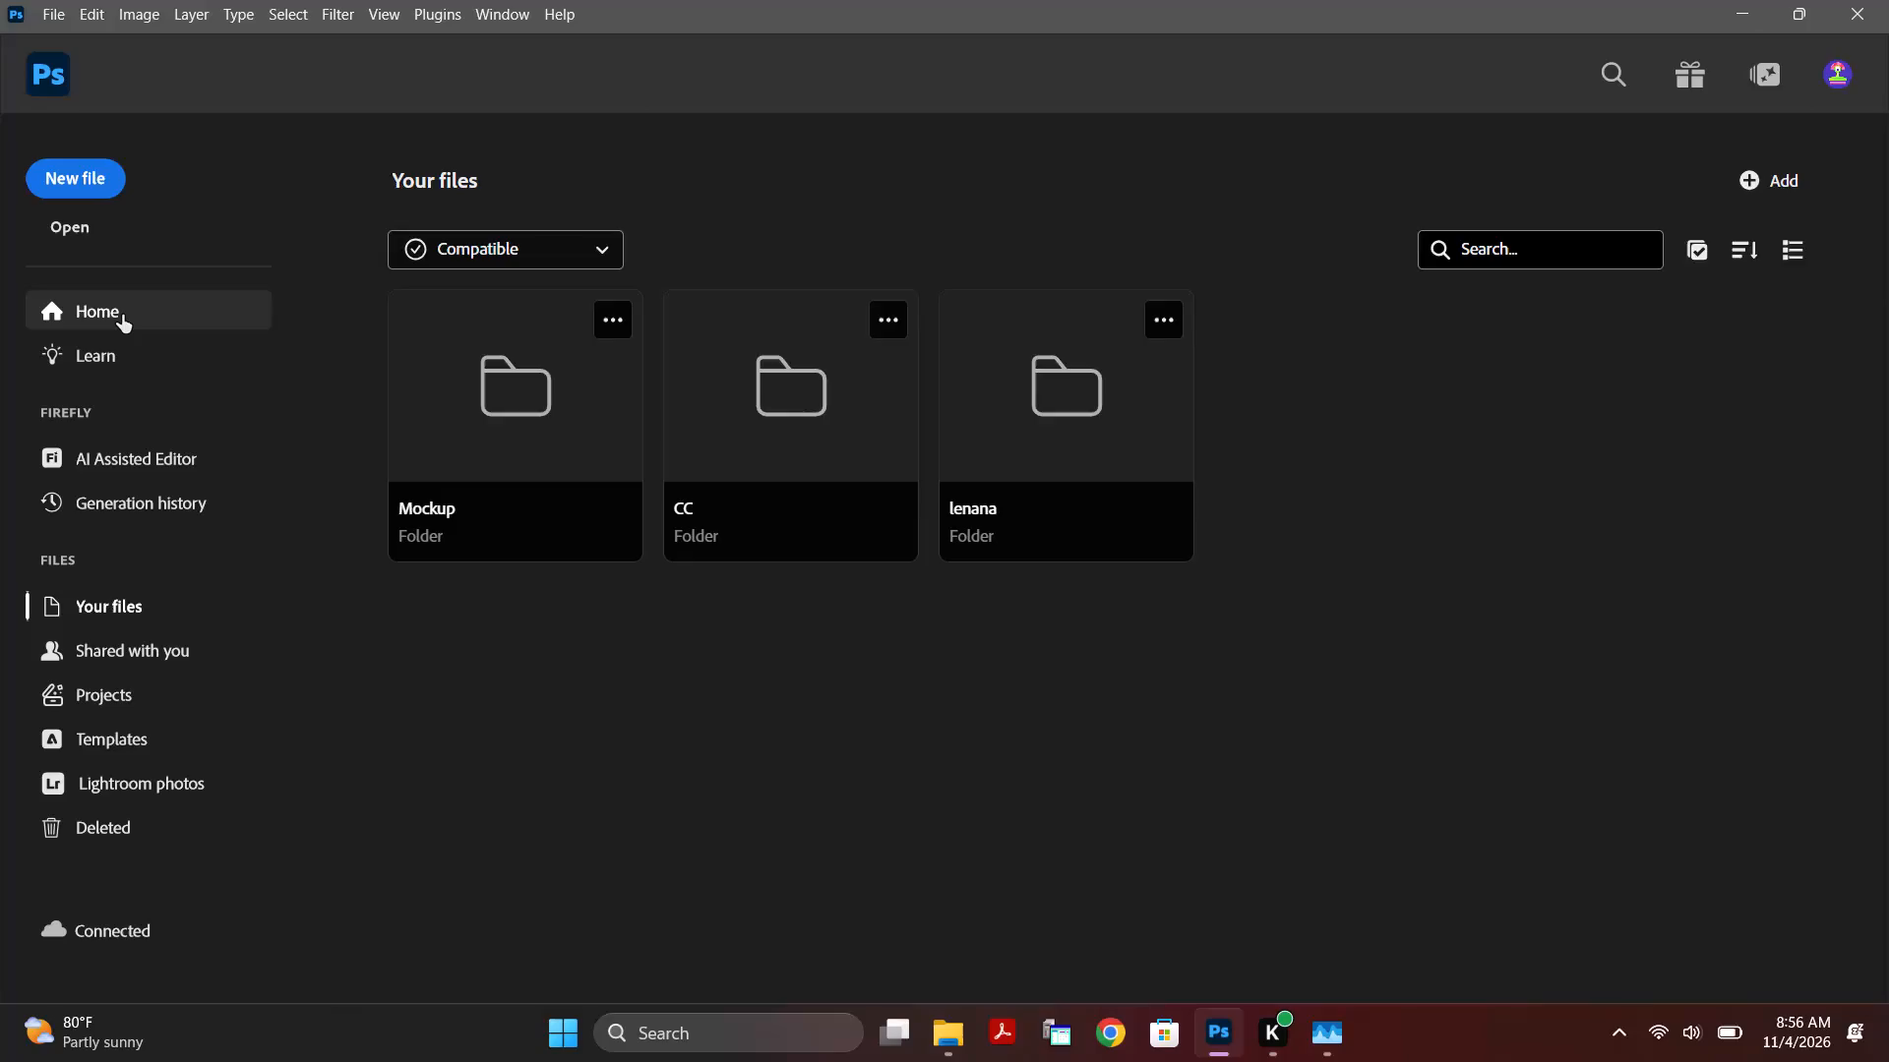
Open the recent document BN from the home screen.
{"action": "scroll", "coordinate": [709, 654], "scroll_direction": "down", "scroll_amount": 8}
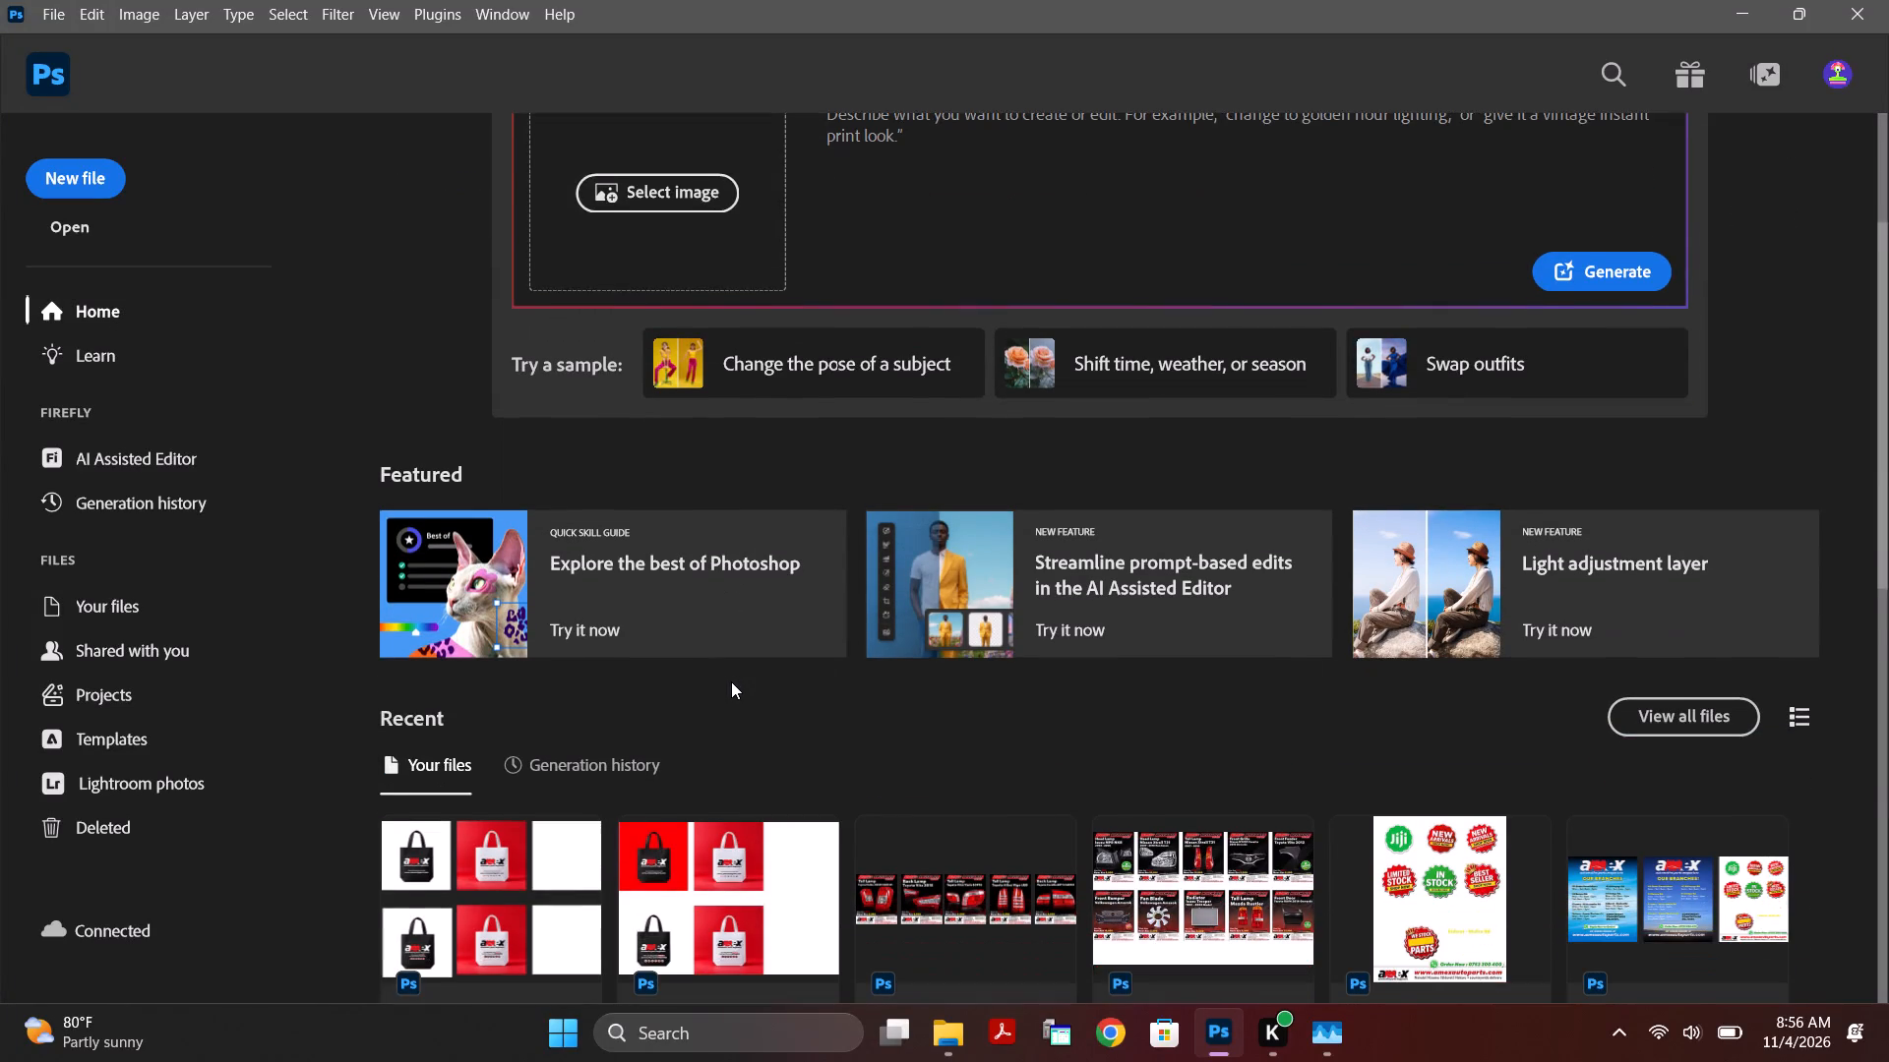
{"action": "scroll", "coordinate": [731, 681], "scroll_direction": "down", "scroll_amount": 4}
{"action": "scroll", "coordinate": [734, 685], "scroll_direction": "up", "scroll_amount": 3}
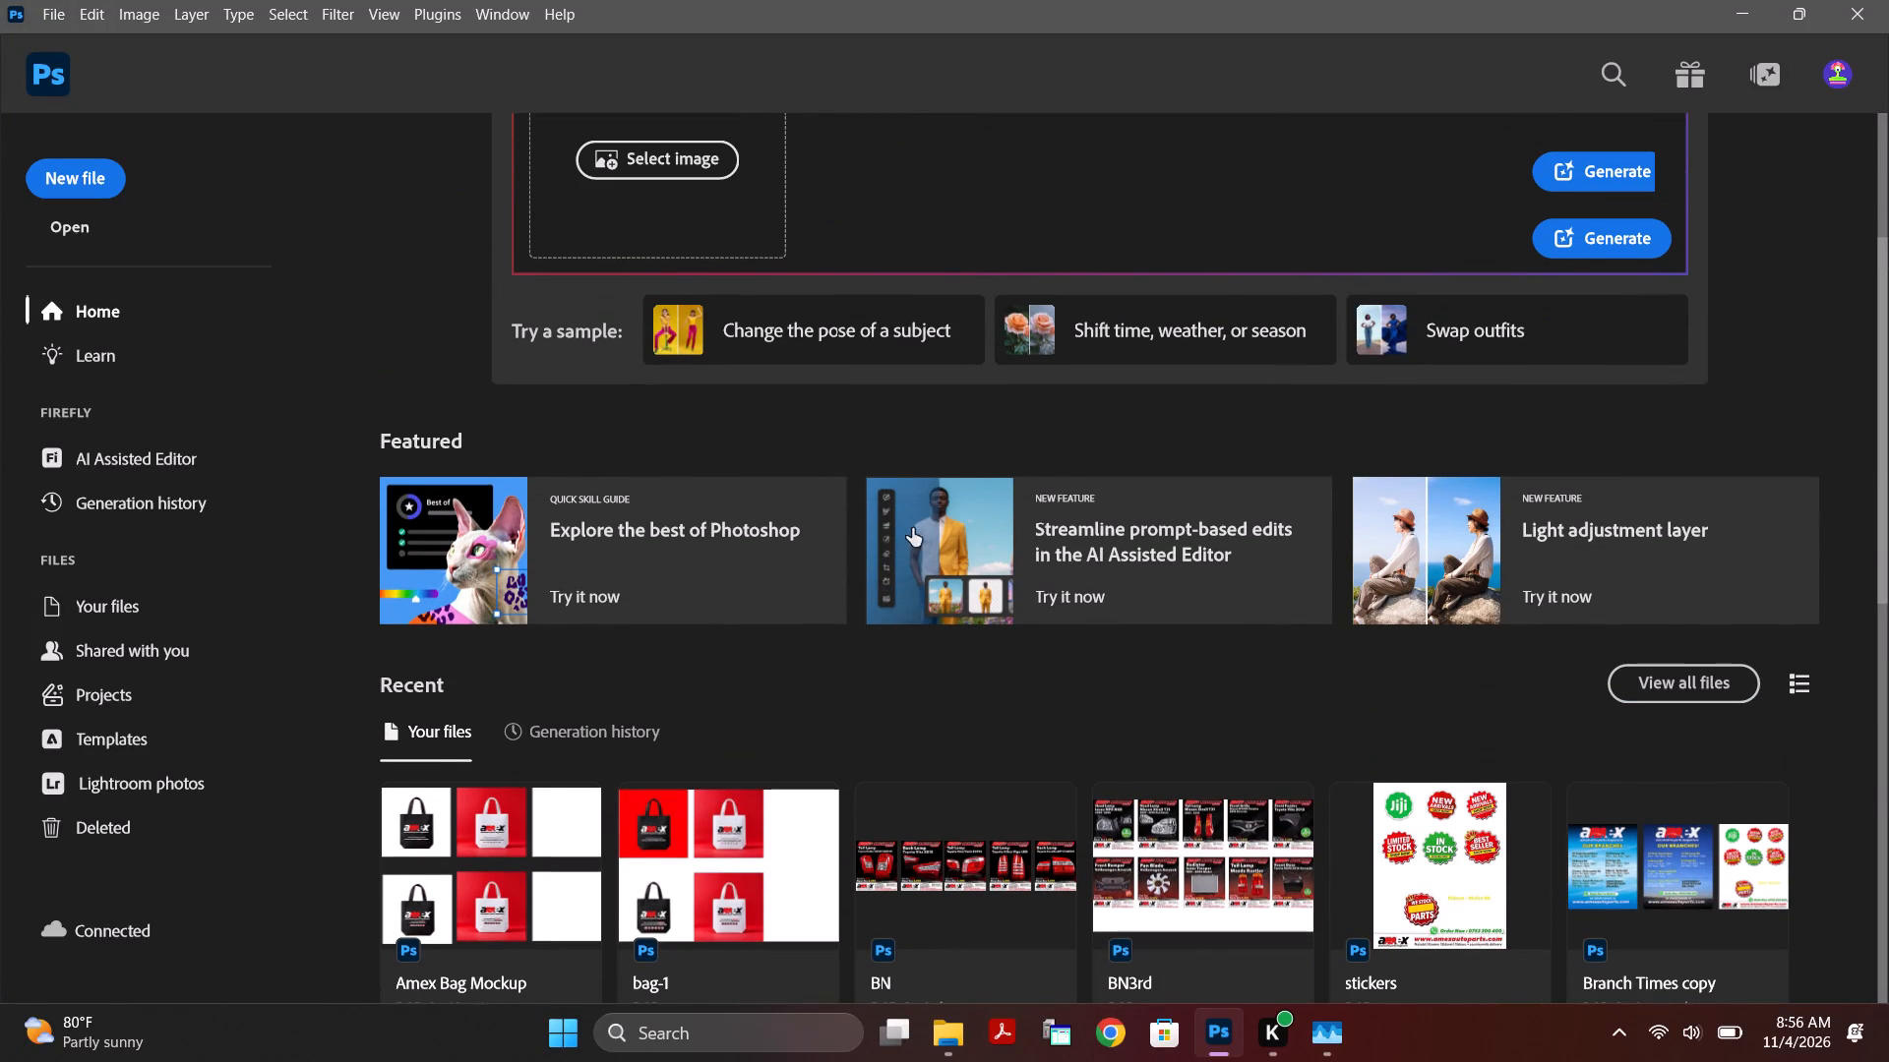
{"action": "scroll", "coordinate": [940, 563], "scroll_direction": "down", "scroll_amount": 3}
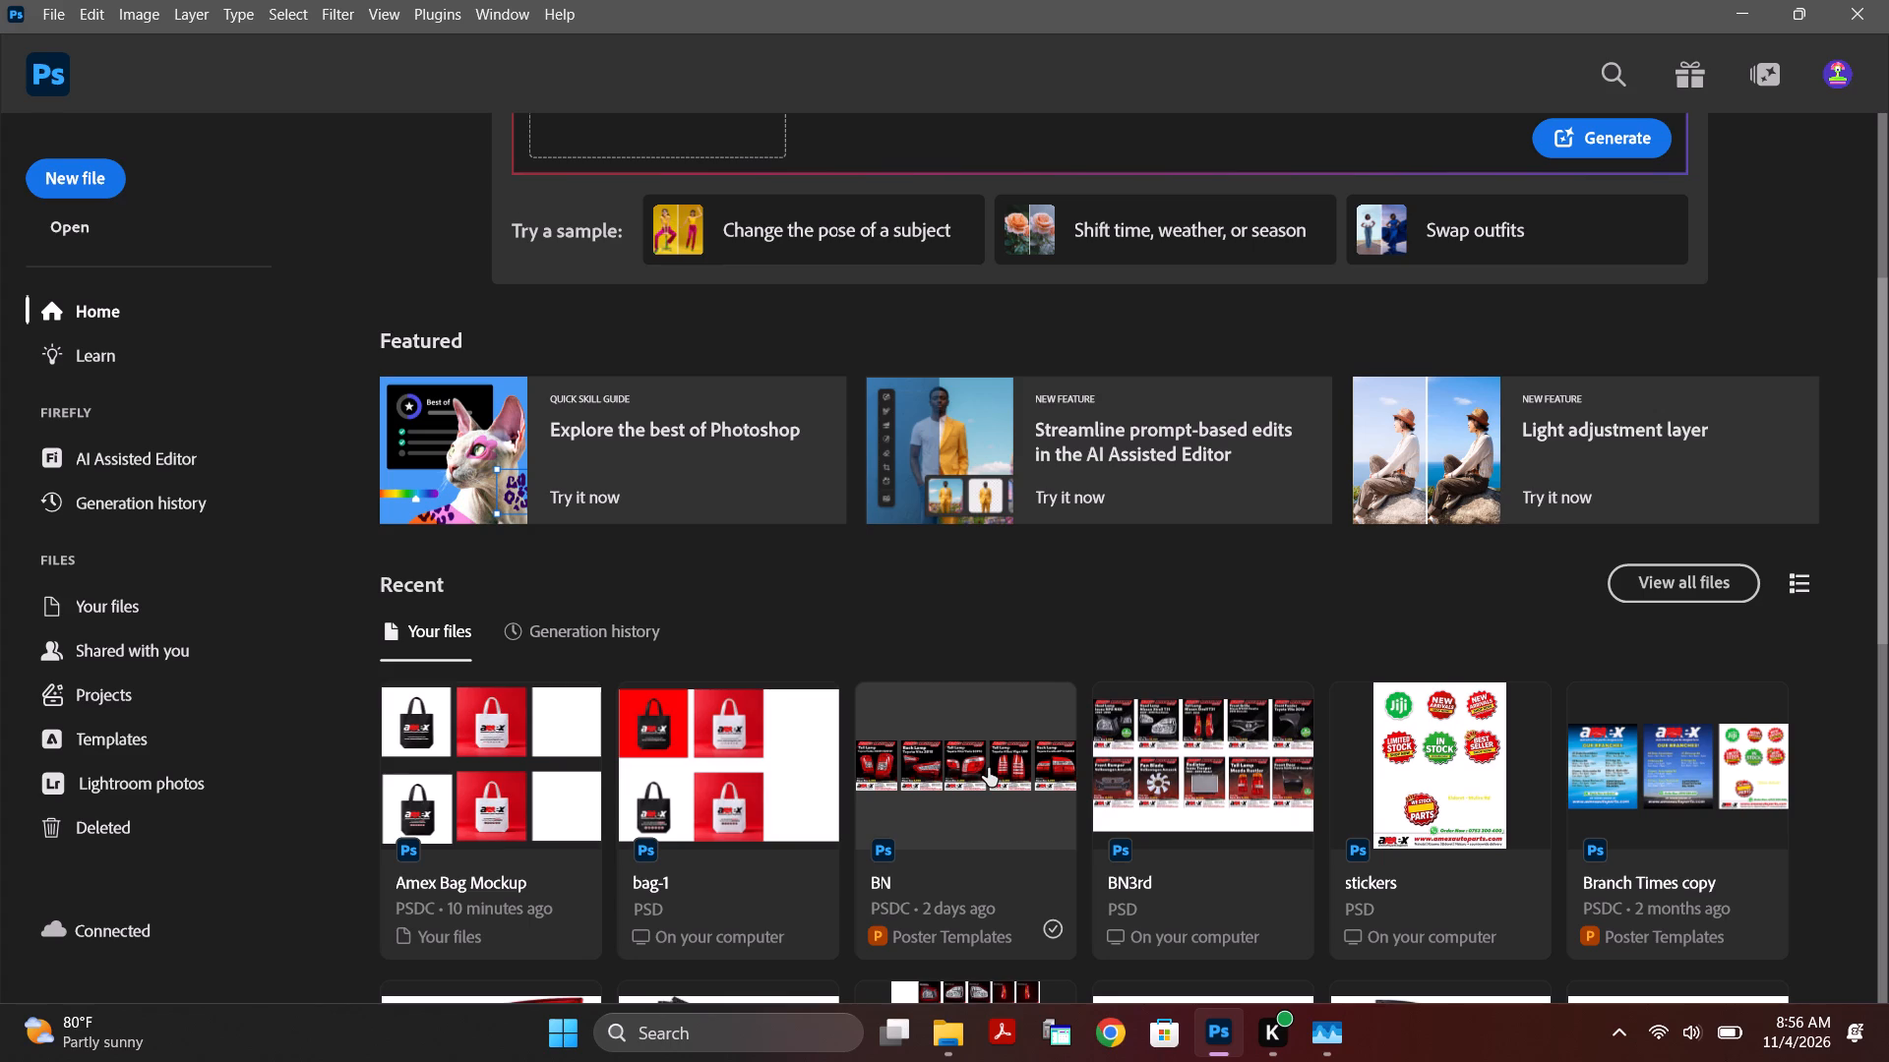
{"action": "left_click", "coordinate": [988, 768]}
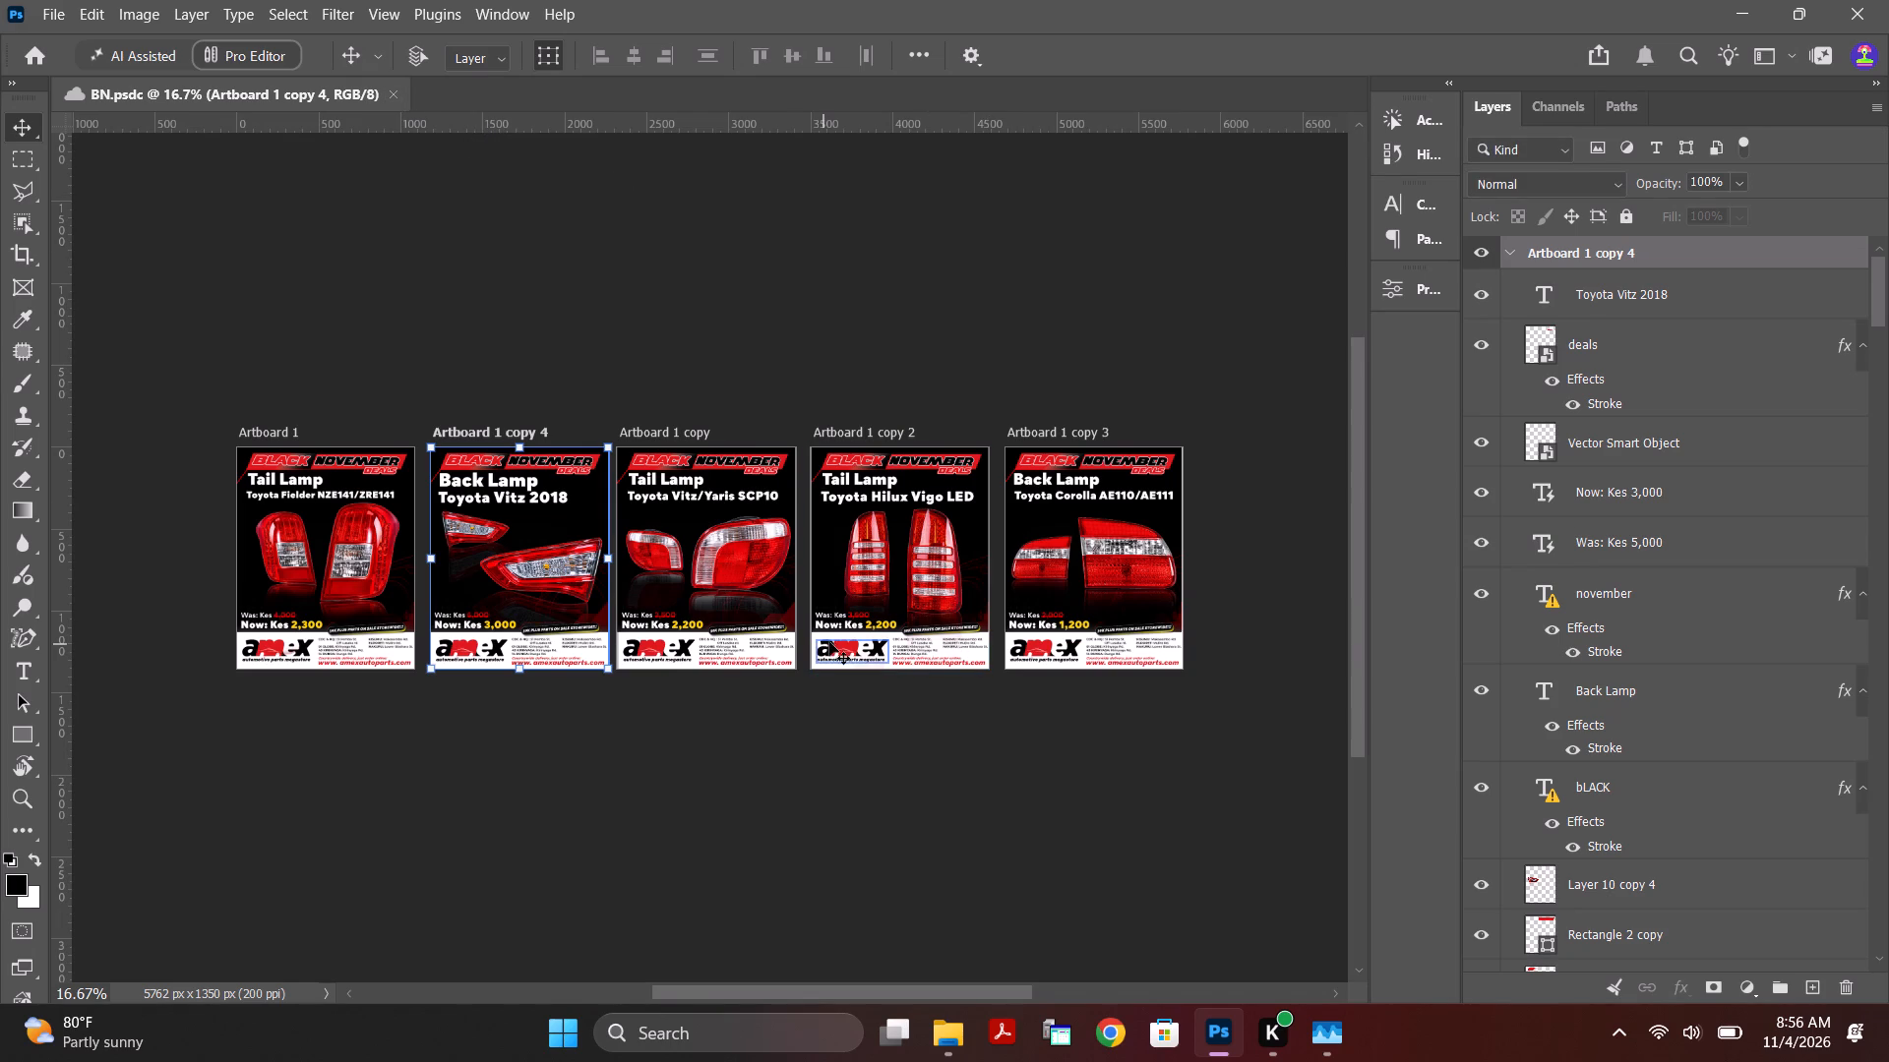
Select Artboard 1, the Toyota Fielder tail lamp poster, and copy it.
{"action": "scroll", "coordinate": [830, 641], "scroll_direction": "down", "scroll_amount": 4, "text": "alt"}
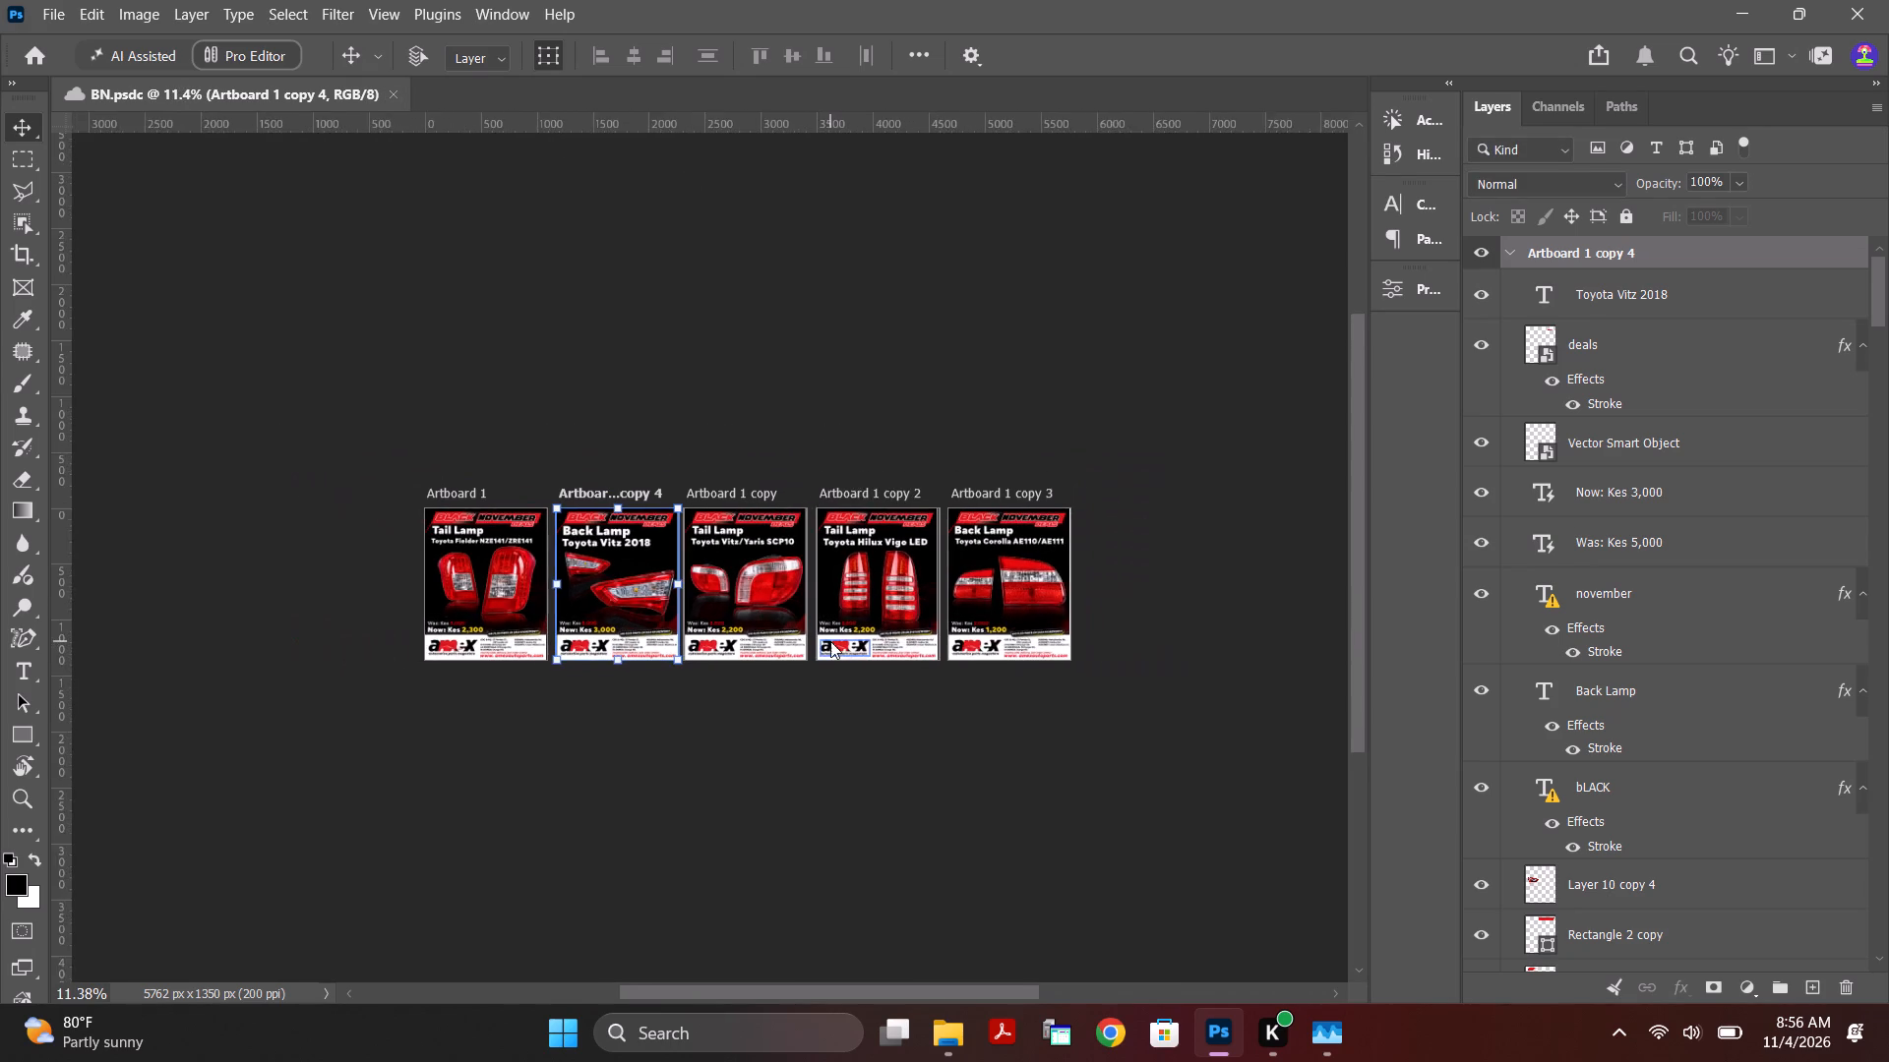
{"action": "scroll", "coordinate": [830, 641], "scroll_direction": "up", "scroll_amount": 7, "text": "alt"}
{"action": "scroll", "coordinate": [838, 646], "scroll_direction": "down", "scroll_amount": 5, "text": "alt"}
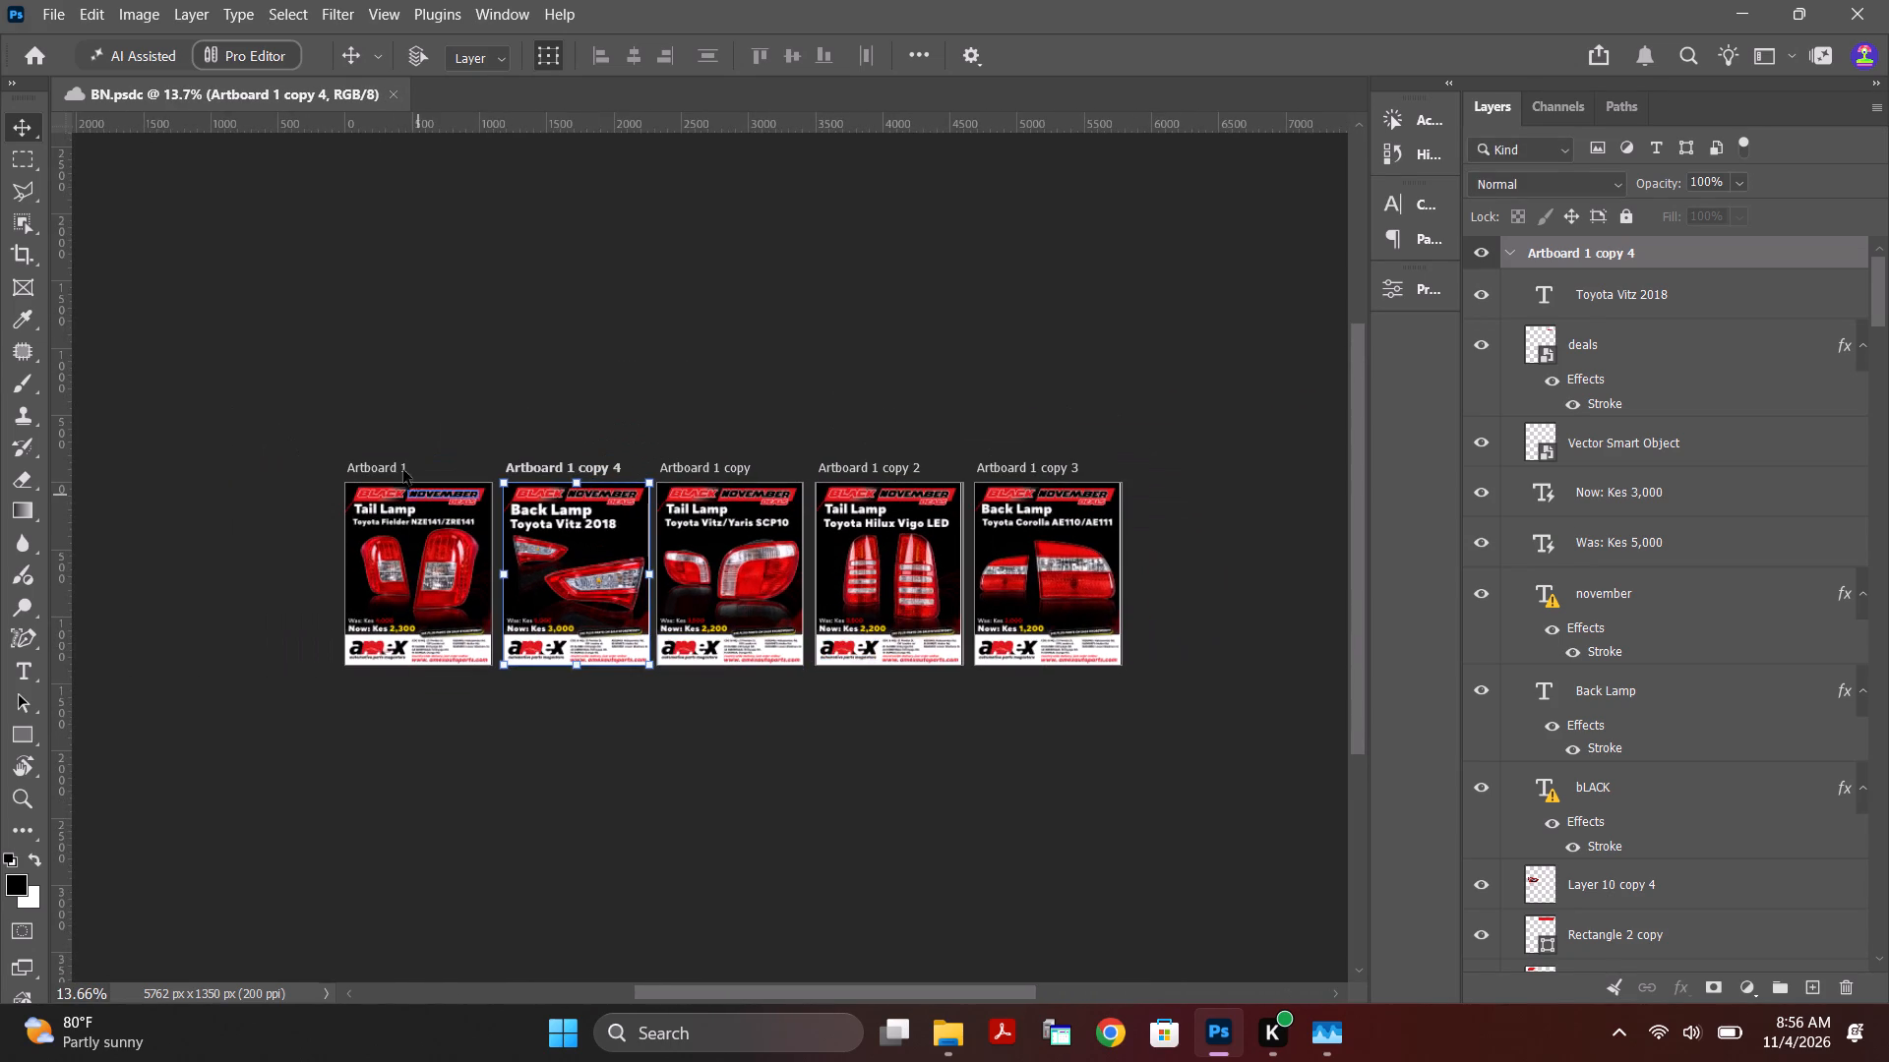
{"action": "left_click", "coordinate": [386, 467]}
{"action": "right_click", "coordinate": [386, 467]}
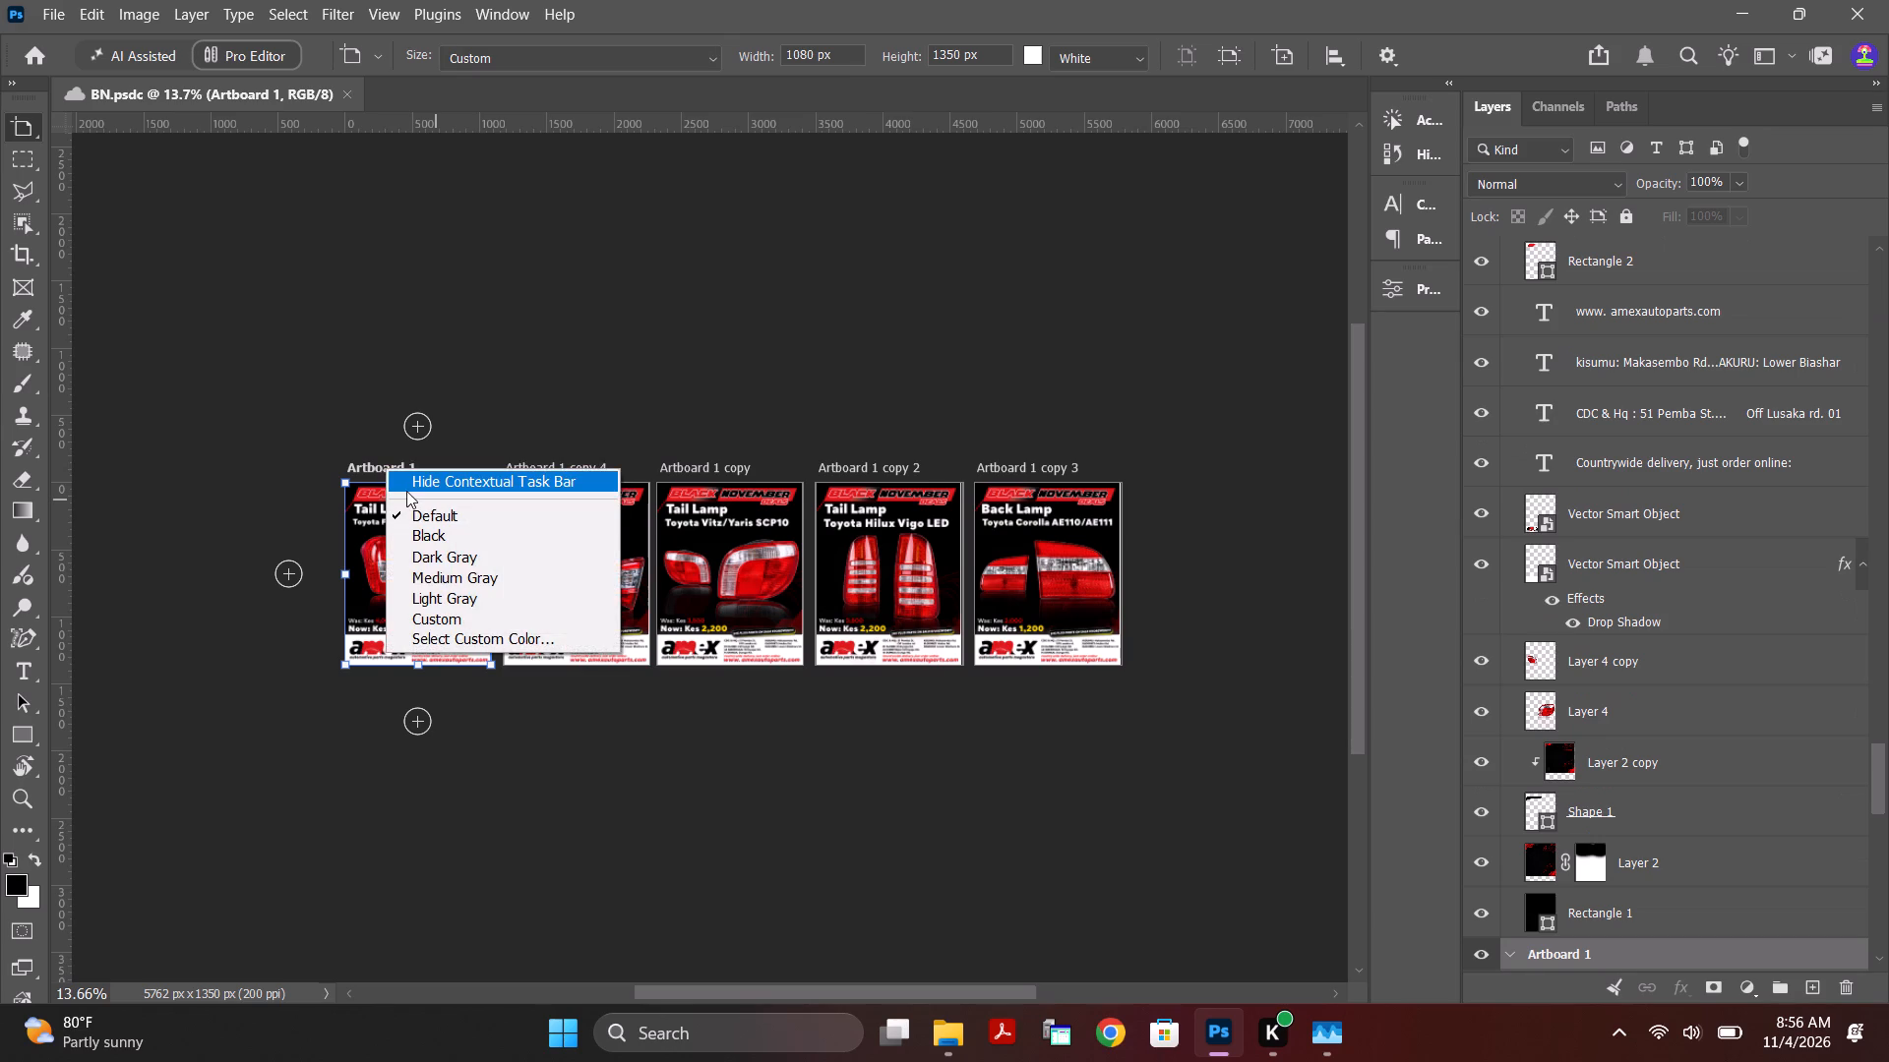
{"action": "left_click", "coordinate": [364, 467]}
{"action": "key", "text": "ctrl+c"}
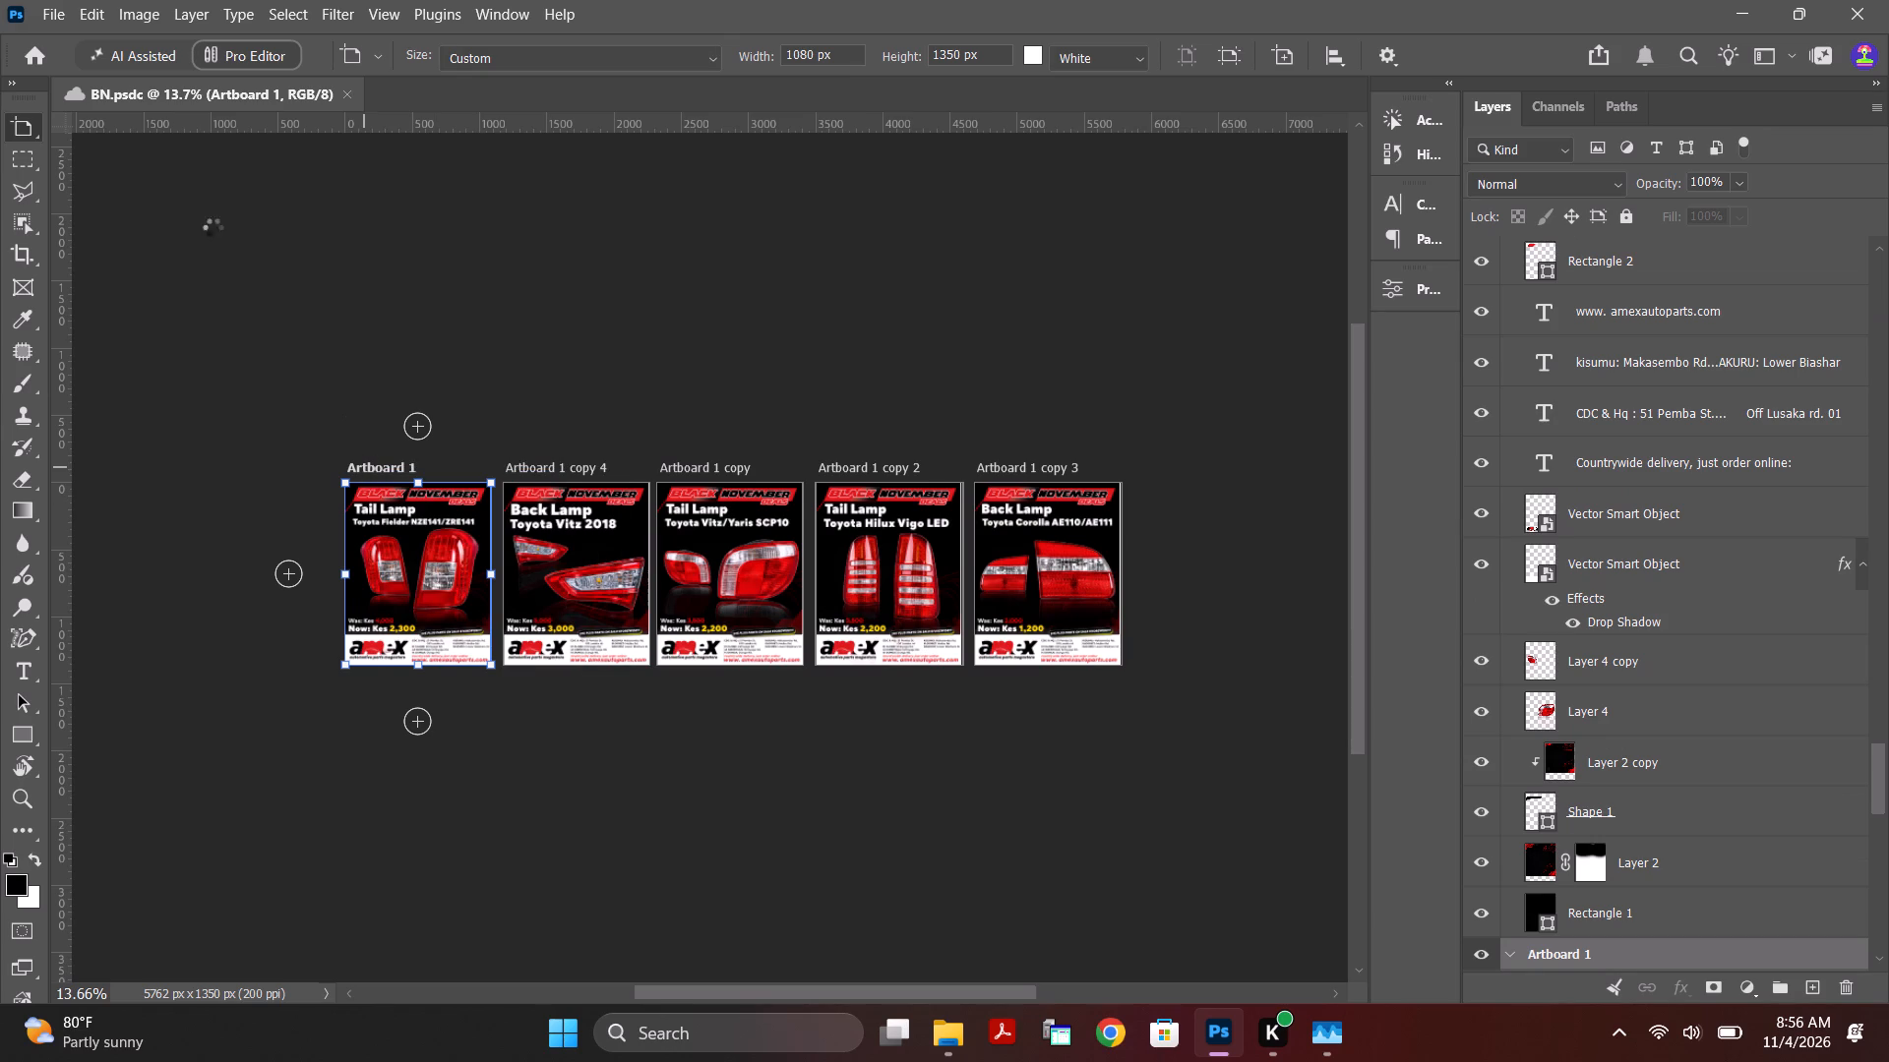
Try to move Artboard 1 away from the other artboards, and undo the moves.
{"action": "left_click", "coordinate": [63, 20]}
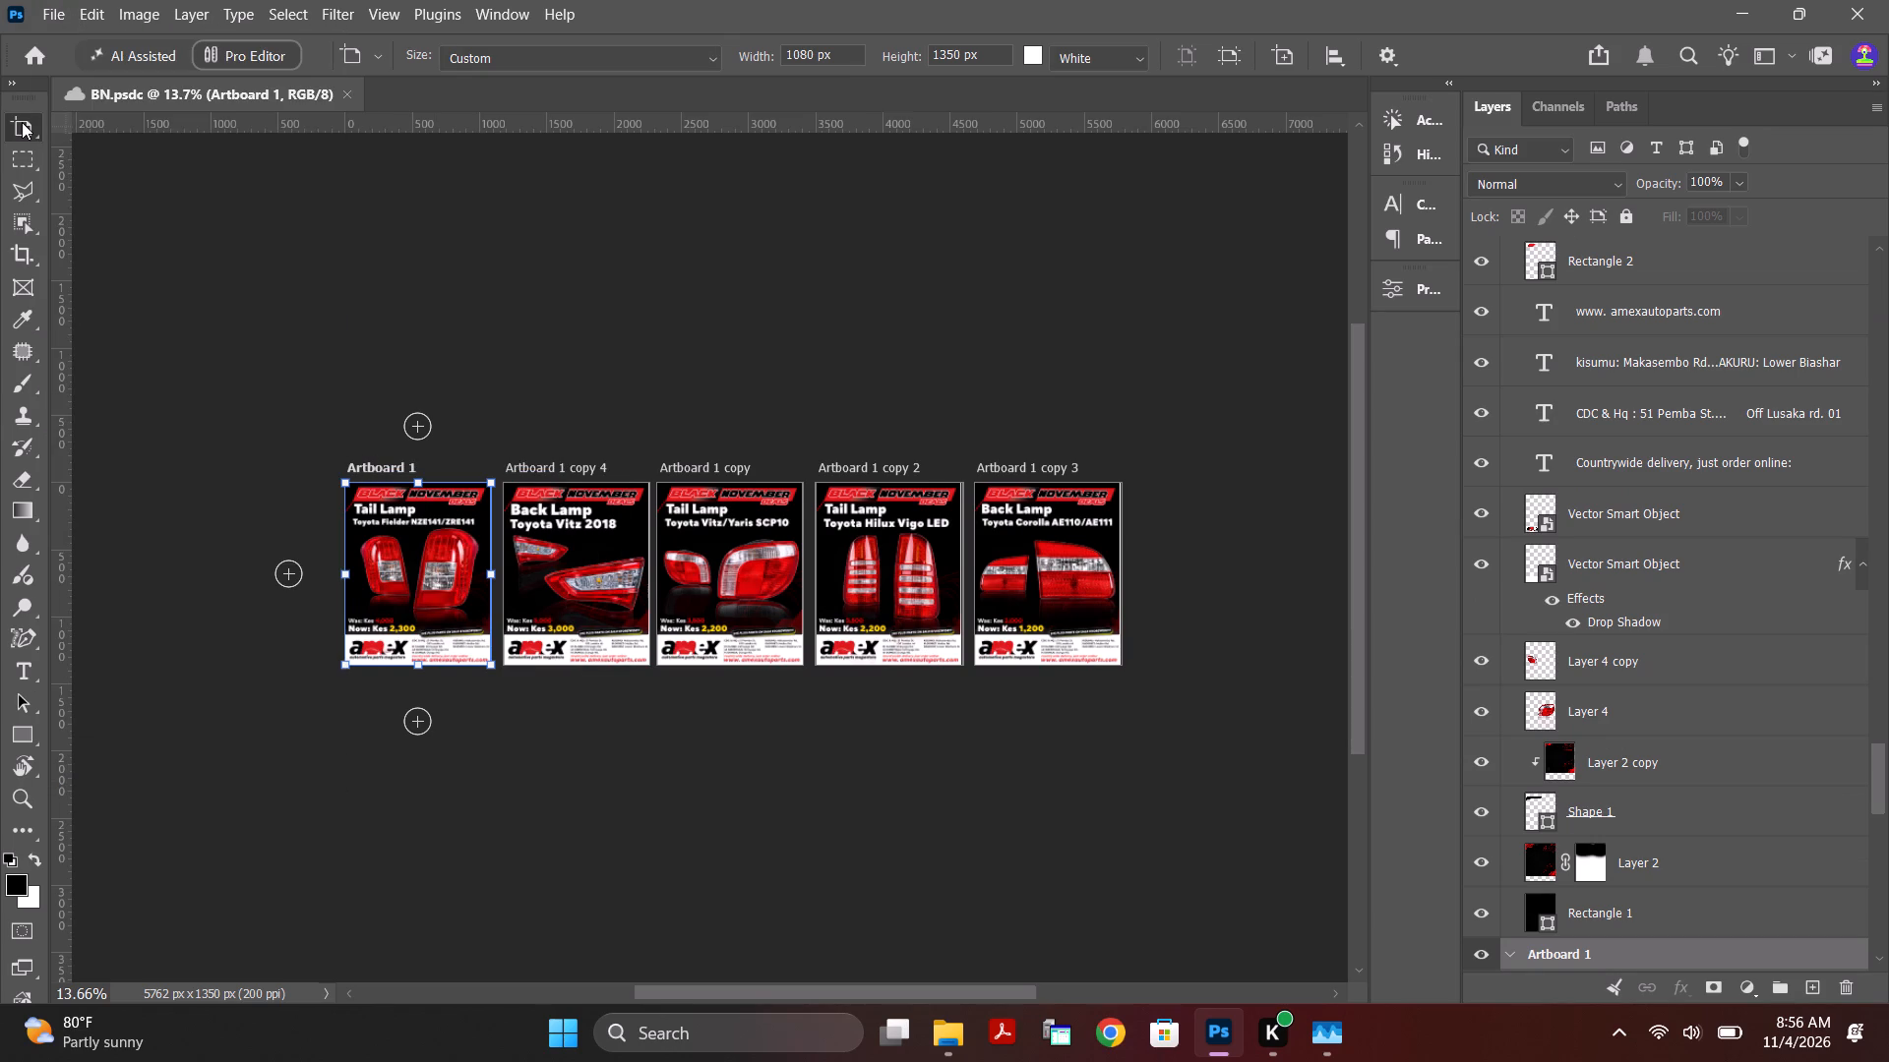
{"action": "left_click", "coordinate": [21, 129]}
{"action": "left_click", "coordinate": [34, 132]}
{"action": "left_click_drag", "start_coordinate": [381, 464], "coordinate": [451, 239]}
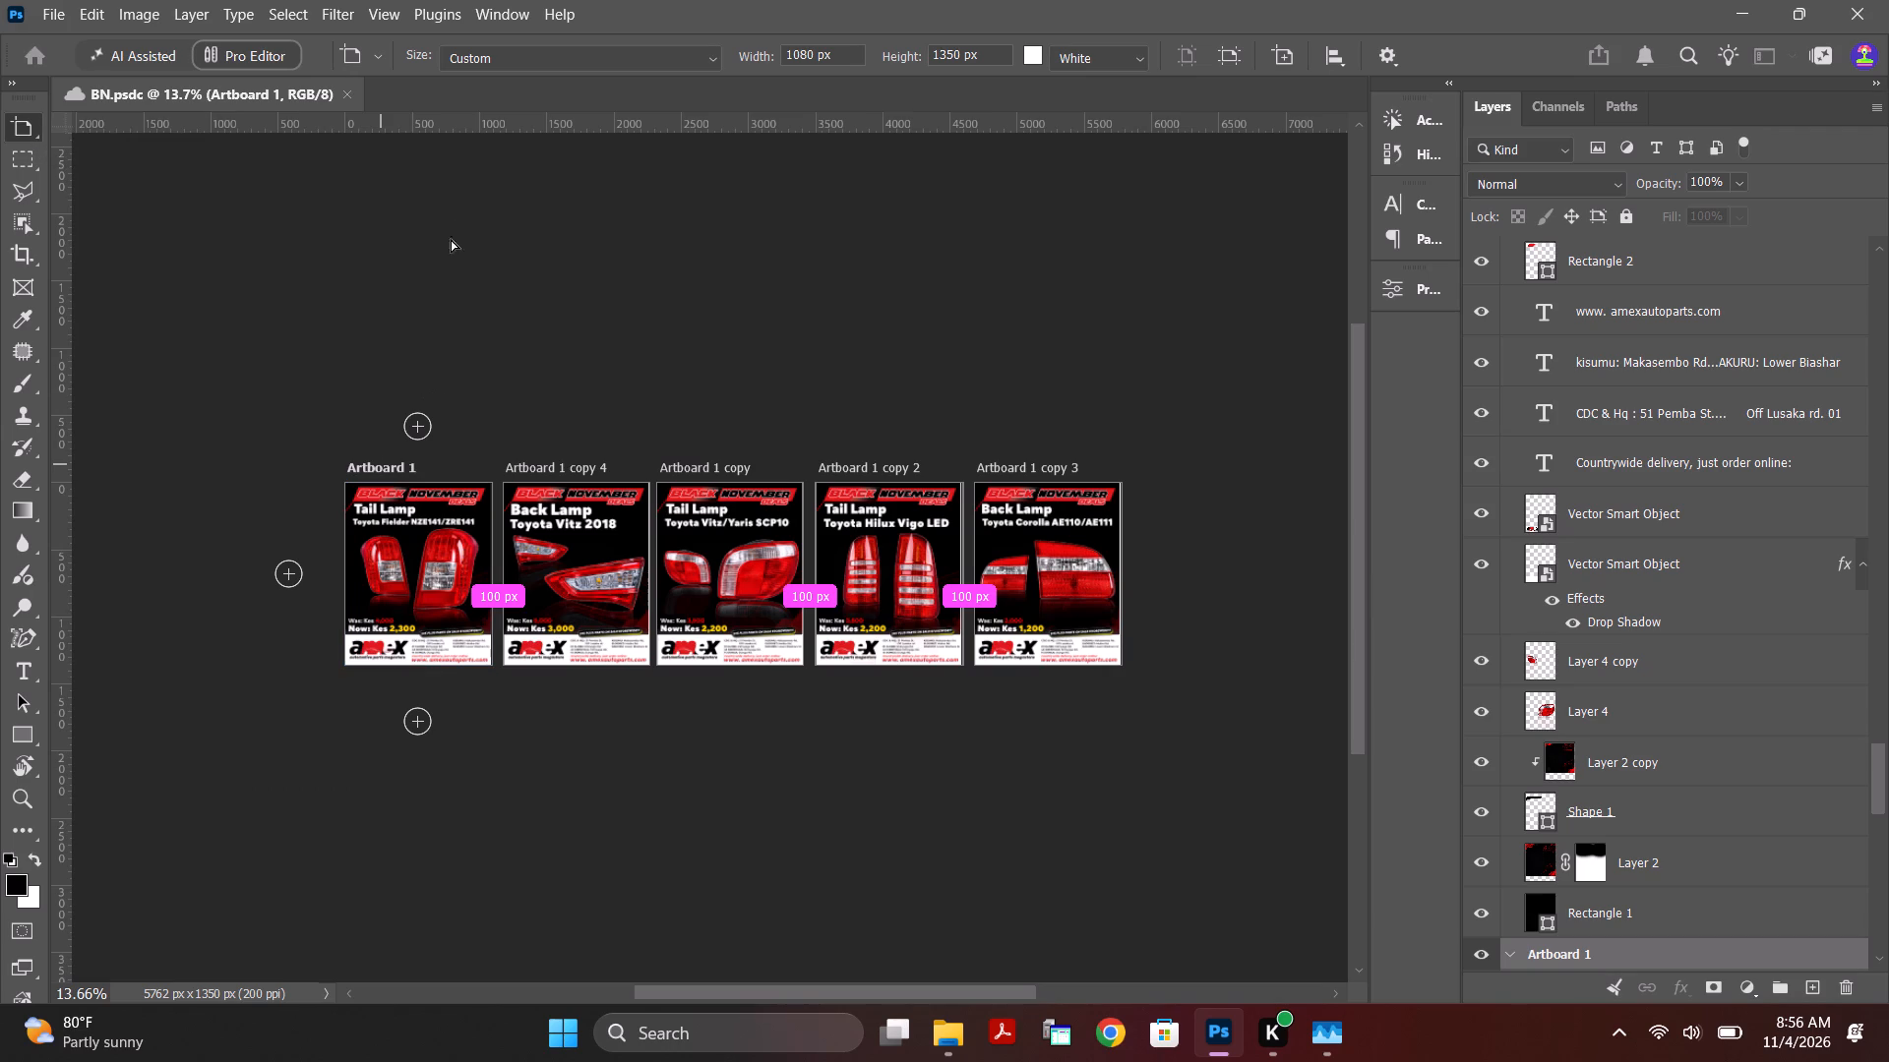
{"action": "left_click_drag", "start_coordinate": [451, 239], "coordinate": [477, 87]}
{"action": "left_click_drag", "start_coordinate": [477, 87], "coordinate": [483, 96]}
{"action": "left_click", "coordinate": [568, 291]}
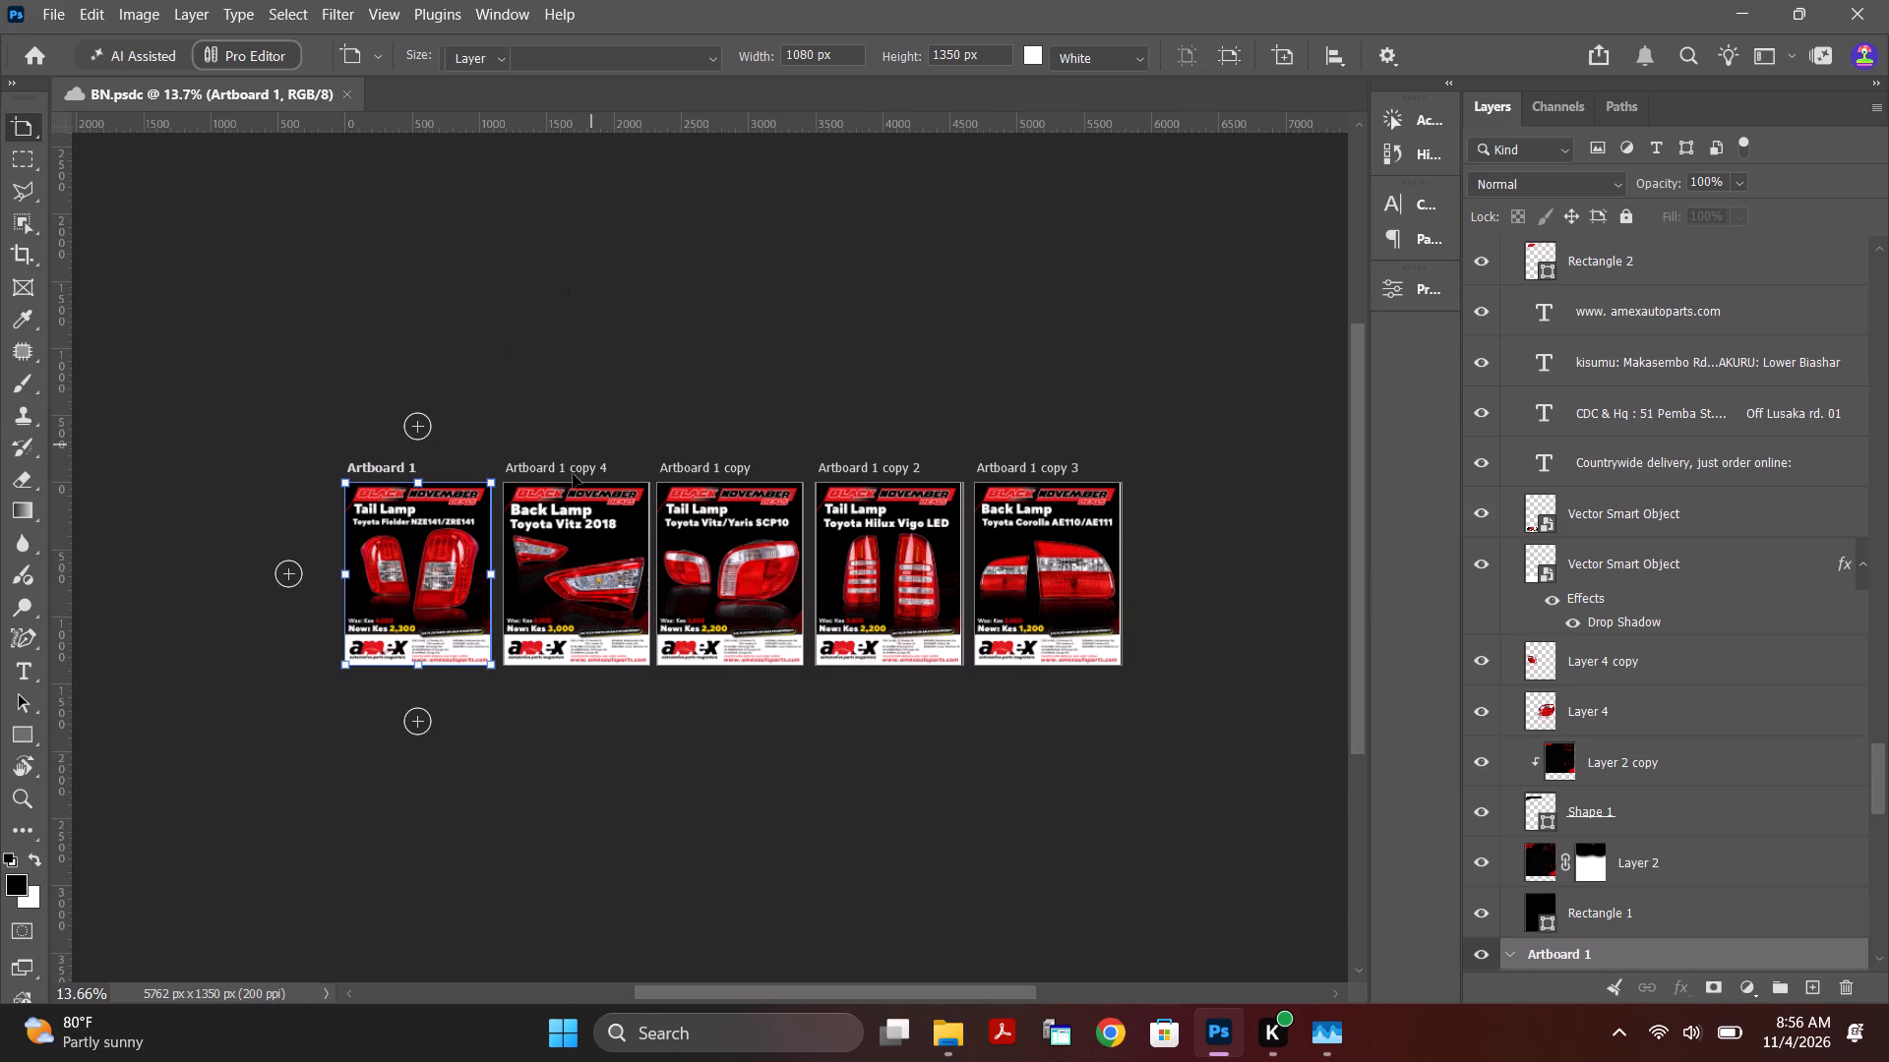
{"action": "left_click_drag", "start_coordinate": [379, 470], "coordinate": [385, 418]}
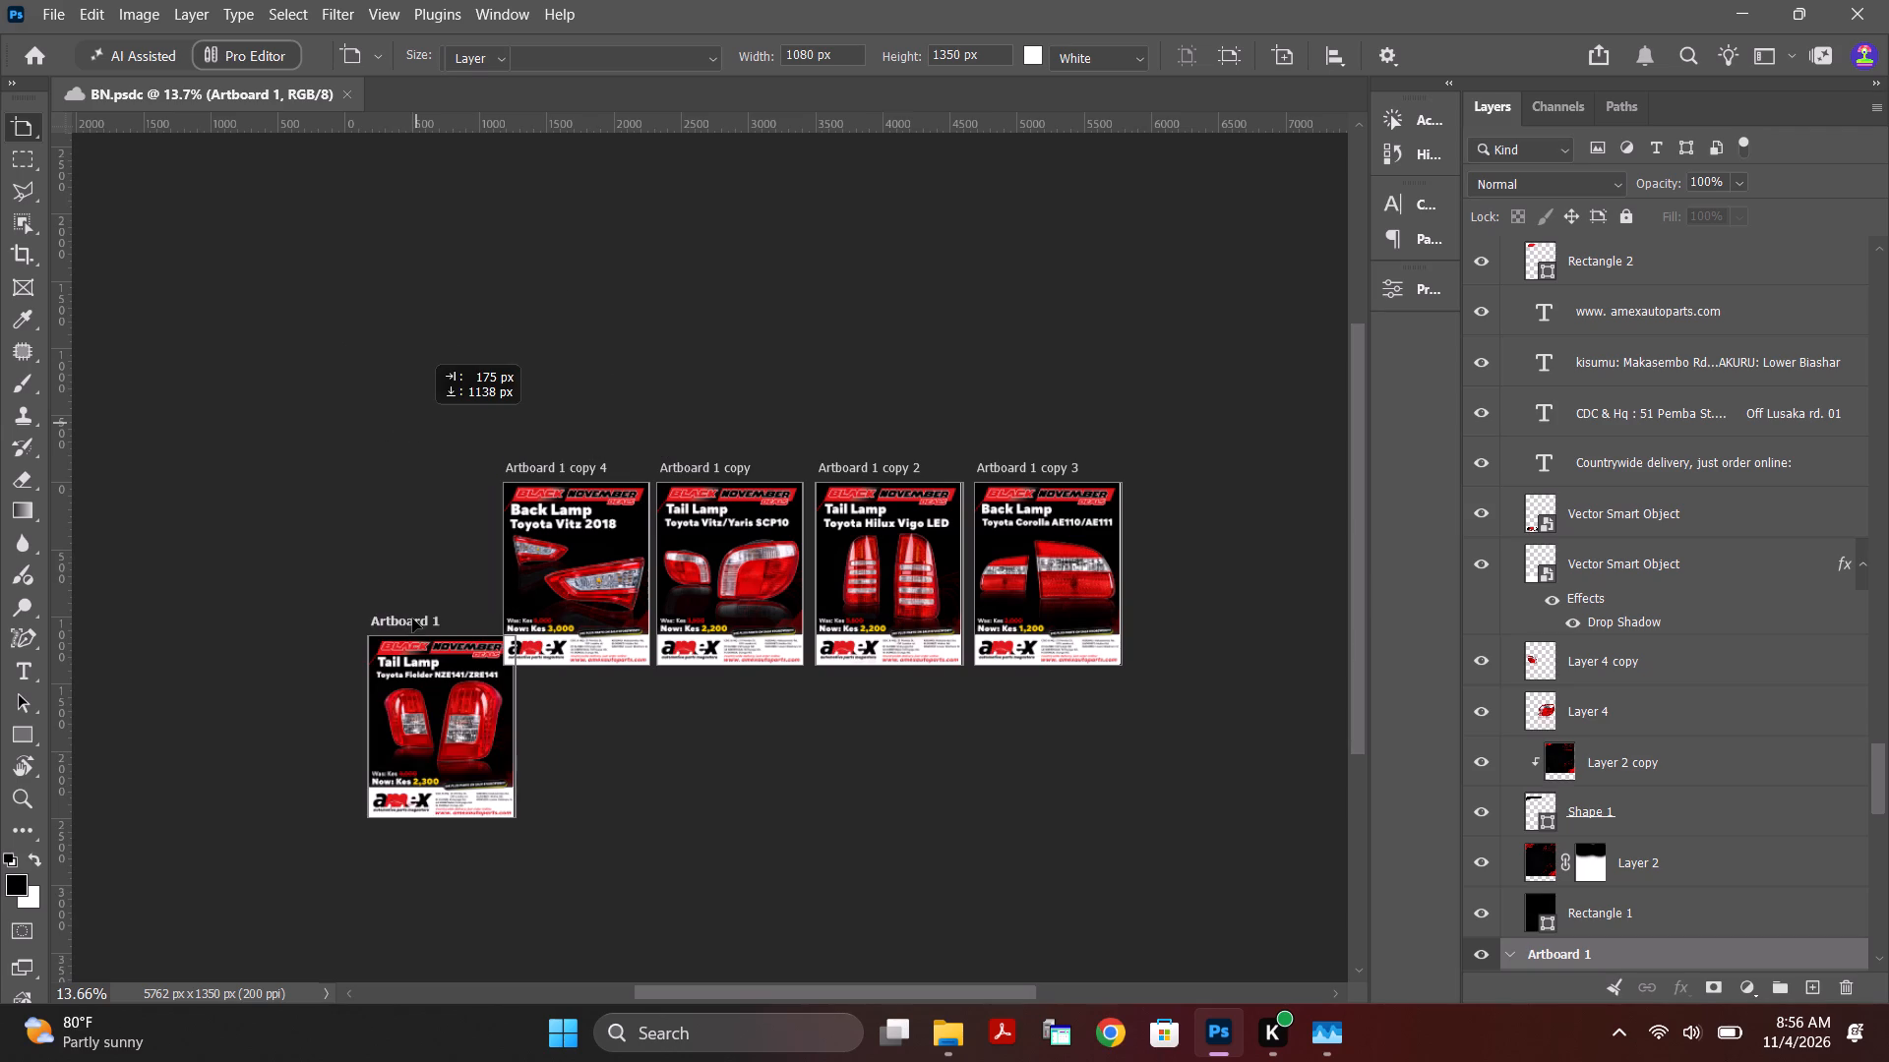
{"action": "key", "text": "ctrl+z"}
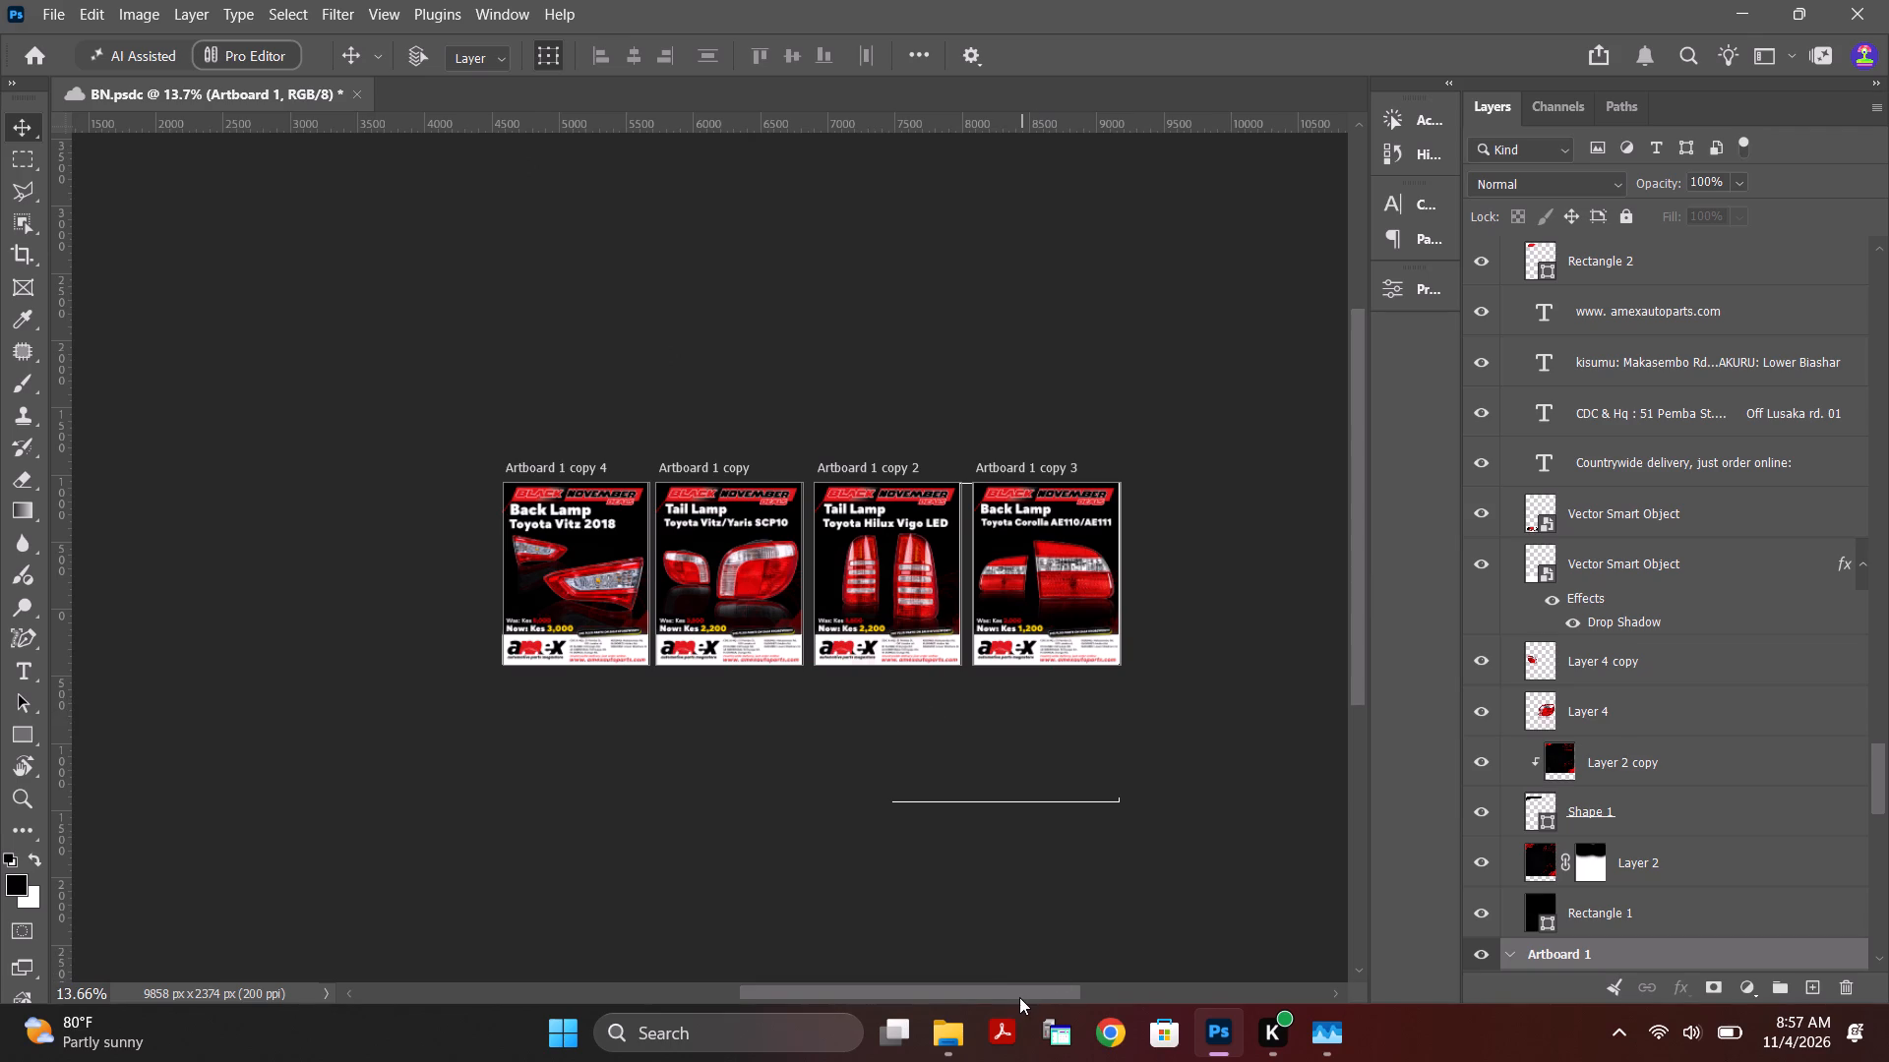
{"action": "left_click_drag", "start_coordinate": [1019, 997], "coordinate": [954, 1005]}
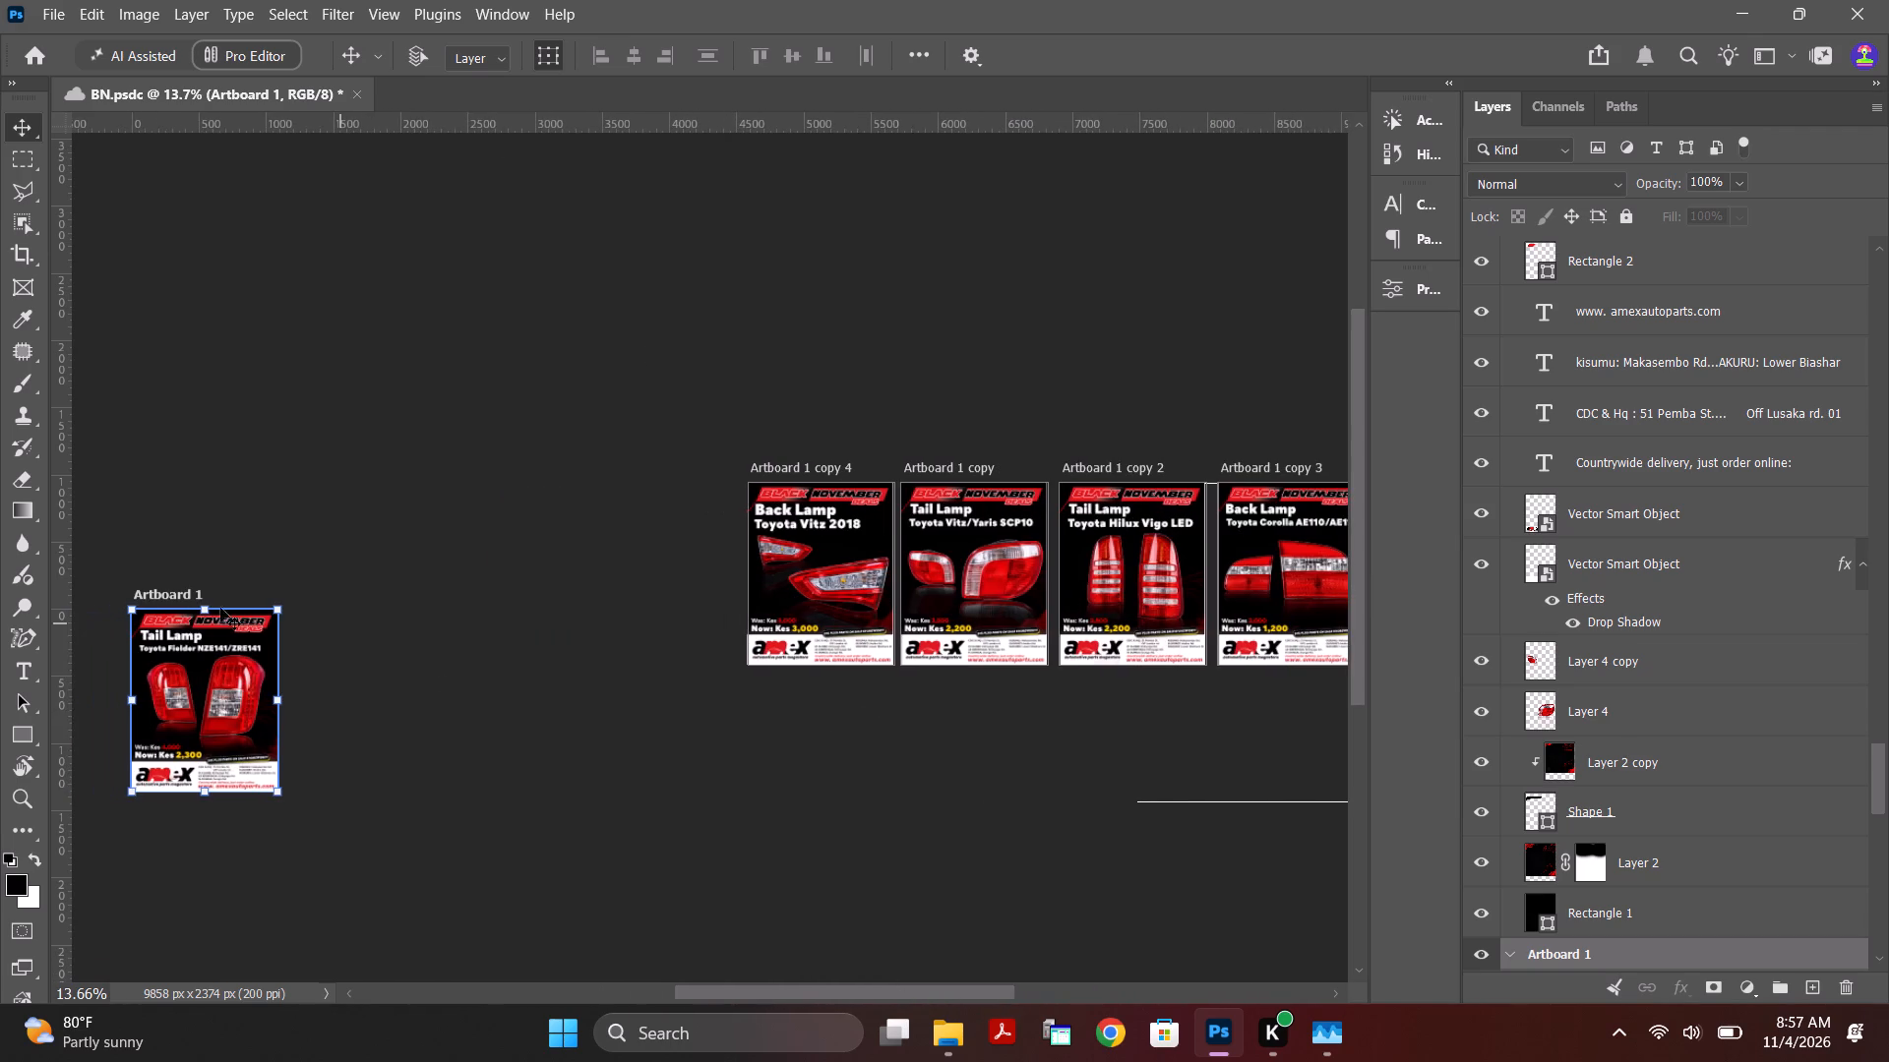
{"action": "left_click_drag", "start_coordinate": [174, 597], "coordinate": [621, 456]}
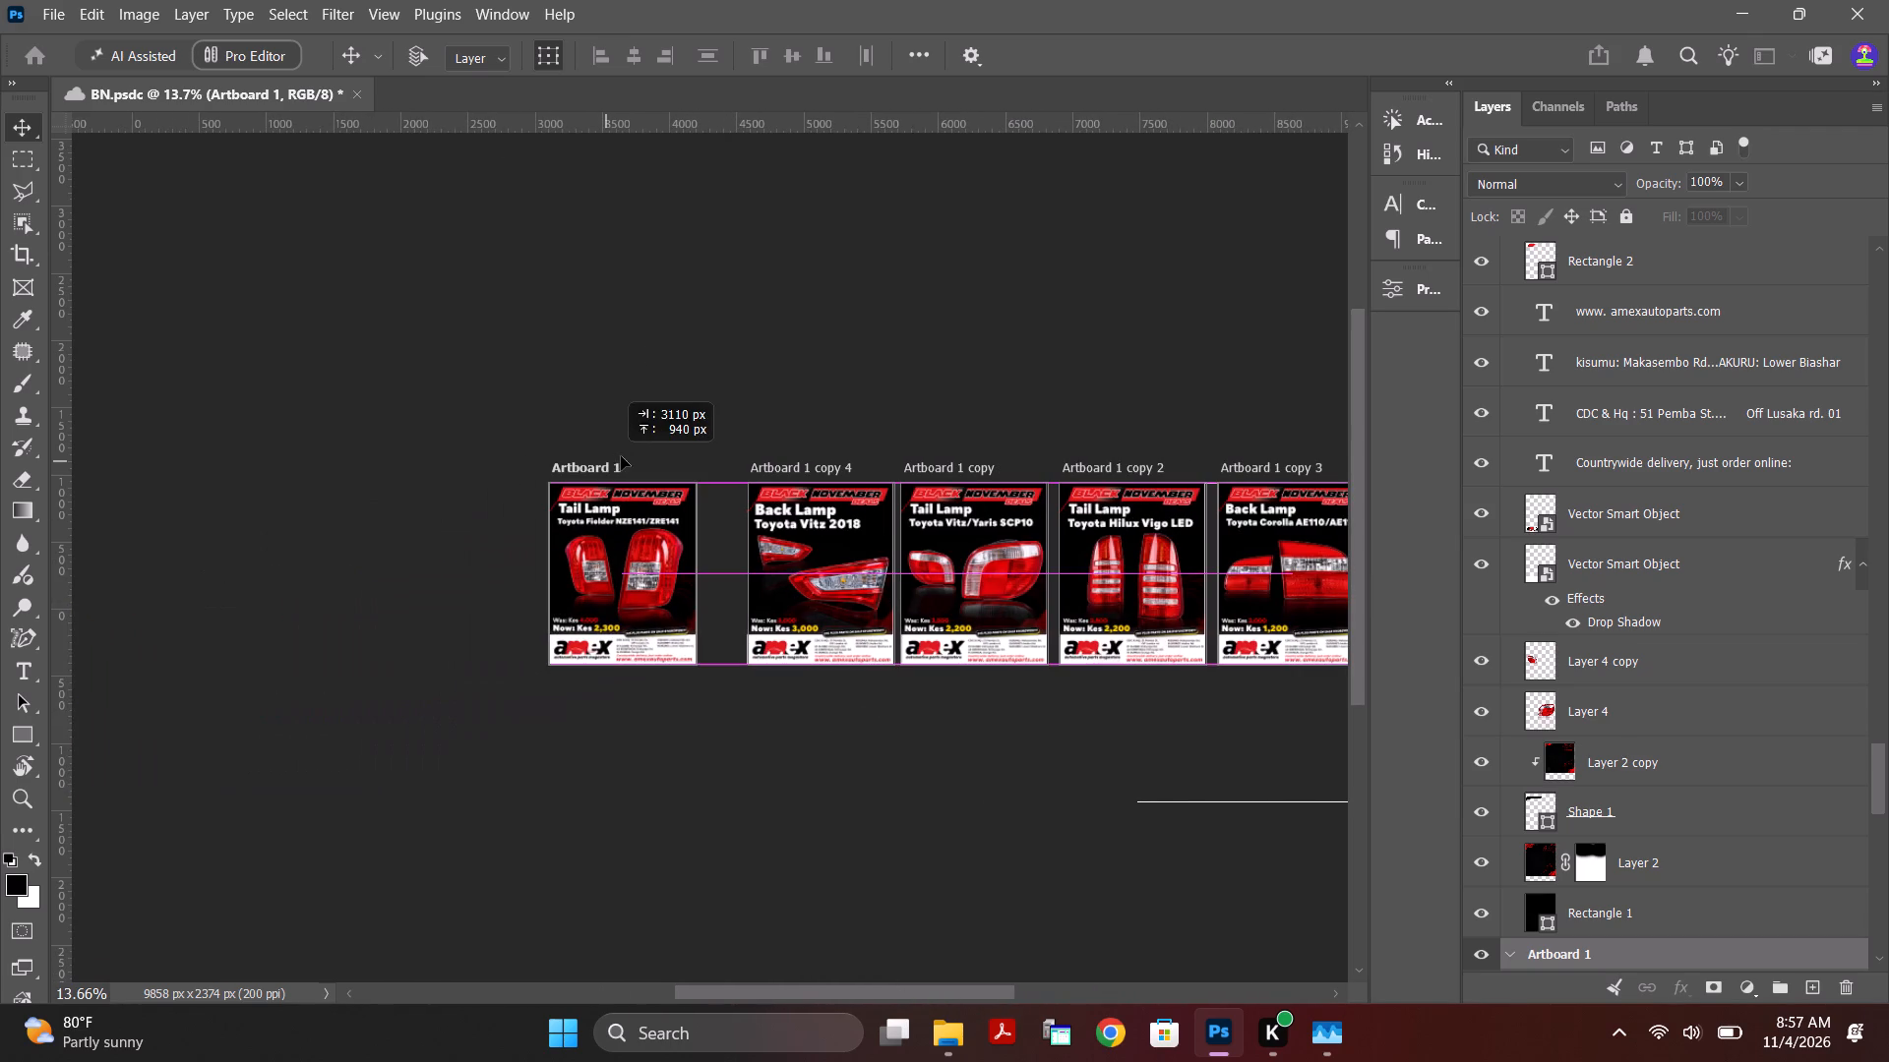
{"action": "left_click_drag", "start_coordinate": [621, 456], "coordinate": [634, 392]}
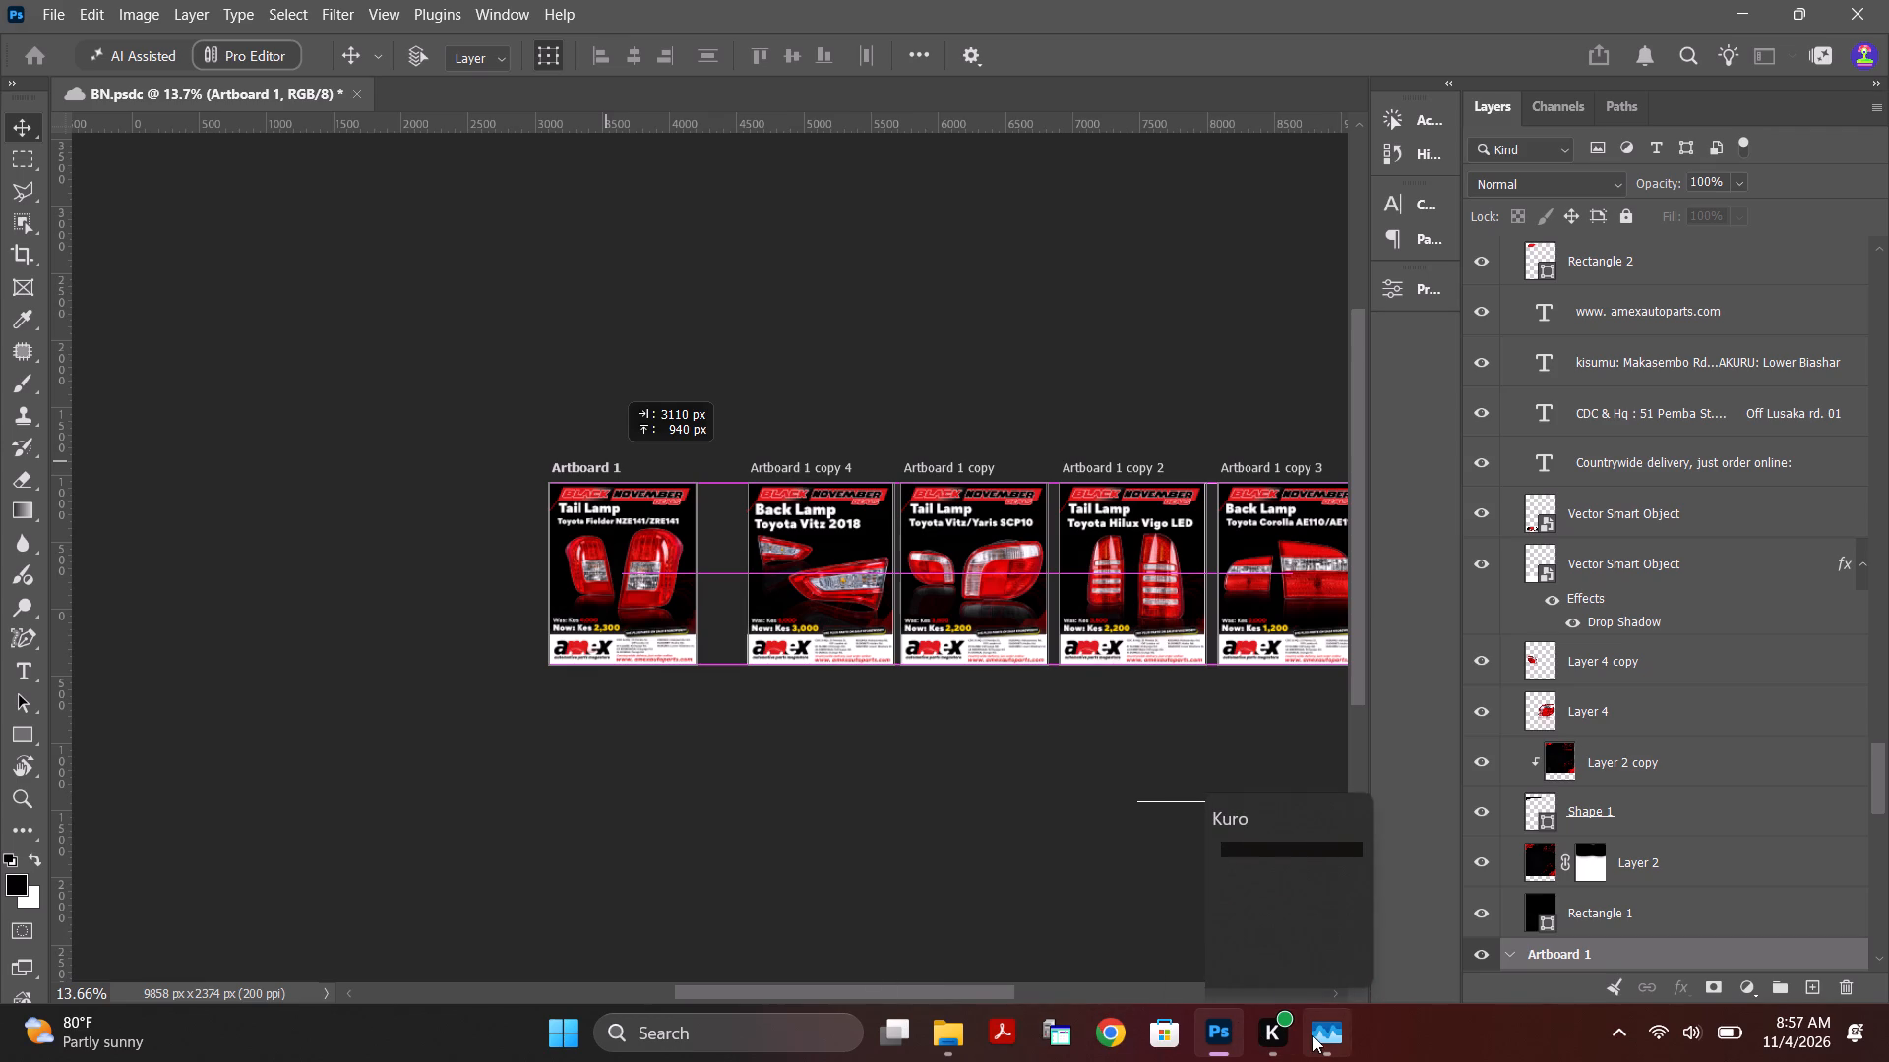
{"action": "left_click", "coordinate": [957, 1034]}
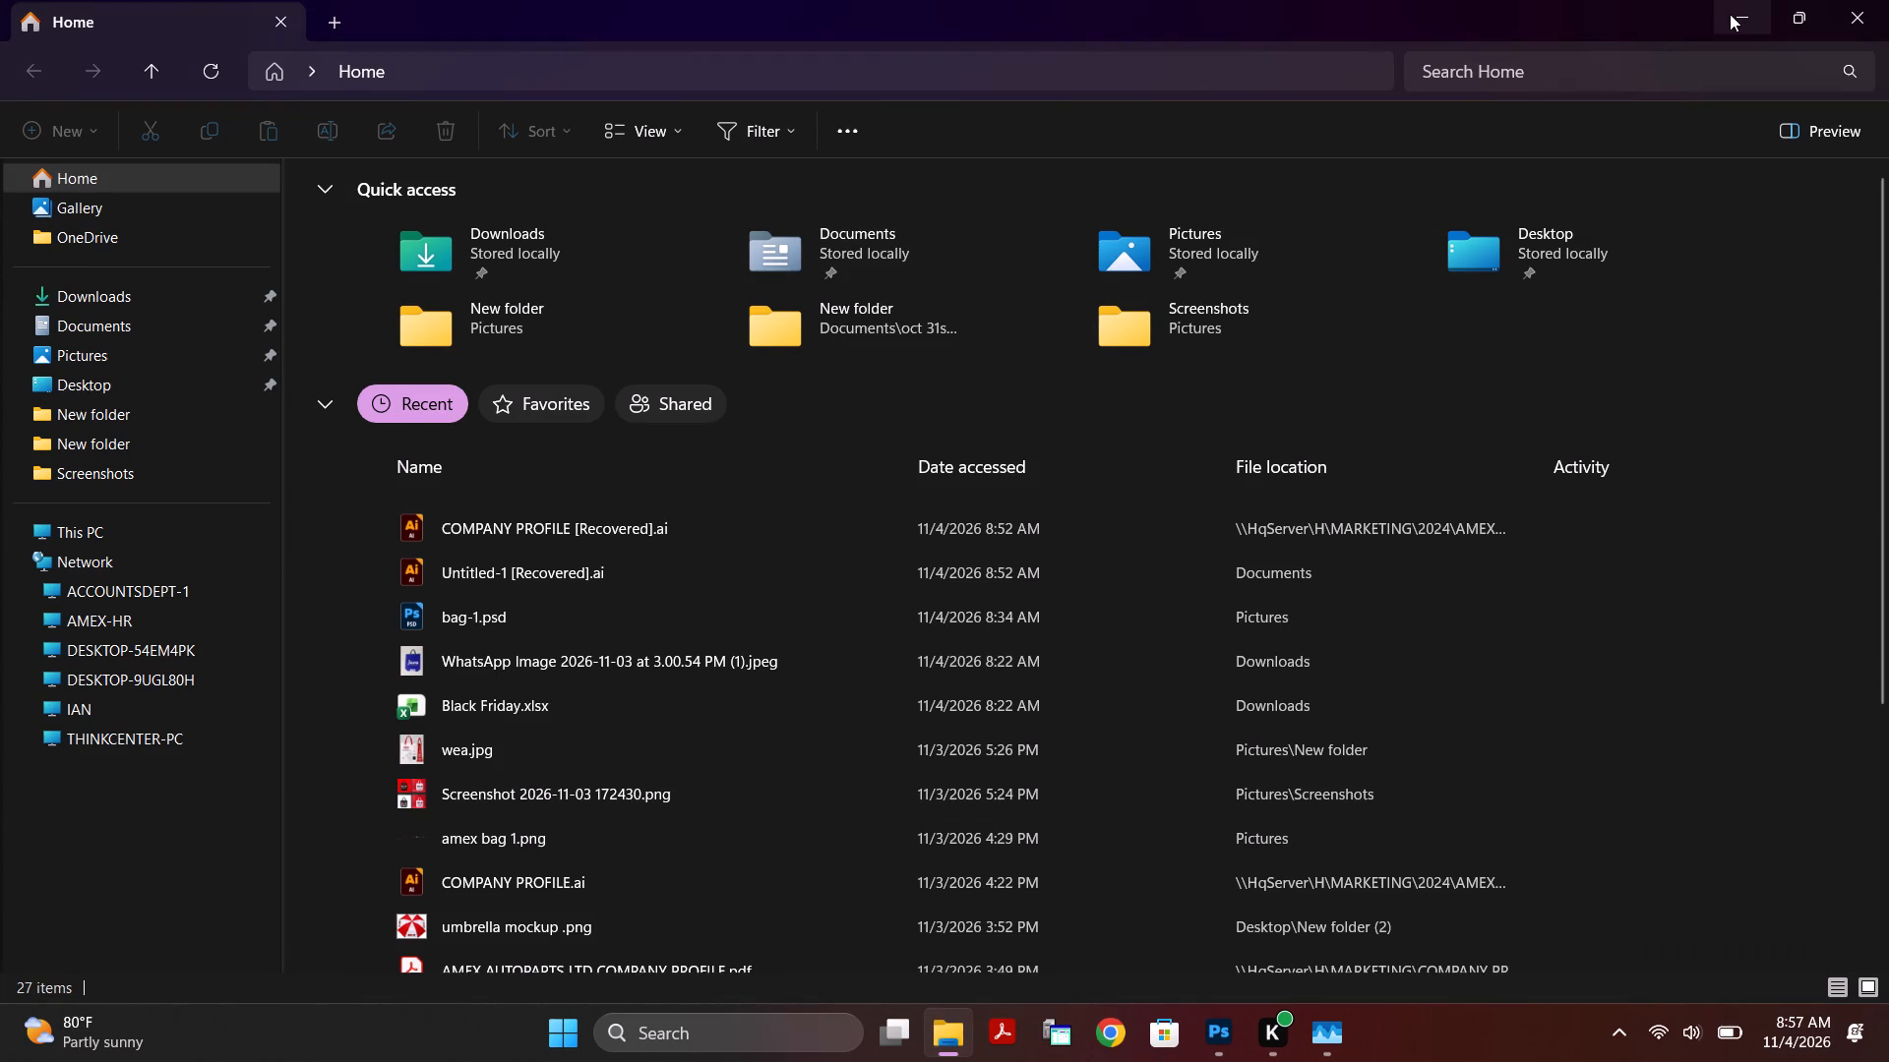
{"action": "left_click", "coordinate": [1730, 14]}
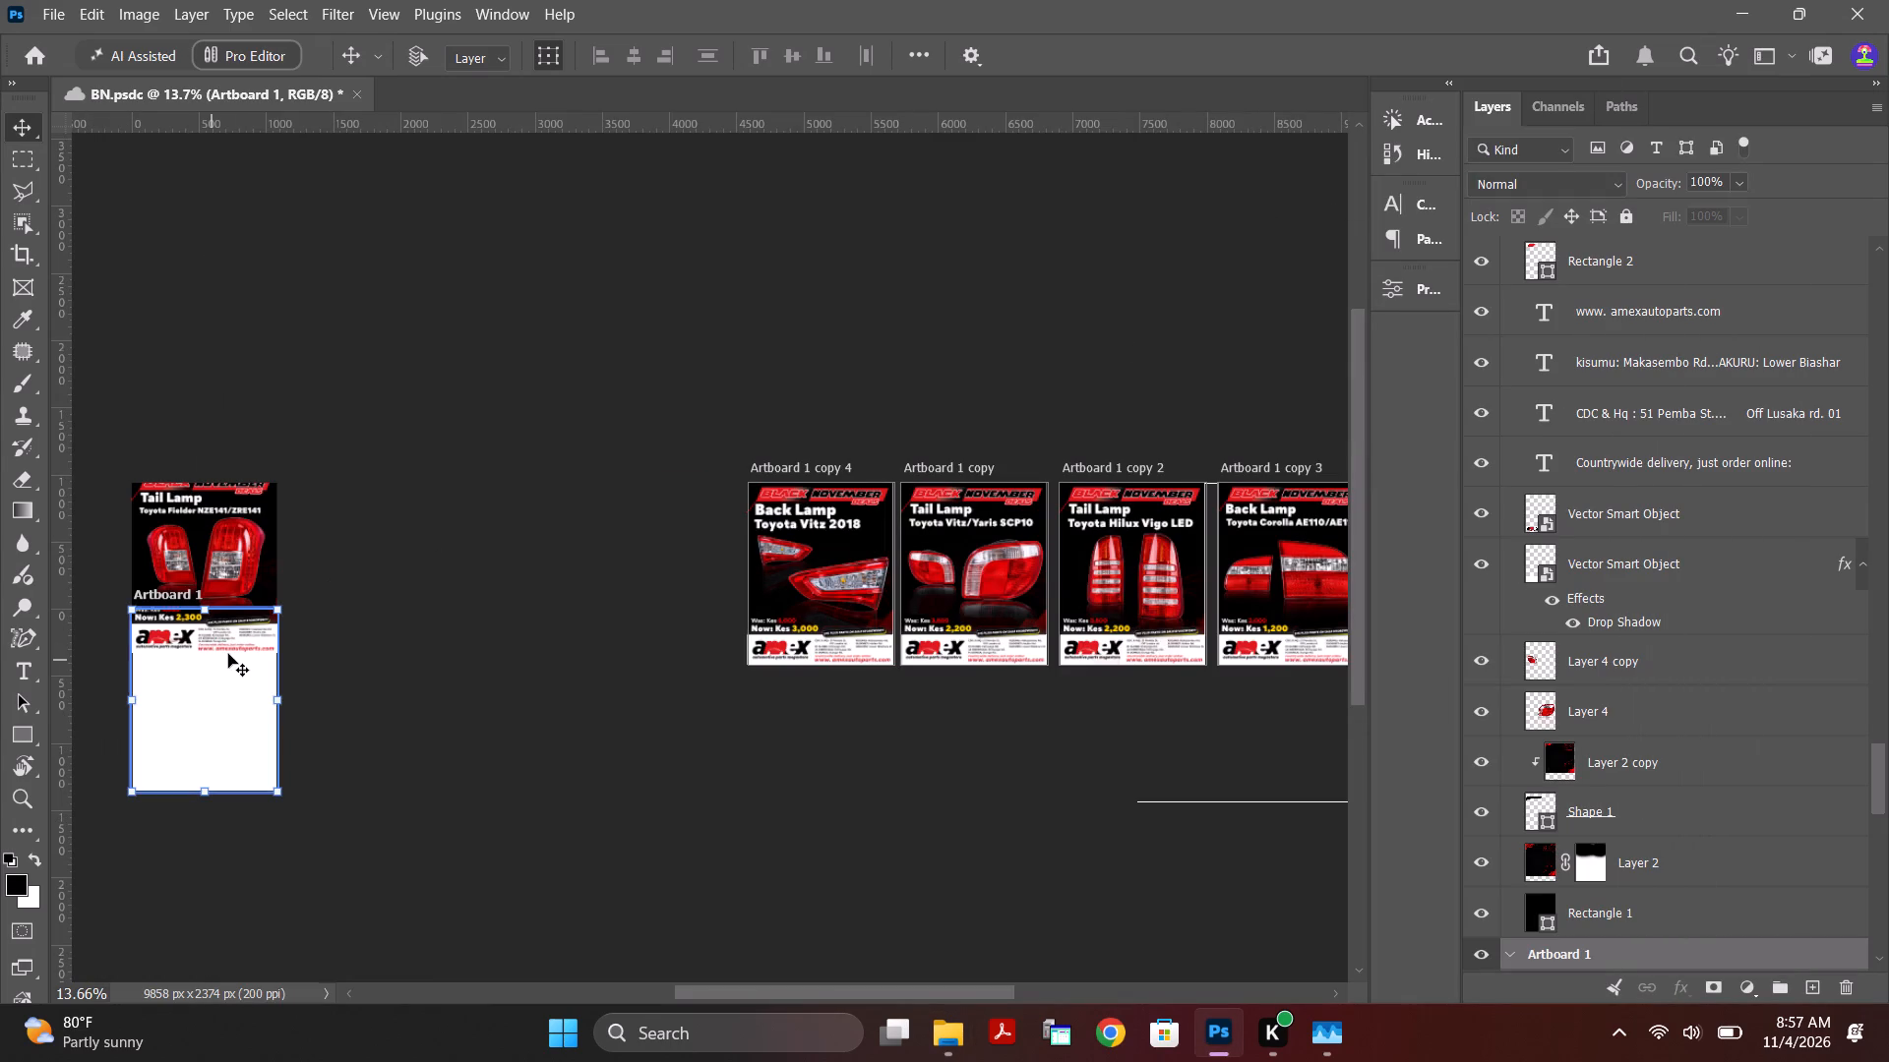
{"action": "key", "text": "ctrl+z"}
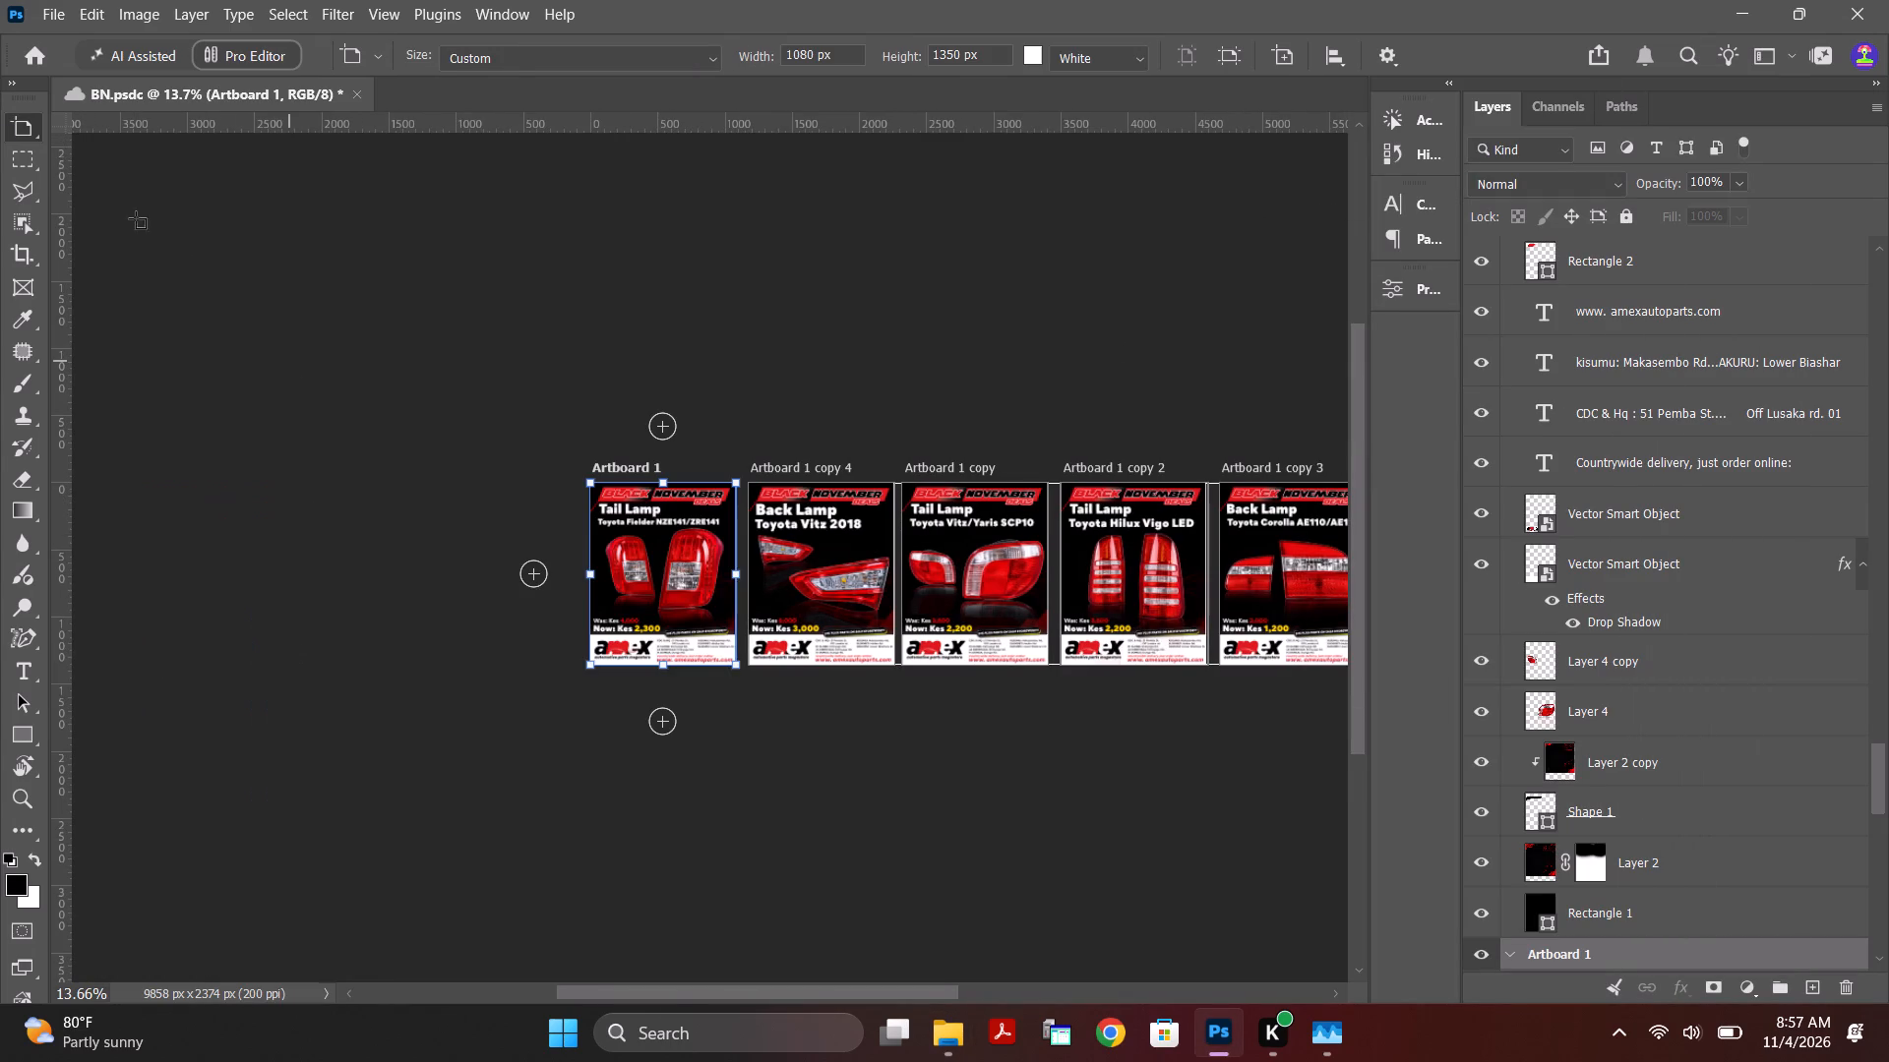
Switch to the Move tool and create a new 1080 x 1350 px document at 200 pixels/inch with a white background.
{"action": "right_click", "coordinate": [15, 127]}
{"action": "left_click", "coordinate": [87, 136]}
{"action": "left_click", "coordinate": [197, 305]}
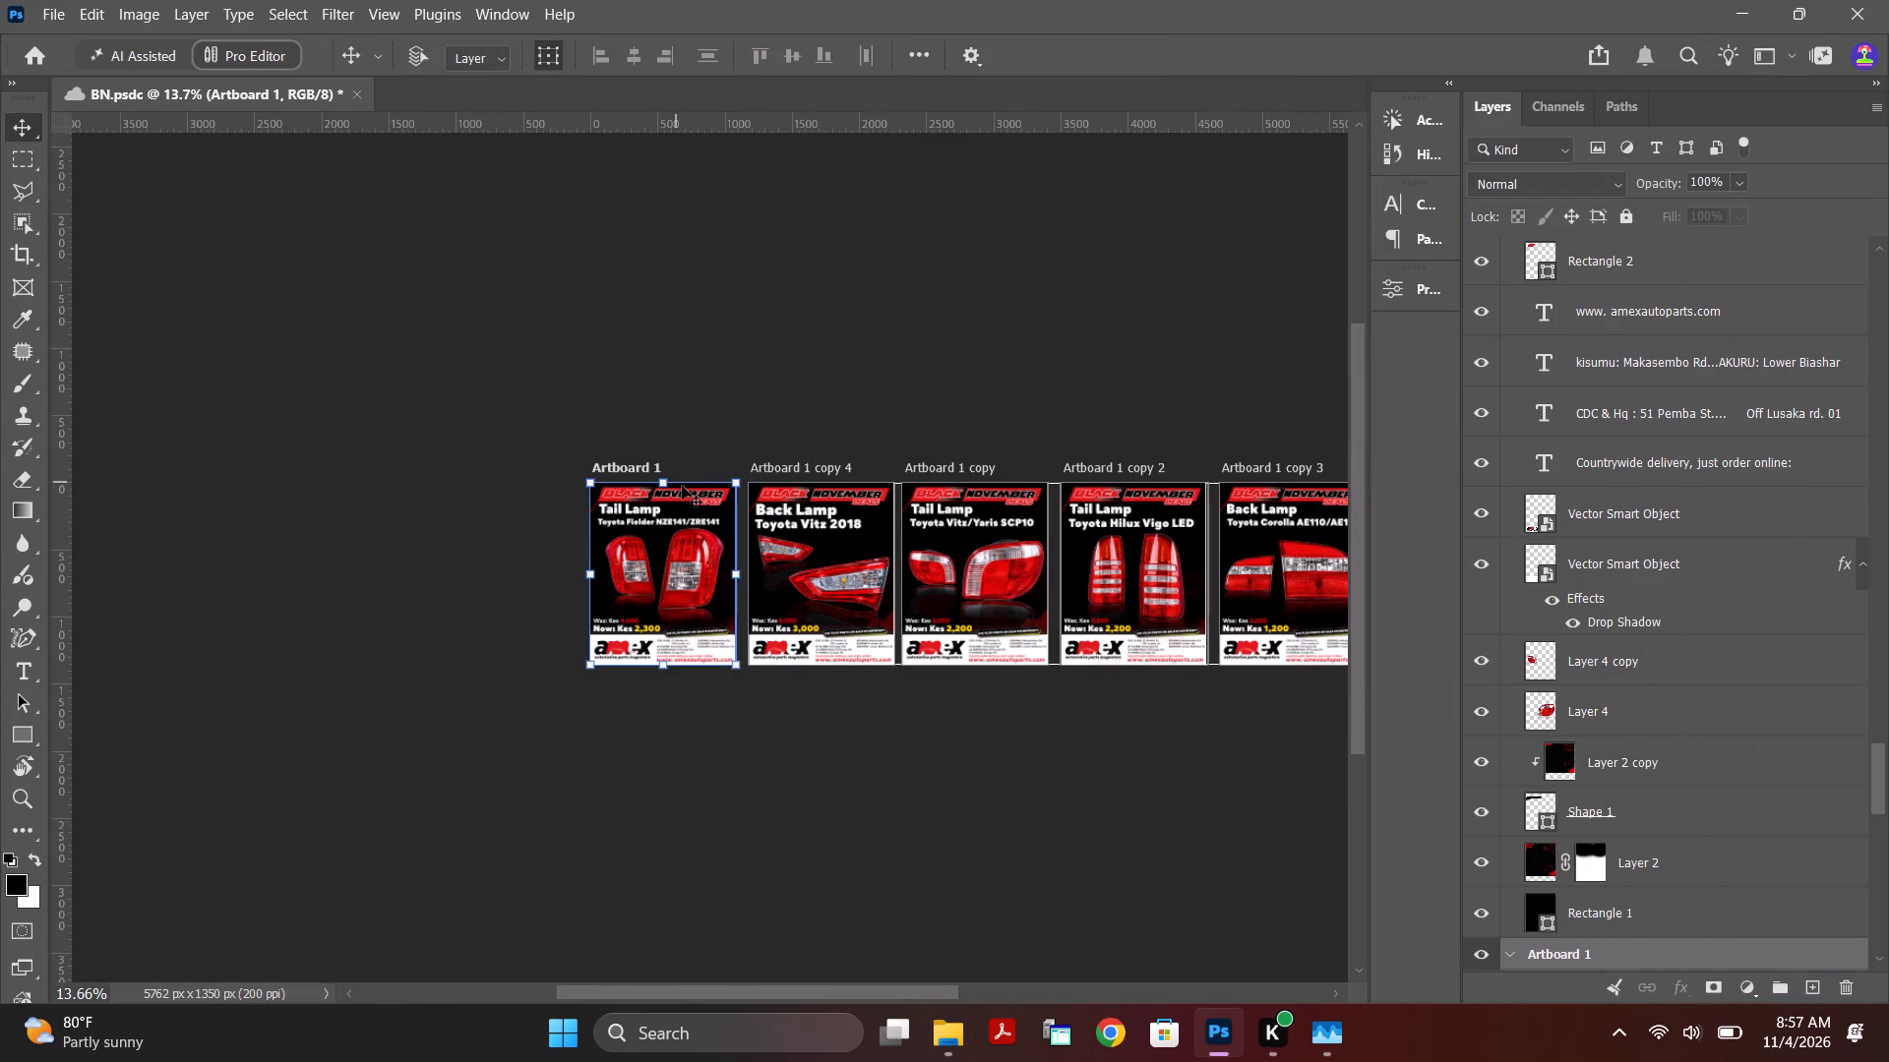
{"action": "left_click", "coordinate": [715, 268]}
{"action": "left_click", "coordinate": [1409, 287]}
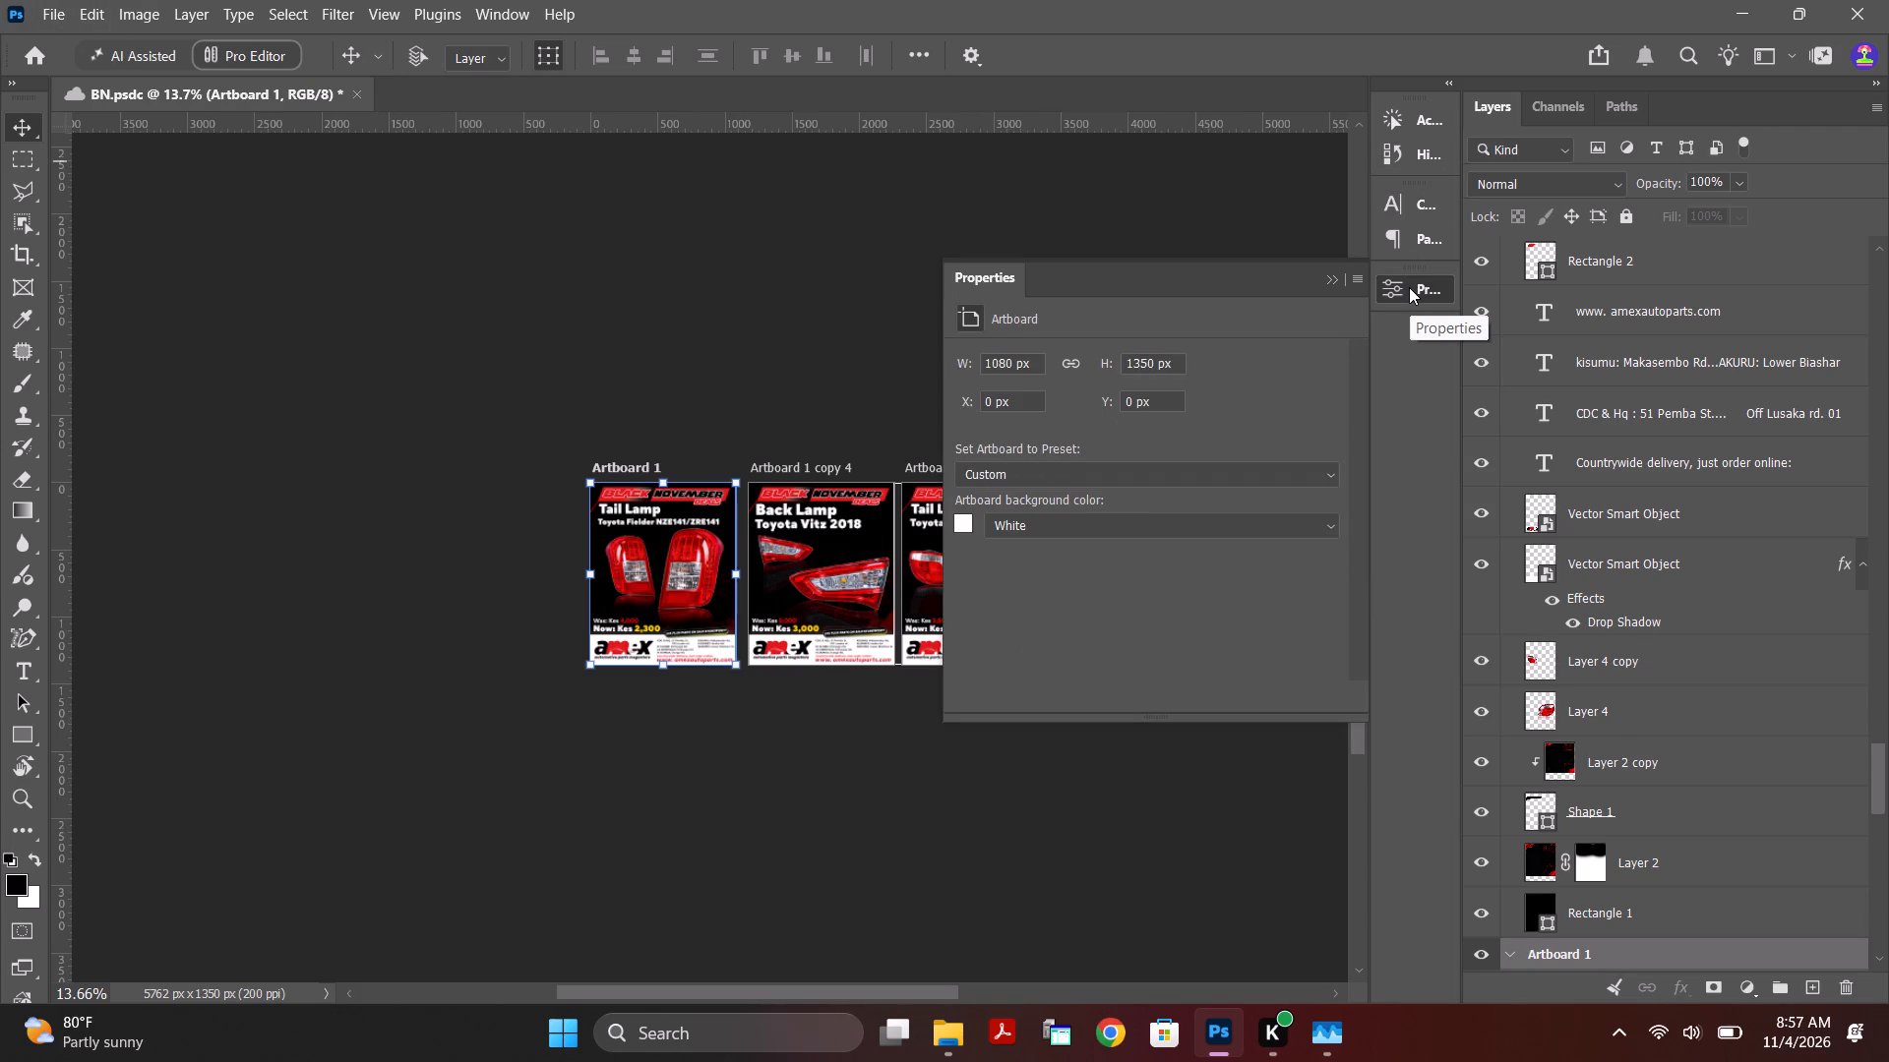
{"action": "left_click", "coordinate": [56, 11]}
{"action": "left_click", "coordinate": [64, 44]}
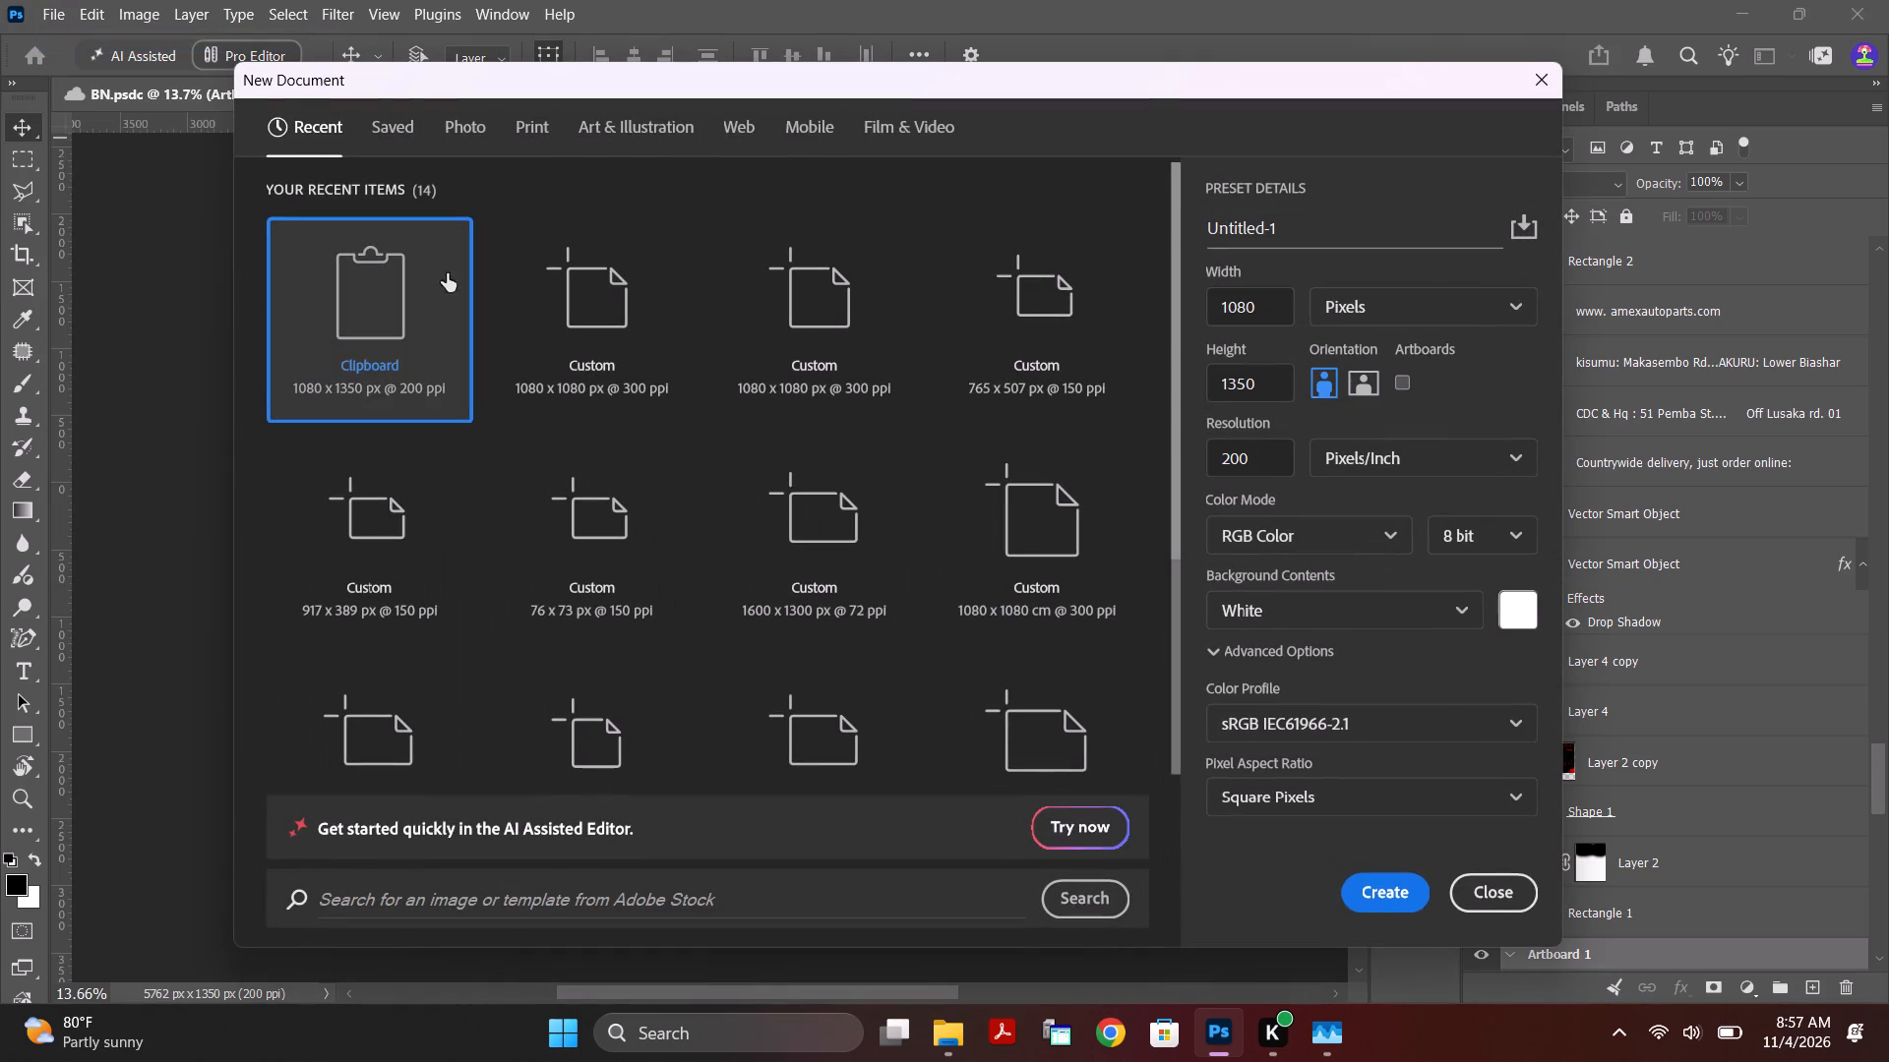
{"action": "left_click", "coordinate": [1392, 897]}
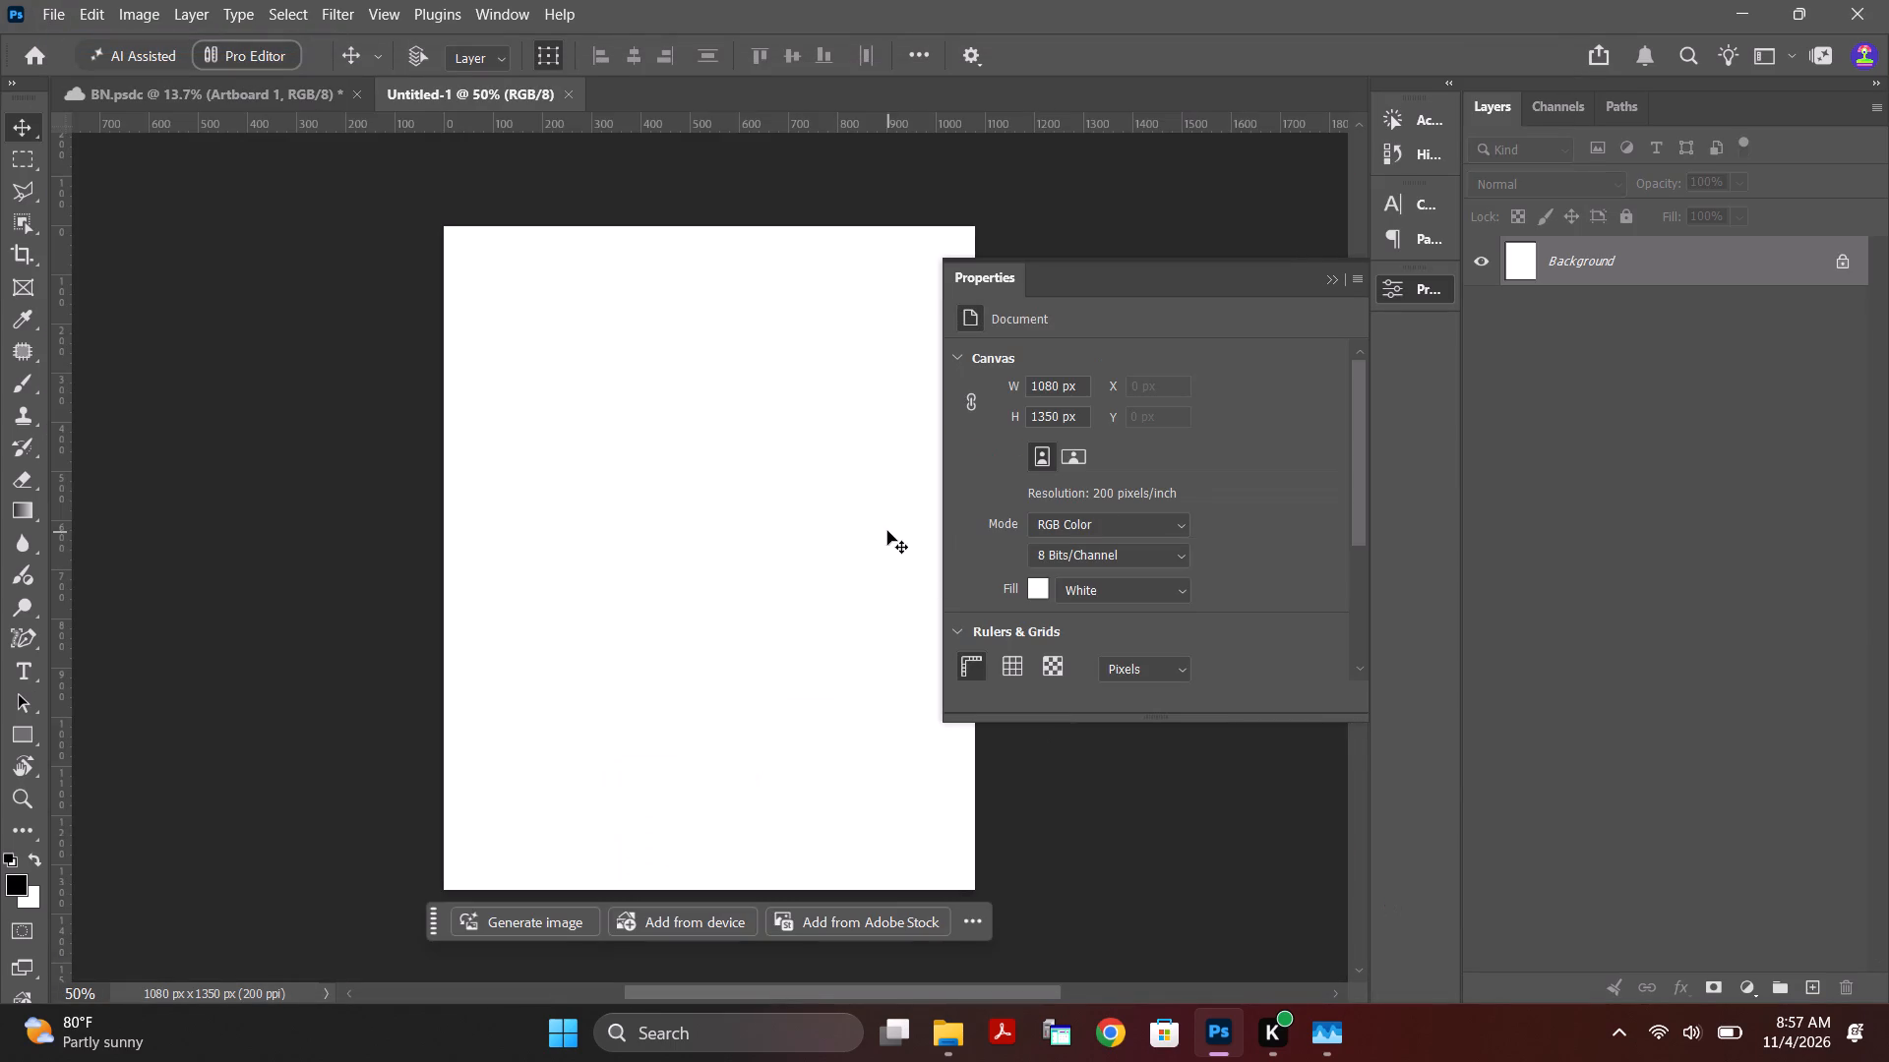
{"action": "left_click", "coordinate": [1337, 279]}
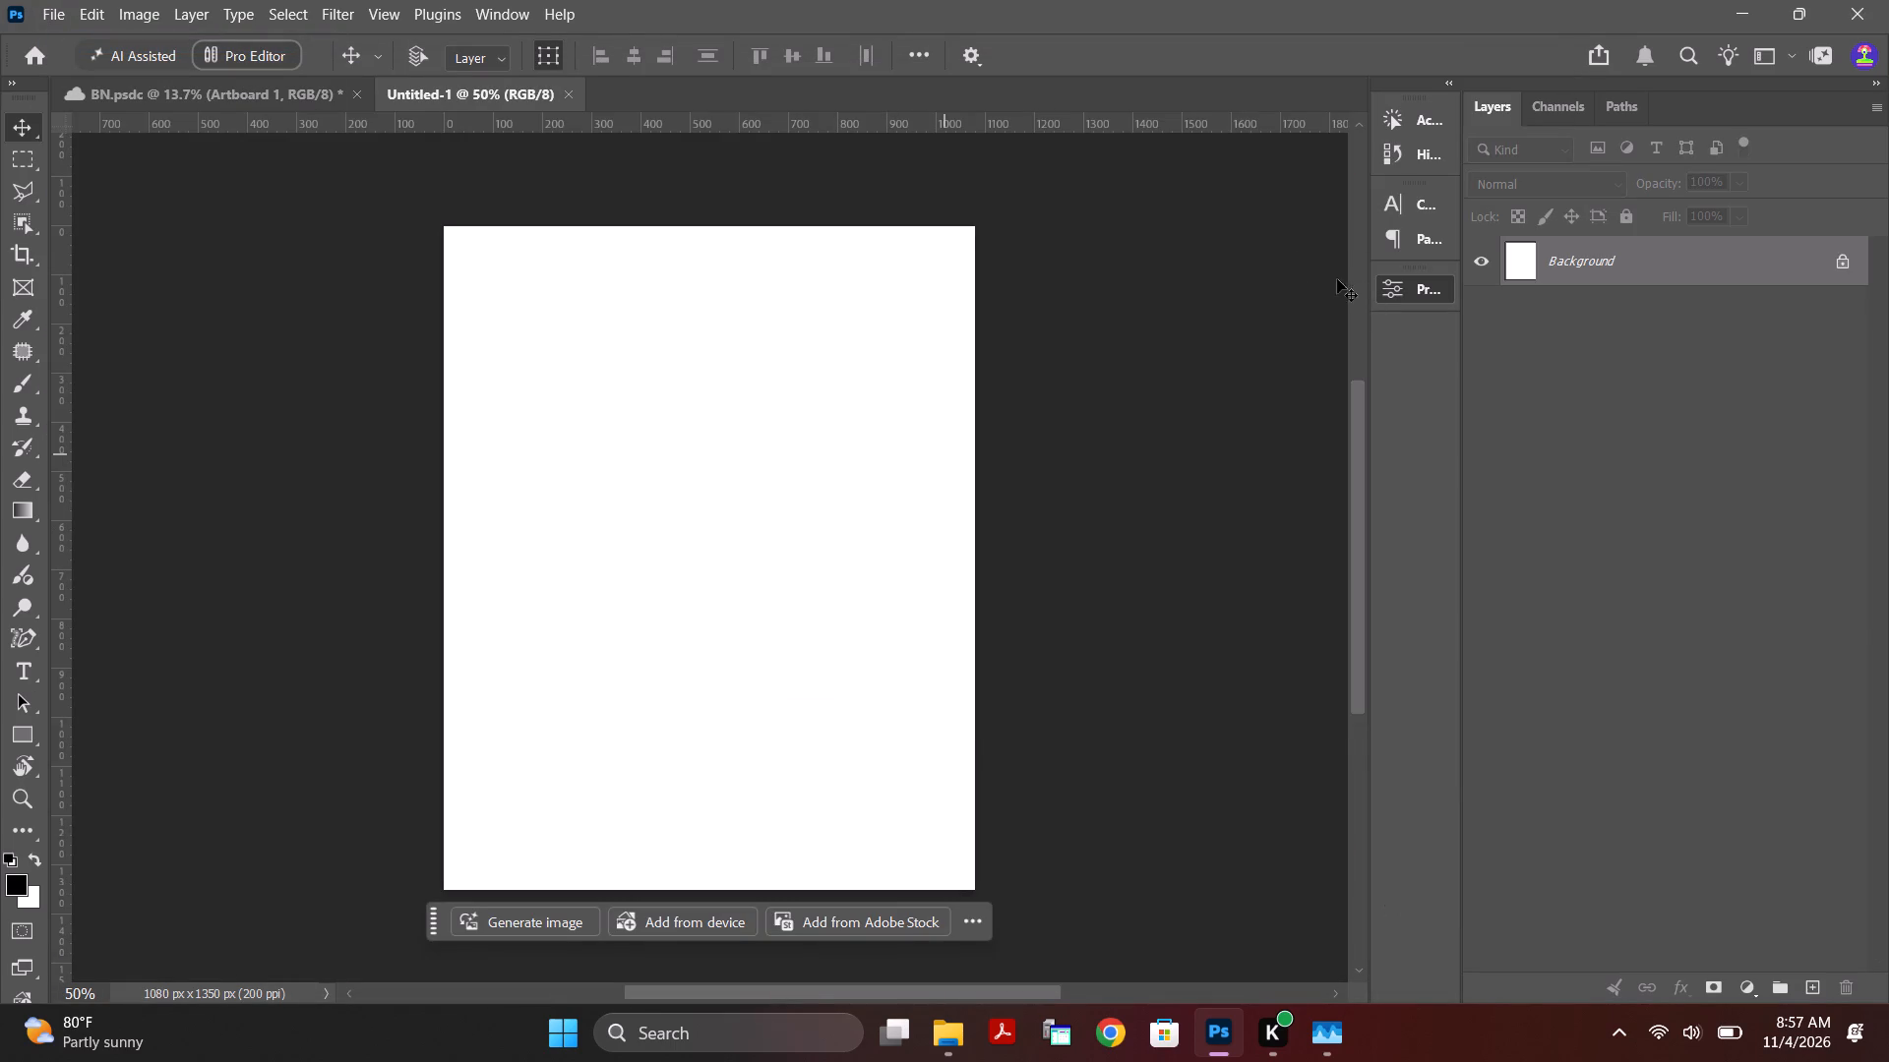
Copy Artboard 1 with all its layers from BN and paste it in place into the new Untitled-1 document.
{"action": "left_click", "coordinate": [253, 99]}
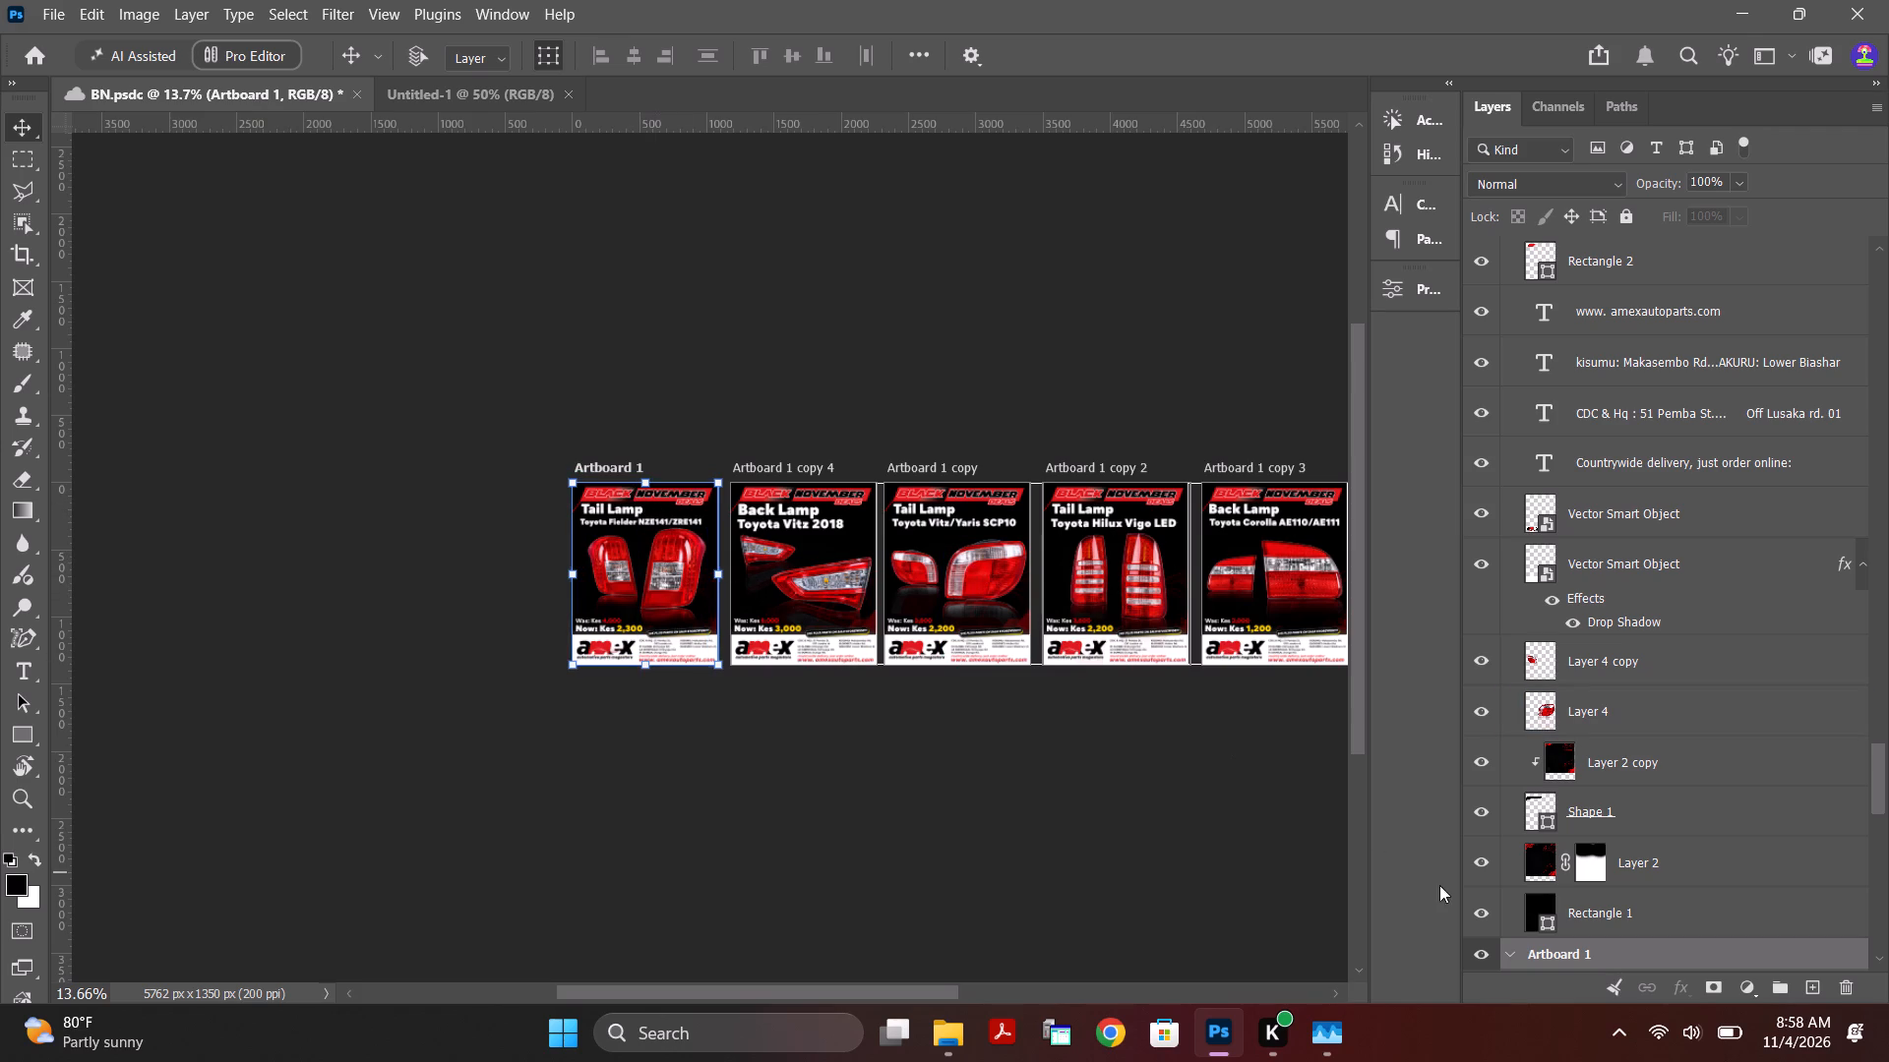
{"action": "left_click_drag", "start_coordinate": [1881, 787], "coordinate": [1888, 947]}
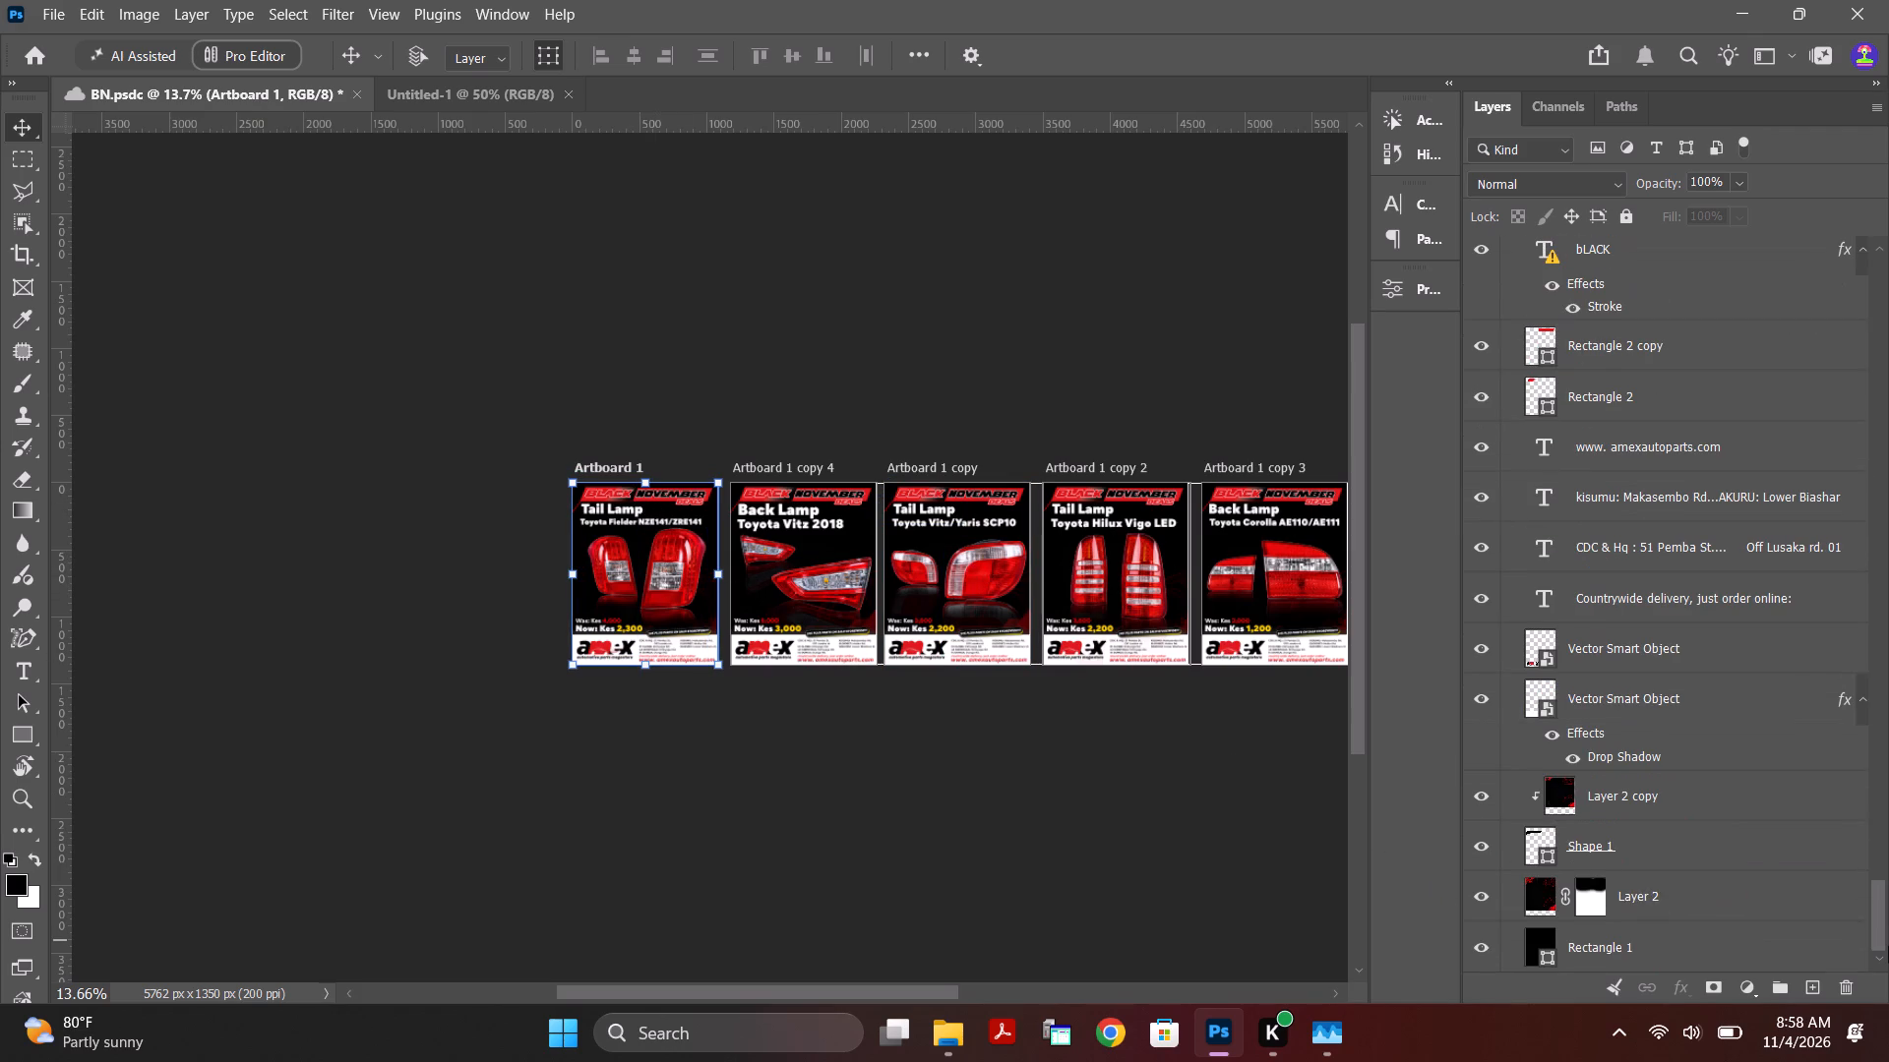
{"action": "left_click_drag", "start_coordinate": [1888, 947], "coordinate": [1888, 1017]}
{"action": "left_click", "coordinate": [1660, 939]}
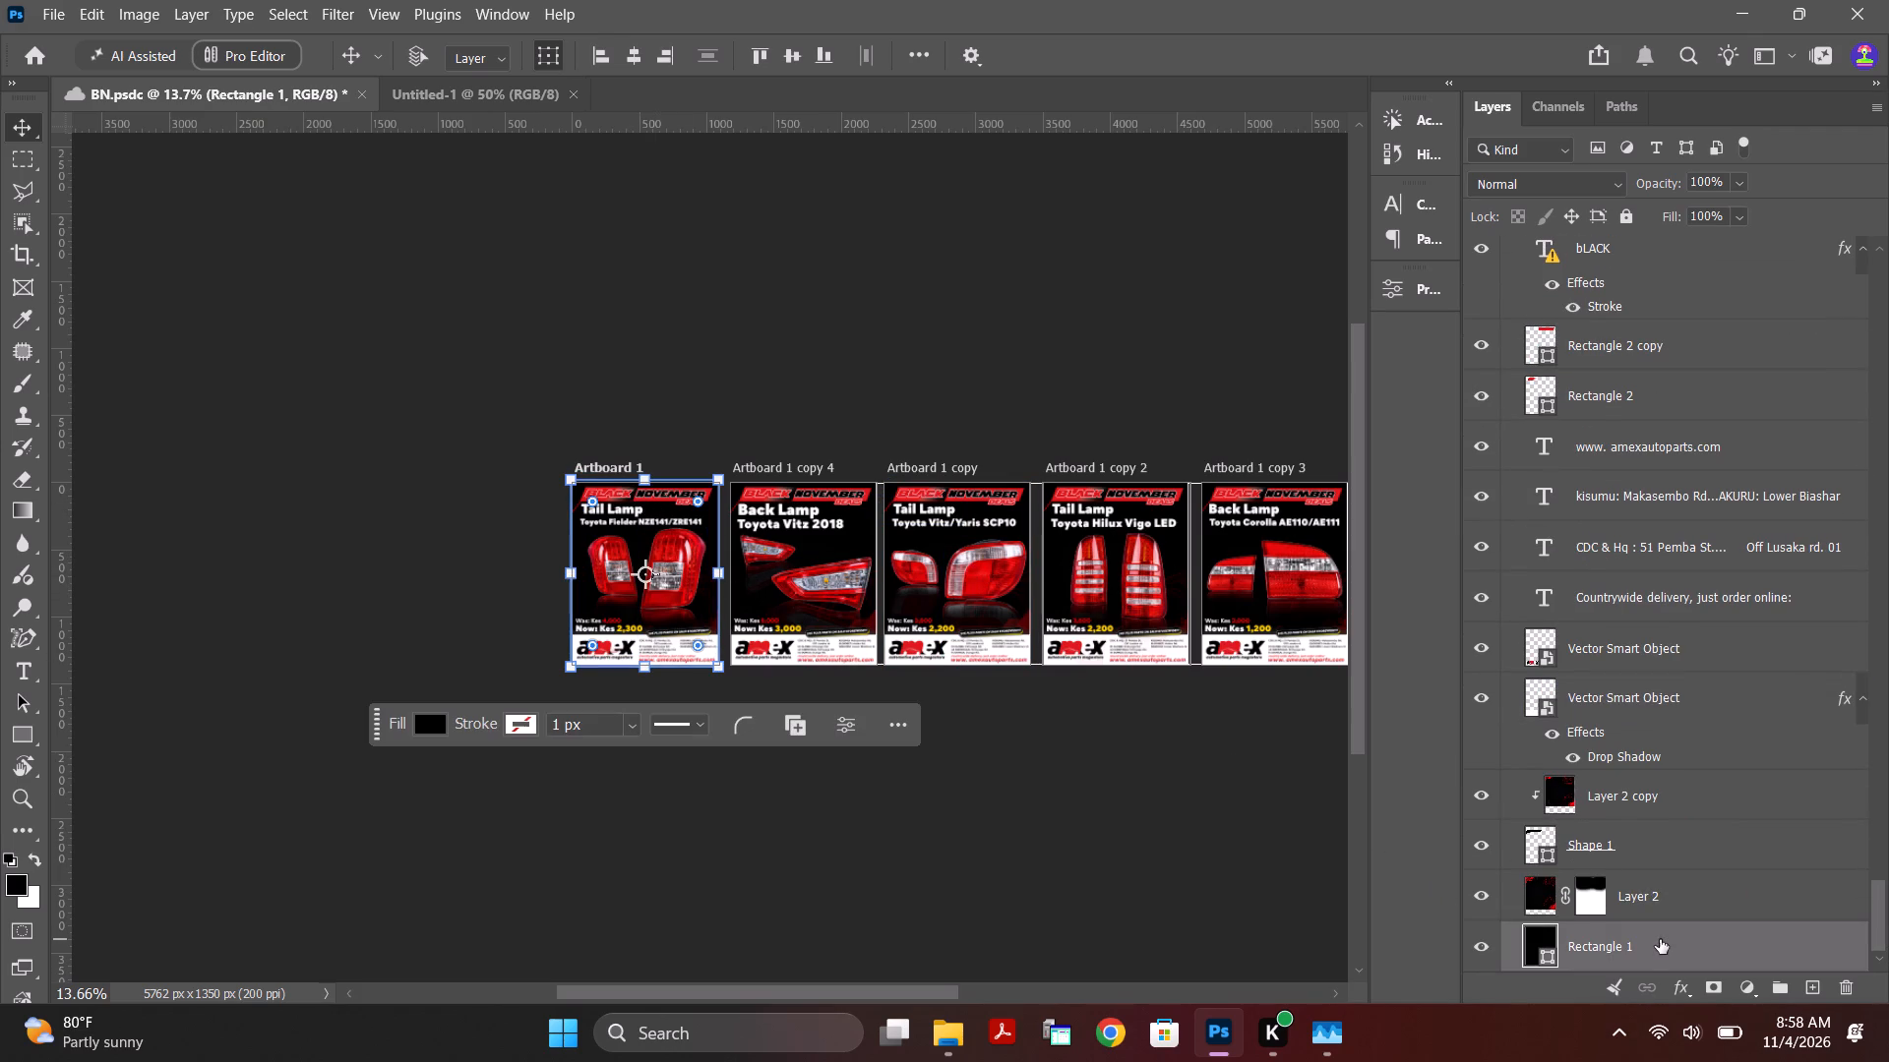
{"action": "left_click_drag", "start_coordinate": [1878, 915], "coordinate": [1879, 835], "text": "shift"}
{"action": "left_click", "coordinate": [1649, 376], "text": "shift"}
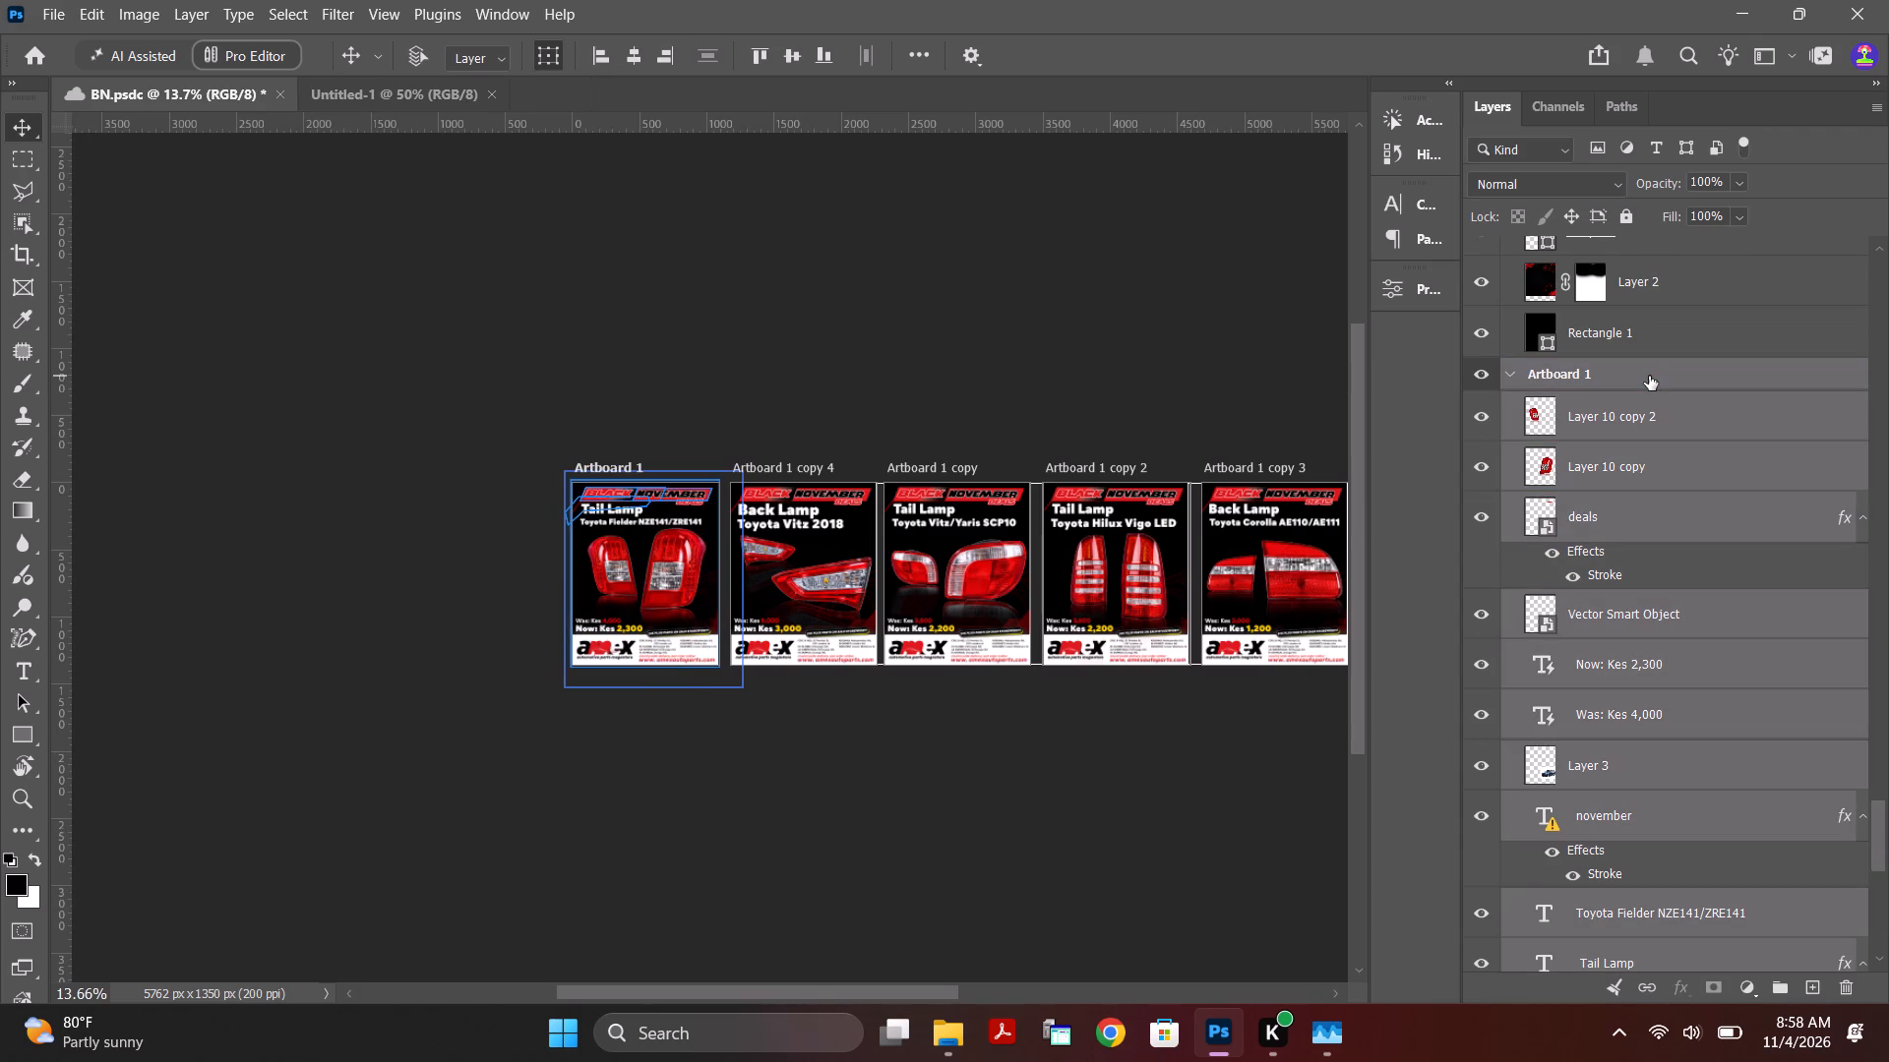
{"action": "key", "text": "ctrl+c"}
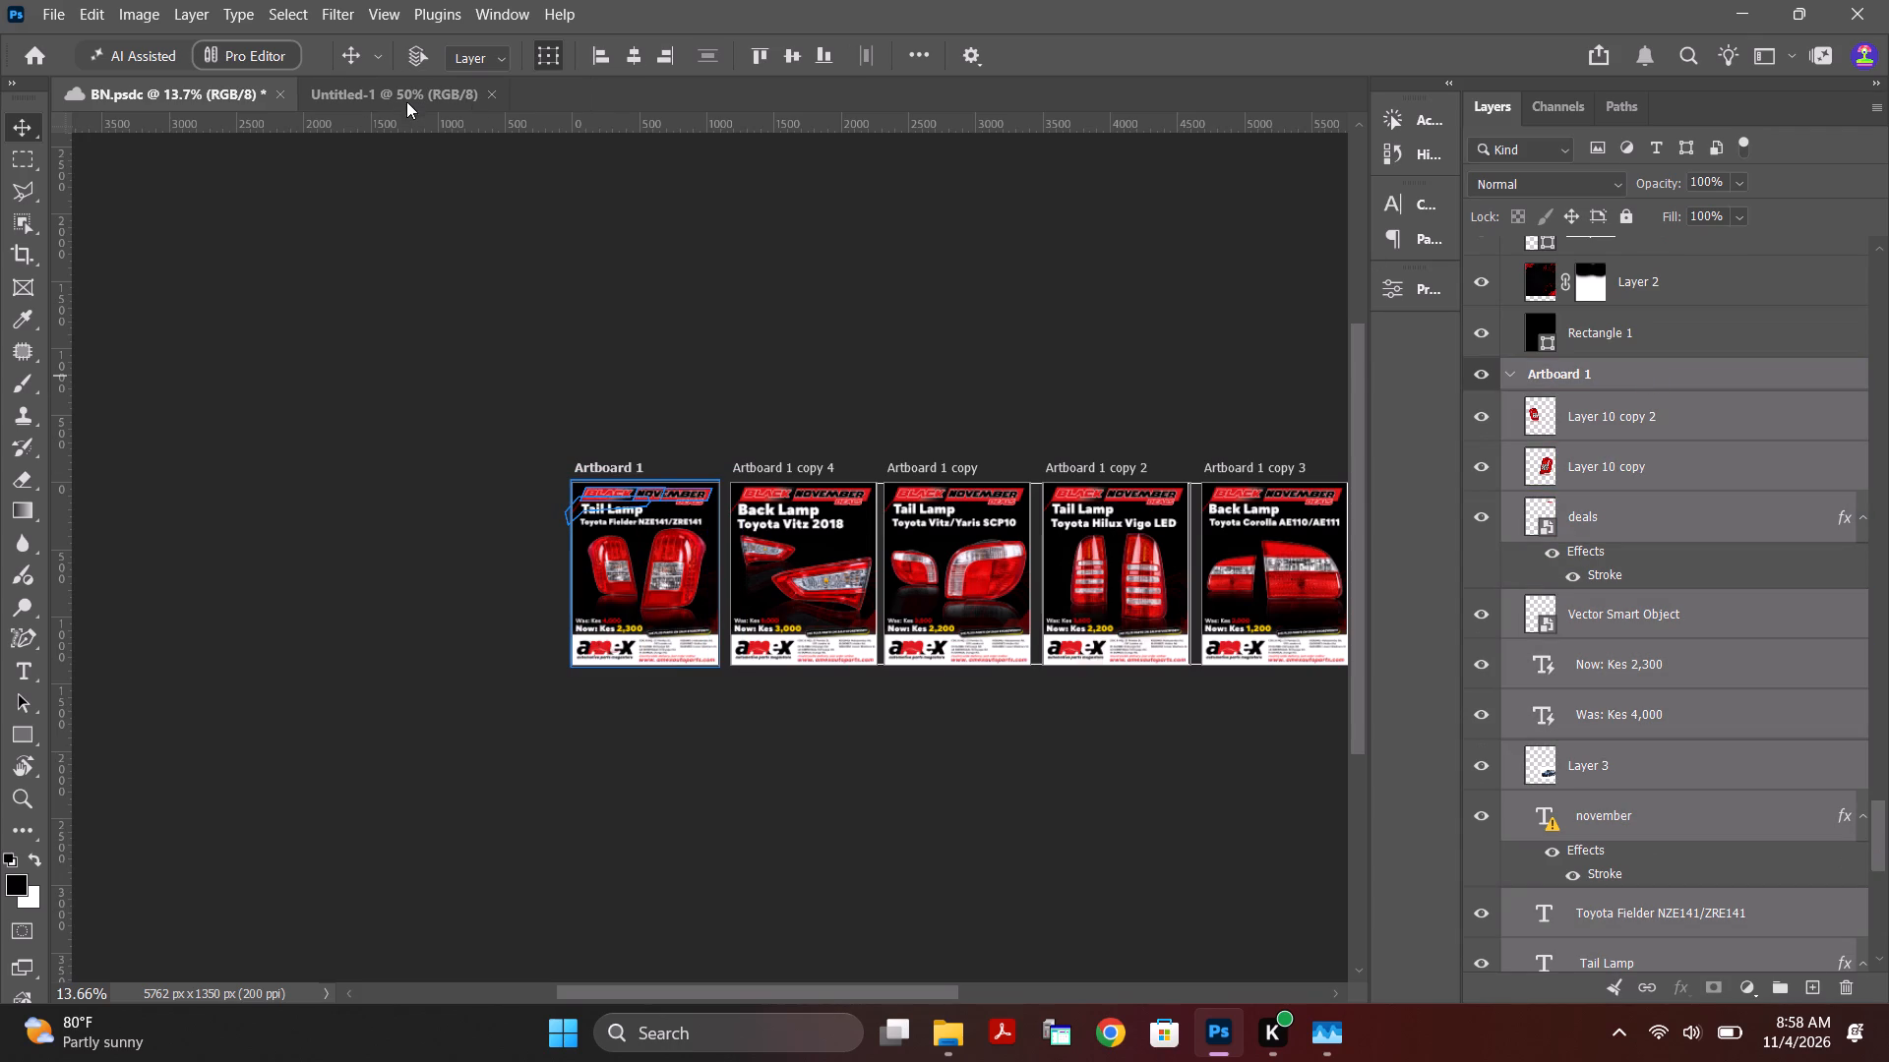
{"action": "left_click", "coordinate": [406, 97]}
{"action": "key", "text": "ctrl+shift+v"}
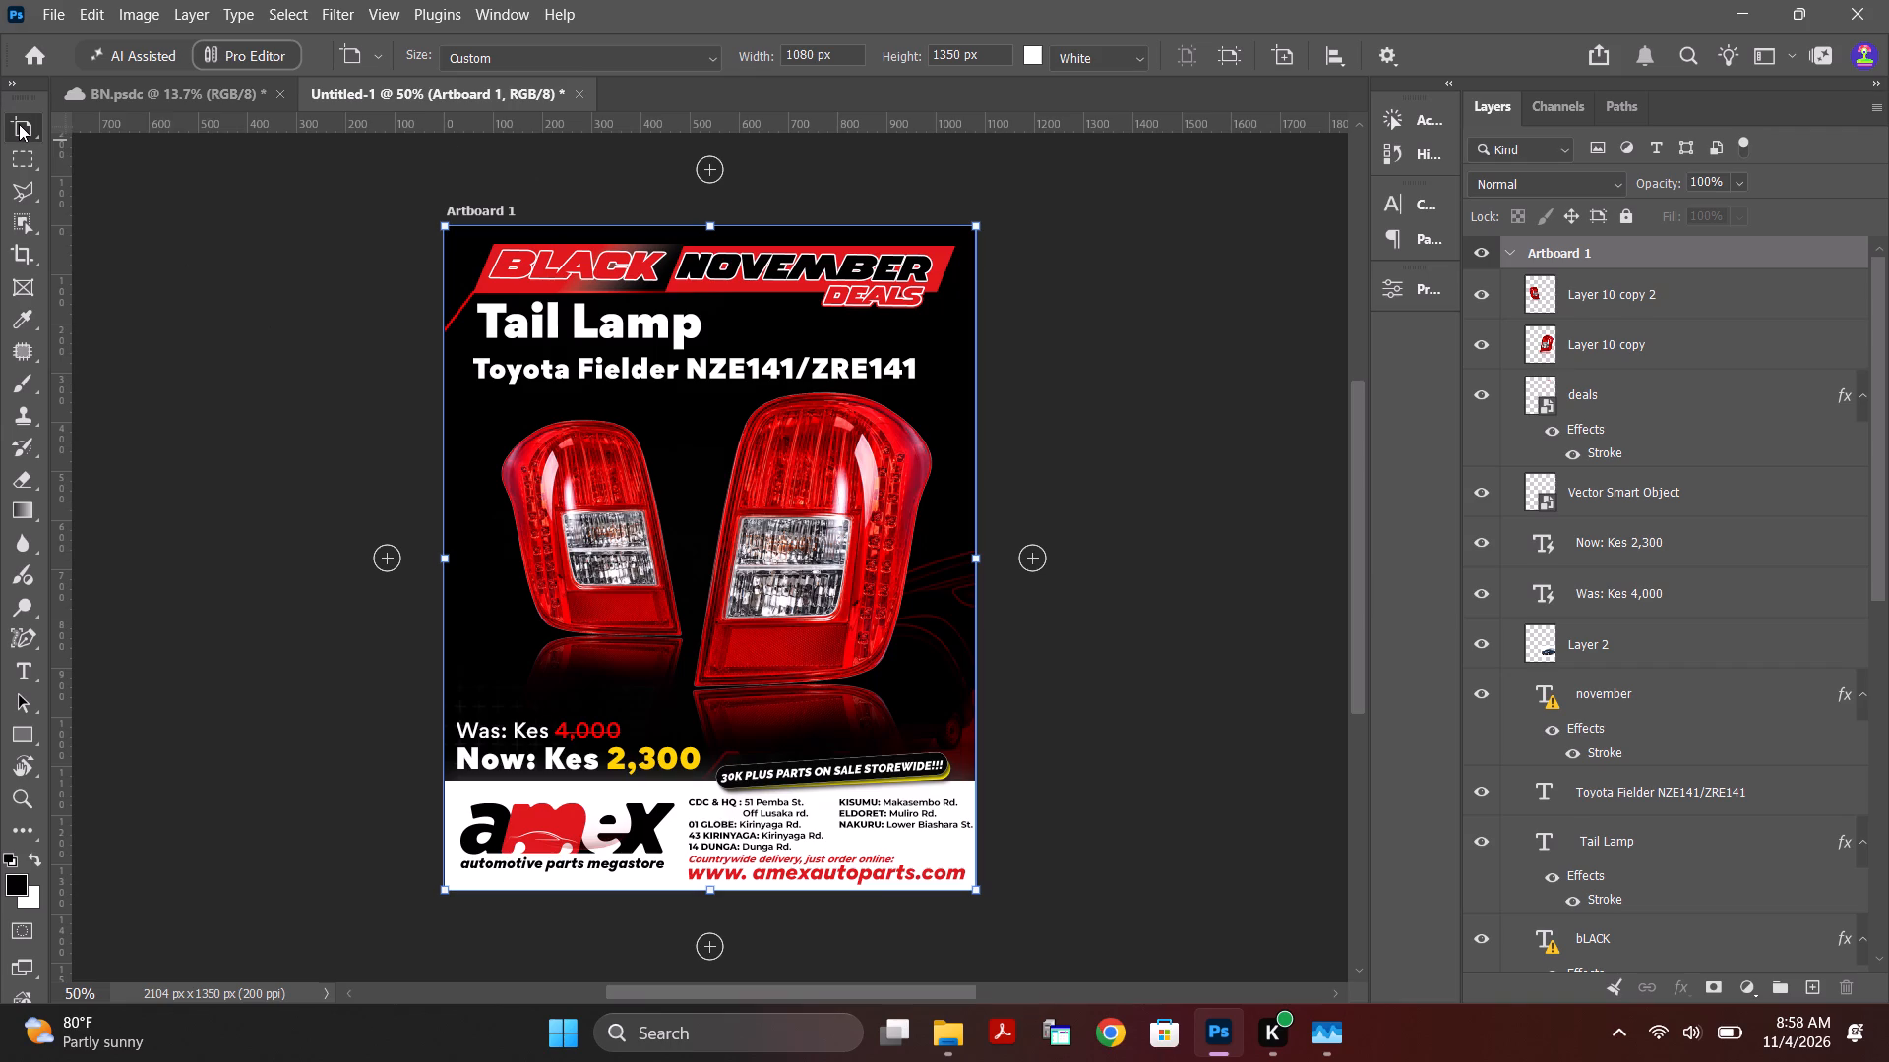
Switch from the Artboard tool to the Move tool in the new document.
{"action": "right_click", "coordinate": [19, 124]}
{"action": "left_click", "coordinate": [104, 130]}
{"action": "left_click", "coordinate": [132, 273]}
{"action": "left_click", "coordinate": [1136, 453]}
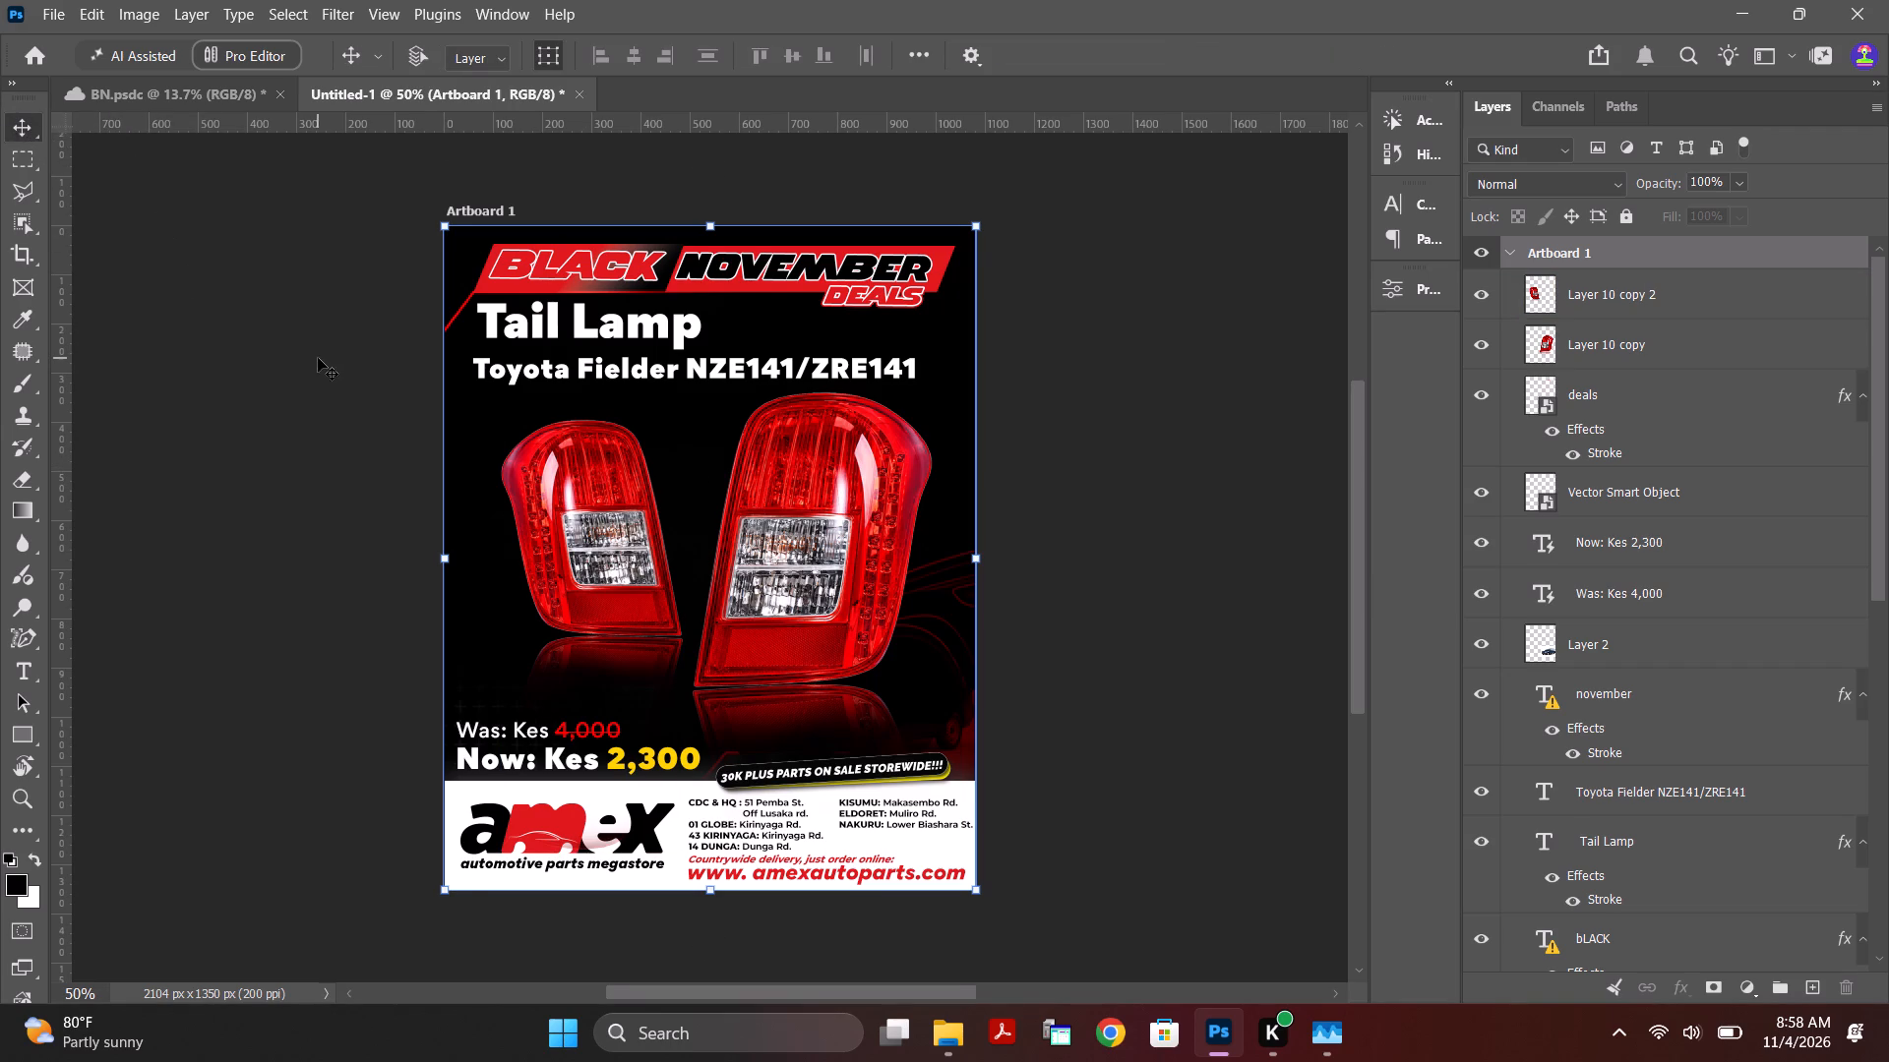
{"action": "scroll", "coordinate": [320, 358], "scroll_direction": "down", "scroll_amount": 10, "text": "alt"}
{"action": "scroll", "coordinate": [871, 518], "scroll_direction": "down", "scroll_amount": 6, "text": "alt"}
{"action": "scroll", "coordinate": [1041, 646], "scroll_direction": "up", "scroll_amount": 2, "text": "alt"}
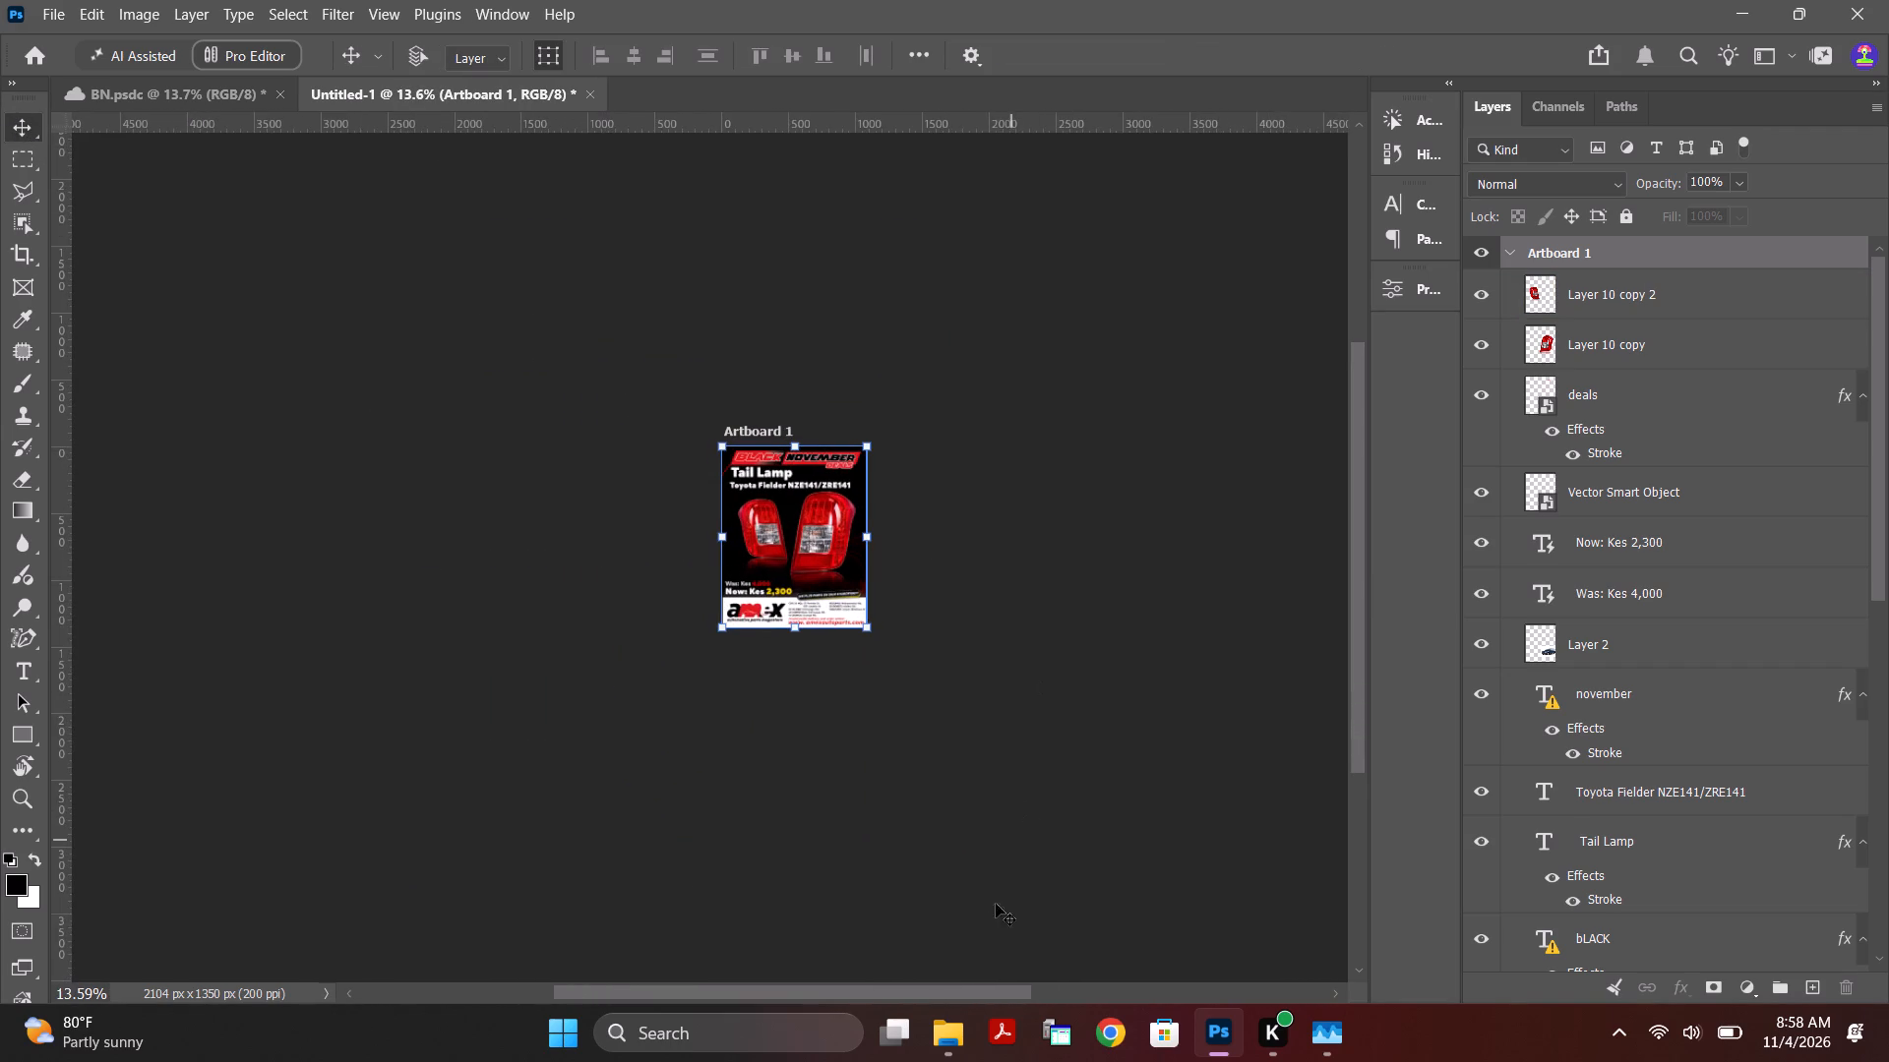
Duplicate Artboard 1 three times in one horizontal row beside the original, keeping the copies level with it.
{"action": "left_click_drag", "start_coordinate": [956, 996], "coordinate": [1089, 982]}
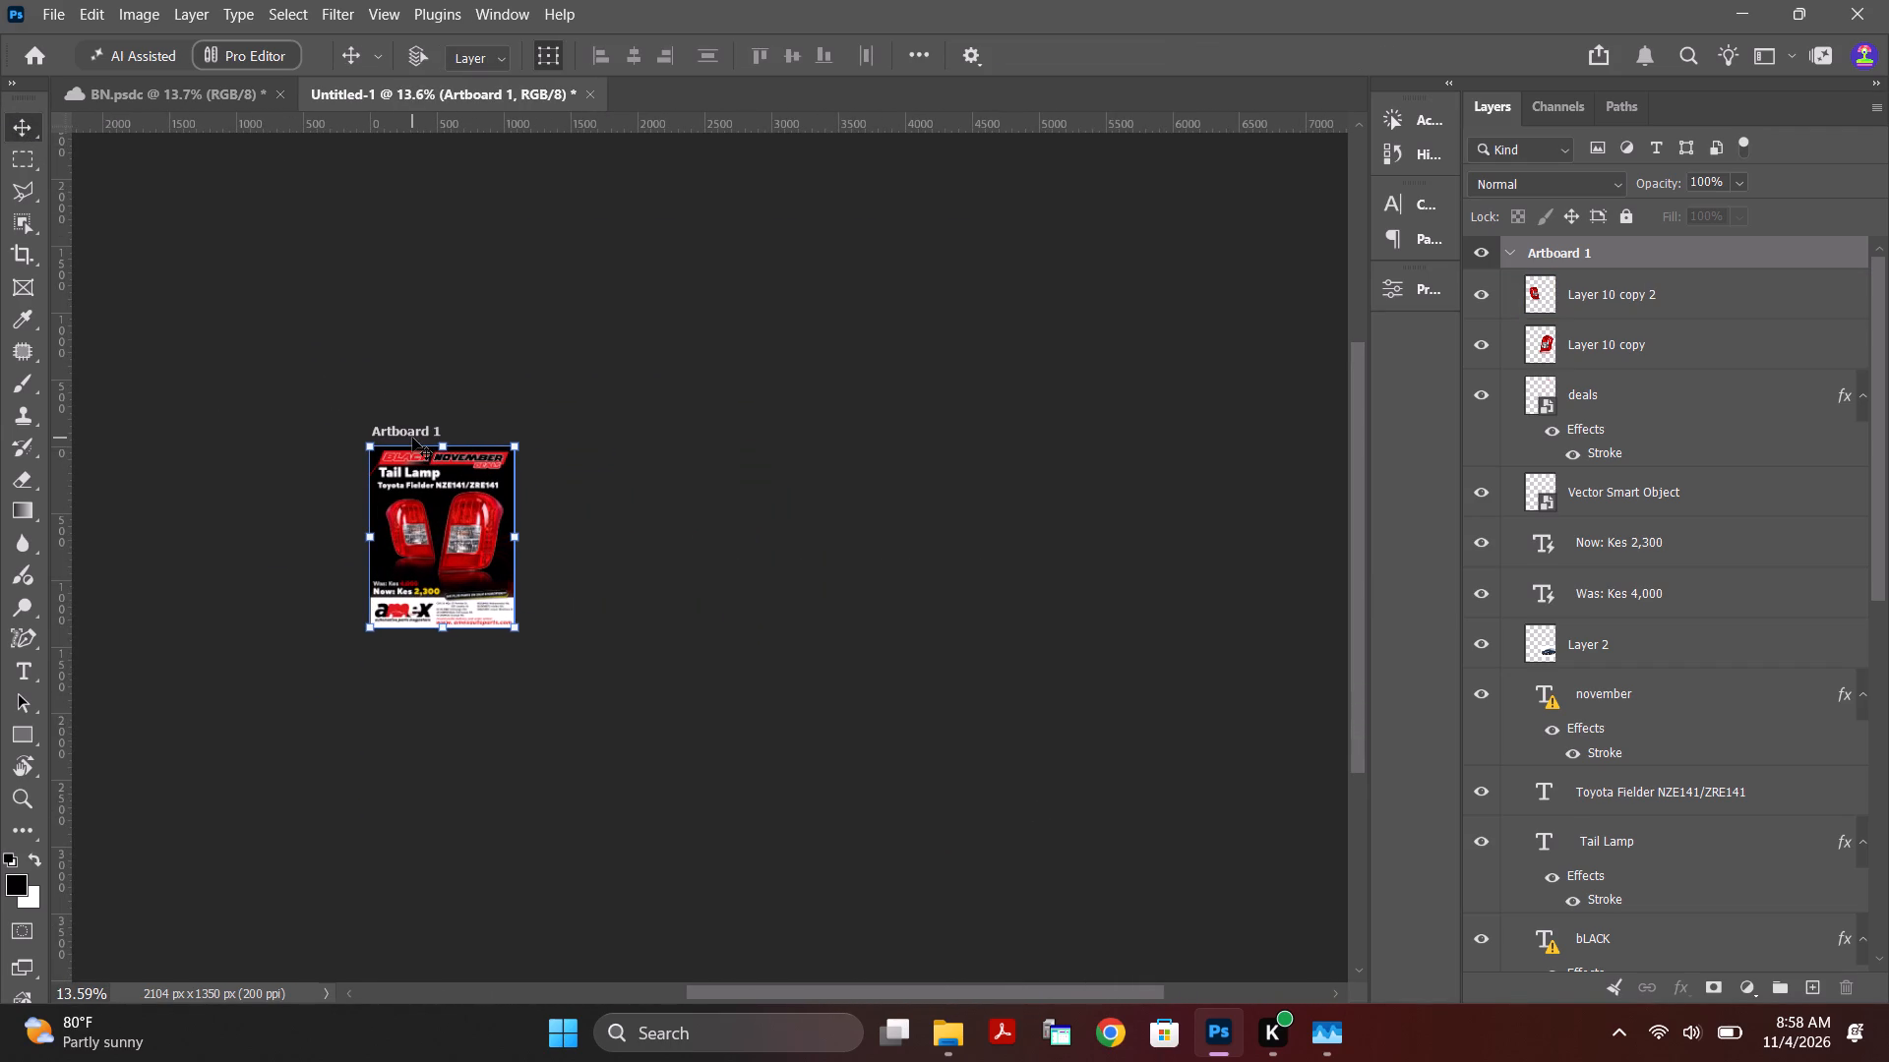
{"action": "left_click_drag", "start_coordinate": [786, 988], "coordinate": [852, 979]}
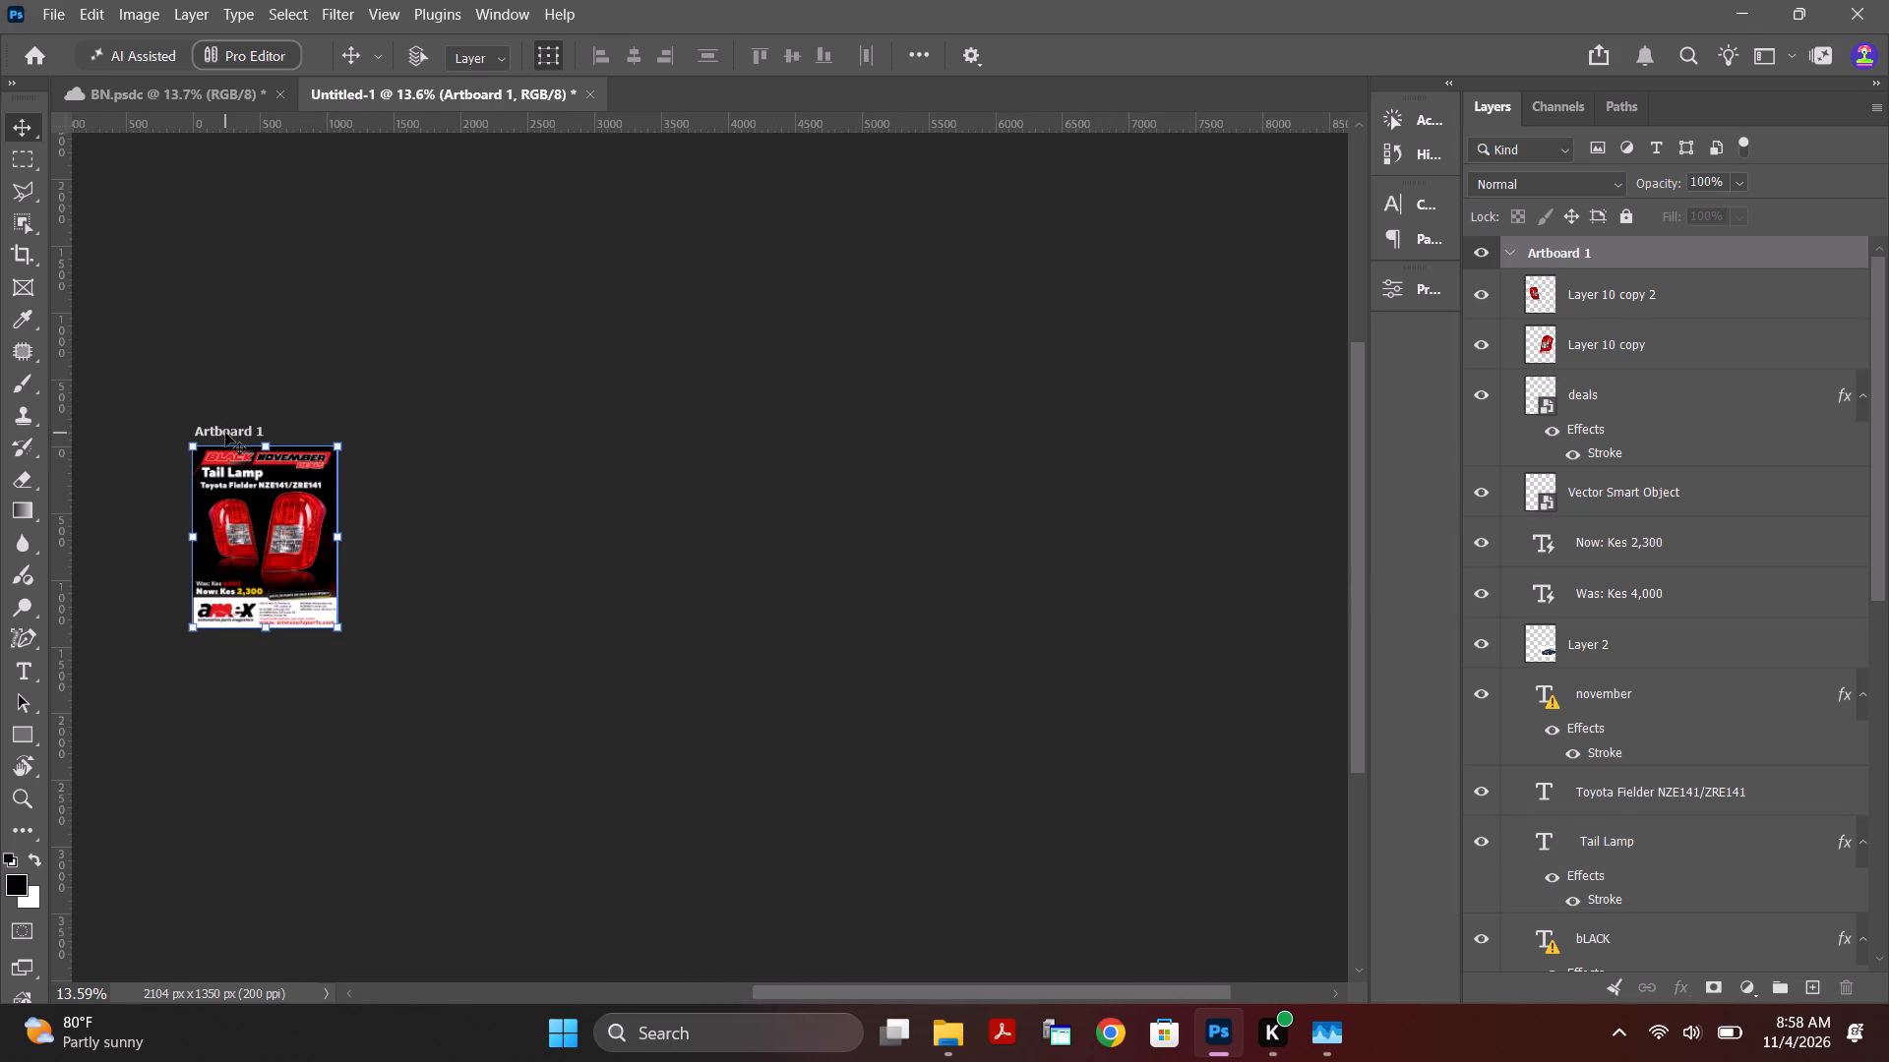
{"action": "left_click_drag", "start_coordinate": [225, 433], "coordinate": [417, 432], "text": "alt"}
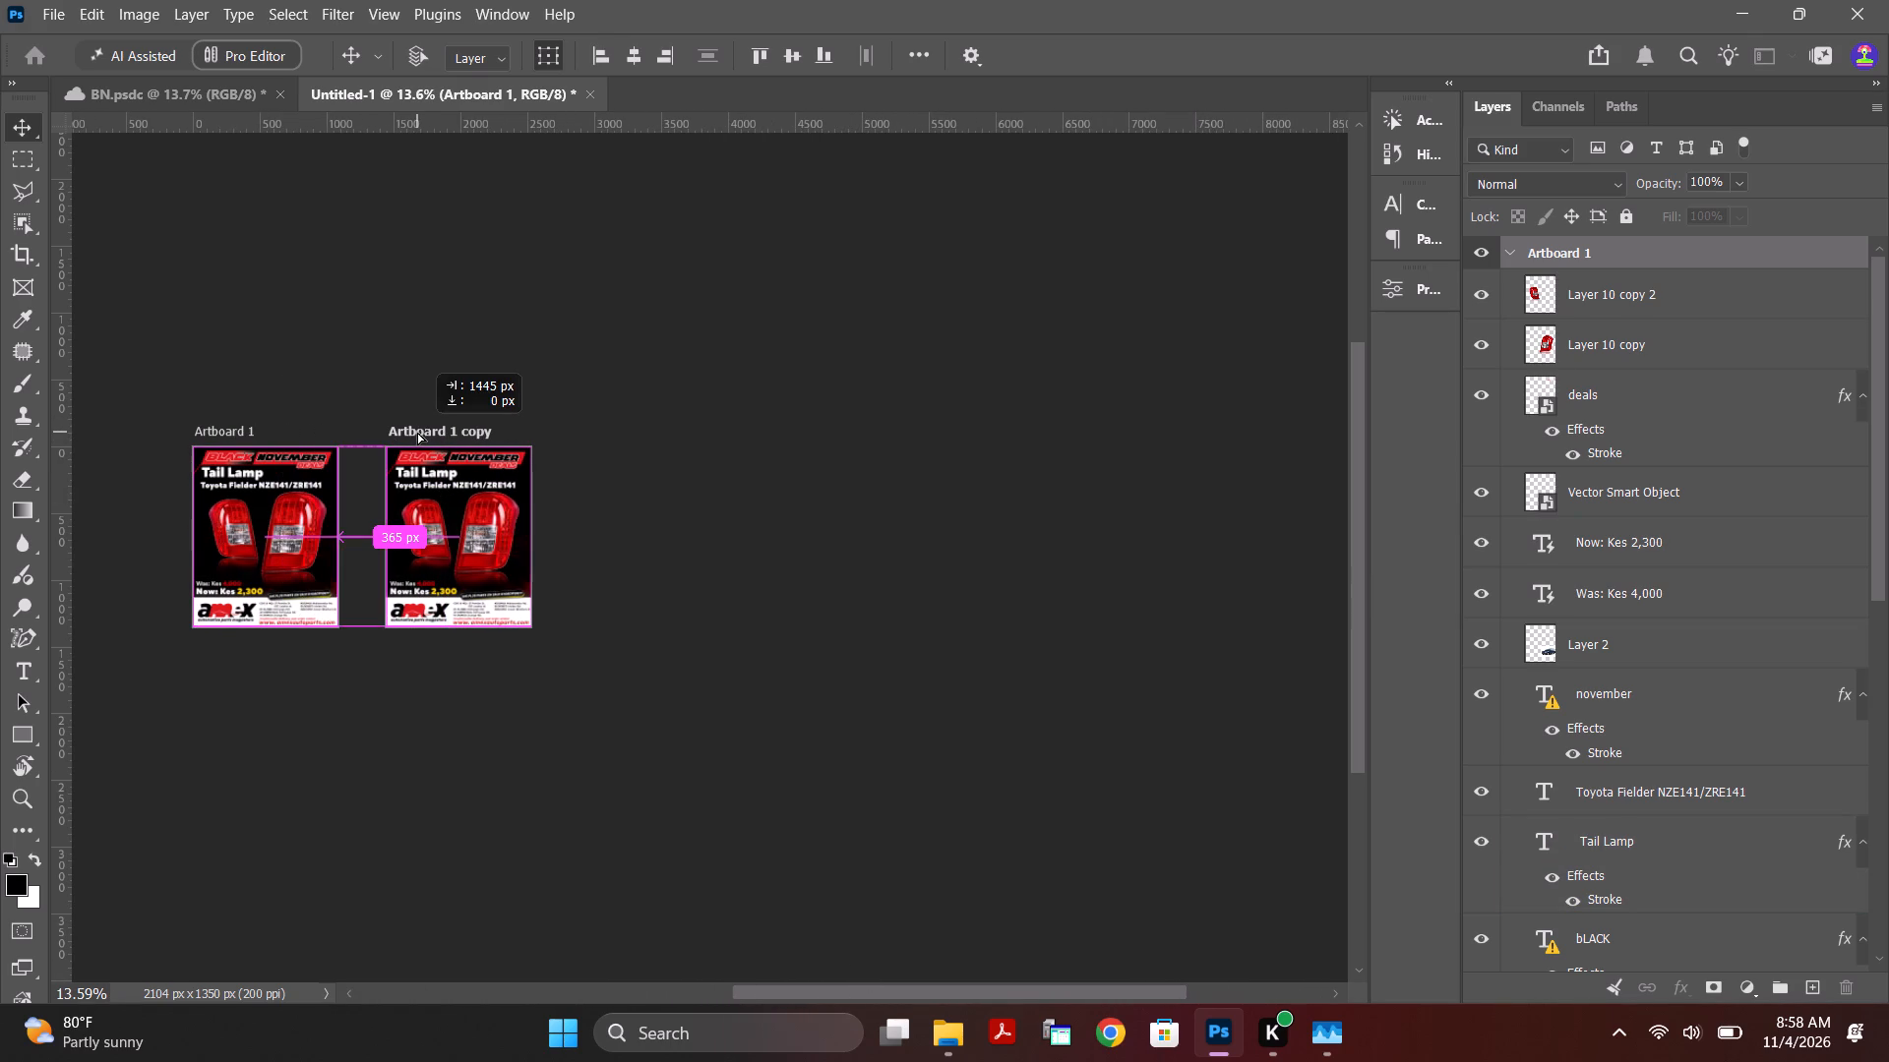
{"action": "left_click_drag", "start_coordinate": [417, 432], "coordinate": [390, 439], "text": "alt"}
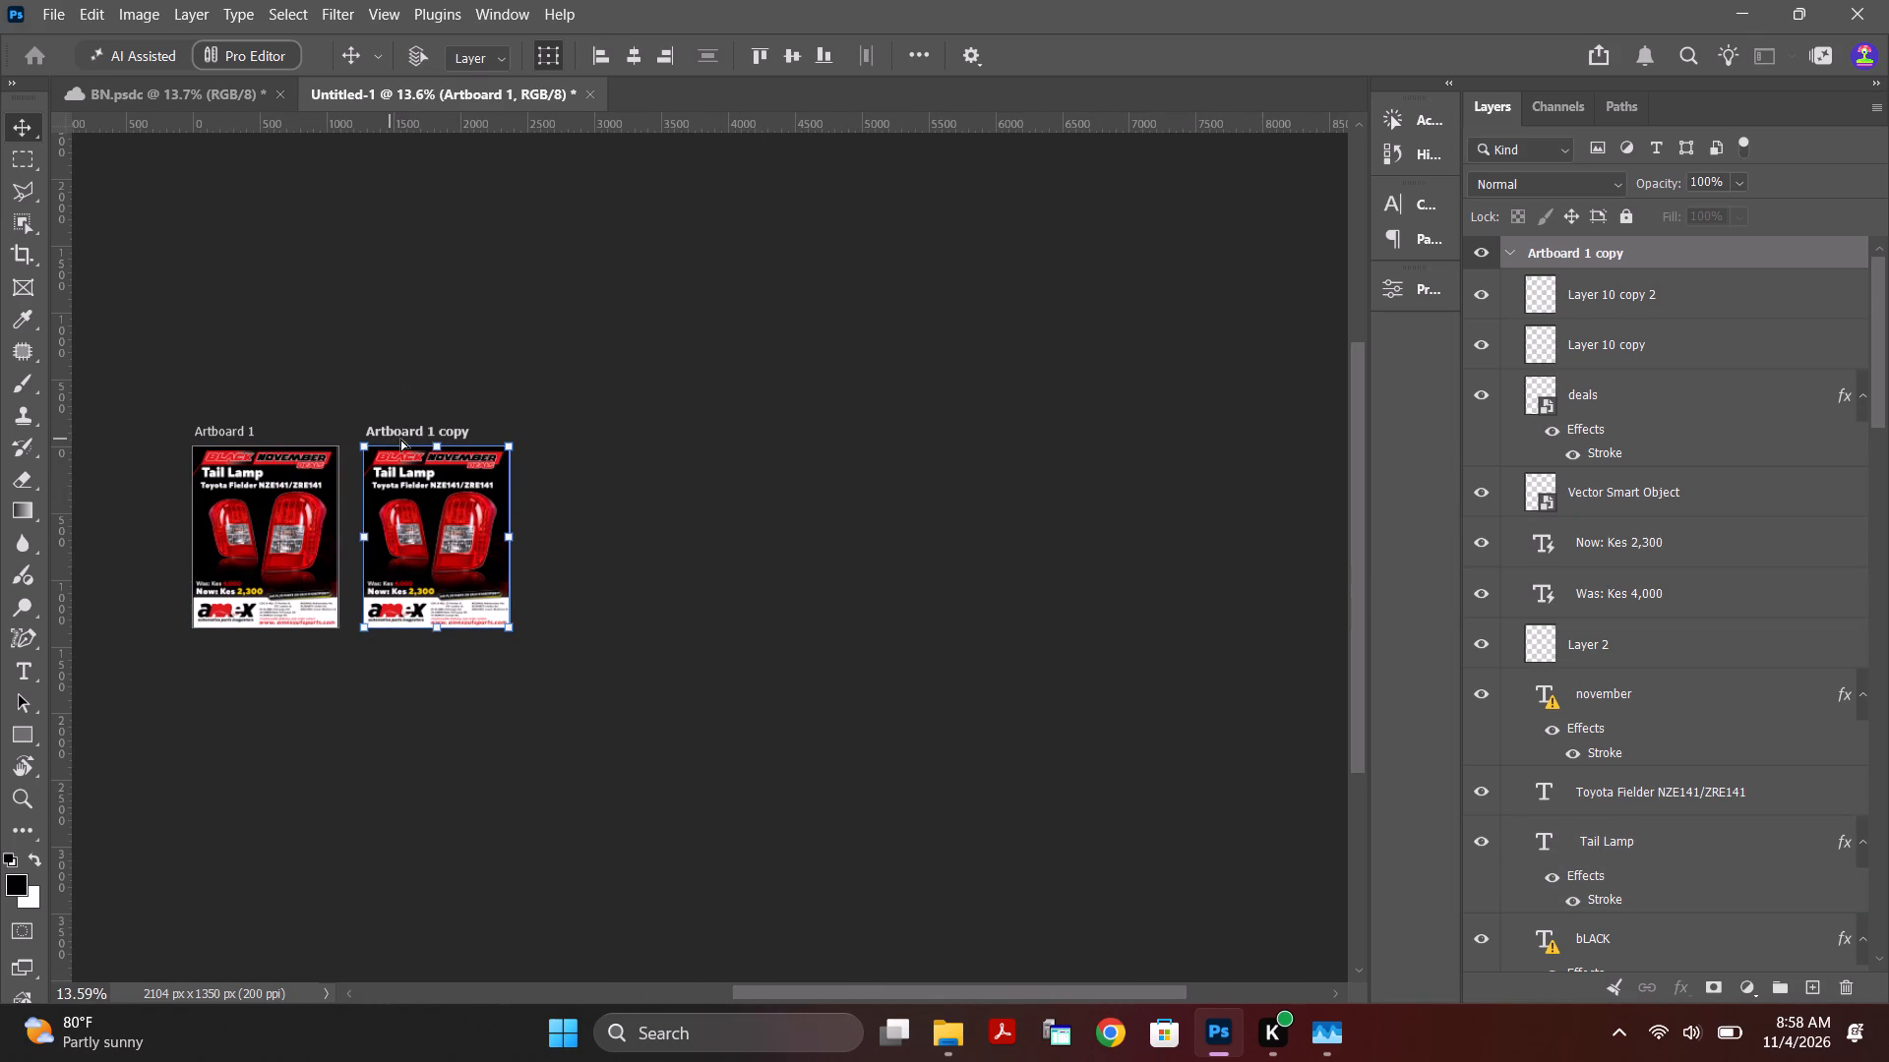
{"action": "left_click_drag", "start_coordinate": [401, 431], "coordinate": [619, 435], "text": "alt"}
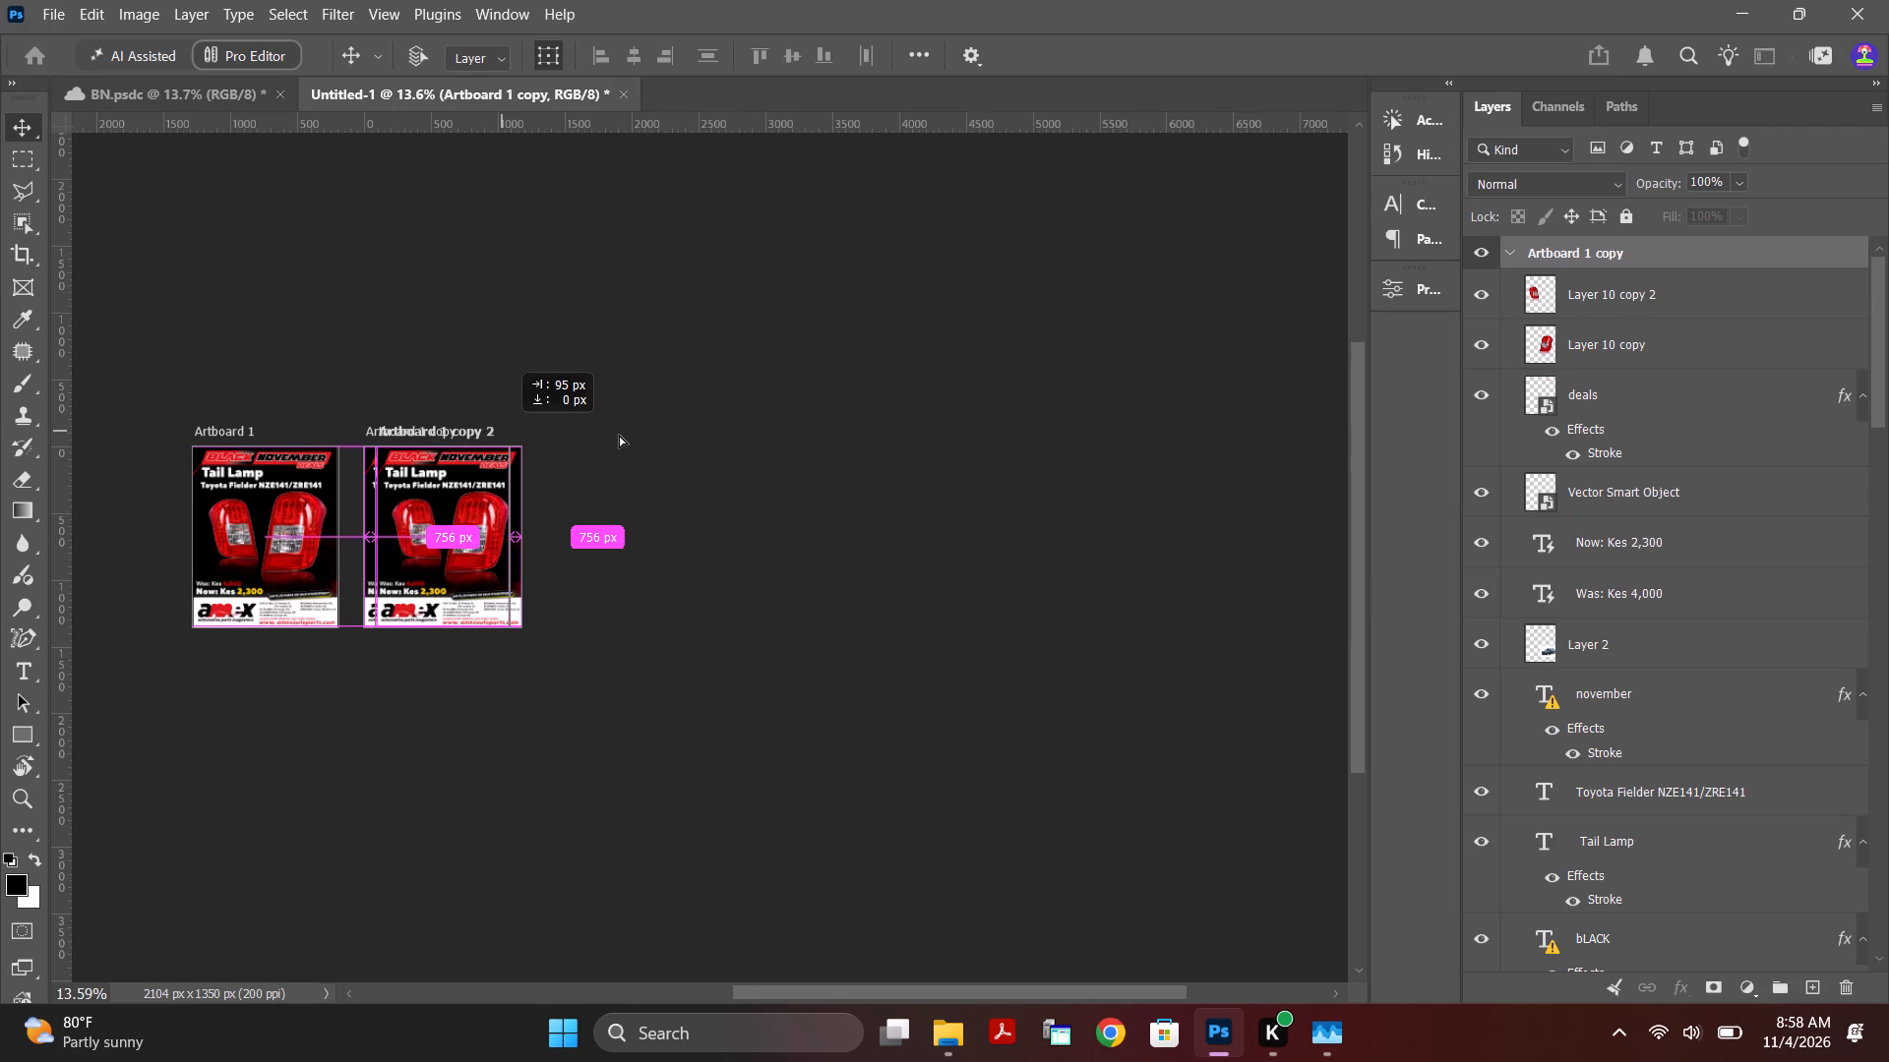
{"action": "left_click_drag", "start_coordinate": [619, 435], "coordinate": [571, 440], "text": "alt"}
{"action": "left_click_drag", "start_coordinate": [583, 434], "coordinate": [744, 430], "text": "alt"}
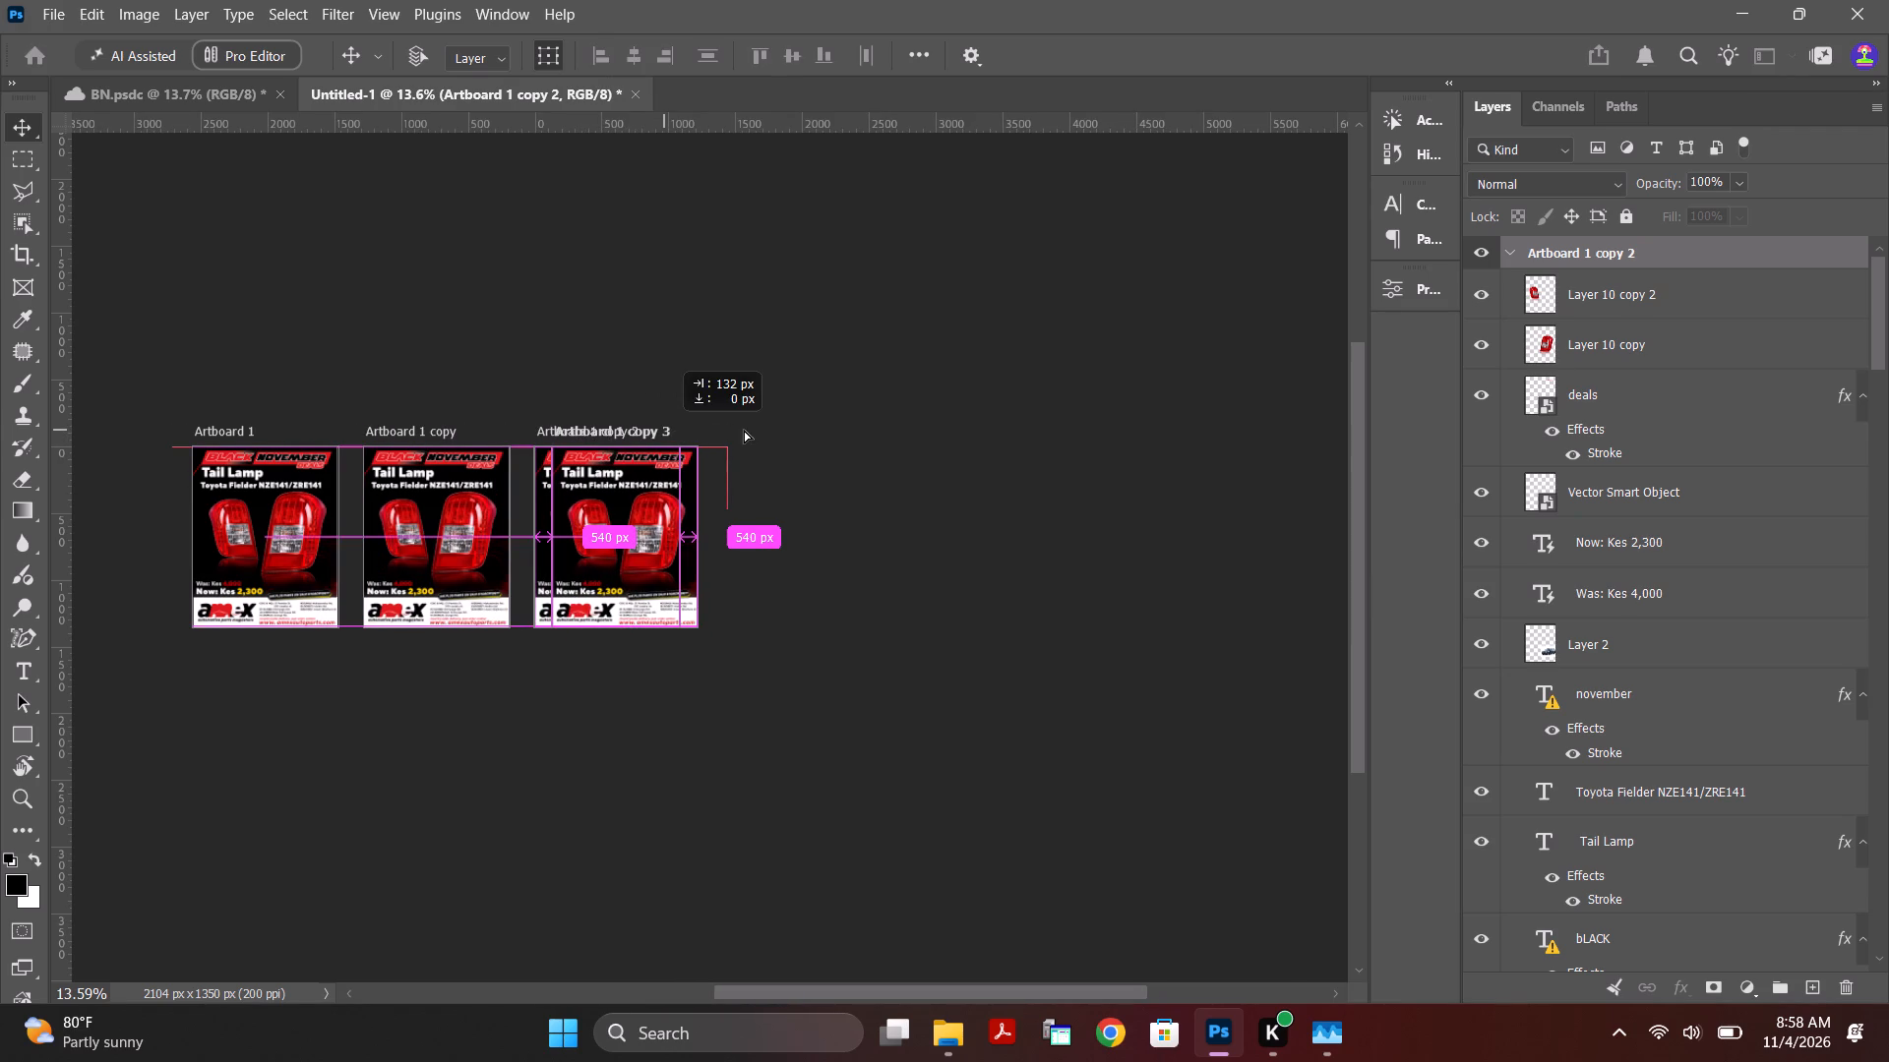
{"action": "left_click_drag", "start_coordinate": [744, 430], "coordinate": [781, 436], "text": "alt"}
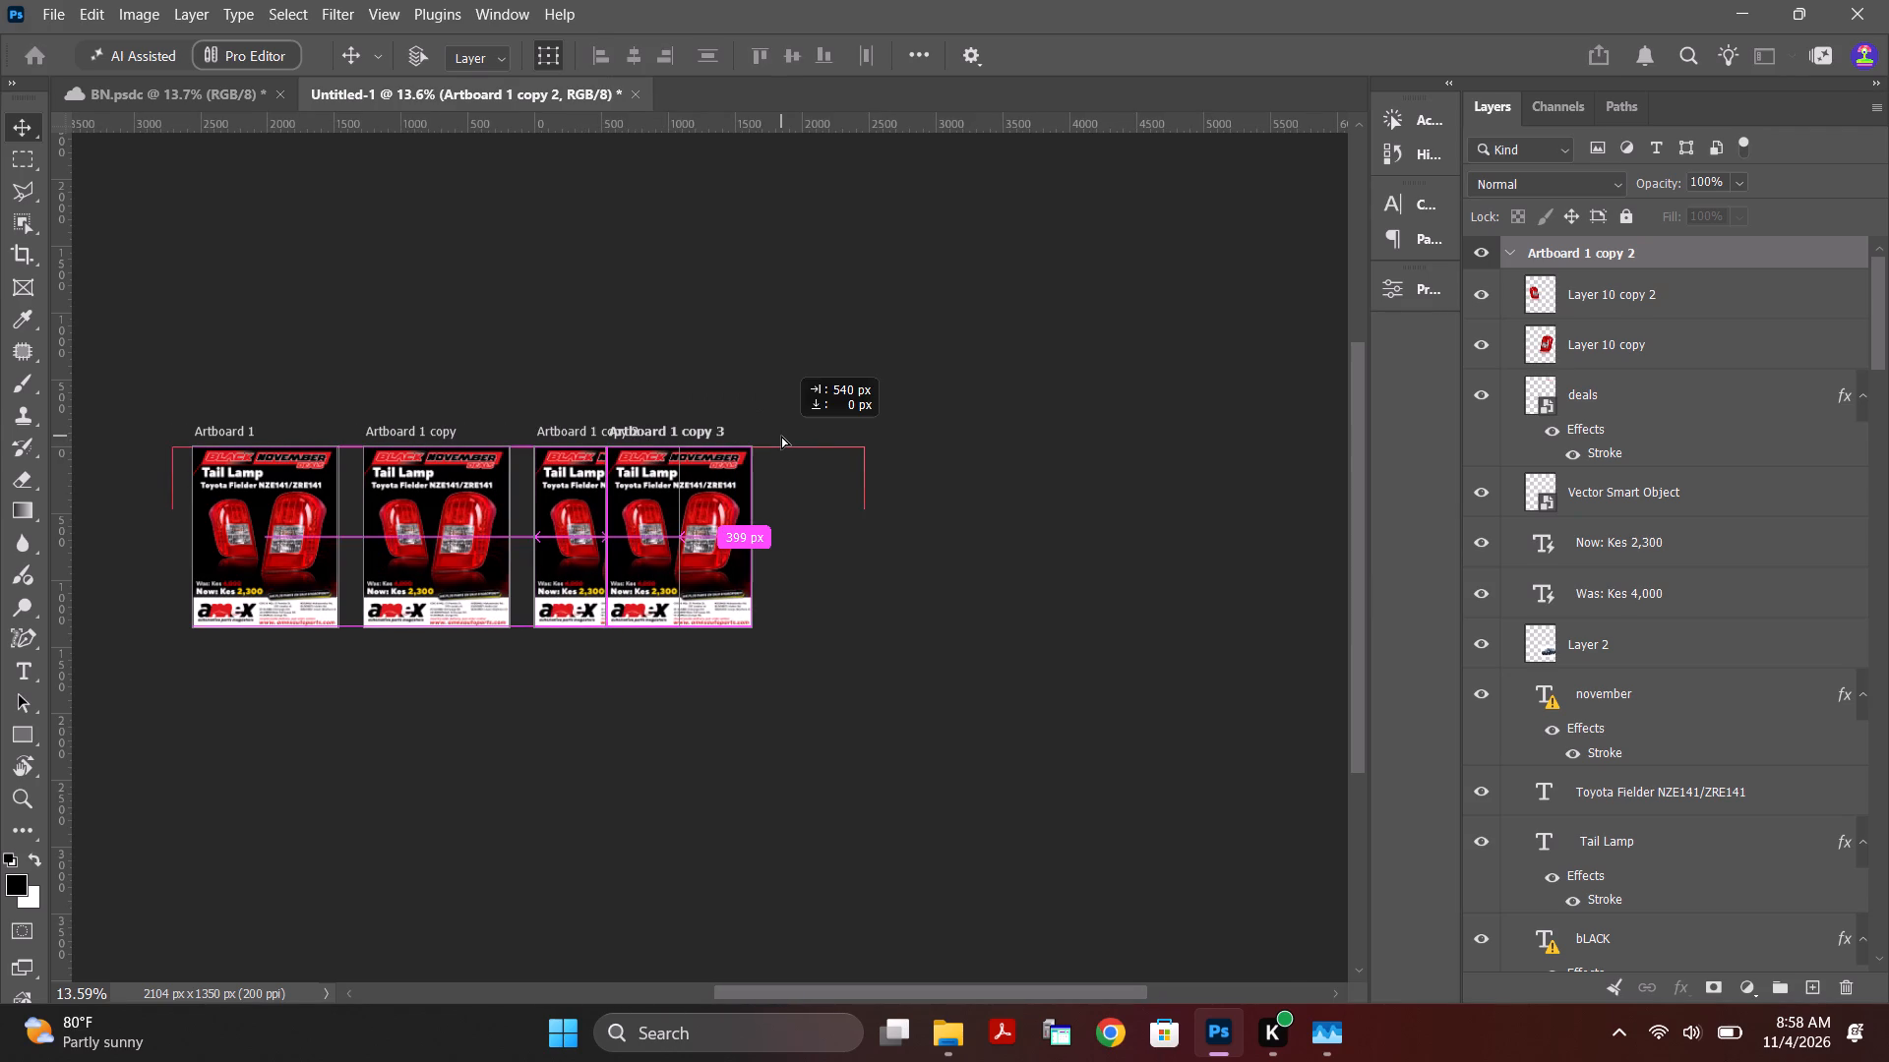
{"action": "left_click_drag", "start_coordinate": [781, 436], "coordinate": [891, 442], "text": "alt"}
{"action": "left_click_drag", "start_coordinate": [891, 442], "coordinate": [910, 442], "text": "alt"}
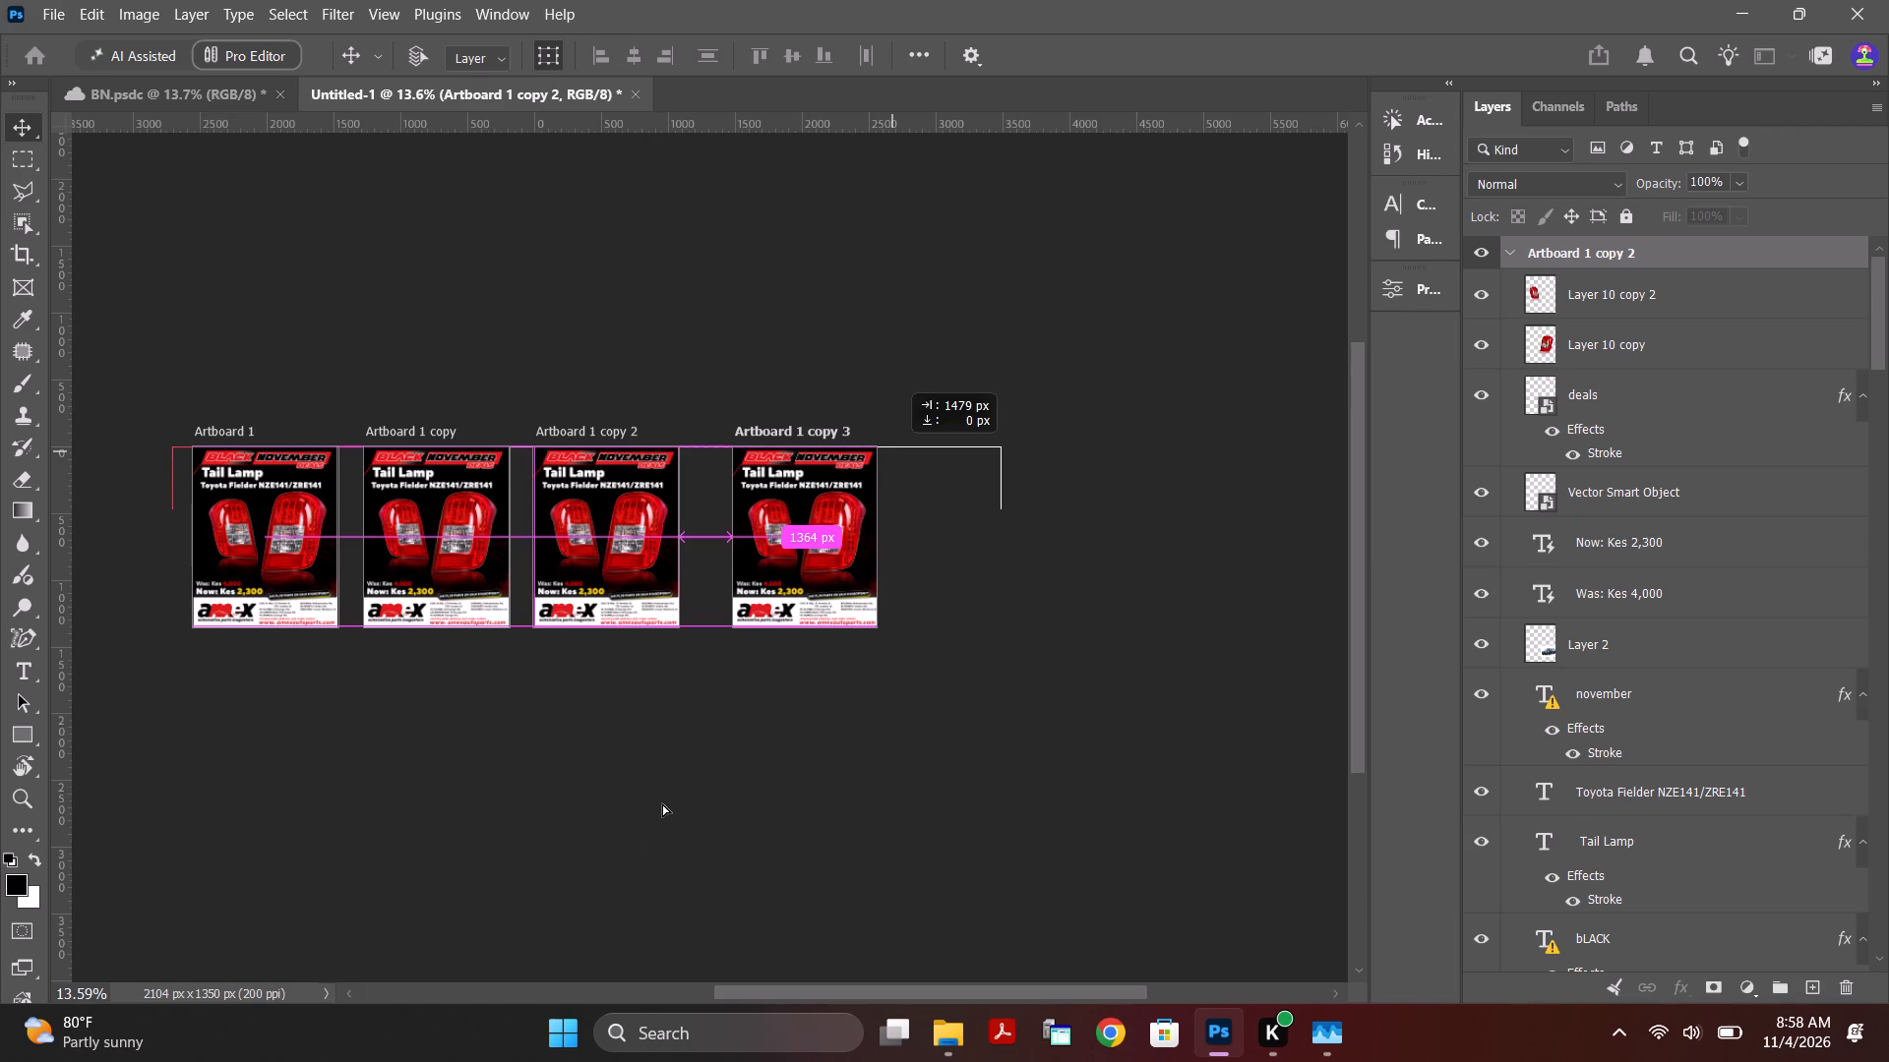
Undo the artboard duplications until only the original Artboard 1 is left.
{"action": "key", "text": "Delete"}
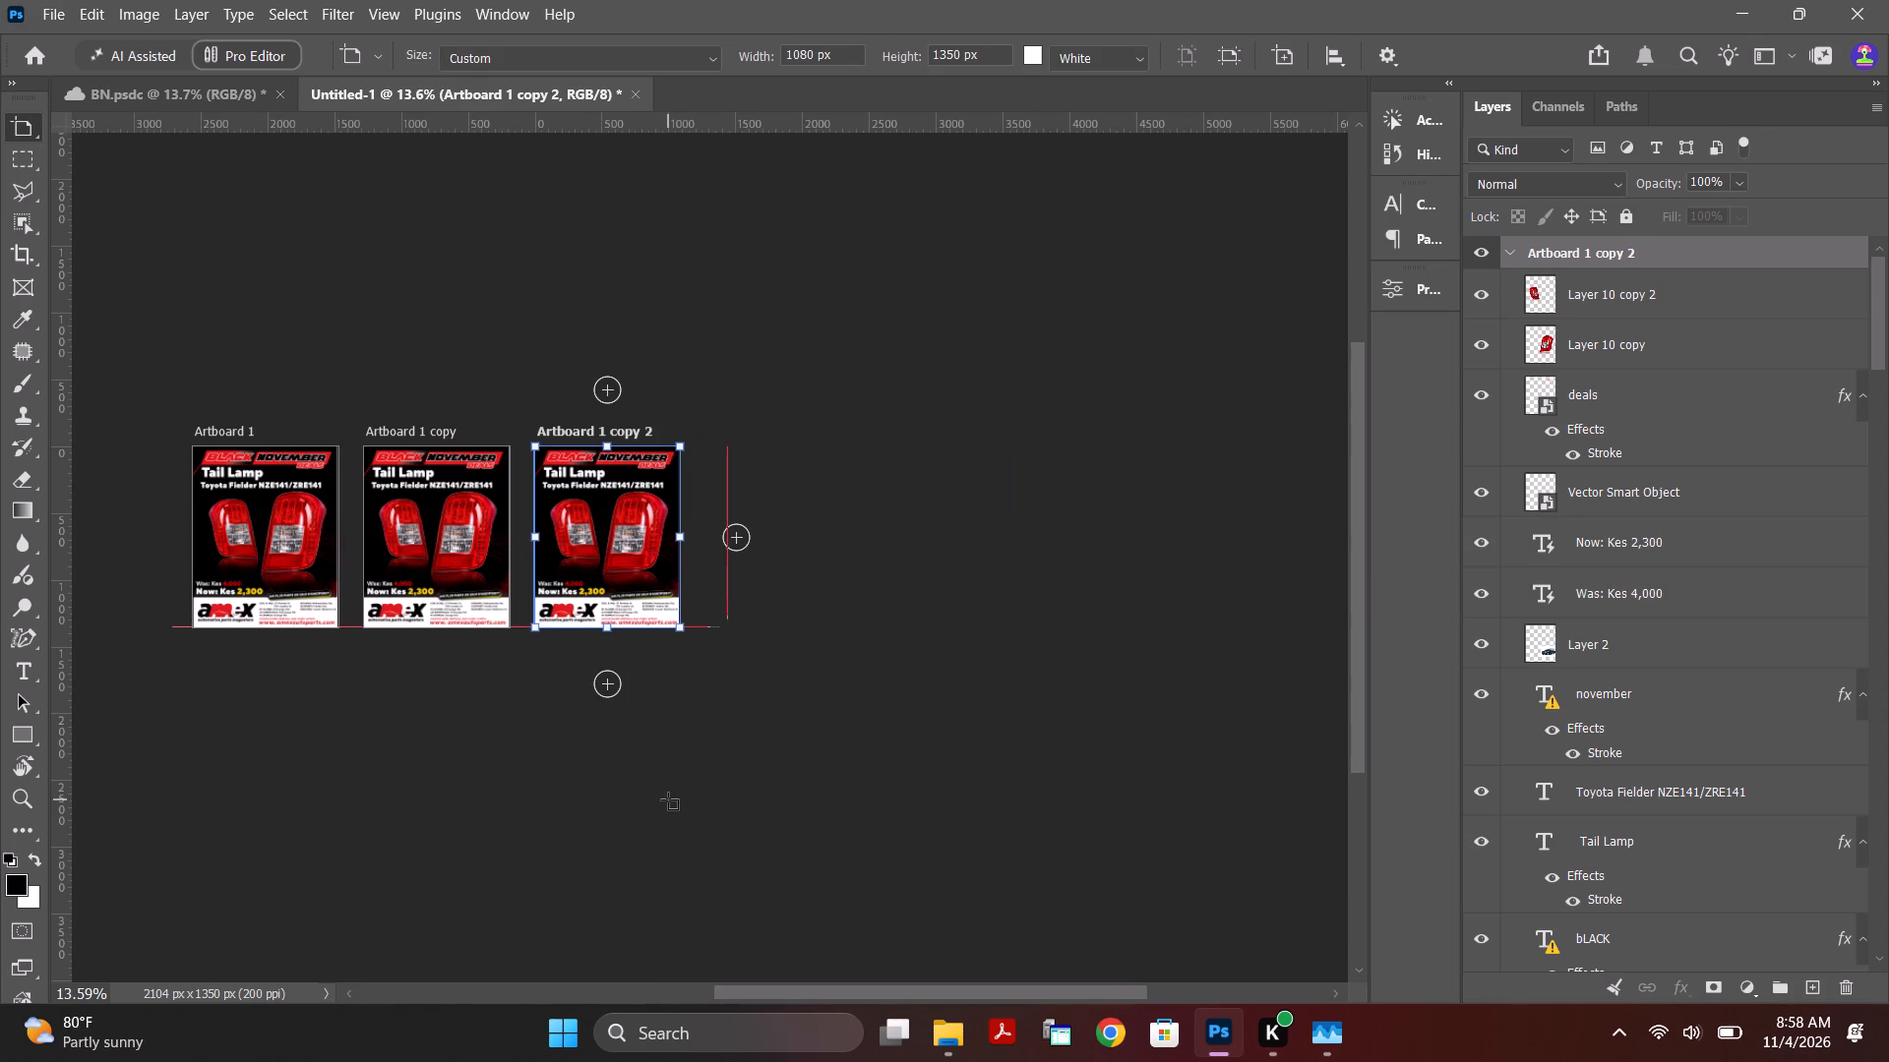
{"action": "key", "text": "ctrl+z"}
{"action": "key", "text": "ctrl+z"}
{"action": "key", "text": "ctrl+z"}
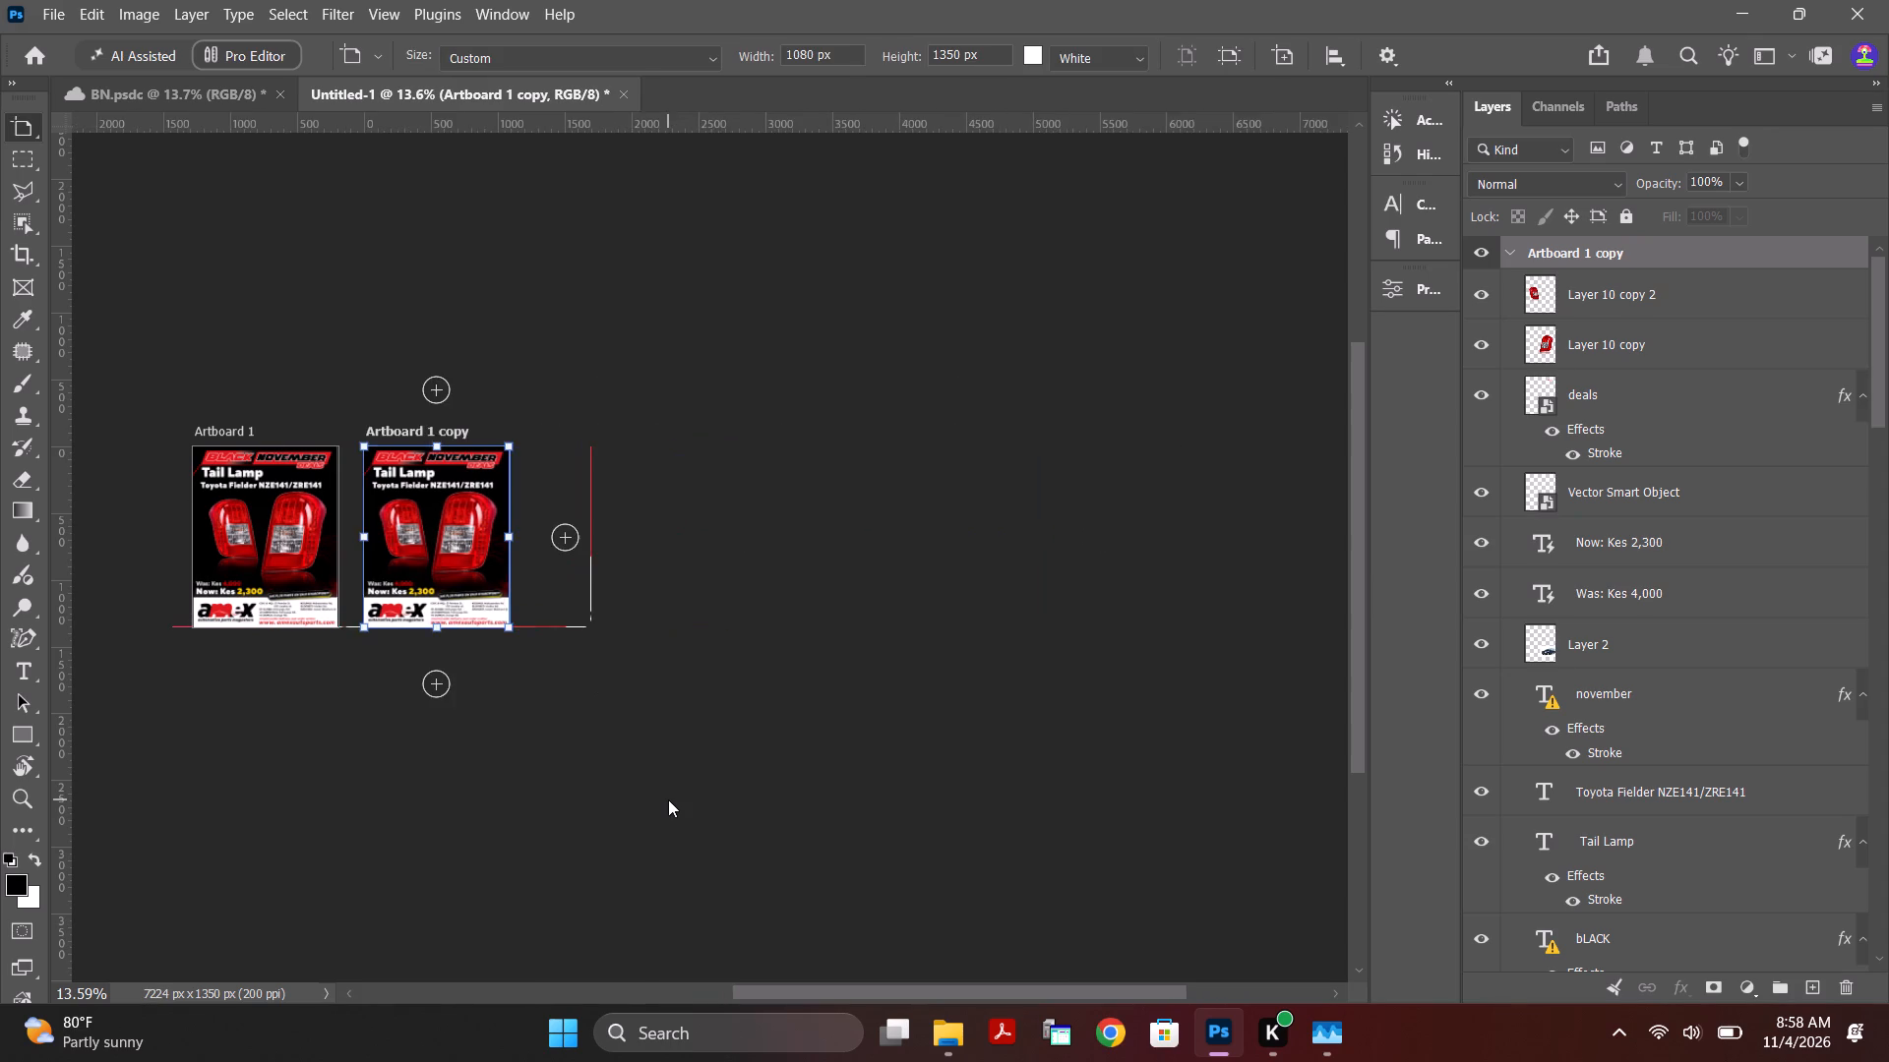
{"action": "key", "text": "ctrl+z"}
Frame the poster closely and switch from the Artboard tool back to the Move tool.
{"action": "scroll", "coordinate": [196, 587], "scroll_direction": "up", "scroll_amount": 6, "text": "alt"}
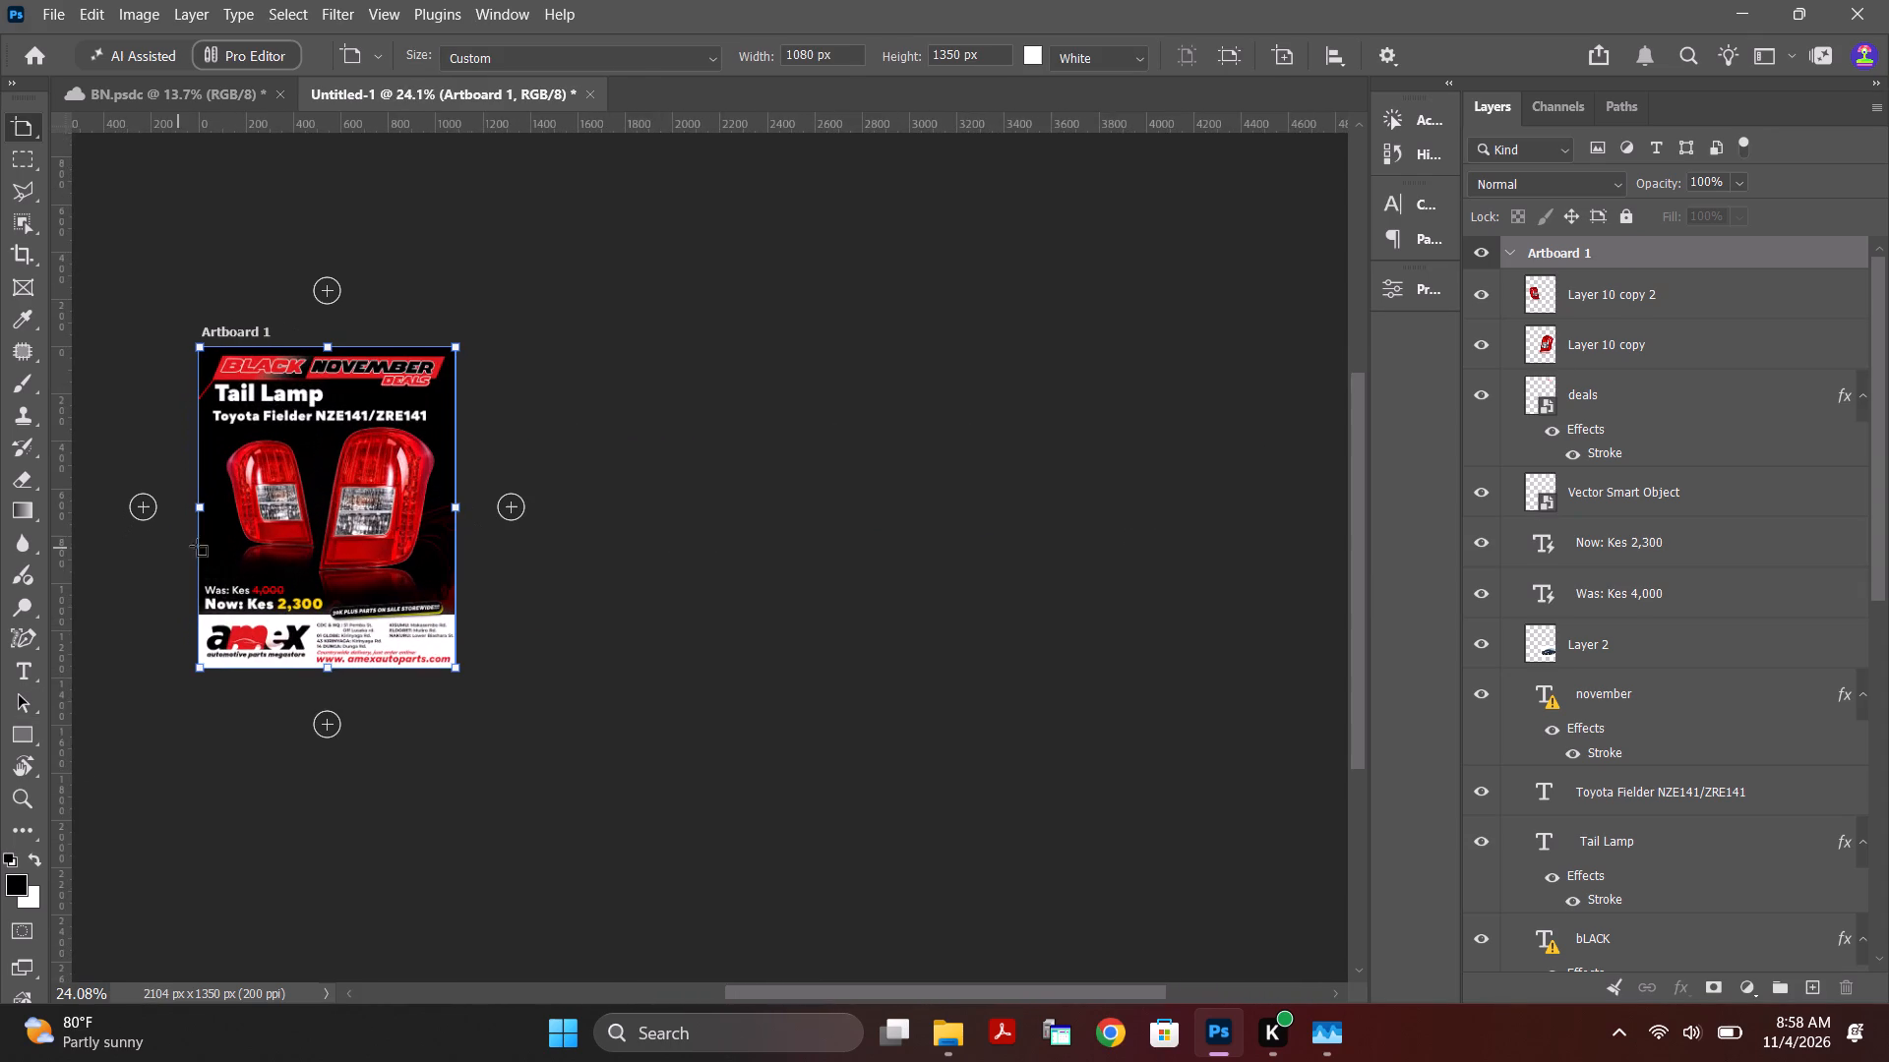
{"action": "left_click_drag", "start_coordinate": [853, 992], "coordinate": [776, 993]}
{"action": "scroll", "coordinate": [475, 437], "scroll_direction": "up", "scroll_amount": 4, "text": "alt"}
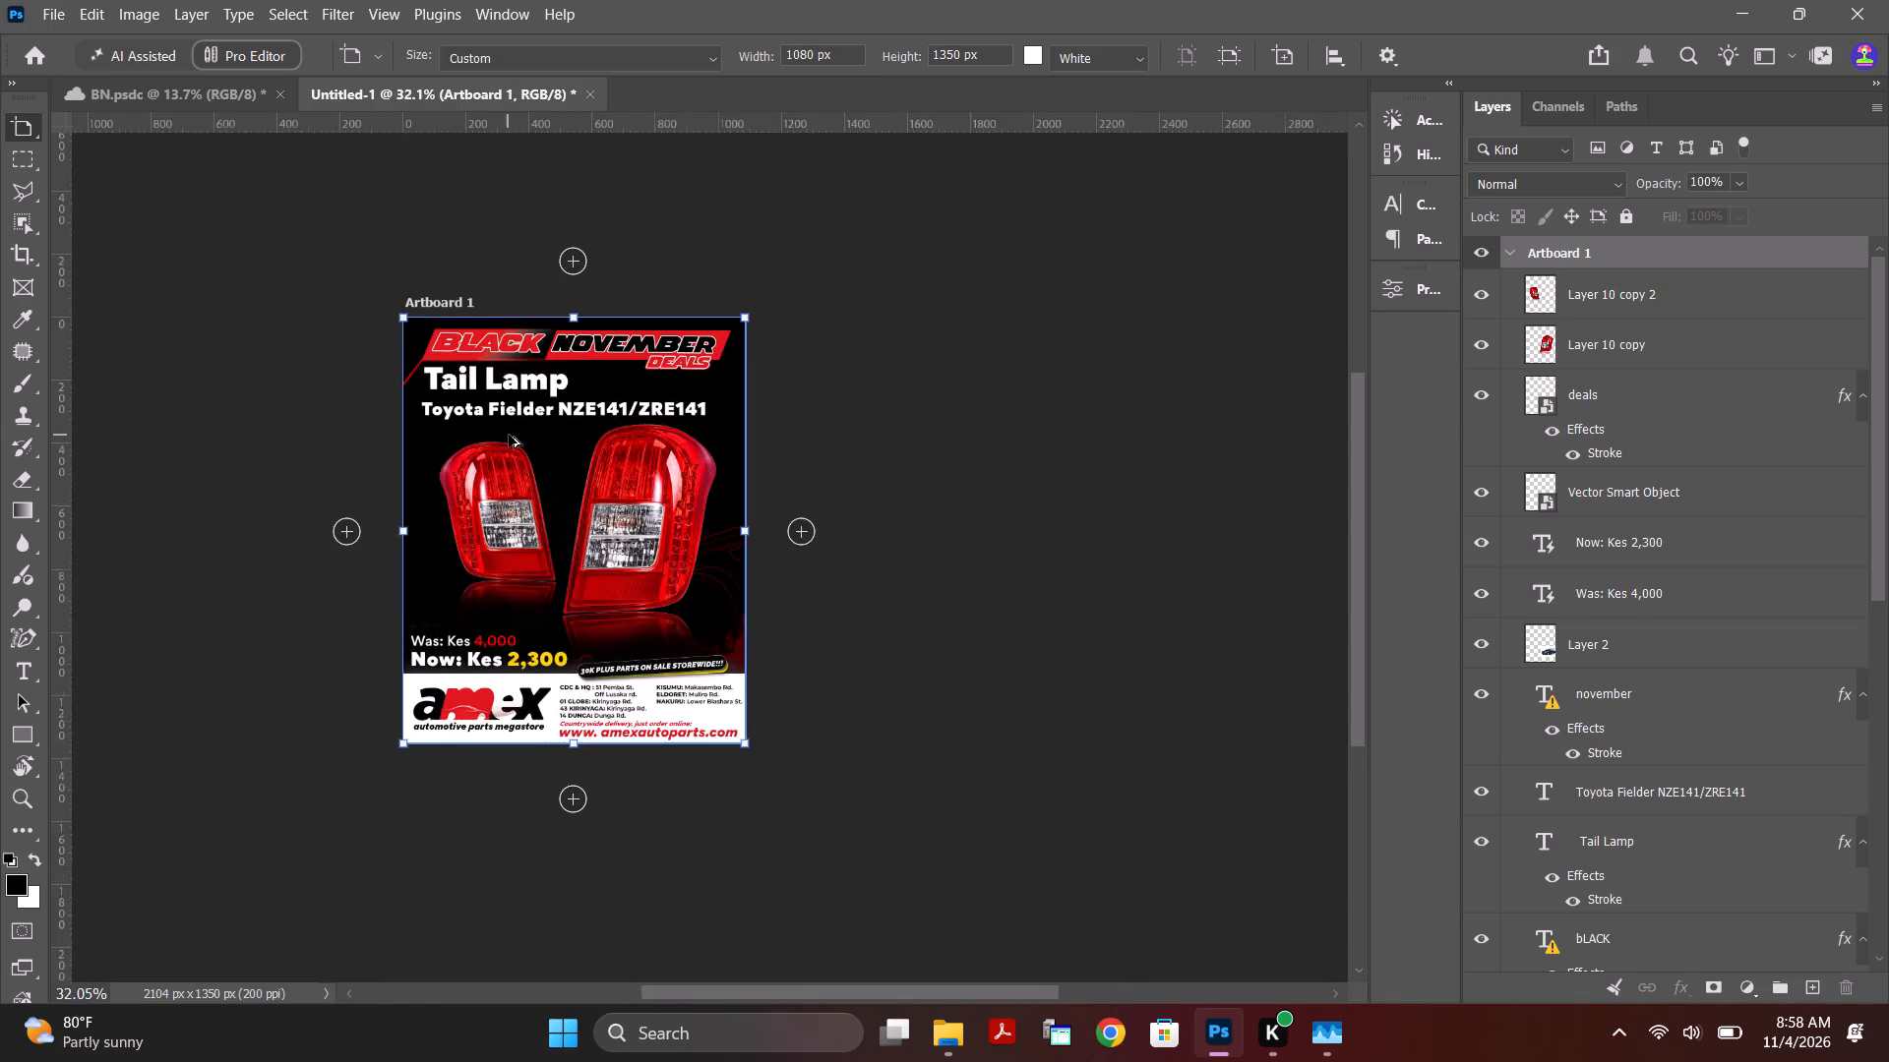
{"action": "scroll", "coordinate": [509, 435], "scroll_direction": "up", "scroll_amount": 4, "text": "alt"}
{"action": "scroll", "coordinate": [745, 490], "scroll_direction": "down", "scroll_amount": 2}
{"action": "scroll", "coordinate": [691, 487], "scroll_direction": "down", "scroll_amount": 2, "text": "alt"}
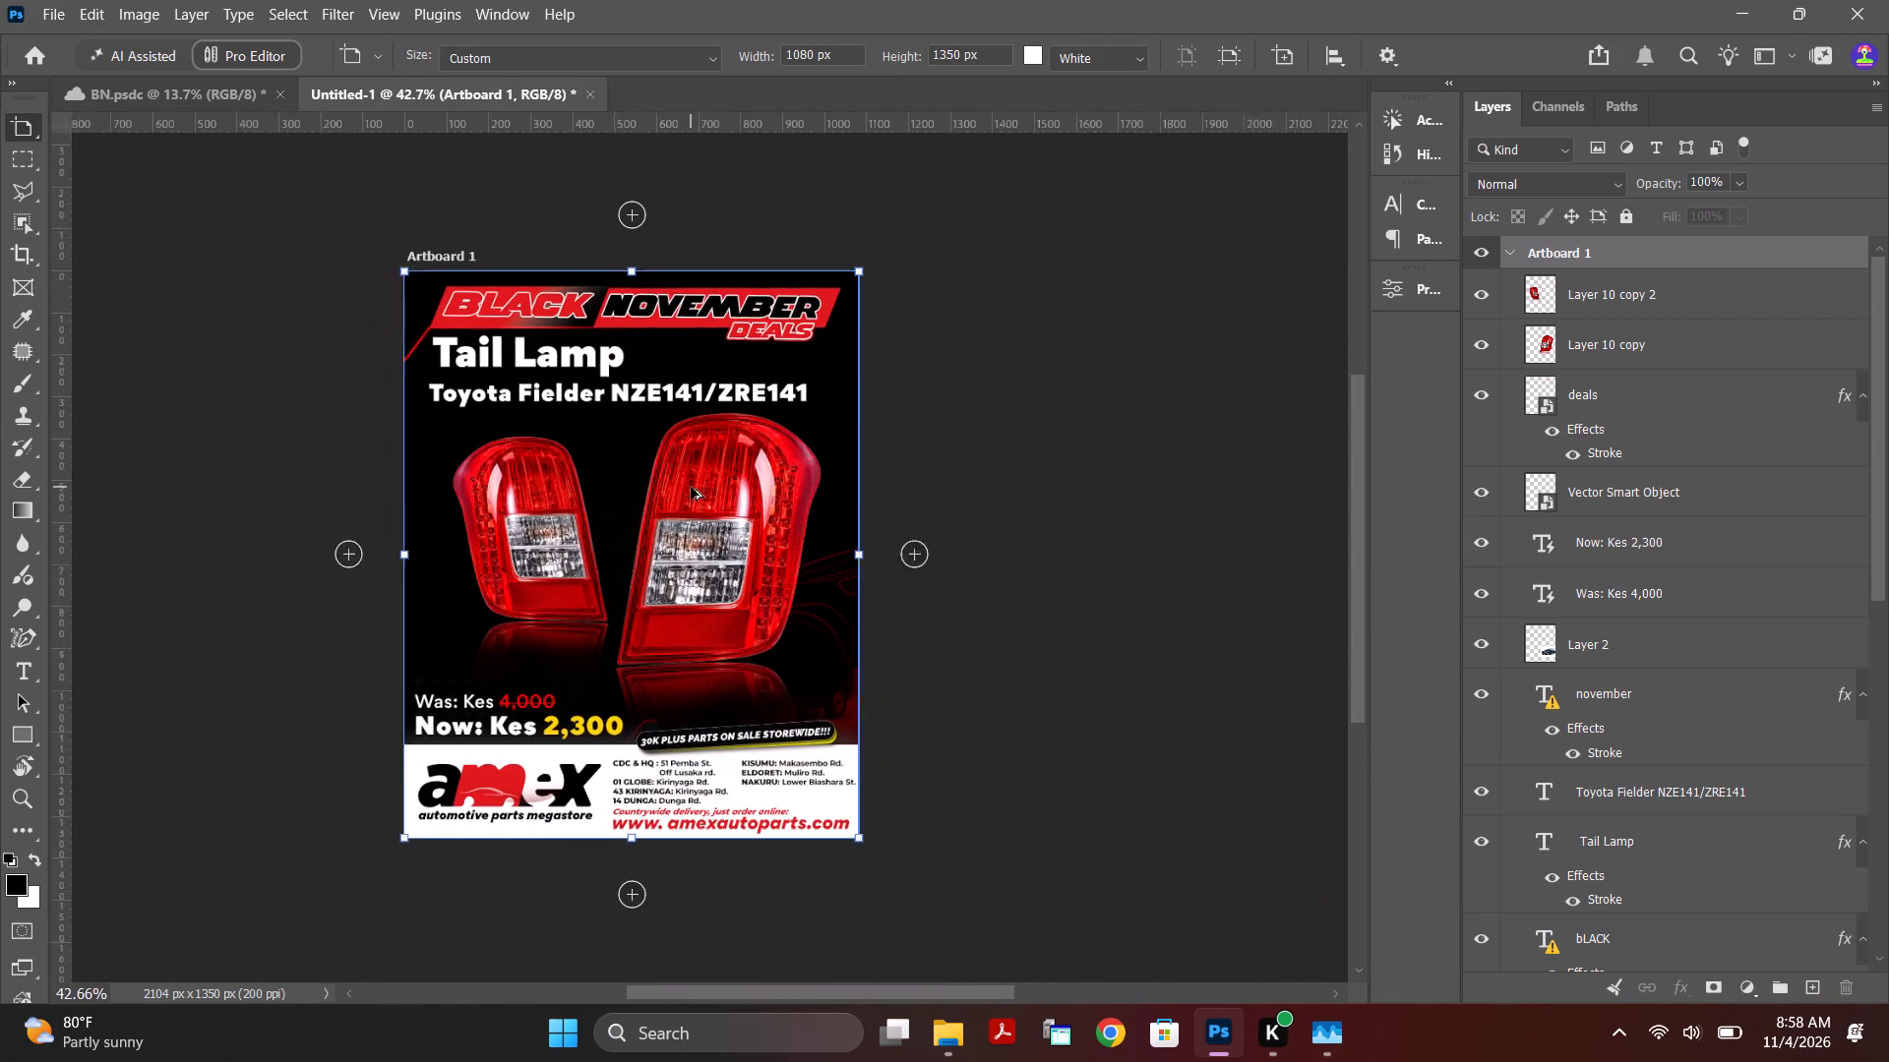
{"action": "scroll", "coordinate": [488, 423], "scroll_direction": "up", "scroll_amount": 1, "text": "alt"}
{"action": "left_click", "coordinate": [1003, 456]}
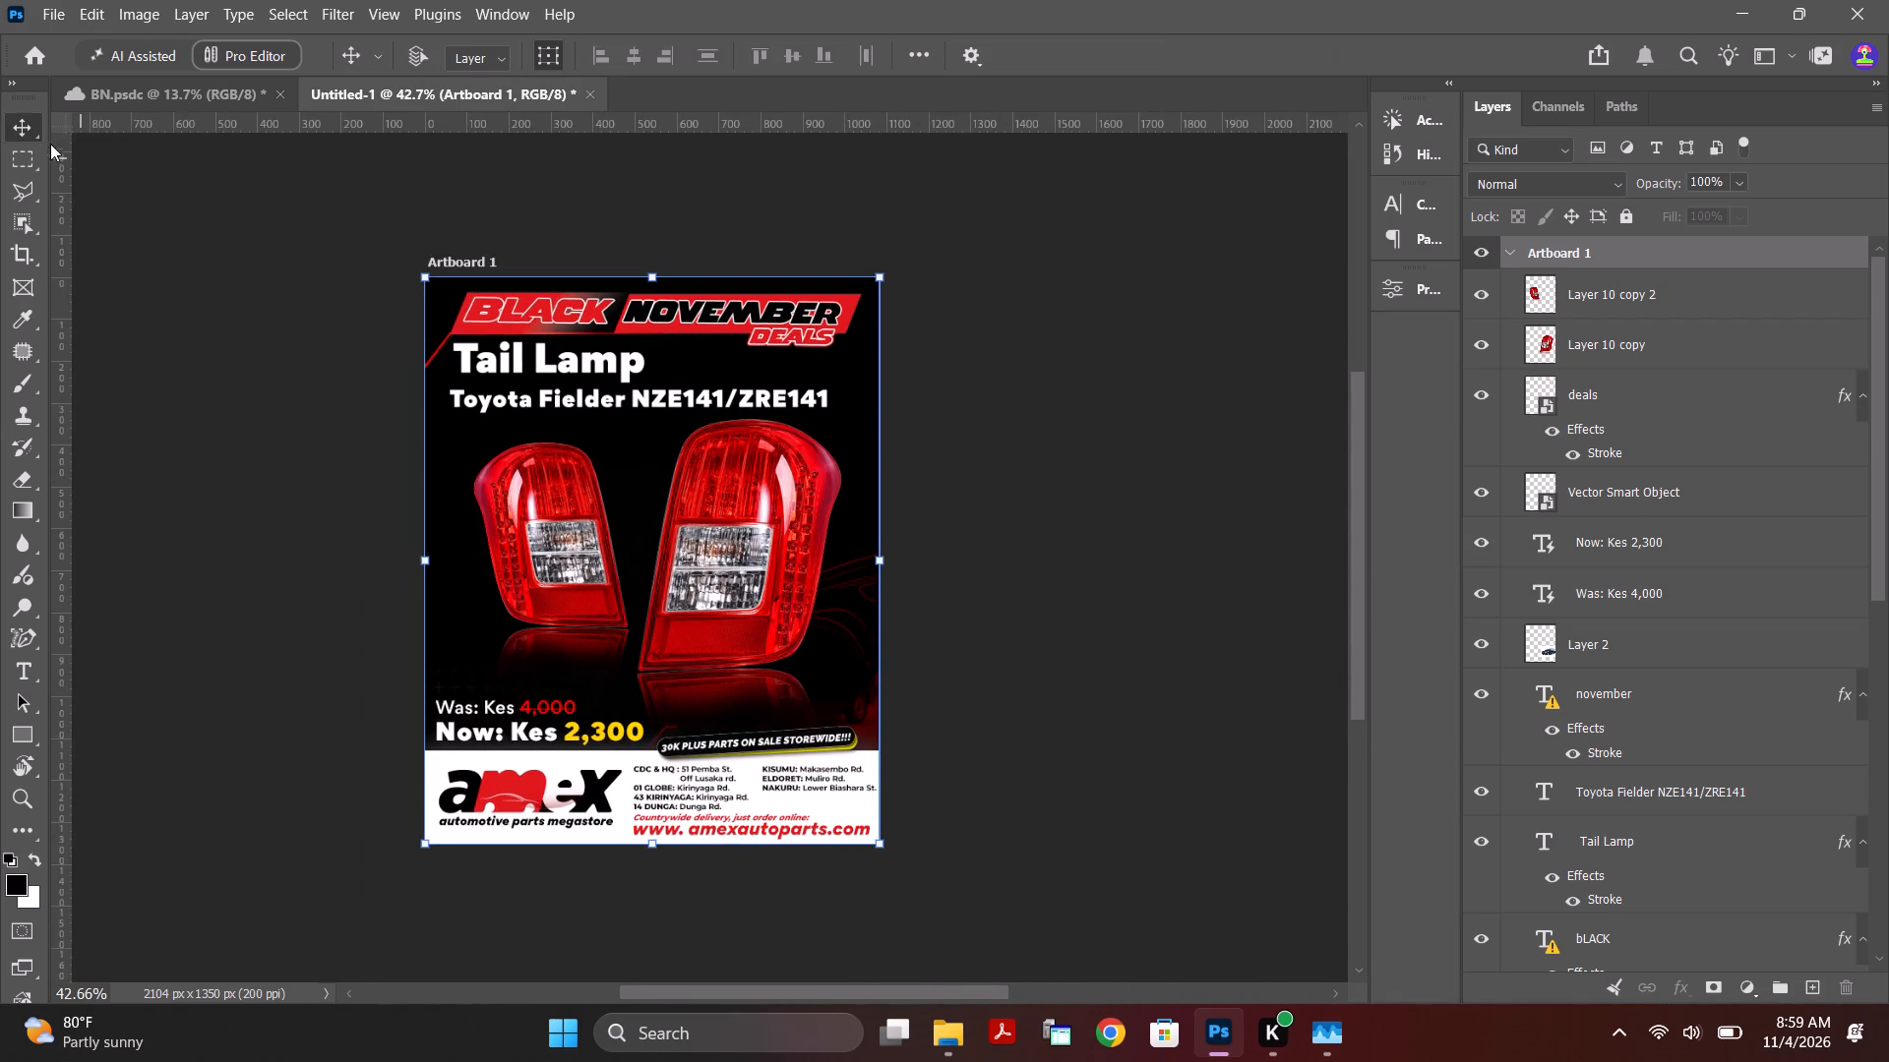
{"action": "right_click", "coordinate": [25, 129]}
{"action": "left_click", "coordinate": [119, 133]}
{"action": "left_click", "coordinate": [142, 215]}
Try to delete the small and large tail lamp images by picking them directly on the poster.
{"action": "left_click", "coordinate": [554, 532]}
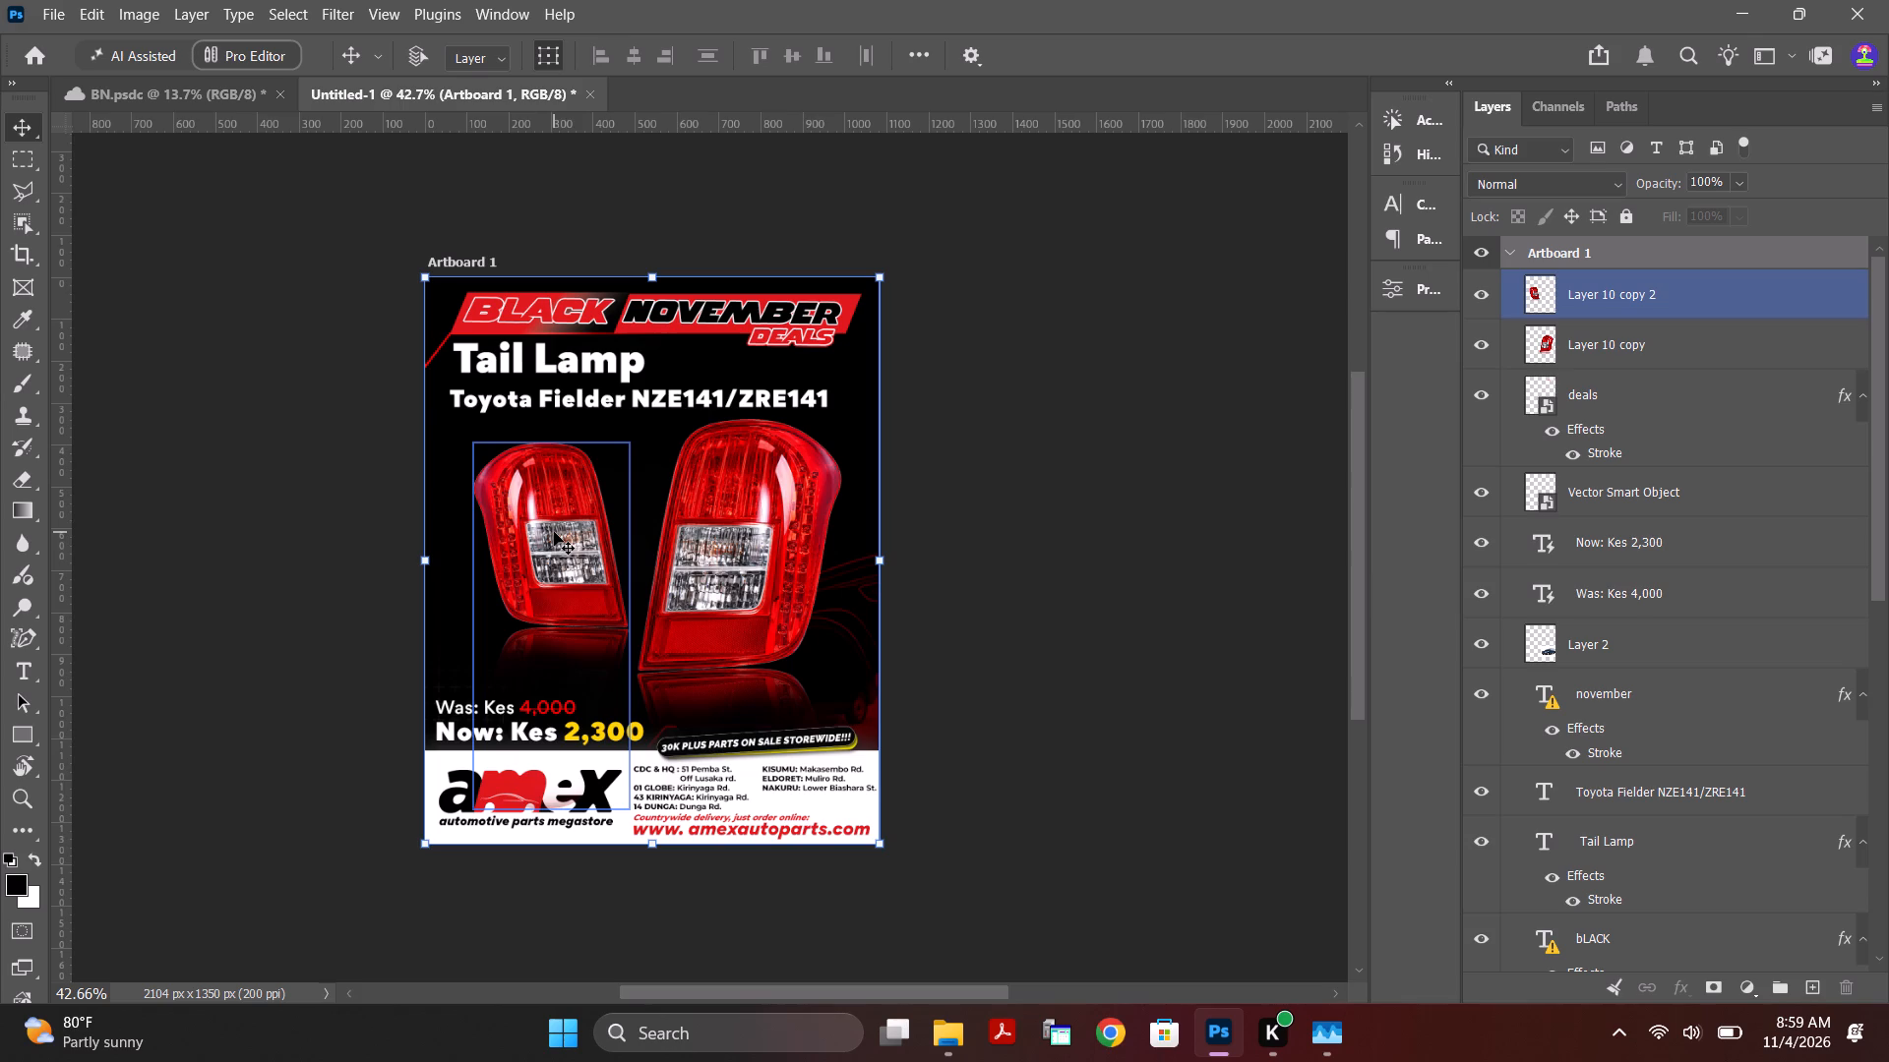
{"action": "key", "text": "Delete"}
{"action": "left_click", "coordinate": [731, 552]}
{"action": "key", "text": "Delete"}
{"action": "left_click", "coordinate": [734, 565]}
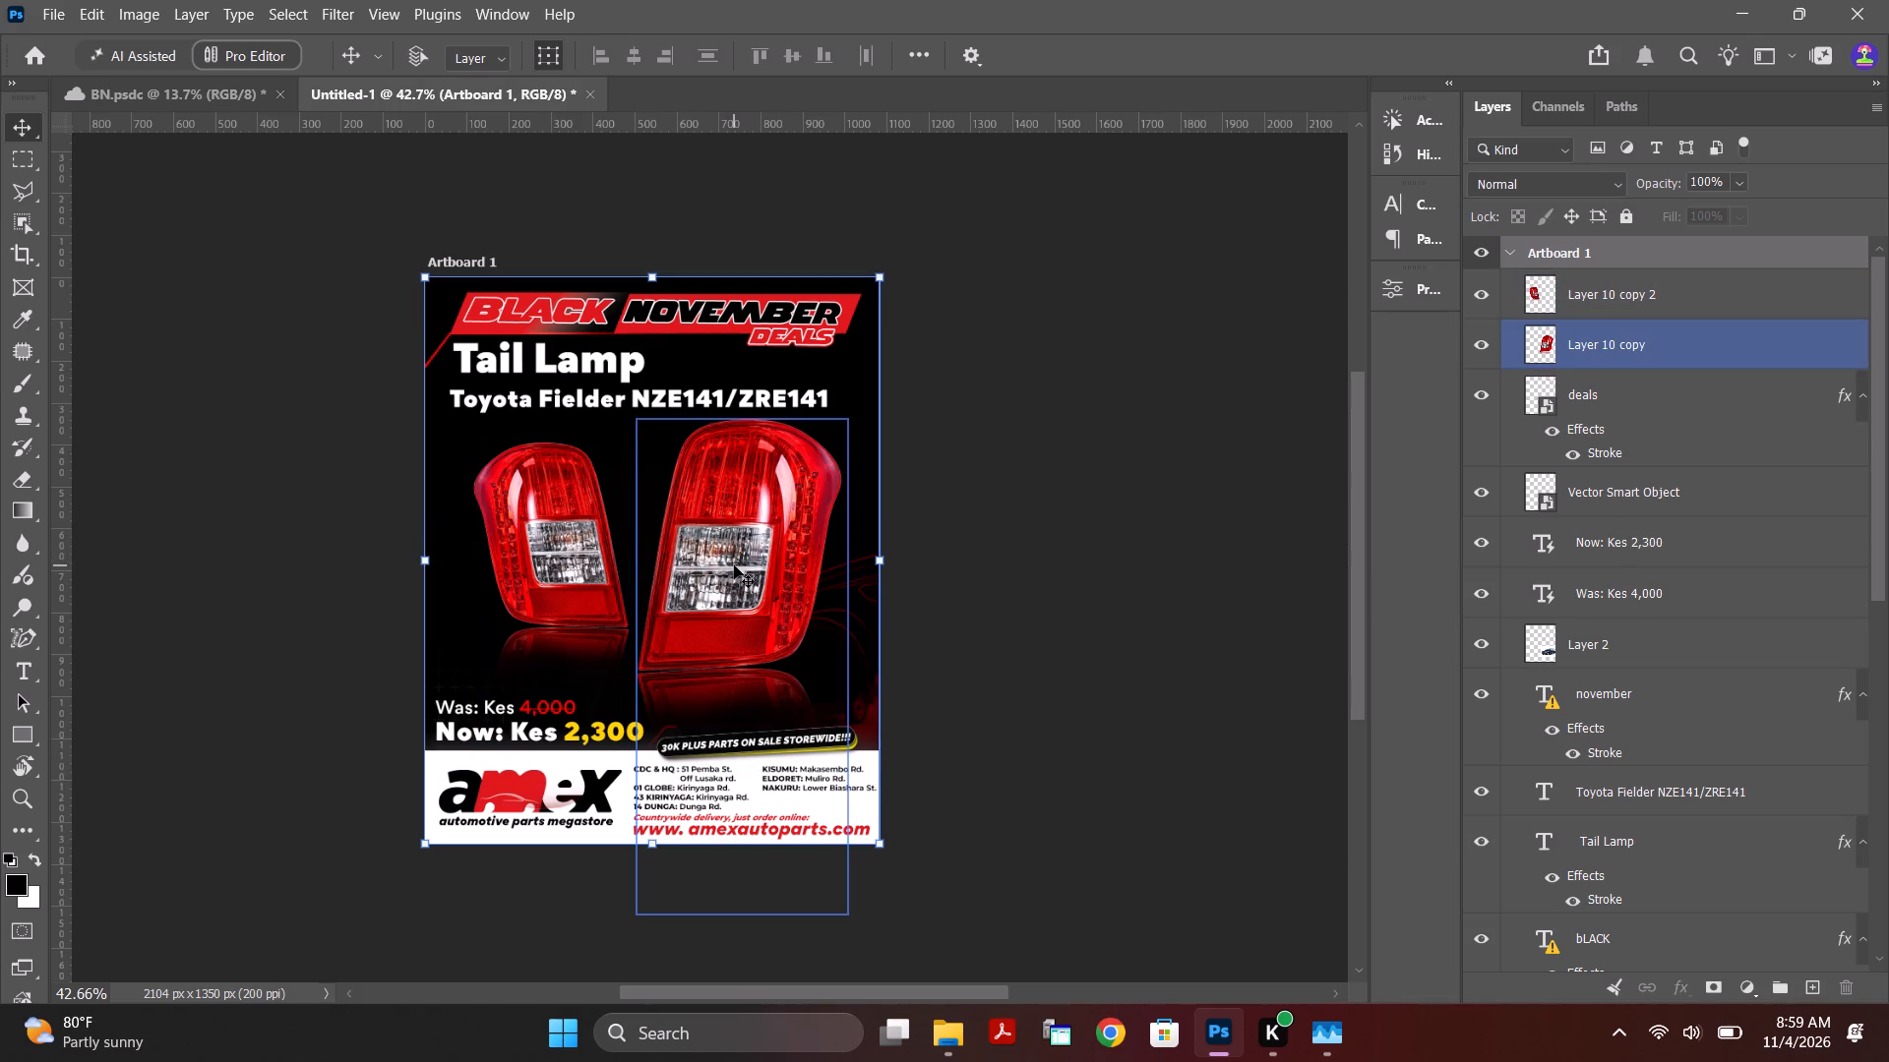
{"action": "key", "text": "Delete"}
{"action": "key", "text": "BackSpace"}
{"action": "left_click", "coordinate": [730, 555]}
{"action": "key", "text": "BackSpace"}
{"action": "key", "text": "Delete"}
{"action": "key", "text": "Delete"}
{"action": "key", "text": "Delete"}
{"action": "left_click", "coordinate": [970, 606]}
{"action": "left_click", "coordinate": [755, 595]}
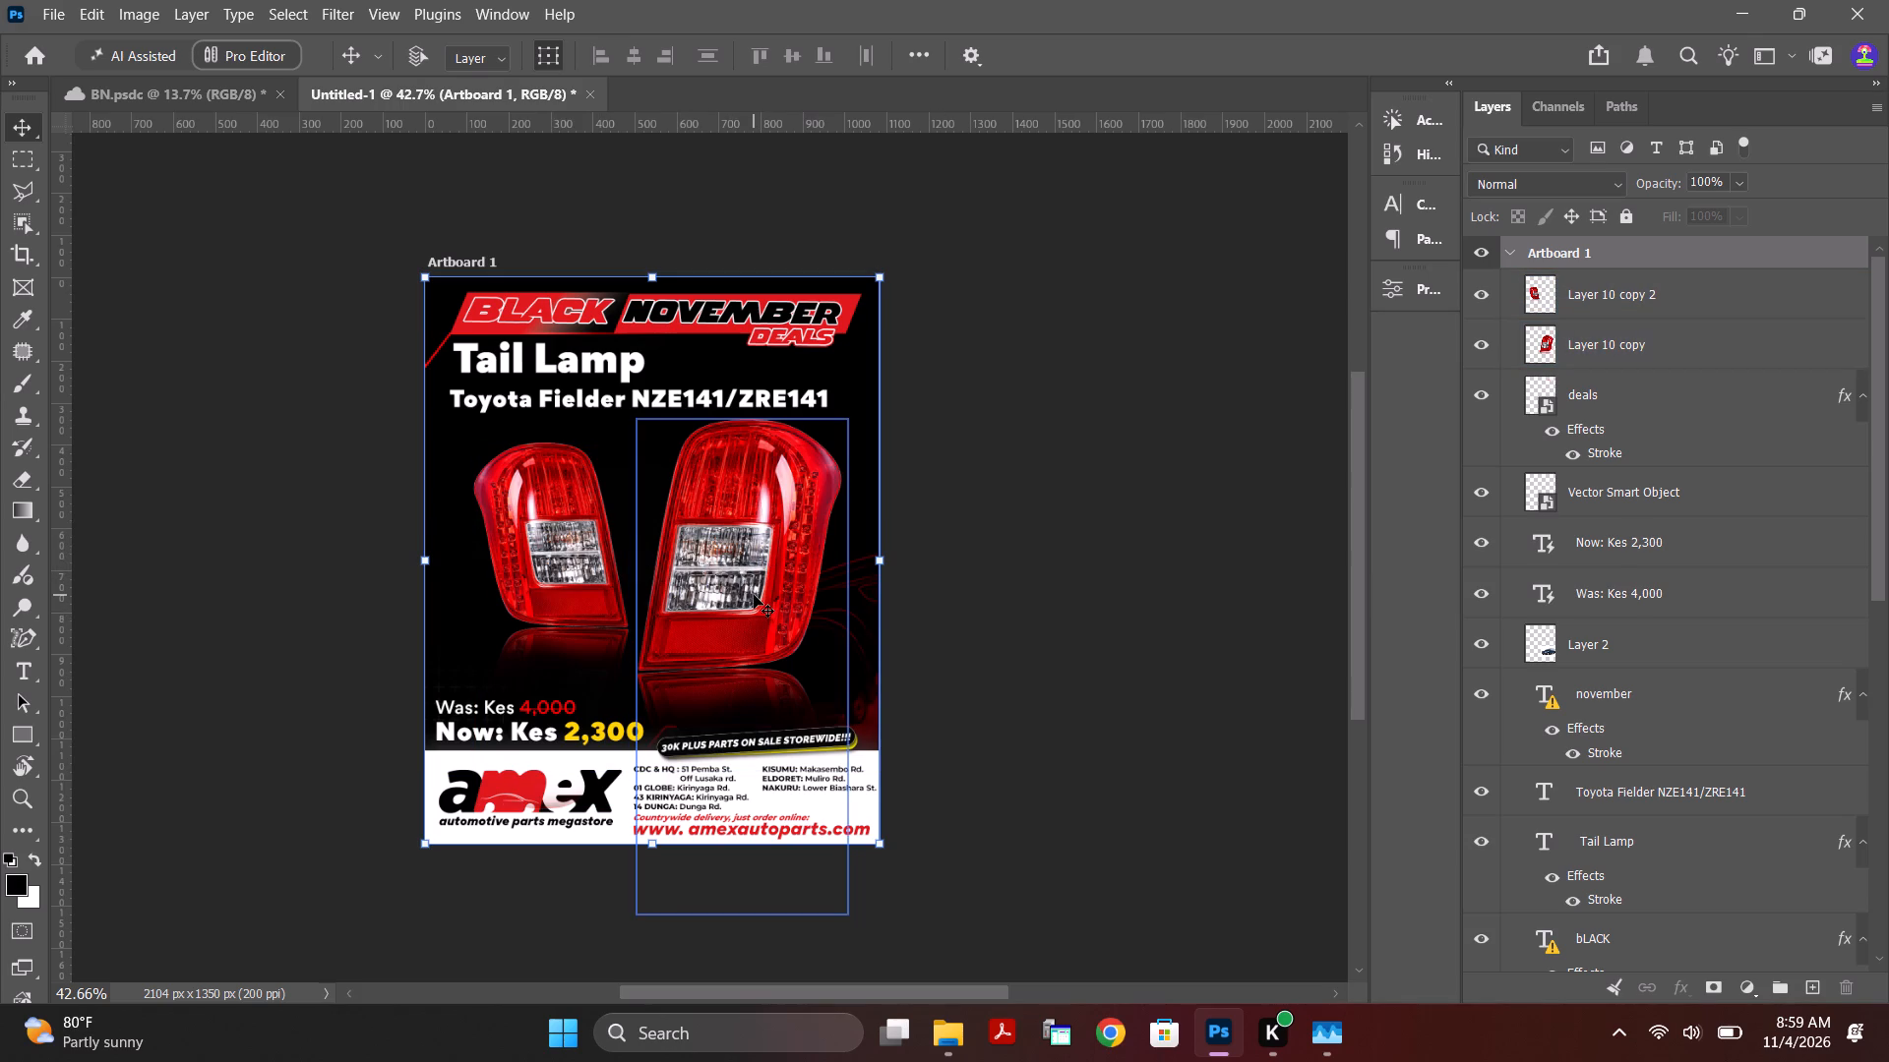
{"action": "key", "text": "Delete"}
Delete the two tail lamp image layers, Layer 10 copy and Layer 10 copy 2, from Artboard 1.
{"action": "left_click", "coordinate": [1714, 340]}
{"action": "key", "text": "Delete"}
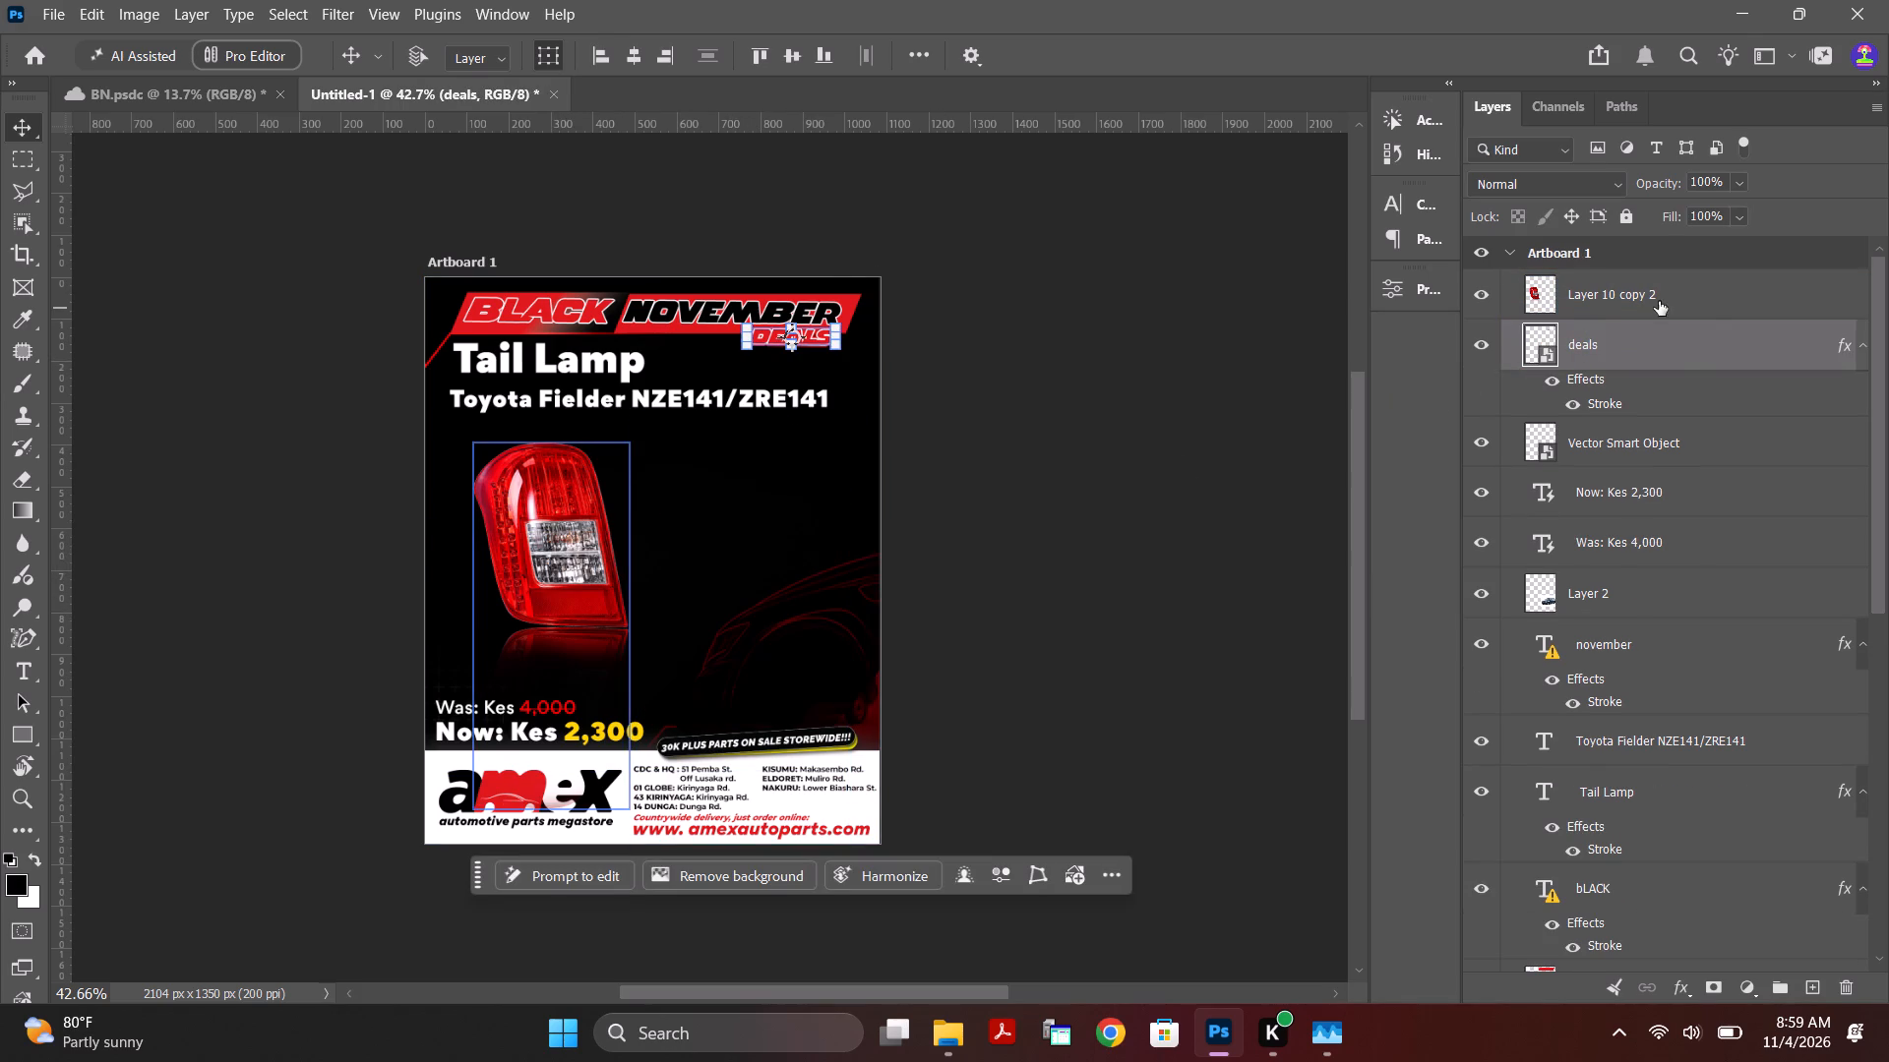
{"action": "left_click", "coordinate": [1659, 301]}
{"action": "key", "text": "Delete"}
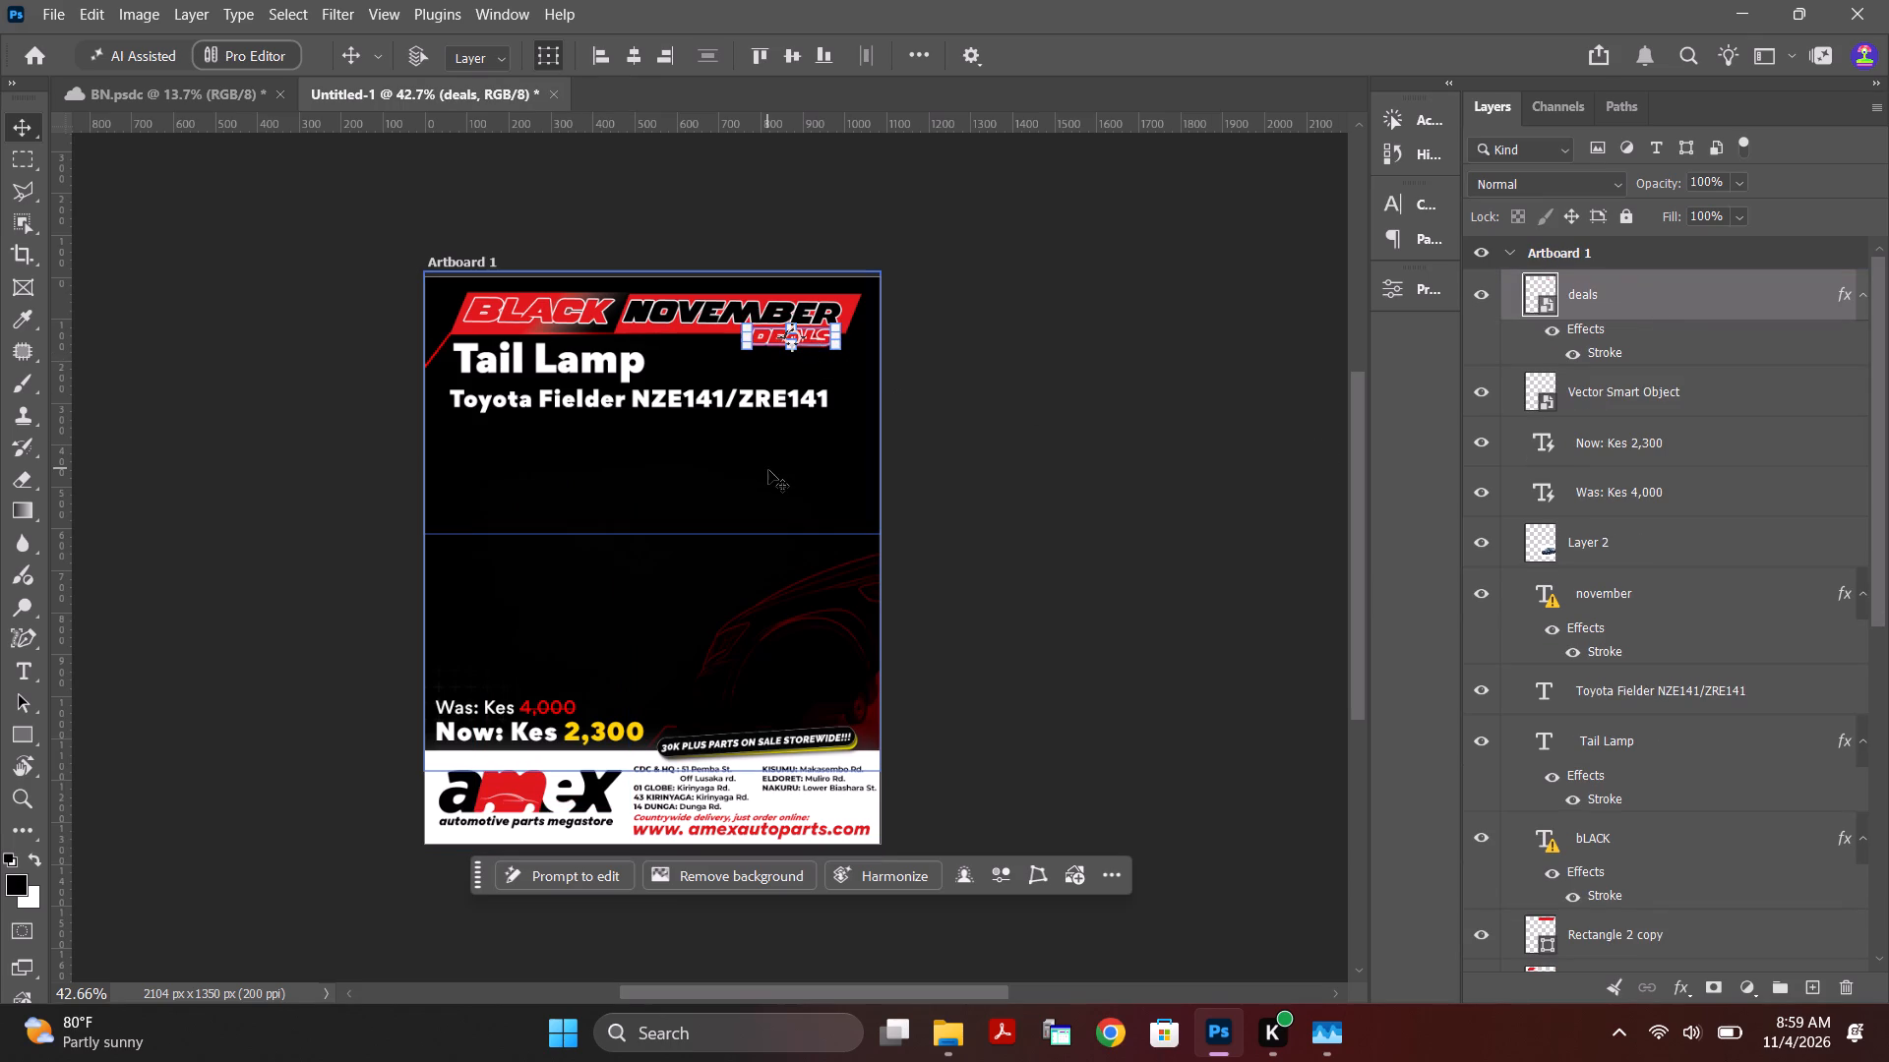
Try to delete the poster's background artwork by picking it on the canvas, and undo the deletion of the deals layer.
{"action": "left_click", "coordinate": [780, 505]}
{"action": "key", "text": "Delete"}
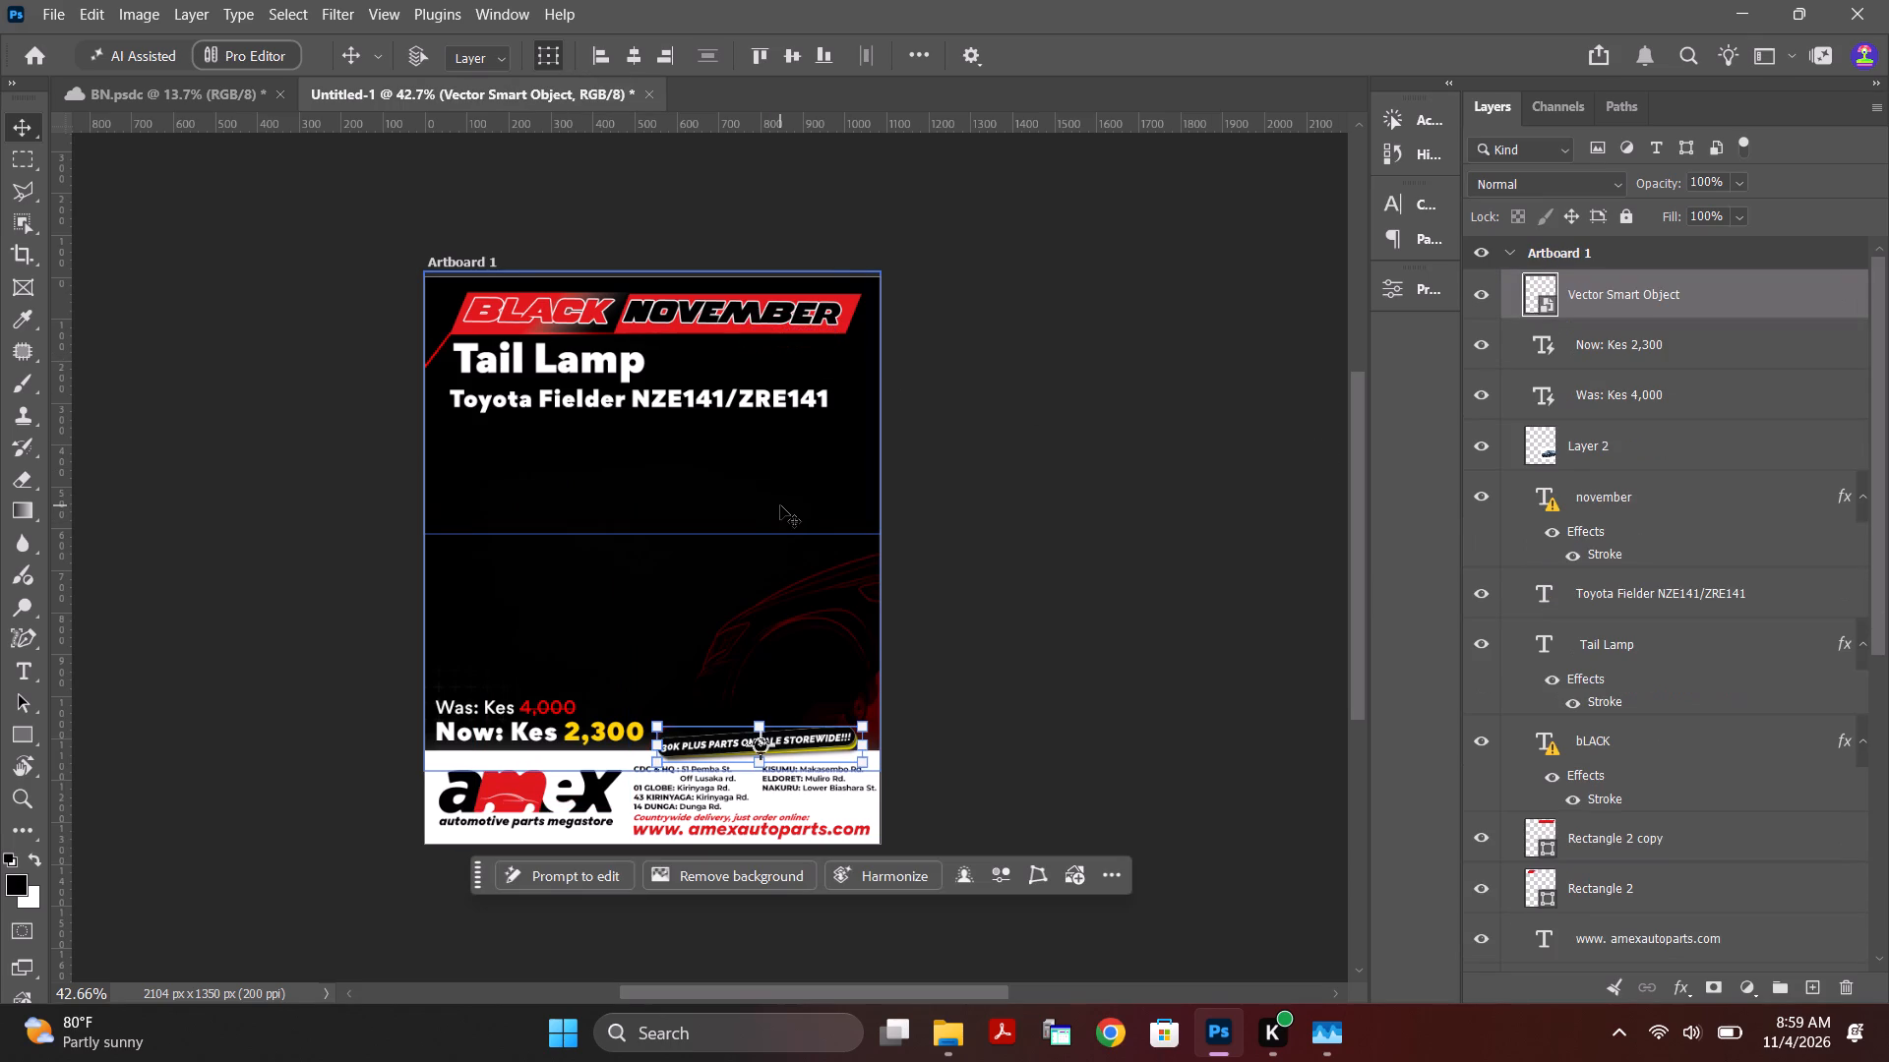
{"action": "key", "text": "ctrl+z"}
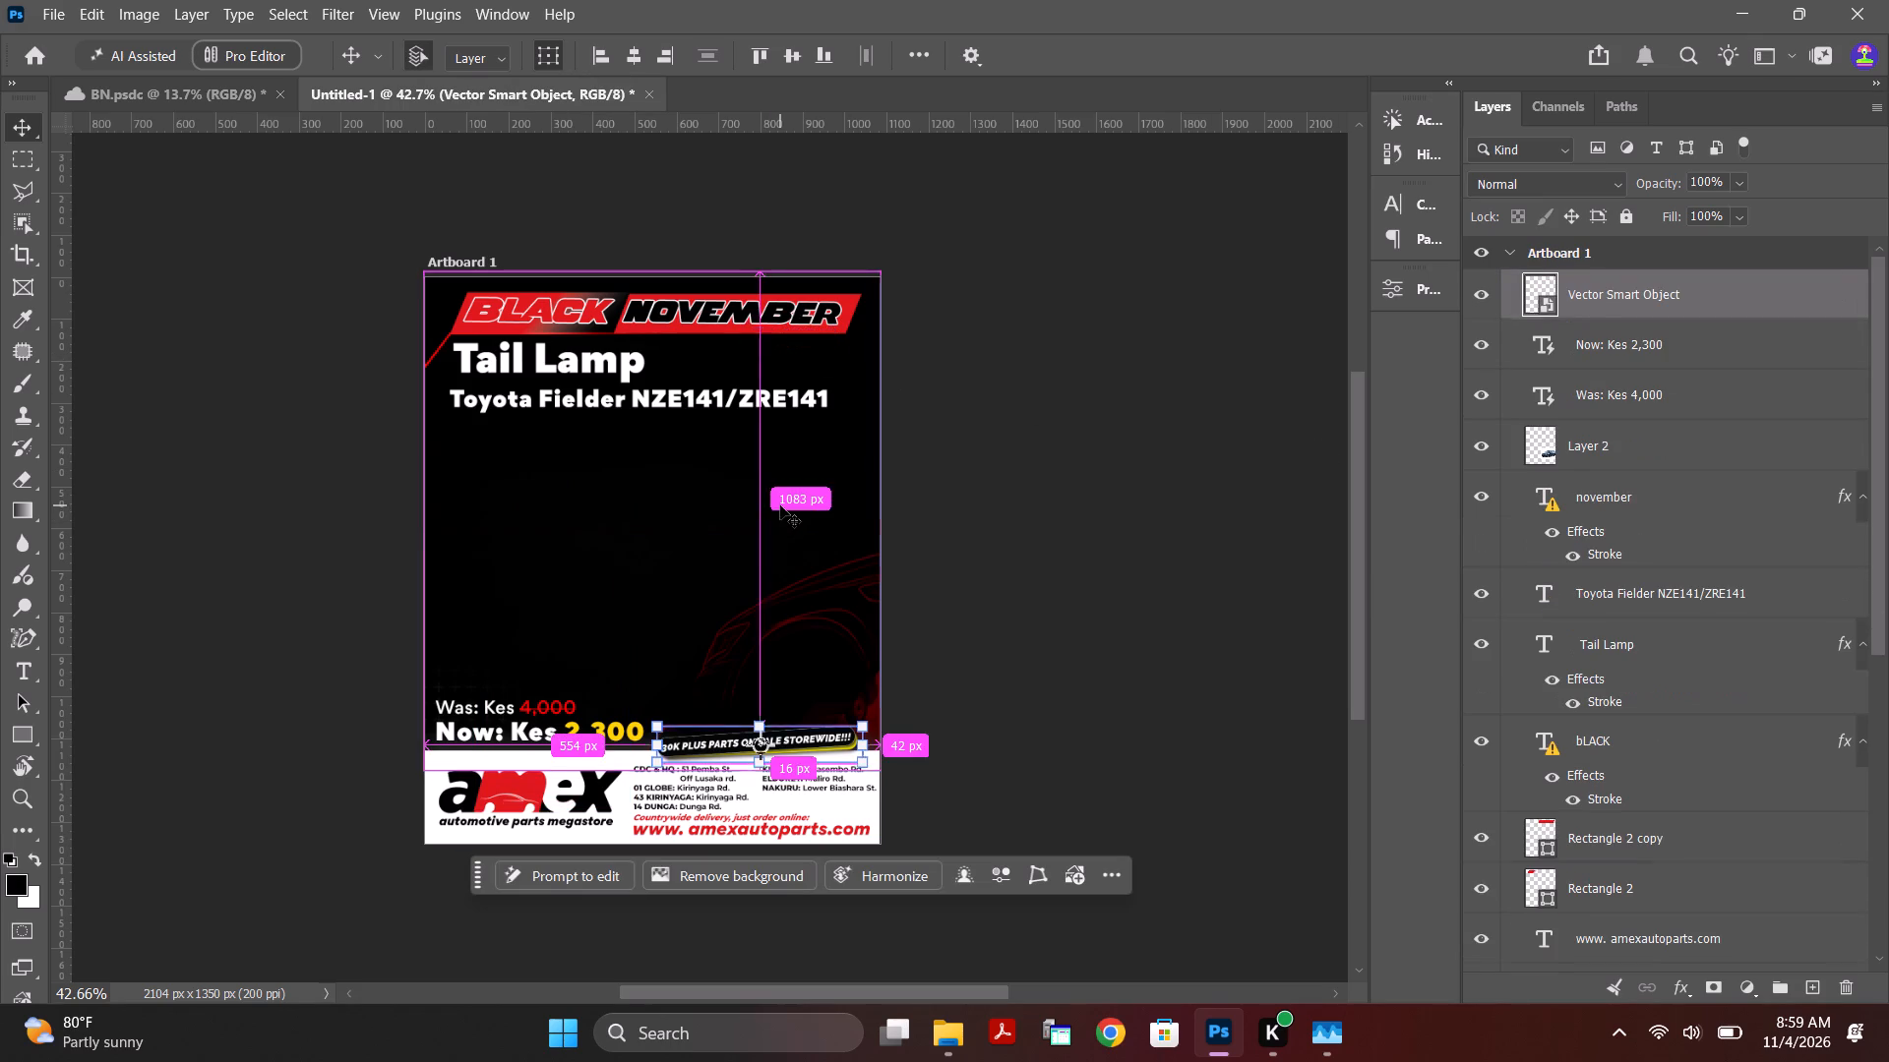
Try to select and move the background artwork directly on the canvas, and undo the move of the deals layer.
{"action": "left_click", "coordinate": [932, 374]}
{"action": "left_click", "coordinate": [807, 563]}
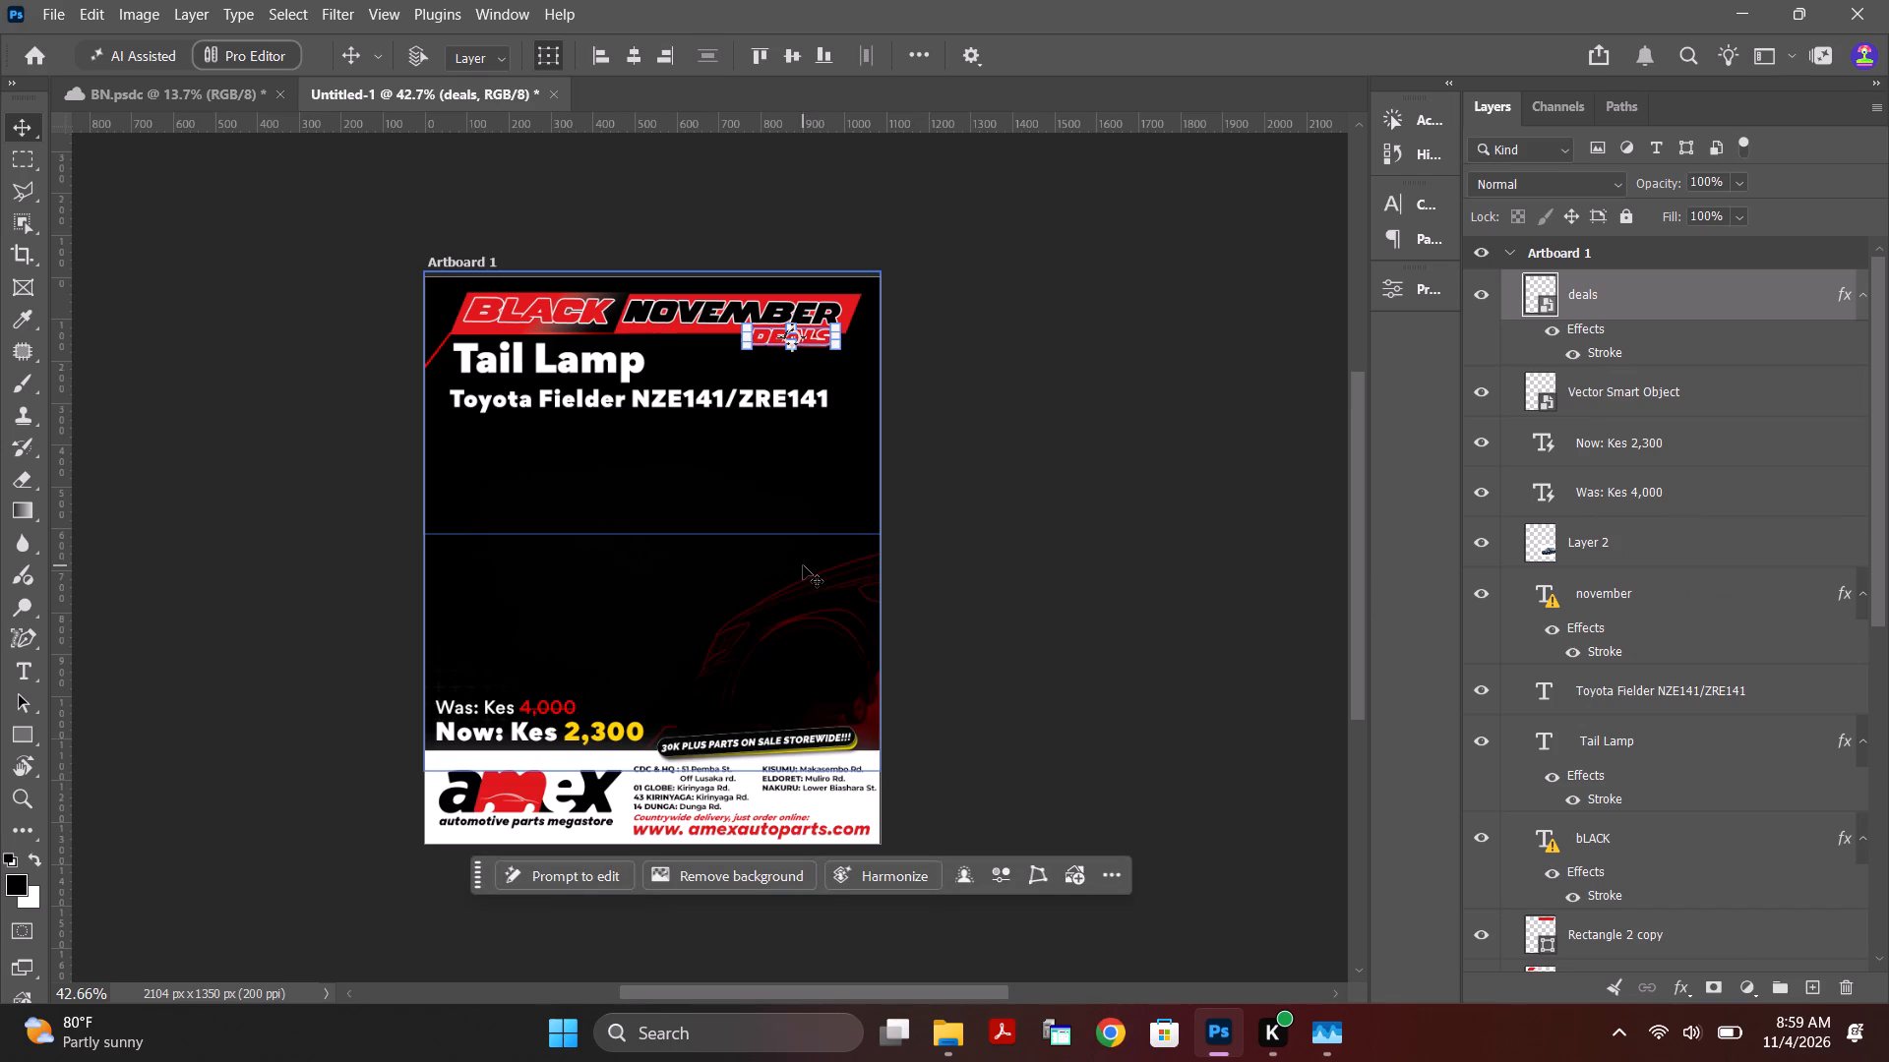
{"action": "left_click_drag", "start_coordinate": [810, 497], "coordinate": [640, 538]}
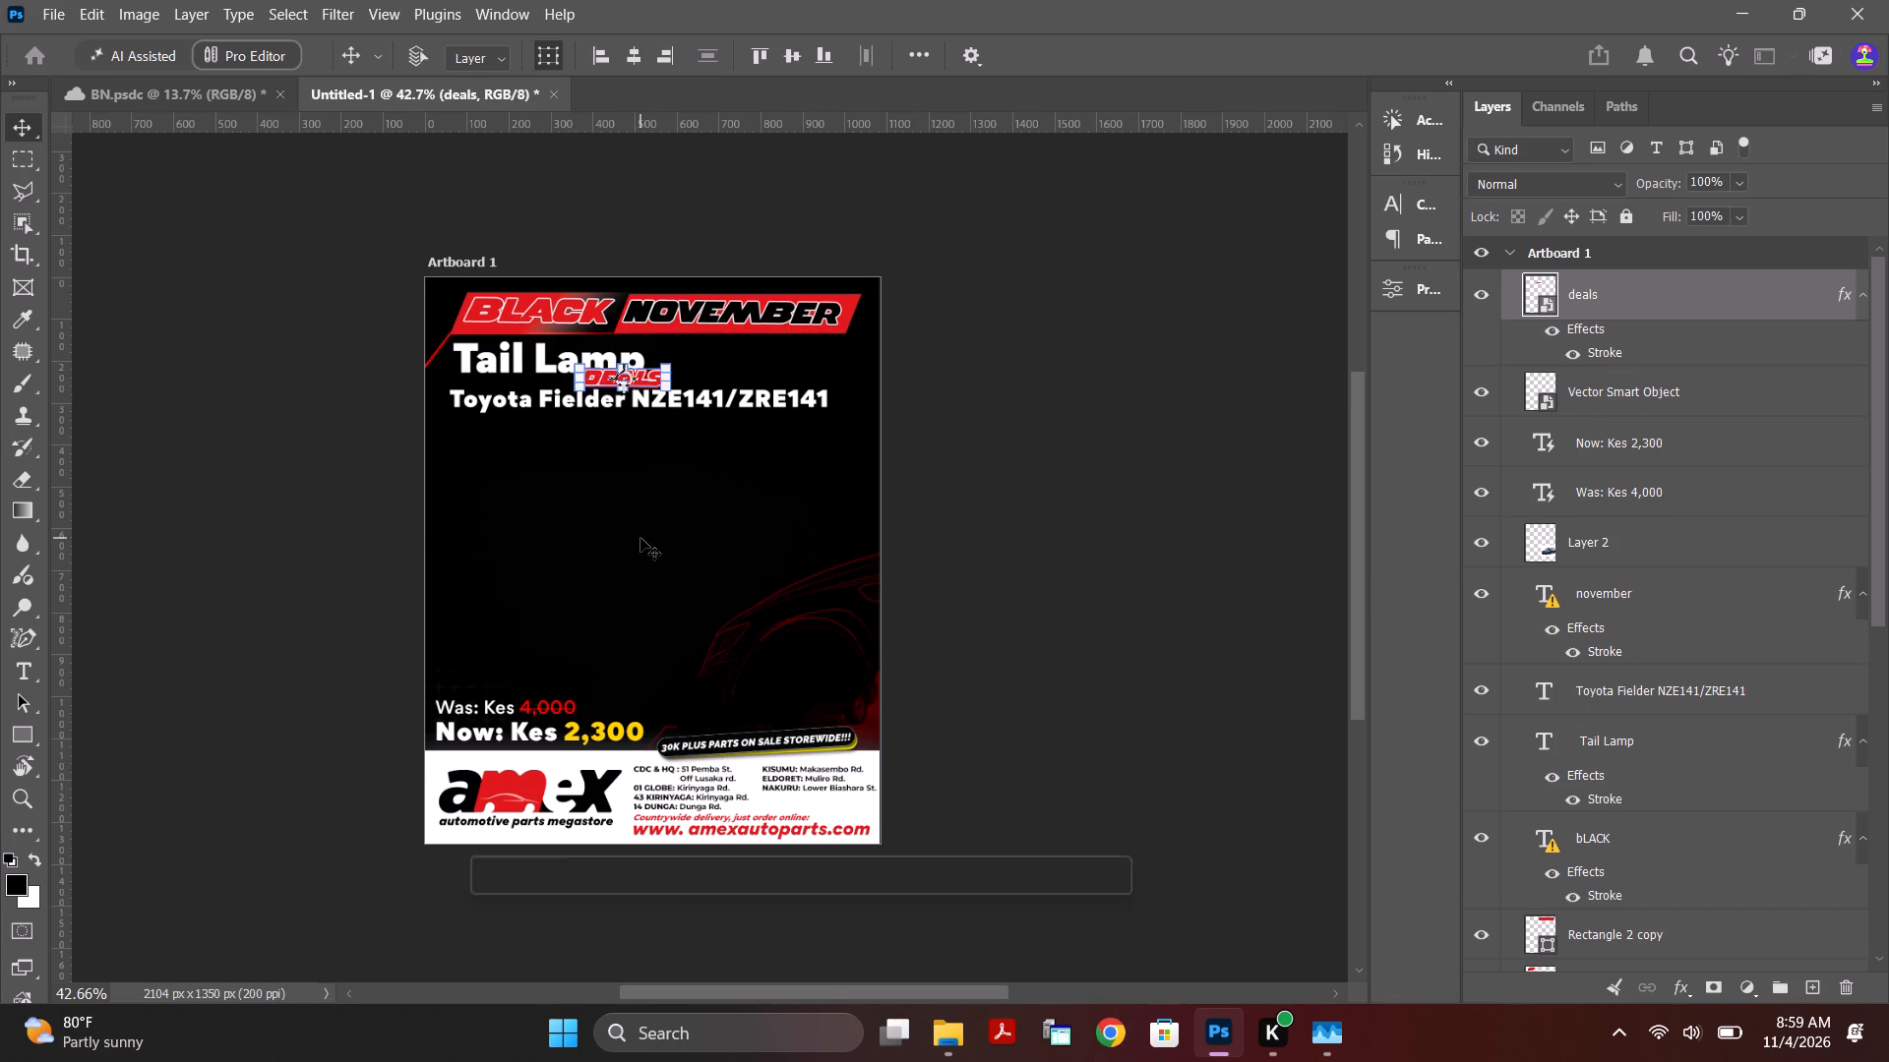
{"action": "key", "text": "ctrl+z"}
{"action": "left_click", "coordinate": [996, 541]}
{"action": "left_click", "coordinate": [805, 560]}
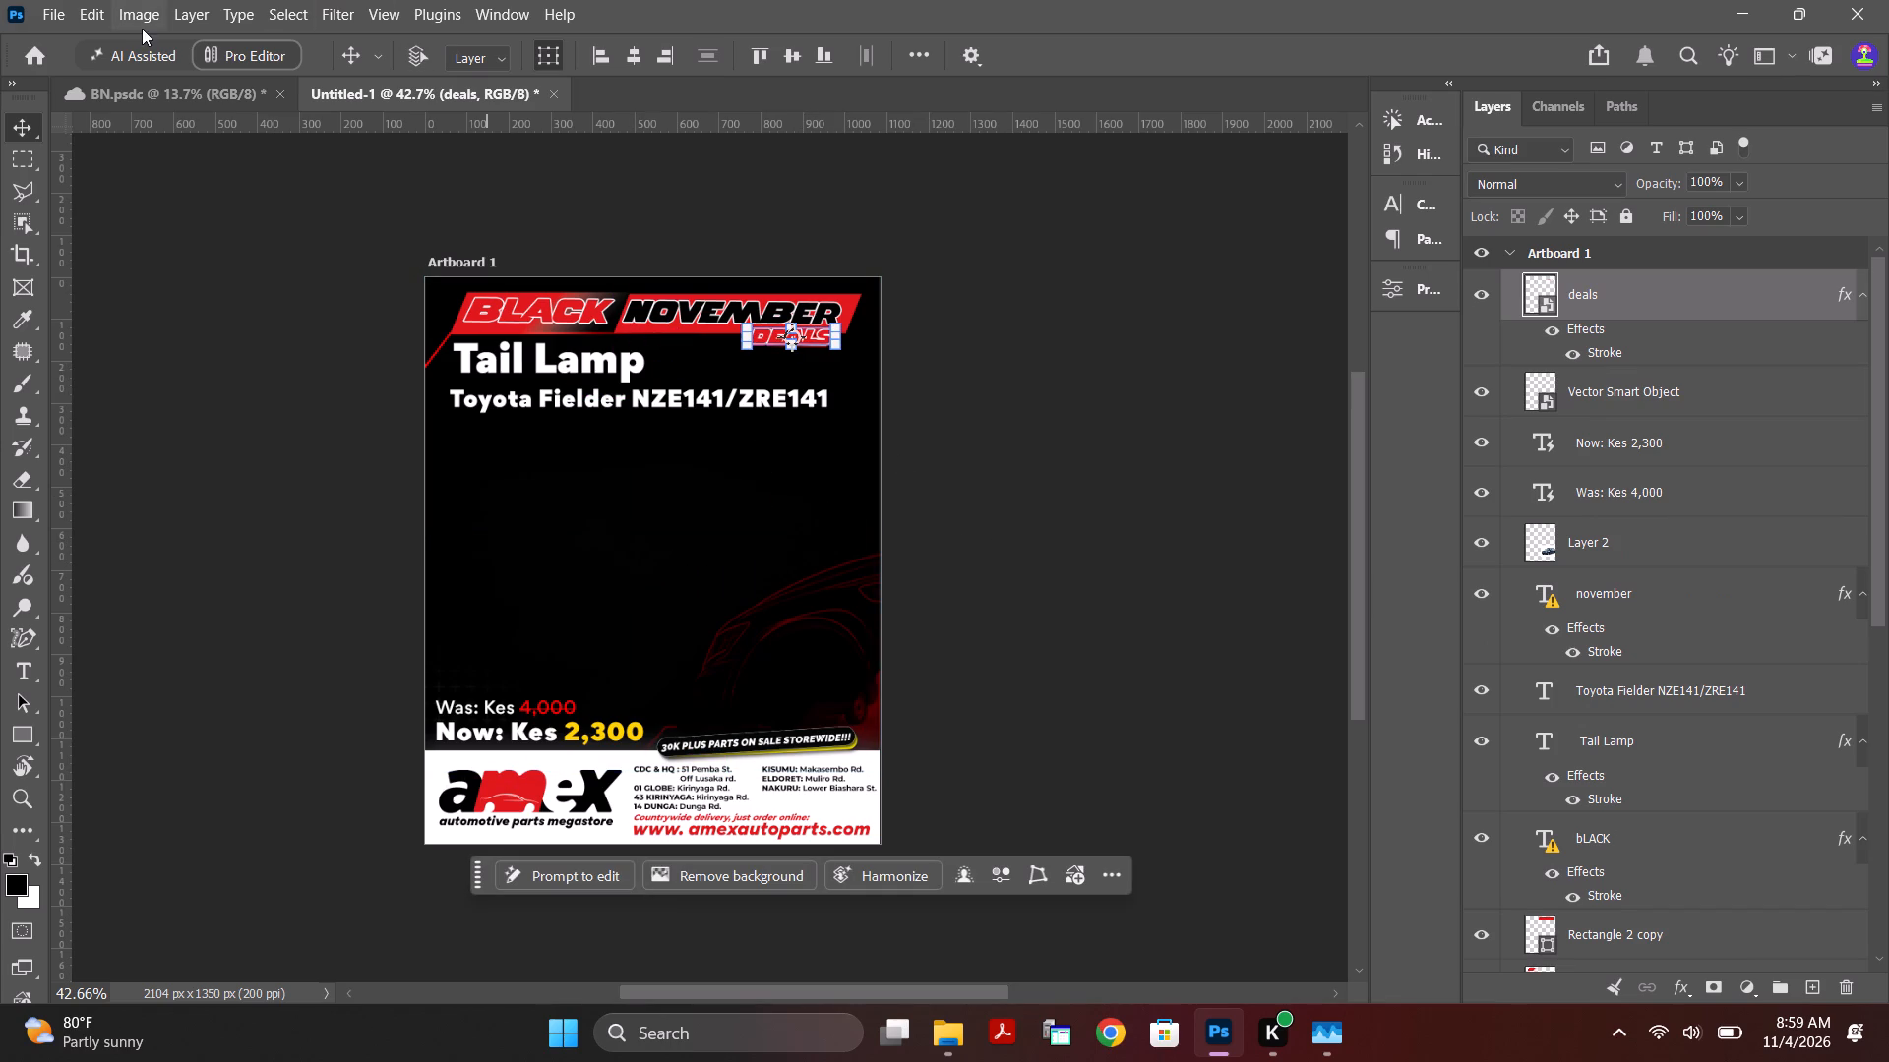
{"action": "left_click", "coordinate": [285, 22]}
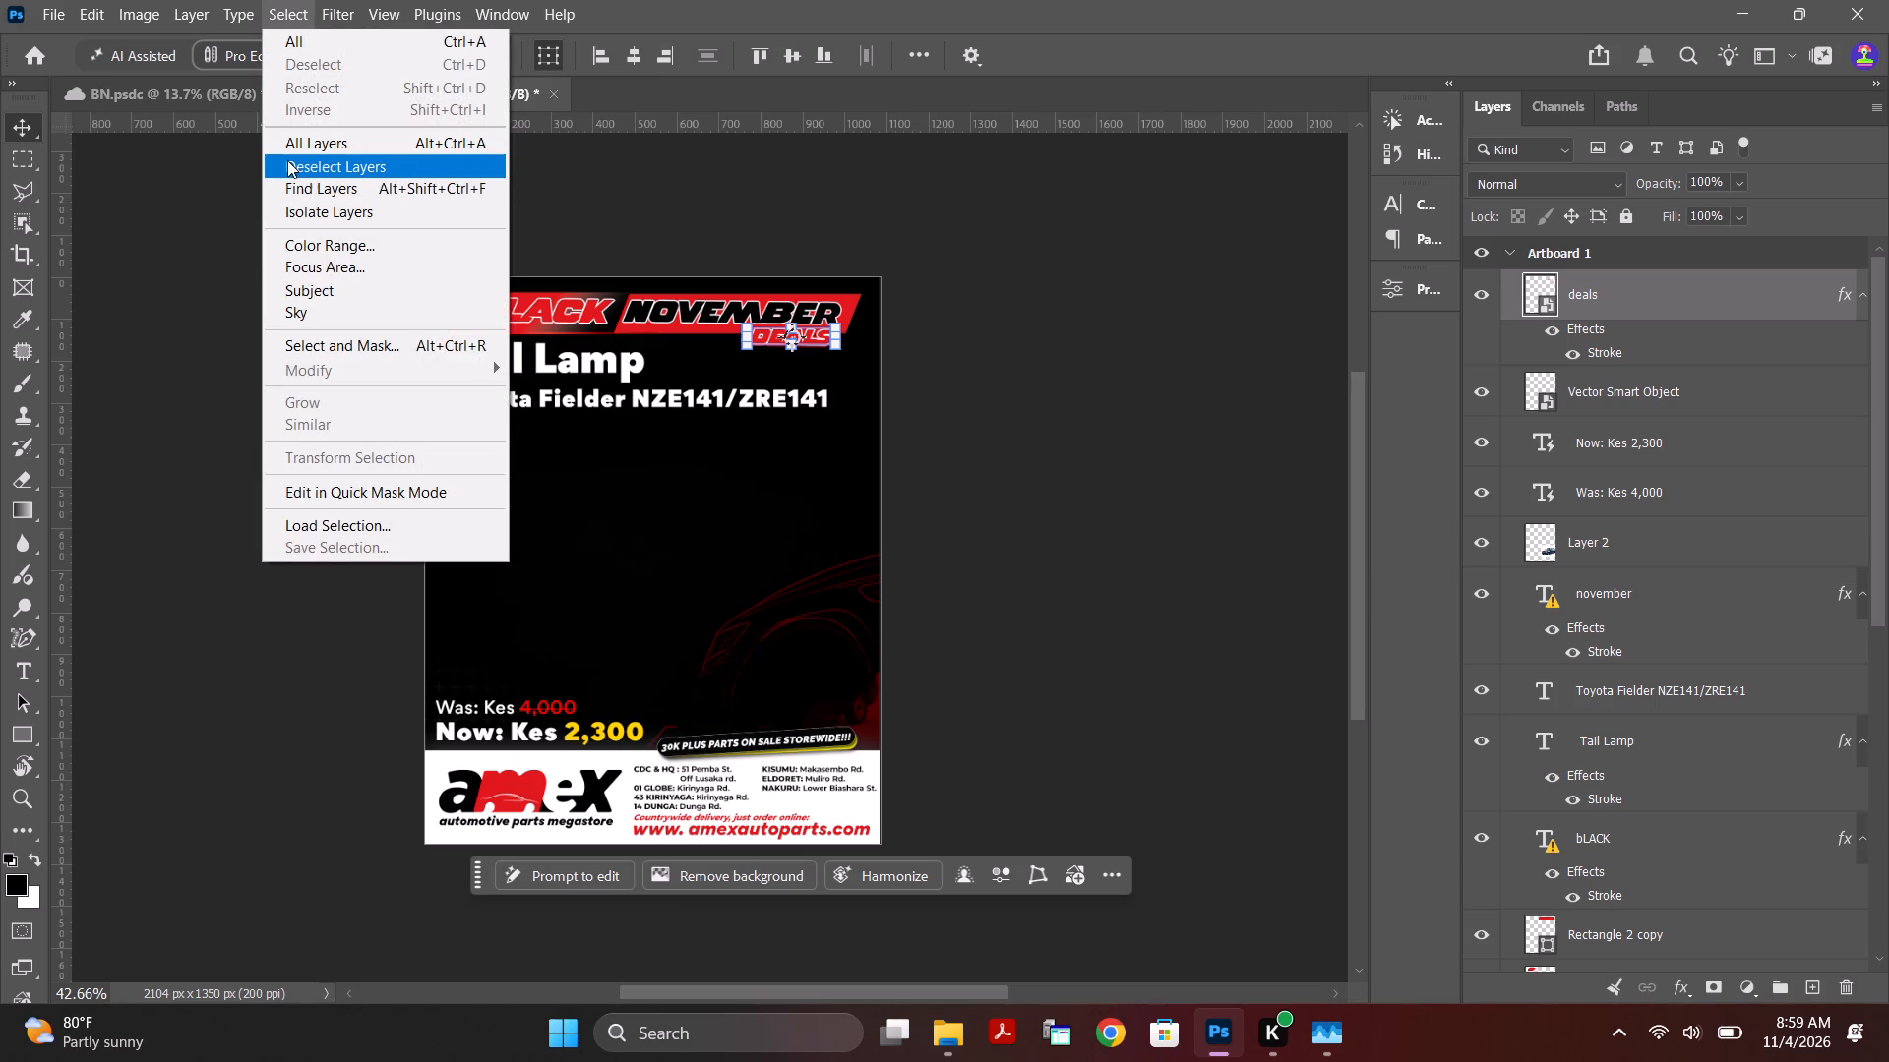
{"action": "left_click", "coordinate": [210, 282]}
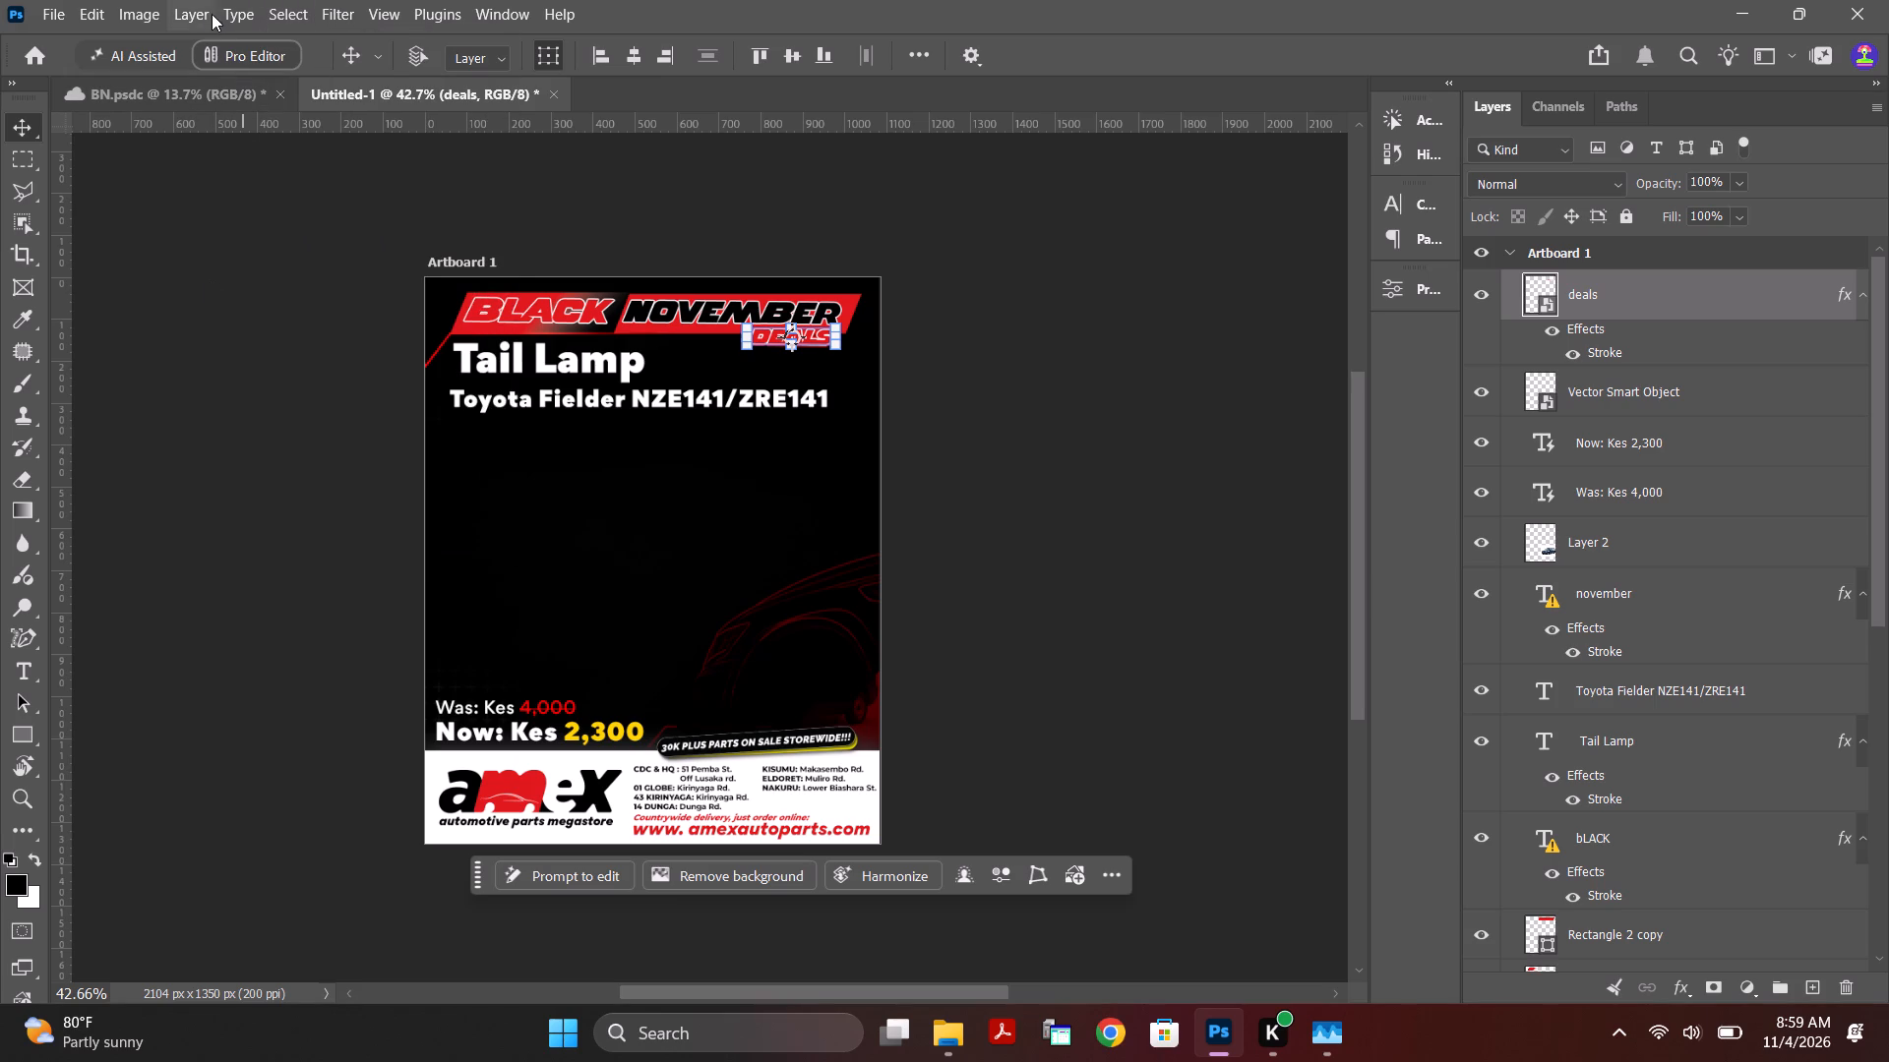
Search the in-app help for "where is ato select icon".
{"action": "left_click", "coordinate": [1687, 57]}
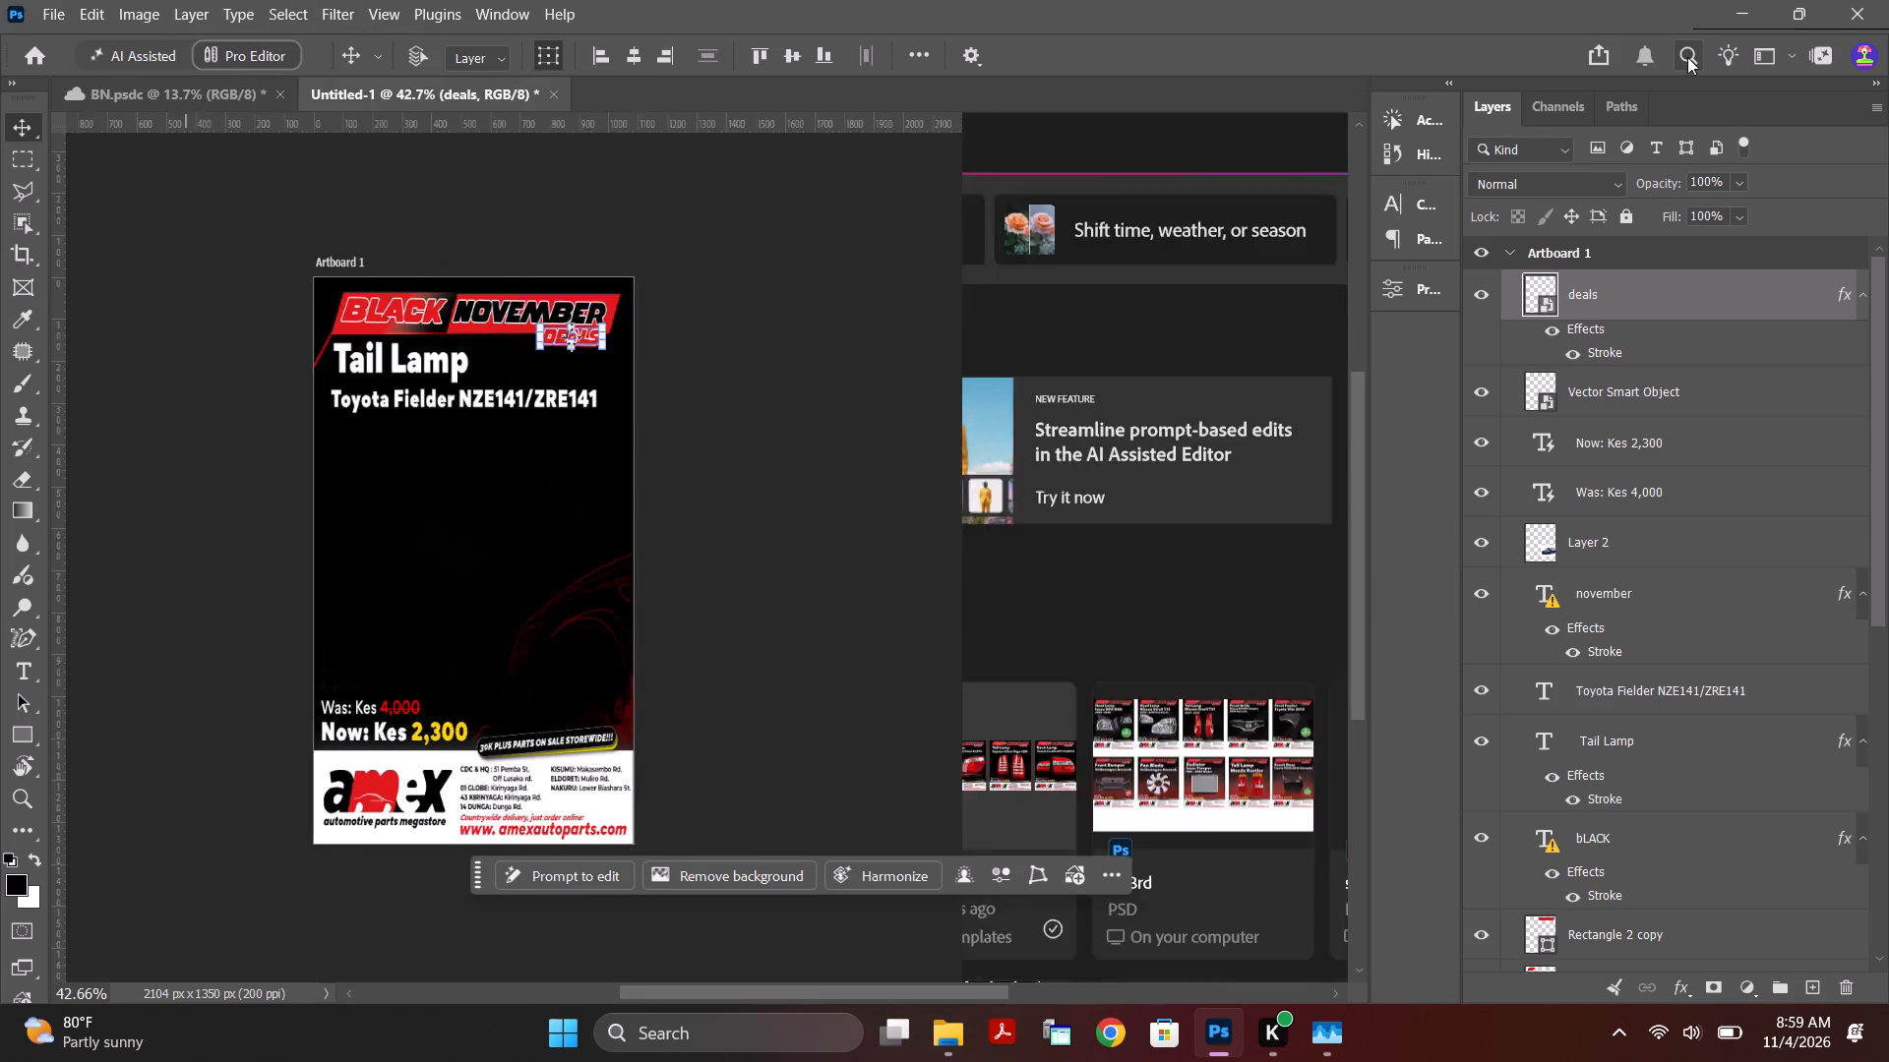
{"action": "left_click", "coordinate": [1541, 96]}
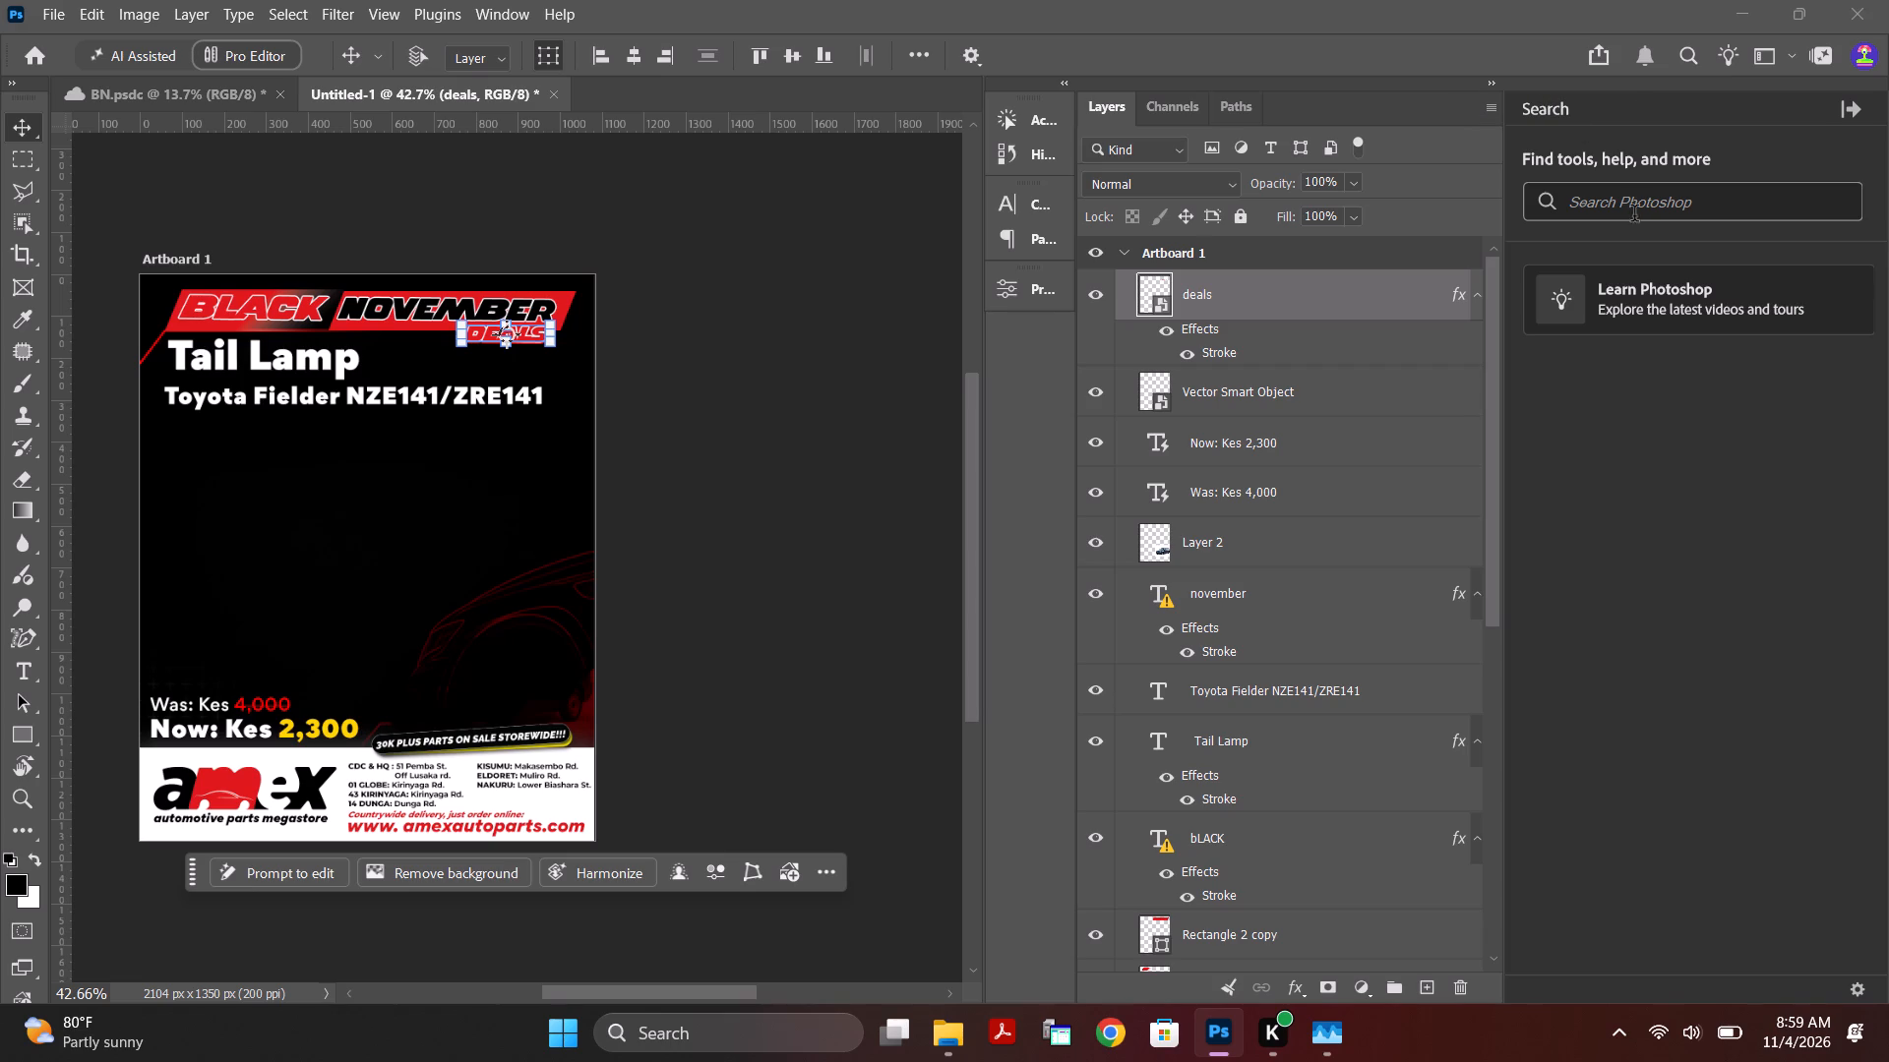
{"action": "left_click", "coordinate": [1631, 201]}
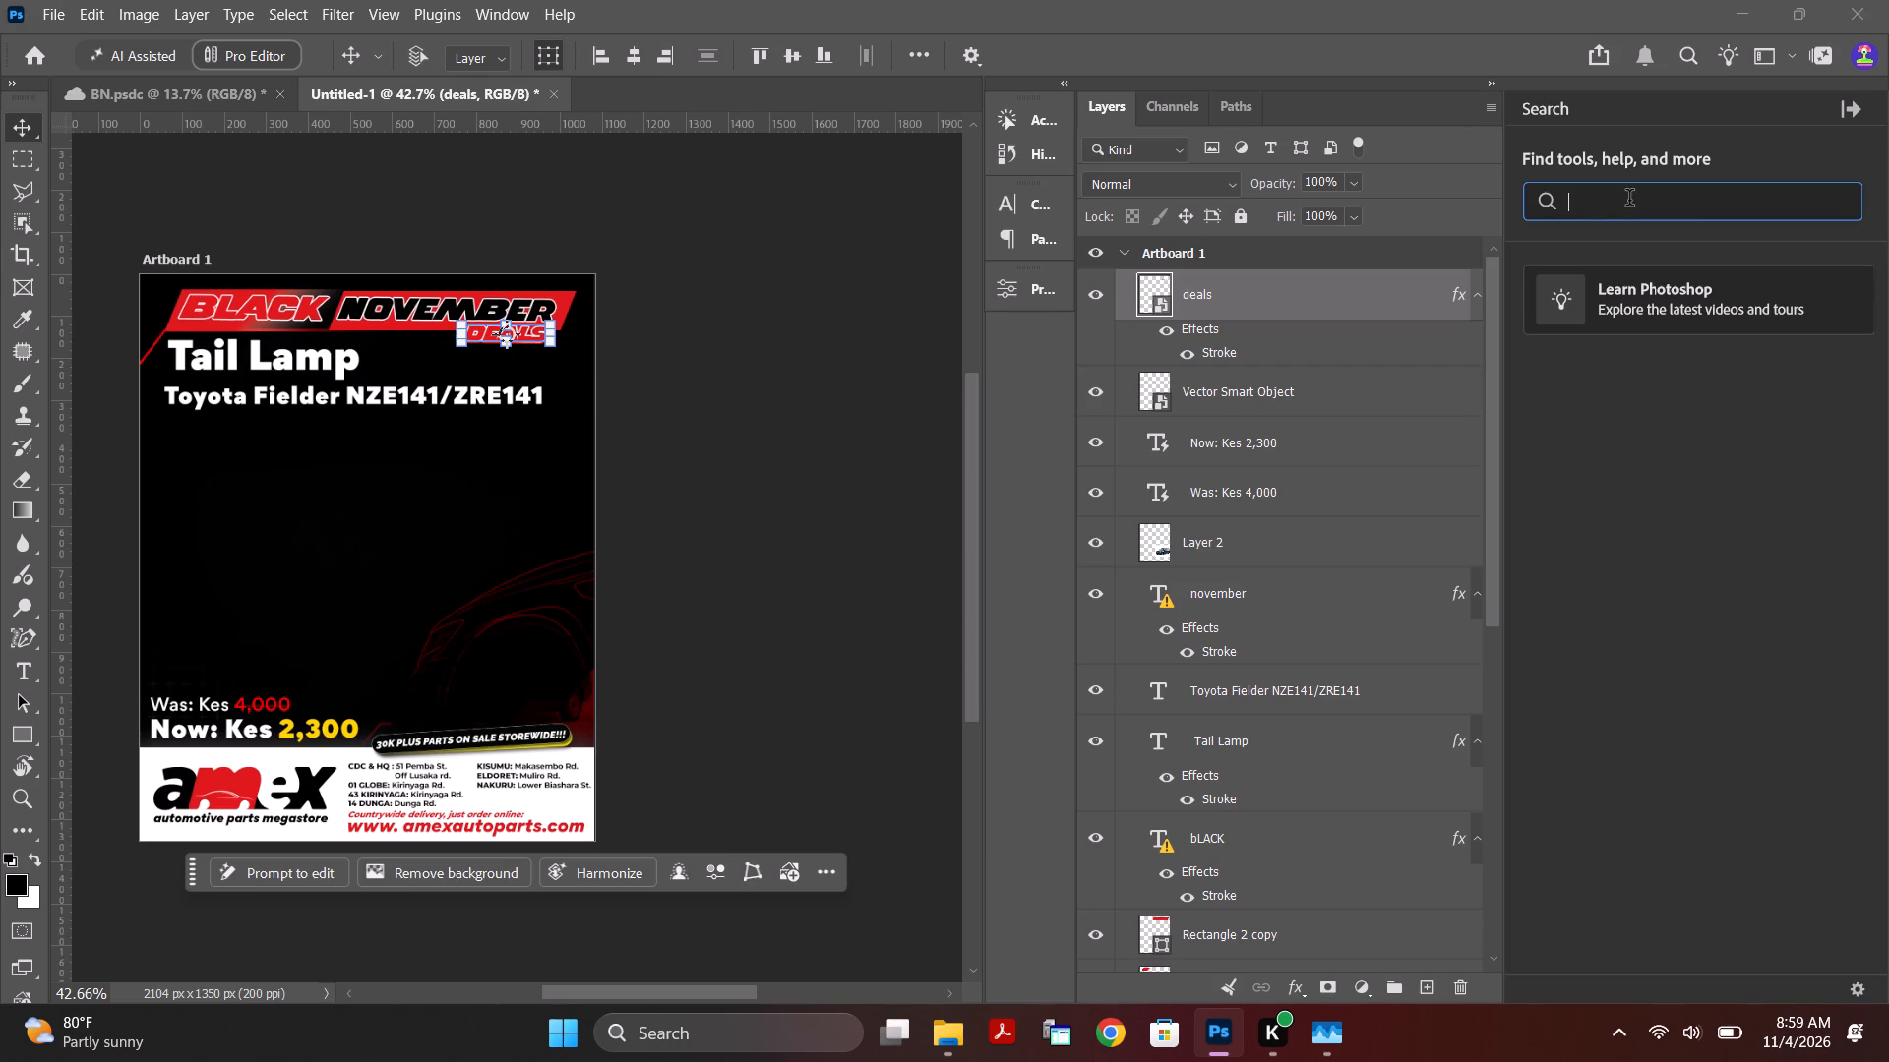
{"action": "type", "text": "where"}
{"action": "key", "text": "space"}
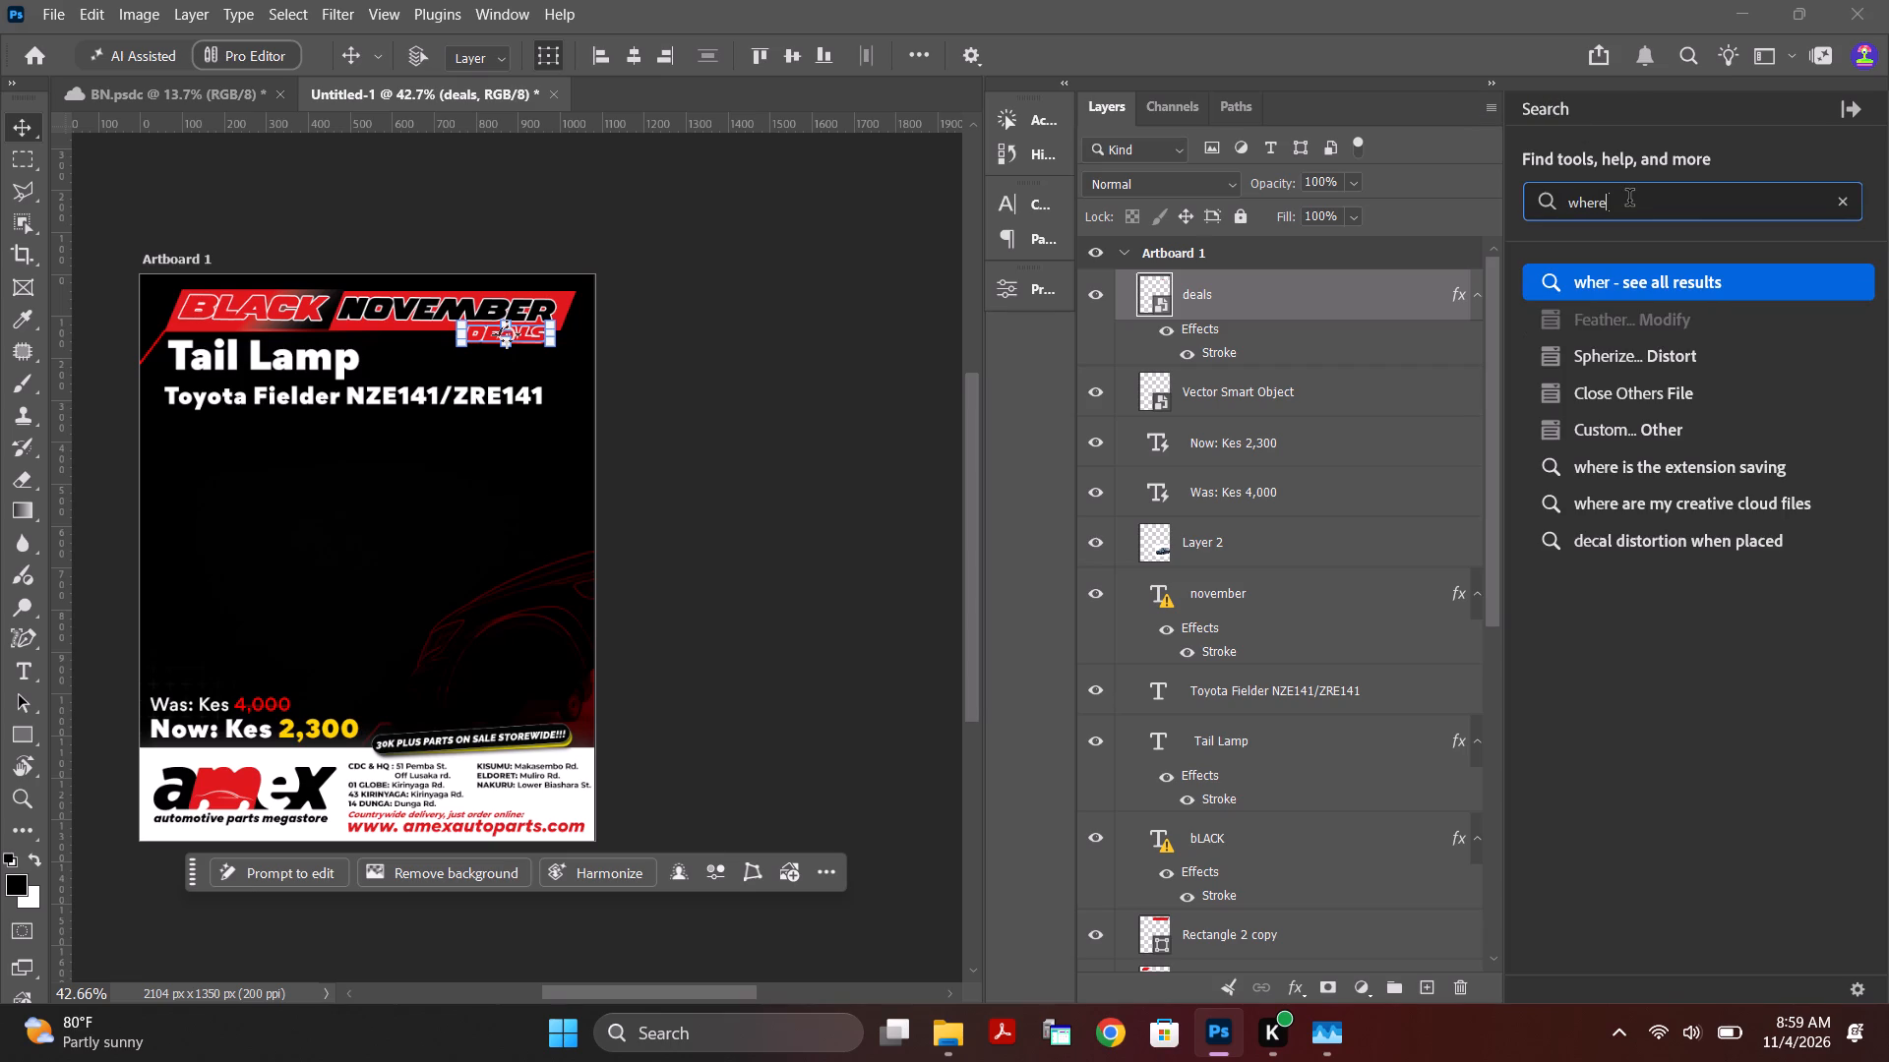
{"action": "type", "text": "is m"}
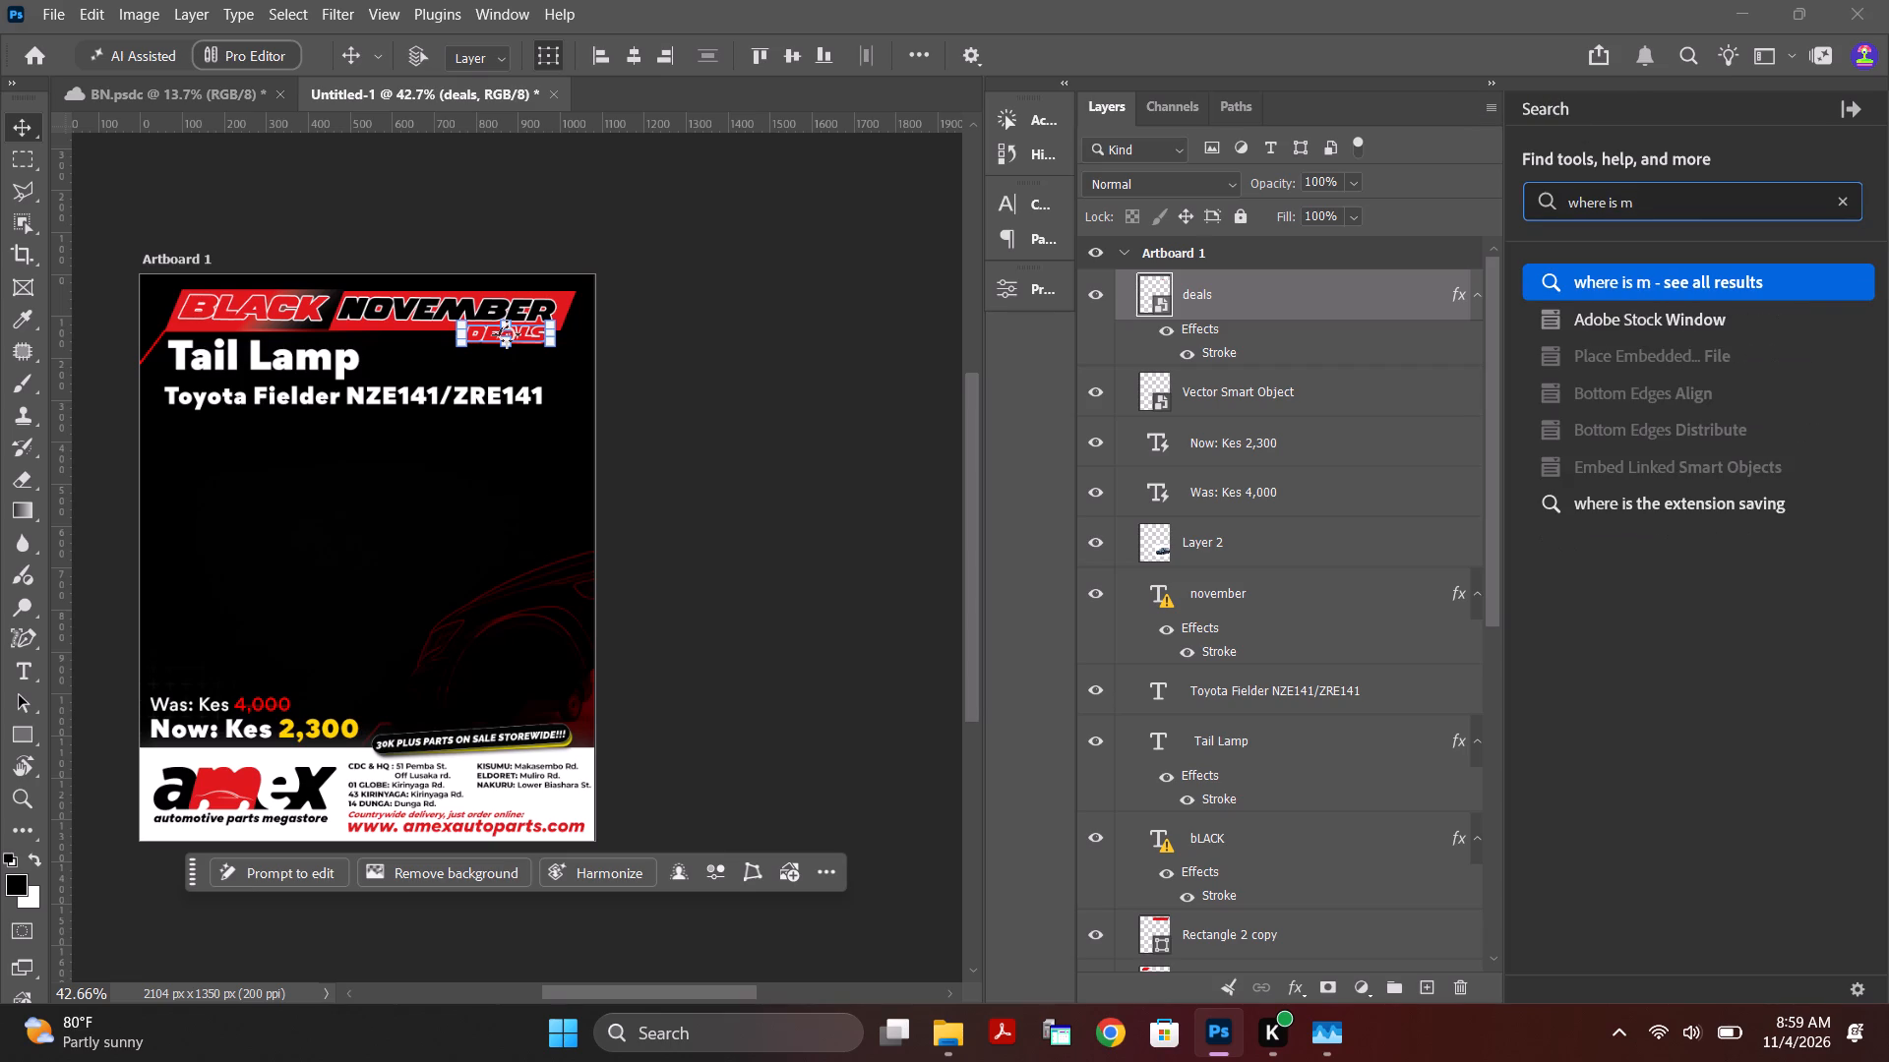
{"action": "key", "text": "BackSpace"}
{"action": "key", "text": "BackSpace"}
{"action": "key", "text": "space"}
{"action": "type", "text": "ato selex"}
{"action": "key", "text": "BackSpace"}
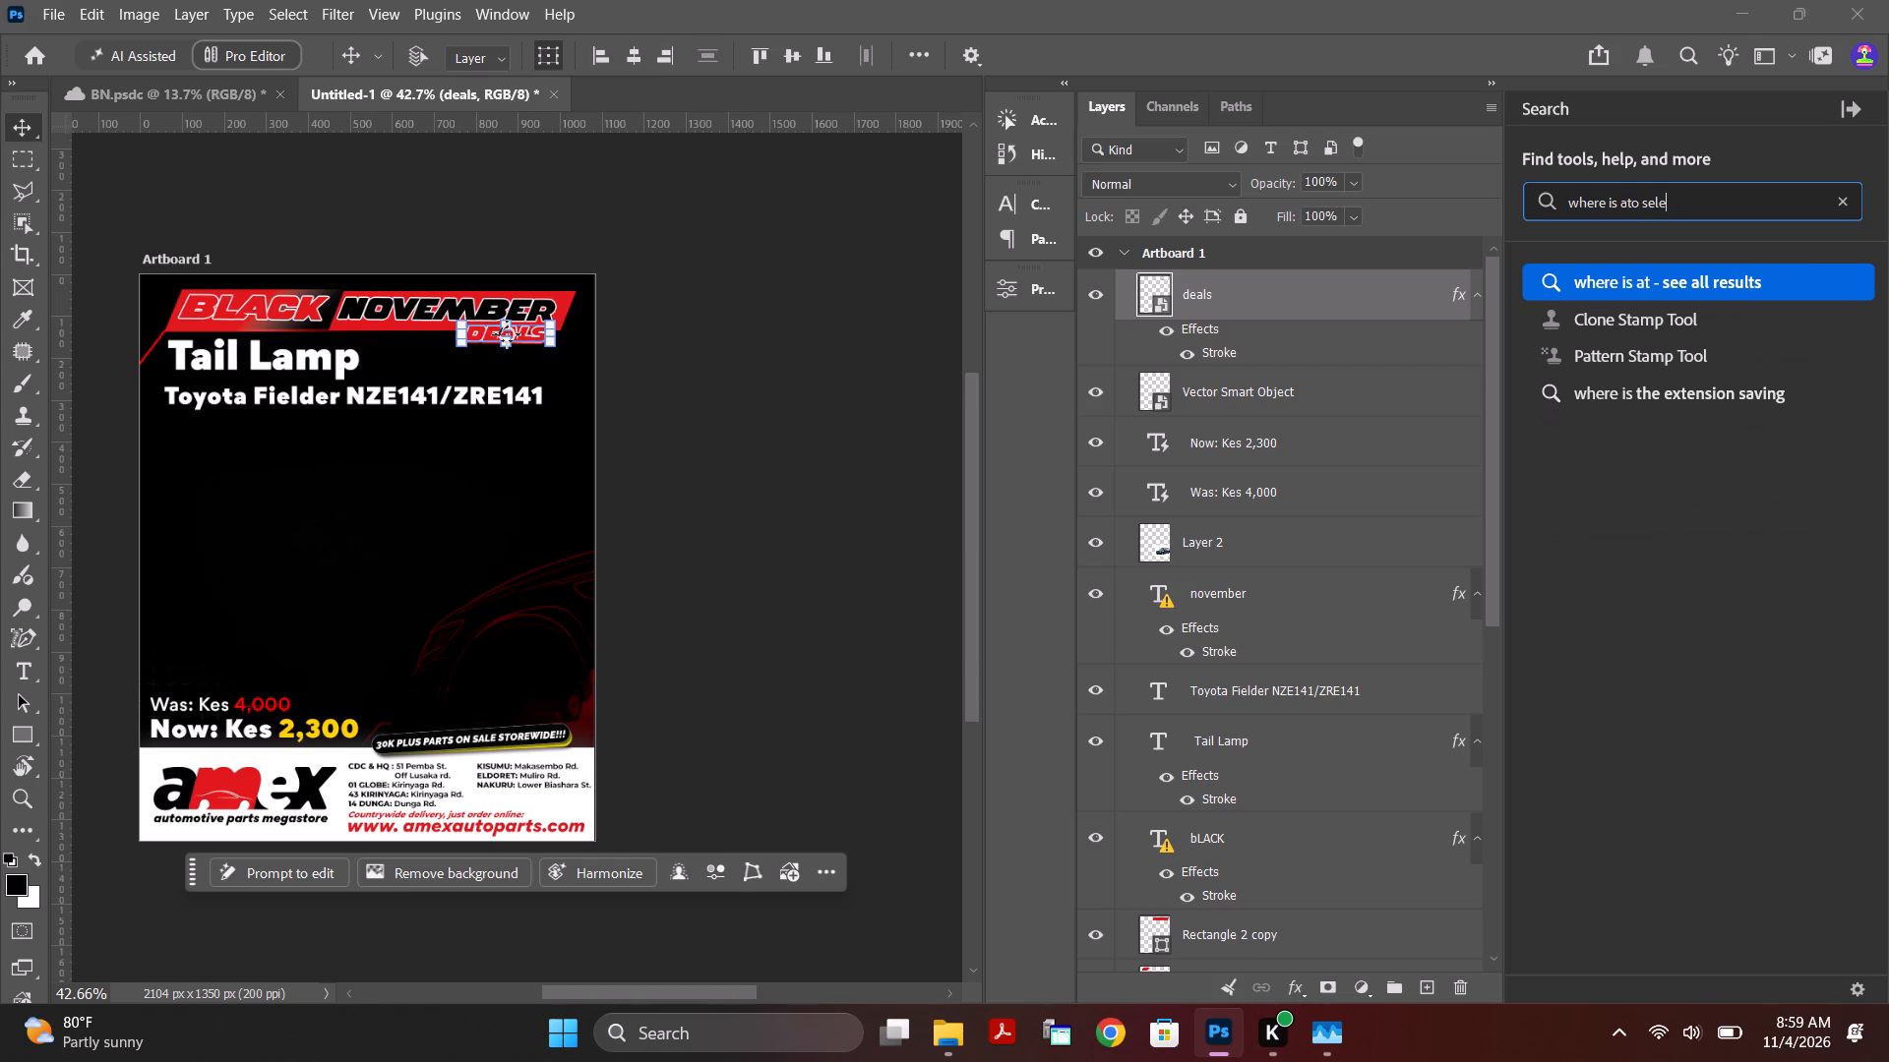
{"action": "type", "text": "ct"}
{"action": "key", "text": "space"}
{"action": "type", "text": "icon"}
{"action": "key", "text": "space"}
{"action": "key", "text": "Return"}
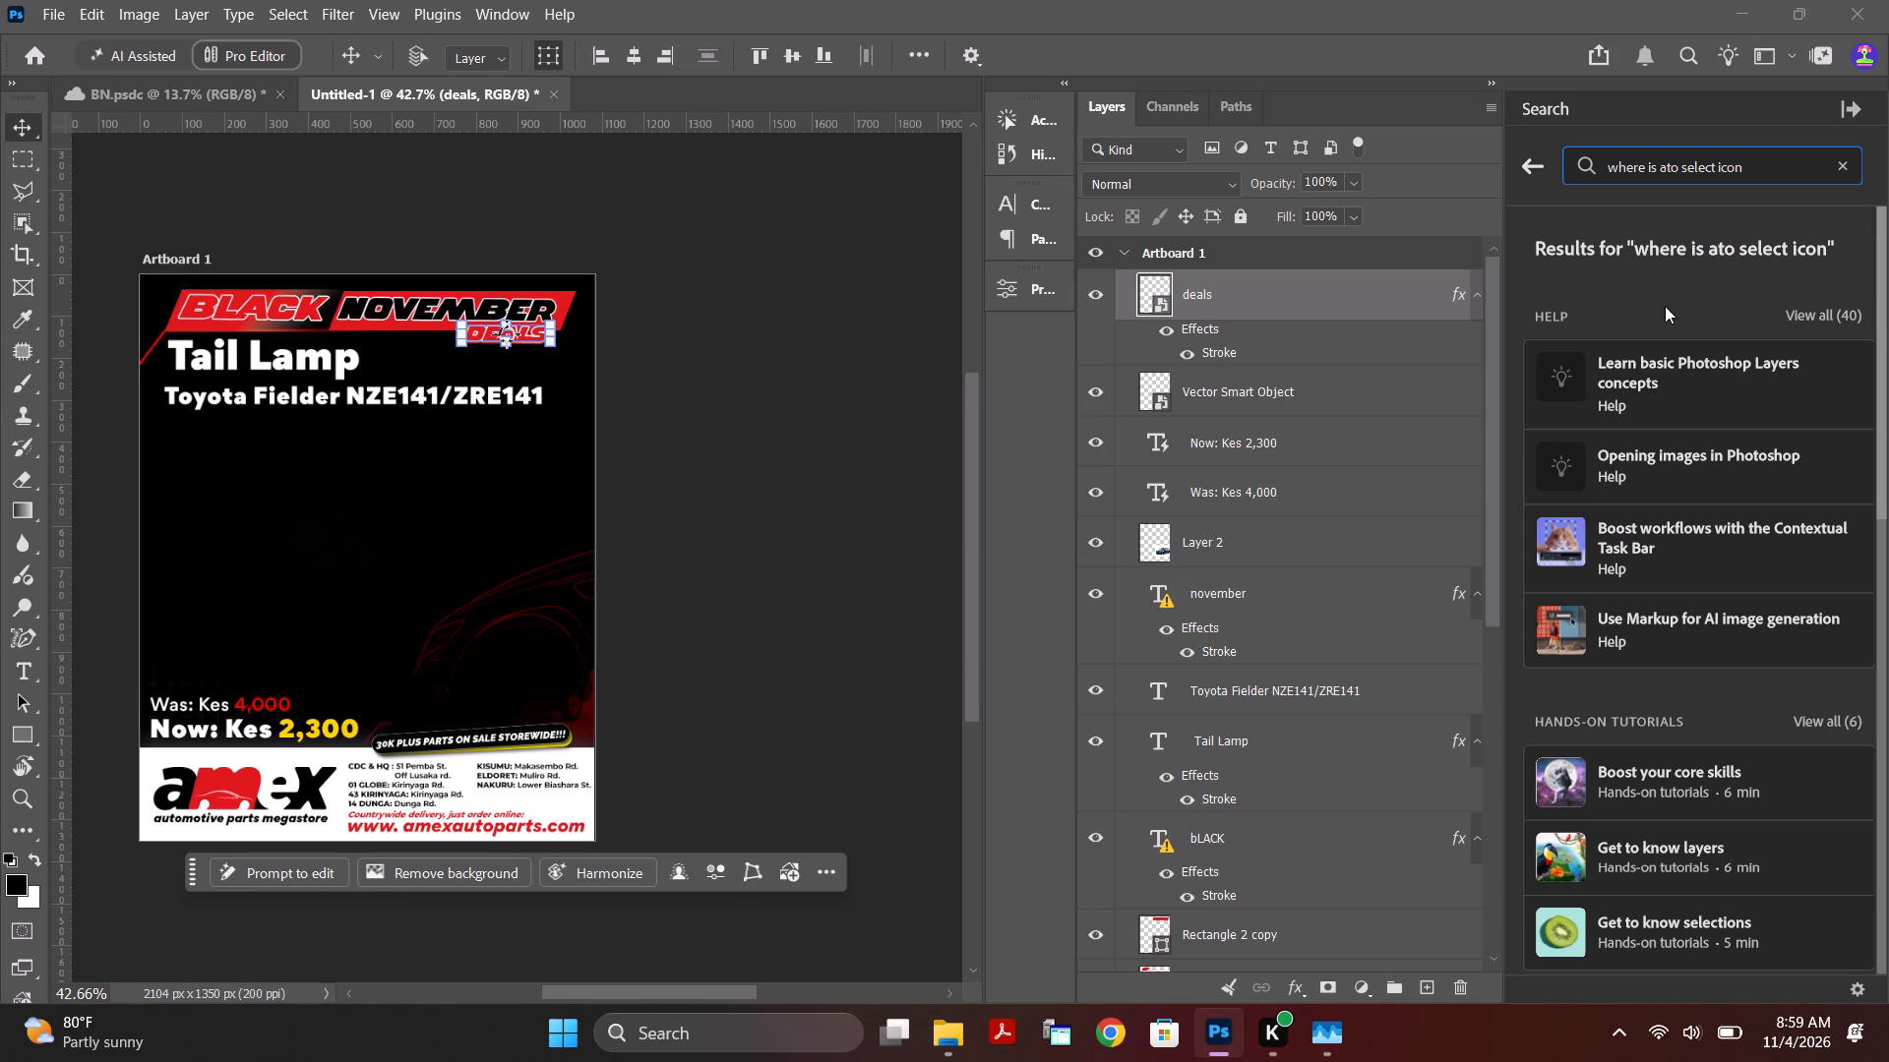
Look through all the help results, read the article "Make precise edits faster with selection tools", and close the search.
{"action": "left_click", "coordinate": [1819, 313]}
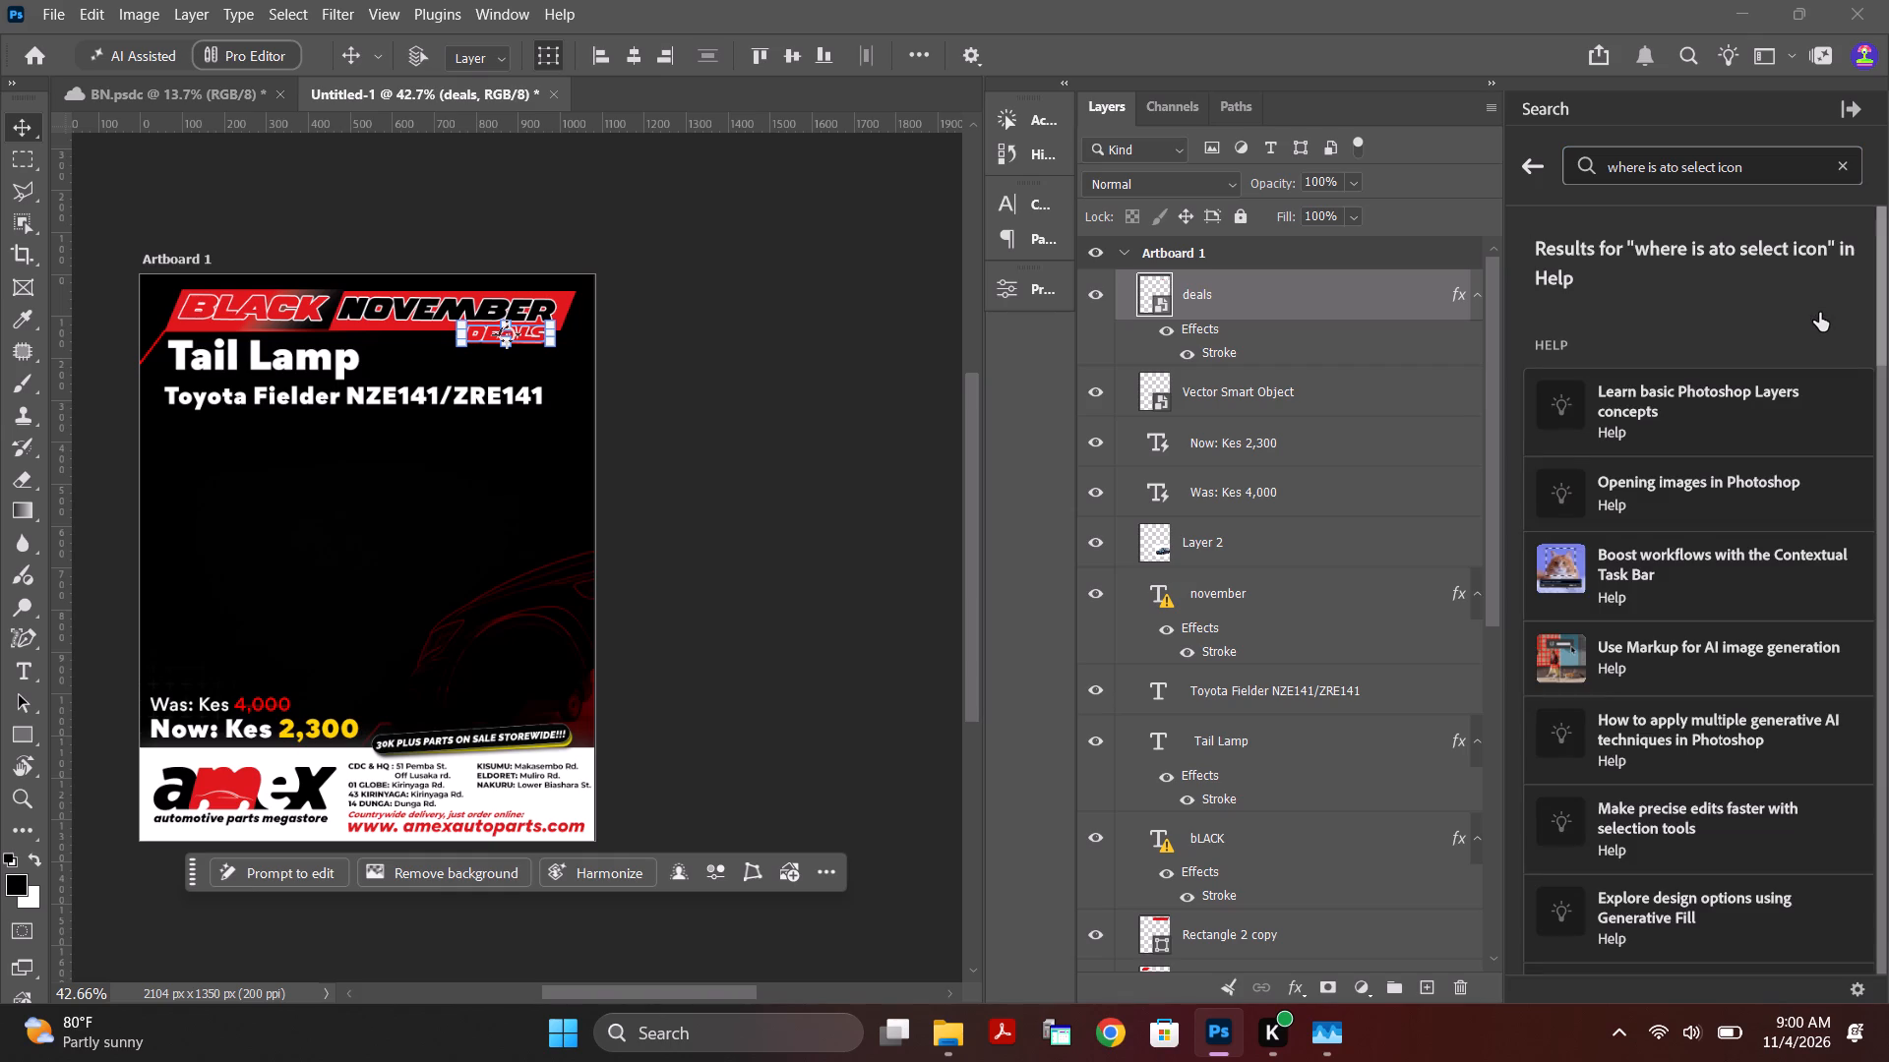
{"action": "scroll", "coordinate": [1768, 419], "scroll_direction": "down", "scroll_amount": 6}
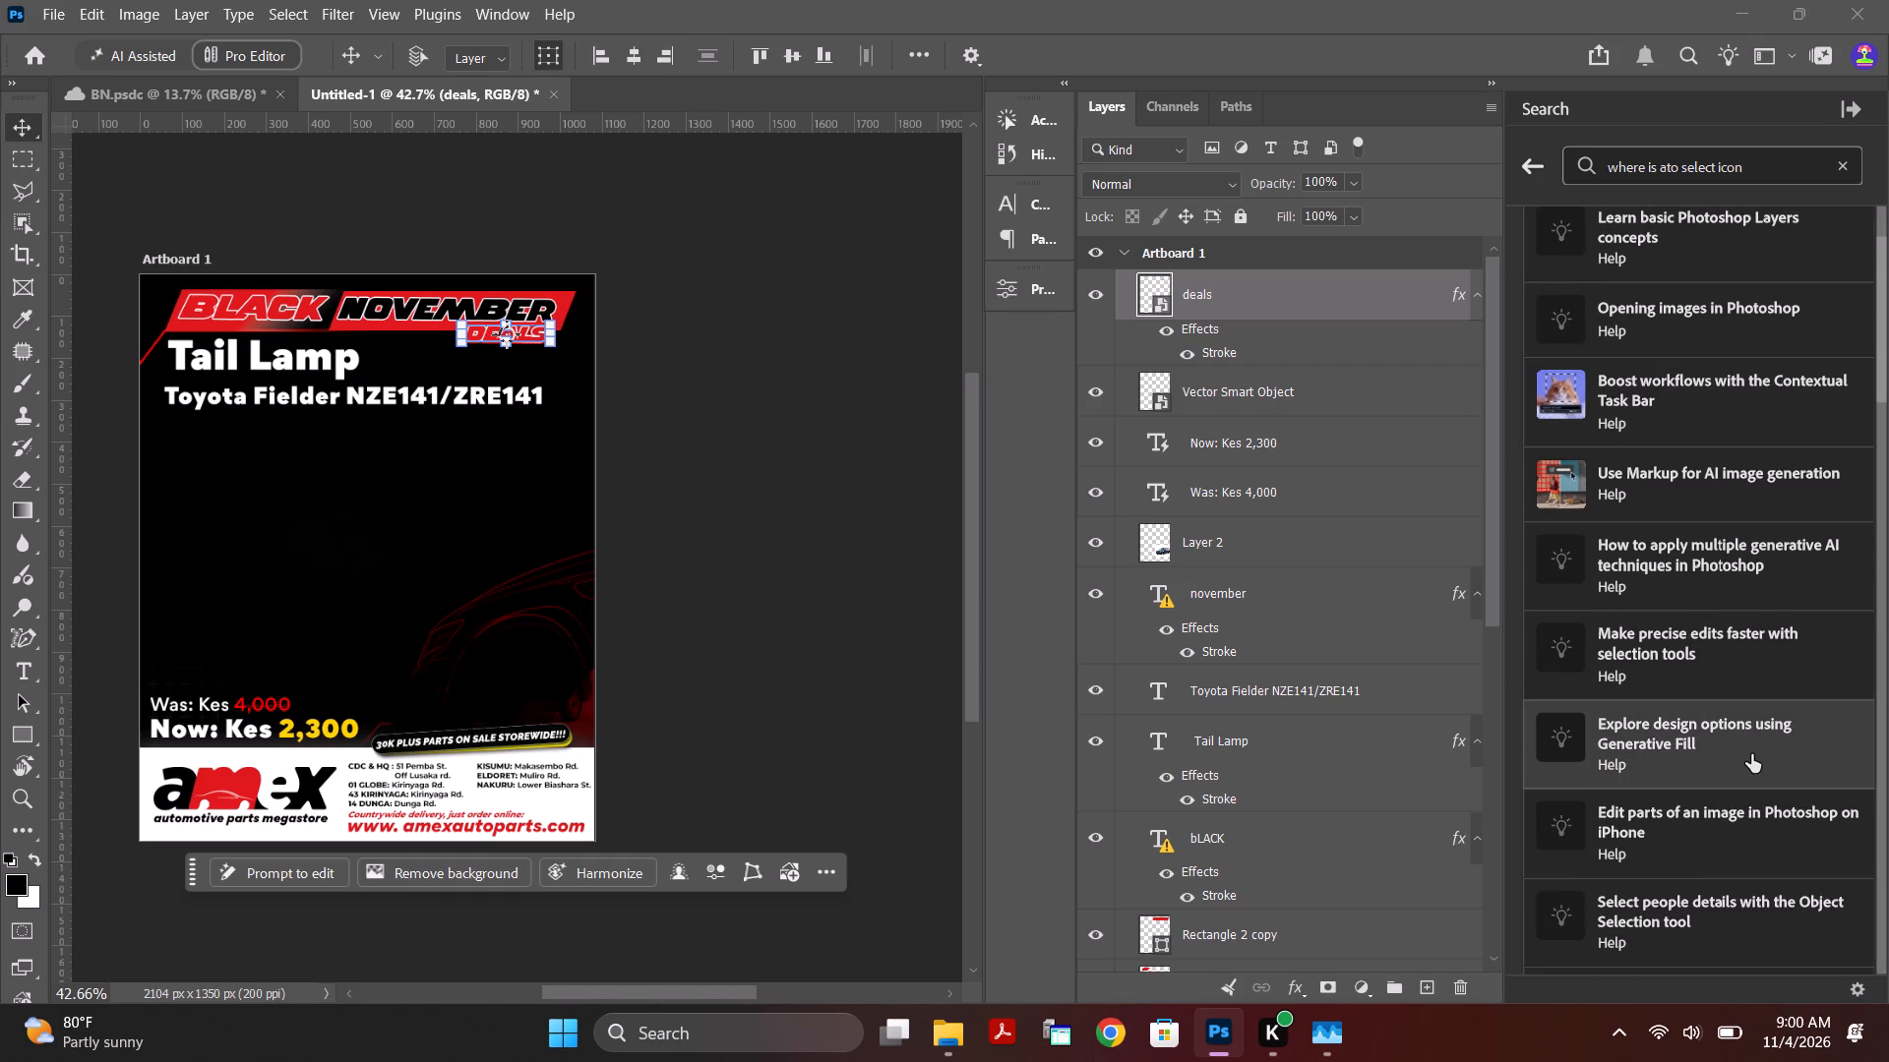
{"action": "left_click", "coordinate": [1744, 645]}
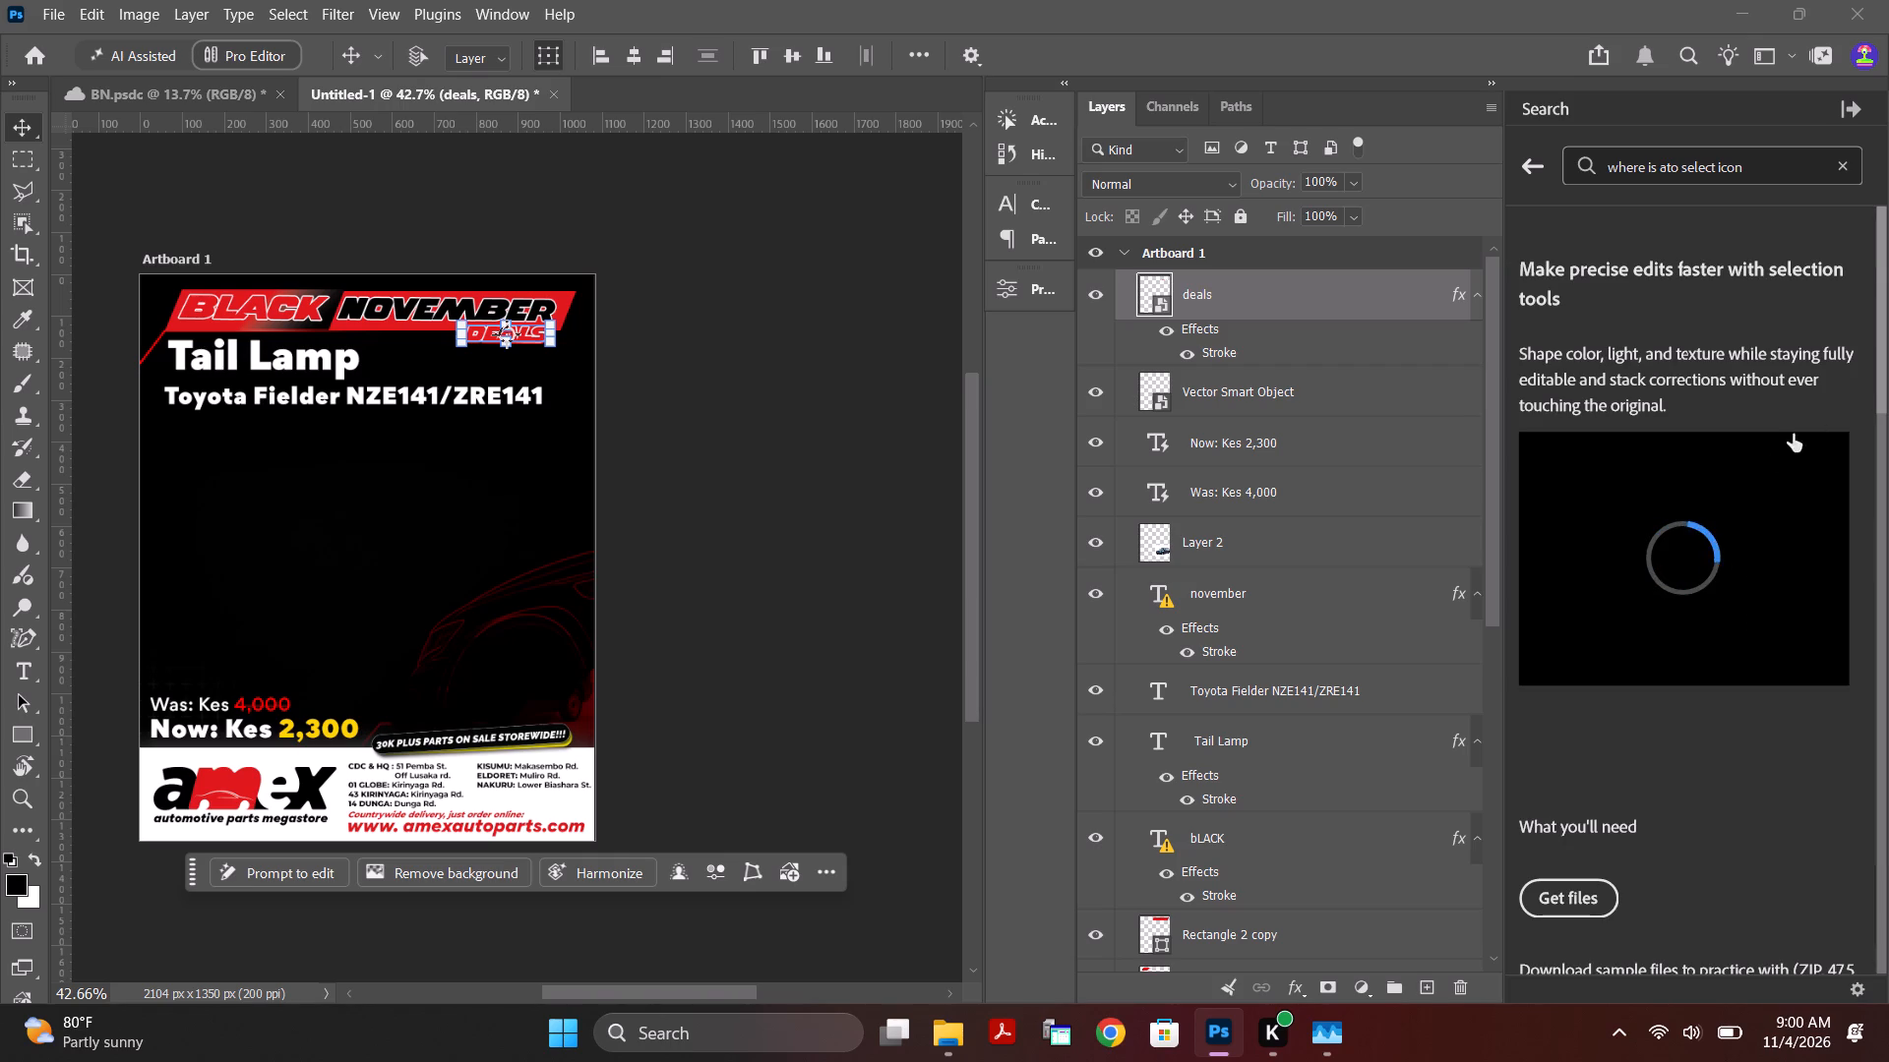
{"action": "left_click_drag", "start_coordinate": [1884, 360], "coordinate": [1888, 451]}
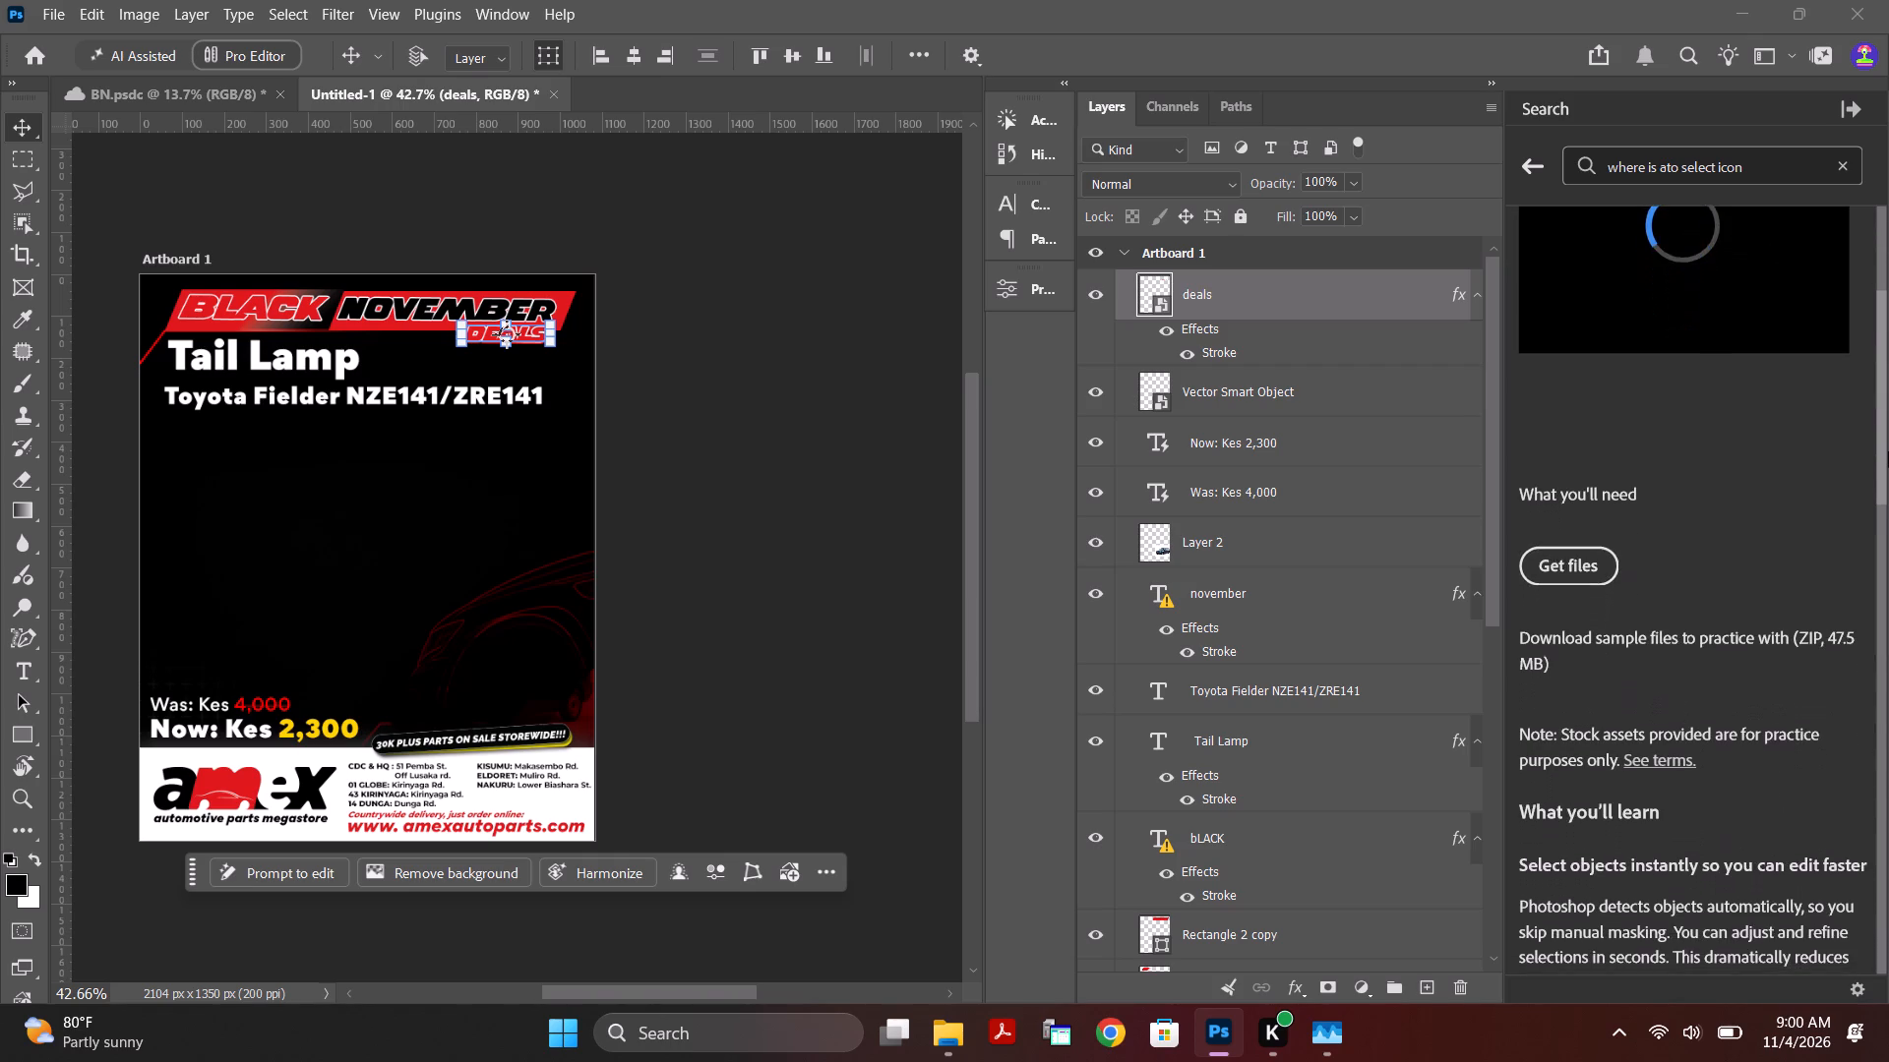
{"action": "left_click_drag", "start_coordinate": [1888, 451], "coordinate": [1888, 717]}
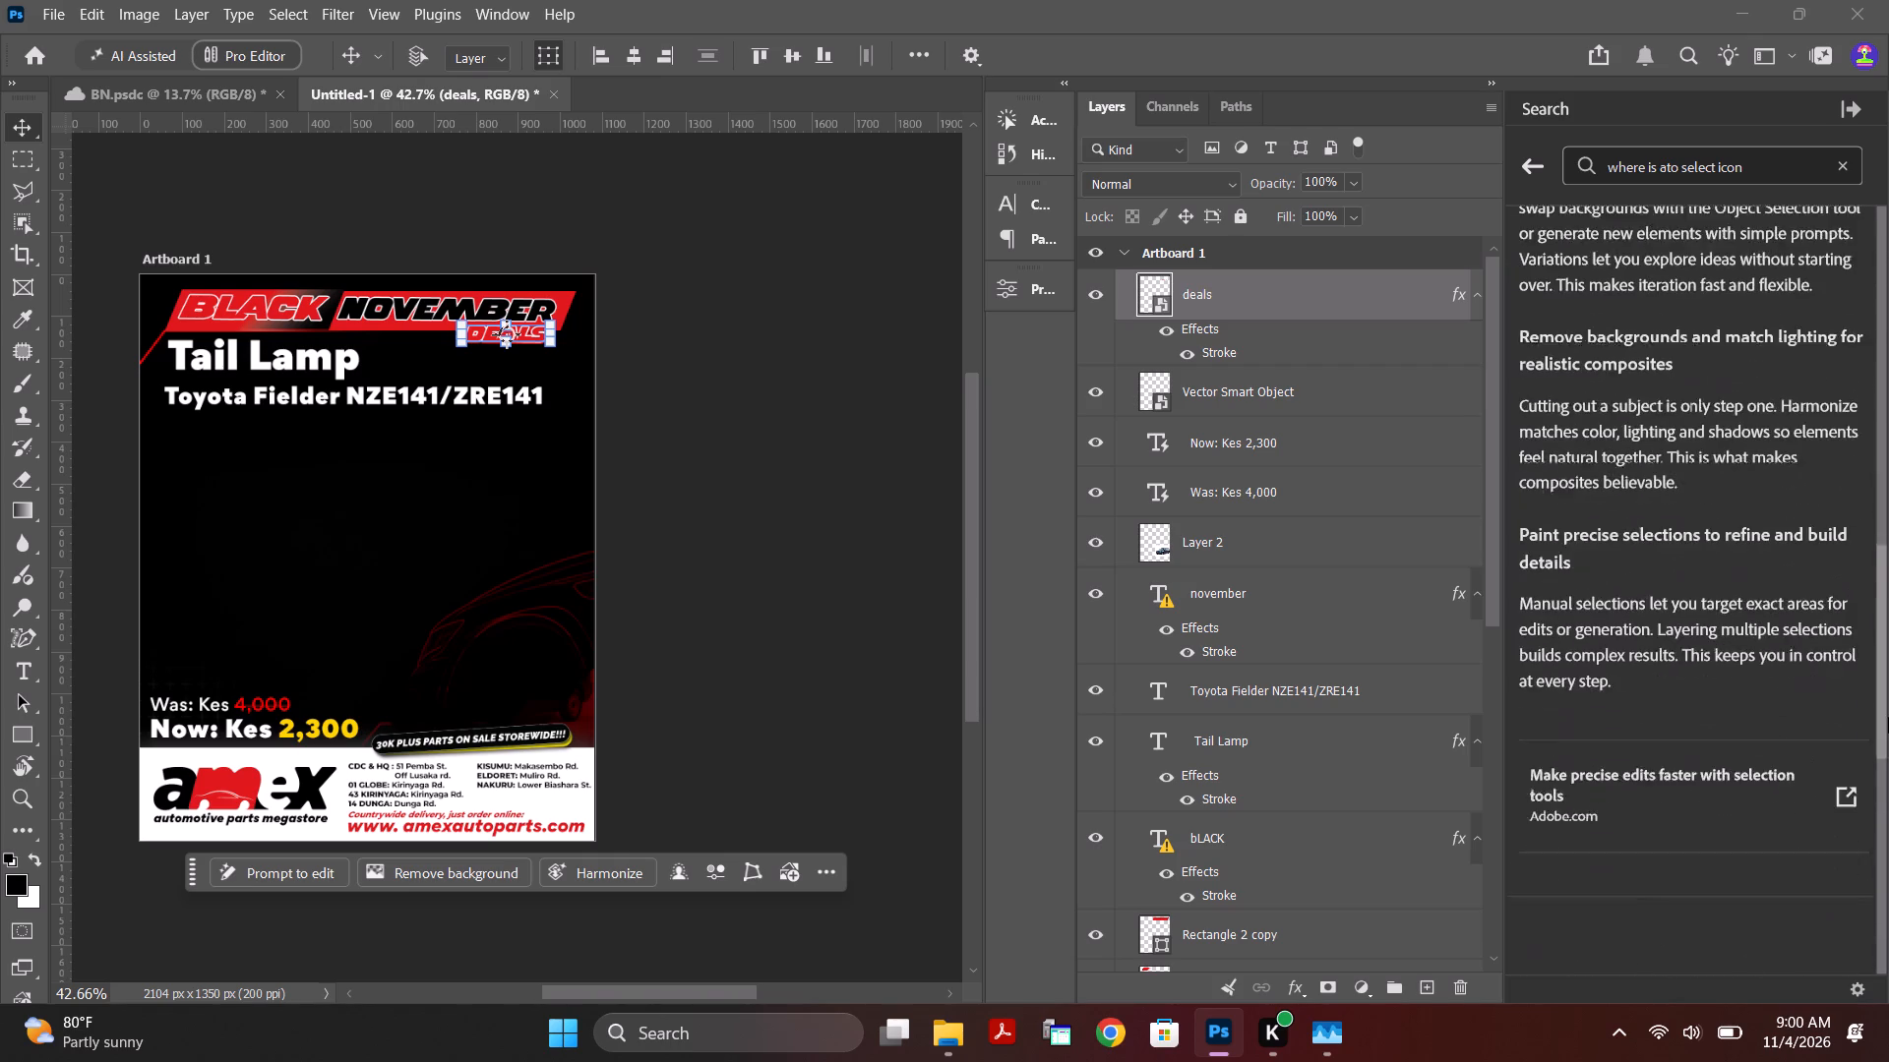
{"action": "left_click_drag", "start_coordinate": [1888, 717], "coordinate": [1888, 766]}
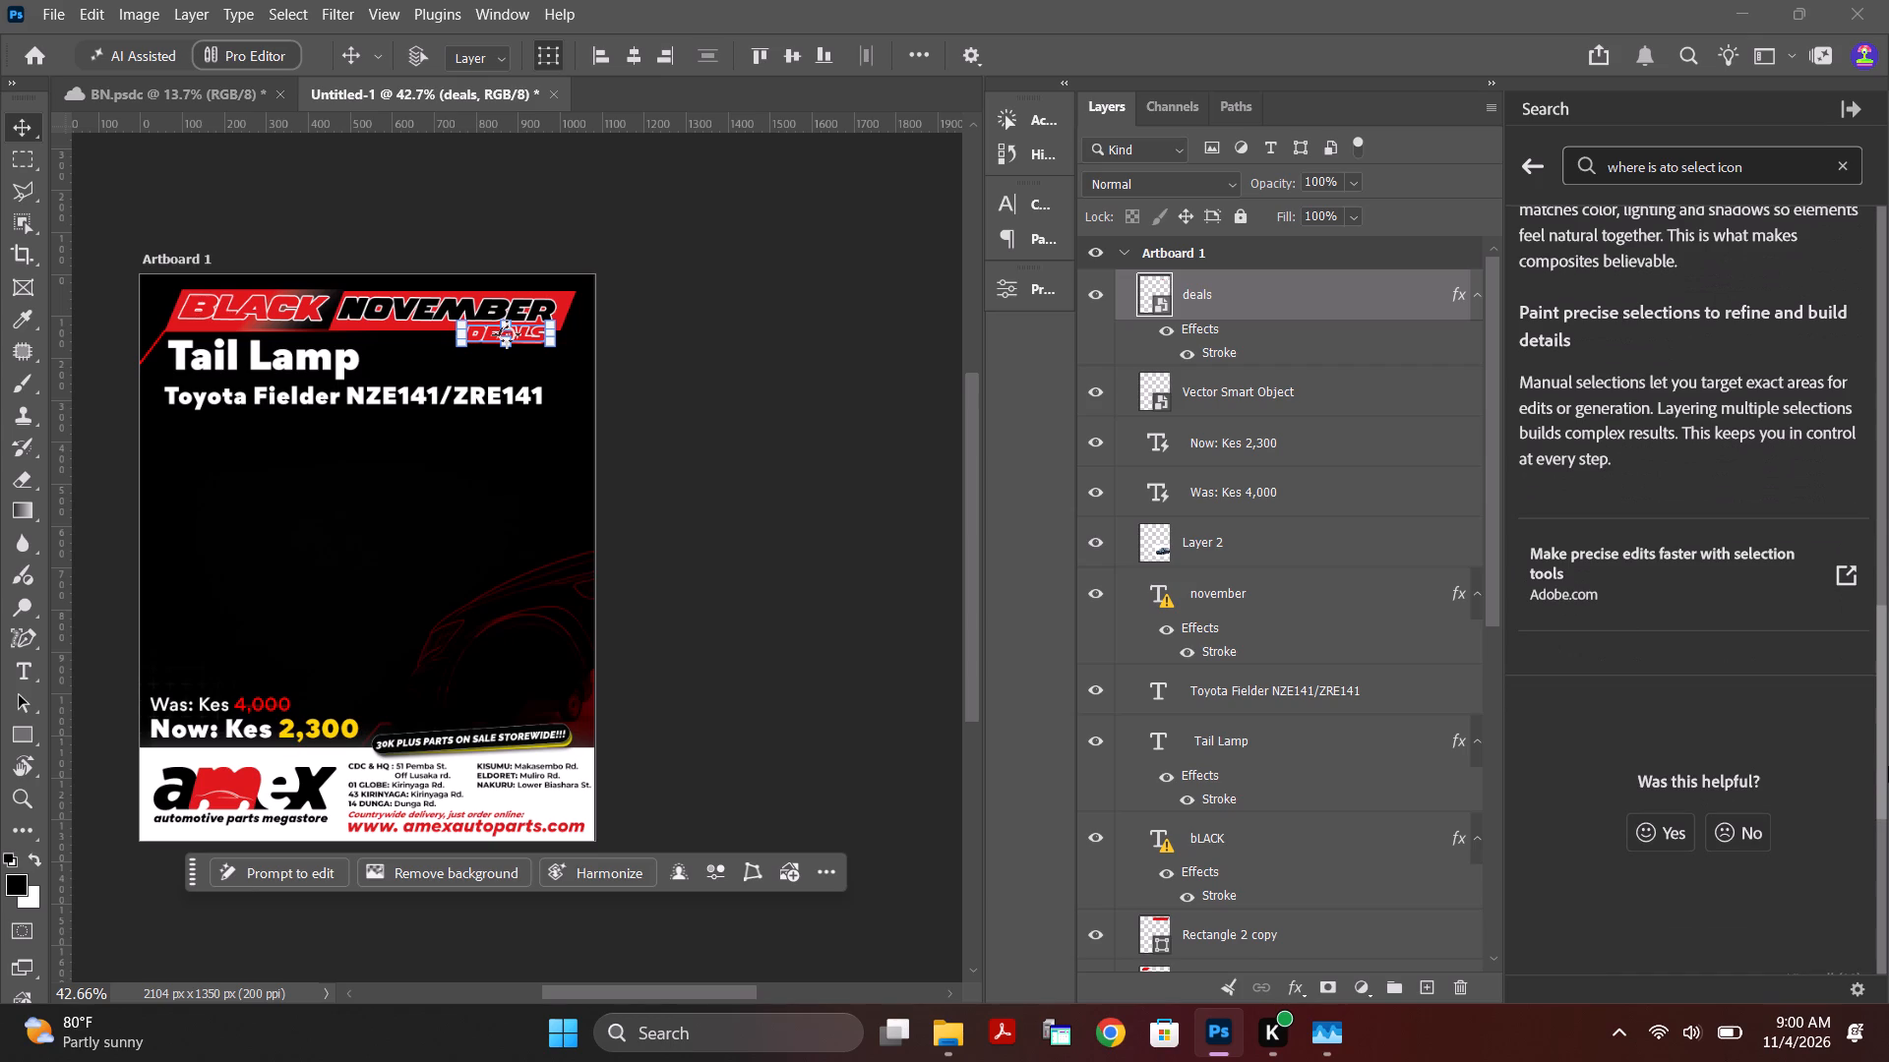
{"action": "left_click_drag", "start_coordinate": [1888, 766], "coordinate": [1886, 483]}
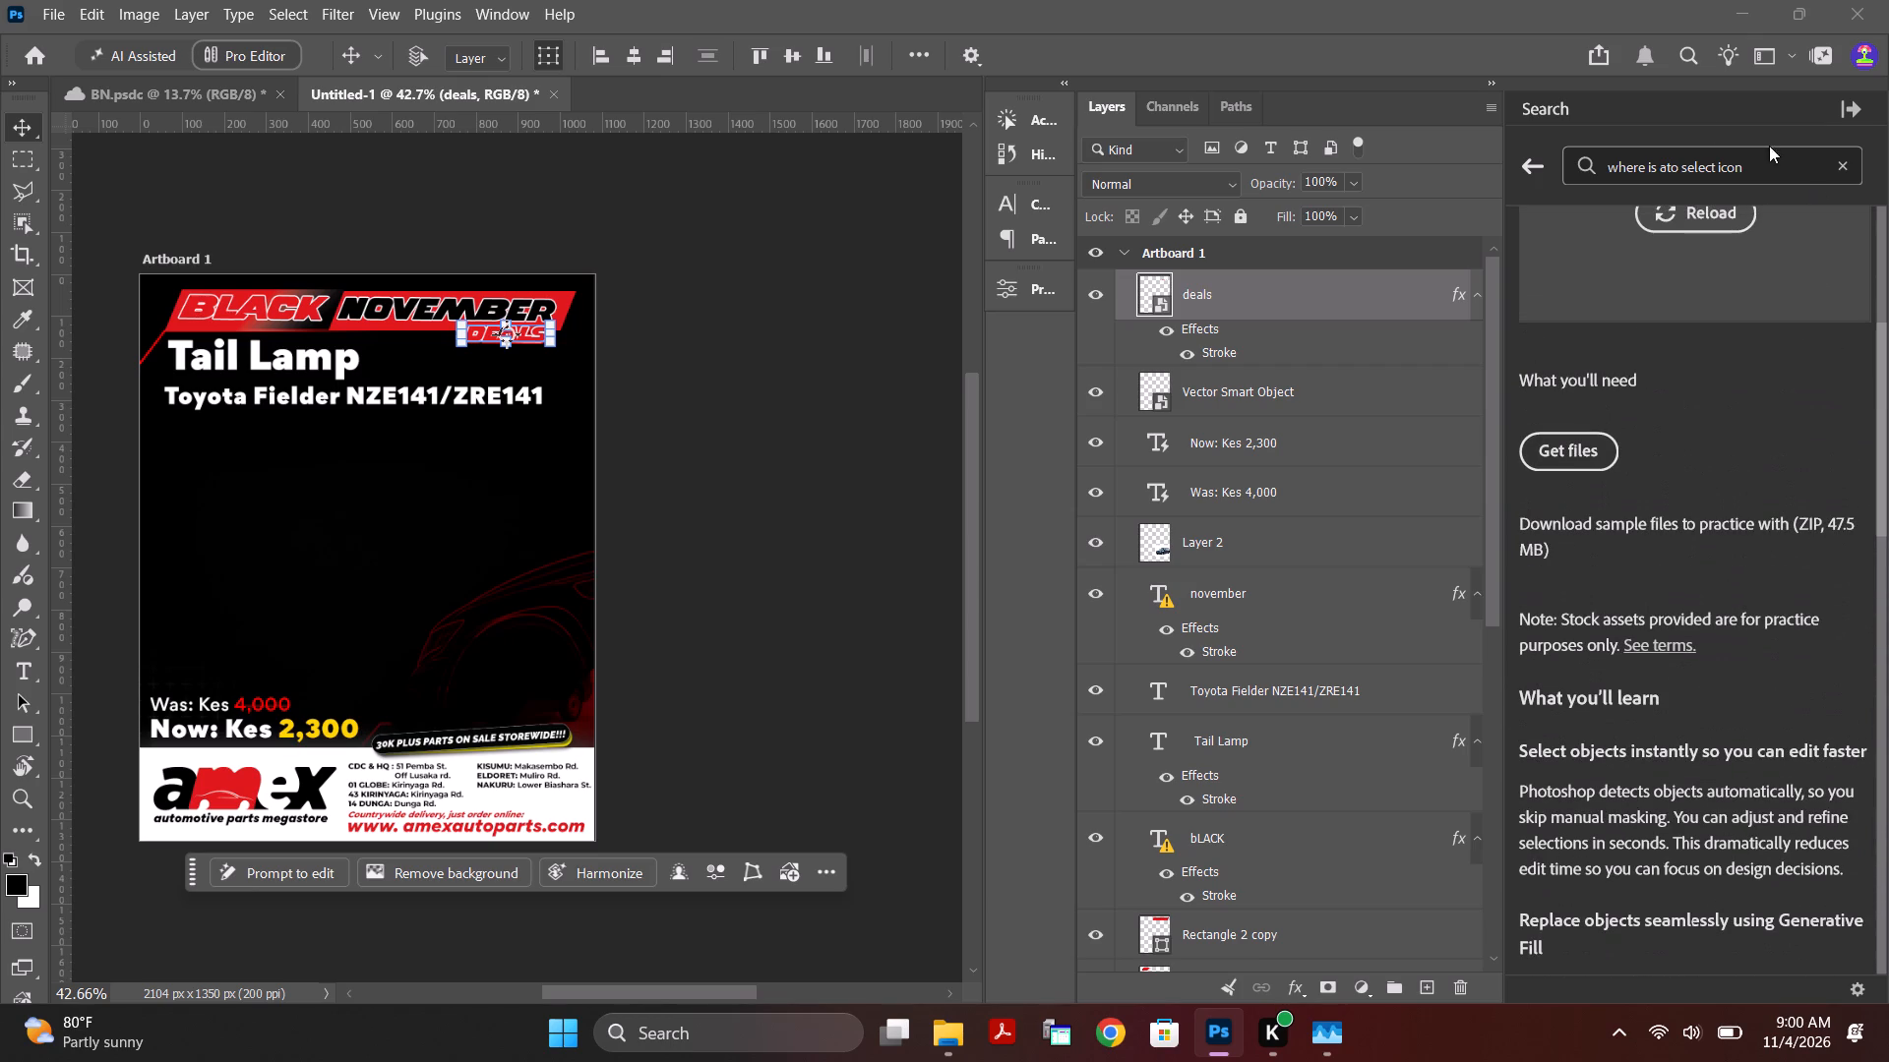
{"action": "left_click", "coordinate": [1850, 108]}
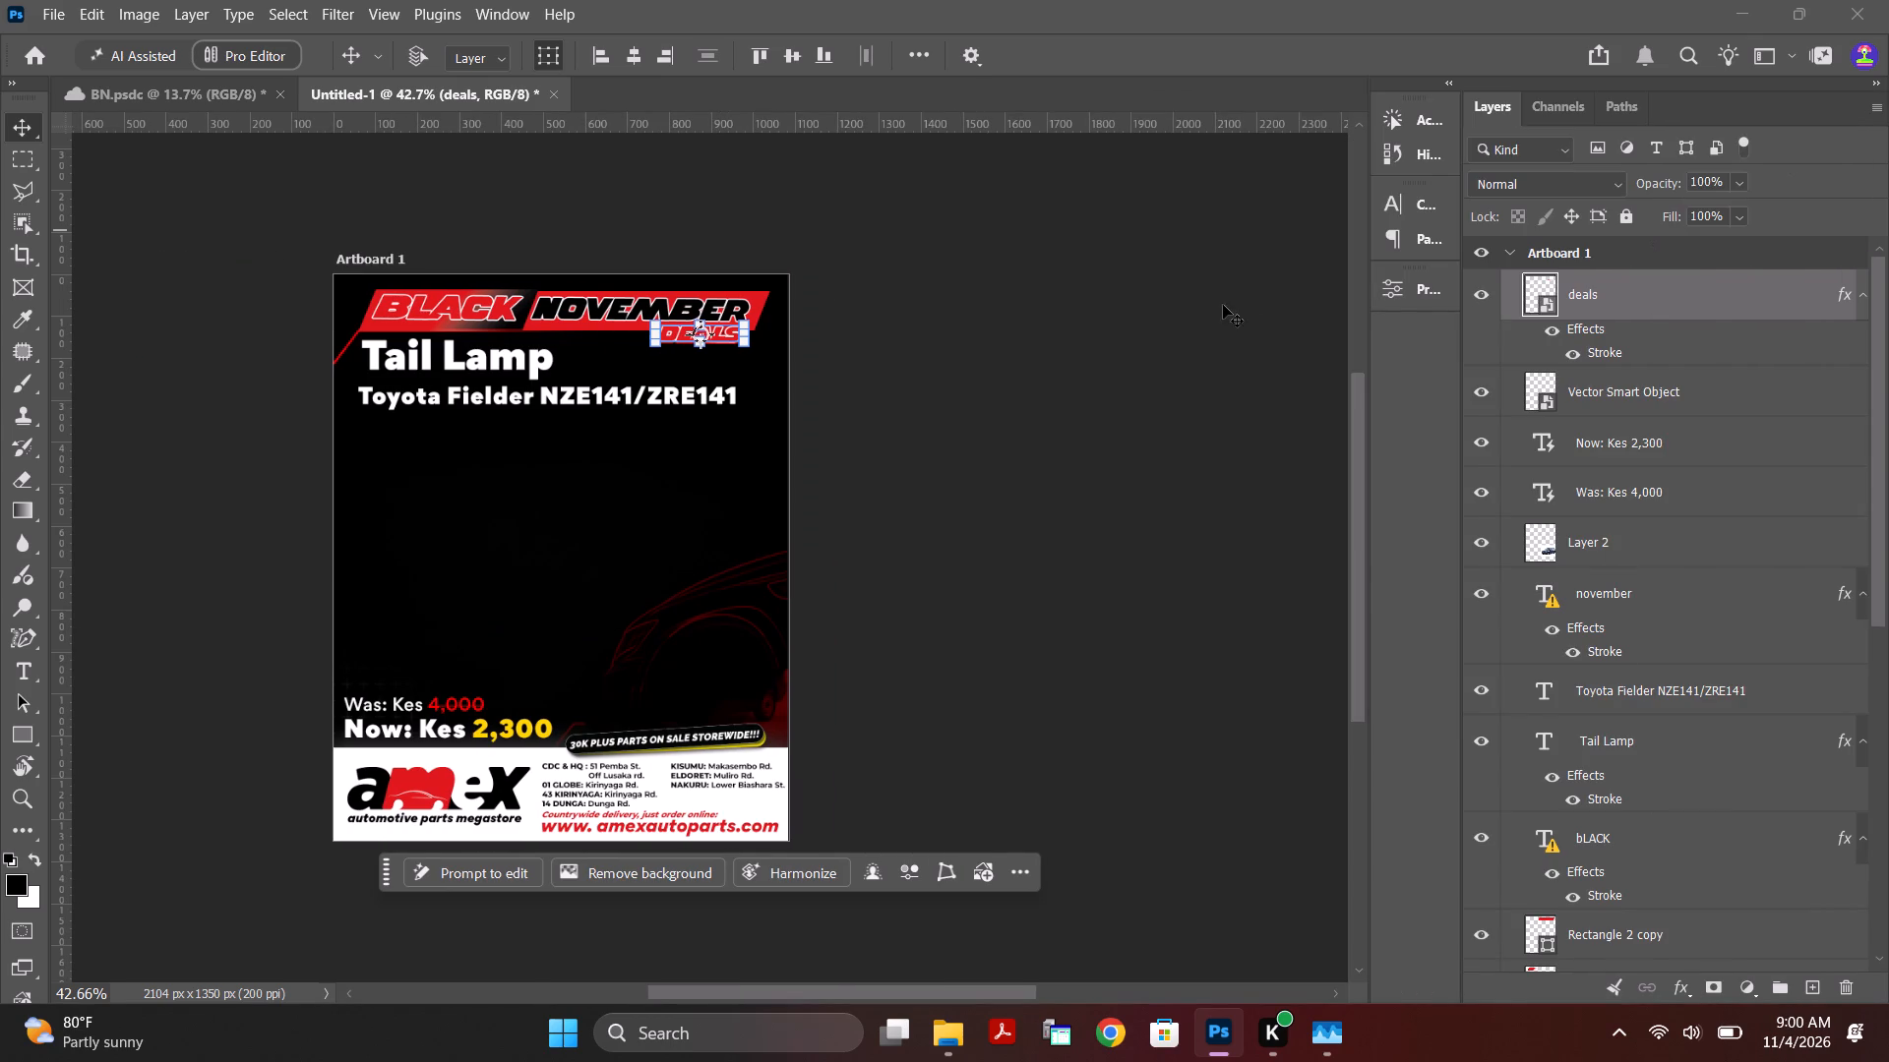
Try picking the background artwork directly on the canvas, and select the Vector Smart Object layer instead.
{"action": "left_click", "coordinate": [916, 448]}
{"action": "left_click", "coordinate": [697, 499]}
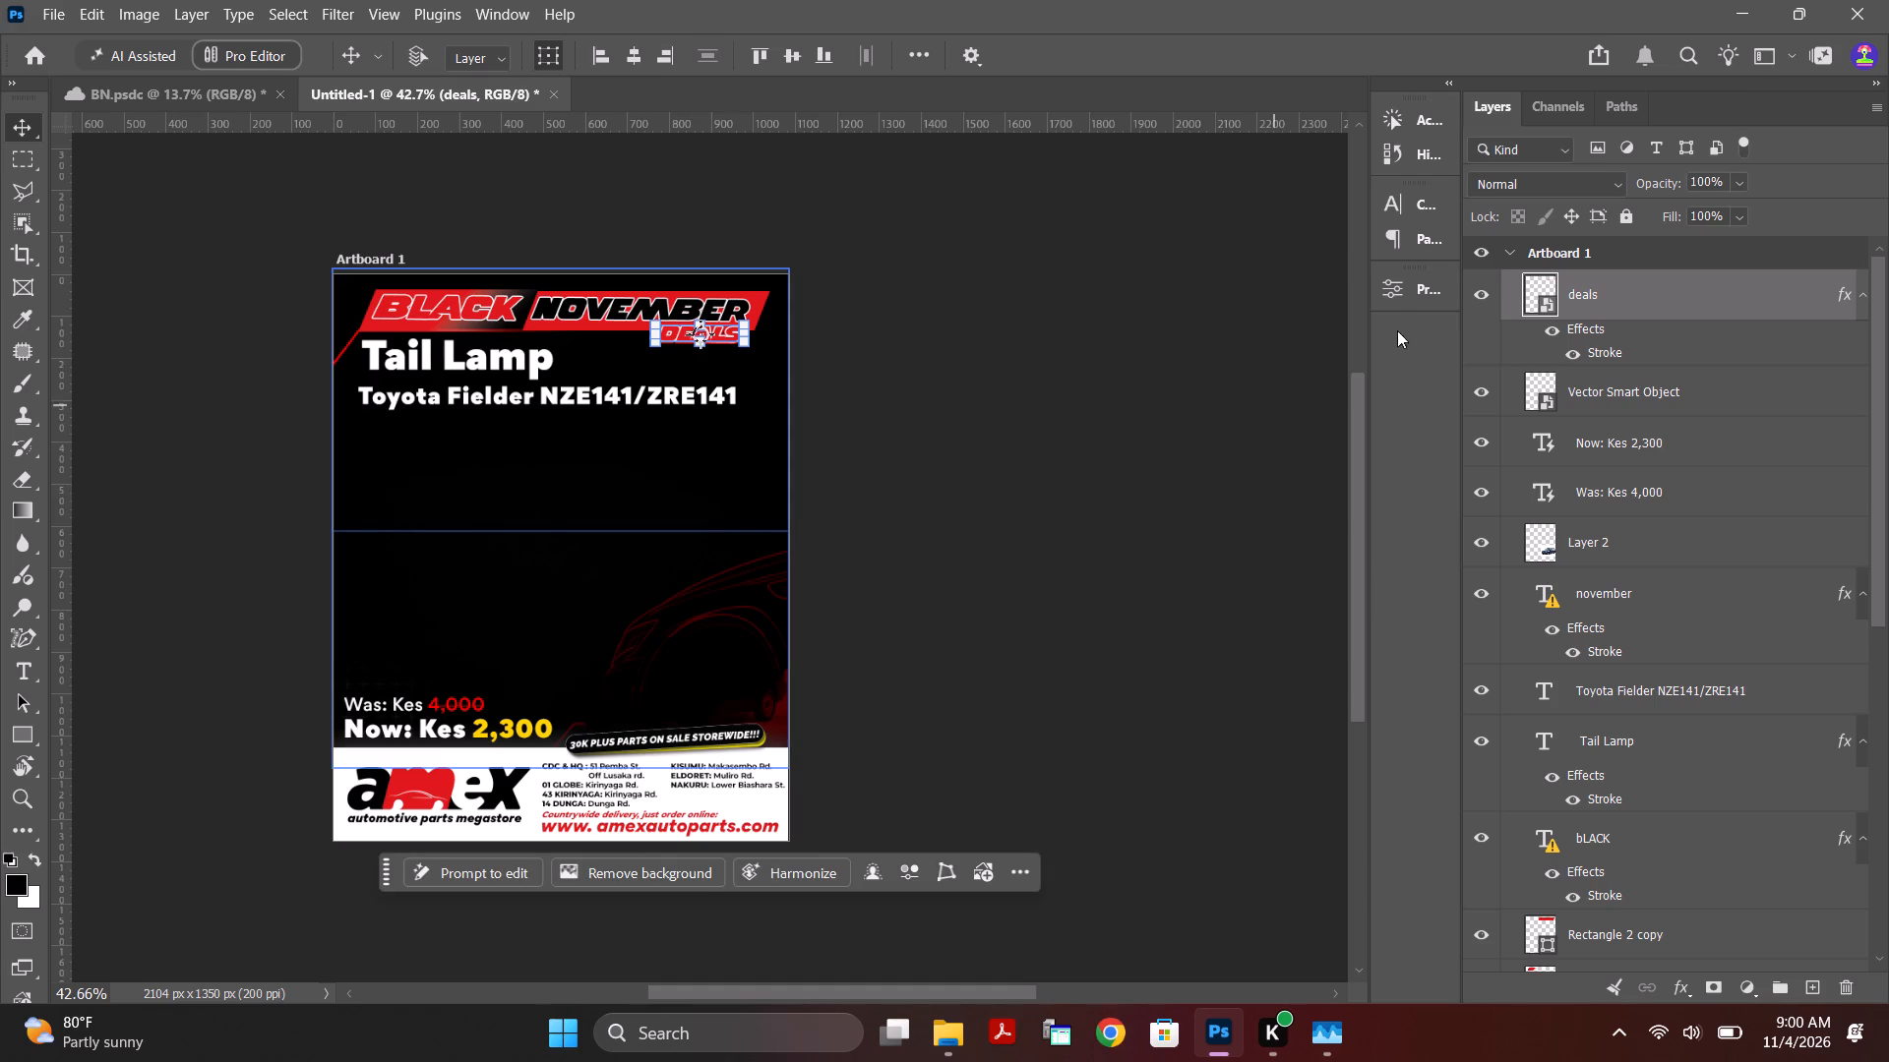
{"action": "left_click", "coordinate": [1607, 384]}
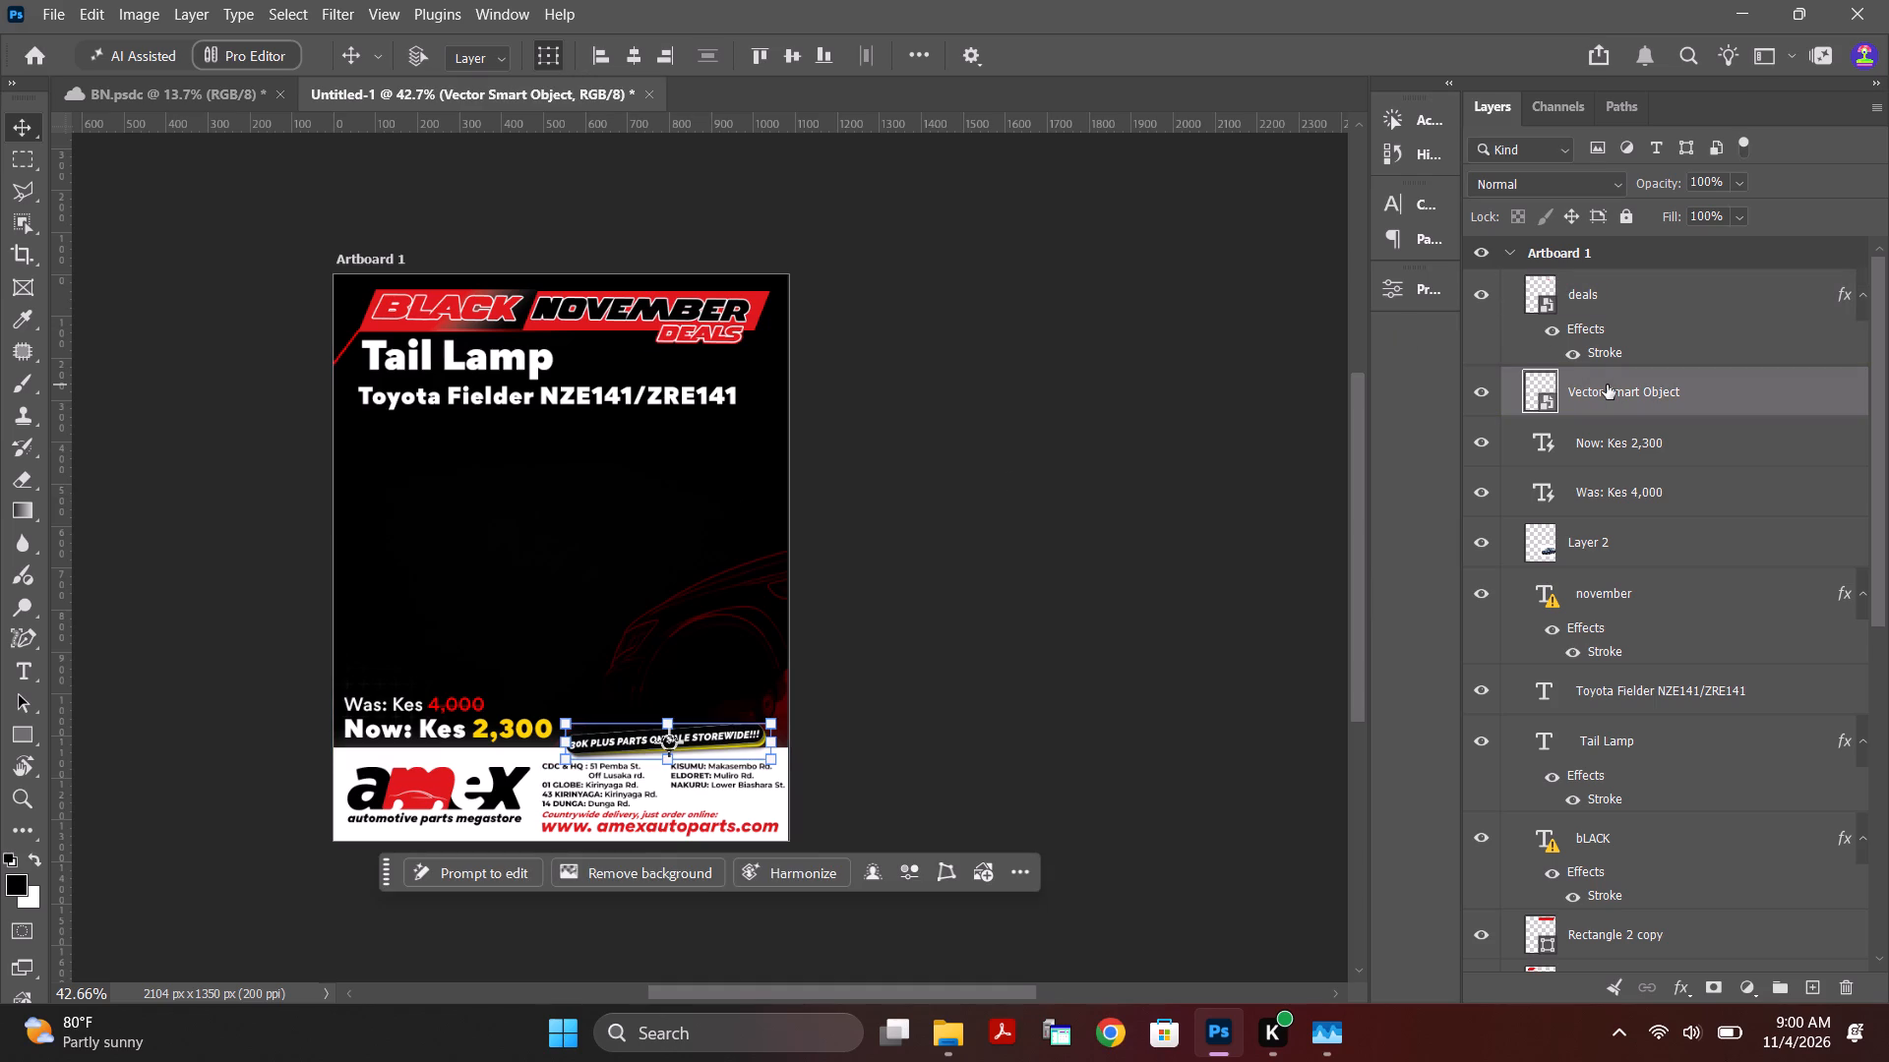
Examine the Move tool's layer/group choice, presets, alignment and layer-bounds options for the auto-select setting.
{"action": "left_click", "coordinate": [496, 56]}
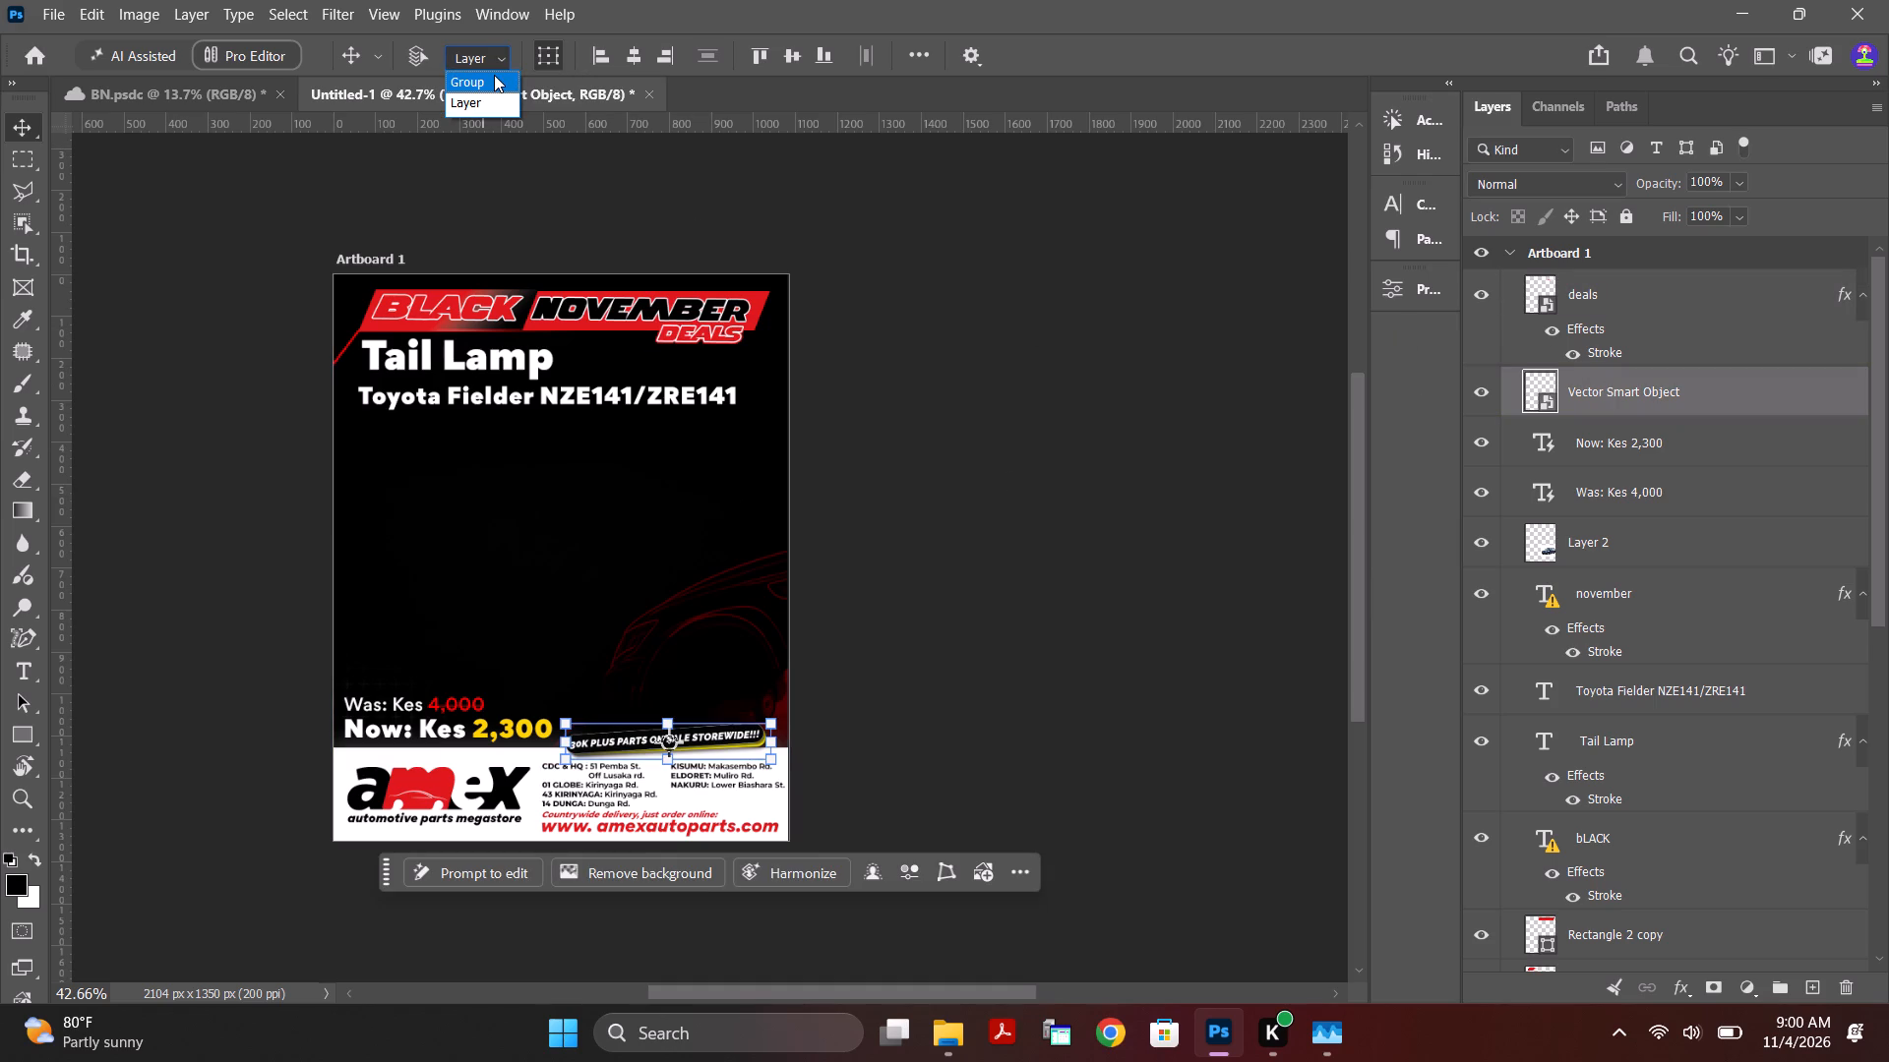
{"action": "left_click", "coordinate": [760, 207]}
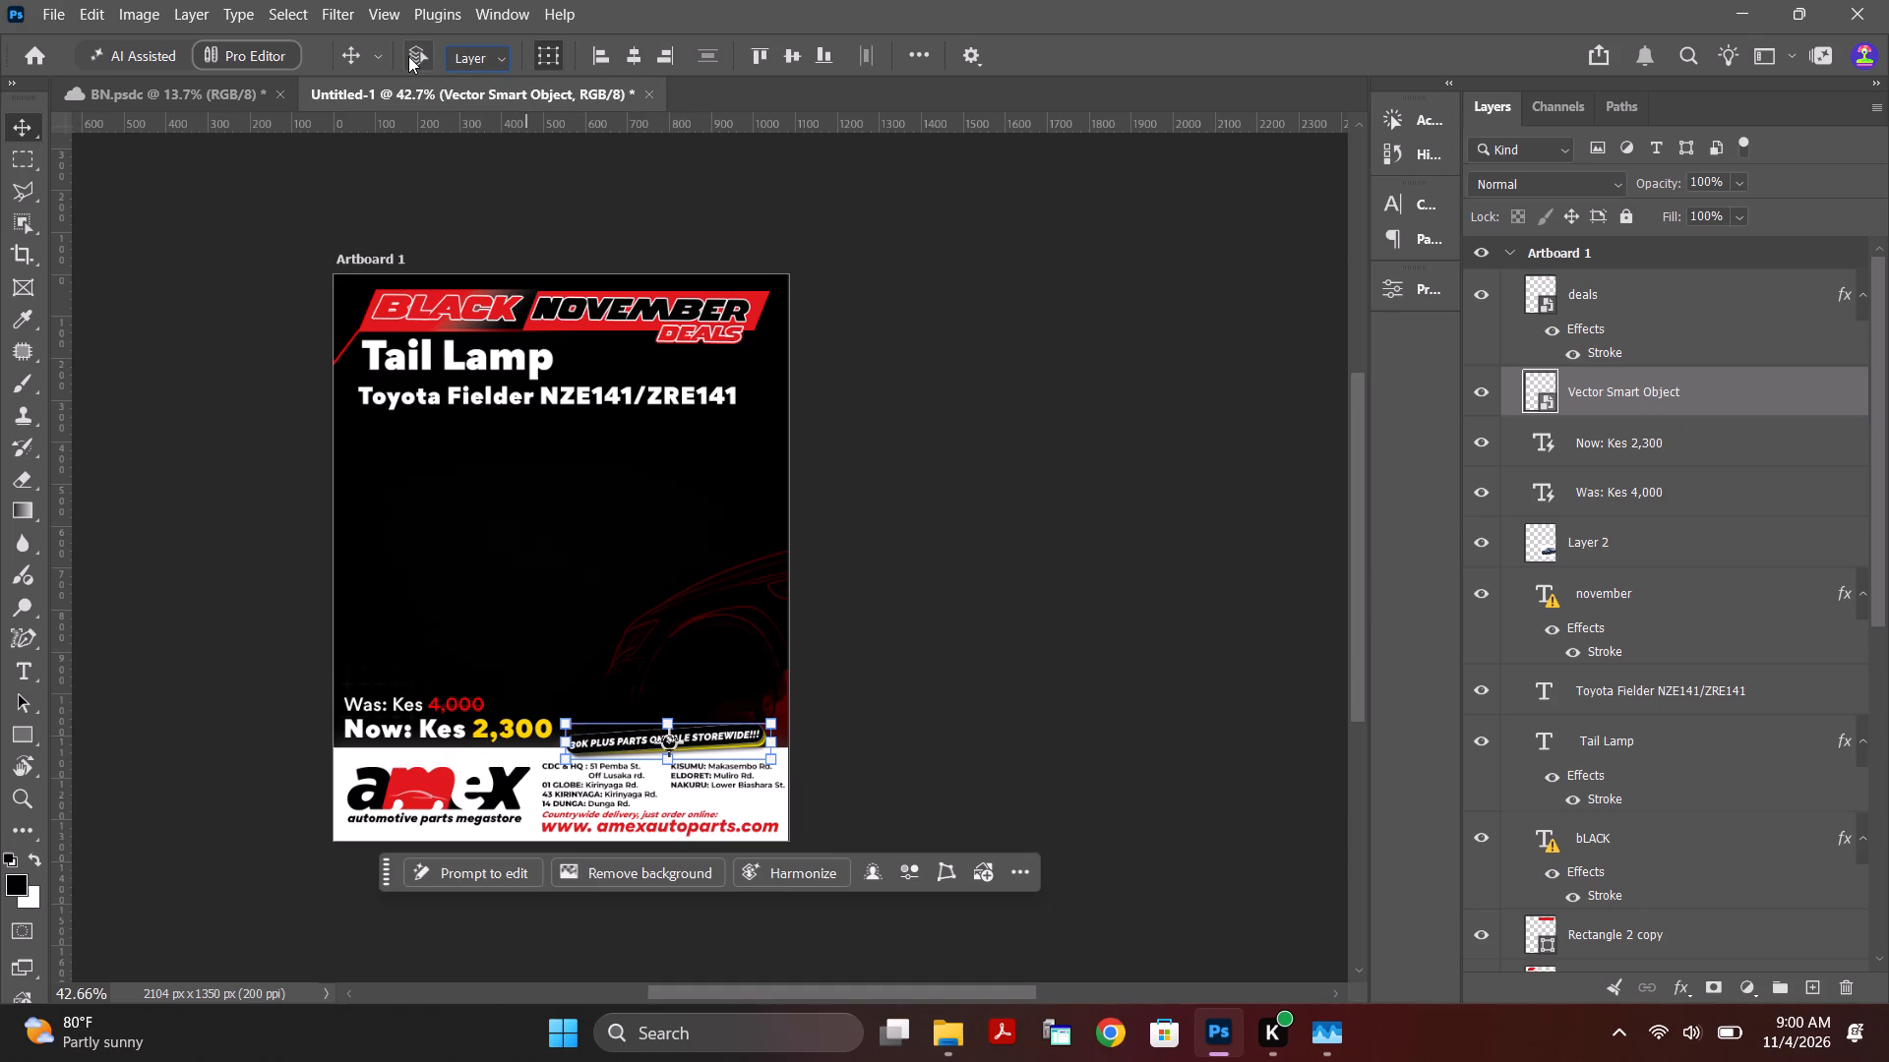
{"action": "left_click", "coordinate": [384, 60]}
{"action": "left_click", "coordinate": [384, 60]}
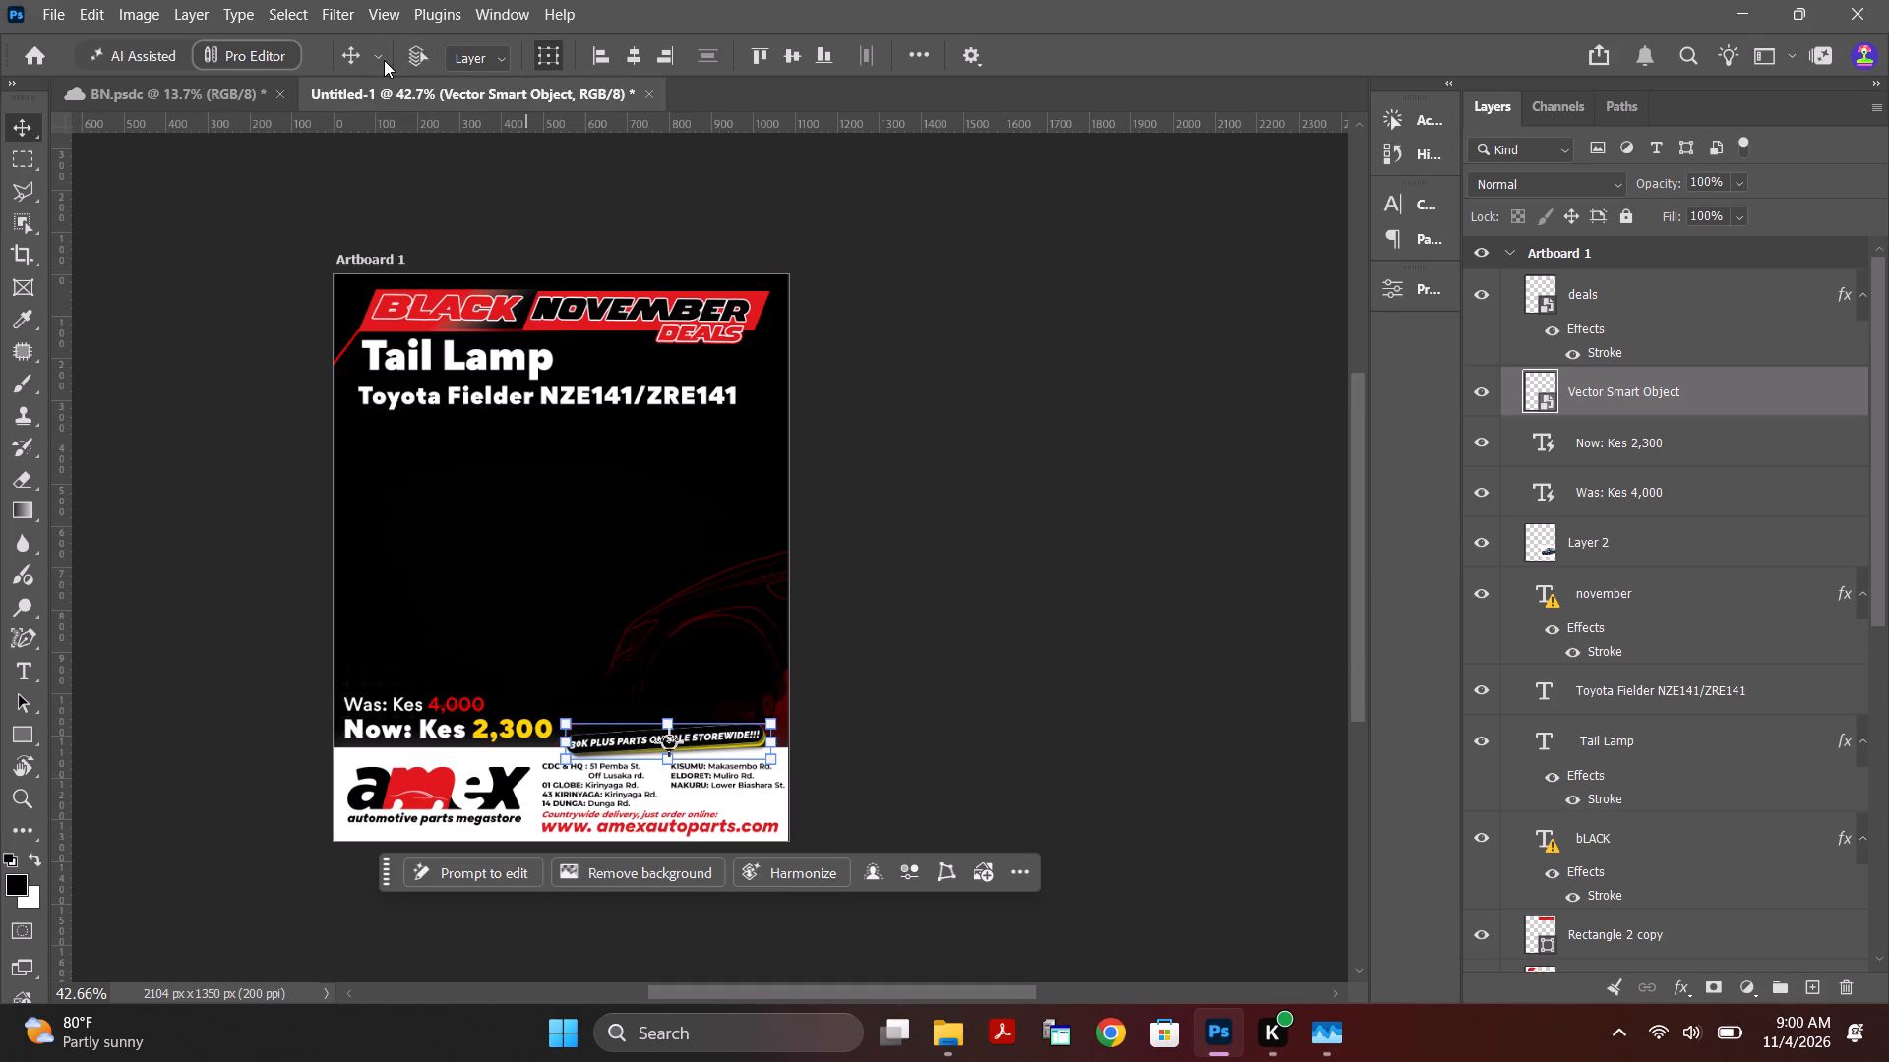
{"action": "left_click", "coordinate": [384, 60]}
{"action": "left_click", "coordinate": [219, 277]}
{"action": "left_click", "coordinate": [924, 57]}
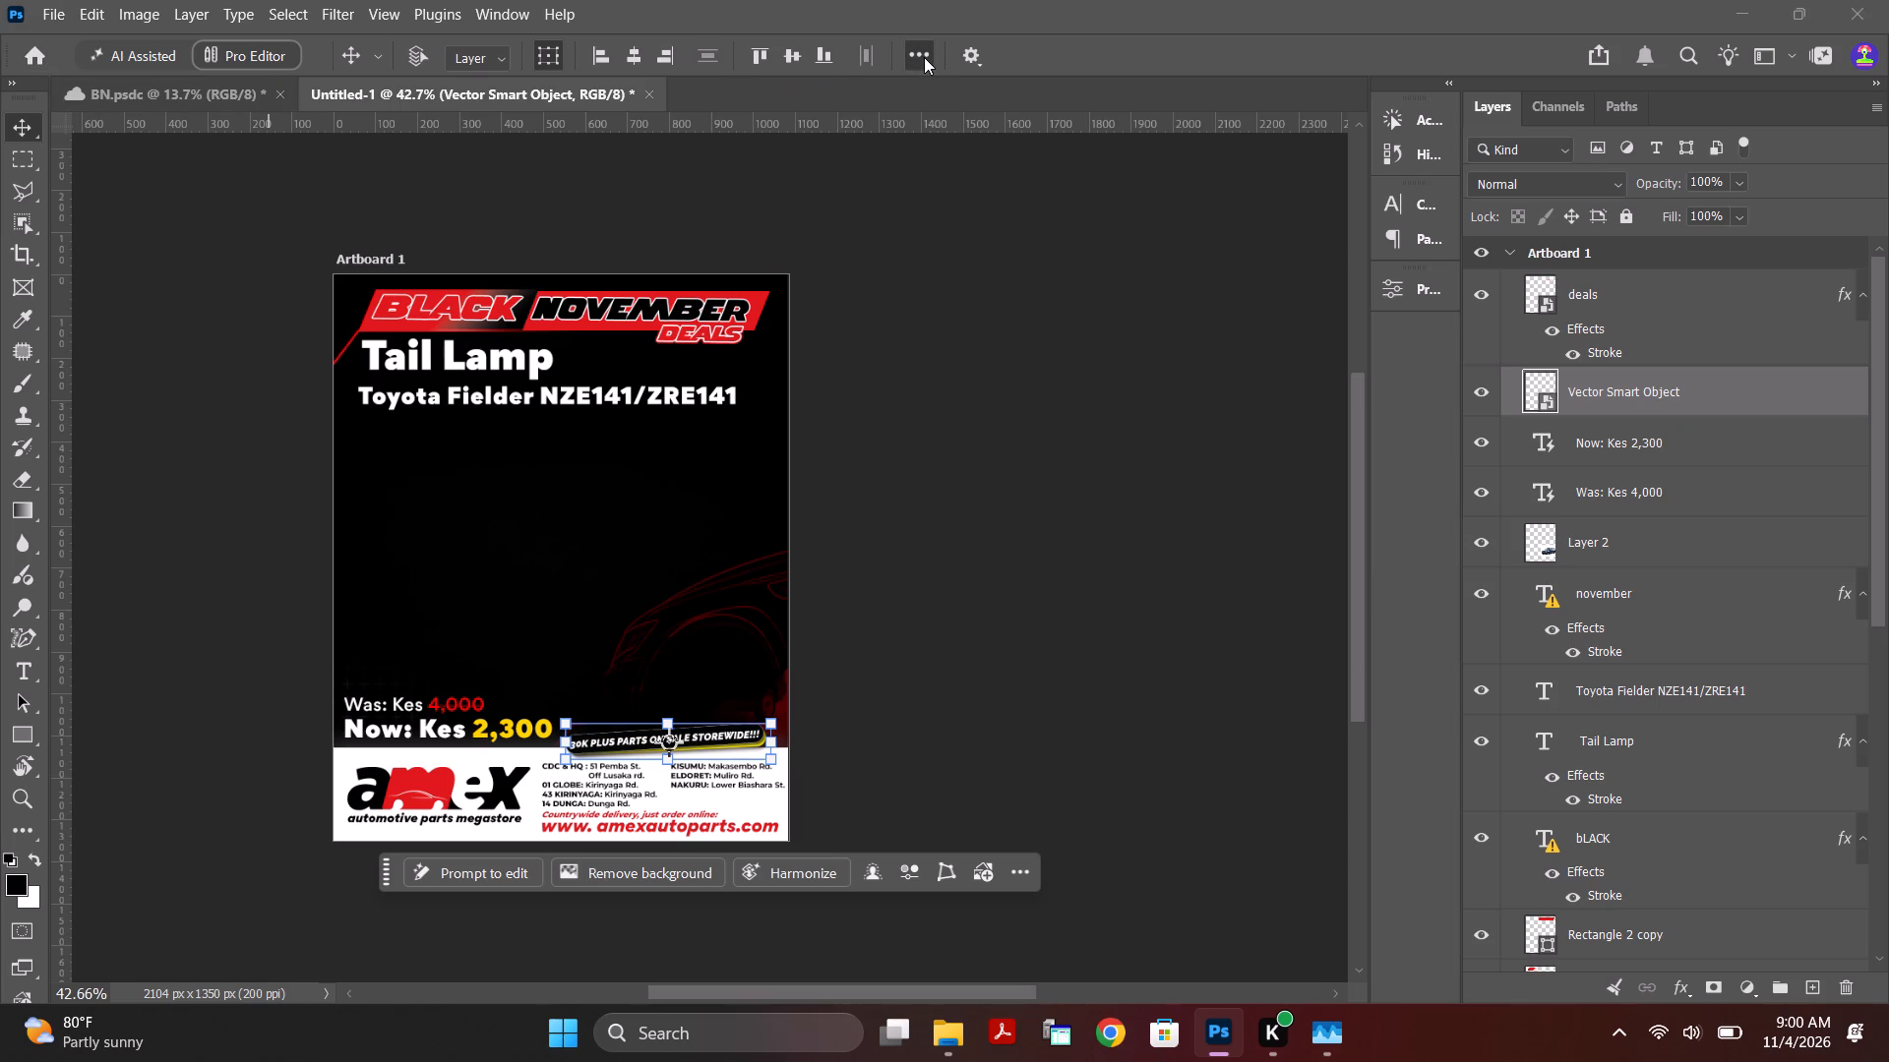
{"action": "left_click", "coordinate": [923, 58]}
{"action": "left_click", "coordinate": [969, 58]}
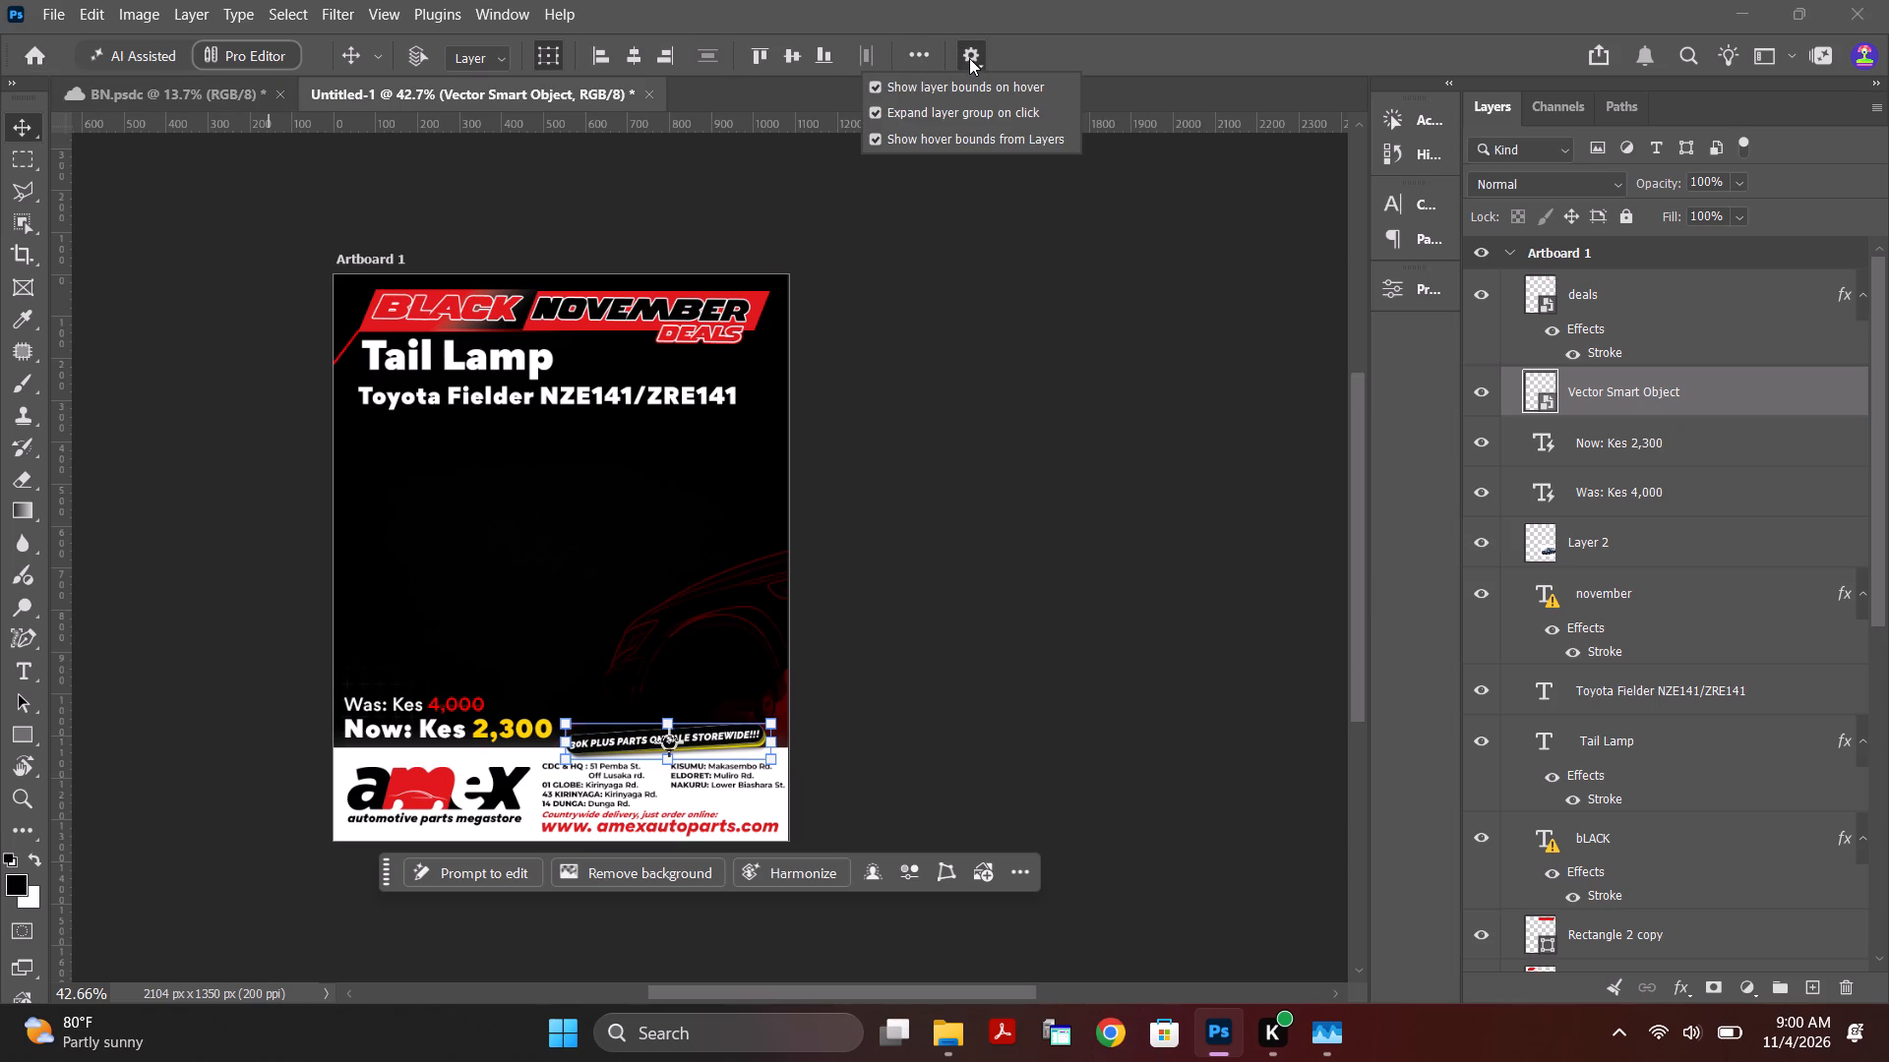
{"action": "left_click", "coordinate": [997, 227]}
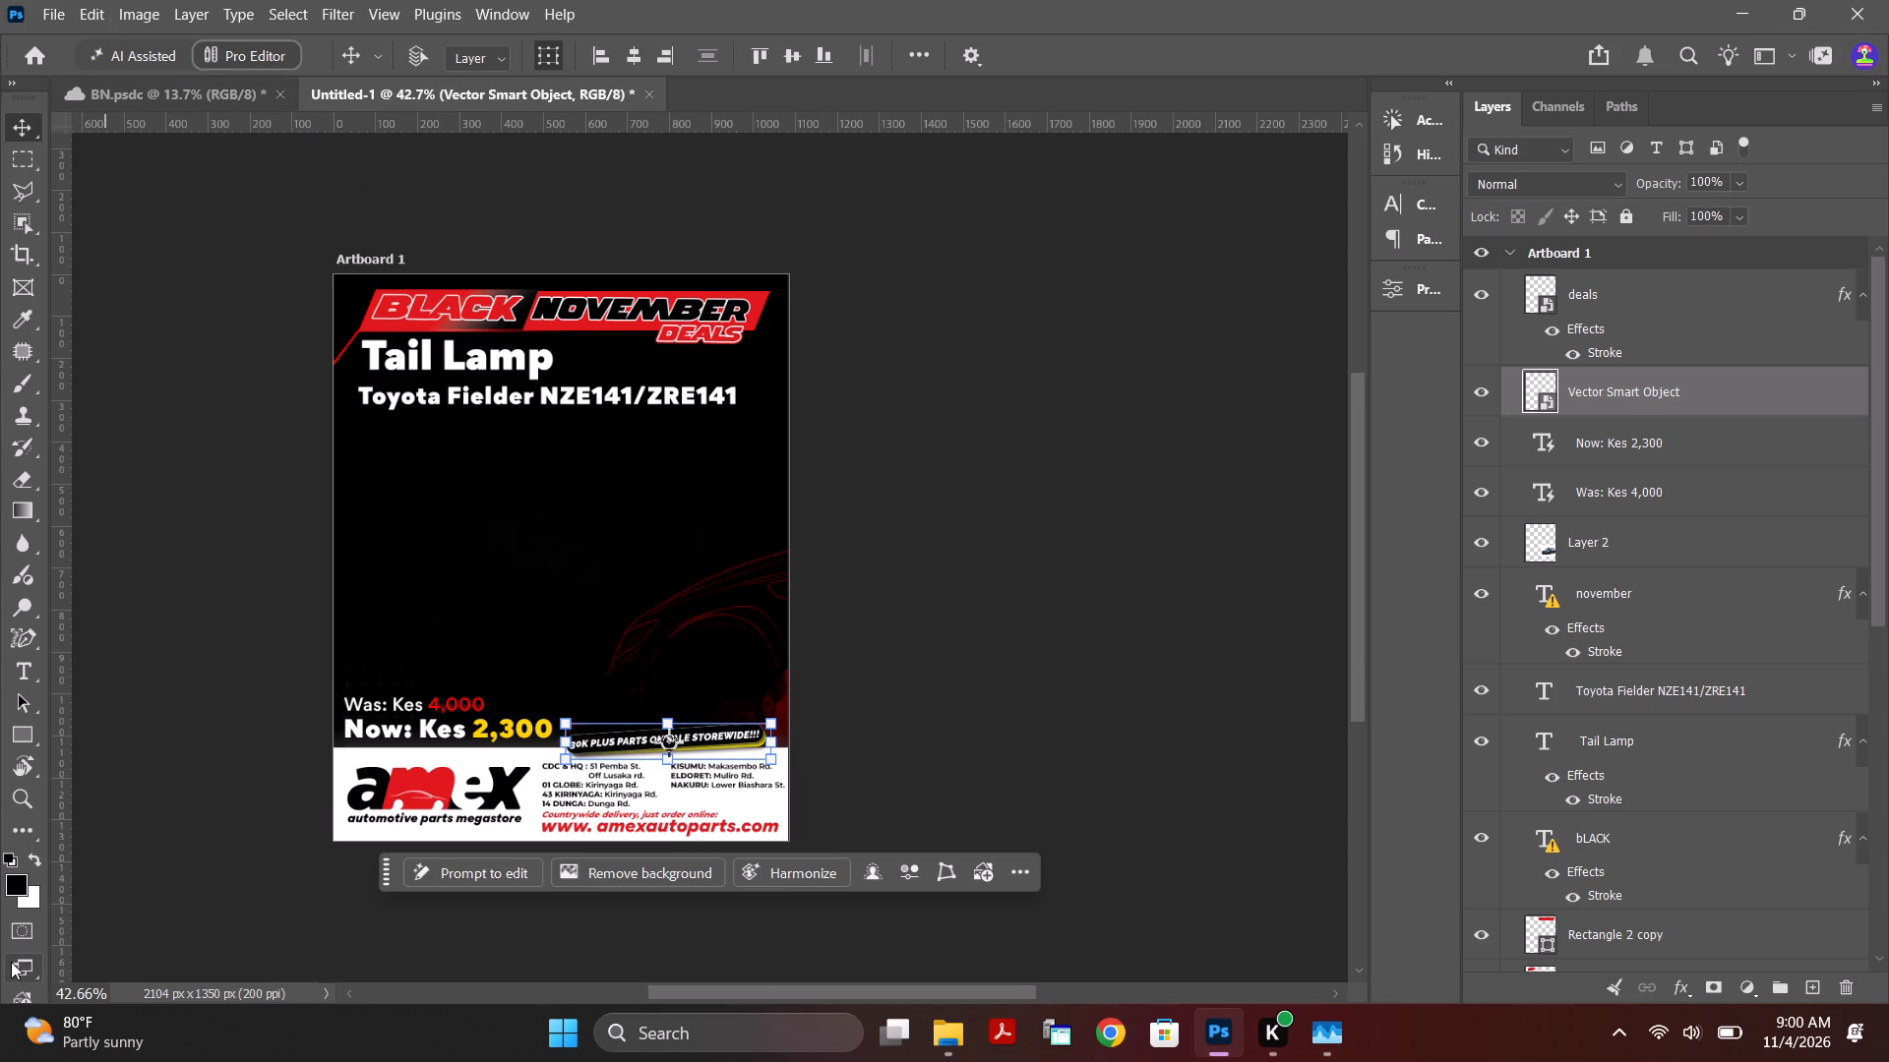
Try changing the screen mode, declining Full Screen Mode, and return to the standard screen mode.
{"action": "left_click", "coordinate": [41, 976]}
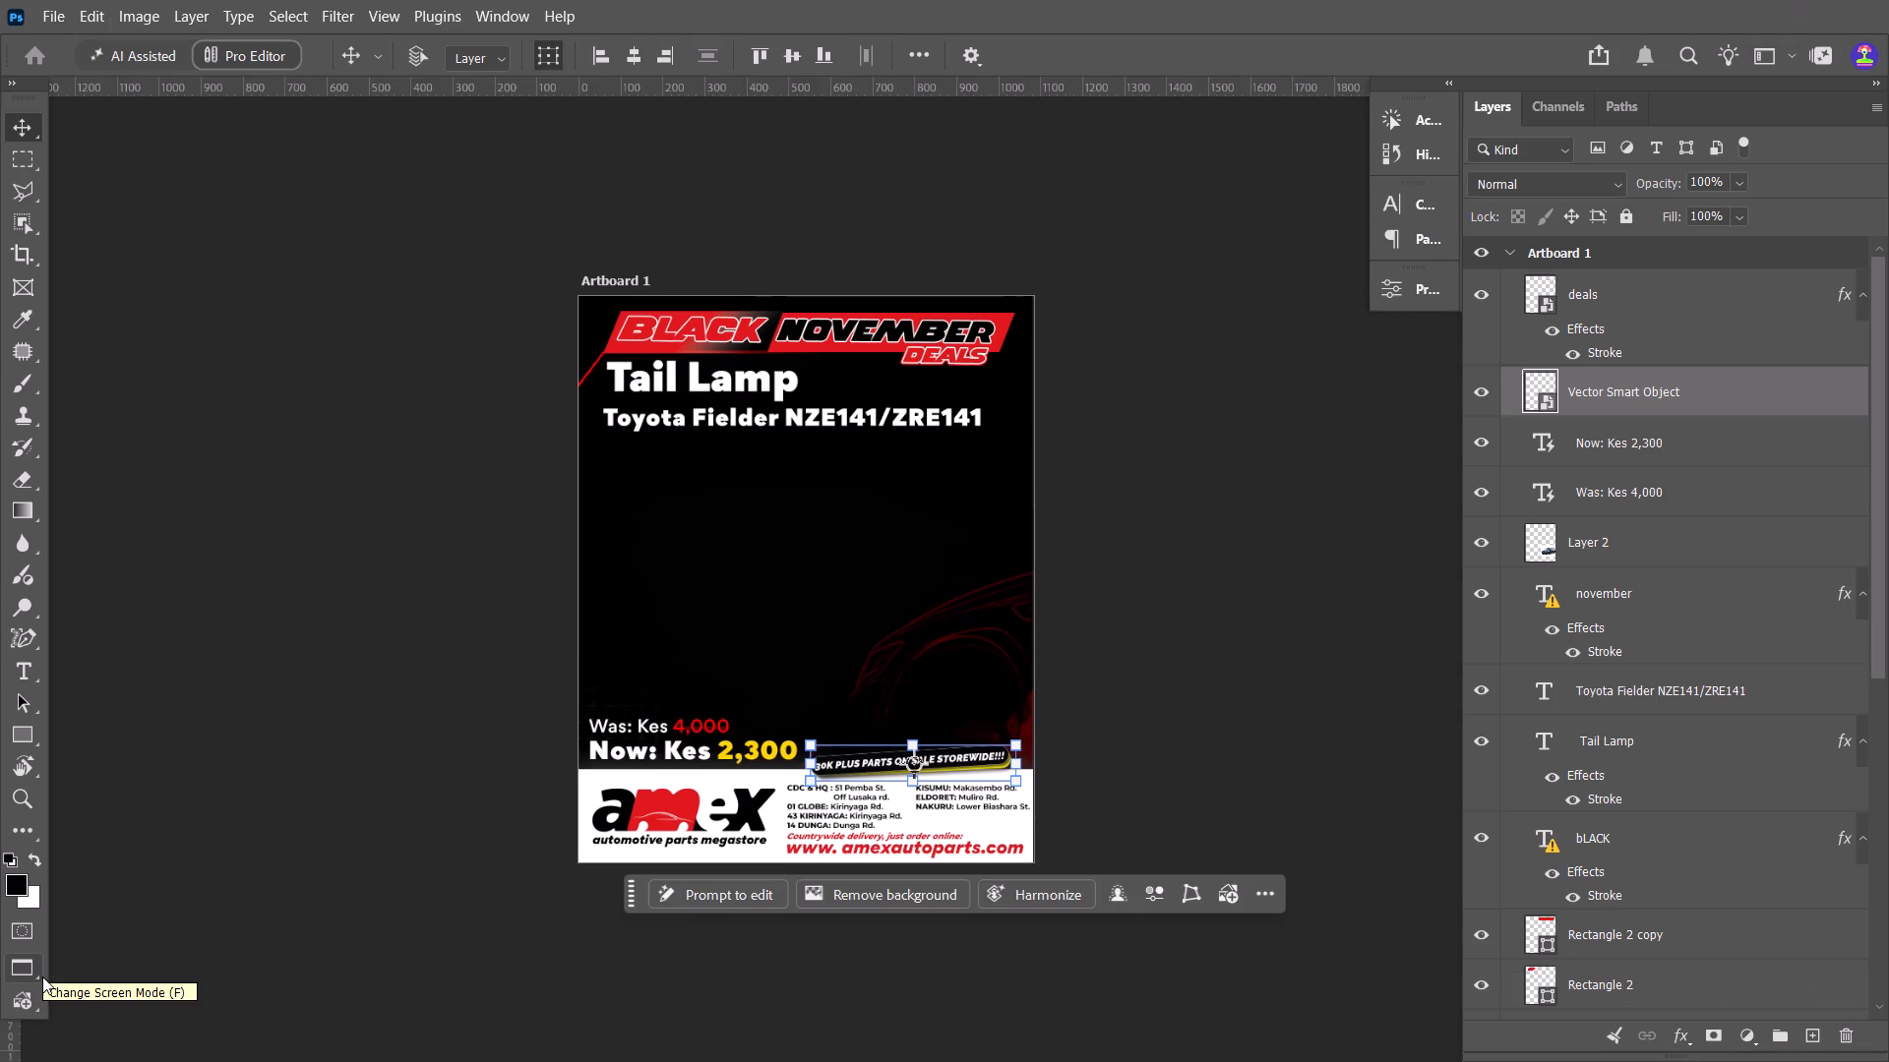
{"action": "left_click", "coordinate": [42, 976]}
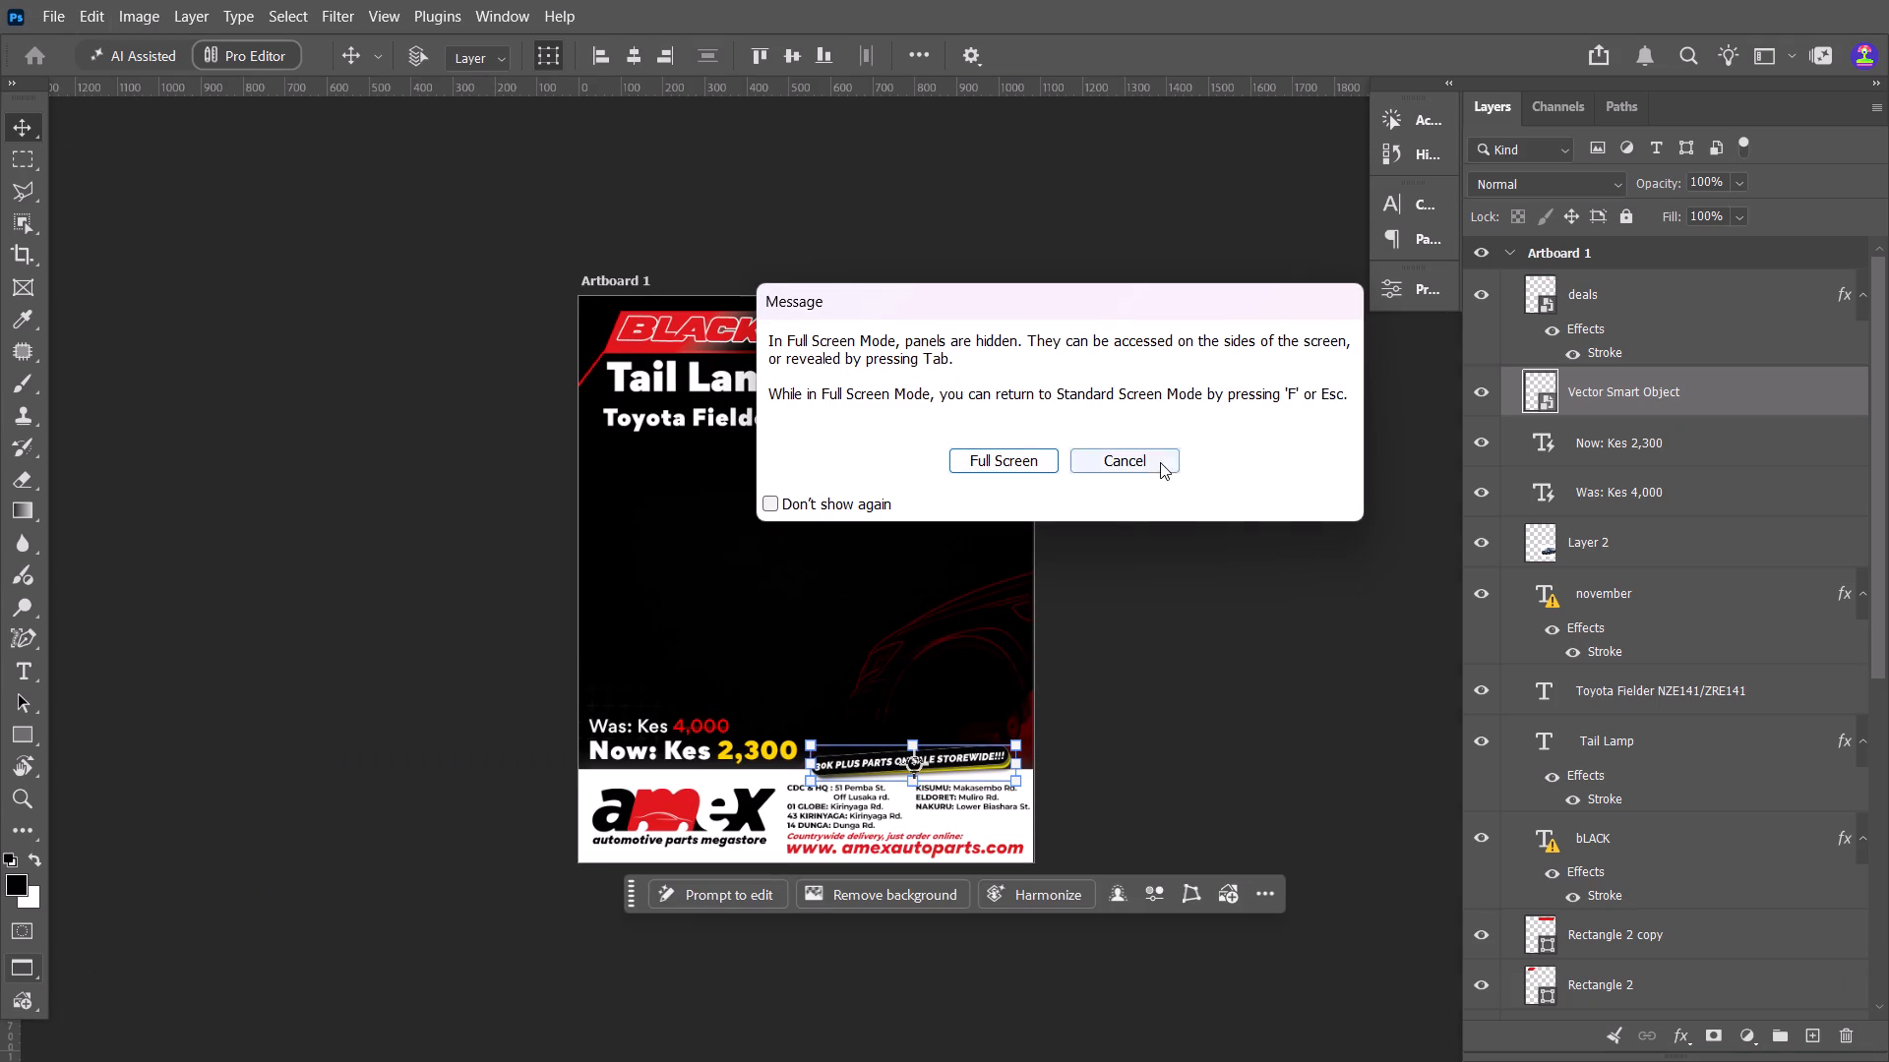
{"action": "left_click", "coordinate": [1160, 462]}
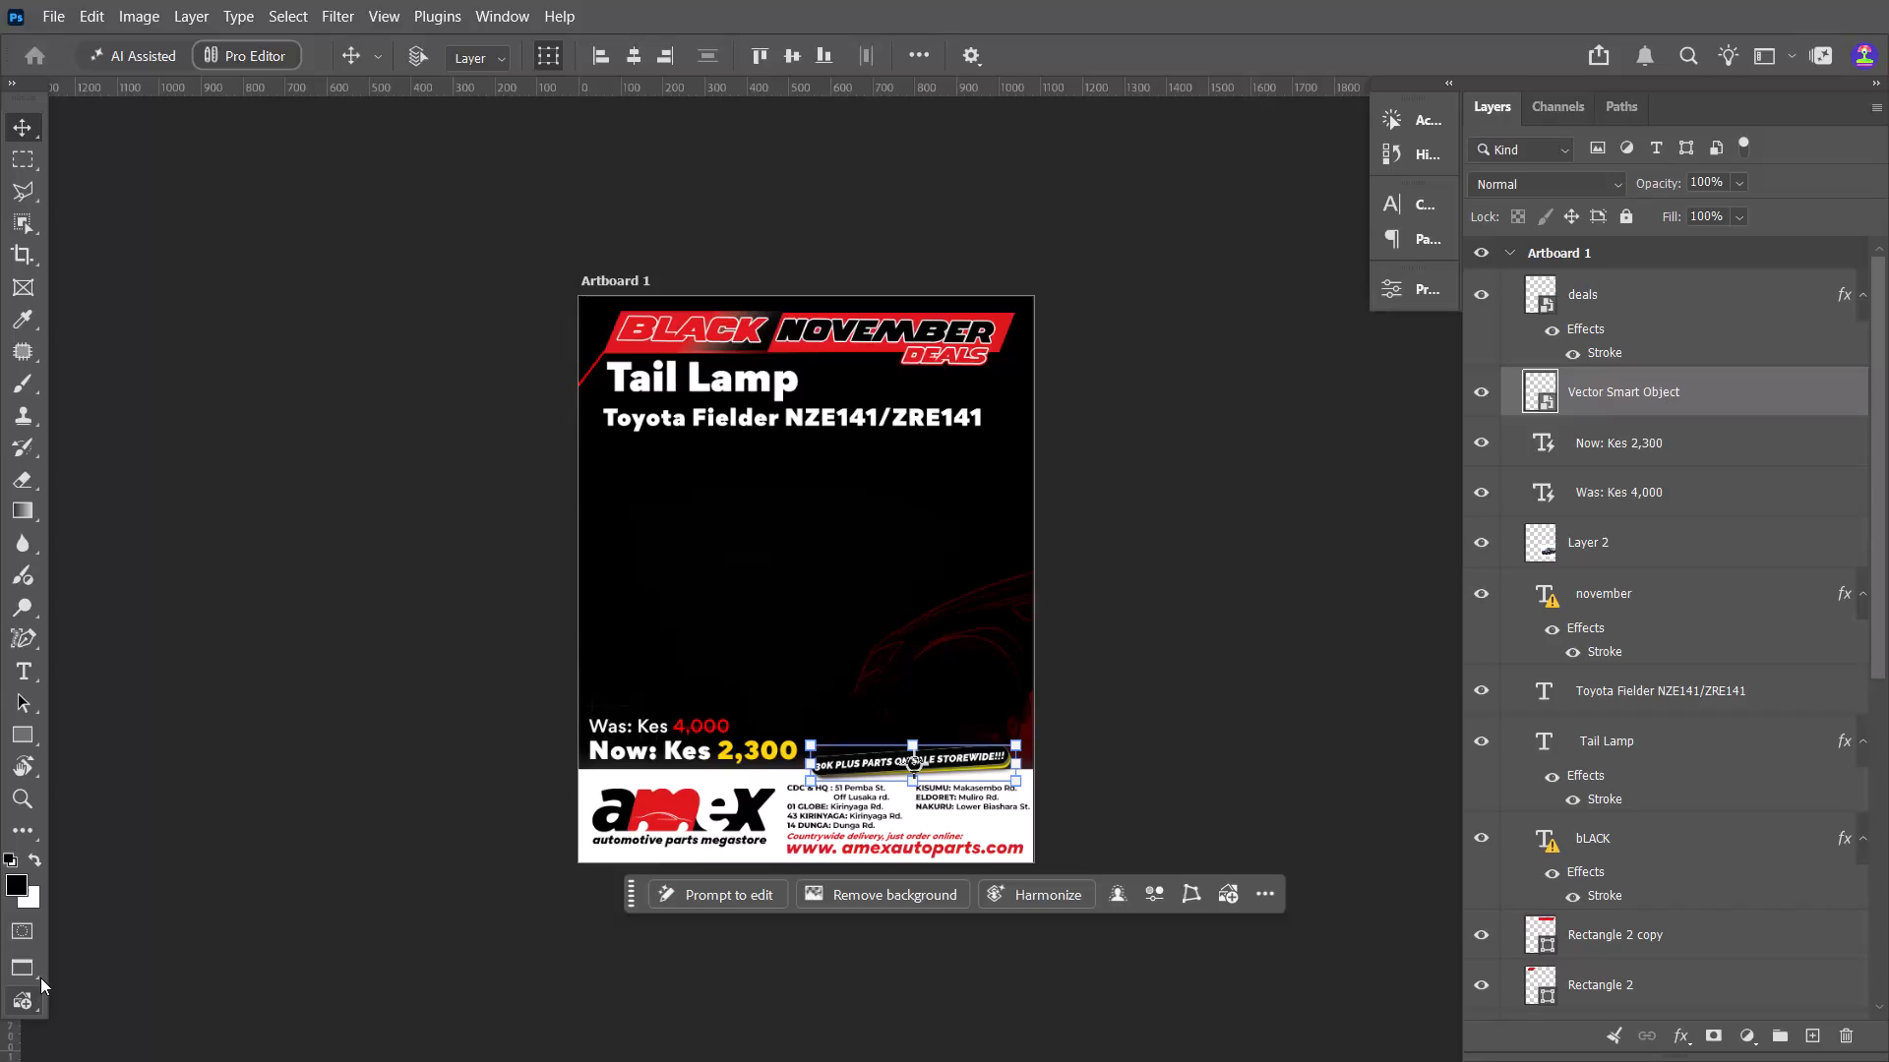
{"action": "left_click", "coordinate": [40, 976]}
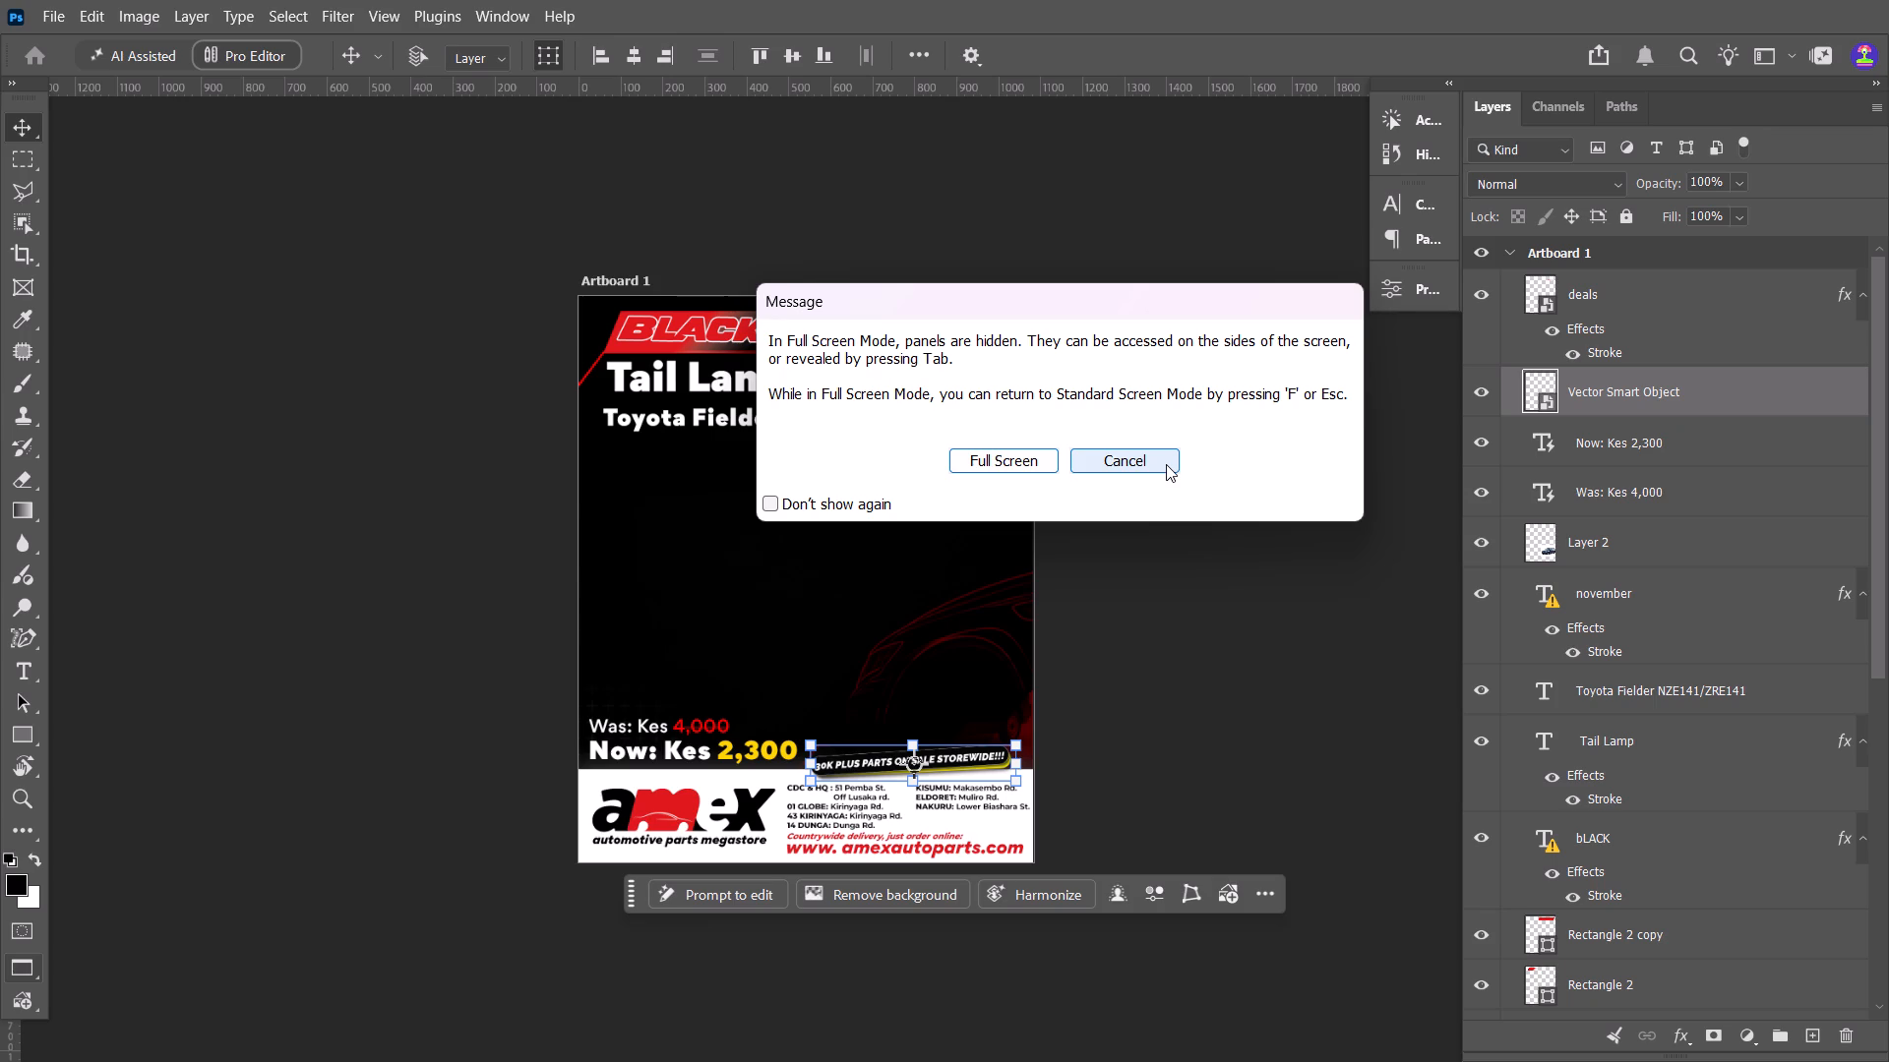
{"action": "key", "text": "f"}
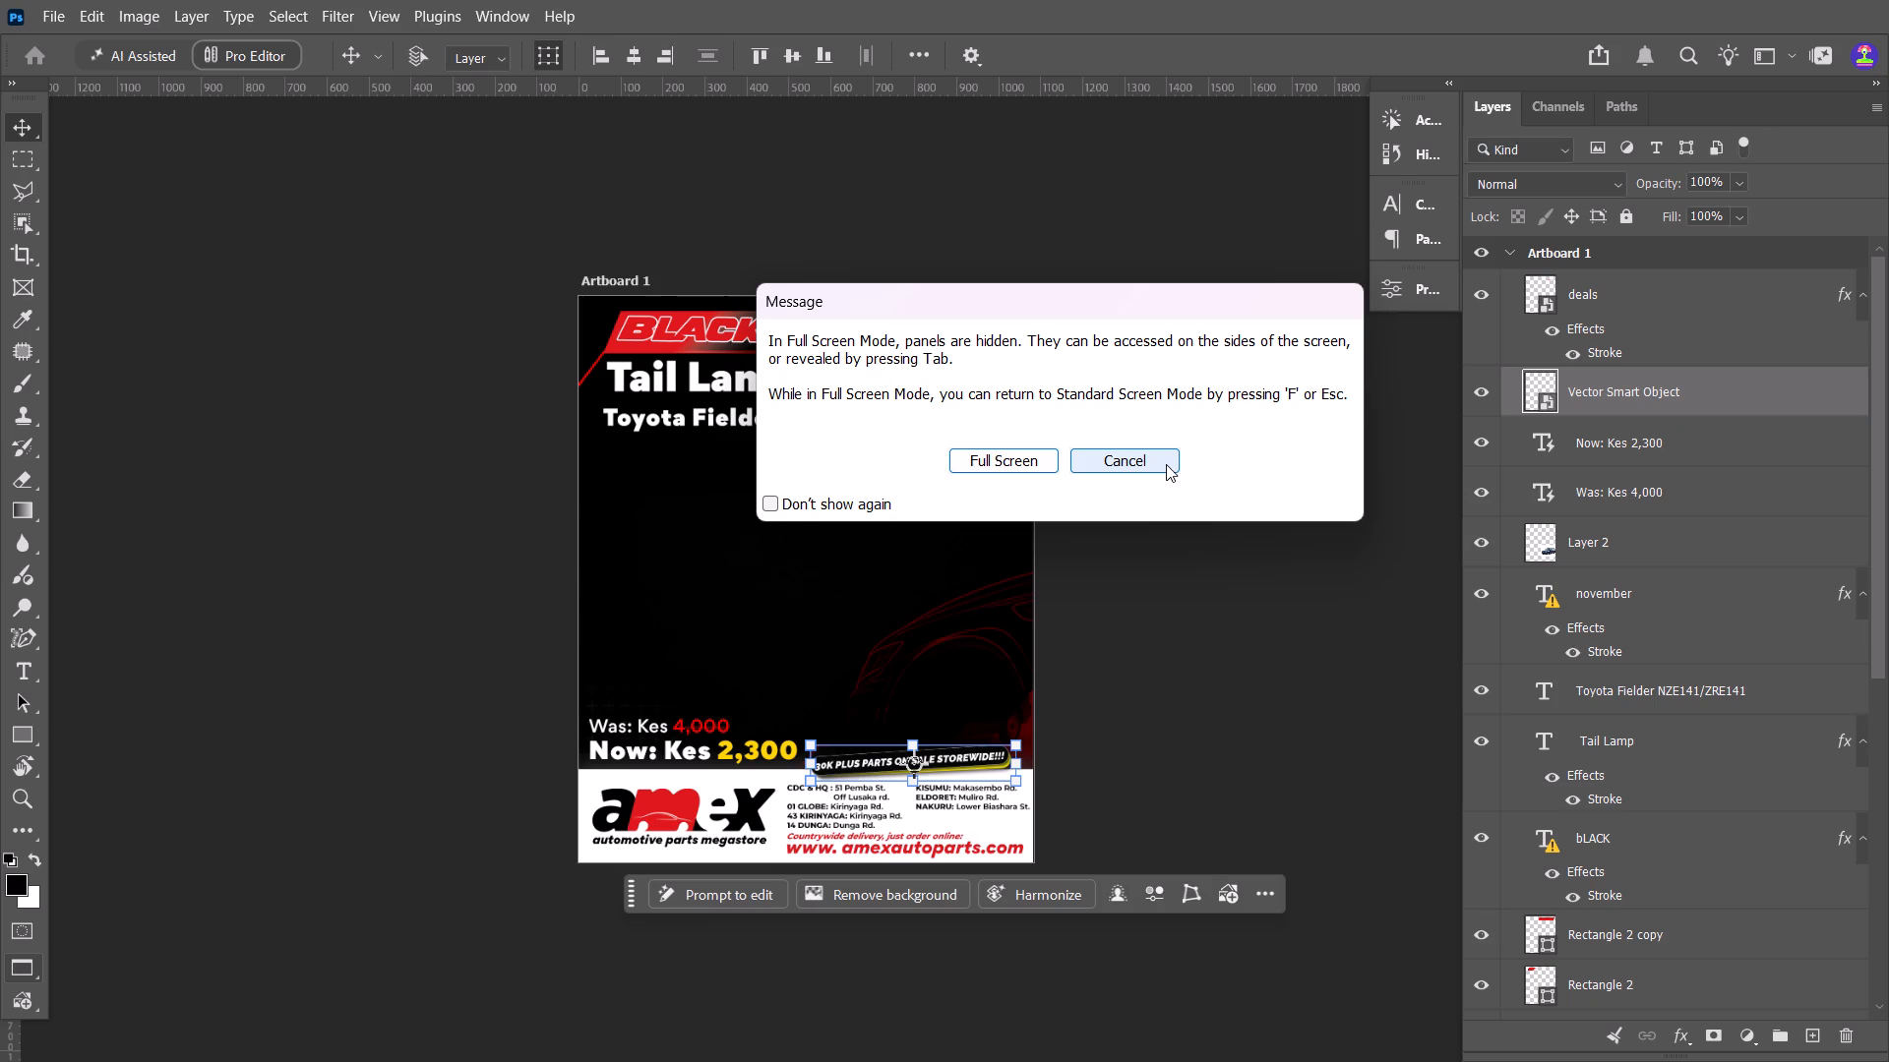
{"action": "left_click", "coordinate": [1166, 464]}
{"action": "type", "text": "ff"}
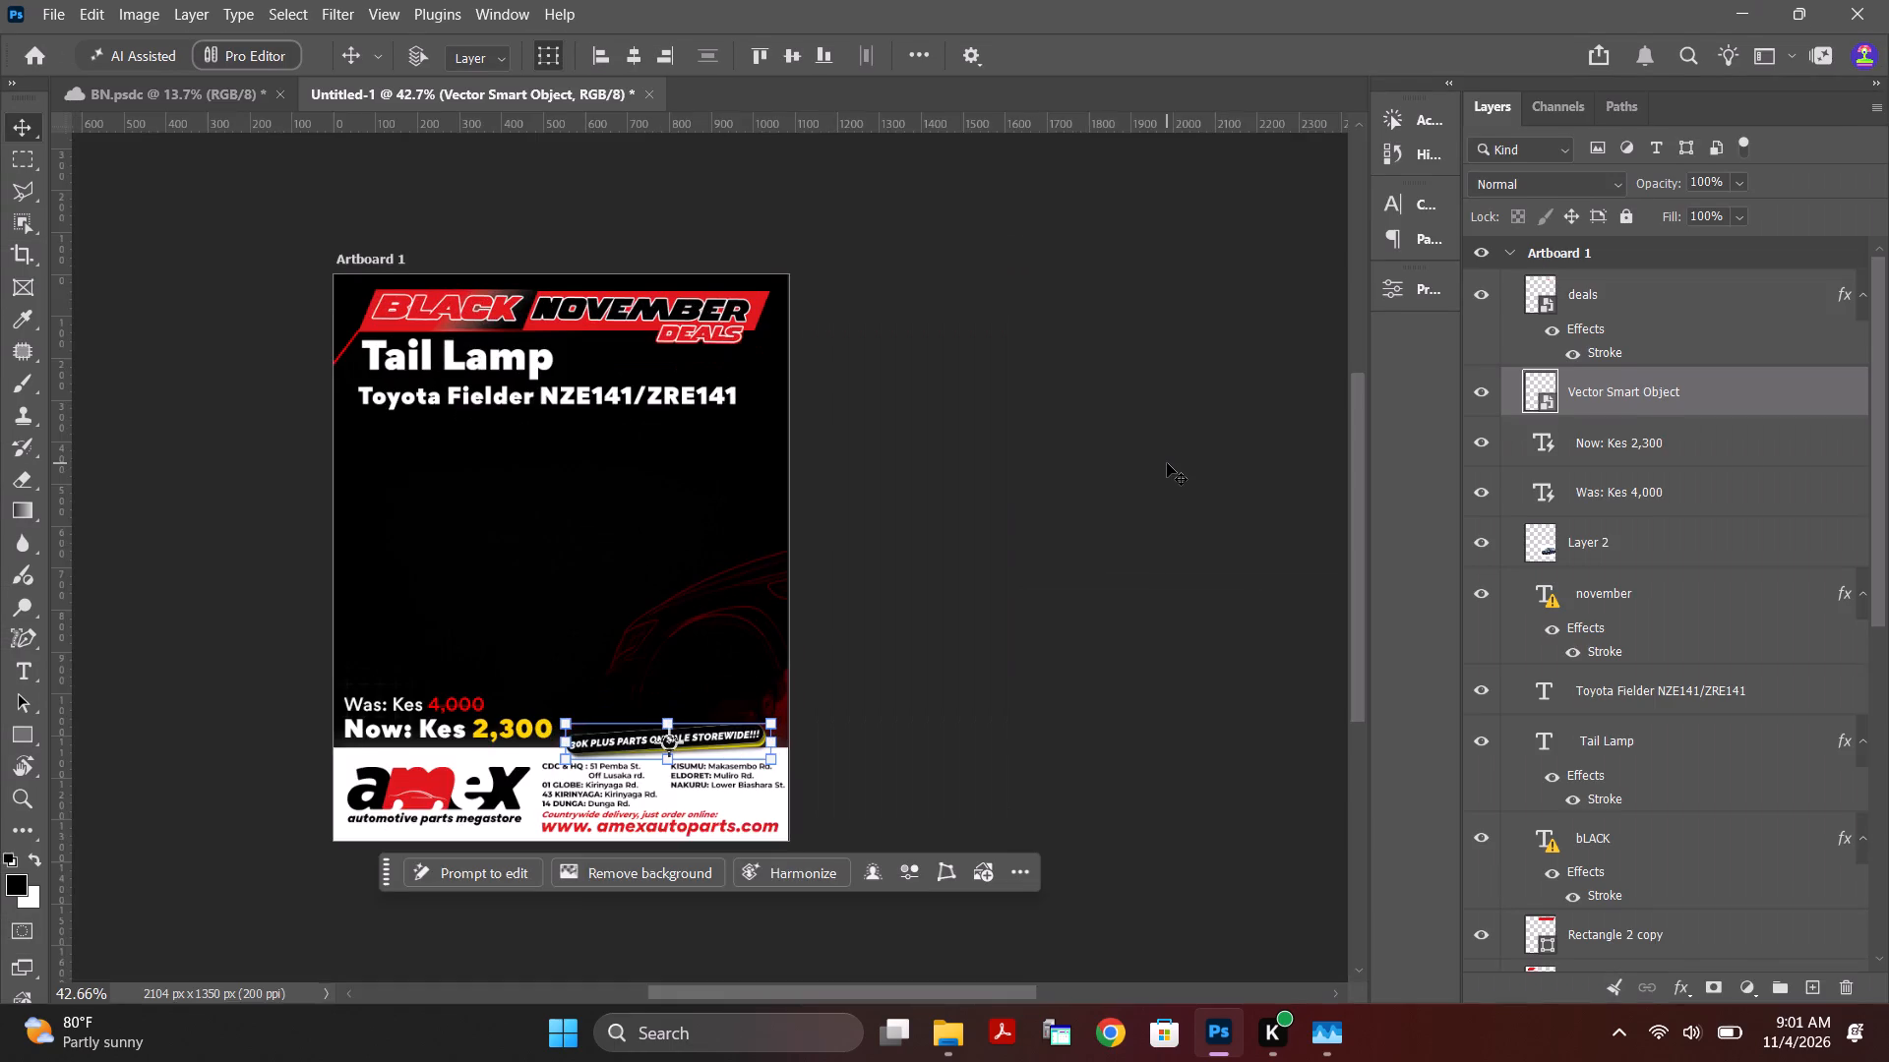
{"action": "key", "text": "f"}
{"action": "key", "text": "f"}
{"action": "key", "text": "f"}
Arrange the tools in a two-column layout.
{"action": "left_click", "coordinate": [19, 86]}
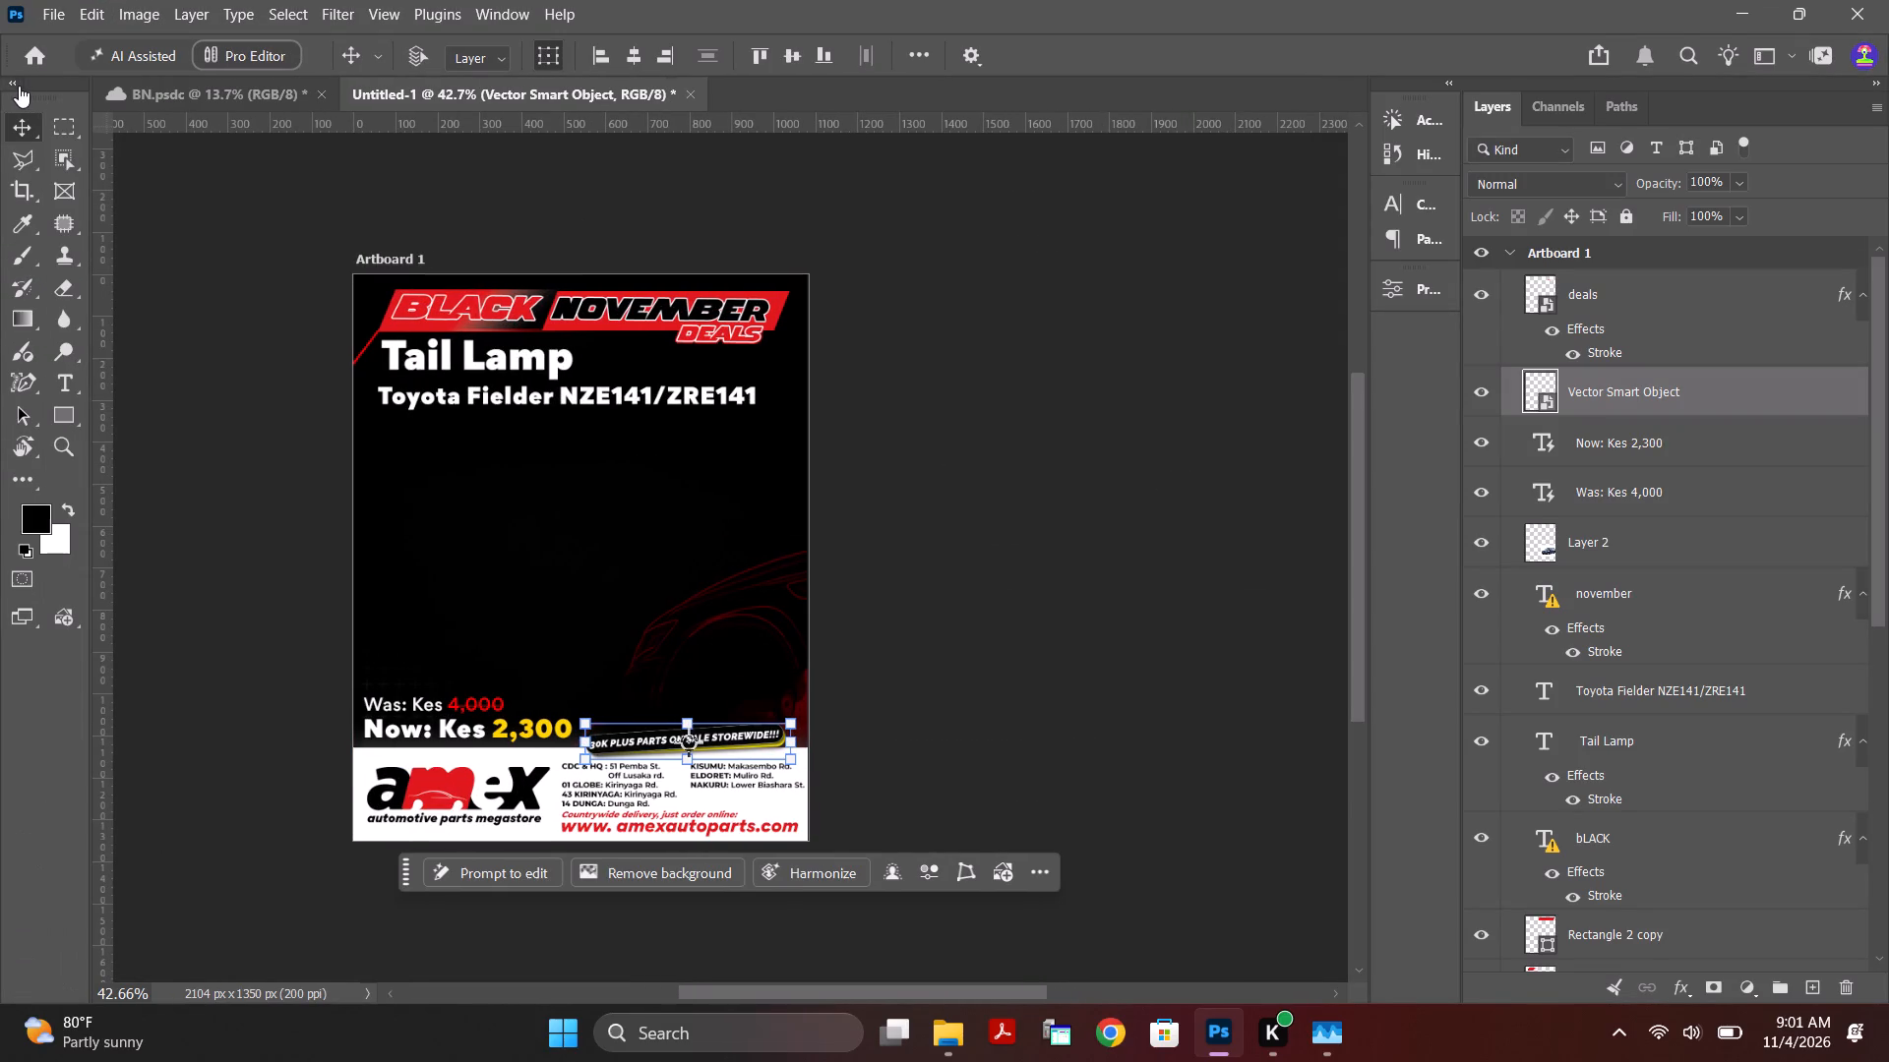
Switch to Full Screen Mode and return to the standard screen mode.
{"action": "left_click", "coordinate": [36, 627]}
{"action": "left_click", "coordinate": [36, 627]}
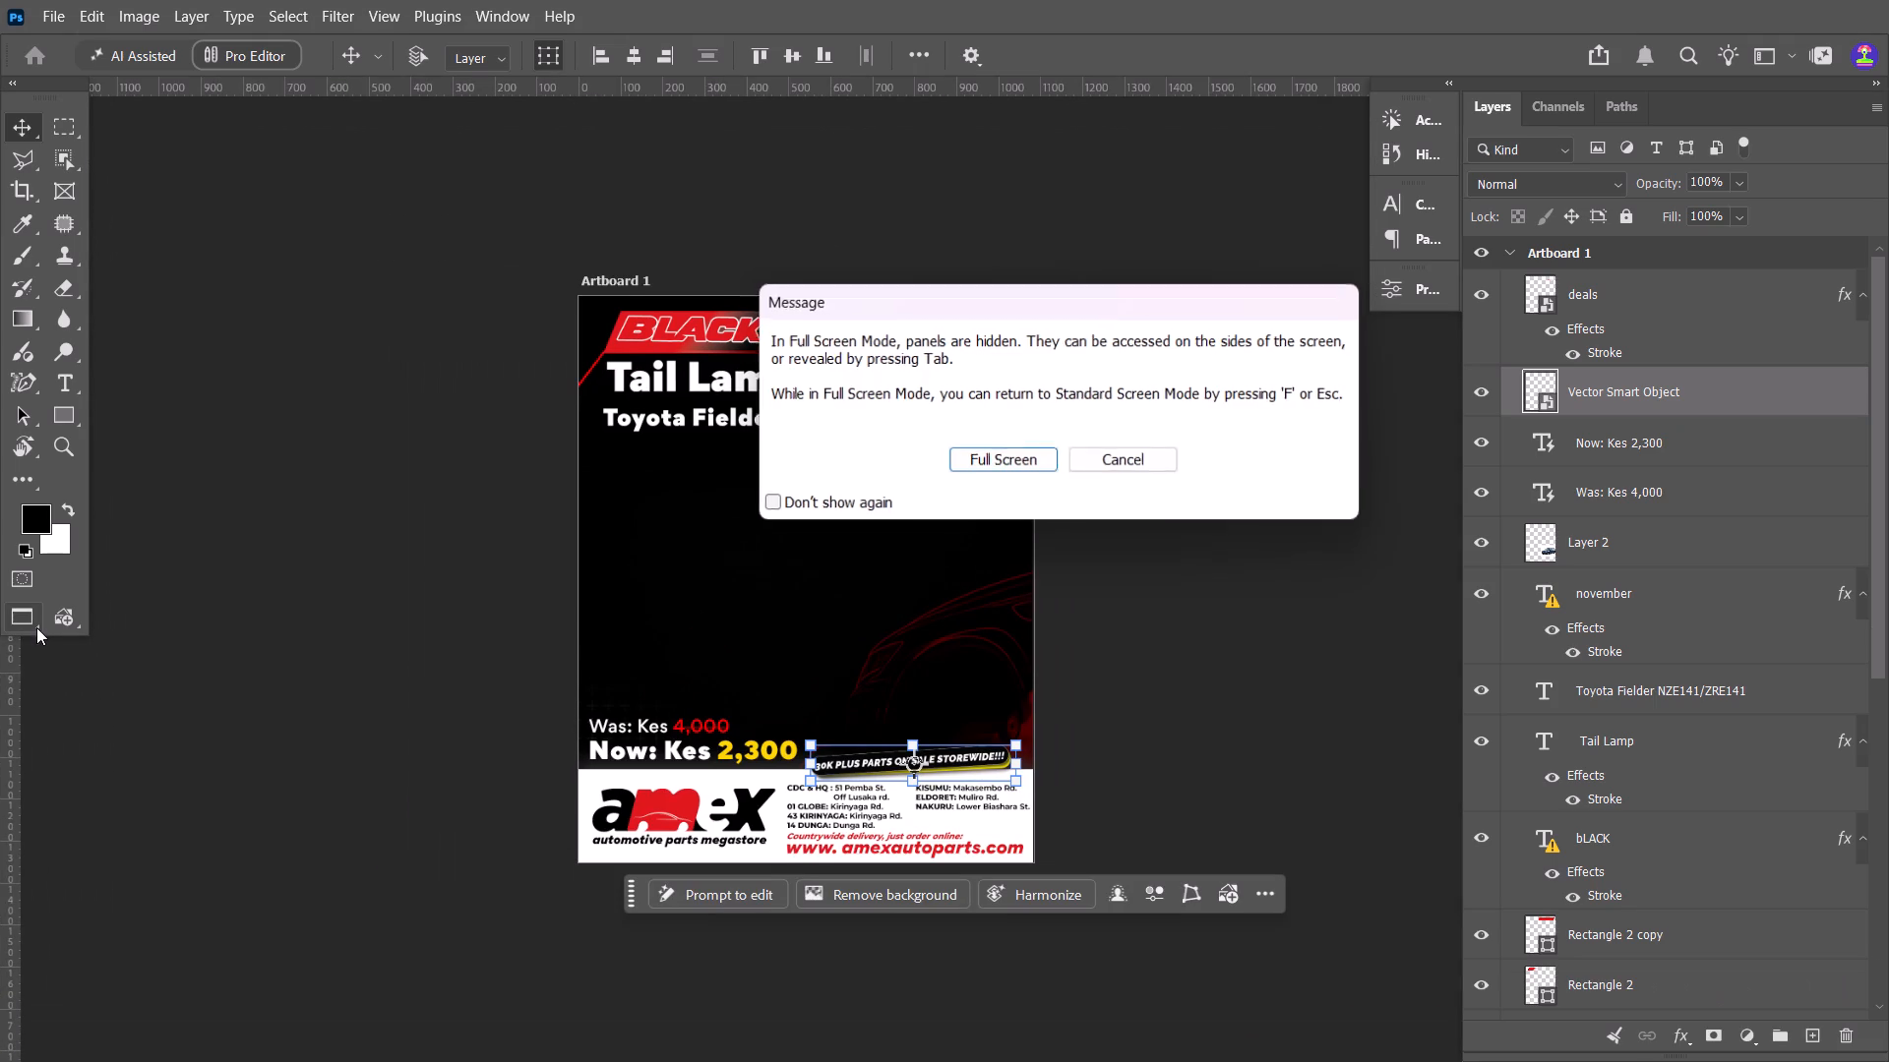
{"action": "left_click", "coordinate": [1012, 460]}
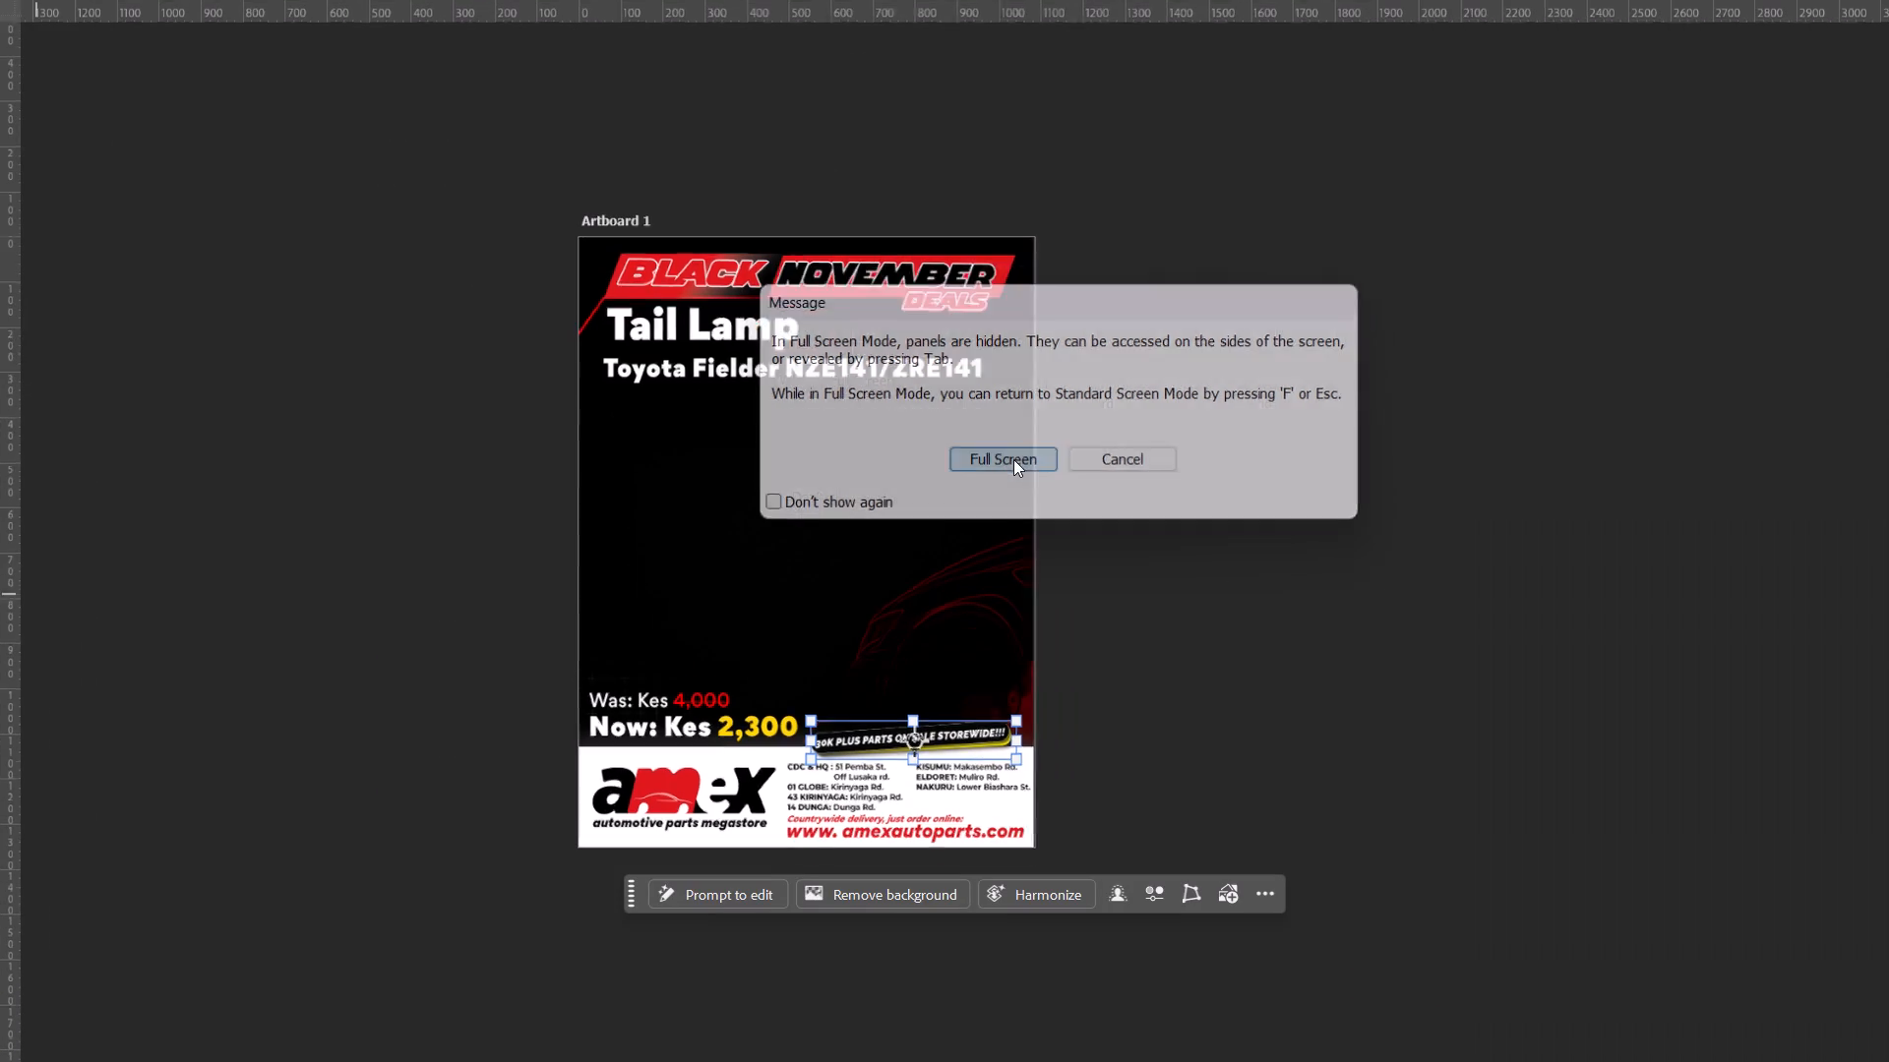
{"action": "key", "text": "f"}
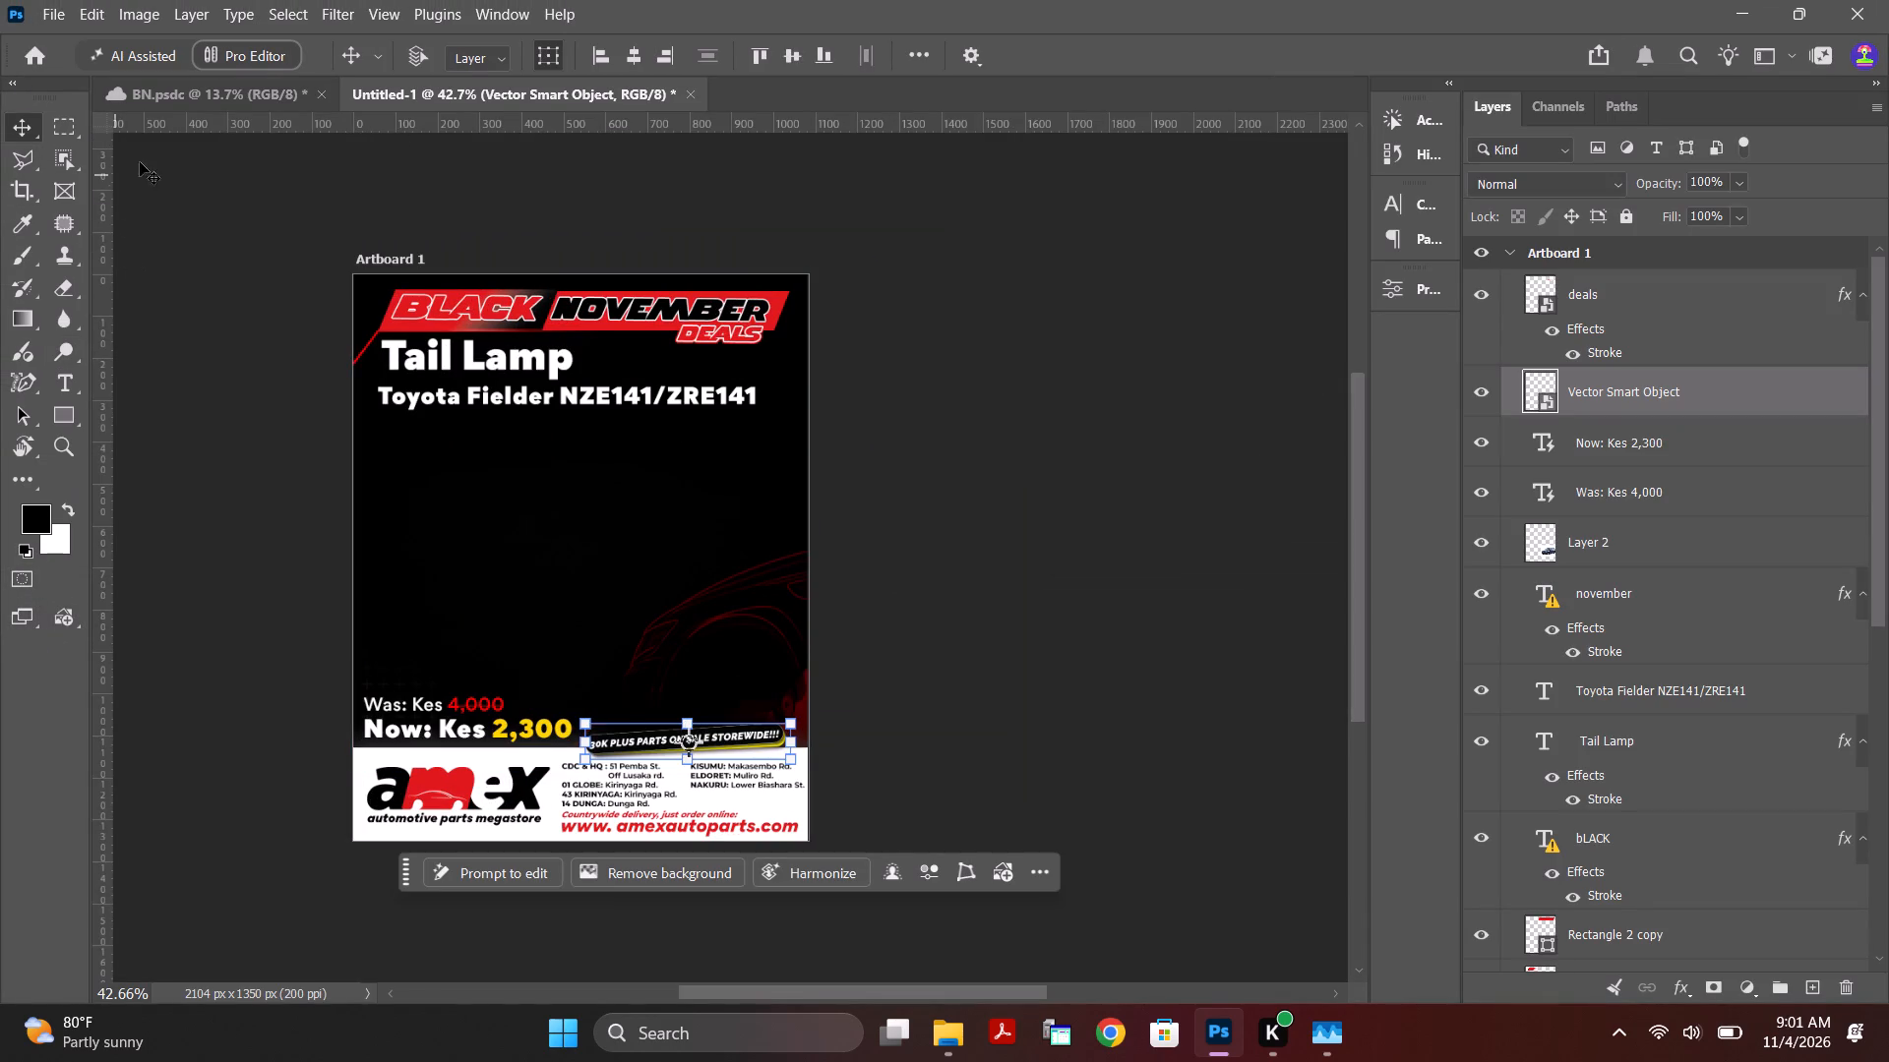
Toggle the visibility of Layer 2 copy and Shape 1 to check what each contributes to the poster.
{"action": "left_click", "coordinate": [864, 414]}
{"action": "left_click", "coordinate": [698, 610]}
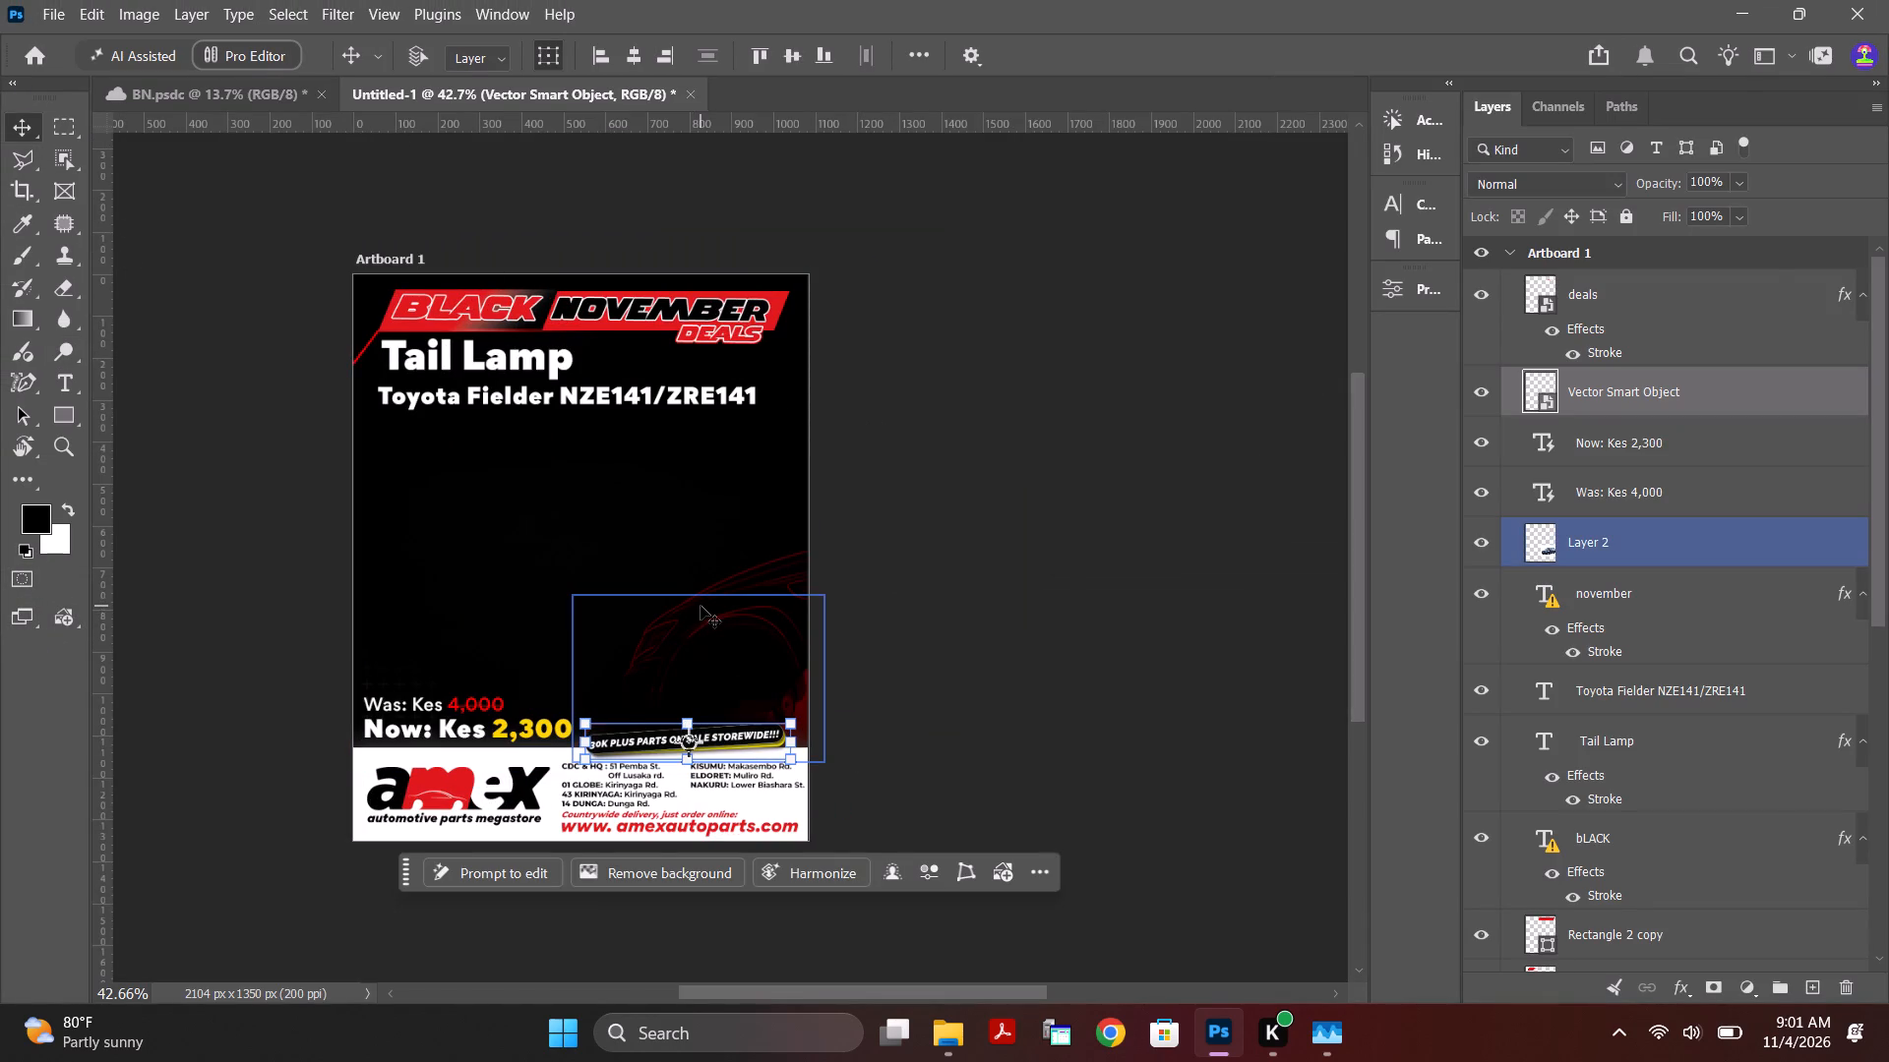
{"action": "scroll", "coordinate": [1498, 650], "scroll_direction": "down", "scroll_amount": 18}
{"action": "scroll", "coordinate": [1602, 740], "scroll_direction": "down", "scroll_amount": 6}
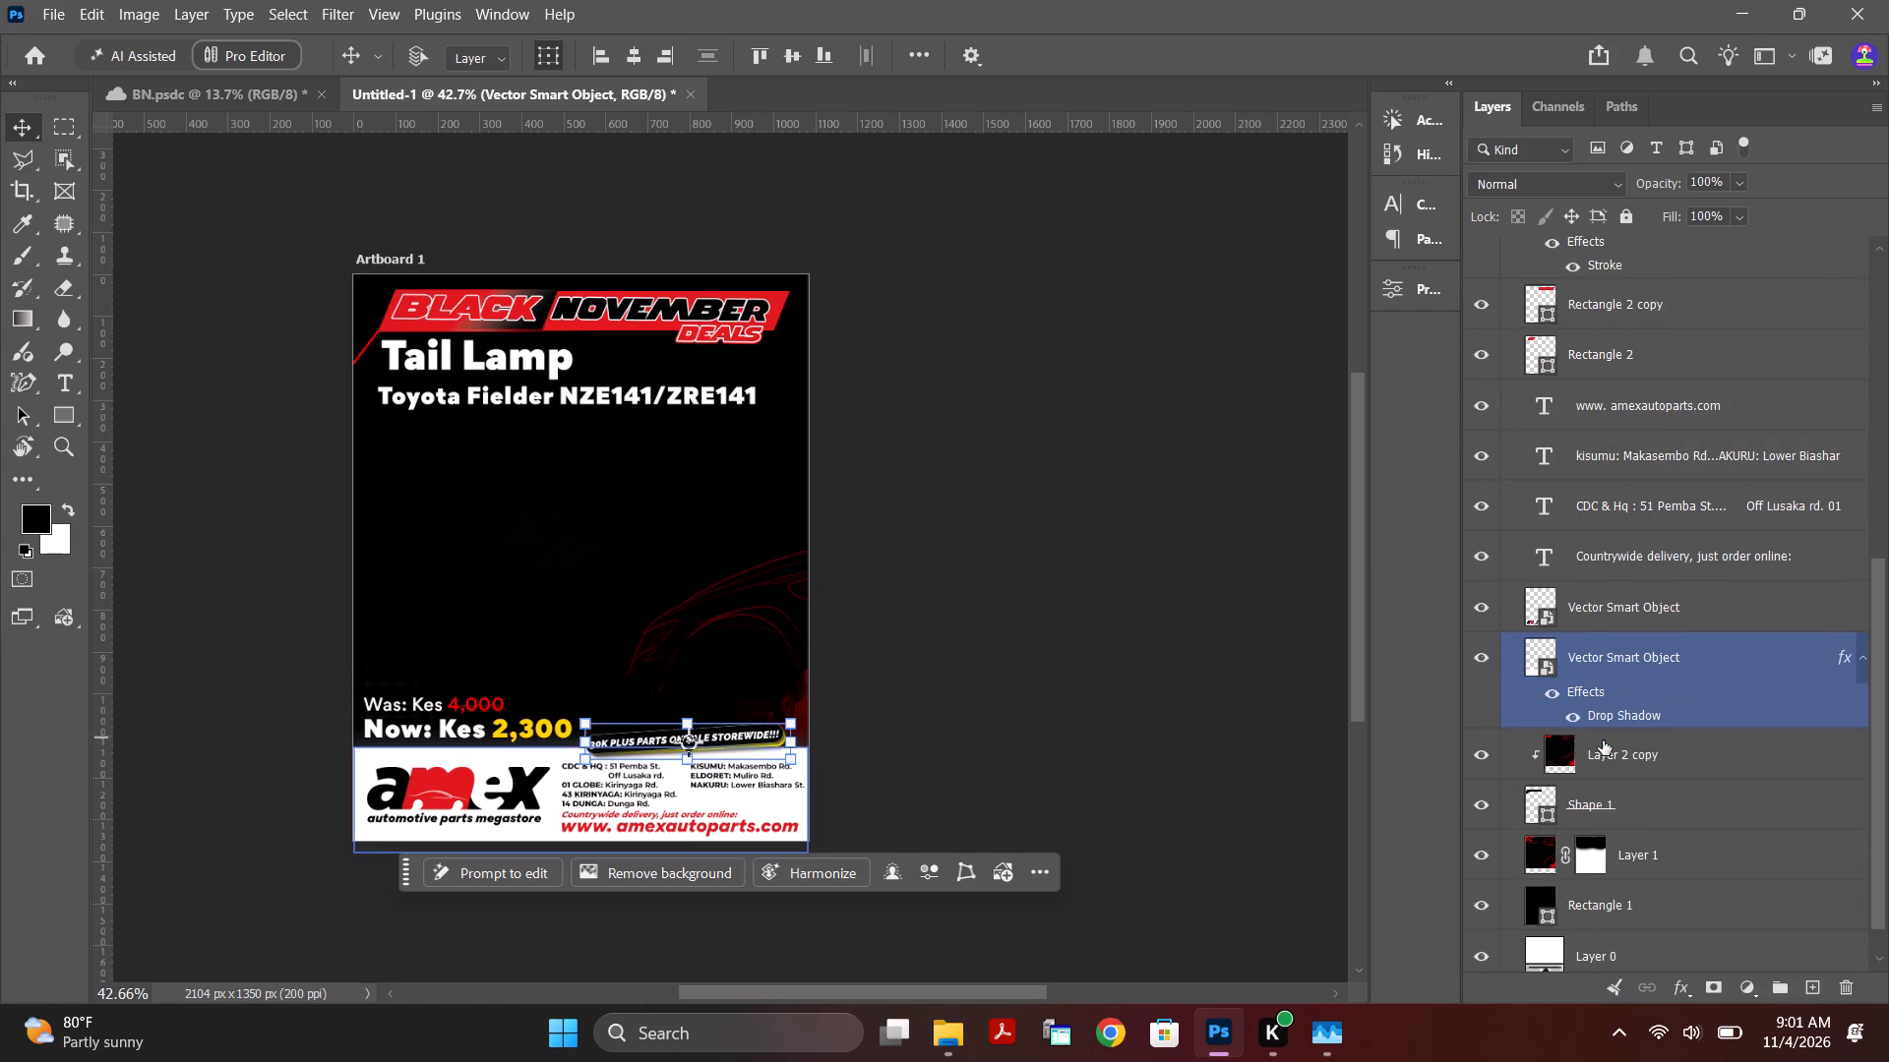
{"action": "left_click", "coordinate": [1619, 747]}
{"action": "left_click", "coordinate": [1487, 751]}
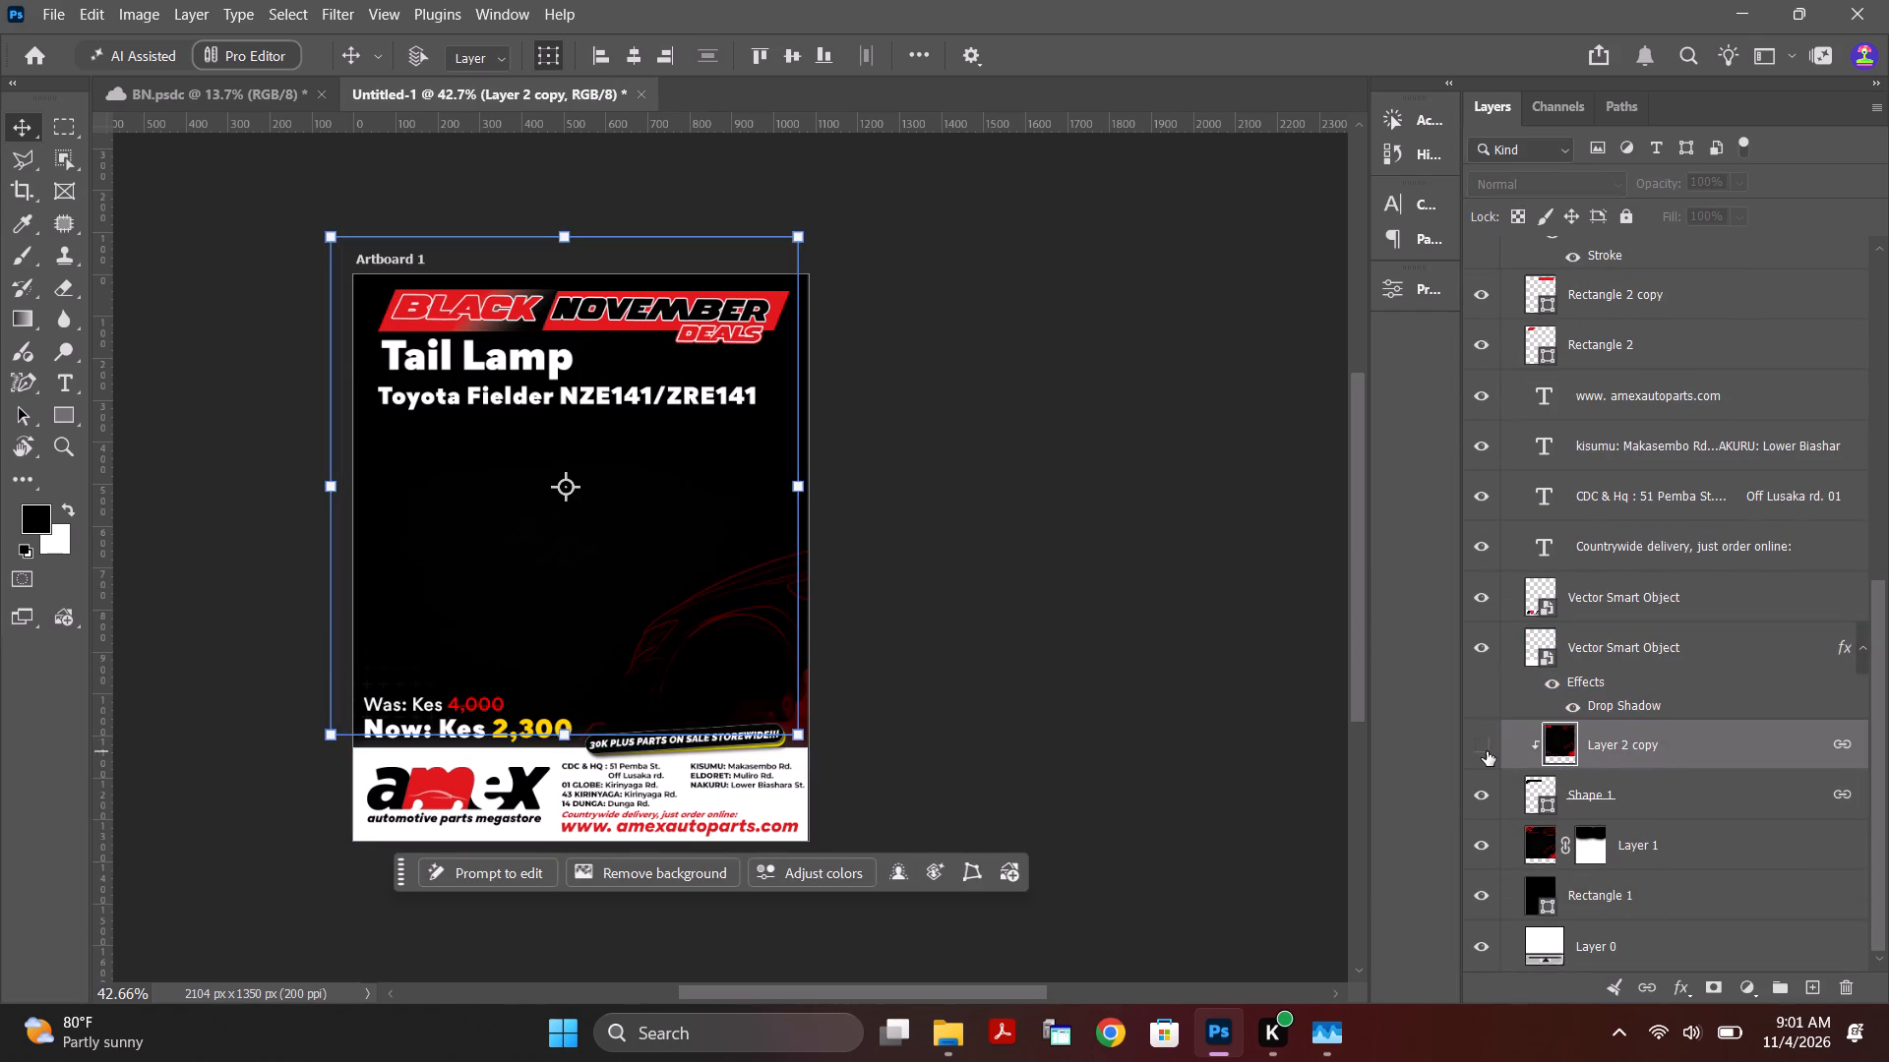
{"action": "left_click", "coordinate": [1487, 751]}
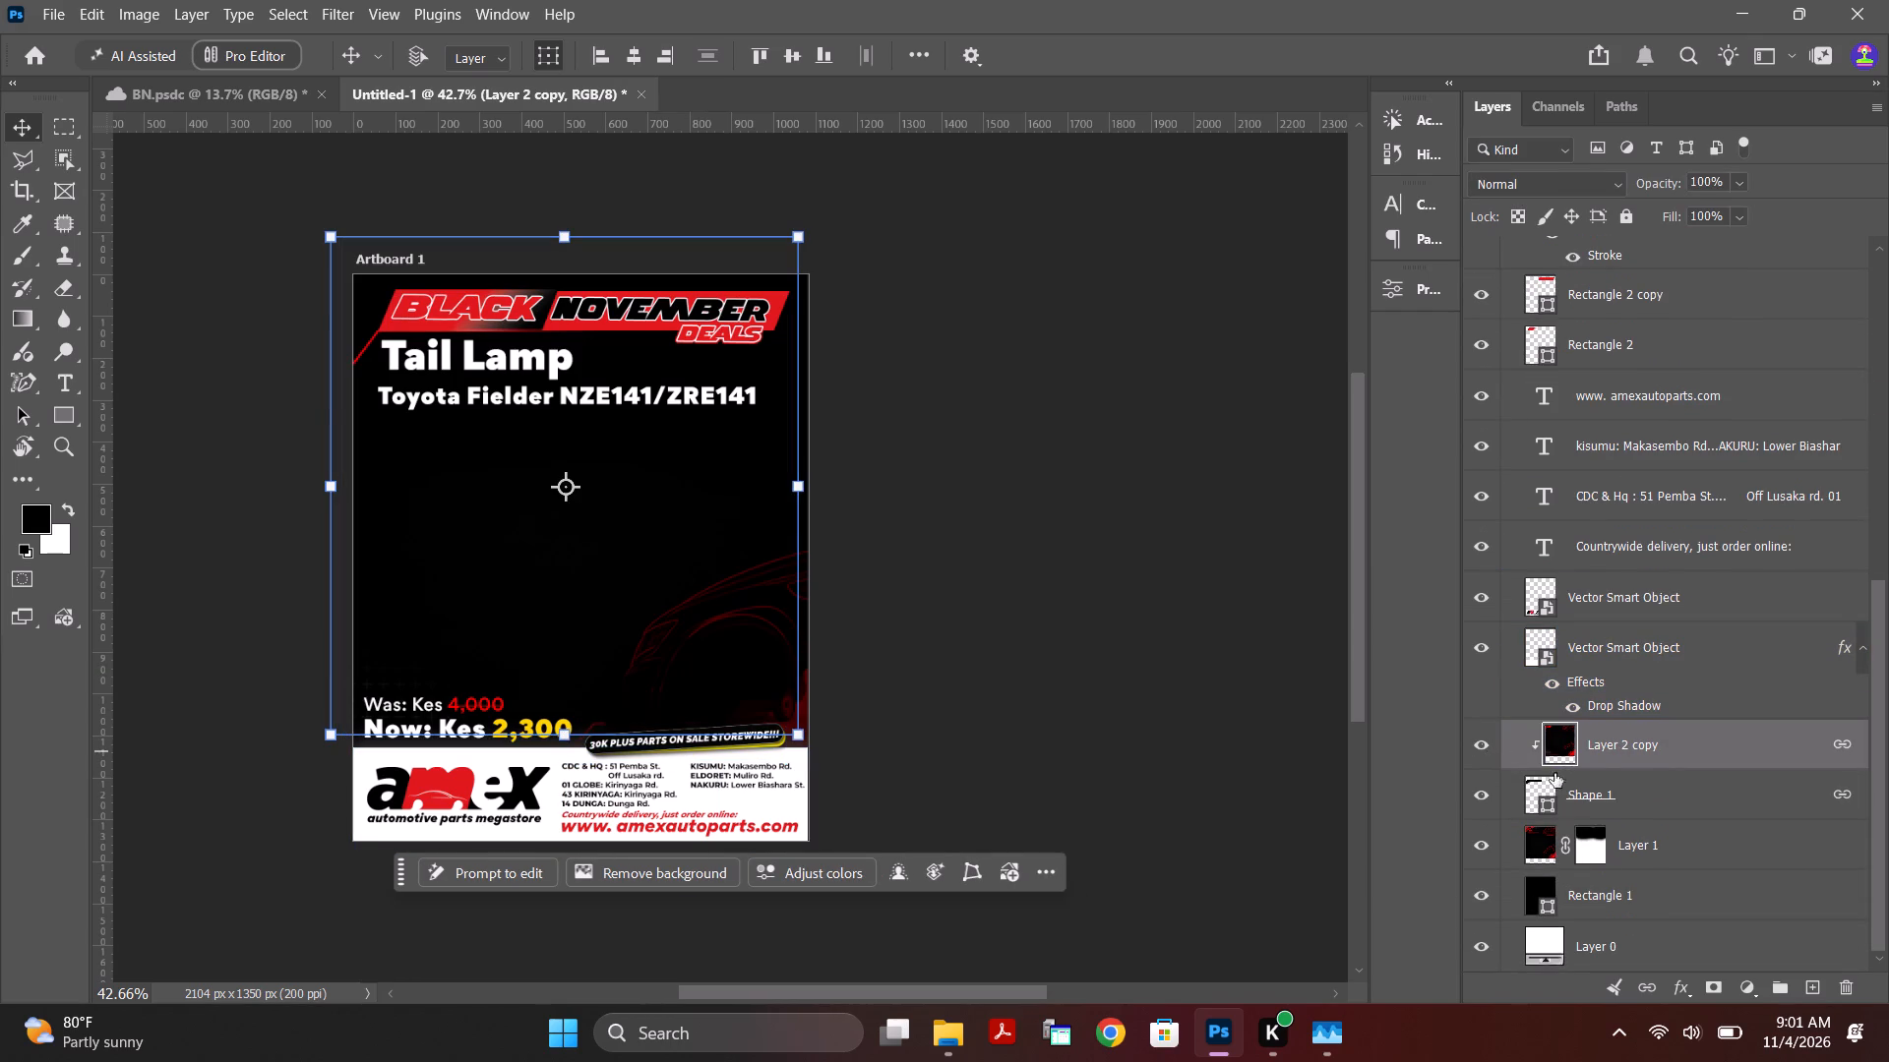
{"action": "left_click", "coordinate": [1576, 807]}
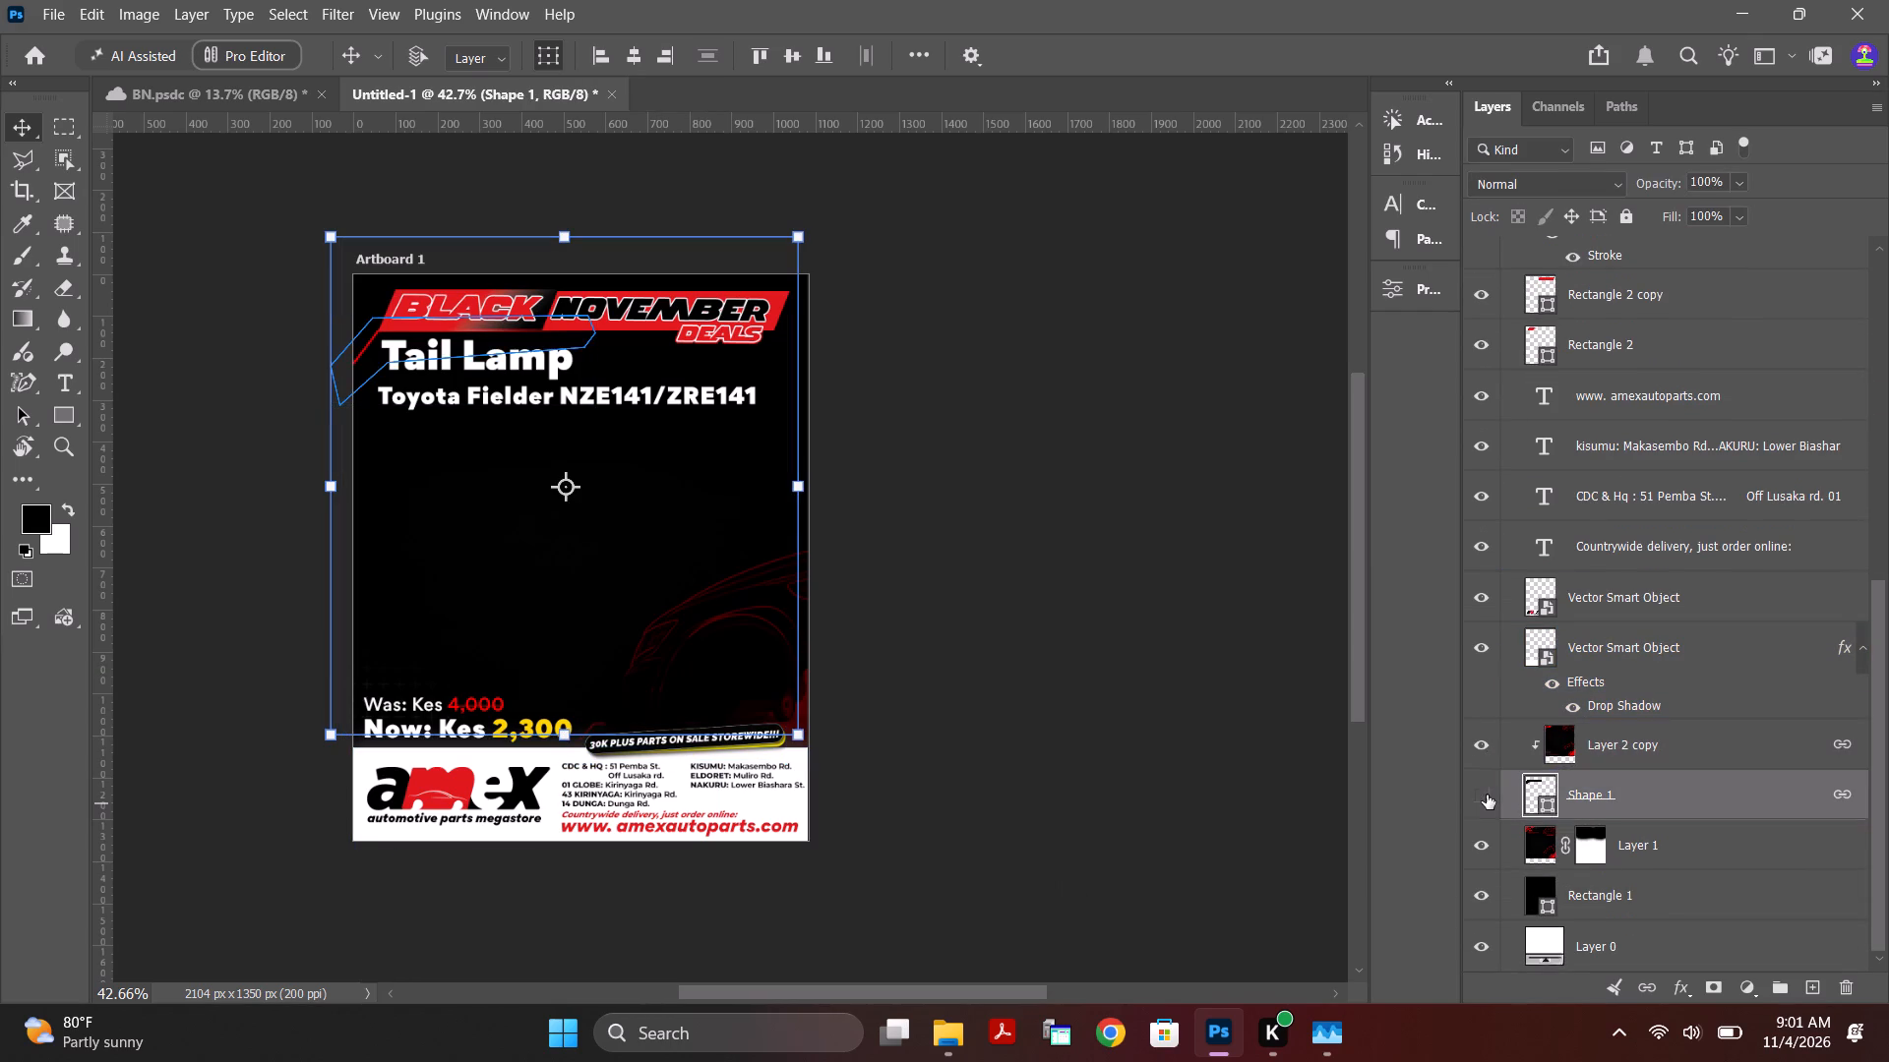
{"action": "left_click", "coordinate": [1487, 795]}
{"action": "left_click", "coordinate": [1487, 795]}
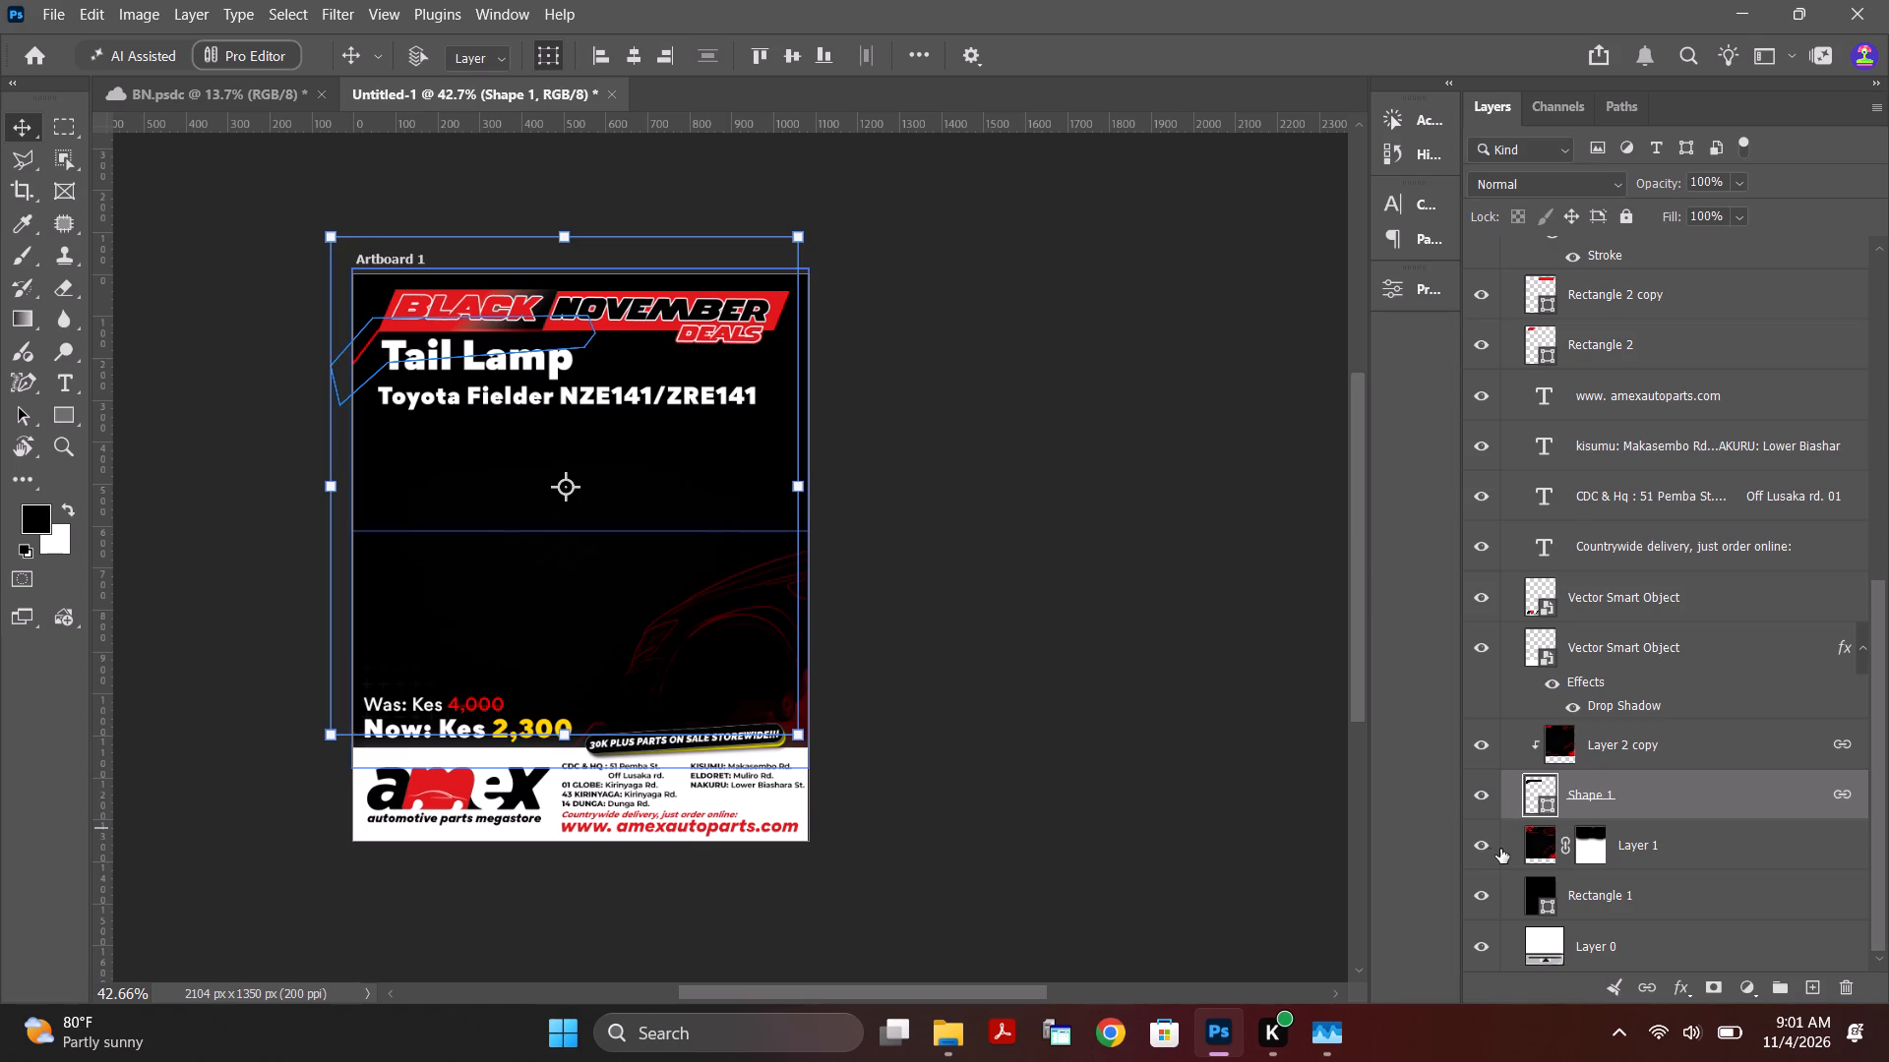
Set the opacity of Layer 1, the masked car background artwork, to 100%.
{"action": "left_click", "coordinate": [1674, 854]}
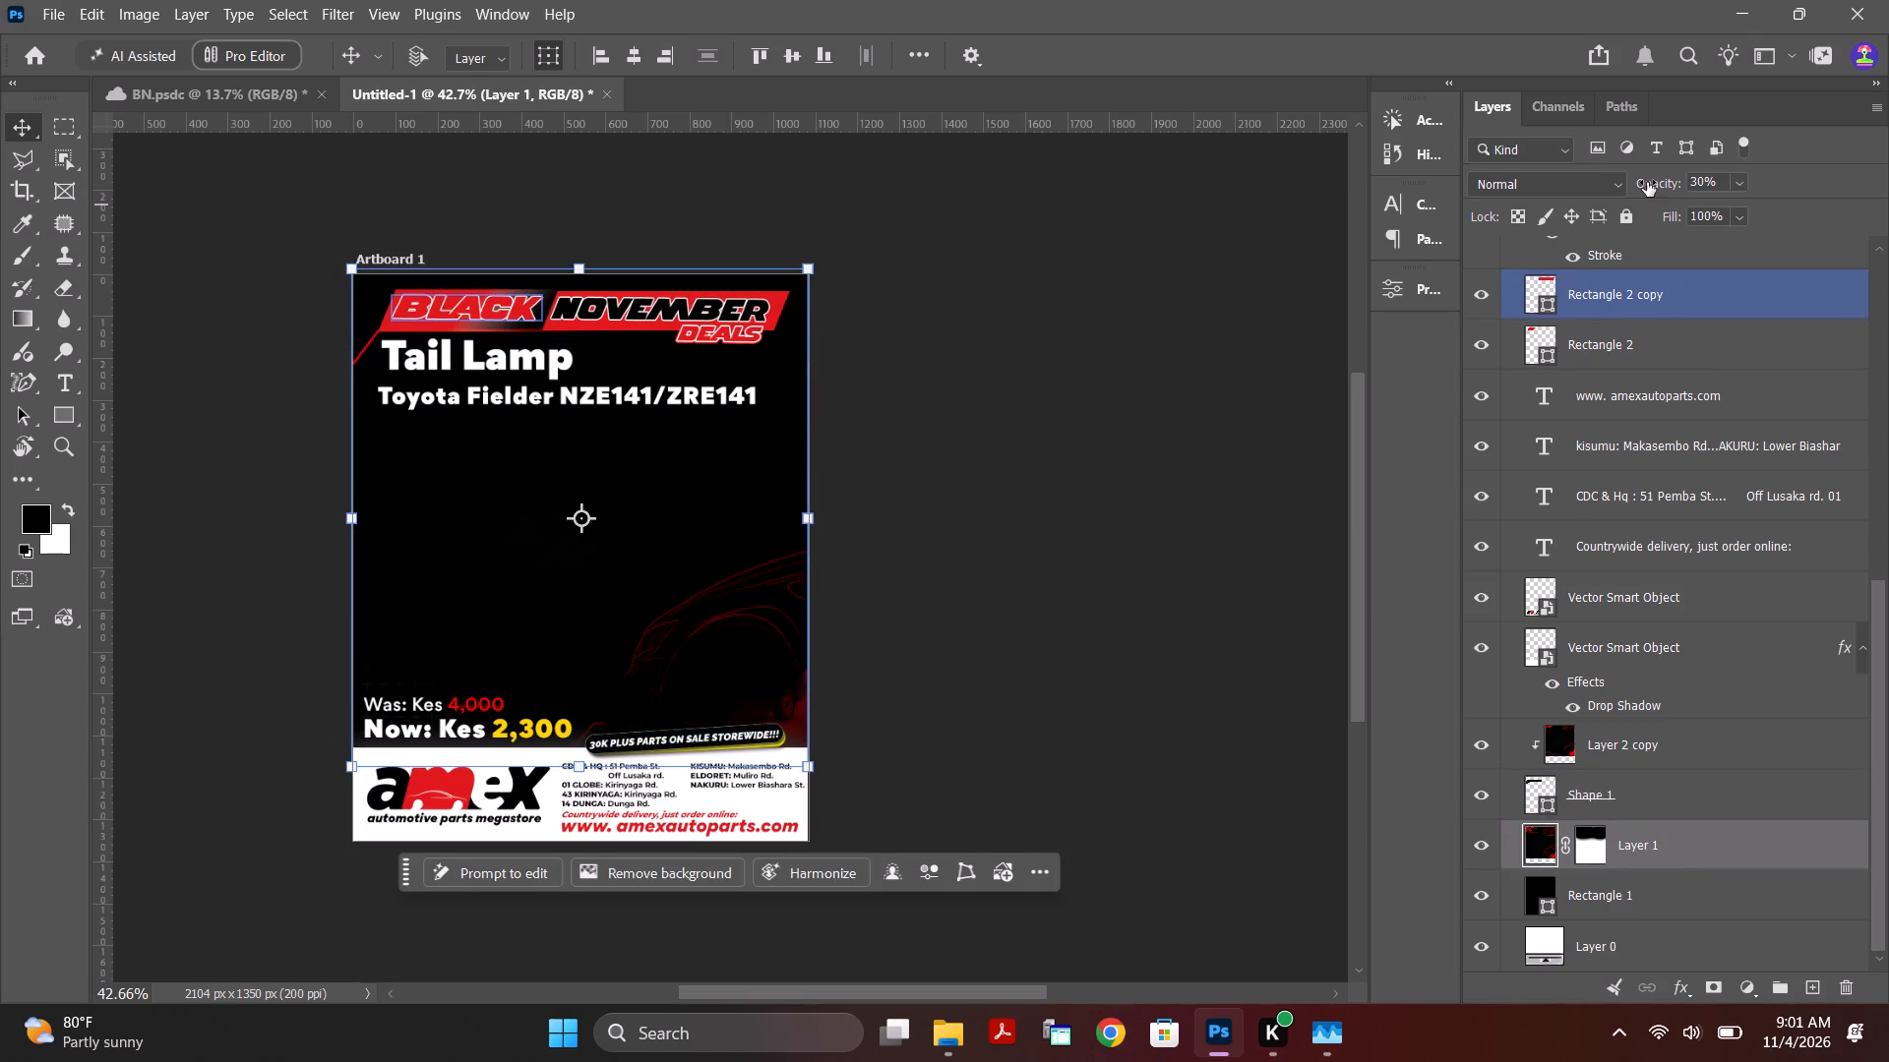
{"action": "left_click_drag", "start_coordinate": [1647, 182], "coordinate": [1857, 164]}
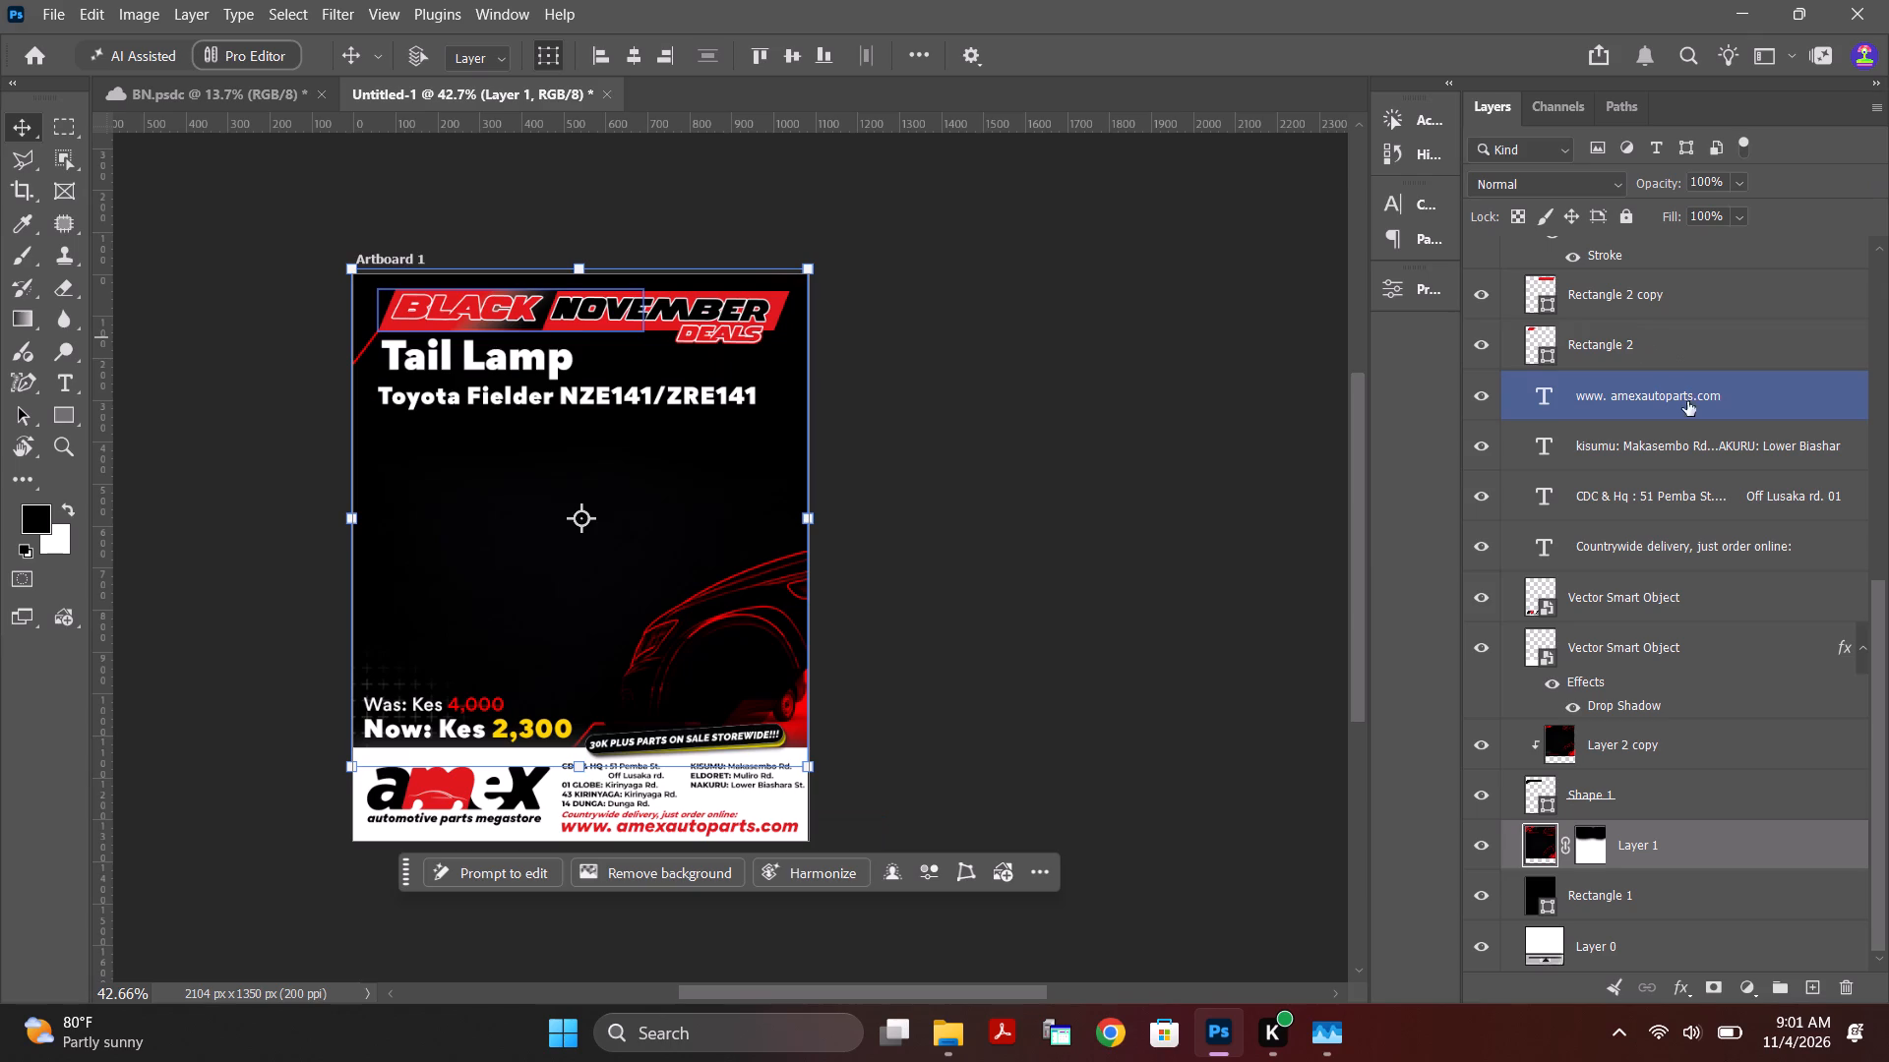
Check the Rectangle 1 layer by toggling its visibility, and add a layer mask to it.
{"action": "left_click", "coordinate": [1605, 898]}
{"action": "left_click", "coordinate": [1486, 896]}
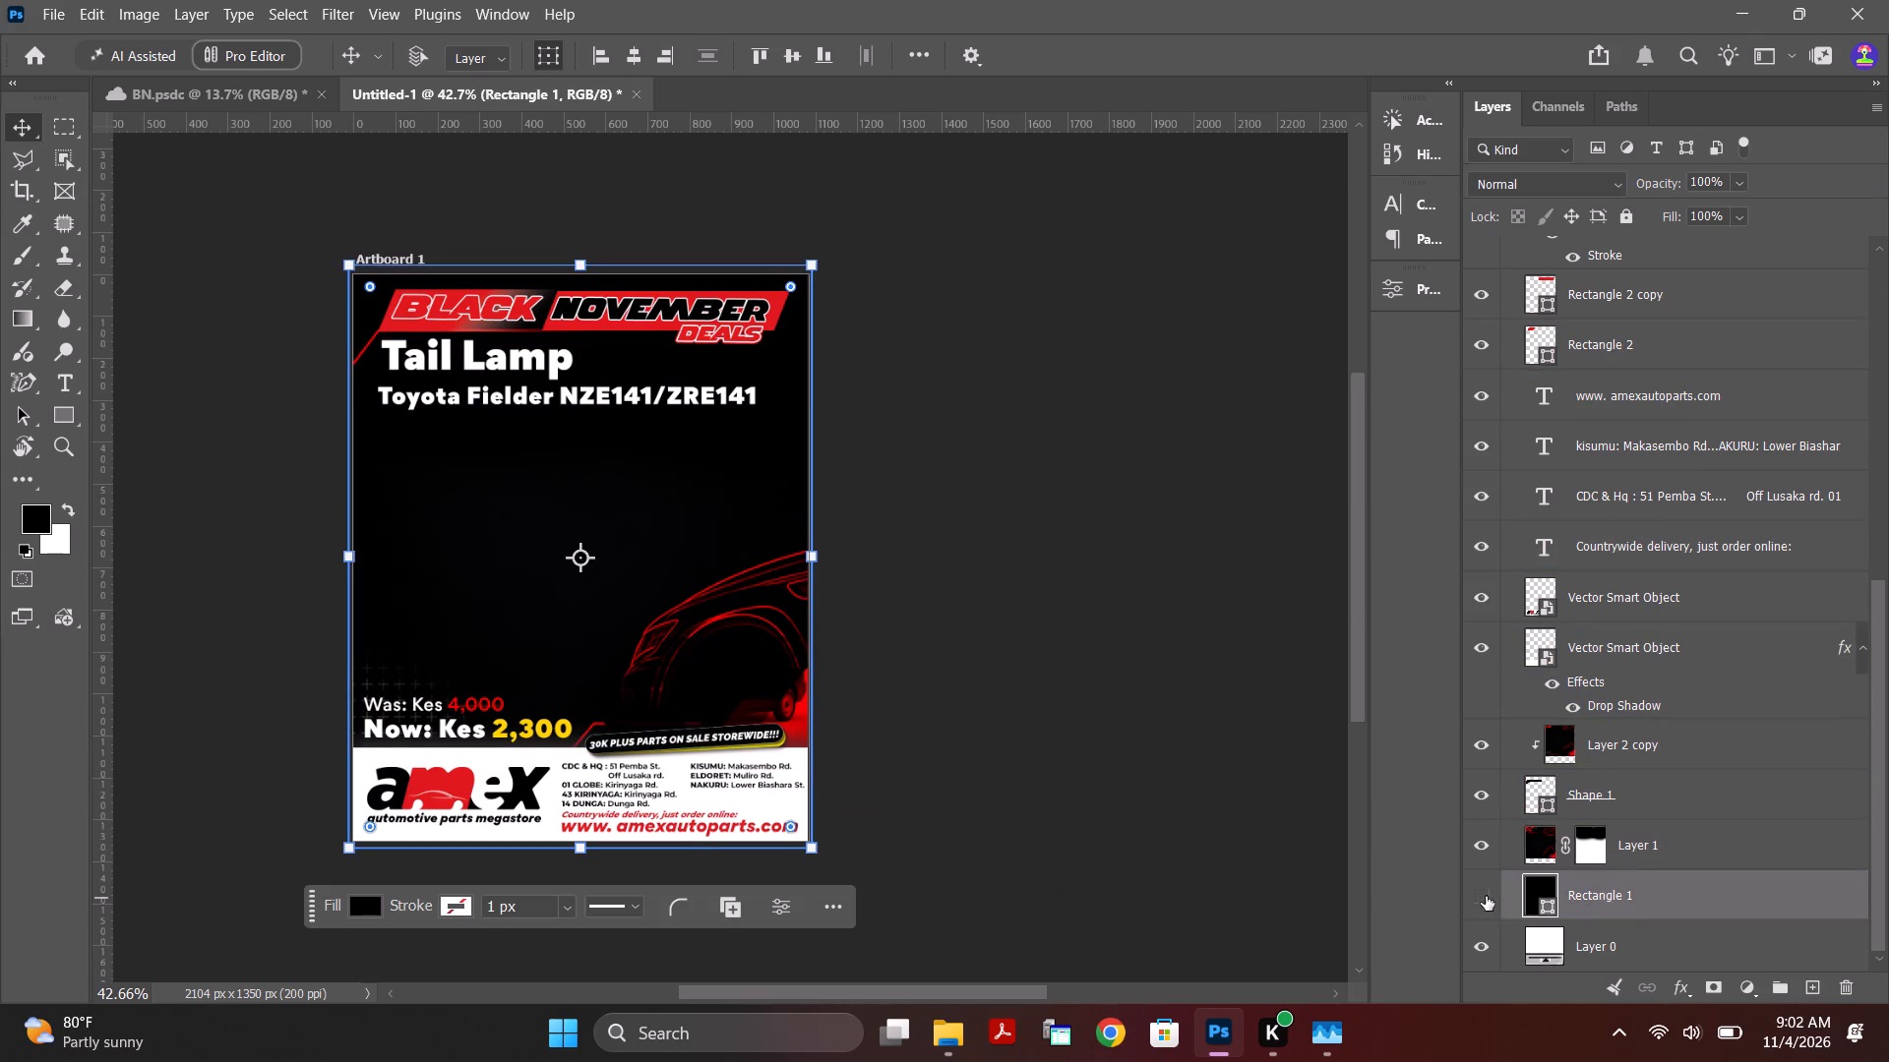
{"action": "left_click", "coordinate": [1487, 894]}
{"action": "left_click", "coordinate": [1719, 989]}
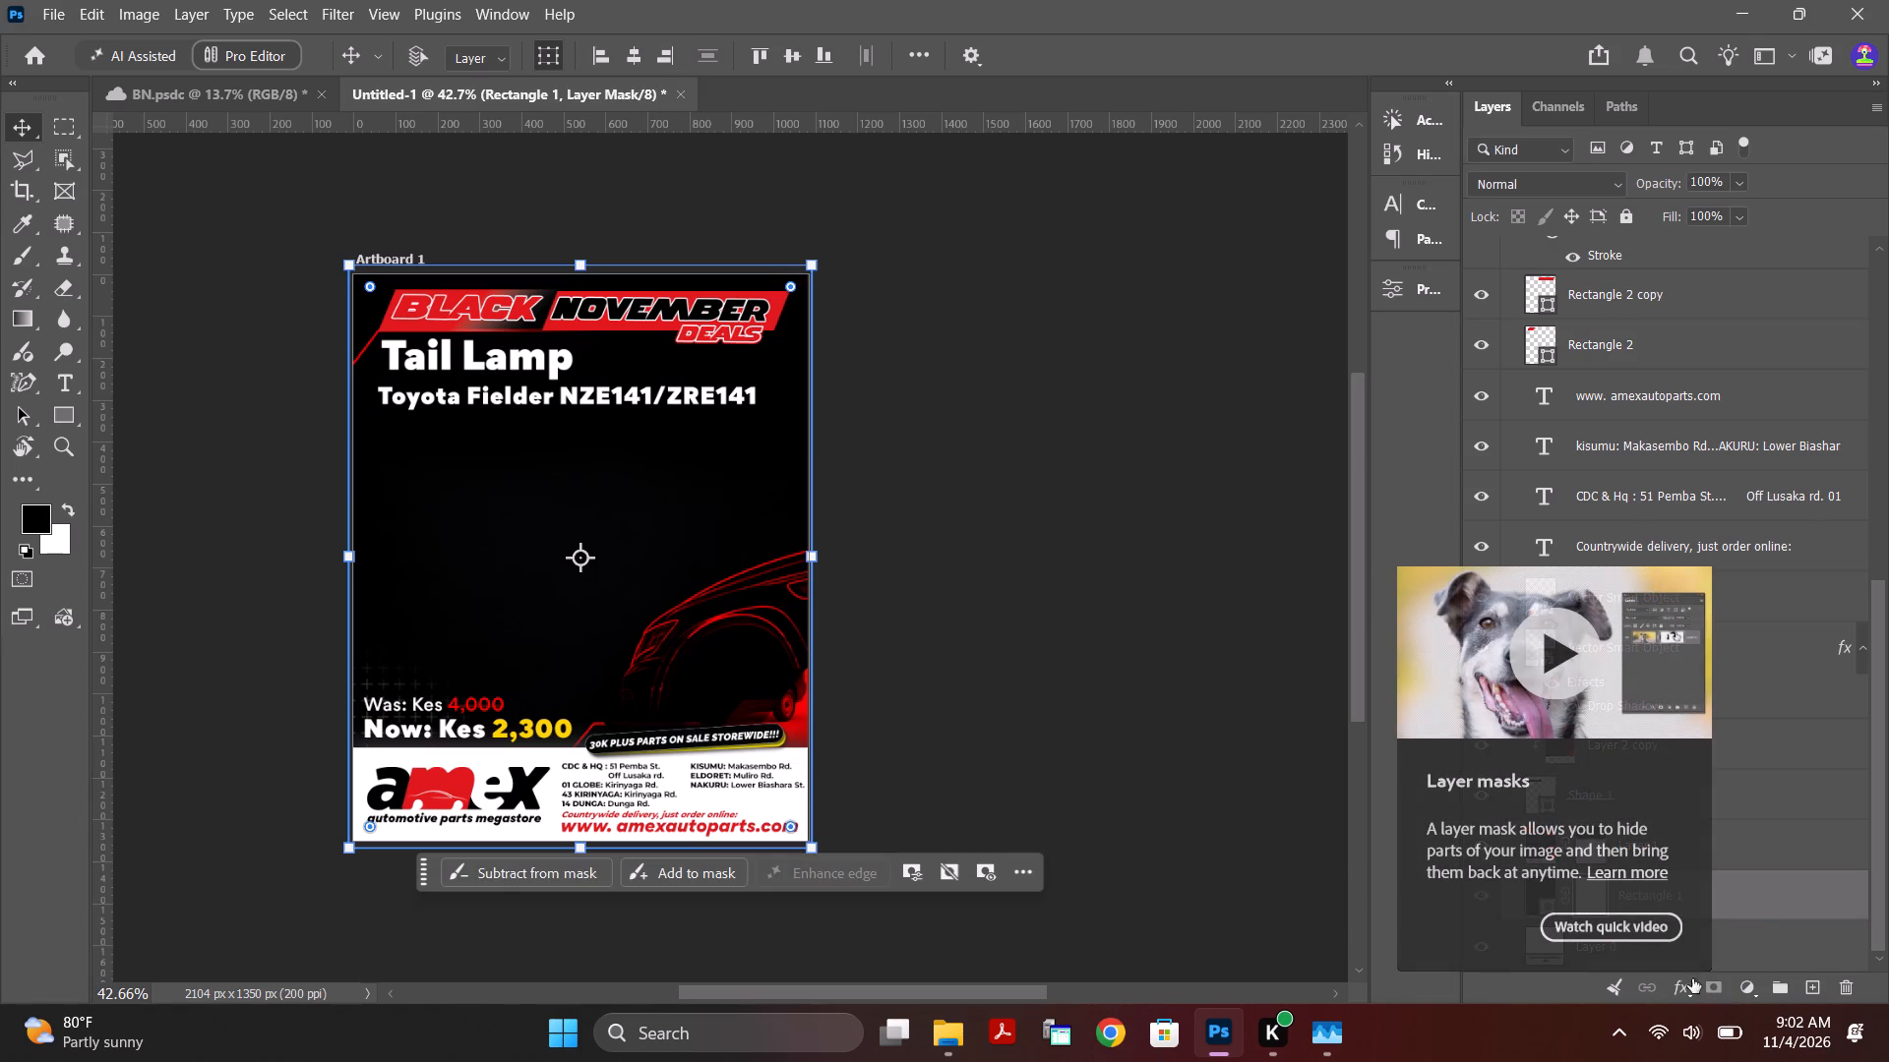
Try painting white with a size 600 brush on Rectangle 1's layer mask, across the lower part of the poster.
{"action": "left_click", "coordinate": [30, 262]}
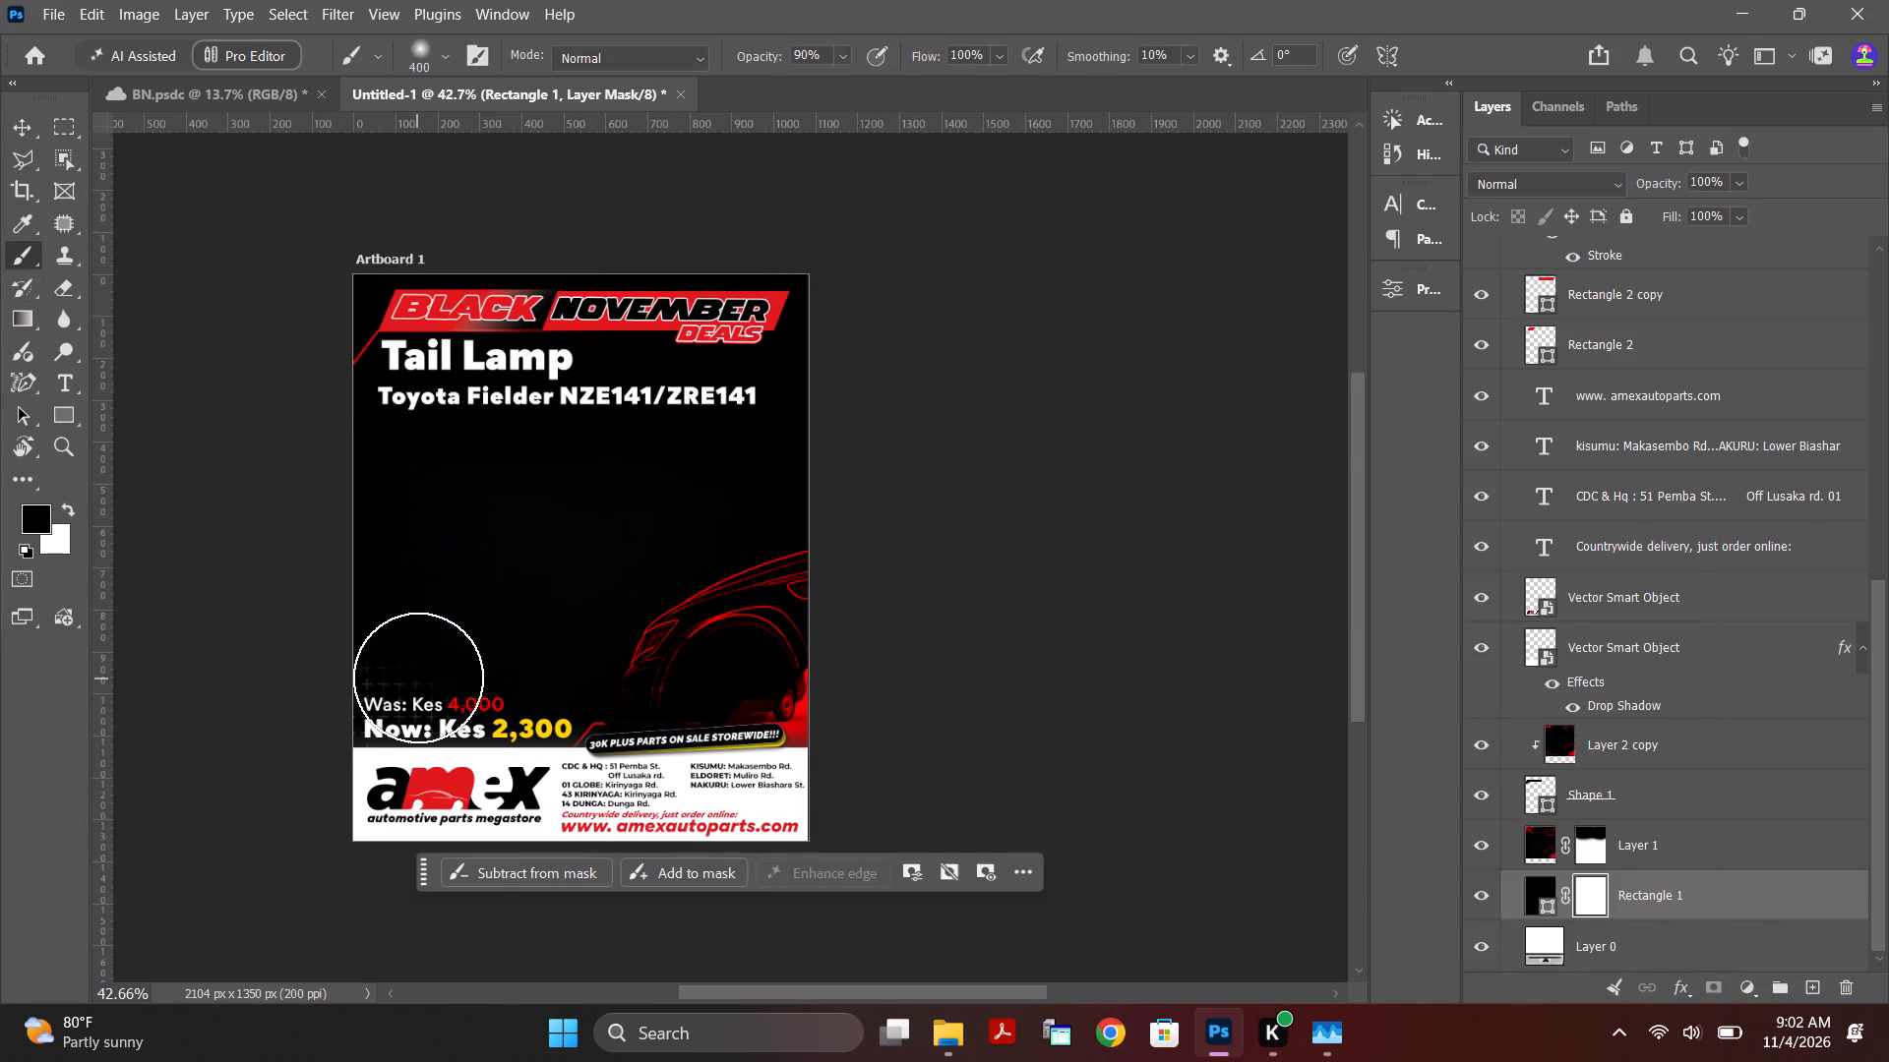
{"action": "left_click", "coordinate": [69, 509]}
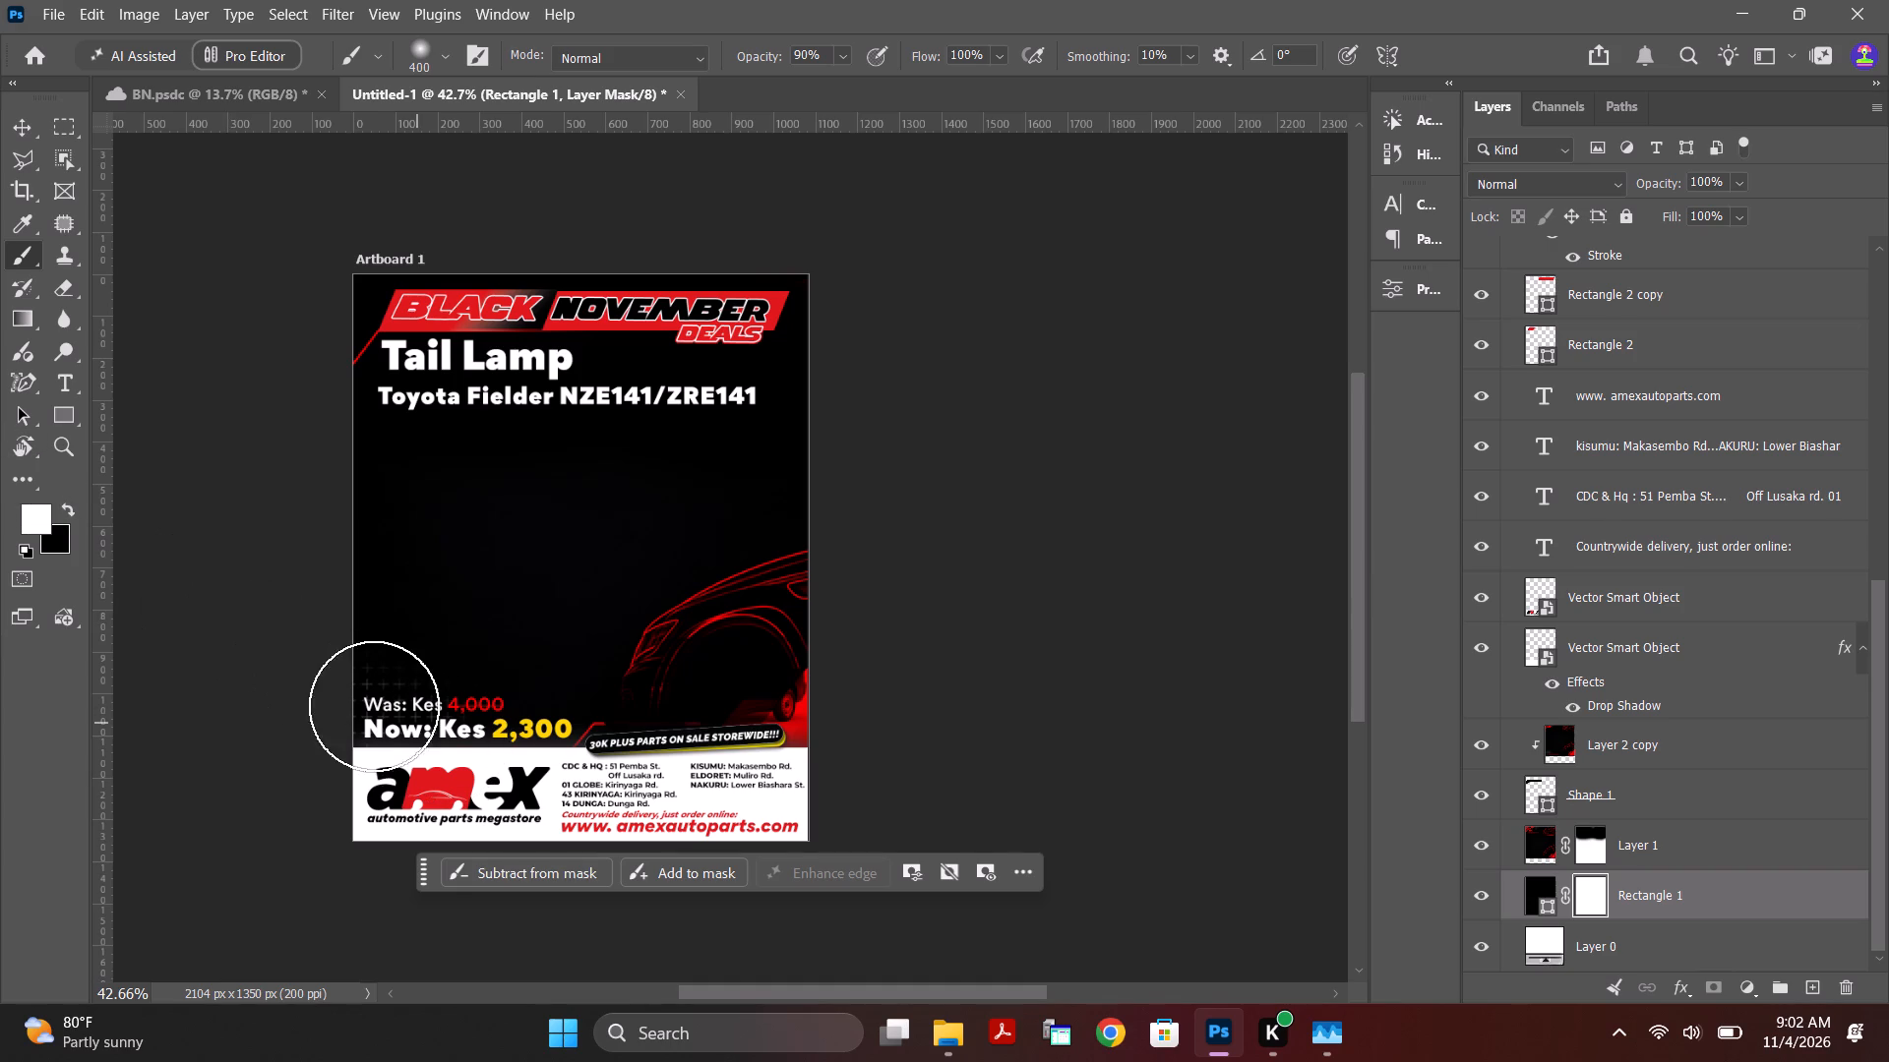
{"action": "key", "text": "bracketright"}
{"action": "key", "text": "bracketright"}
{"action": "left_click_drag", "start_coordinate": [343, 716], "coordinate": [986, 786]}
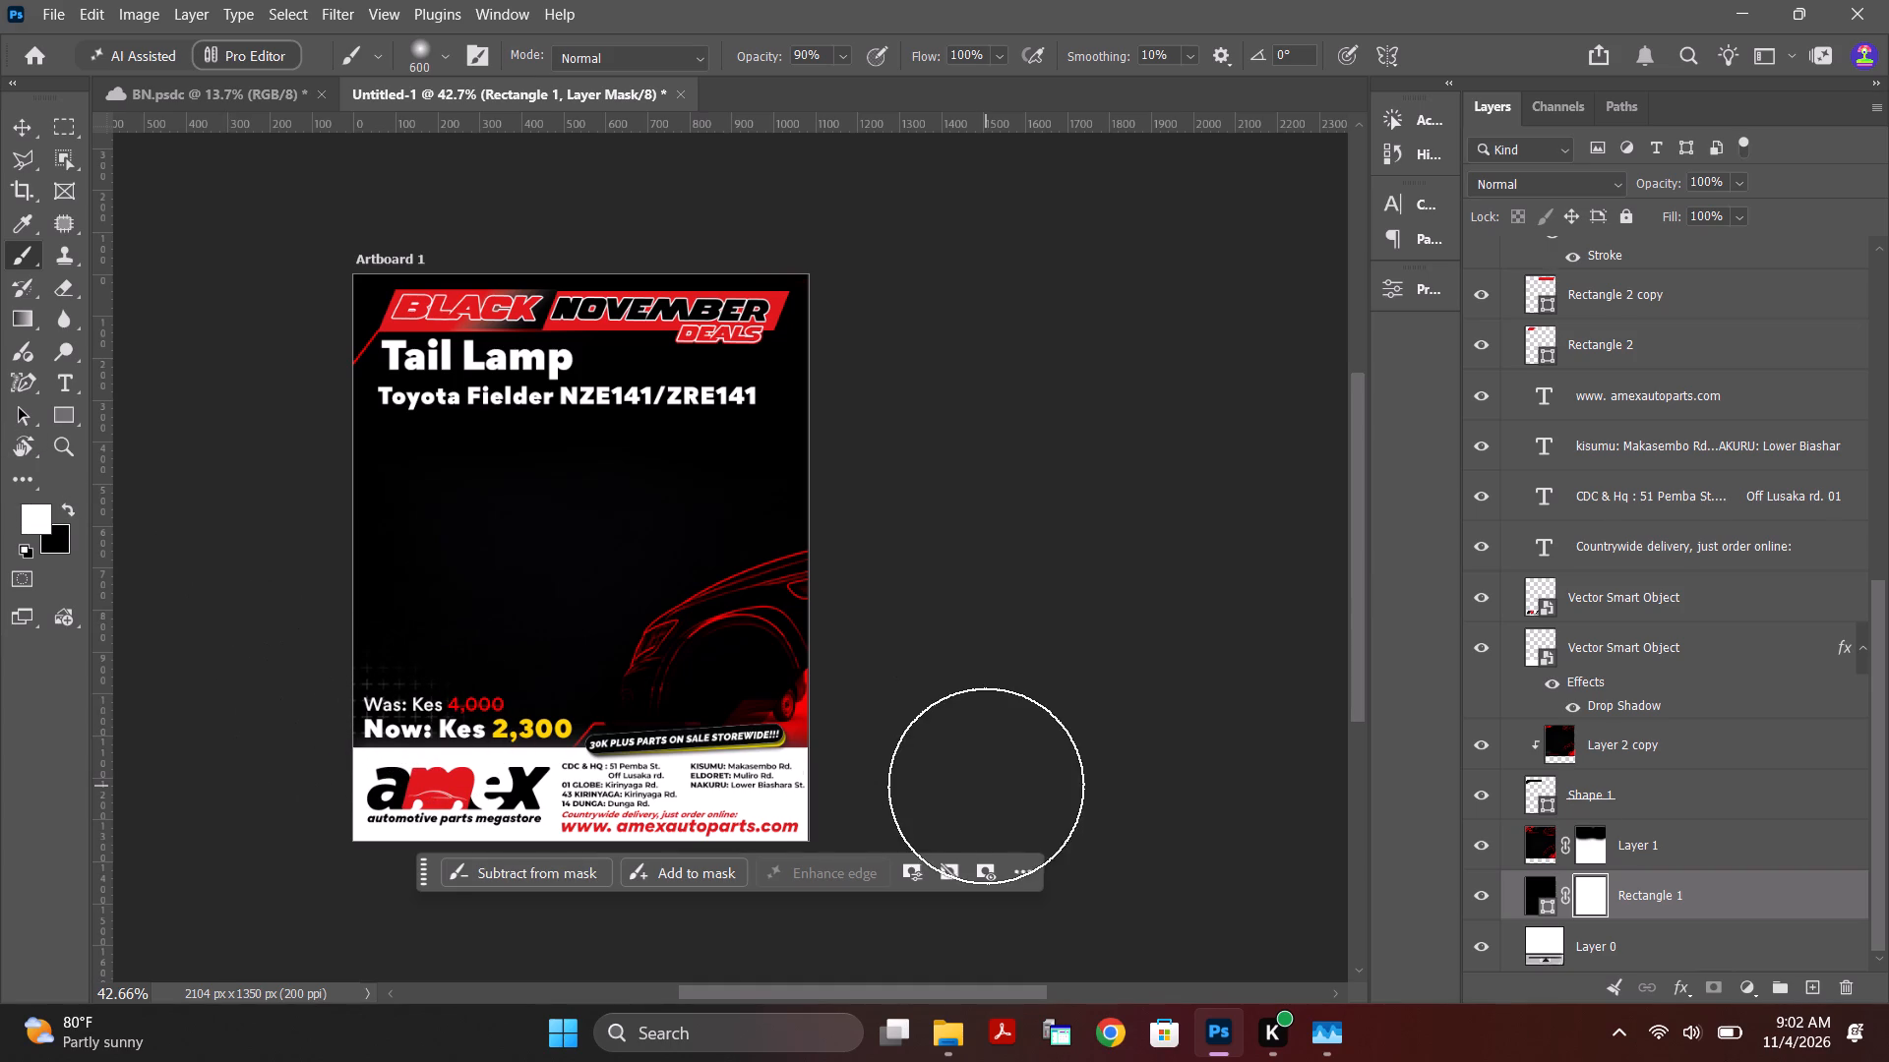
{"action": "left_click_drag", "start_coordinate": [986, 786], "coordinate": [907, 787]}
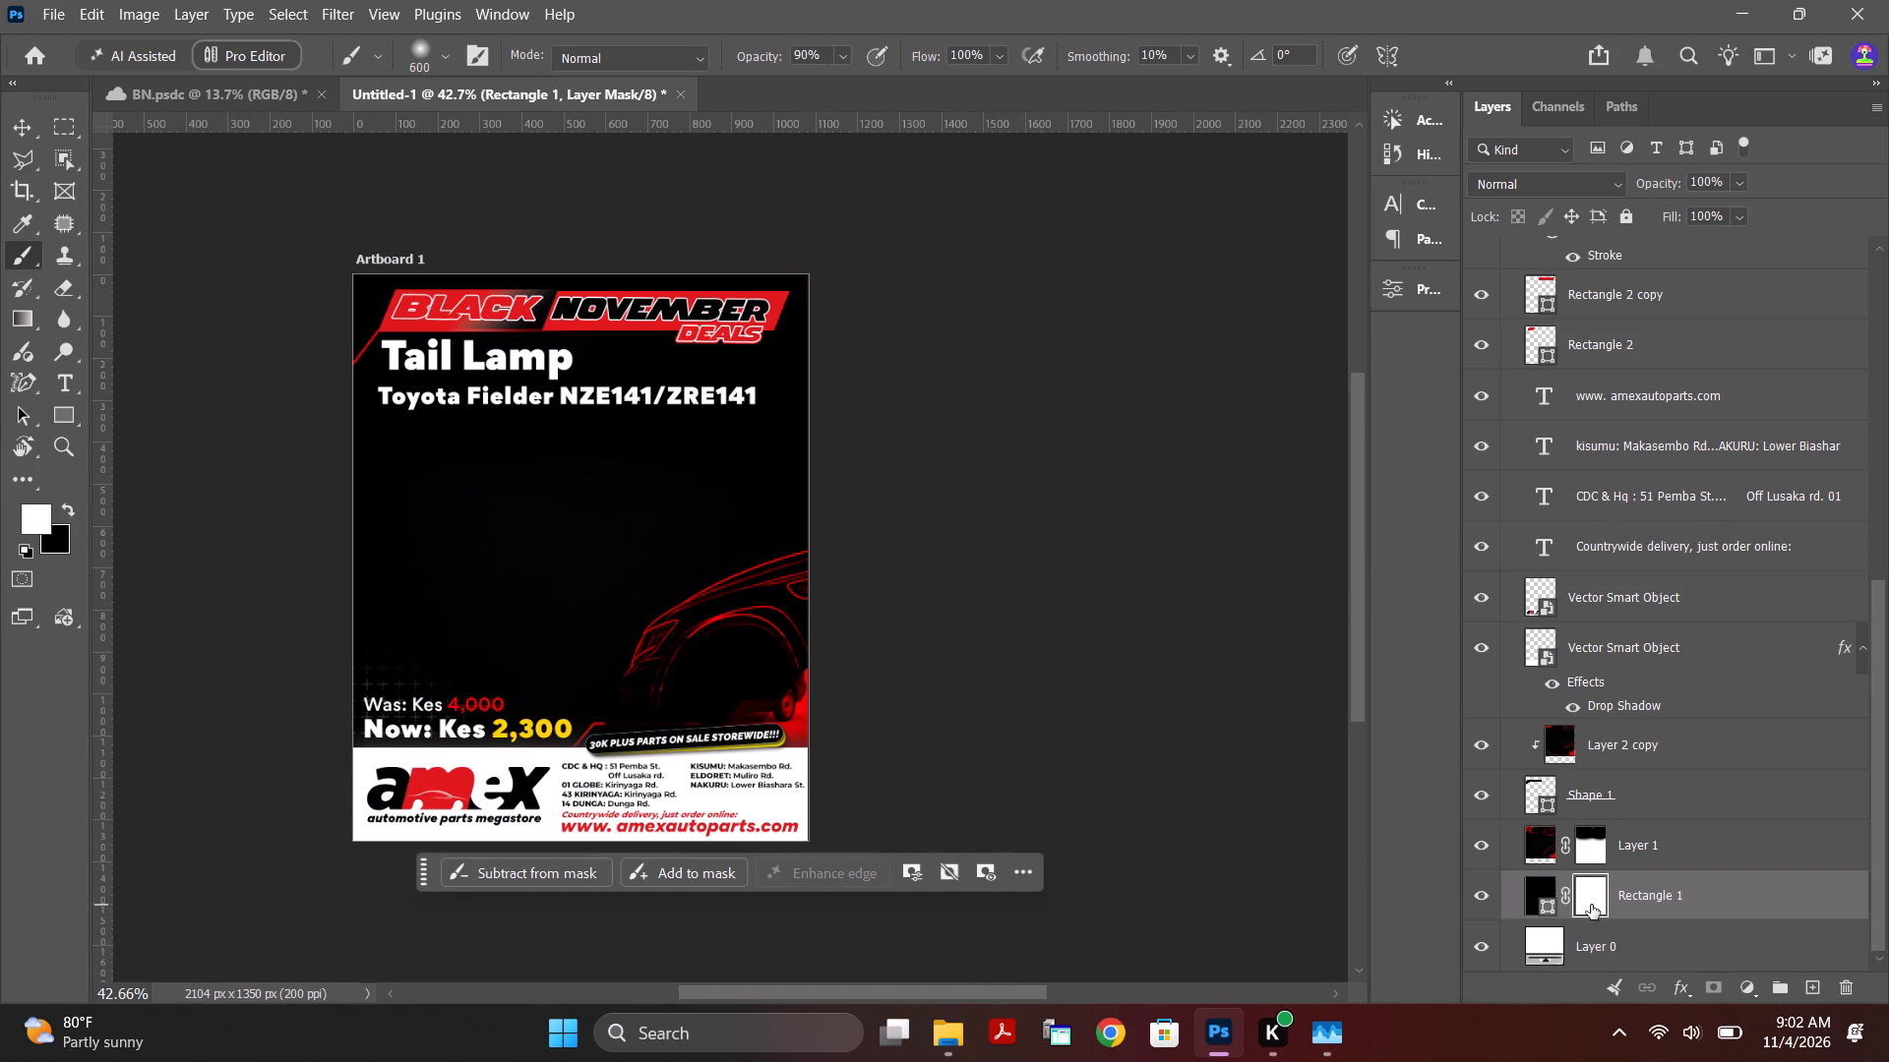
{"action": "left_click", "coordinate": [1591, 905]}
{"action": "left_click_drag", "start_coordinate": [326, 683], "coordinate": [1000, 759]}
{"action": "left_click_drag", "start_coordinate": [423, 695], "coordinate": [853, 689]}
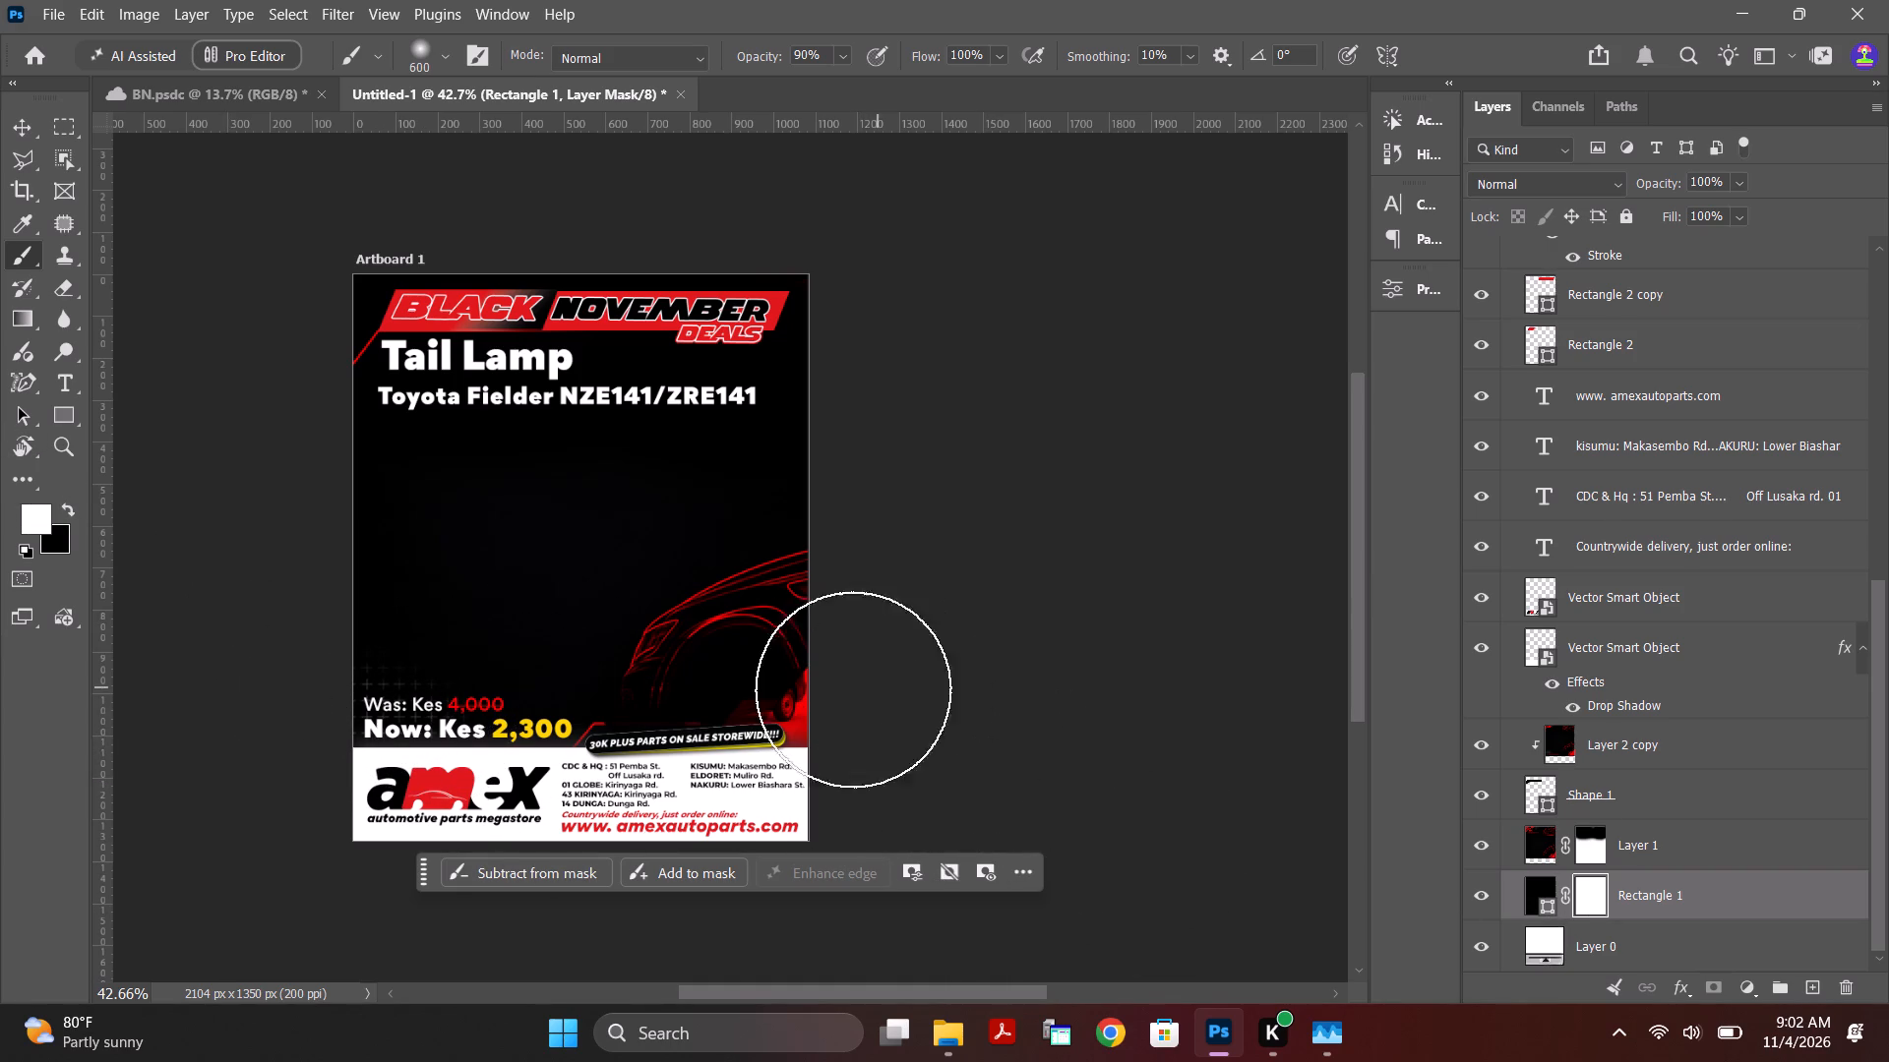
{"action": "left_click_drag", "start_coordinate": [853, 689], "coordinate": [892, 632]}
Target the Rectangle 1 shape instead of its mask, and rasterize it for painting with a white brush.
{"action": "left_click", "coordinate": [1541, 898]}
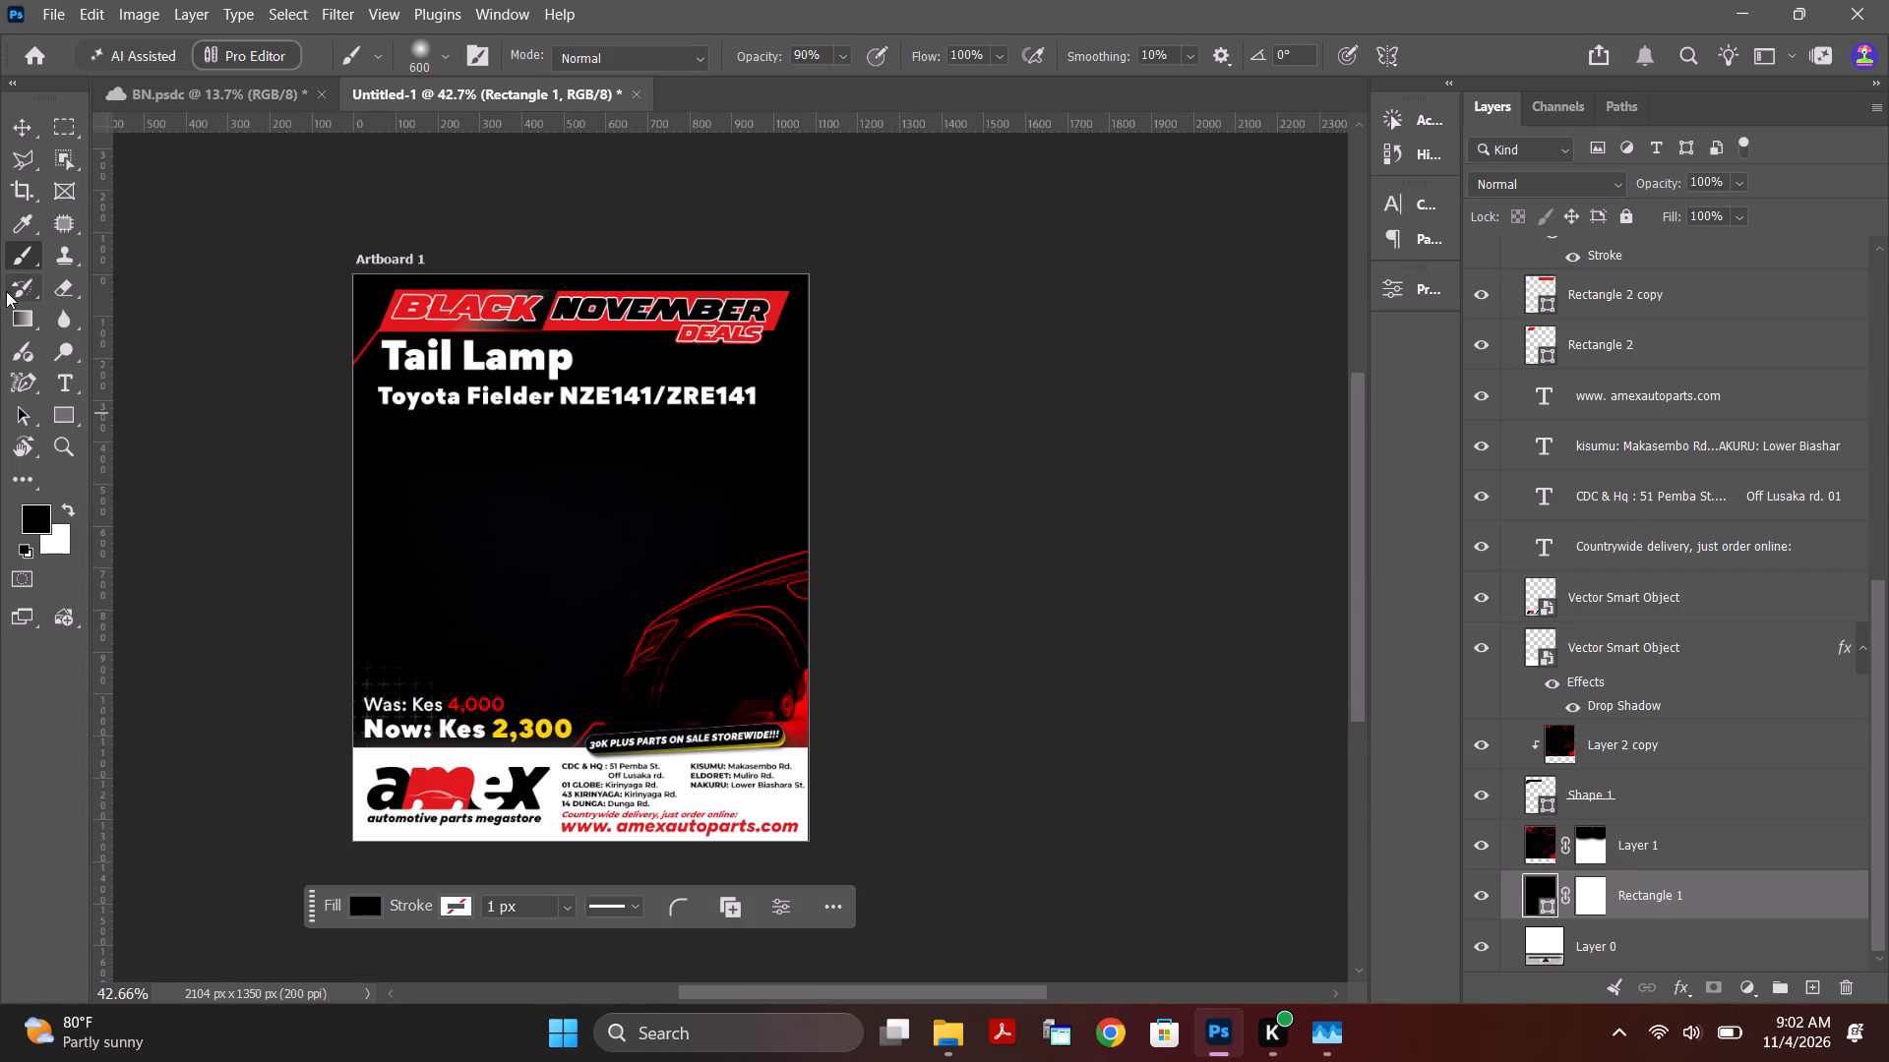
{"action": "left_click", "coordinate": [29, 259]}
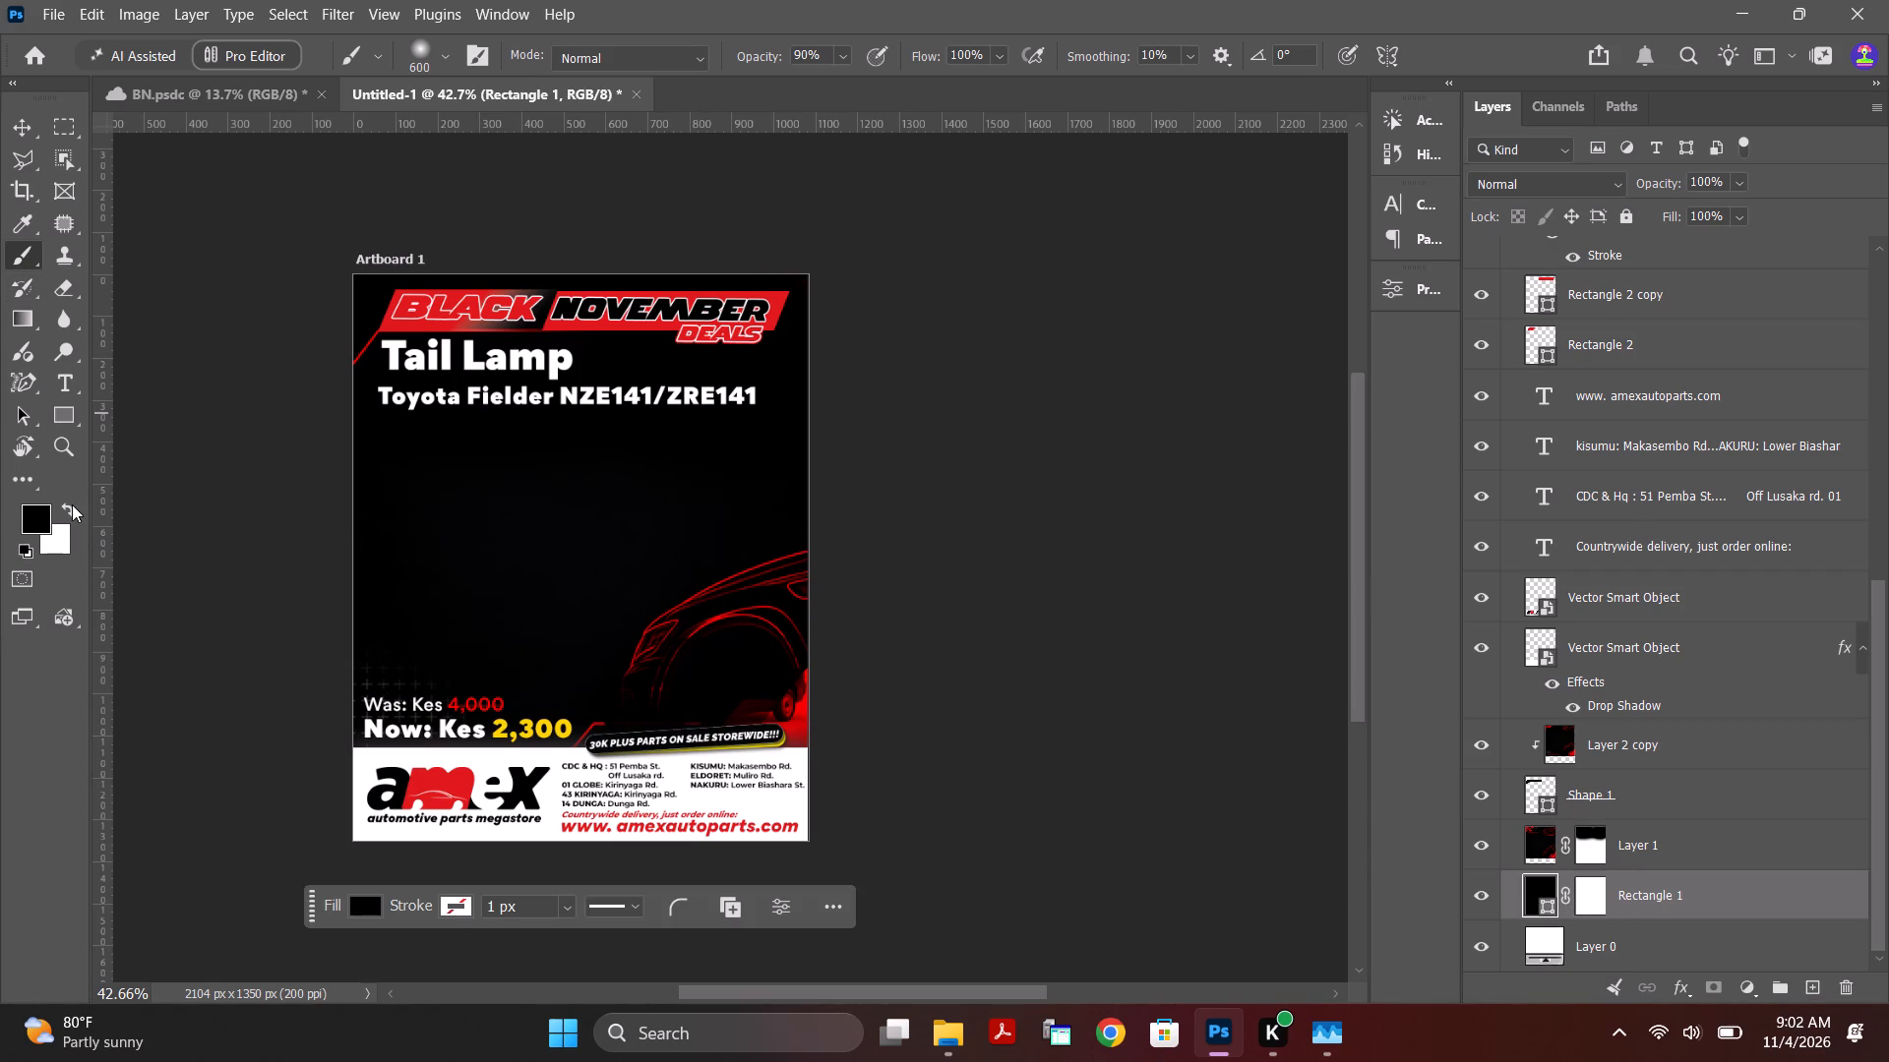
{"action": "left_click", "coordinate": [72, 504]}
{"action": "left_click", "coordinate": [459, 682]}
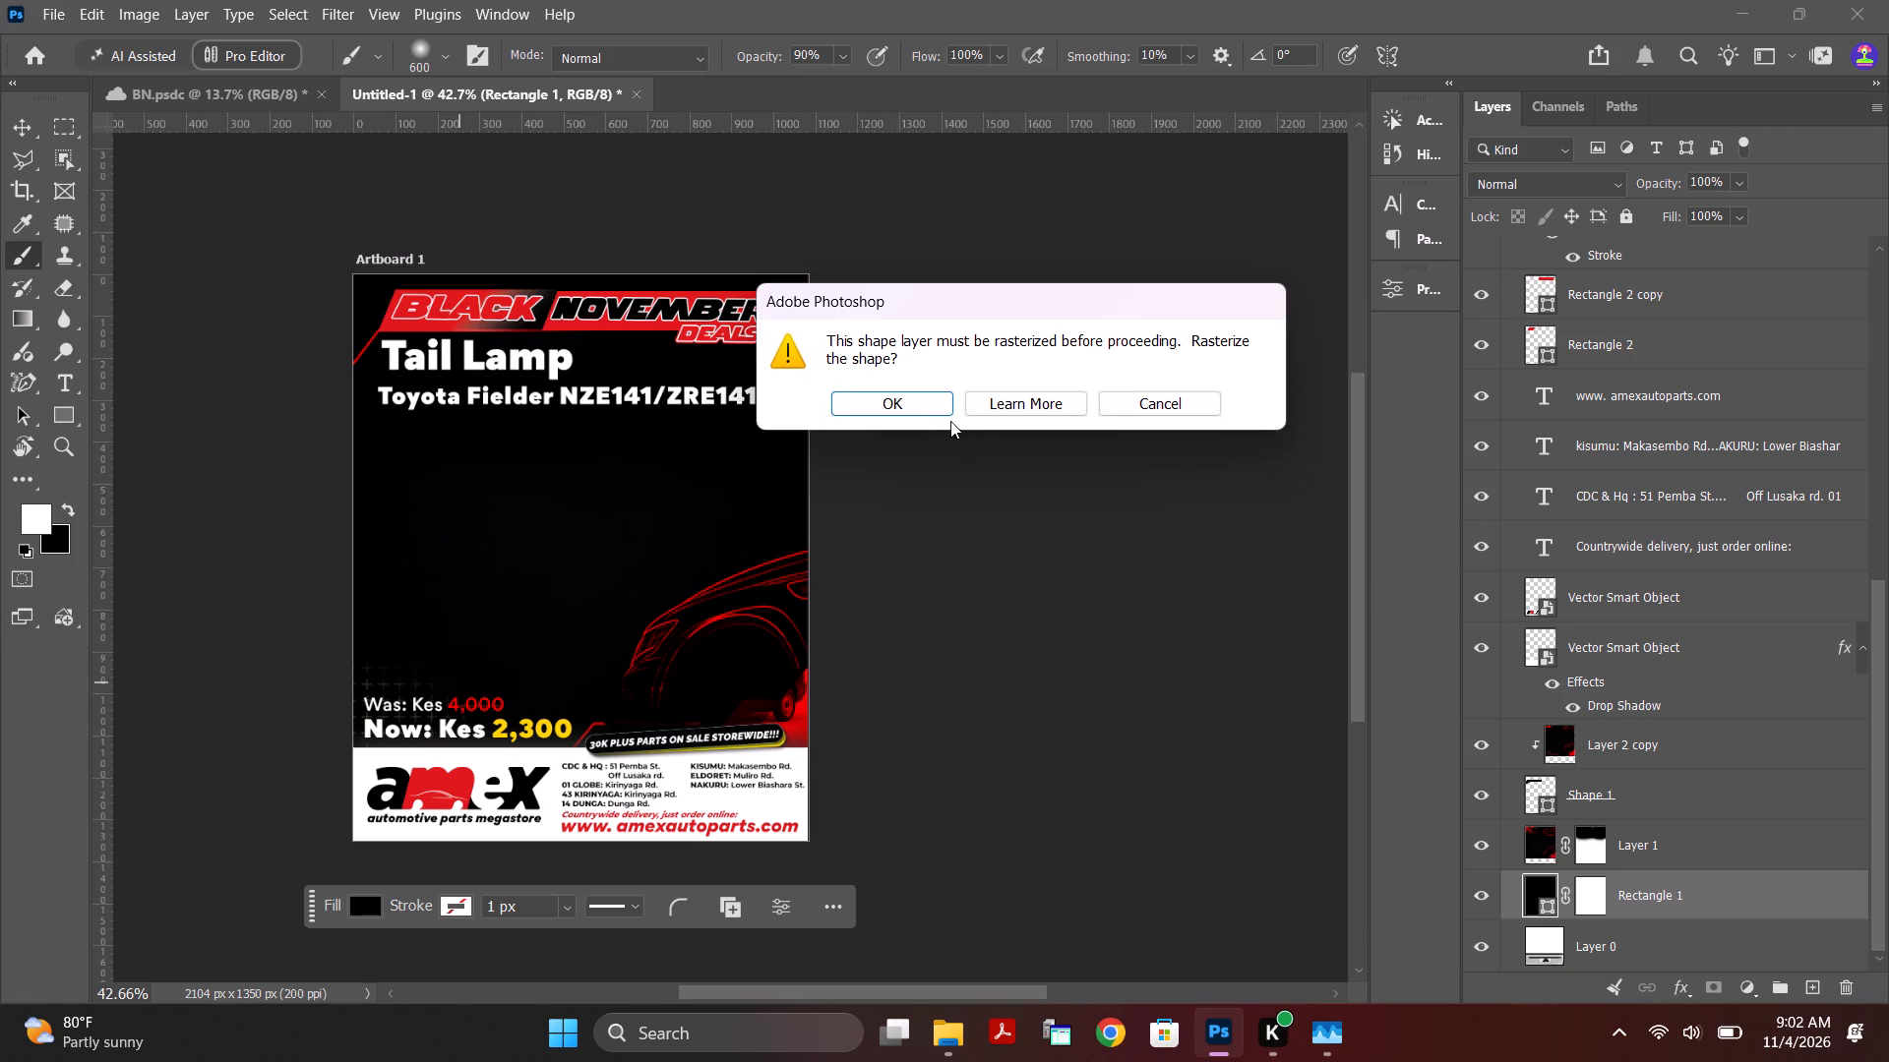
{"action": "left_click", "coordinate": [916, 401]}
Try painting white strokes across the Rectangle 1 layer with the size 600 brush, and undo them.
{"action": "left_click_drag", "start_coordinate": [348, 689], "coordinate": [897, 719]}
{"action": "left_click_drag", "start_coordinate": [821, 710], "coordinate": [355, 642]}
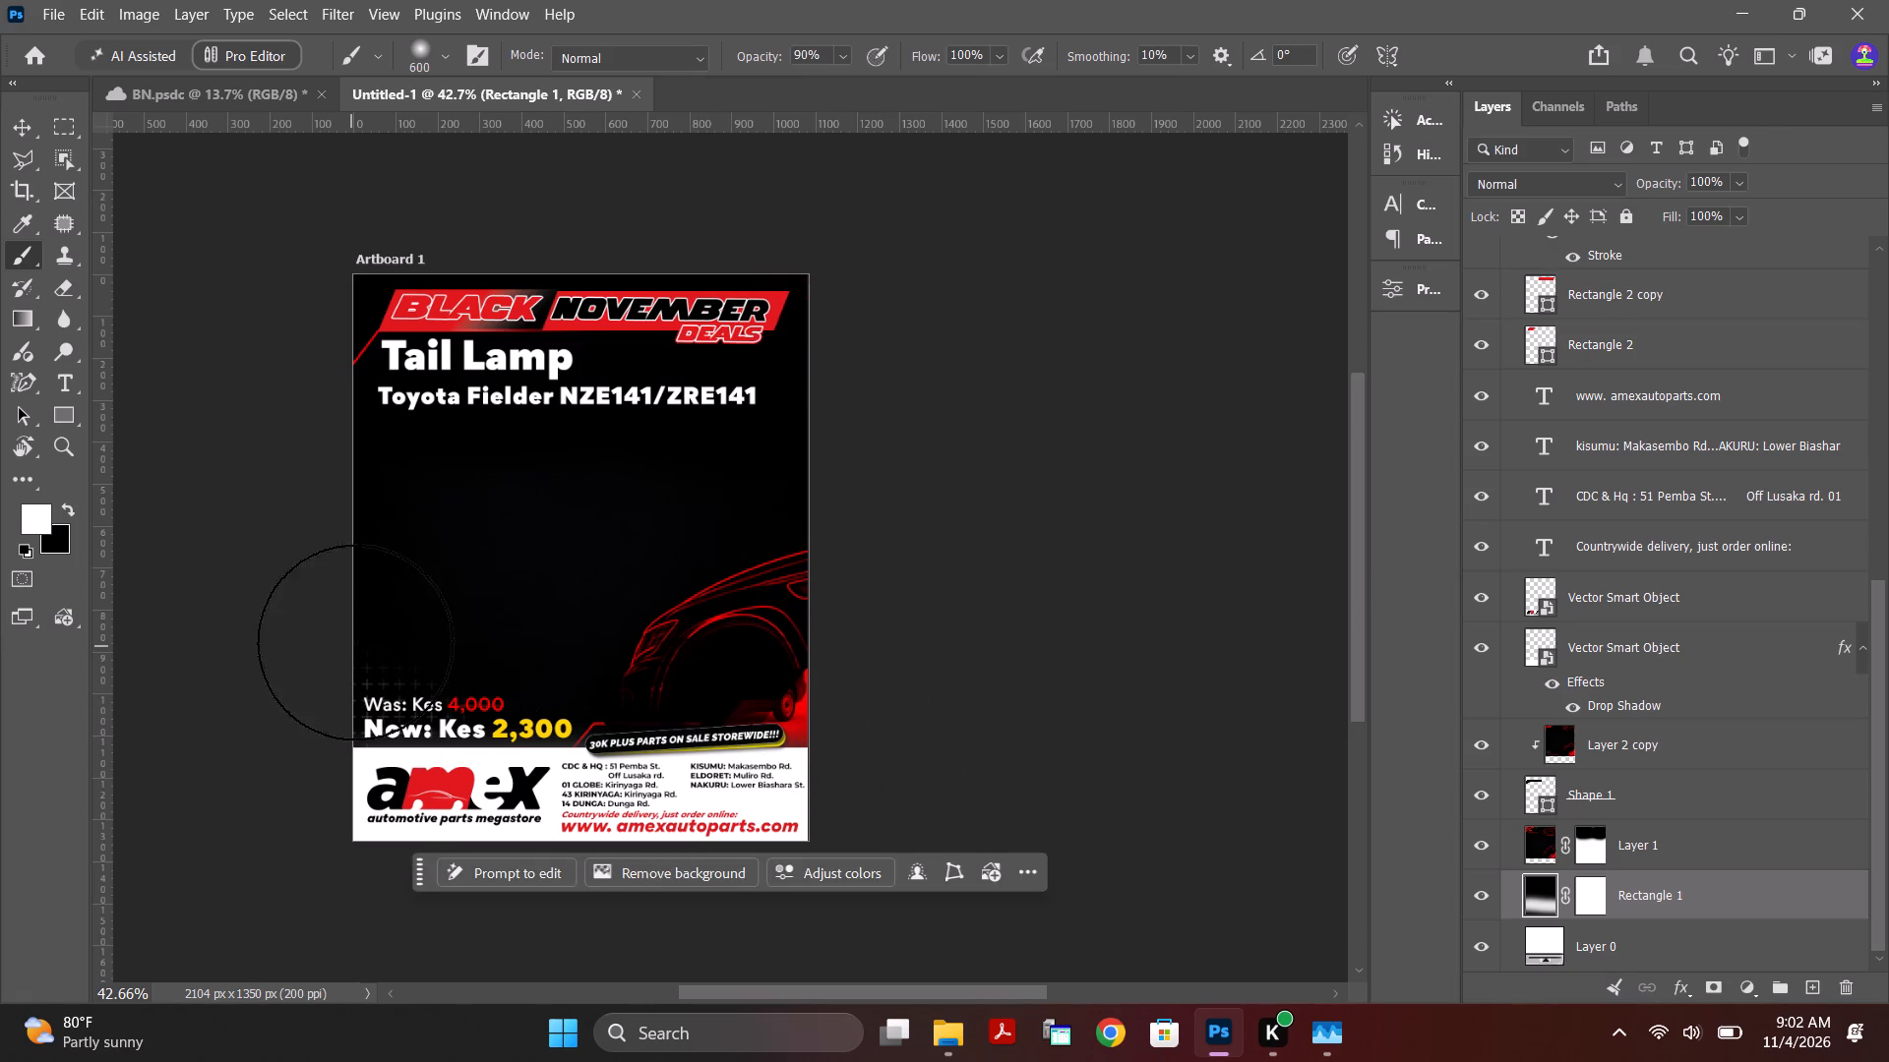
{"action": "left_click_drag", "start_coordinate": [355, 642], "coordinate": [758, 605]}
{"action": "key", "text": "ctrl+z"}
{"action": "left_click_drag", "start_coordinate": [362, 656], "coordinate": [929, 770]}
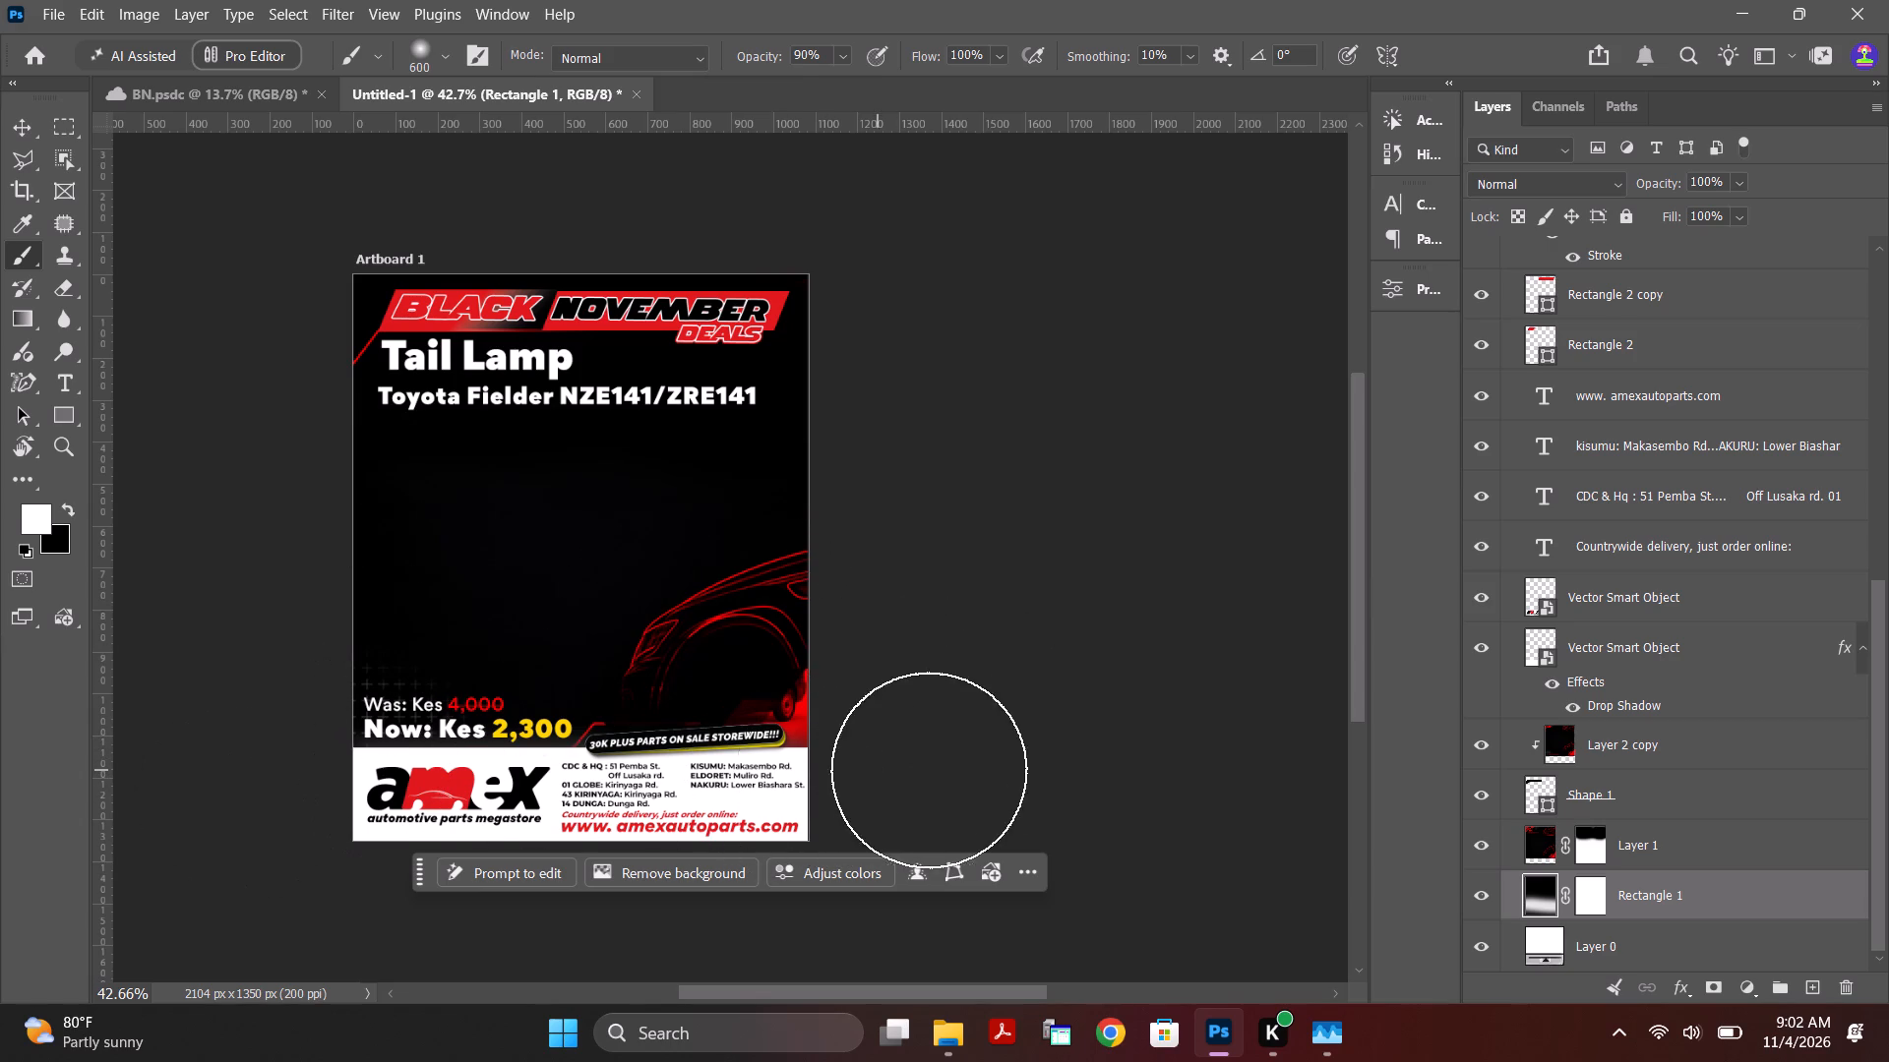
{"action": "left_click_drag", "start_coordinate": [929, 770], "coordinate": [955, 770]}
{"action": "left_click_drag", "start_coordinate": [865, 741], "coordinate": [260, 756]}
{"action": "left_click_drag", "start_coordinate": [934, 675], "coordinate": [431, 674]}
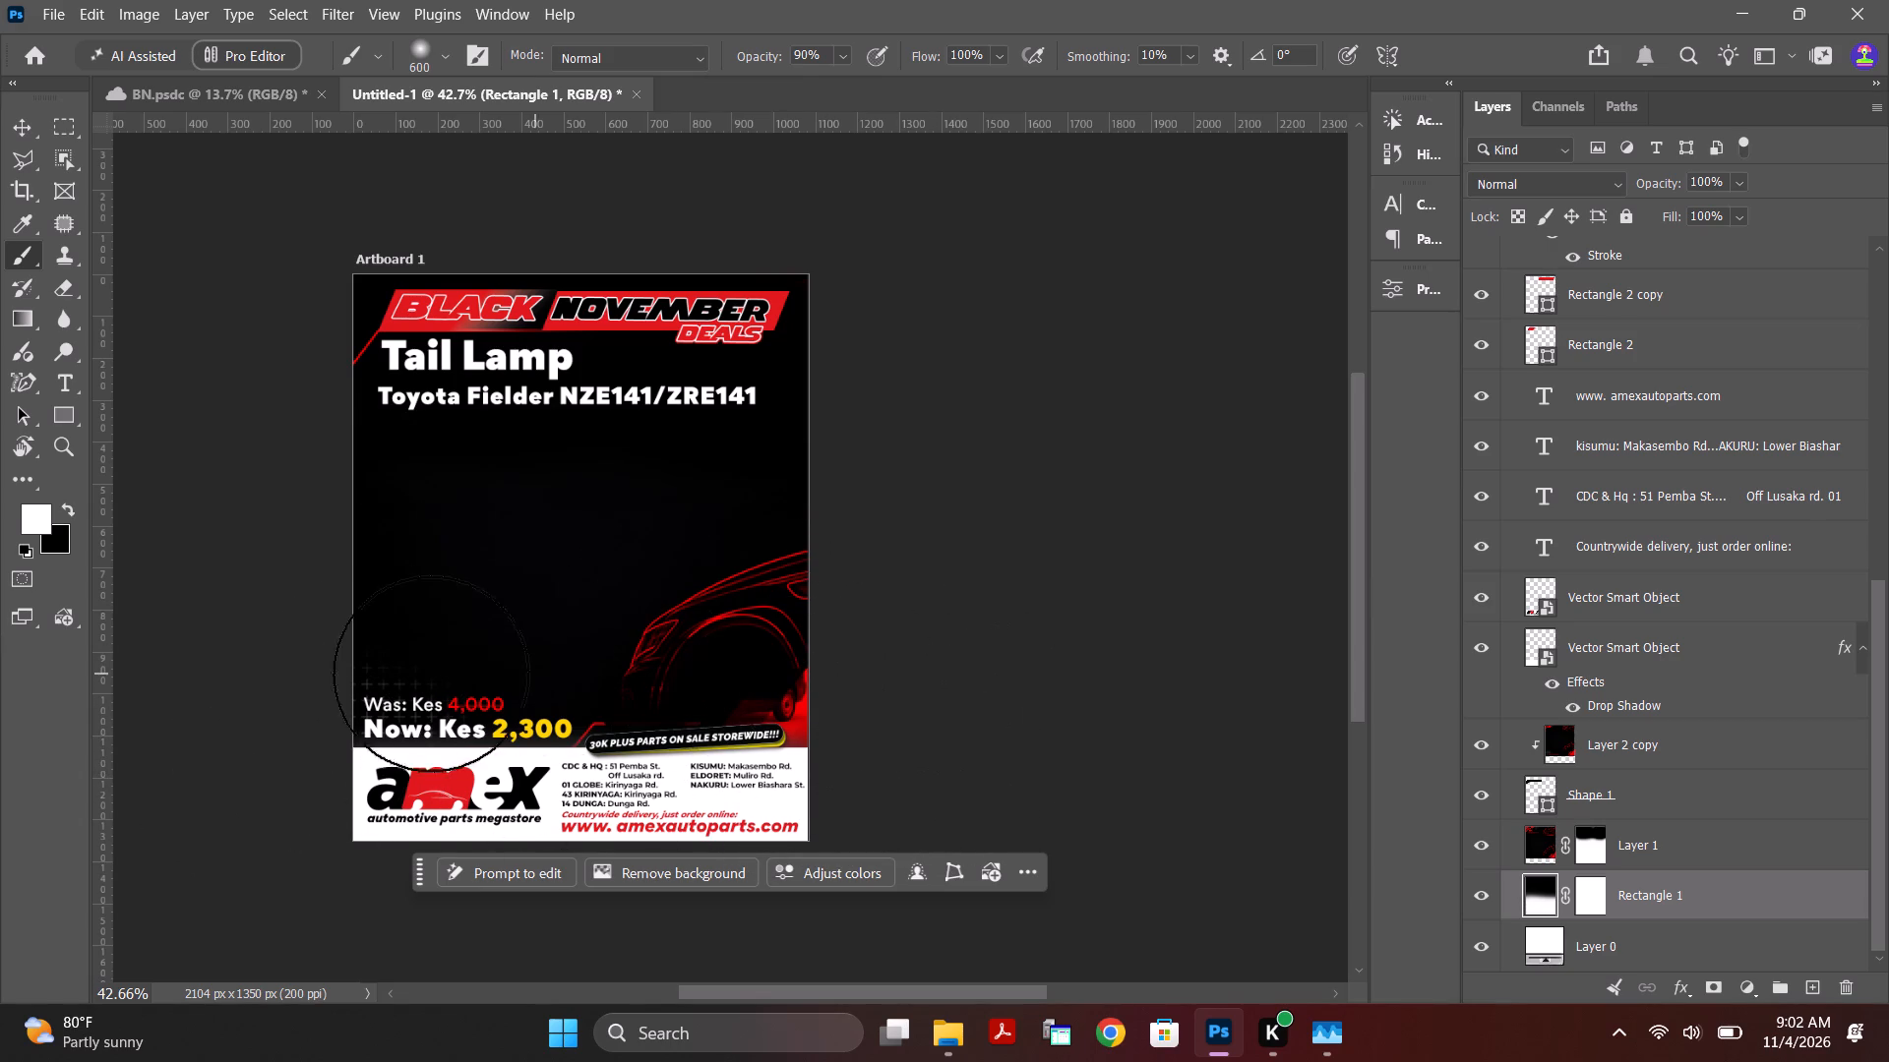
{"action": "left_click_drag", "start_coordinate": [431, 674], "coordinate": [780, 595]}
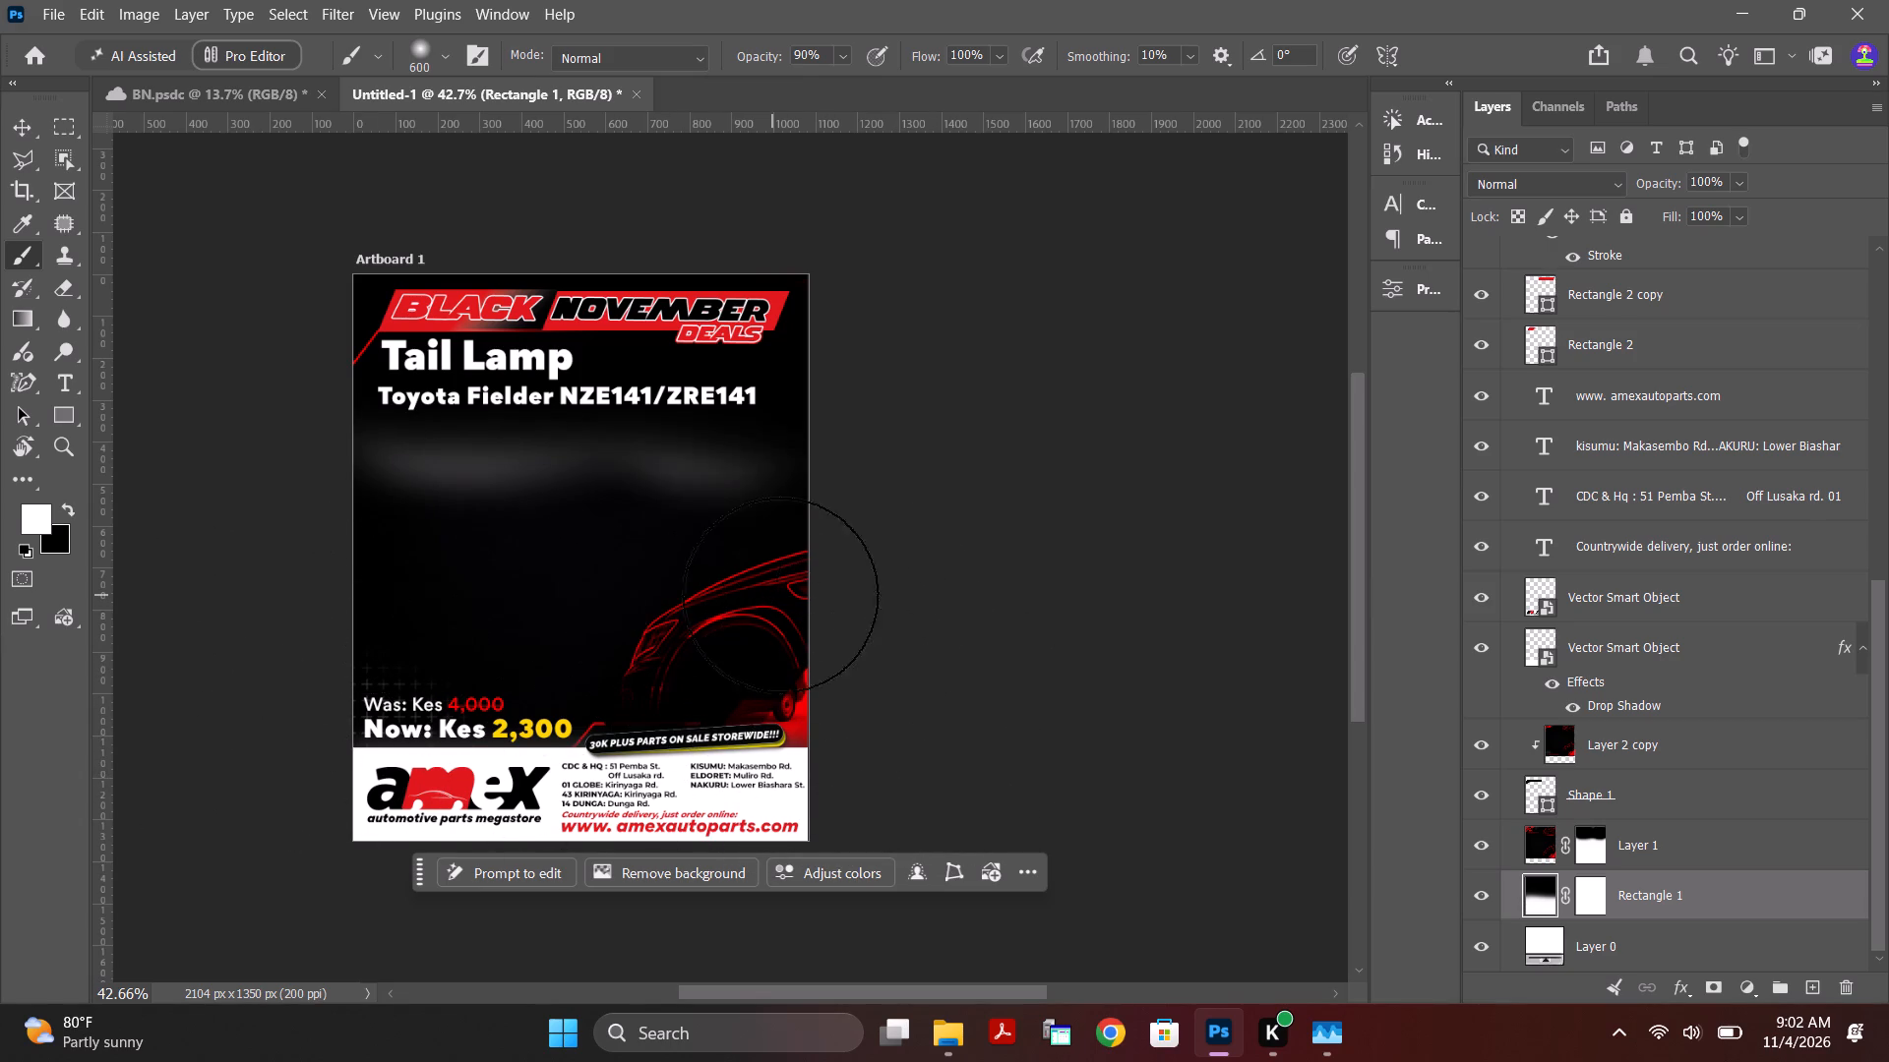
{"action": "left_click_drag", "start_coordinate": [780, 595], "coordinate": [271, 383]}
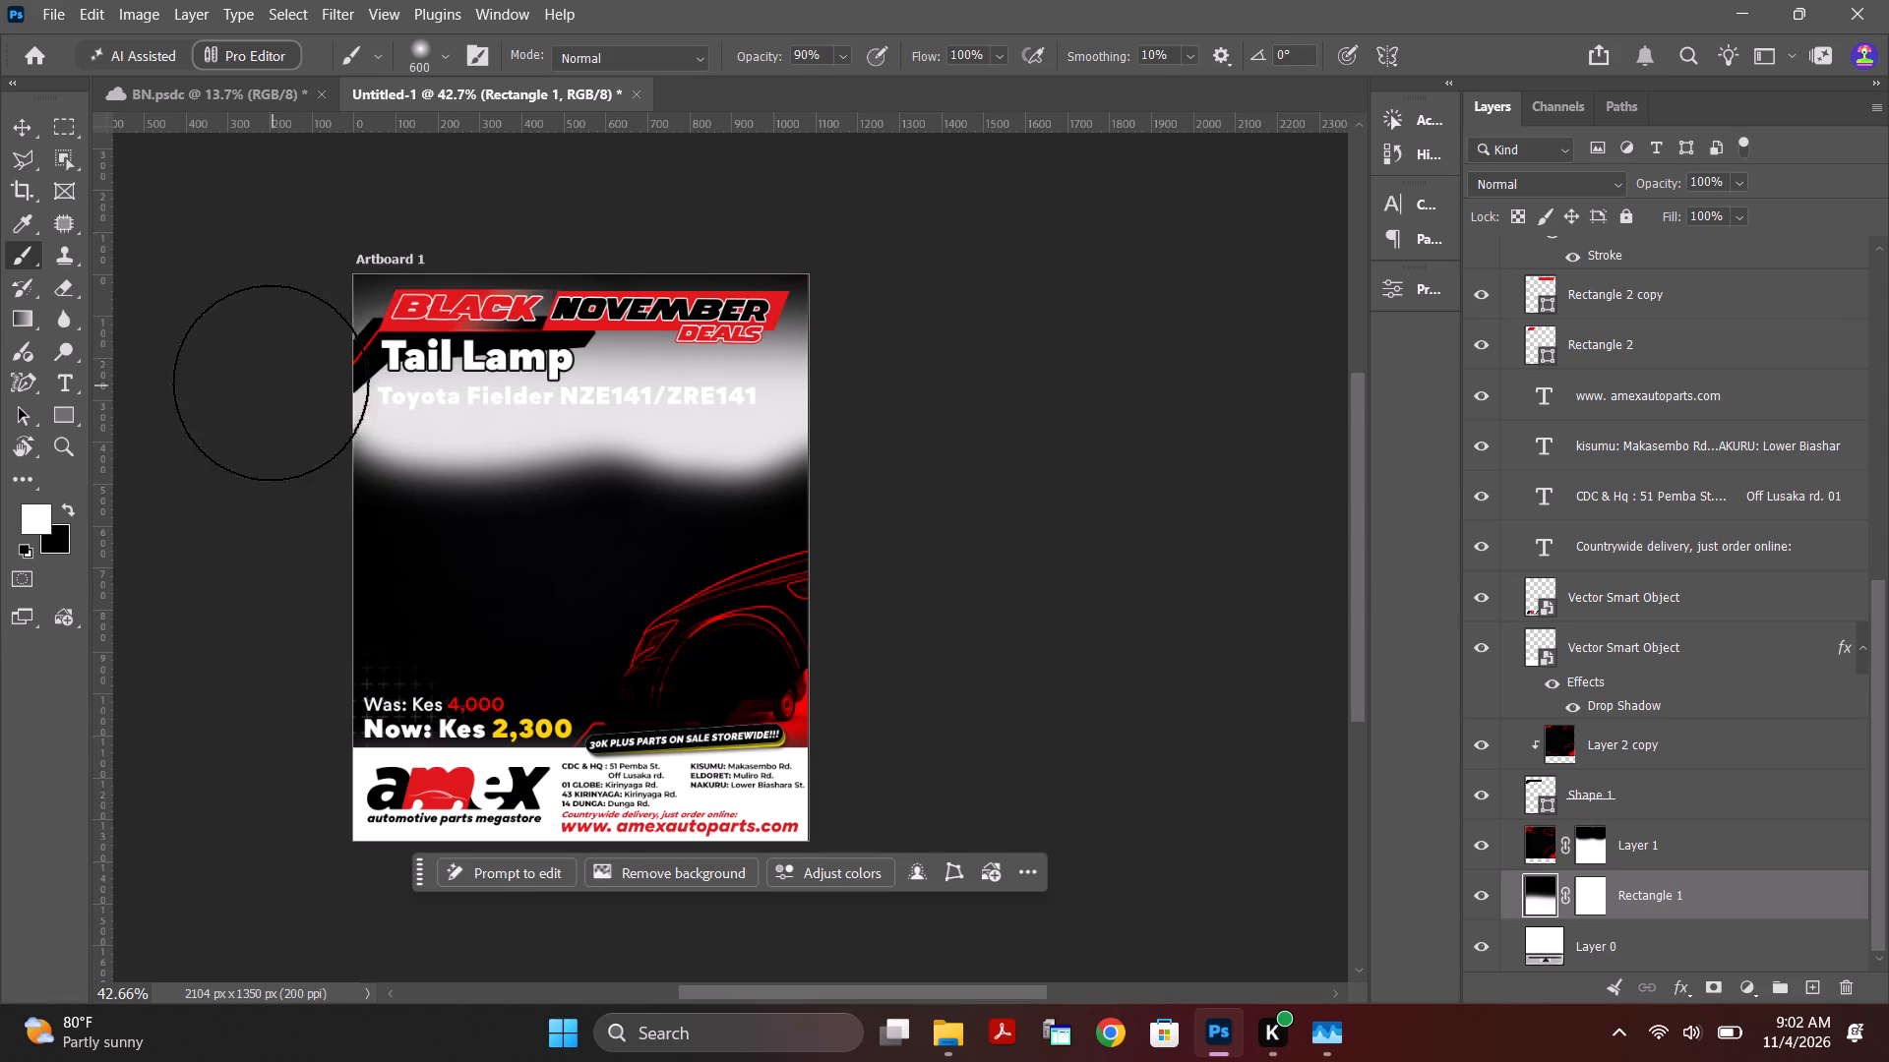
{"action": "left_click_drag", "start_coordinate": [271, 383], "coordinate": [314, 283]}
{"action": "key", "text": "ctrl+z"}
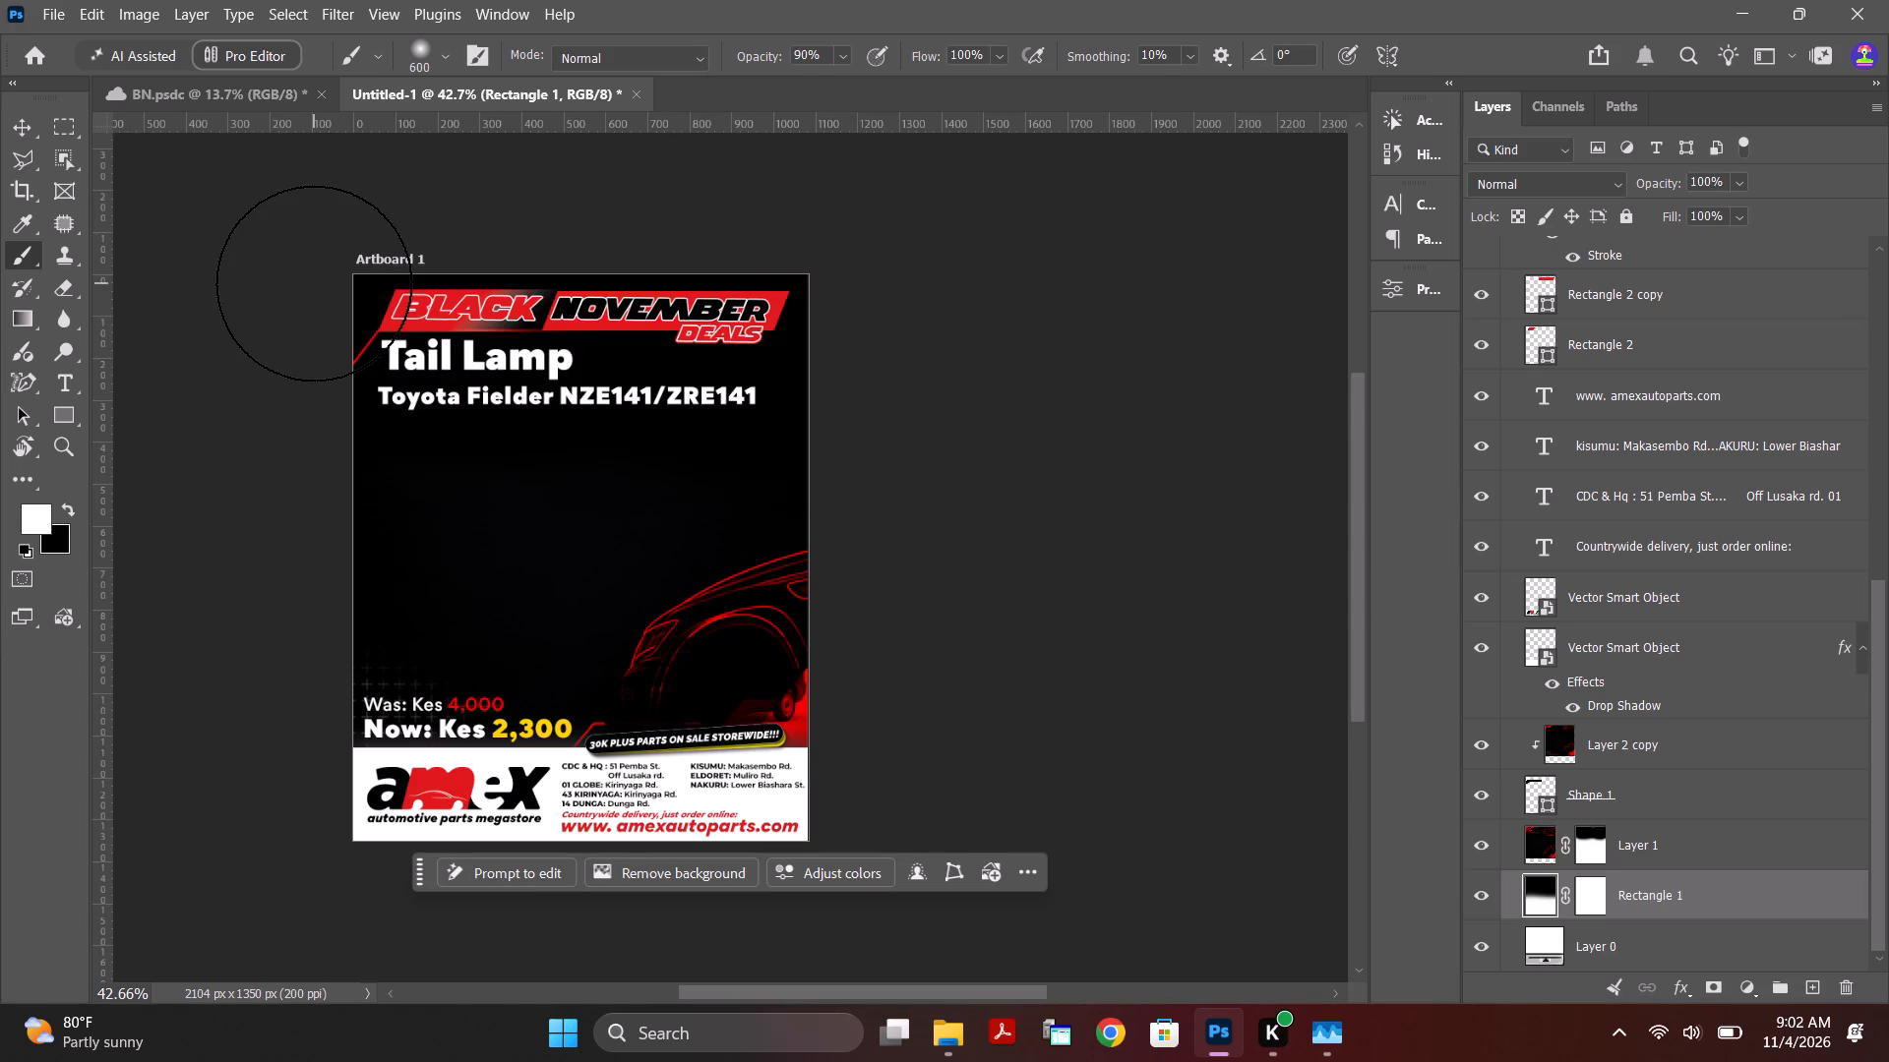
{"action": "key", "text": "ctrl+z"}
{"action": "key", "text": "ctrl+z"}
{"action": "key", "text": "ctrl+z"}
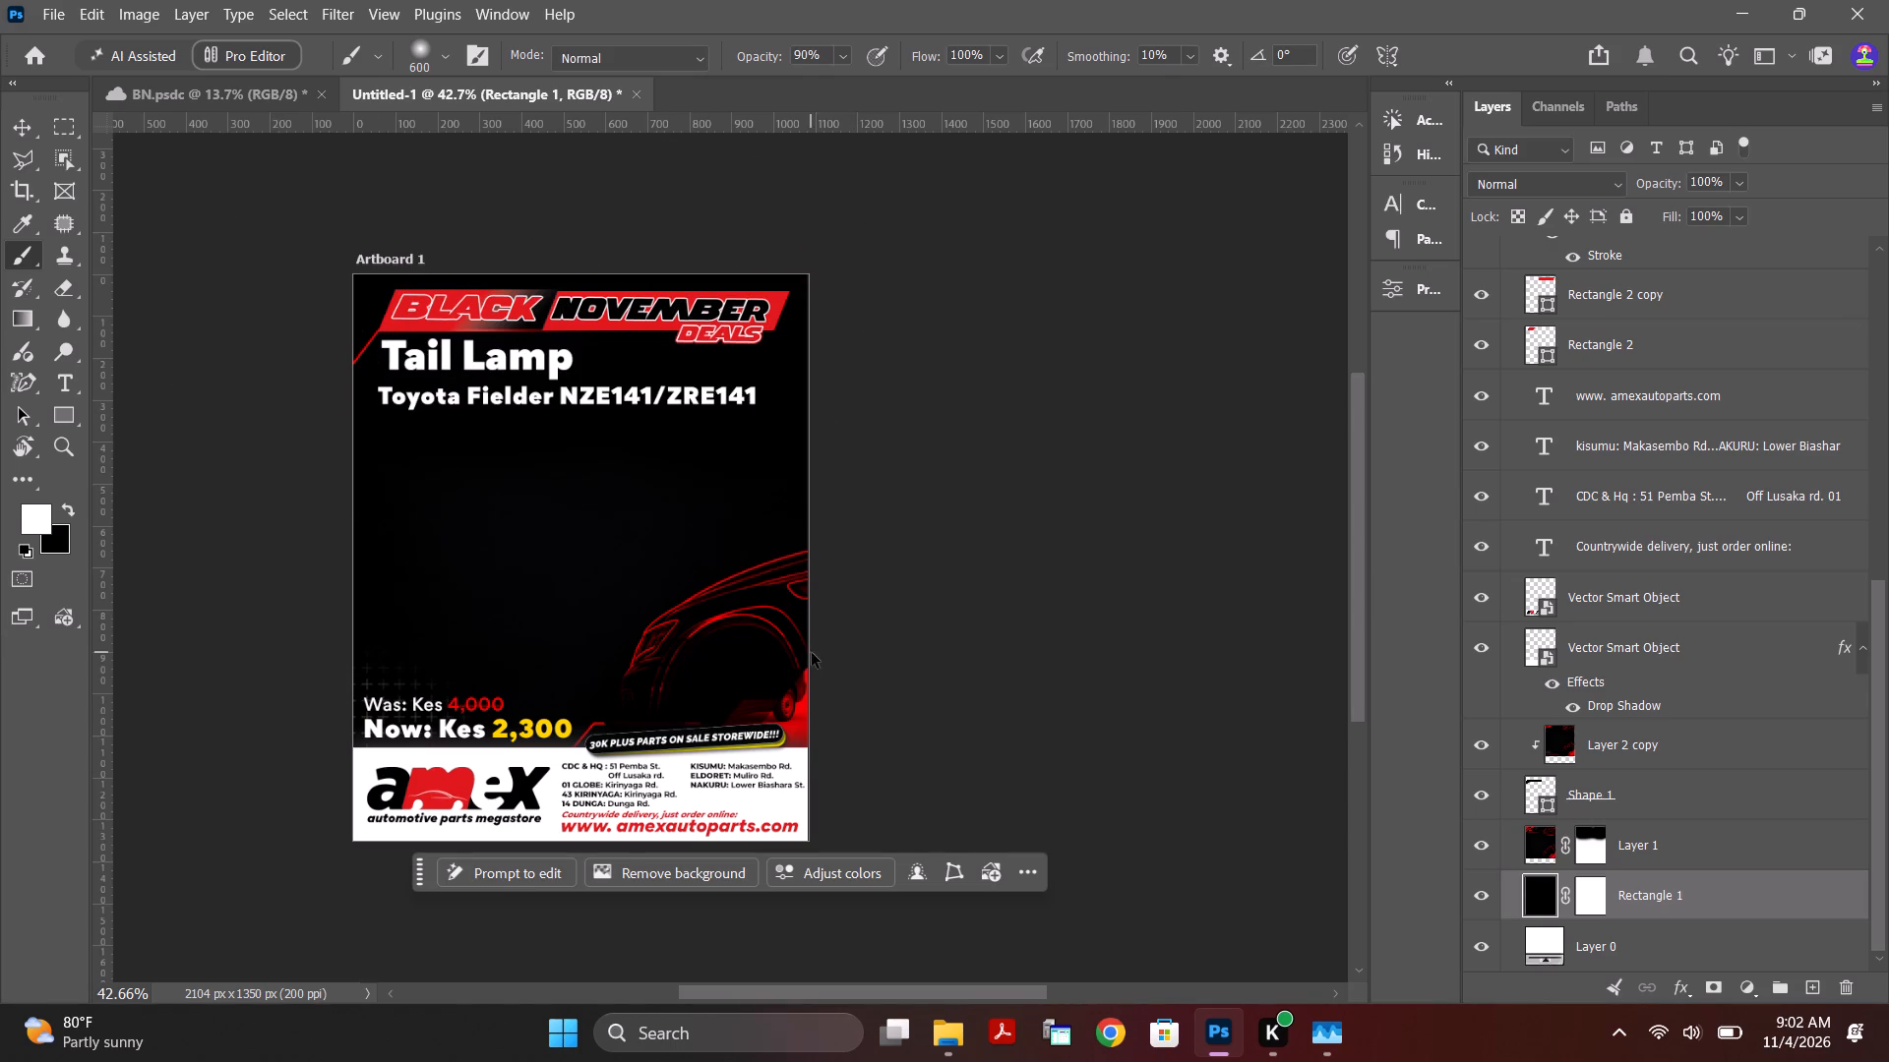
With the Move tool active, toggle Layer 2 copy's visibility to examine its effect on the background.
{"action": "left_click", "coordinate": [20, 127]}
{"action": "left_click", "coordinate": [206, 492]}
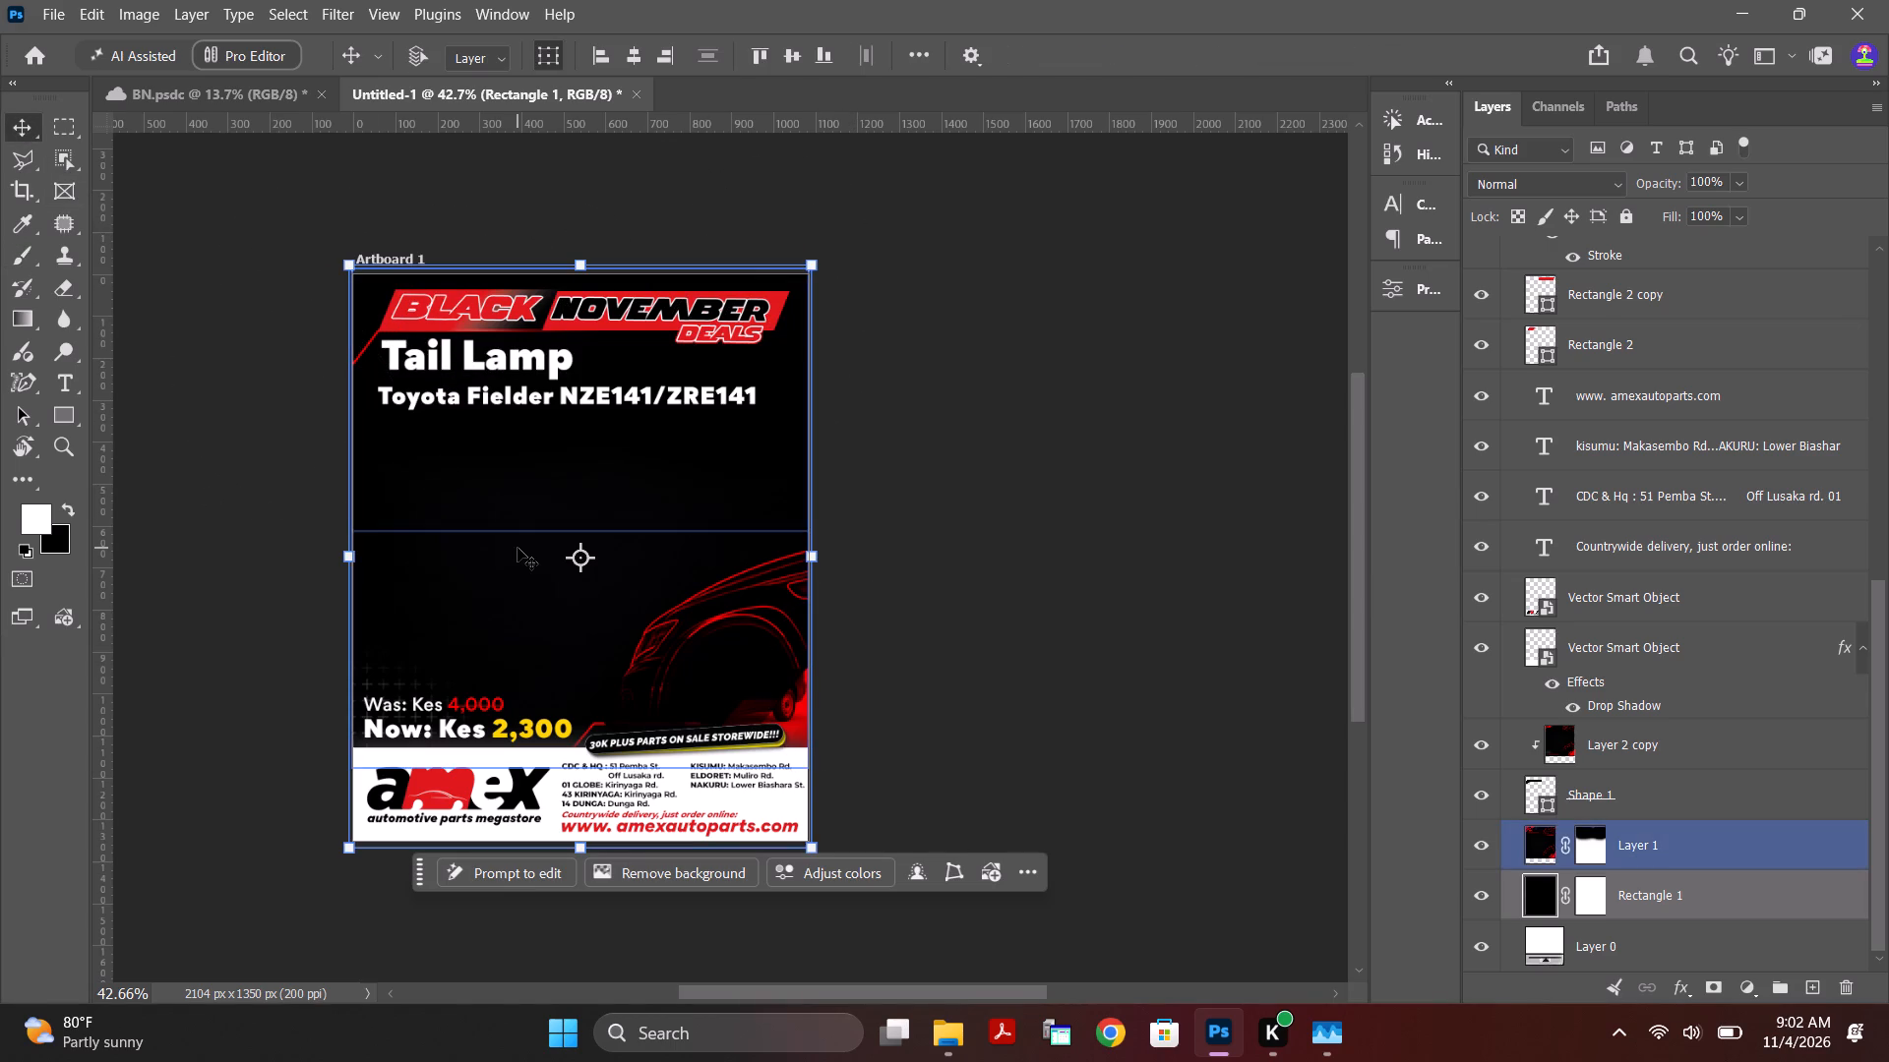
{"action": "scroll", "coordinate": [521, 538], "scroll_direction": "up", "scroll_amount": 3, "text": "alt"}
{"action": "scroll", "coordinate": [529, 543], "scroll_direction": "down", "scroll_amount": 3, "text": "alt"}
{"action": "scroll", "coordinate": [555, 575], "scroll_direction": "up", "scroll_amount": 1, "text": "alt"}
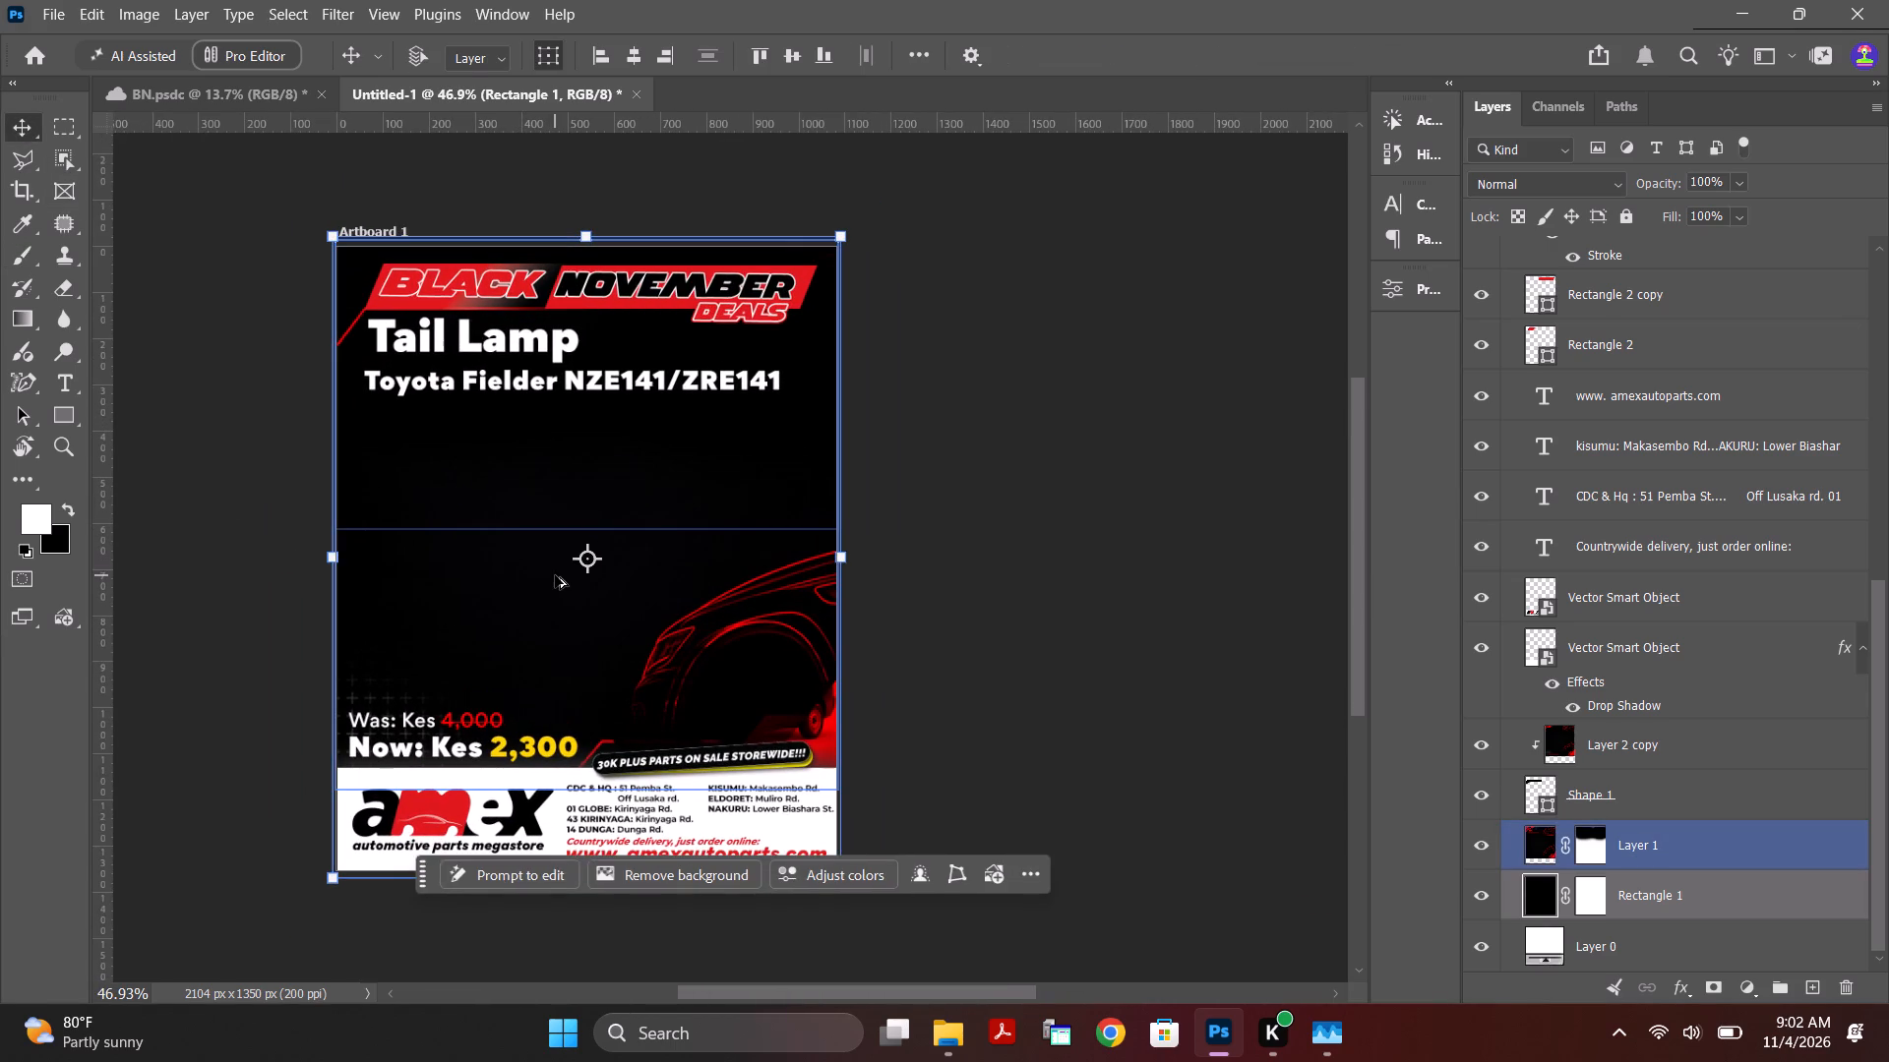
{"action": "left_click", "coordinate": [1478, 746]}
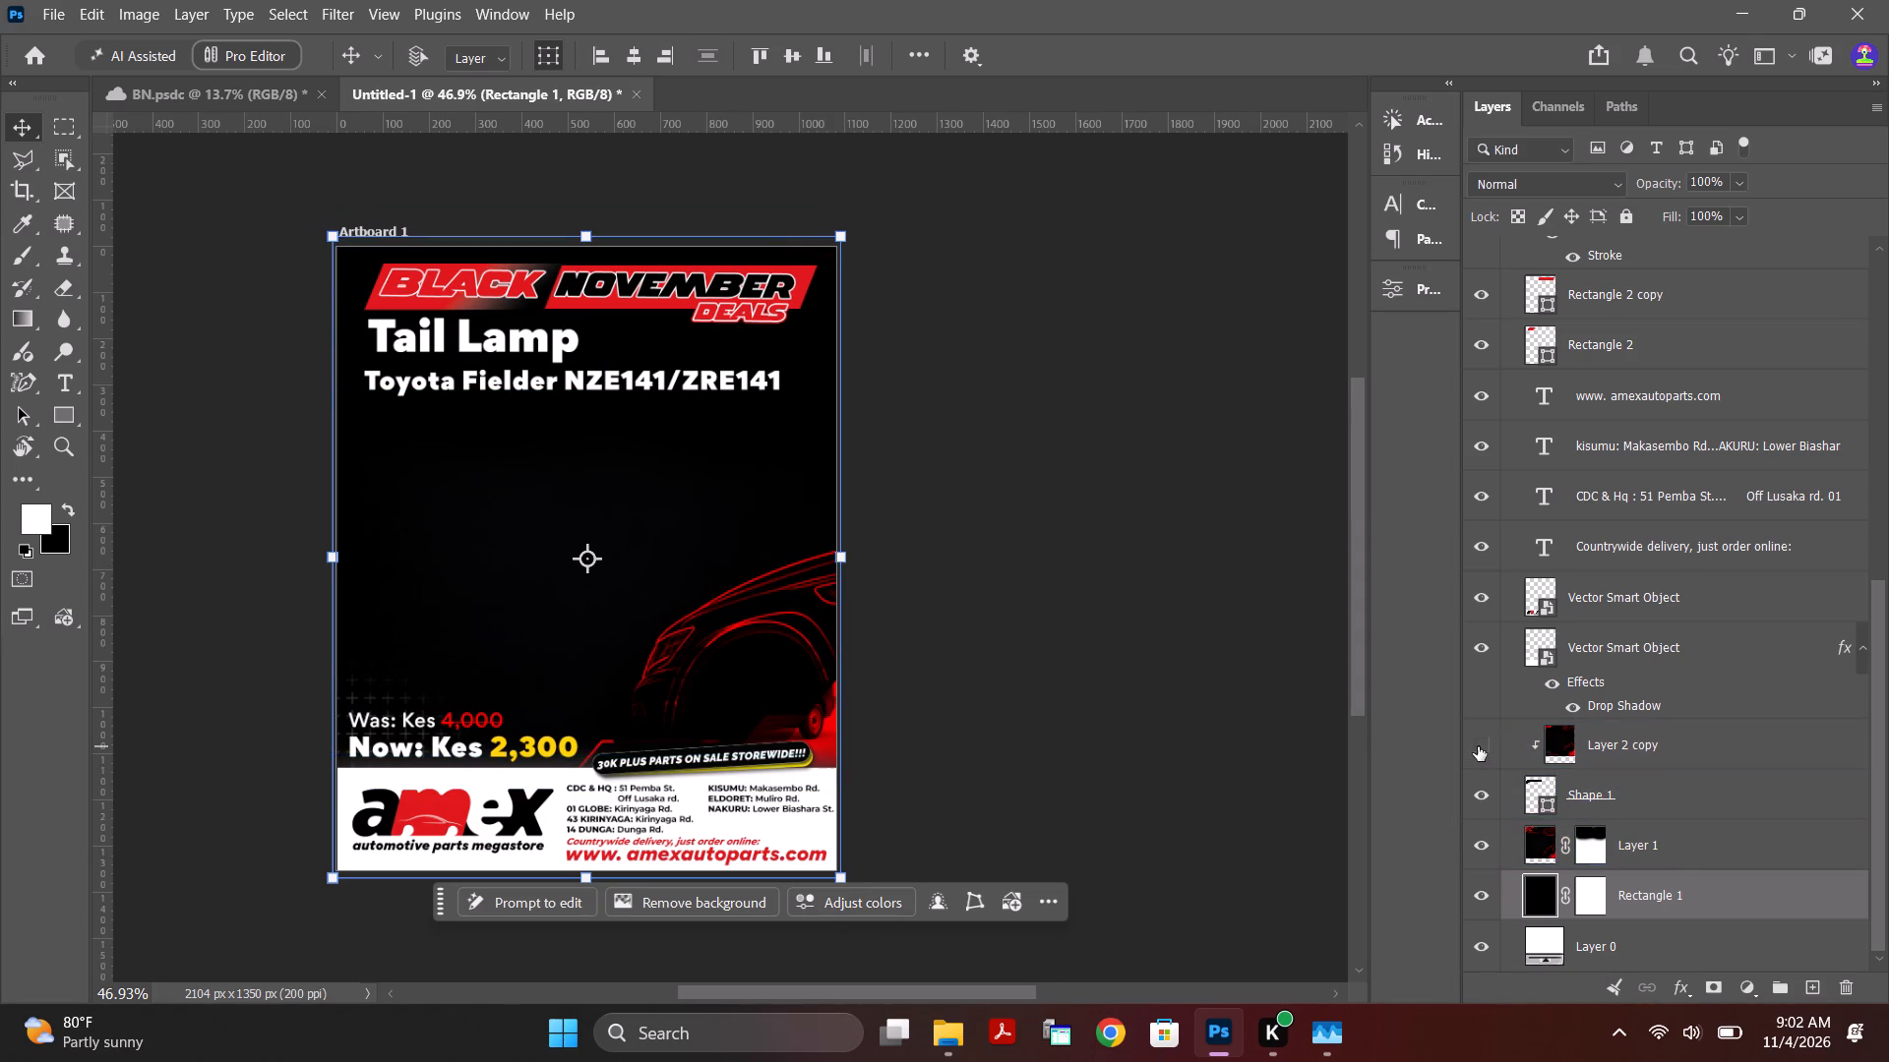
{"action": "left_click", "coordinate": [1478, 746]}
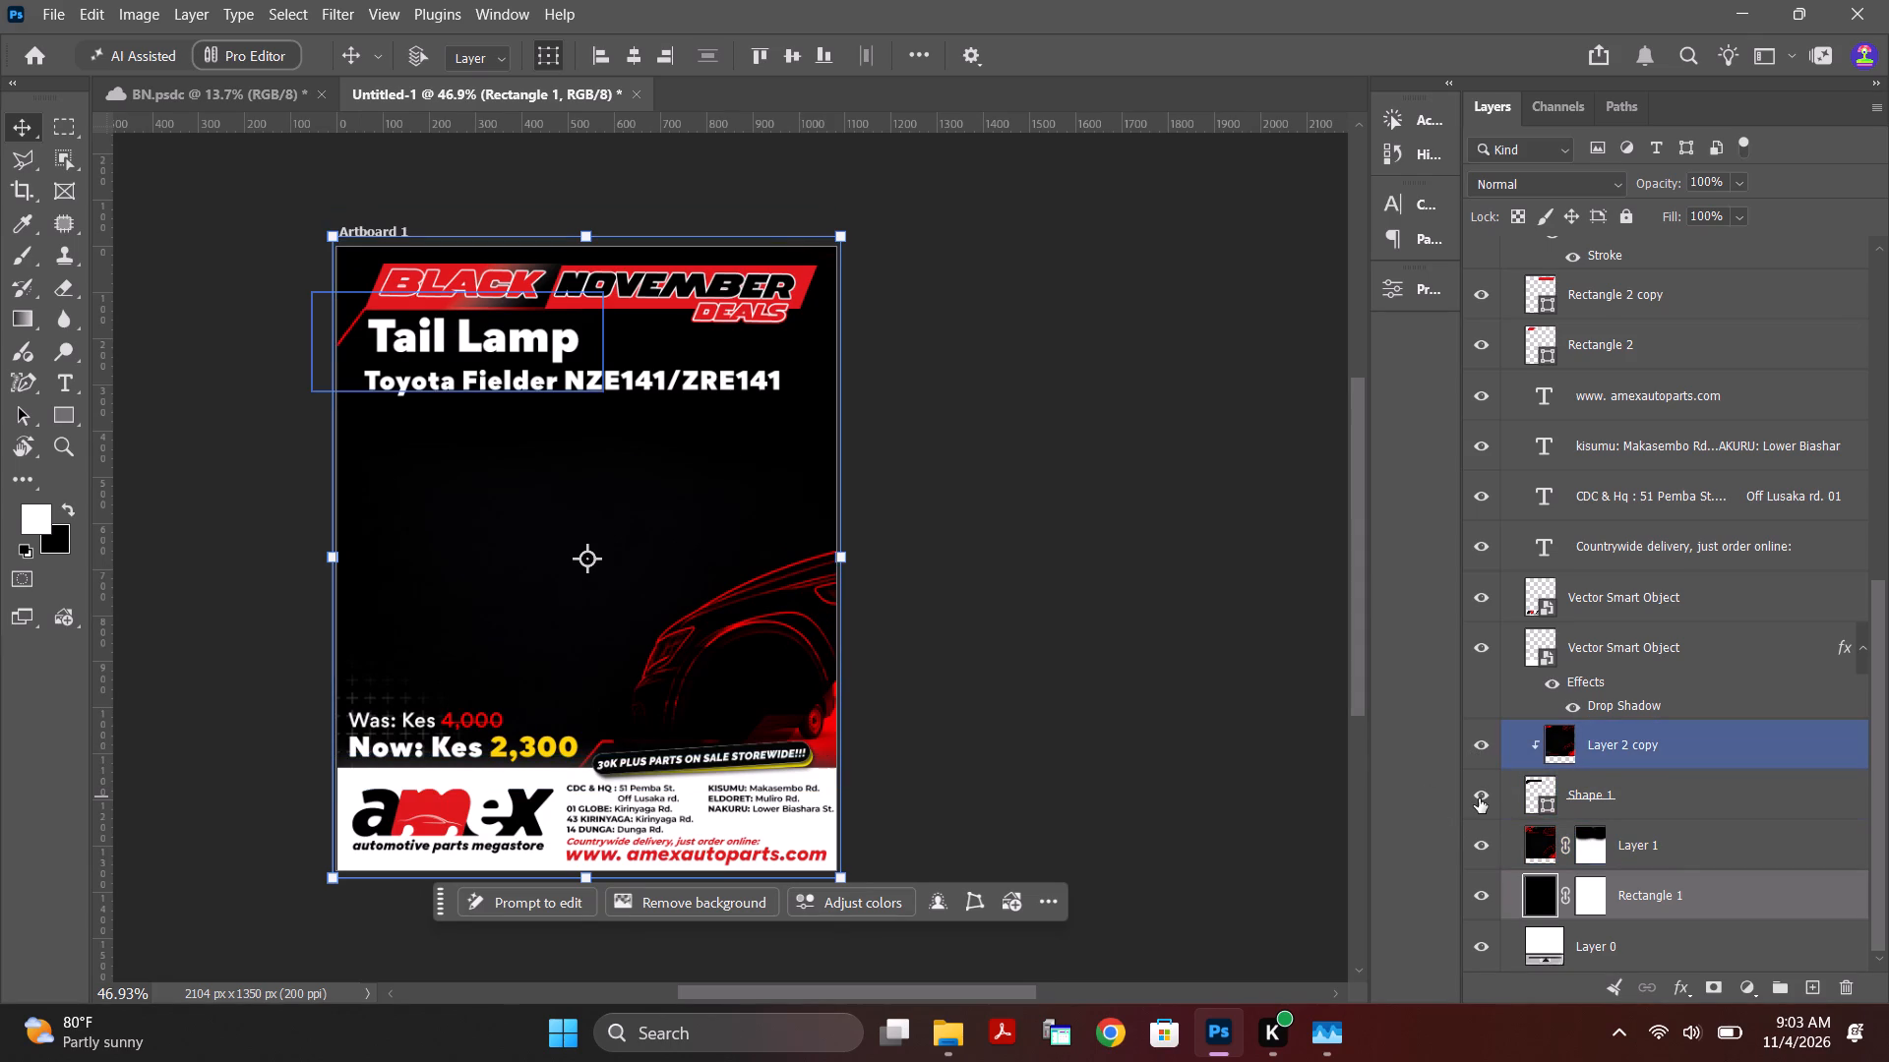
{"action": "left_click", "coordinate": [1480, 749]}
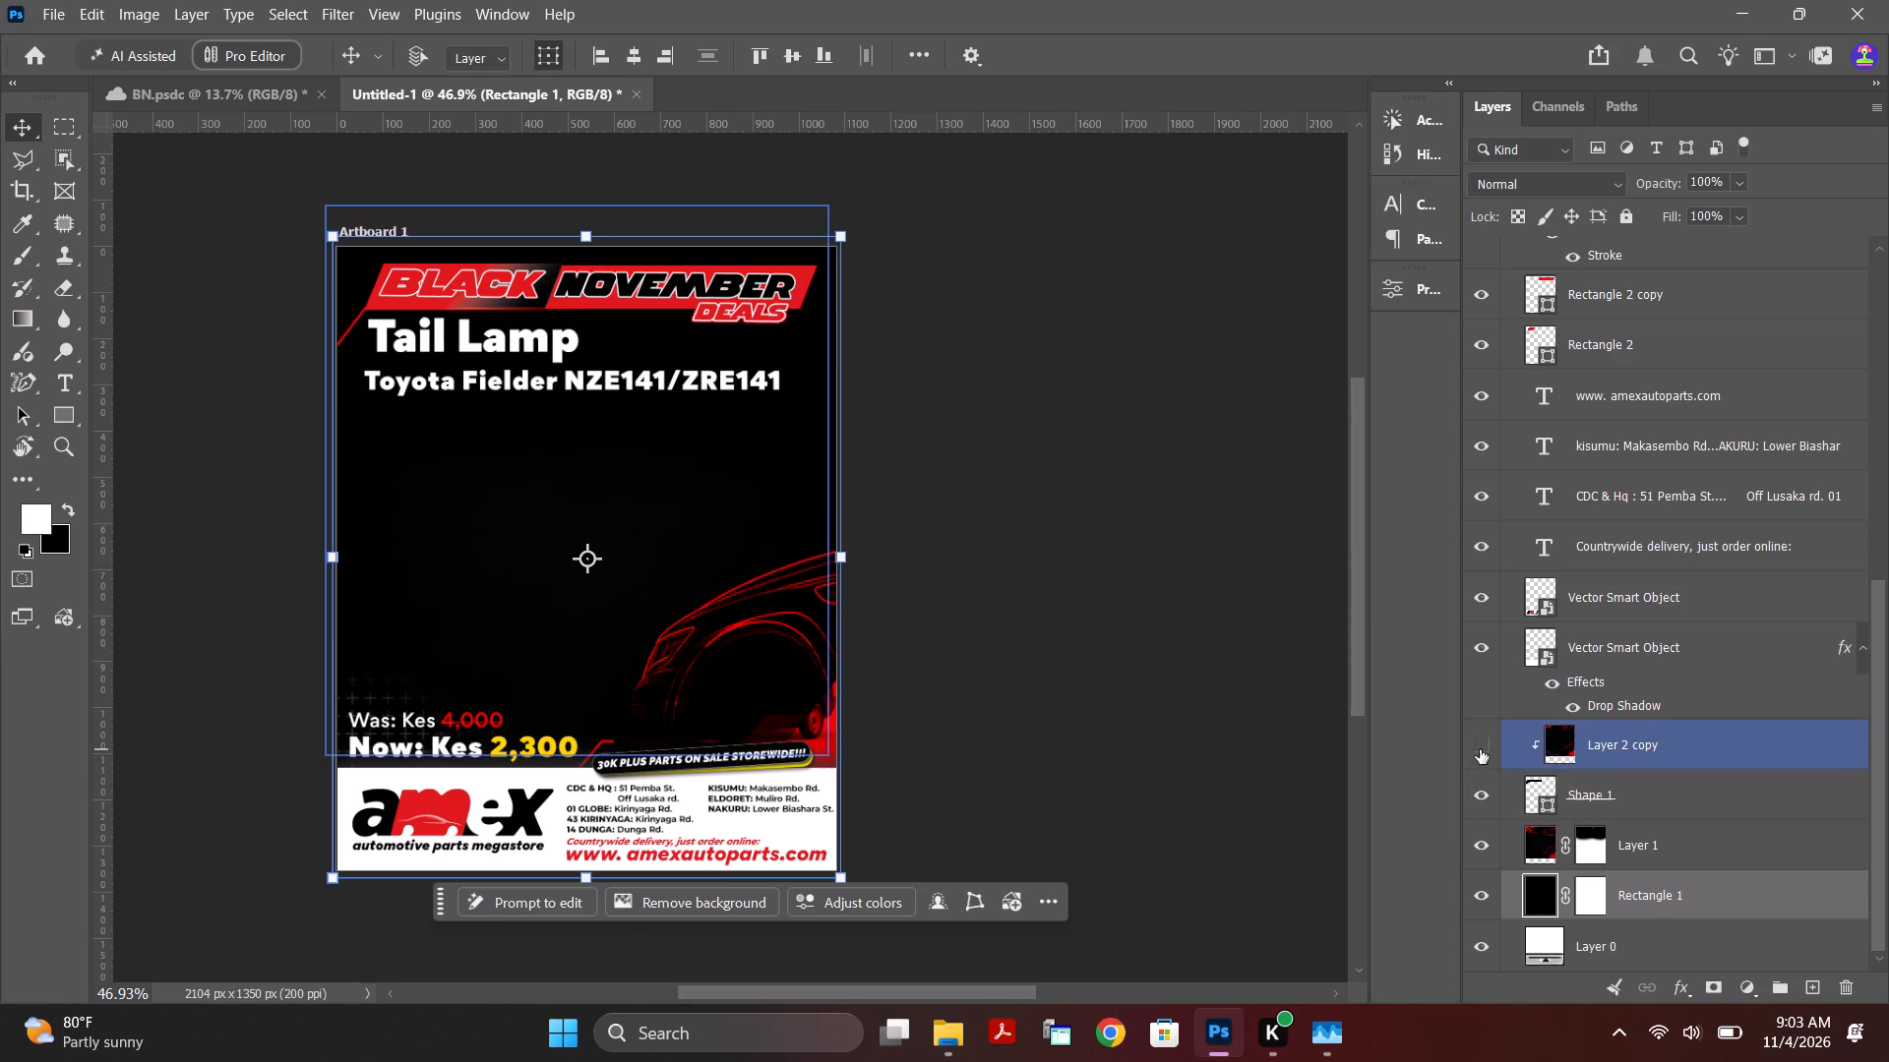
{"action": "left_click", "coordinate": [1480, 749]}
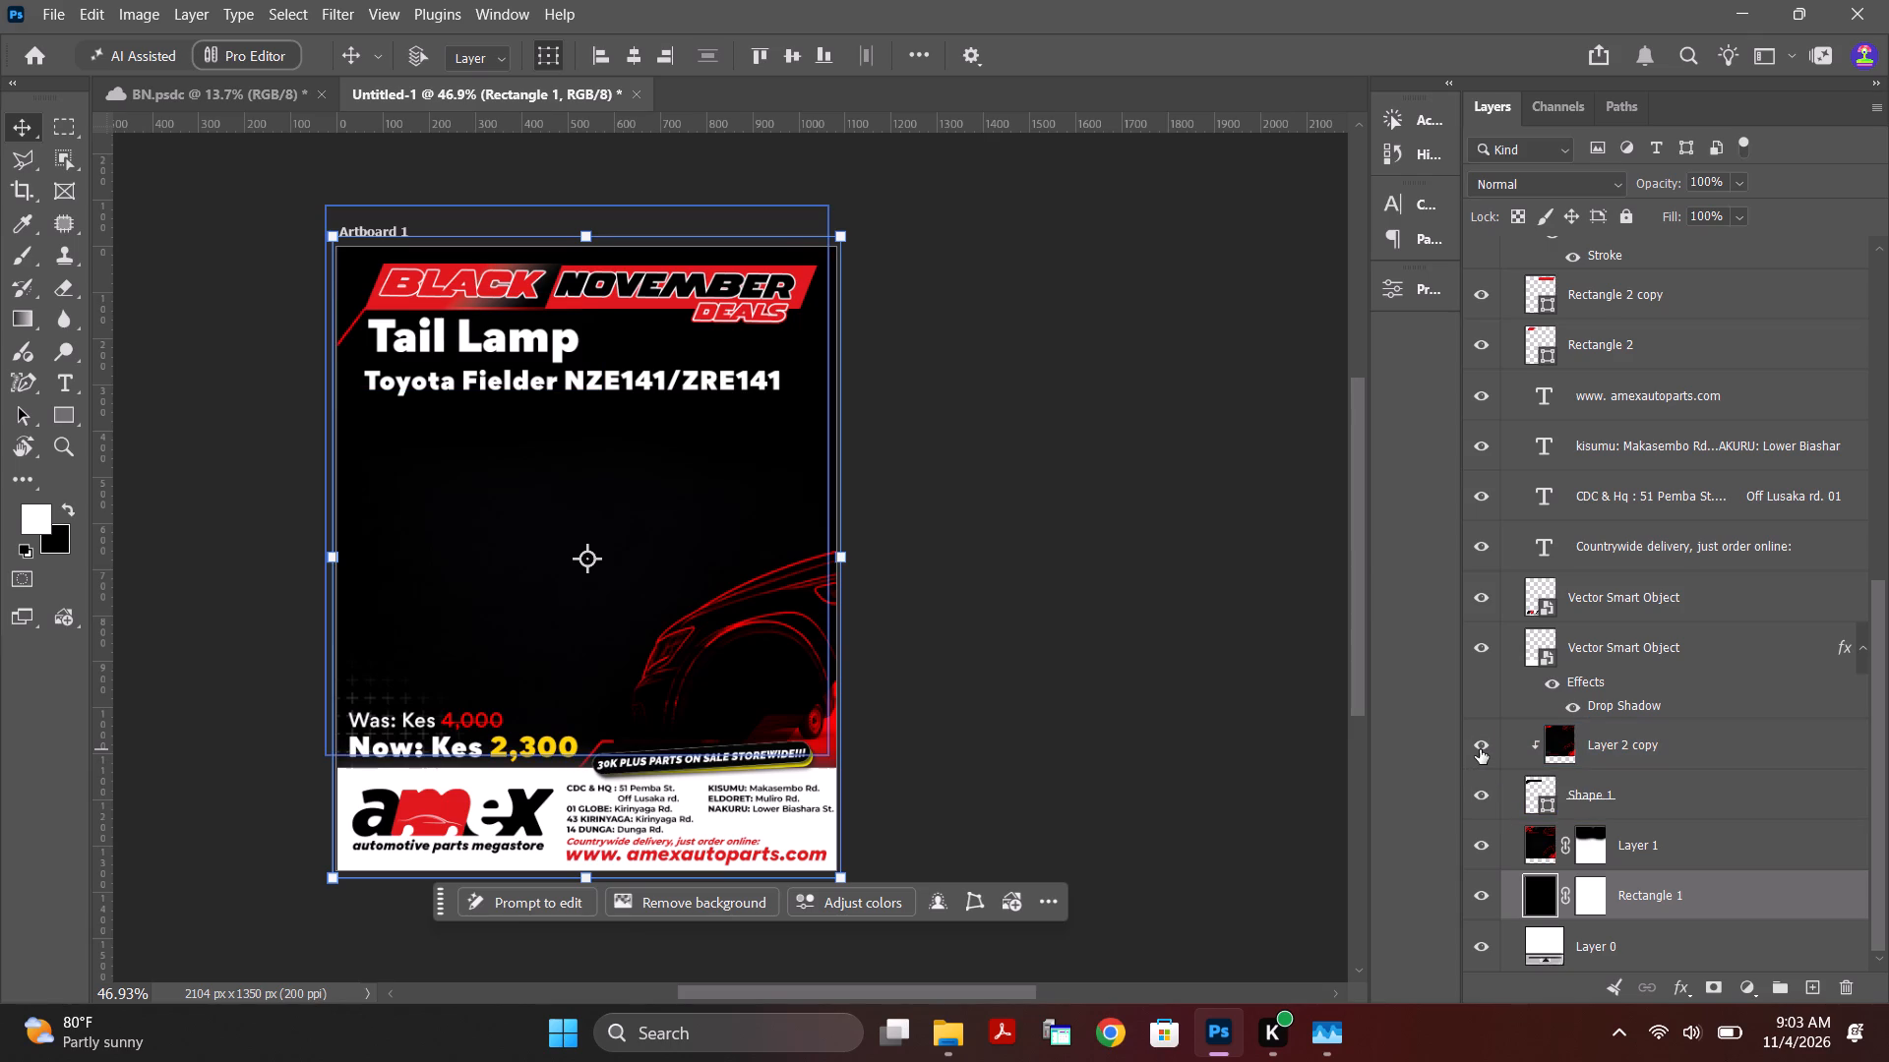
Hide the background layers Layer 2 copy, Shape 1, Layer 1 and Rectangle 1, leaving only white Layer 0 behind the poster artwork.
{"action": "left_click", "coordinate": [1482, 793]}
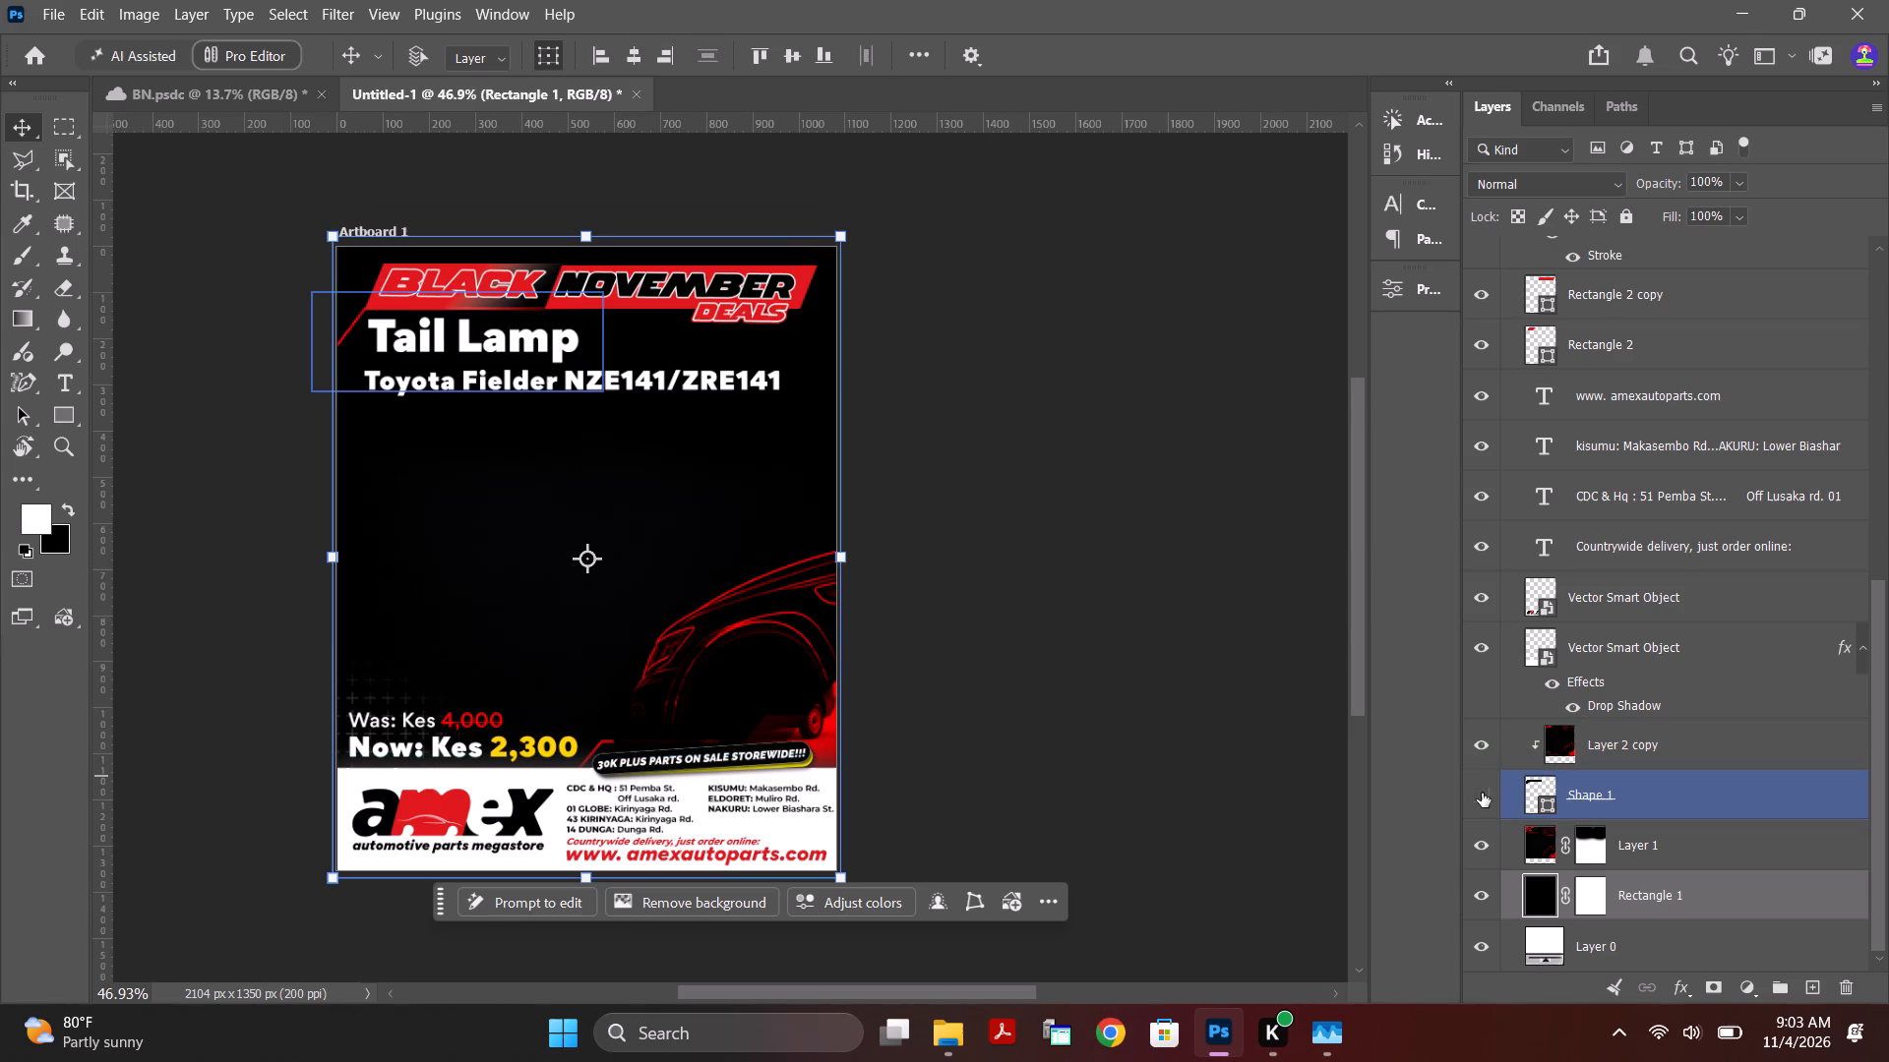
{"action": "left_click", "coordinate": [1482, 793]}
{"action": "left_click_drag", "start_coordinate": [1482, 755], "coordinate": [1490, 805]}
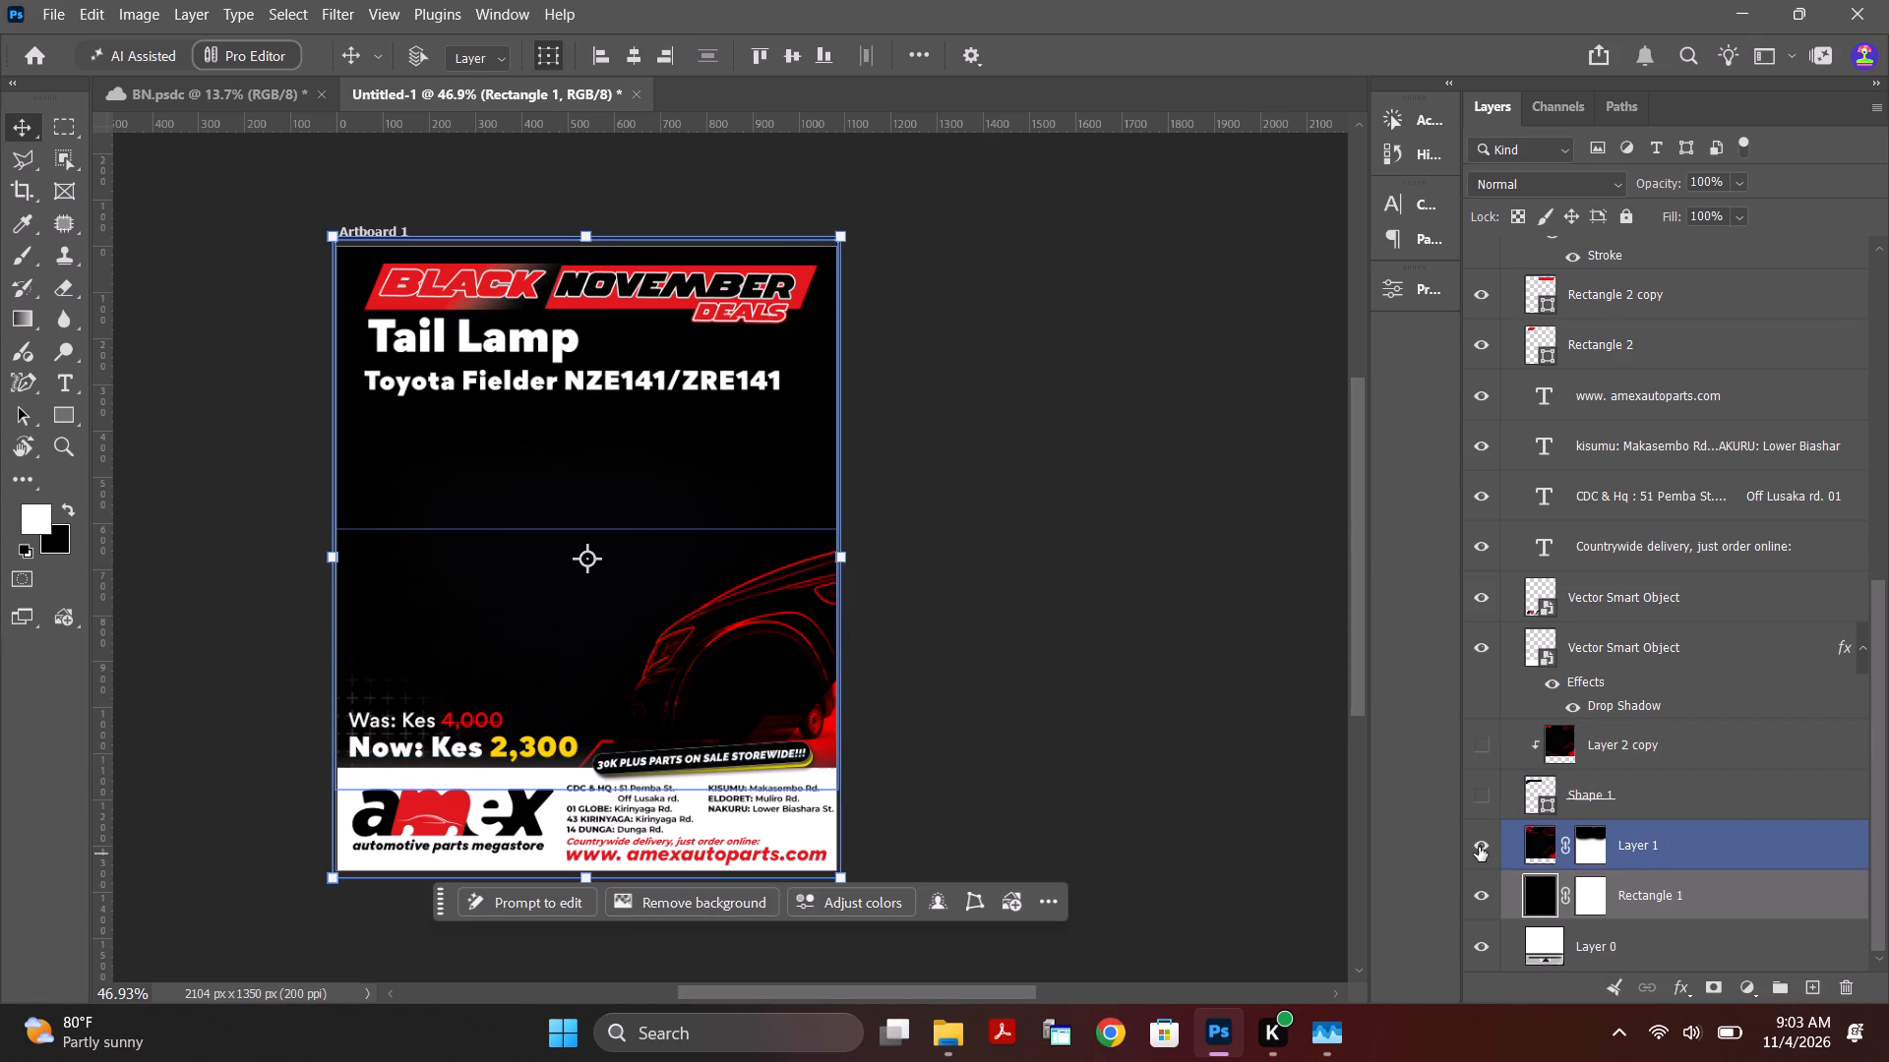
{"action": "left_click", "coordinate": [1479, 847]}
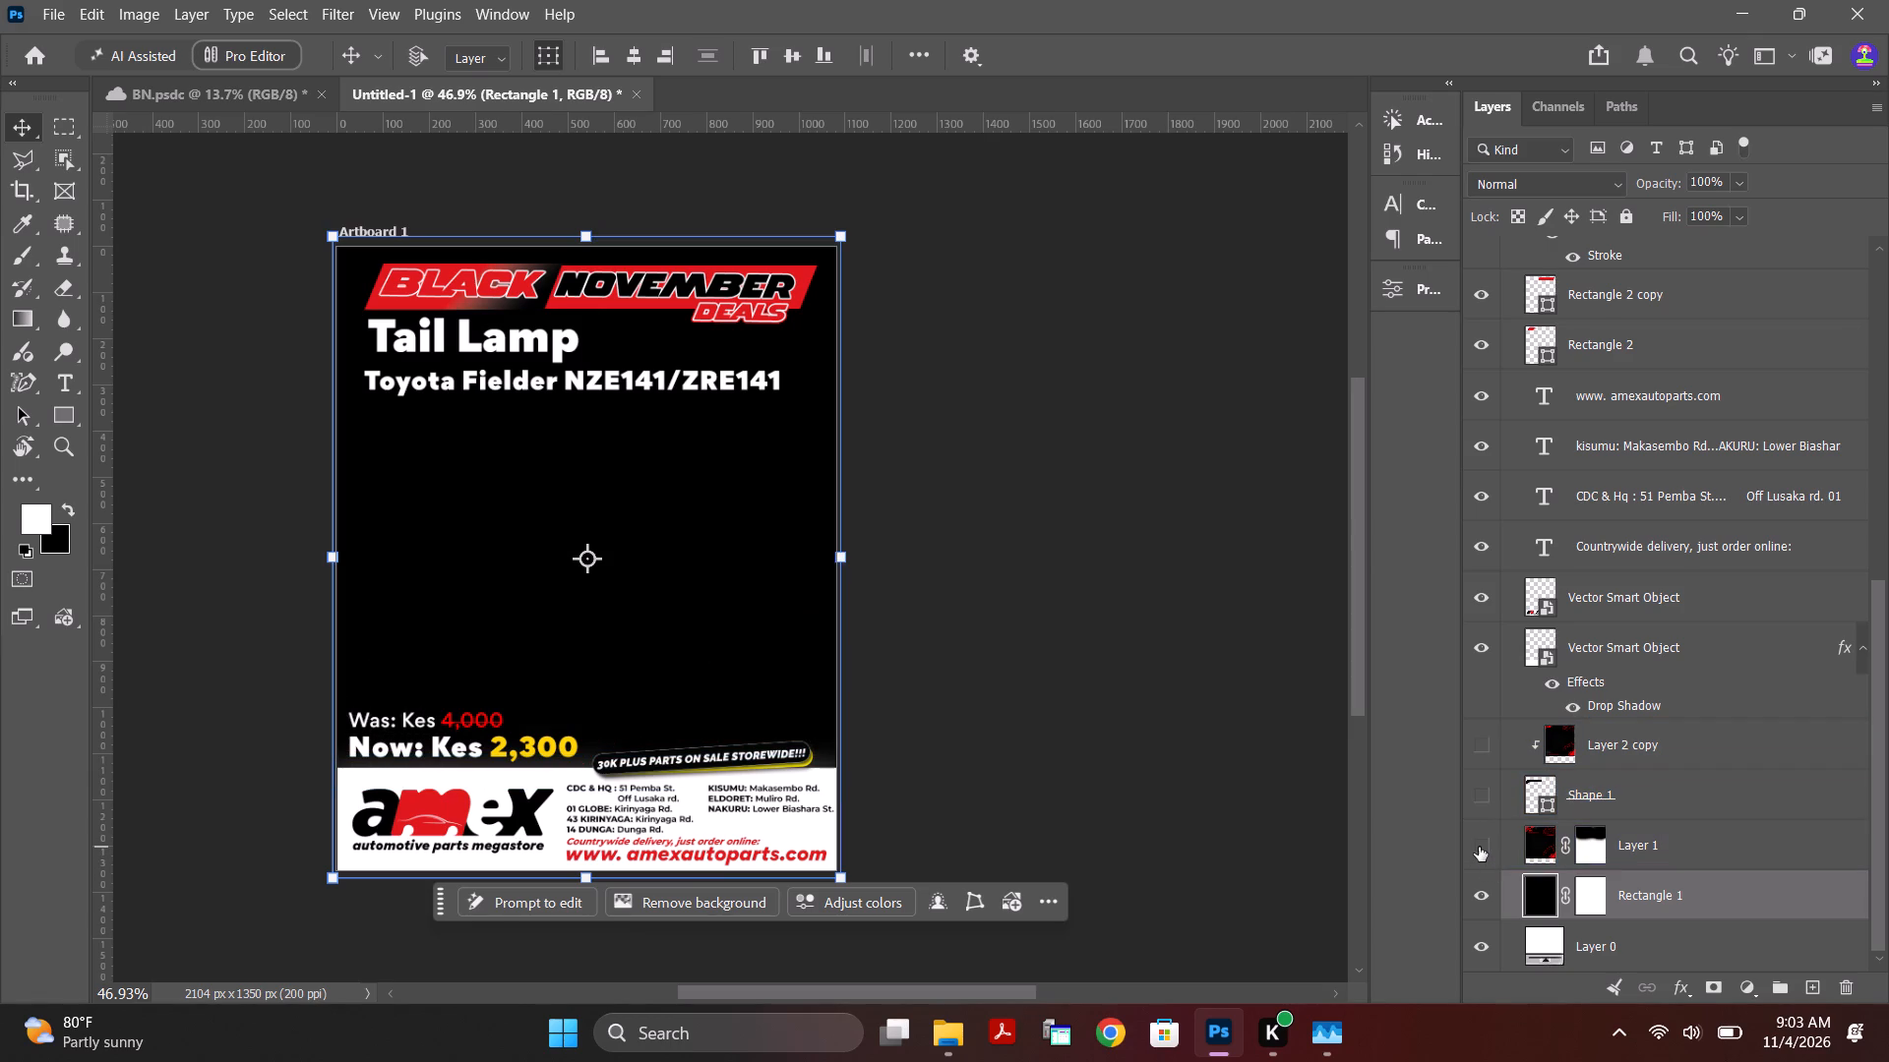
{"action": "left_click", "coordinate": [1170, 663]}
{"action": "left_click", "coordinate": [770, 564]}
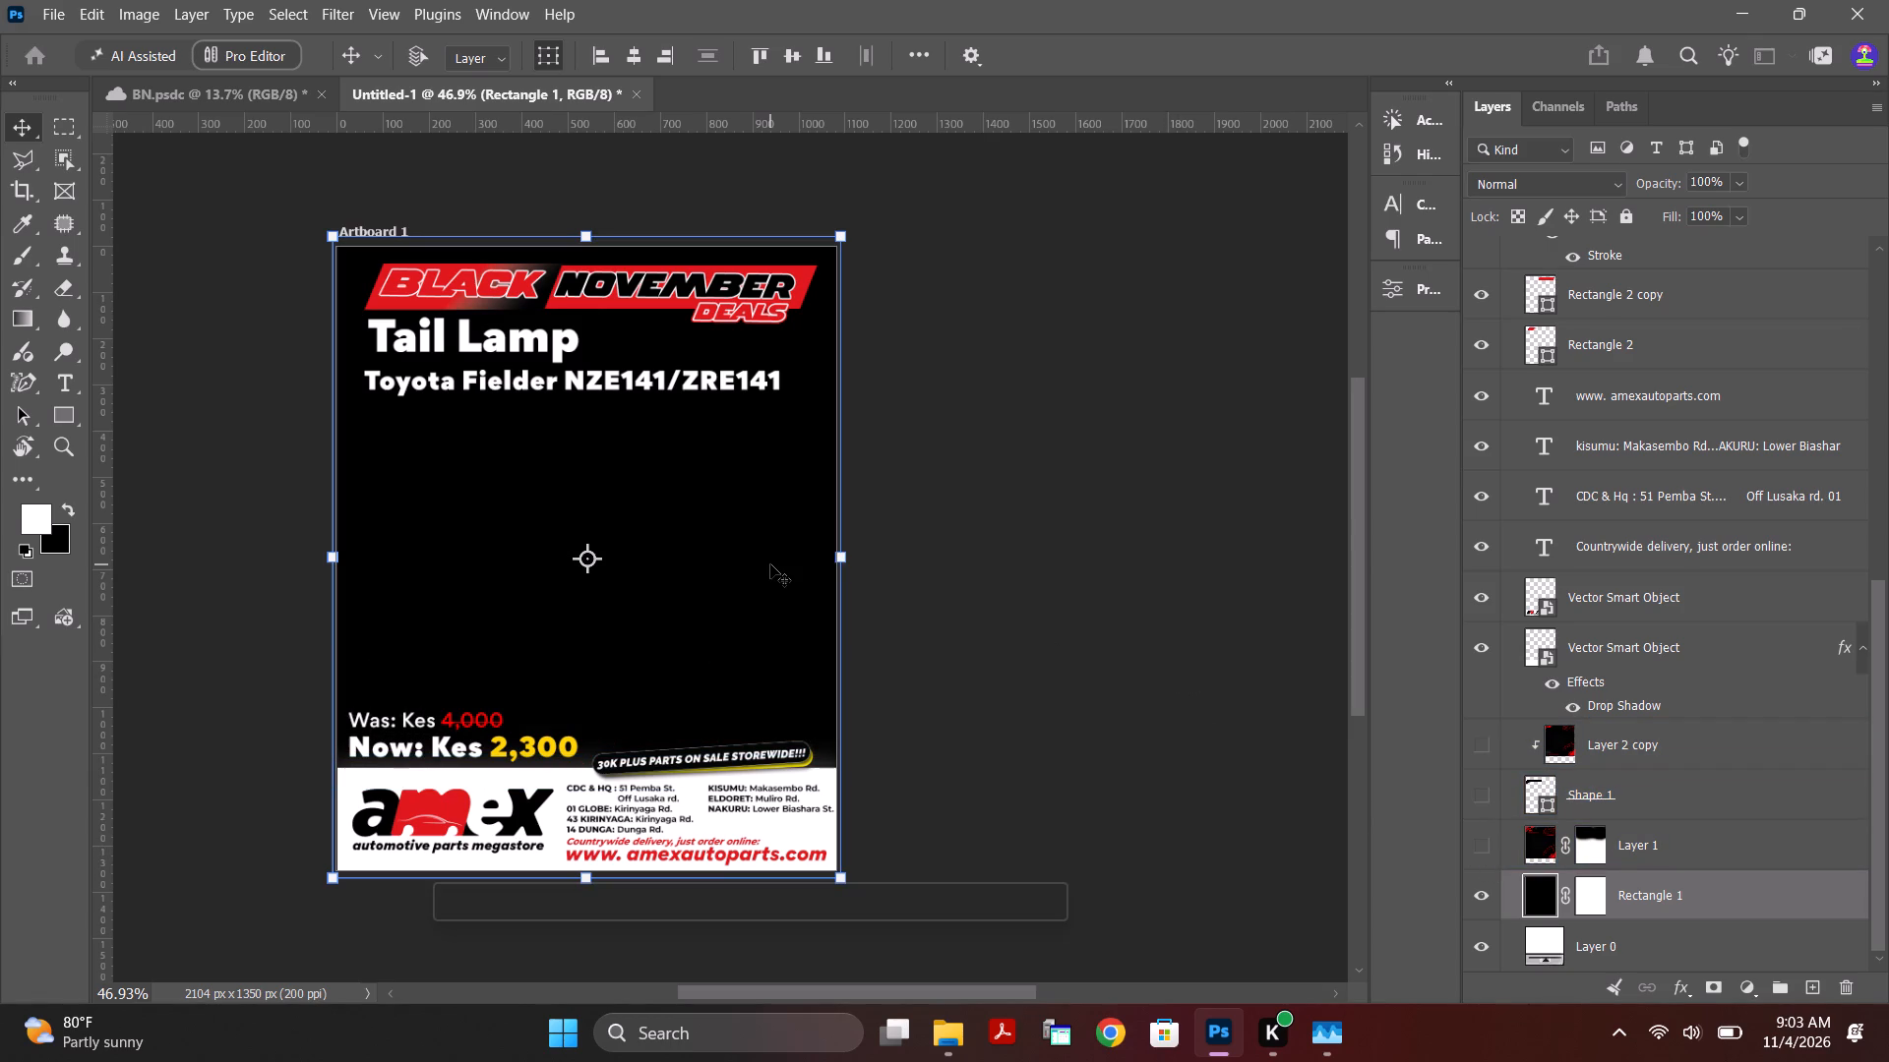
{"action": "left_click", "coordinate": [1484, 896]}
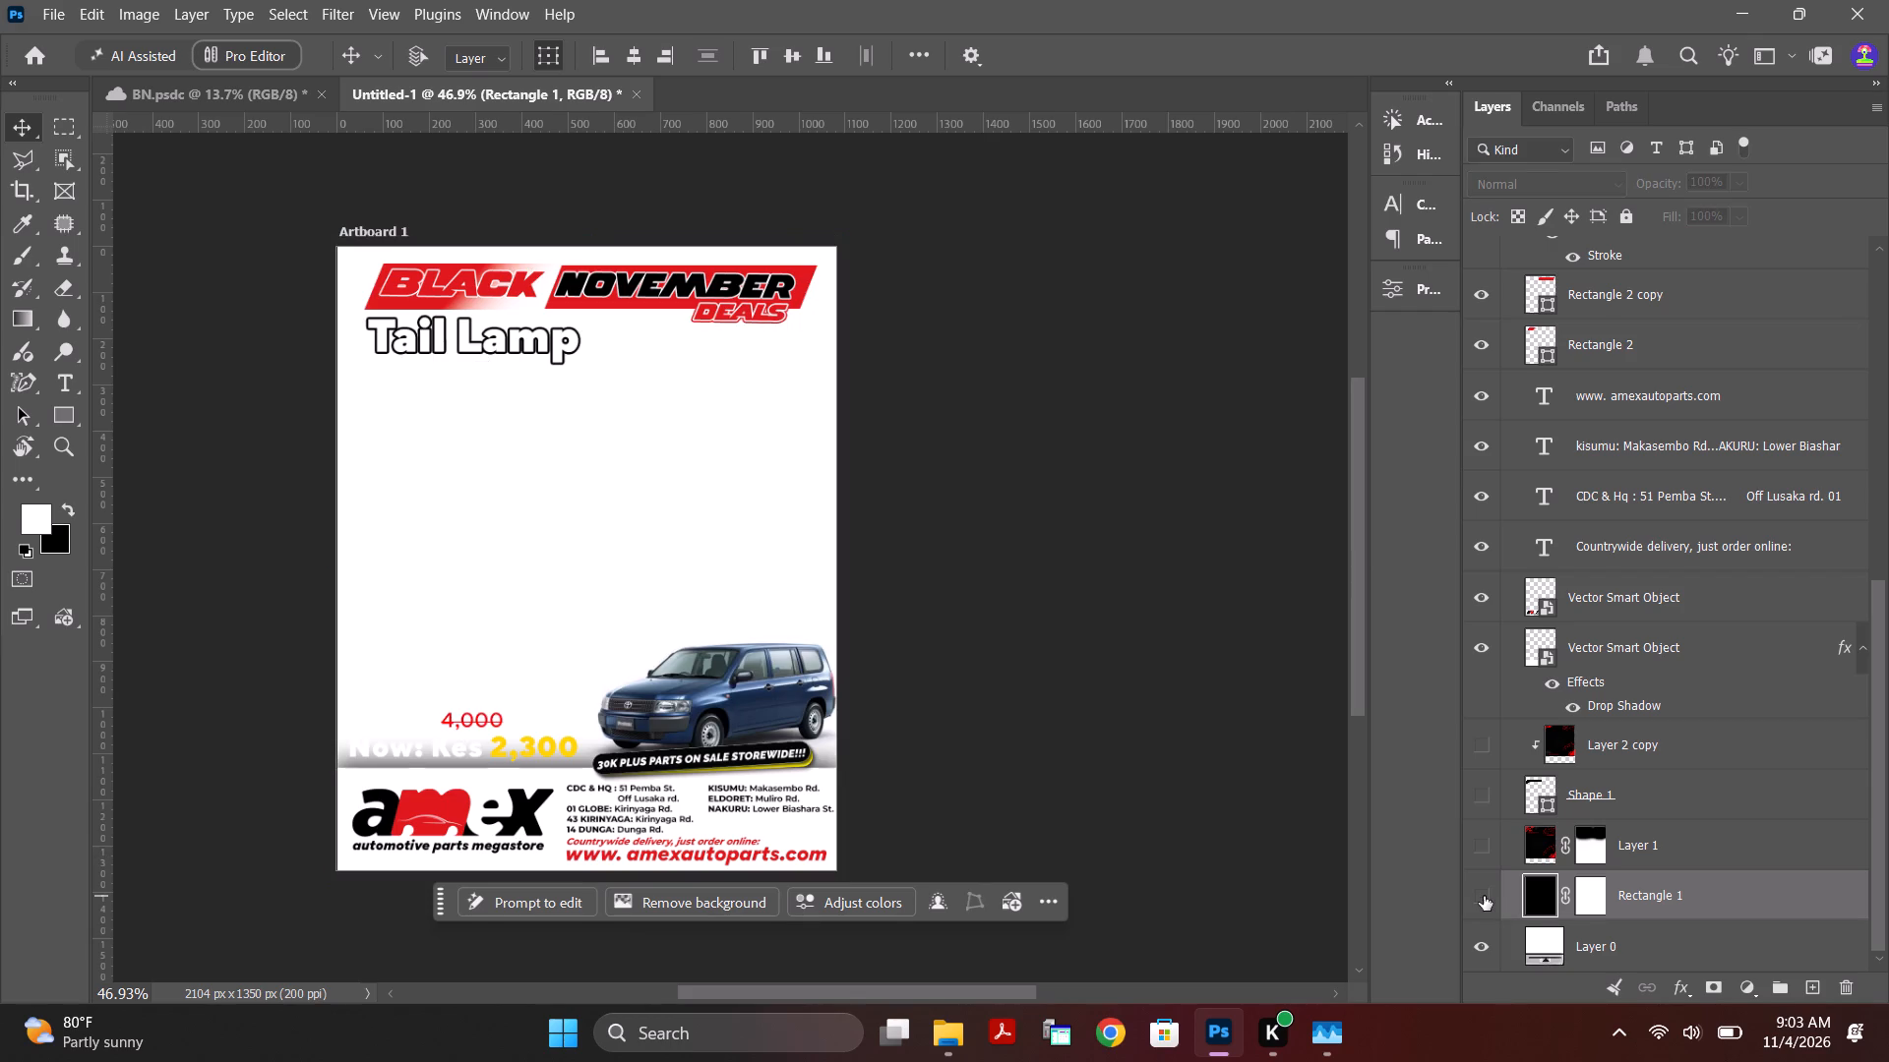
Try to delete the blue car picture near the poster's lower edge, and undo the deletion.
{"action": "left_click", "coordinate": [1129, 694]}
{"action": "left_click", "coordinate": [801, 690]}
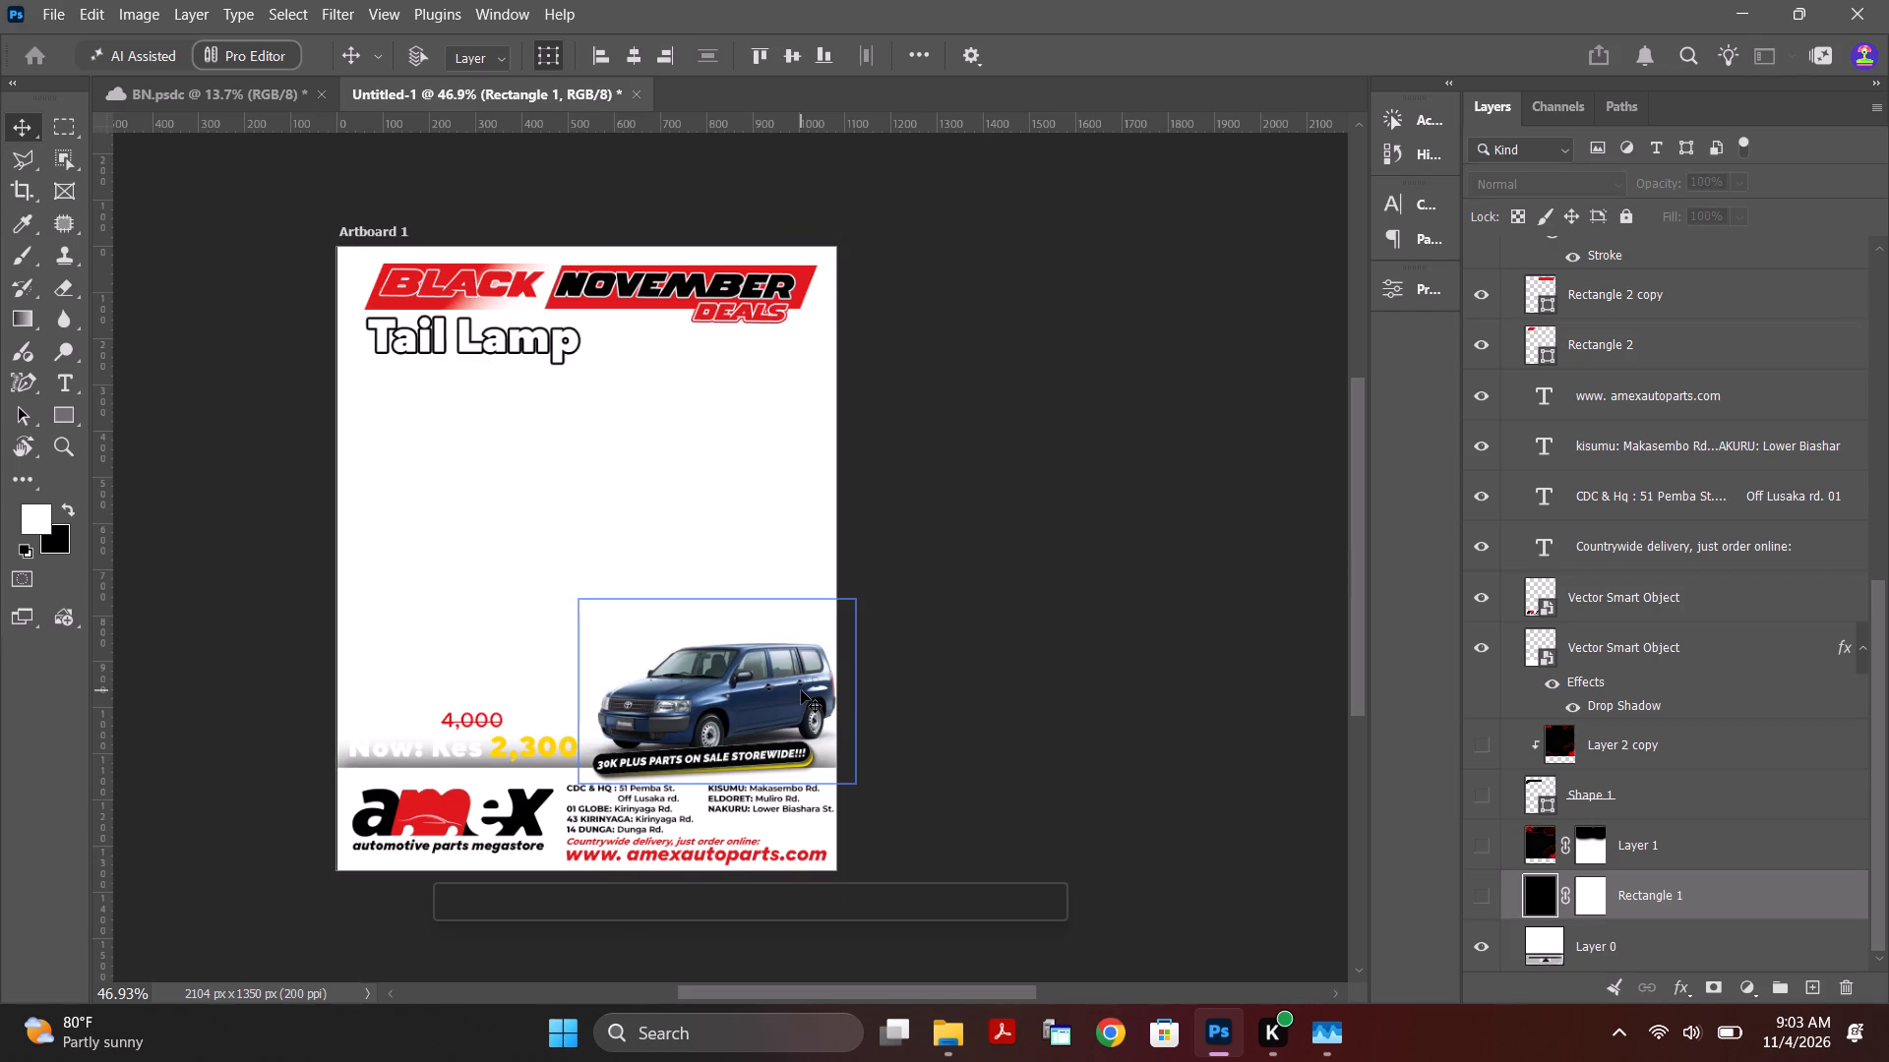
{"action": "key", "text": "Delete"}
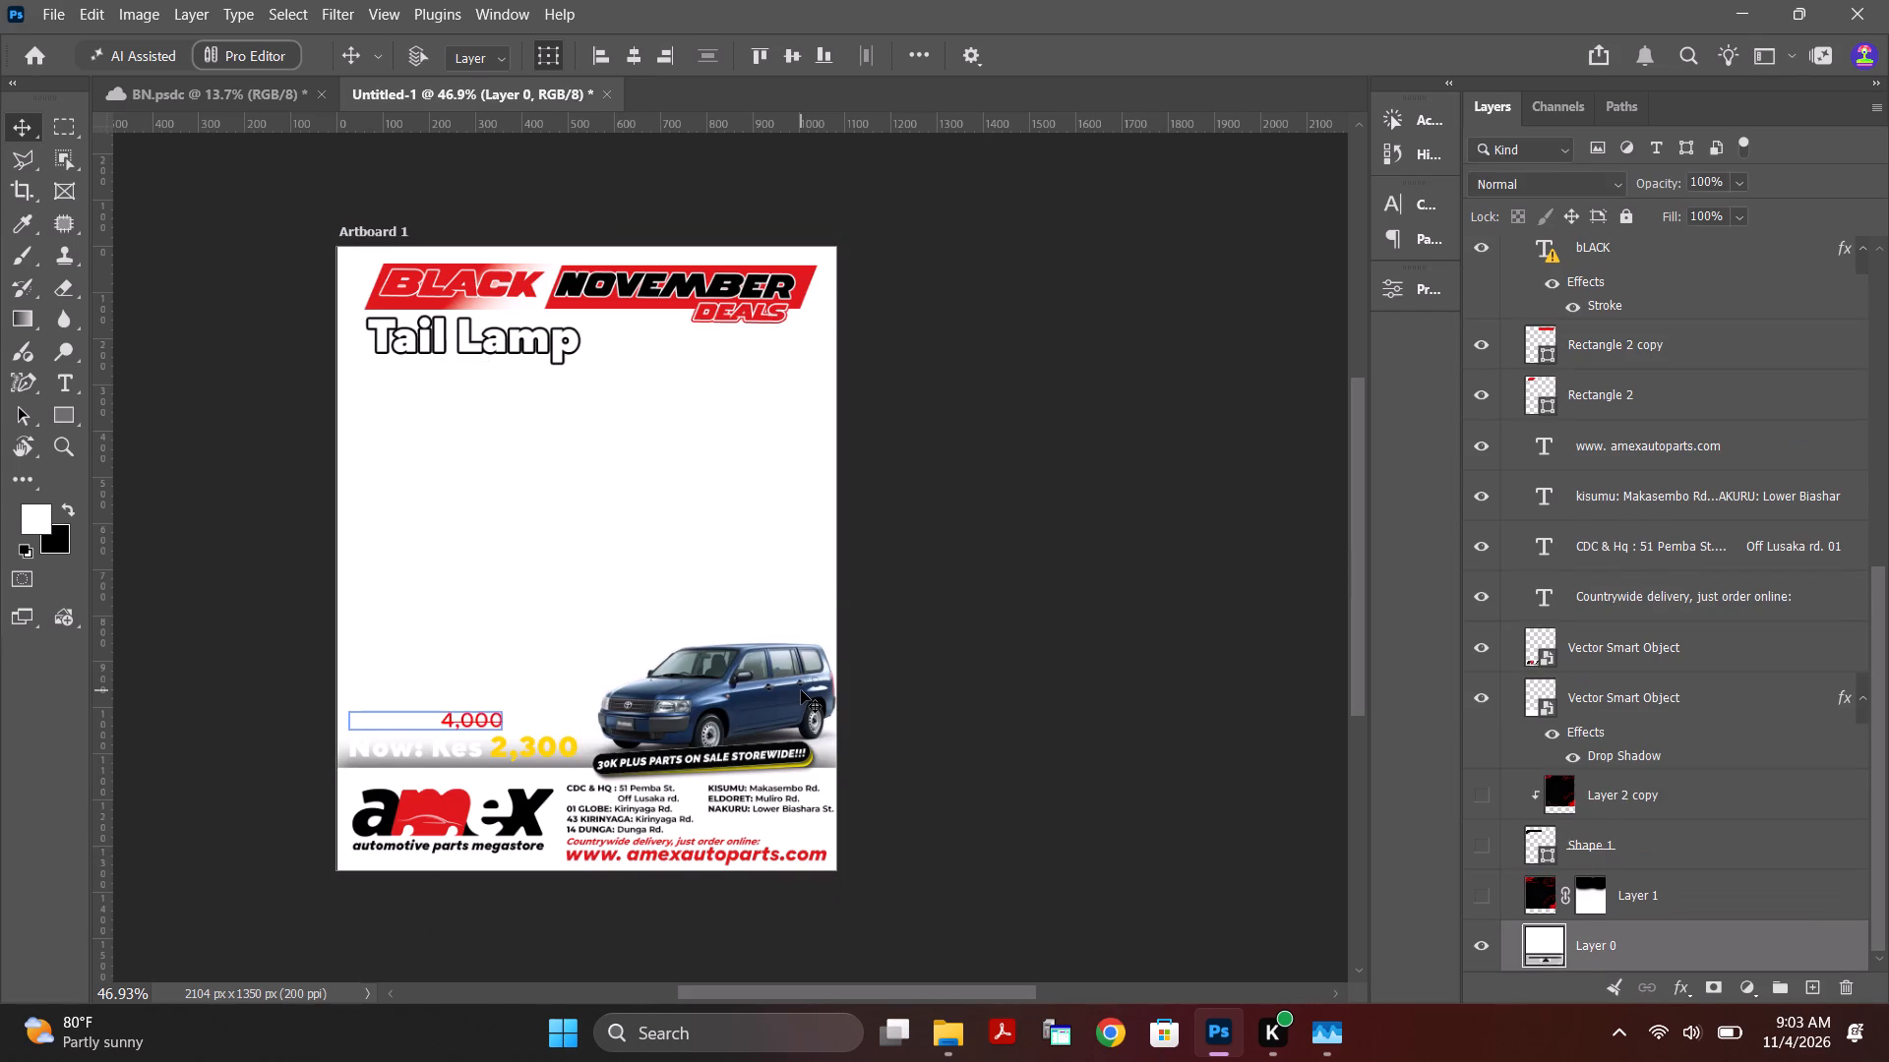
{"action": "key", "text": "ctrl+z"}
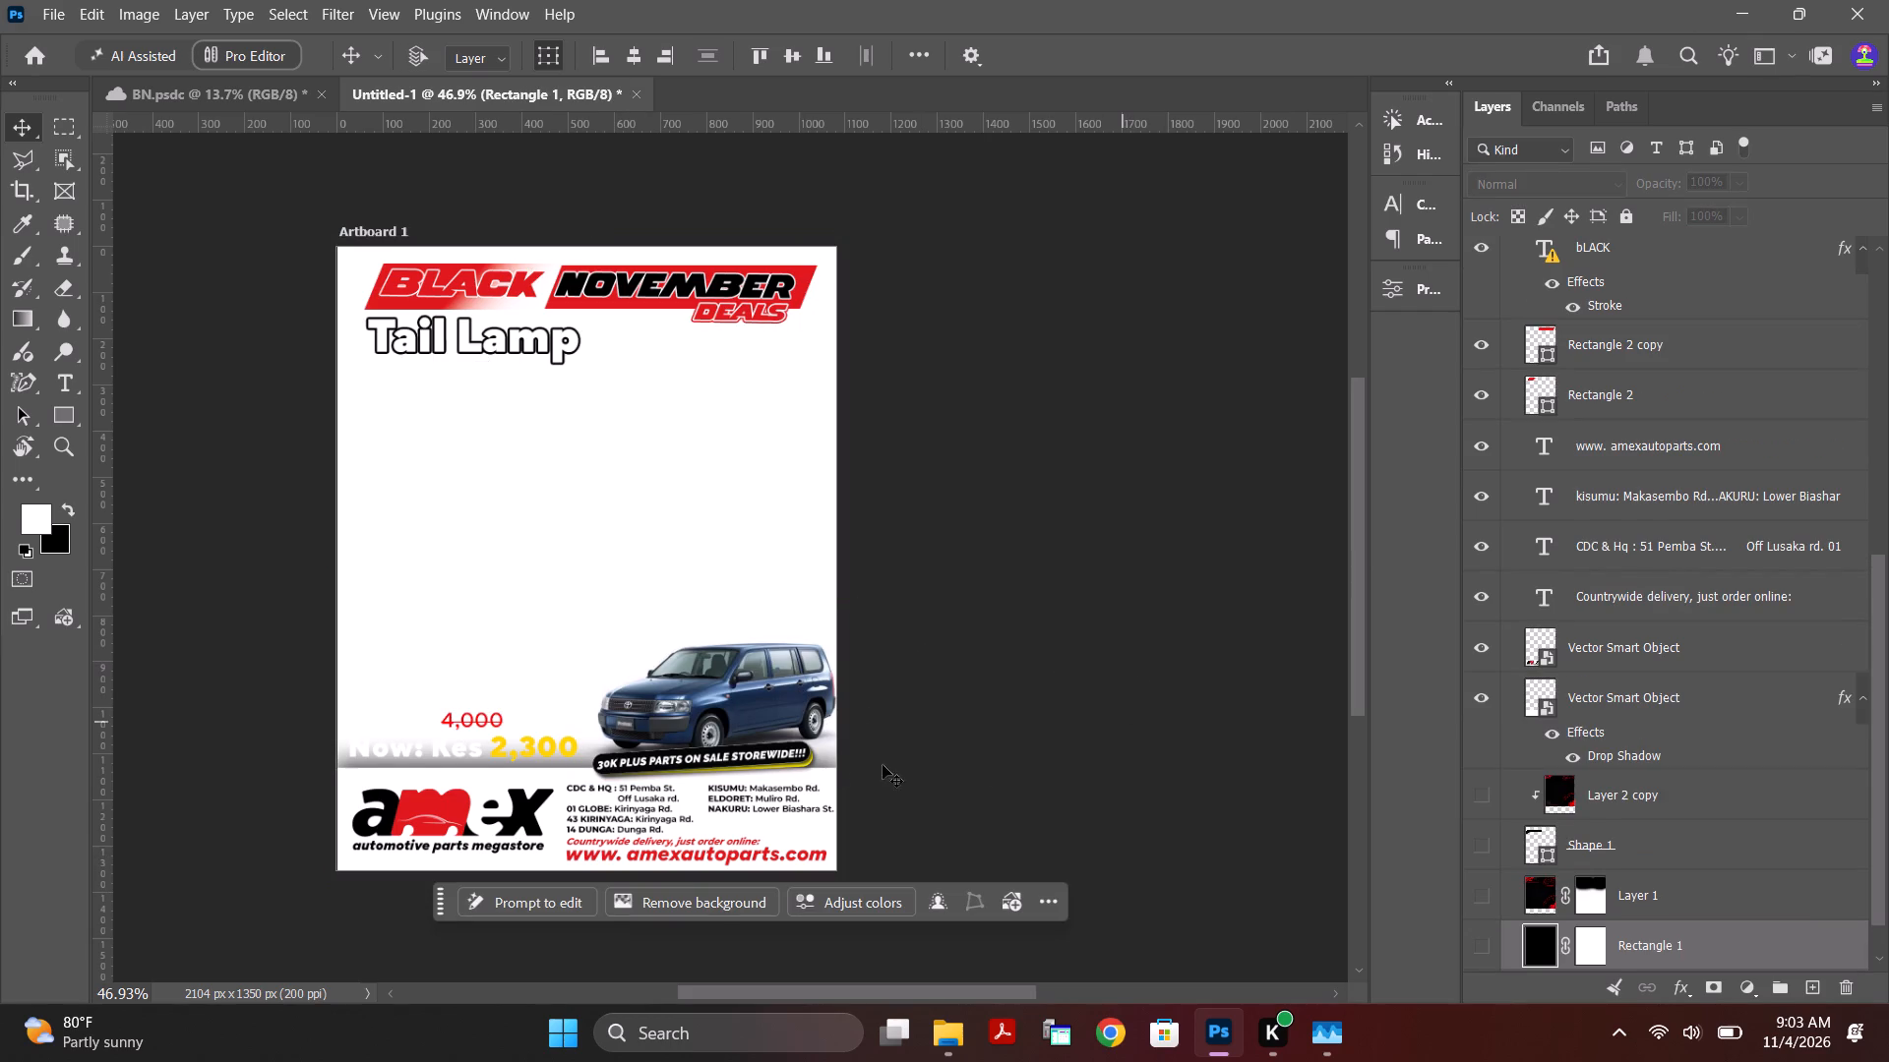
Delete Layer 2, which holds the blue car picture above the storewide sale banner.
{"action": "left_click", "coordinate": [756, 690]}
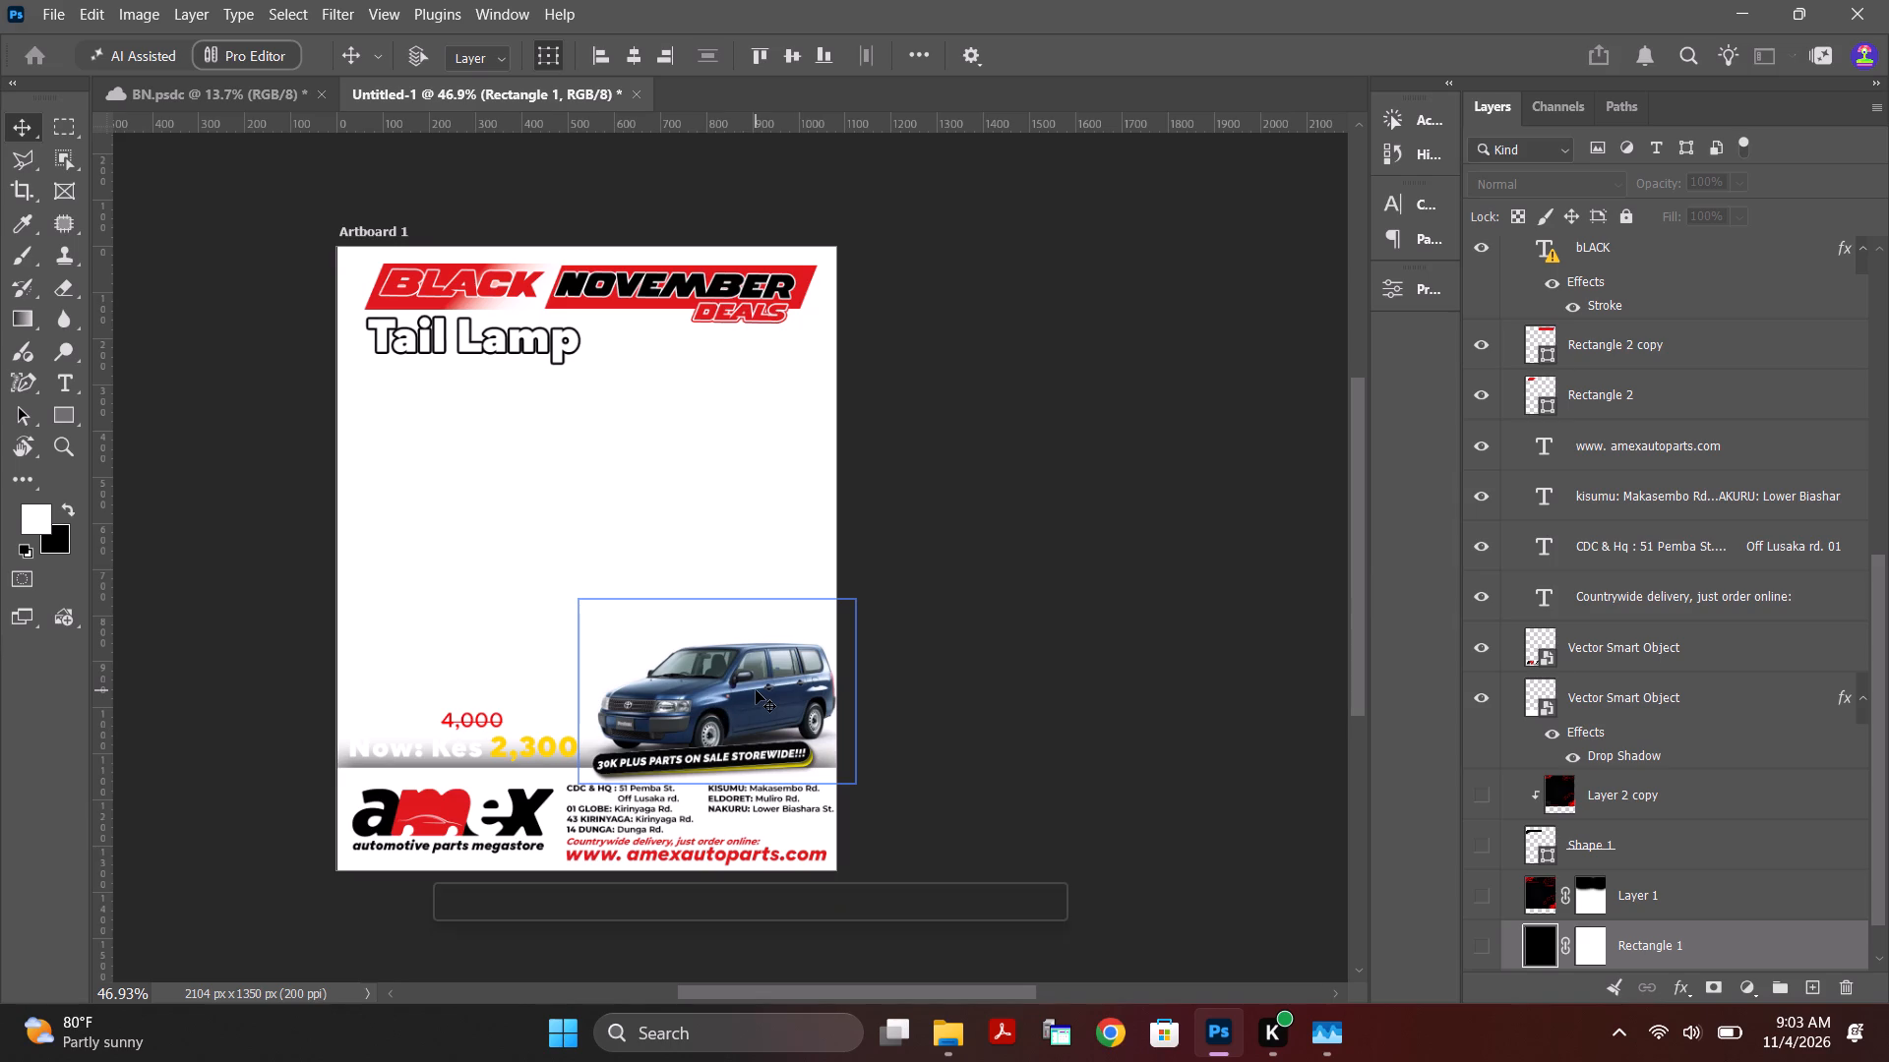
{"action": "scroll", "coordinate": [1731, 728], "scroll_direction": "up", "scroll_amount": 5}
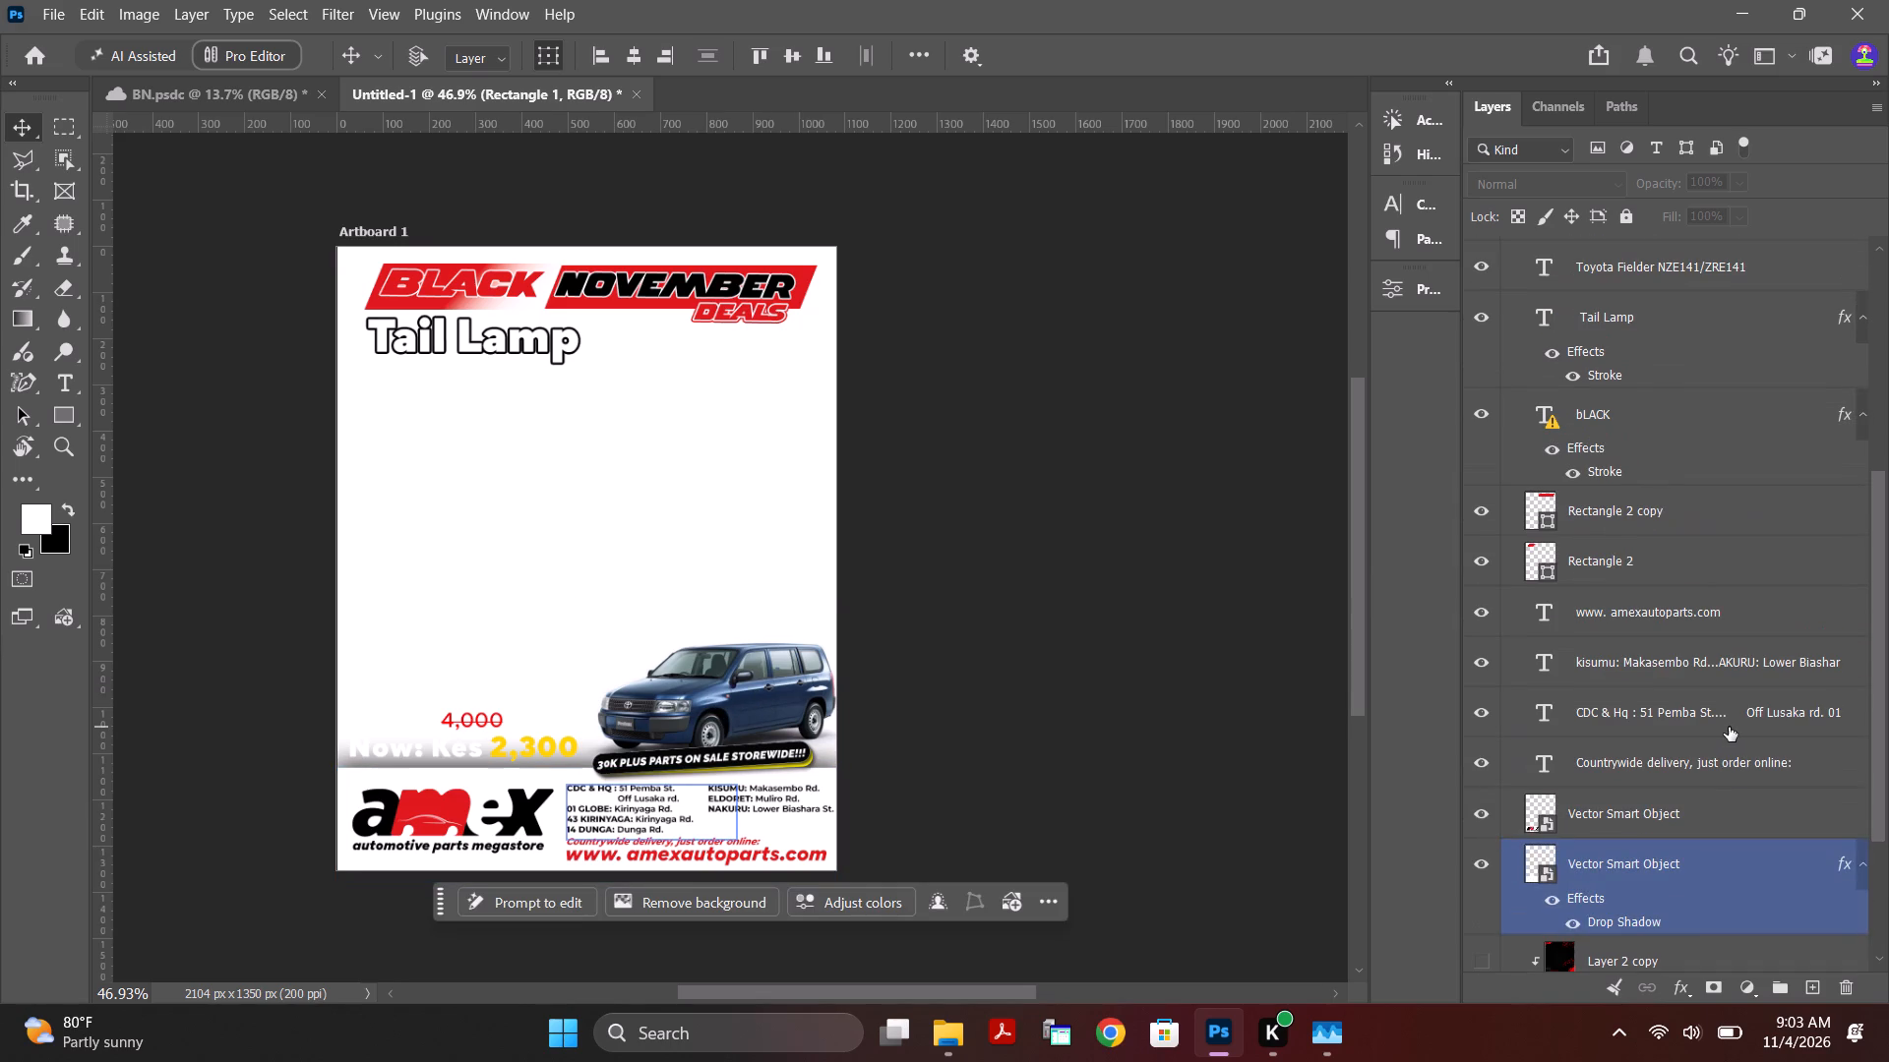
{"action": "scroll", "coordinate": [1727, 728], "scroll_direction": "up", "scroll_amount": 7}
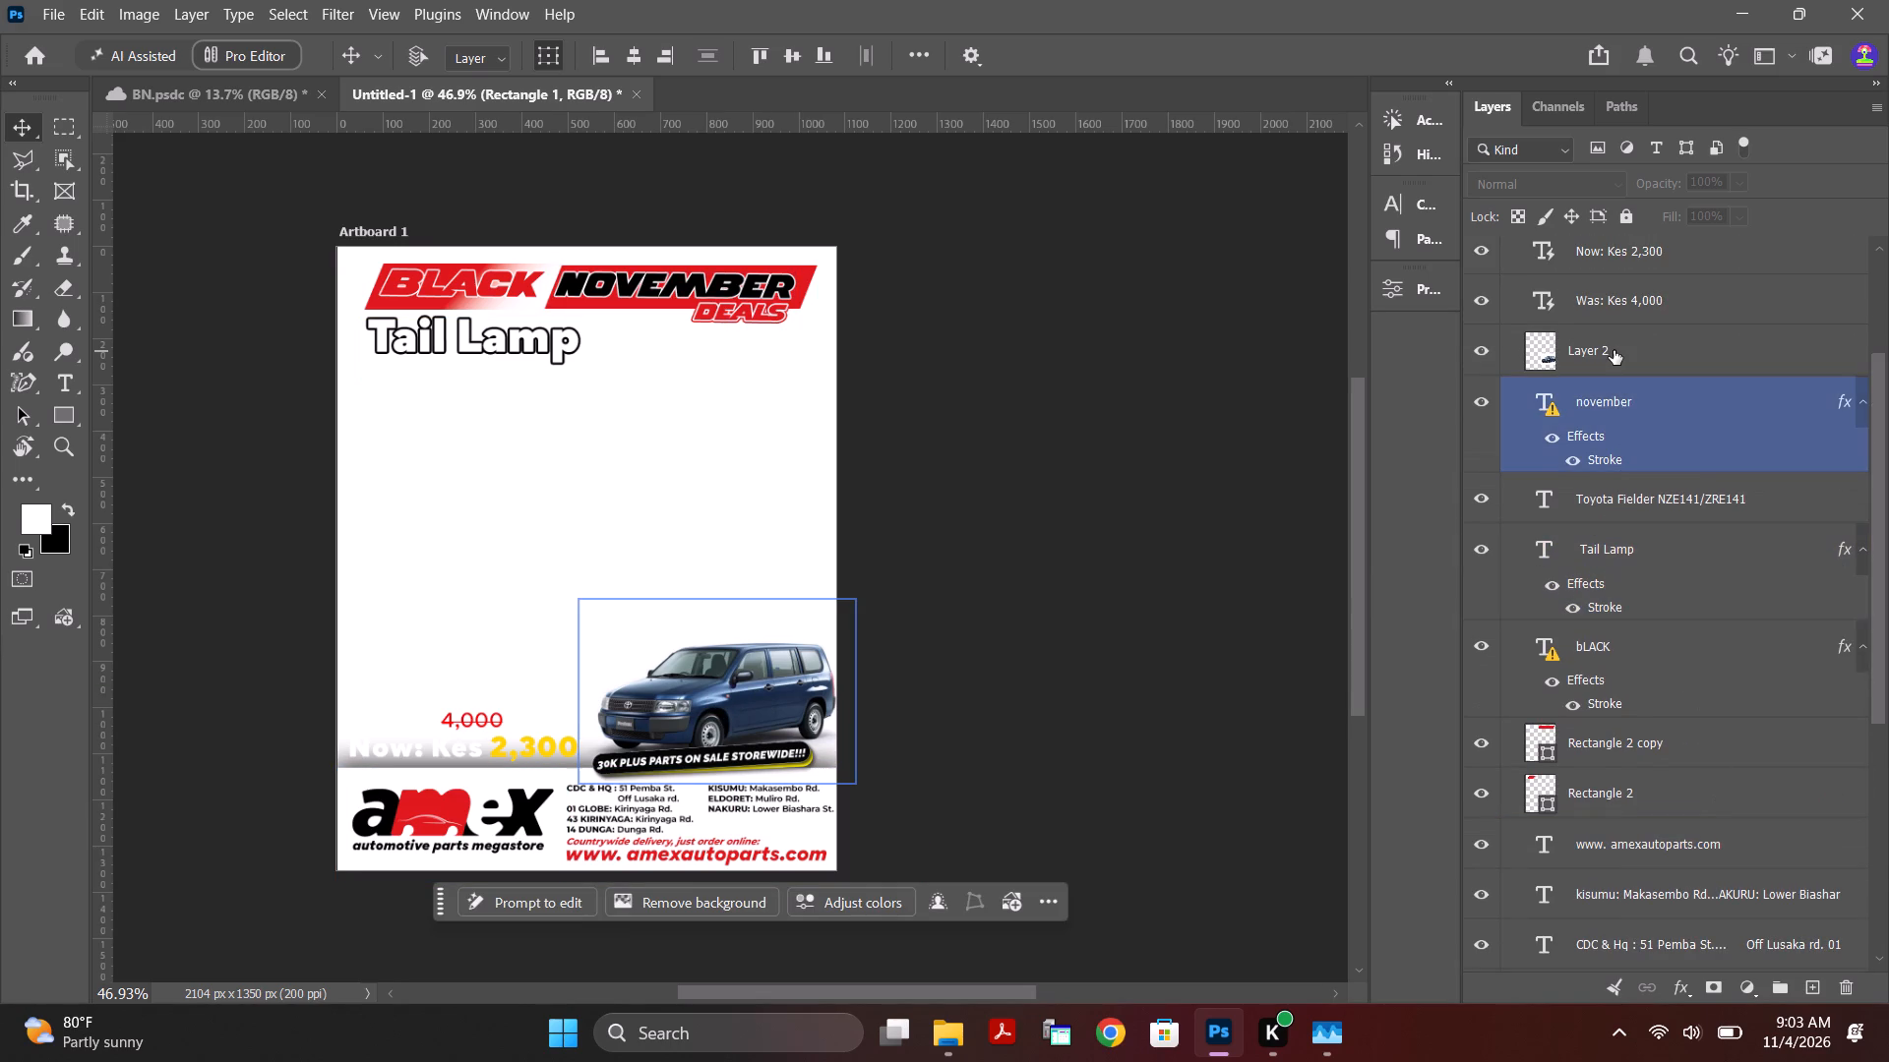
{"action": "left_click", "coordinate": [1614, 350]}
{"action": "key", "text": "Delete"}
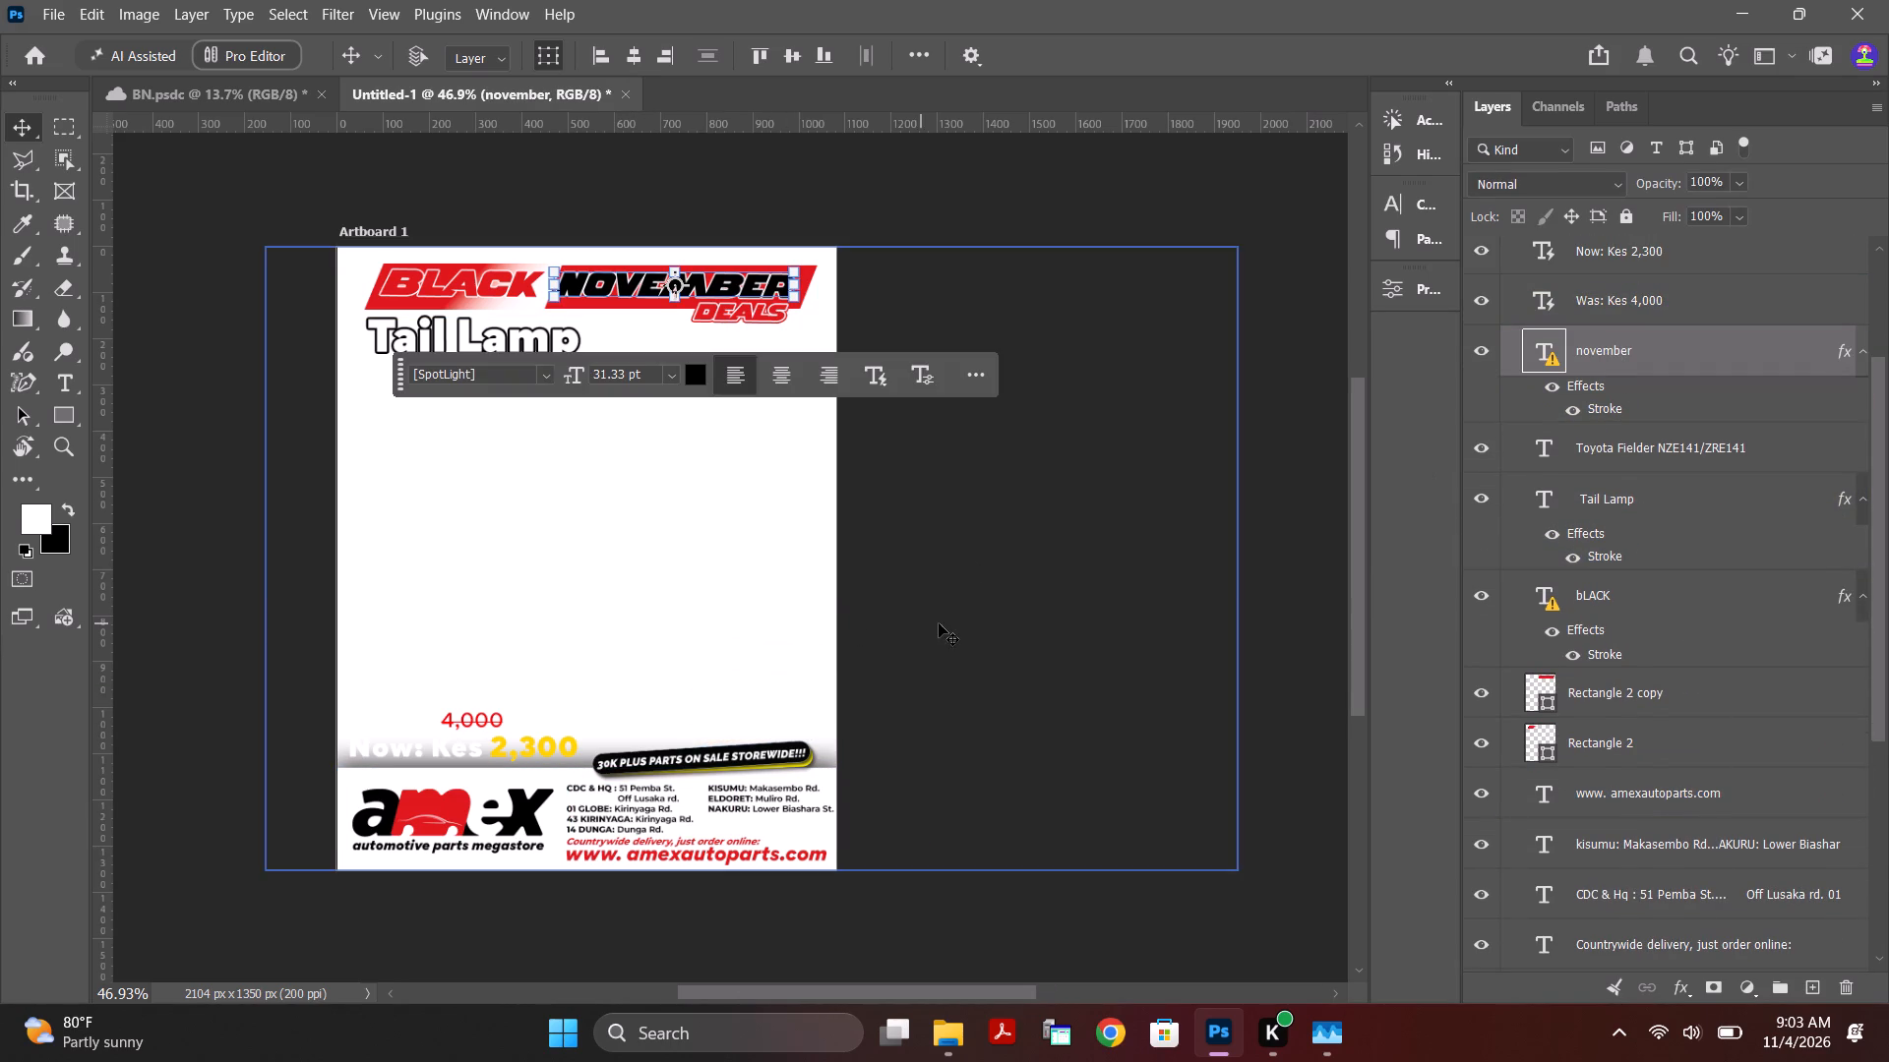
{"action": "left_click", "coordinate": [942, 623]}
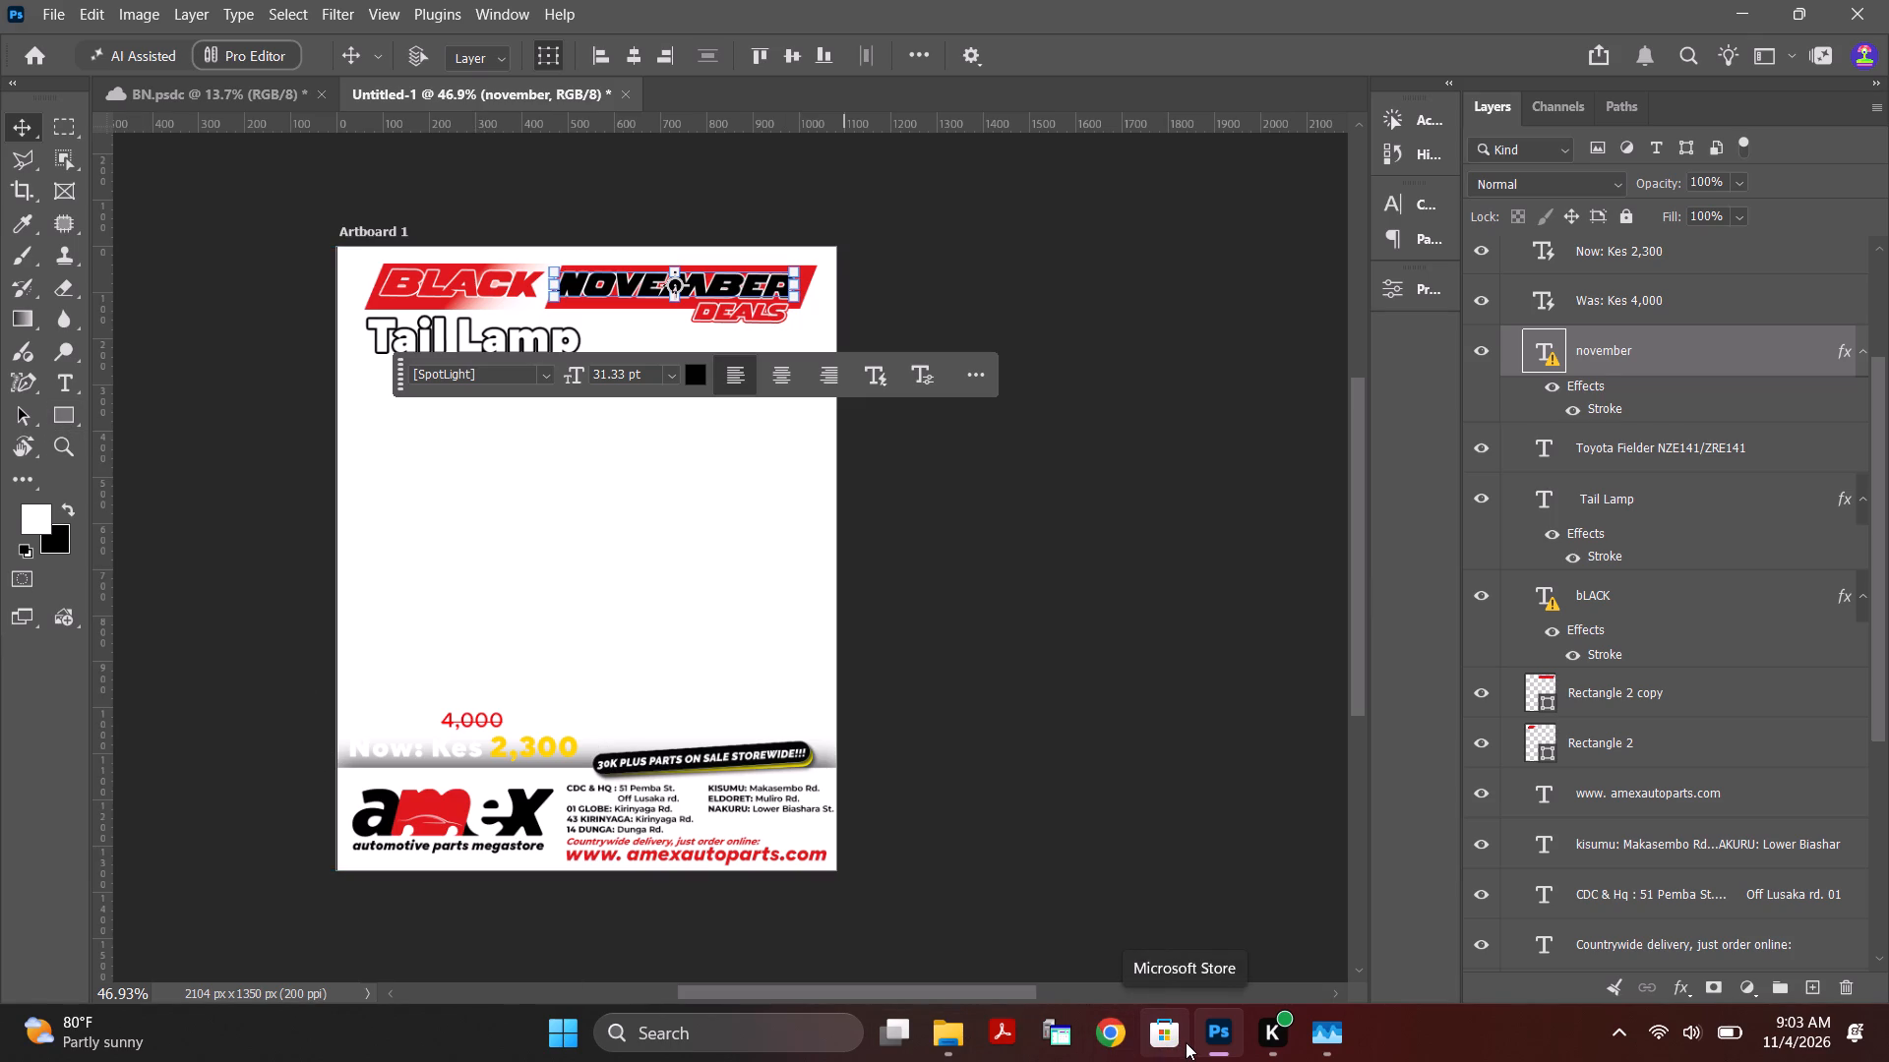
Switch to Chrome, open amexautoparts.com, and look over its Black November deals and On sale page.
{"action": "left_click", "coordinate": [957, 1040]}
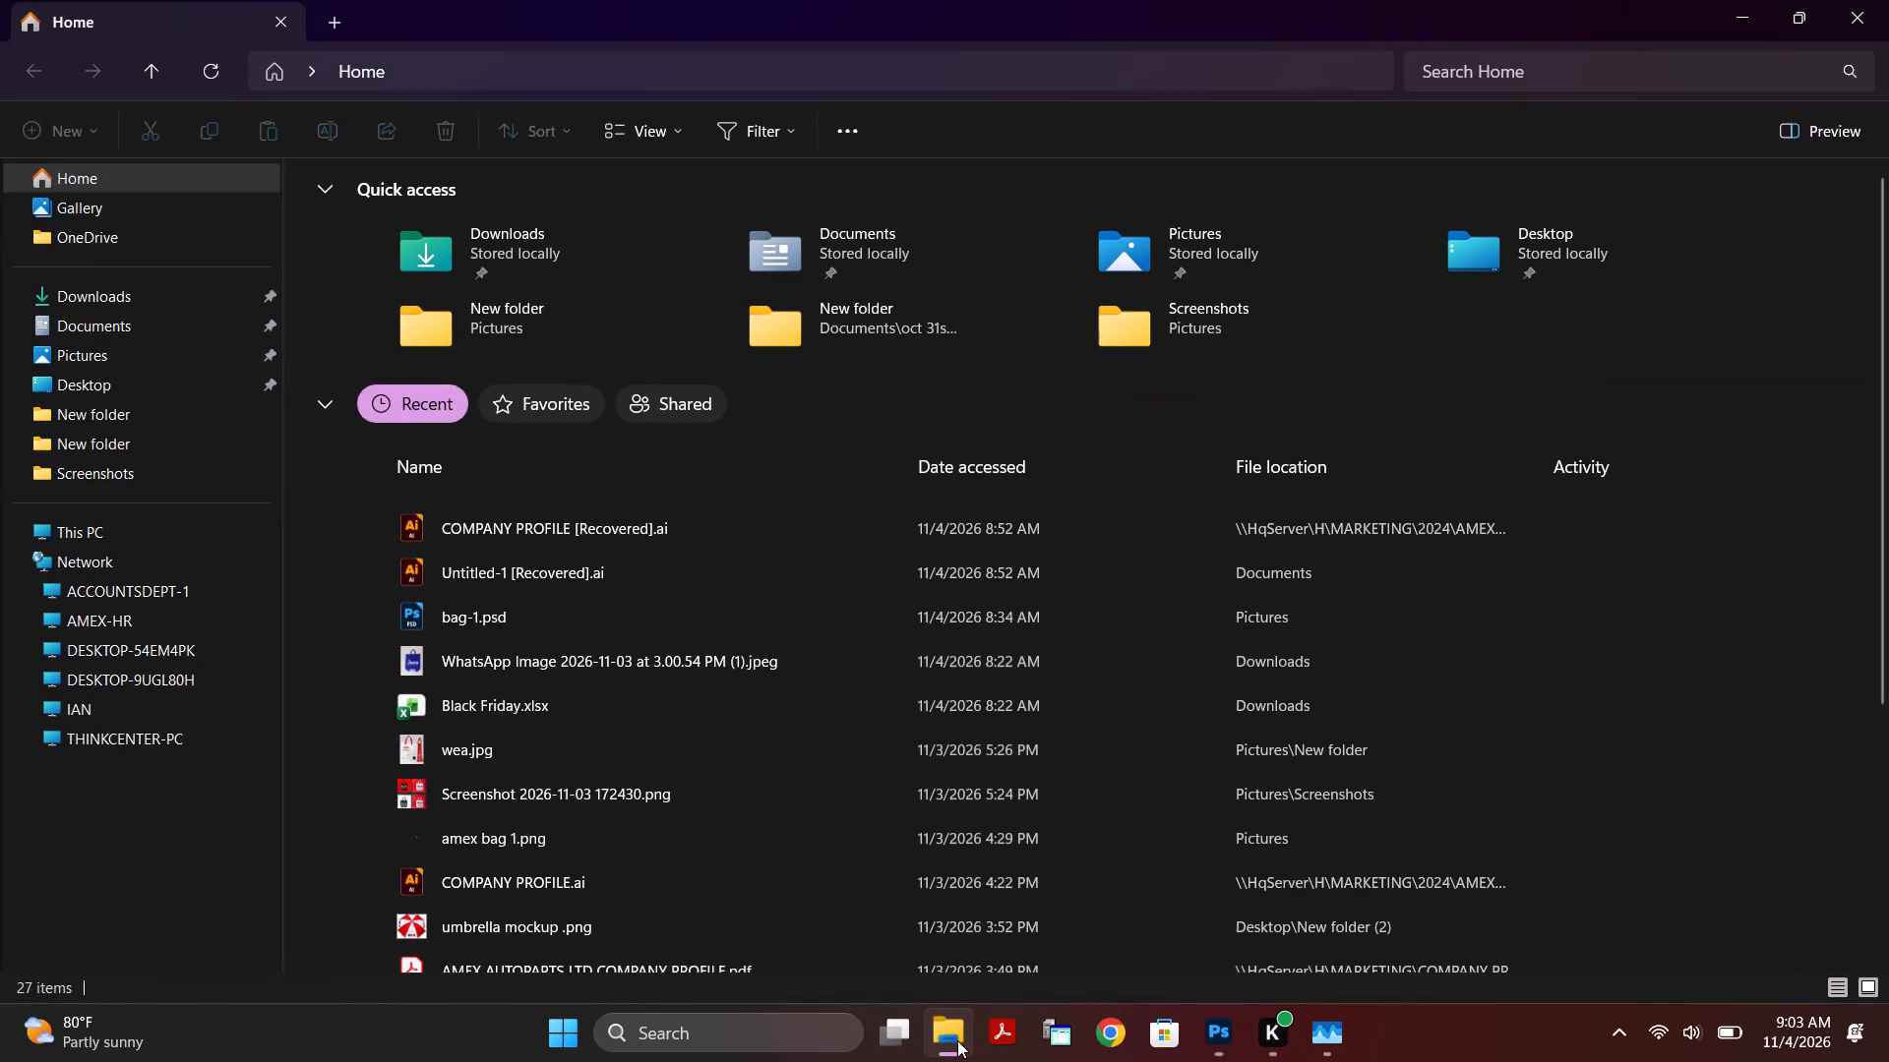
{"action": "left_click", "coordinate": [1102, 1036]}
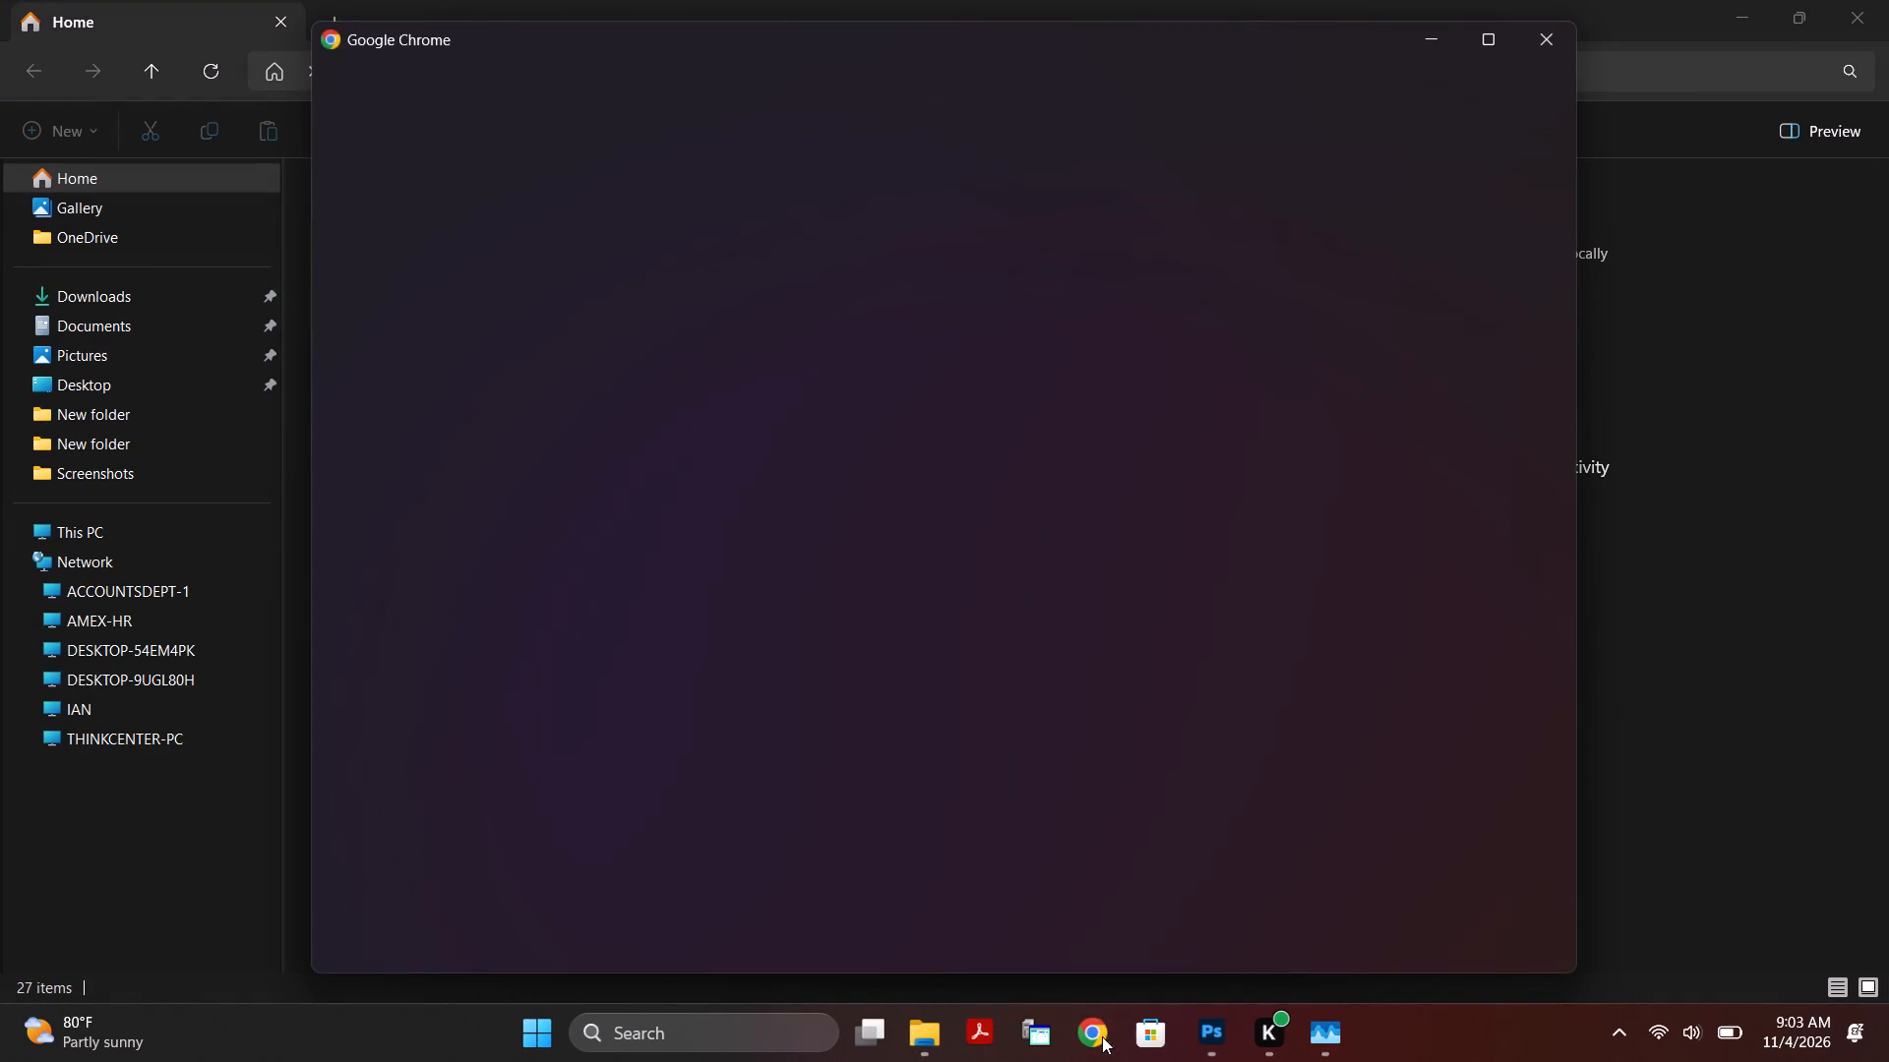
{"action": "left_click", "coordinate": [1016, 583]}
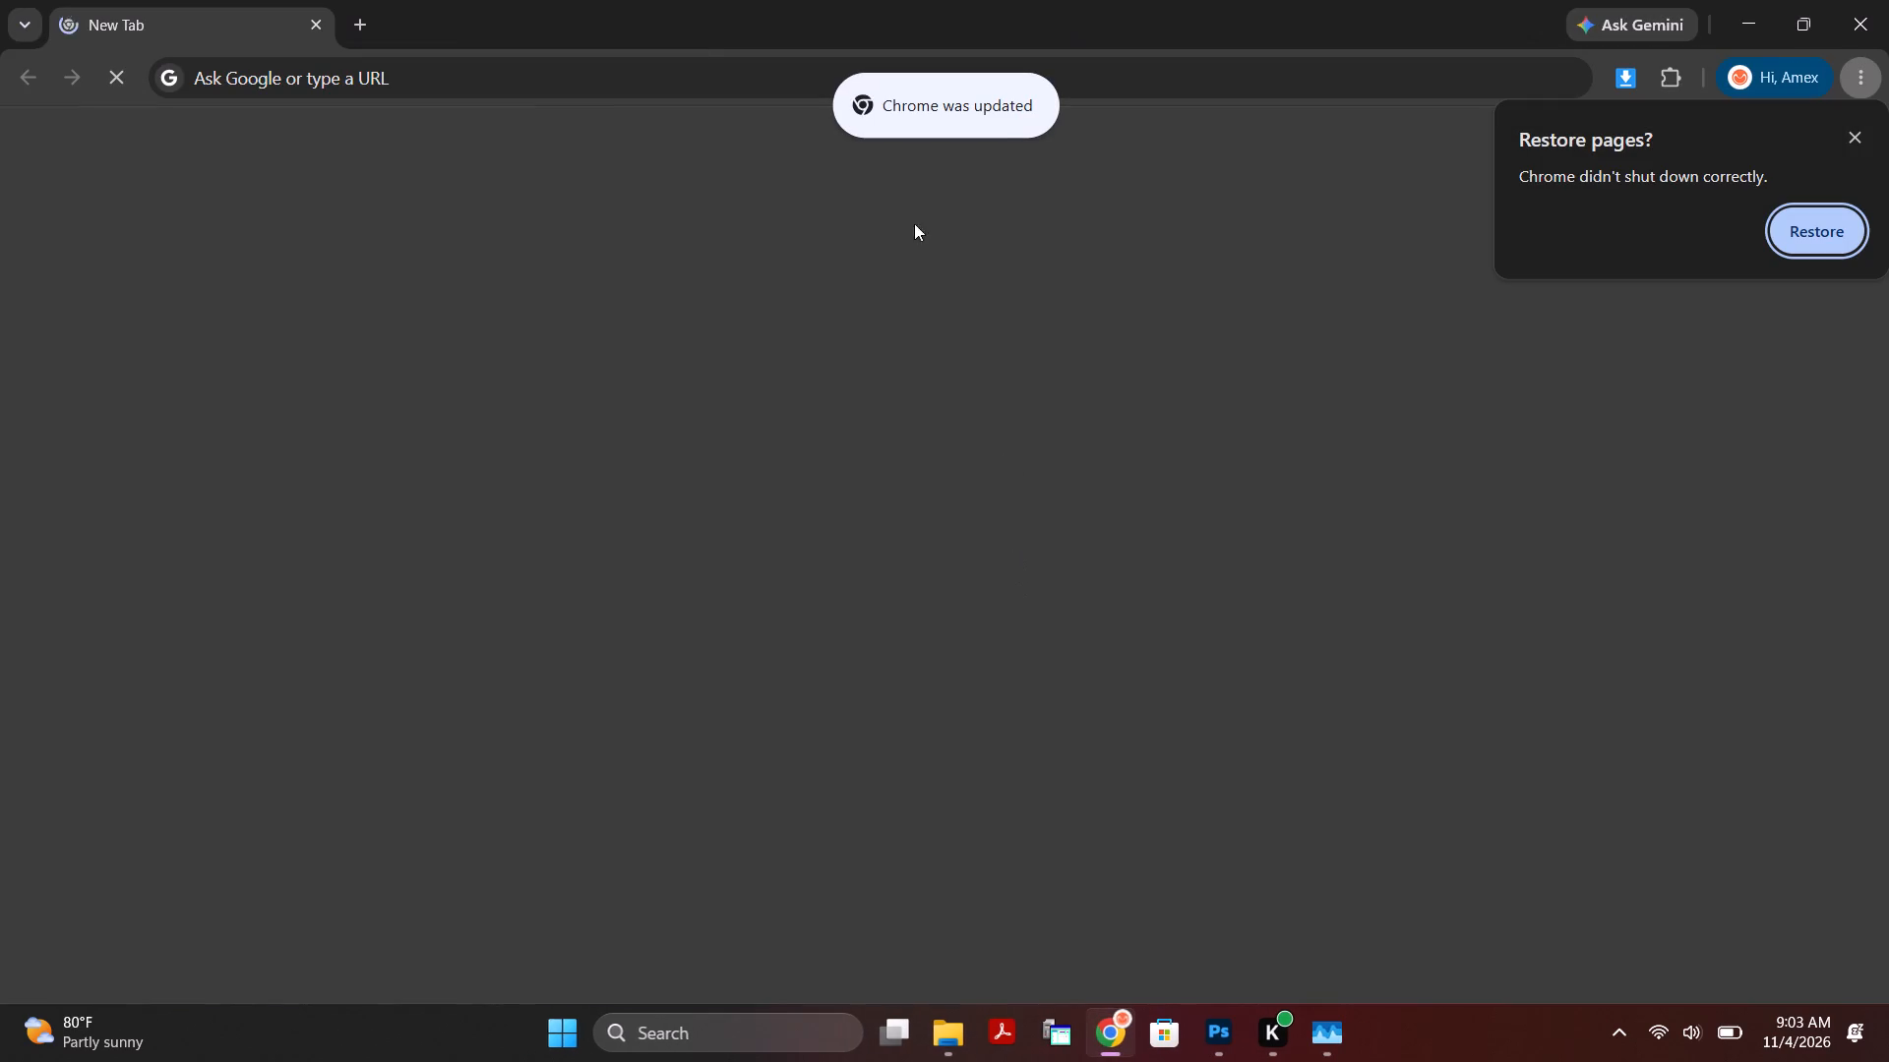
{"action": "left_click", "coordinate": [1851, 136]}
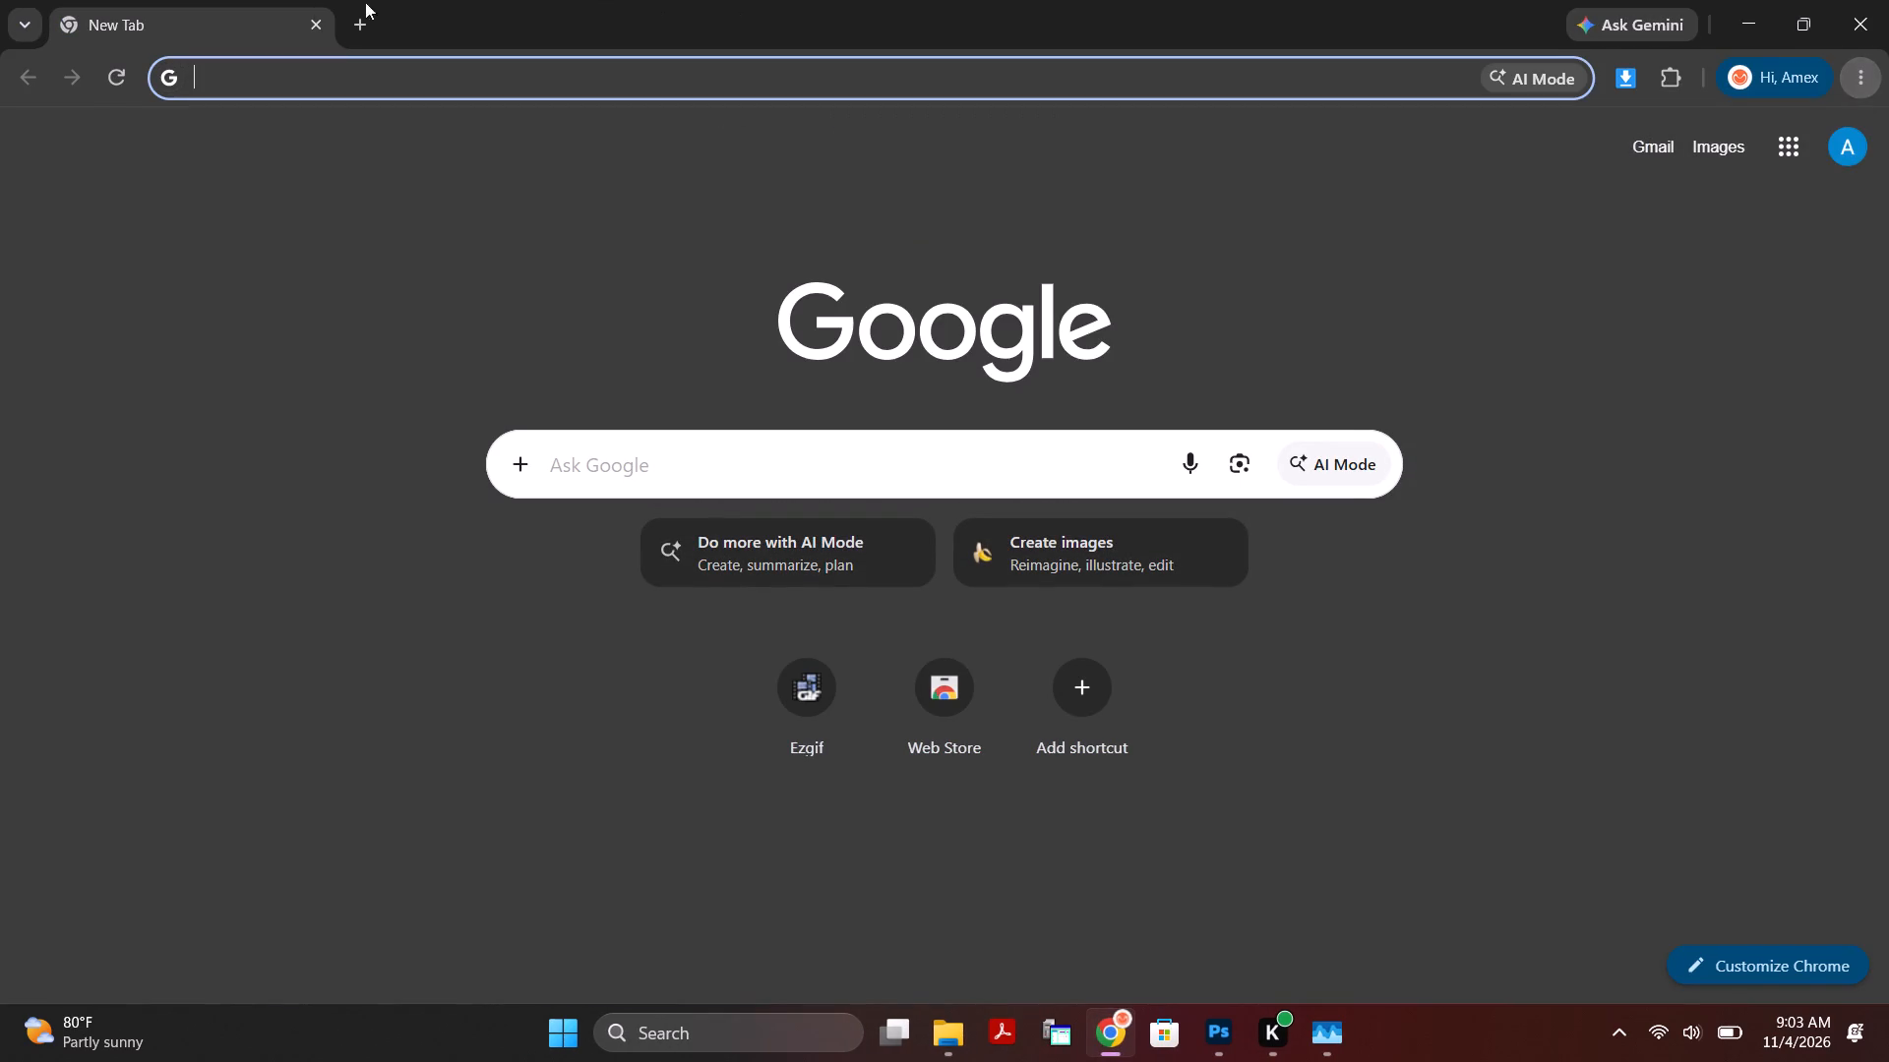
{"action": "left_click", "coordinate": [209, 27]}
{"action": "left_click", "coordinate": [241, 84]}
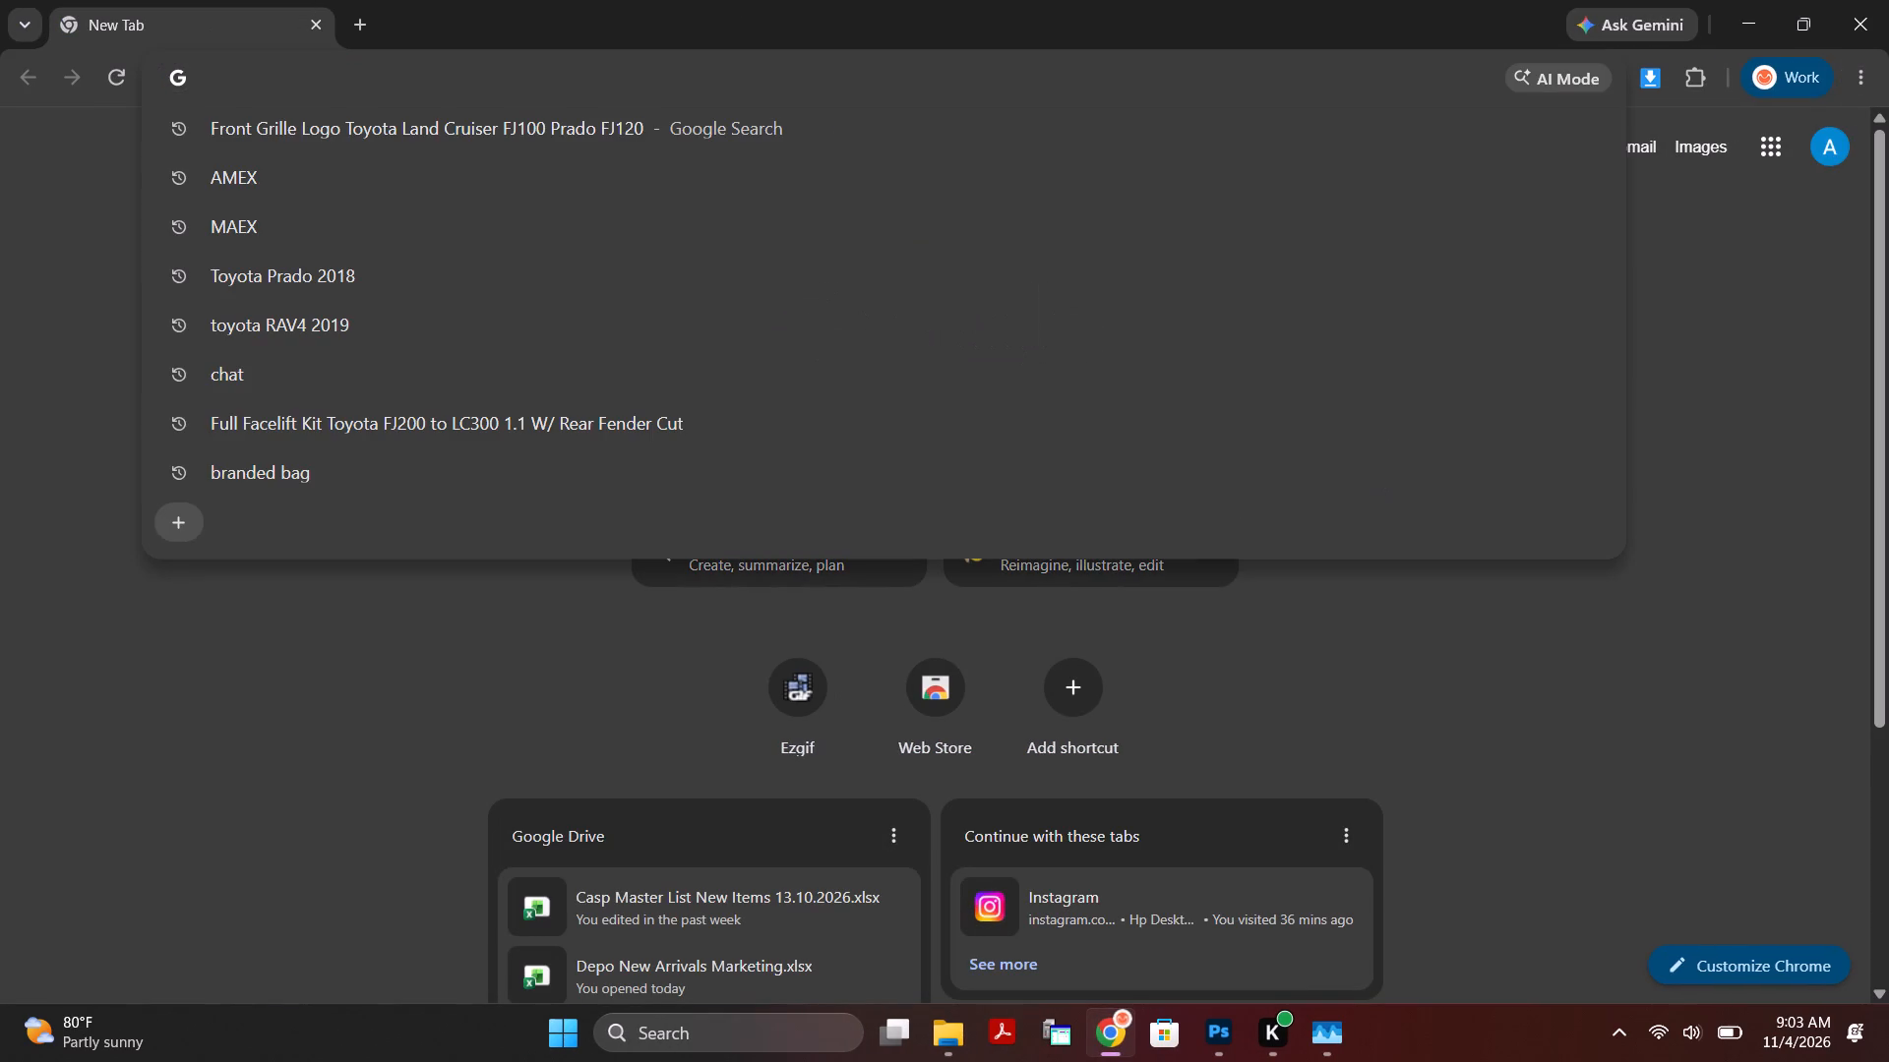
{"action": "type", "text": "amex"}
{"action": "key", "text": "Return"}
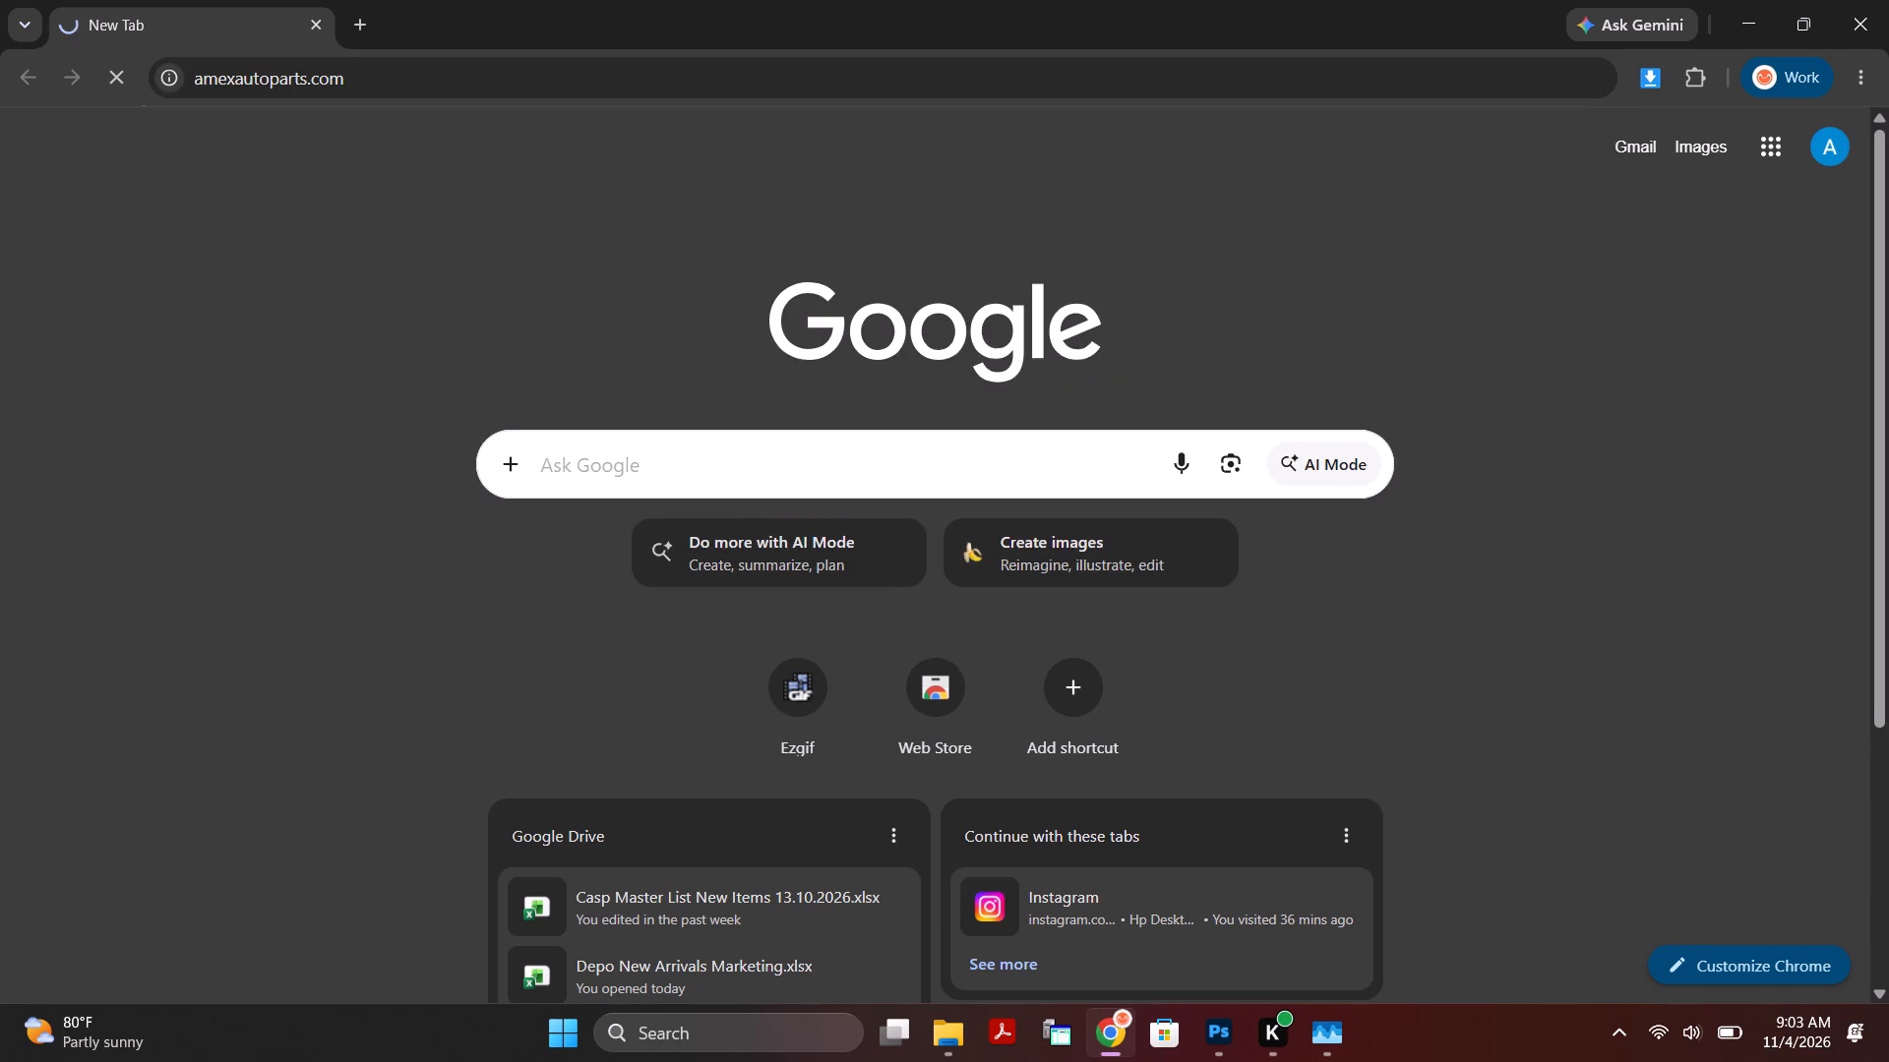
{"action": "scroll", "coordinate": [795, 561], "scroll_direction": "down", "scroll_amount": 7}
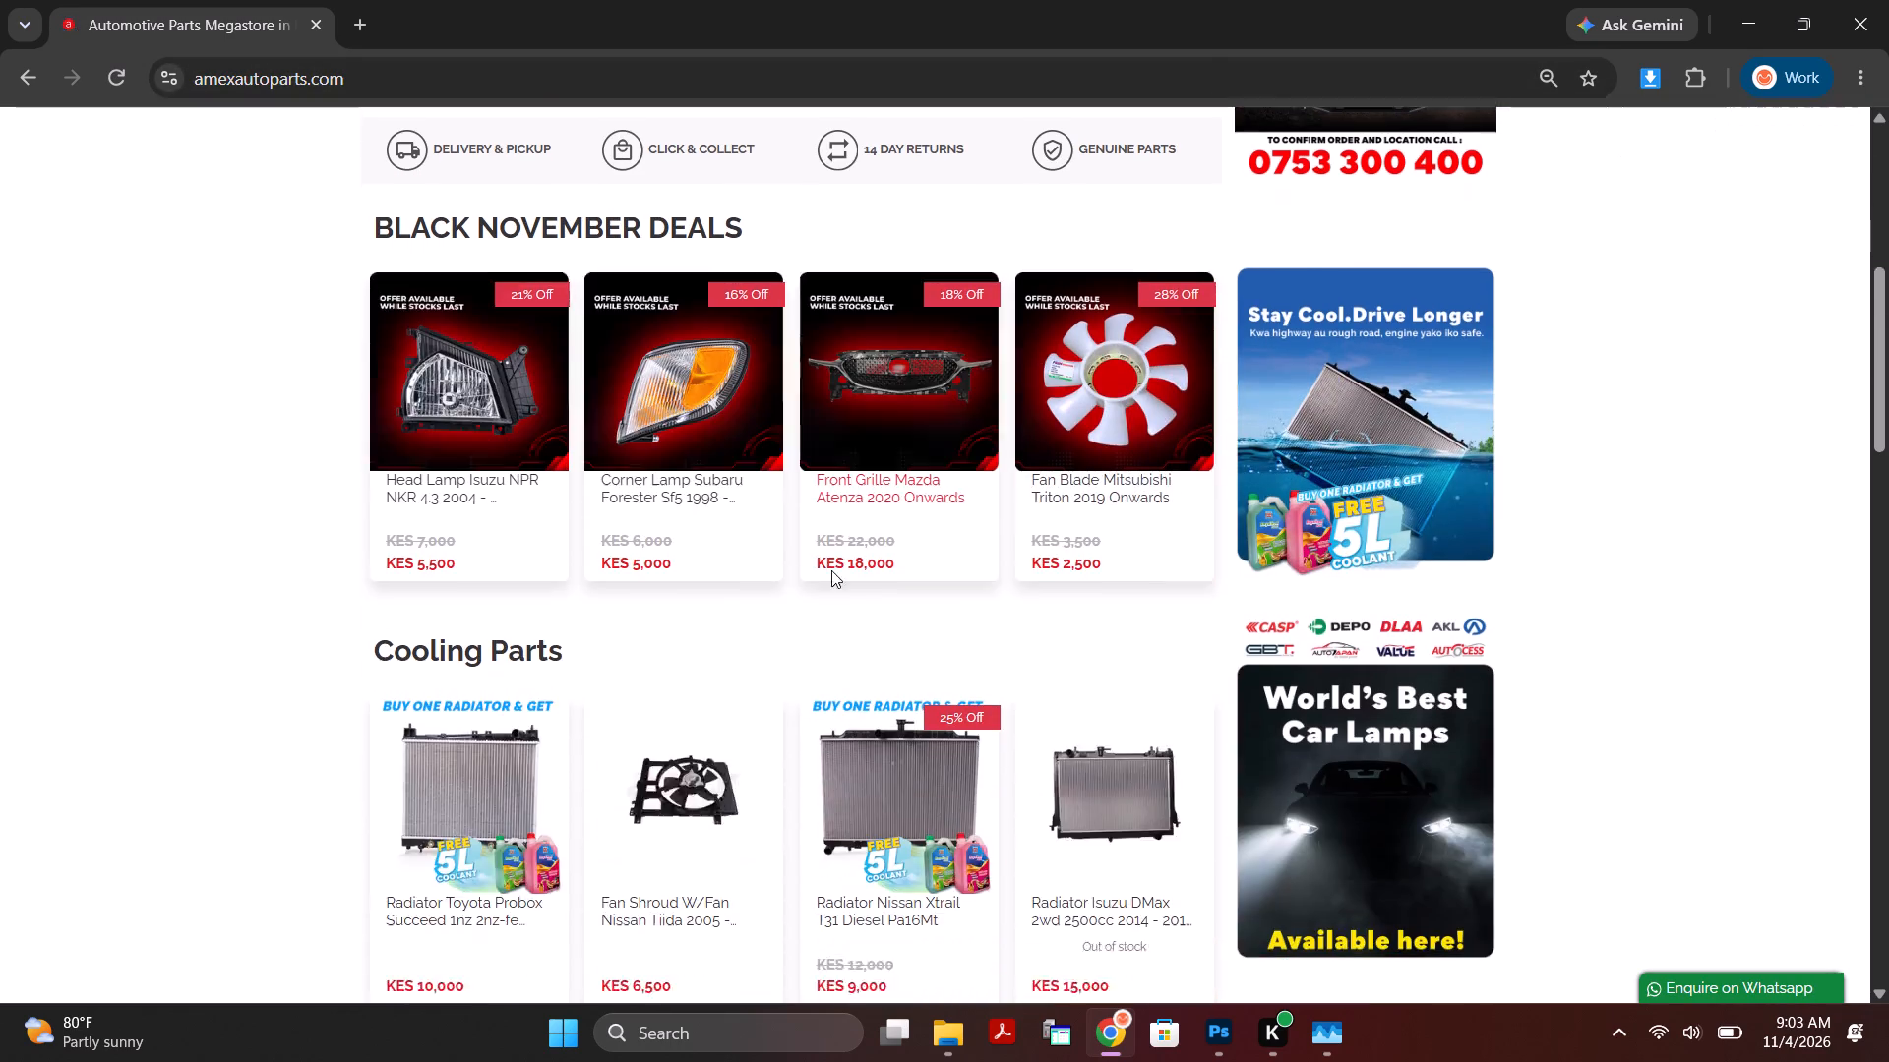
{"action": "scroll", "coordinate": [979, 493], "scroll_direction": "up", "scroll_amount": 4}
{"action": "scroll", "coordinate": [1388, 504], "scroll_direction": "up", "scroll_amount": 3}
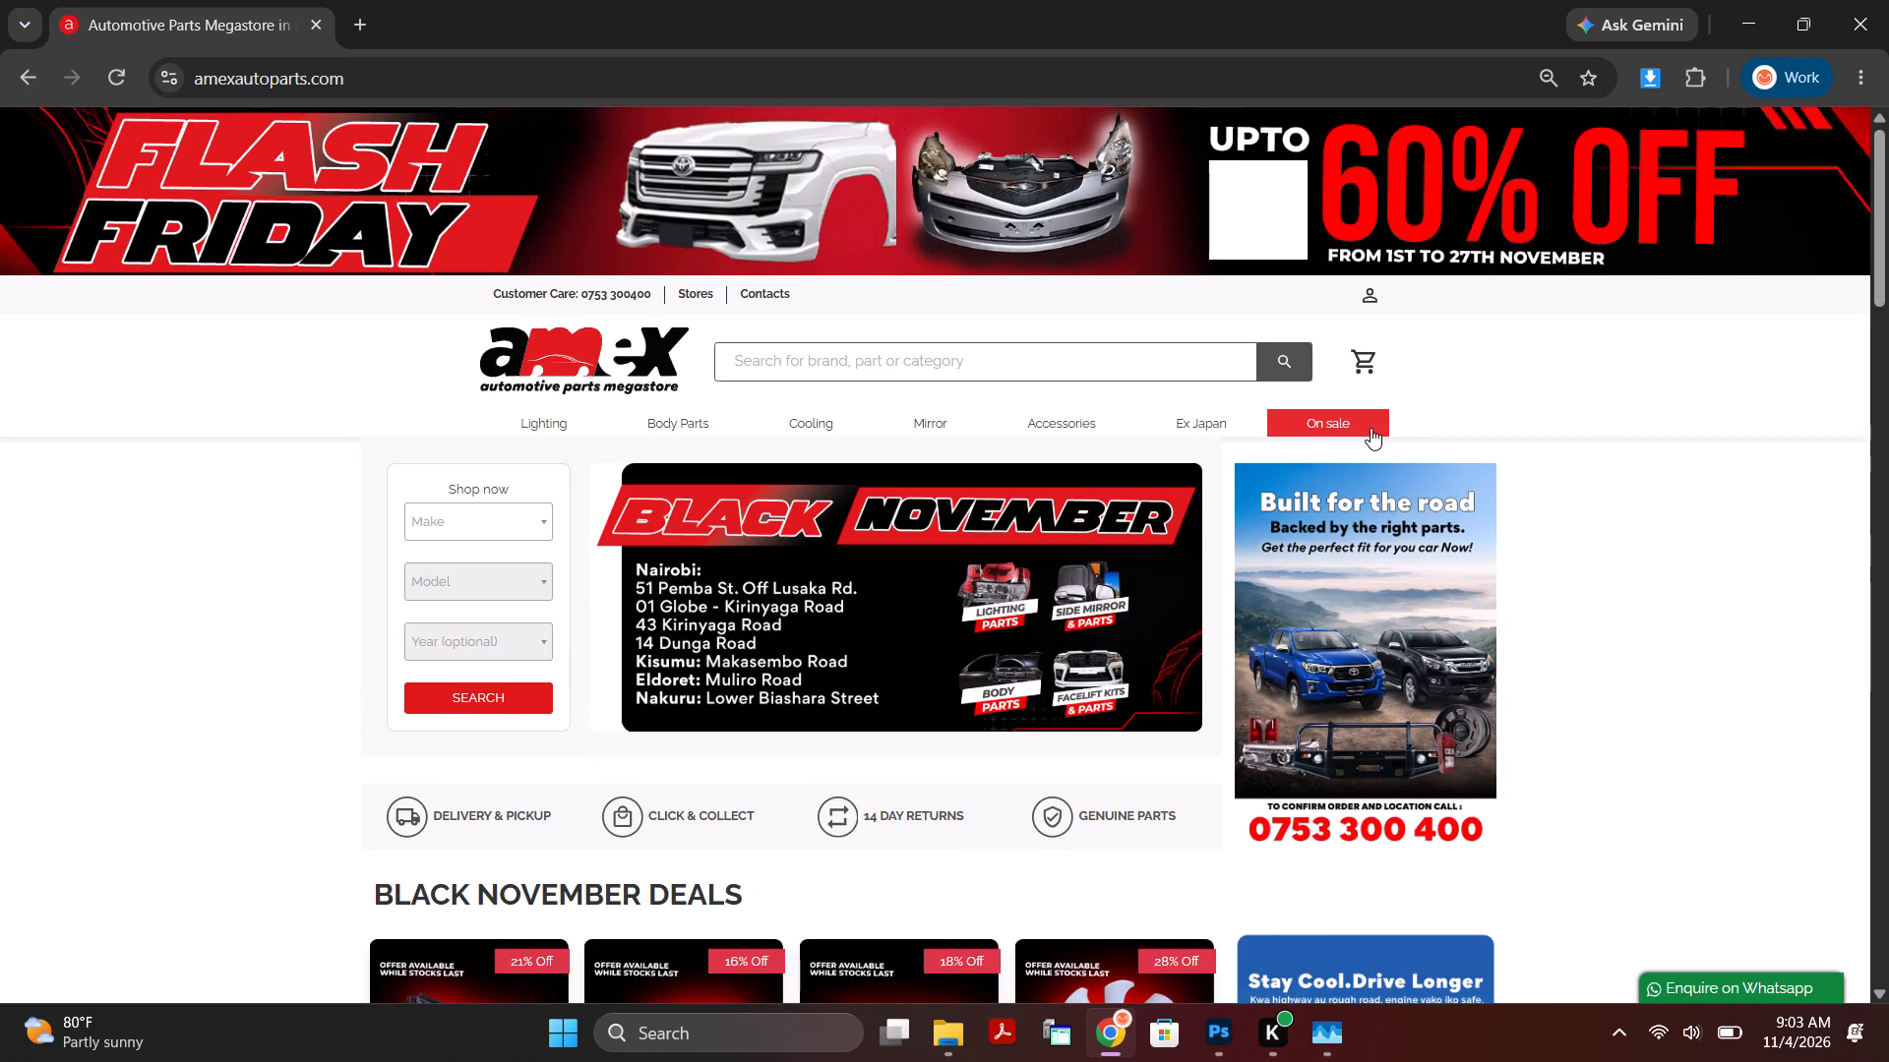
{"action": "left_click", "coordinate": [1371, 428]}
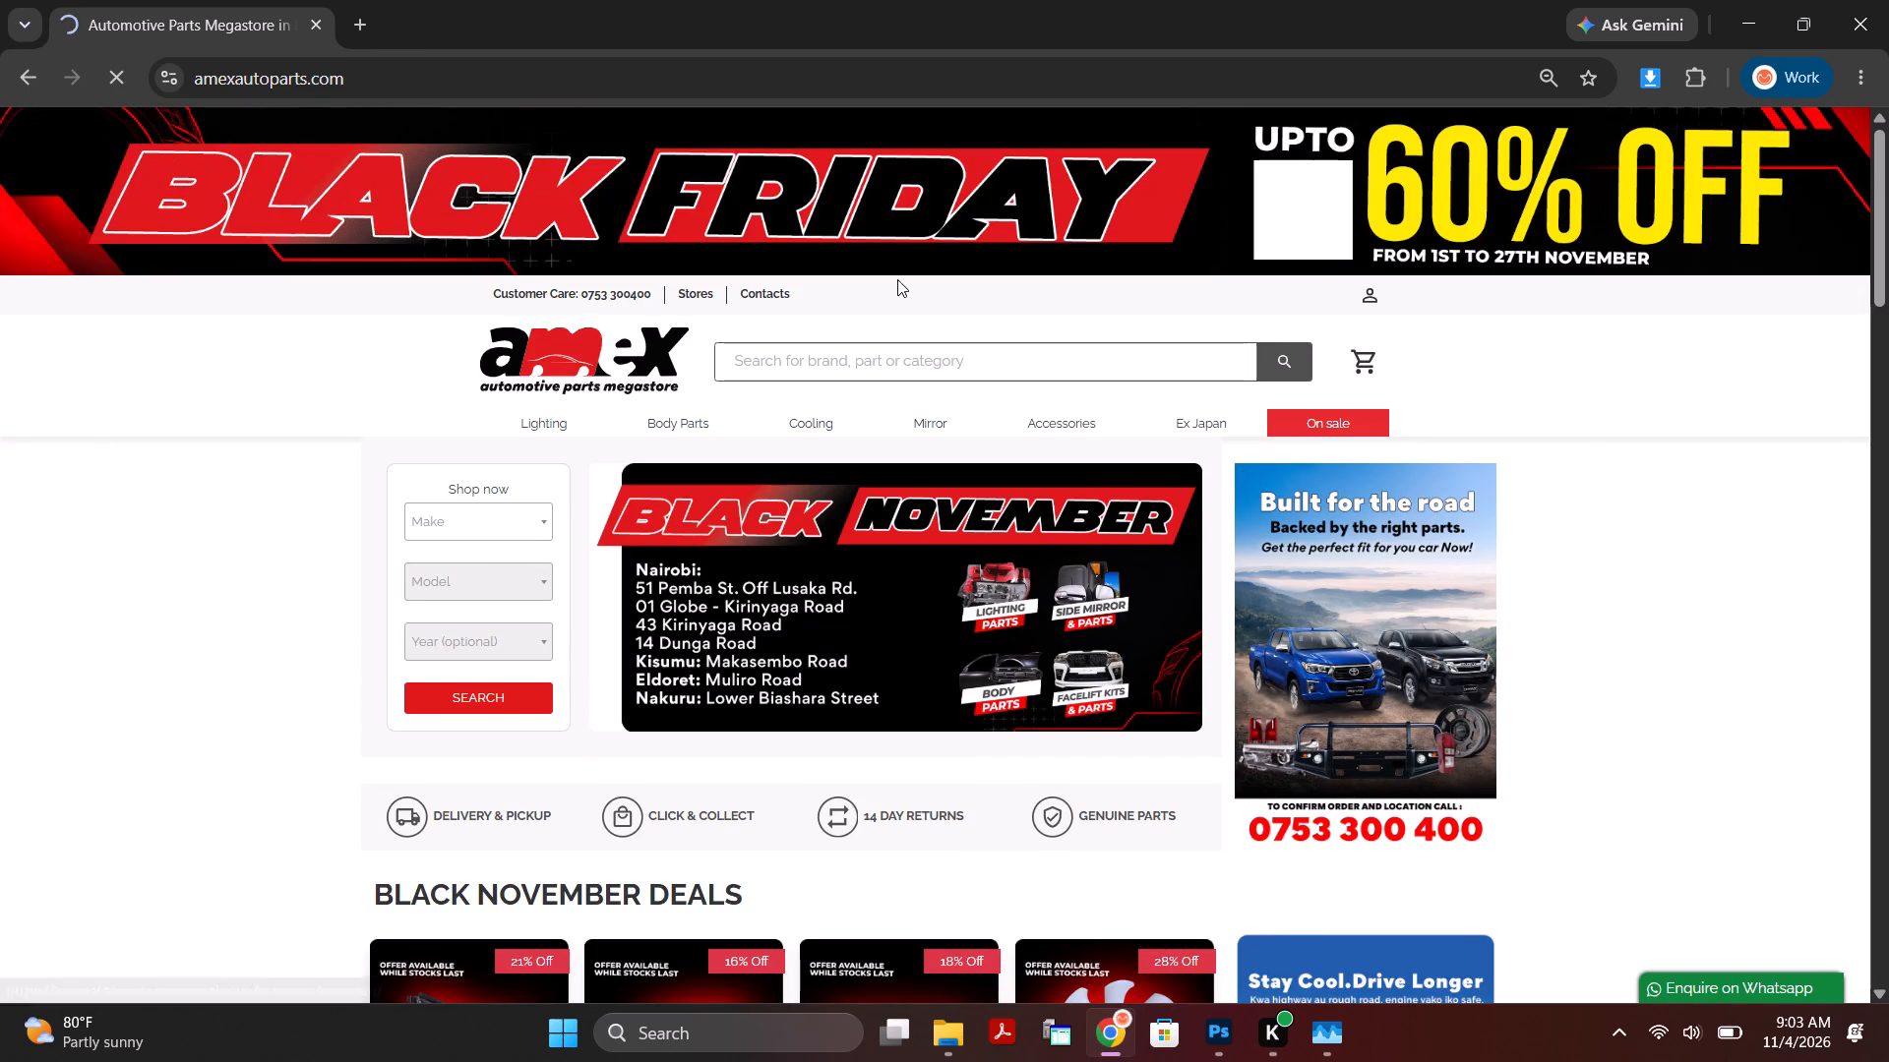
Open Pinterest in a new browser tab and glance through its home feed for design inspiration.
{"action": "left_click", "coordinate": [357, 23]}
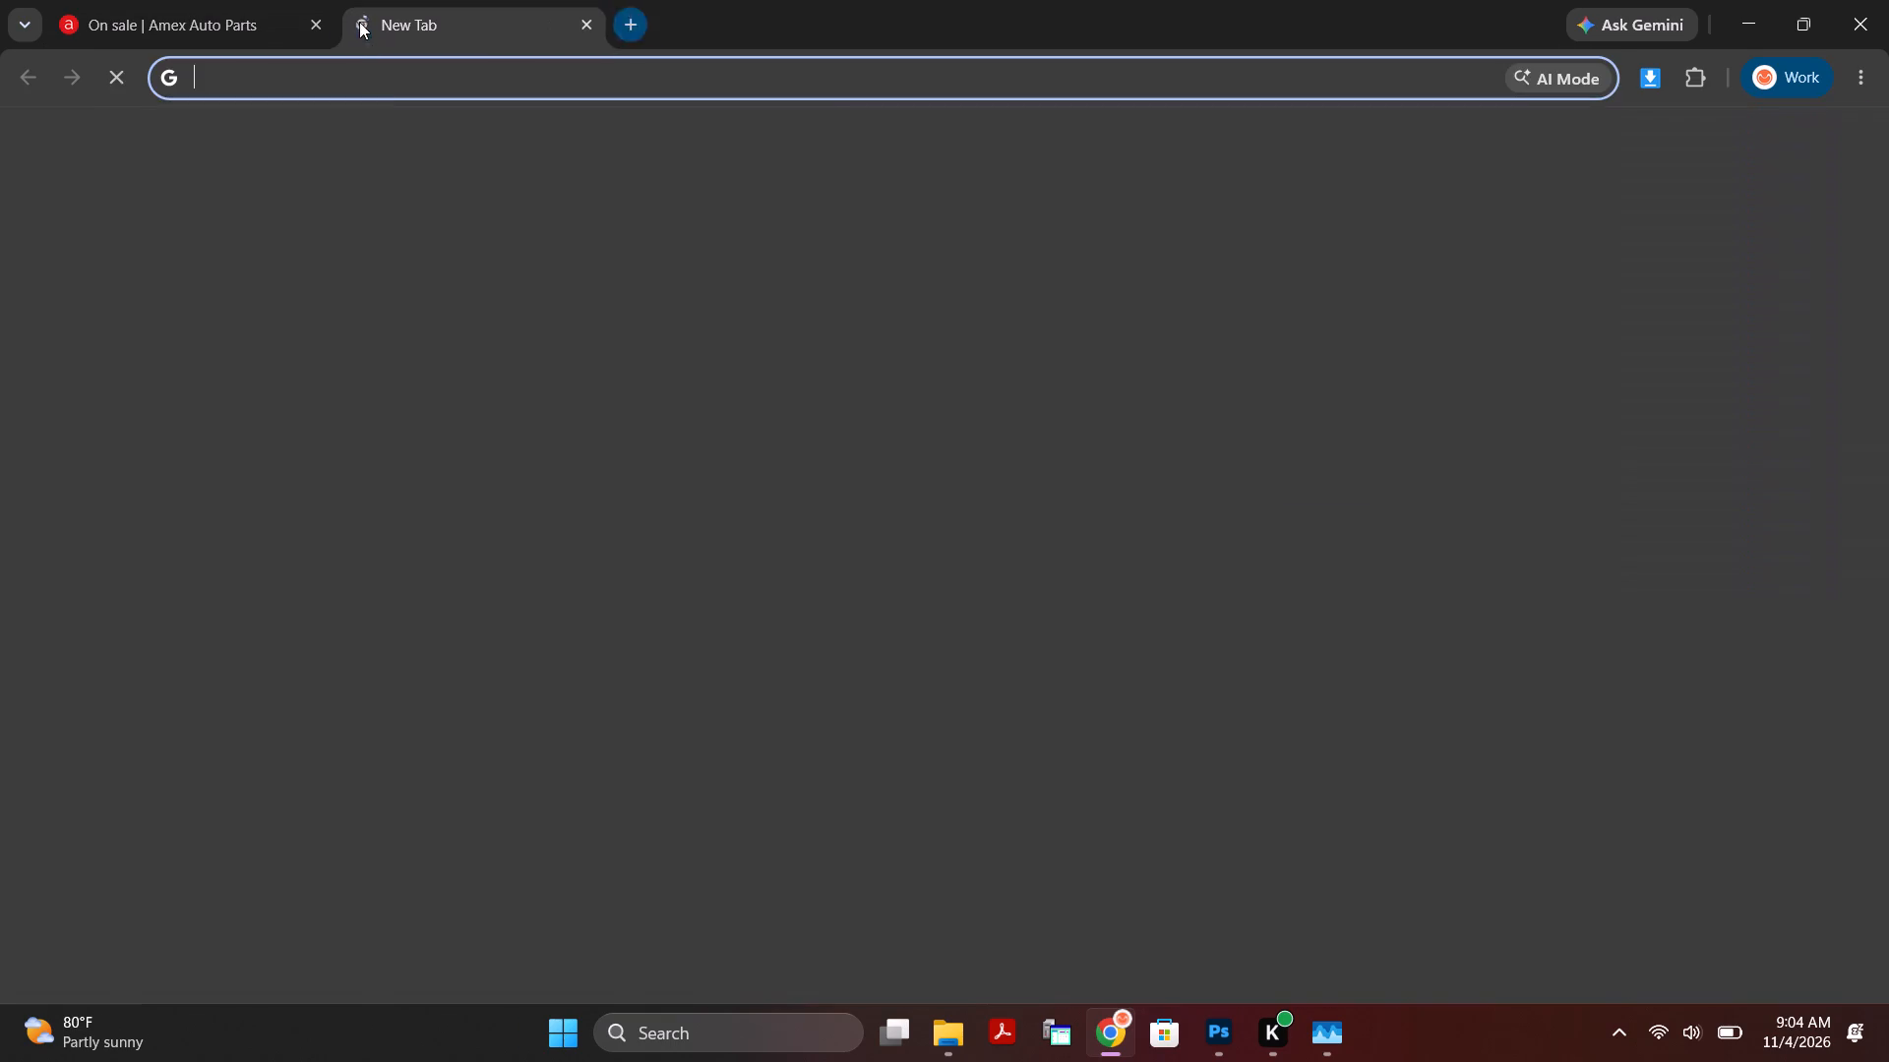
{"action": "left_click", "coordinate": [437, 85]}
{"action": "type", "text": "pint"}
{"action": "key", "text": "Return"}
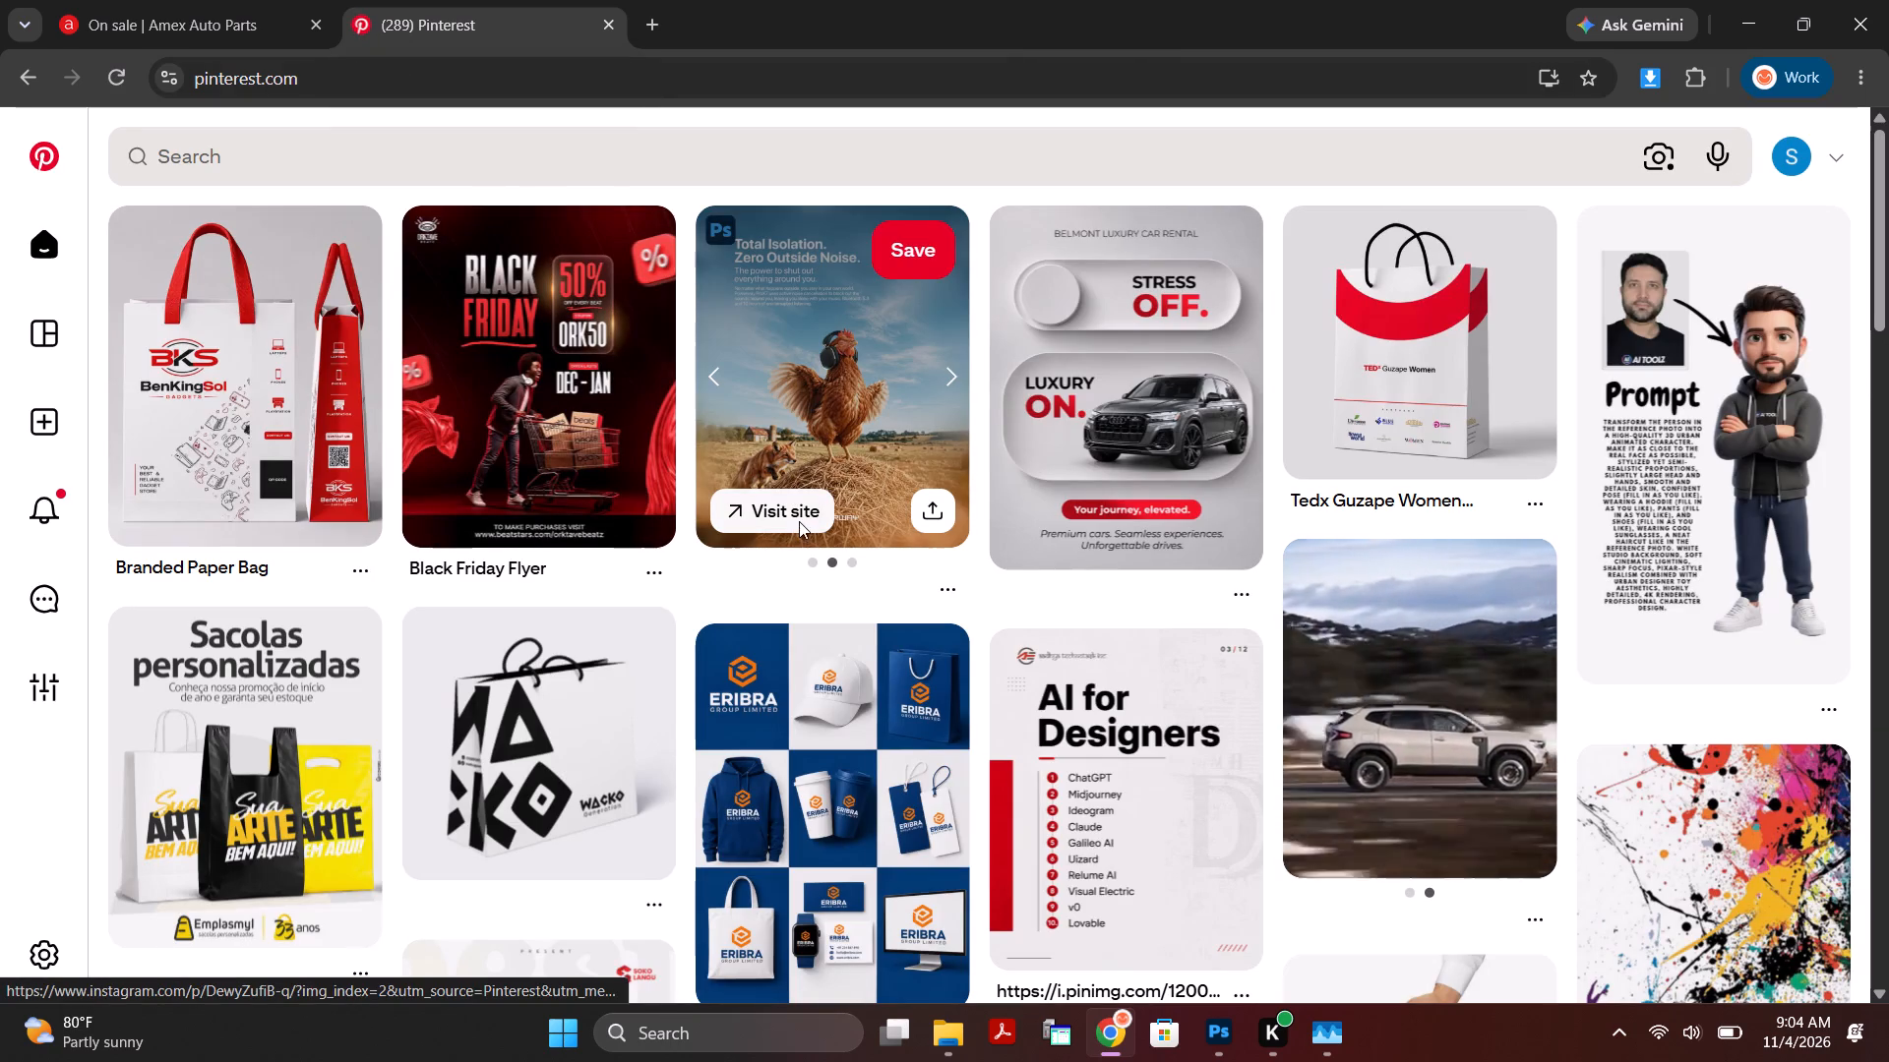
{"action": "scroll", "coordinate": [900, 500], "scroll_direction": "down", "scroll_amount": 6}
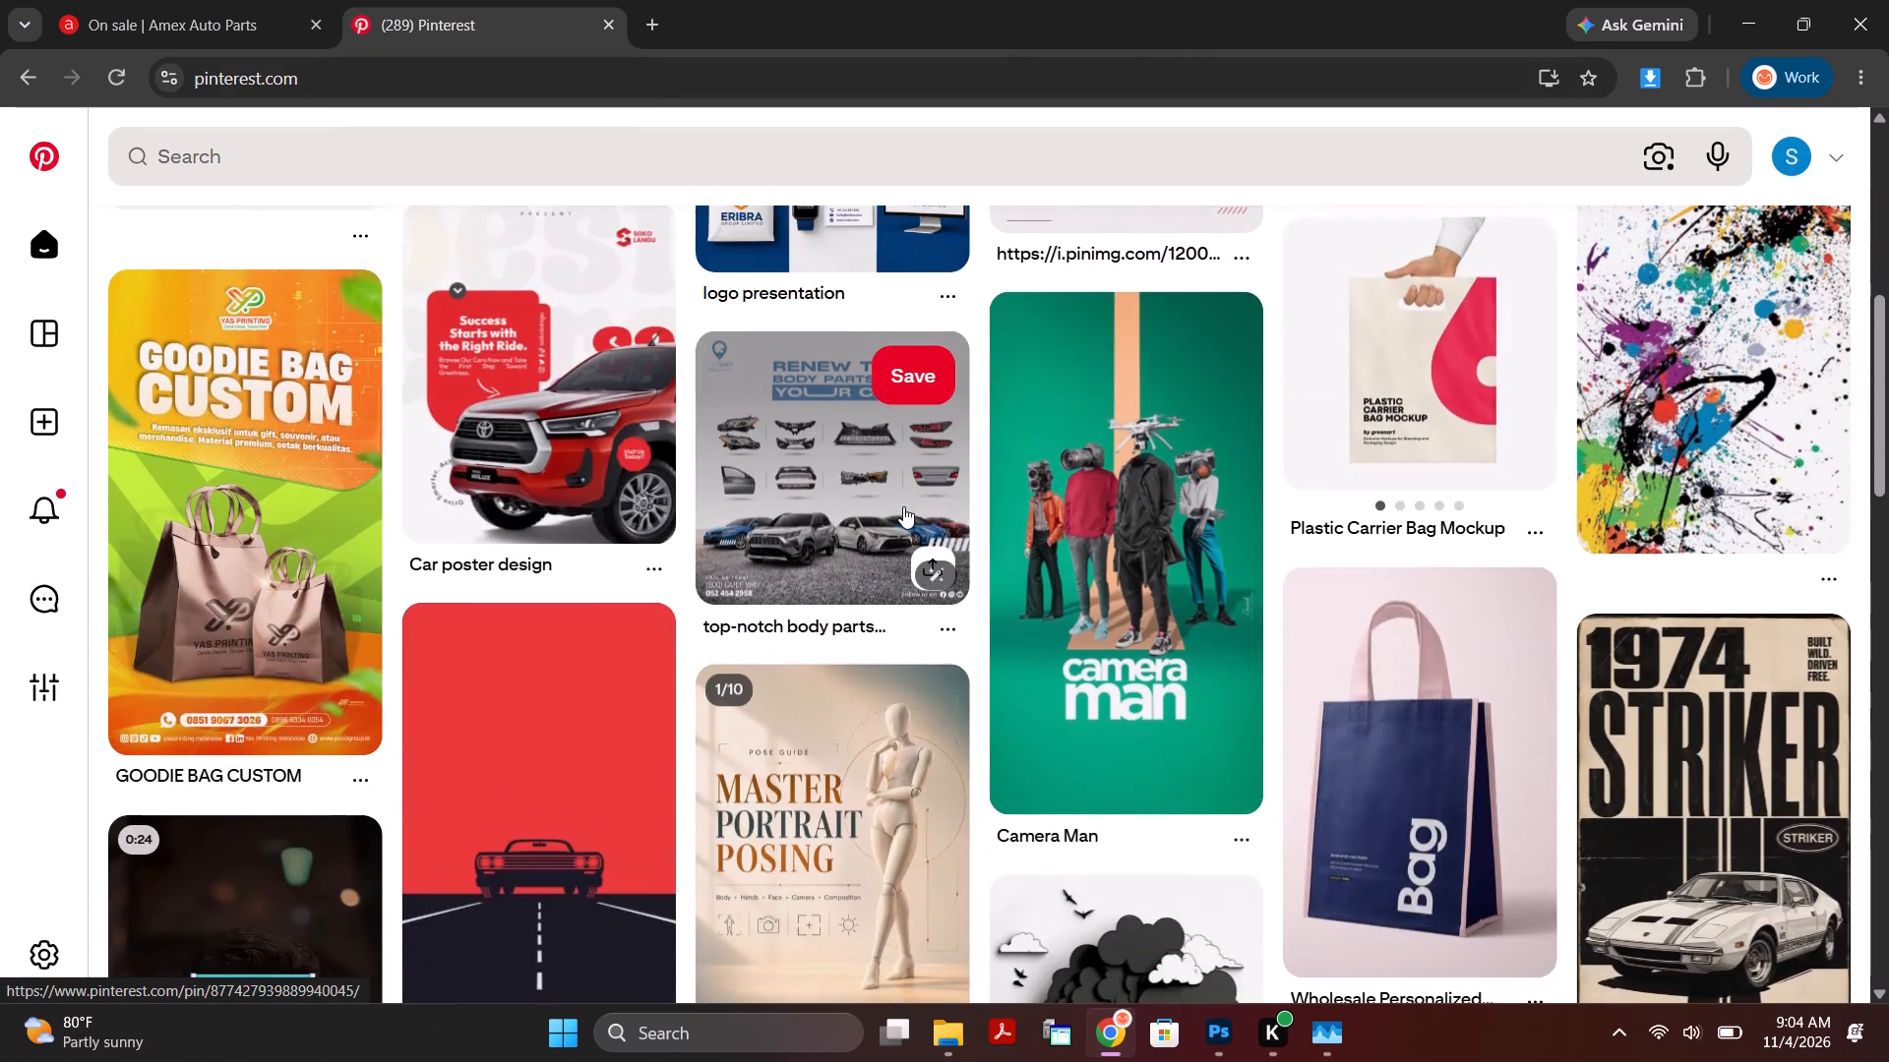
{"action": "scroll", "coordinate": [903, 506], "scroll_direction": "up", "scroll_amount": 3}
Search Pinterest for "black november red background".
{"action": "left_click", "coordinate": [602, 160]}
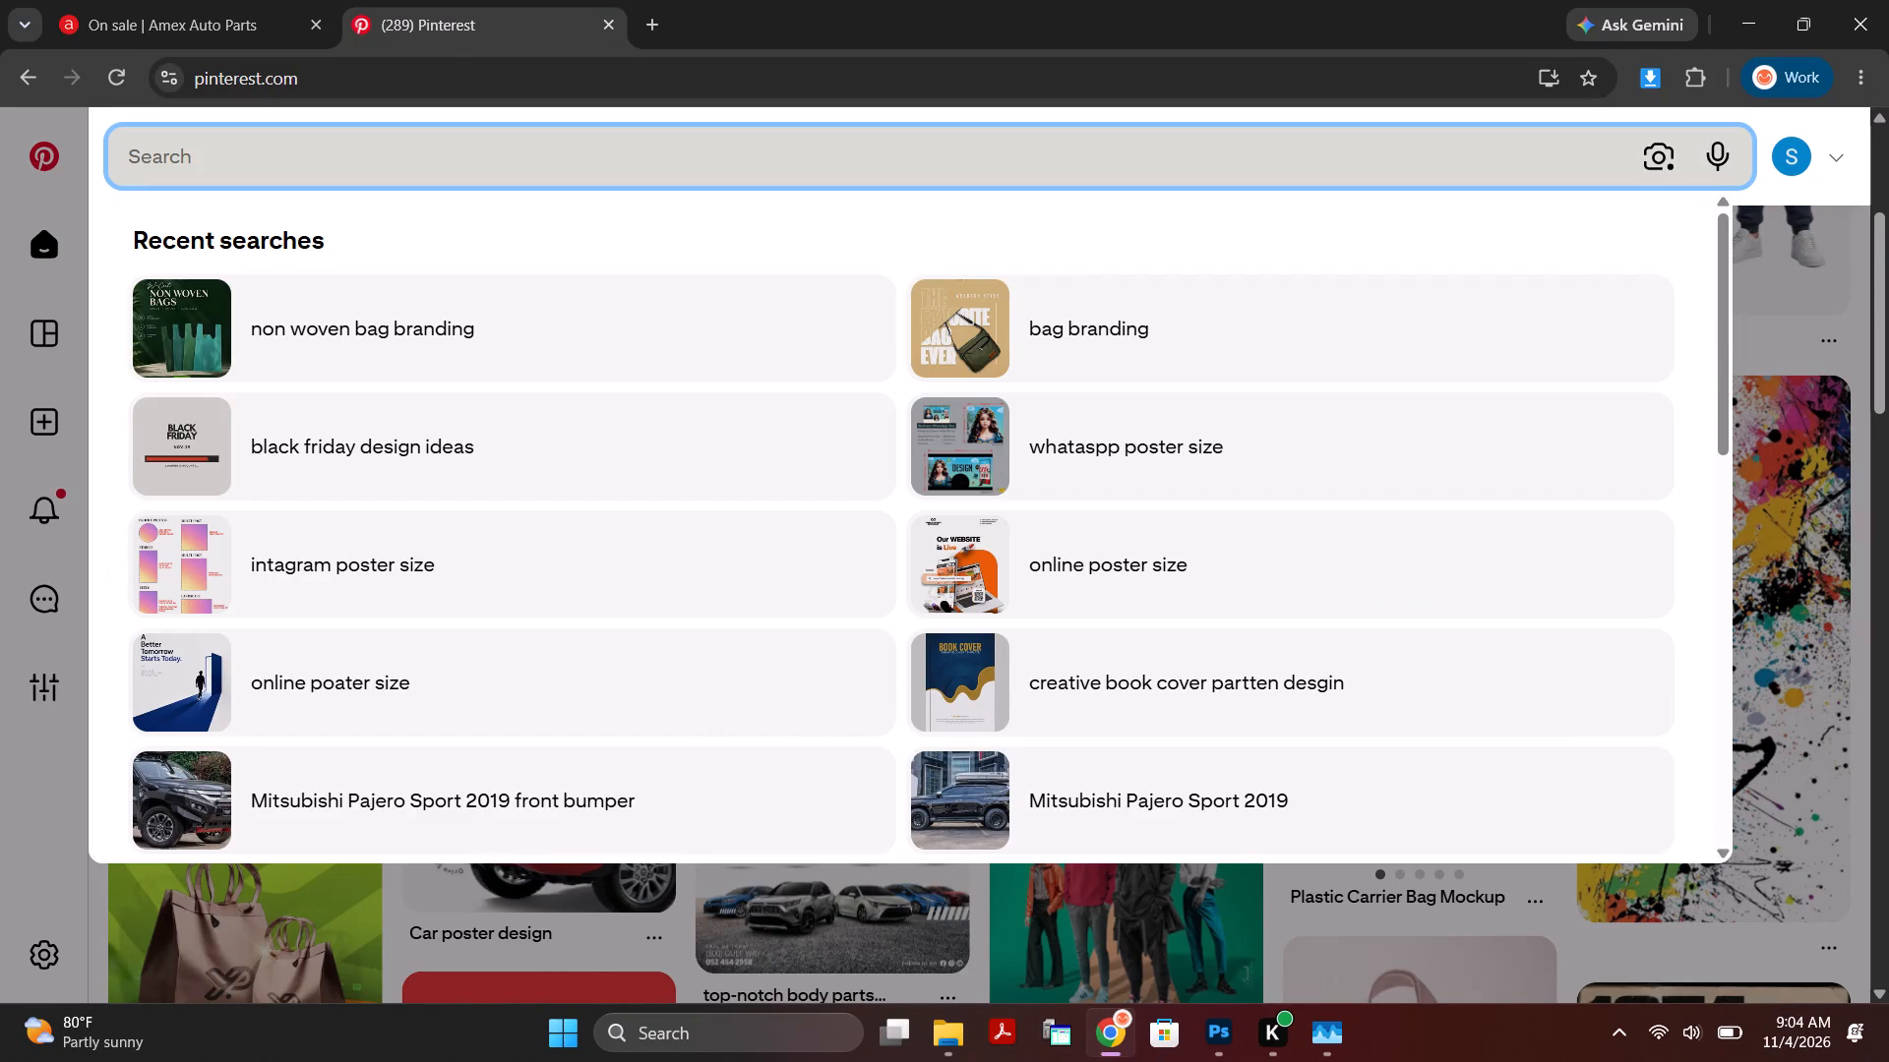
{"action": "type", "text": "black no"}
{"action": "type", "text": "vember"}
{"action": "key", "text": "space"}
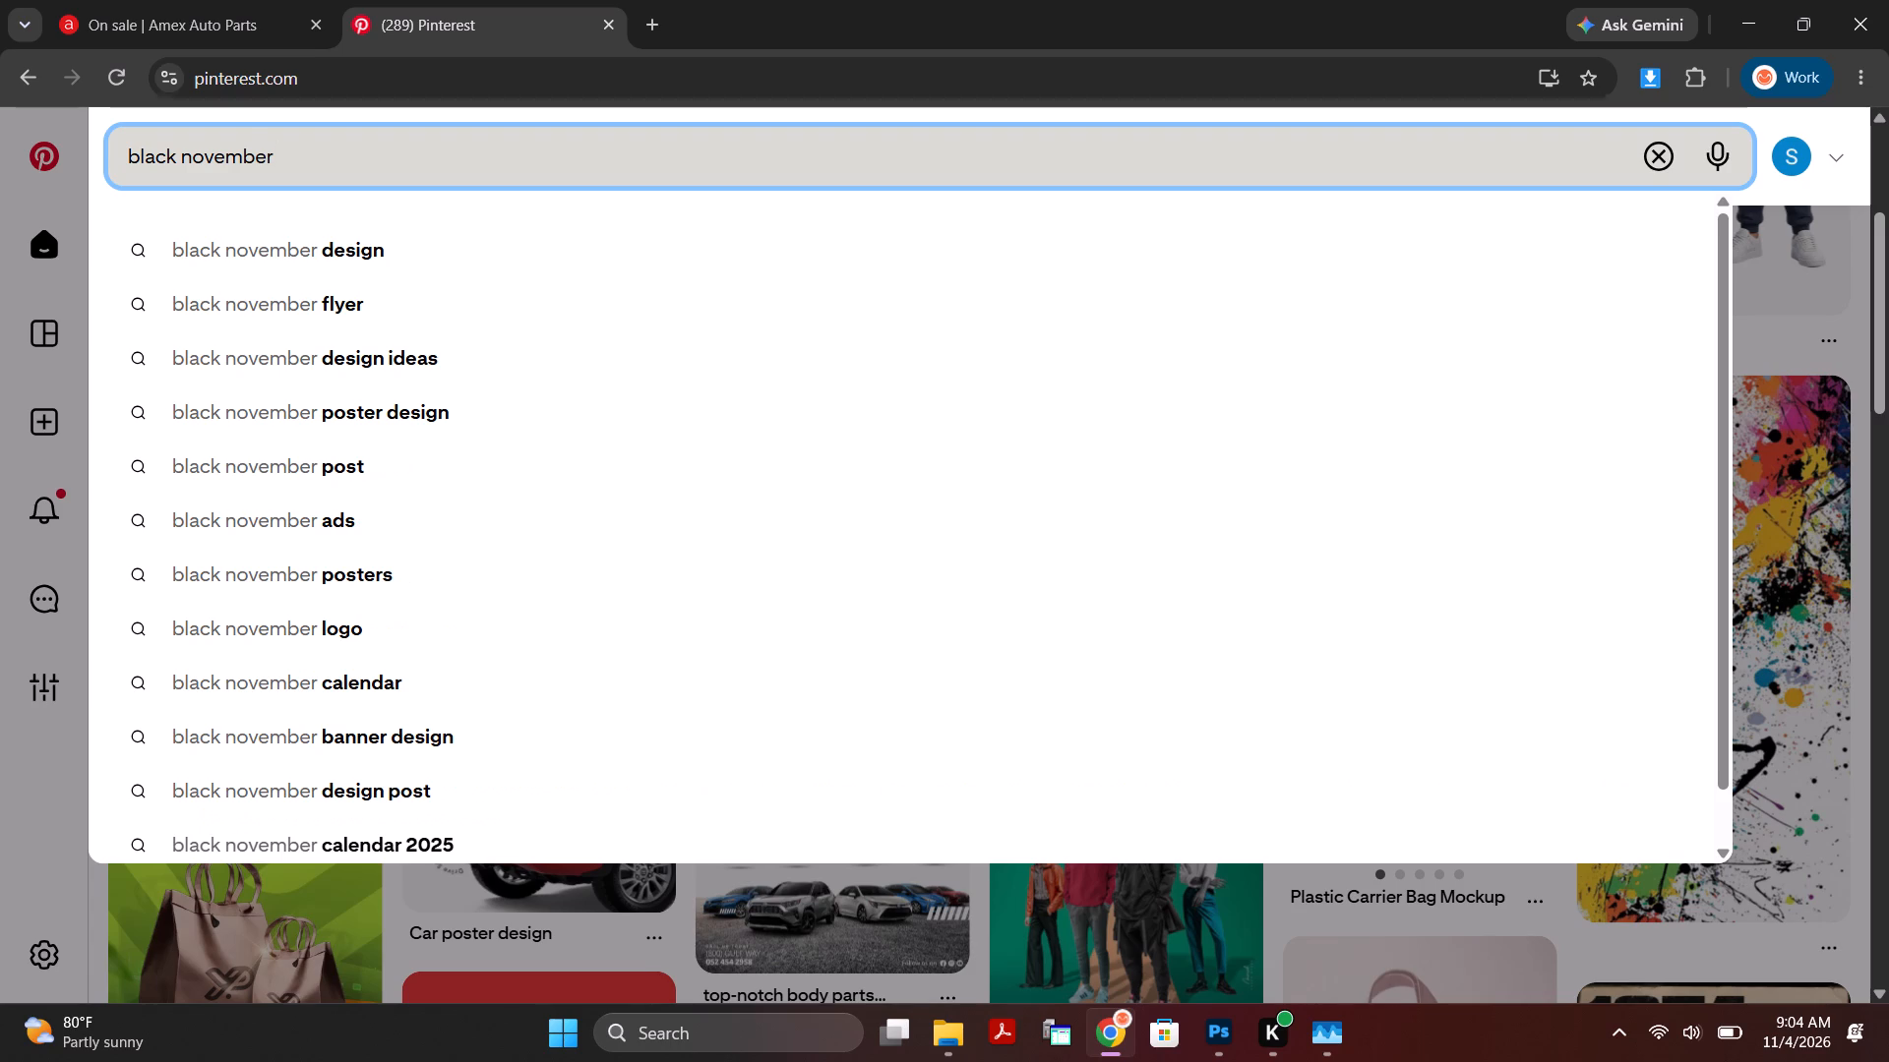
{"action": "type", "text": "red"}
{"action": "key", "text": "space"}
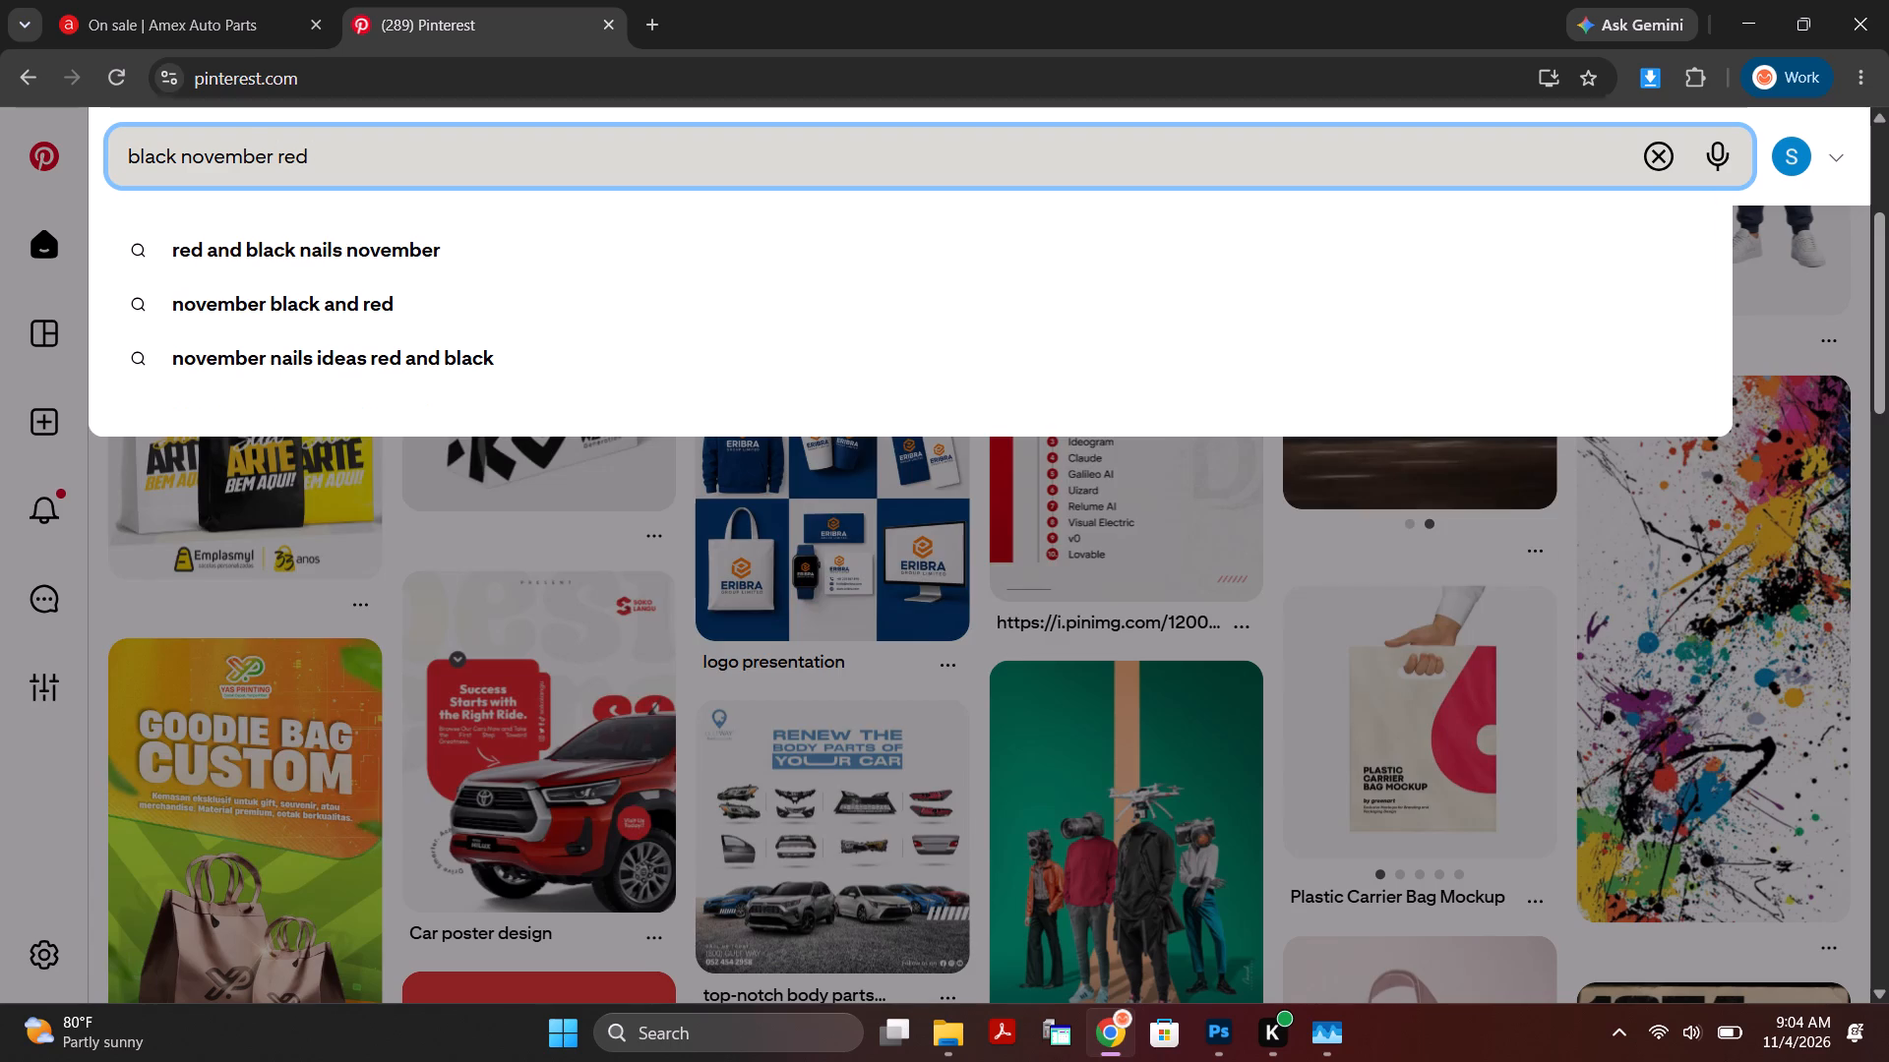
{"action": "type", "text": "back"}
{"action": "type", "text": "ground"}
{"action": "key", "text": "space"}
{"action": "key", "text": "Return"}
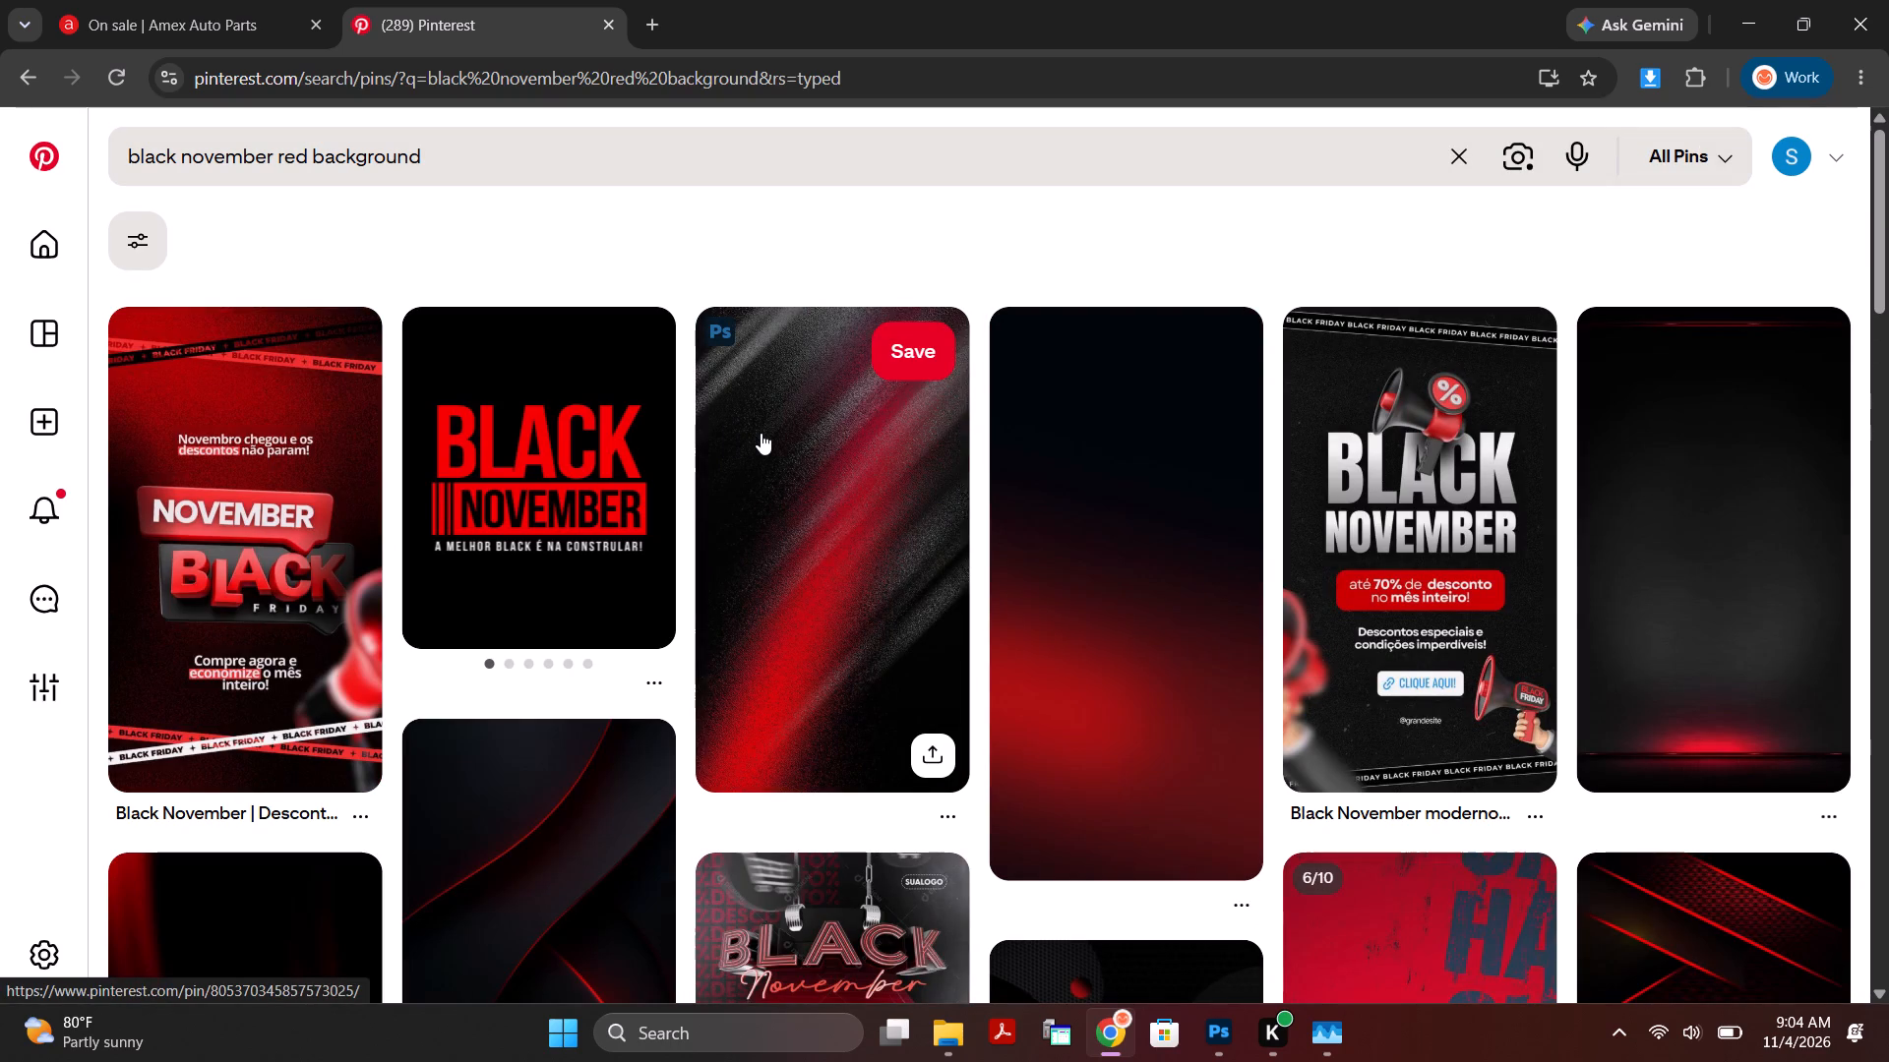
Look through the Pinterest results for a black-and-red background that could suit the poster.
{"action": "scroll", "coordinate": [761, 433], "scroll_direction": "down", "scroll_amount": 4}
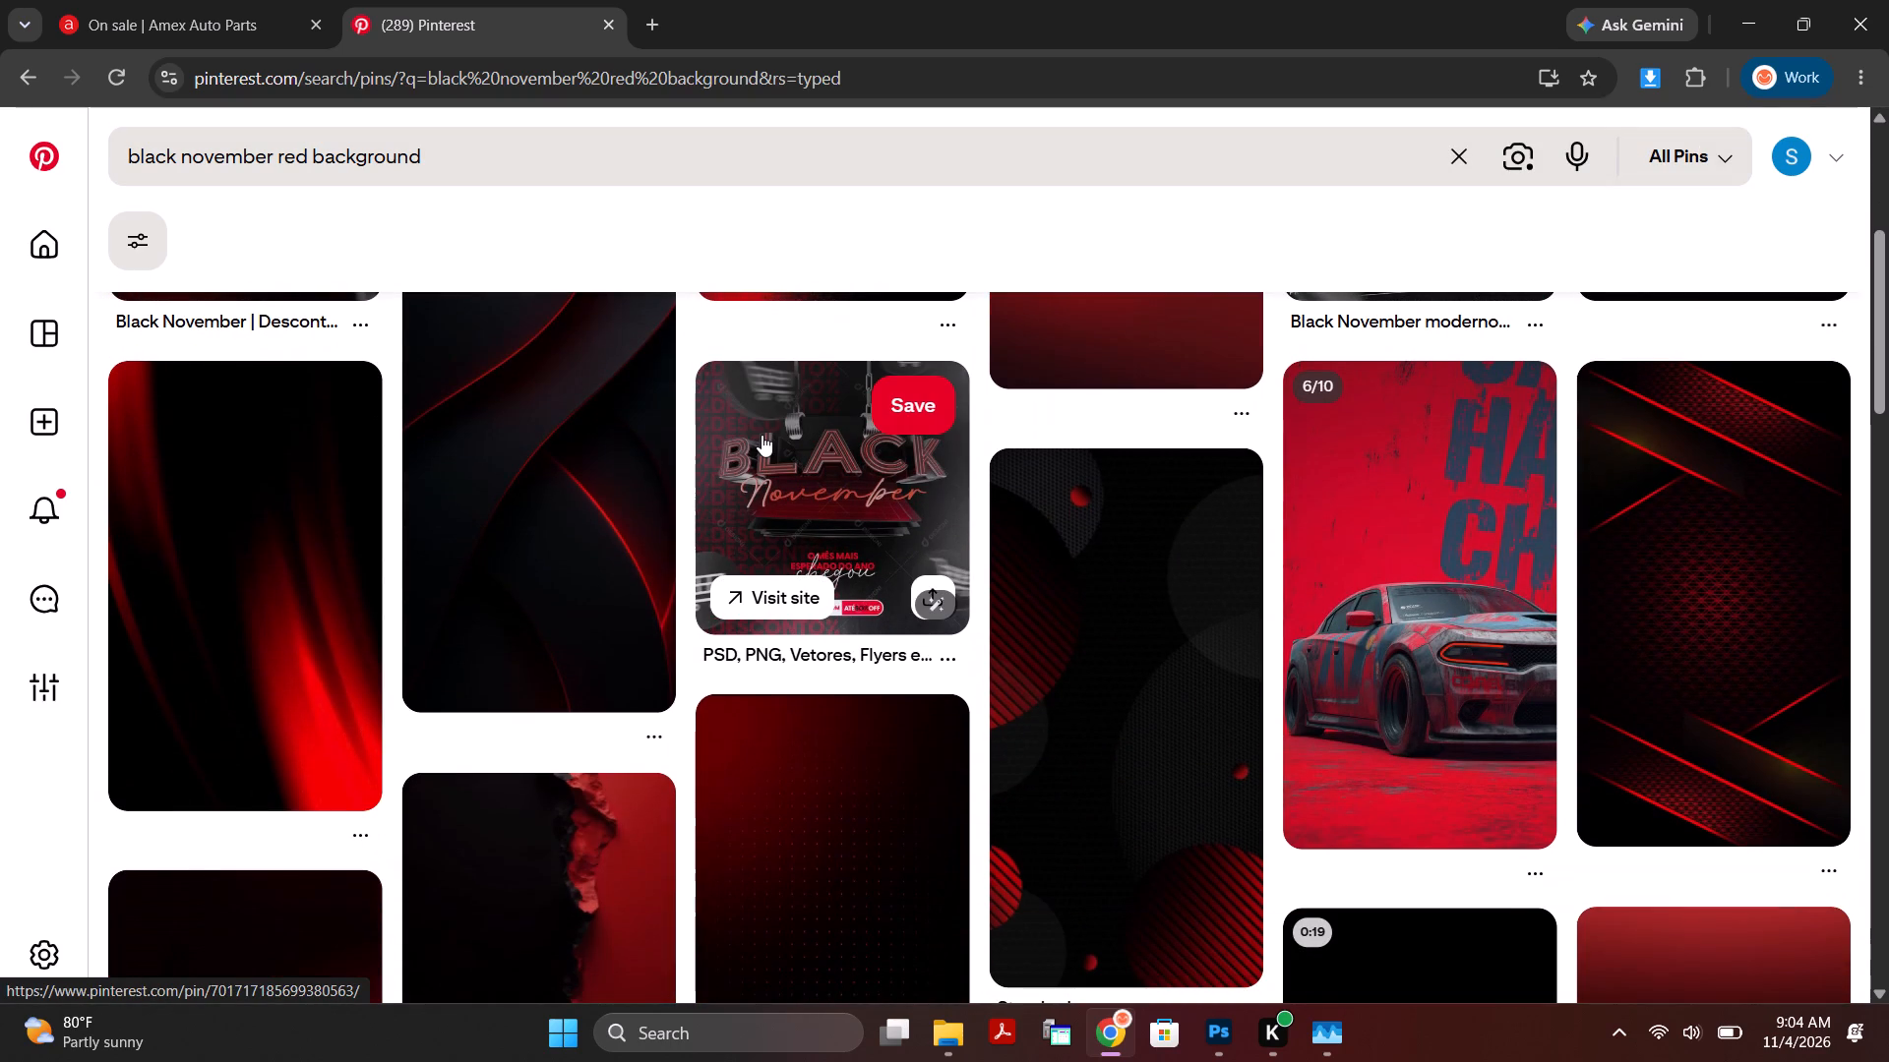
{"action": "scroll", "coordinate": [762, 436], "scroll_direction": "down", "scroll_amount": 3}
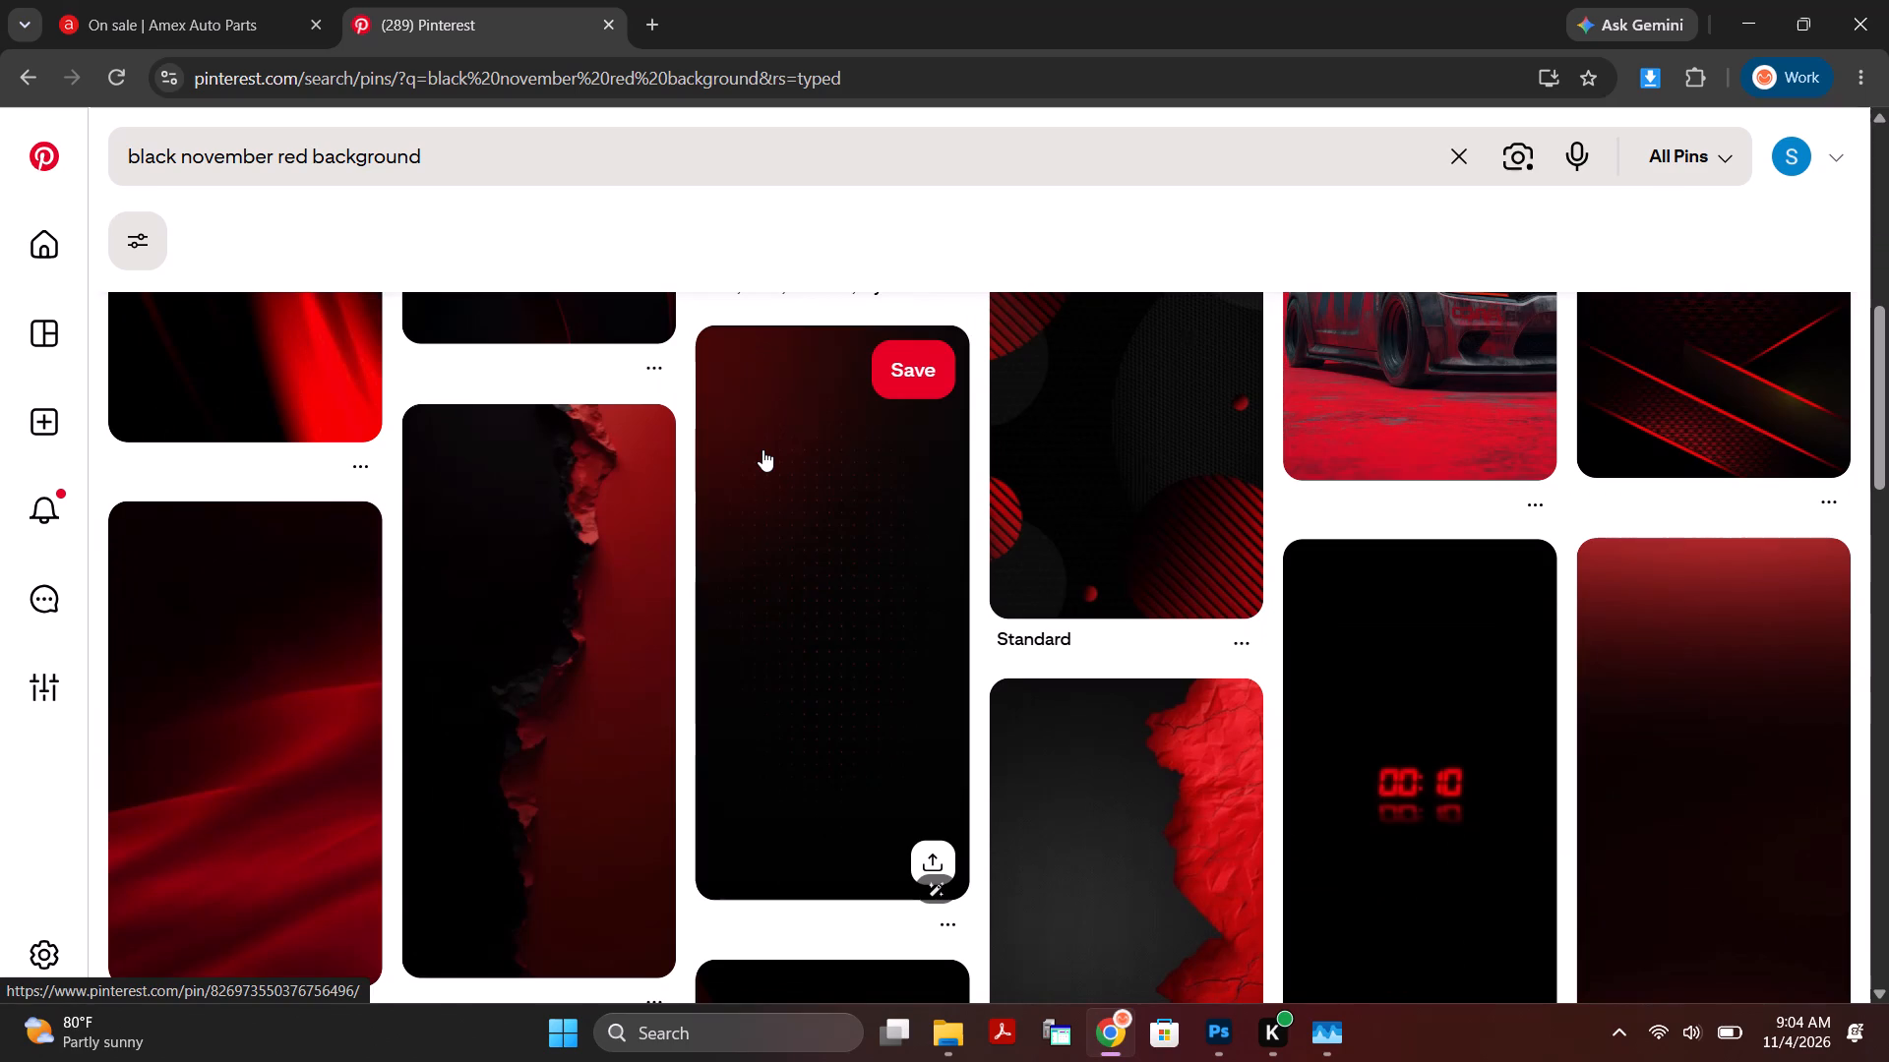
{"action": "scroll", "coordinate": [762, 449], "scroll_direction": "down", "scroll_amount": 11}
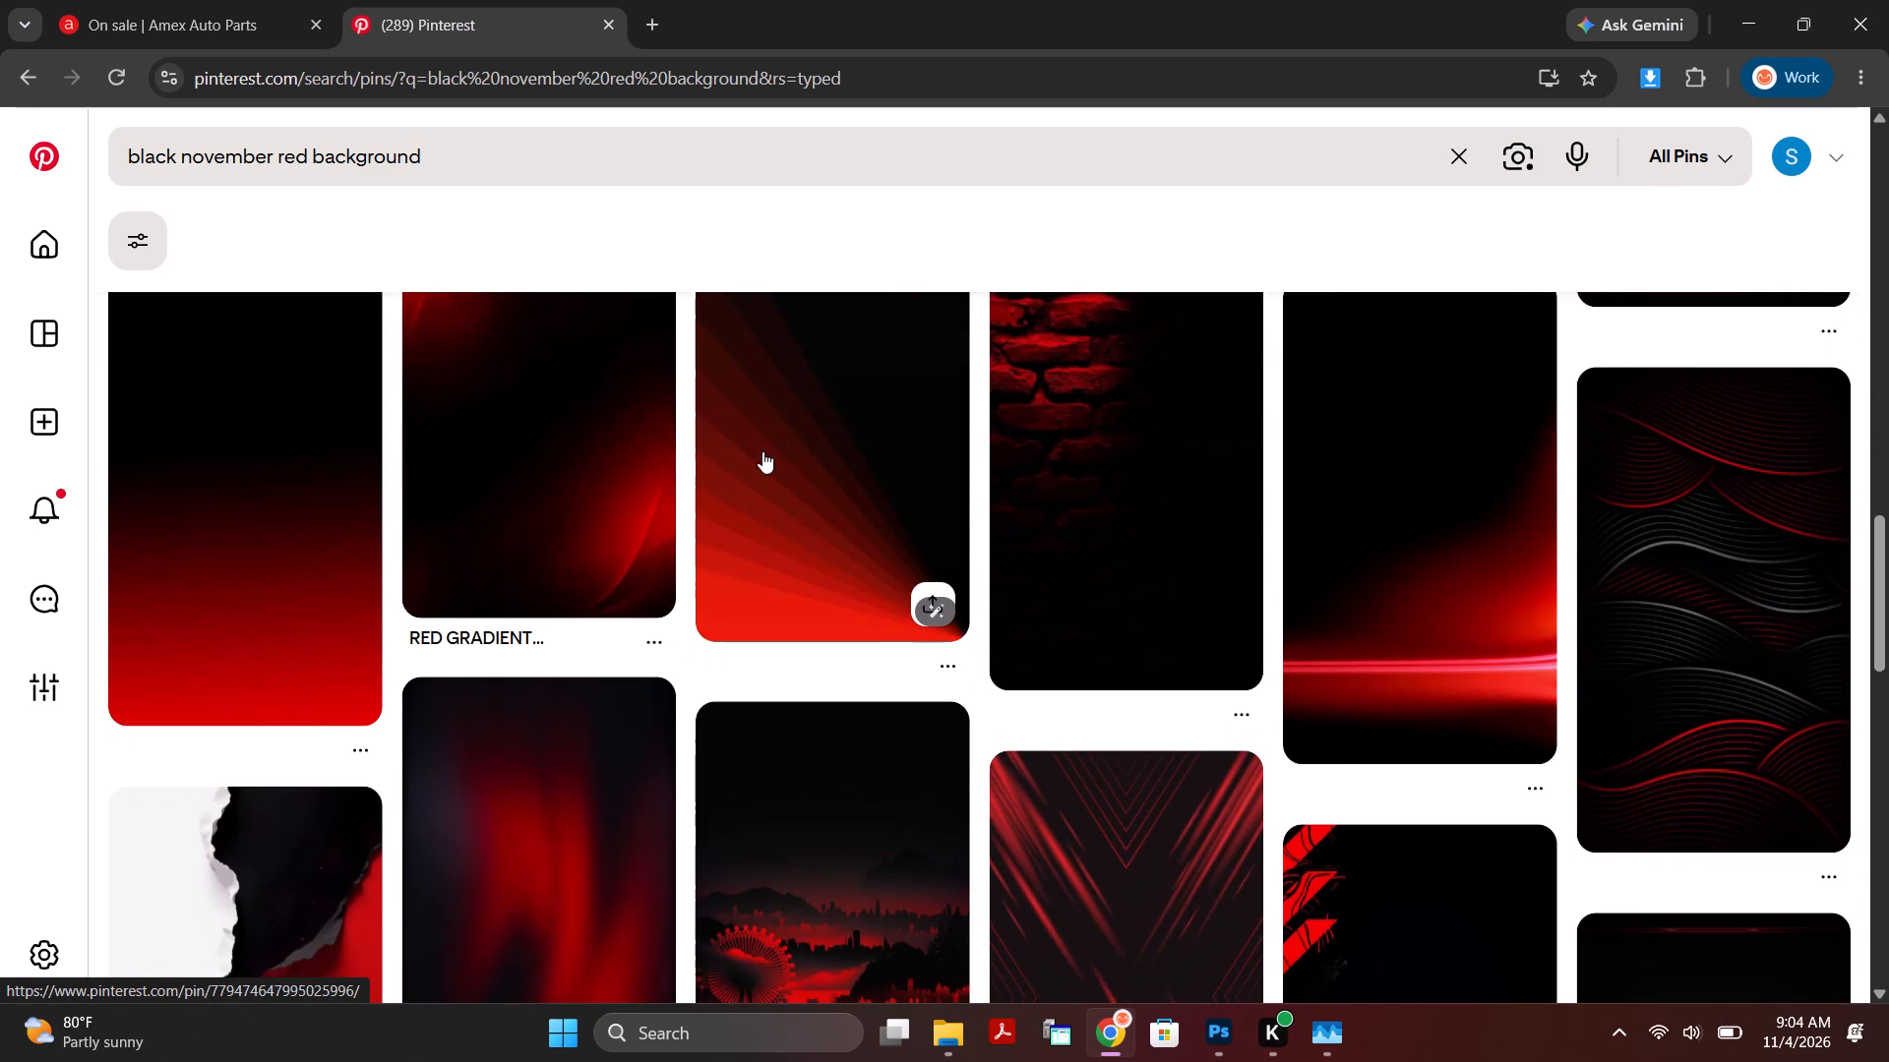
{"action": "scroll", "coordinate": [762, 451], "scroll_direction": "down", "scroll_amount": 8}
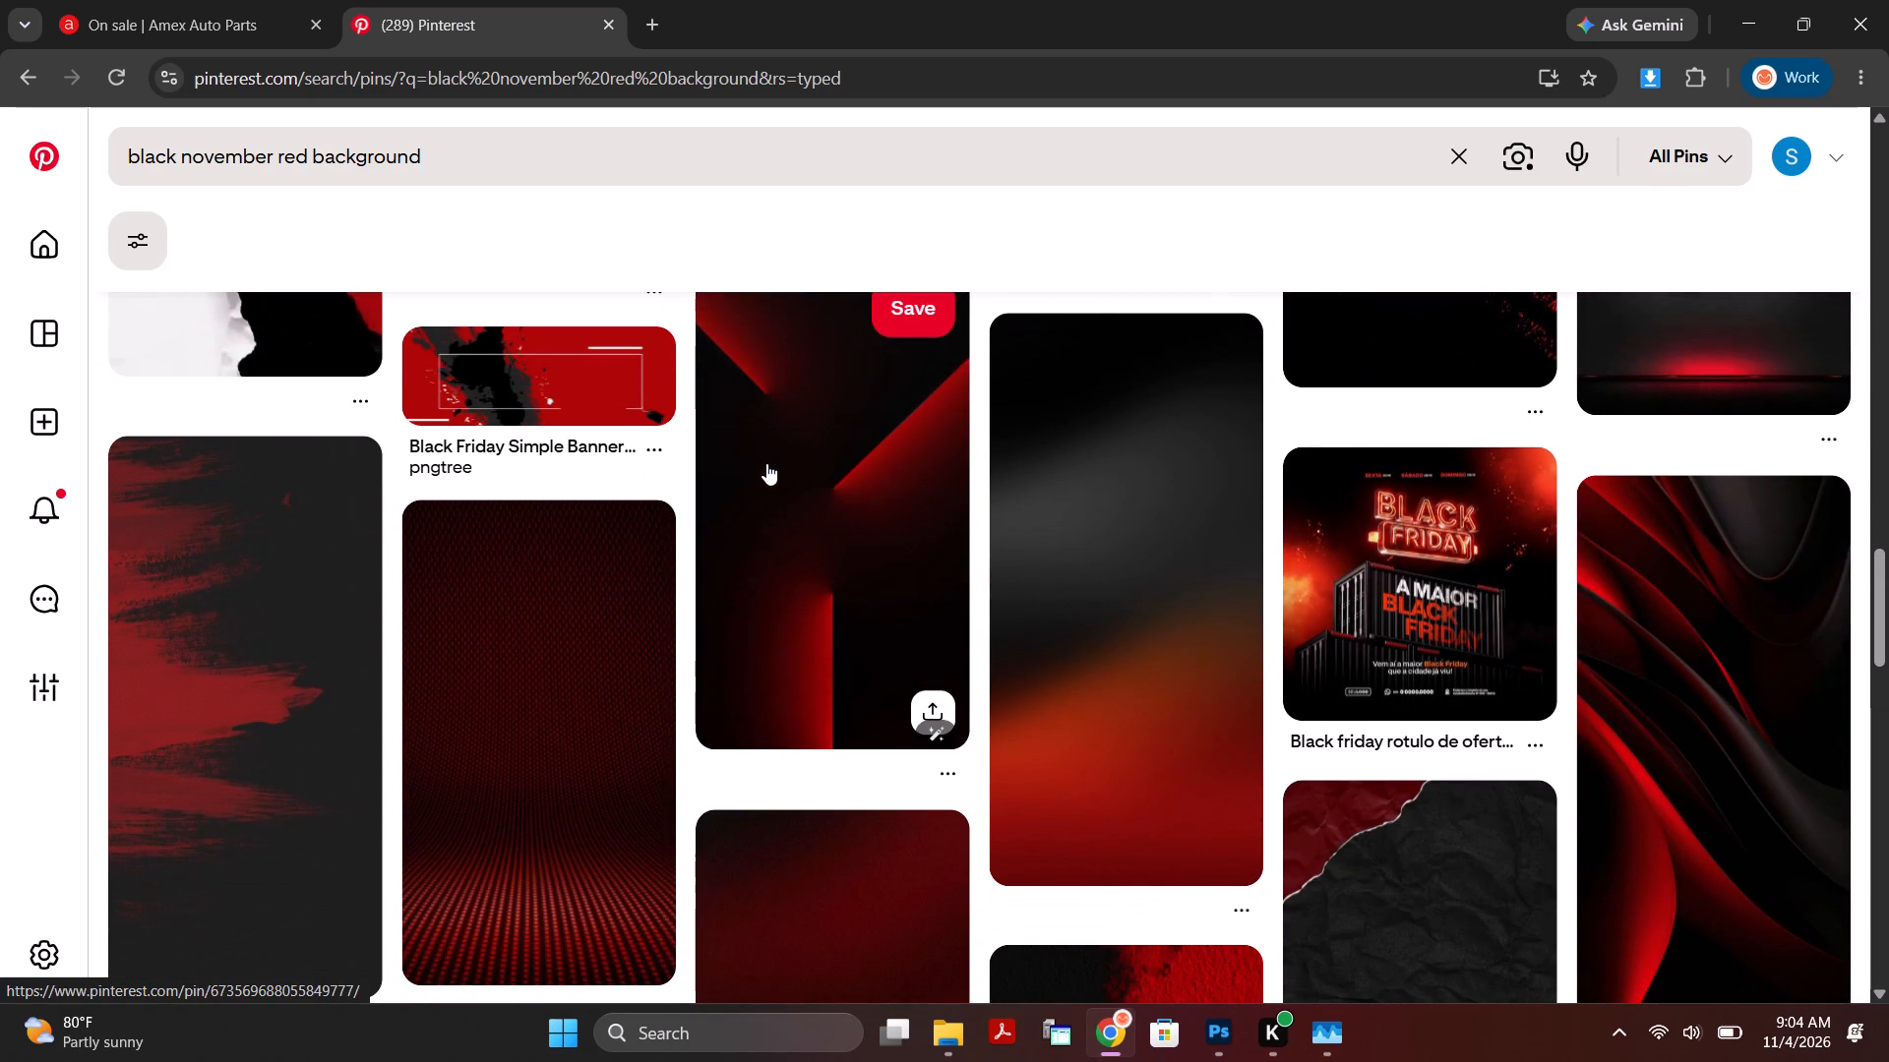
{"action": "scroll", "coordinate": [658, 396], "scroll_direction": "down", "scroll_amount": 4}
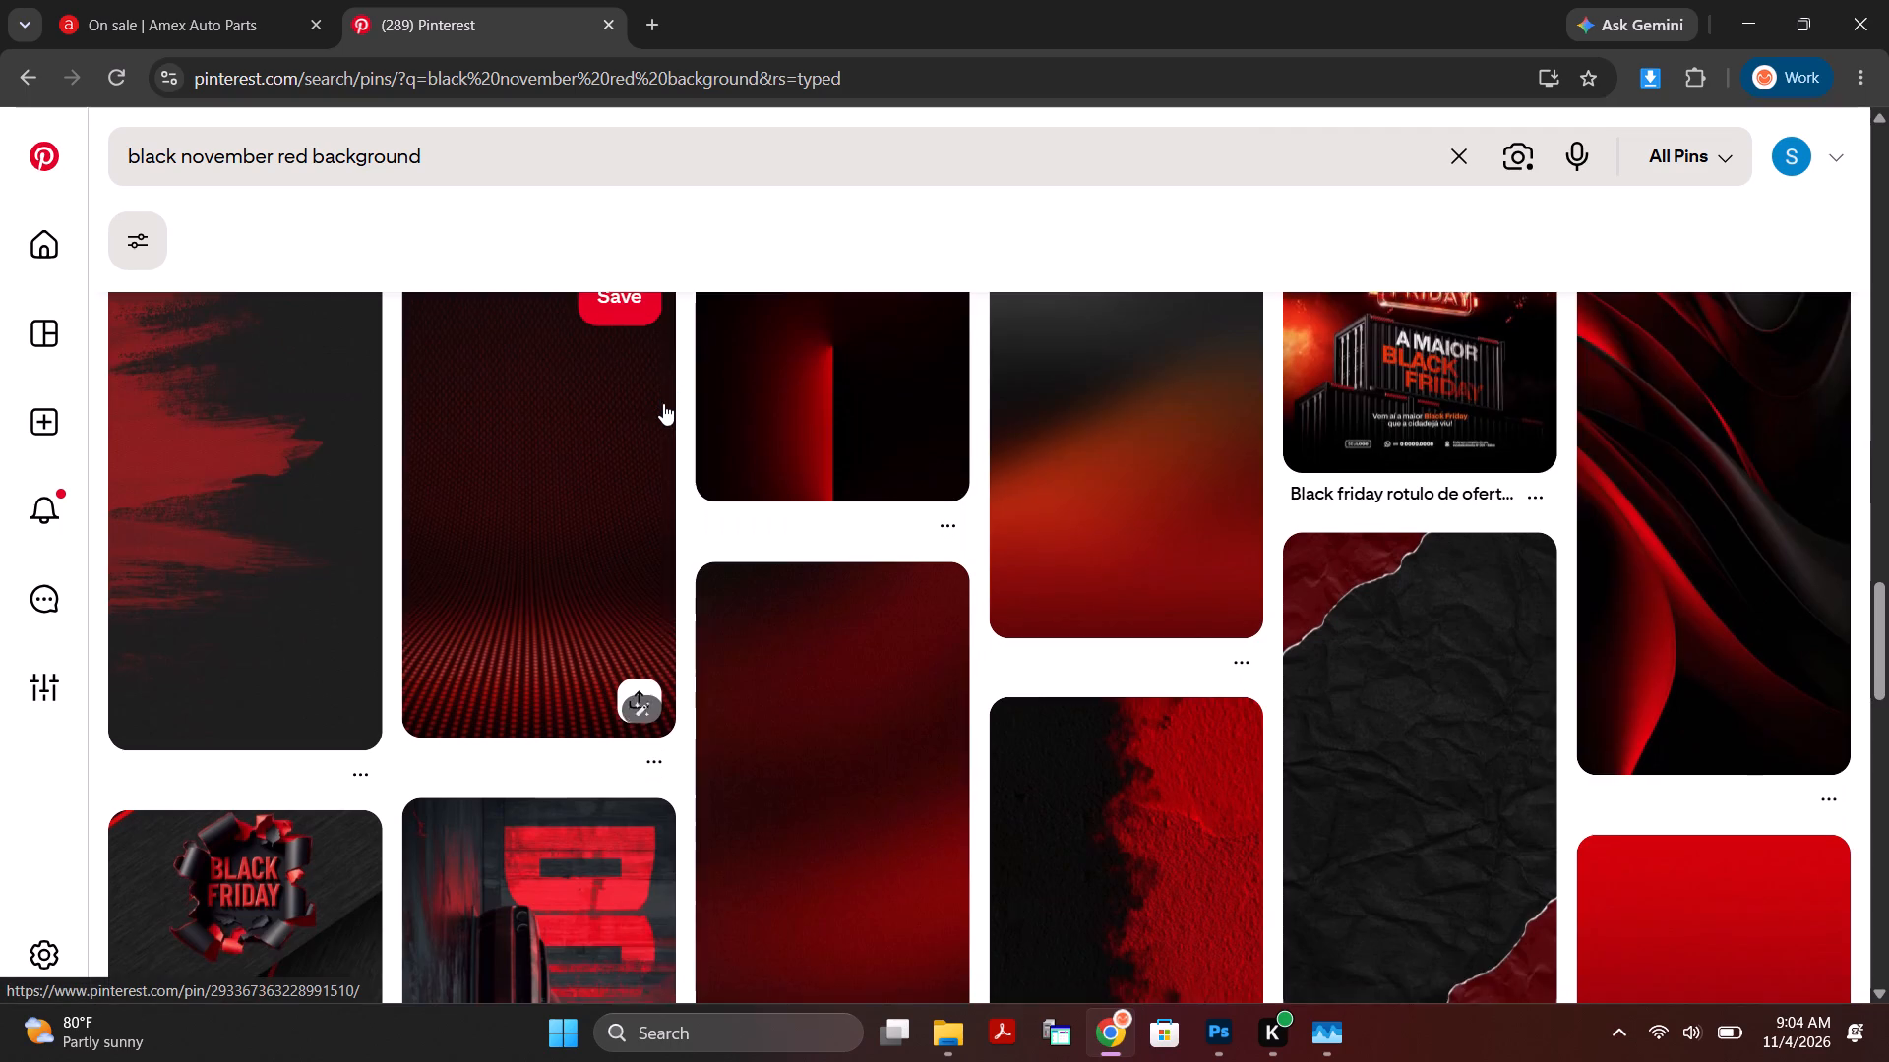
{"action": "scroll", "coordinate": [881, 535], "scroll_direction": "down", "scroll_amount": 8}
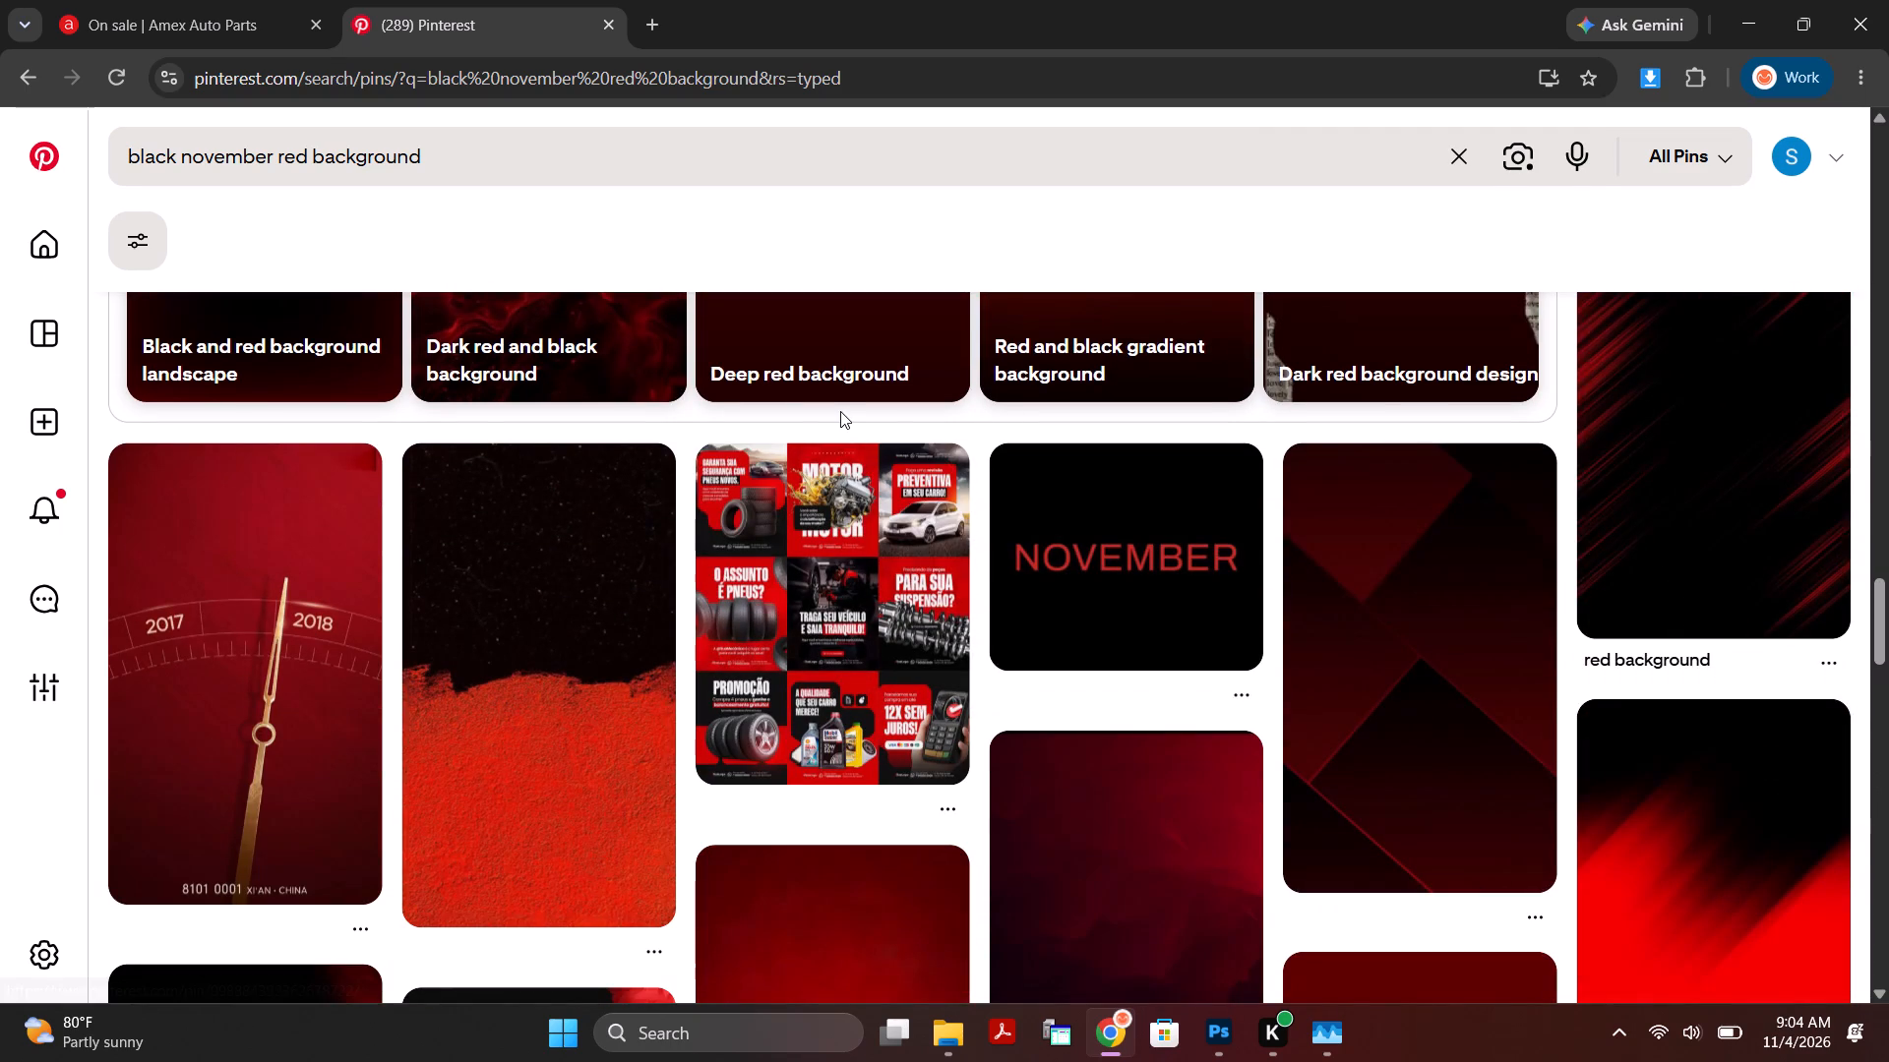
{"action": "scroll", "coordinate": [840, 428], "scroll_direction": "down", "scroll_amount": 2}
Open the pin with black above a rough red texture and examine its related pins for textured backgrounds.
{"action": "left_click", "coordinate": [597, 513]}
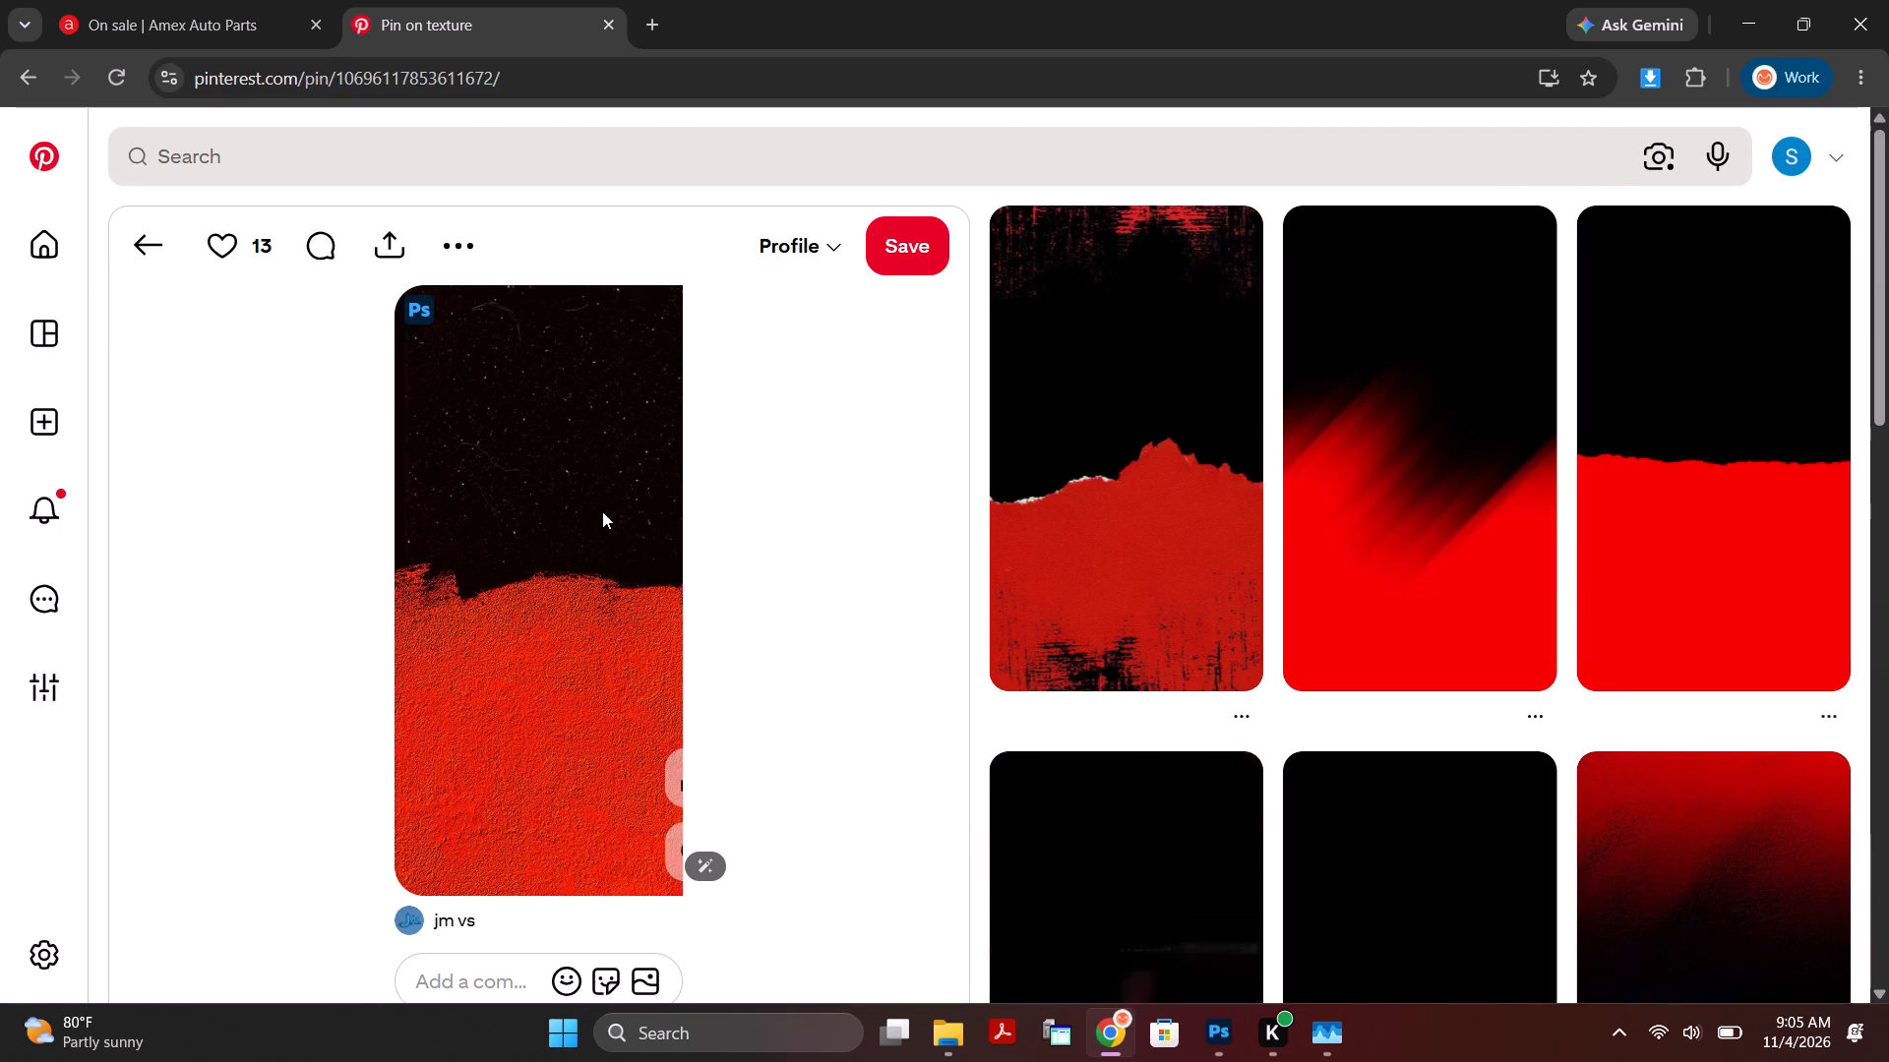
{"action": "scroll", "coordinate": [602, 511], "scroll_direction": "down", "scroll_amount": 7}
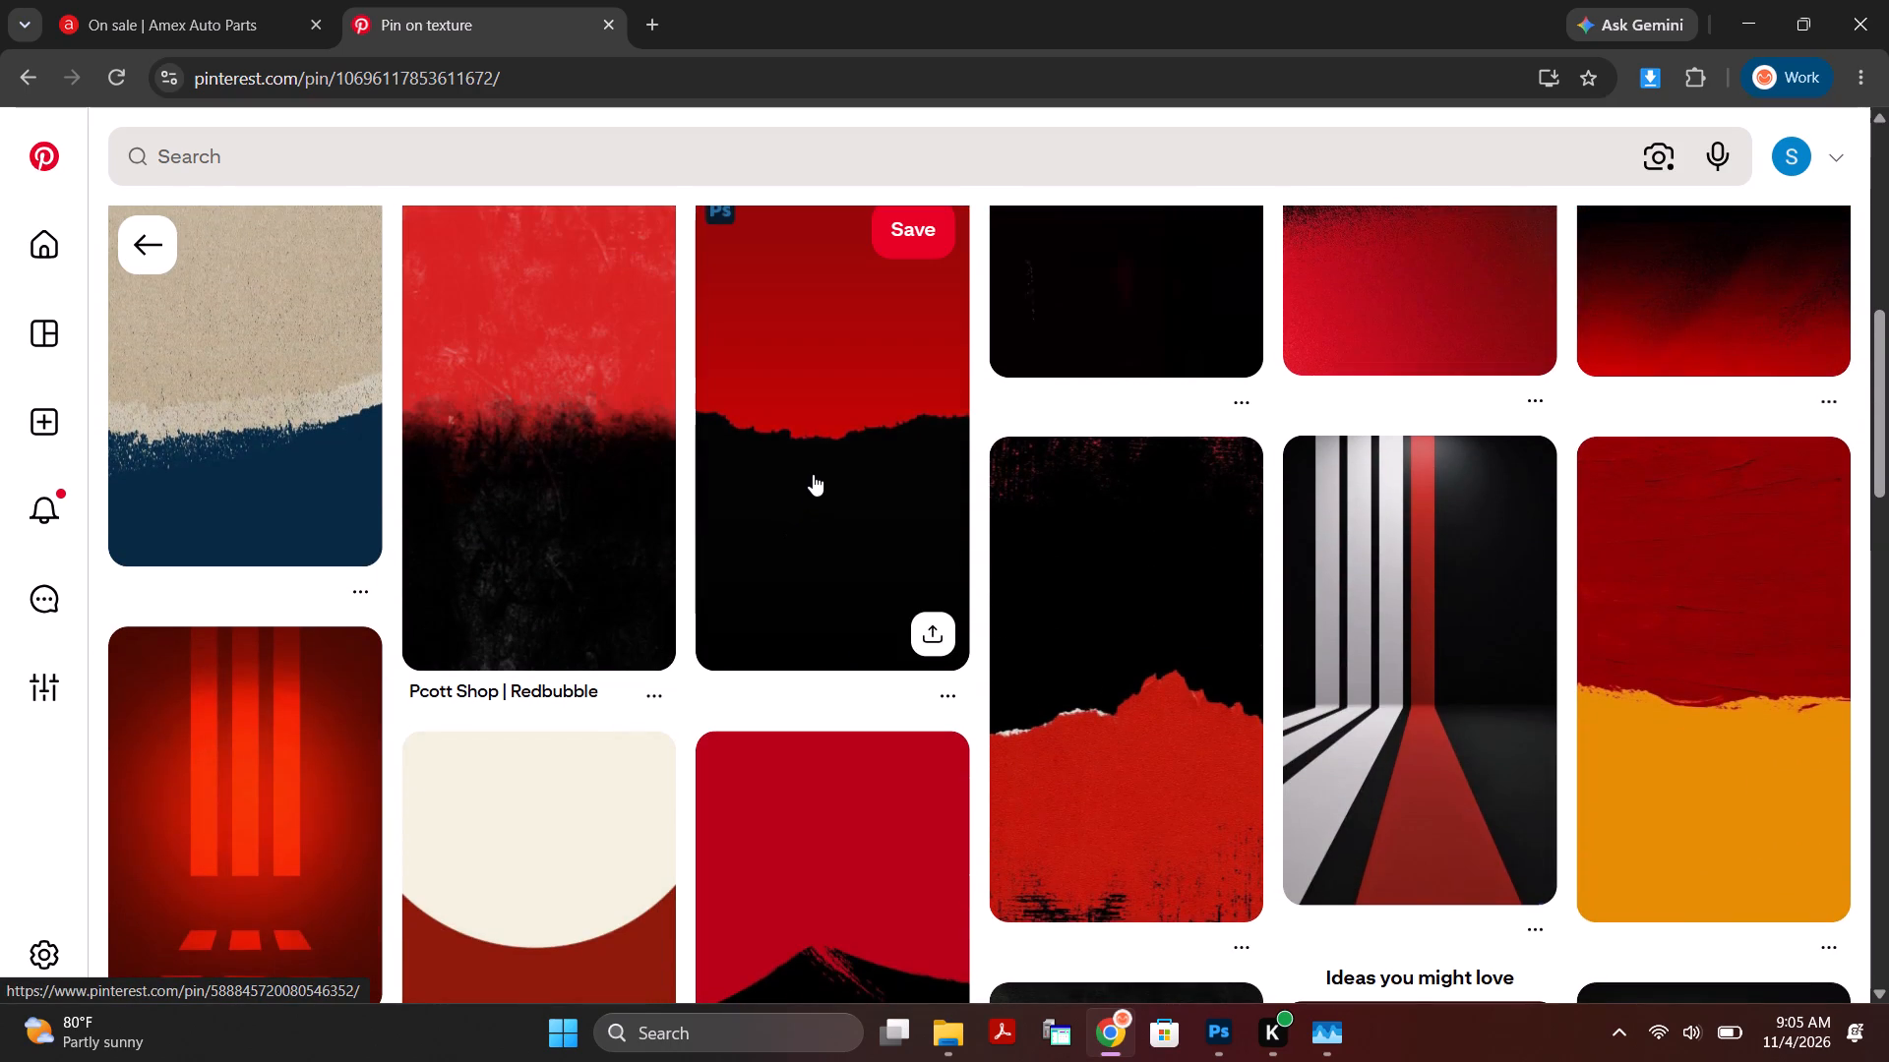
{"action": "scroll", "coordinate": [813, 474], "scroll_direction": "down", "scroll_amount": 3}
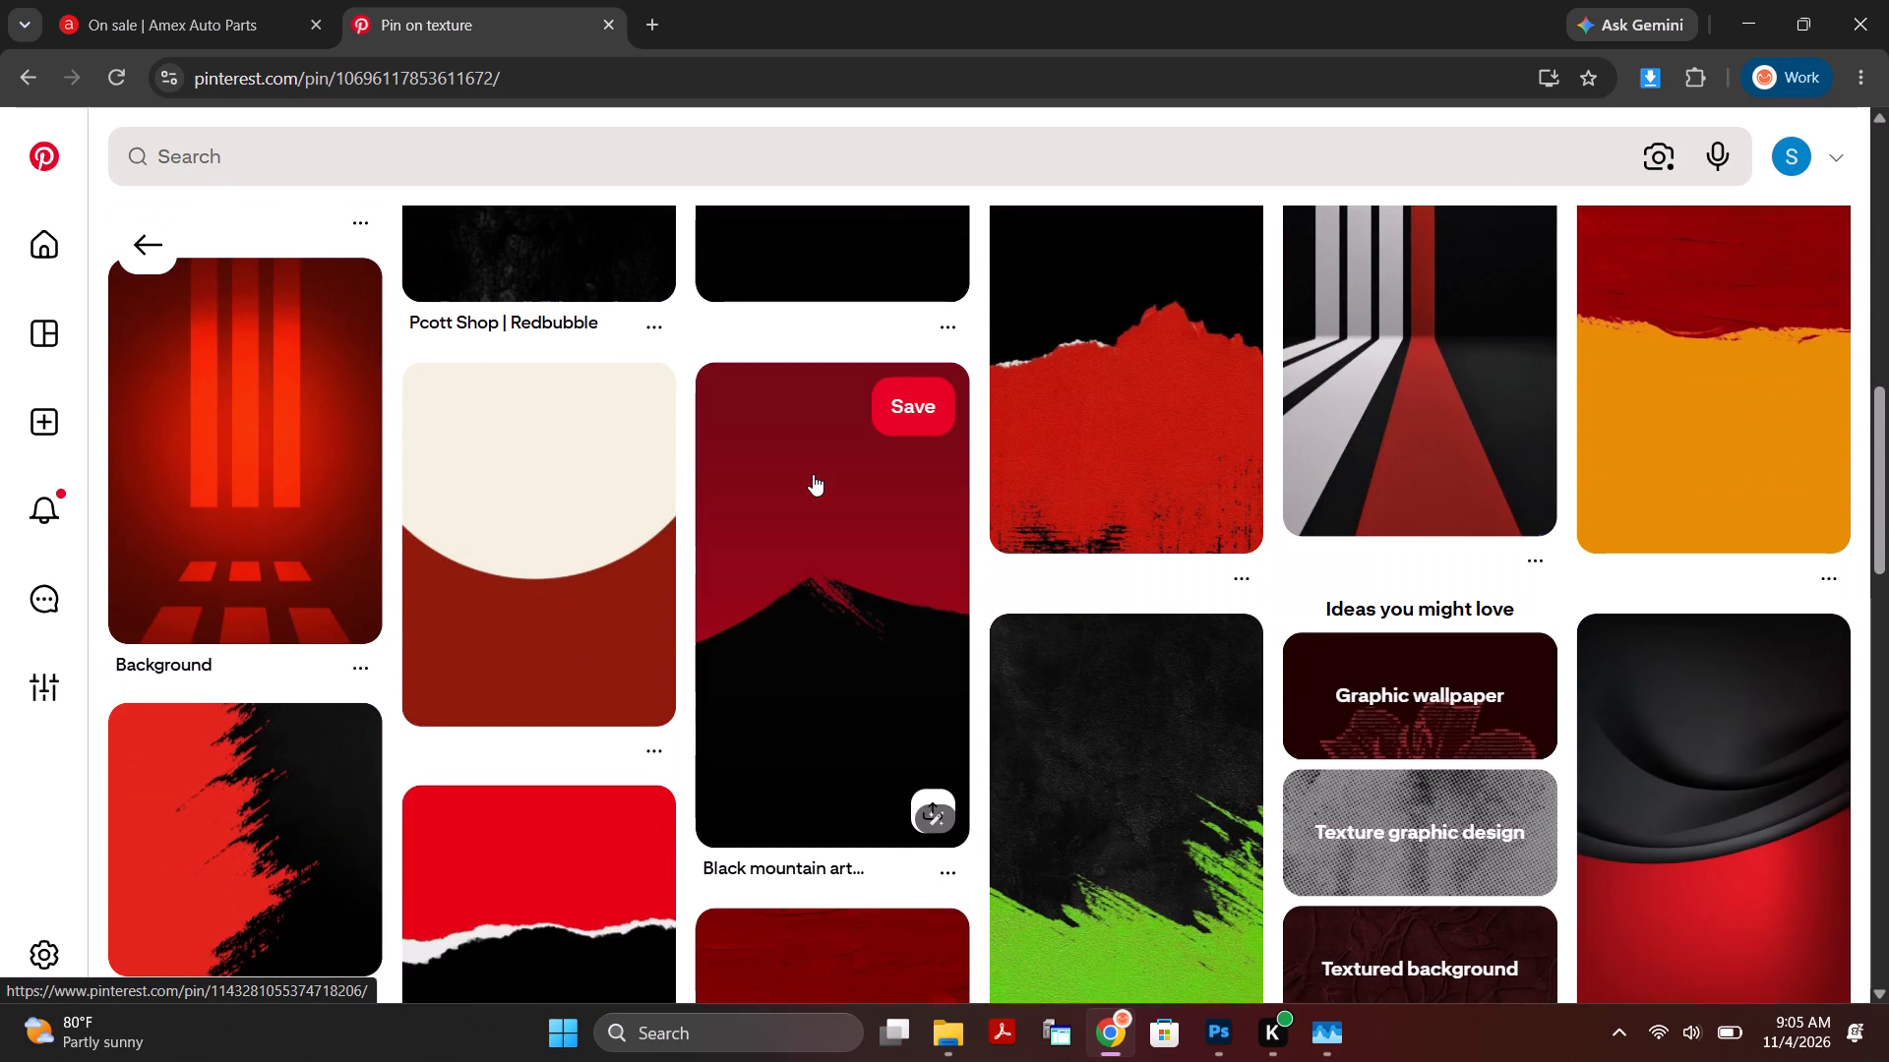
{"action": "scroll", "coordinate": [813, 474], "scroll_direction": "down", "scroll_amount": 5}
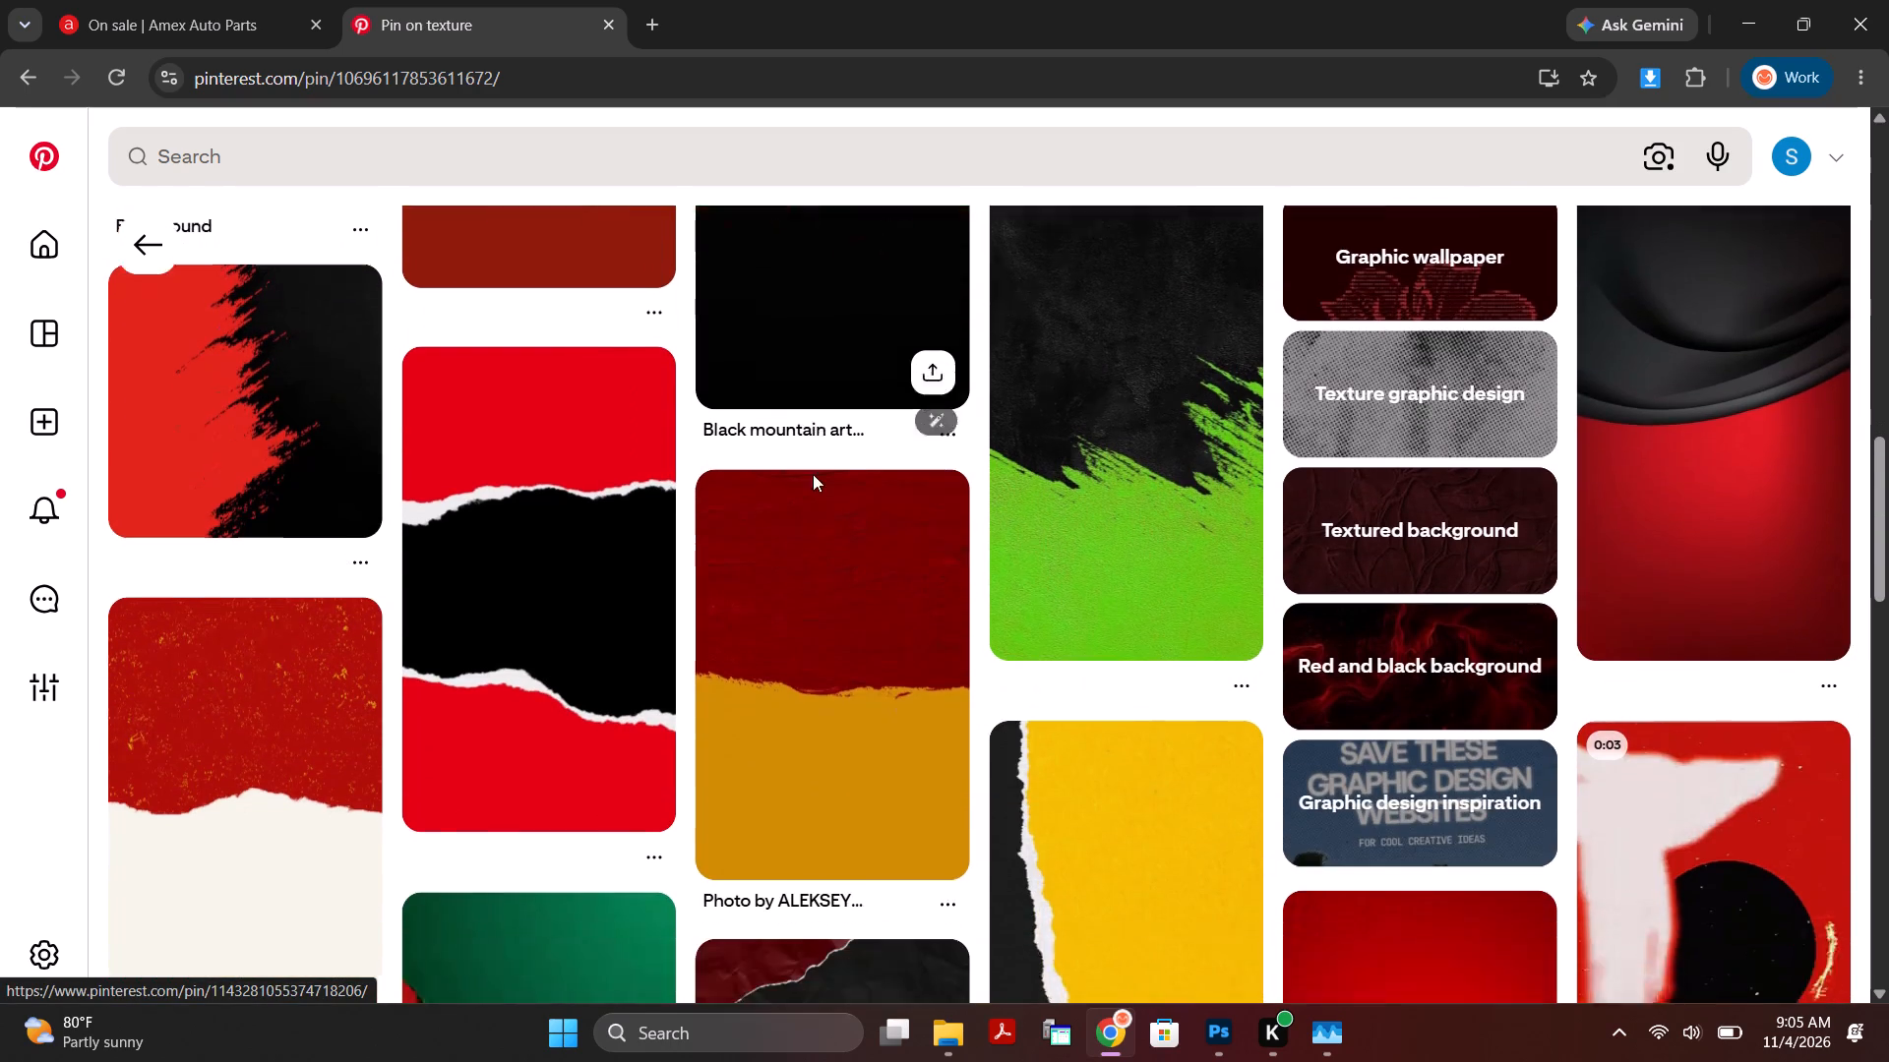
{"action": "scroll", "coordinate": [813, 474], "scroll_direction": "down", "scroll_amount": 1}
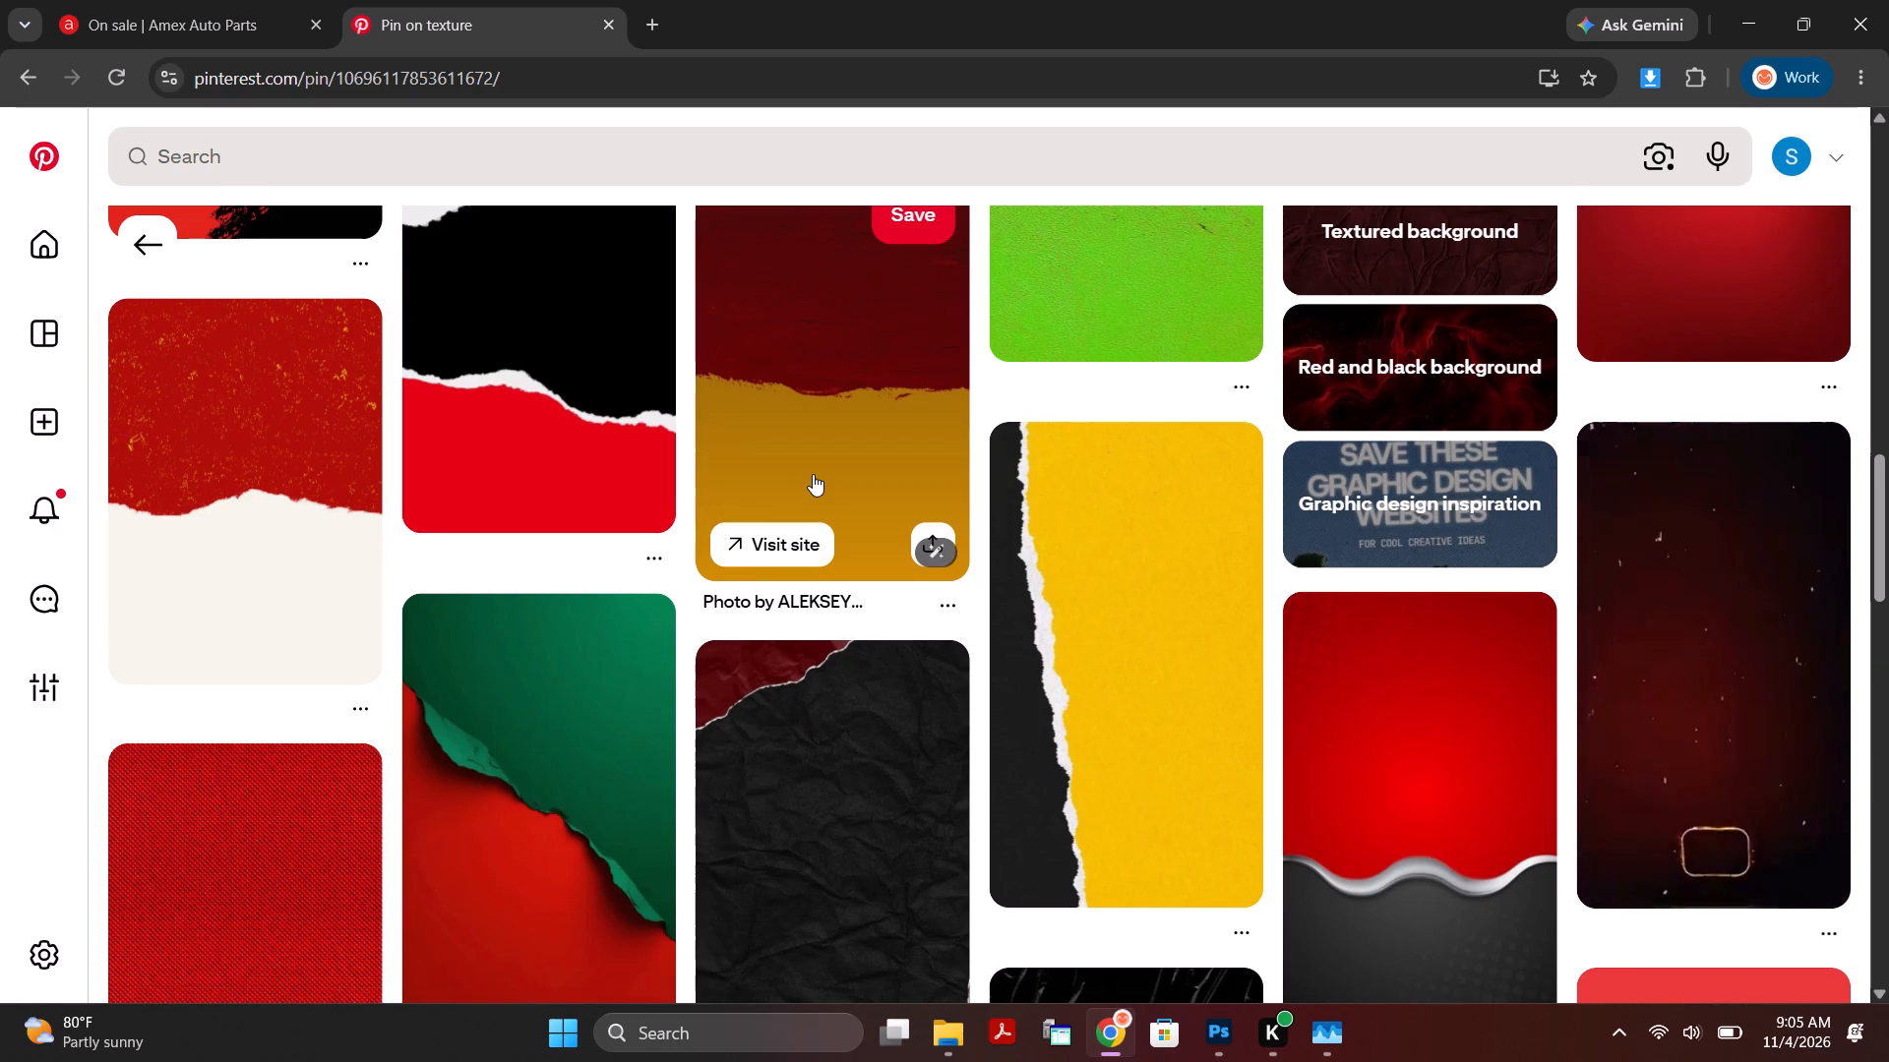
{"action": "scroll", "coordinate": [813, 474], "scroll_direction": "down", "scroll_amount": 2}
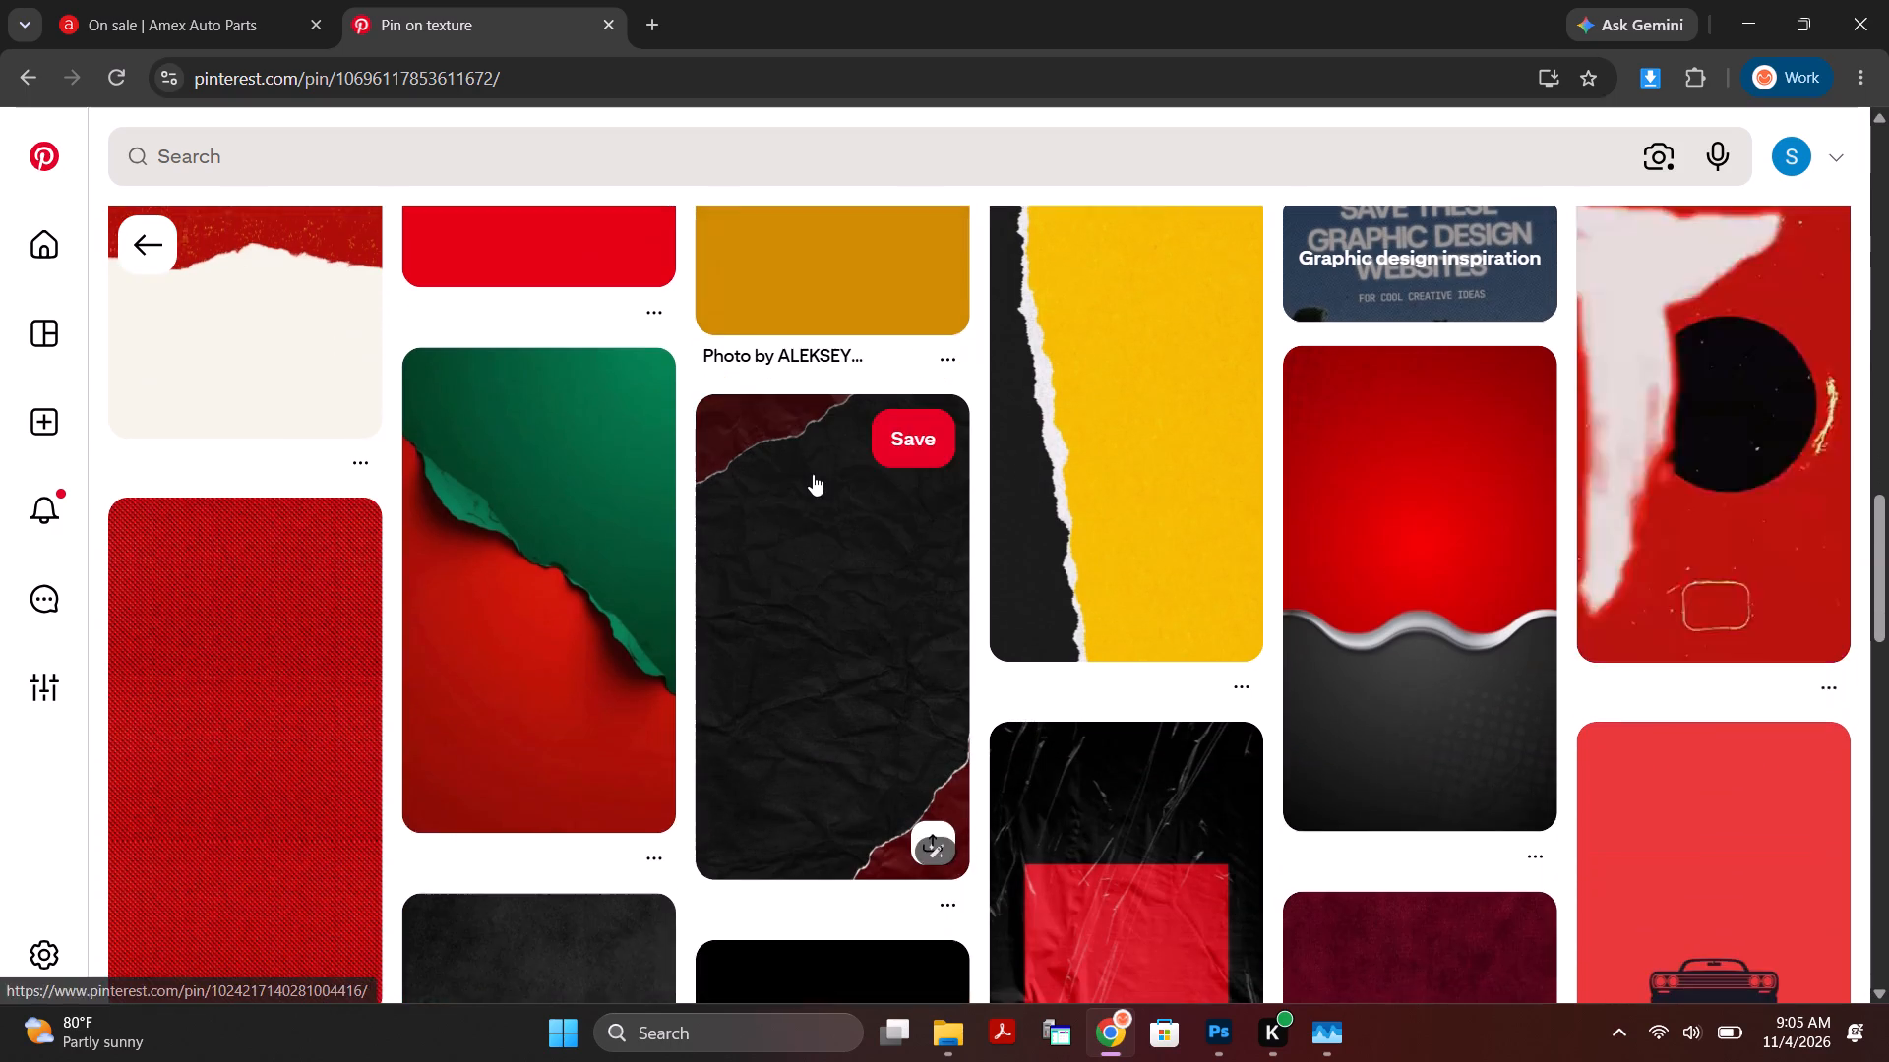
{"action": "scroll", "coordinate": [813, 474], "scroll_direction": "down", "scroll_amount": 3}
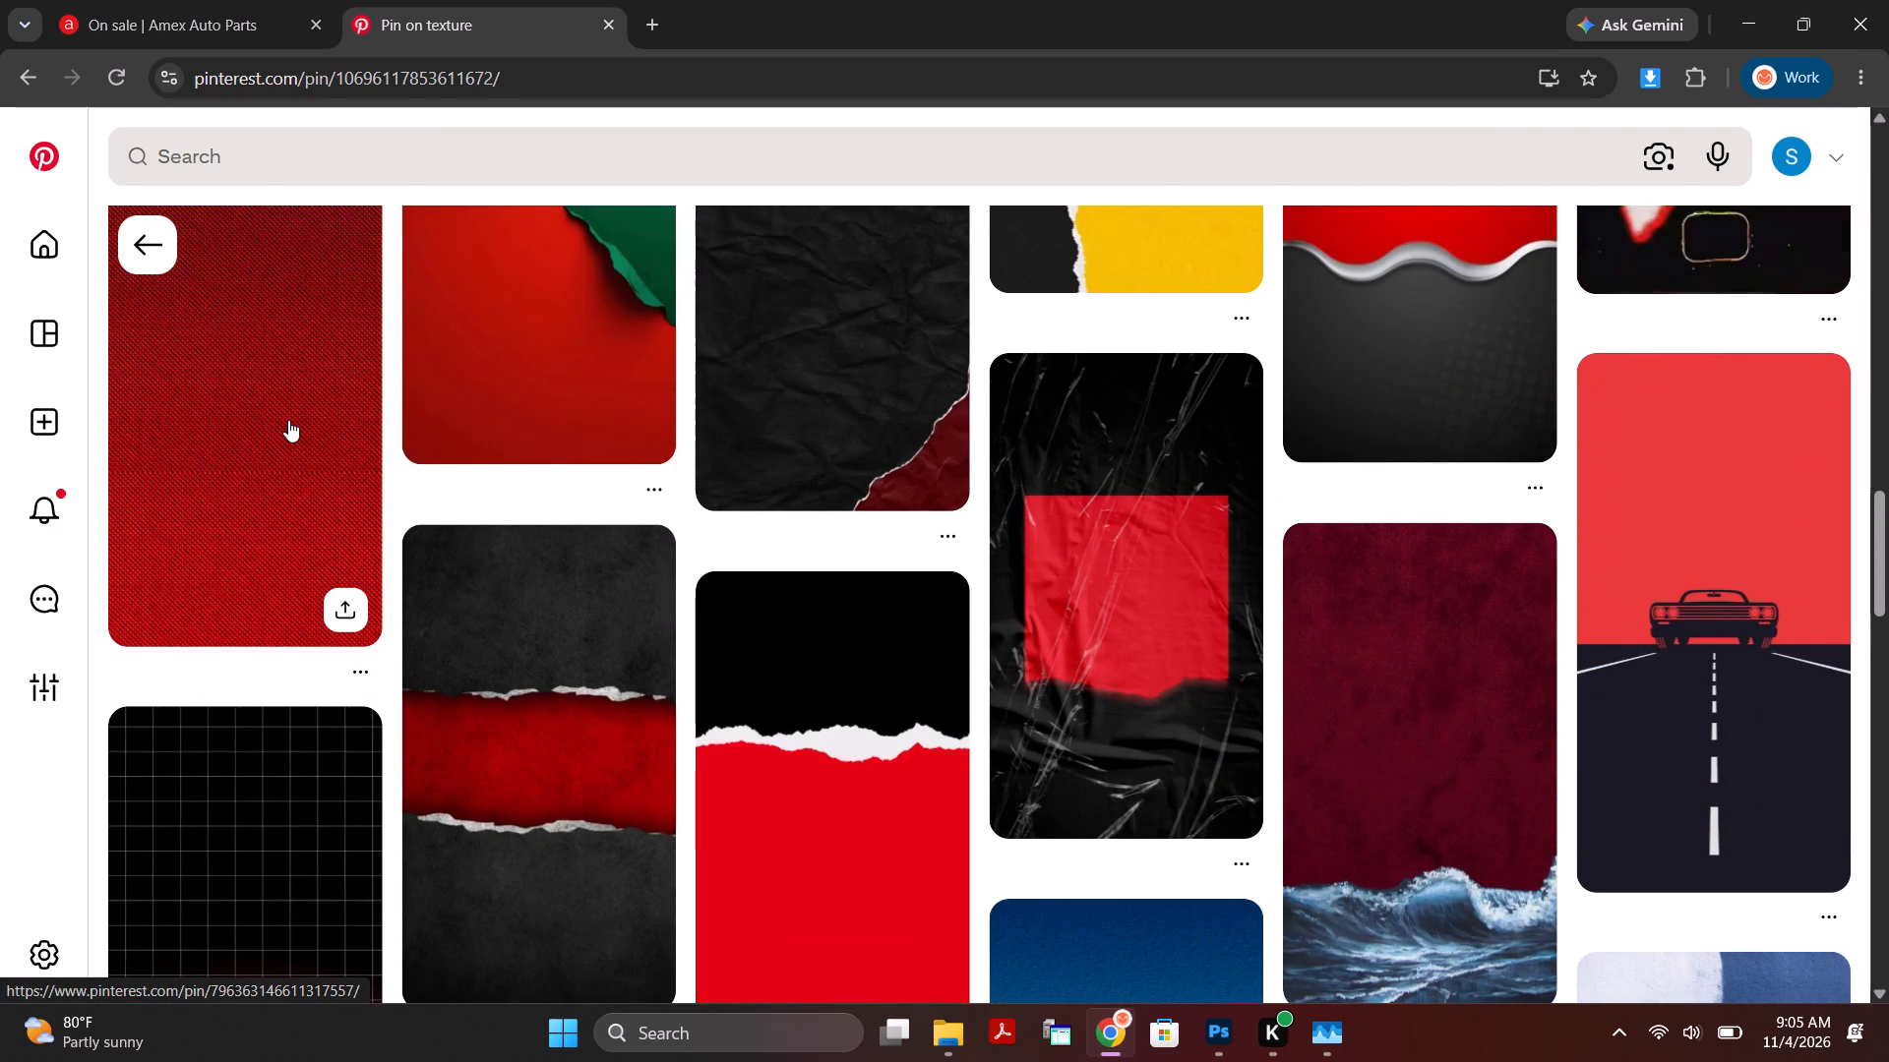
Open the red dotted texture pin, and from its related pins open the red leather-like texture titled Red Colour.
{"action": "left_click", "coordinate": [288, 420]}
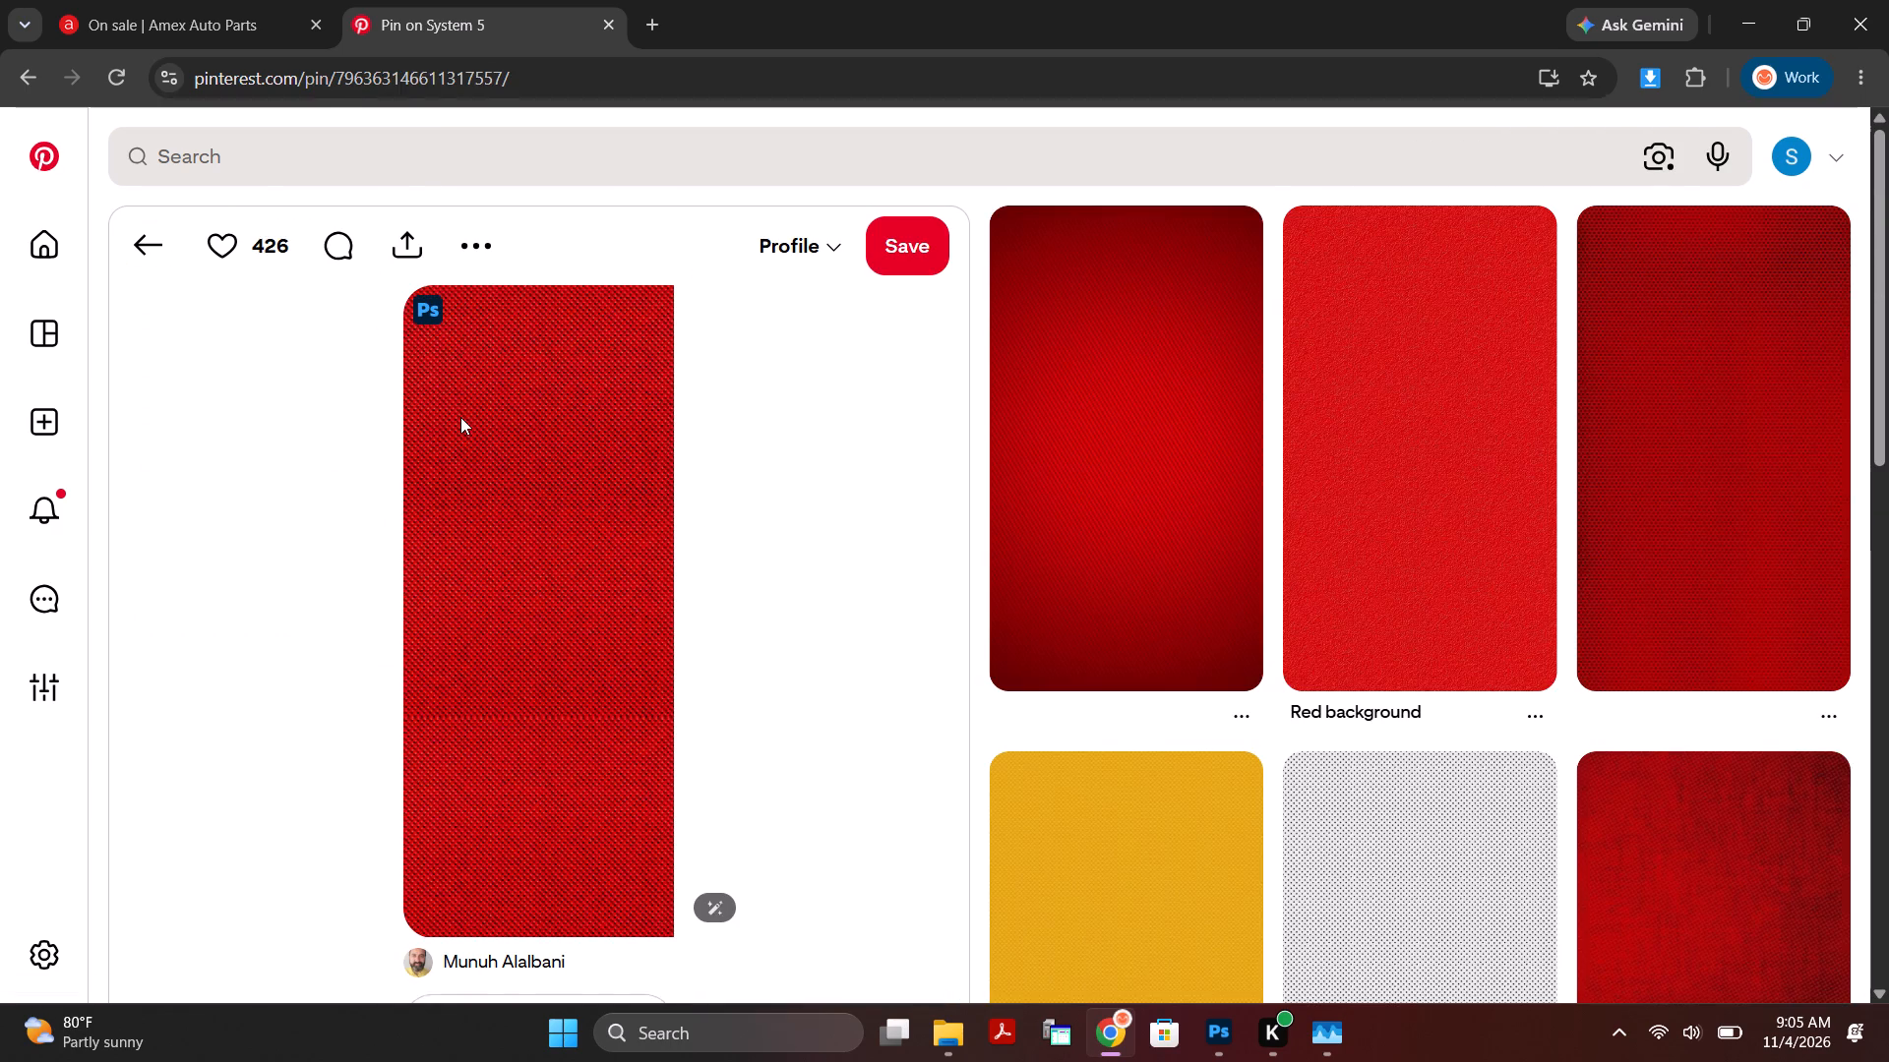
{"action": "scroll", "coordinate": [1664, 549], "scroll_direction": "down", "scroll_amount": 3}
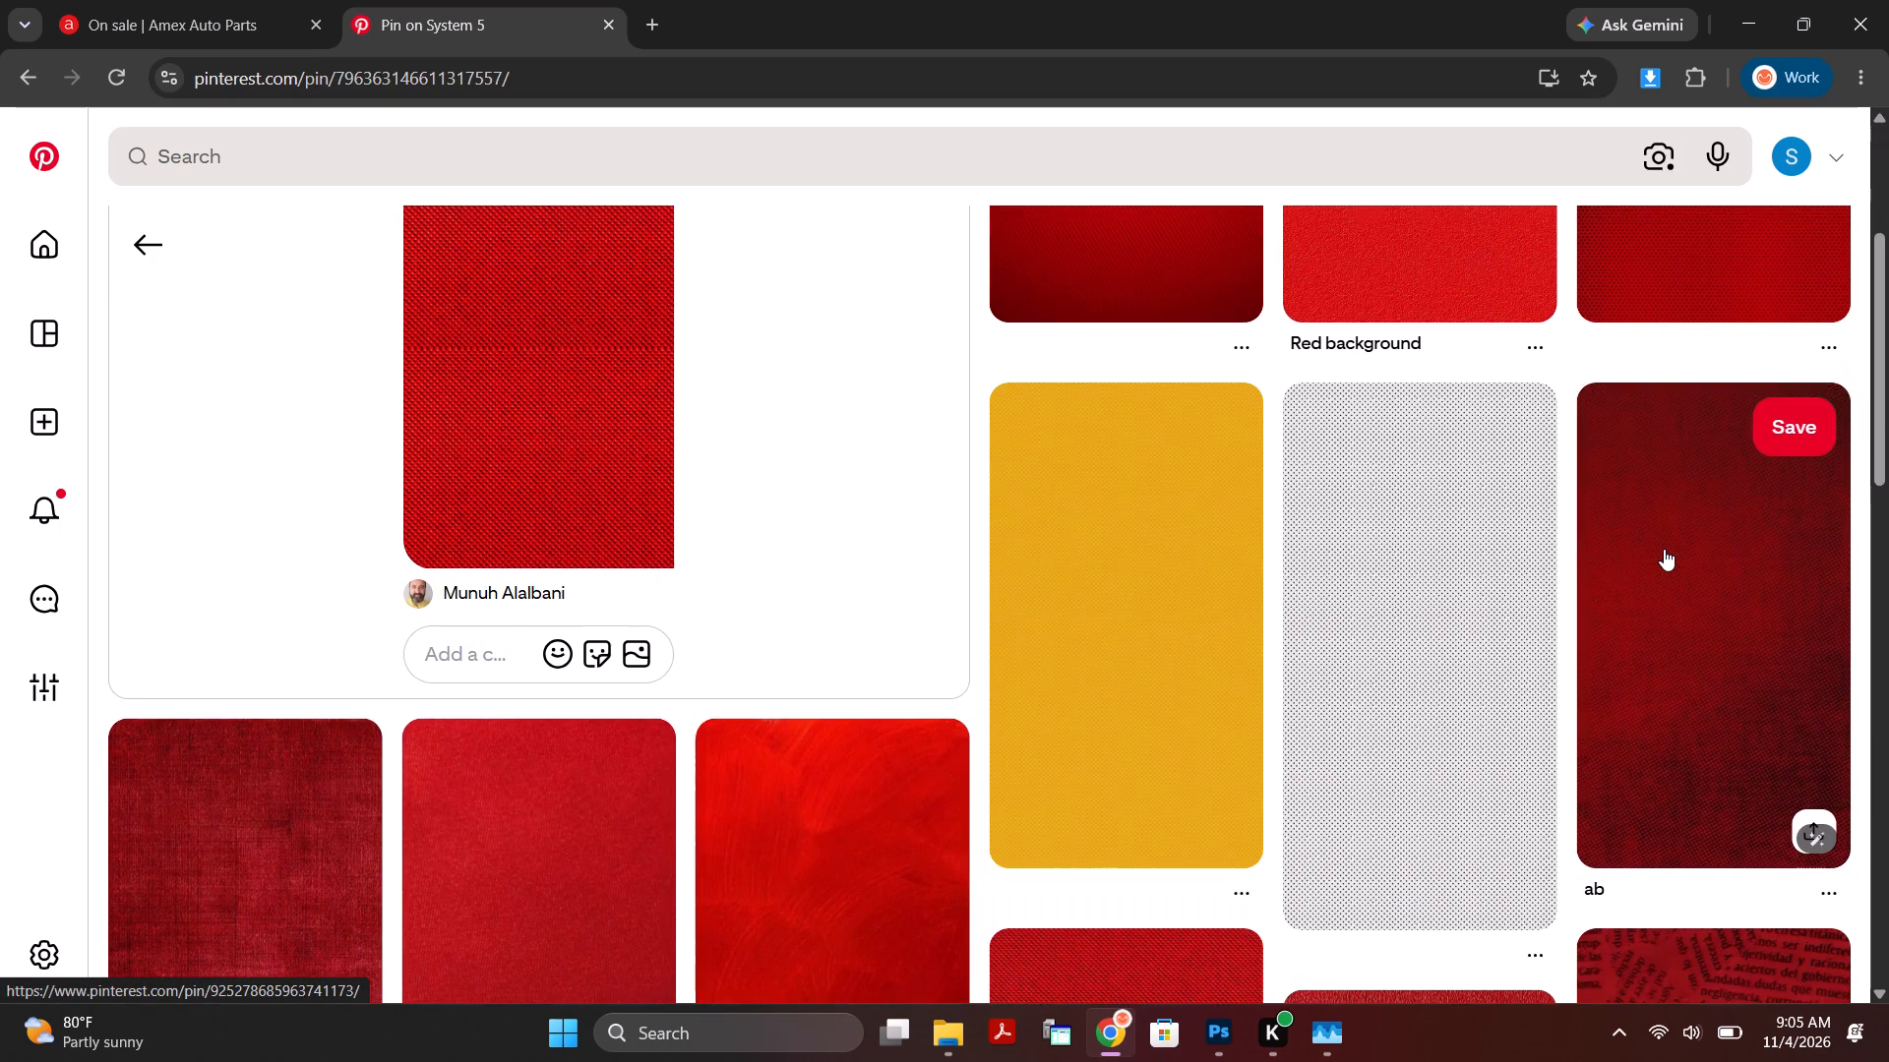
{"action": "scroll", "coordinate": [1663, 550], "scroll_direction": "down", "scroll_amount": 7}
{"action": "left_click", "coordinate": [1430, 485]}
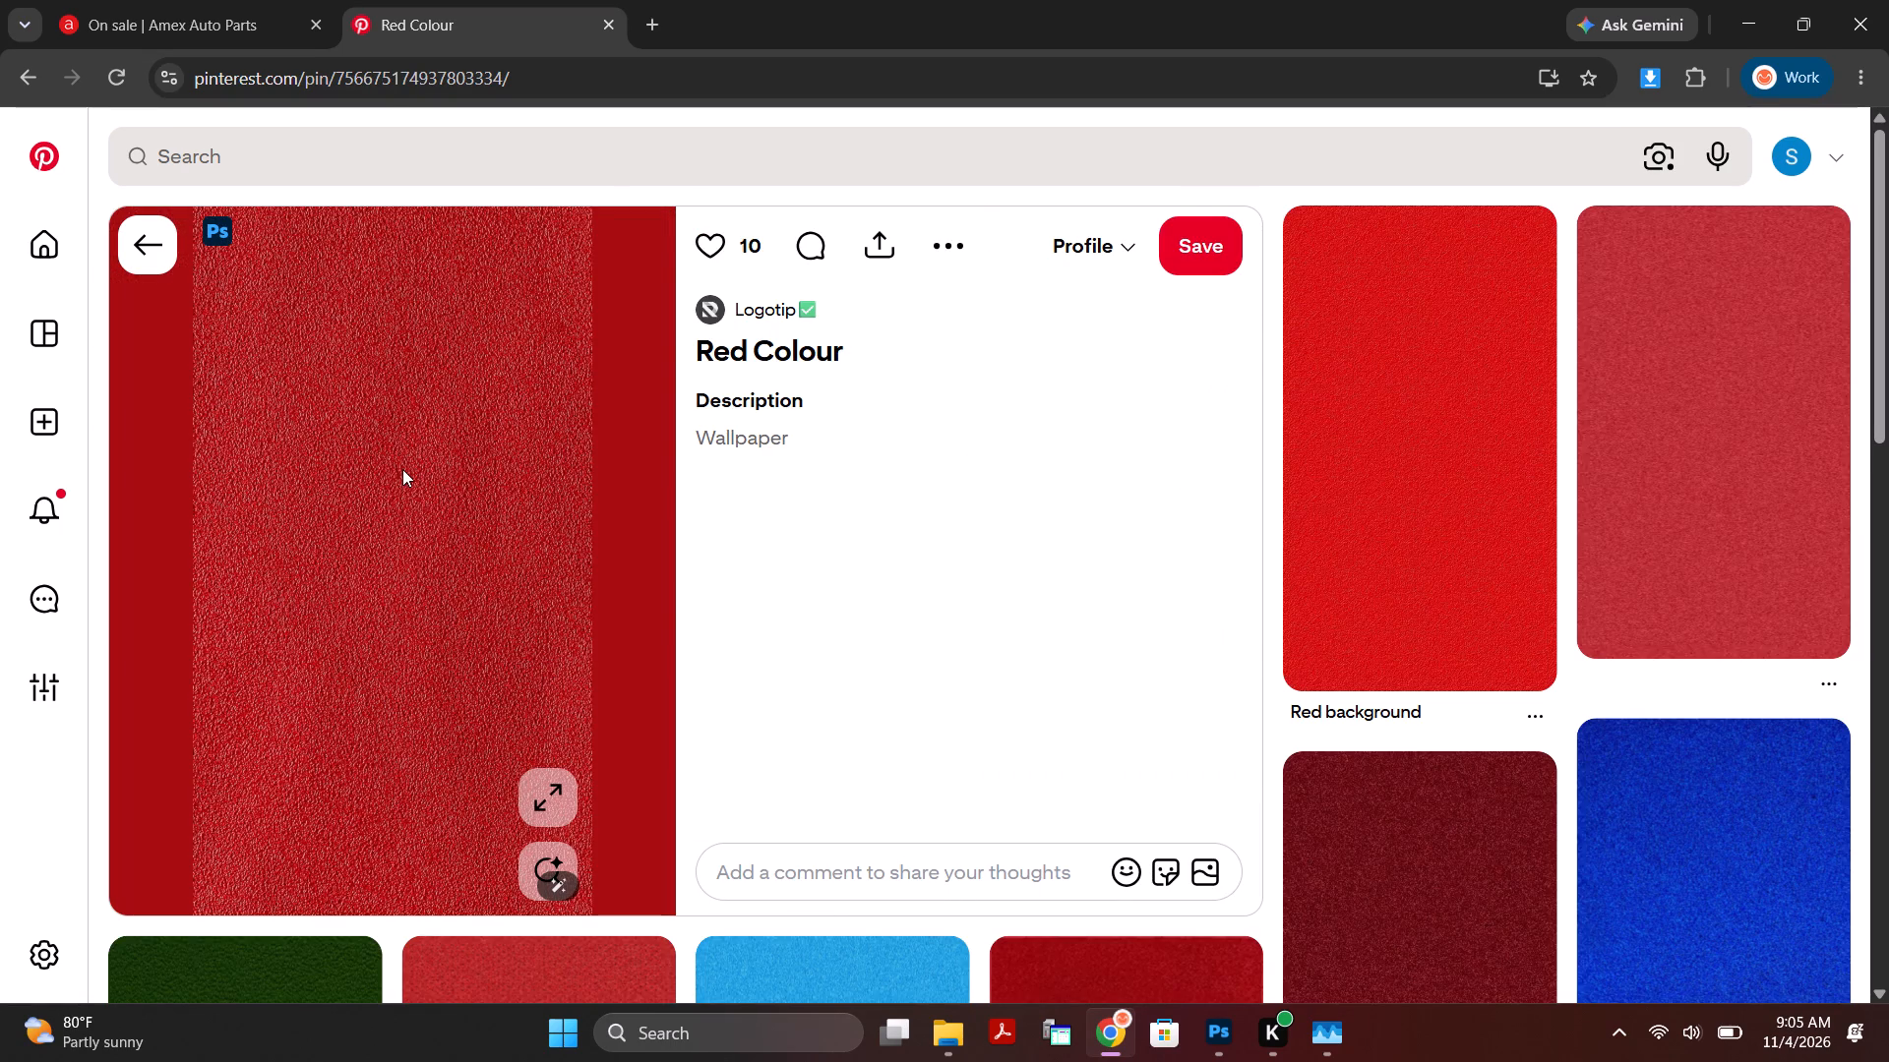
Save the Red Colour texture image as aaa in the New folder inside Pictures.
{"action": "scroll", "coordinate": [418, 477], "scroll_direction": "down", "scroll_amount": 3}
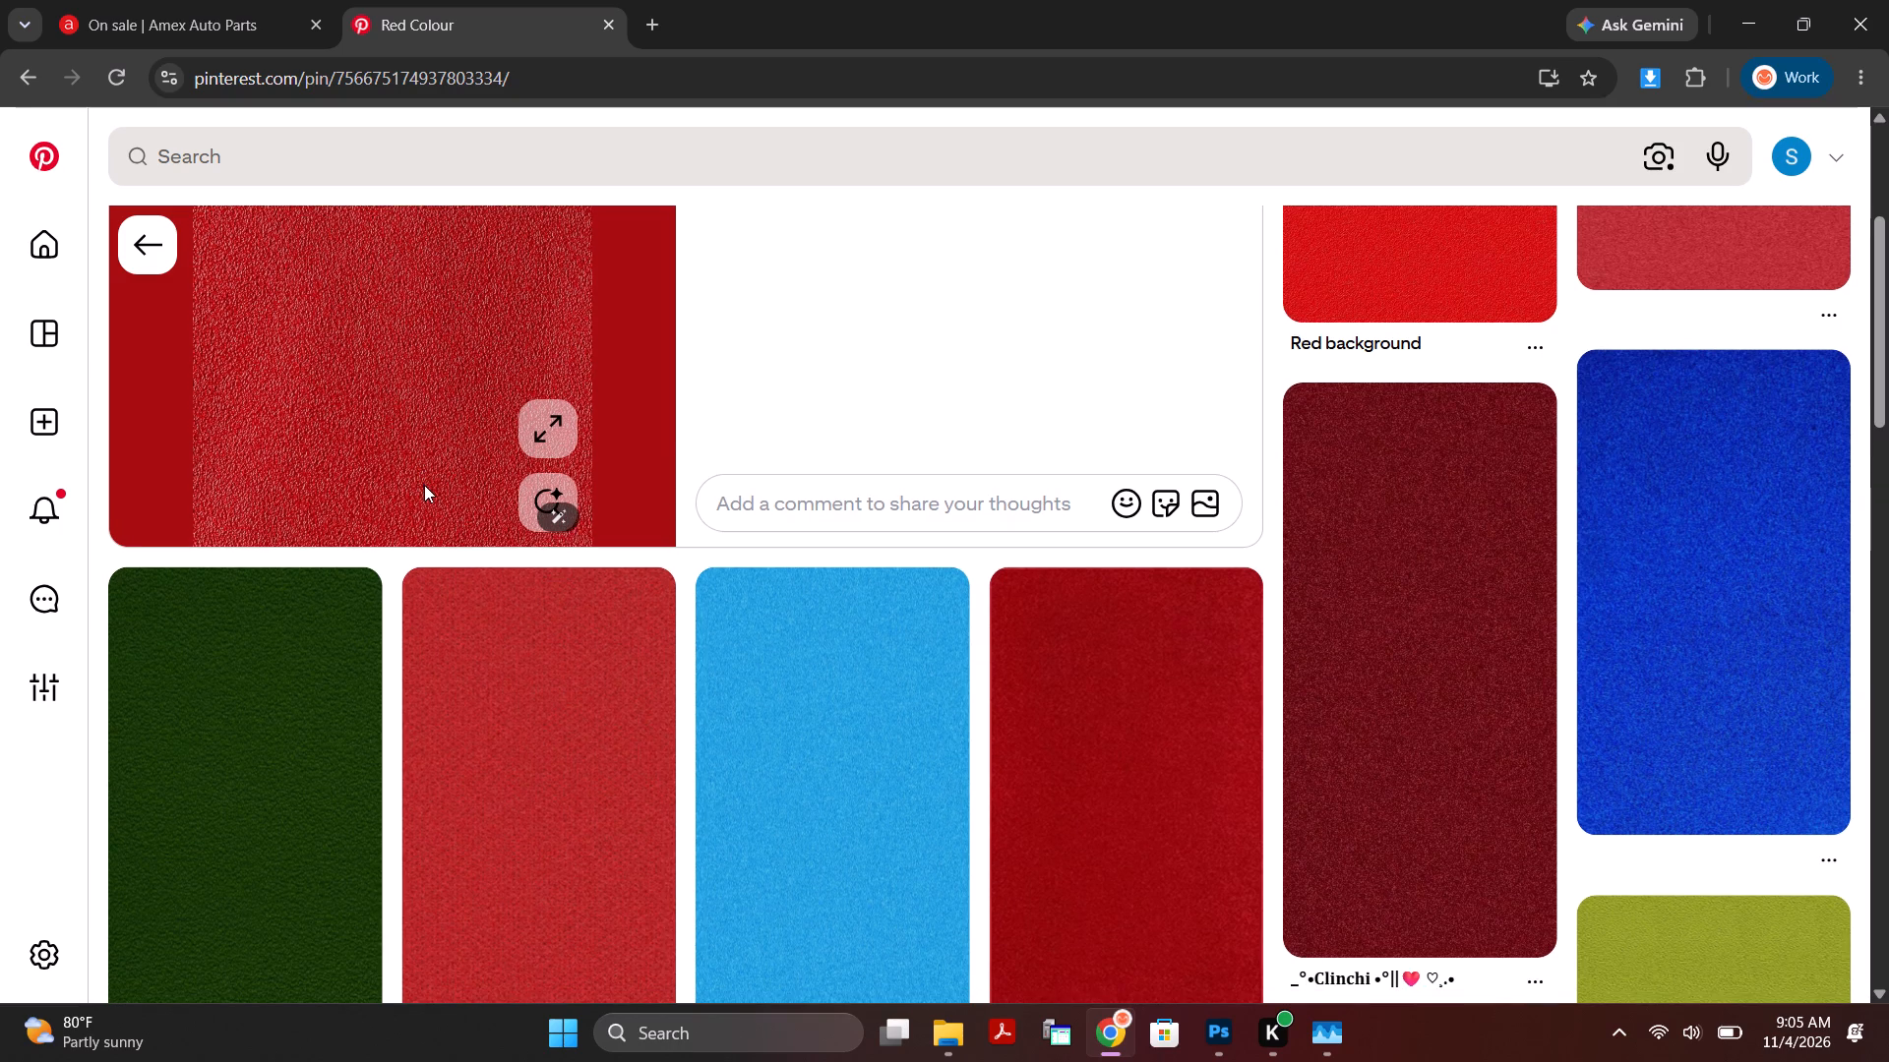
{"action": "scroll", "coordinate": [424, 485], "scroll_direction": "up", "scroll_amount": 2}
{"action": "right_click", "coordinate": [188, 327]}
{"action": "left_click", "coordinate": [378, 281]}
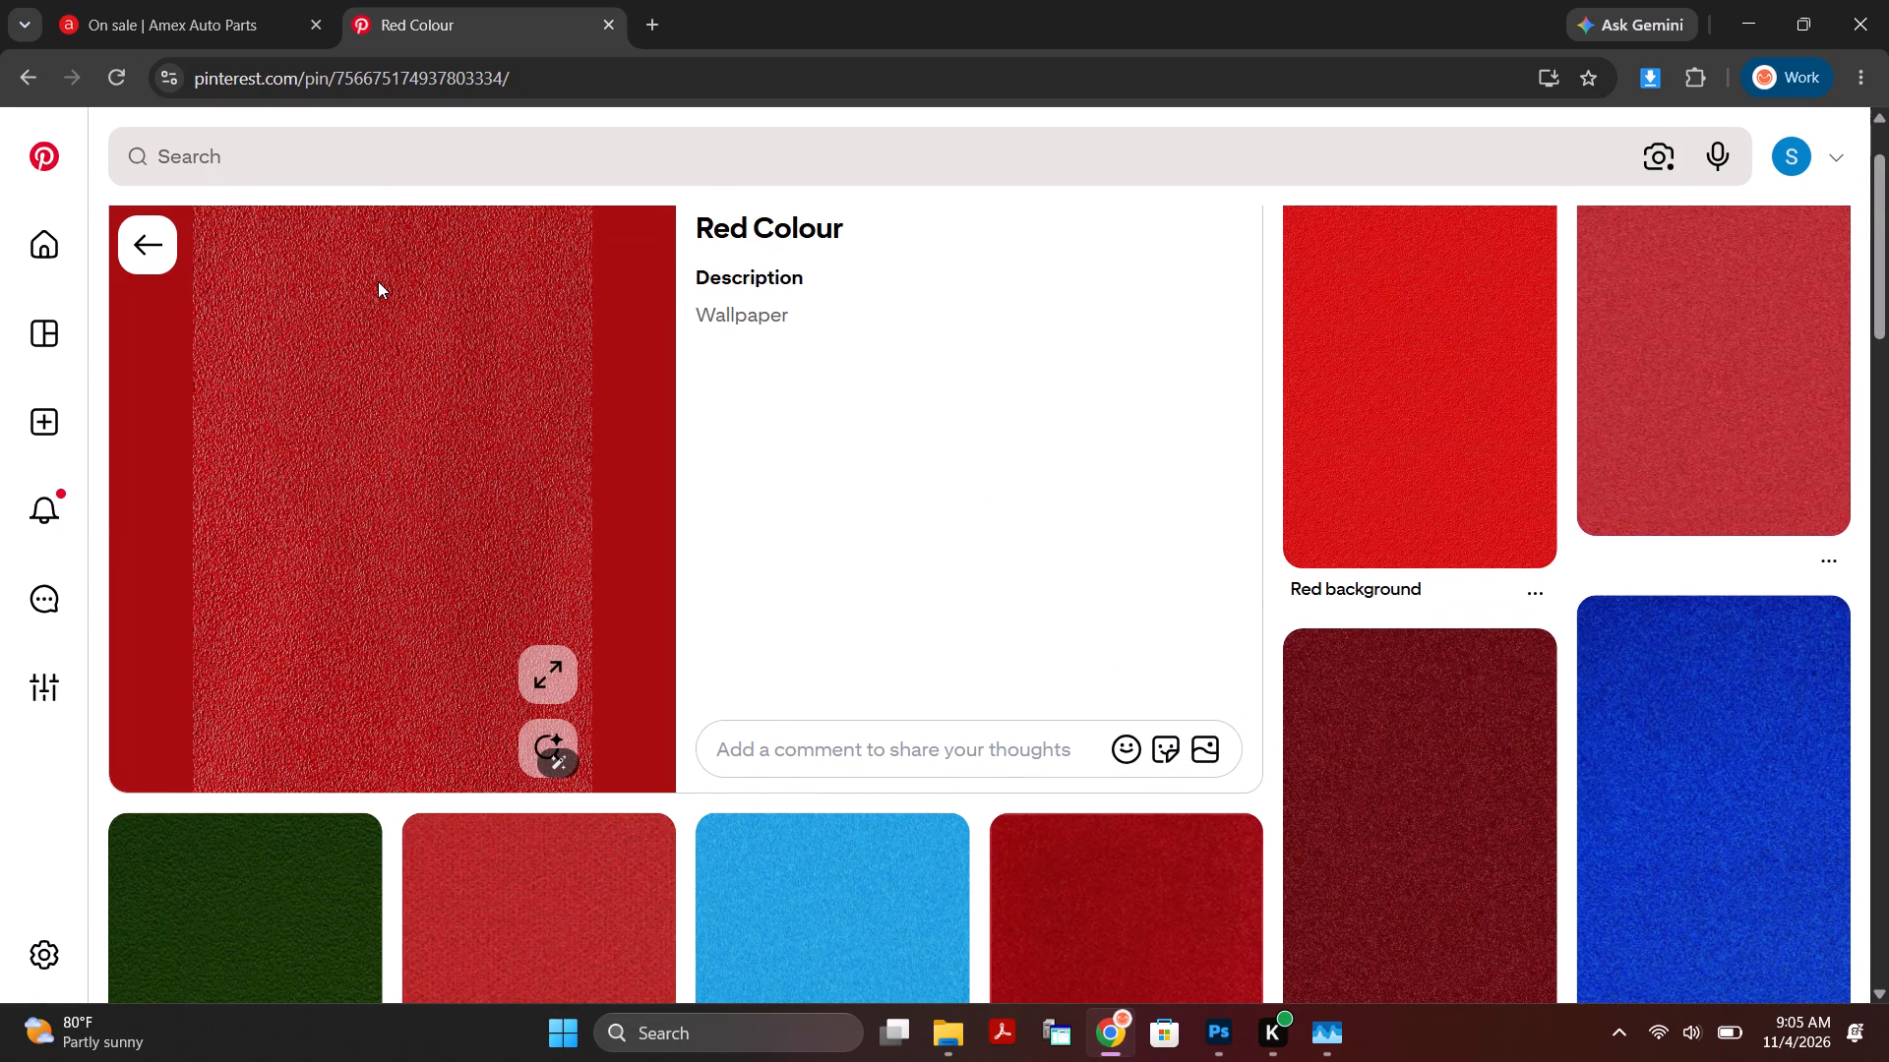
{"action": "left_click", "coordinate": [387, 393]}
{"action": "right_click", "coordinate": [387, 393]}
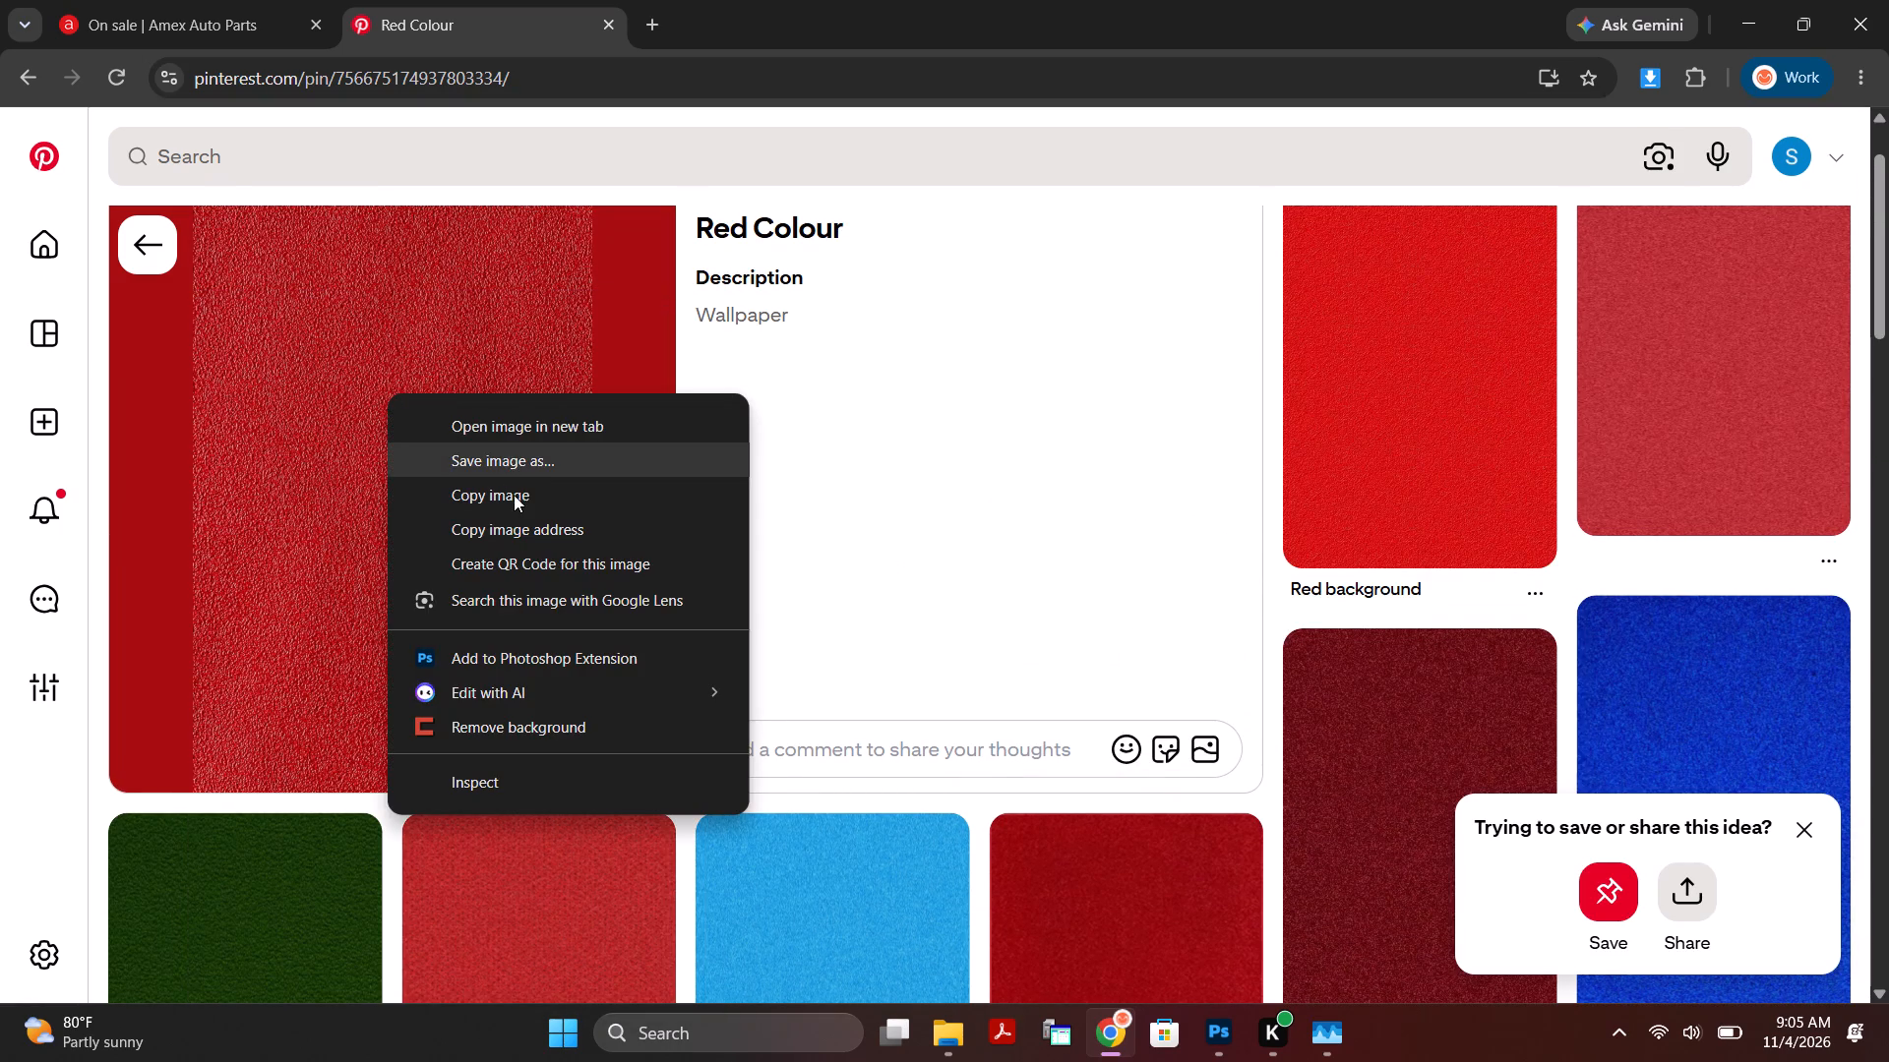
{"action": "left_click", "coordinate": [543, 468]}
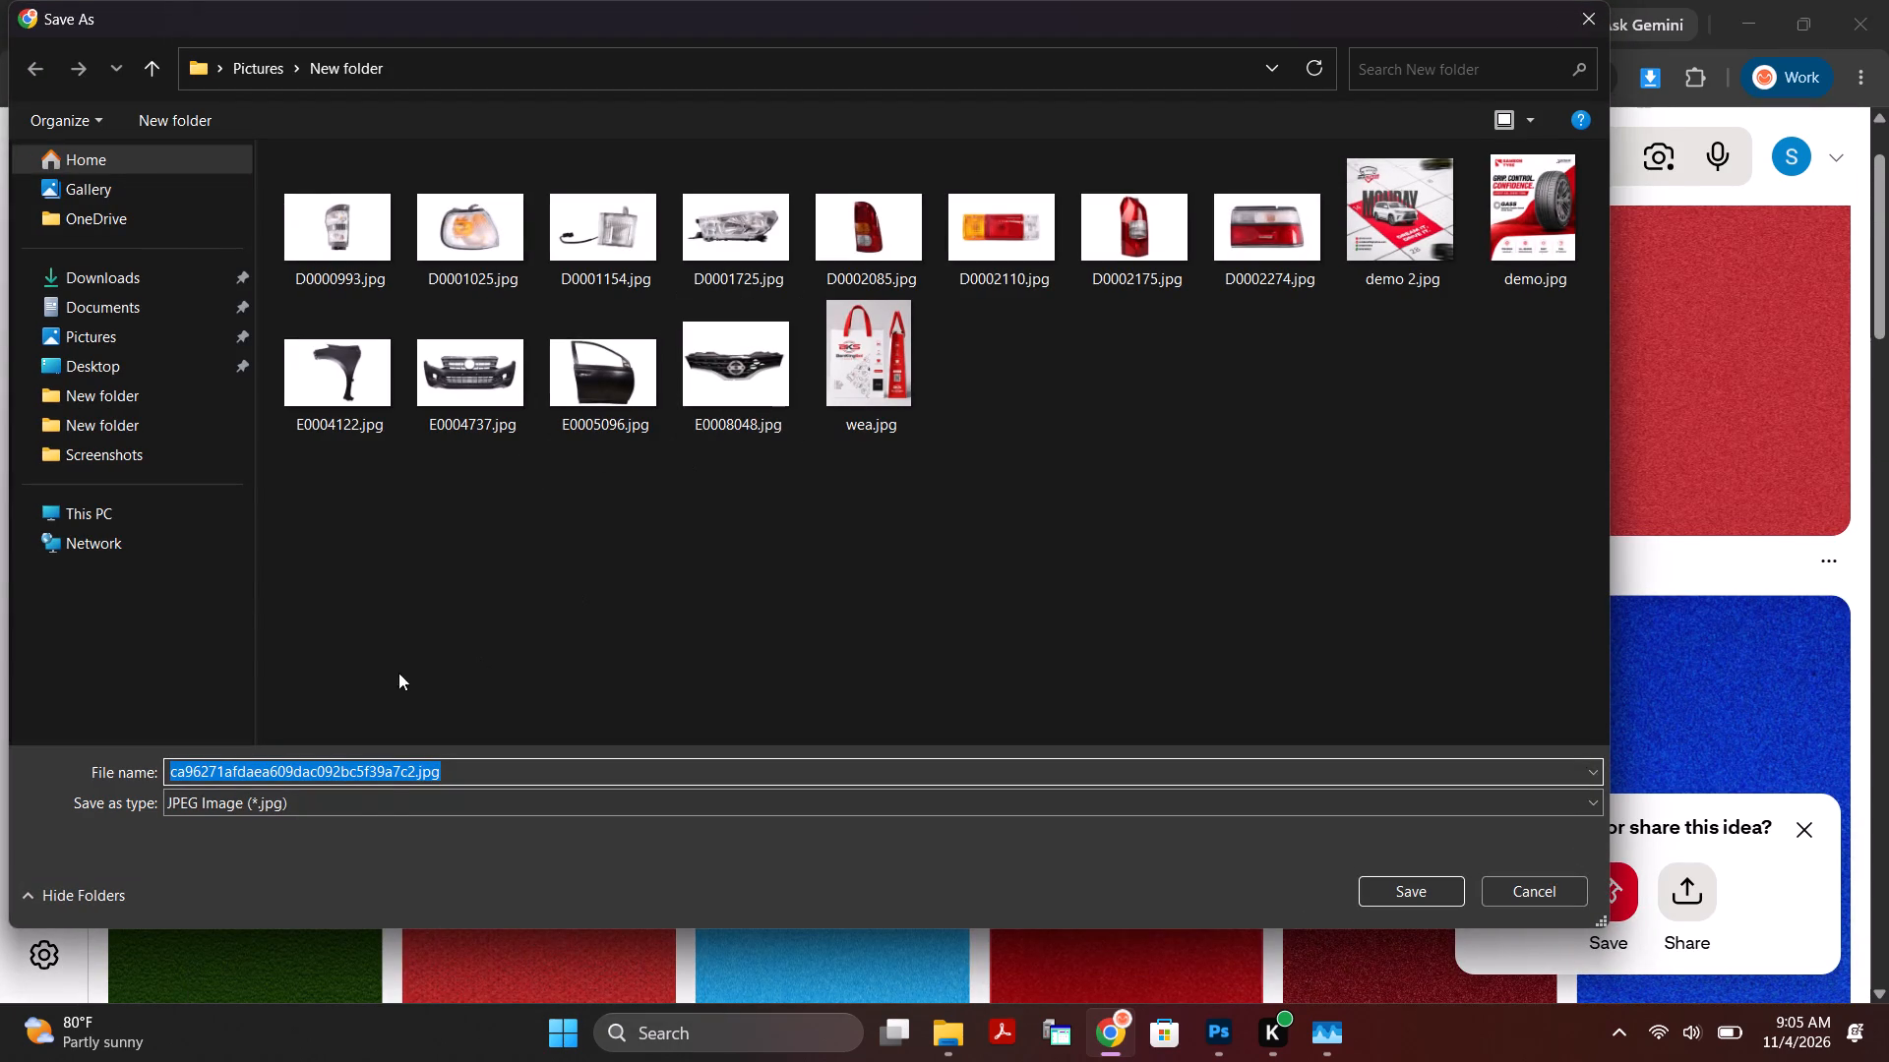
{"action": "type", "text": "aaa"}
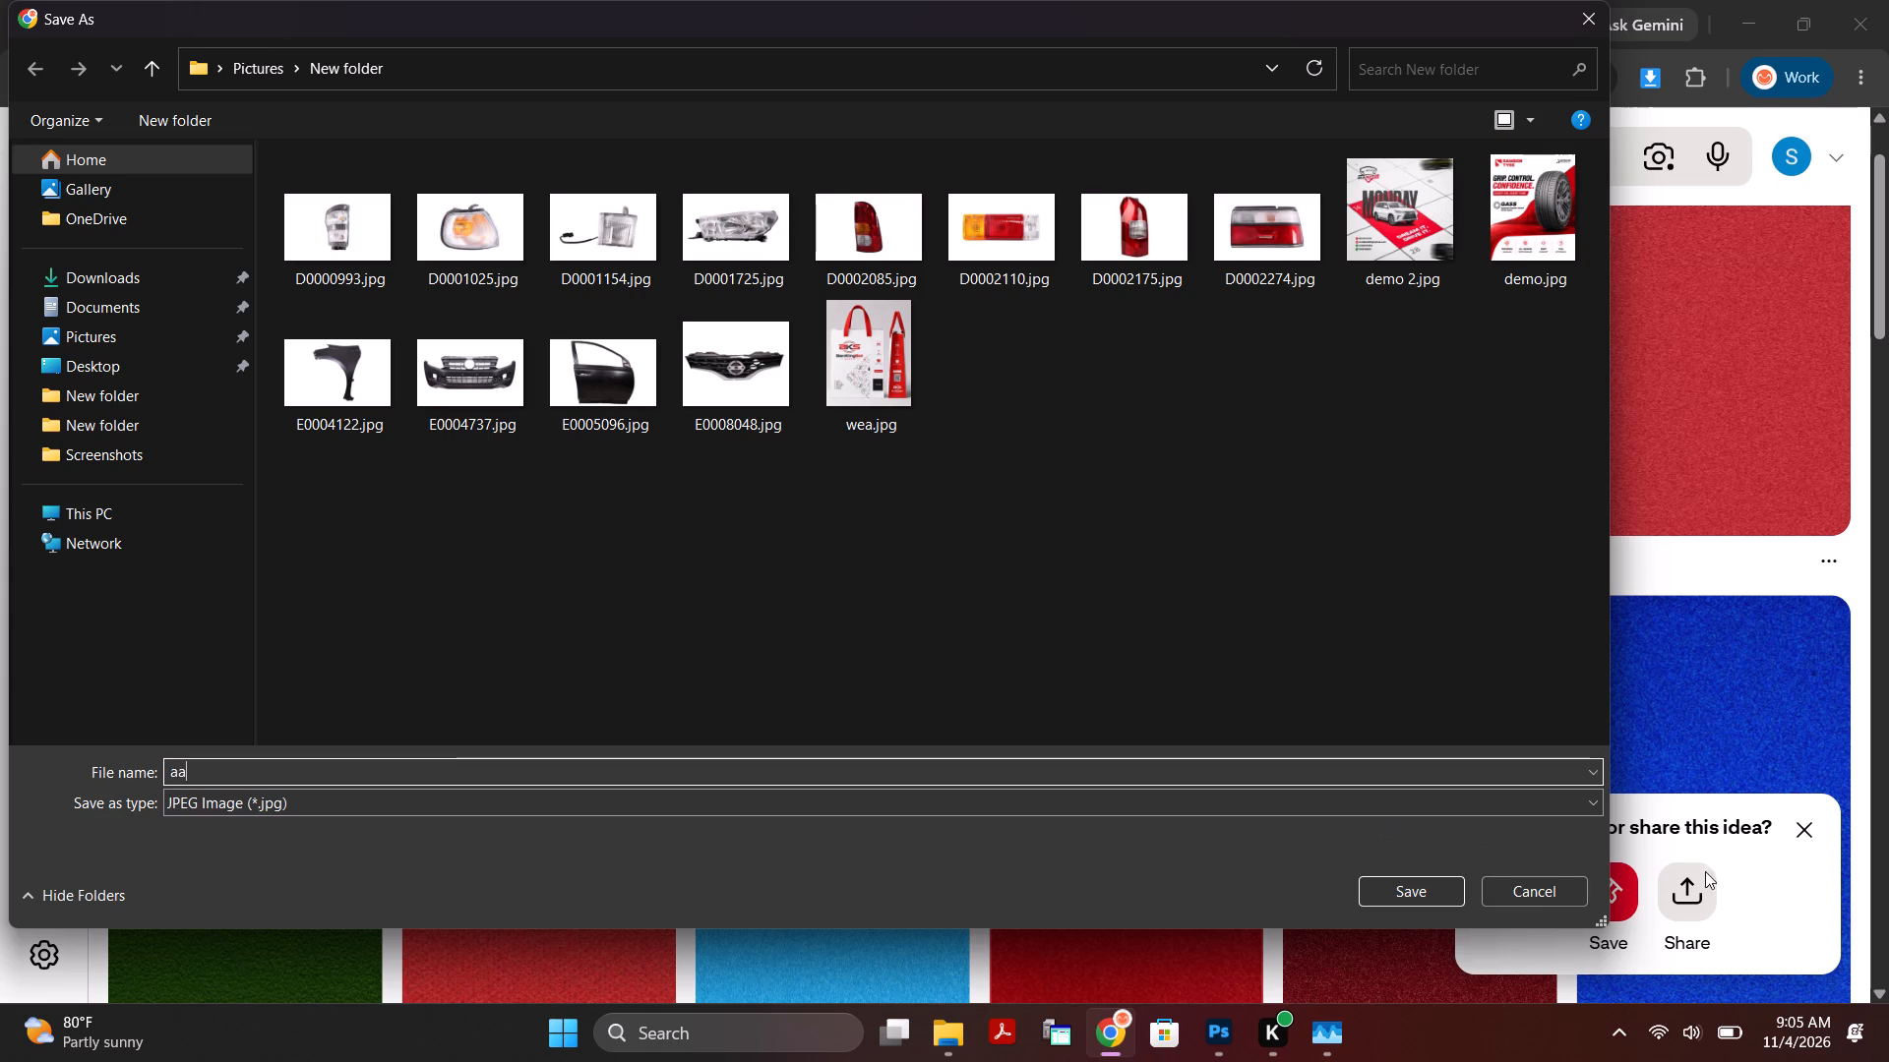
{"action": "left_click", "coordinate": [1425, 888]}
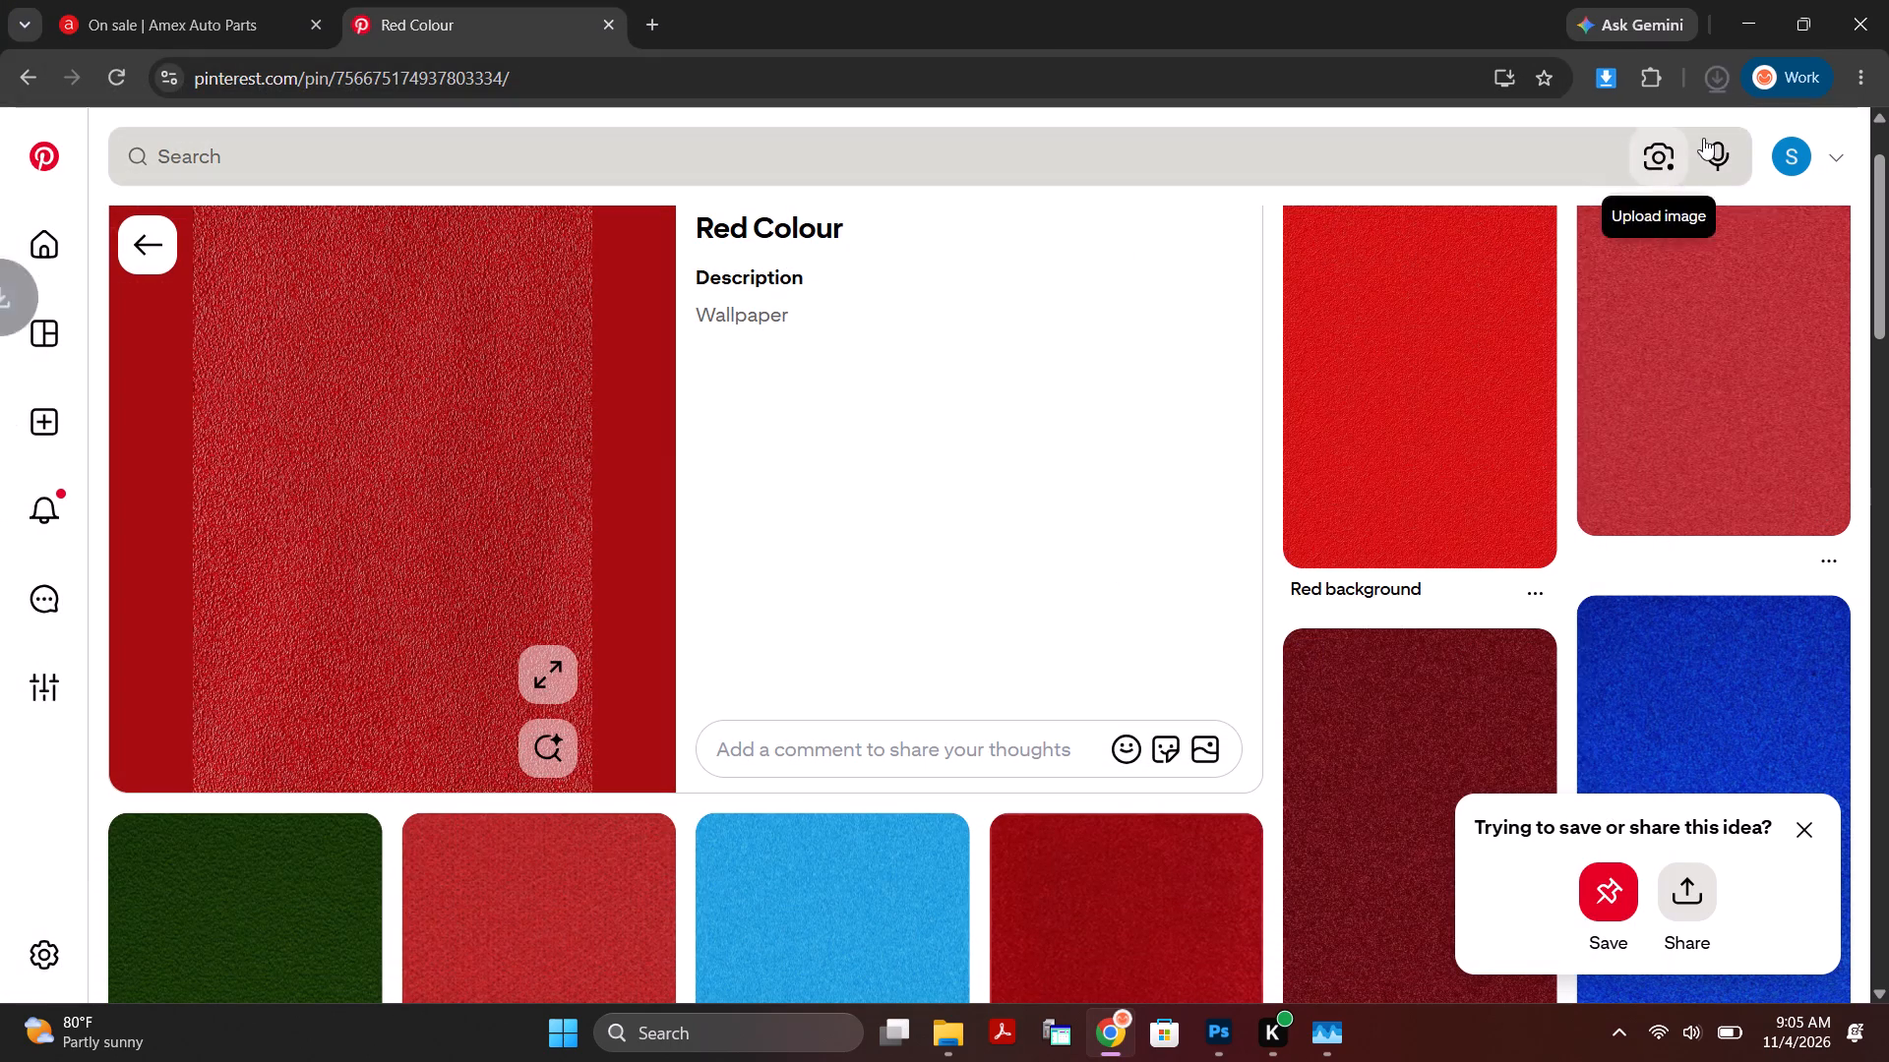
Place aaa.jpg from its folder into the Untitled-1 poster in Photoshop and scale it to about 58% so it covers the artboard.
{"action": "left_click", "coordinate": [1654, 132]}
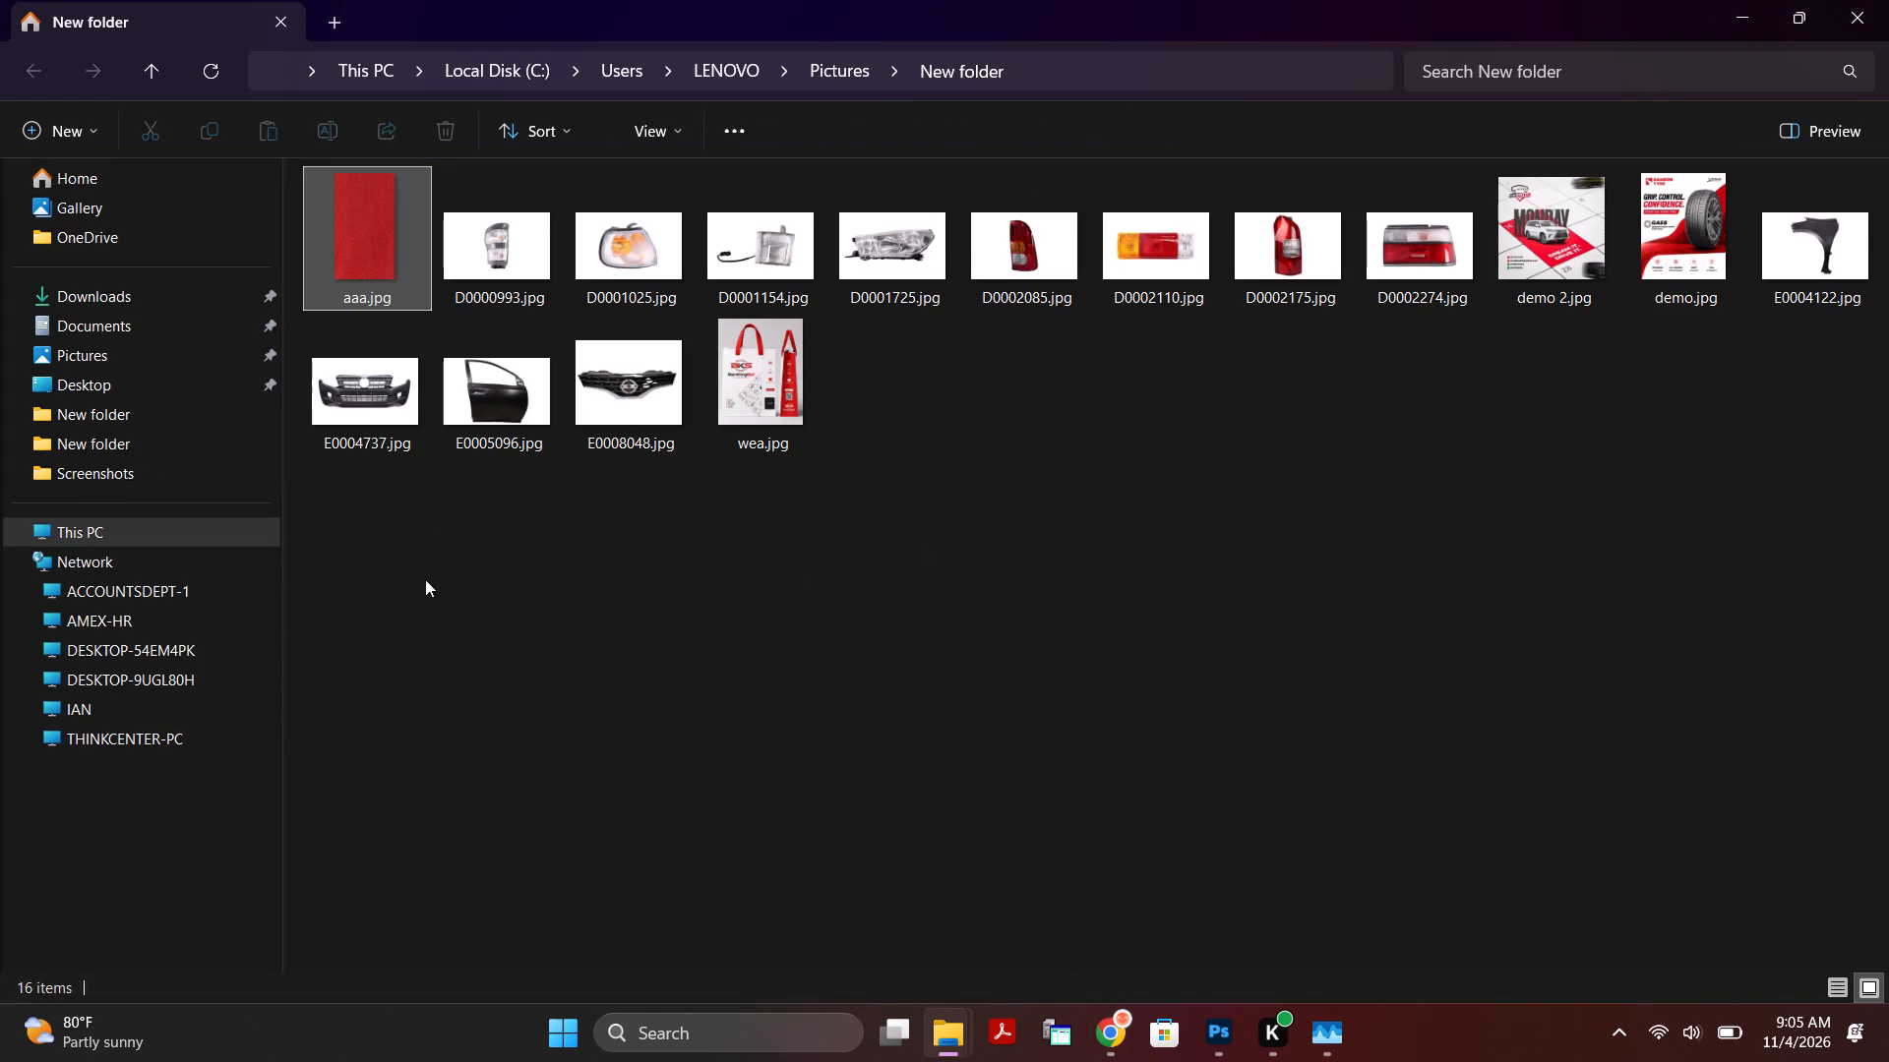
{"action": "left_click_drag", "start_coordinate": [339, 209], "coordinate": [1217, 1061]}
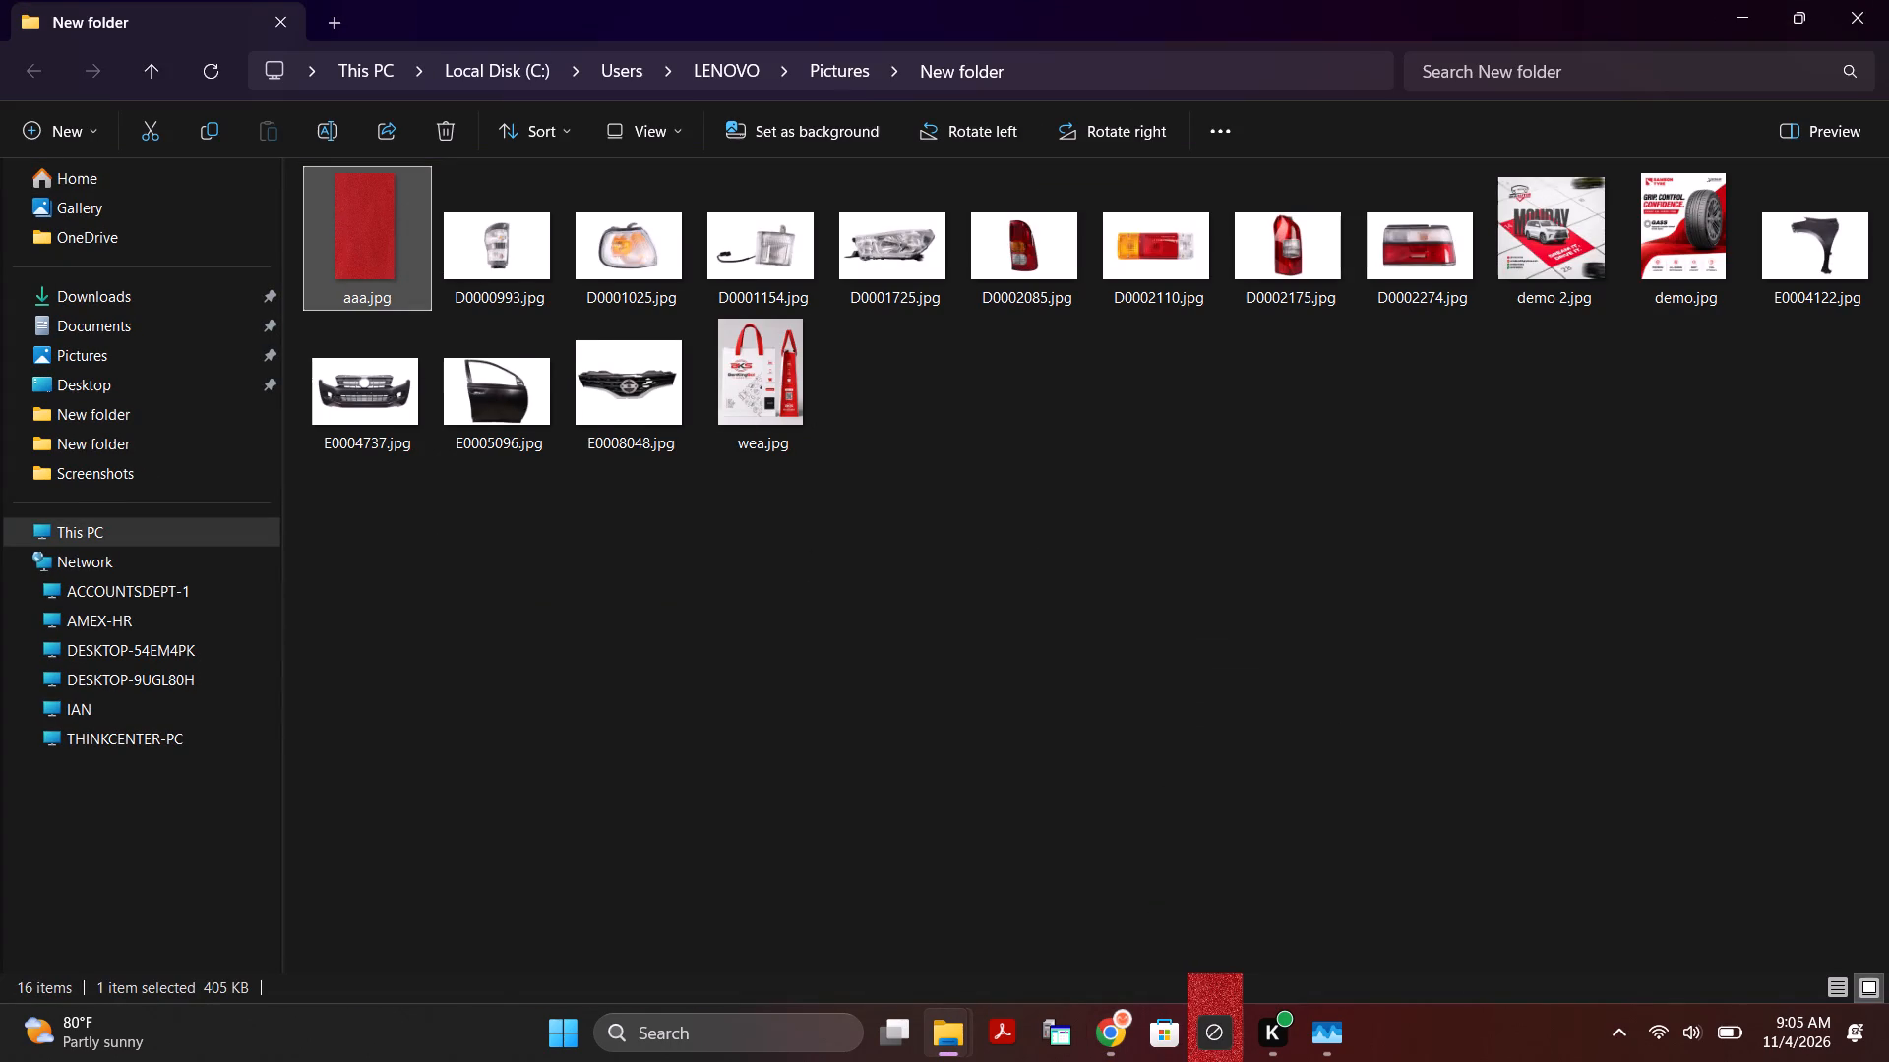
{"action": "left_click_drag", "start_coordinate": [1217, 1061], "coordinate": [542, 497]}
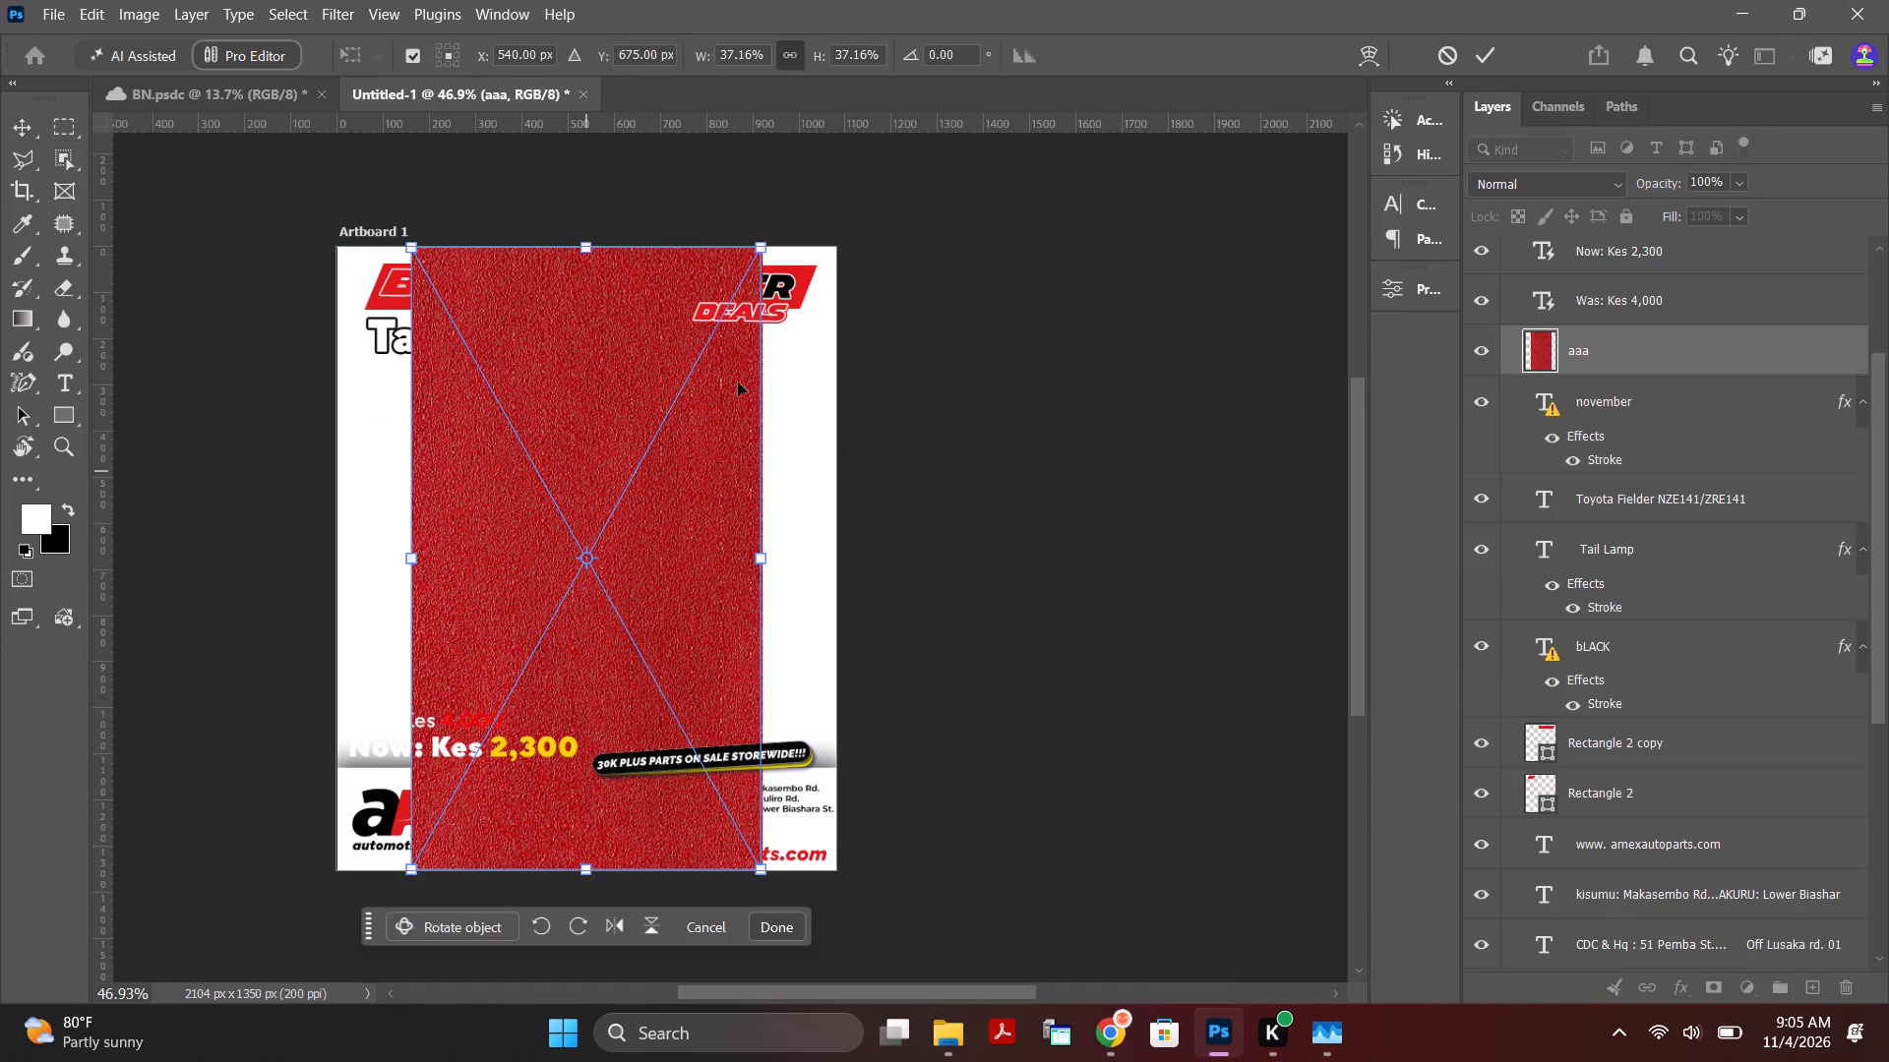
{"action": "left_click_drag", "start_coordinate": [761, 250], "coordinate": [905, 149]}
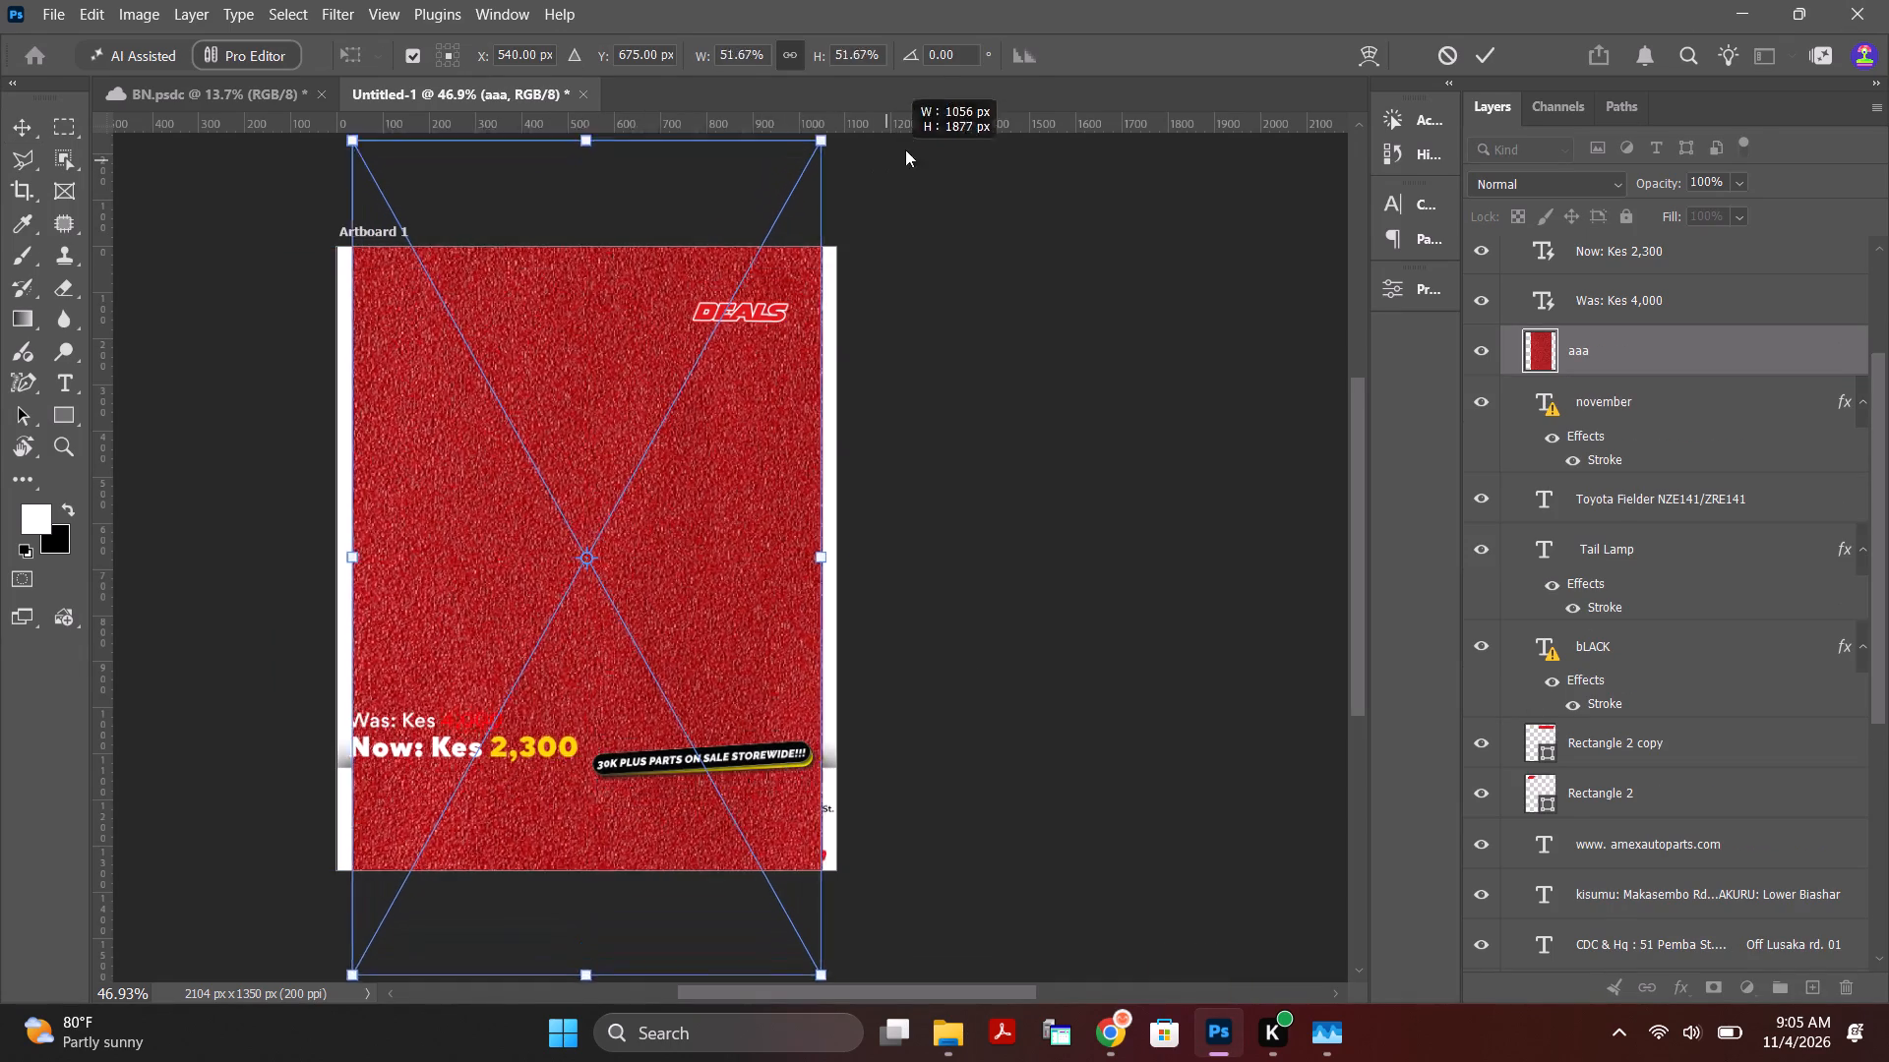
{"action": "left_click_drag", "start_coordinate": [905, 149], "coordinate": [937, 127]}
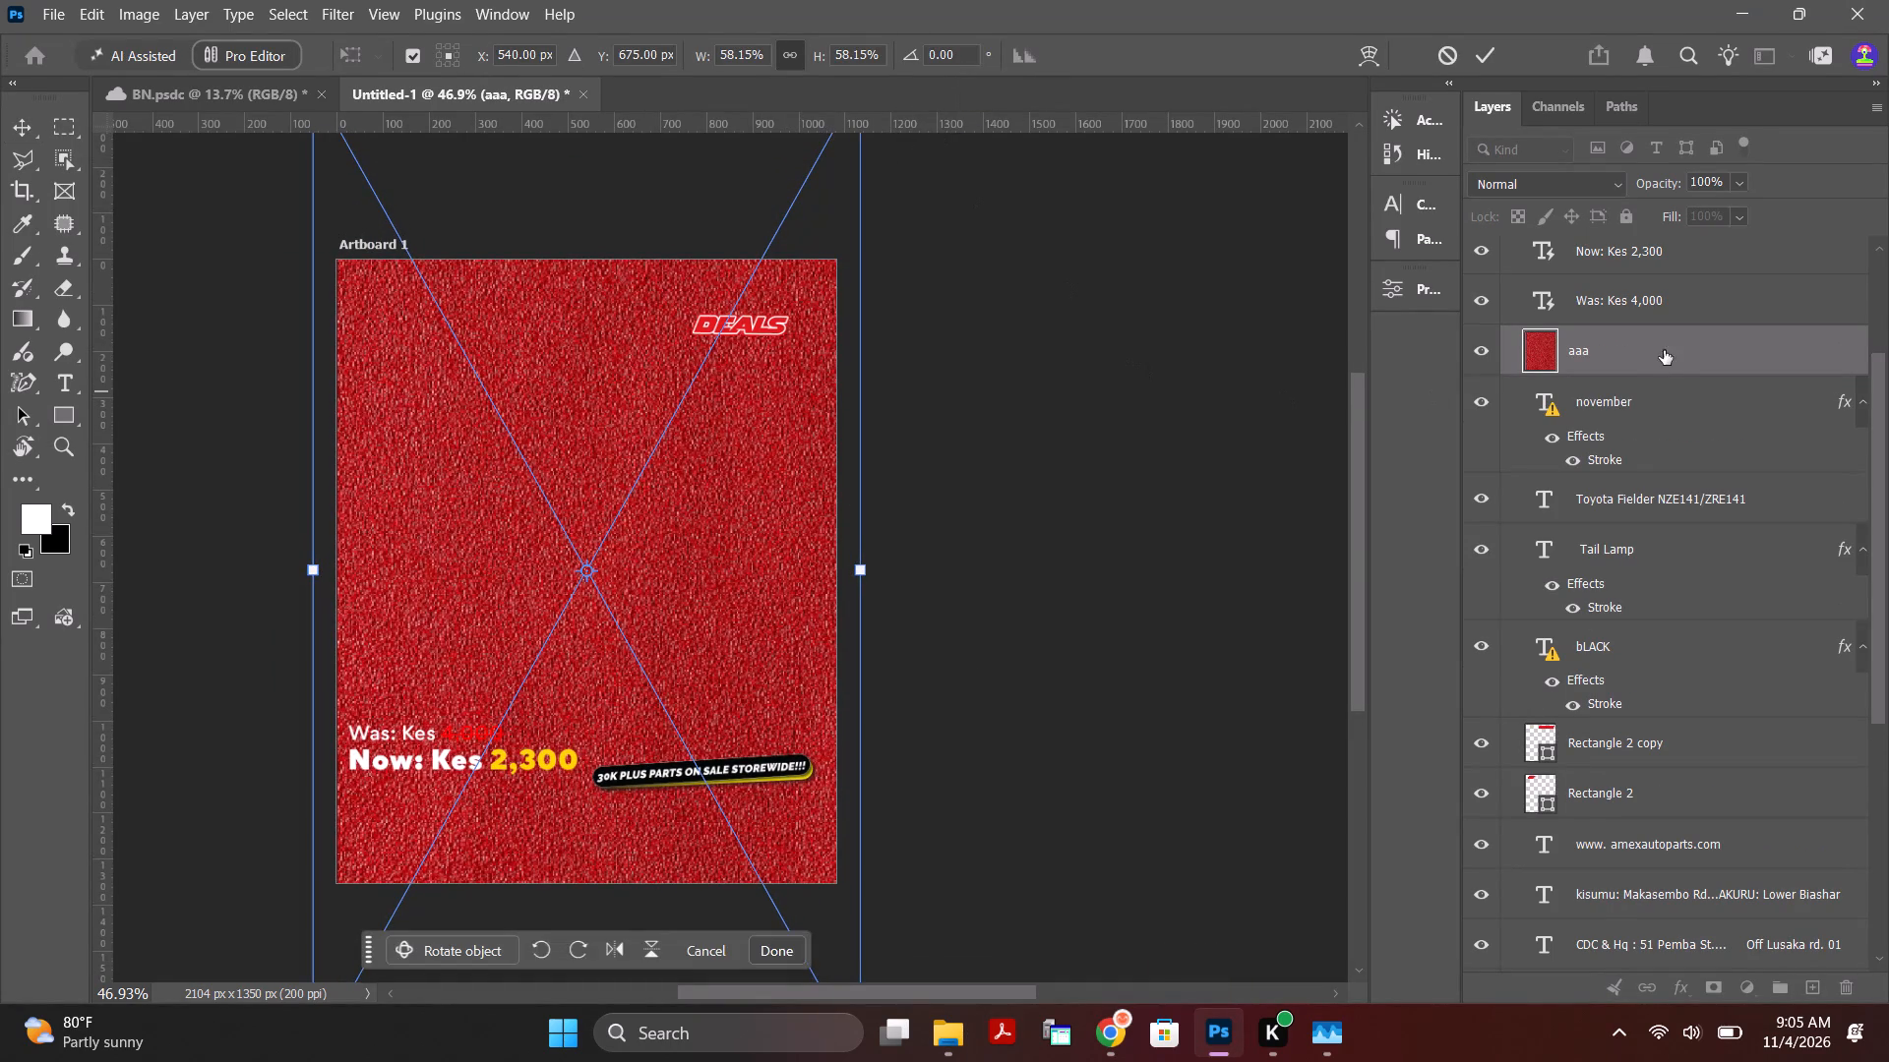
Move the aaa texture layer down the stack, between Layer 1 and Rectangle 1, behind the poster text and footer.
{"action": "left_click_drag", "start_coordinate": [1664, 350], "coordinate": [1737, 1017]}
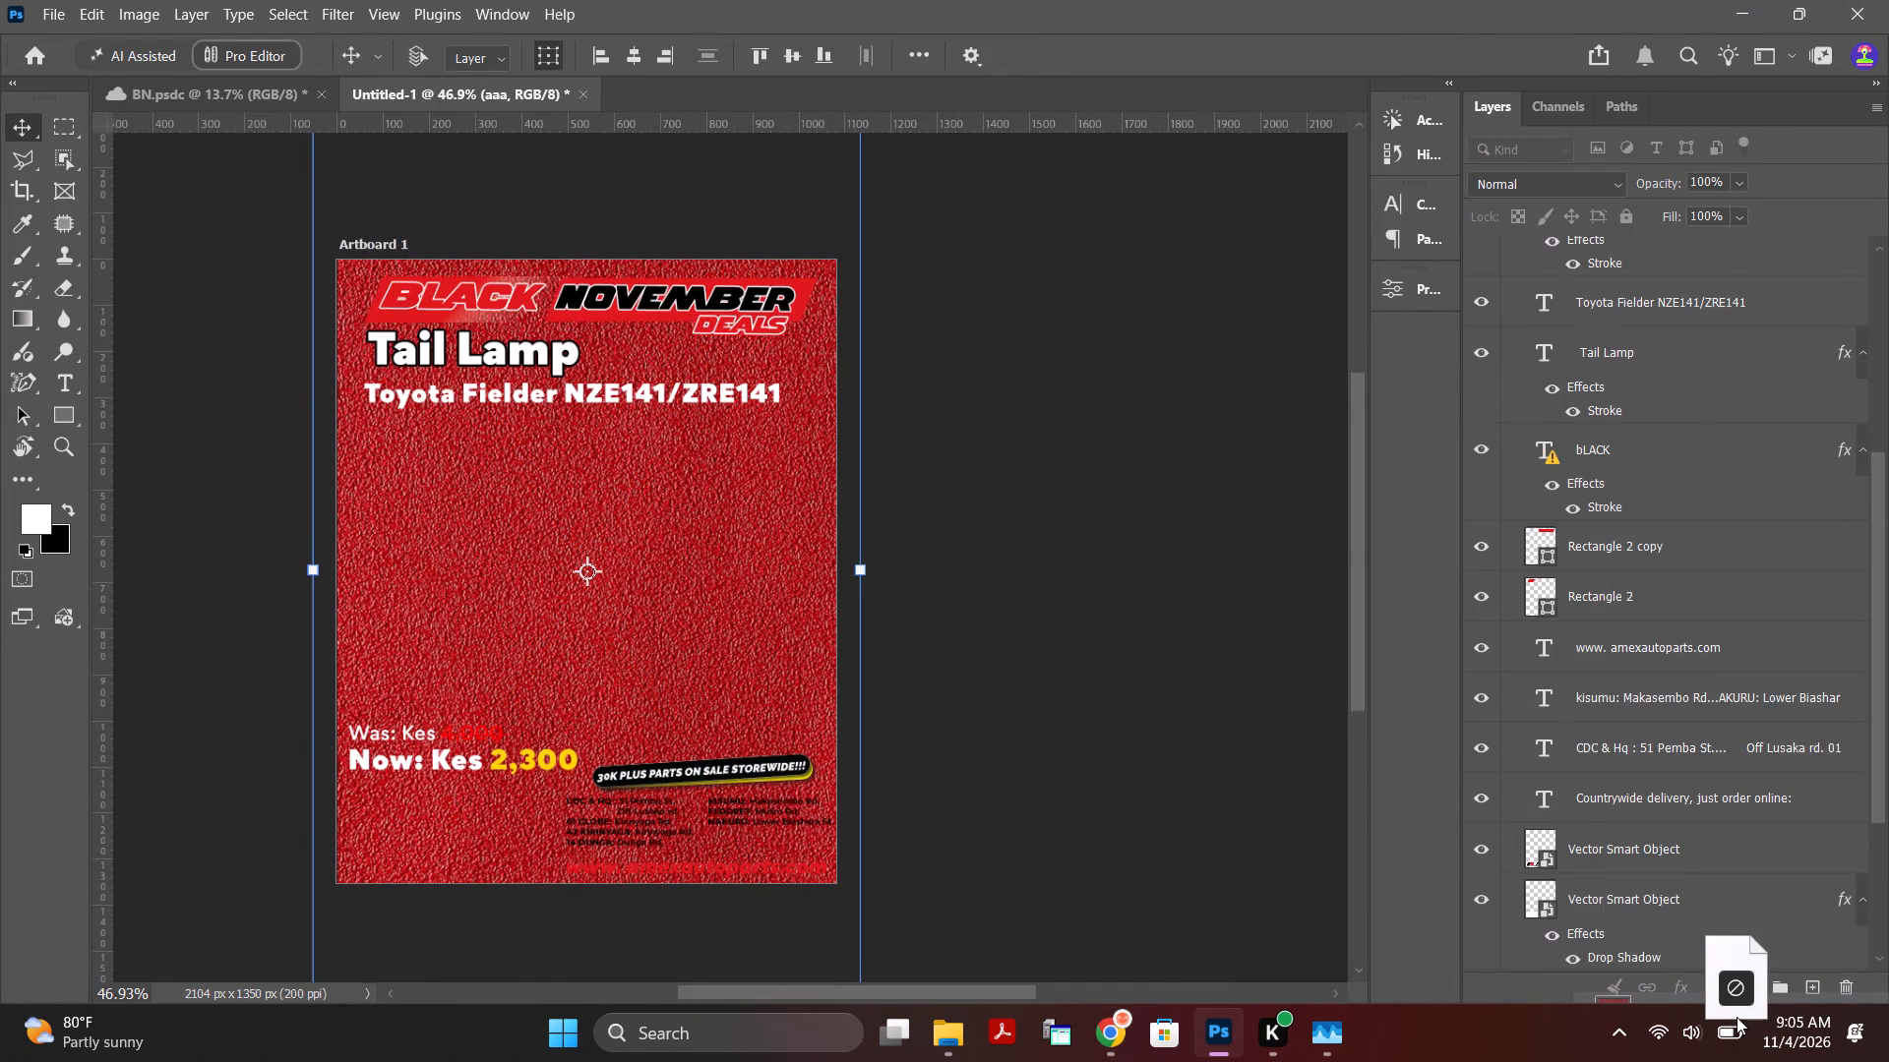
{"action": "left_click_drag", "start_coordinate": [1737, 1017], "coordinate": [1676, 838]}
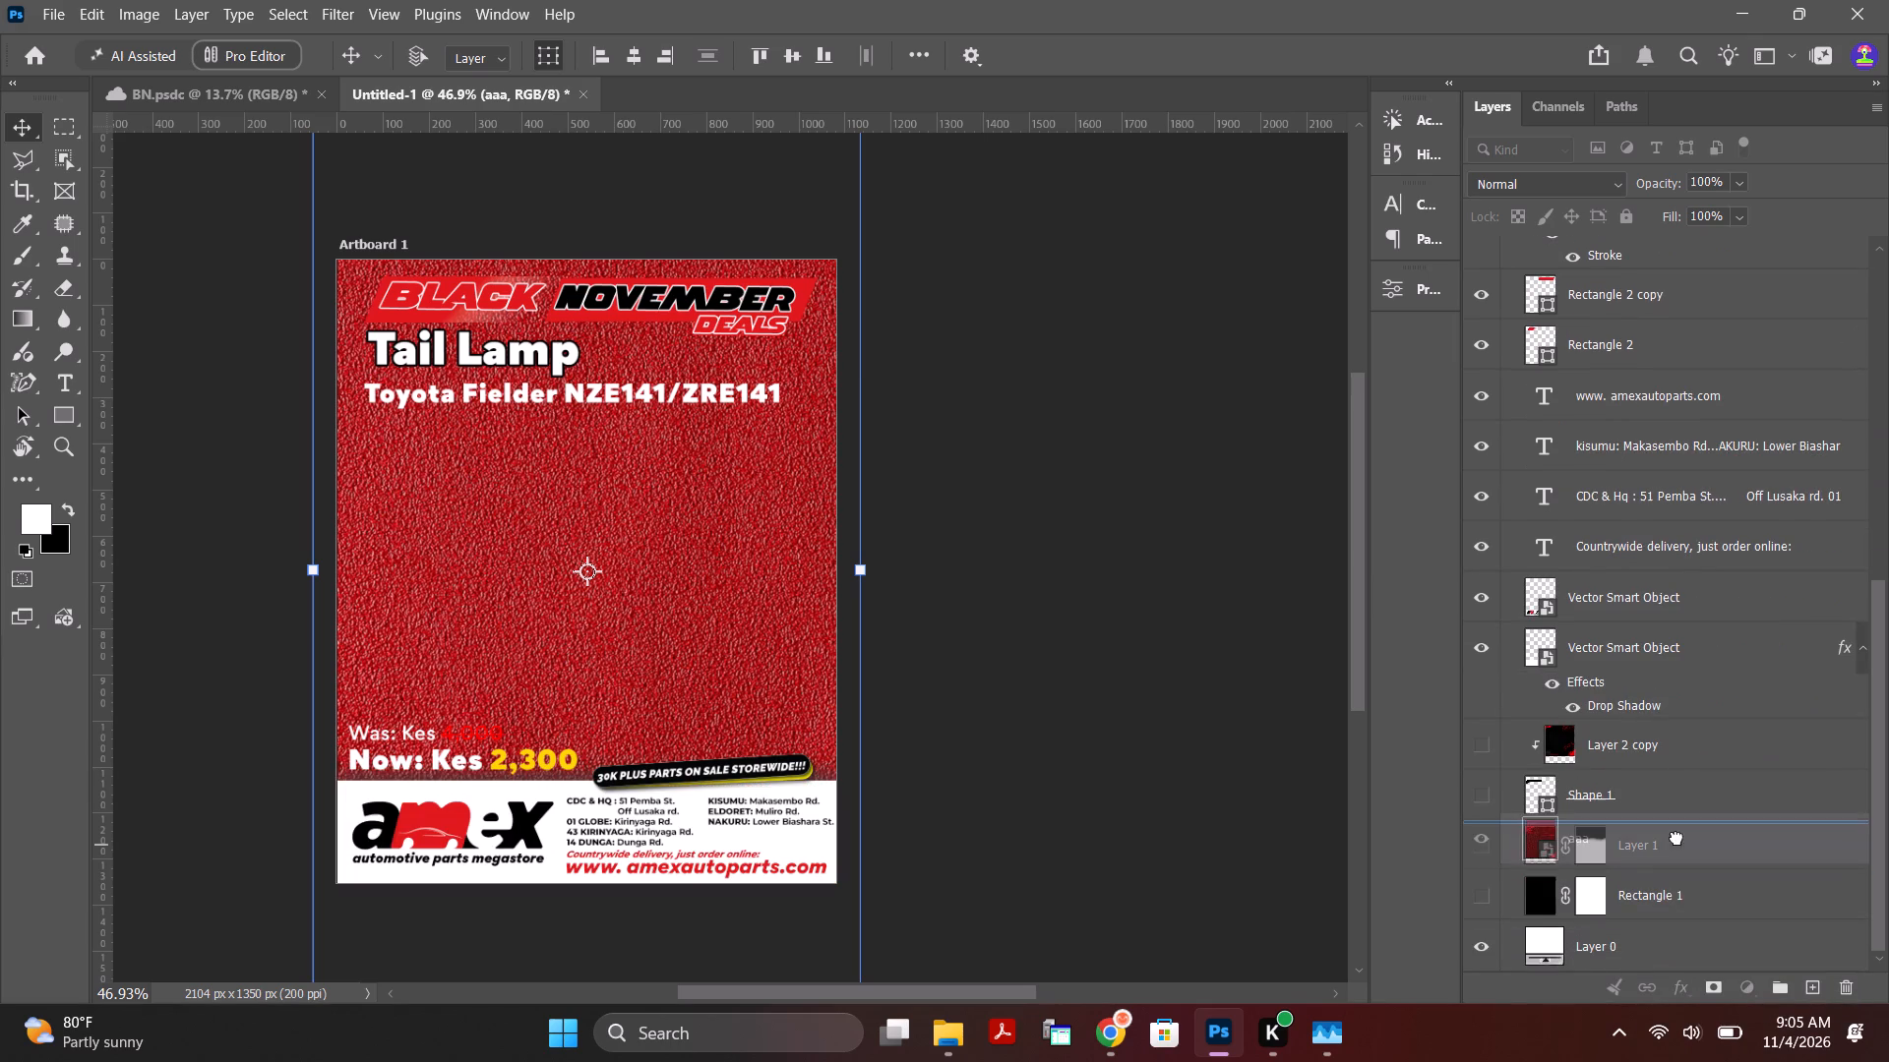
{"action": "left_click_drag", "start_coordinate": [1676, 838], "coordinate": [1679, 868]}
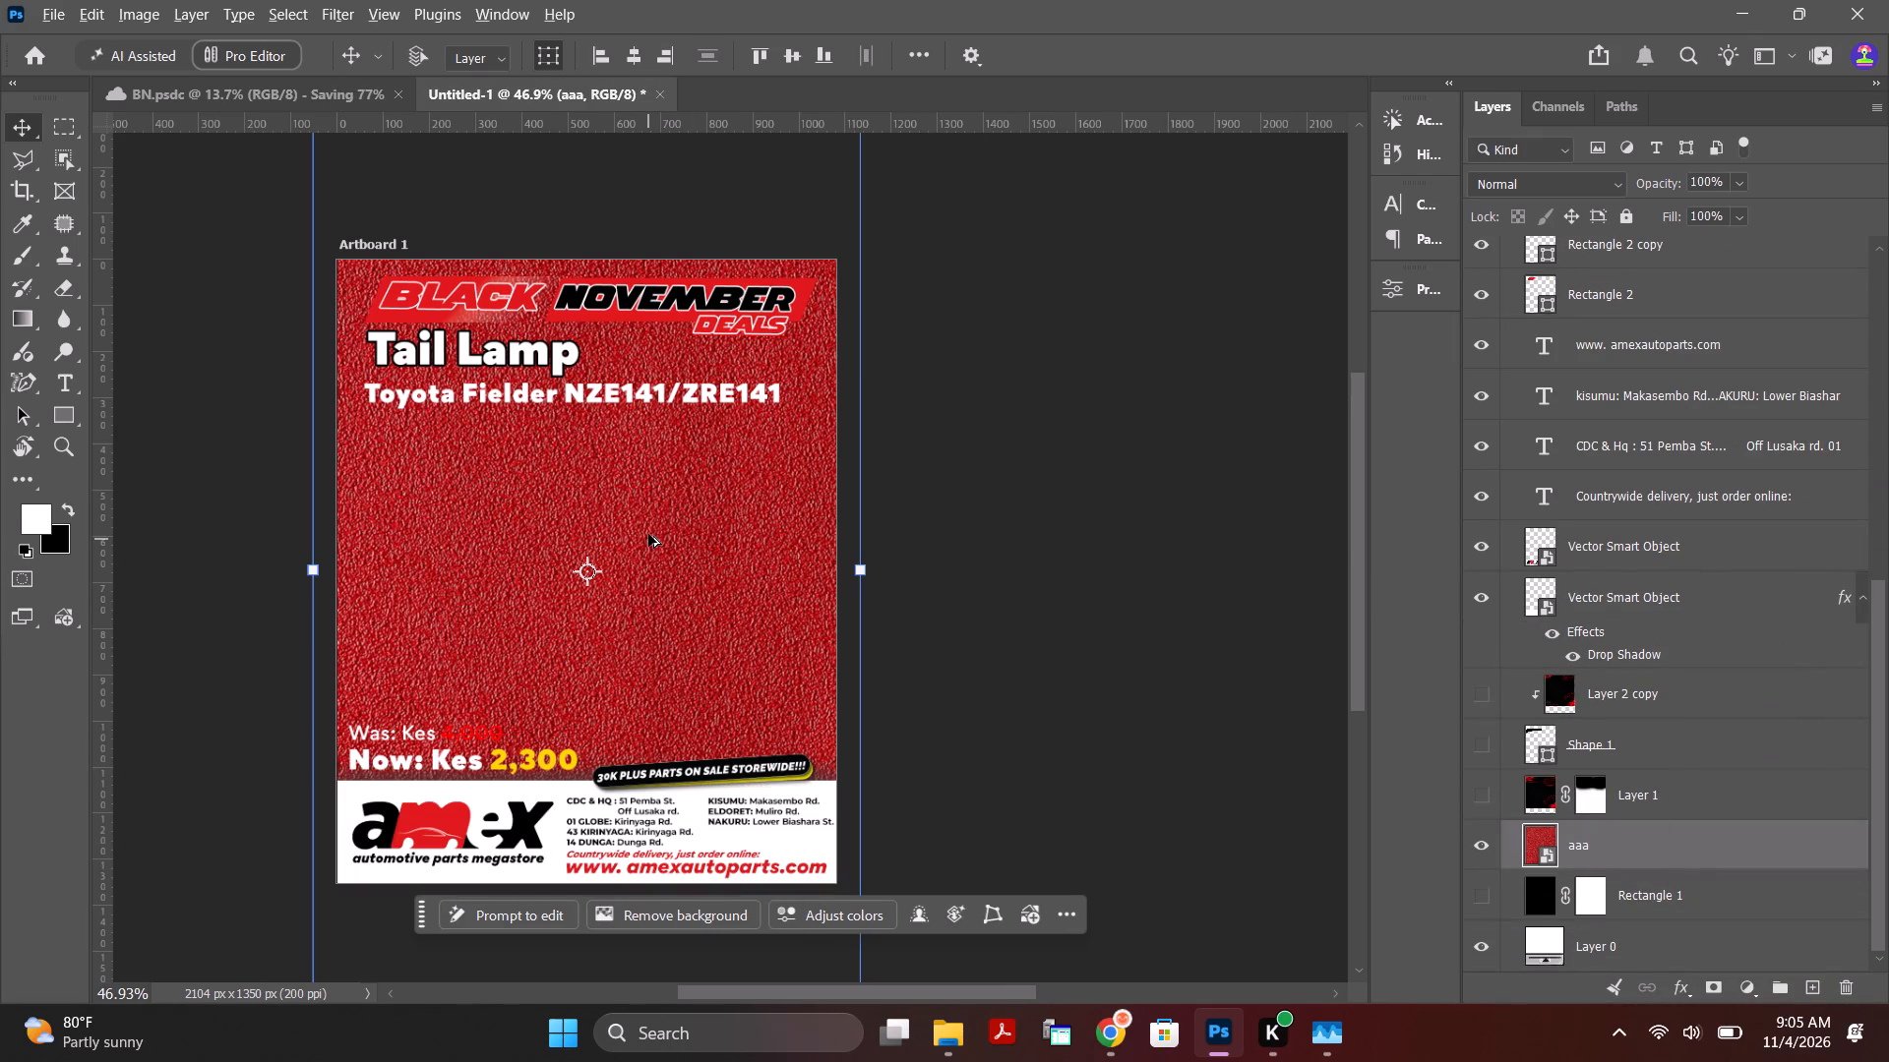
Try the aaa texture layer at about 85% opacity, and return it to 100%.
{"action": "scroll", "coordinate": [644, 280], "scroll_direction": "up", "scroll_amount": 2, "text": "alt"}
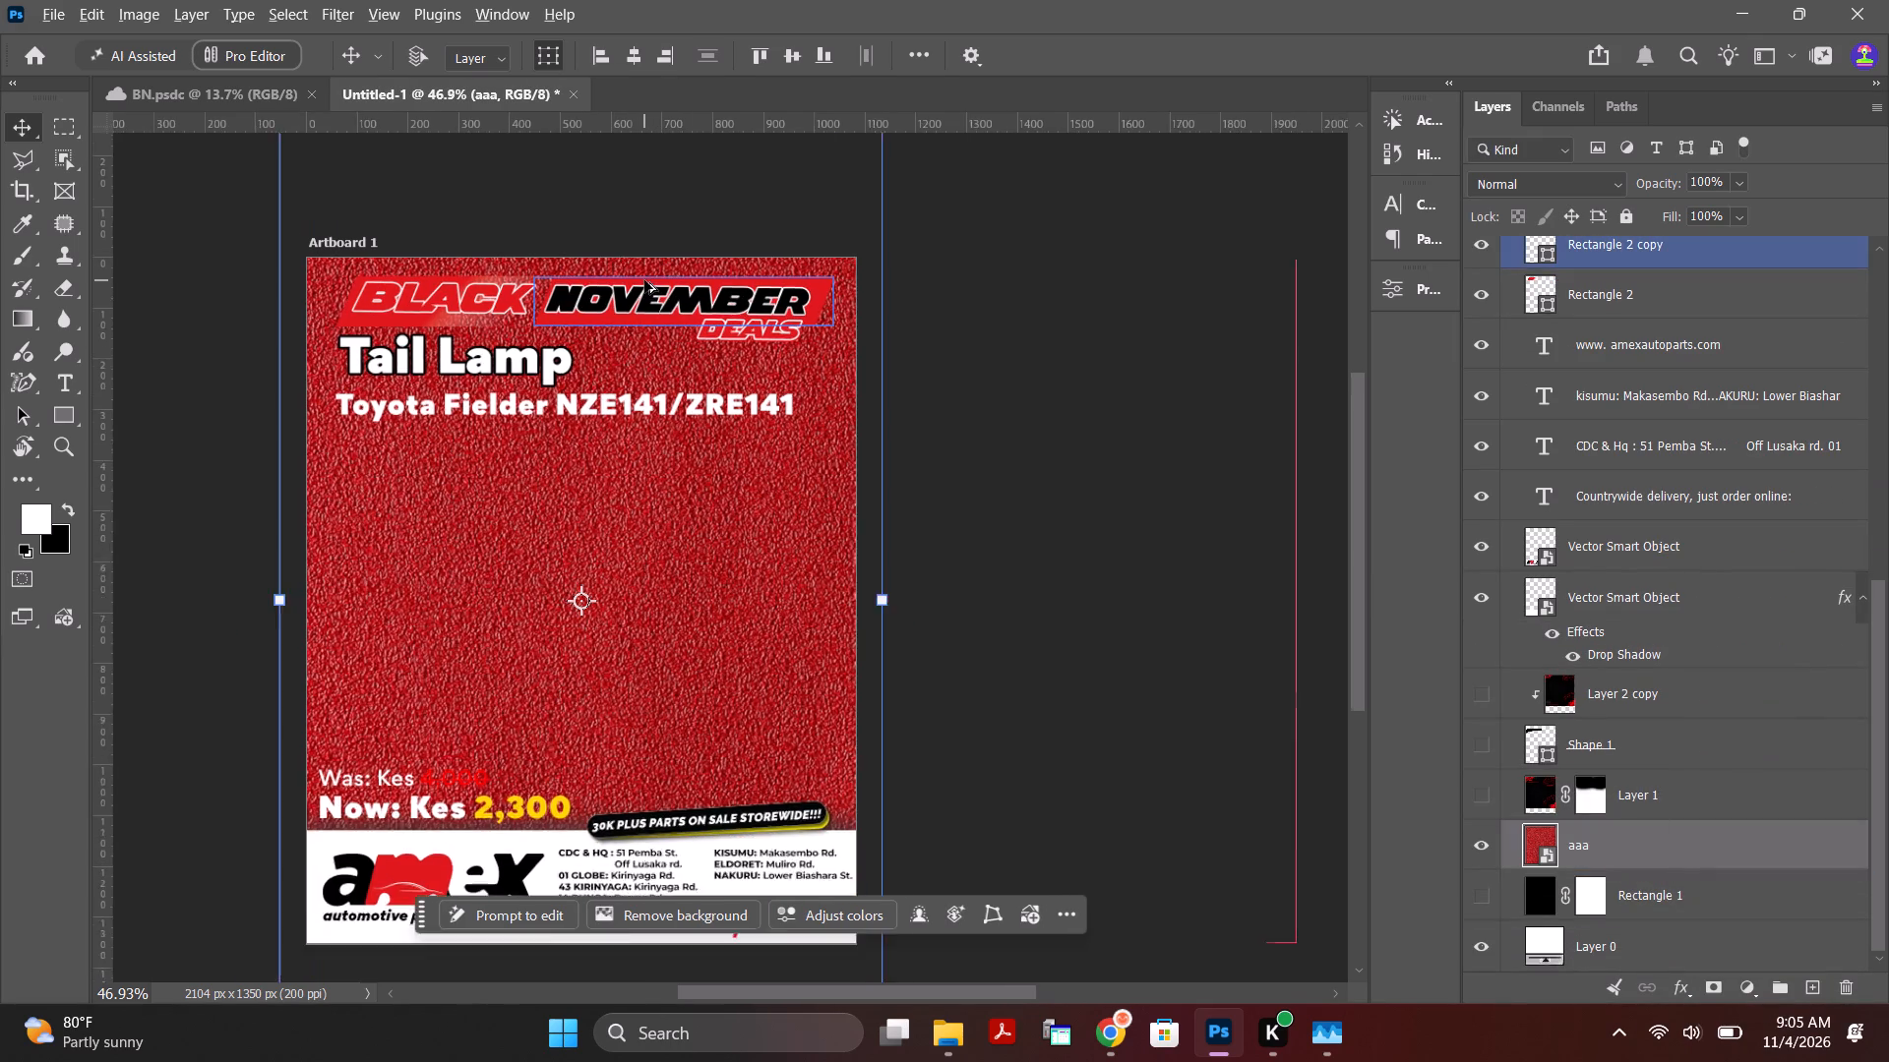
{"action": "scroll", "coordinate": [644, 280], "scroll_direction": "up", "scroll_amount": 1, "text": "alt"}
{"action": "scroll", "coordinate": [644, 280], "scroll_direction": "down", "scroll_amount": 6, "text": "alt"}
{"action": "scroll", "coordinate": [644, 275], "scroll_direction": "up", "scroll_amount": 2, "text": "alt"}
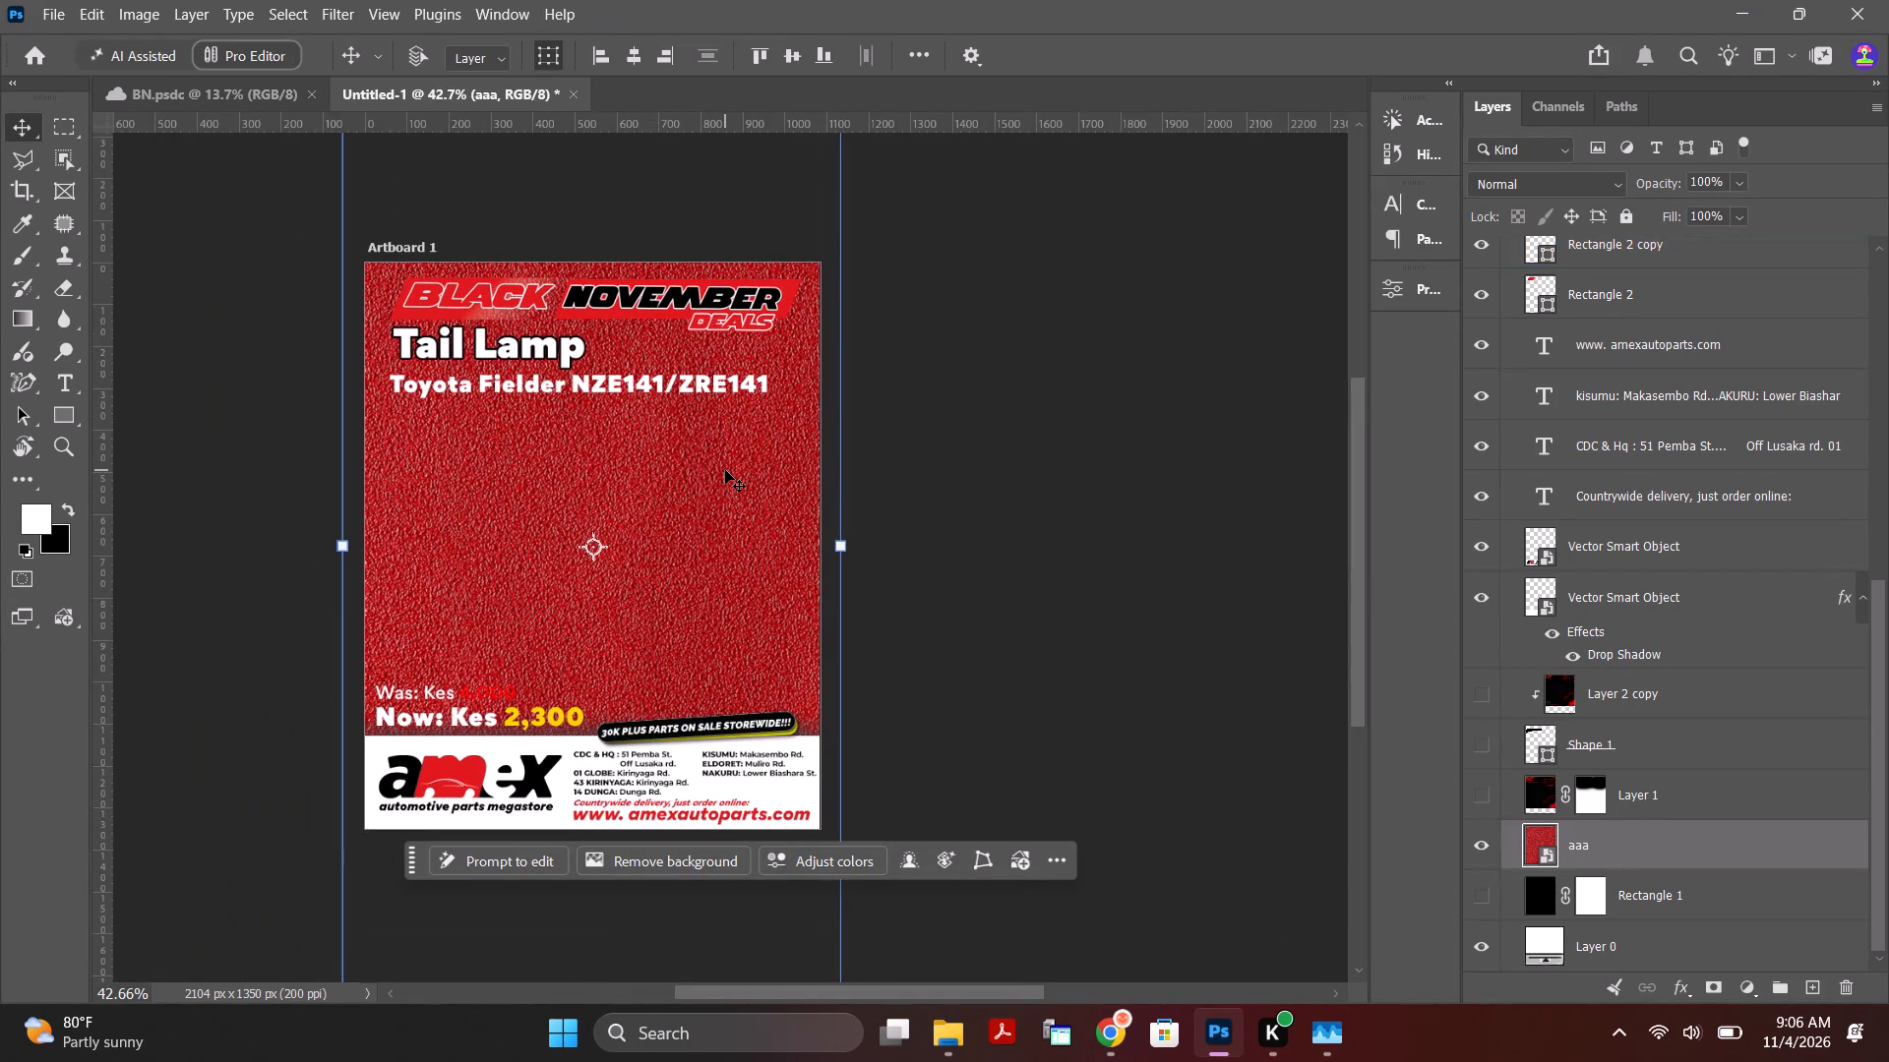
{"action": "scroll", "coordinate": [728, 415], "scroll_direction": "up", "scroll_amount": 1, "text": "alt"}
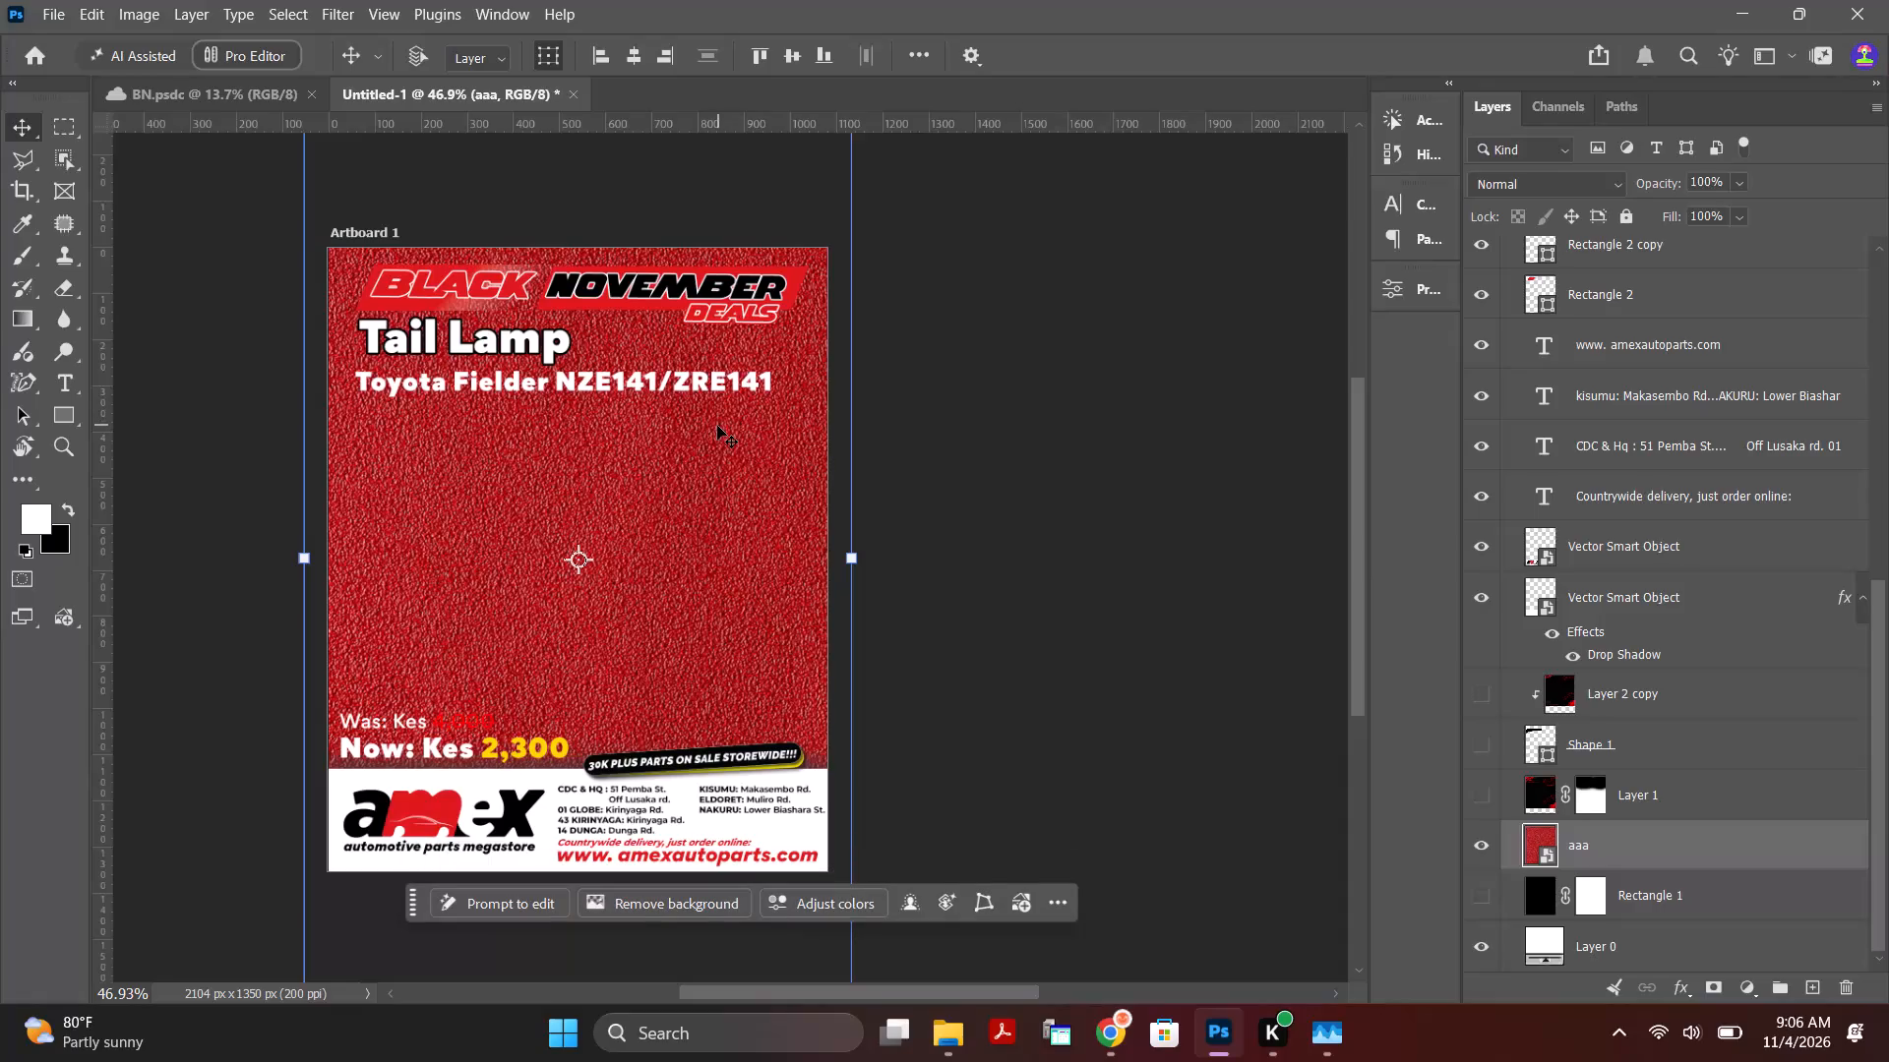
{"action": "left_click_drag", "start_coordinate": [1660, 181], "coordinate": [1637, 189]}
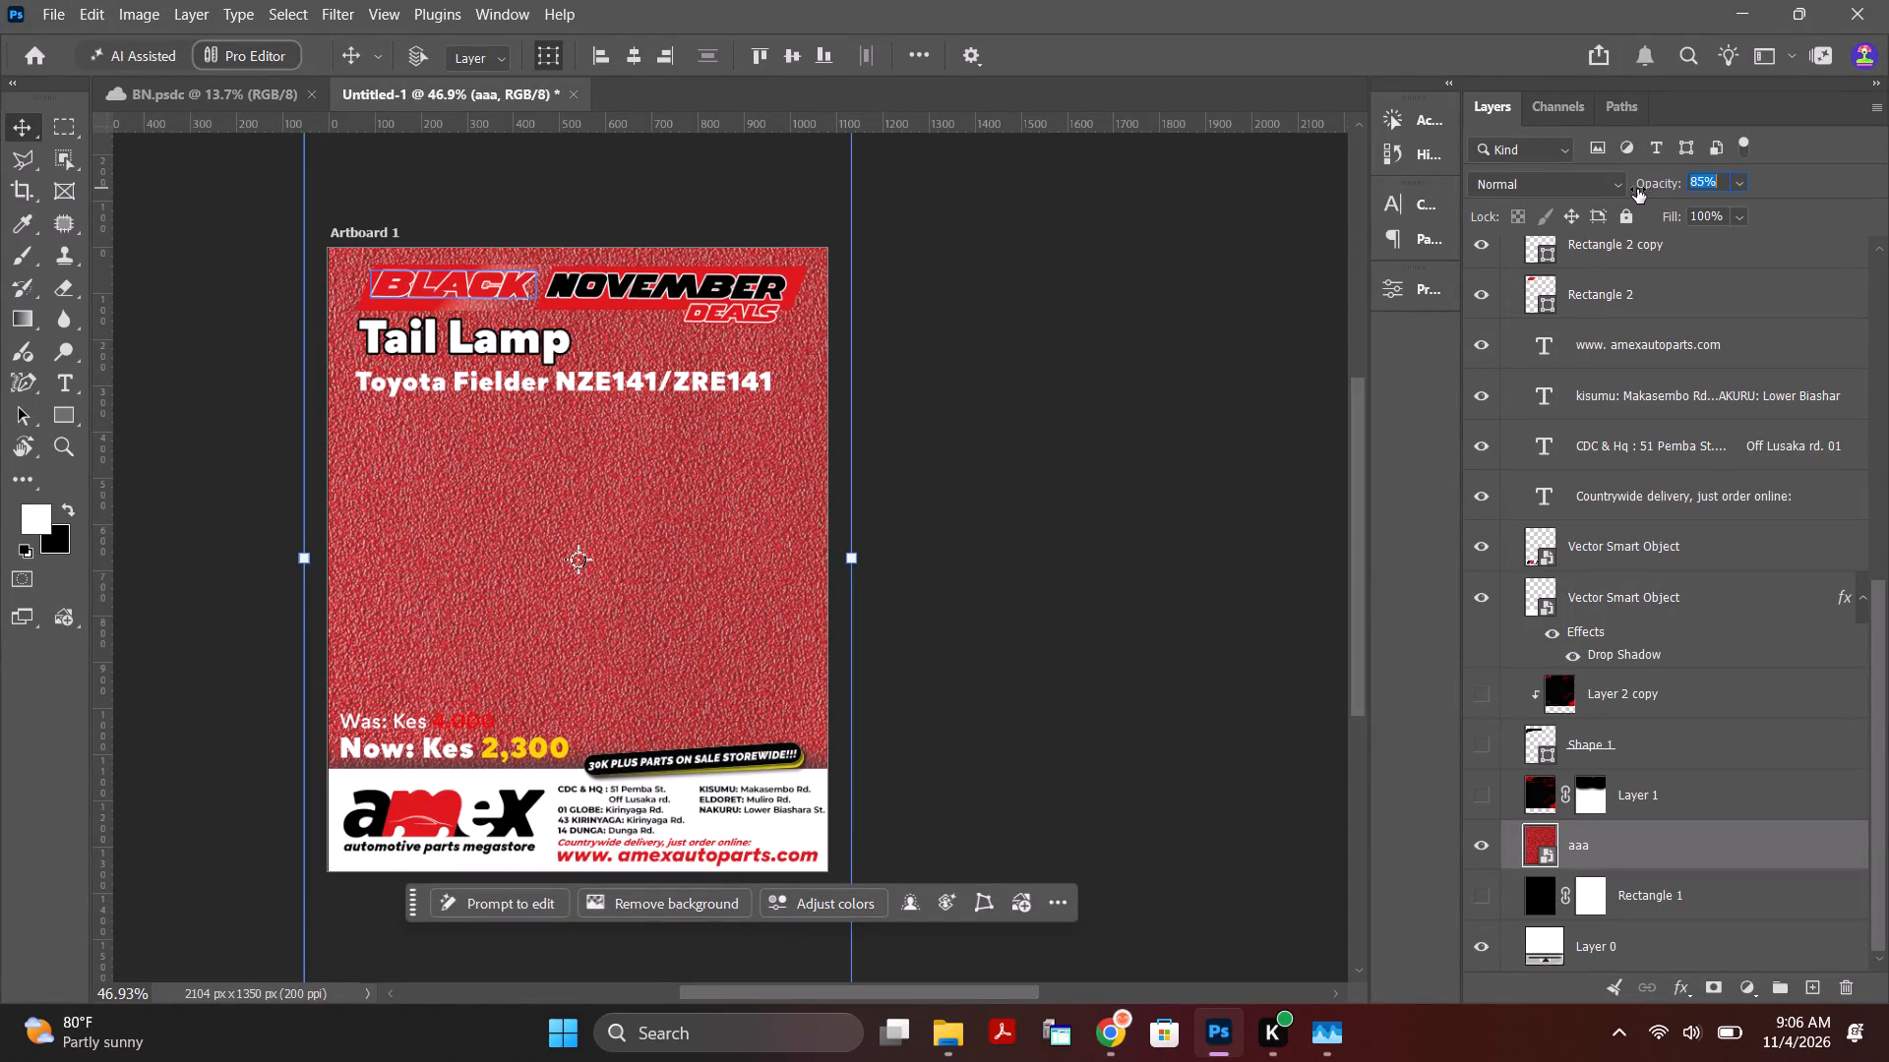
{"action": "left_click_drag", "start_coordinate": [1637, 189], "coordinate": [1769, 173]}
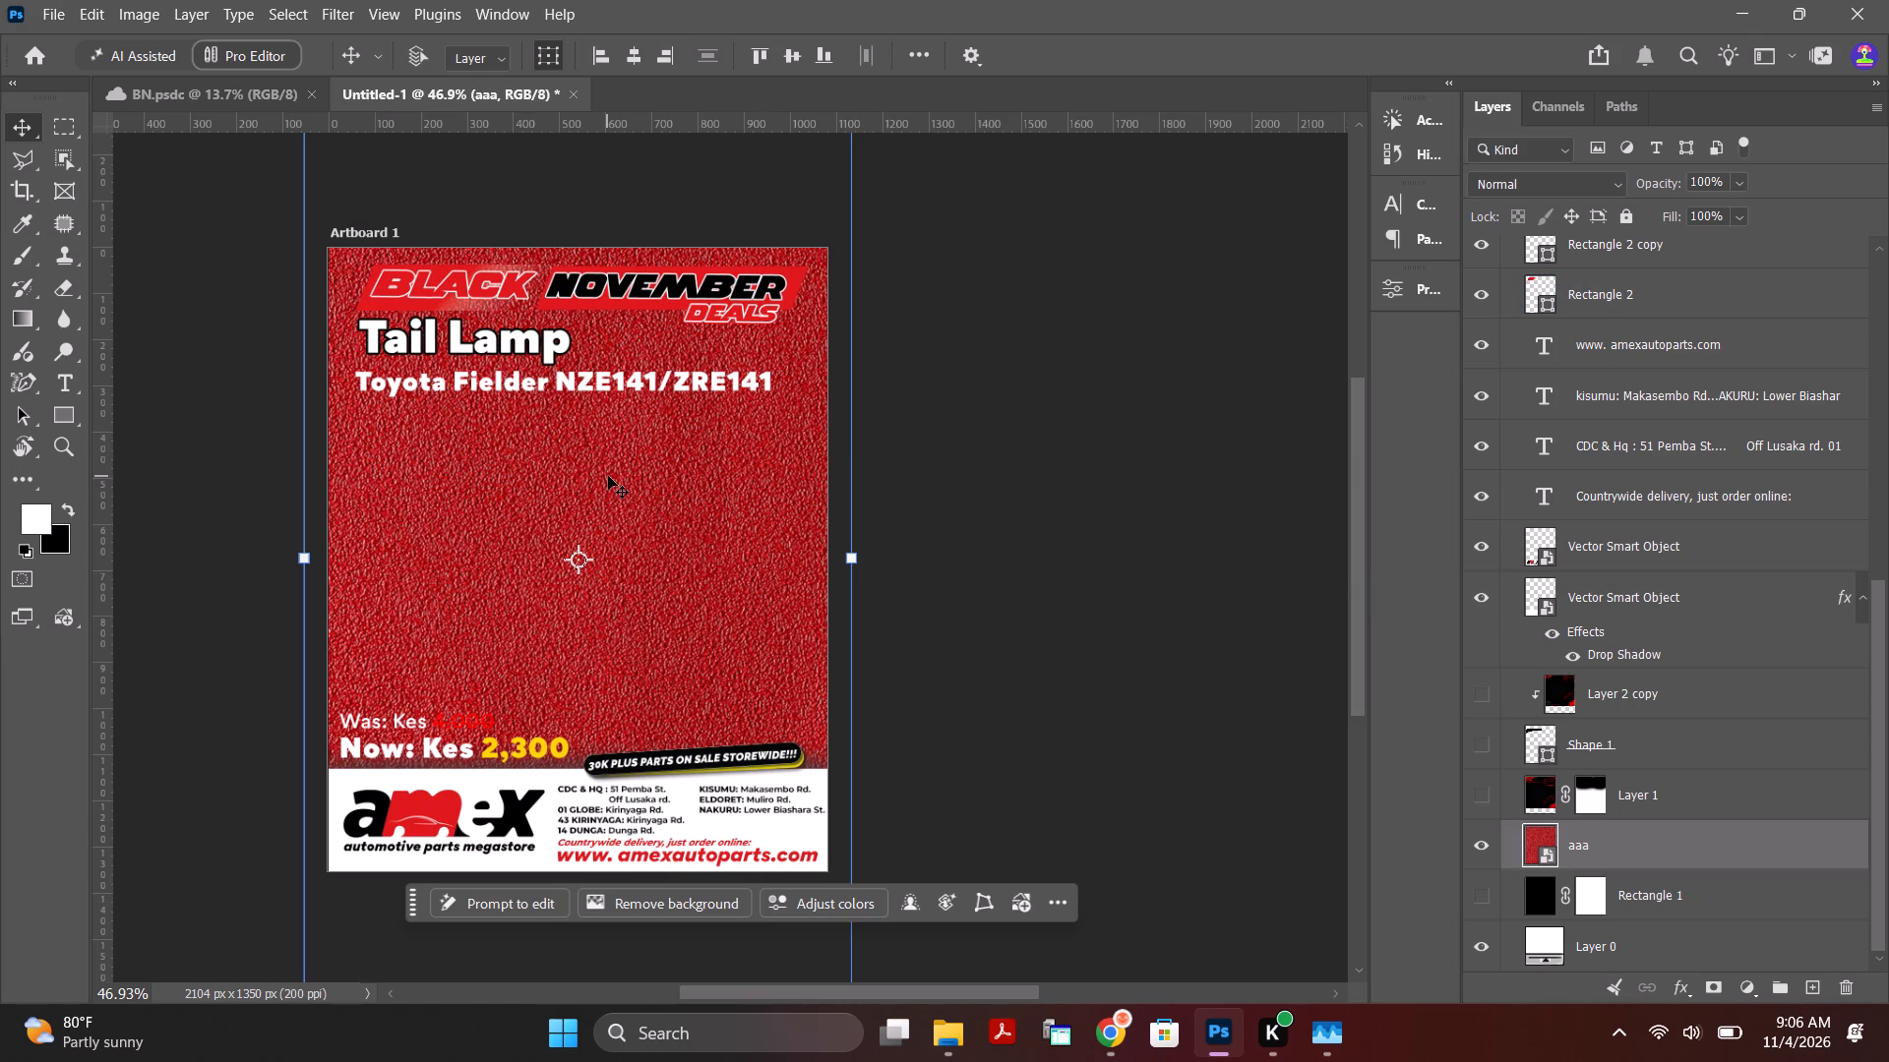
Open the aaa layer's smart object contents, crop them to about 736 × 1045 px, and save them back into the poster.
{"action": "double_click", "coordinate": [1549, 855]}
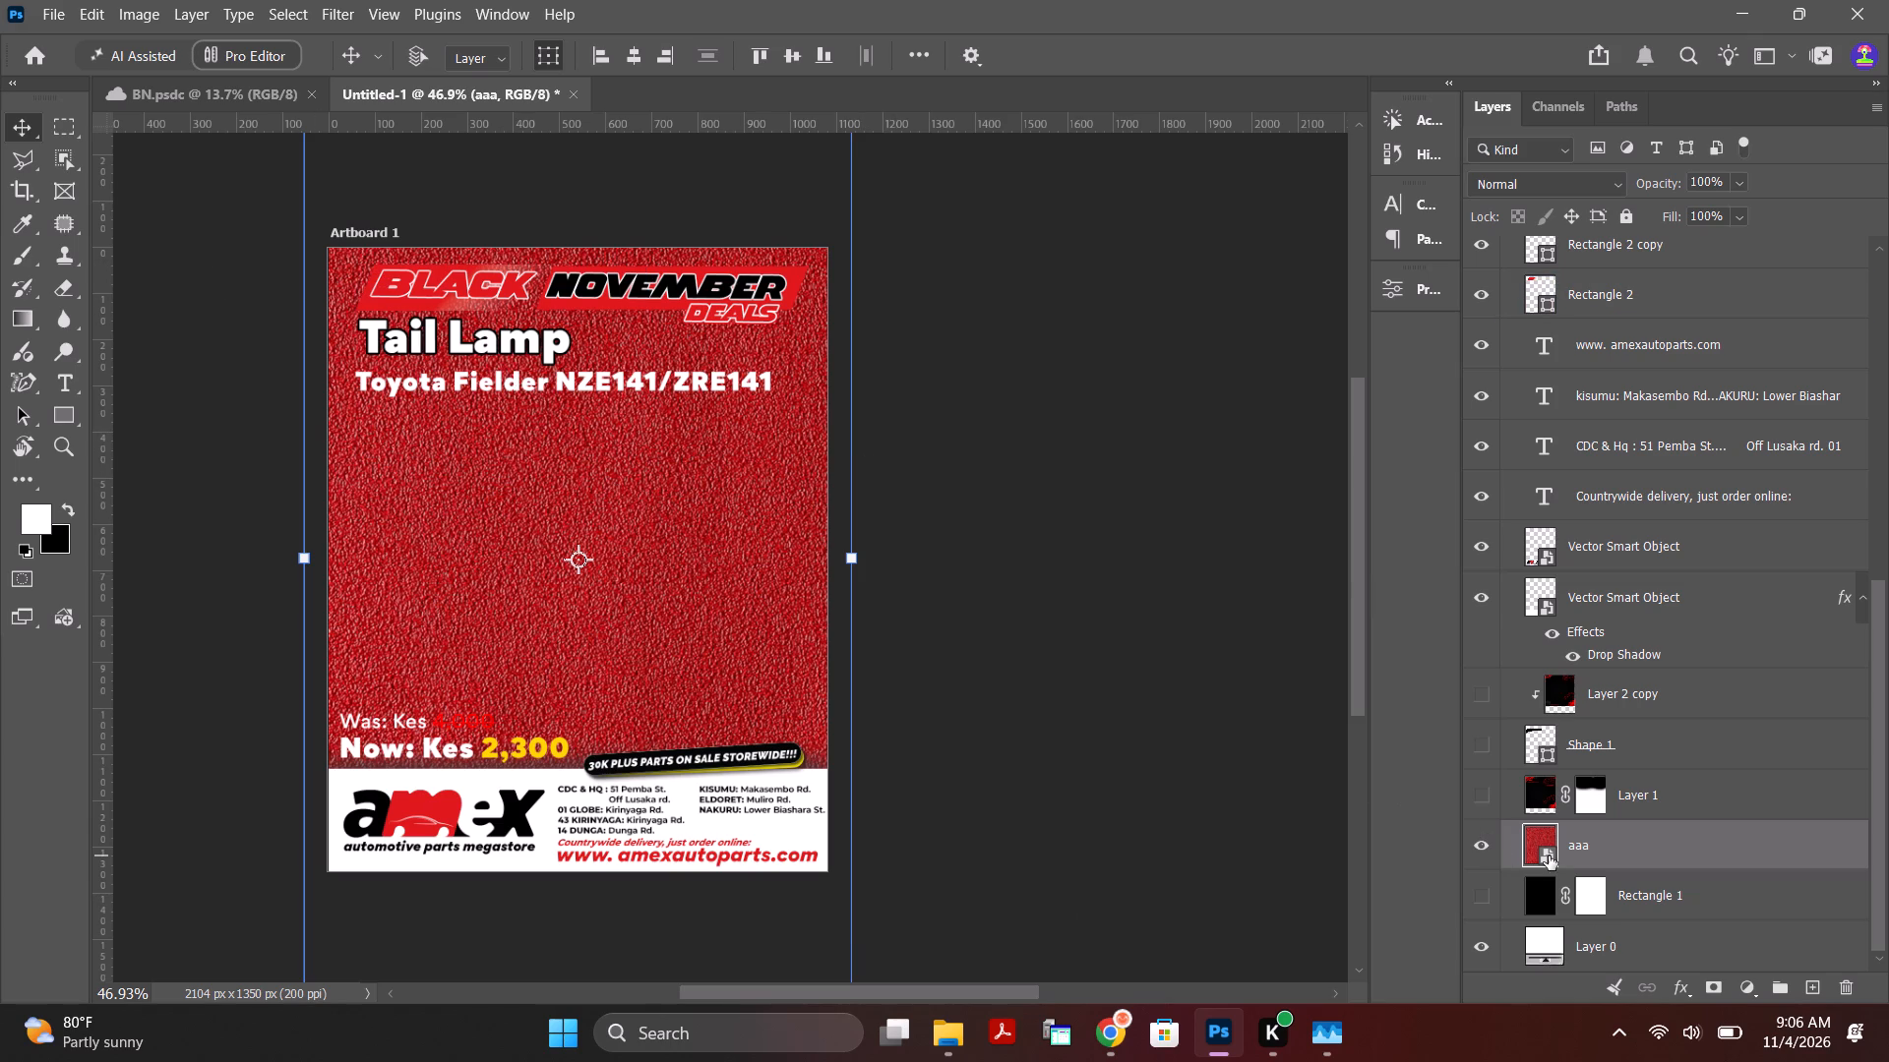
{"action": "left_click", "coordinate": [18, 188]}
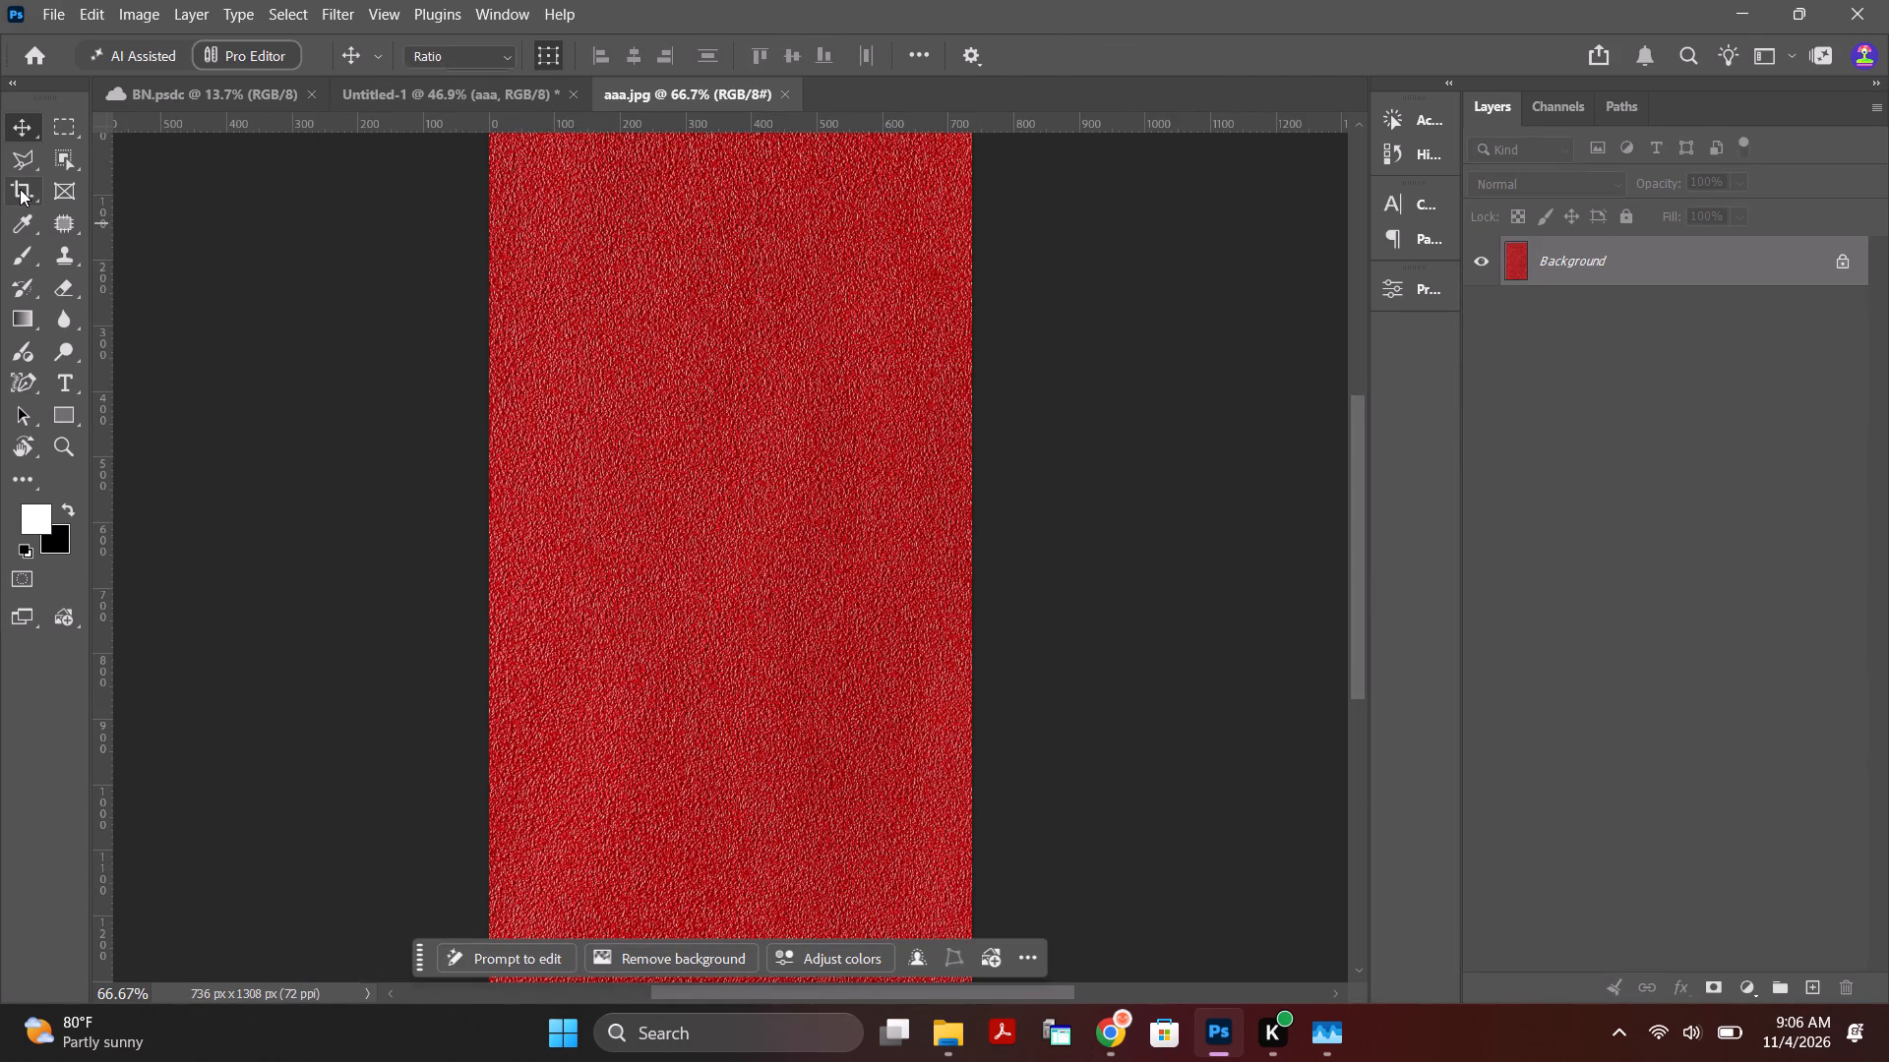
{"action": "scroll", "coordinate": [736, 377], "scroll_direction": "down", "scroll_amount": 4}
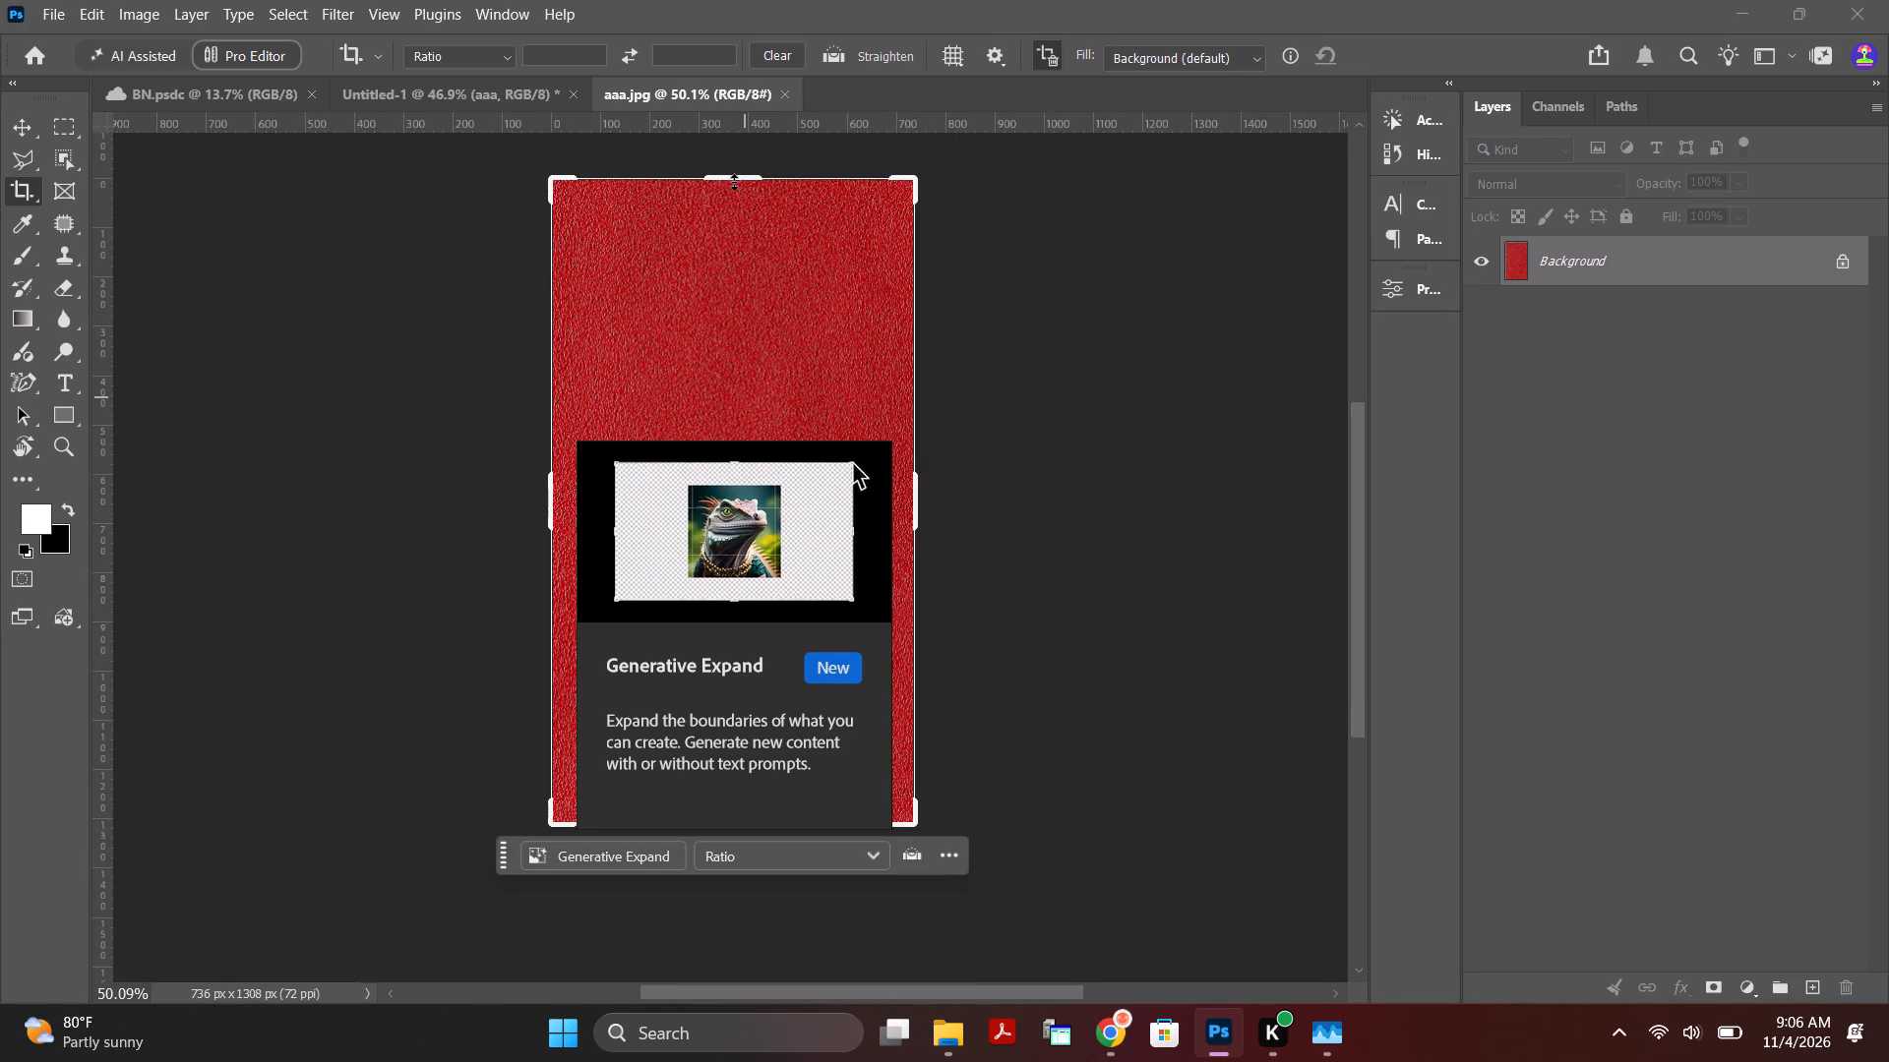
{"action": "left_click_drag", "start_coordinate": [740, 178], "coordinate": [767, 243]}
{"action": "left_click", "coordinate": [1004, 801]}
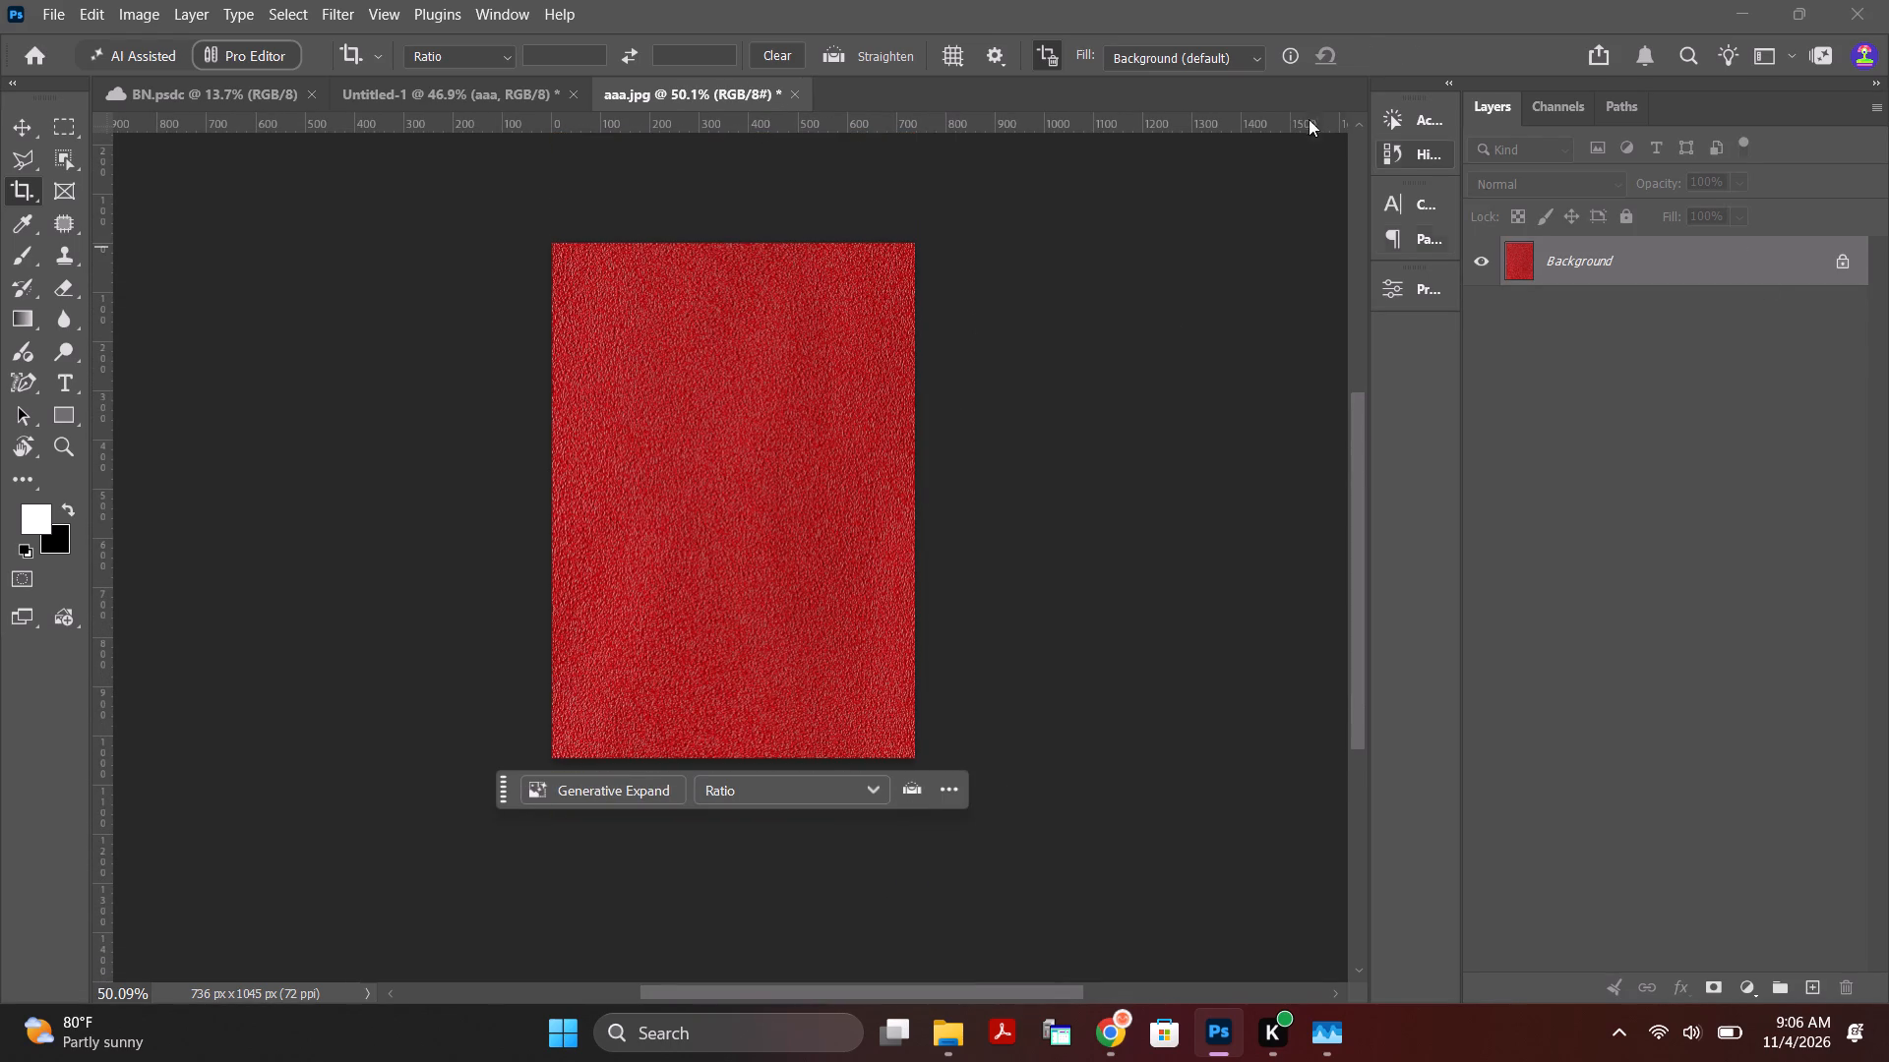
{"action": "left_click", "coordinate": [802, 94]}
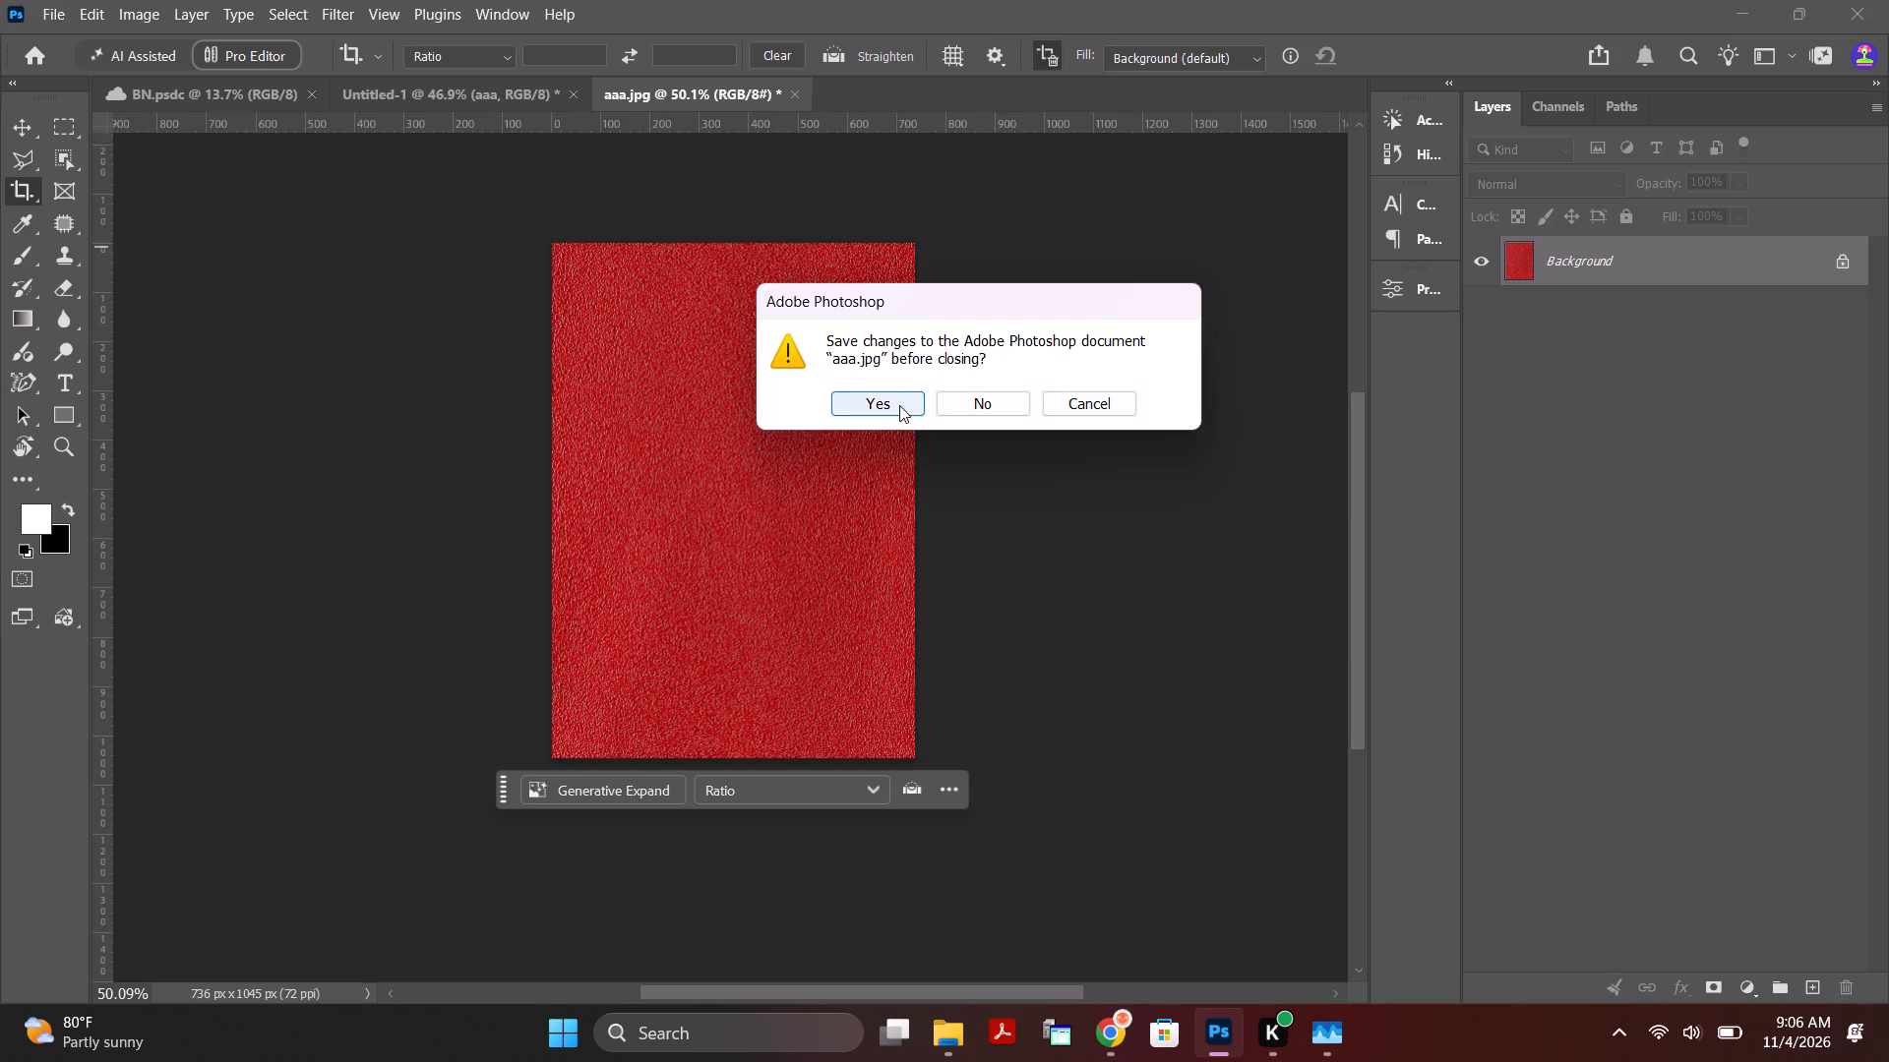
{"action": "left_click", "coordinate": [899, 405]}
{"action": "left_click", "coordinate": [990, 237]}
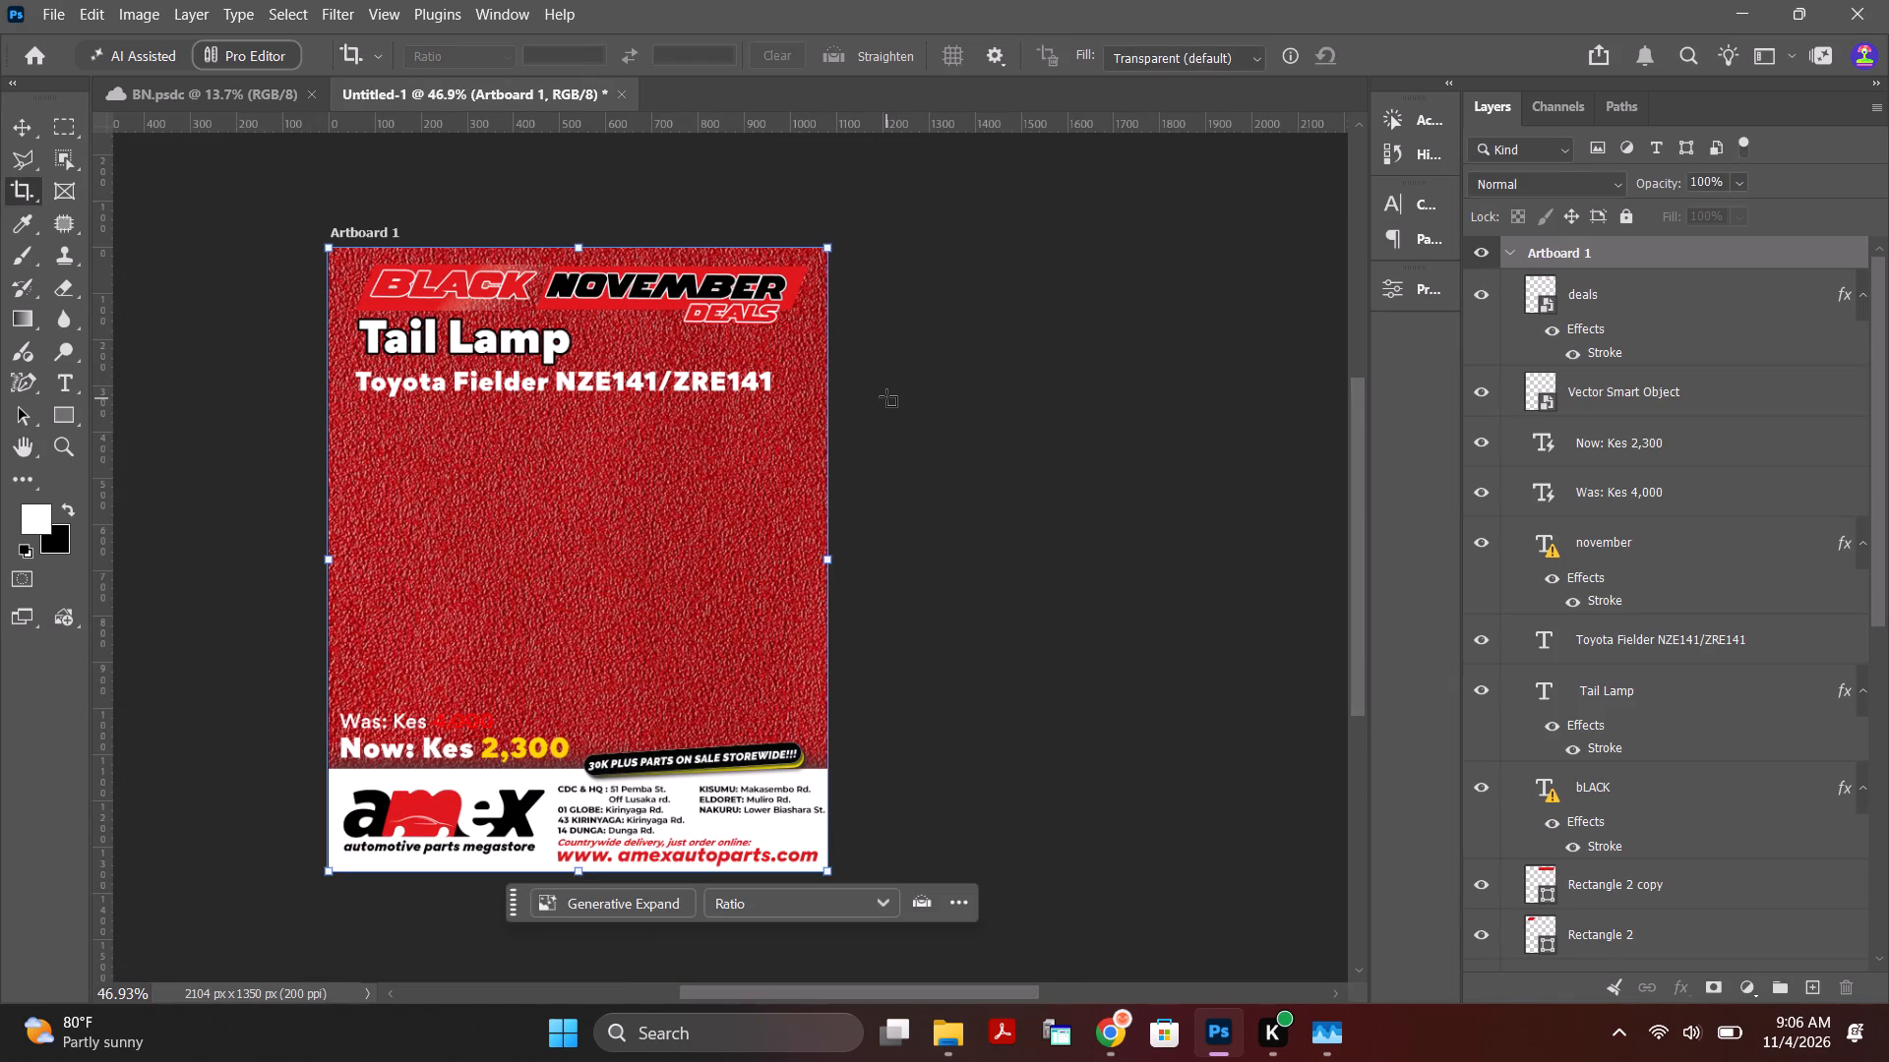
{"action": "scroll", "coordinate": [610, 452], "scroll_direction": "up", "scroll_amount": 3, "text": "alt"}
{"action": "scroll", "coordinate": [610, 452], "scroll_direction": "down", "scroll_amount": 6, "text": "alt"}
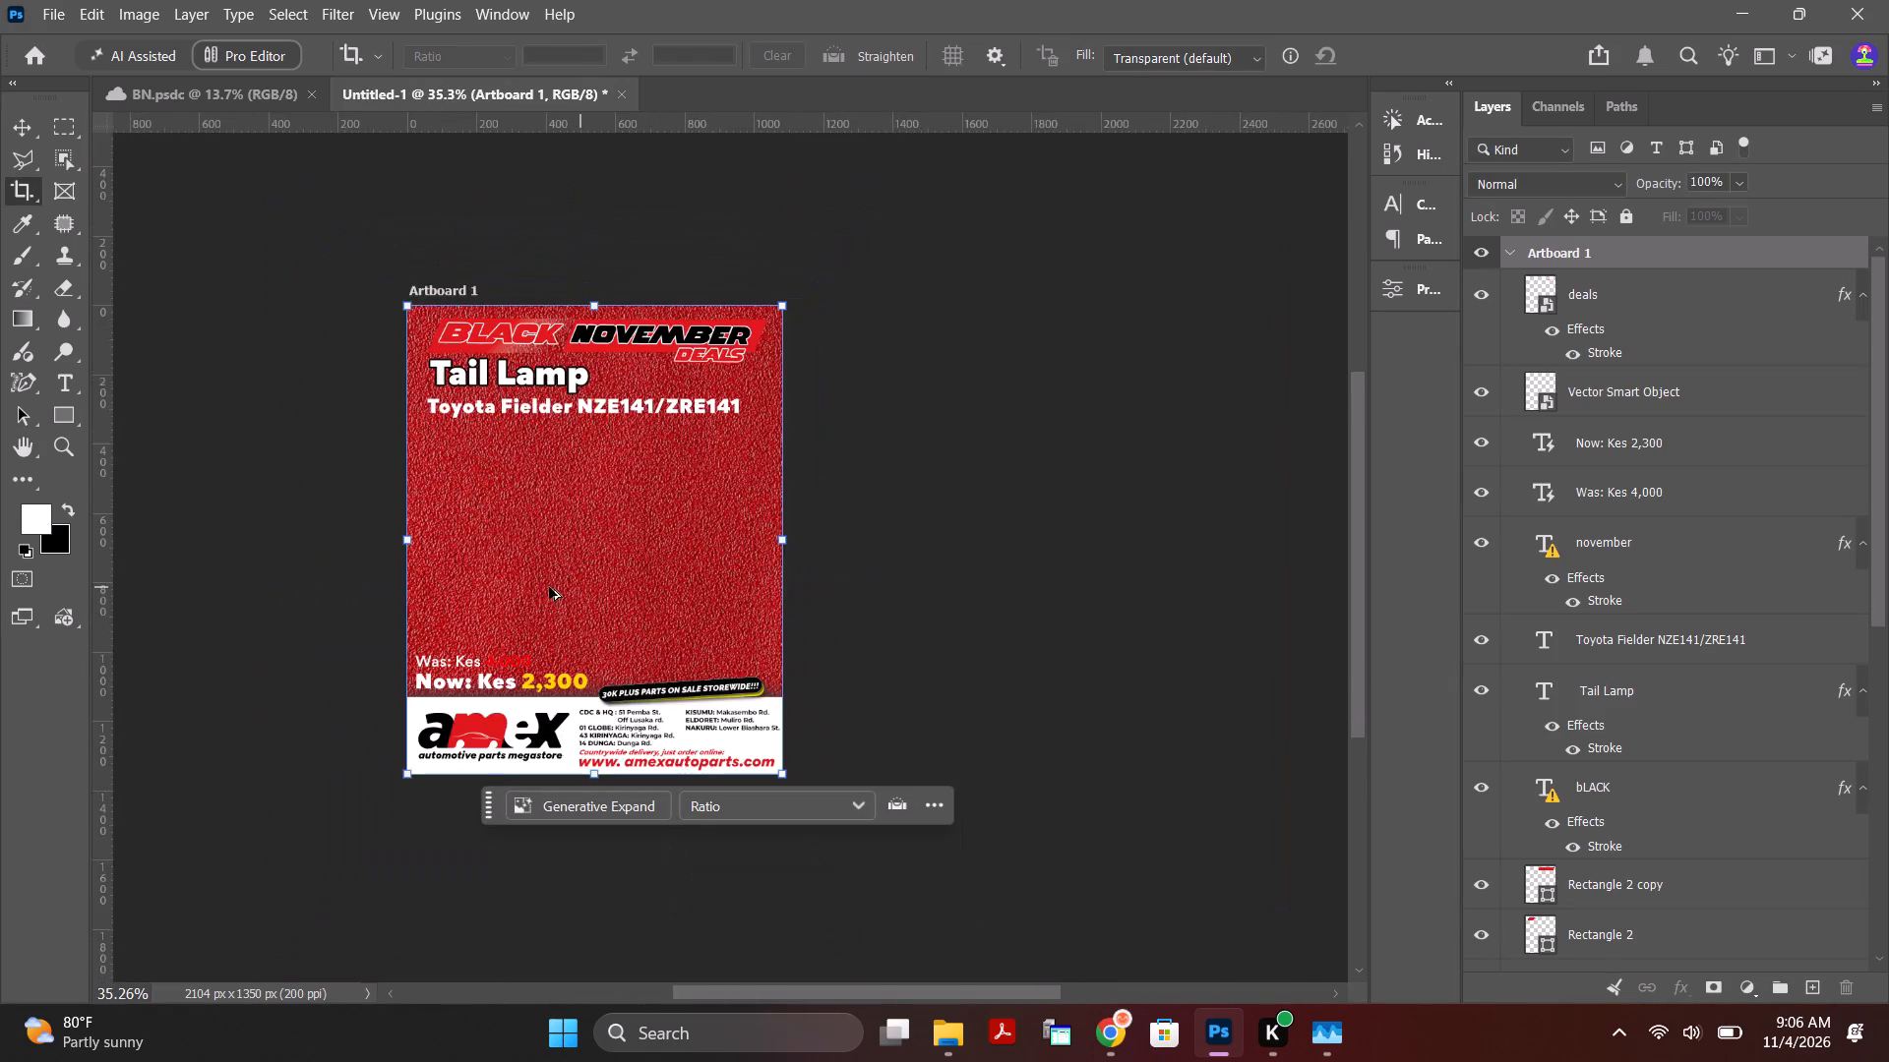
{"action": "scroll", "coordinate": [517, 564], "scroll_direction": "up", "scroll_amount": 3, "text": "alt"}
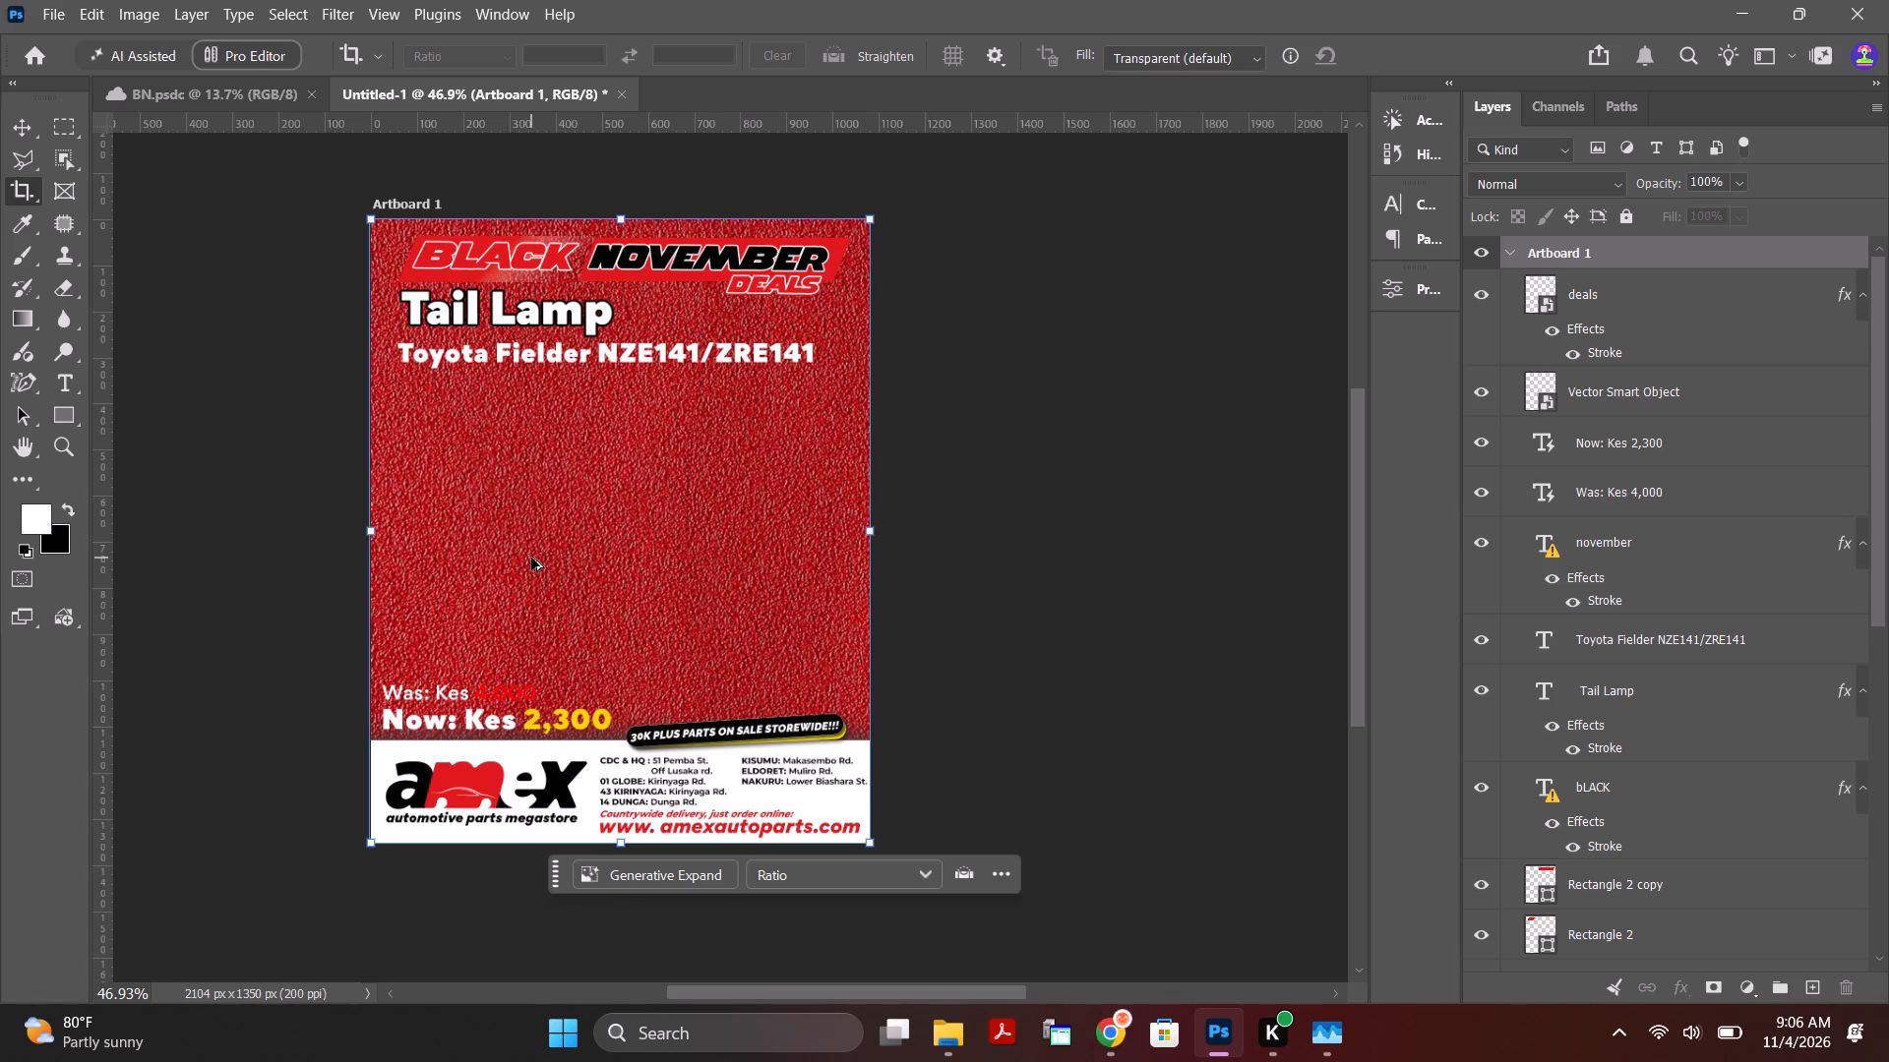
Switch to Pinterest in Chrome and look through the related red pins, opening several gradient candidates for the poster background.
{"action": "left_click", "coordinate": [1103, 1036]}
{"action": "scroll", "coordinate": [1099, 649], "scroll_direction": "down", "scroll_amount": 8}
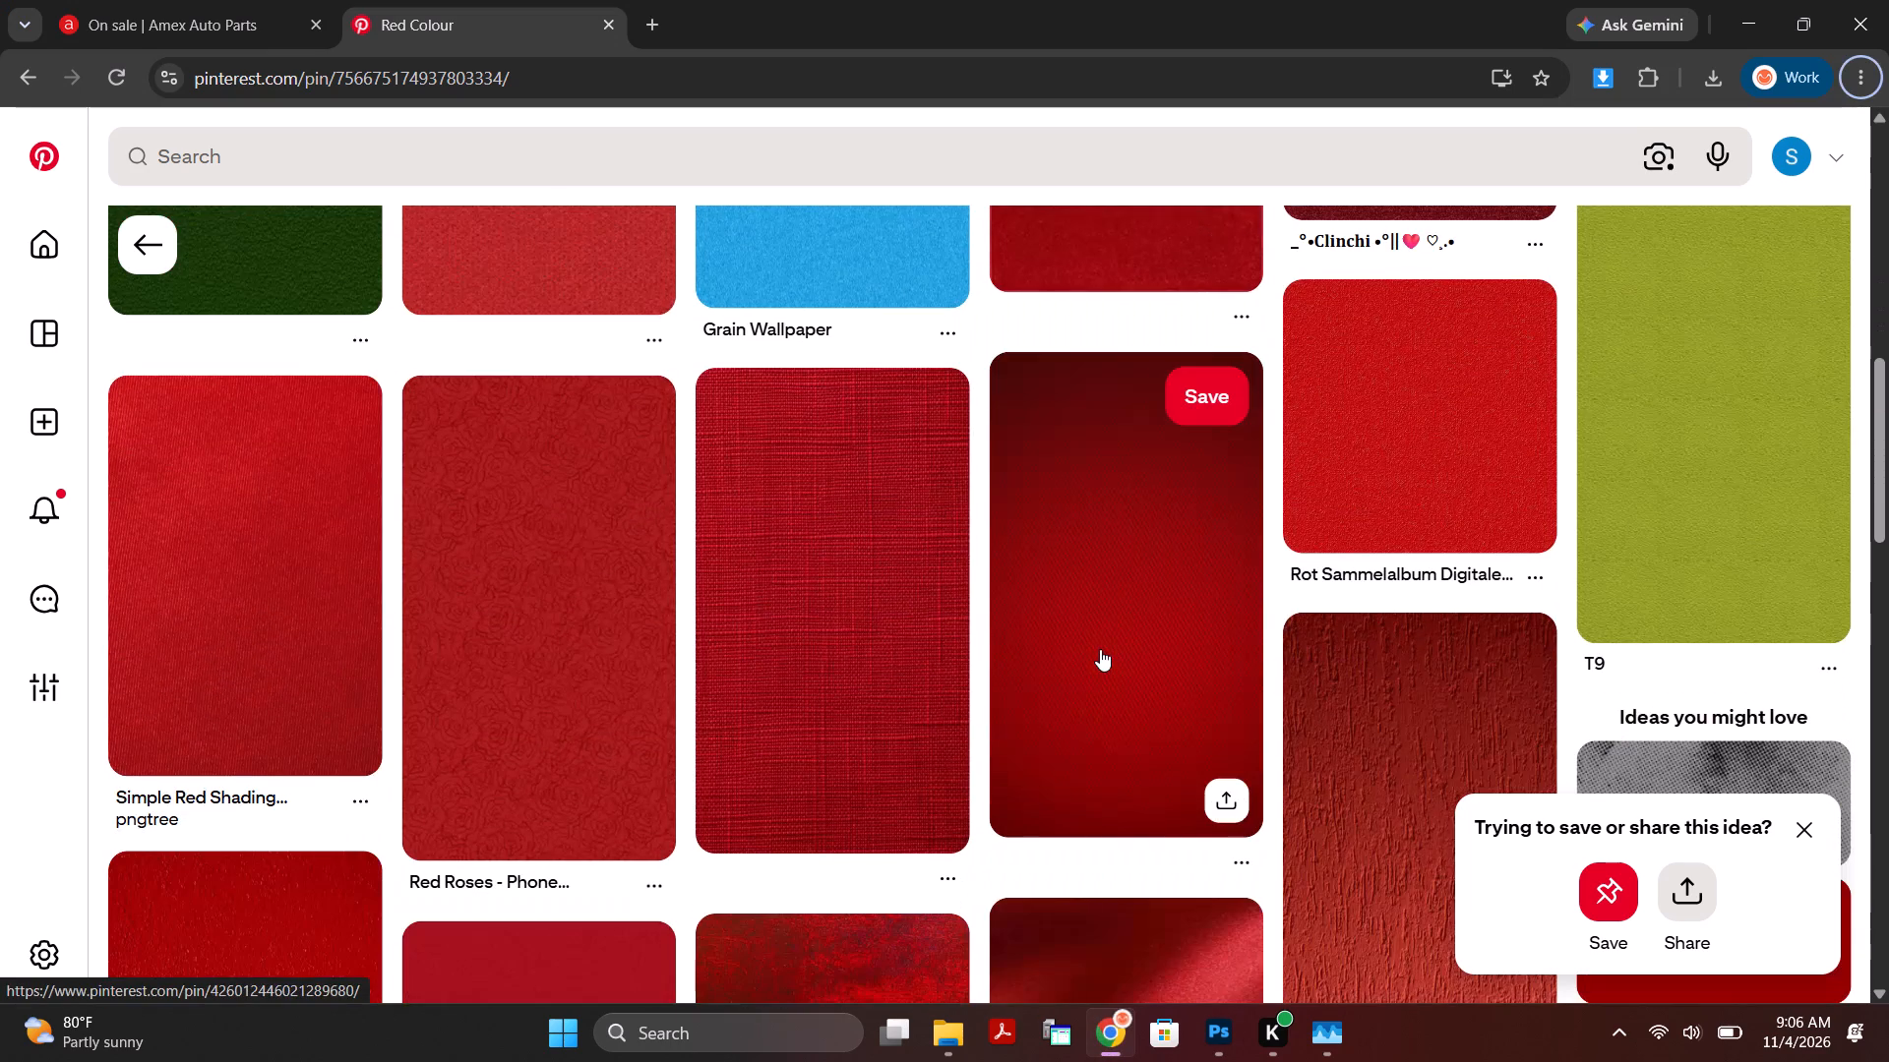
{"action": "left_click", "coordinate": [1100, 649]}
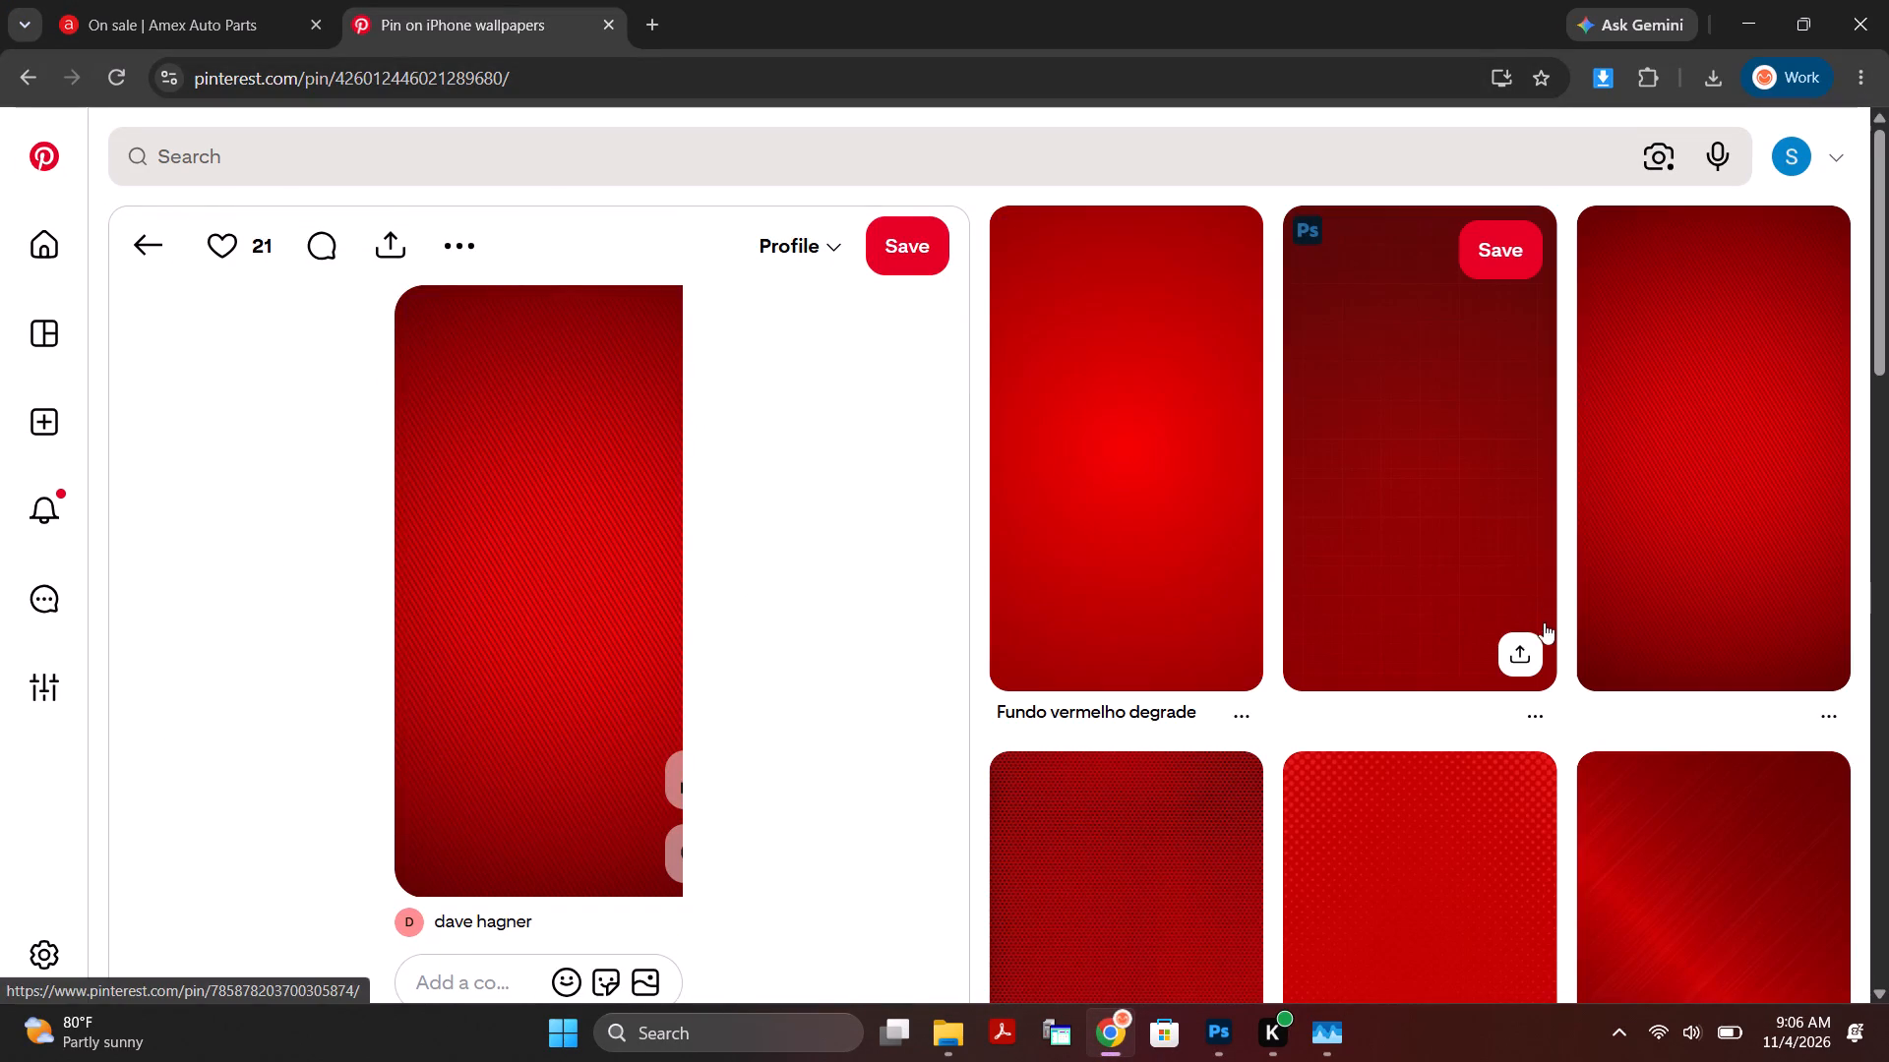
{"action": "scroll", "coordinate": [1560, 648], "scroll_direction": "down", "scroll_amount": 5}
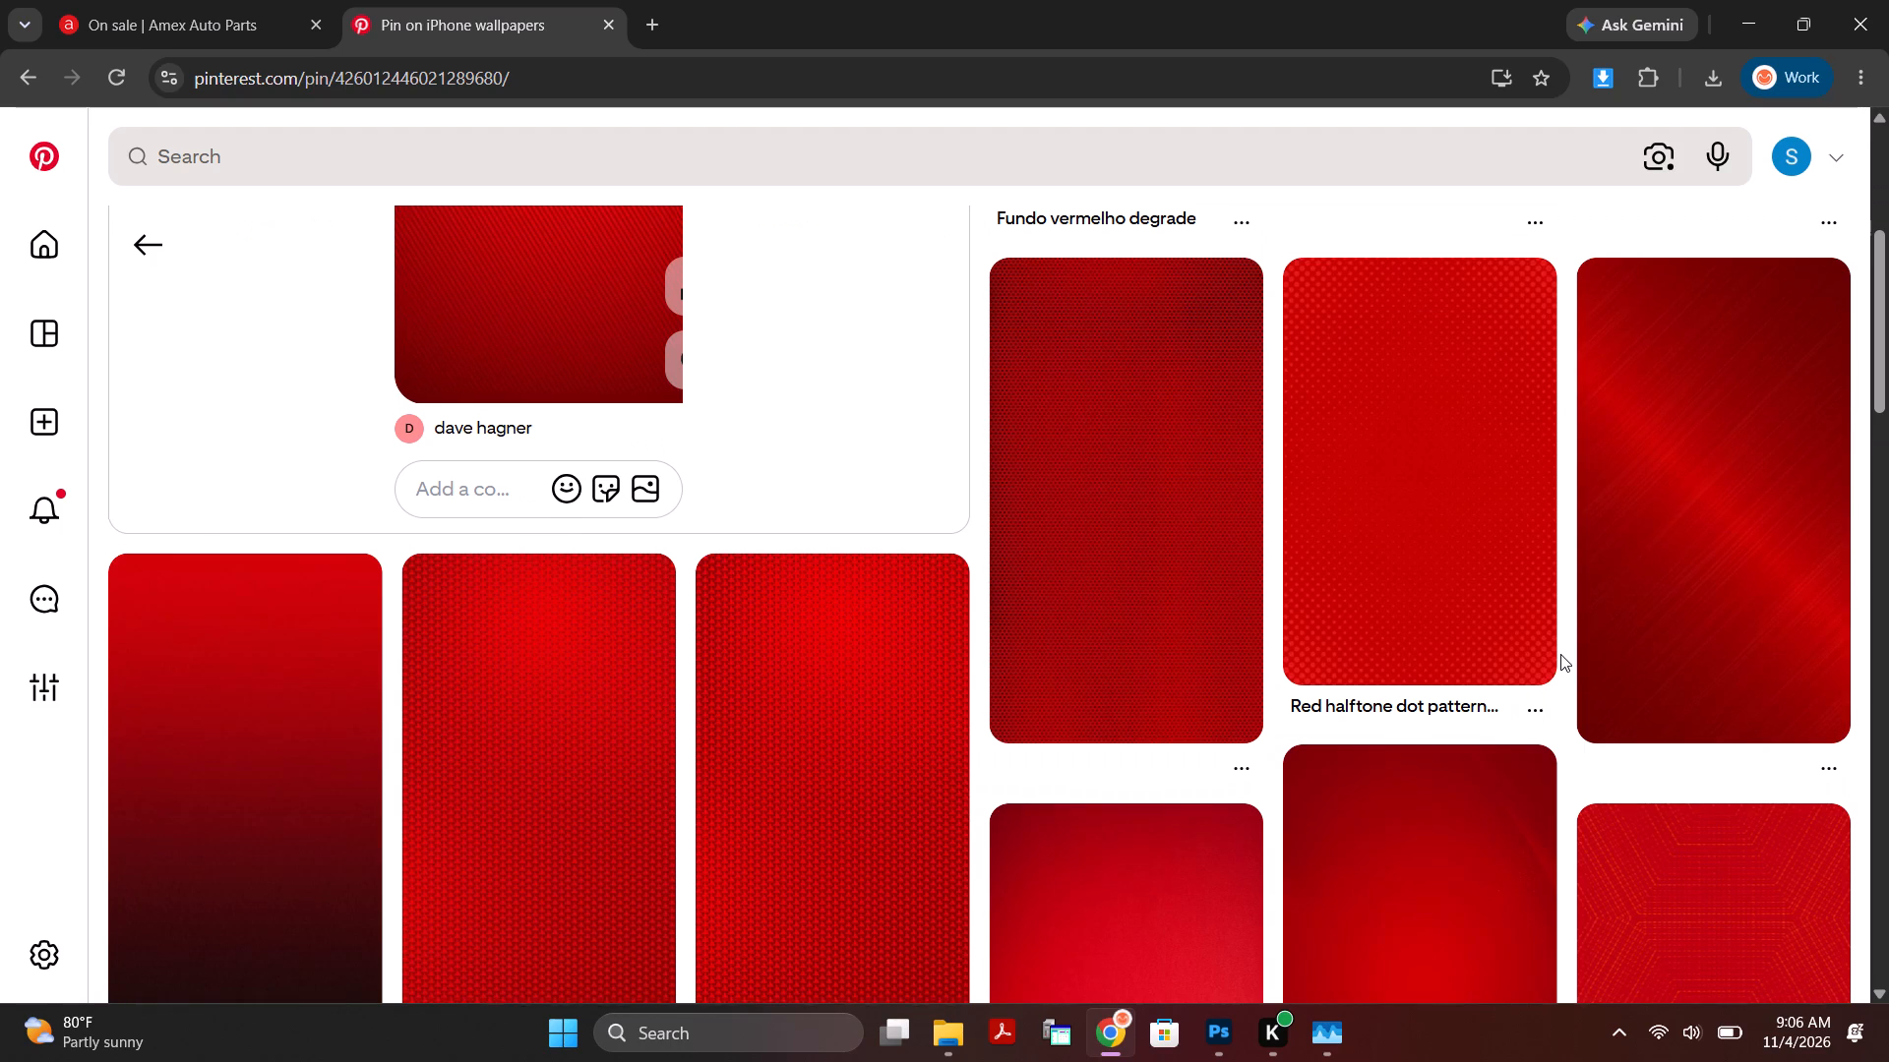
{"action": "scroll", "coordinate": [1560, 654], "scroll_direction": "down", "scroll_amount": 2}
{"action": "left_click", "coordinate": [238, 505]}
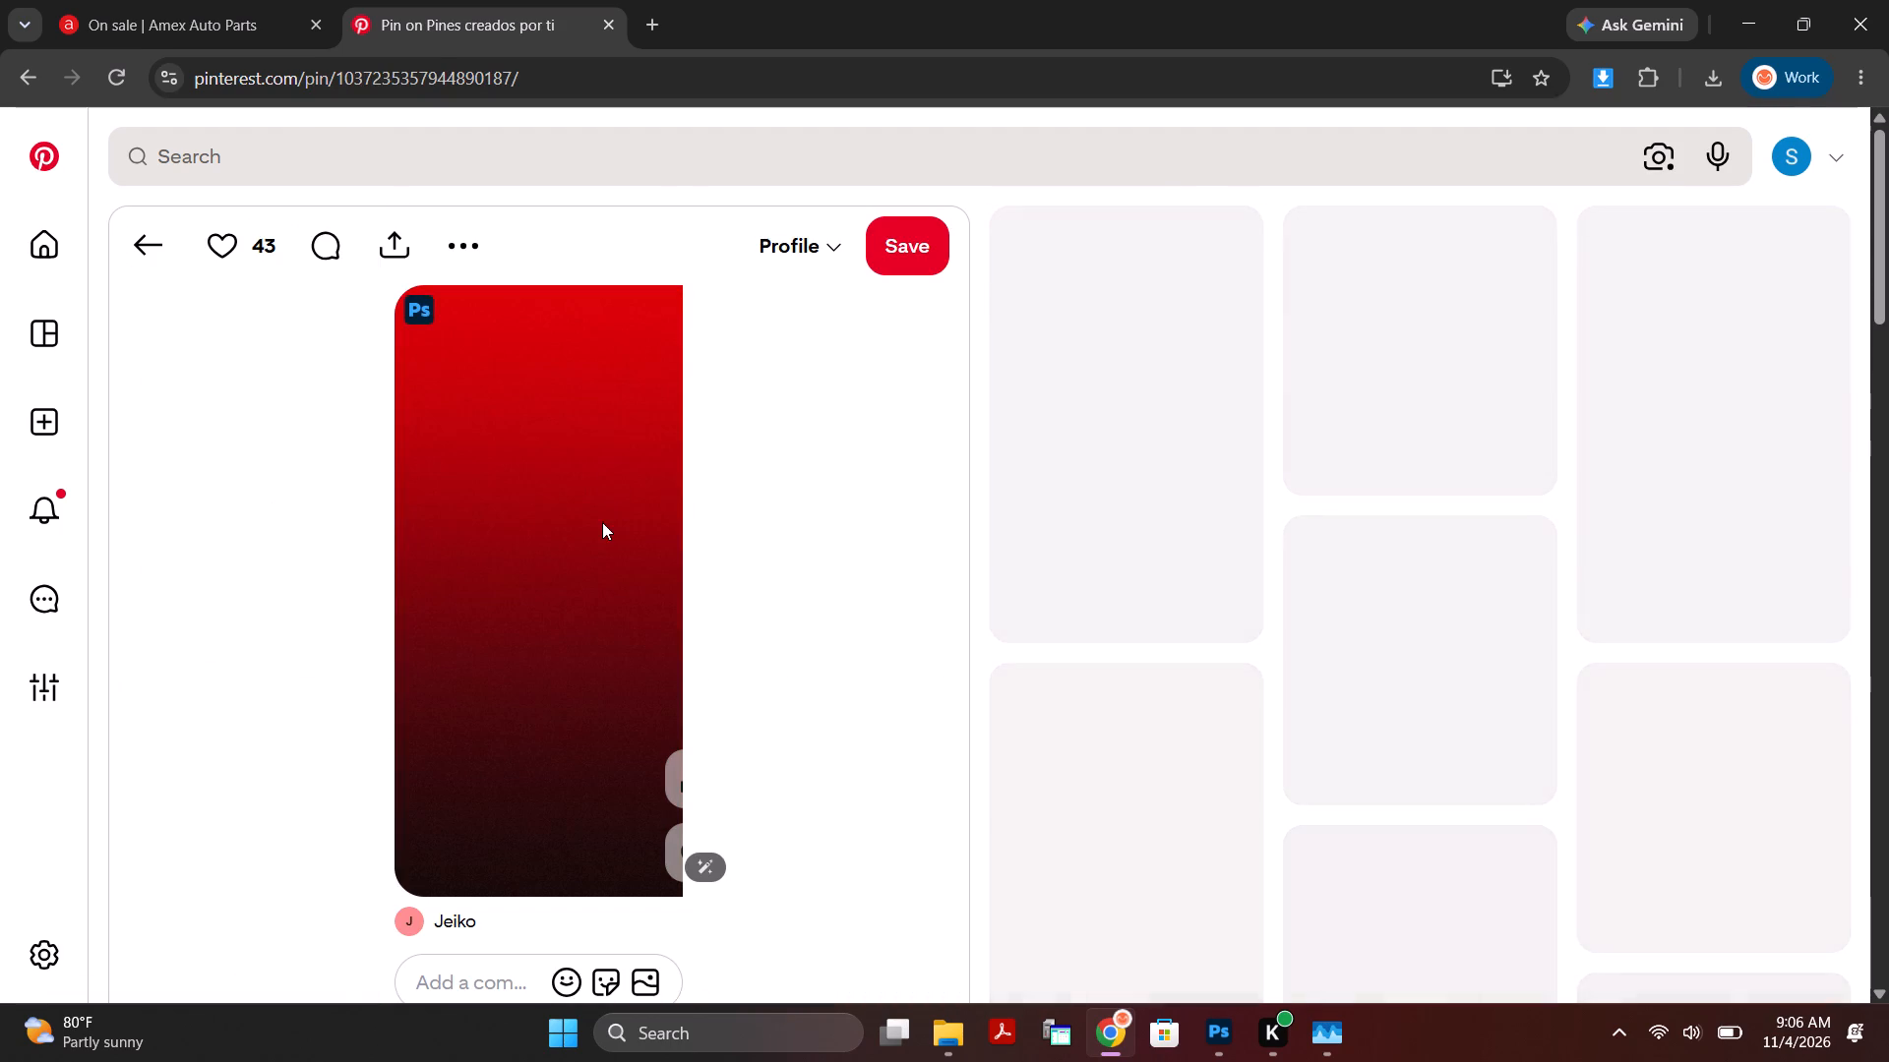
{"action": "left_click", "coordinate": [1437, 544]}
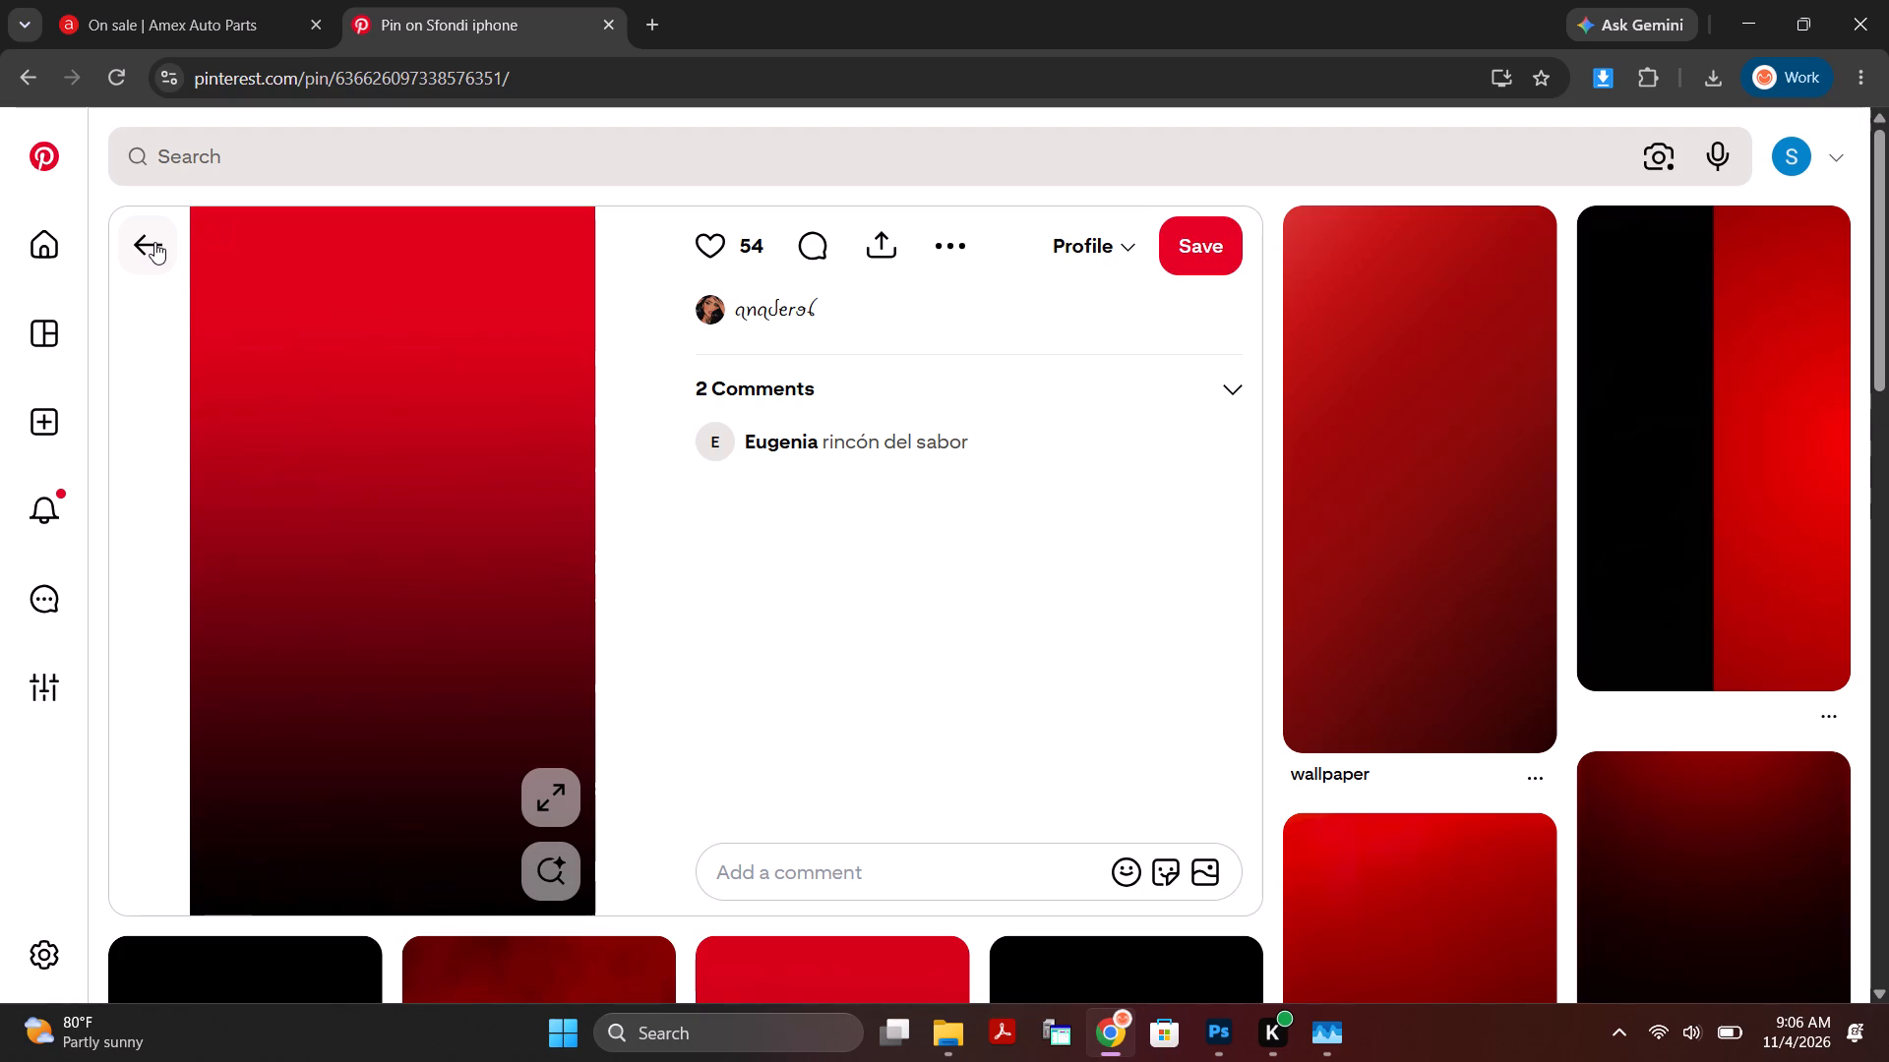
{"action": "left_click", "coordinate": [154, 242]}
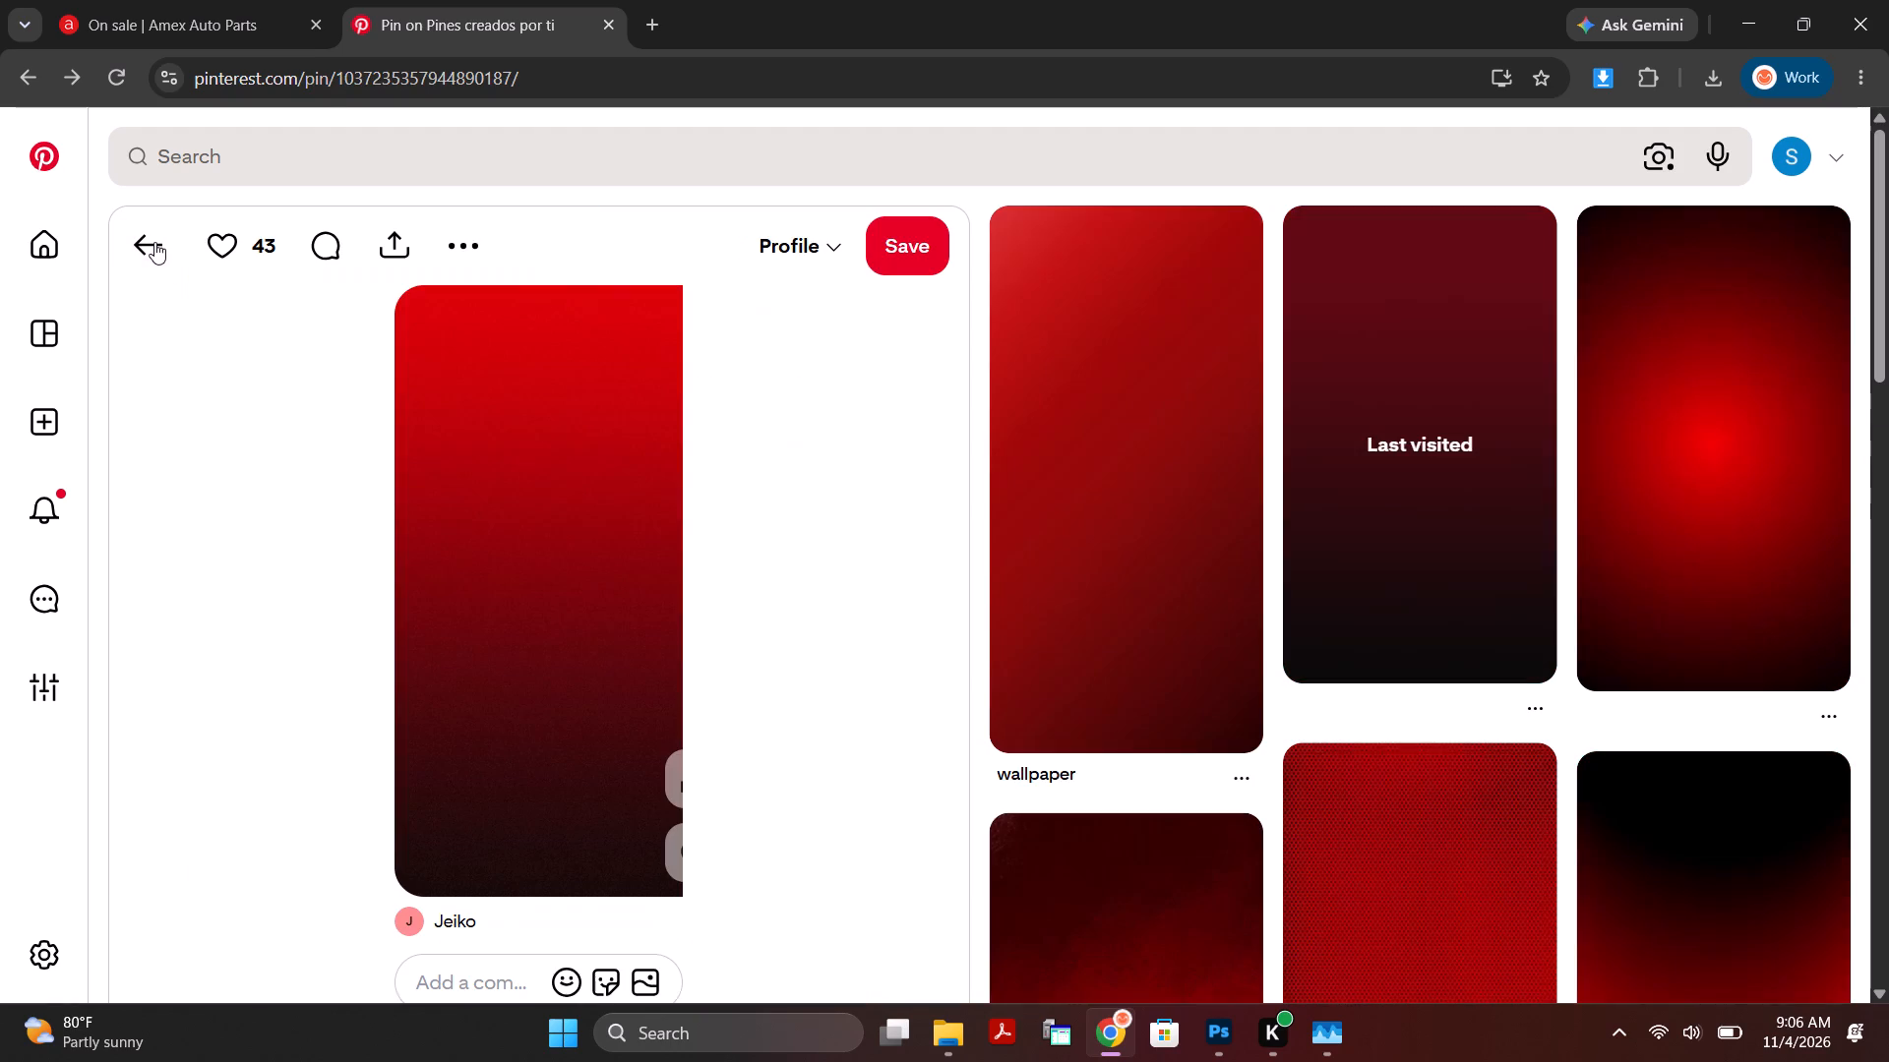
{"action": "left_click", "coordinate": [1679, 496]}
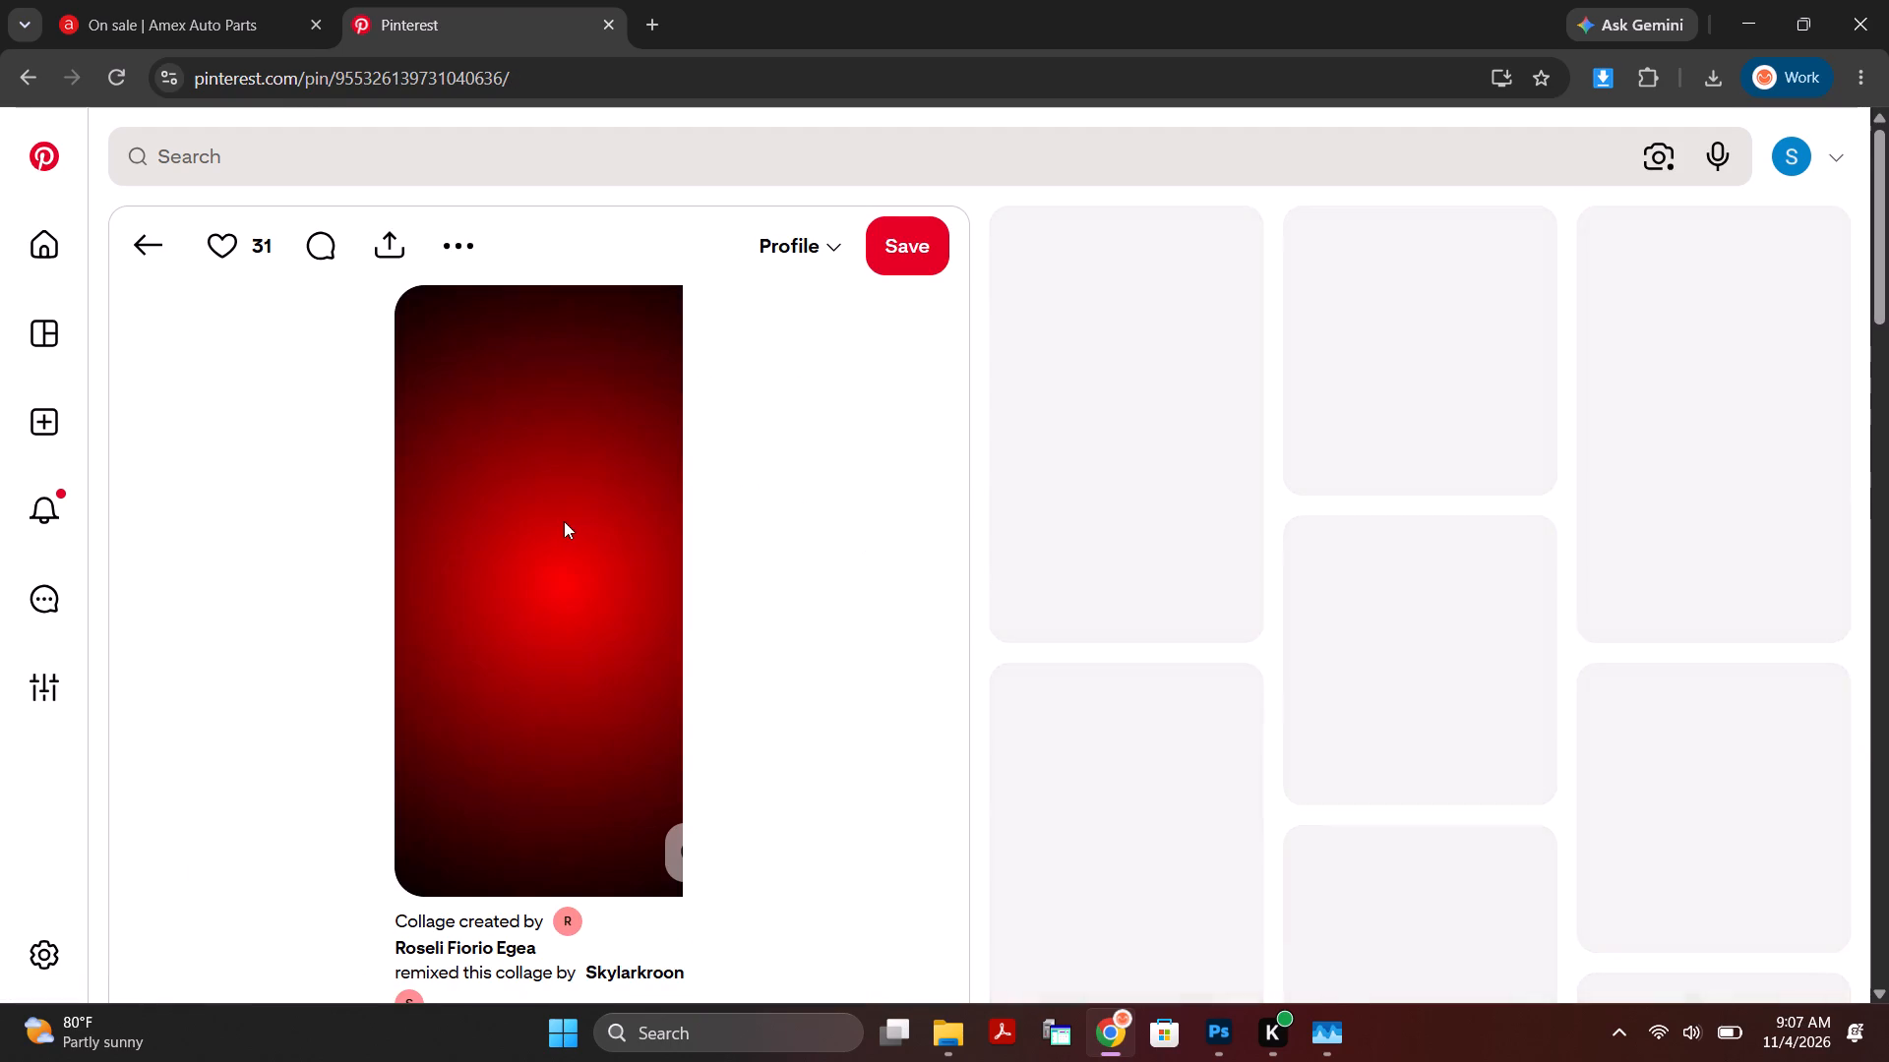
{"action": "right_click", "coordinate": [564, 521]}
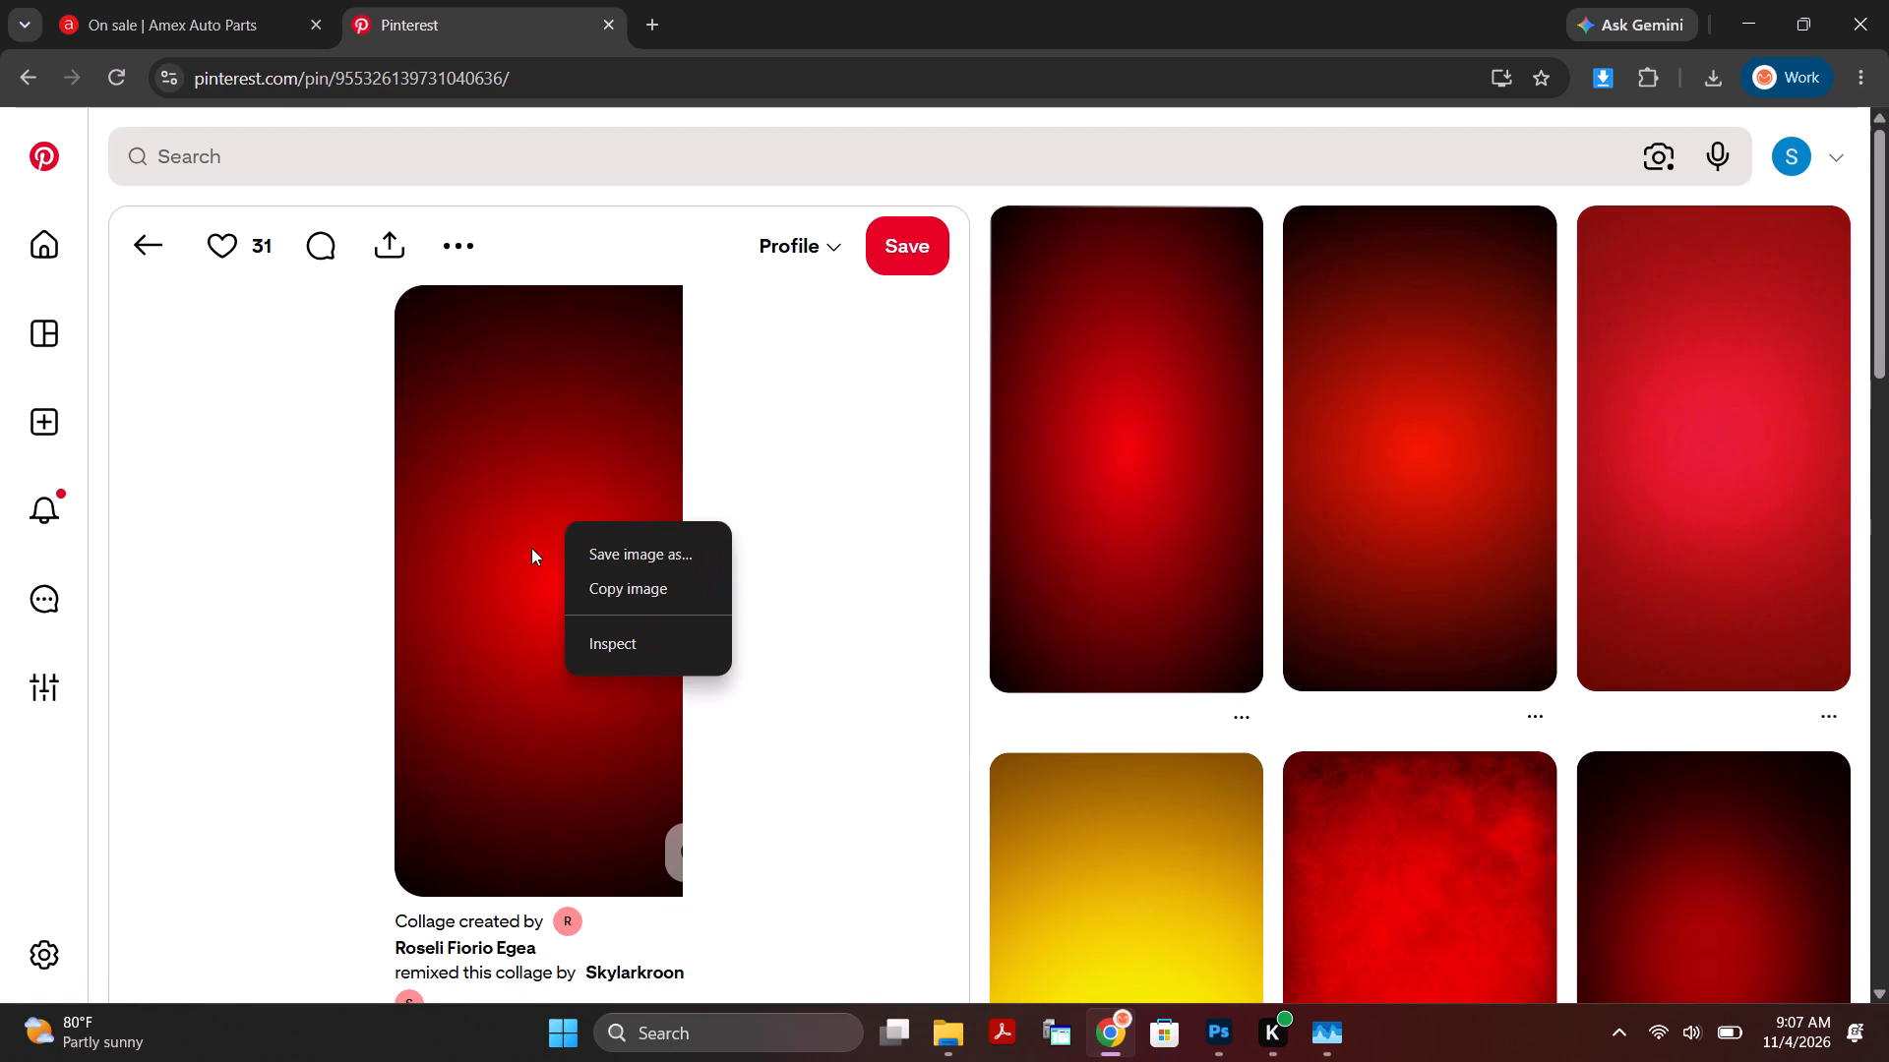
{"action": "left_click", "coordinate": [520, 550]}
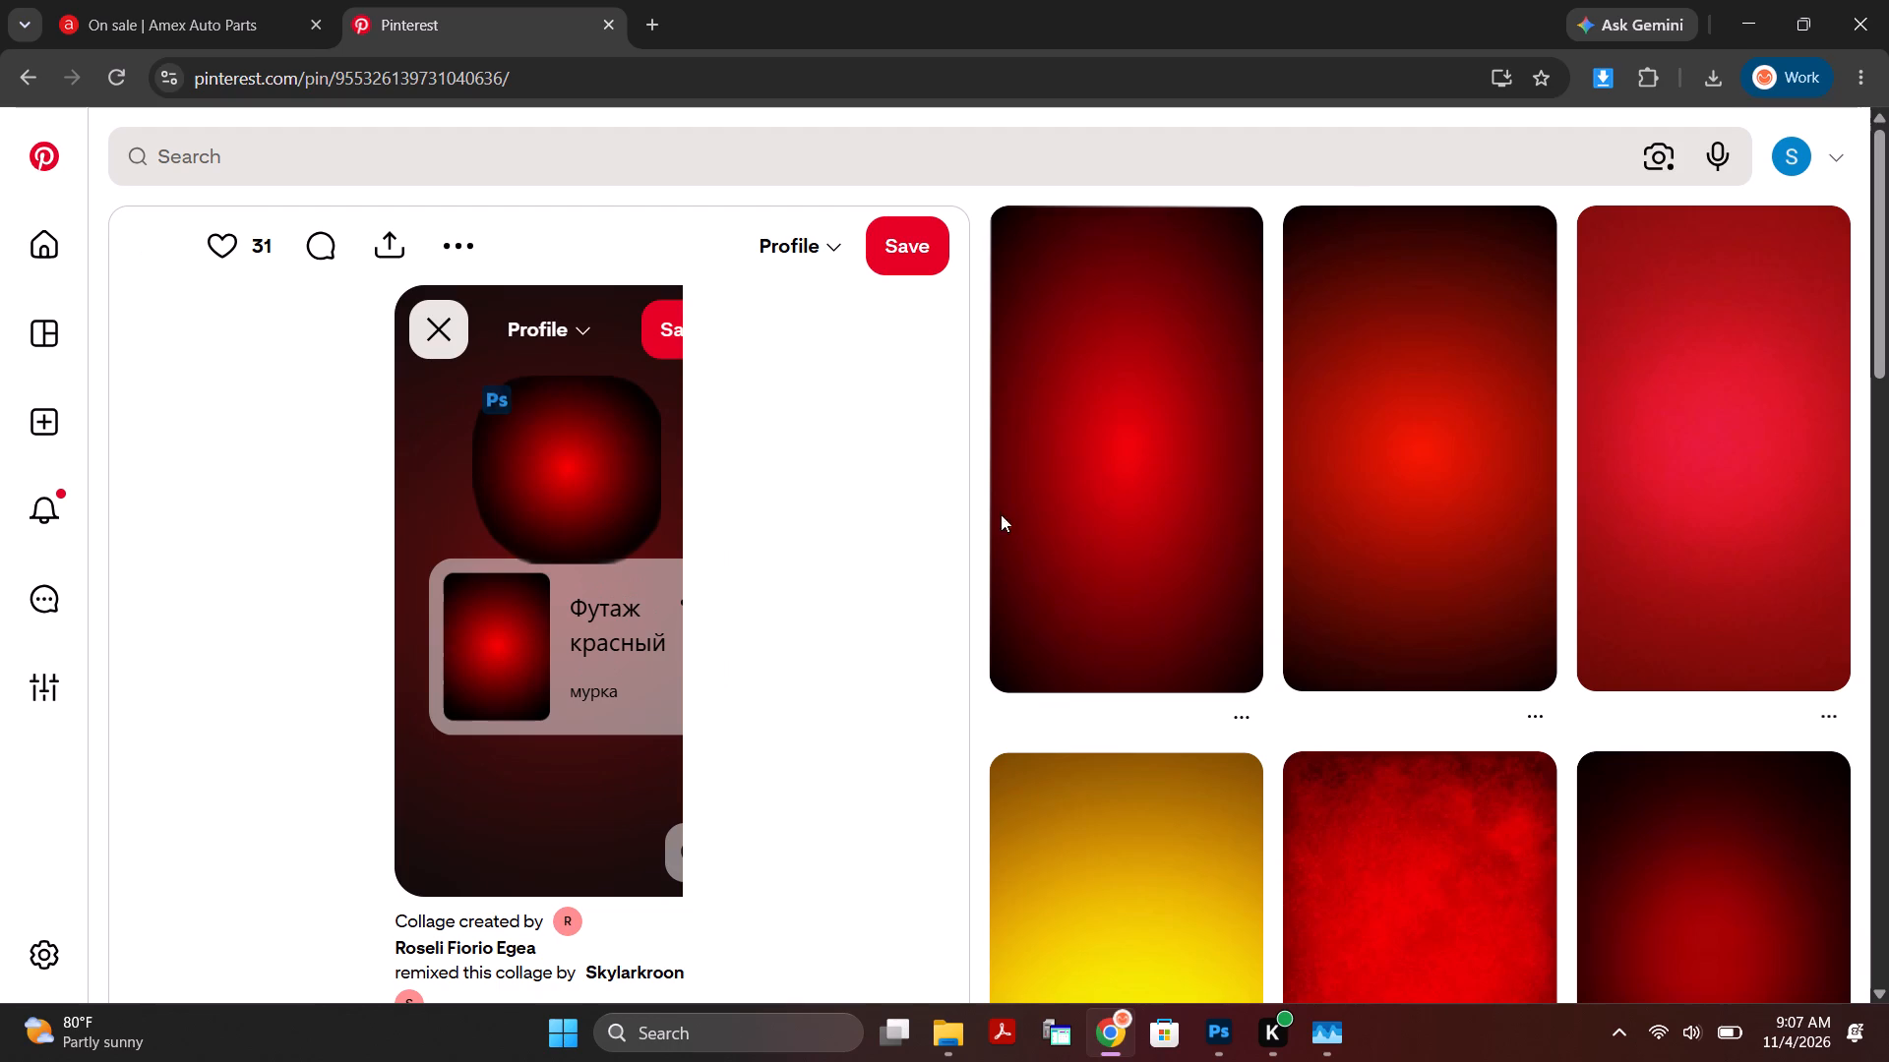
Open the bright red radial gradient pin with dark edges and examine its related pins for alternative backgrounds.
{"action": "left_click", "coordinate": [1416, 495]}
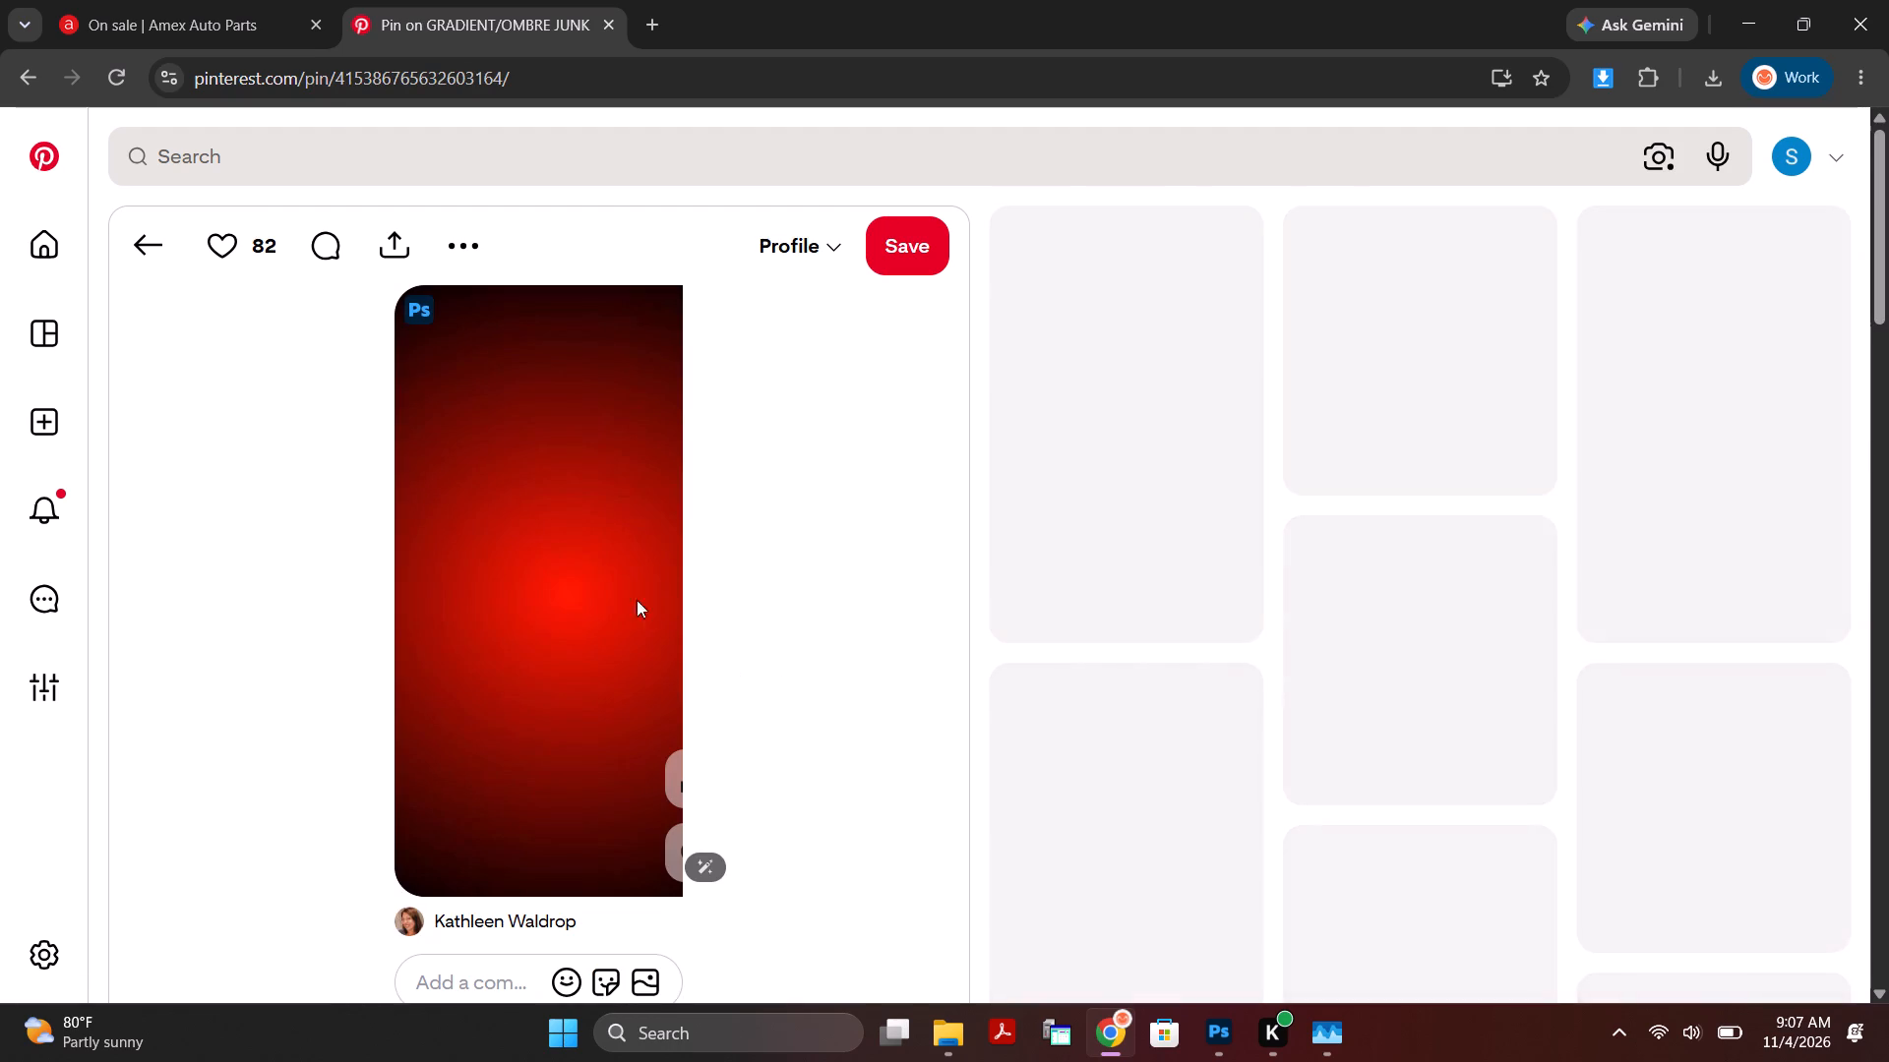
{"action": "scroll", "coordinate": [1310, 666], "scroll_direction": "down", "scroll_amount": 4}
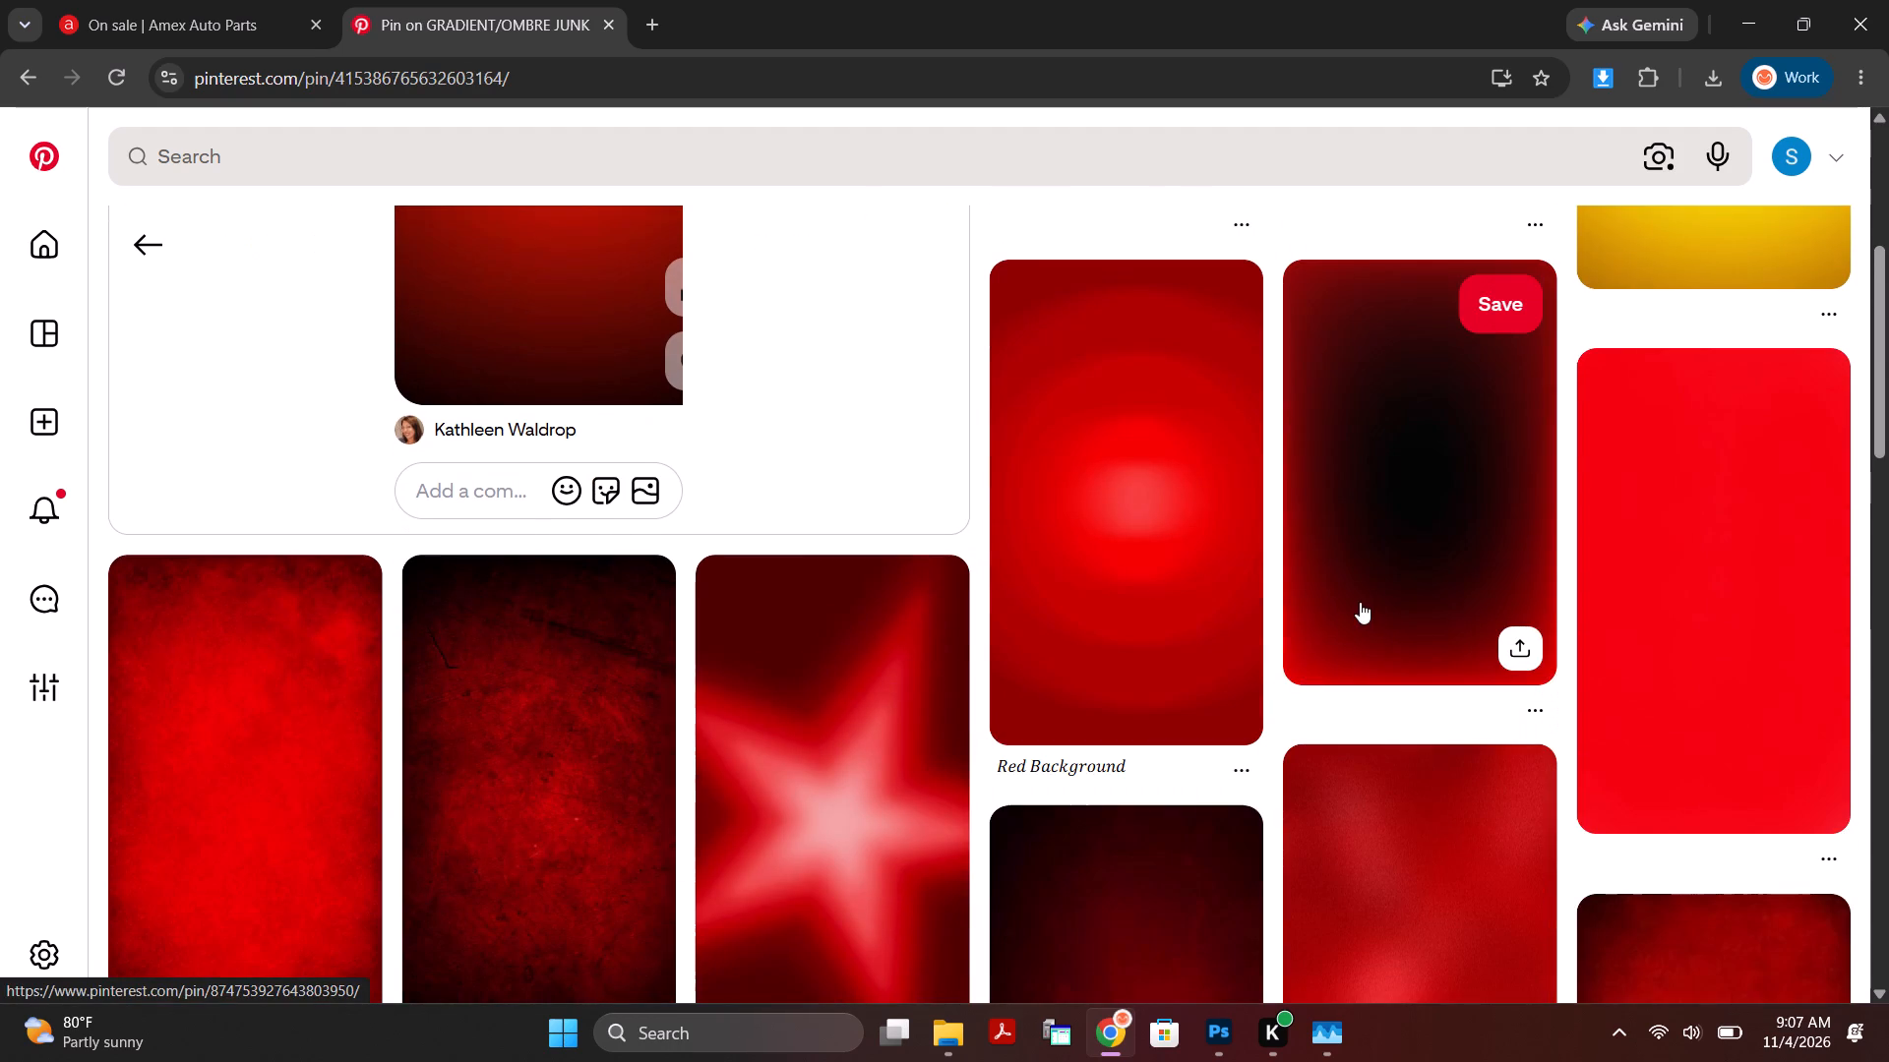
{"action": "scroll", "coordinate": [996, 696], "scroll_direction": "down", "scroll_amount": 9}
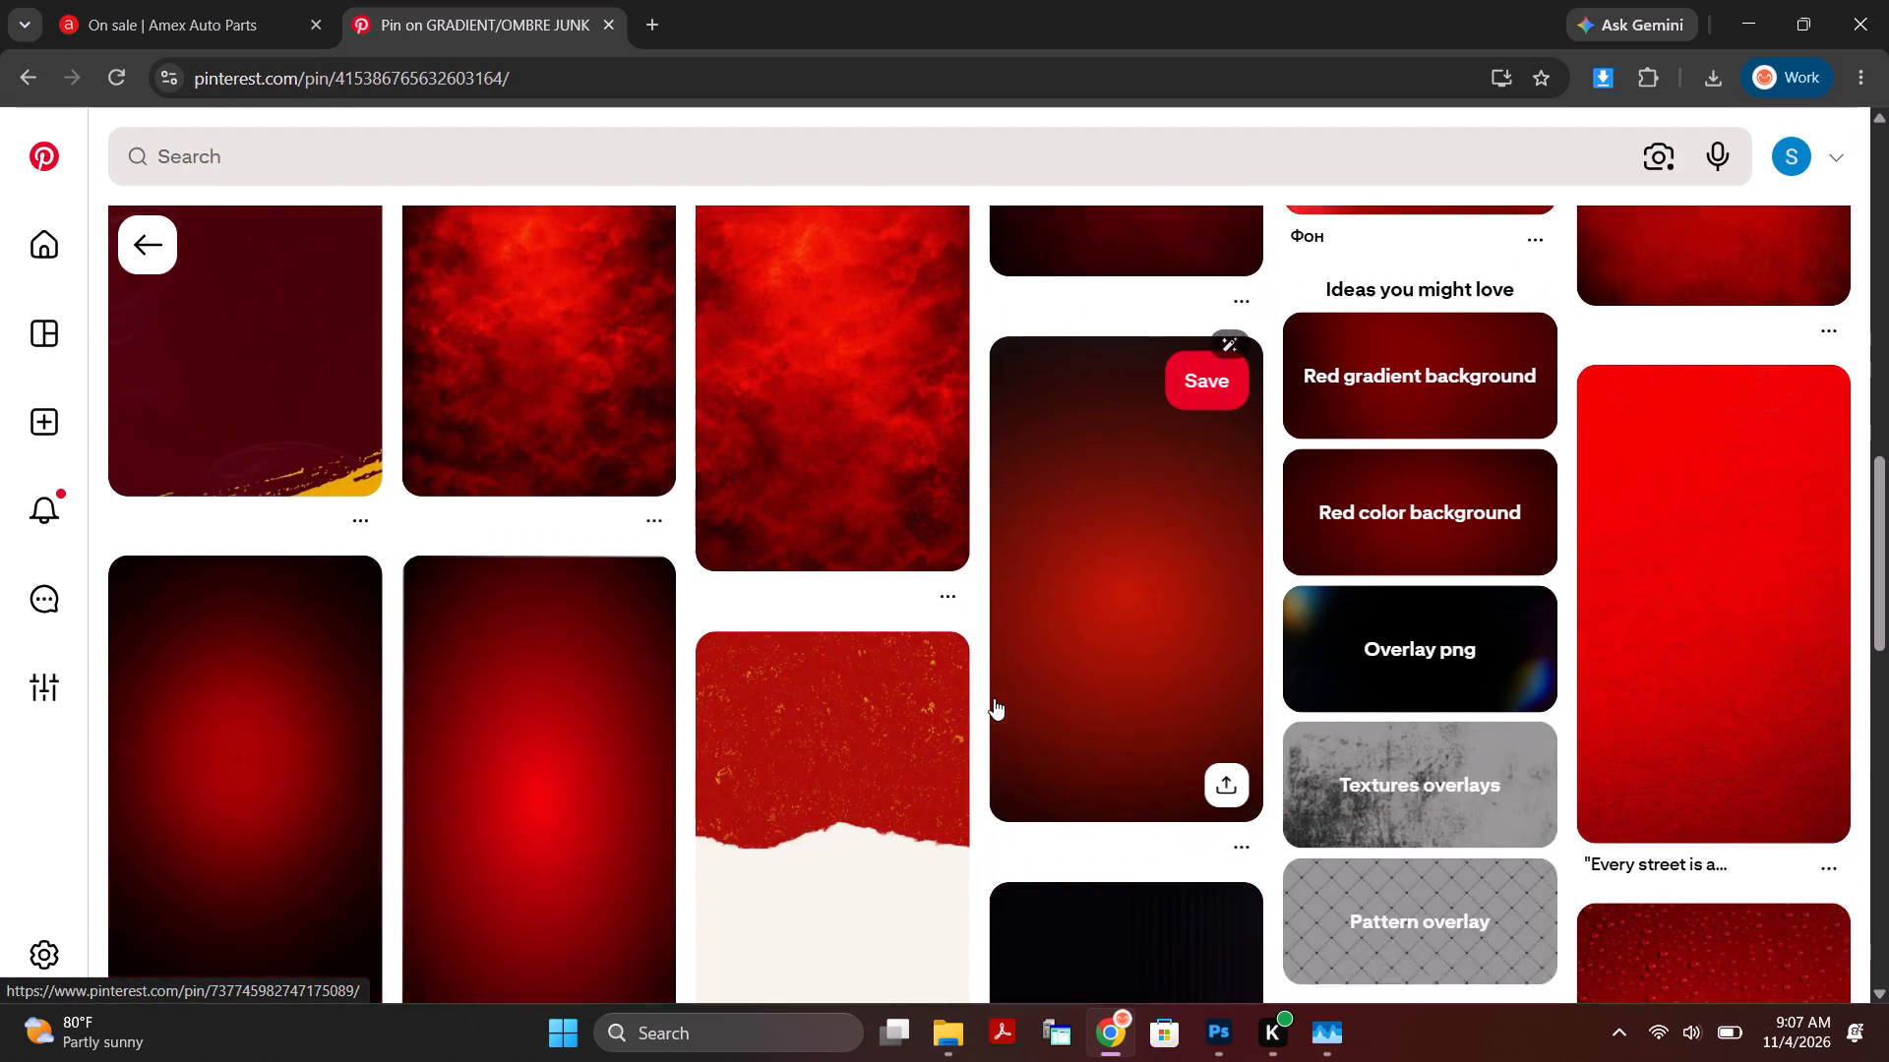
{"action": "scroll", "coordinate": [994, 698], "scroll_direction": "up", "scroll_amount": 2}
{"action": "scroll", "coordinate": [246, 501], "scroll_direction": "up", "scroll_amount": 1}
{"action": "scroll", "coordinate": [245, 501], "scroll_direction": "down", "scroll_amount": 8}
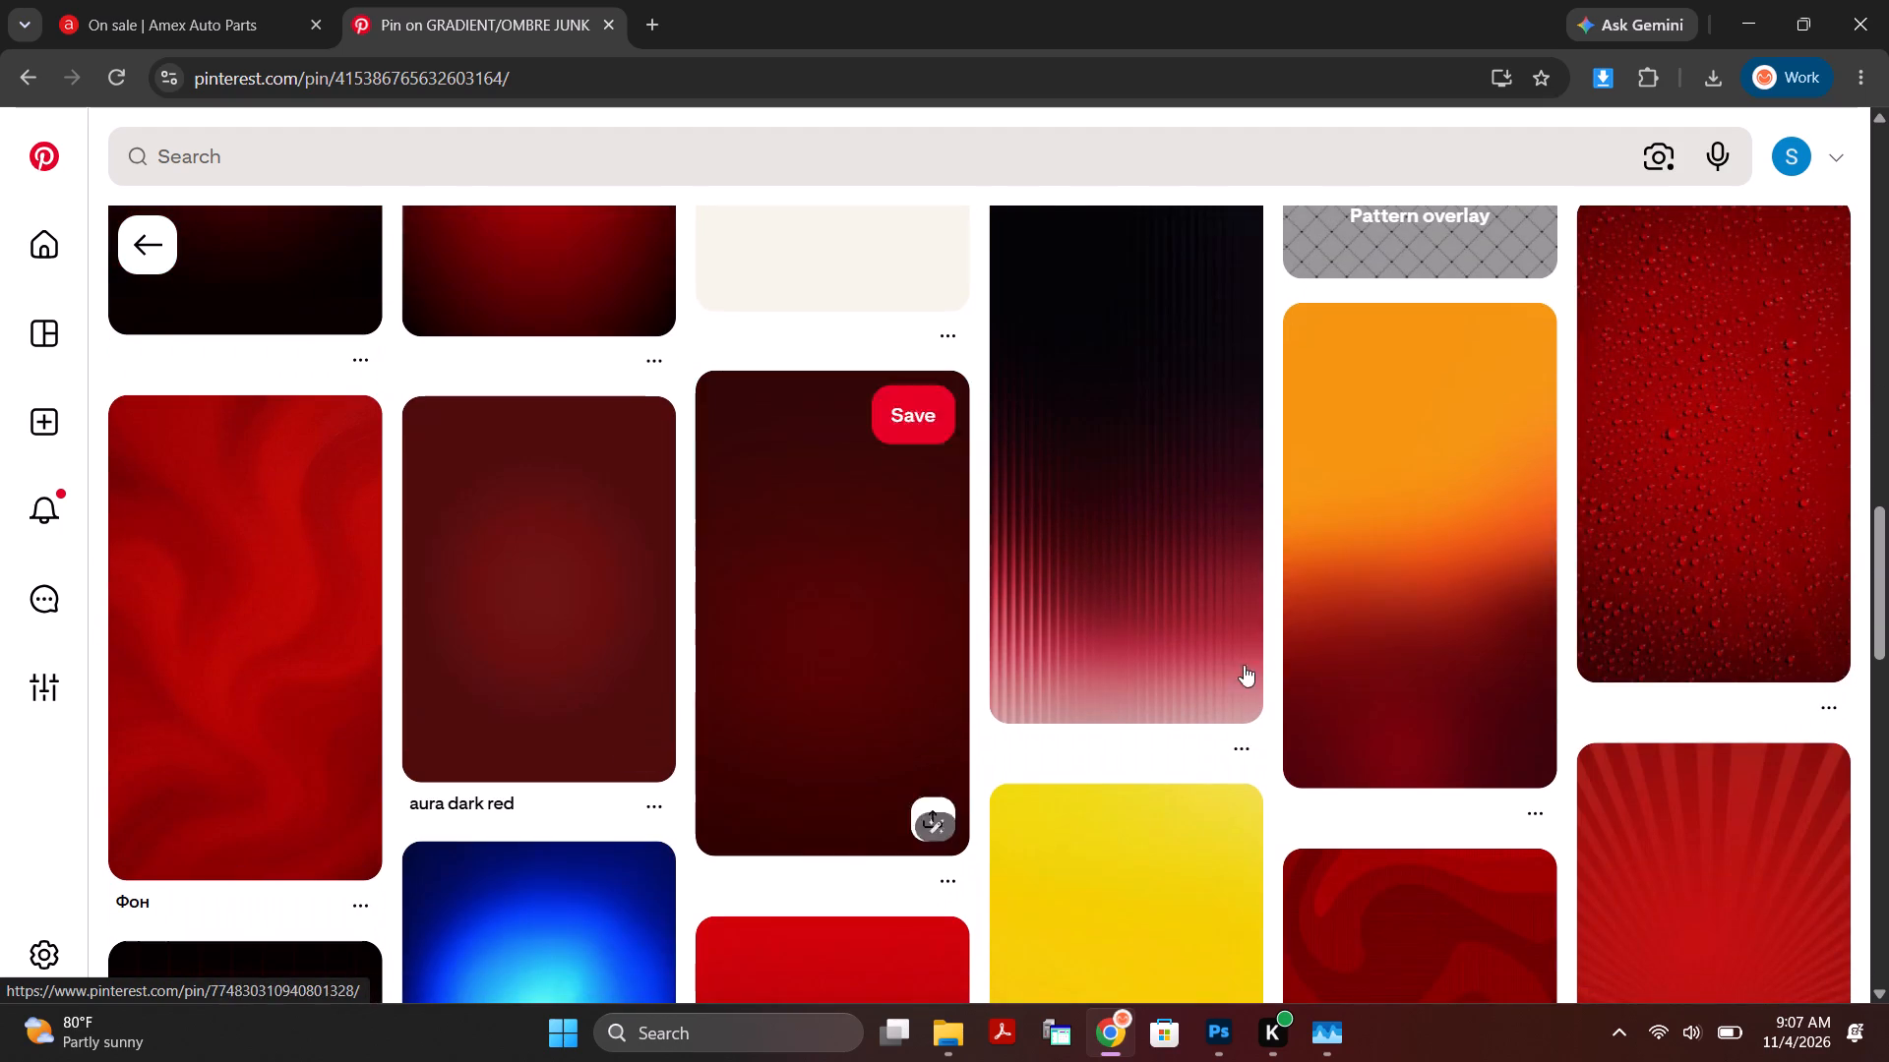
{"action": "scroll", "coordinate": [1426, 685], "scroll_direction": "down", "scroll_amount": 5}
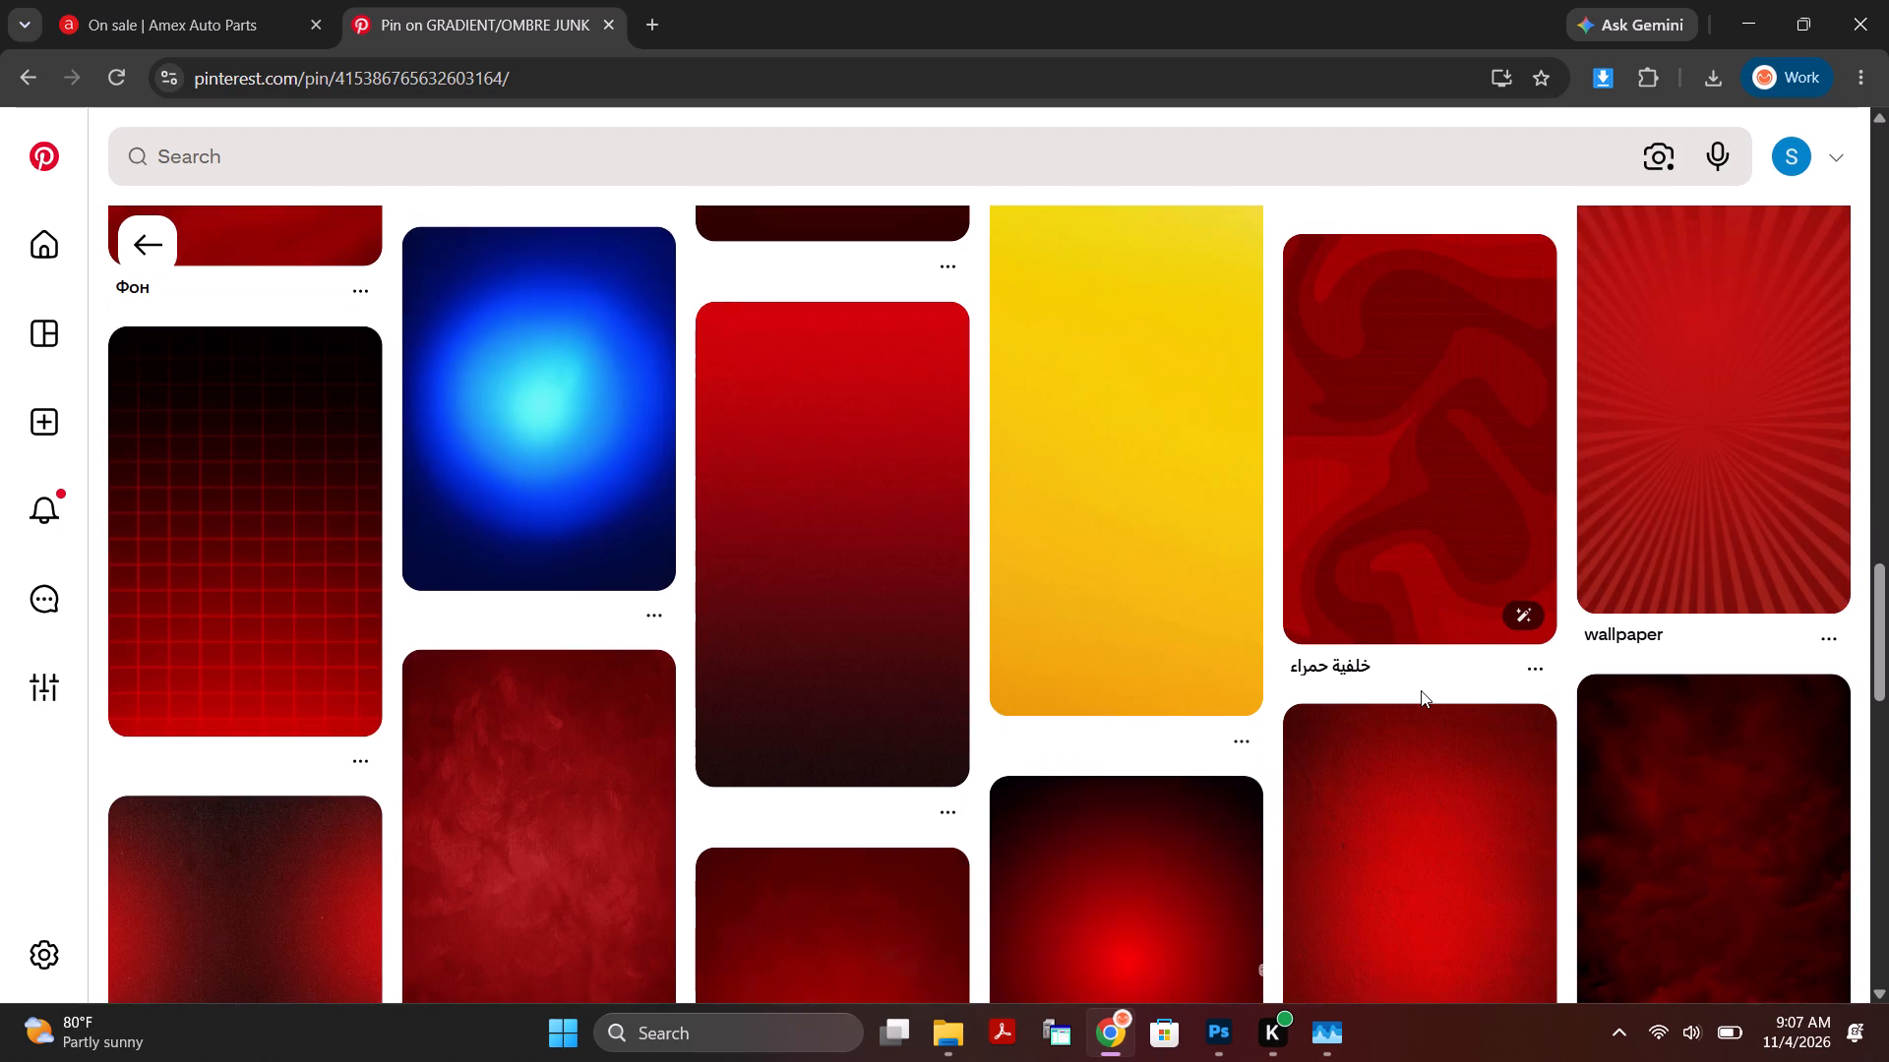
{"action": "scroll", "coordinate": [1417, 697], "scroll_direction": "up", "scroll_amount": 15}
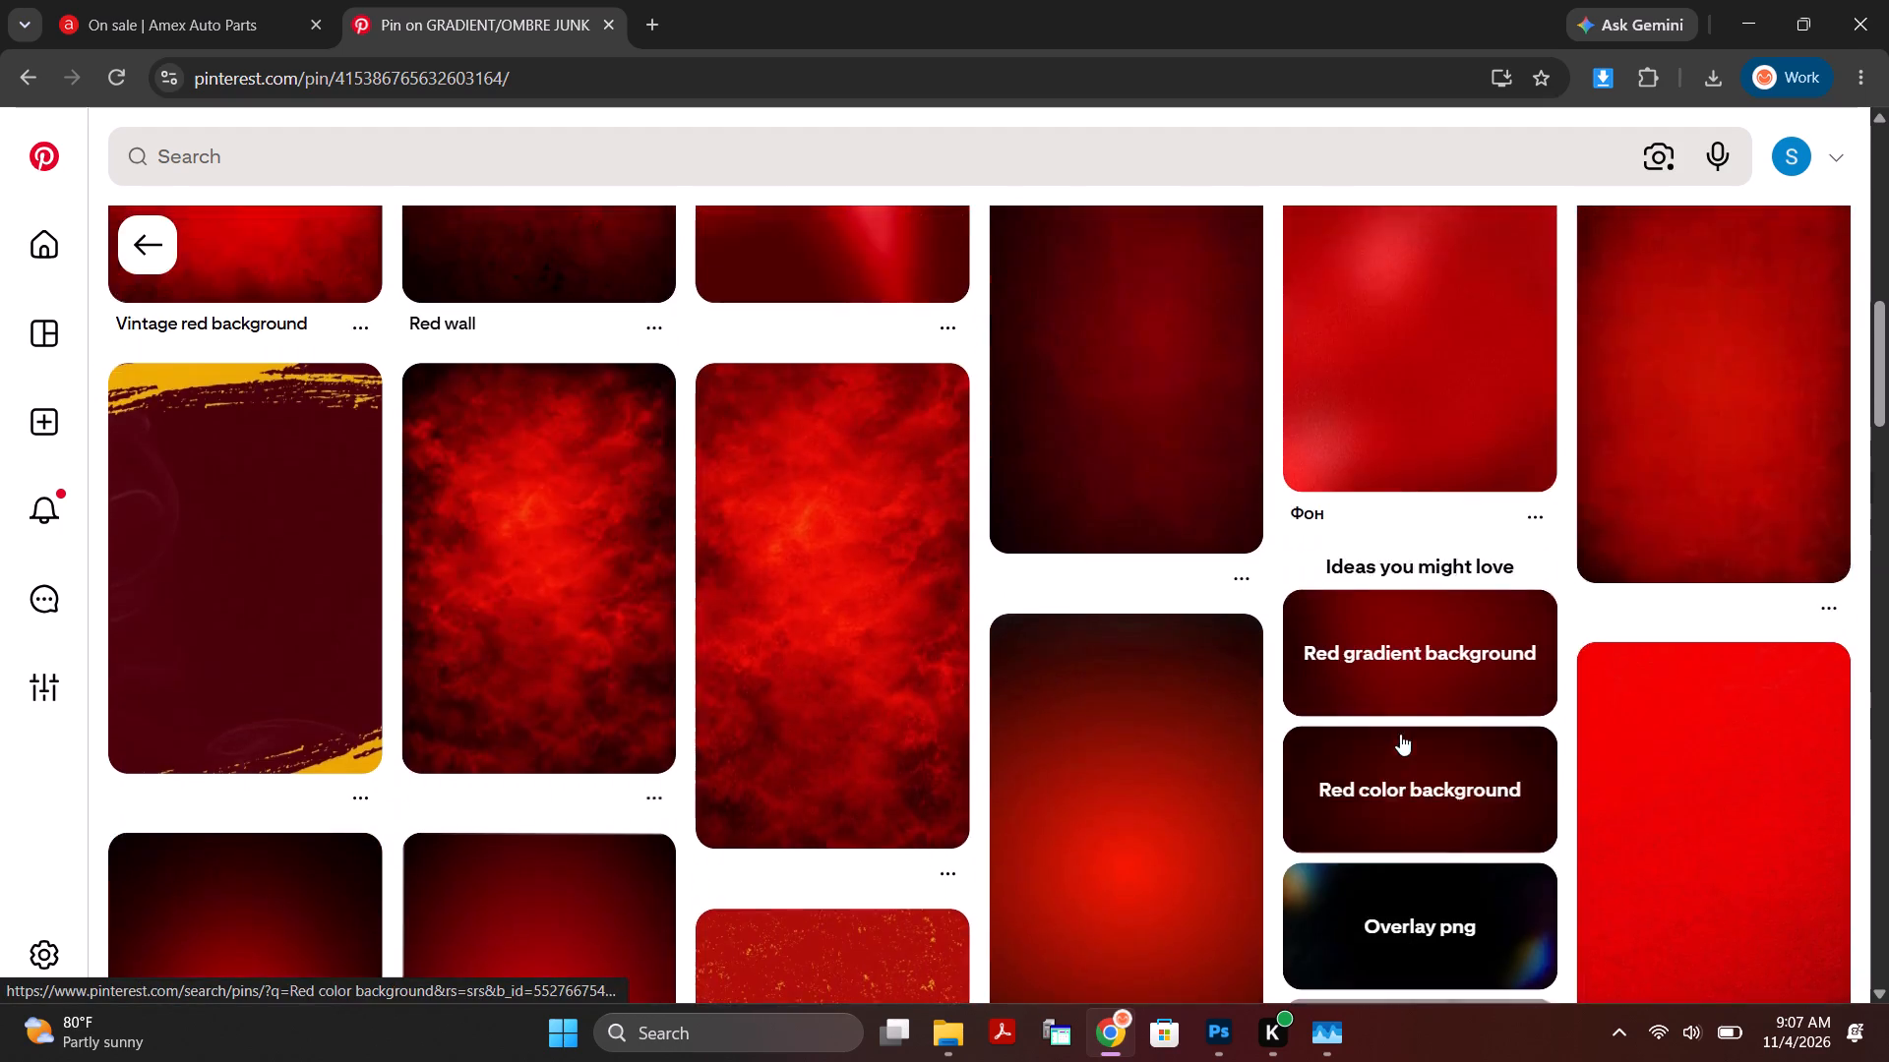
{"action": "scroll", "coordinate": [1400, 734], "scroll_direction": "up", "scroll_amount": 13}
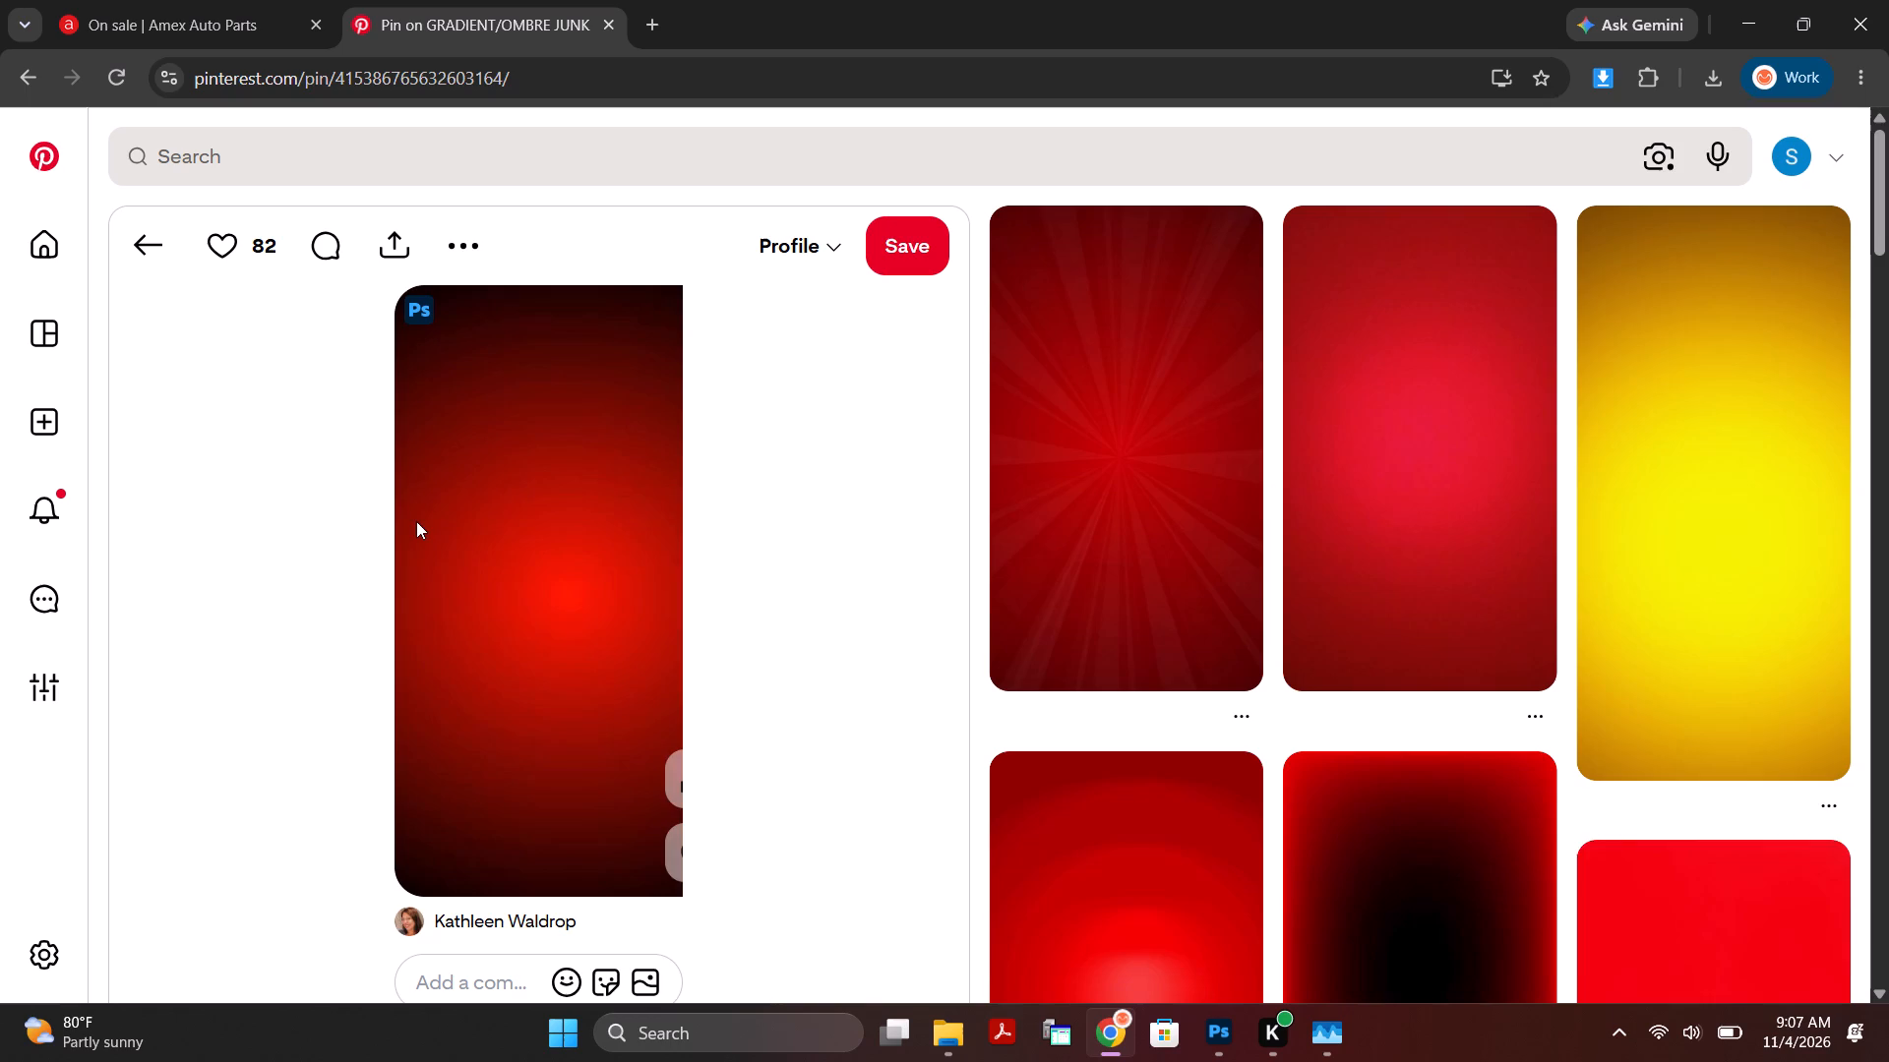
Save the red-to-black radial gradient image as ss in the New folder inside Pictures.
{"action": "right_click", "coordinate": [416, 521]}
{"action": "left_click", "coordinate": [587, 591]}
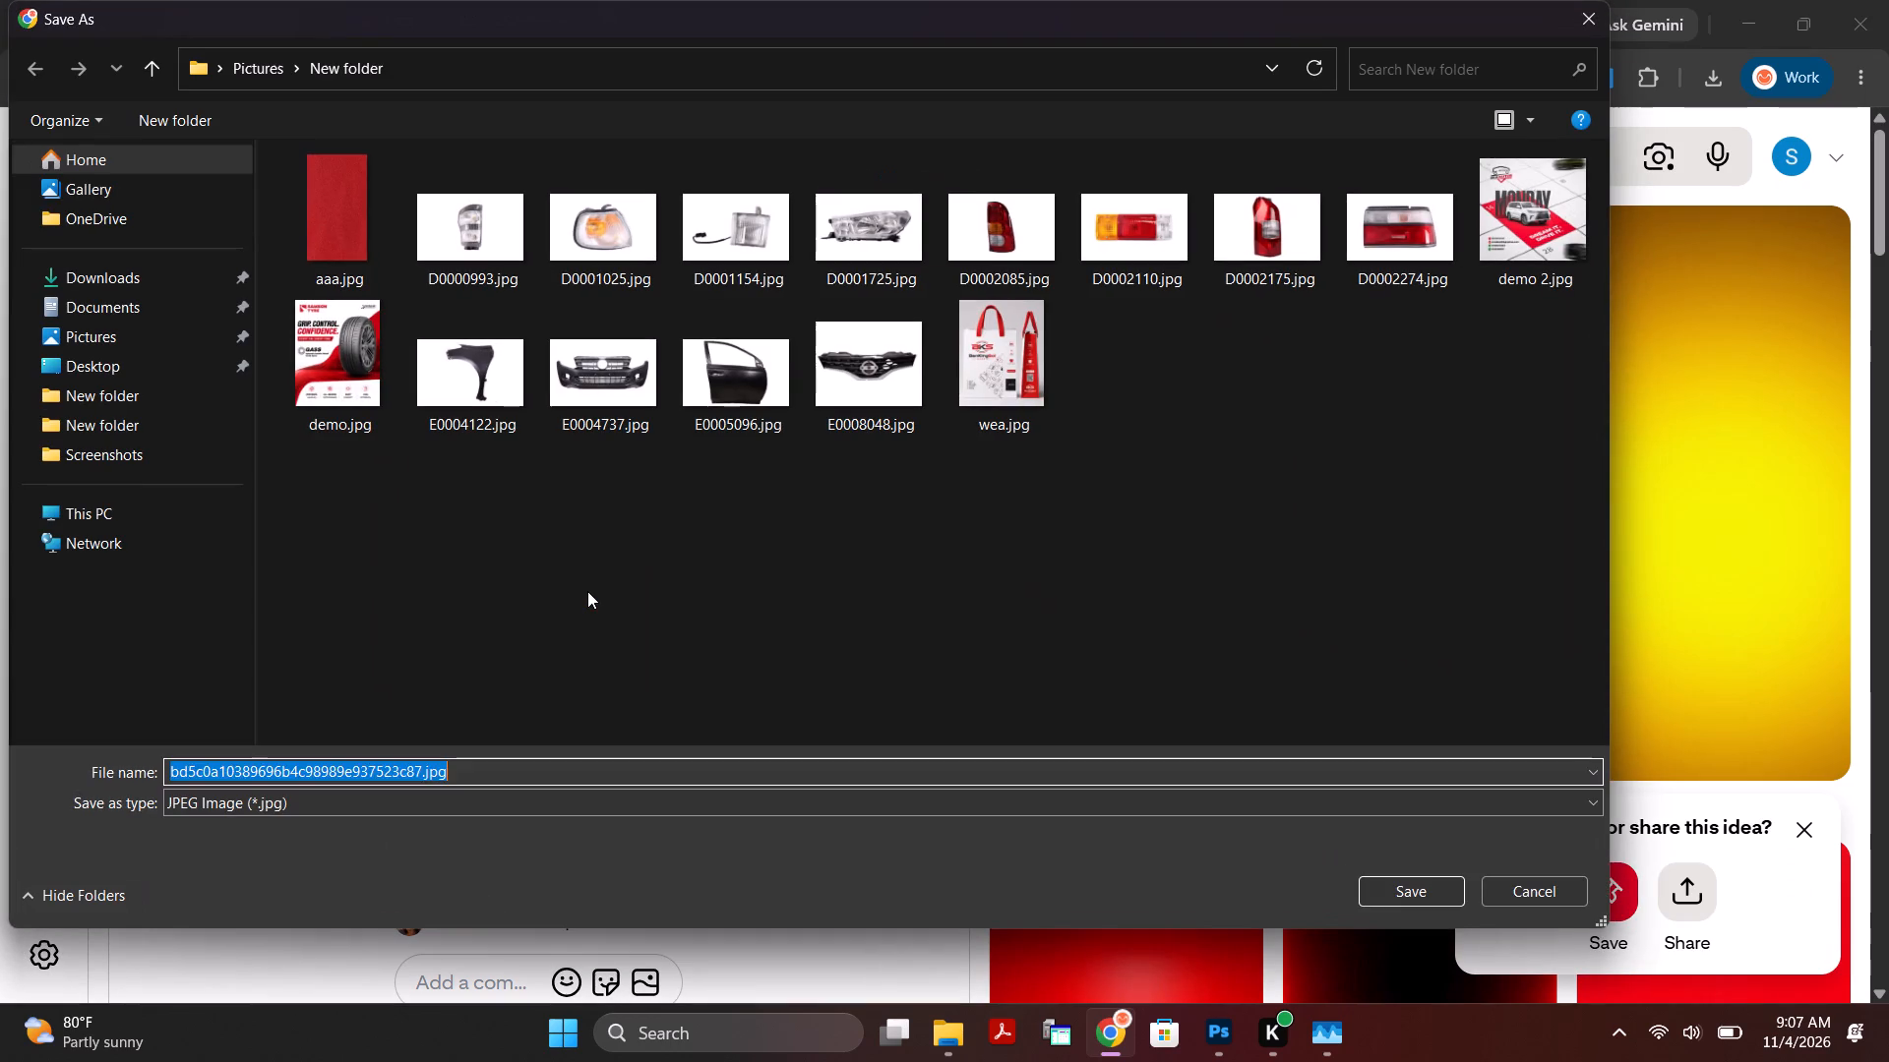
{"action": "type", "text": "ss"}
{"action": "left_click", "coordinate": [1416, 890]}
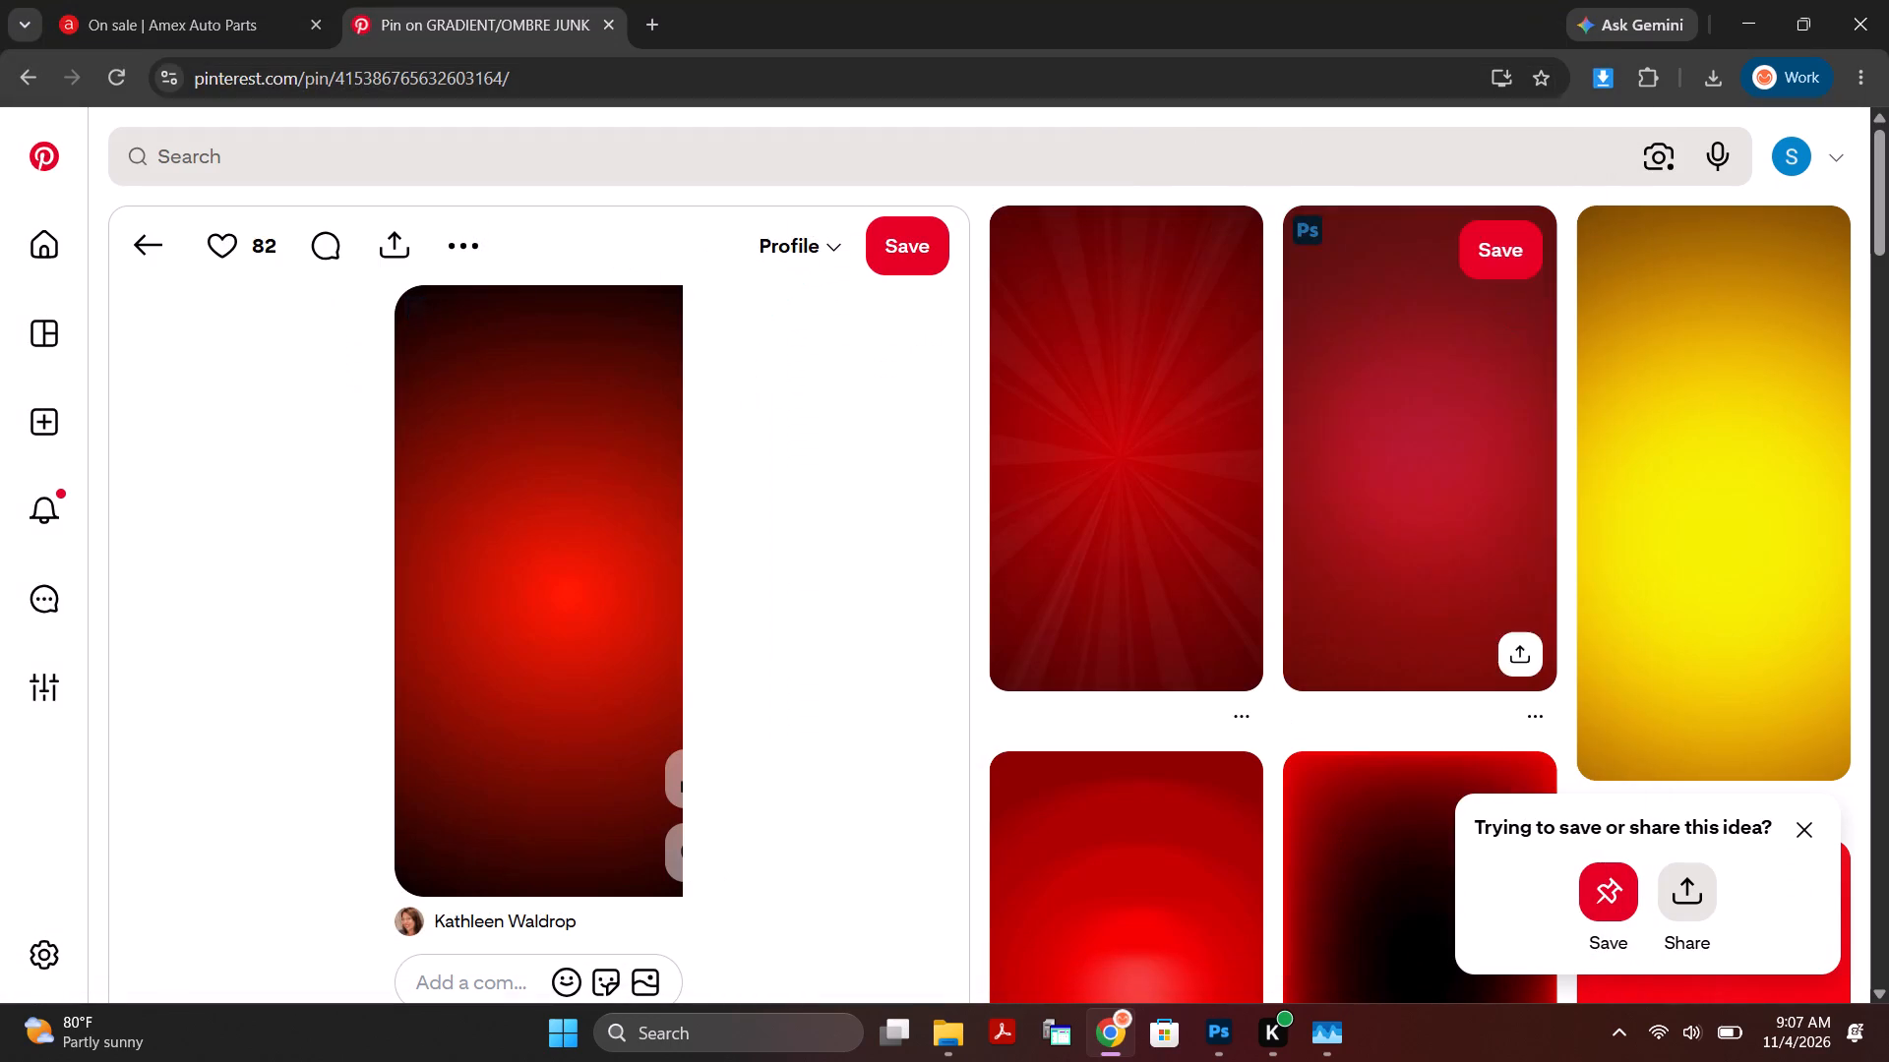
Place ss.jpg from its folder into the Untitled-1 poster in Photoshop, centred at the artboard's full height.
{"action": "left_click", "coordinate": [1655, 139]}
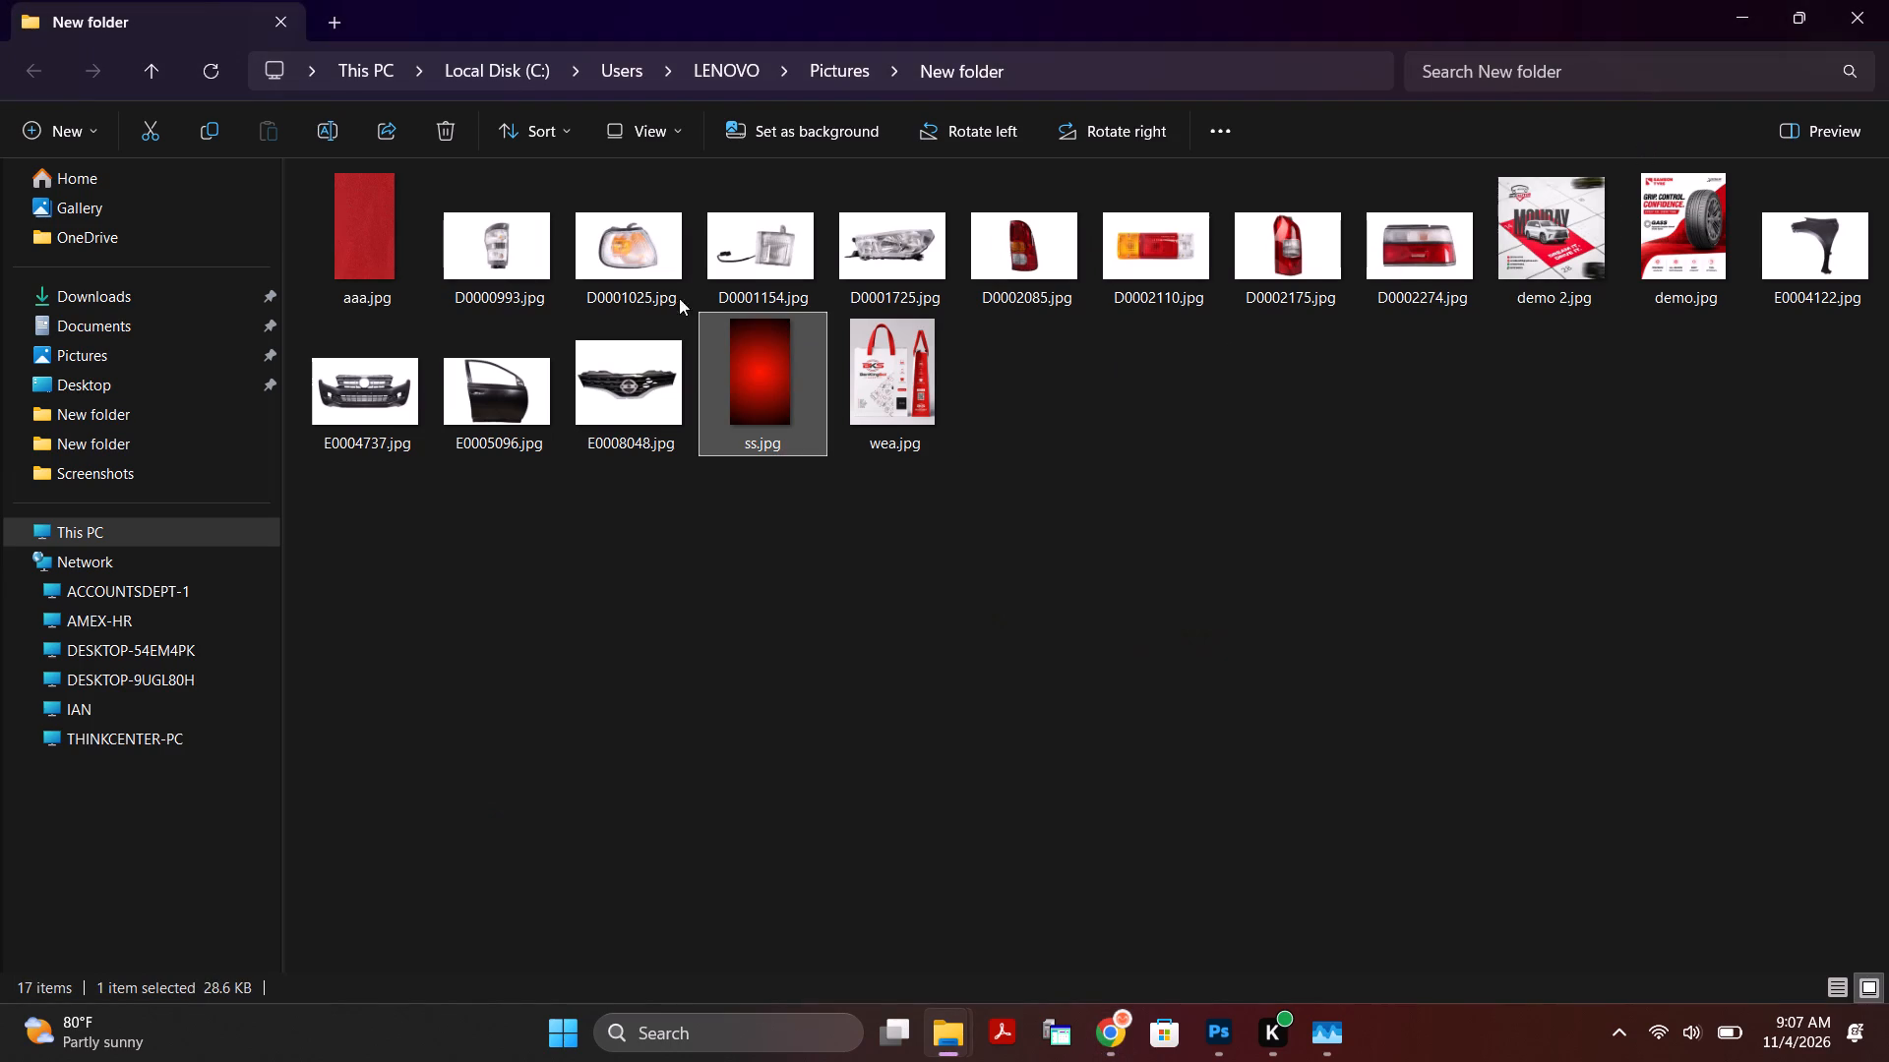
{"action": "left_click_drag", "start_coordinate": [774, 384], "coordinate": [1189, 1018]}
{"action": "left_click_drag", "start_coordinate": [1189, 1018], "coordinate": [715, 509]}
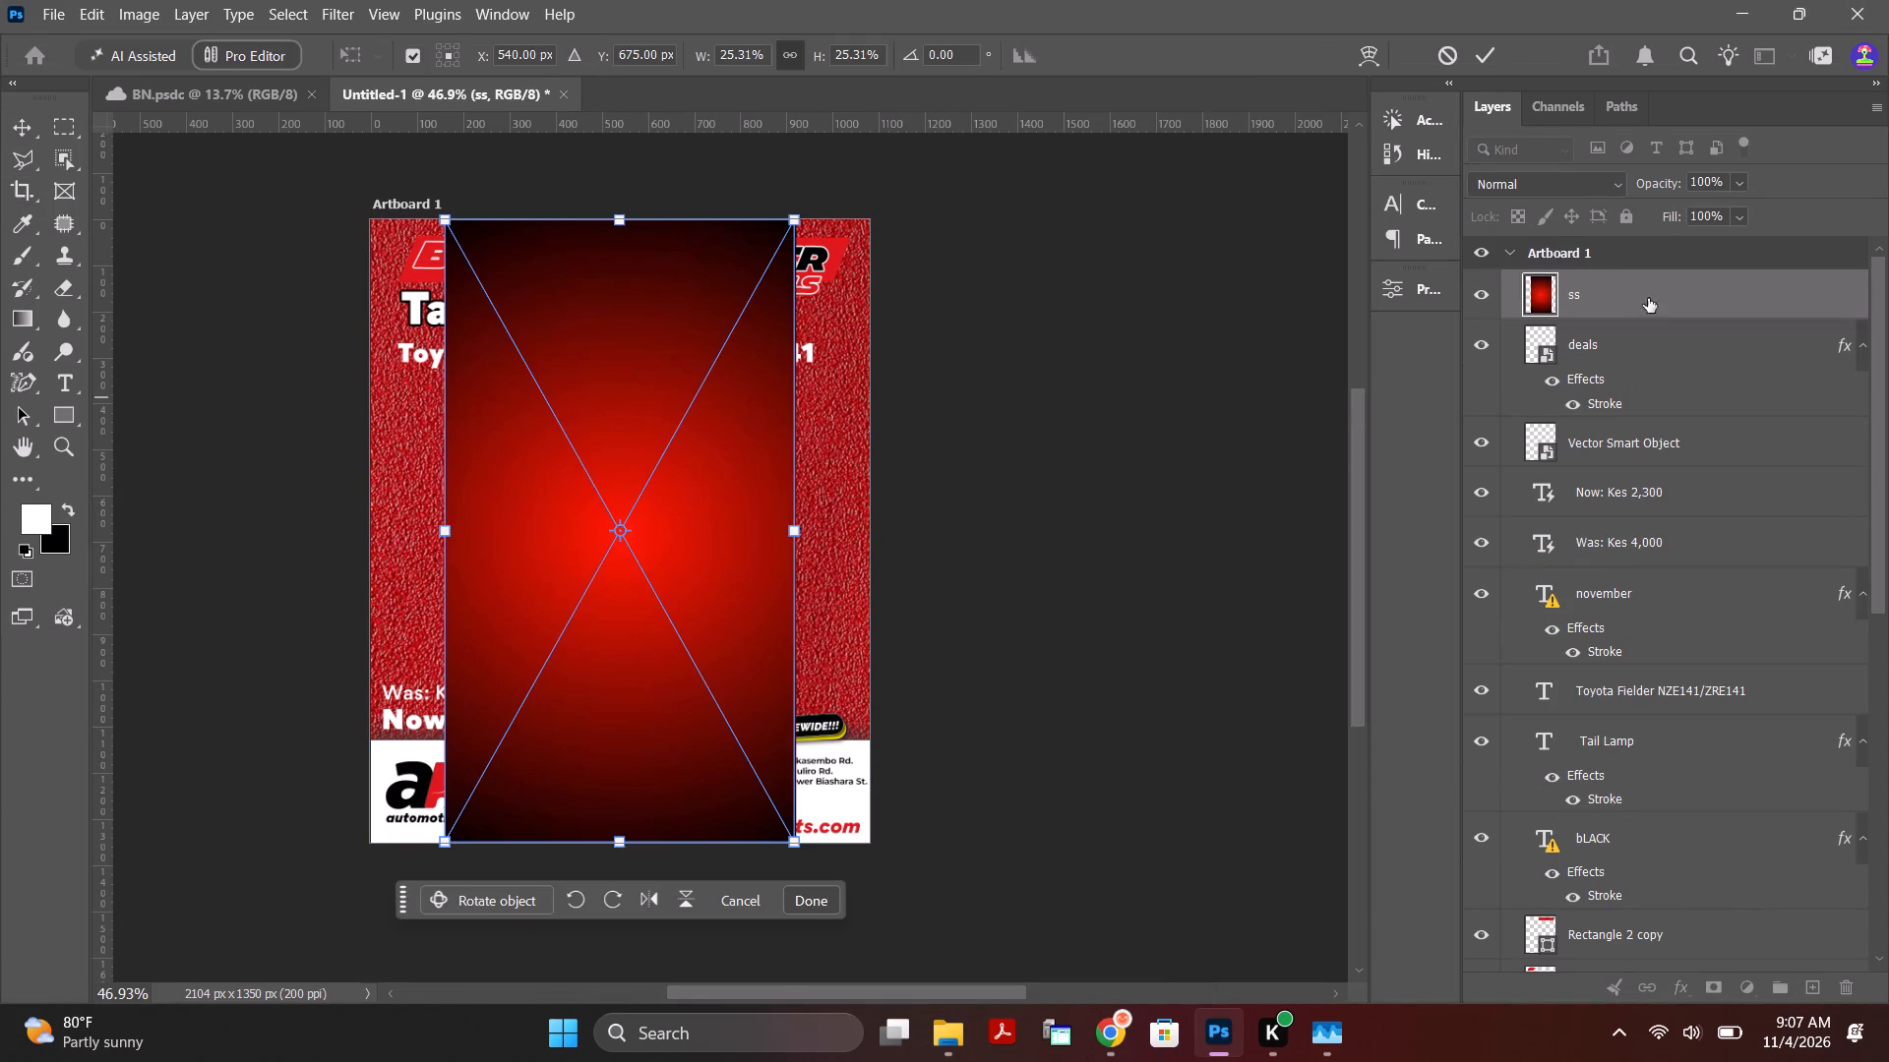
{"action": "left_click", "coordinate": [1484, 53]}
Move the ss gradient layer down the stack, between Layer 1 and aaa, behind the poster text and footer.
{"action": "left_click_drag", "start_coordinate": [1642, 297], "coordinate": [1642, 315]}
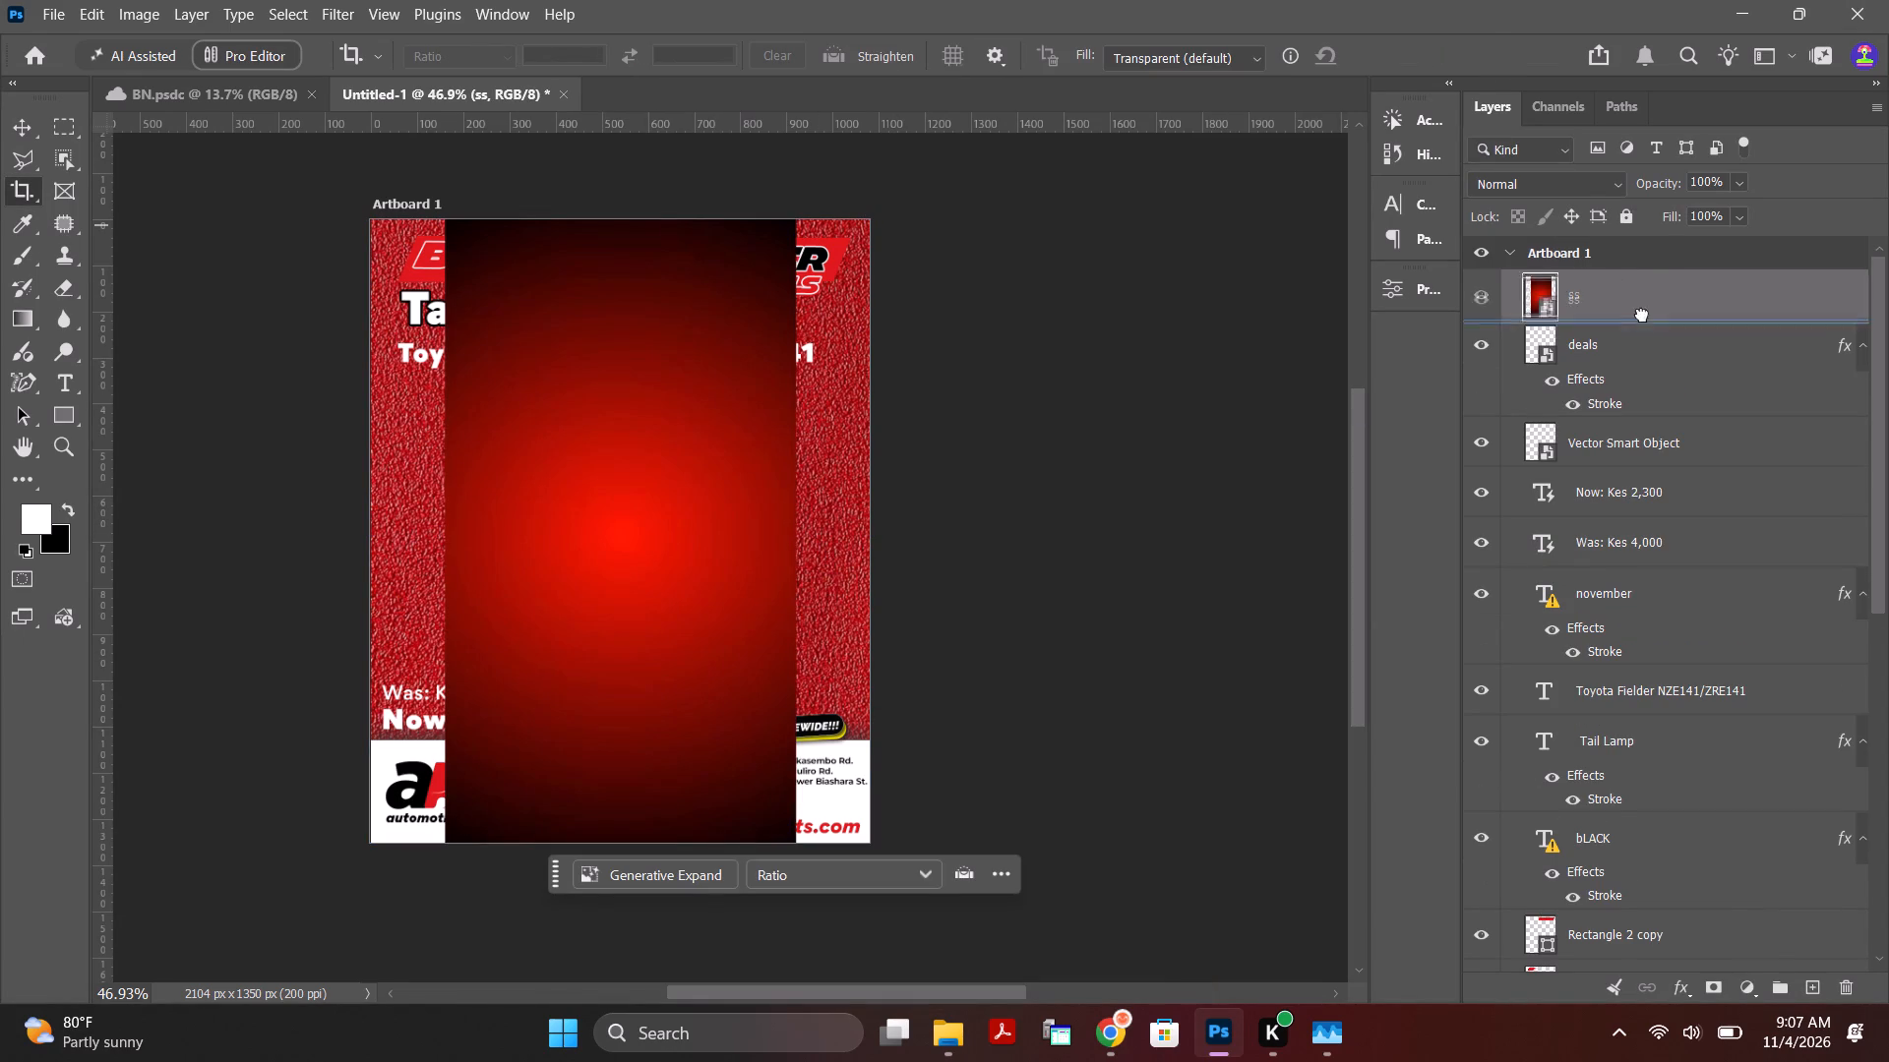
{"action": "left_click_drag", "start_coordinate": [1642, 315], "coordinate": [1697, 1061]}
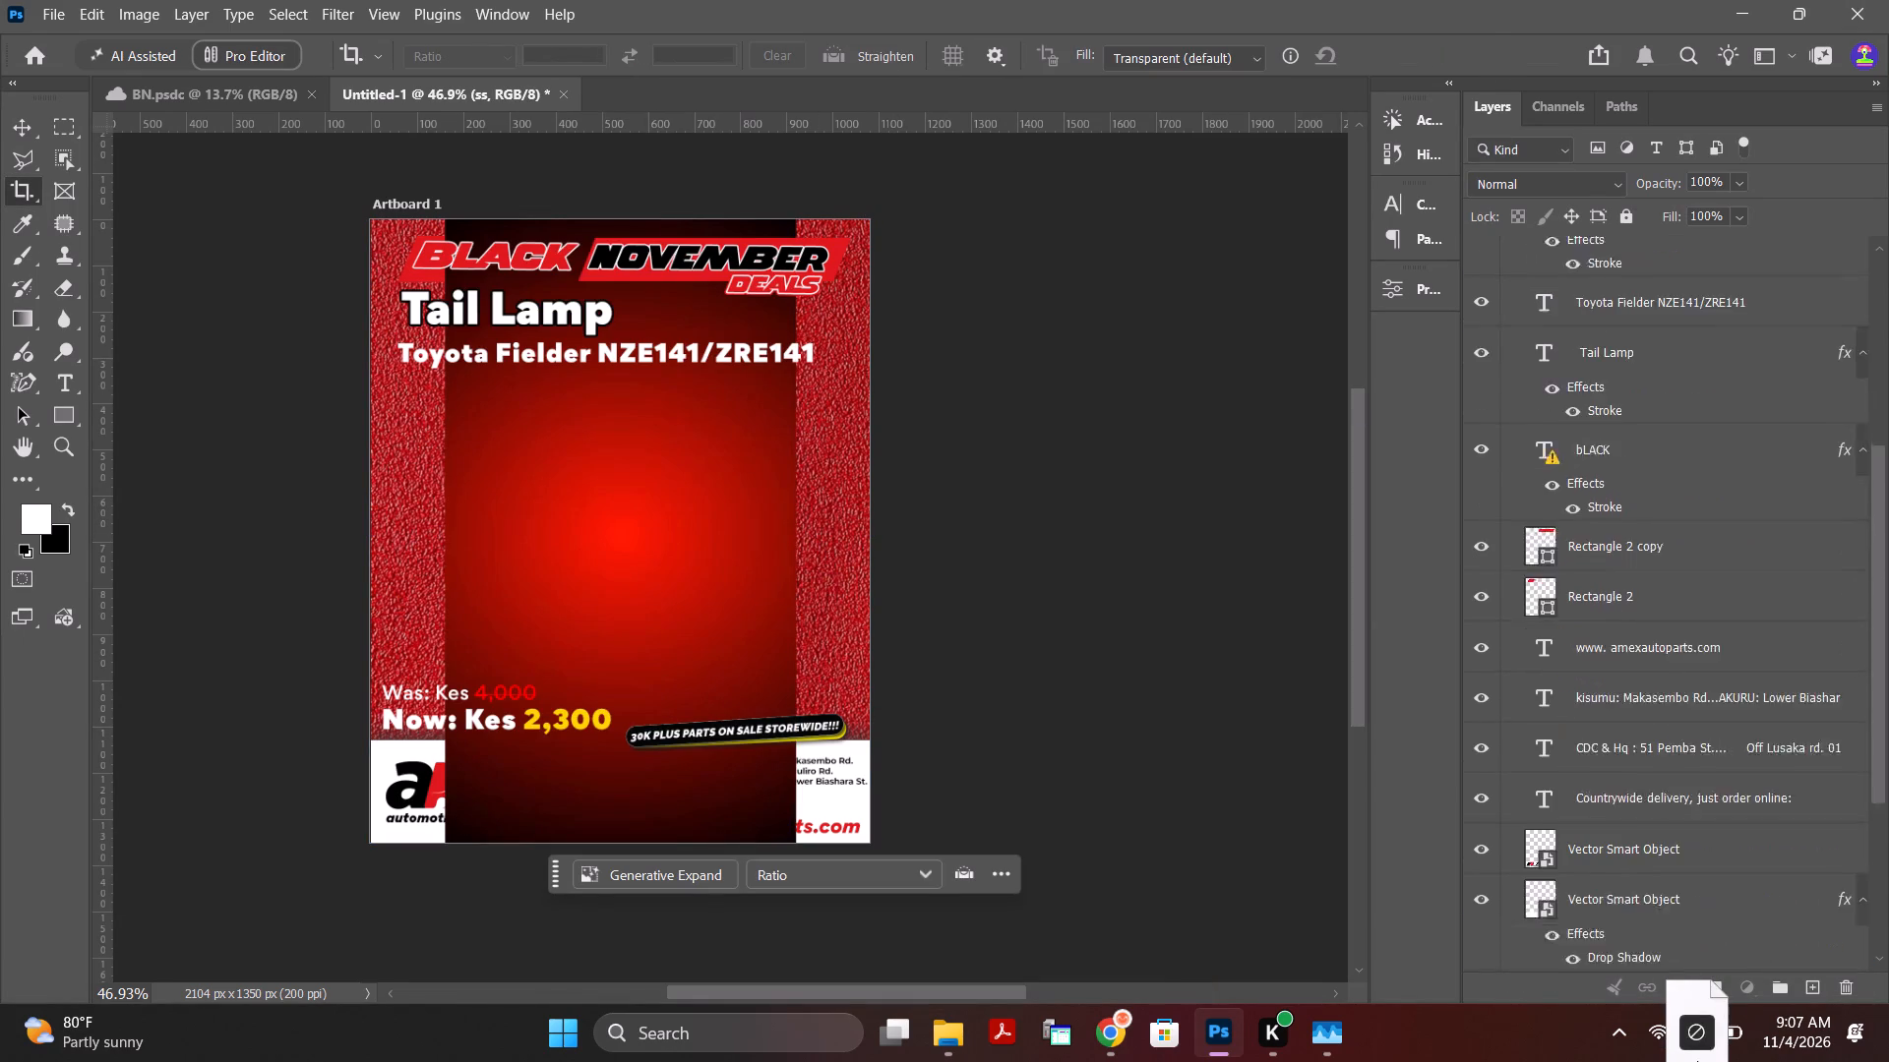
{"action": "left_click_drag", "start_coordinate": [1697, 1061], "coordinate": [1650, 830]}
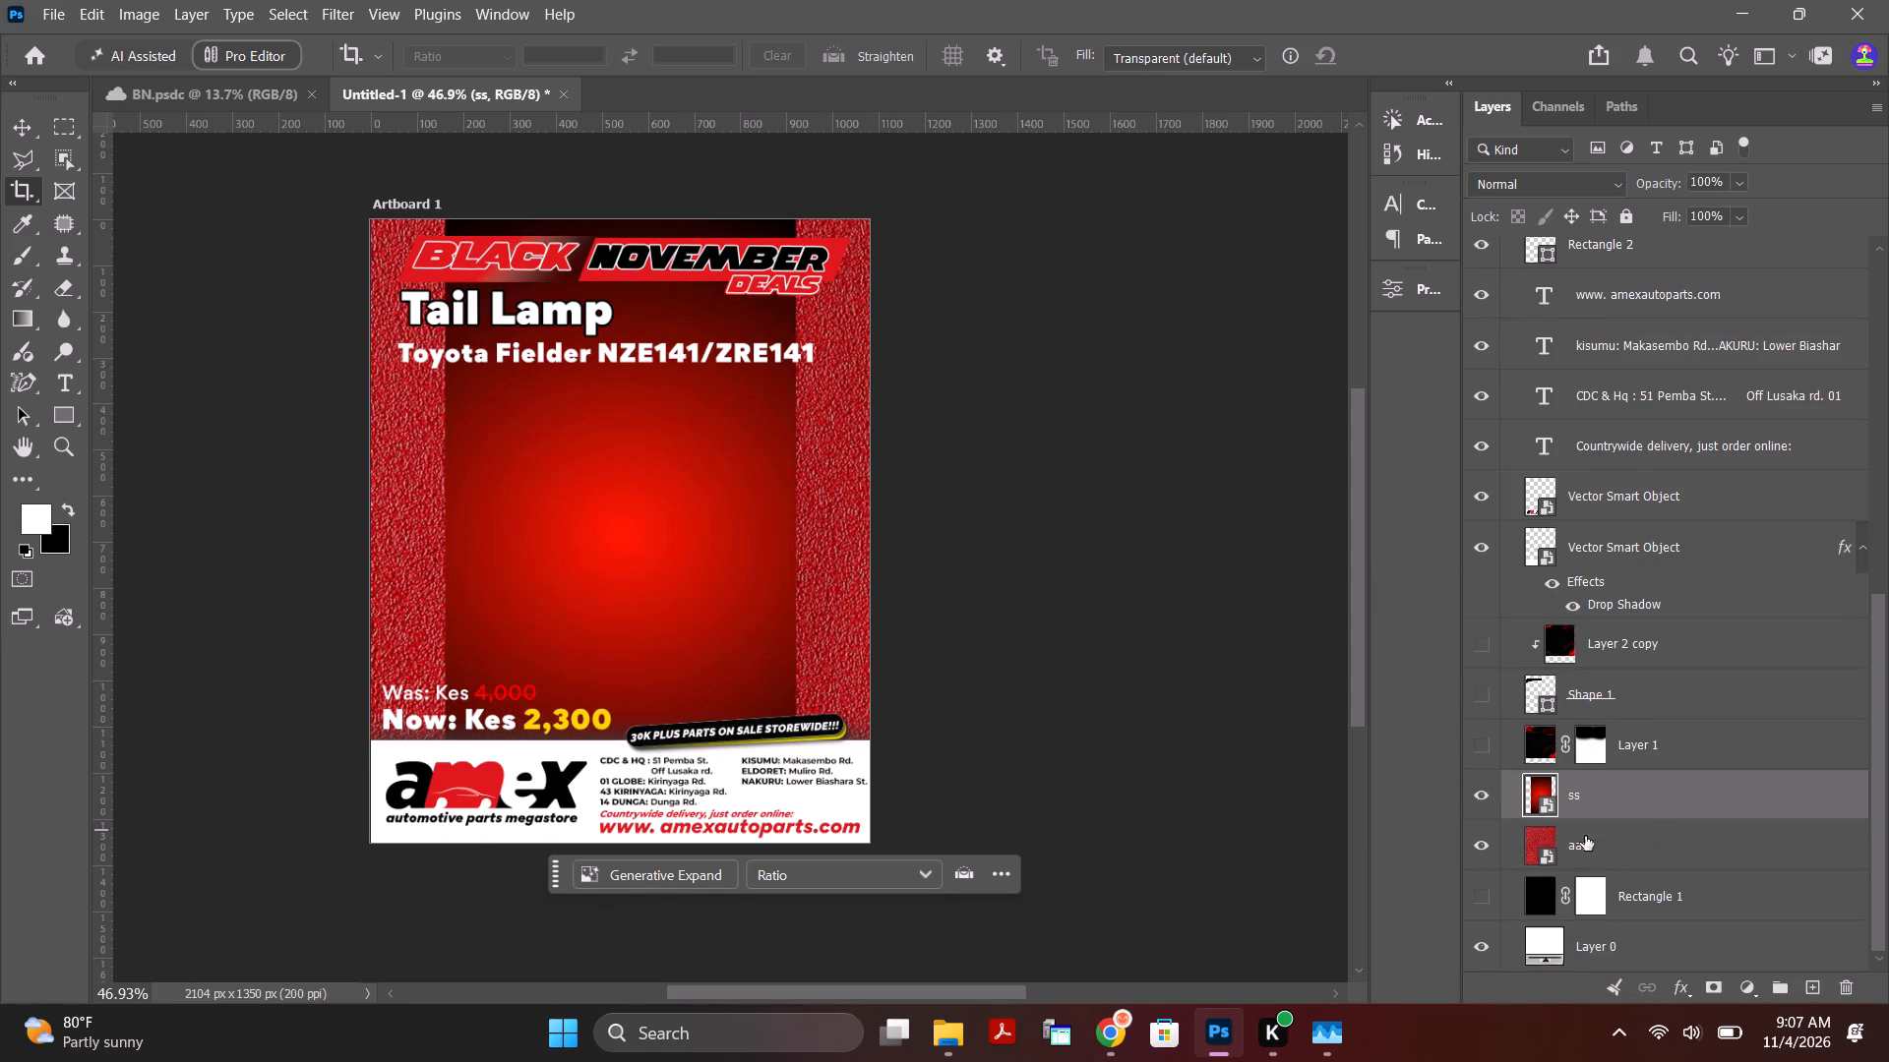
Delete the aaa red texture layer from the poster.
{"action": "left_click", "coordinate": [1605, 849]}
{"action": "key", "text": "Delete"}
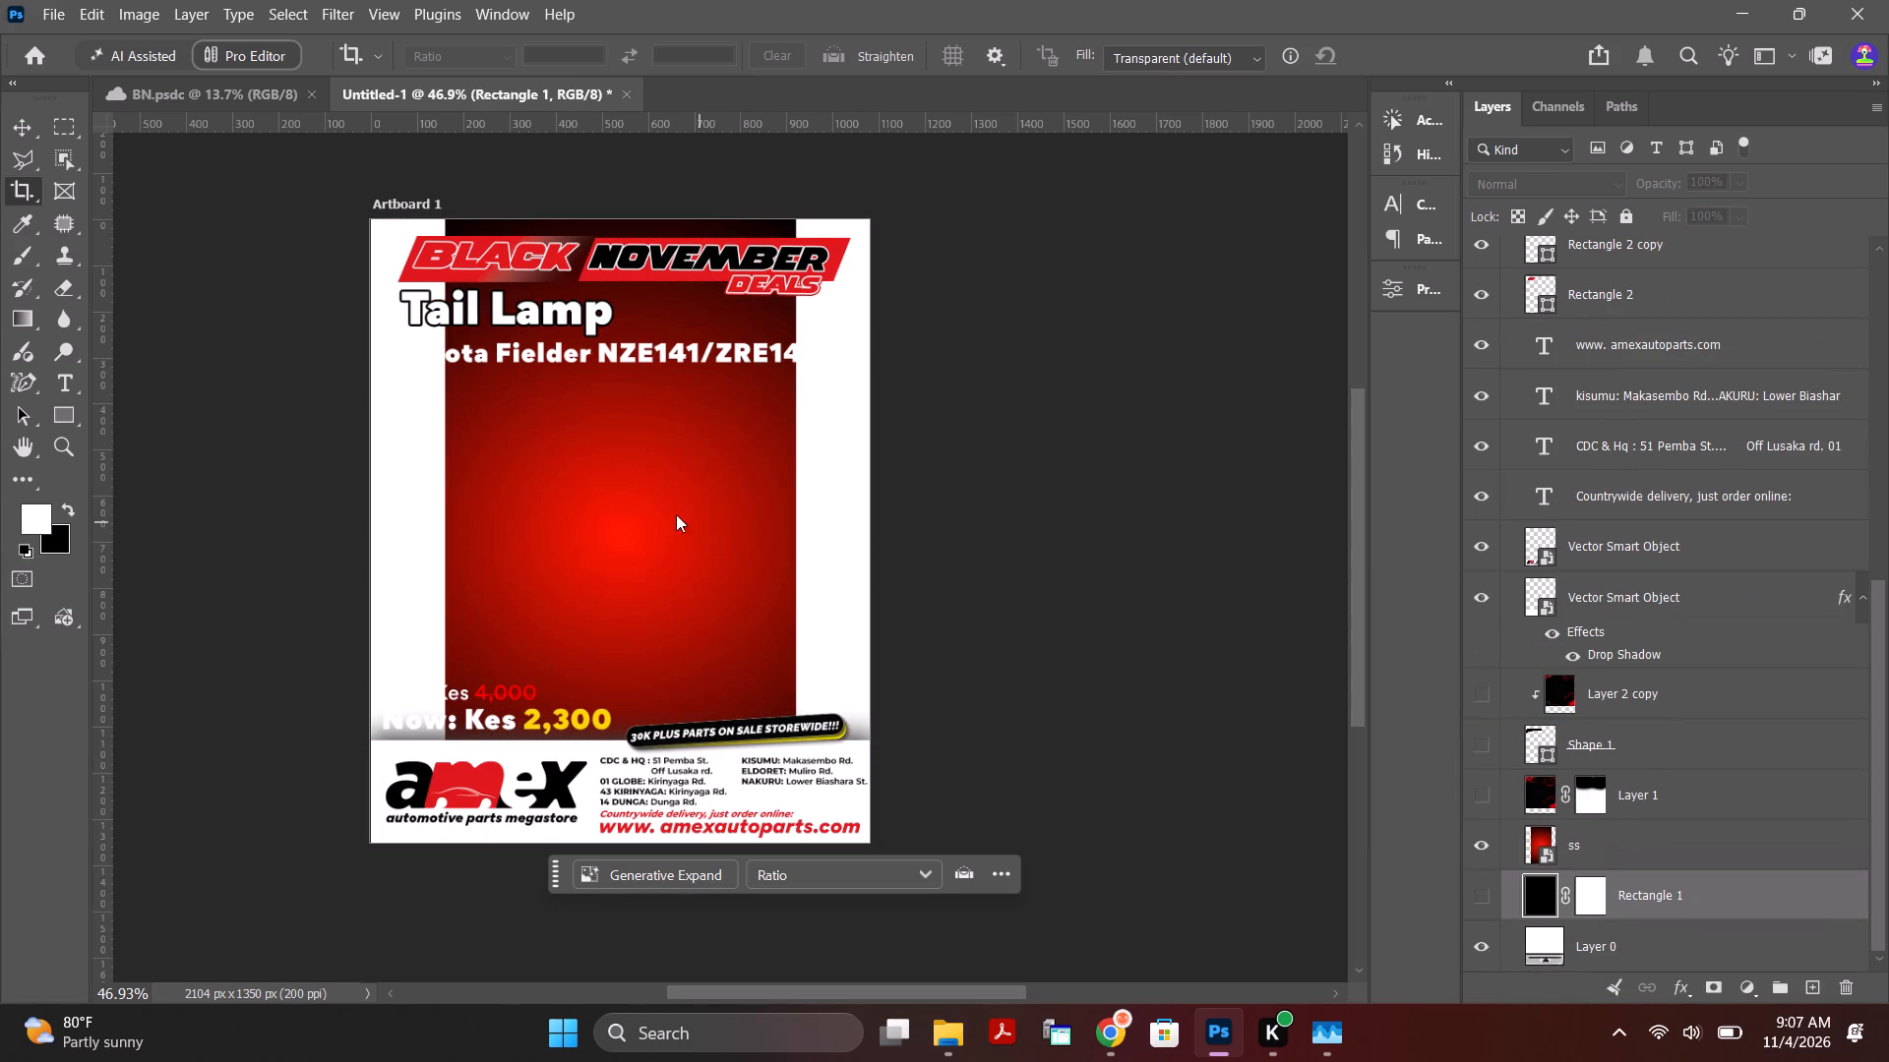
{"action": "left_click", "coordinate": [670, 512]}
Open the ss smart object's contents and crop away the bottom of the gradient image to about 1080 x 1380 px.
{"action": "left_click", "coordinate": [1596, 854]}
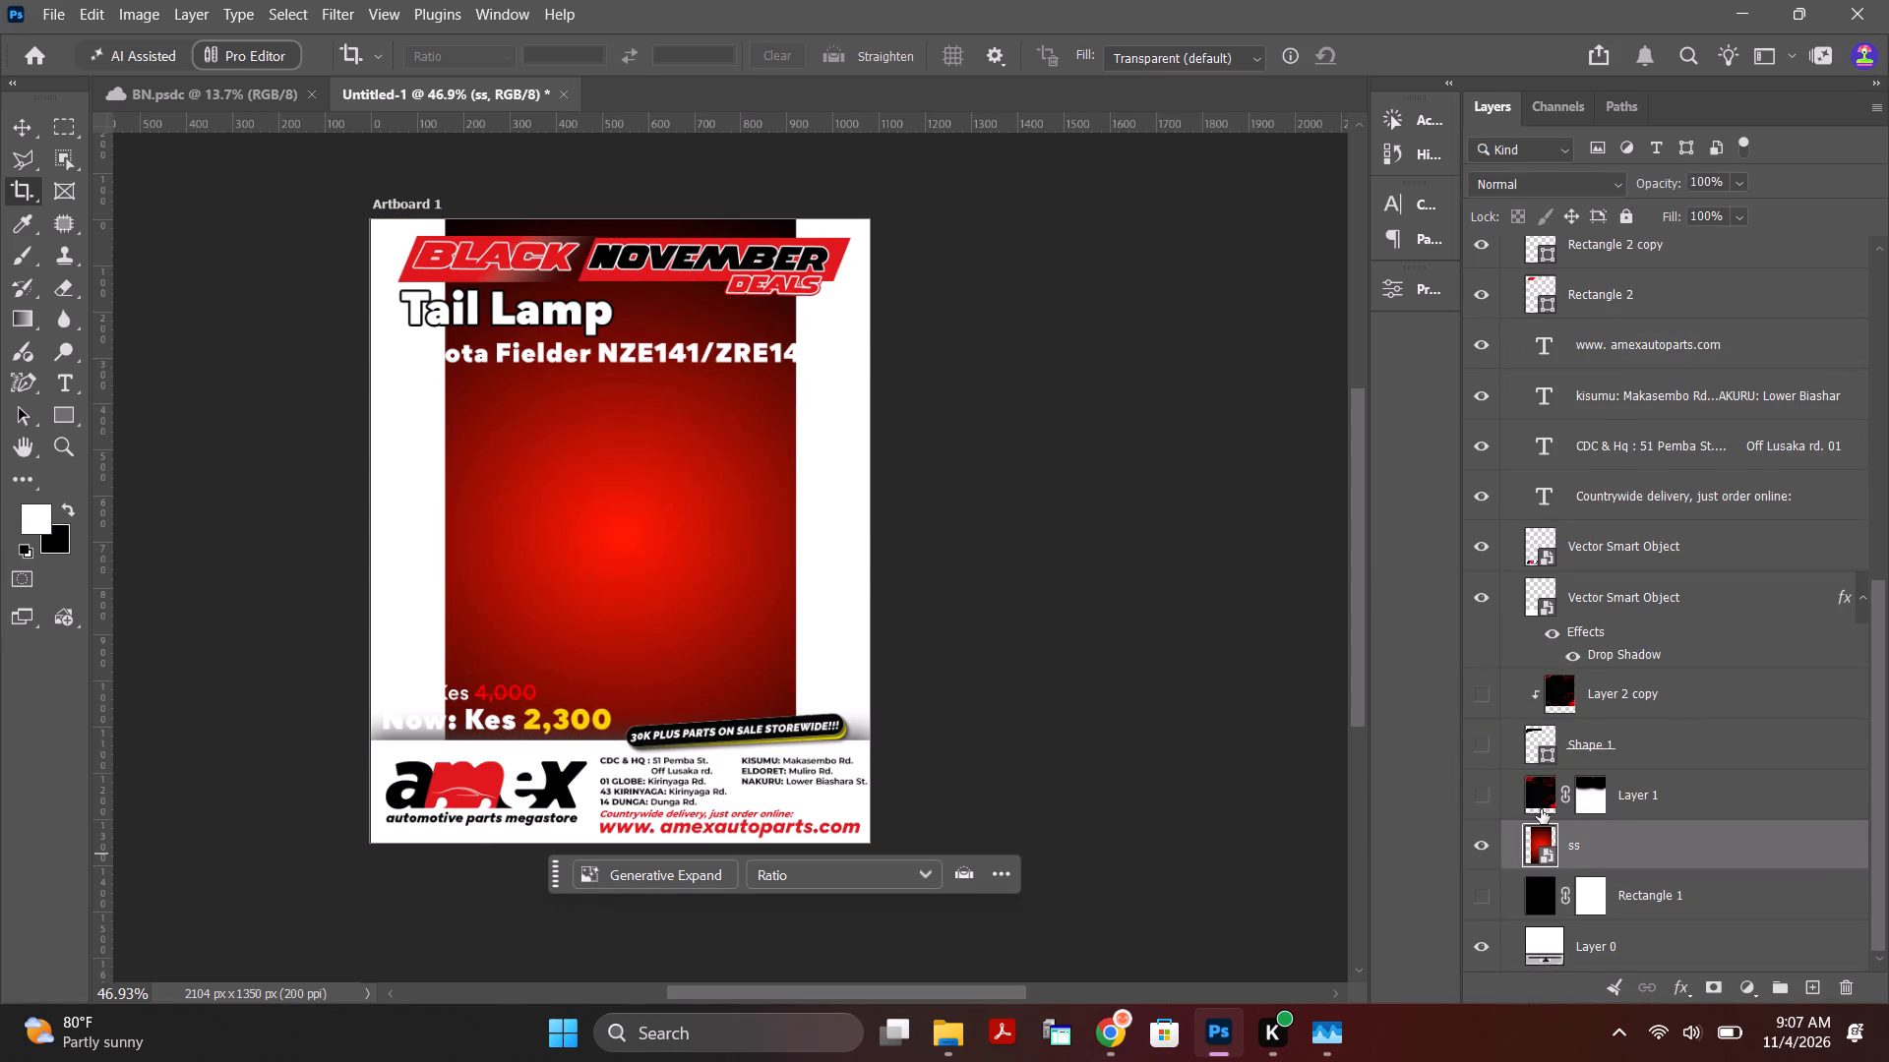
{"action": "double_click", "coordinate": [1554, 860]}
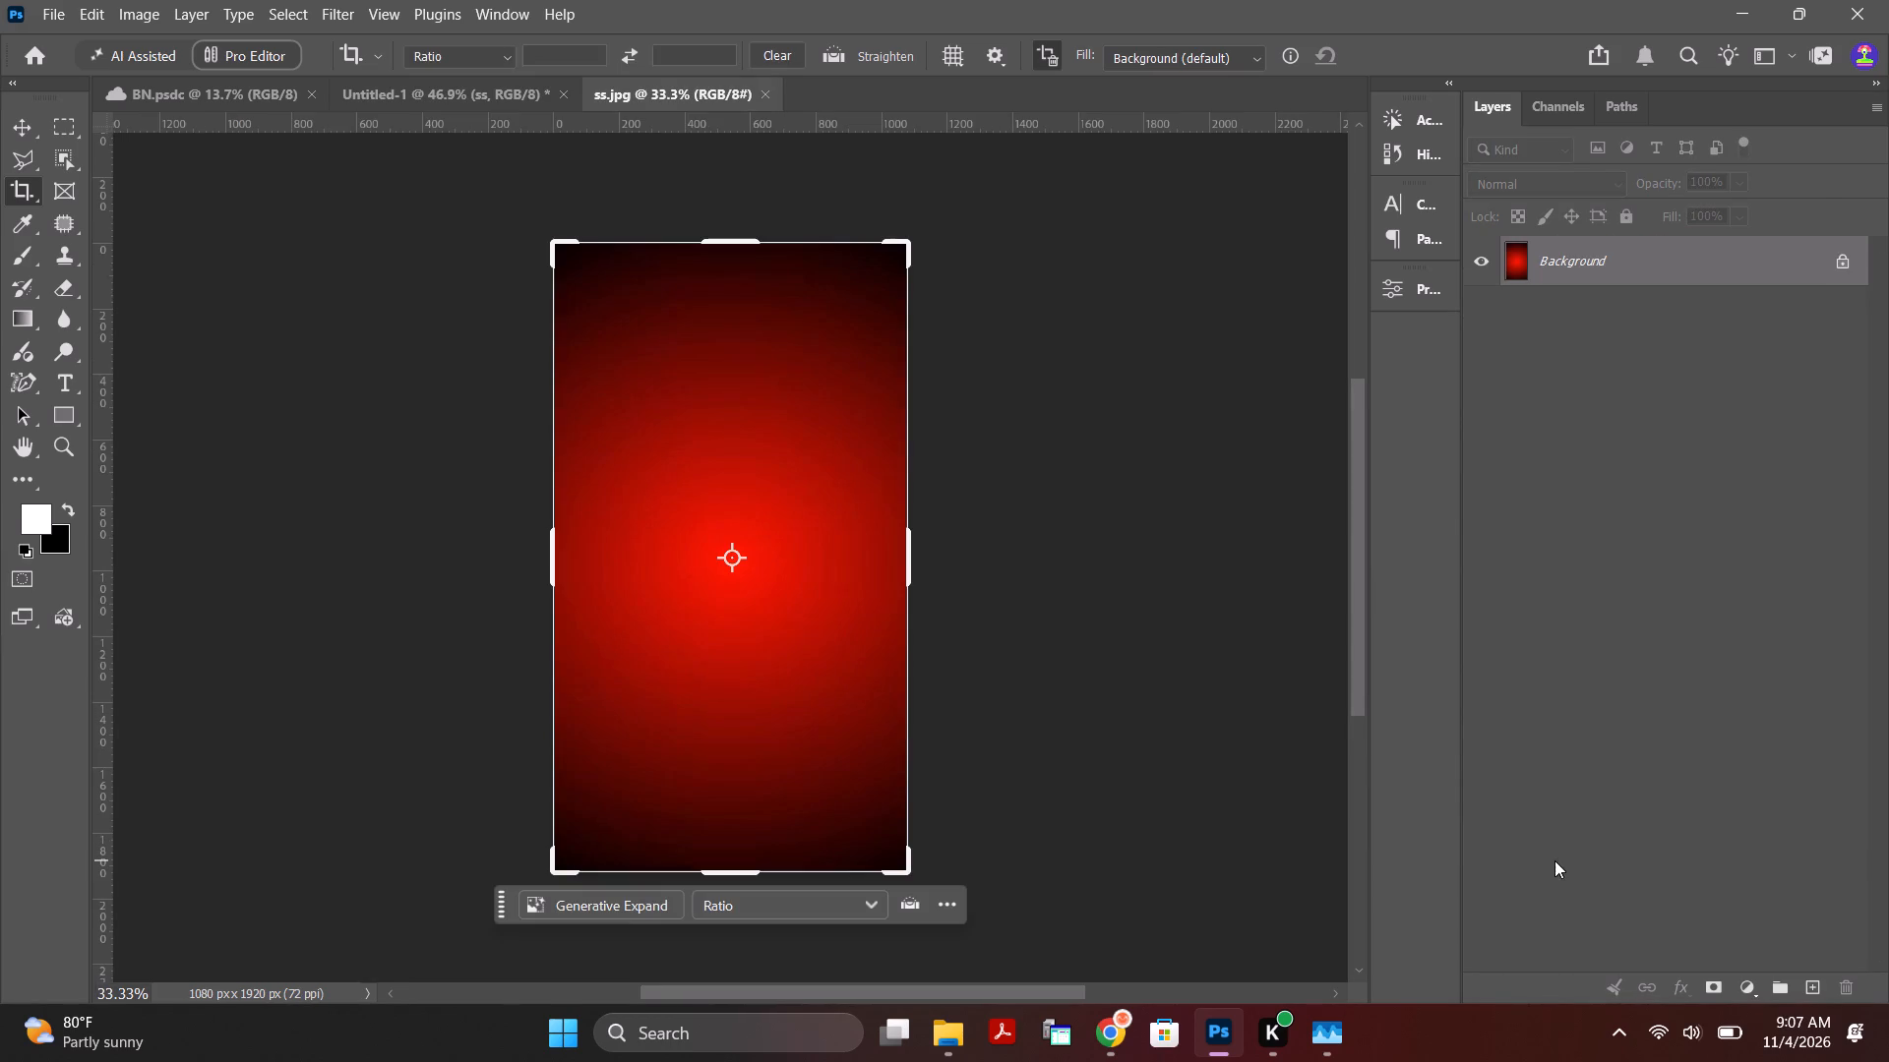
{"action": "left_click_drag", "start_coordinate": [732, 238], "coordinate": [742, 316]}
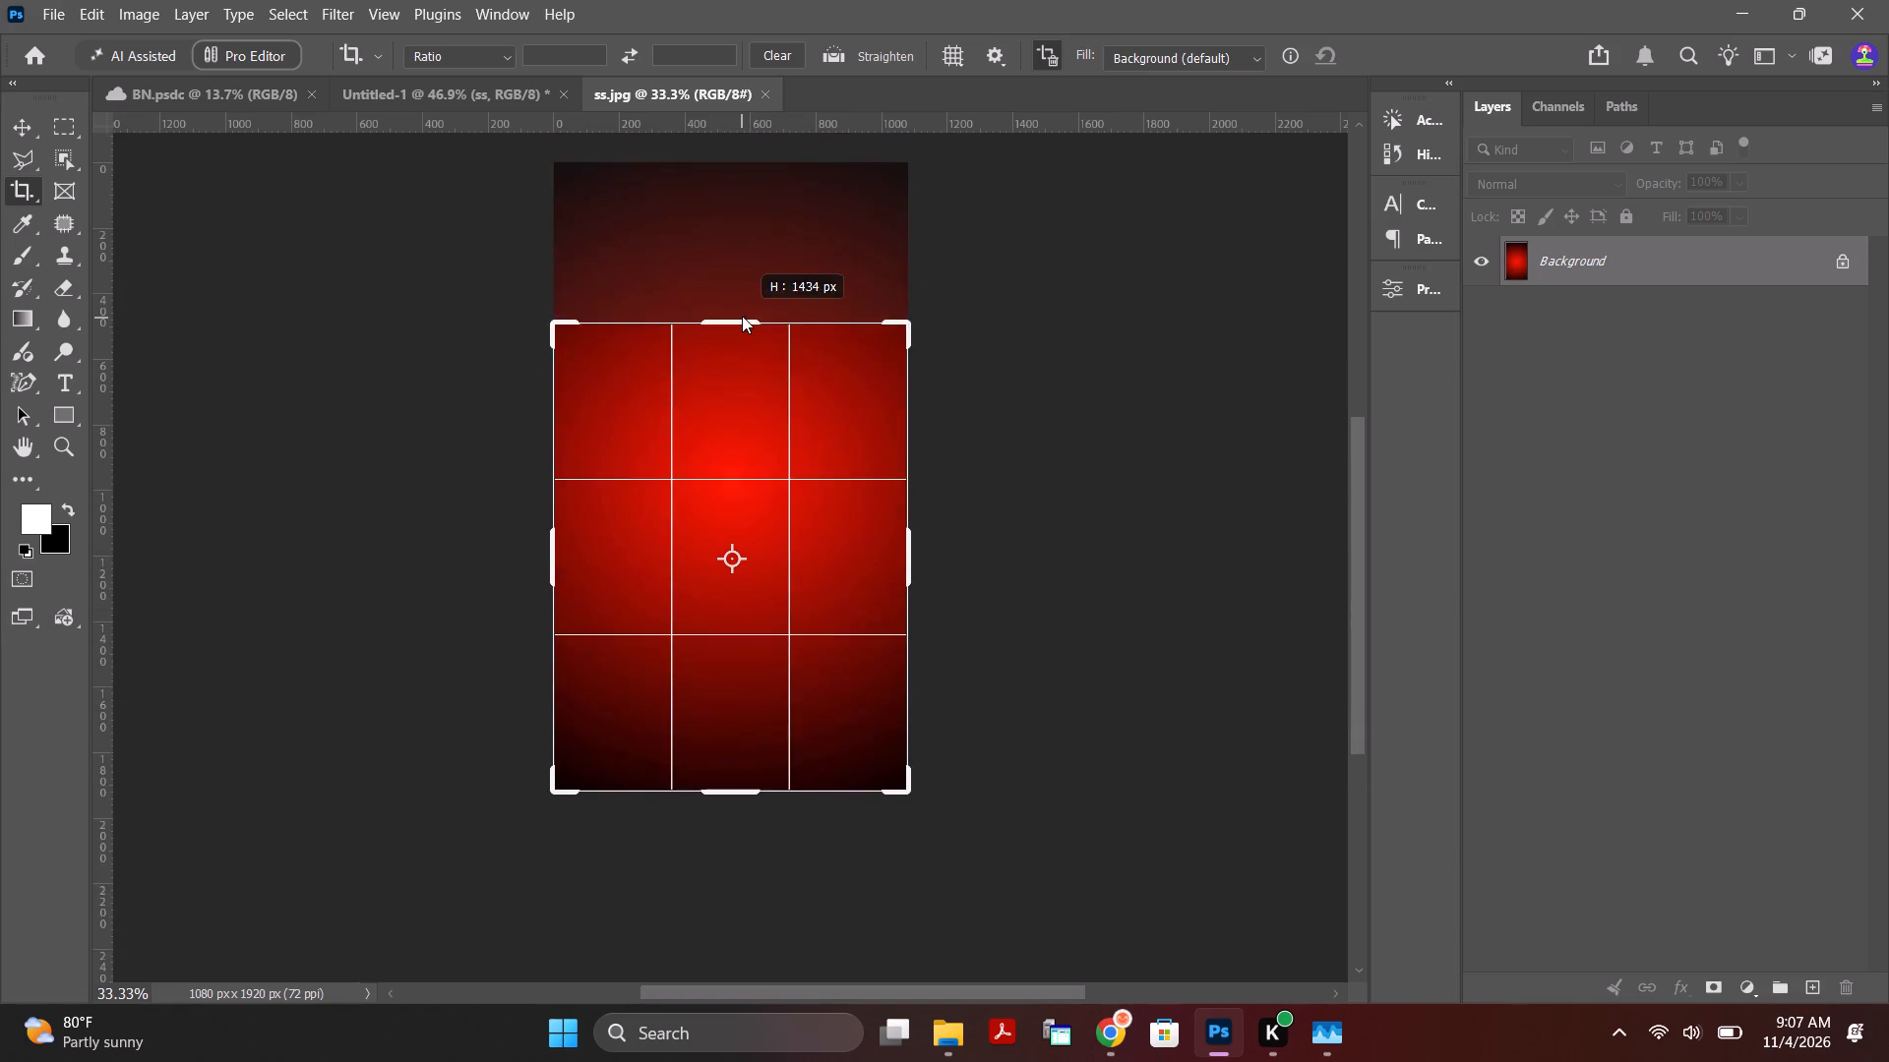
{"action": "left_click_drag", "start_coordinate": [742, 316], "coordinate": [752, 241]}
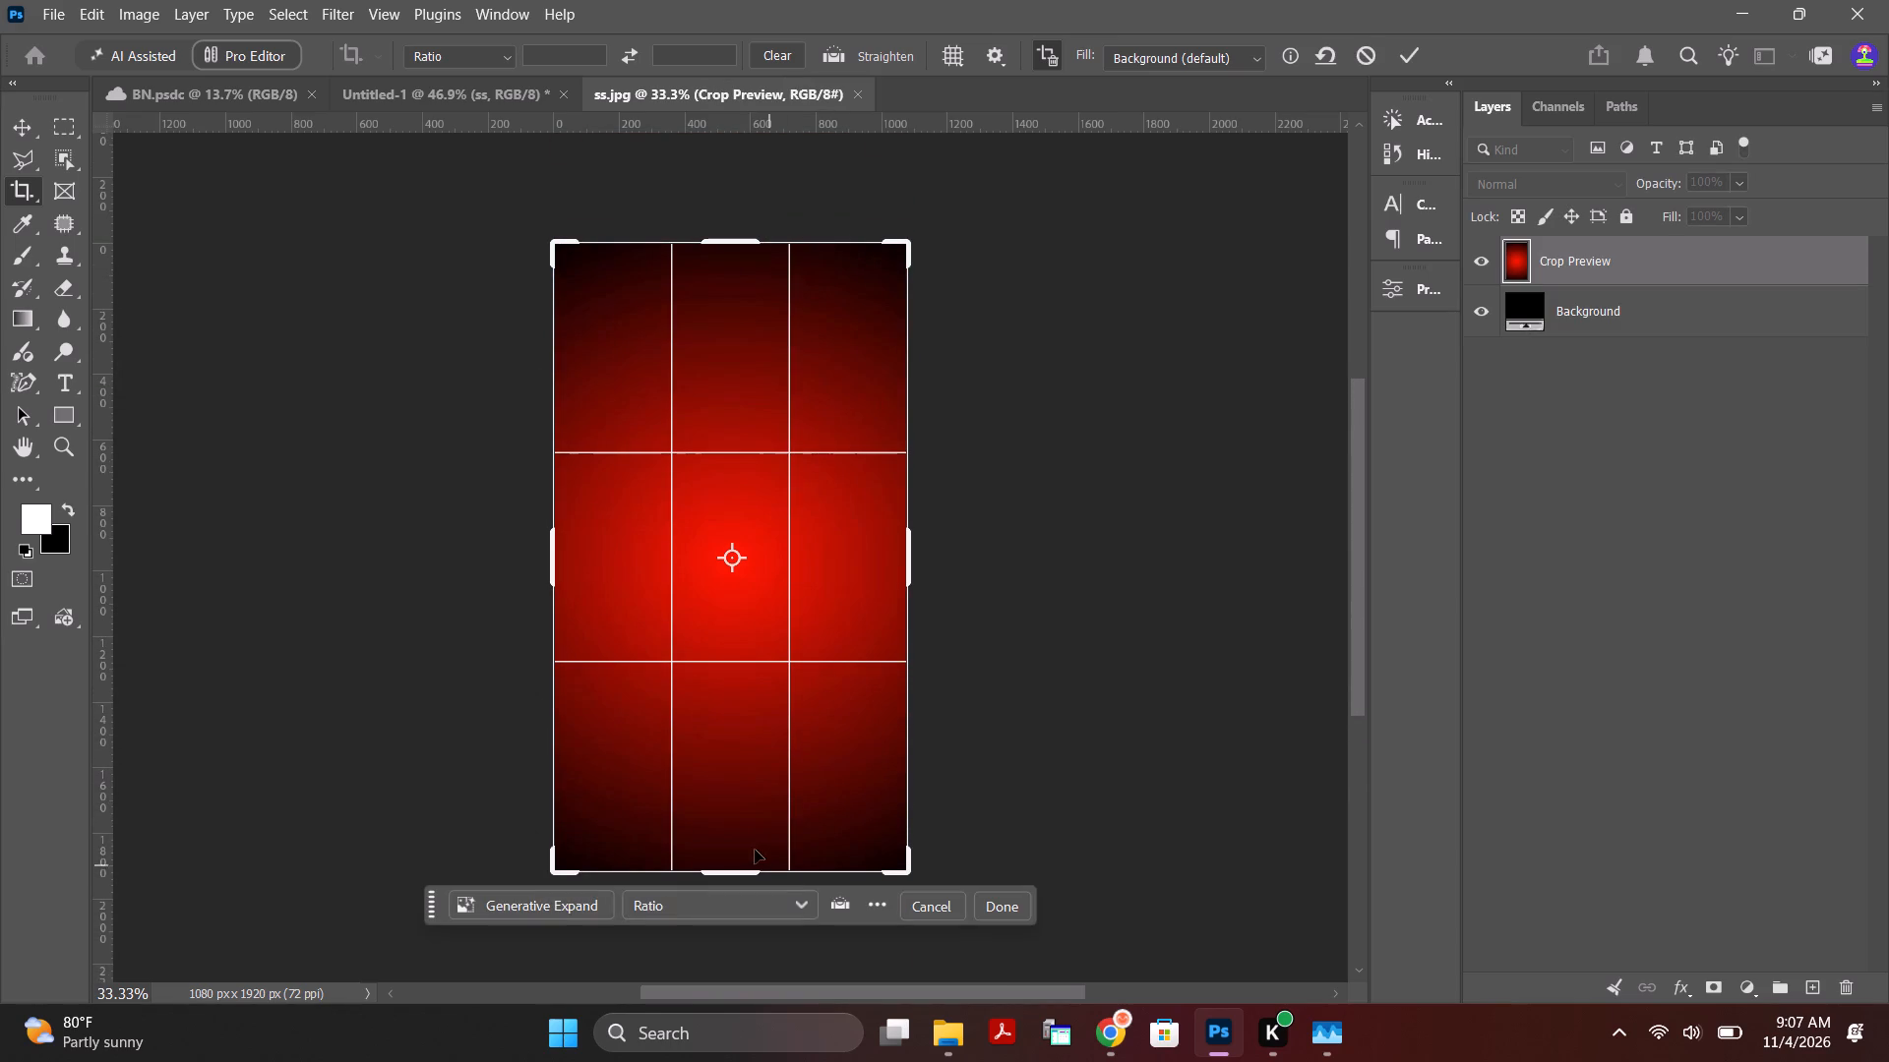
{"action": "left_click_drag", "start_coordinate": [731, 869], "coordinate": [737, 781]}
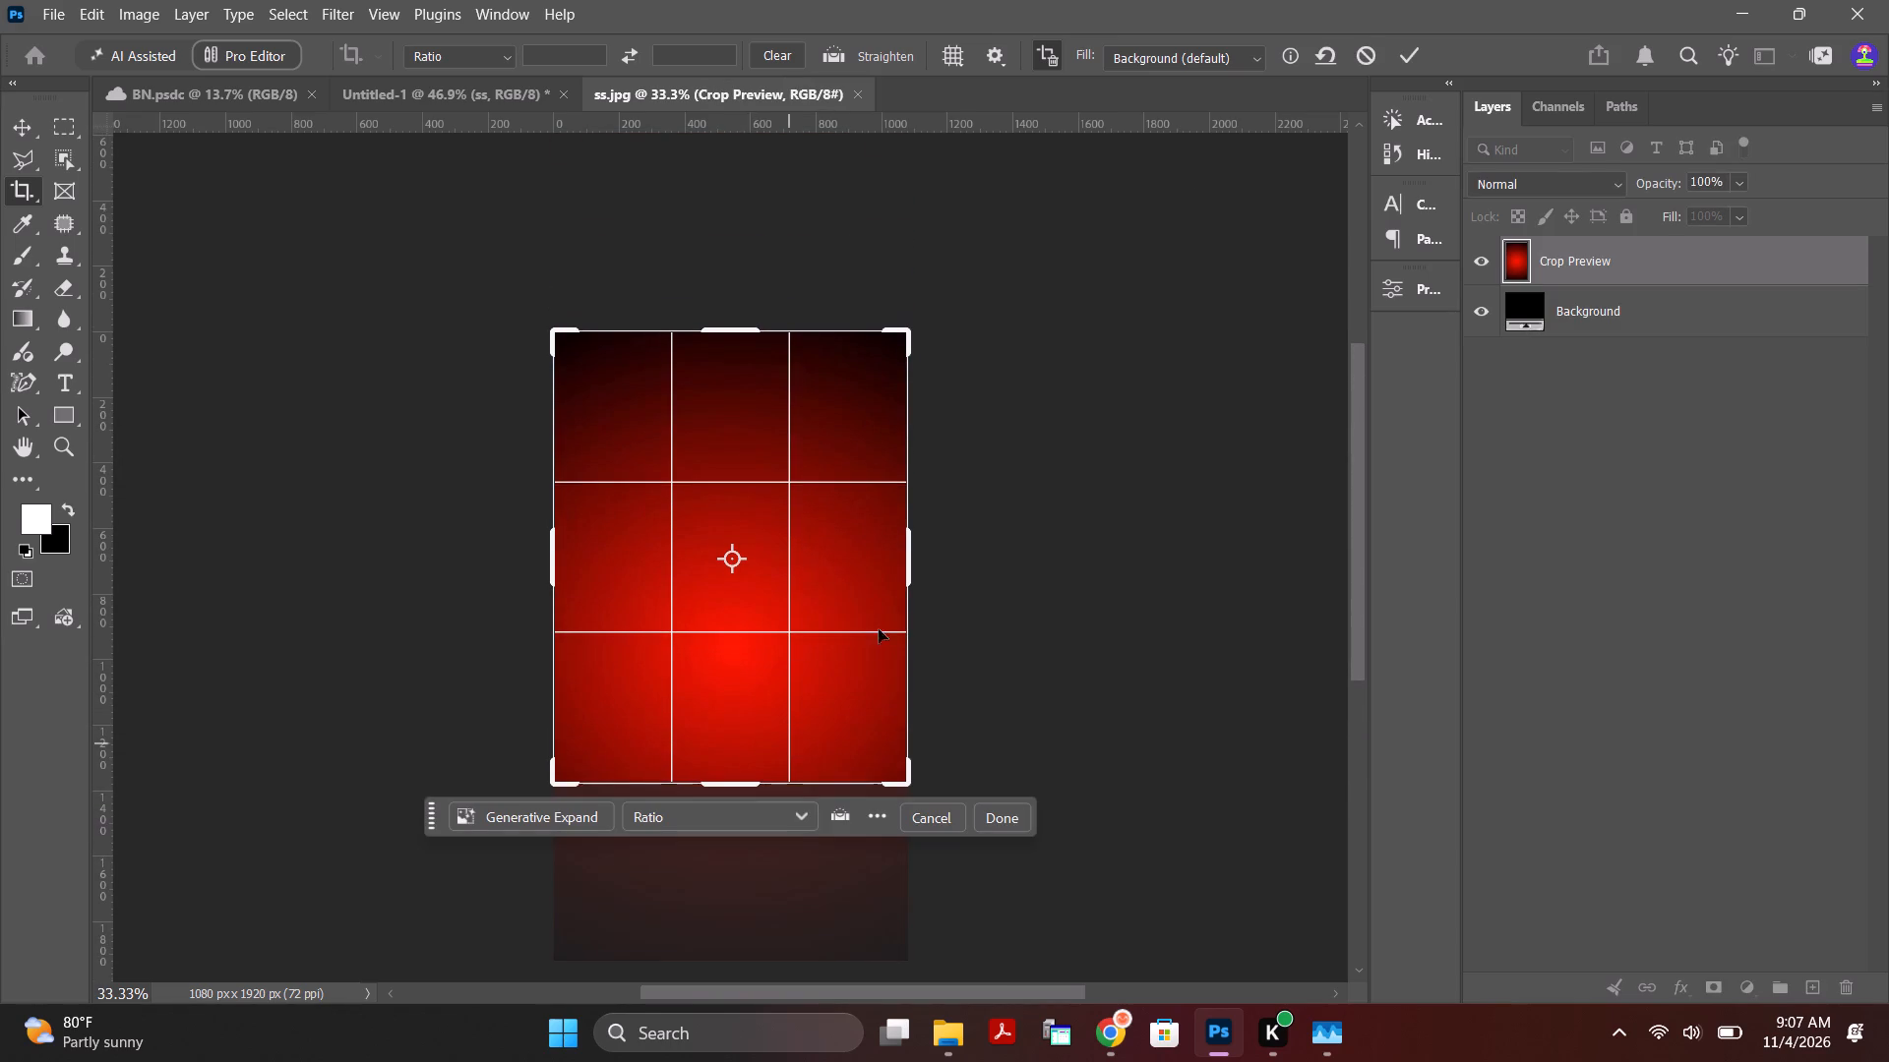
{"action": "left_click", "coordinate": [1418, 54]}
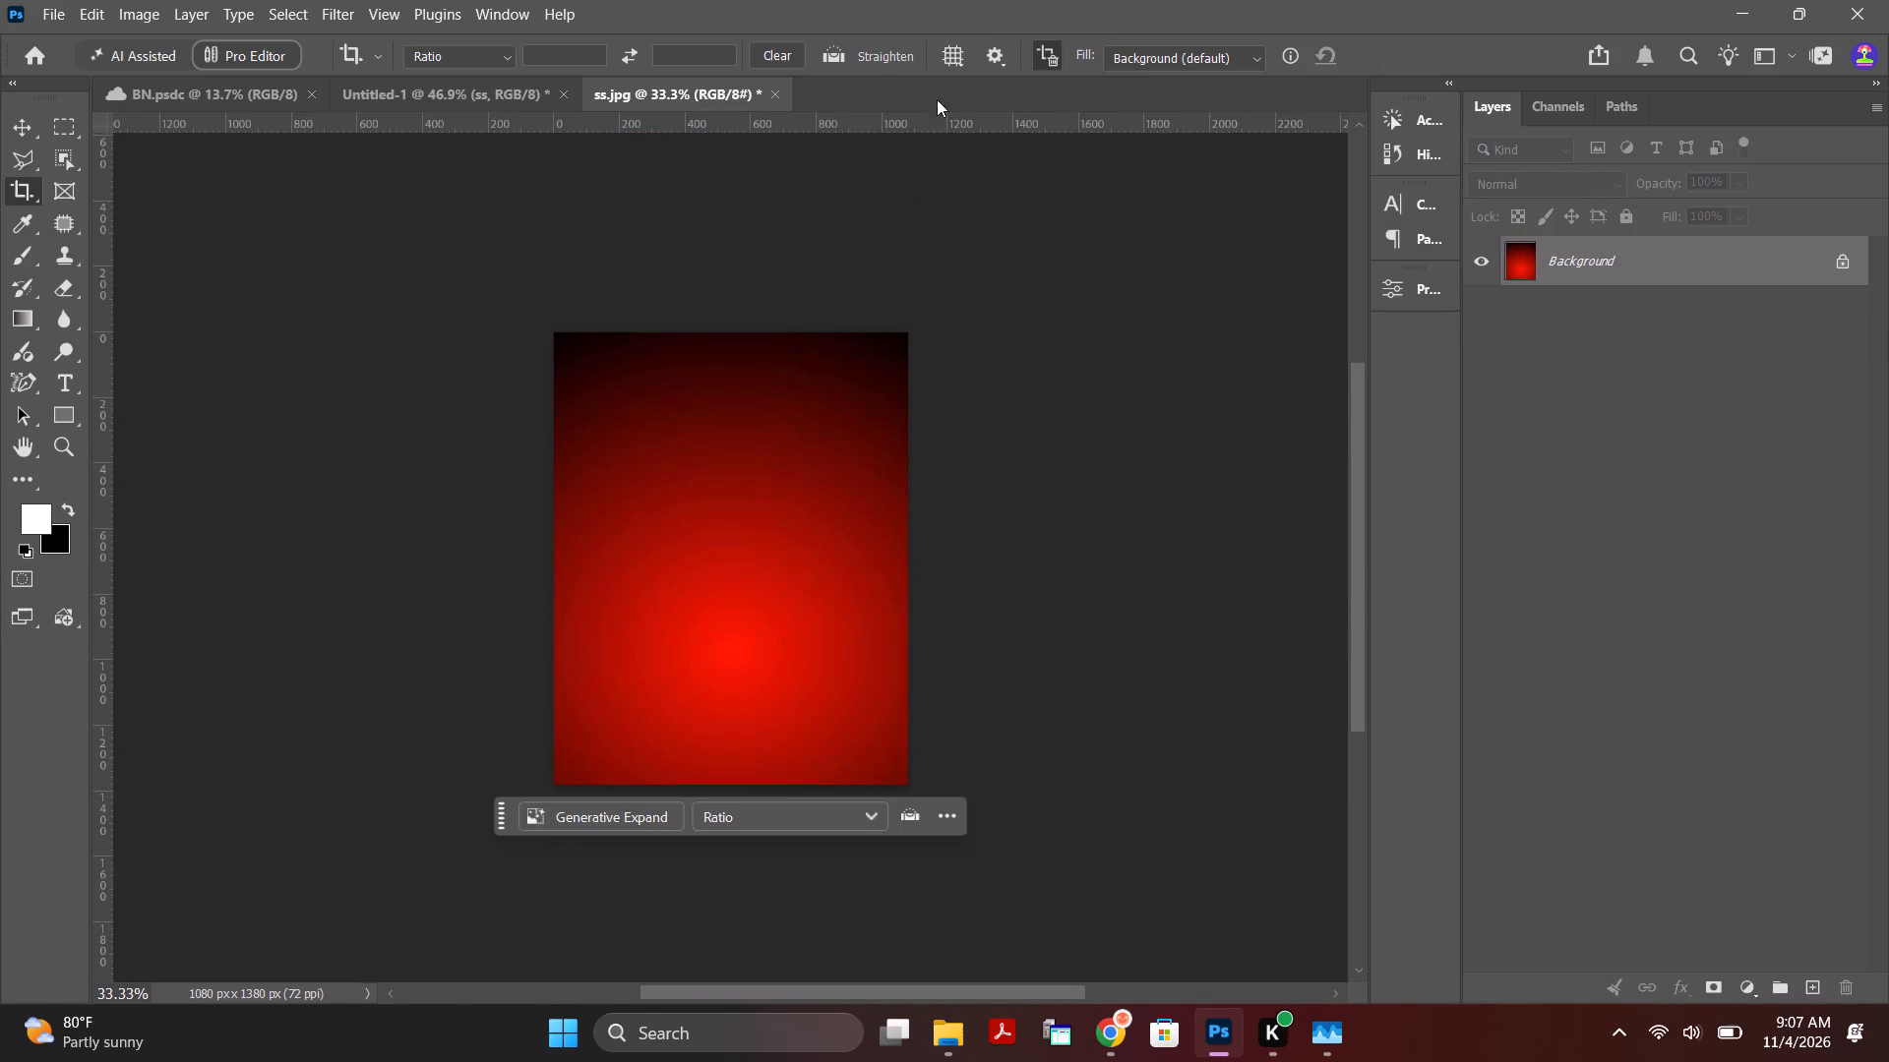
Close the cropped ss.jpg, saving its changes as a progressive JPEG at High quality 8.
{"action": "left_click", "coordinate": [777, 98]}
{"action": "left_click", "coordinate": [890, 407]}
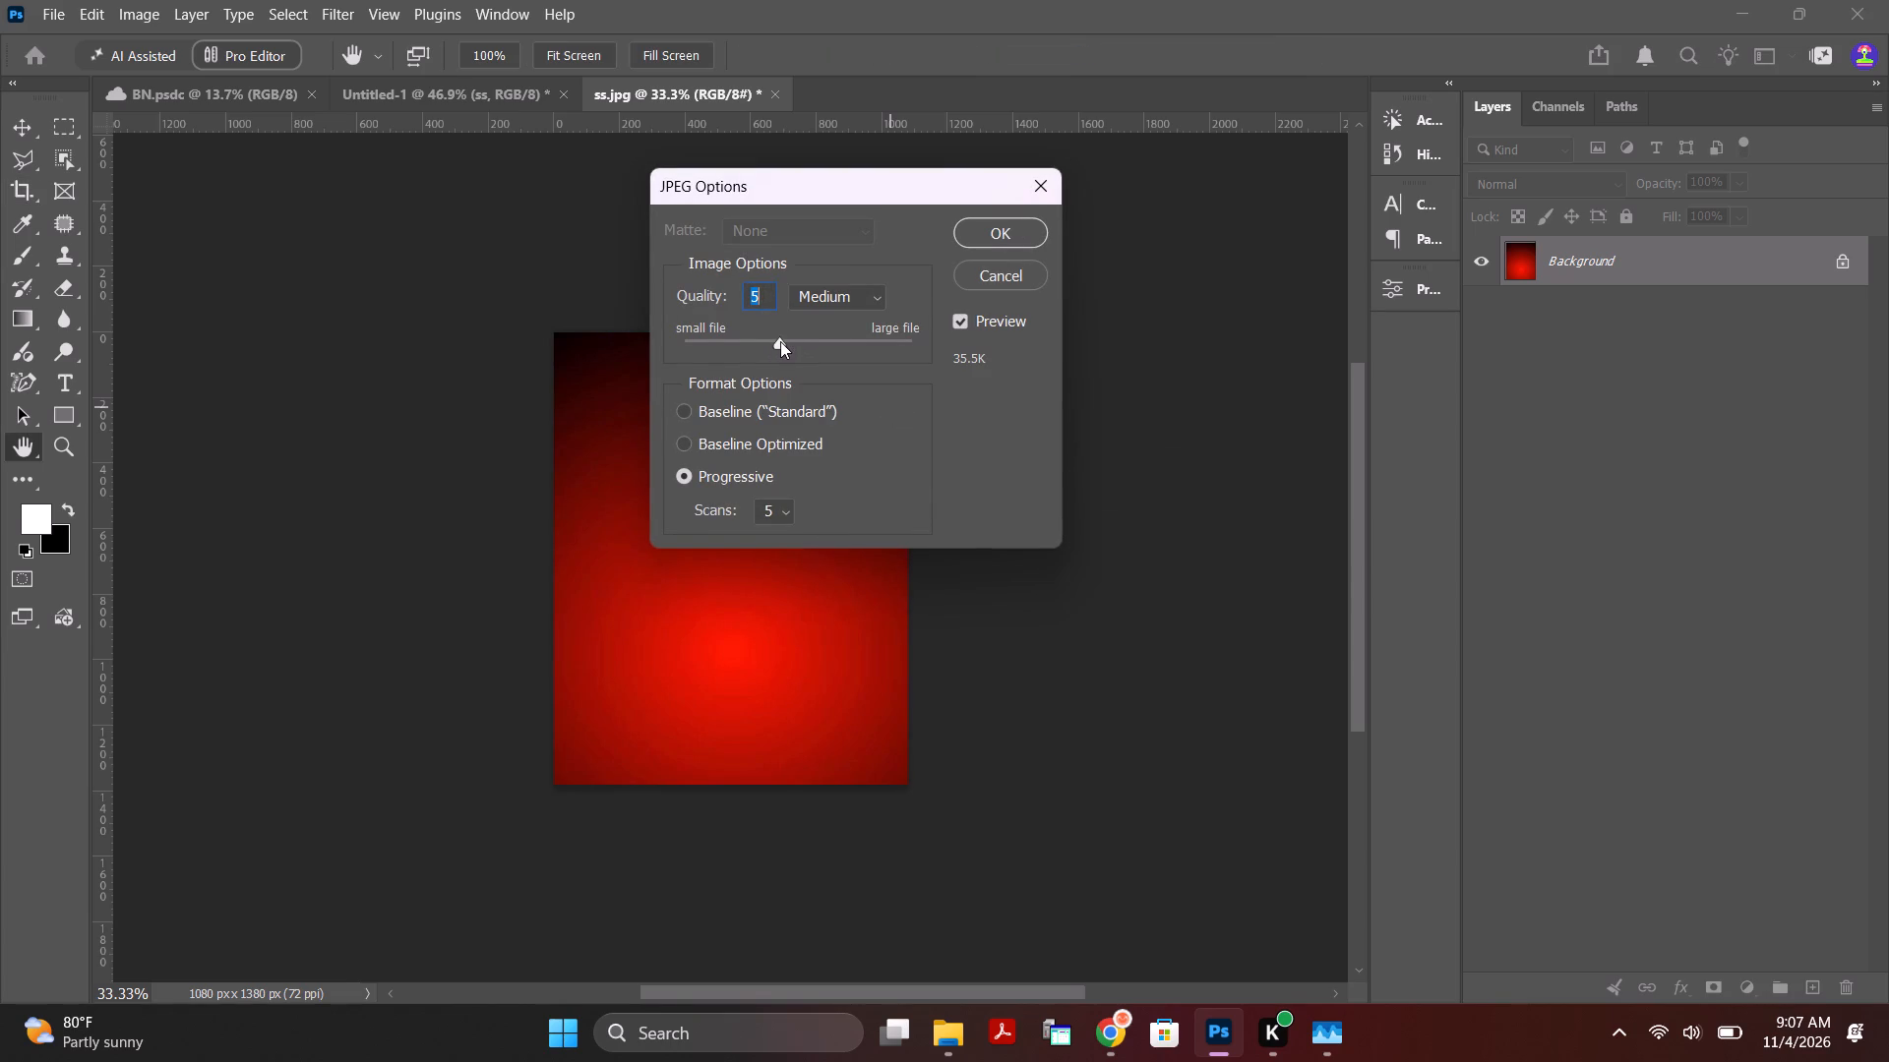
{"action": "left_click_drag", "start_coordinate": [780, 341], "coordinate": [811, 345]}
{"action": "left_click_drag", "start_coordinate": [811, 345], "coordinate": [834, 348]}
{"action": "left_click", "coordinate": [1010, 235]}
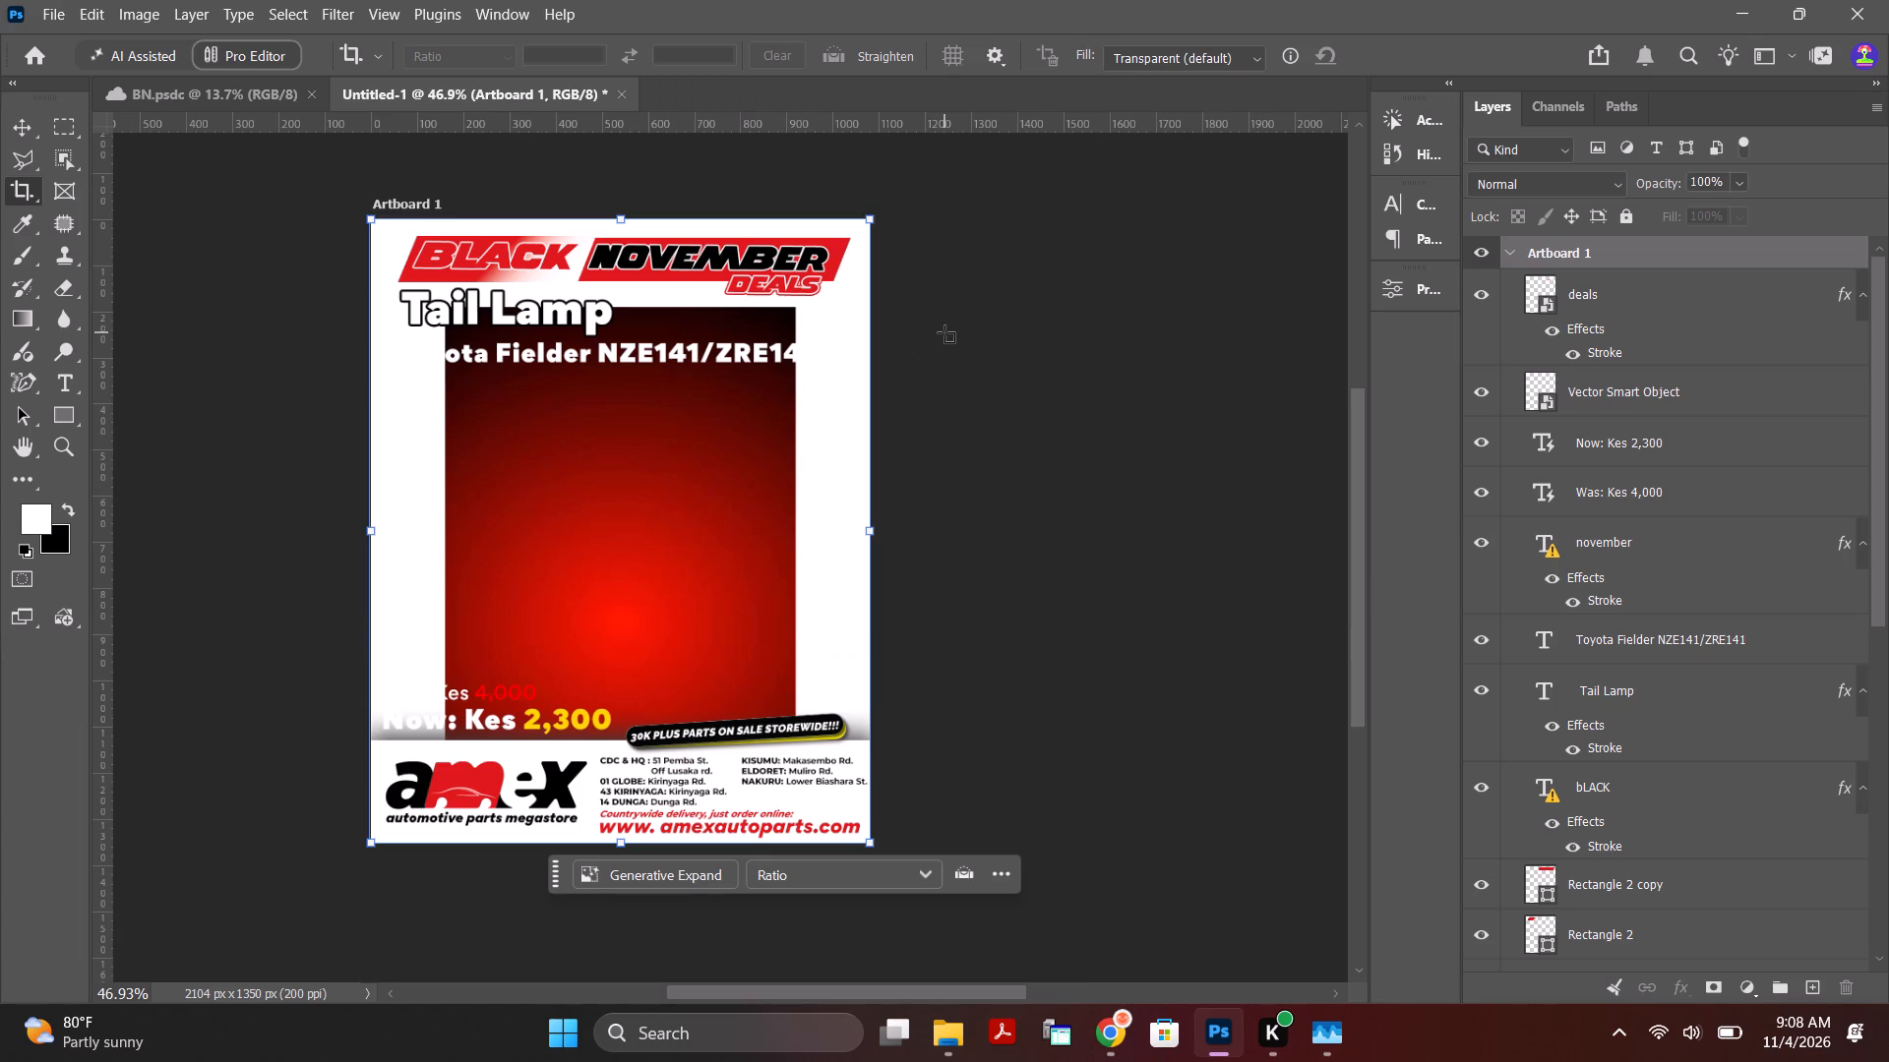
Scale the ss gradient layer up to about 36.3% and position it to cover the whole artboard.
{"action": "scroll", "coordinate": [1675, 776], "scroll_direction": "down", "scroll_amount": 15}
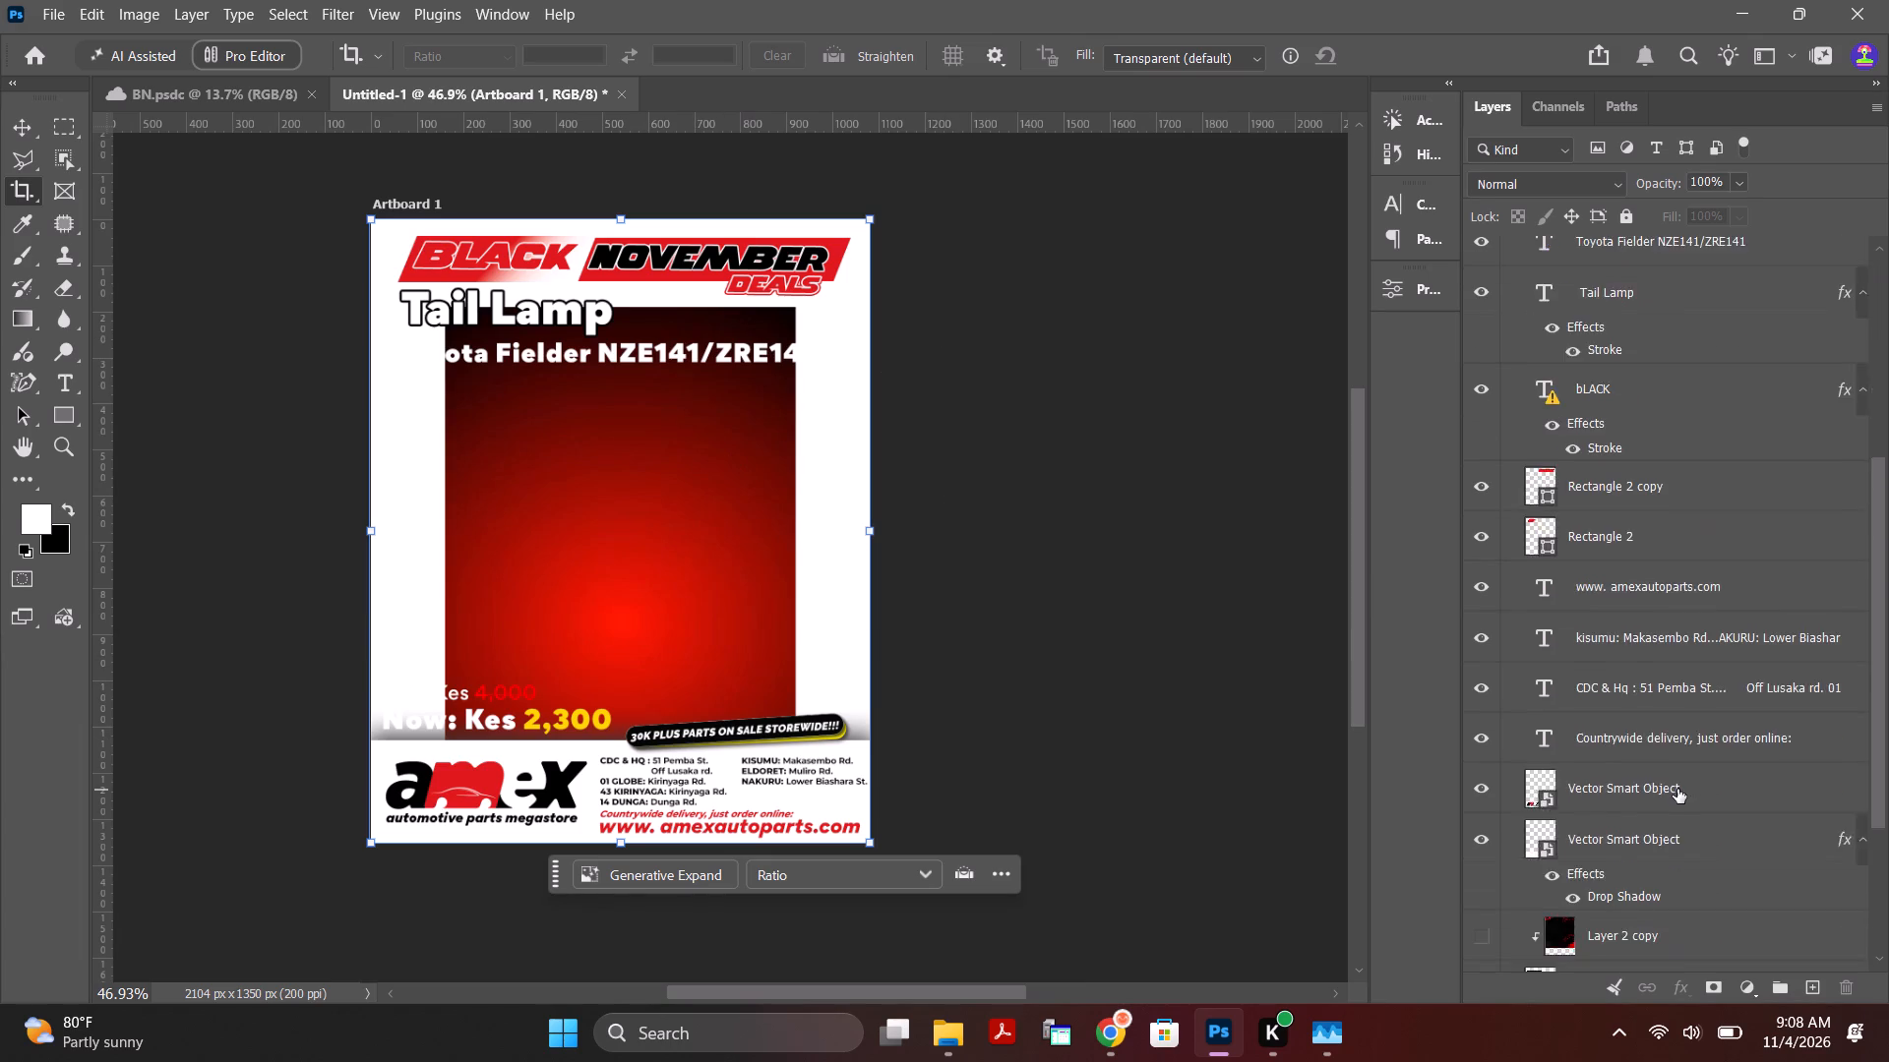
{"action": "scroll", "coordinate": [1677, 789], "scroll_direction": "down", "scroll_amount": 9}
{"action": "left_click", "coordinate": [1649, 835]}
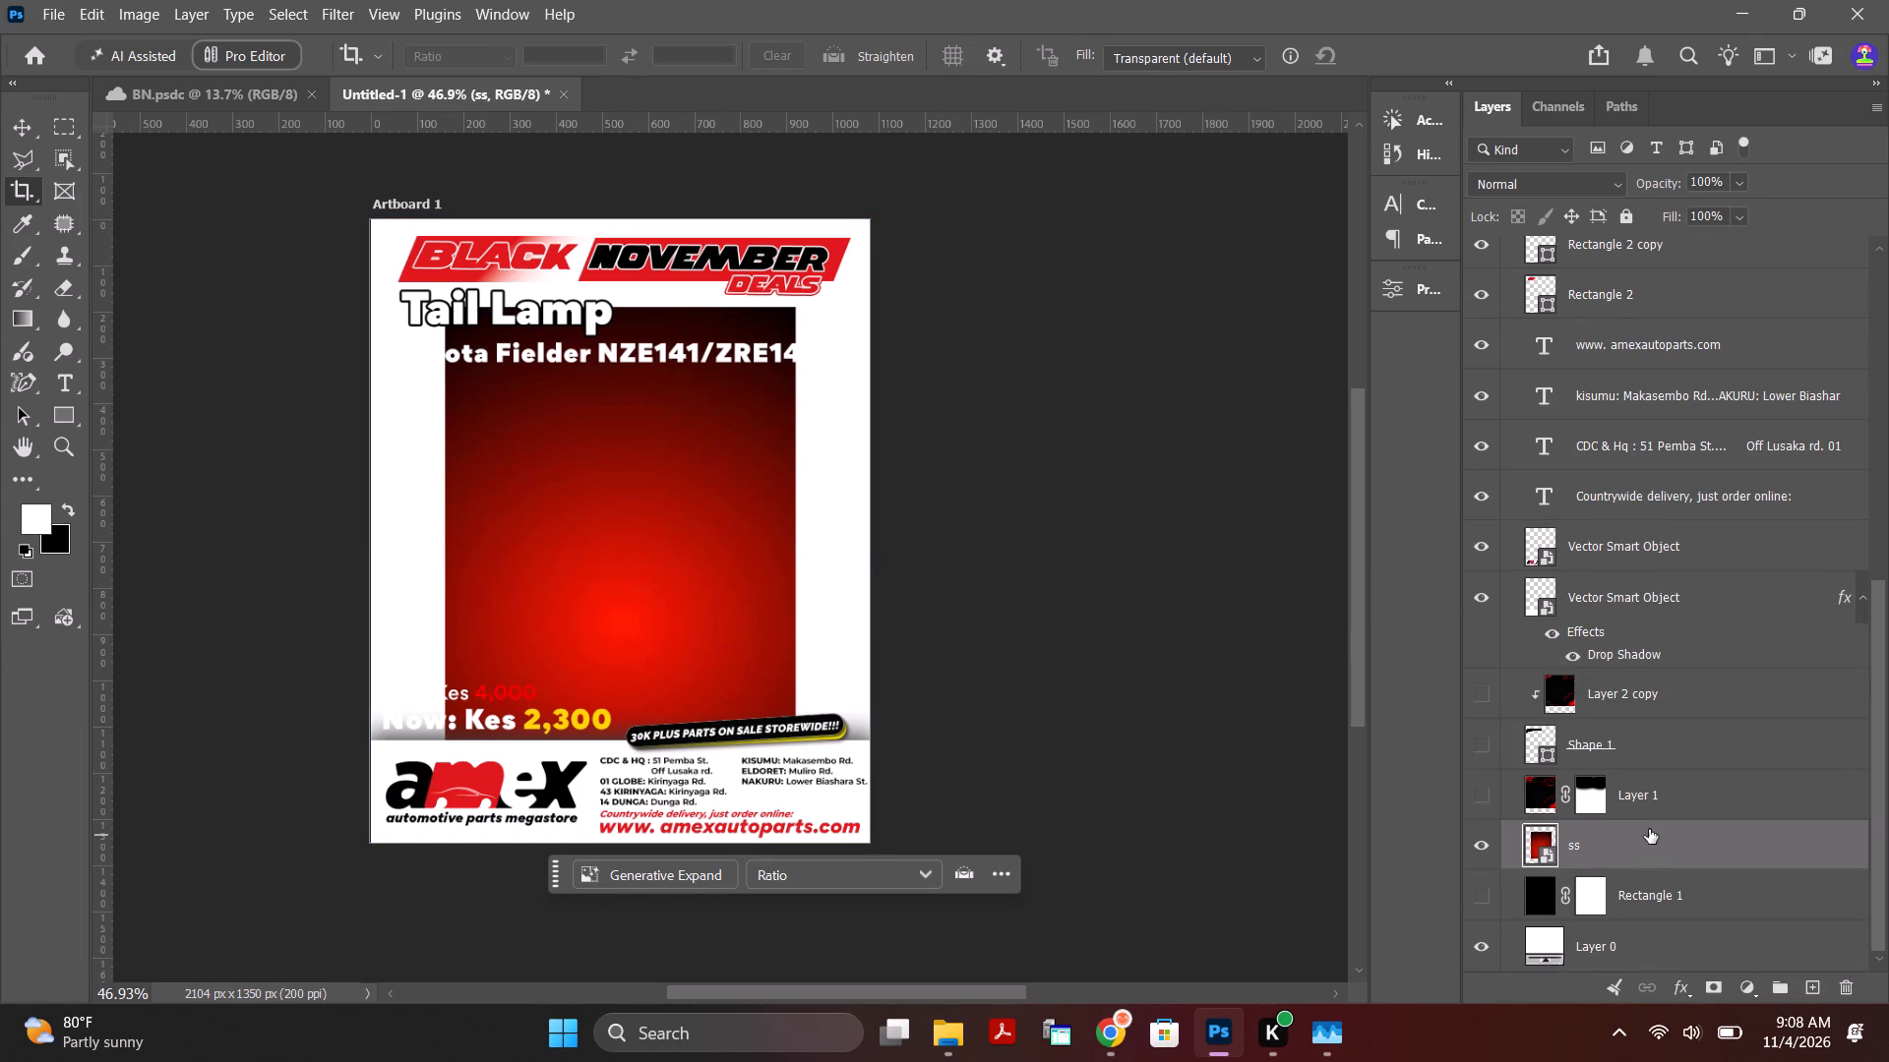
{"action": "key", "text": "ctrl+t"}
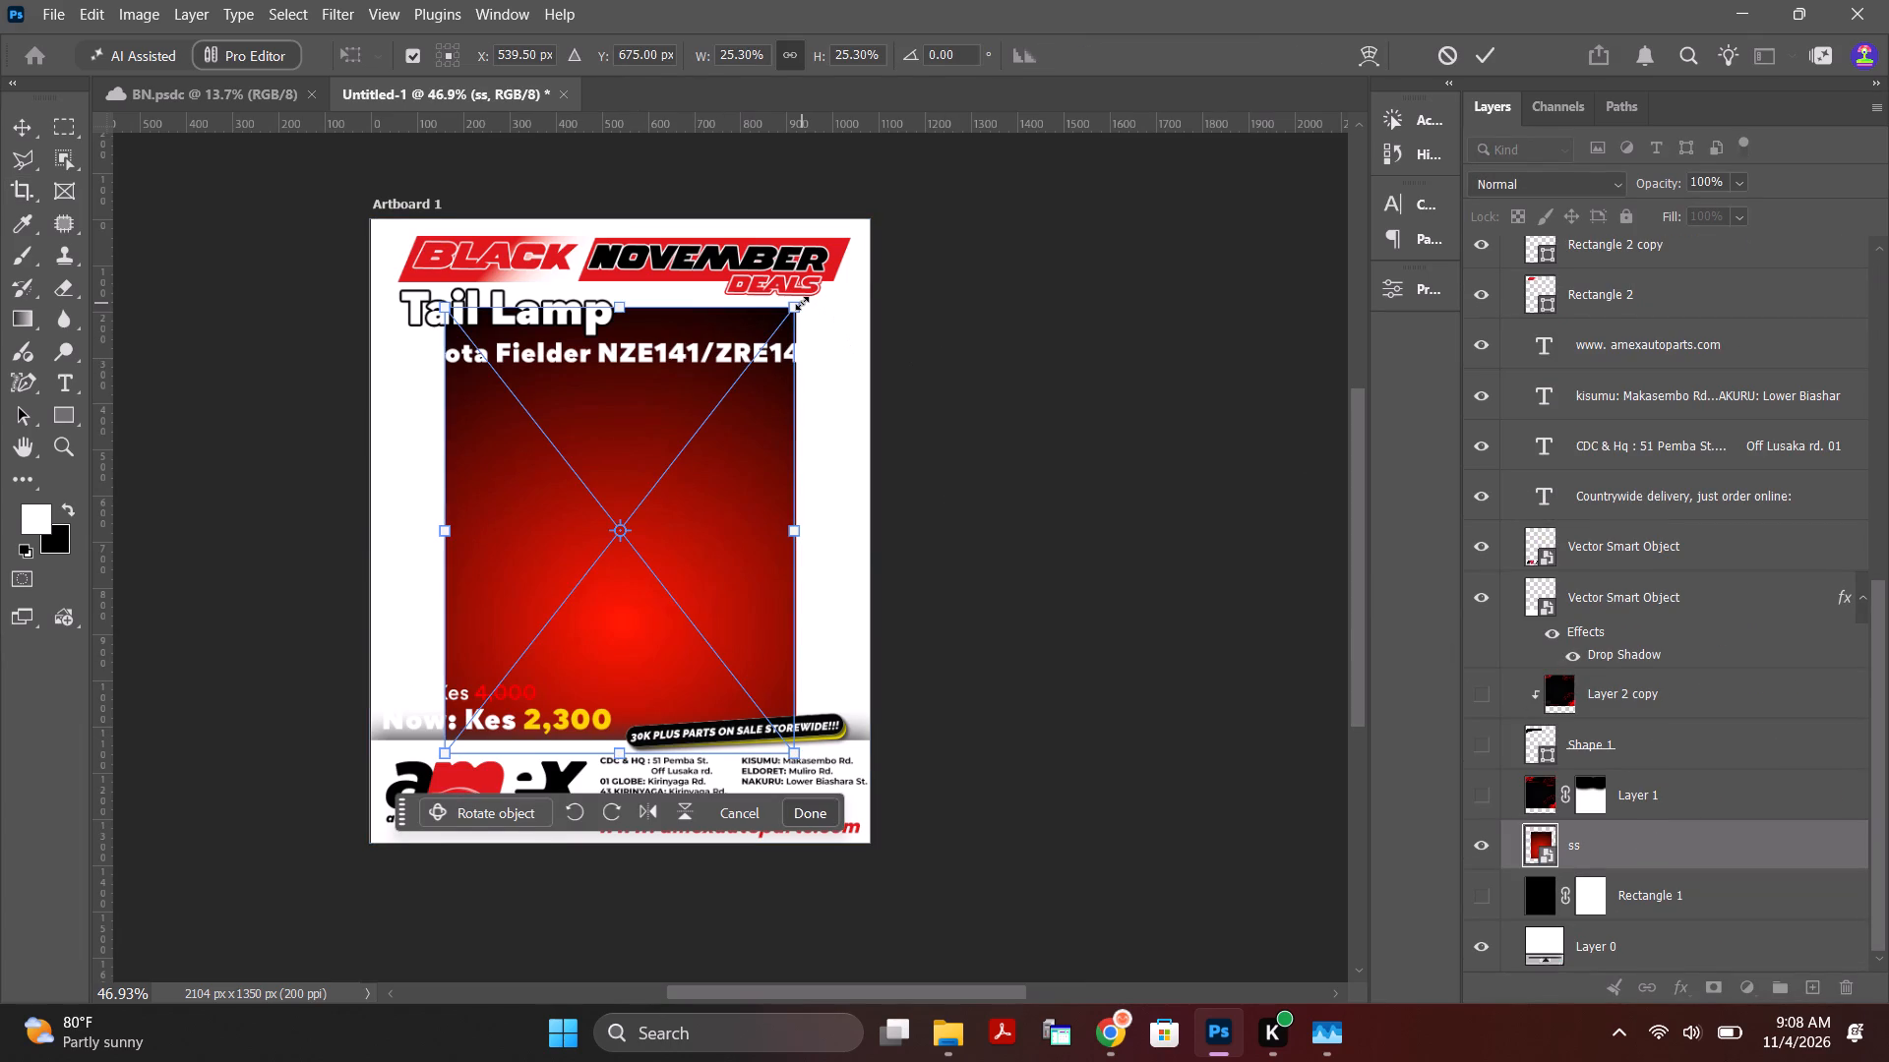
{"action": "left_click_drag", "start_coordinate": [802, 303], "coordinate": [891, 240]}
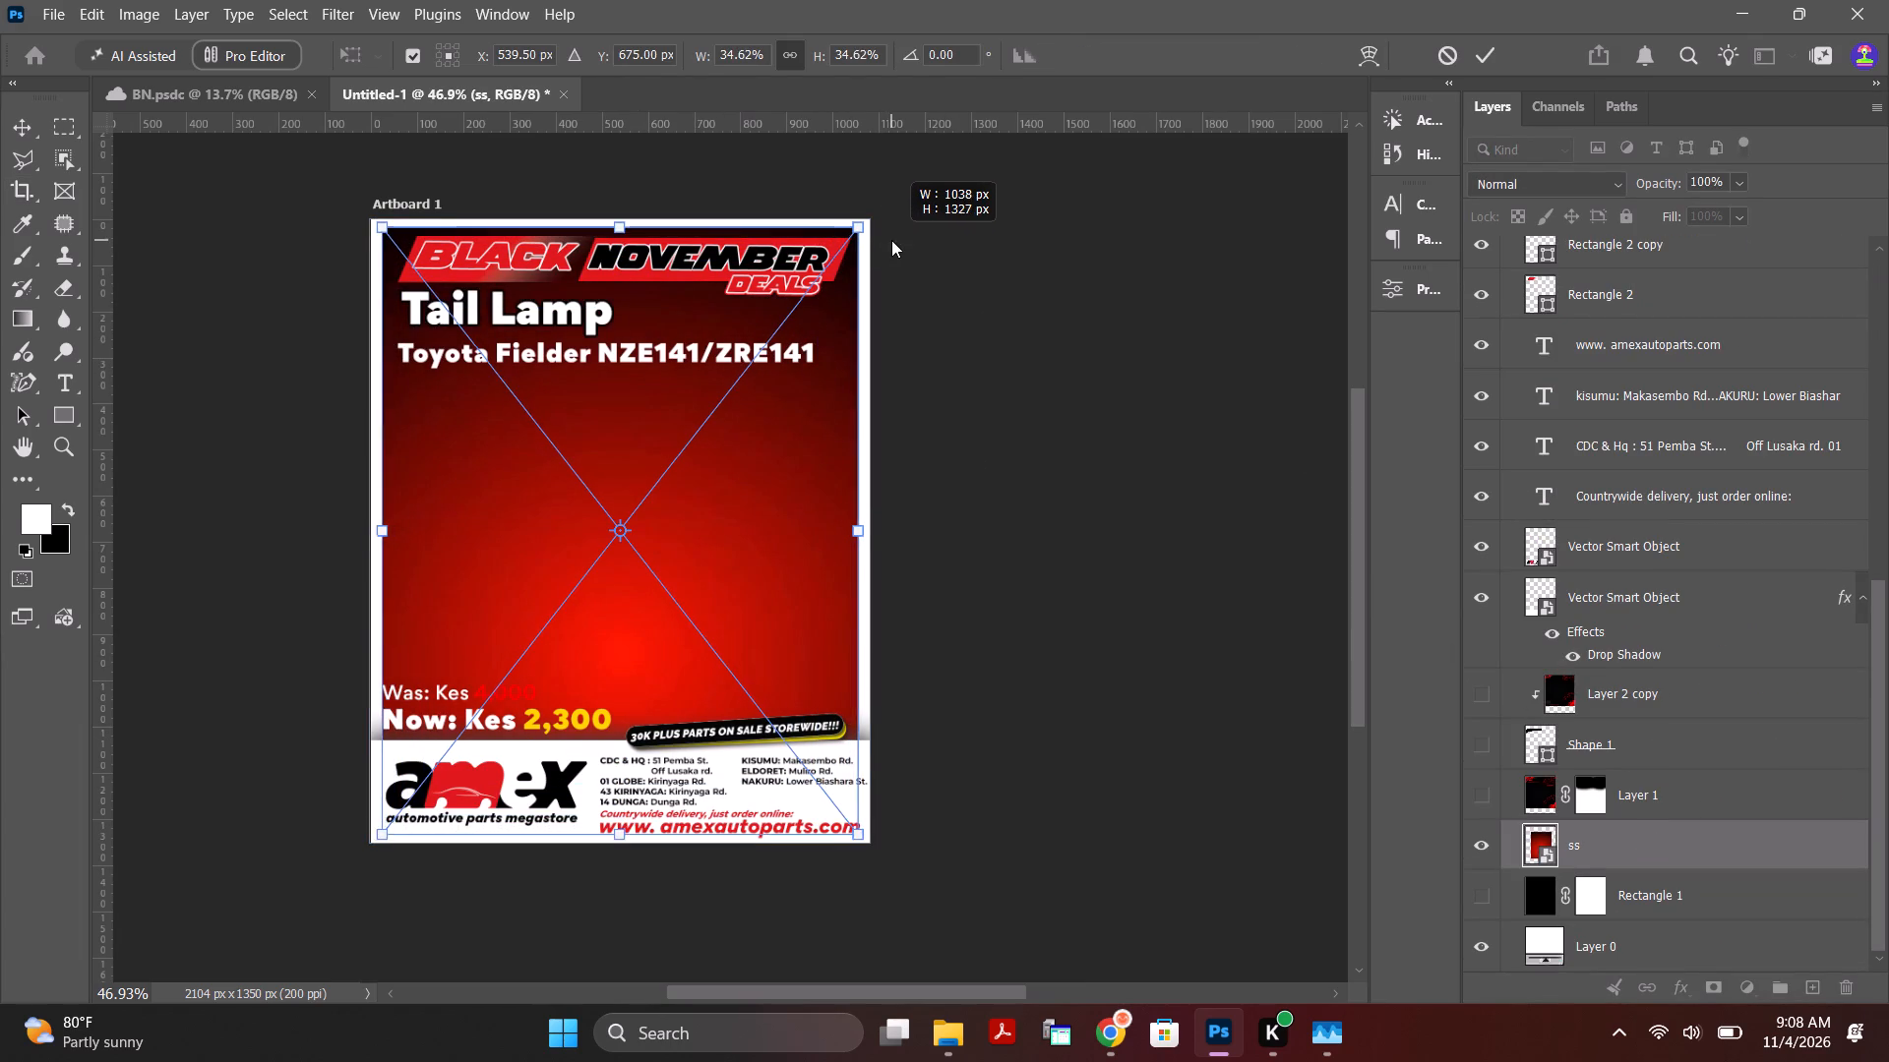
{"action": "left_click_drag", "start_coordinate": [891, 240], "coordinate": [909, 229]}
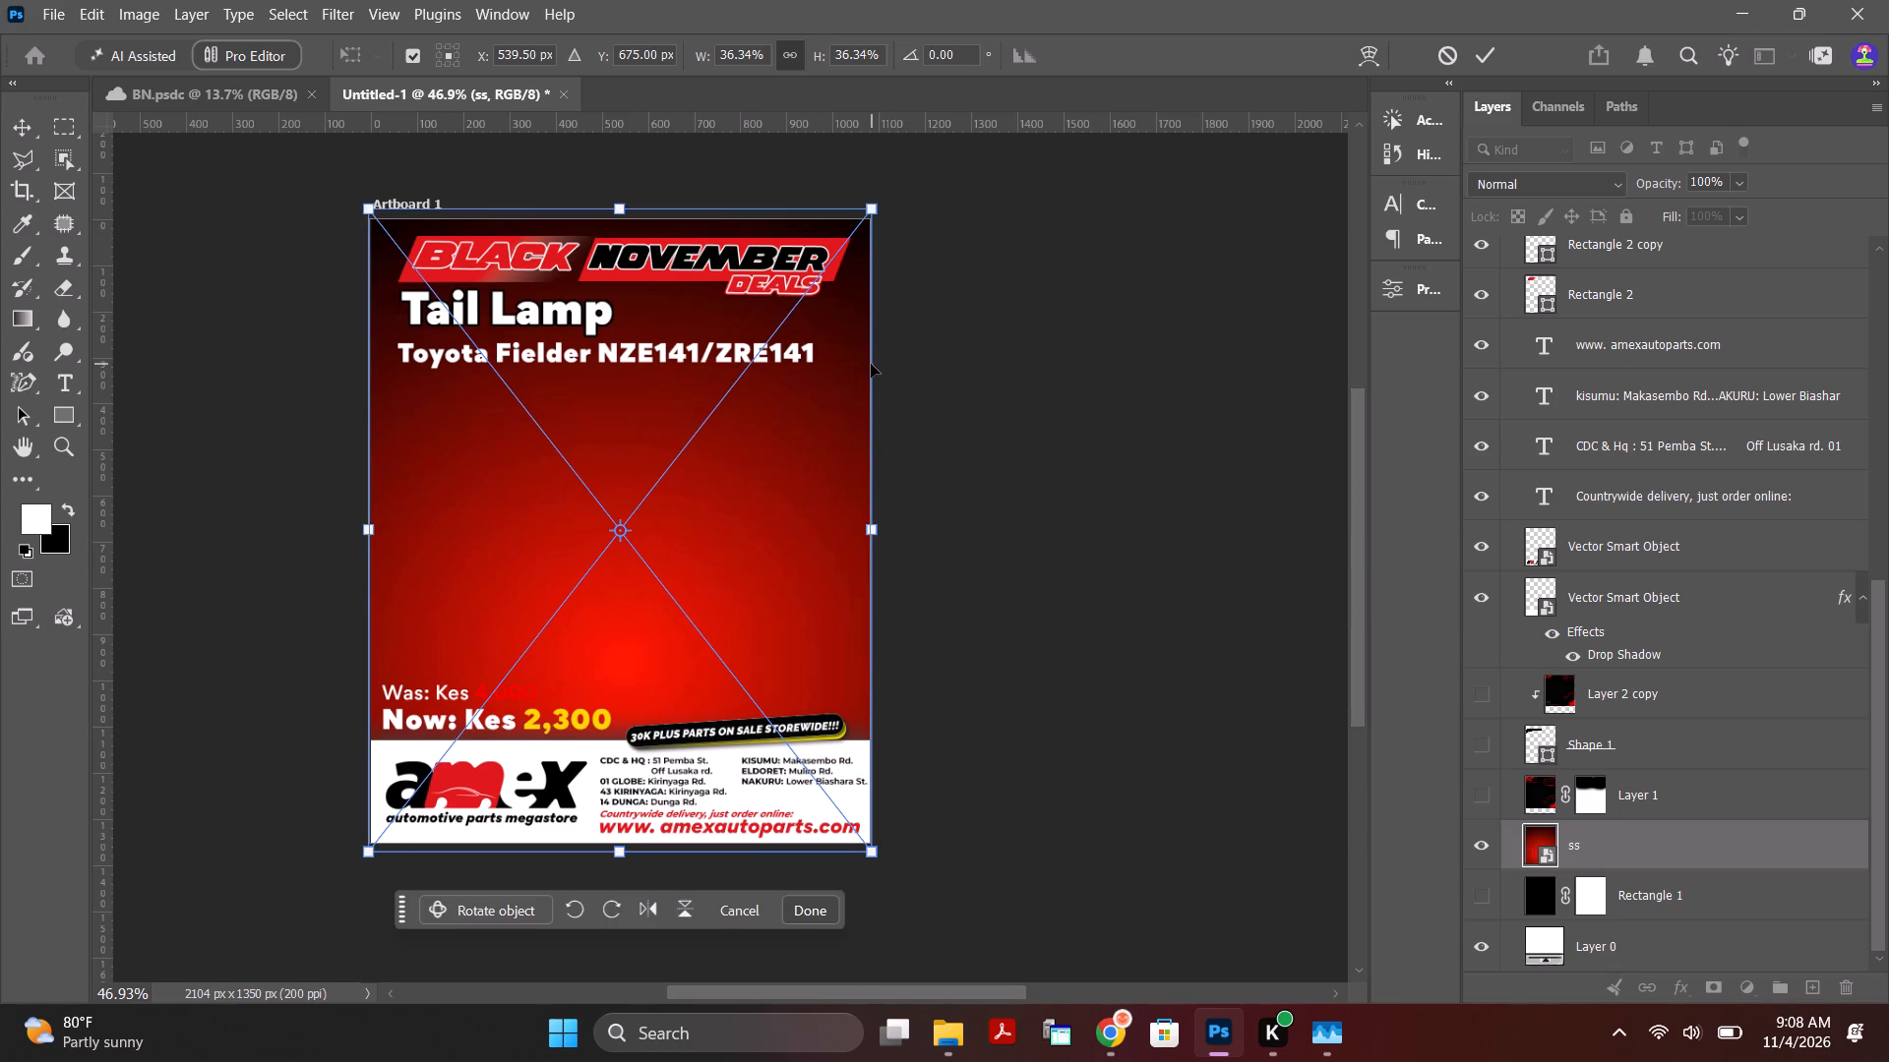
{"action": "left_click", "coordinate": [1488, 57]}
{"action": "left_click", "coordinate": [1192, 264]}
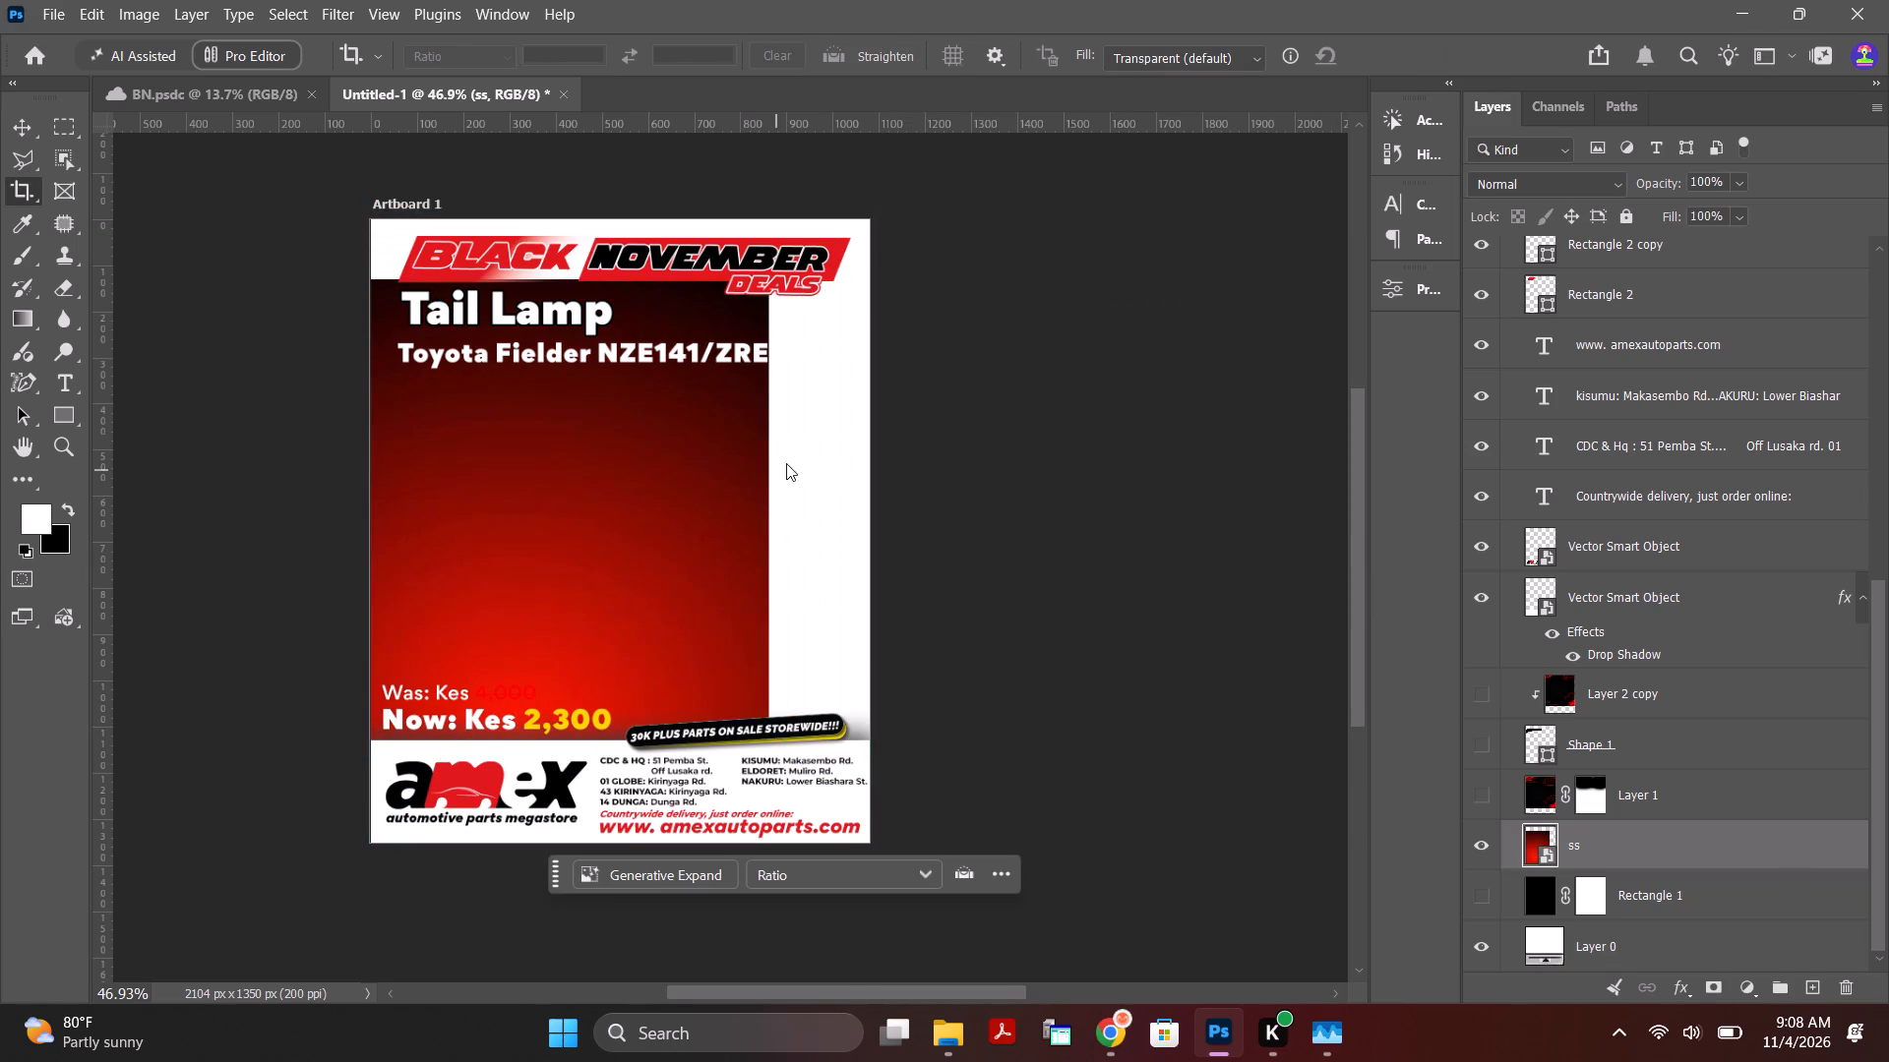
{"action": "left_click_drag", "start_coordinate": [696, 530], "coordinate": [794, 472]}
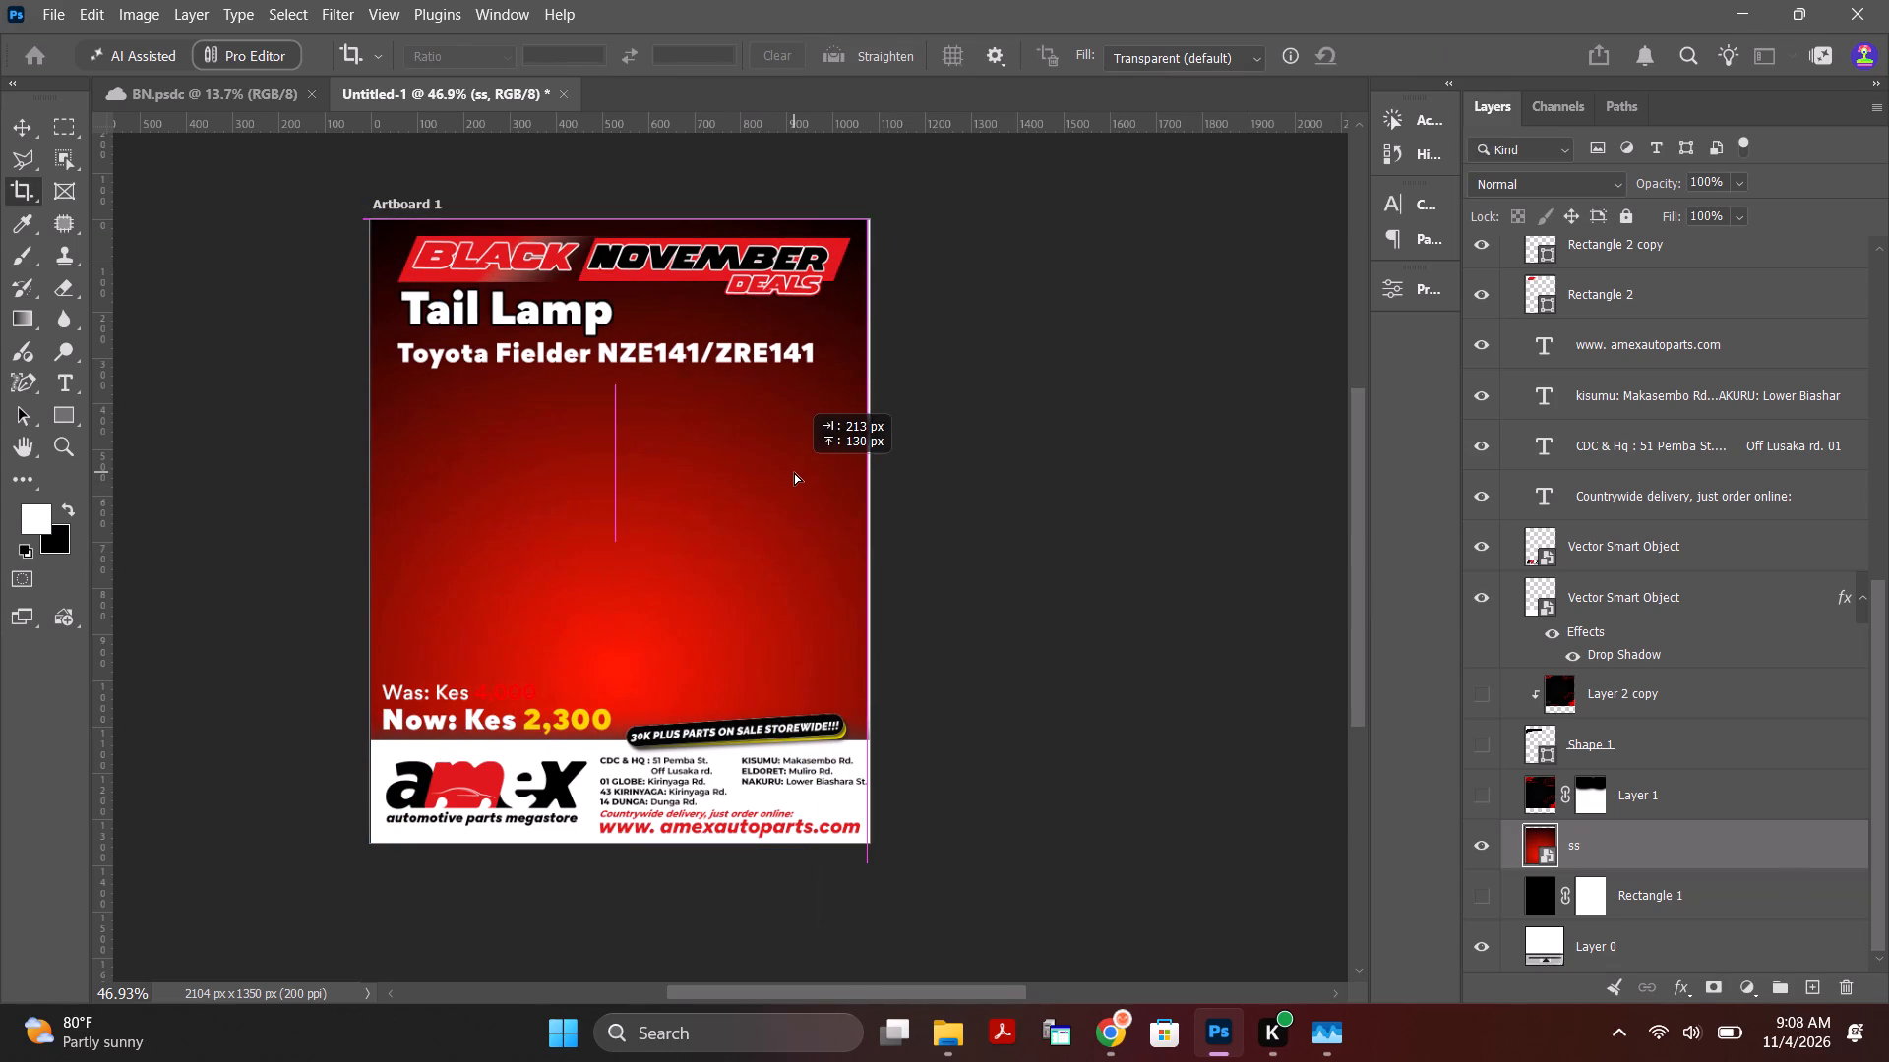
{"action": "left_click_drag", "start_coordinate": [794, 472], "coordinate": [799, 472]}
Recolour the price 4,000 in the "Was: Kes" line above the footer to black (000000).
{"action": "scroll", "coordinate": [642, 579], "scroll_direction": "up", "scroll_amount": 4, "text": "alt"}
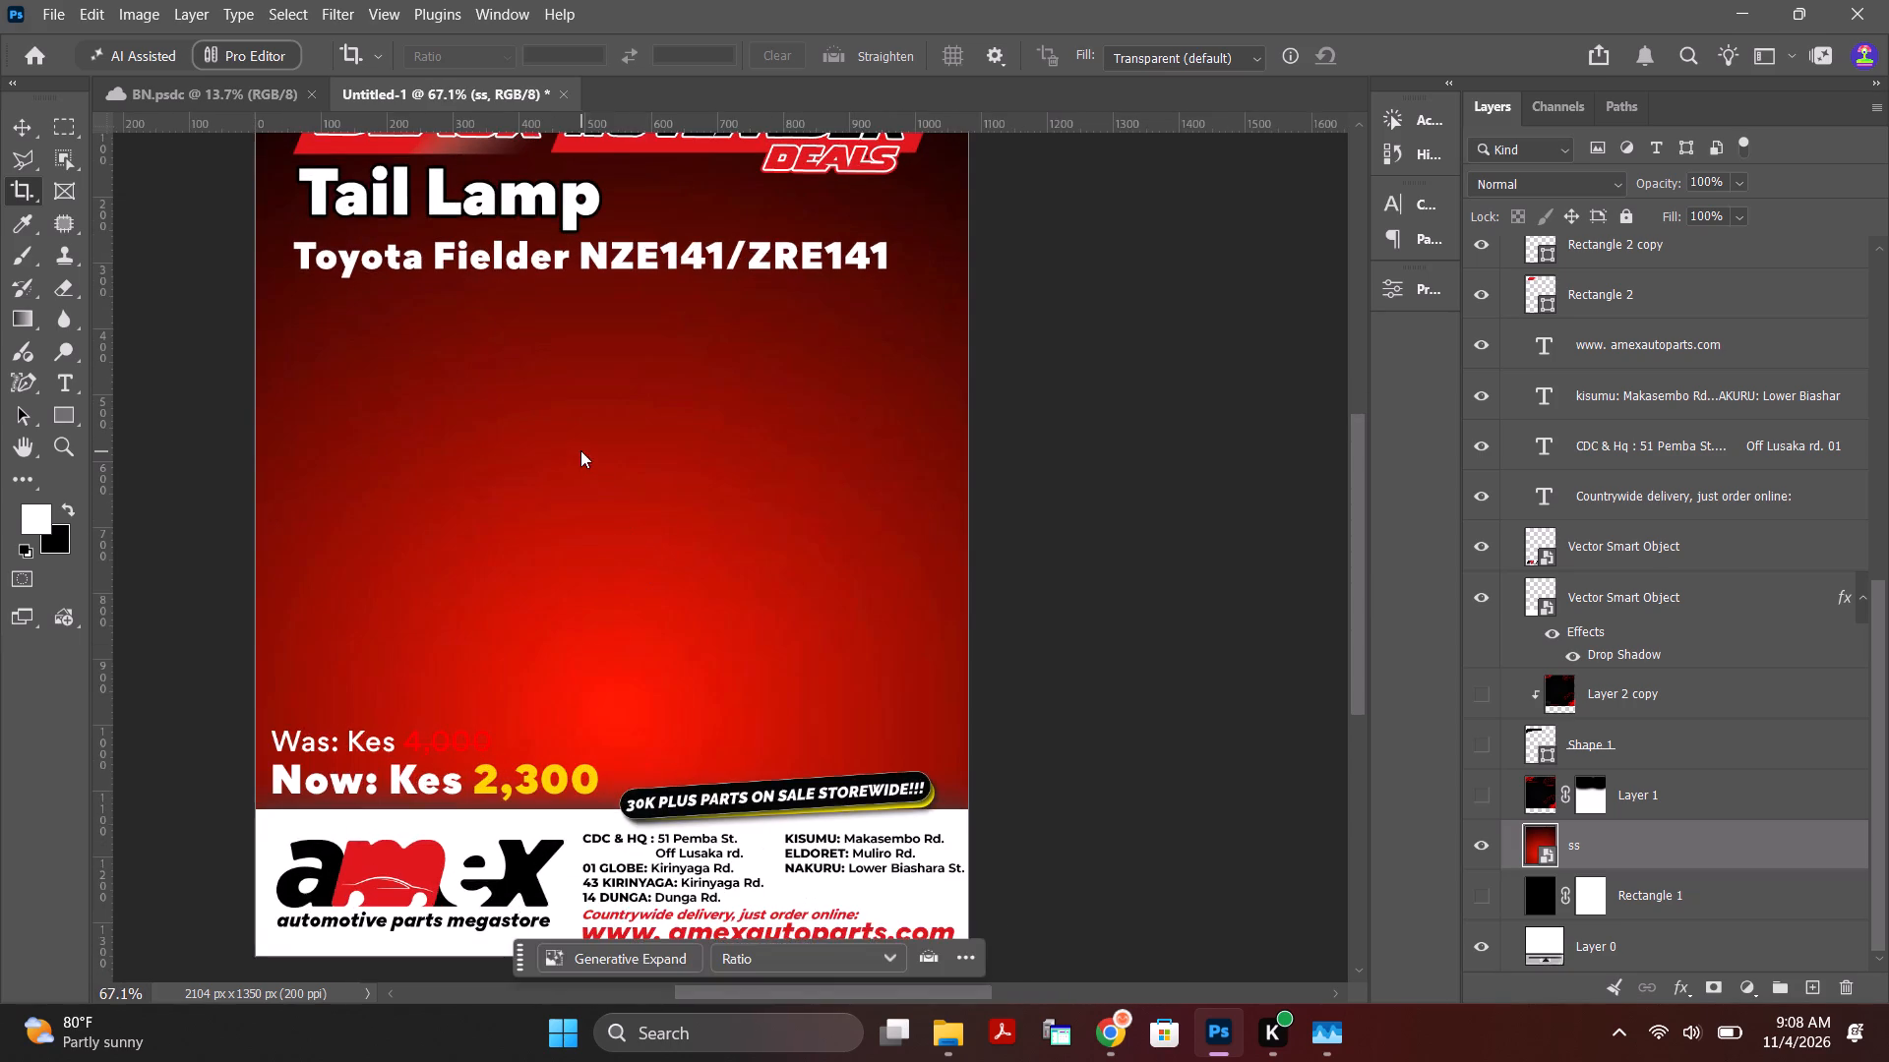
{"action": "scroll", "coordinate": [589, 455], "scroll_direction": "down", "scroll_amount": 8, "text": "alt"}
{"action": "scroll", "coordinate": [501, 299], "scroll_direction": "up", "scroll_amount": 4, "text": "alt"}
{"action": "scroll", "coordinate": [725, 790], "scroll_direction": "up", "scroll_amount": 4, "text": "alt"}
{"action": "scroll", "coordinate": [504, 502], "scroll_direction": "down", "scroll_amount": 1, "text": "alt"}
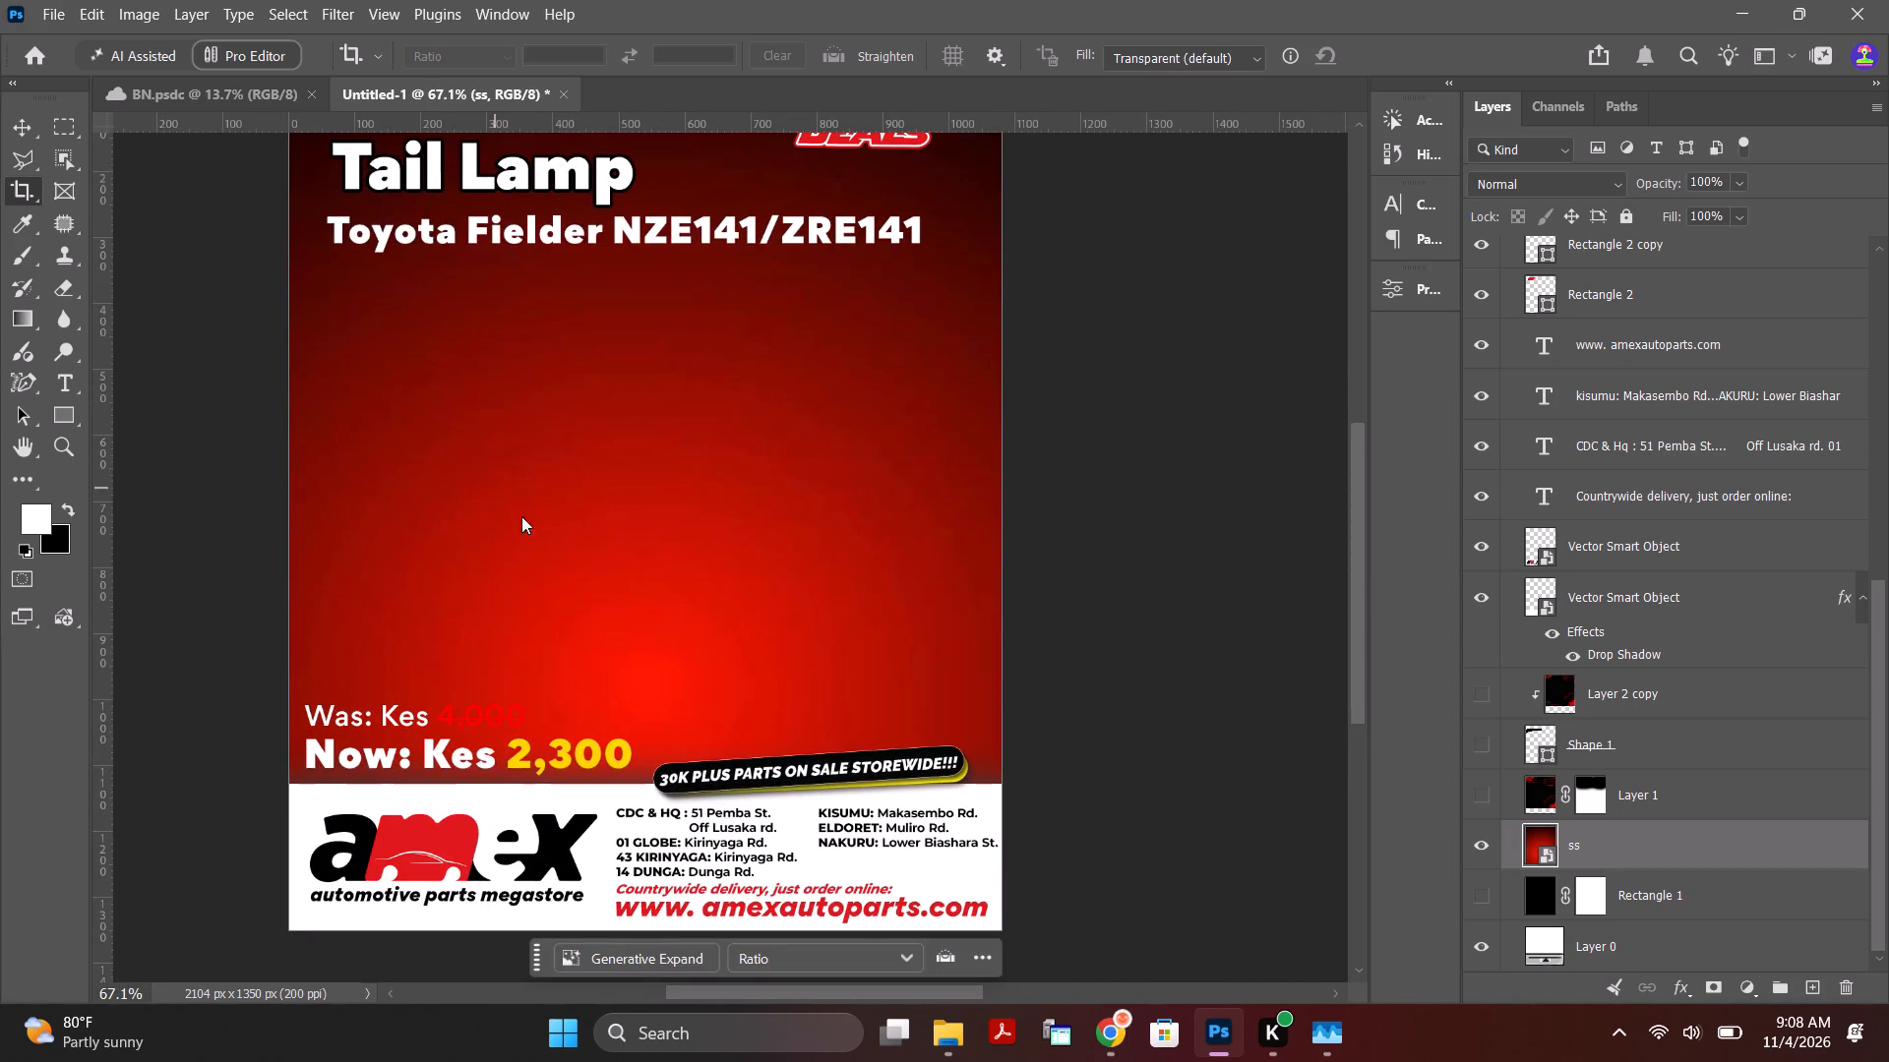
{"action": "scroll", "coordinate": [521, 516], "scroll_direction": "down", "scroll_amount": 3, "text": "alt"}
{"action": "scroll", "coordinate": [453, 339], "scroll_direction": "up", "scroll_amount": 3, "text": "alt"}
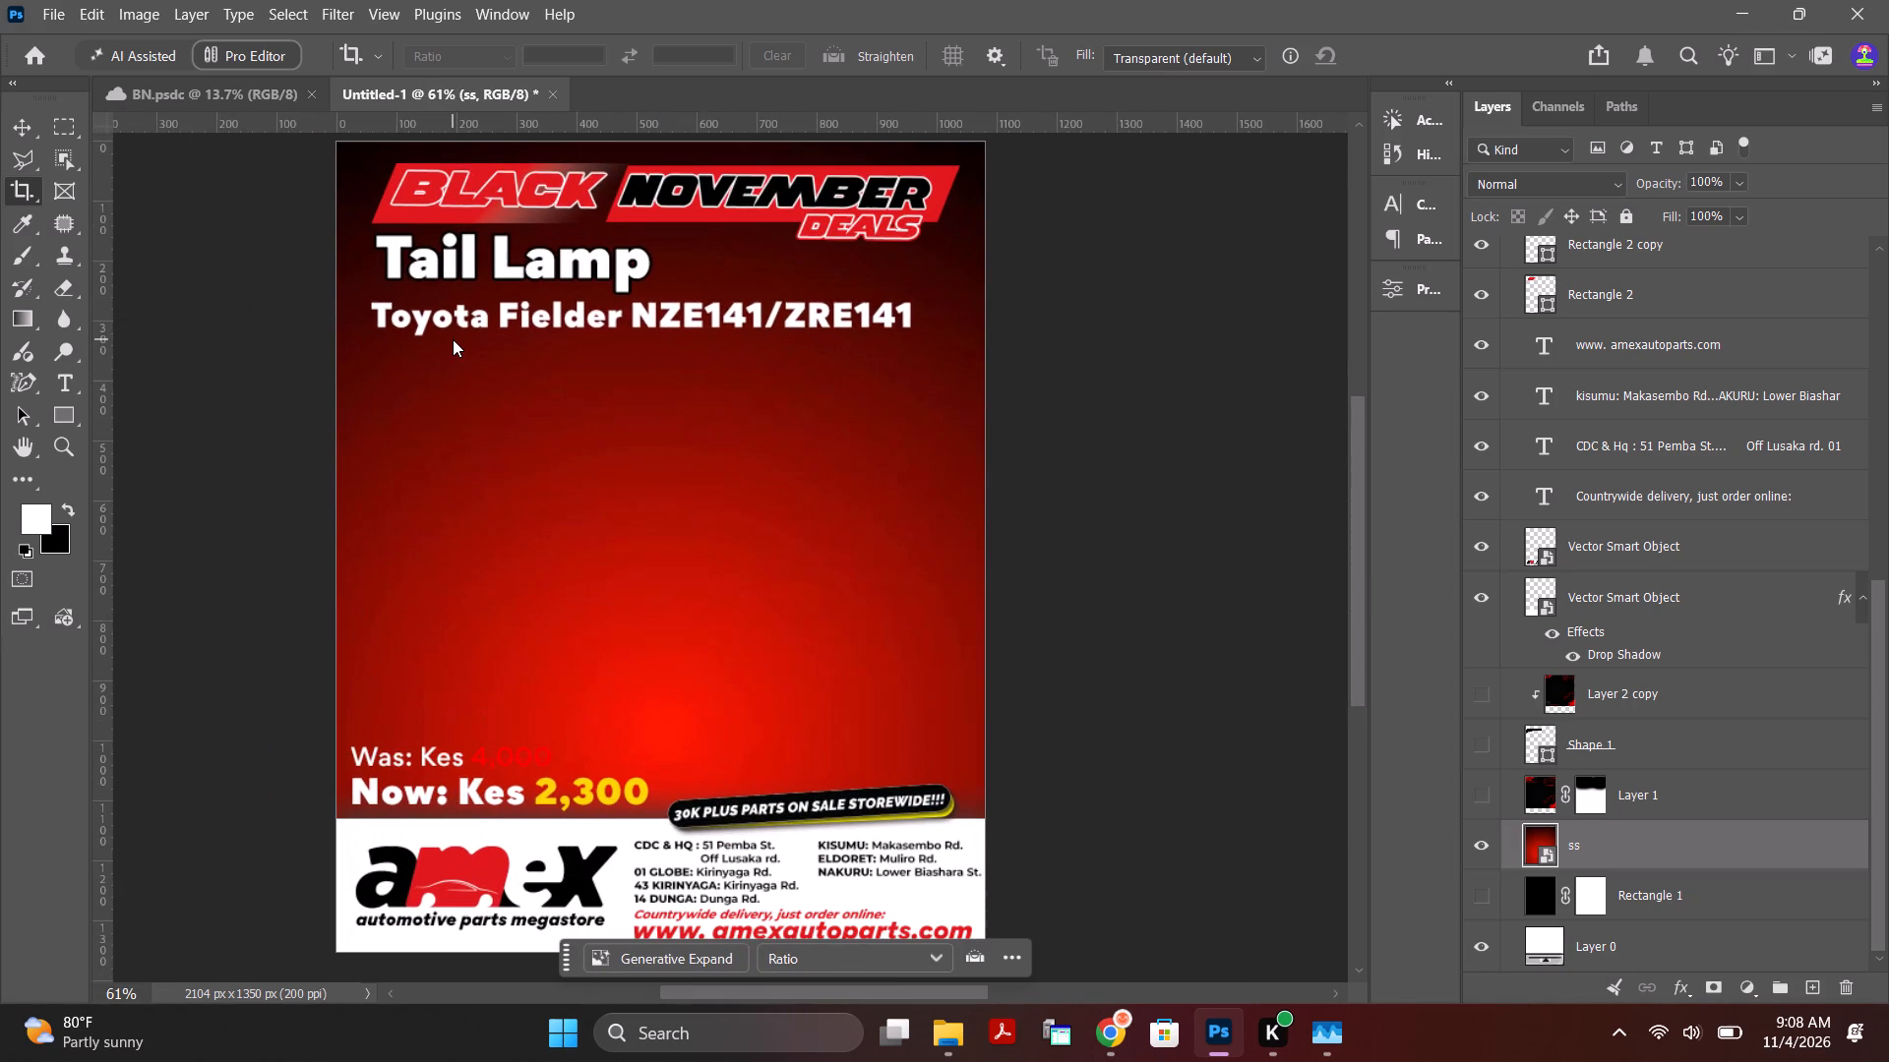
{"action": "scroll", "coordinate": [557, 819], "scroll_direction": "up", "scroll_amount": 4, "text": "alt"}
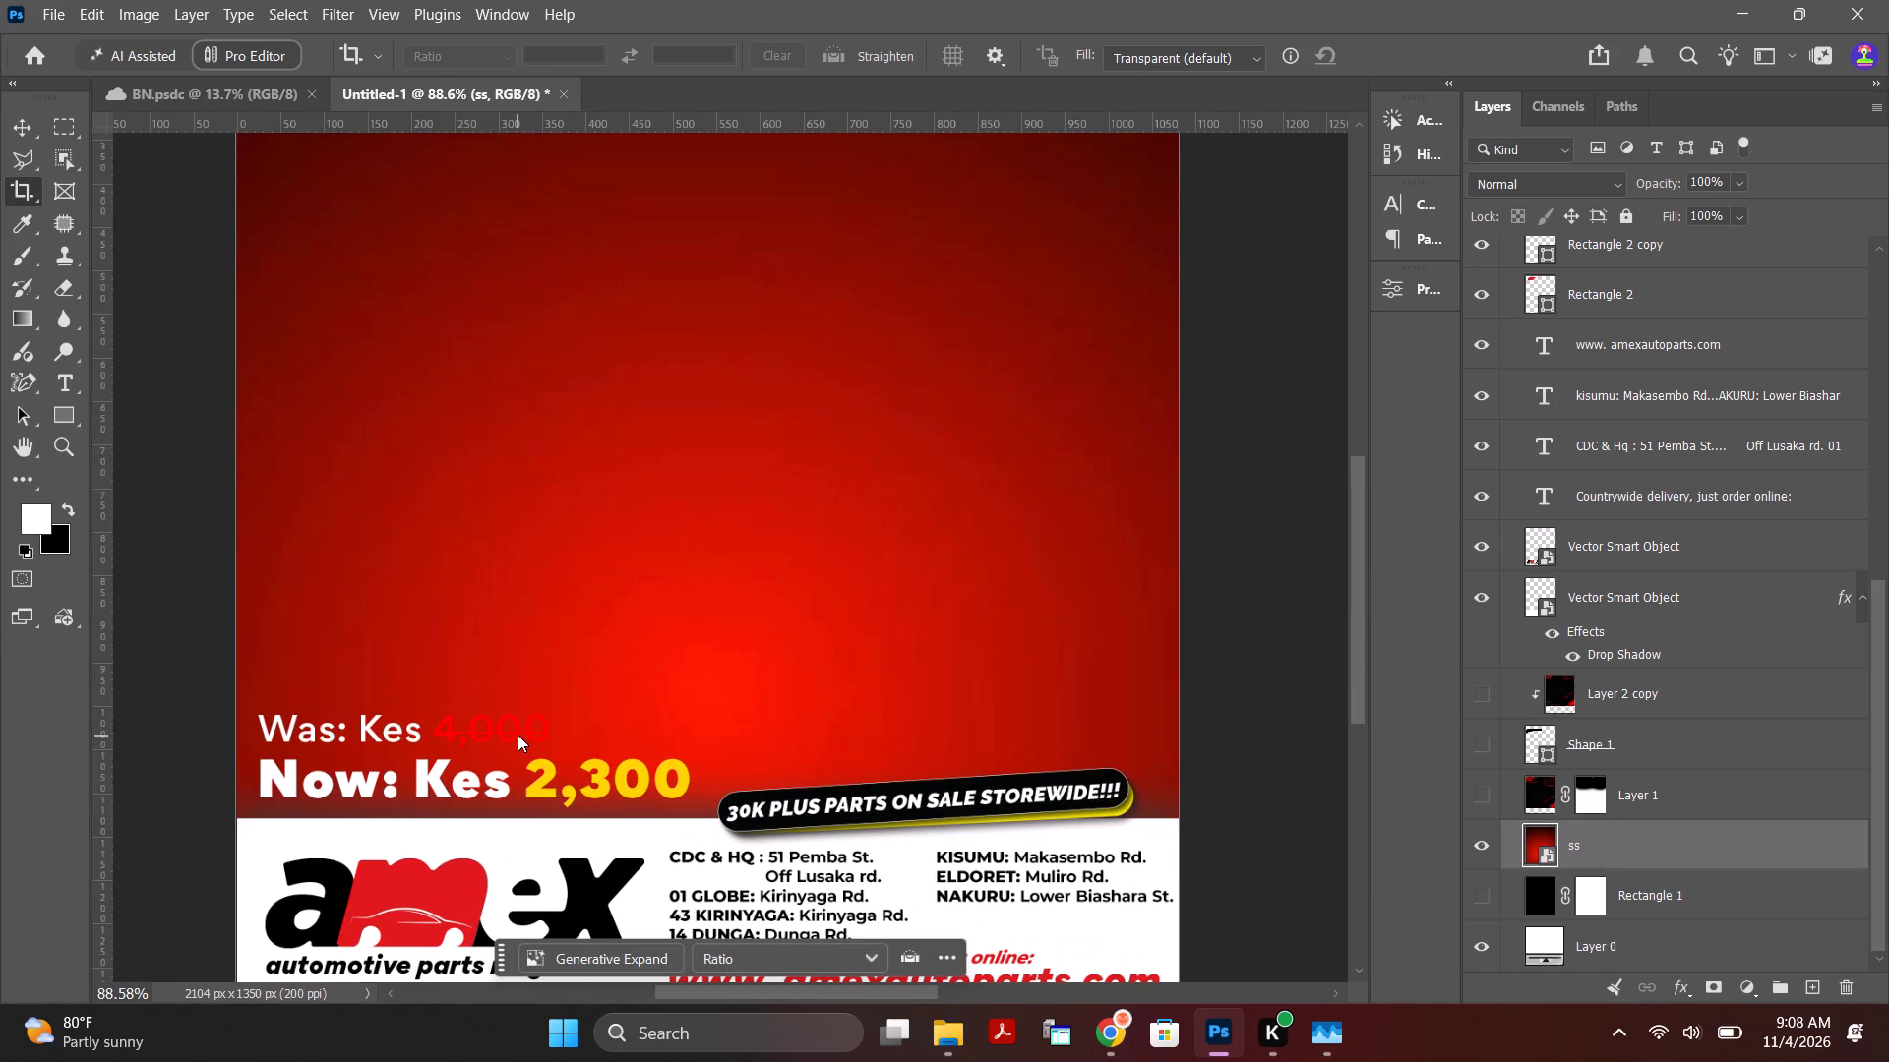
{"action": "left_click", "coordinate": [518, 735]}
{"action": "triple_click", "coordinate": [518, 735]}
{"action": "left_click", "coordinate": [476, 728]}
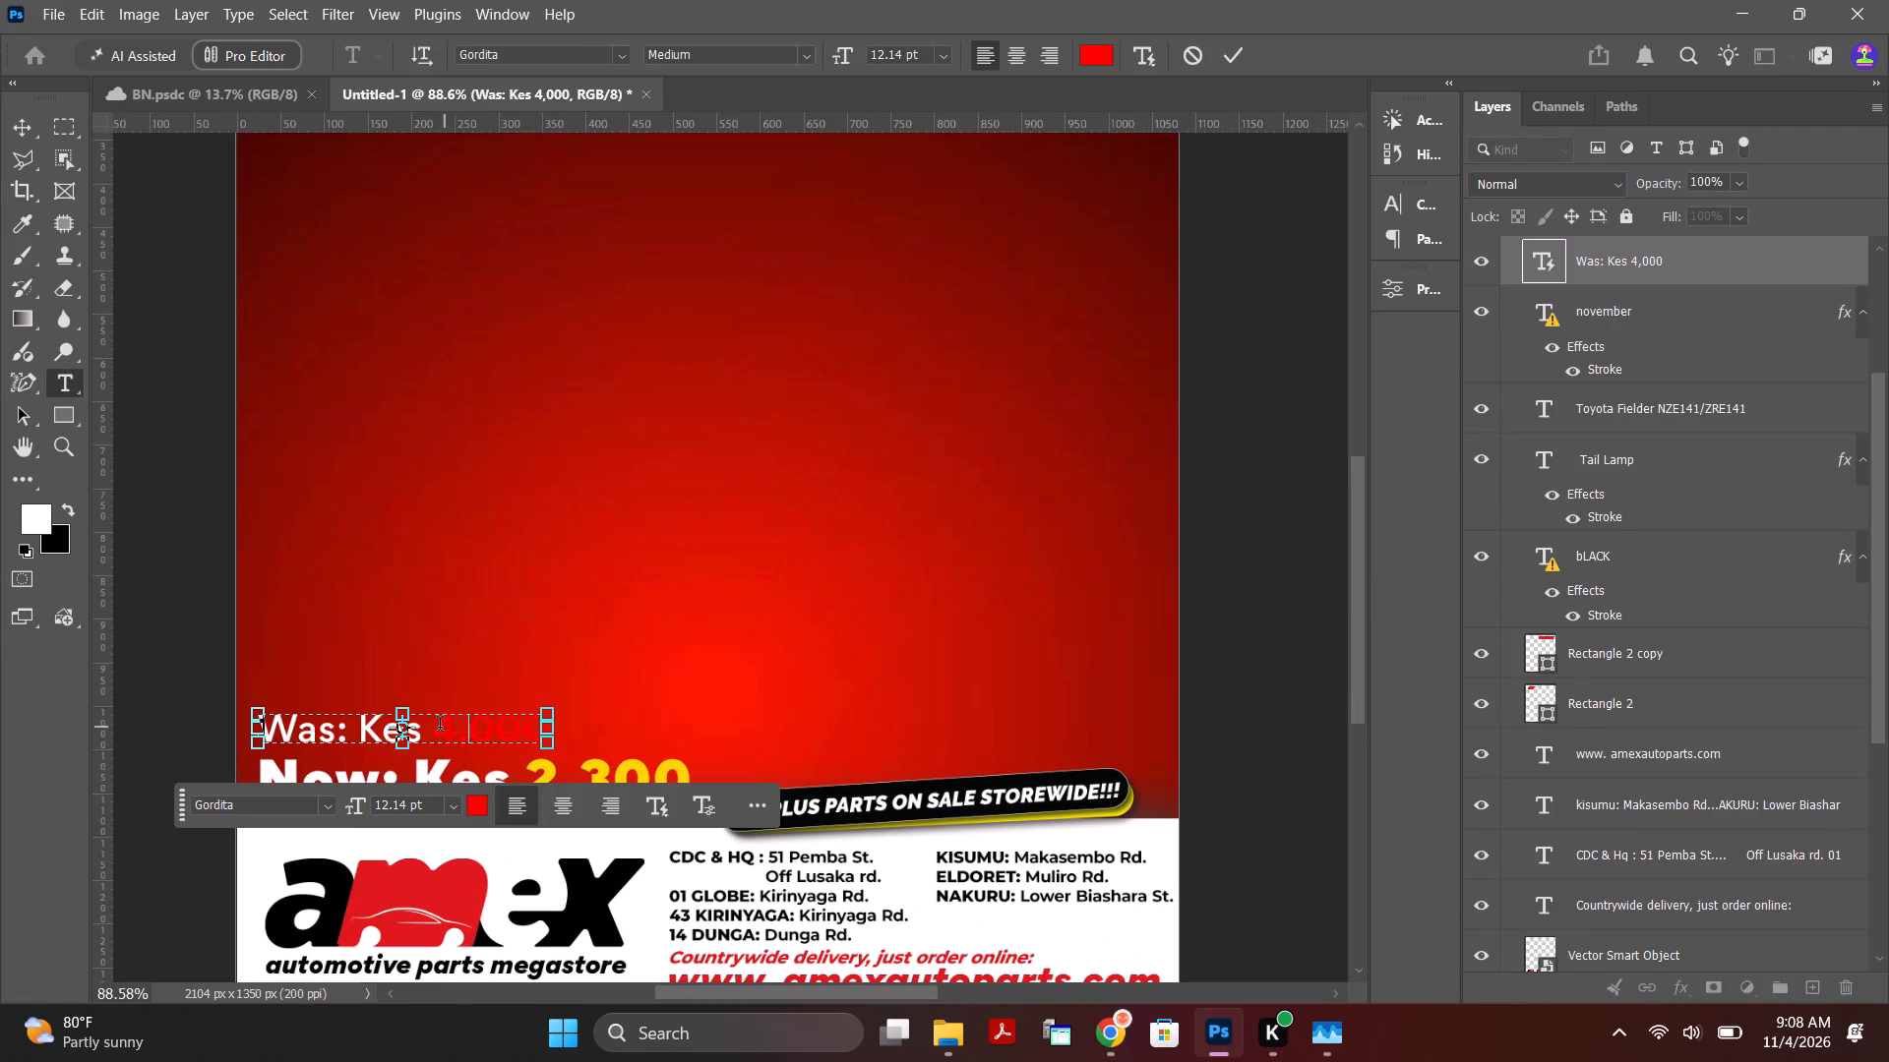
{"action": "left_click_drag", "start_coordinate": [435, 727], "coordinate": [623, 728]}
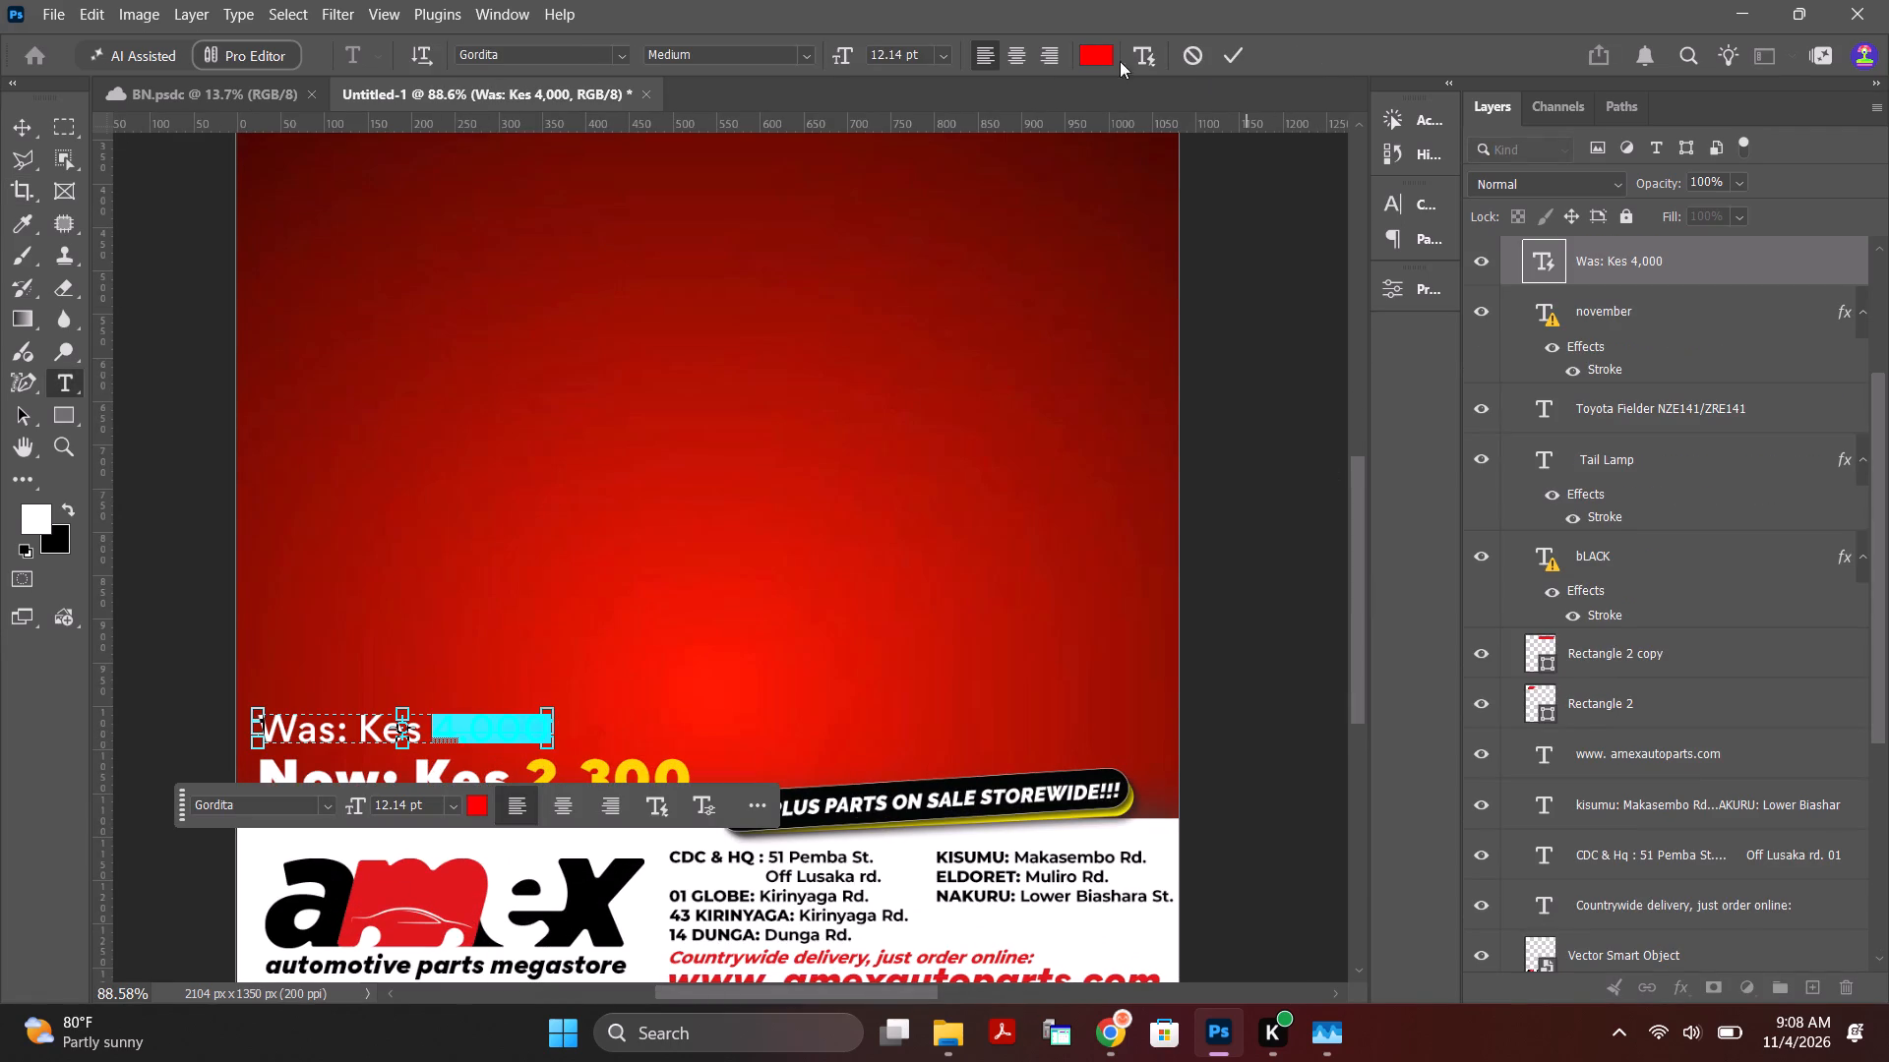
{"action": "left_click", "coordinate": [1085, 55]}
{"action": "left_click_drag", "start_coordinate": [223, 313], "coordinate": [458, 897]}
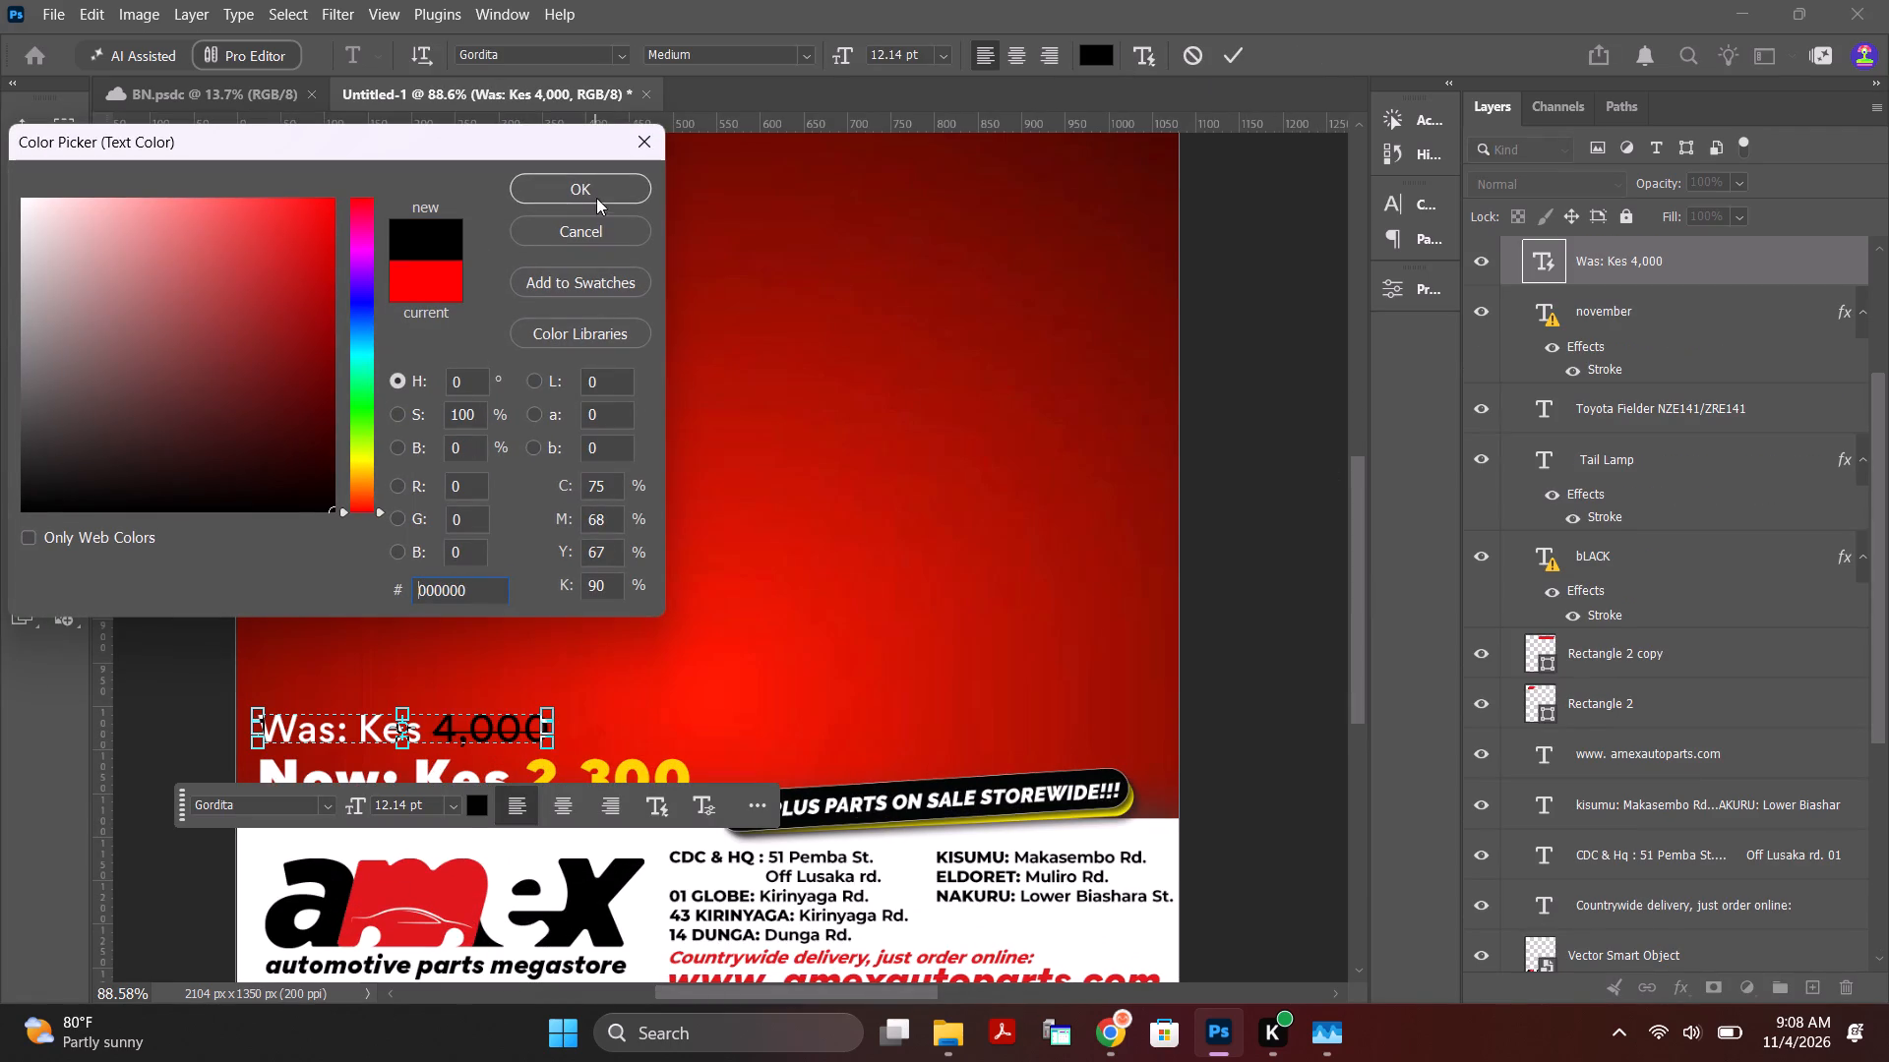
{"action": "left_click", "coordinate": [600, 194]}
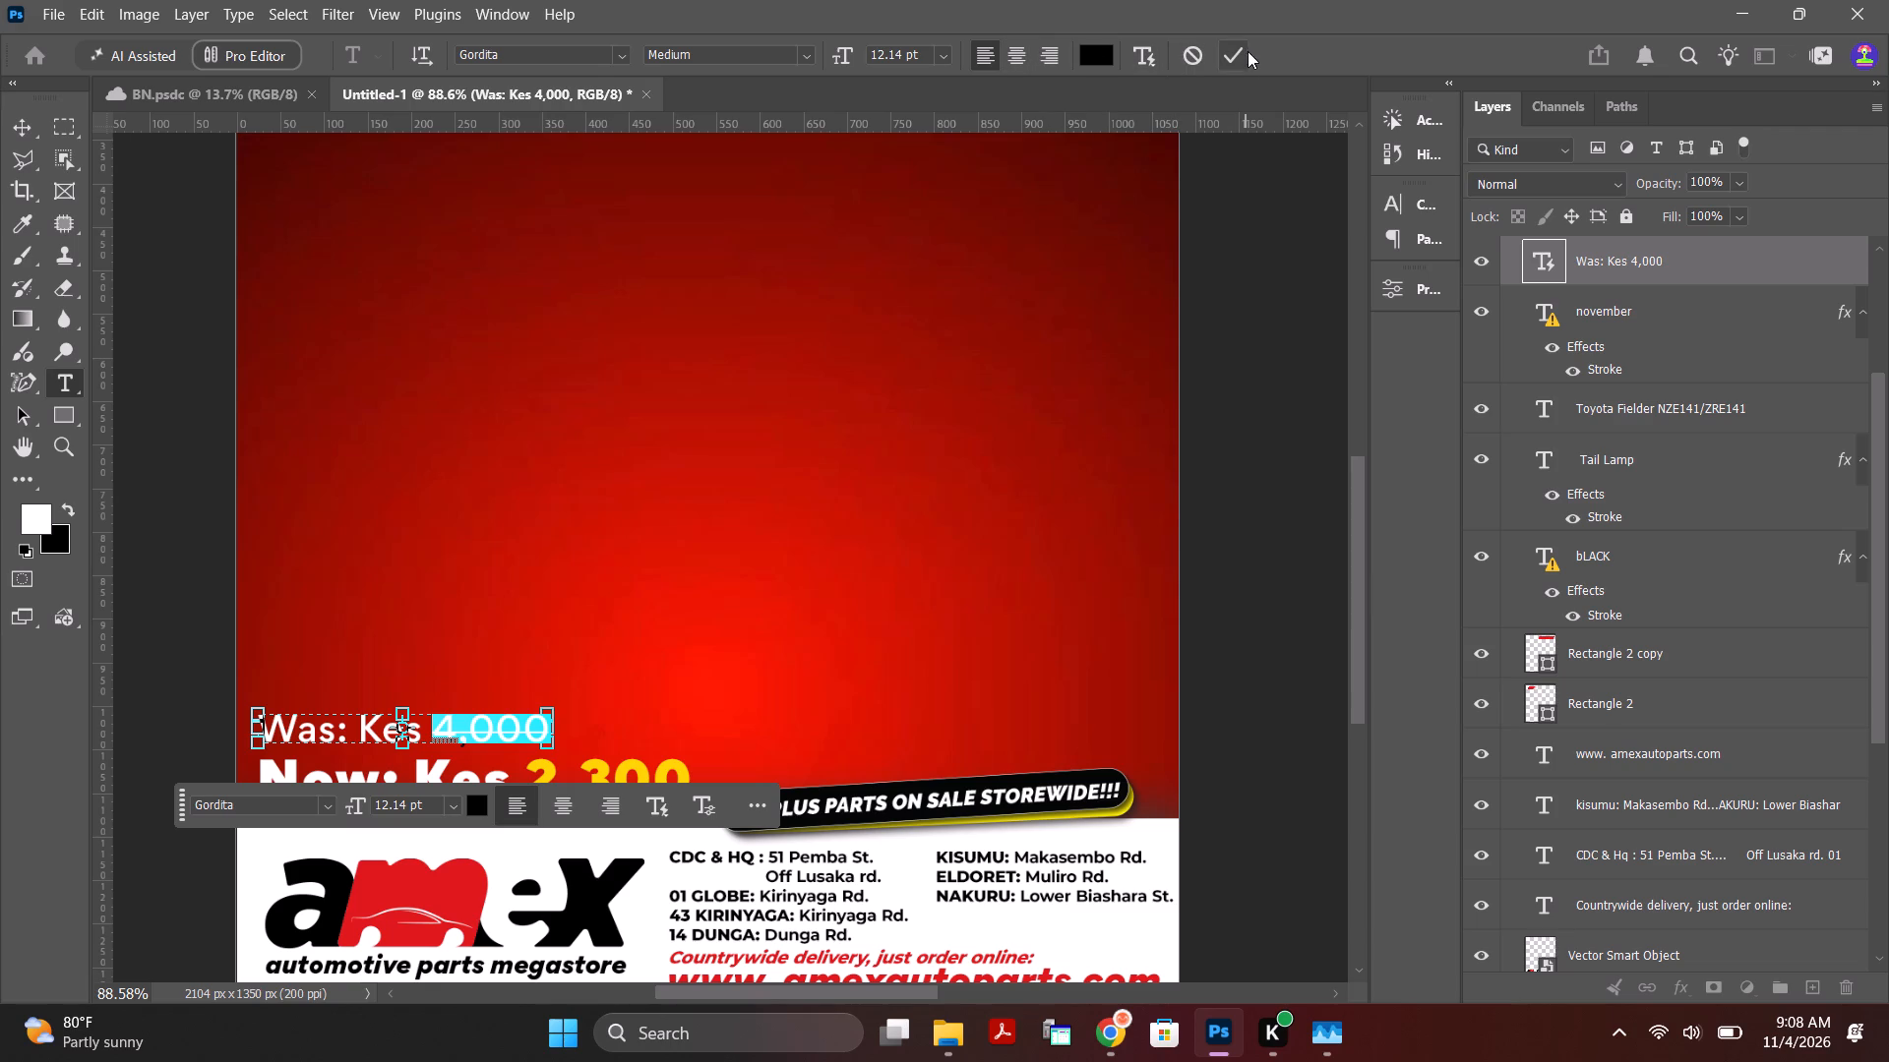
{"action": "left_click", "coordinate": [1236, 56]}
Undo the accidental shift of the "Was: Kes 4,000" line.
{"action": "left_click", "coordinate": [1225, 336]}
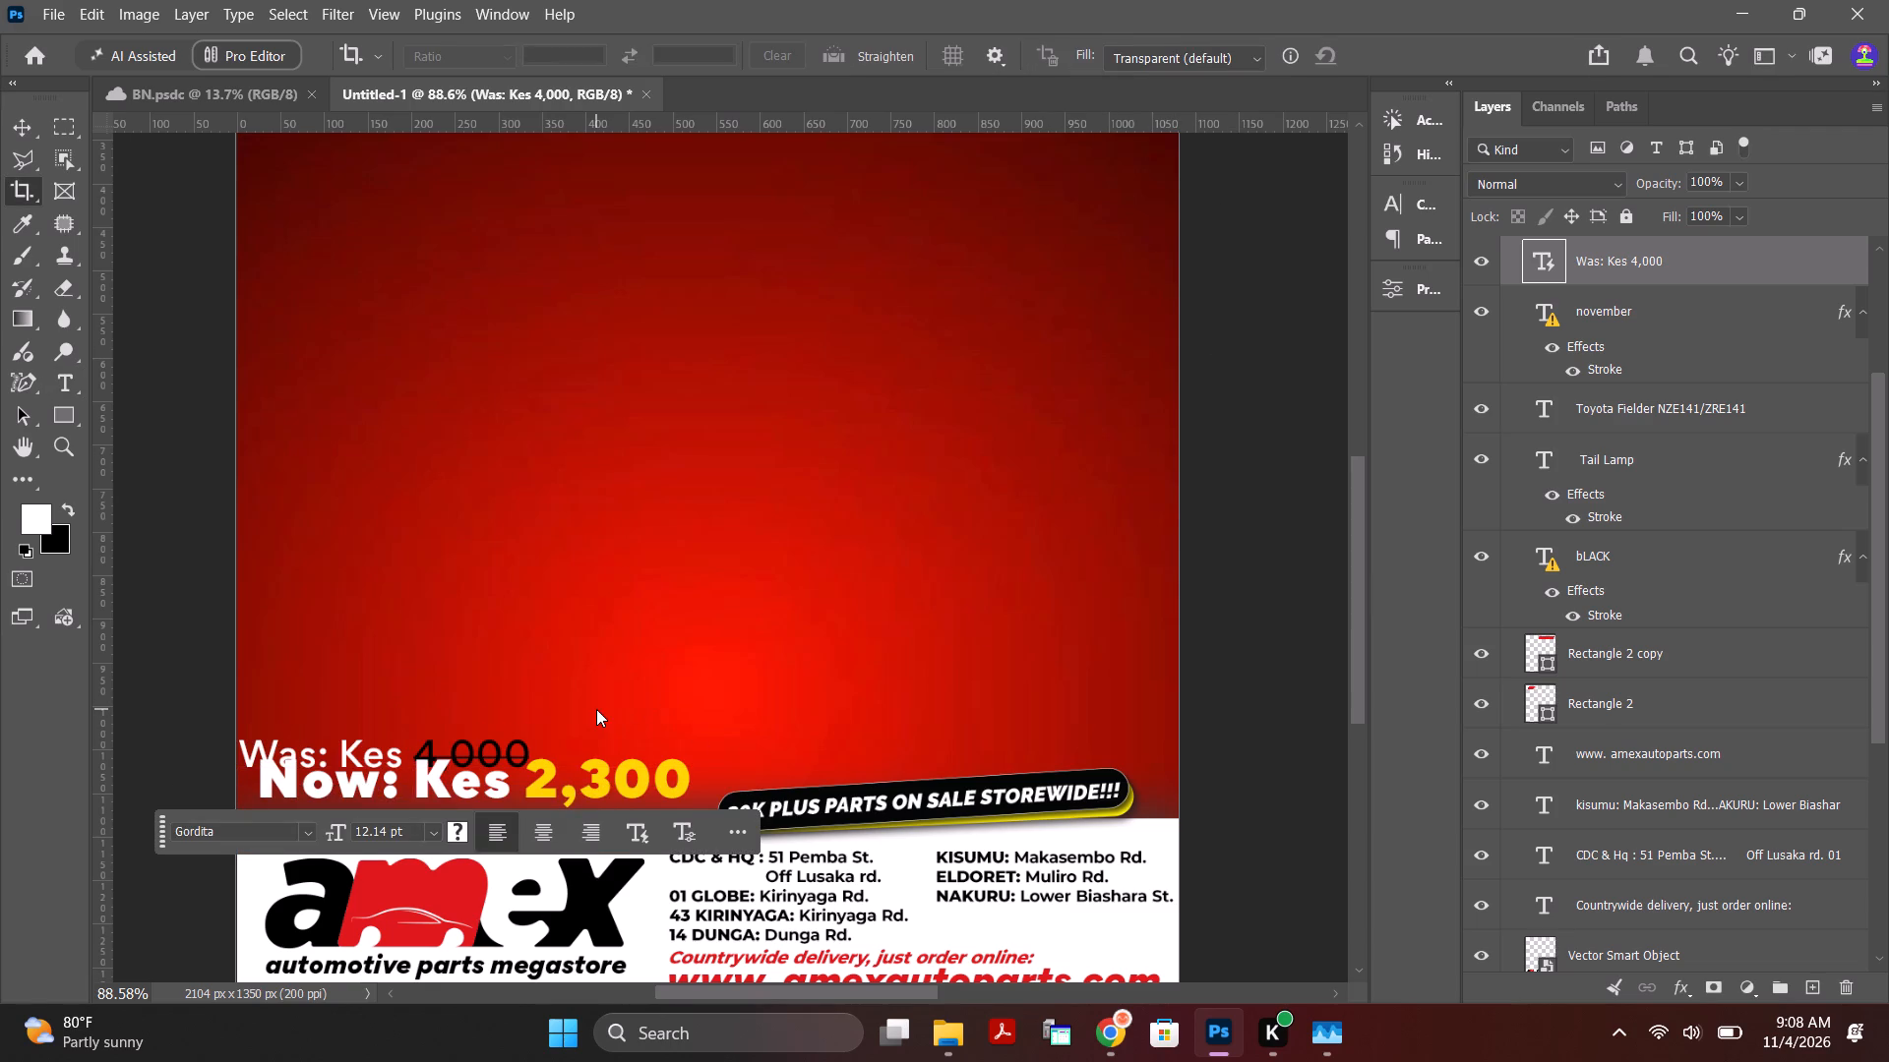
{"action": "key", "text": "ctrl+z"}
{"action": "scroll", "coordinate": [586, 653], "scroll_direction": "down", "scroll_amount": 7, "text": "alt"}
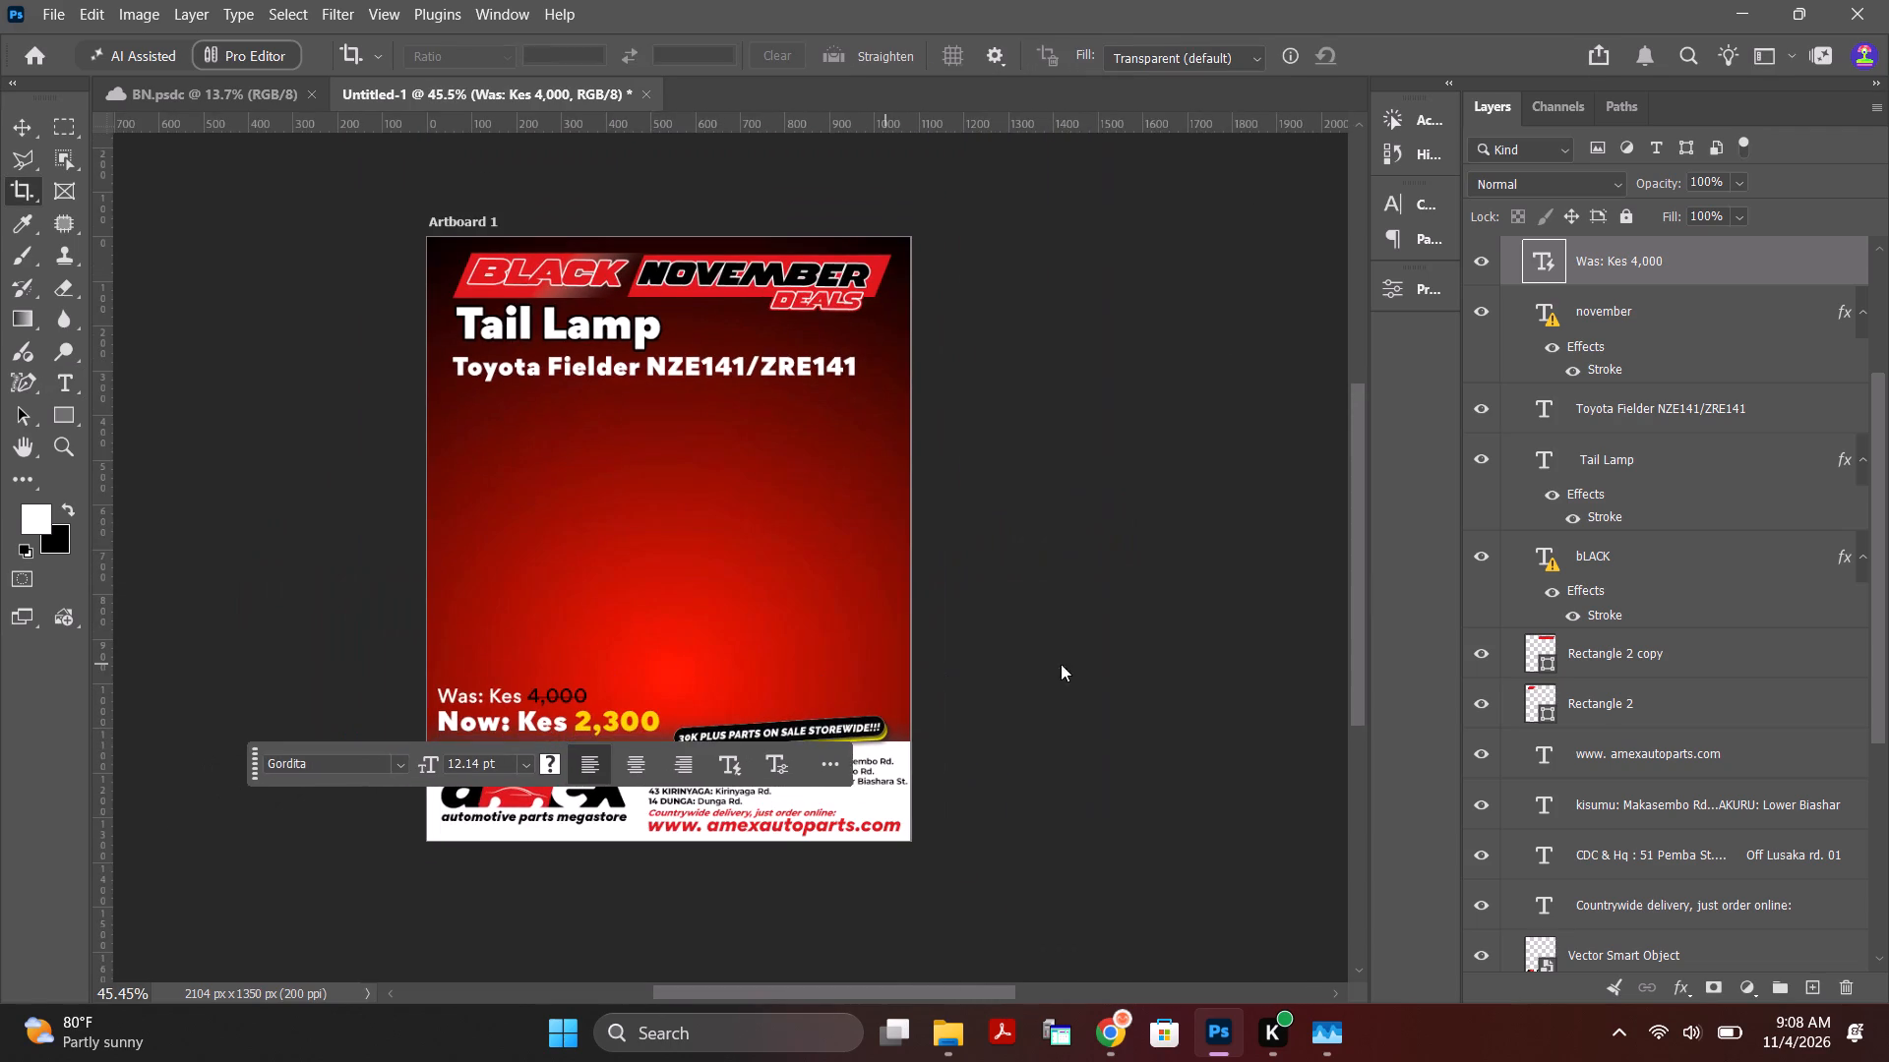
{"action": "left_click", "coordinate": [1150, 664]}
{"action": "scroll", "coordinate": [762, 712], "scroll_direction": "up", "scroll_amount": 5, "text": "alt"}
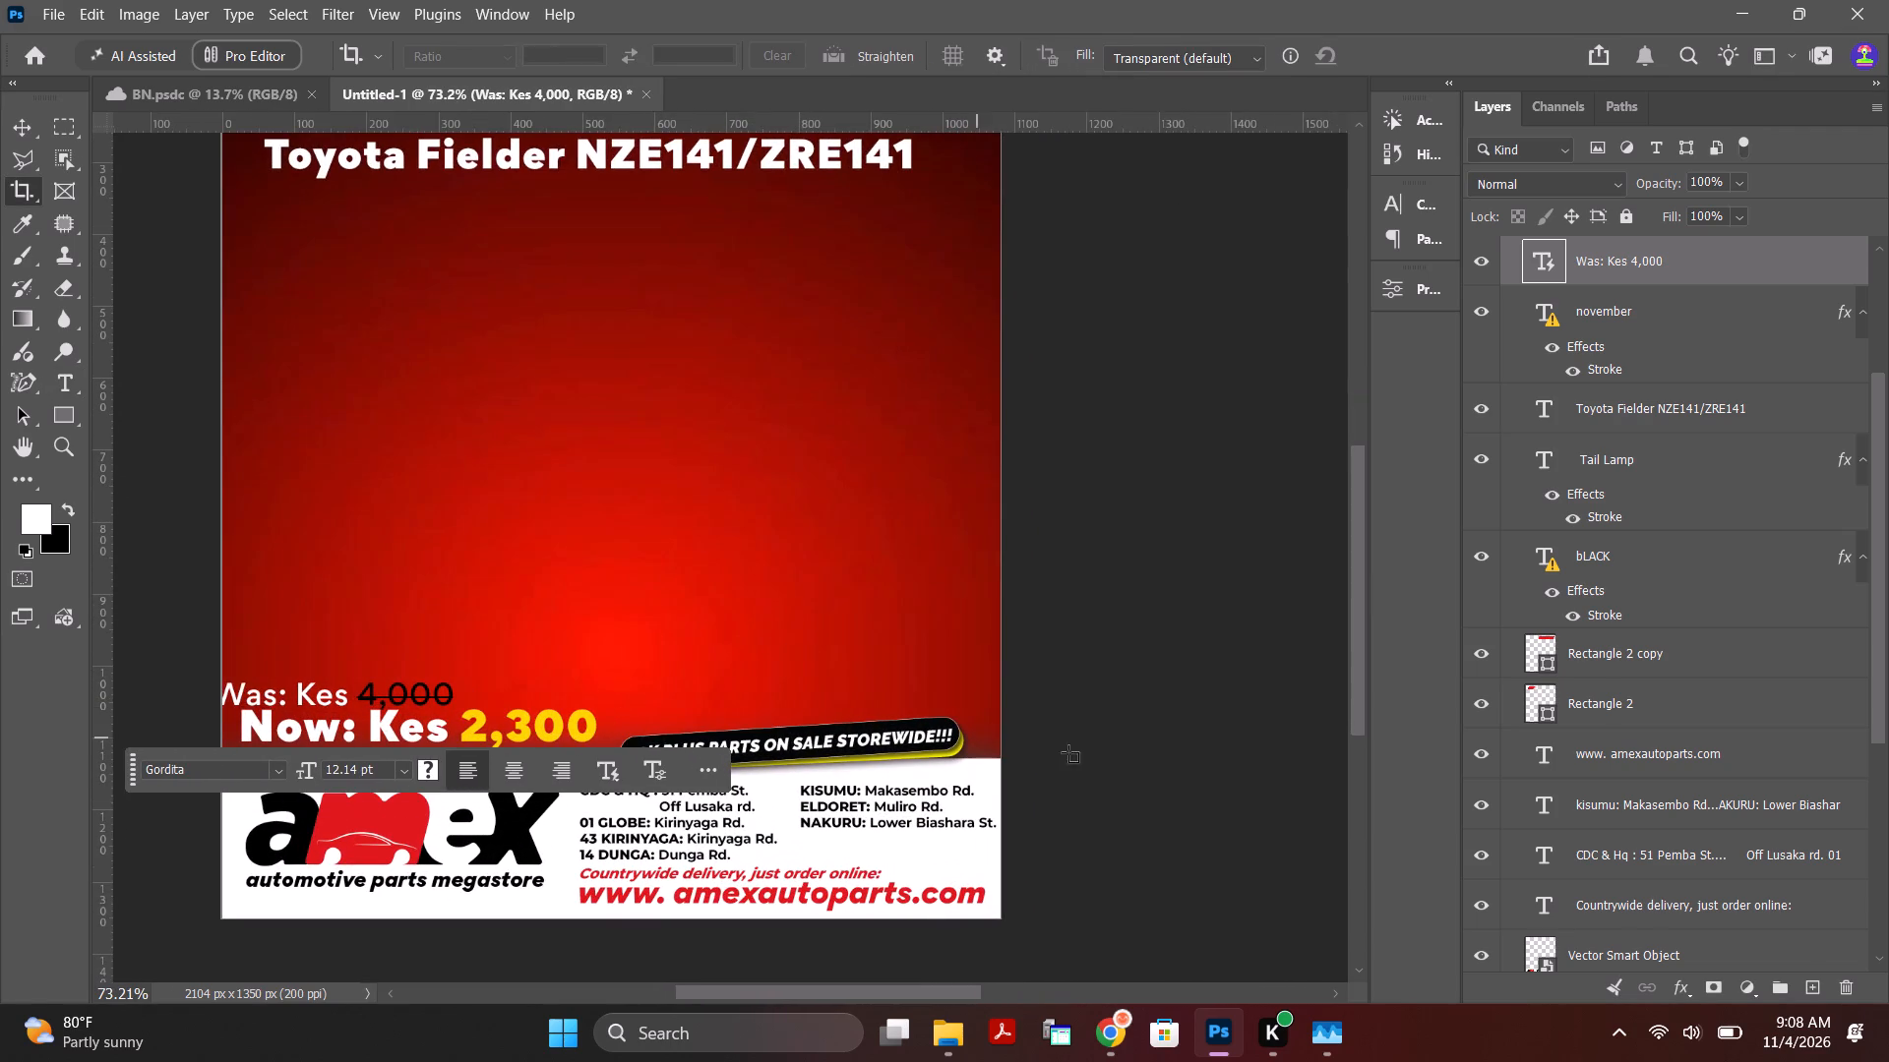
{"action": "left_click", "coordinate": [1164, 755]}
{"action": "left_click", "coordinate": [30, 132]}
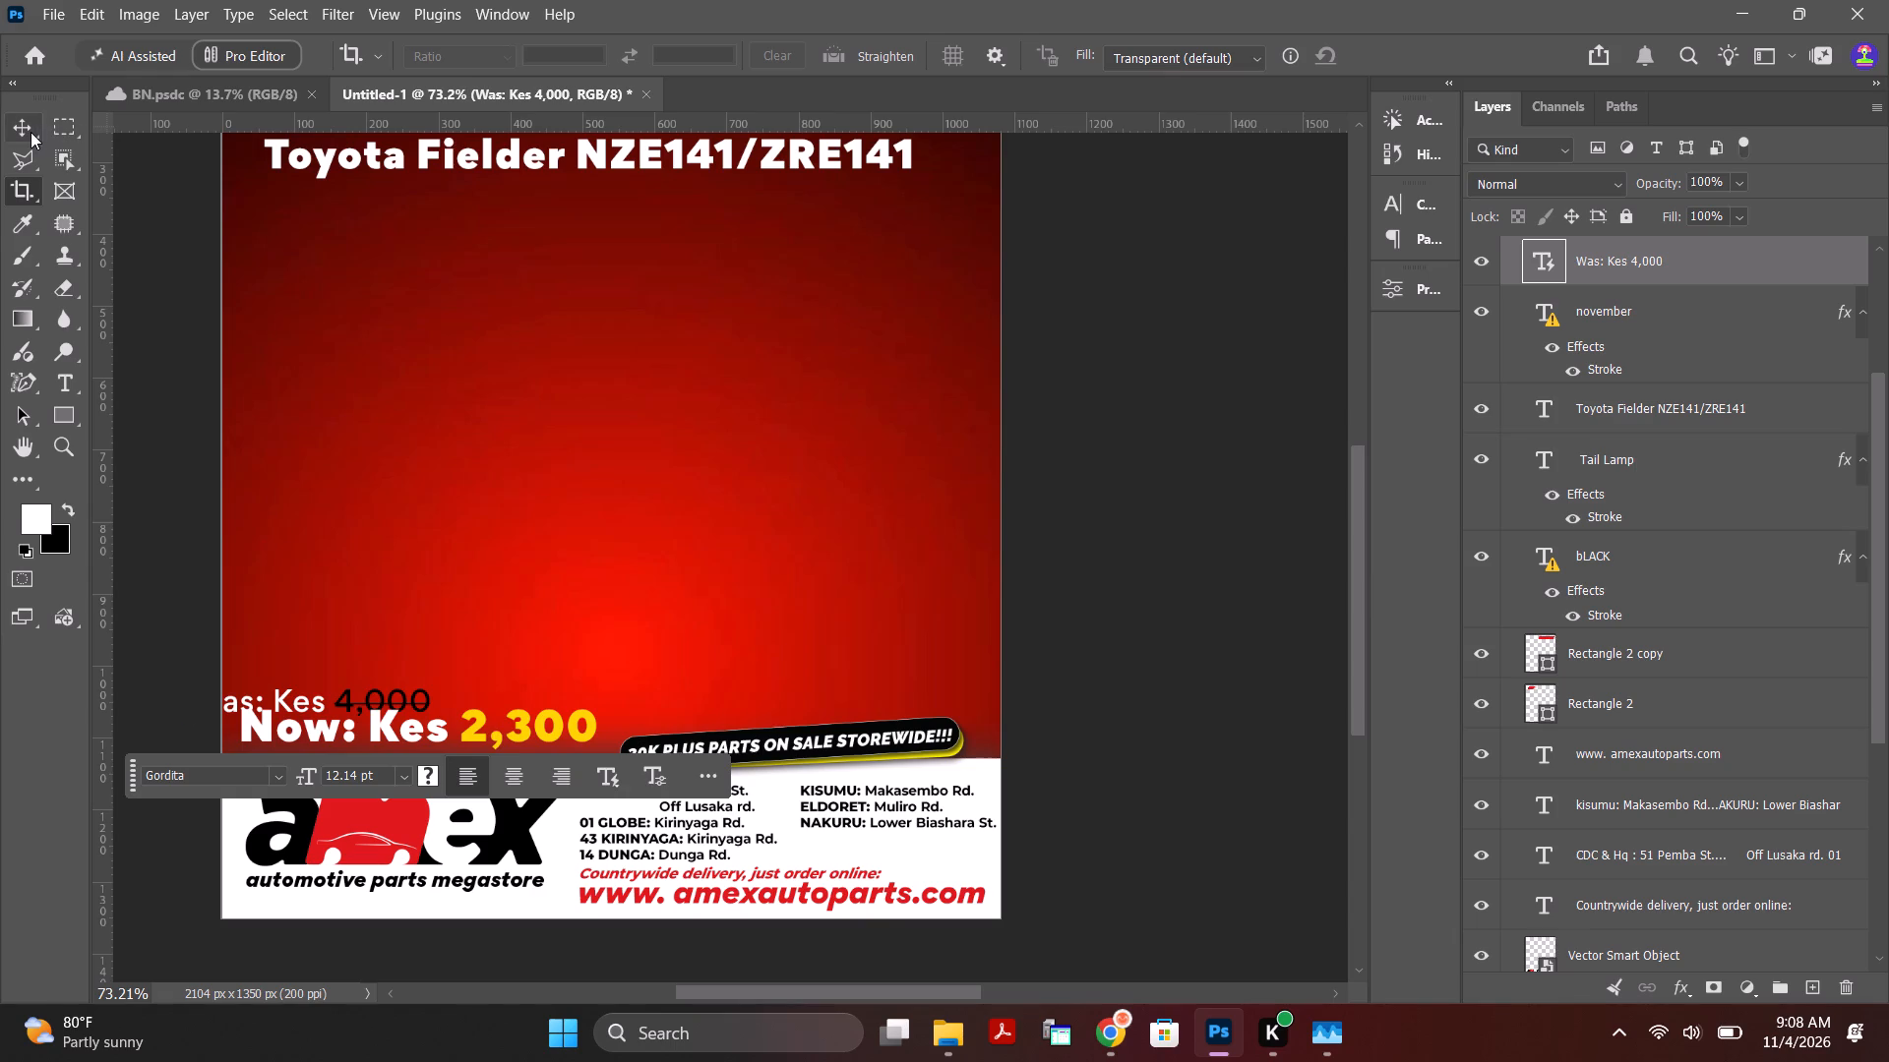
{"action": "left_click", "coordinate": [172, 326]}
Open the mitsu.psdc document from the Poster Templates project.
{"action": "left_click", "coordinate": [233, 87]}
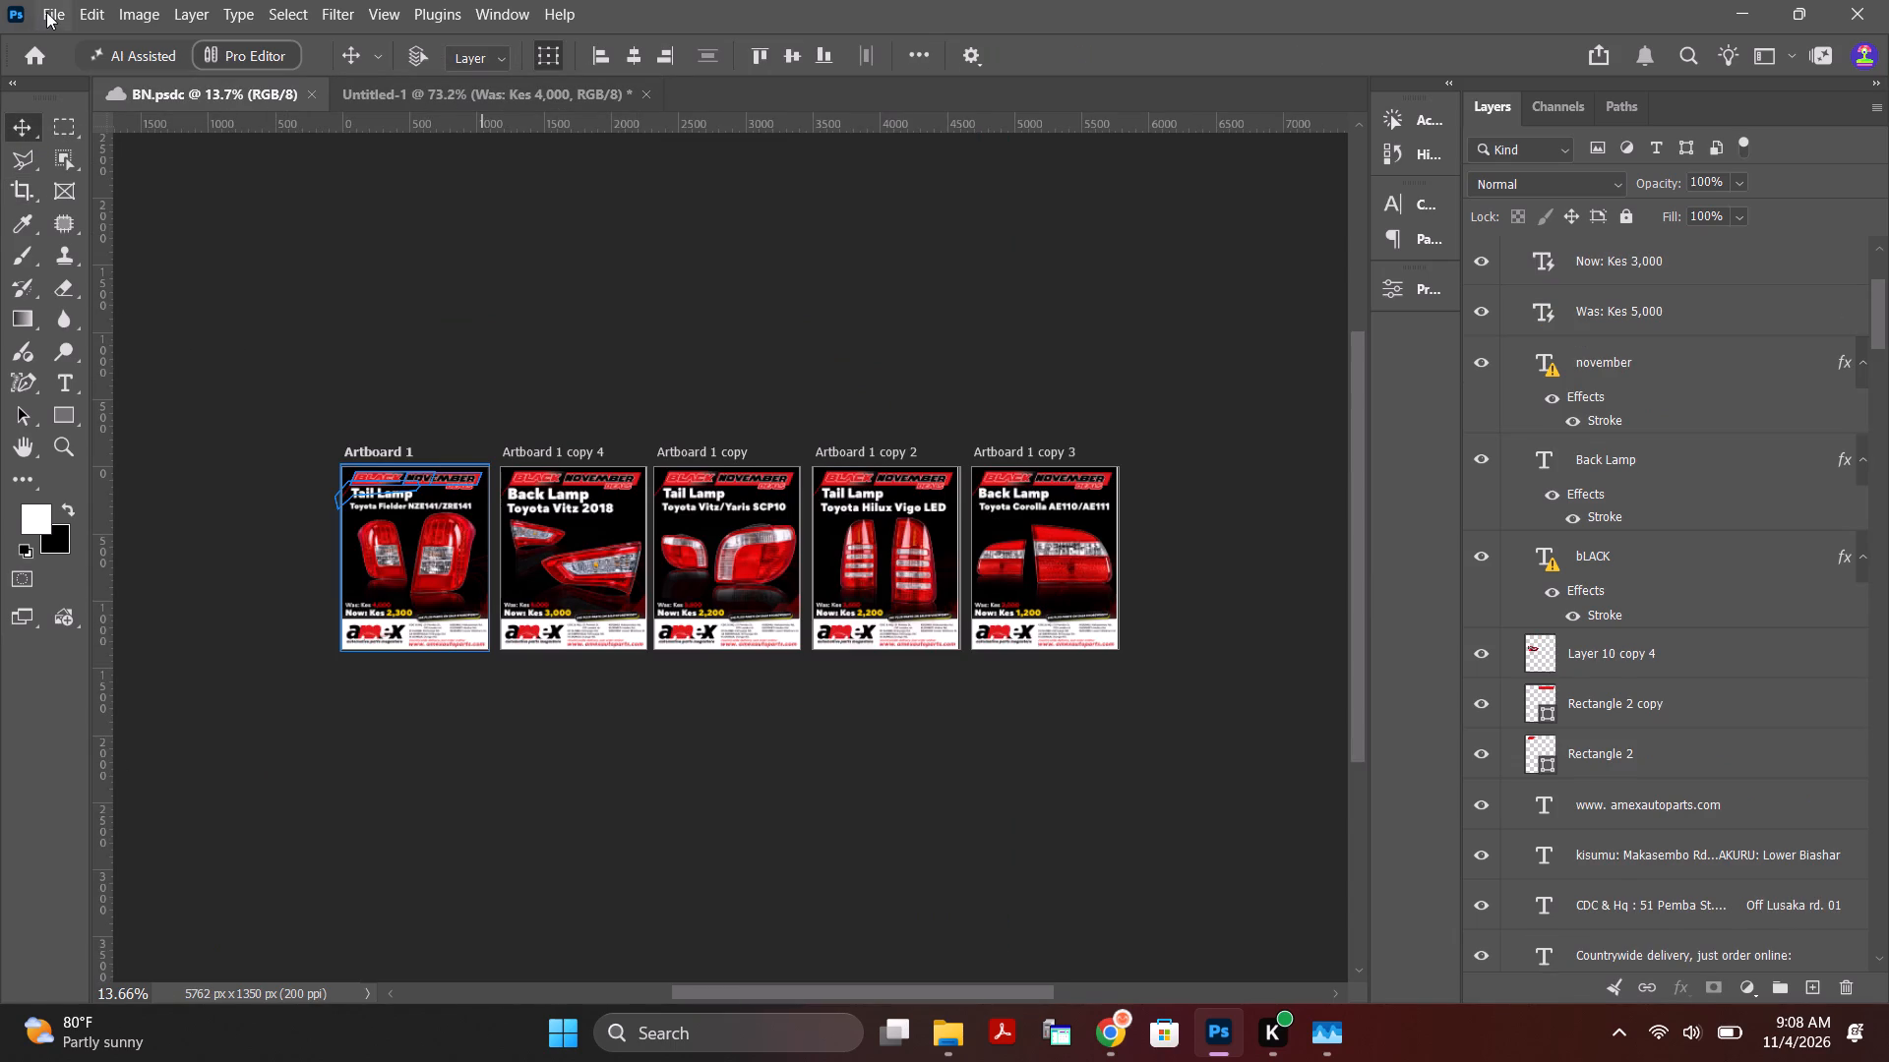
{"action": "left_click", "coordinate": [34, 59]}
{"action": "scroll", "coordinate": [773, 625], "scroll_direction": "down", "scroll_amount": 4}
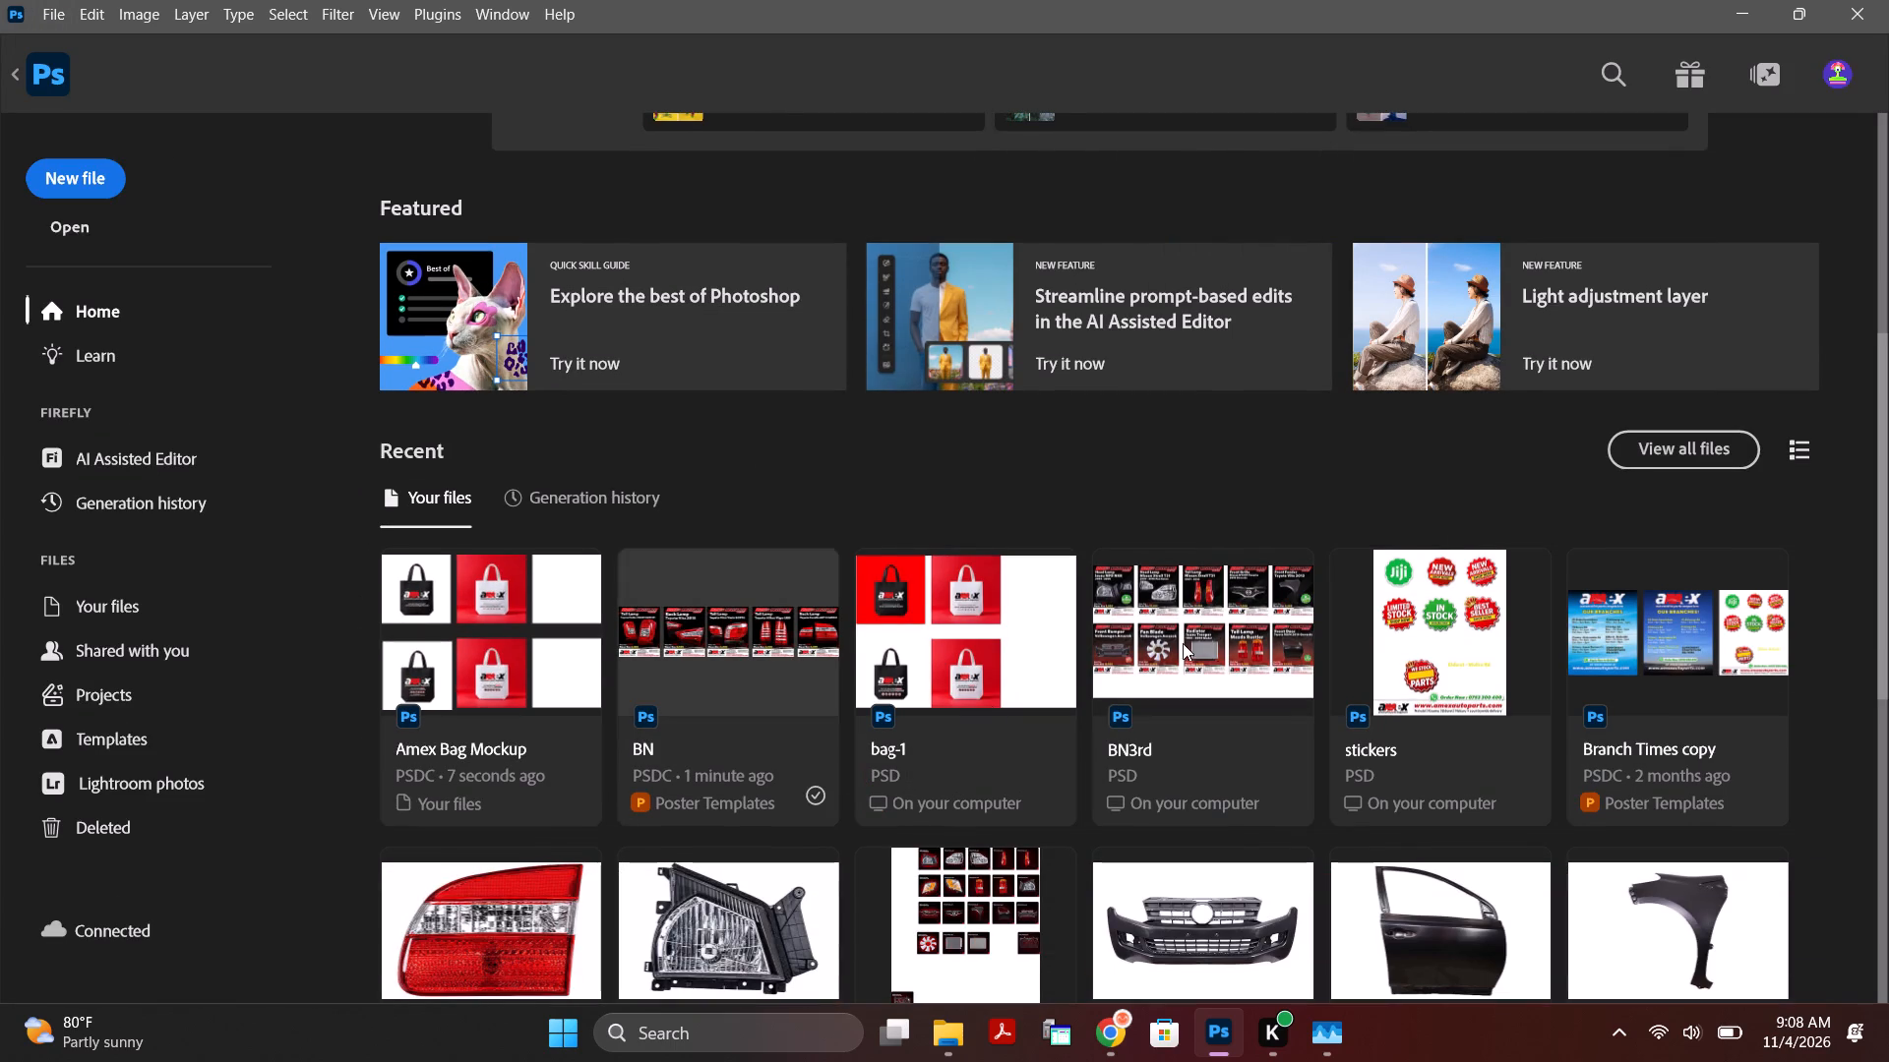
{"action": "scroll", "coordinate": [1225, 680], "scroll_direction": "down", "scroll_amount": 6}
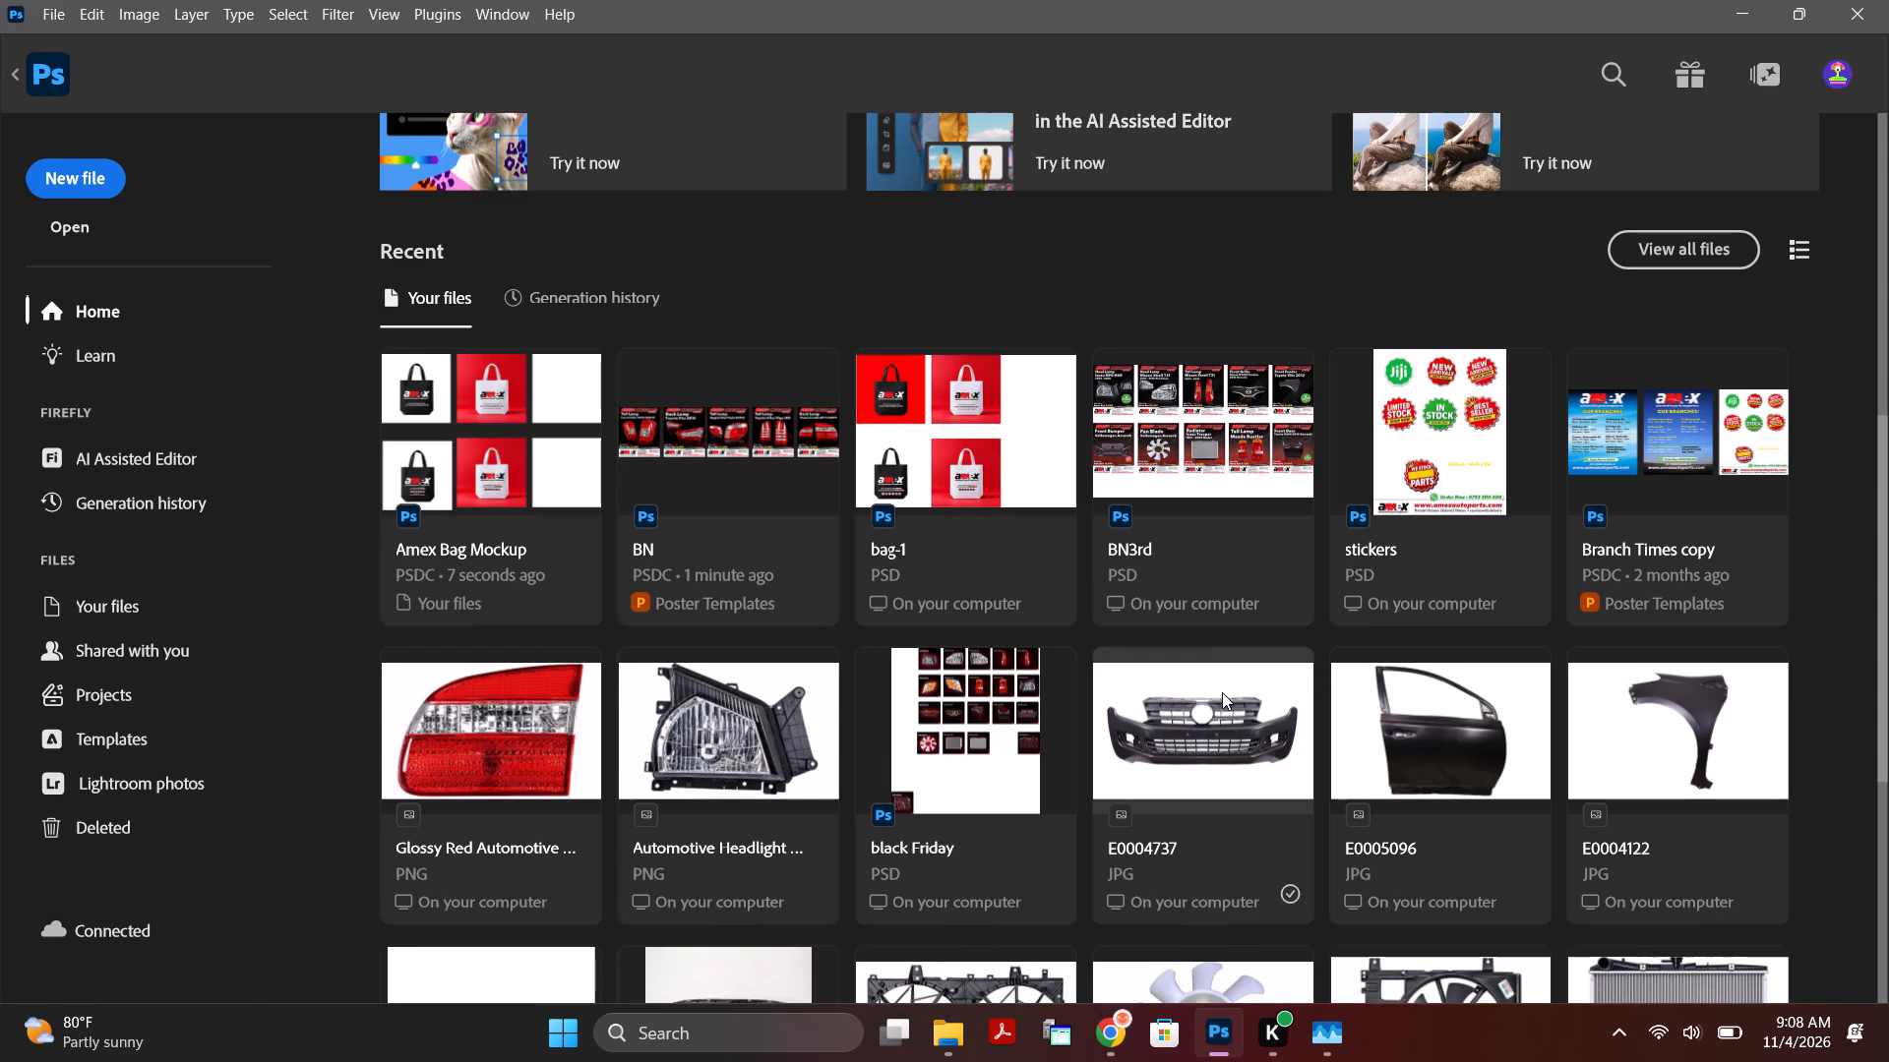
{"action": "scroll", "coordinate": [1269, 691], "scroll_direction": "down", "scroll_amount": 17}
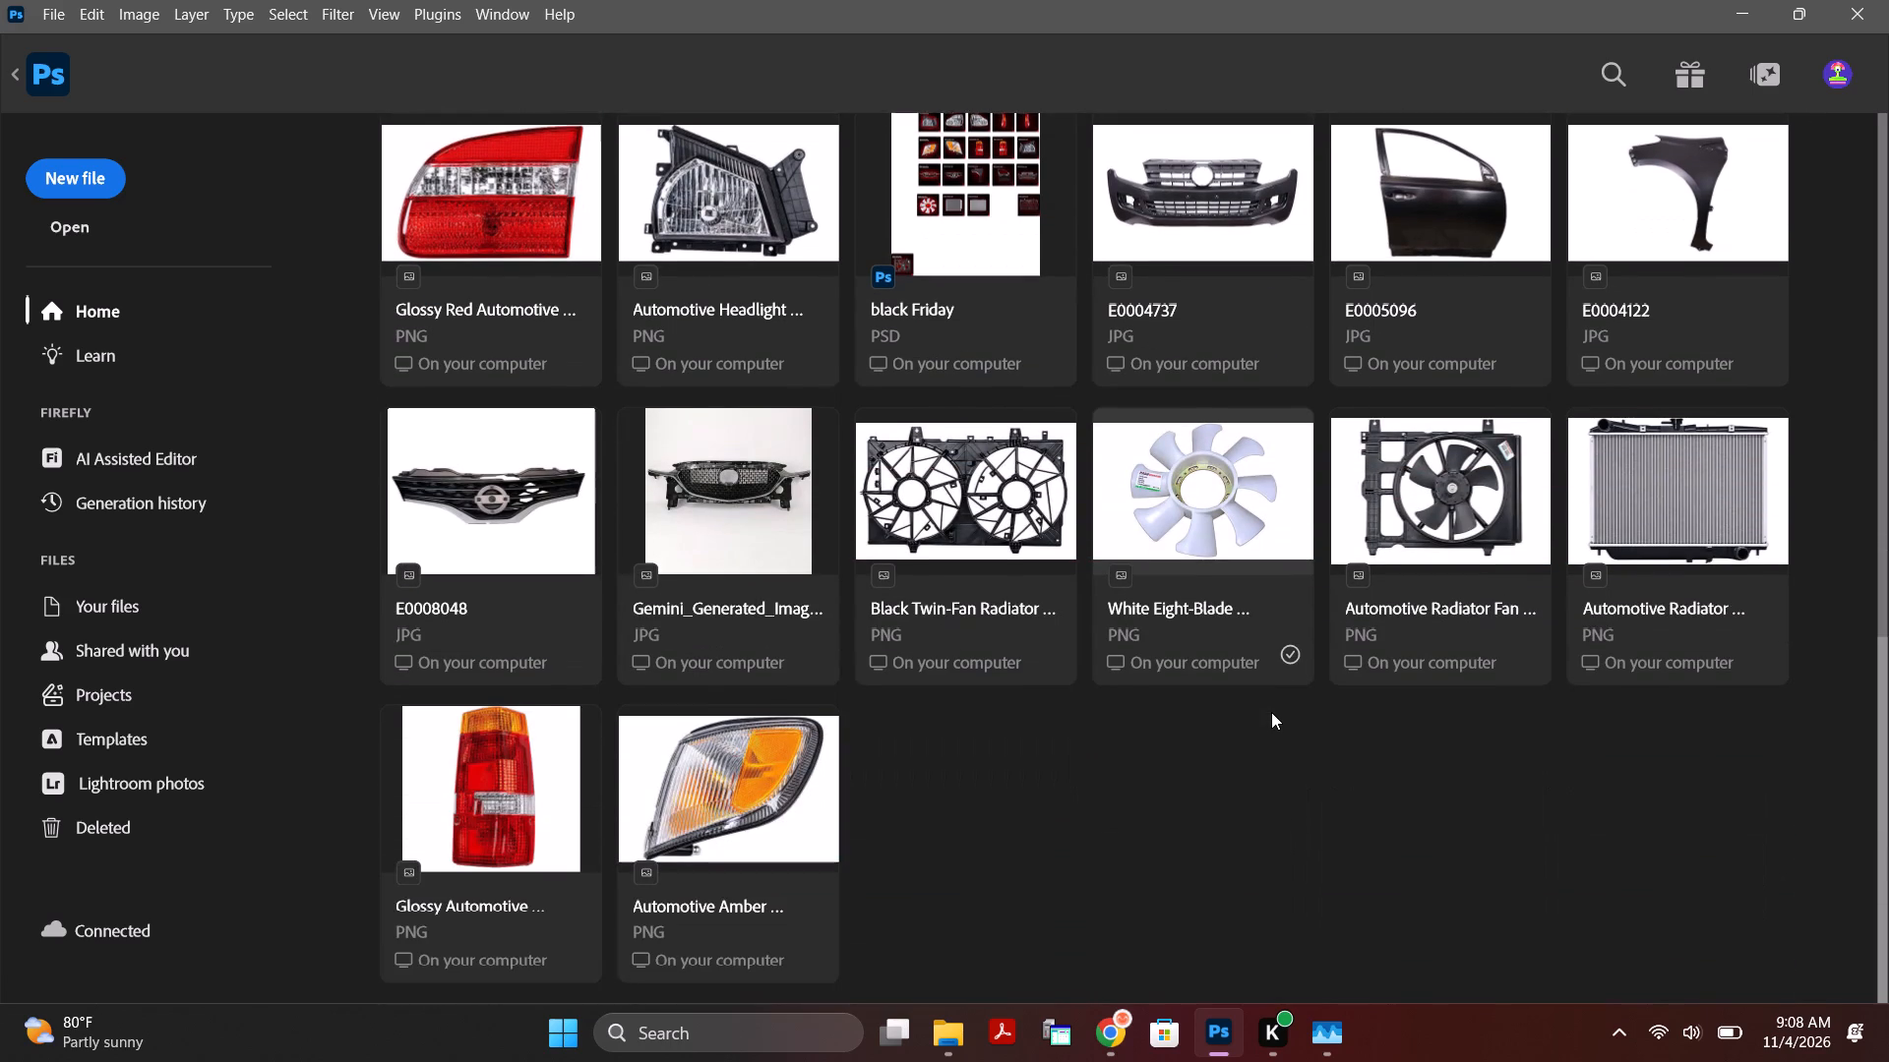
{"action": "left_click", "coordinate": [139, 705]}
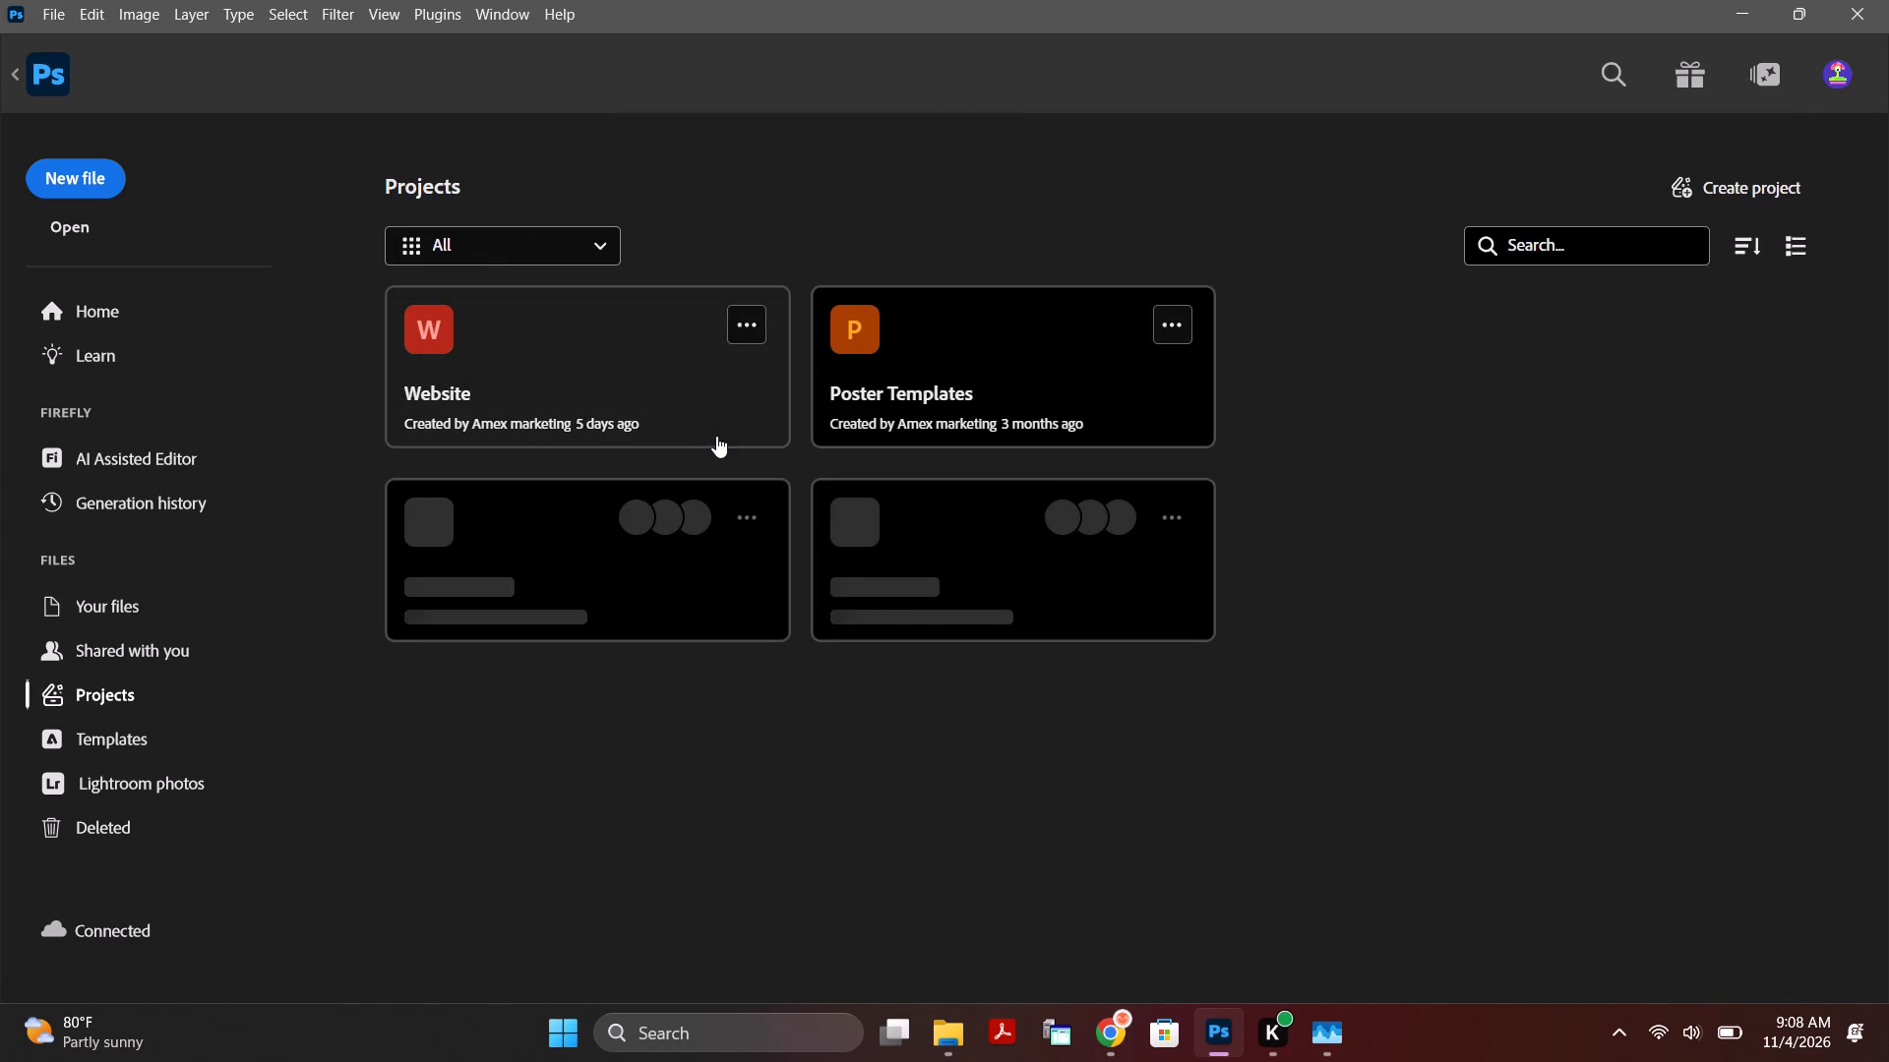
{"action": "double_click", "coordinate": [896, 401]}
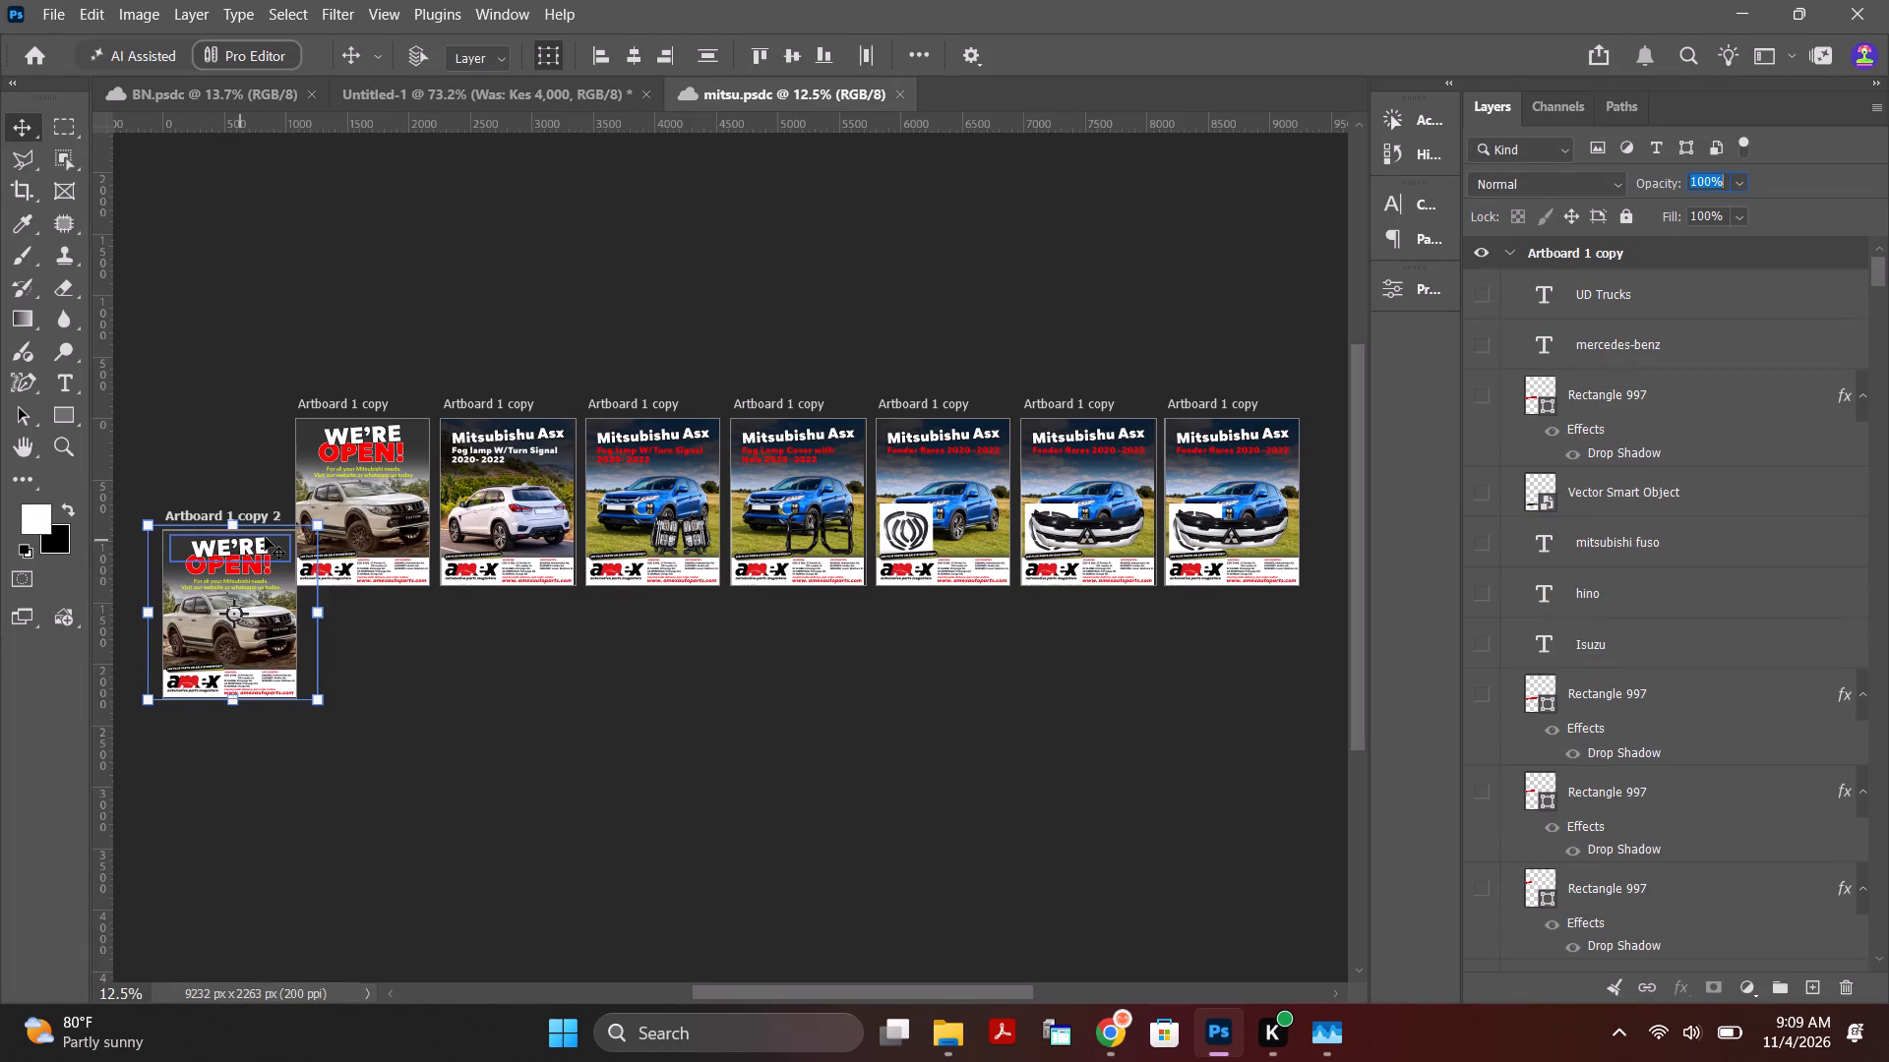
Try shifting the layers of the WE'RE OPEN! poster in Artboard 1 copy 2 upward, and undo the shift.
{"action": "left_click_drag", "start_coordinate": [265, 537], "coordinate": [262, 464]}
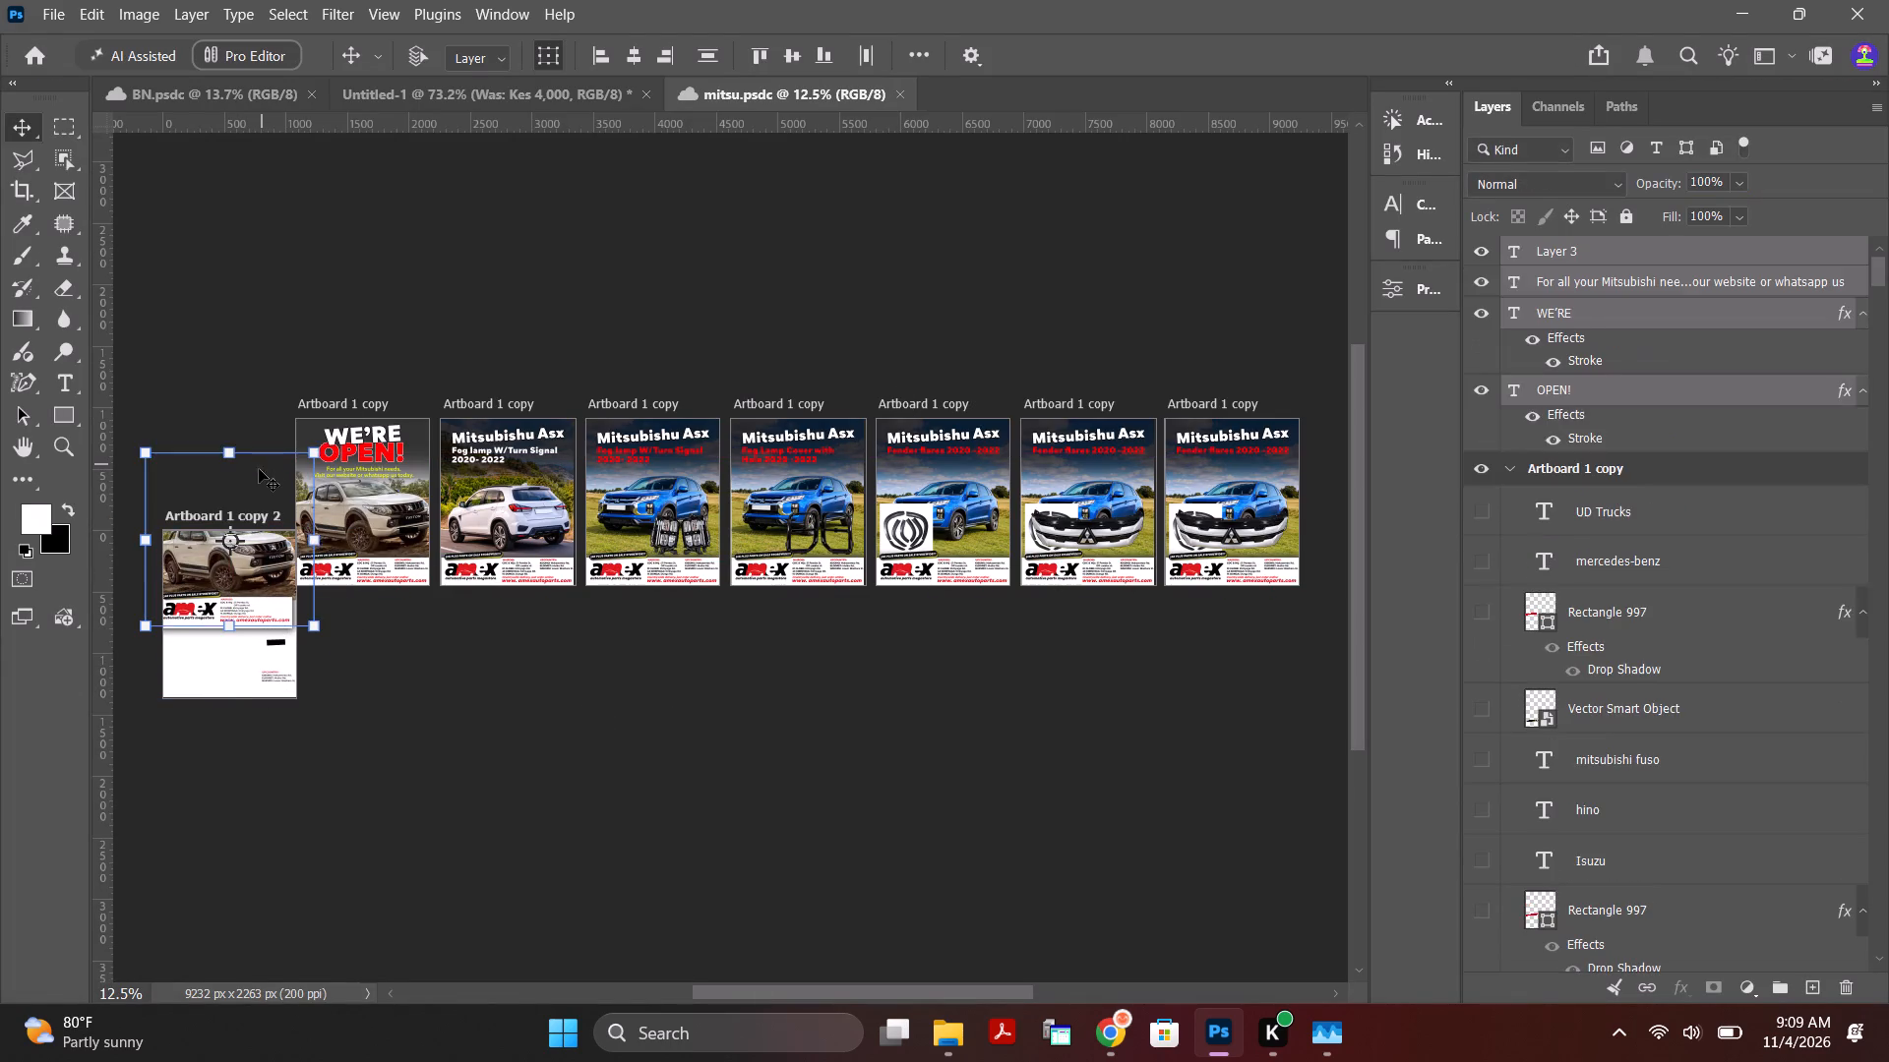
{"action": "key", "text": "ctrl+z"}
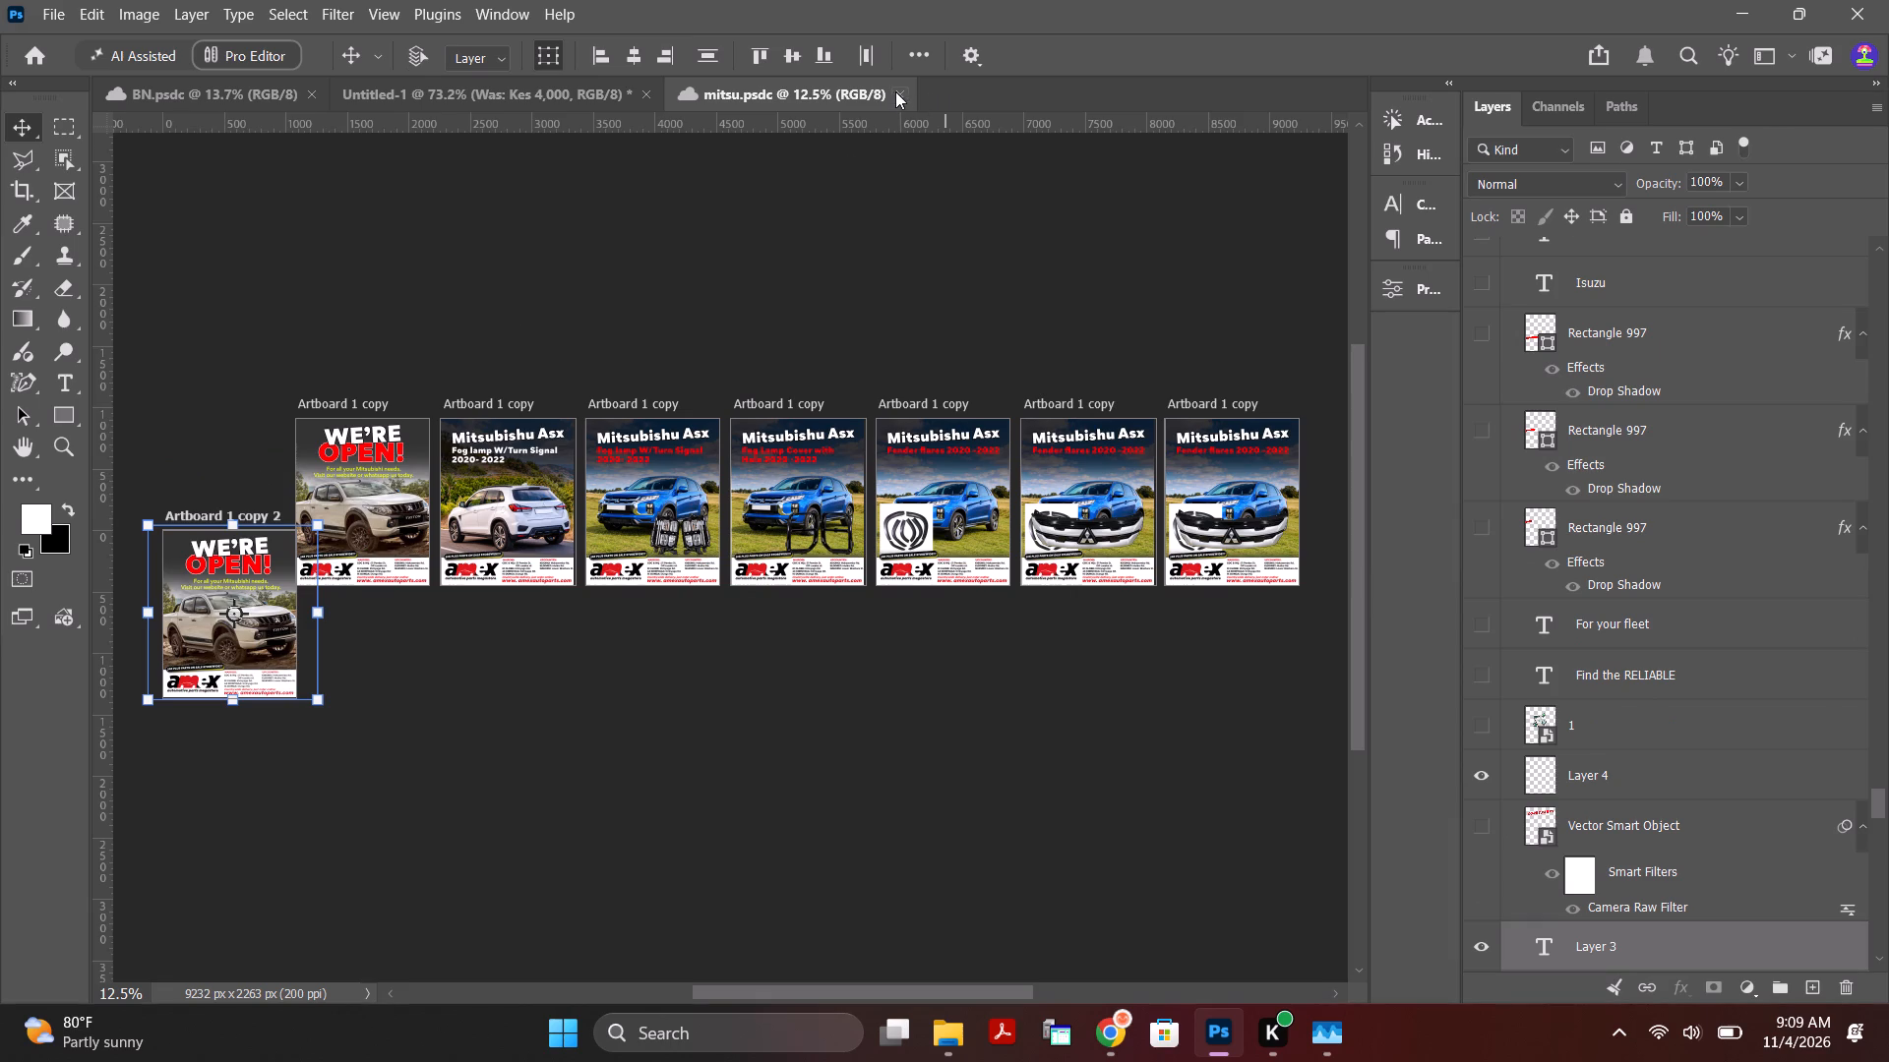
Close the mitsu.psdc document.
{"action": "left_click", "coordinate": [898, 97]}
Open the Facelifts document from the Poster Templates project.
{"action": "left_click", "coordinate": [50, 11]}
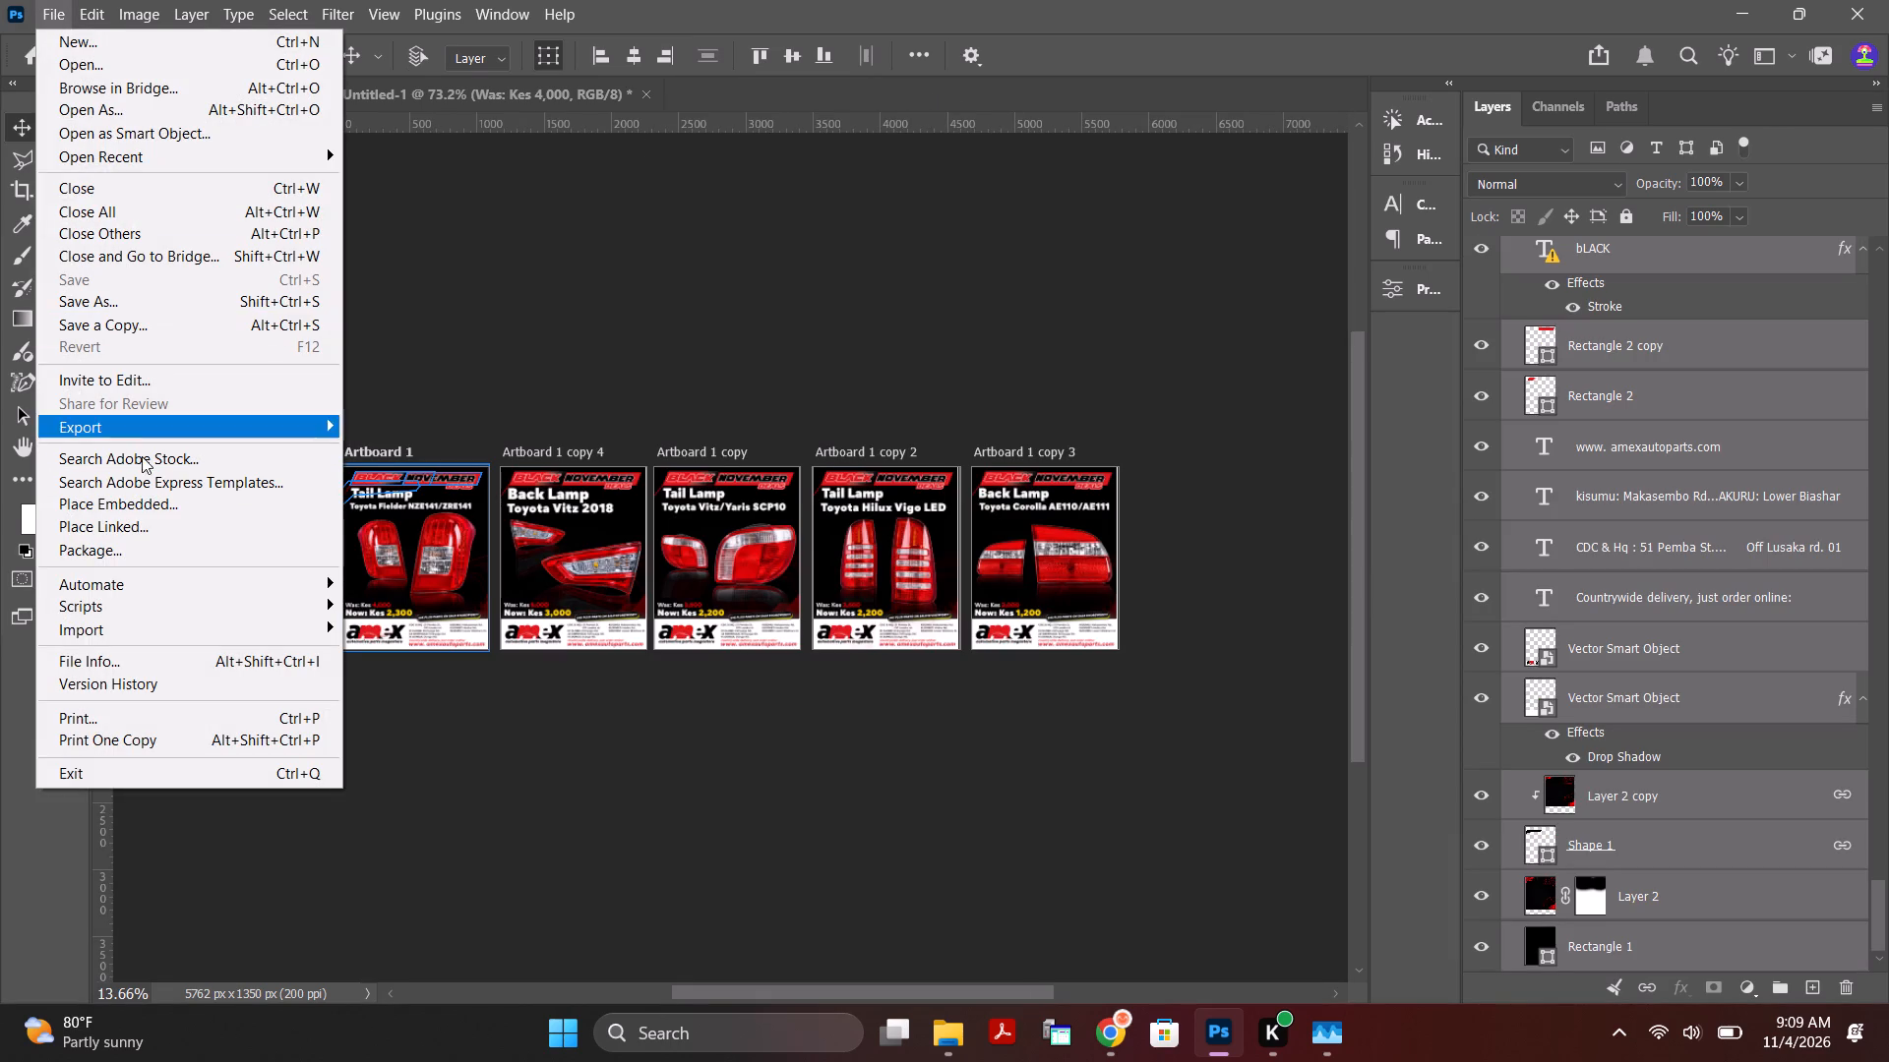
{"action": "left_click", "coordinate": [531, 287]}
{"action": "left_click", "coordinate": [35, 58]}
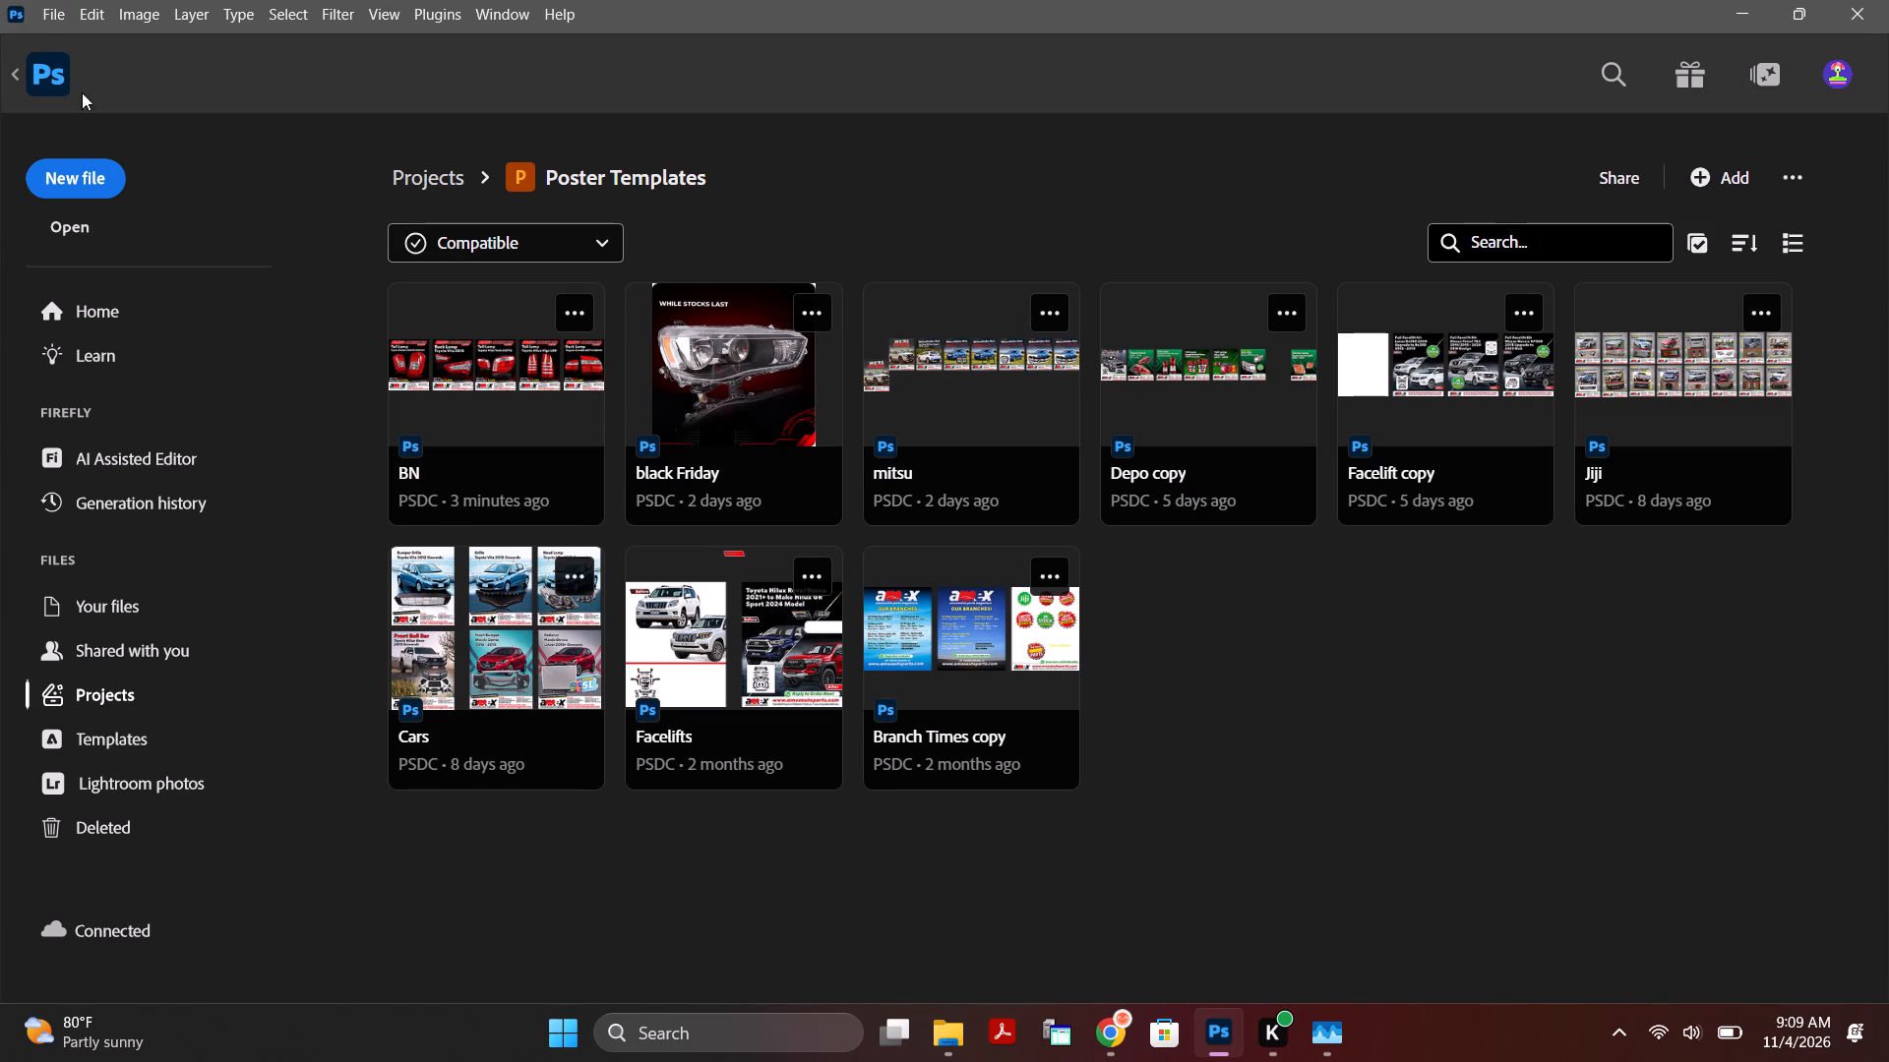
{"action": "left_click", "coordinate": [152, 705]}
{"action": "left_click", "coordinate": [786, 649]}
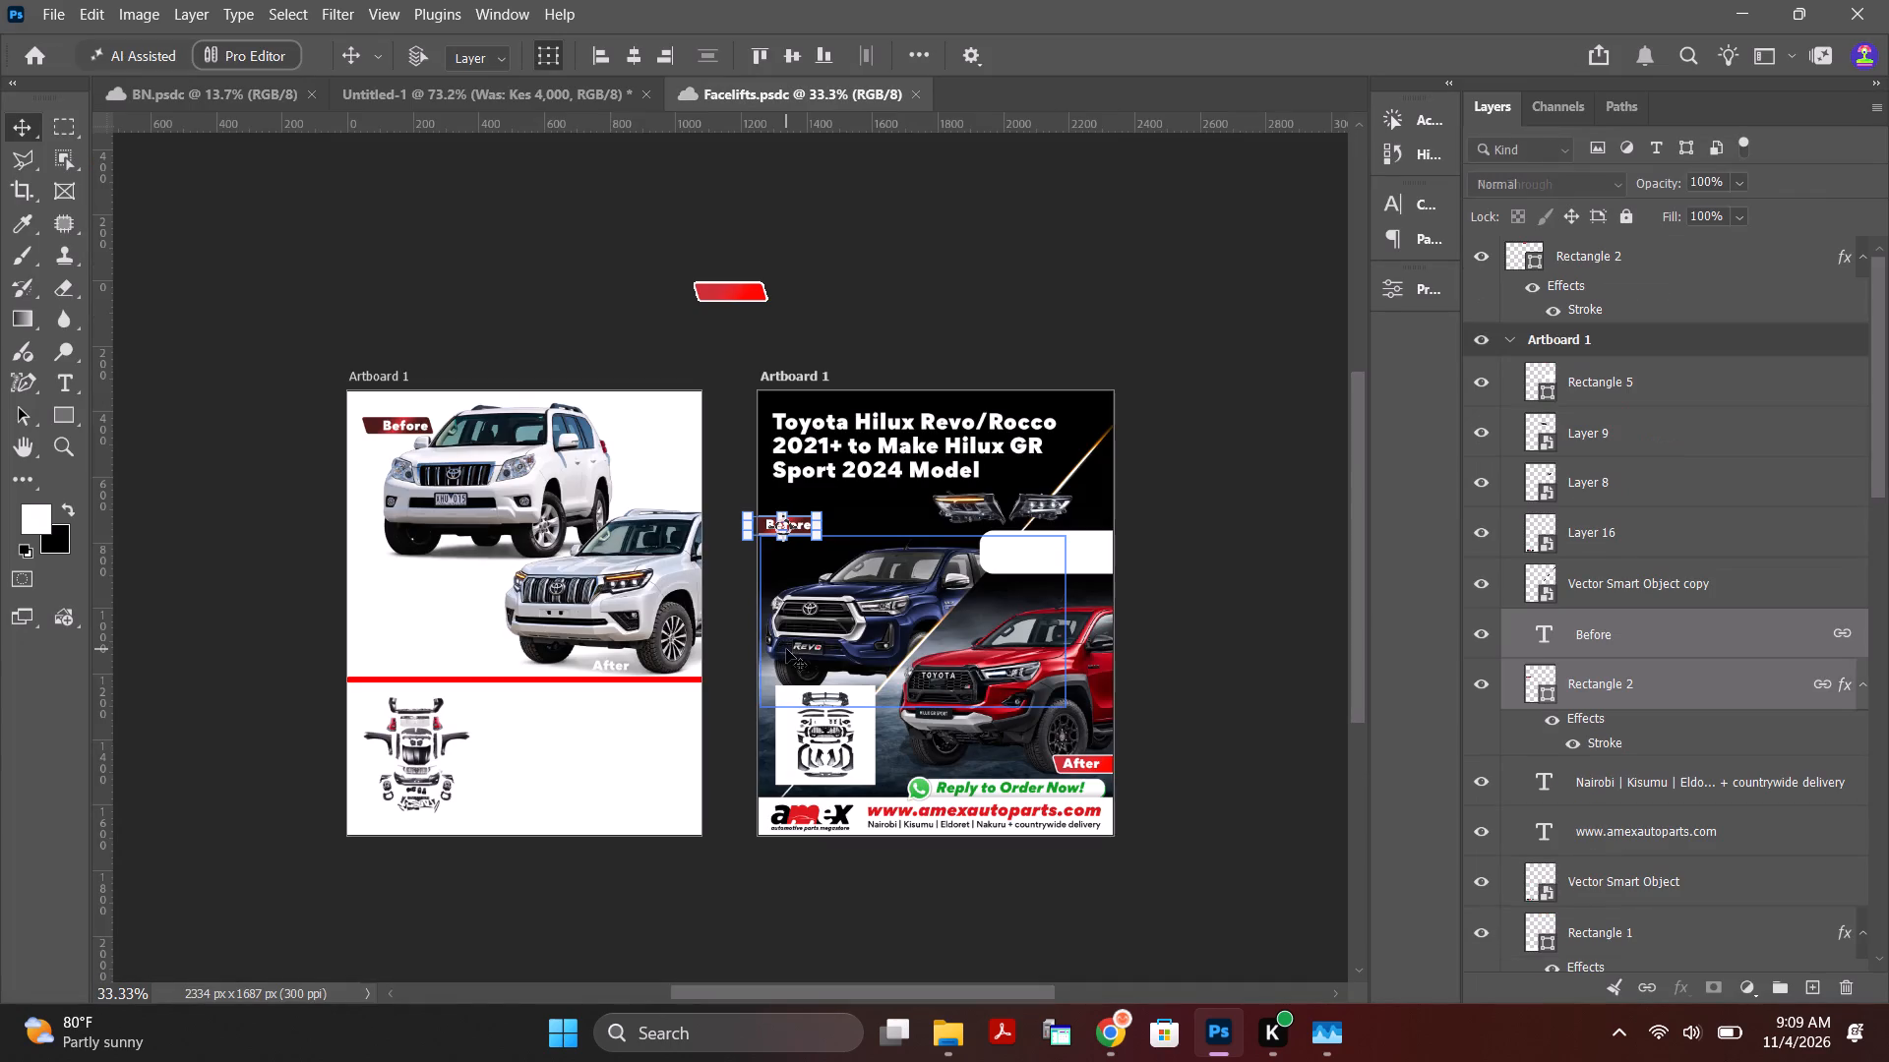
Identify the Toyota Hilux poster's footer layer, Layer 16, by toggling its visibility and open its smart object contents.
{"action": "left_click", "coordinate": [1019, 787]}
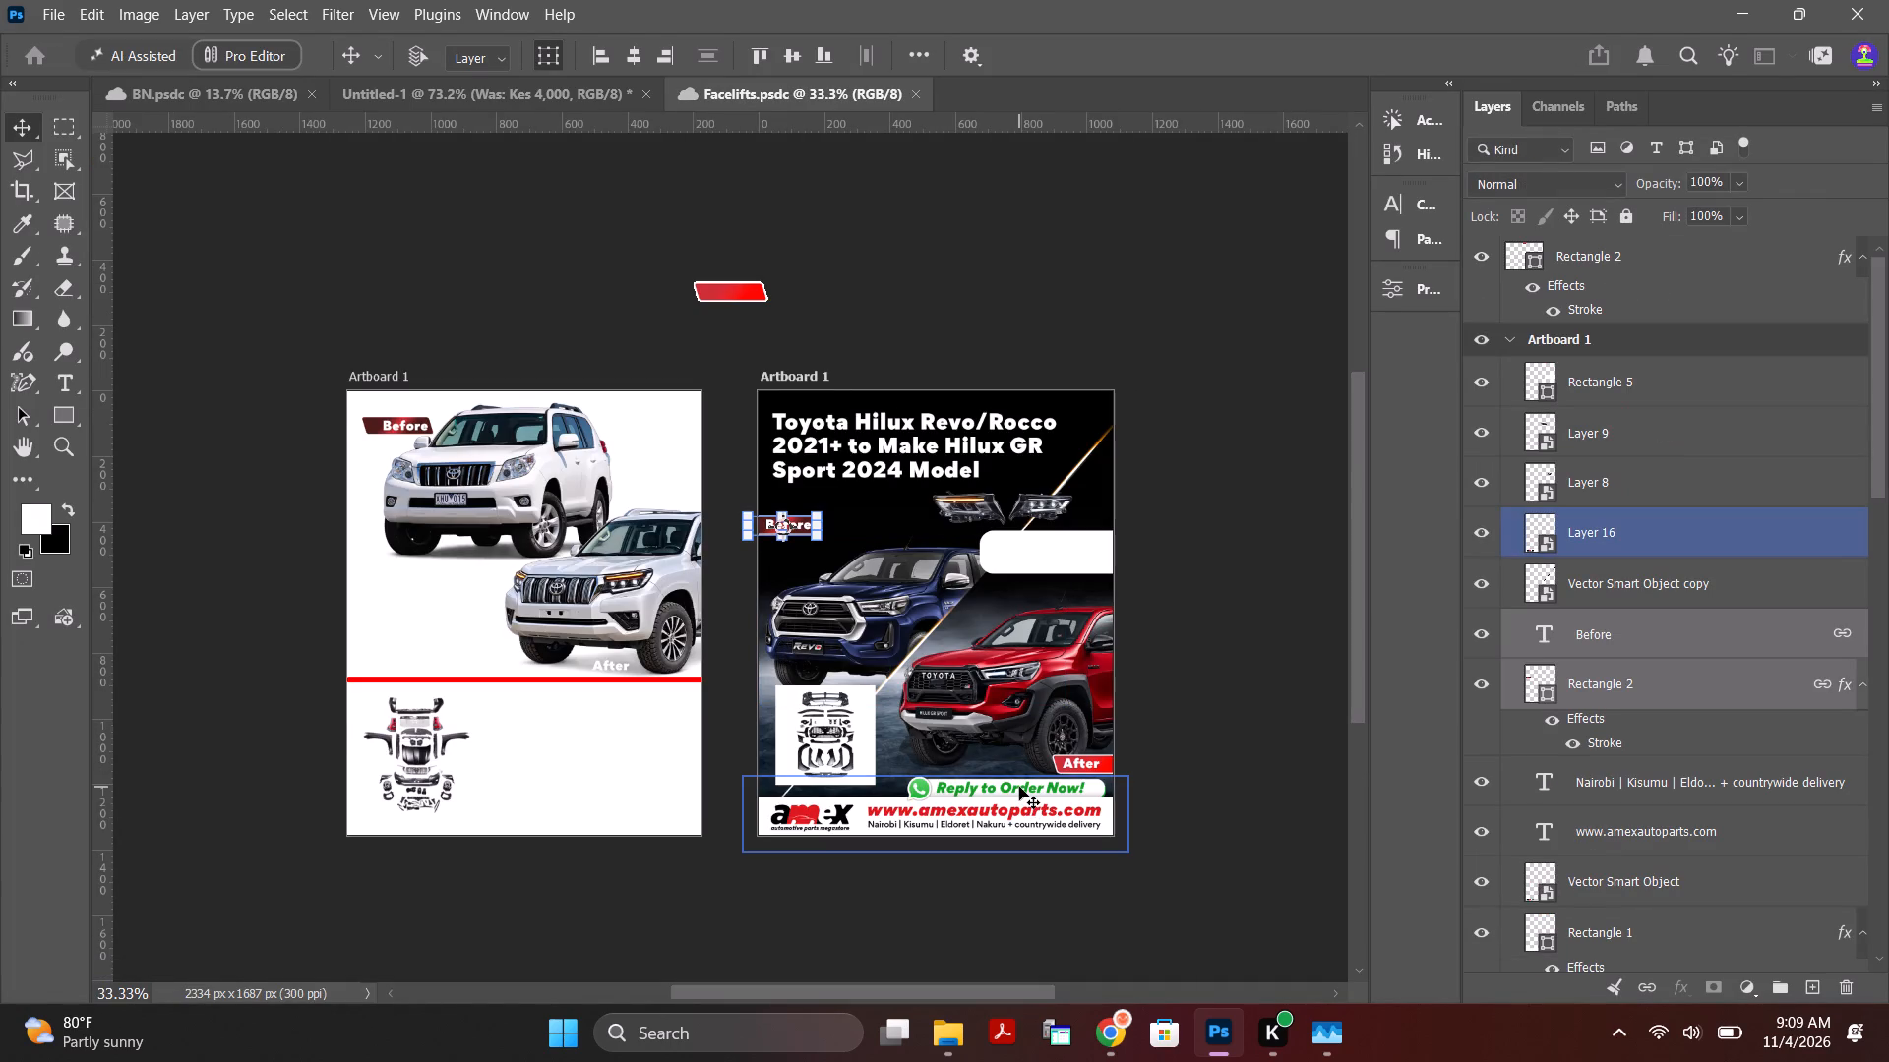
{"action": "scroll", "coordinate": [1064, 789], "scroll_direction": "up", "scroll_amount": 9, "text": "alt"}
{"action": "left_click", "coordinate": [1071, 779]}
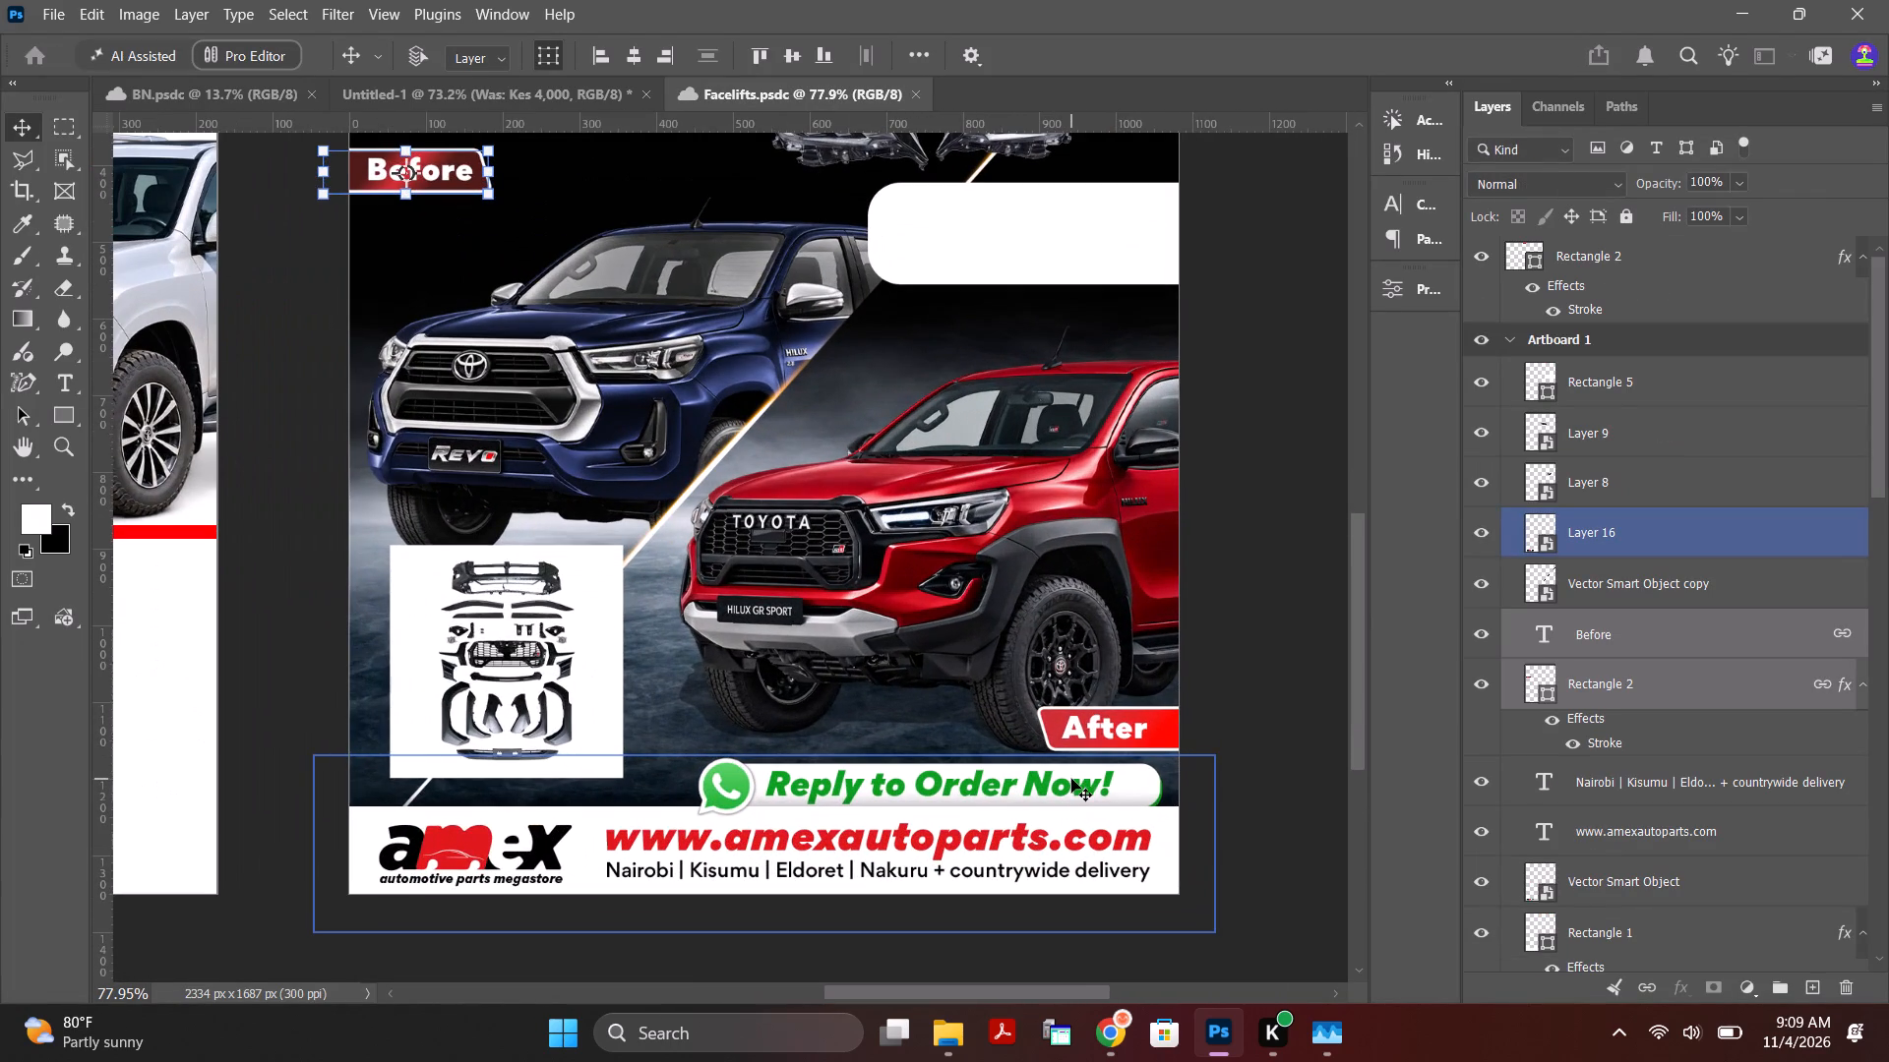
{"action": "left_click", "coordinate": [1477, 531]}
{"action": "left_click", "coordinate": [1477, 531]}
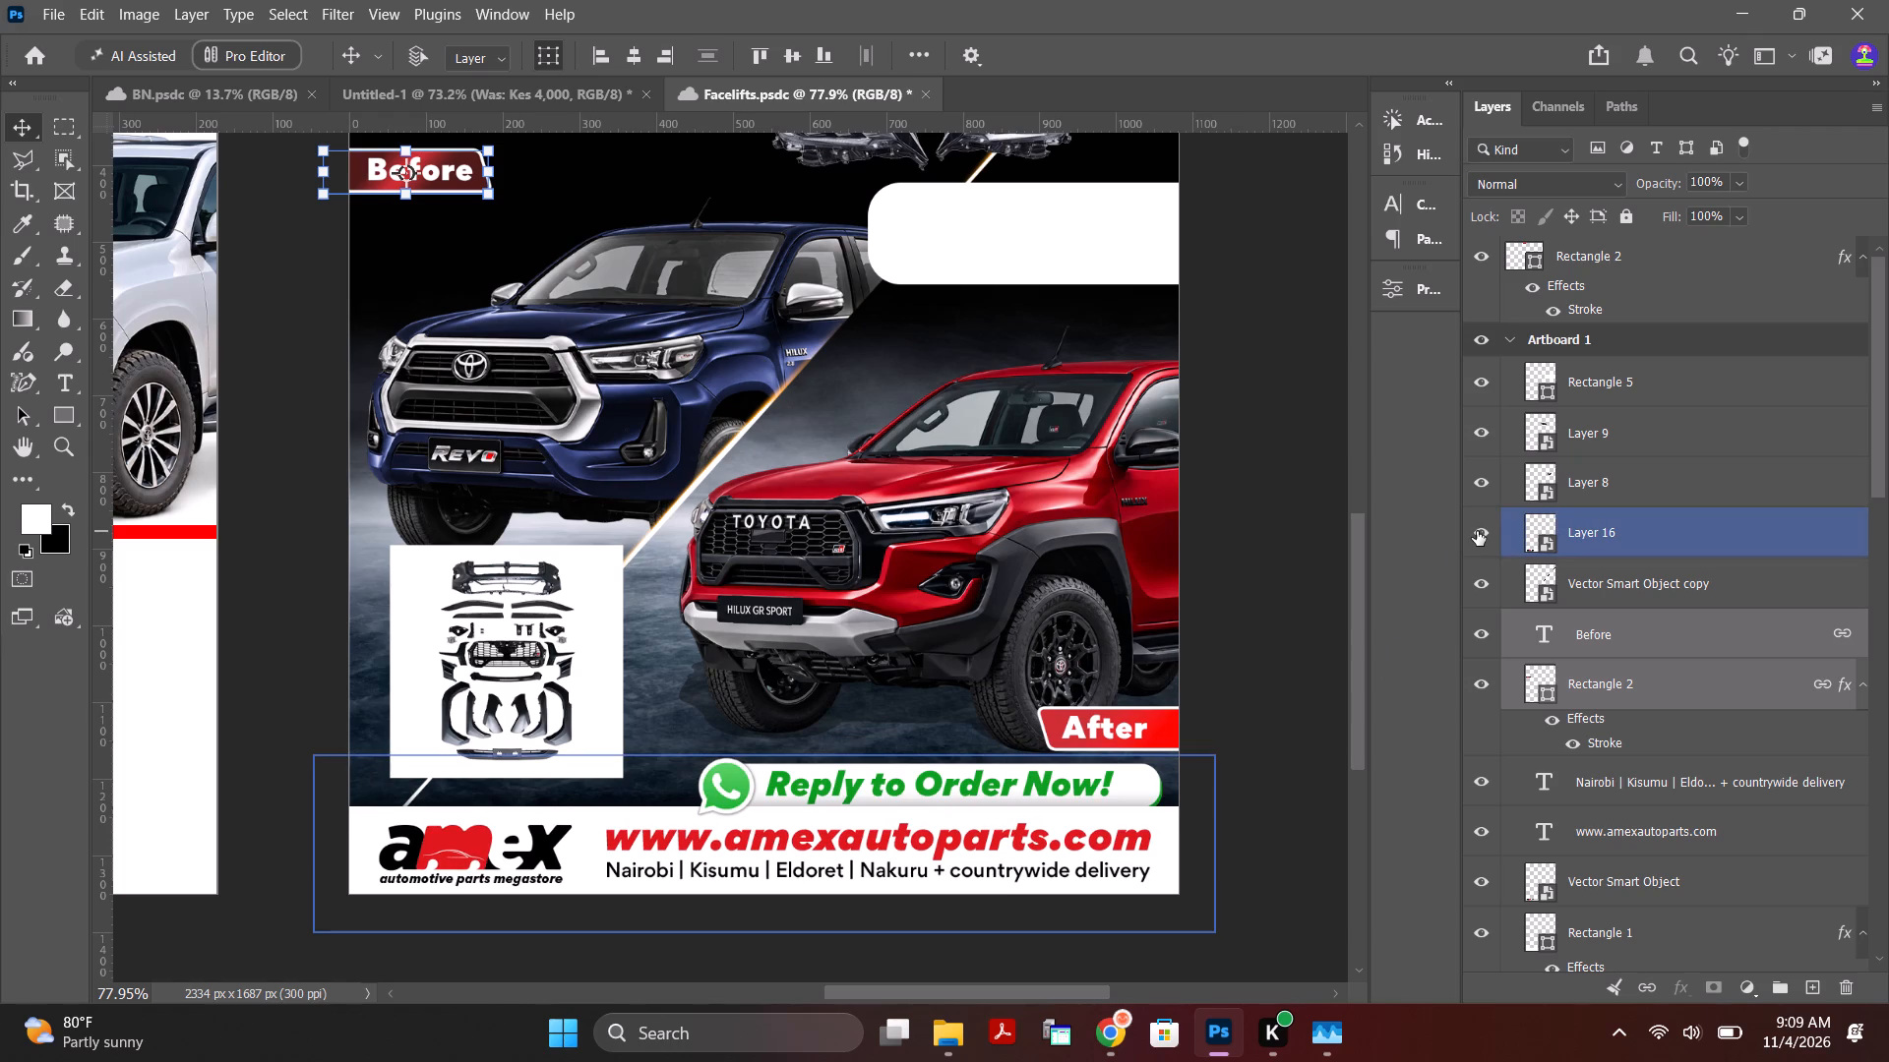
{"action": "left_click", "coordinate": [1477, 531]}
{"action": "left_click", "coordinate": [1477, 531]}
{"action": "left_click", "coordinate": [1636, 532]}
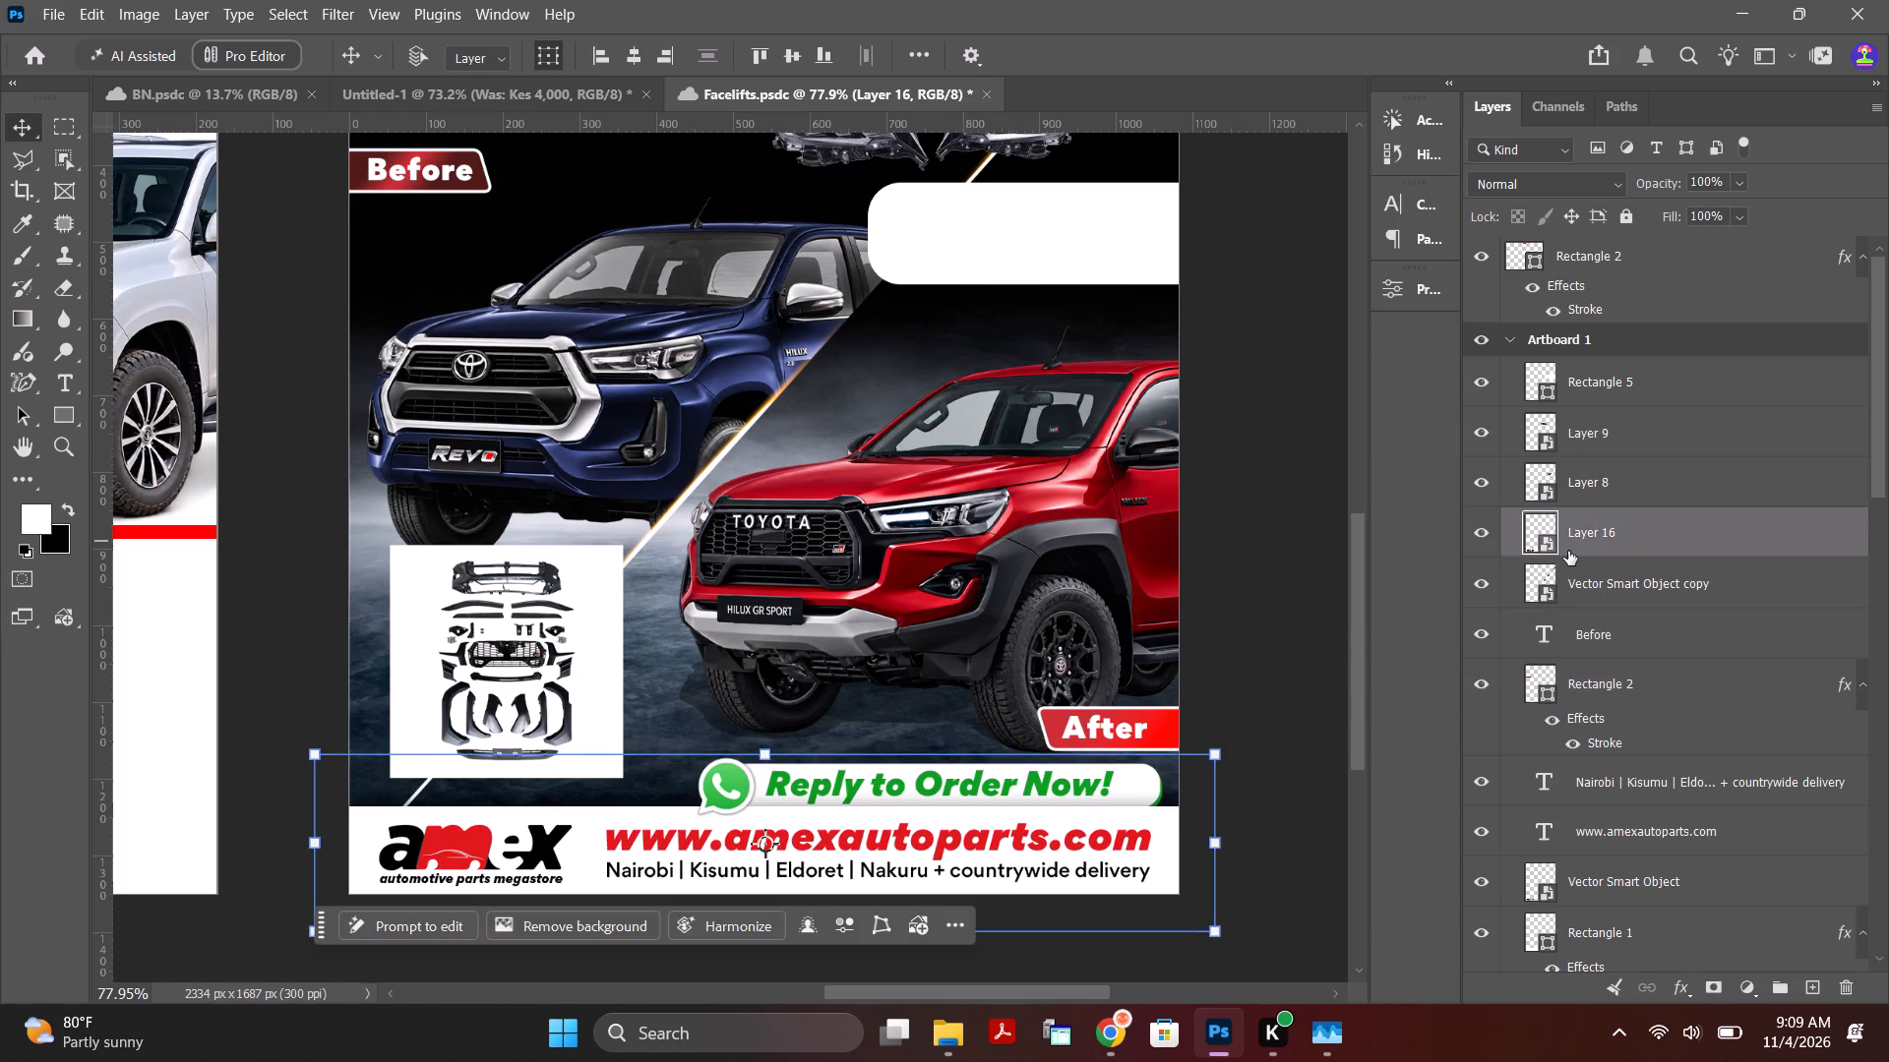
{"action": "double_click", "coordinate": [1551, 550]}
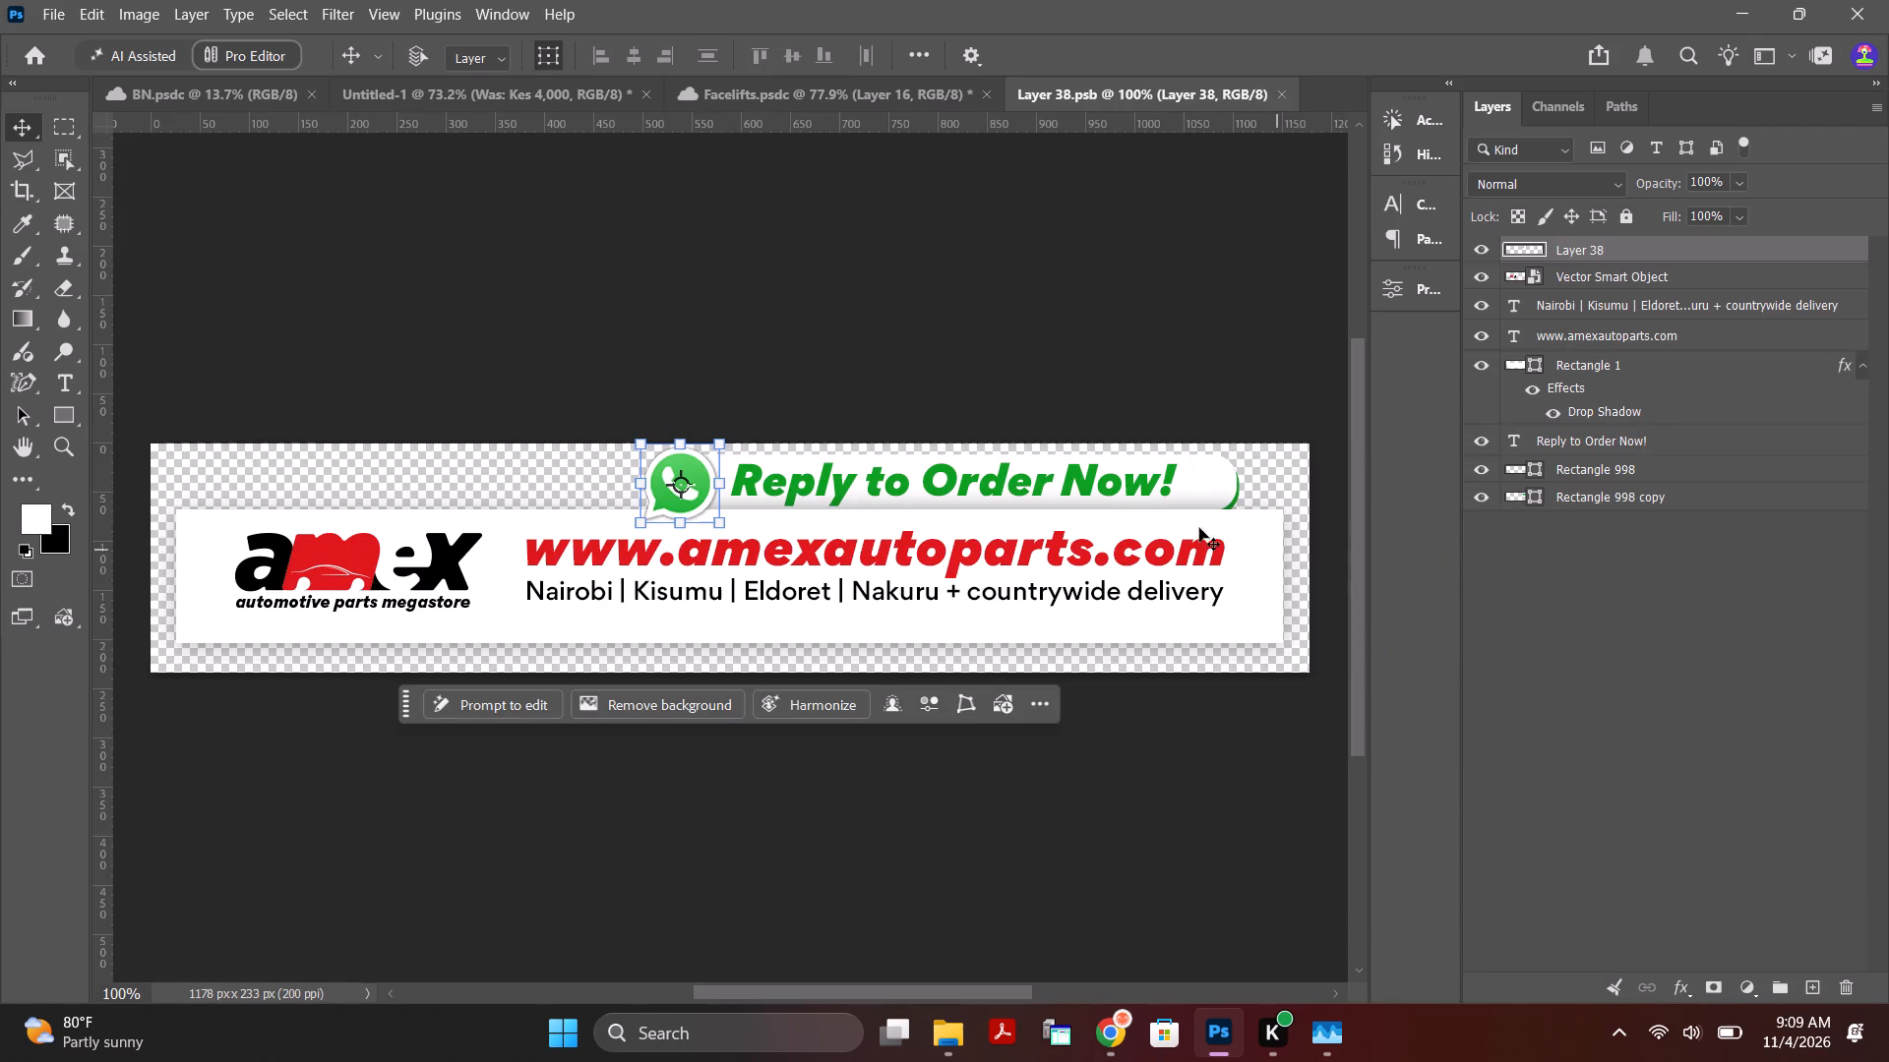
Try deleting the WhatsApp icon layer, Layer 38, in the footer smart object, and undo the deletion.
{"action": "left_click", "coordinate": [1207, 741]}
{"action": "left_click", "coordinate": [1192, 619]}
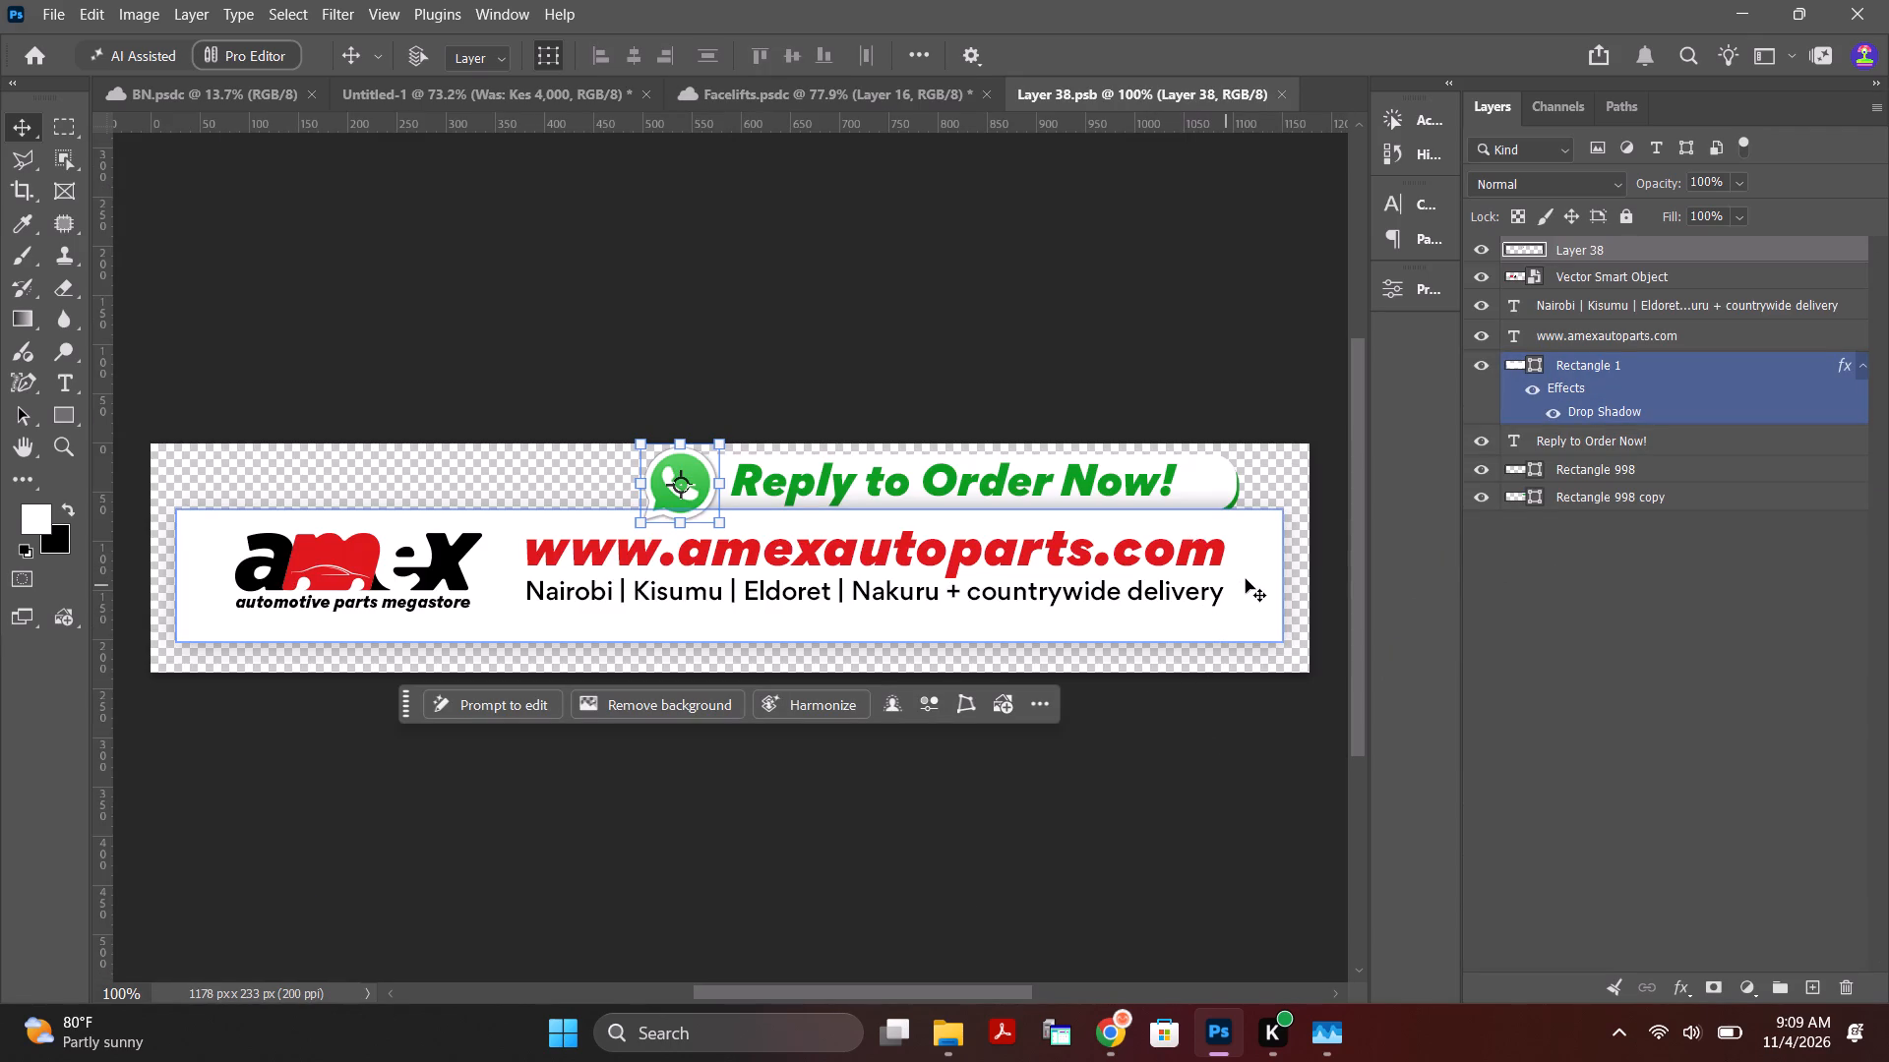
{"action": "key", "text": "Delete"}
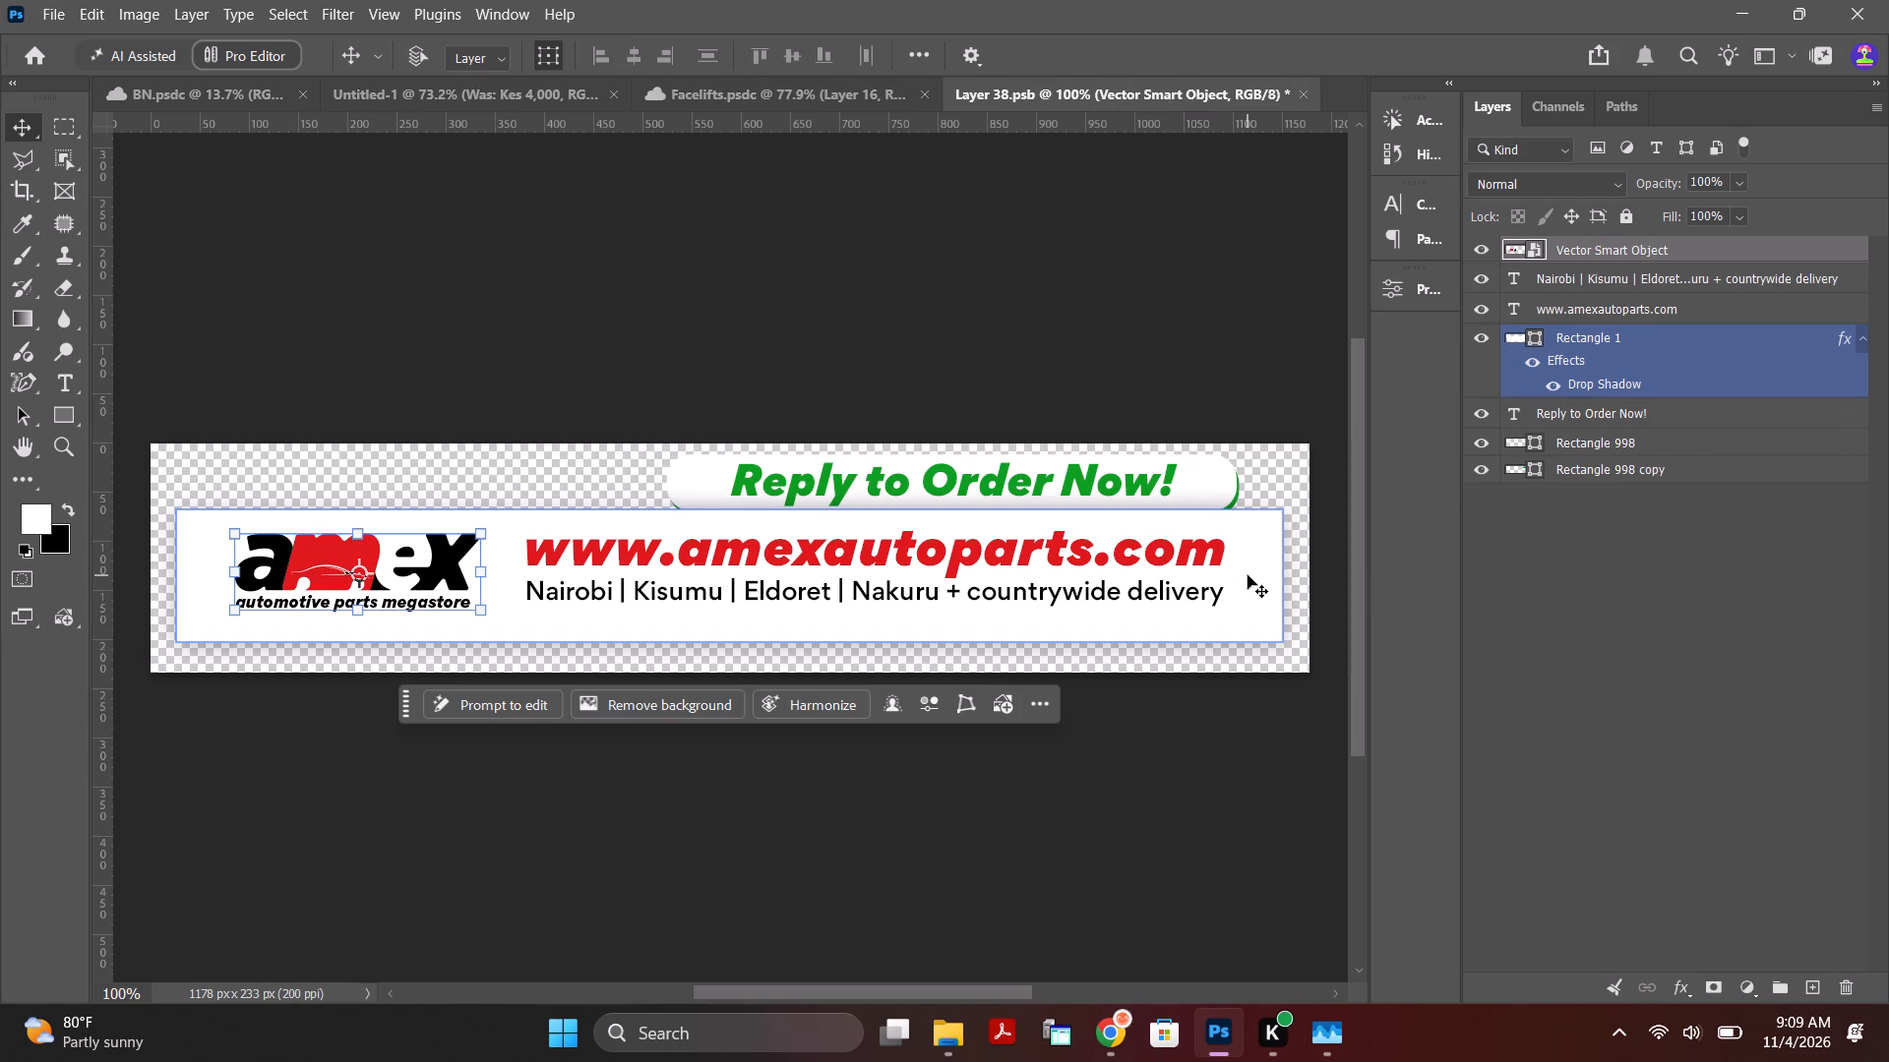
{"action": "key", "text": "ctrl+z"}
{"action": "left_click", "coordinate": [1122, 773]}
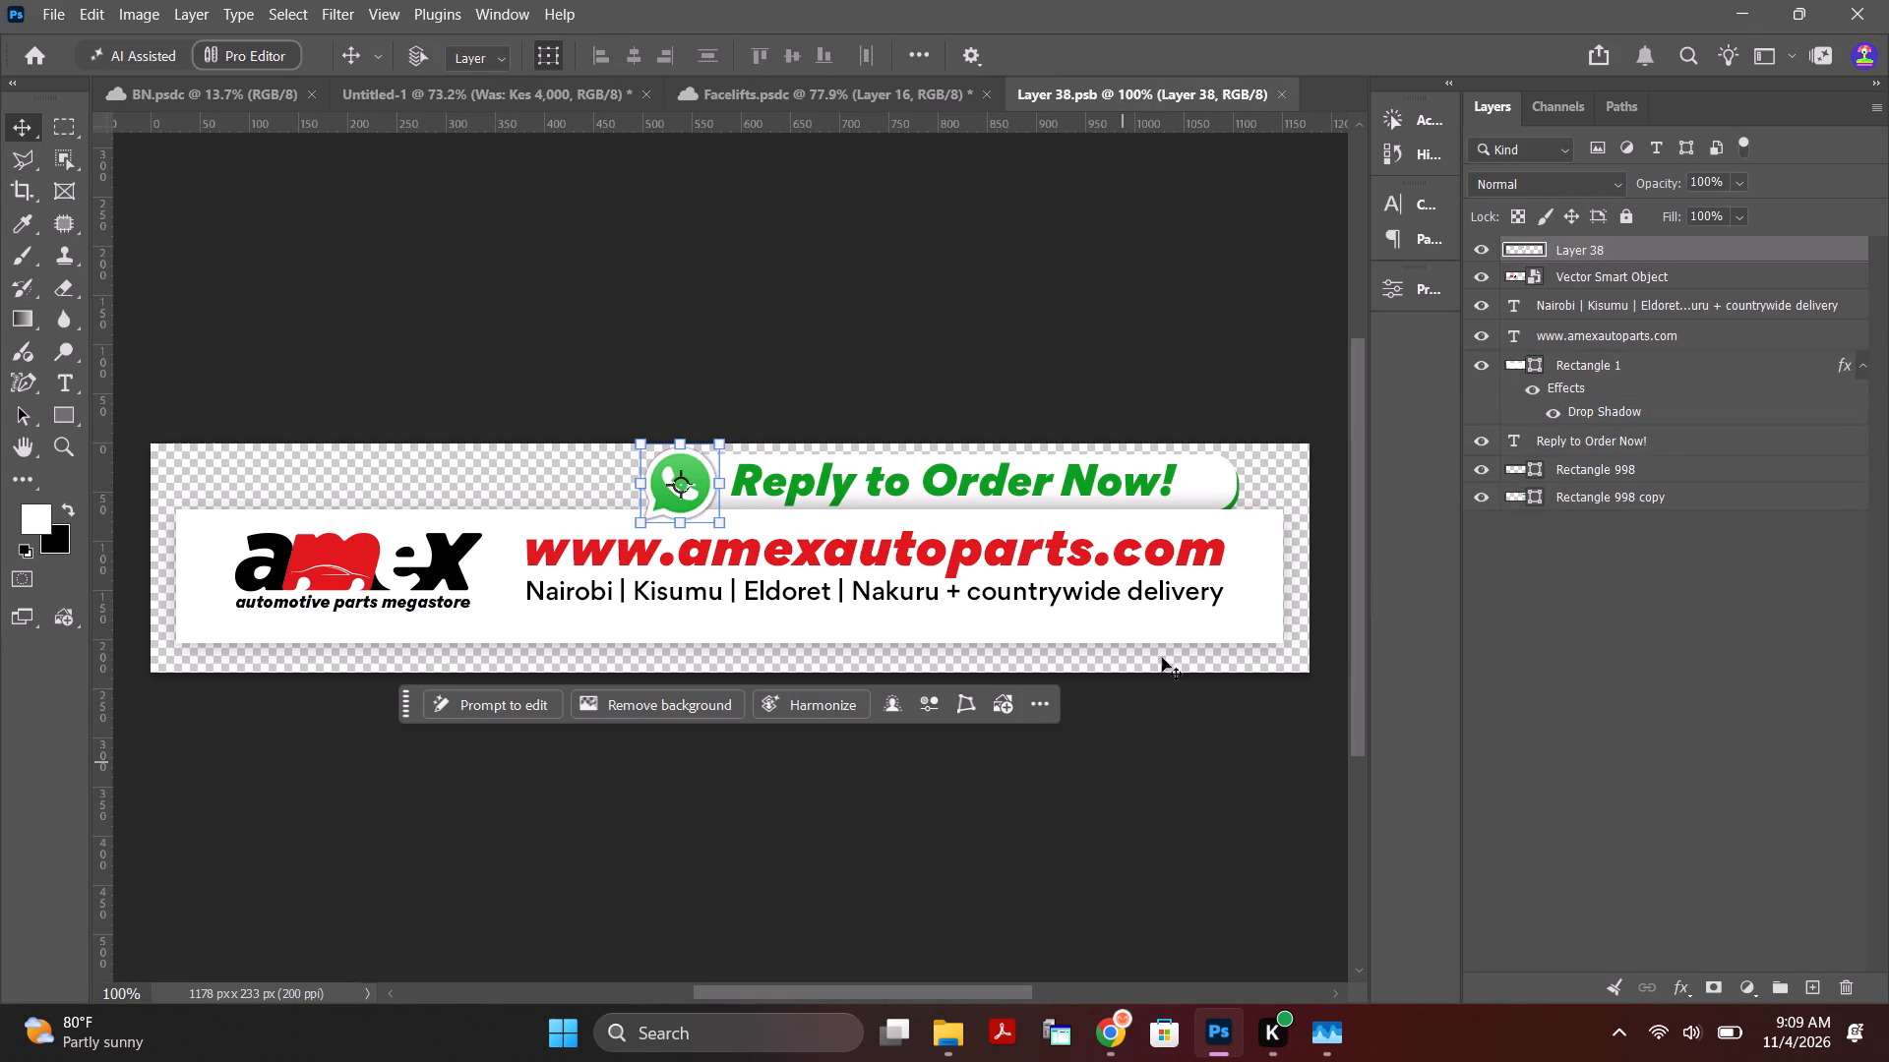
Toggle the visibility of Rectangle 998 copy to check which part of the Reply to Order Now! banner it forms.
{"action": "left_click", "coordinate": [1542, 496]}
{"action": "left_click", "coordinate": [1491, 497]}
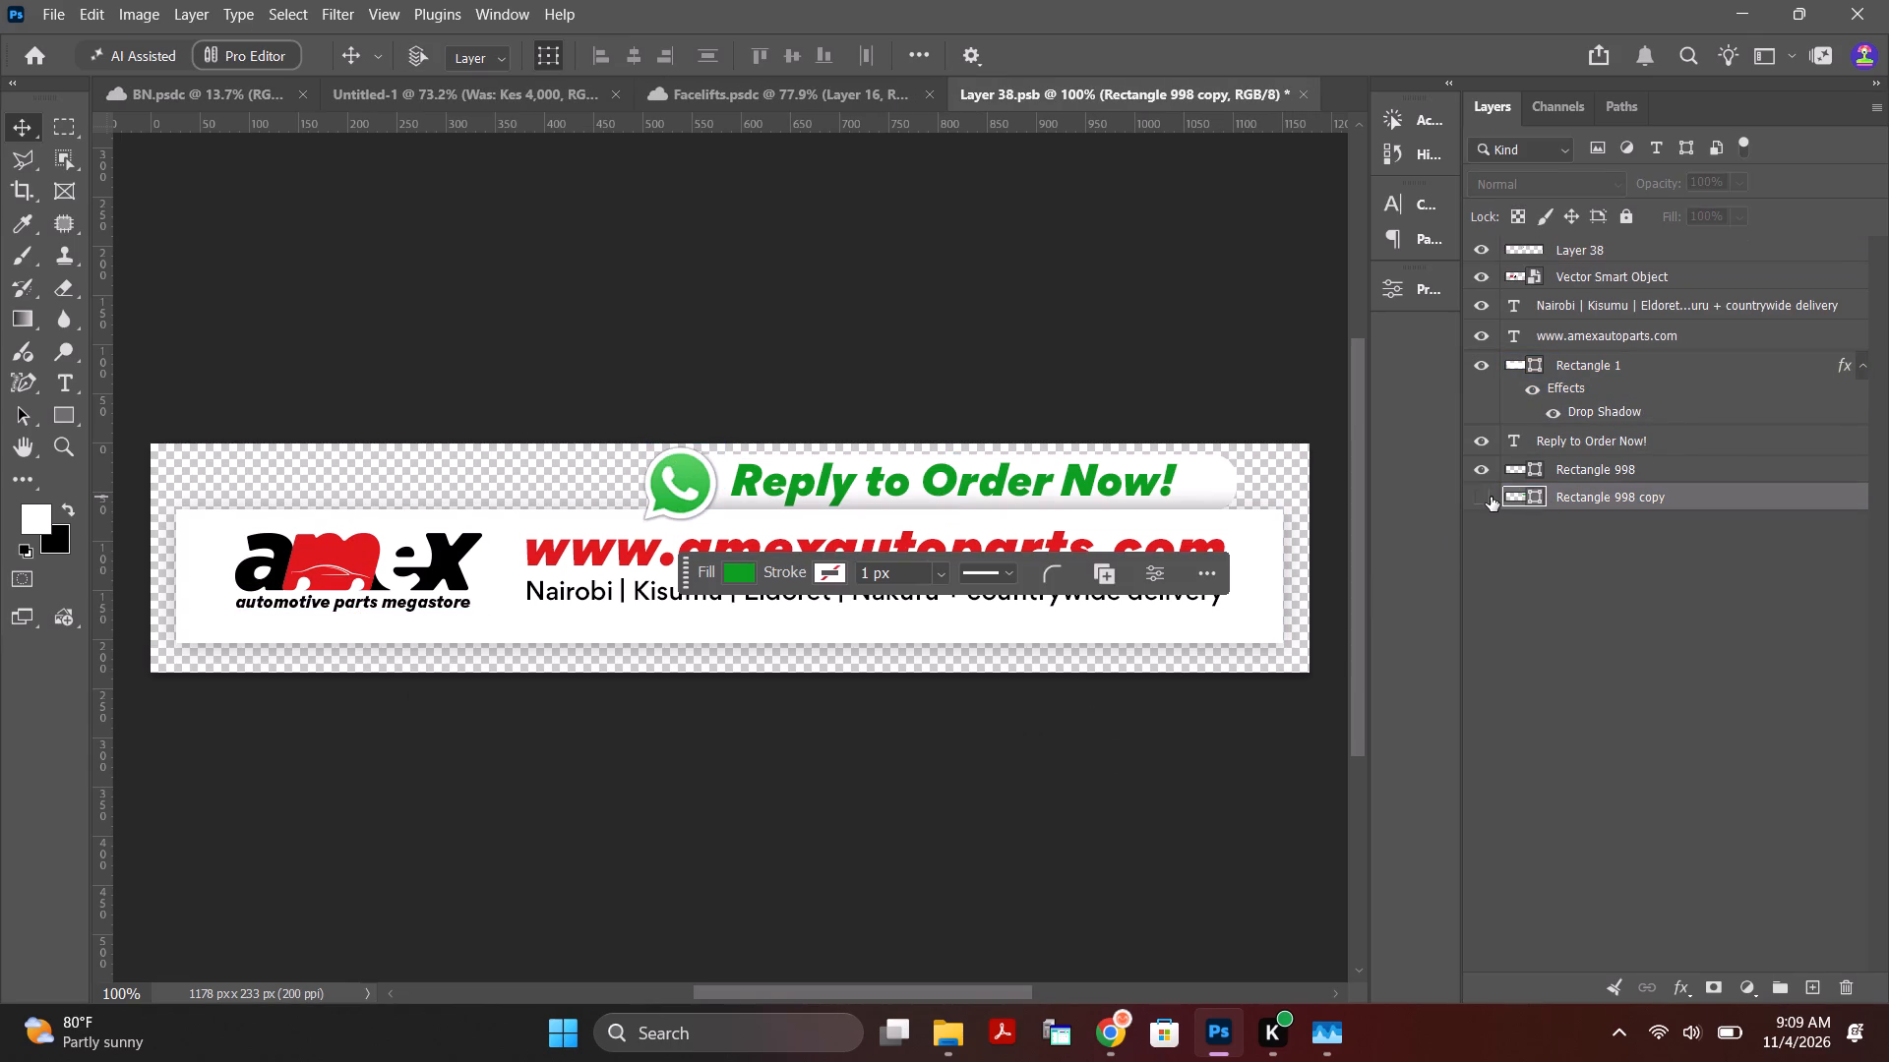
{"action": "left_click", "coordinate": [1491, 497]}
Check the Vector Smart Object layer by toggling its visibility, and delete this Amex logo from the footer smart object.
{"action": "left_click", "coordinate": [1484, 277]}
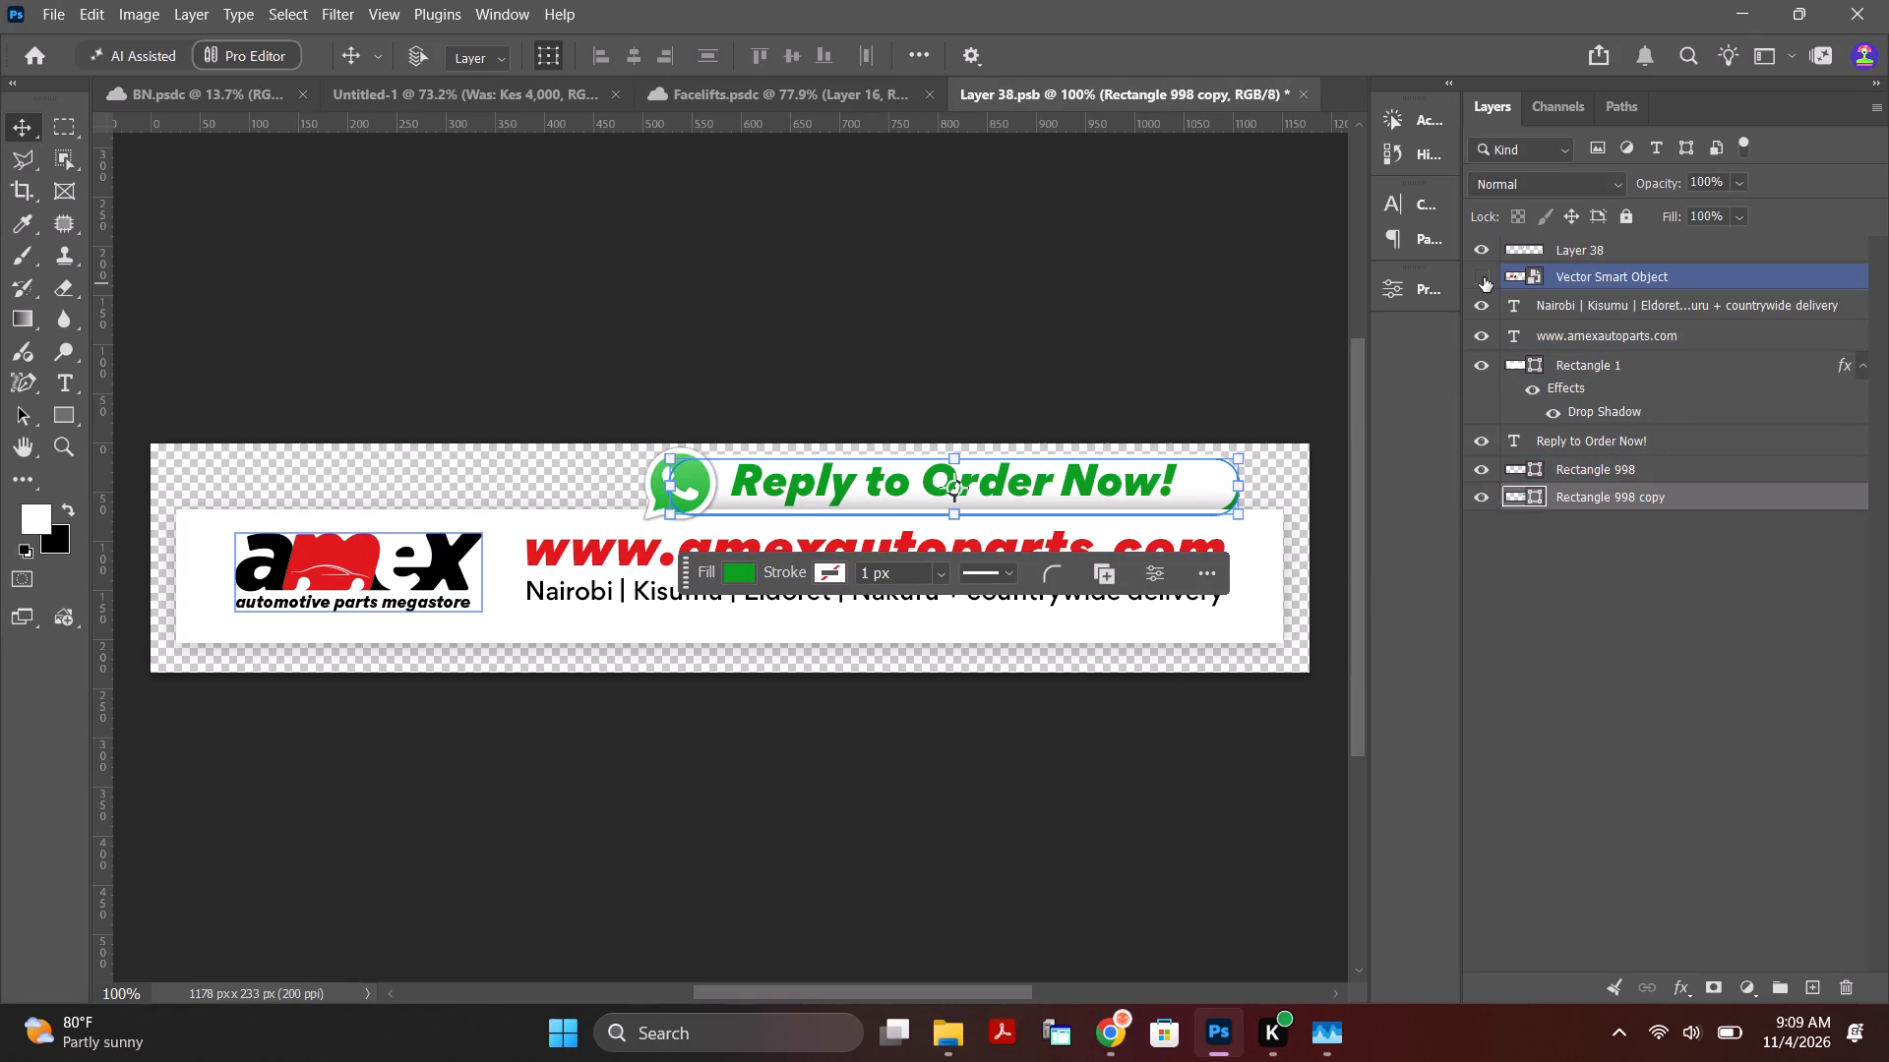
{"action": "left_click", "coordinate": [1484, 277]}
{"action": "left_click", "coordinate": [1484, 277]}
{"action": "left_click", "coordinate": [1484, 277]}
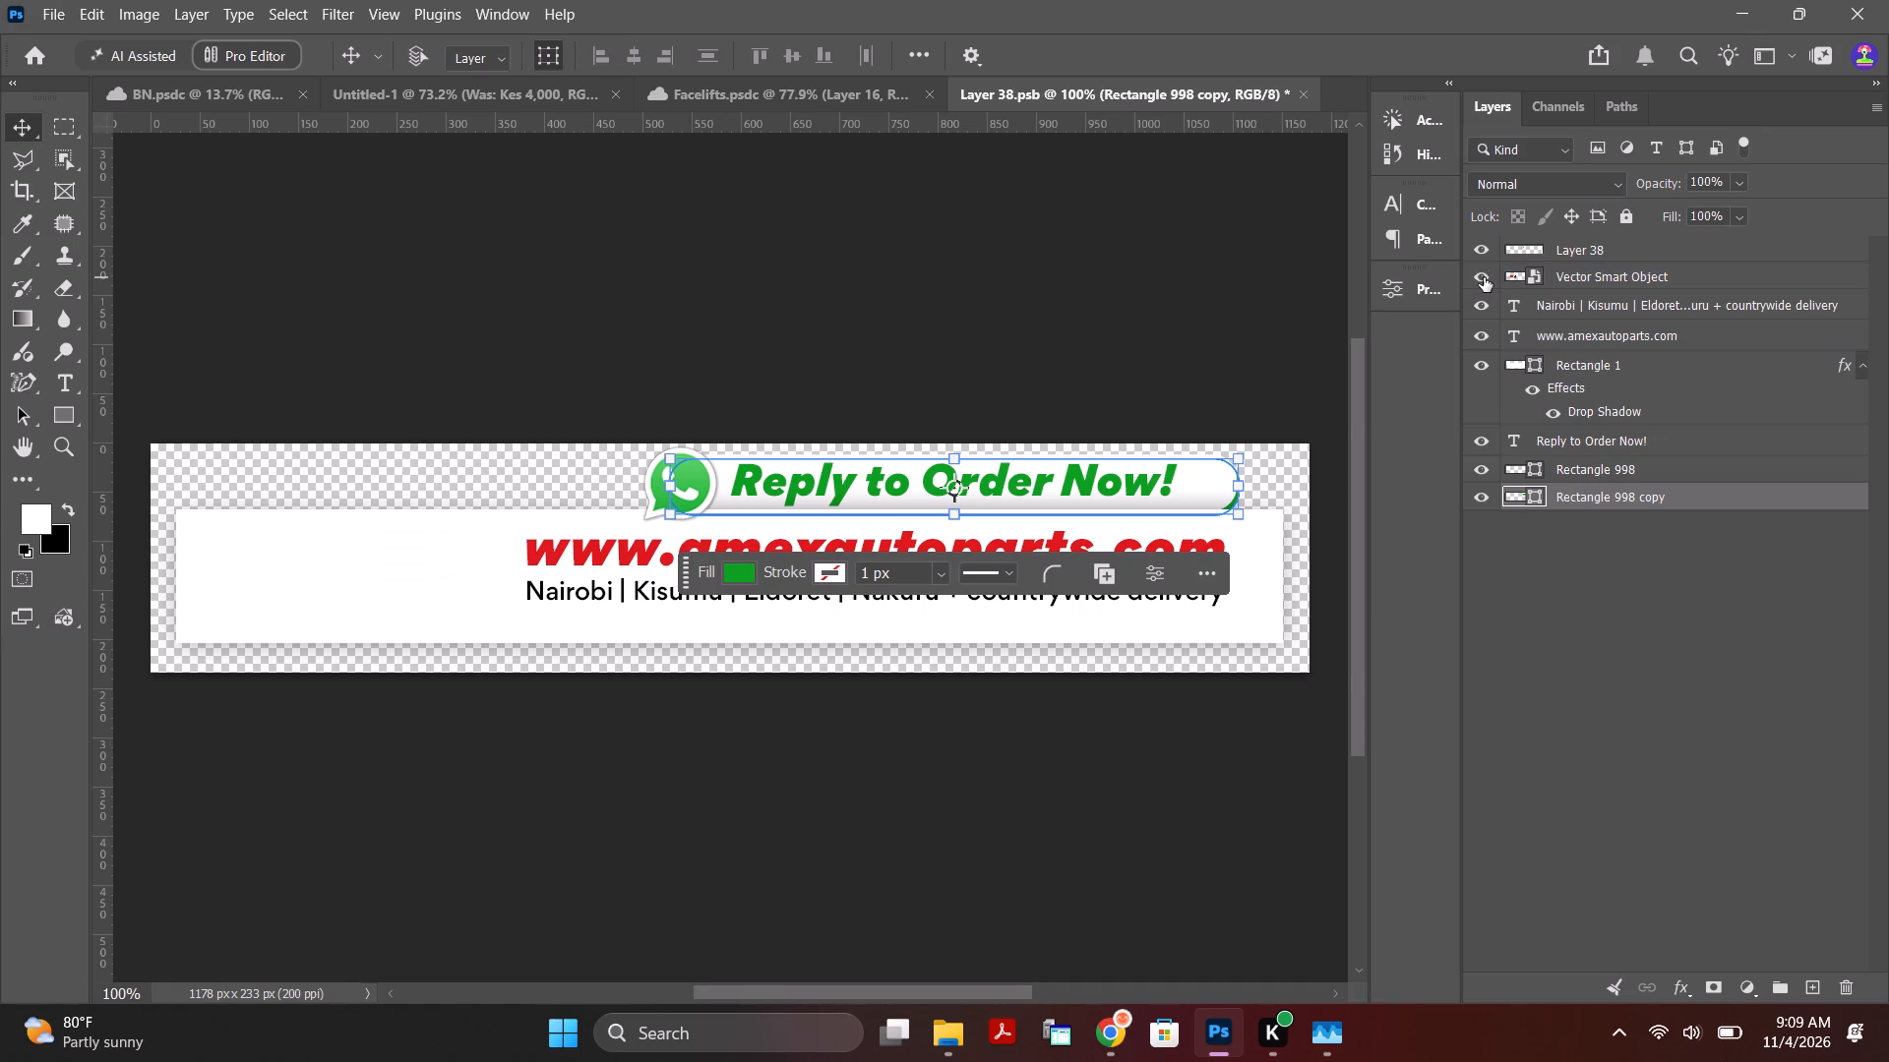
{"action": "left_click", "coordinate": [1562, 276]}
{"action": "key", "text": "Delete"}
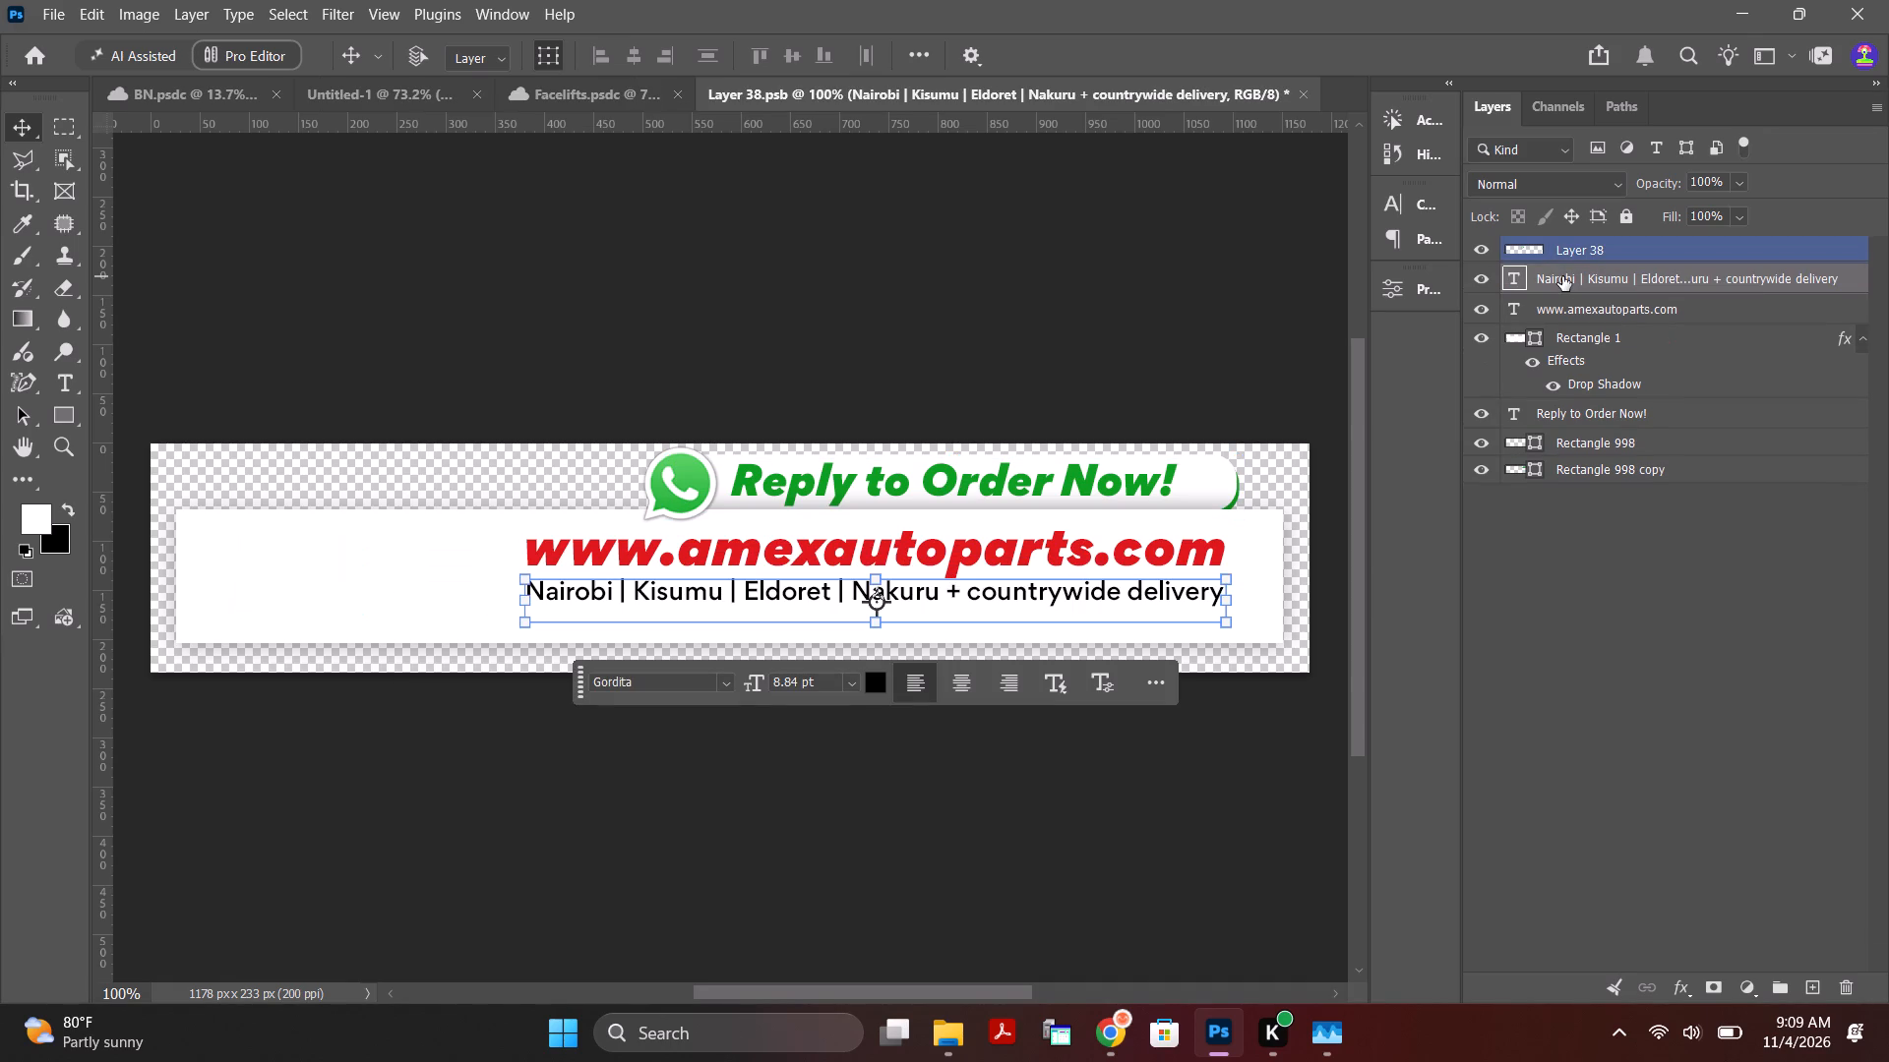
Check Layer 38 and the branch-towns line by toggling their visibility, and select the "Nairobi | Kisumu | Eldoret | Nakuru + countrywide delivery" text layer.
{"action": "left_click", "coordinate": [1480, 249]}
{"action": "left_click", "coordinate": [1480, 249]}
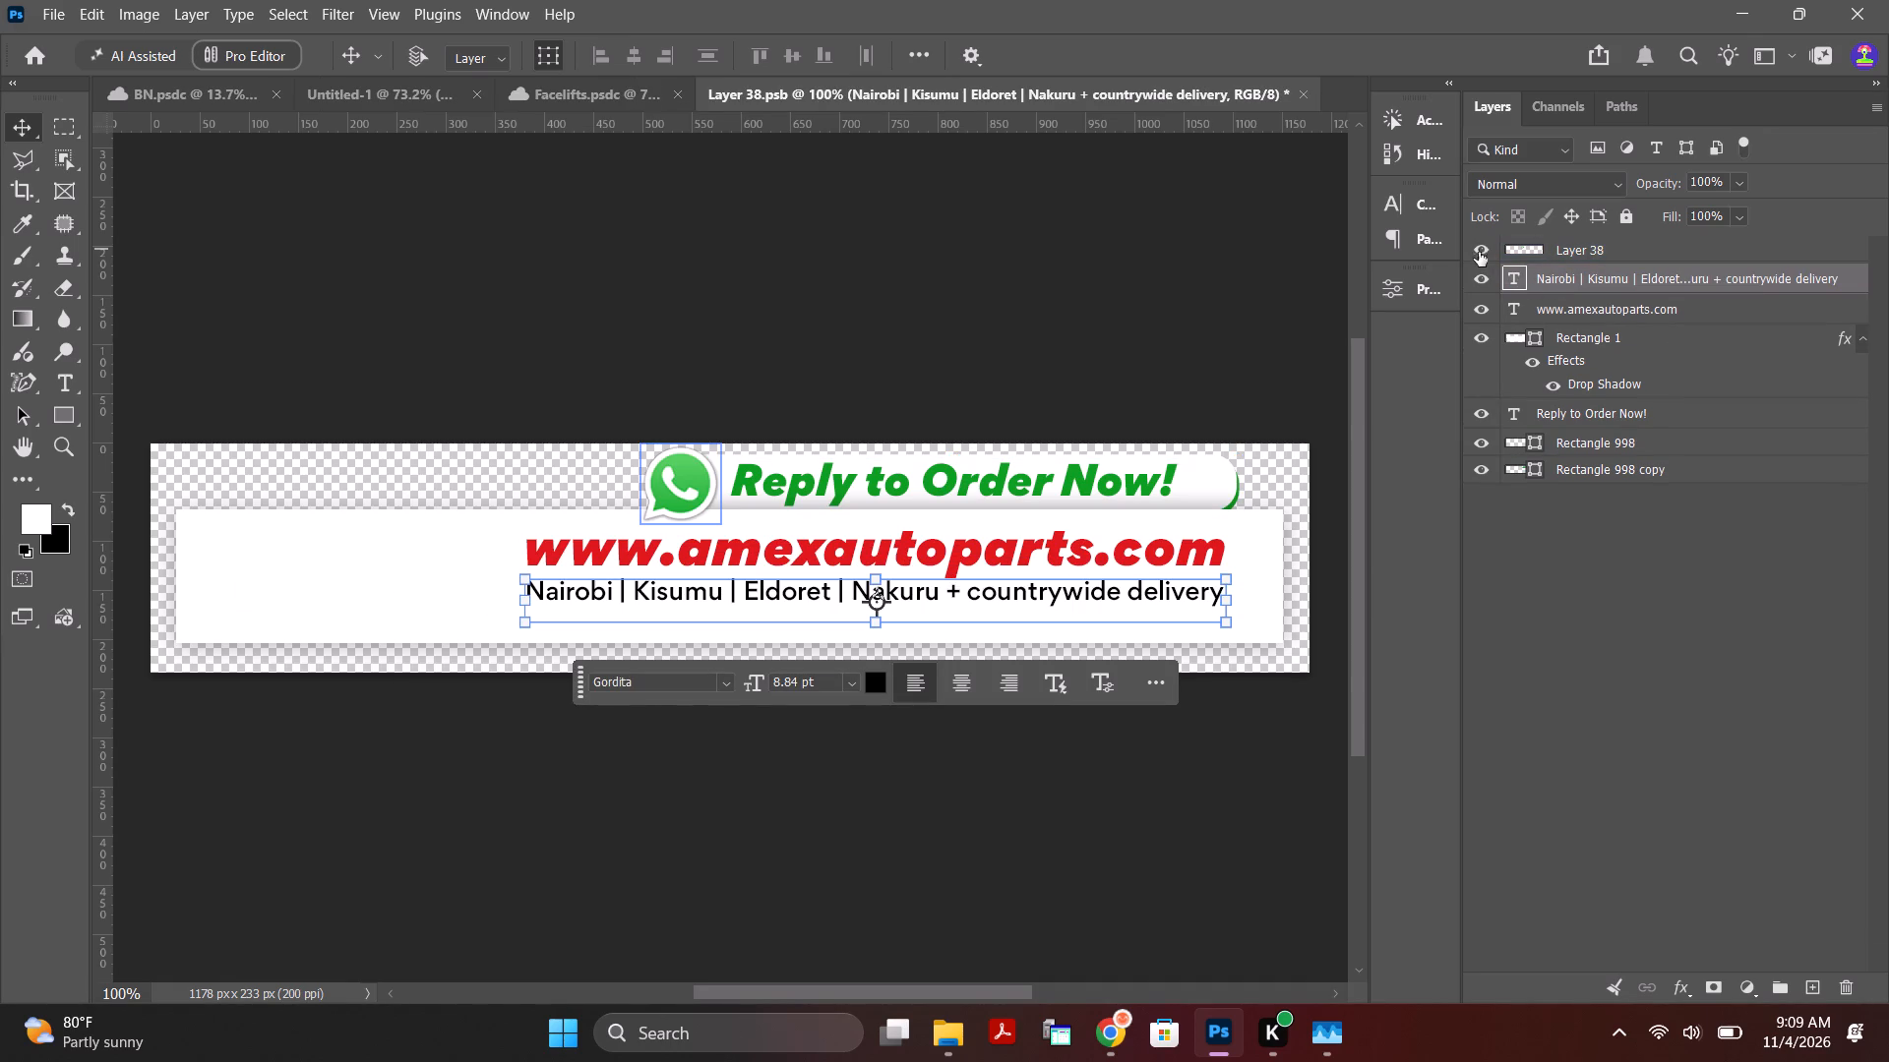
{"action": "left_click", "coordinate": [1479, 276]}
{"action": "left_click", "coordinate": [1479, 276]}
{"action": "left_click", "coordinate": [1579, 271]}
{"action": "key", "text": "Delete"}
{"action": "left_click", "coordinate": [1485, 278]}
{"action": "left_click", "coordinate": [1485, 278]}
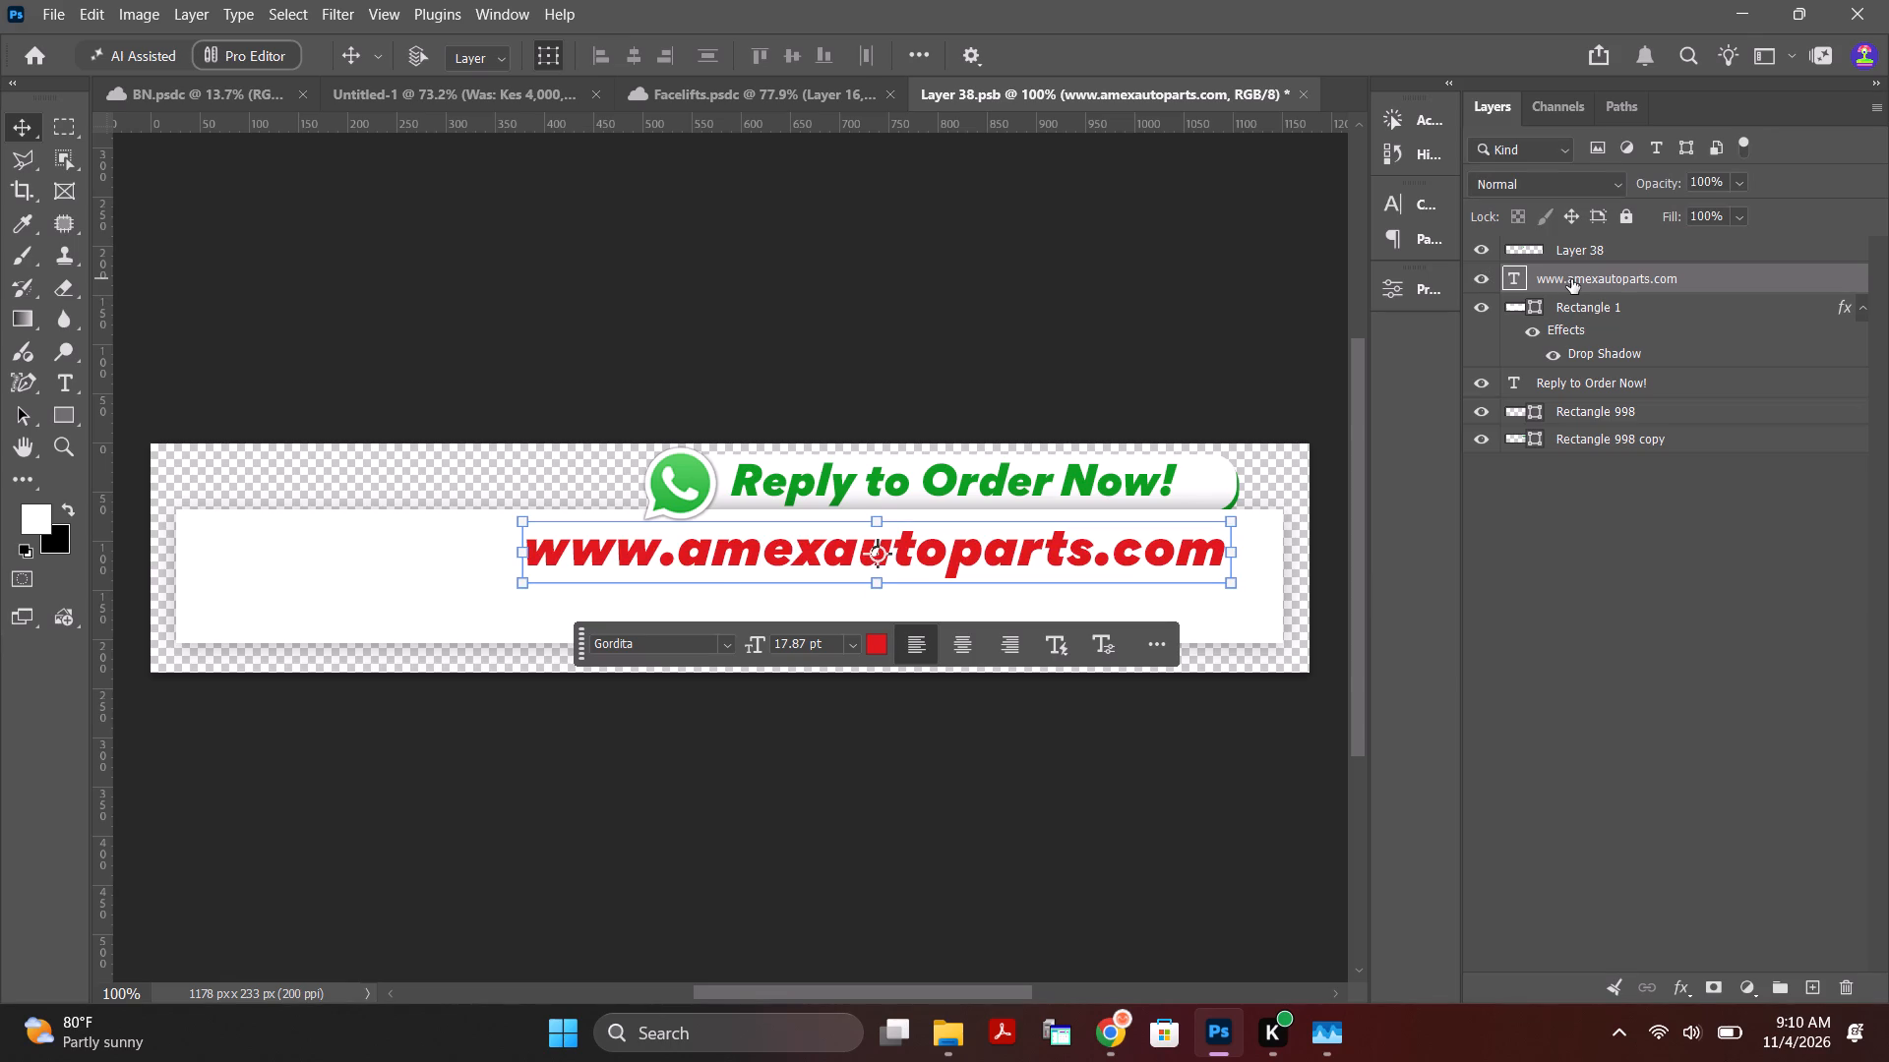
{"action": "left_click", "coordinate": [1571, 279]}
{"action": "key", "text": "Delete"}
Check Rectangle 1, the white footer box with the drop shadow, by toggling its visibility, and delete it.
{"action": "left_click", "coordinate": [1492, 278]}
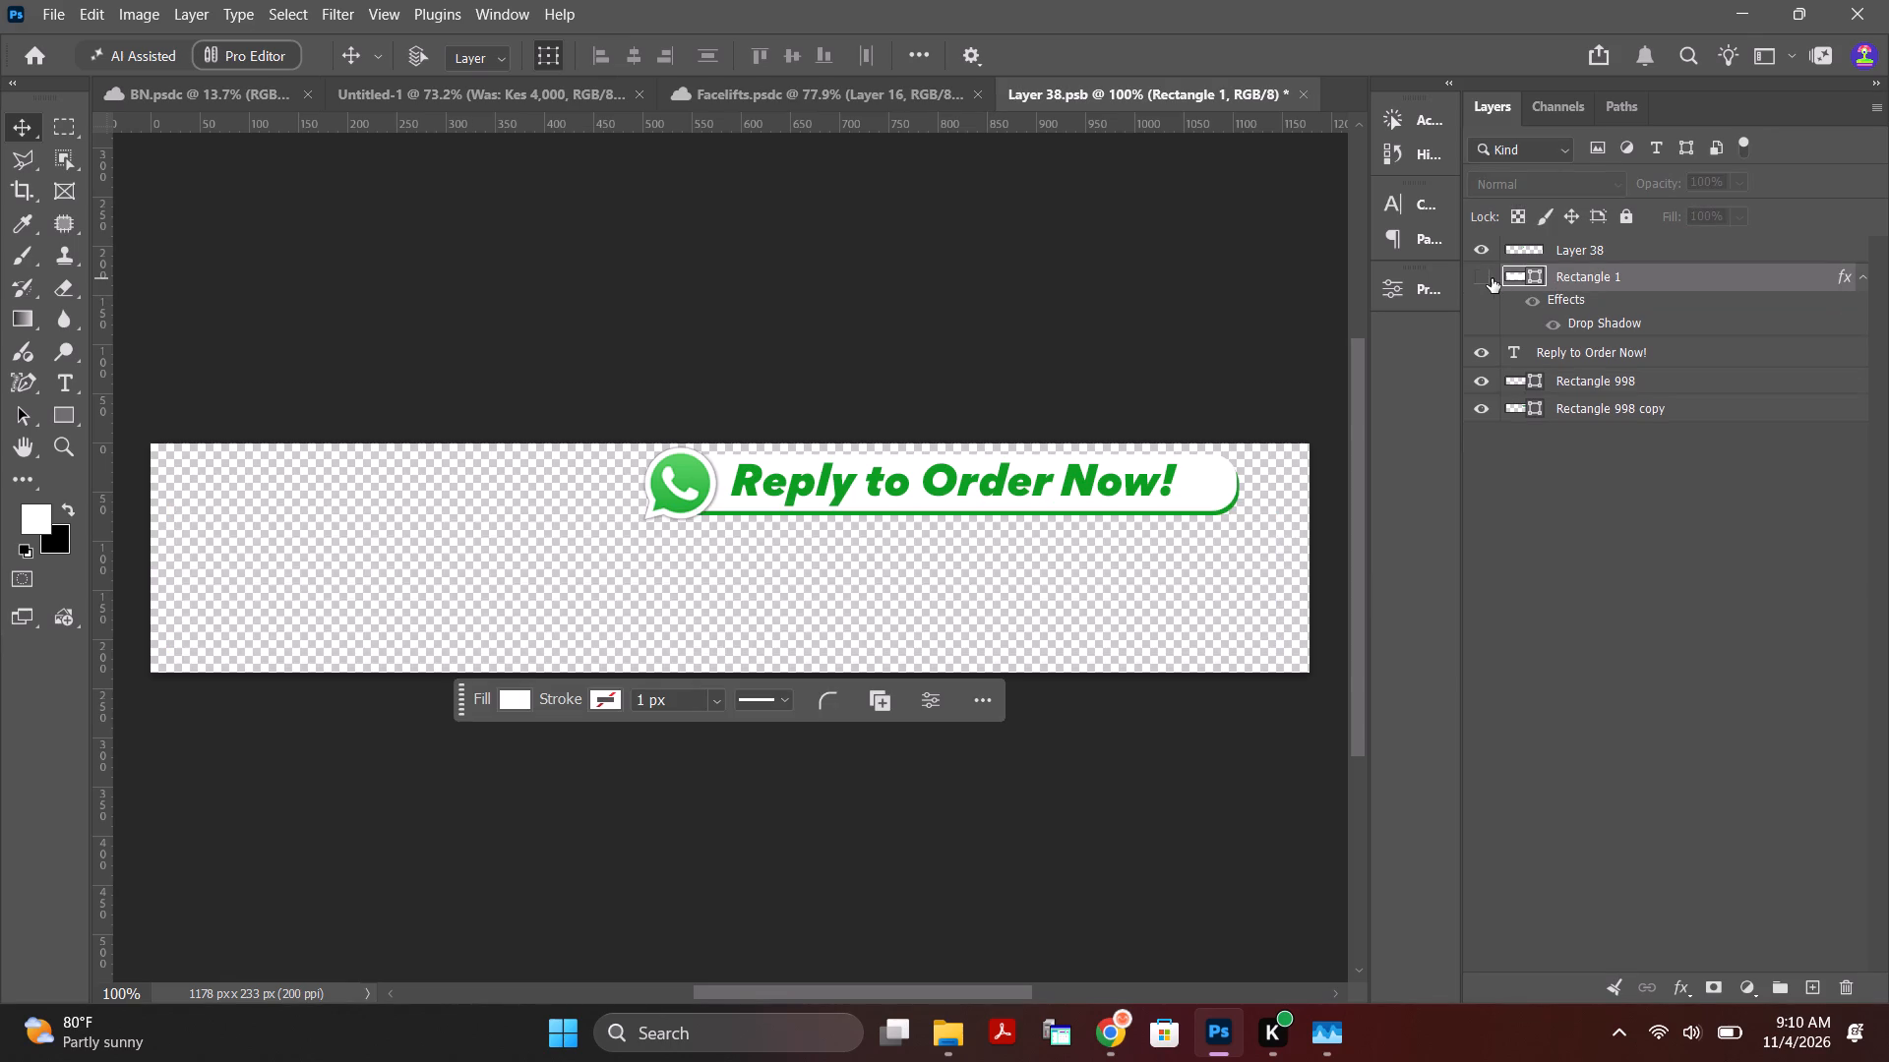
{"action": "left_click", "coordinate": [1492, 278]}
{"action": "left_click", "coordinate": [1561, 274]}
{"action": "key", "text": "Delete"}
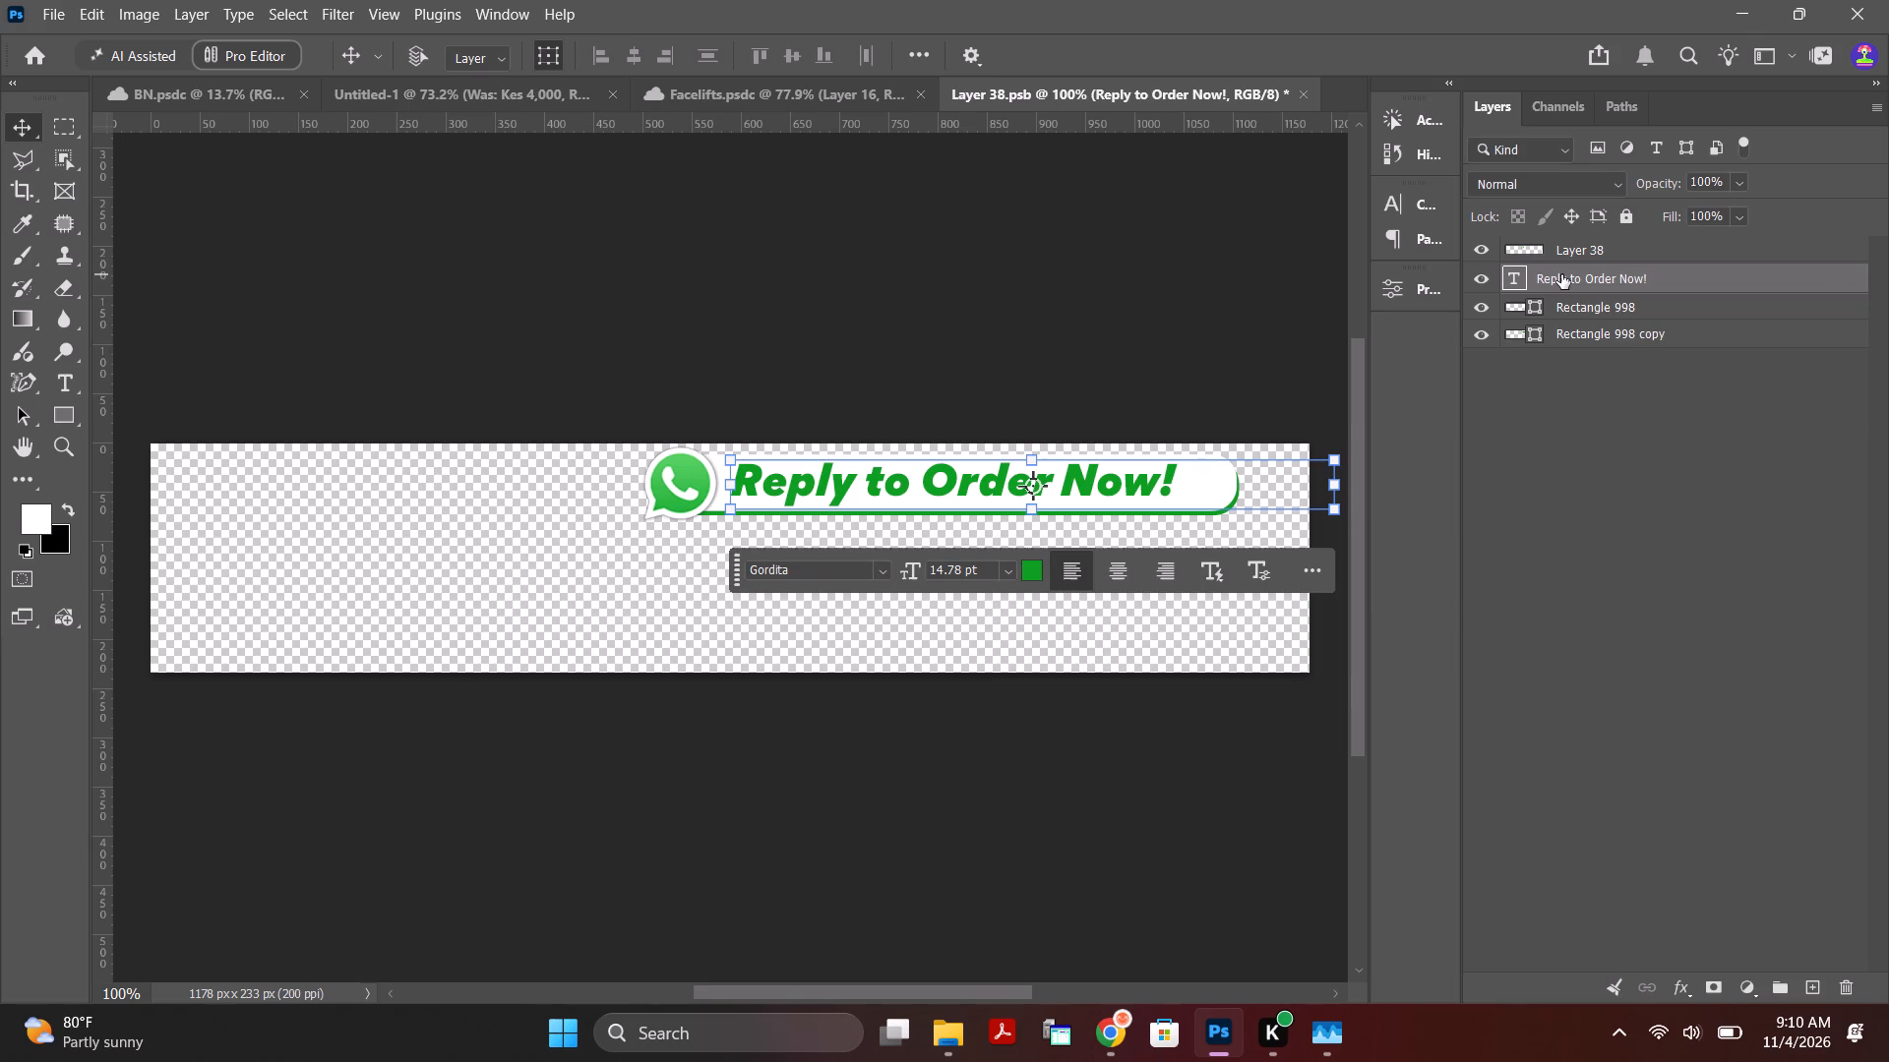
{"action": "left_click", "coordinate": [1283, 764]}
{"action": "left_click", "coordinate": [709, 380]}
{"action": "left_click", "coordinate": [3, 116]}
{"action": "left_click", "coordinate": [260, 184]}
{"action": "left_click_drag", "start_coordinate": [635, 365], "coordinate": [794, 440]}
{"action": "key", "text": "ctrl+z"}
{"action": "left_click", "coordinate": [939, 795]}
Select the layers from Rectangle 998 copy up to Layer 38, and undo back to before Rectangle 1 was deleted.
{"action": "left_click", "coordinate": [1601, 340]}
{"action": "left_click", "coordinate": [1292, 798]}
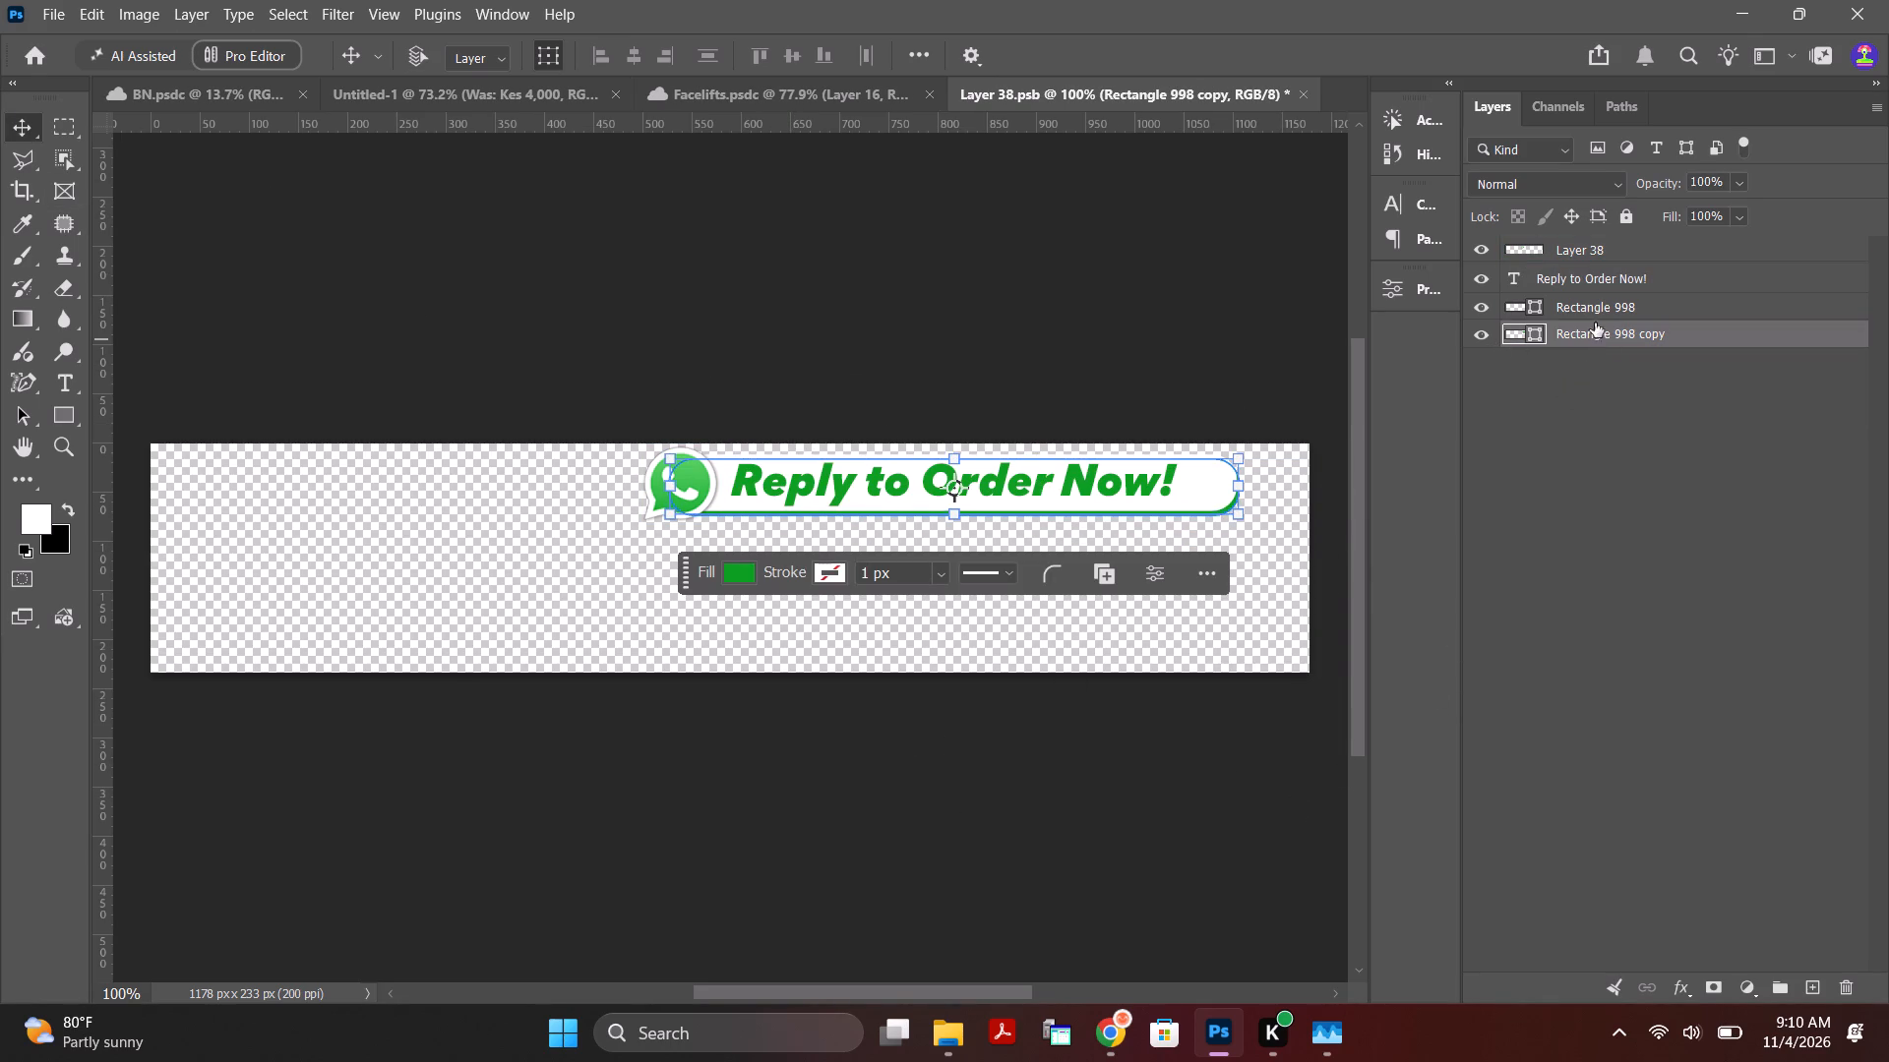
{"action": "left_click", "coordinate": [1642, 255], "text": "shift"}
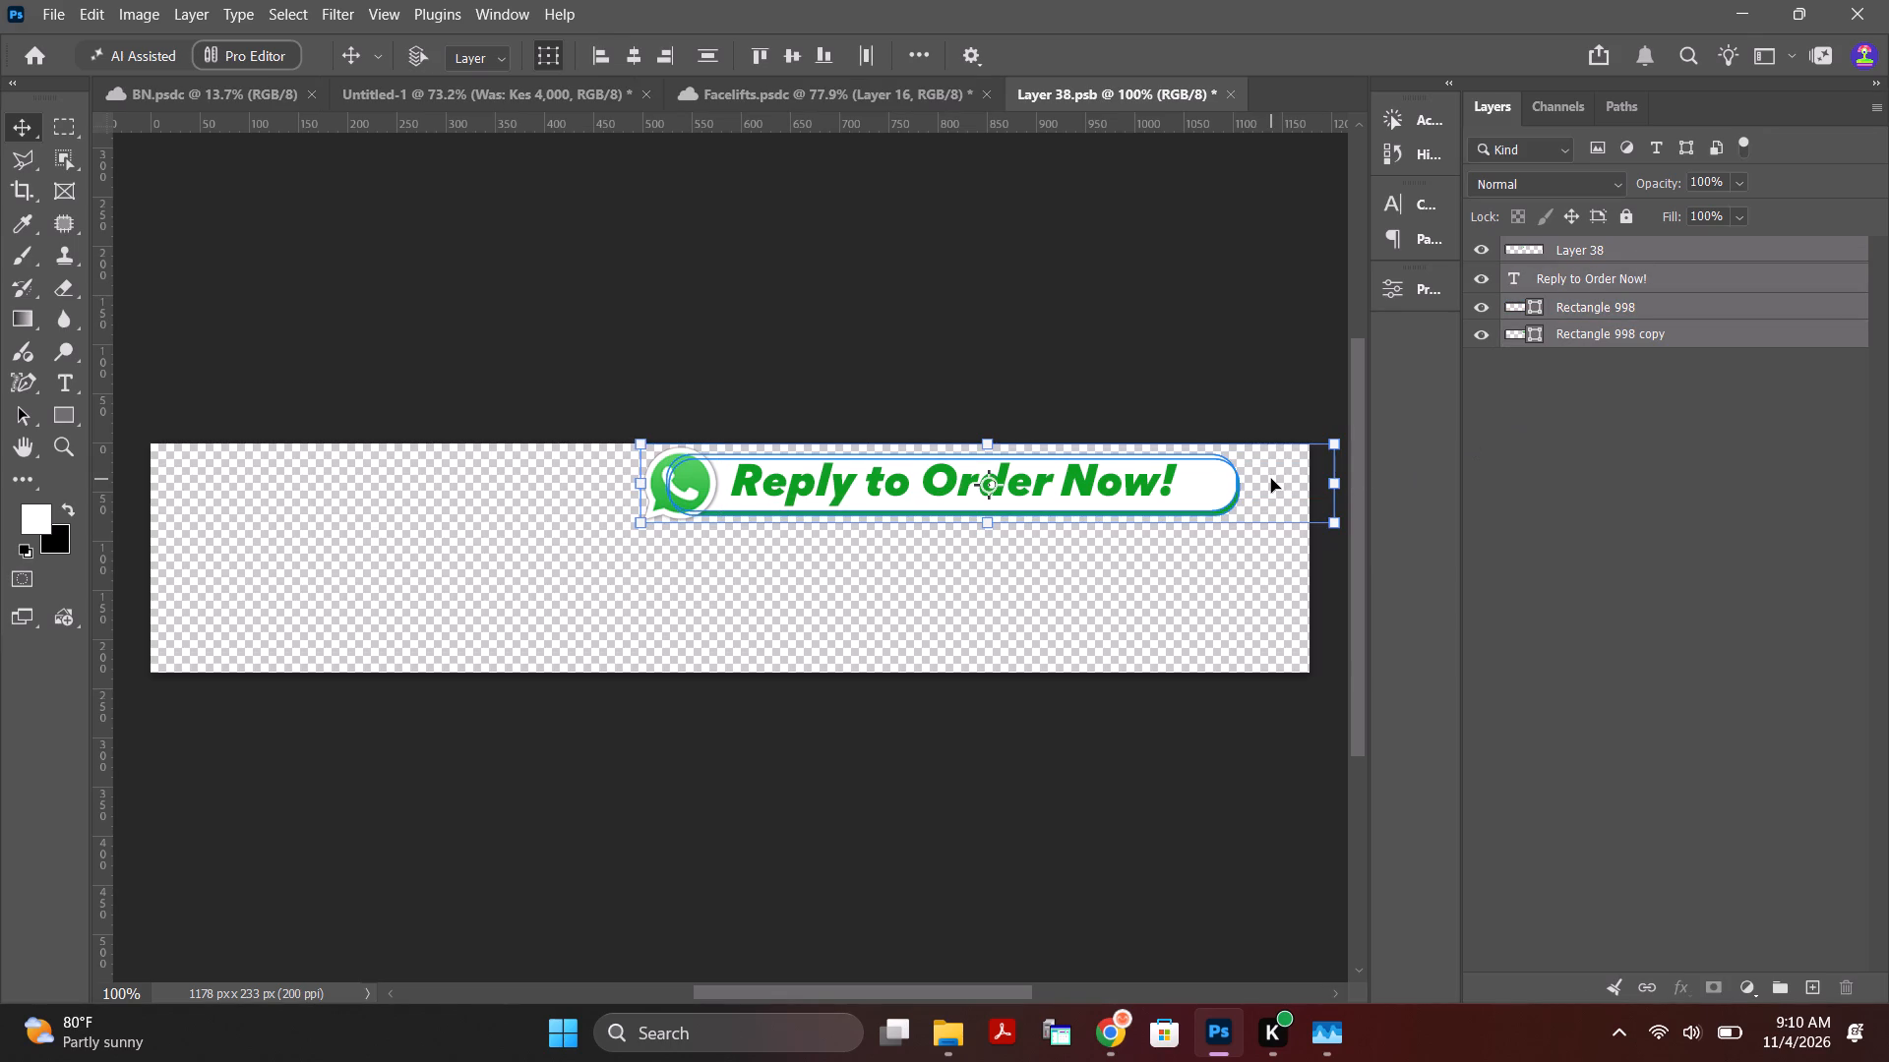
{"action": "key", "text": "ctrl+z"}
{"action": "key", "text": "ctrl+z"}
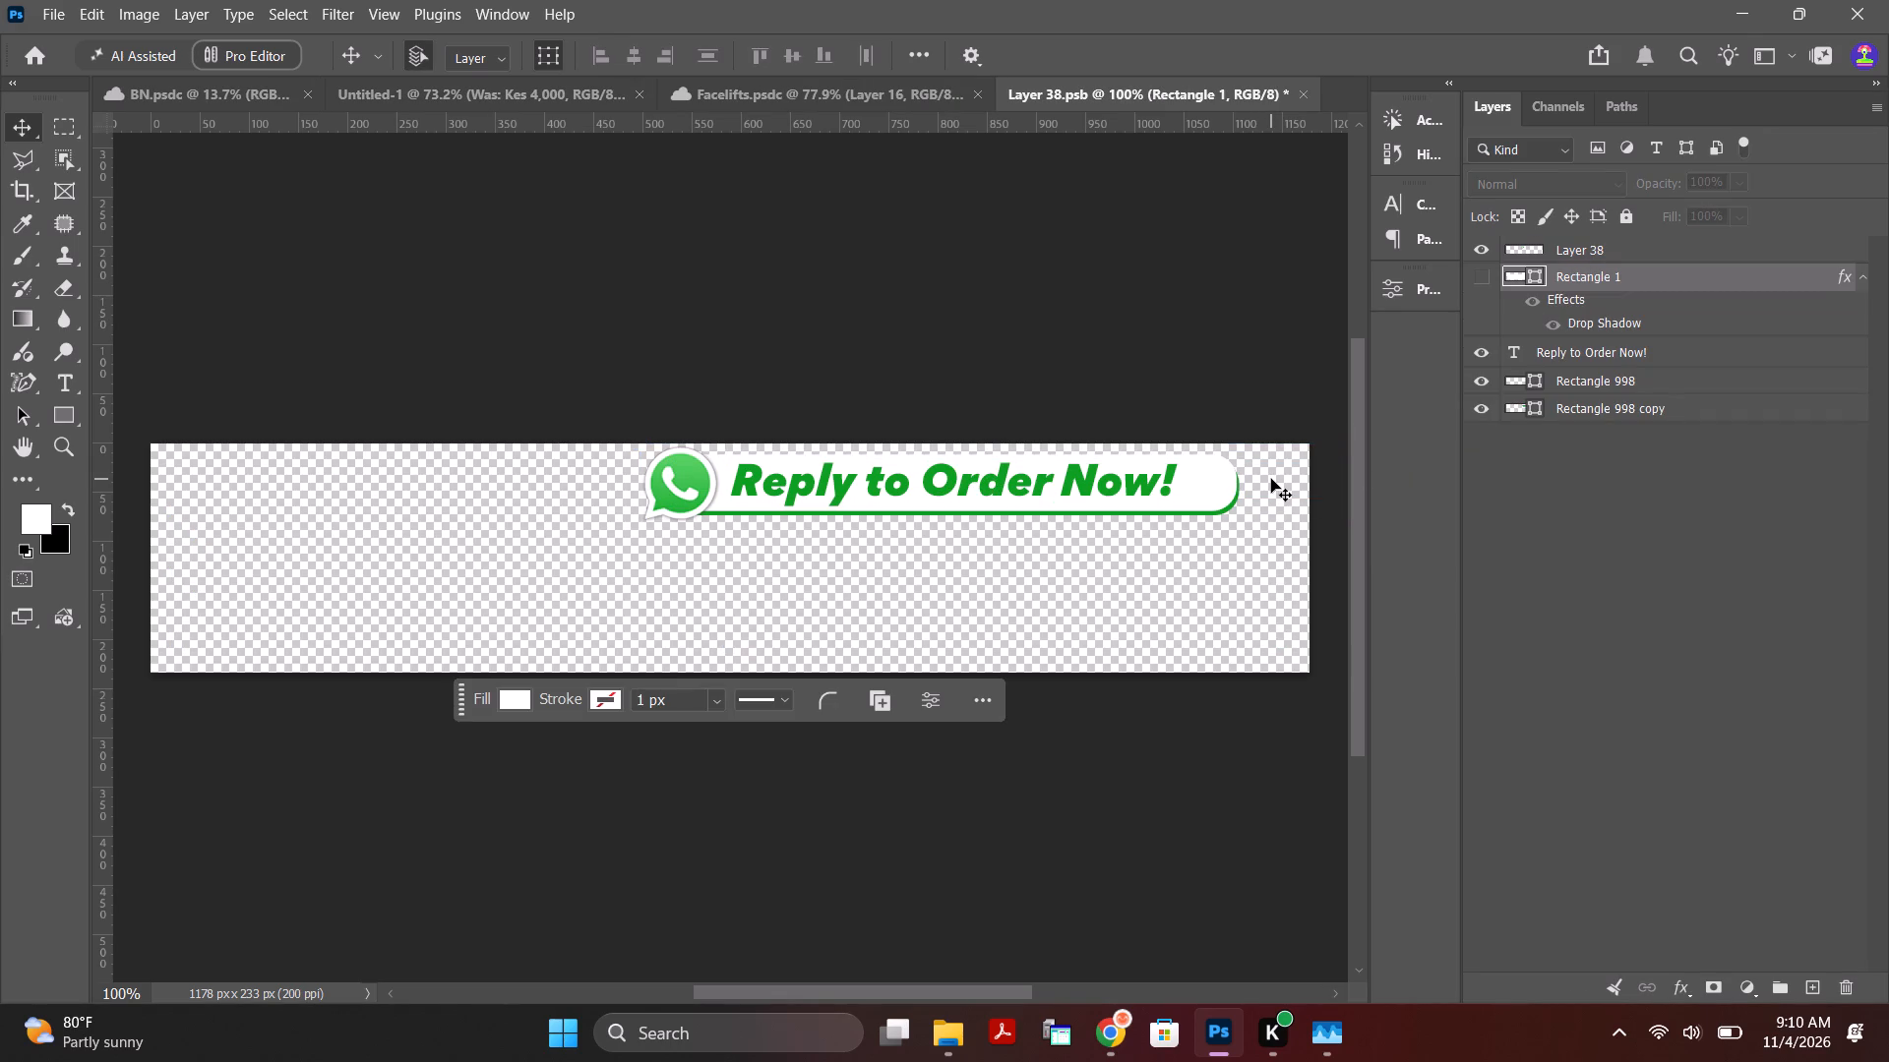
Copy all layers from Layer 38 through Rectangle 998 copy into the Untitled-1 poster, placing the Reply to Order Now! banner on the red area above the prices.
{"action": "left_click", "coordinate": [1165, 785]}
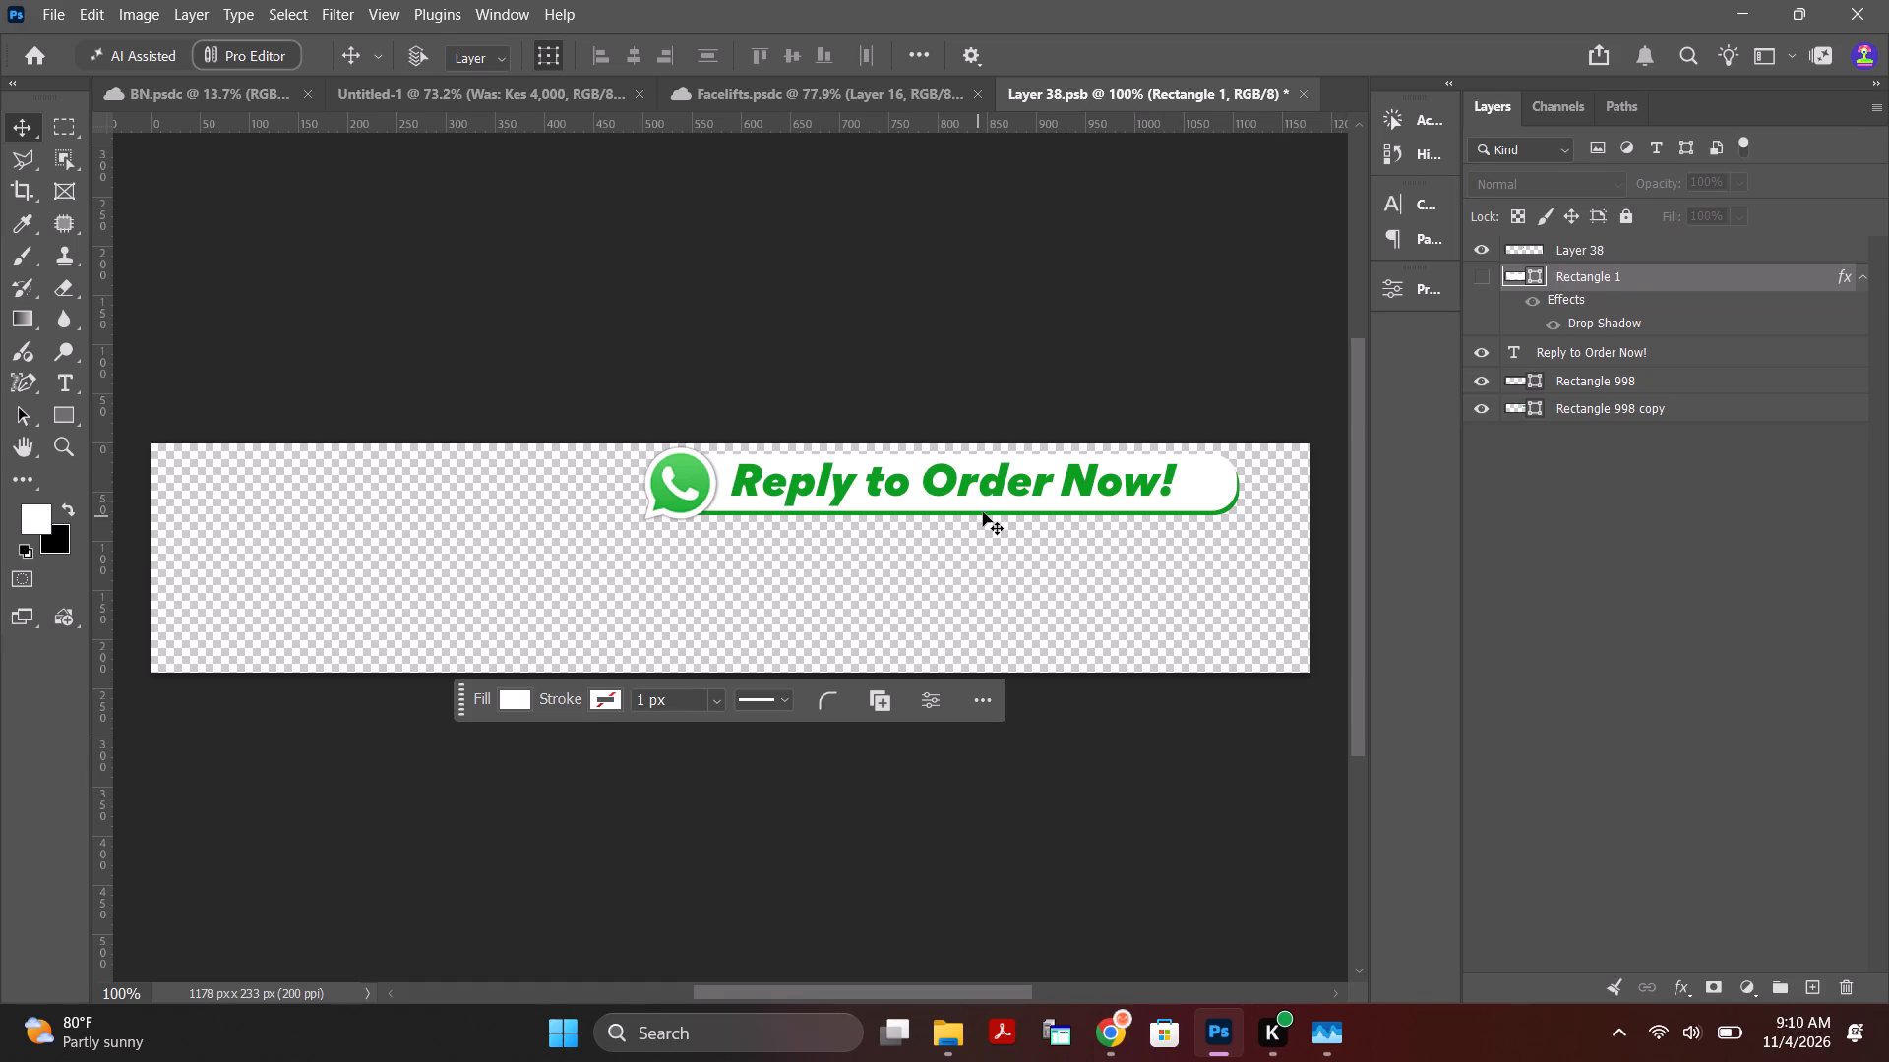
{"action": "left_click", "coordinate": [987, 509]}
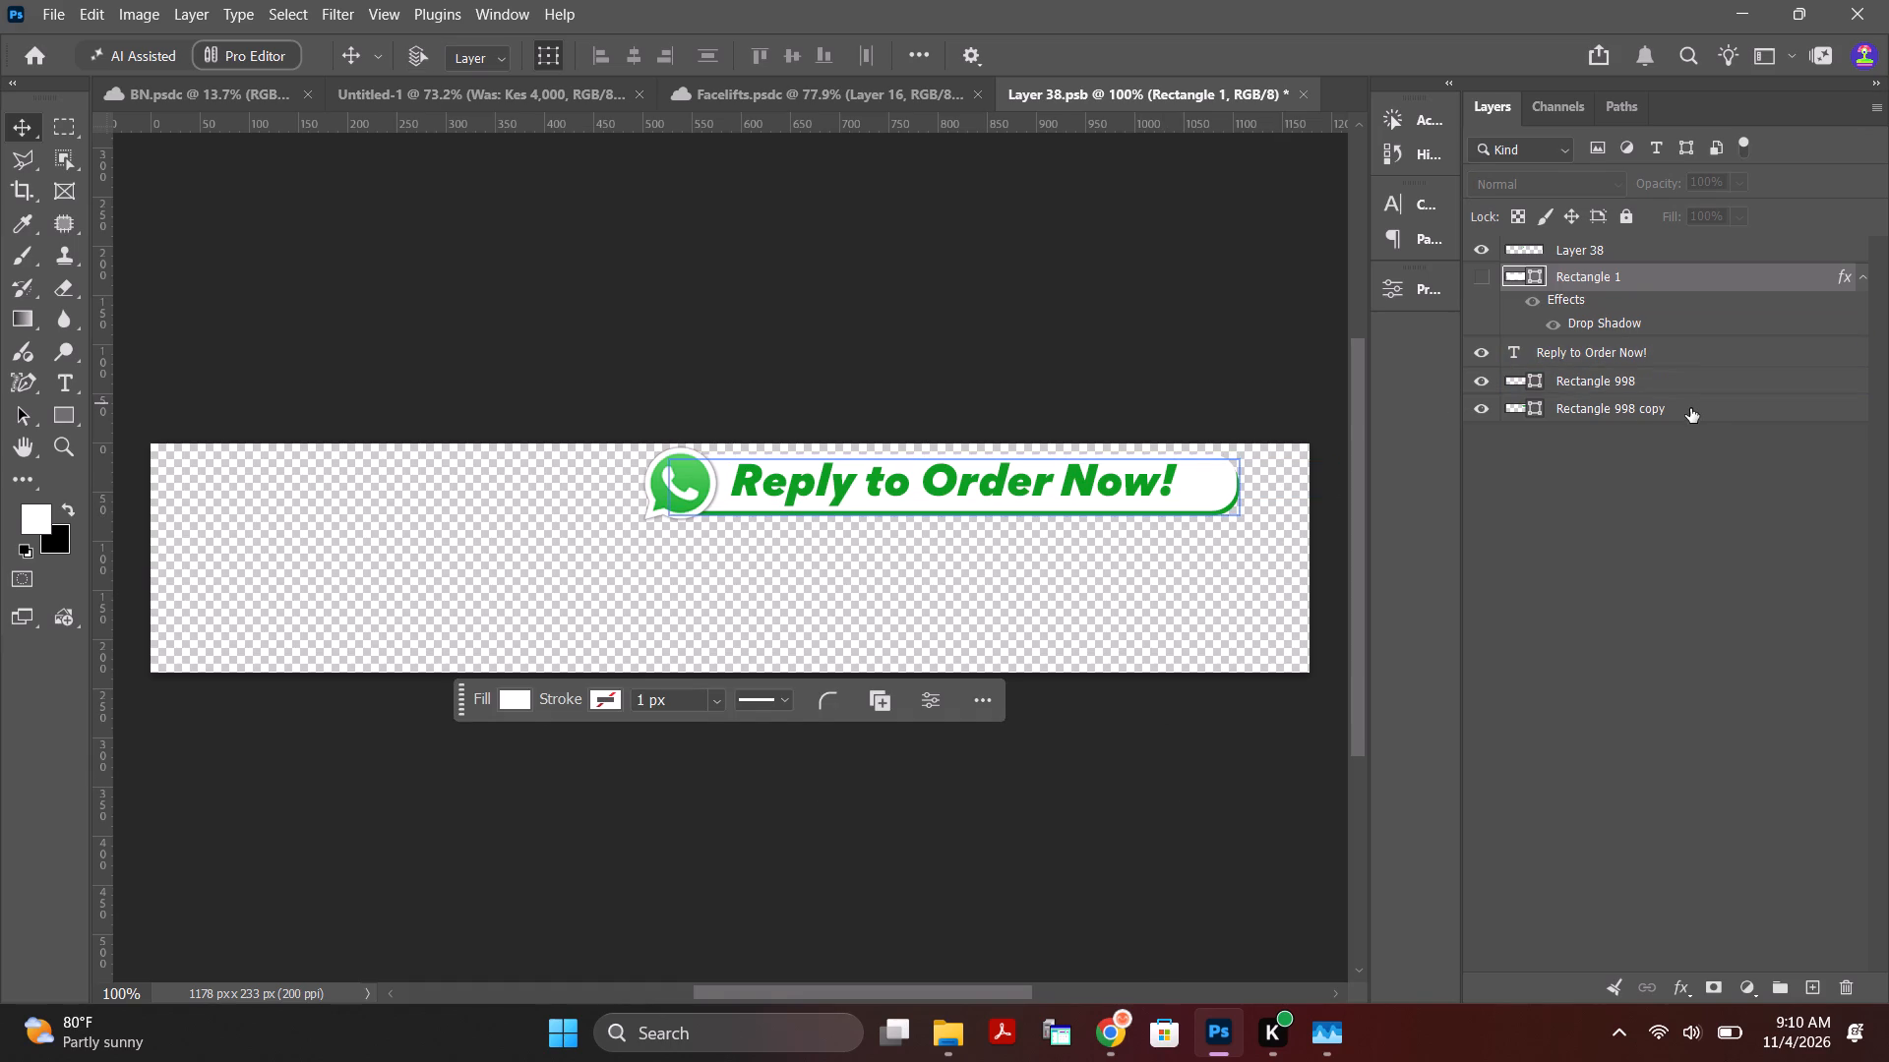
{"action": "left_click", "coordinate": [1474, 412]}
{"action": "left_click", "coordinate": [1474, 412]}
{"action": "left_click", "coordinate": [1696, 257], "text": "ctrl"}
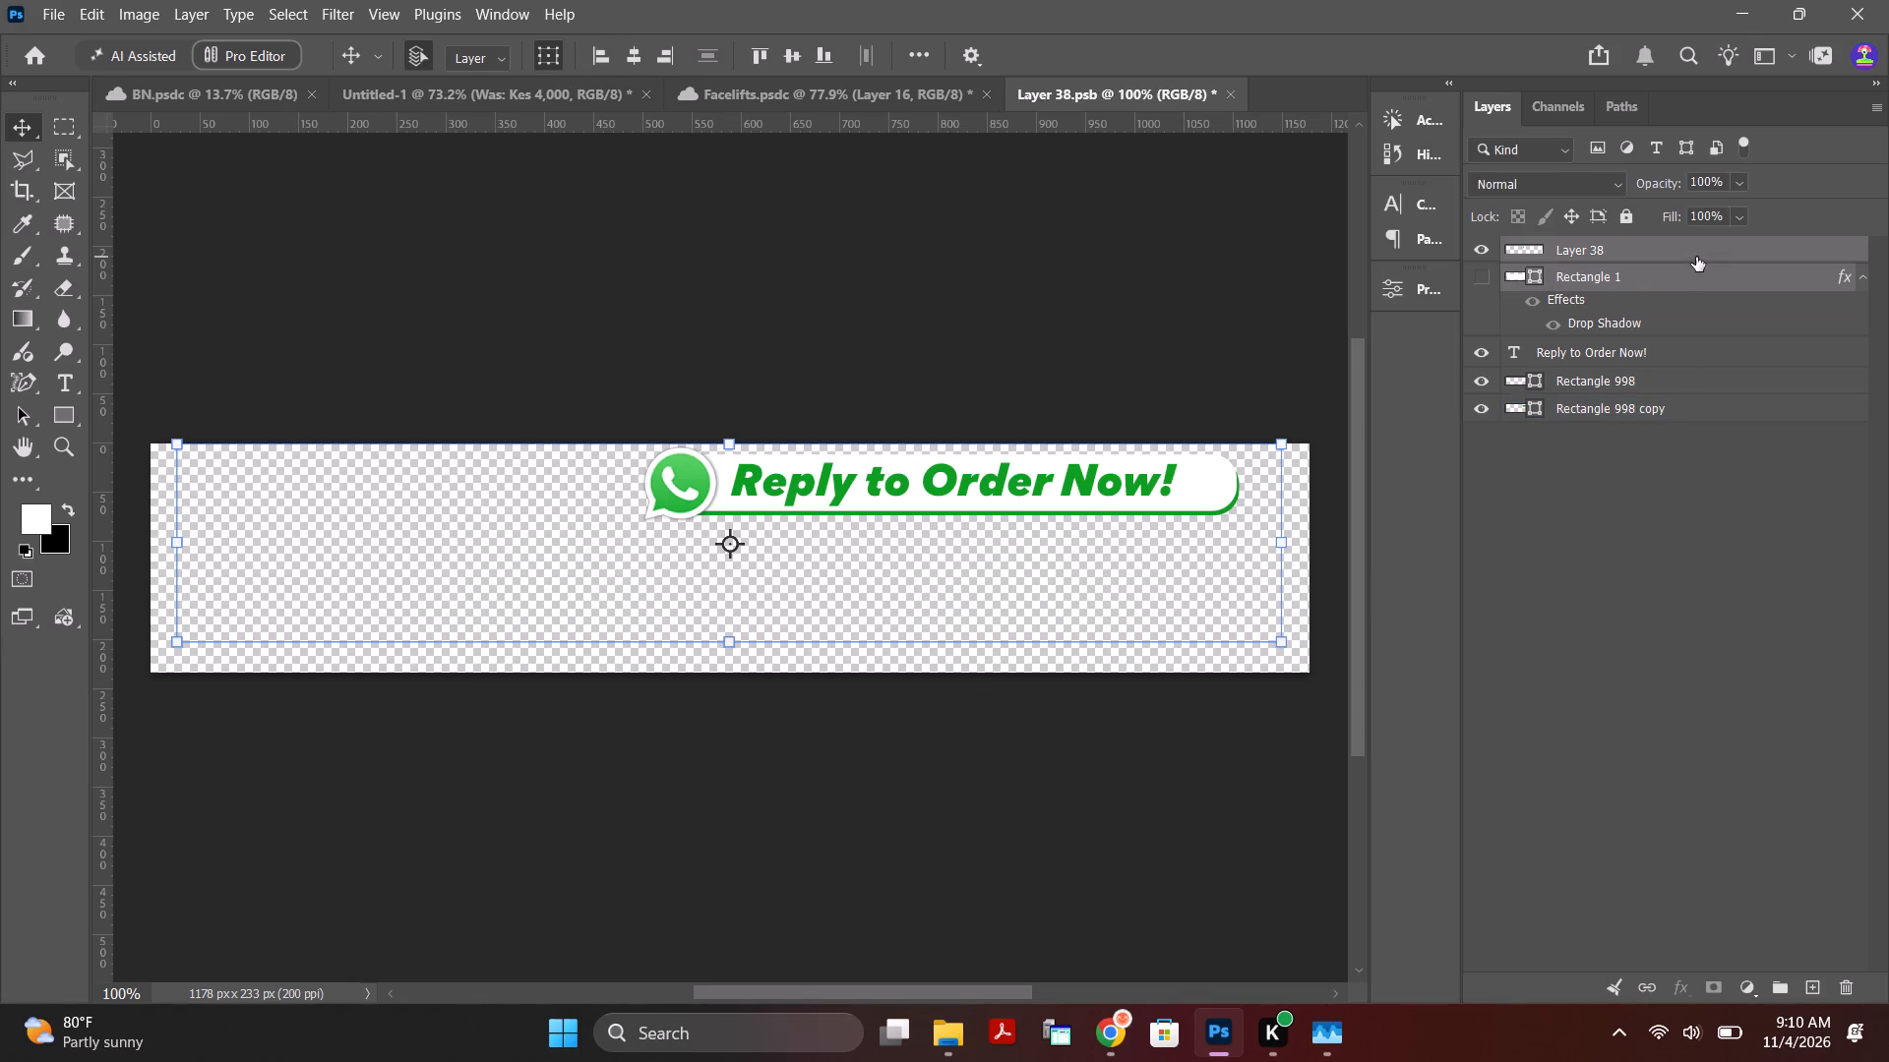
{"action": "left_click", "coordinate": [1646, 410], "text": "shift"}
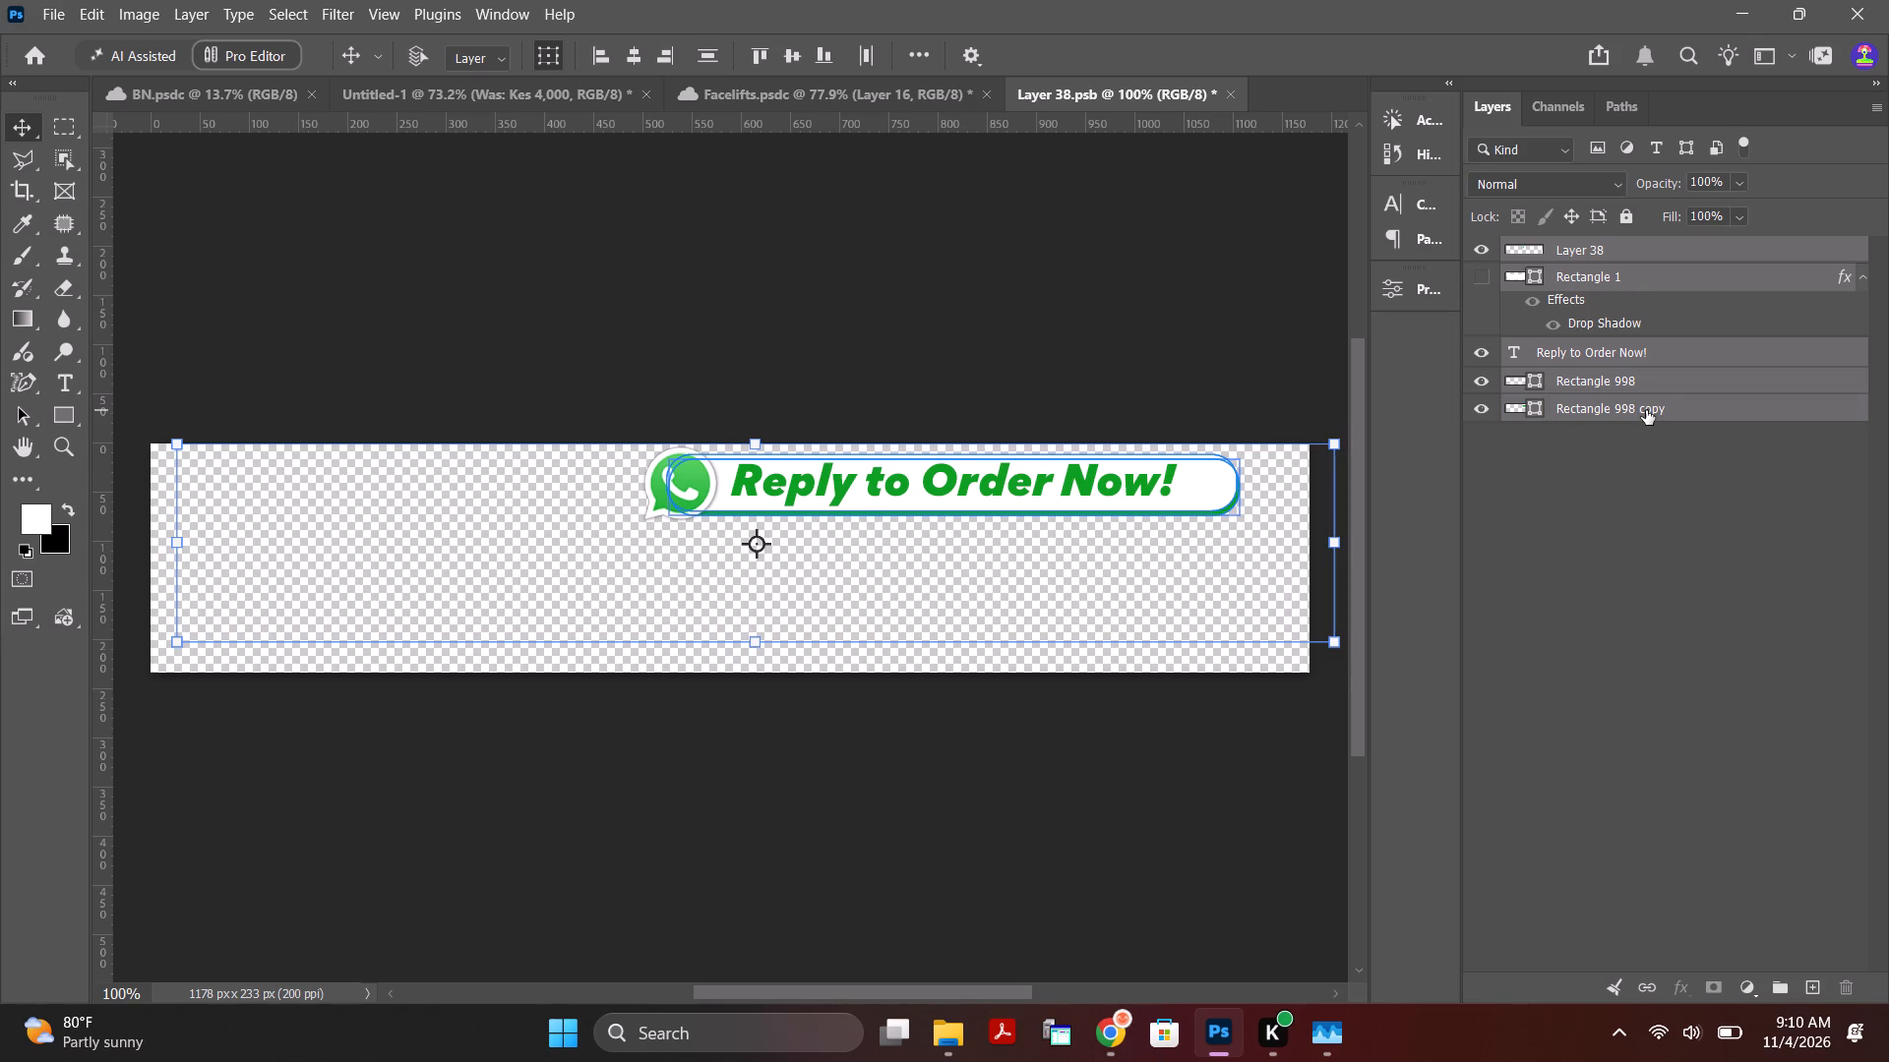
{"action": "right_click", "coordinate": [1646, 410]}
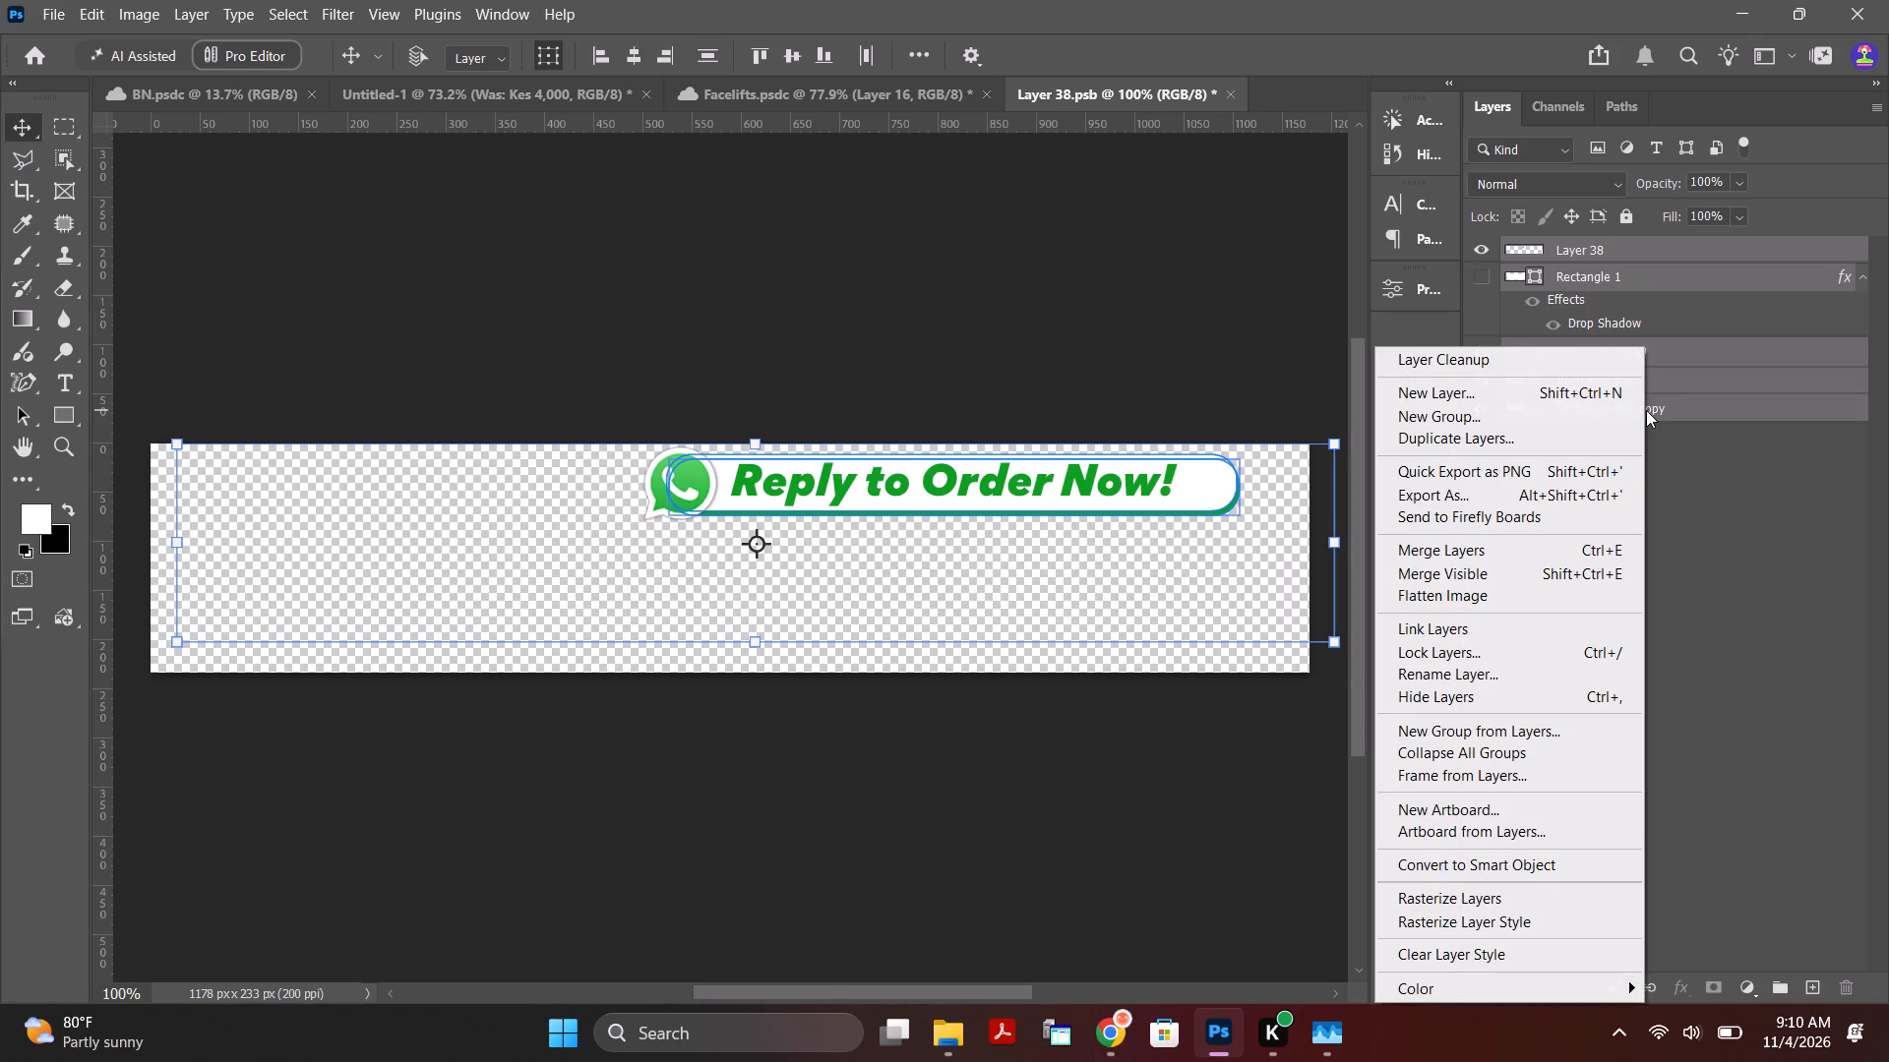
{"action": "left_click", "coordinate": [1646, 410]}
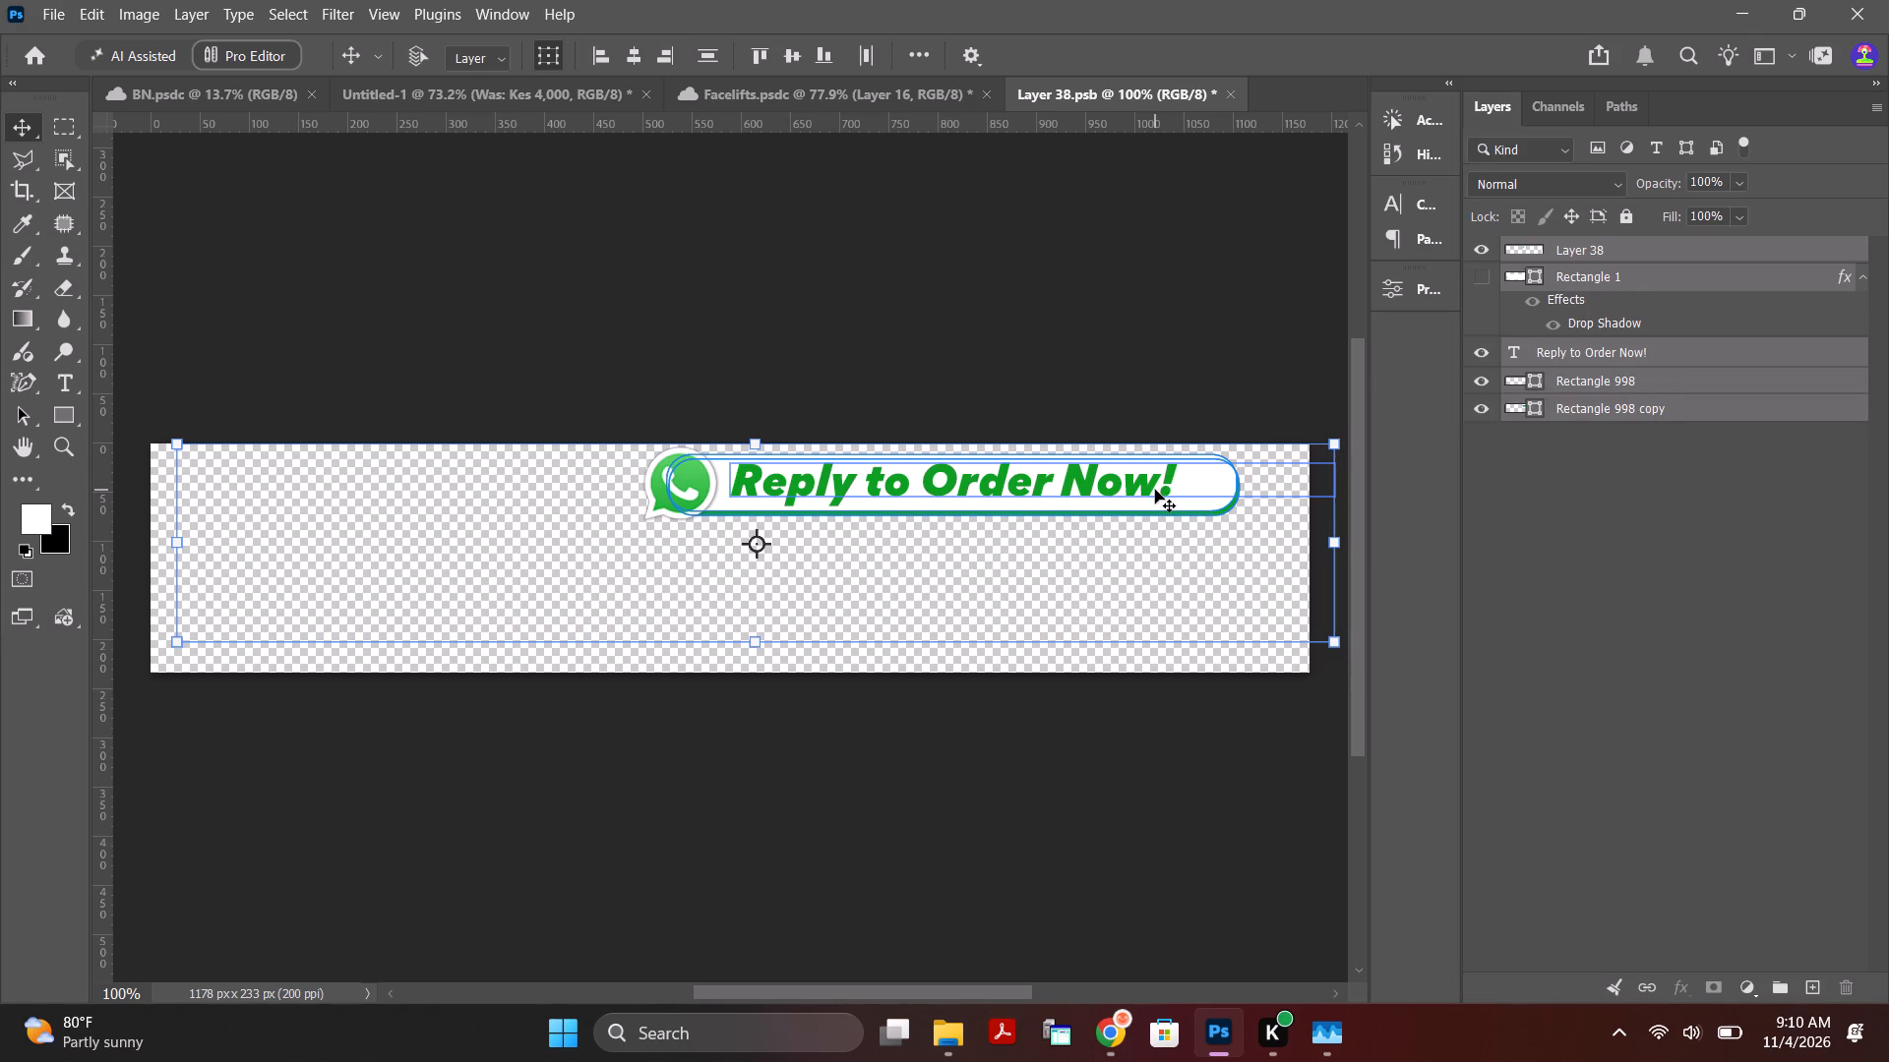
{"action": "left_click_drag", "start_coordinate": [1155, 490], "coordinate": [458, 98]}
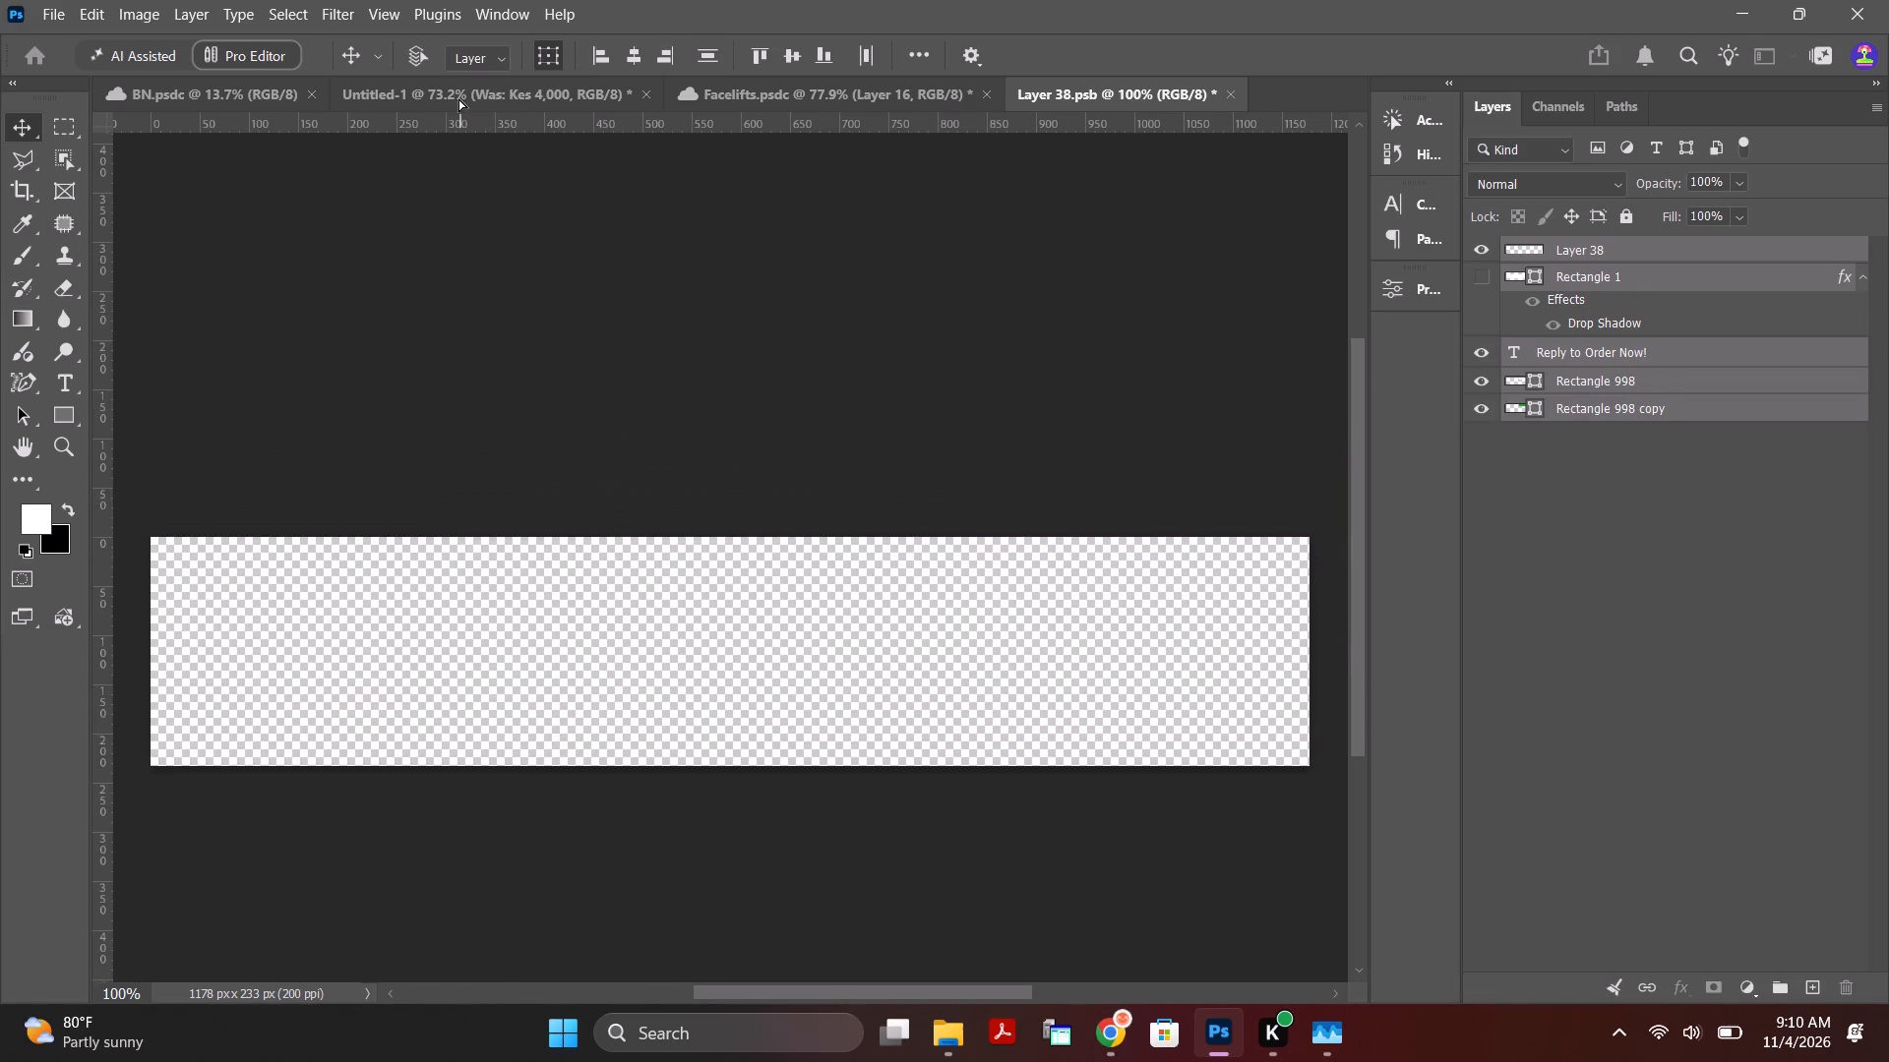
{"action": "left_click_drag", "start_coordinate": [458, 98], "coordinate": [595, 601]}
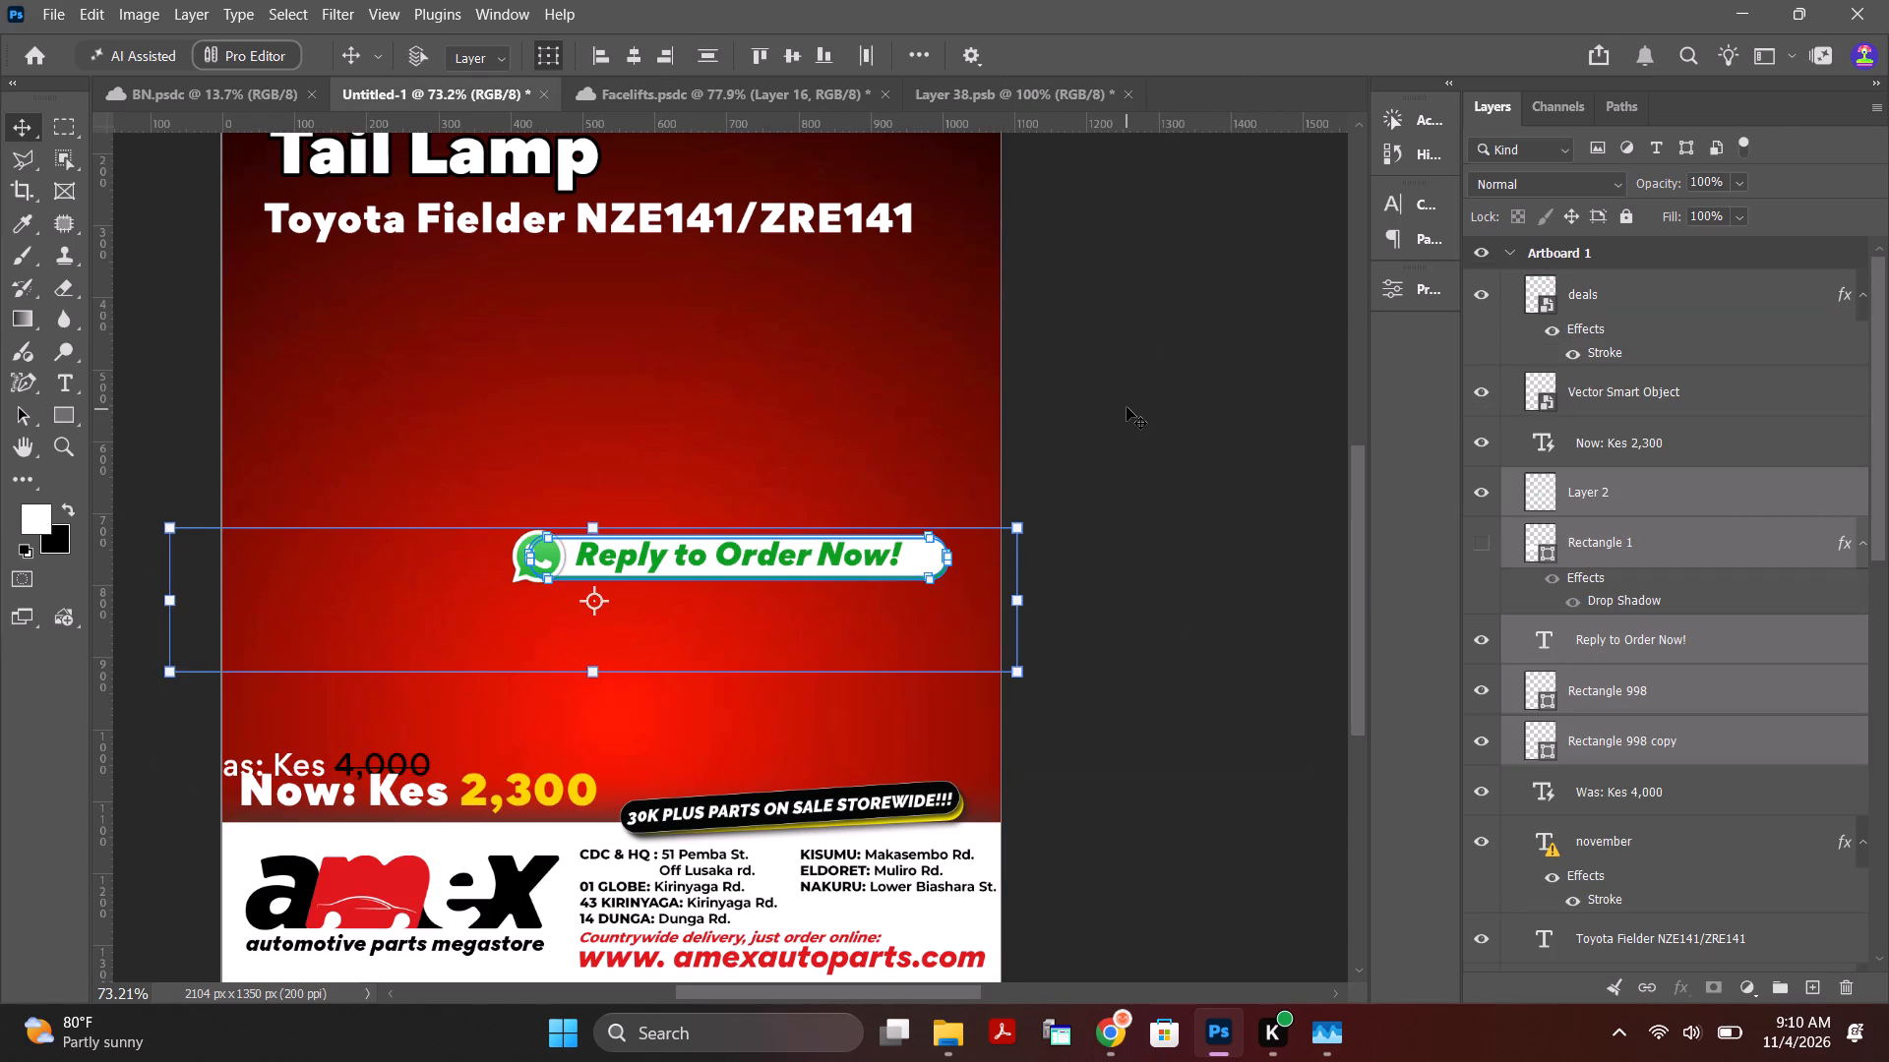
Hide the black "30K PLUS PARTS ON SALE STOREWIDE!!!" banner layer on the poster.
{"action": "left_click", "coordinate": [32, 126]}
{"action": "left_click", "coordinate": [1078, 781]}
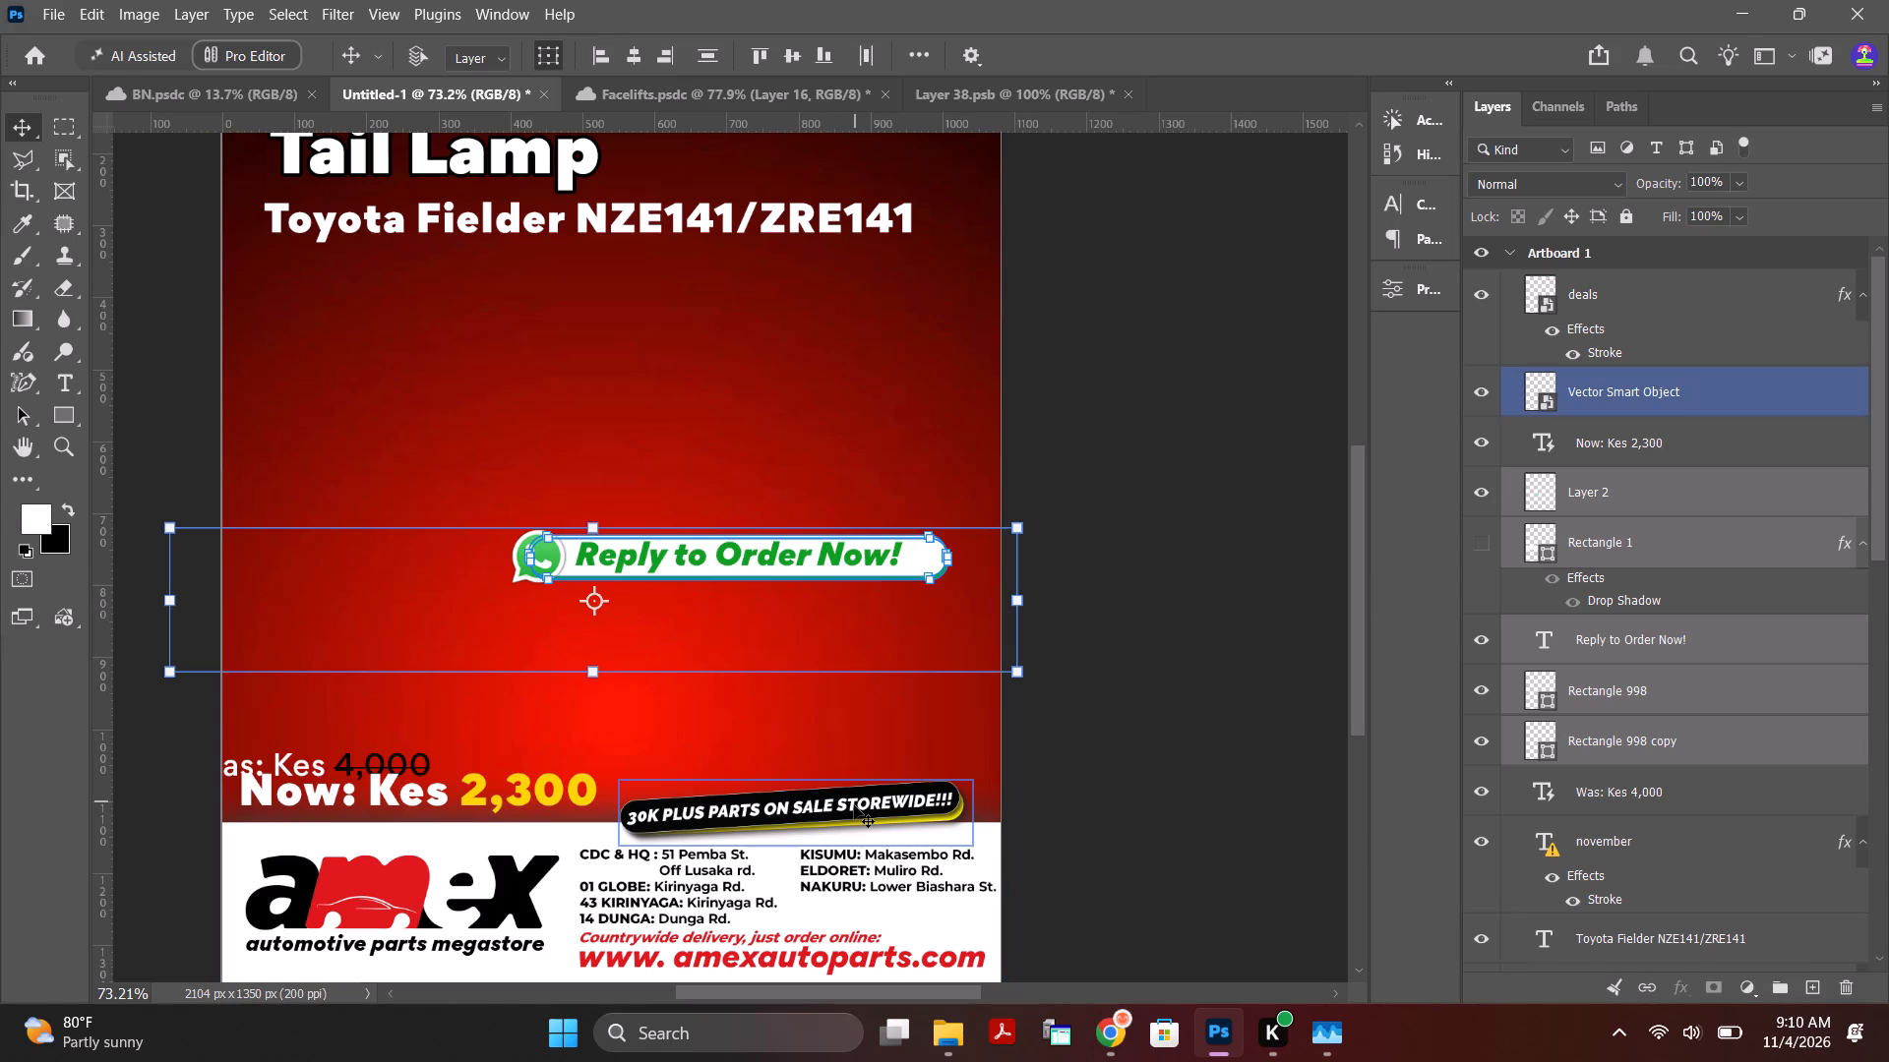
{"action": "left_click", "coordinate": [853, 806]}
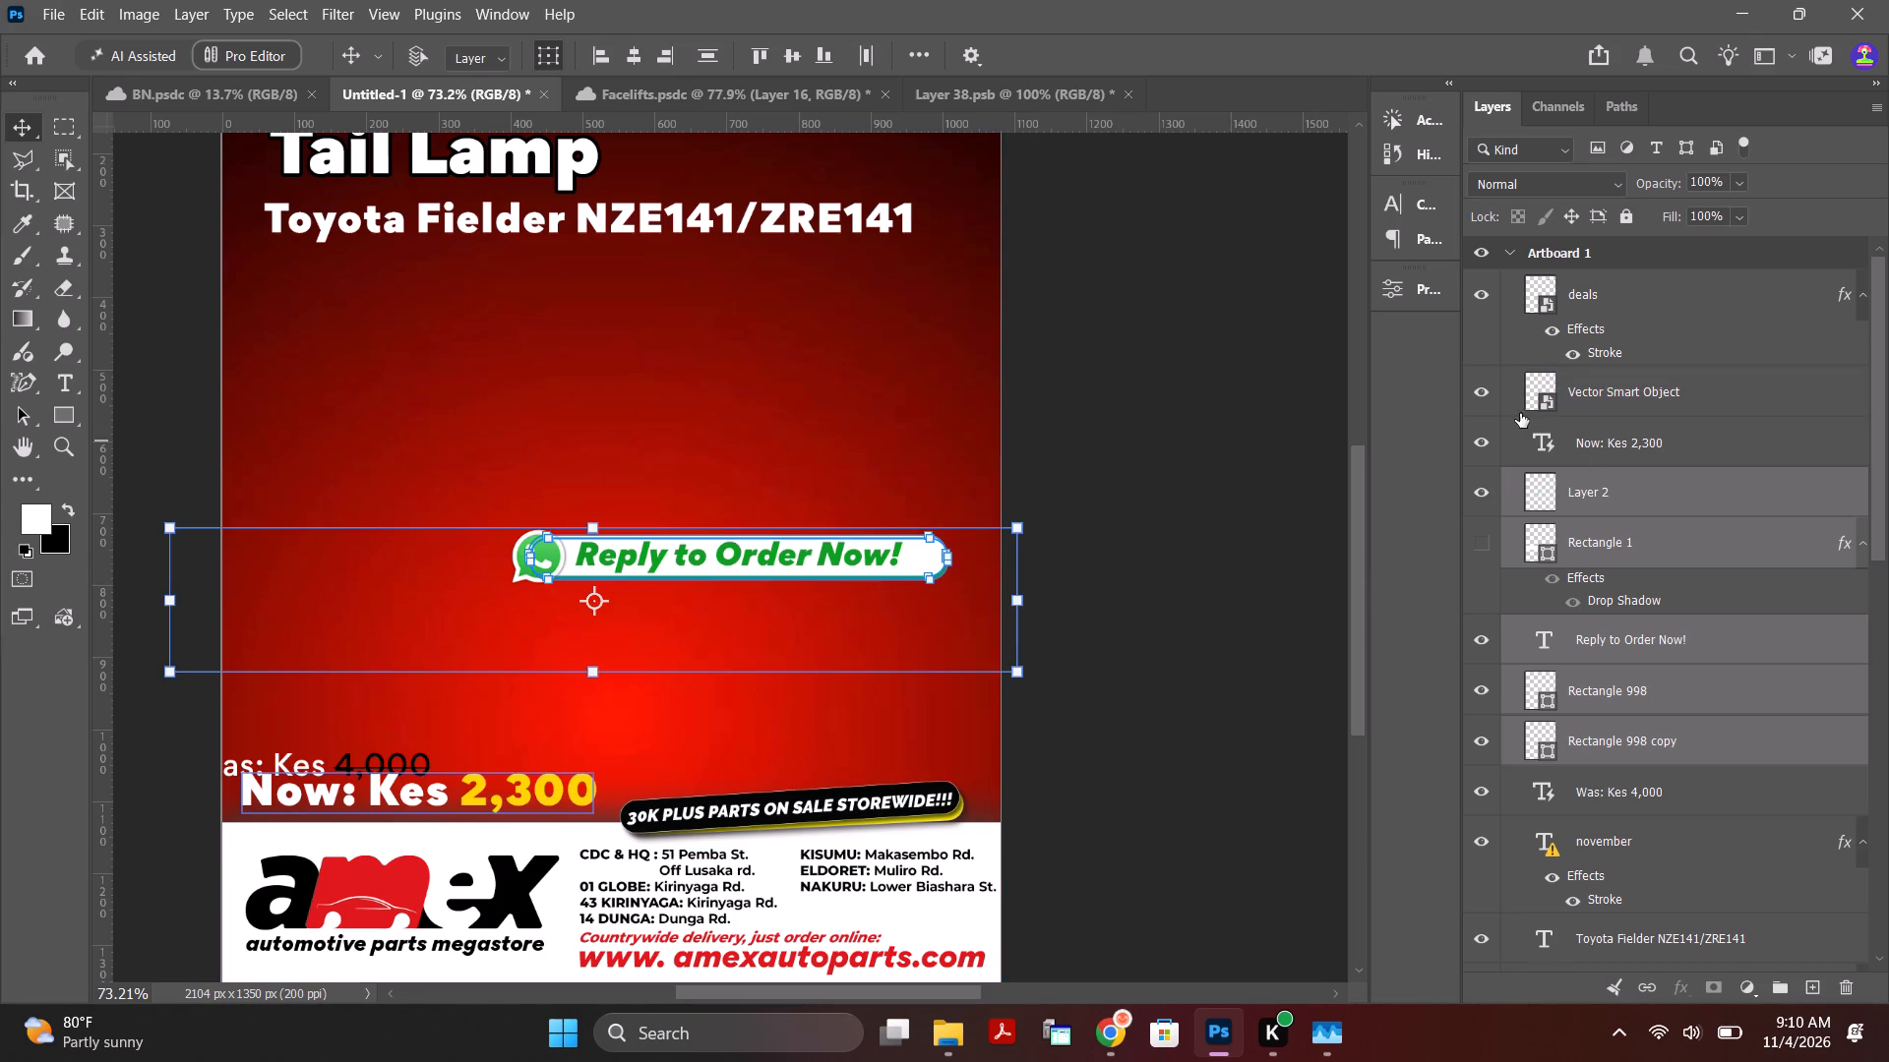
{"action": "left_click", "coordinate": [1483, 396]}
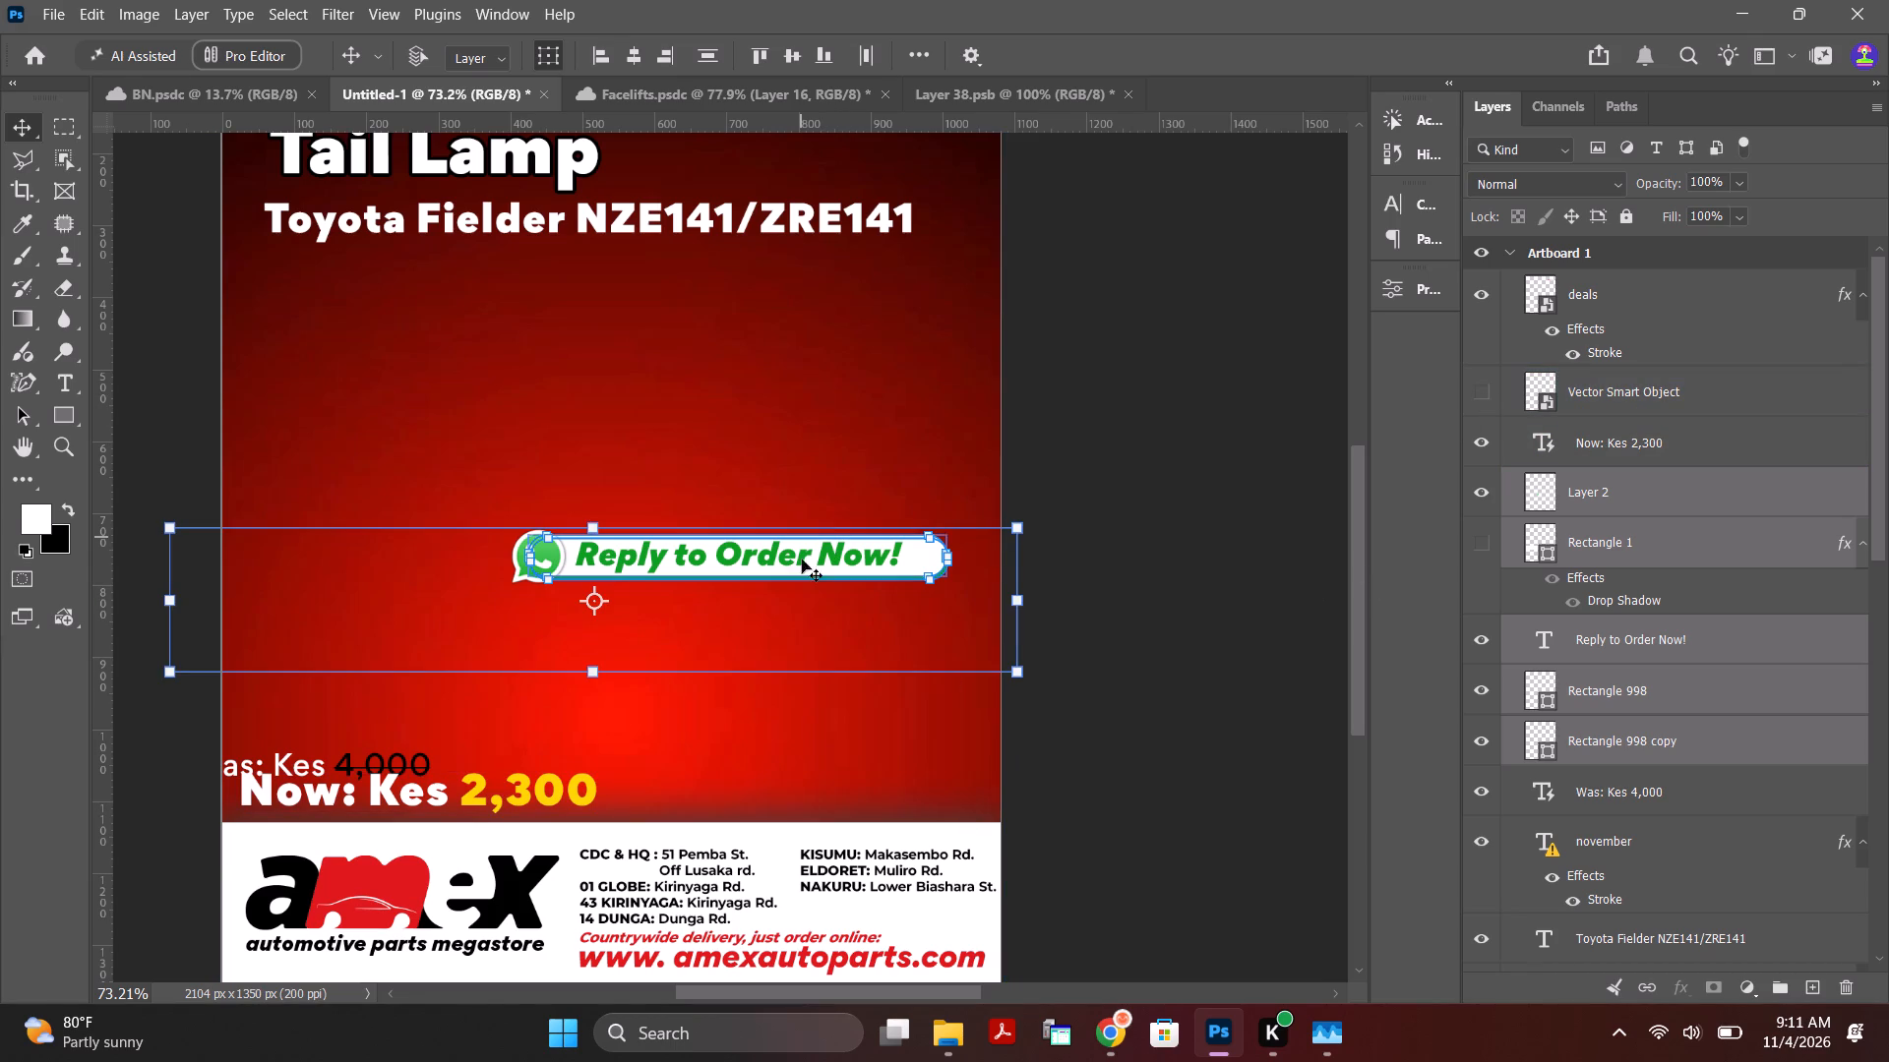
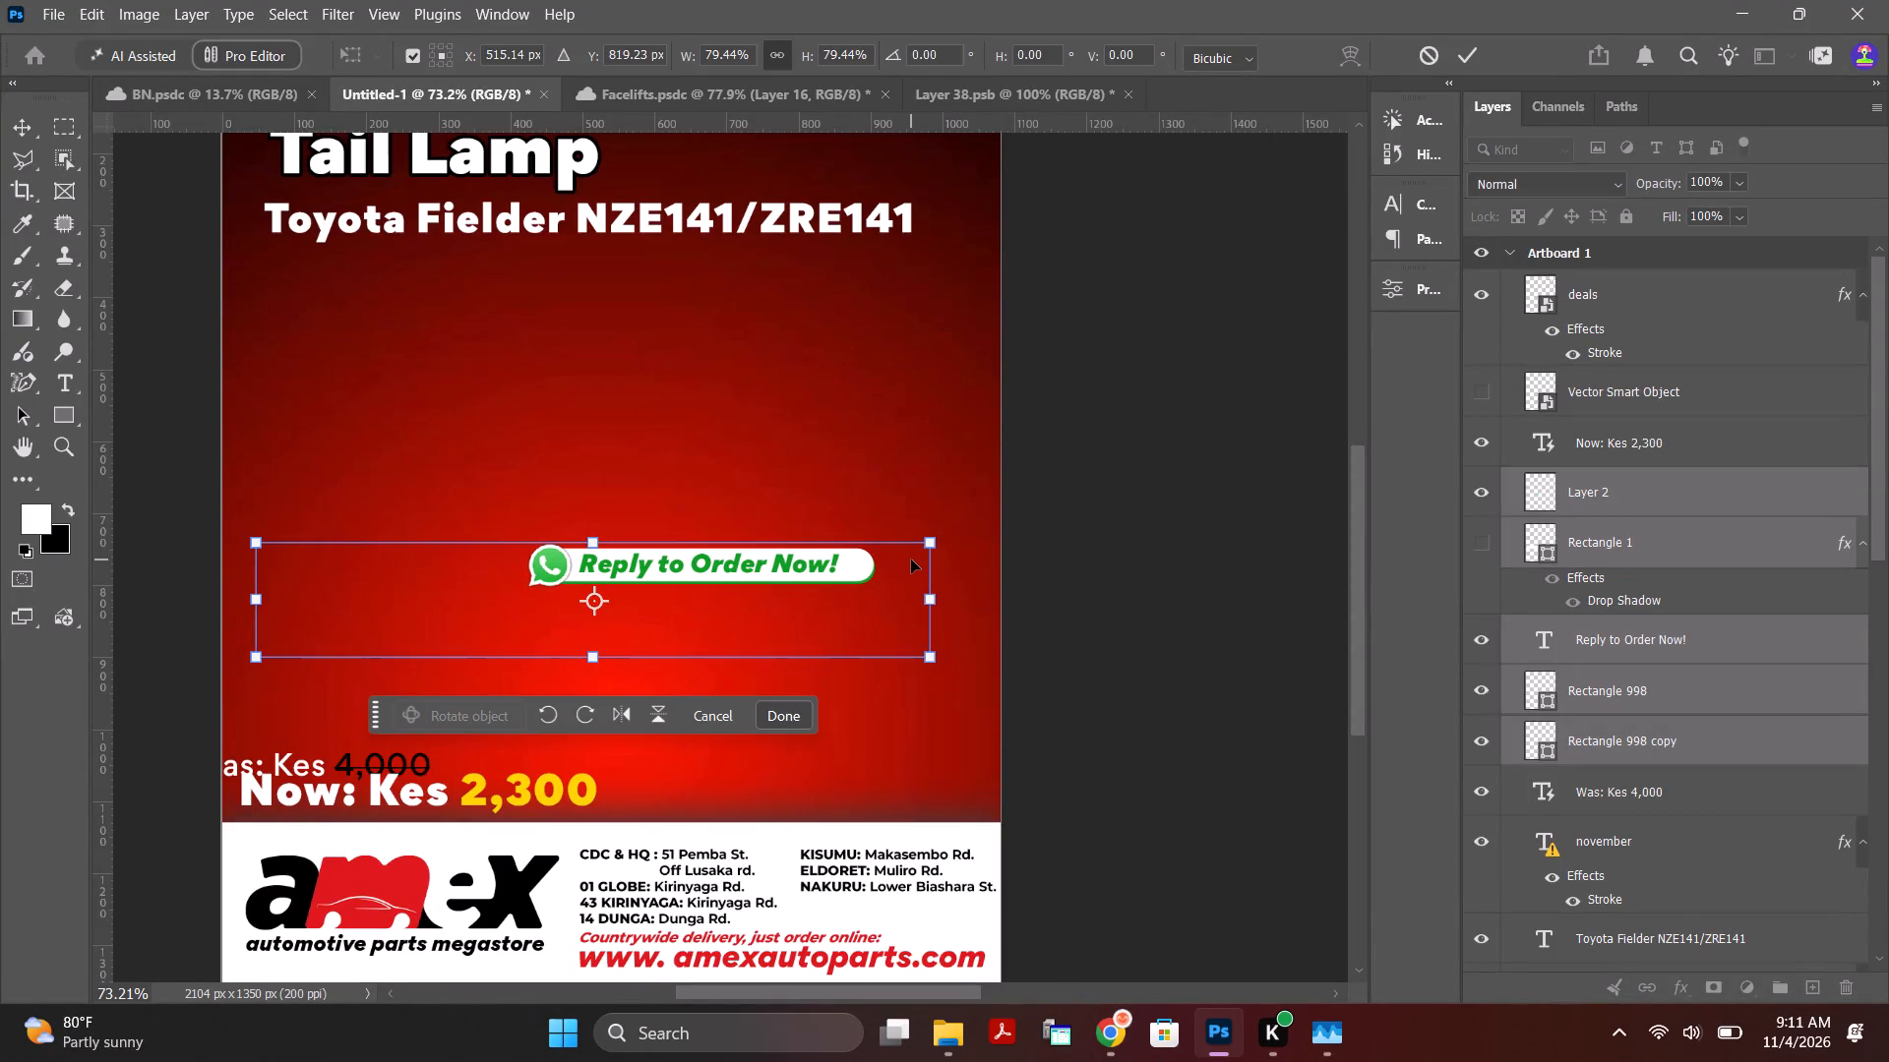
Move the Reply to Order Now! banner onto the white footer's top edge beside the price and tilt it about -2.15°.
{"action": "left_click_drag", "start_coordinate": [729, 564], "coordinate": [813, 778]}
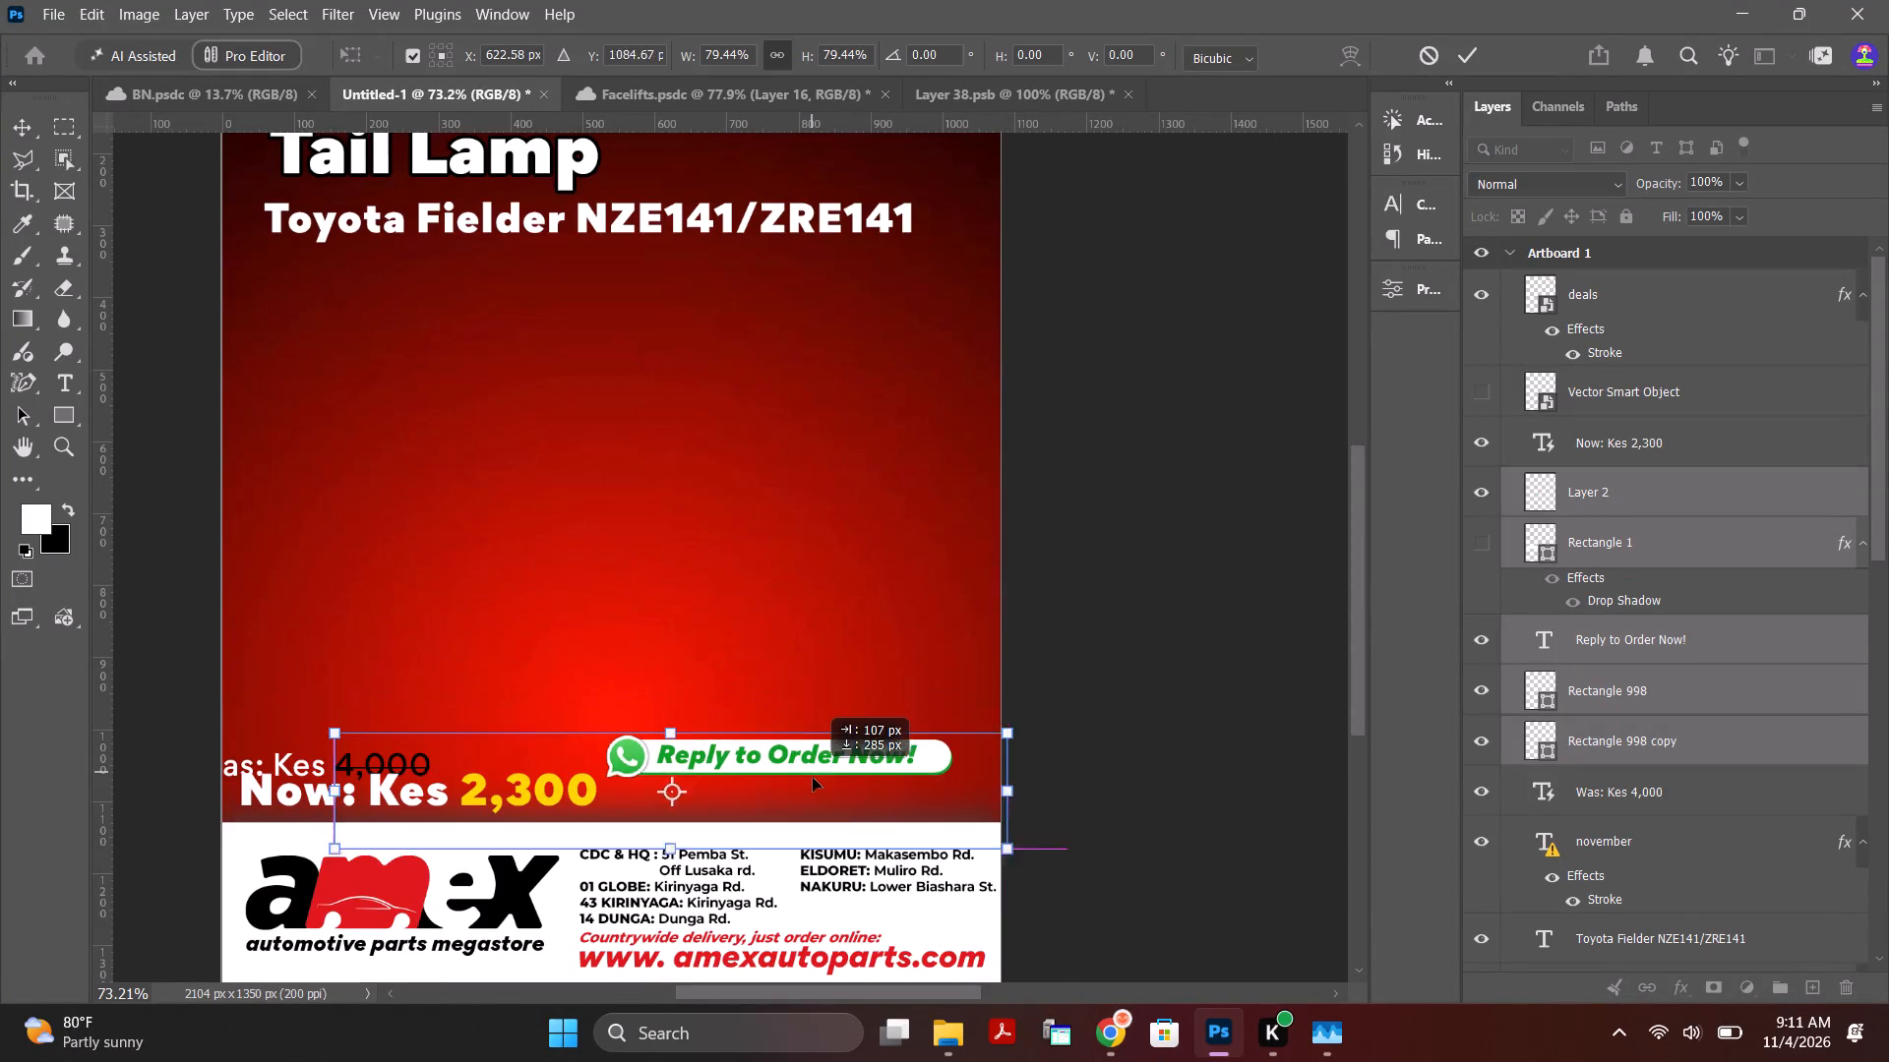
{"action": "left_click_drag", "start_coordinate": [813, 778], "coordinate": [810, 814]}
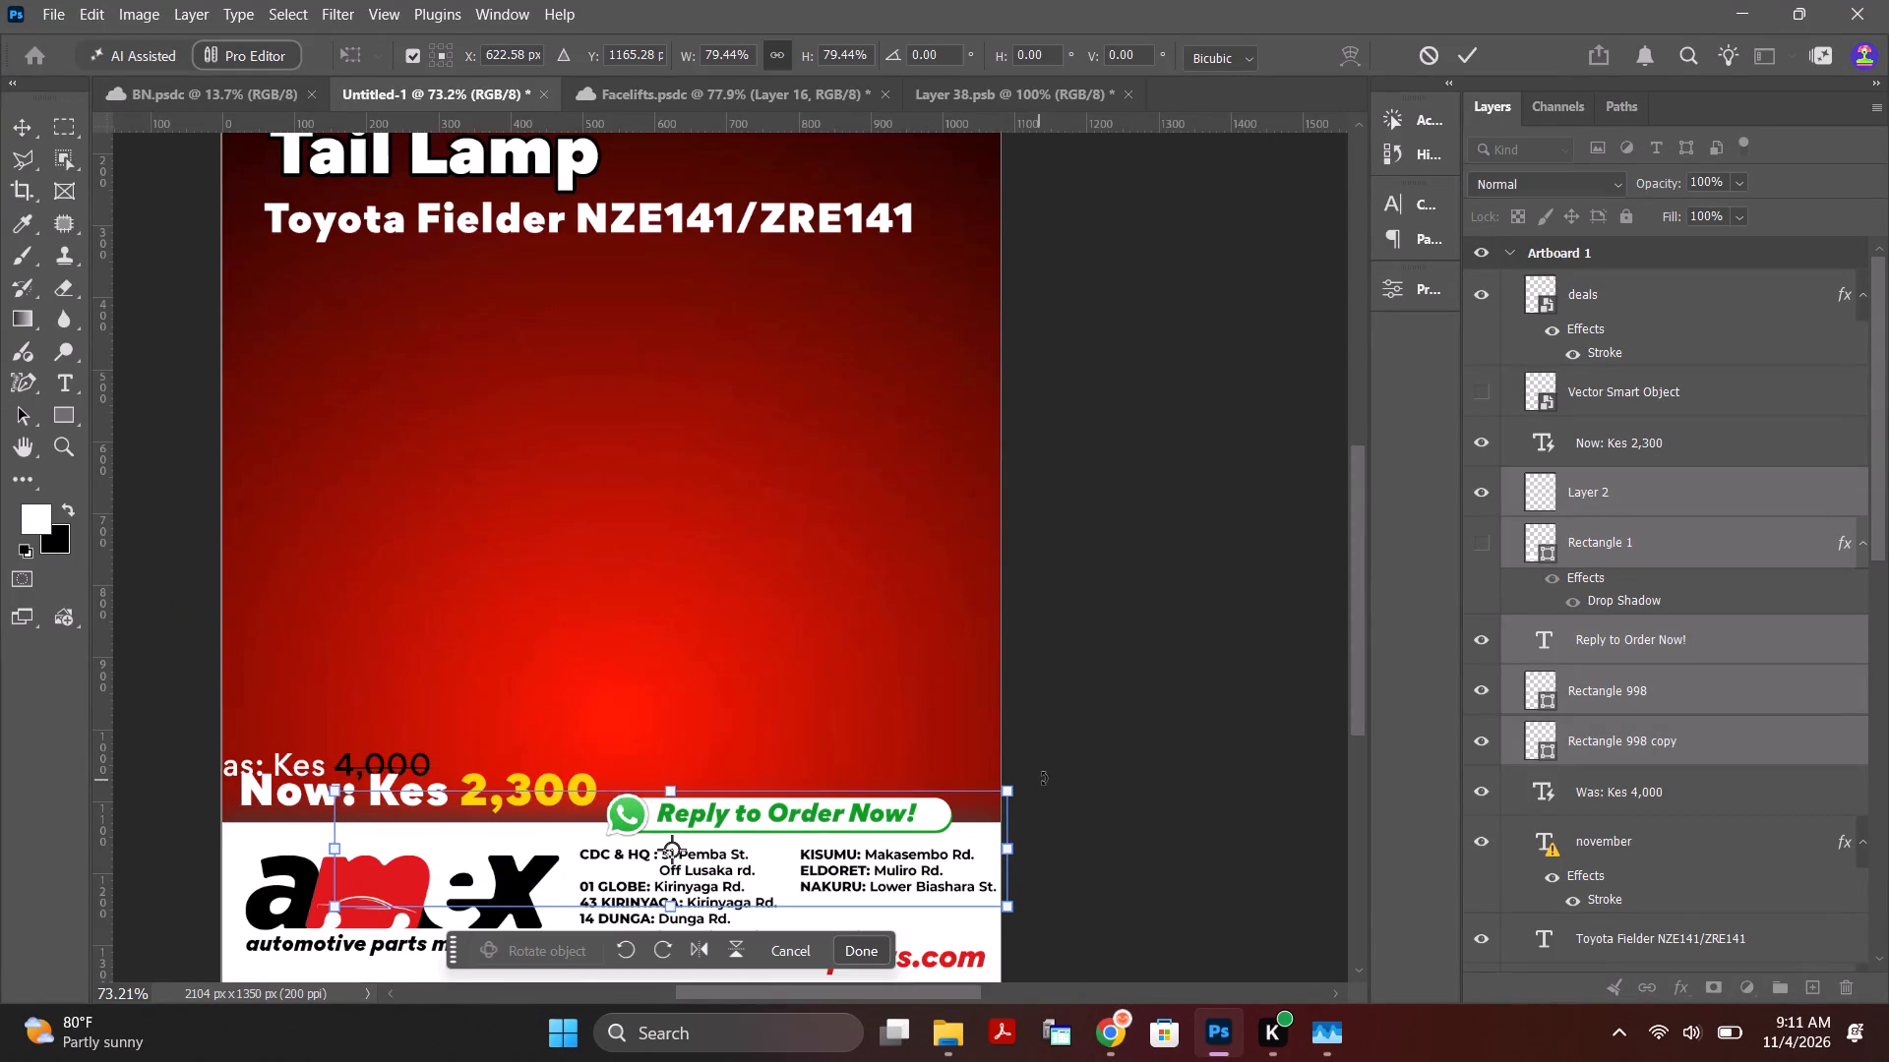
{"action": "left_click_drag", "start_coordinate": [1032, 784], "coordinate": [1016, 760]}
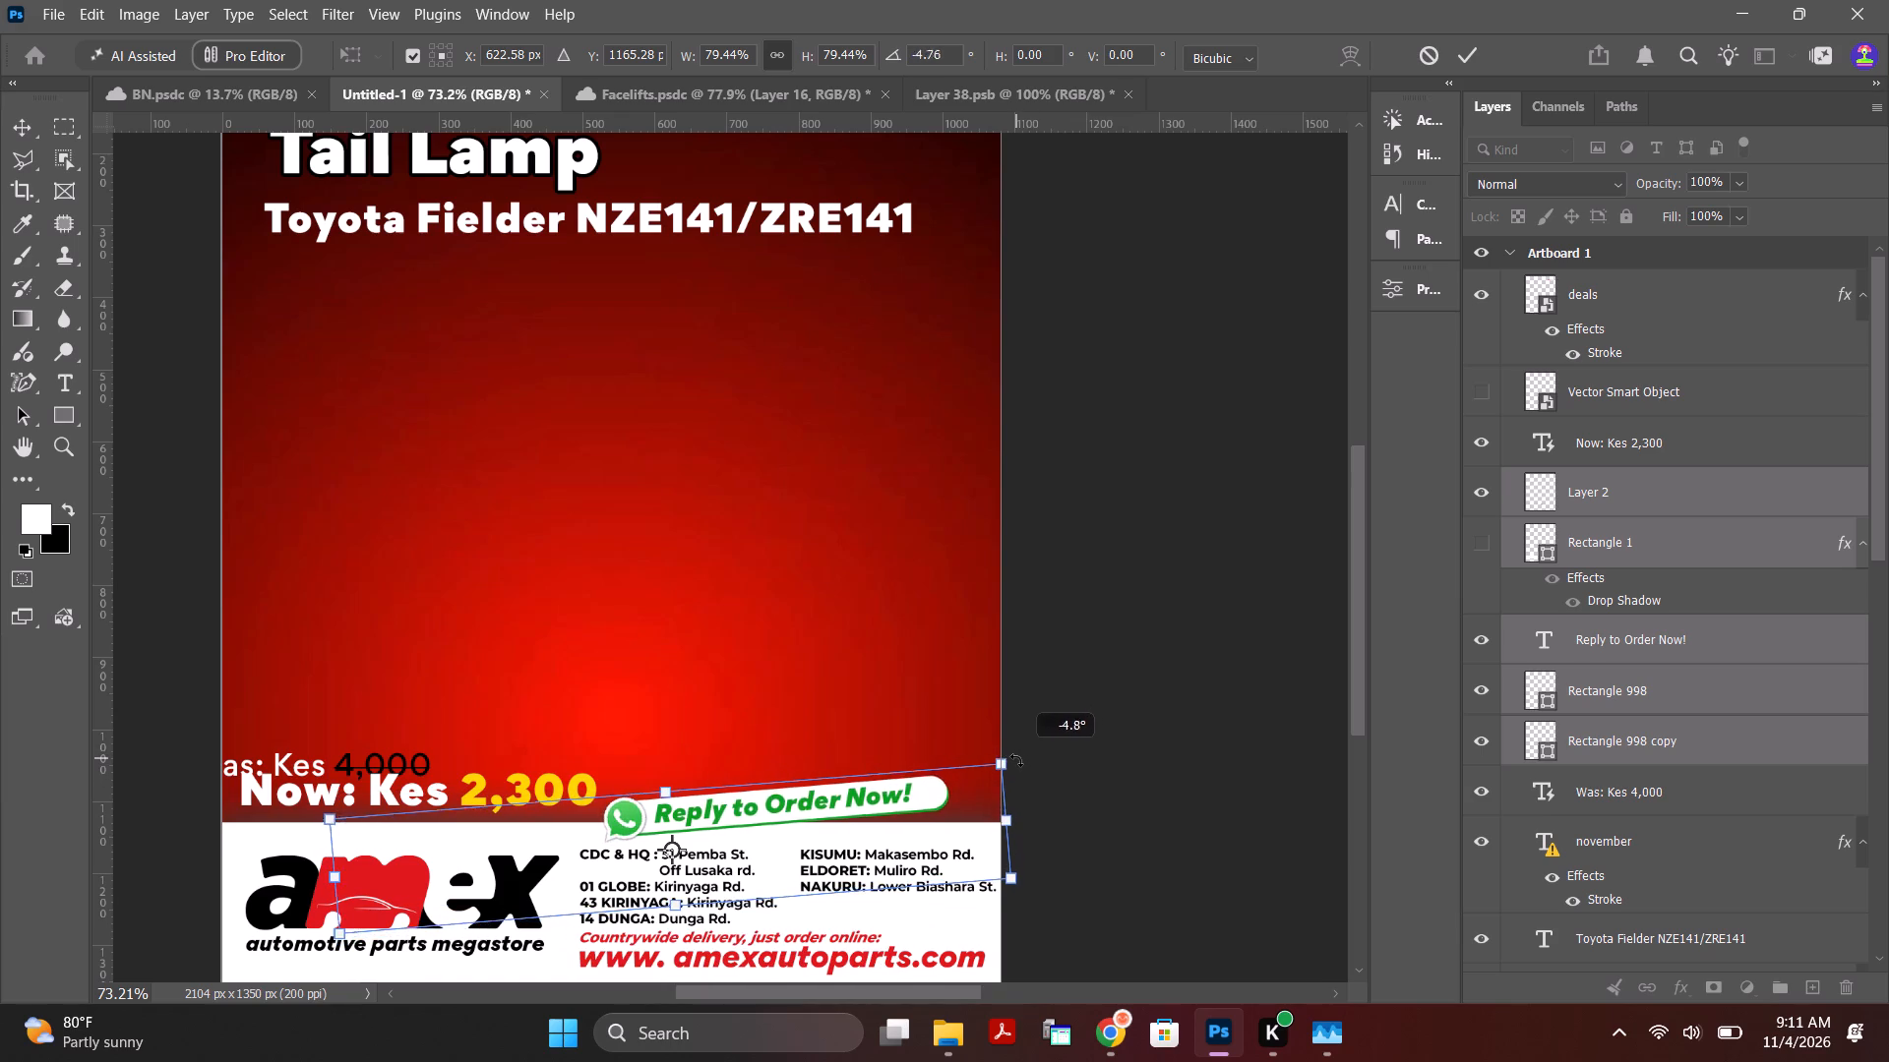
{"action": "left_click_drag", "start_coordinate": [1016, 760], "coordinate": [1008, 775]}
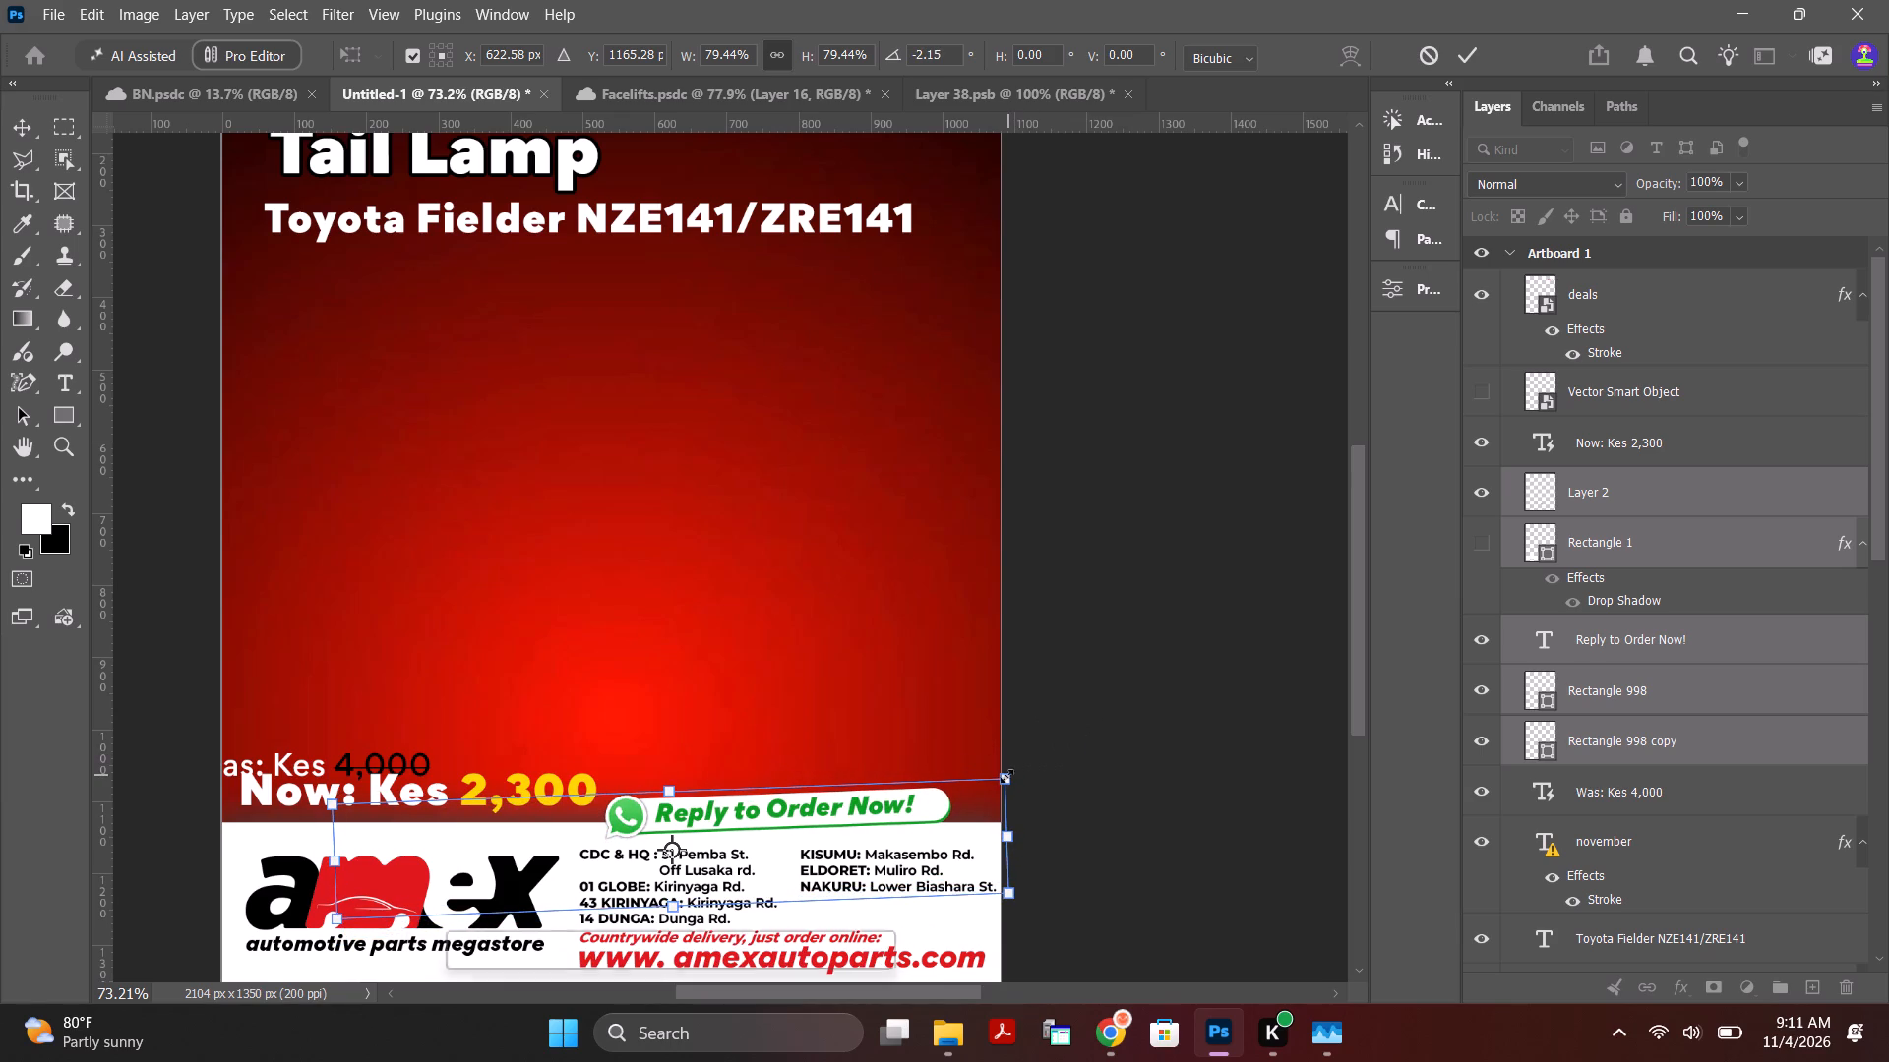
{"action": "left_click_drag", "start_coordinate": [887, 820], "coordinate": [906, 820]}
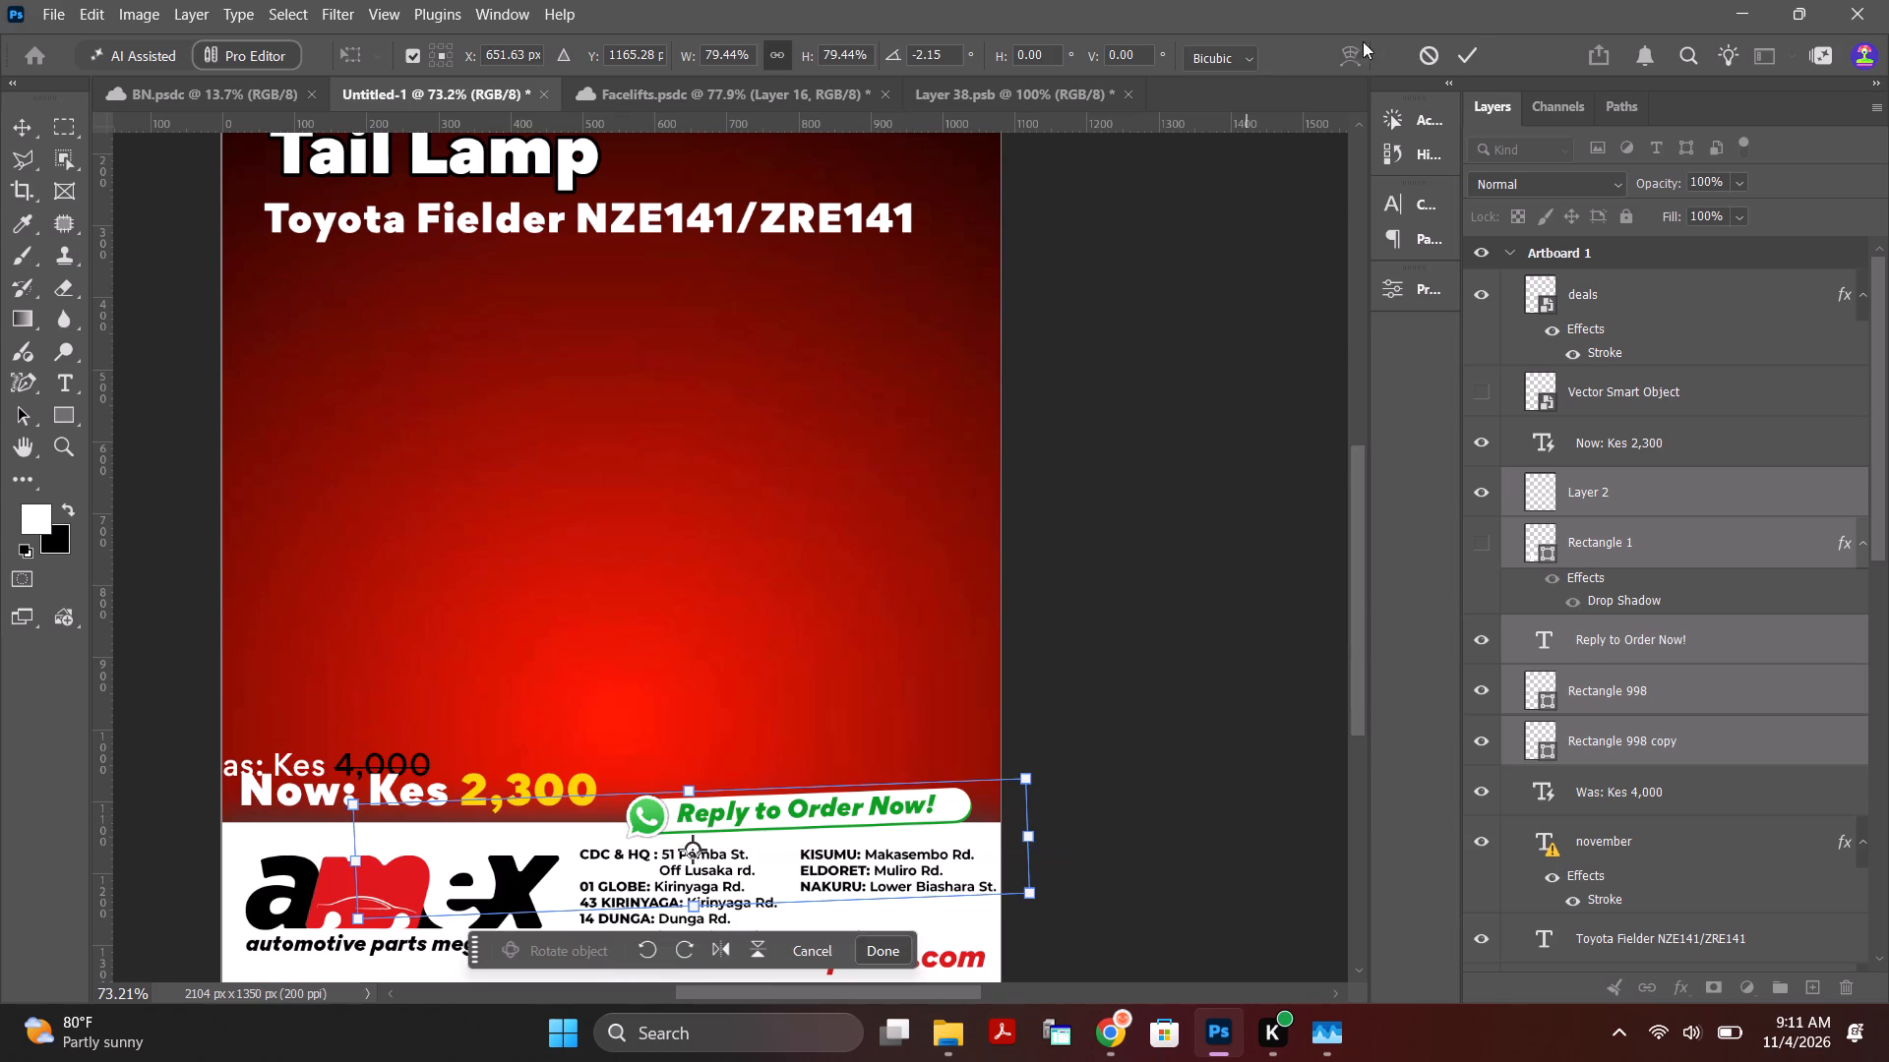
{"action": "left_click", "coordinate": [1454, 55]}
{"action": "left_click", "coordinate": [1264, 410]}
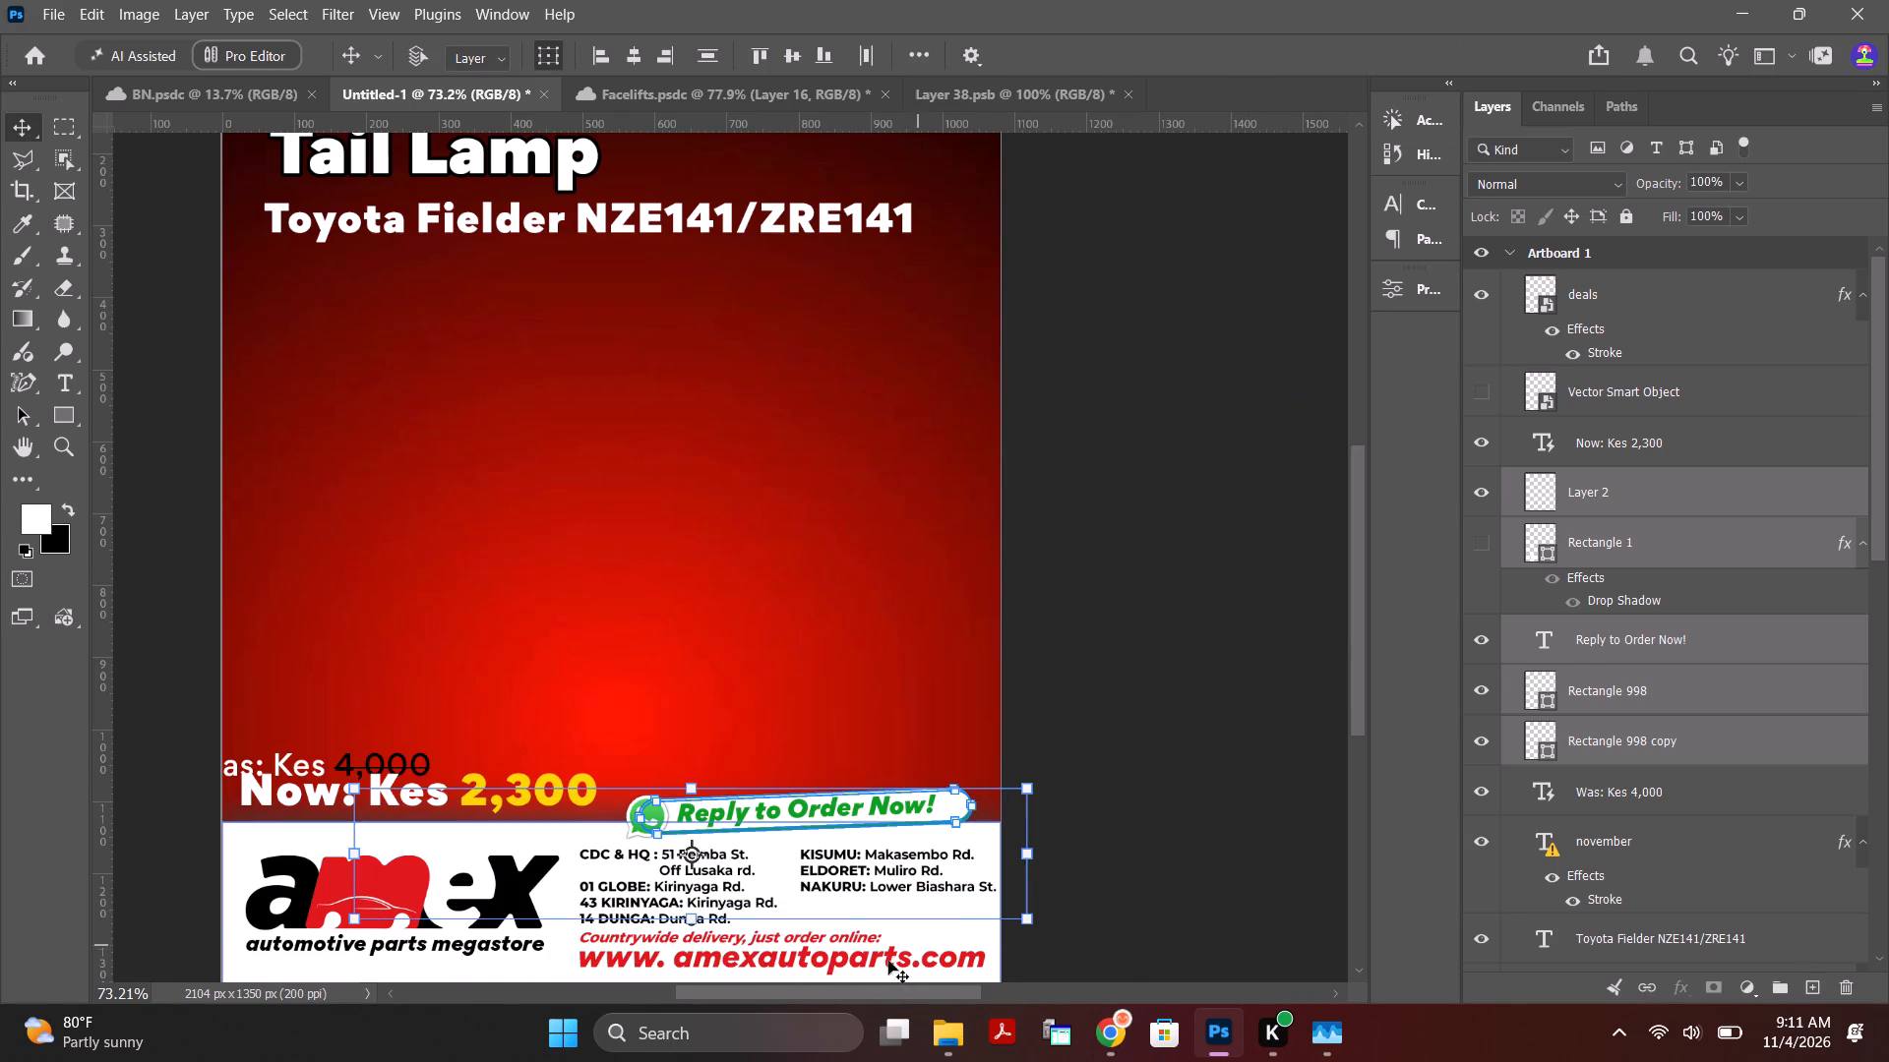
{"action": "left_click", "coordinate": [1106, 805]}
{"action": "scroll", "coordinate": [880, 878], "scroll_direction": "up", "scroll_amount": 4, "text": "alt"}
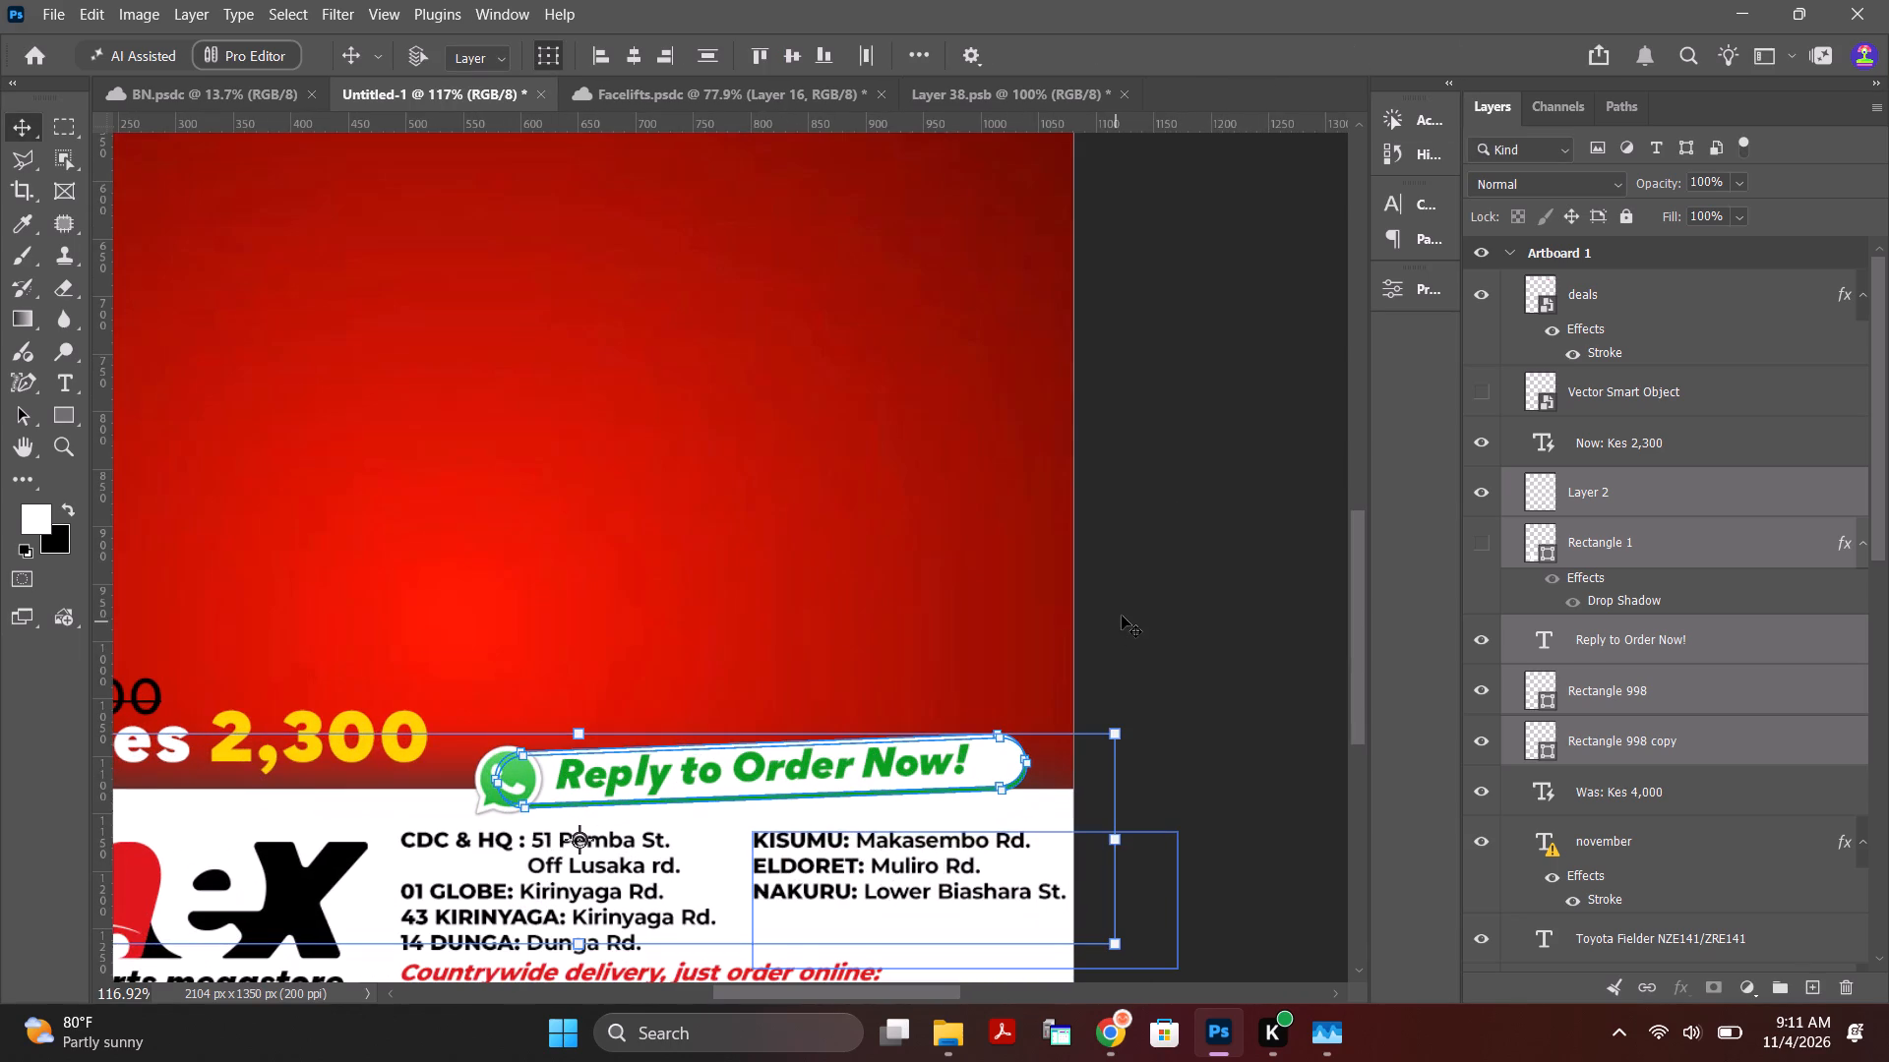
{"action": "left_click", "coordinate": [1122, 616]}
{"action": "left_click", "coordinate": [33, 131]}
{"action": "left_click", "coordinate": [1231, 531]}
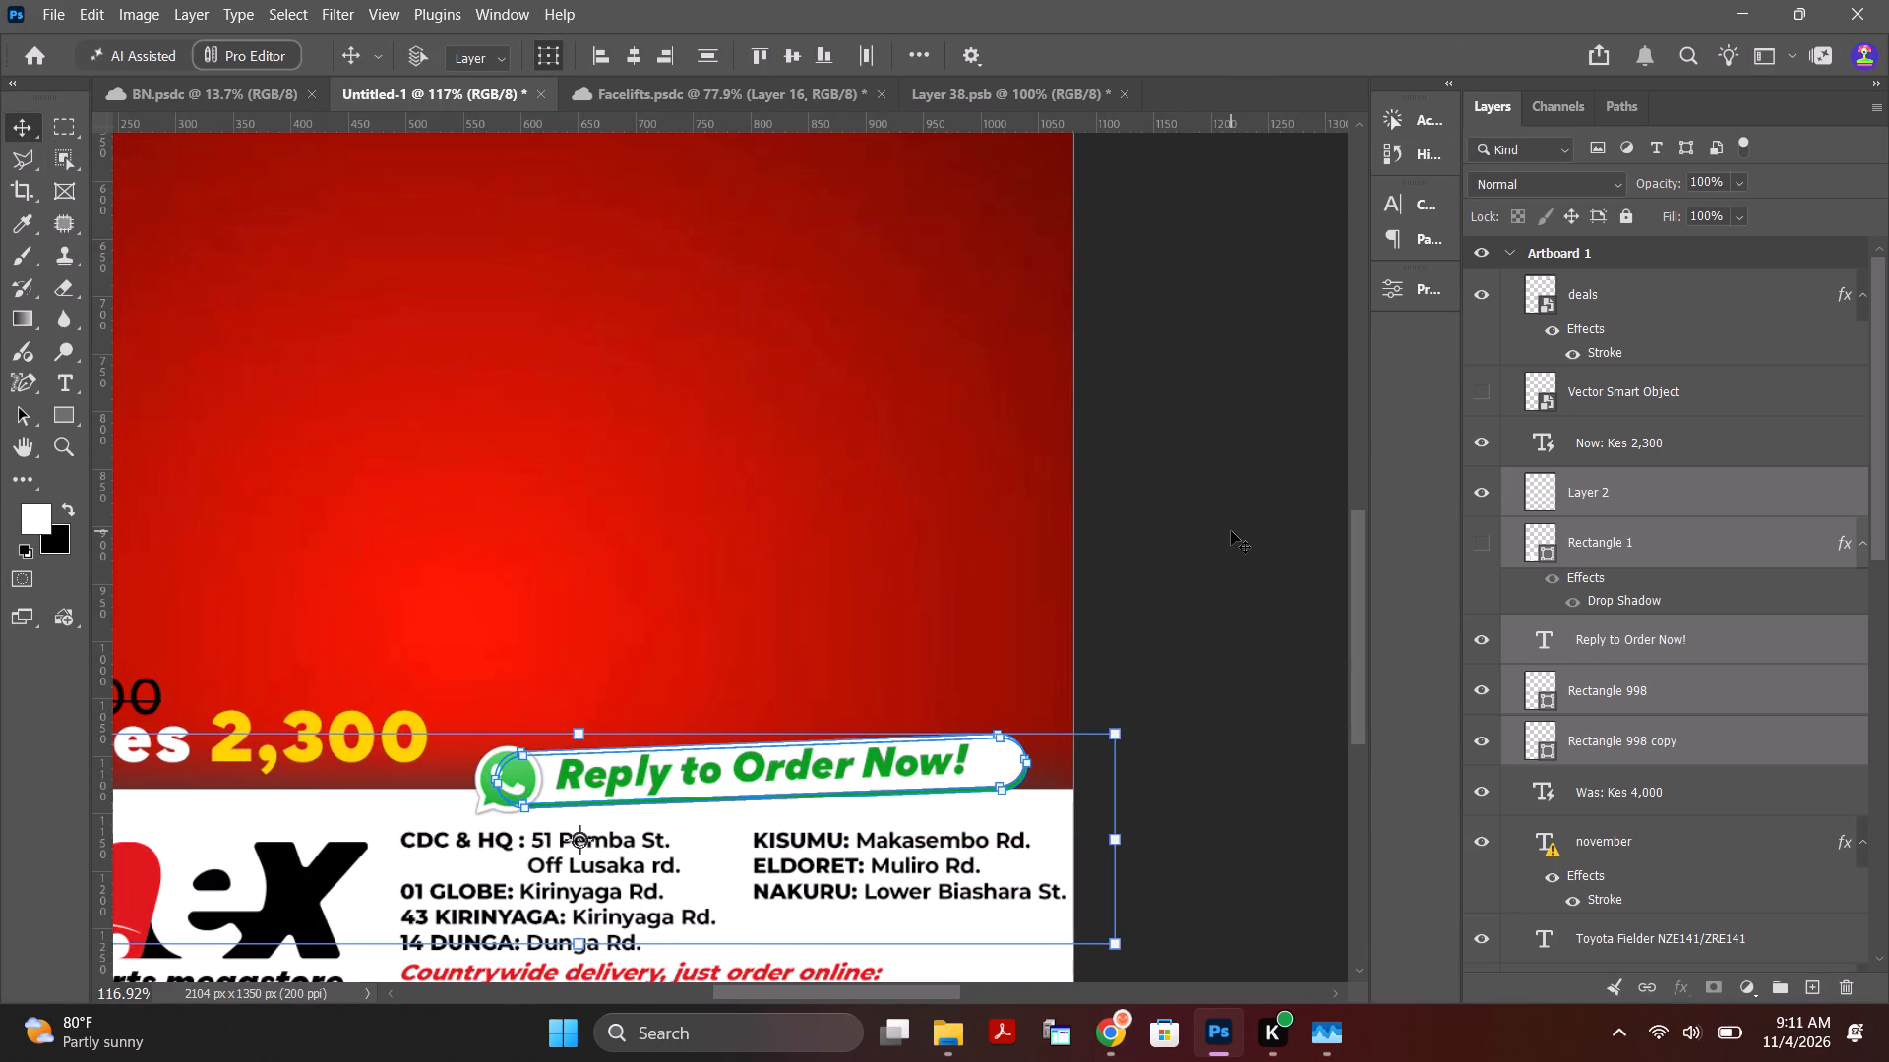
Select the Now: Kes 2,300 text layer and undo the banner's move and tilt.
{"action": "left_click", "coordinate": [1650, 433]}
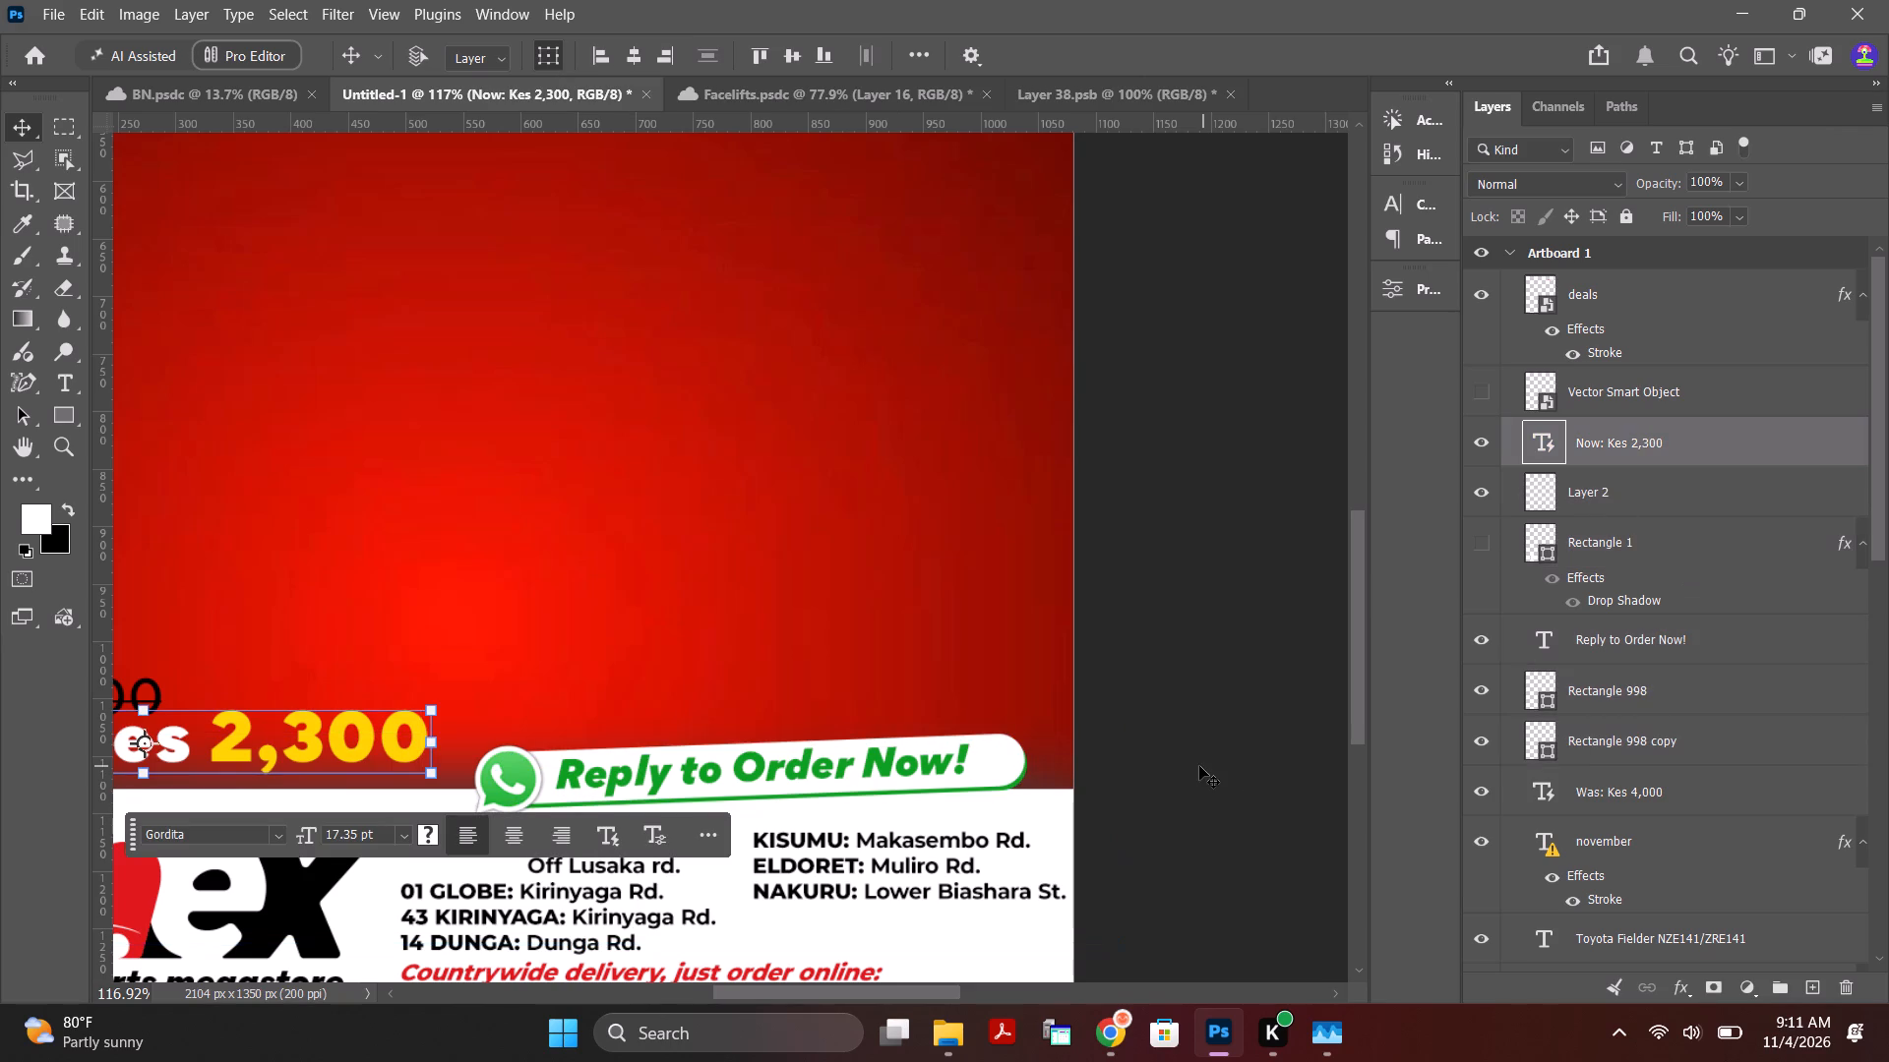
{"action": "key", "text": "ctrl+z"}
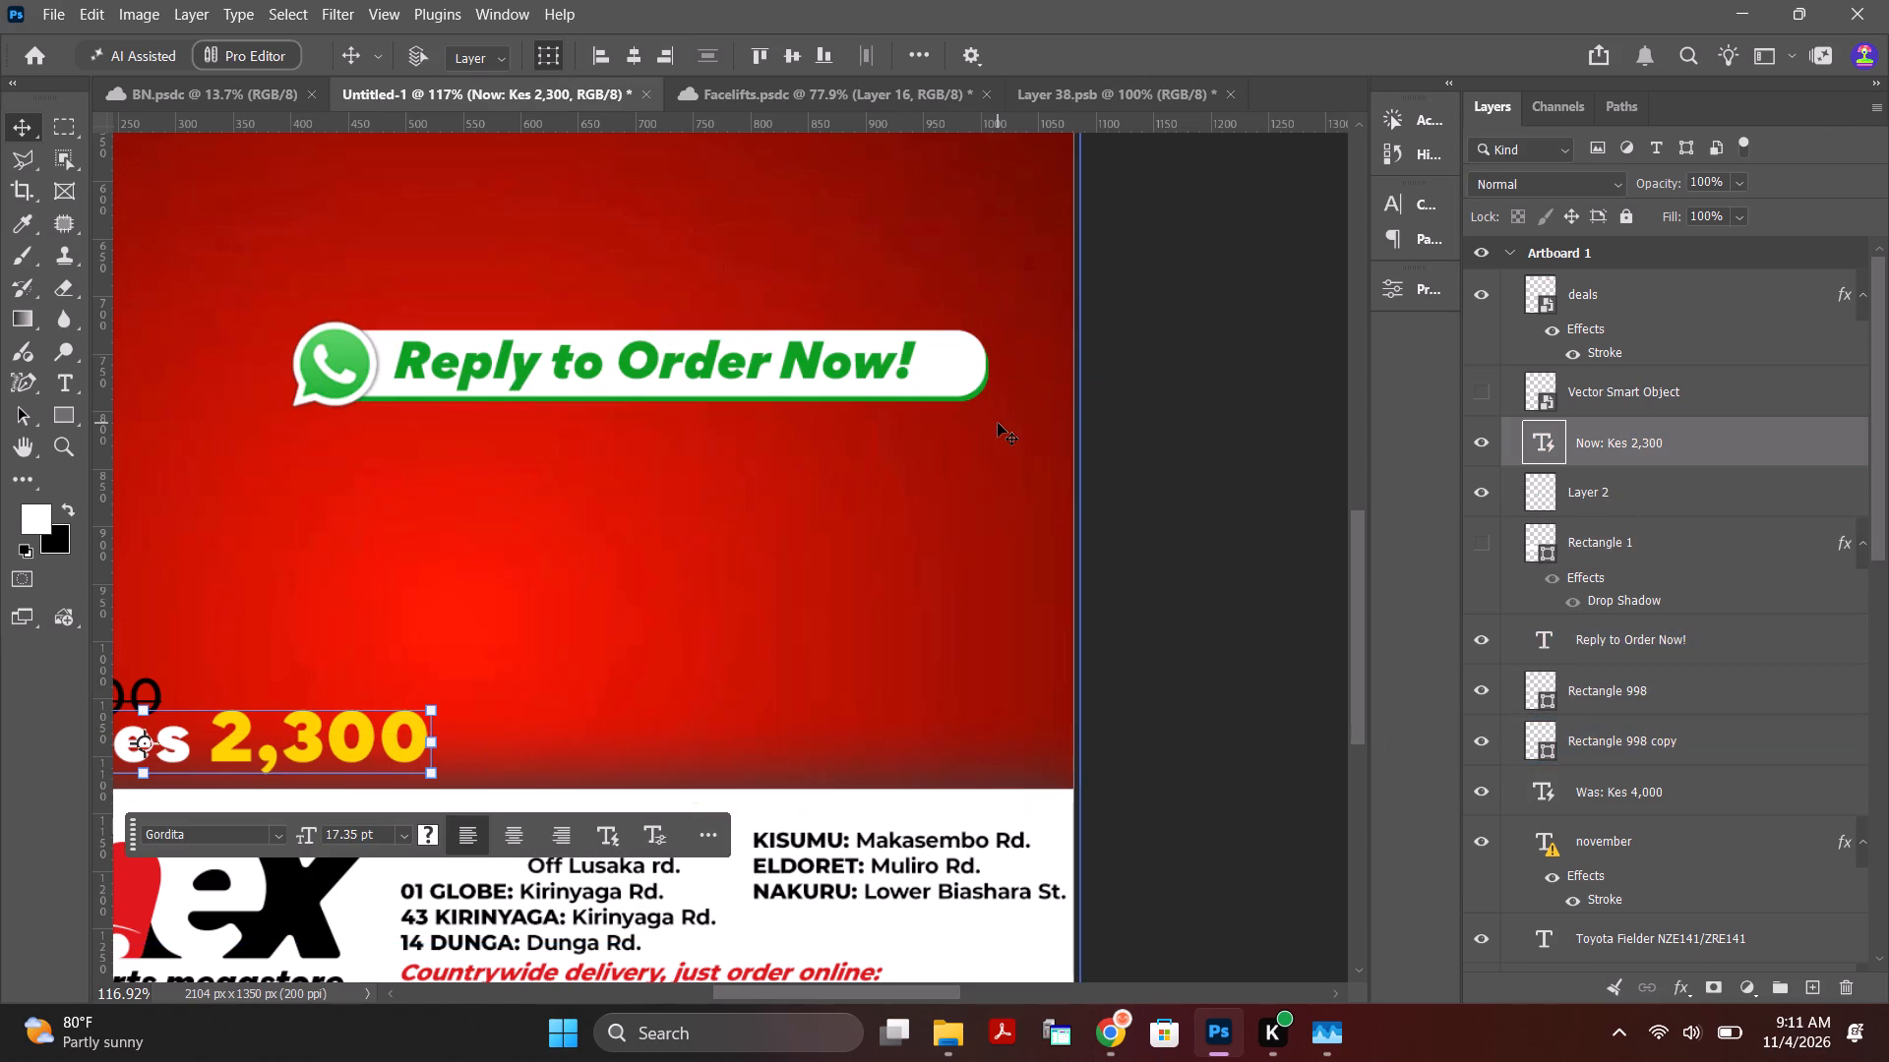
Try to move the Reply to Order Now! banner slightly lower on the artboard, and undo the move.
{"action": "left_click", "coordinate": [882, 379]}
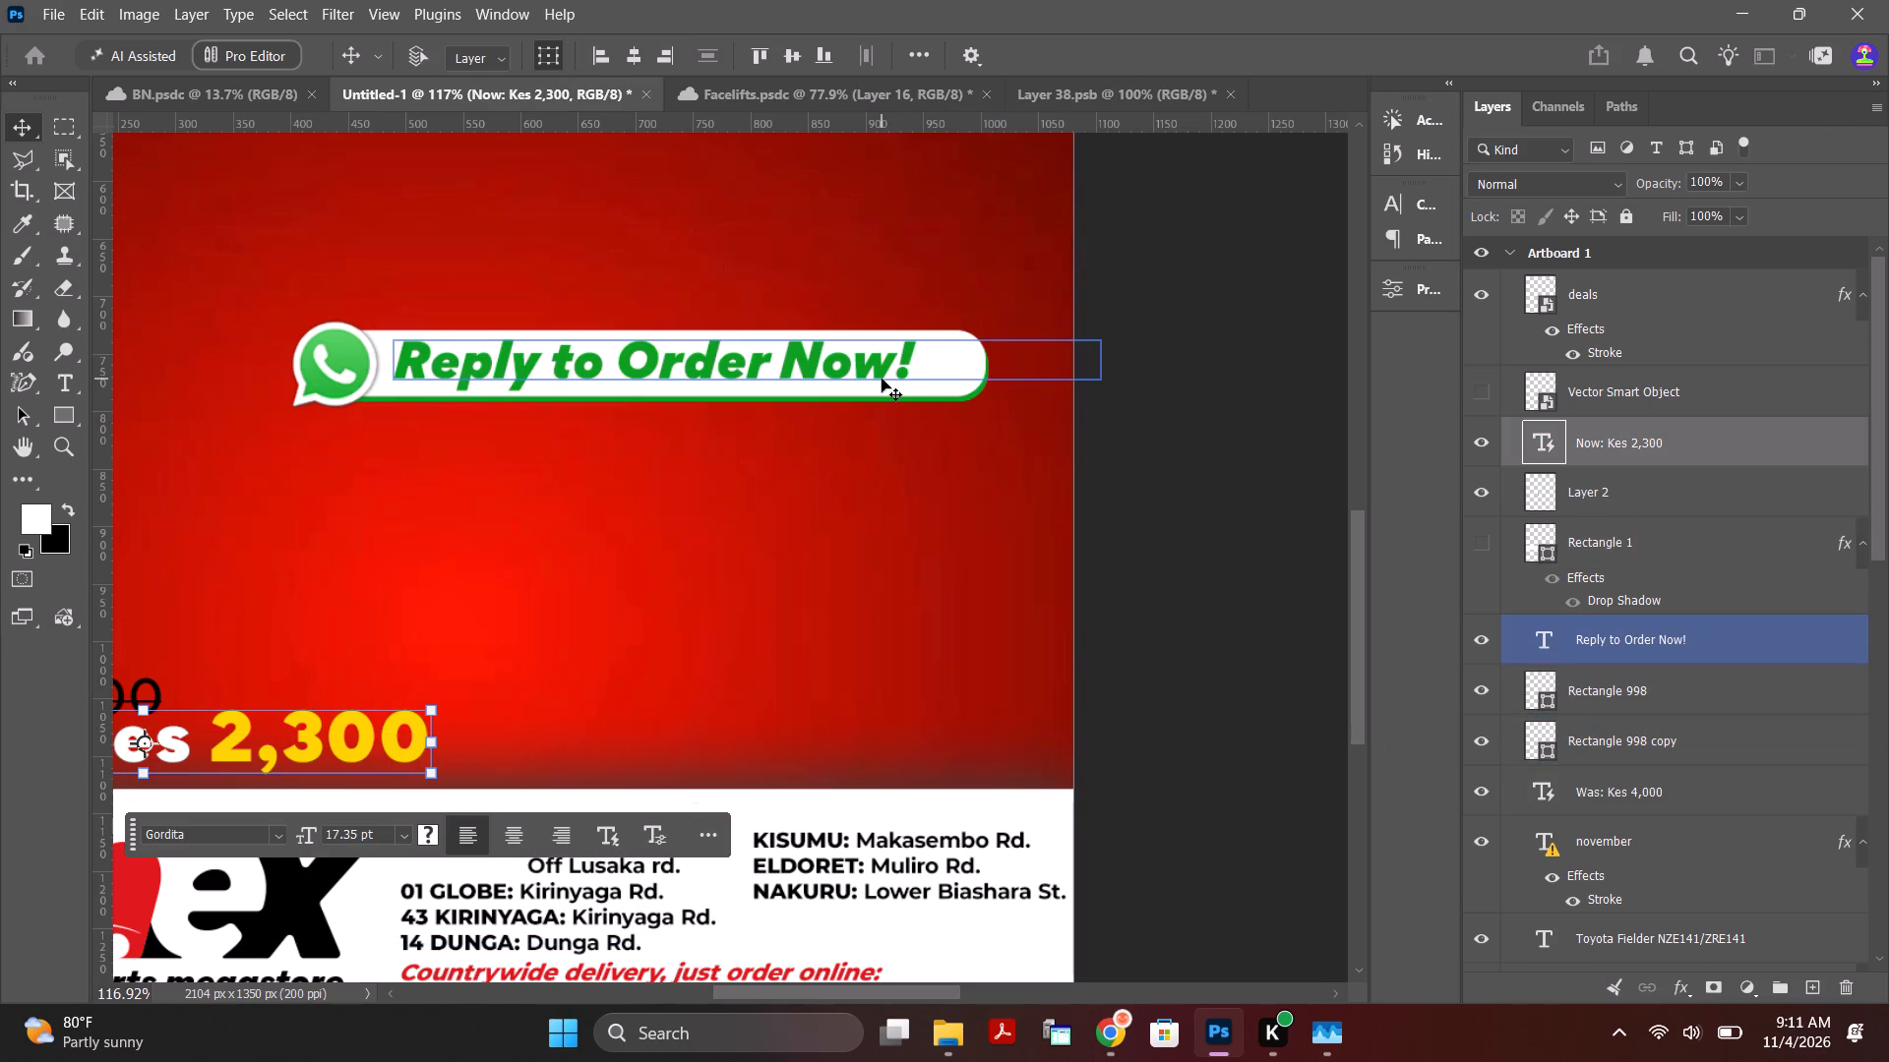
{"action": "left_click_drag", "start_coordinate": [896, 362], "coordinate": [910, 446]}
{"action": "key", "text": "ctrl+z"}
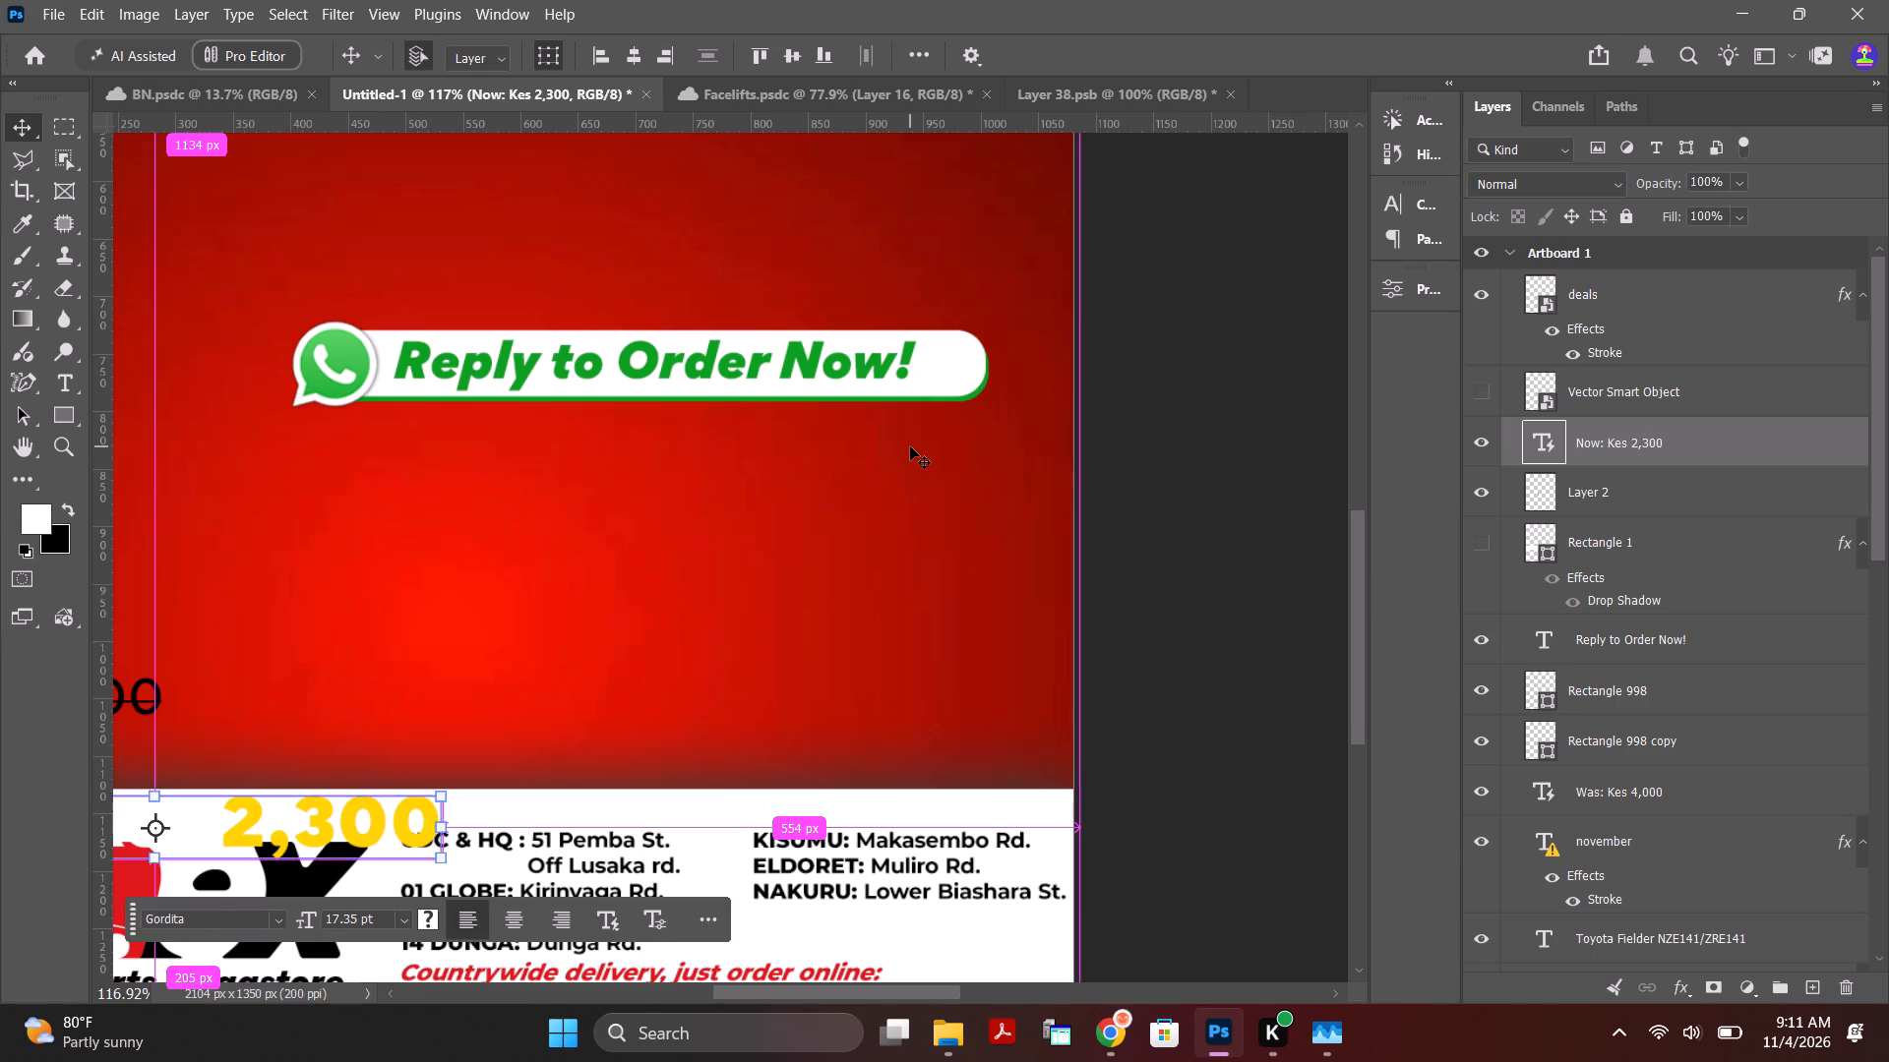
Select the layers that form the Reply to Order Now! banner, starting from Rectangle 998 copy.
{"action": "left_click", "coordinate": [1643, 655]}
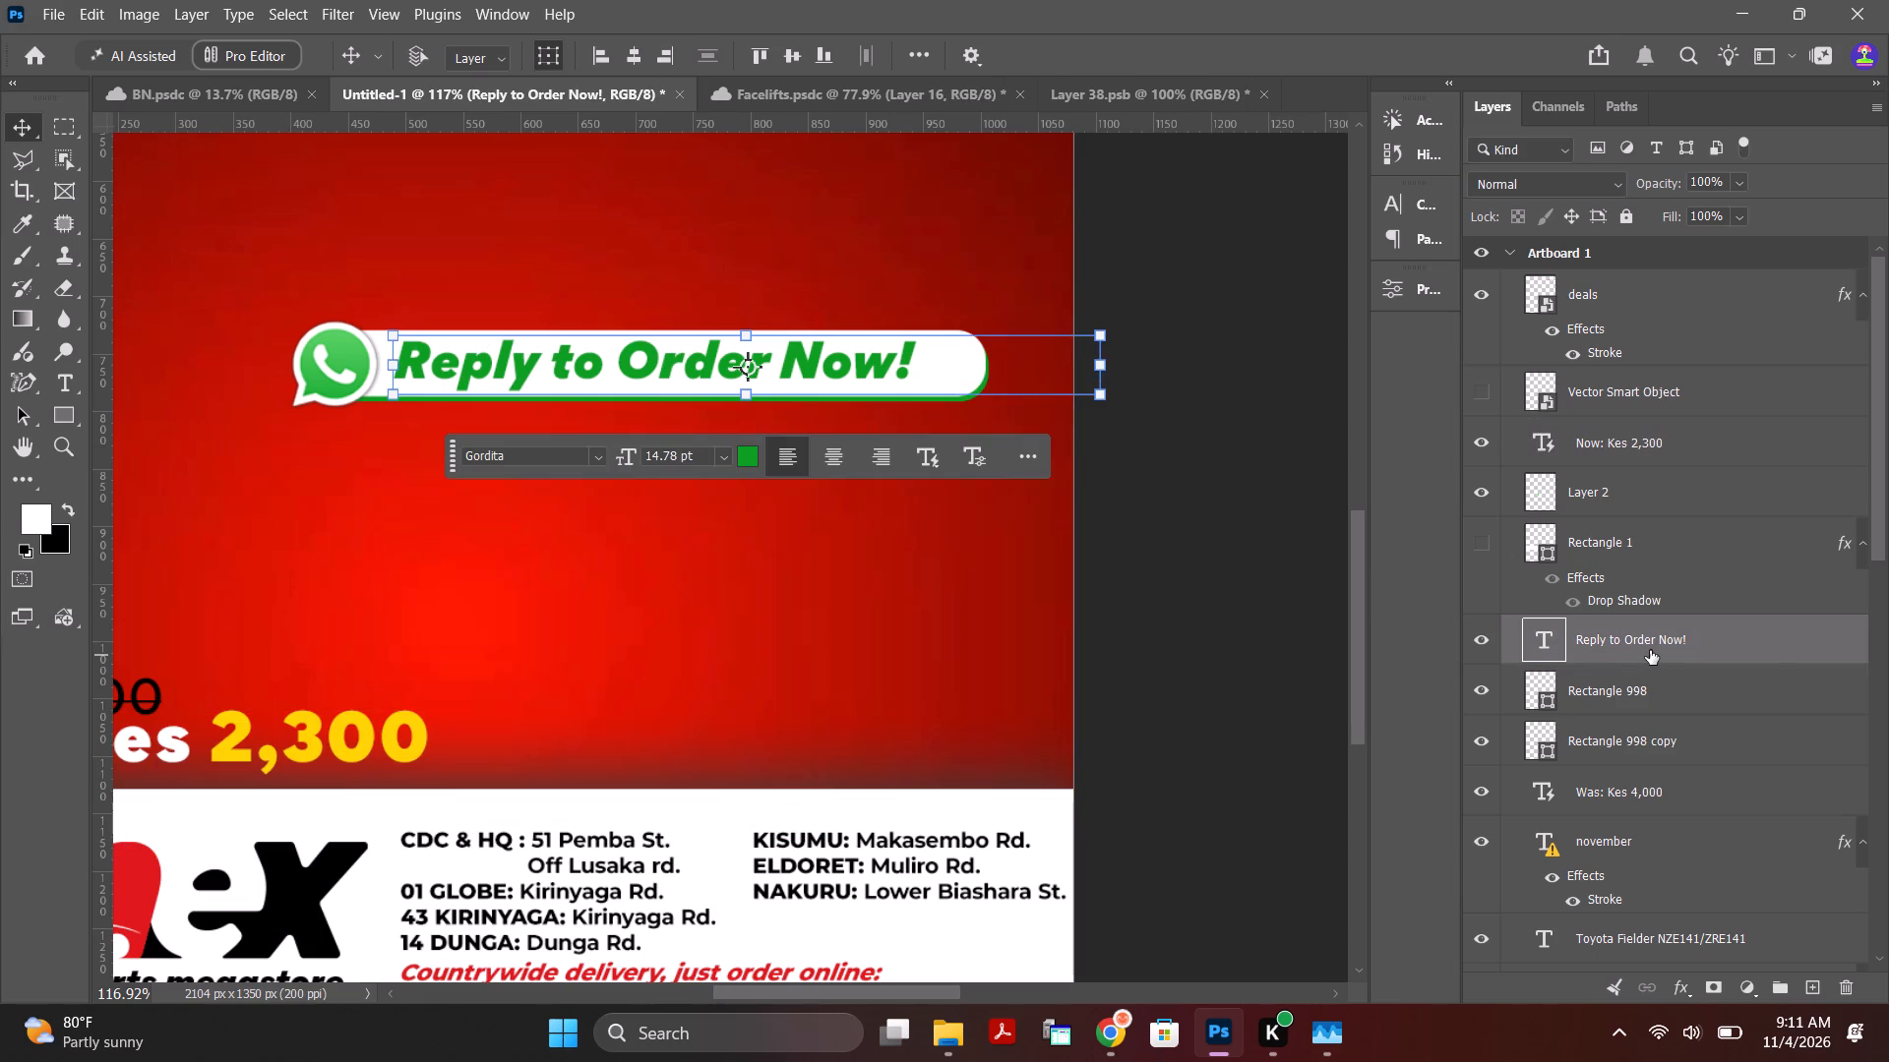
{"action": "left_click", "coordinate": [1685, 749]}
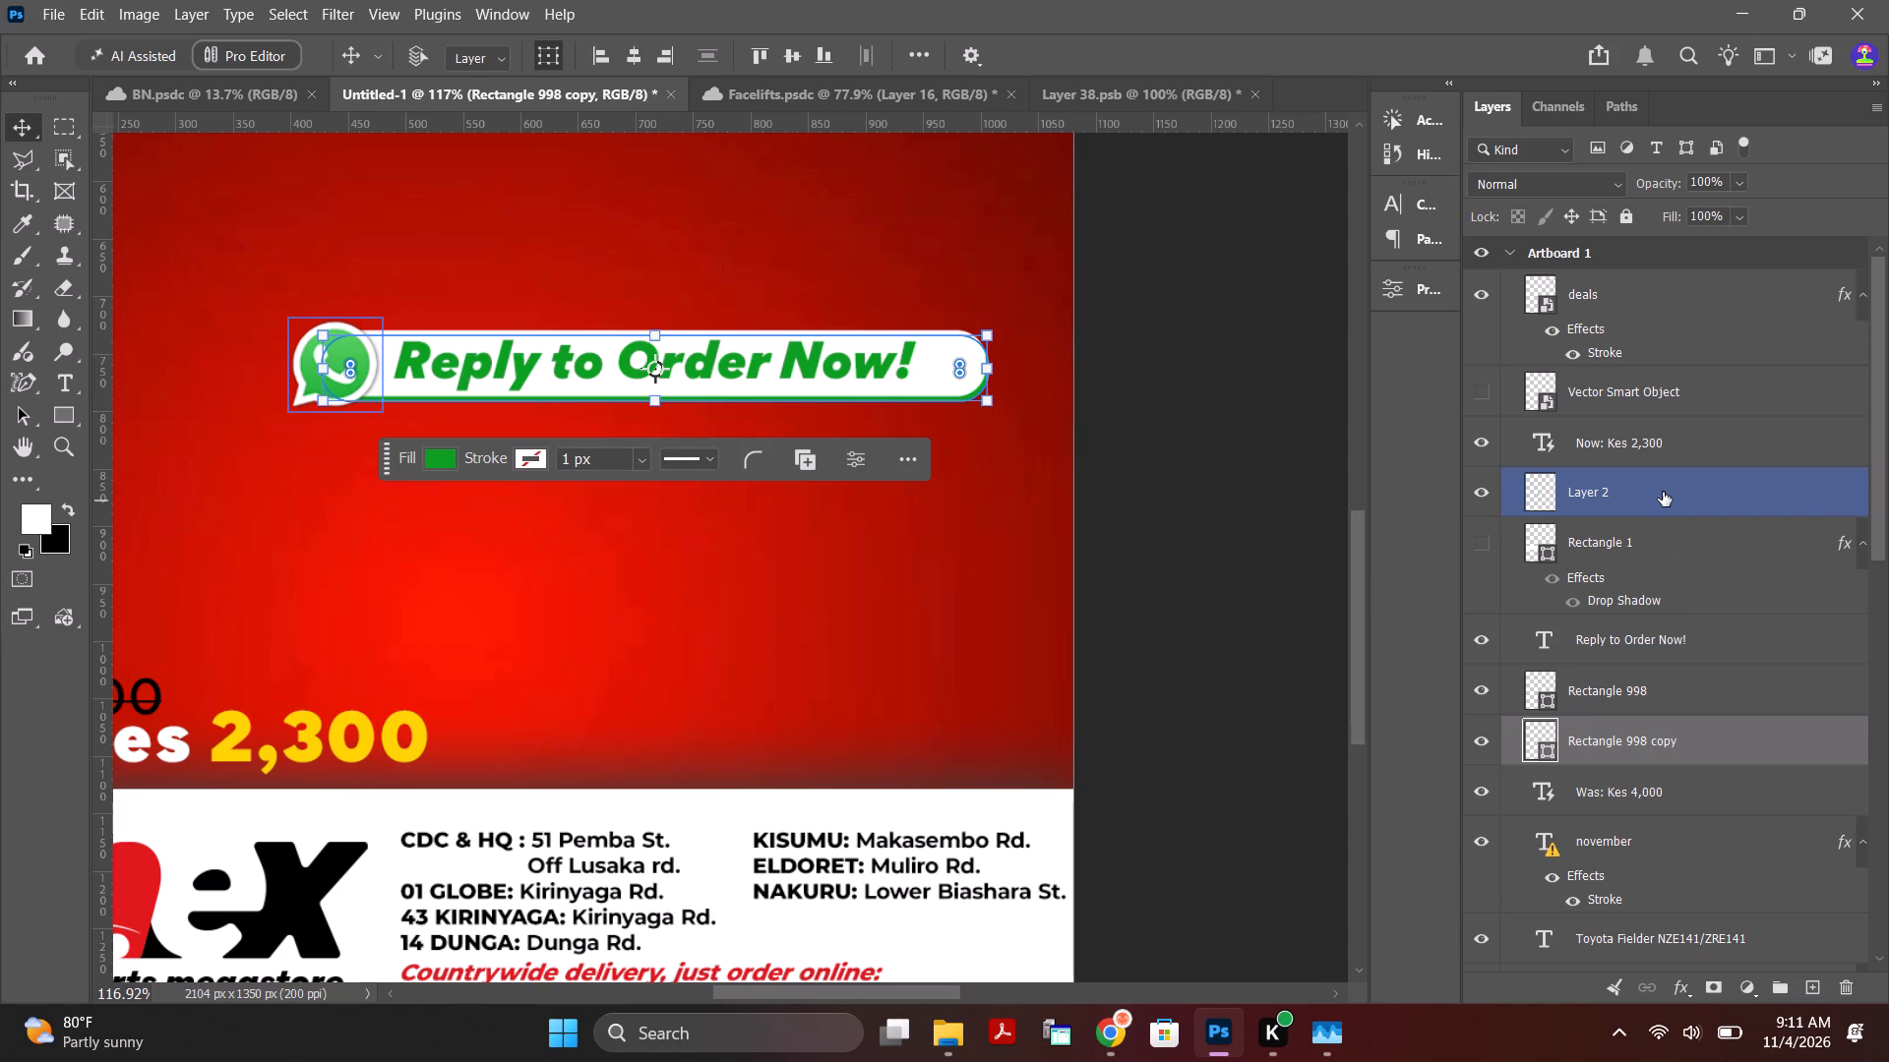
Undo hiding the Vector Smart Object and adding the separate Reply to Order Now! banner layers to the poster.
{"action": "key", "text": "ctrl+z"}
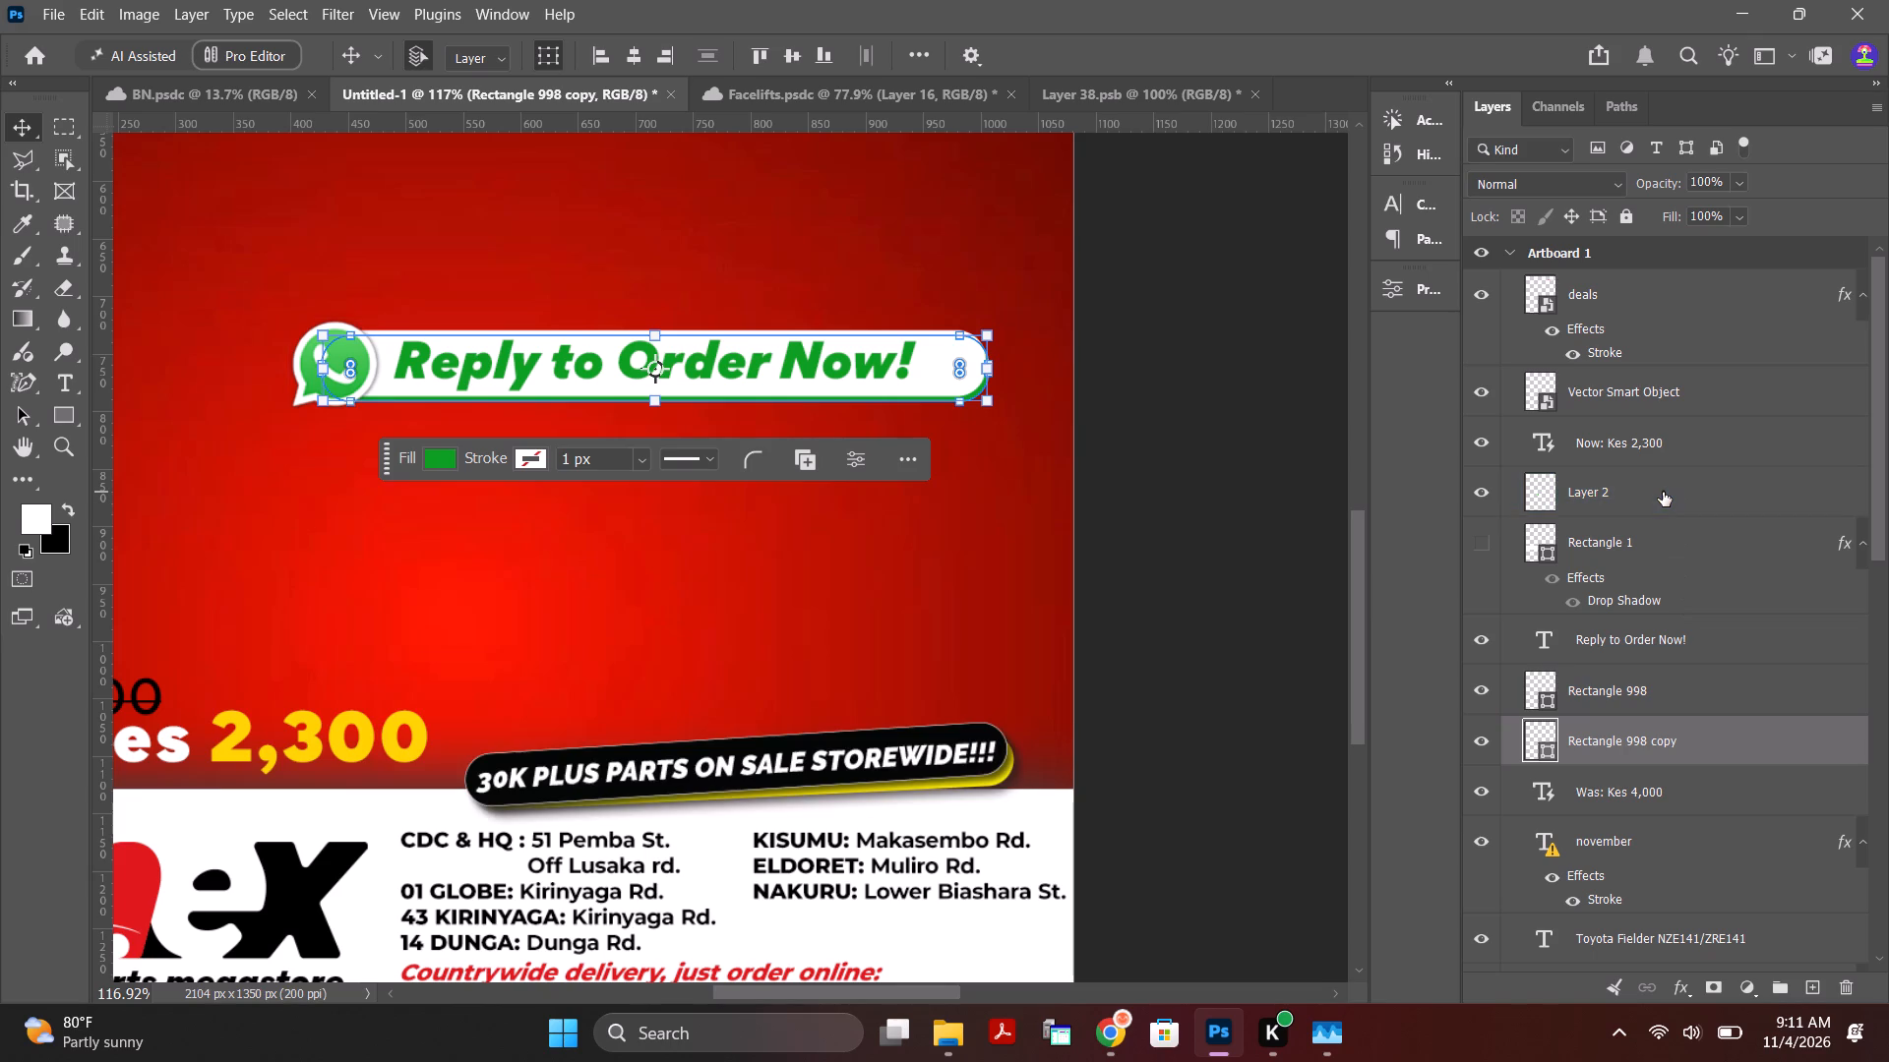
{"action": "key", "text": "ctrl+z"}
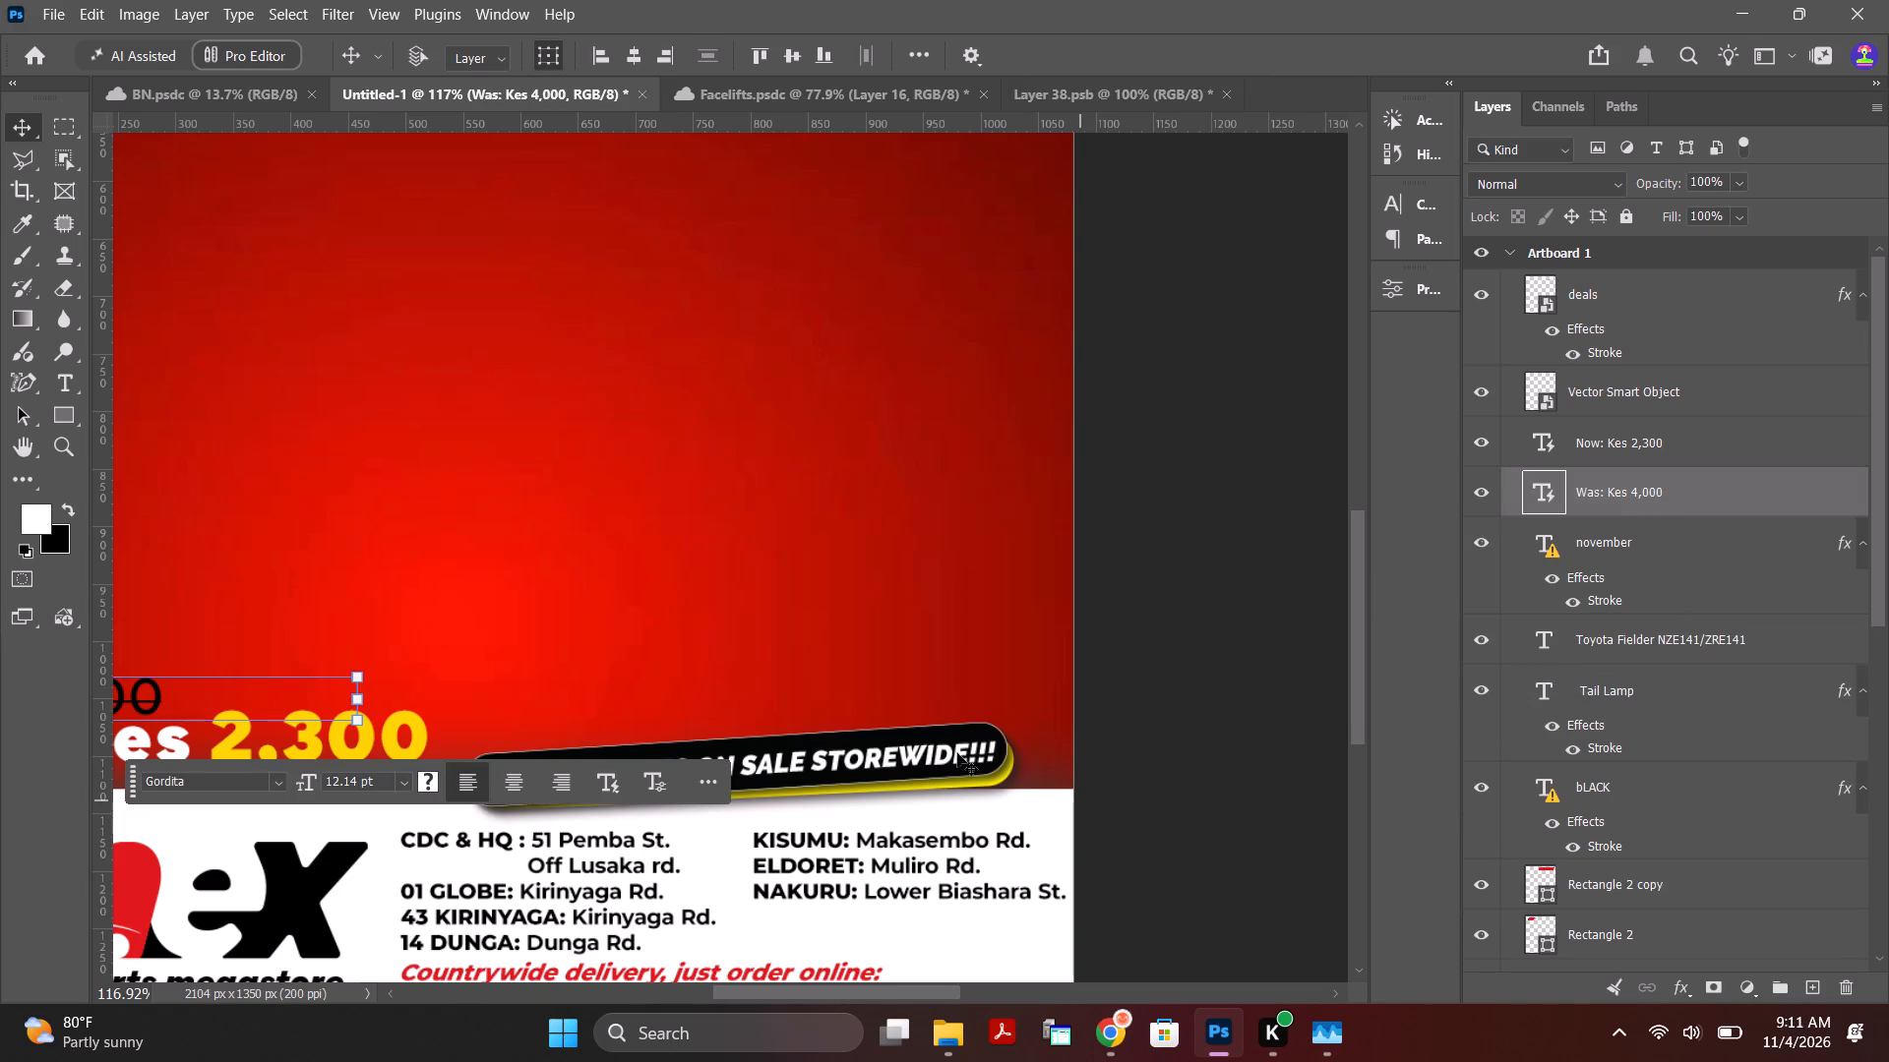
Move the "Was: Kes 4,000" text about 78 px across and 22 px up, so it sits just above the "Now: Kes 2,300" line.
{"action": "scroll", "coordinate": [942, 737], "scroll_direction": "down", "scroll_amount": 7, "text": "alt"}
{"action": "scroll", "coordinate": [729, 748], "scroll_direction": "up", "scroll_amount": 2, "text": "alt"}
{"action": "left_click", "coordinate": [1229, 682]}
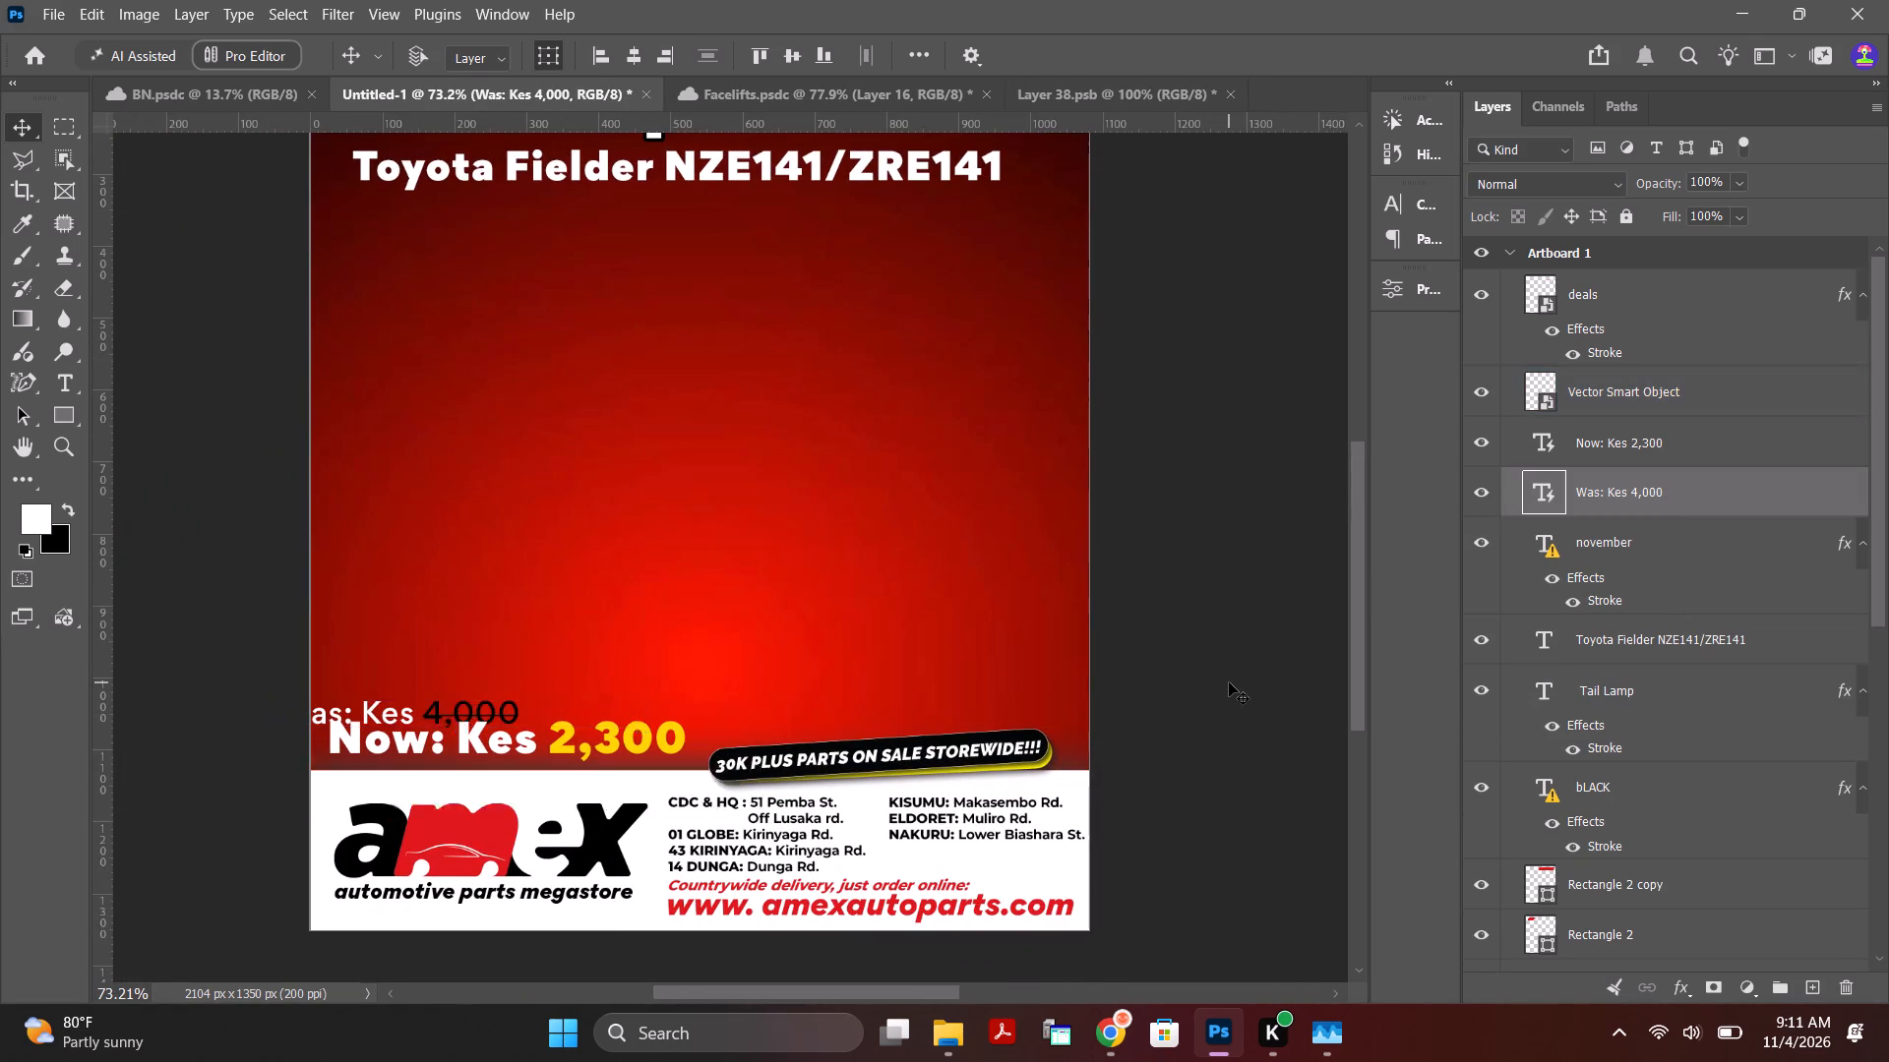
{"action": "left_click_drag", "start_coordinate": [399, 717], "coordinate": [456, 702]}
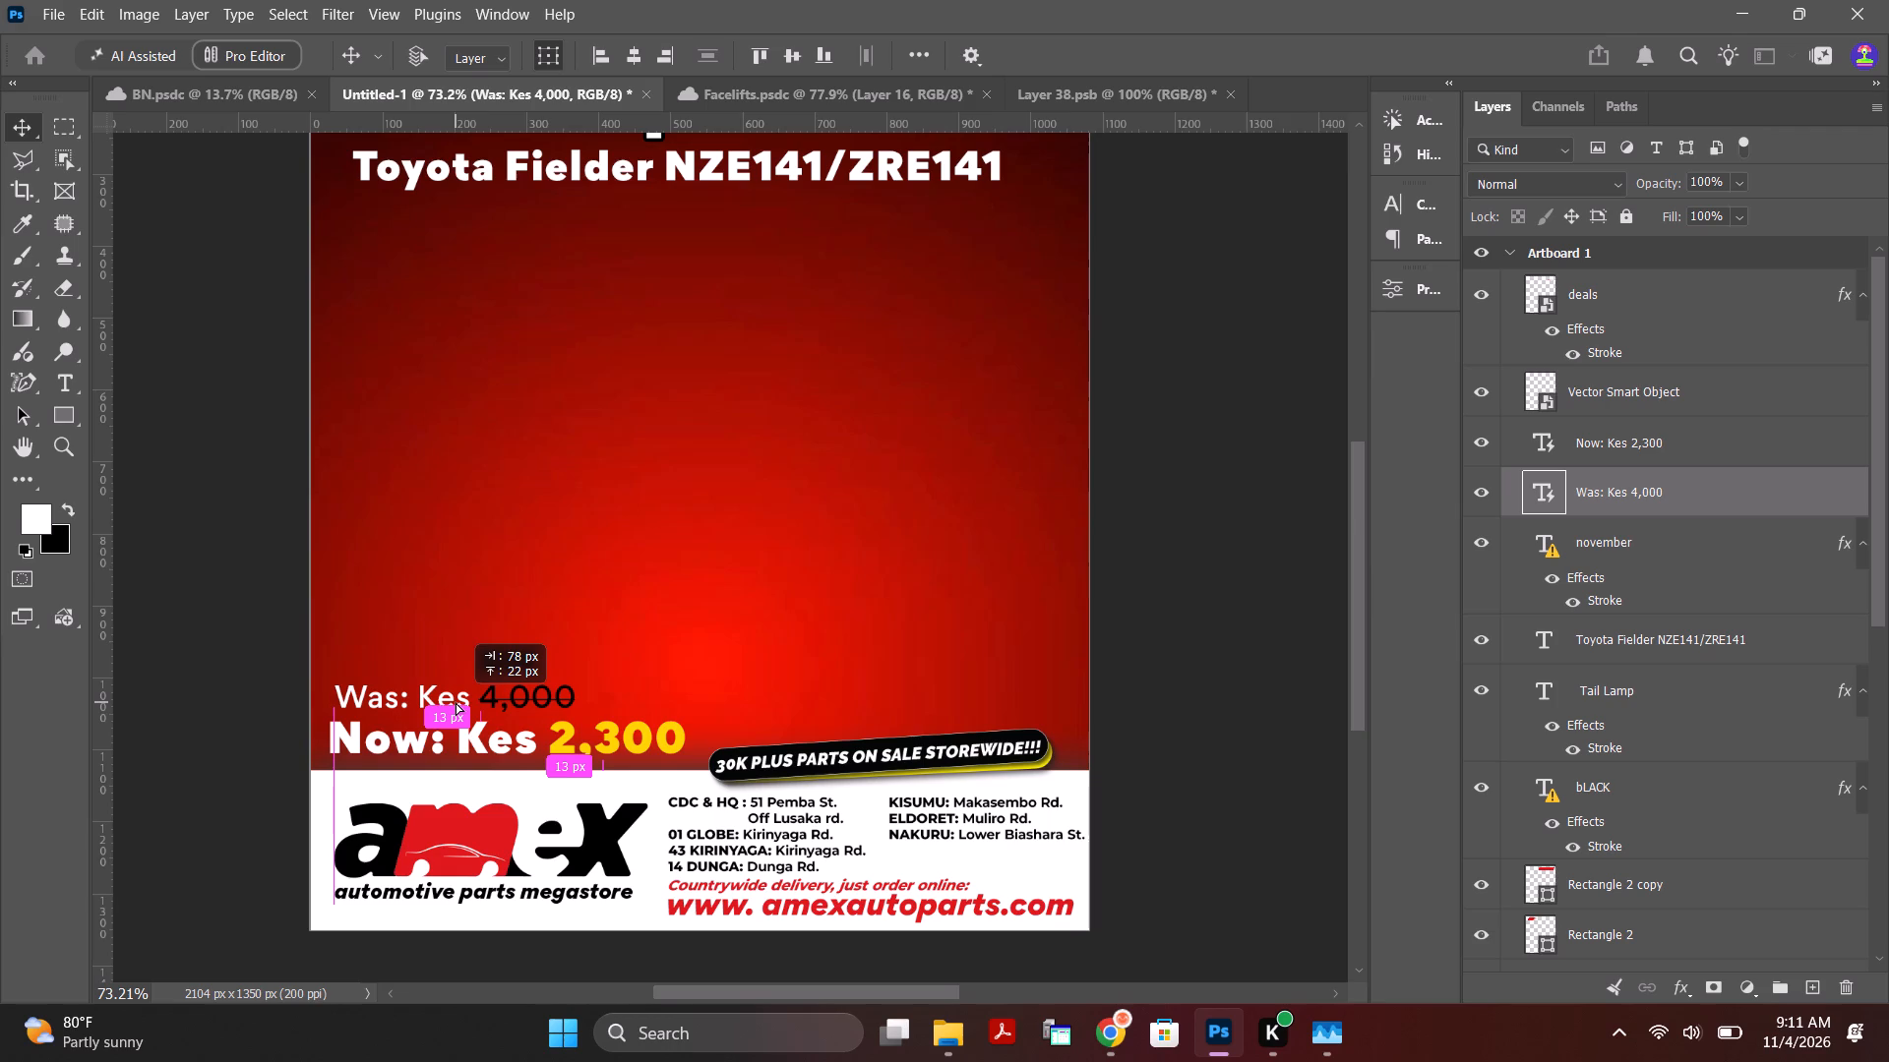
{"action": "left_click_drag", "start_coordinate": [456, 702], "coordinate": [454, 704]}
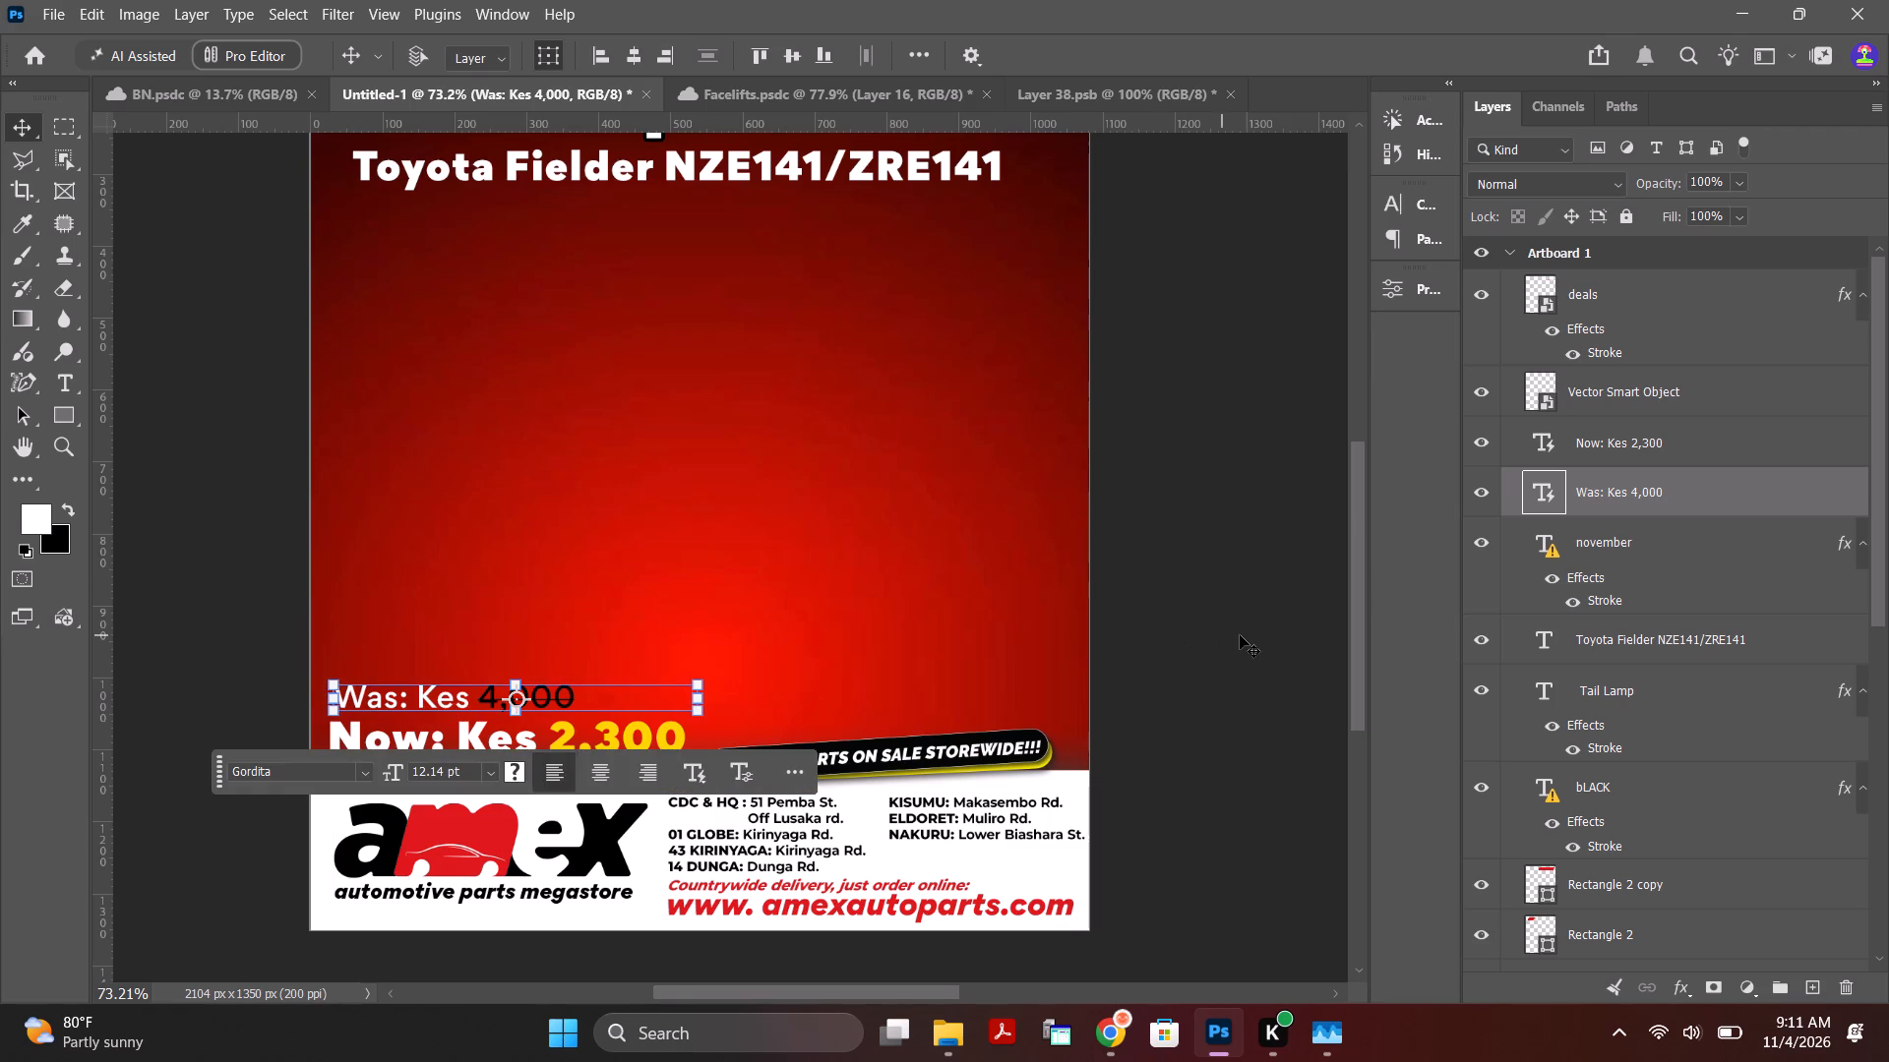
{"action": "left_click", "coordinate": [1240, 635]}
Toggle the visibility of the Vector Smart Object layer to check which badge it holds.
{"action": "left_click", "coordinate": [1483, 397]}
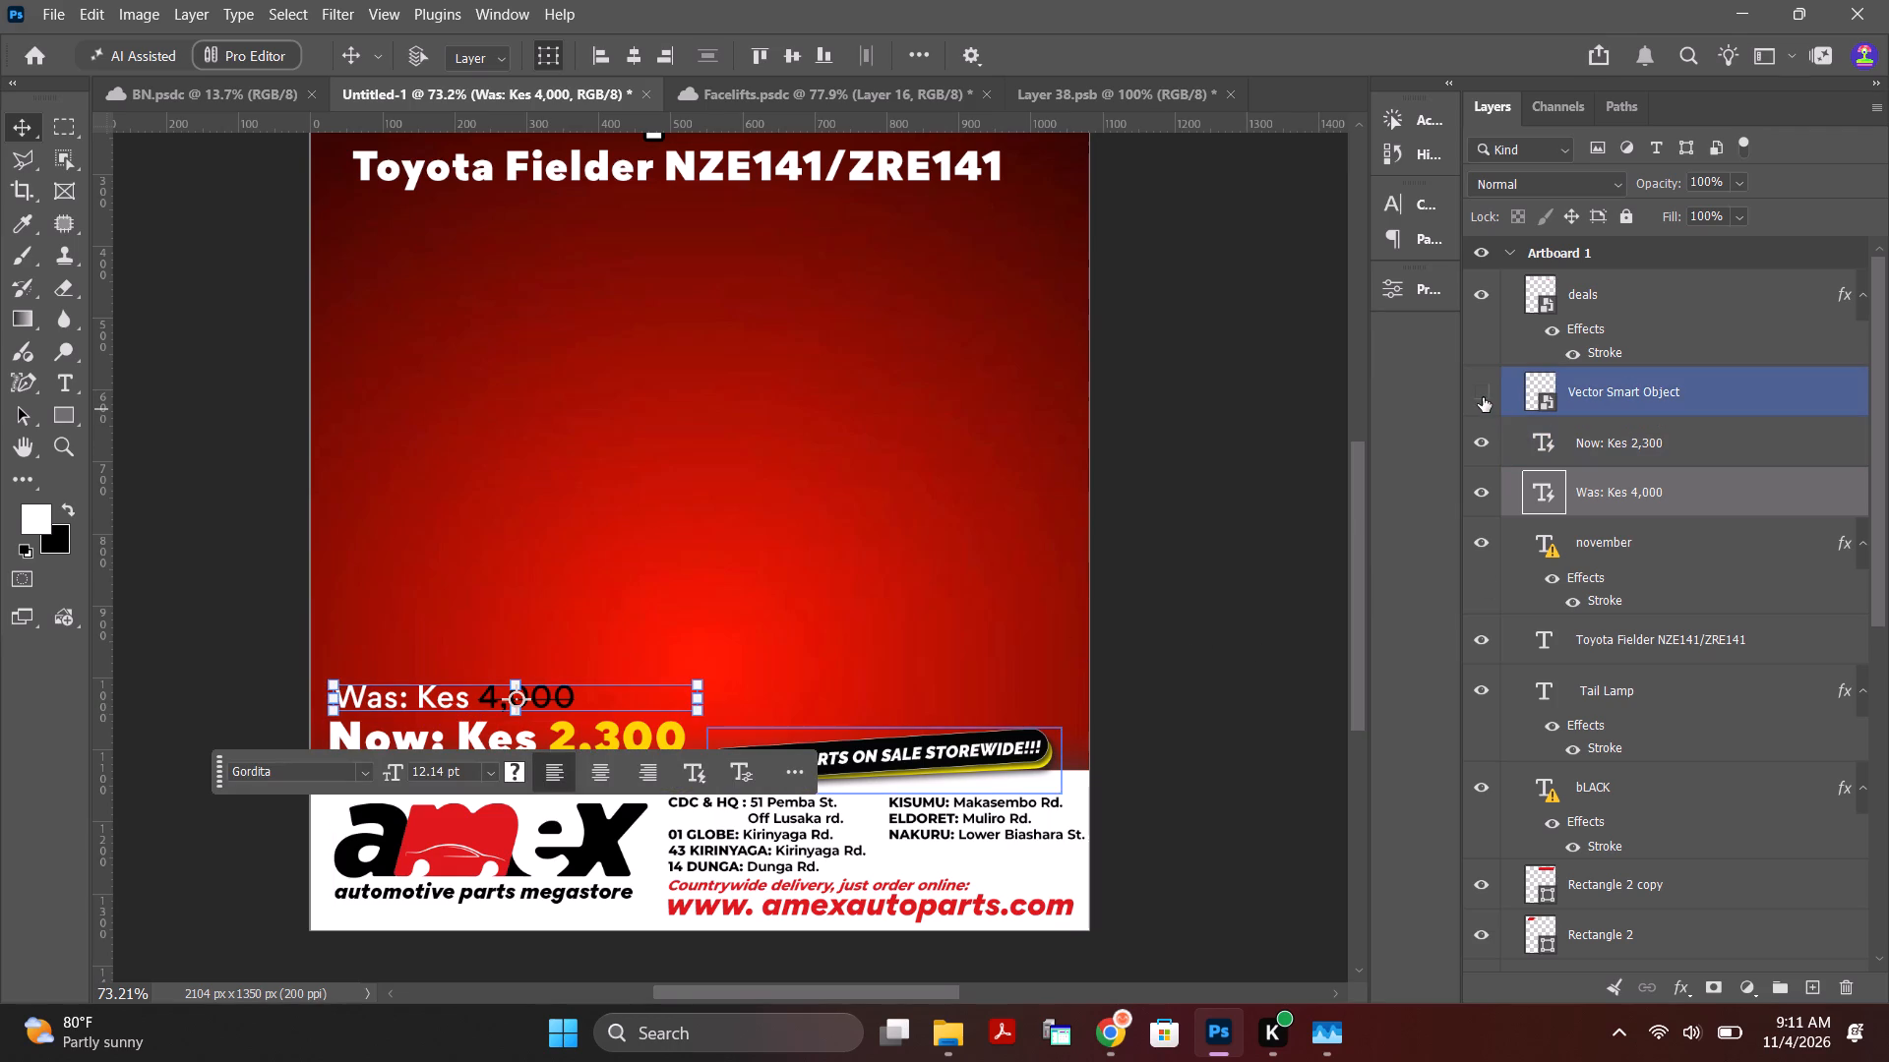
{"action": "left_click", "coordinate": [1483, 397]}
{"action": "left_click", "coordinate": [1216, 678]}
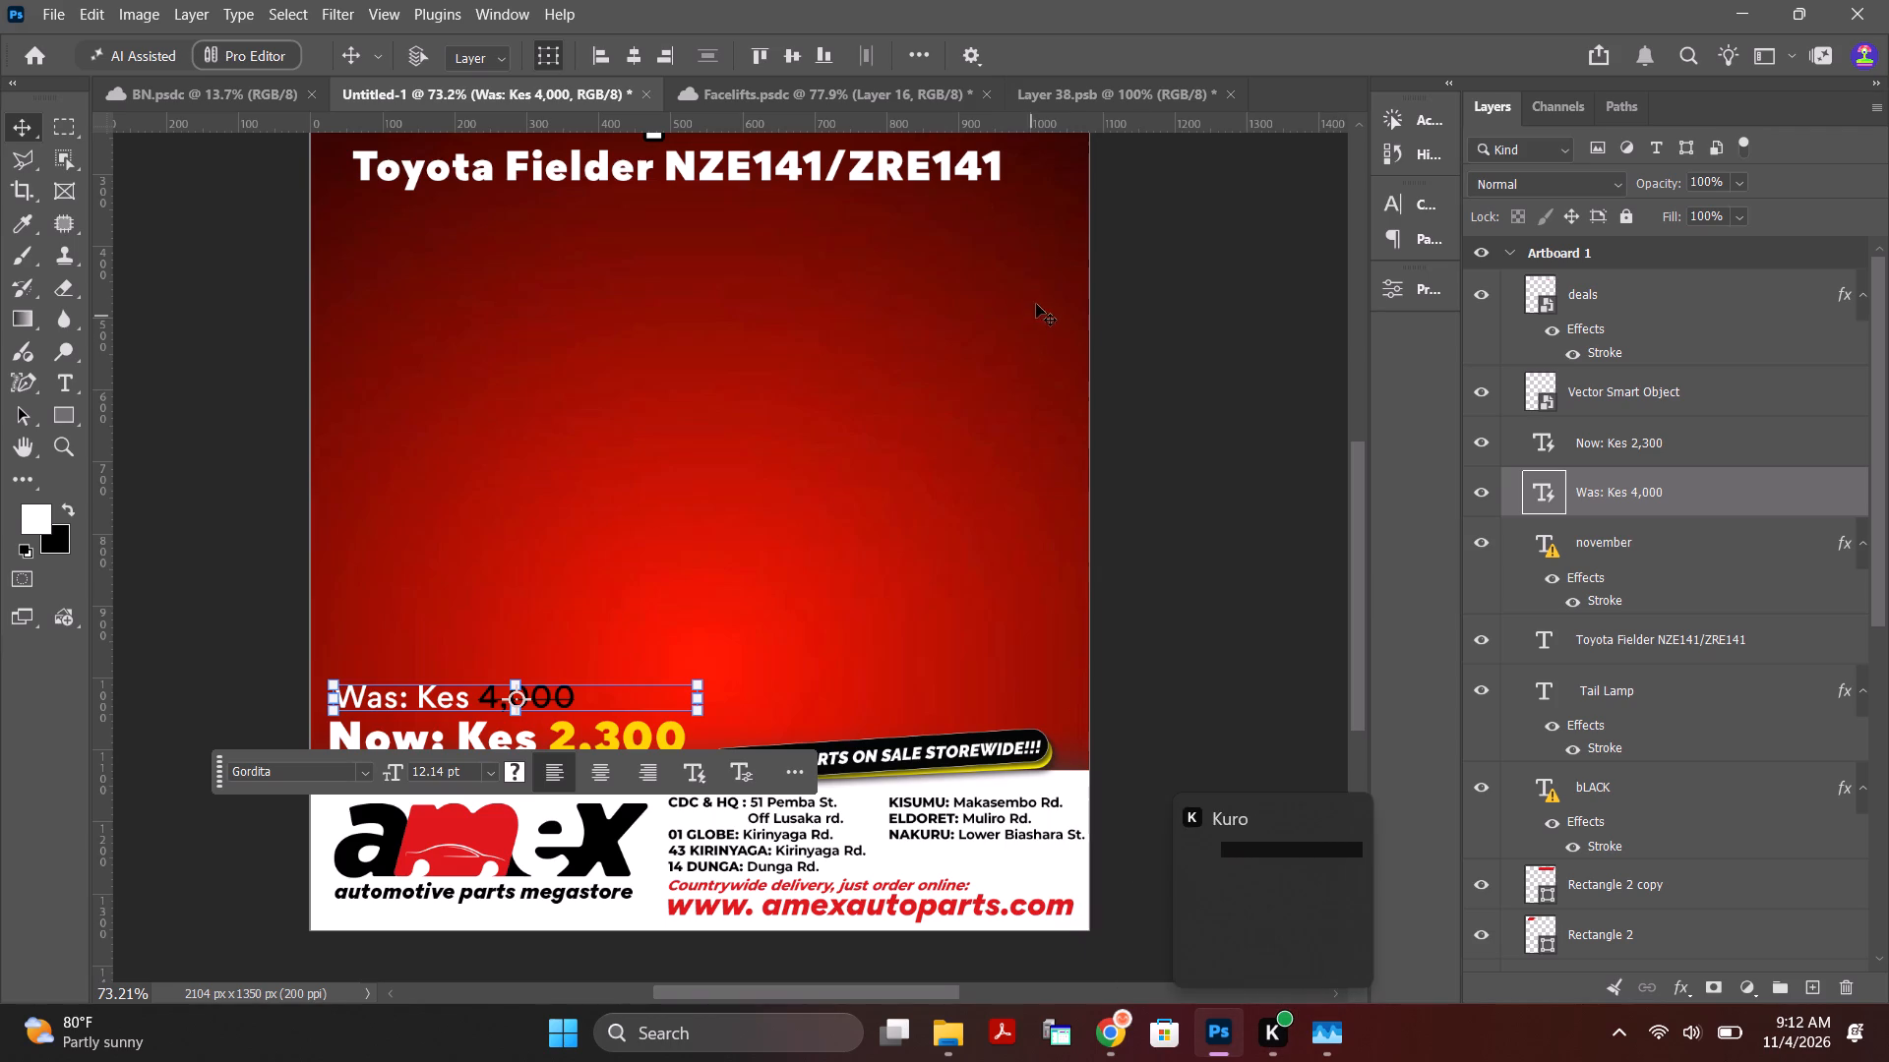
In the Layer 38.psb document, reposition the Reply to Order Now! banner layers on the canvas and merge them into one layer.
{"action": "left_click", "coordinate": [1094, 80]}
{"action": "left_click", "coordinate": [760, 442]}
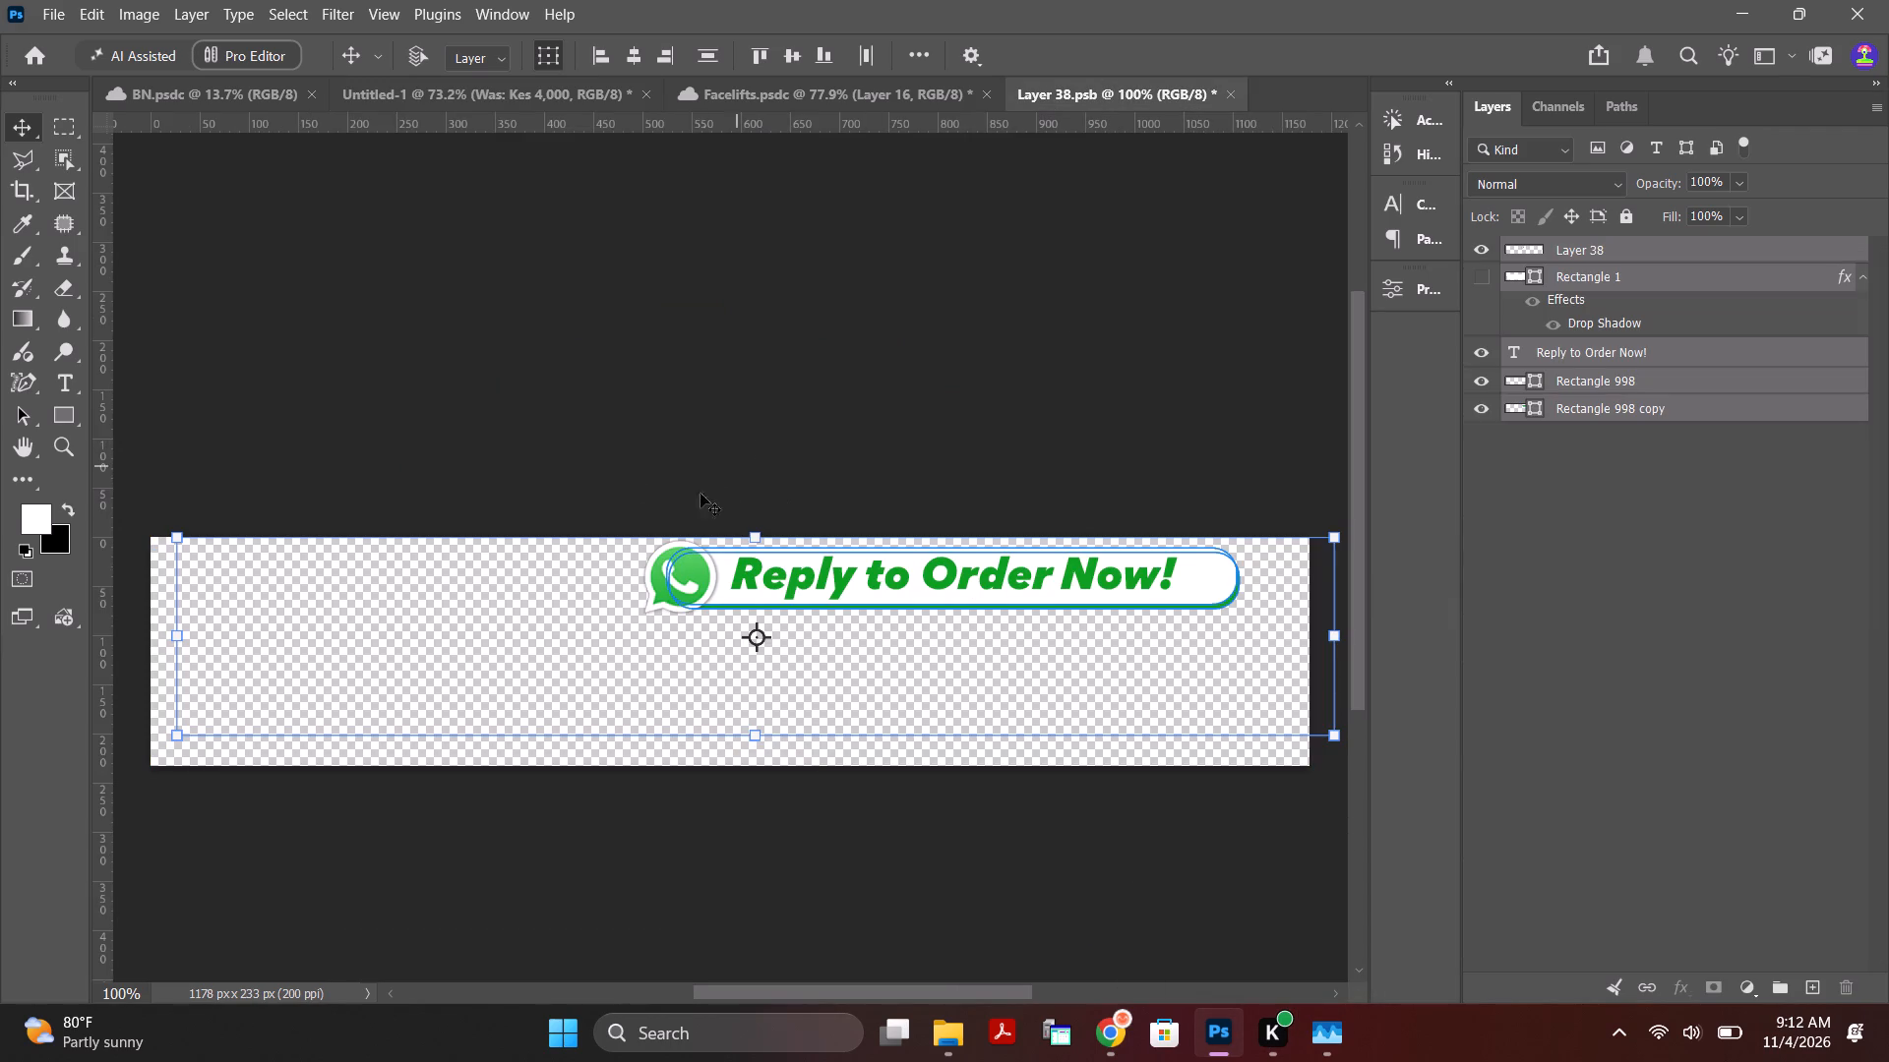
{"action": "left_click_drag", "start_coordinate": [574, 458], "coordinate": [493, 503]}
{"action": "right_click", "coordinate": [1704, 250]}
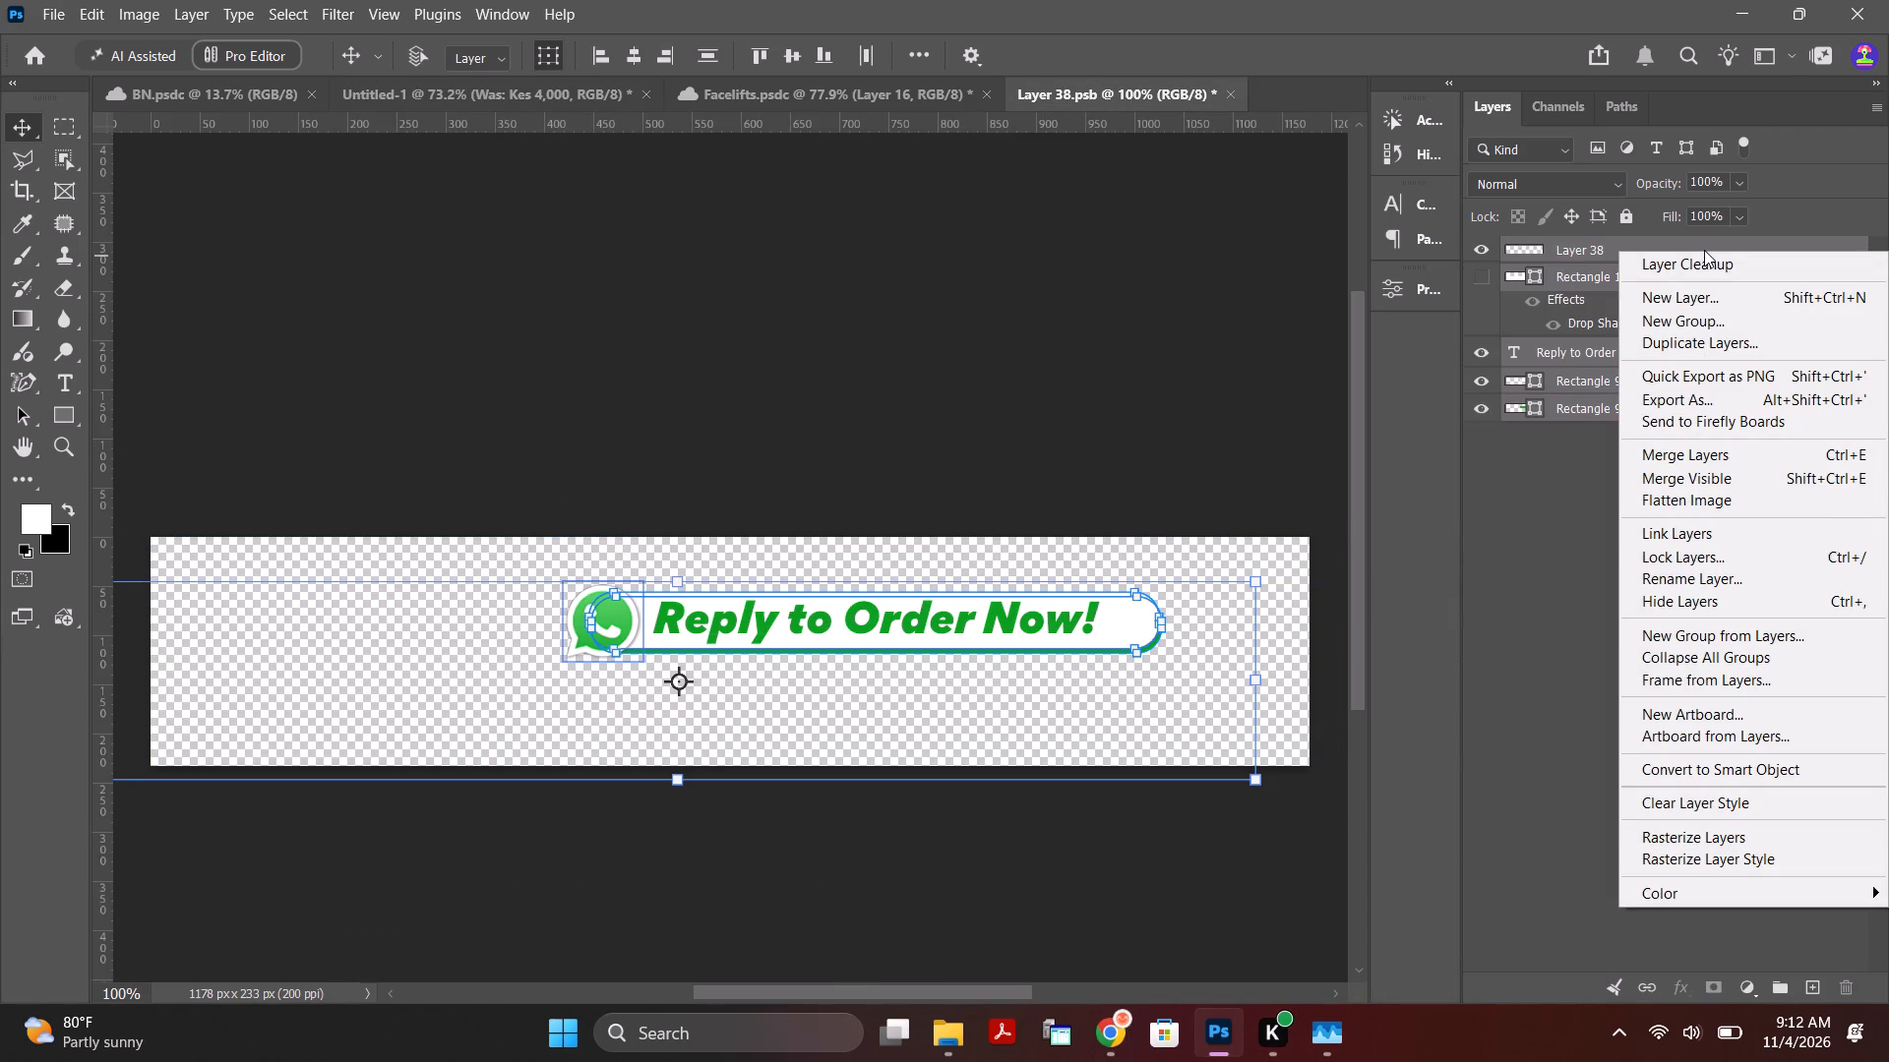
{"action": "left_click", "coordinate": [1742, 459]}
{"action": "left_click", "coordinate": [1051, 352]}
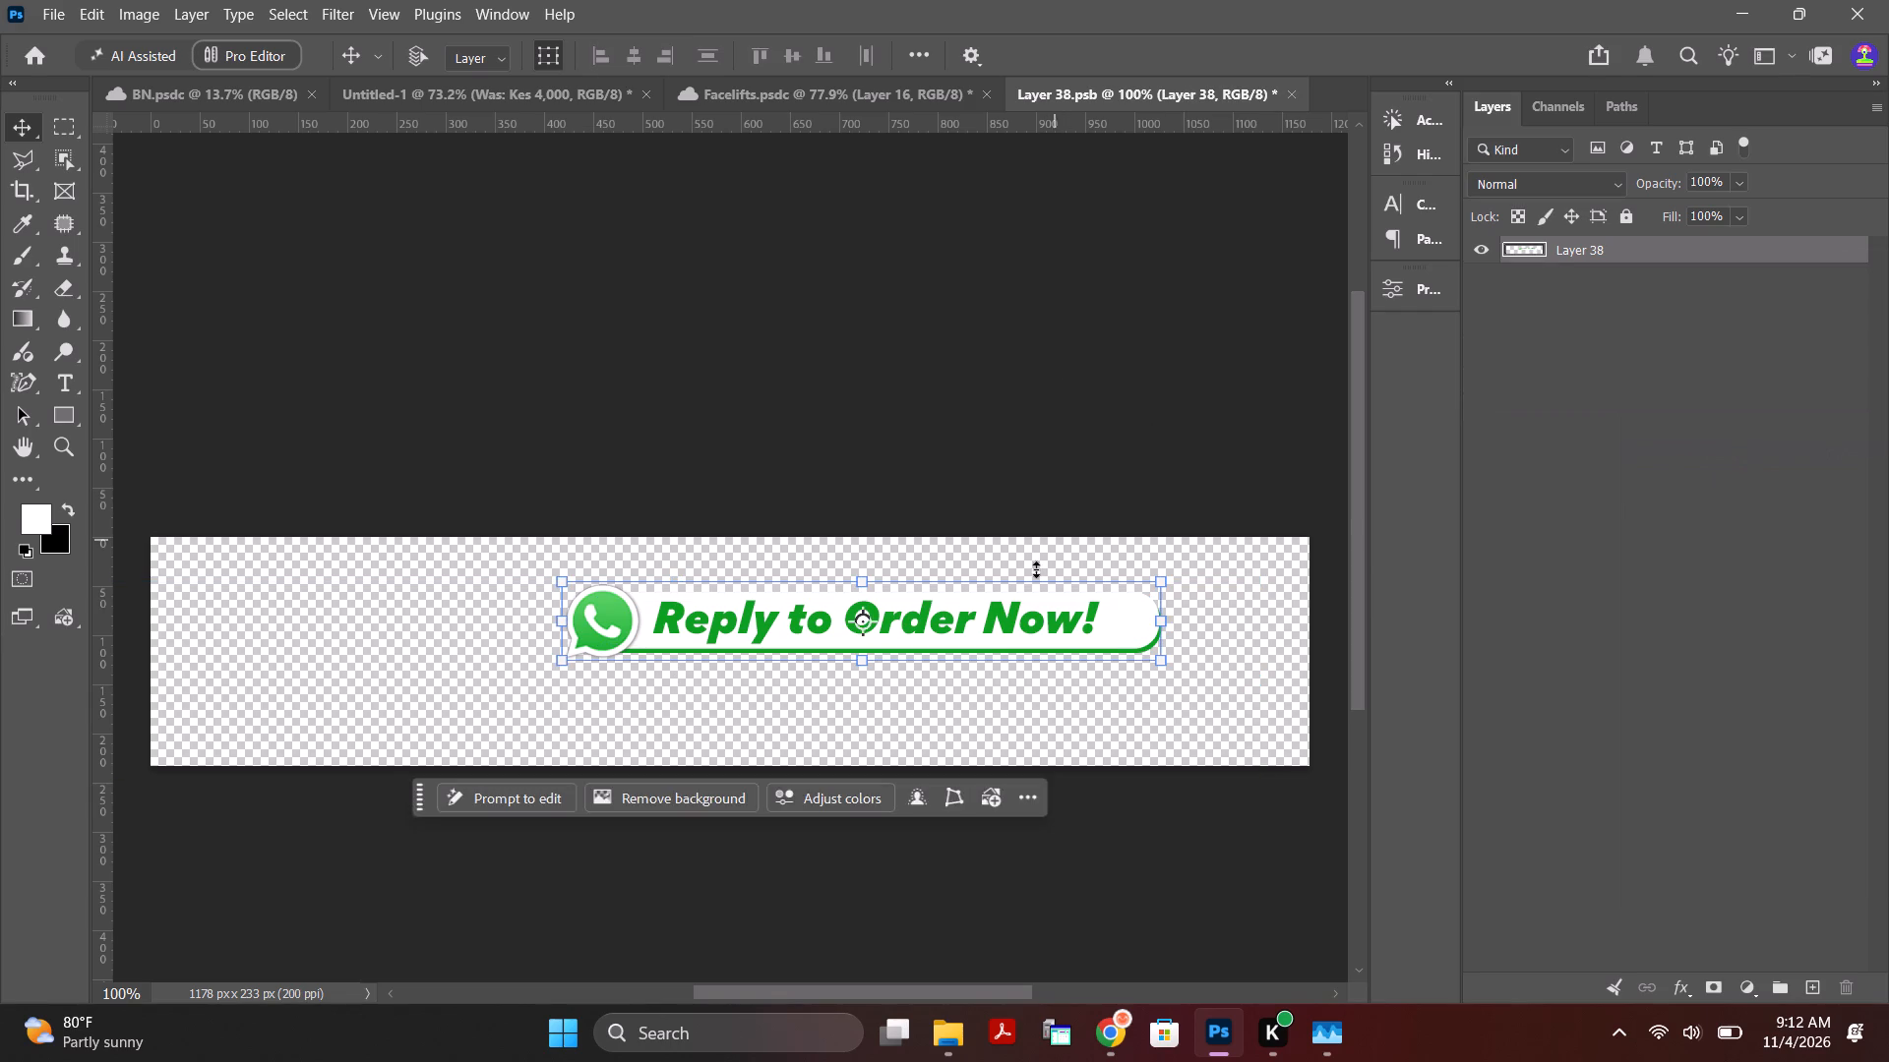
Copy the merged Reply to Order Now! banner from Layer 38.psb into the middle of the Untitled-1 poster.
{"action": "left_click_drag", "start_coordinate": [976, 626], "coordinate": [518, 83]}
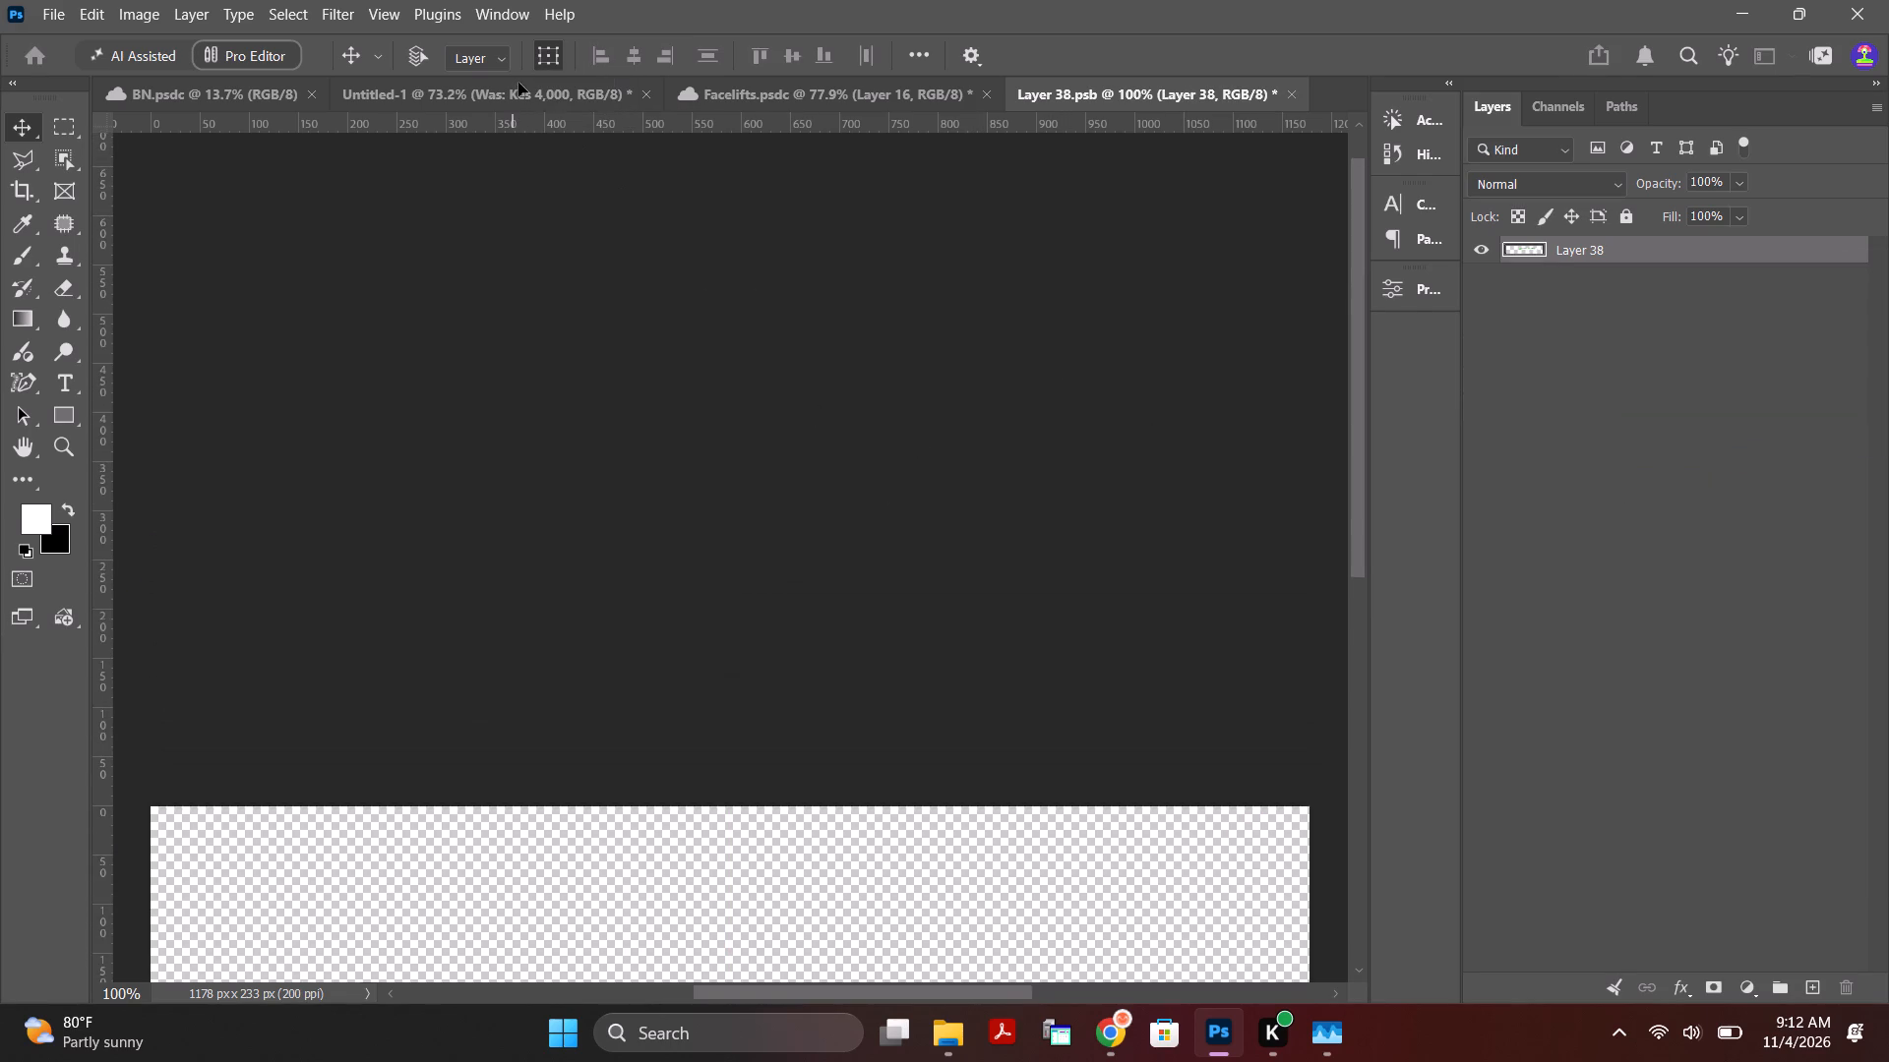
{"action": "left_click_drag", "start_coordinate": [518, 83], "coordinate": [673, 557]}
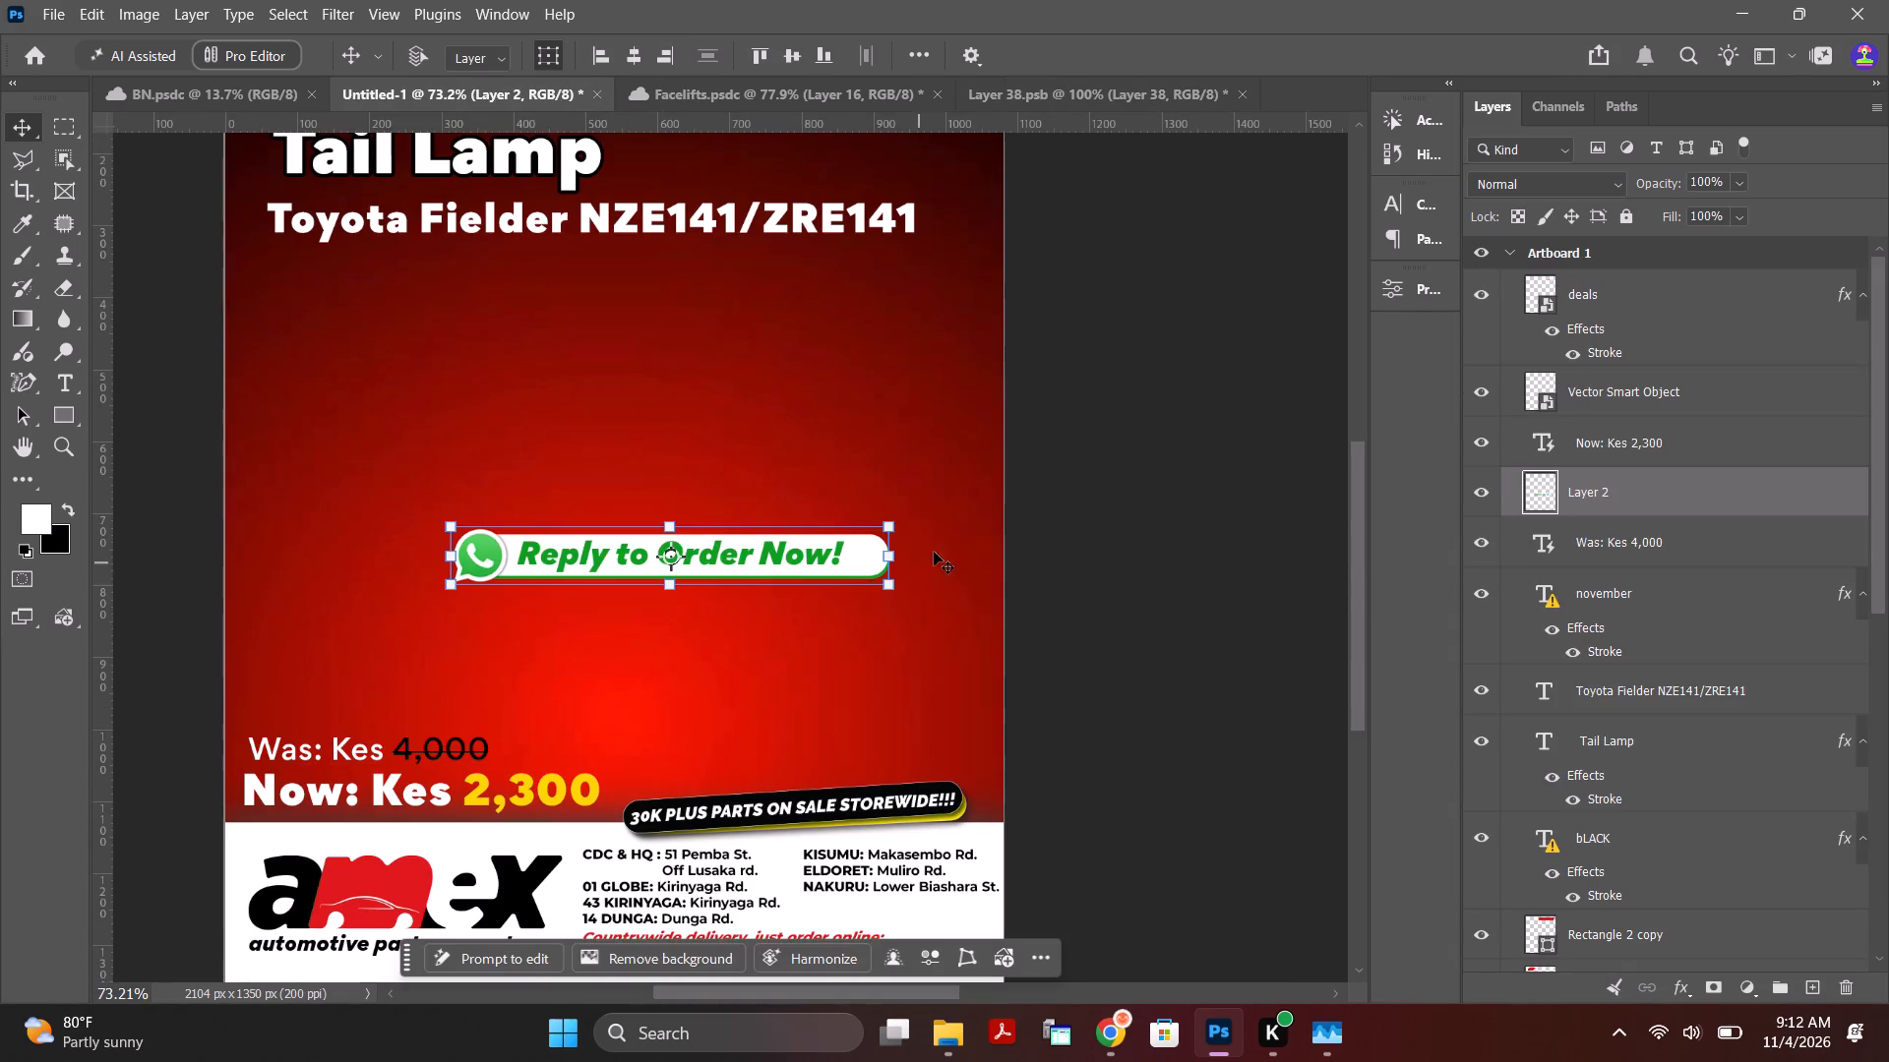
Scale the banner to about 74.56%, rotate it about -8.23°, and place it over the "30K PLUS PARTS ON SALE STOREWIDE!!!" badge.
{"action": "left_click_drag", "start_coordinate": [891, 523], "coordinate": [871, 537], "text": "alt"}
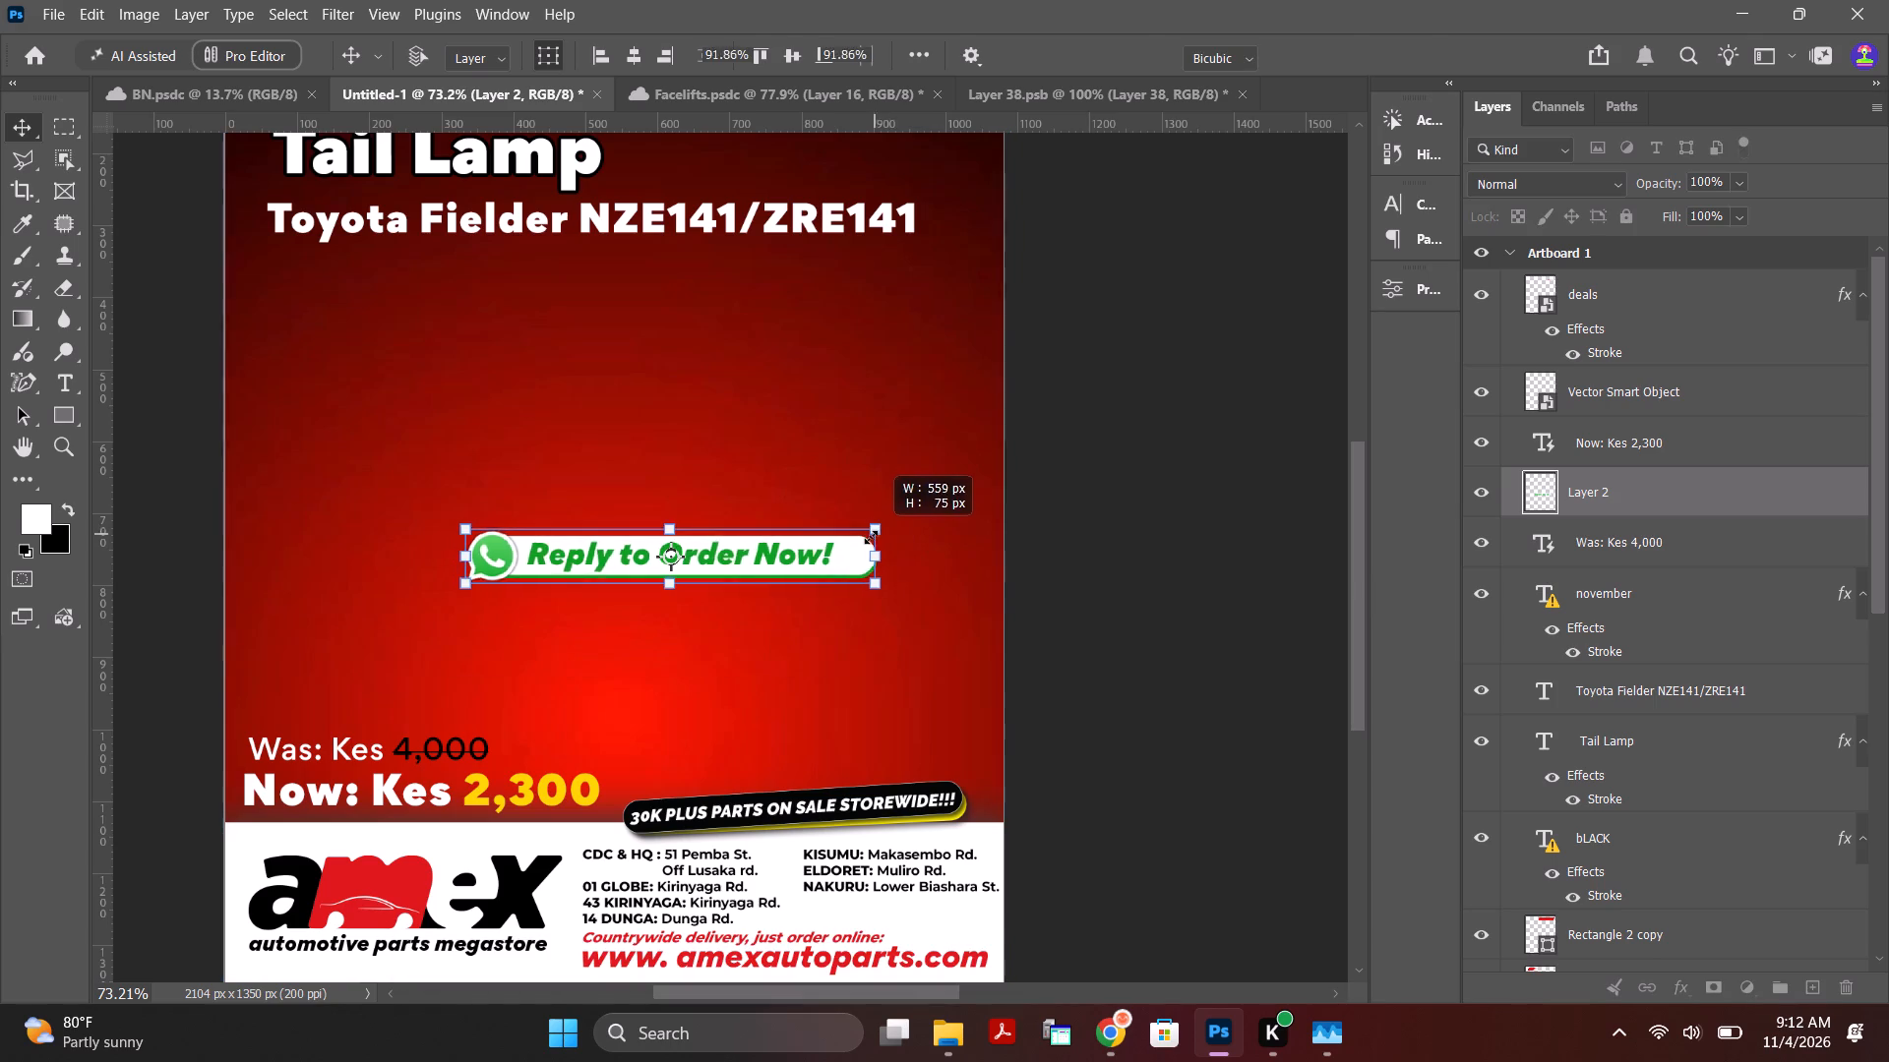
{"action": "left_click_drag", "start_coordinate": [871, 537], "coordinate": [838, 551], "text": "alt"}
{"action": "left_click_drag", "start_coordinate": [862, 592], "coordinate": [870, 564]}
{"action": "left_click_drag", "start_coordinate": [768, 545], "coordinate": [849, 724]}
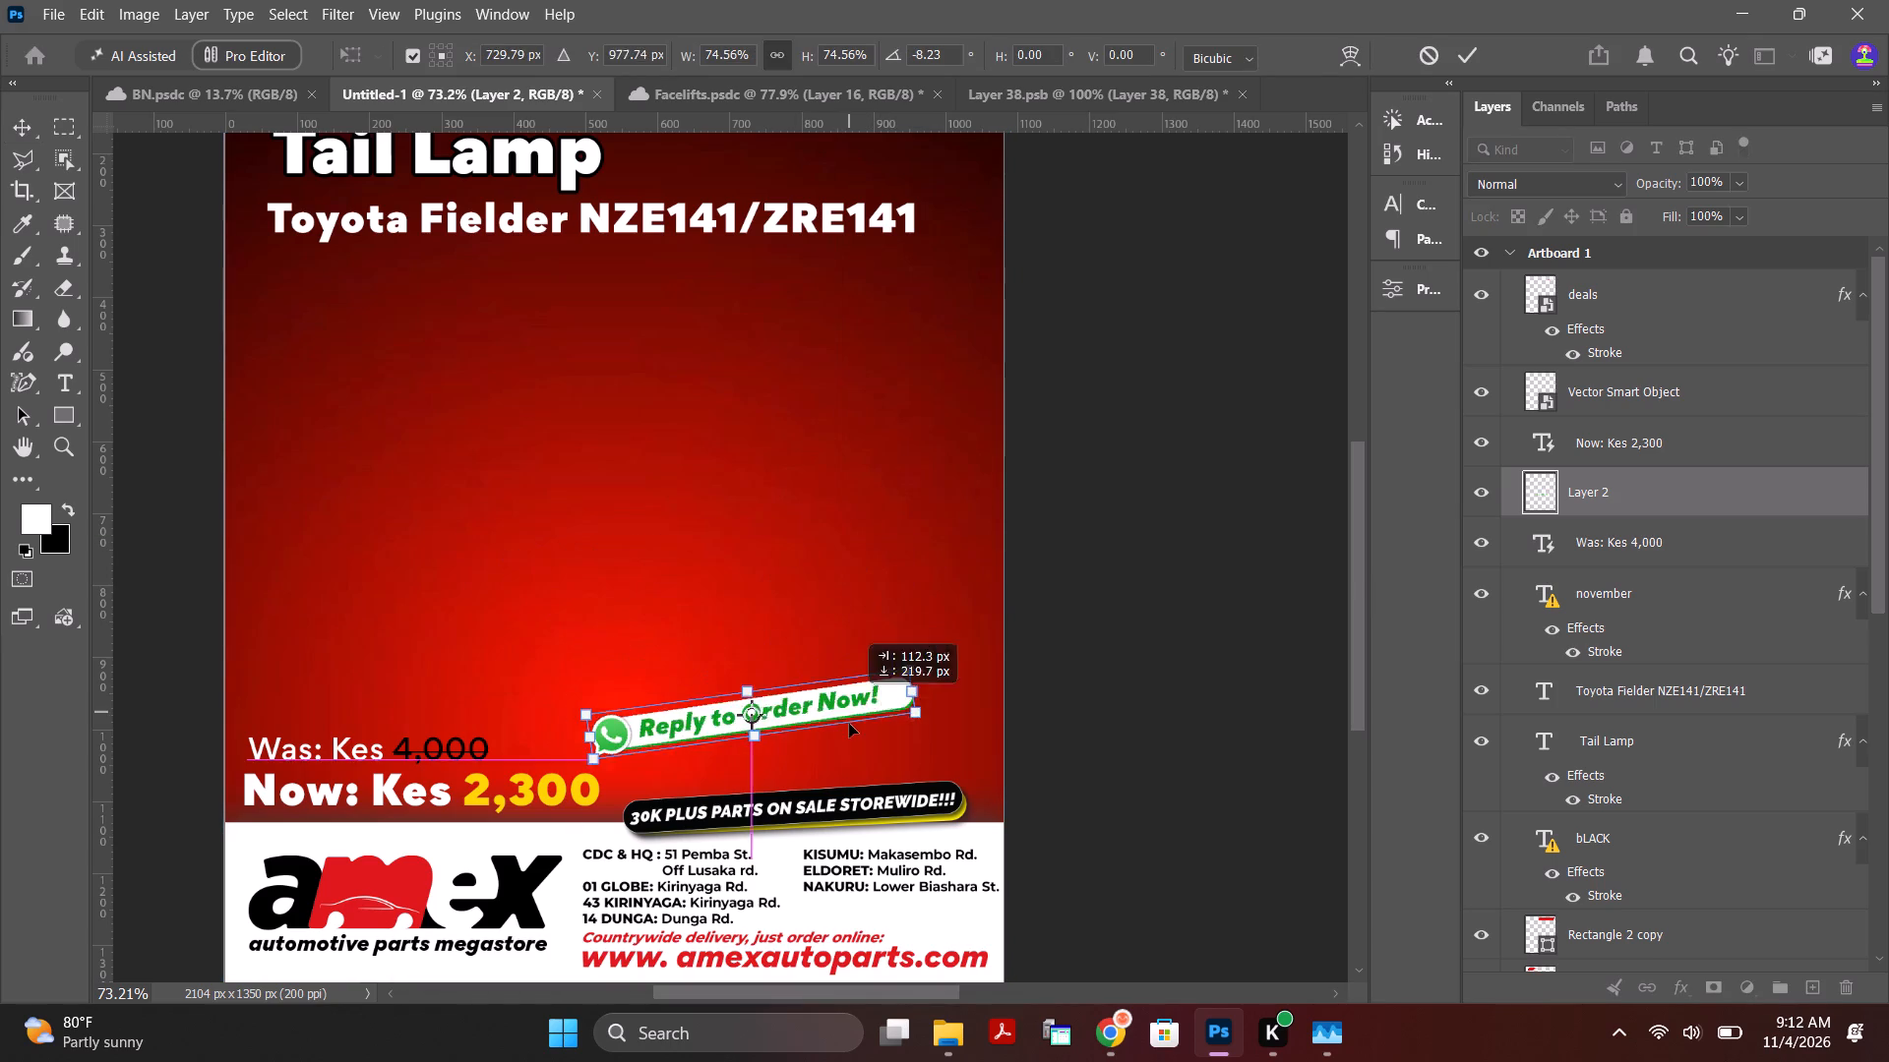
{"action": "left_click_drag", "start_coordinate": [849, 724], "coordinate": [883, 789]}
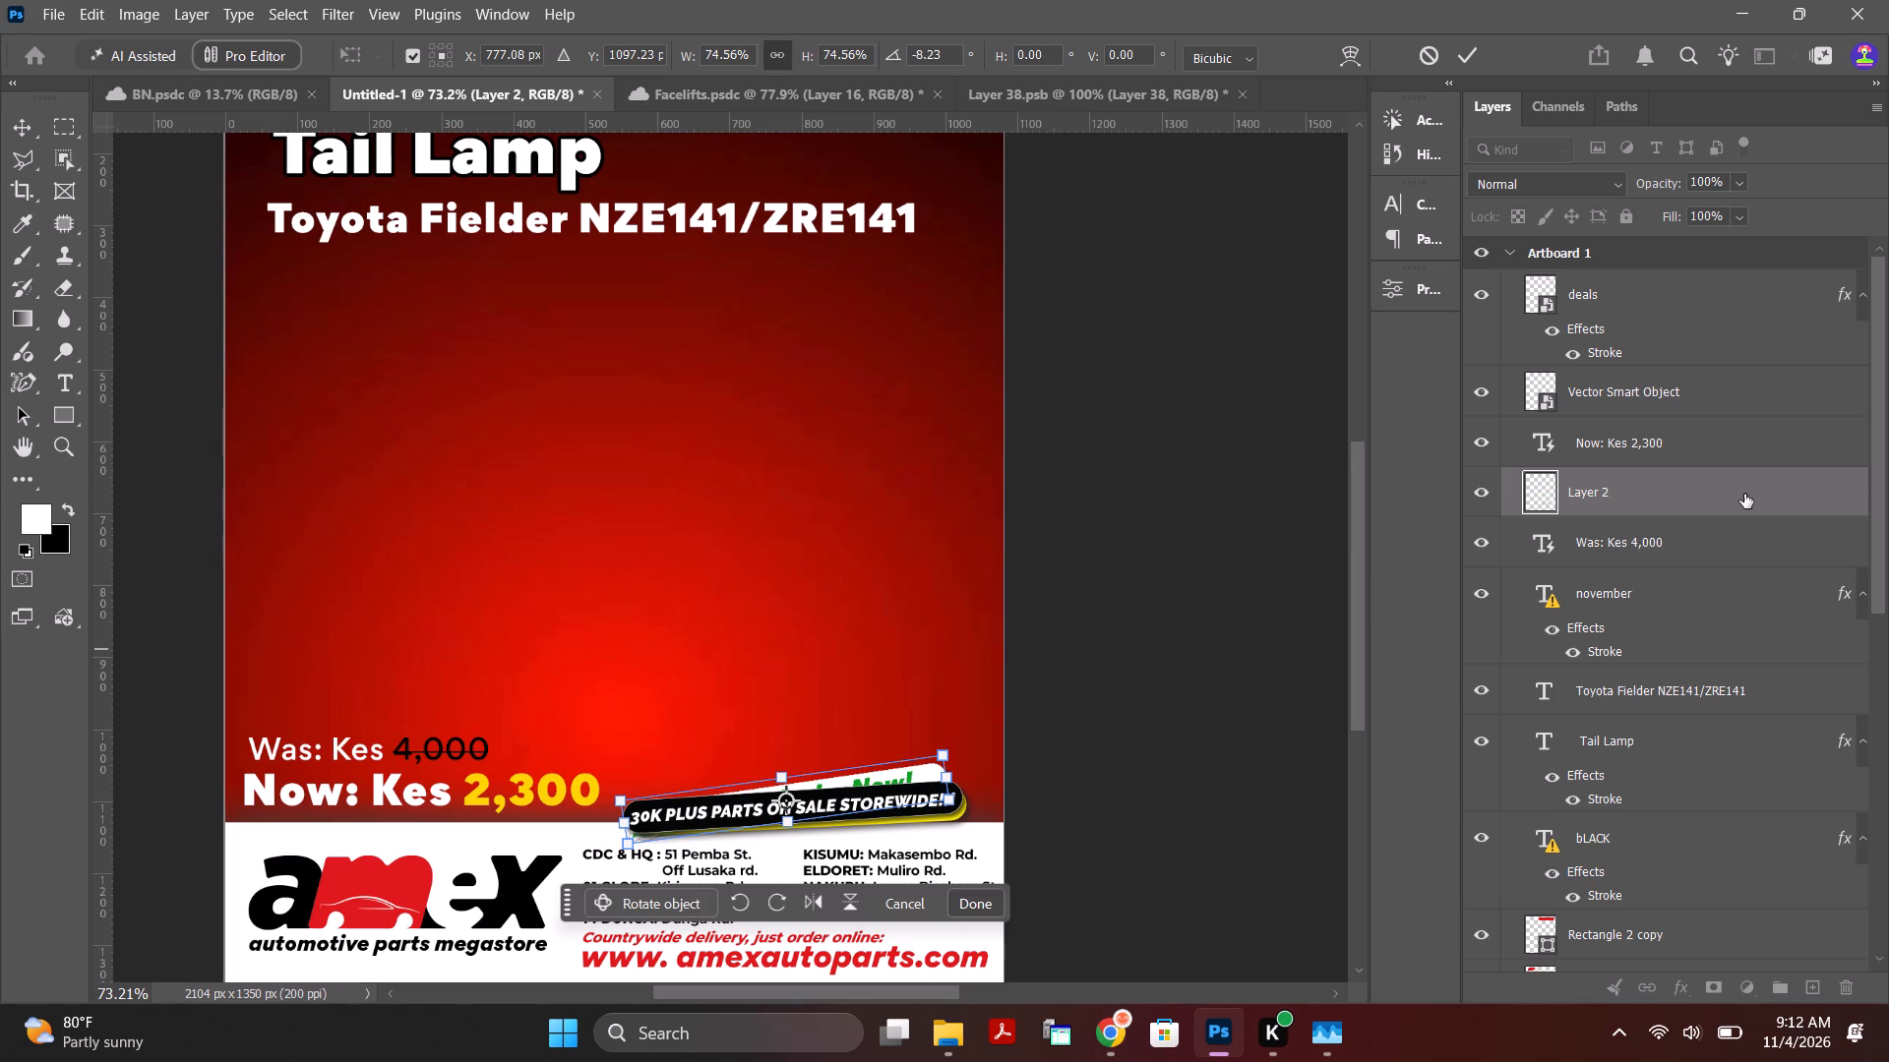
Apply the transform and move the banner's Layer 2 to the top of Artboard 1, above the deals layer.
{"action": "left_click_drag", "start_coordinate": [1736, 501], "coordinate": [1732, 265]}
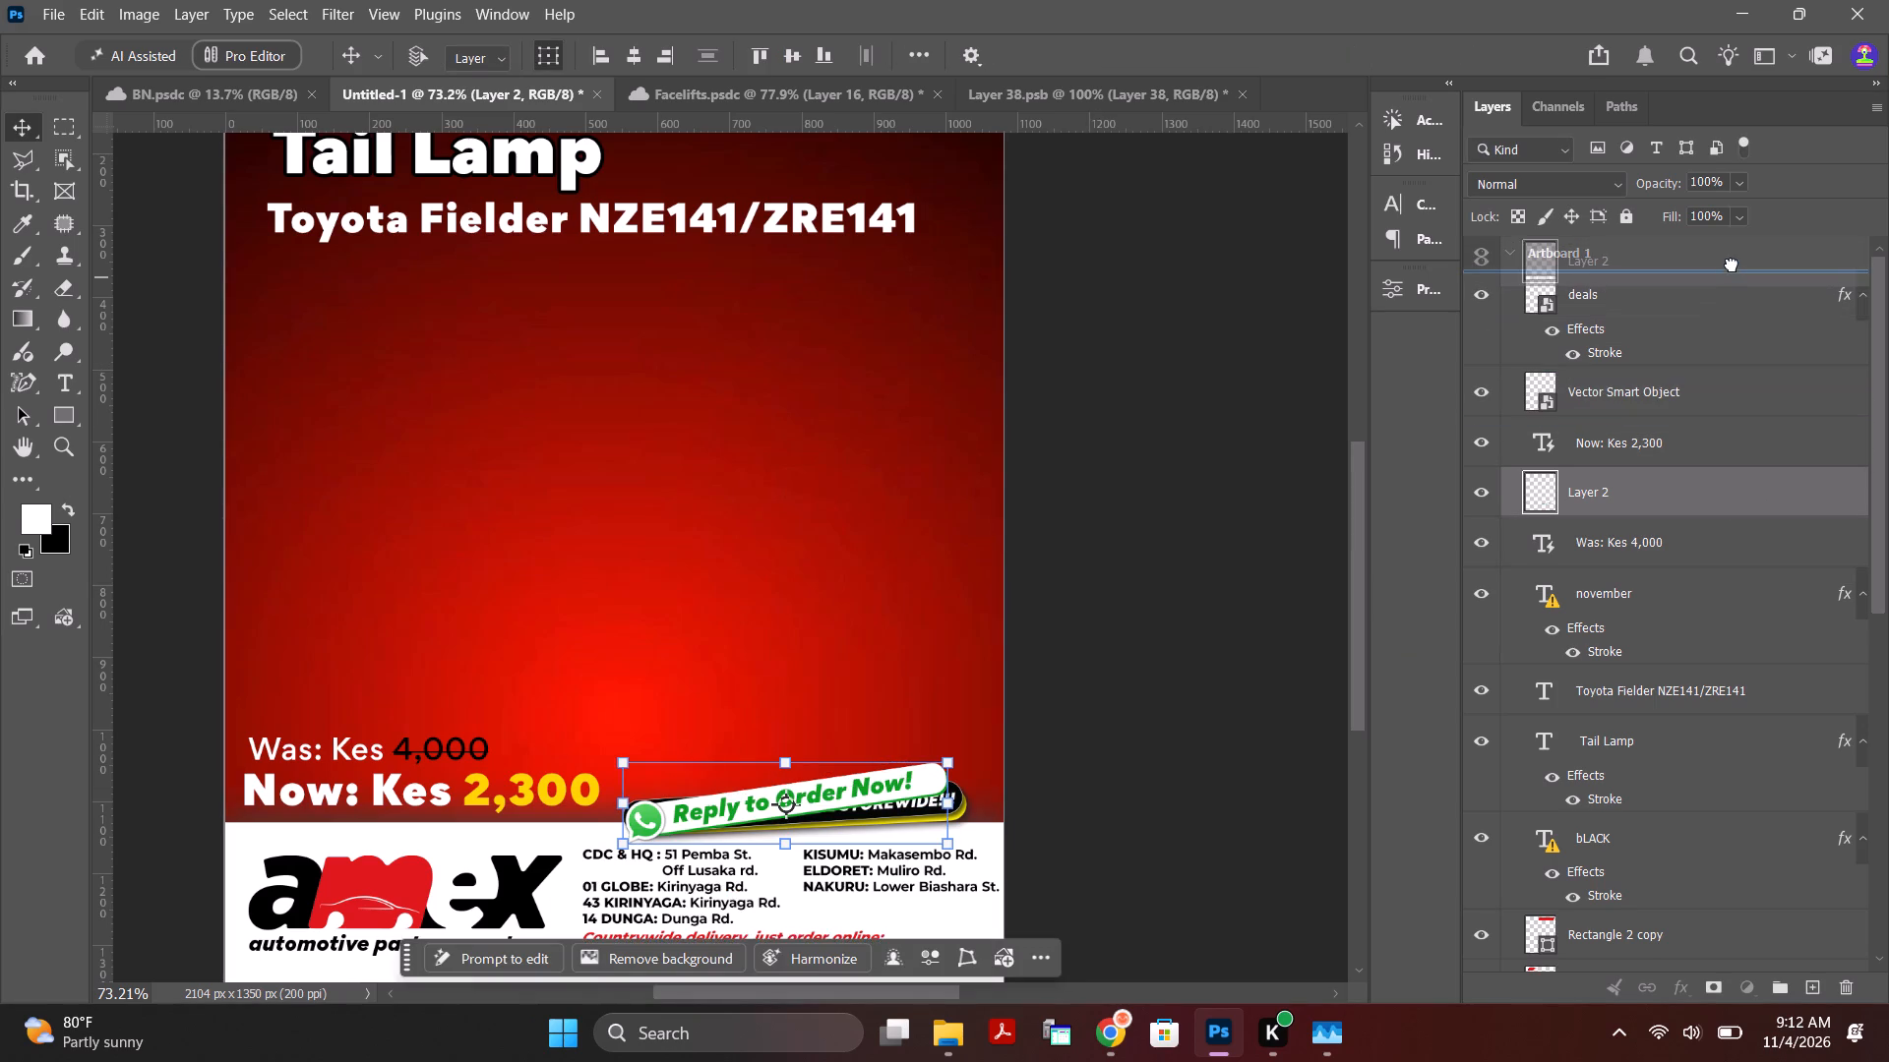
{"action": "left_click_drag", "start_coordinate": [1732, 265], "coordinate": [1777, 1026]}
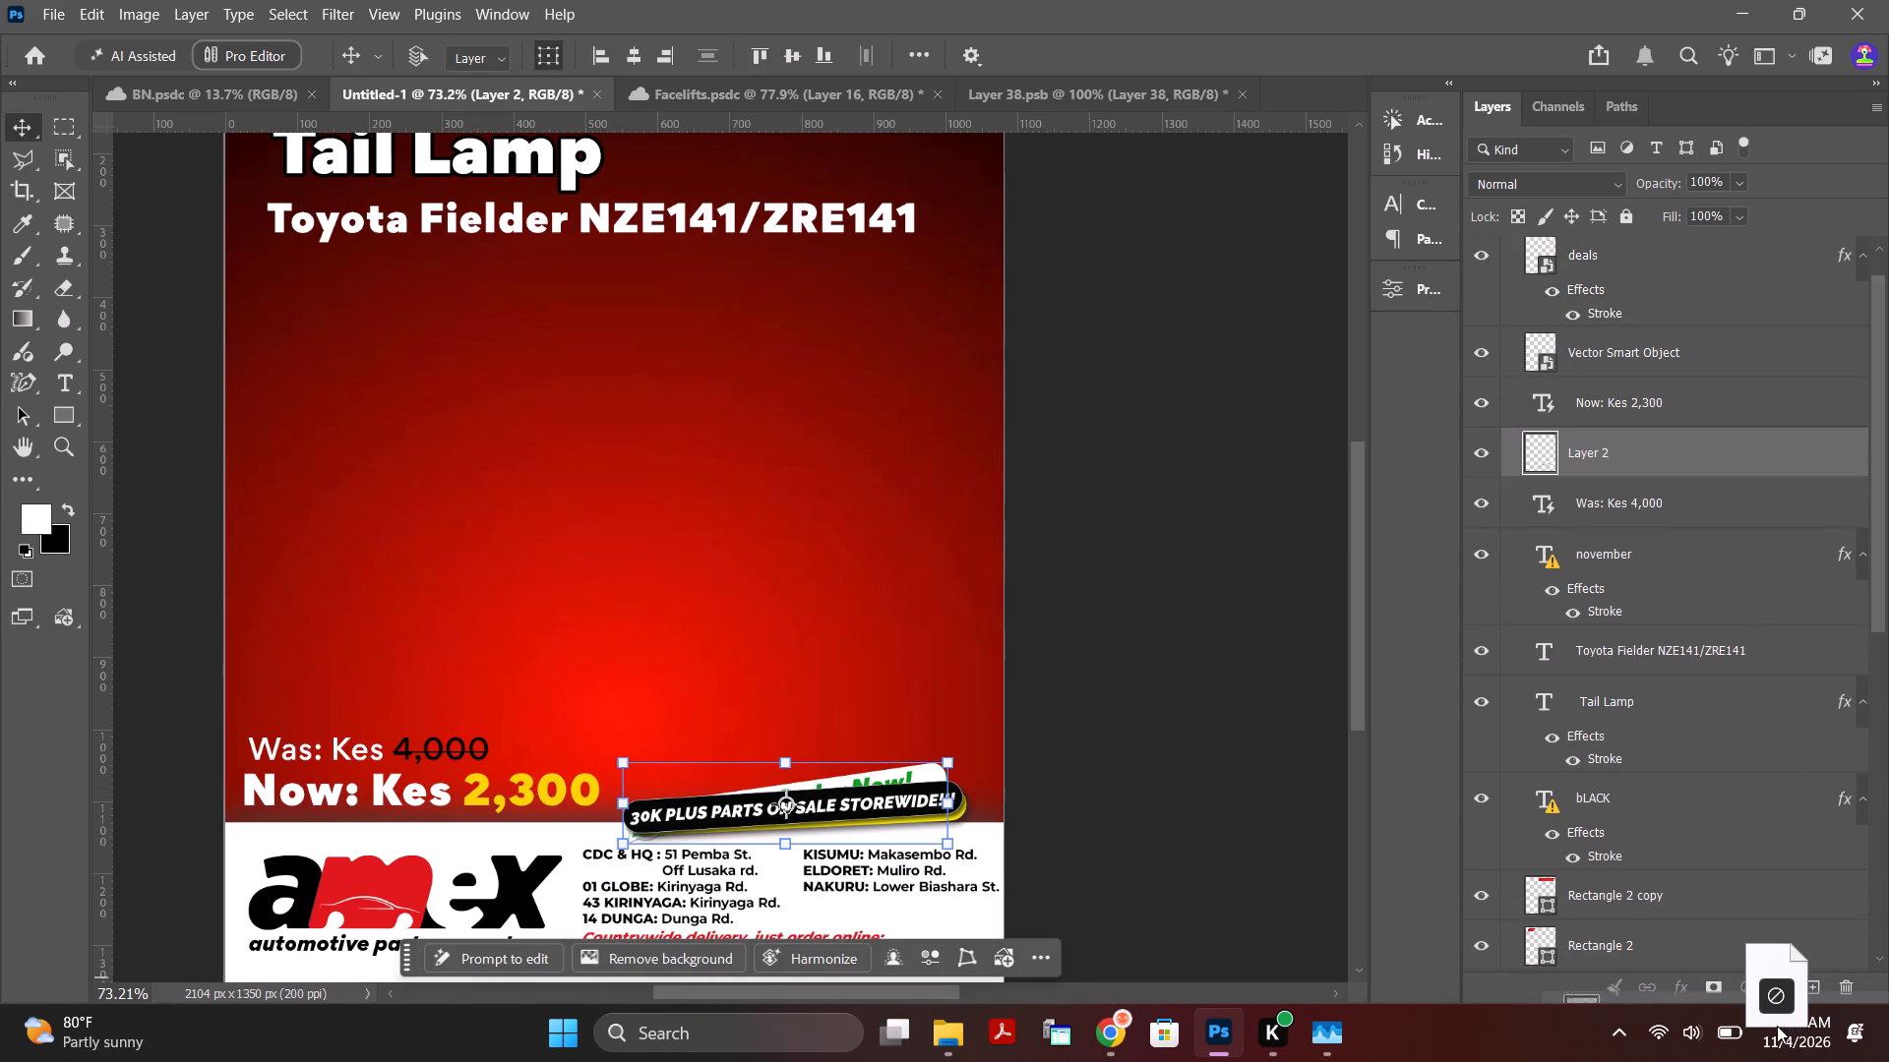
{"action": "left_click_drag", "start_coordinate": [1777, 1026], "coordinate": [1683, 184]}
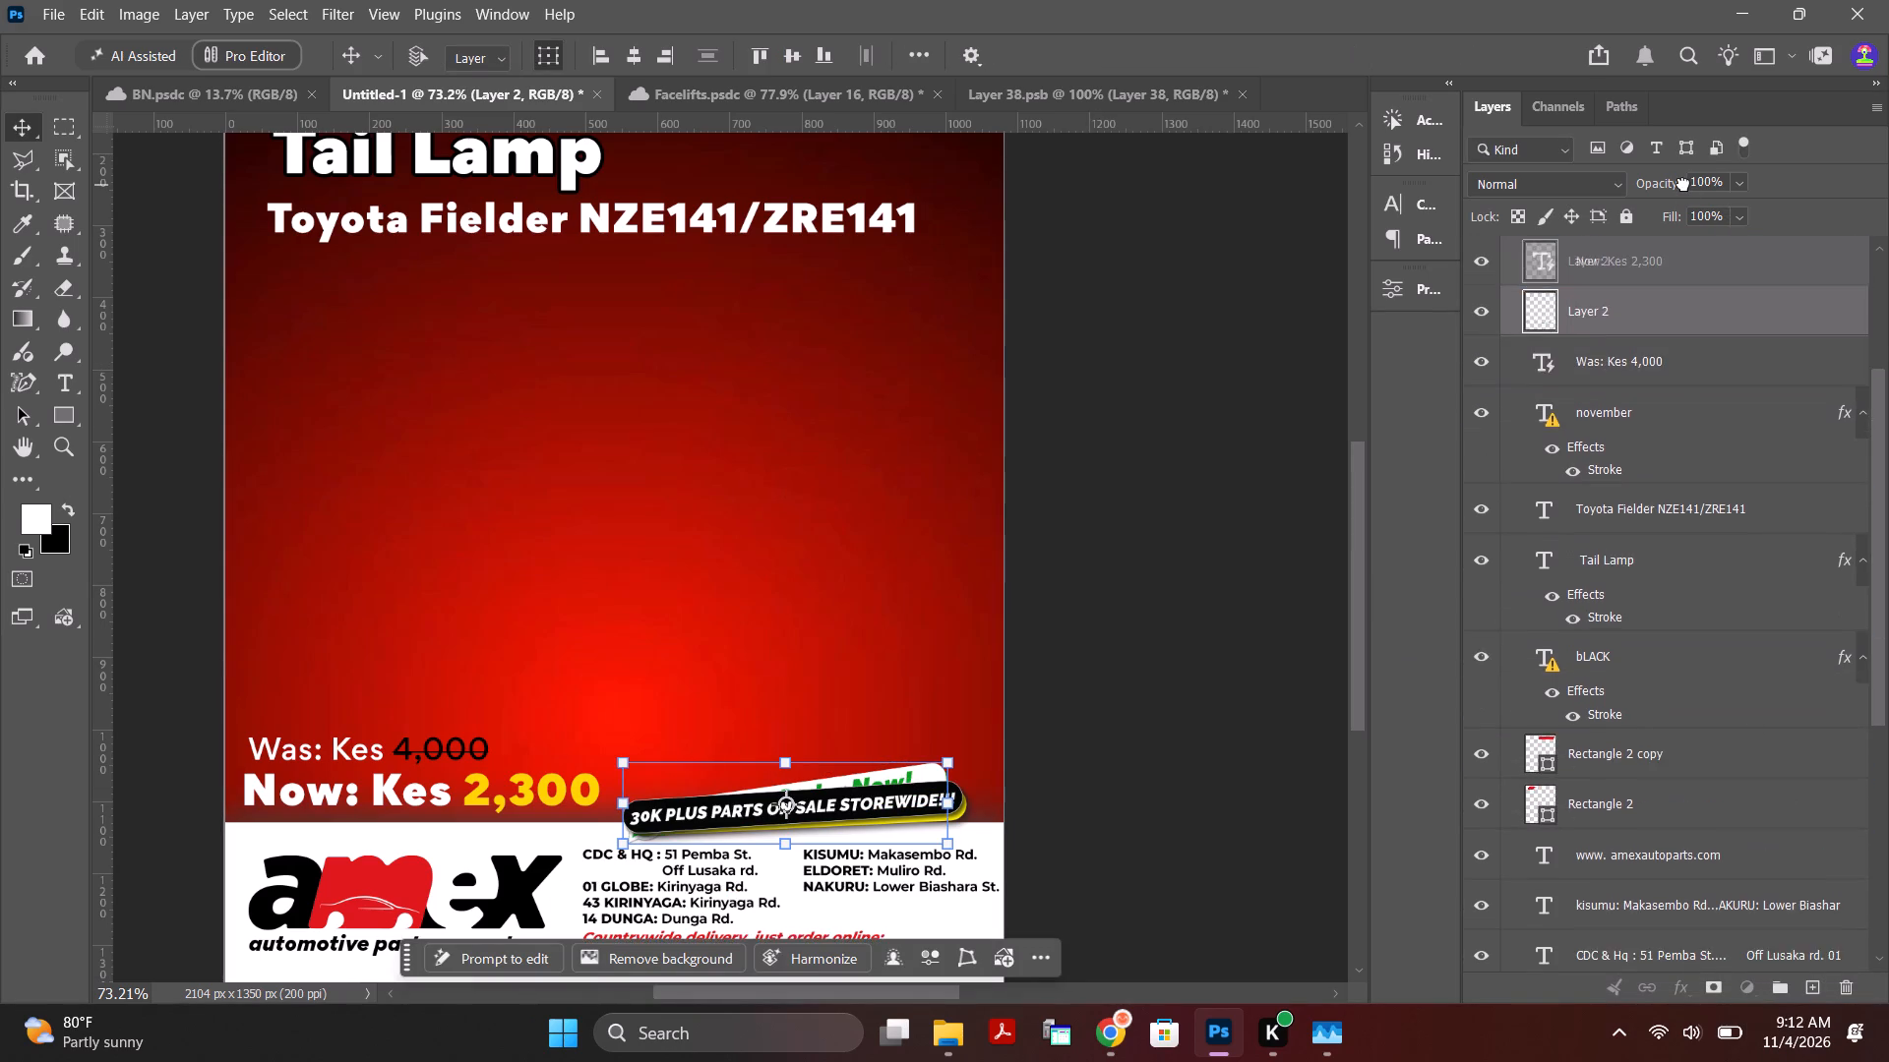
{"action": "left_click_drag", "start_coordinate": [1683, 184], "coordinate": [1685, 290]}
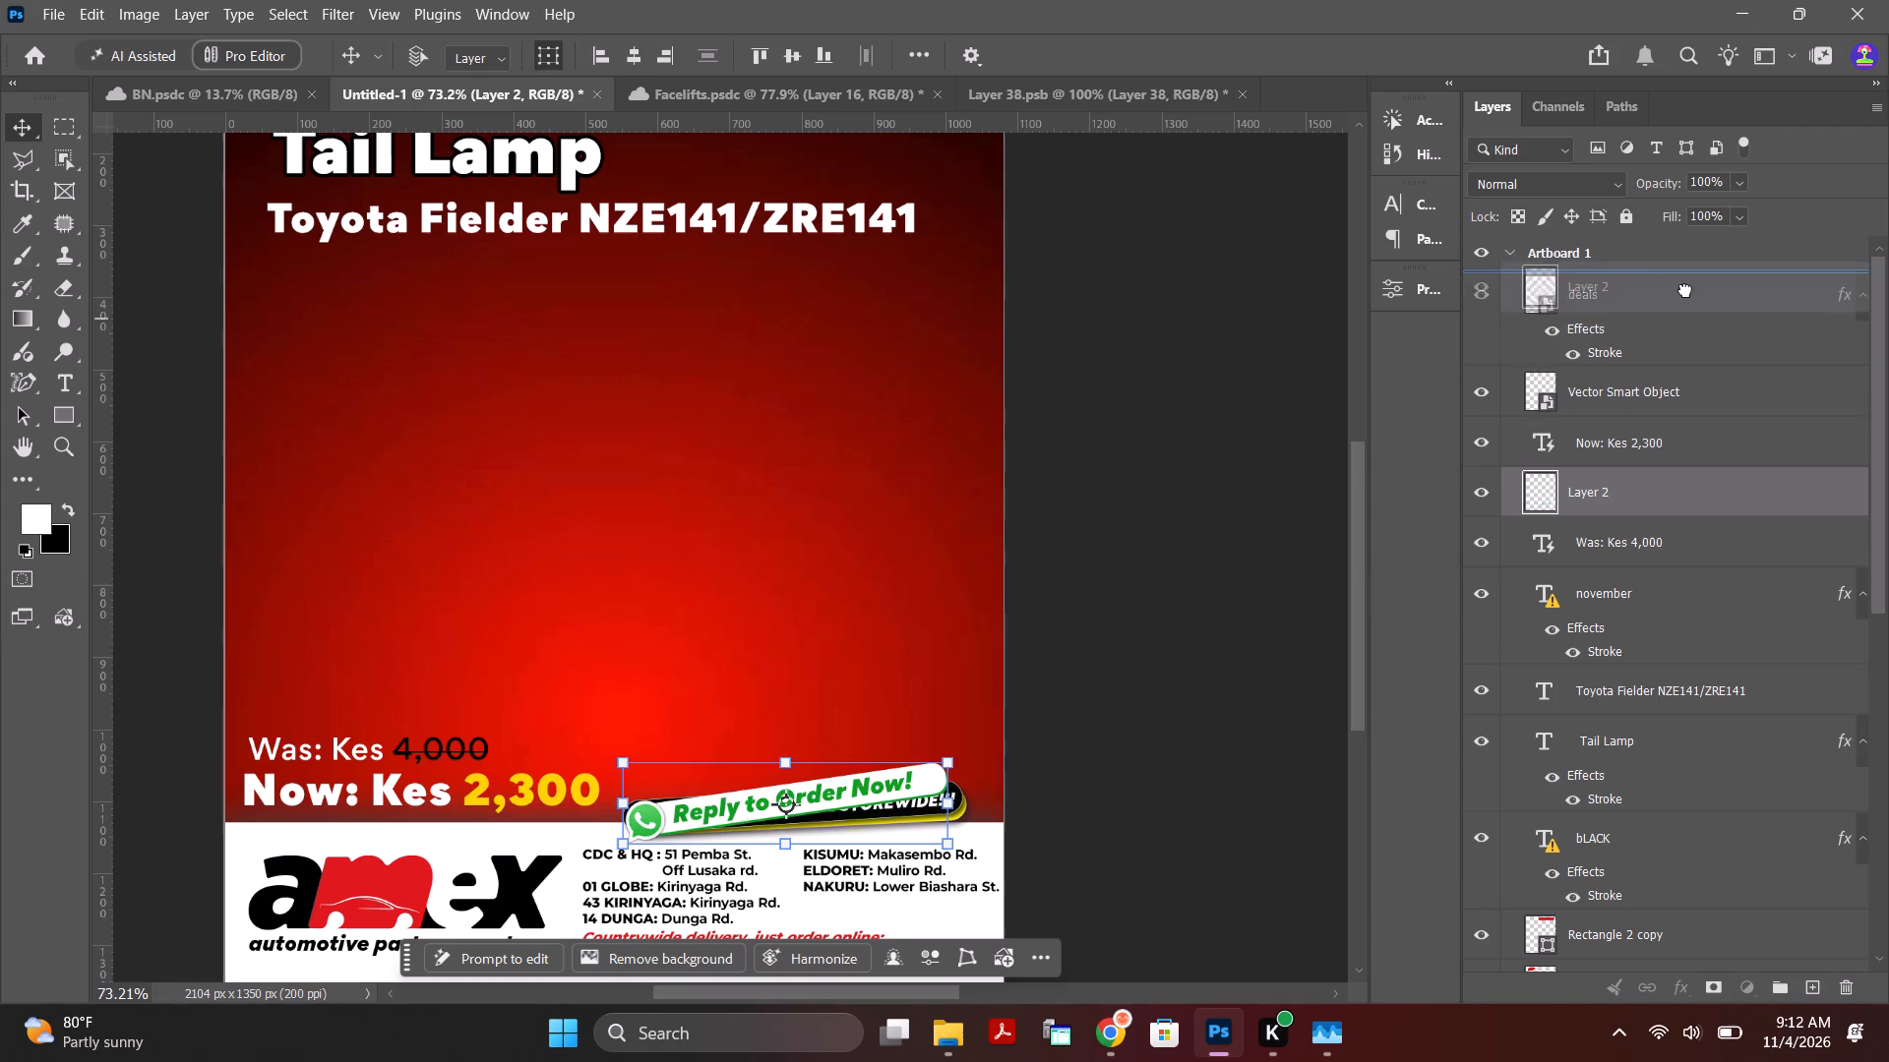
{"action": "left_click_drag", "start_coordinate": [1685, 290], "coordinate": [1685, 270]}
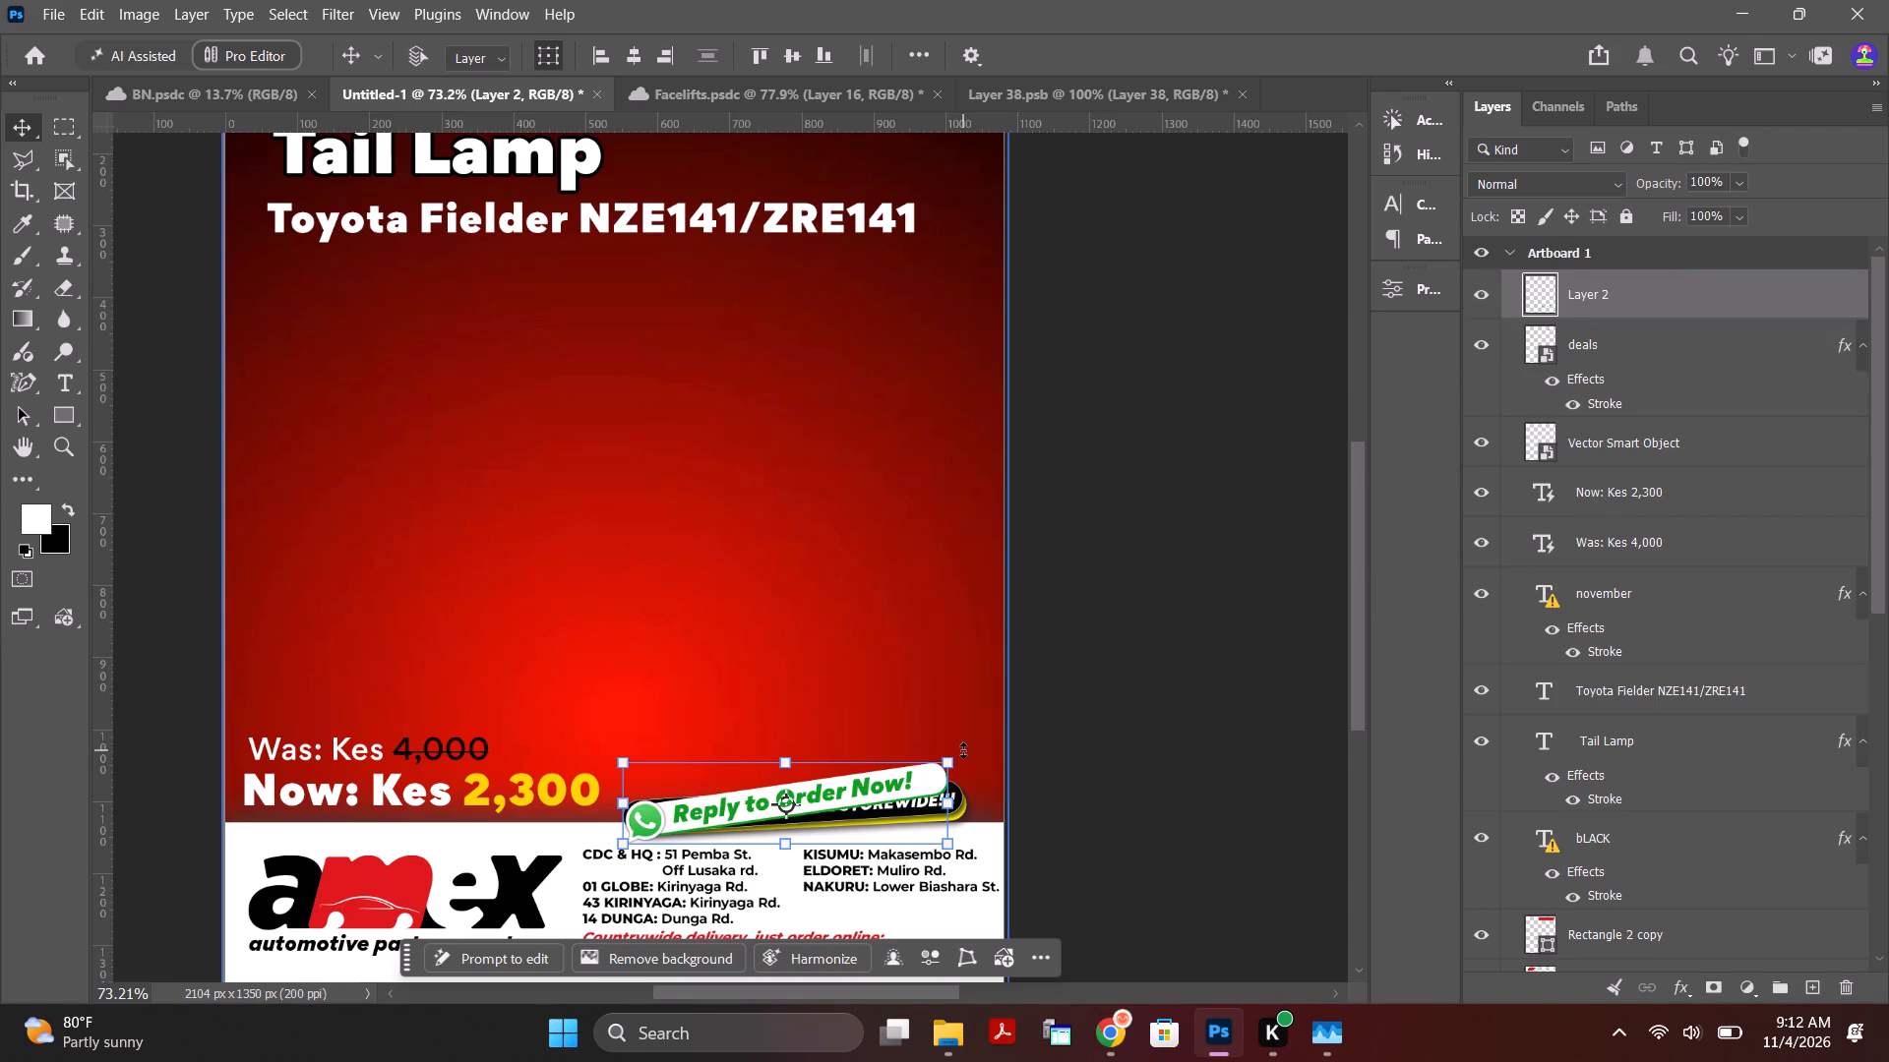
Rotate the banner about 5.17° to match the badge's tilt, enlarge it to about 110.69%, and position it on the footer's upper edge.
{"action": "left_click_drag", "start_coordinate": [973, 756], "coordinate": [987, 774]}
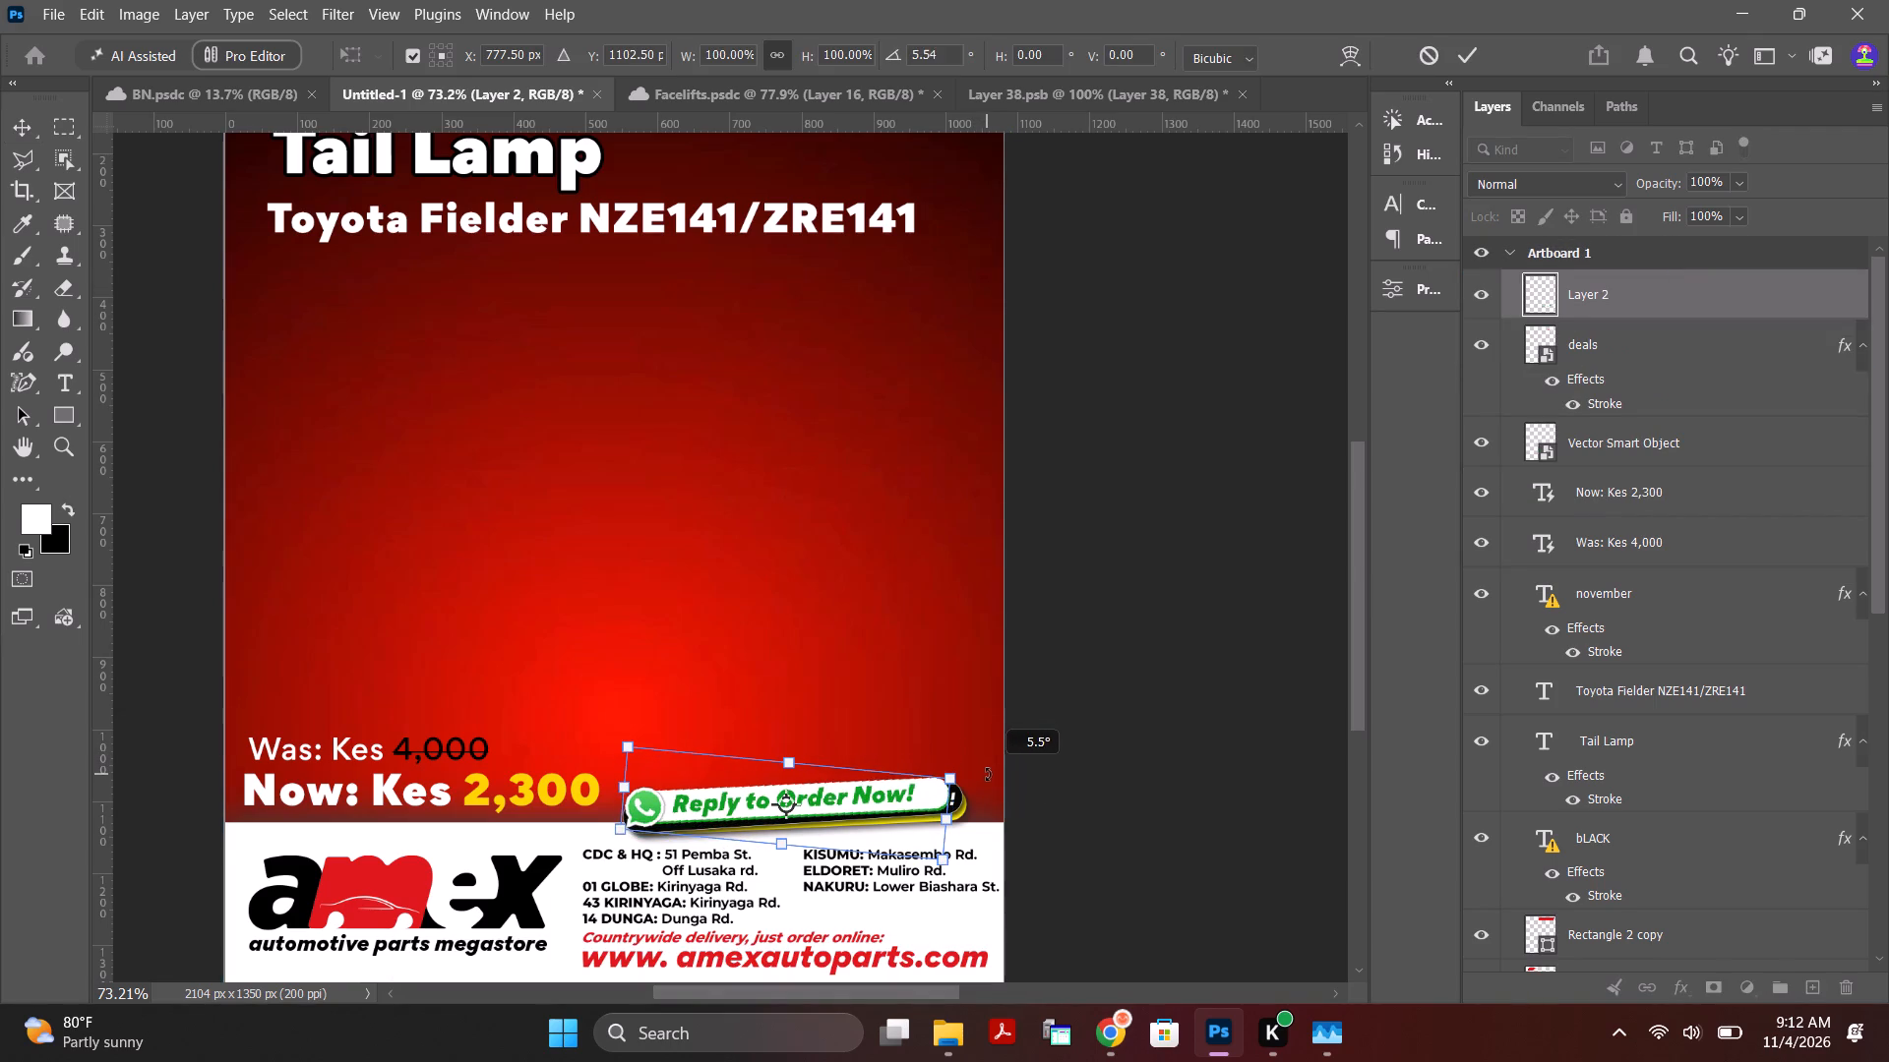
{"action": "left_click_drag", "start_coordinate": [987, 774], "coordinate": [991, 771]}
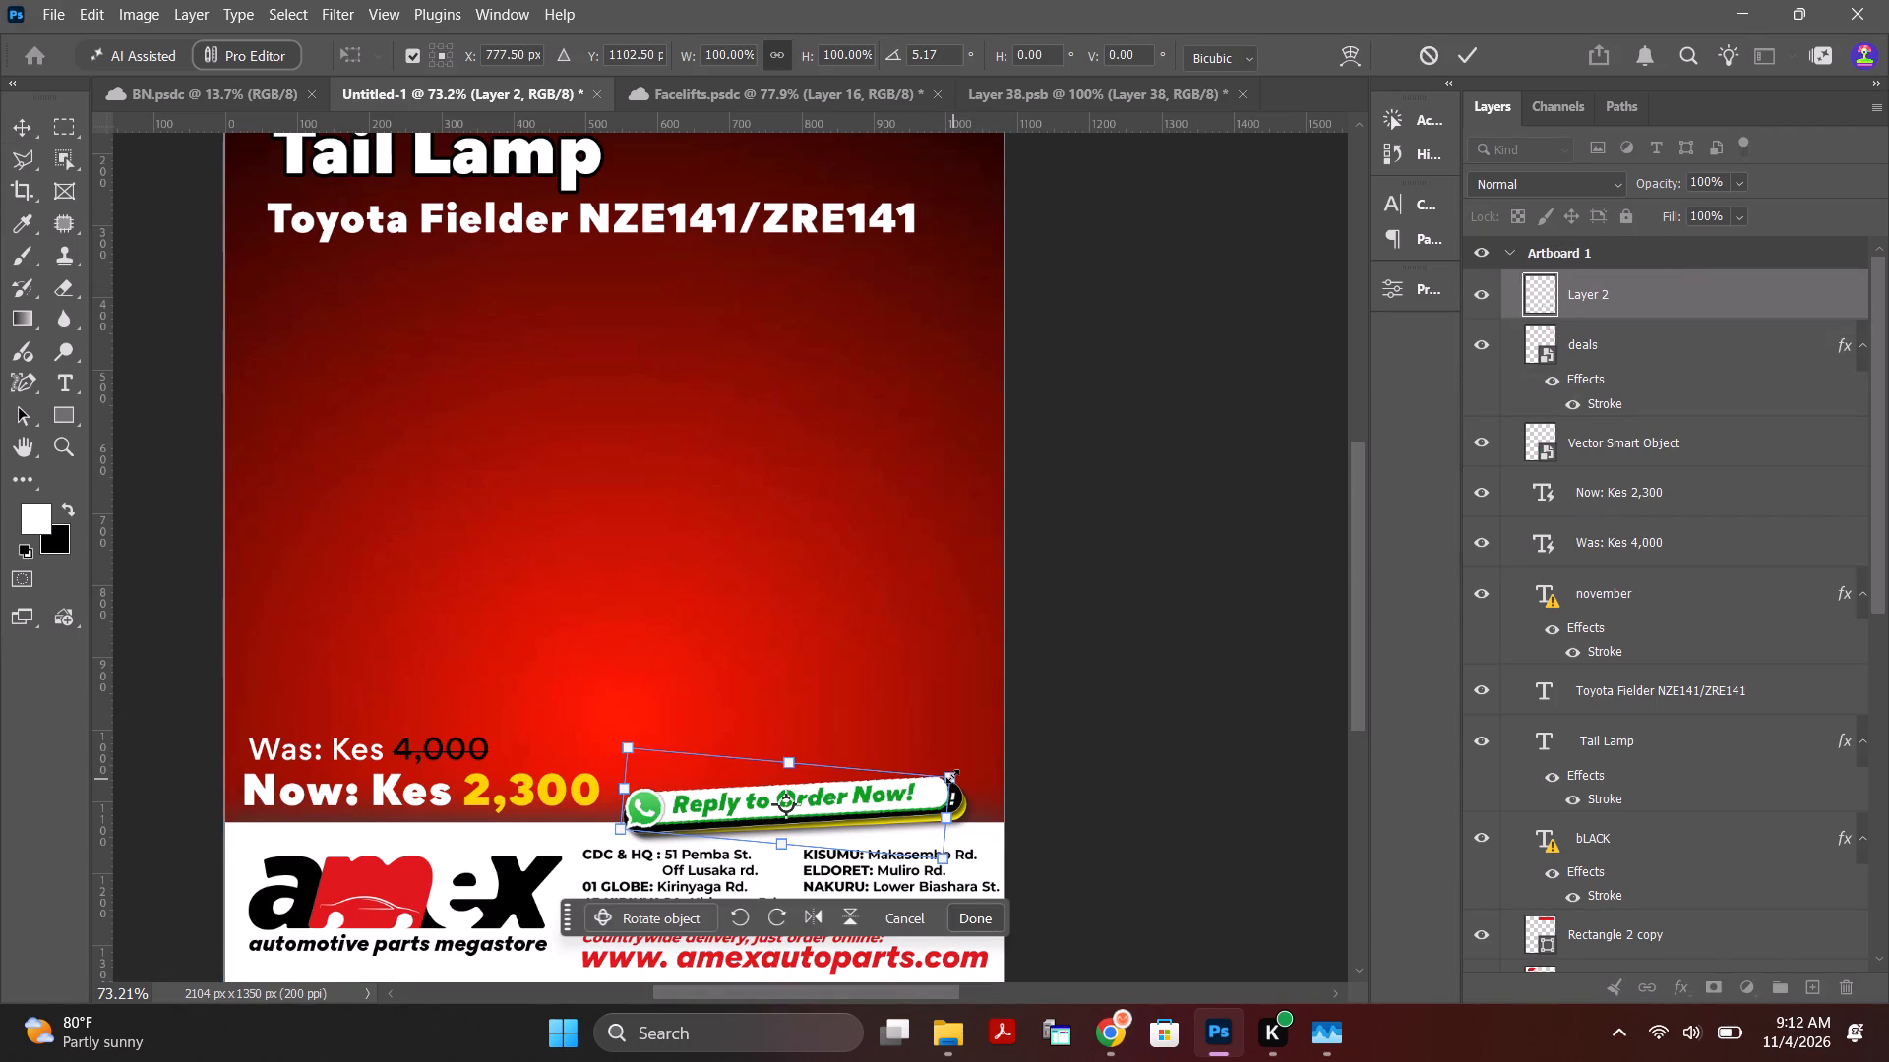
{"action": "left_click_drag", "start_coordinate": [952, 776], "coordinate": [969, 767]}
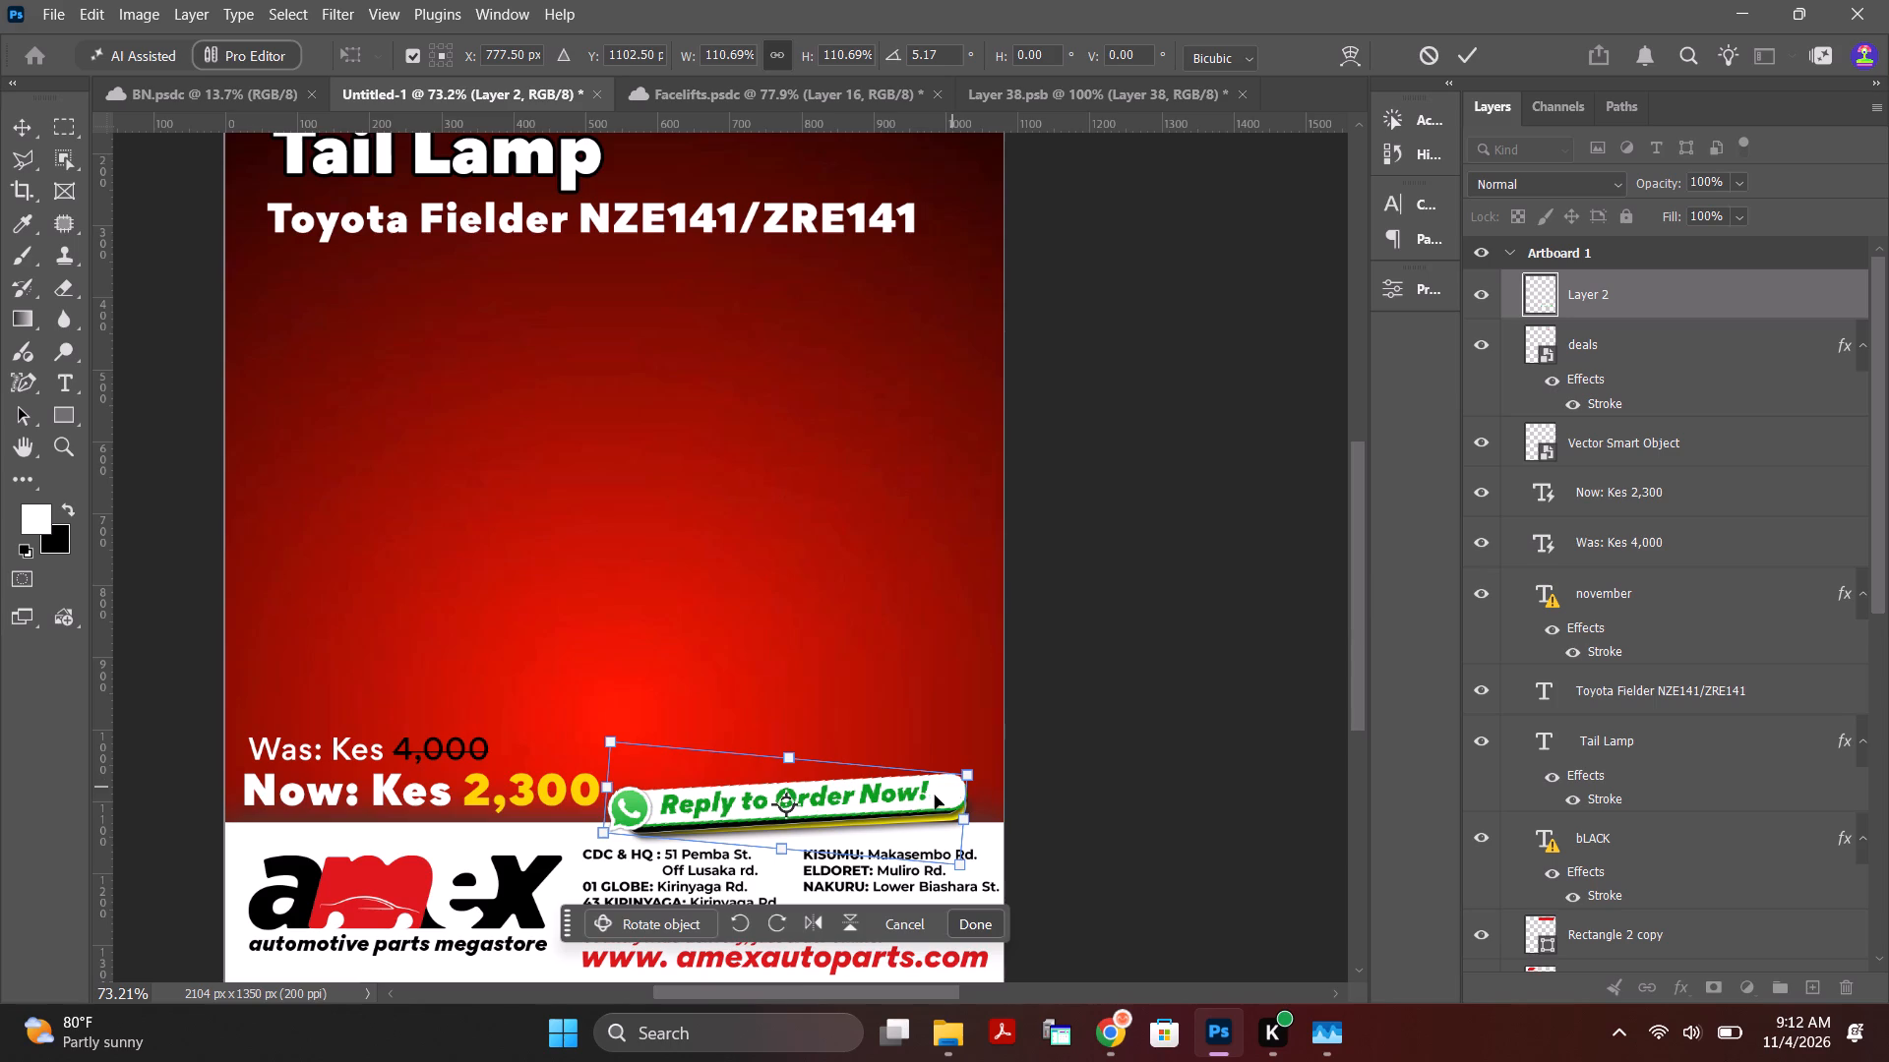
{"action": "left_click_drag", "start_coordinate": [884, 795], "coordinate": [885, 803]}
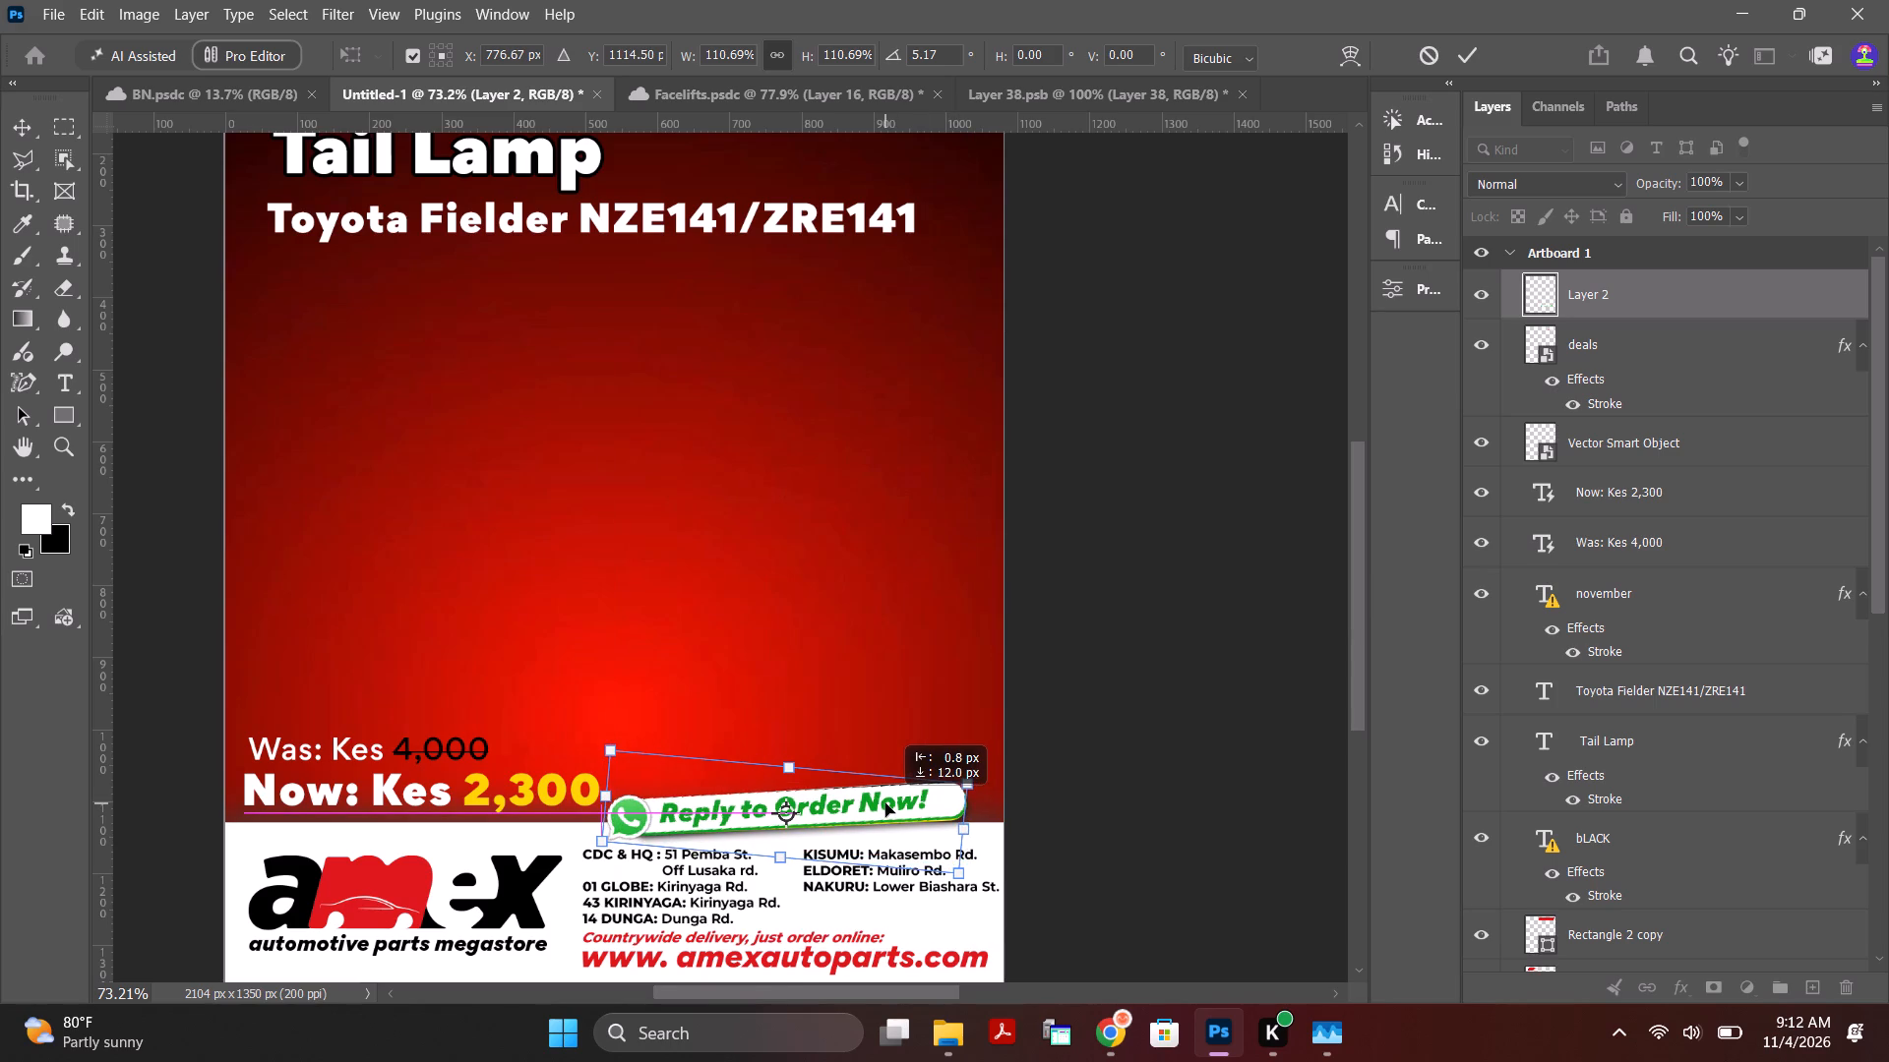
{"action": "left_click_drag", "start_coordinate": [885, 803], "coordinate": [888, 803]}
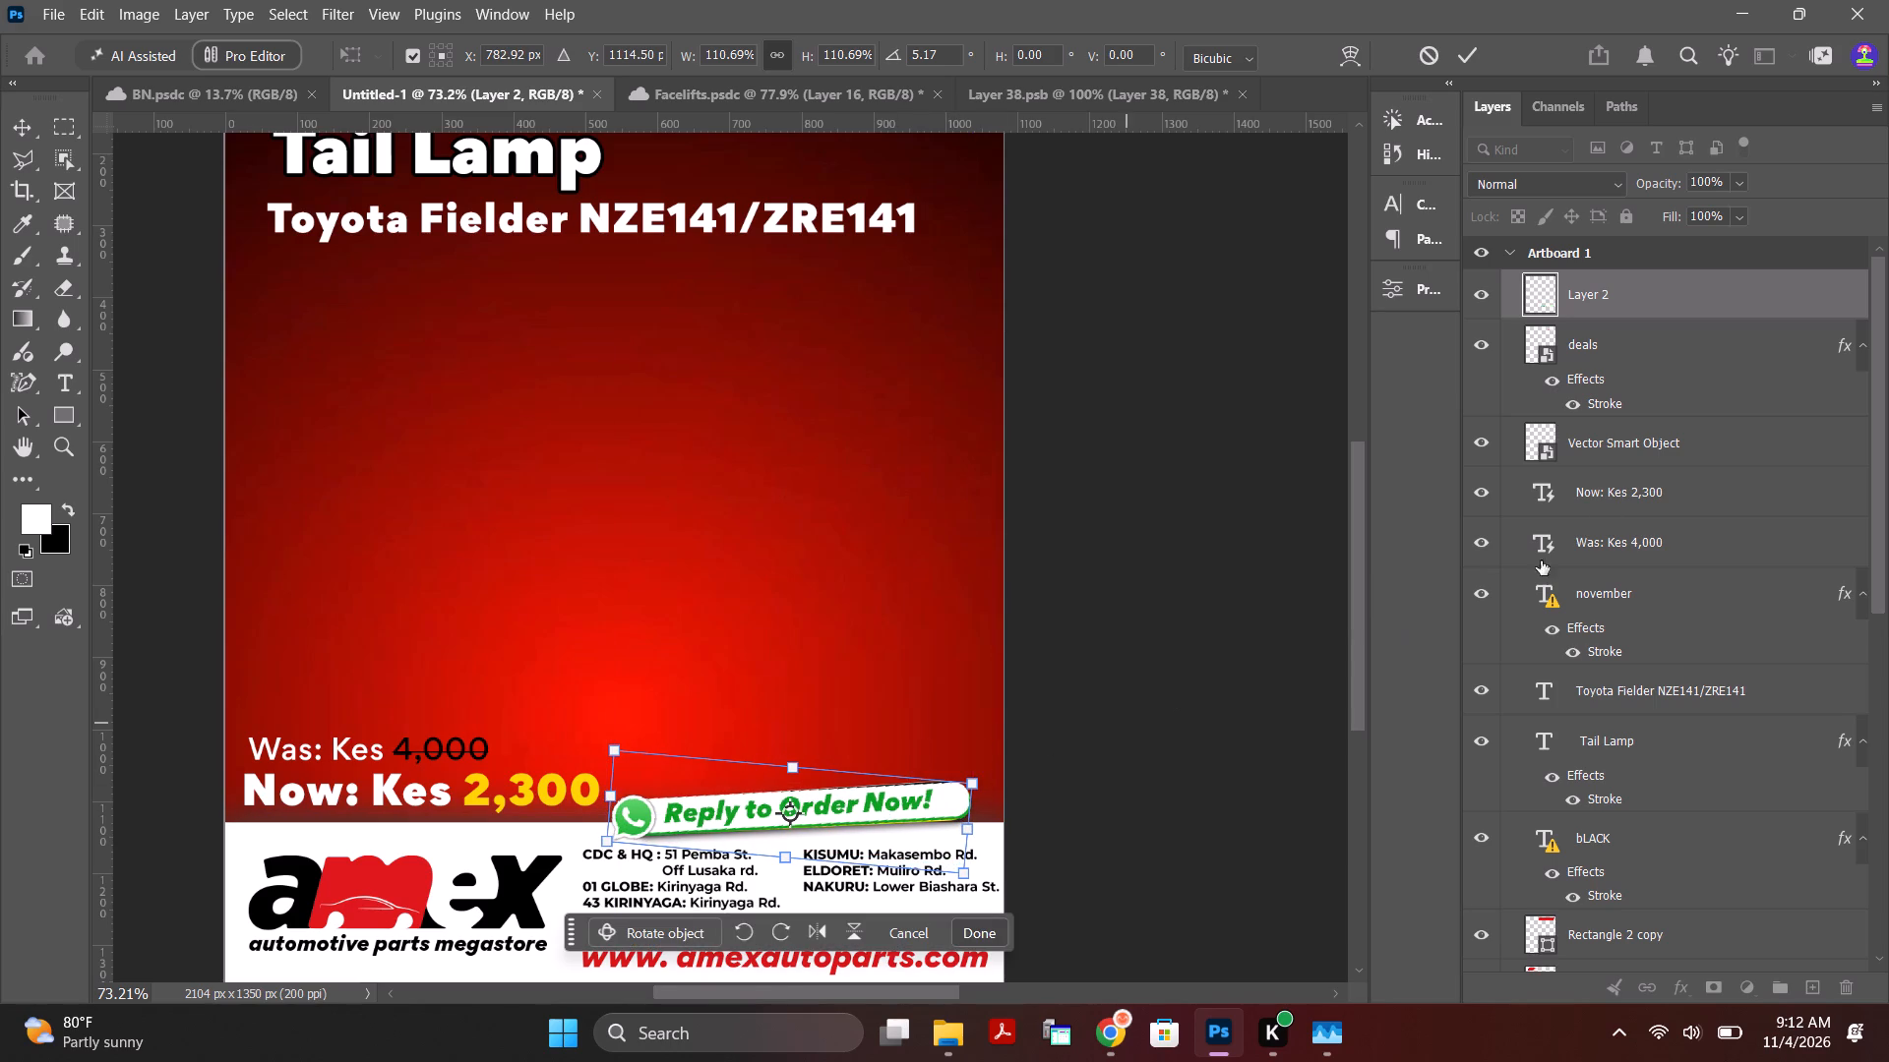
{"action": "left_click", "coordinate": [1473, 61]}
Hide the Vector Smart Object layer containing the "30K PLUS PARTS ON SALE STOREWIDE!!!" badge.
{"action": "left_click", "coordinate": [1142, 591]}
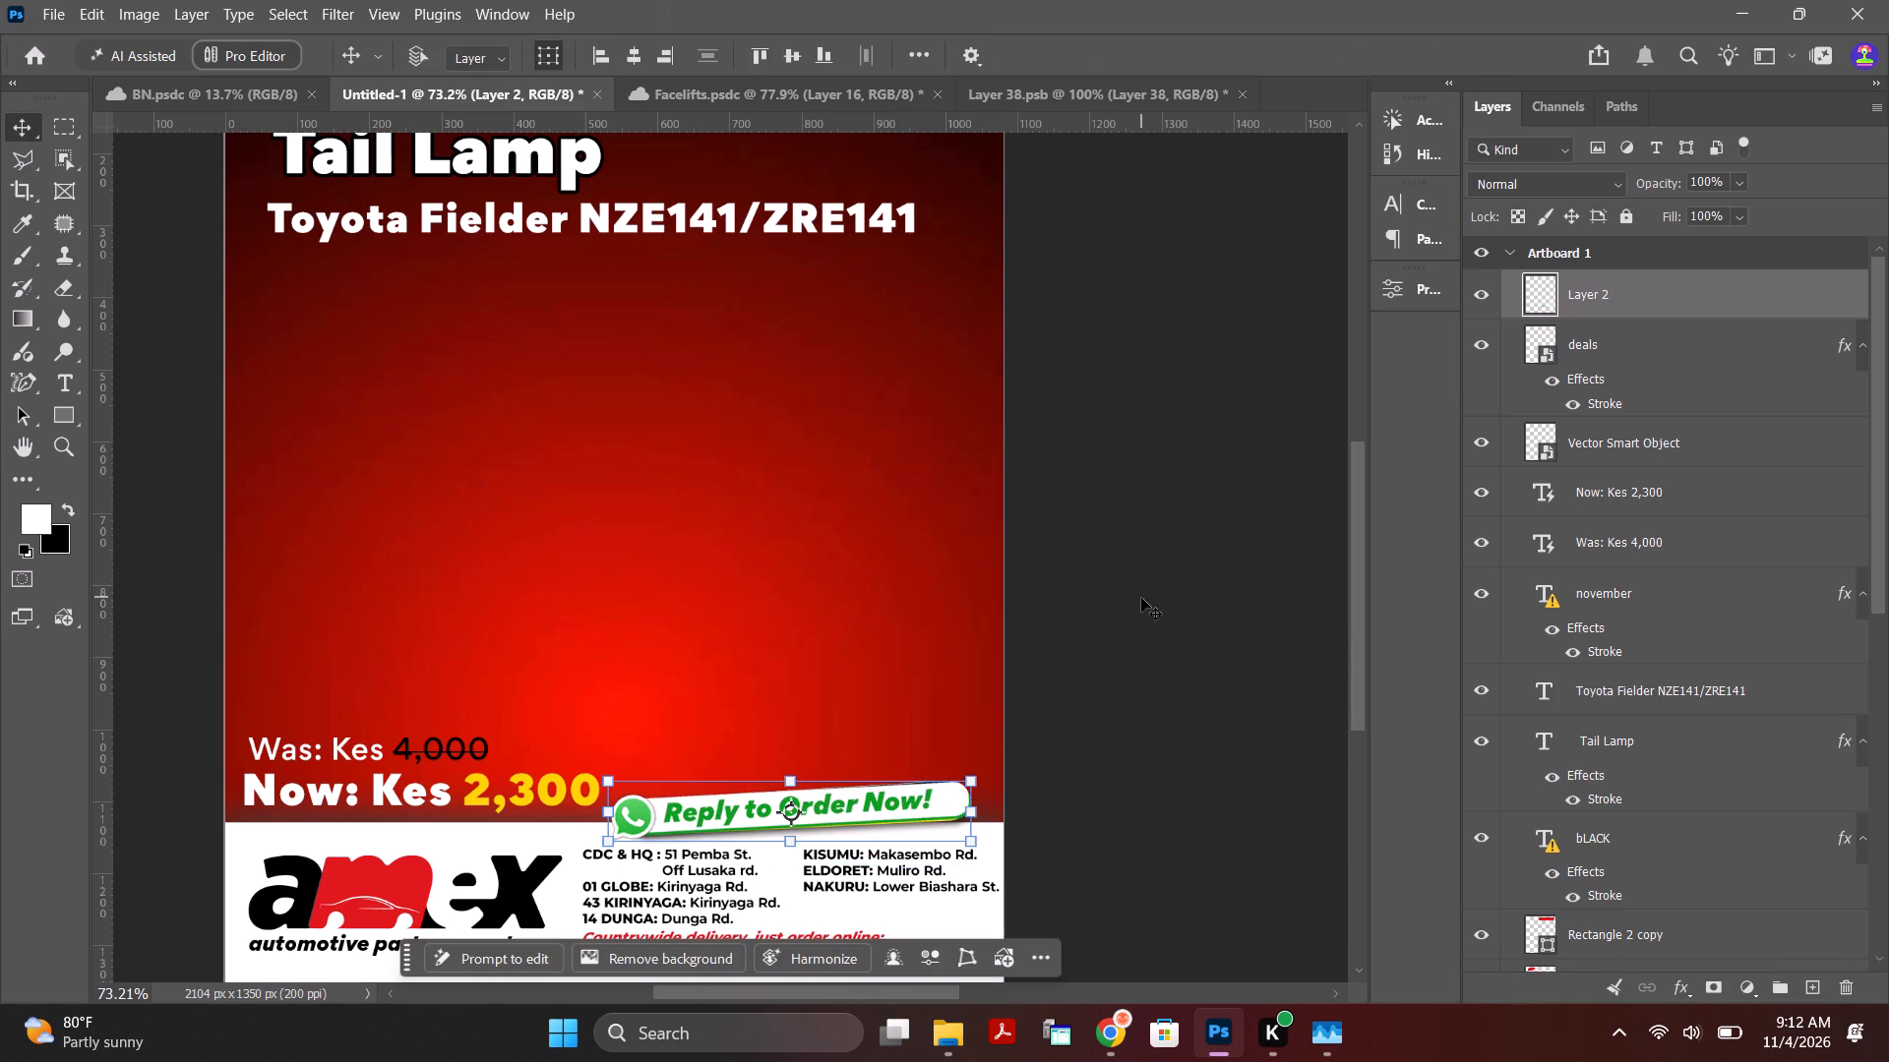
{"action": "left_click", "coordinate": [1485, 444]}
{"action": "left_click", "coordinate": [1198, 658]}
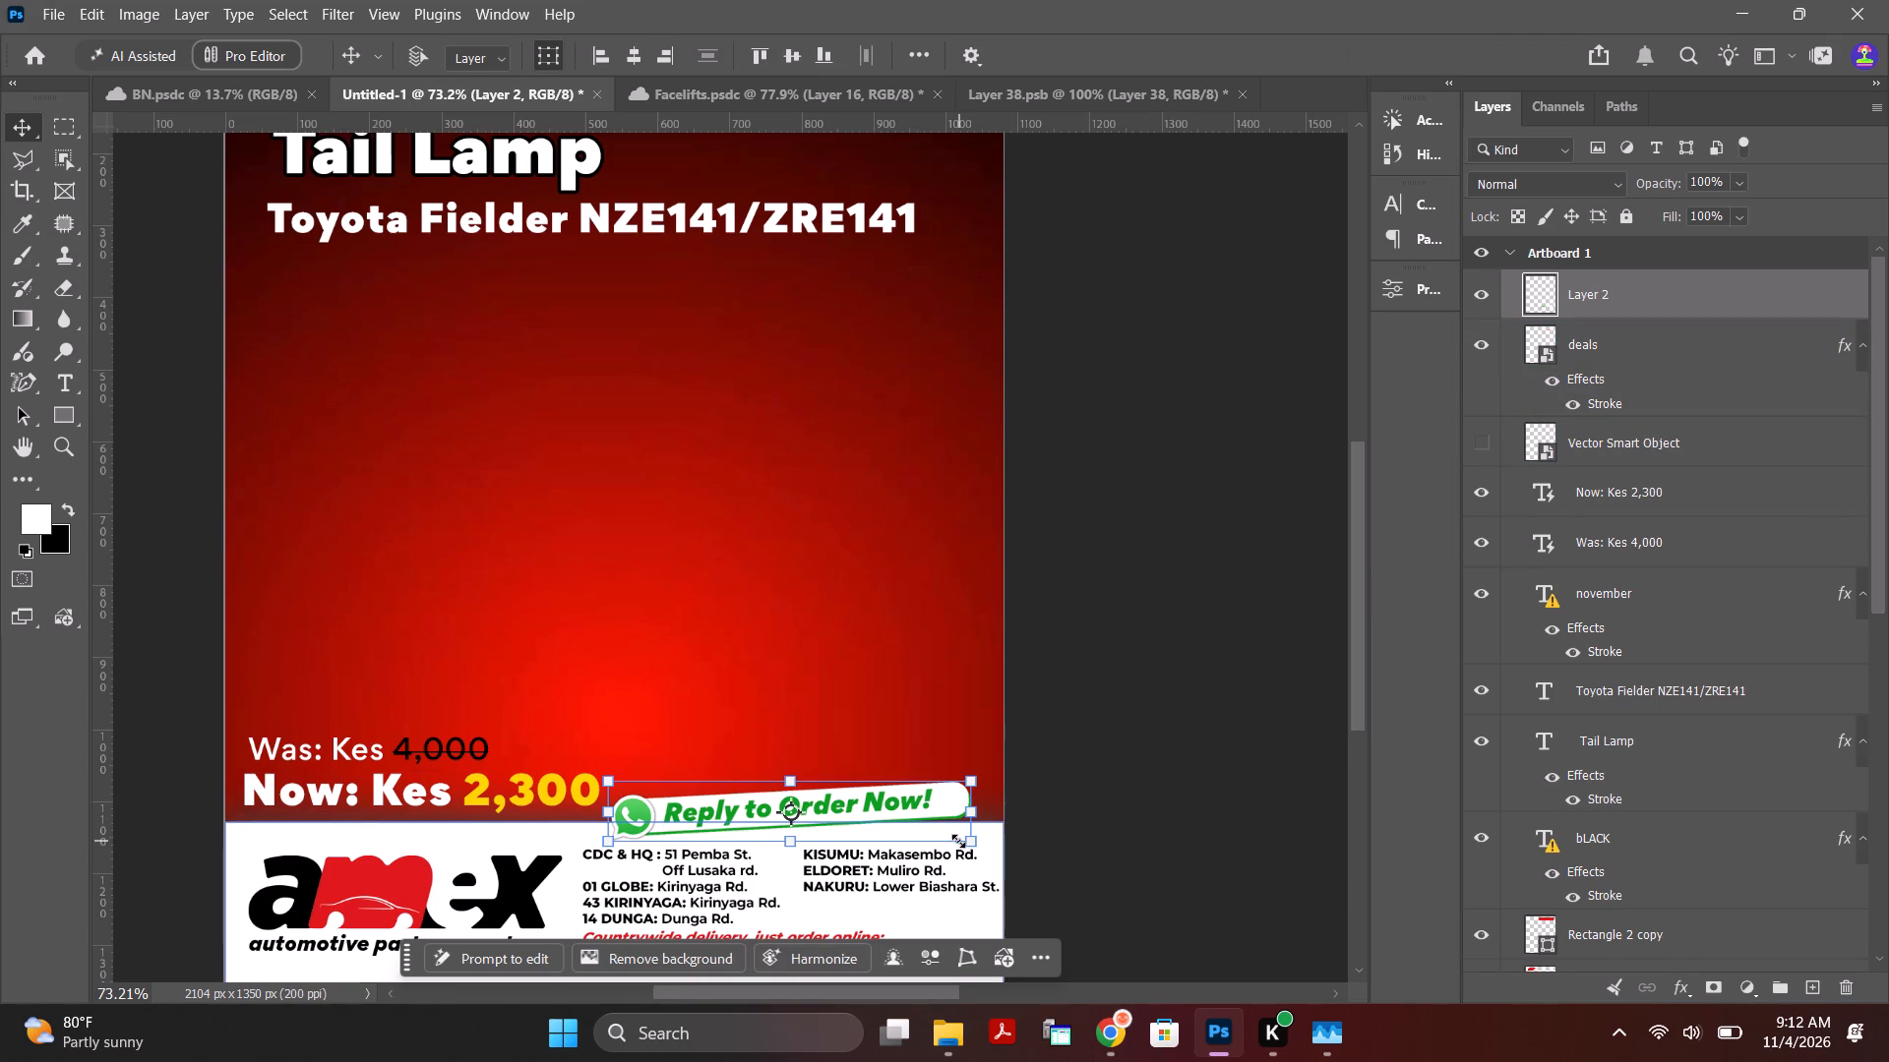
Review the whole poster and compare its Reply to Order Now! banner with the one in the Facelifts design.
{"action": "left_click", "coordinate": [1613, 354]}
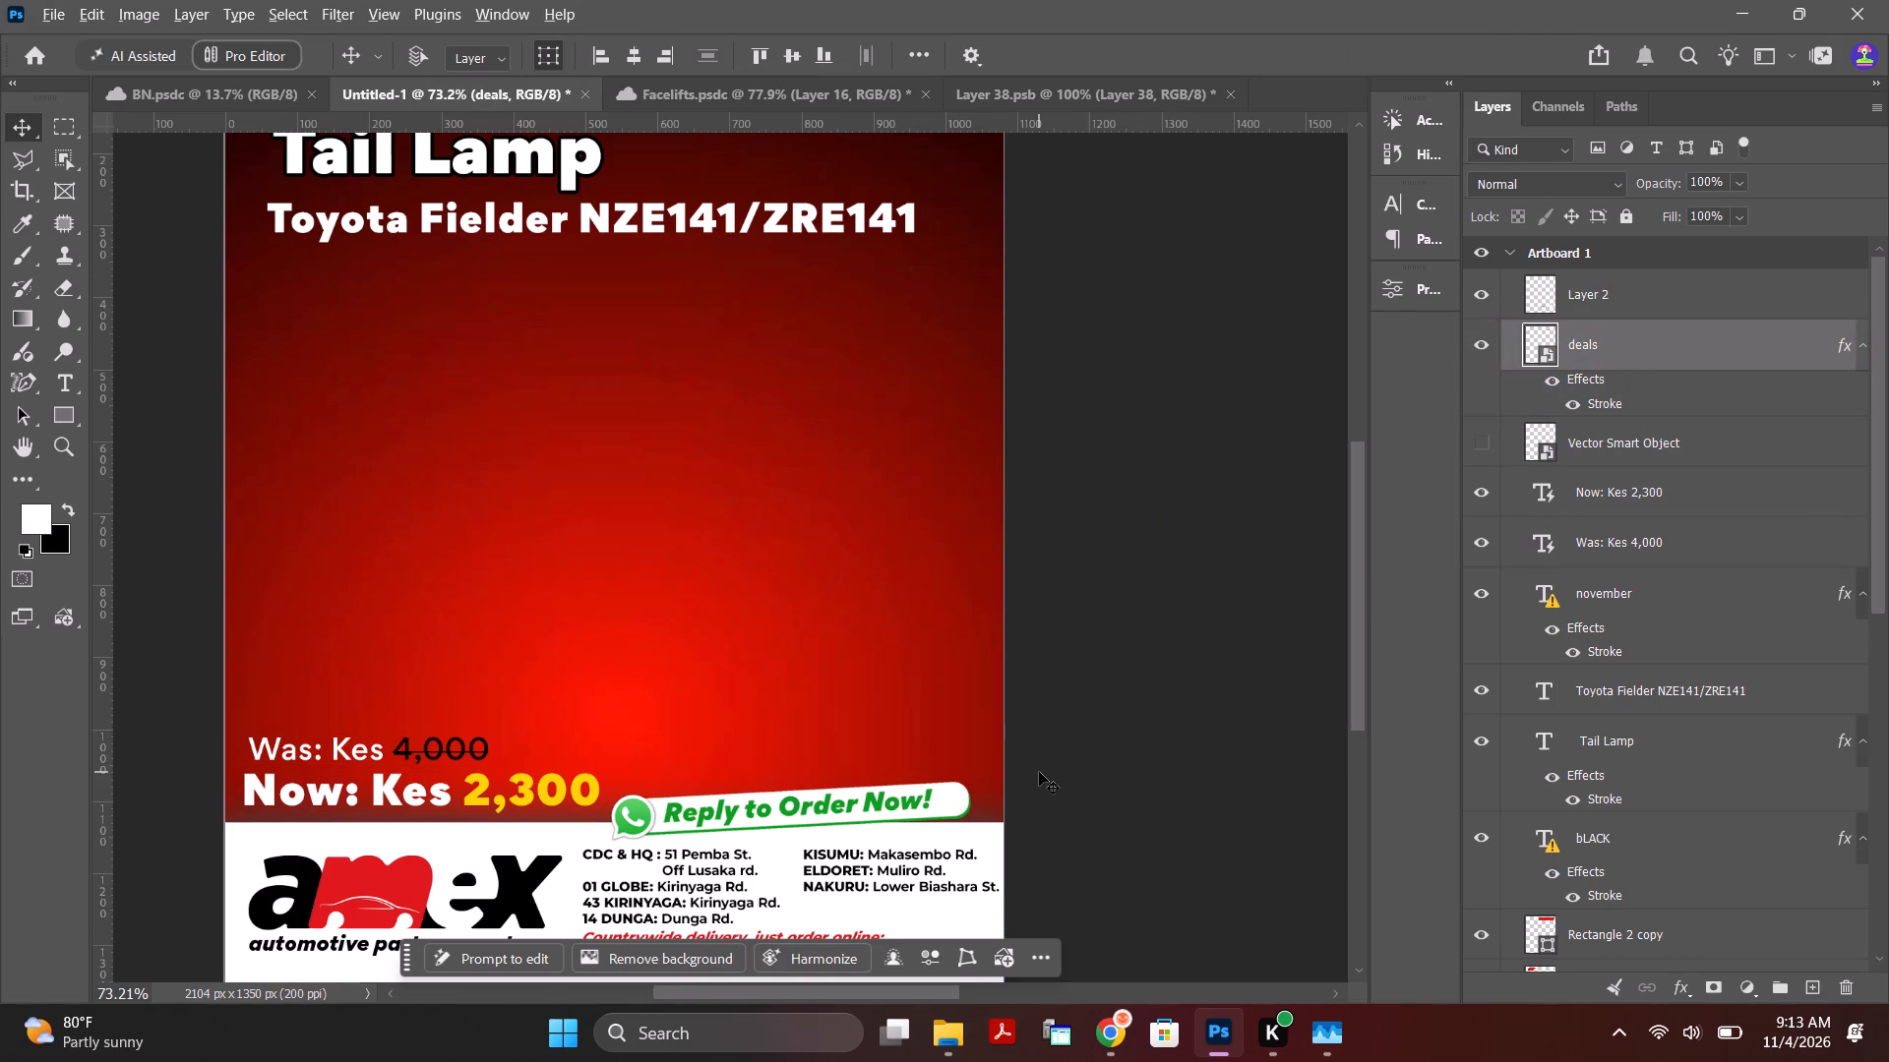
{"action": "scroll", "coordinate": [1039, 778], "scroll_direction": "down", "scroll_amount": 4, "text": "alt"}
{"action": "scroll", "coordinate": [937, 895], "scroll_direction": "up", "scroll_amount": 1, "text": "alt"}
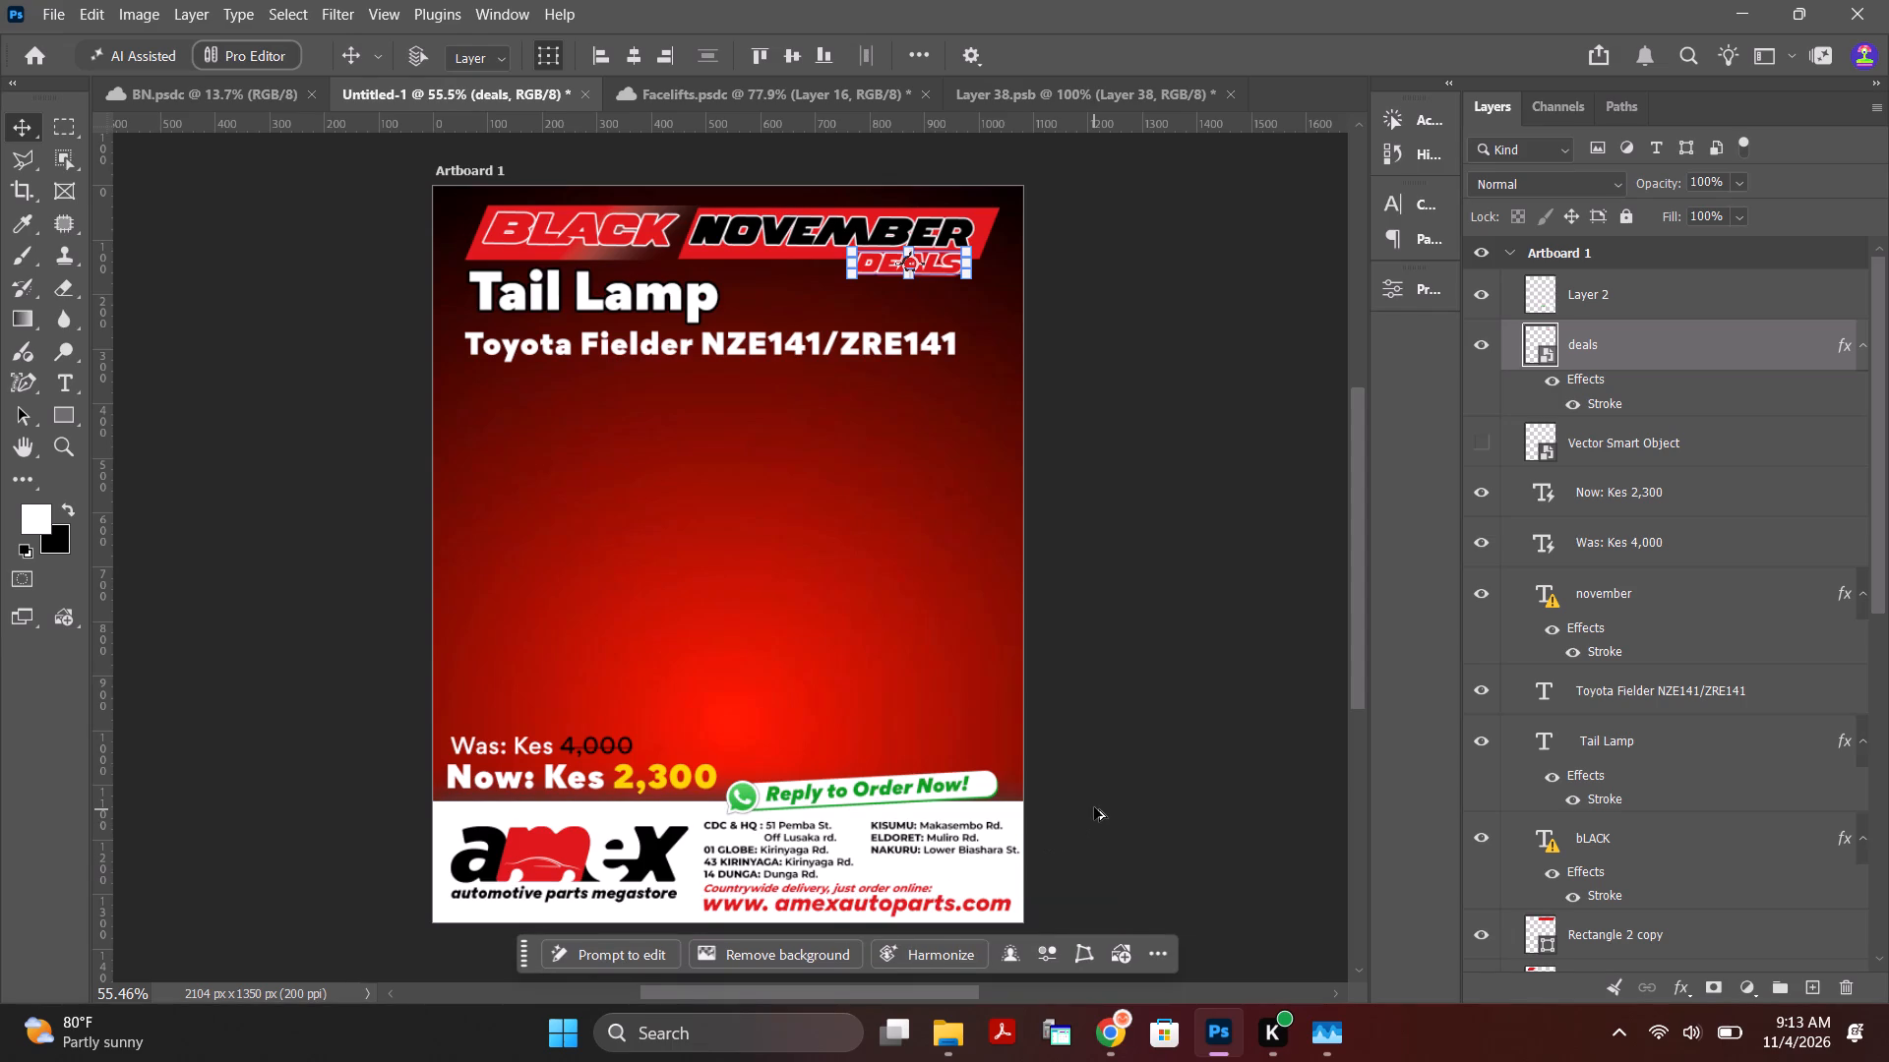
{"action": "scroll", "coordinate": [1094, 807], "scroll_direction": "down", "scroll_amount": 4, "text": "alt"}
{"action": "left_click", "coordinate": [828, 97]}
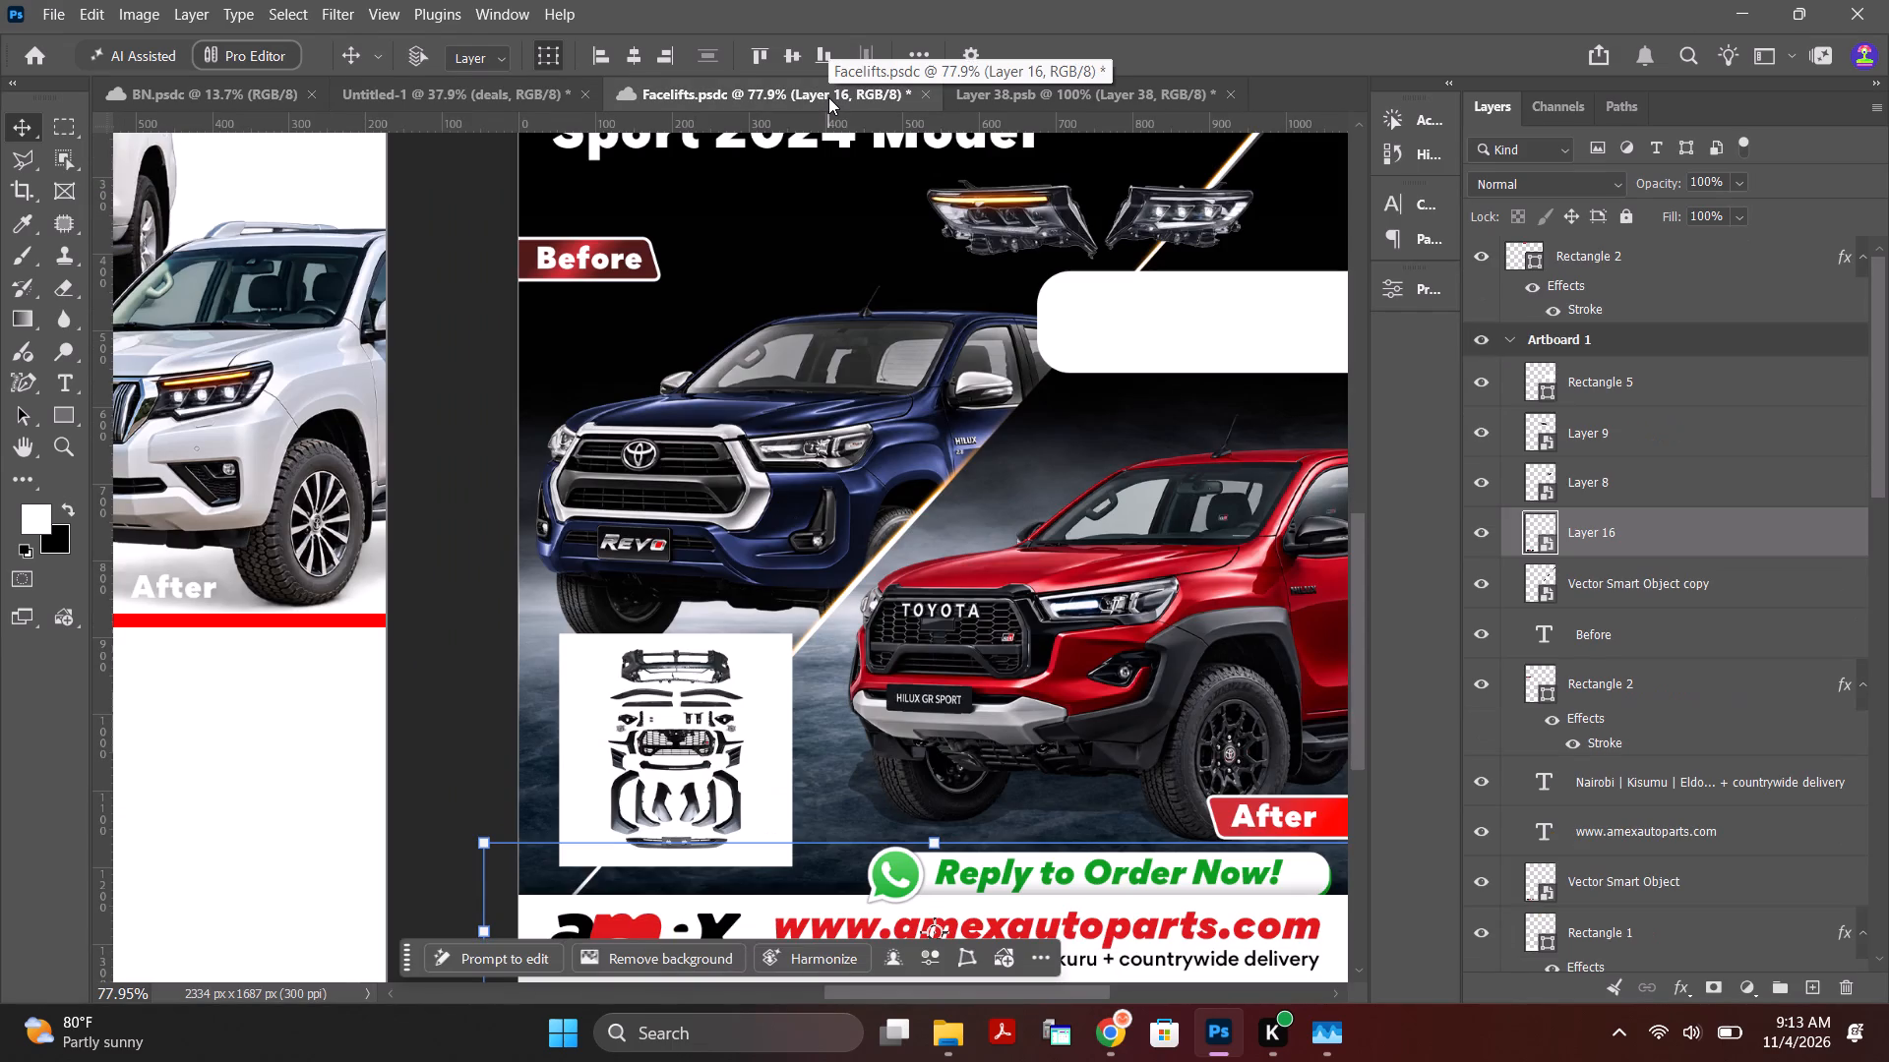
{"action": "left_click", "coordinate": [500, 90]}
Rotate the Reply to Order Now! banner on Layer 2 about 2.04° clockwise so it sits flatter along the footer's upper edge.
{"action": "scroll", "coordinate": [978, 850], "scroll_direction": "up", "scroll_amount": 5, "text": "alt"}
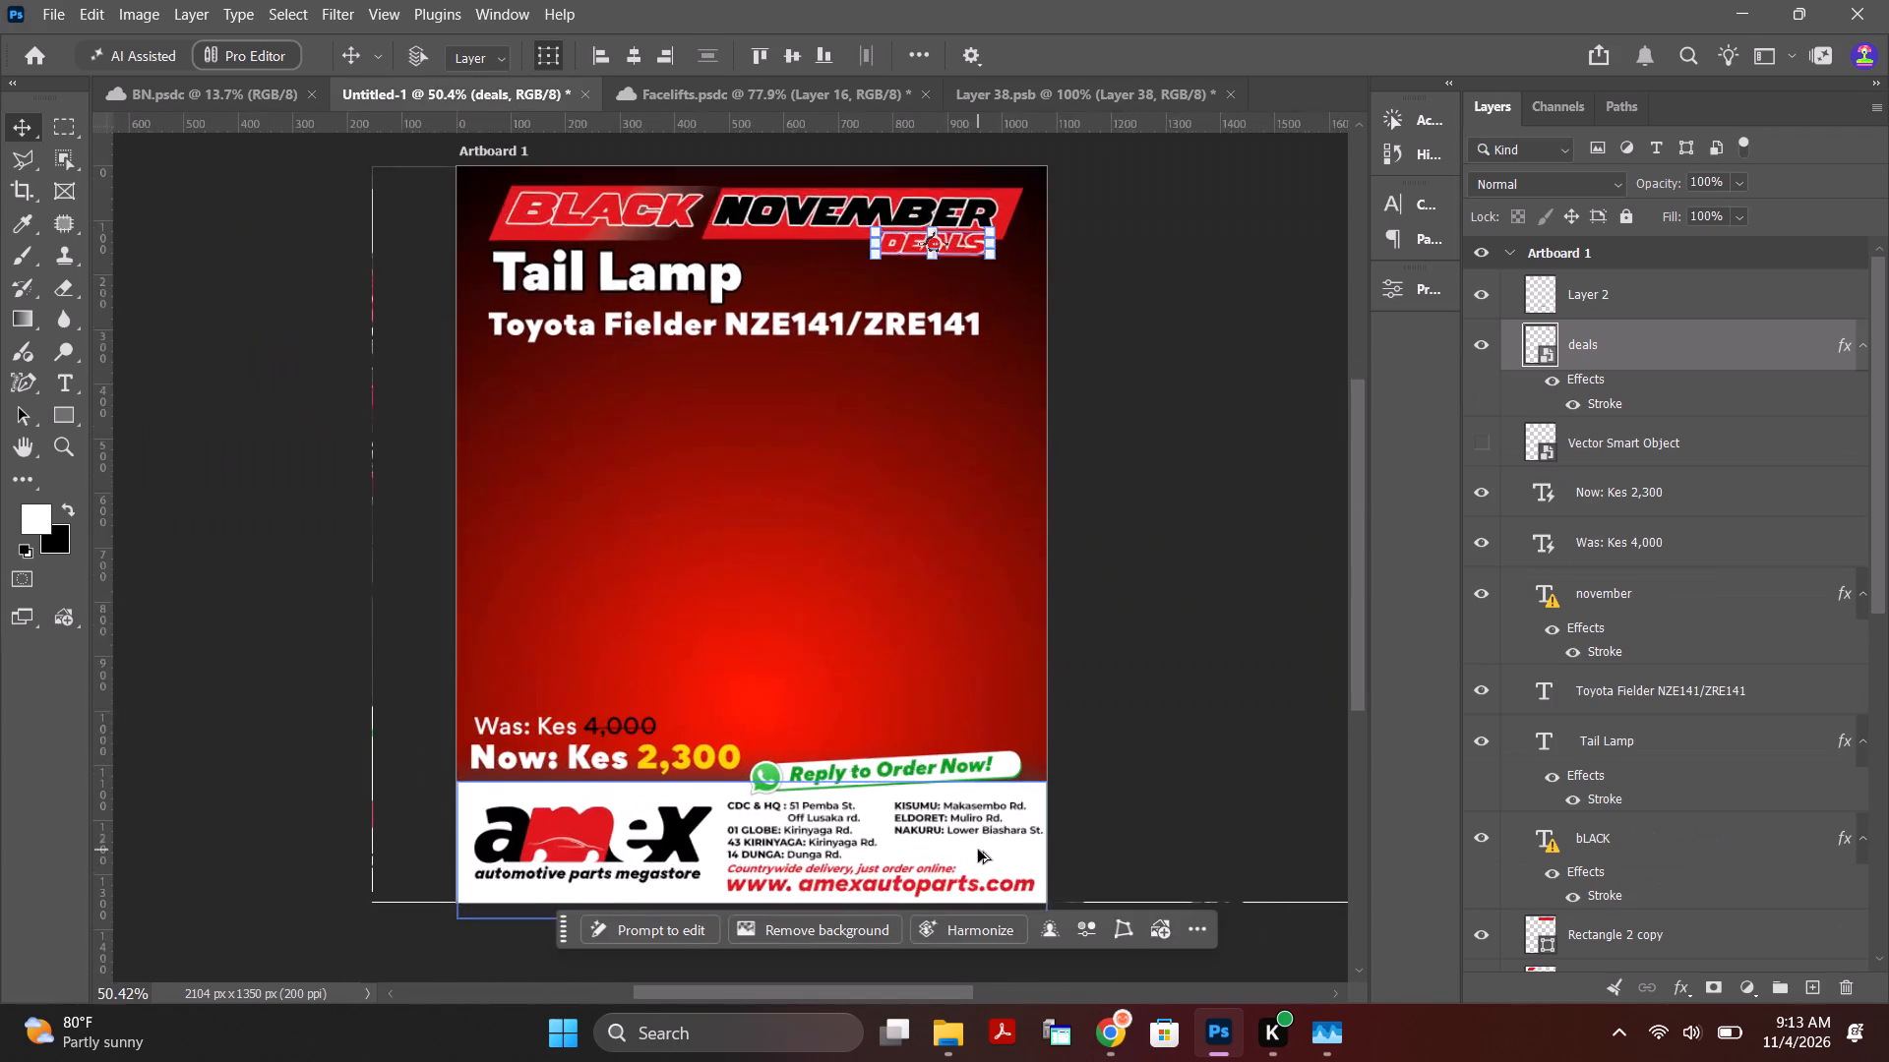
{"action": "scroll", "coordinate": [978, 850], "scroll_direction": "up", "scroll_amount": 2, "text": "alt"}
{"action": "left_click_drag", "start_coordinate": [1359, 560], "coordinate": [1362, 617]}
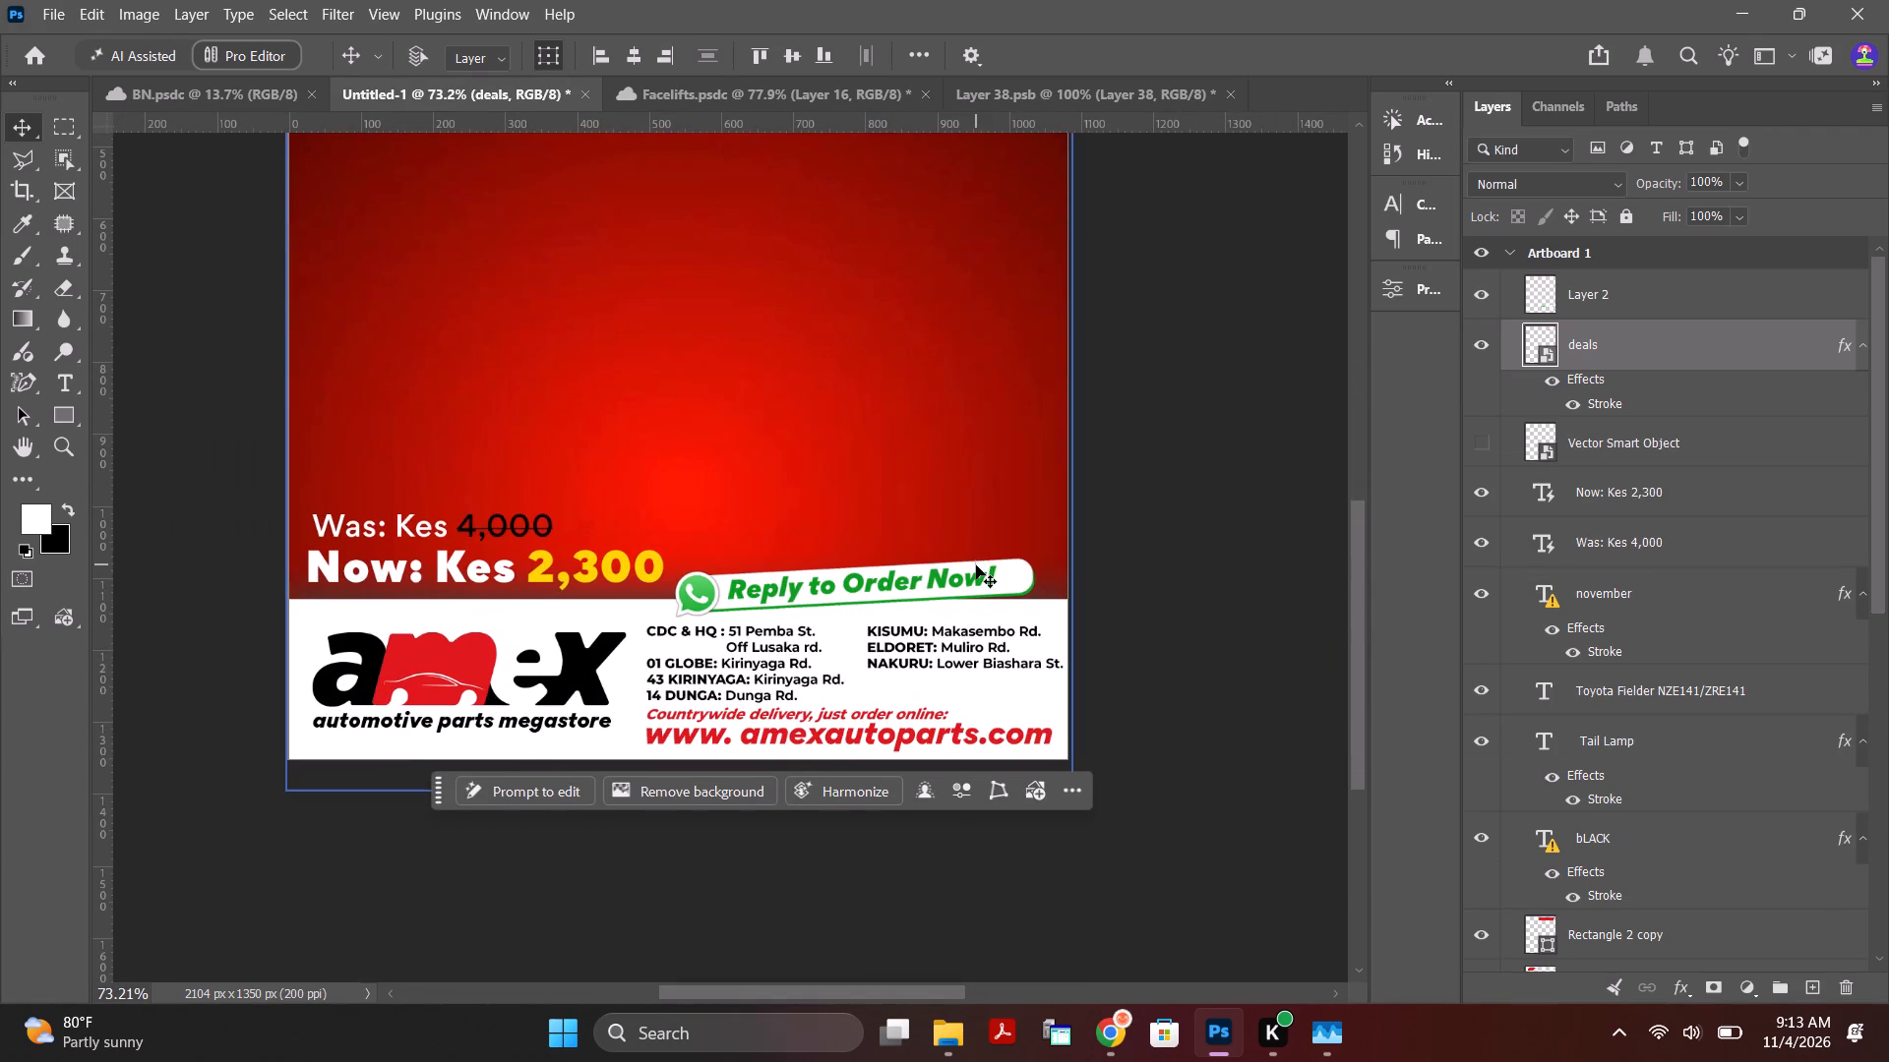
{"action": "left_click", "coordinate": [976, 568]}
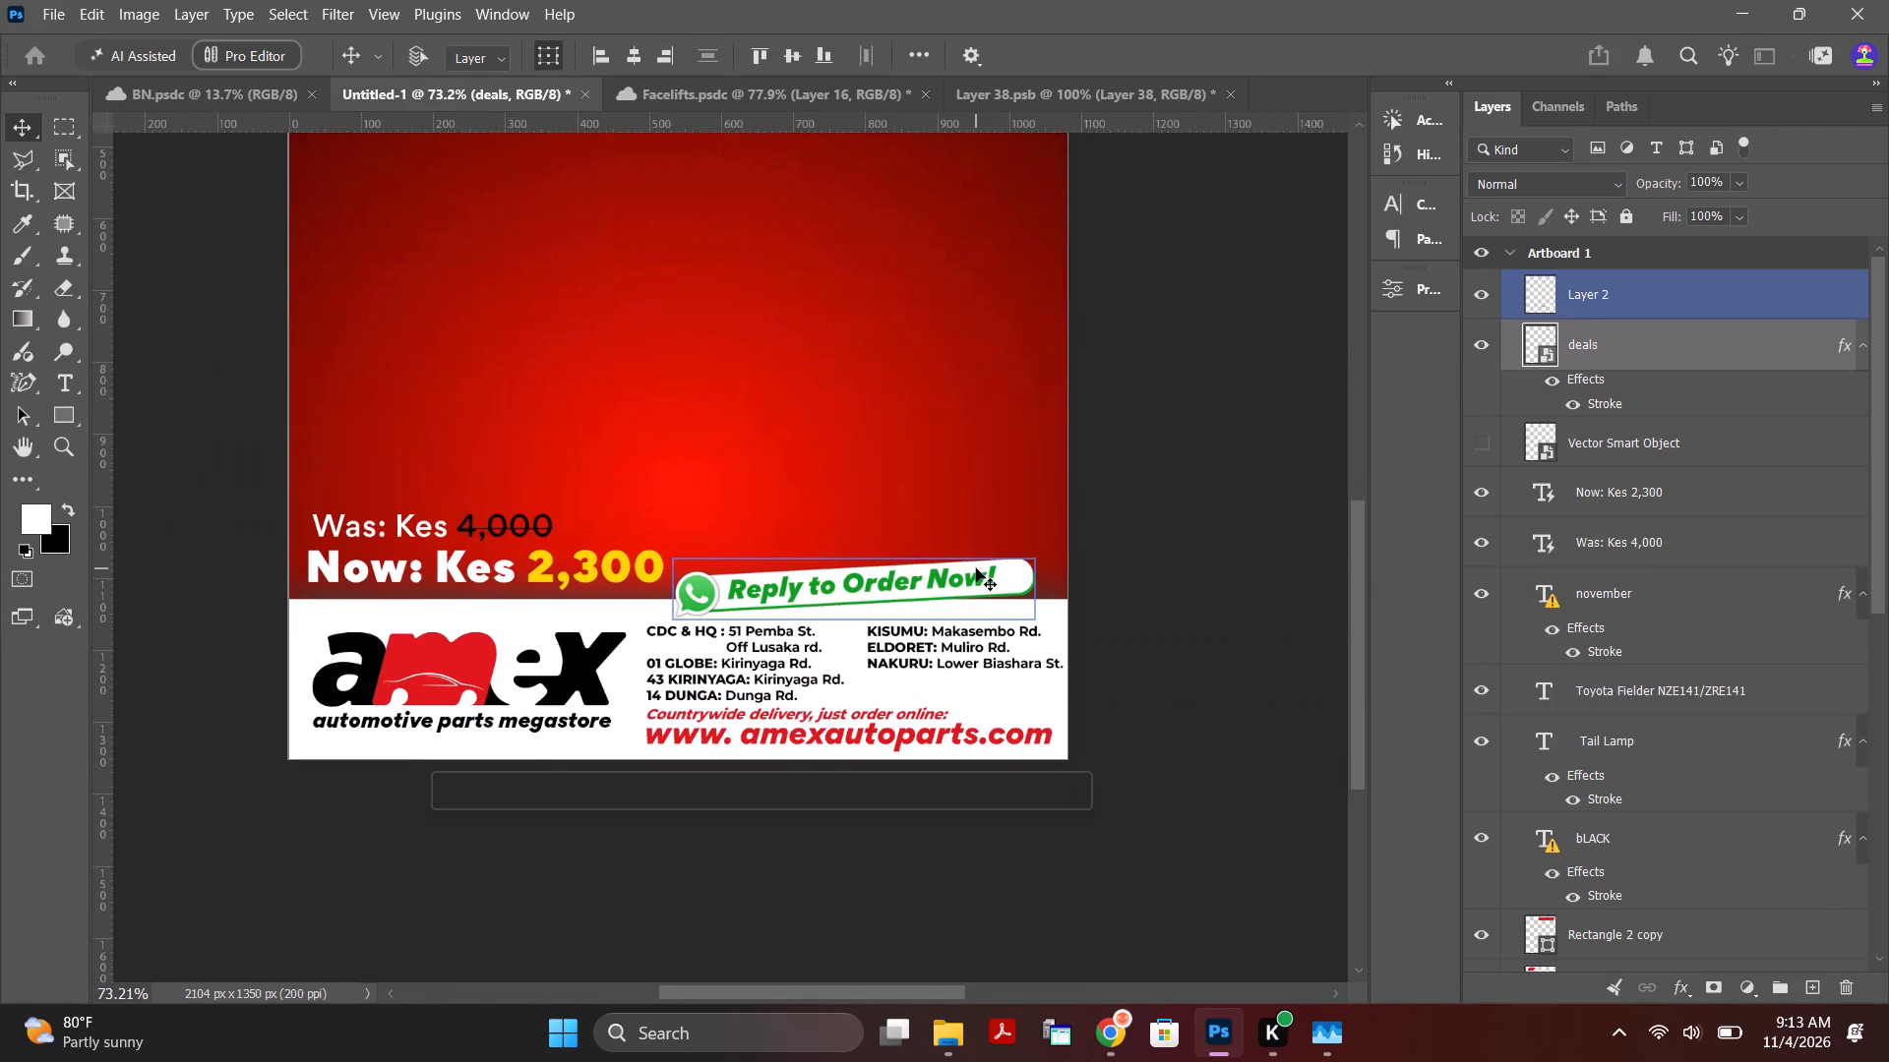
{"action": "key", "text": "ctrl+t"}
{"action": "left_click", "coordinate": [1026, 578]}
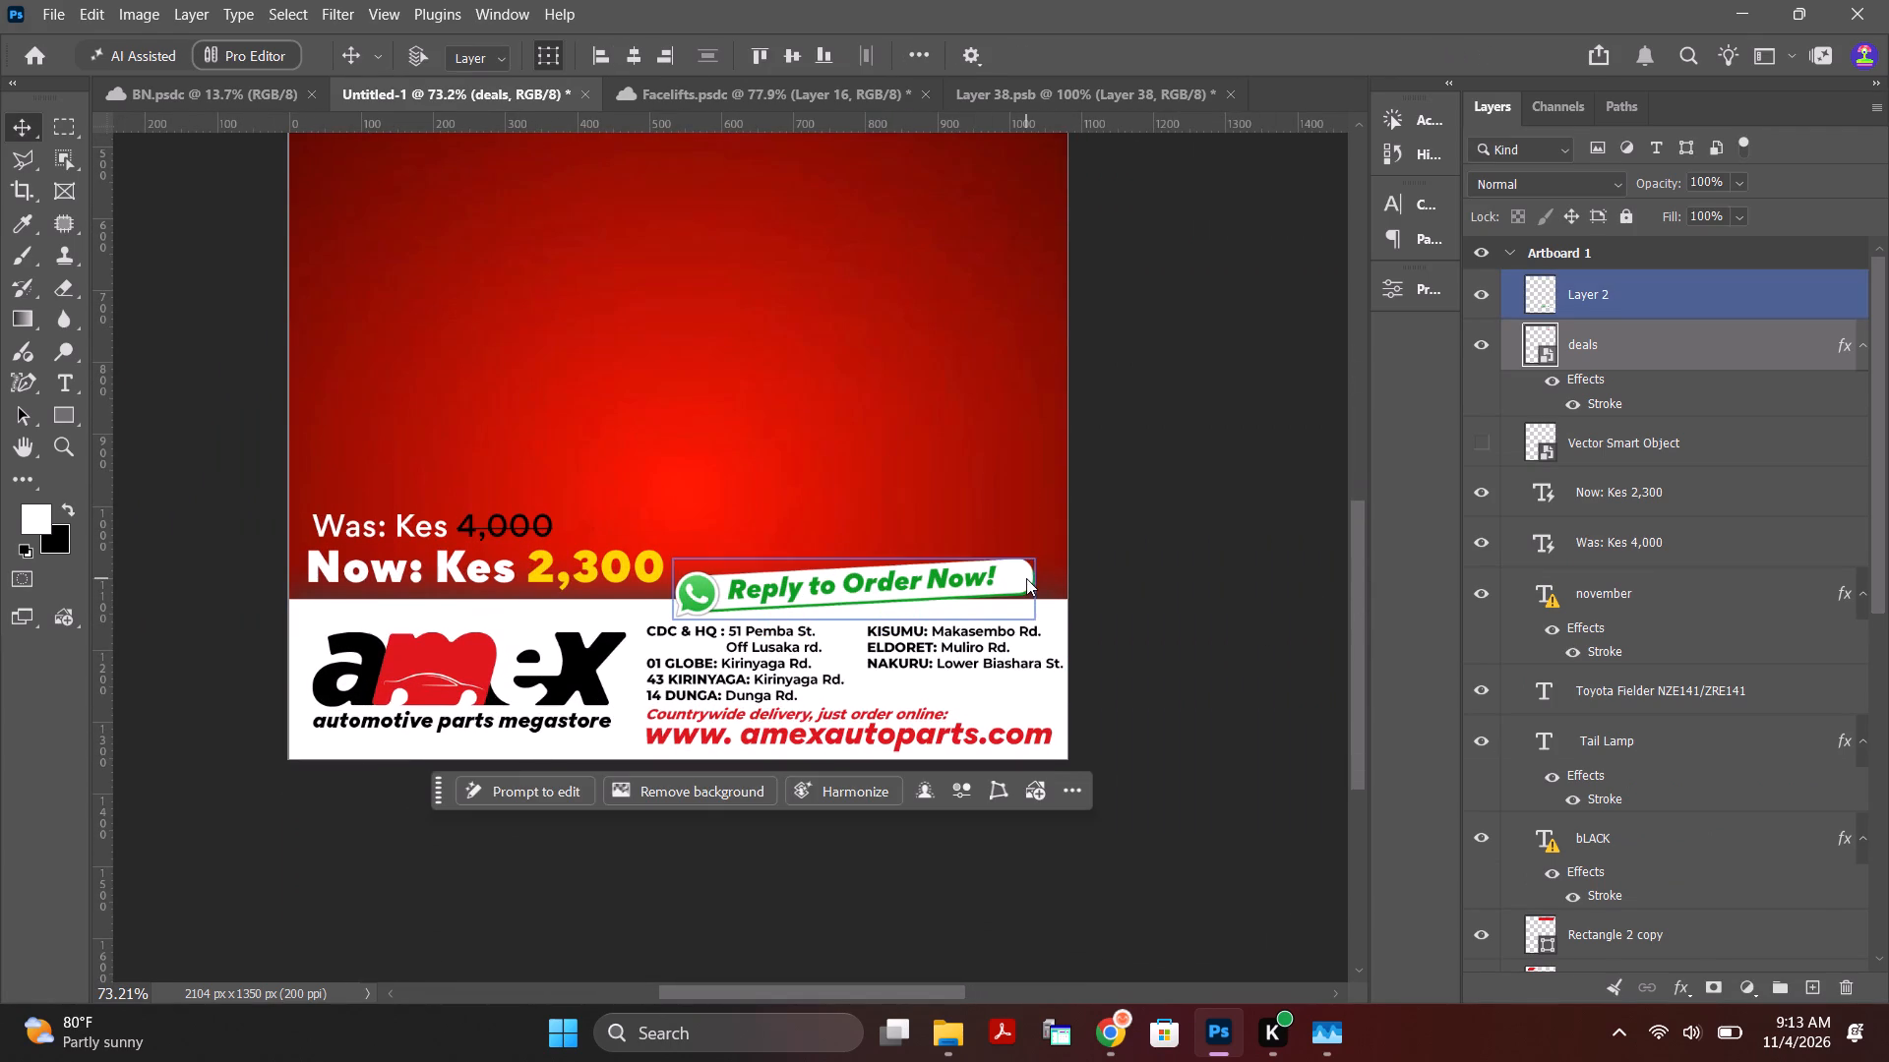
{"action": "left_click", "coordinate": [1614, 355]}
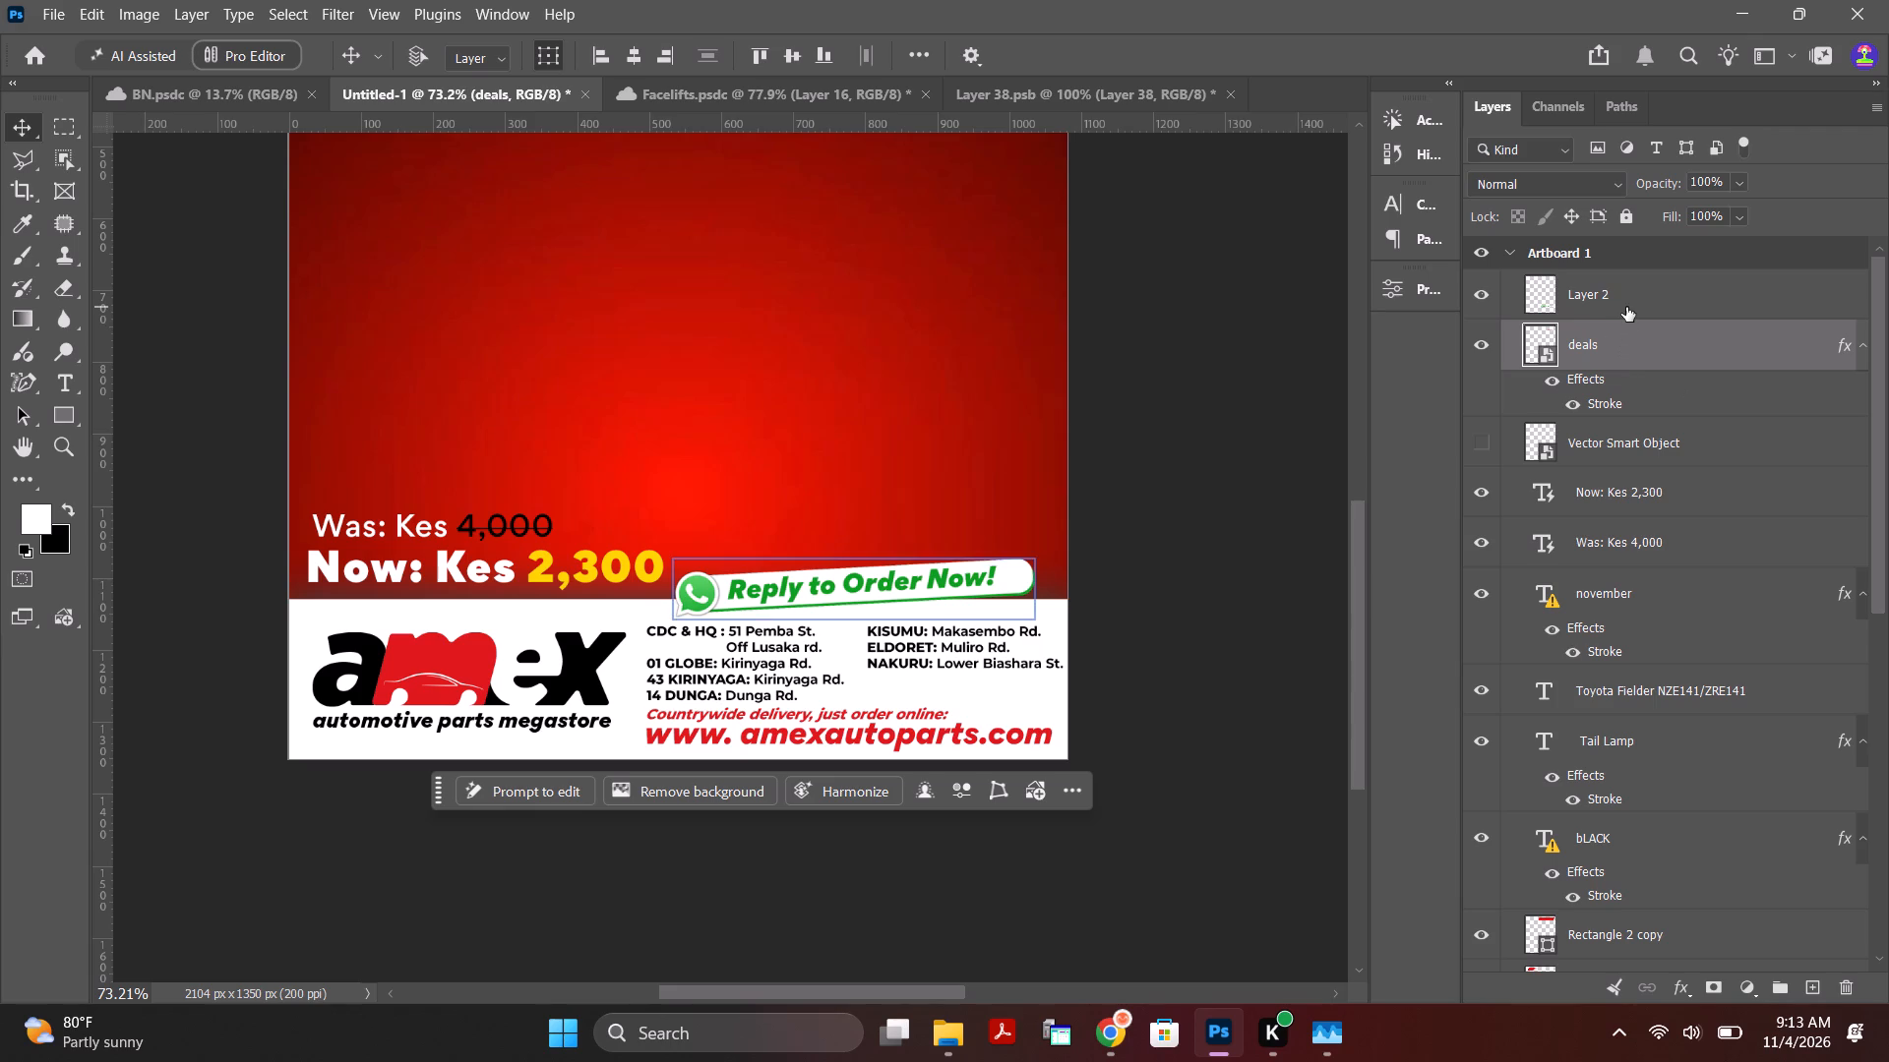
{"action": "left_click", "coordinate": [1629, 349]}
{"action": "key", "text": "ctrl+t"}
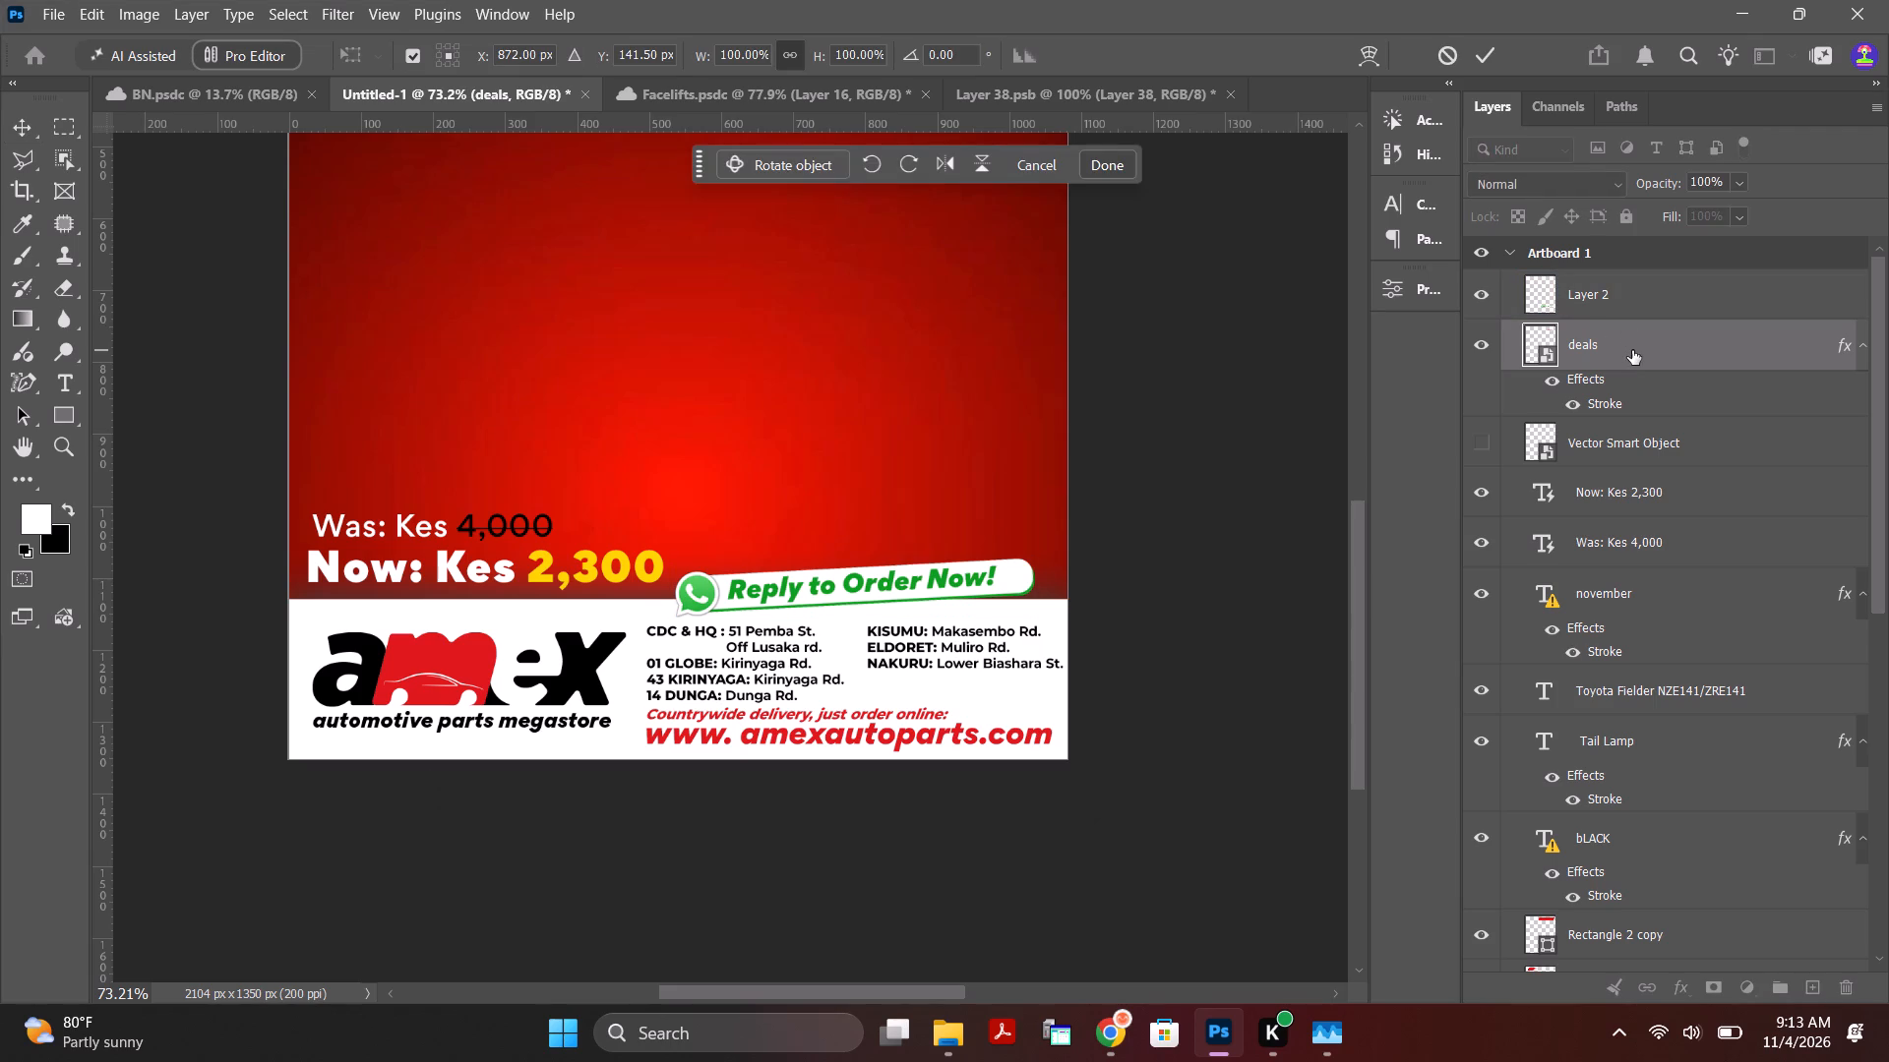
{"action": "left_click", "coordinate": [1638, 296]}
{"action": "key", "text": "ctrl+t"}
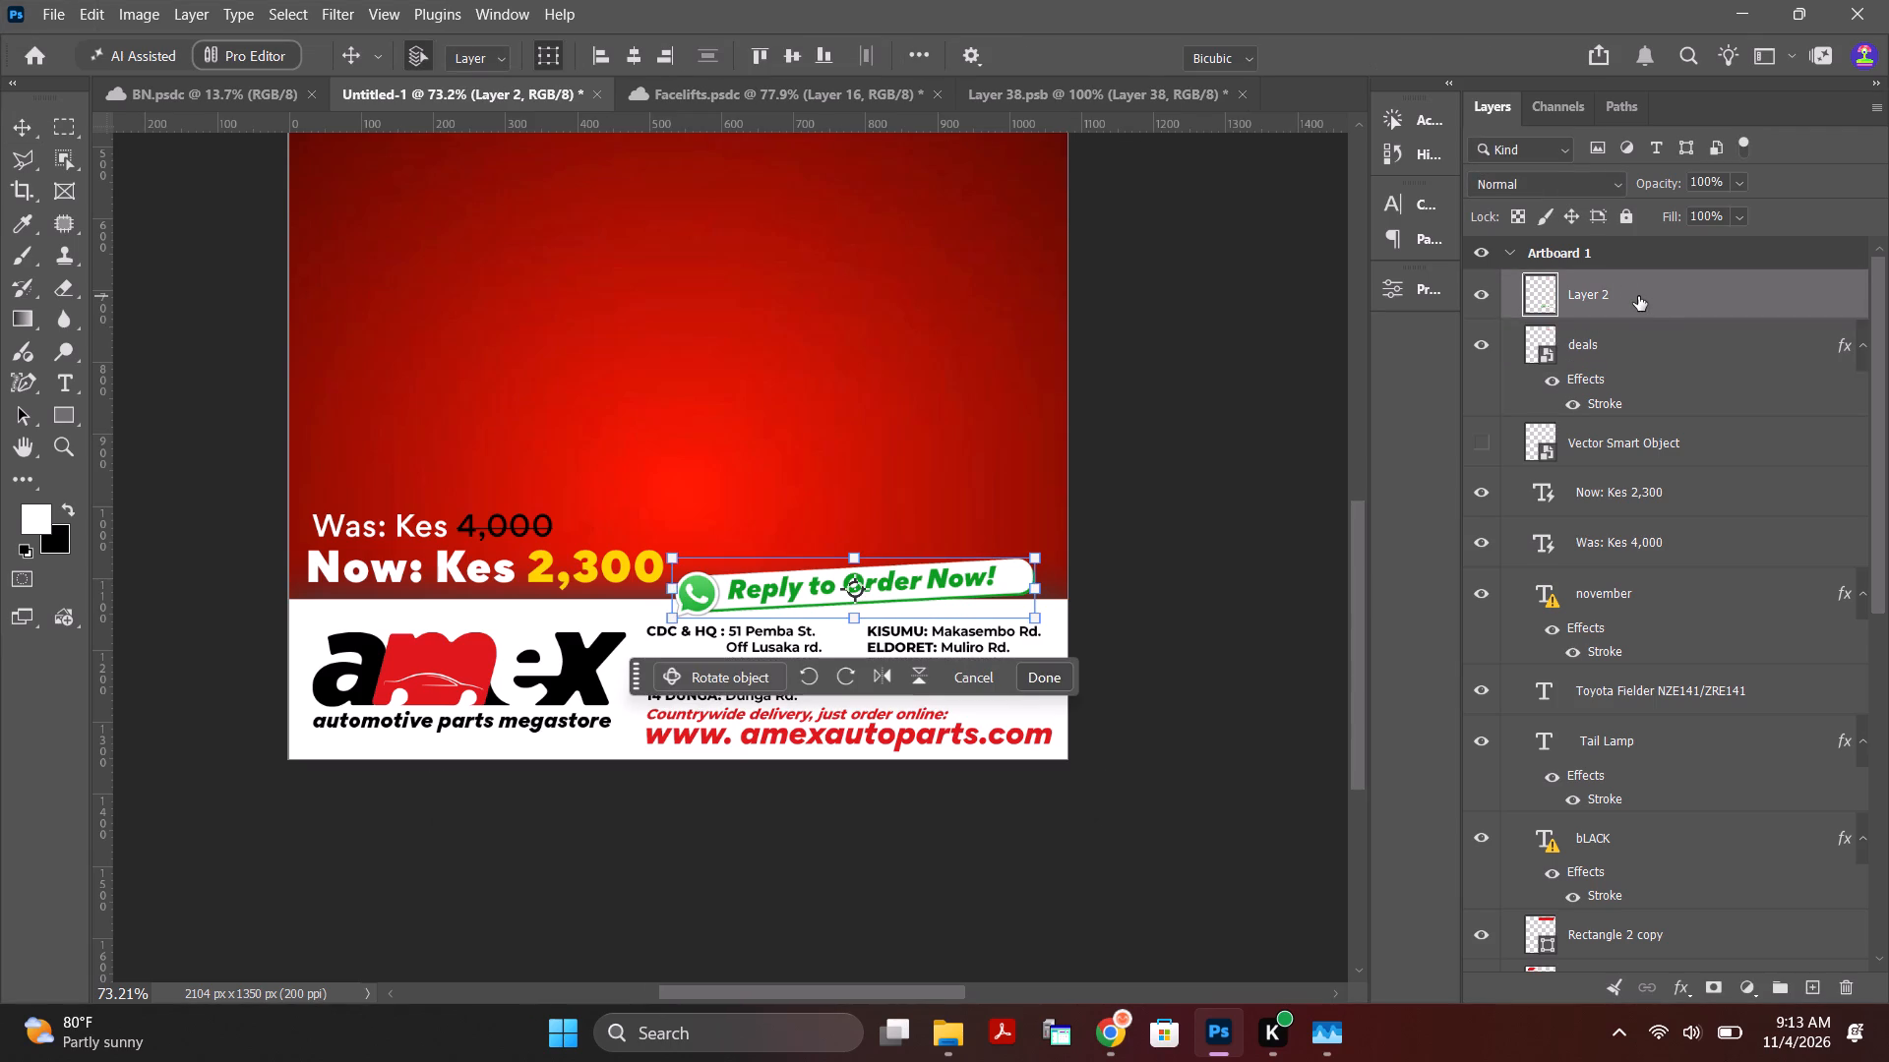
{"action": "left_click_drag", "start_coordinate": [1066, 554], "coordinate": [1074, 559]}
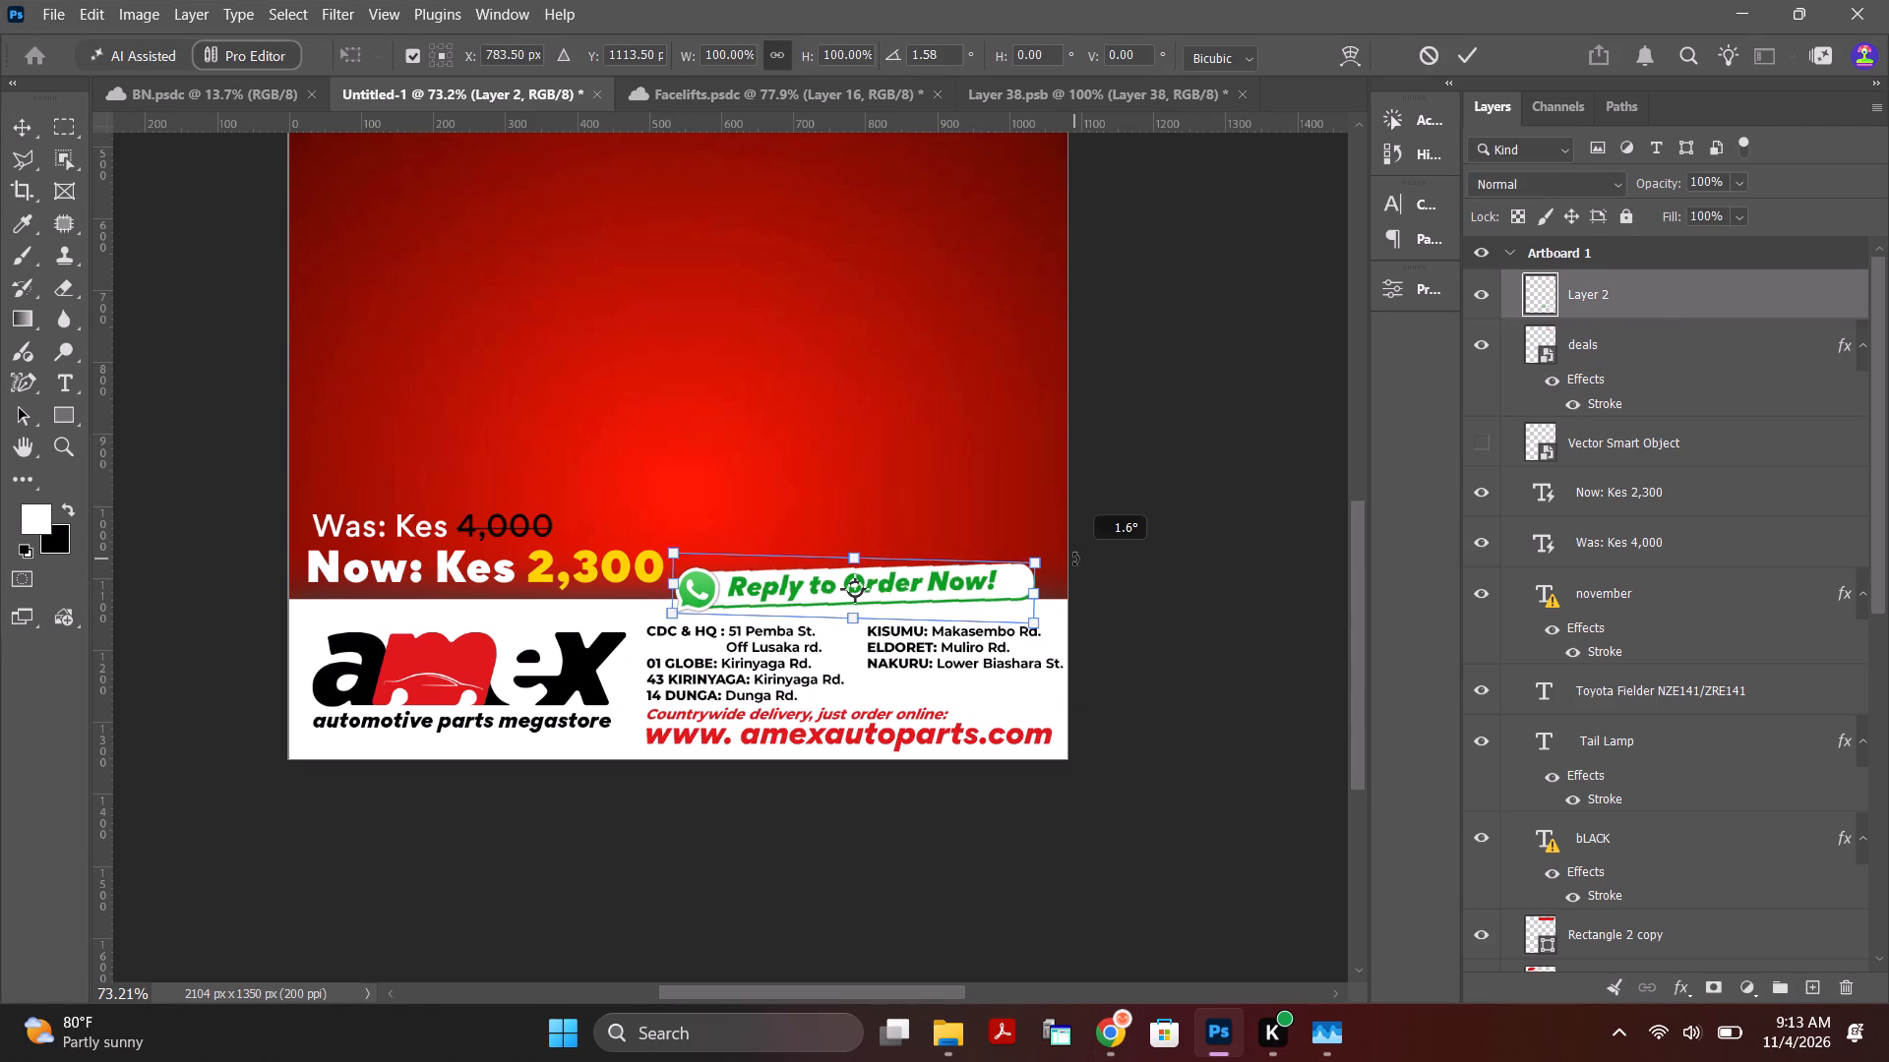
{"action": "left_click_drag", "start_coordinate": [1074, 559], "coordinate": [1083, 569]}
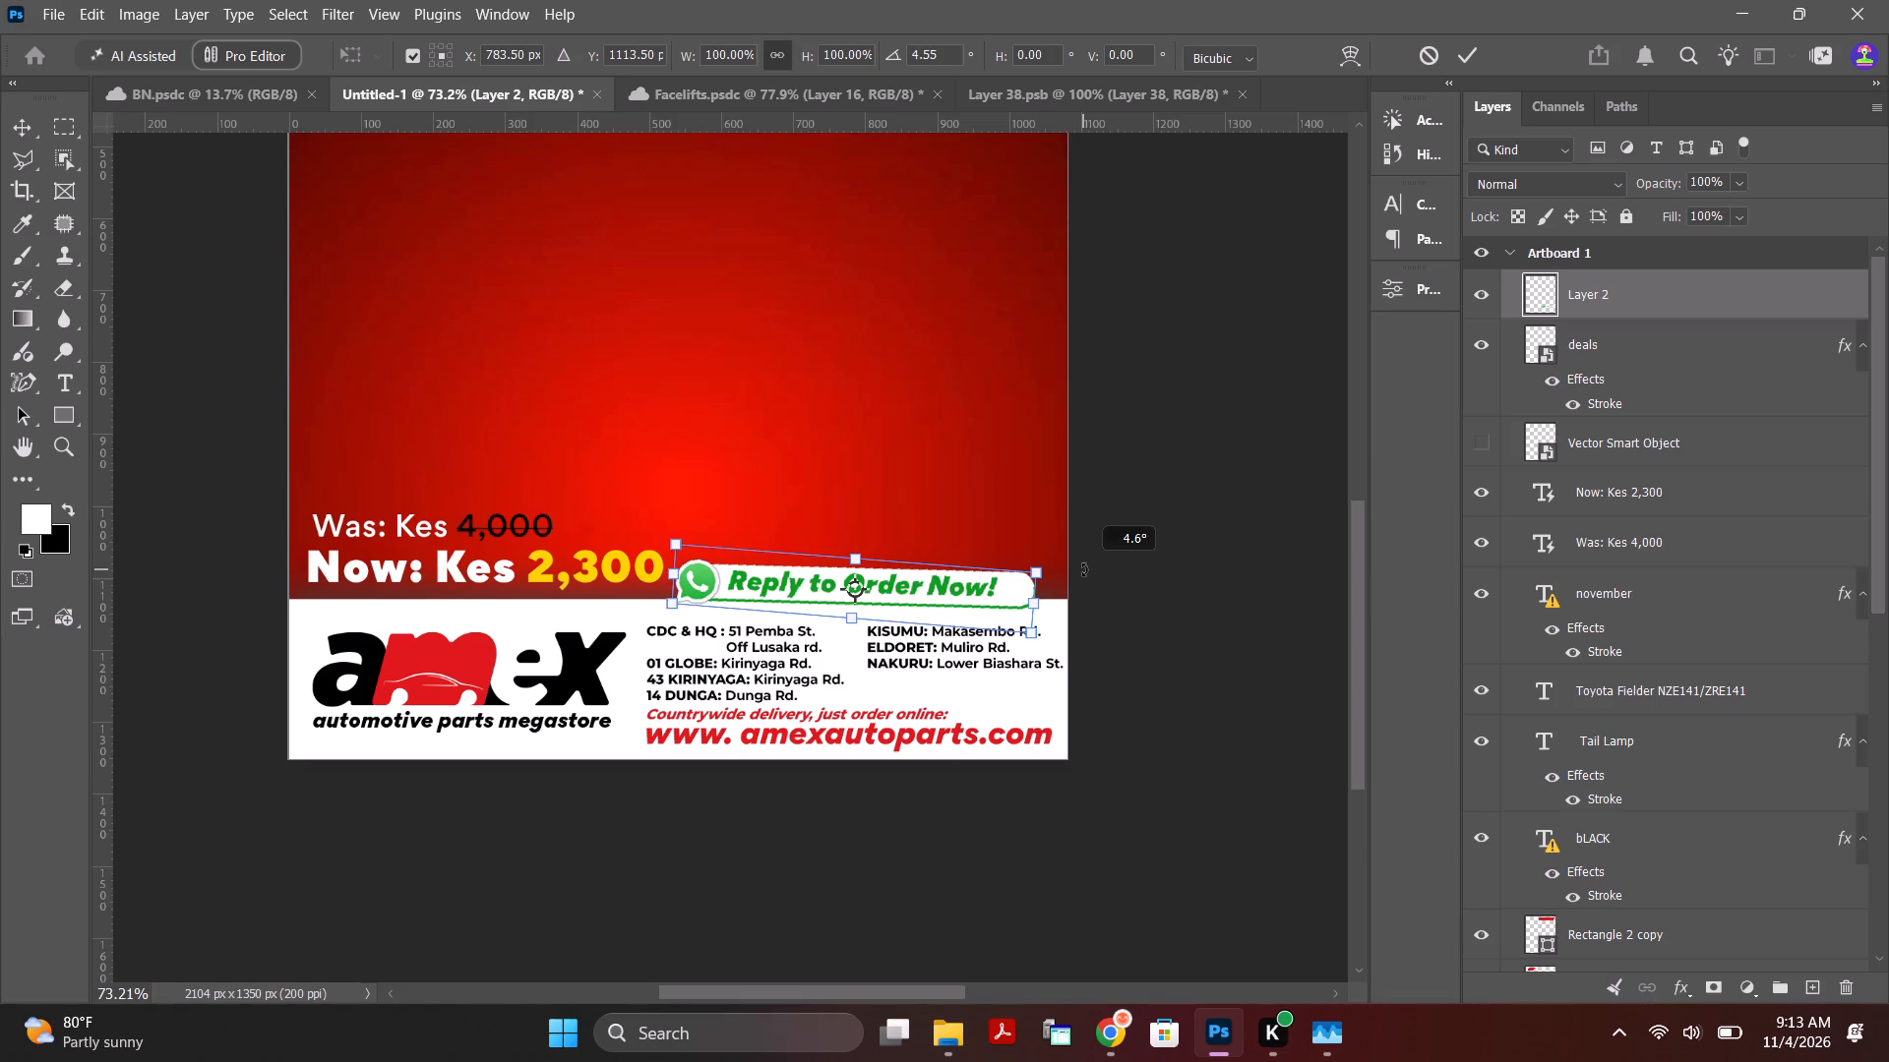
{"action": "left_click_drag", "start_coordinate": [1083, 569], "coordinate": [1092, 561]}
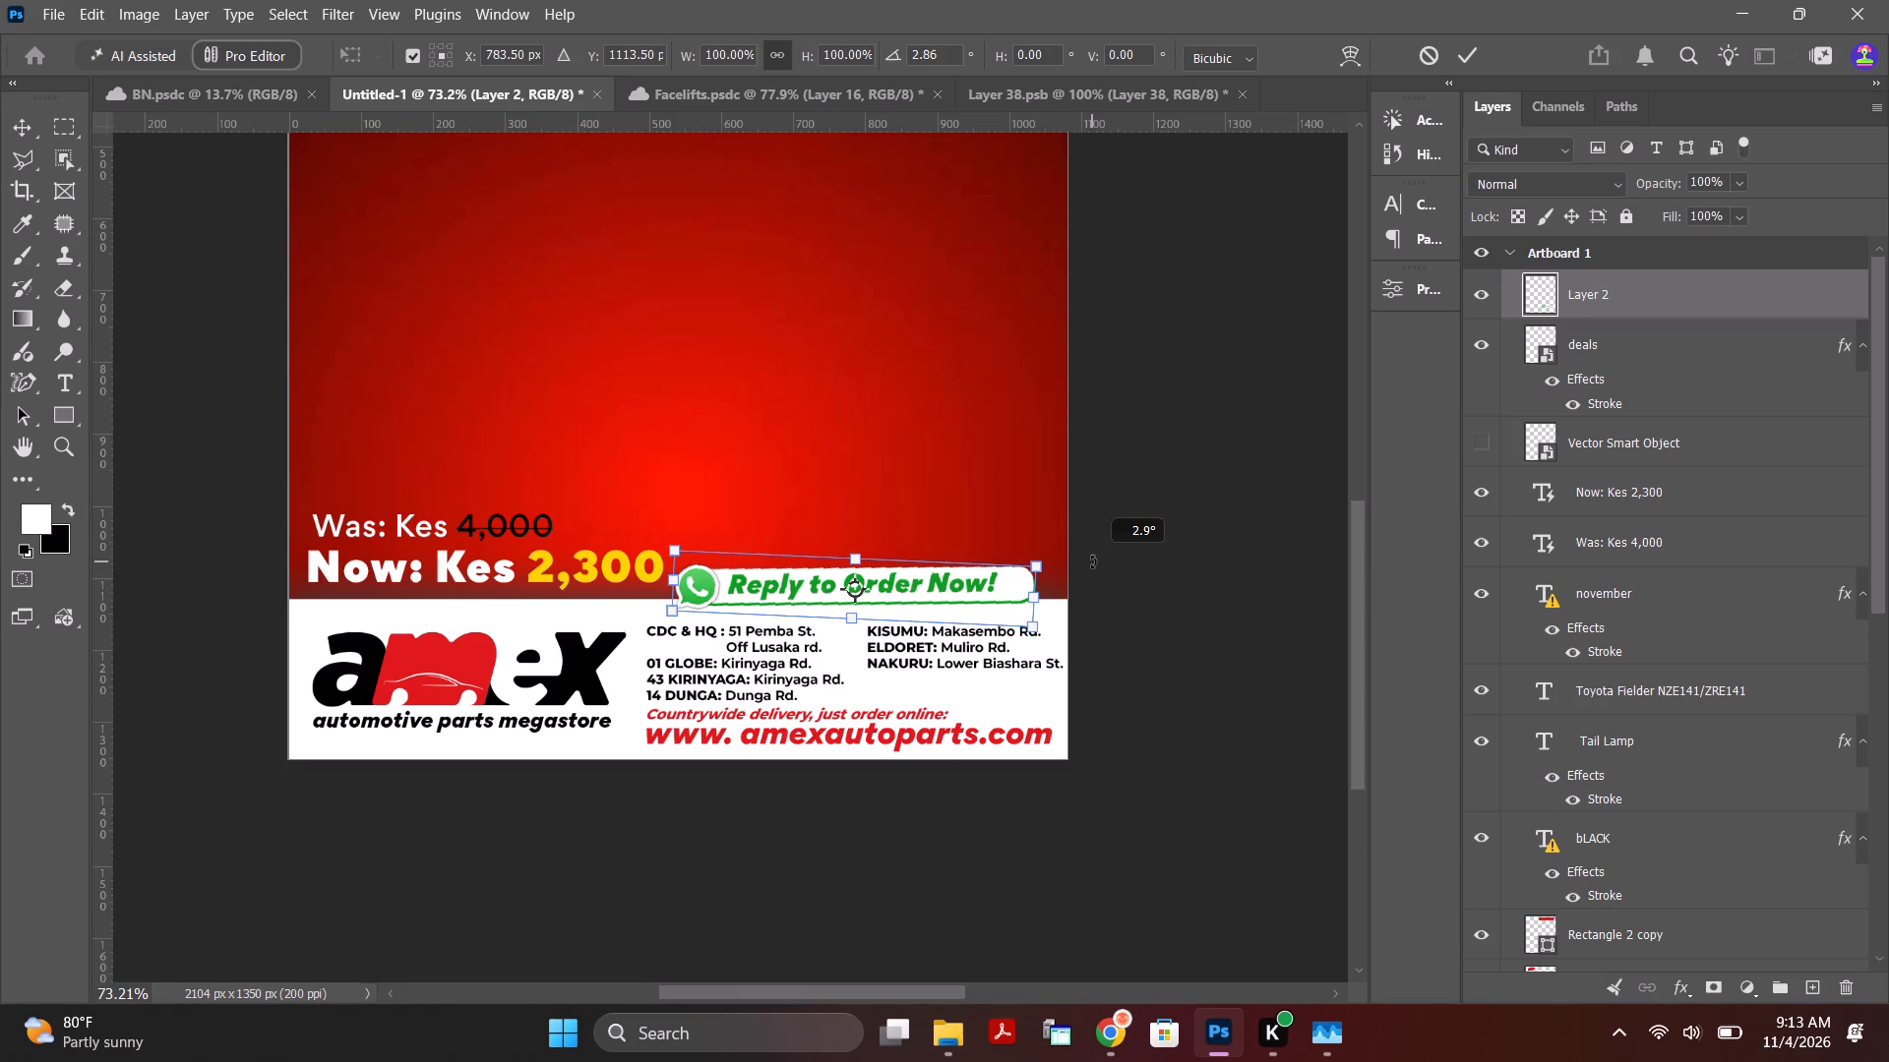
{"action": "left_click_drag", "start_coordinate": [1092, 561], "coordinate": [1094, 562]}
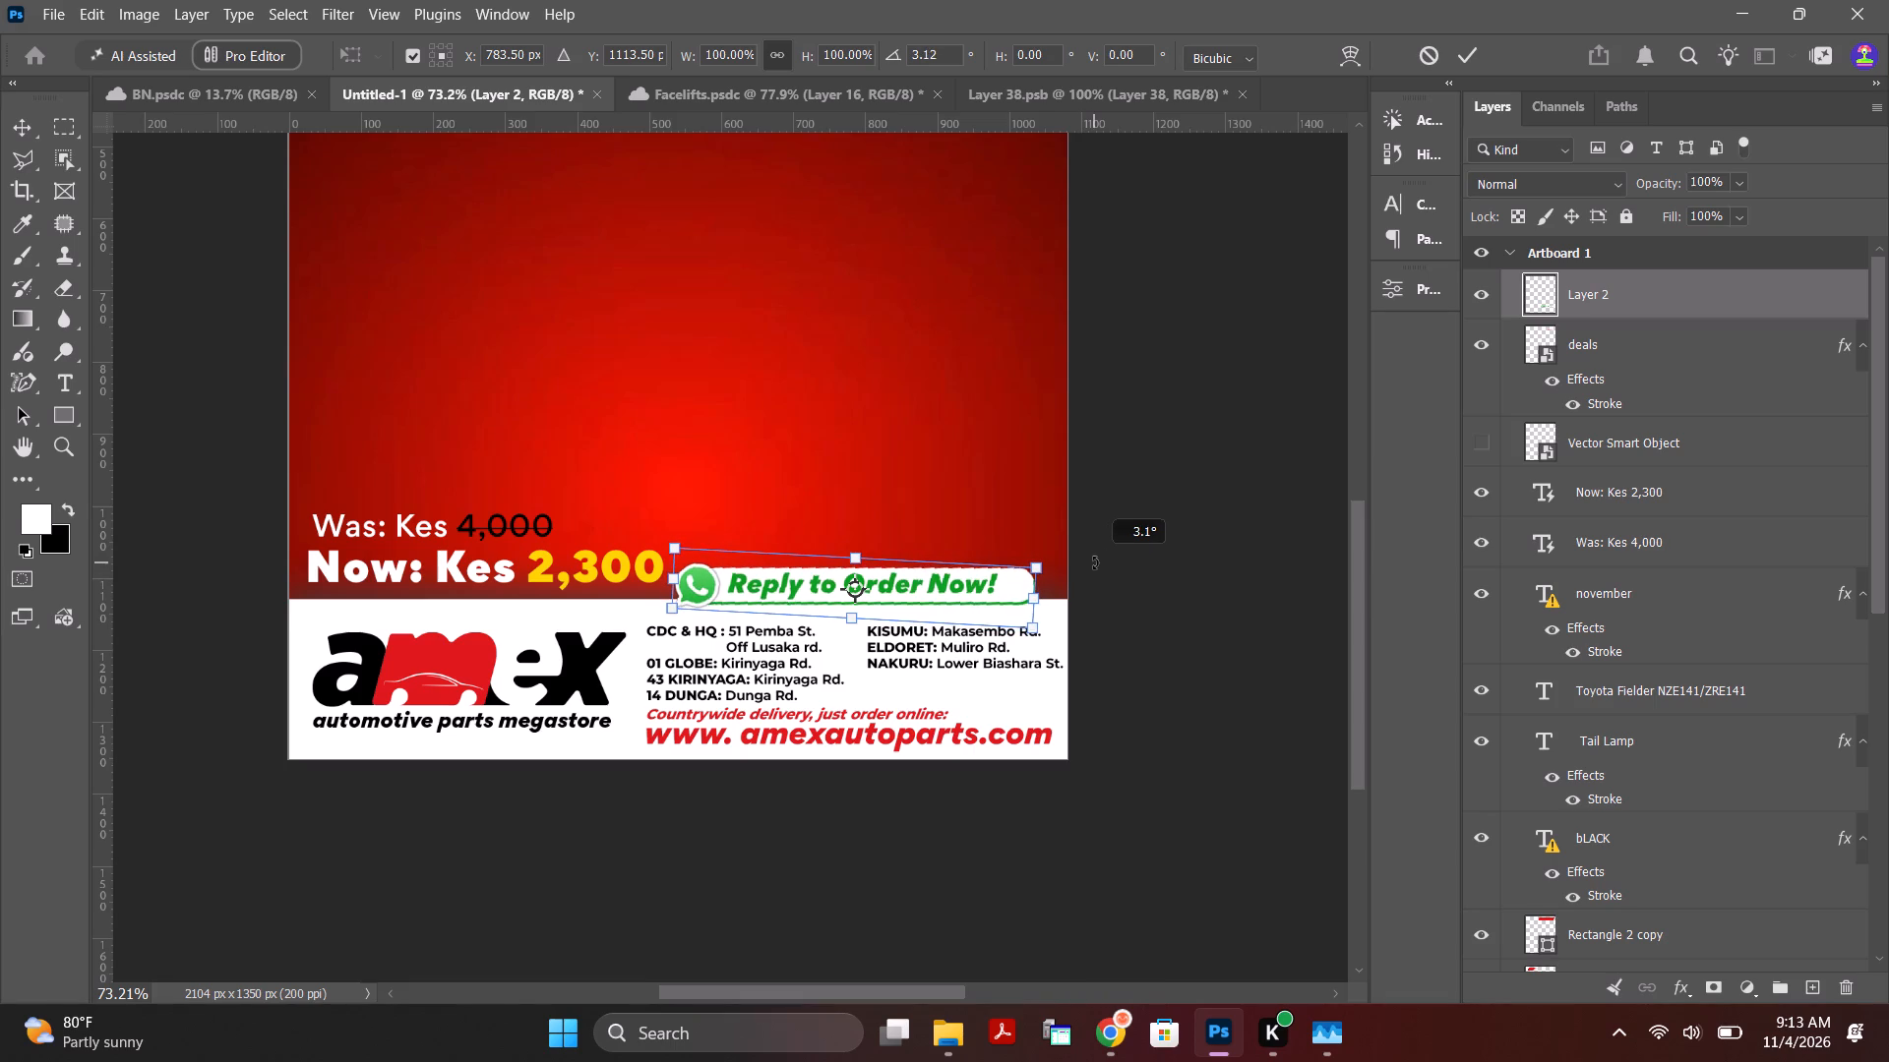
{"action": "left_click_drag", "start_coordinate": [1094, 562], "coordinate": [1096, 558]}
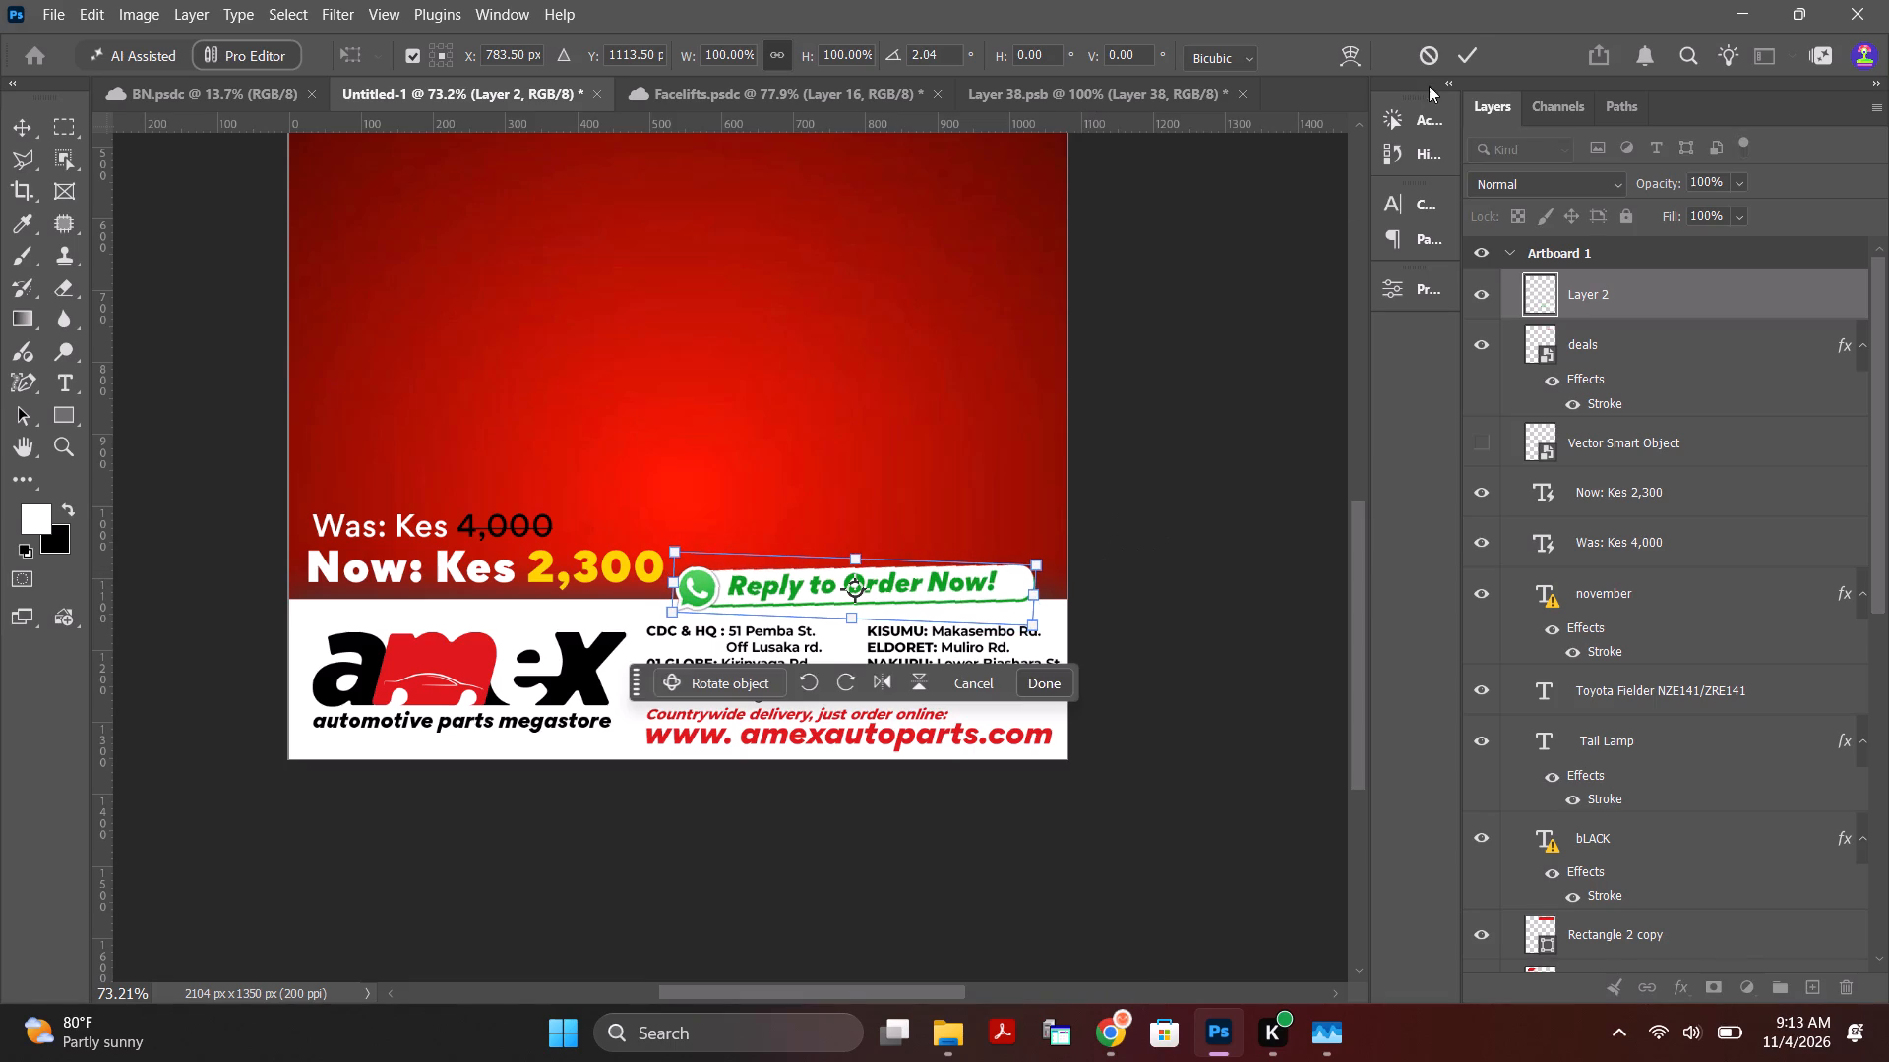
{"action": "left_click", "coordinate": [1467, 51]}
{"action": "left_click", "coordinate": [1208, 542]}
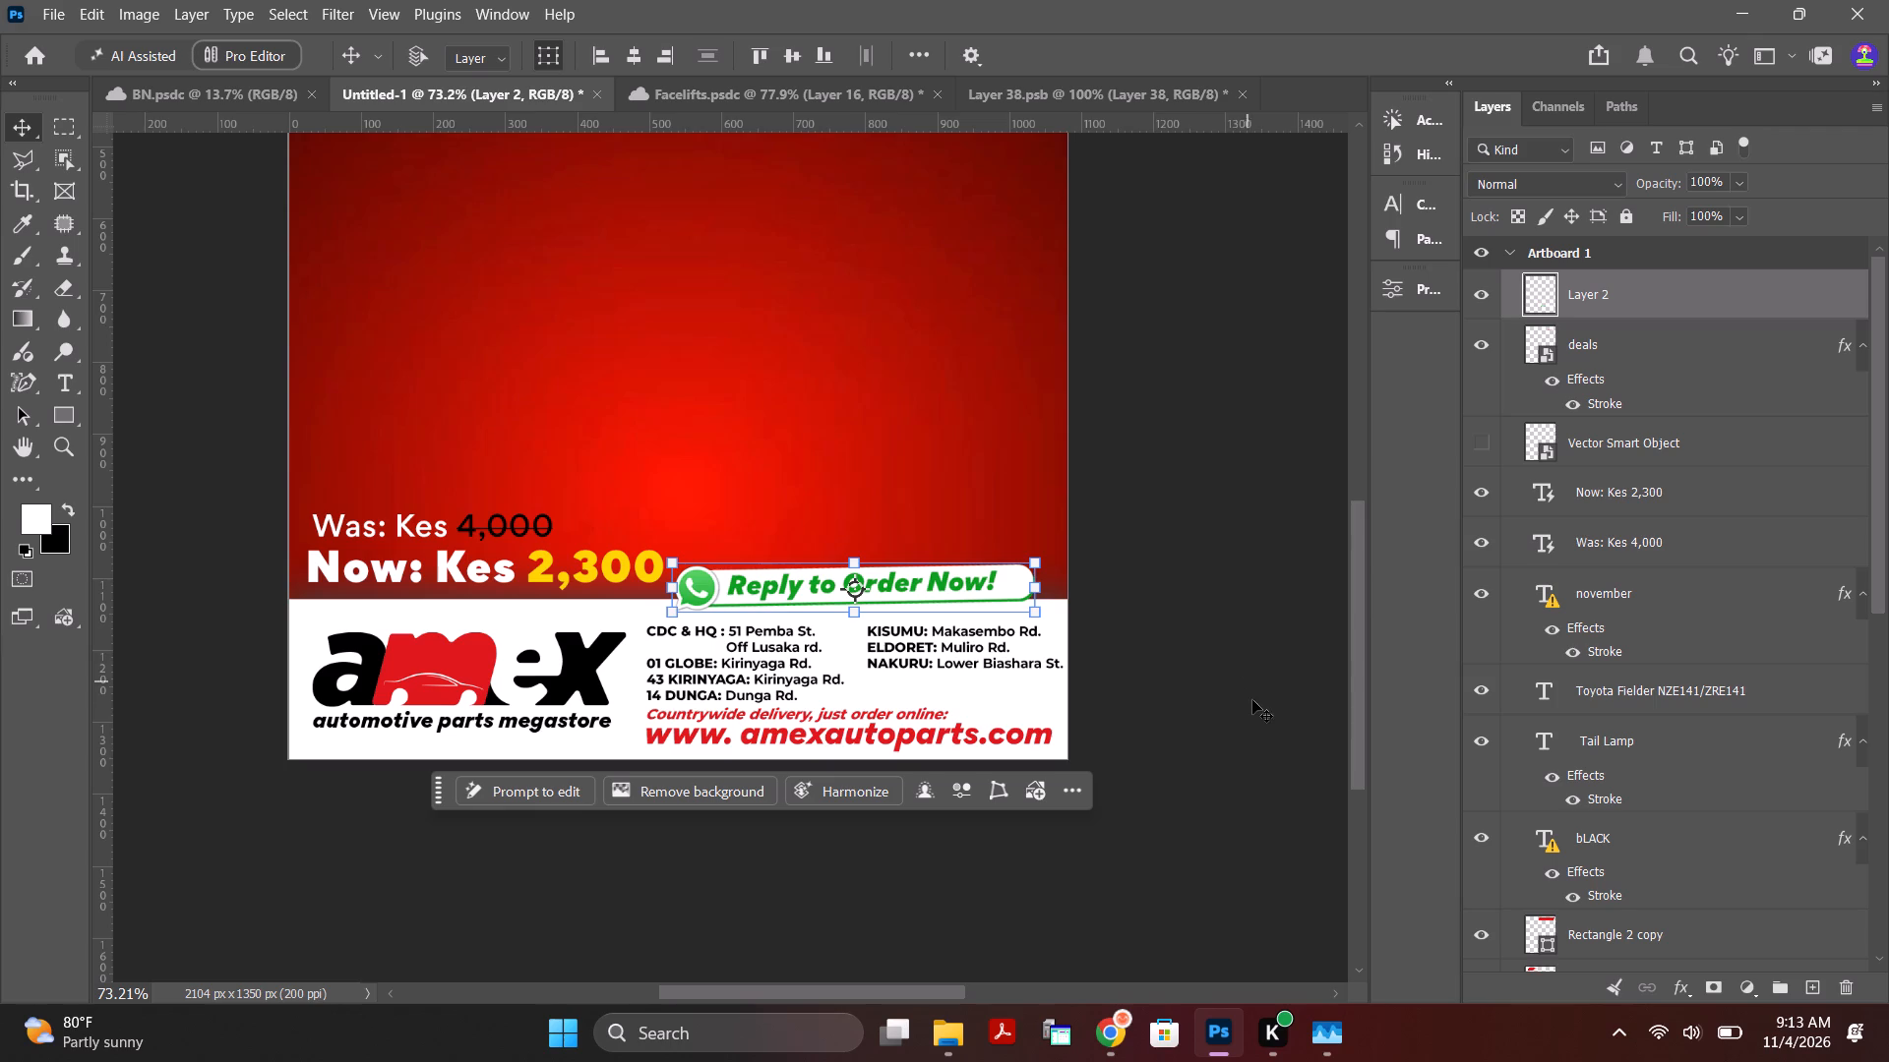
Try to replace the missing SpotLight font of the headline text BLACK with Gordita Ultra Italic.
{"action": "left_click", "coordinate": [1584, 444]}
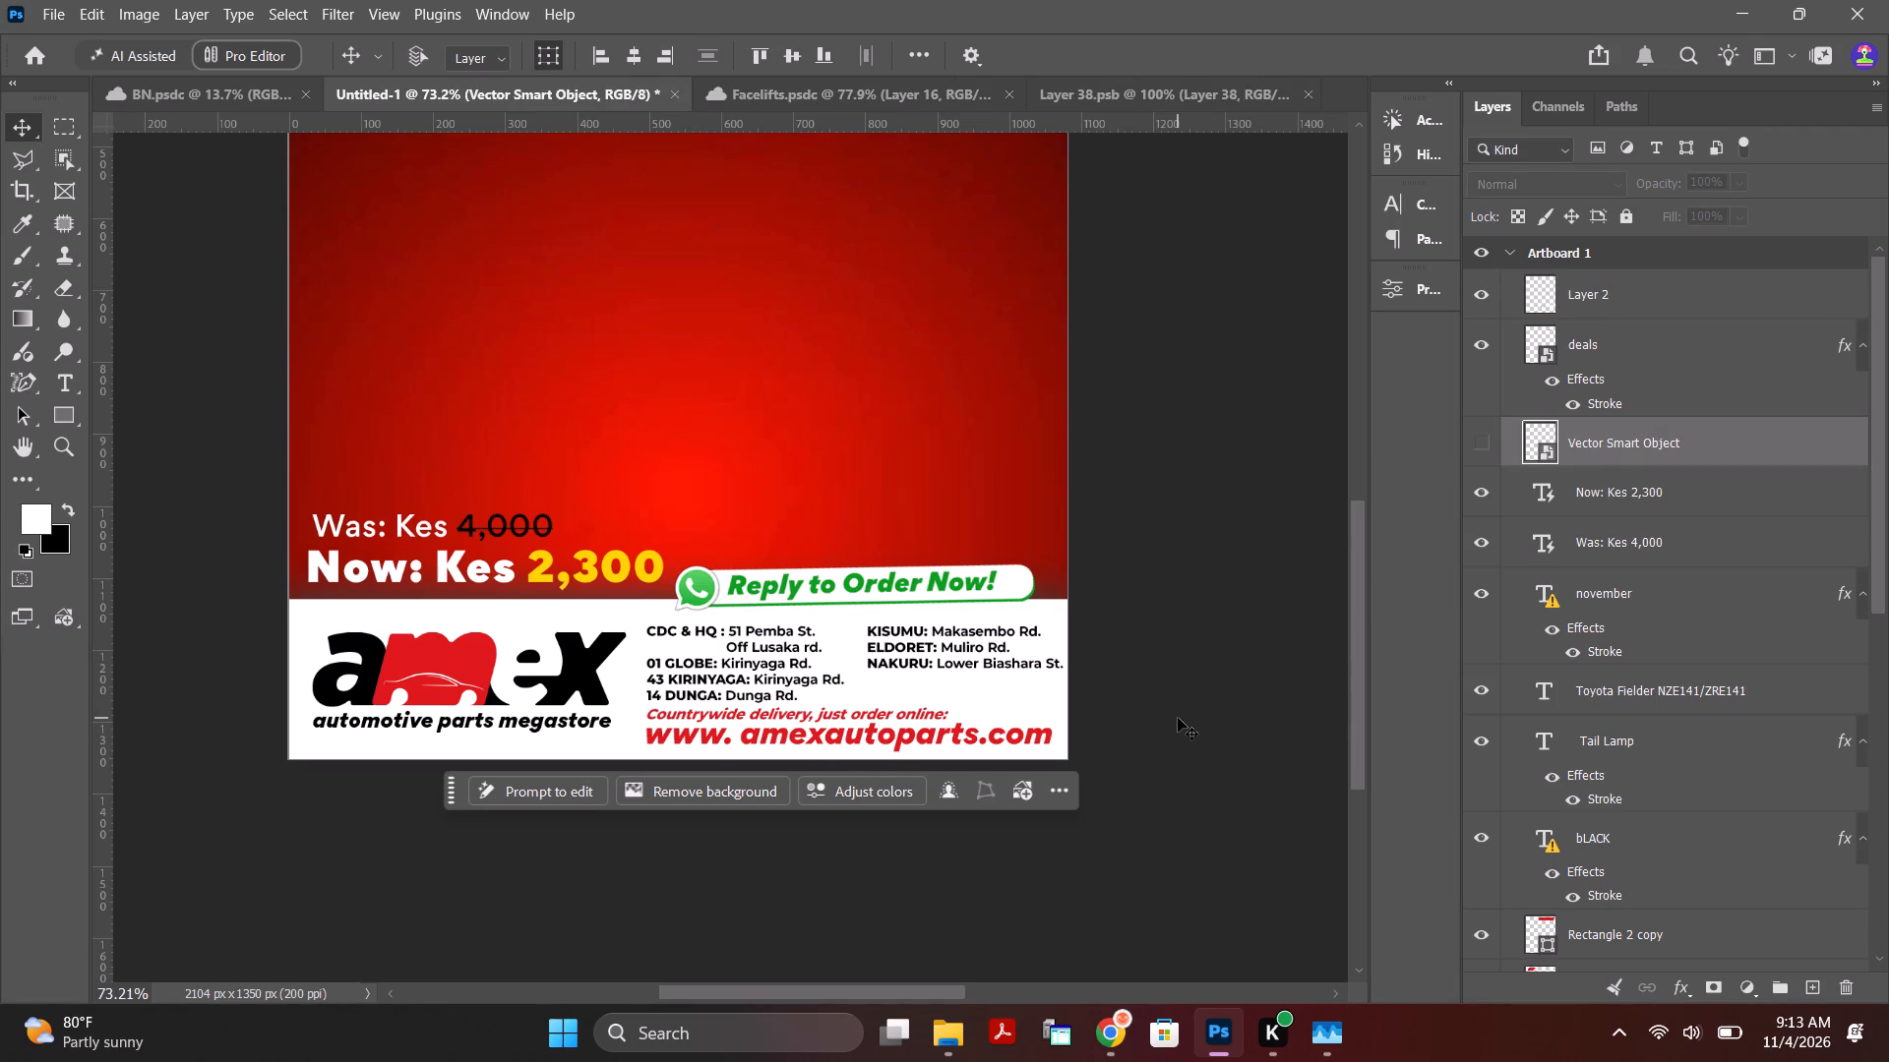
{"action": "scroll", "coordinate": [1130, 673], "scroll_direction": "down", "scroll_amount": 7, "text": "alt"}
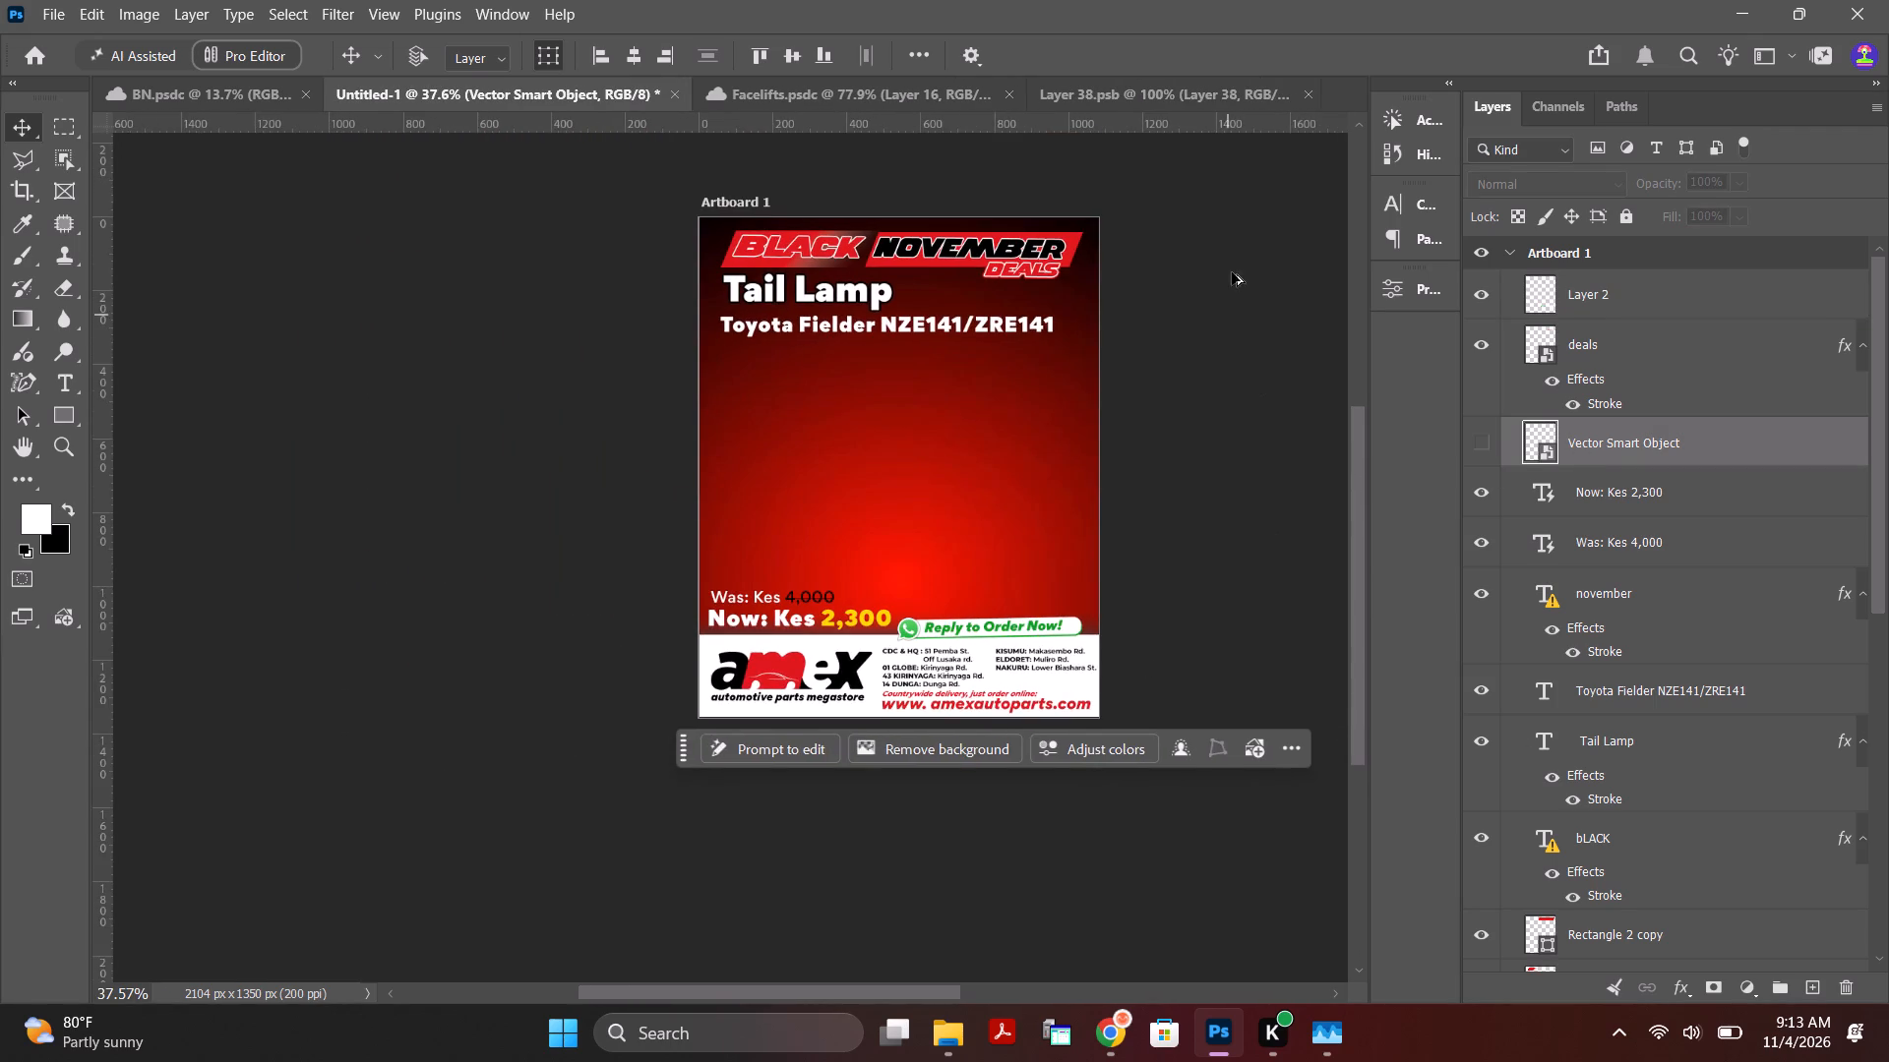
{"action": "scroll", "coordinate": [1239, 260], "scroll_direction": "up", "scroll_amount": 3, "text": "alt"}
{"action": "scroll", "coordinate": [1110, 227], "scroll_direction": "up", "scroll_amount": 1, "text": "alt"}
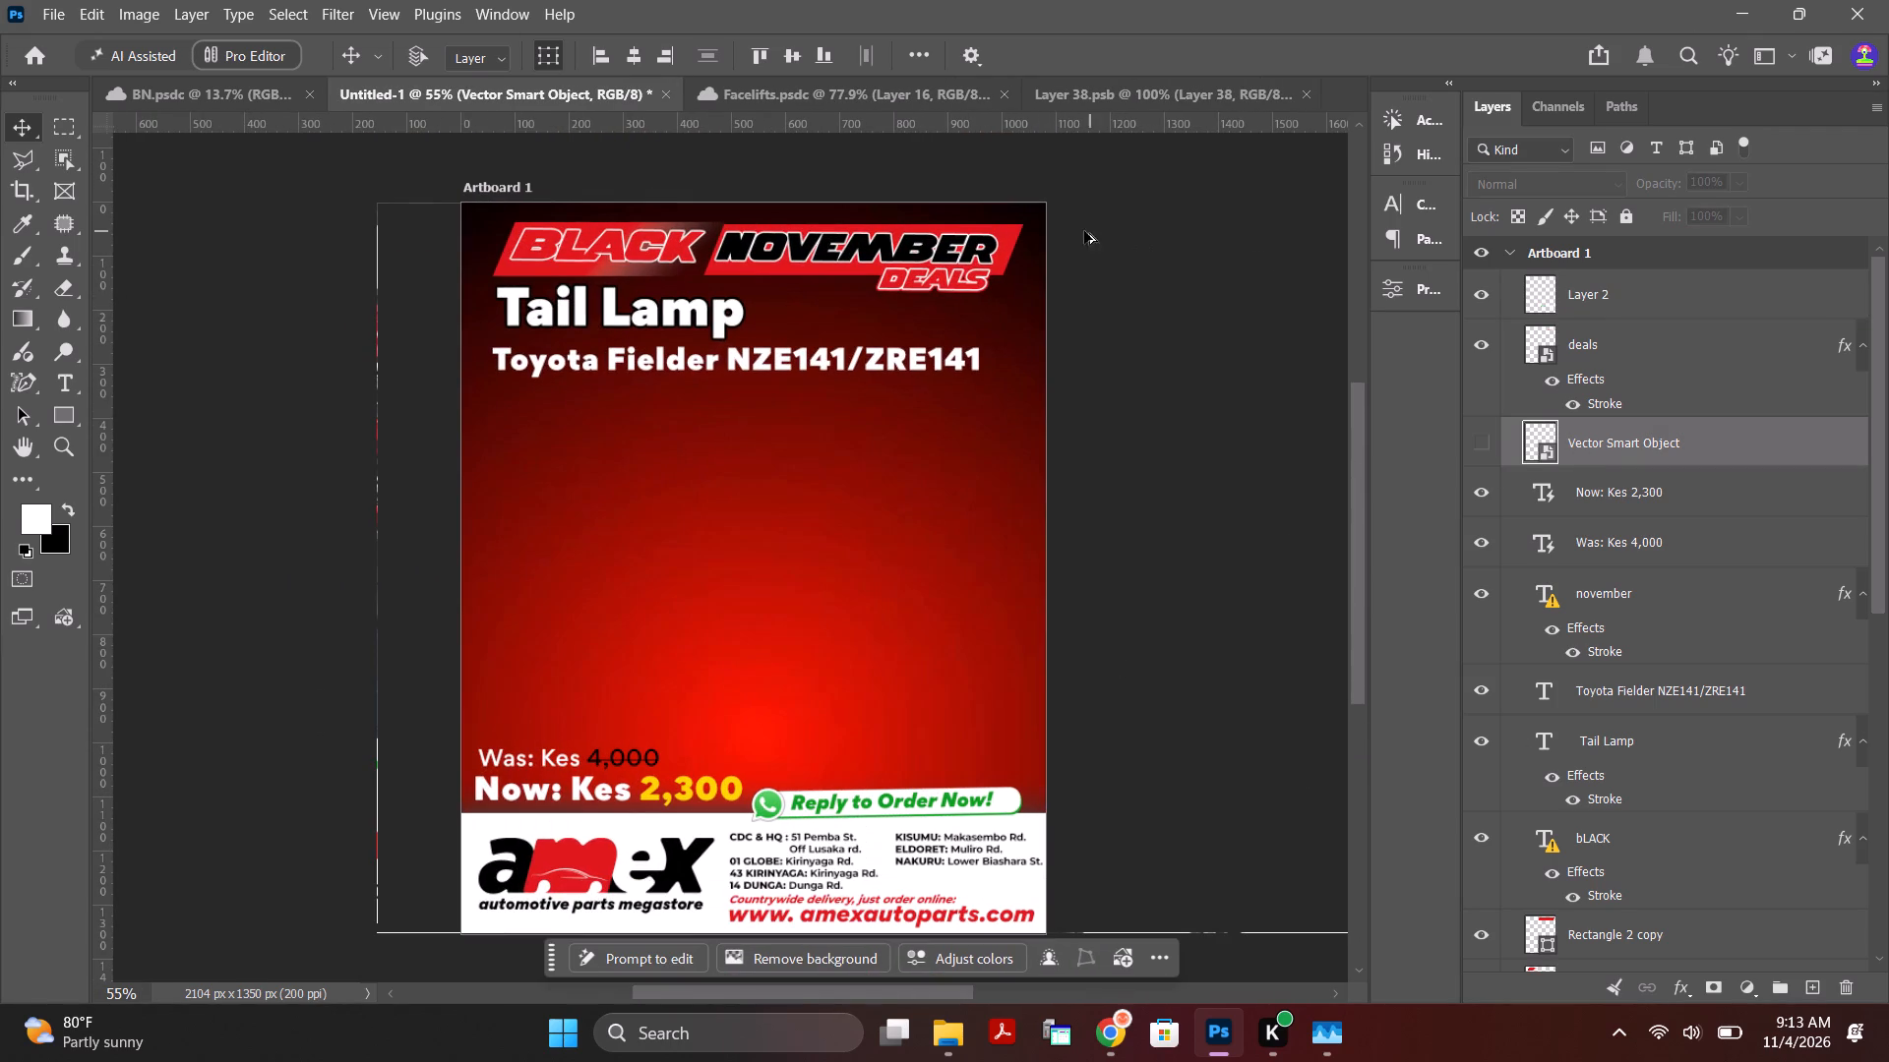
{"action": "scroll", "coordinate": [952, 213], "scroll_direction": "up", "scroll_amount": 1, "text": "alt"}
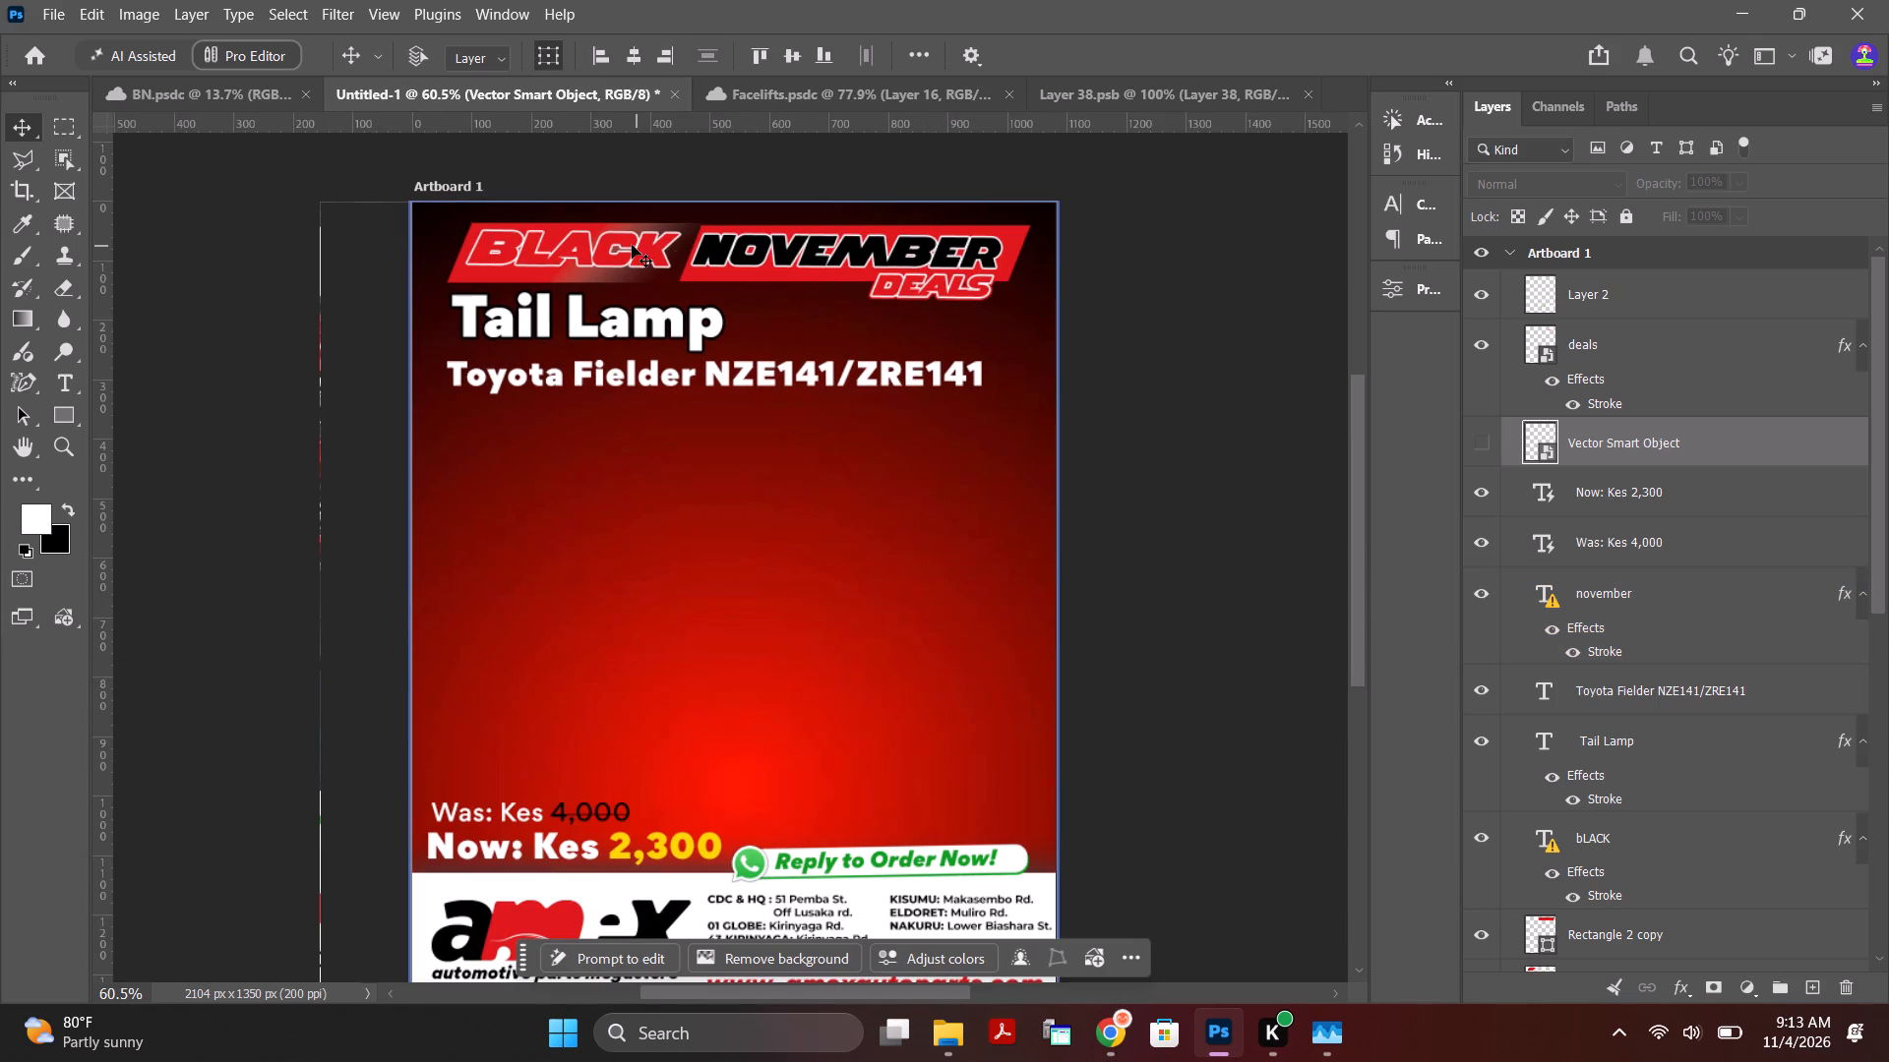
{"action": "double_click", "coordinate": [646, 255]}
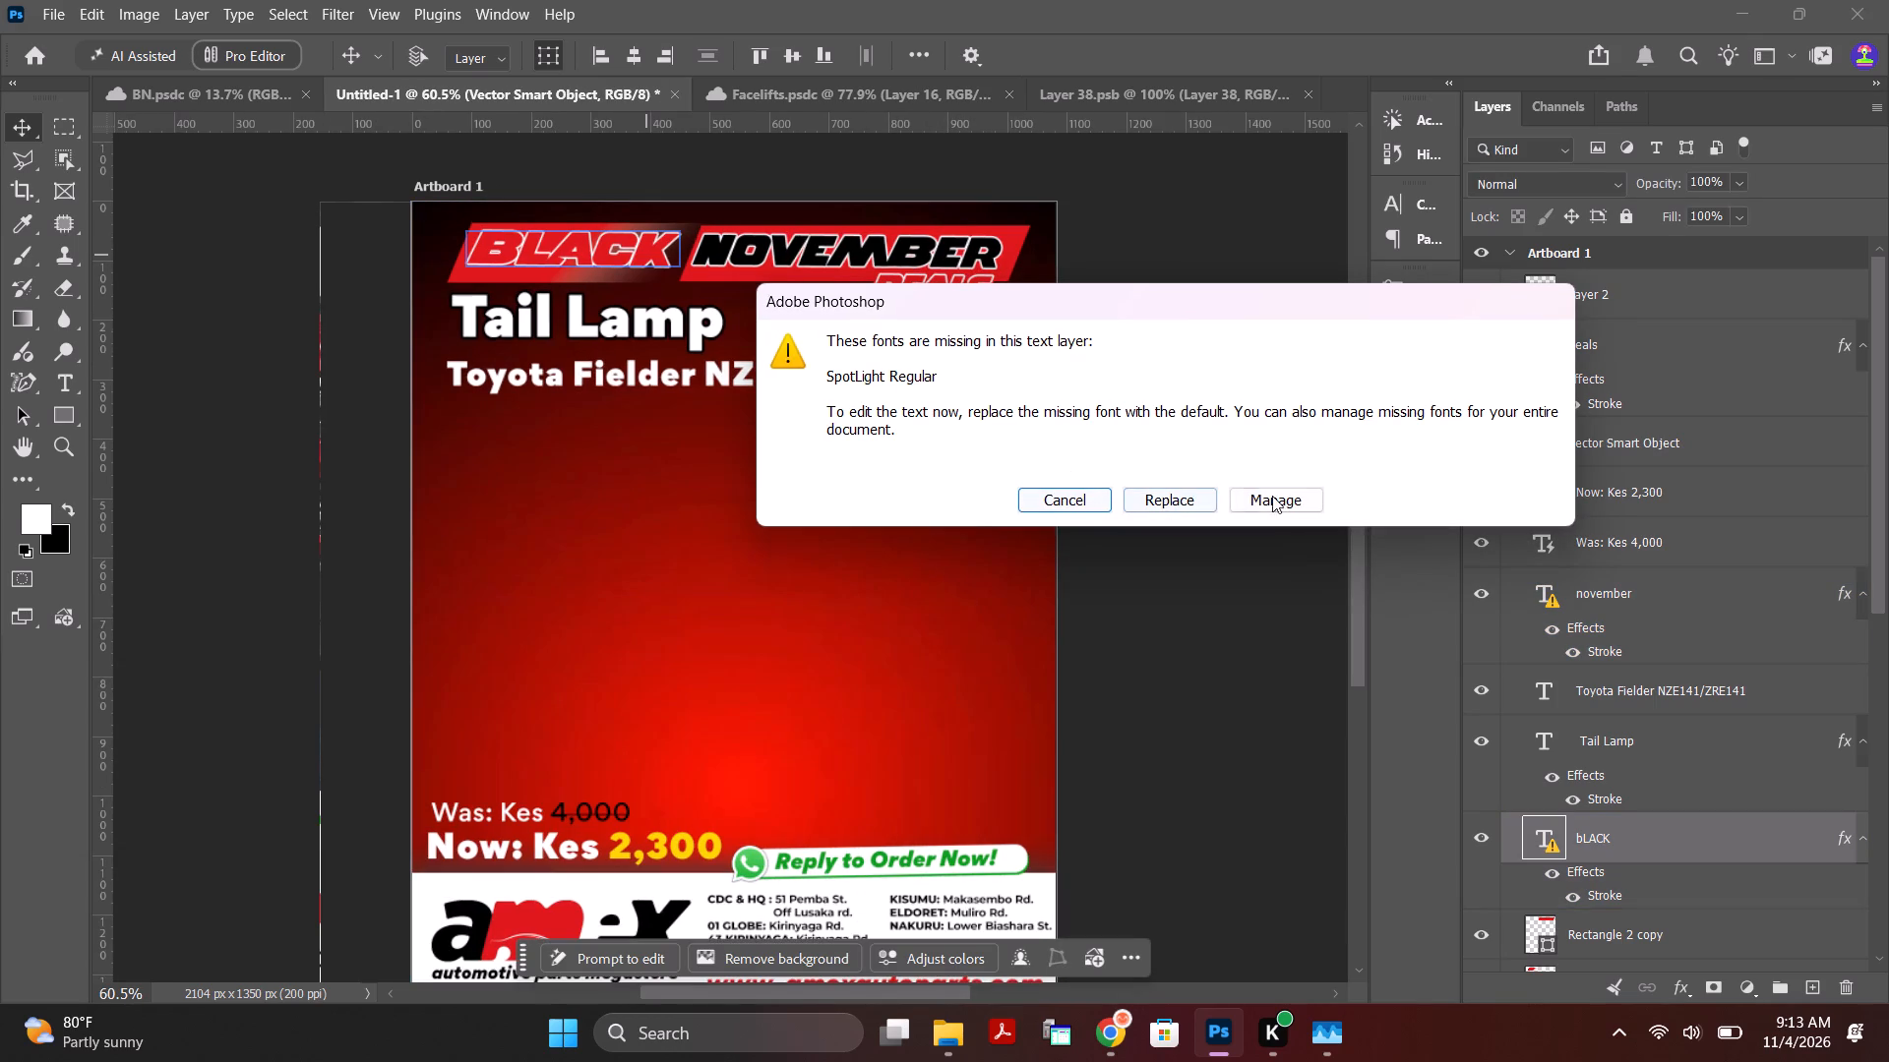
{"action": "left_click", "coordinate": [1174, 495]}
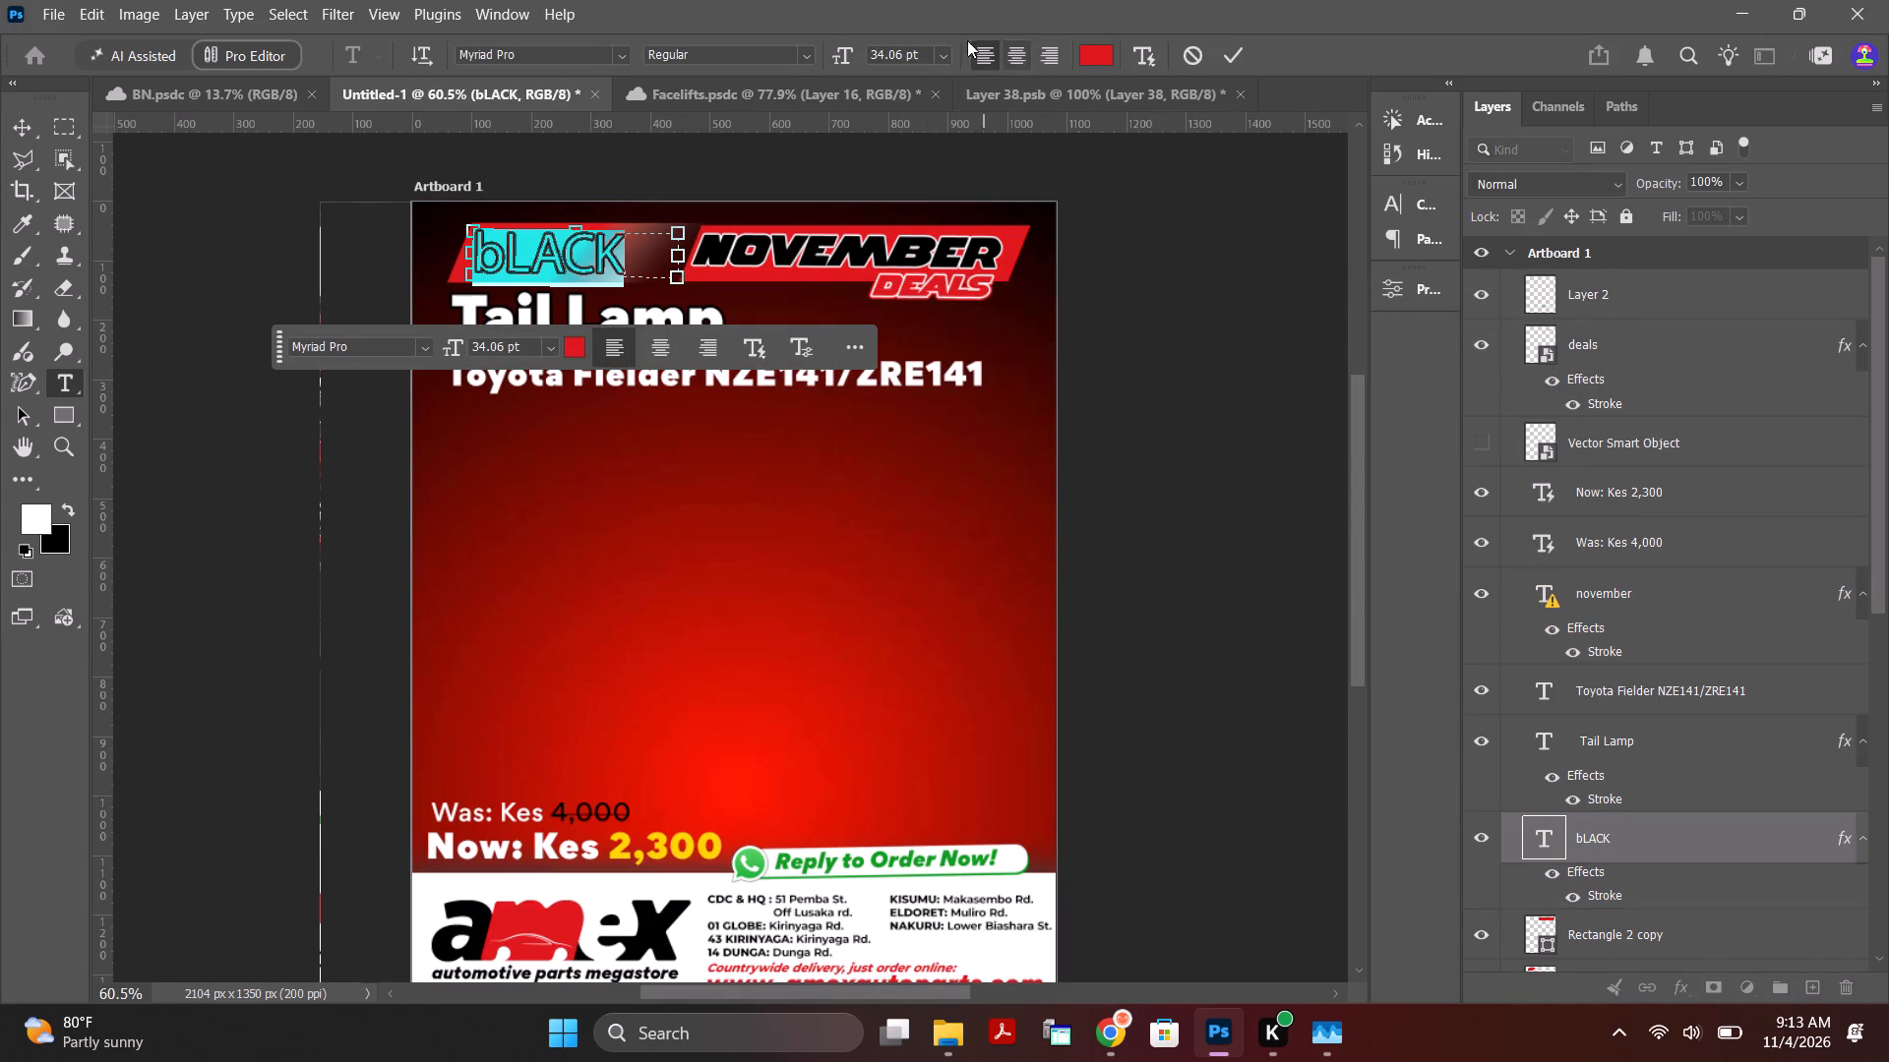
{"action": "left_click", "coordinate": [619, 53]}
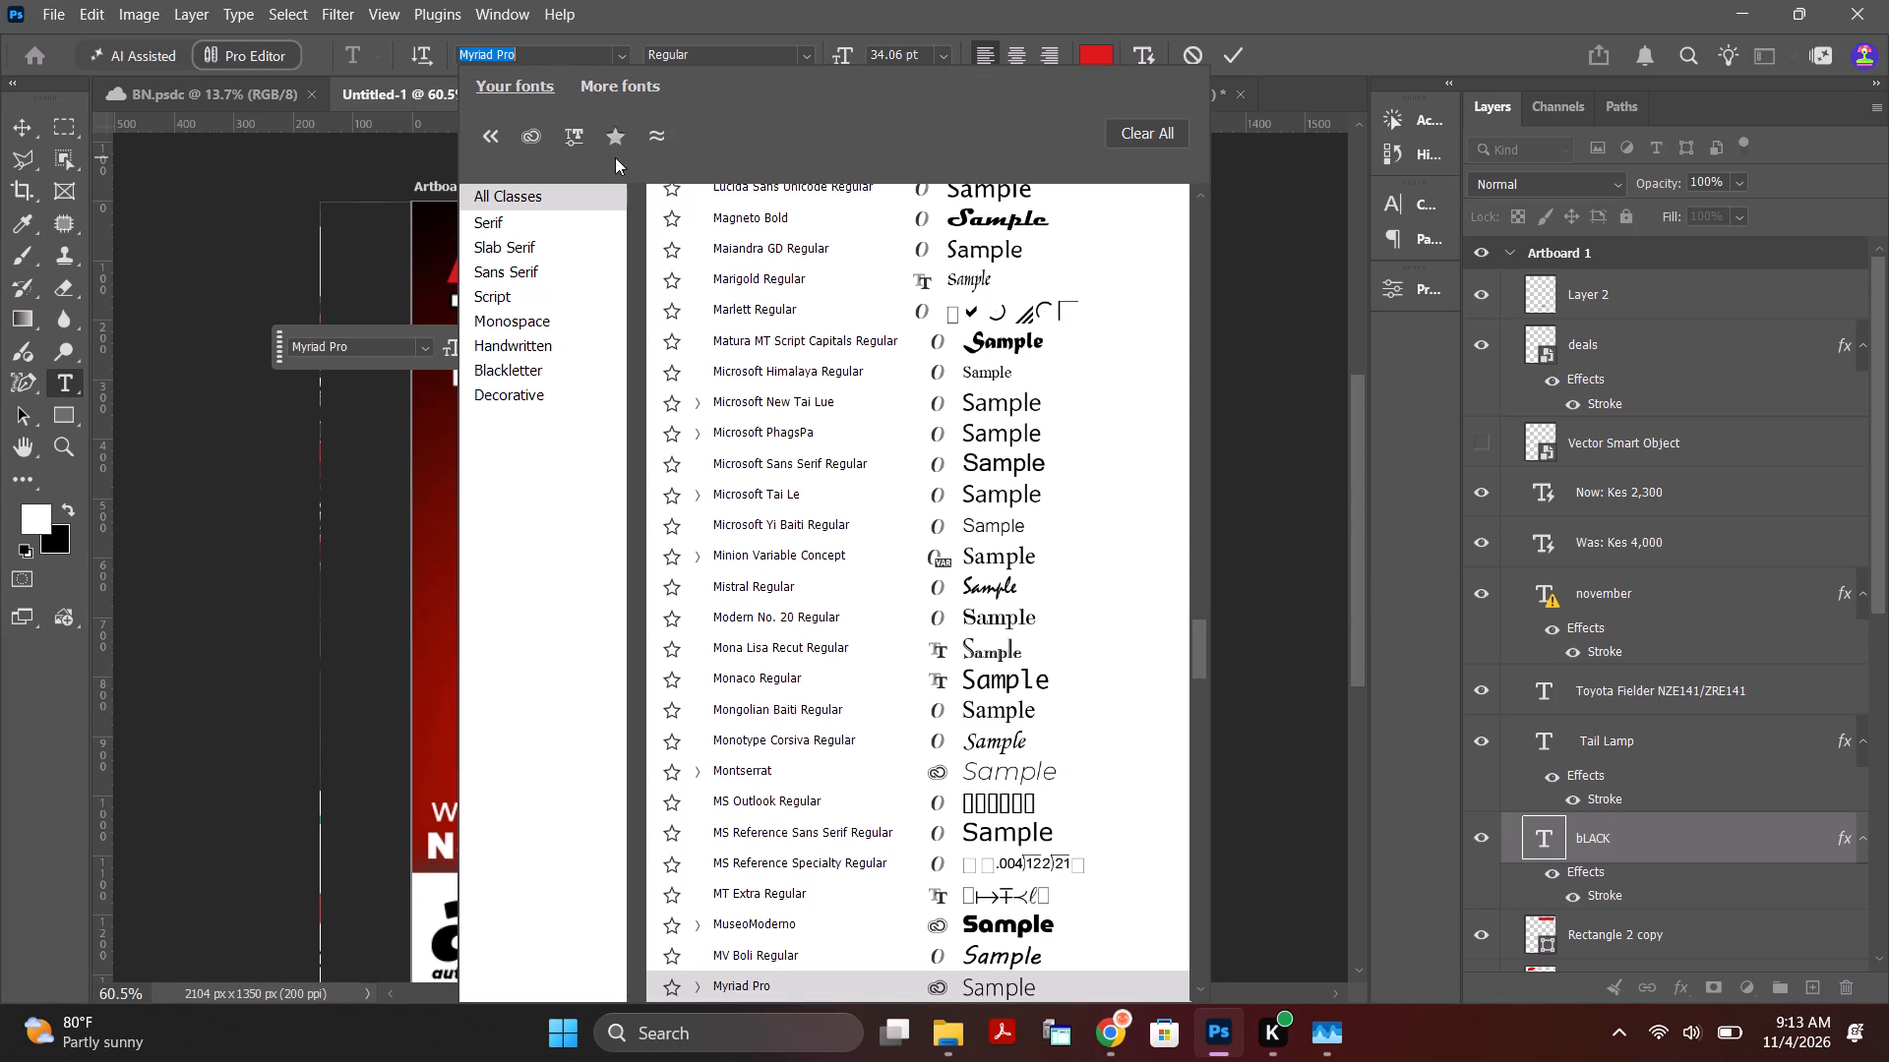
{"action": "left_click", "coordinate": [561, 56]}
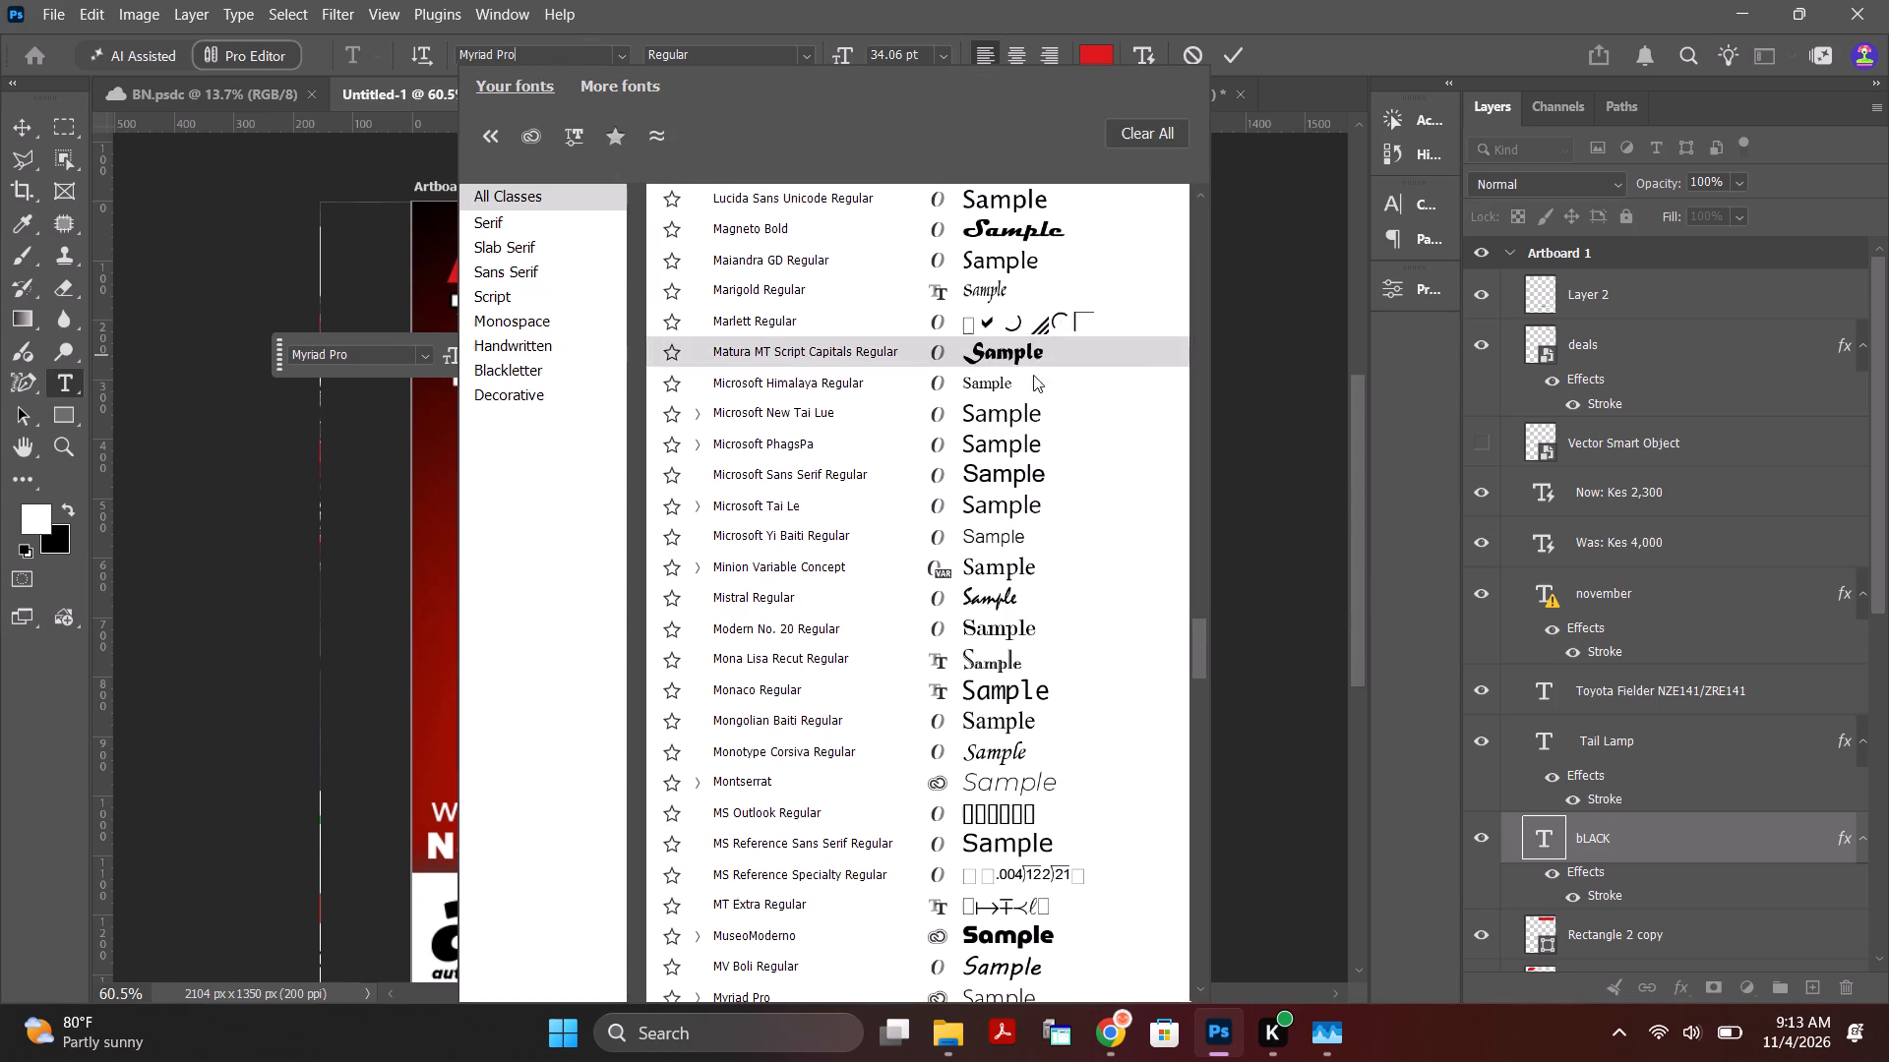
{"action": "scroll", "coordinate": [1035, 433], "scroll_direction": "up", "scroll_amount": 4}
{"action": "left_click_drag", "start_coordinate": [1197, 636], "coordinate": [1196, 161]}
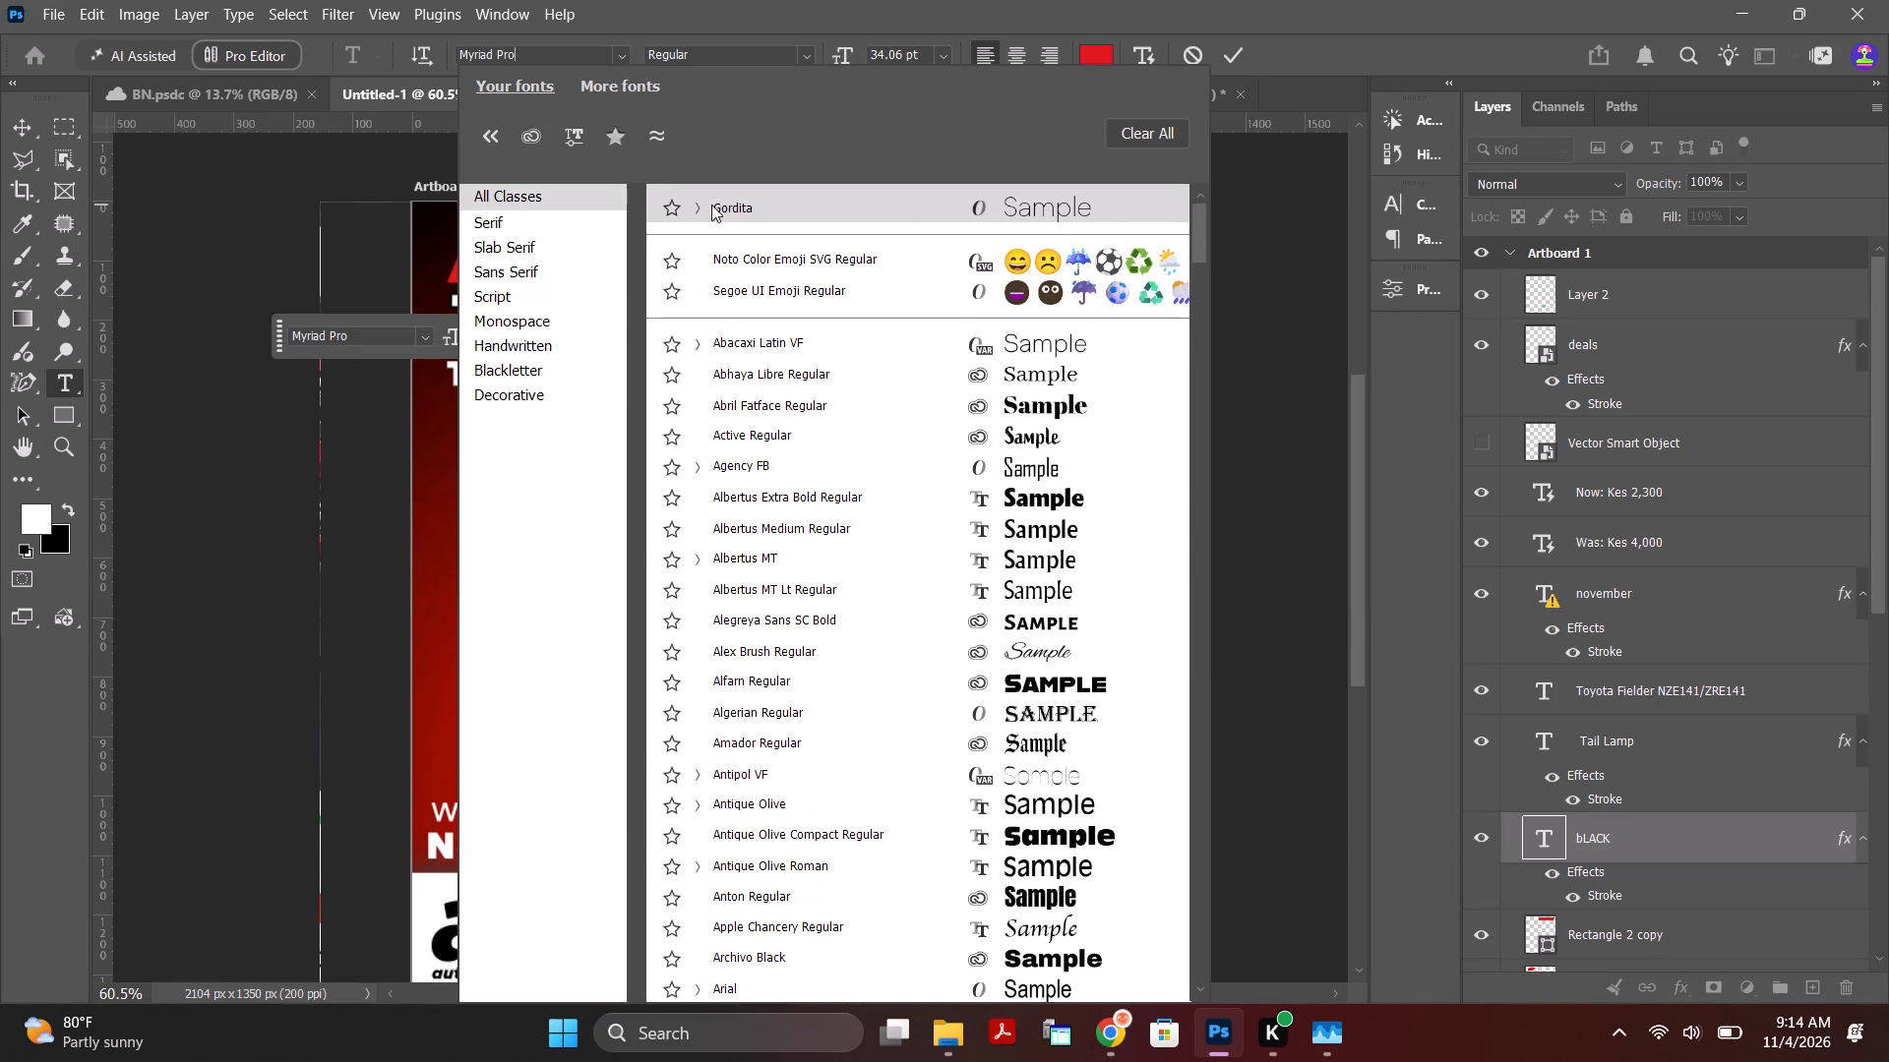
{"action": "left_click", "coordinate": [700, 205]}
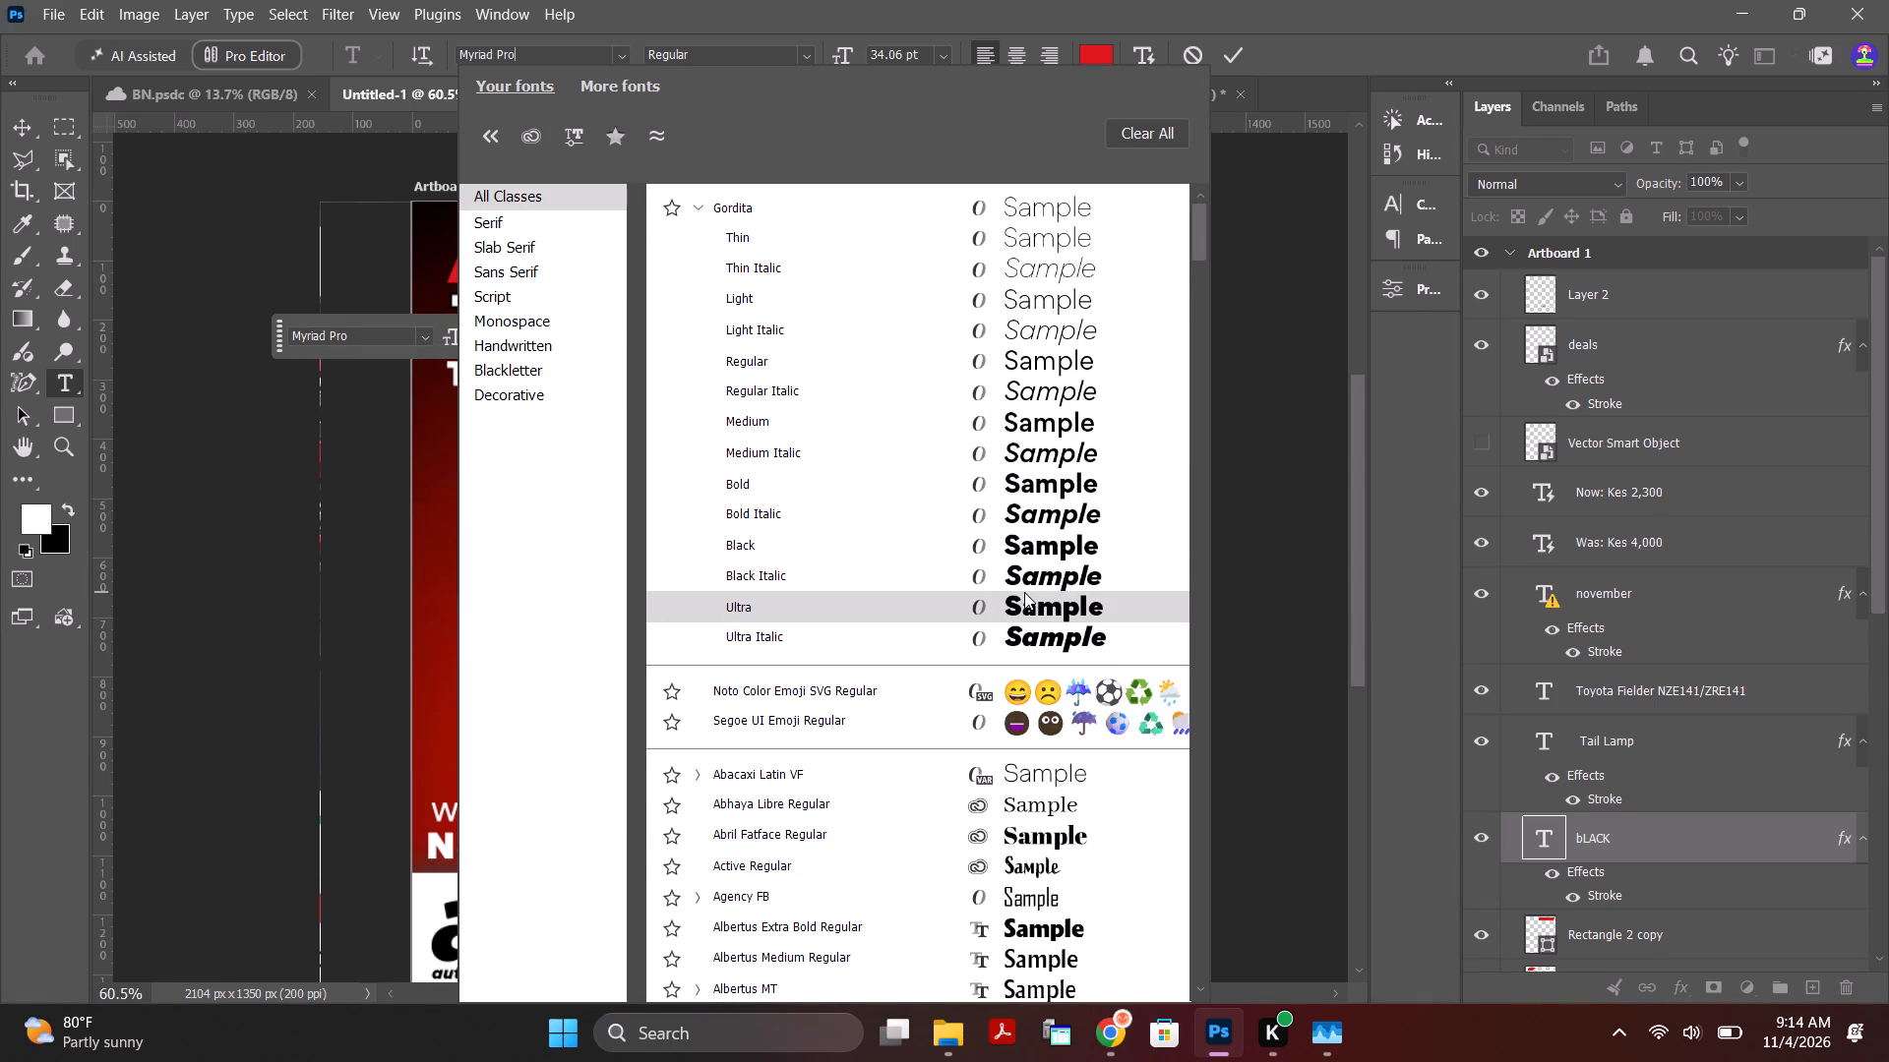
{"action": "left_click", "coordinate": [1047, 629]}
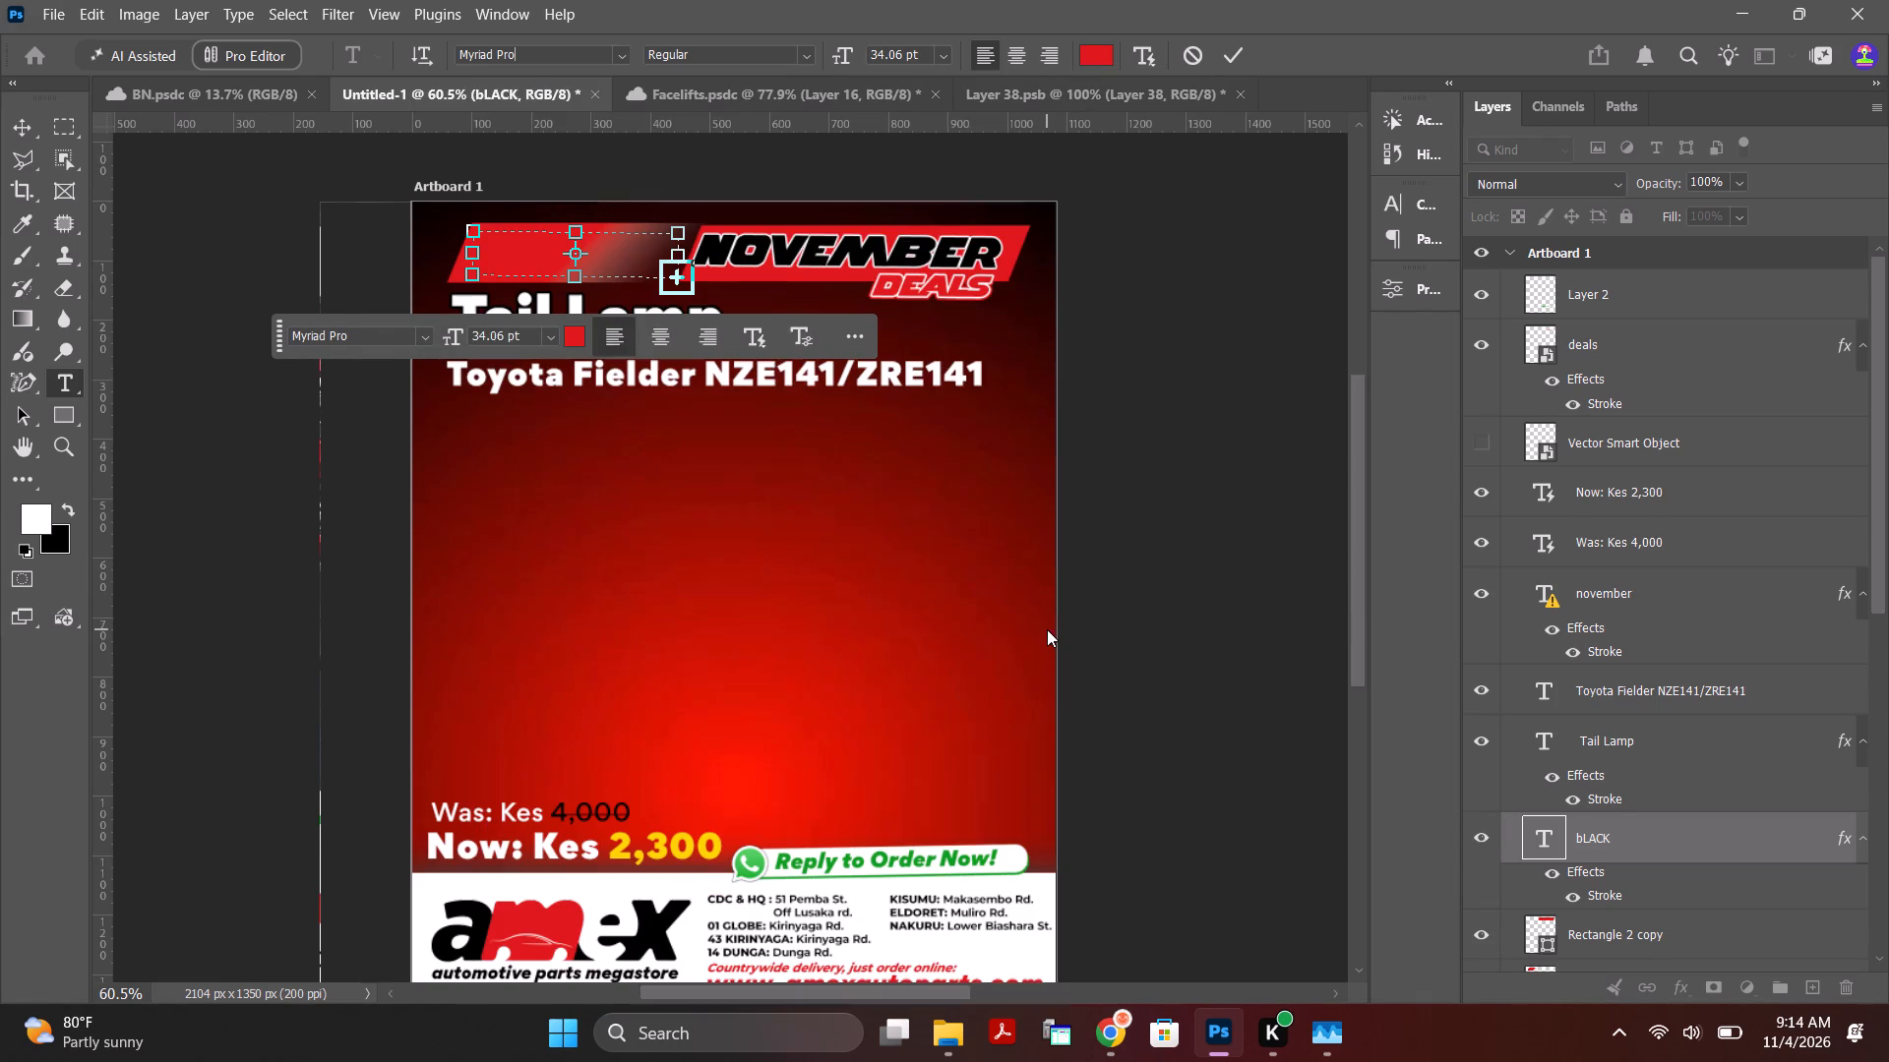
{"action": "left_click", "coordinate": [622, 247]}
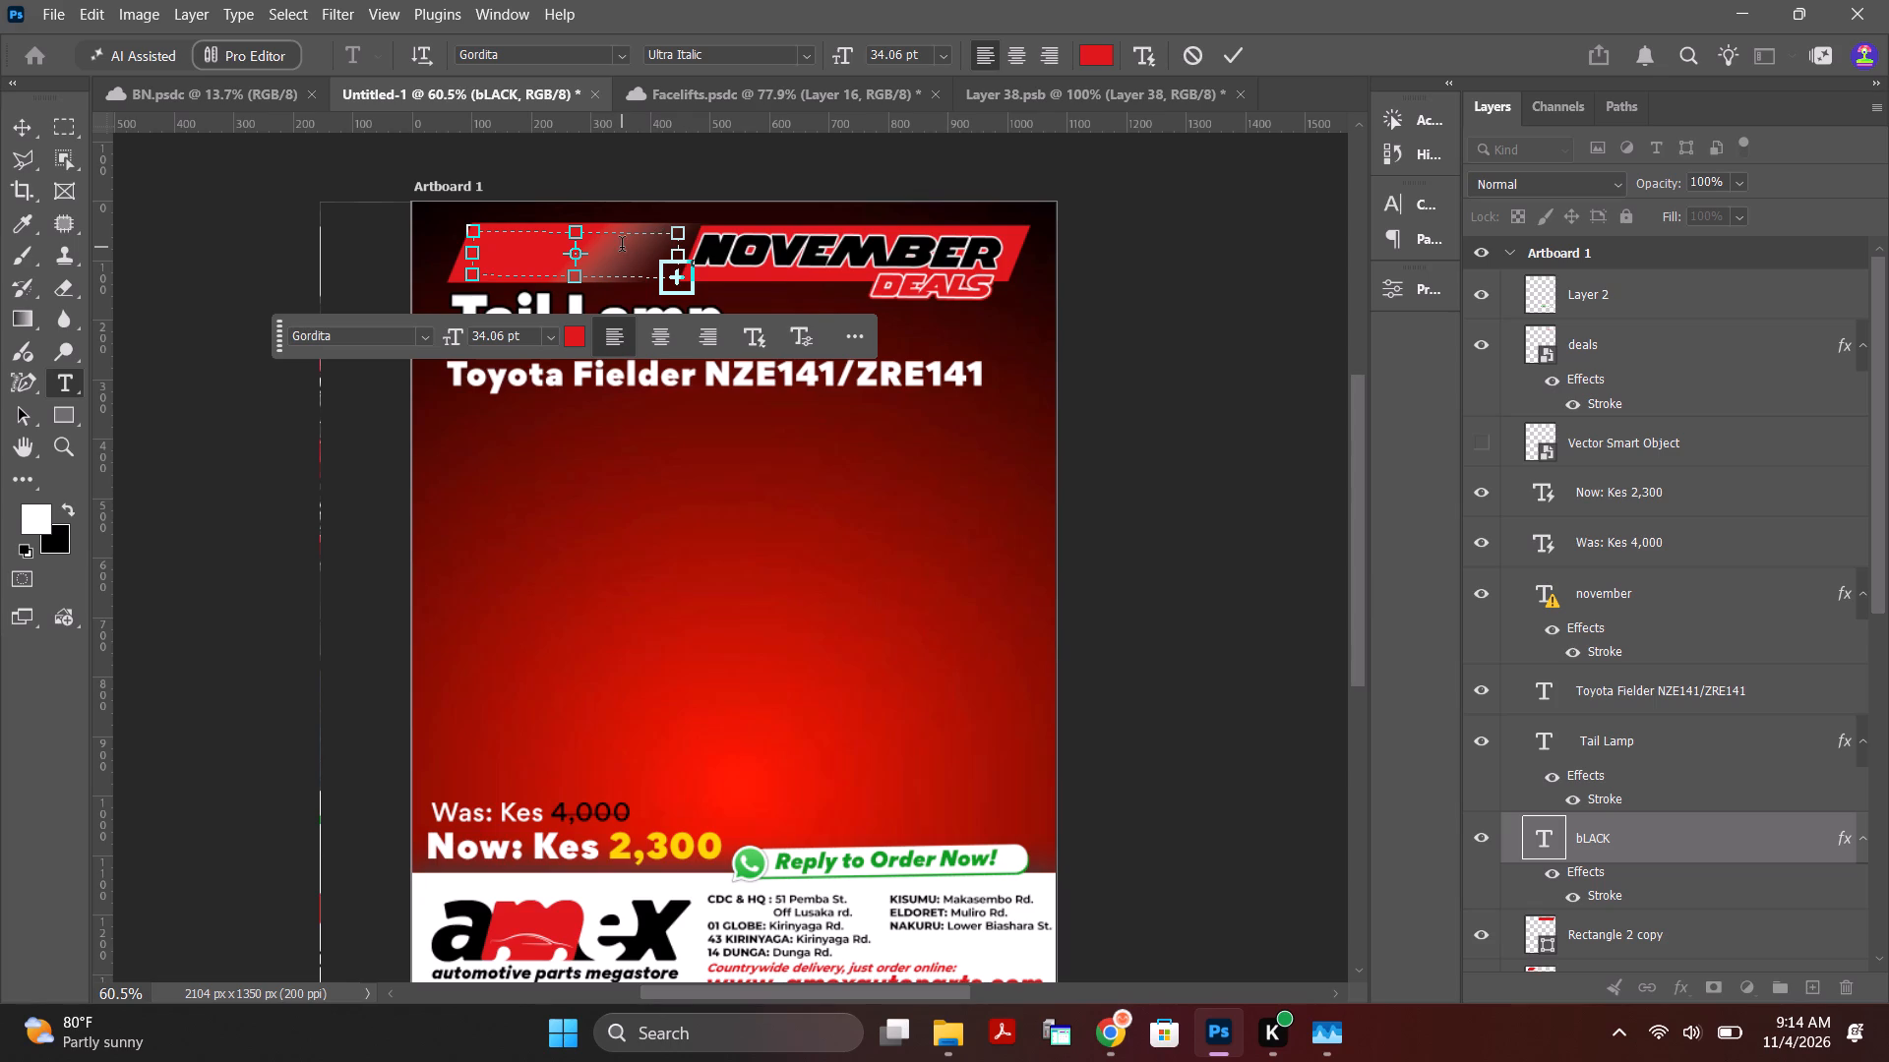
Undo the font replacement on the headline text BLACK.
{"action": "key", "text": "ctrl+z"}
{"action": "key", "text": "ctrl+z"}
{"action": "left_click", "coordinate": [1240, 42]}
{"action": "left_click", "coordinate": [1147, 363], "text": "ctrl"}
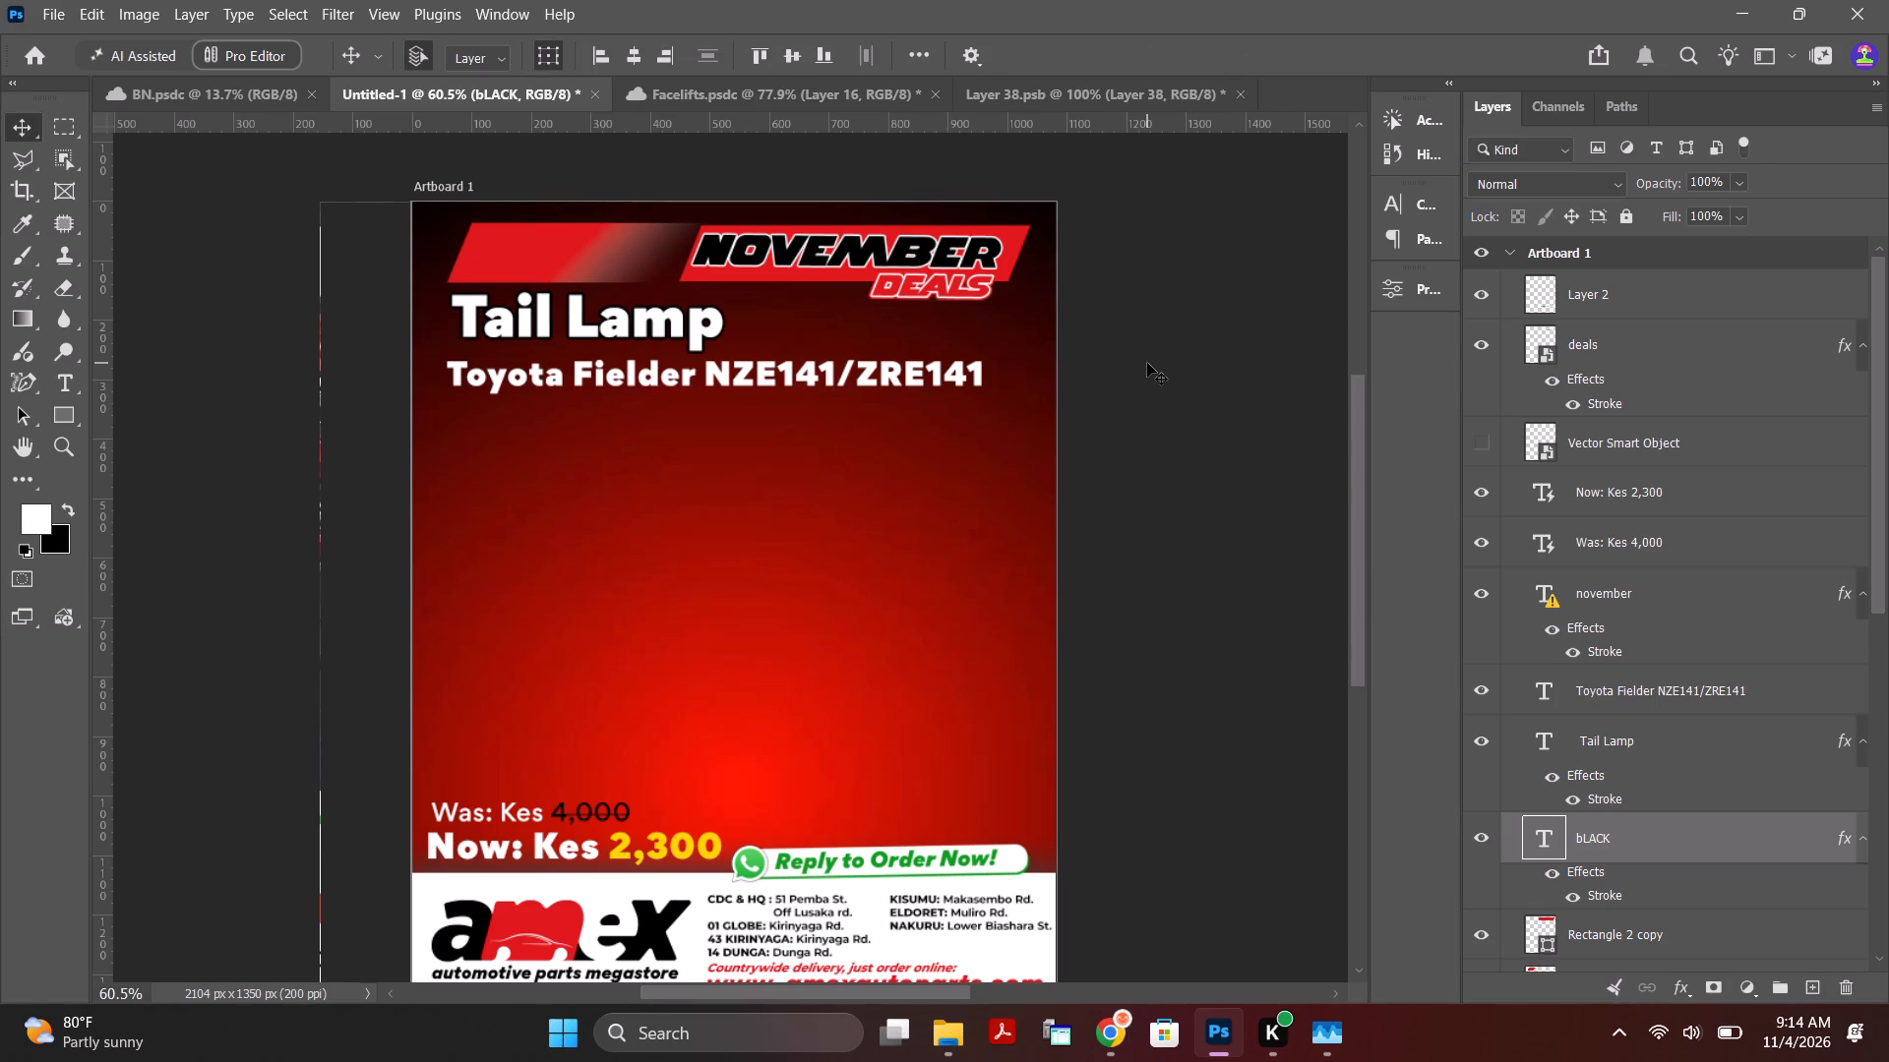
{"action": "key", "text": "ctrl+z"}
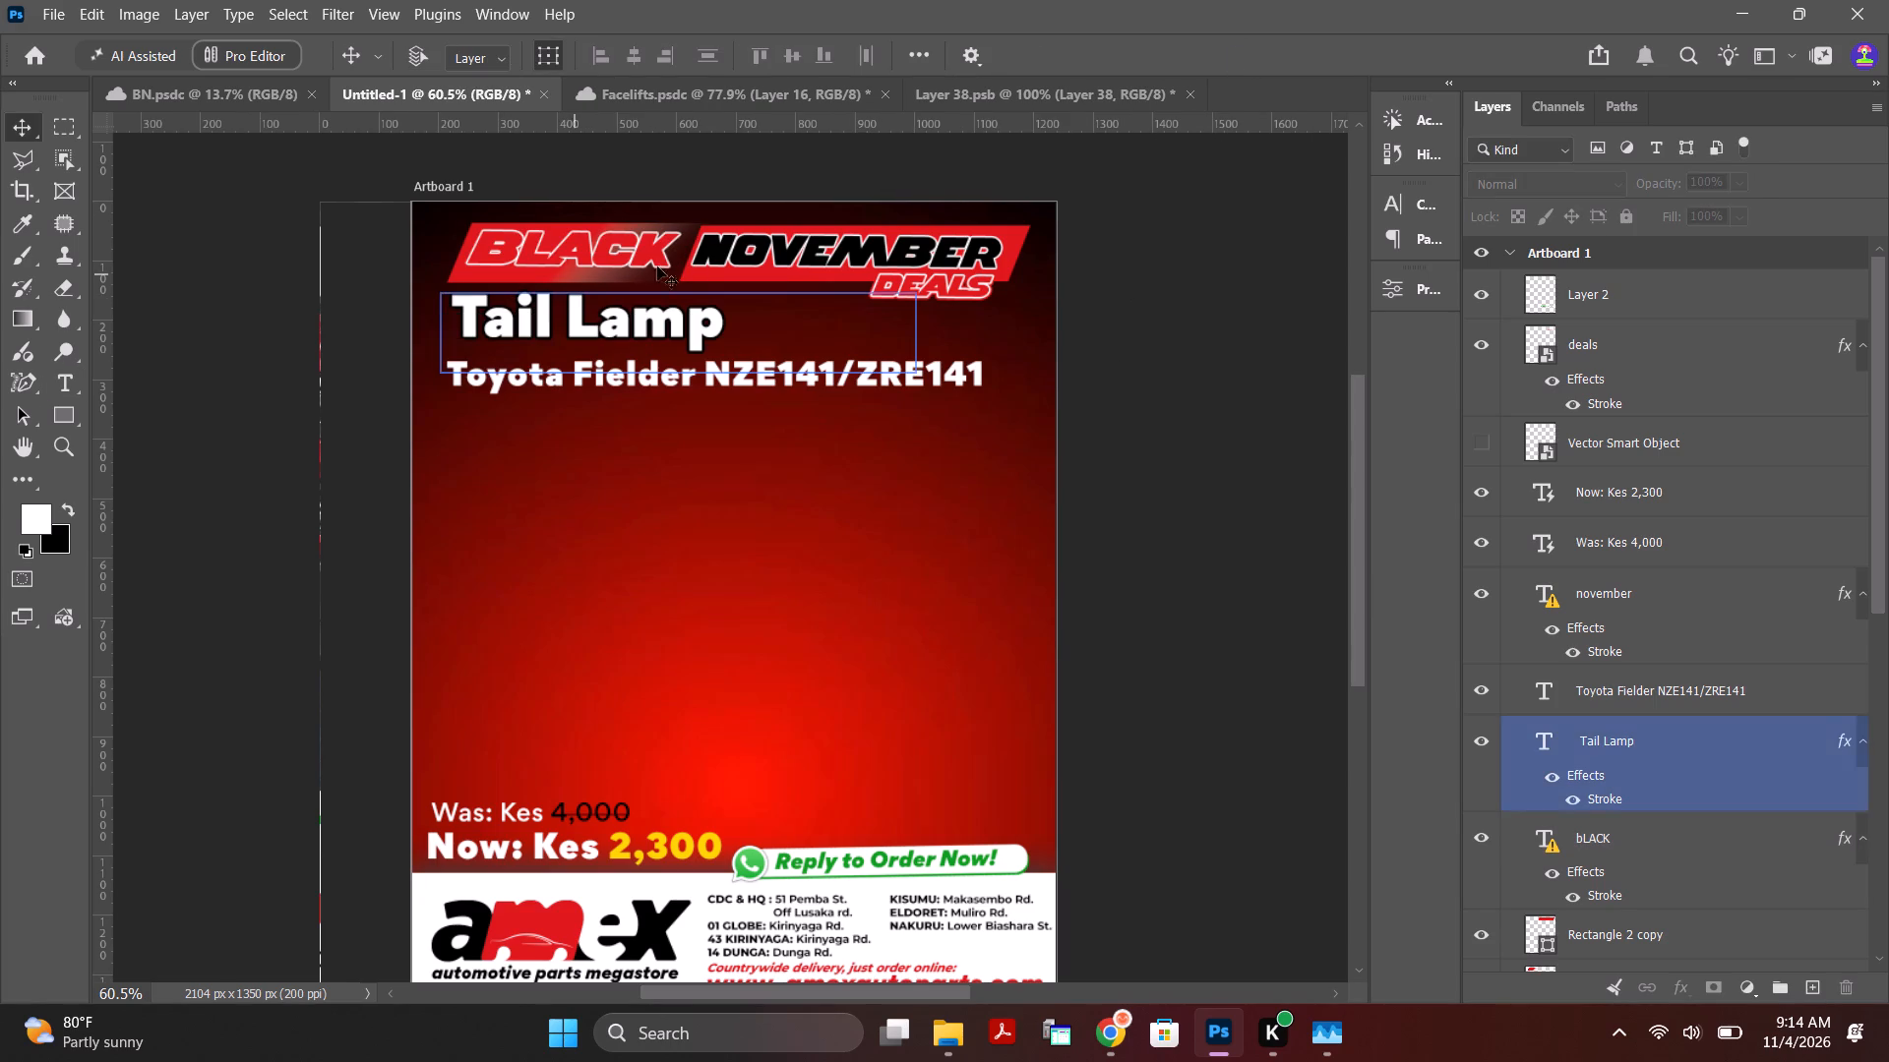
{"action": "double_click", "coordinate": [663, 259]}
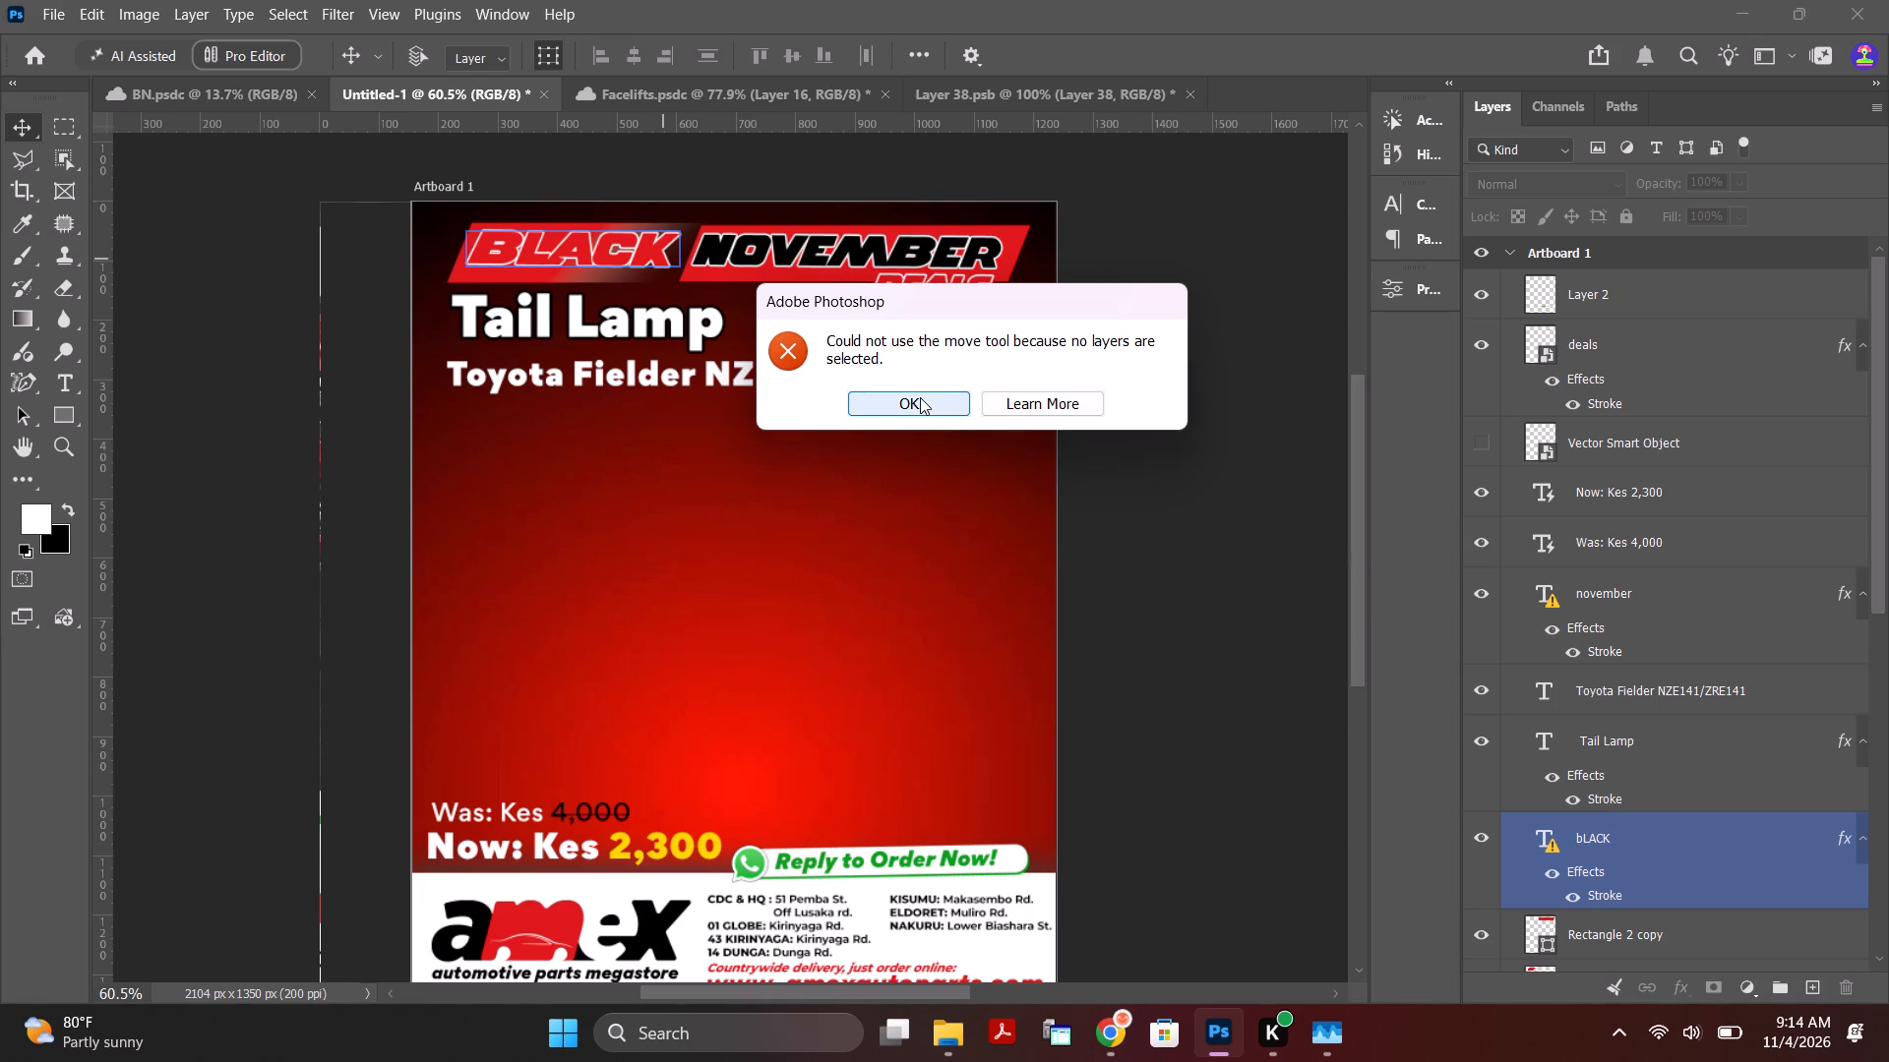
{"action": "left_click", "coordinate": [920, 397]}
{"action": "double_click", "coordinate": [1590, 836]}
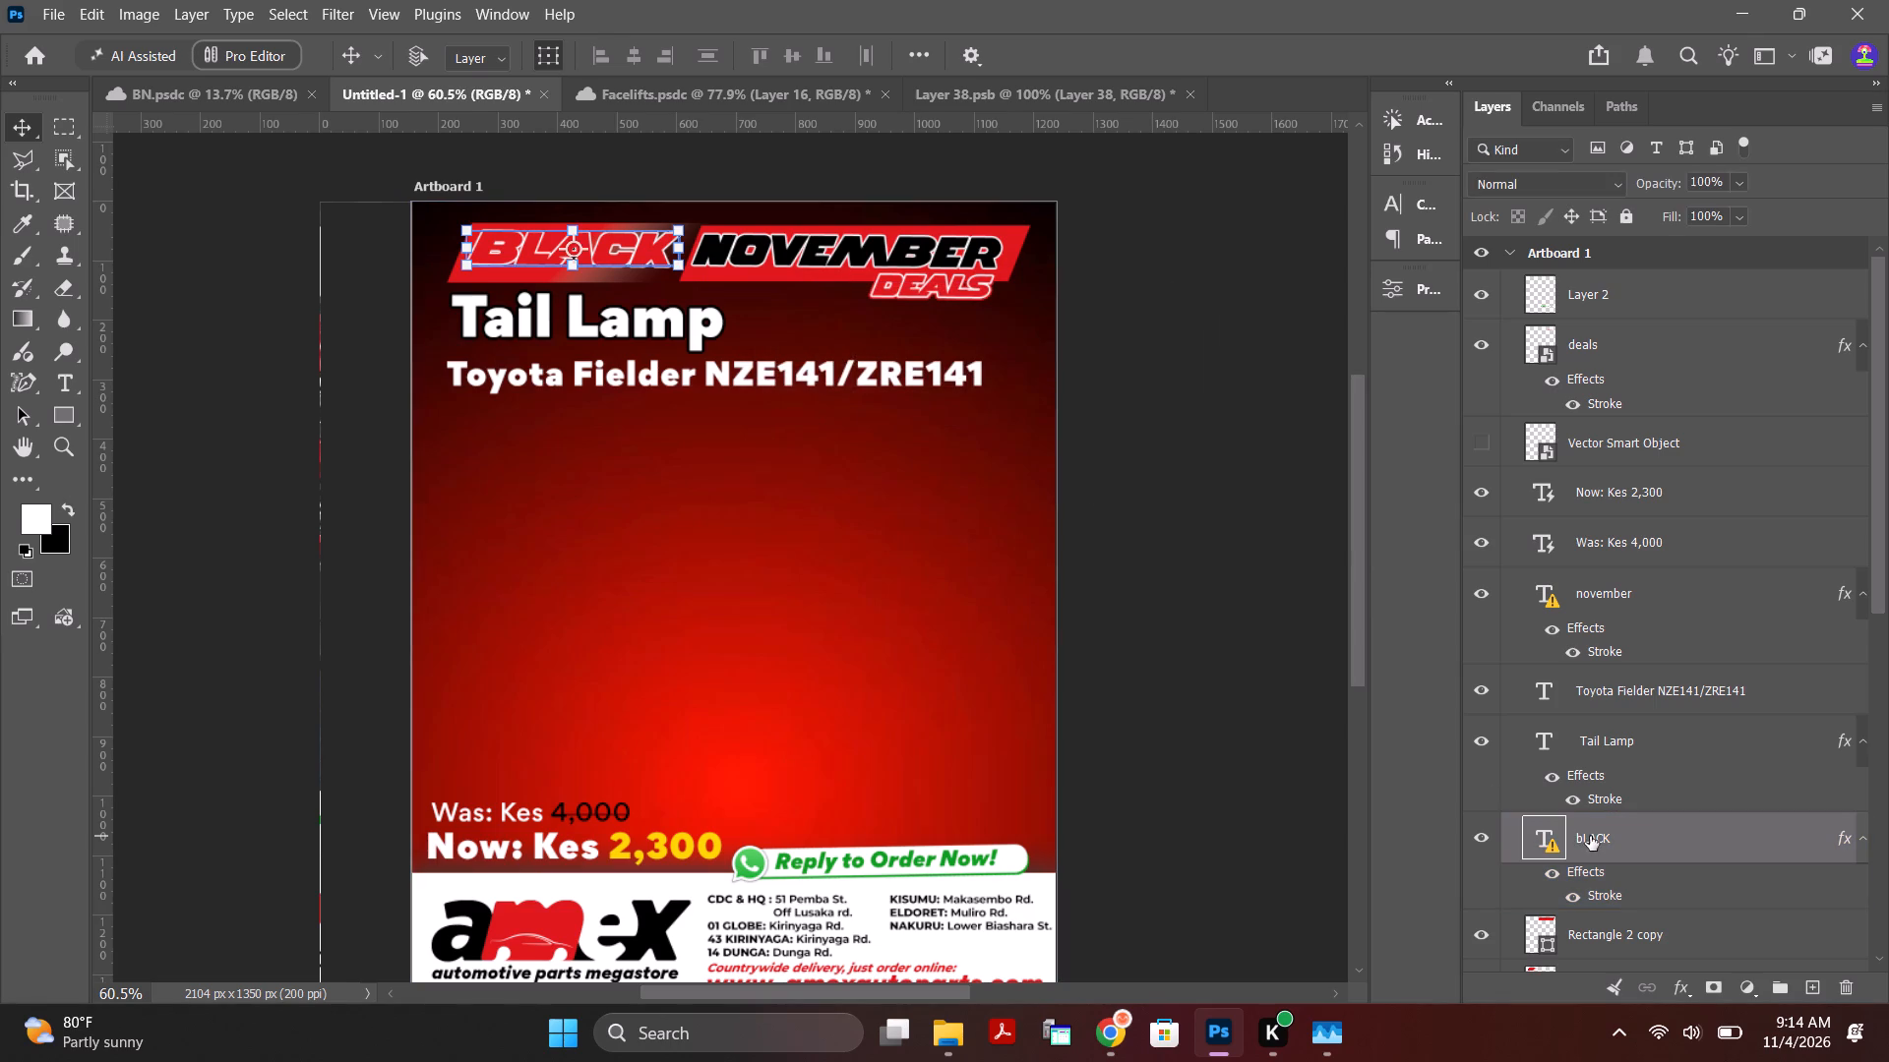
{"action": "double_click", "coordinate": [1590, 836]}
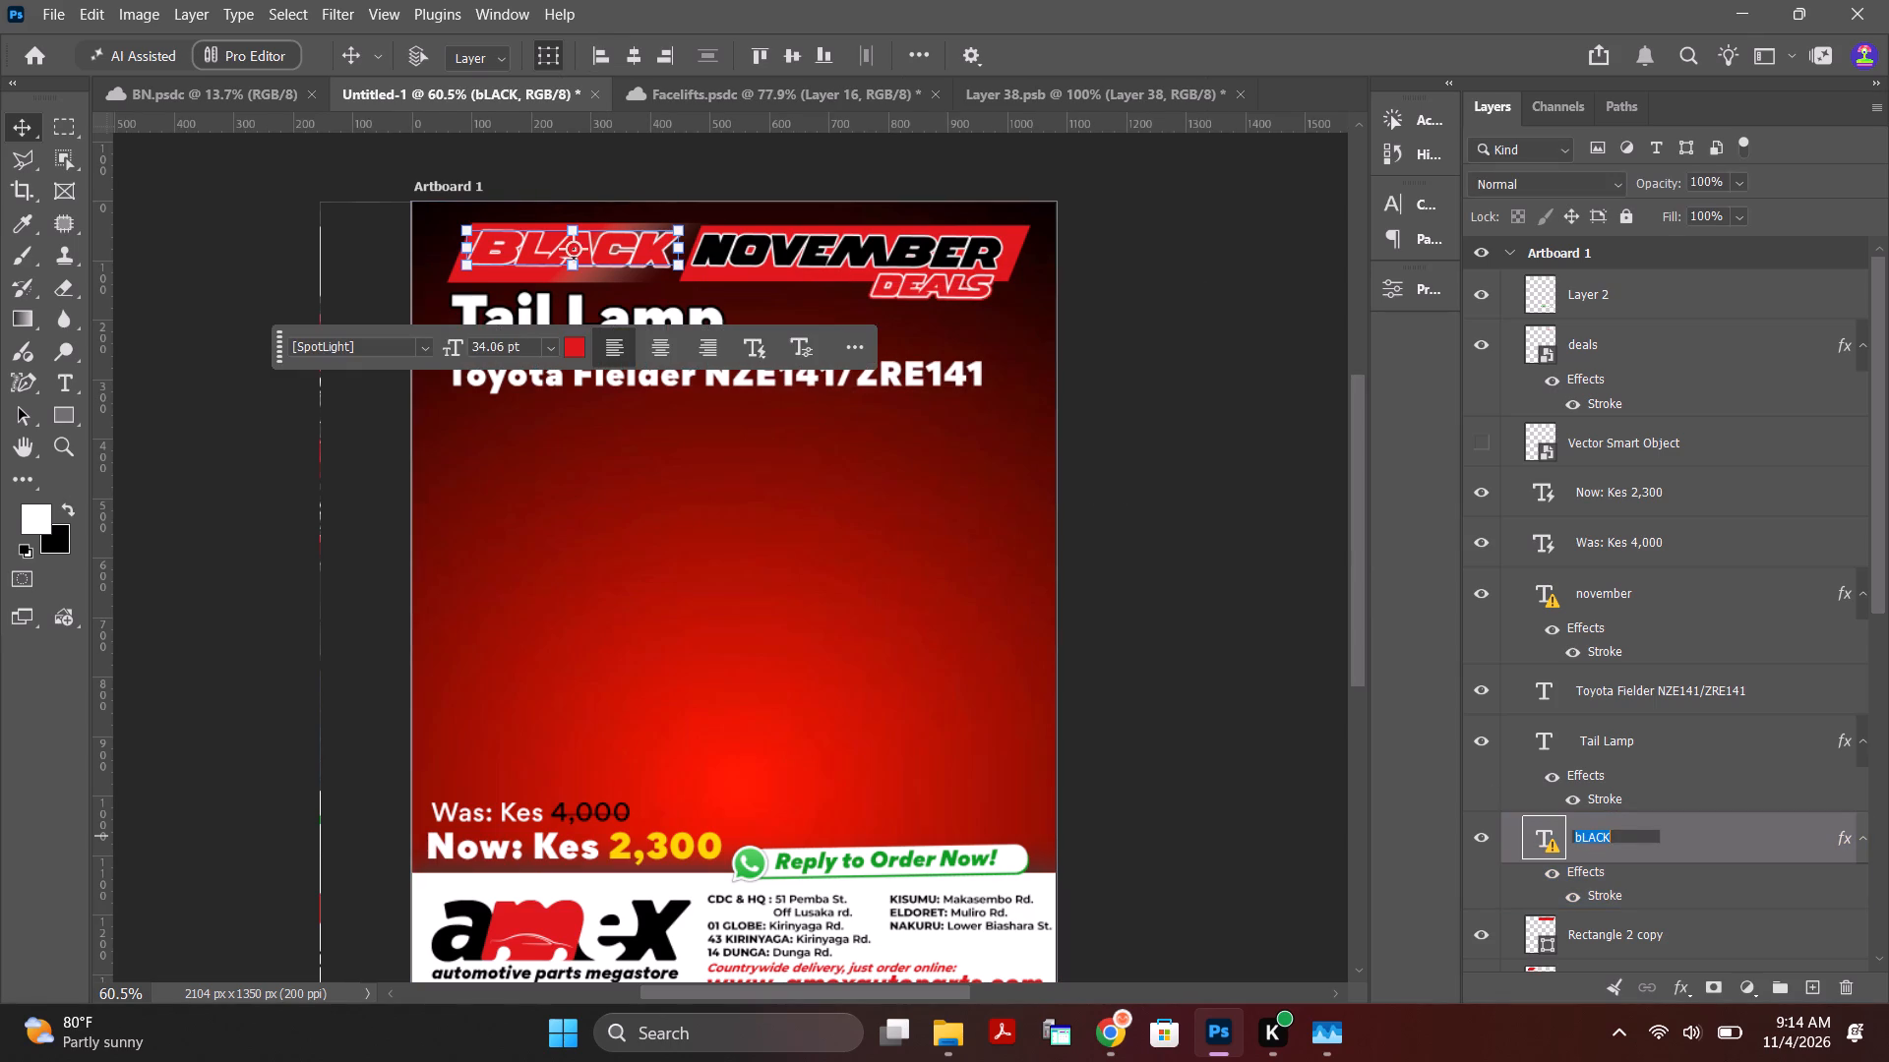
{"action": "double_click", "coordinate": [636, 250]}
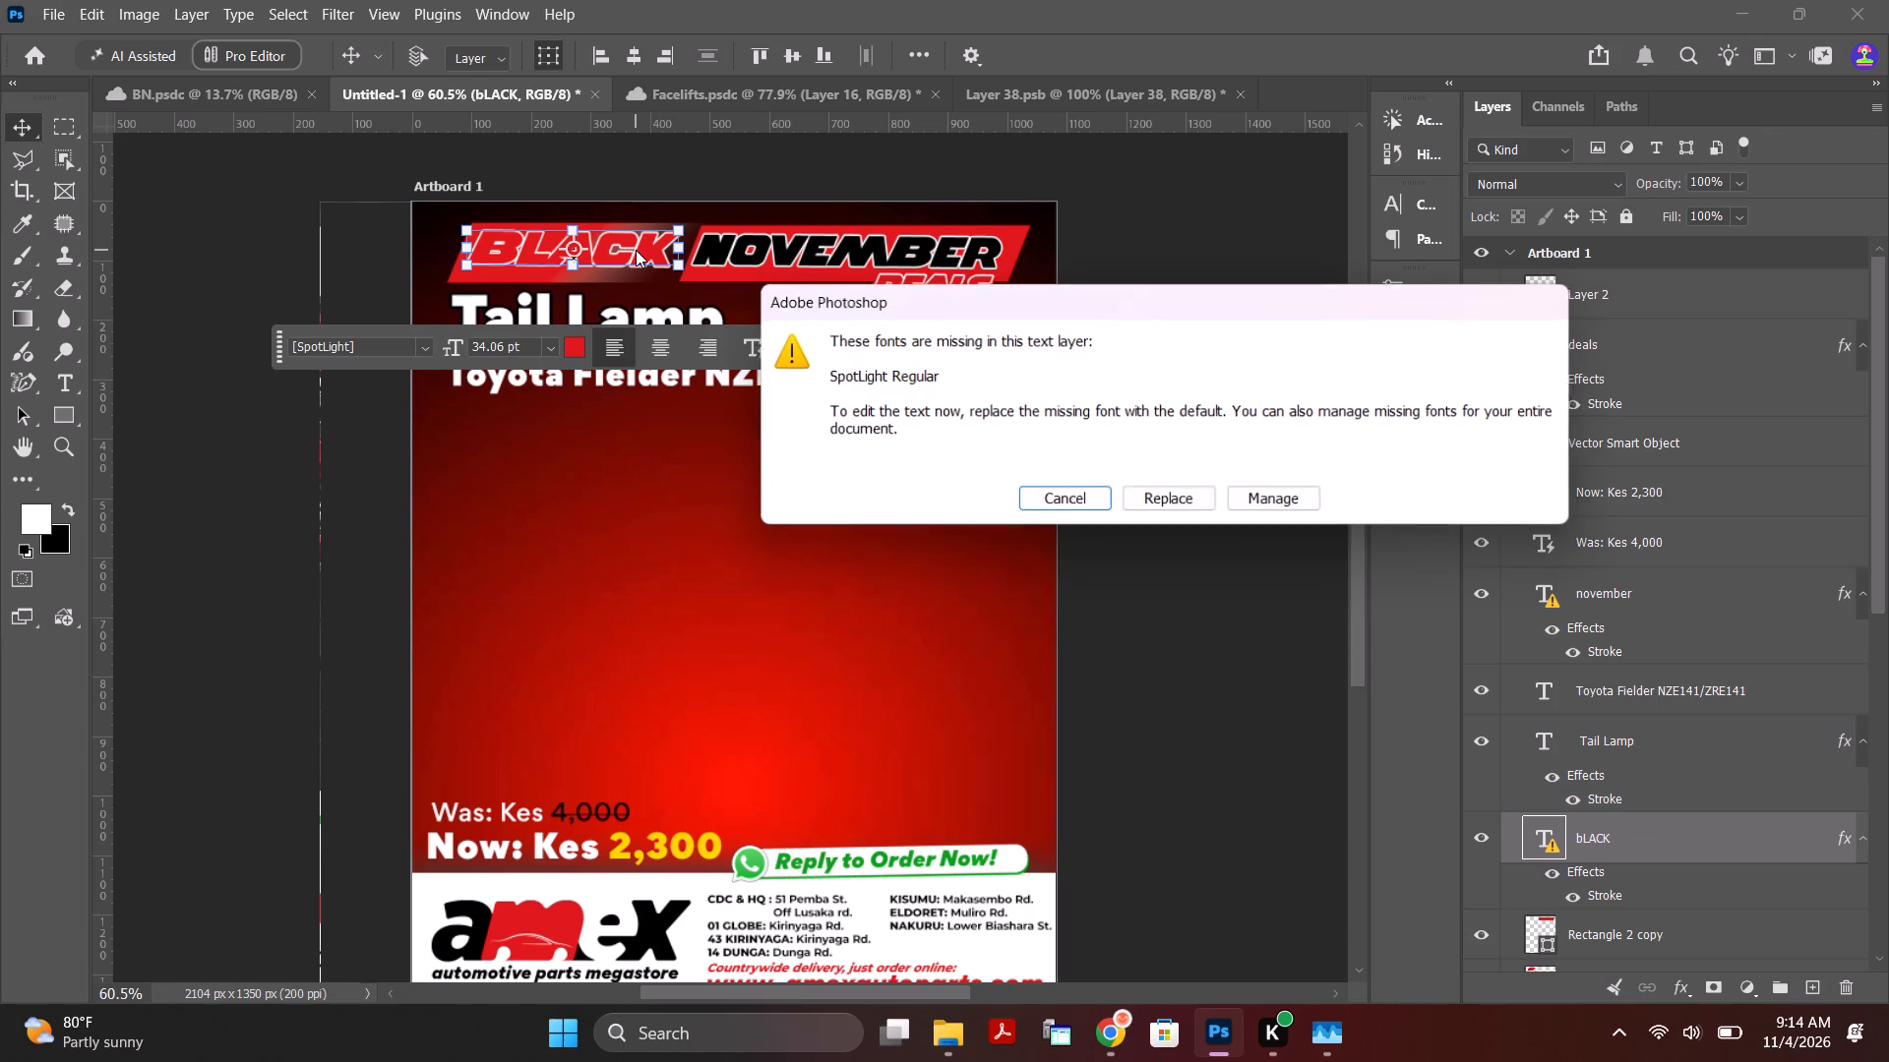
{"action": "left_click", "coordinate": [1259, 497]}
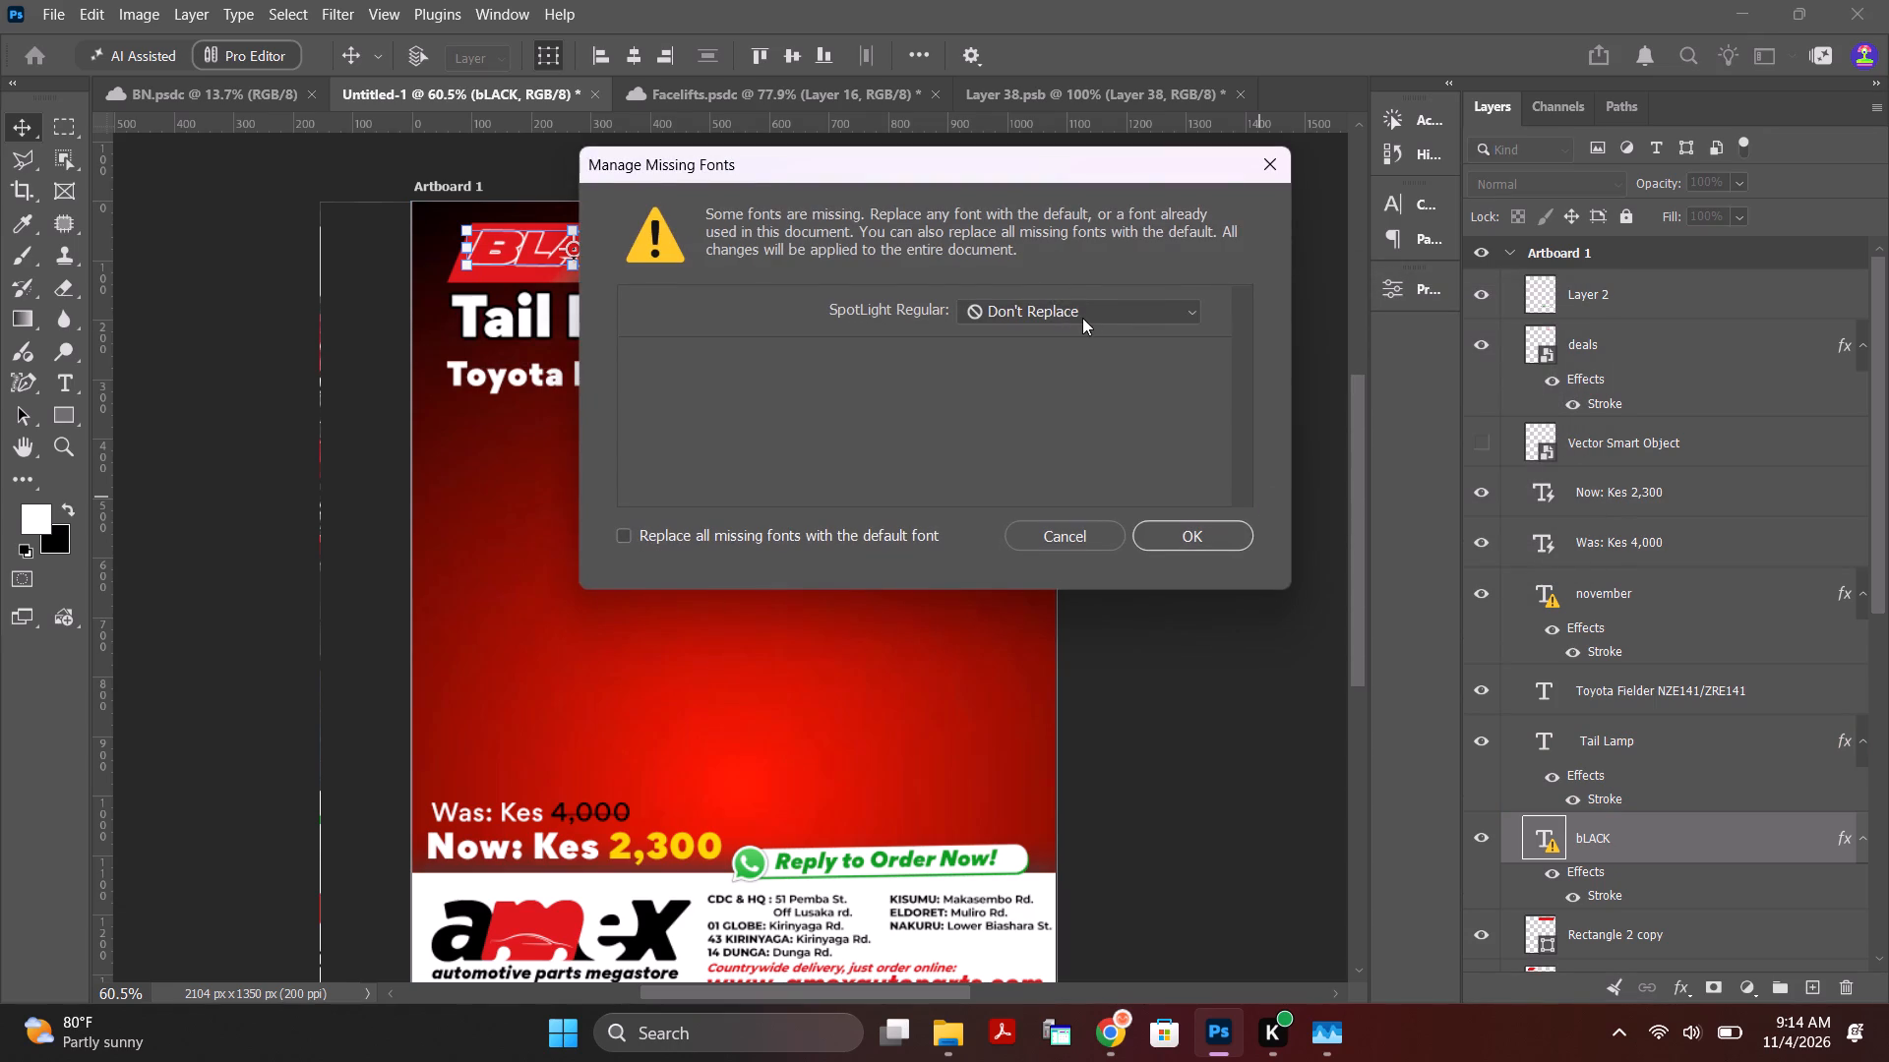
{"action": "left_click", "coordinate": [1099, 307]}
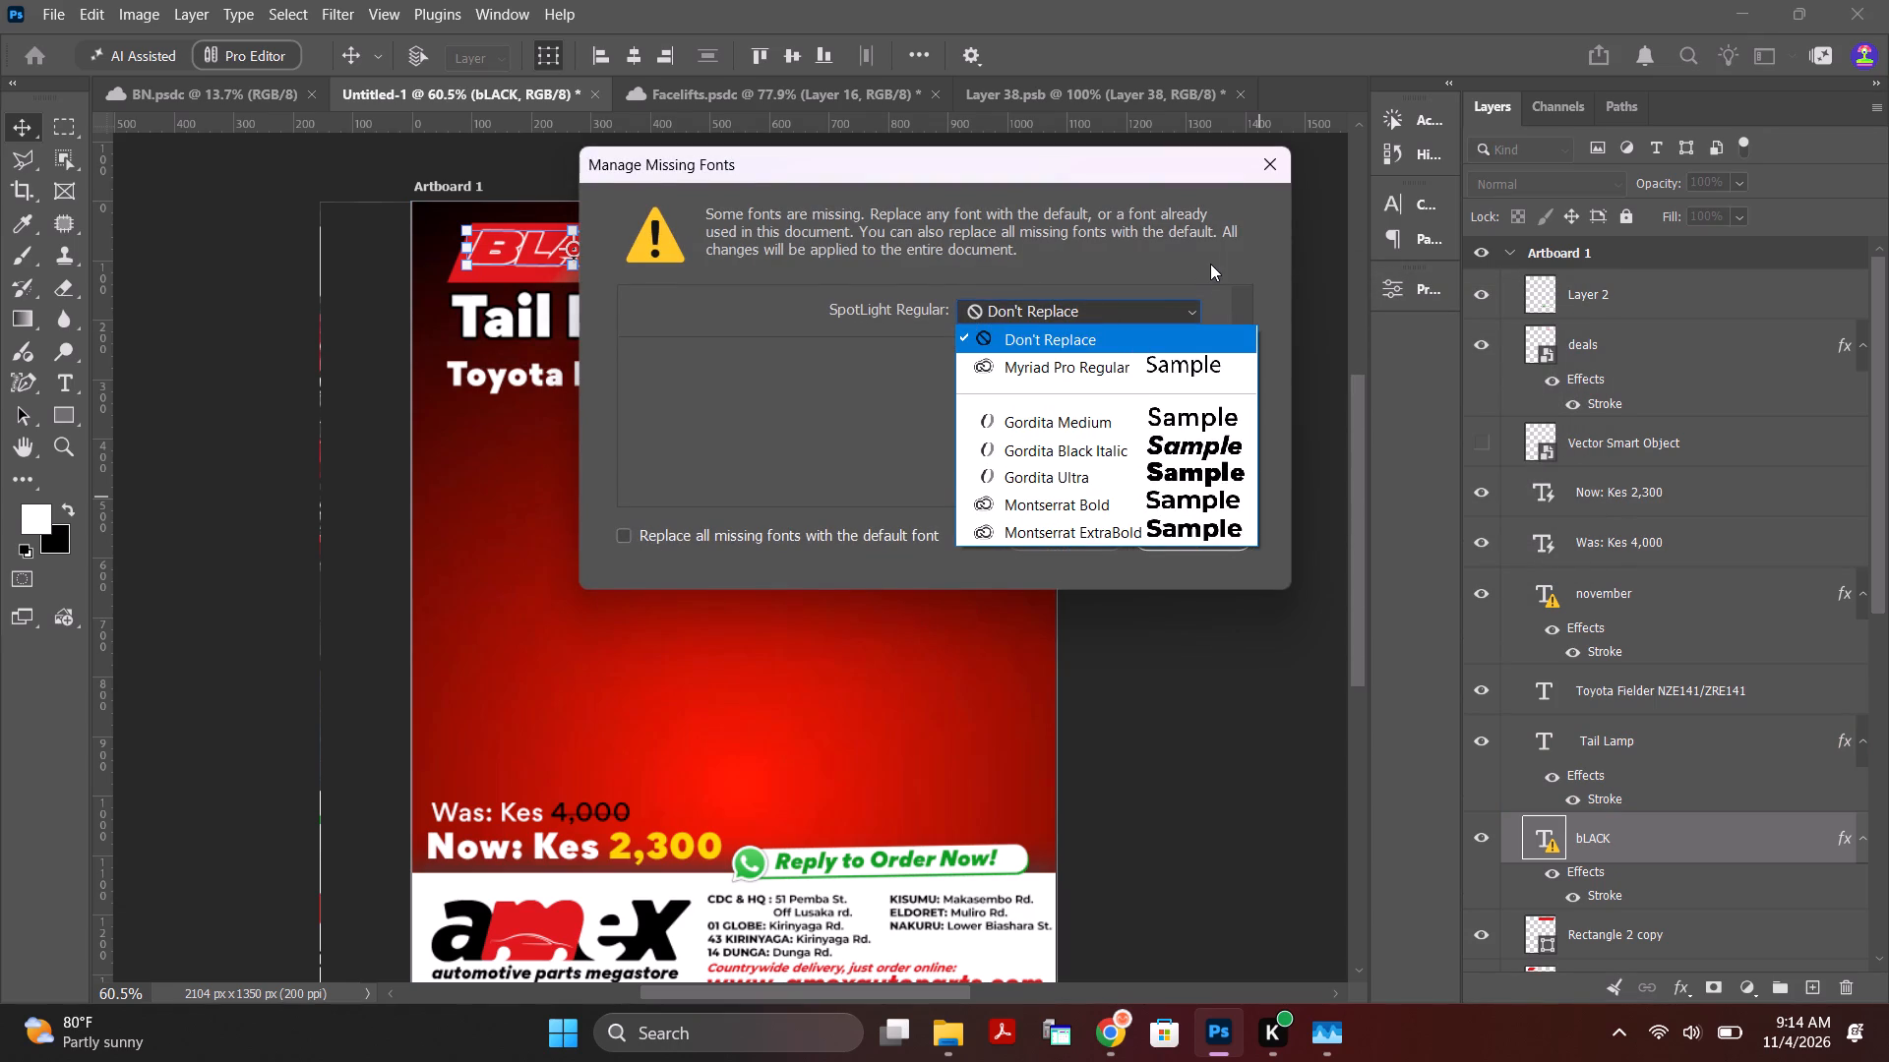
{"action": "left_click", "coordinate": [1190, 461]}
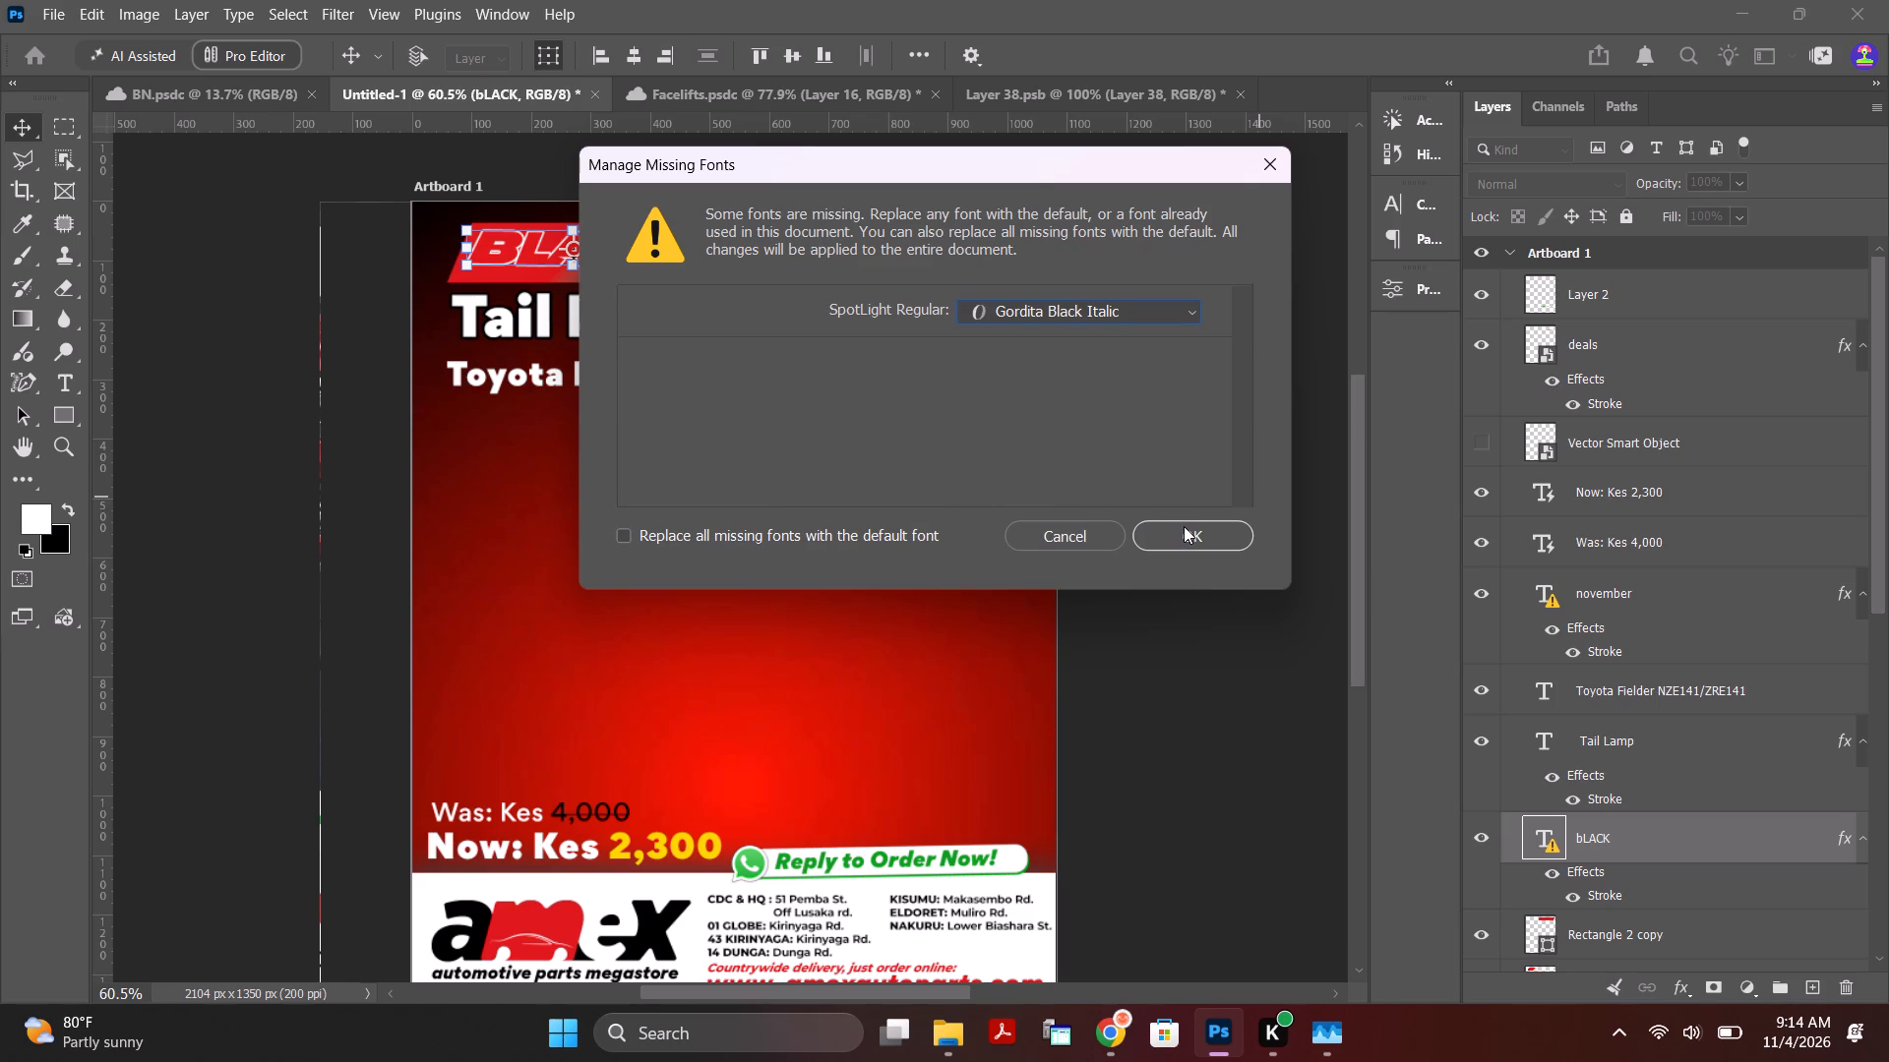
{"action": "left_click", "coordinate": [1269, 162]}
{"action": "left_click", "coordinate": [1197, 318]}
Replace the missing SpotLight Regular font with Gordita Black Italic throughout the document, starting from the headline text november.
{"action": "double_click", "coordinate": [949, 249]}
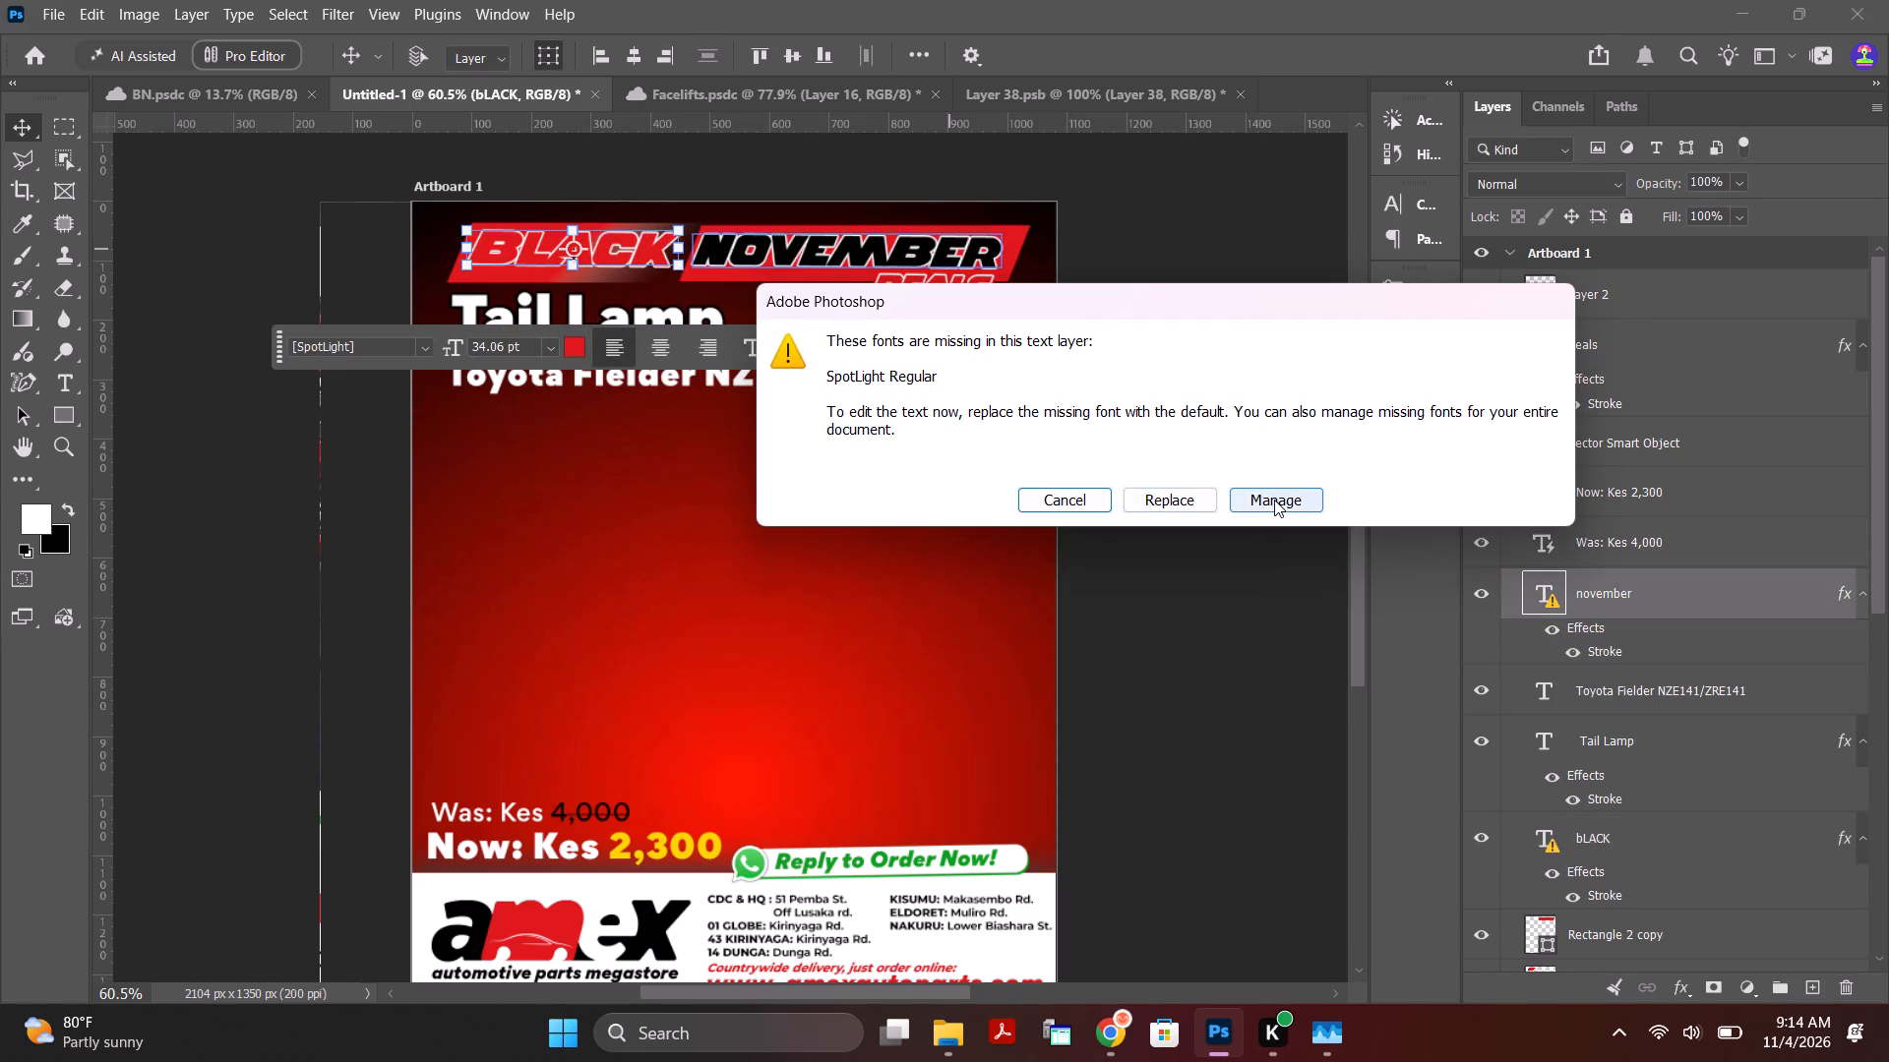
{"action": "left_click", "coordinate": [1274, 500]}
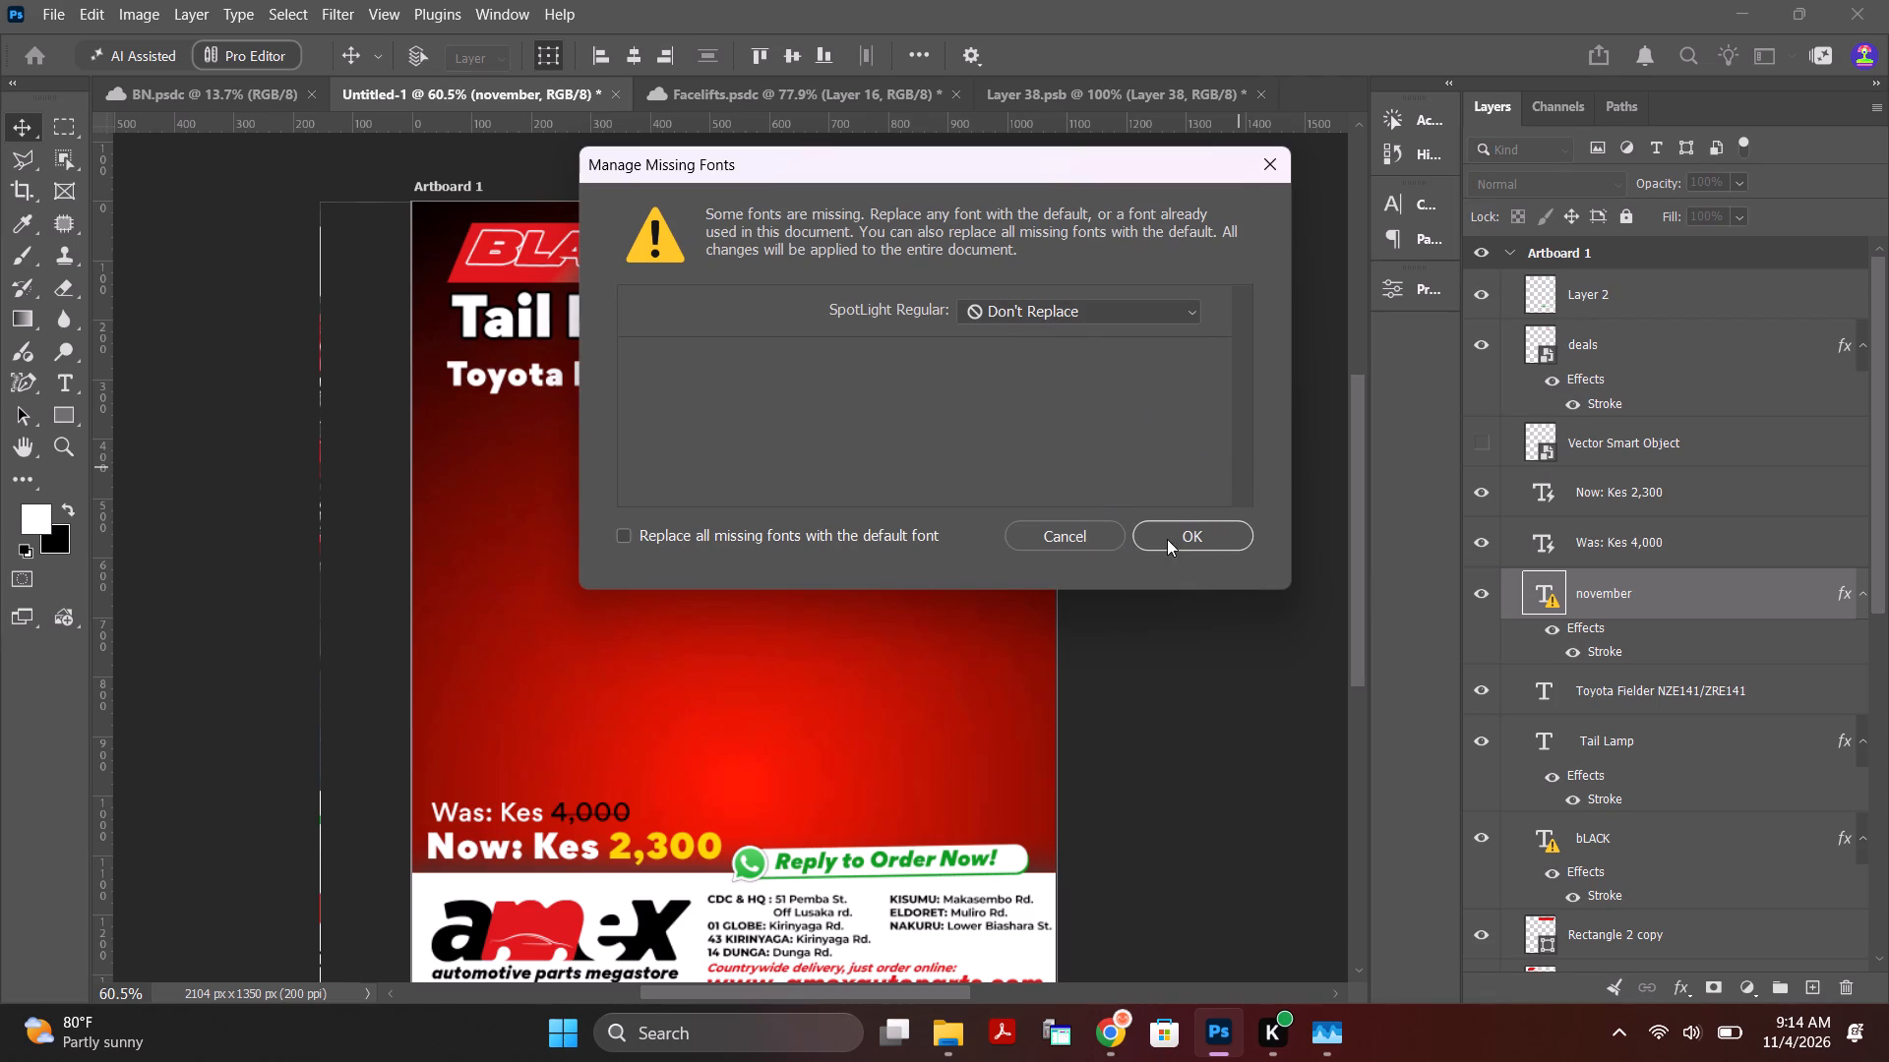
{"action": "left_click", "coordinate": [1148, 298]}
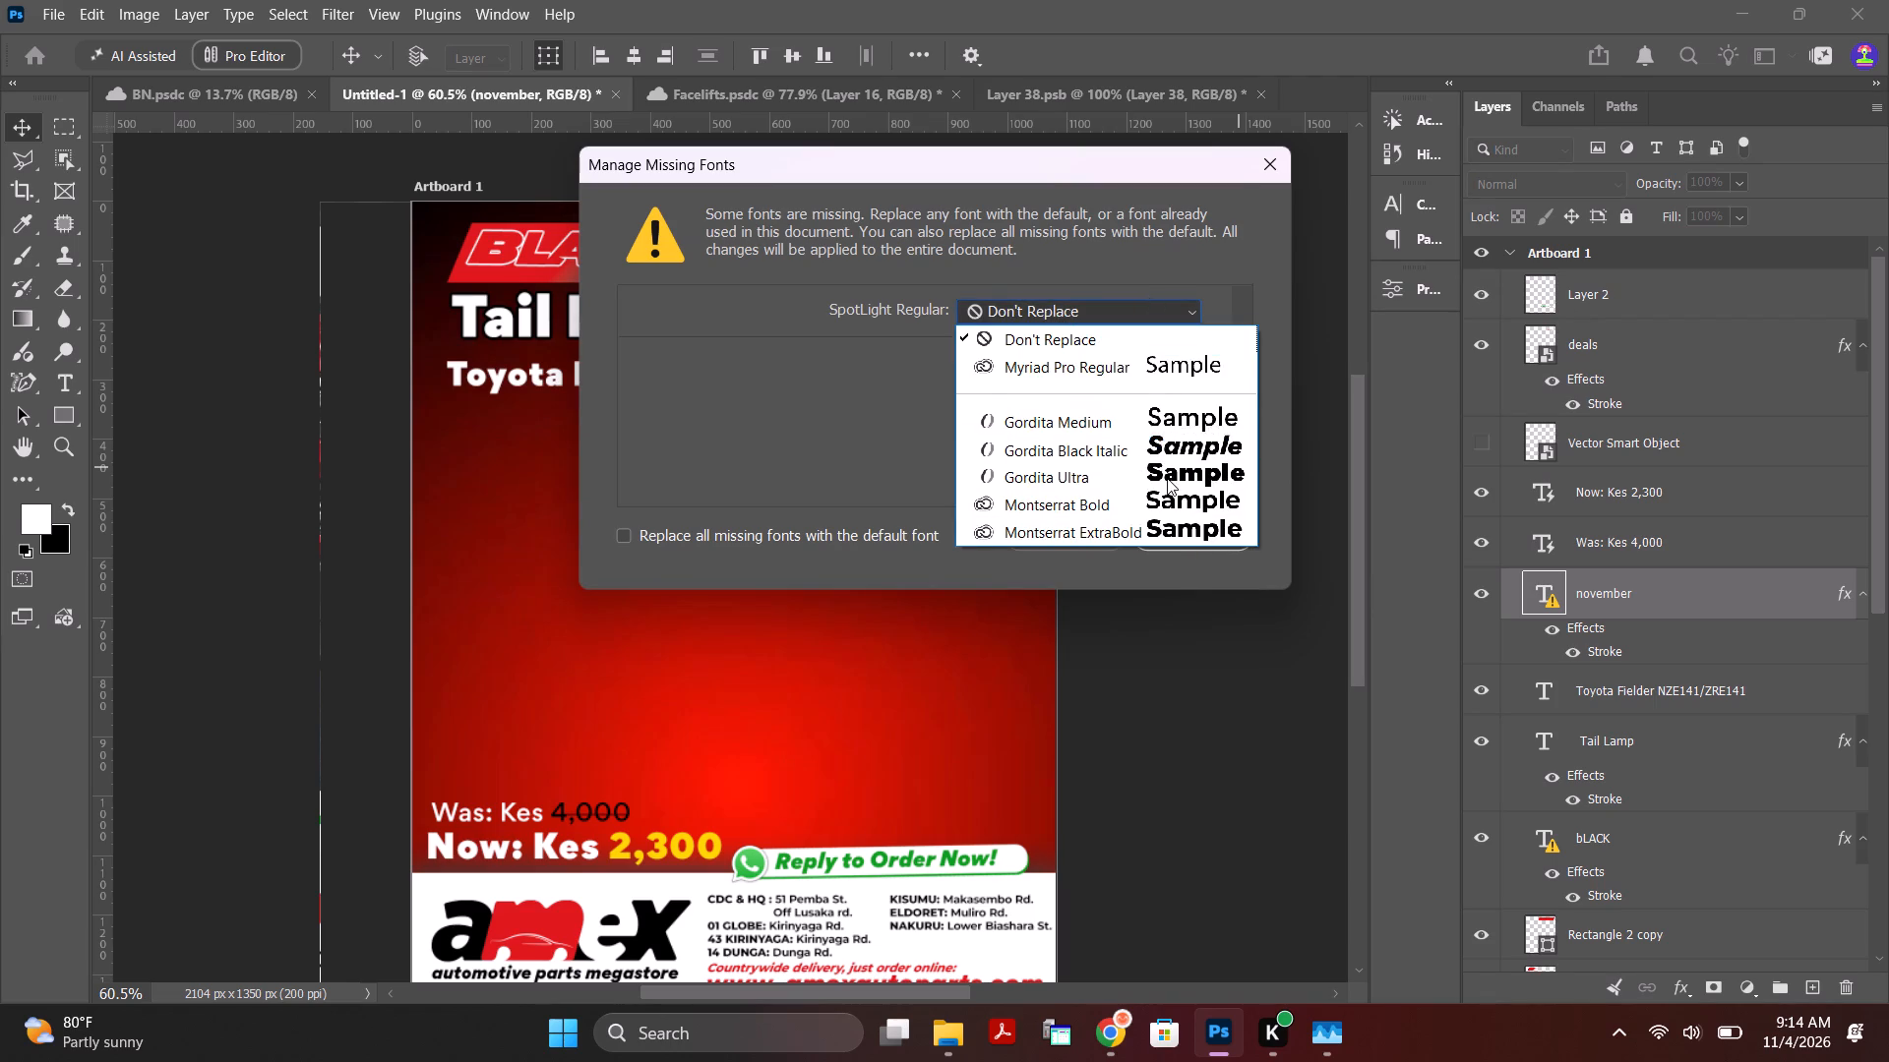
{"action": "left_click", "coordinate": [1179, 446]}
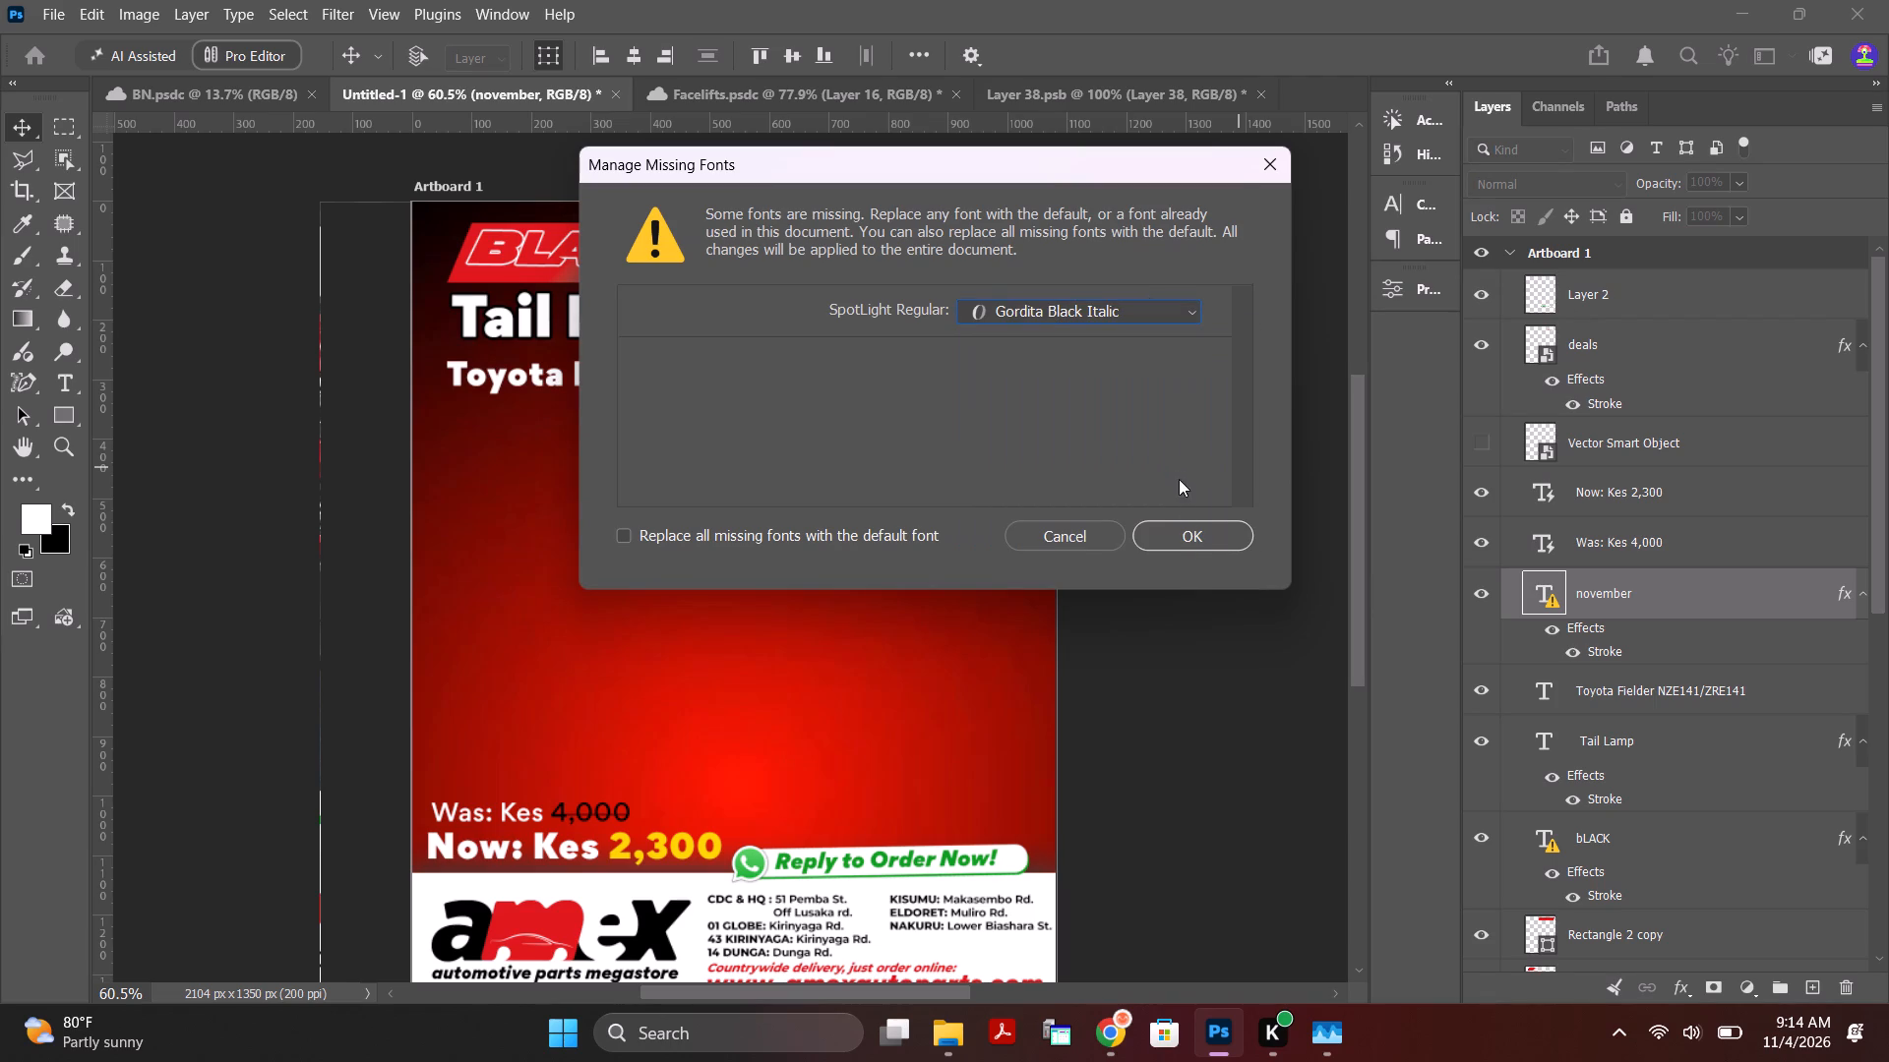
{"action": "left_click", "coordinate": [1190, 536]}
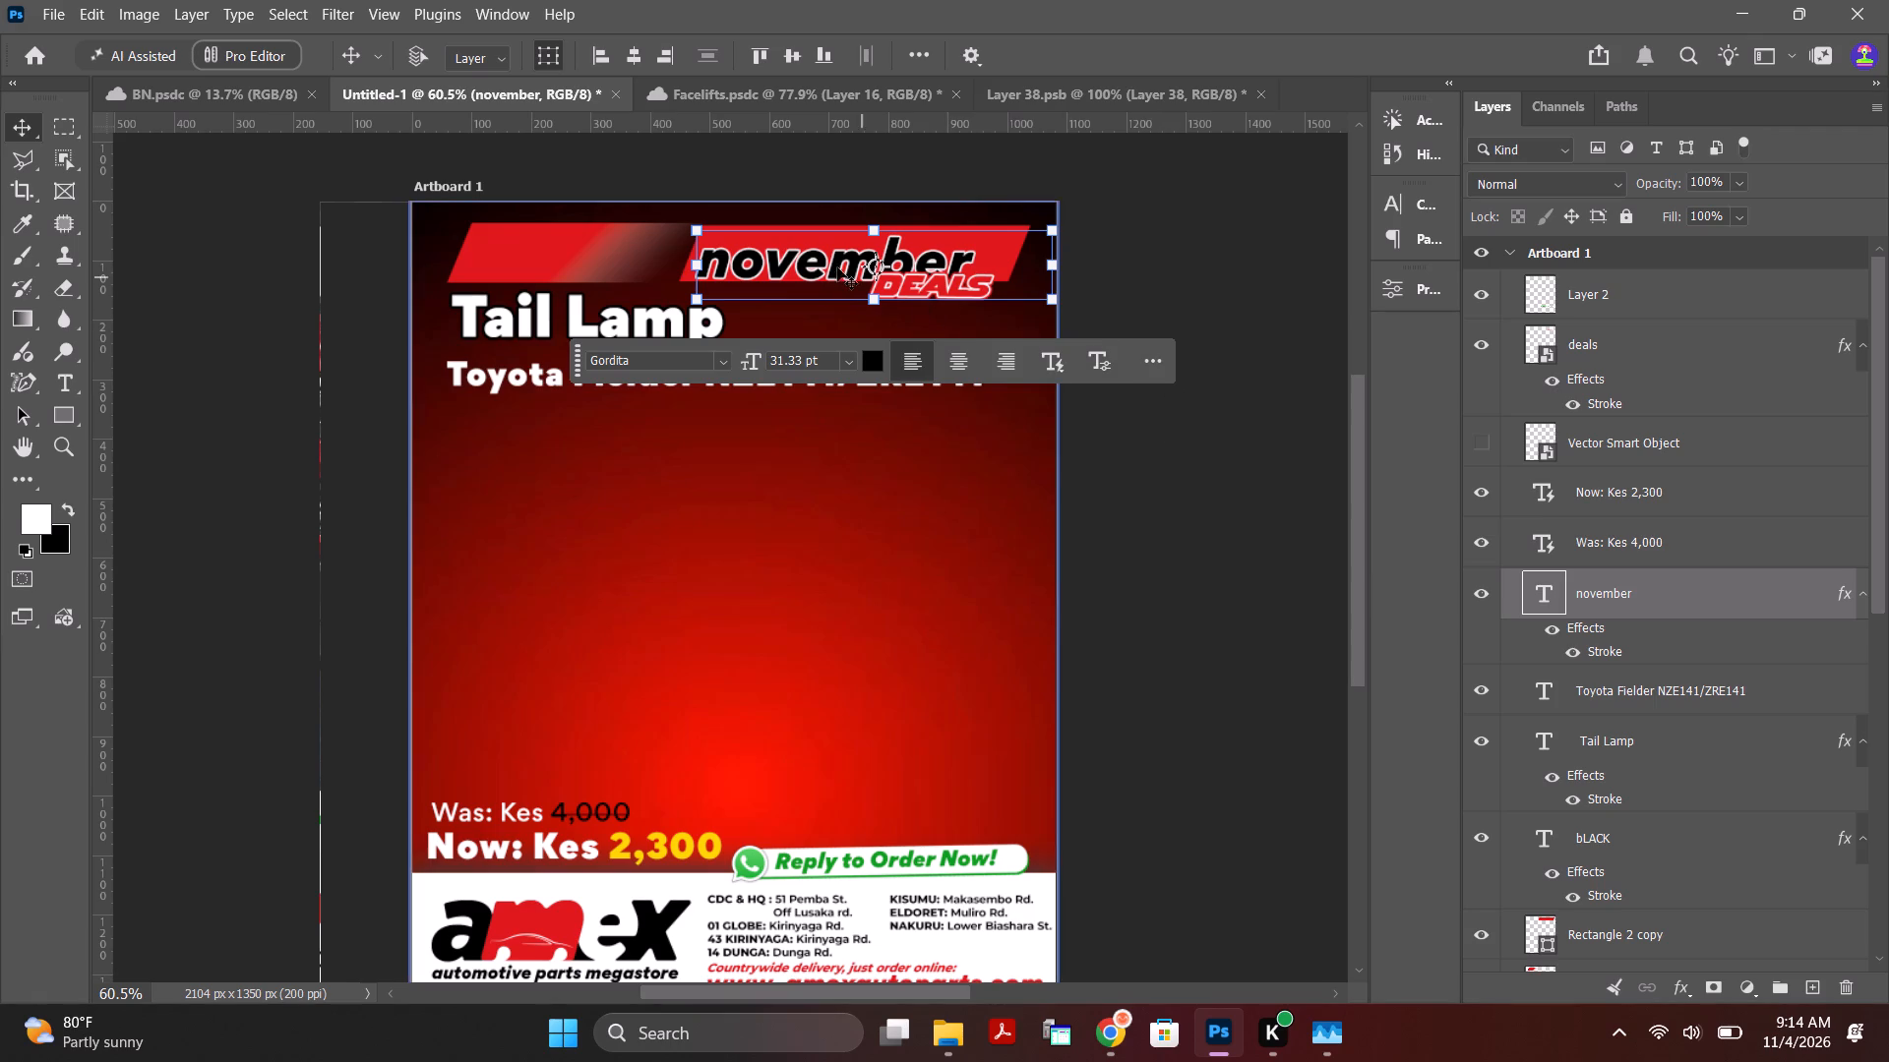
Move the headline text november up and to the right over the red bar.
{"action": "left_click_drag", "start_coordinate": [850, 257], "coordinate": [868, 244]}
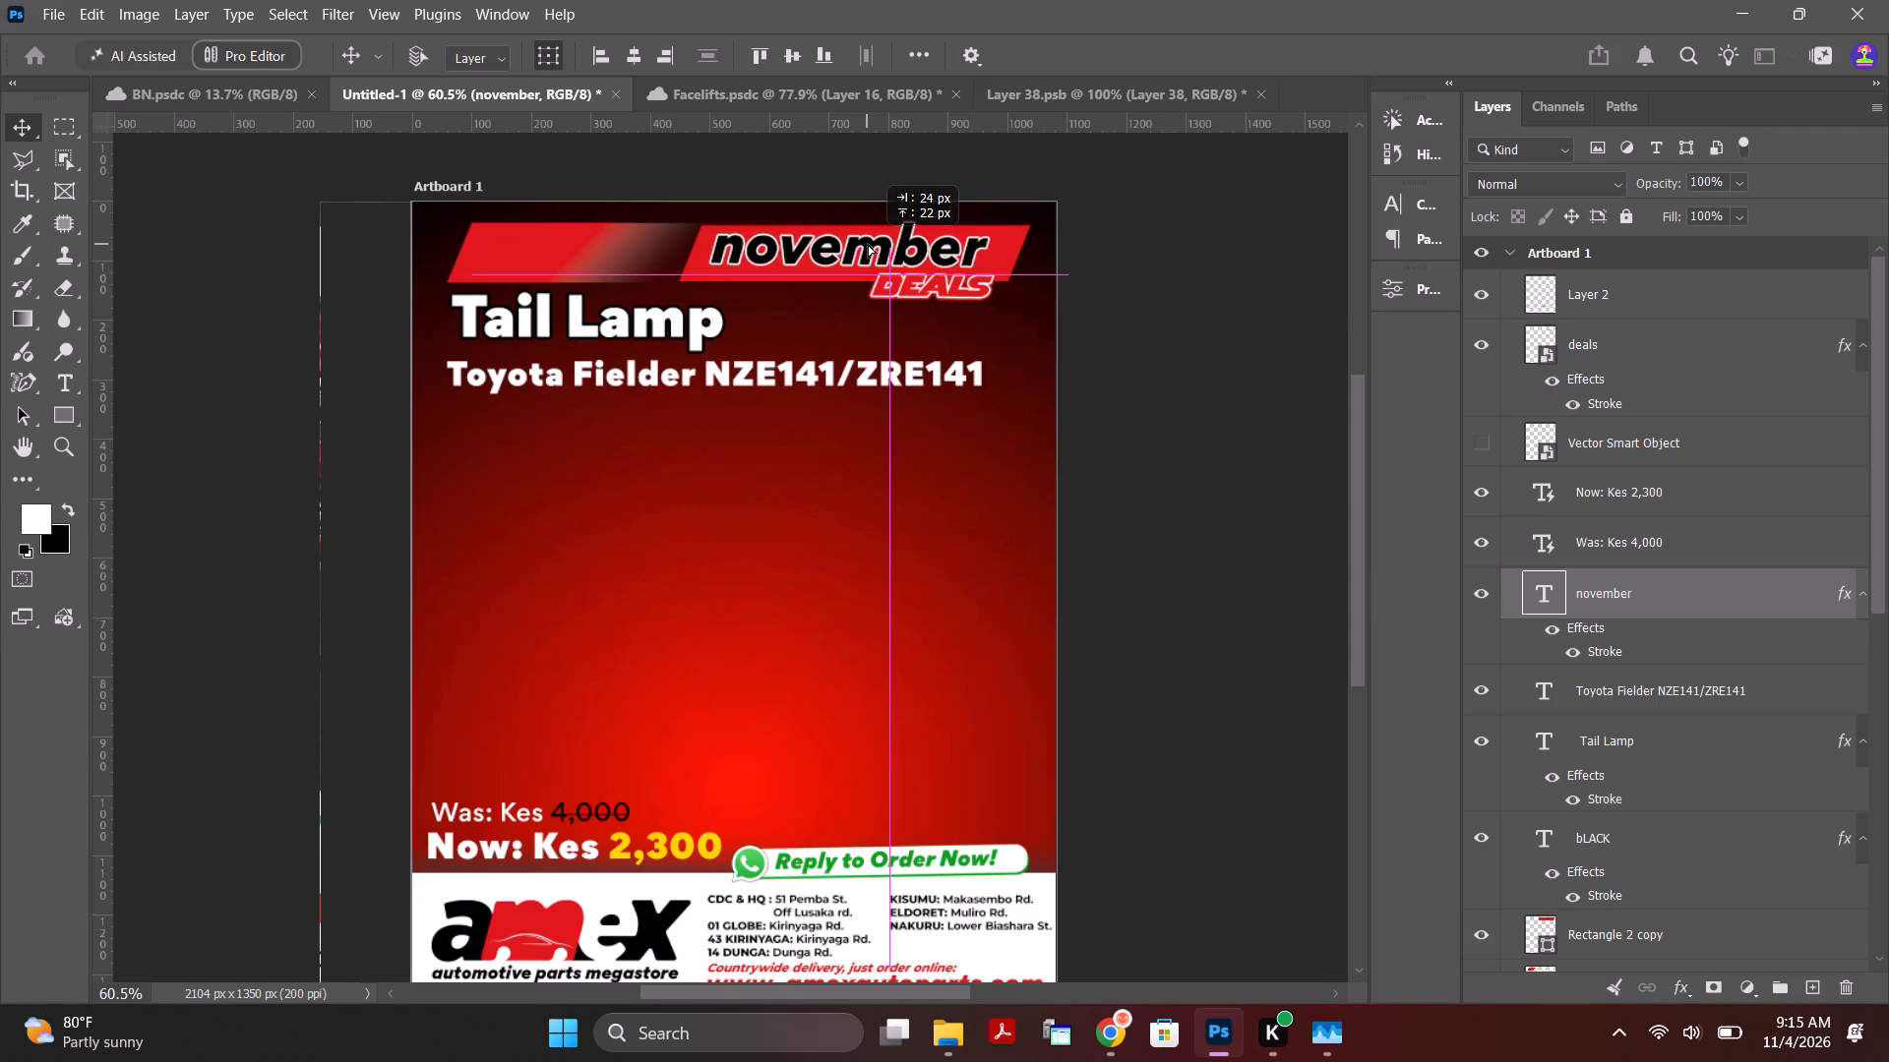
{"action": "left_click_drag", "start_coordinate": [868, 244], "coordinate": [879, 242]}
Change the first letter of the headline word november to a capital N.
{"action": "double_click", "coordinate": [879, 242]}
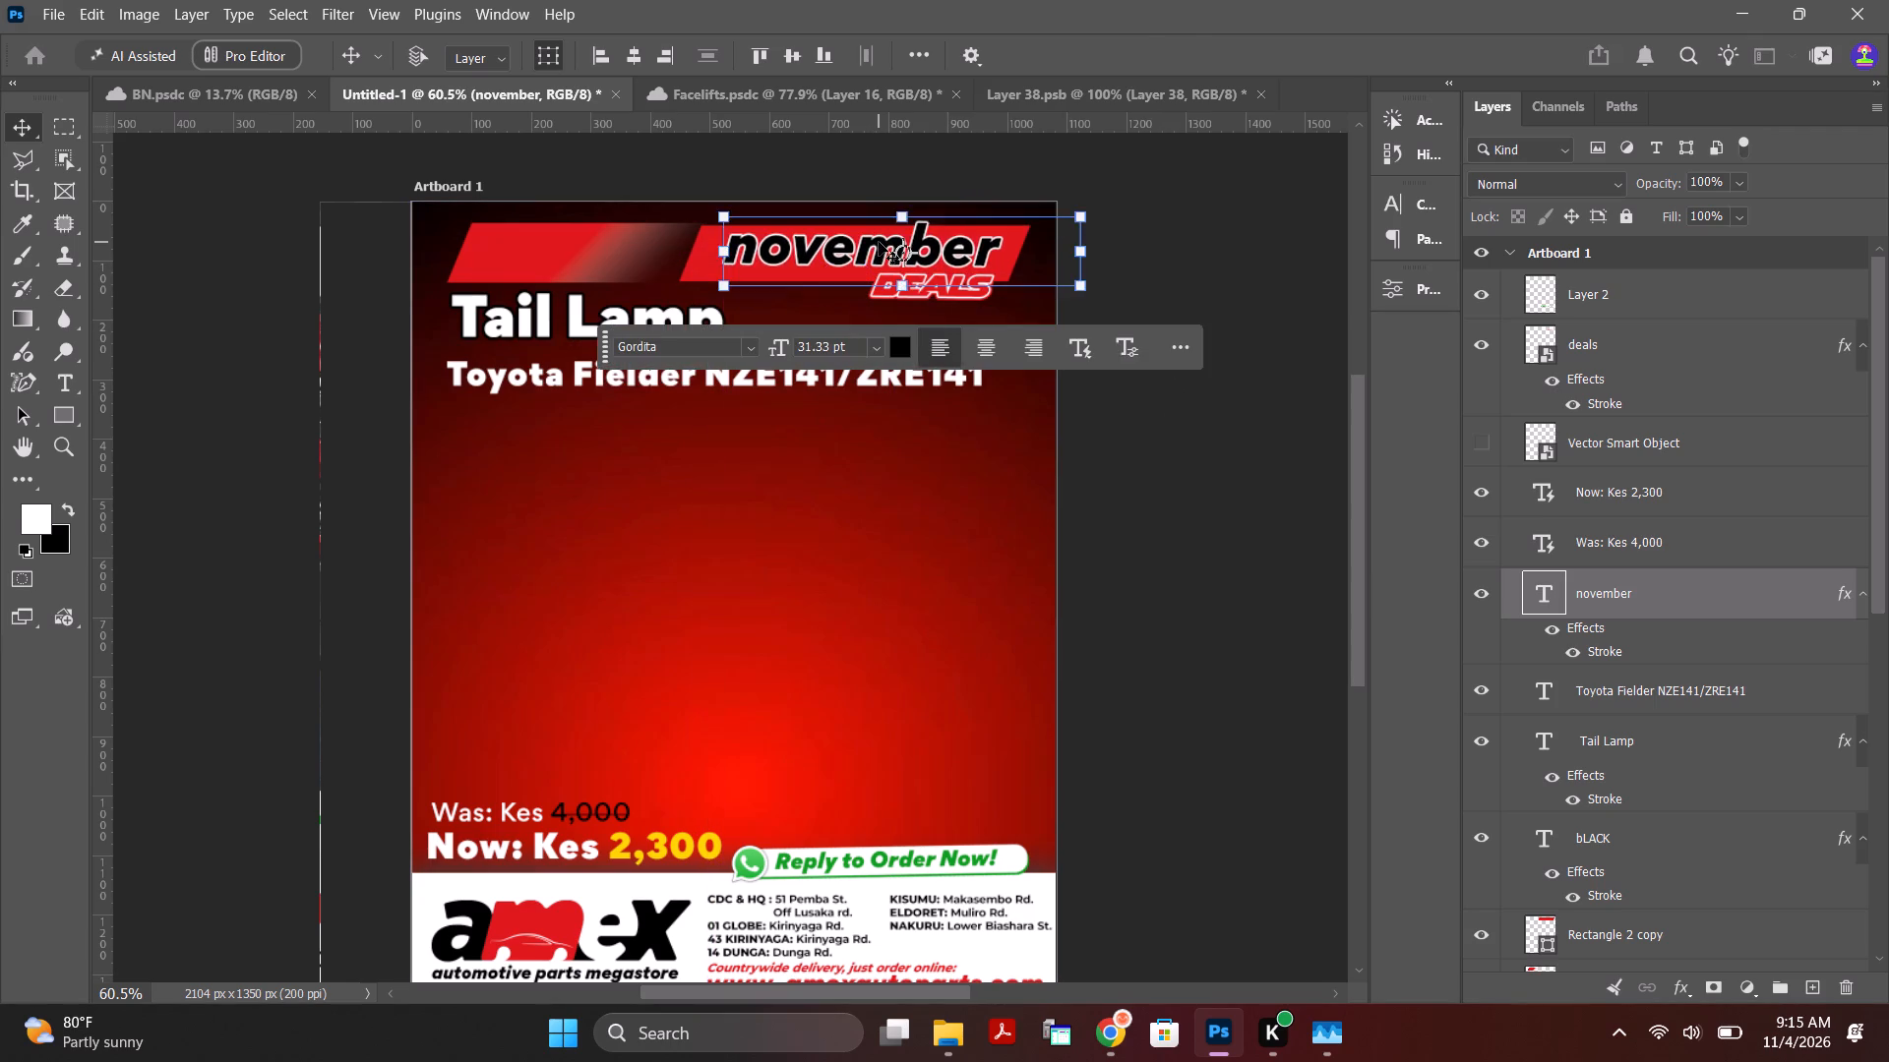
{"action": "left_click", "coordinate": [764, 249]}
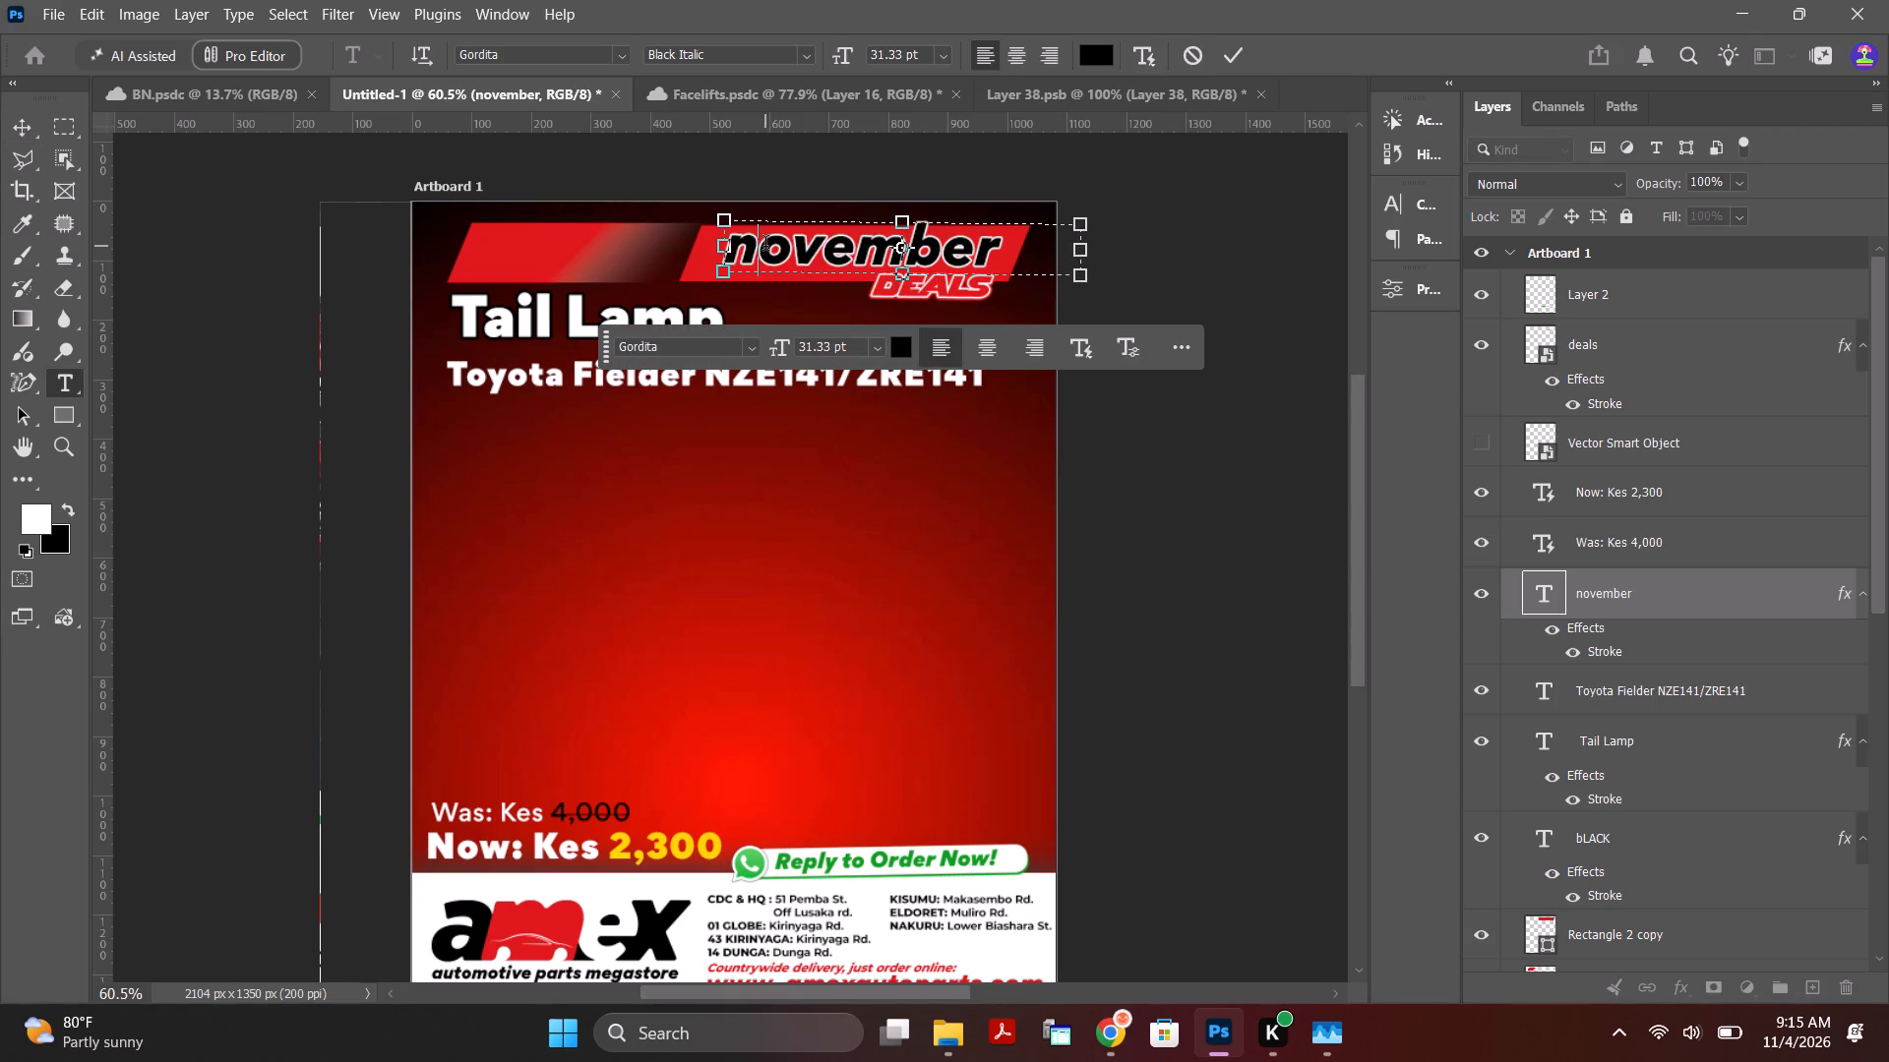
{"action": "key", "text": "BackSpace"}
{"action": "key", "text": "shift+n"}
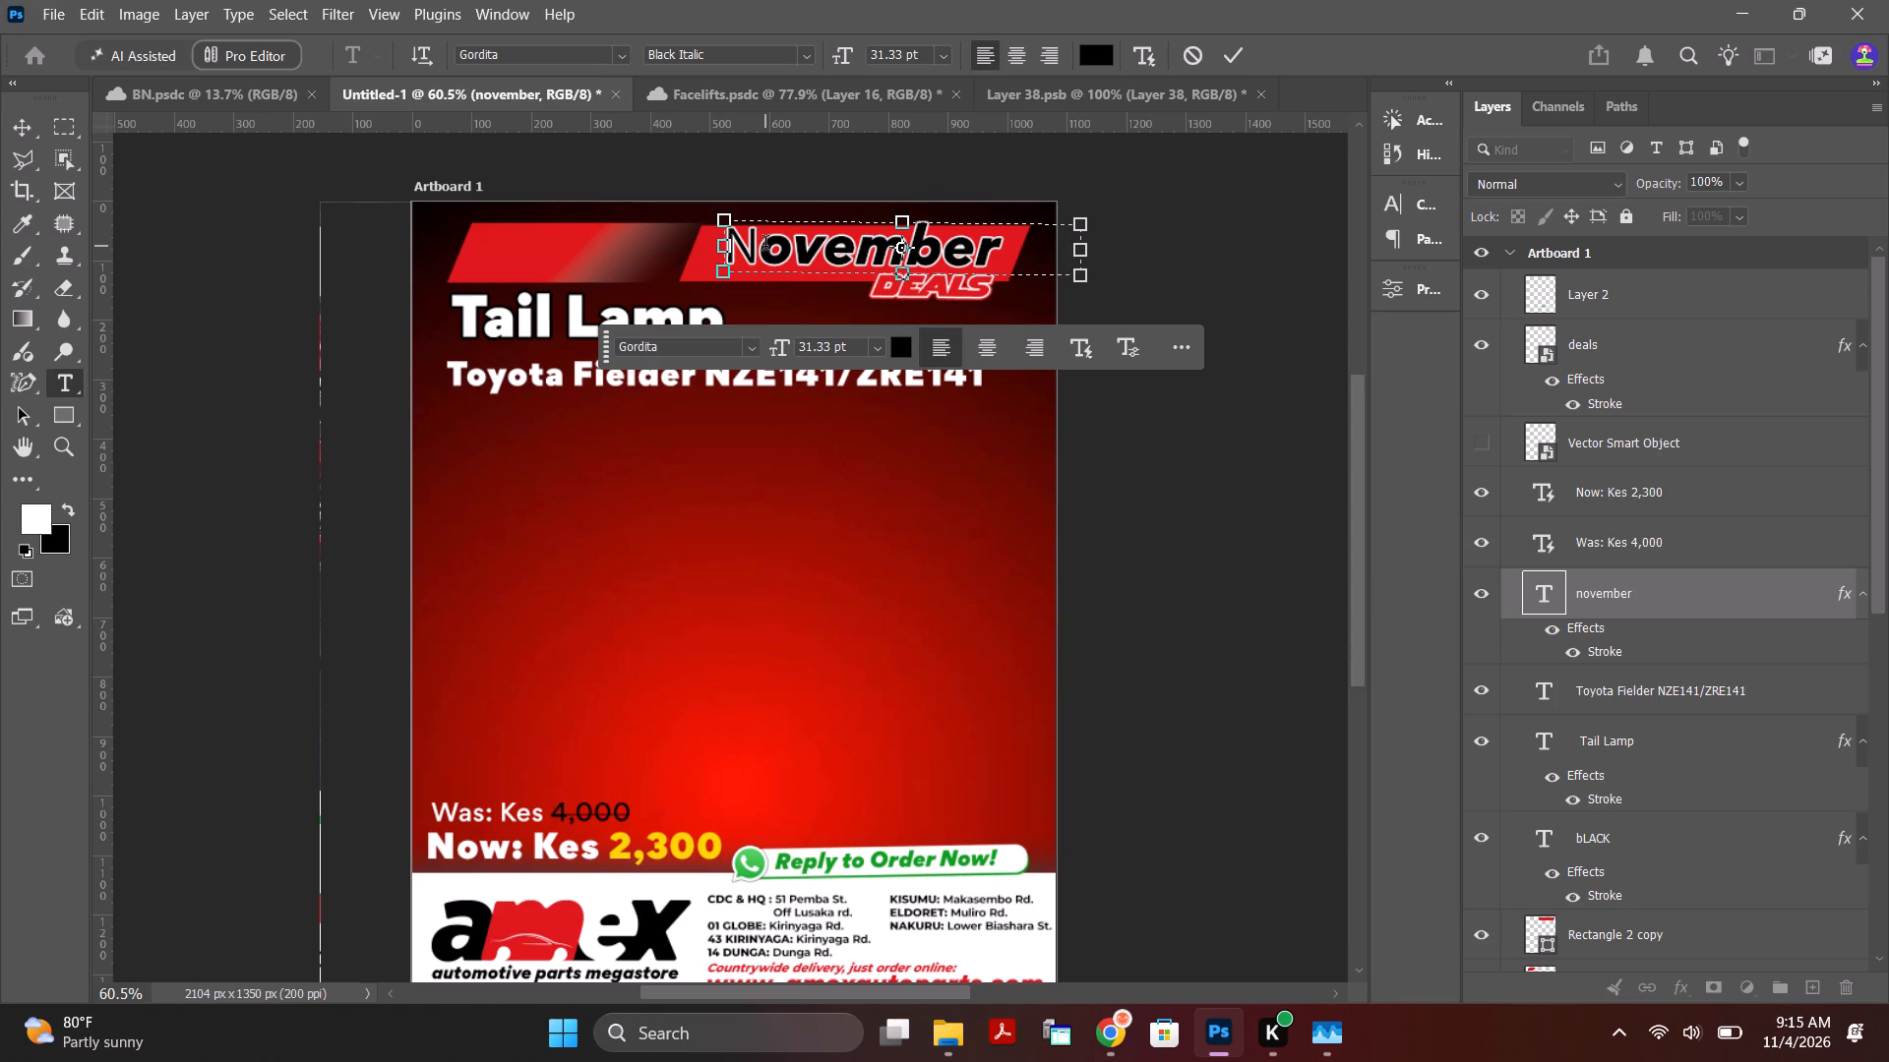
Set the headline word November, including its new capital N, to Gordita Ultra Italic.
{"action": "left_click_drag", "start_coordinate": [756, 237], "coordinate": [697, 239]}
{"action": "left_click", "coordinate": [620, 54]}
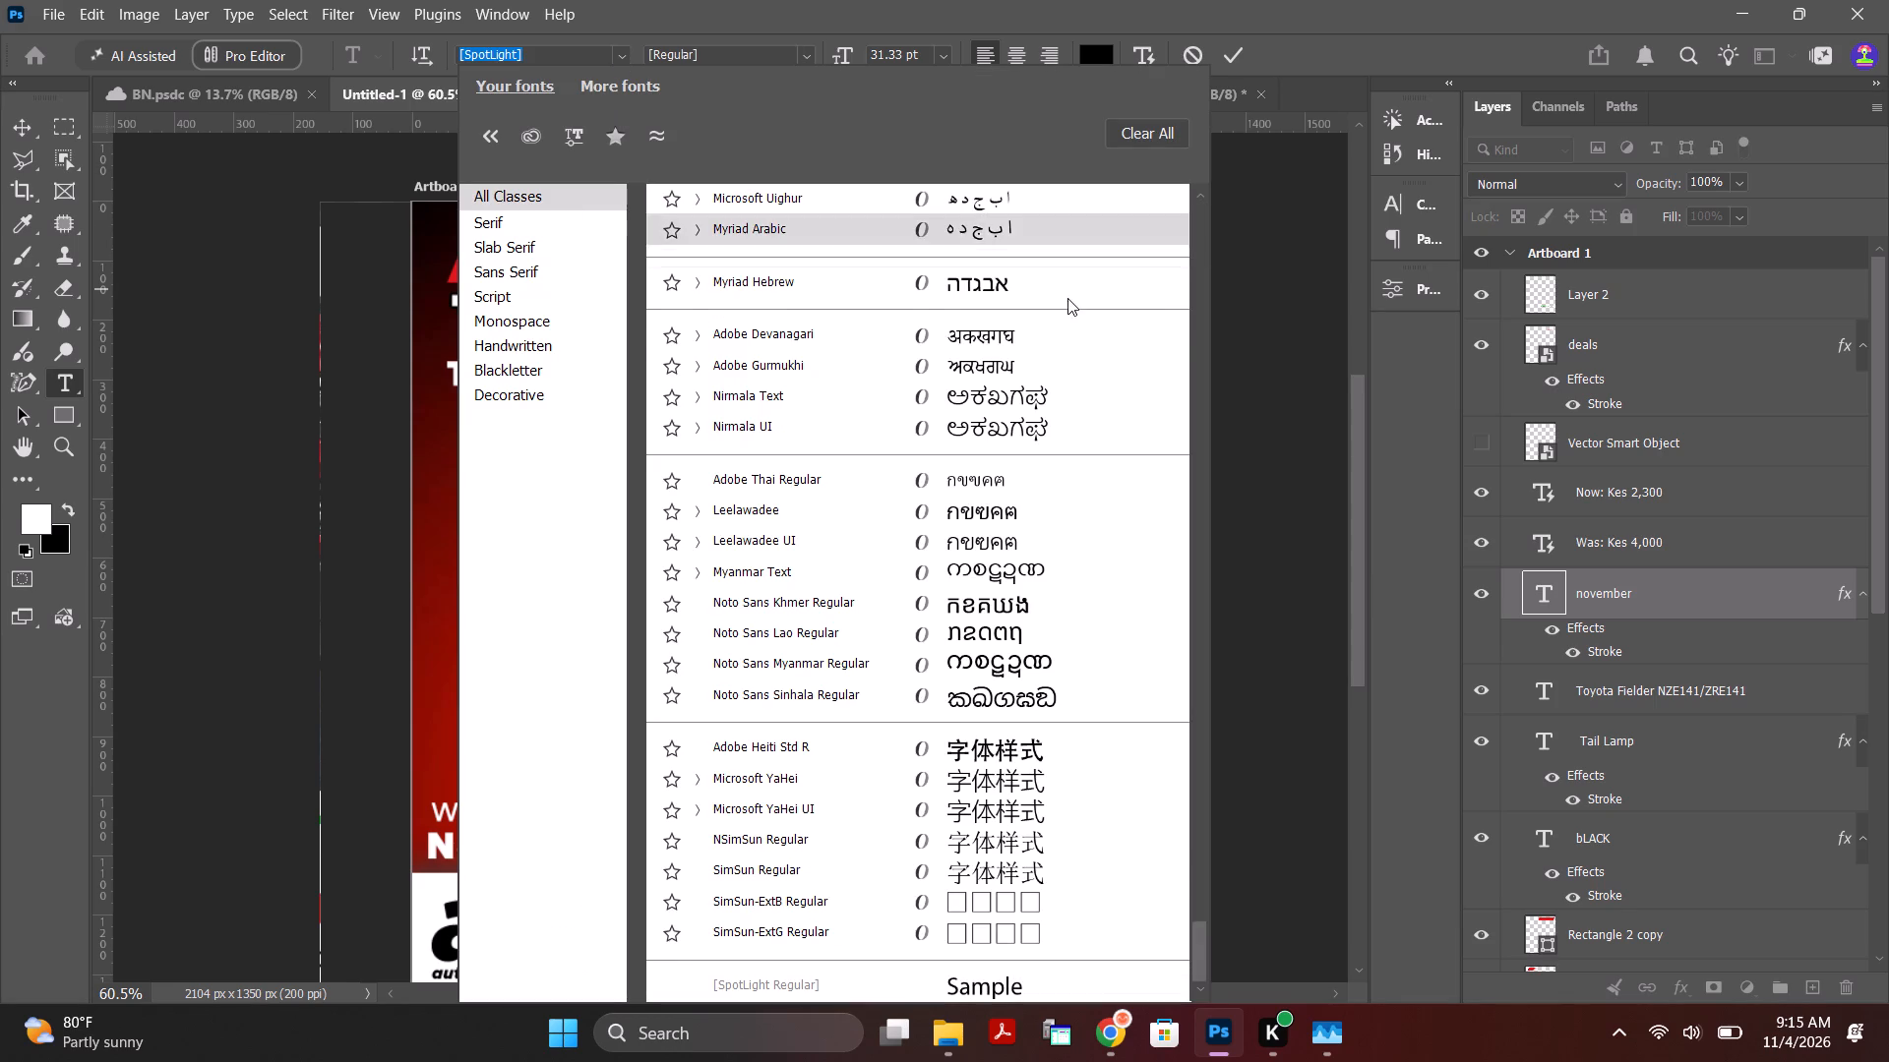
{"action": "left_click_drag", "start_coordinate": [1202, 949], "coordinate": [1183, 211]}
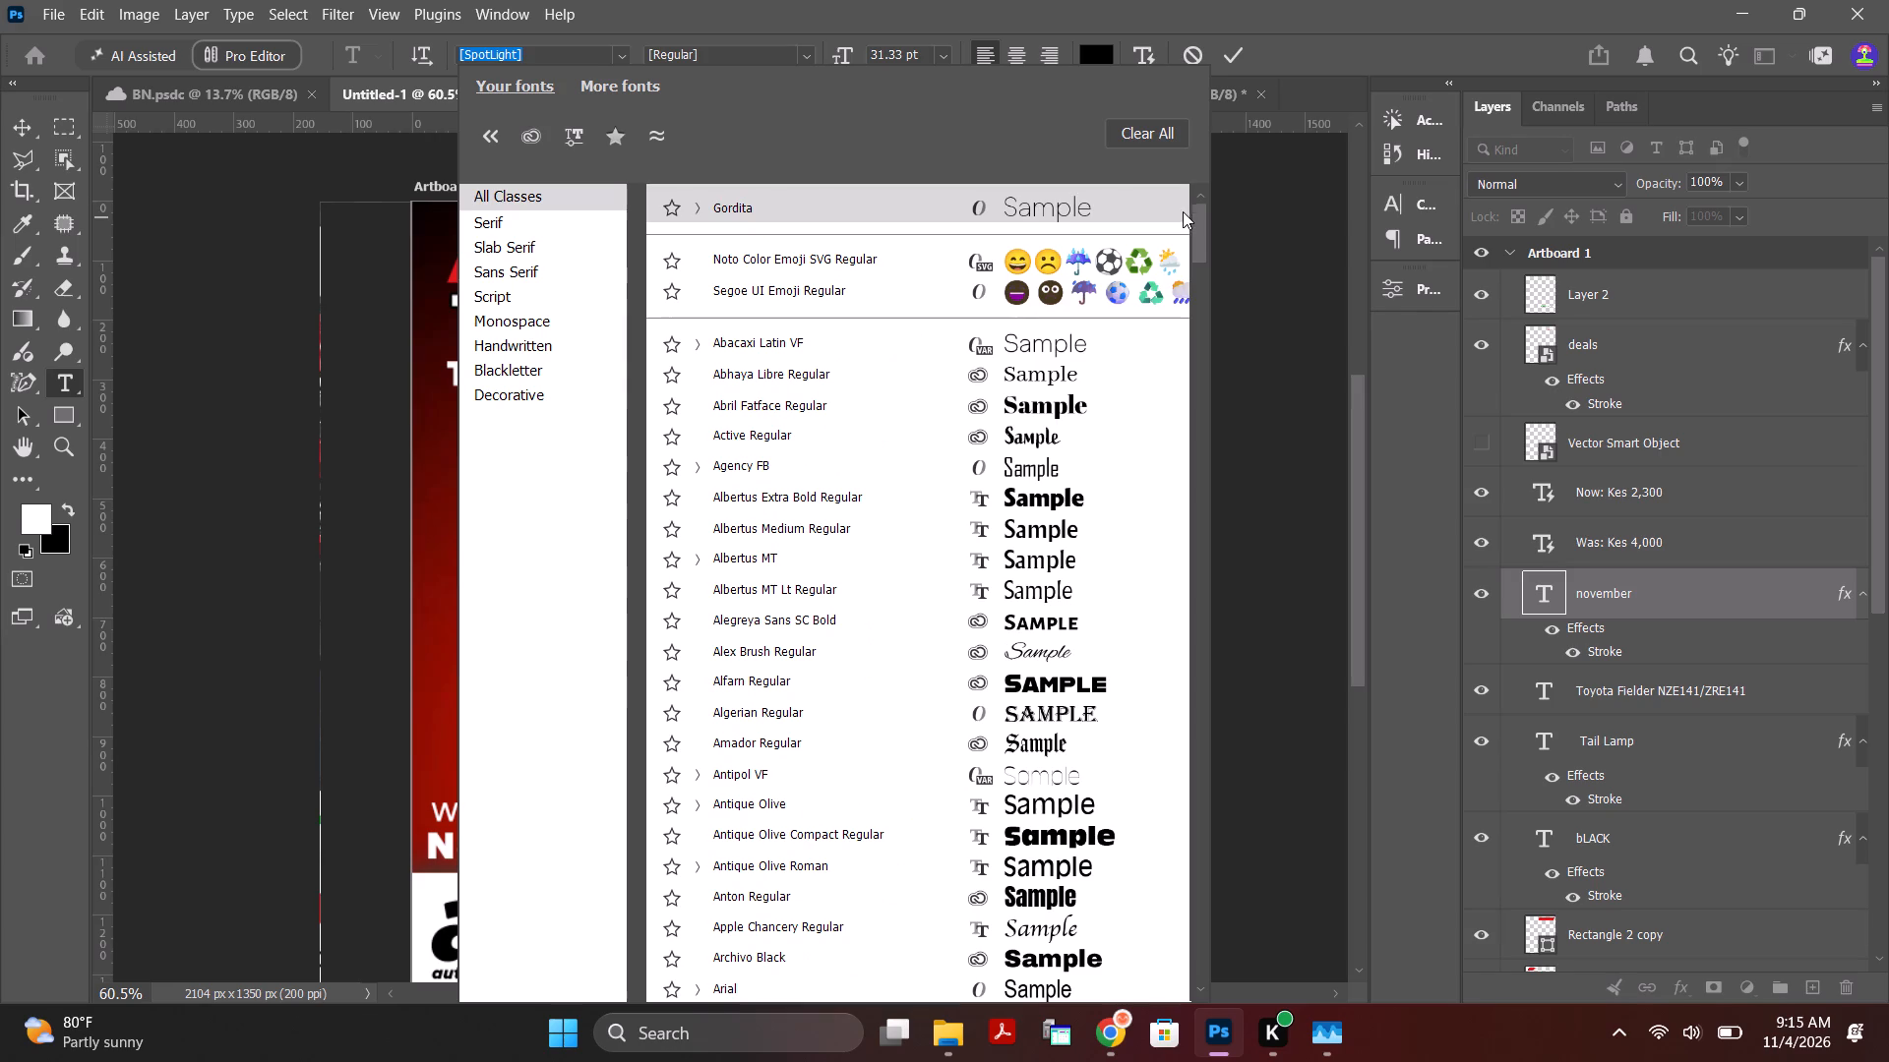
{"action": "left_click_drag", "start_coordinate": [1183, 211], "coordinate": [1184, 204]}
{"action": "left_click", "coordinate": [697, 205]}
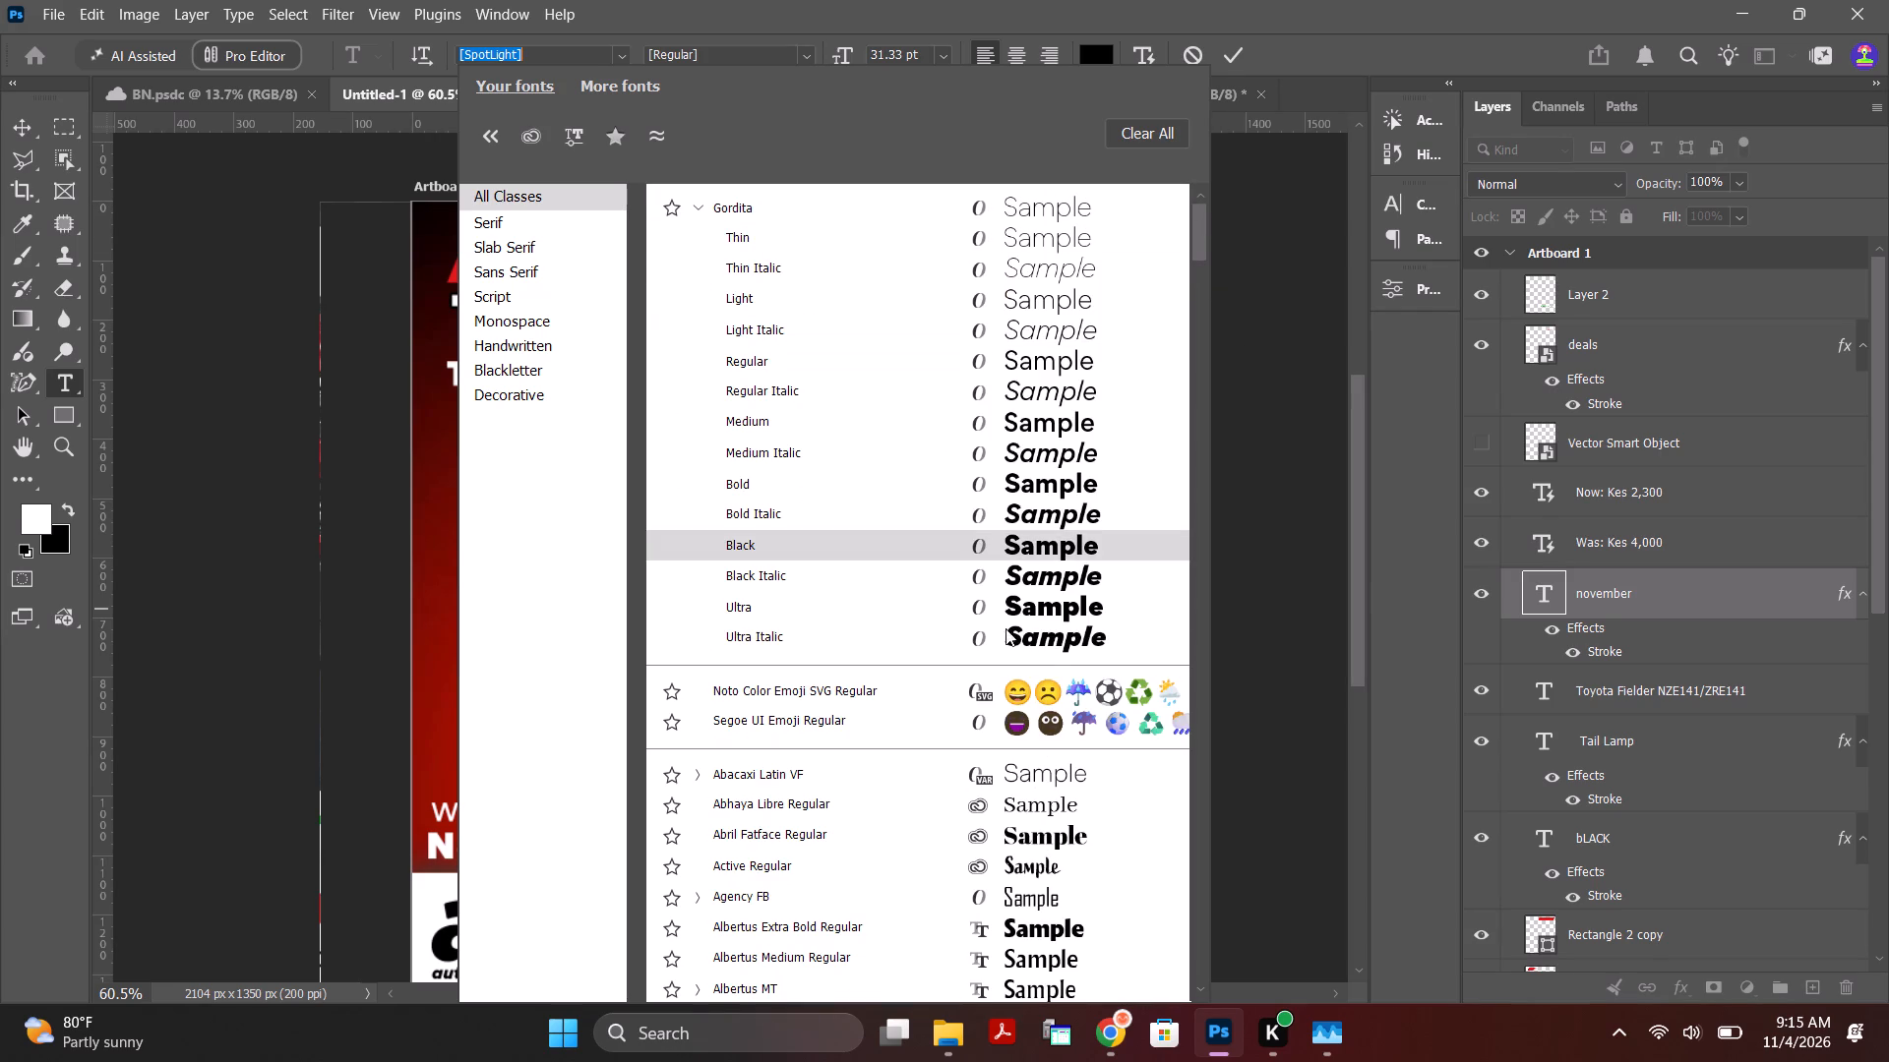
{"action": "left_click", "coordinate": [1044, 647]}
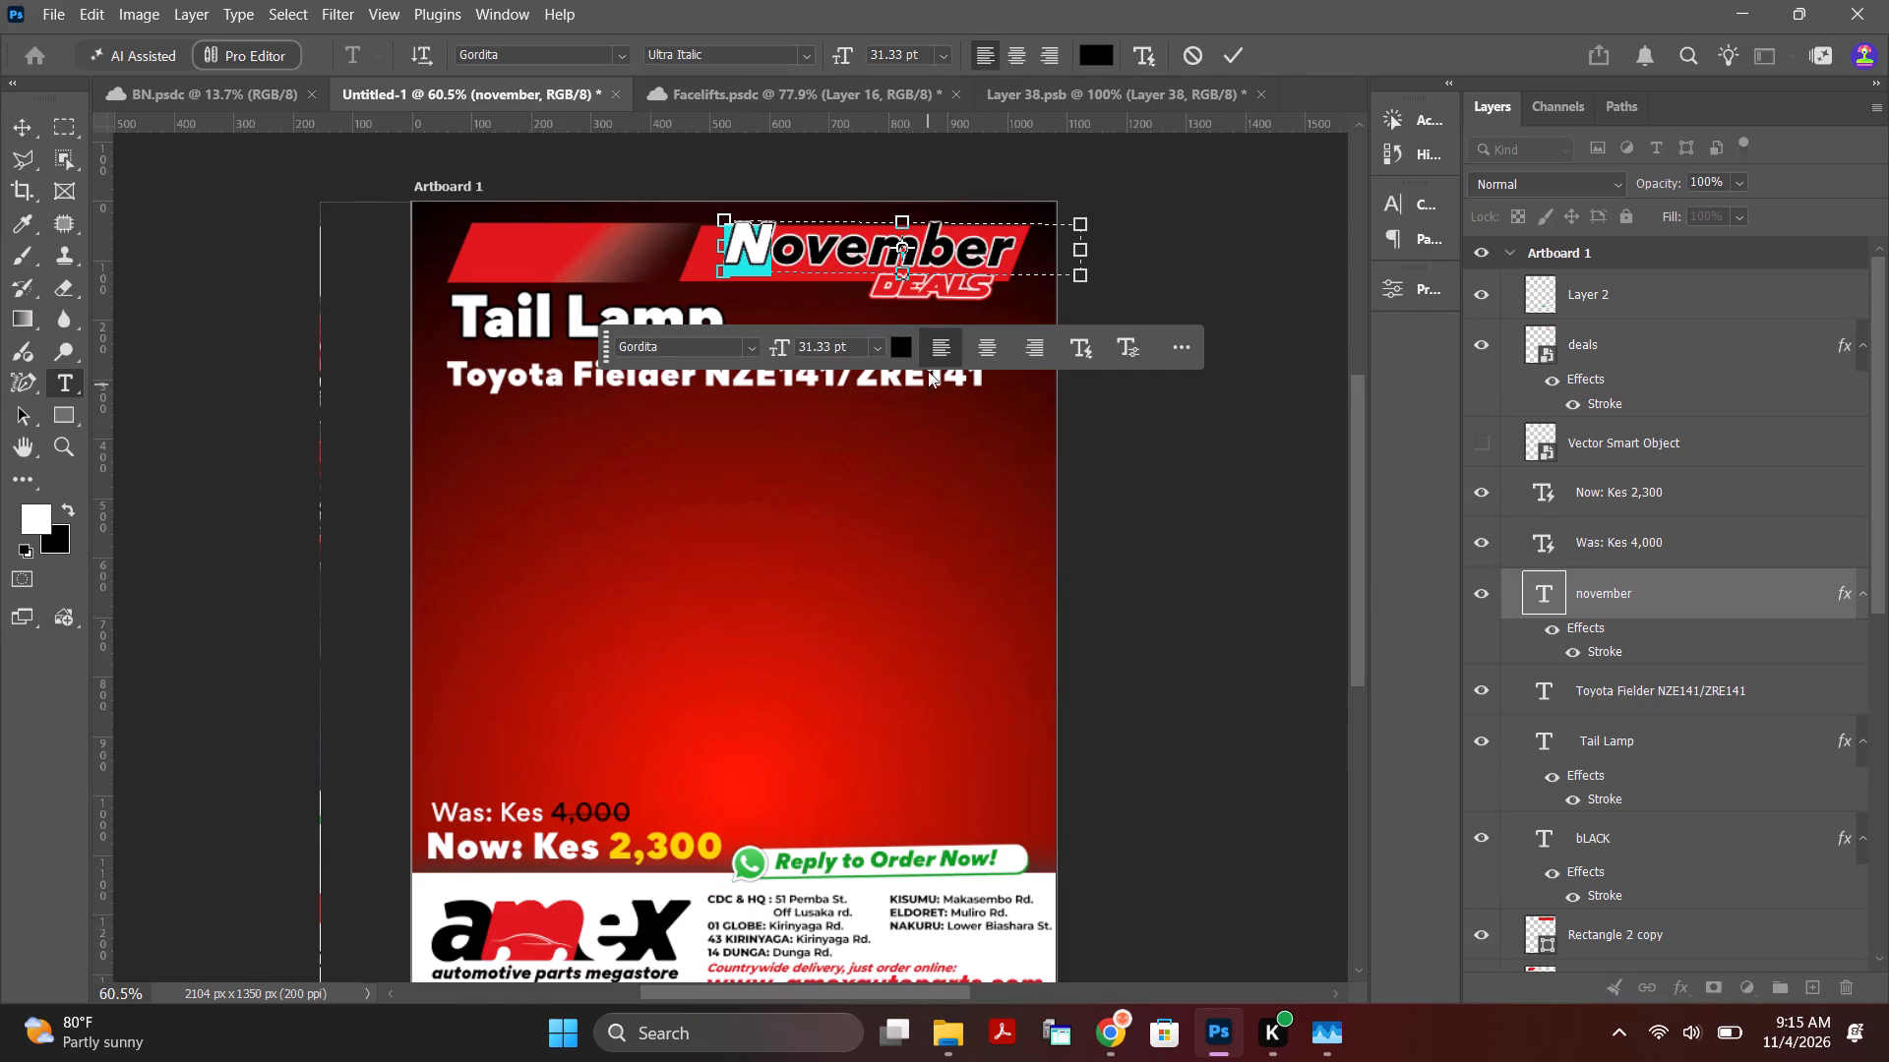
{"action": "left_click", "coordinate": [804, 262]}
{"action": "left_click_drag", "start_coordinate": [1012, 247], "coordinate": [880, 261]}
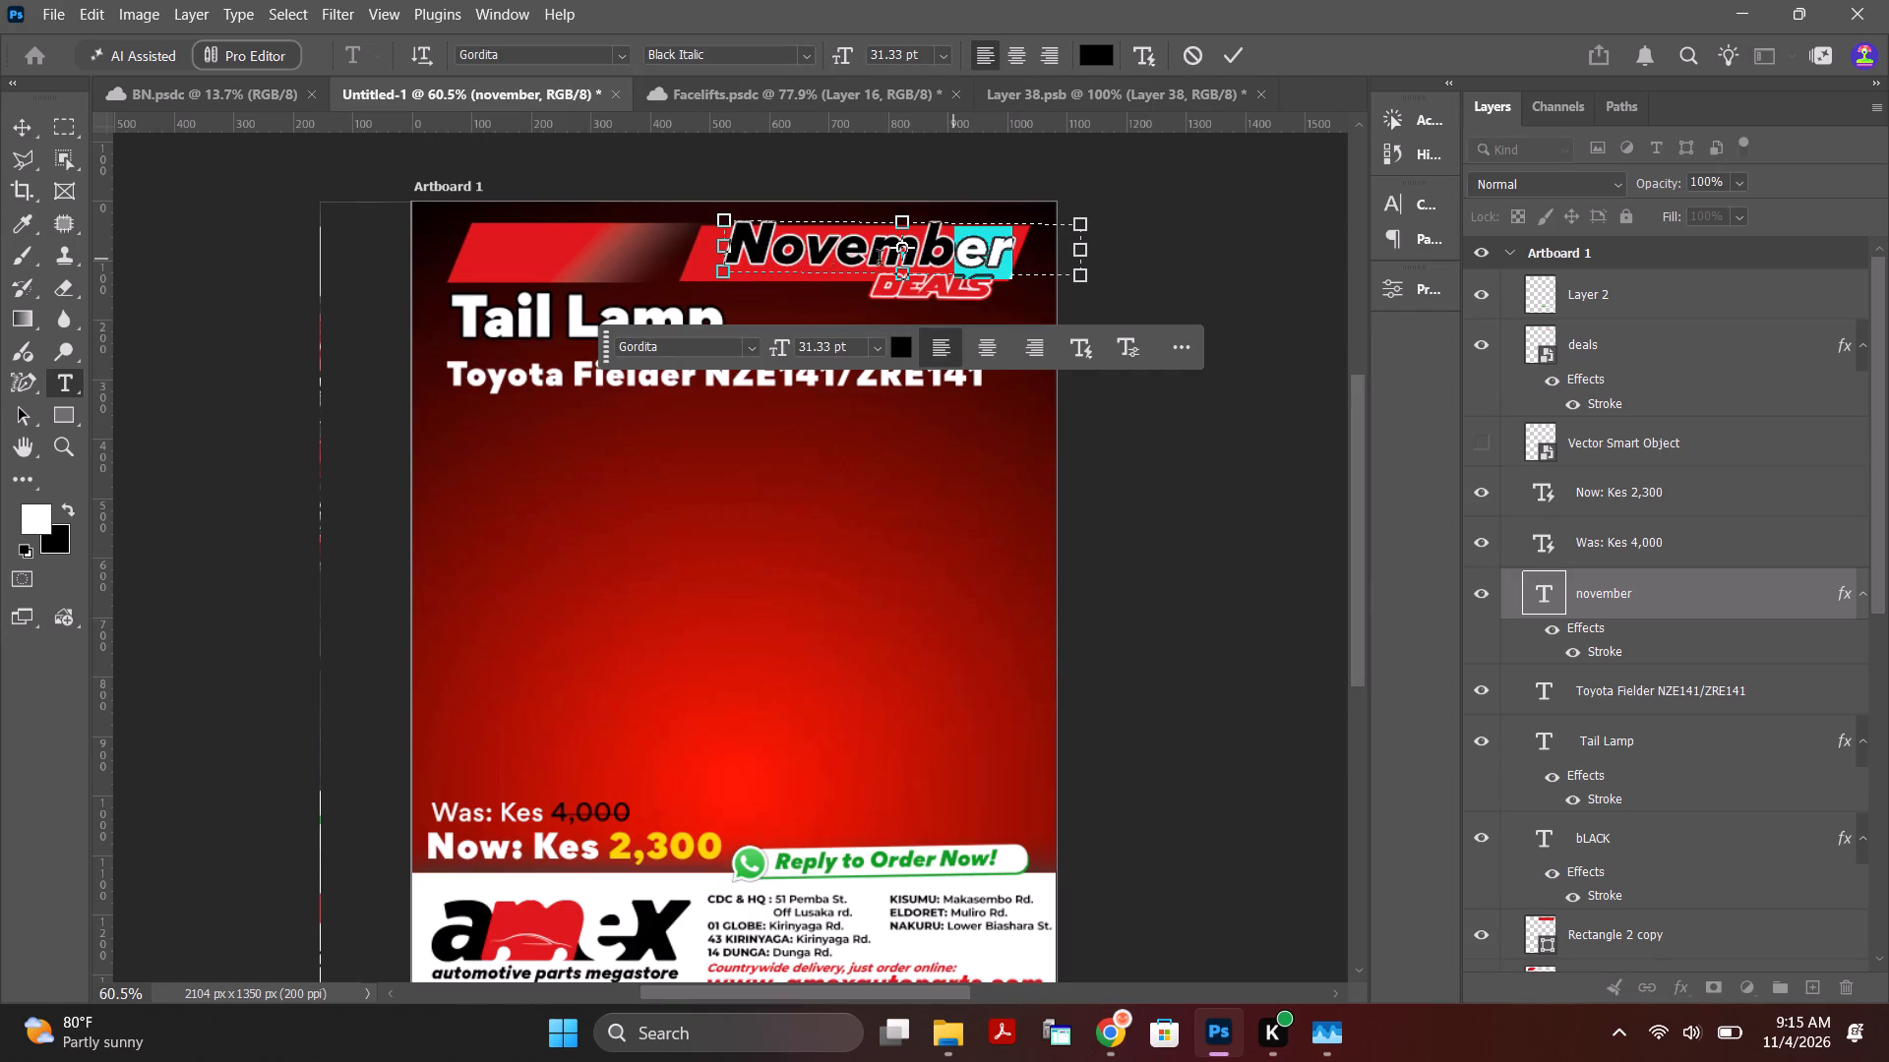
{"action": "left_click_drag", "start_coordinate": [880, 261], "coordinate": [710, 259]}
{"action": "left_click", "coordinate": [621, 53]}
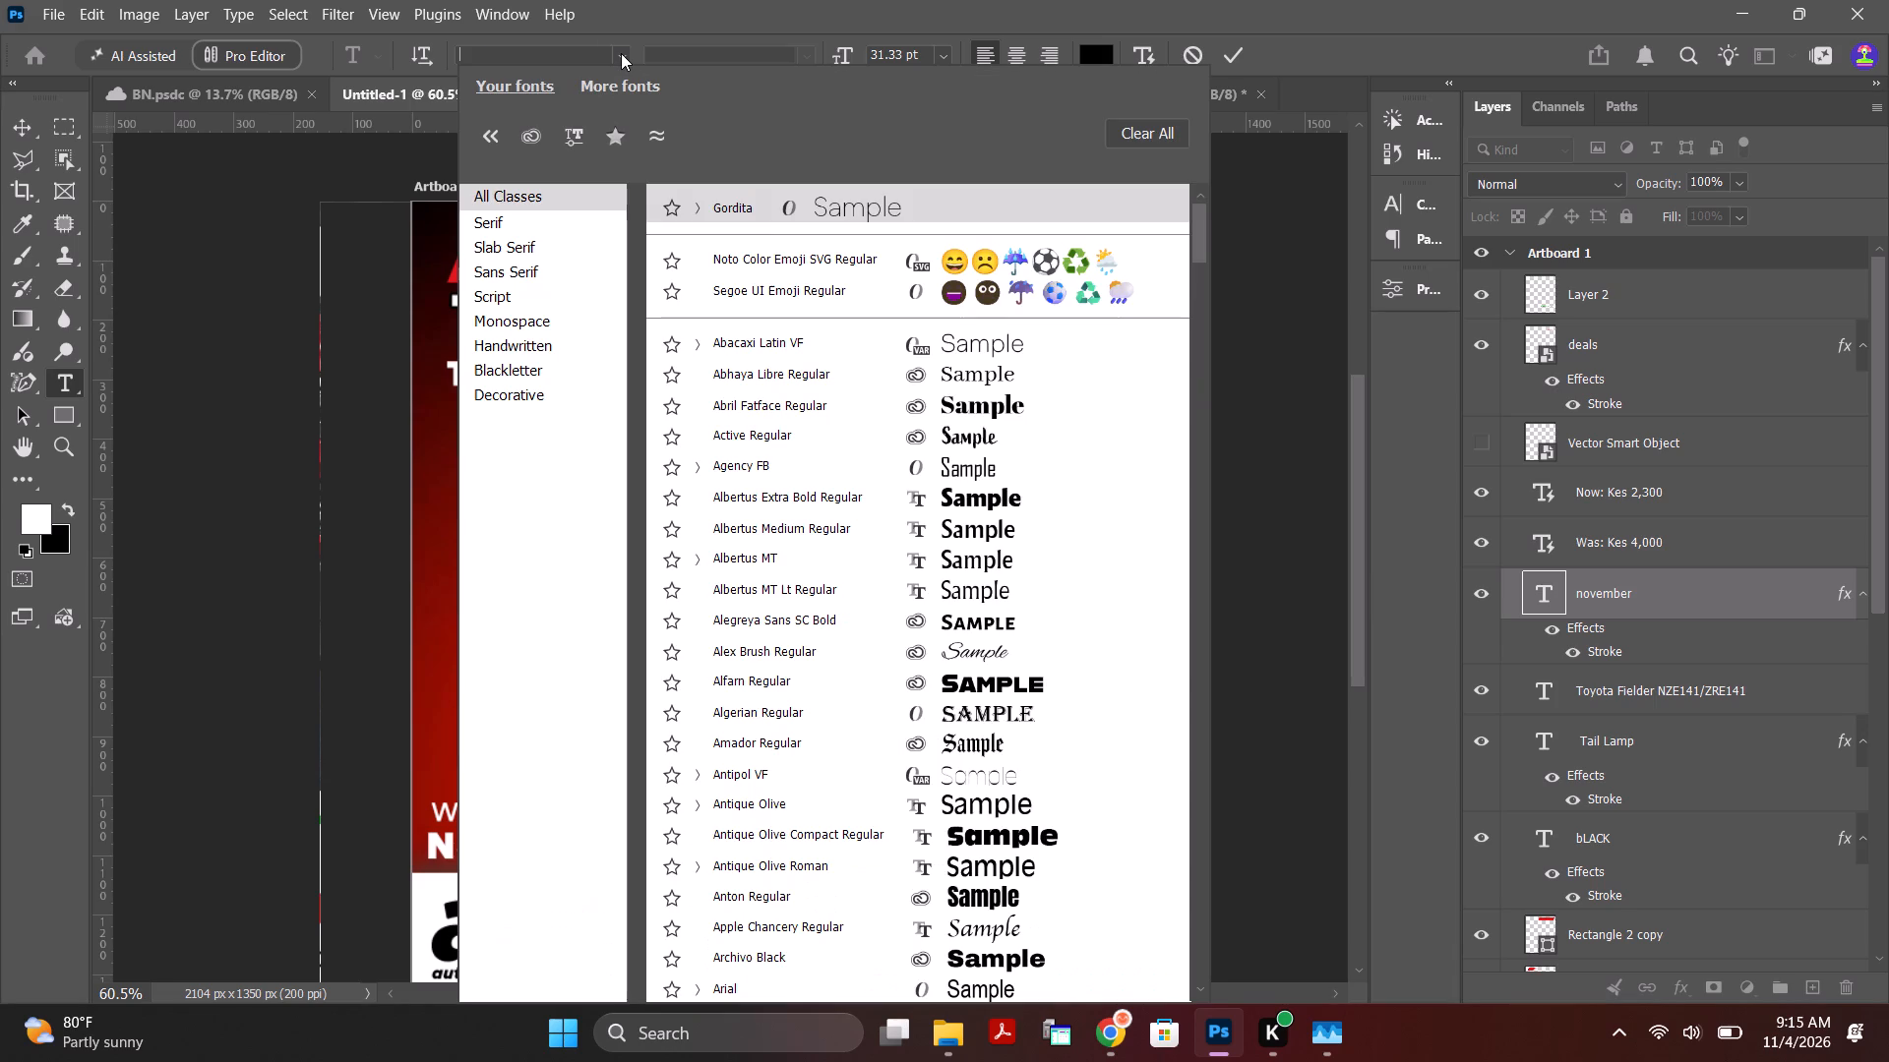
{"action": "left_click", "coordinate": [692, 204]}
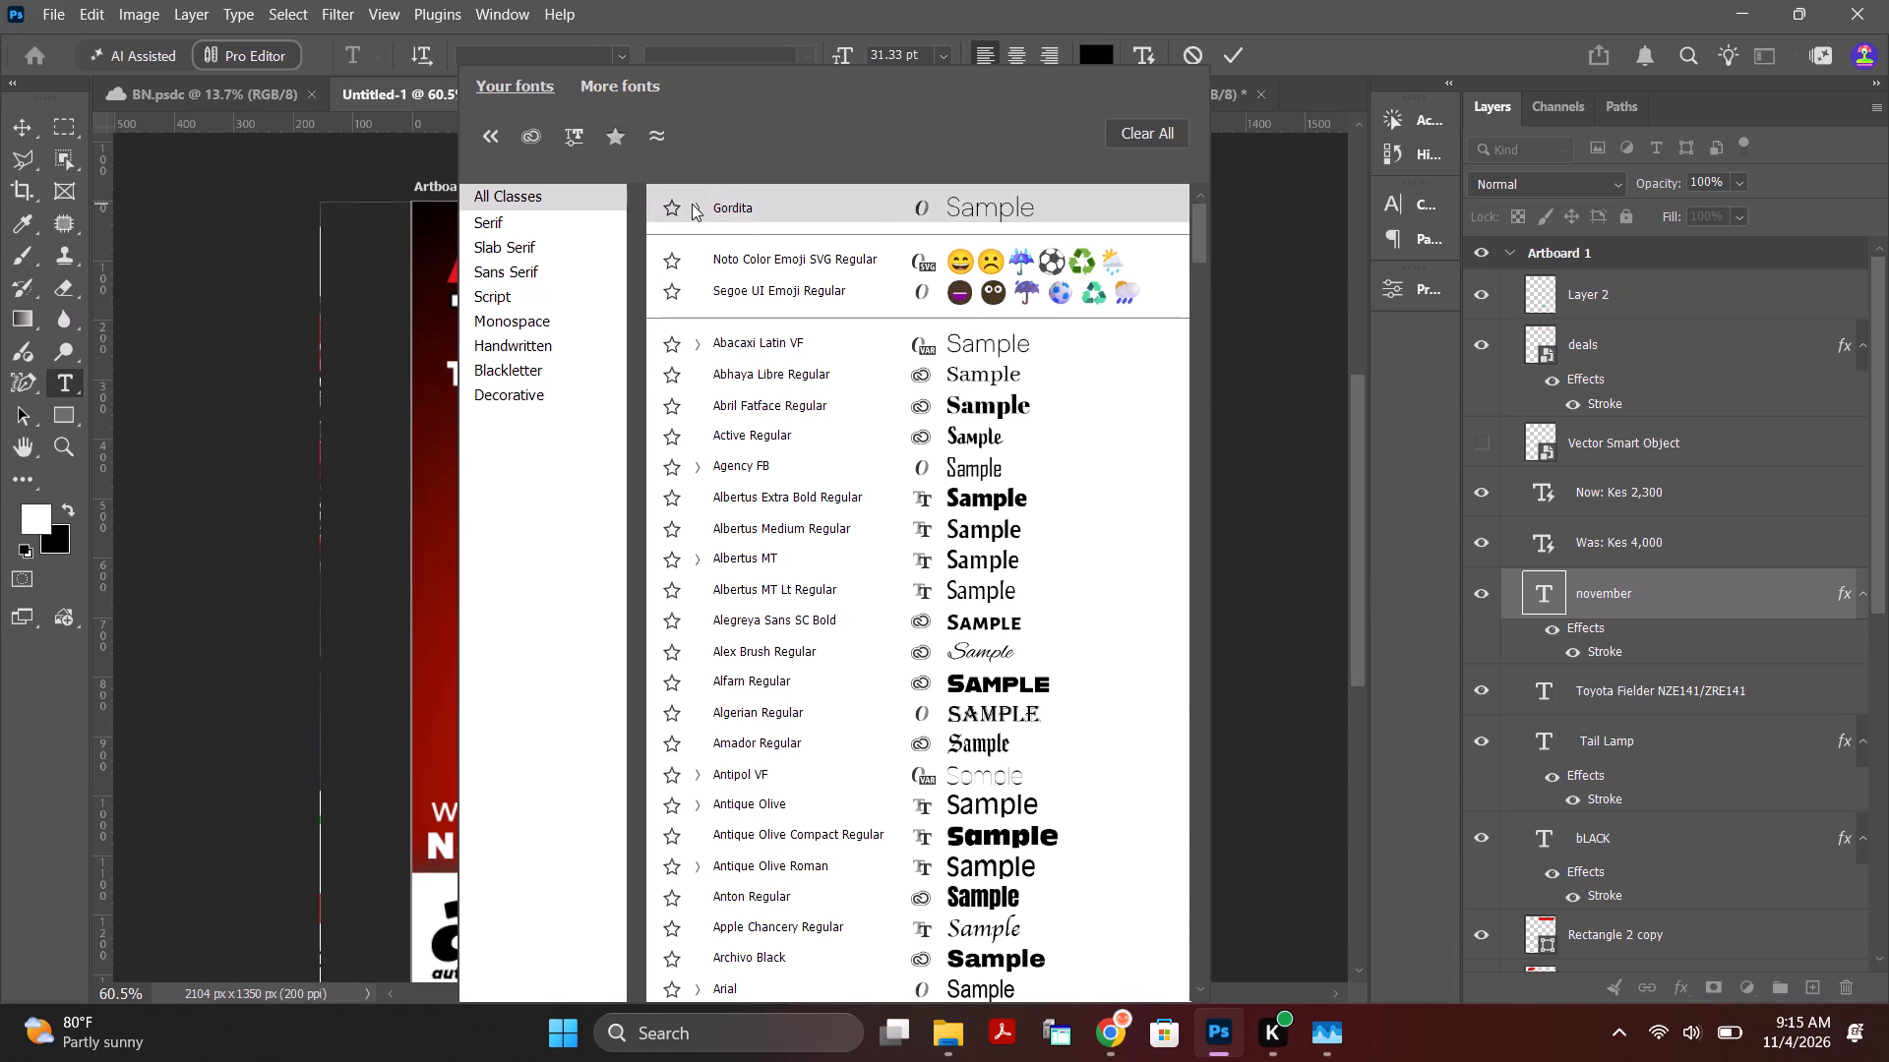
{"action": "left_click", "coordinate": [970, 631]}
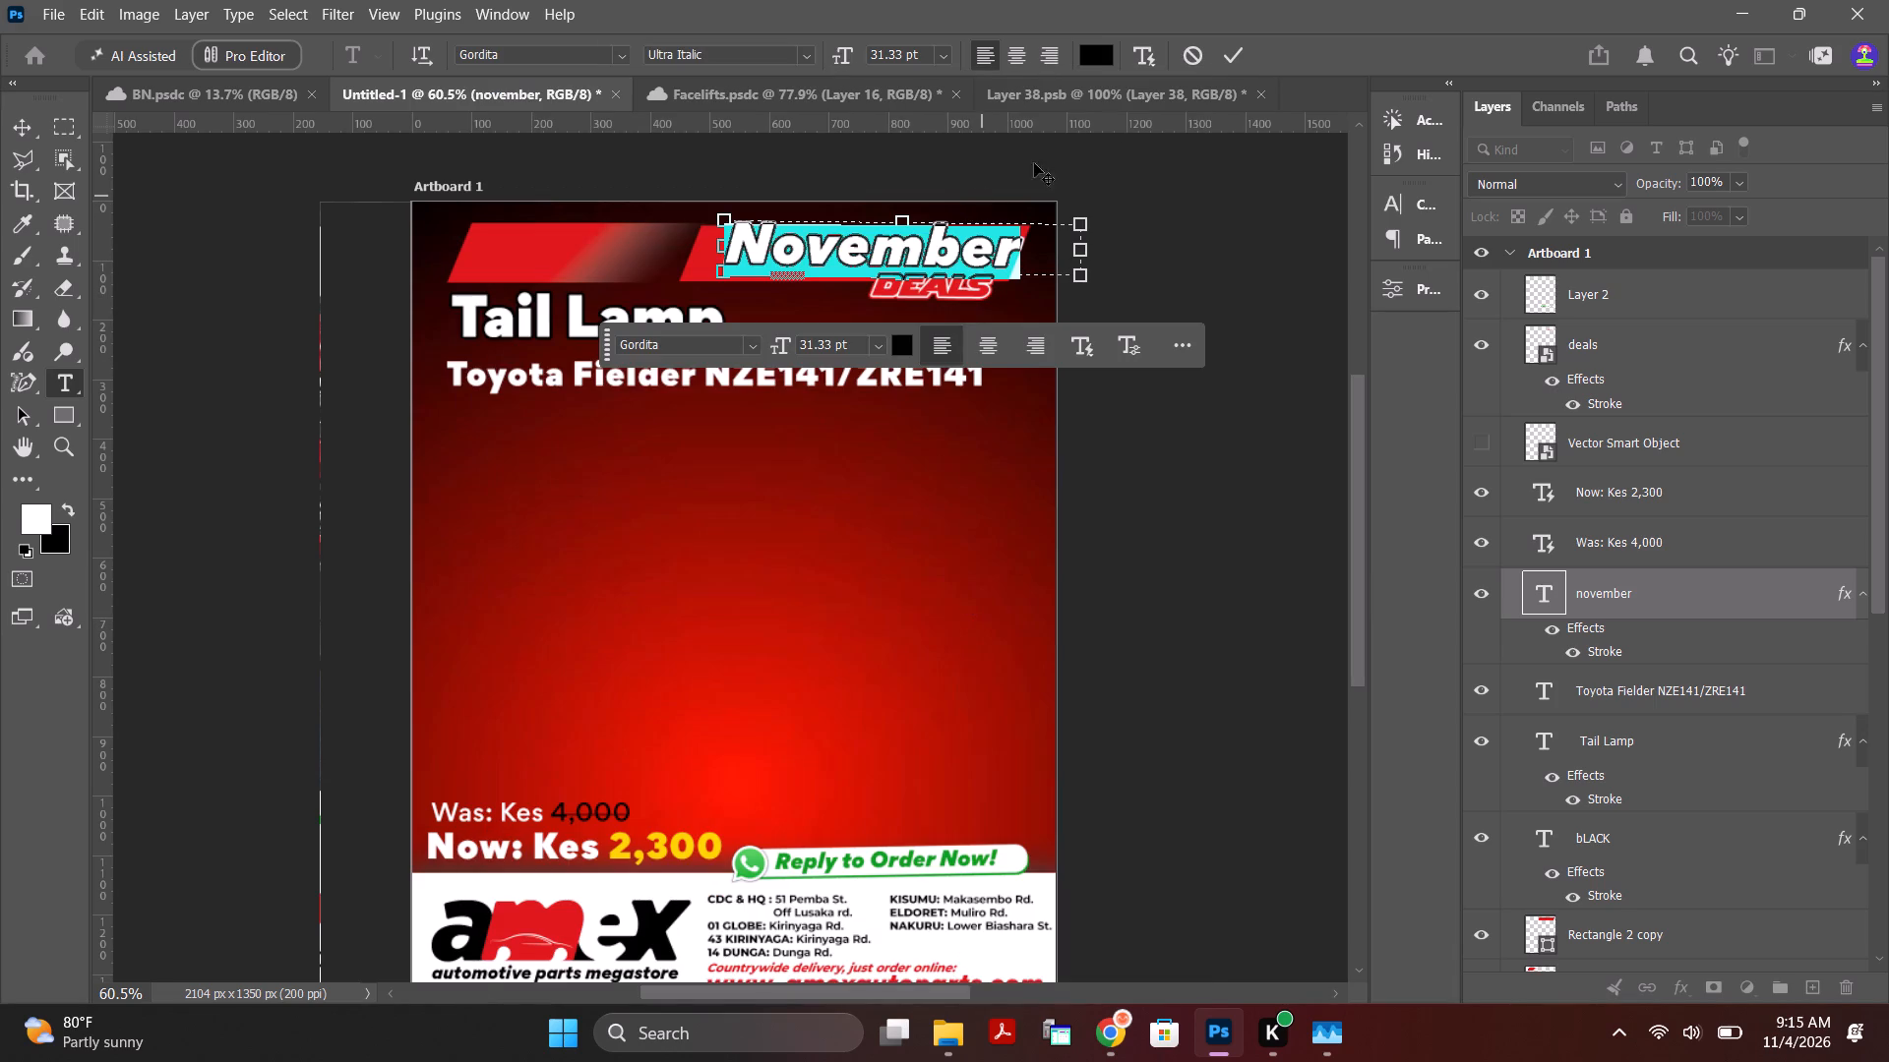
{"action": "left_click", "coordinate": [1239, 56]}
{"action": "left_click", "coordinate": [1244, 250]}
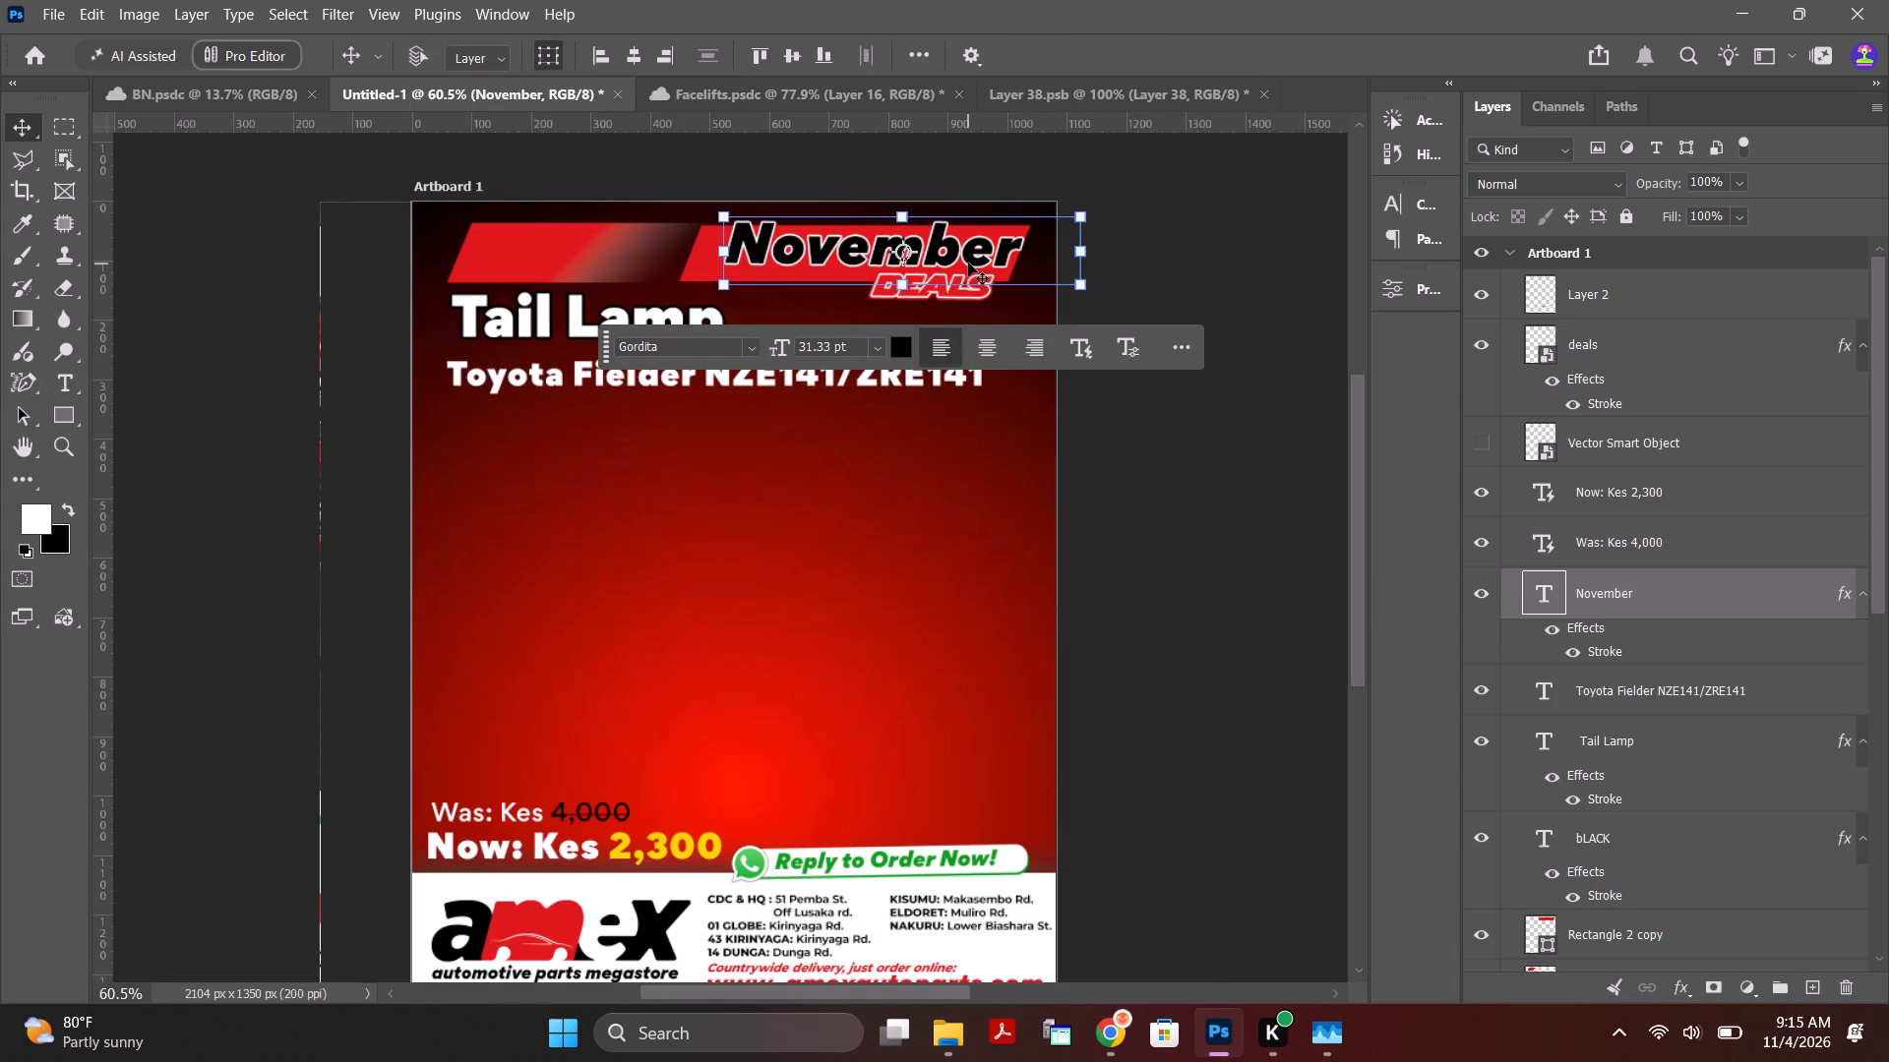
Move the headline word November slightly left and down so it sits inside the slanted red bar.
{"action": "scroll", "coordinate": [957, 249], "scroll_direction": "up", "scroll_amount": 6, "text": "alt"}
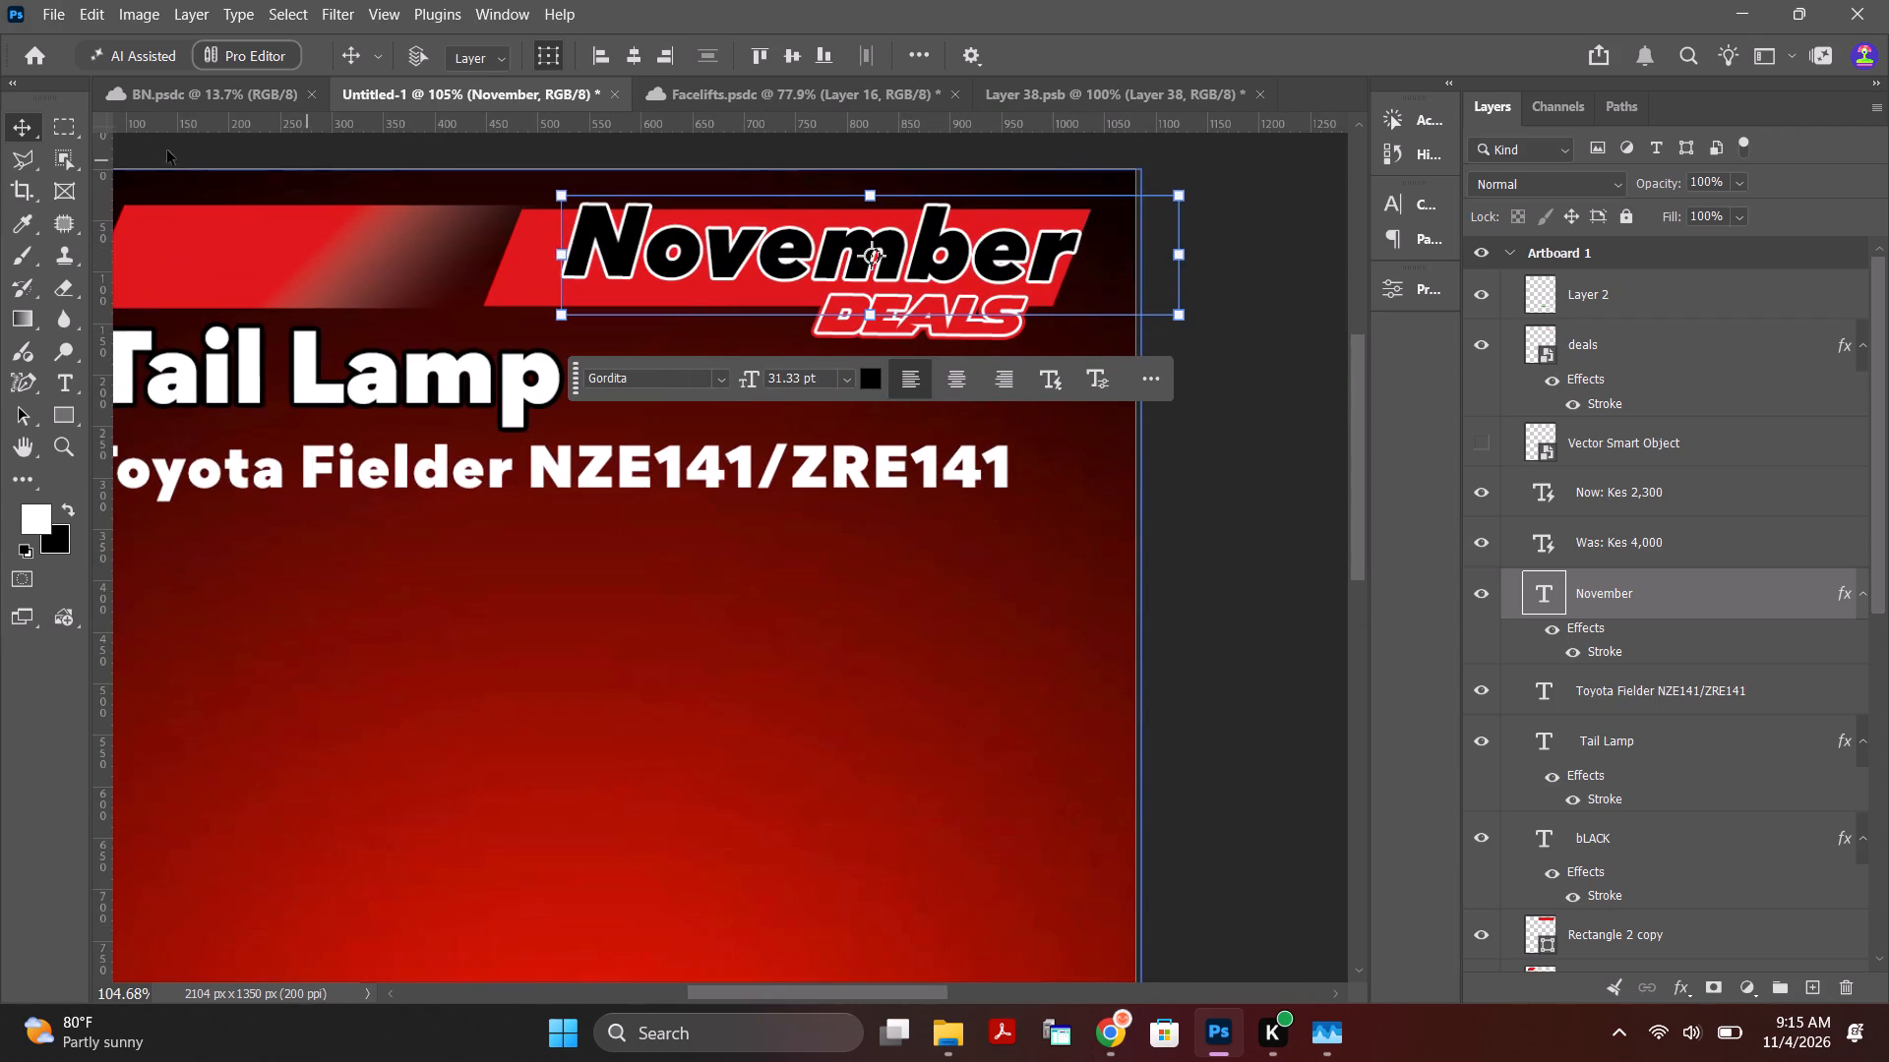
{"action": "left_click", "coordinate": [29, 127]}
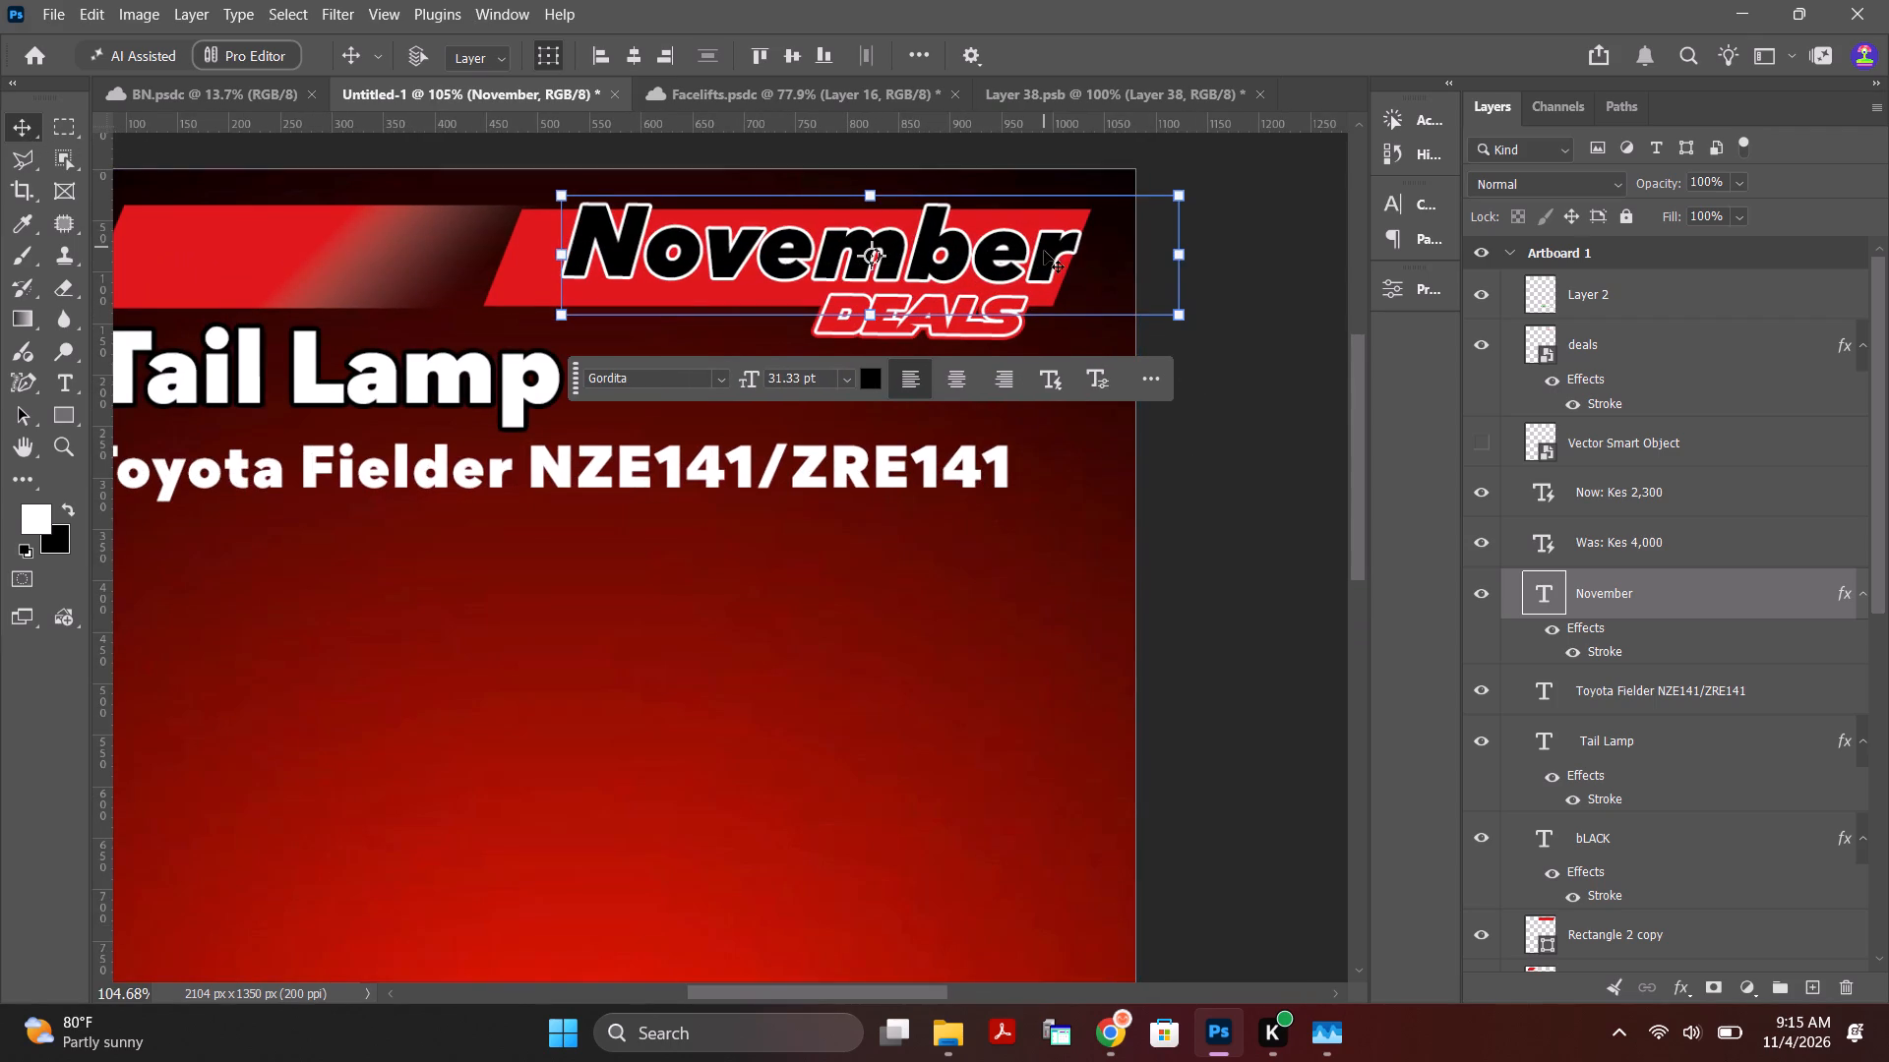
{"action": "left_click_drag", "start_coordinate": [1044, 251], "coordinate": [1008, 262]}
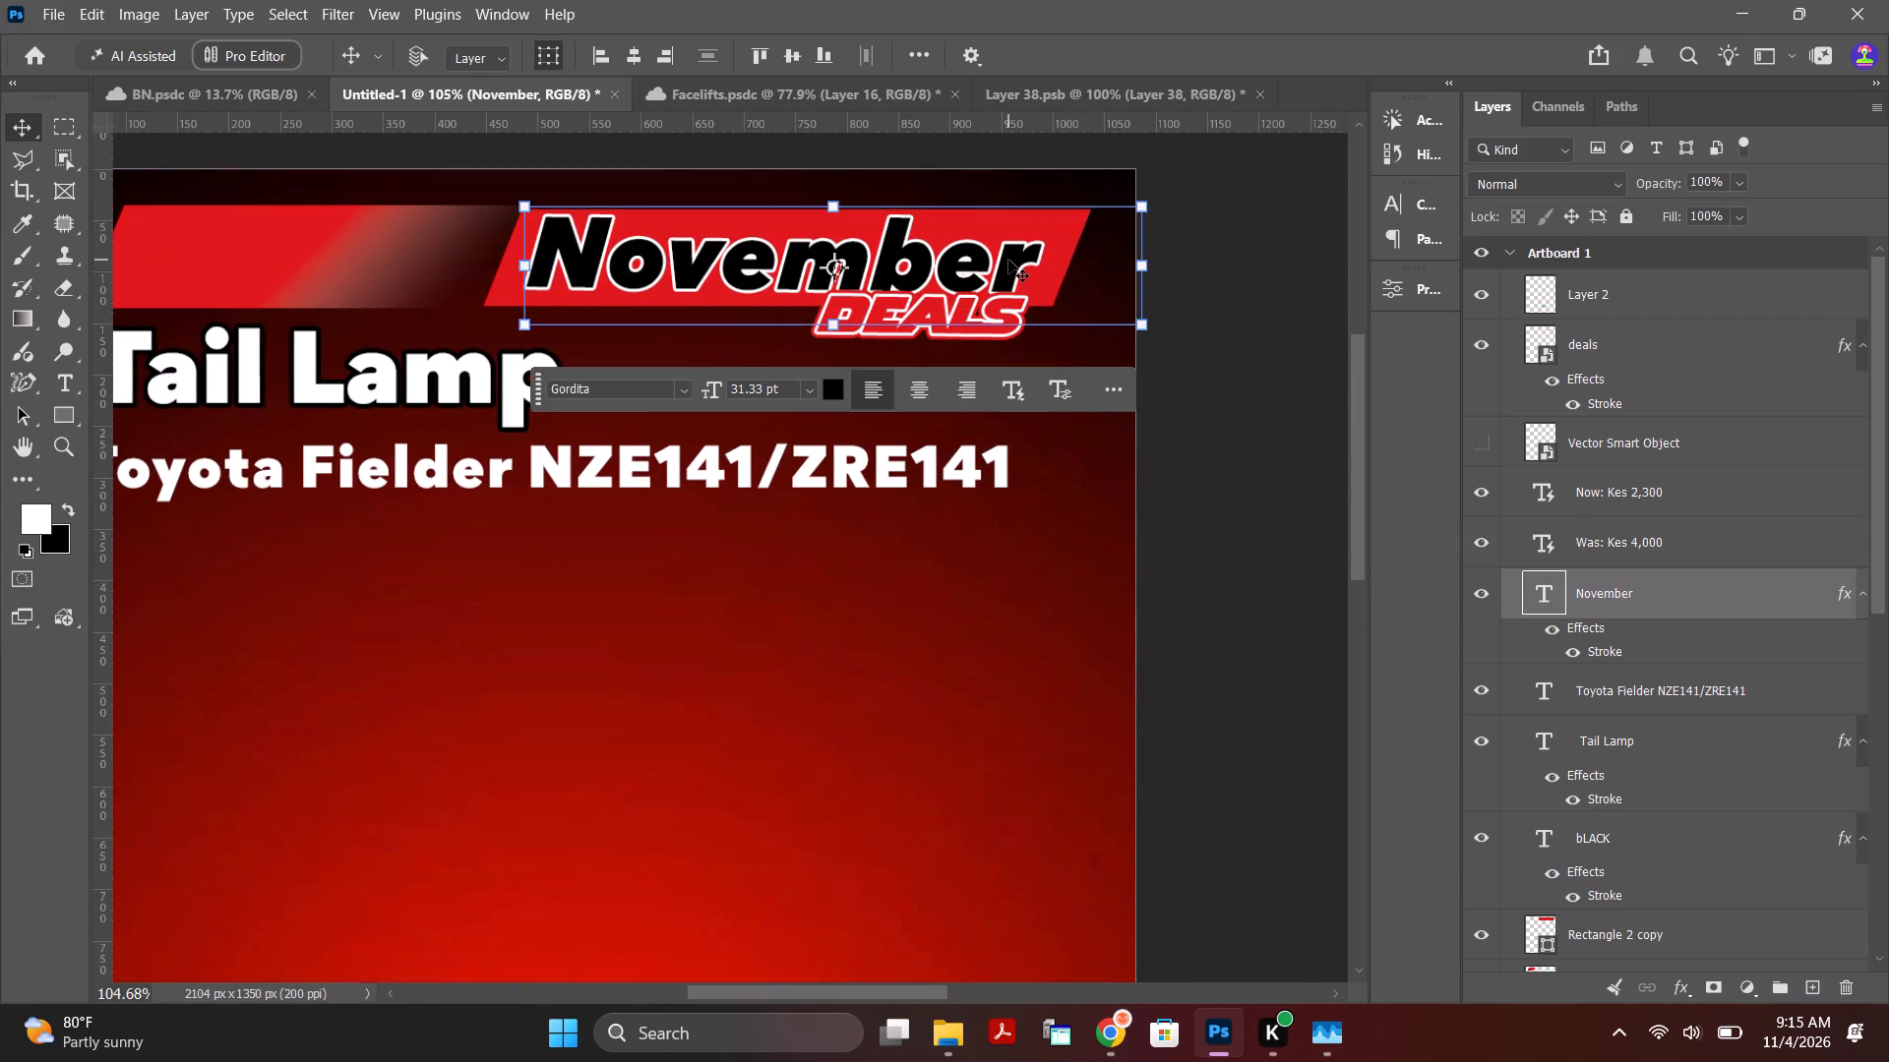
{"action": "left_click", "coordinate": [1008, 260]}
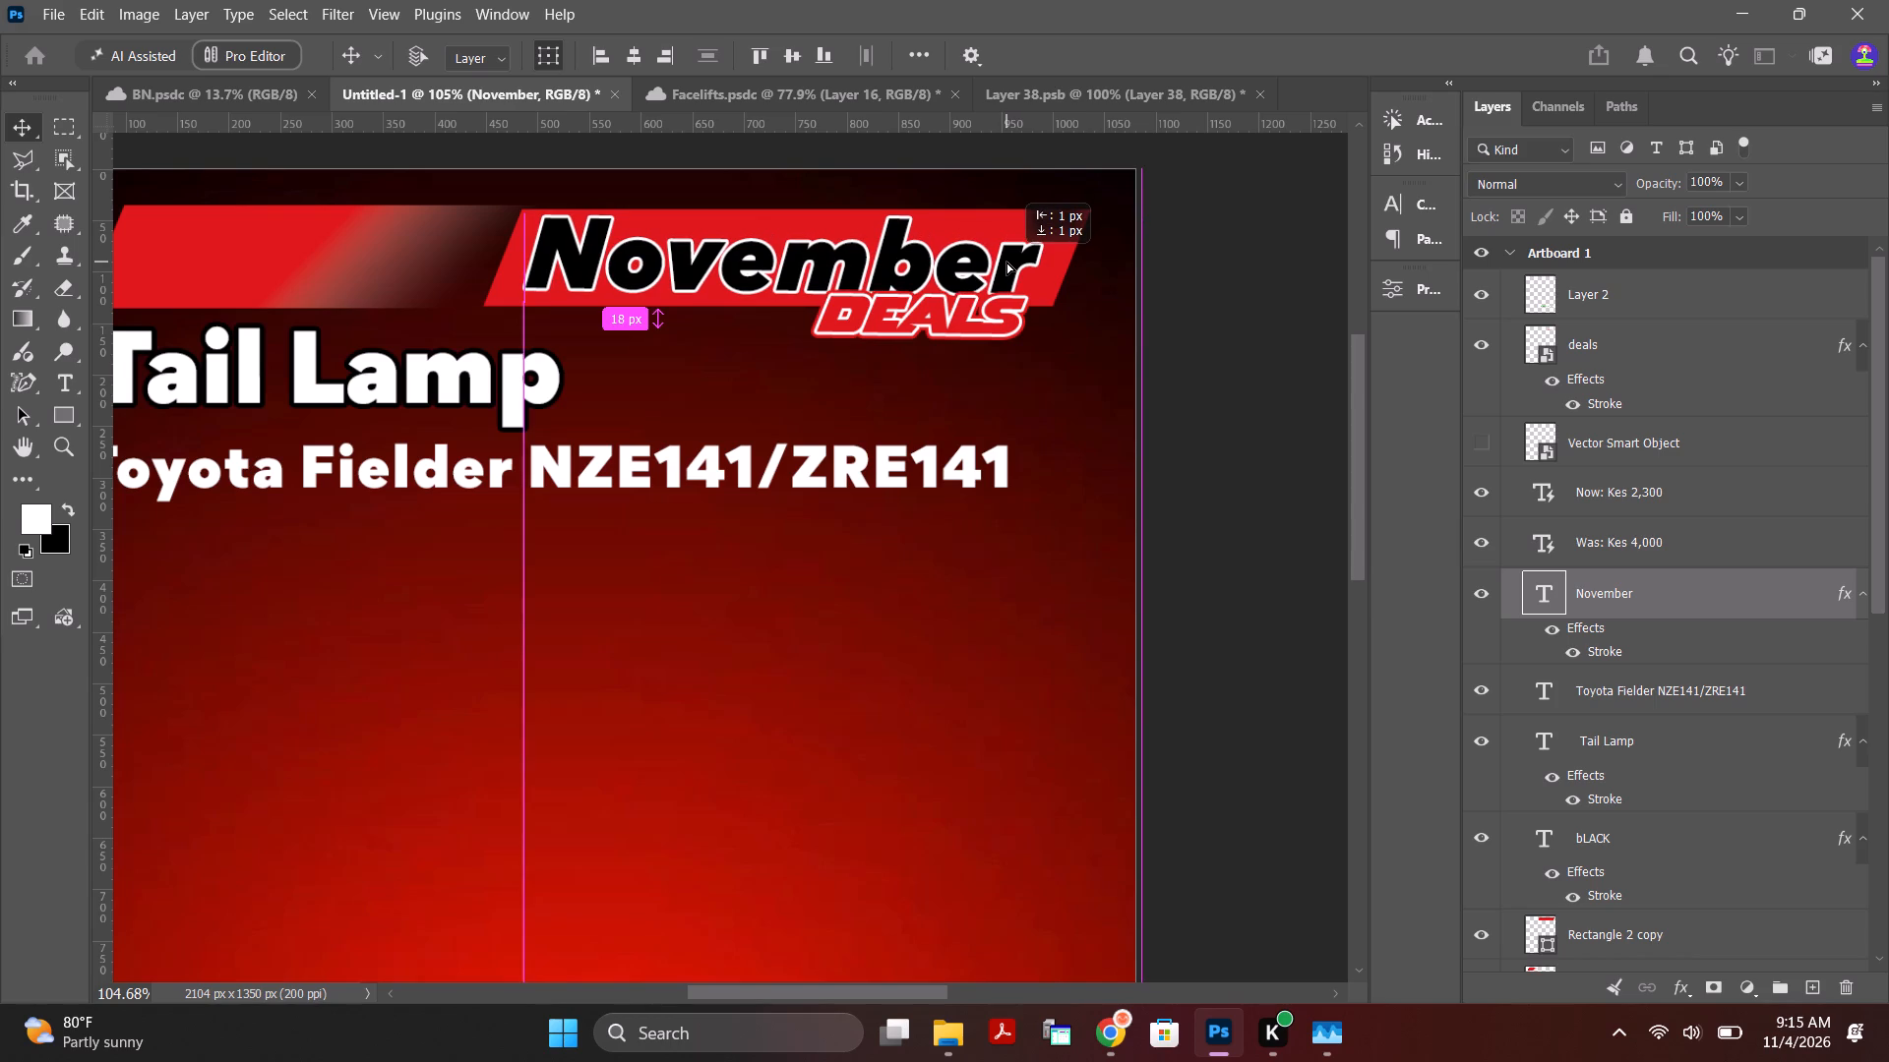
Check the original headline styling in BN.psdc, and set the headline word November in Untitled-1 to All Caps.
{"action": "left_click", "coordinate": [237, 102]}
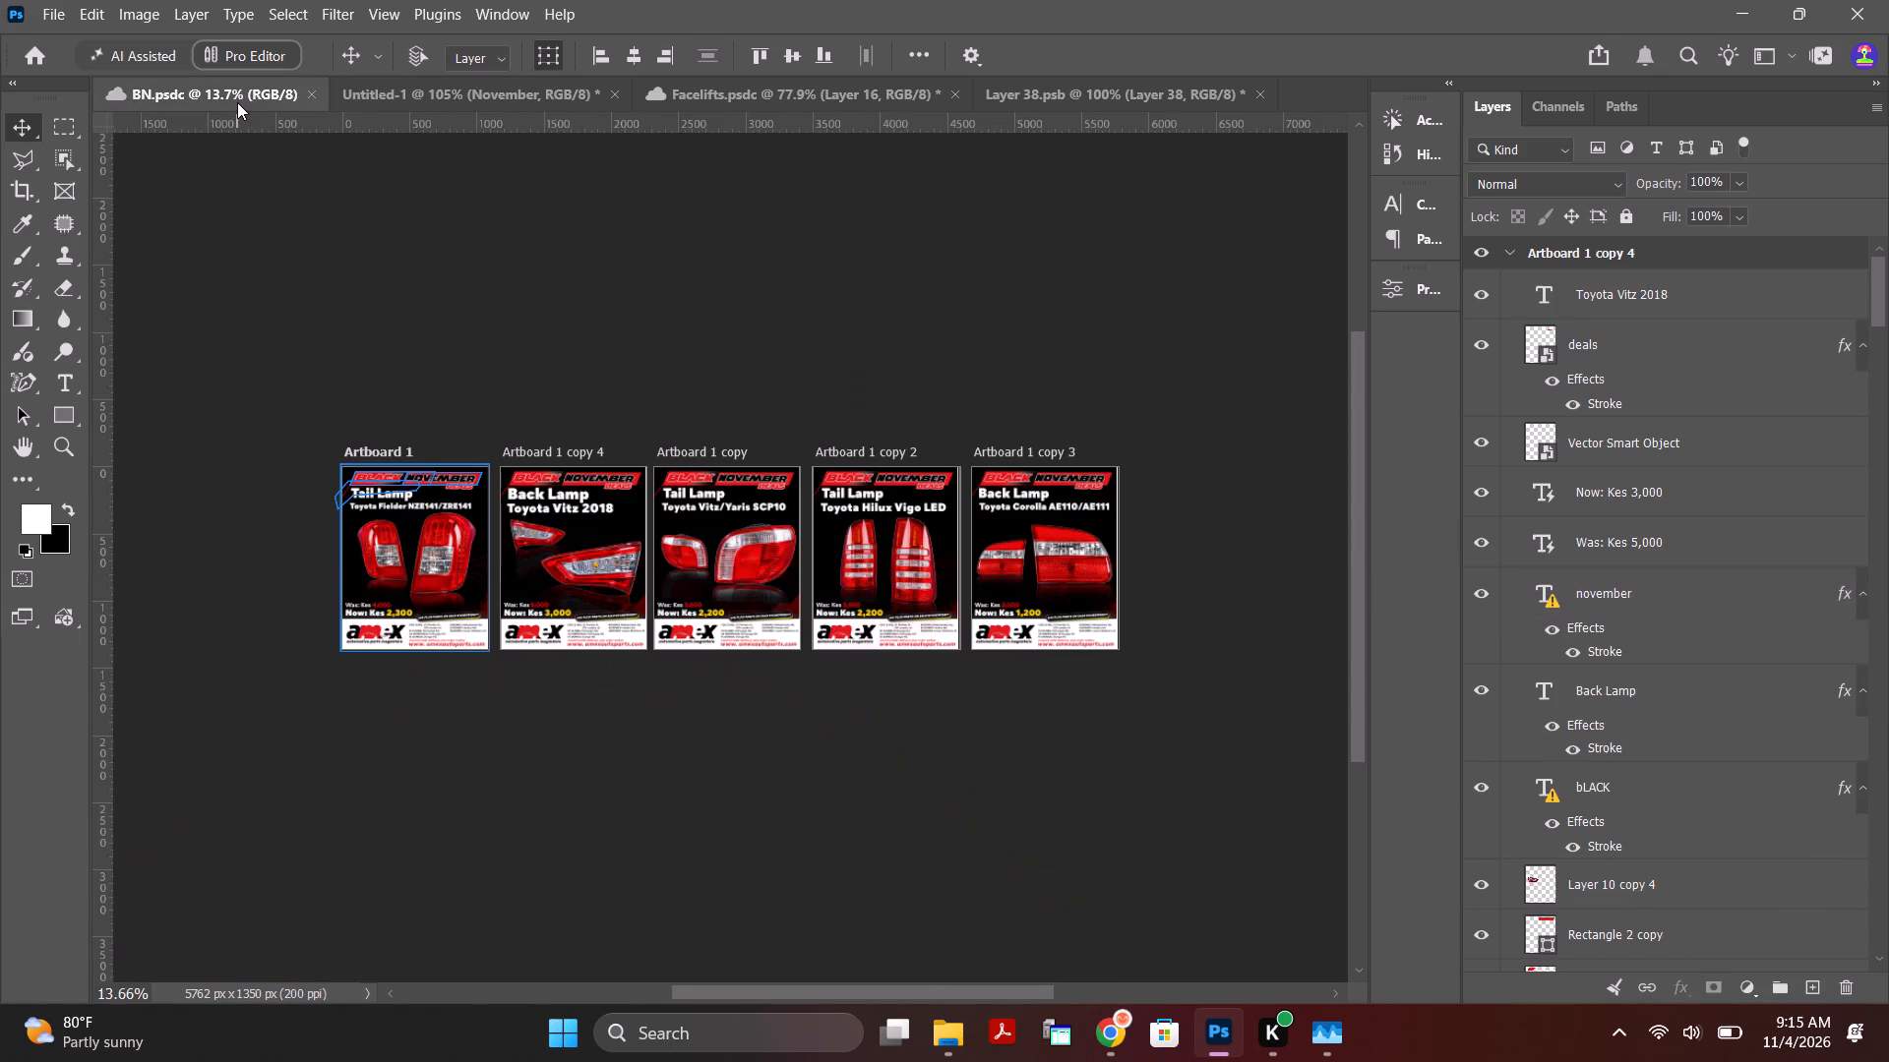
{"action": "scroll", "coordinate": [869, 476], "scroll_direction": "up", "scroll_amount": 20, "text": "alt"}
{"action": "scroll", "coordinate": [869, 476], "scroll_direction": "up", "scroll_amount": 4, "text": "alt"}
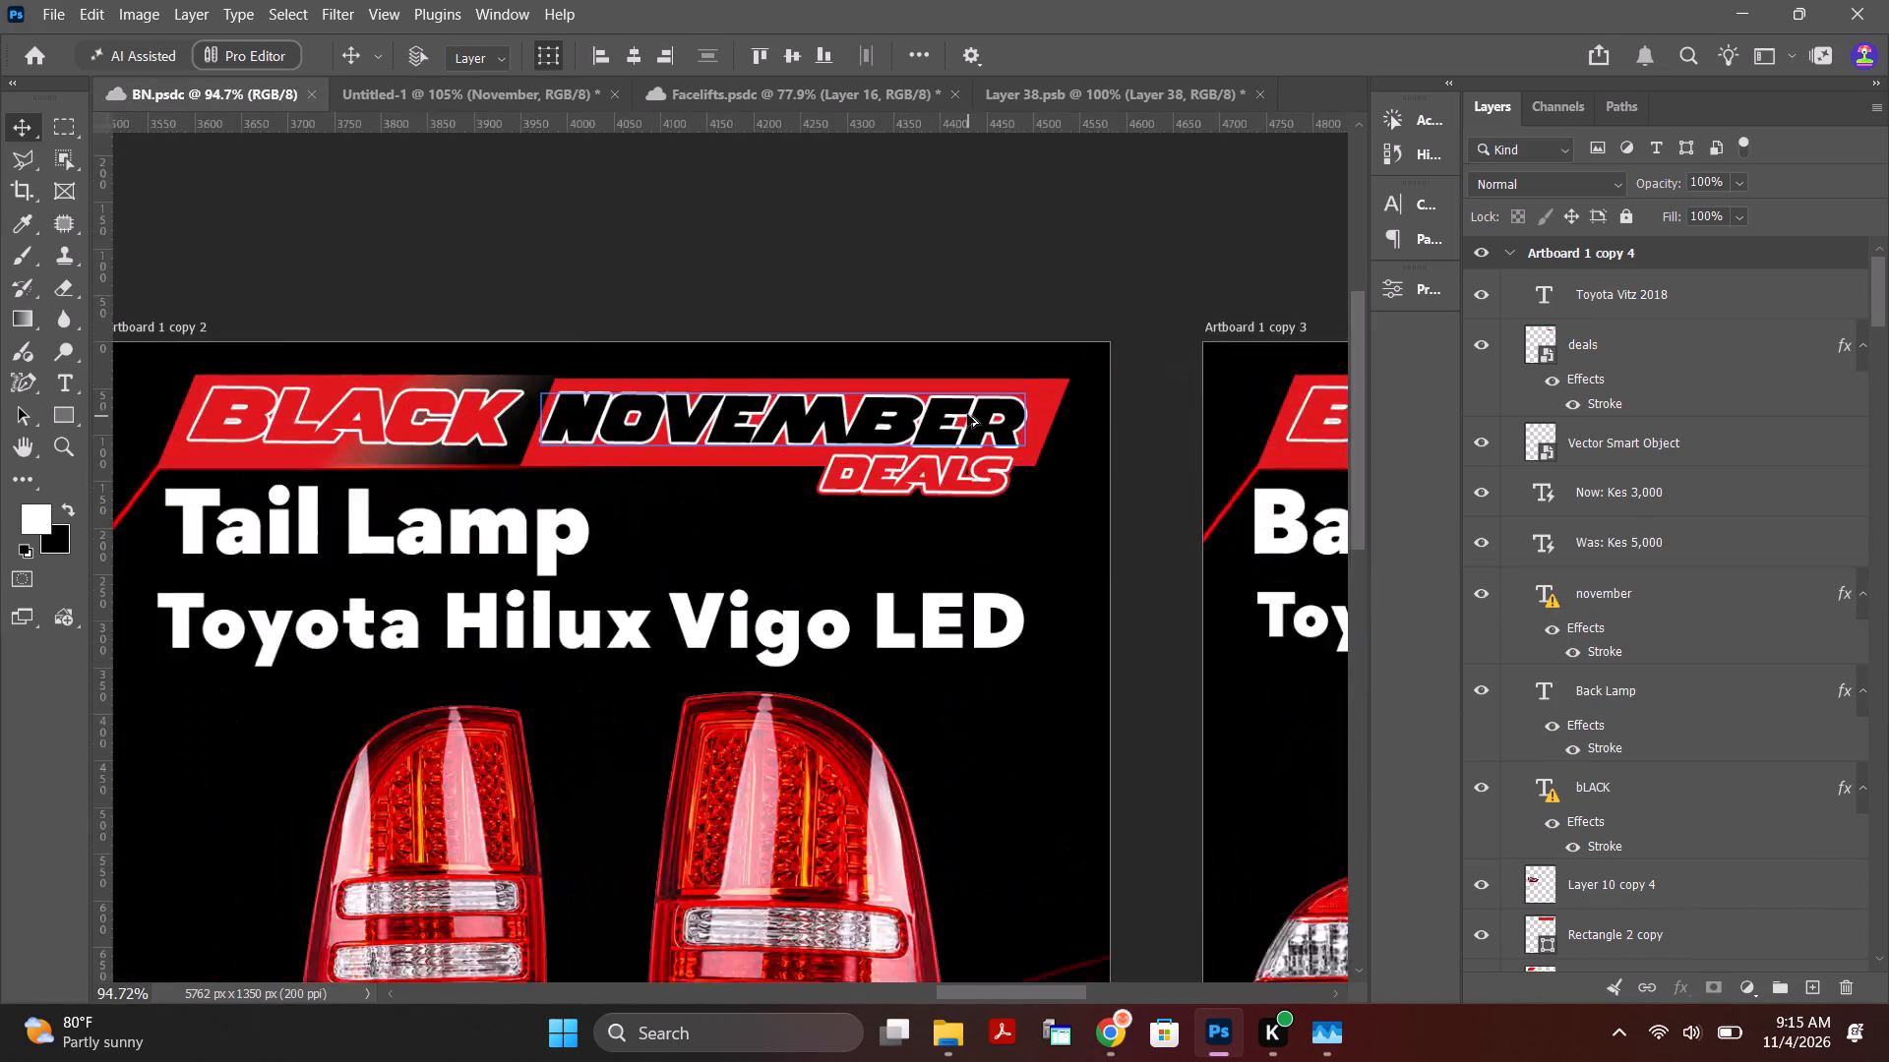
{"action": "scroll", "coordinate": [967, 414], "scroll_direction": "up", "scroll_amount": 1, "text": "alt"}
{"action": "scroll", "coordinate": [967, 414], "scroll_direction": "down", "scroll_amount": 3, "text": "alt"}
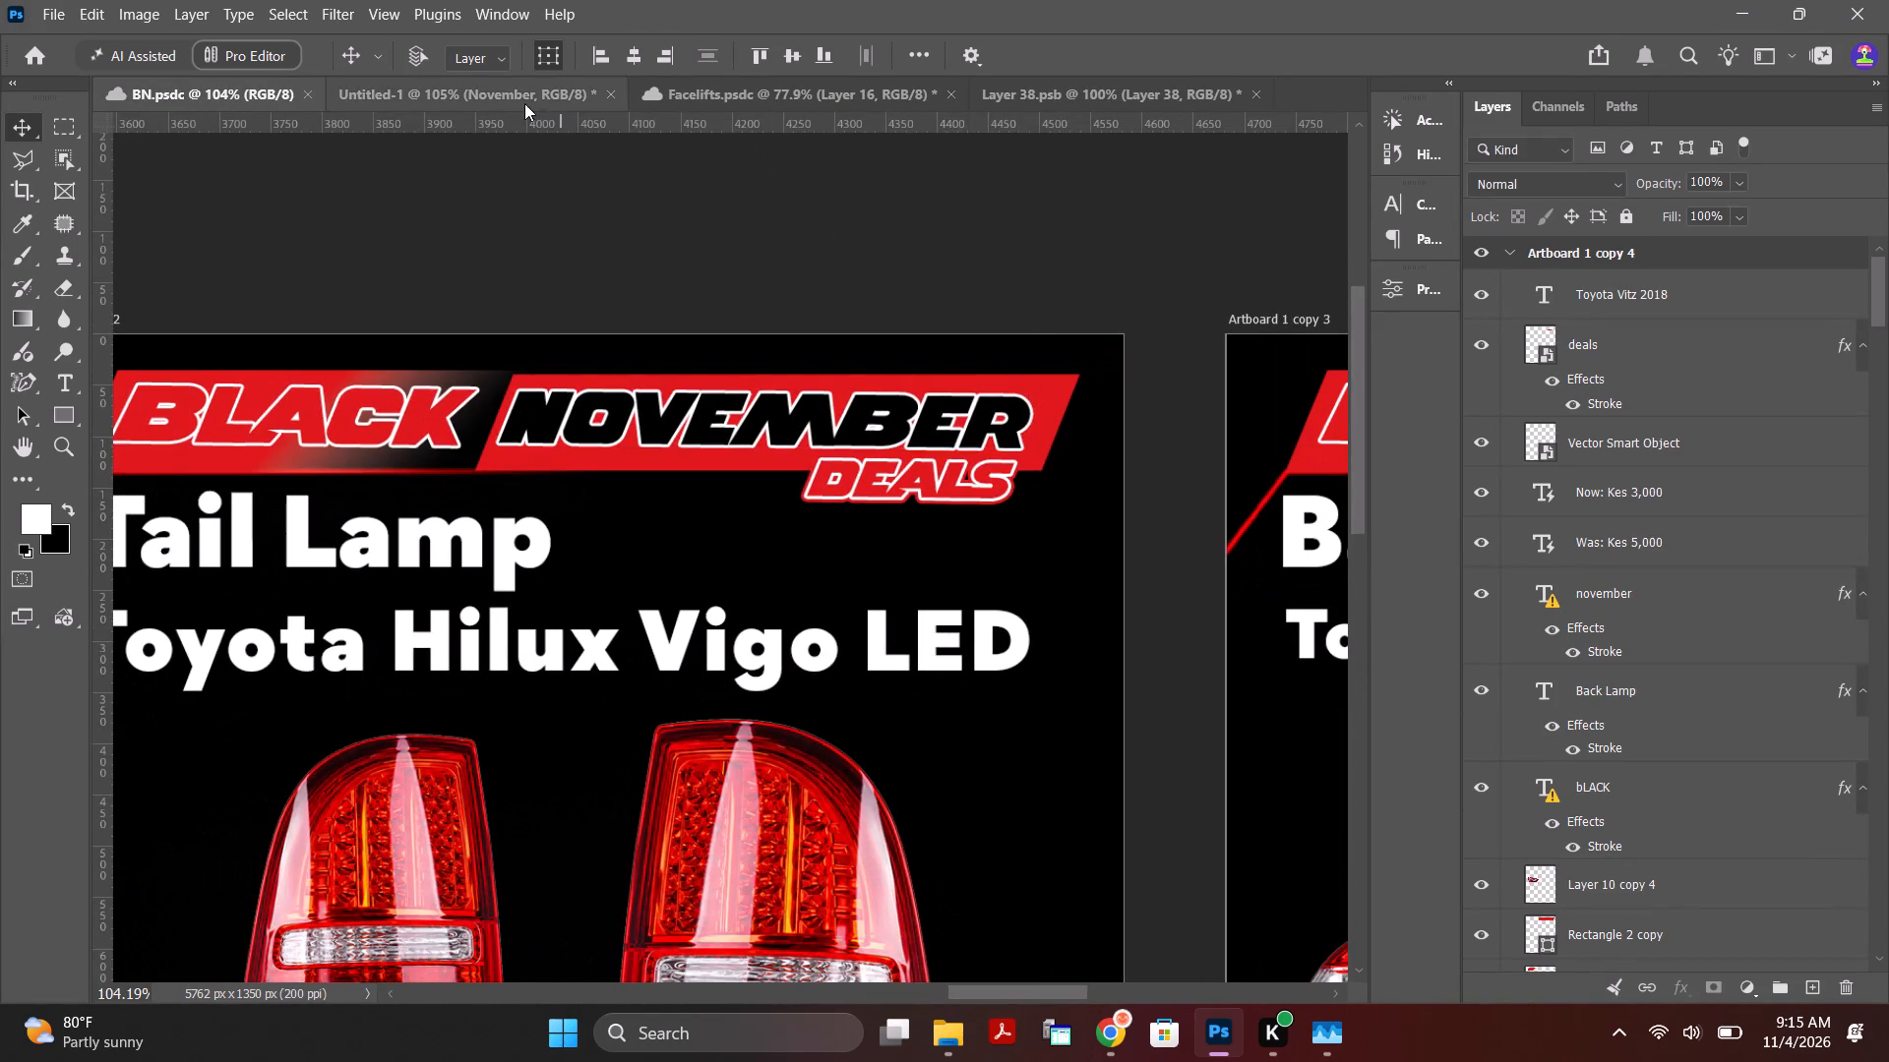
{"action": "left_click", "coordinate": [524, 103]}
{"action": "double_click", "coordinate": [861, 222]}
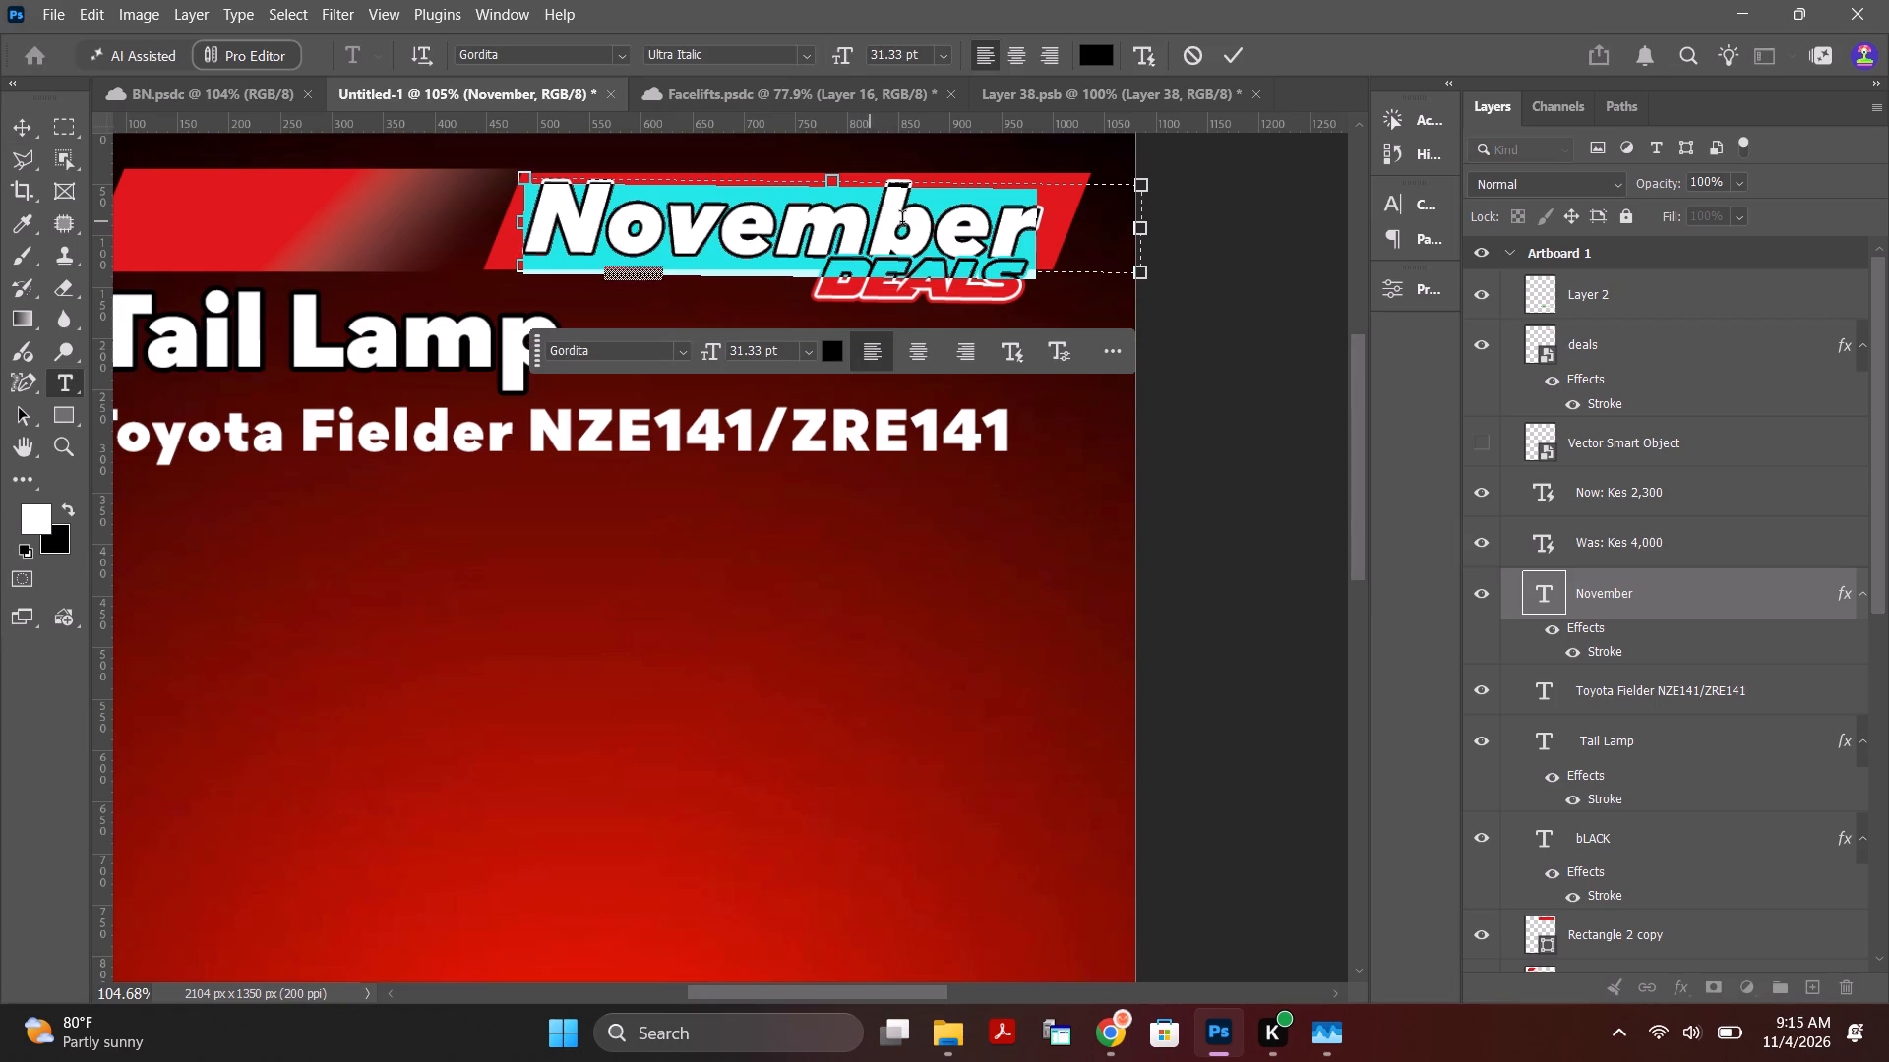
{"action": "left_click", "coordinate": [1413, 209]}
{"action": "left_click", "coordinate": [1189, 371]}
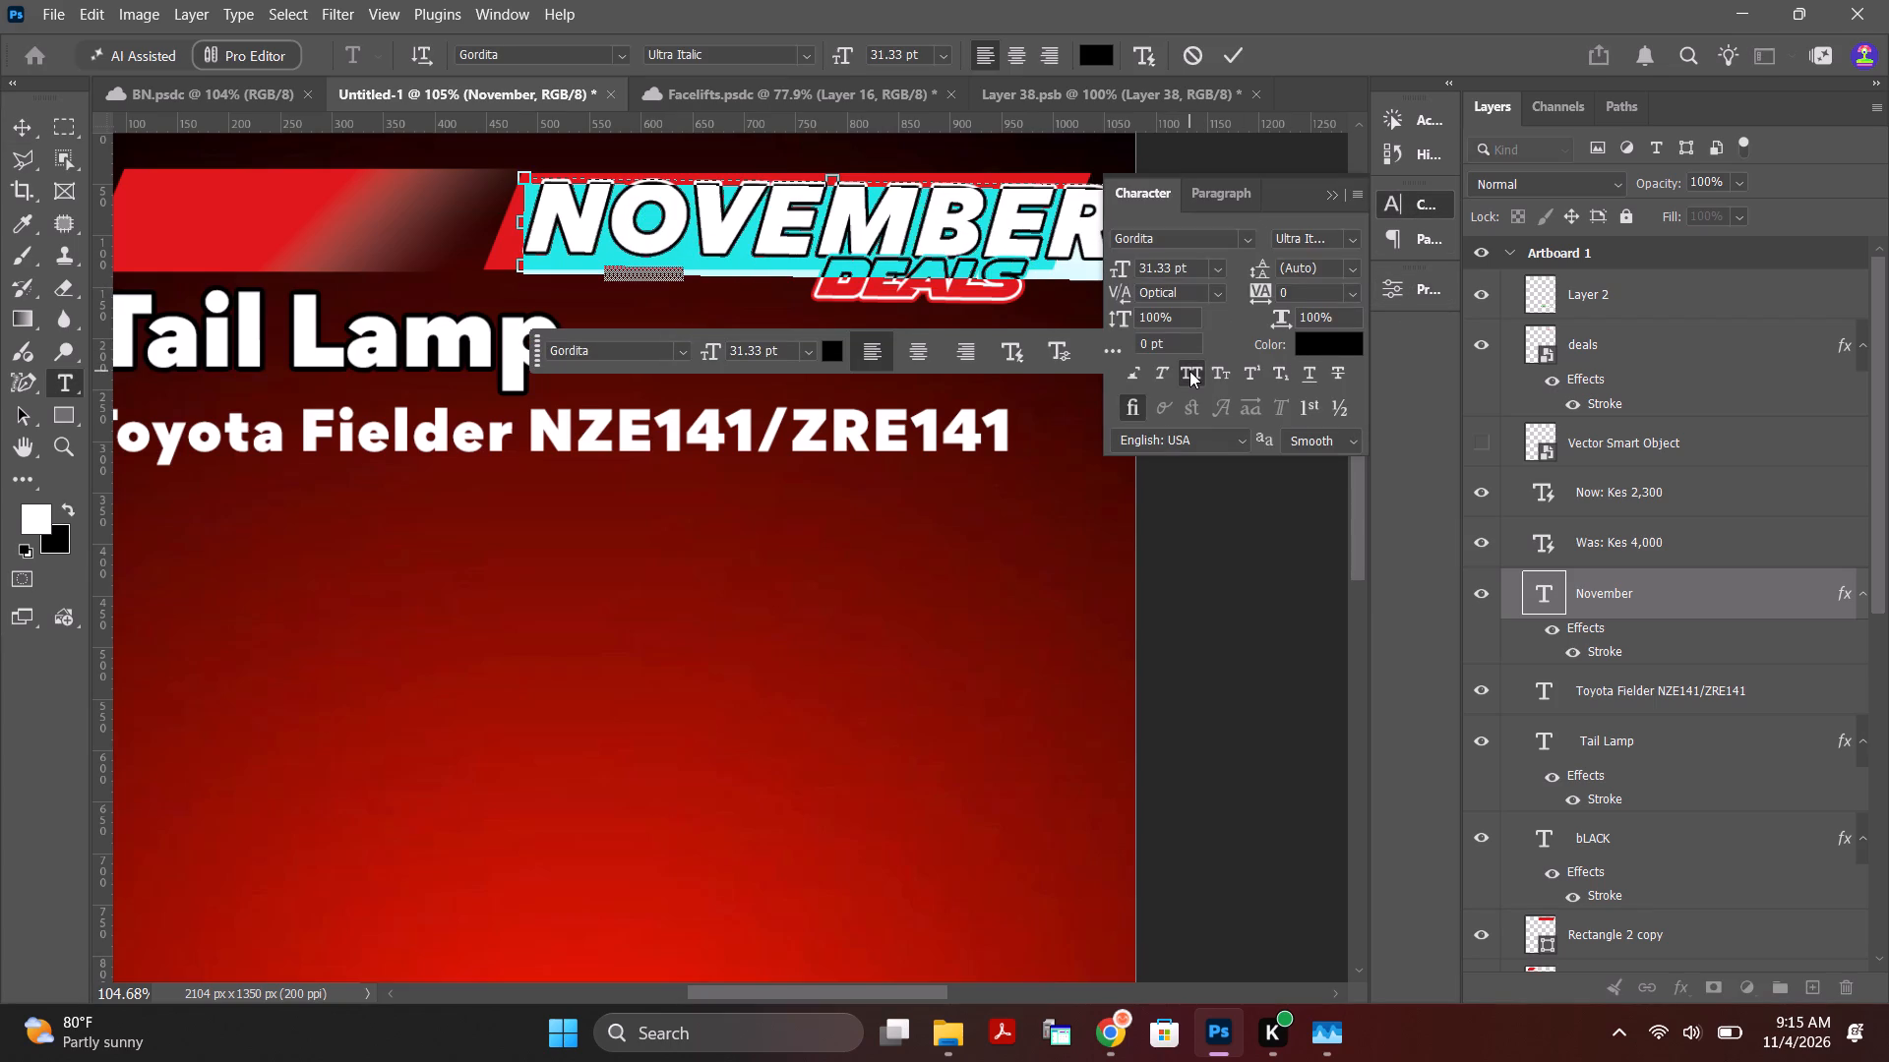
{"action": "left_click", "coordinate": [1232, 56]}
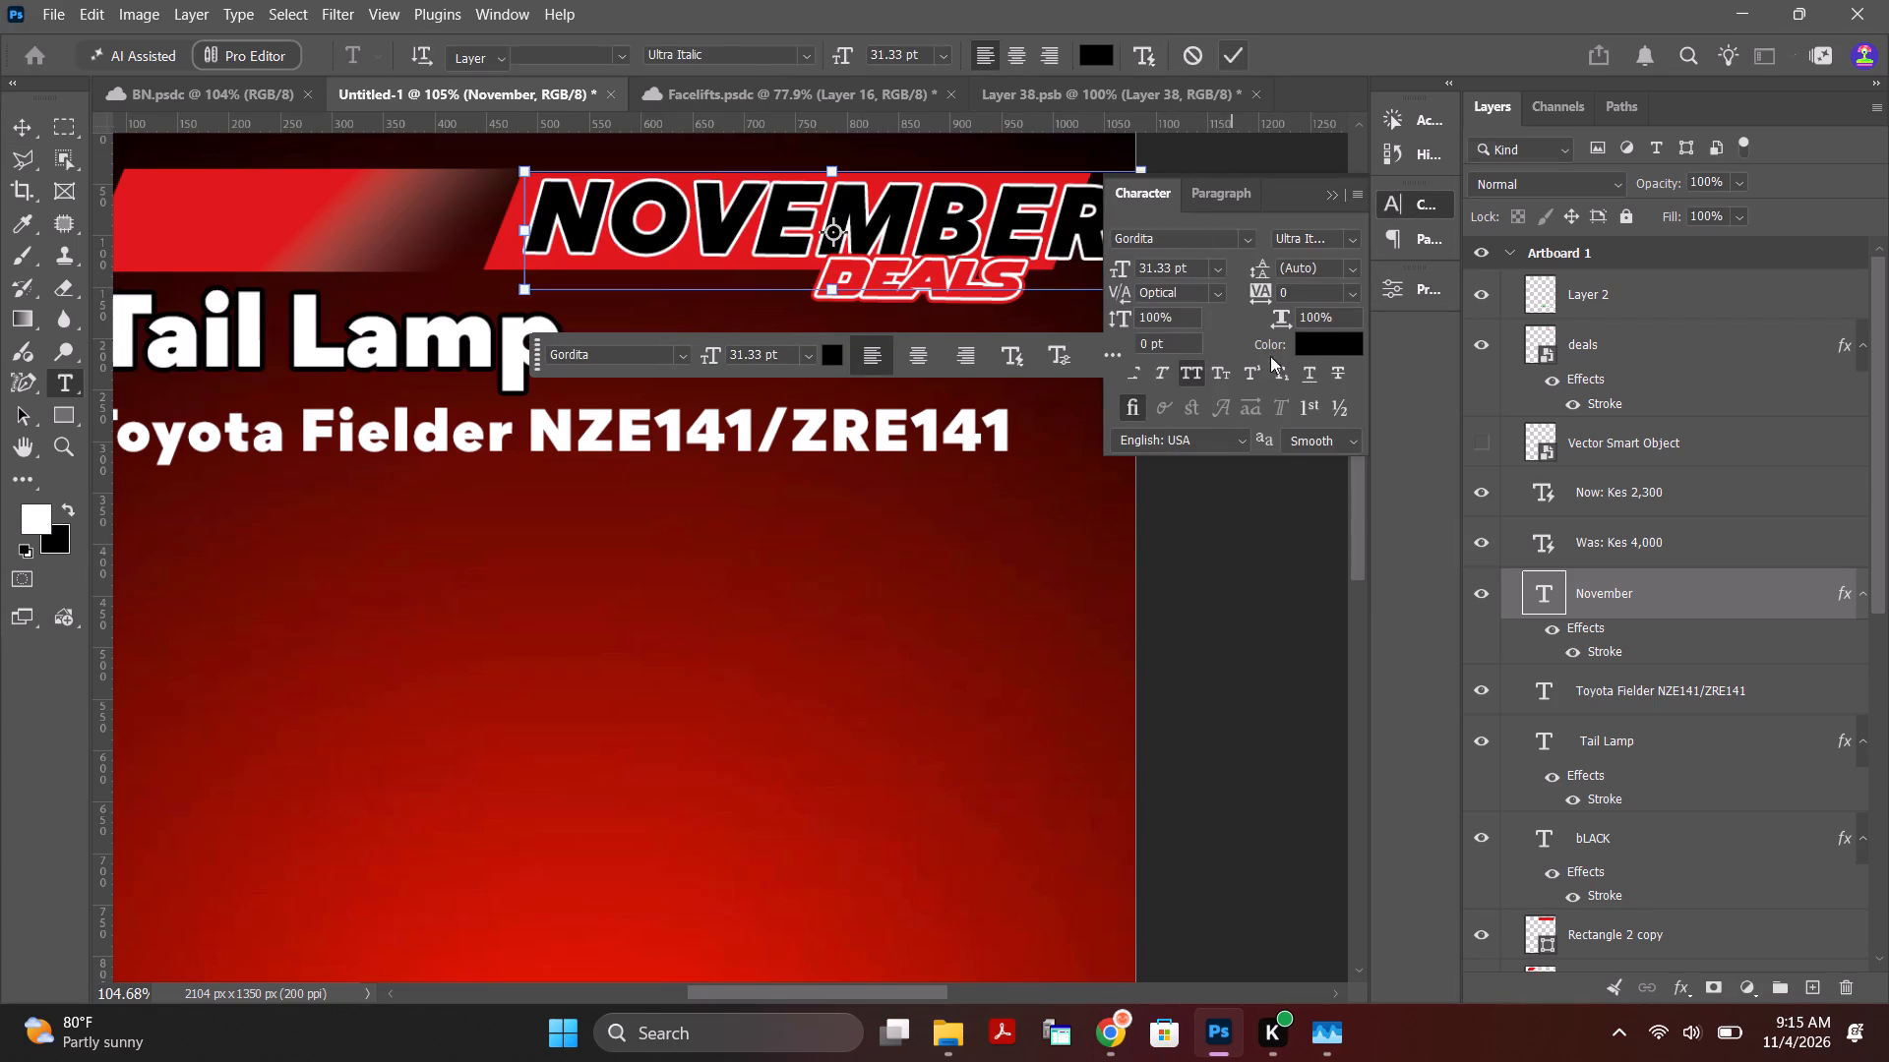
{"action": "left_click", "coordinate": [1290, 512]}
{"action": "left_click", "coordinate": [1337, 192]}
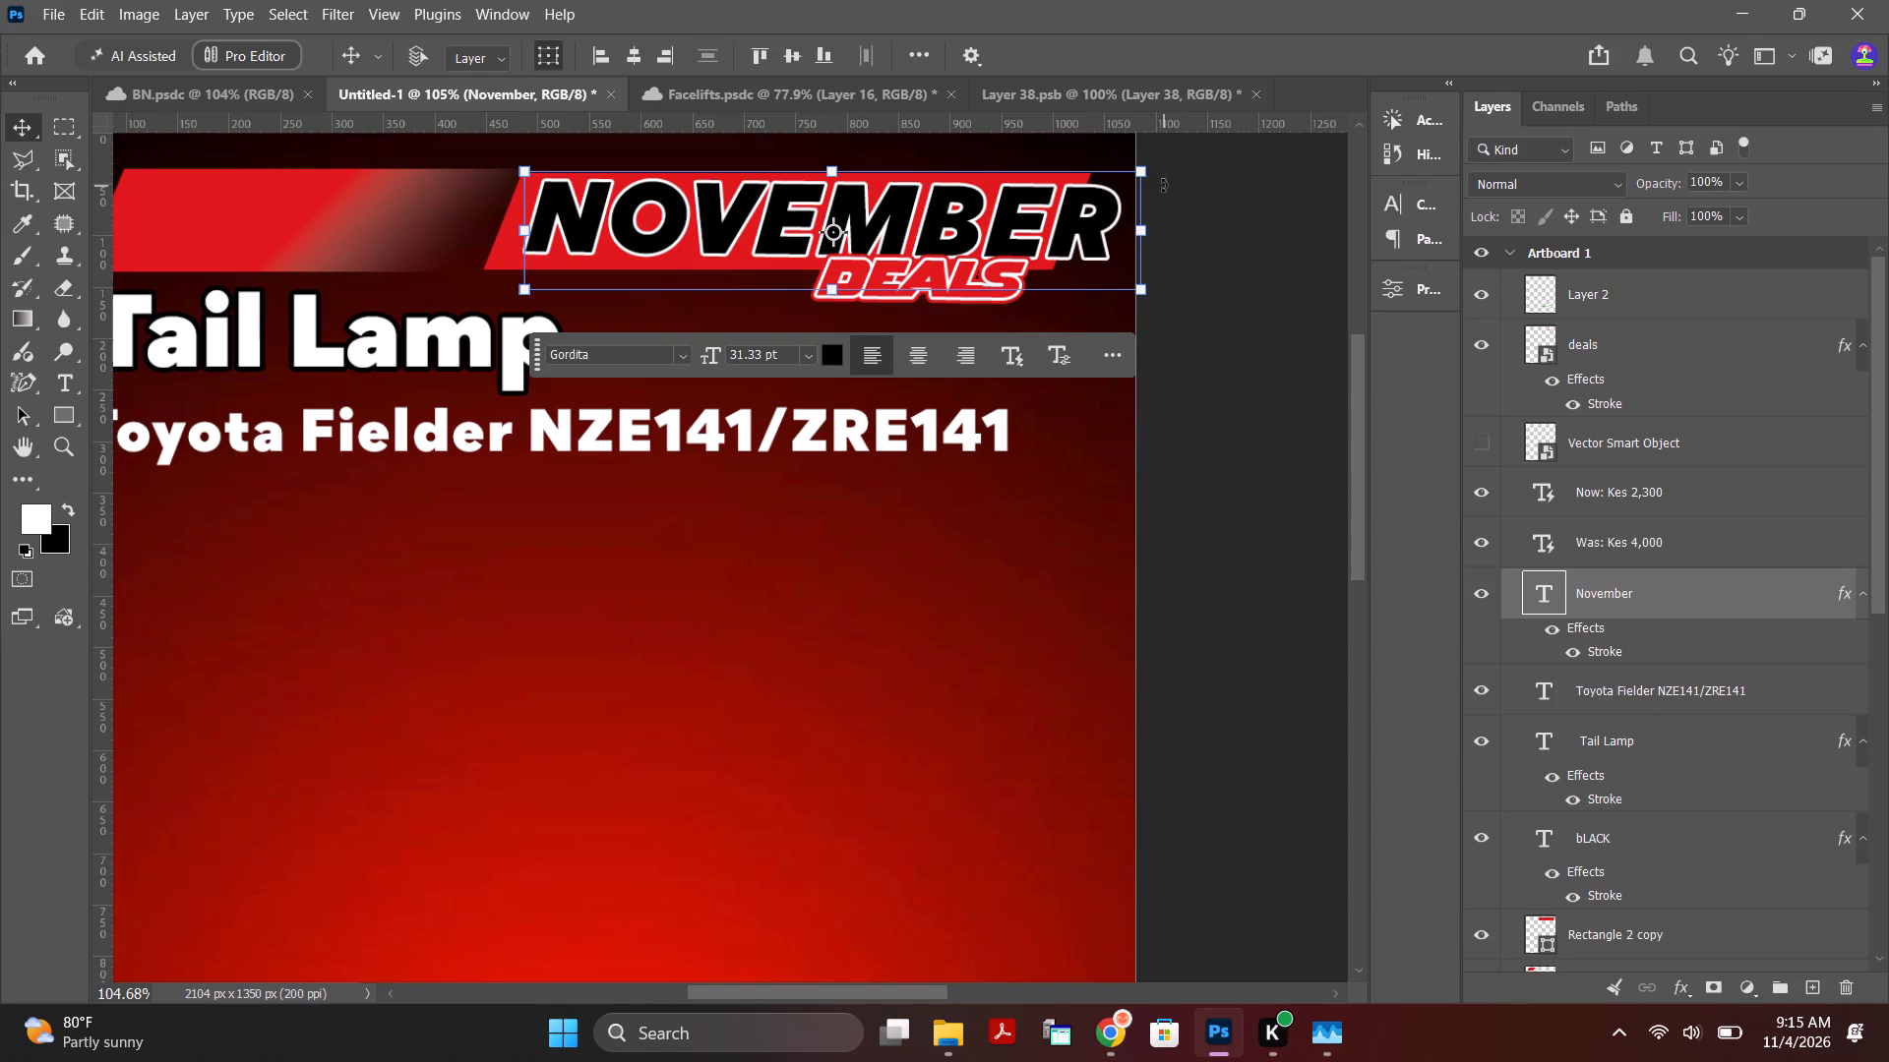
Scale the headline word NOVEMBER to about 88% and reposition it within the slanted red bar above DEALS.
{"action": "left_click_drag", "start_coordinate": [1147, 168], "coordinate": [1074, 174]}
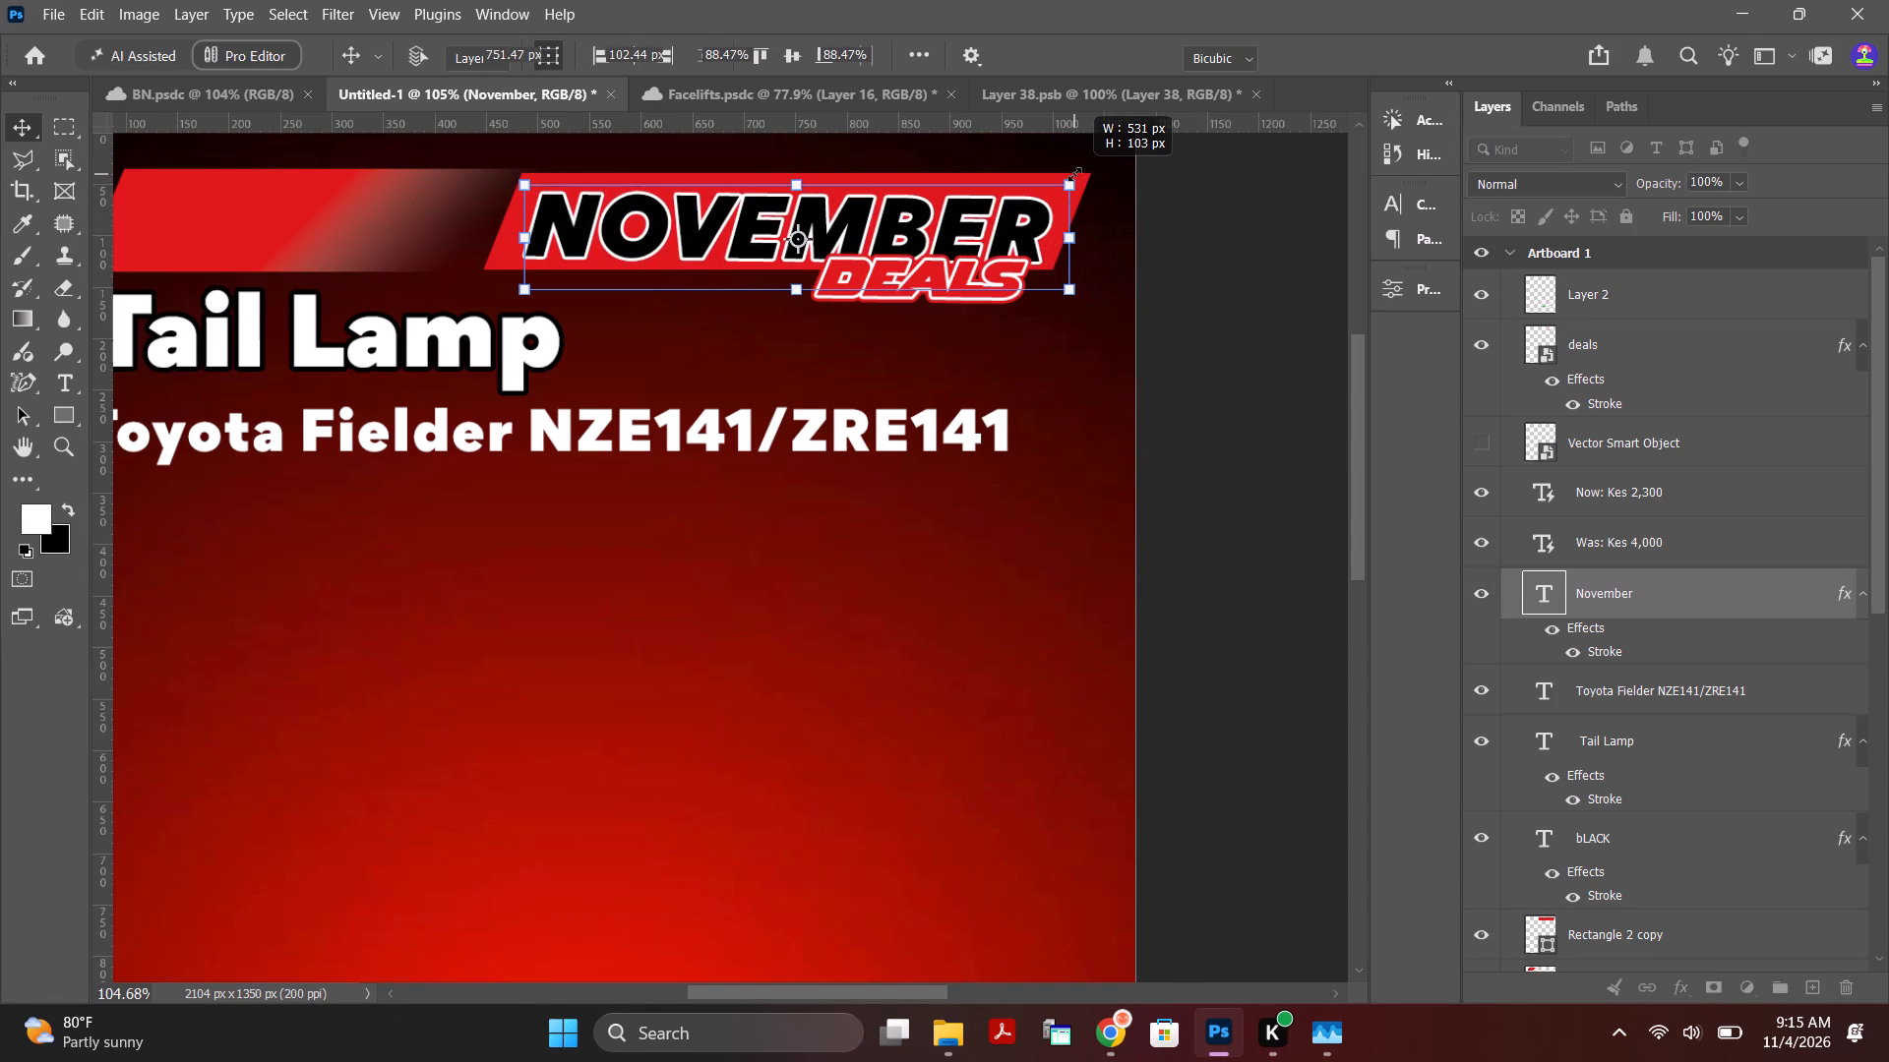
{"action": "left_click_drag", "start_coordinate": [1074, 174], "coordinate": [1071, 174]}
{"action": "left_click_drag", "start_coordinate": [1016, 228], "coordinate": [1020, 217]}
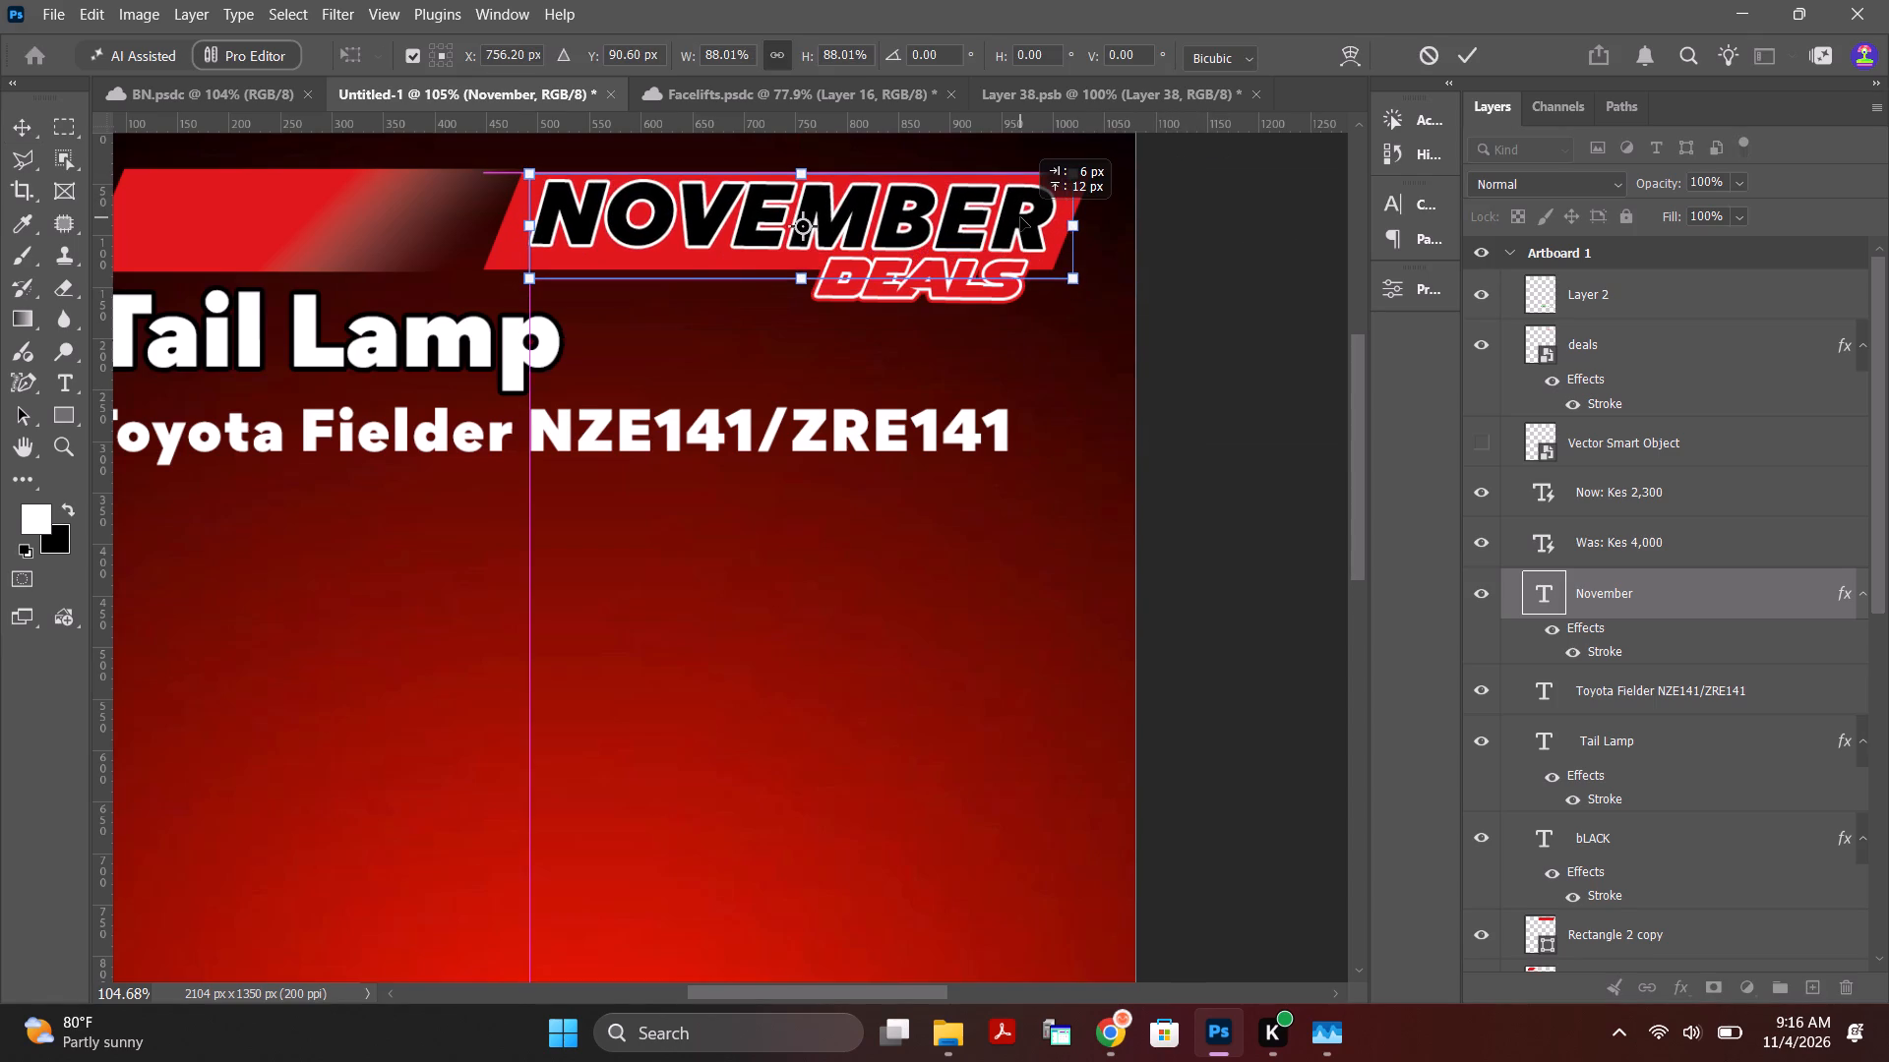
{"action": "left_click_drag", "start_coordinate": [1020, 217], "coordinate": [1006, 219]}
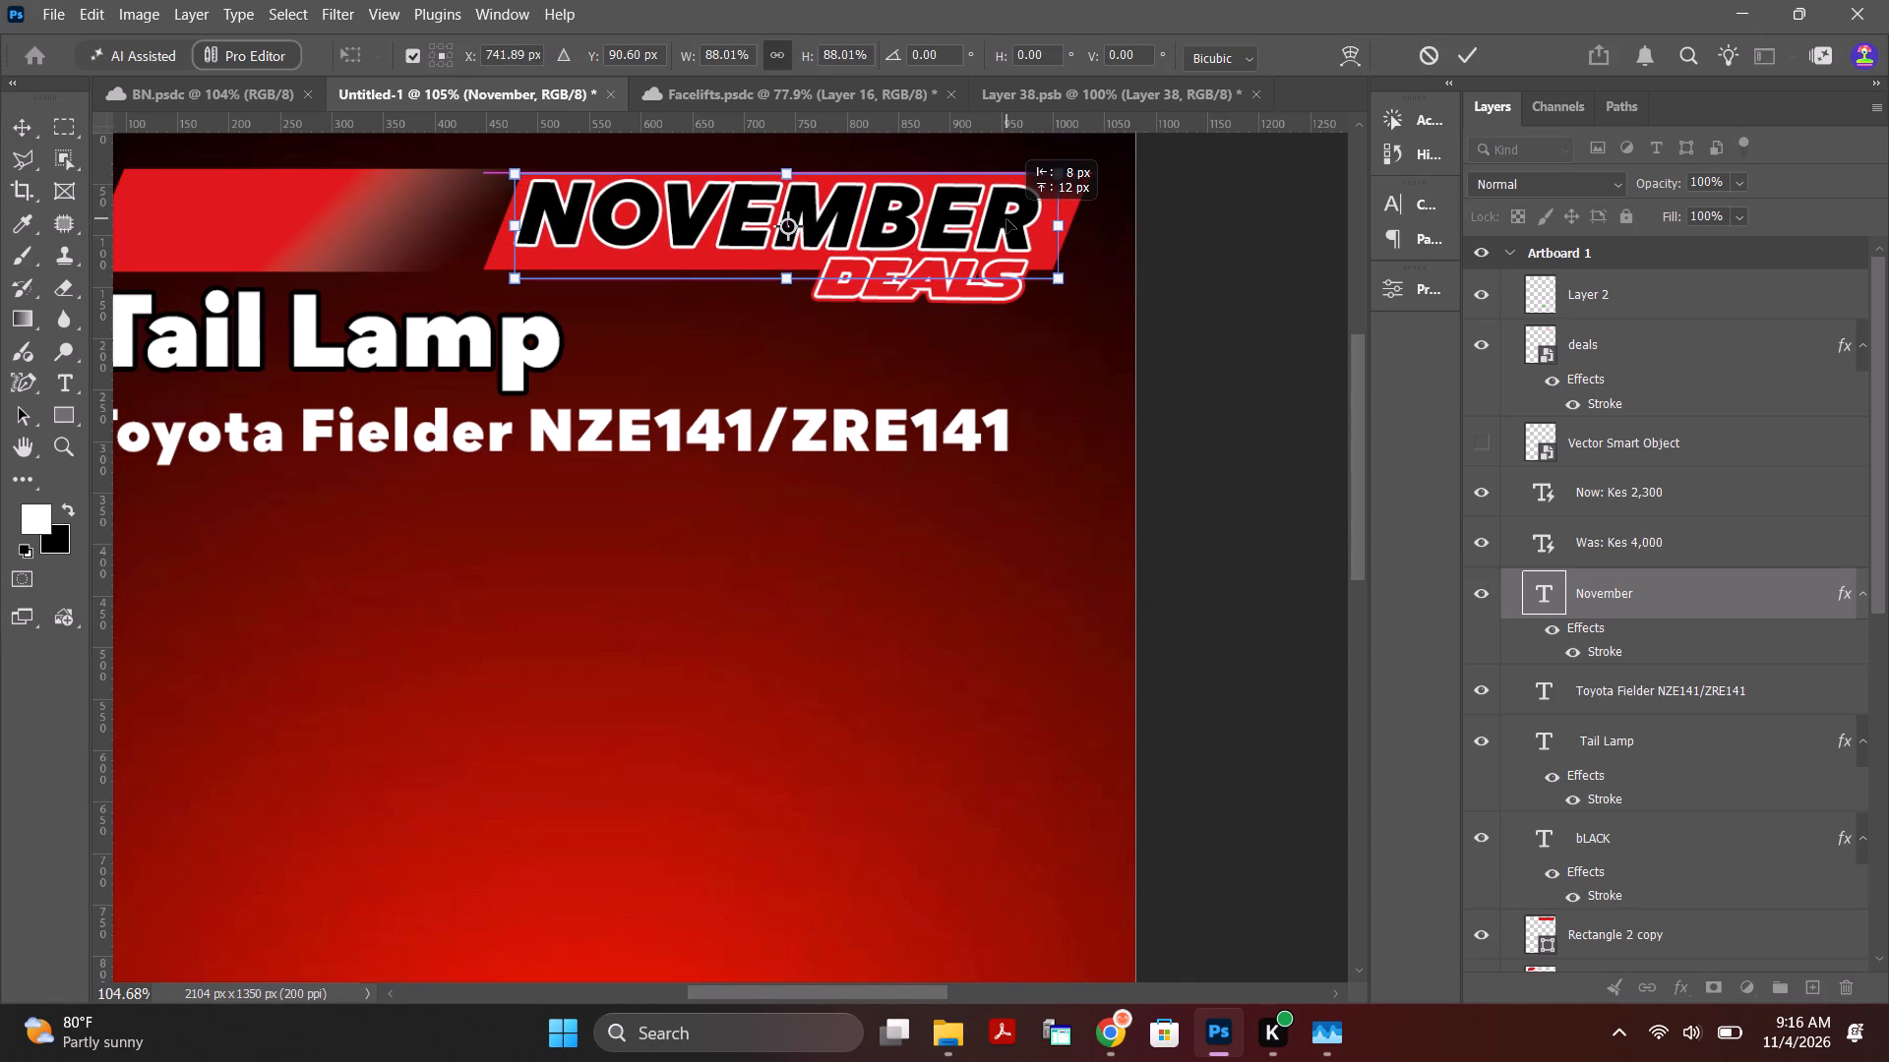
{"action": "left_click_drag", "start_coordinate": [1006, 219], "coordinate": [1006, 220]}
{"action": "key", "text": "Down"}
{"action": "key", "text": "Down"}
{"action": "key", "text": "Down"}
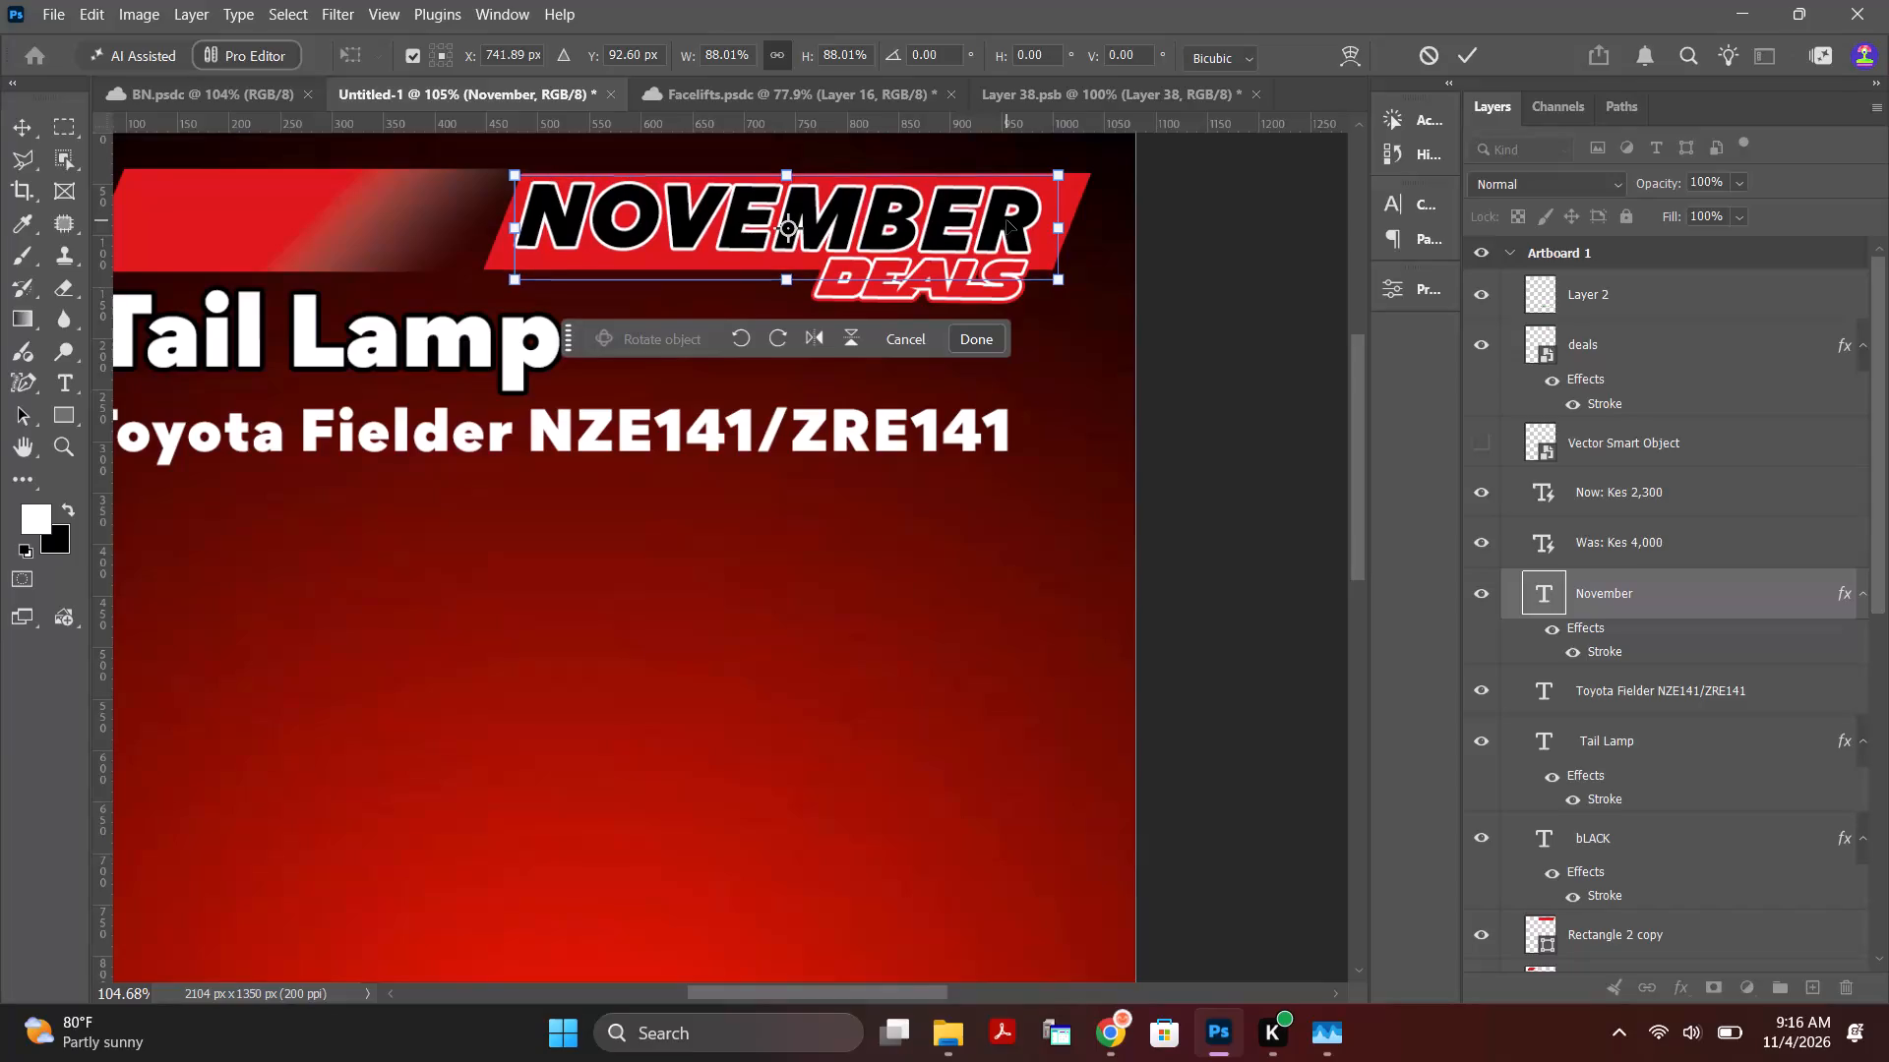
{"action": "left_click", "coordinate": [1460, 49]}
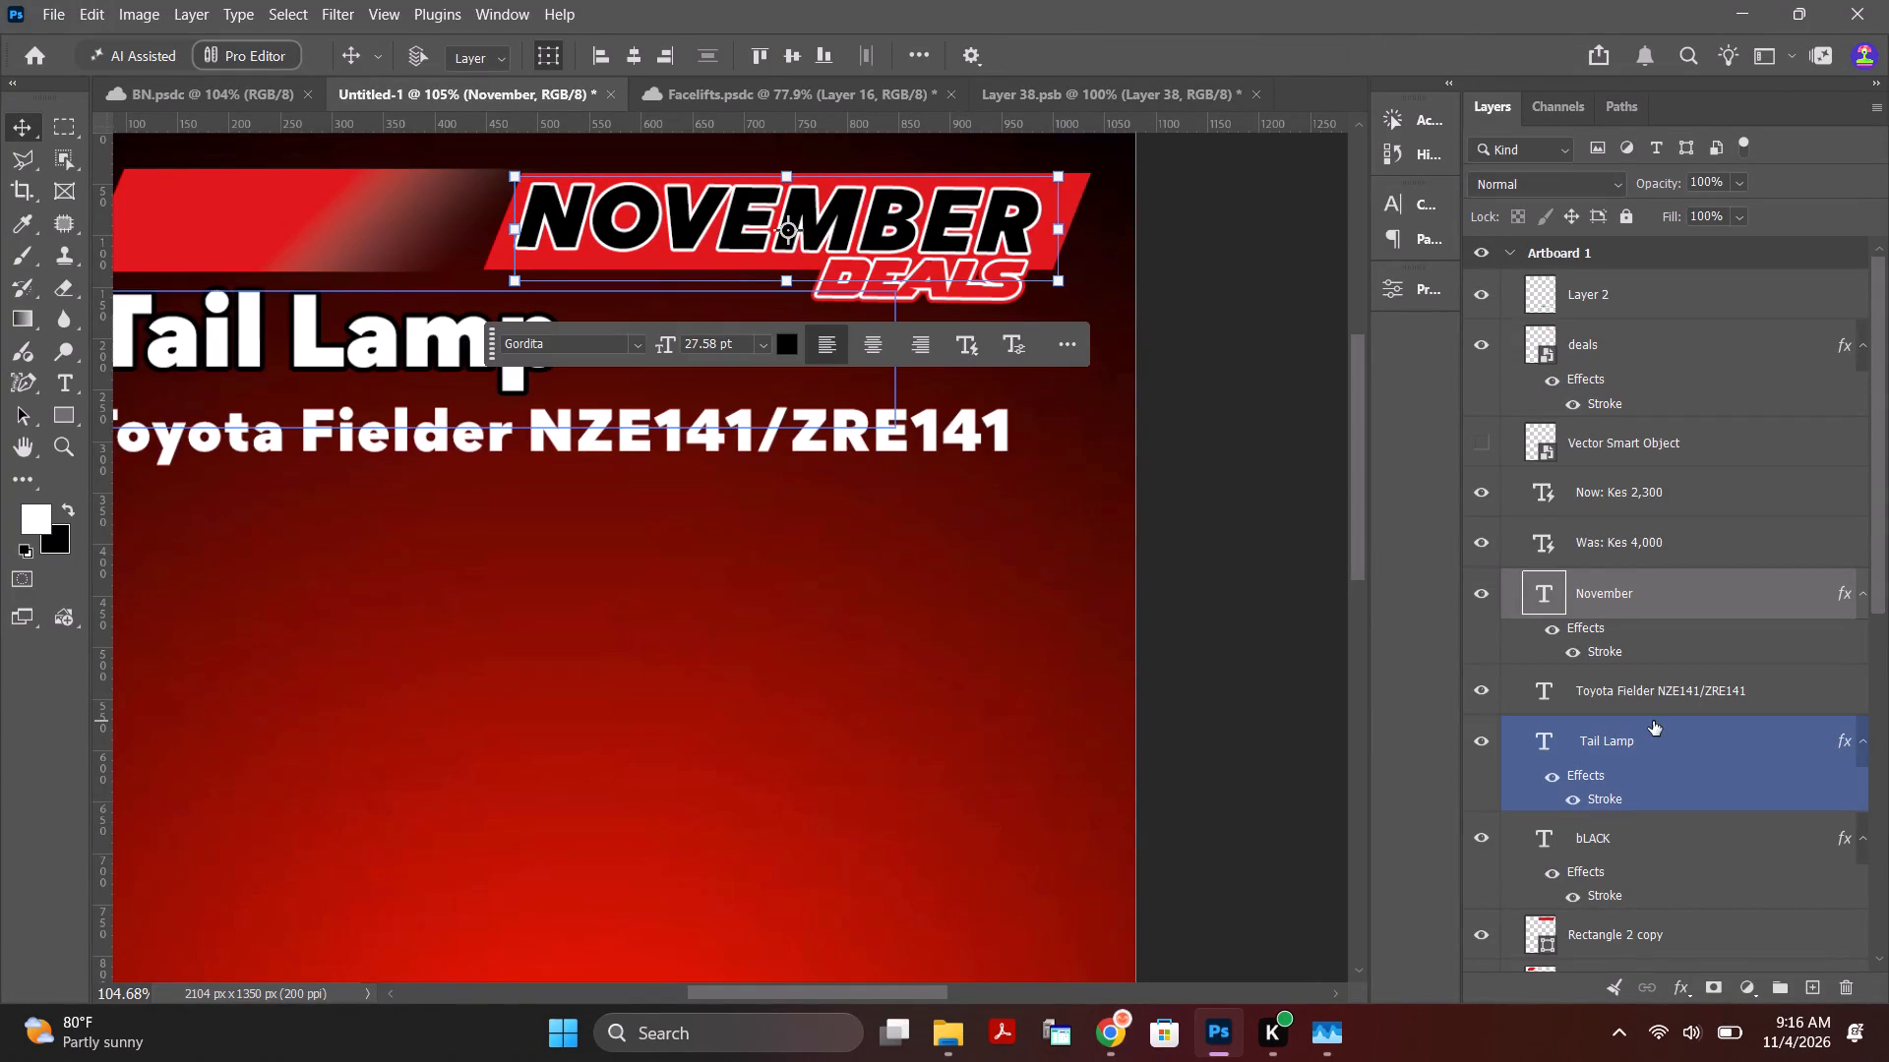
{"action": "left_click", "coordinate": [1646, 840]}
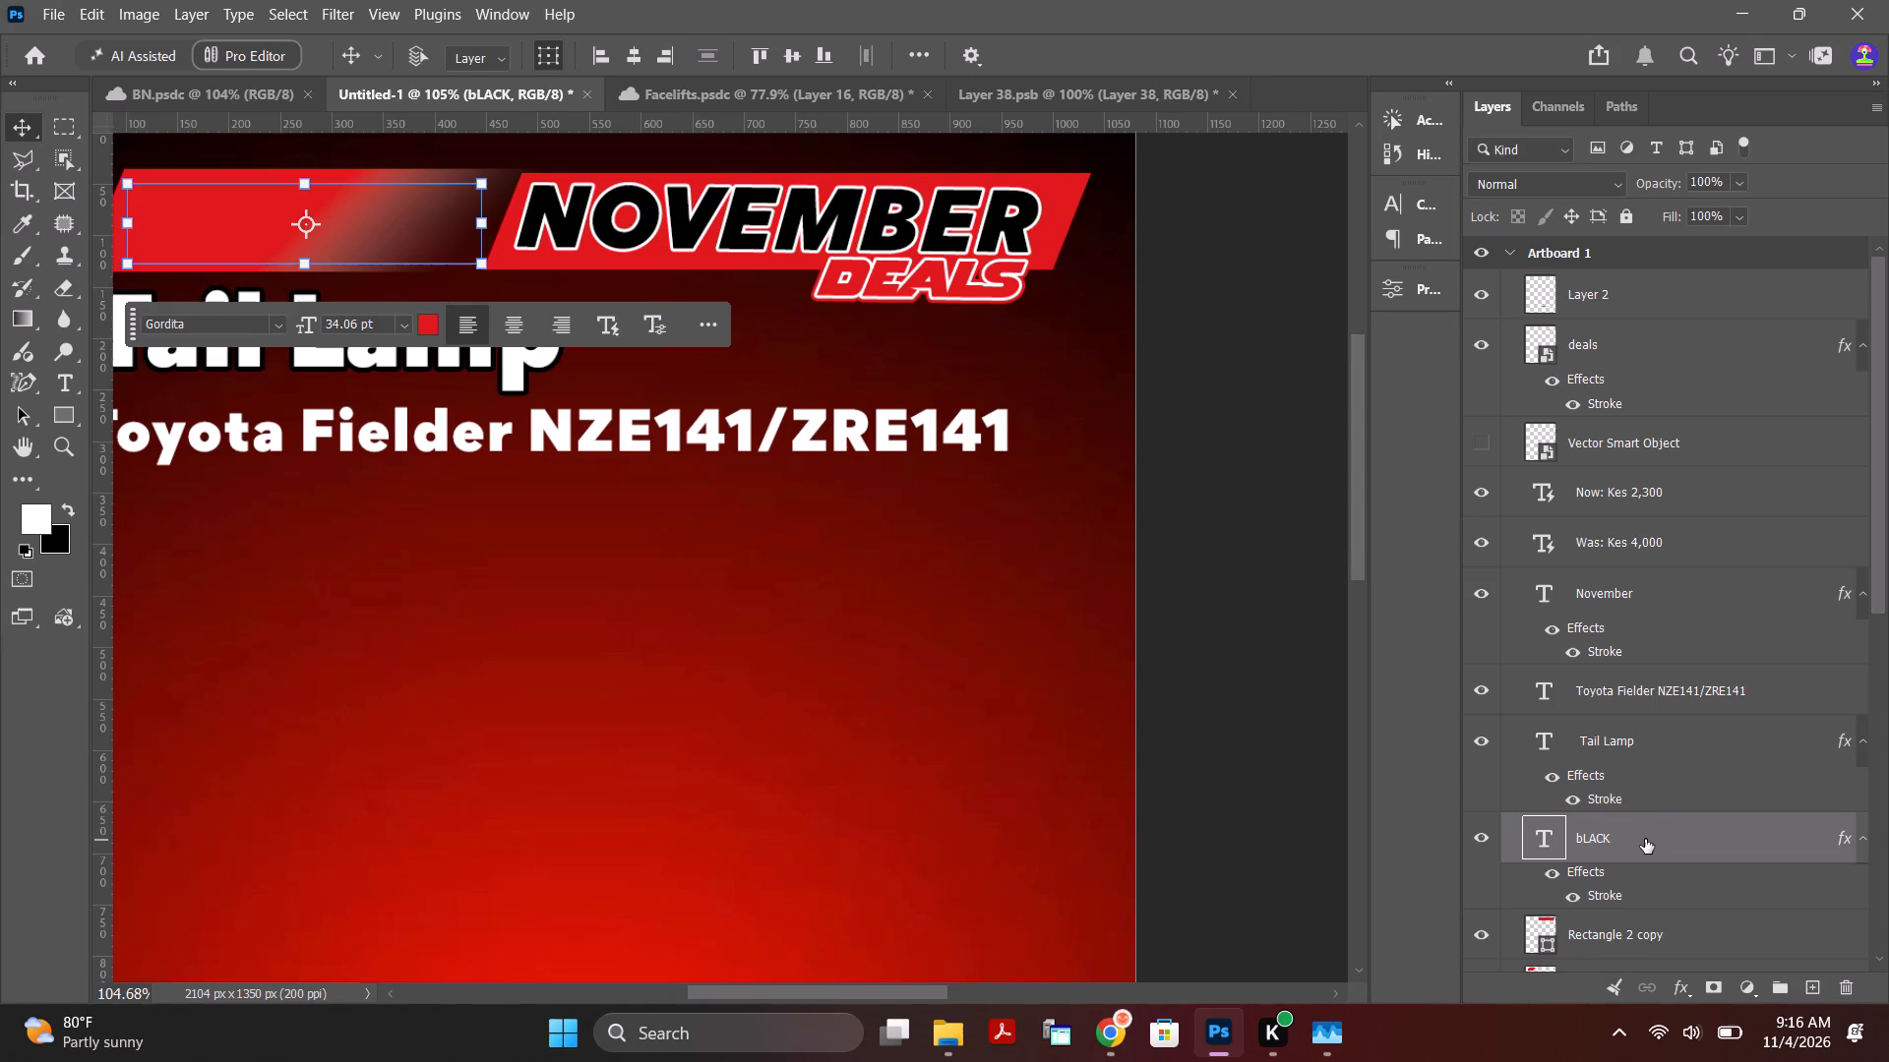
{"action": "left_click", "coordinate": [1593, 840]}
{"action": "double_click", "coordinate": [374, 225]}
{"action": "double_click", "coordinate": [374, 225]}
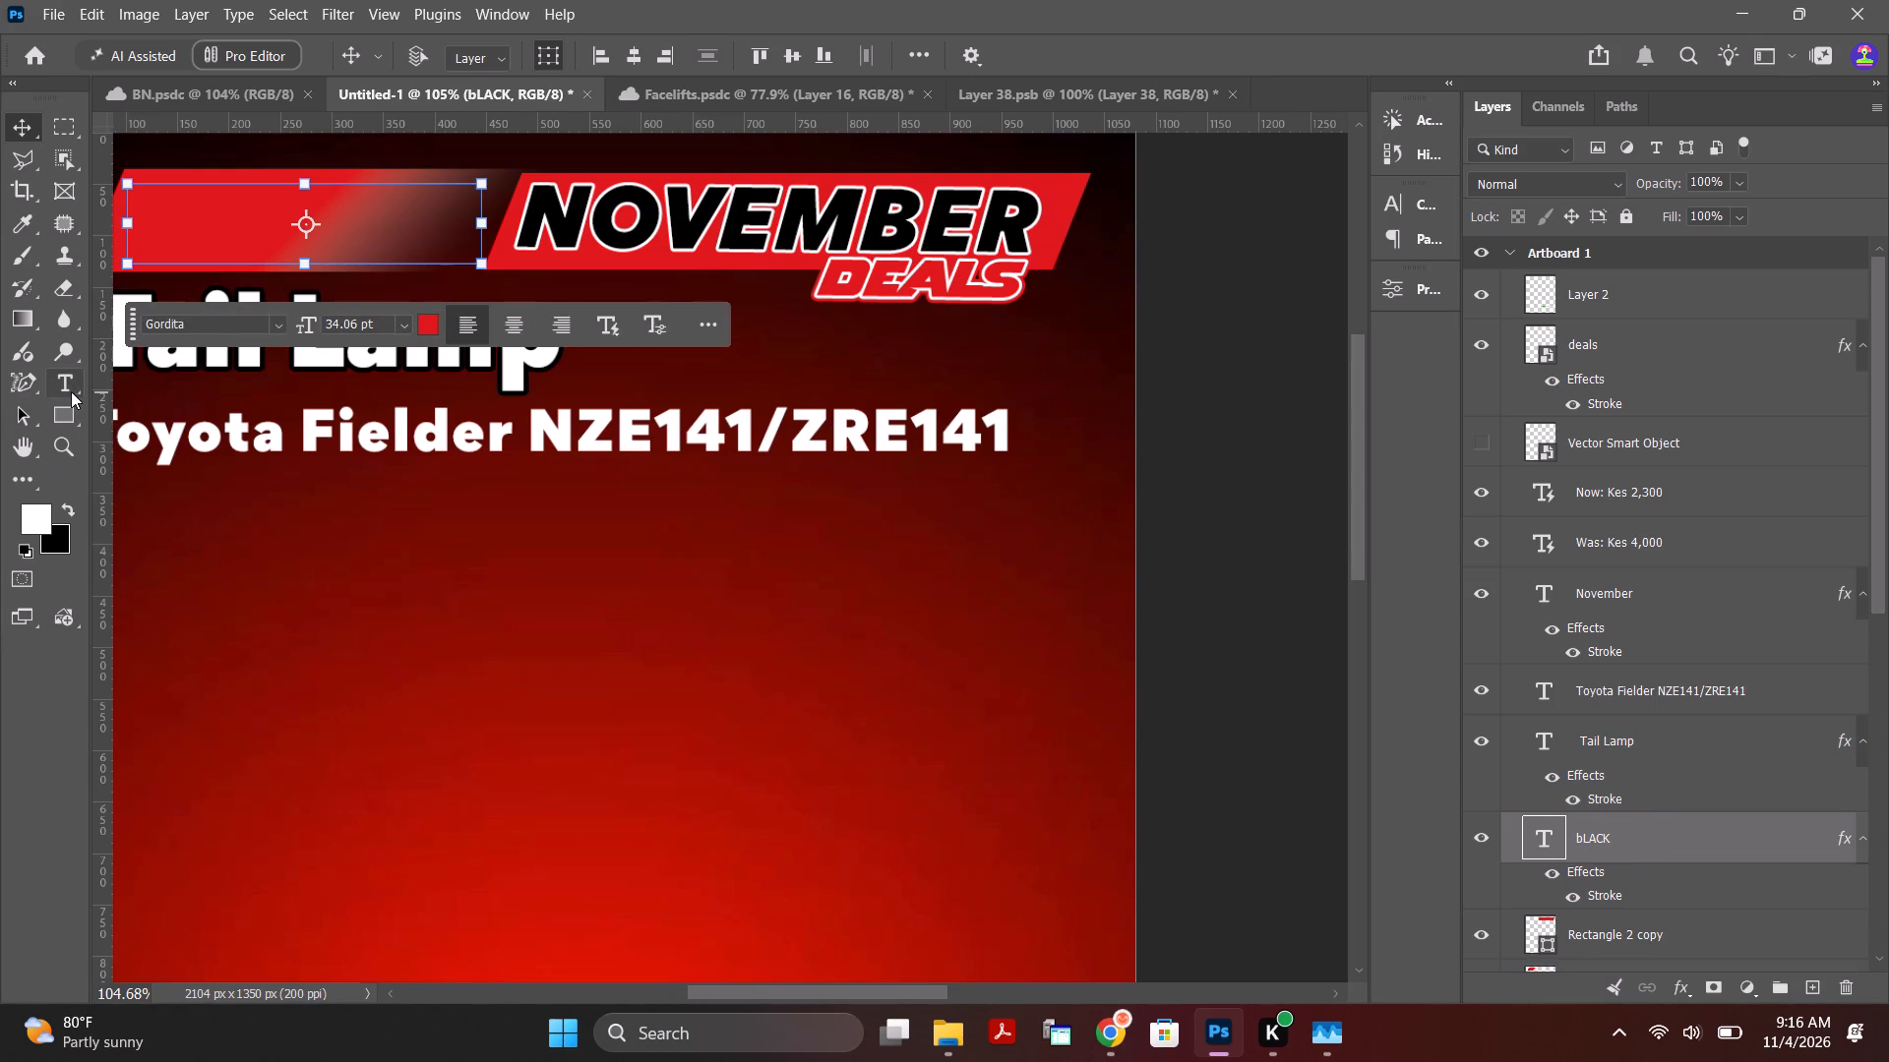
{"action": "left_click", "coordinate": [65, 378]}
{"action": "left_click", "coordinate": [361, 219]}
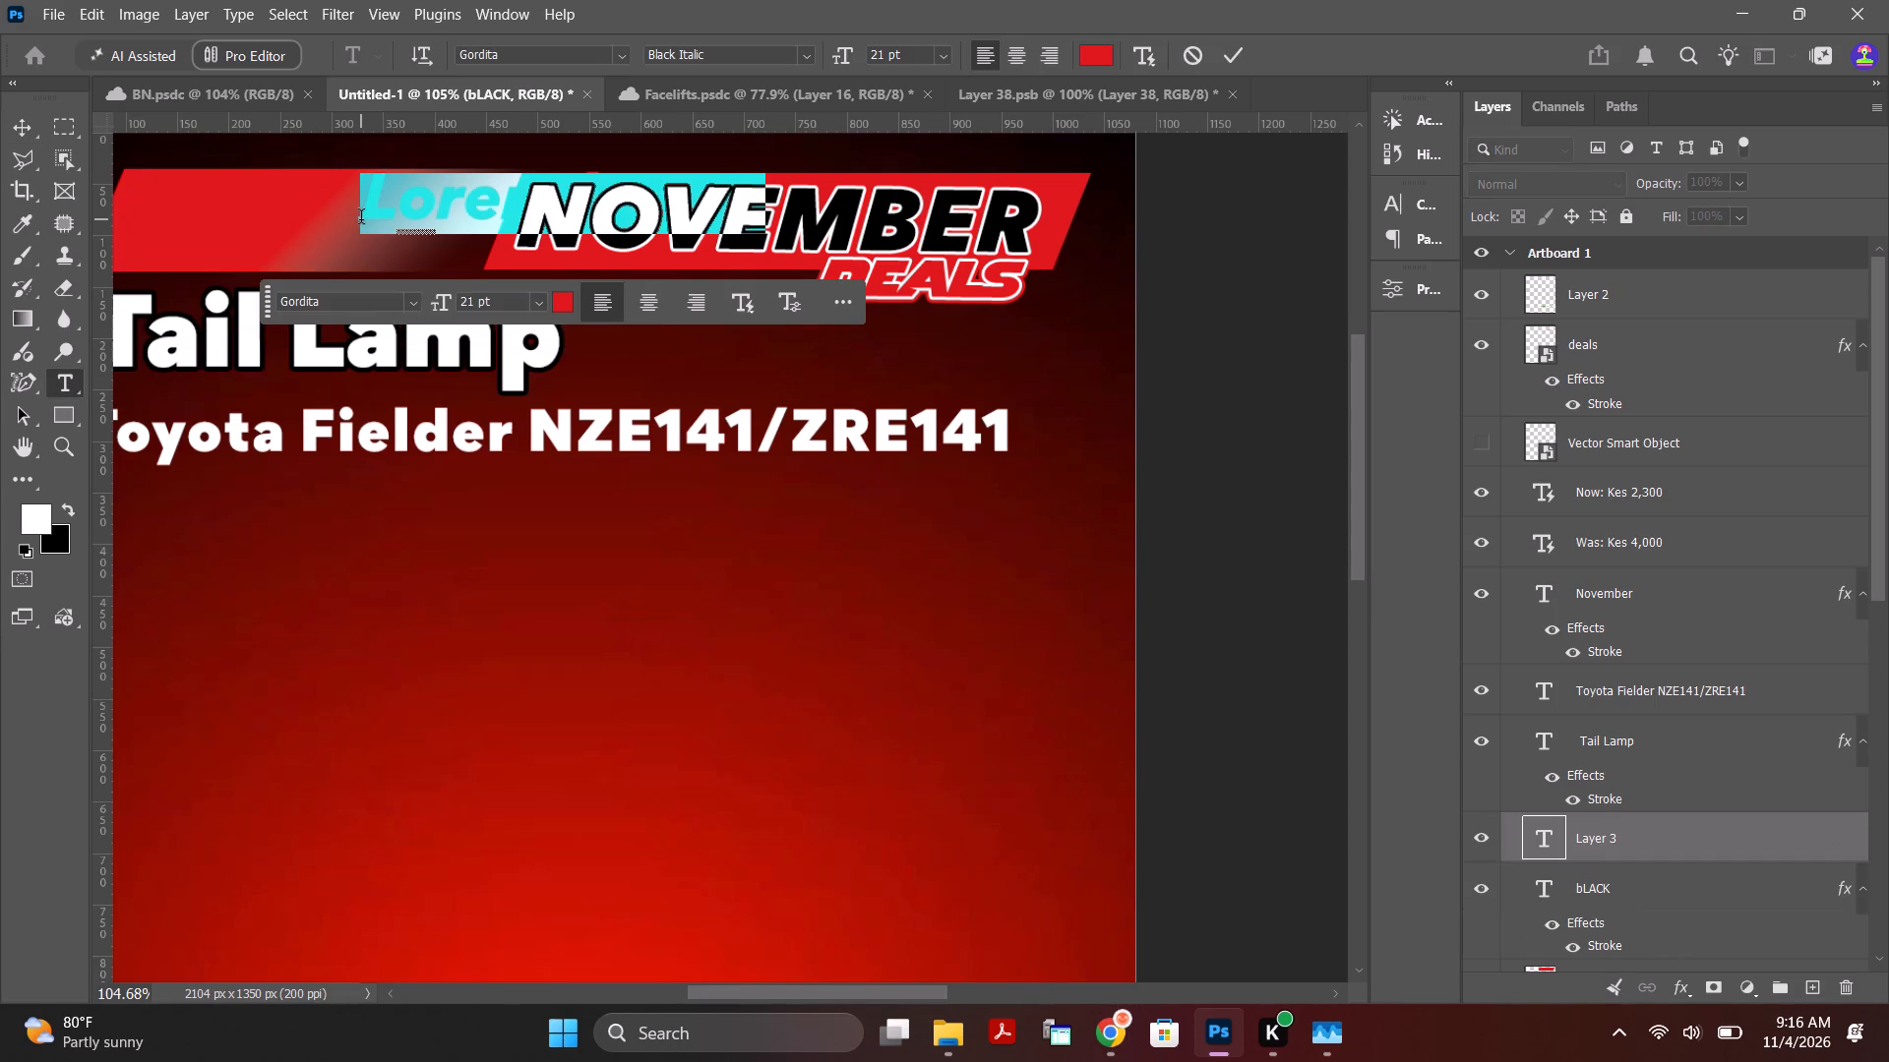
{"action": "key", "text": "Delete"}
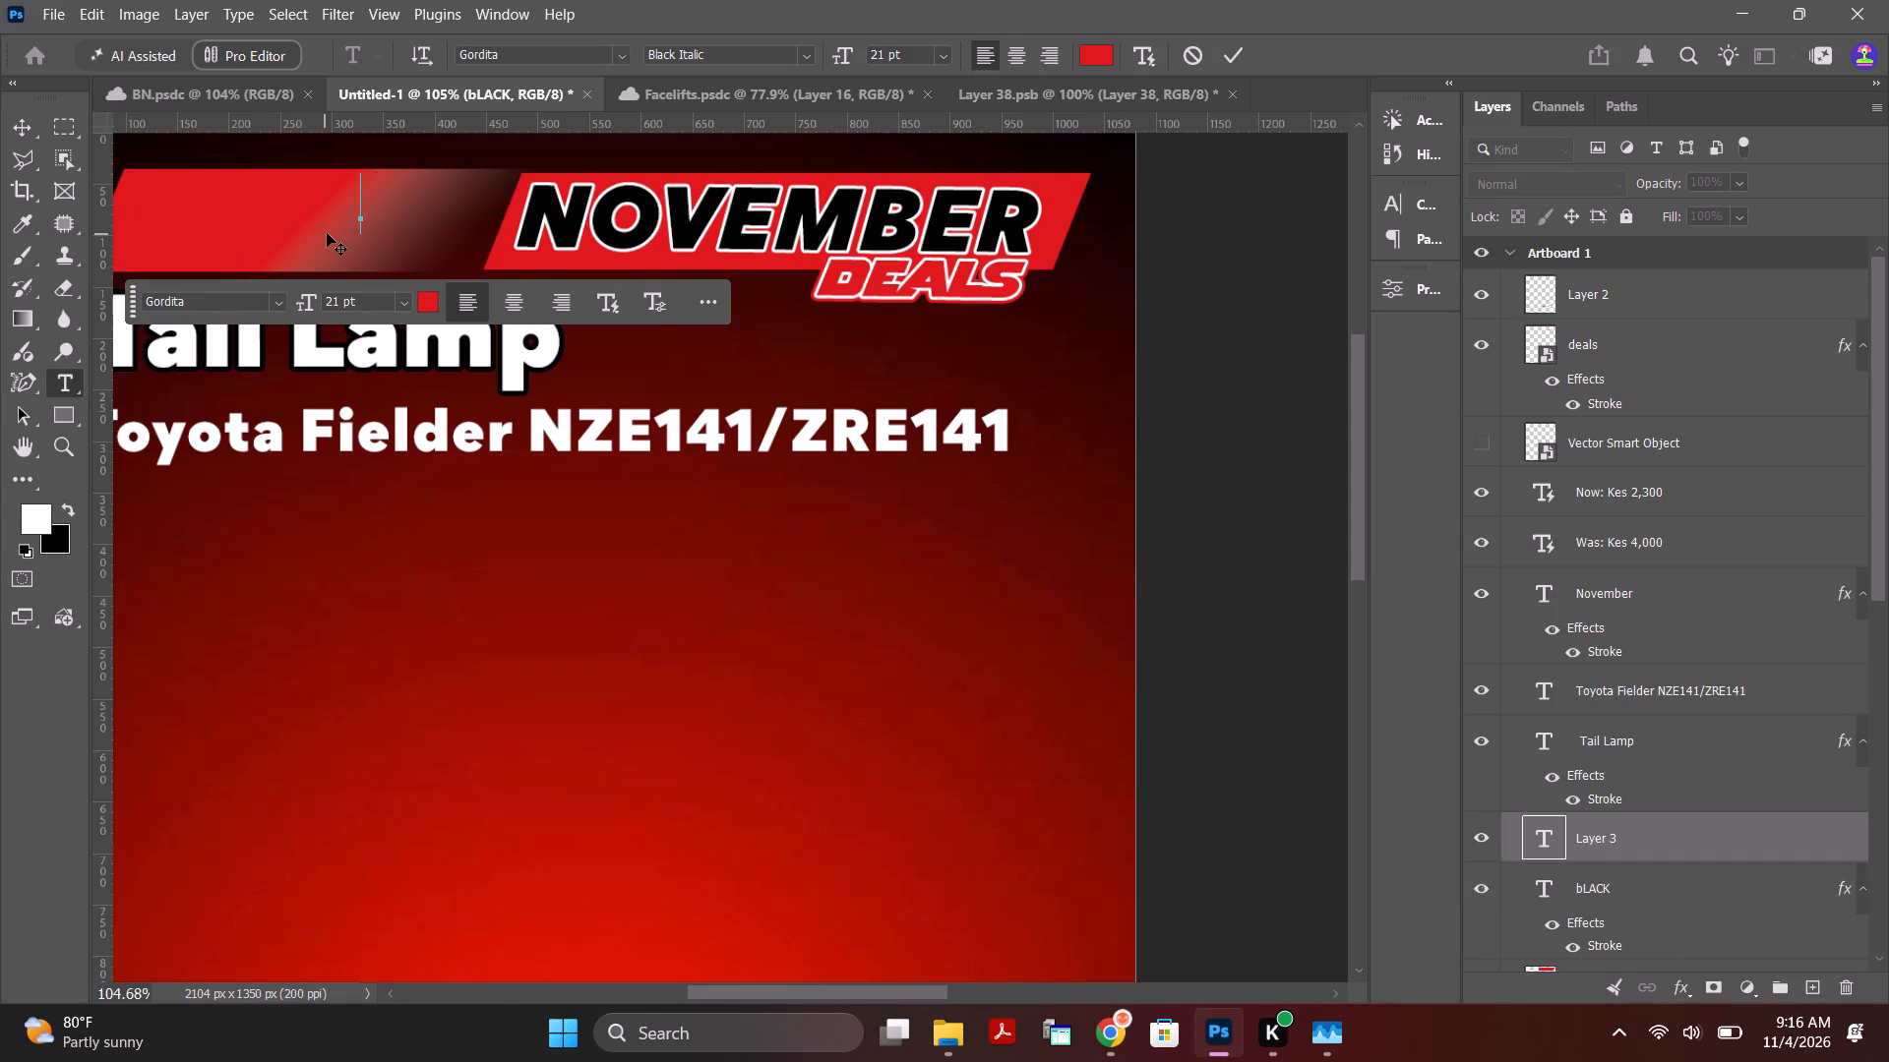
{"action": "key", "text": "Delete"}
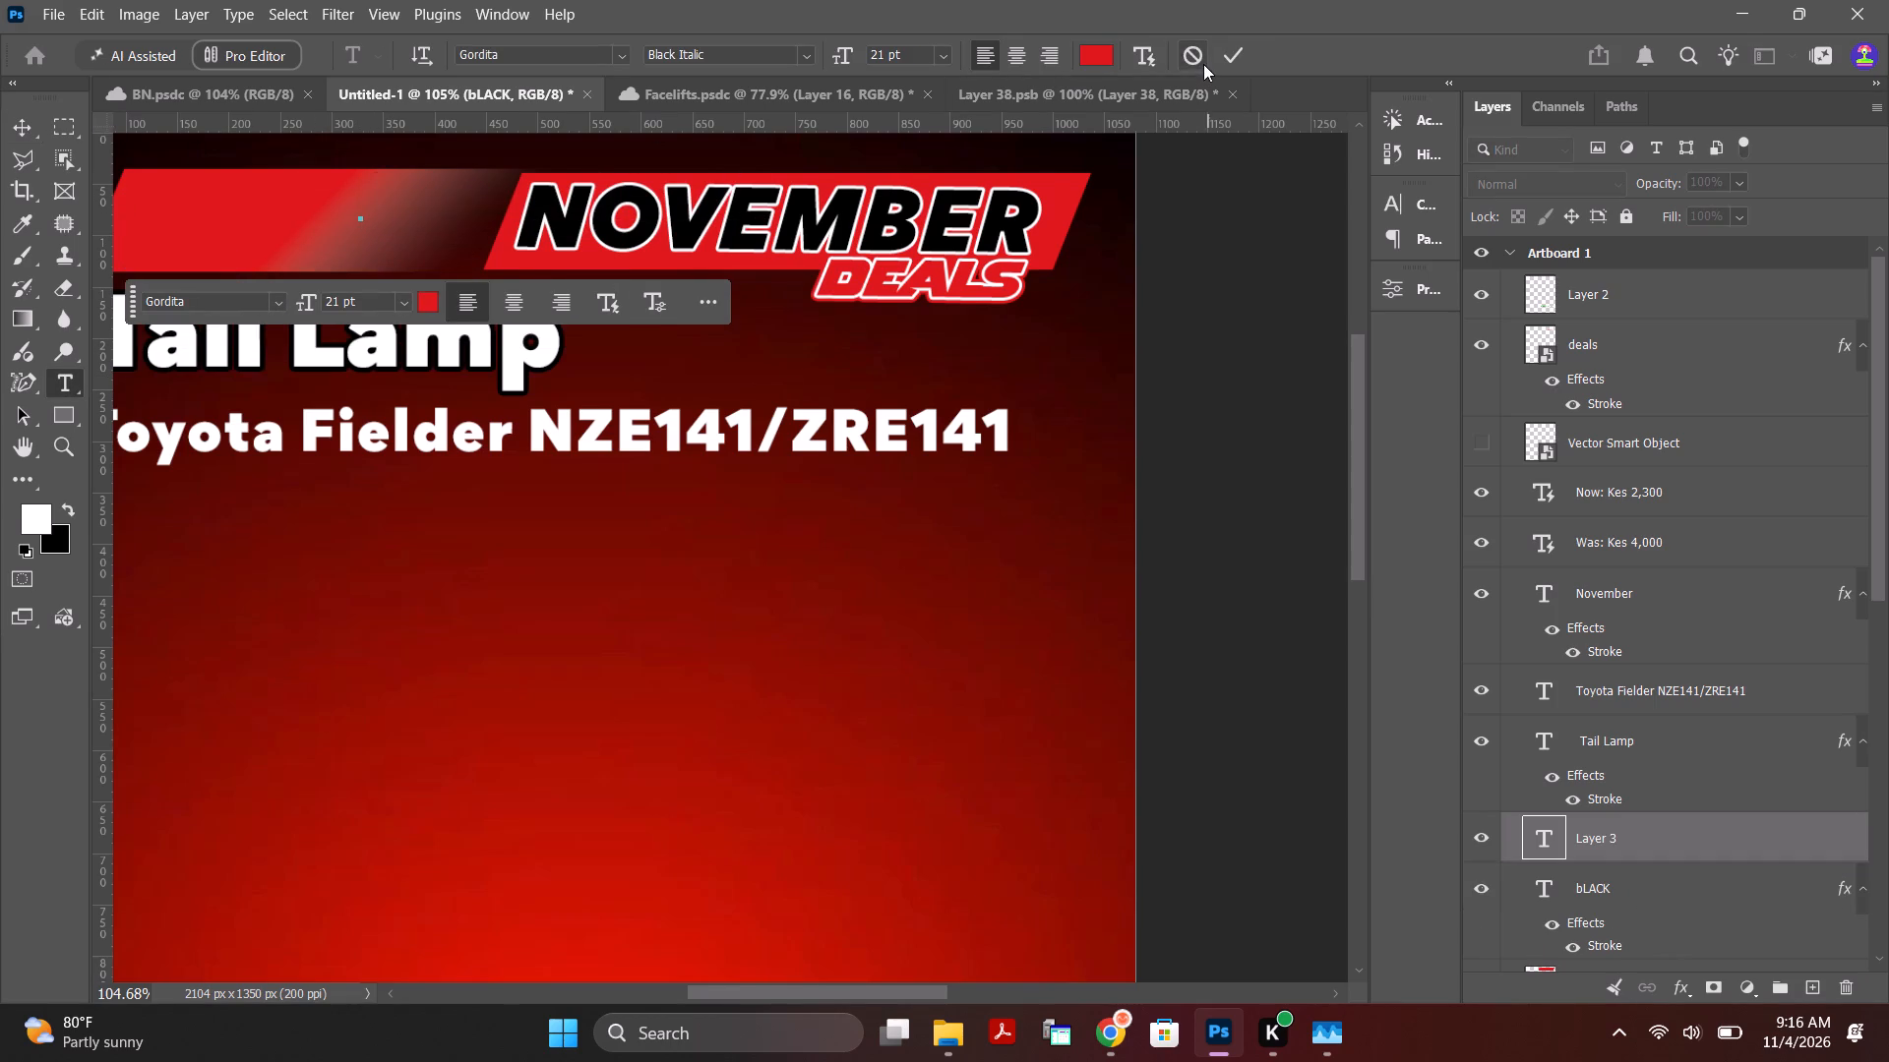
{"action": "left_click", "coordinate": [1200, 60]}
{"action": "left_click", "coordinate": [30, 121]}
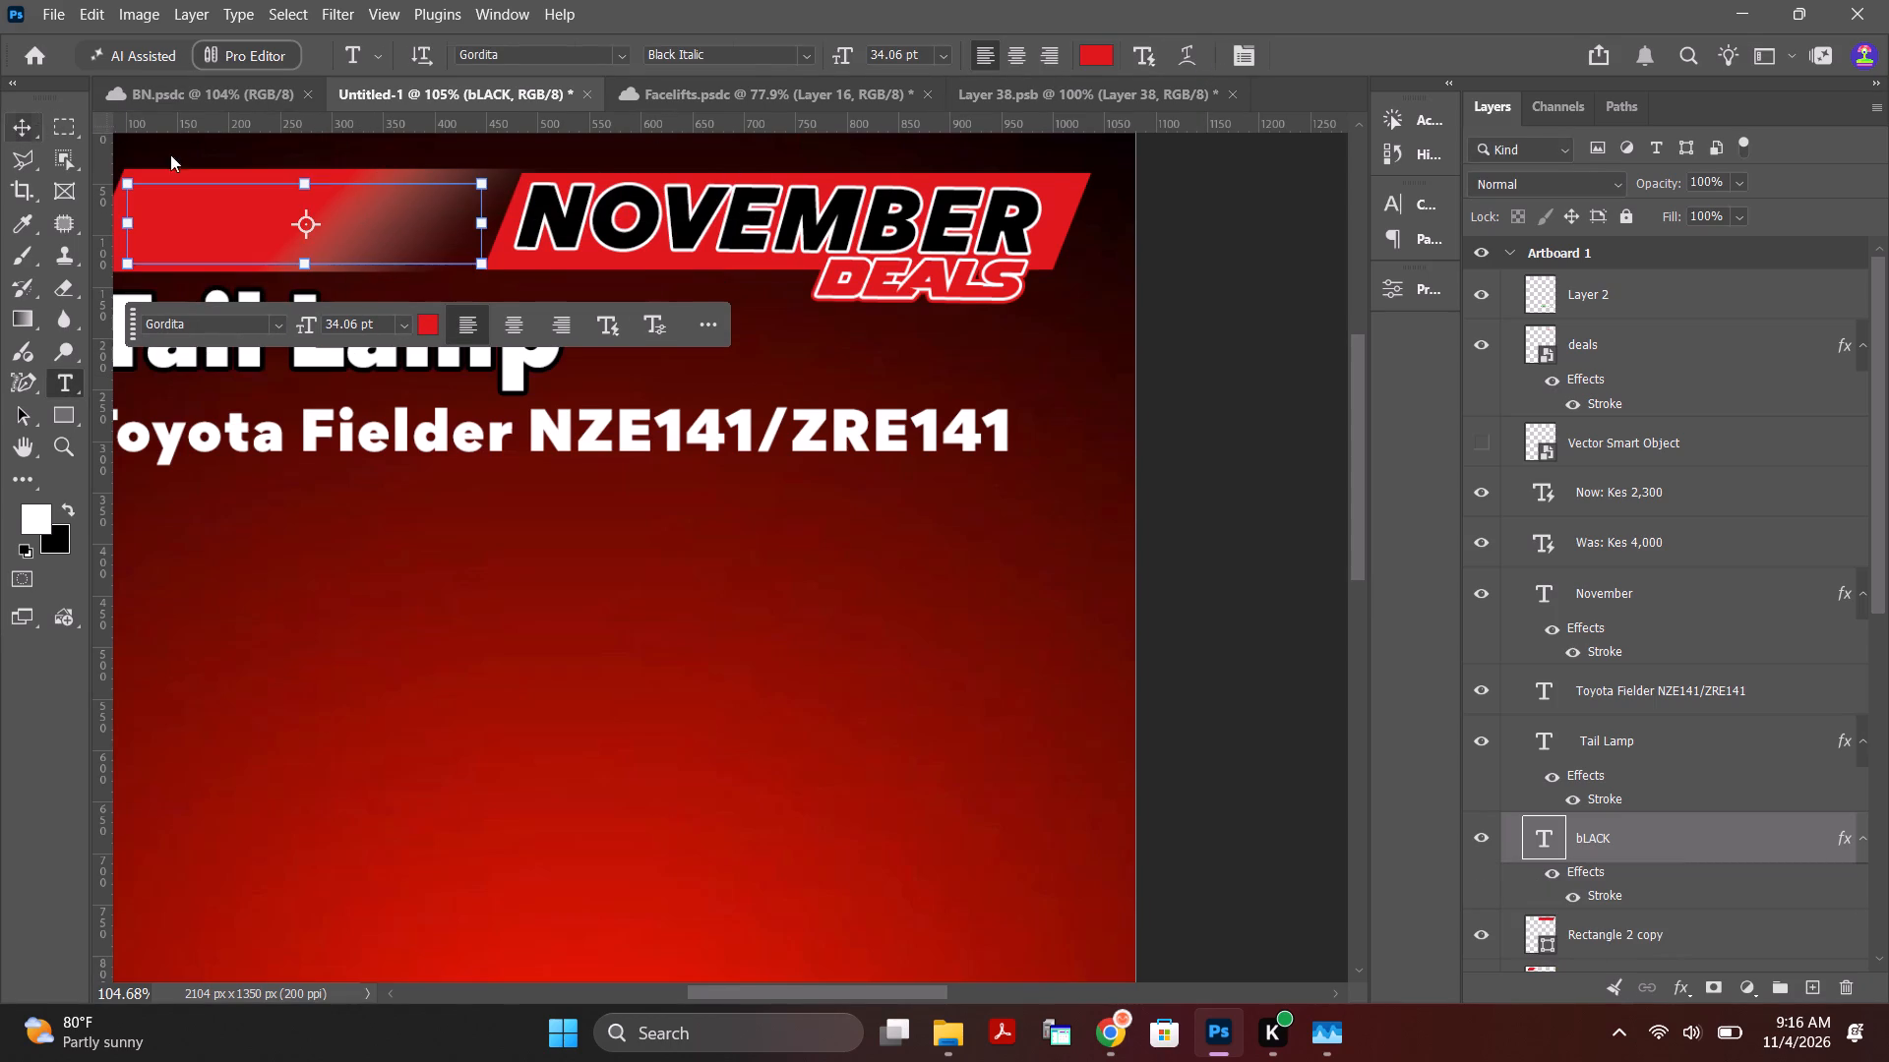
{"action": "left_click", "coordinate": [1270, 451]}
Move the bLACK headline text slightly left and up over the gradient red bar.
{"action": "left_click", "coordinate": [1672, 829]}
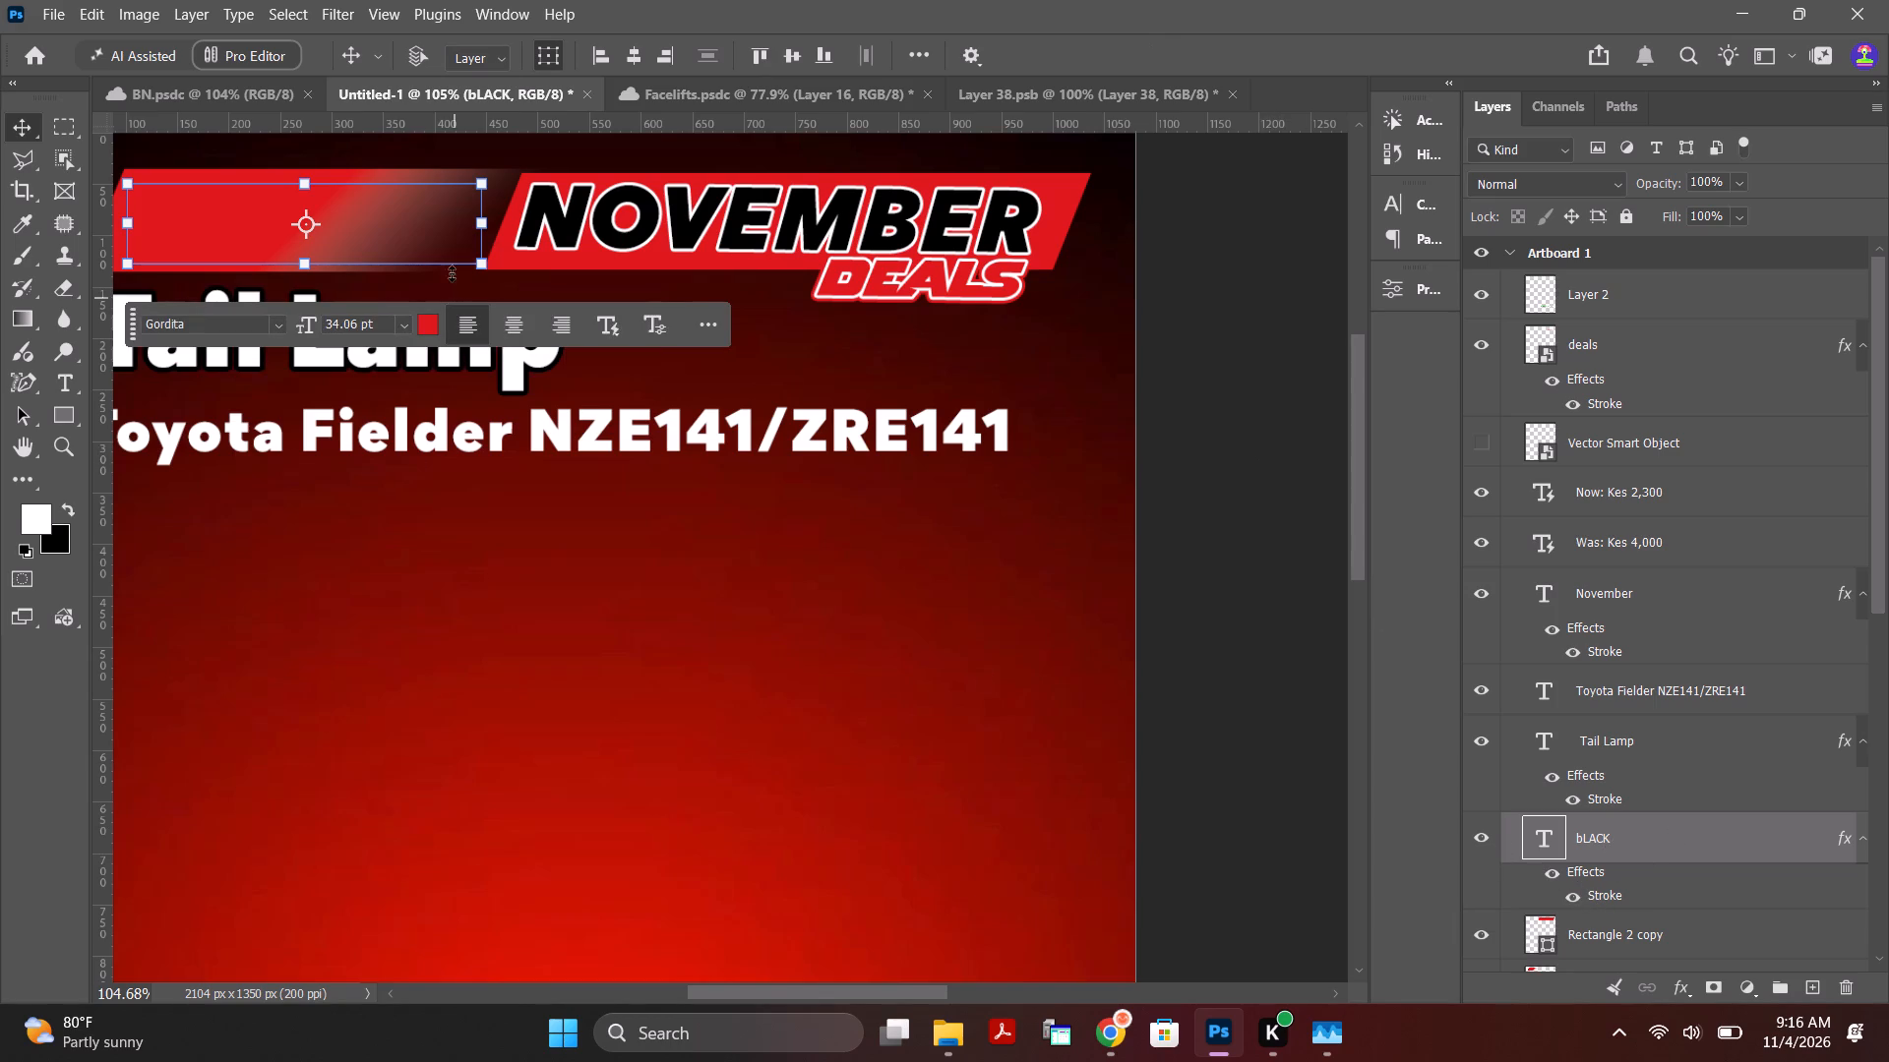
{"action": "left_click_drag", "start_coordinate": [401, 229], "coordinate": [651, 650]}
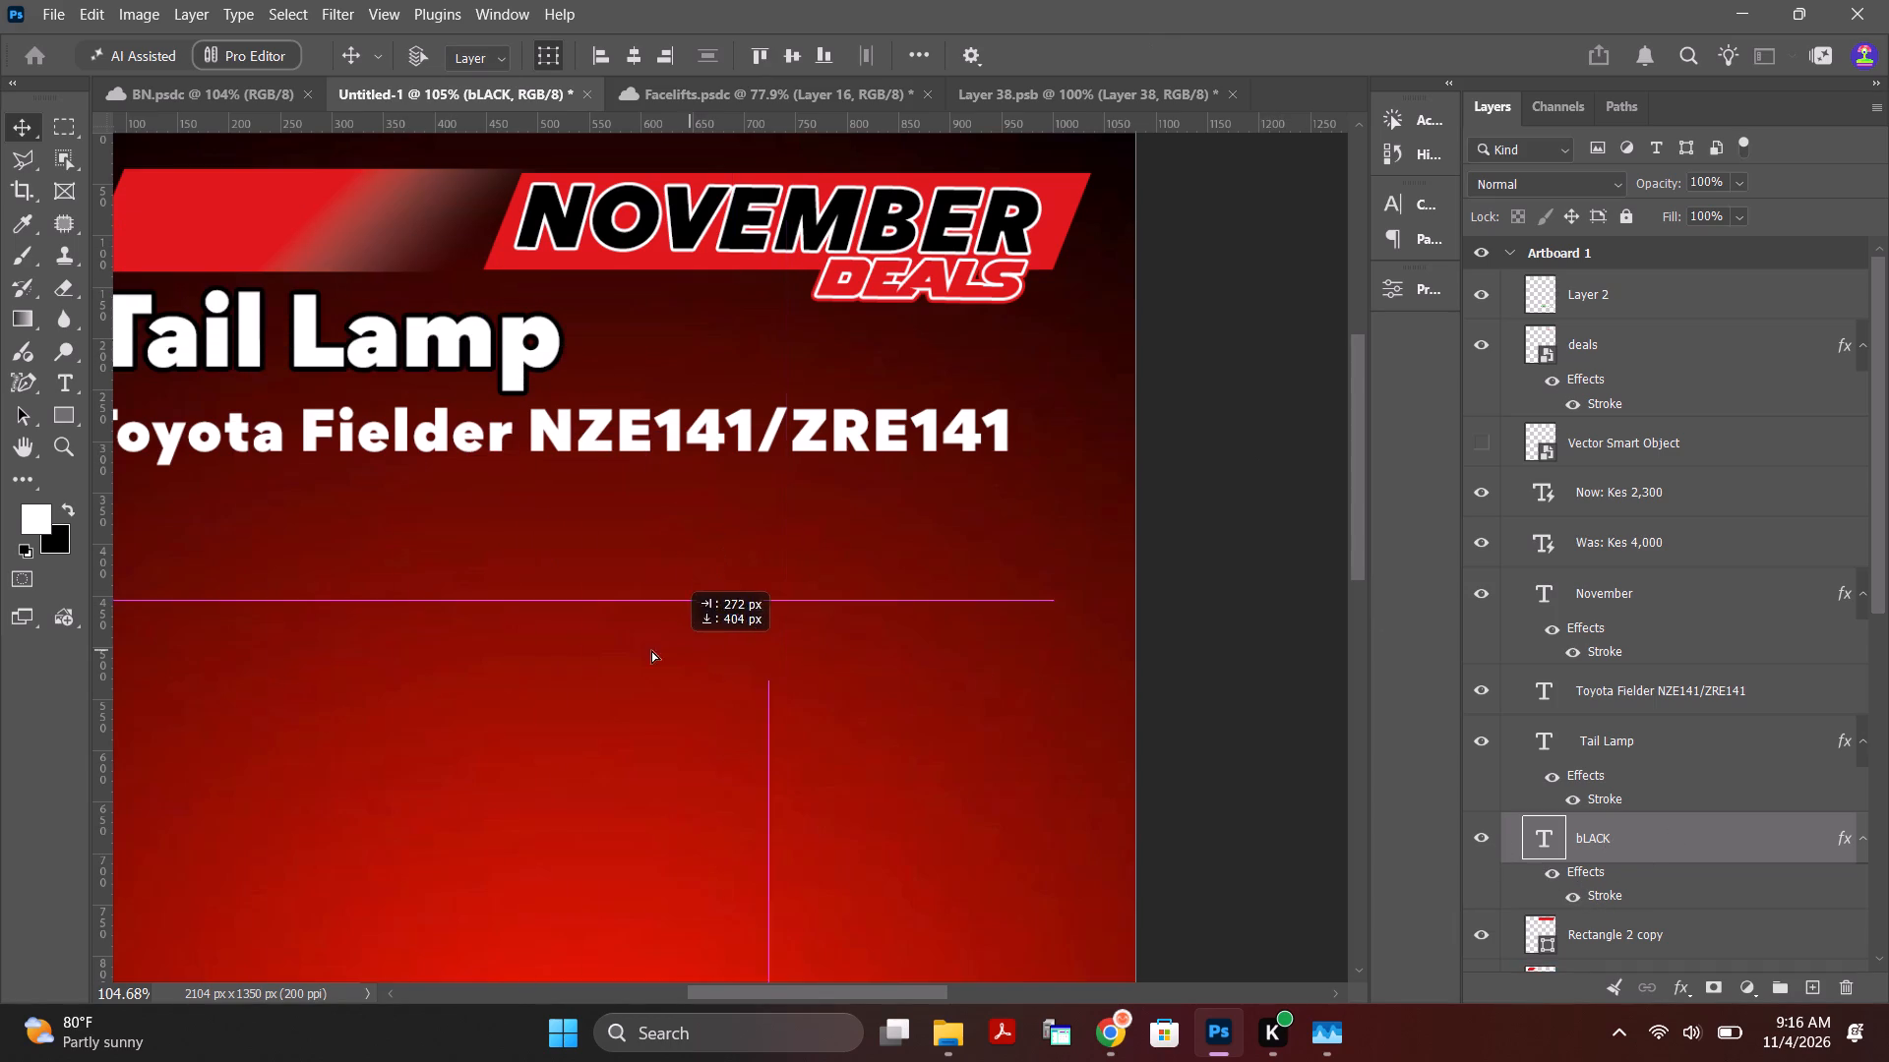
{"action": "left_click_drag", "start_coordinate": [651, 650], "coordinate": [657, 298]}
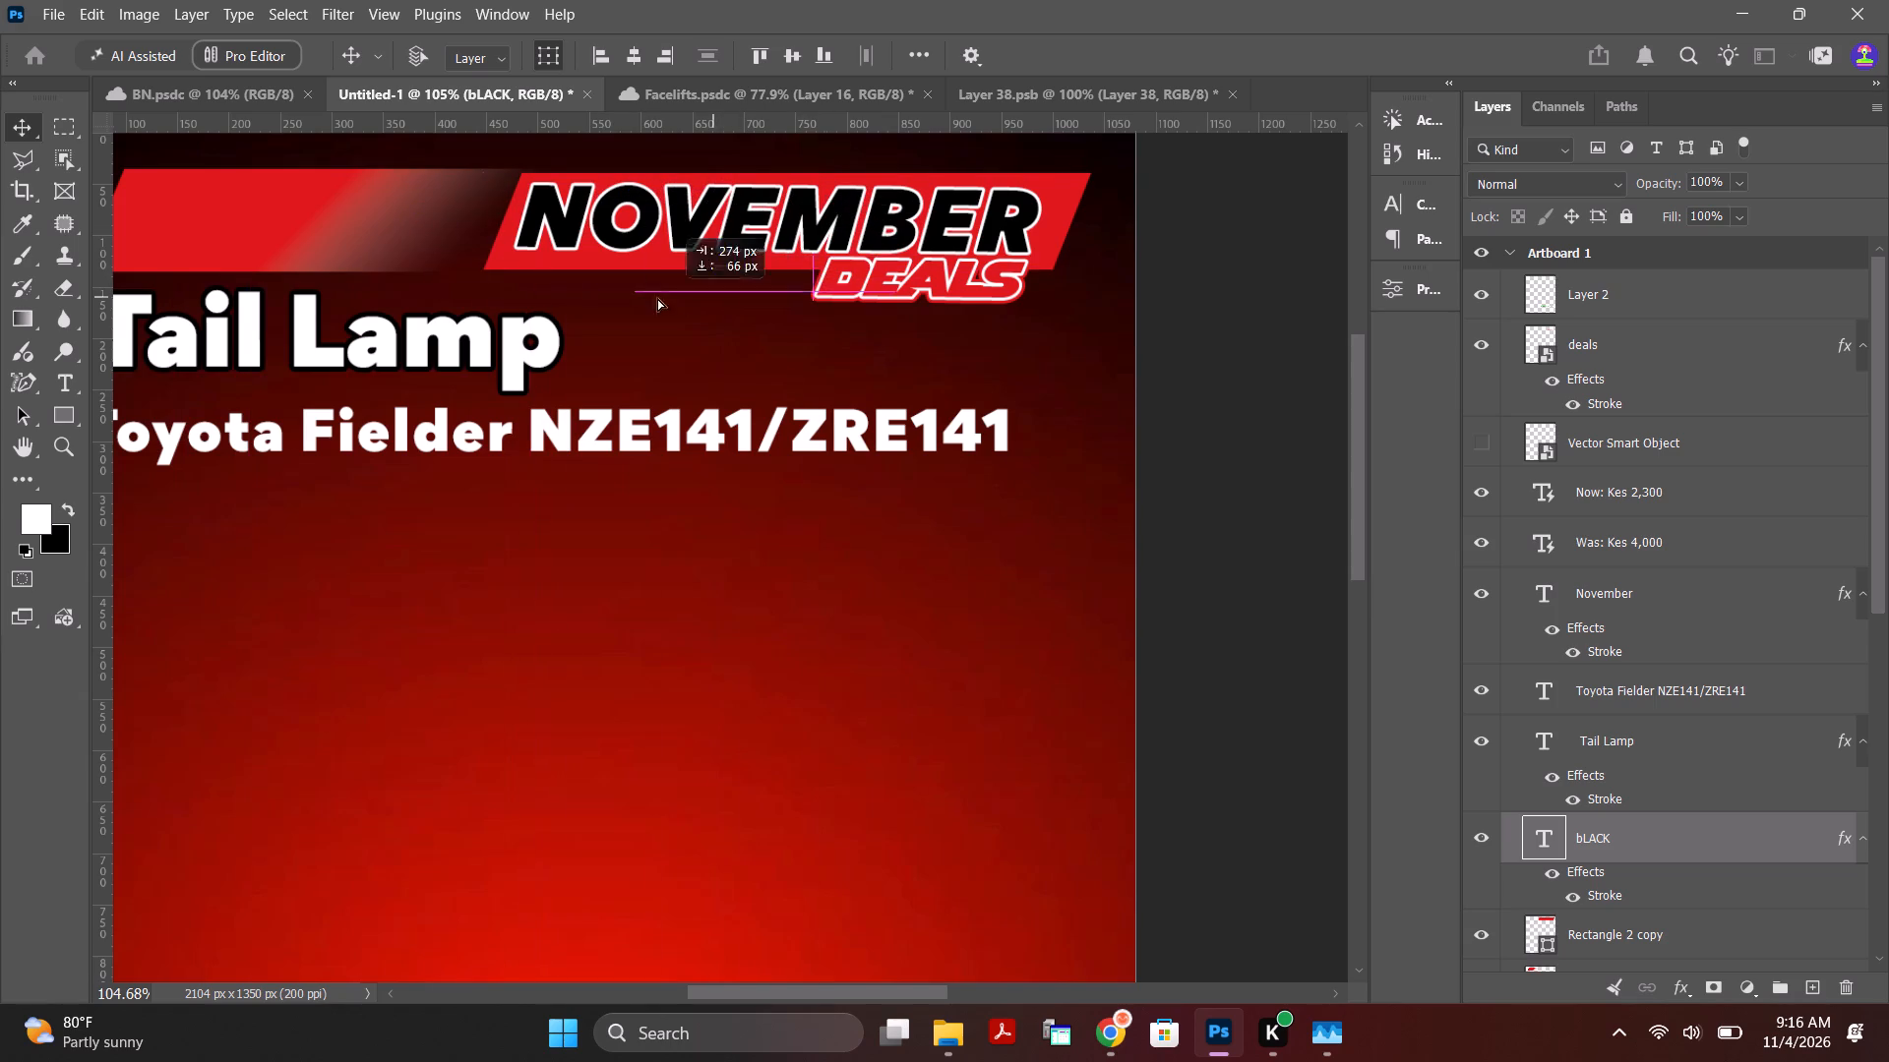
{"action": "left_click_drag", "start_coordinate": [657, 298], "coordinate": [318, 217]}
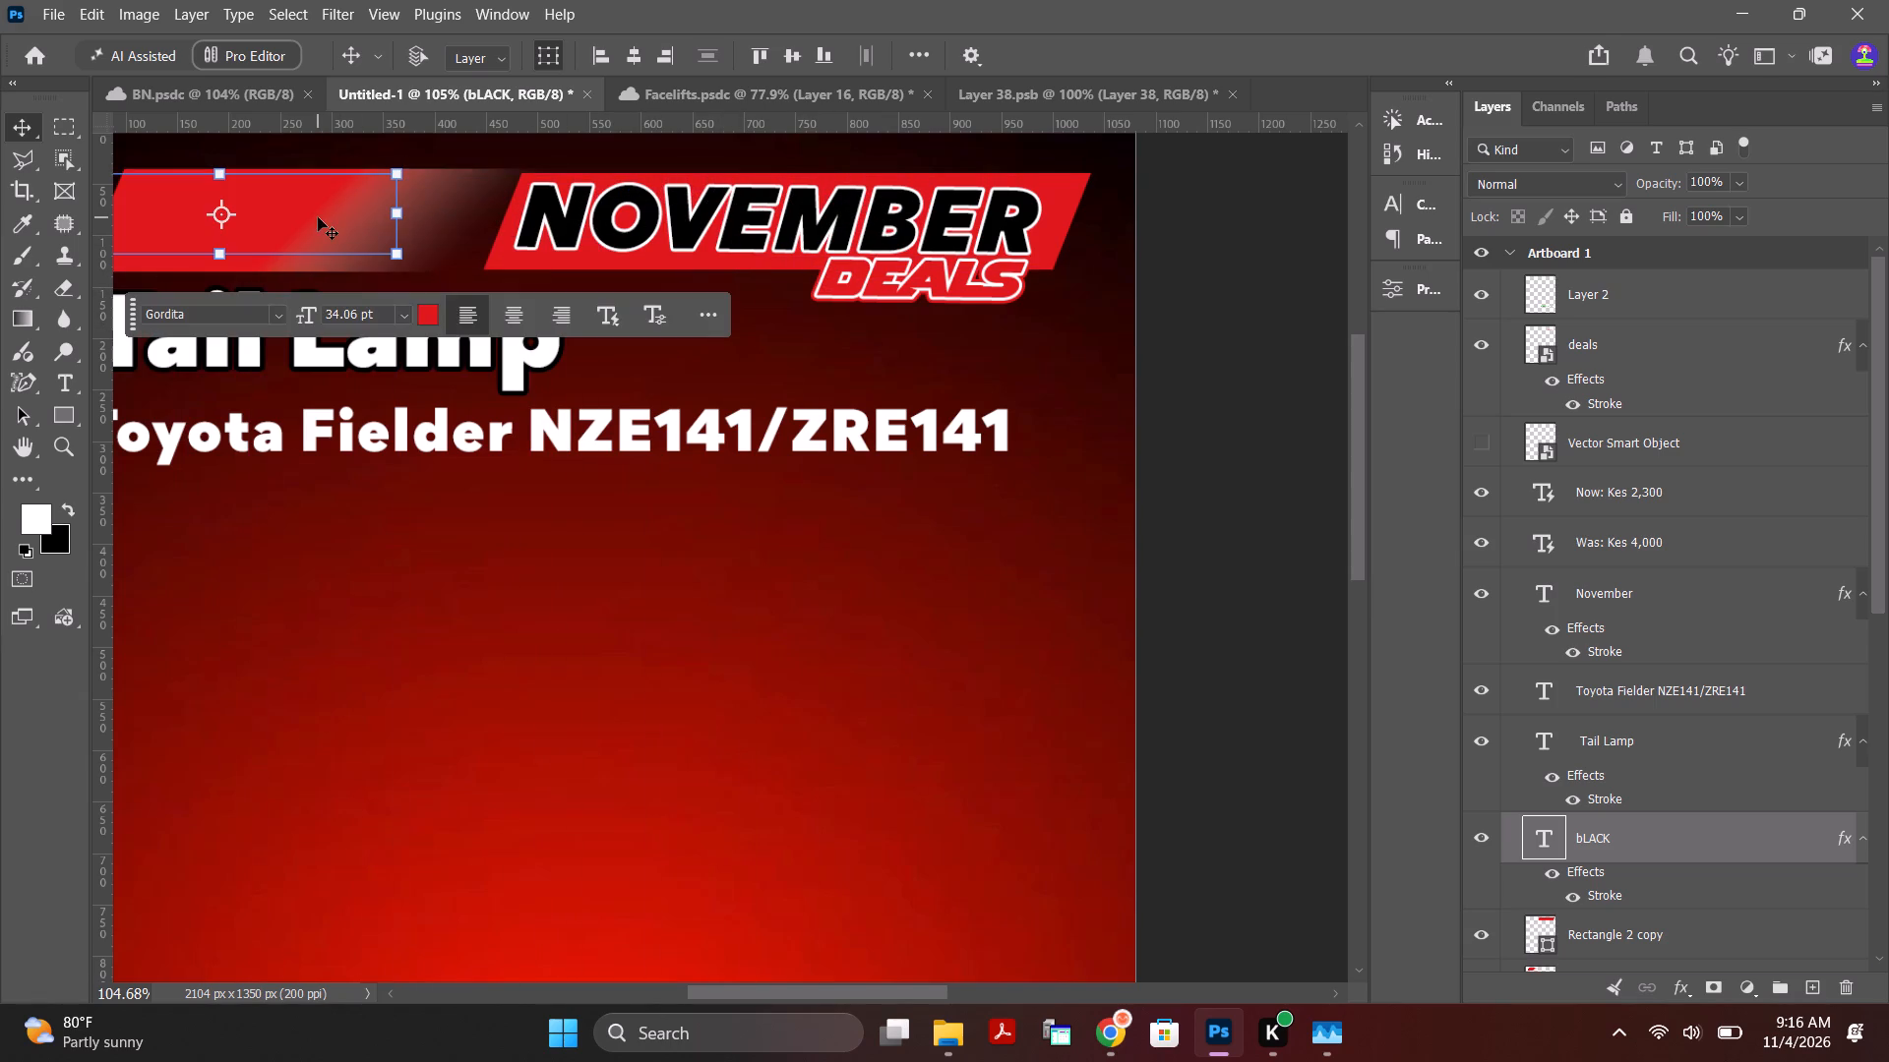
{"action": "left_click_drag", "start_coordinate": [327, 219], "coordinate": [395, 226]}
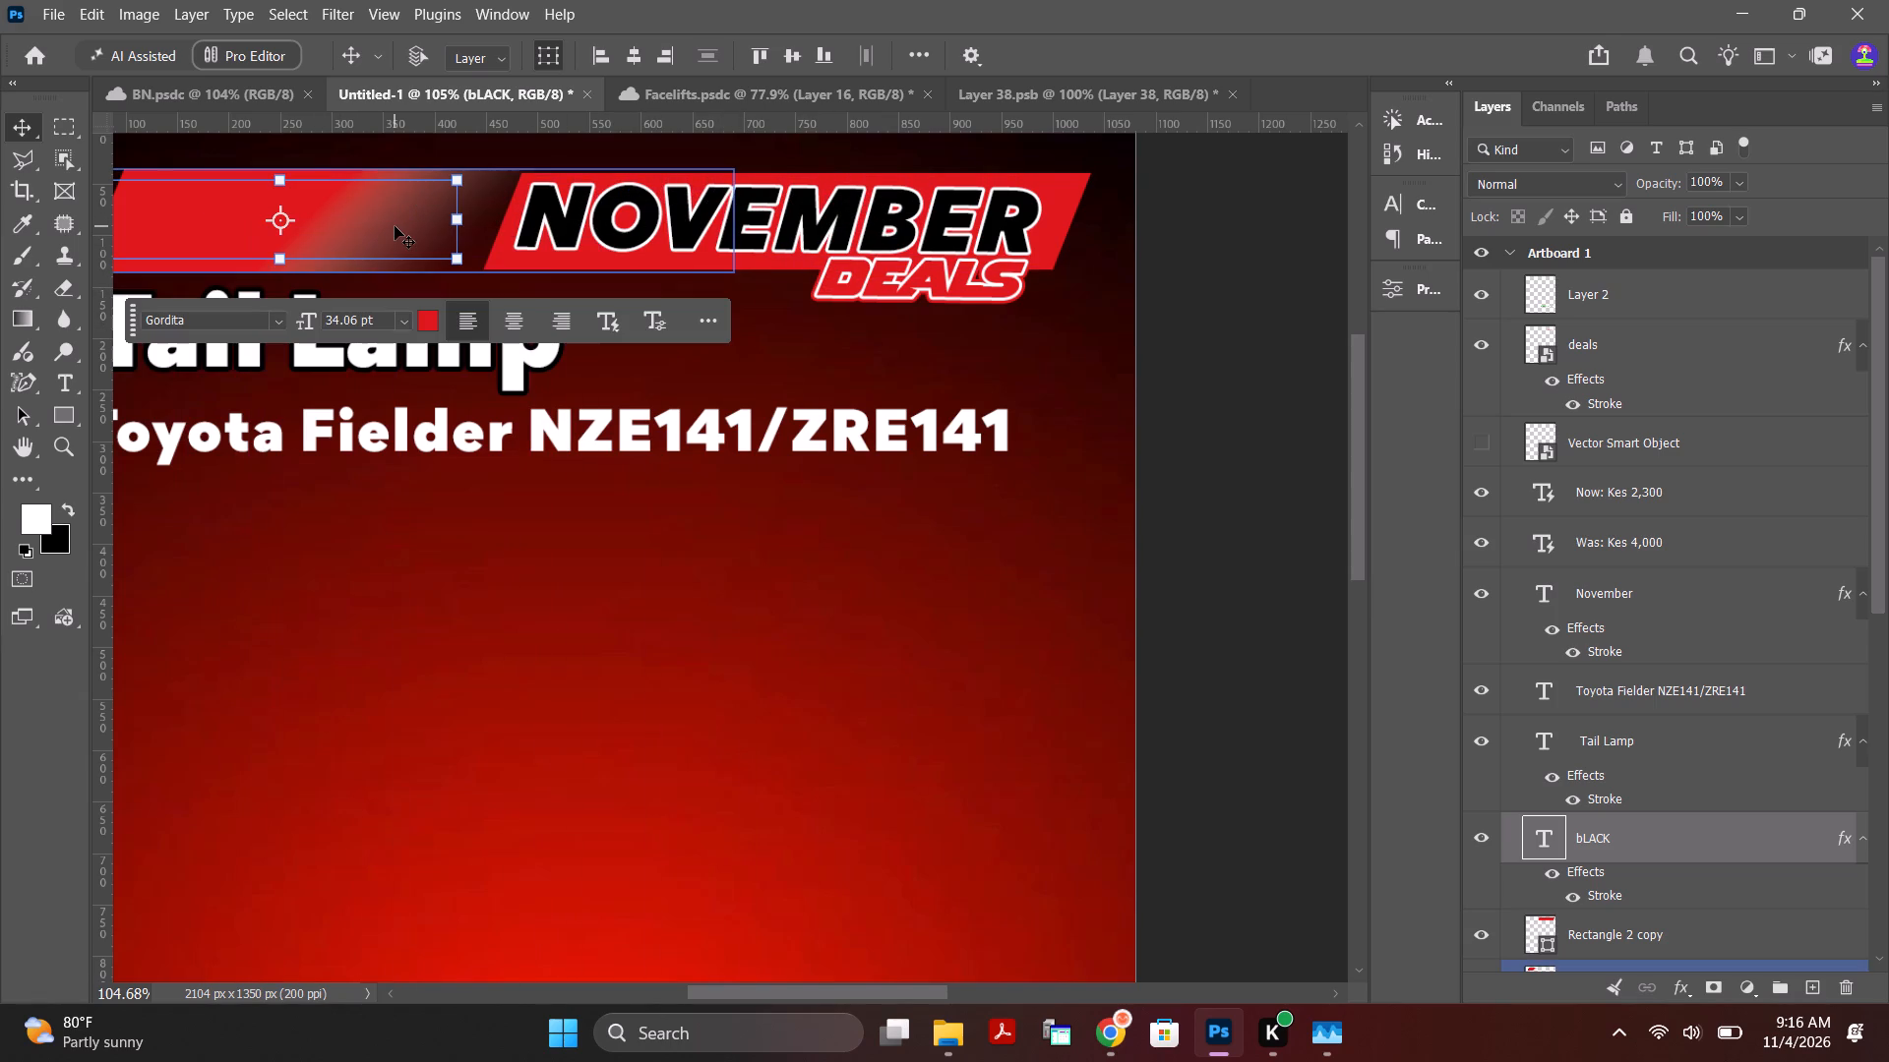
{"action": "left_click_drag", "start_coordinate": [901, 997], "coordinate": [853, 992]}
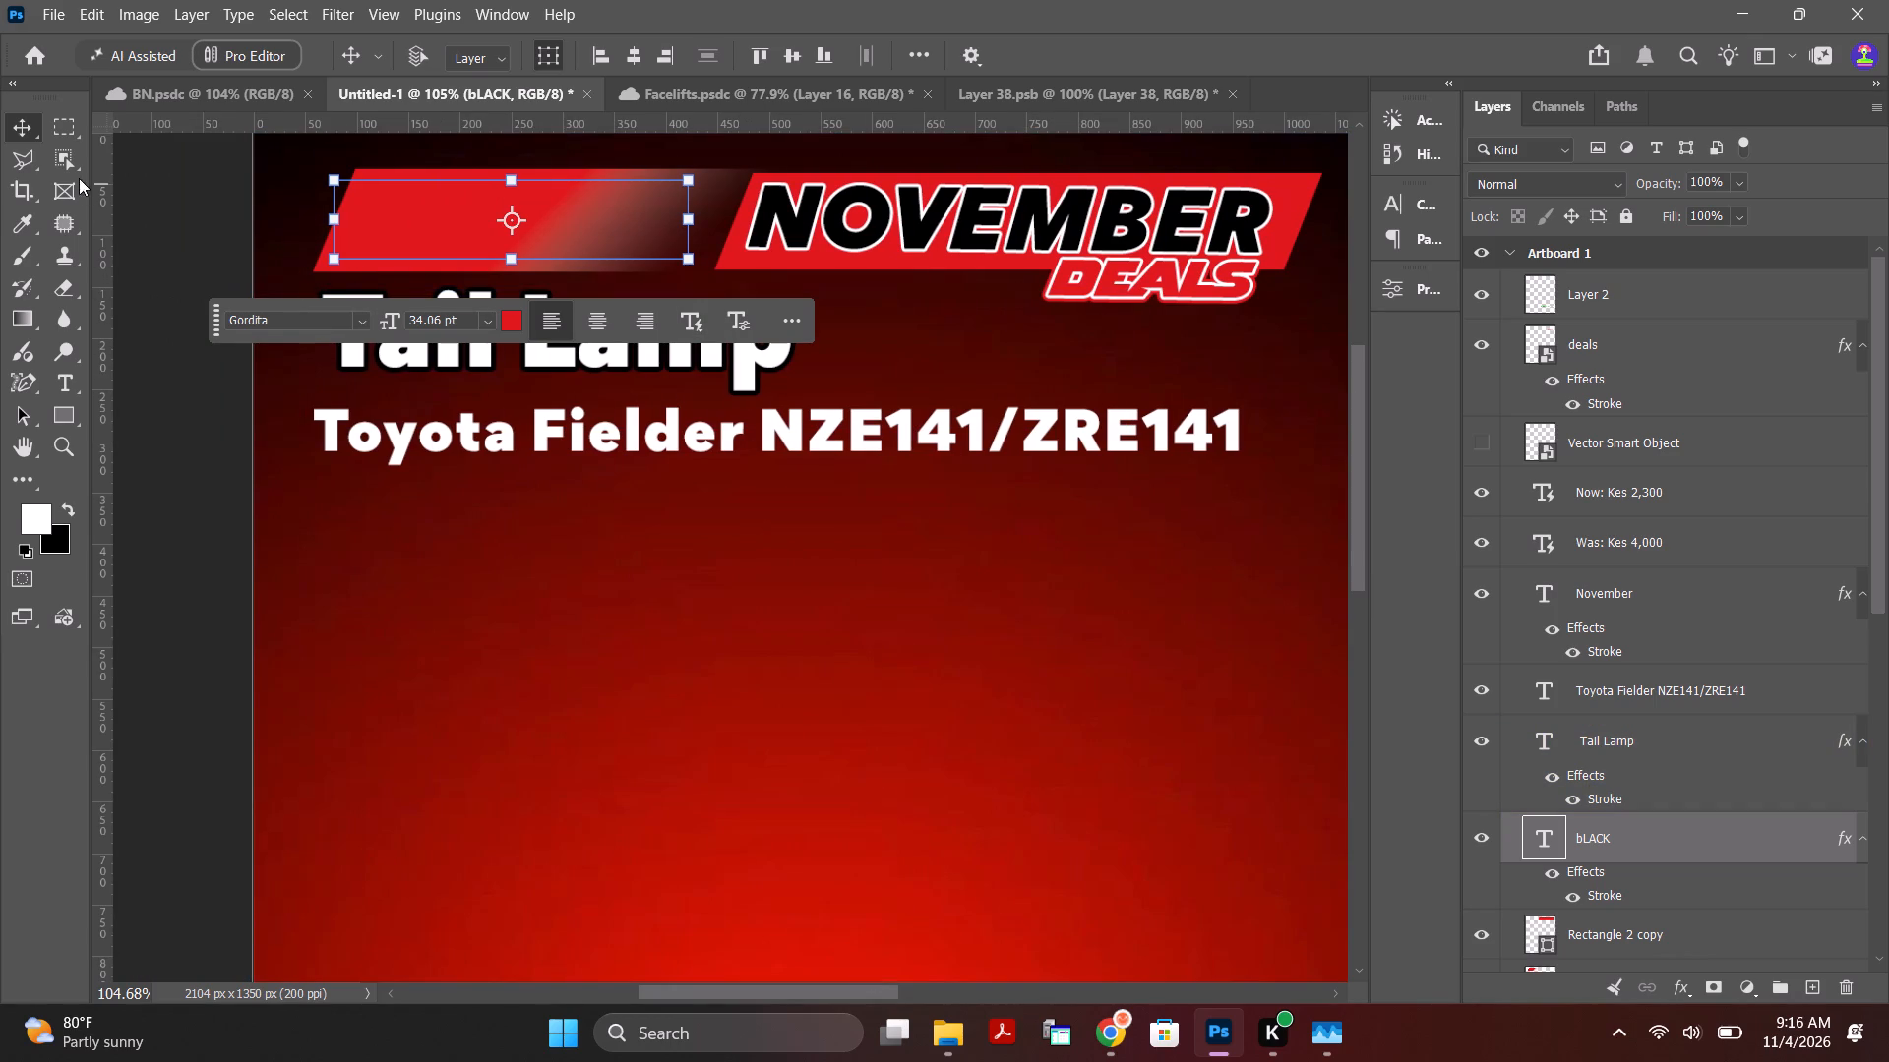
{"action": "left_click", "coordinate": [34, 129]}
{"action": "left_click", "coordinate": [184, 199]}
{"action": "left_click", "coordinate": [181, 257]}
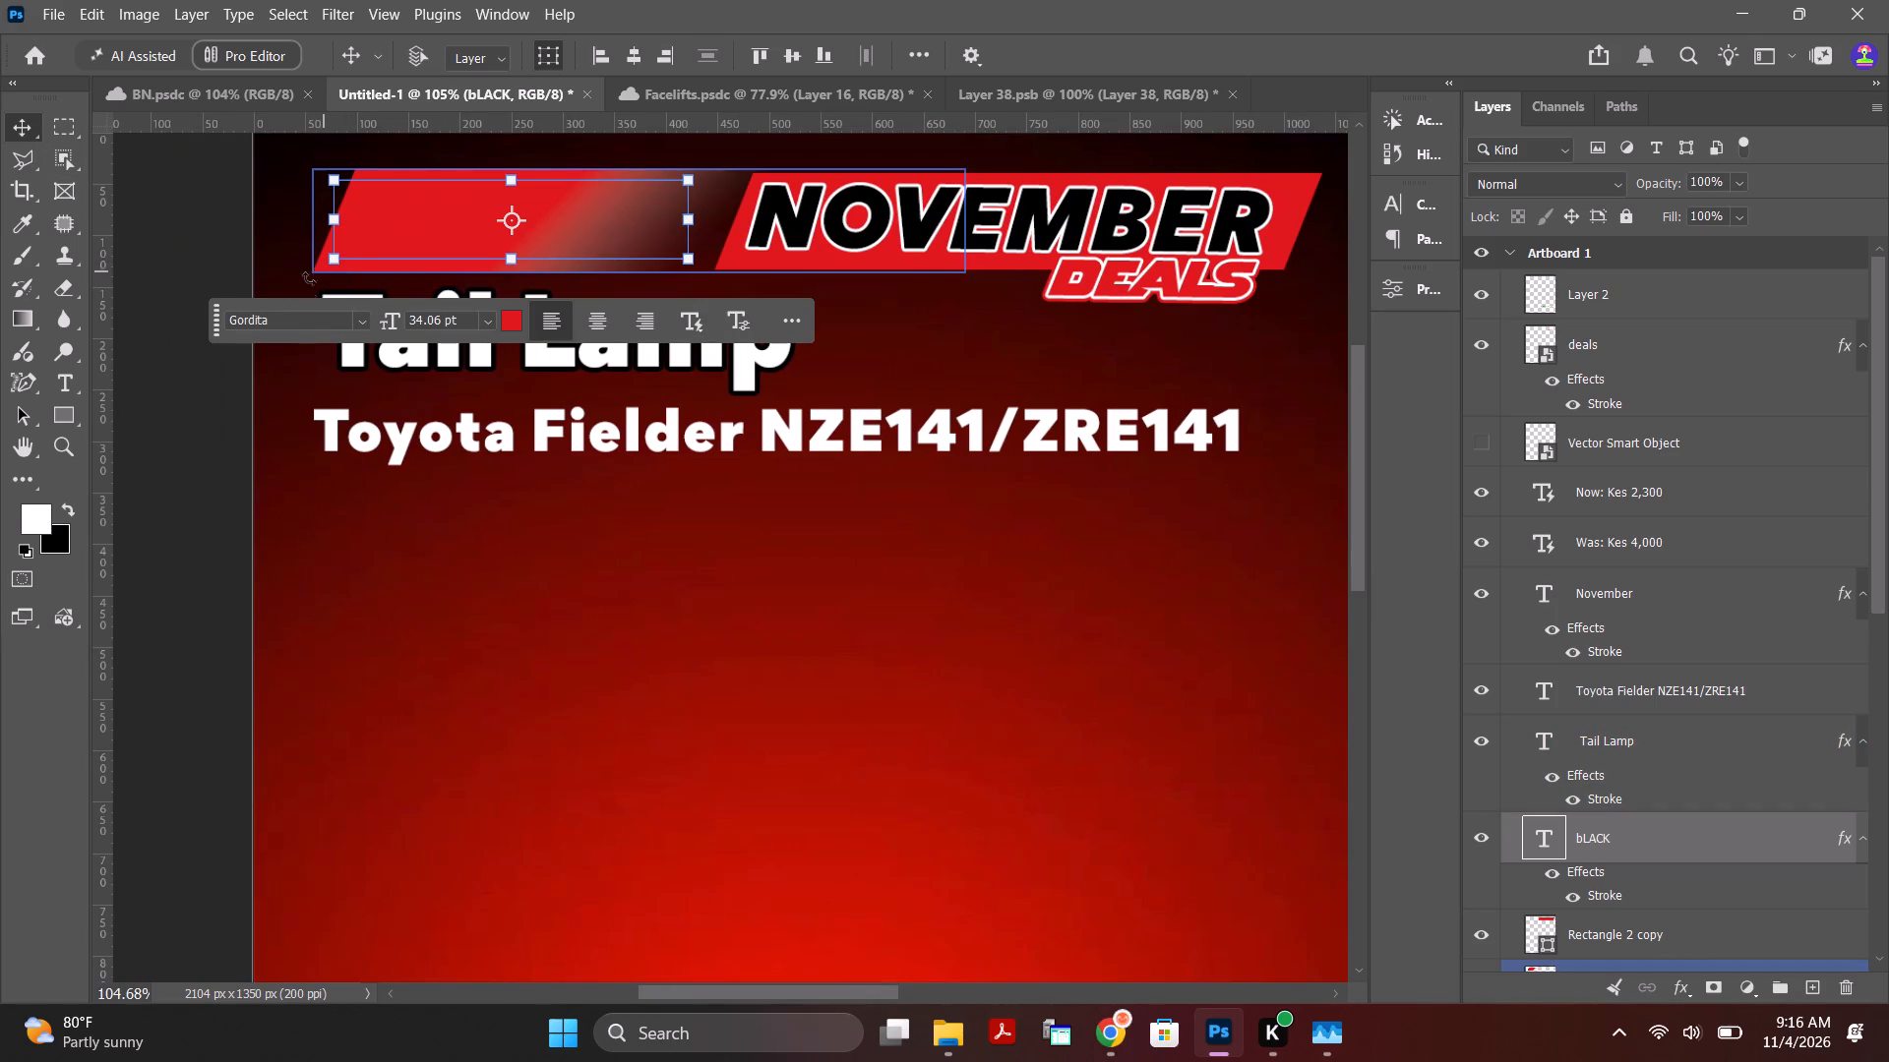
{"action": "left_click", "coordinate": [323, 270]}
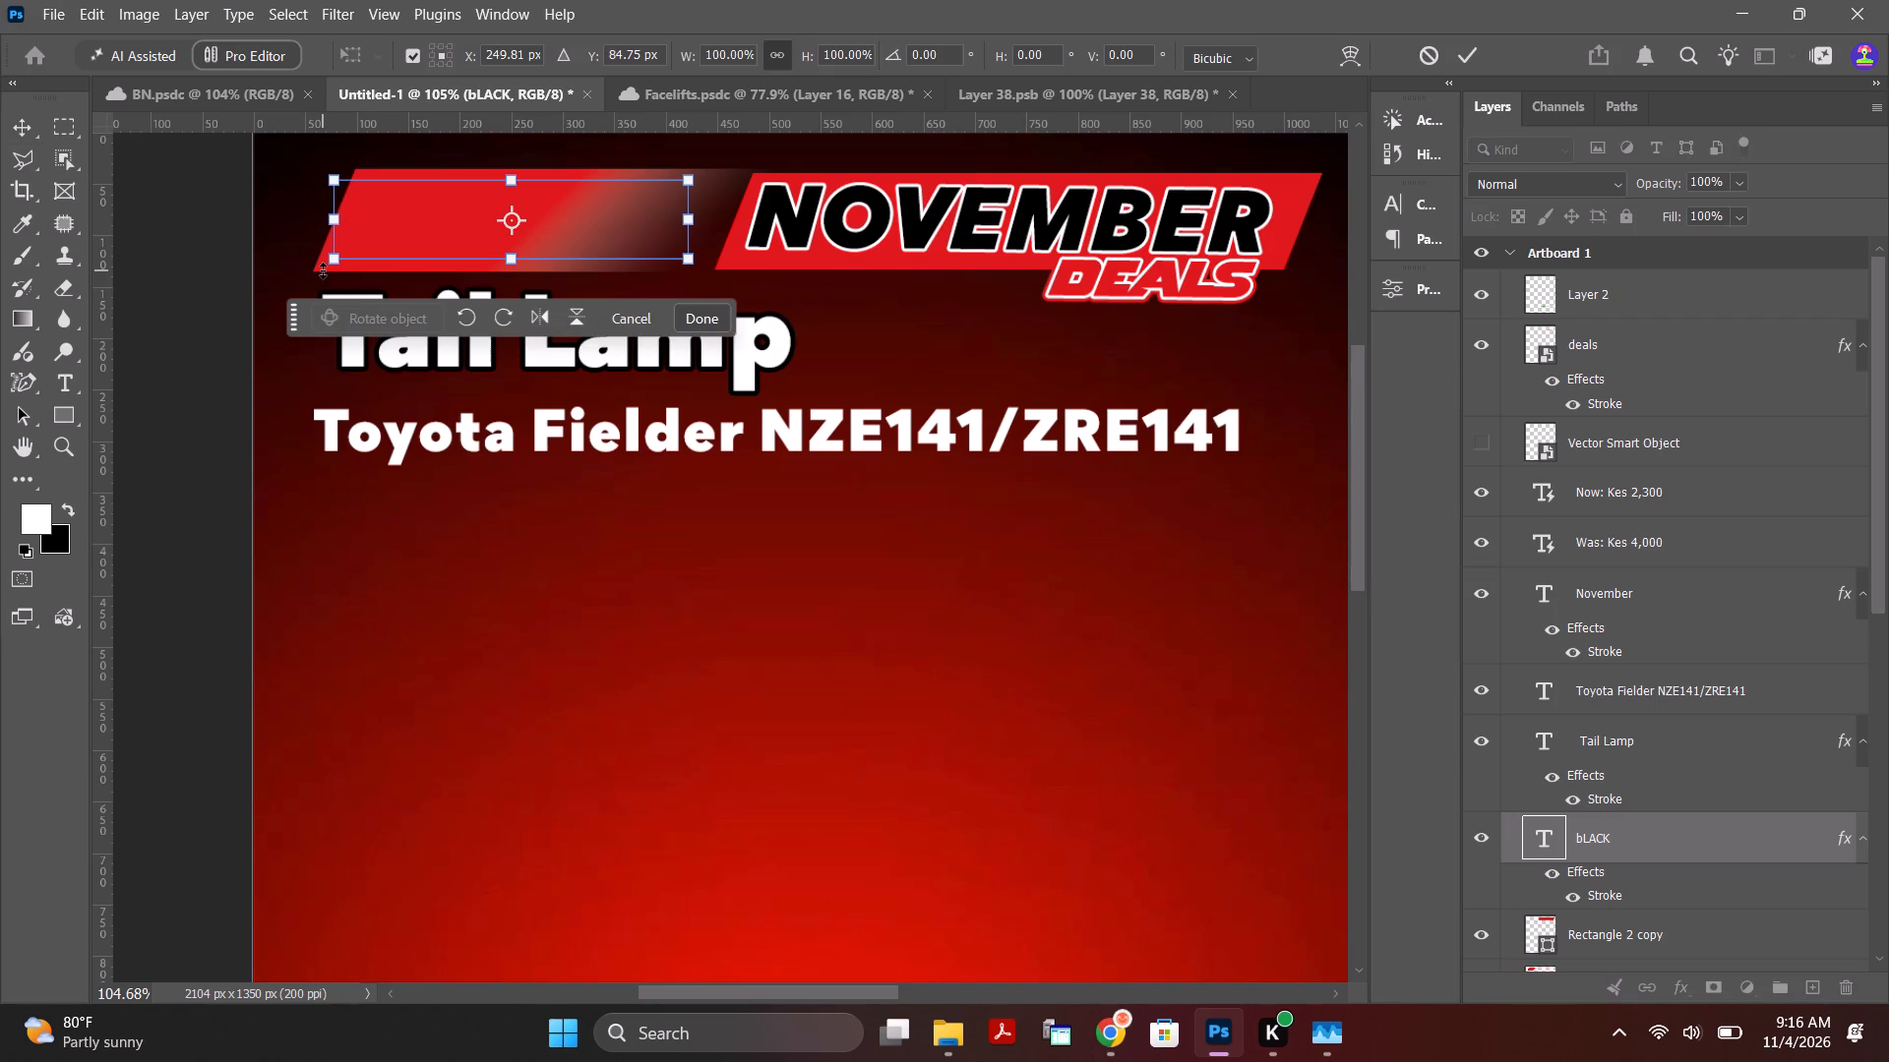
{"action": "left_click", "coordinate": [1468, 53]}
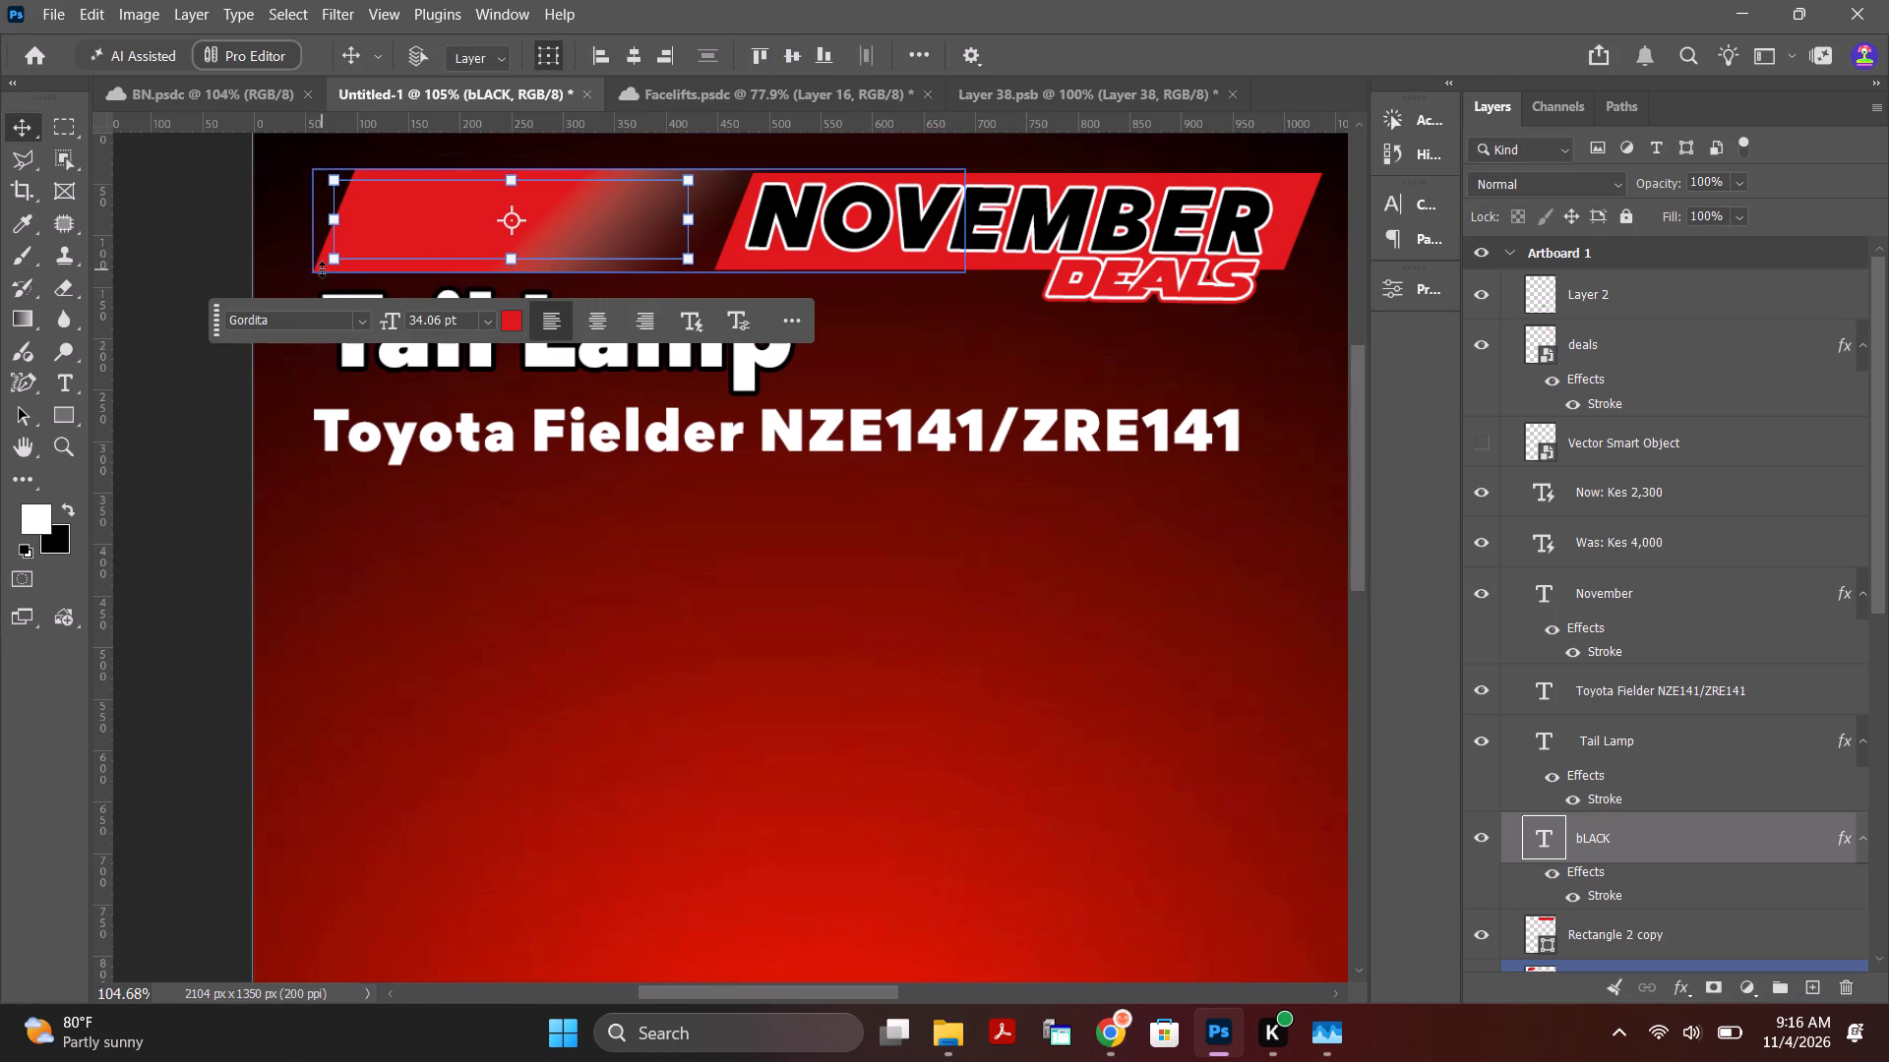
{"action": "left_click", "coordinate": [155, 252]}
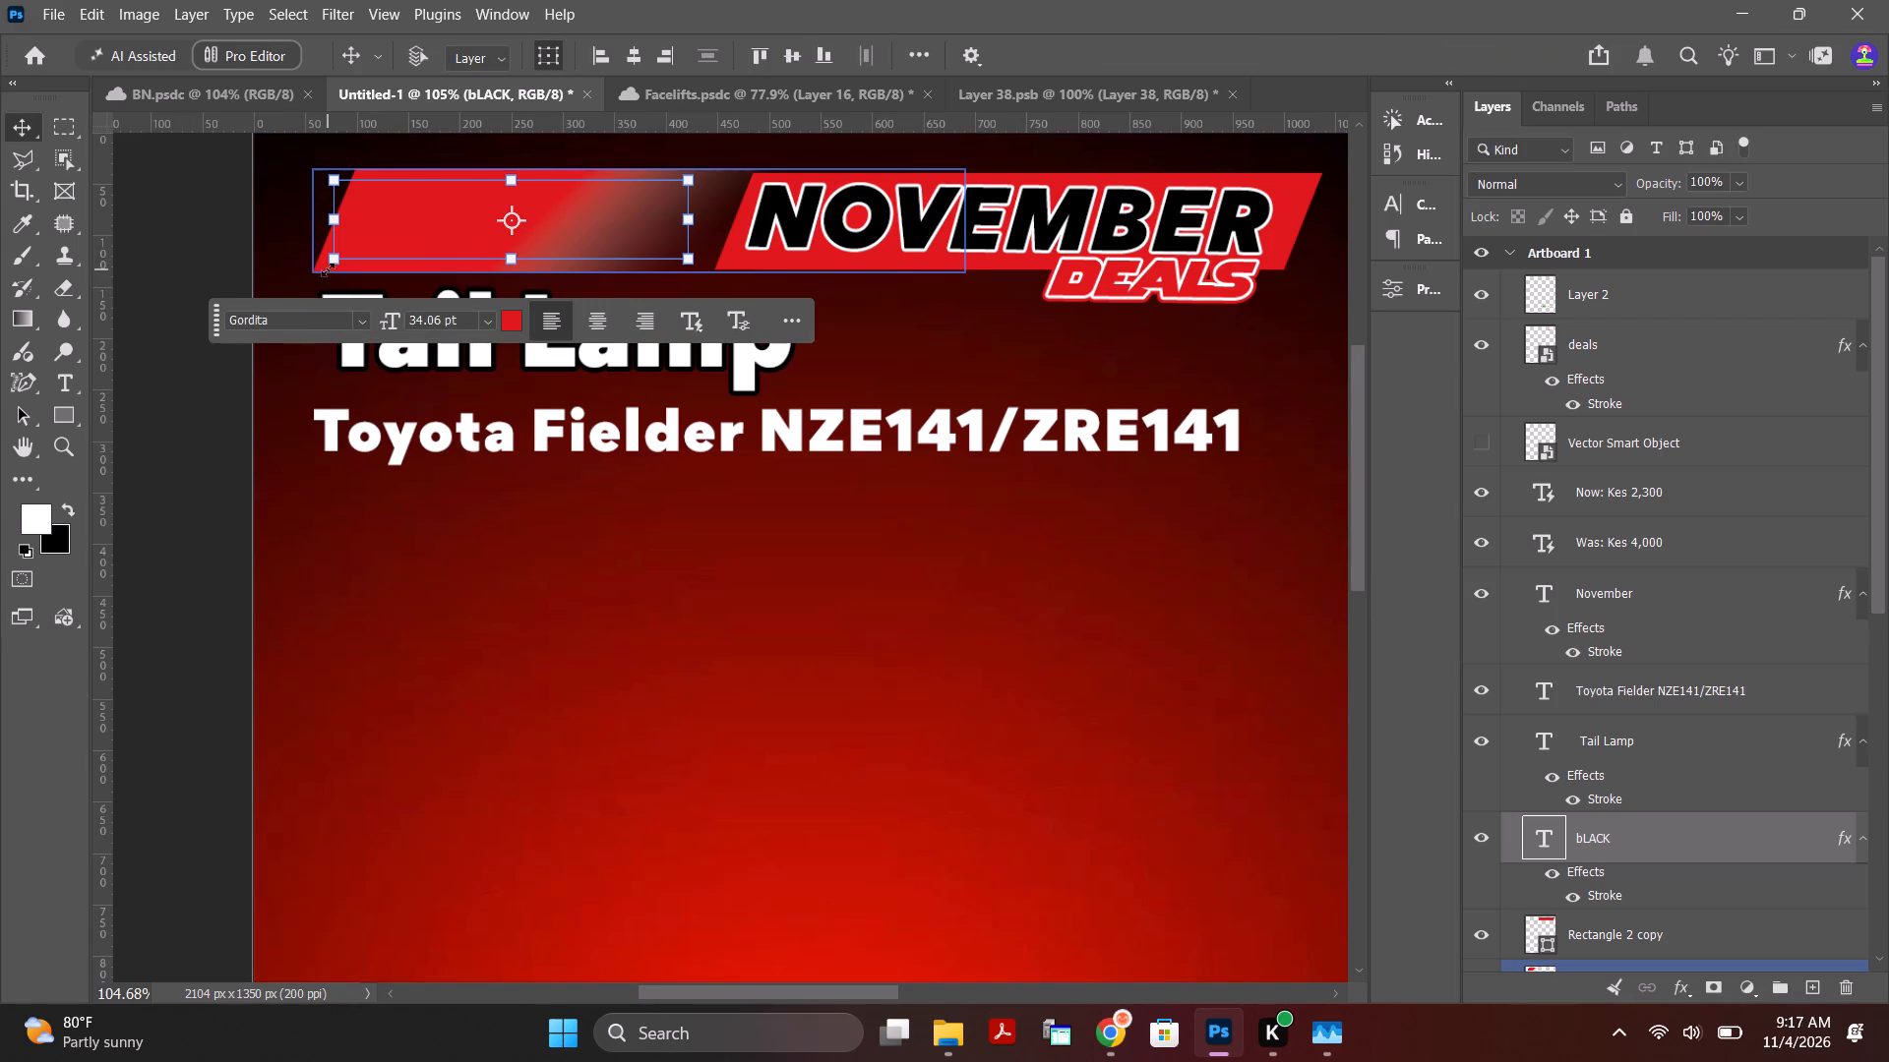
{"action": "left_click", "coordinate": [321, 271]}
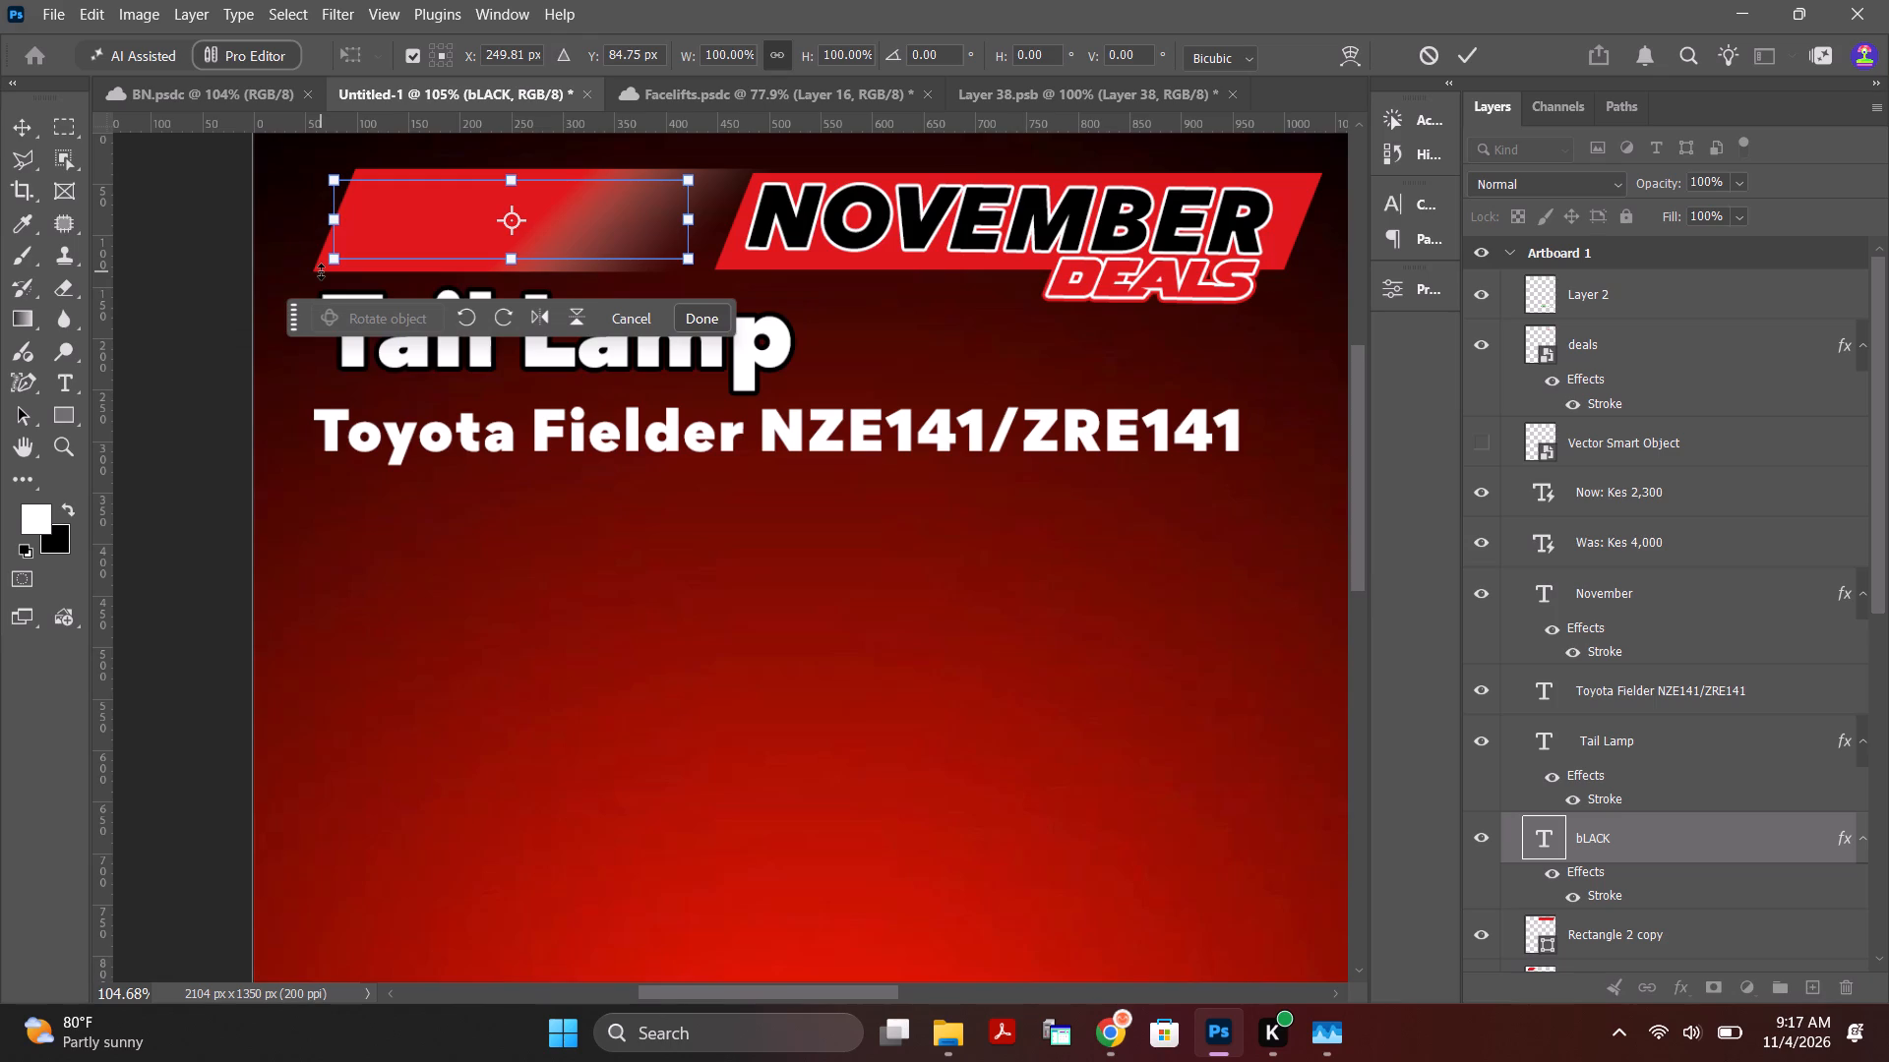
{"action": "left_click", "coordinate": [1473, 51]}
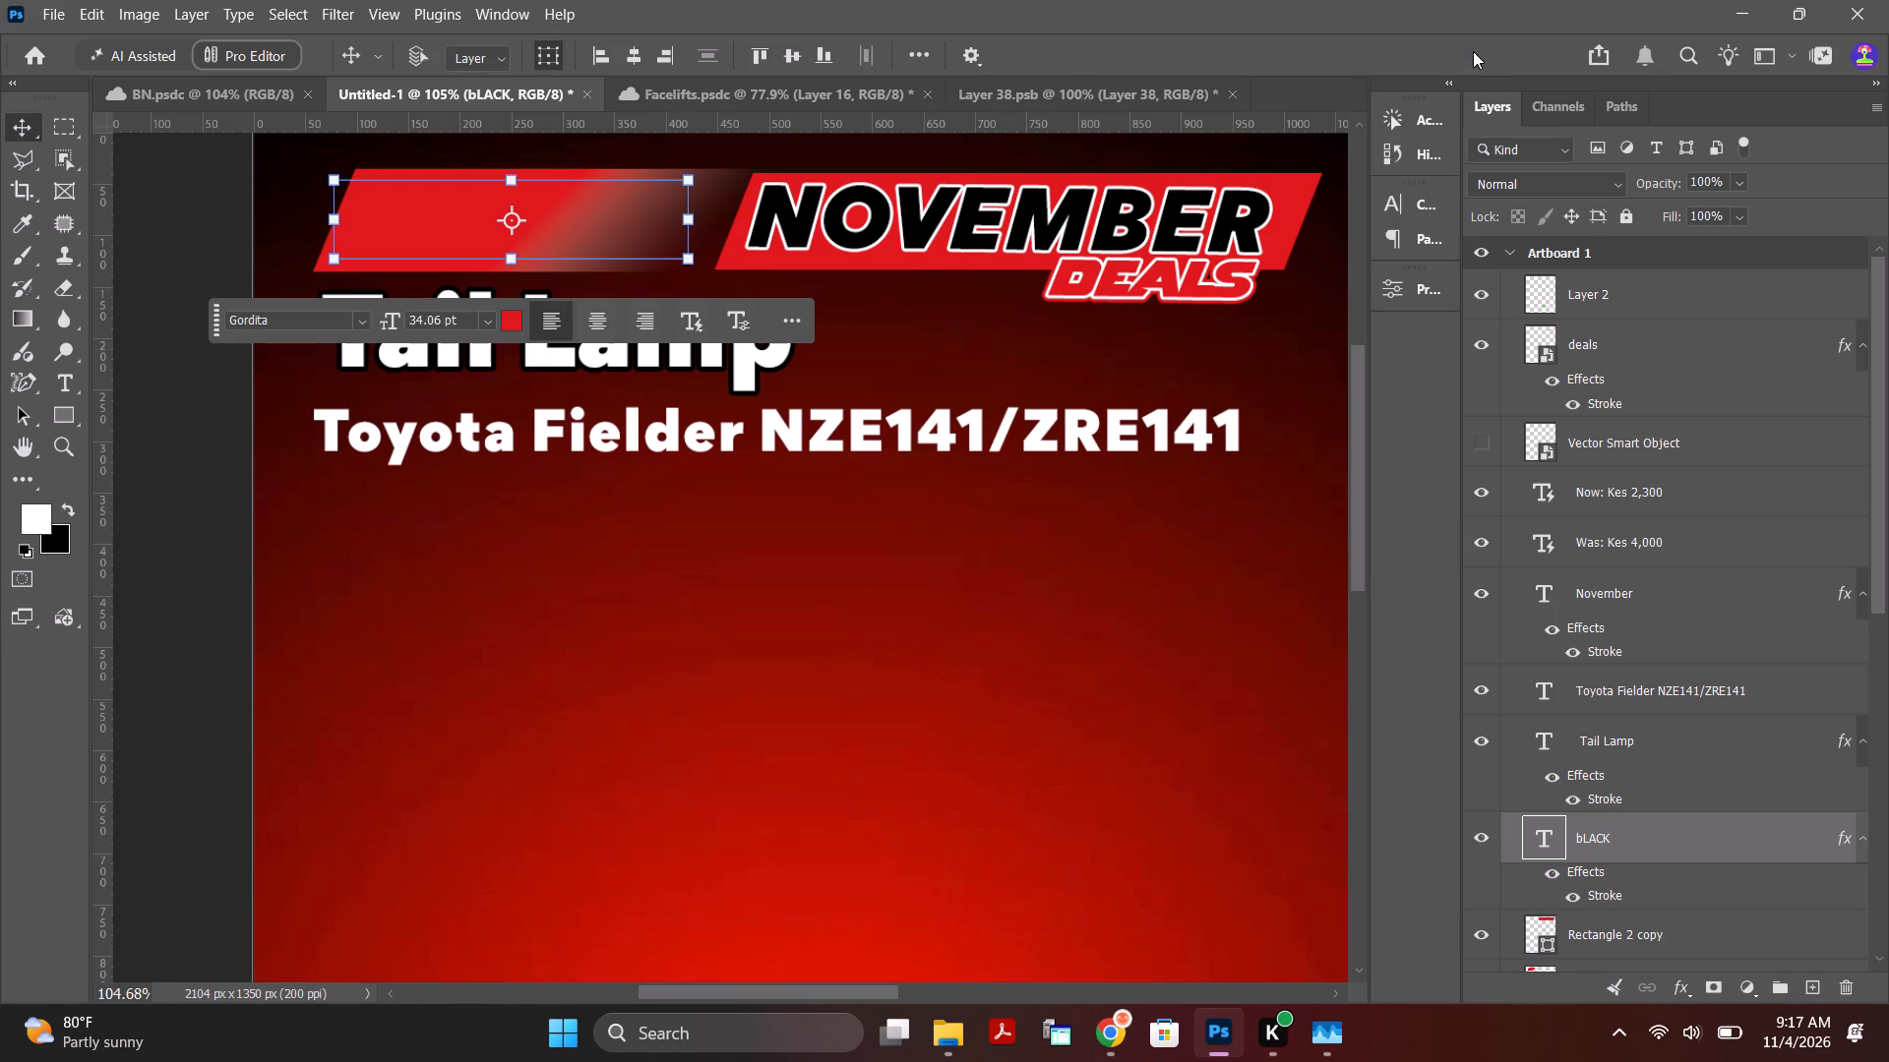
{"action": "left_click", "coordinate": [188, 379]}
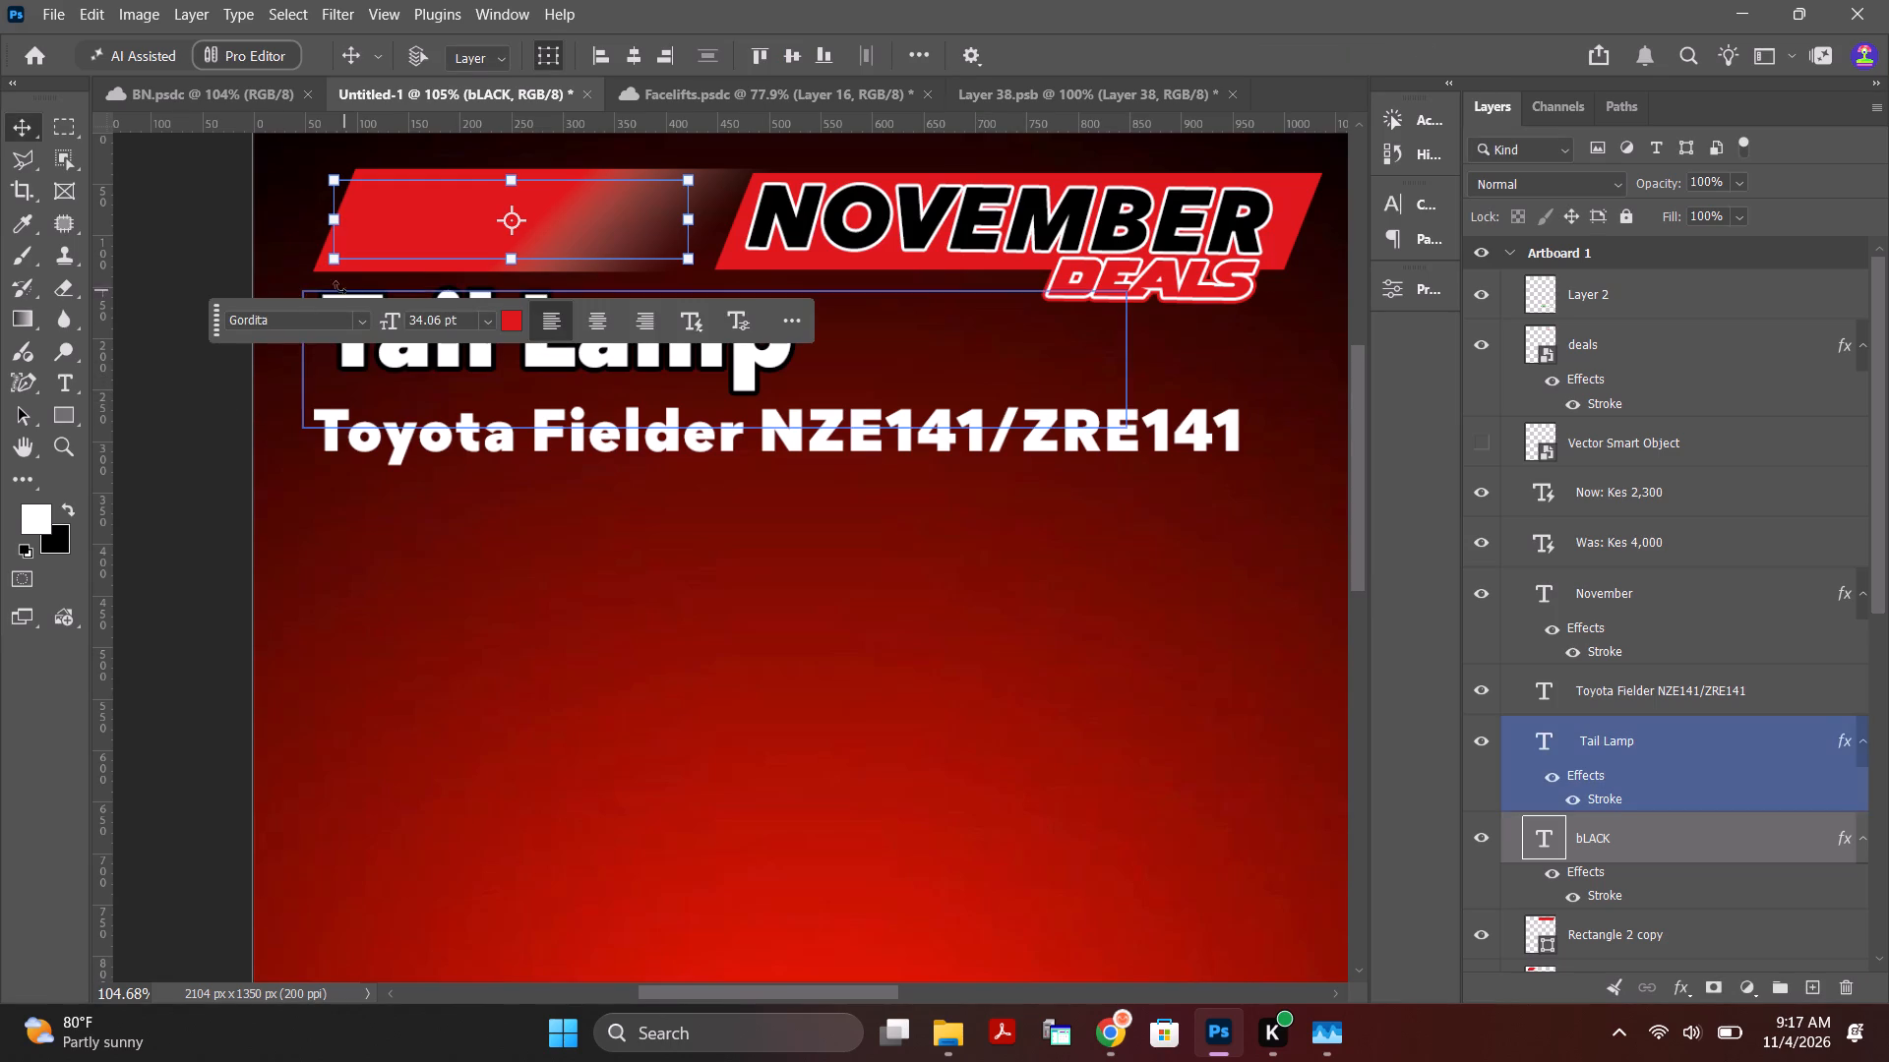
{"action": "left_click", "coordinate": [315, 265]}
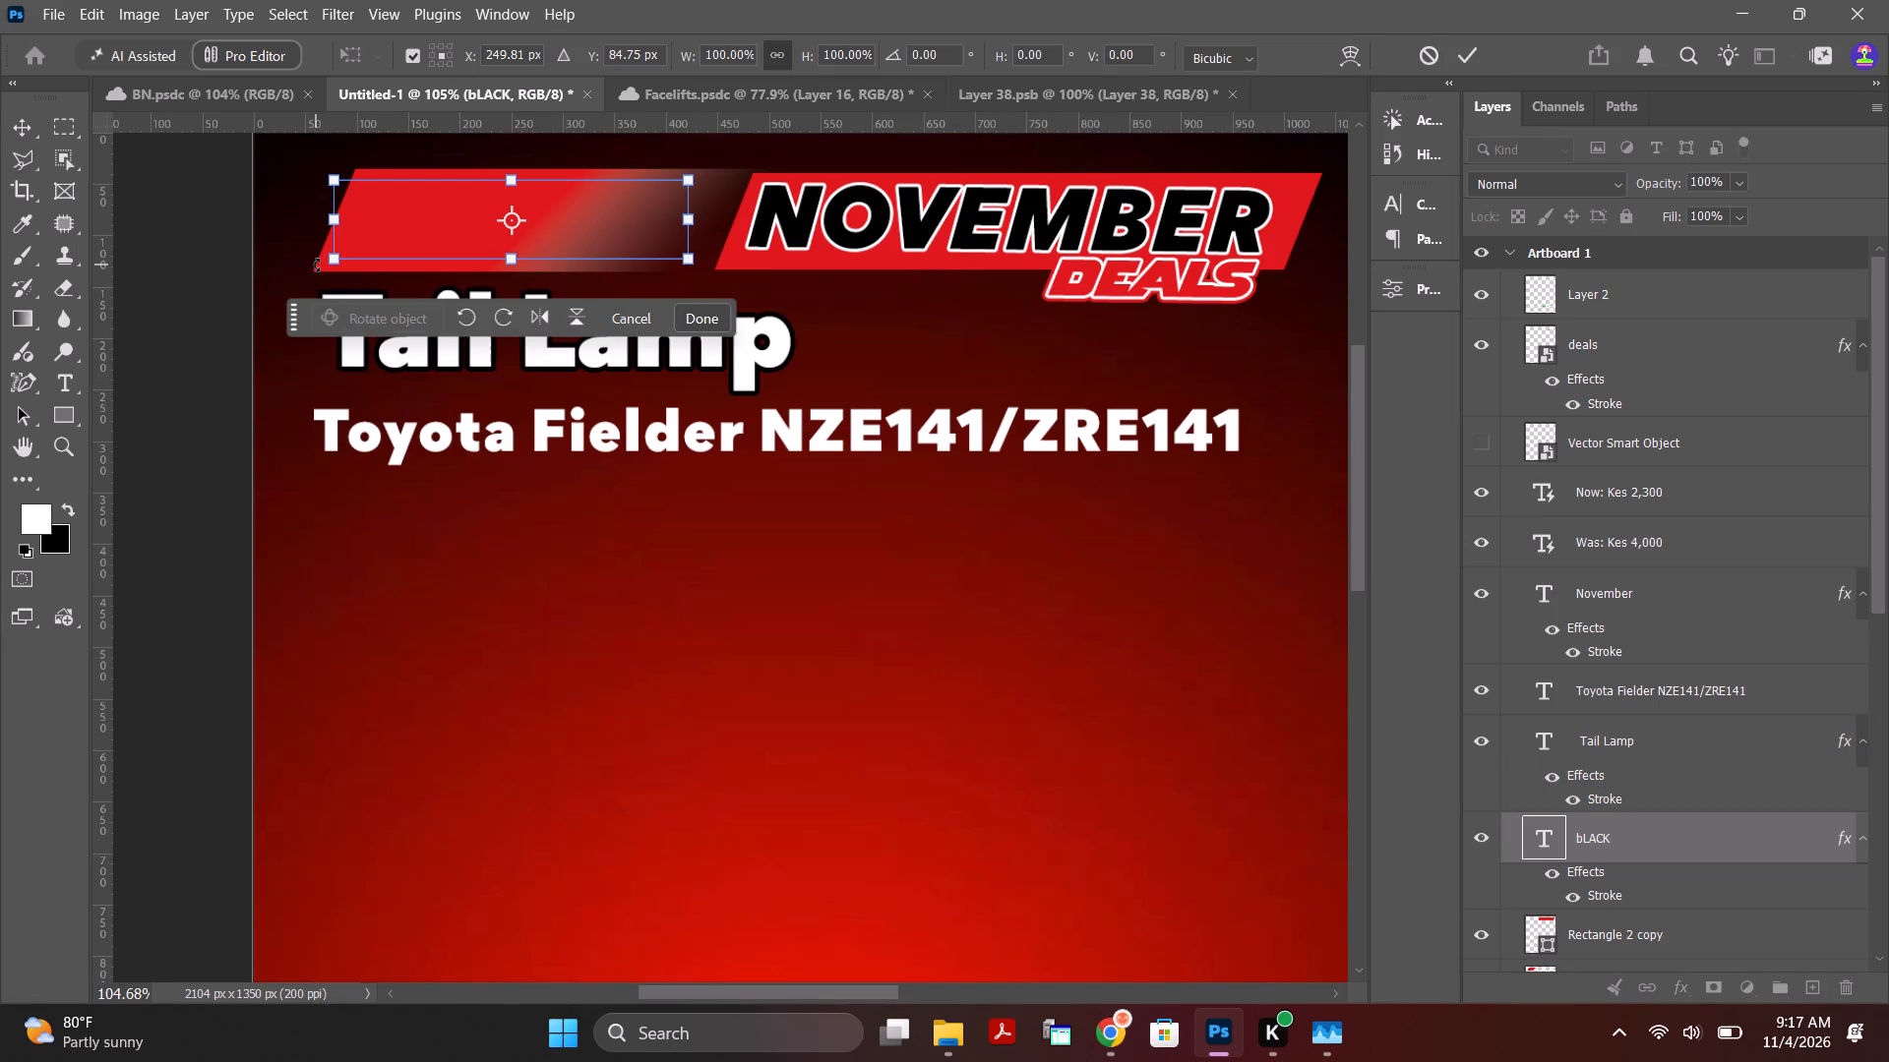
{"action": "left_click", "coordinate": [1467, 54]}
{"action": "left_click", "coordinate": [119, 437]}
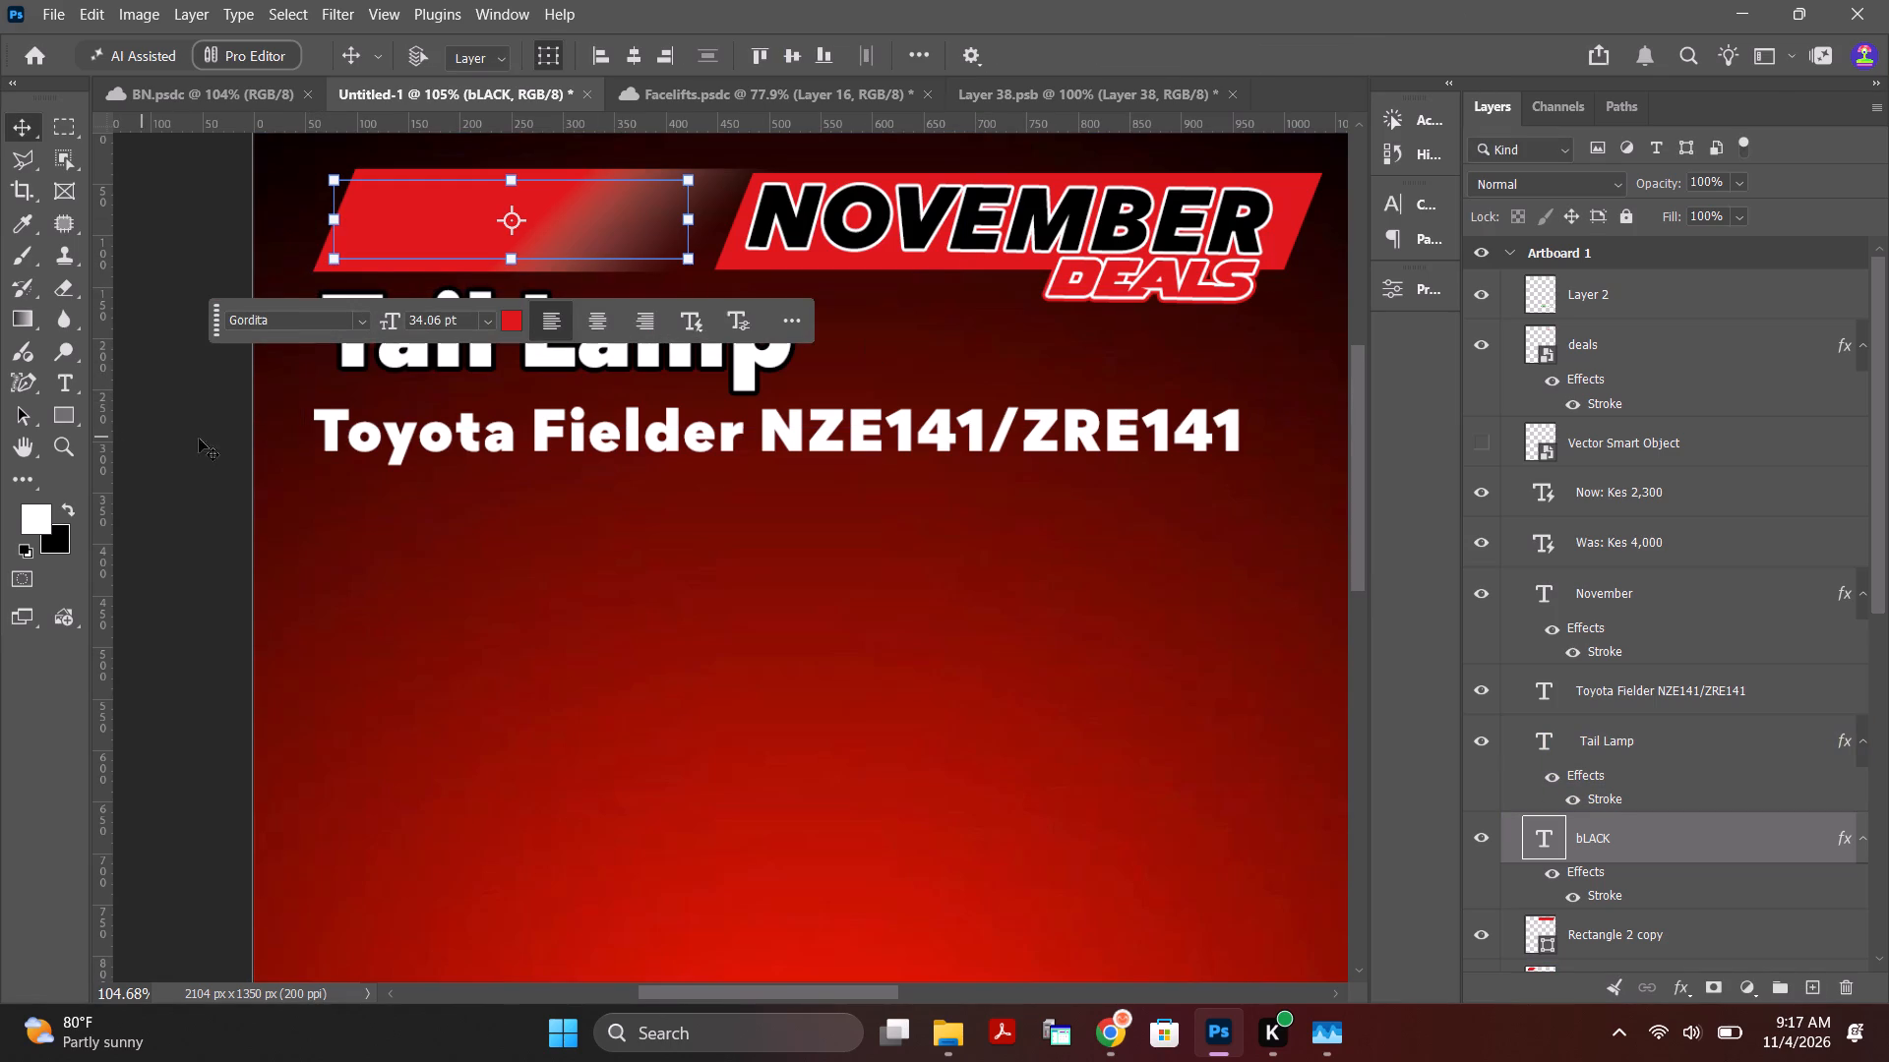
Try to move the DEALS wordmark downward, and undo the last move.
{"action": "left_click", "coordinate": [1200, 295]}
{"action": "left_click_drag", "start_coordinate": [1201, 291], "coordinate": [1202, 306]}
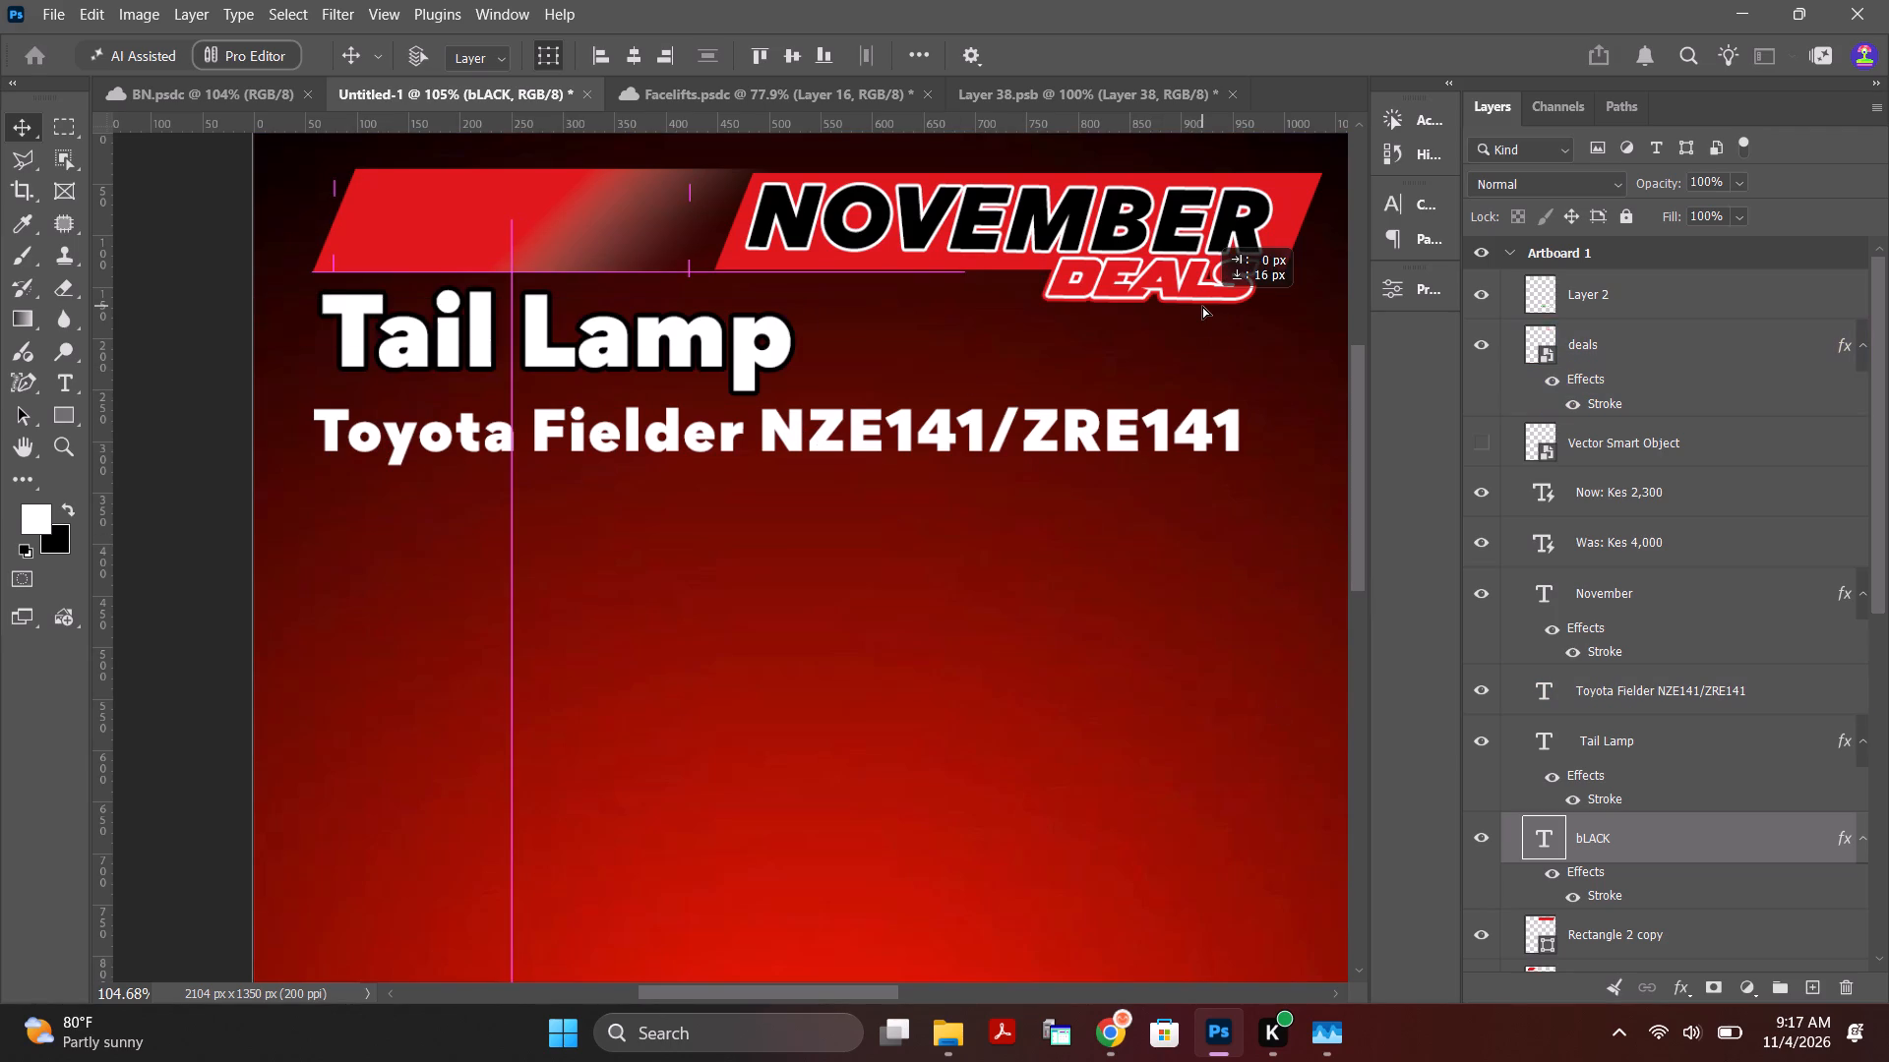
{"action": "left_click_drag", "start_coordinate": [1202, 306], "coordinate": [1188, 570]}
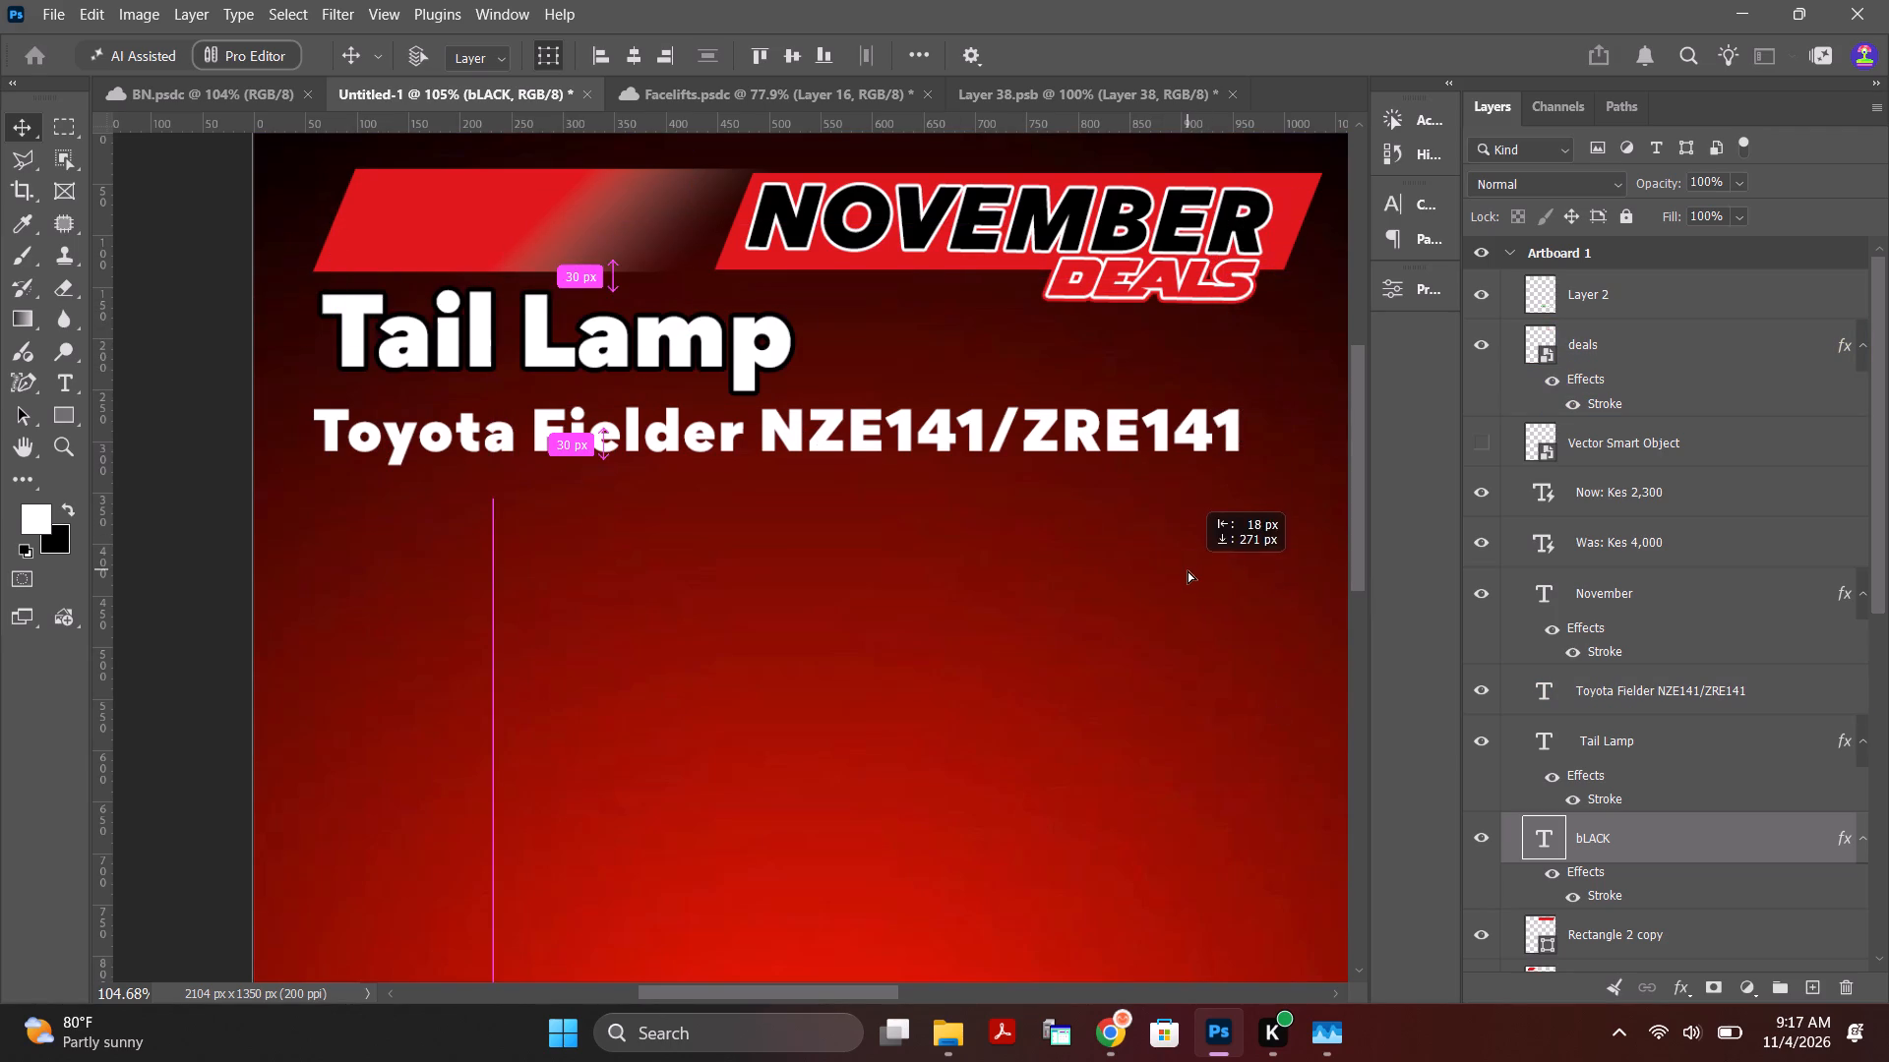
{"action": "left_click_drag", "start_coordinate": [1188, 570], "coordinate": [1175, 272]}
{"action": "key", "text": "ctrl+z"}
Move the deals layer slightly right and up so DEALS tucks against the red bar's lower edge beneath NOVEMBER.
{"action": "left_click", "coordinate": [1193, 297]}
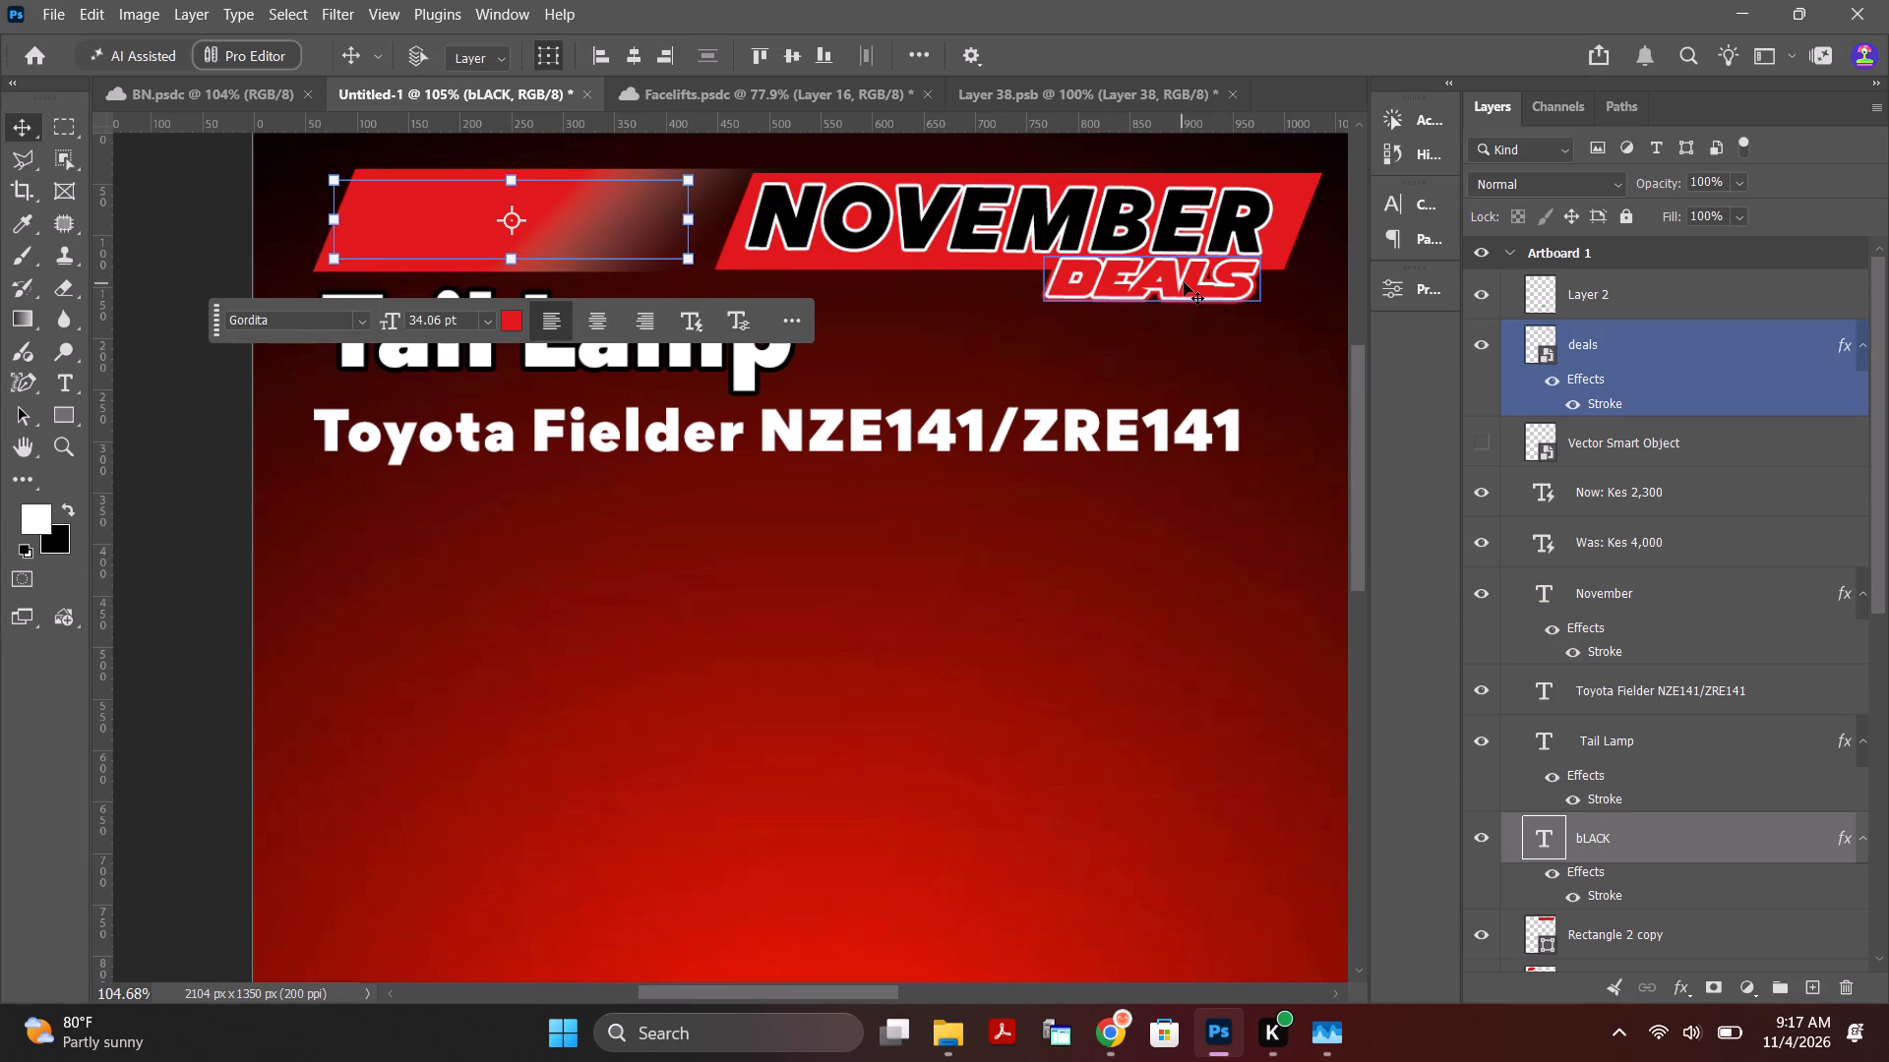
{"action": "left_click", "coordinate": [1184, 282]}
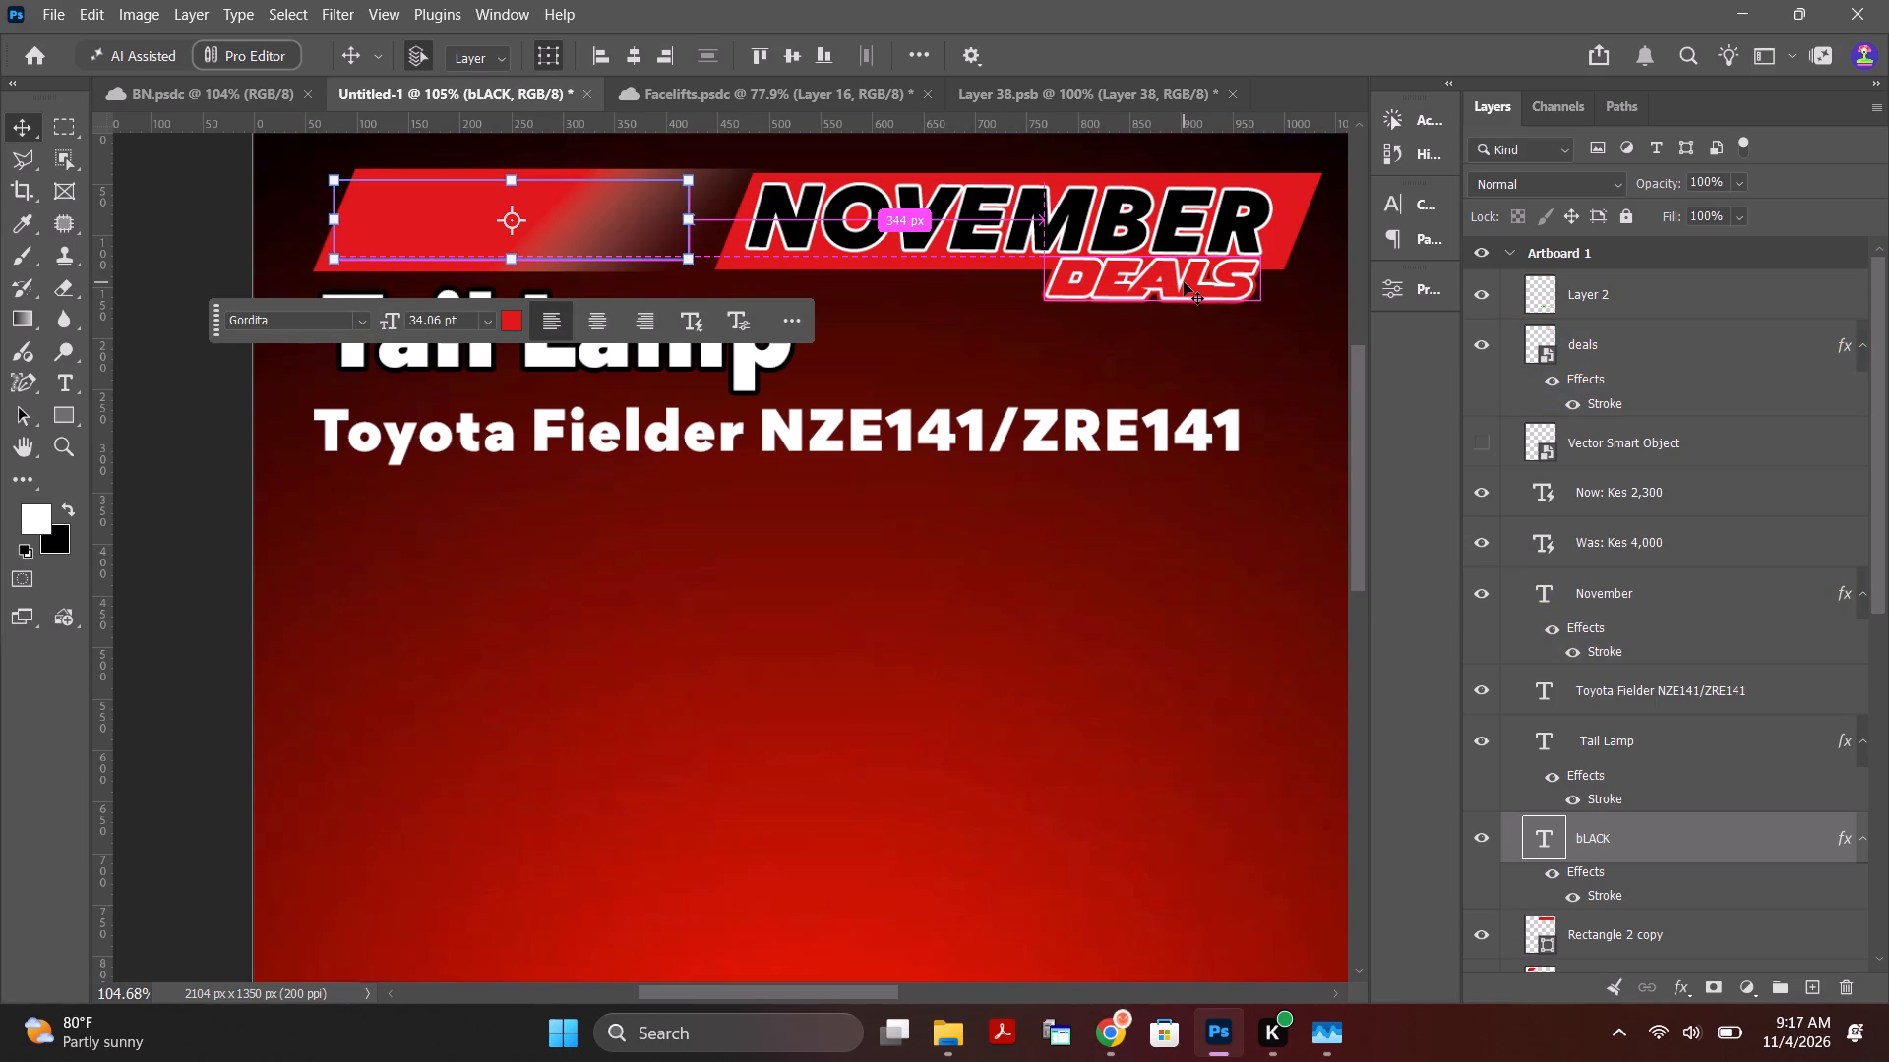
{"action": "left_click", "coordinate": [1624, 358]}
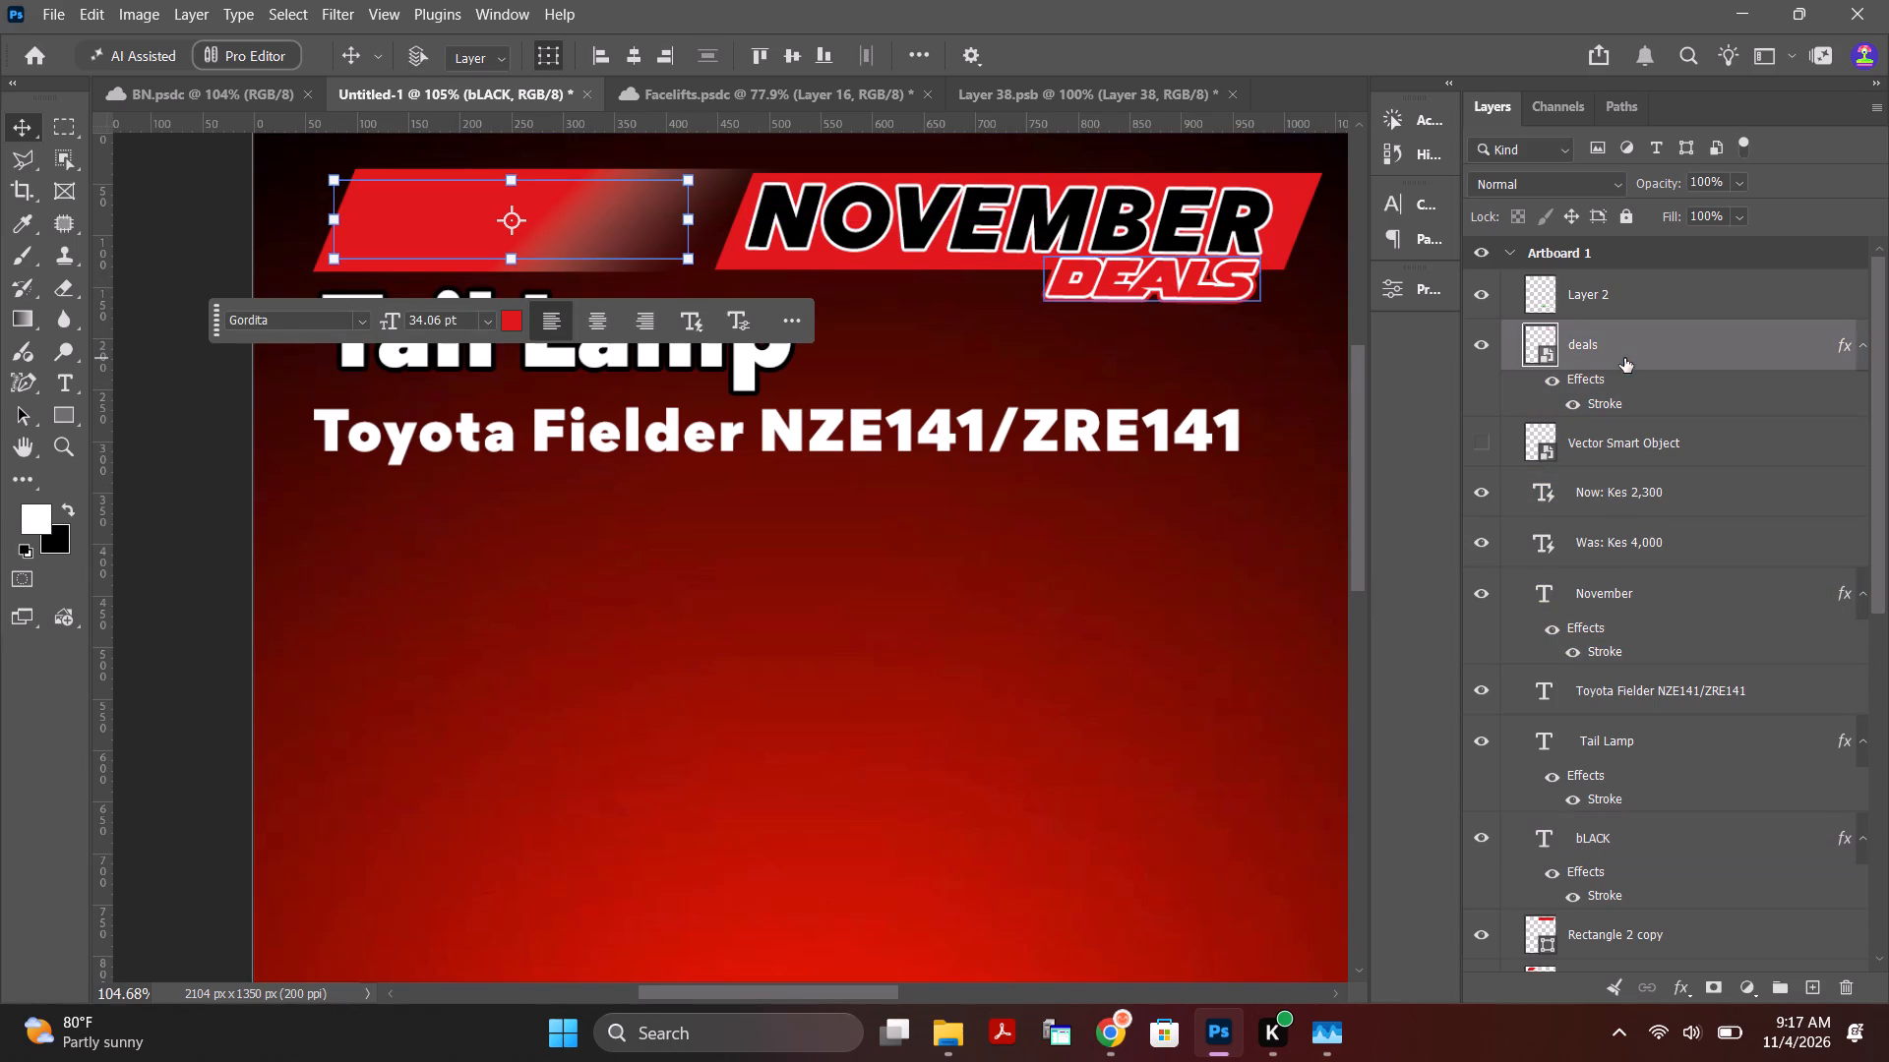
{"action": "left_click", "coordinate": [1219, 289]}
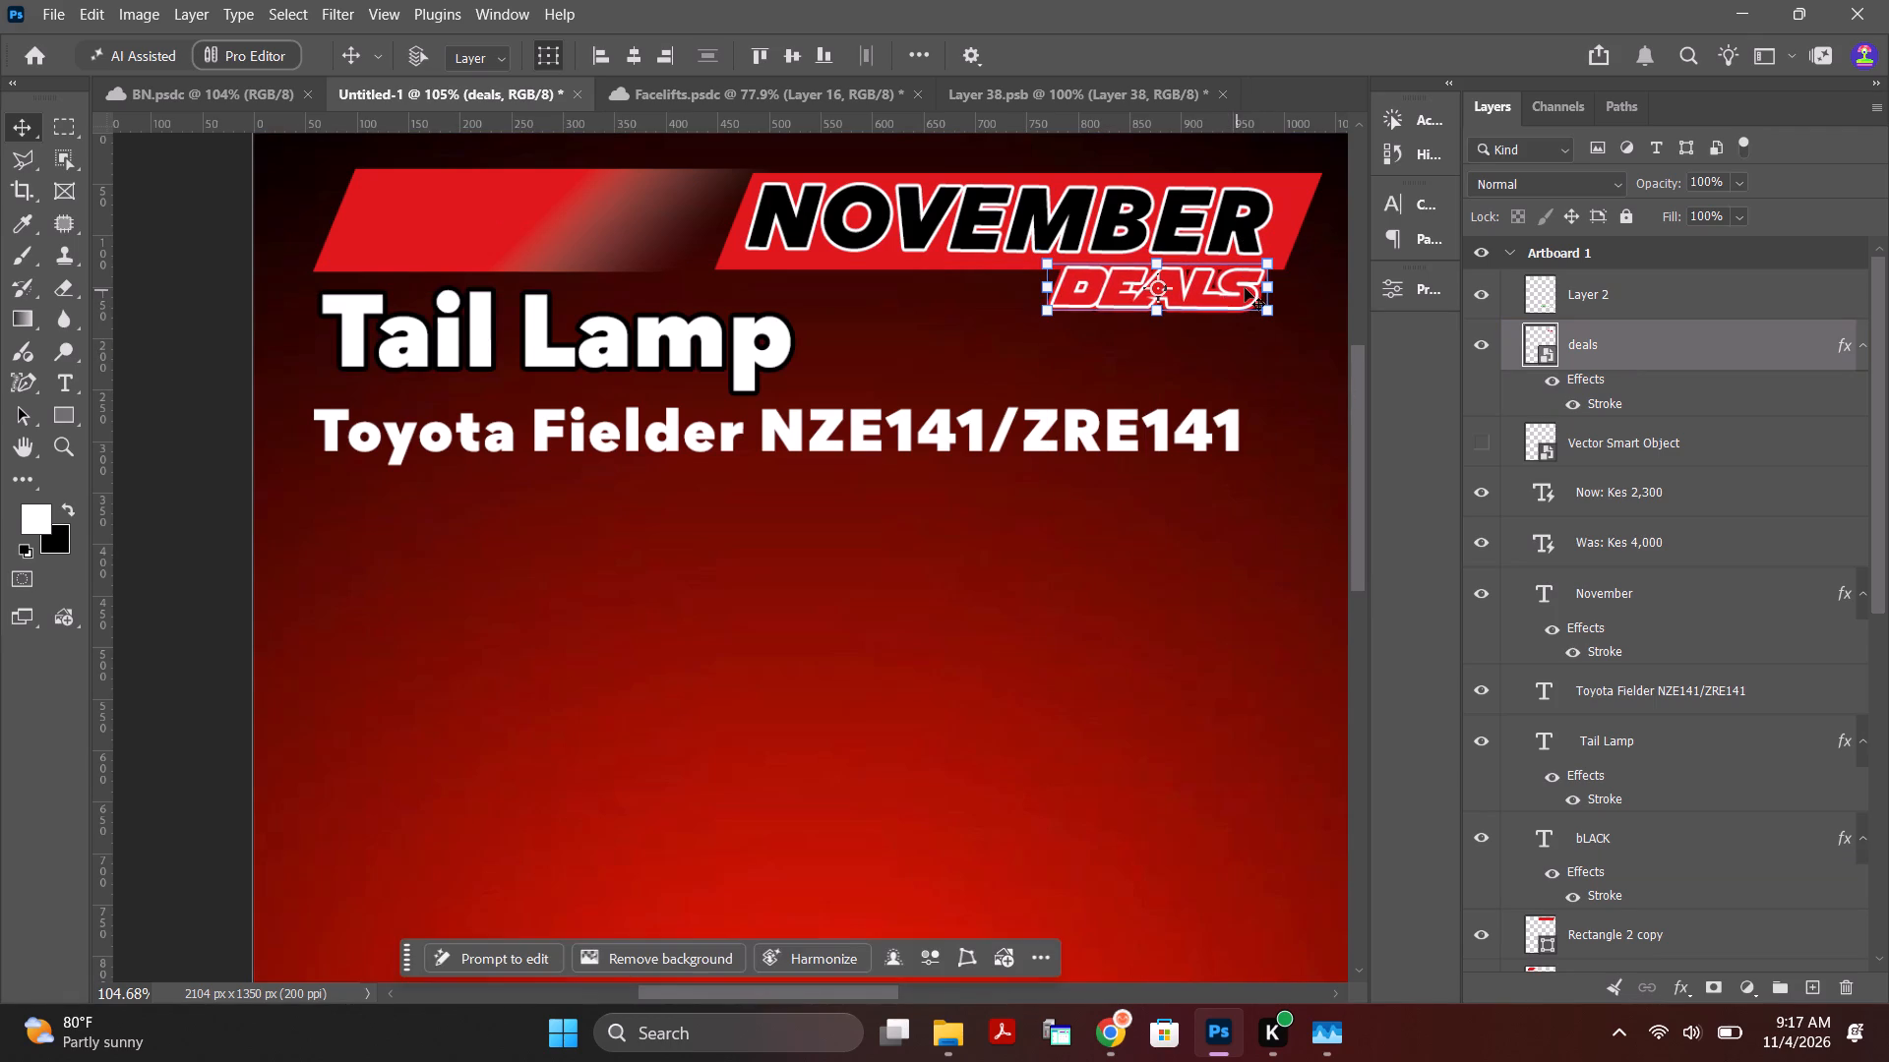
{"action": "scroll", "coordinate": [1261, 277], "scroll_direction": "up", "scroll_amount": 6, "text": "alt"}
{"action": "left_click", "coordinate": [1275, 403]}
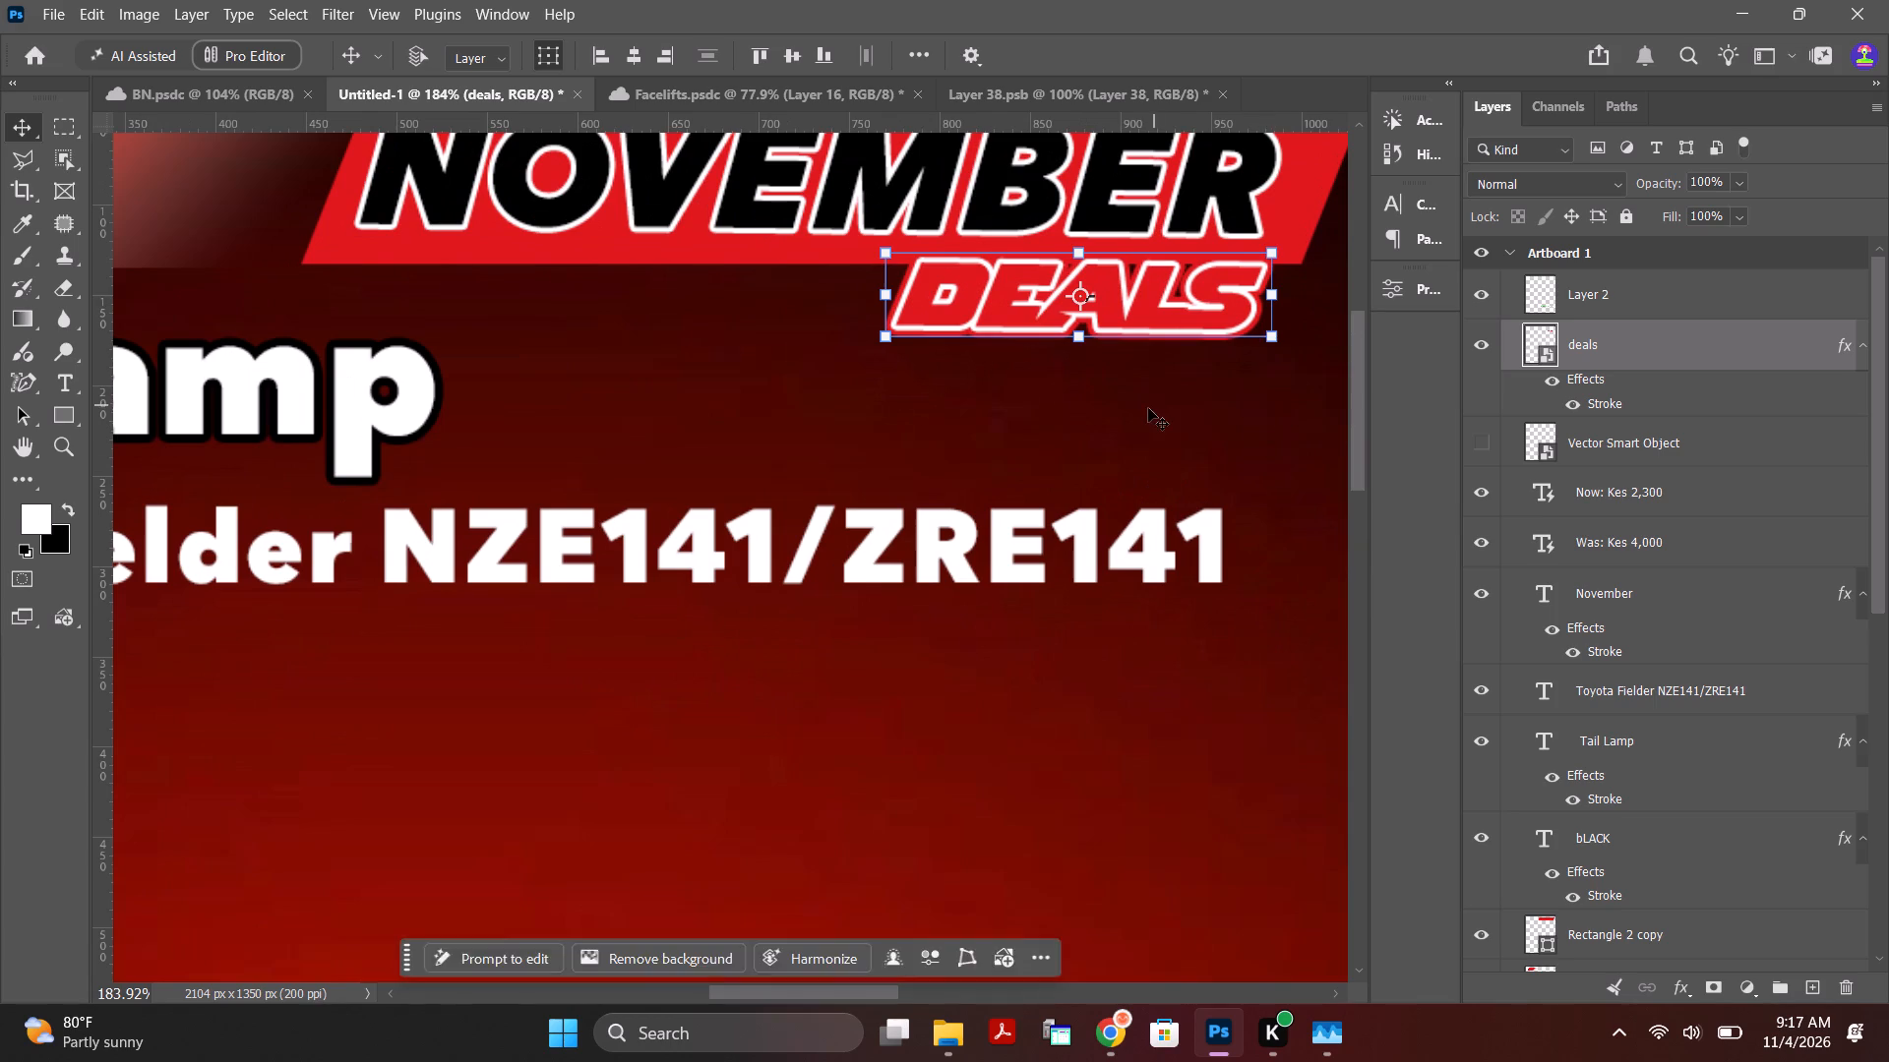
{"action": "left_click", "coordinate": [1148, 408]}
{"action": "left_click", "coordinate": [29, 128]}
{"action": "left_click", "coordinate": [43, 708]}
{"action": "left_click", "coordinate": [1654, 442]}
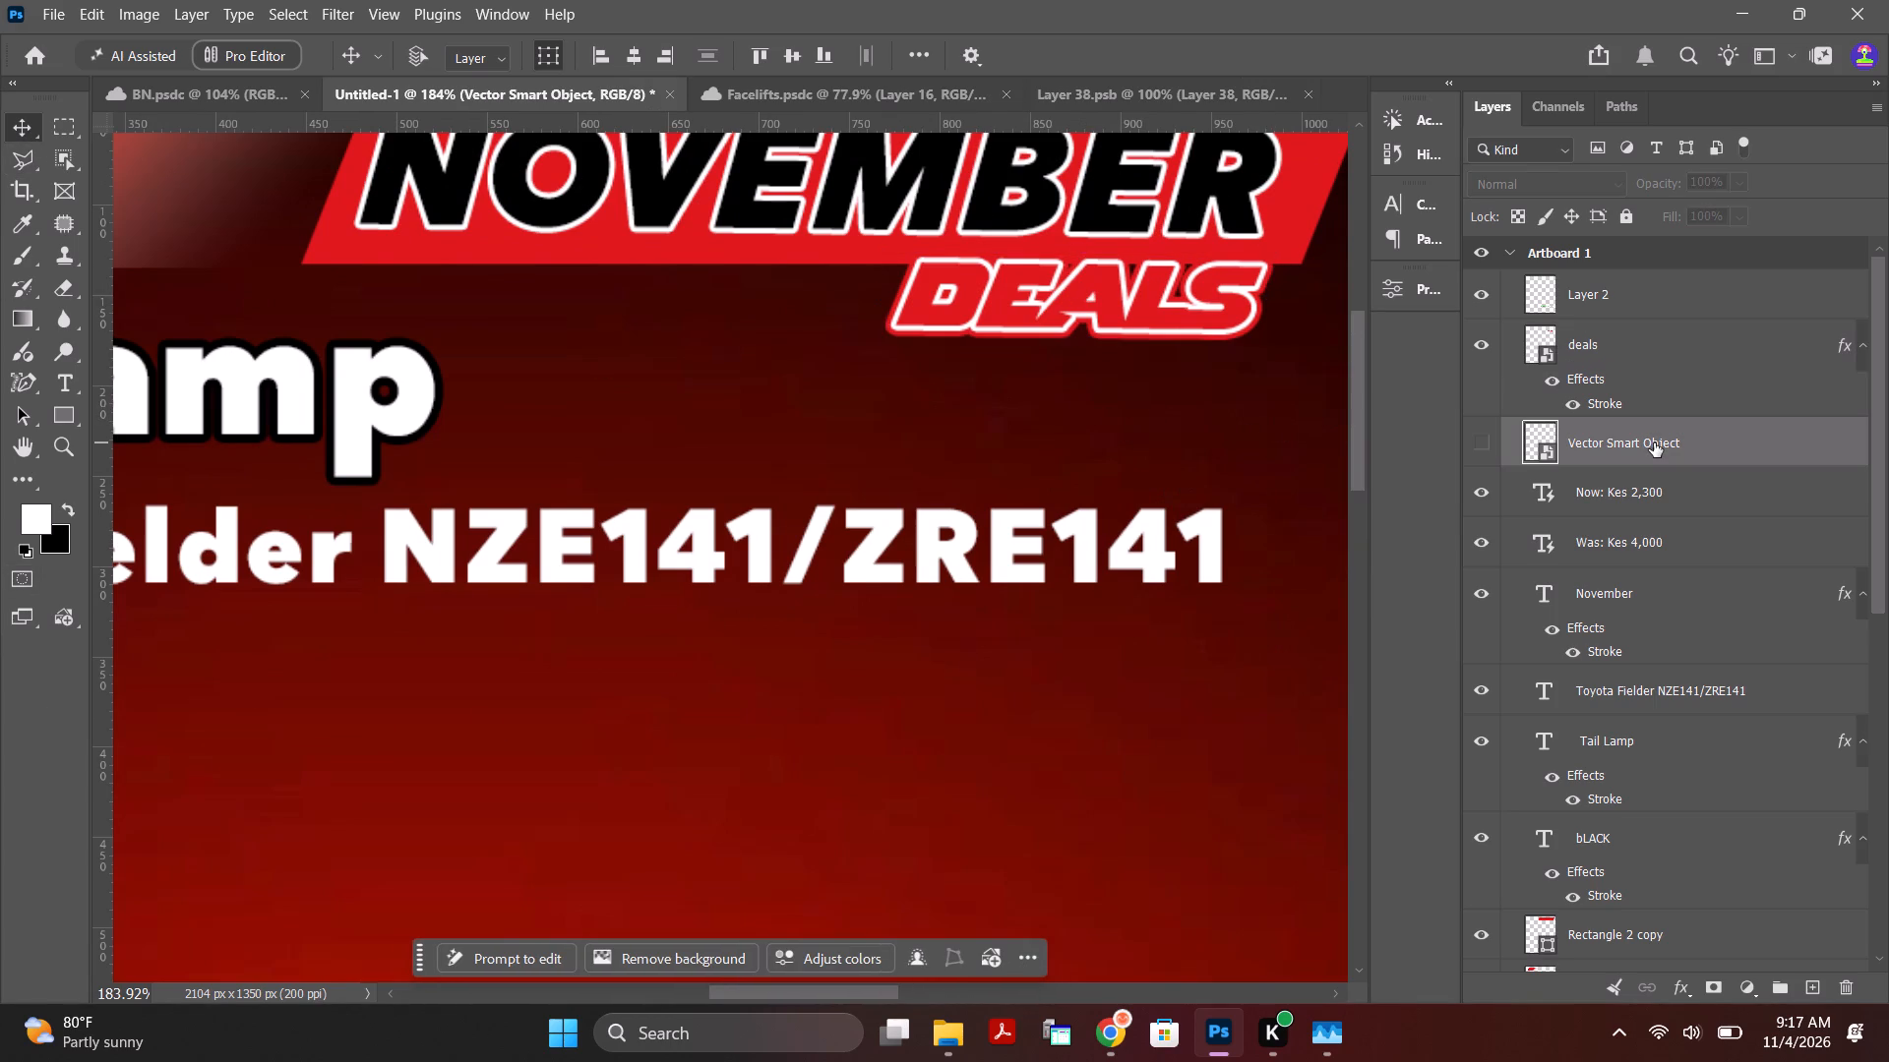
{"action": "left_click", "coordinate": [1210, 308]}
{"action": "left_click", "coordinate": [1703, 389]}
{"action": "left_click_drag", "start_coordinate": [1175, 313], "coordinate": [1180, 310]}
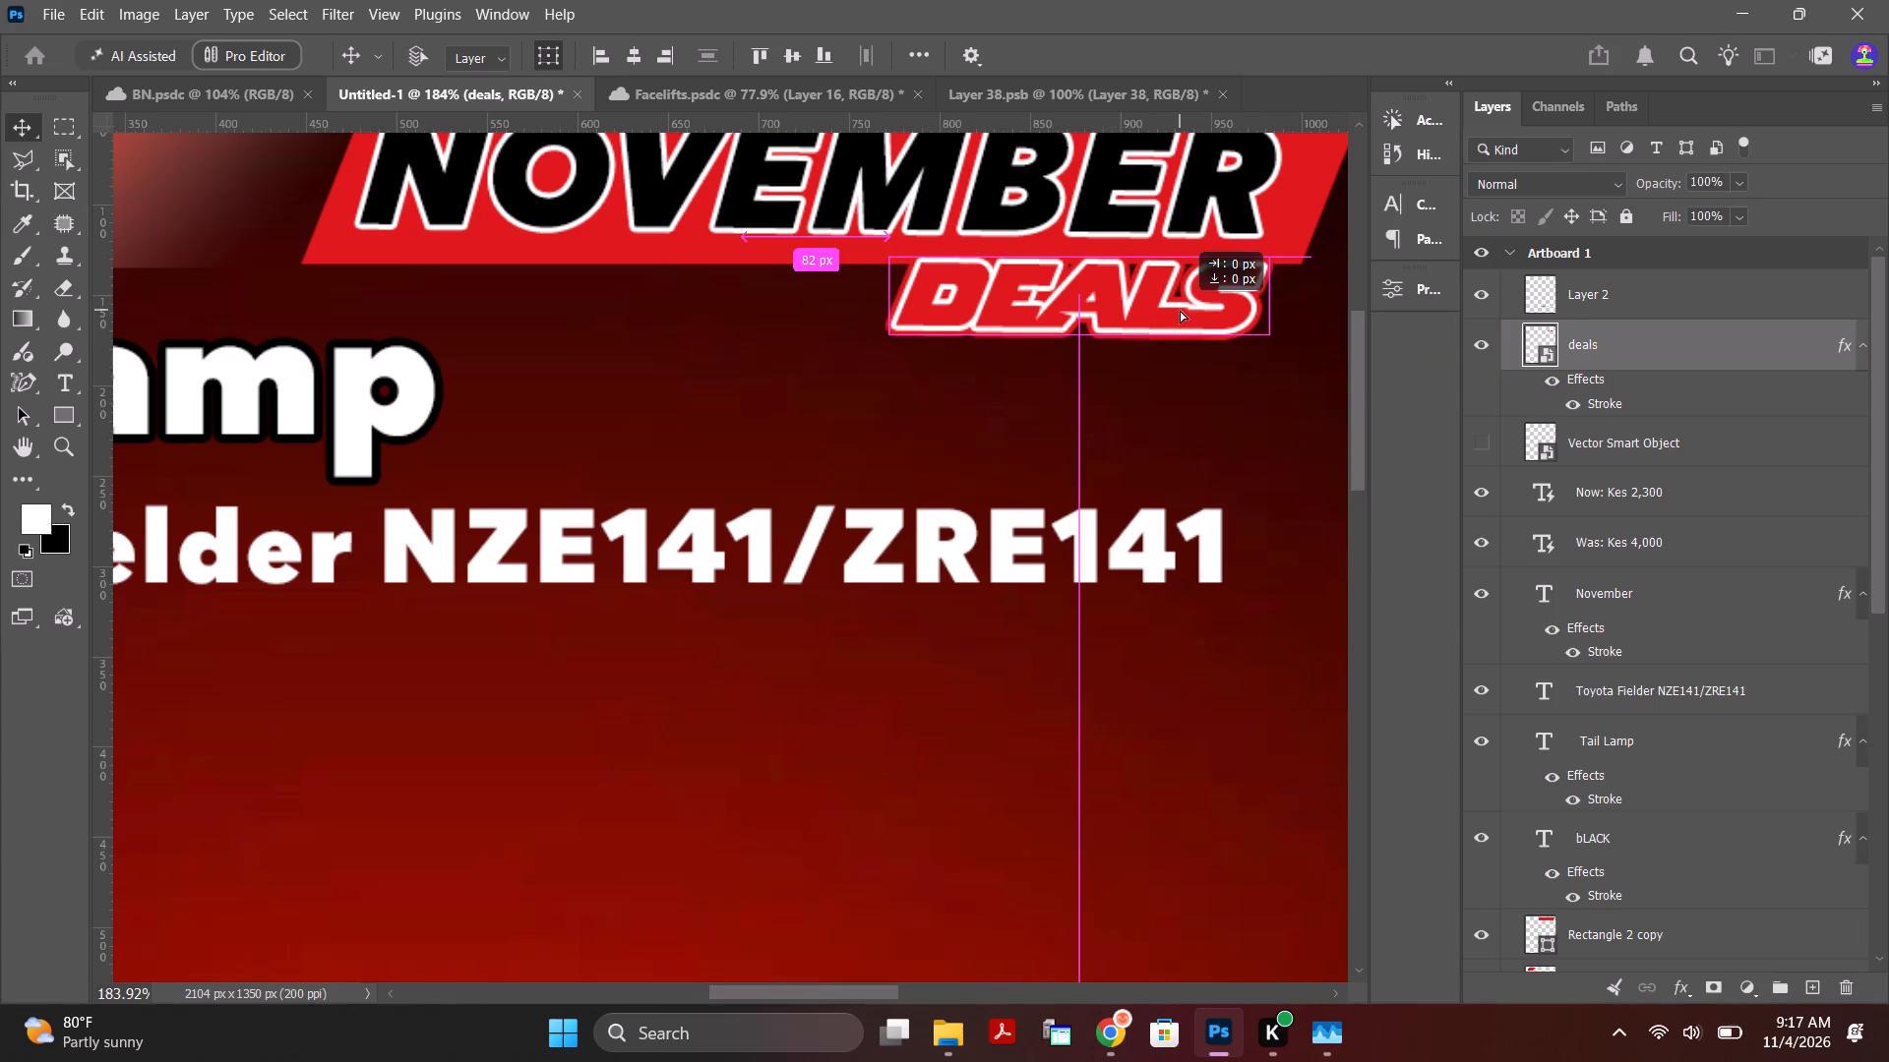
{"action": "left_click_drag", "start_coordinate": [1180, 310], "coordinate": [1198, 304]}
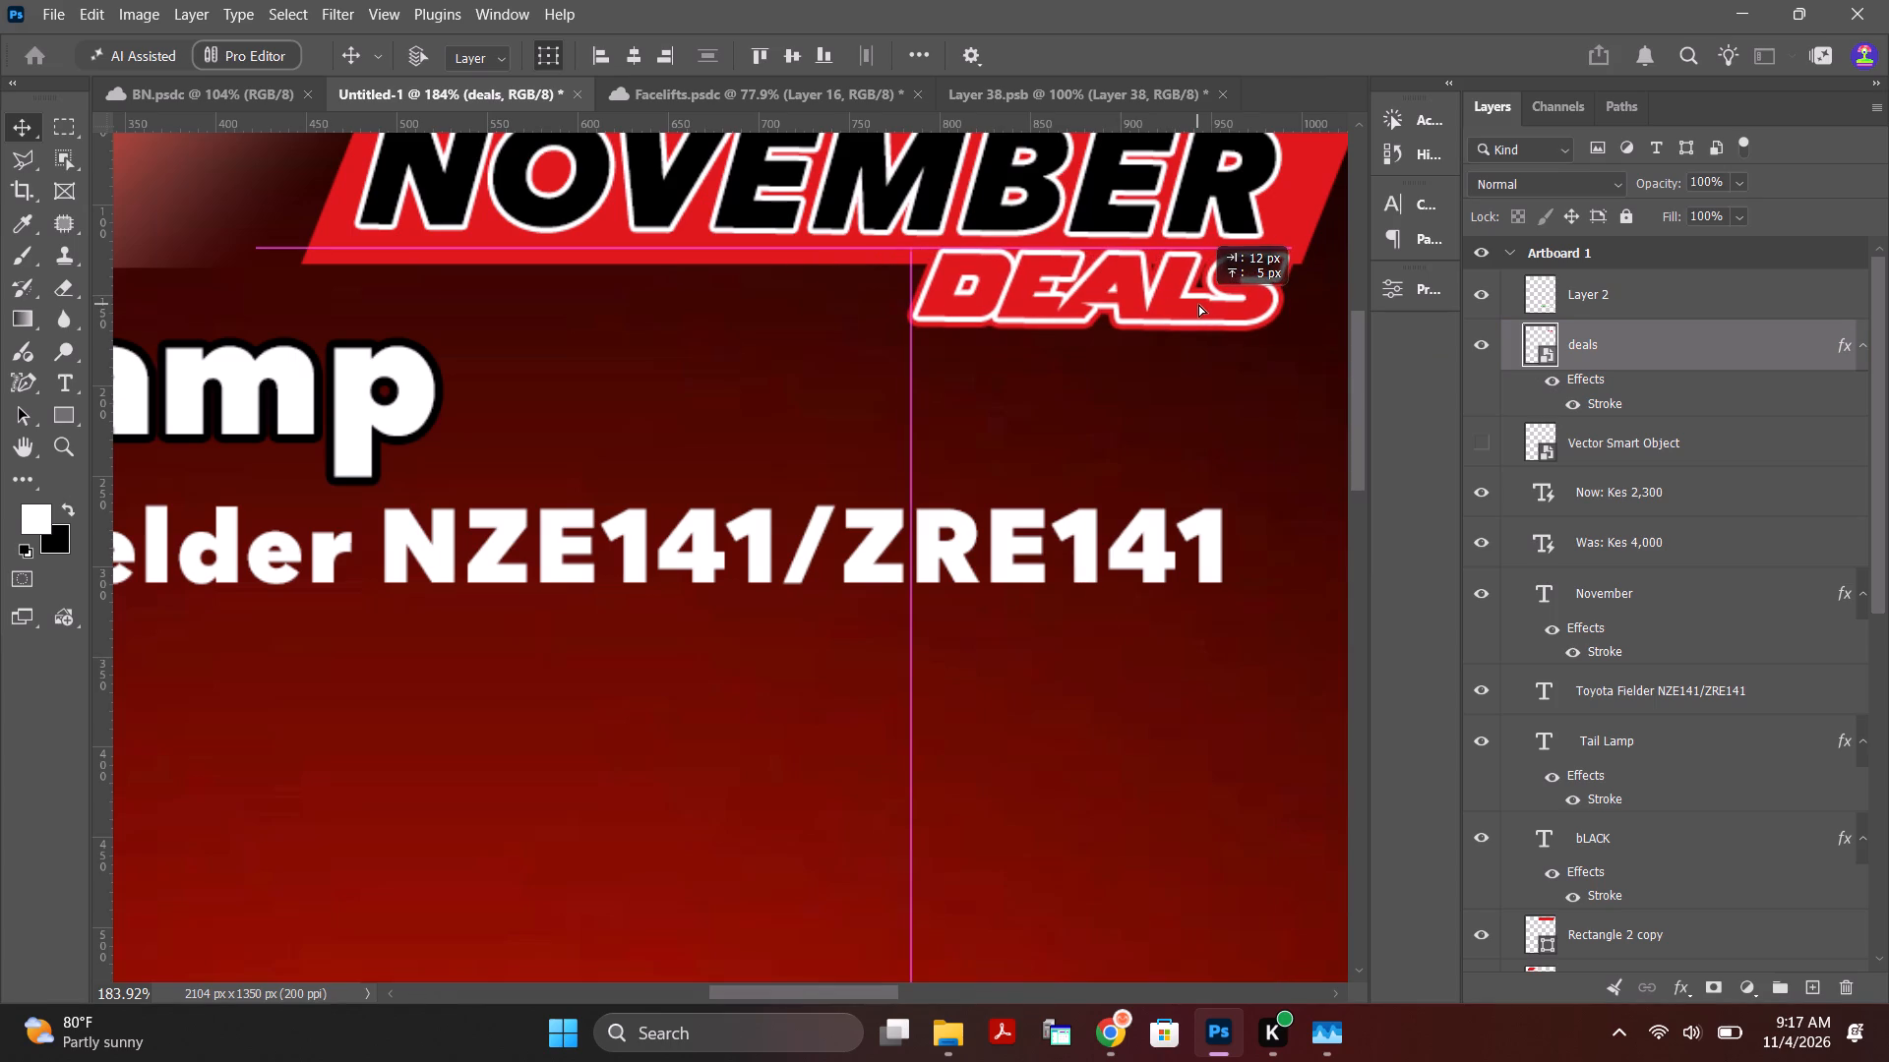
{"action": "left_click_drag", "start_coordinate": [1198, 304], "coordinate": [1205, 305]}
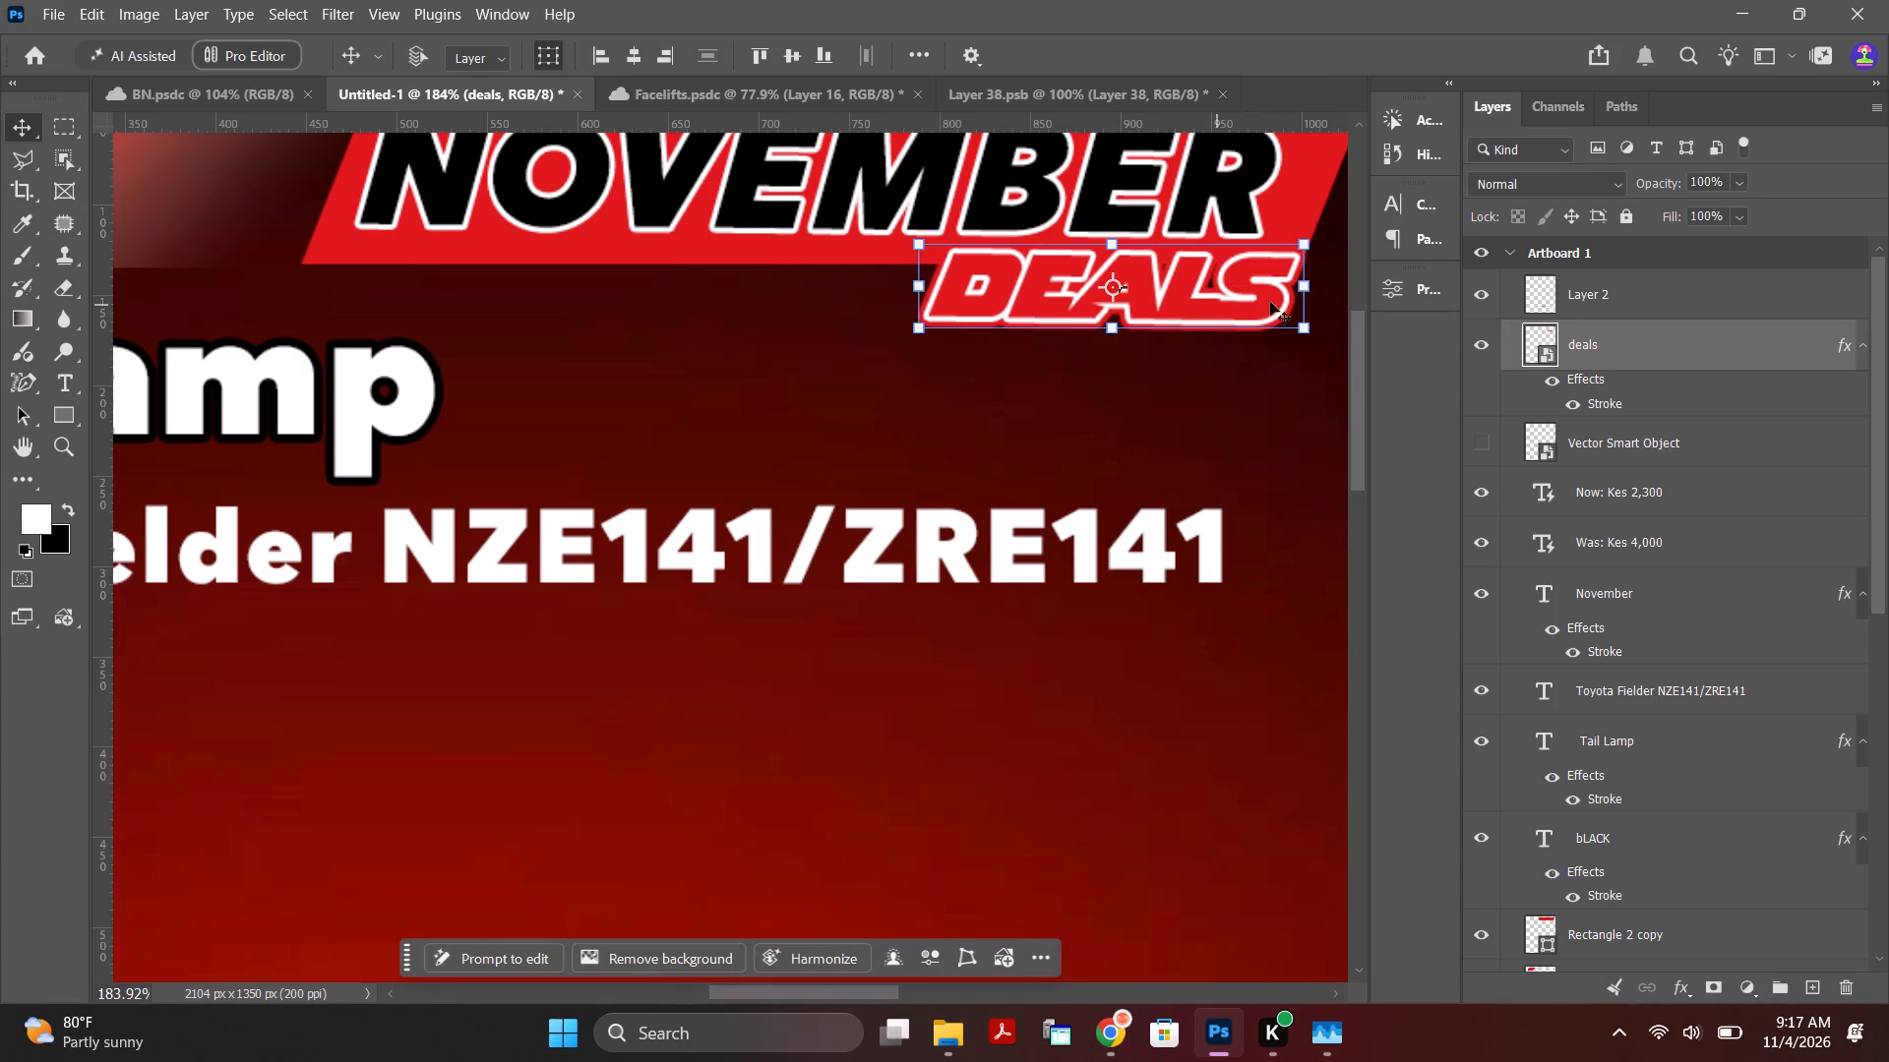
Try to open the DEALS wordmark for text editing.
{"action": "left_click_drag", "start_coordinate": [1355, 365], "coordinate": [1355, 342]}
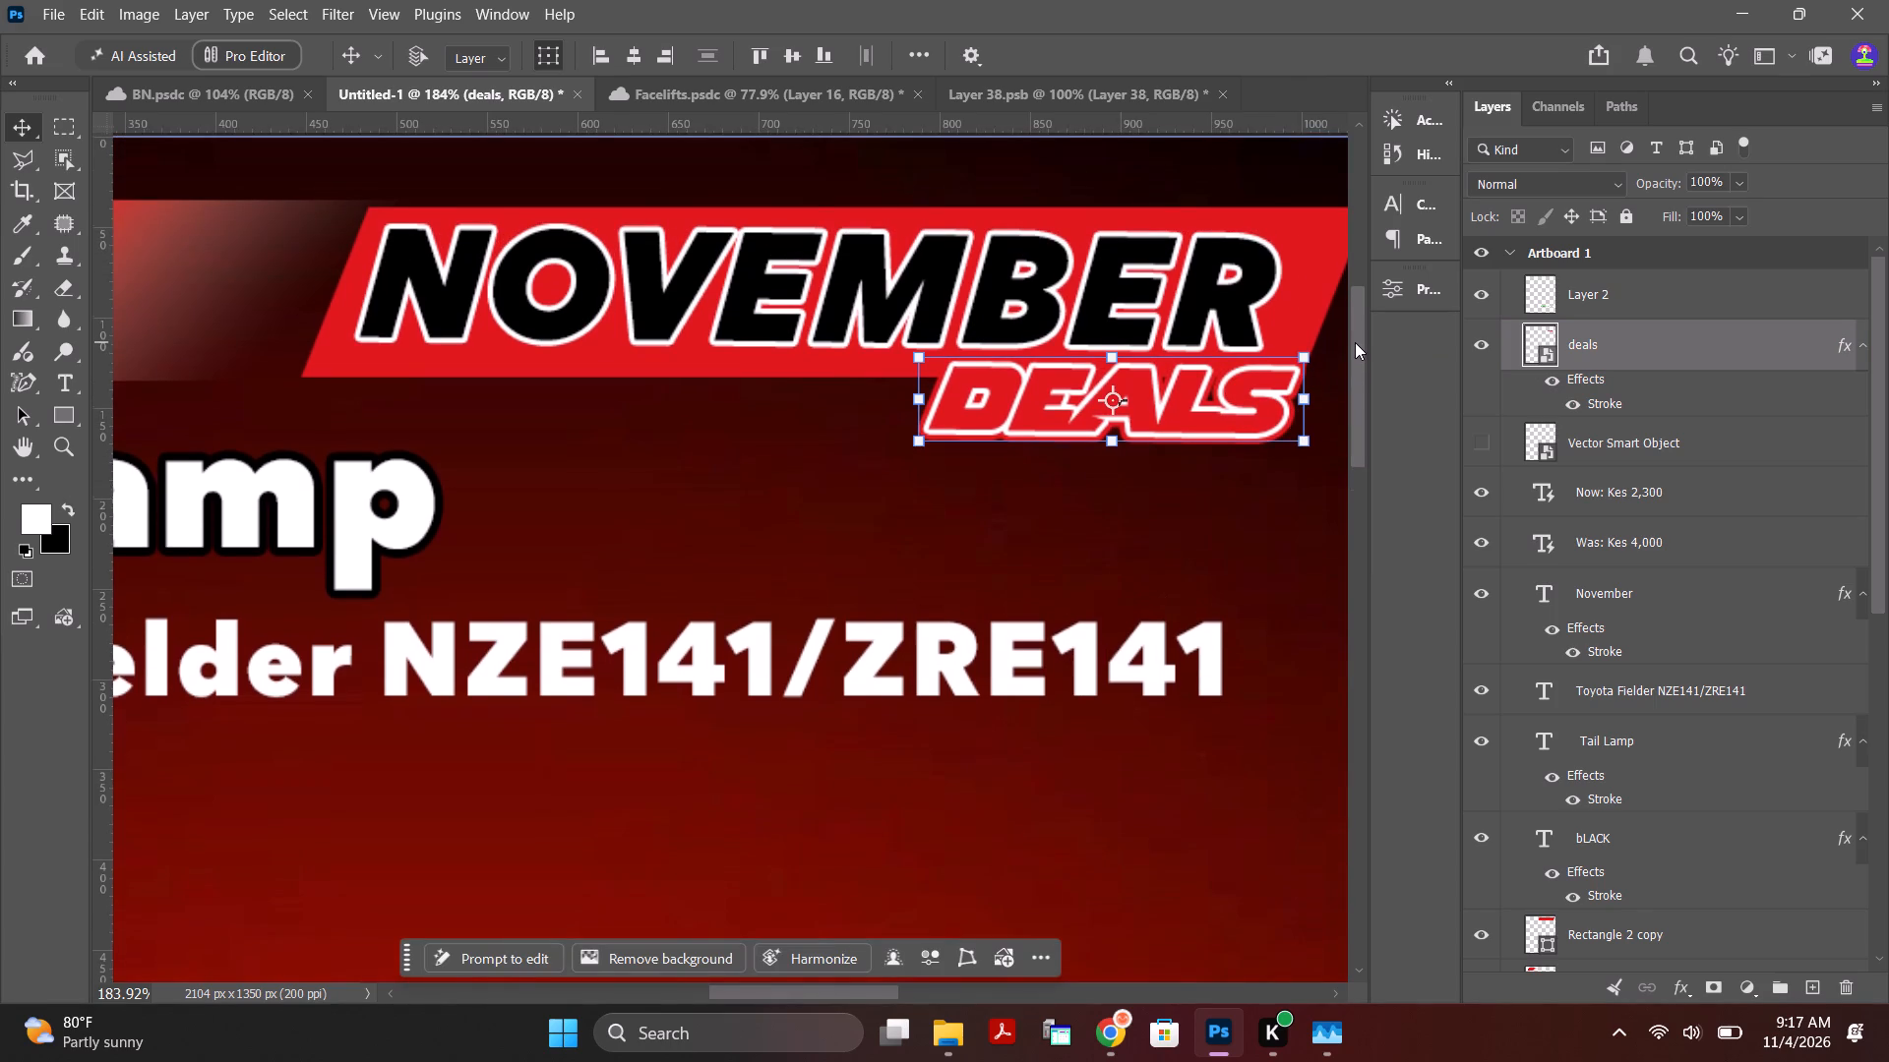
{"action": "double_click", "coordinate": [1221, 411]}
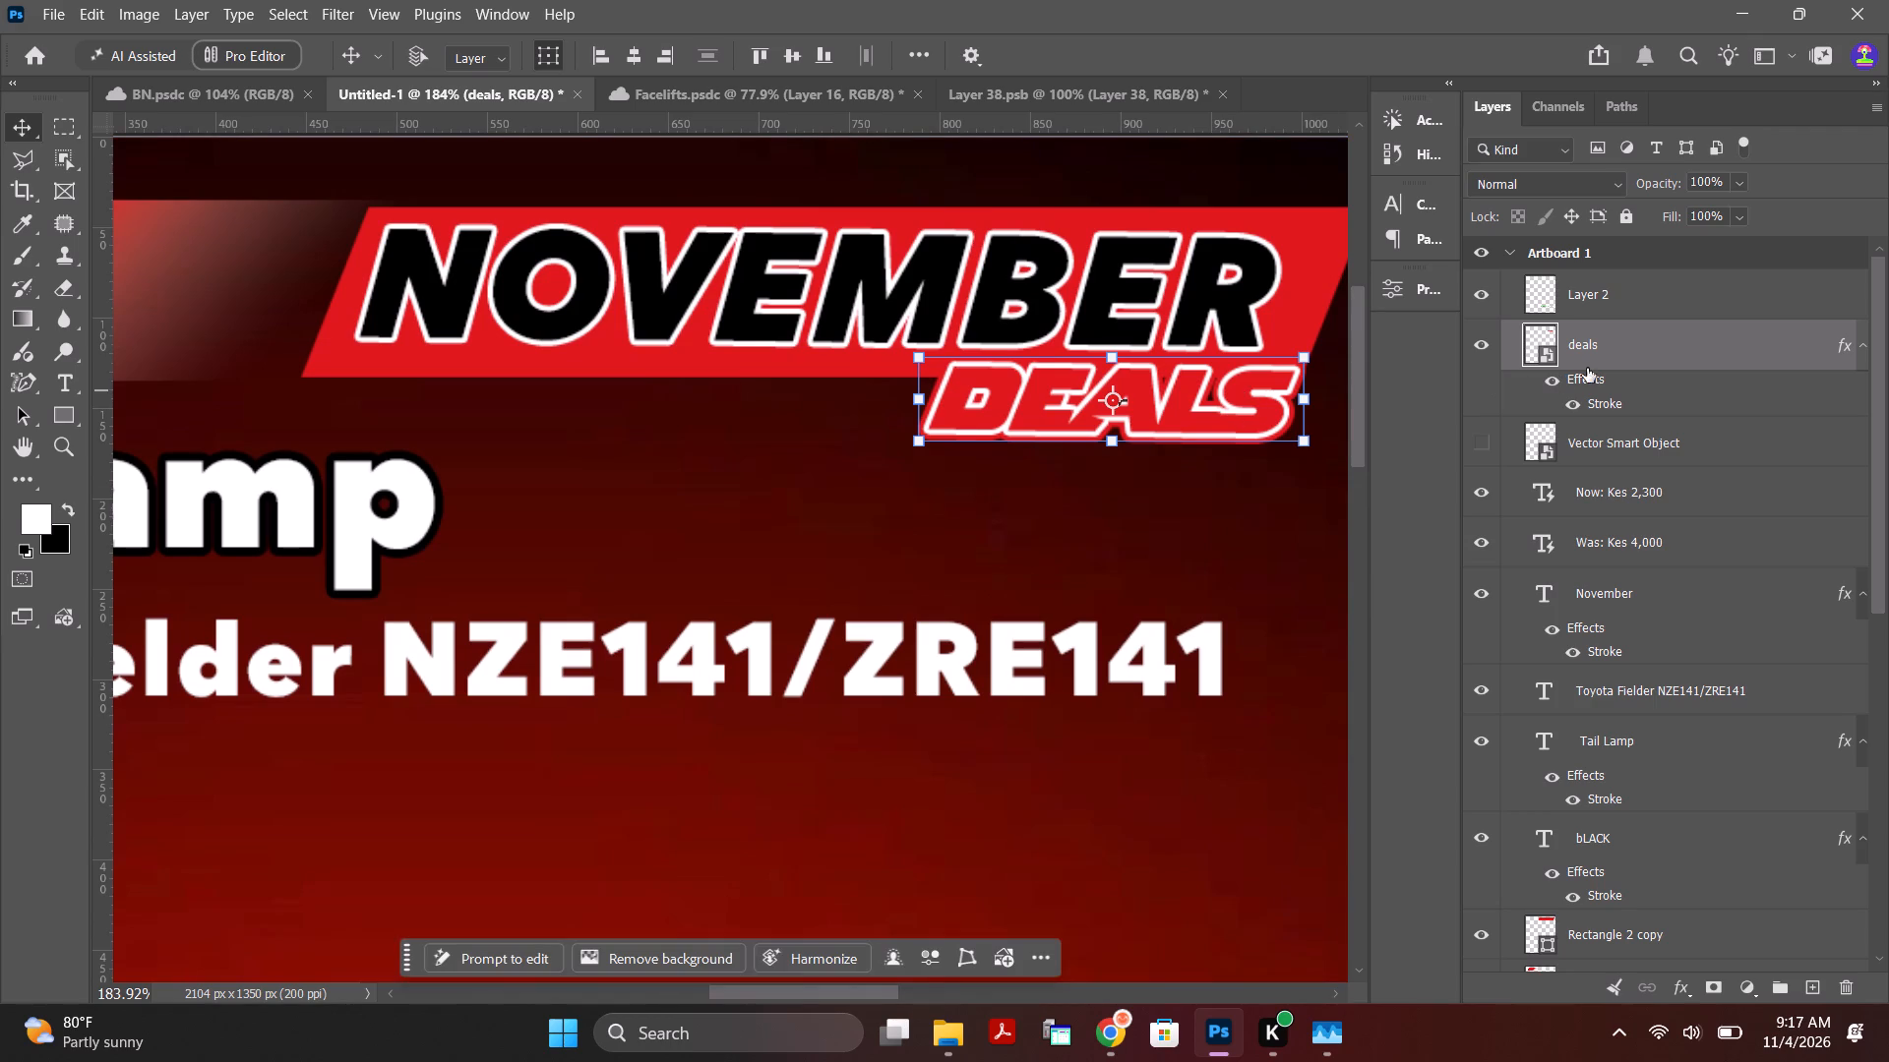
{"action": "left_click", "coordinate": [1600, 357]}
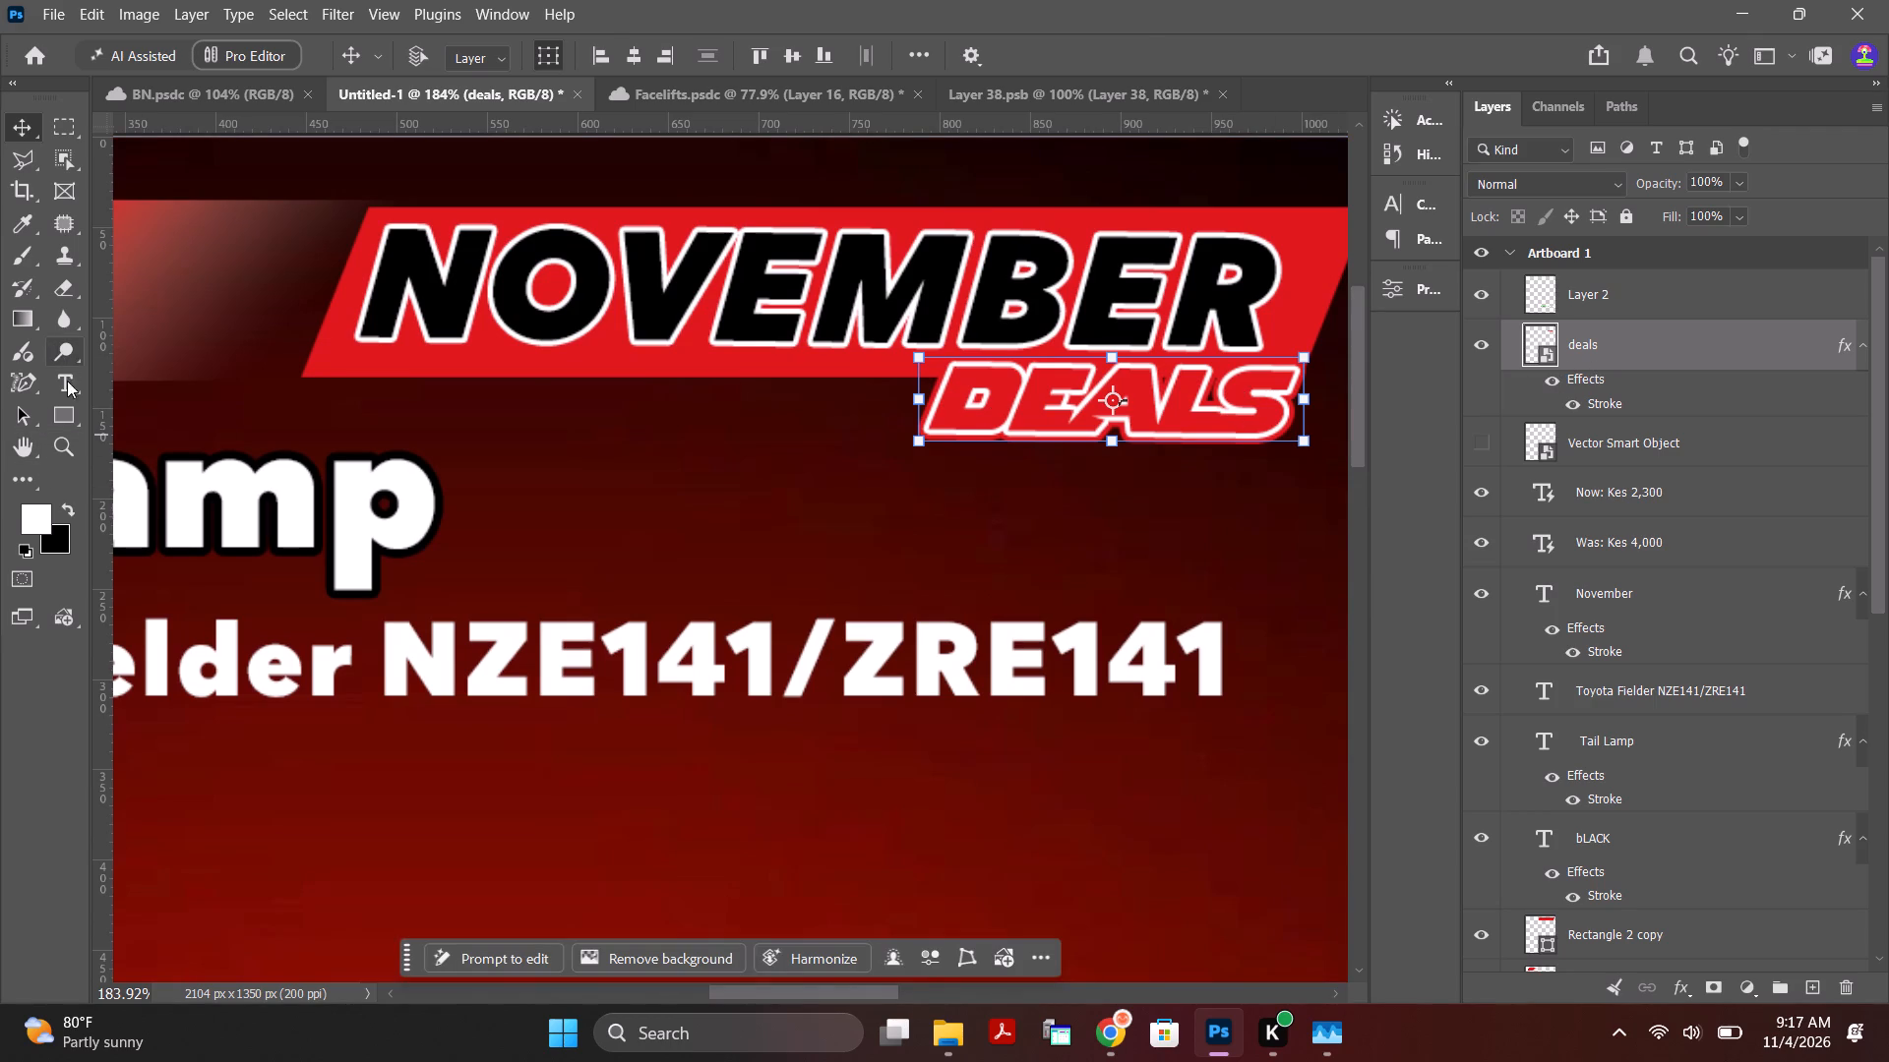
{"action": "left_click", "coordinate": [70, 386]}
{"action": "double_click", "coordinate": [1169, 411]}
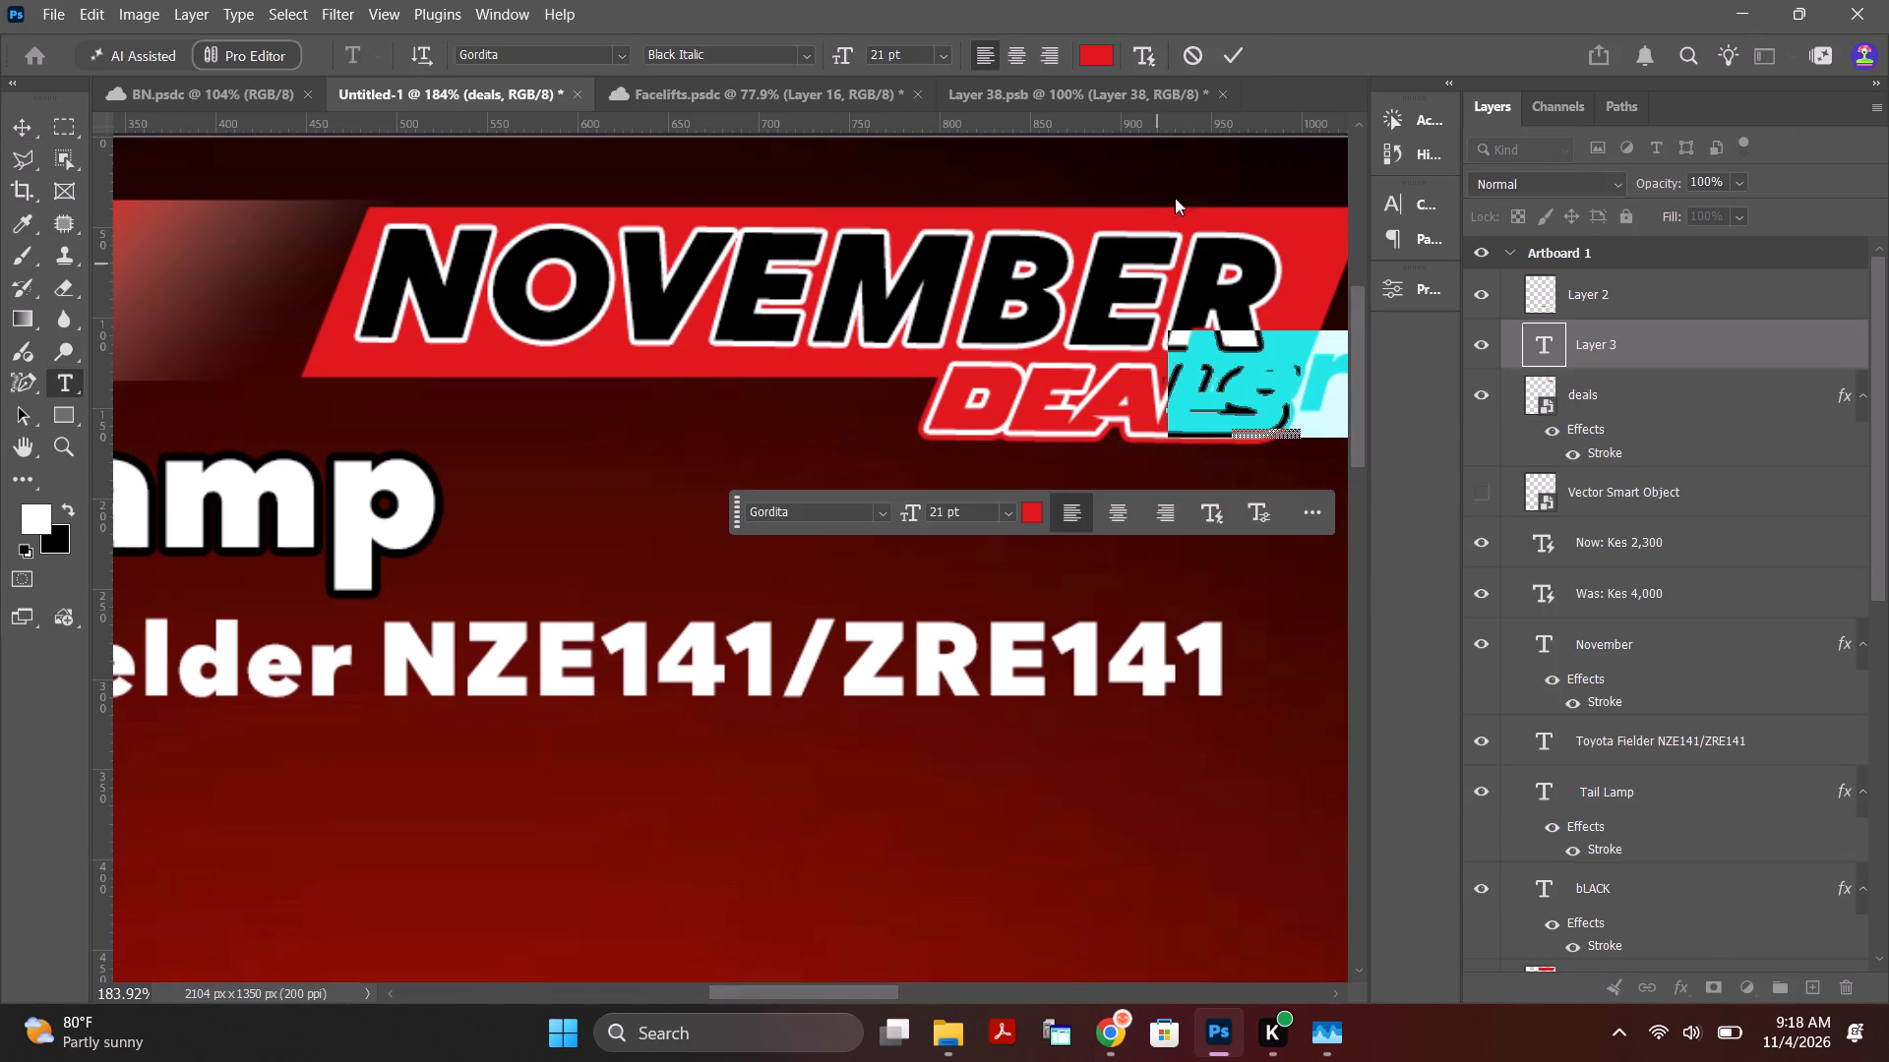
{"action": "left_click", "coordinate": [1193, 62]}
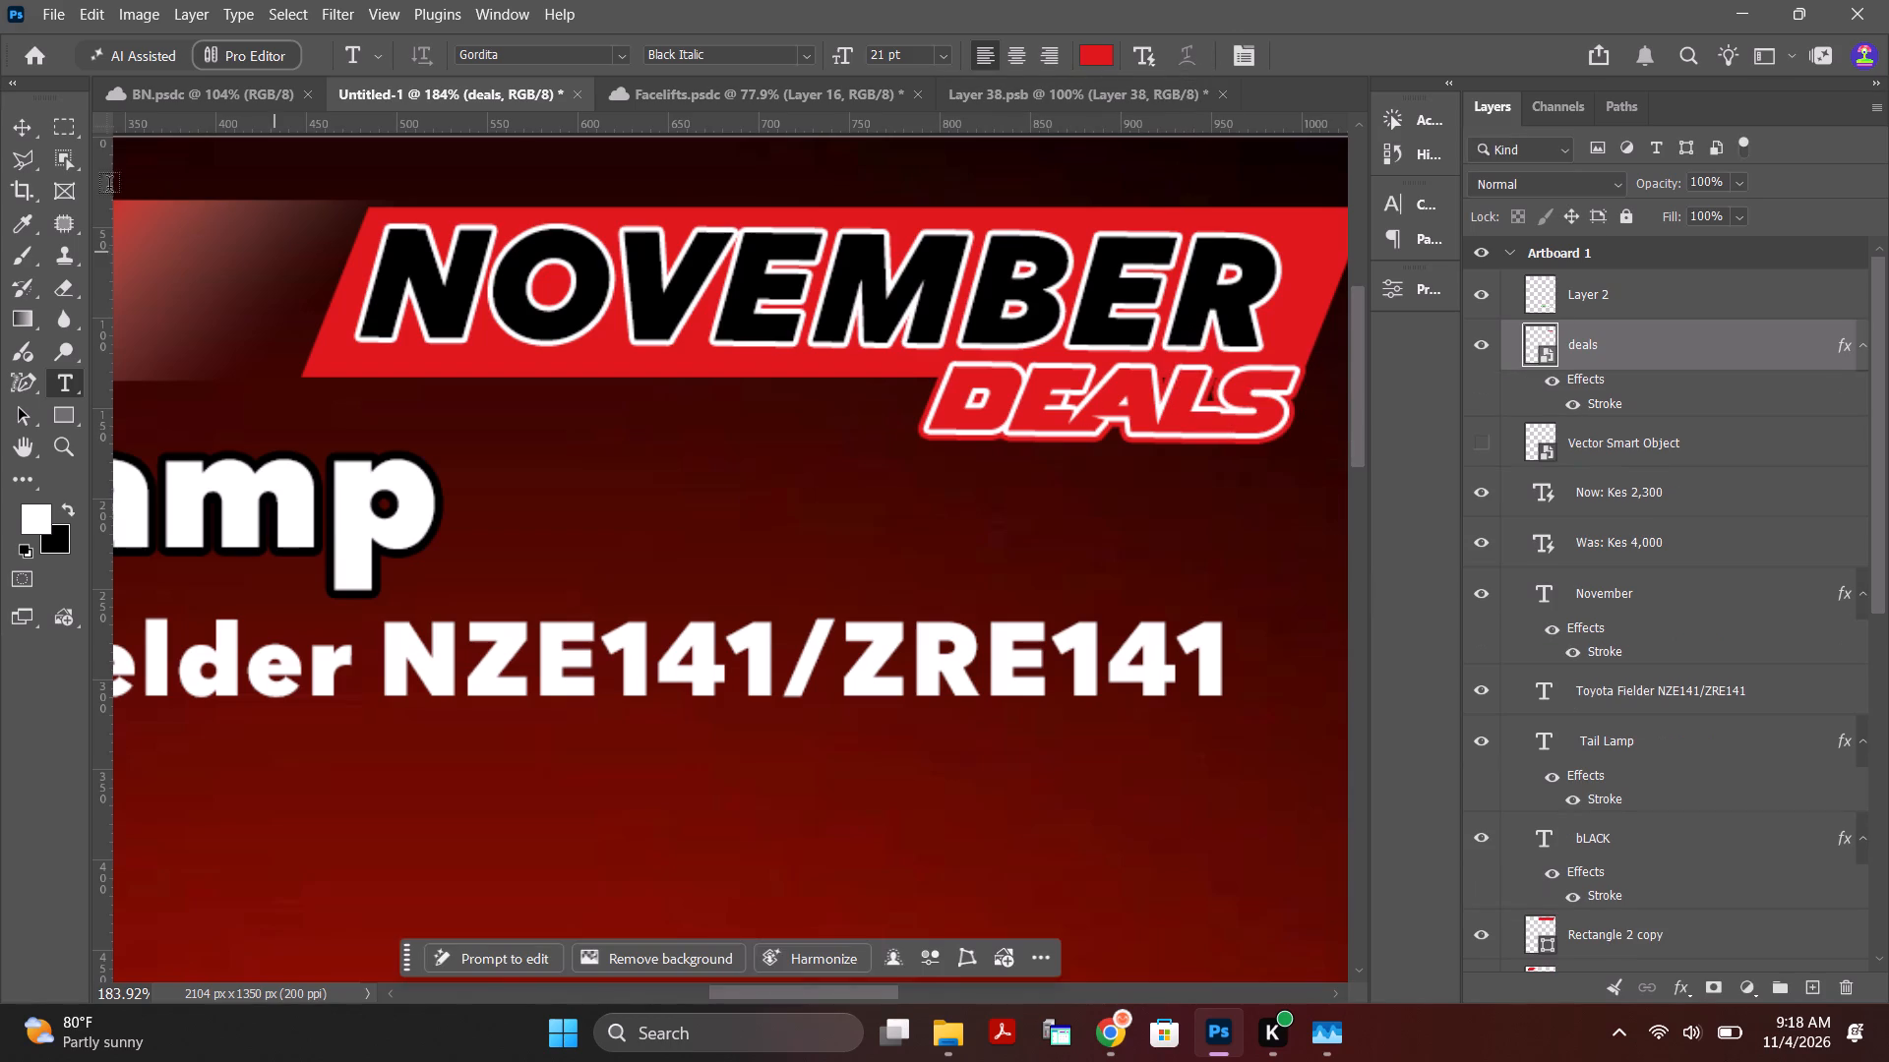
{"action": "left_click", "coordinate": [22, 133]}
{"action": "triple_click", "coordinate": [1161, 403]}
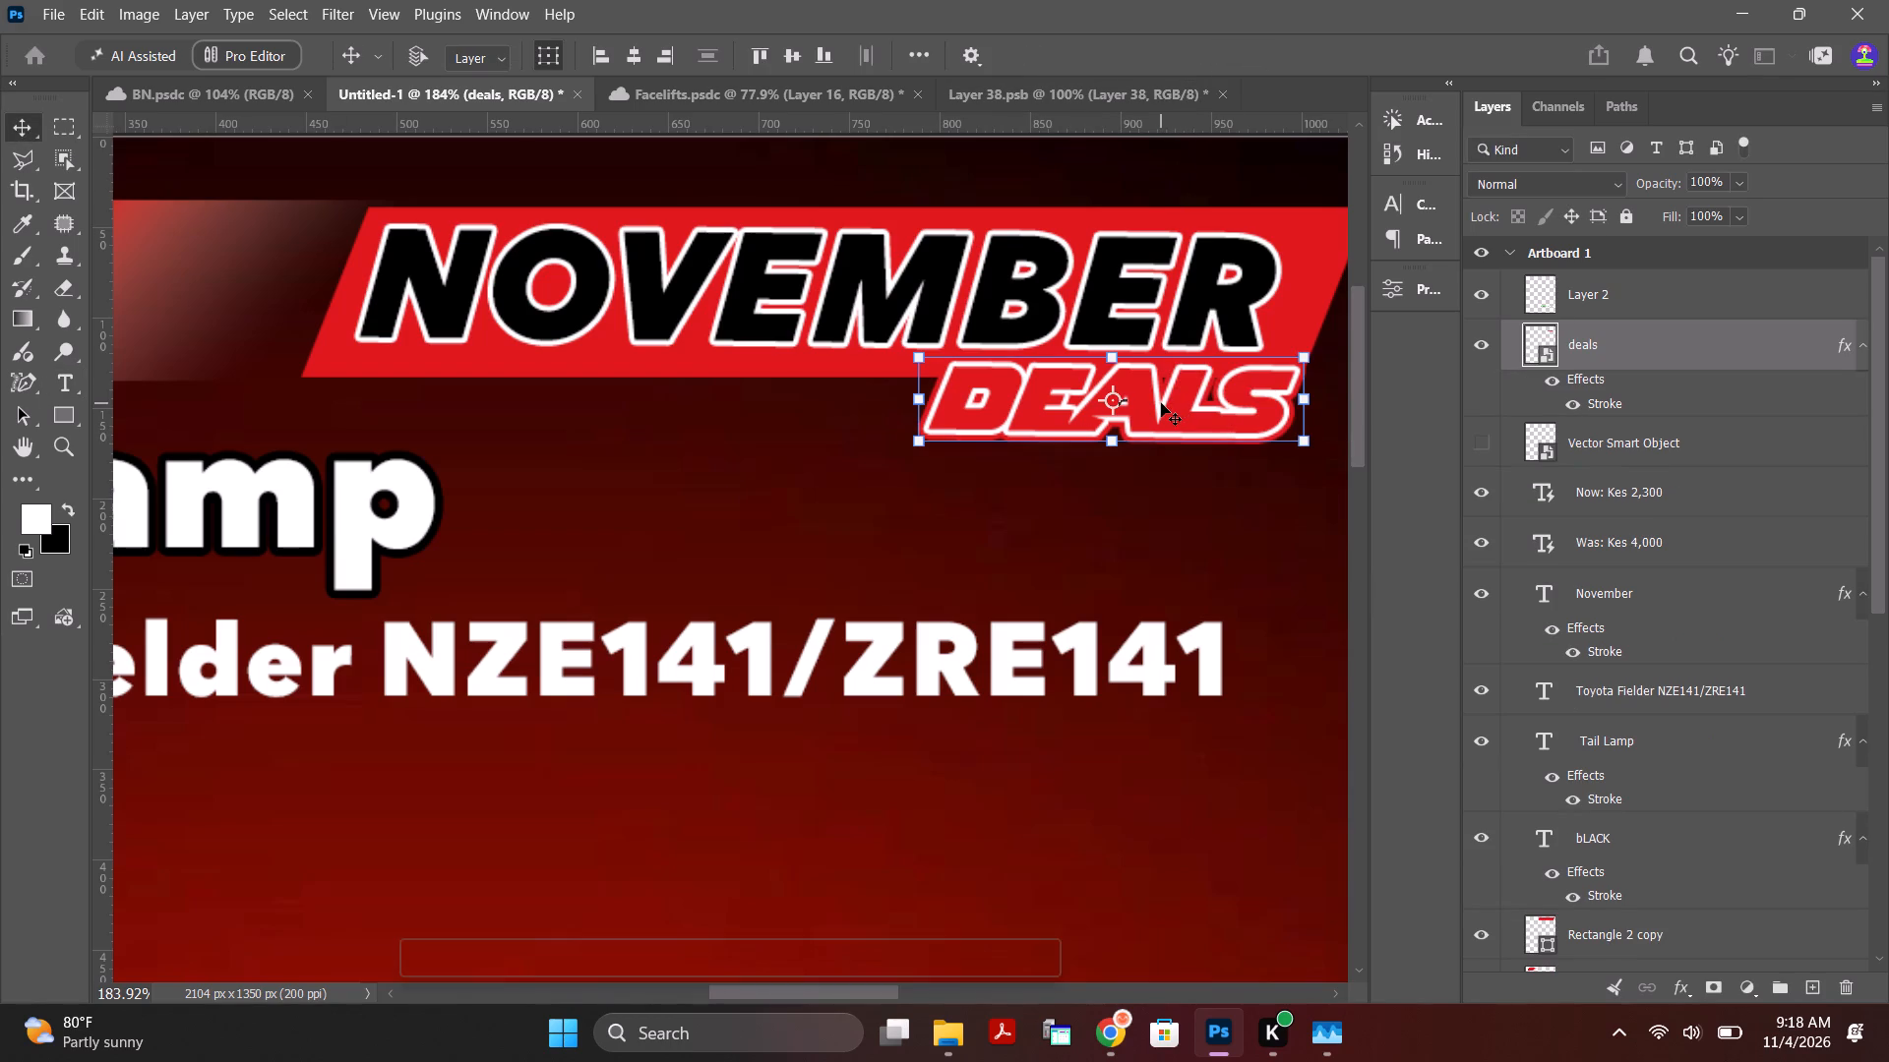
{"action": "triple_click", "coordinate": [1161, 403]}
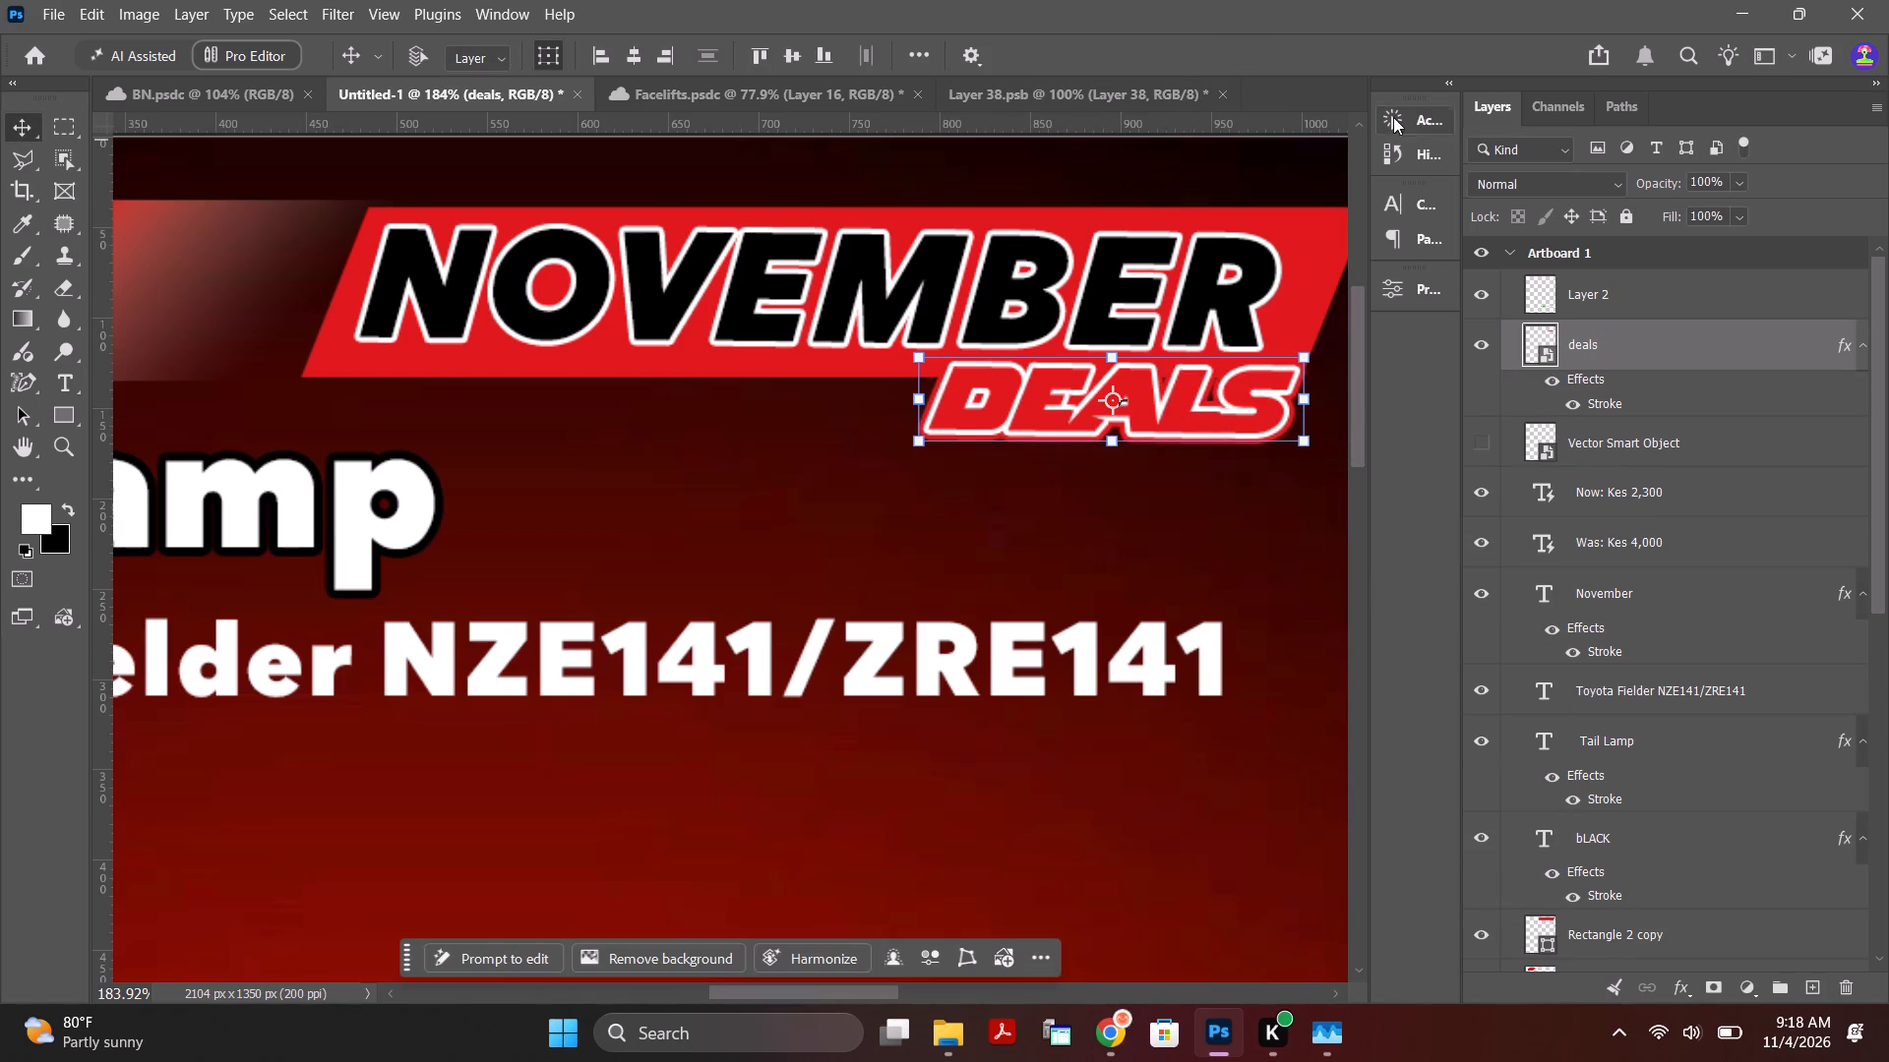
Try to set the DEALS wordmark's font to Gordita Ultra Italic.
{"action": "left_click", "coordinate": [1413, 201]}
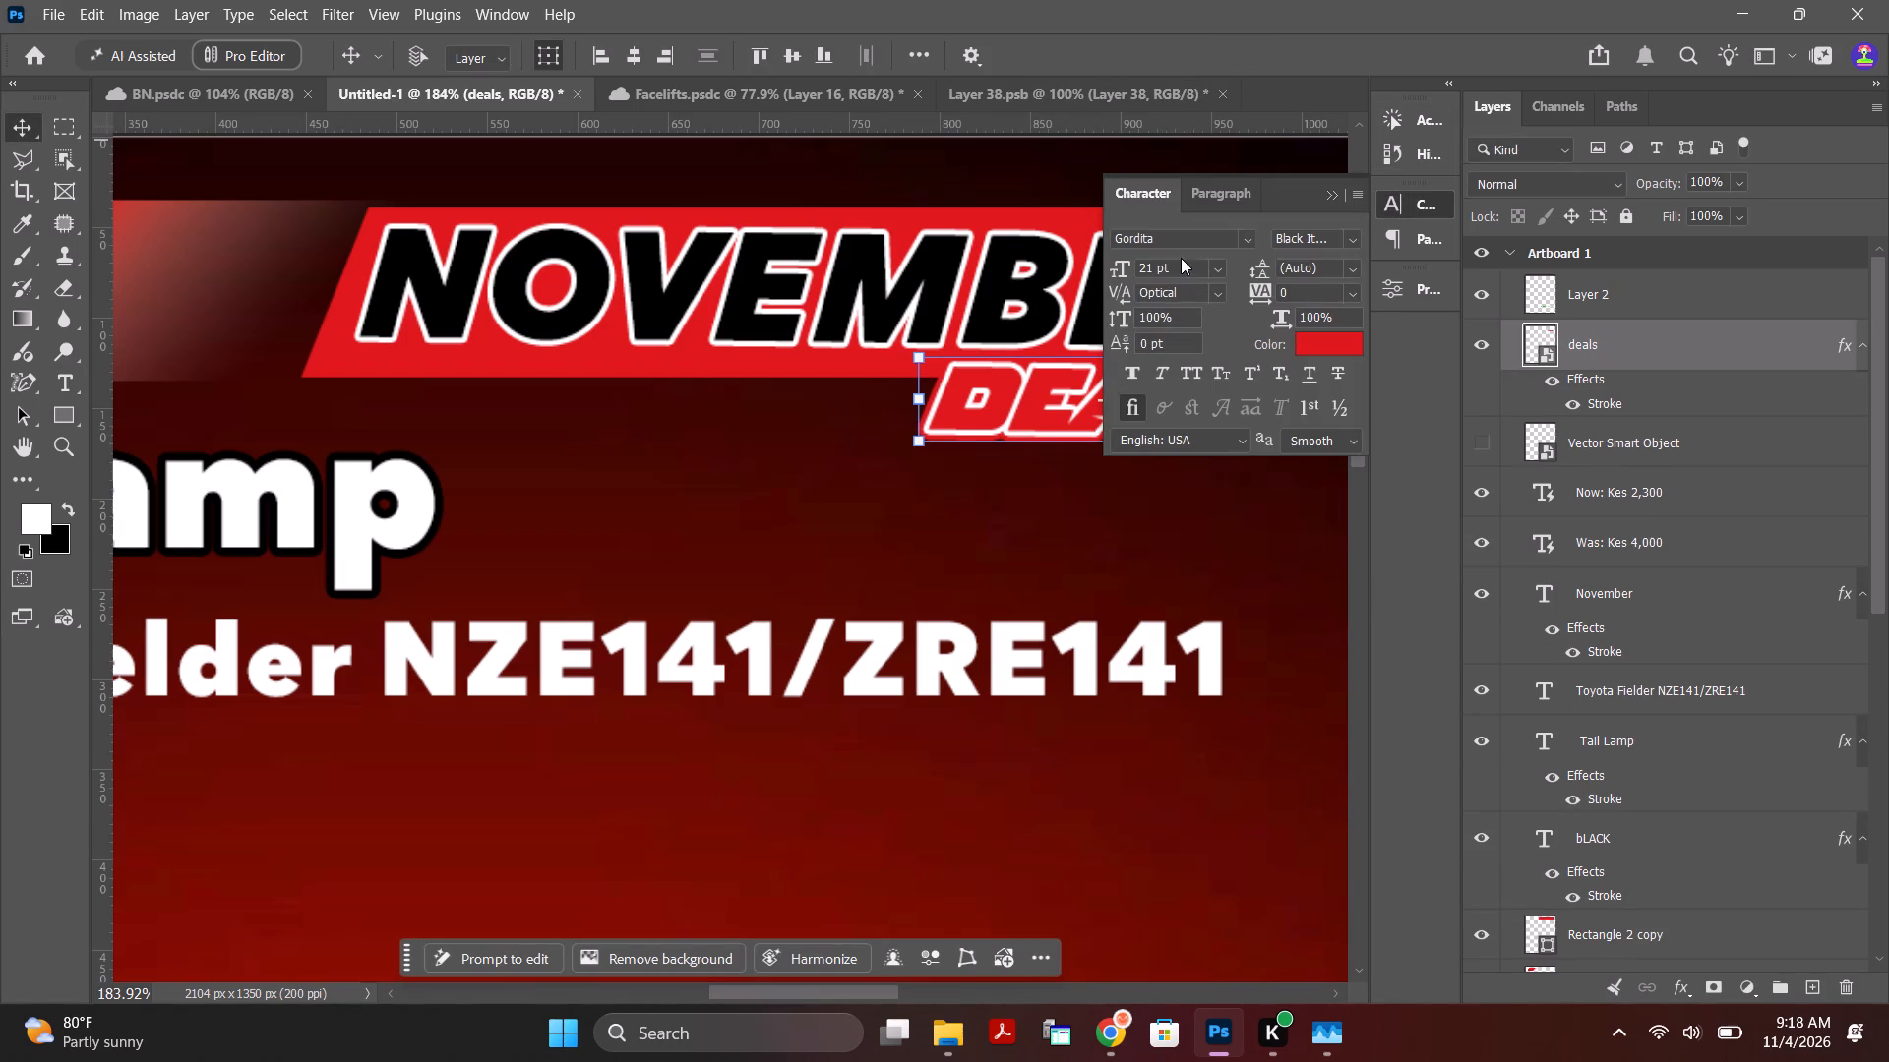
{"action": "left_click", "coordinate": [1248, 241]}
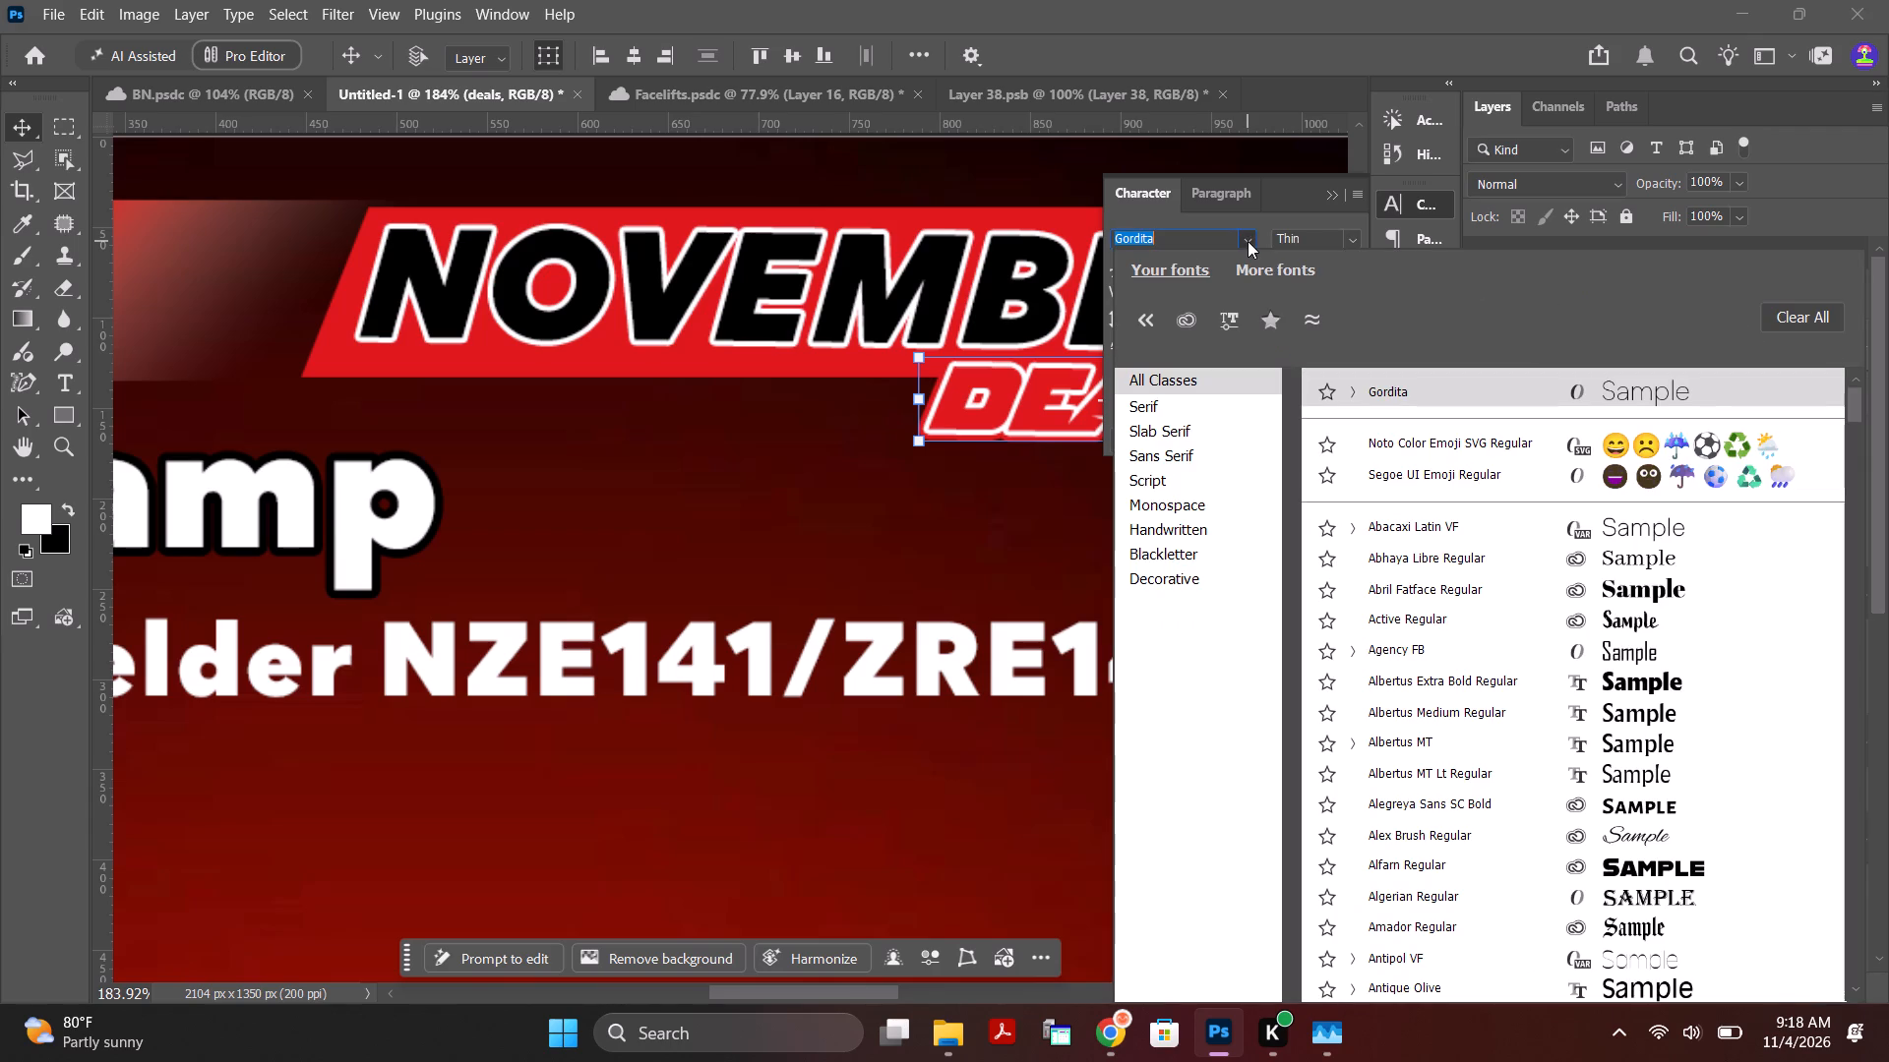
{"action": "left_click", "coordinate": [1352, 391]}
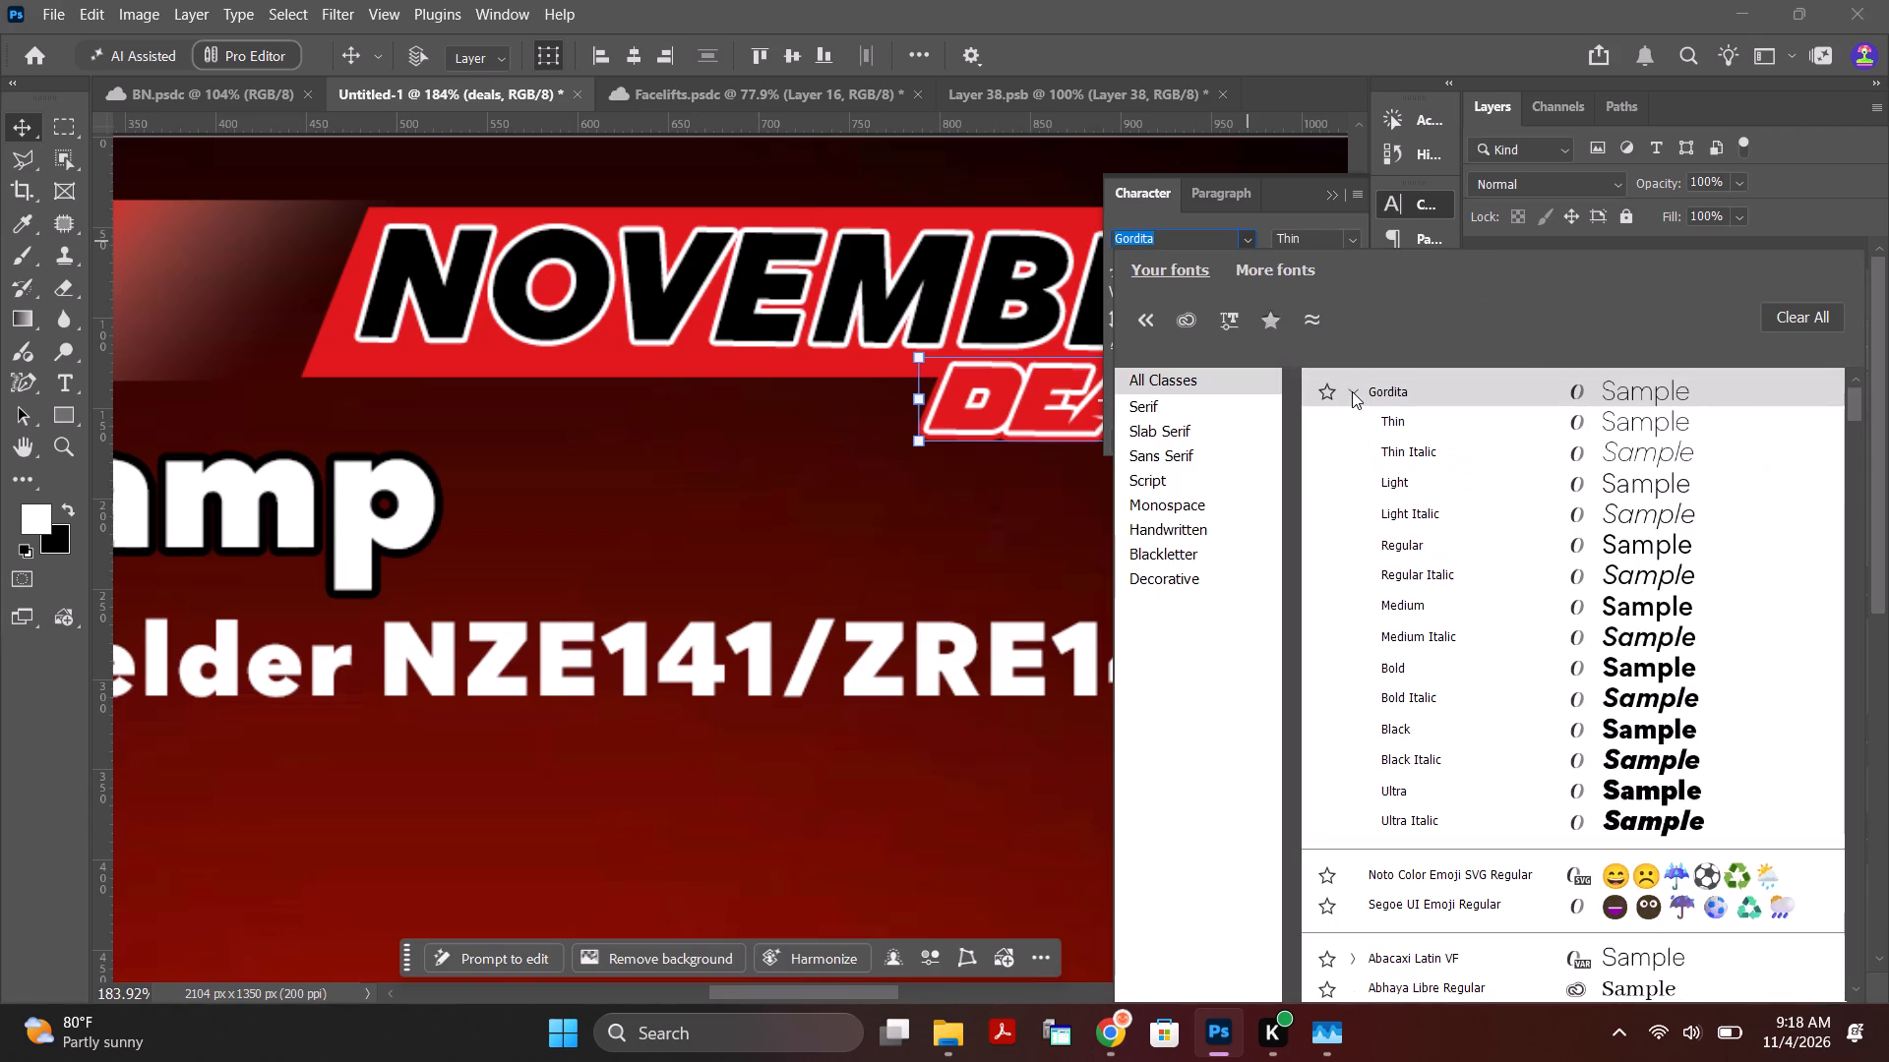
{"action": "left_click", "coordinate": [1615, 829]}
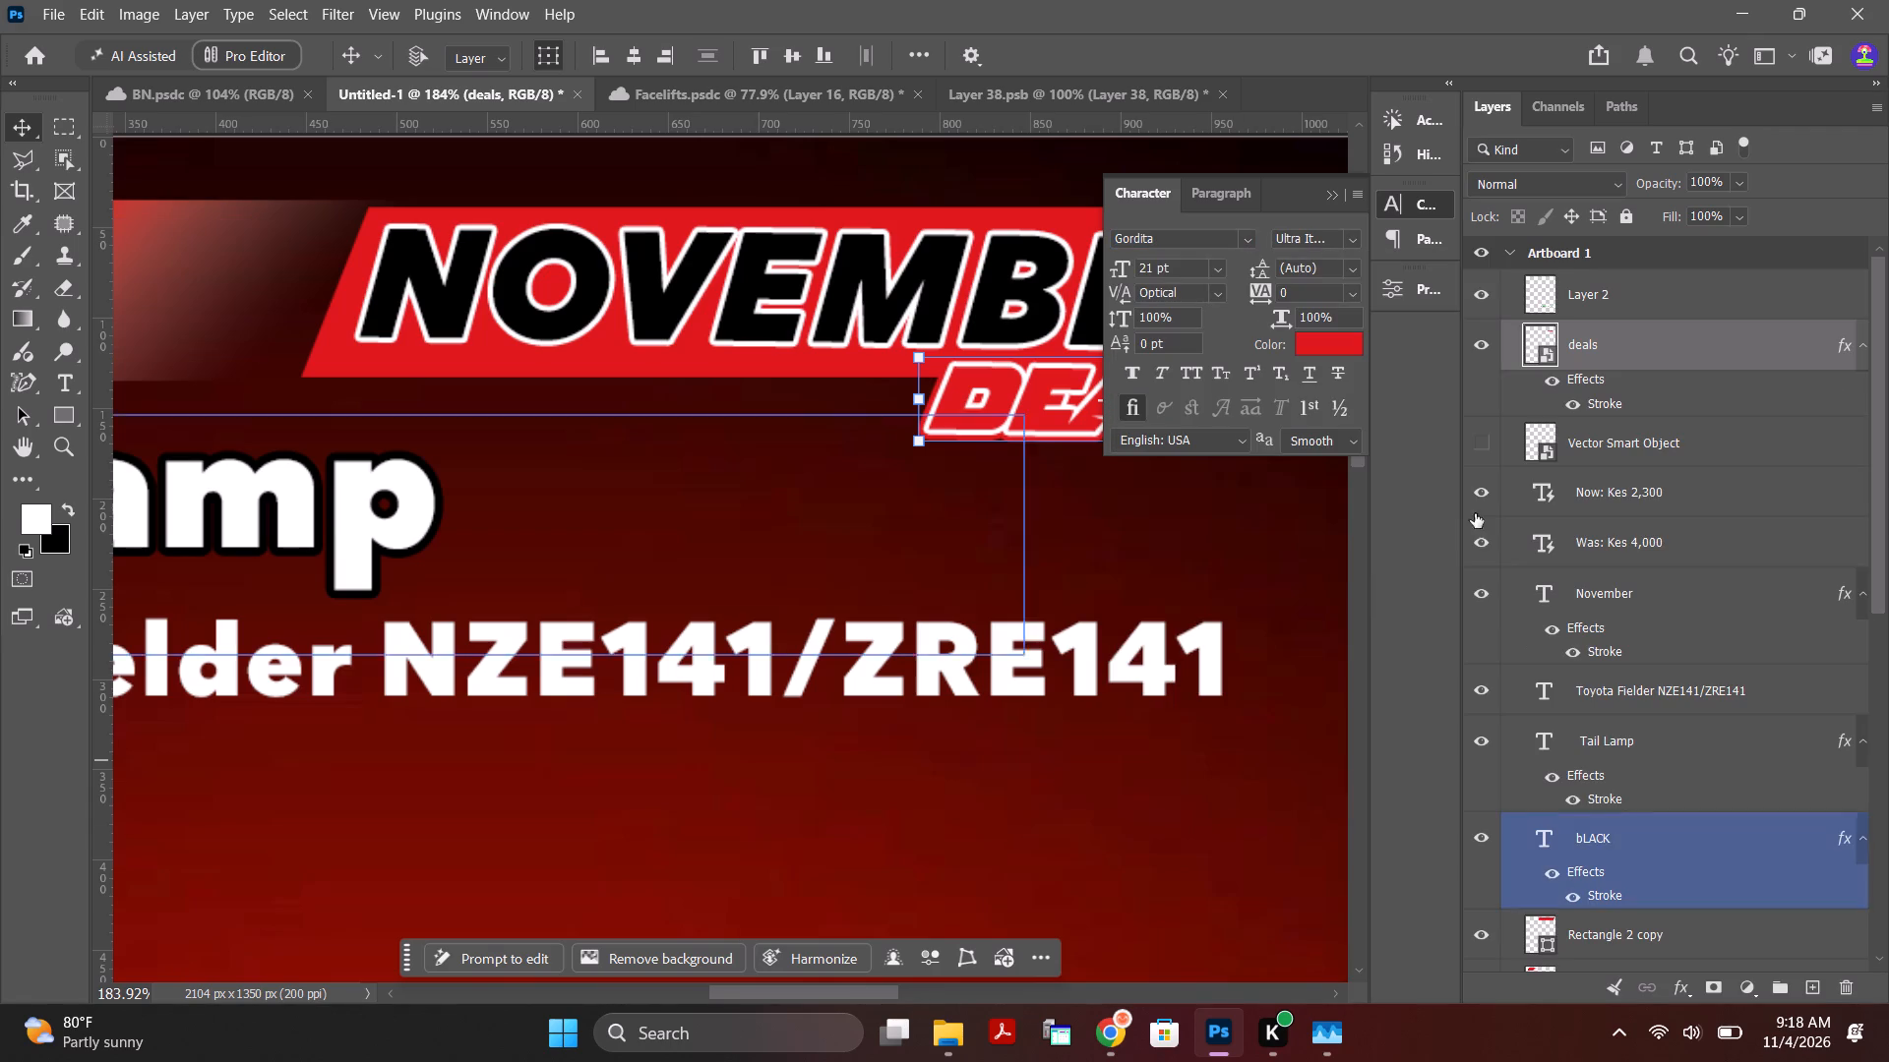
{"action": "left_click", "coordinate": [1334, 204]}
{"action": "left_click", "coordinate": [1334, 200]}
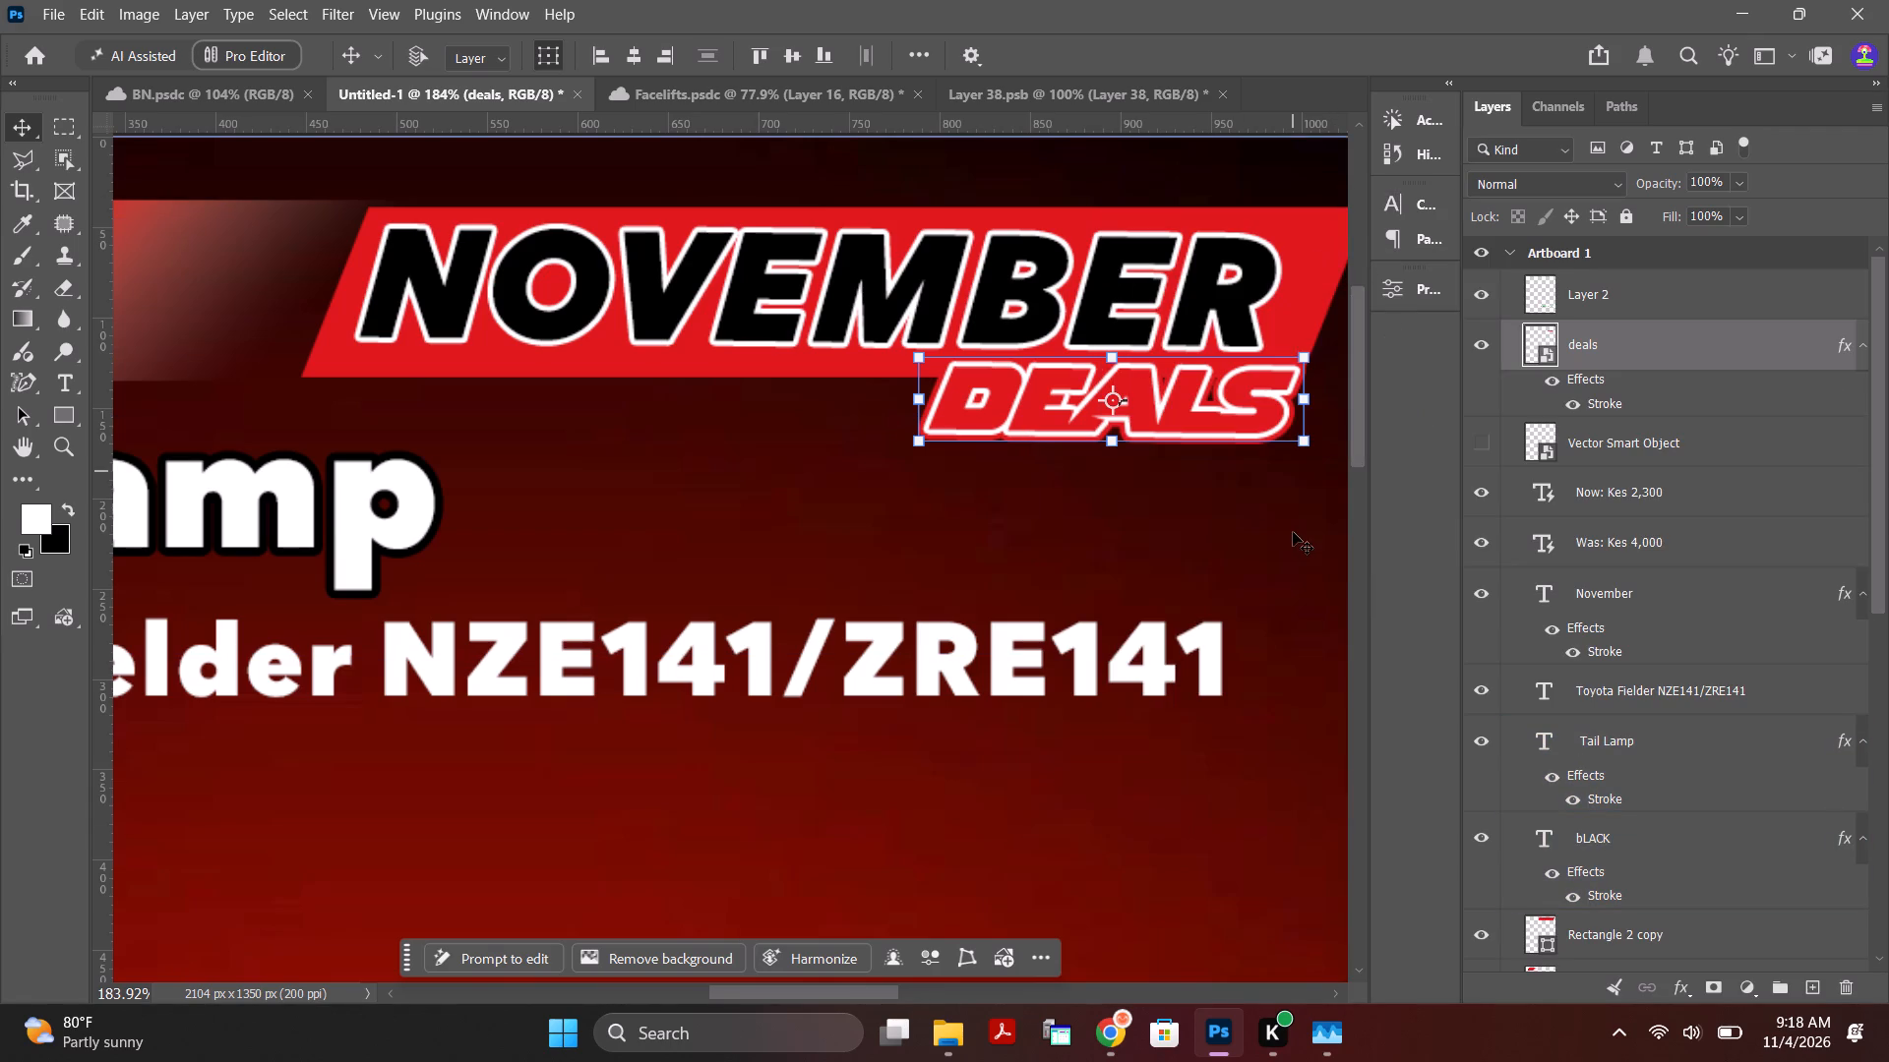
Duplicate the NOVEMBER headline text and place the copy over the gradient red bar beside the original.
{"action": "left_click", "coordinate": [1293, 534]}
{"action": "left_click", "coordinate": [1027, 318]}
{"action": "left_click", "coordinate": [1121, 295]}
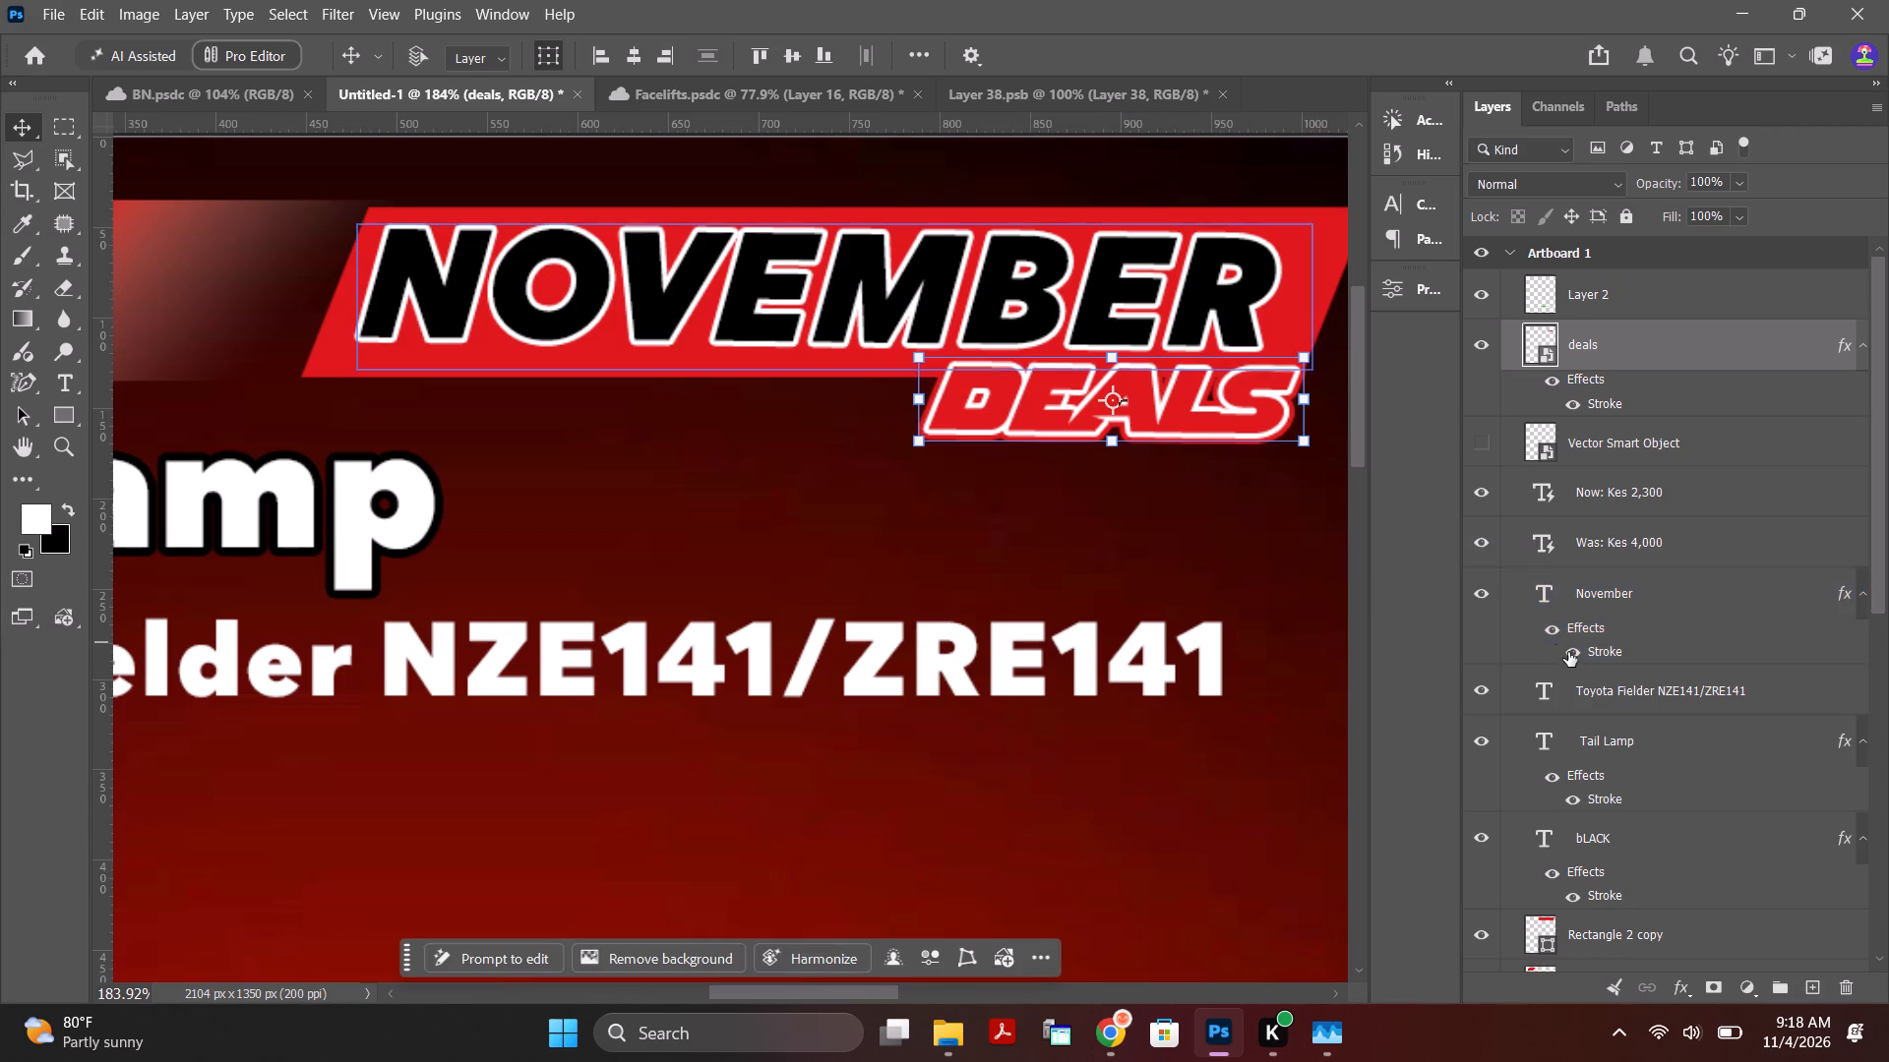
{"action": "left_click", "coordinate": [1612, 586]}
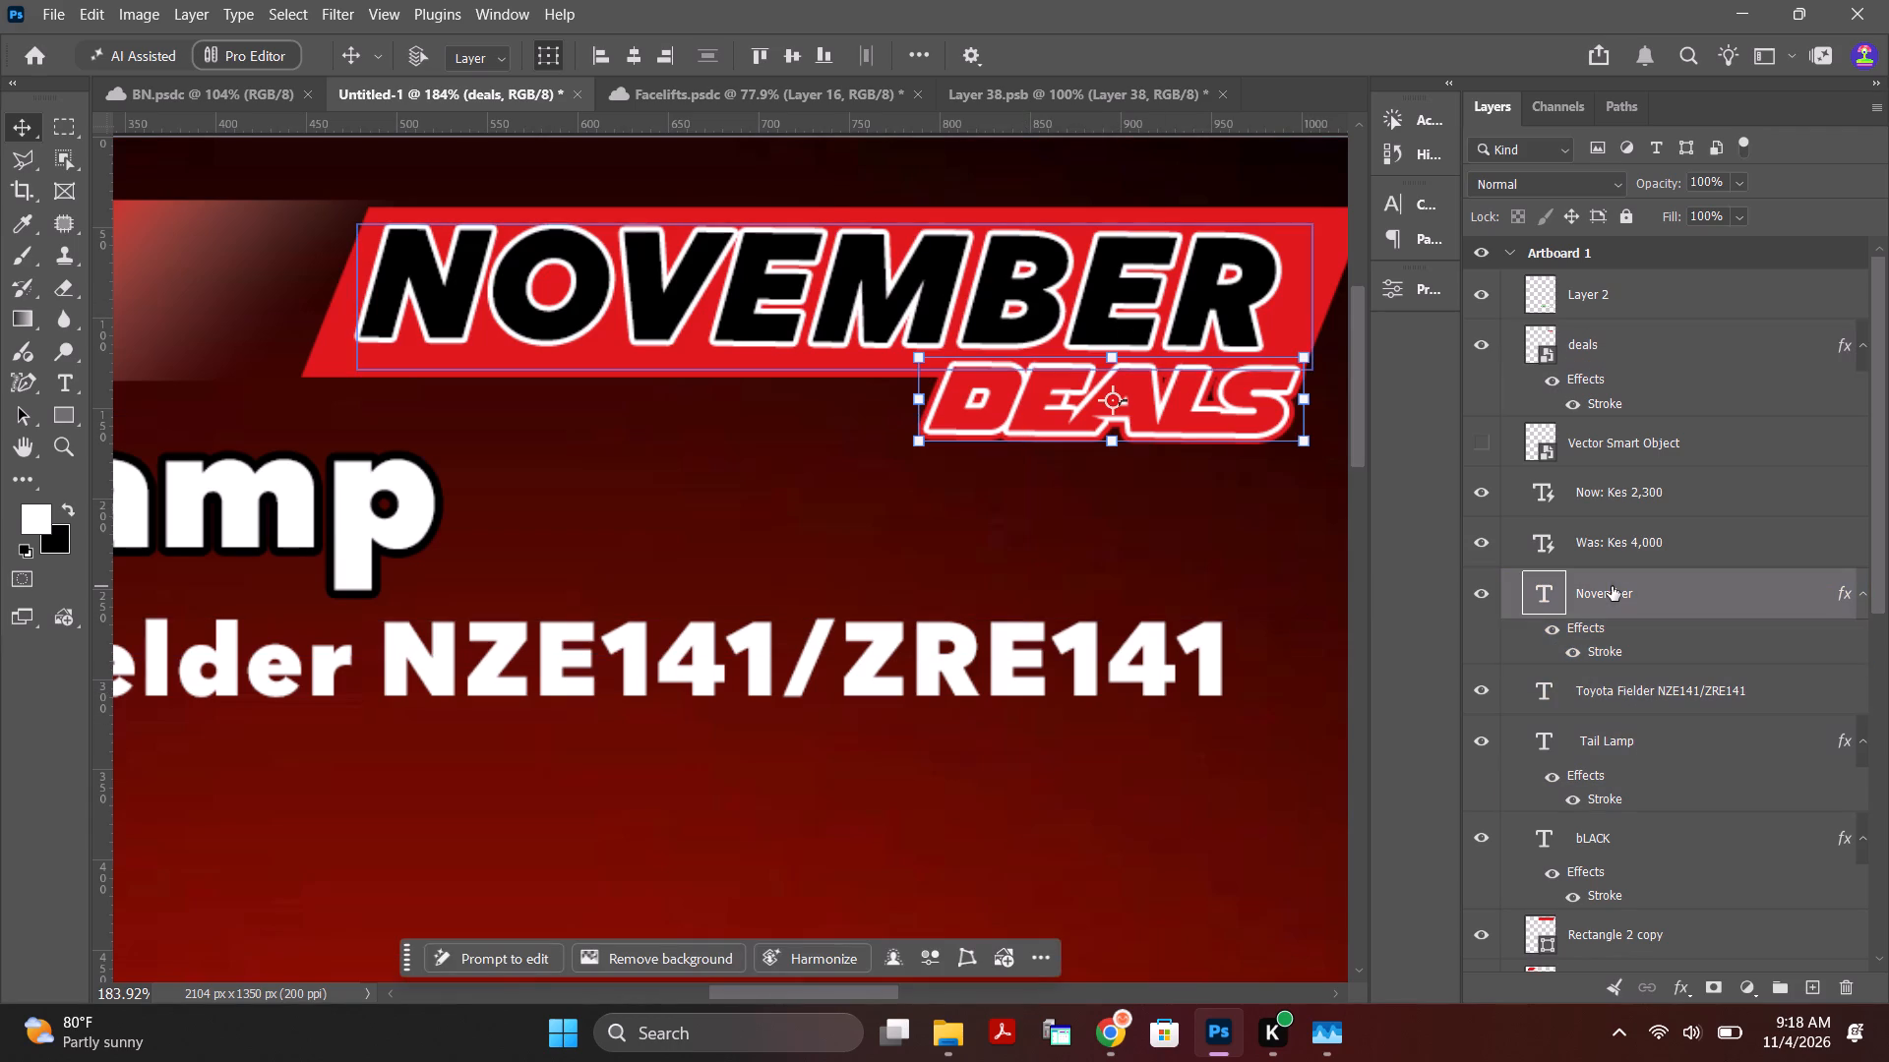
{"action": "scroll", "coordinate": [1211, 660], "scroll_direction": "down", "scroll_amount": 7, "text": "alt"}
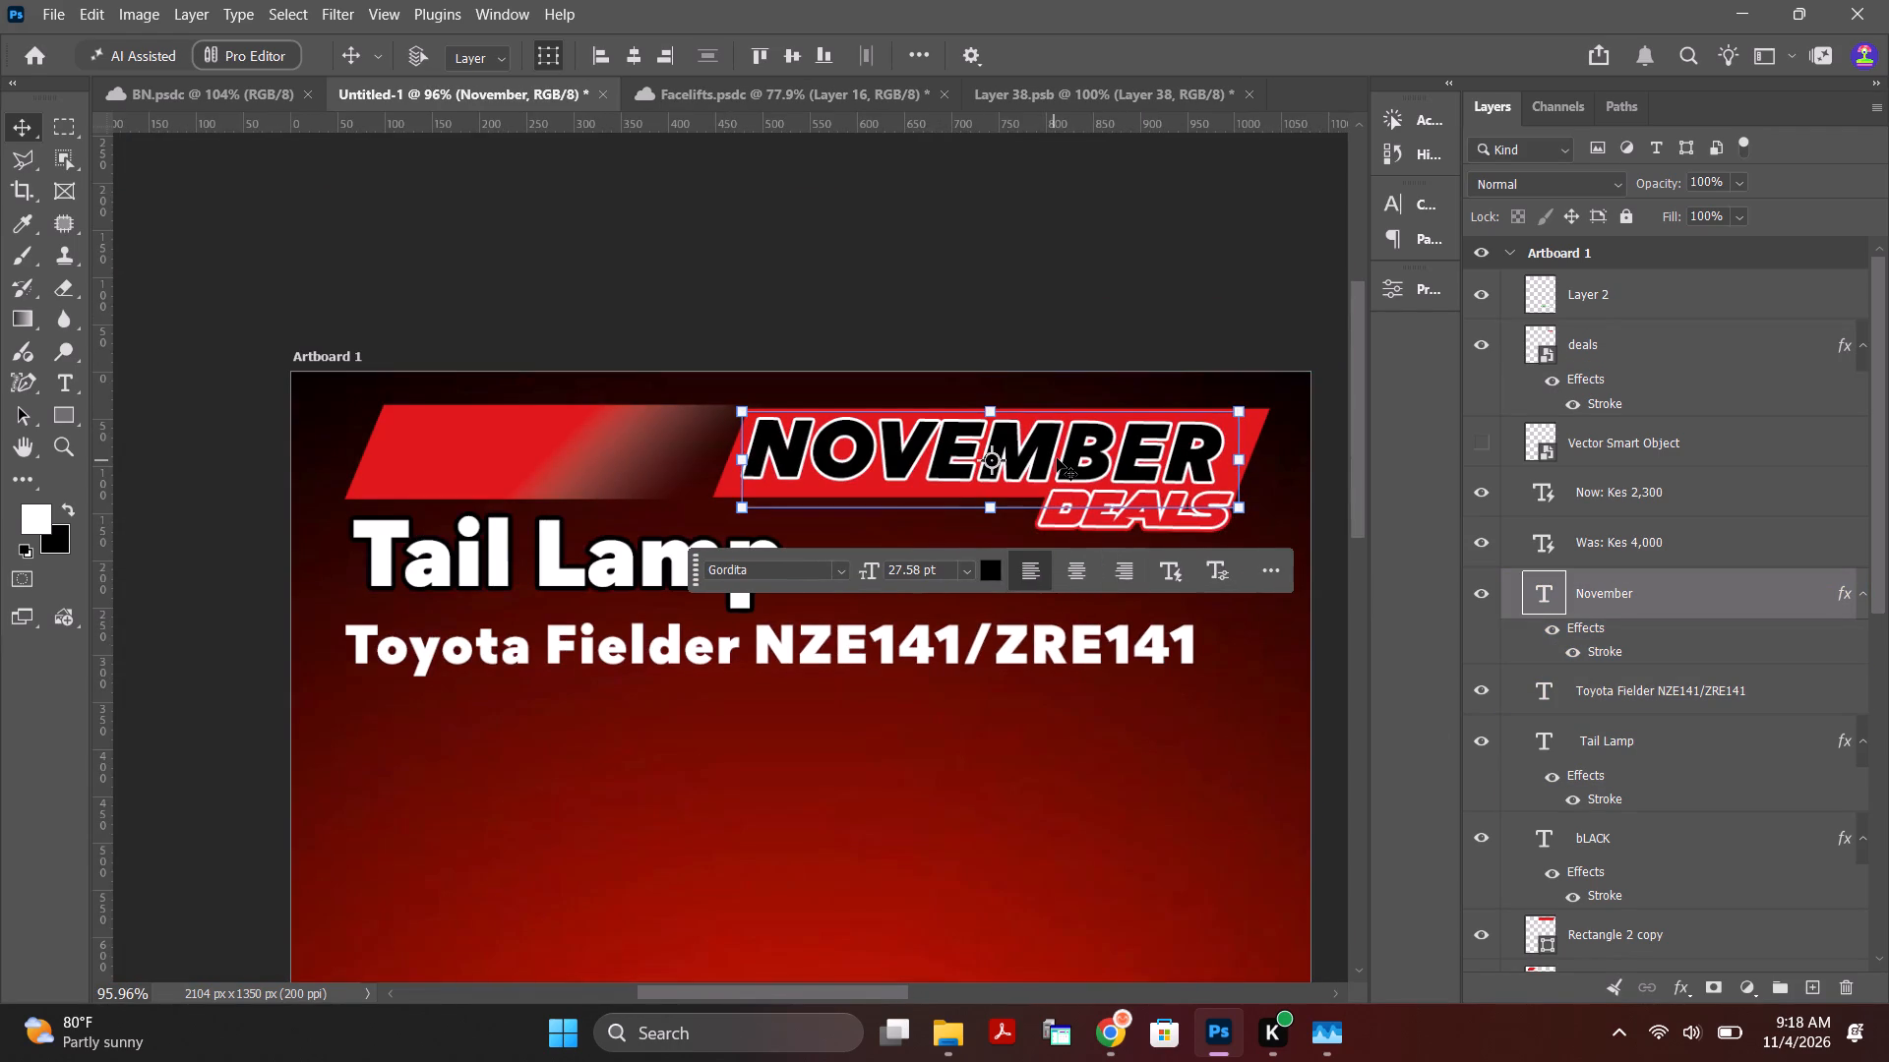
{"action": "left_click_drag", "start_coordinate": [1066, 453], "coordinate": [806, 462], "text": "alt"}
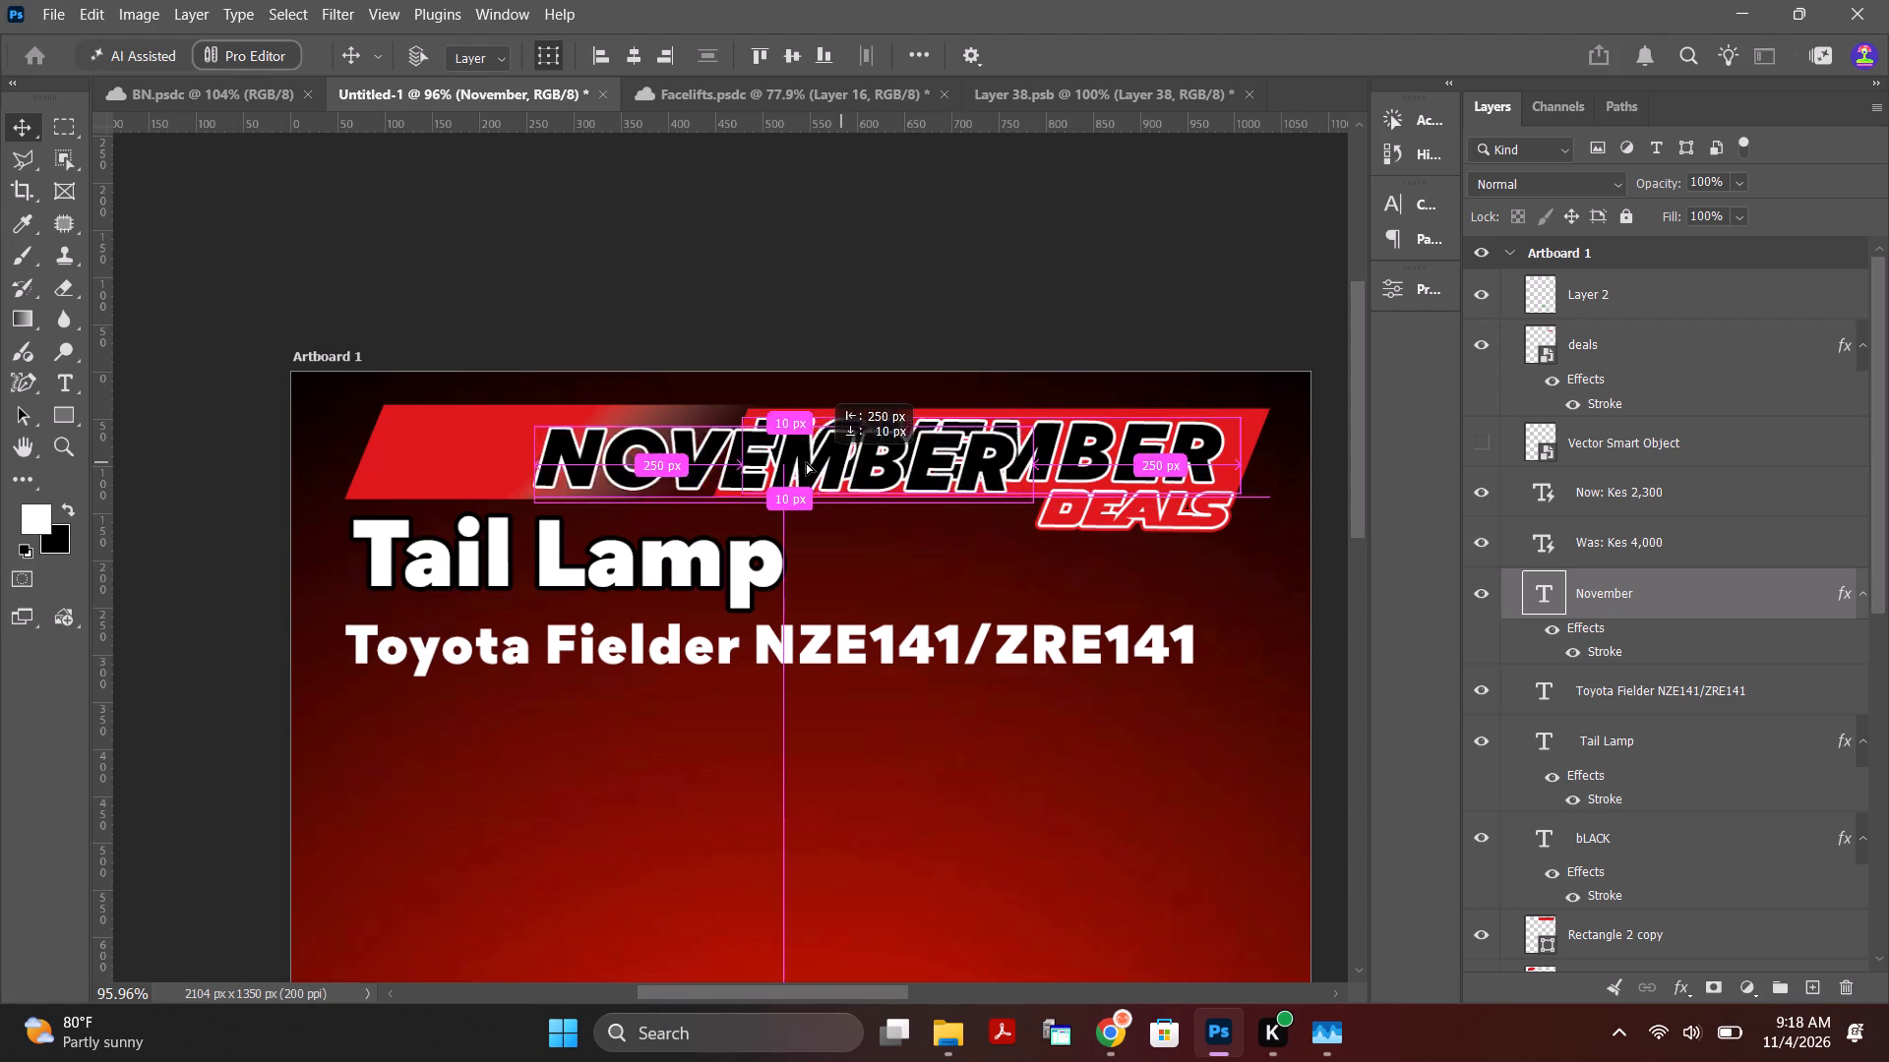
{"action": "left_click_drag", "start_coordinate": [806, 462], "coordinate": [657, 452], "text": "alt"}
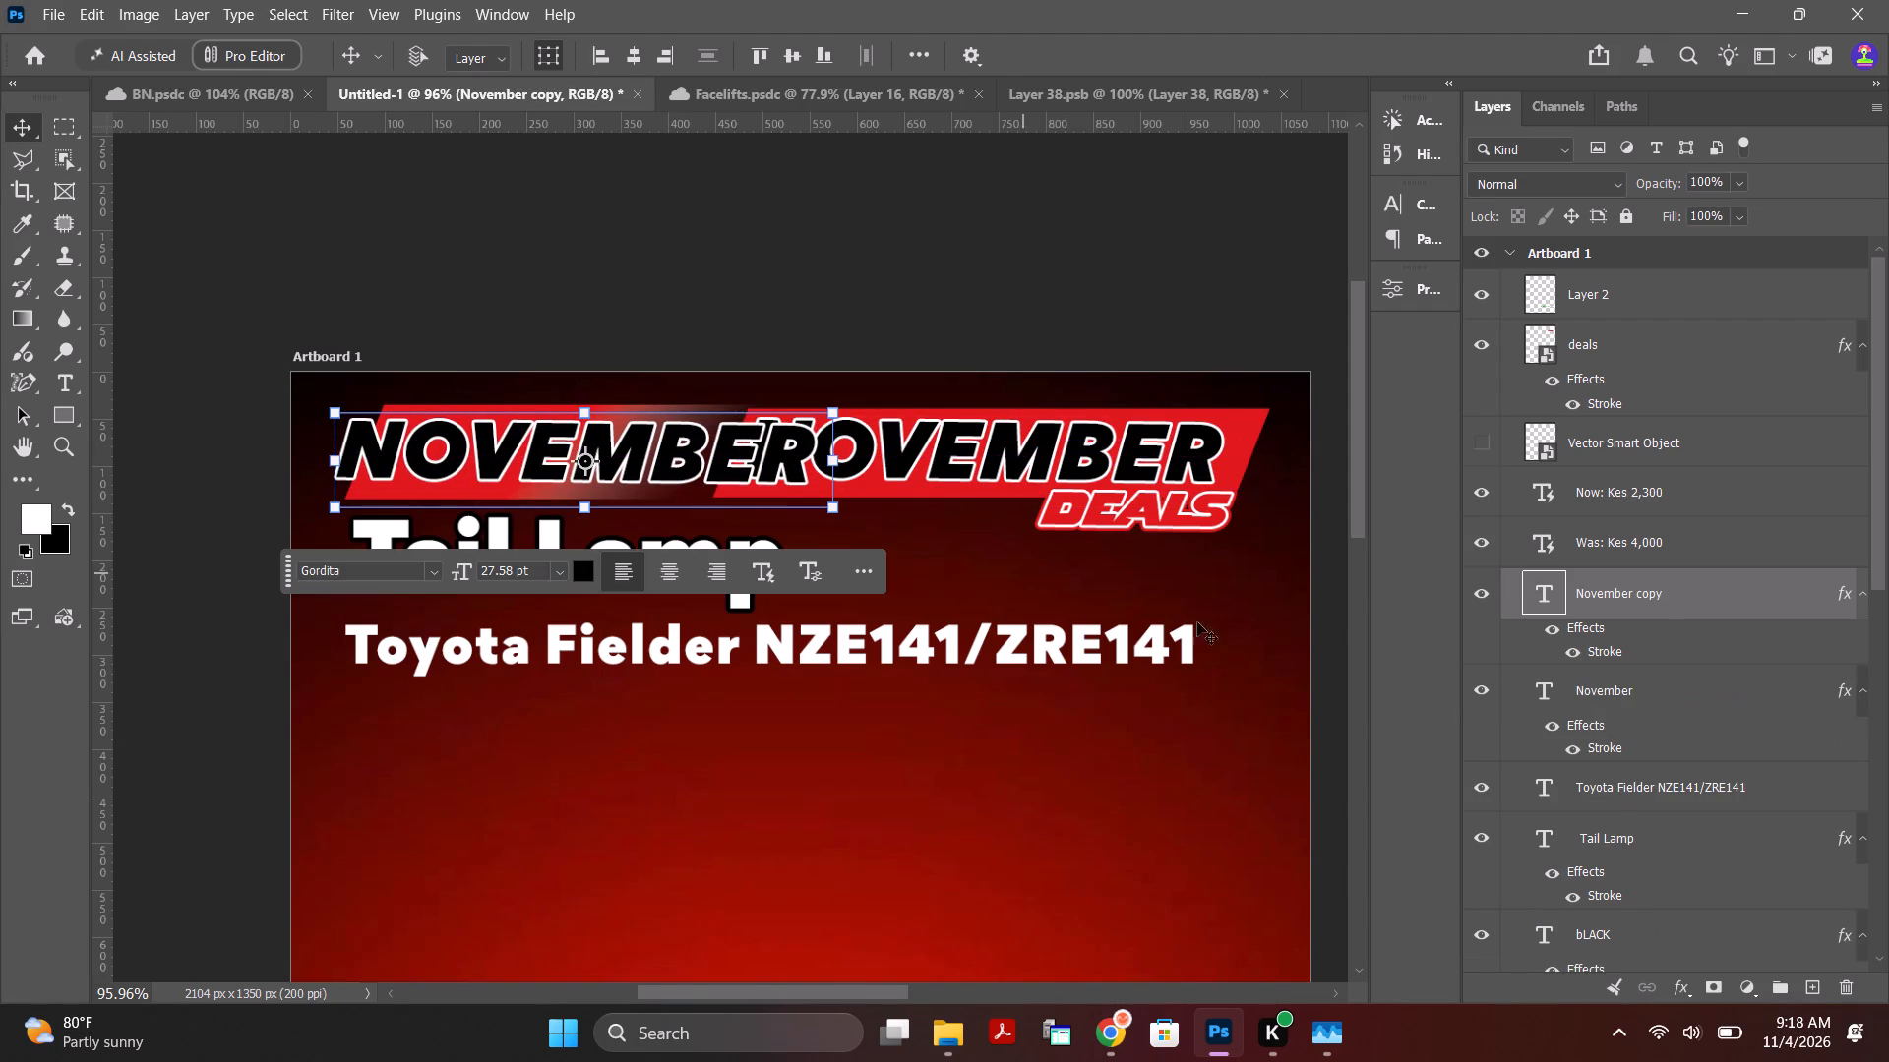
Copy the layer style of the bLACK text layer.
{"action": "left_click", "coordinate": [1660, 933]}
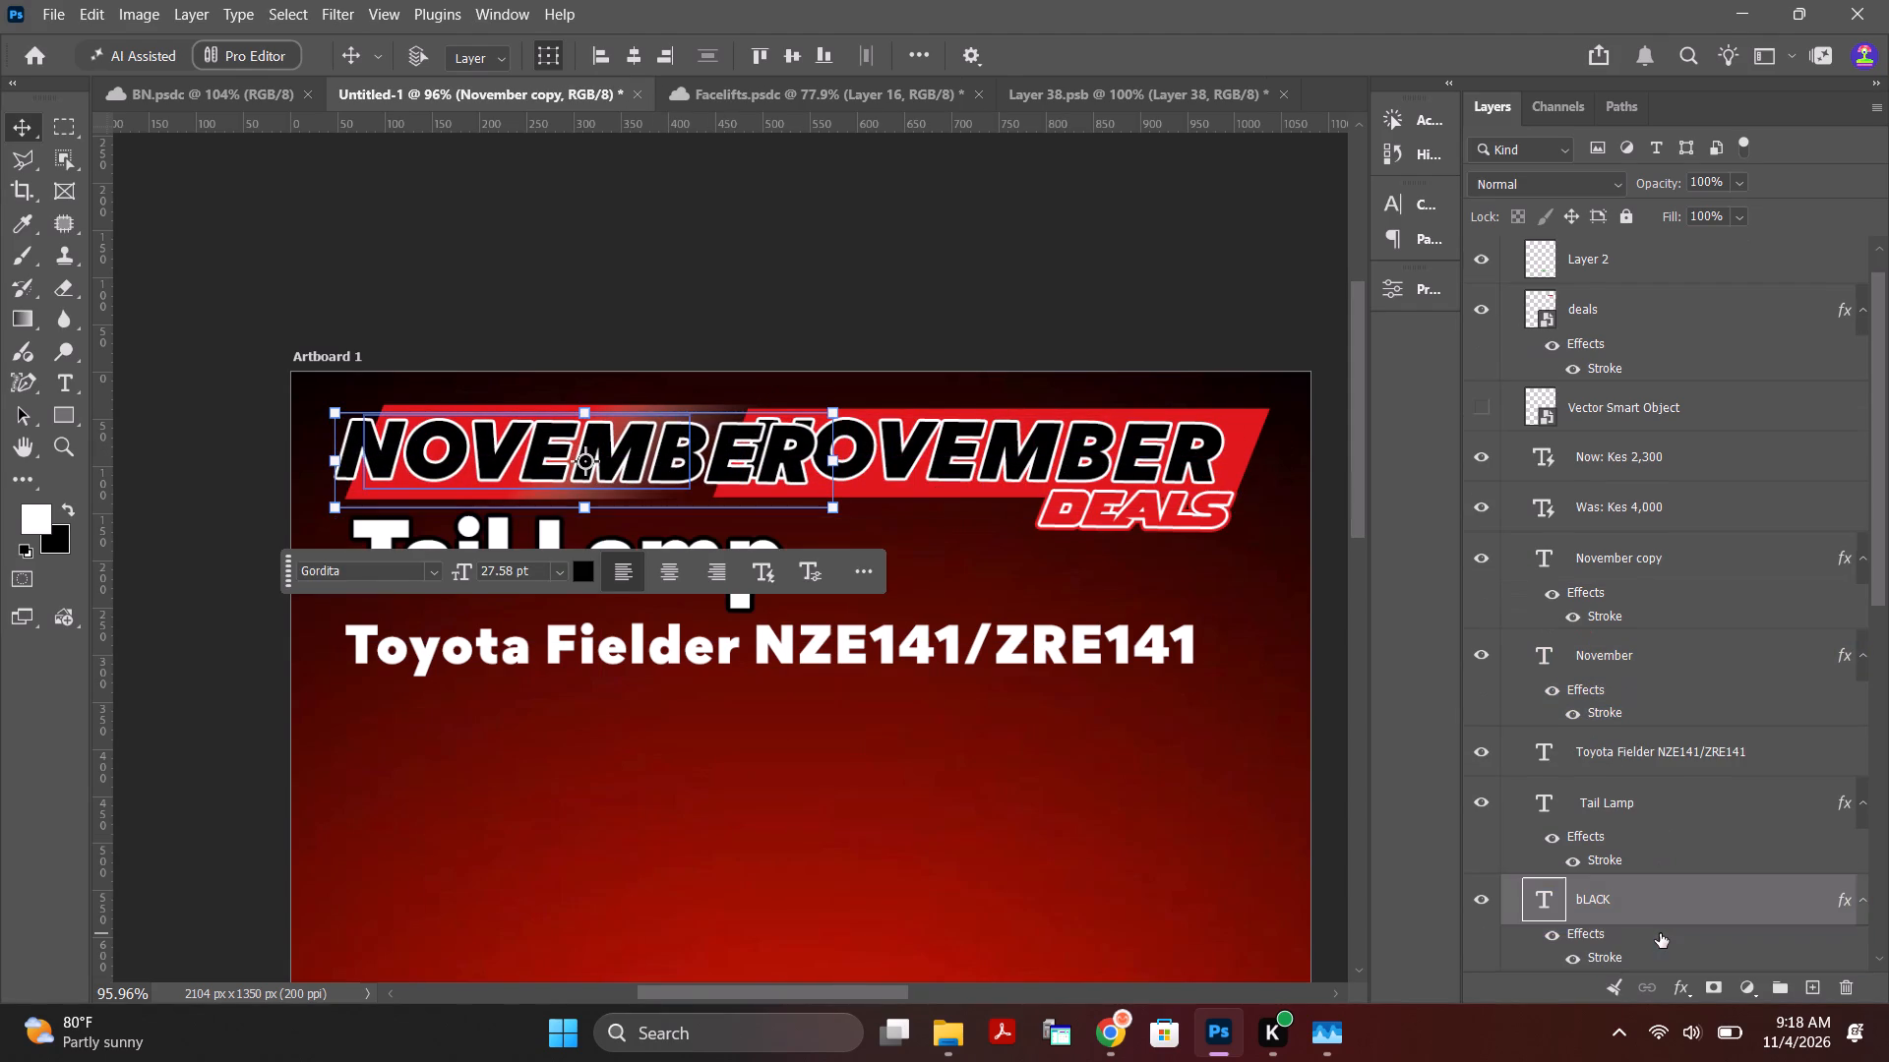
{"action": "scroll", "coordinate": [1653, 911], "scroll_direction": "down", "scroll_amount": 7}
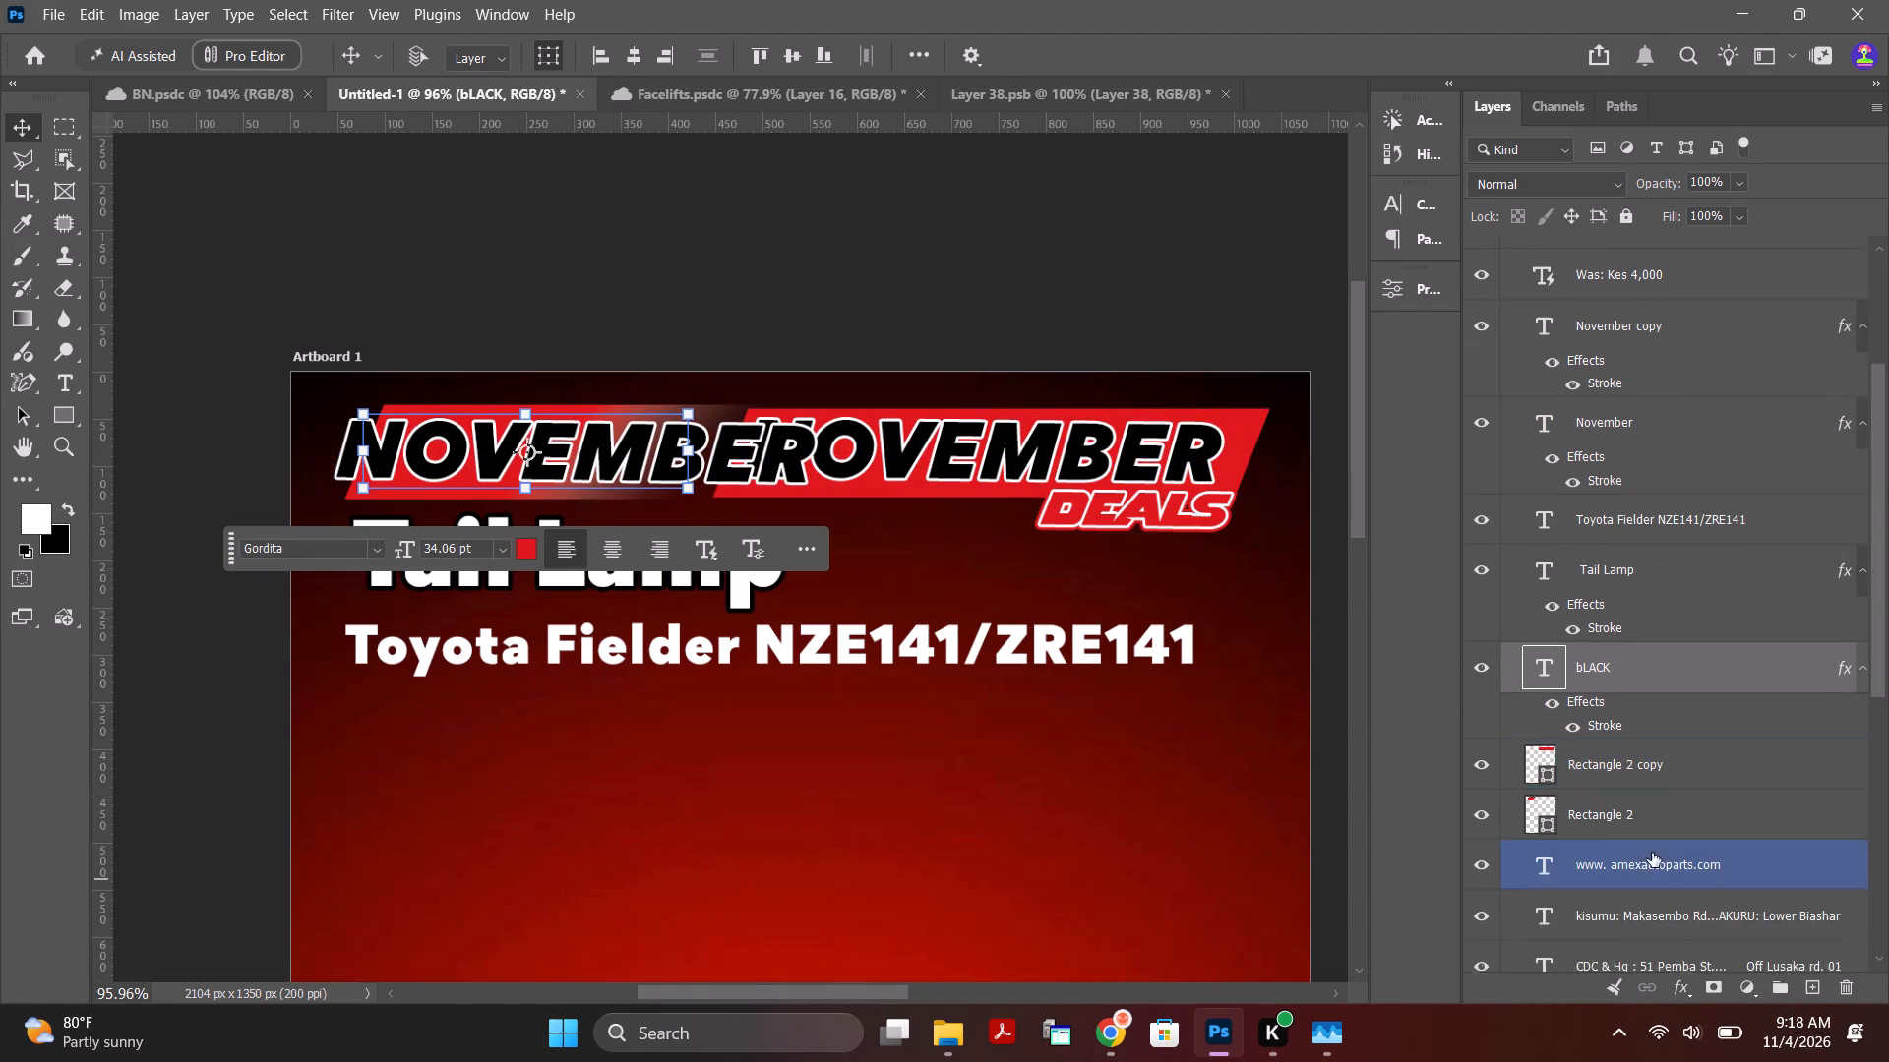
{"action": "scroll", "coordinate": [1652, 853], "scroll_direction": "down", "scroll_amount": 1}
{"action": "right_click", "coordinate": [1863, 646]}
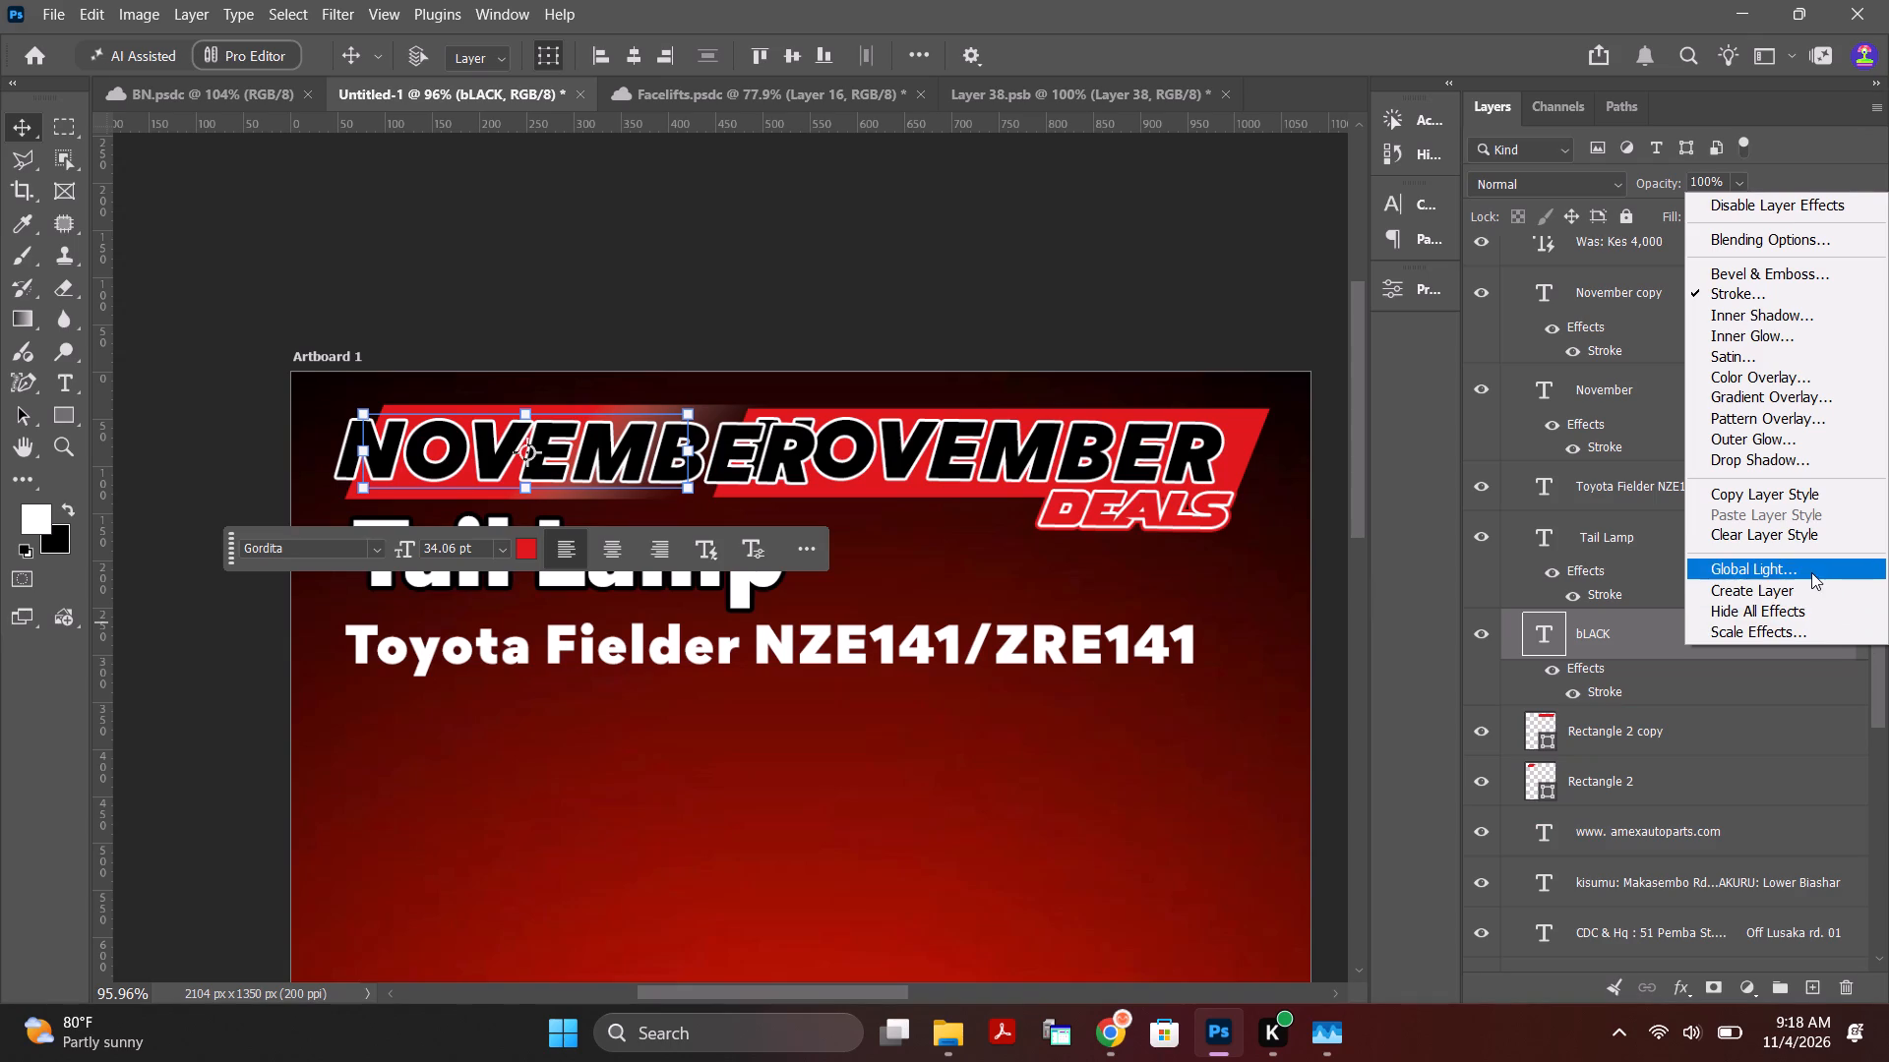
{"action": "left_click", "coordinate": [1797, 492]}
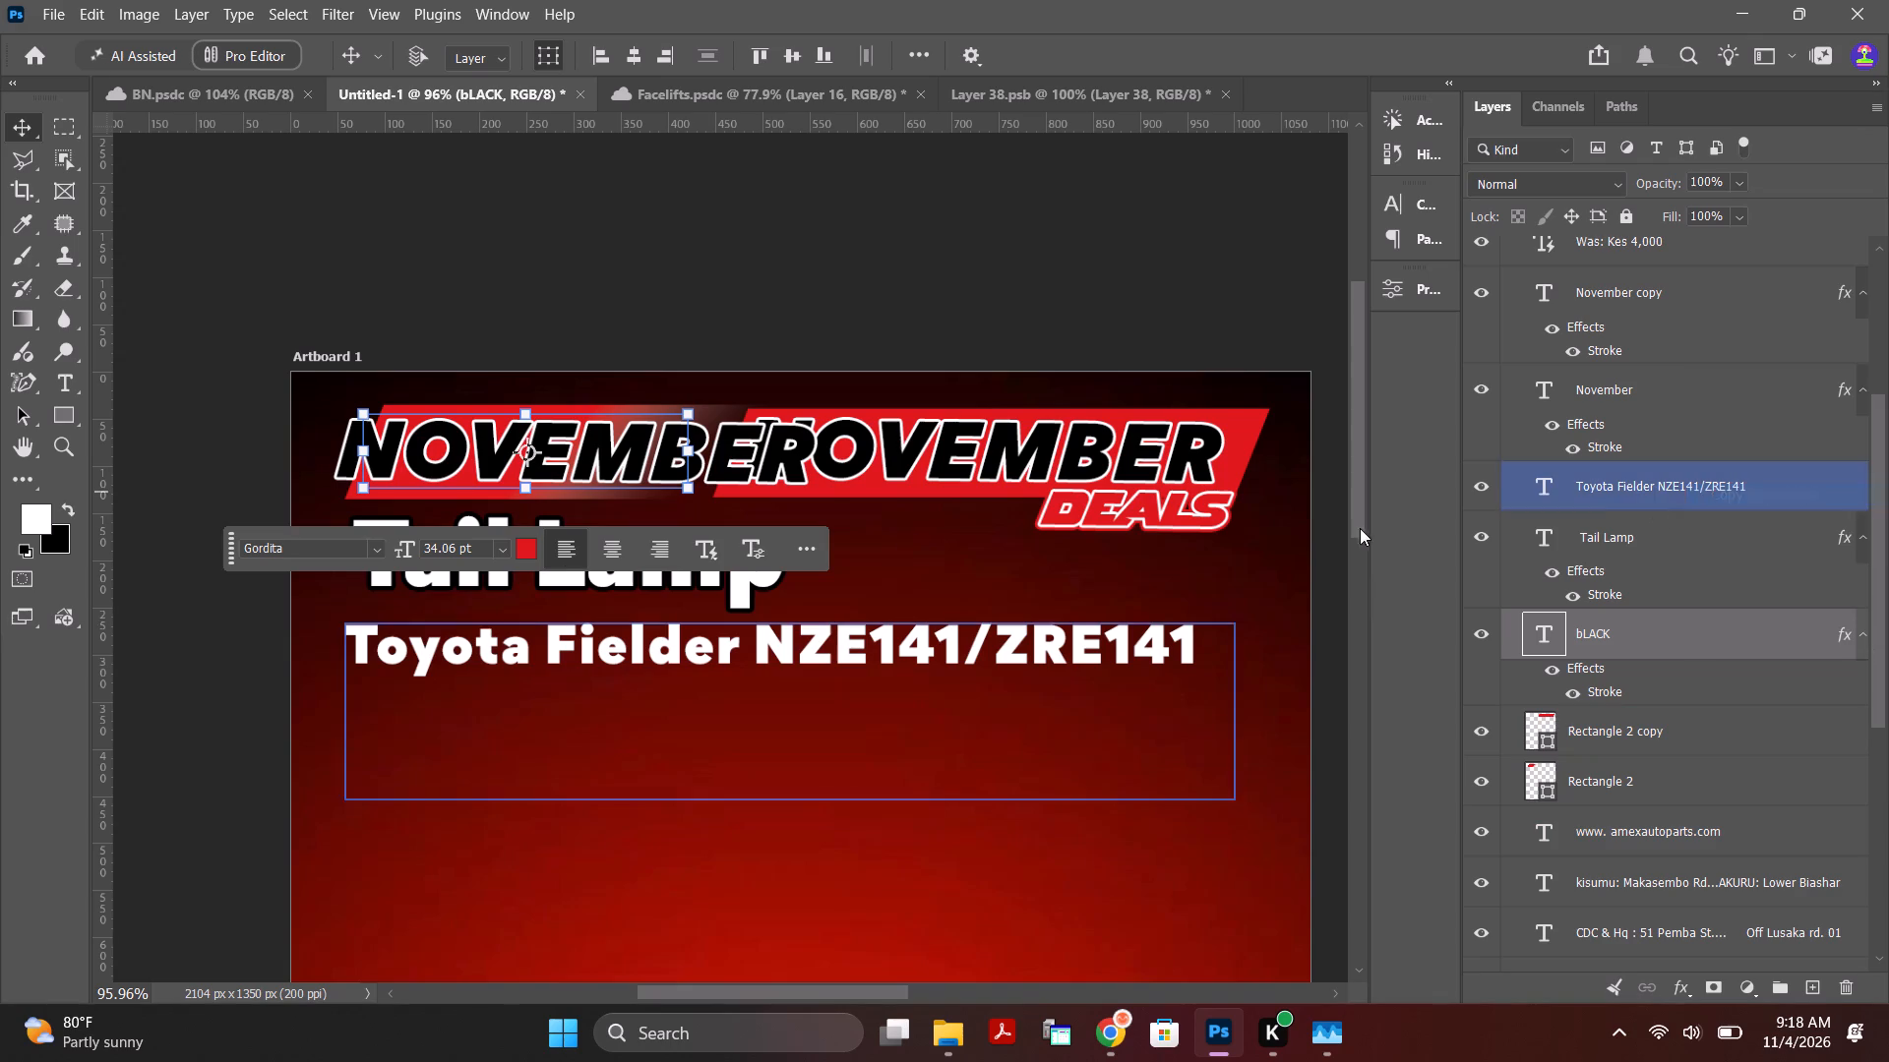
Replace the text of the copied NOVEMBER headline with "Black".
{"action": "double_click", "coordinate": [659, 466]}
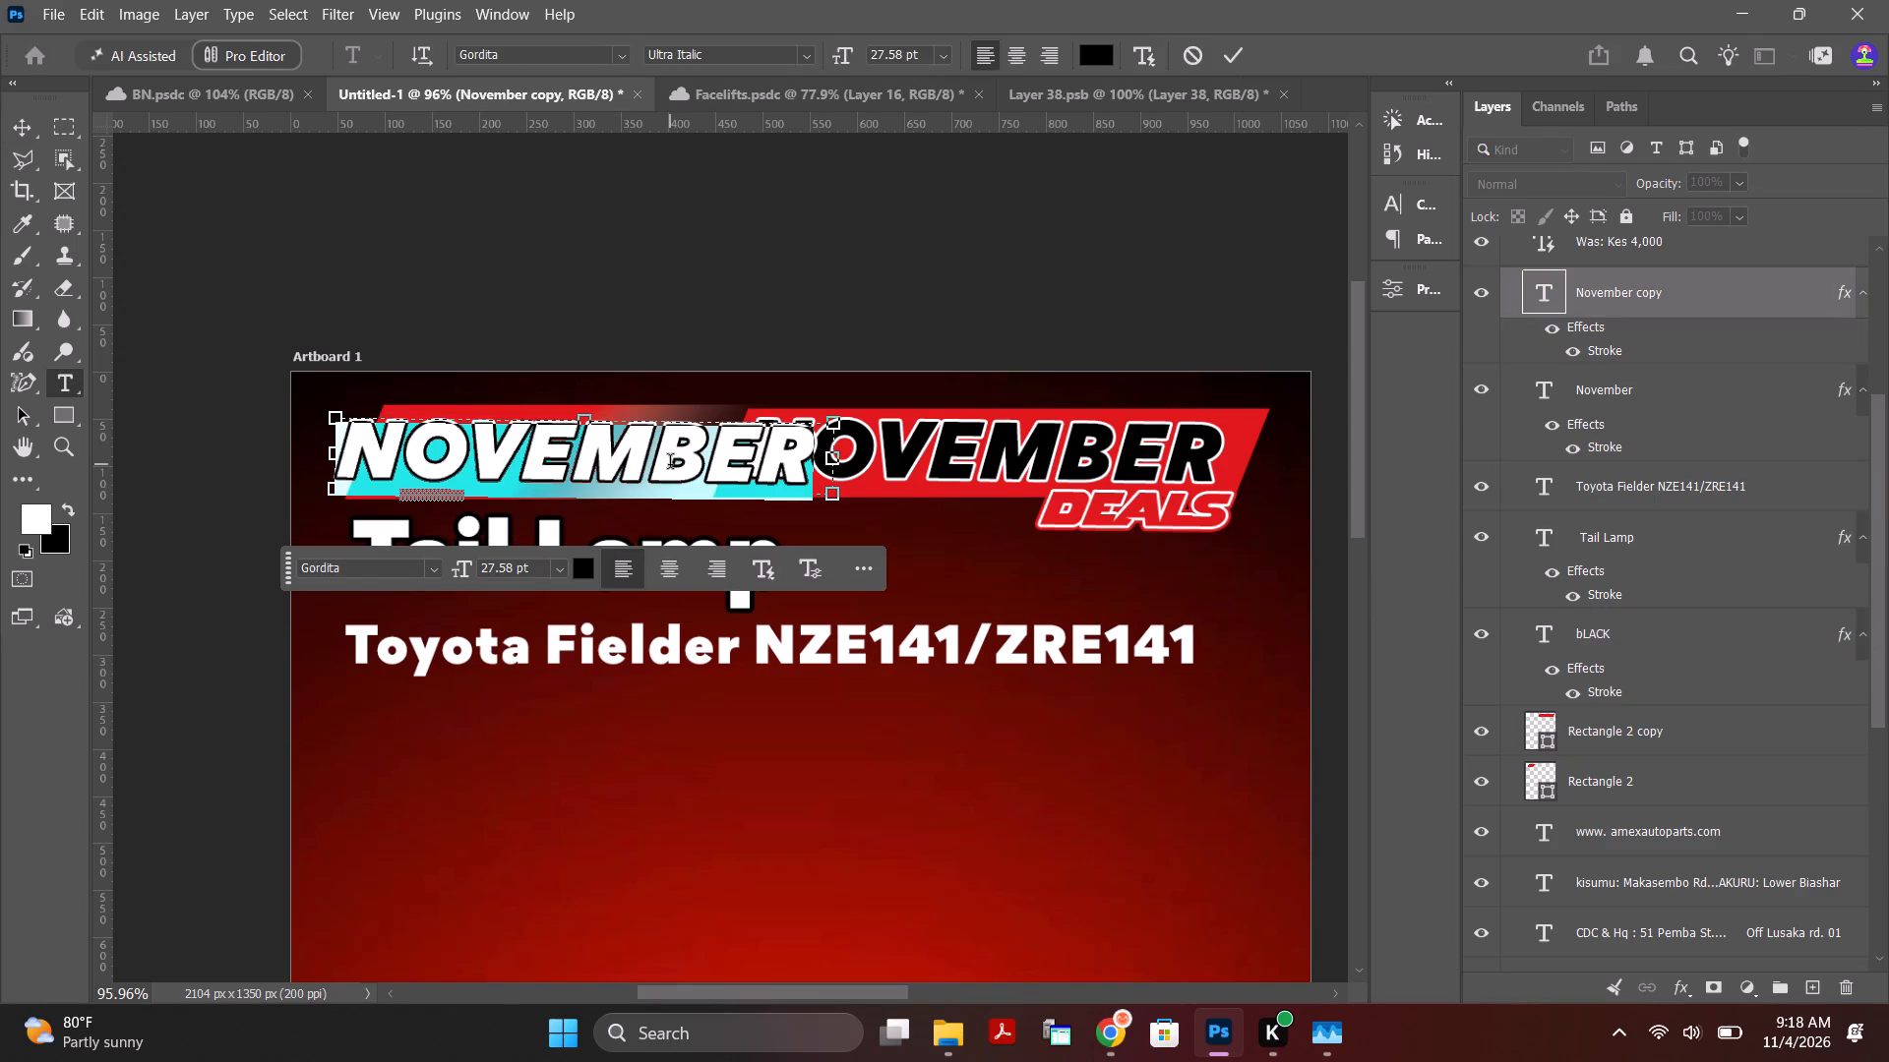
{"action": "key", "text": "shift+b"}
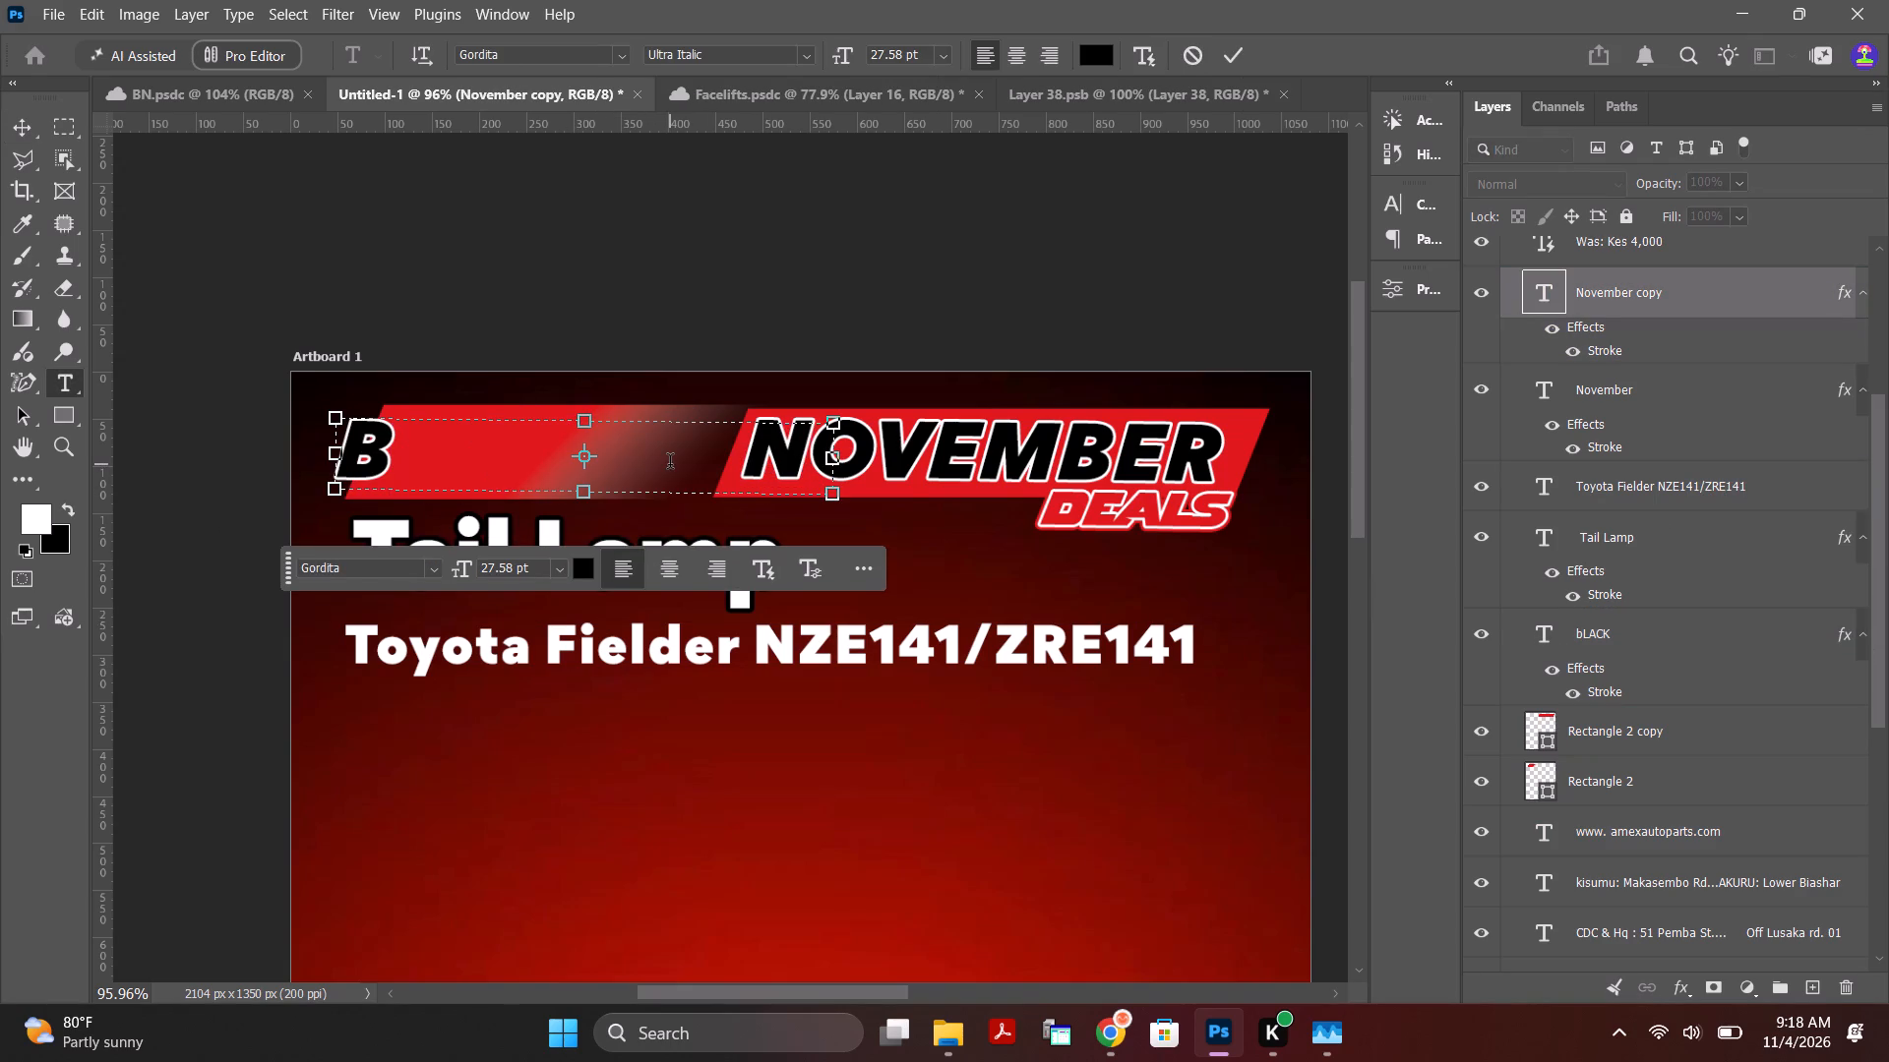
{"action": "key", "text": "l"}
{"action": "type", "text": "ack"}
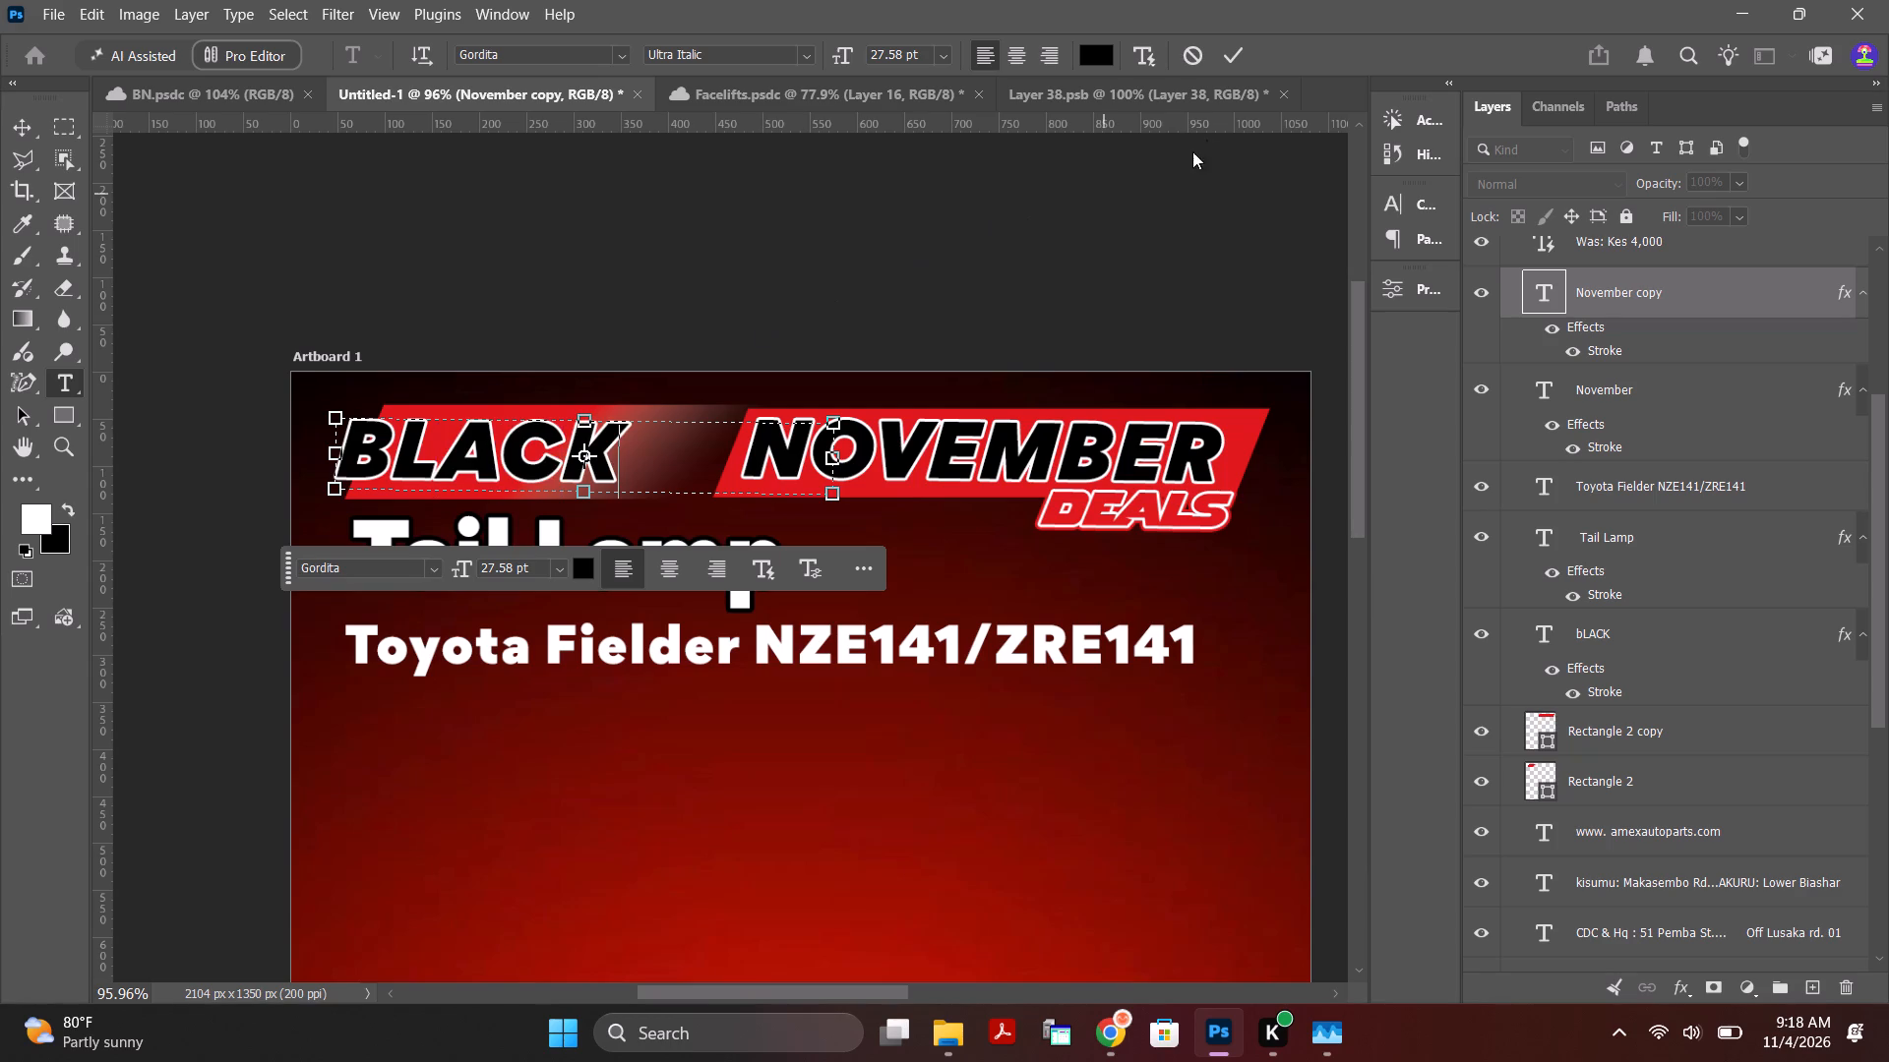
{"action": "left_click", "coordinate": [1241, 43]}
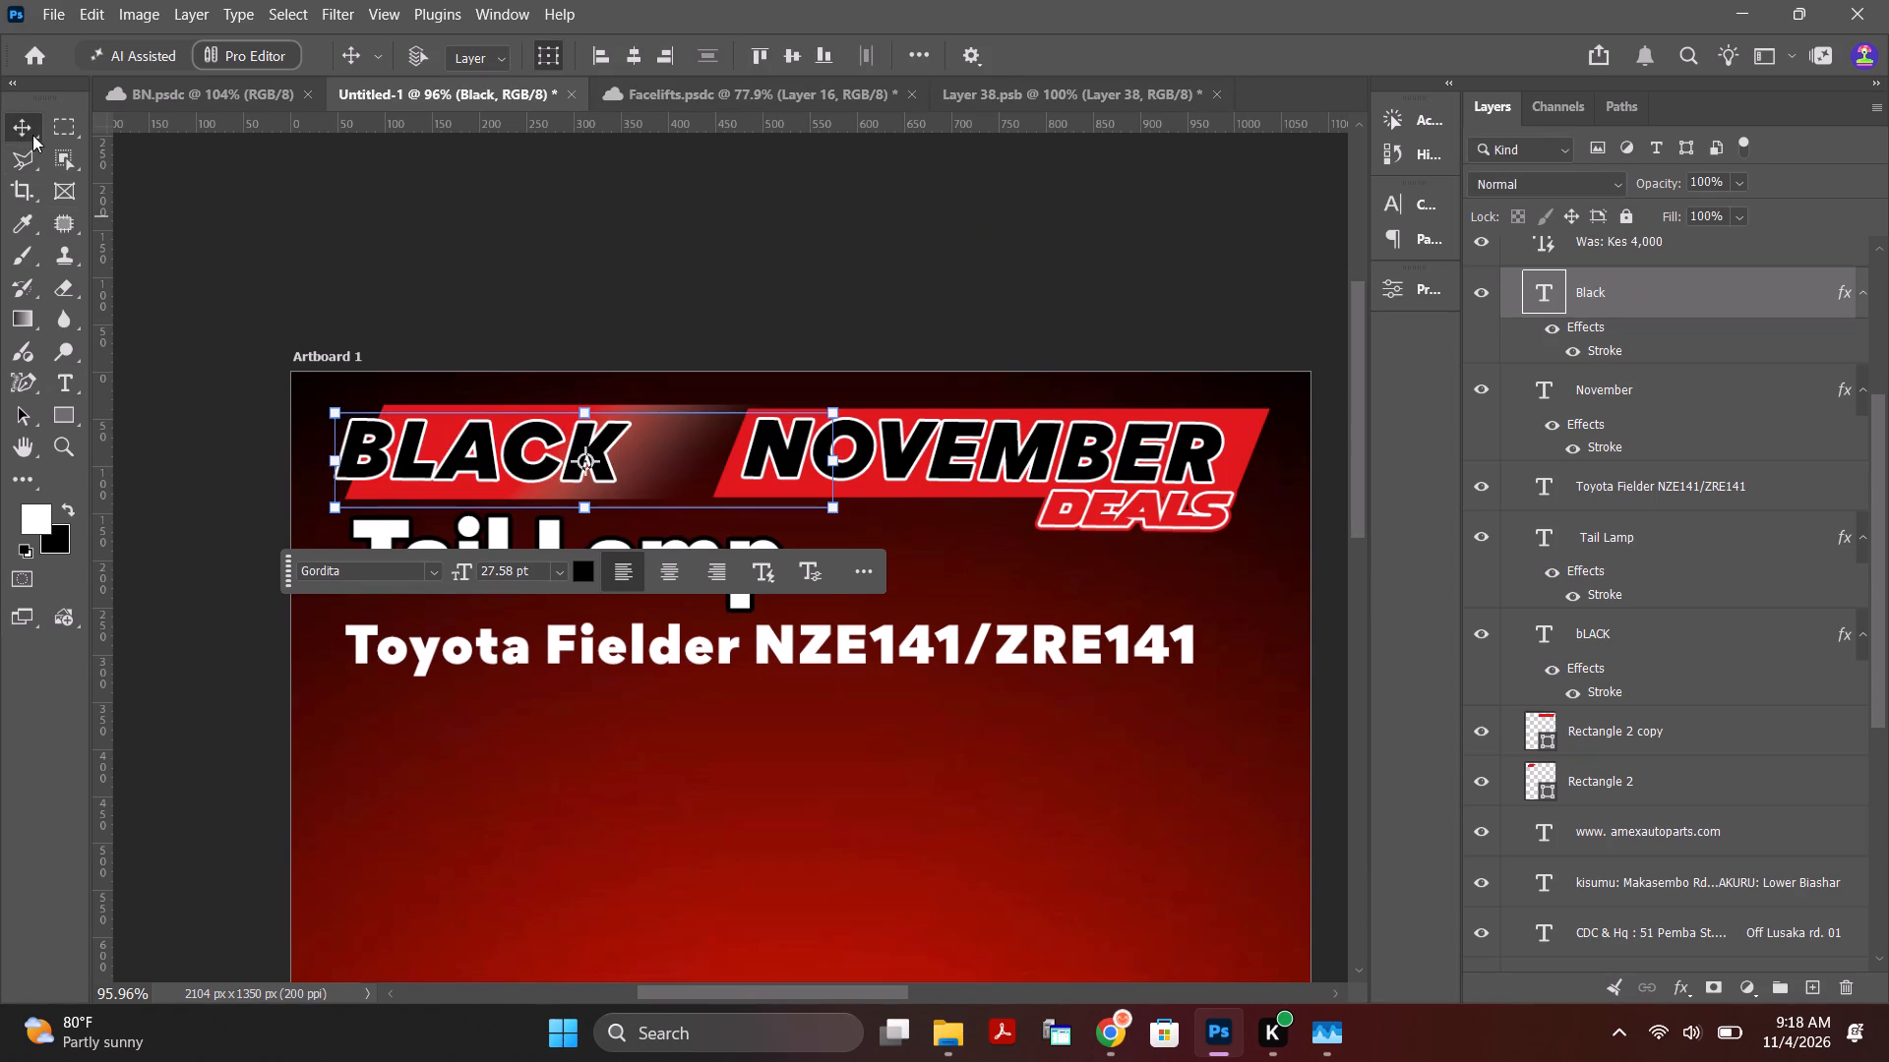
Reposition the new BLACK text horizontally so it sits within the gradient red bar, before NOVEMBER.
{"action": "left_click_drag", "start_coordinate": [503, 452], "coordinate": [557, 450]}
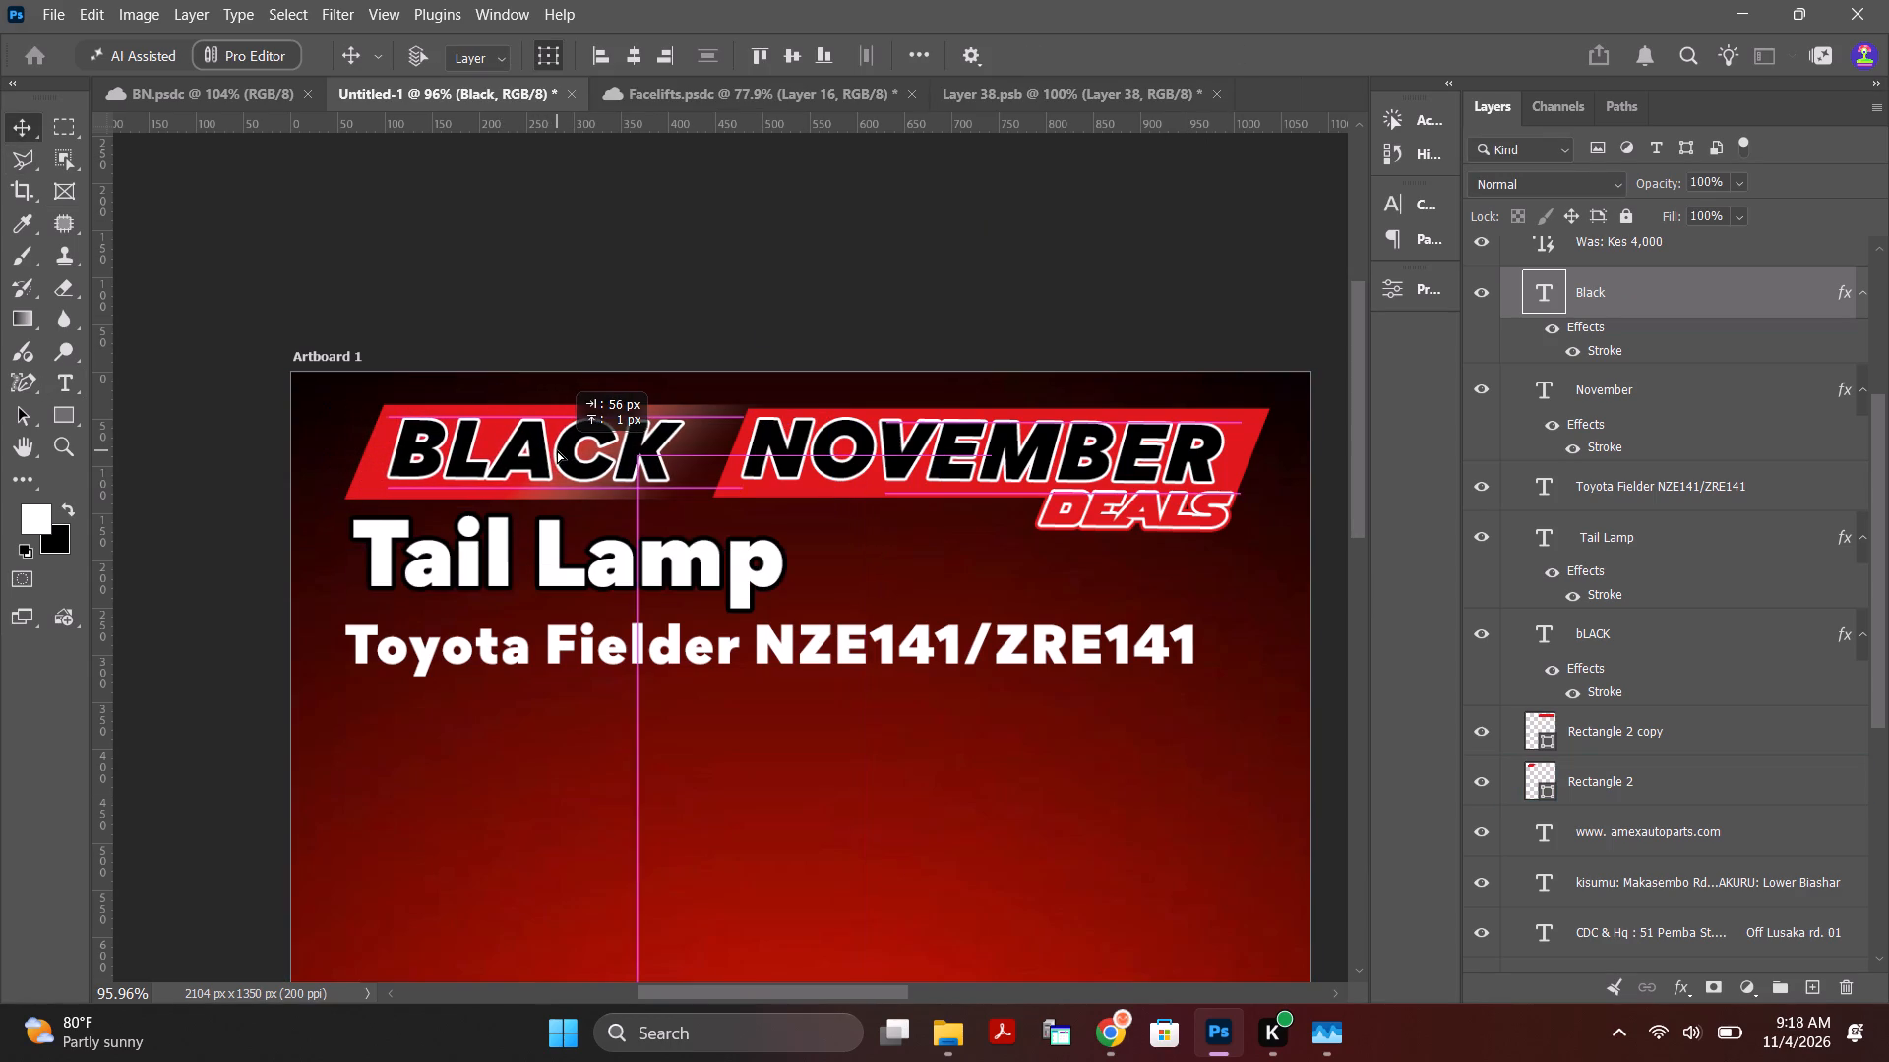
{"action": "left_click_drag", "start_coordinate": [557, 450], "coordinate": [541, 451]}
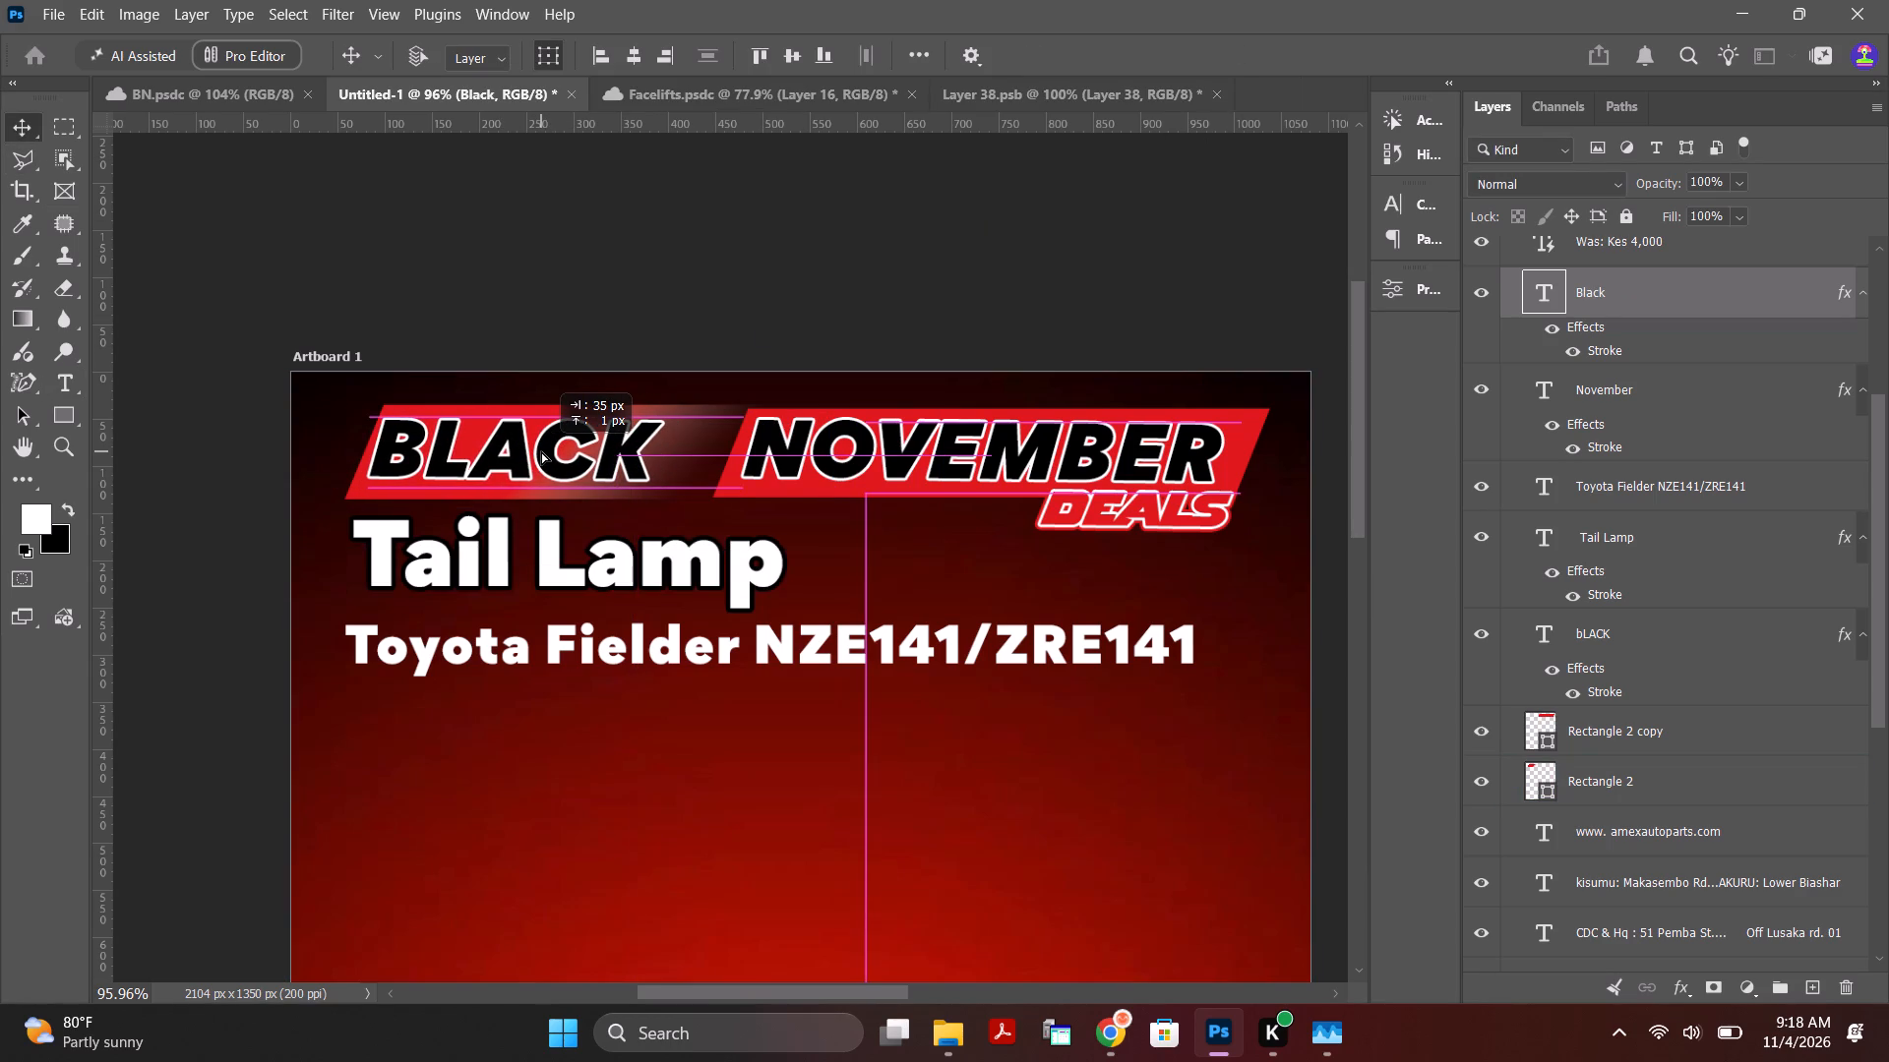
{"action": "left_click_drag", "start_coordinate": [541, 451], "coordinate": [548, 451]}
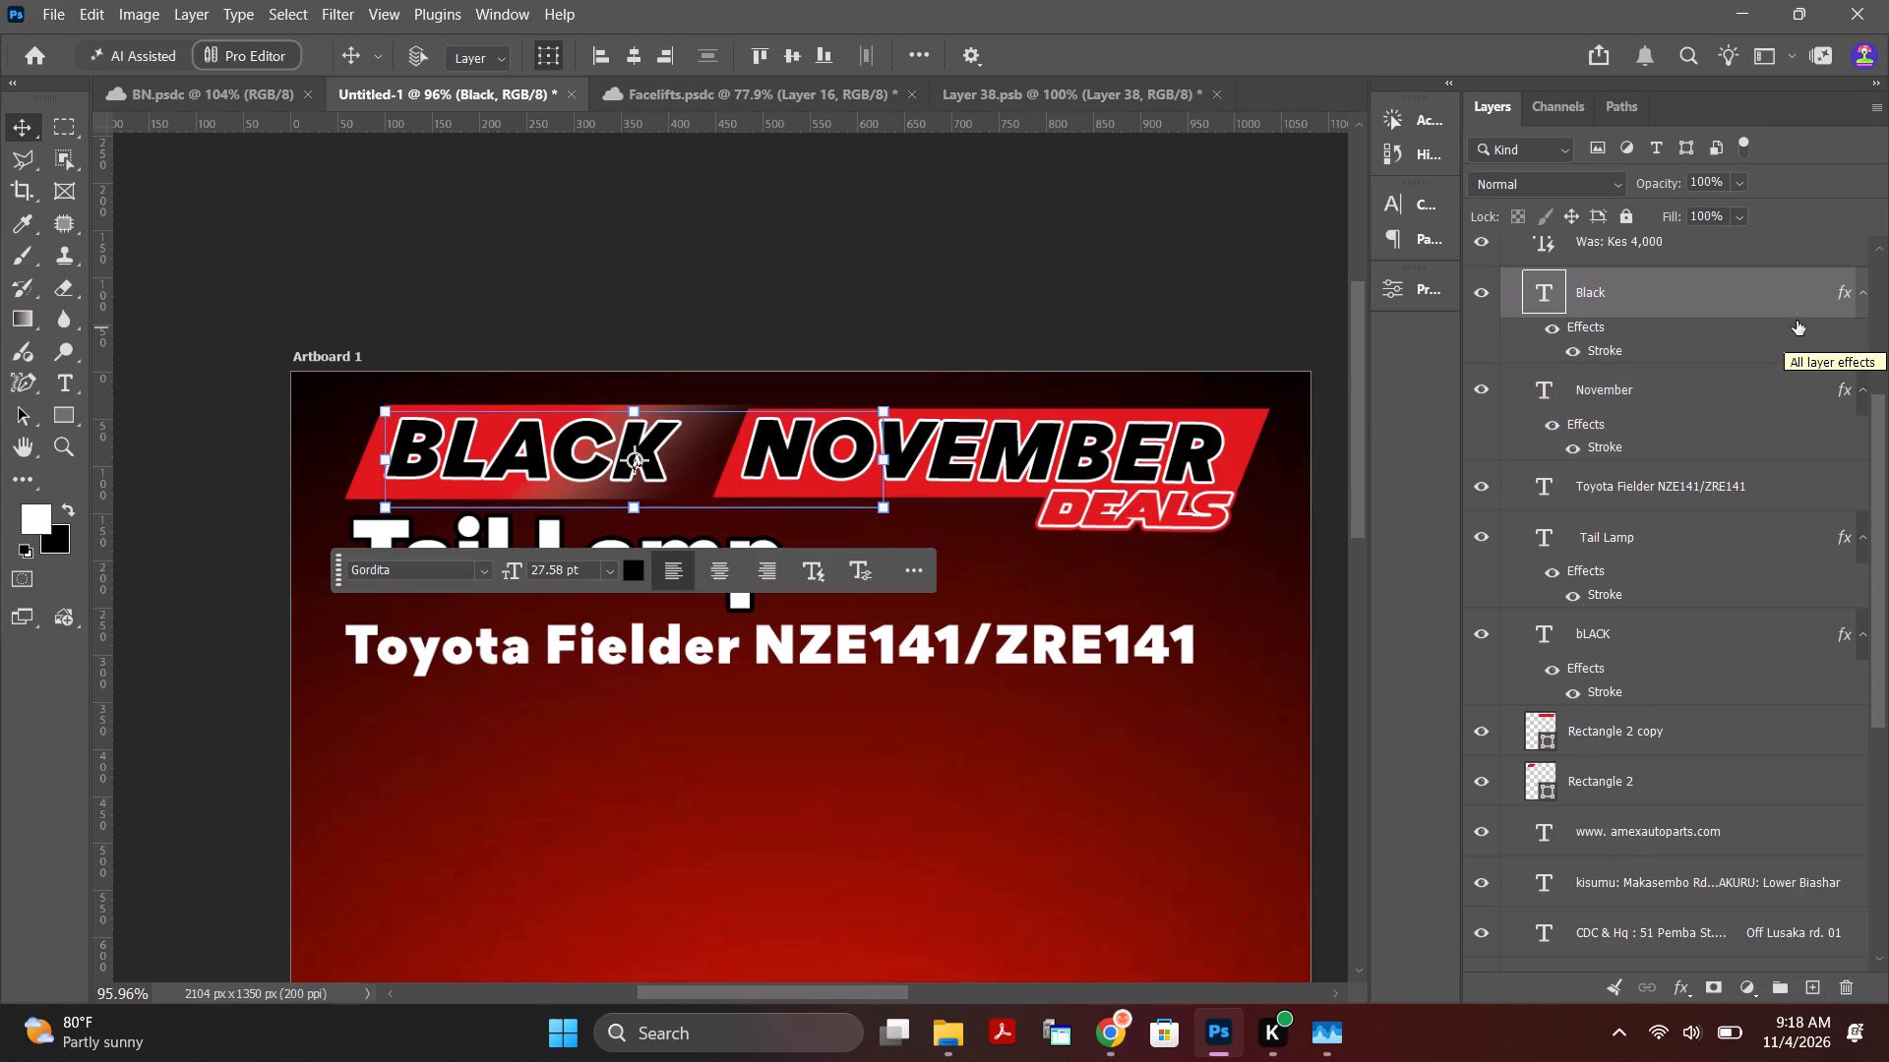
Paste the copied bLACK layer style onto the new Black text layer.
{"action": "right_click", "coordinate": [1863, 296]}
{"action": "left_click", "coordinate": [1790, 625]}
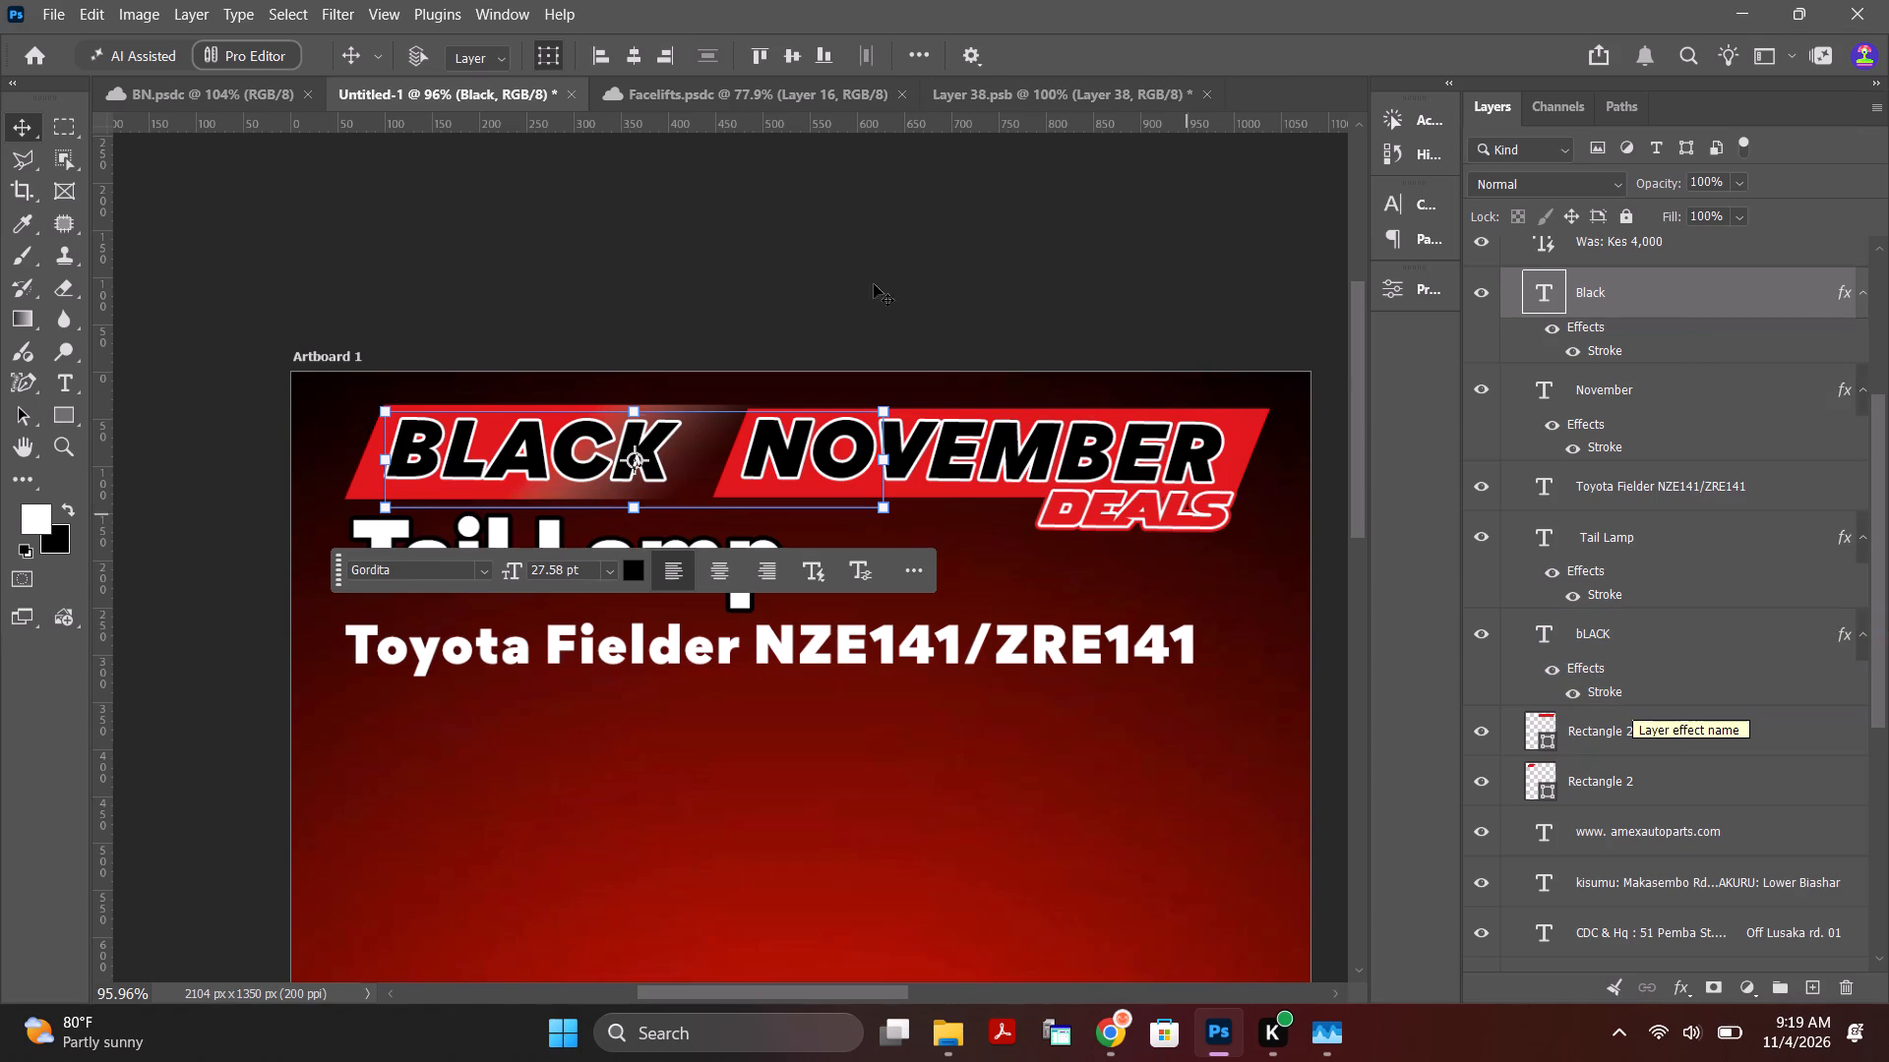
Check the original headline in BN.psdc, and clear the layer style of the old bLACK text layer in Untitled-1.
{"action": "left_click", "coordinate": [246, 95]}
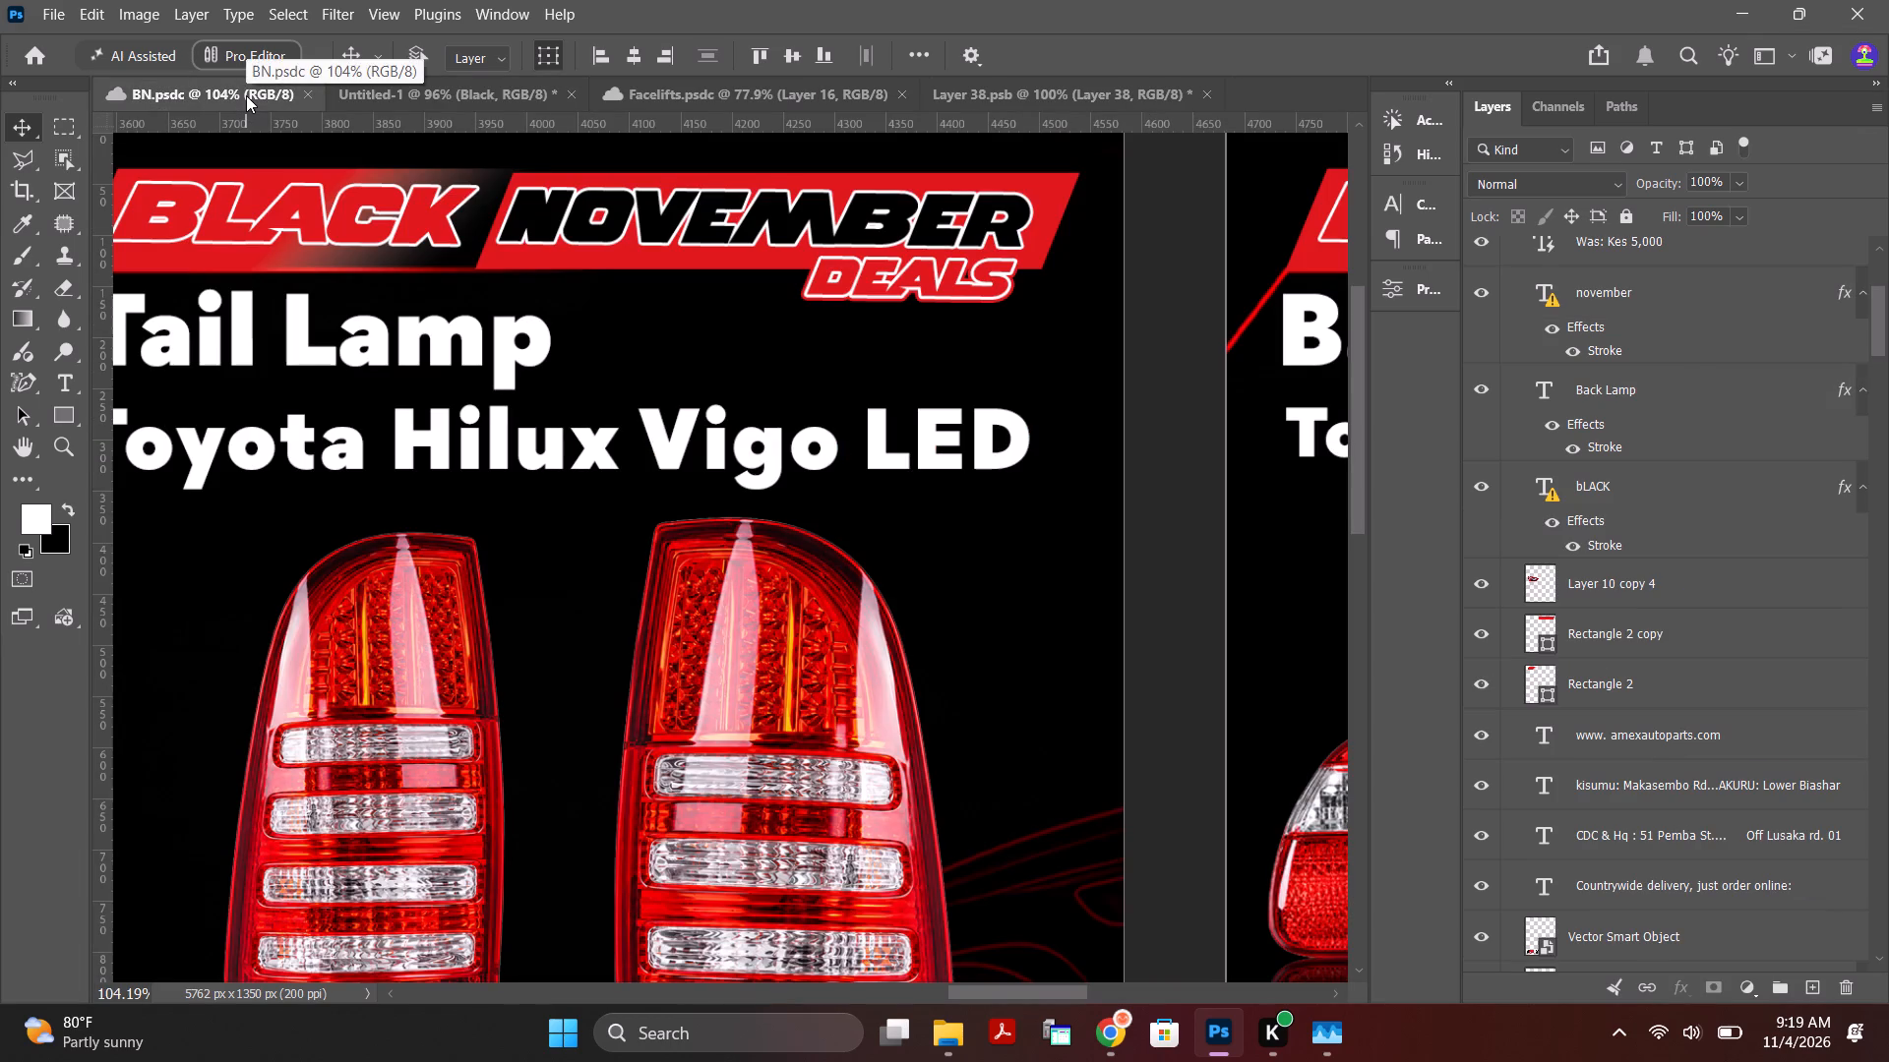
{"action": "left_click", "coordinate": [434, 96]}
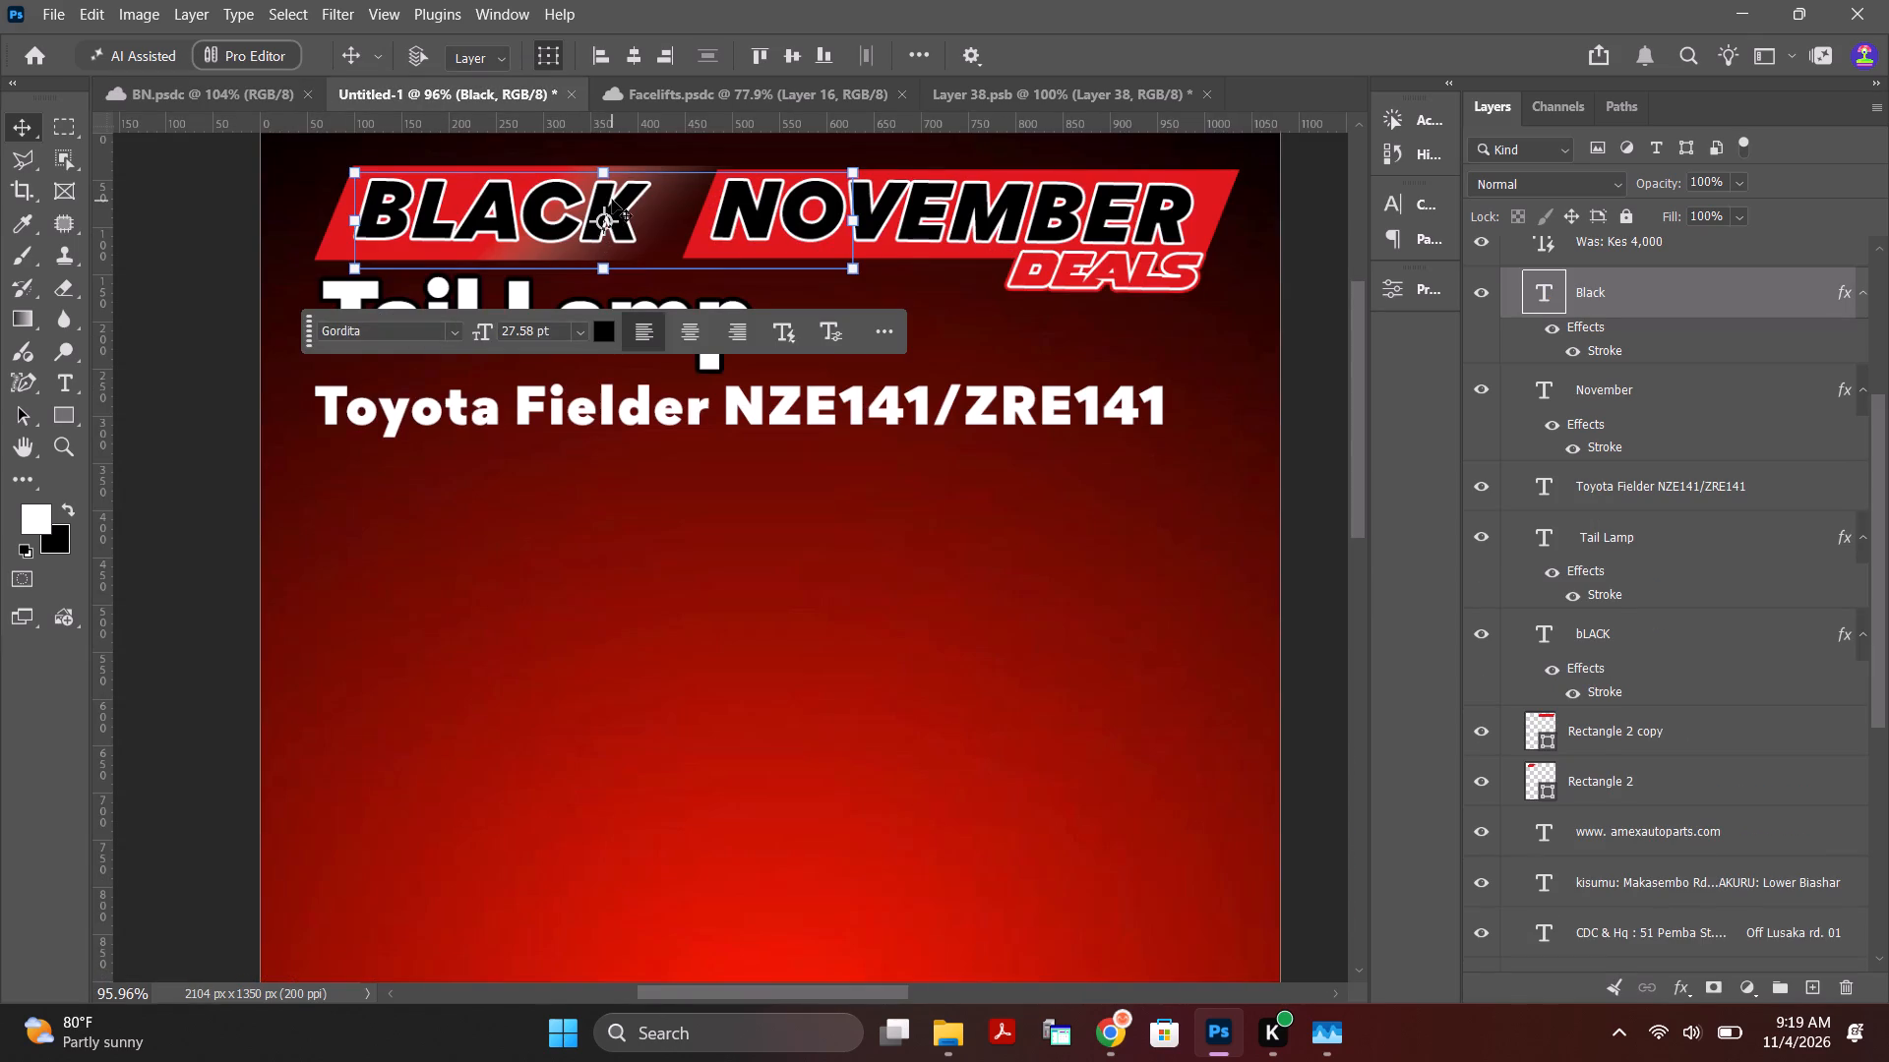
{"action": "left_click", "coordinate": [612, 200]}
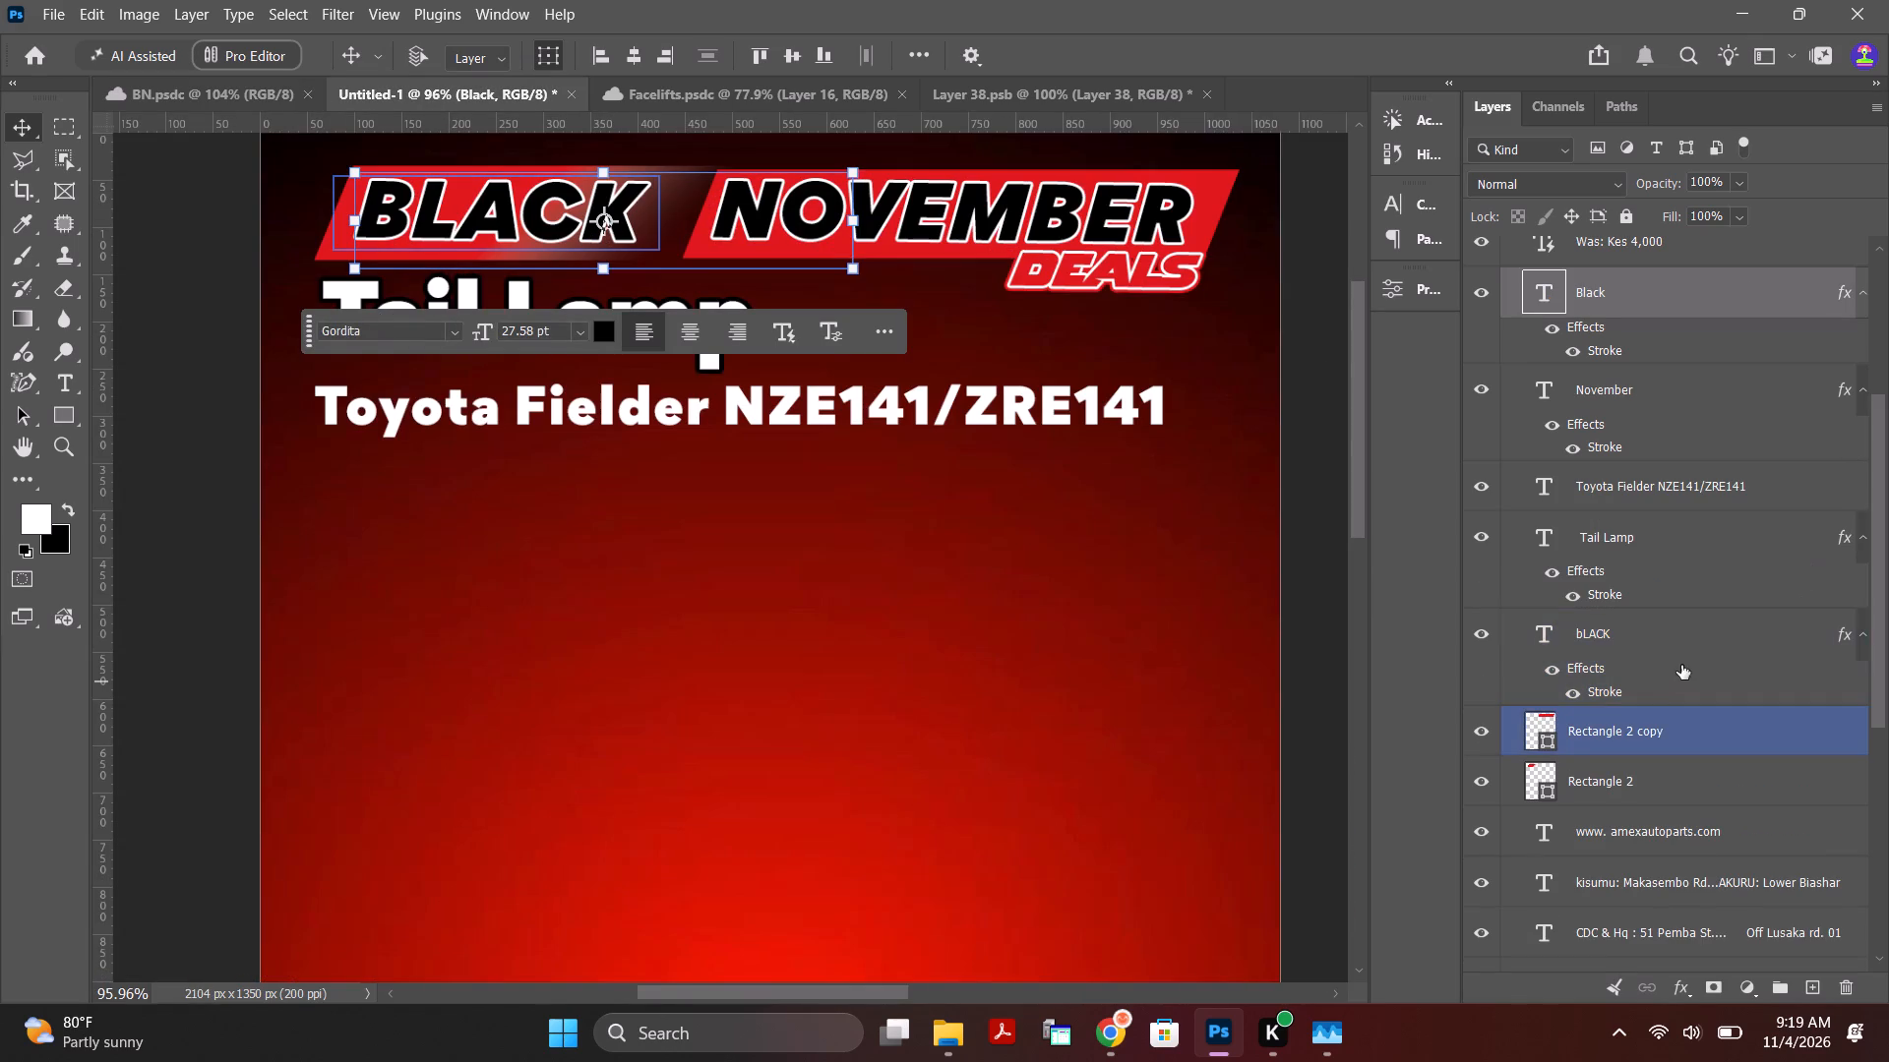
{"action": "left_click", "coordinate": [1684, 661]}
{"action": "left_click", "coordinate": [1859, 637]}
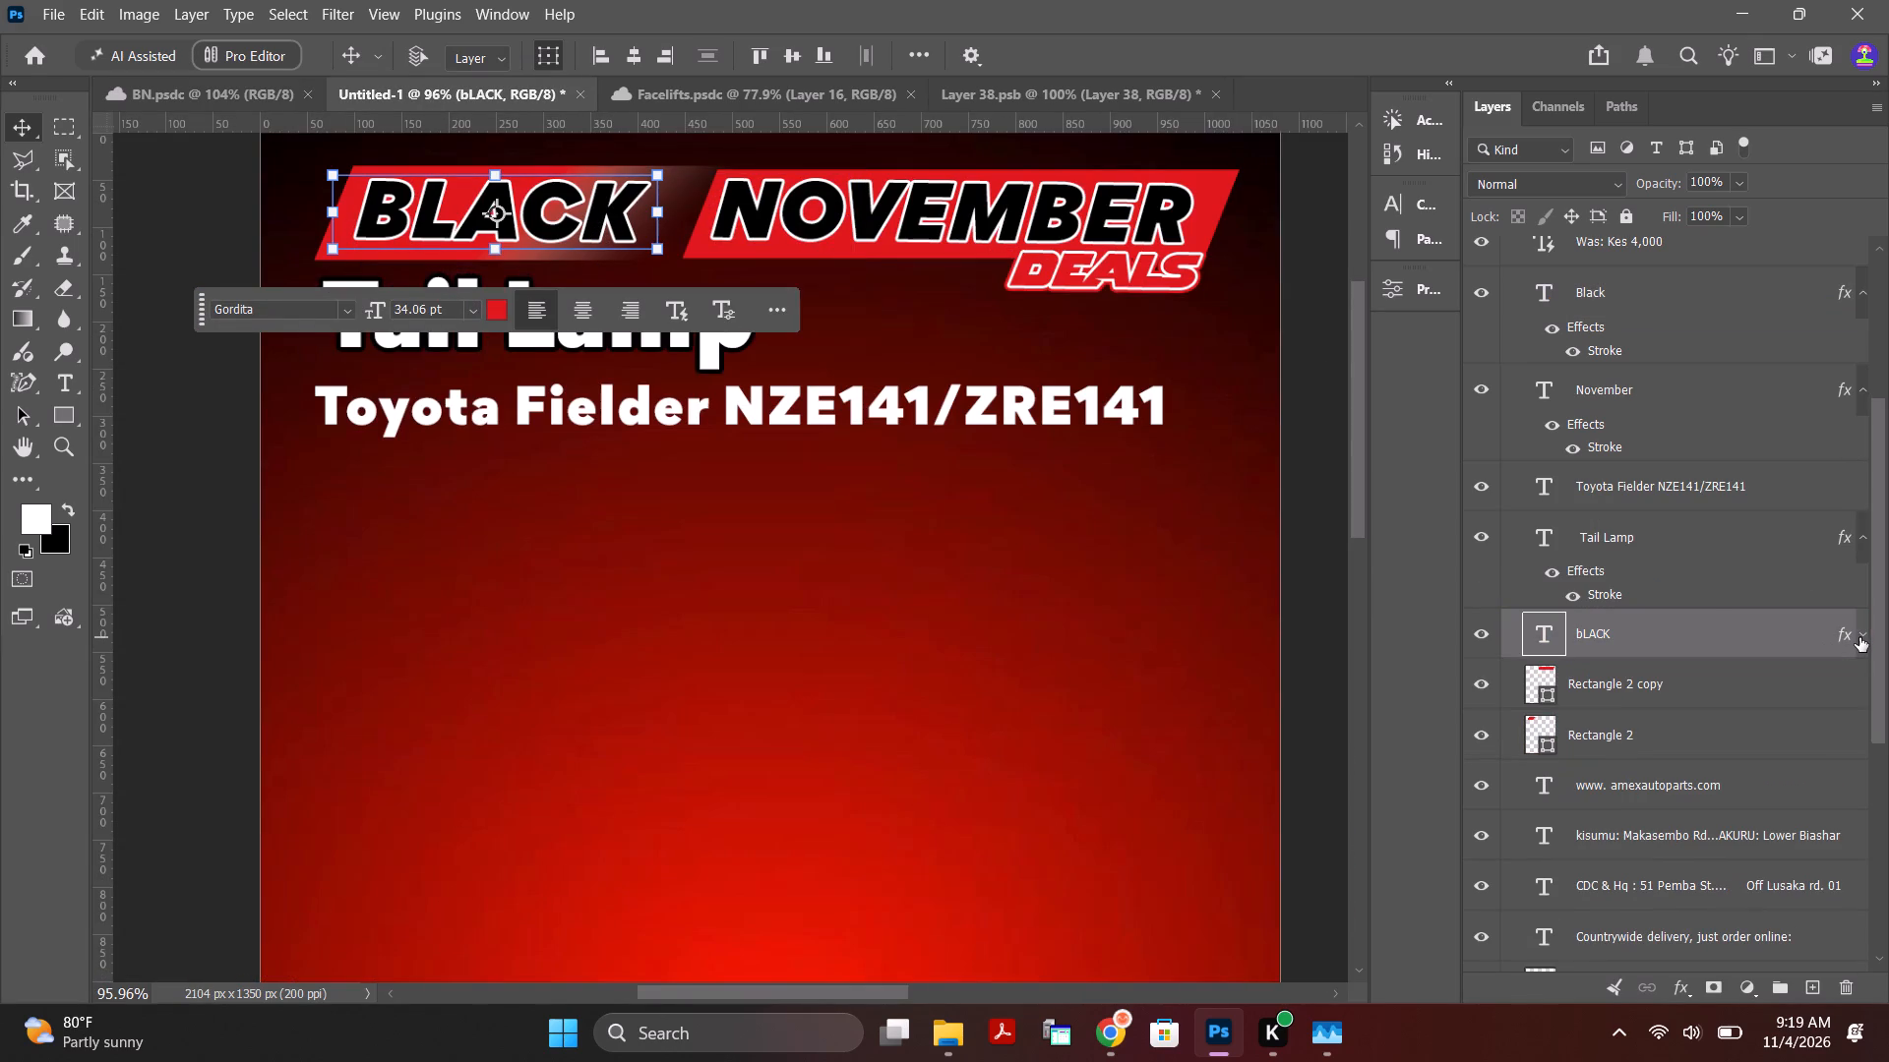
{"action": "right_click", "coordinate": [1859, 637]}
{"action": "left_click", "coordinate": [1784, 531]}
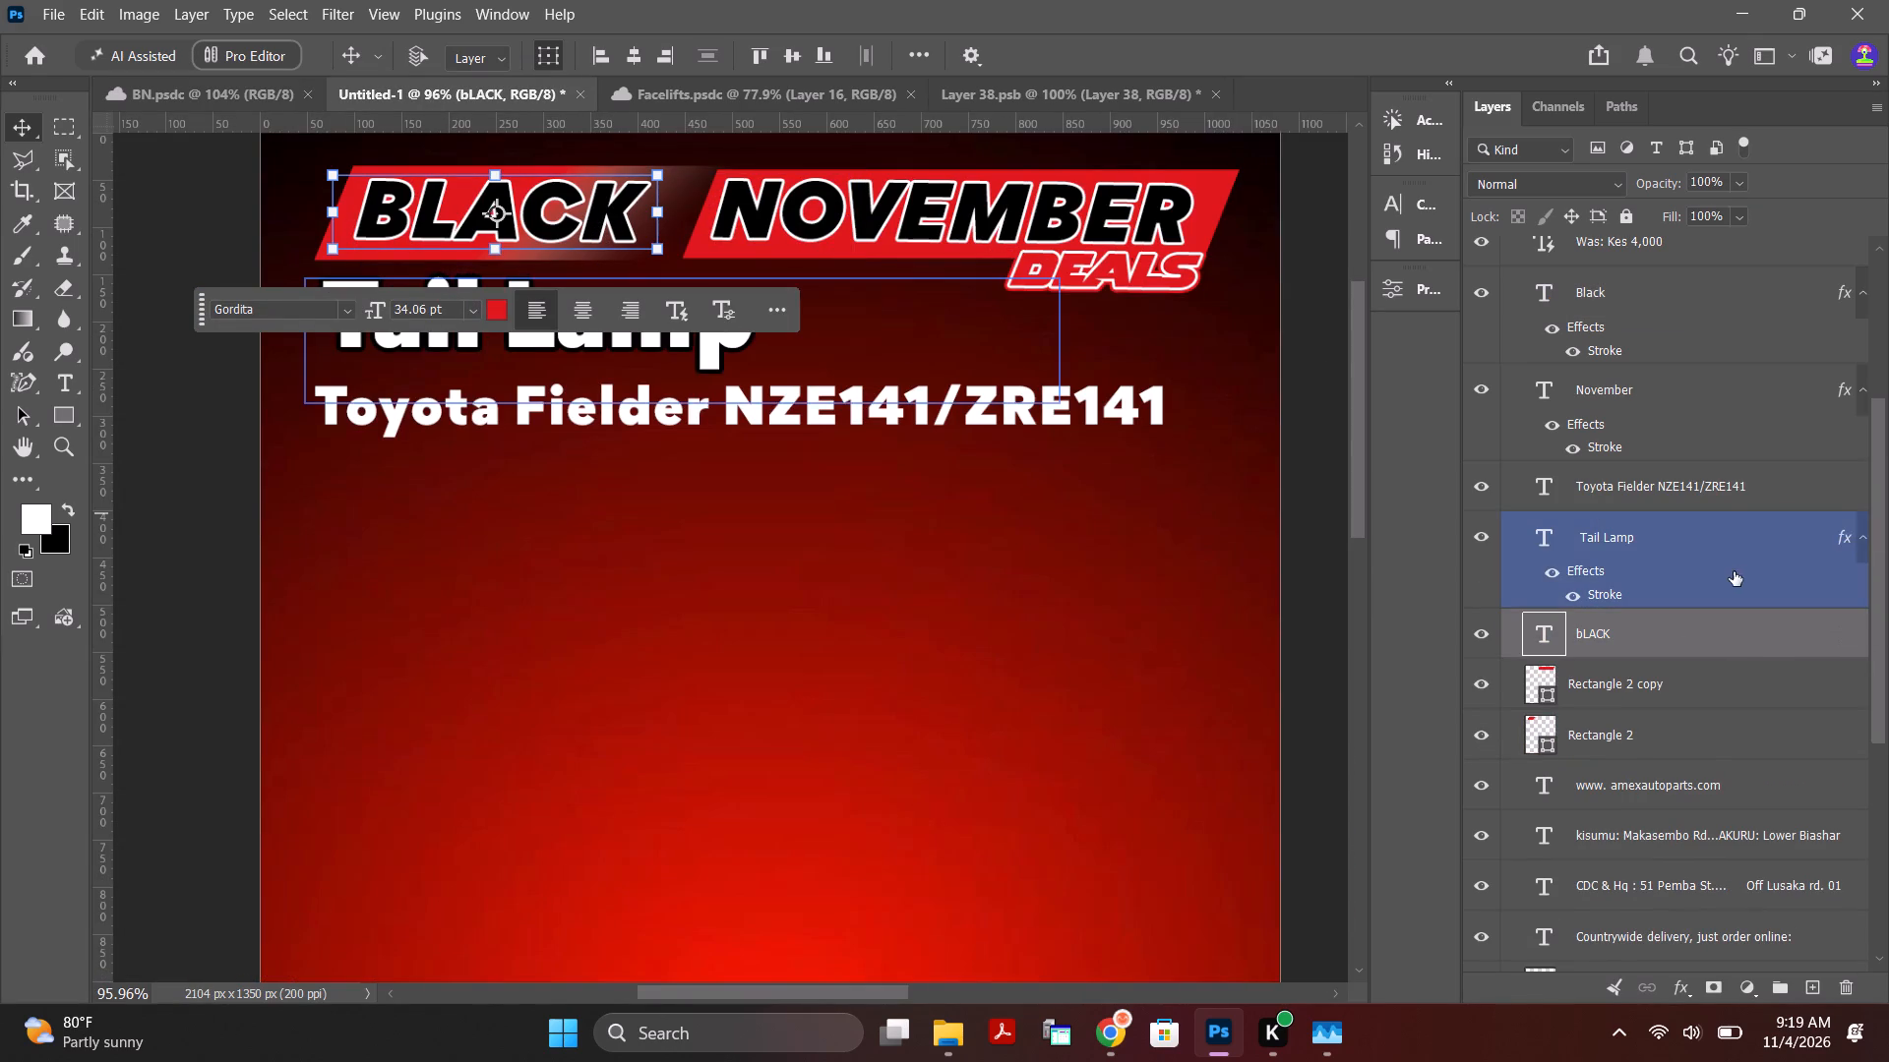
Clear the layer style of the new Black text layer.
{"action": "left_click", "coordinate": [1778, 309]}
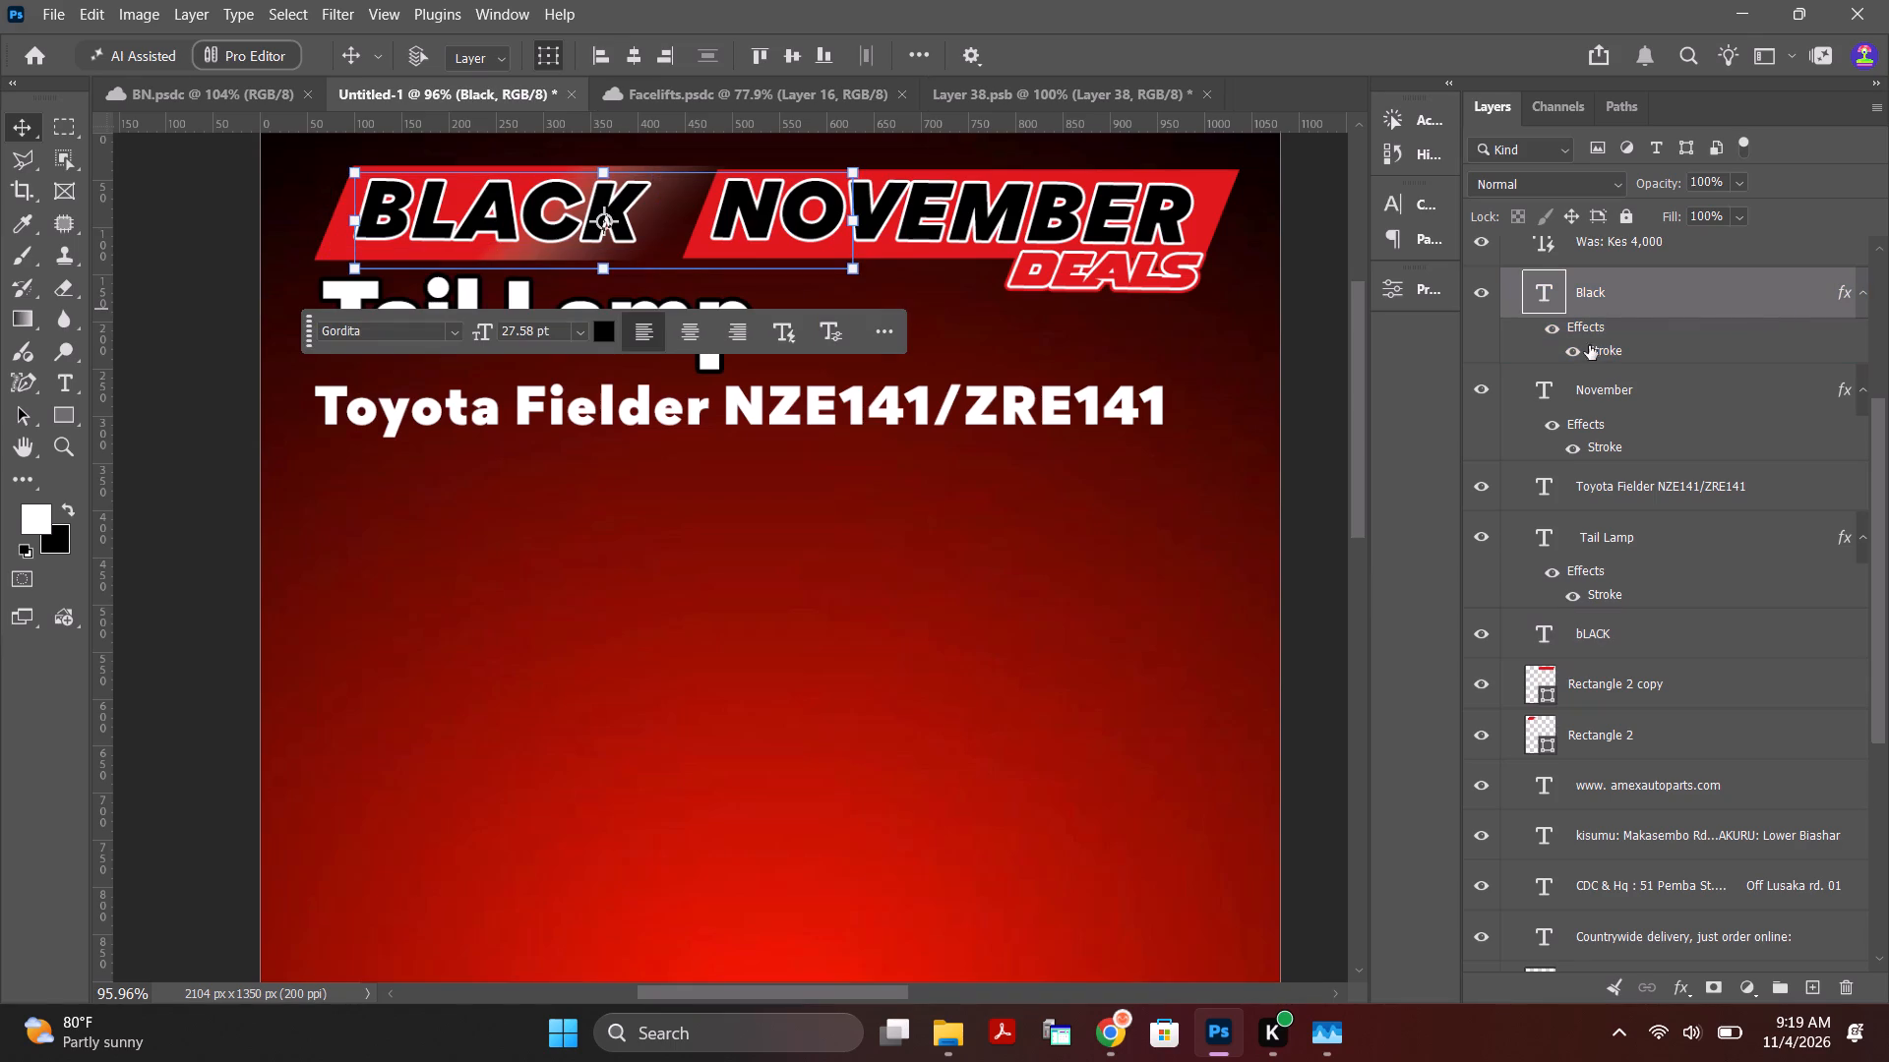
{"action": "right_click", "coordinate": [1634, 309]}
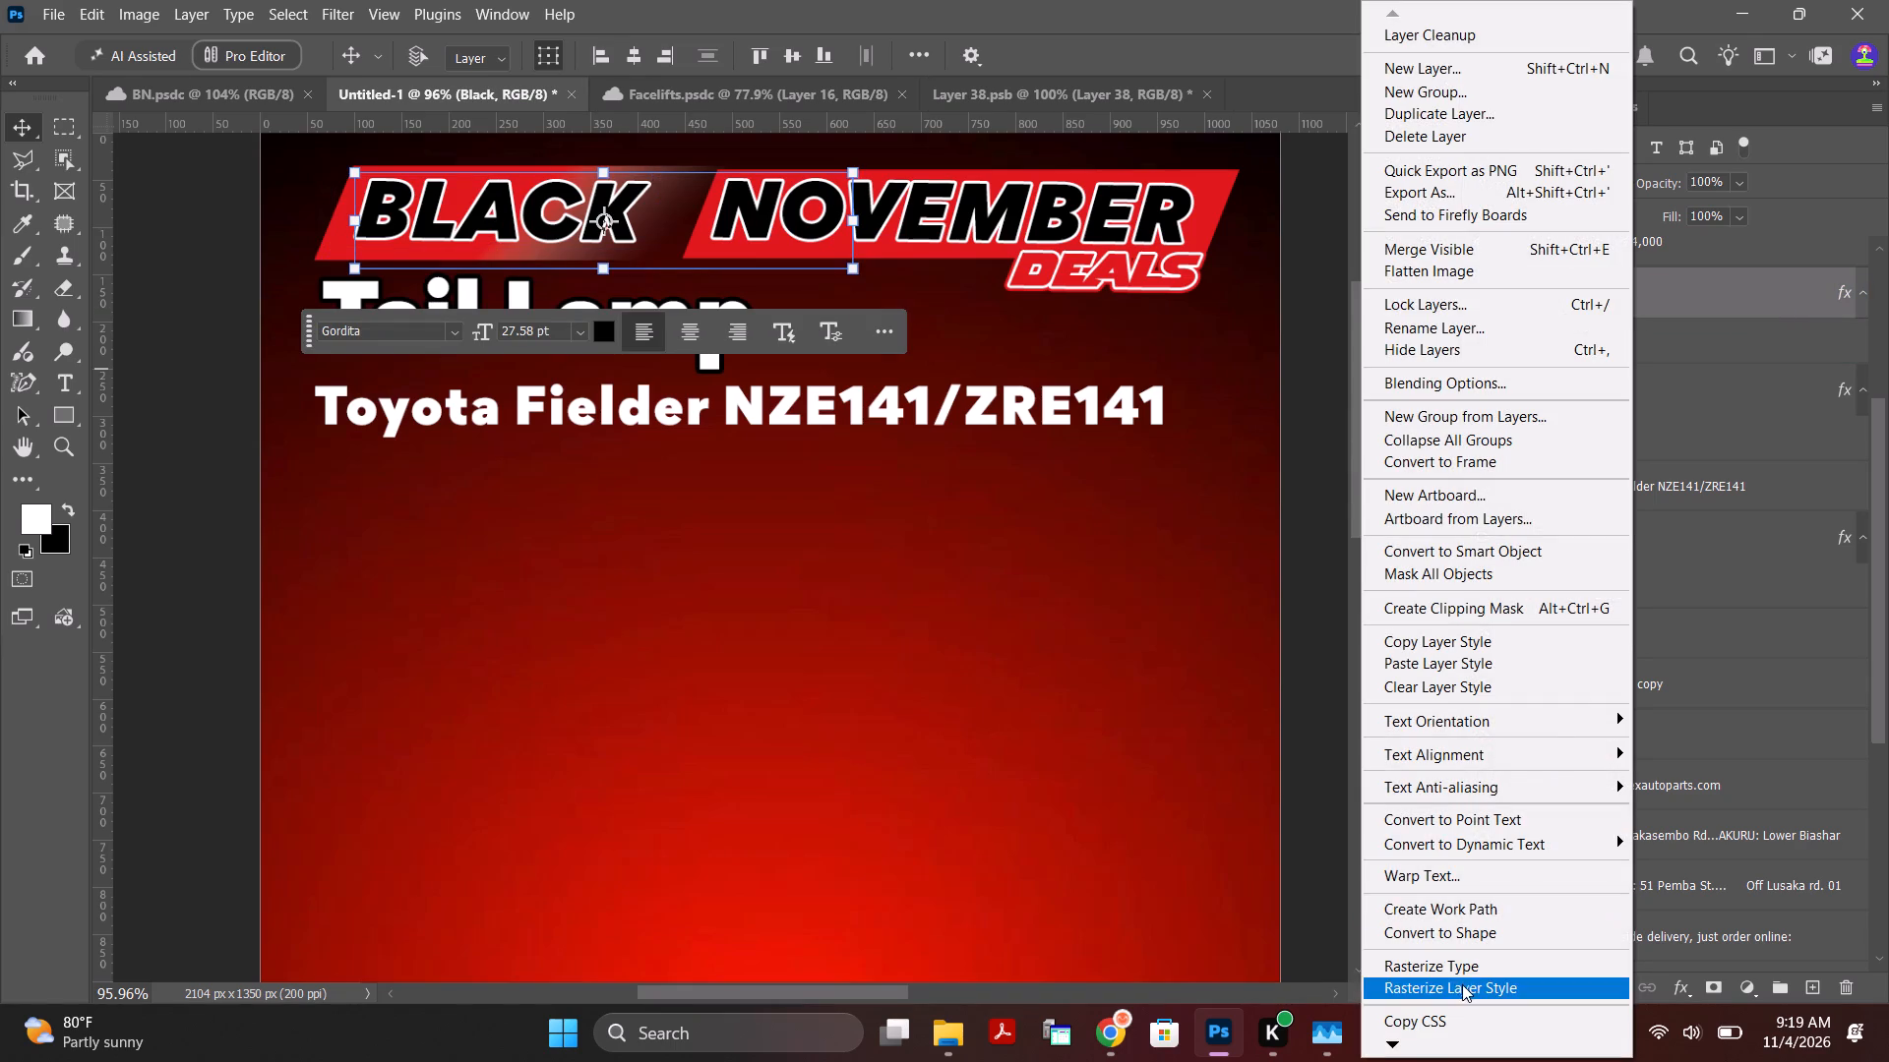
{"action": "left_click", "coordinate": [1461, 686]}
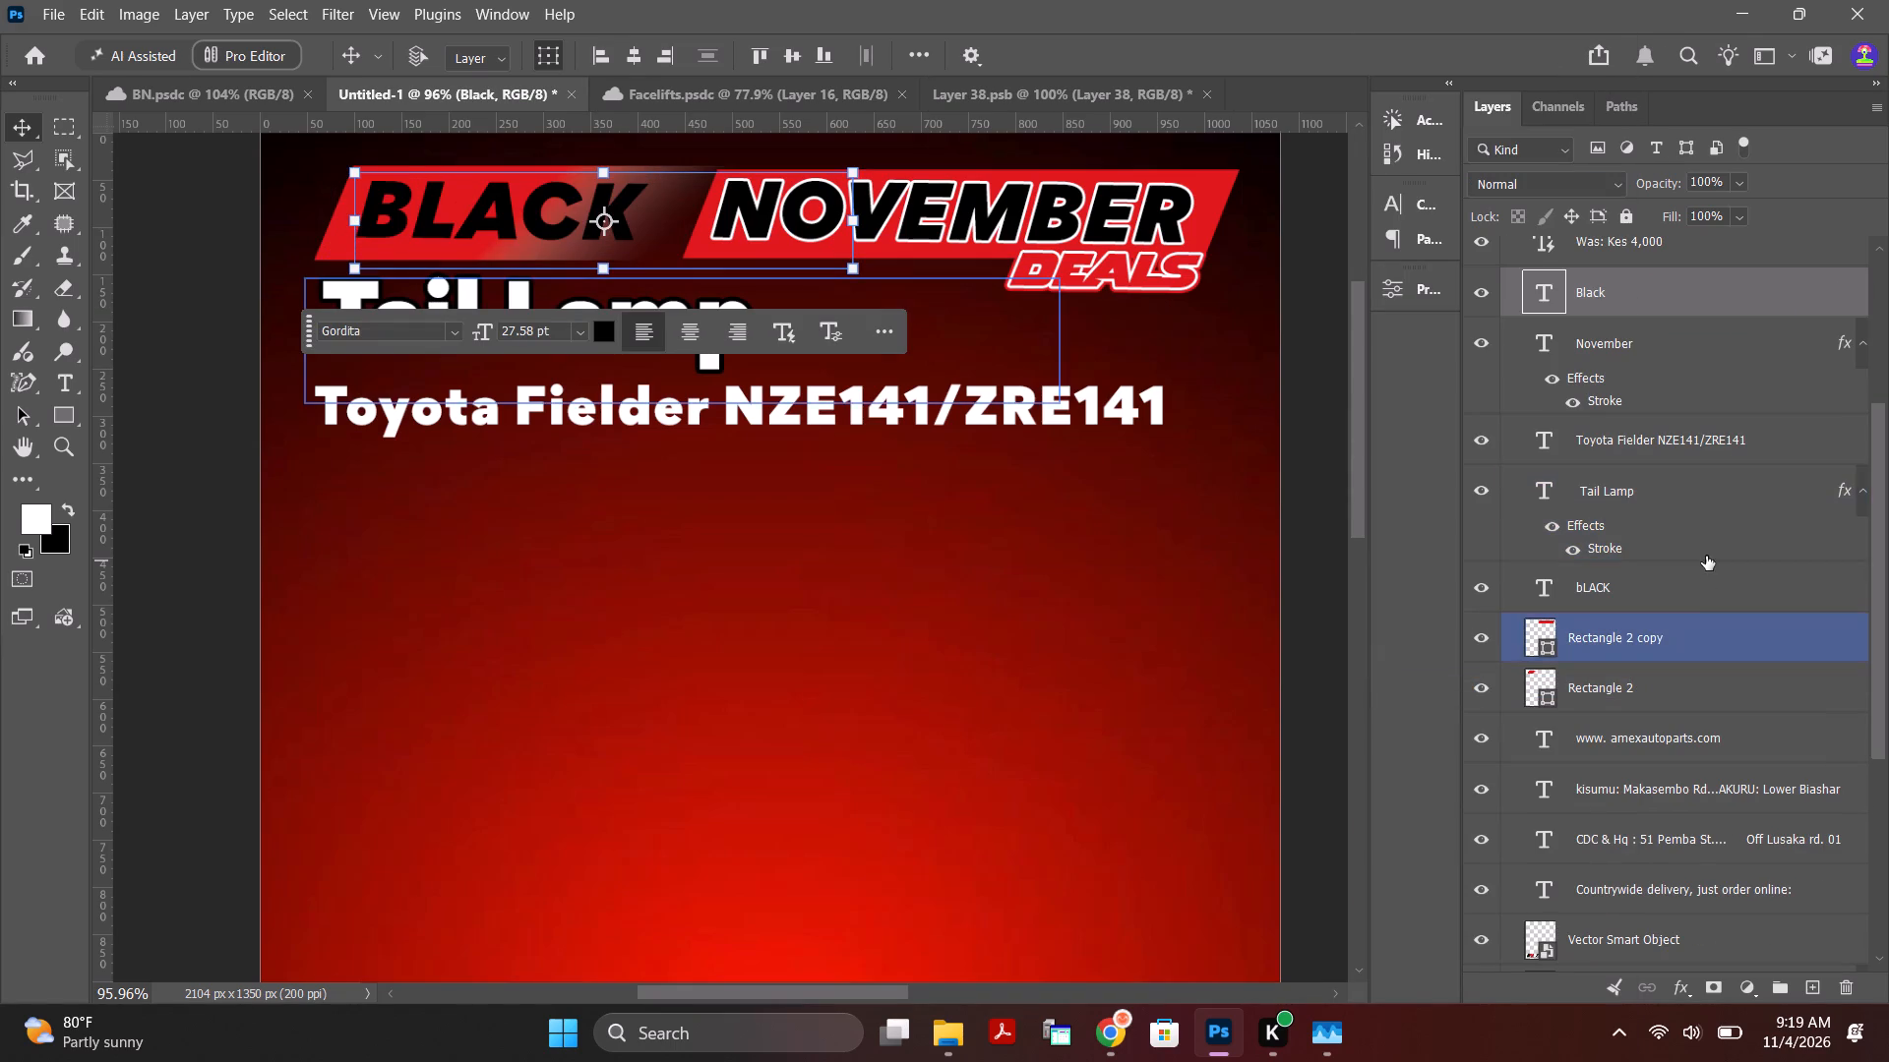
Check what the old bLACK text layer contributes to the headline by hiding and showing it.
{"action": "left_click", "coordinate": [1691, 602]}
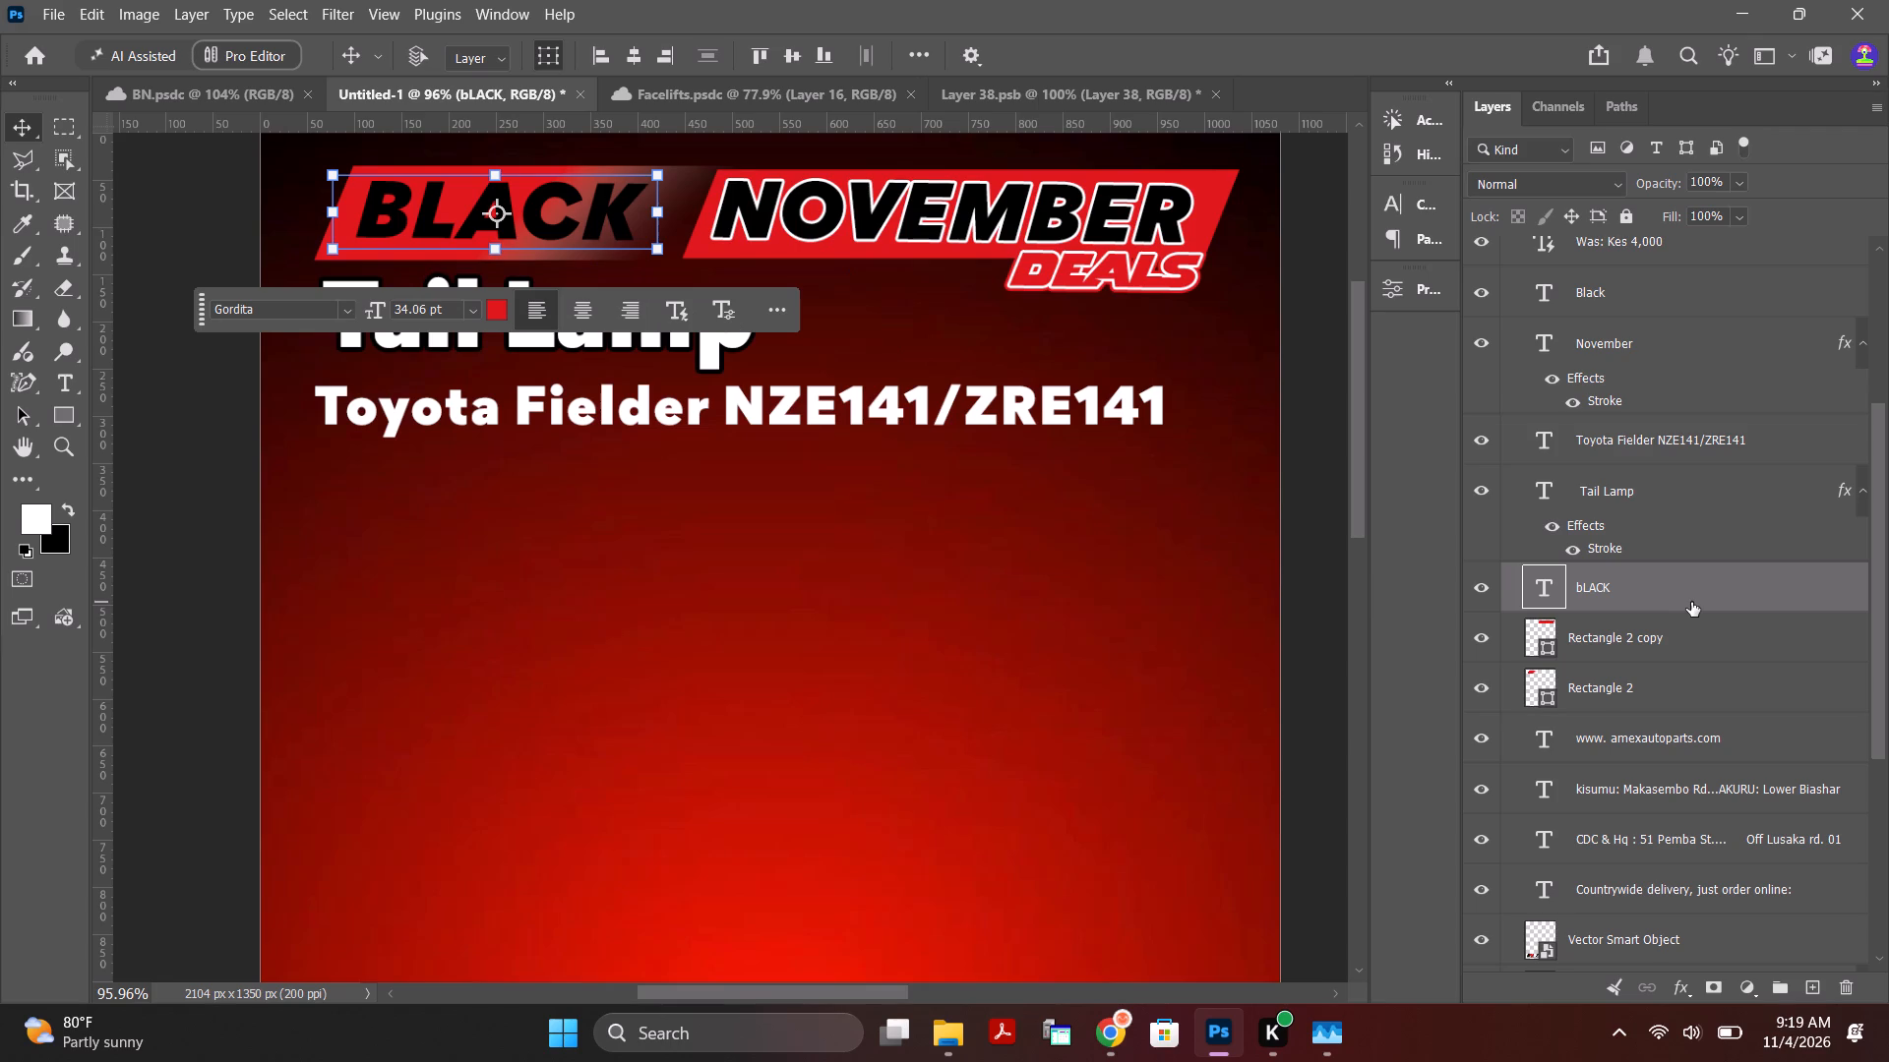
{"action": "left_click_drag", "start_coordinate": [1879, 560], "coordinate": [1885, 593]}
{"action": "left_click", "coordinate": [1714, 535]}
{"action": "scroll", "coordinate": [1714, 535], "scroll_direction": "up", "scroll_amount": 3}
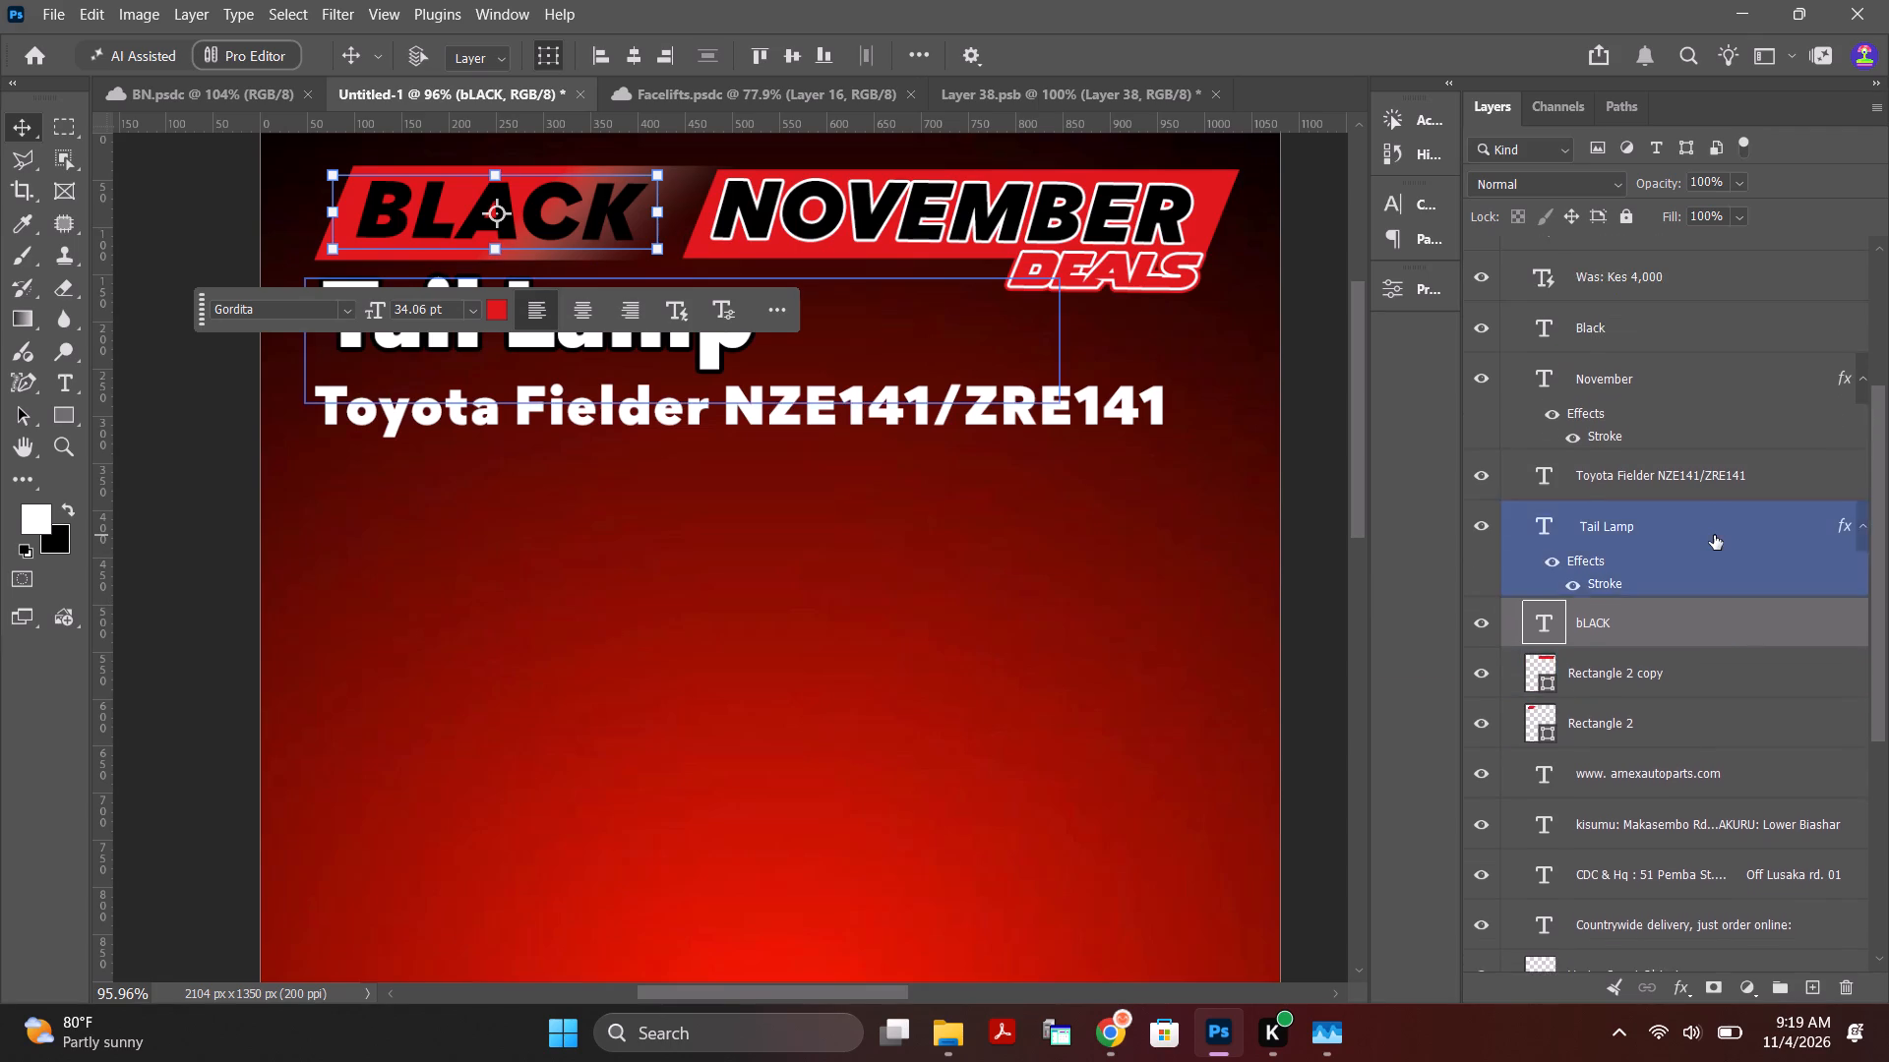
{"action": "scroll", "coordinate": [1712, 540], "scroll_direction": "up", "scroll_amount": 12}
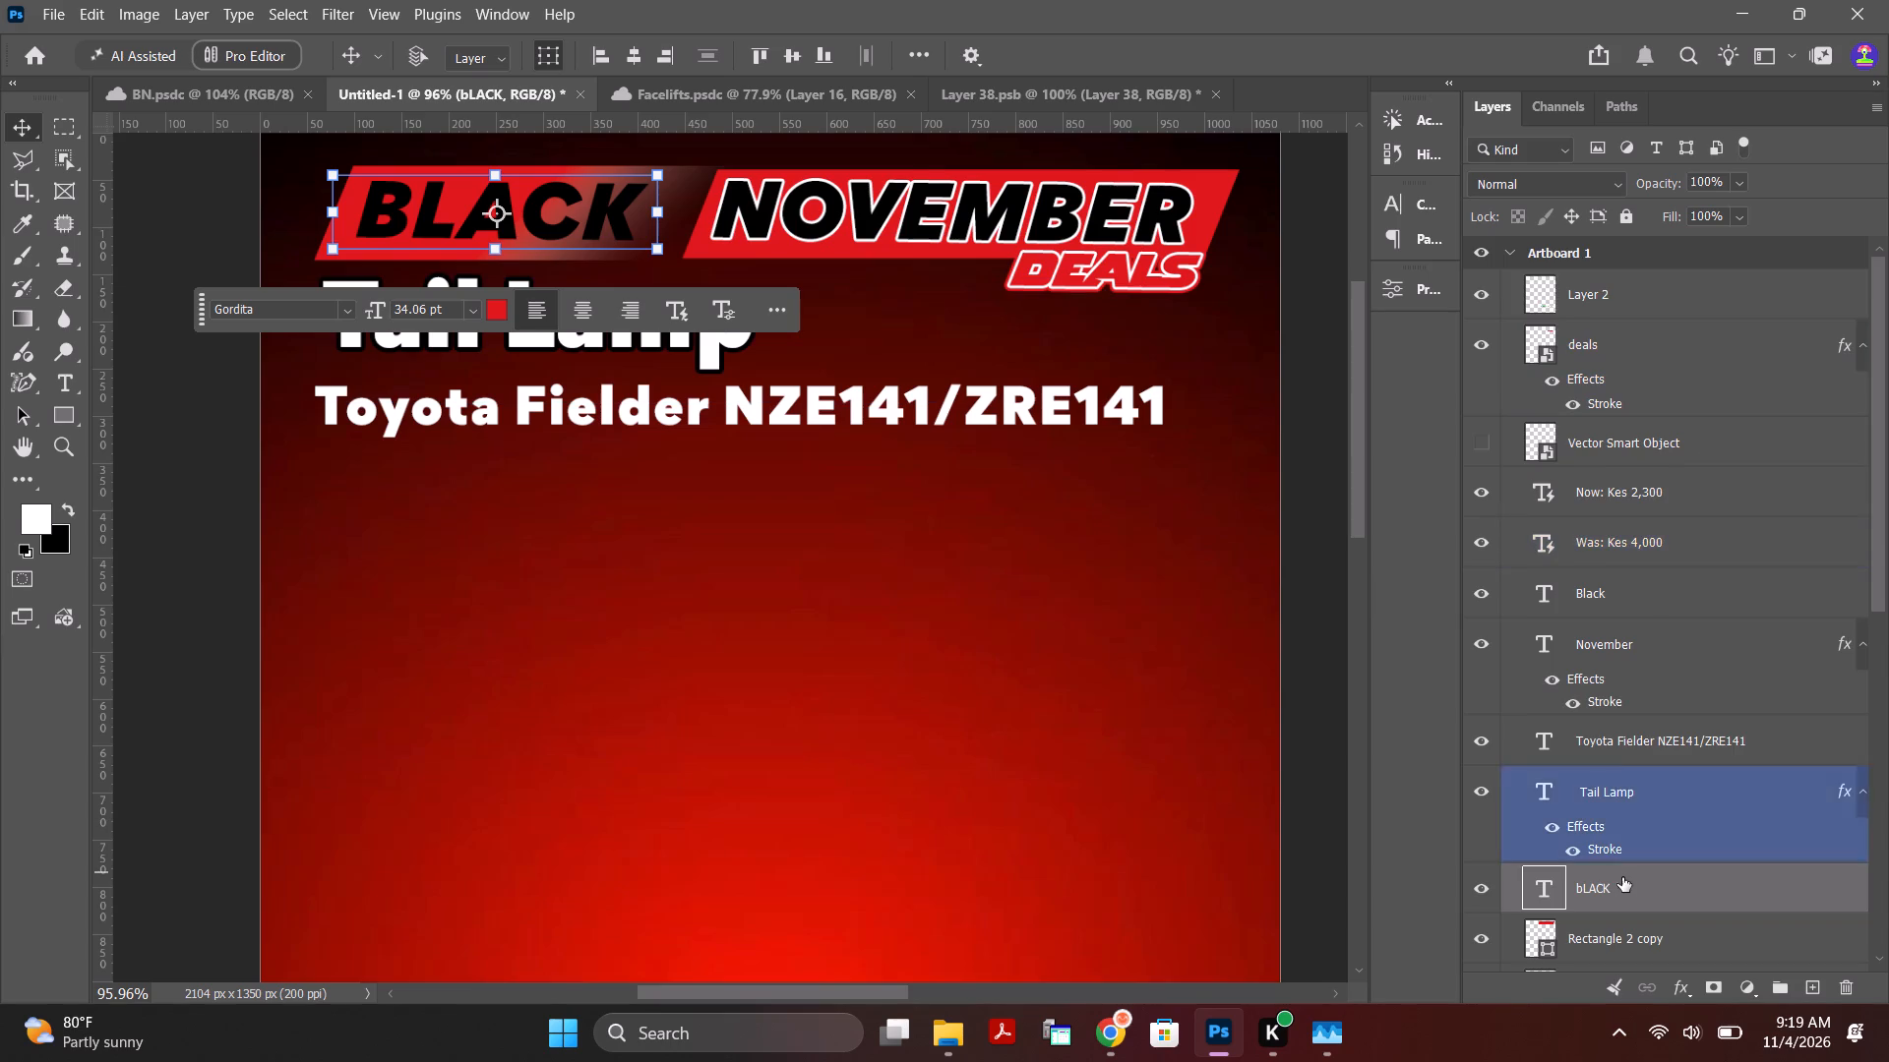
{"action": "scroll", "coordinate": [1624, 870], "scroll_direction": "down", "scroll_amount": 7}
{"action": "scroll", "coordinate": [1624, 729], "scroll_direction": "down", "scroll_amount": 5}
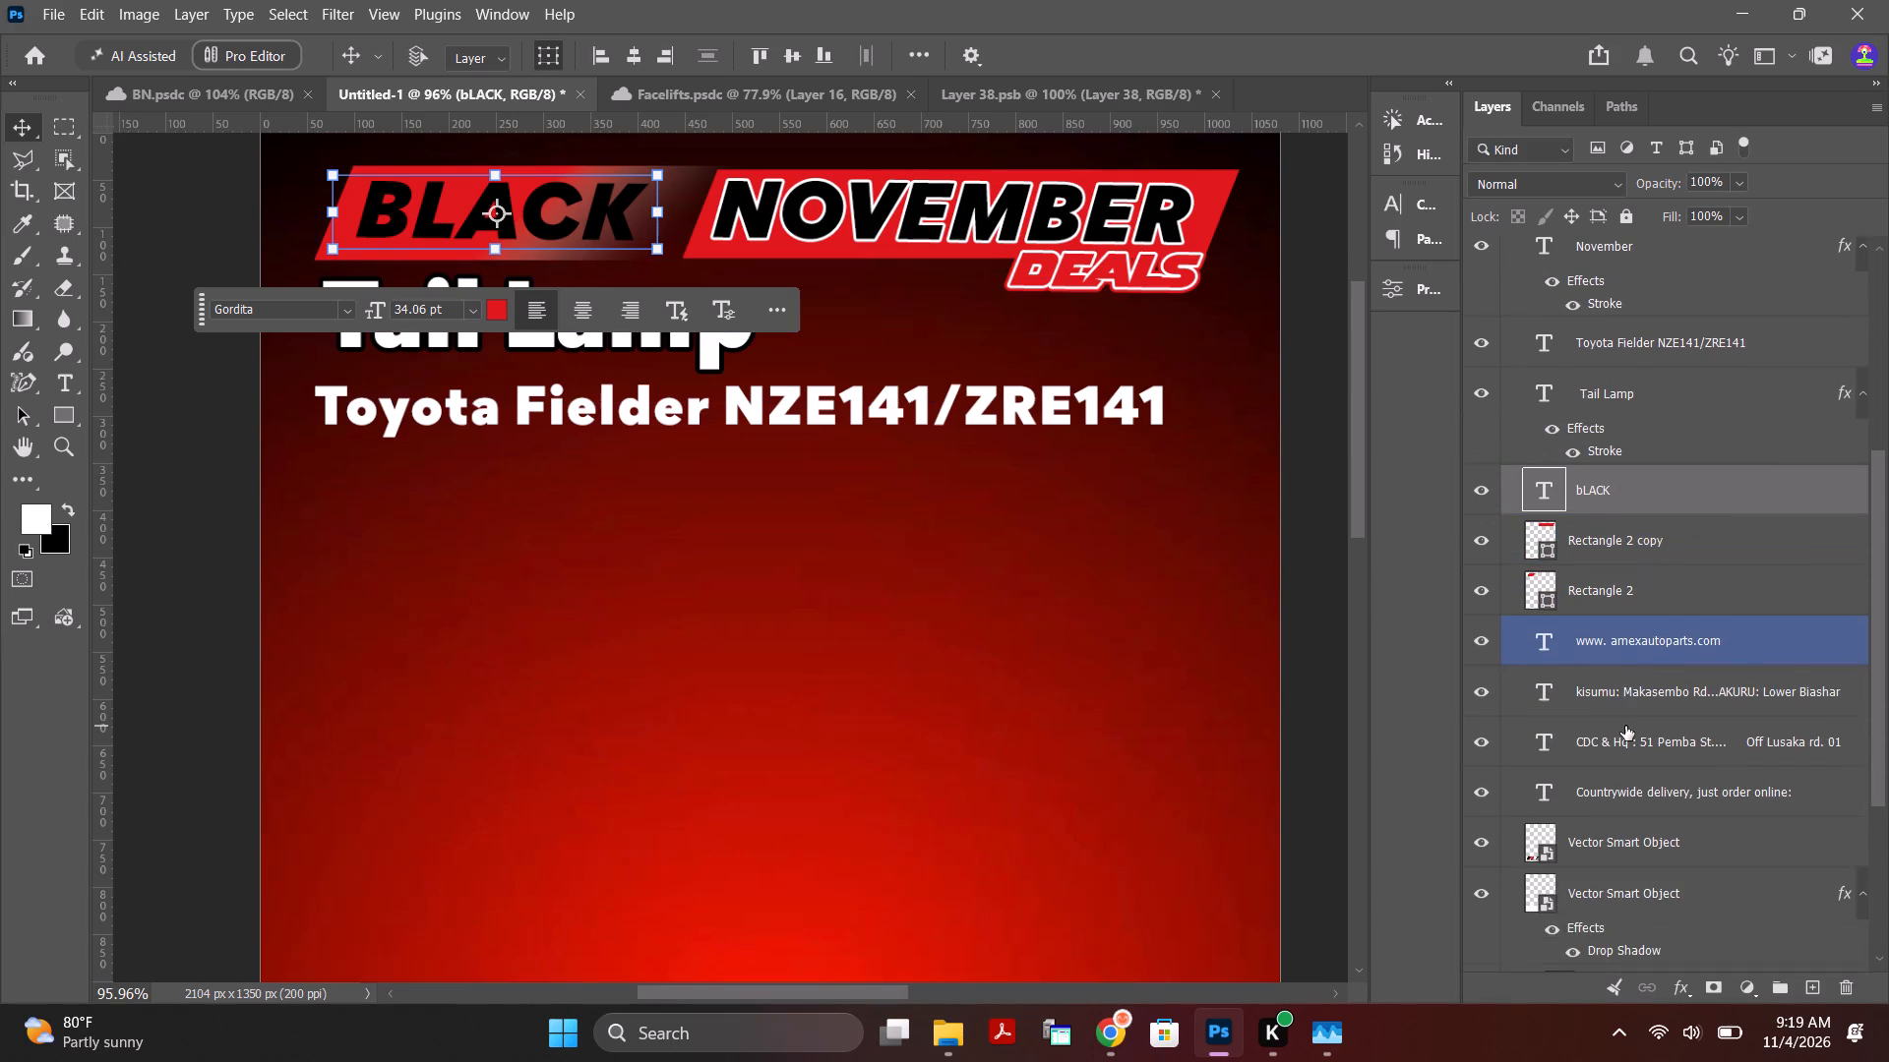
{"action": "scroll", "coordinate": [1625, 726], "scroll_direction": "up", "scroll_amount": 2}
{"action": "left_click", "coordinate": [1486, 558]}
{"action": "left_click", "coordinate": [1486, 558]}
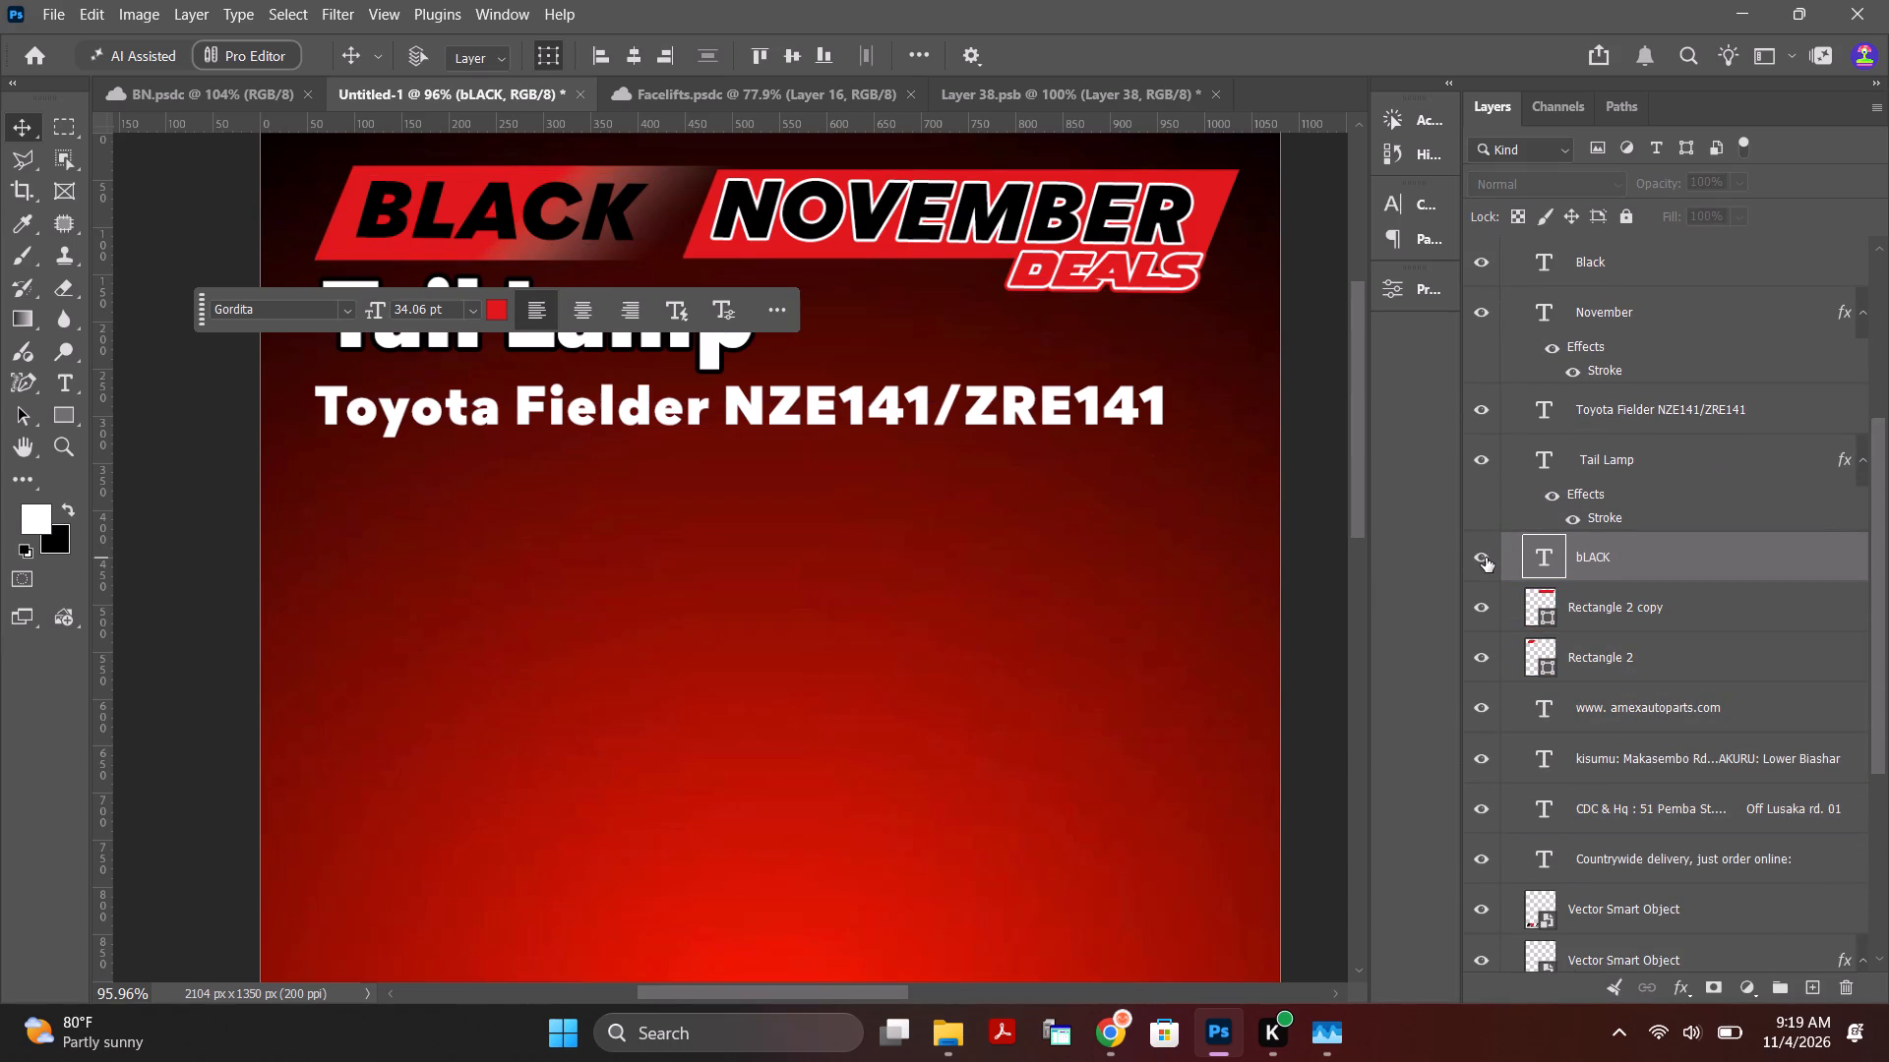
{"action": "left_click", "coordinate": [1486, 558]}
{"action": "left_click", "coordinate": [1486, 558]}
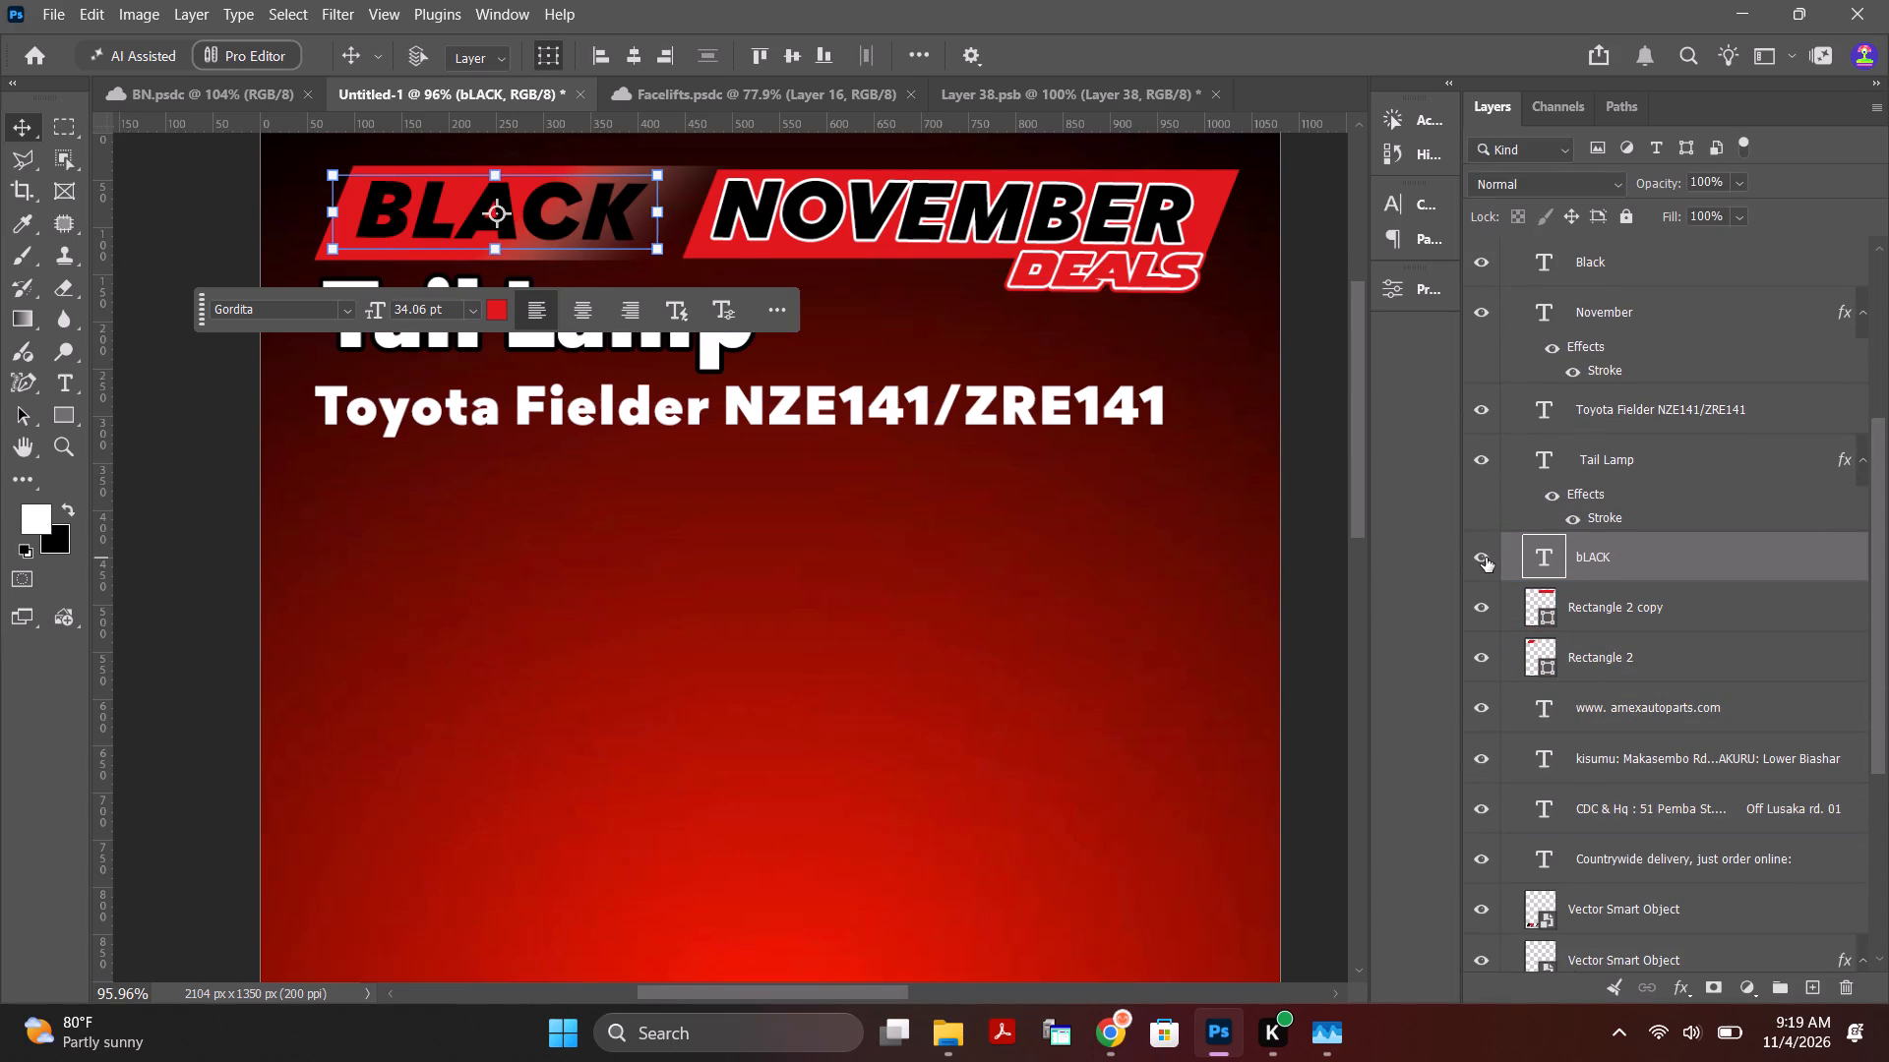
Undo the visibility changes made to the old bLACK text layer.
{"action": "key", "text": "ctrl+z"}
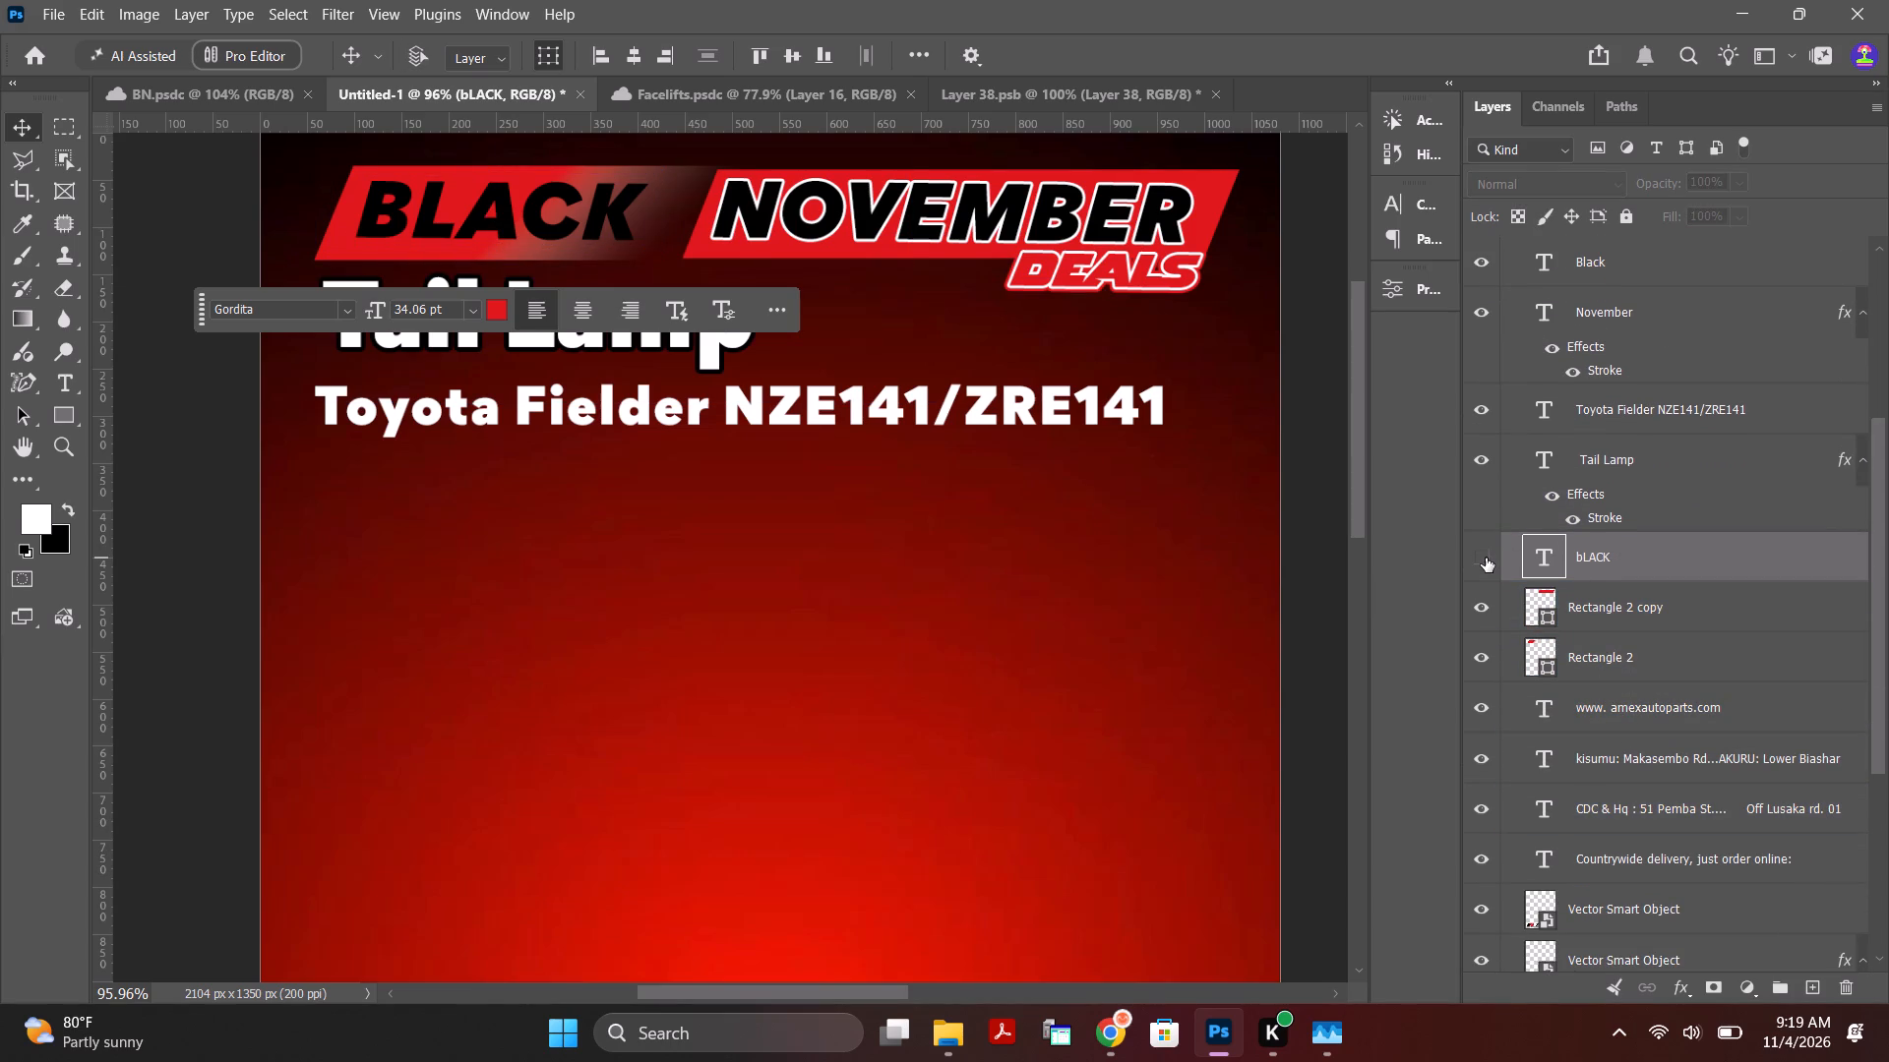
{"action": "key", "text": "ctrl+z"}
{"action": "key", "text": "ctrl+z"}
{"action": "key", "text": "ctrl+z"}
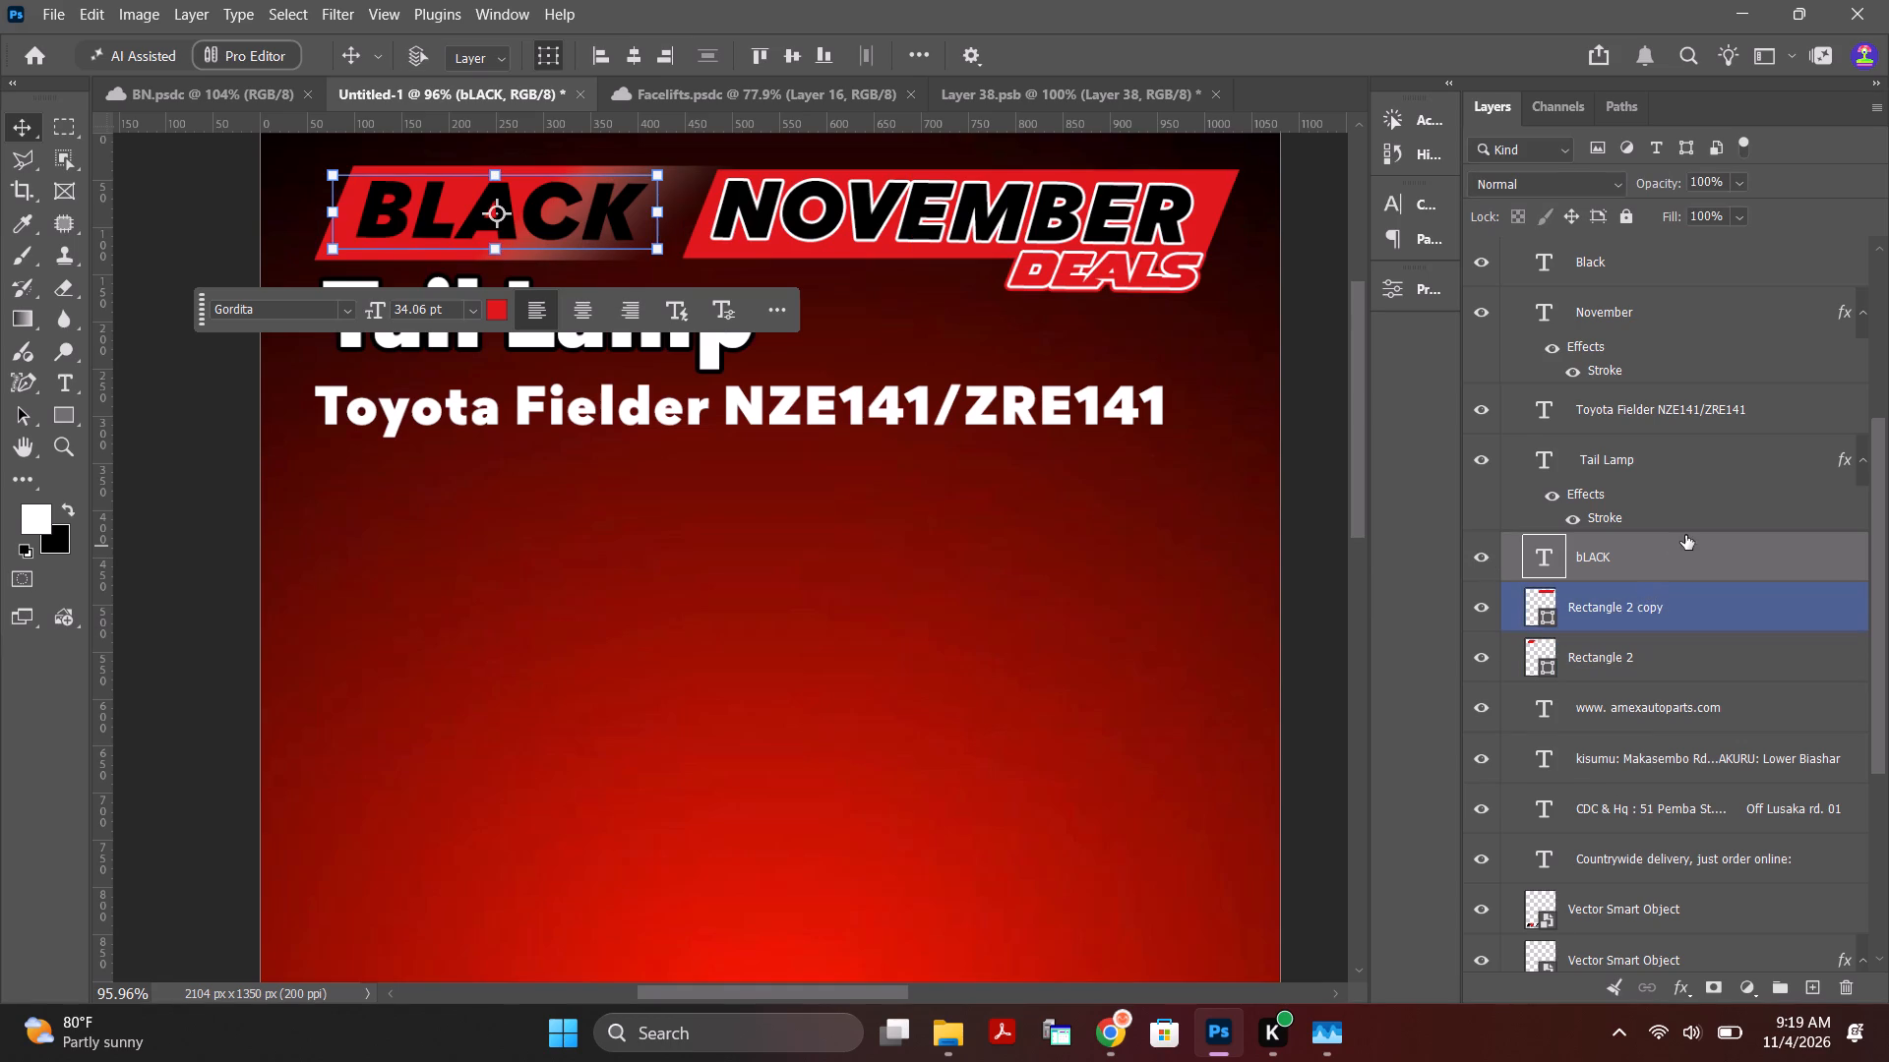
Delete the old bLACK text layer, keeping the new Black text layer.
{"action": "scroll", "coordinate": [1685, 535], "scroll_direction": "up", "scroll_amount": 2}
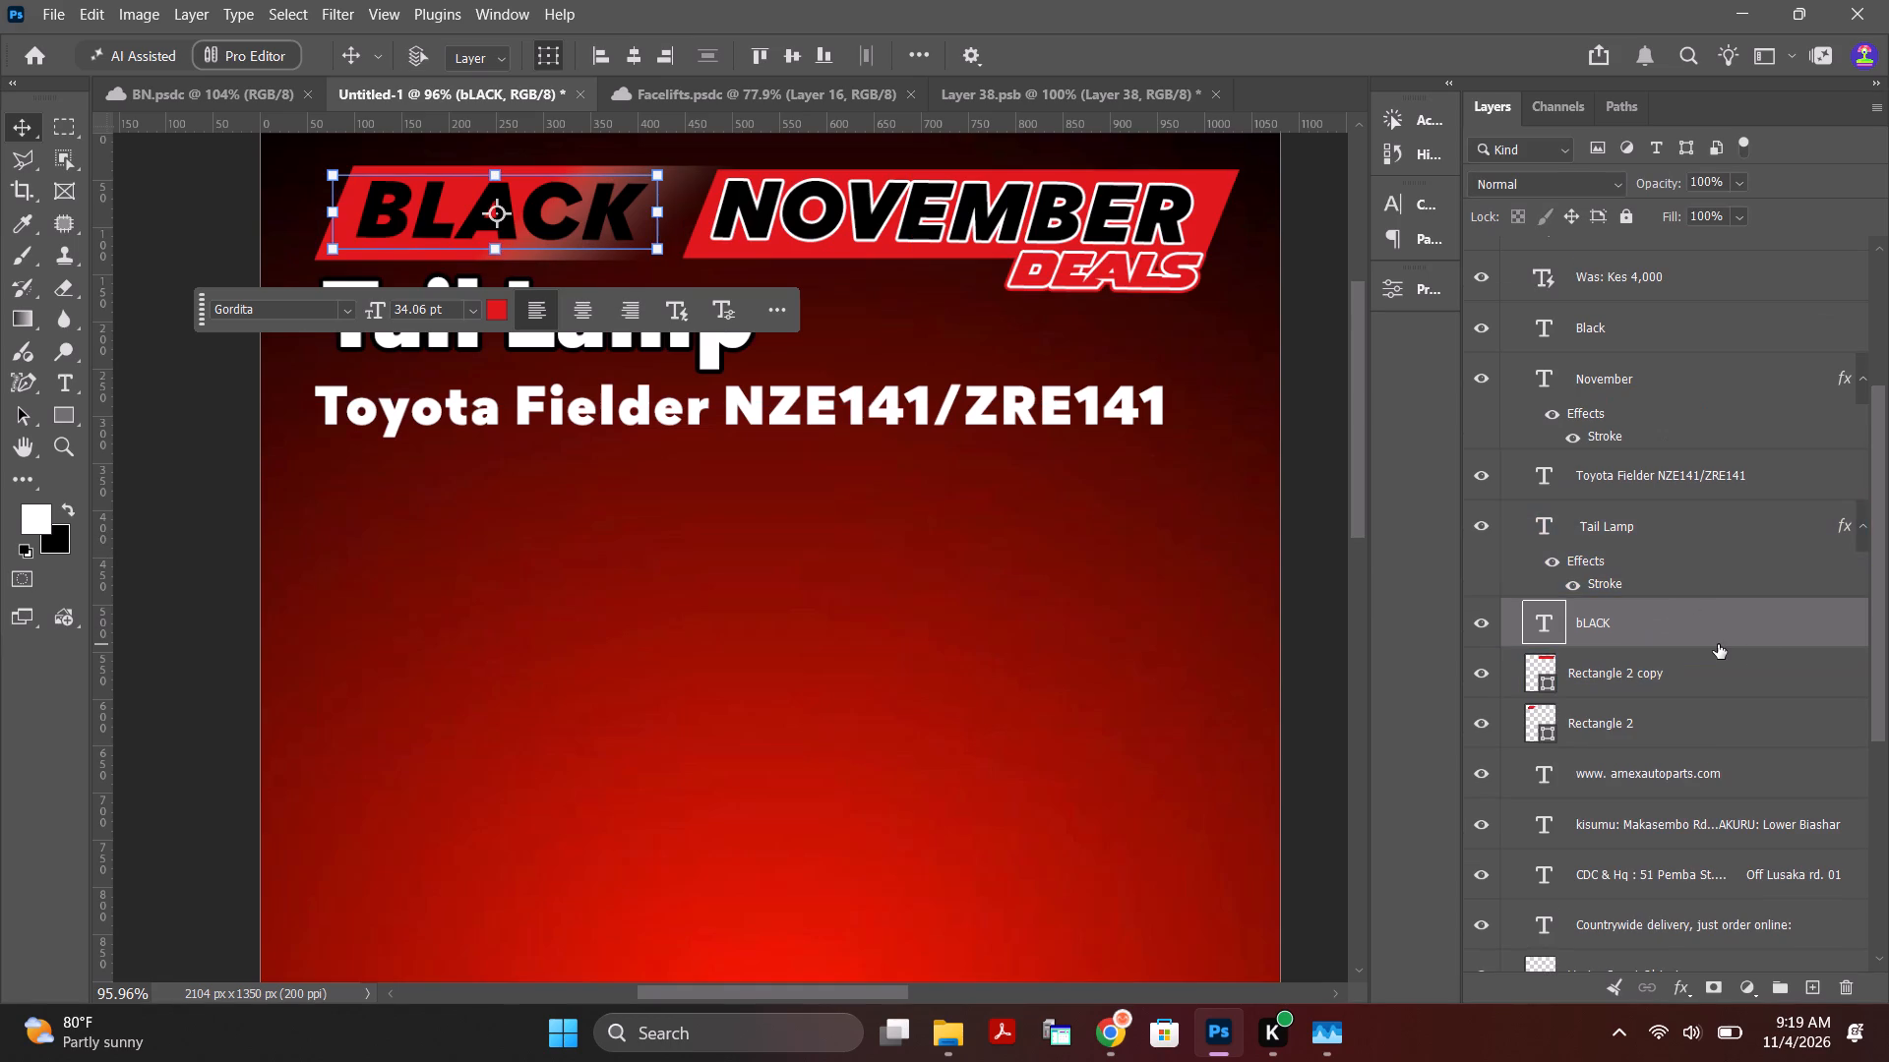
{"action": "left_click", "coordinate": [1761, 634]}
{"action": "scroll", "coordinate": [1744, 496], "scroll_direction": "up", "scroll_amount": 4}
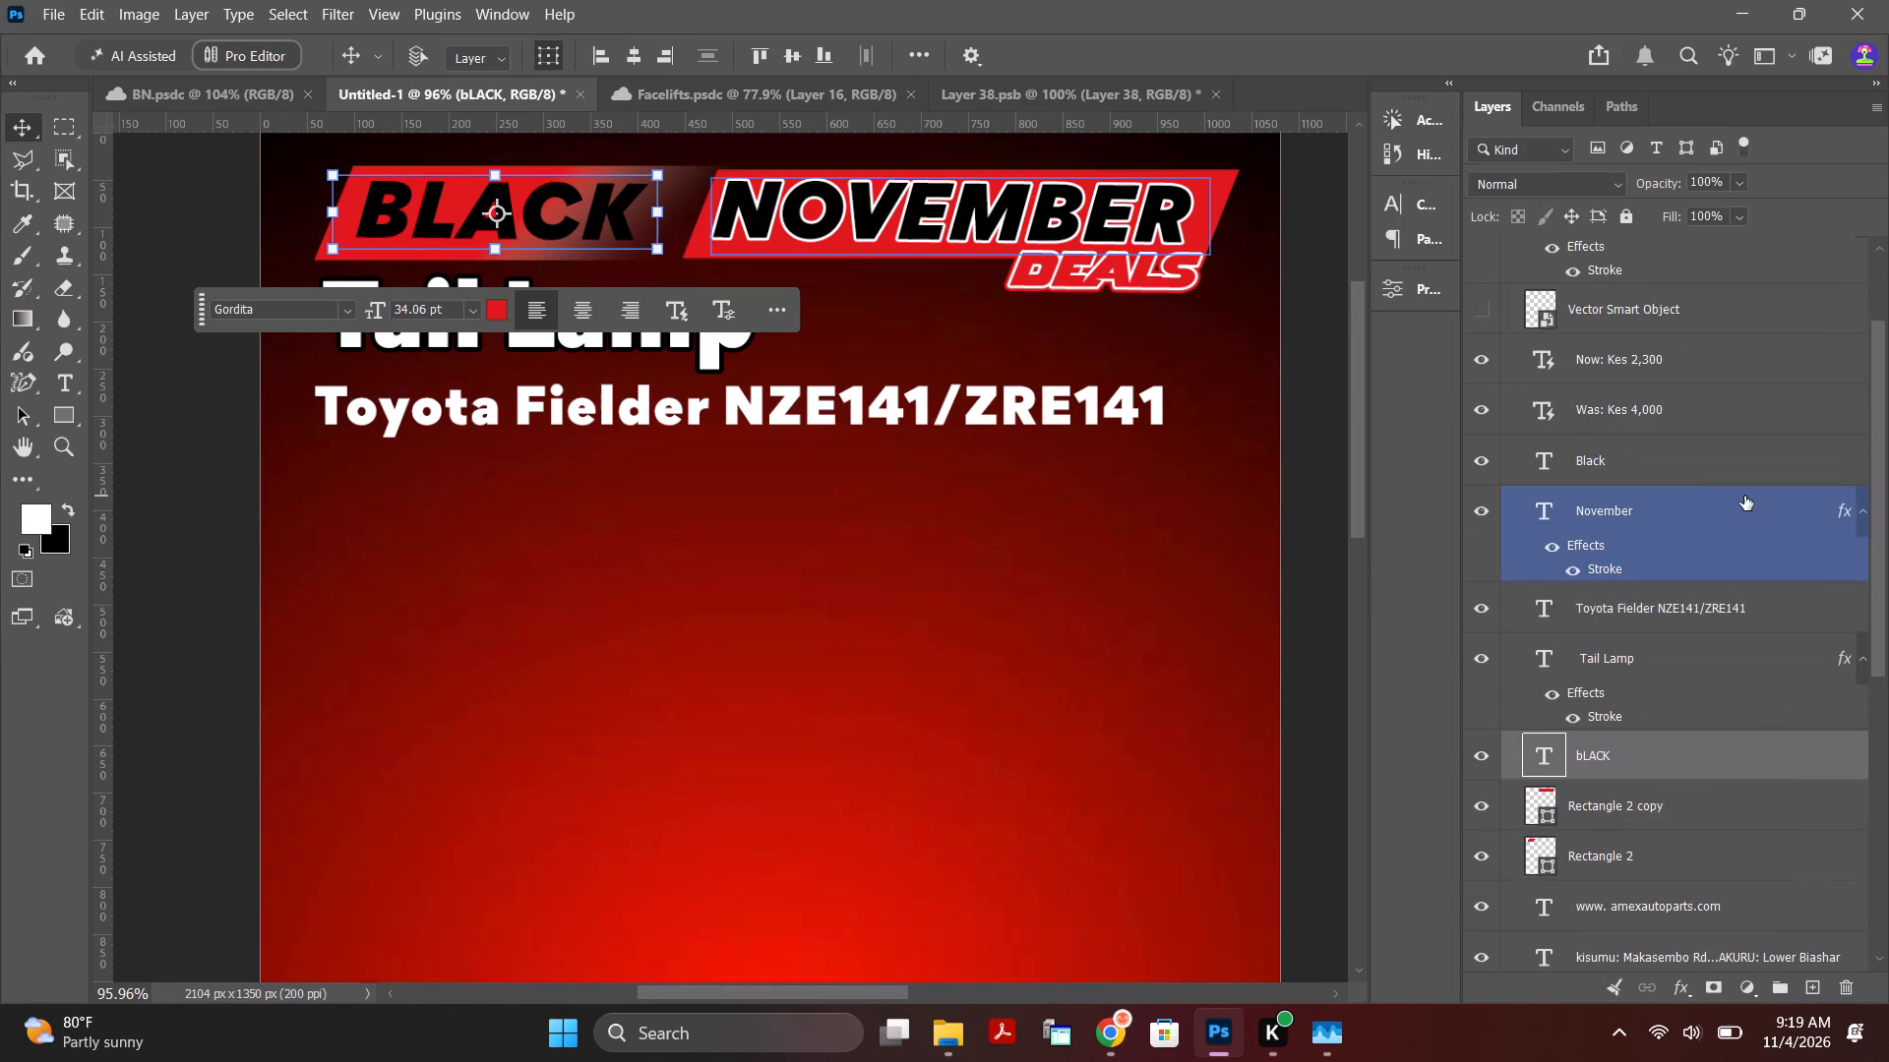
{"action": "left_click", "coordinate": [1707, 451]}
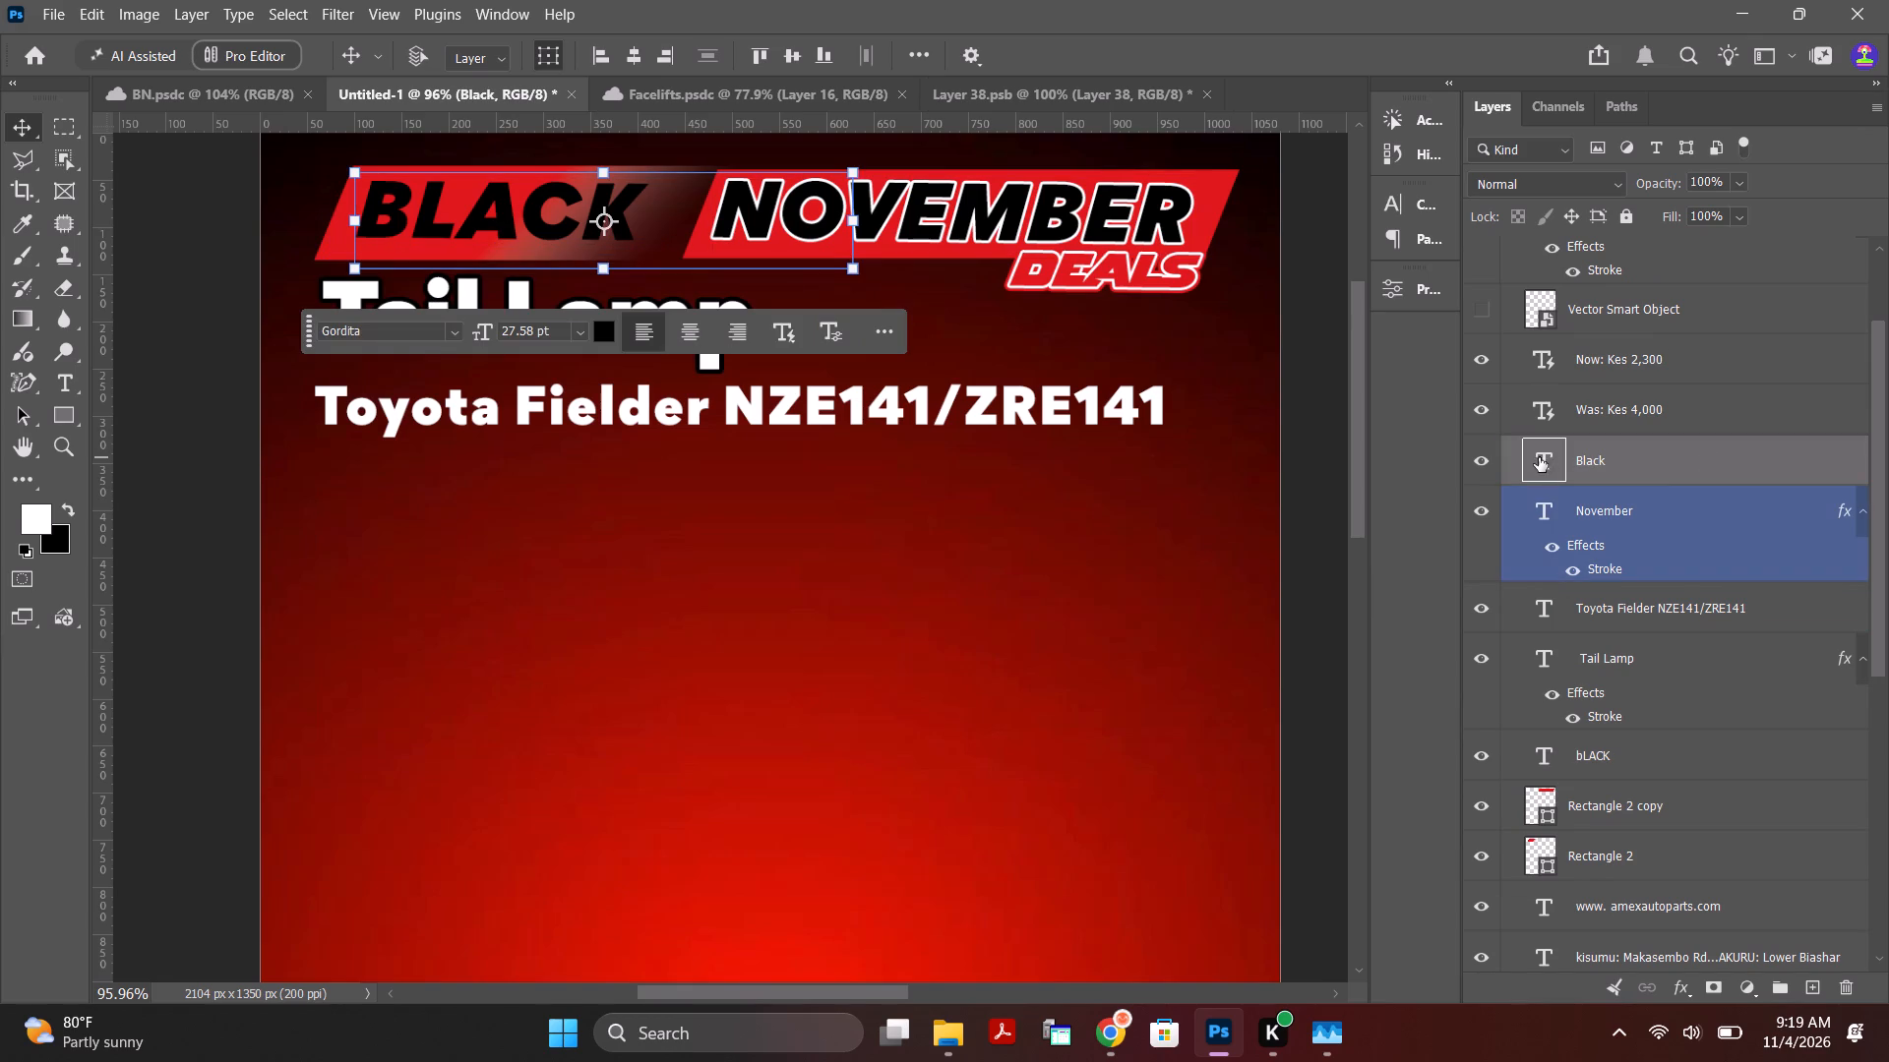
{"action": "left_click", "coordinate": [1653, 468]}
{"action": "left_click", "coordinate": [1631, 749]}
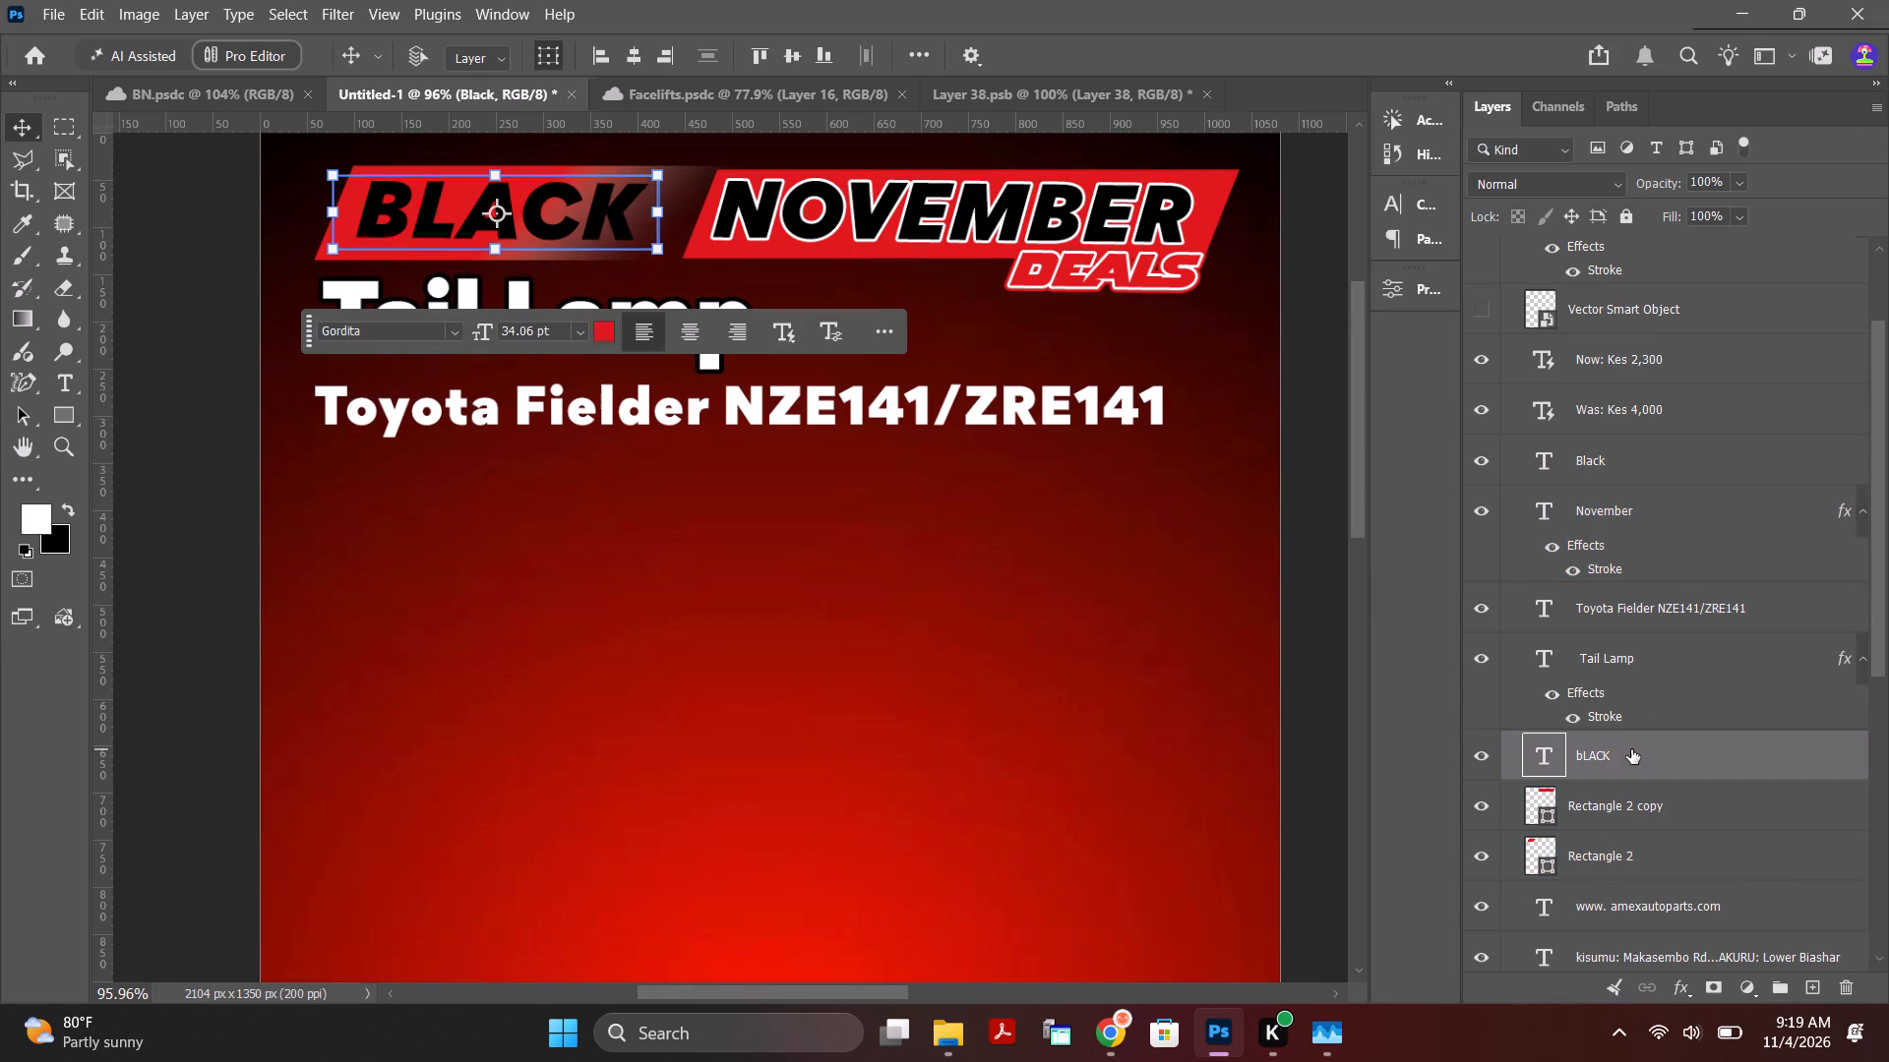
{"action": "key", "text": "Delete"}
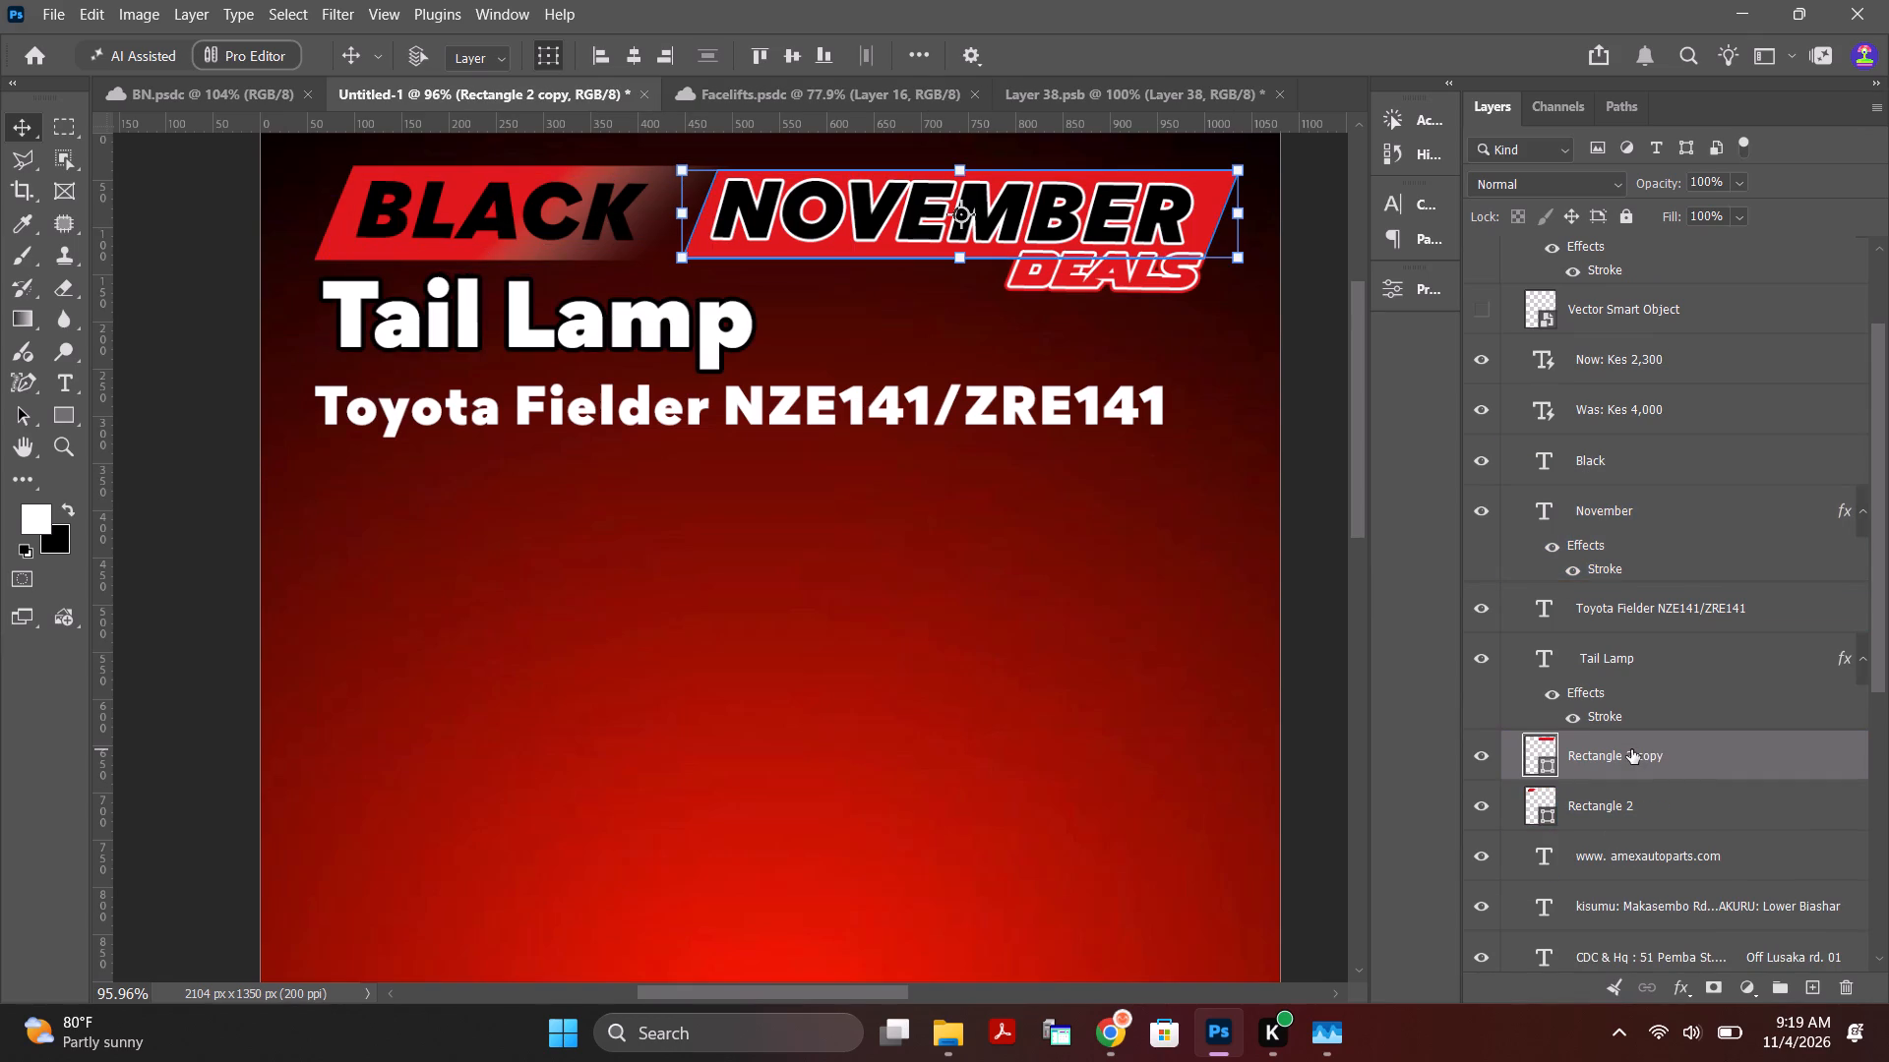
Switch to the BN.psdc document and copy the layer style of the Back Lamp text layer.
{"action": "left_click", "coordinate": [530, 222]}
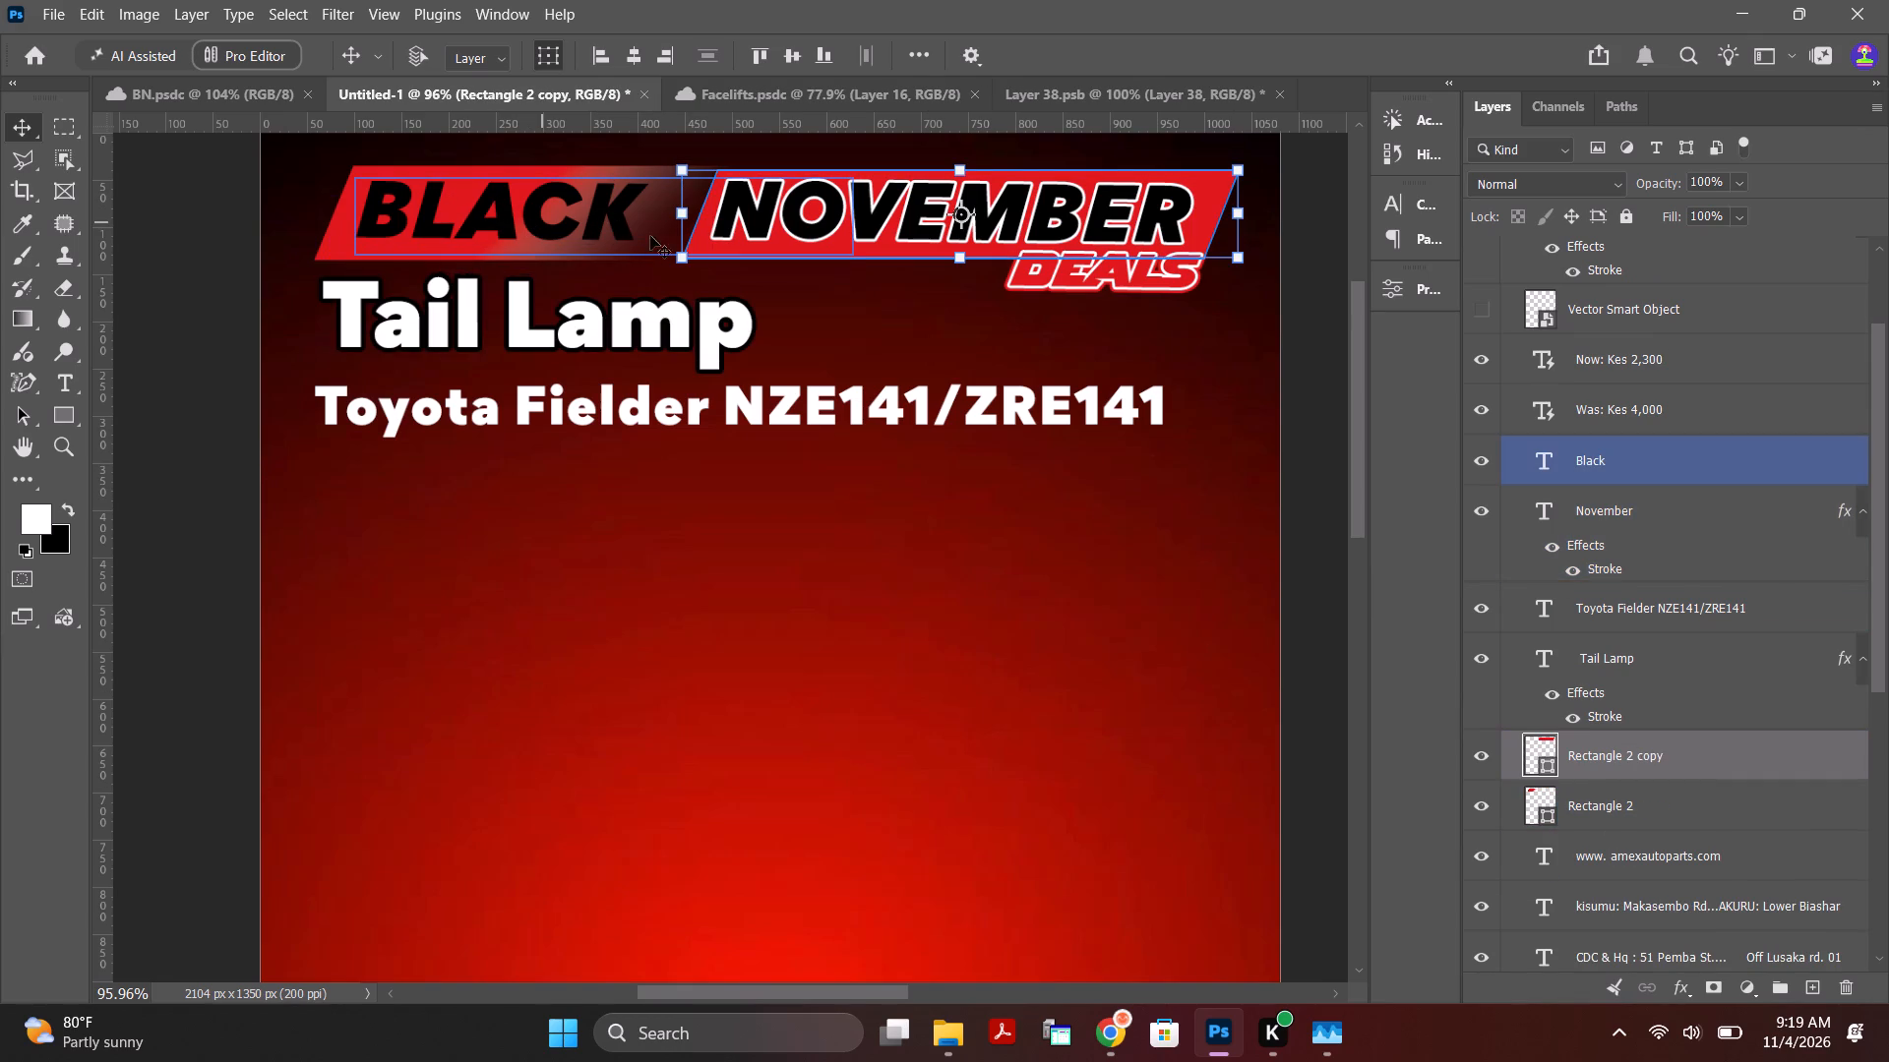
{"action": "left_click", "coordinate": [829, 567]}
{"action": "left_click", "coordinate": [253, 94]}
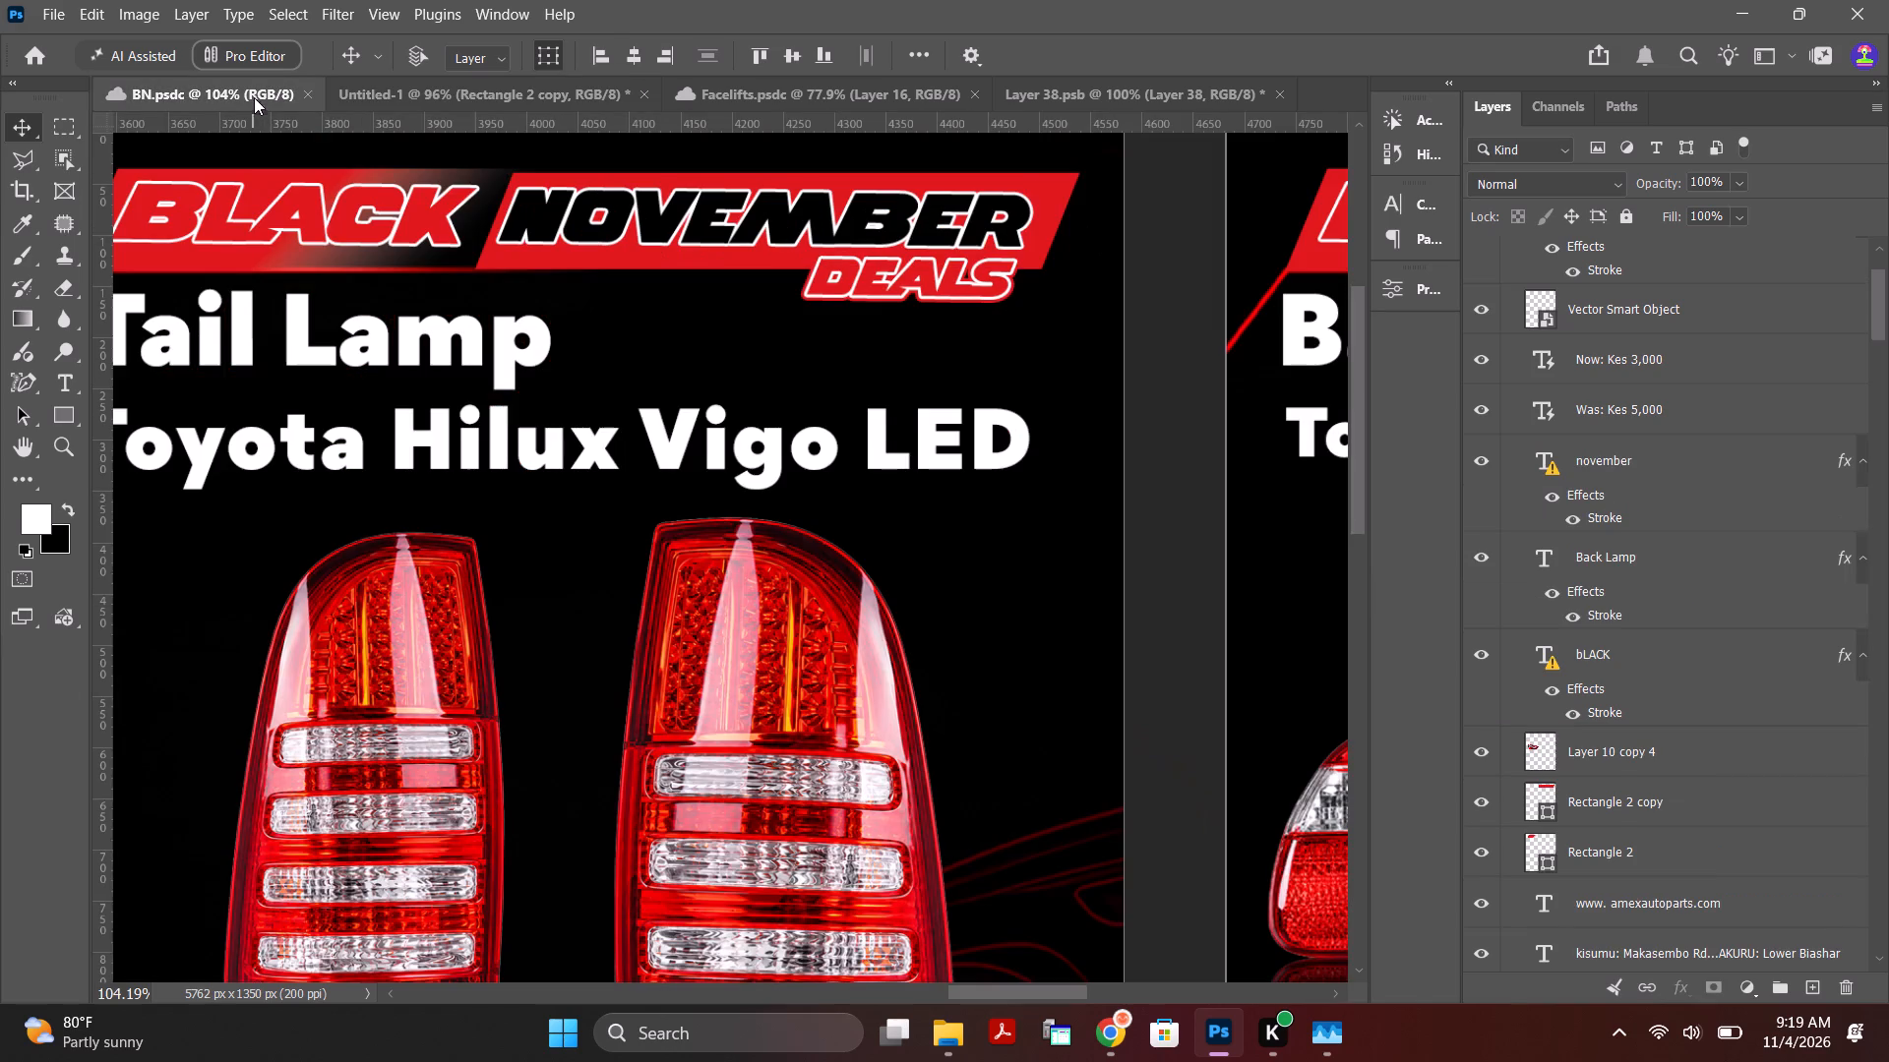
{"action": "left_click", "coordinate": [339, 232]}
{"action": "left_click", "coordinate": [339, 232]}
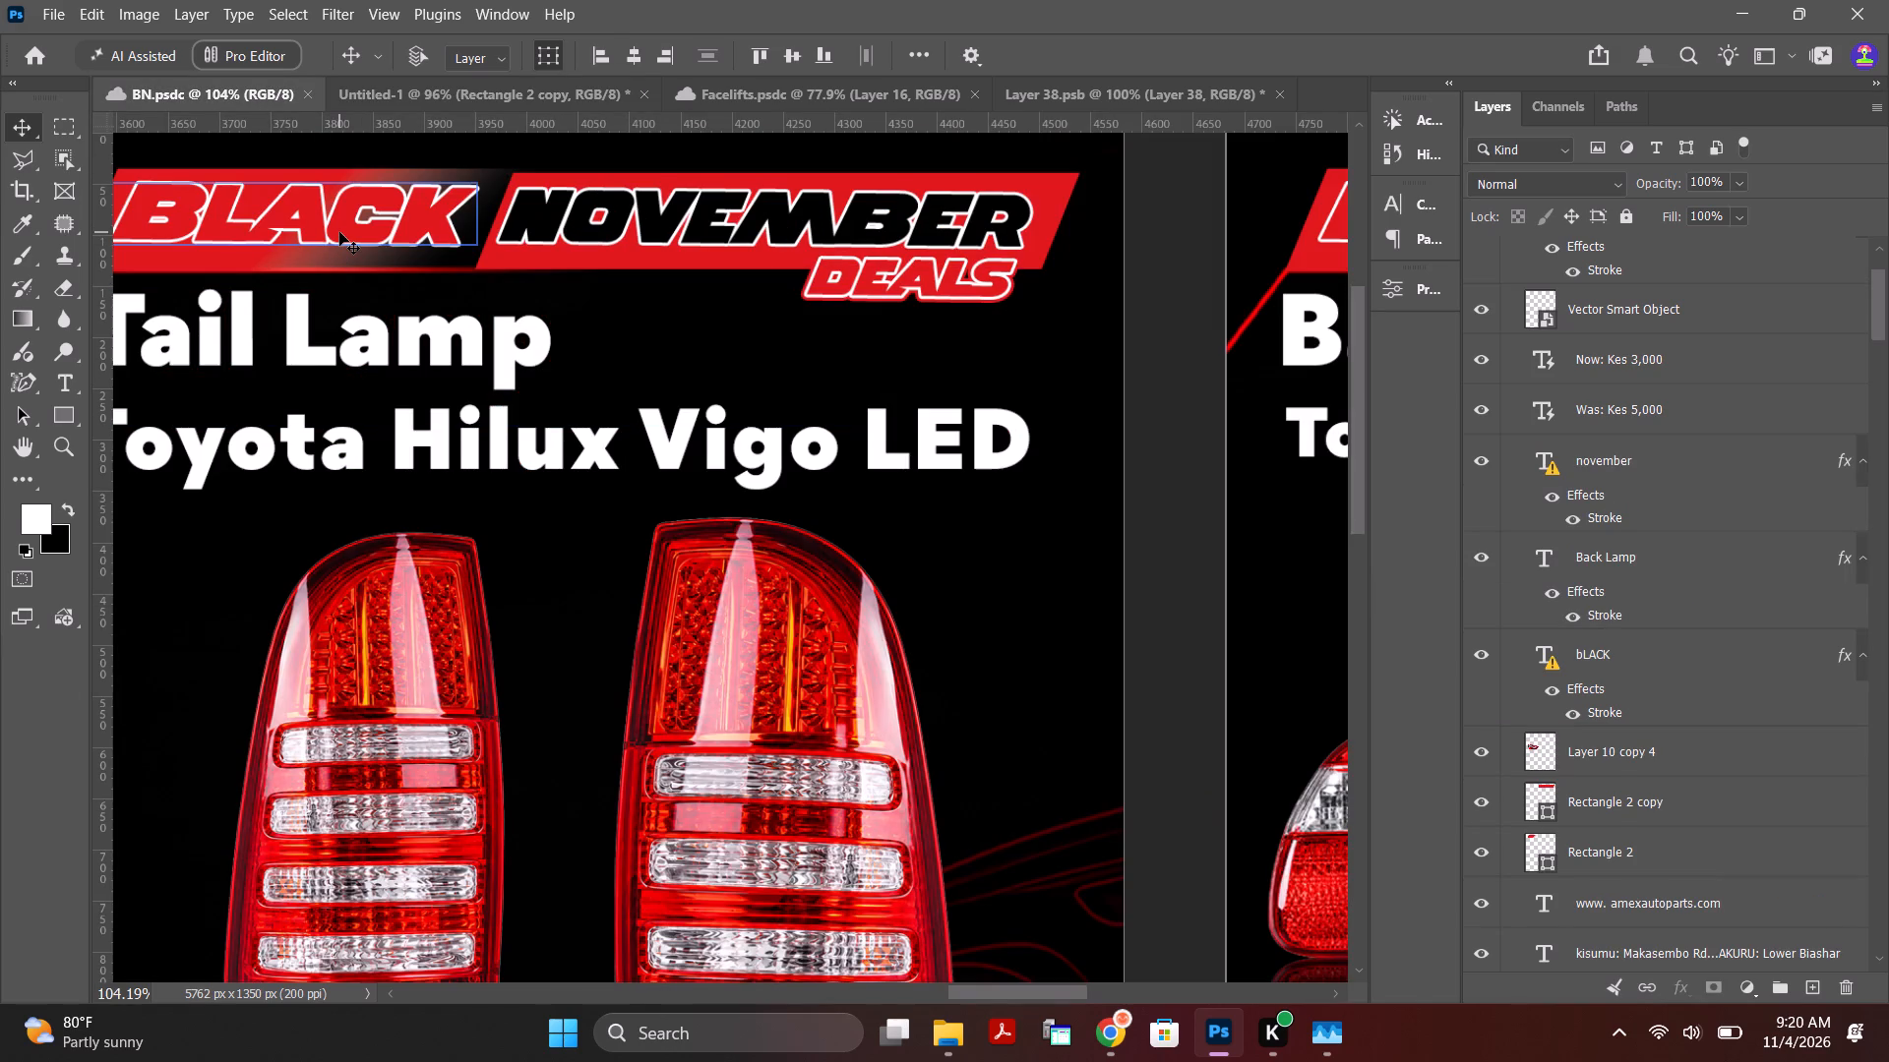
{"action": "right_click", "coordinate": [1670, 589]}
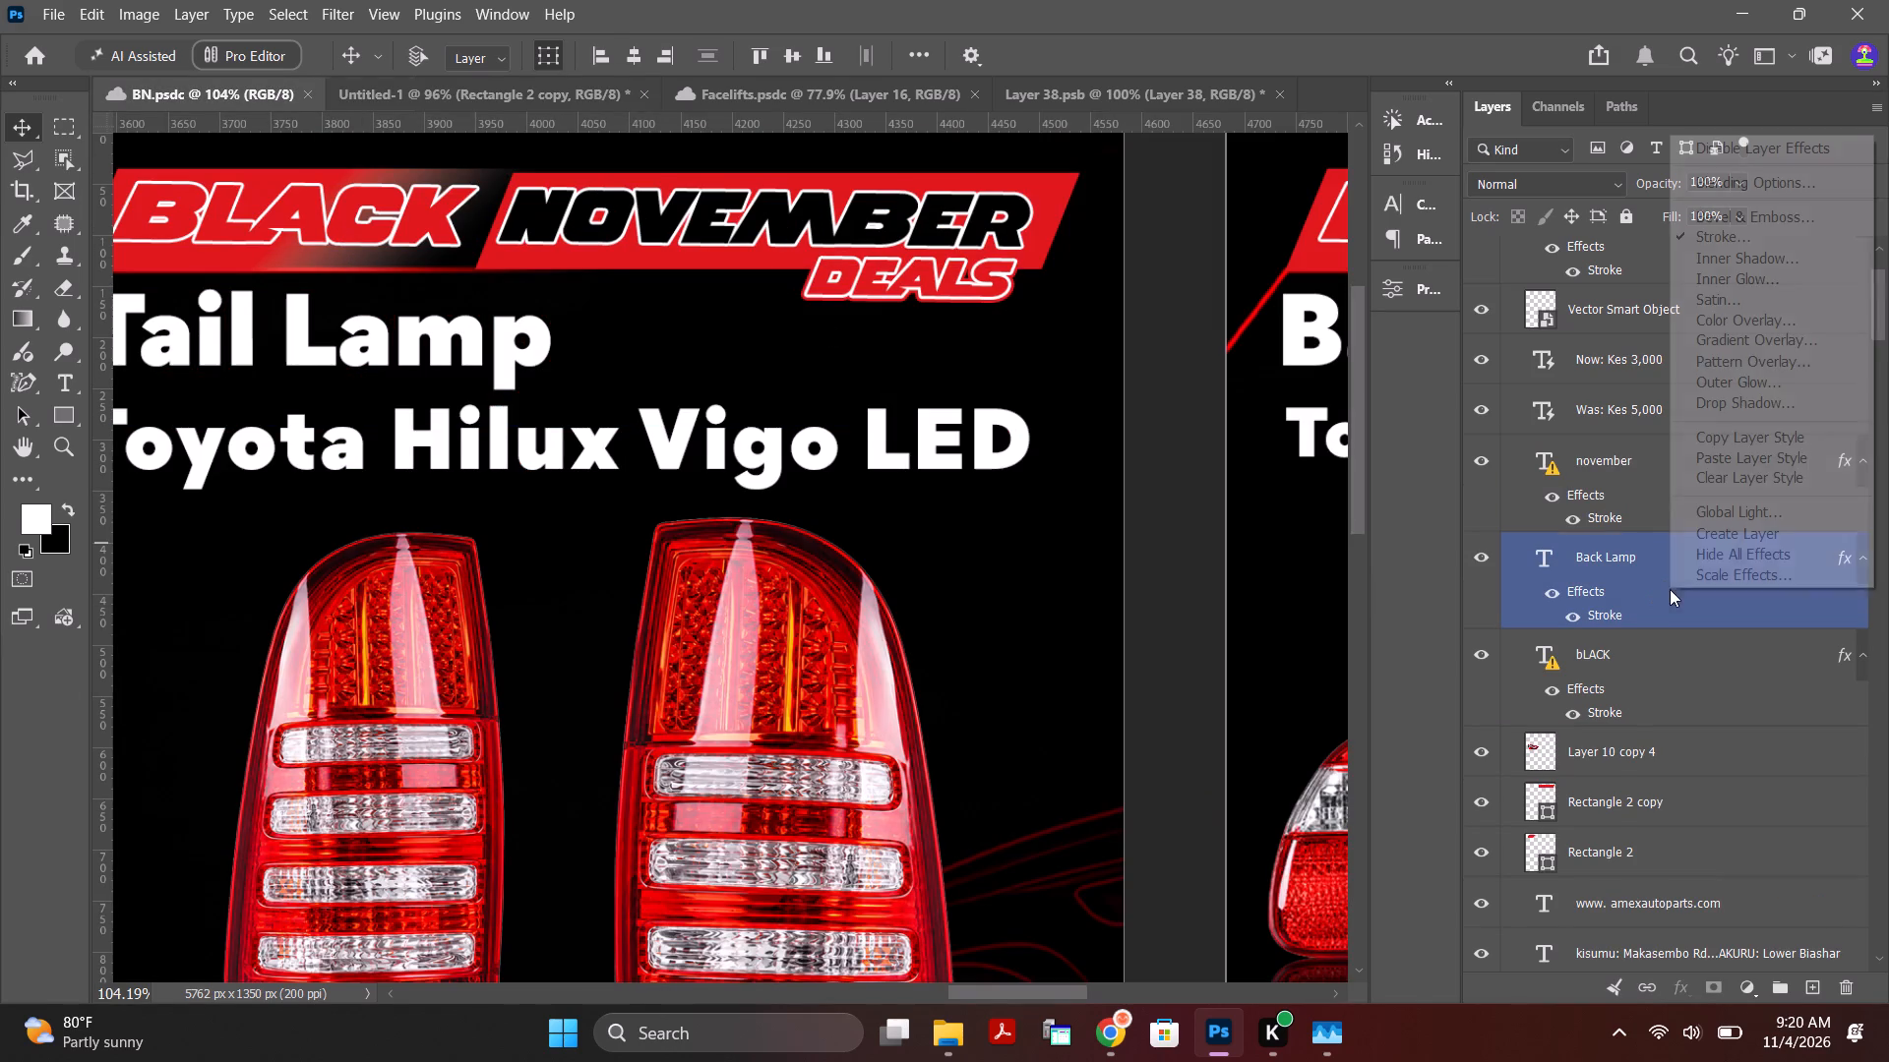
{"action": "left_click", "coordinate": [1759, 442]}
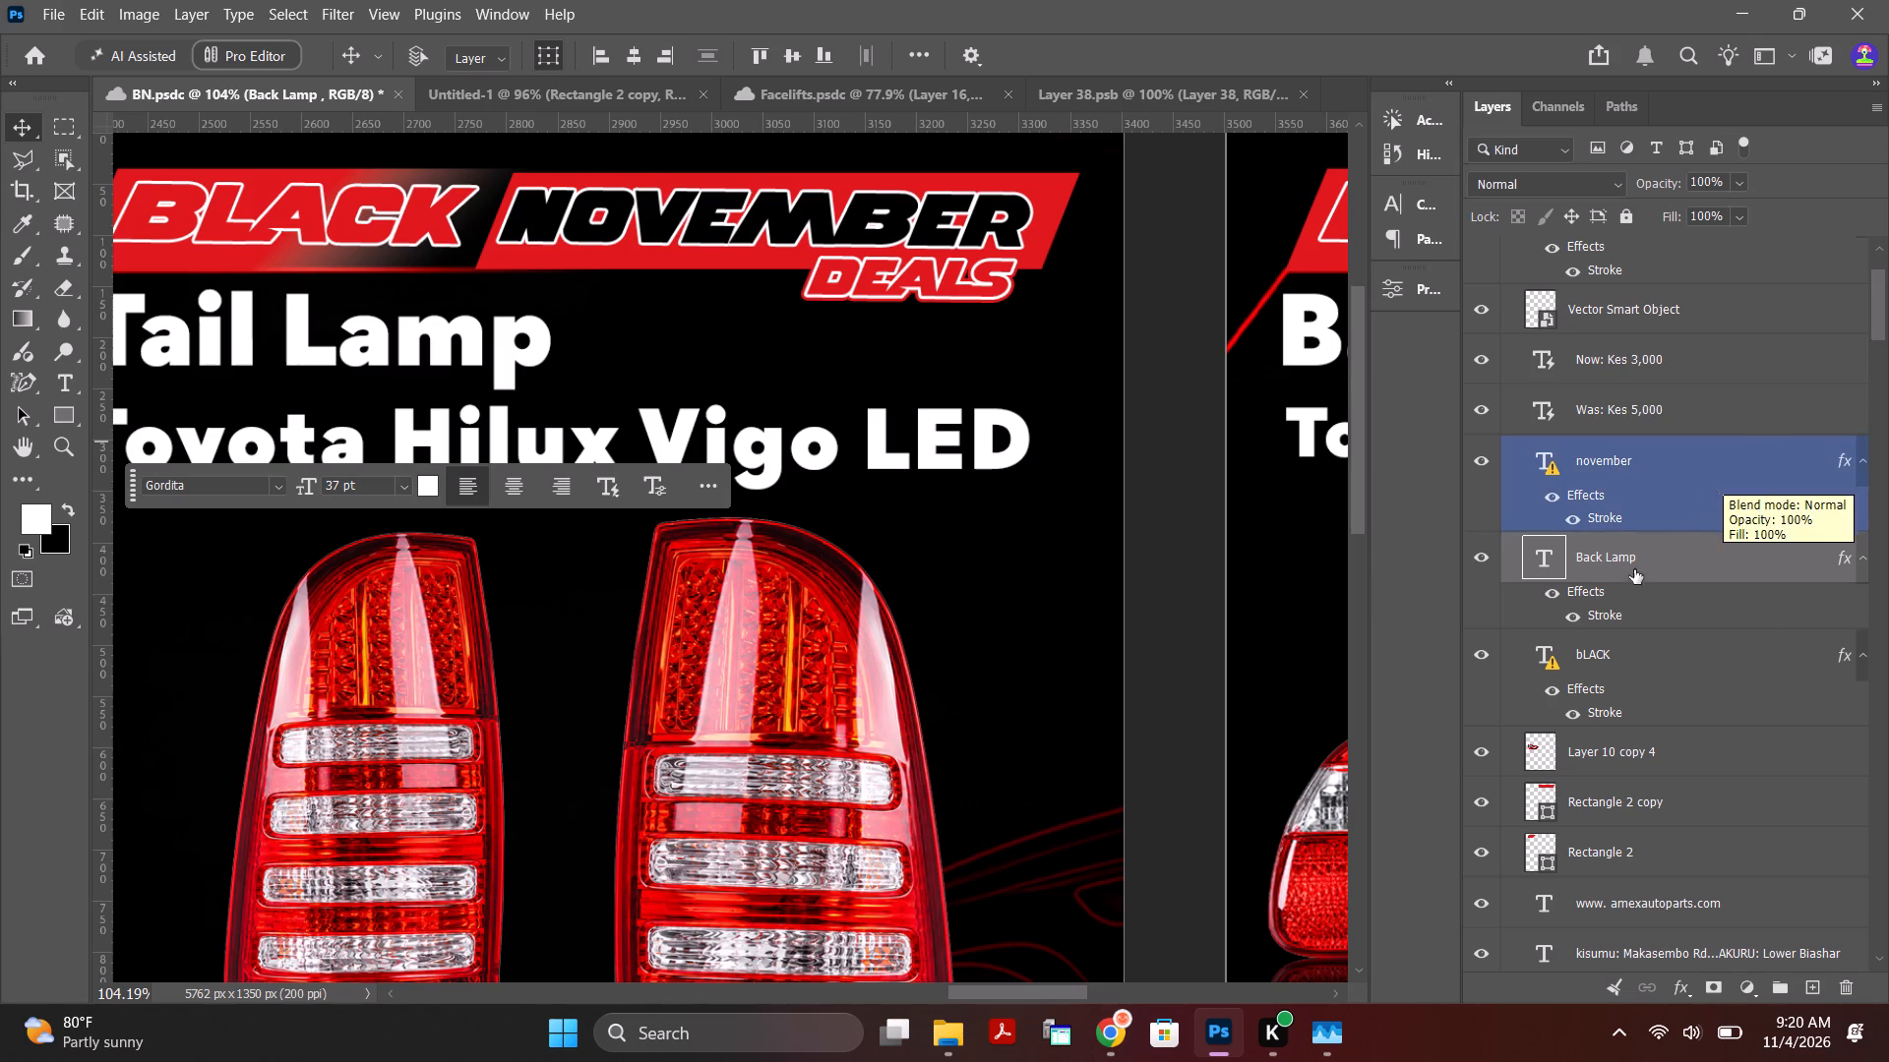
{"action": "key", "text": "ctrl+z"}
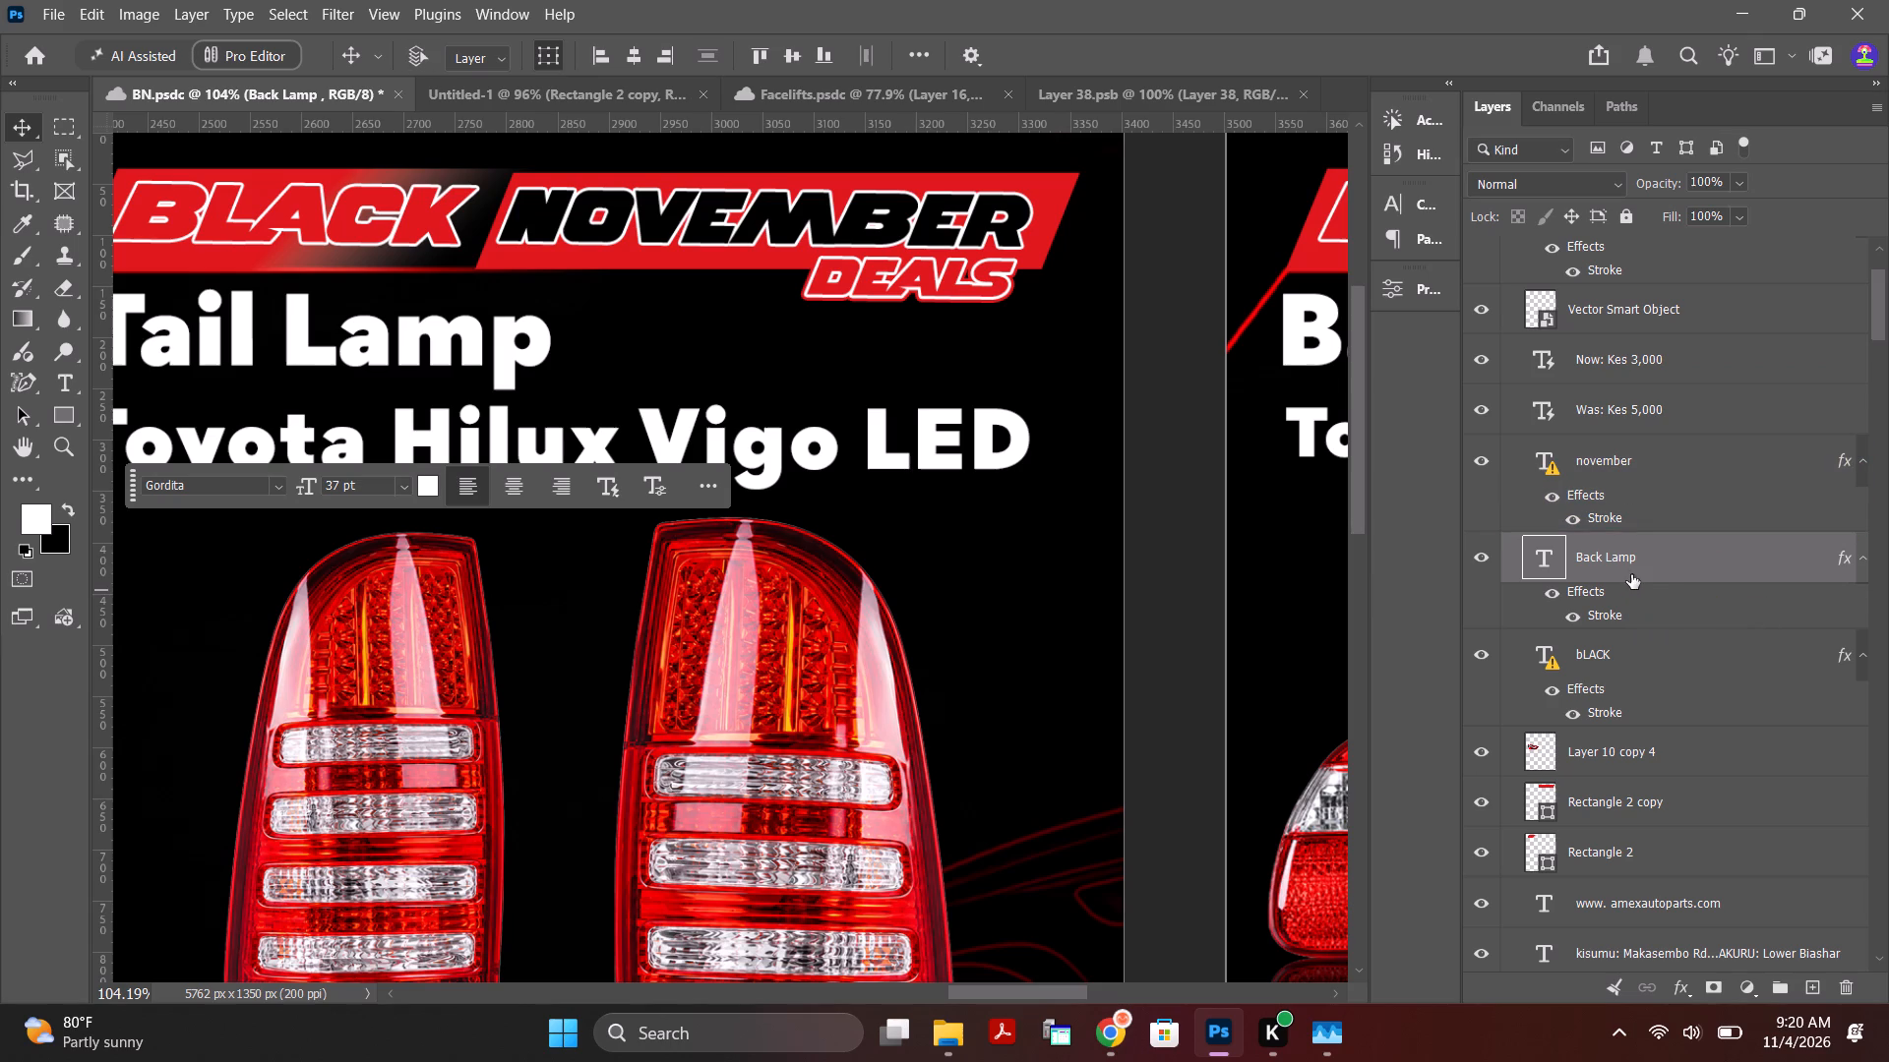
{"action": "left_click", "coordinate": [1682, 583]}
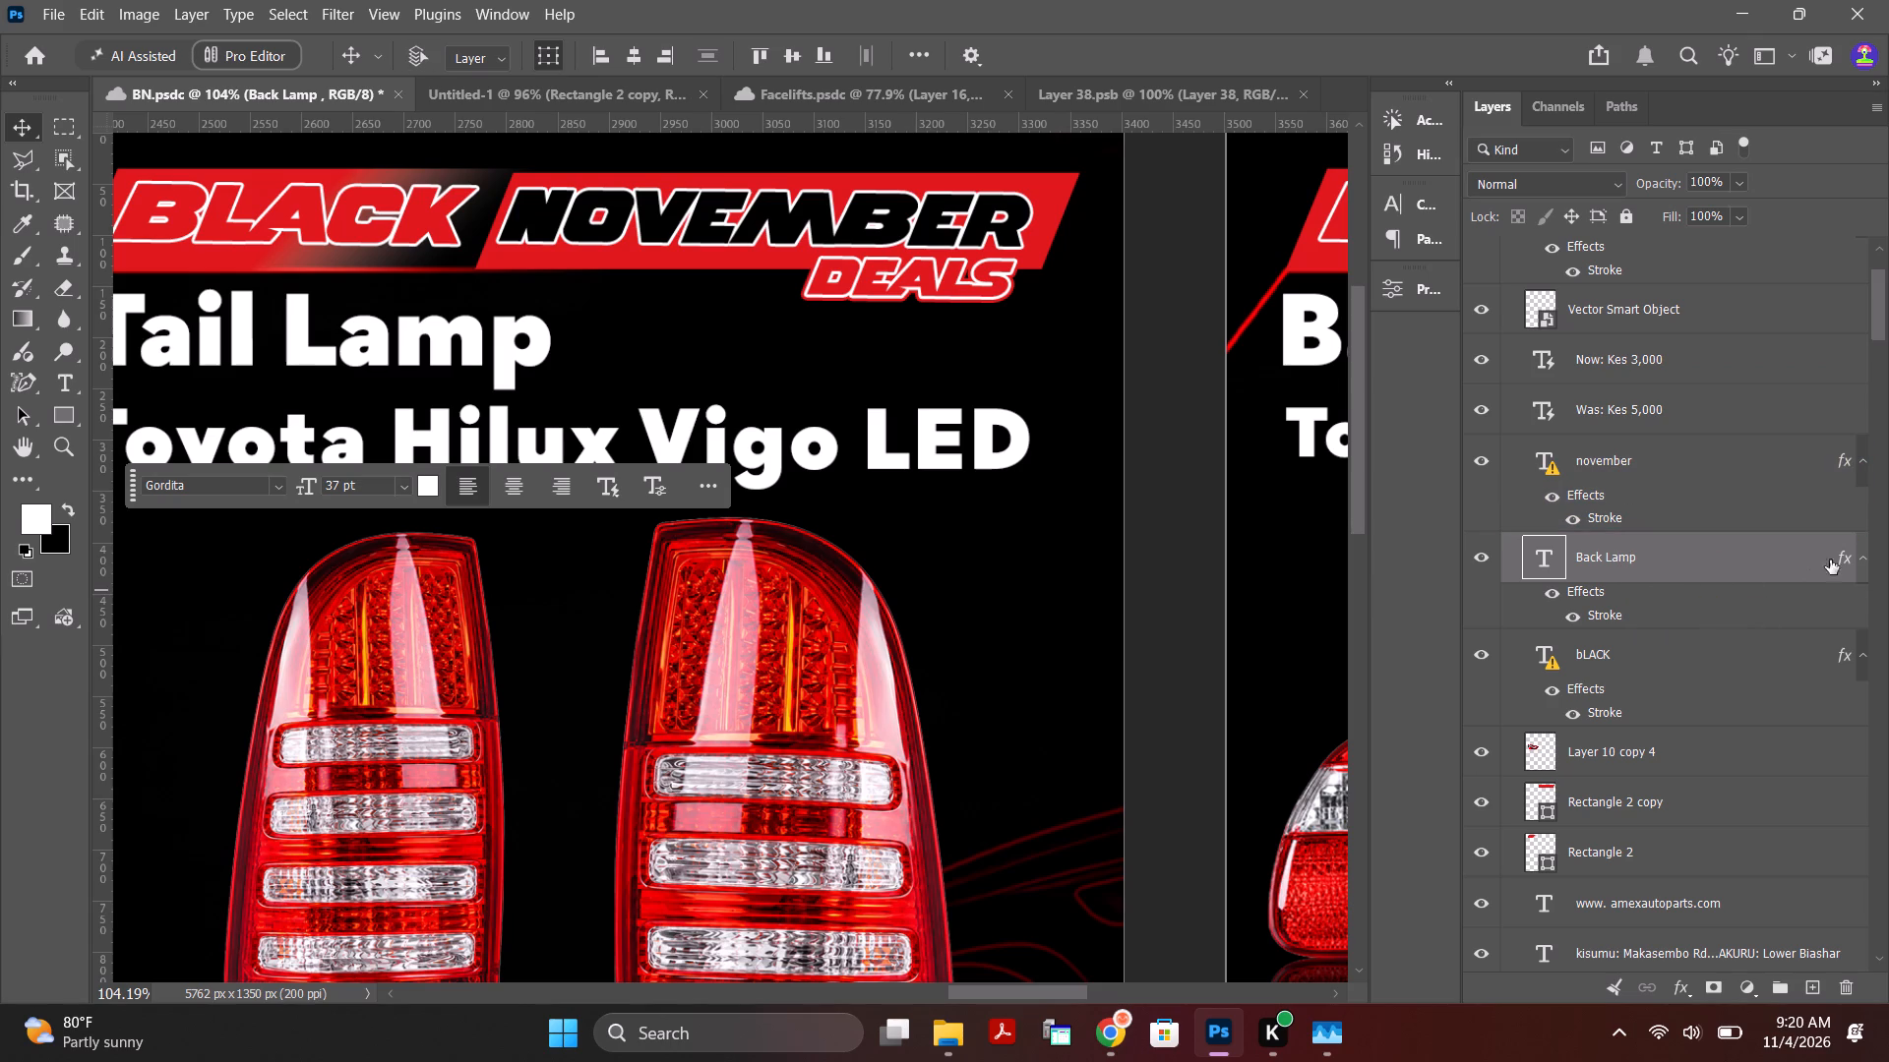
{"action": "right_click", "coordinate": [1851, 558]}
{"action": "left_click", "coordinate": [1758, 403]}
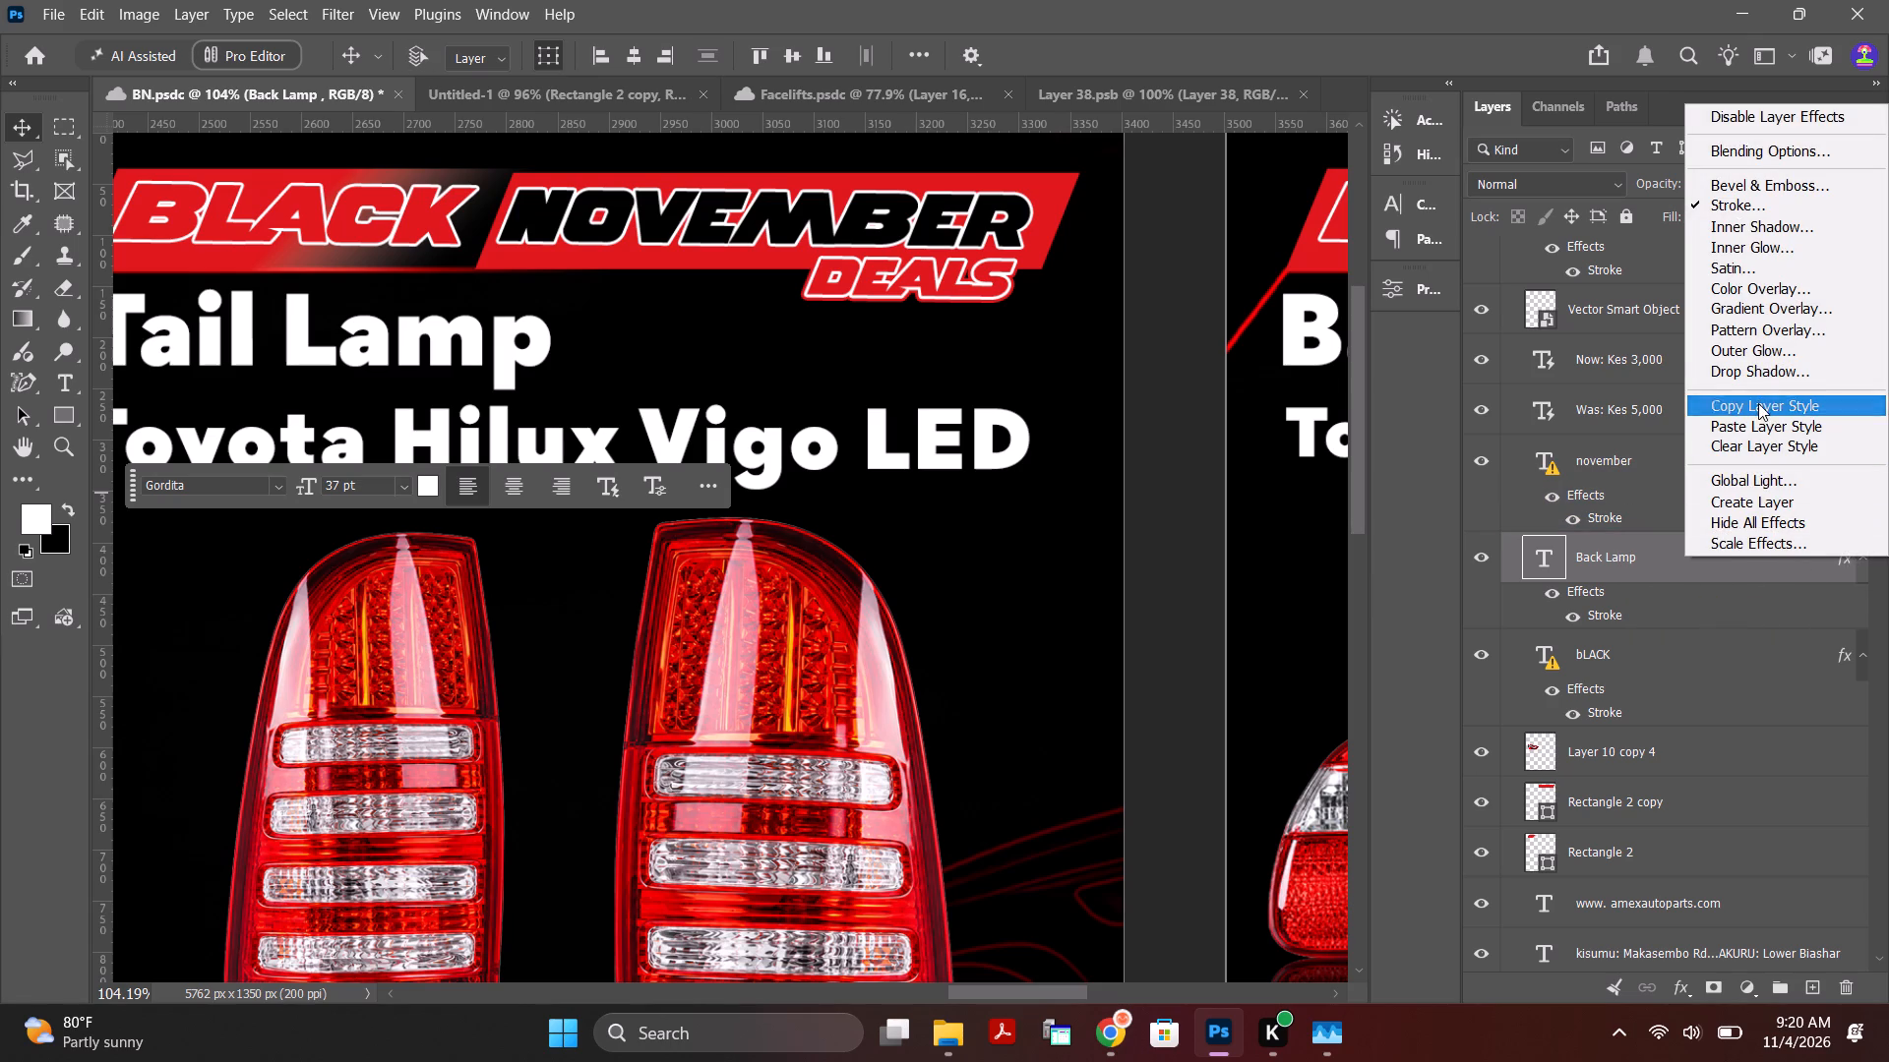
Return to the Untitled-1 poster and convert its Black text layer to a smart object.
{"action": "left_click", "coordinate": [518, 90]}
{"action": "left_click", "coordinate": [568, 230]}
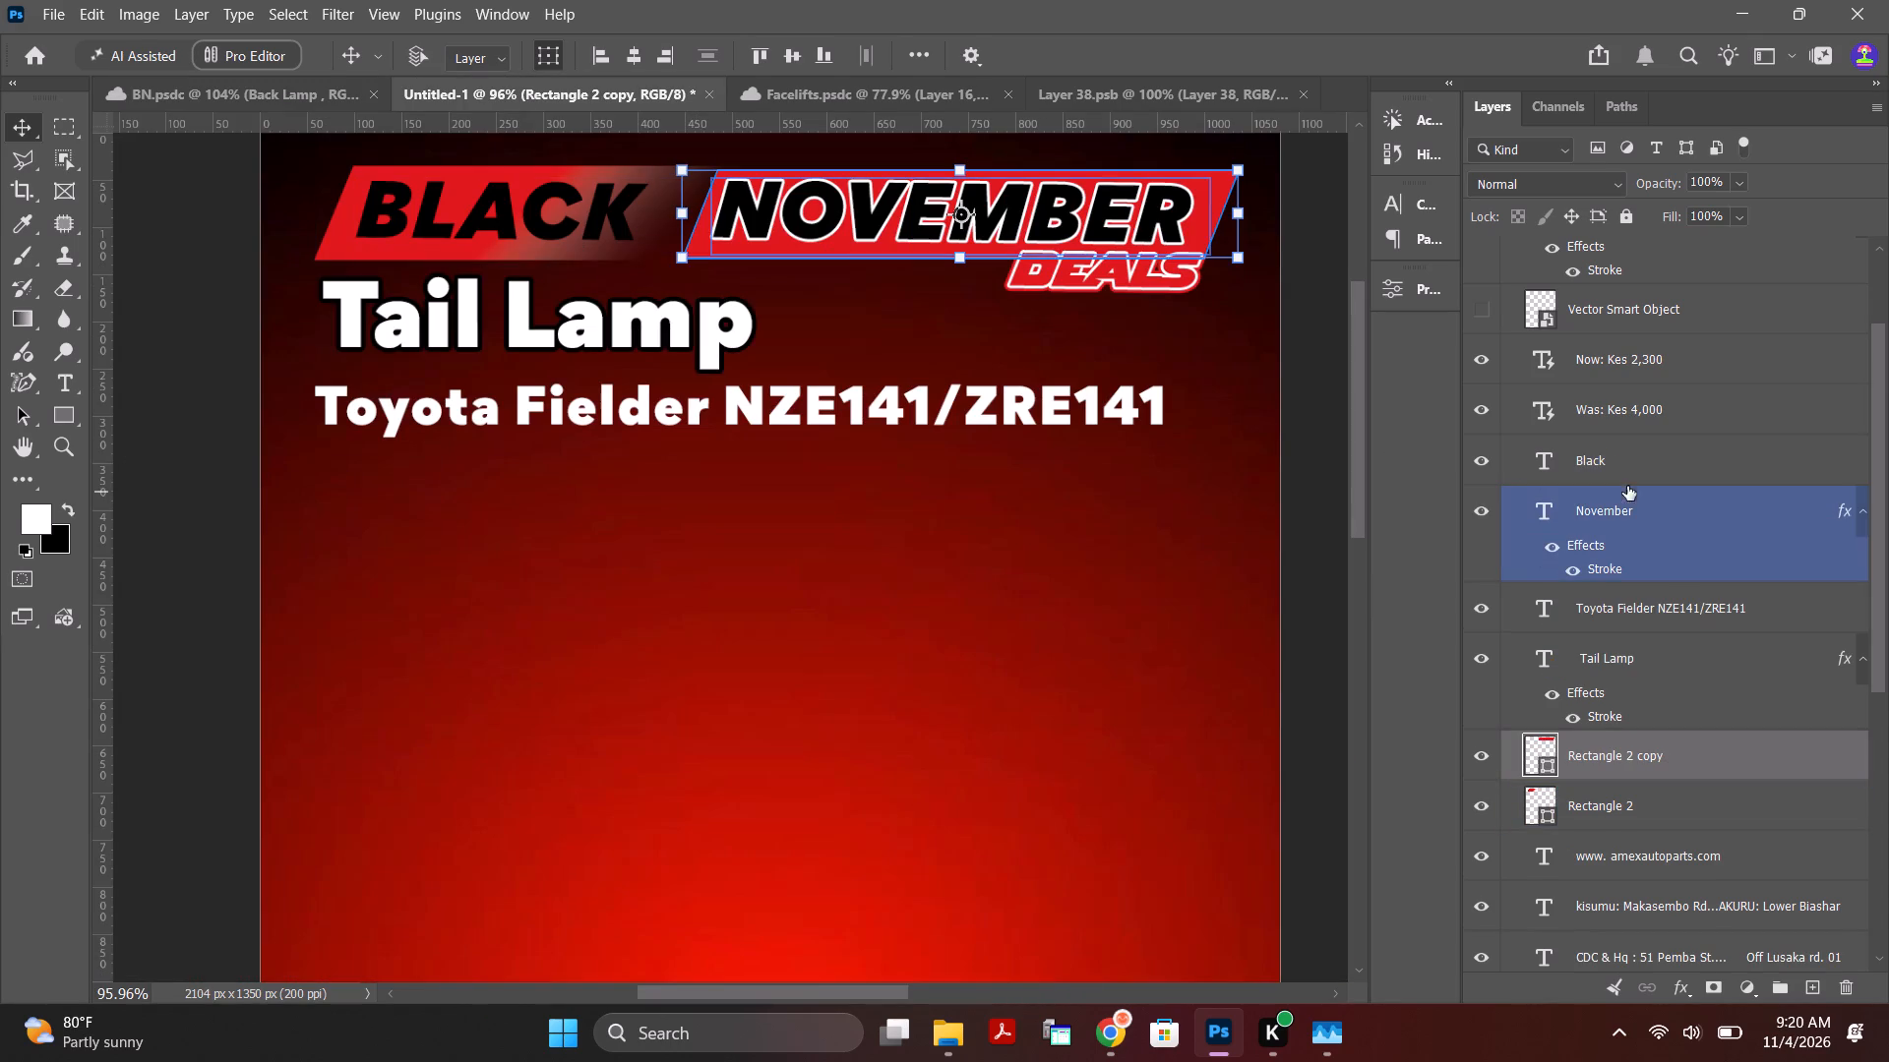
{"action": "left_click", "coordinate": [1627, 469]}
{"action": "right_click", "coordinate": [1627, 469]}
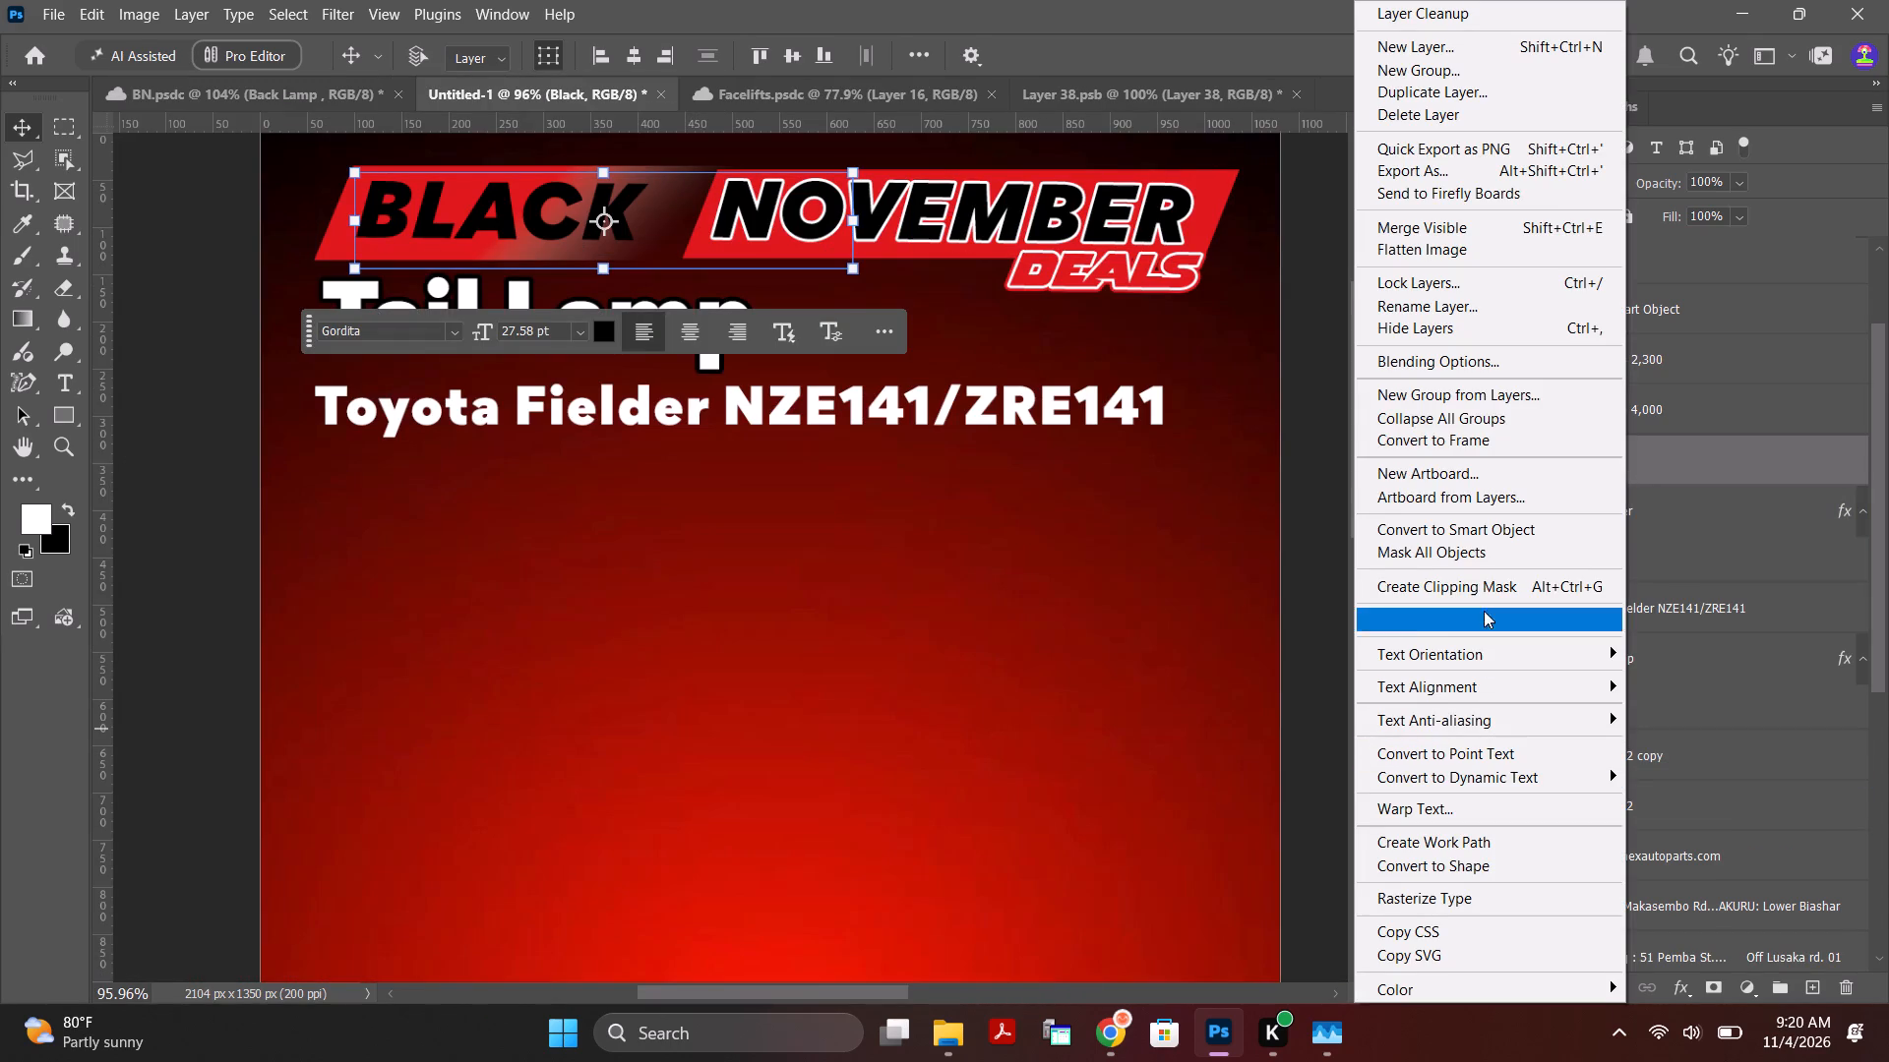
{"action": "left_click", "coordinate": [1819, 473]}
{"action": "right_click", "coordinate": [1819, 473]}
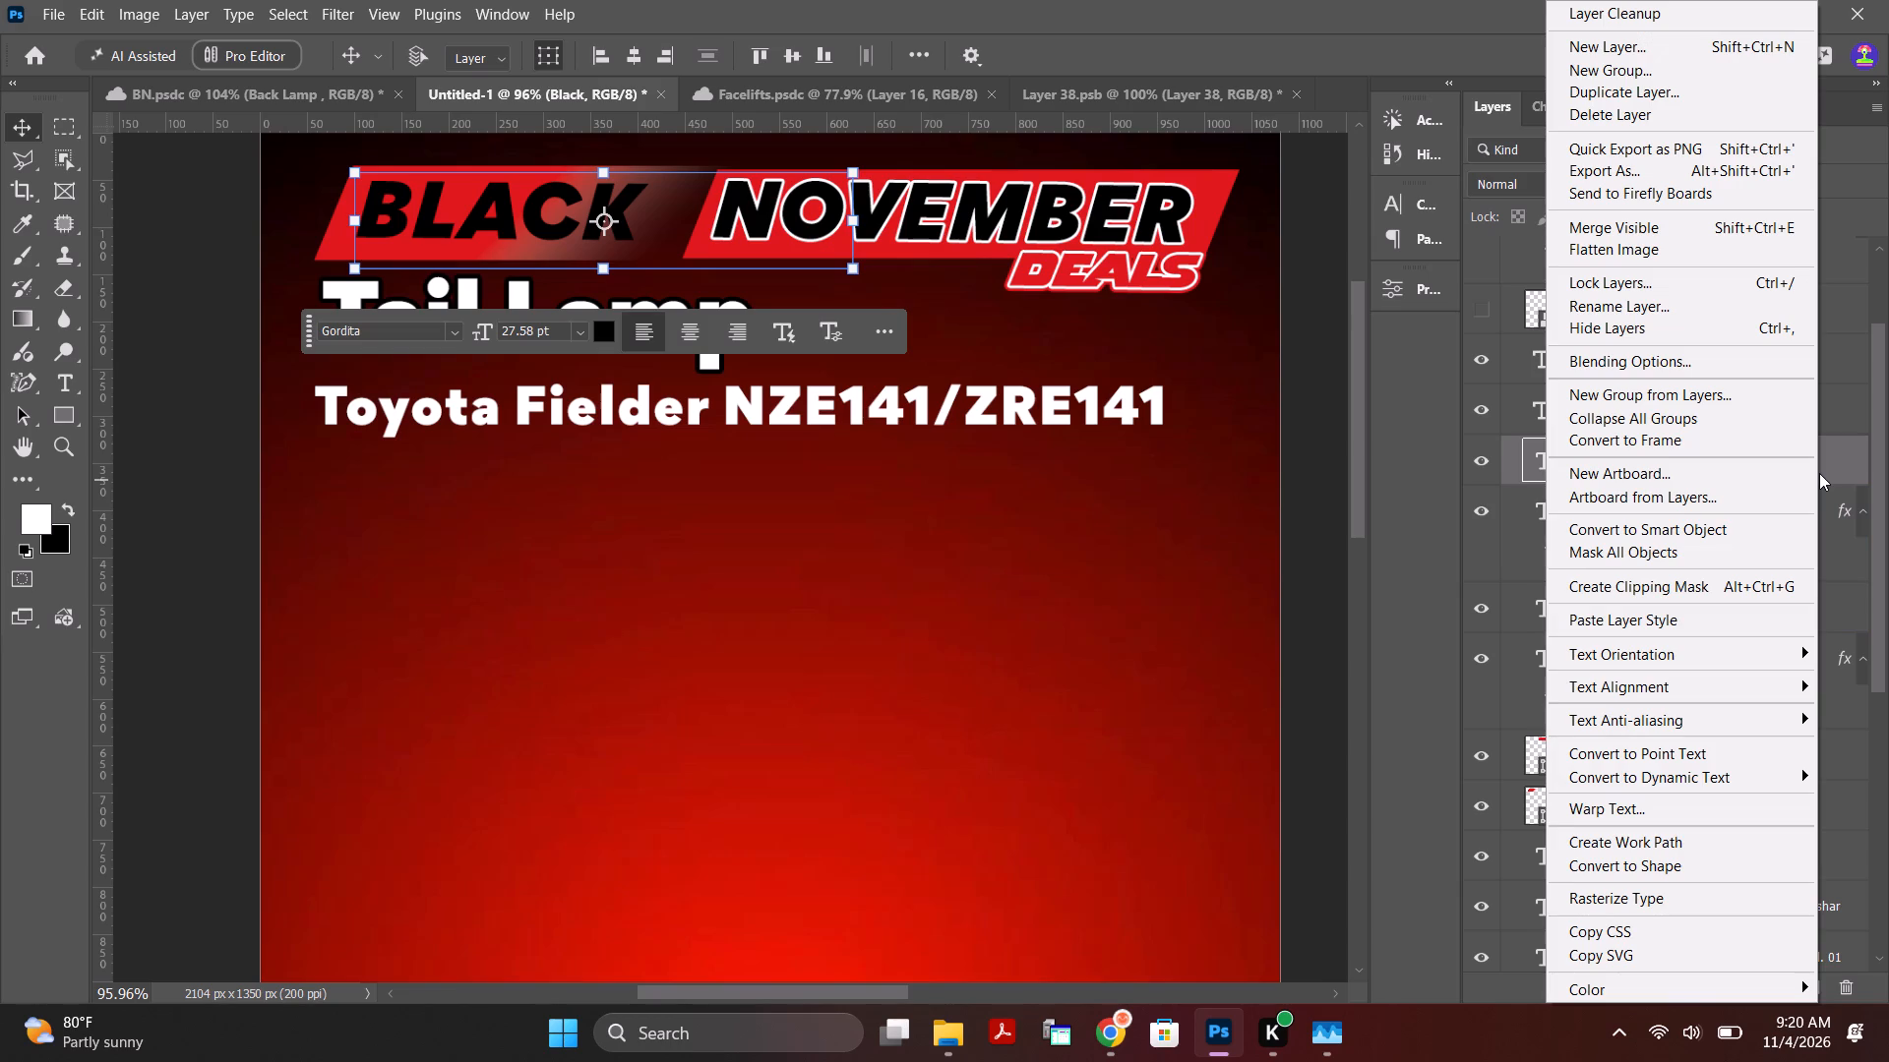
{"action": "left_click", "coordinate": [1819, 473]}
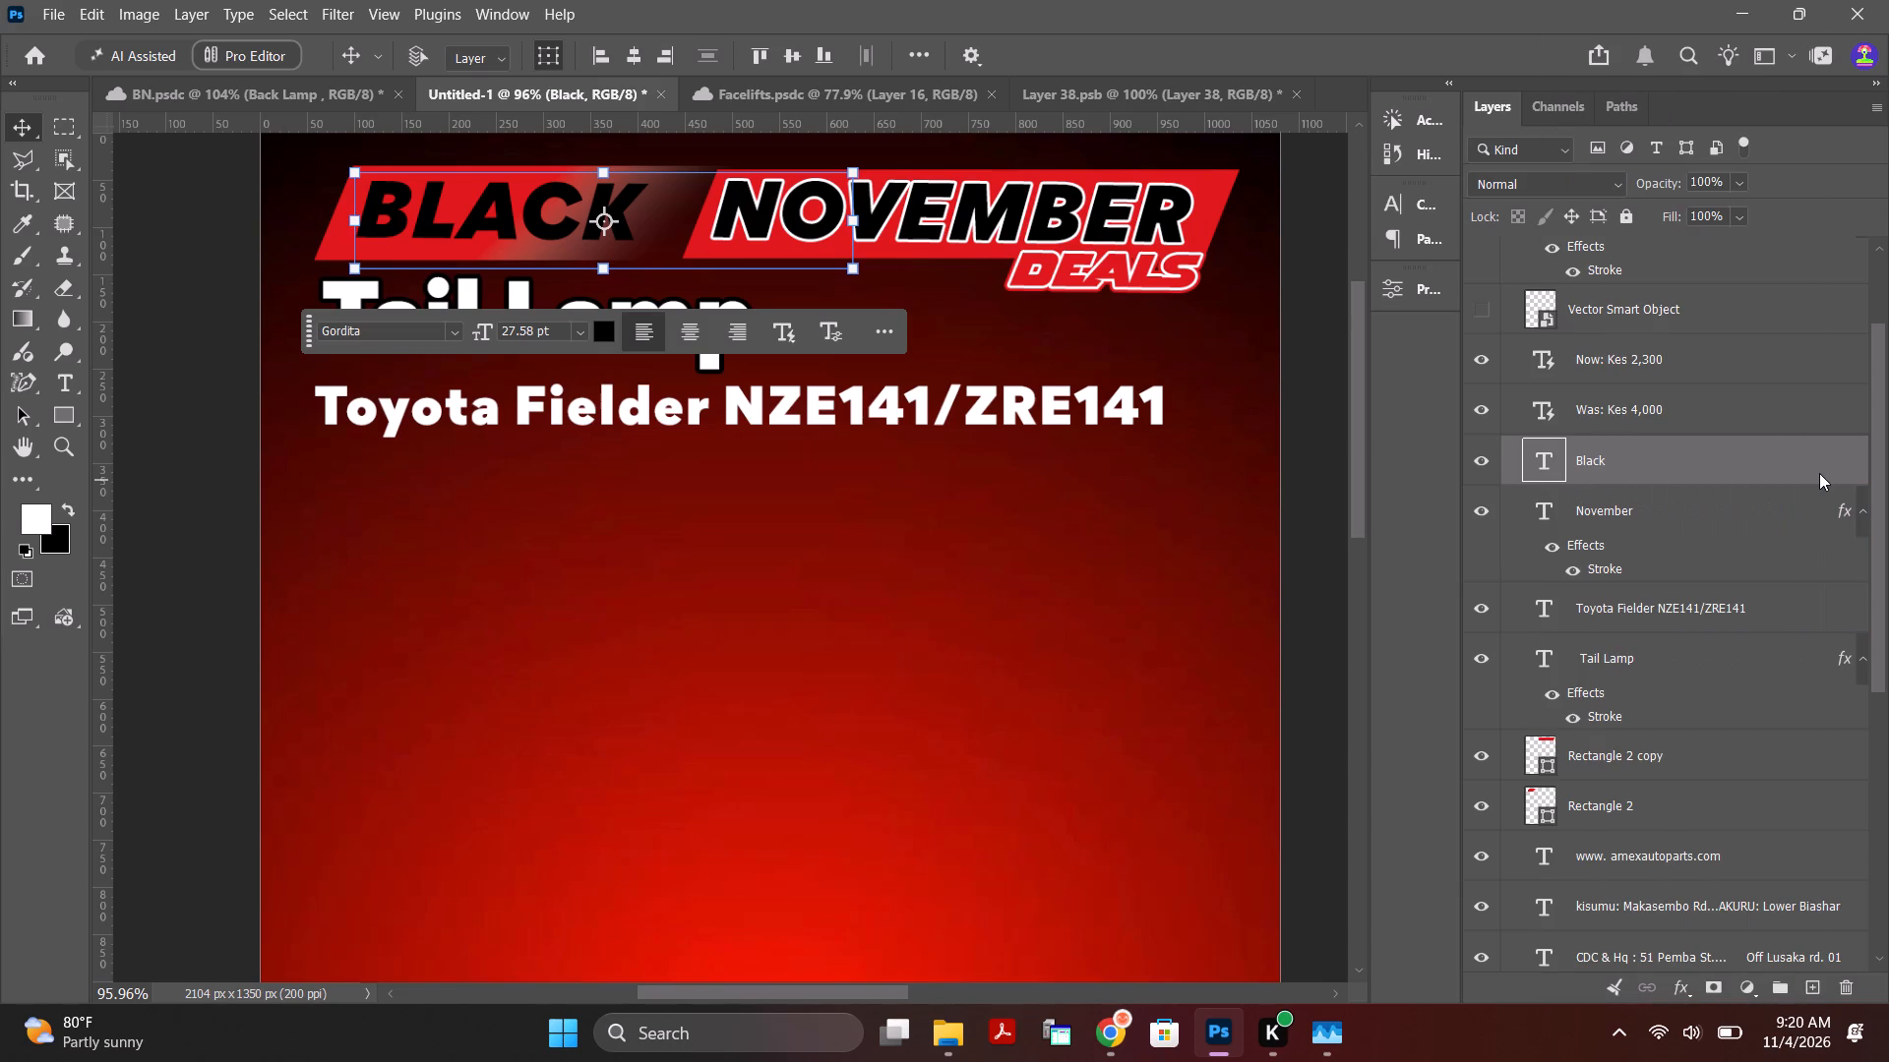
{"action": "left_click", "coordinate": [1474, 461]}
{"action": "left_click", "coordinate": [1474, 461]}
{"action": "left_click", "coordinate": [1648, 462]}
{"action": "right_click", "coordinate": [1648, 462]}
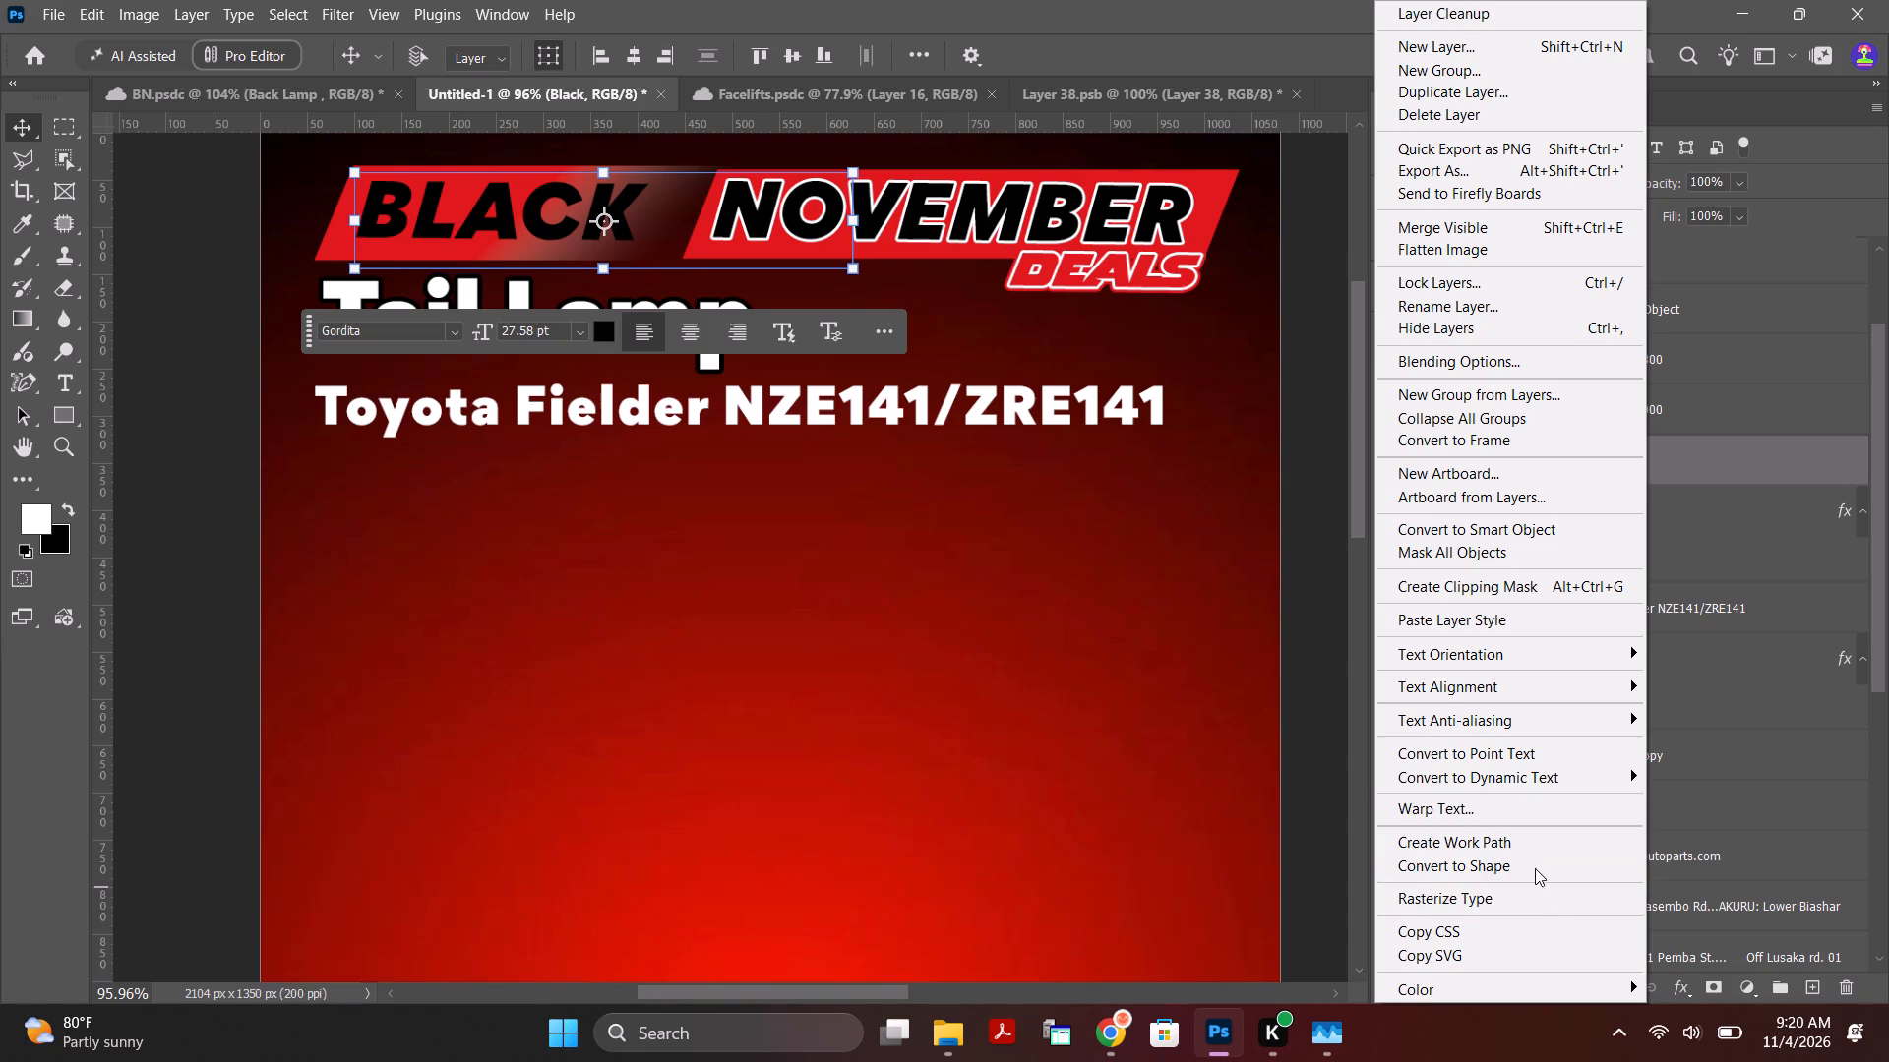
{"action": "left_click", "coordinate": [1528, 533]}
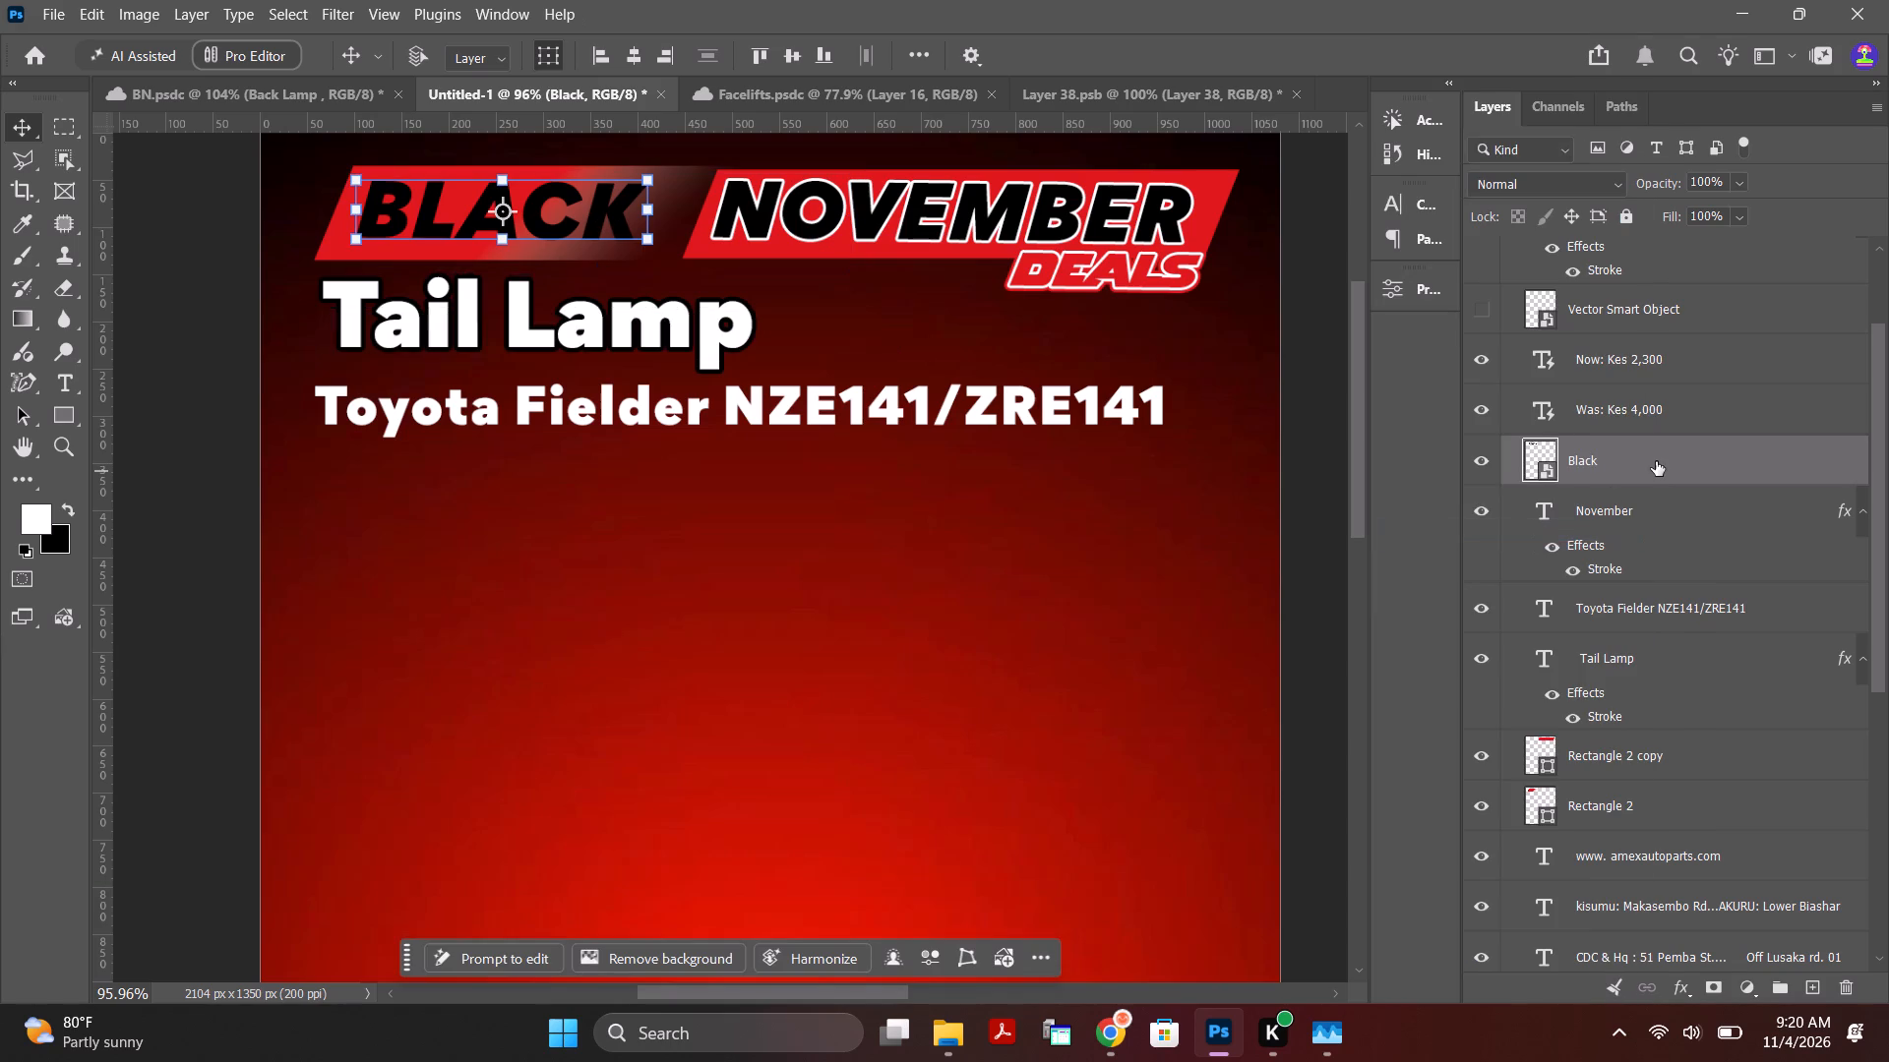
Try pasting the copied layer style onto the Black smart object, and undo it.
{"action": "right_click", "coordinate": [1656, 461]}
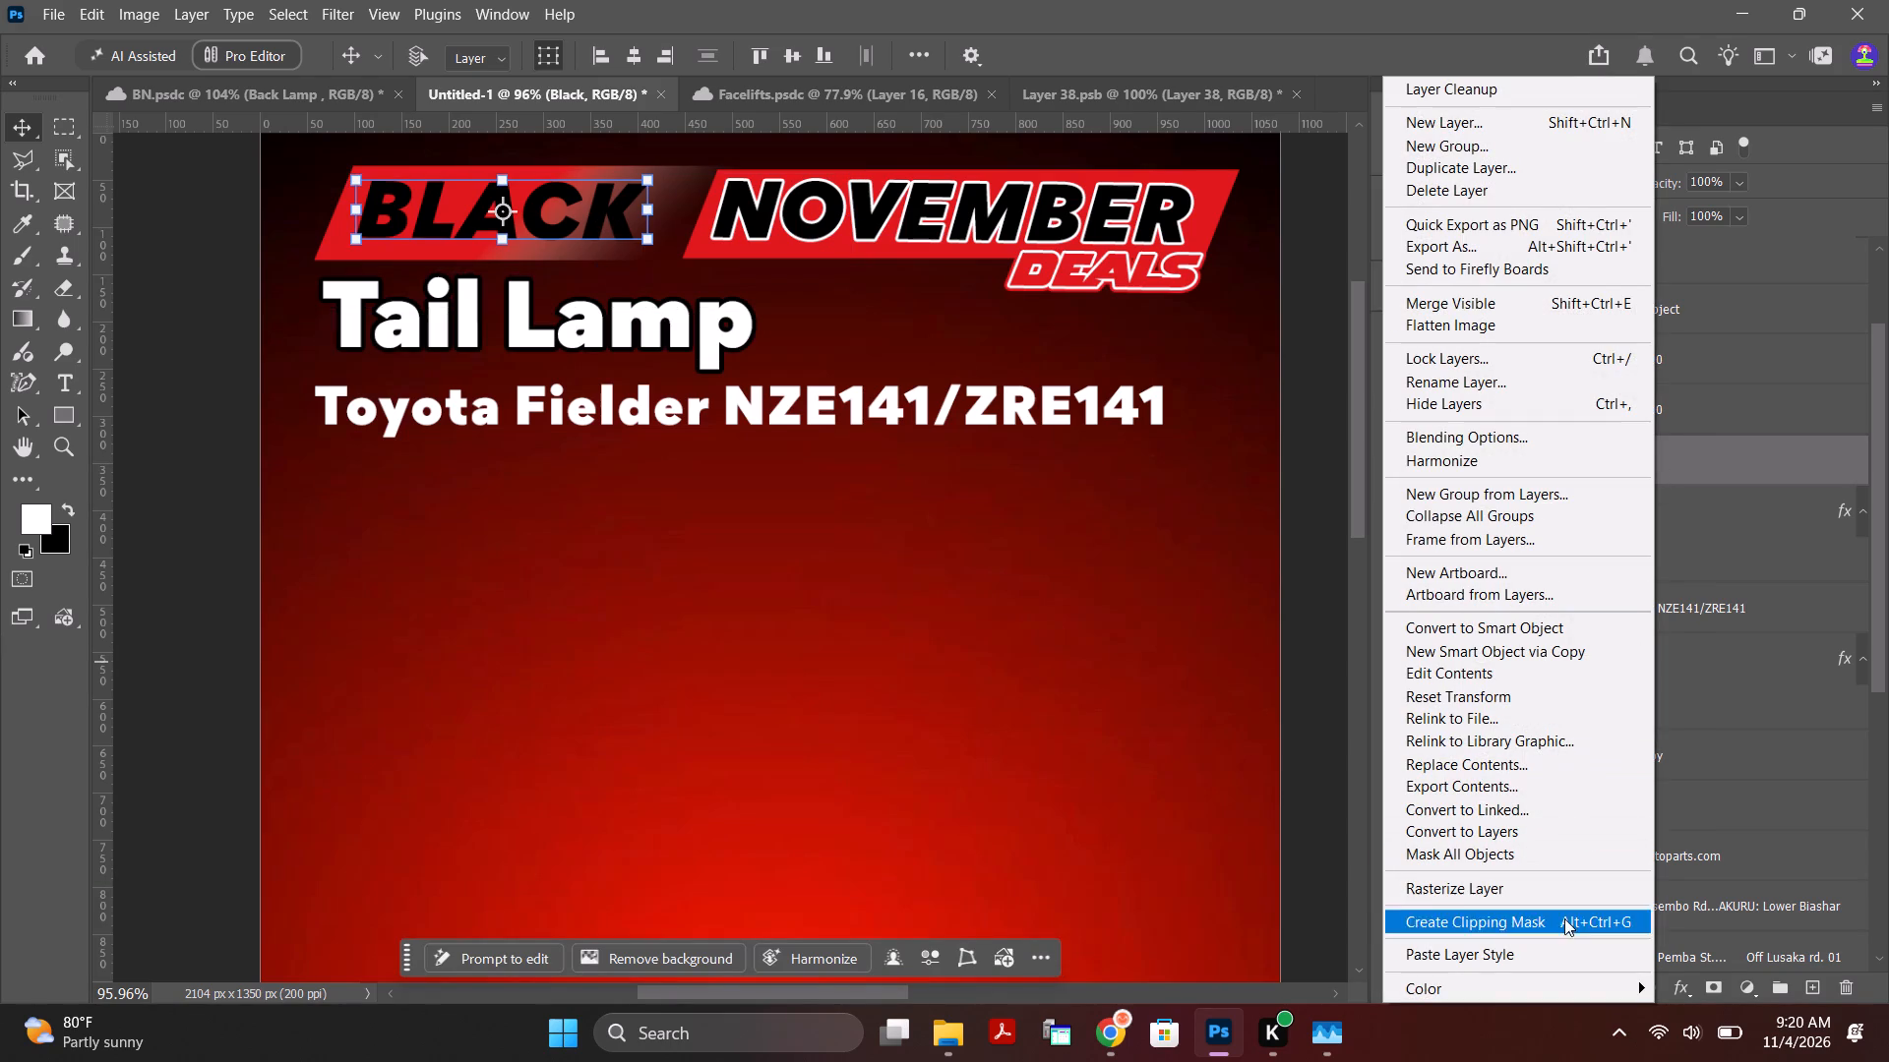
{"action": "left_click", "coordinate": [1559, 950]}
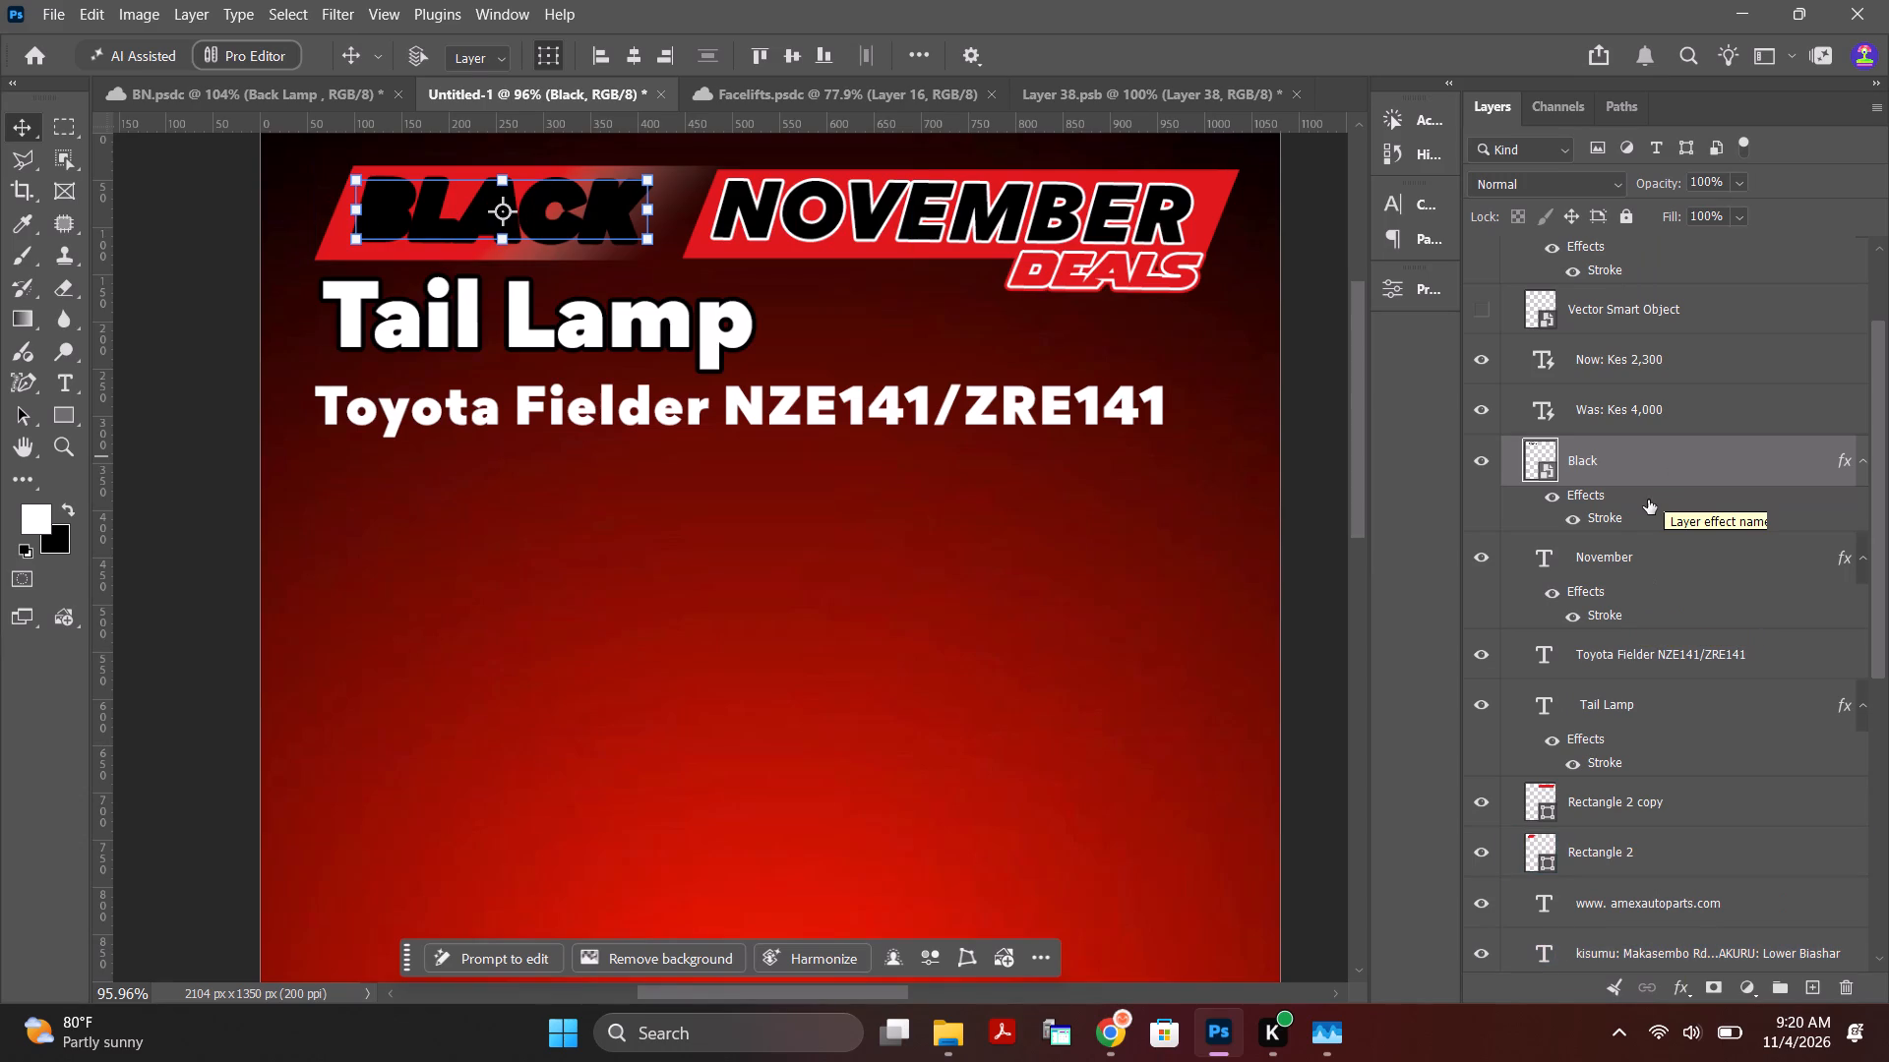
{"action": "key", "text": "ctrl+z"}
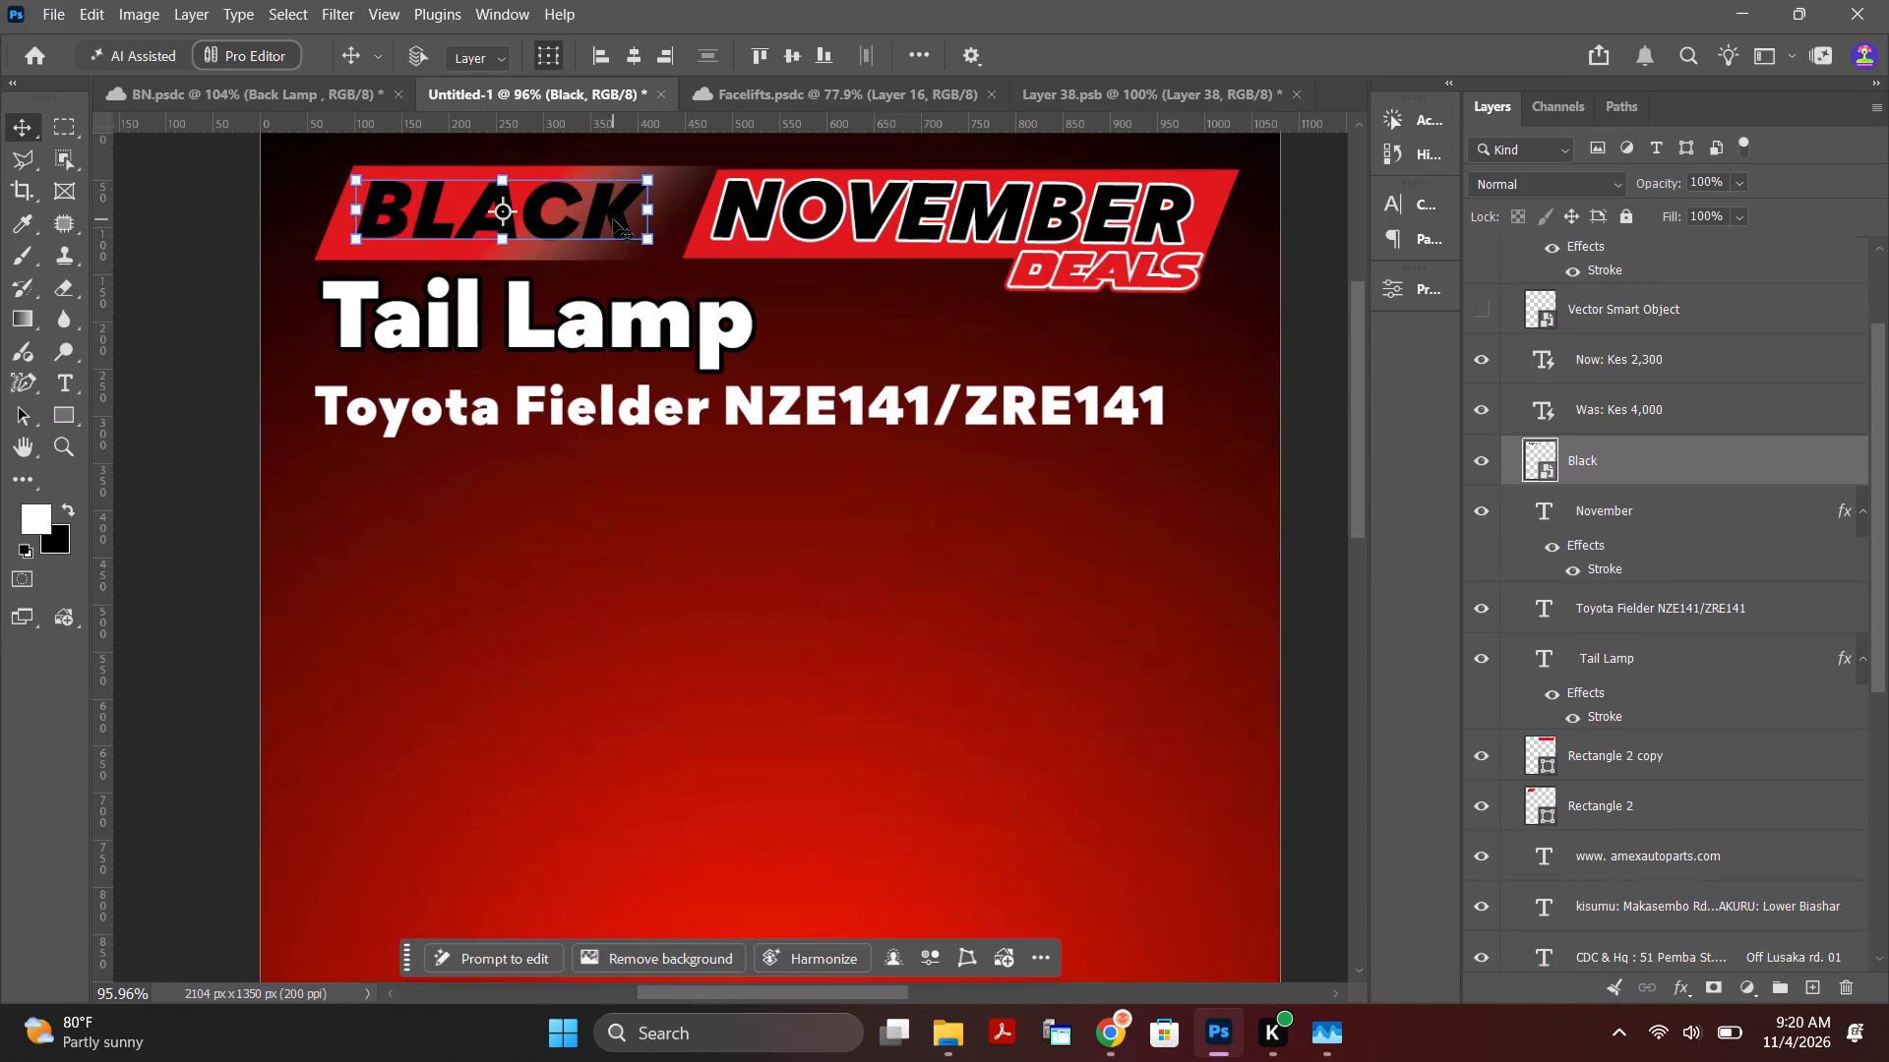
Delete the Black smart object layer from the Untitled-1 headline.
{"action": "left_click", "coordinate": [613, 219]}
{"action": "key", "text": "Delete"}
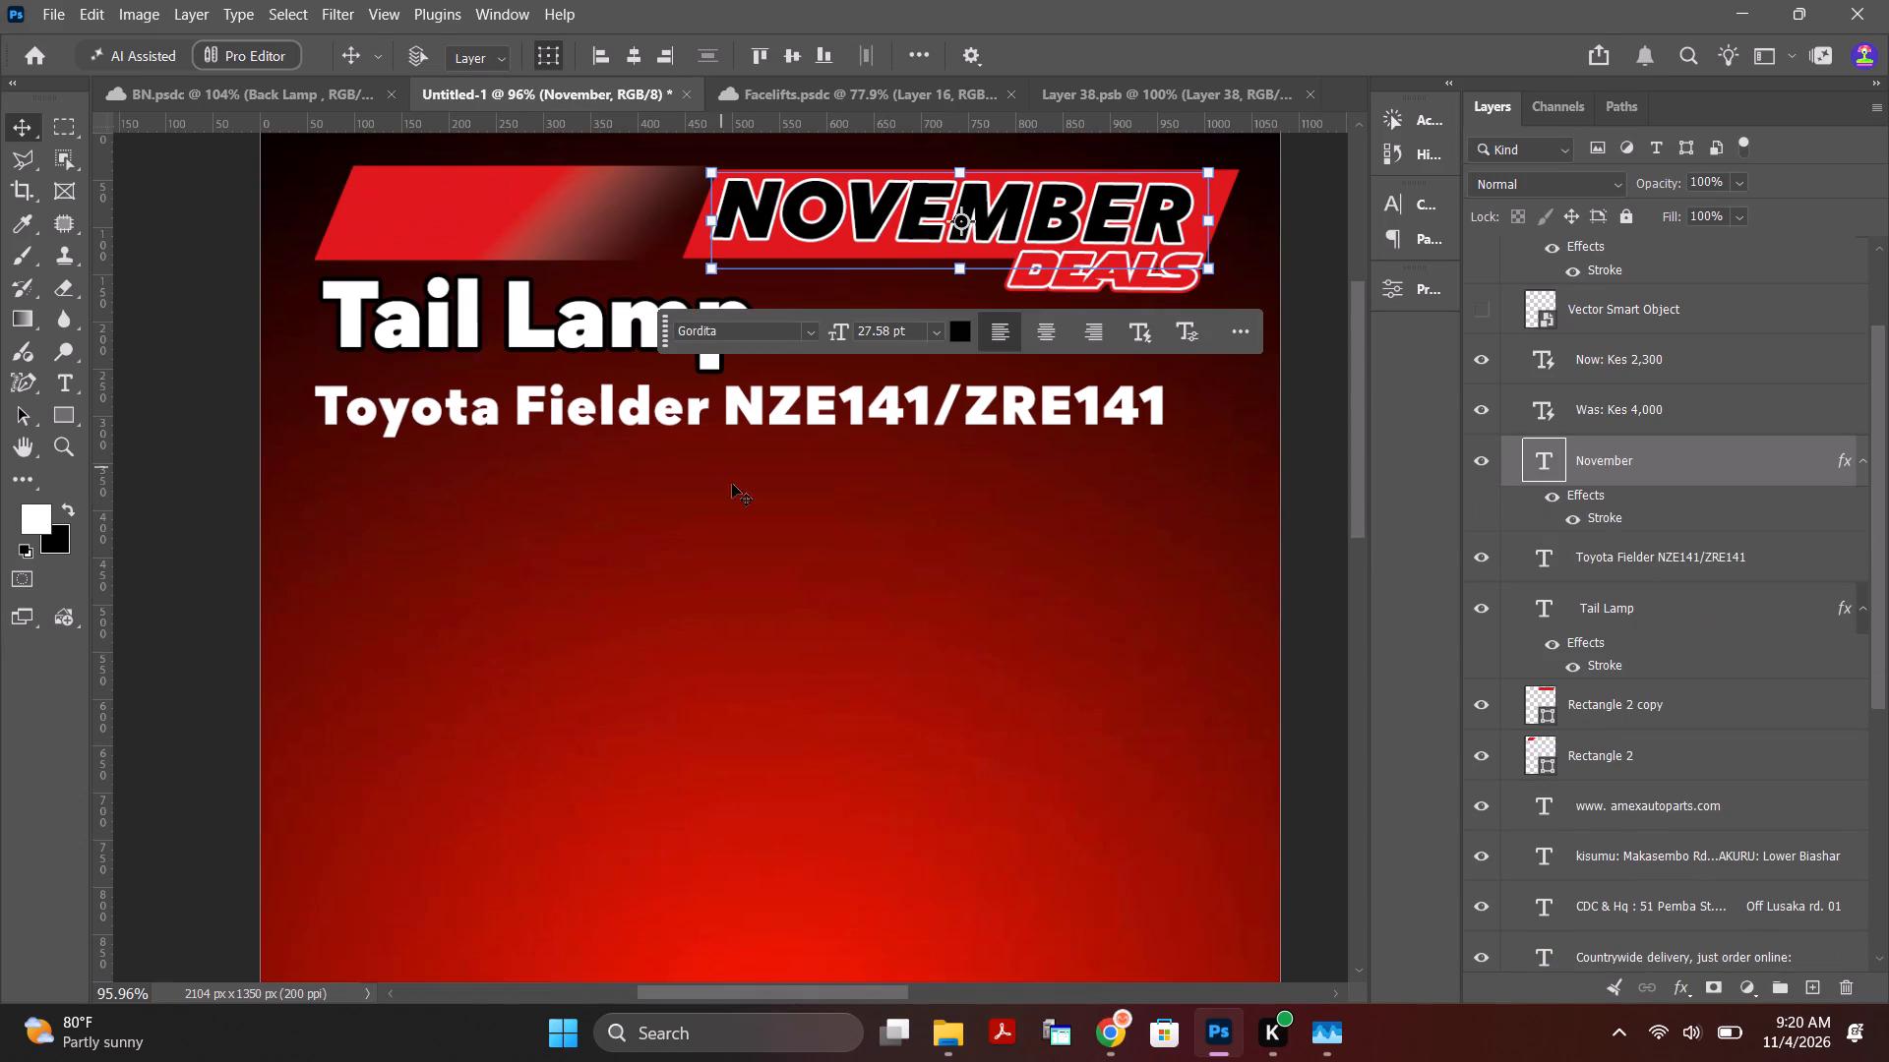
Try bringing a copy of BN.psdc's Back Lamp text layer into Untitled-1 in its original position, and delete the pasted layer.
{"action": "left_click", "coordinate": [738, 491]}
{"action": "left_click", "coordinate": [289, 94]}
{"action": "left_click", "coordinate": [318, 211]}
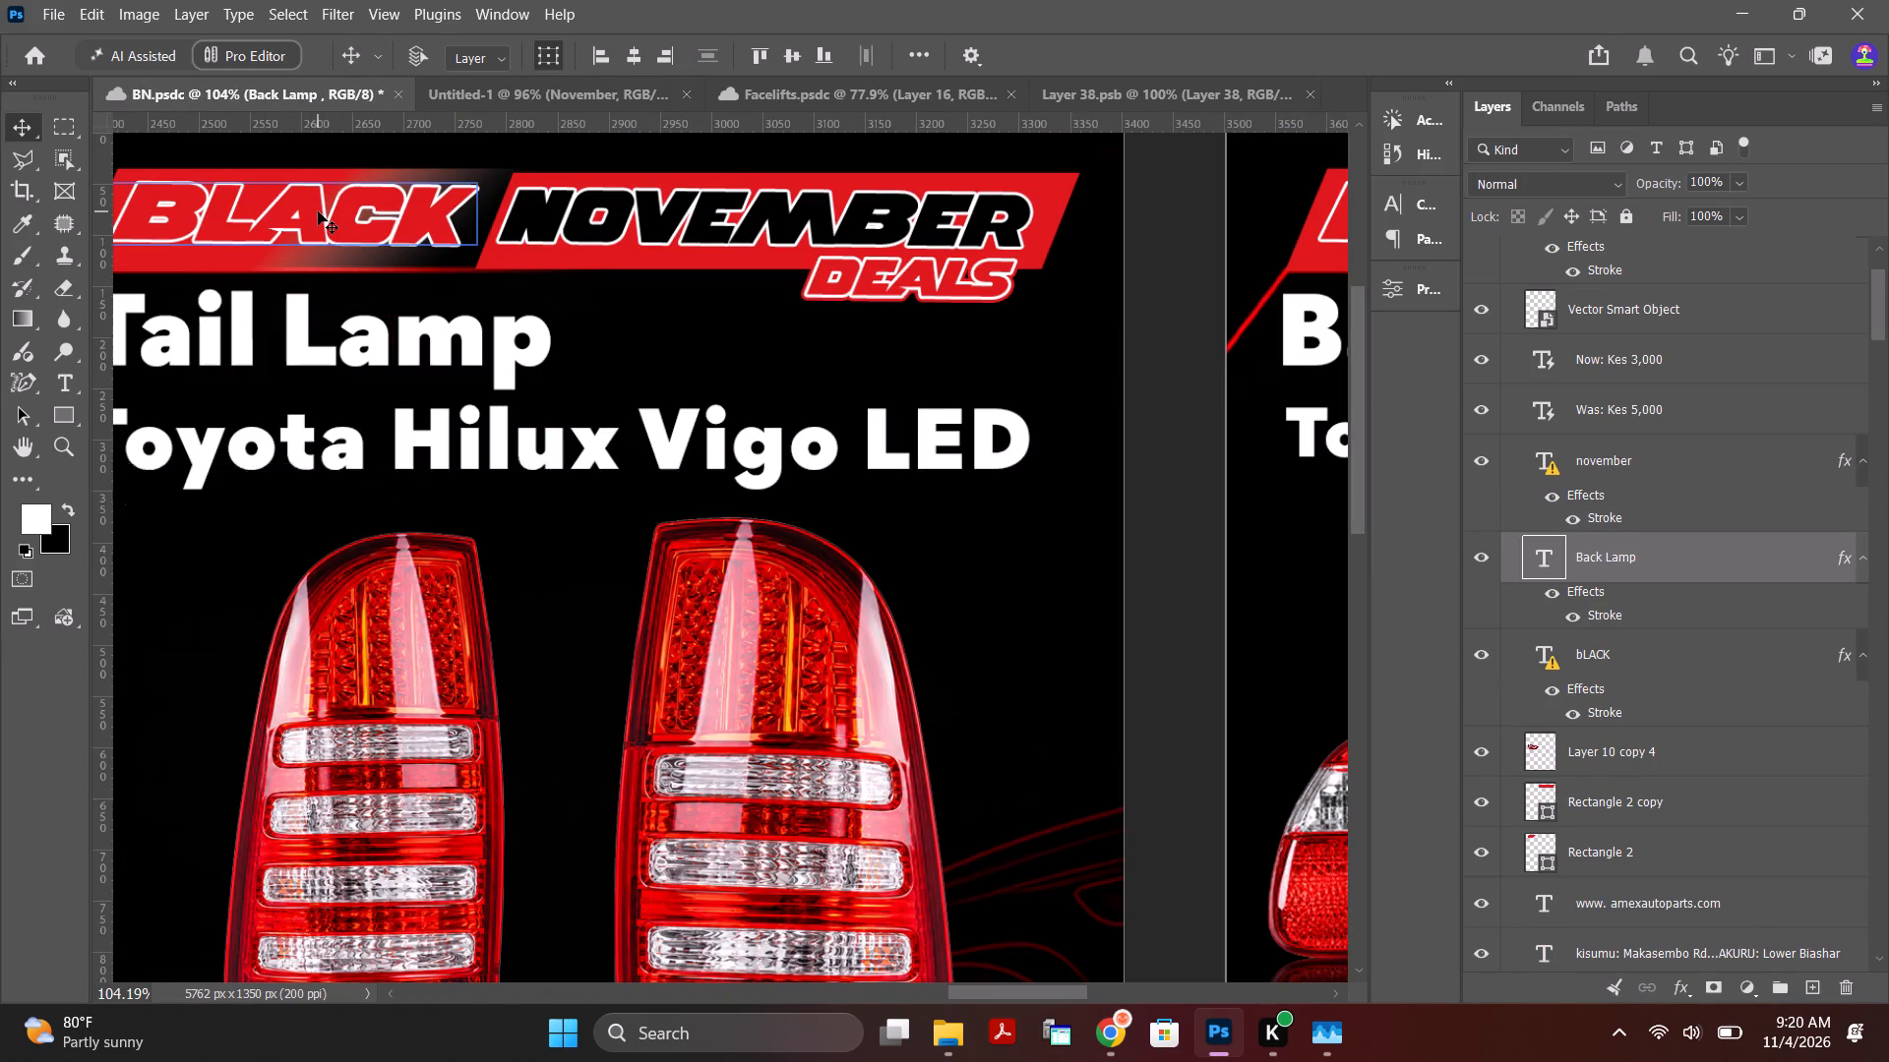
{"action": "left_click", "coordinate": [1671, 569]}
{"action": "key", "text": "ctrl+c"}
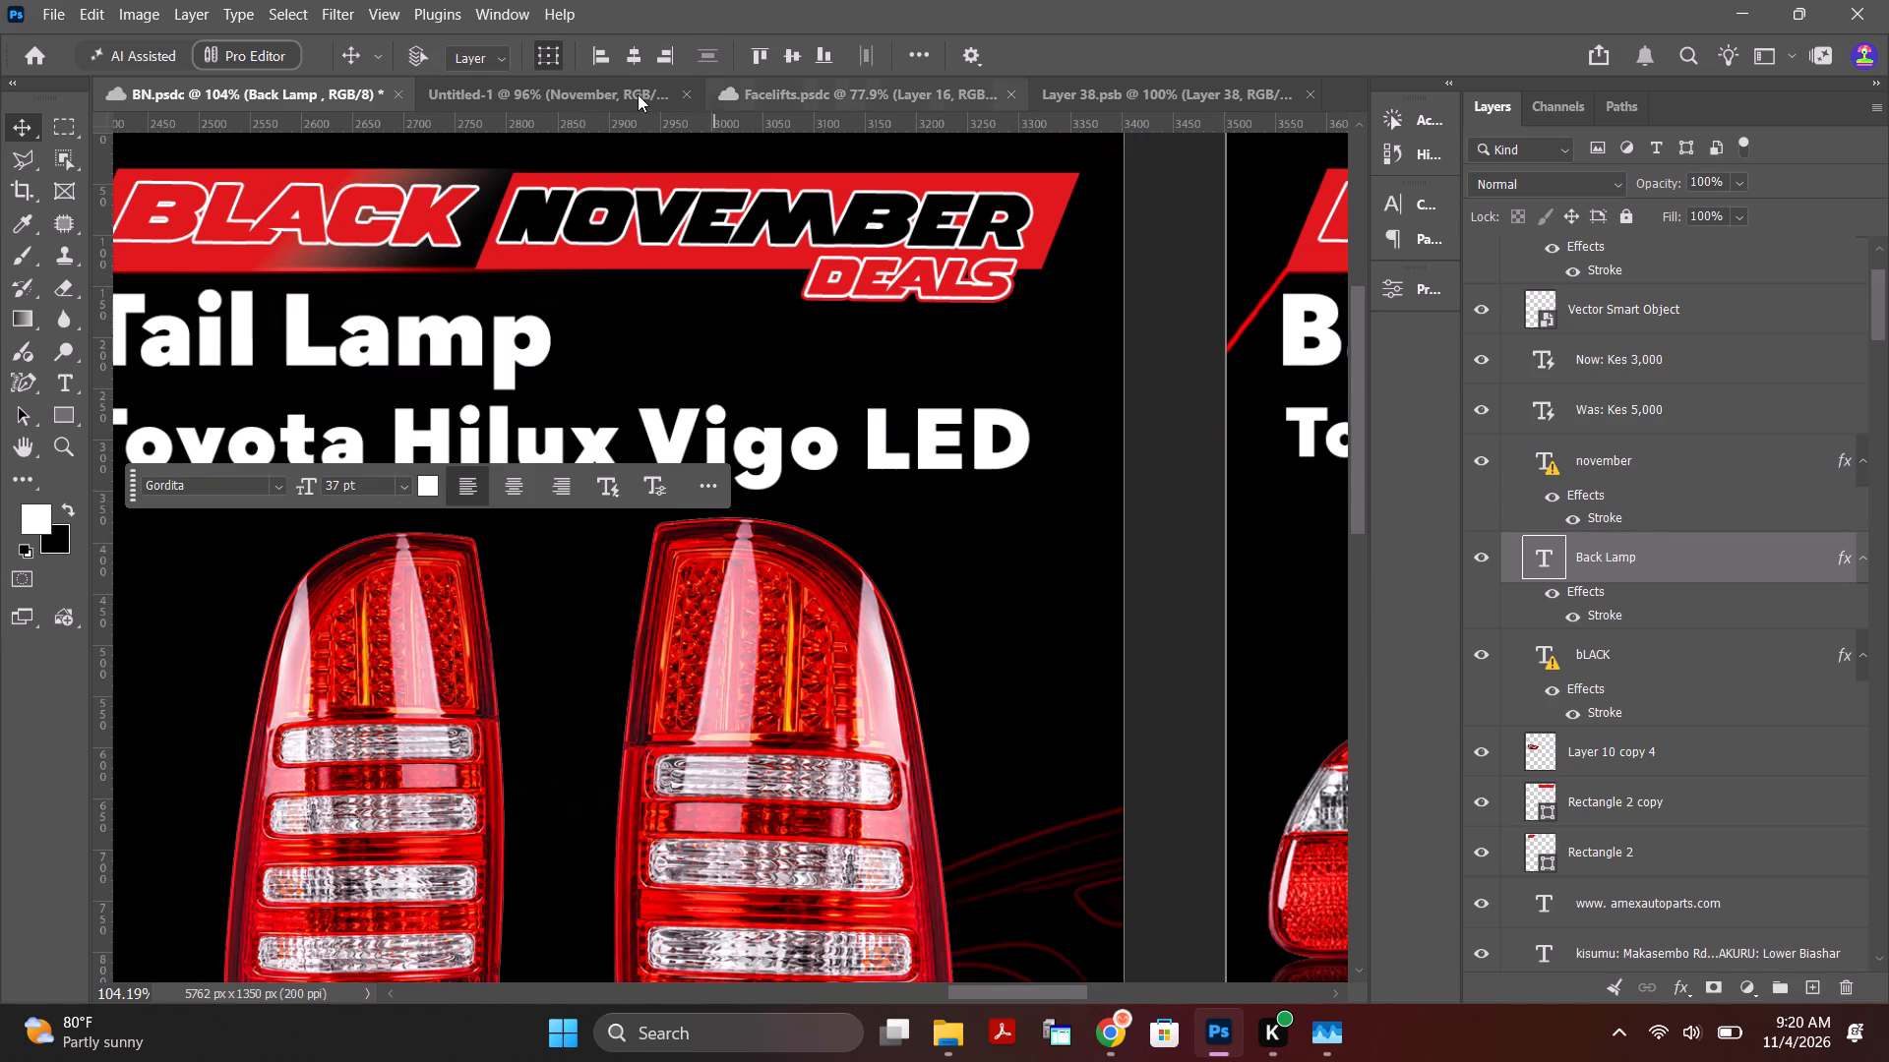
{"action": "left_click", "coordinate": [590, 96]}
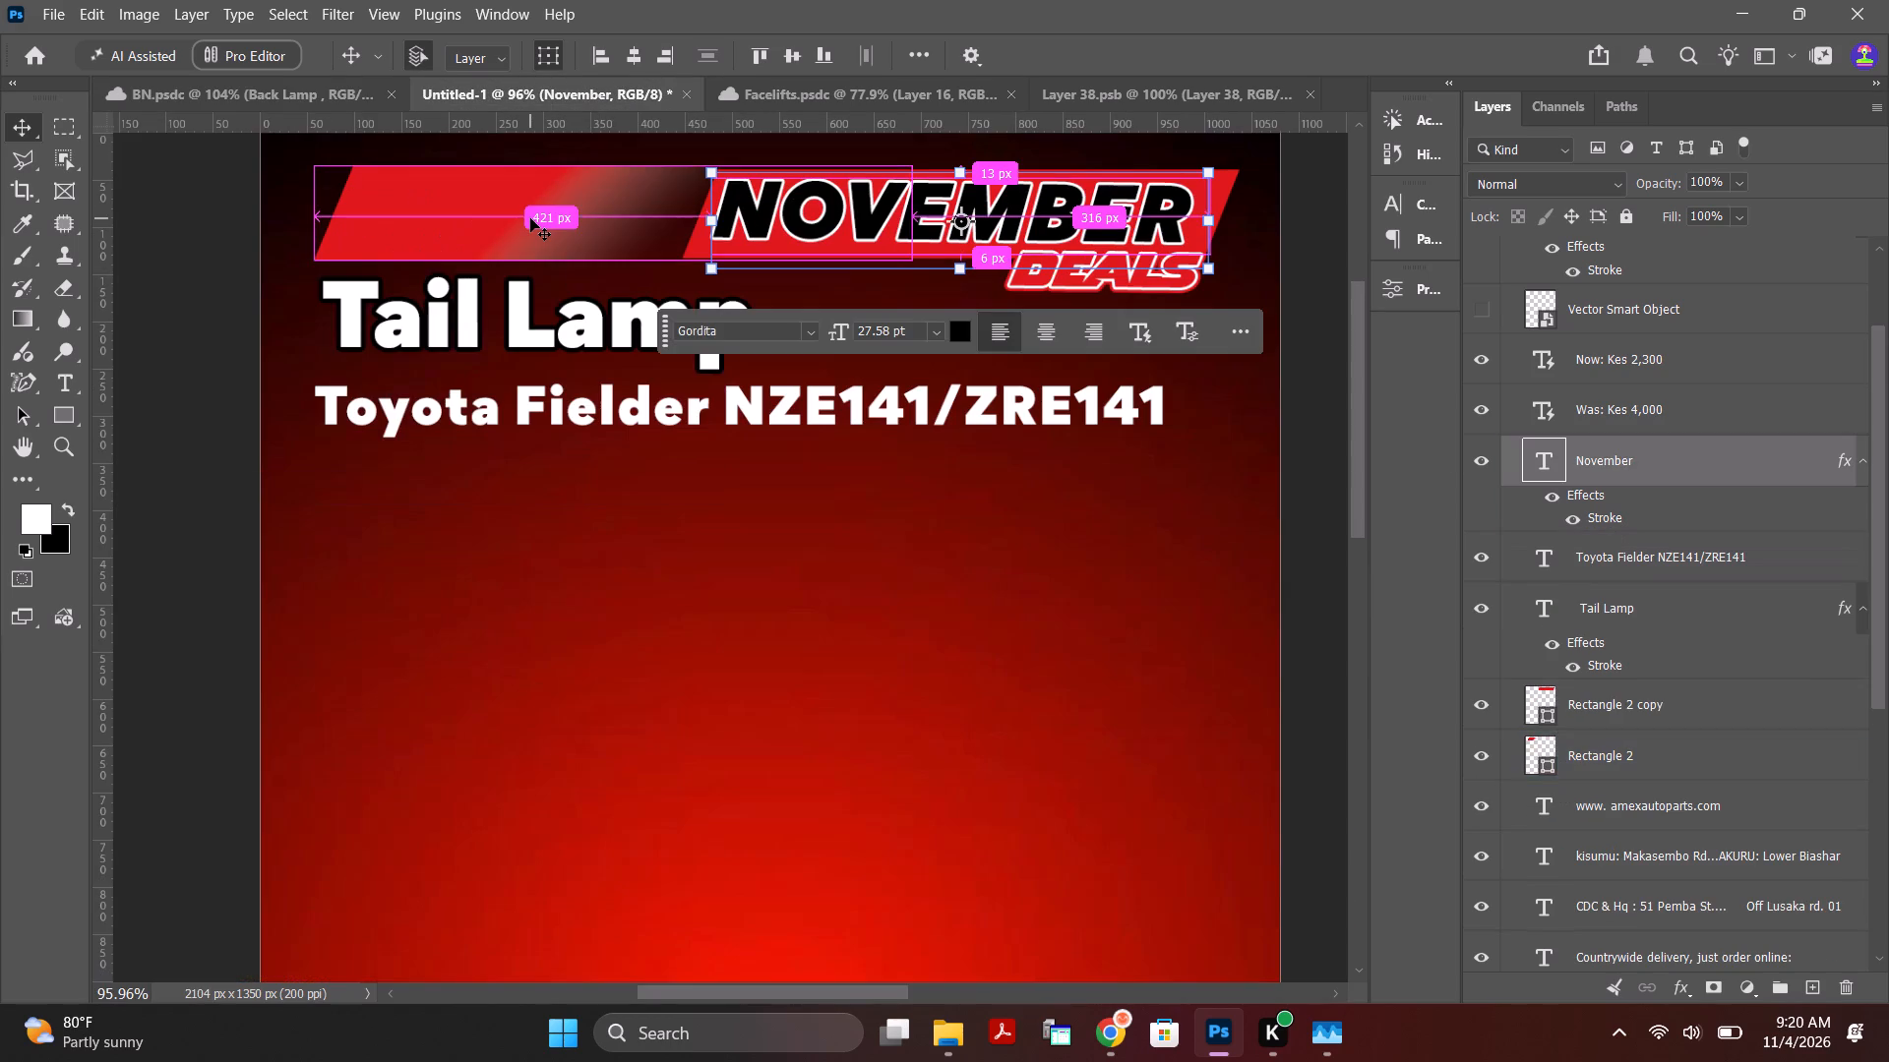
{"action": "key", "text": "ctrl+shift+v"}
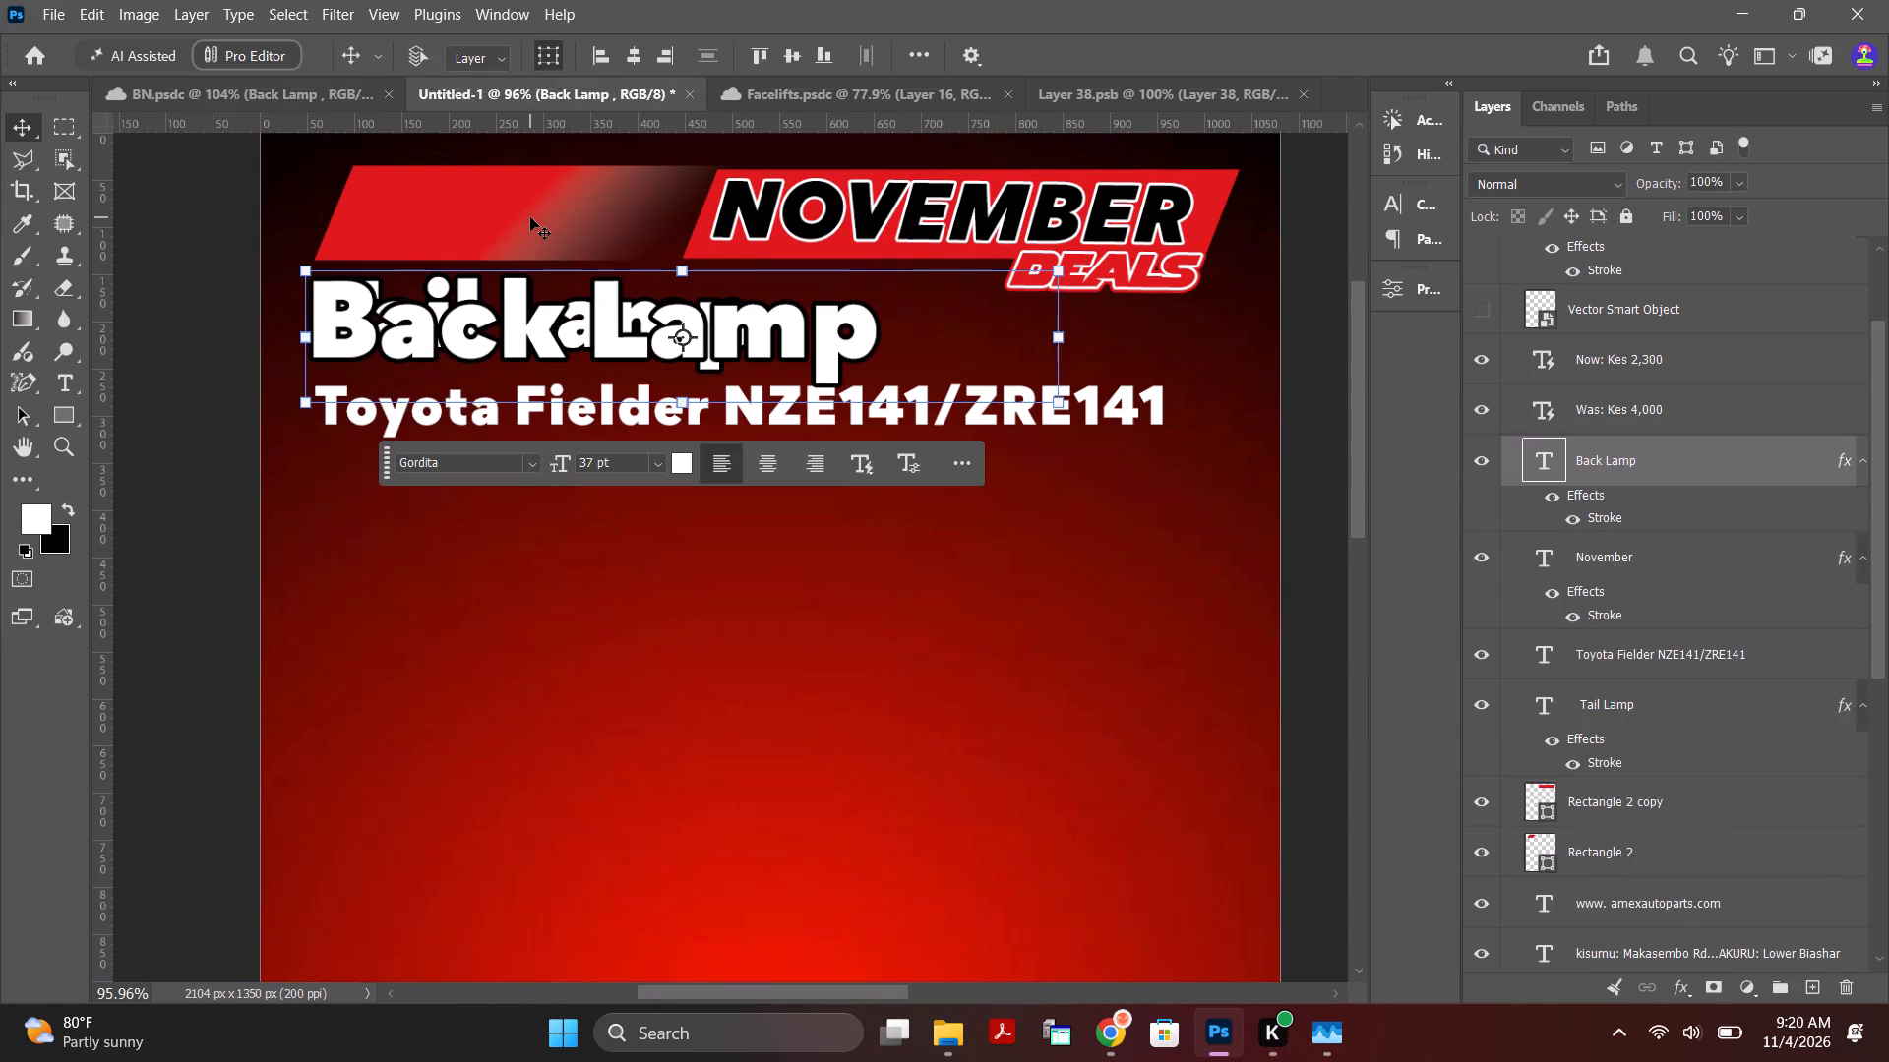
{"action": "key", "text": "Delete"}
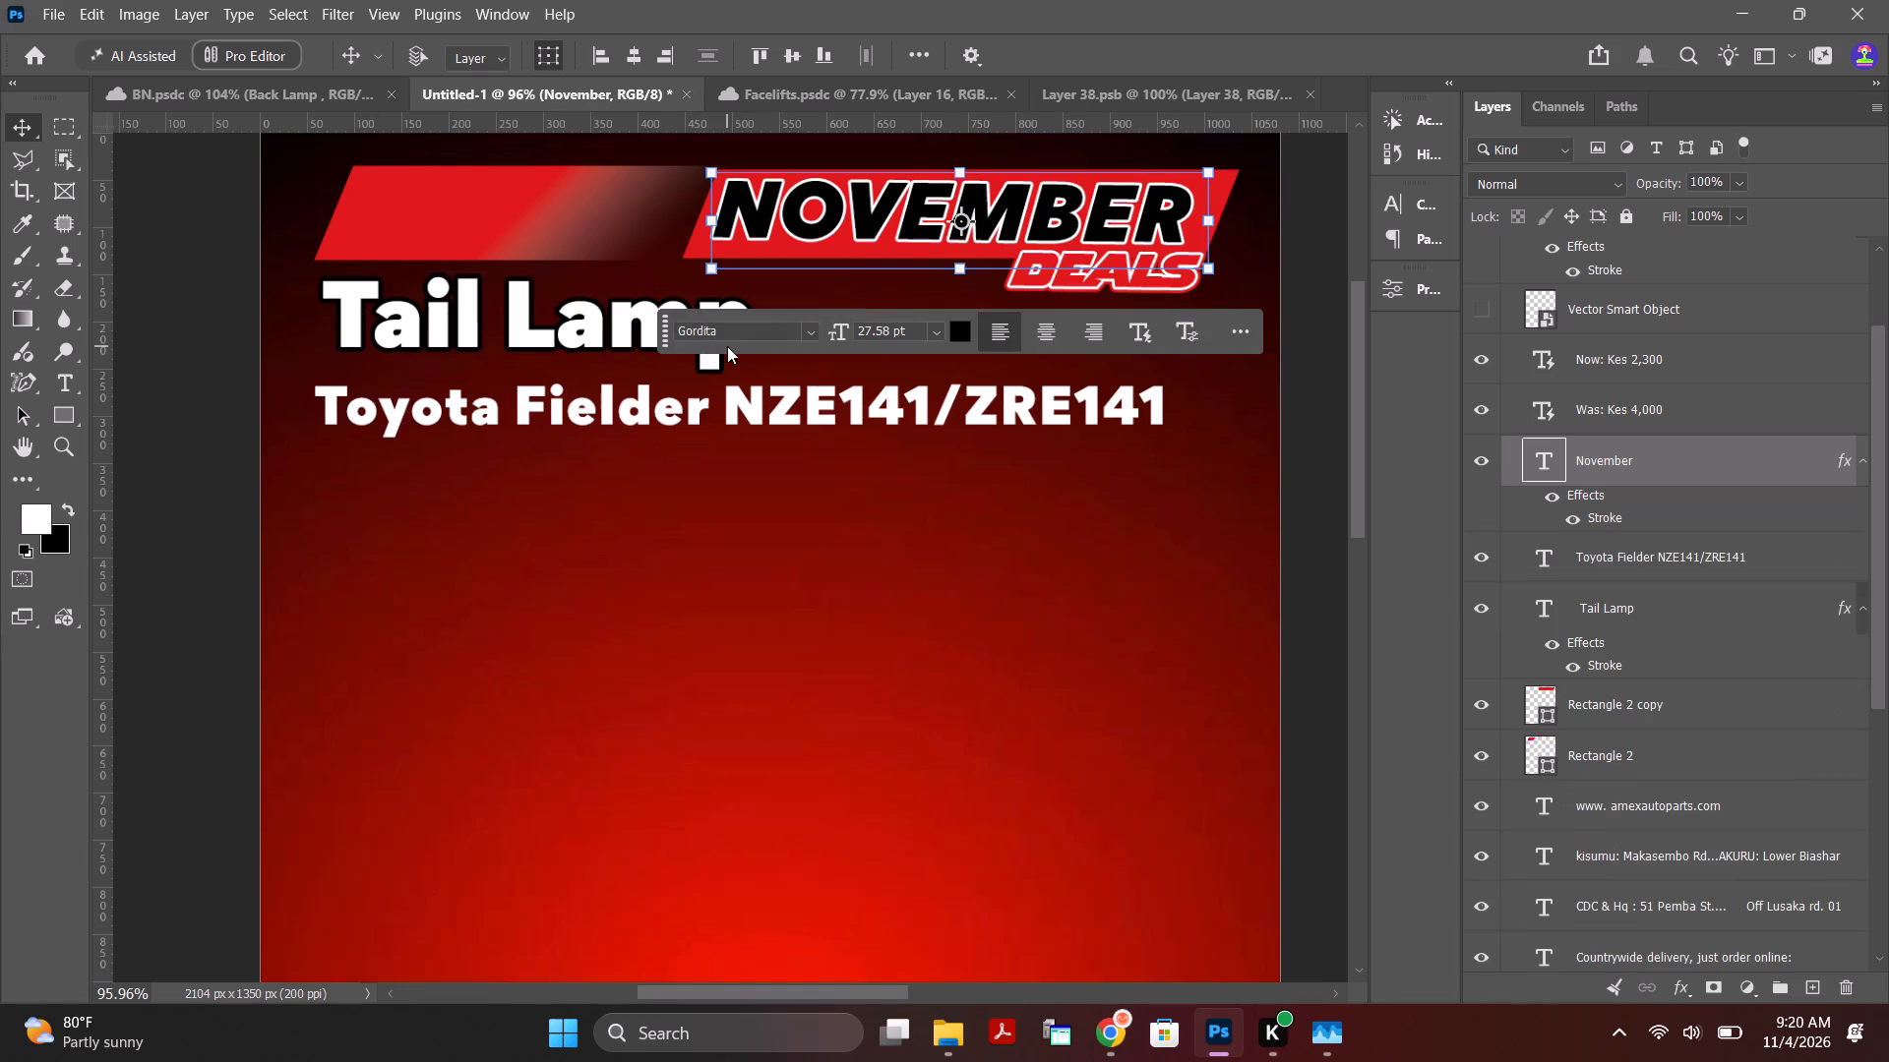
Switch to BN.psdc and select the bLACK text layer of its headline.
{"action": "left_click", "coordinate": [311, 95]}
{"action": "left_click", "coordinate": [341, 213]}
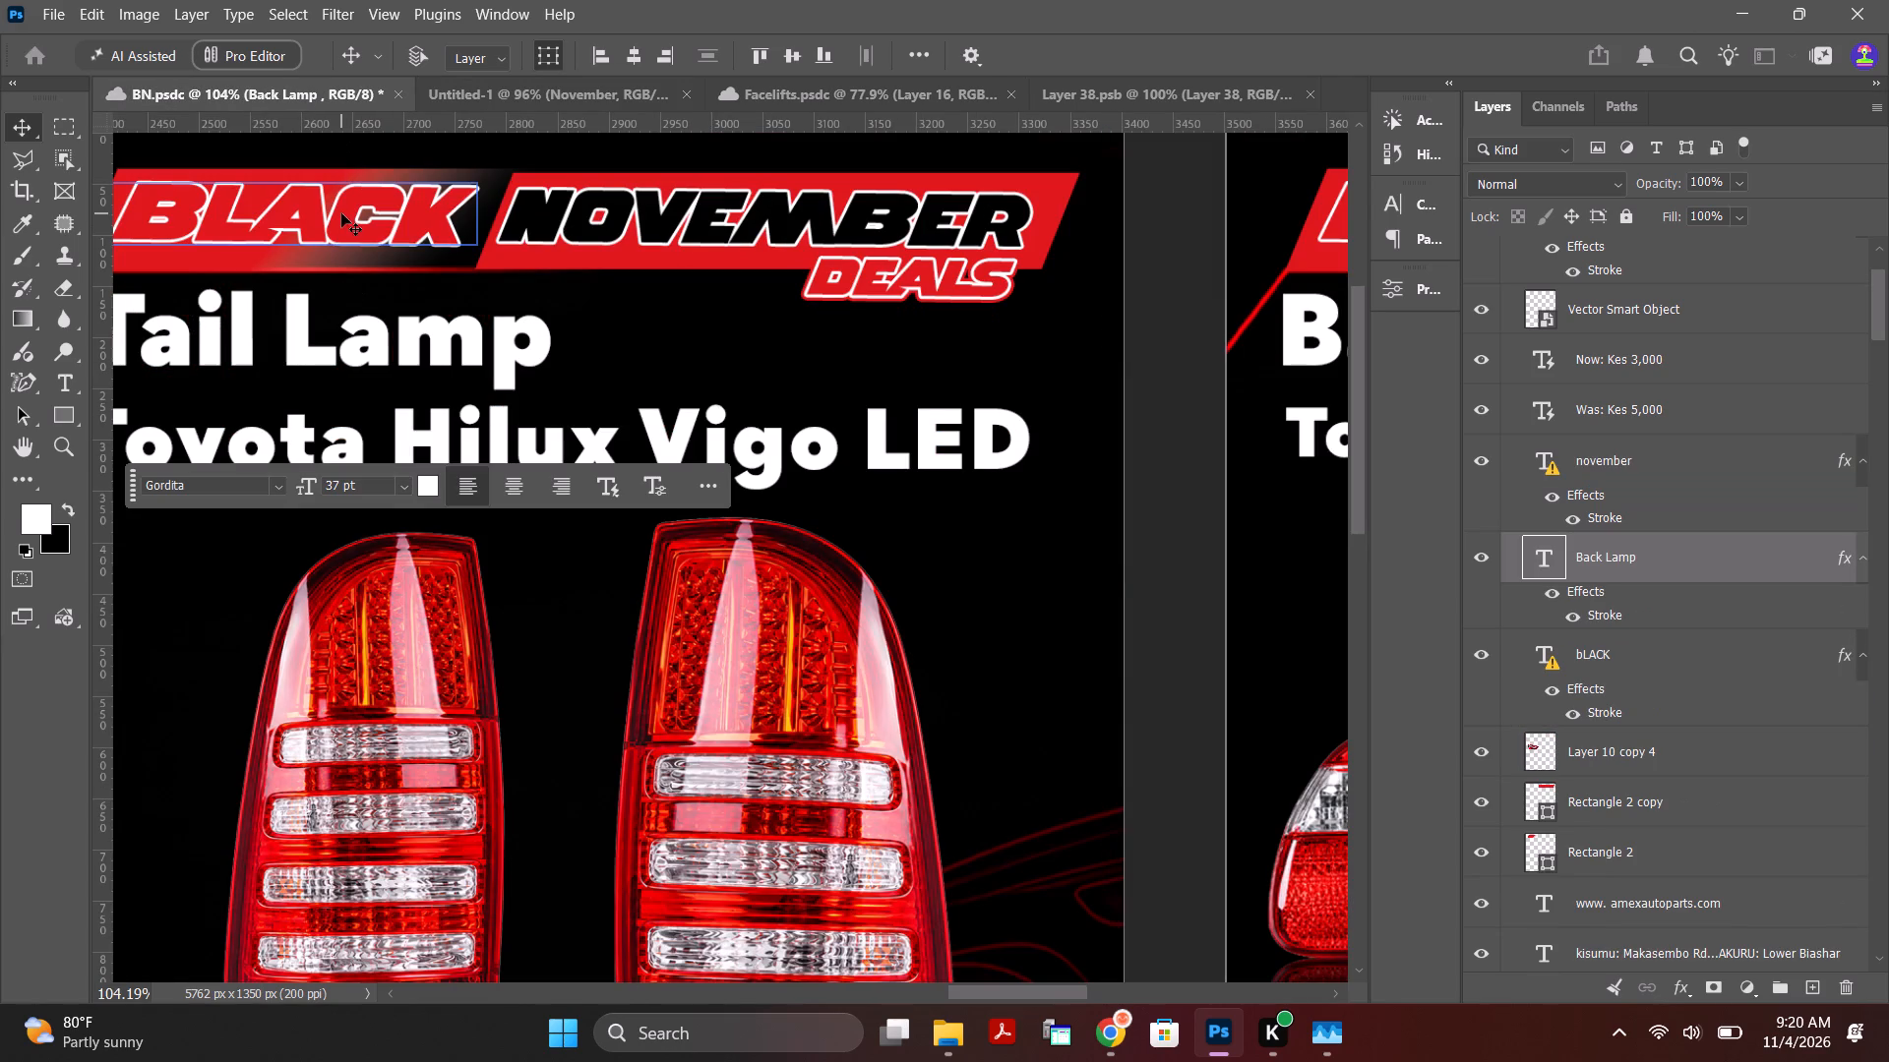
{"action": "left_click", "coordinate": [1635, 653]}
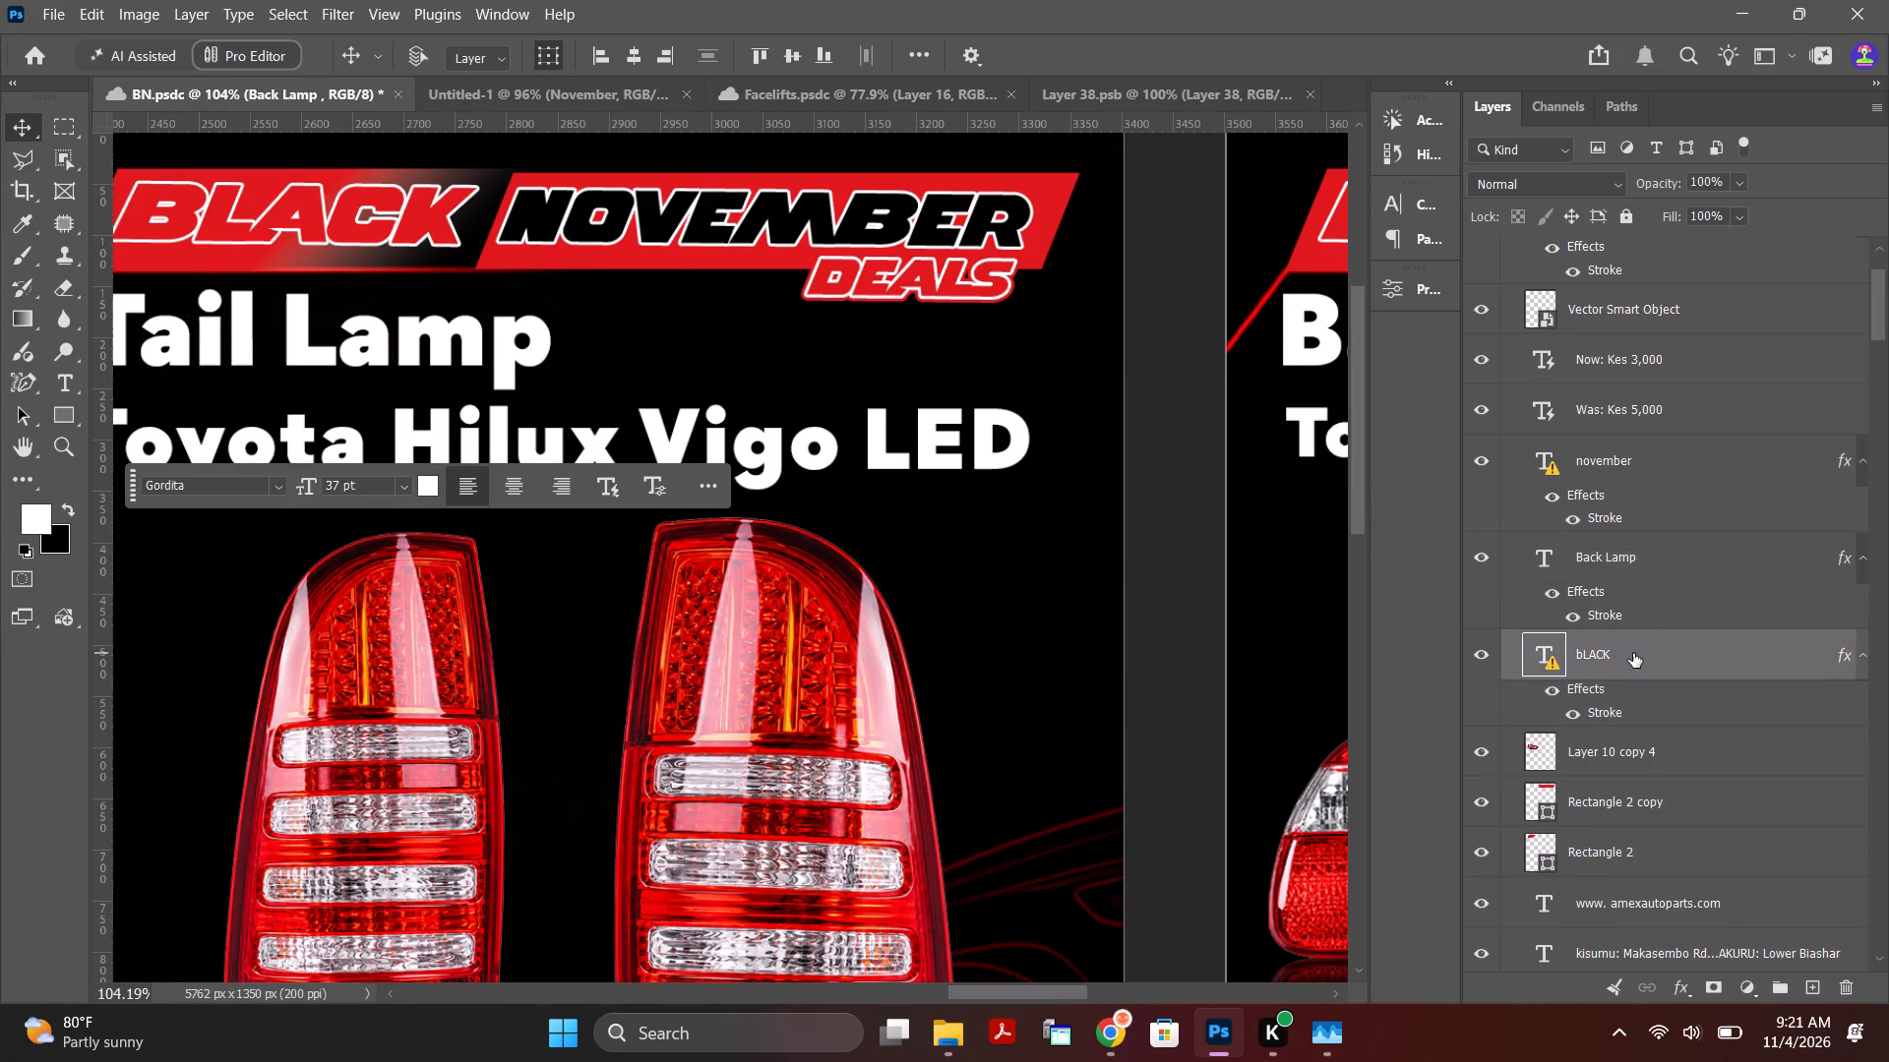
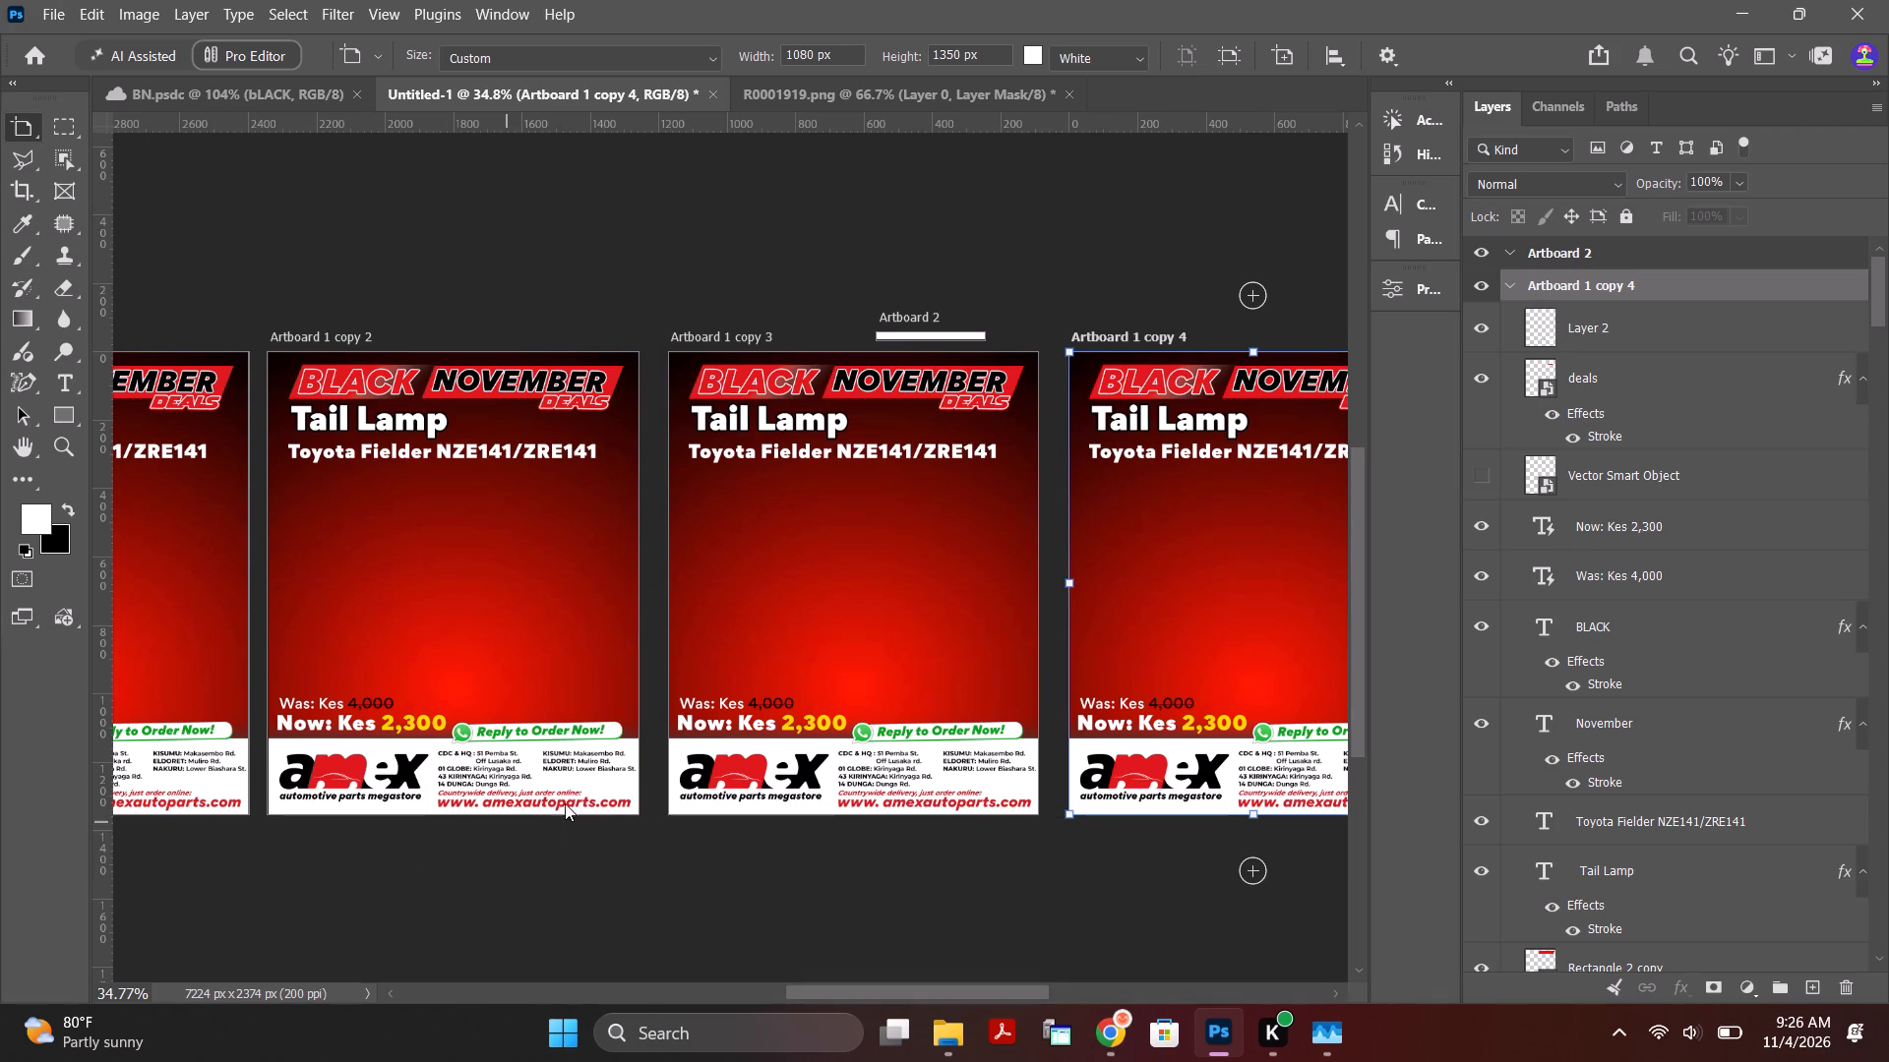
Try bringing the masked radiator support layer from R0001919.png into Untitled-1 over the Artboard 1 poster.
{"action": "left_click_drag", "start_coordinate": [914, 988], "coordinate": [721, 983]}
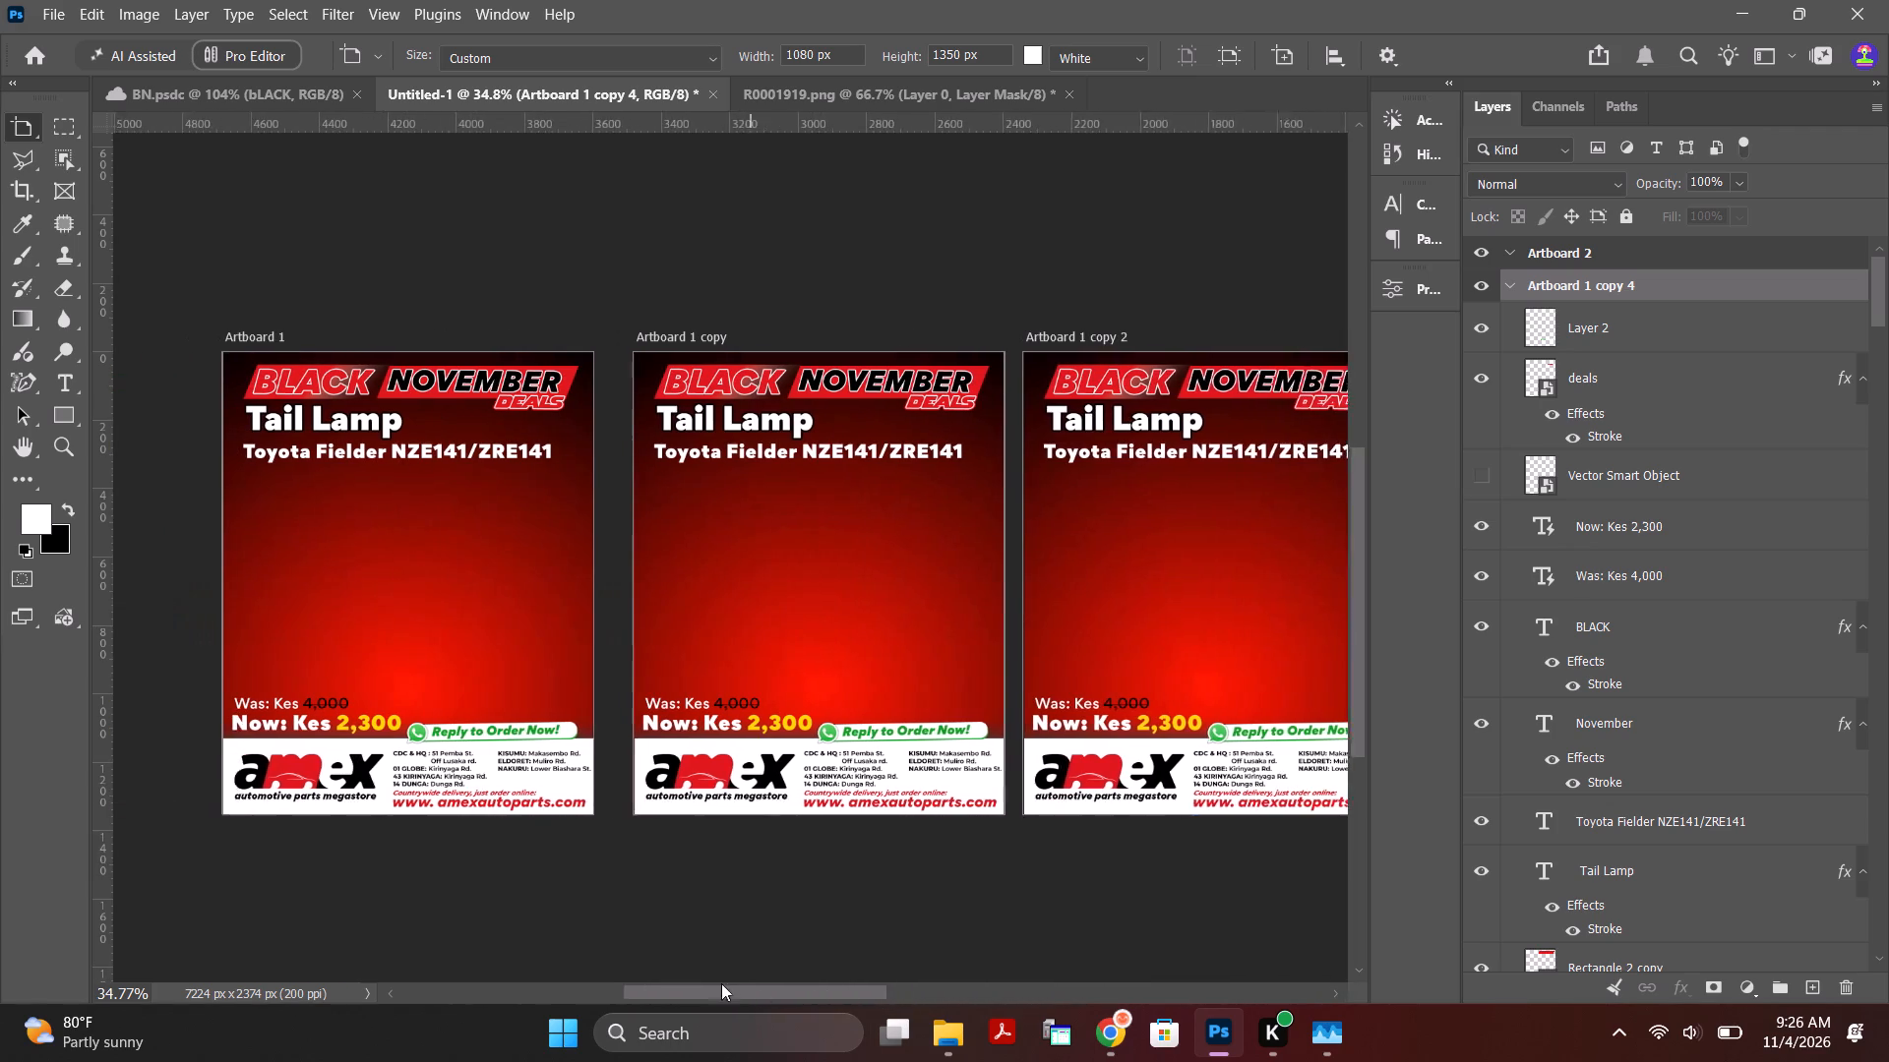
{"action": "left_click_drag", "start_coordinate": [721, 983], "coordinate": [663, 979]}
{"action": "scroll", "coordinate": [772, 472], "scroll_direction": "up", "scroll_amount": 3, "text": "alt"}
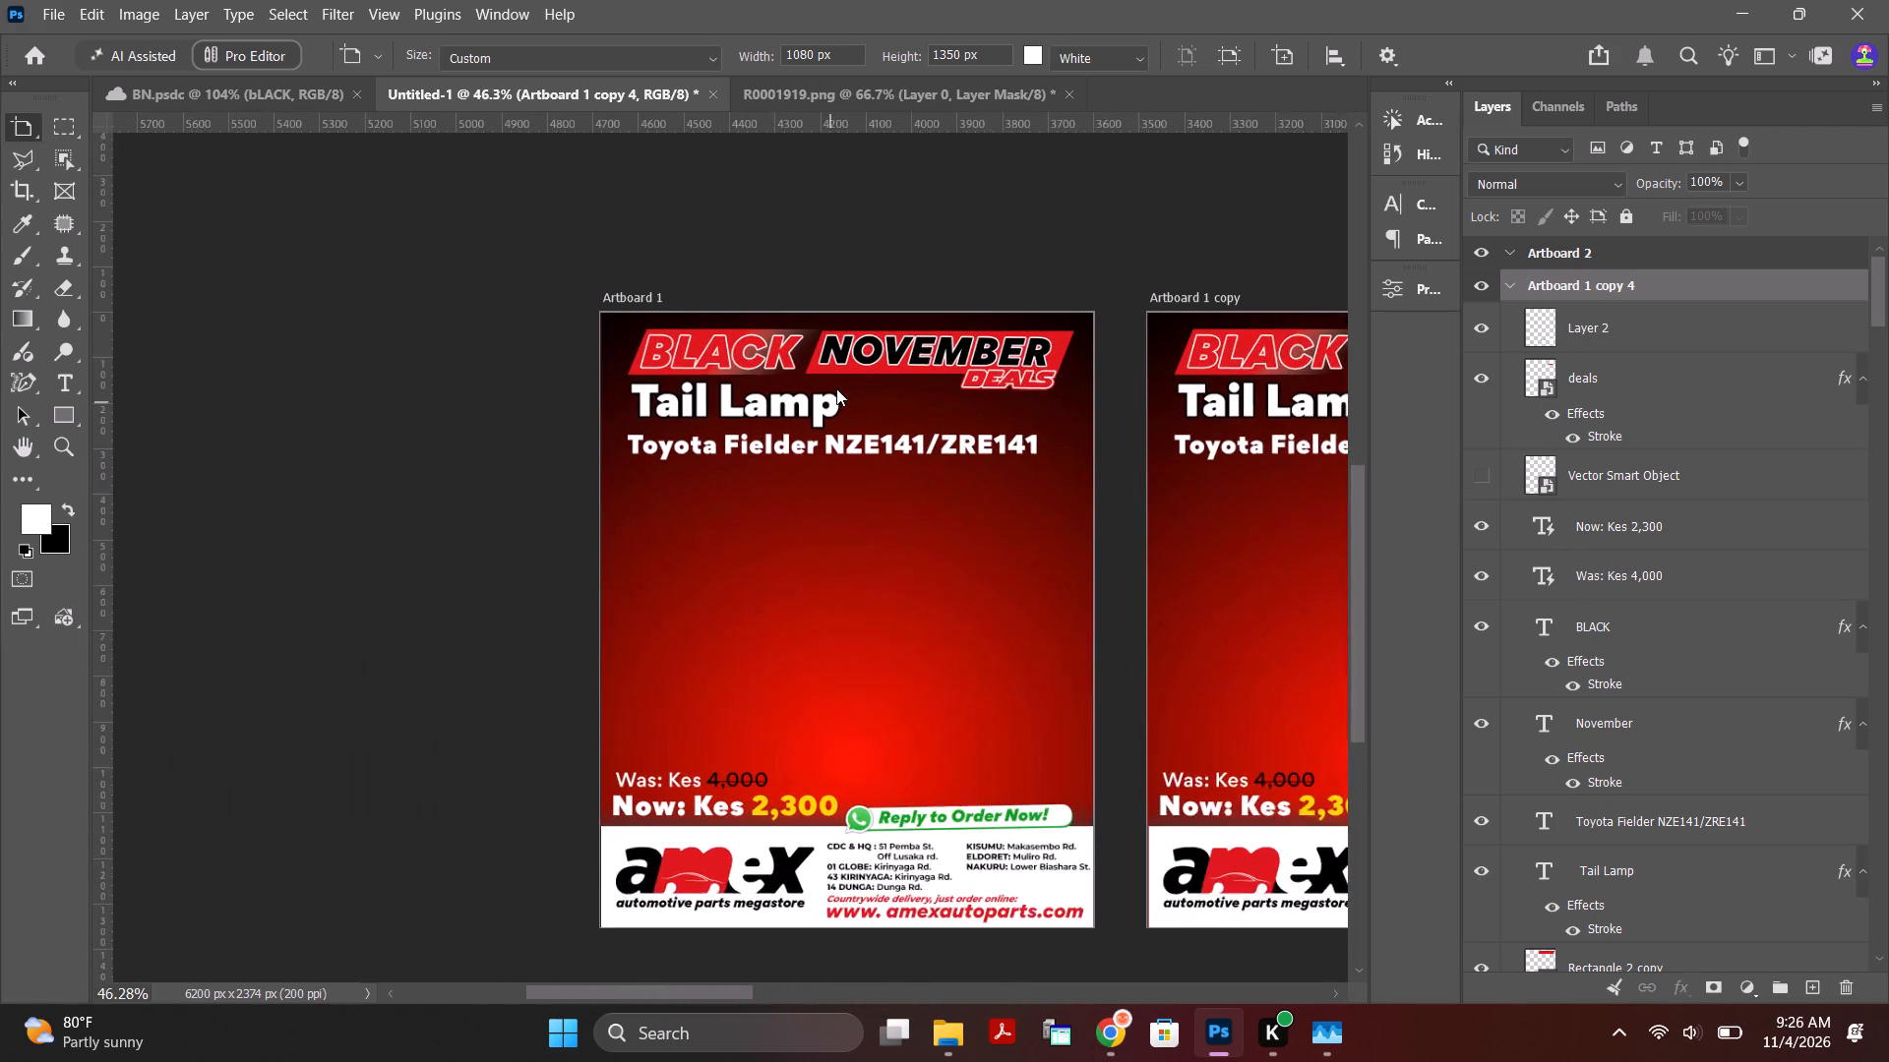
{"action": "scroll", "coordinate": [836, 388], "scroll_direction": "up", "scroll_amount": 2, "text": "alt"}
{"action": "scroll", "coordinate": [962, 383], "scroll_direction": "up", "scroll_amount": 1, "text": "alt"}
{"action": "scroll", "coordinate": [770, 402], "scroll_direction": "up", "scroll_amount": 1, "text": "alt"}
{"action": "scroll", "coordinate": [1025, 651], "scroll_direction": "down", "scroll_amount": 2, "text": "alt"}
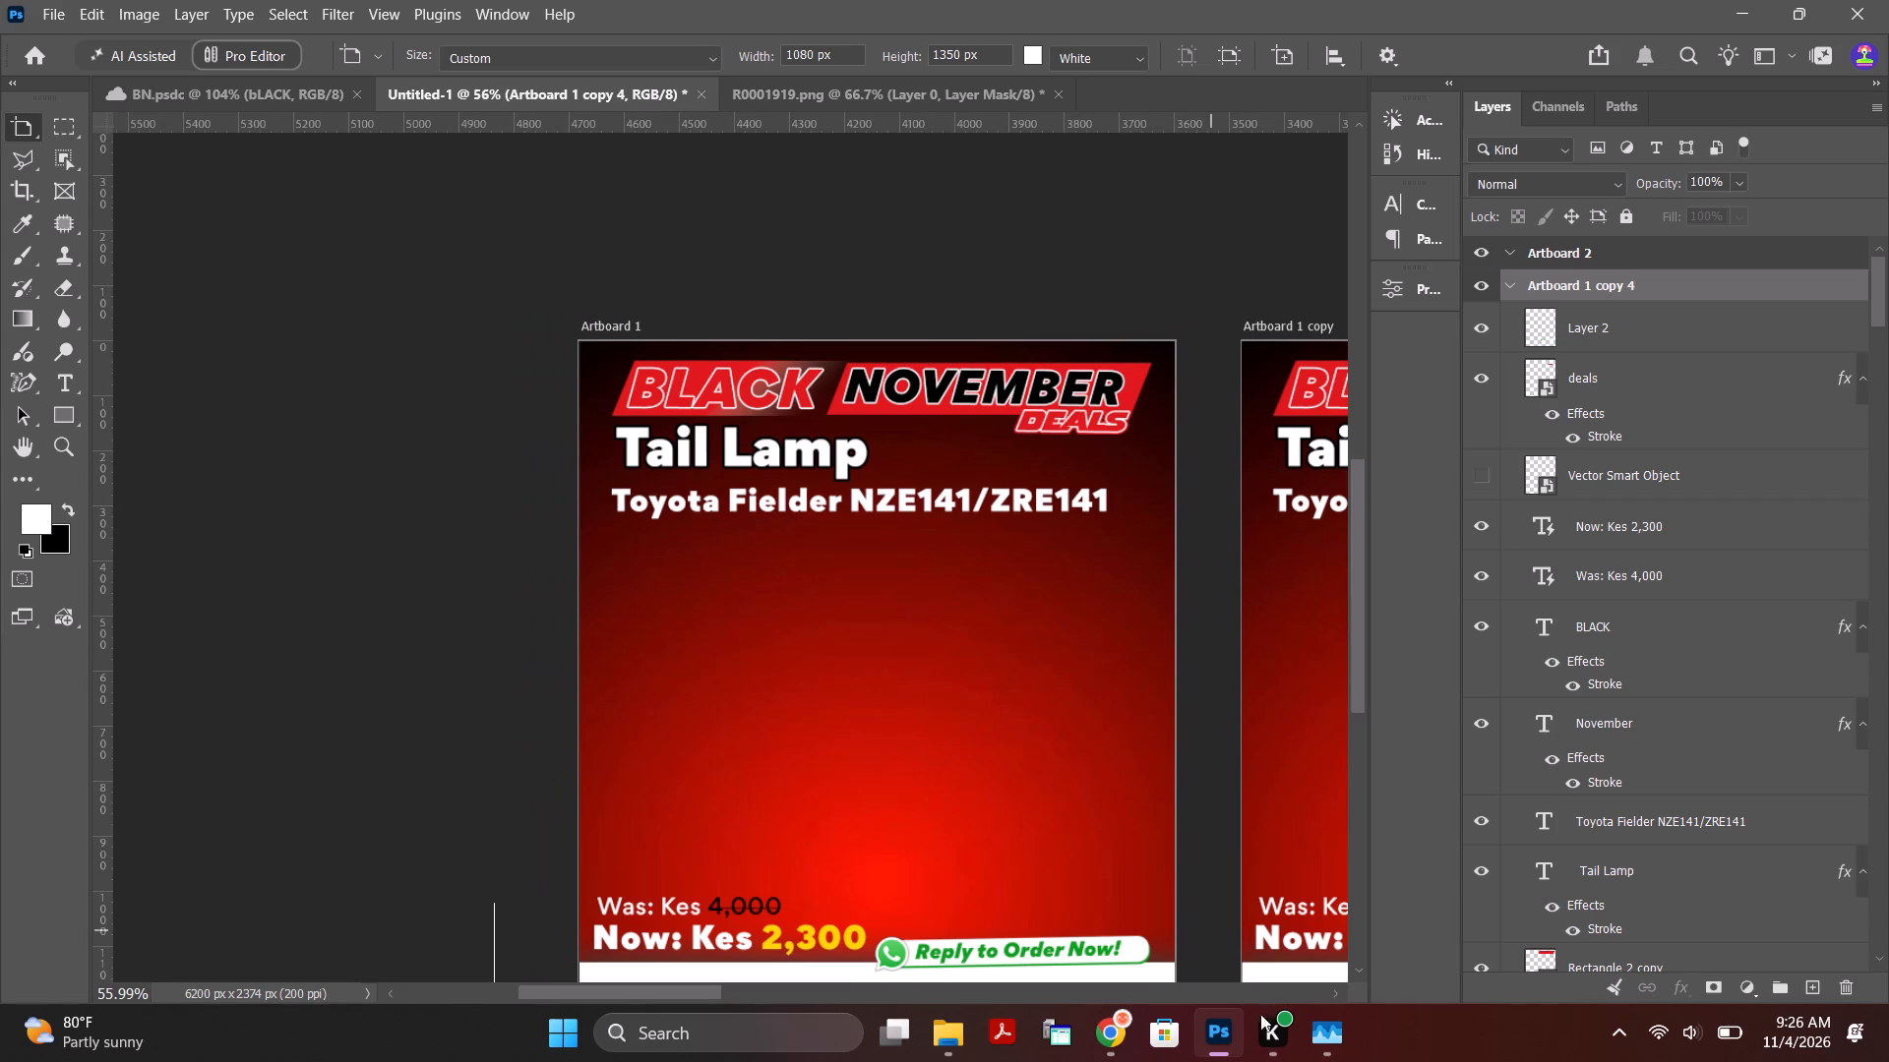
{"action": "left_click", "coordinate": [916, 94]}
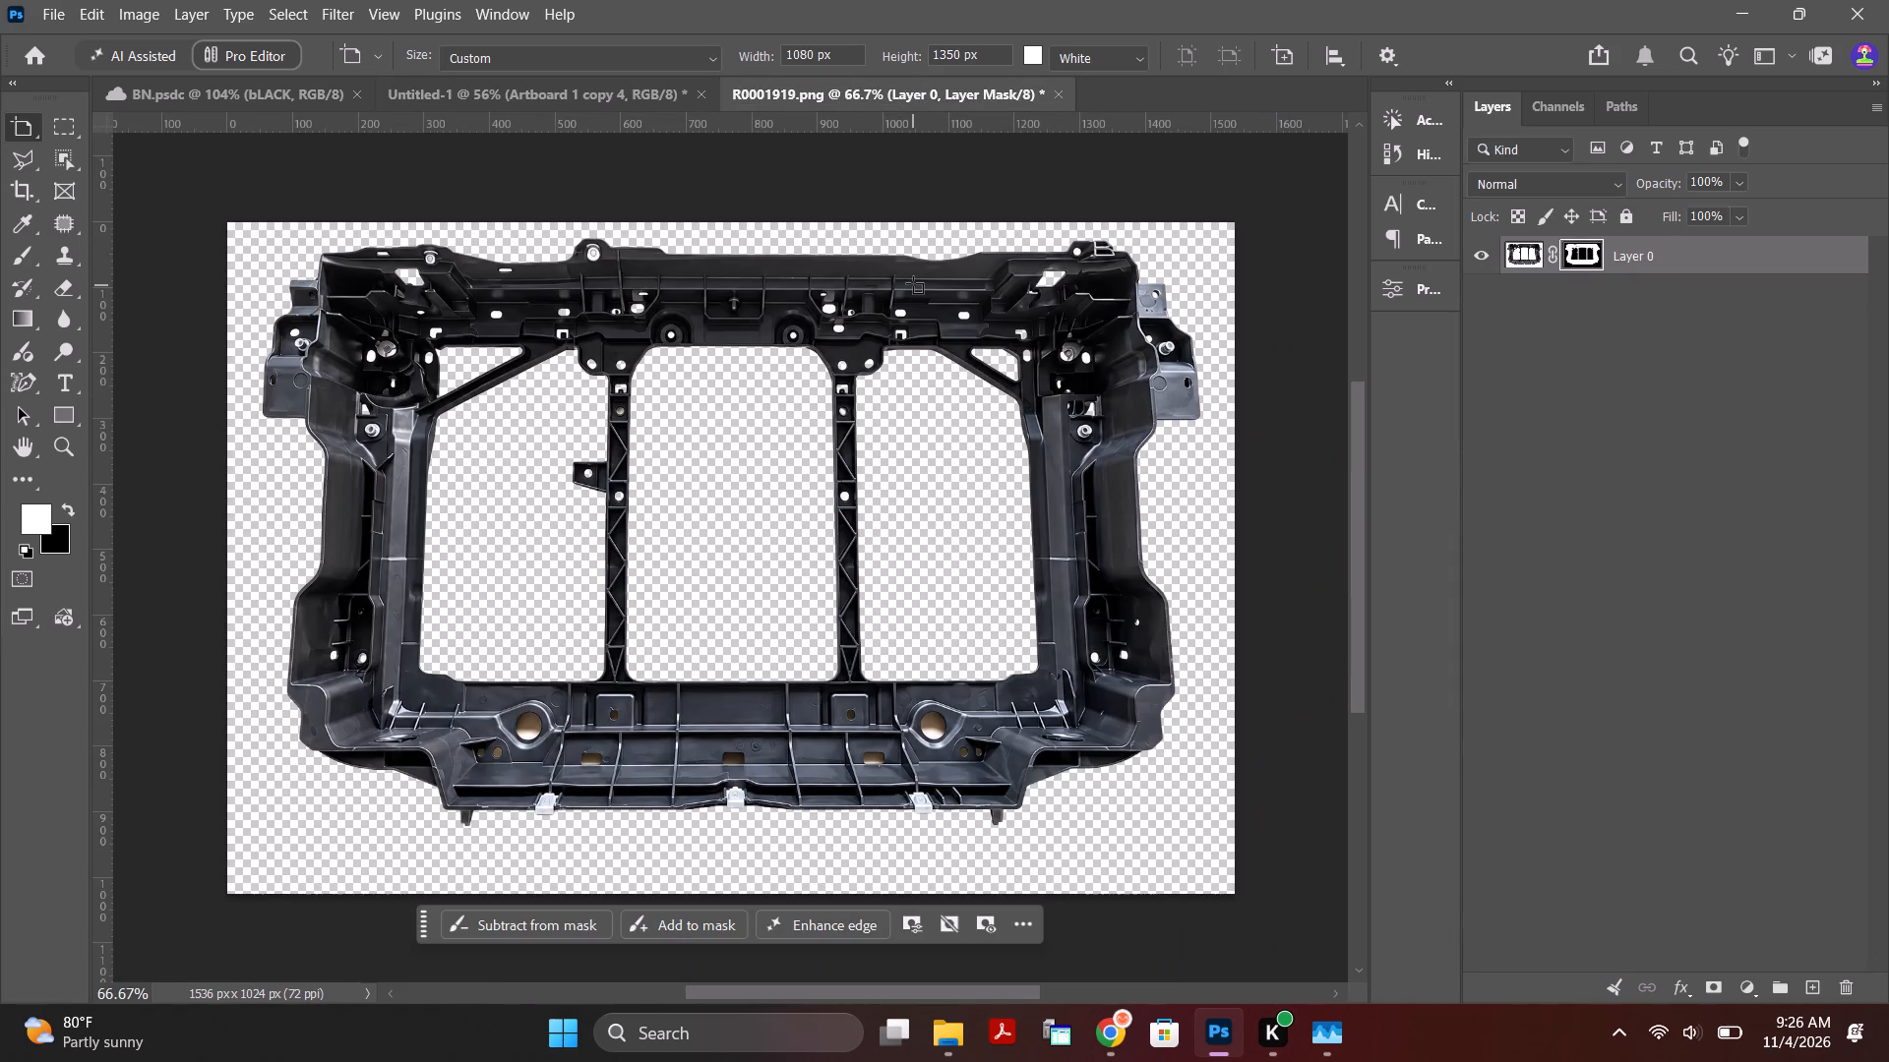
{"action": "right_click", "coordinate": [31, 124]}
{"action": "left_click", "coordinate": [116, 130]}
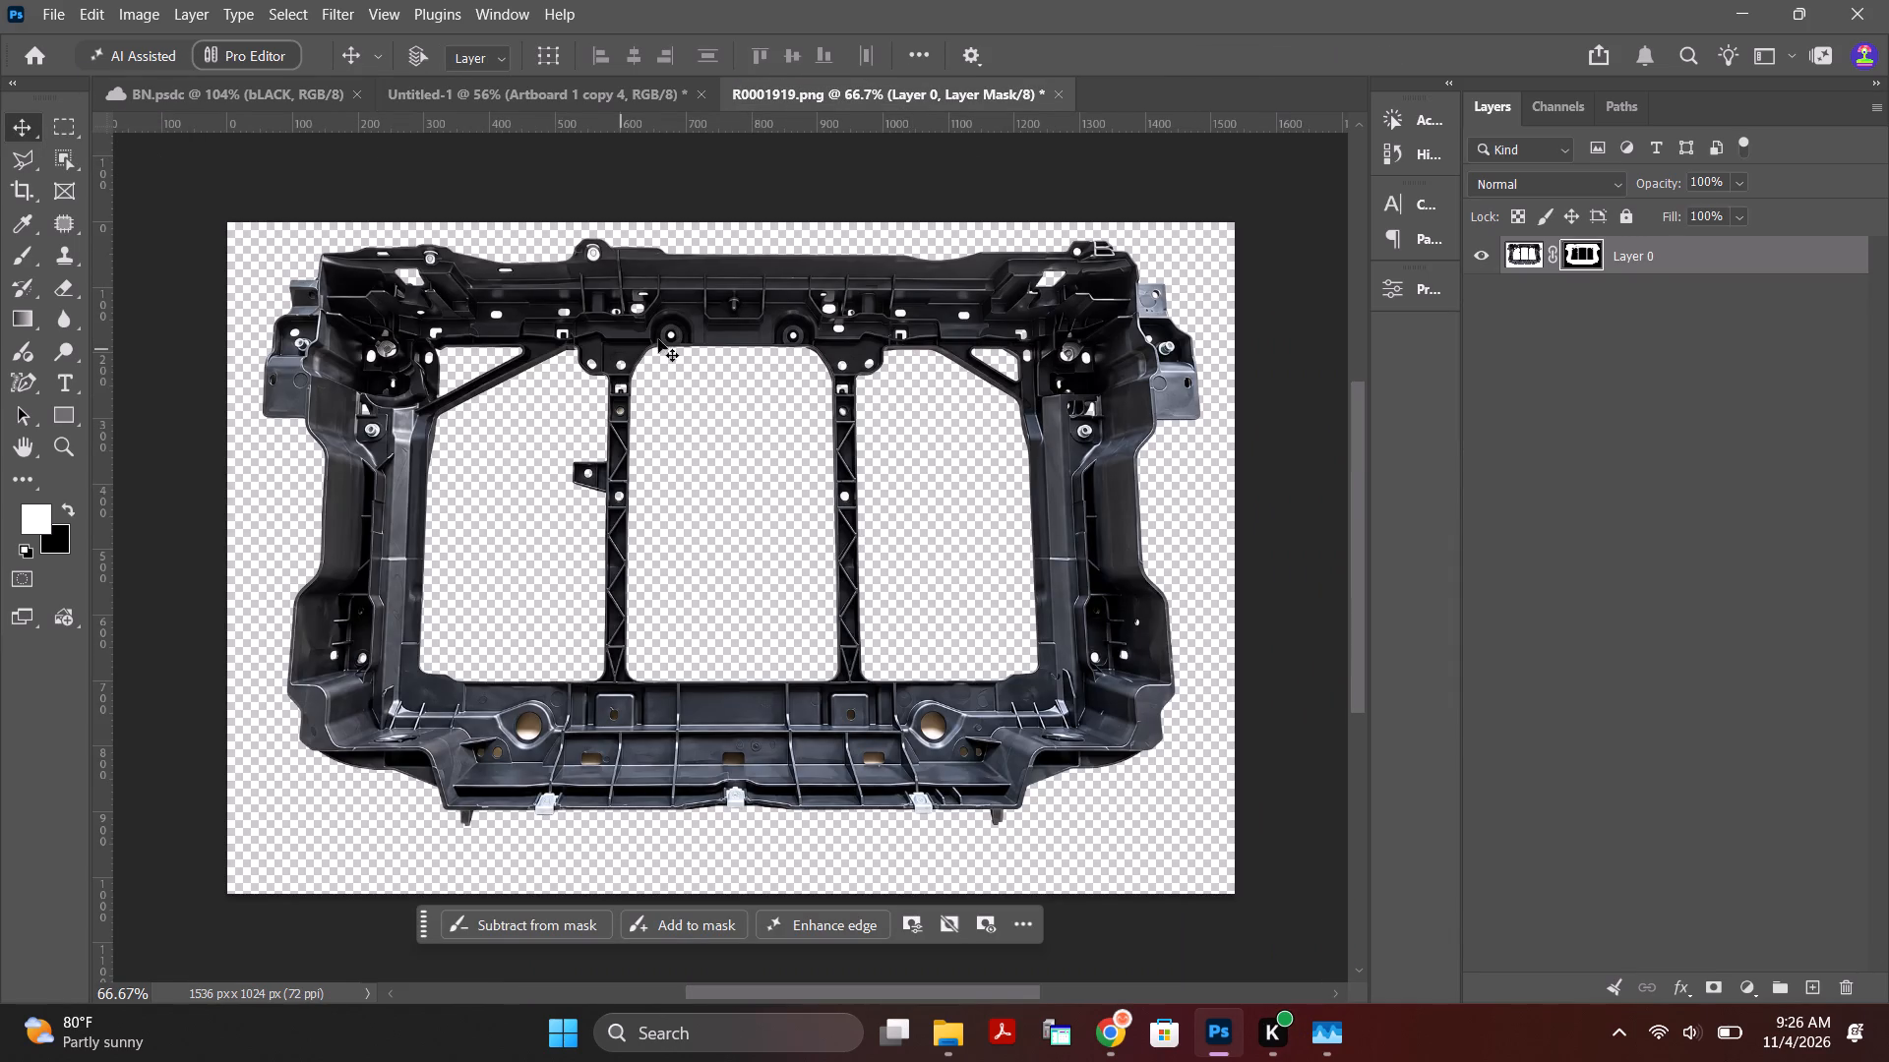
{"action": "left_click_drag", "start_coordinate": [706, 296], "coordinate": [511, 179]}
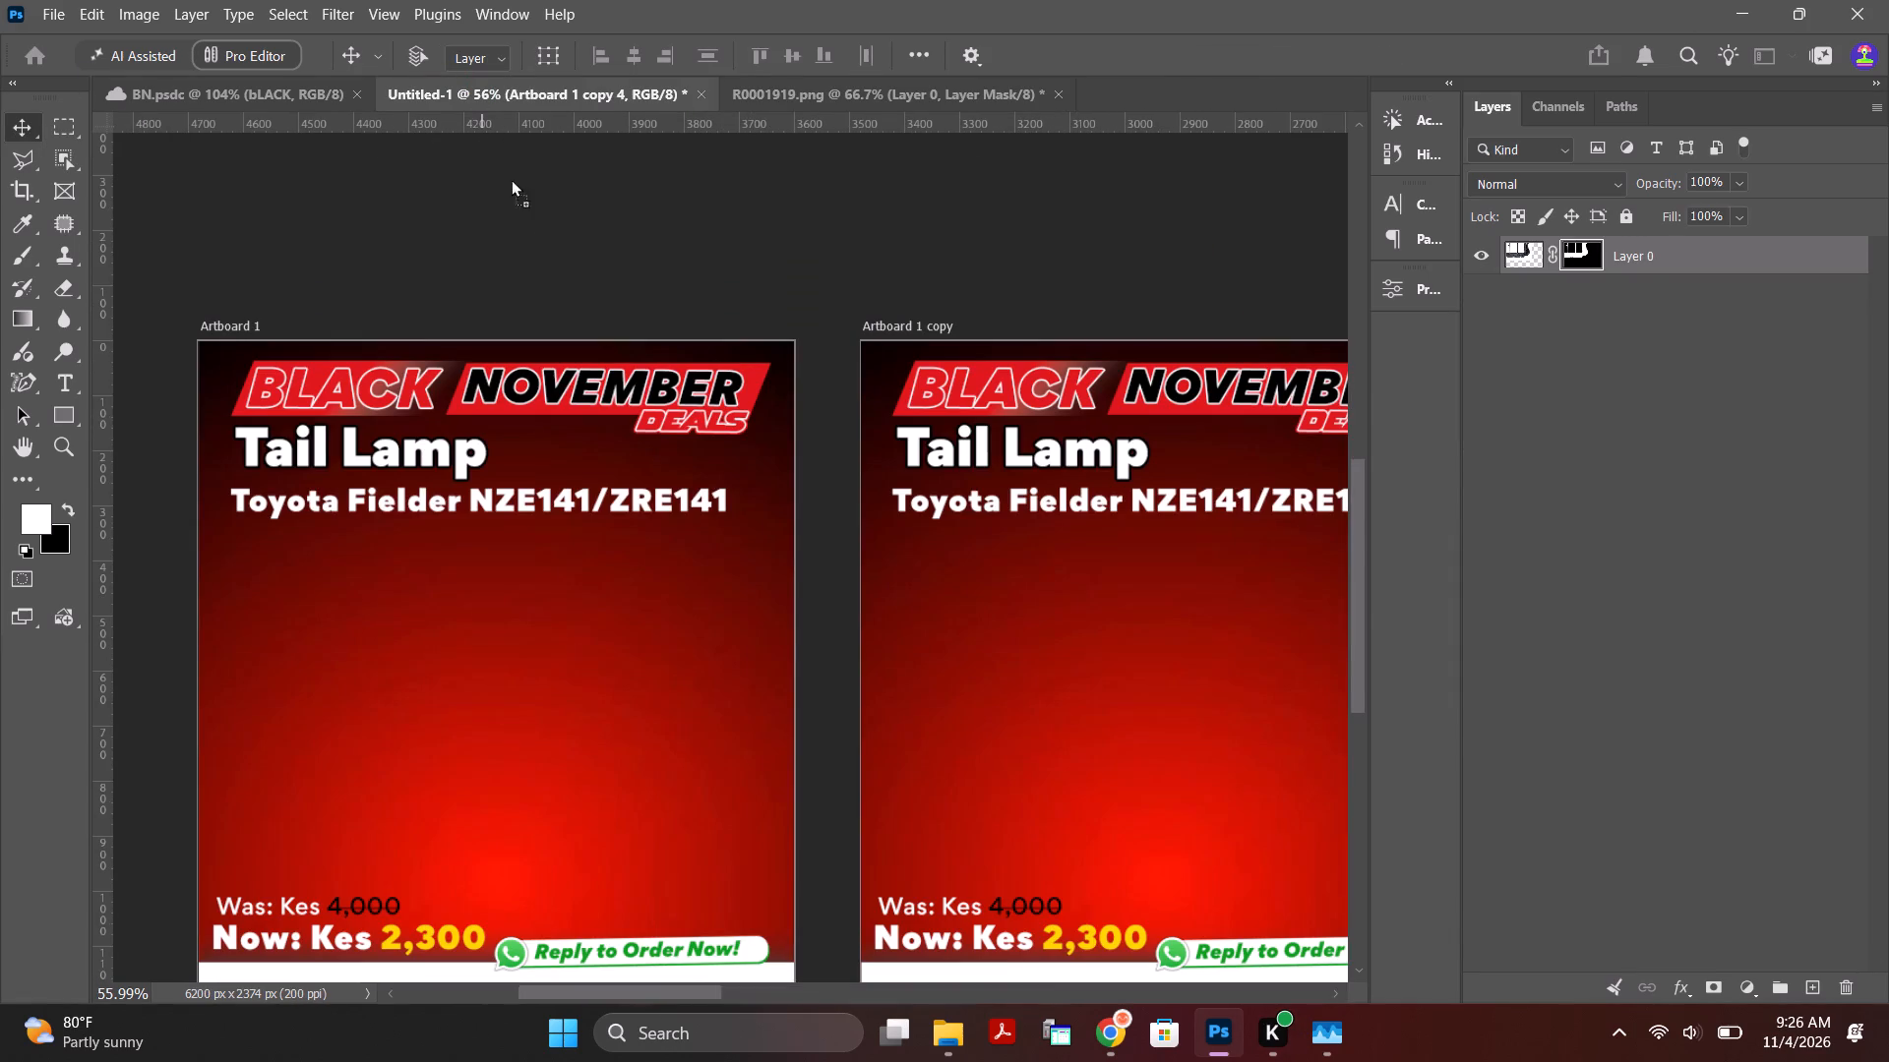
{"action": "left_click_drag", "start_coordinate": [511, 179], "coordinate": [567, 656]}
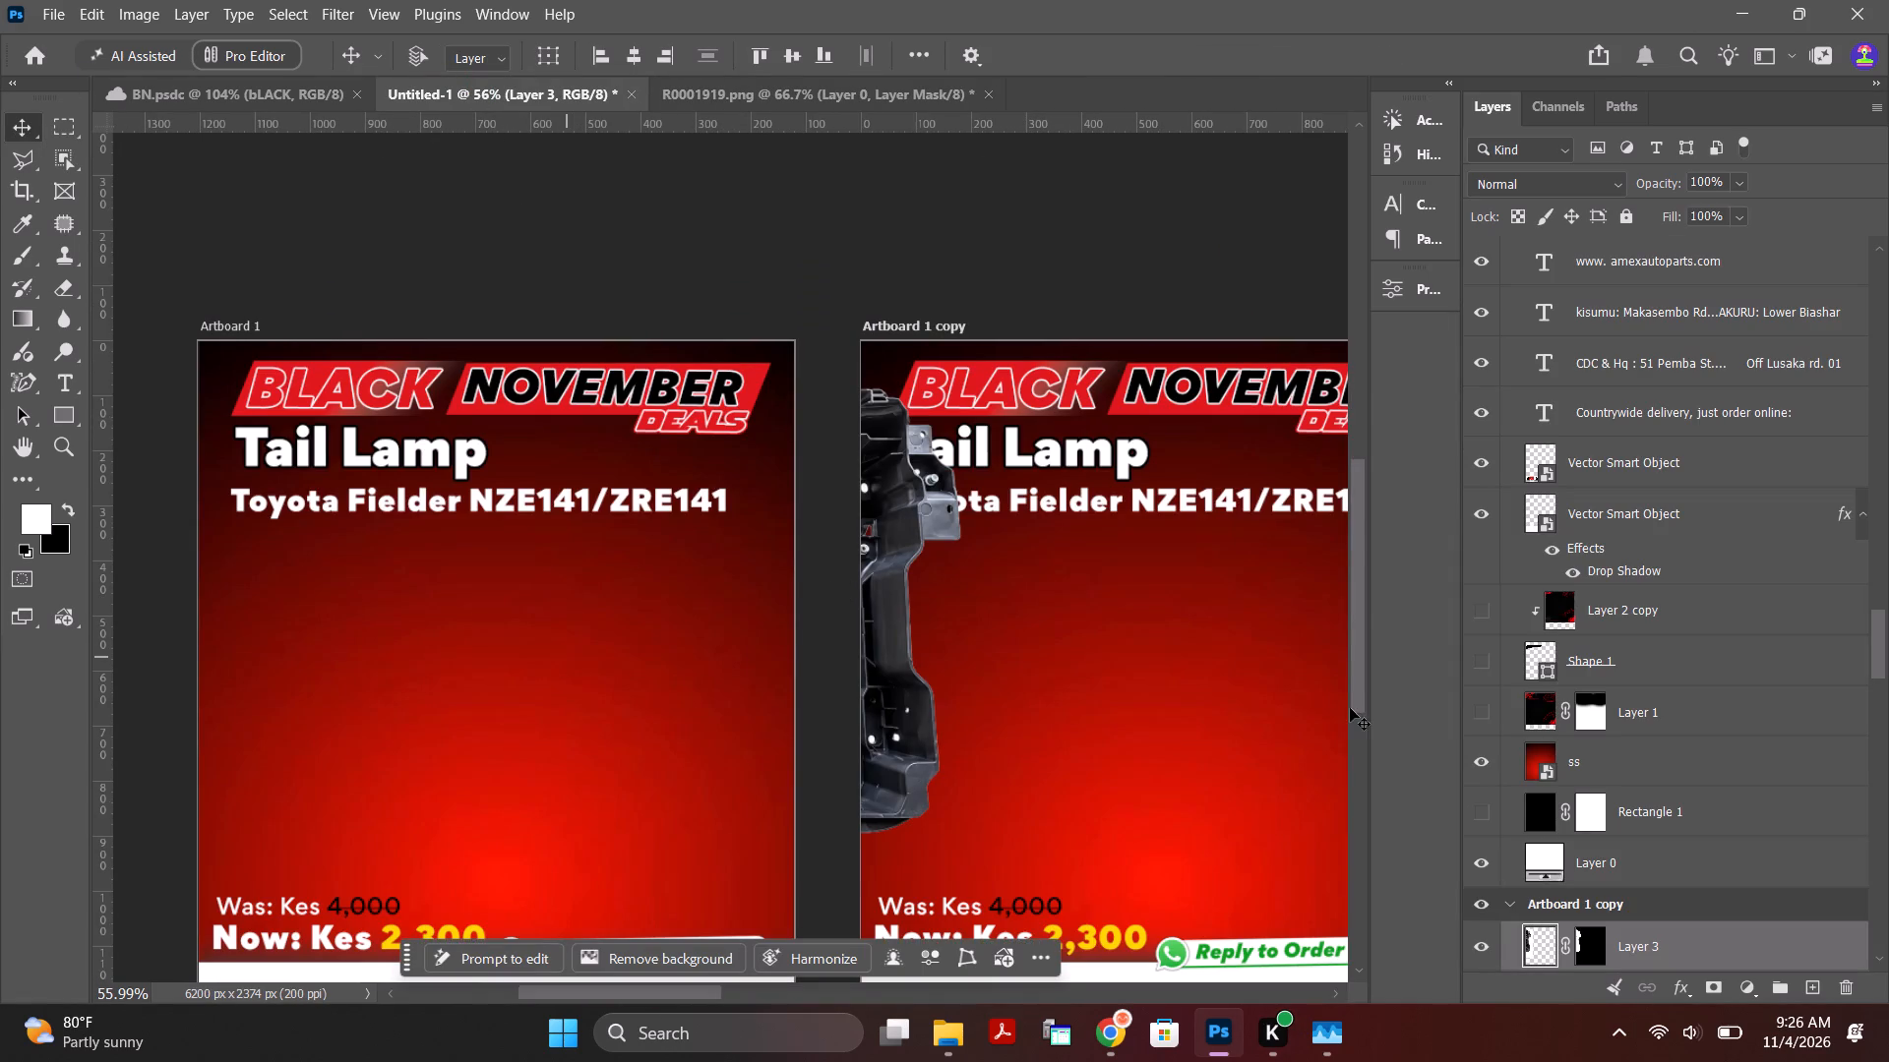
Select Artboard 1 and look through the layer stack for the placed radiator support and Artboard 1's own layers.
{"action": "scroll", "coordinate": [1774, 888], "scroll_direction": "down", "scroll_amount": 2}
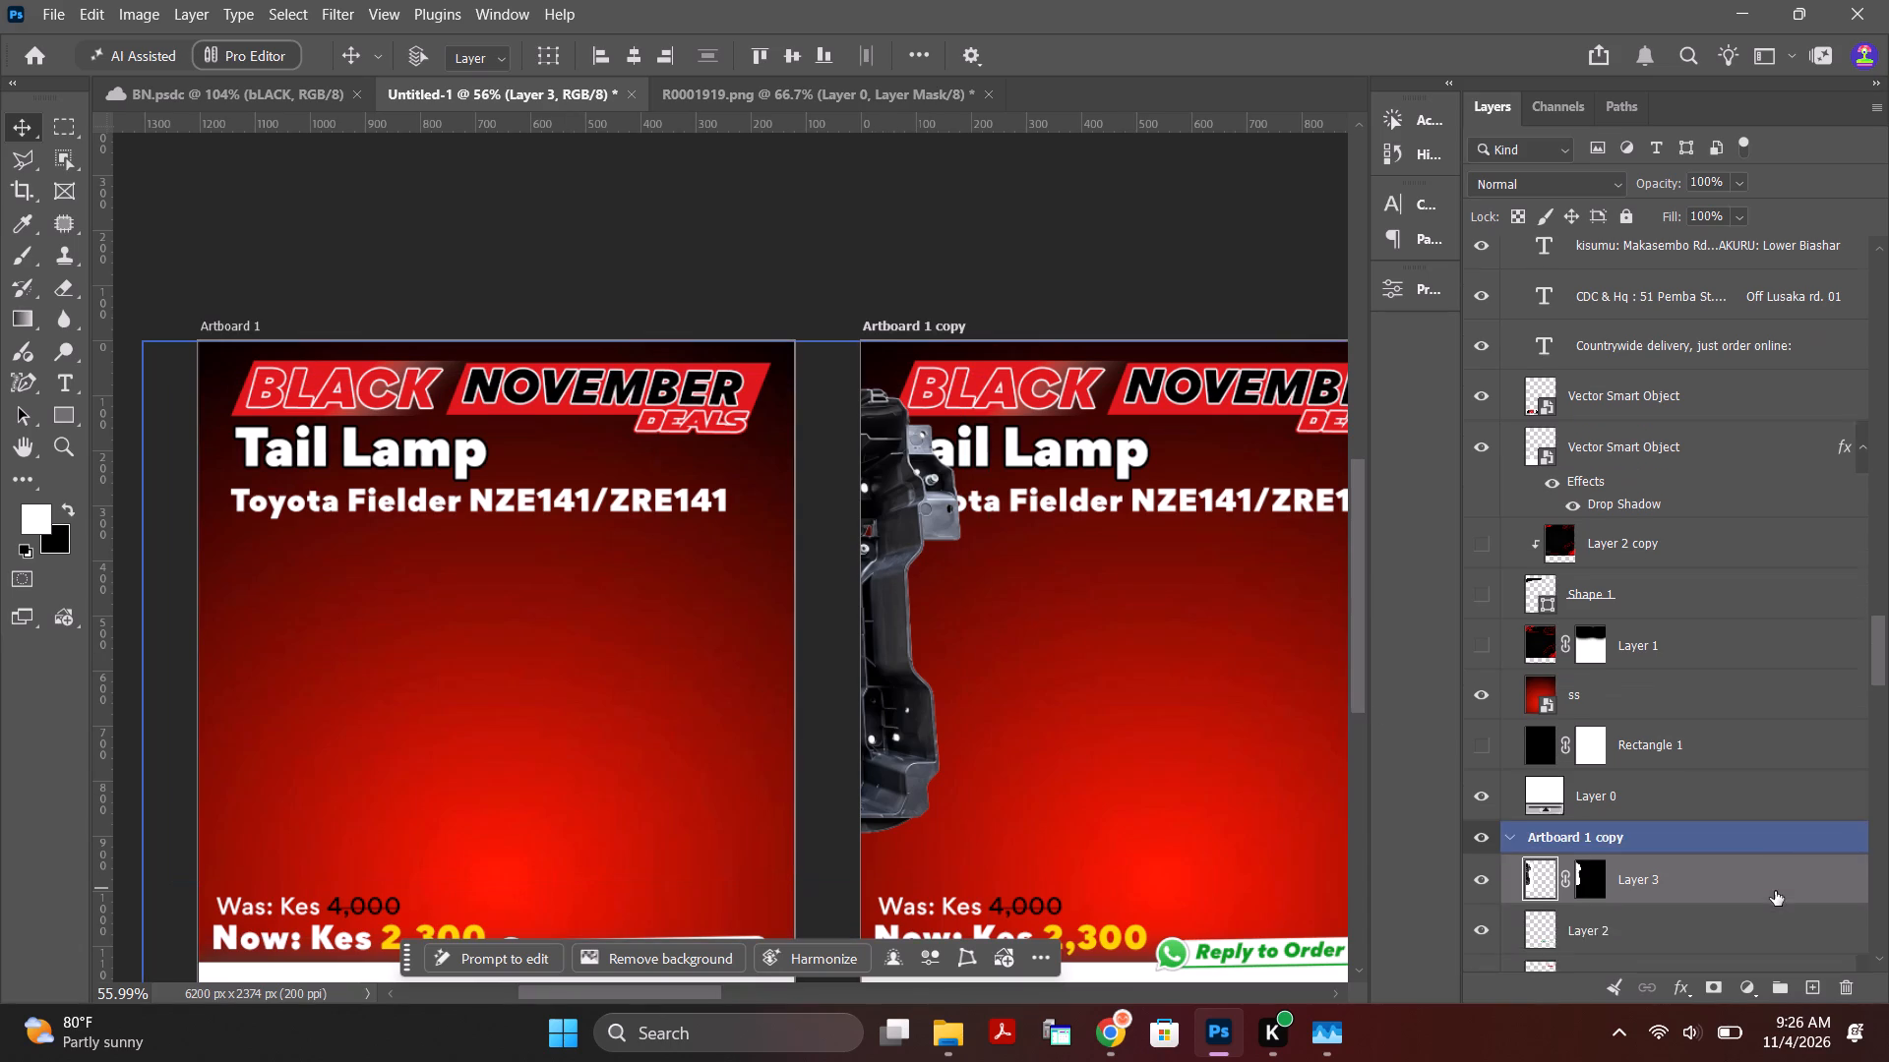
{"action": "scroll", "coordinate": [1775, 891], "scroll_direction": "down", "scroll_amount": 10}
{"action": "scroll", "coordinate": [1663, 679], "scroll_direction": "down", "scroll_amount": 3}
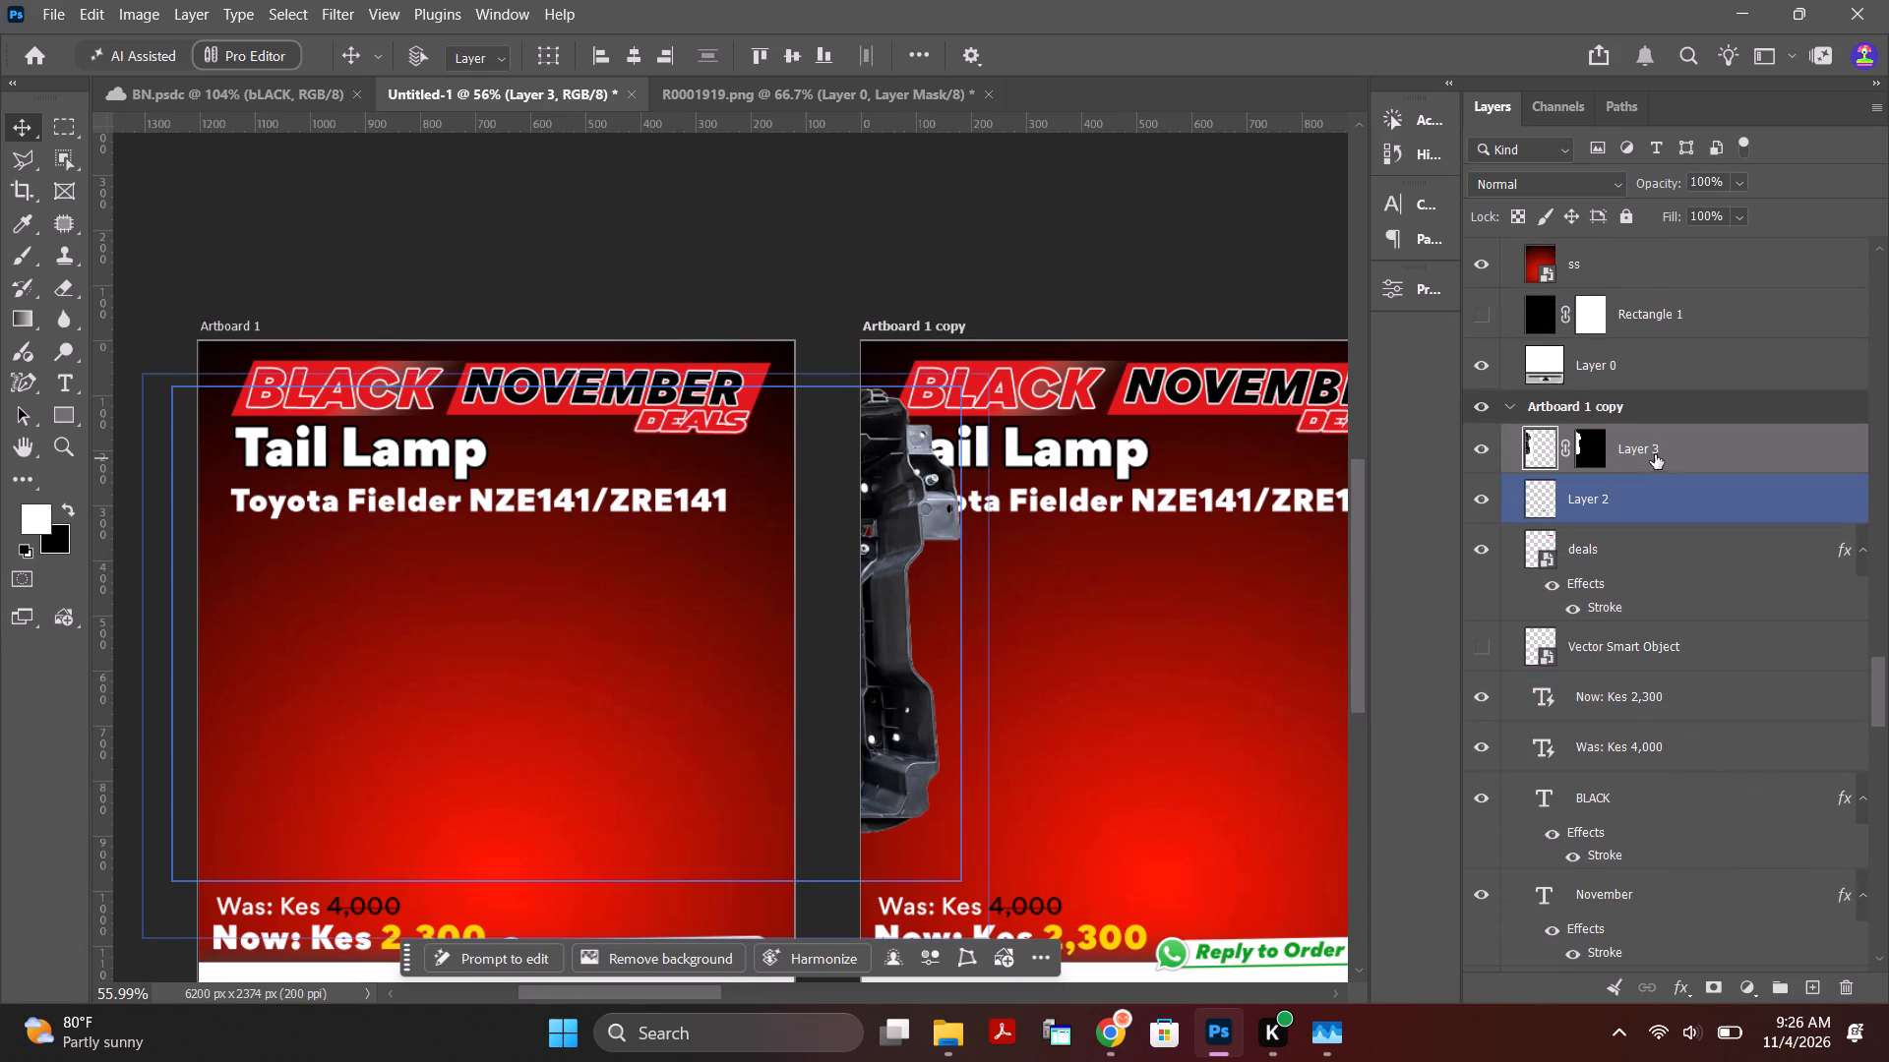
{"action": "left_click", "coordinate": [462, 750]}
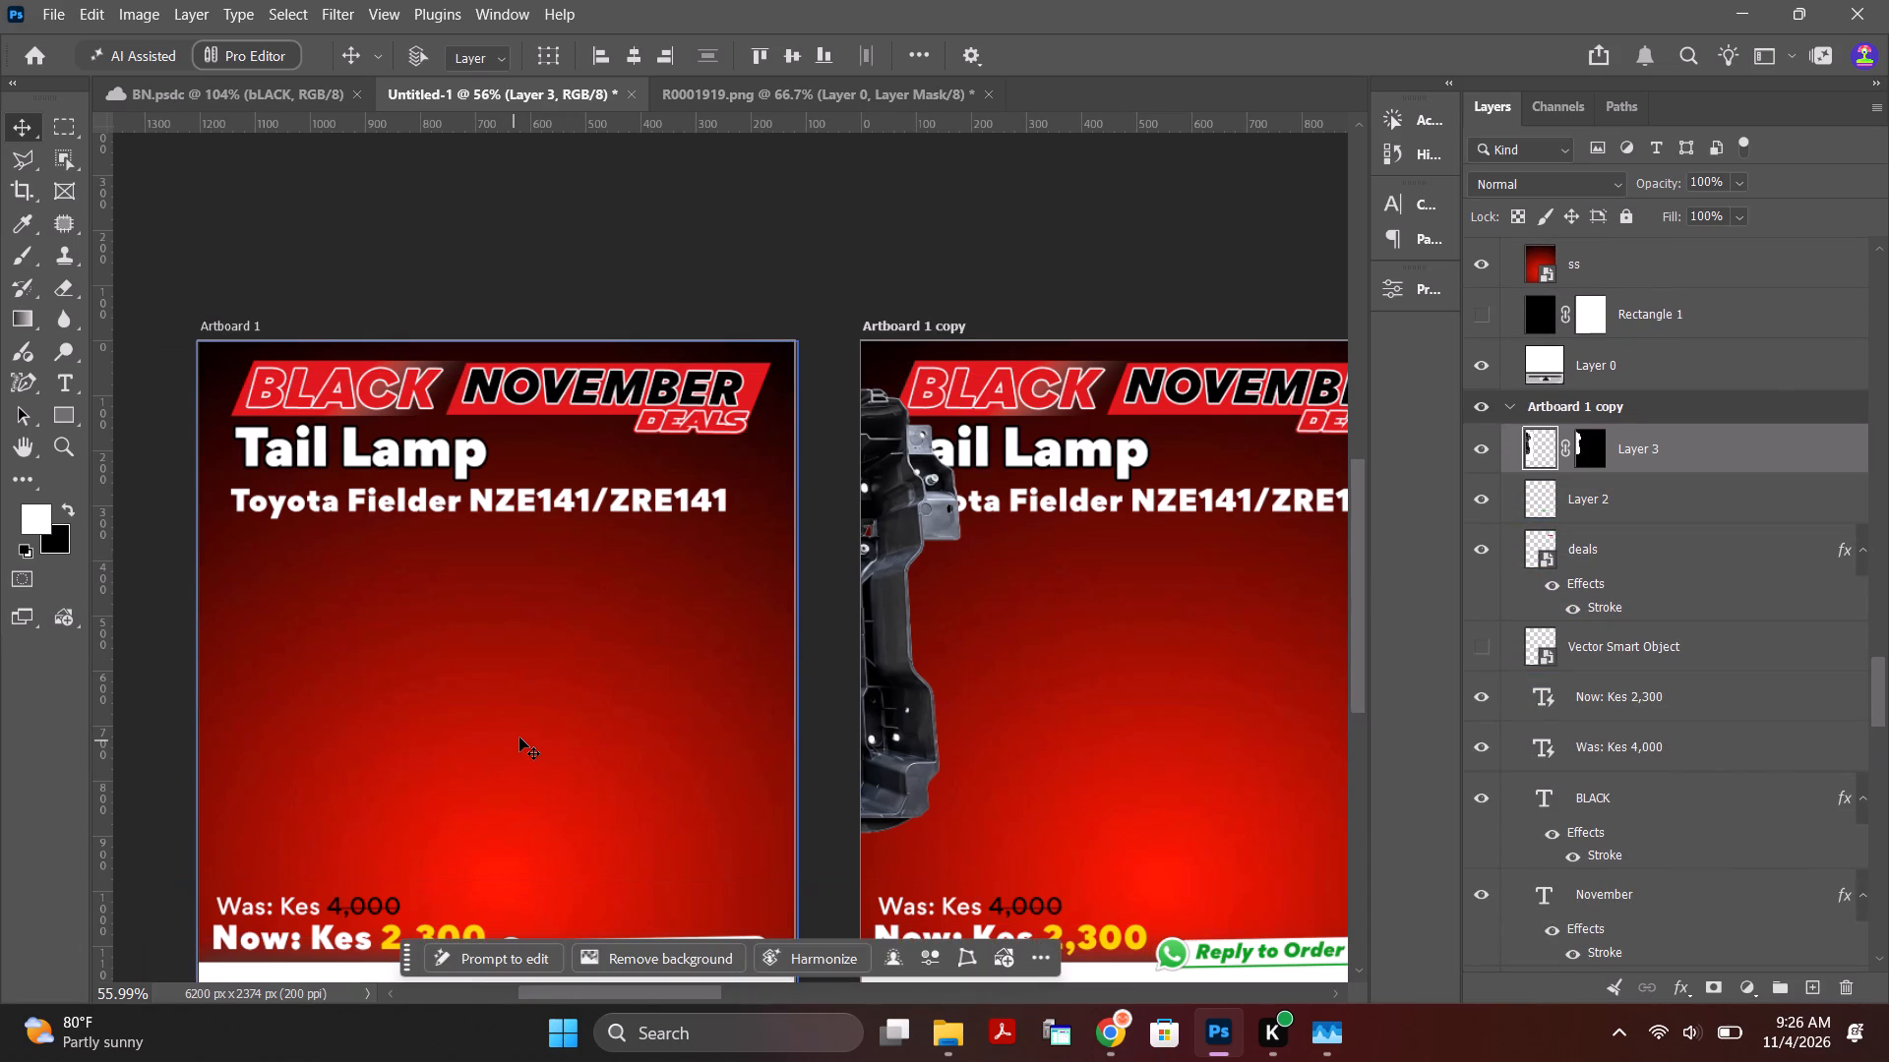
{"action": "left_click", "coordinate": [562, 714]}
{"action": "left_click", "coordinate": [562, 714]}
{"action": "left_click", "coordinate": [242, 330]}
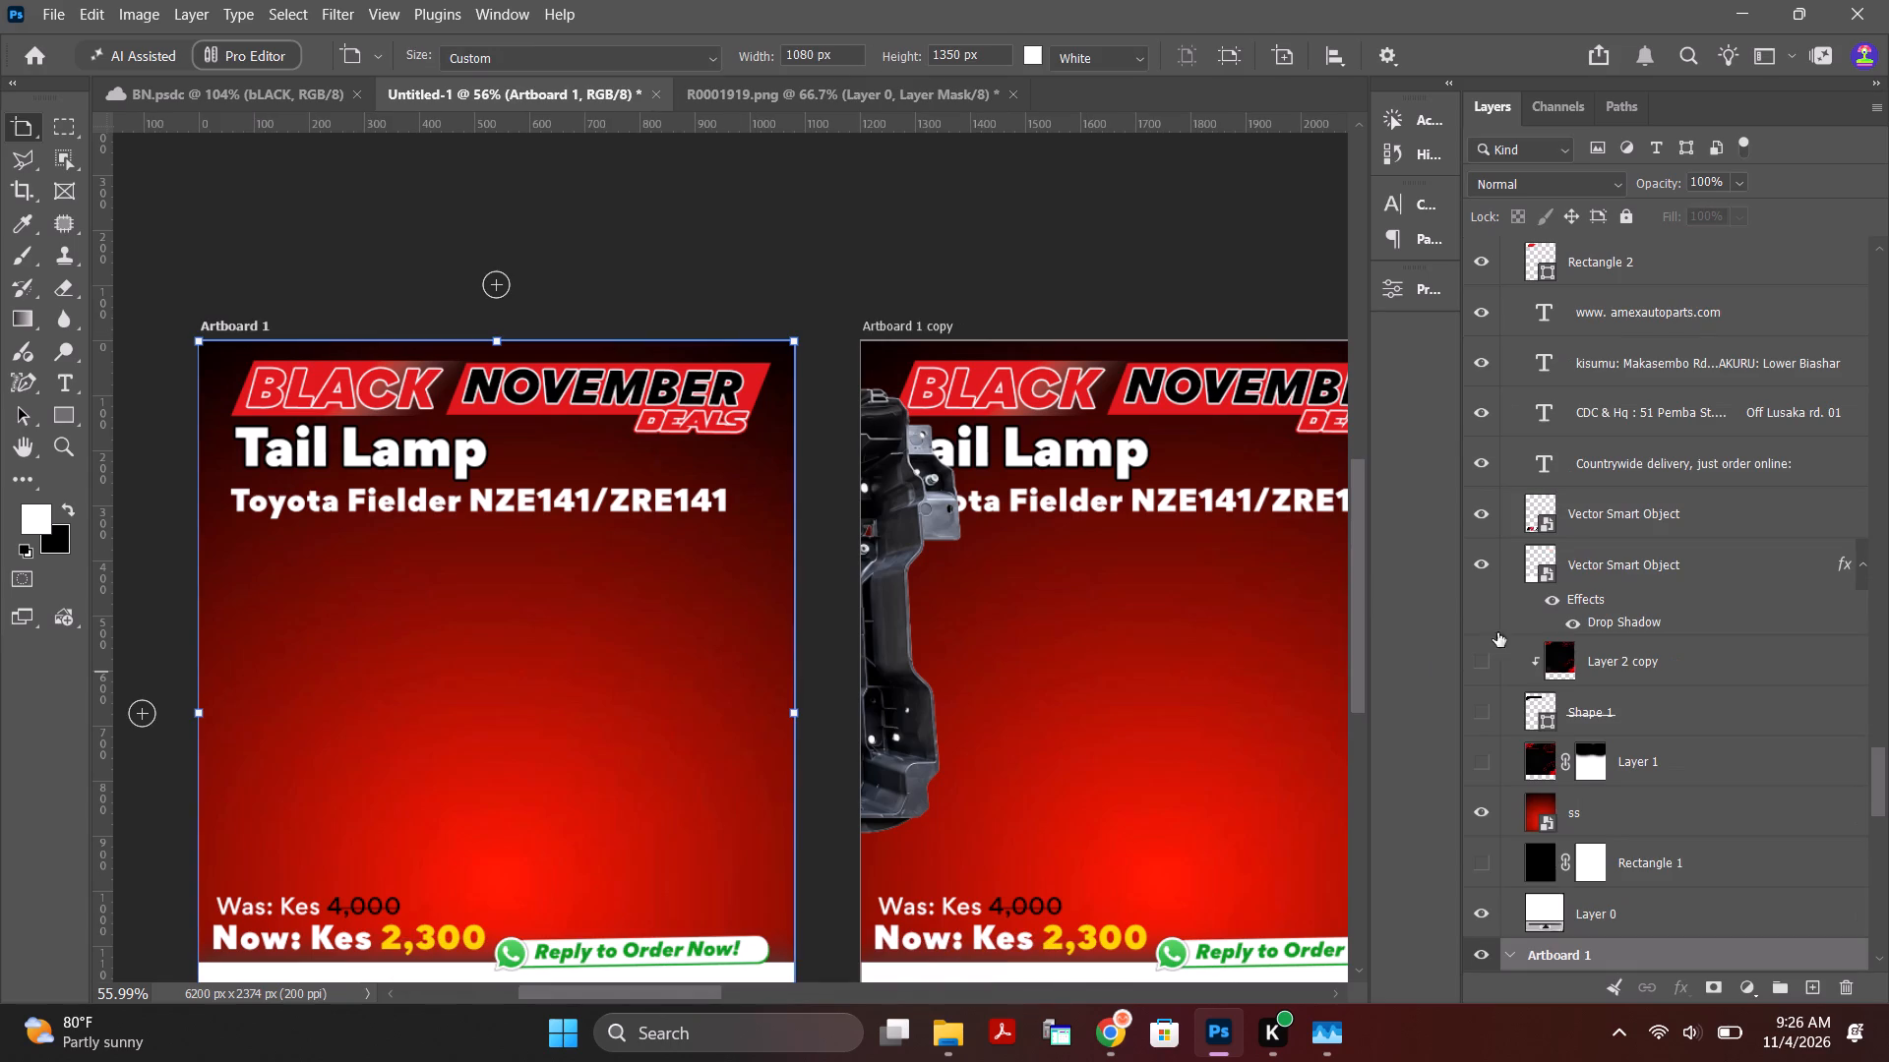
{"action": "left_click_drag", "start_coordinate": [1875, 775], "coordinate": [1888, 857]}
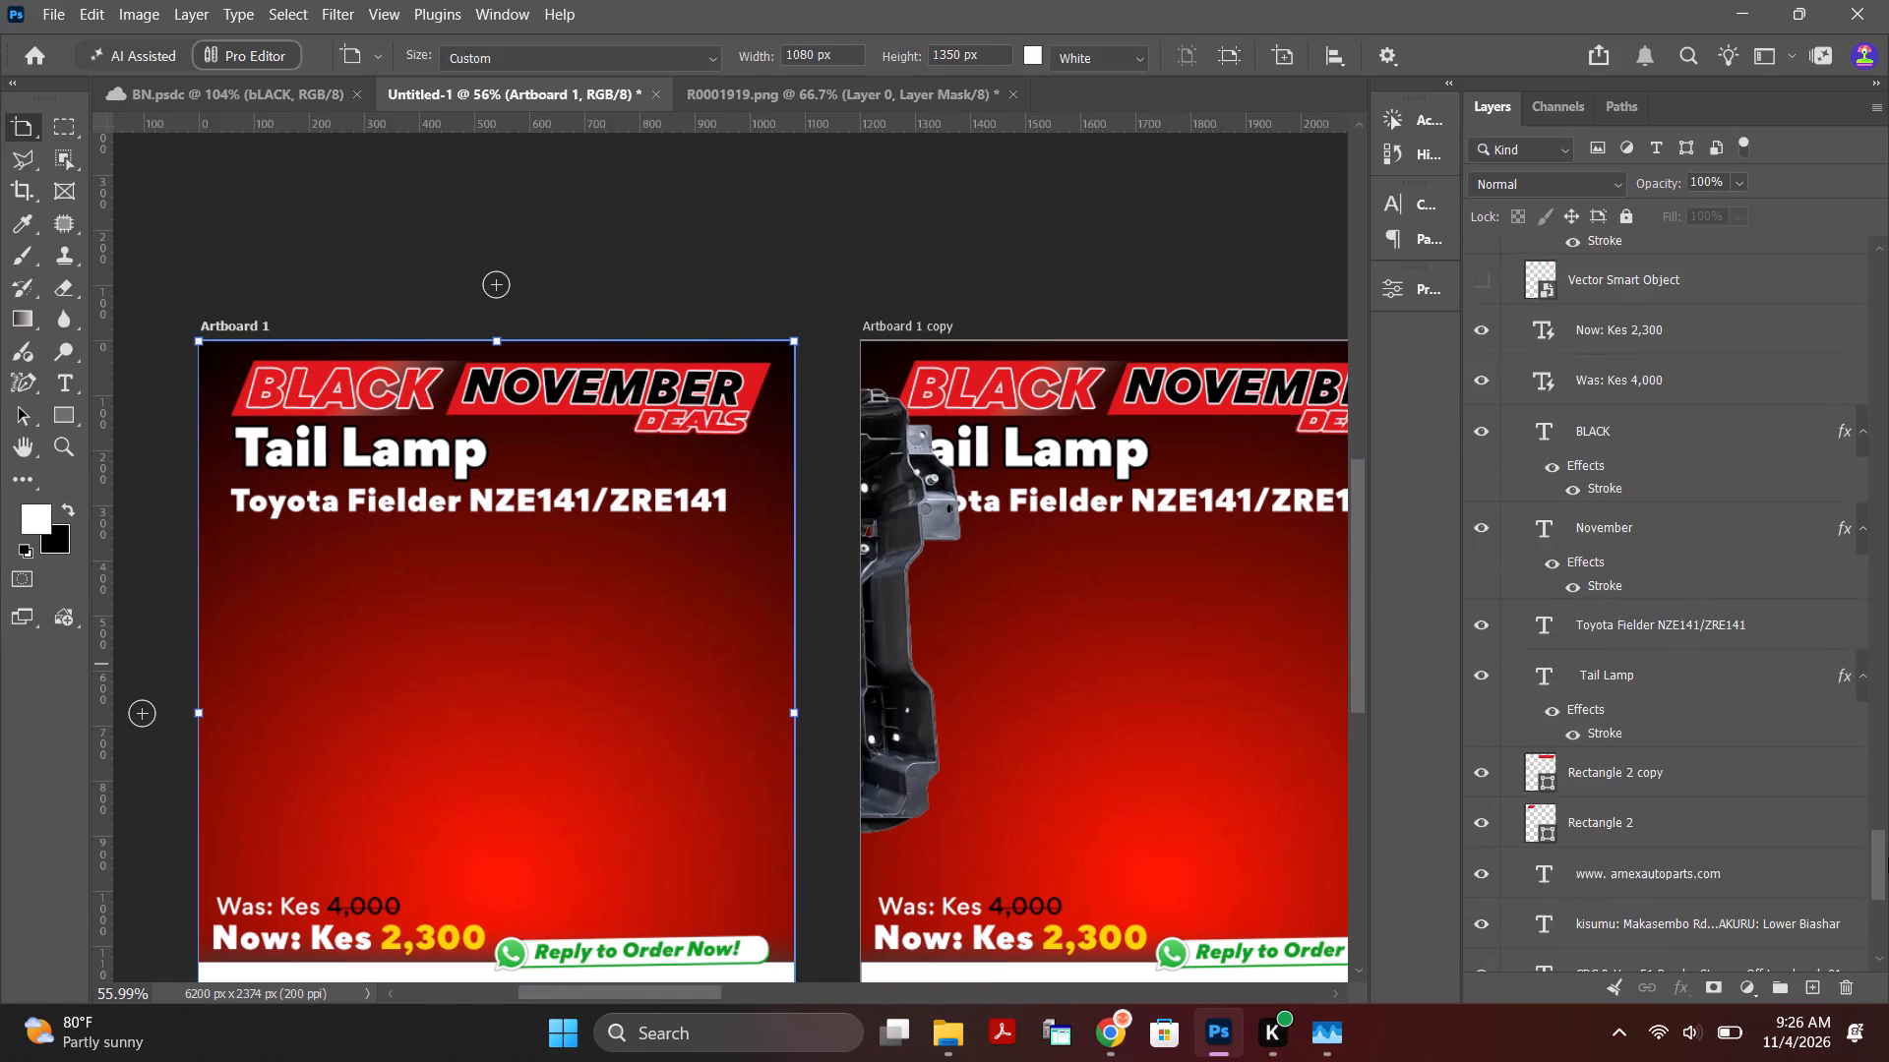
{"action": "left_click_drag", "start_coordinate": [1888, 857], "coordinate": [1888, 868]}
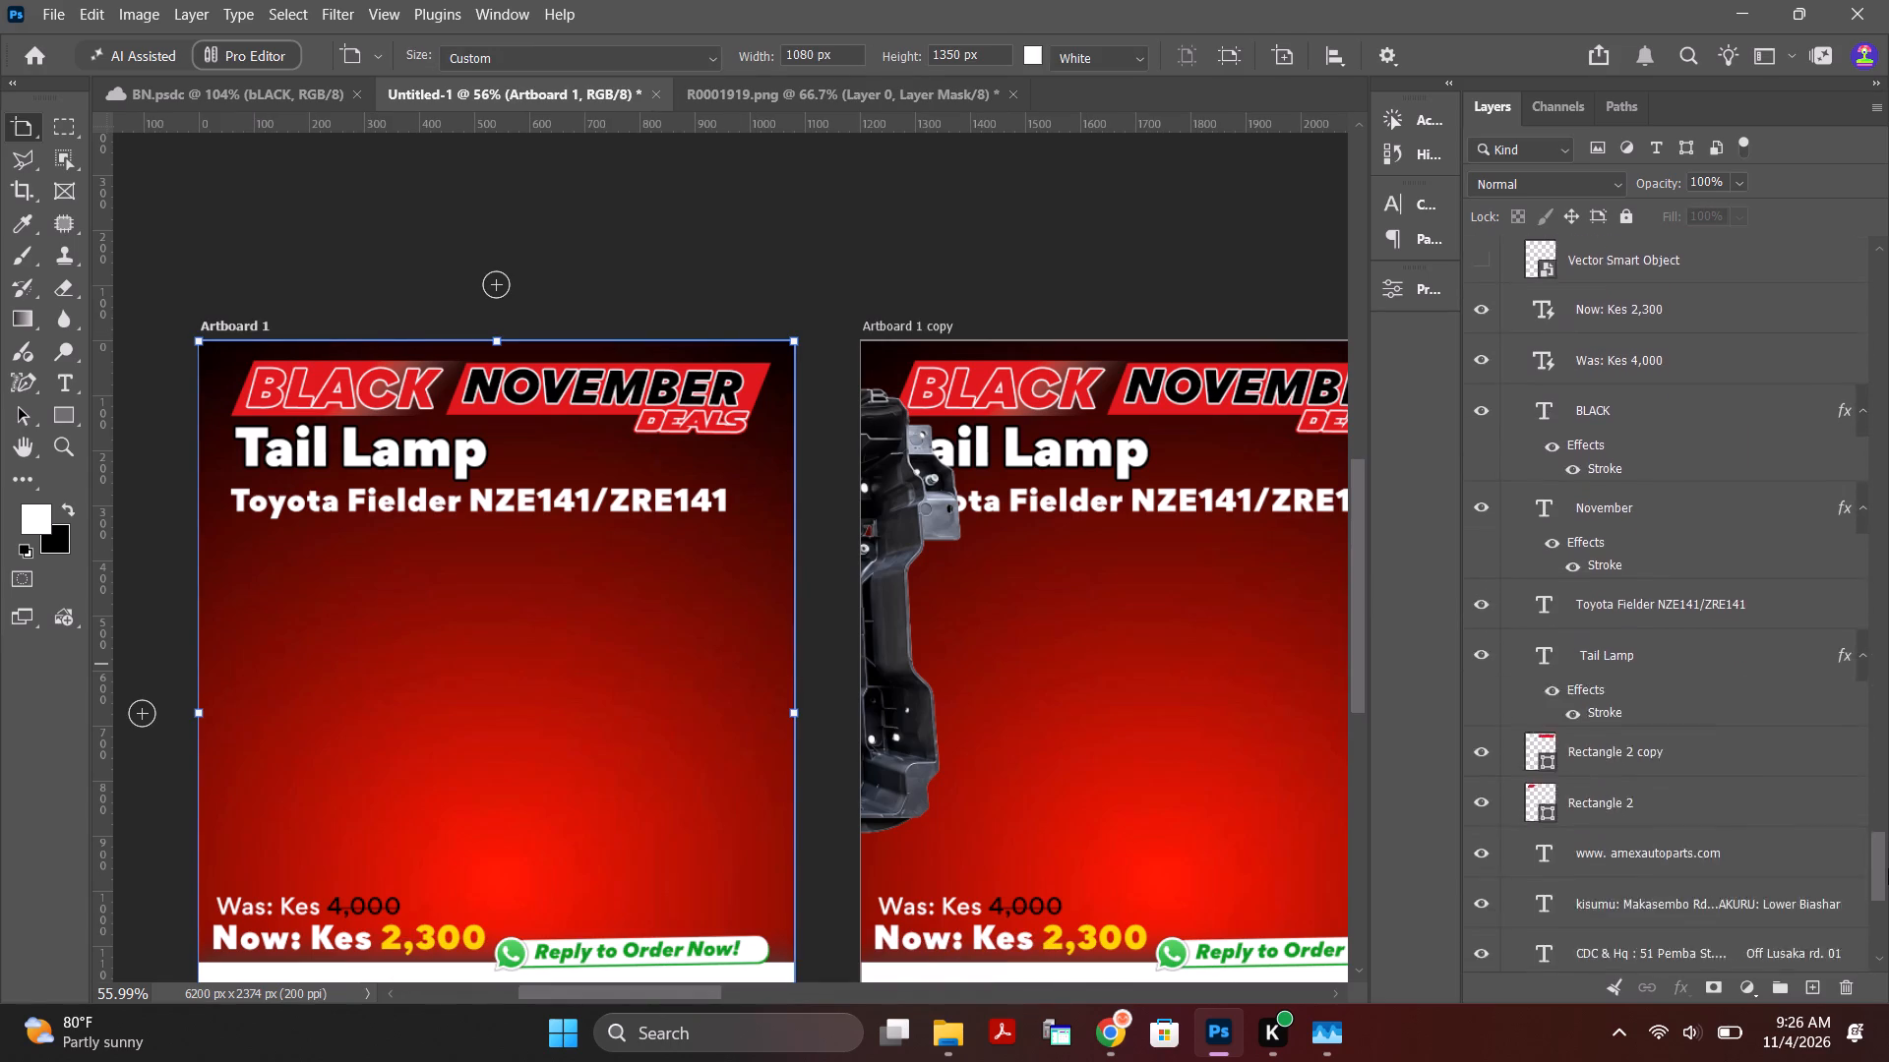
{"action": "left_click_drag", "start_coordinate": [1888, 868], "coordinate": [1888, 897]}
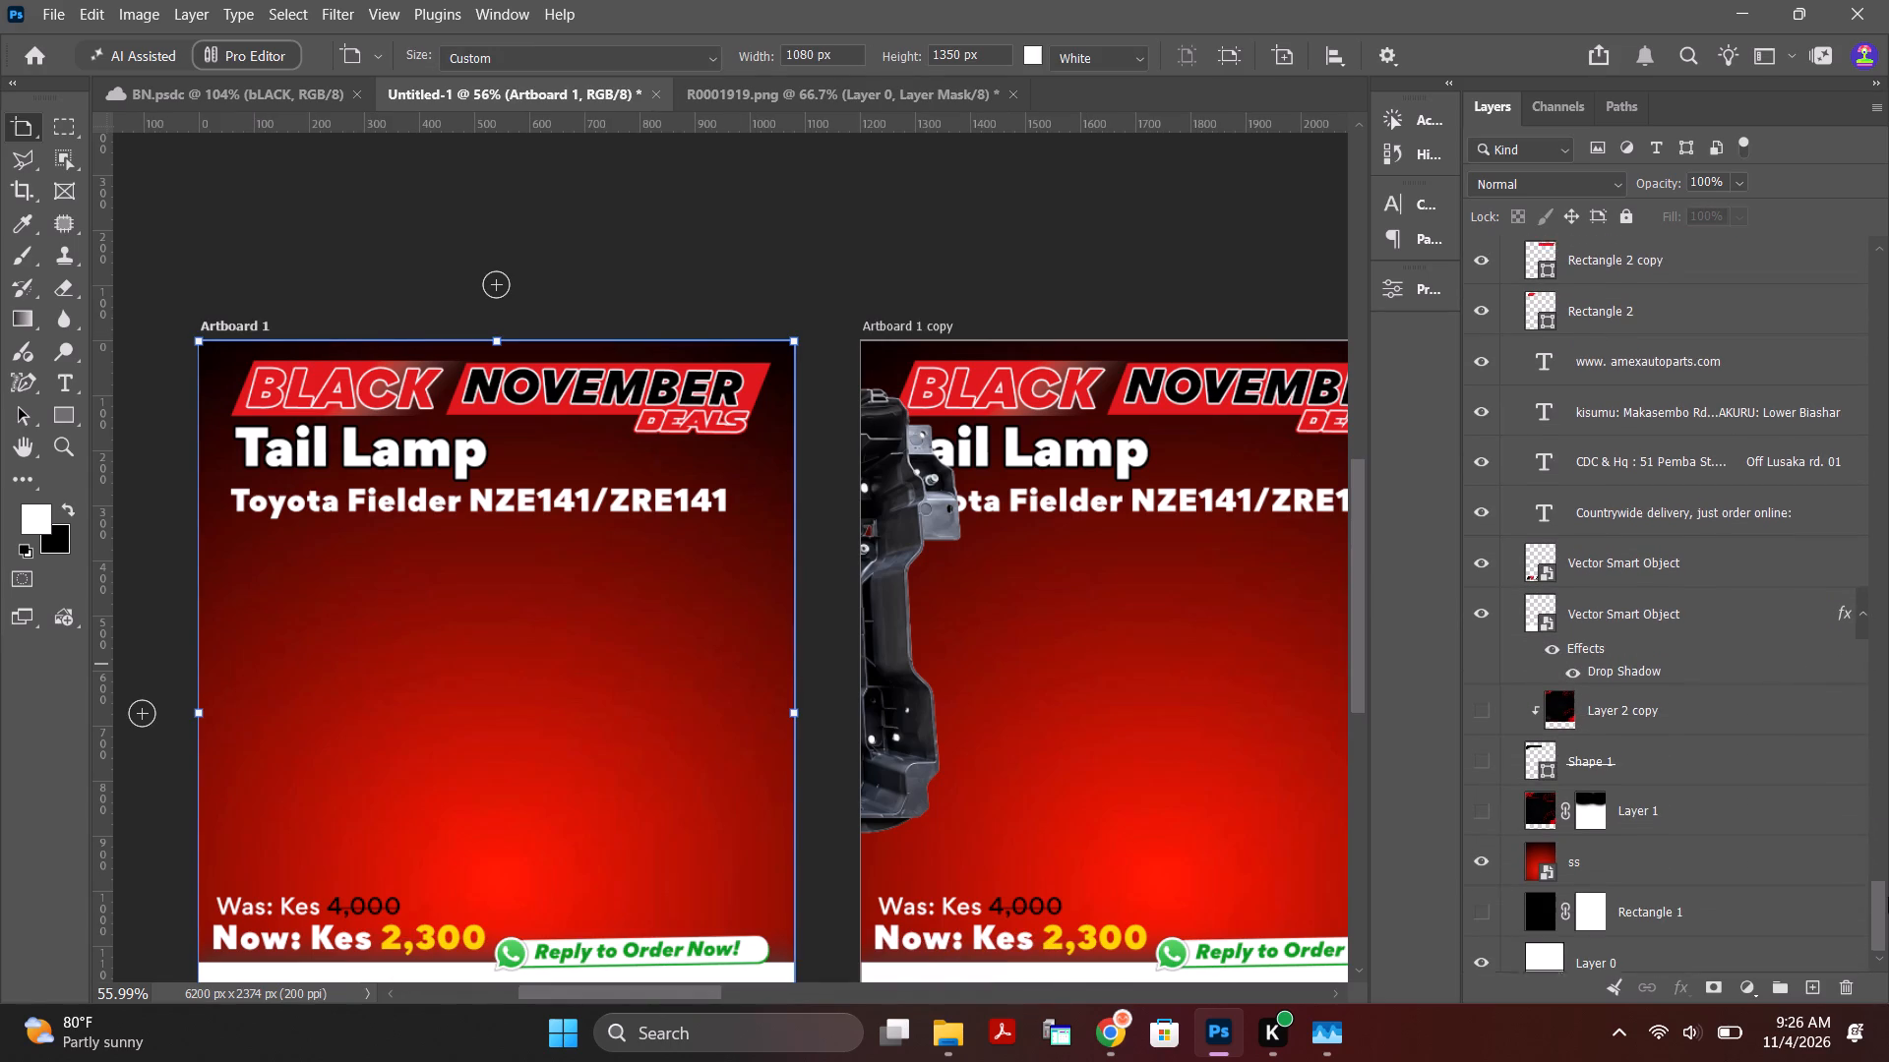
{"action": "left_click_drag", "start_coordinate": [1888, 897], "coordinate": [1884, 833]}
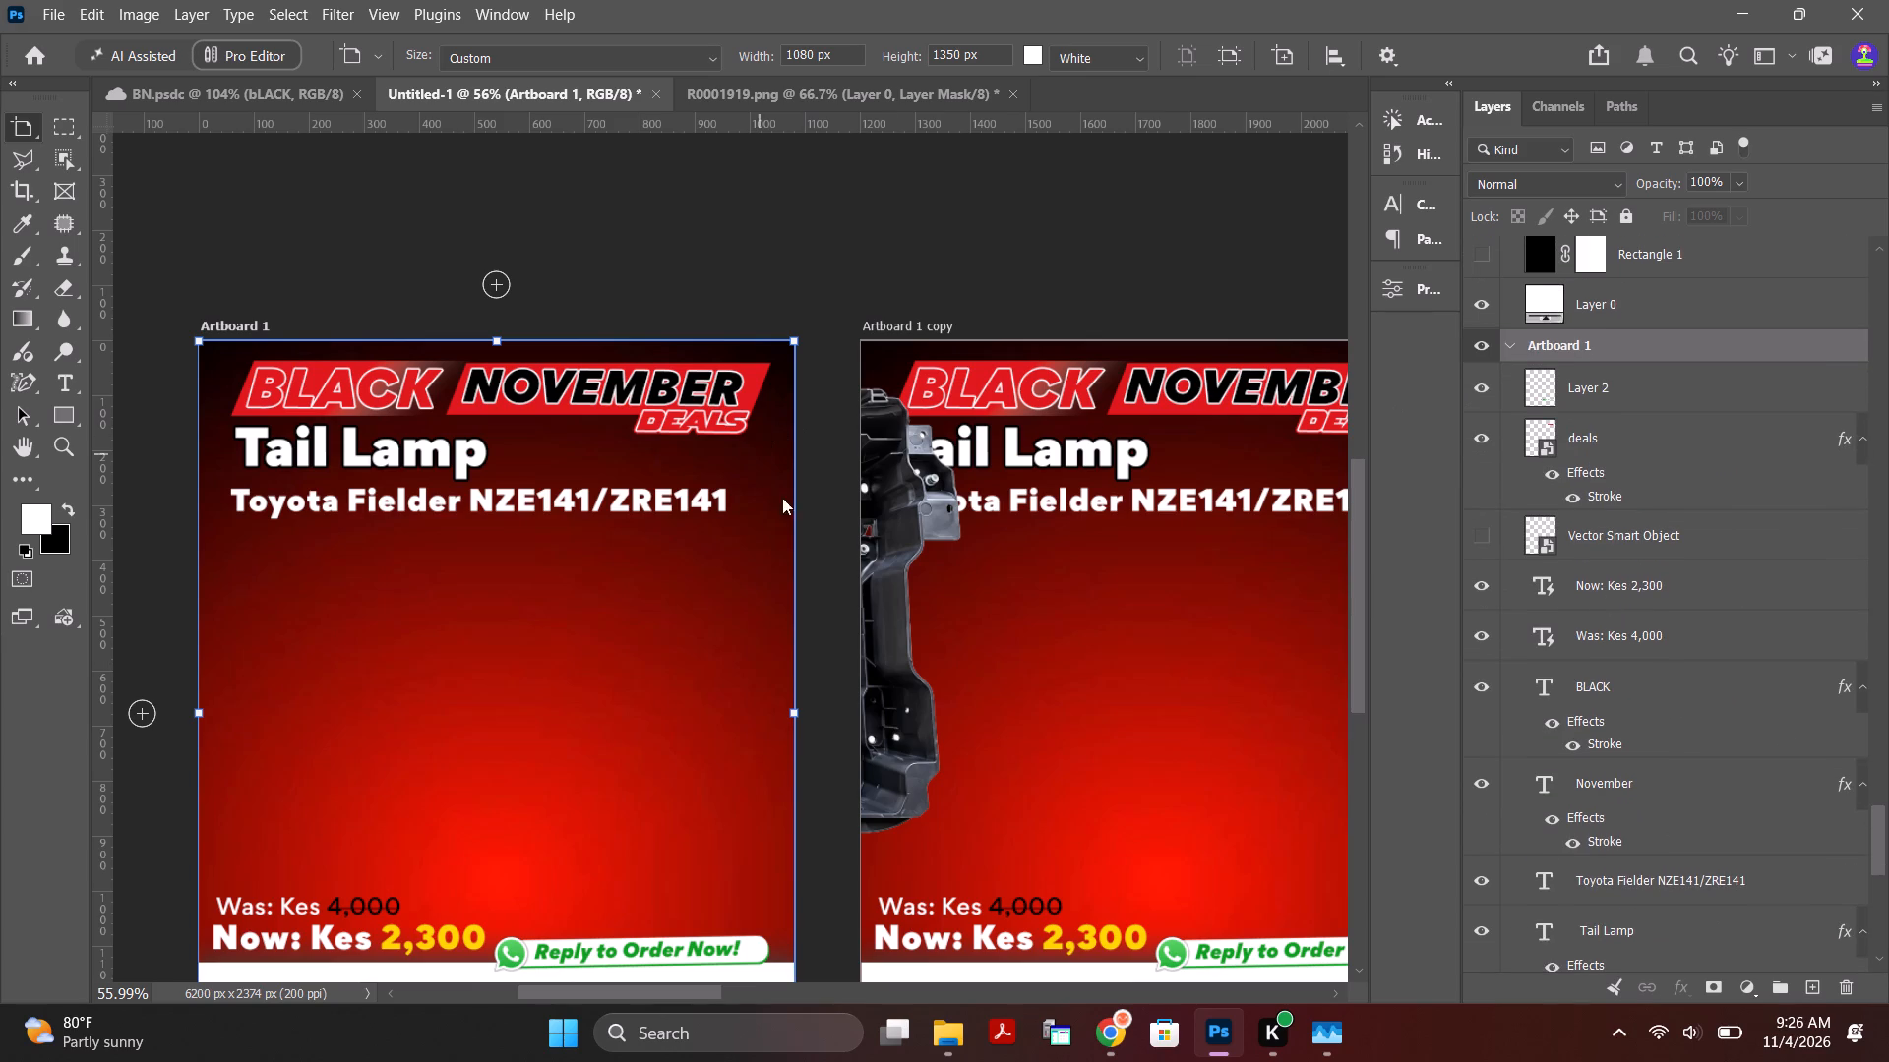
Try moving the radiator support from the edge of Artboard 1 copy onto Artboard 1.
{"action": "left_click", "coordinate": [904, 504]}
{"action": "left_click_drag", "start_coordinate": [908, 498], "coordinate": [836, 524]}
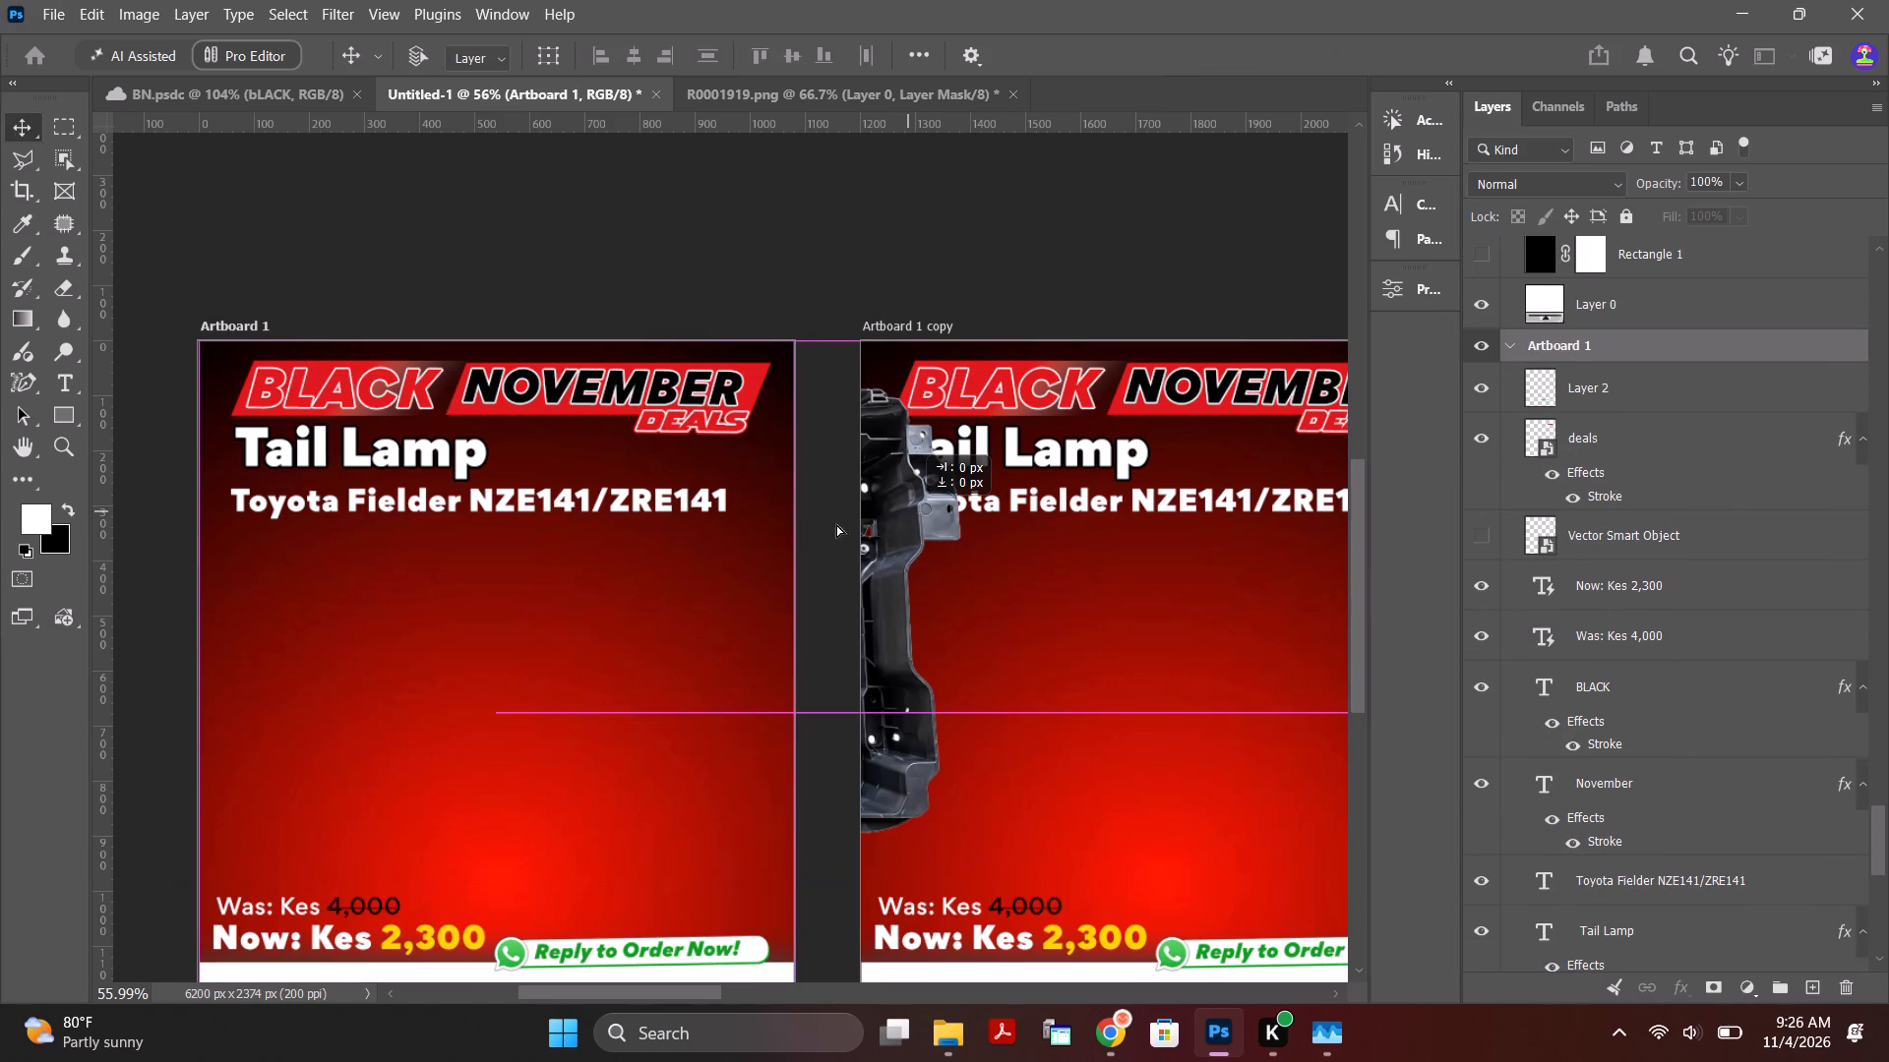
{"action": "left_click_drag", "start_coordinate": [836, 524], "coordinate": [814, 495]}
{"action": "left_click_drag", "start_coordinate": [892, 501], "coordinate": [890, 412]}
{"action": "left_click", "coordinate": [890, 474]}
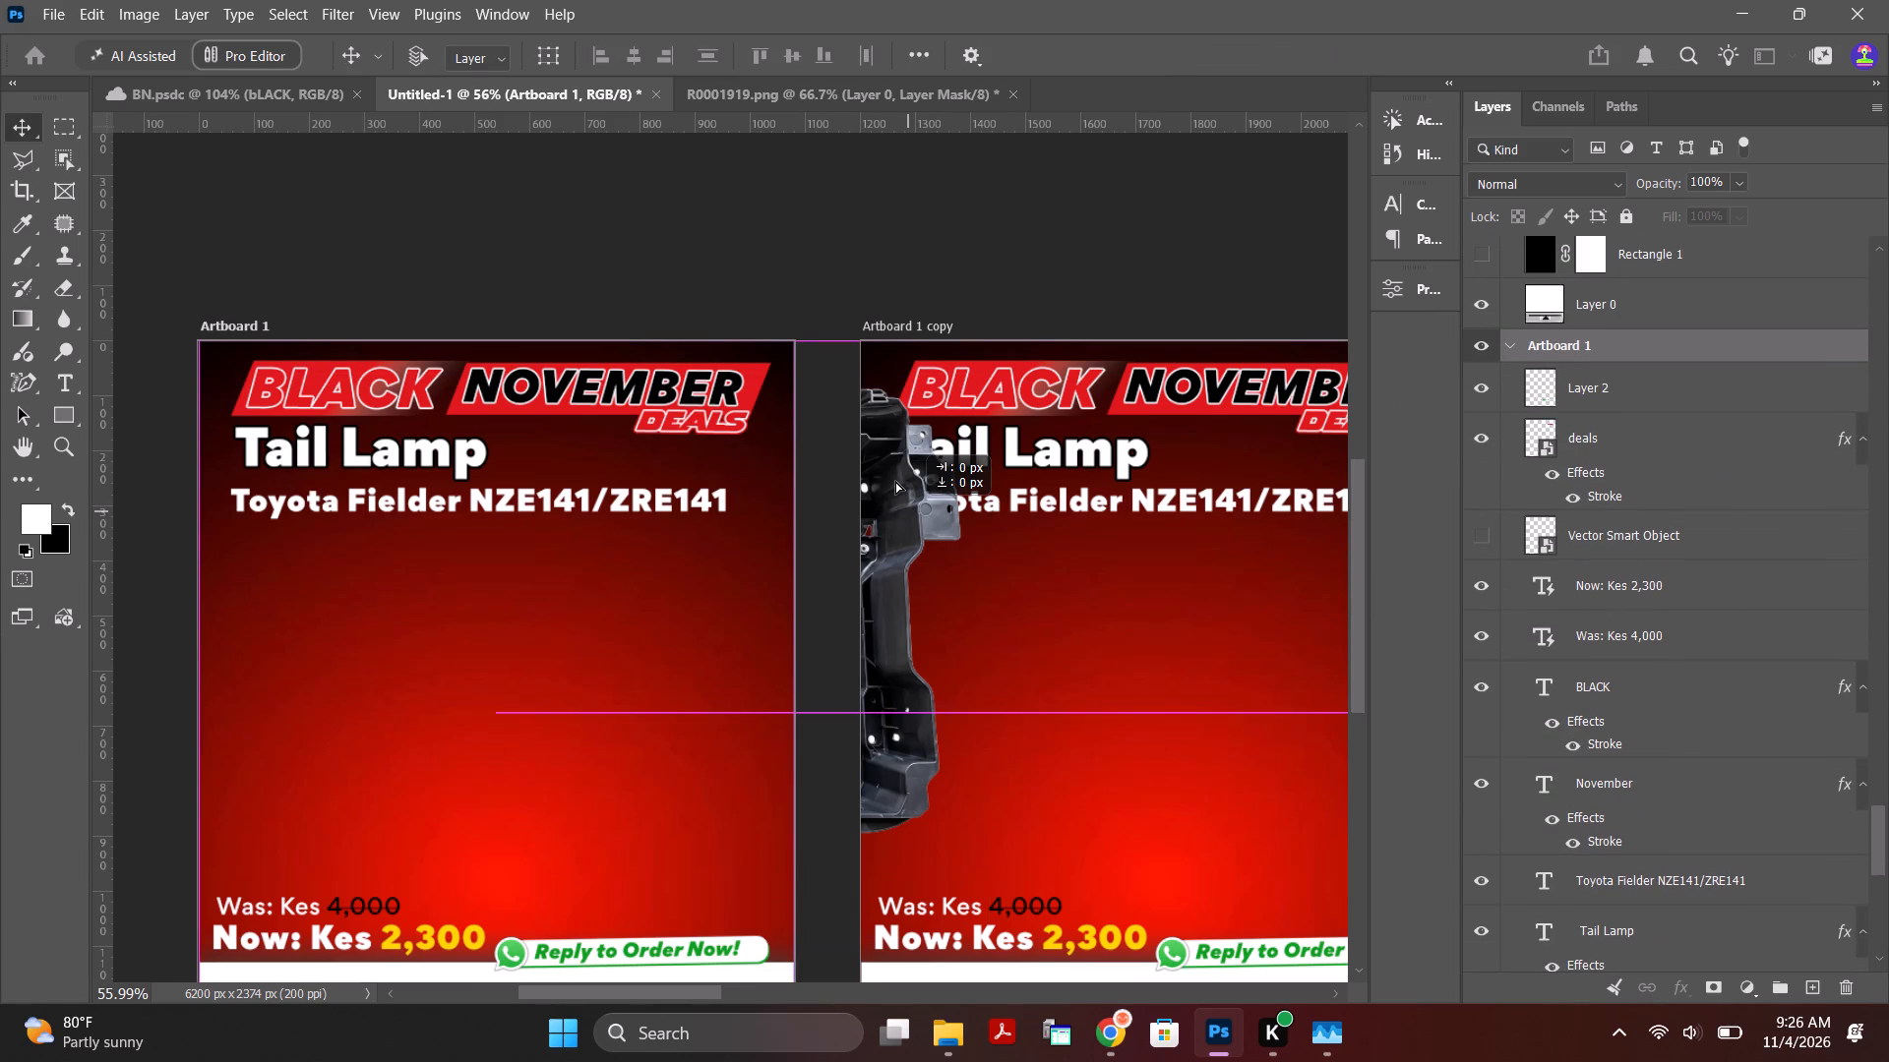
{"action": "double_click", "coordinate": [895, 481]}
Undo the recent changes back past the radiator support's placement until the stray Artboard 2 is also removed.
{"action": "key", "text": "ctrl+z"}
{"action": "left_click", "coordinate": [924, 527]}
{"action": "key", "text": "ctrl+z"}
{"action": "key", "text": "ctrl+z"}
{"action": "left_click", "coordinate": [514, 22]}
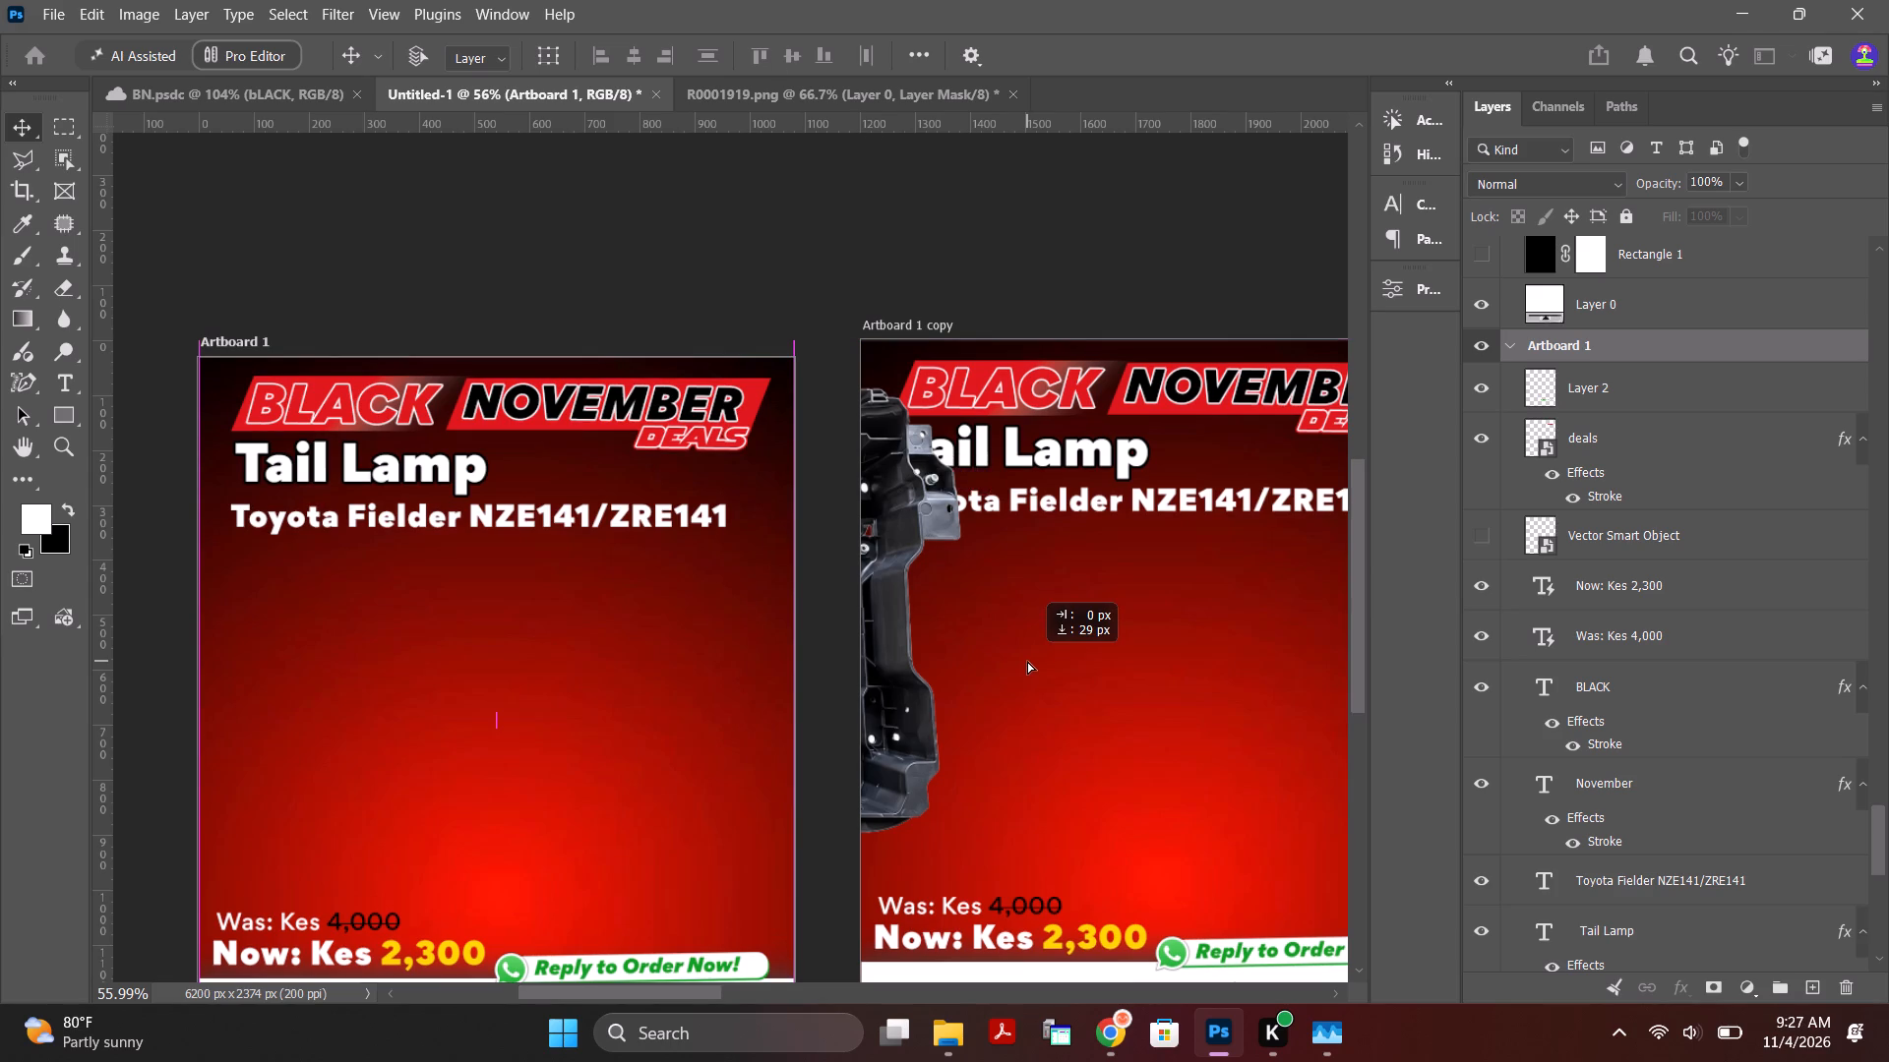
{"action": "key", "text": "ctrl+z"}
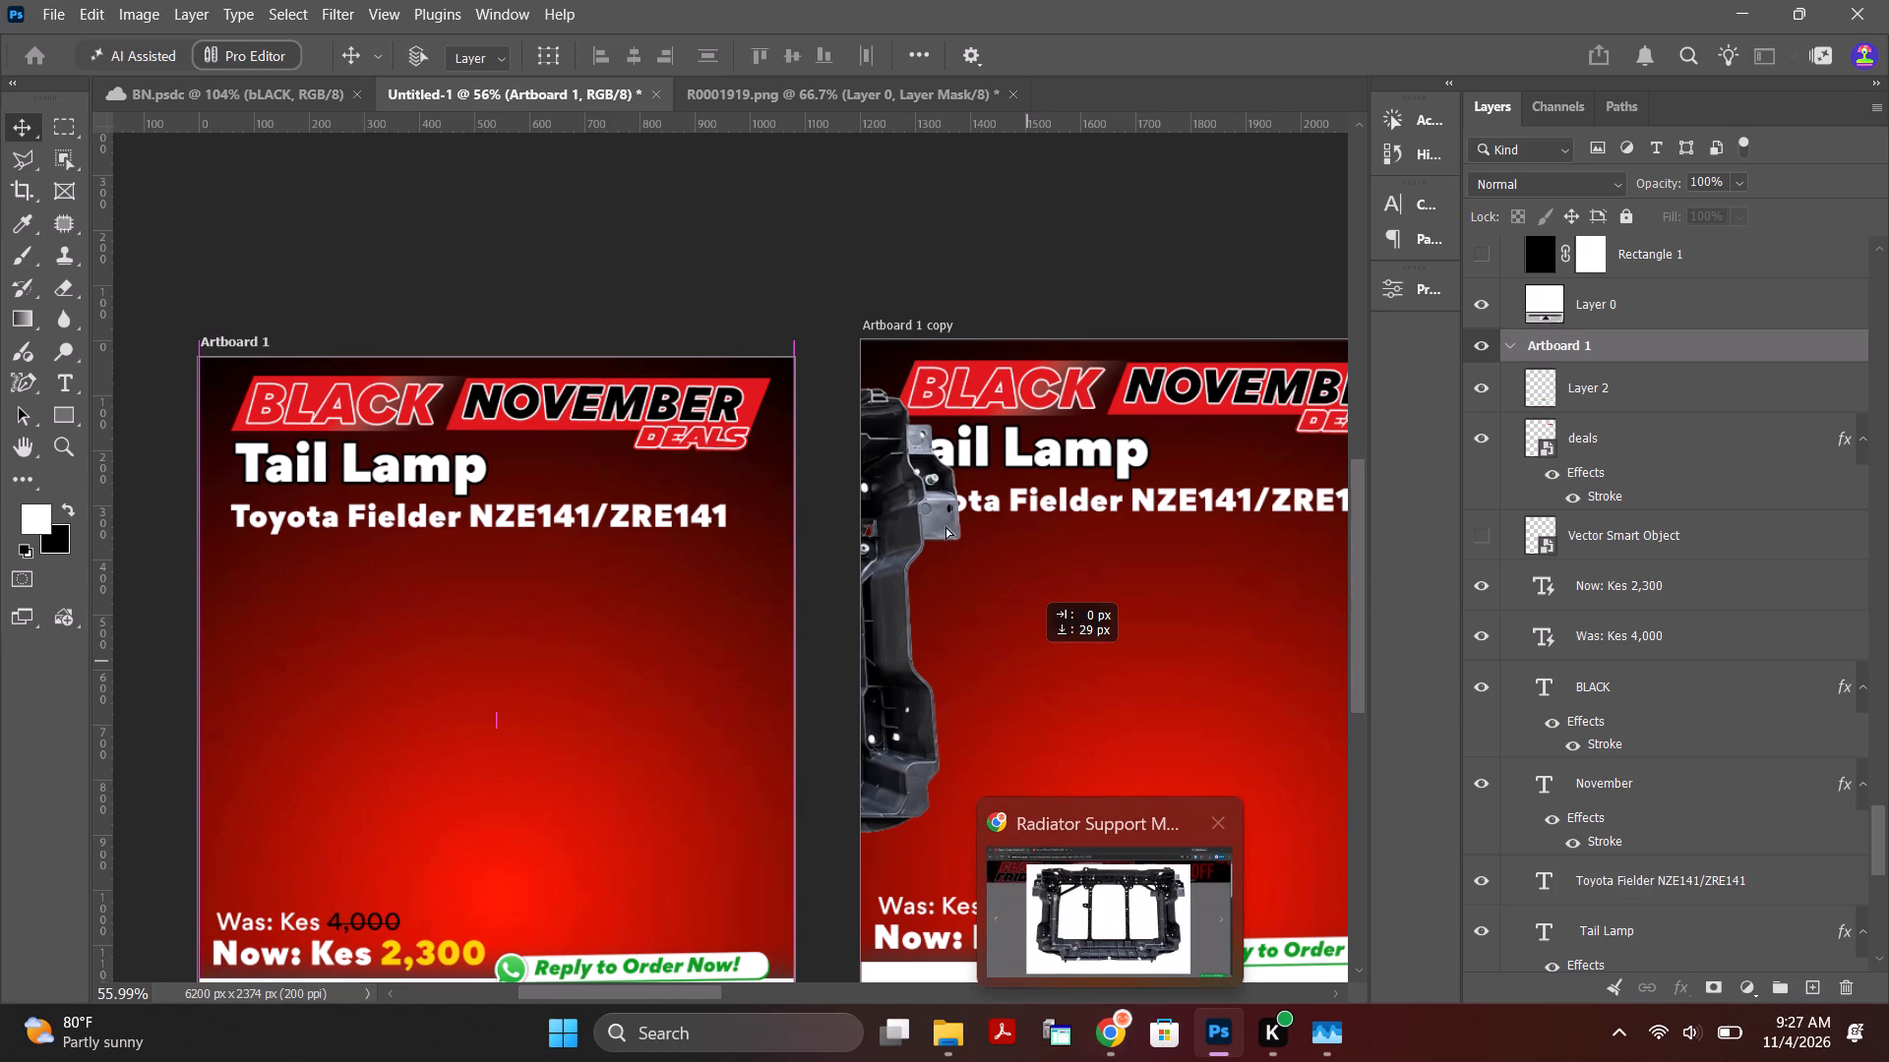
{"action": "left_click", "coordinate": [890, 234]}
{"action": "key", "text": "ctrl+z"}
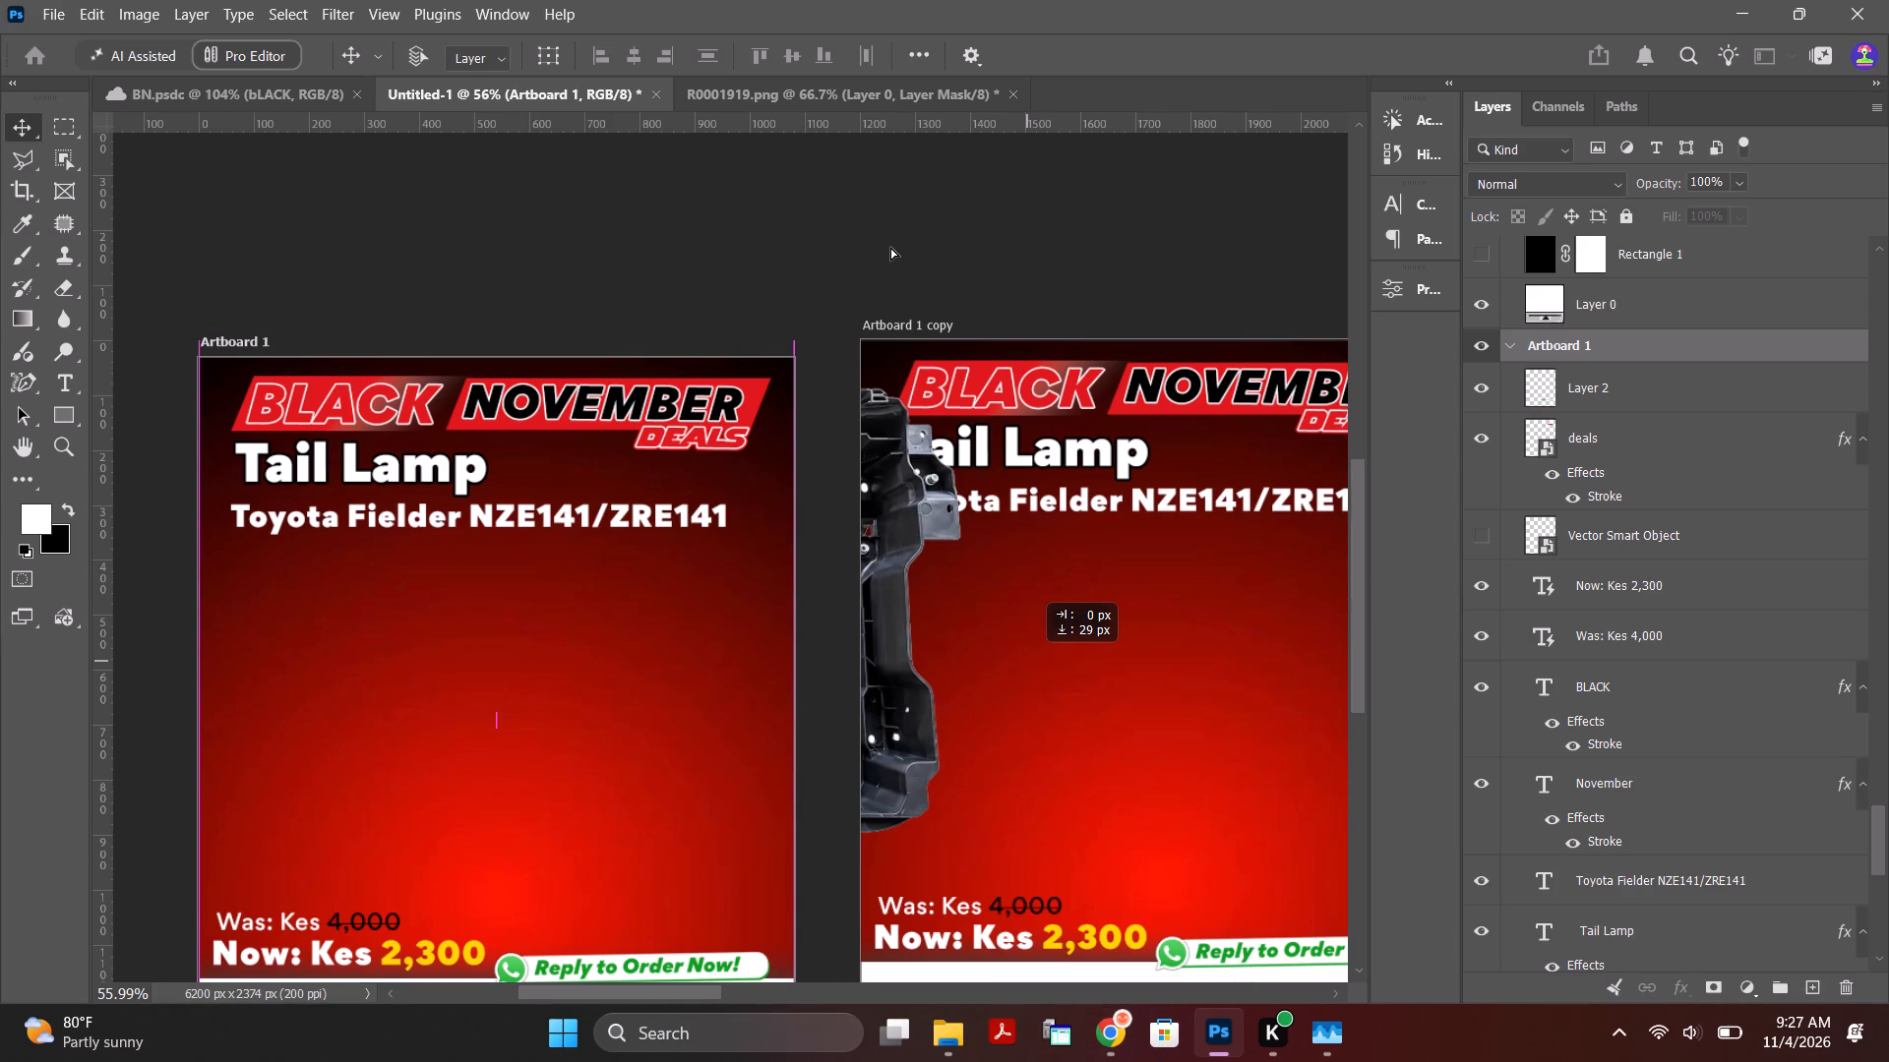
{"action": "key", "text": "ctrl+z"}
{"action": "left_click", "coordinate": [890, 284]}
{"action": "key", "text": "ctrl+z"}
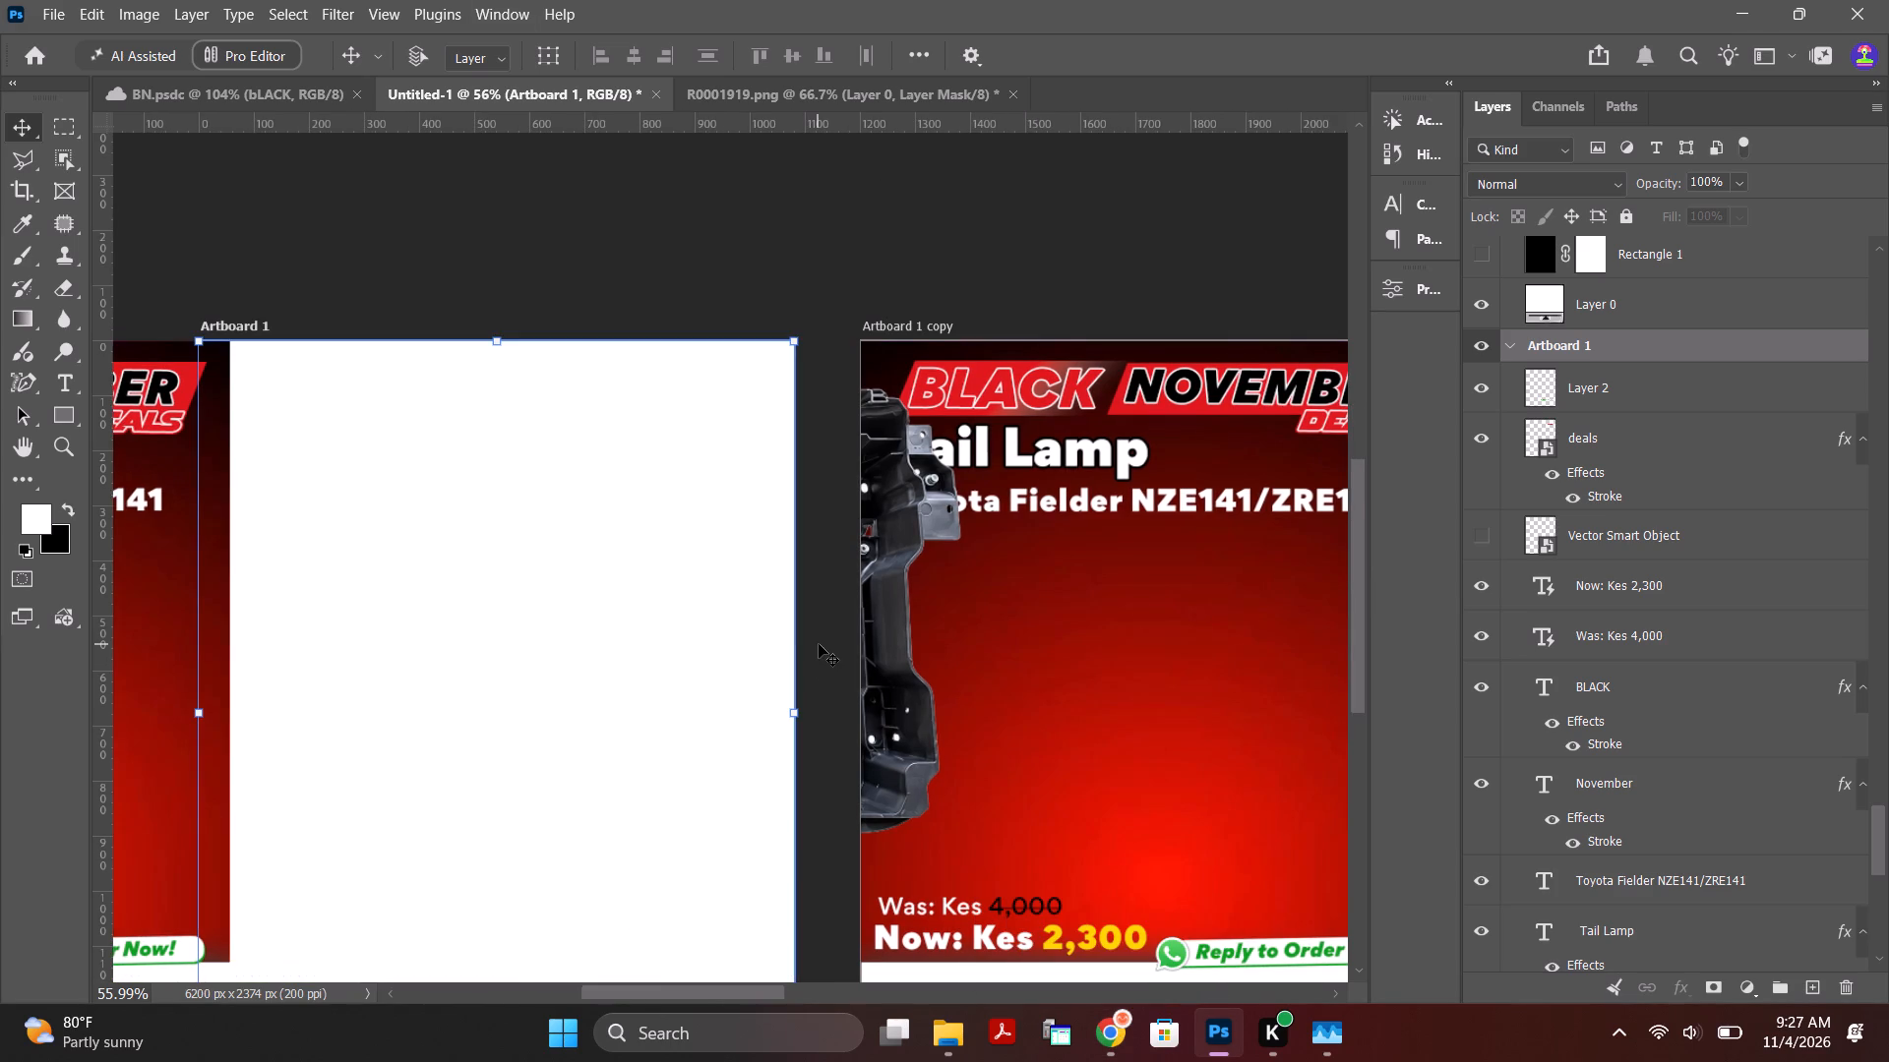
{"action": "key", "text": "ctrl+z"}
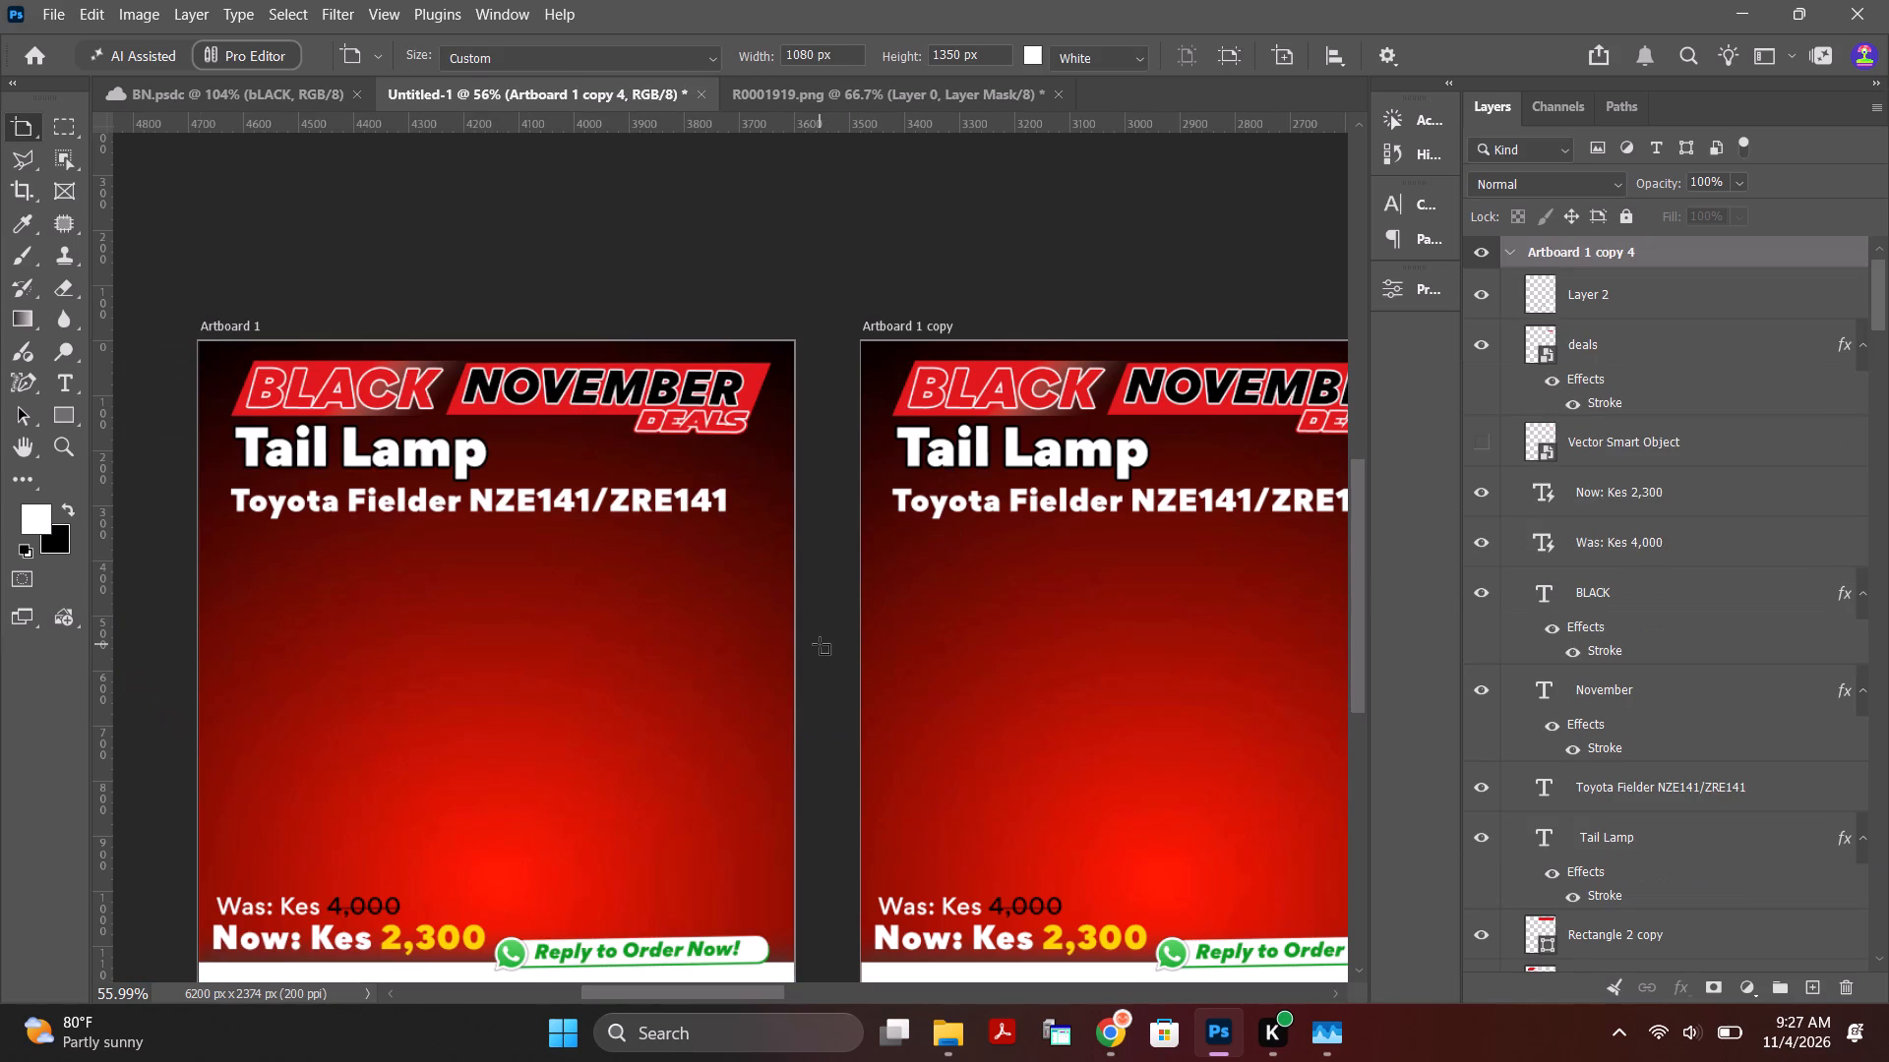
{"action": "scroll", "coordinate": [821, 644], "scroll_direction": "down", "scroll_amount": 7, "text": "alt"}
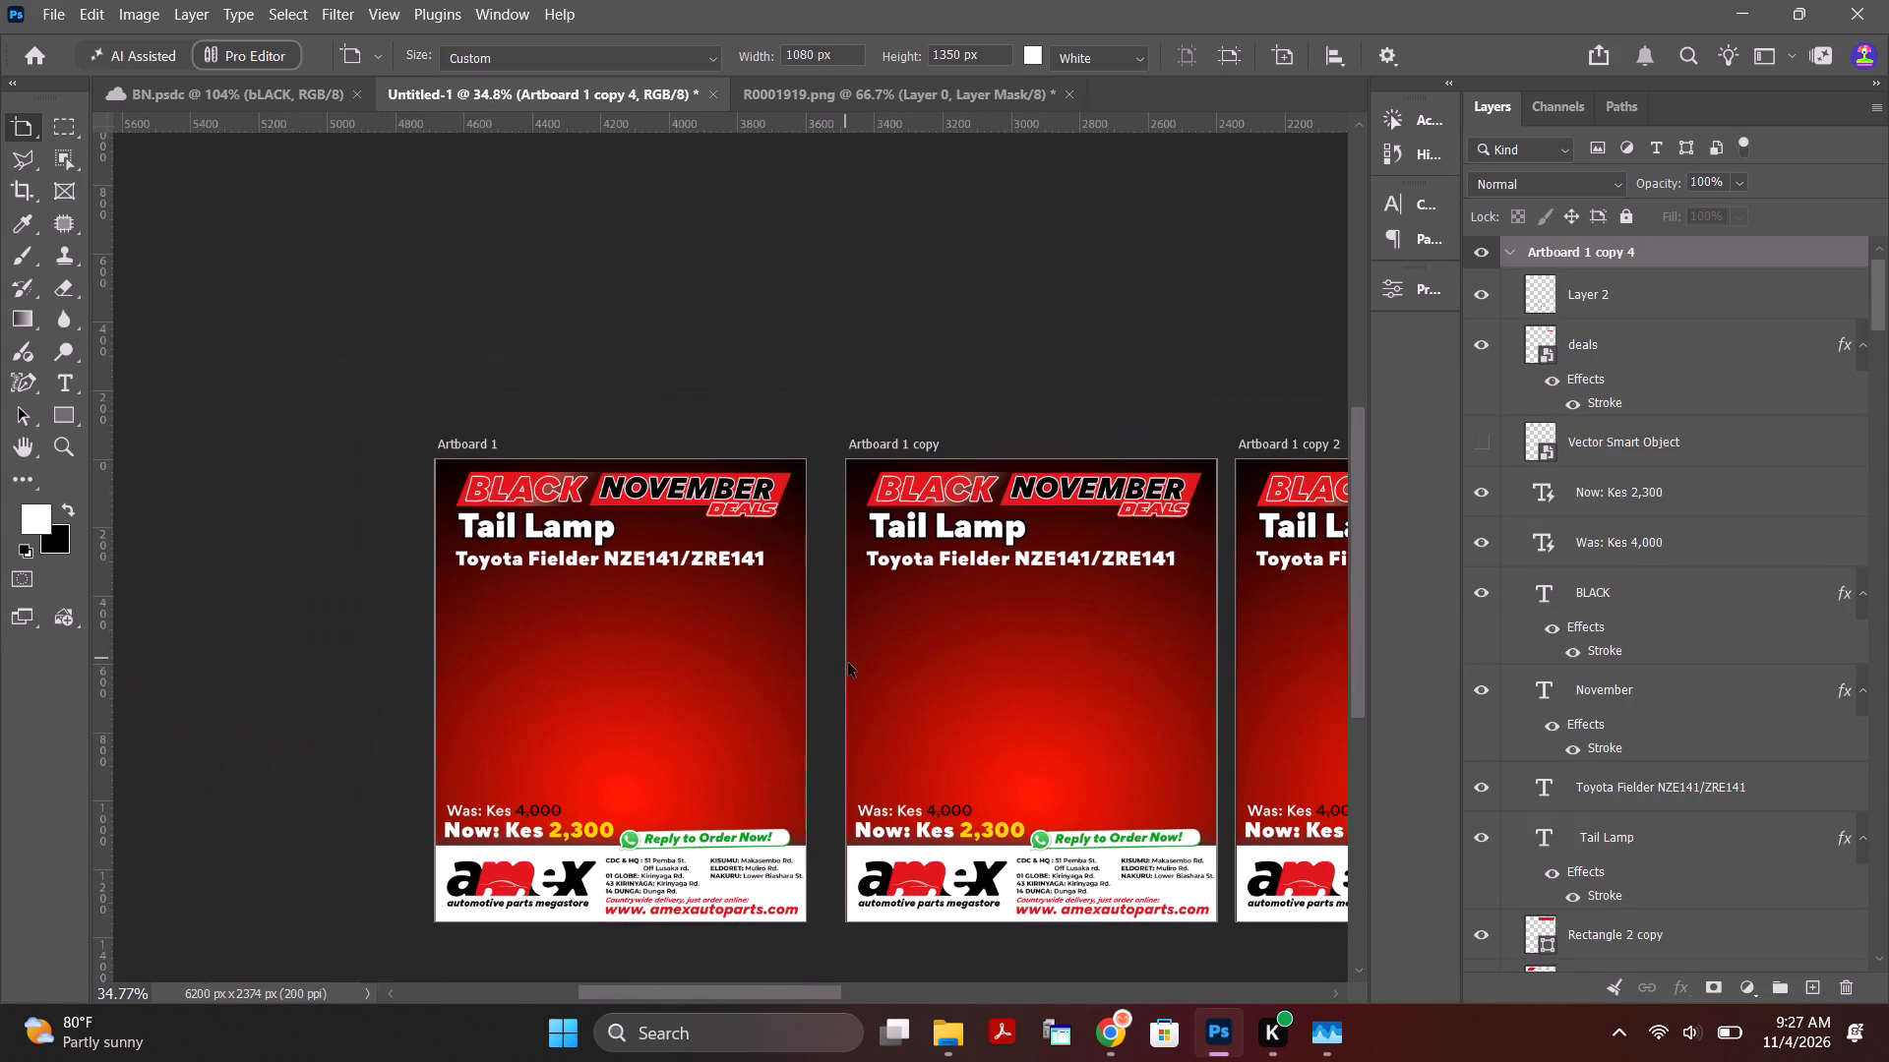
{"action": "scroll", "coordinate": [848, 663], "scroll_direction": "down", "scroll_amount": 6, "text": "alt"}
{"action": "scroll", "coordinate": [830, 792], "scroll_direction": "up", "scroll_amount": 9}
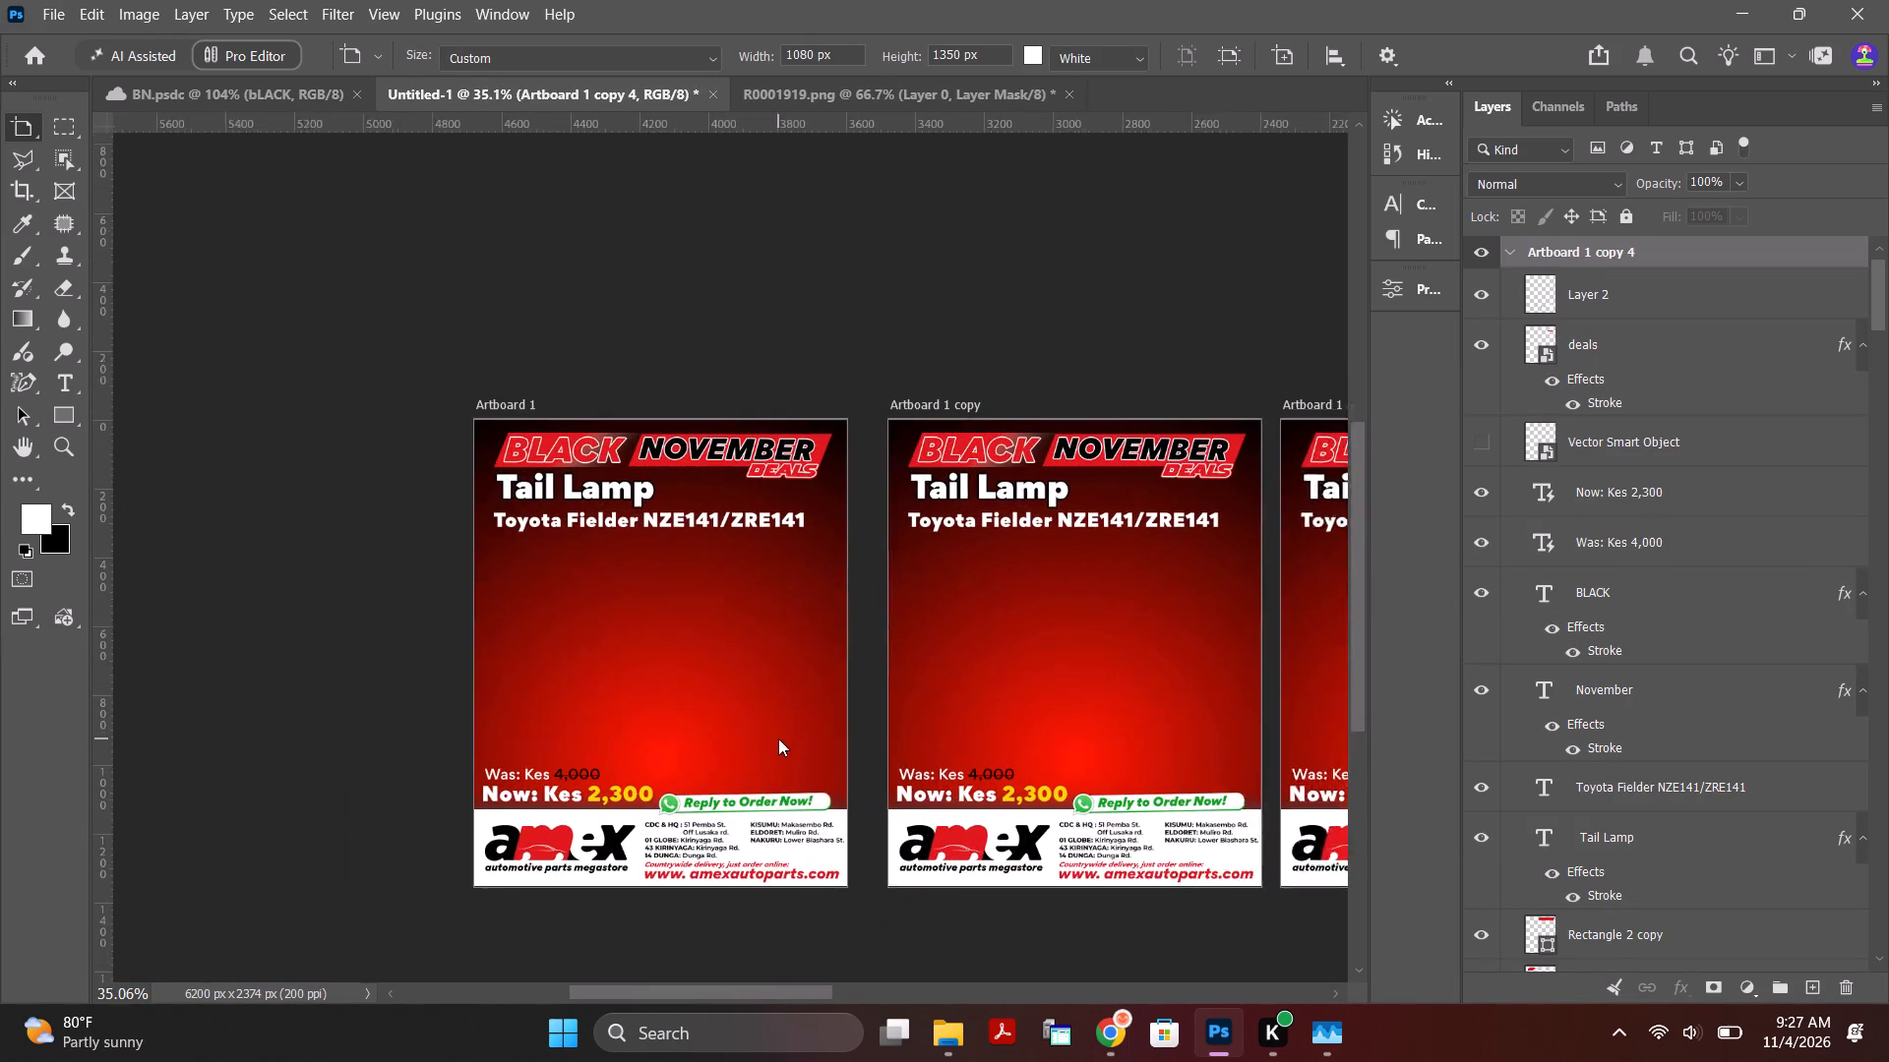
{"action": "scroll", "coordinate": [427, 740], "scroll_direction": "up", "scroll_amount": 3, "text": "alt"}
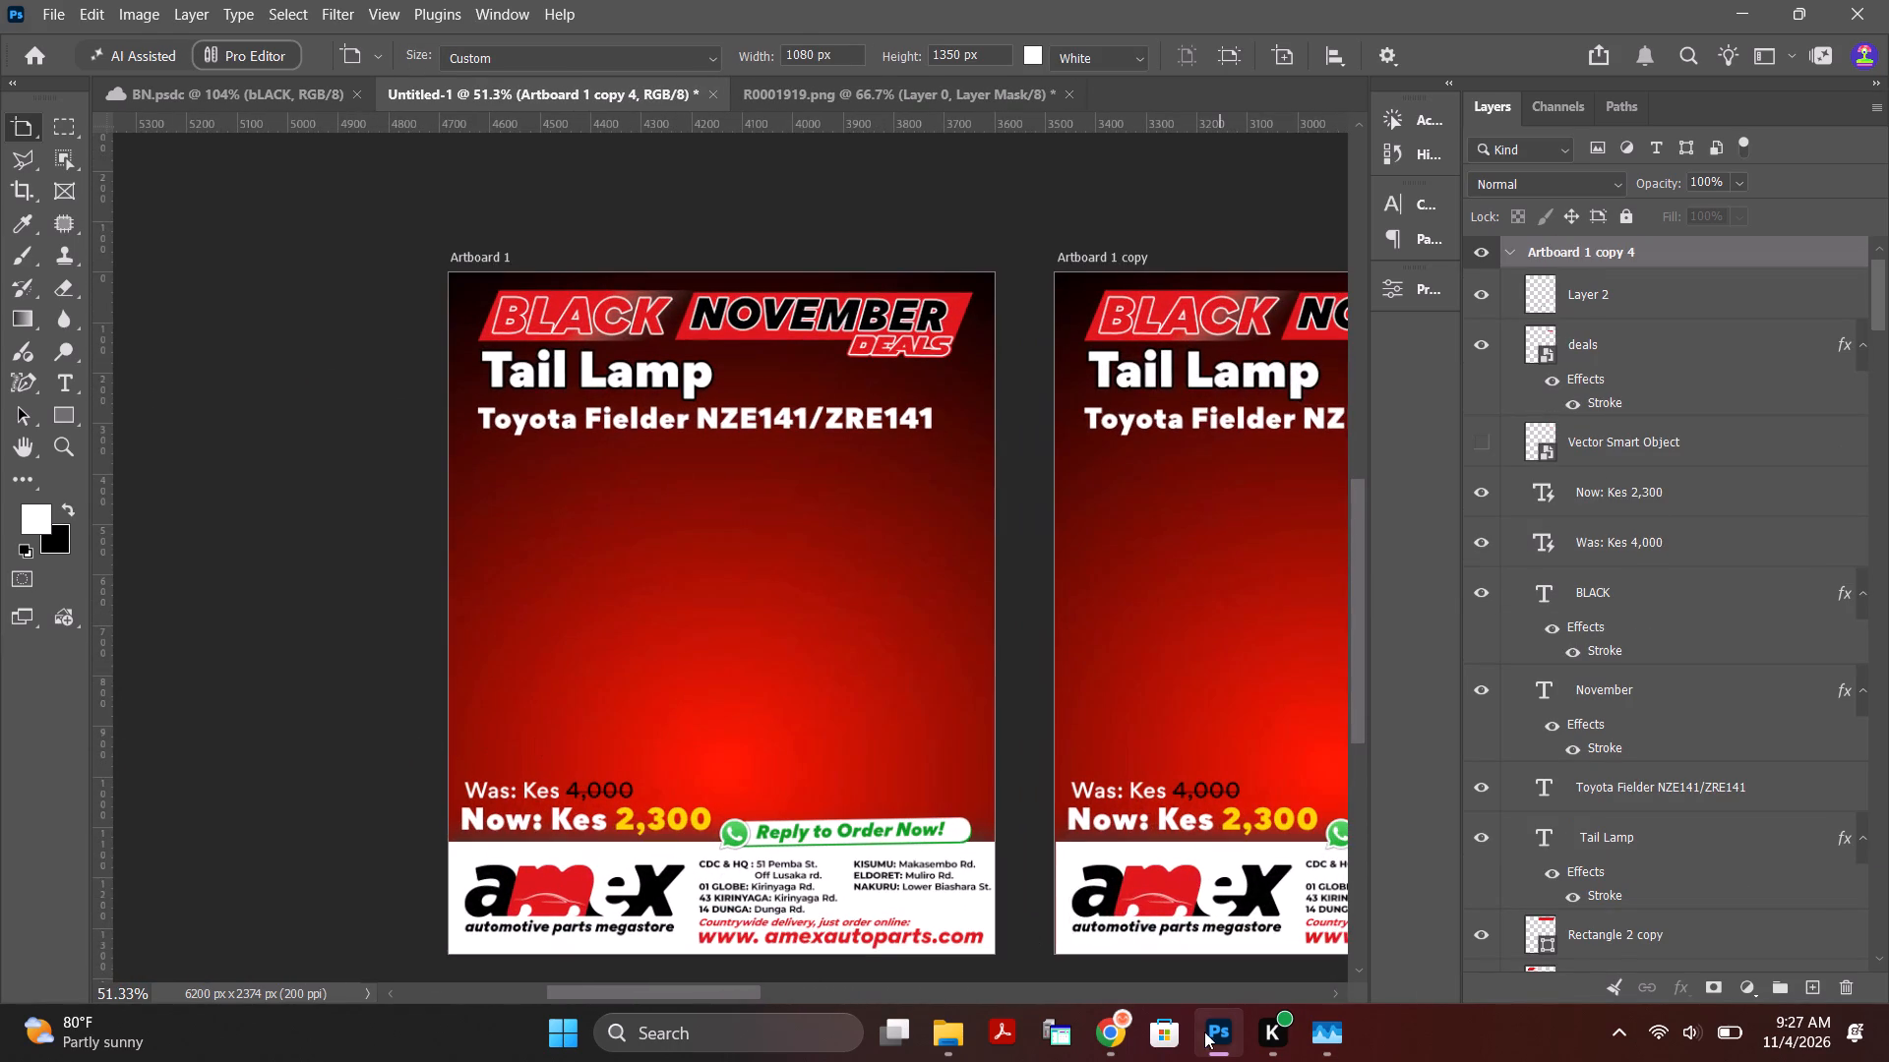
Switch to the Radiator Support Mazda Axela product page in Chrome, close the enlarged photo, and copy "Radiator Support" from the title.
{"action": "left_click", "coordinate": [1106, 1039]}
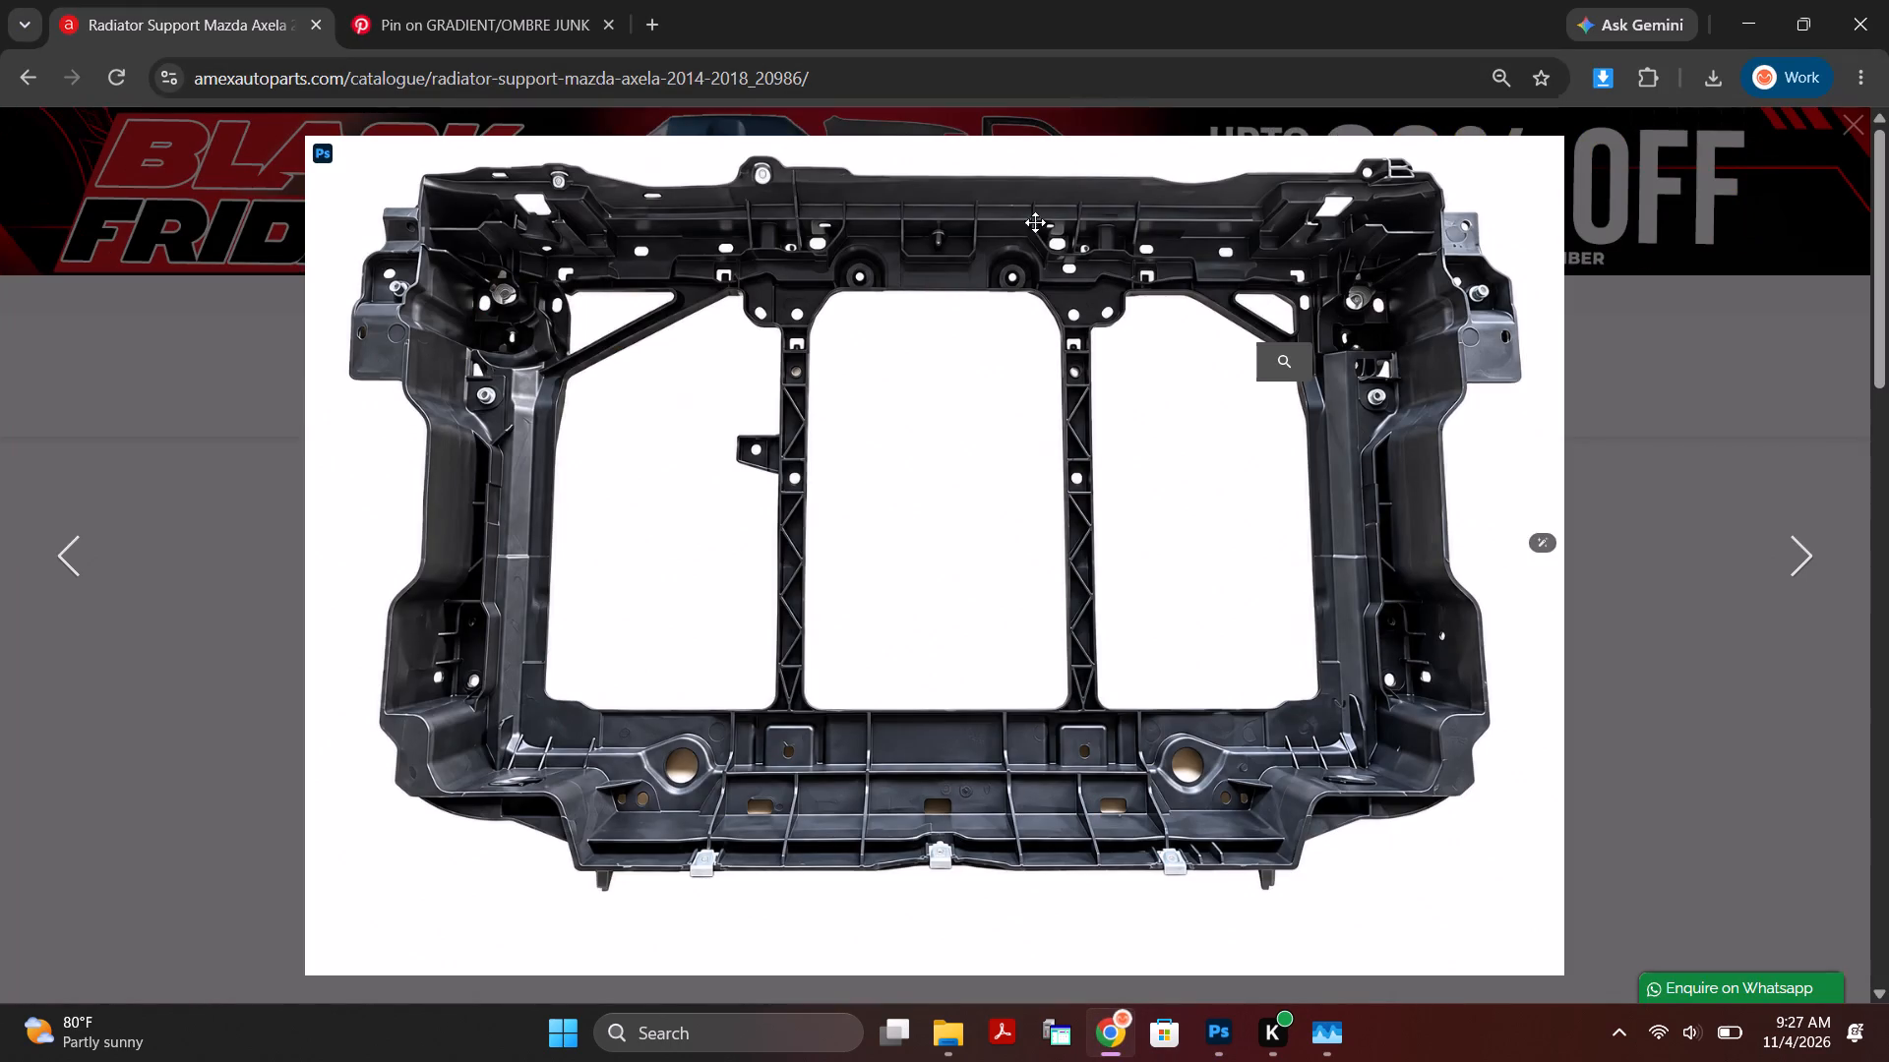
{"action": "left_click", "coordinate": [1713, 569]}
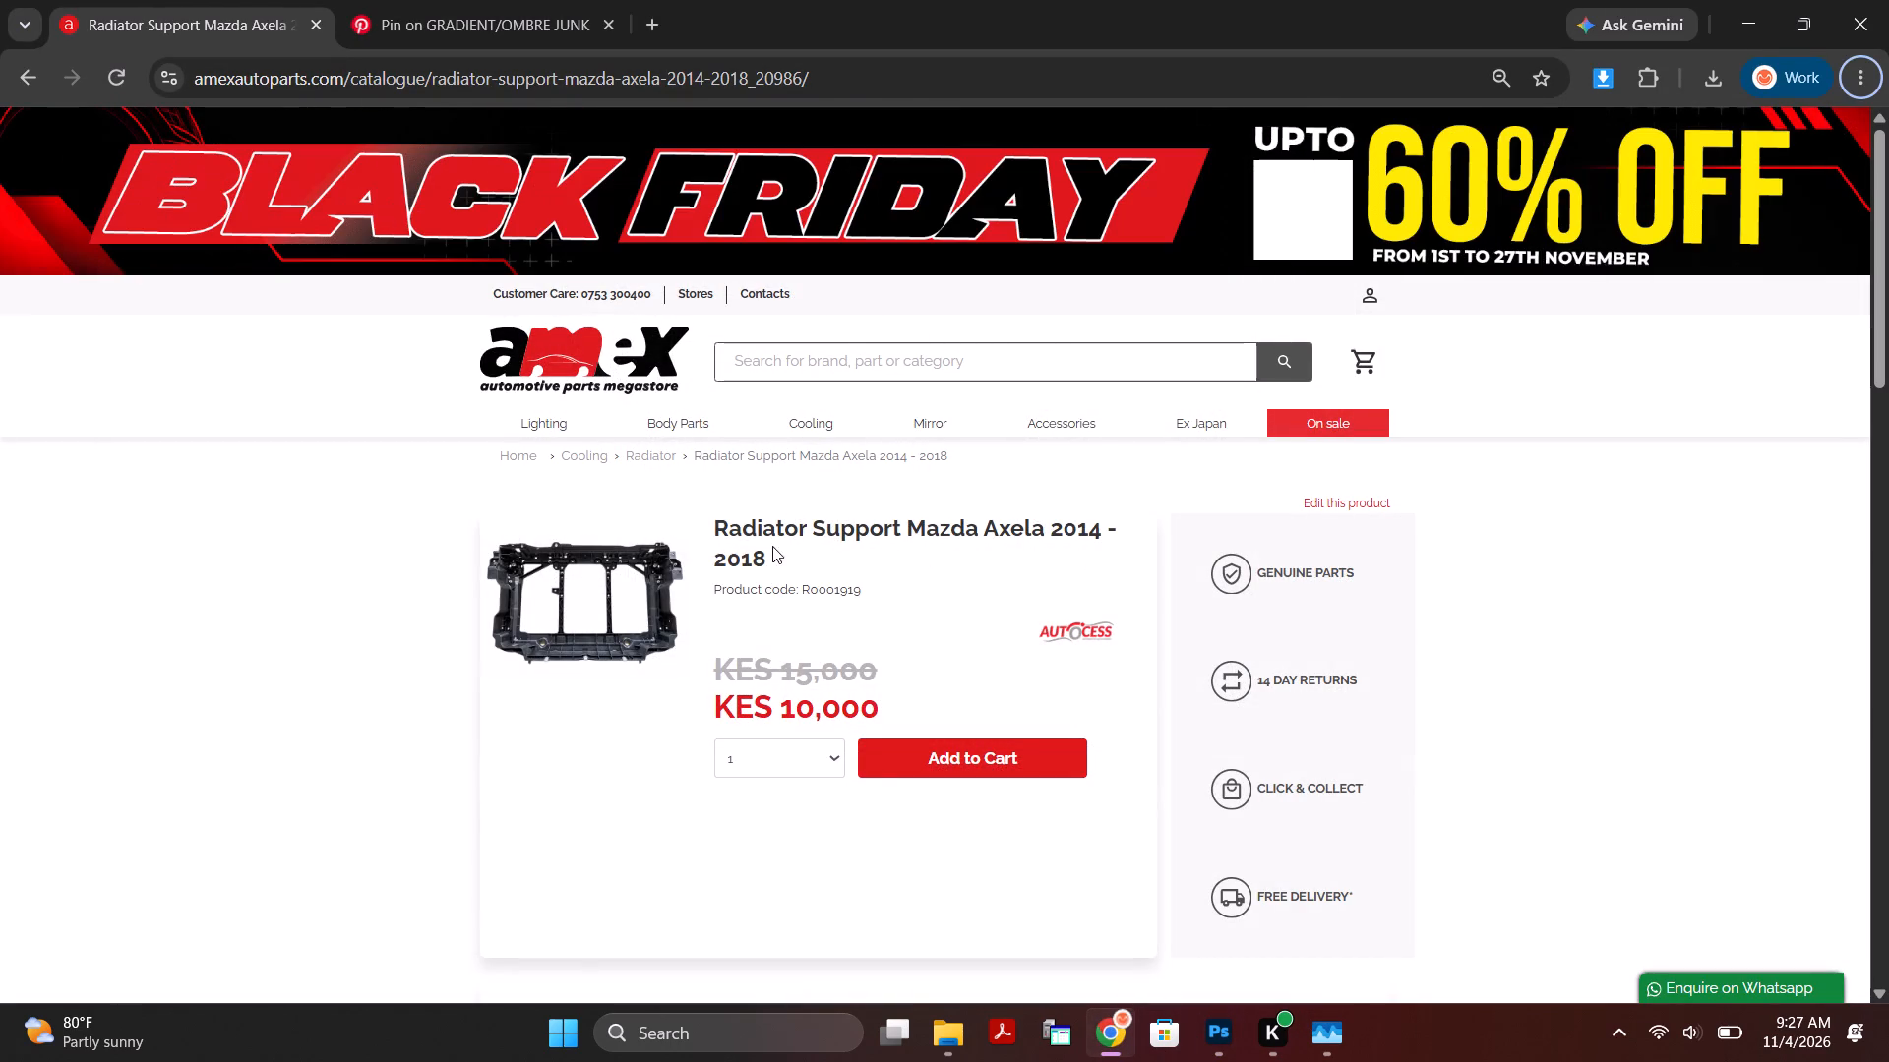
{"action": "left_click", "coordinate": [650, 580]}
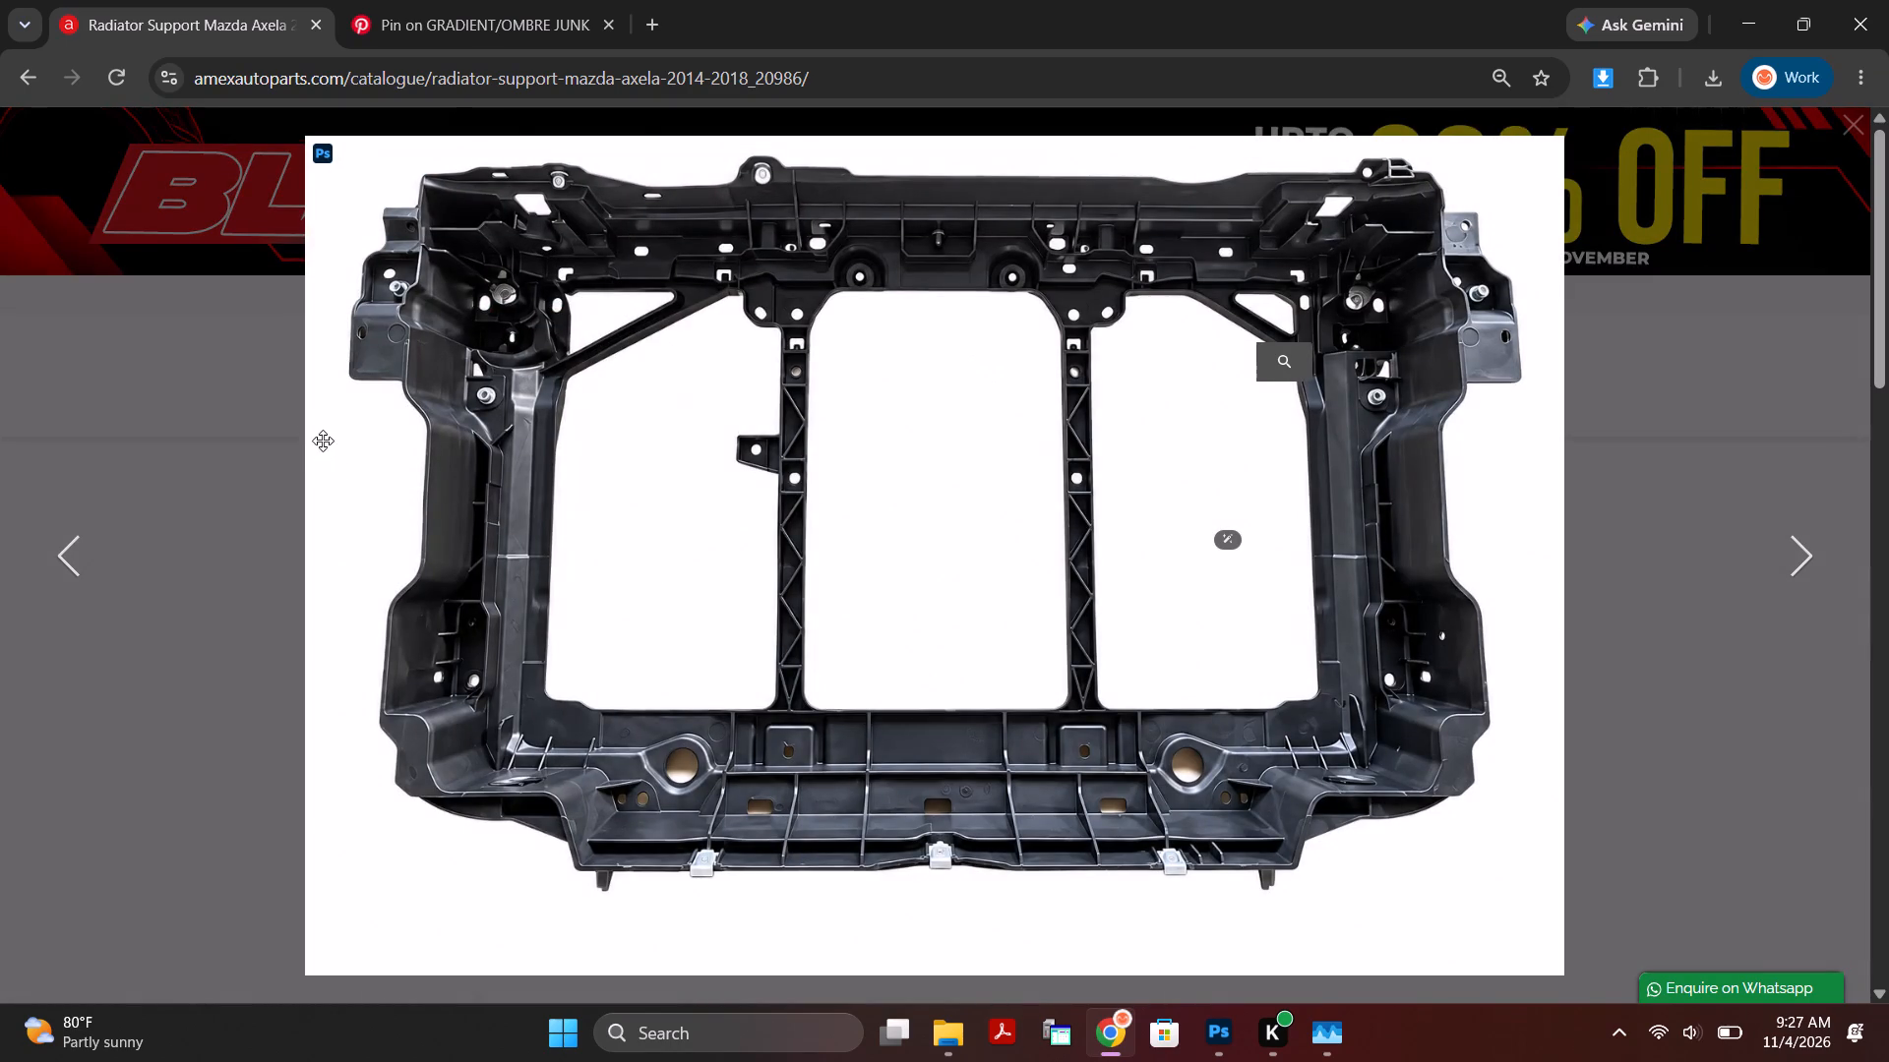
{"action": "left_click", "coordinate": [74, 363]}
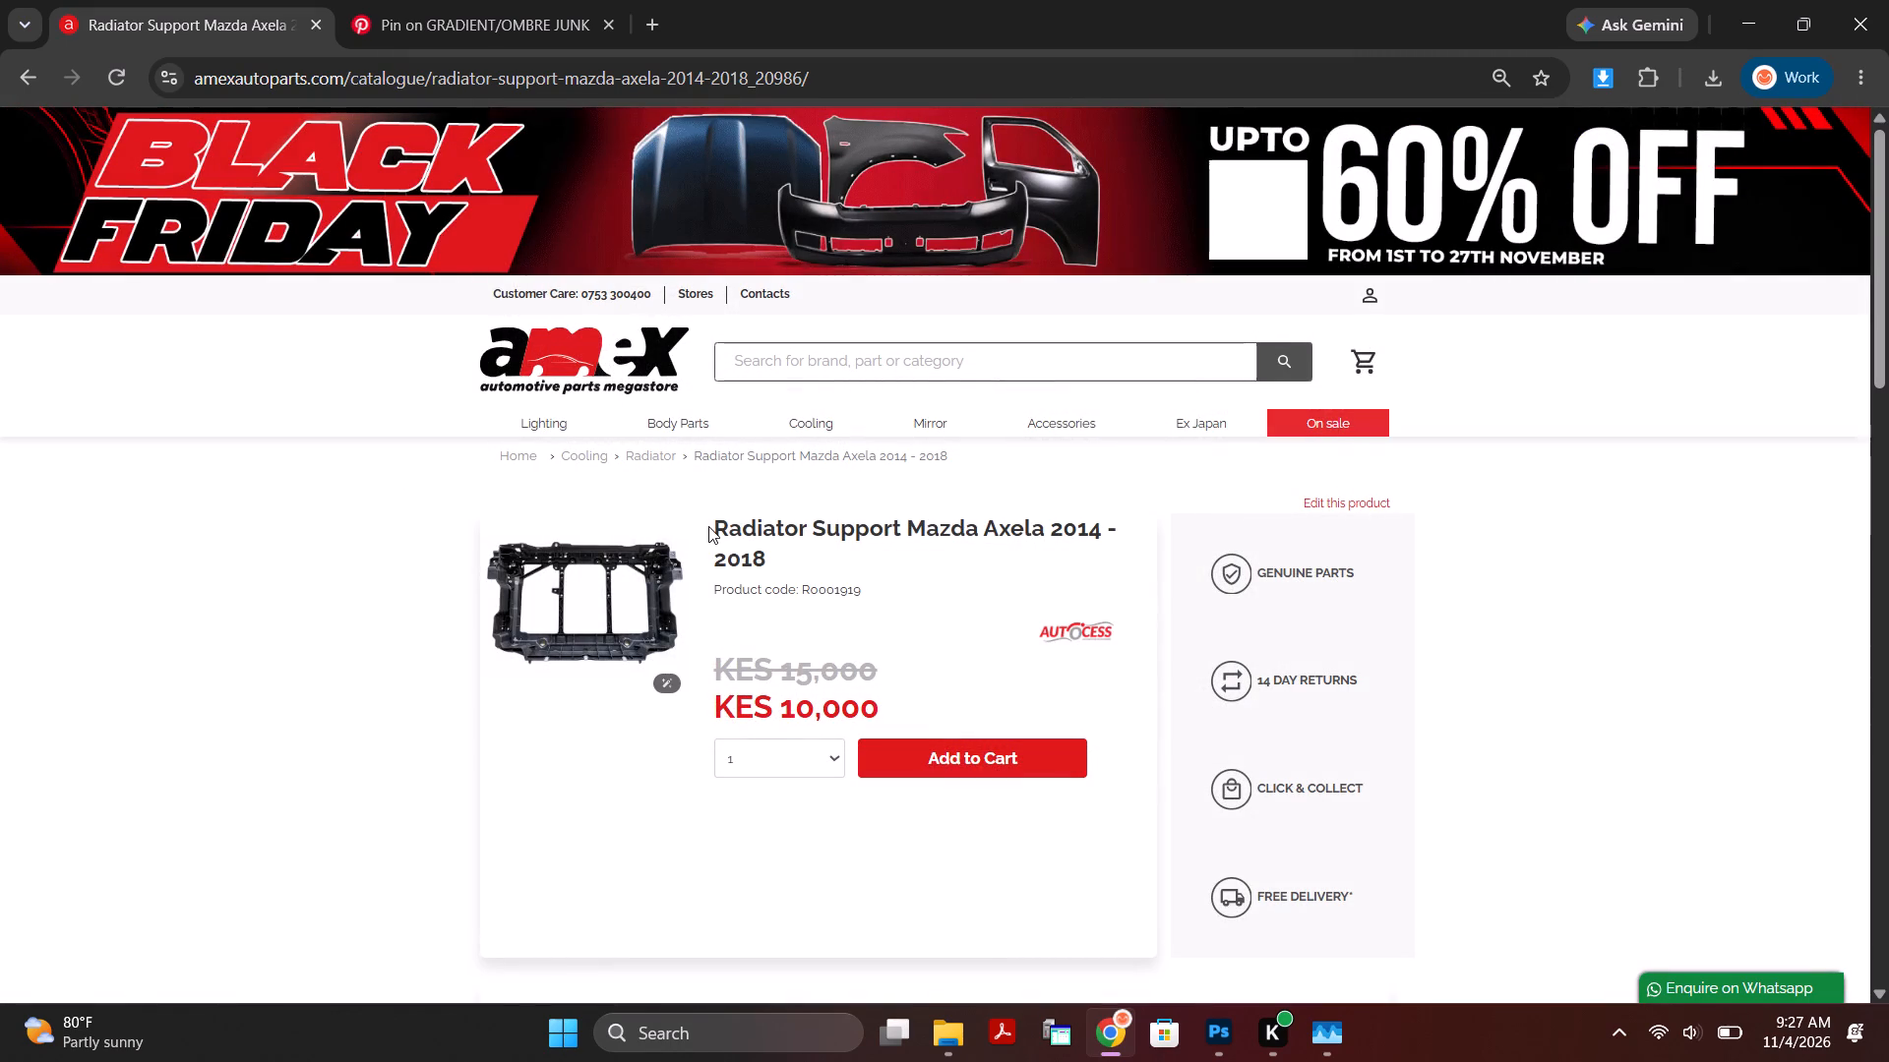
{"action": "left_click_drag", "start_coordinate": [717, 528], "coordinate": [899, 534]}
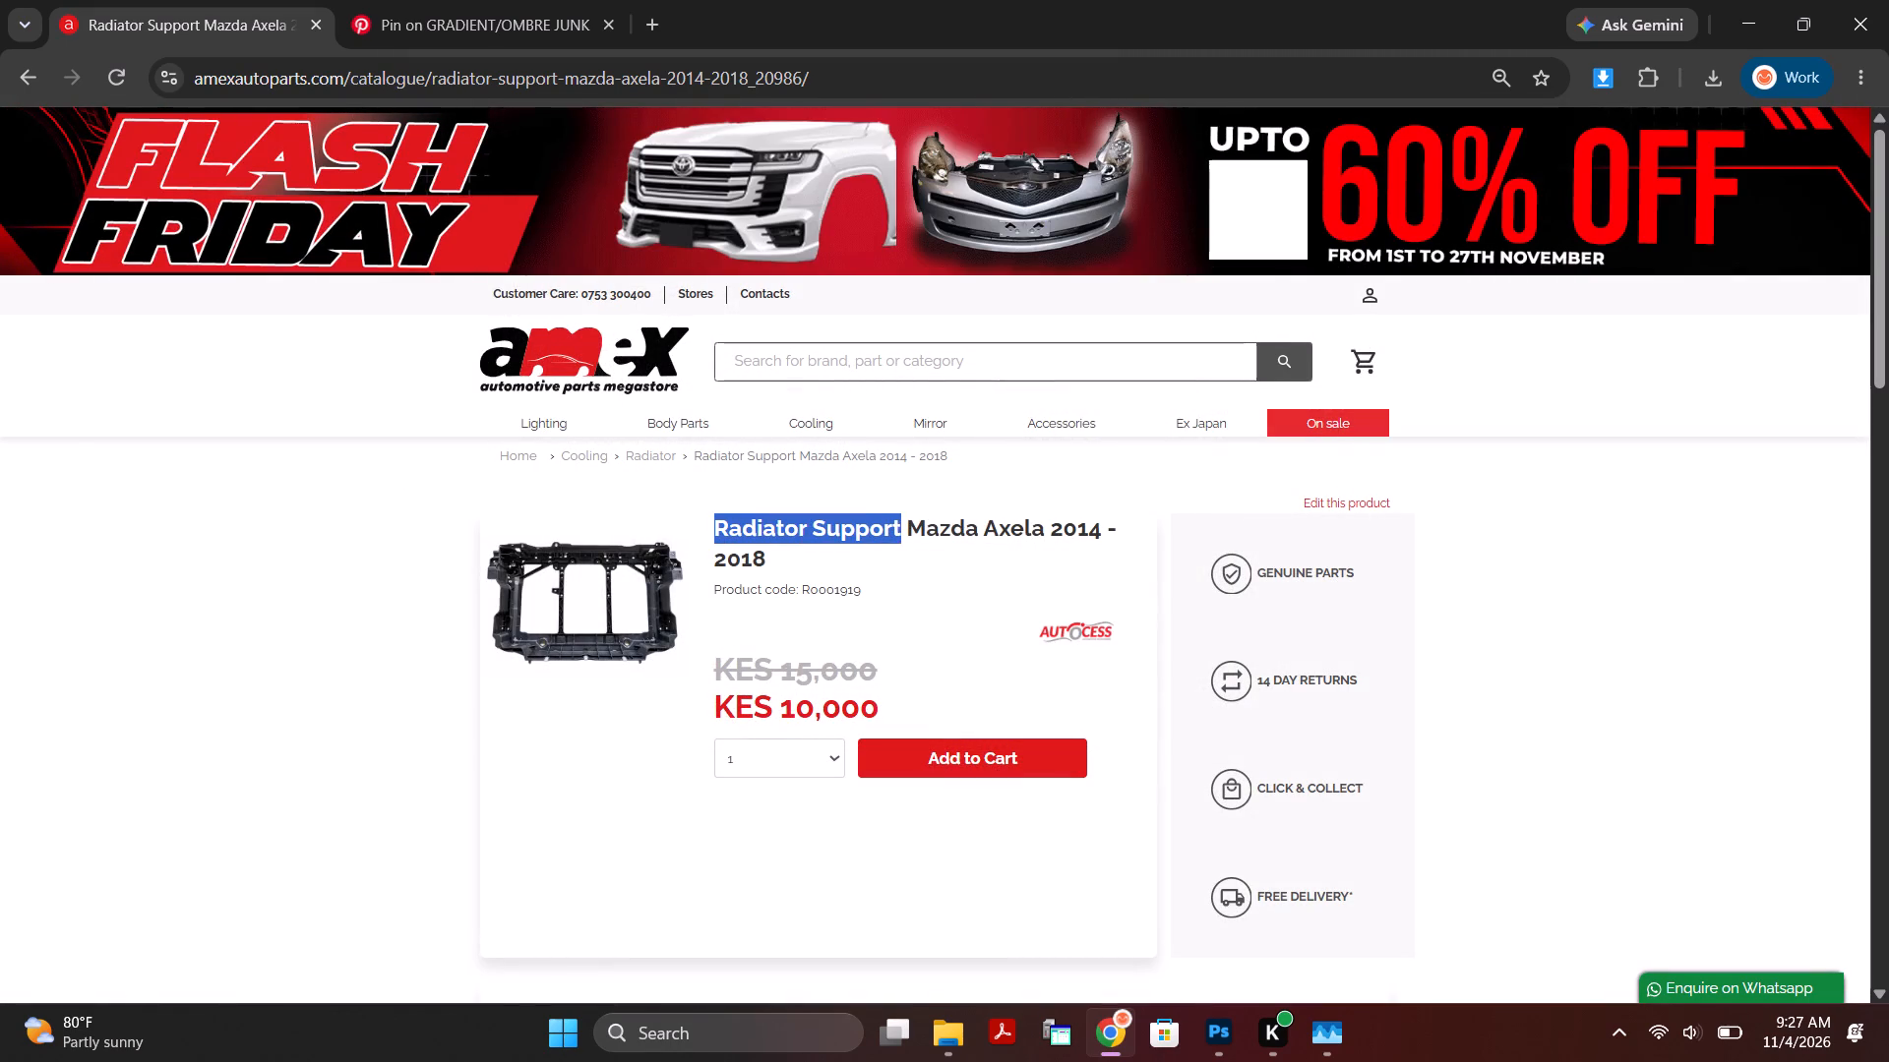
{"action": "left_click_drag", "start_coordinate": [899, 534], "coordinate": [905, 536]}
{"action": "key", "text": "ctrl+c"}
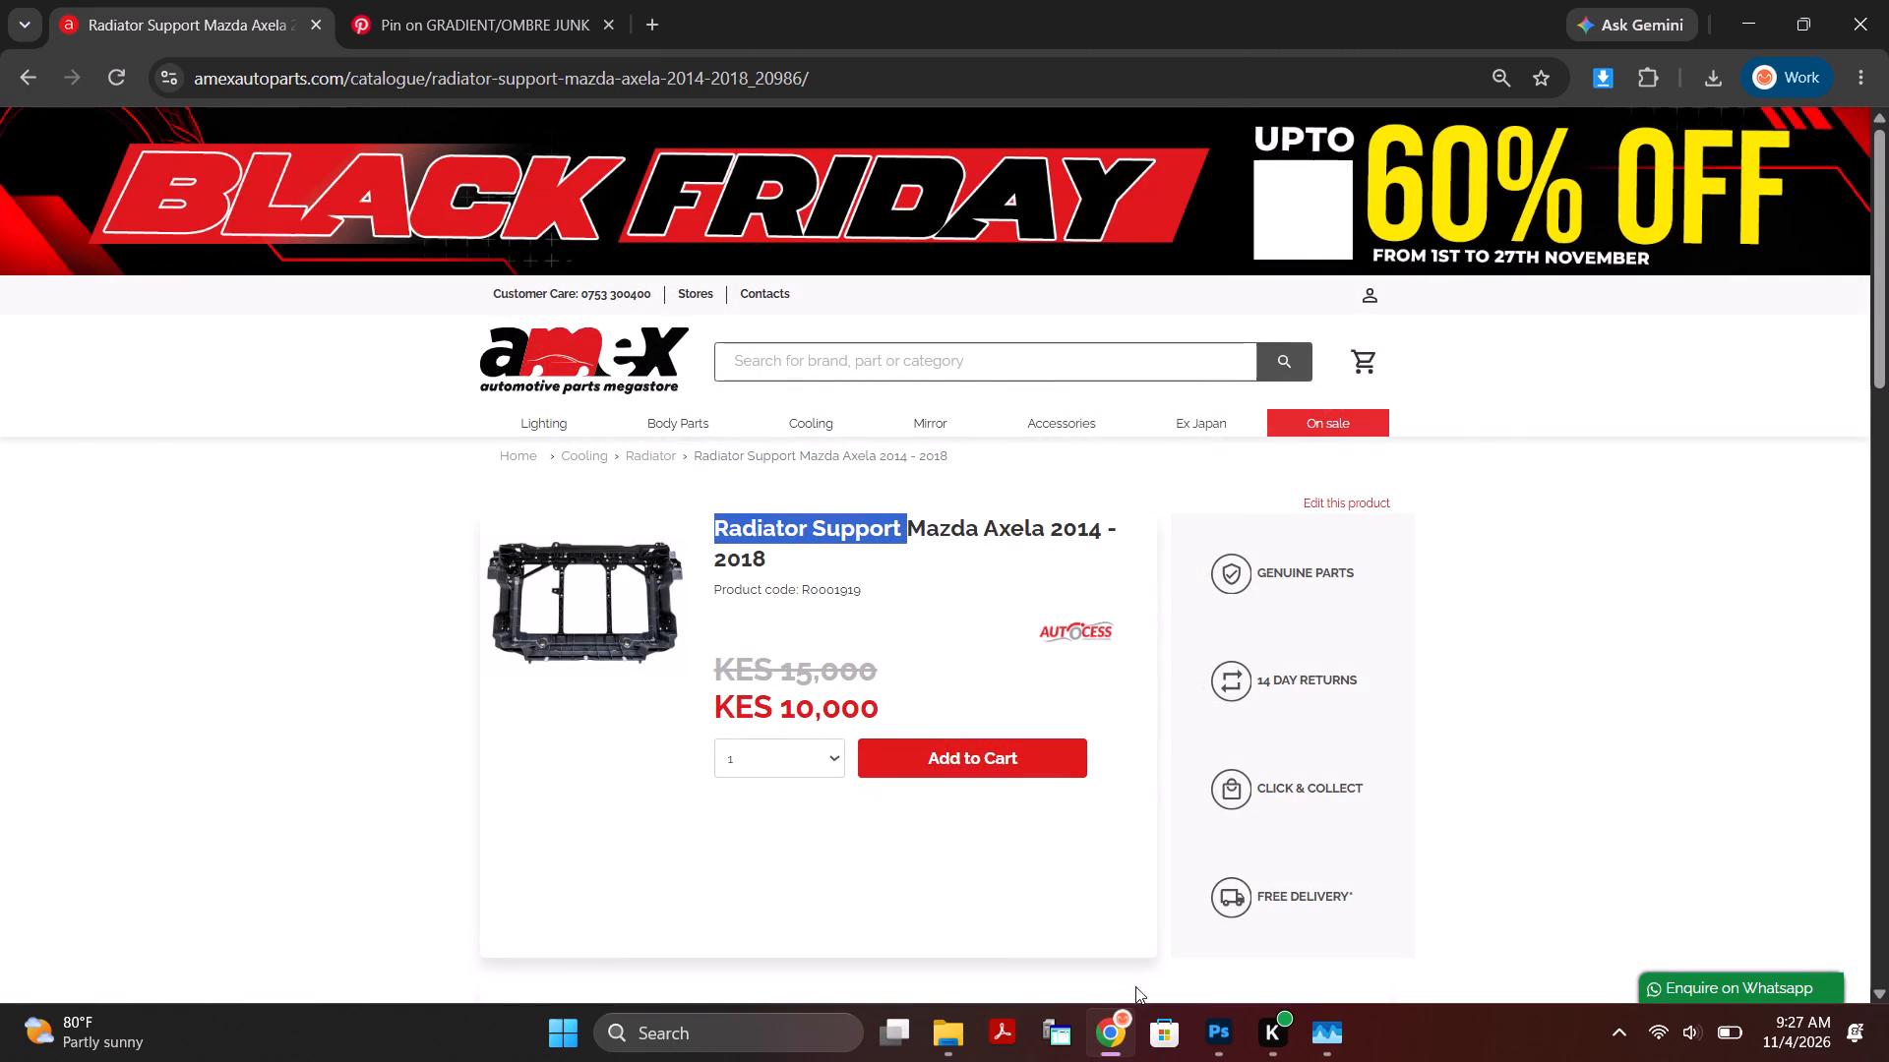
In Photoshop, replace Artboard 1's "Tail Lamp" title with the copied "Radiator Support" and widen its text box to fit one line.
{"action": "left_click", "coordinate": [1229, 1034]}
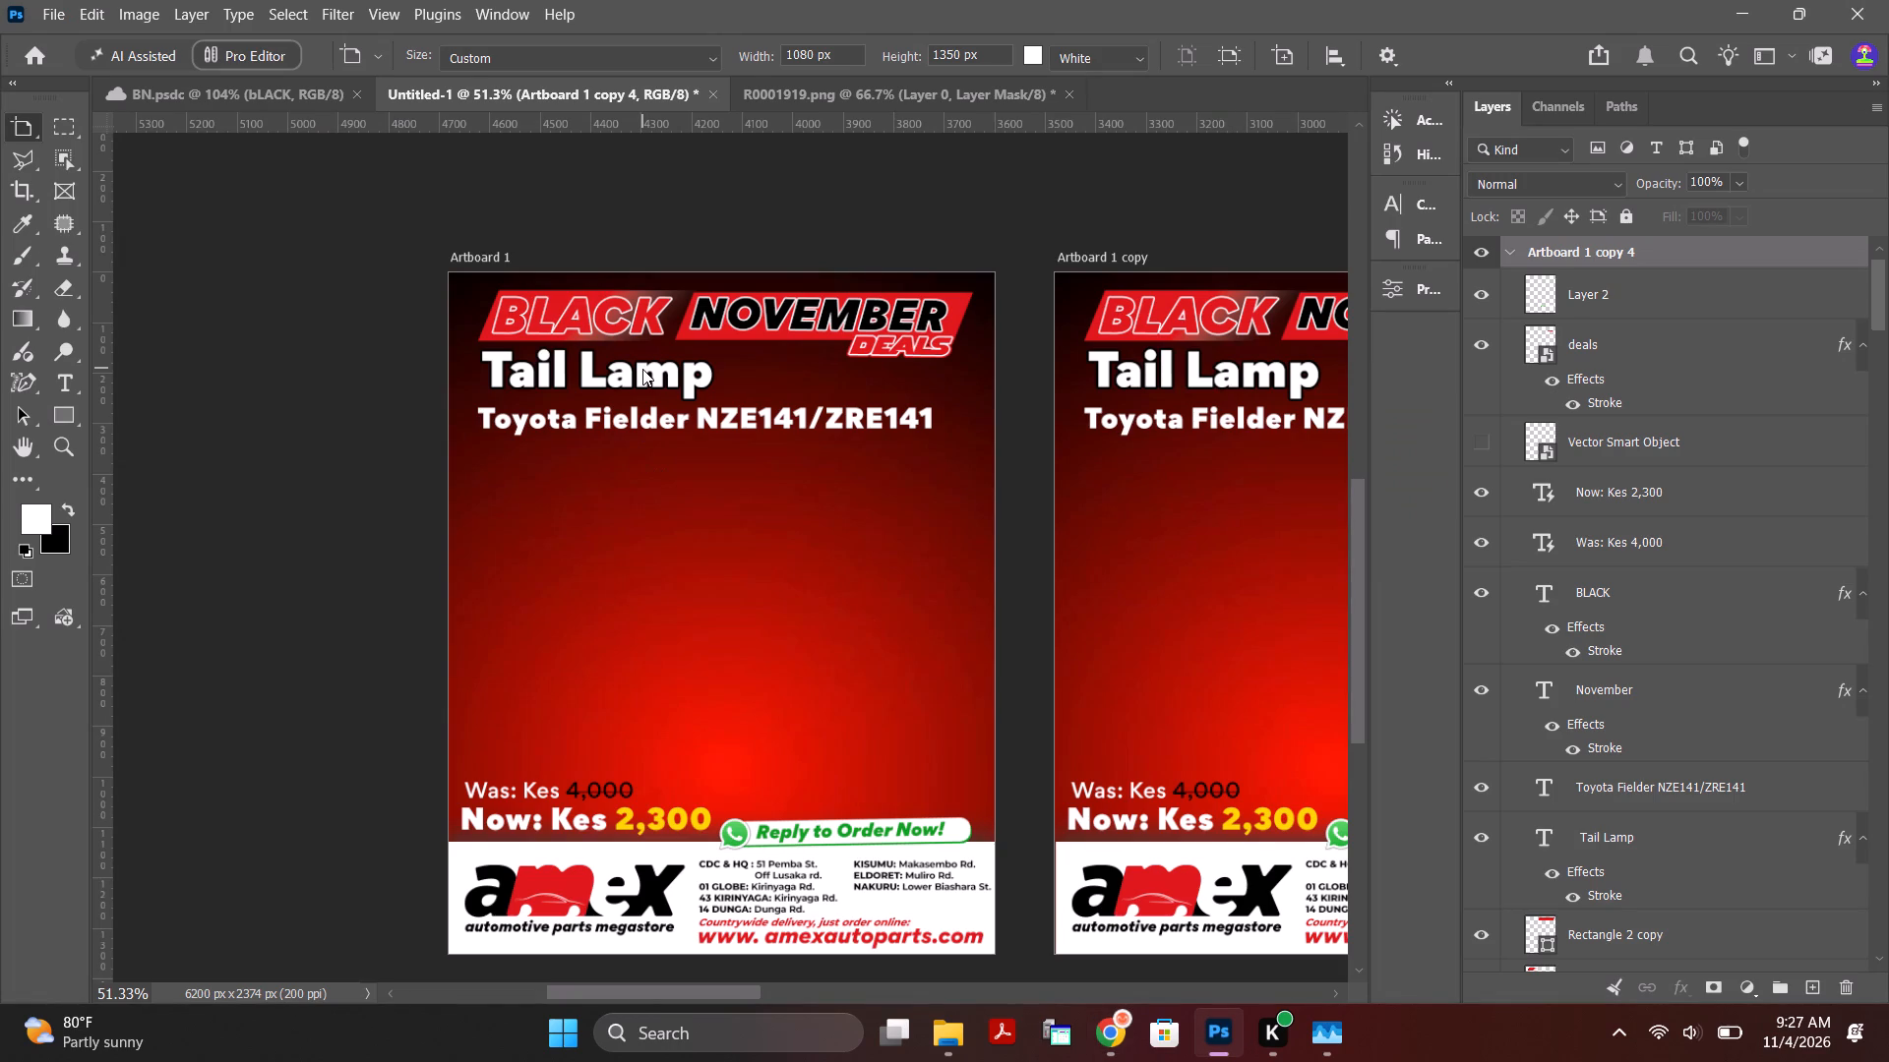
{"action": "double_click", "coordinate": [643, 371]}
{"action": "double_click", "coordinate": [650, 372]}
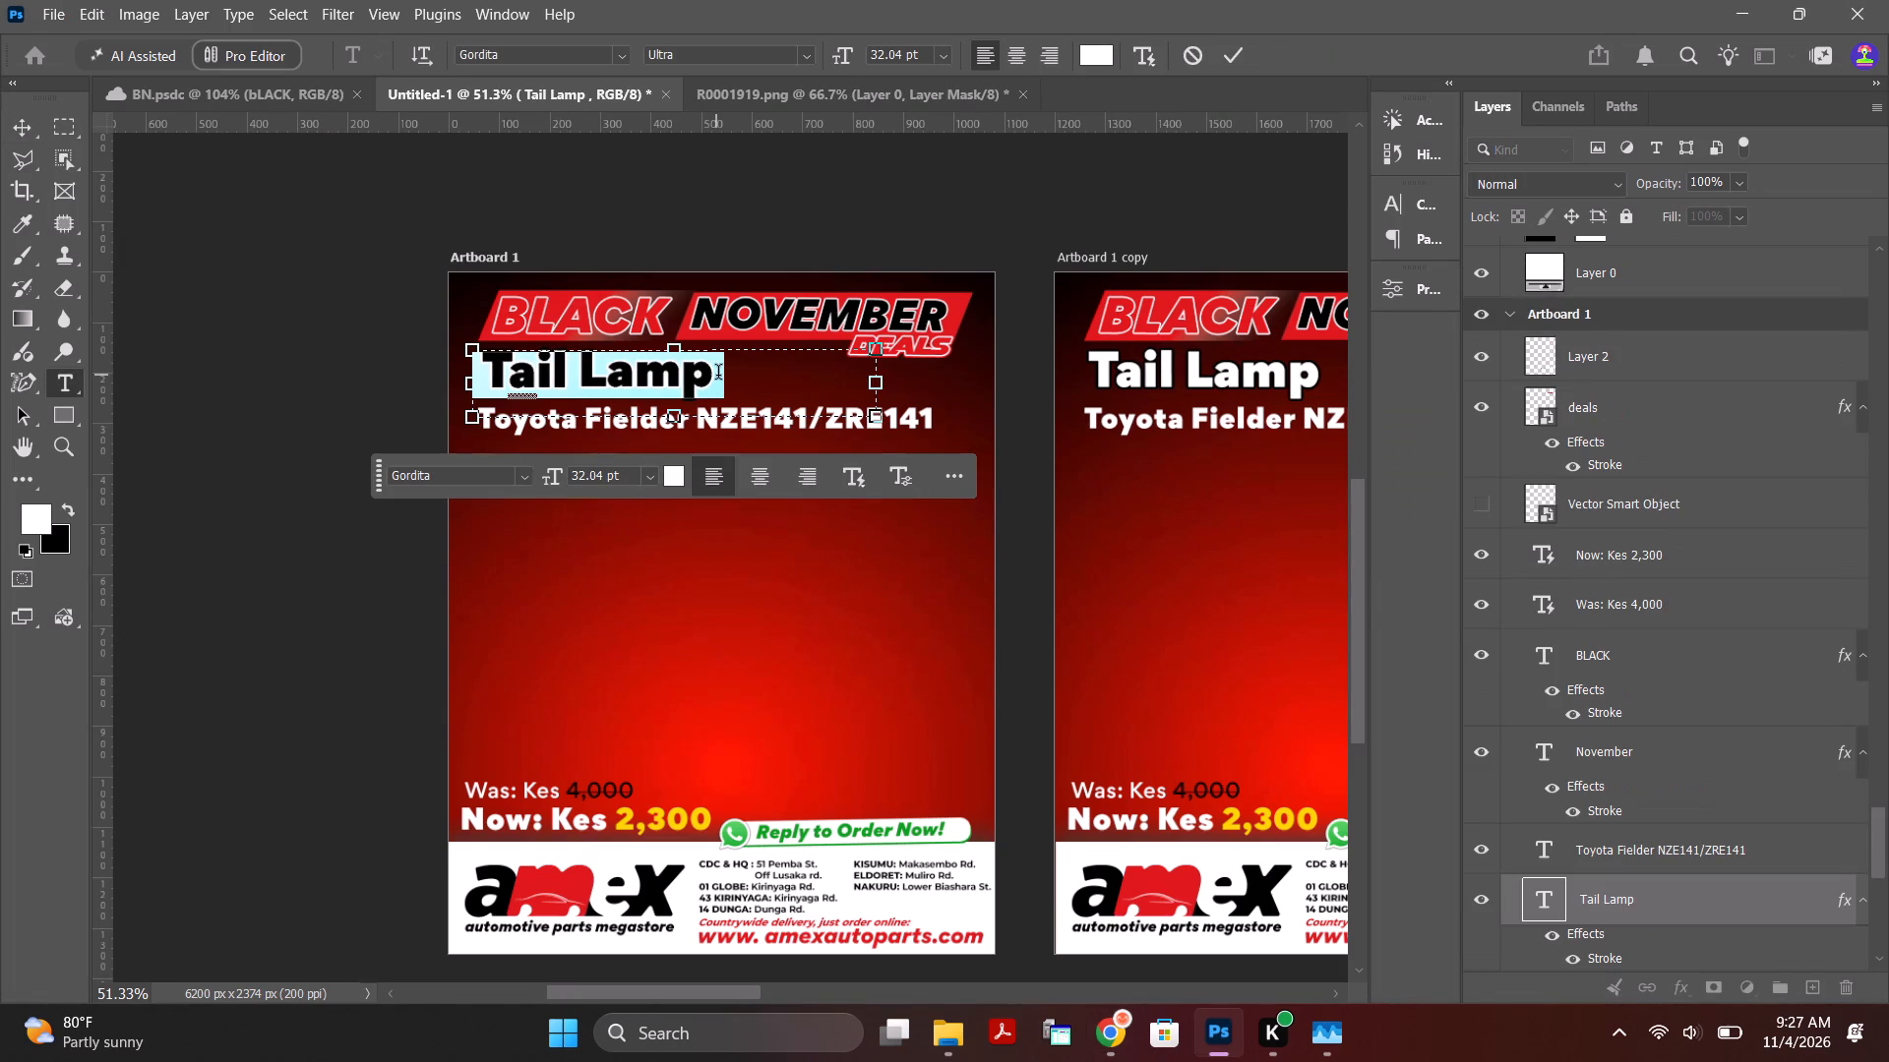
{"action": "key", "text": "ctrl+v"}
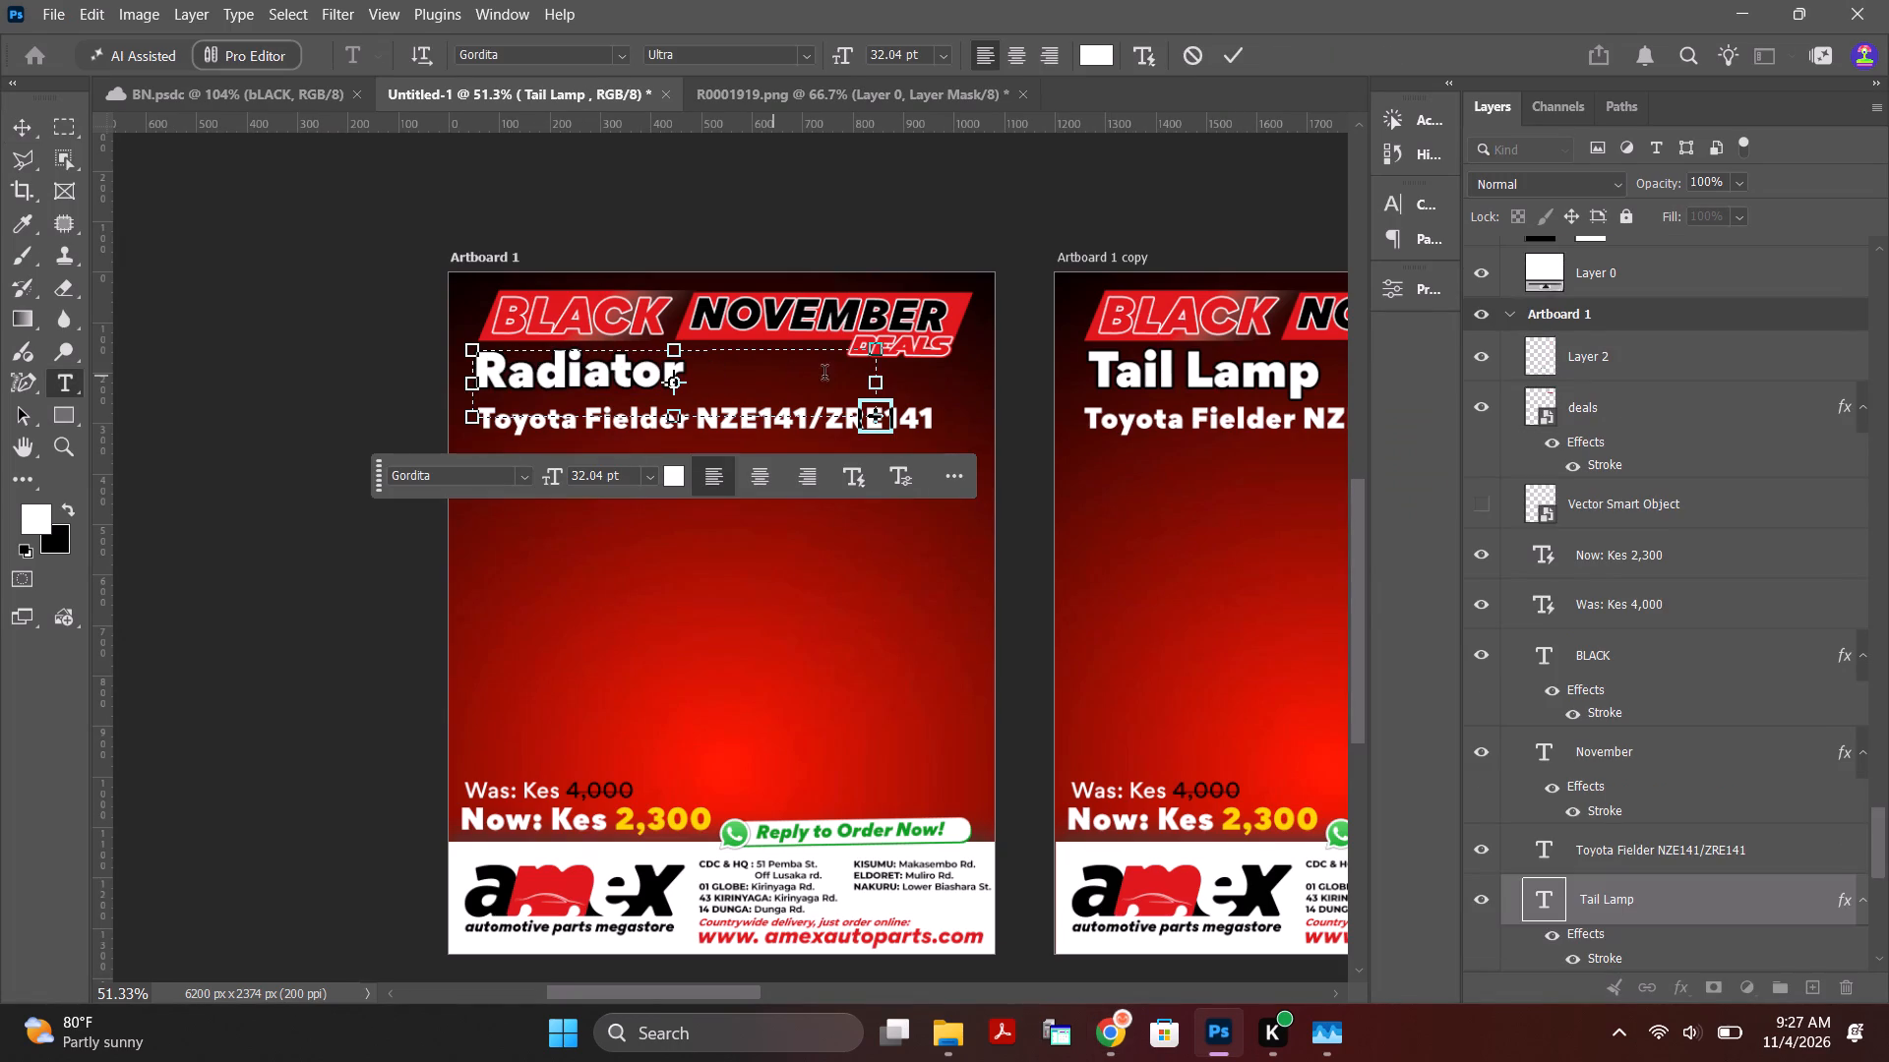
{"action": "left_click_drag", "start_coordinate": [873, 386], "coordinate": [914, 386]}
{"action": "left_click_drag", "start_coordinate": [872, 380], "coordinate": [918, 375]}
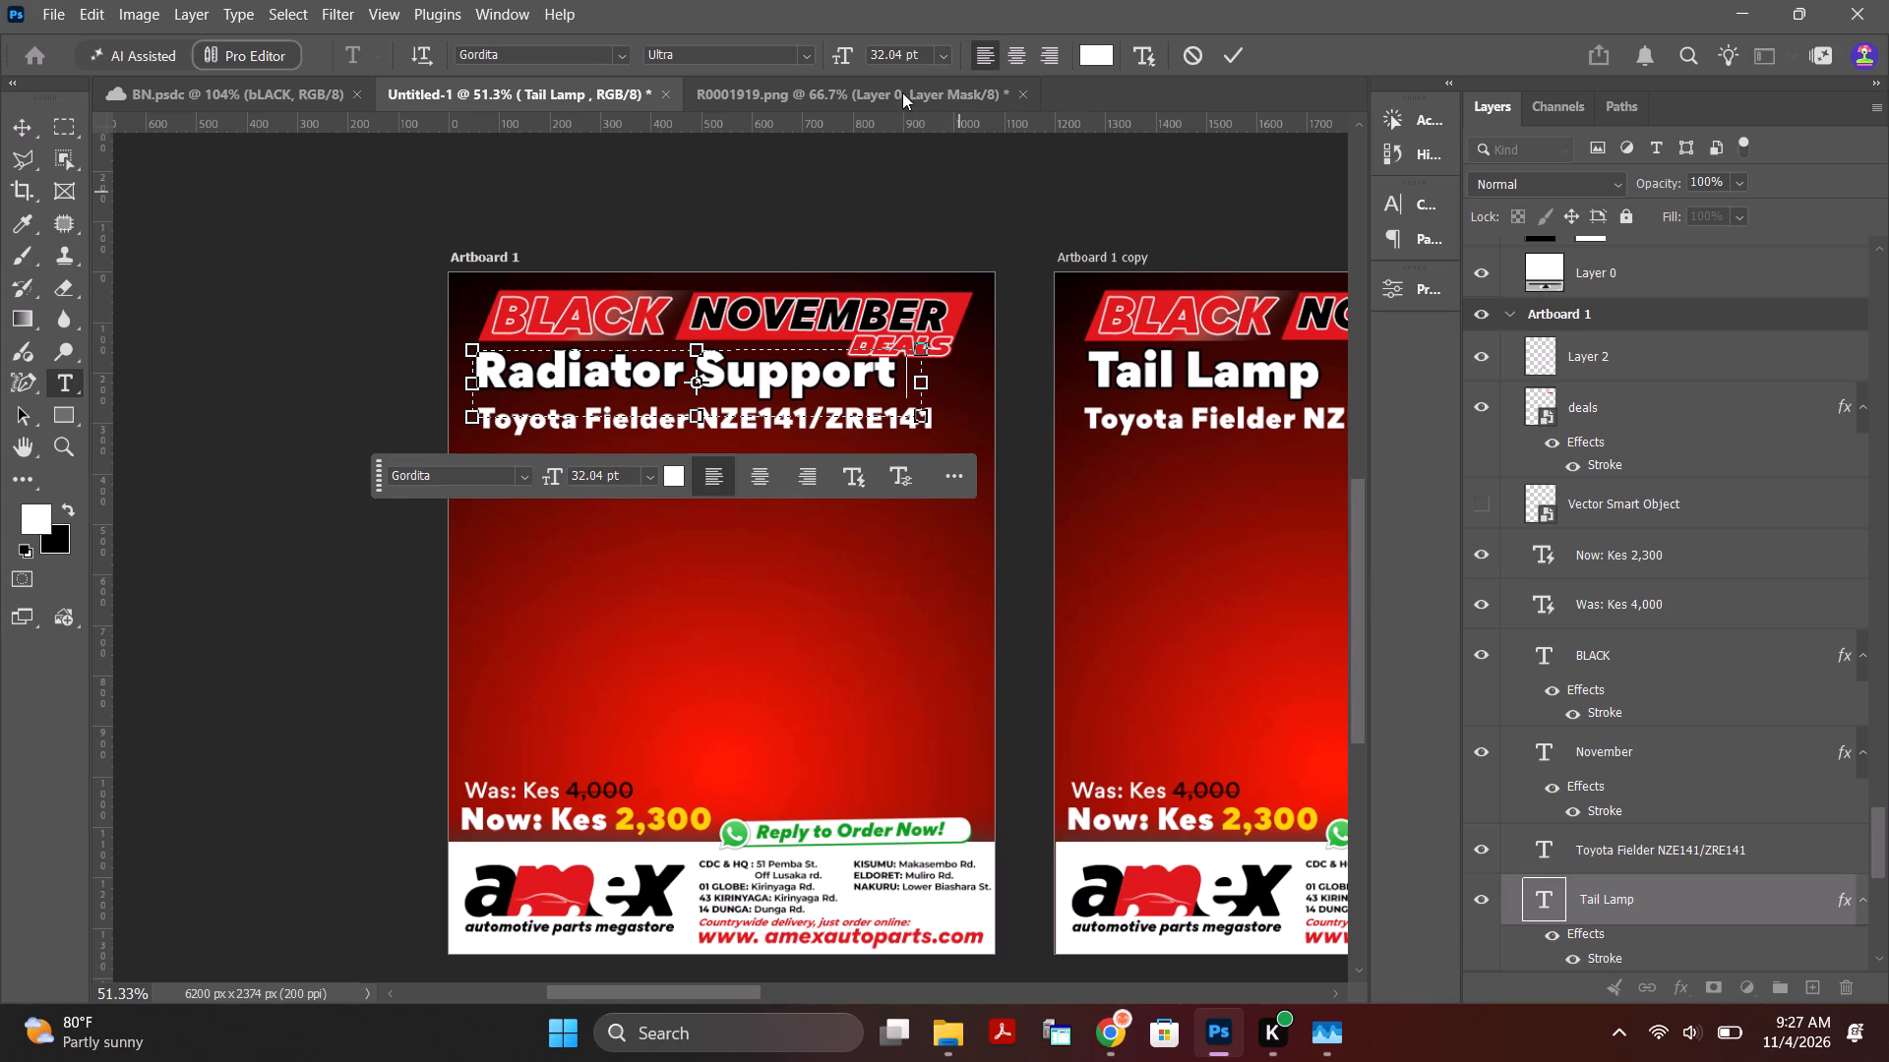
Set the whole "Radiator Support" title's font size to 27 pt.
{"action": "left_click_drag", "start_coordinate": [905, 376], "coordinate": [502, 384]}
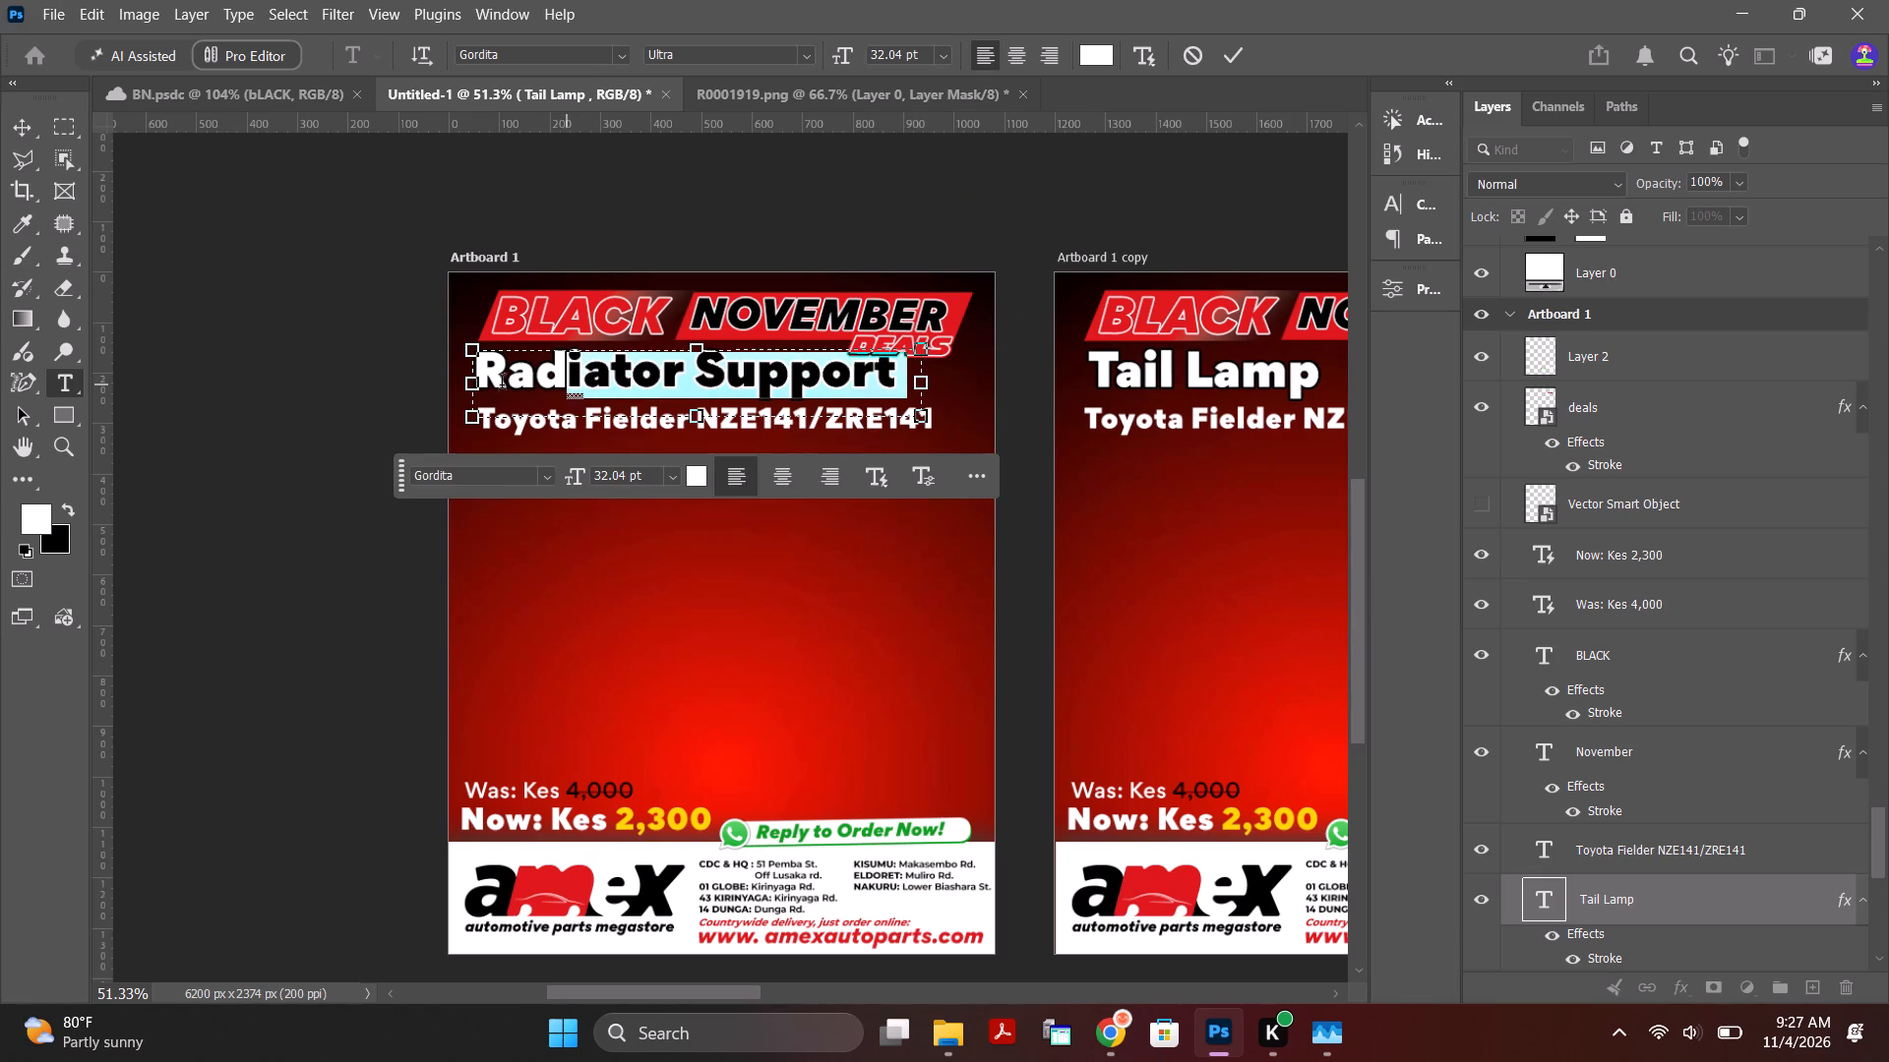
{"action": "left_click_drag", "start_coordinate": [502, 384], "coordinate": [364, 379]}
{"action": "left_click_drag", "start_coordinate": [929, 55], "coordinate": [835, 54]}
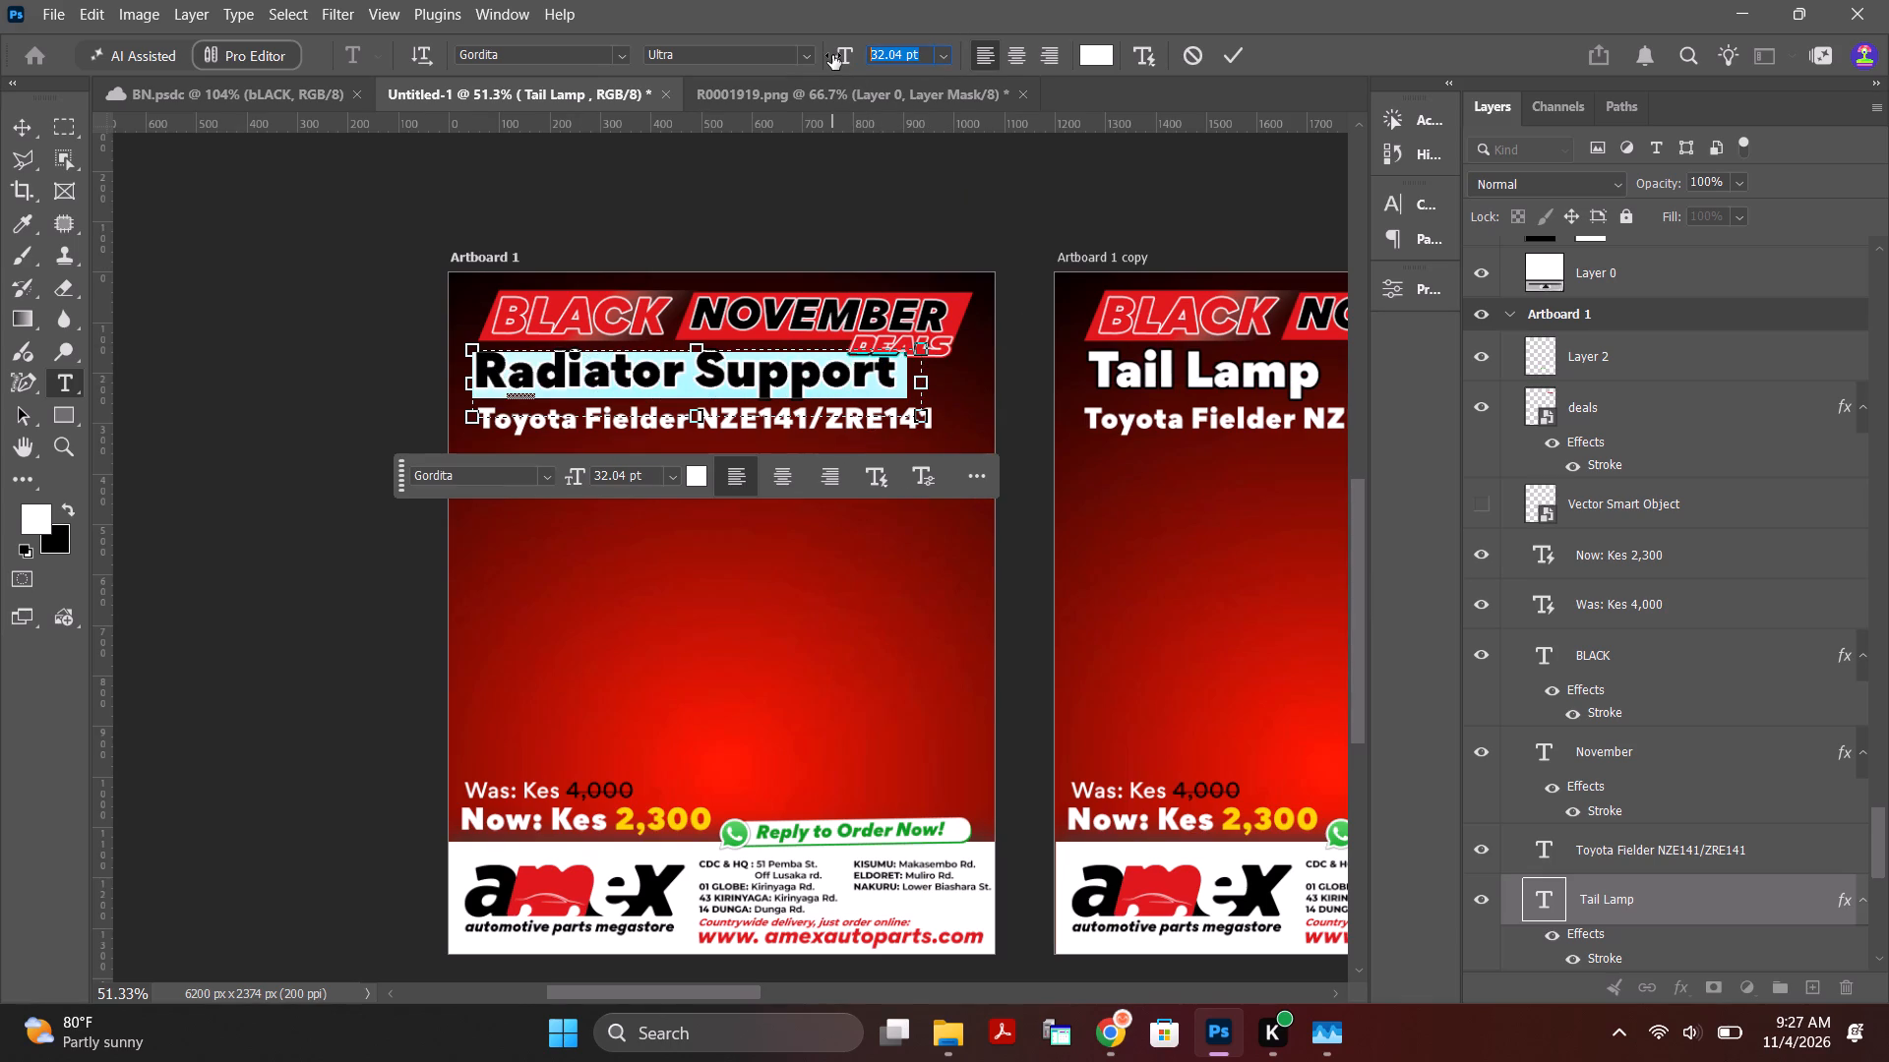
{"action": "type", "text": "27"}
{"action": "key", "text": "Return"}
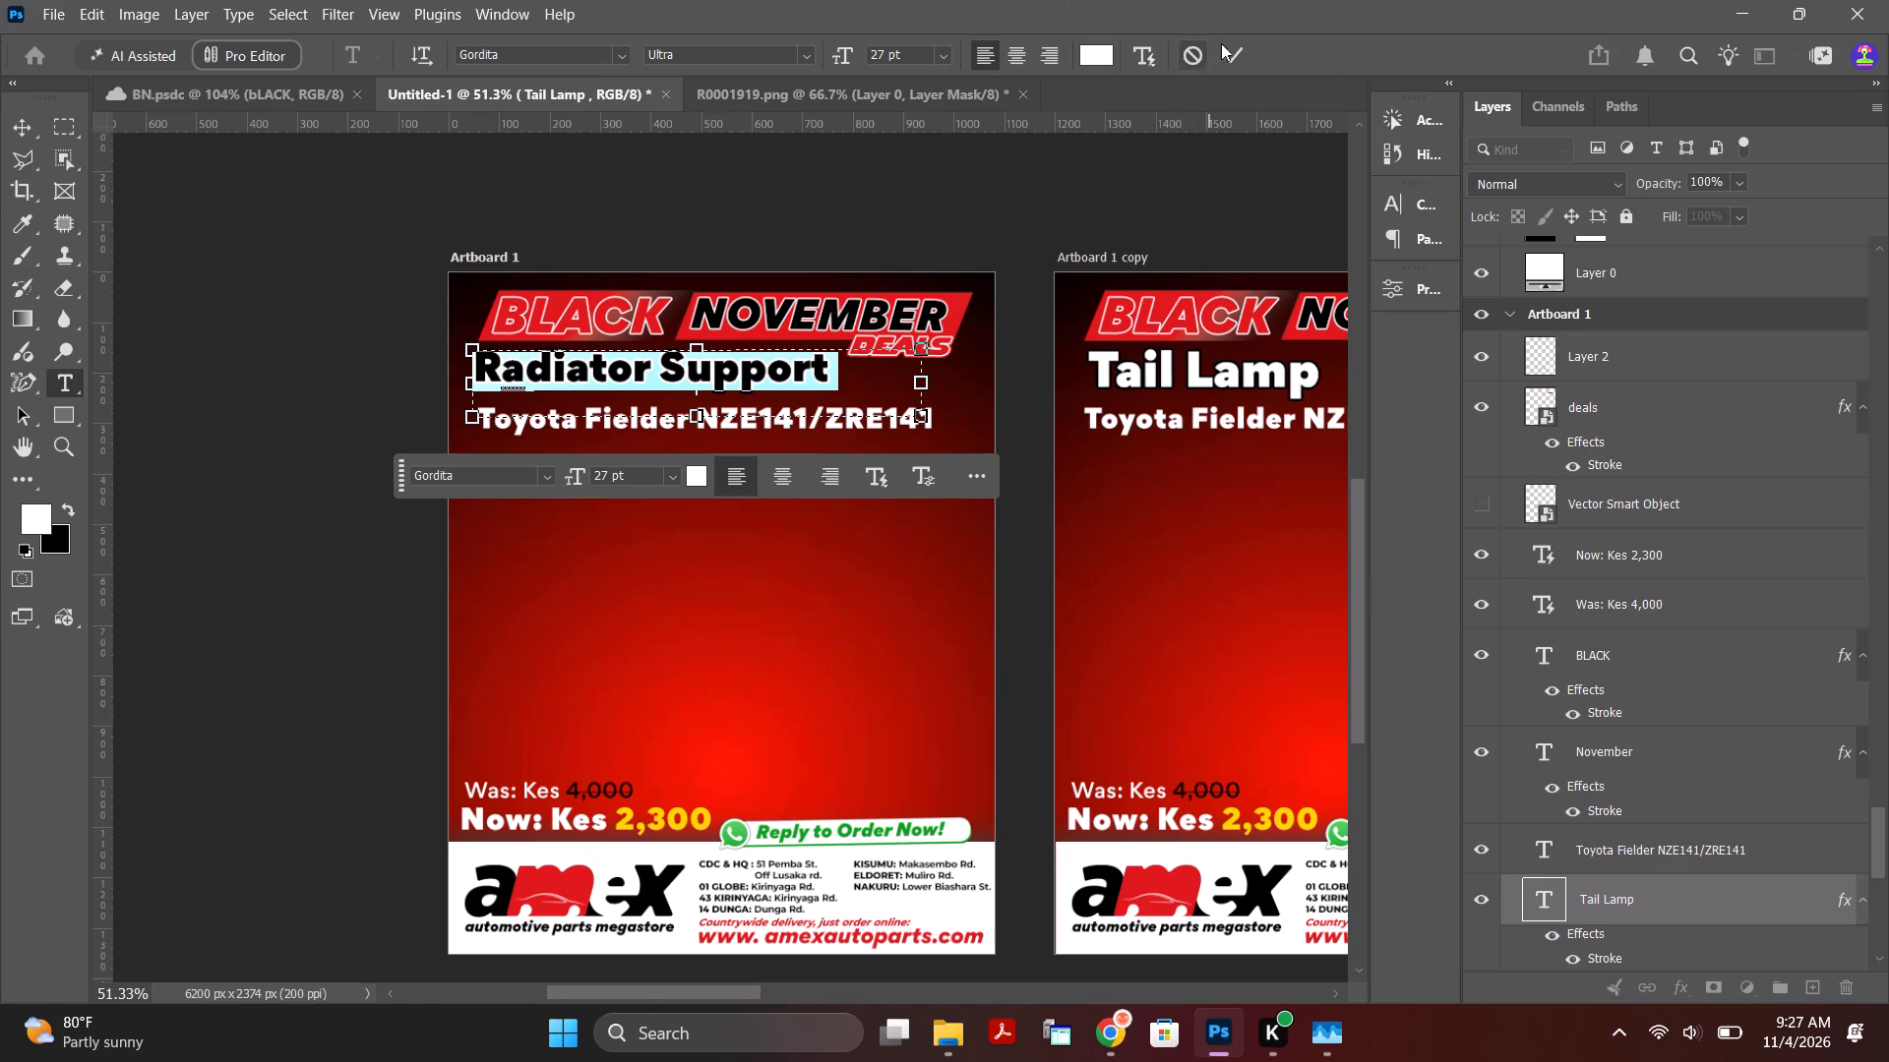
{"action": "left_click", "coordinate": [1234, 49]}
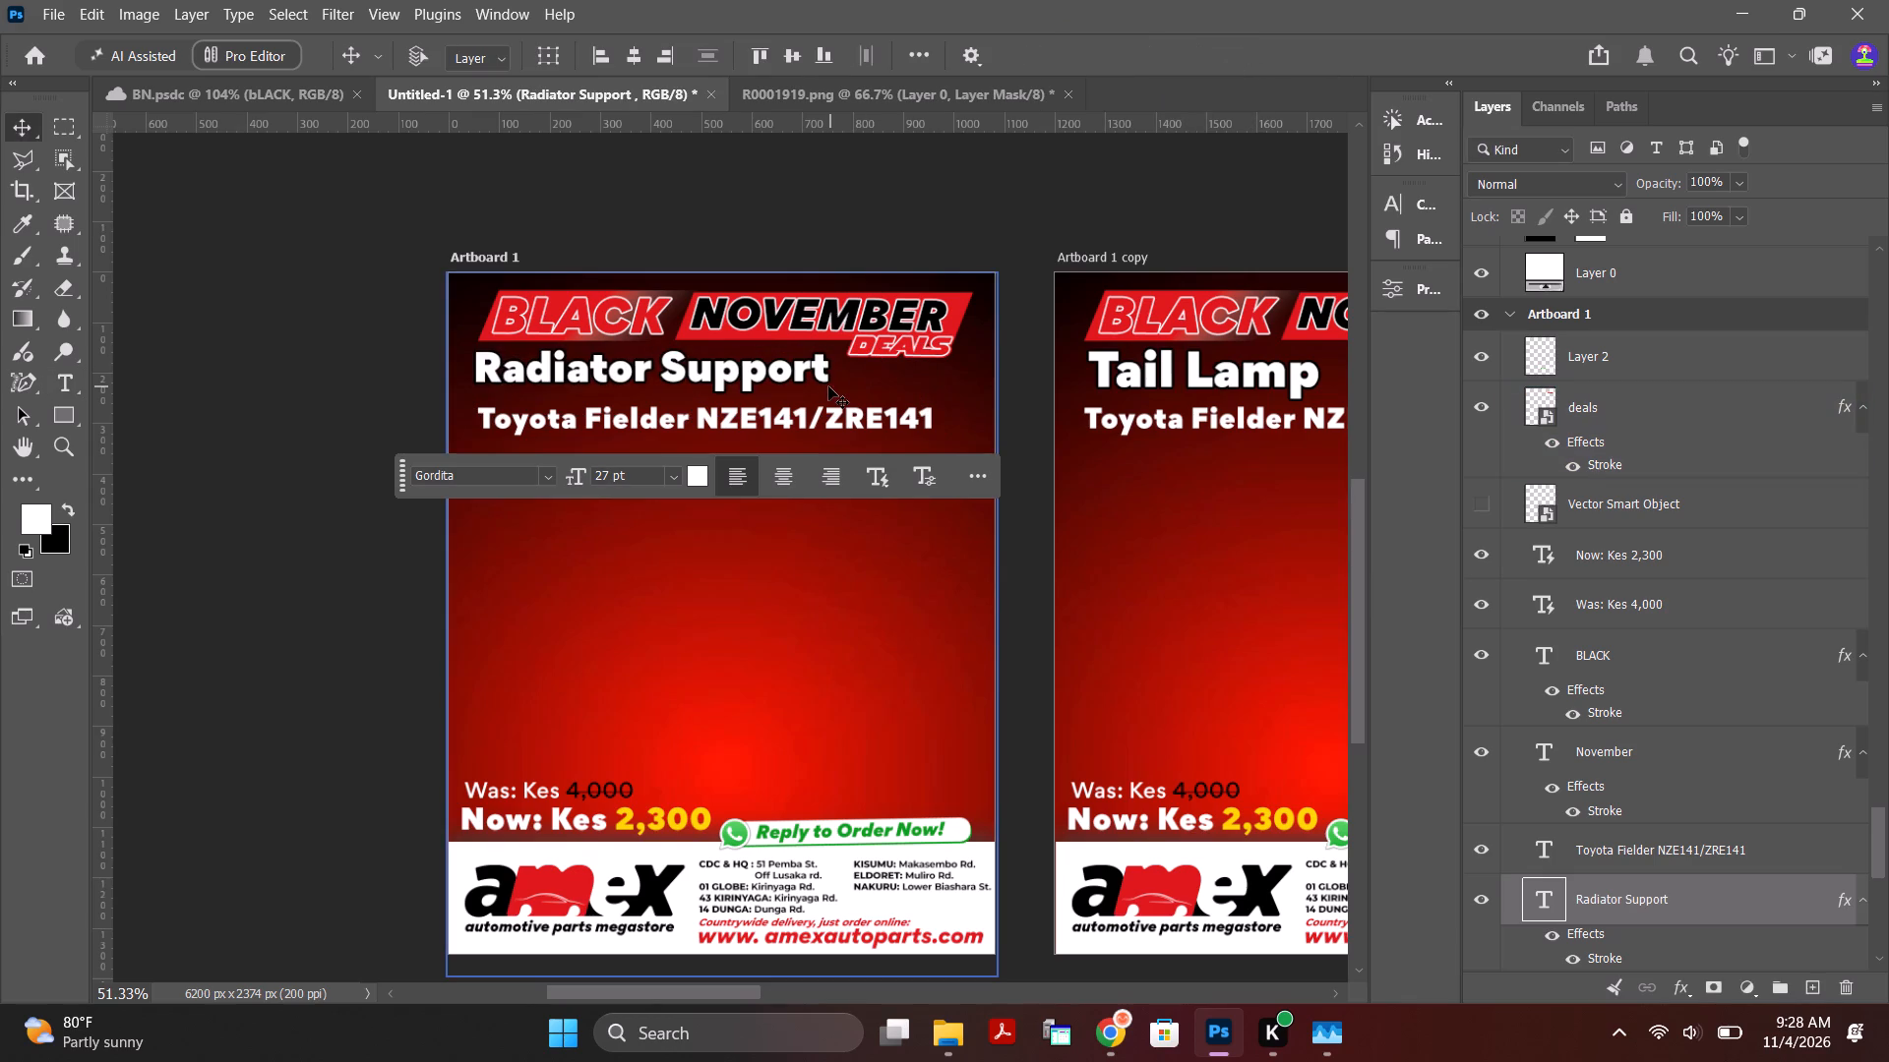
Switch to the product page in Chrome and copy "Mazda Axela 2014 - 2018" from the product title.
{"action": "left_click", "coordinate": [745, 416]}
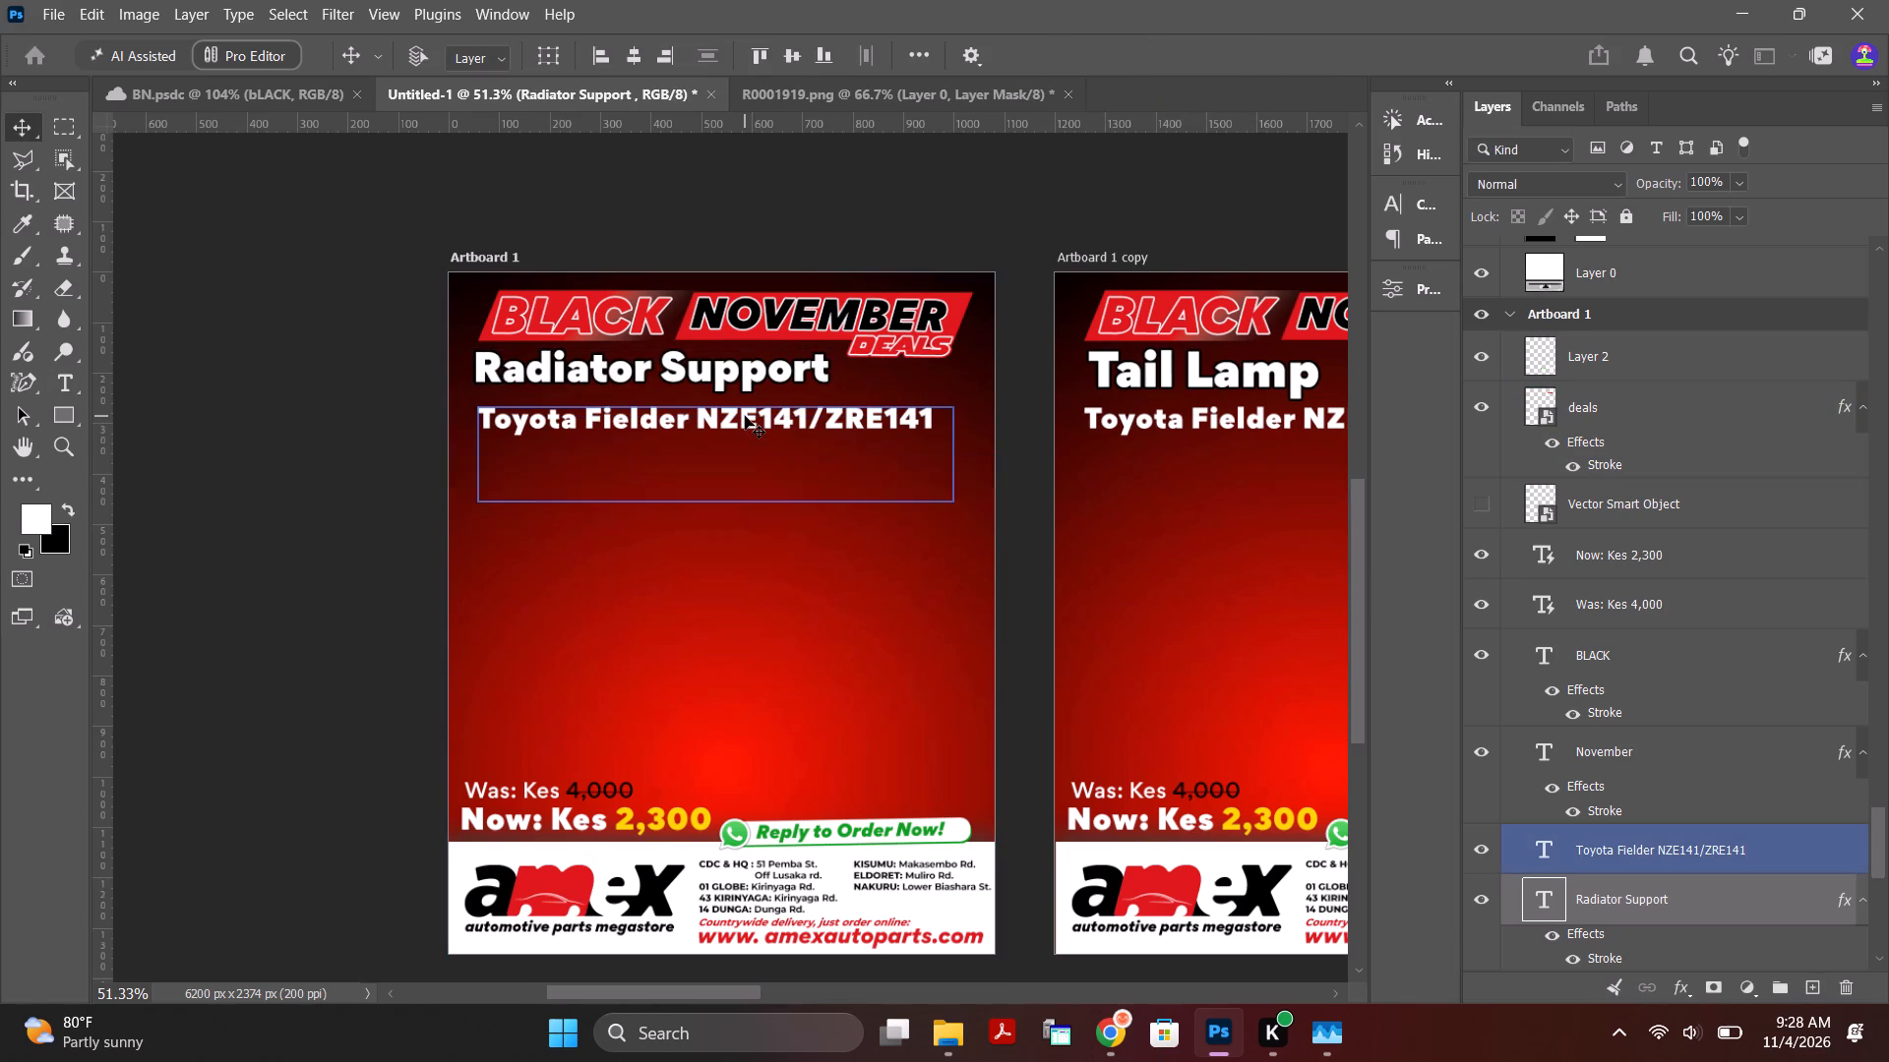
{"action": "left_click", "coordinate": [1122, 1032]}
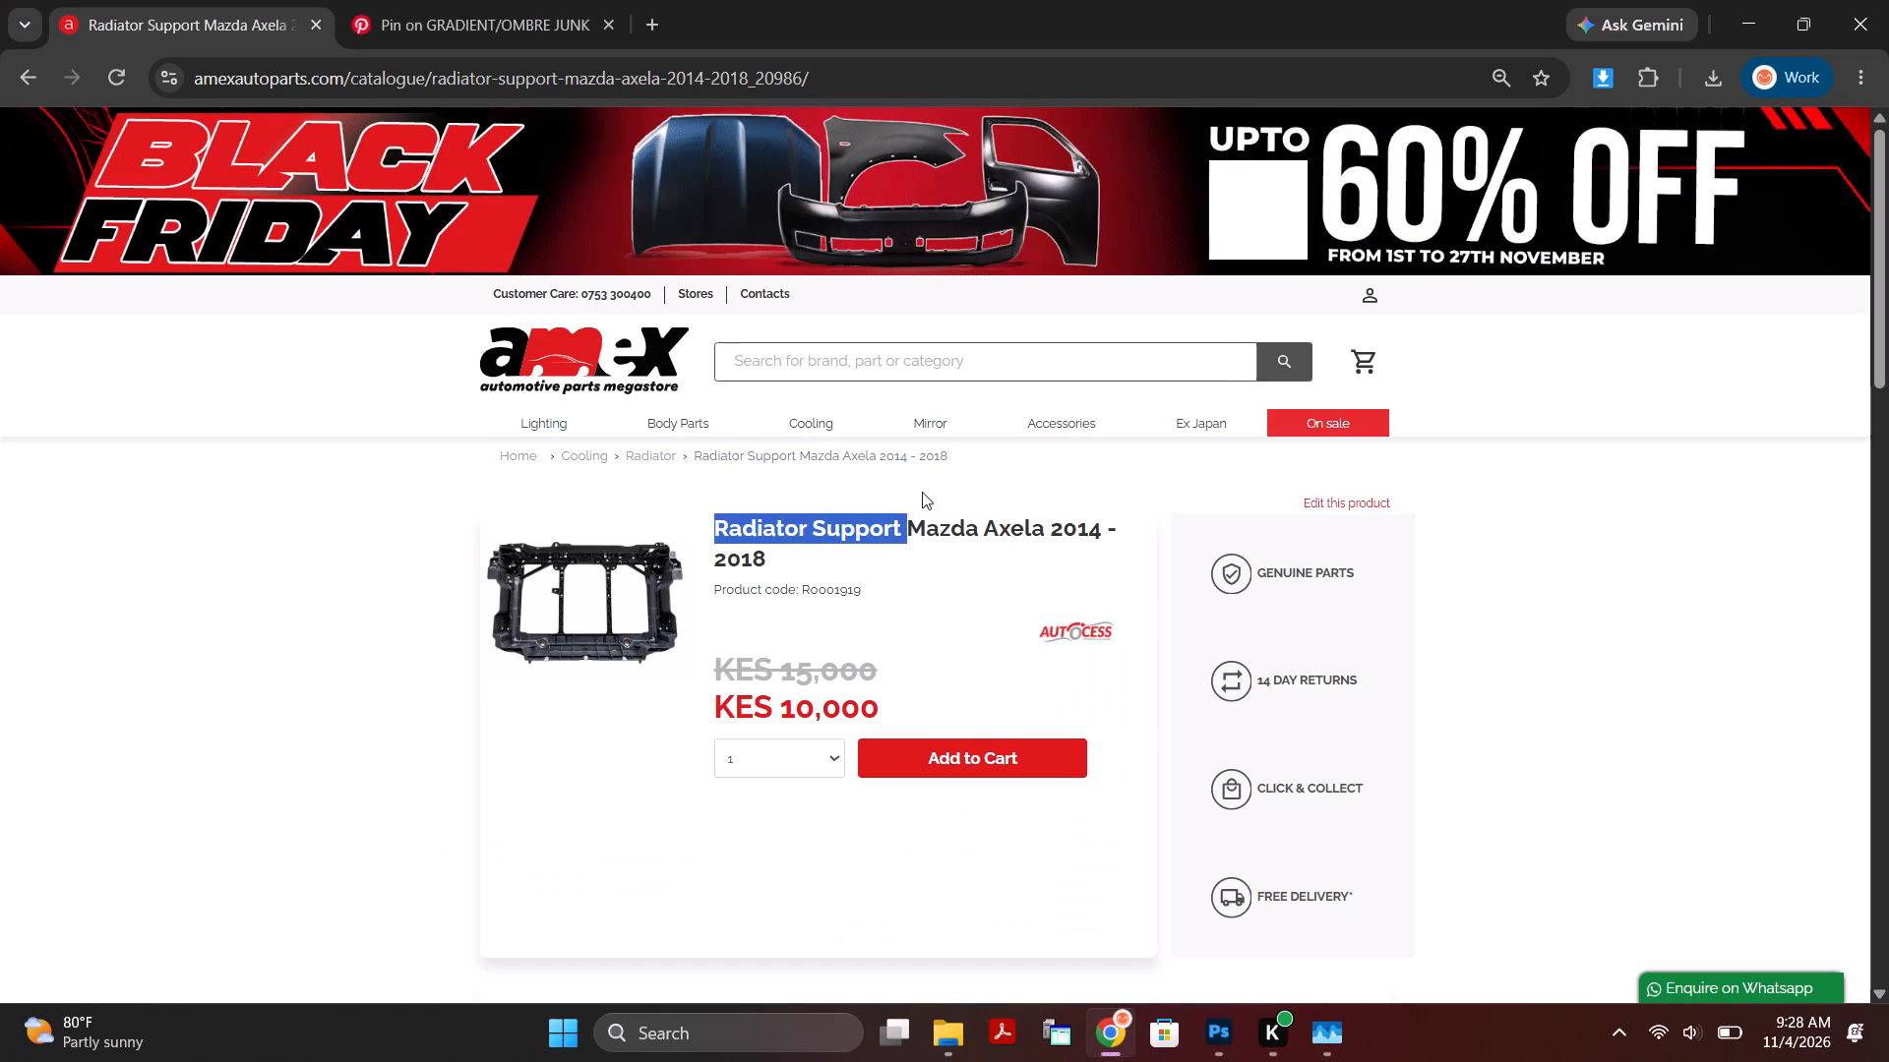
{"action": "left_click", "coordinate": [939, 521]}
{"action": "left_click_drag", "start_coordinate": [907, 527], "coordinate": [1073, 521]}
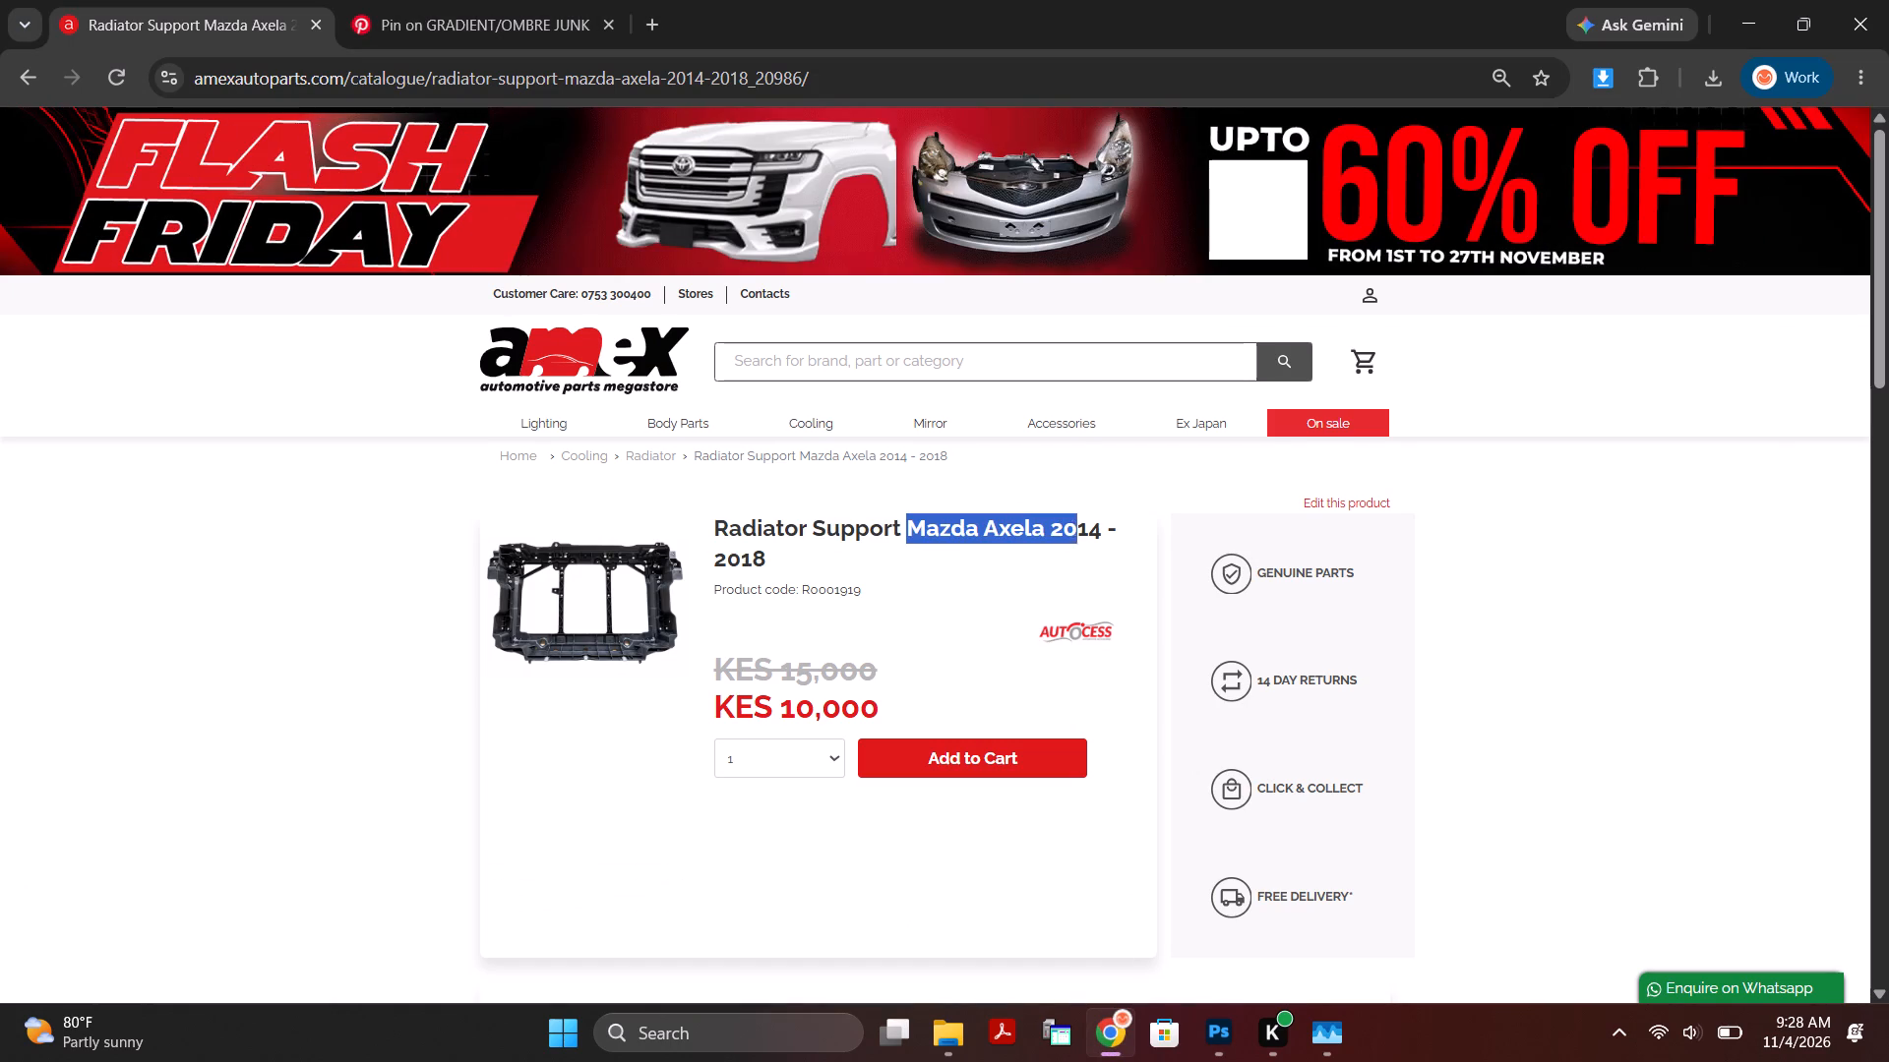
{"action": "left_click_drag", "start_coordinate": [1073, 521], "coordinate": [785, 557]}
{"action": "key", "text": "ctrl+c"}
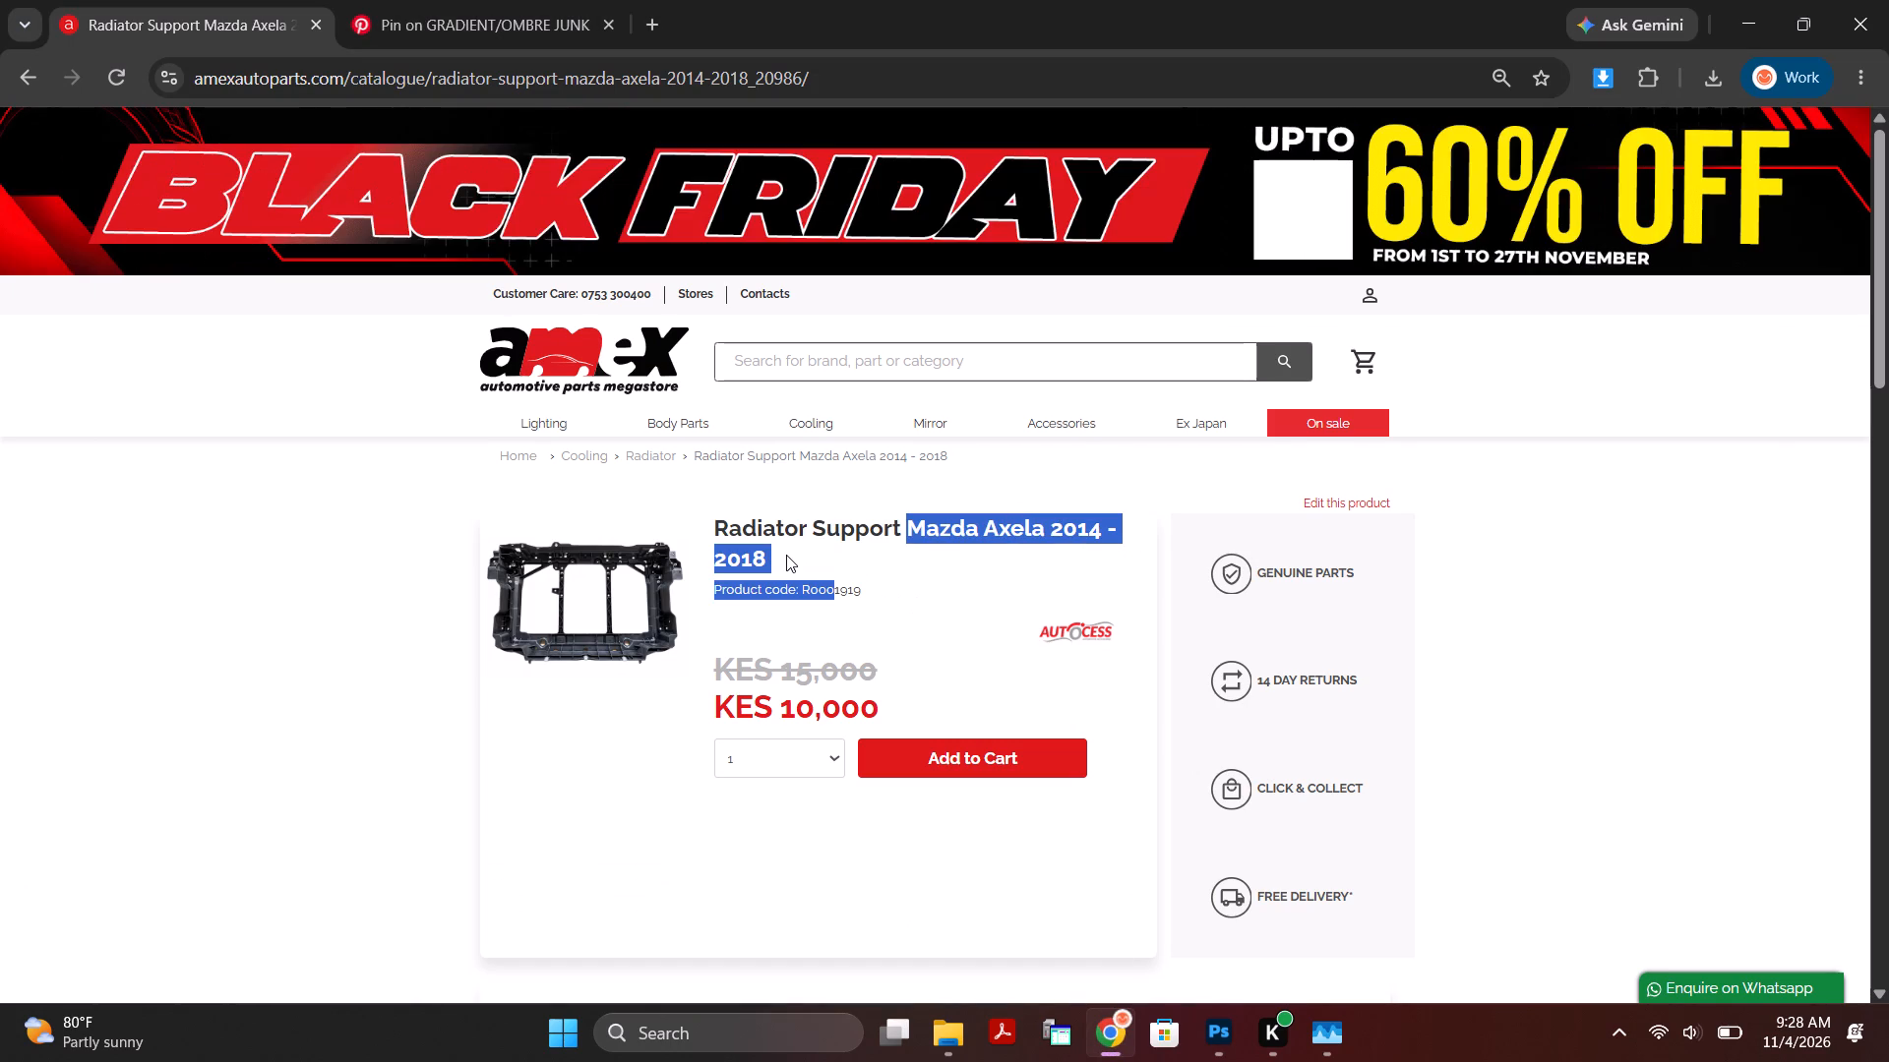
Back in Photoshop, replace Artboard 1's "Toyota Fielder NZE141/ZRE141" subtitle with the copied "Mazda Axela 2014 - 2018".
{"action": "left_click", "coordinate": [1226, 1026]}
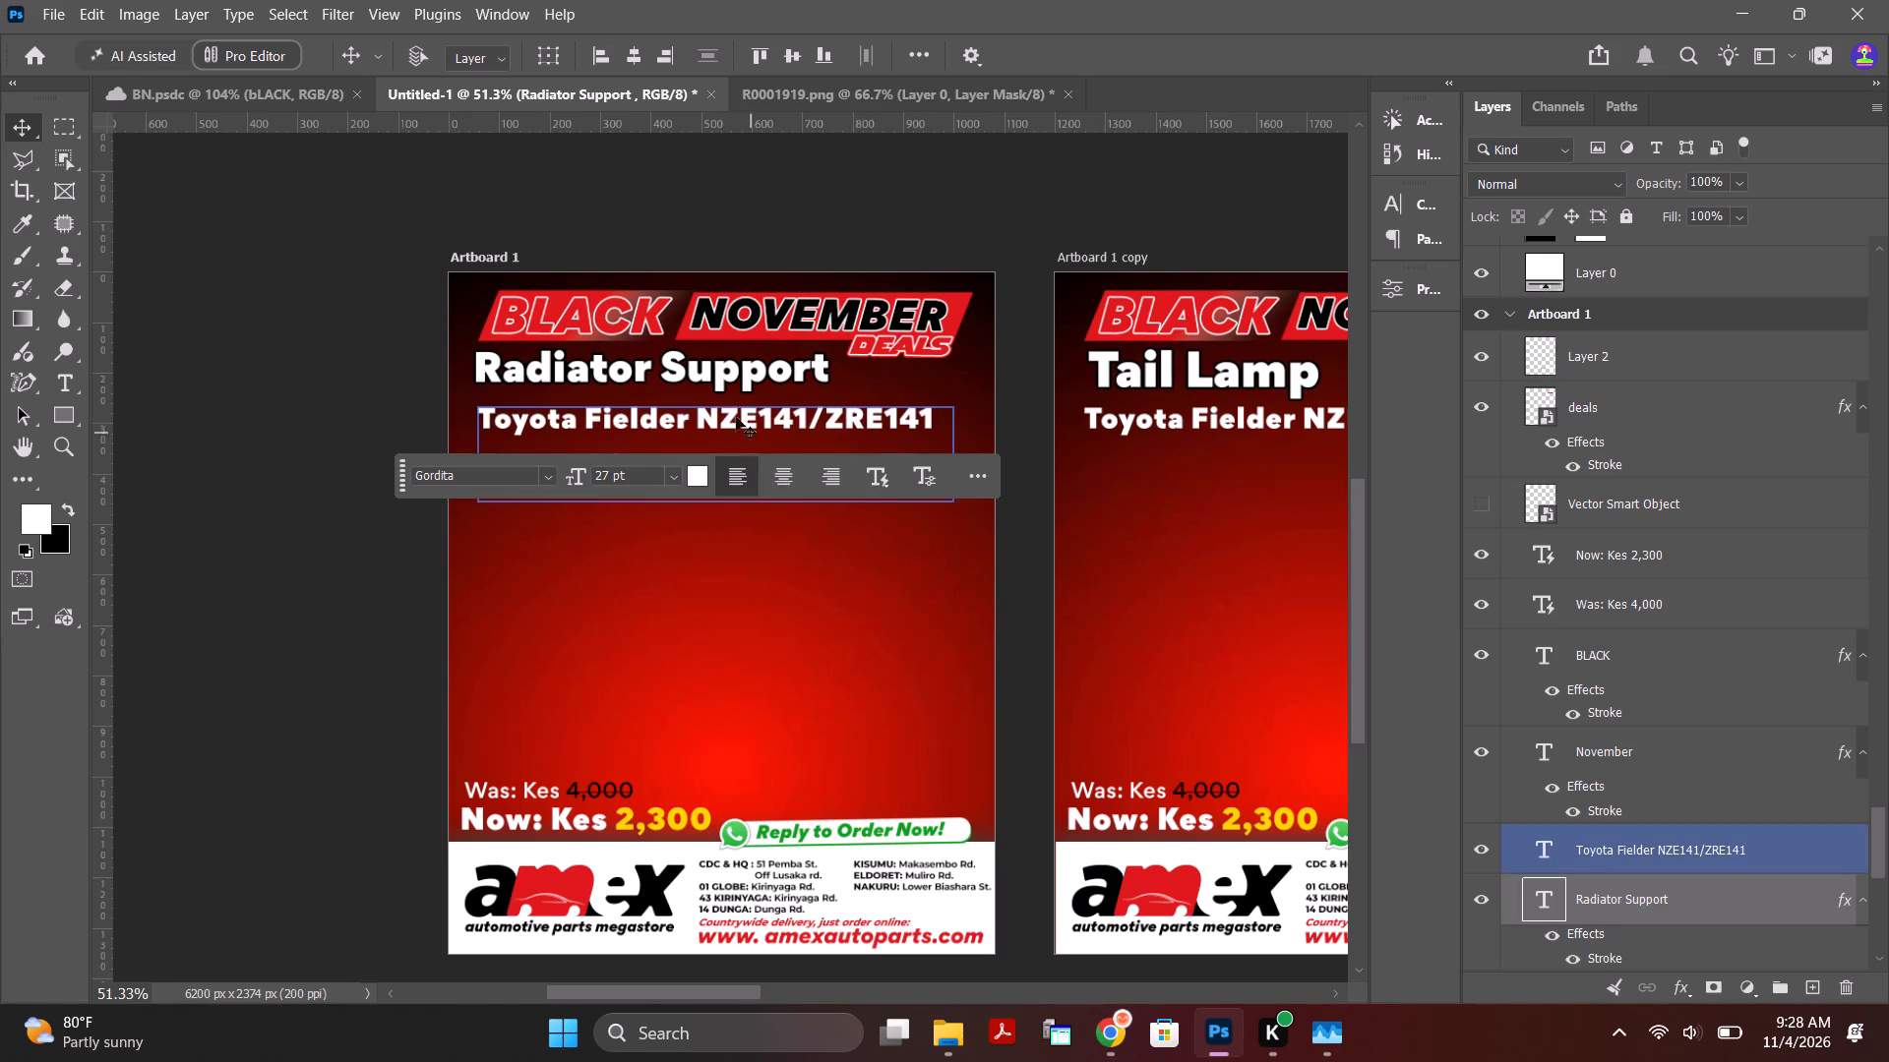
{"action": "left_click", "coordinate": [731, 428]}
{"action": "double_click", "coordinate": [742, 417]}
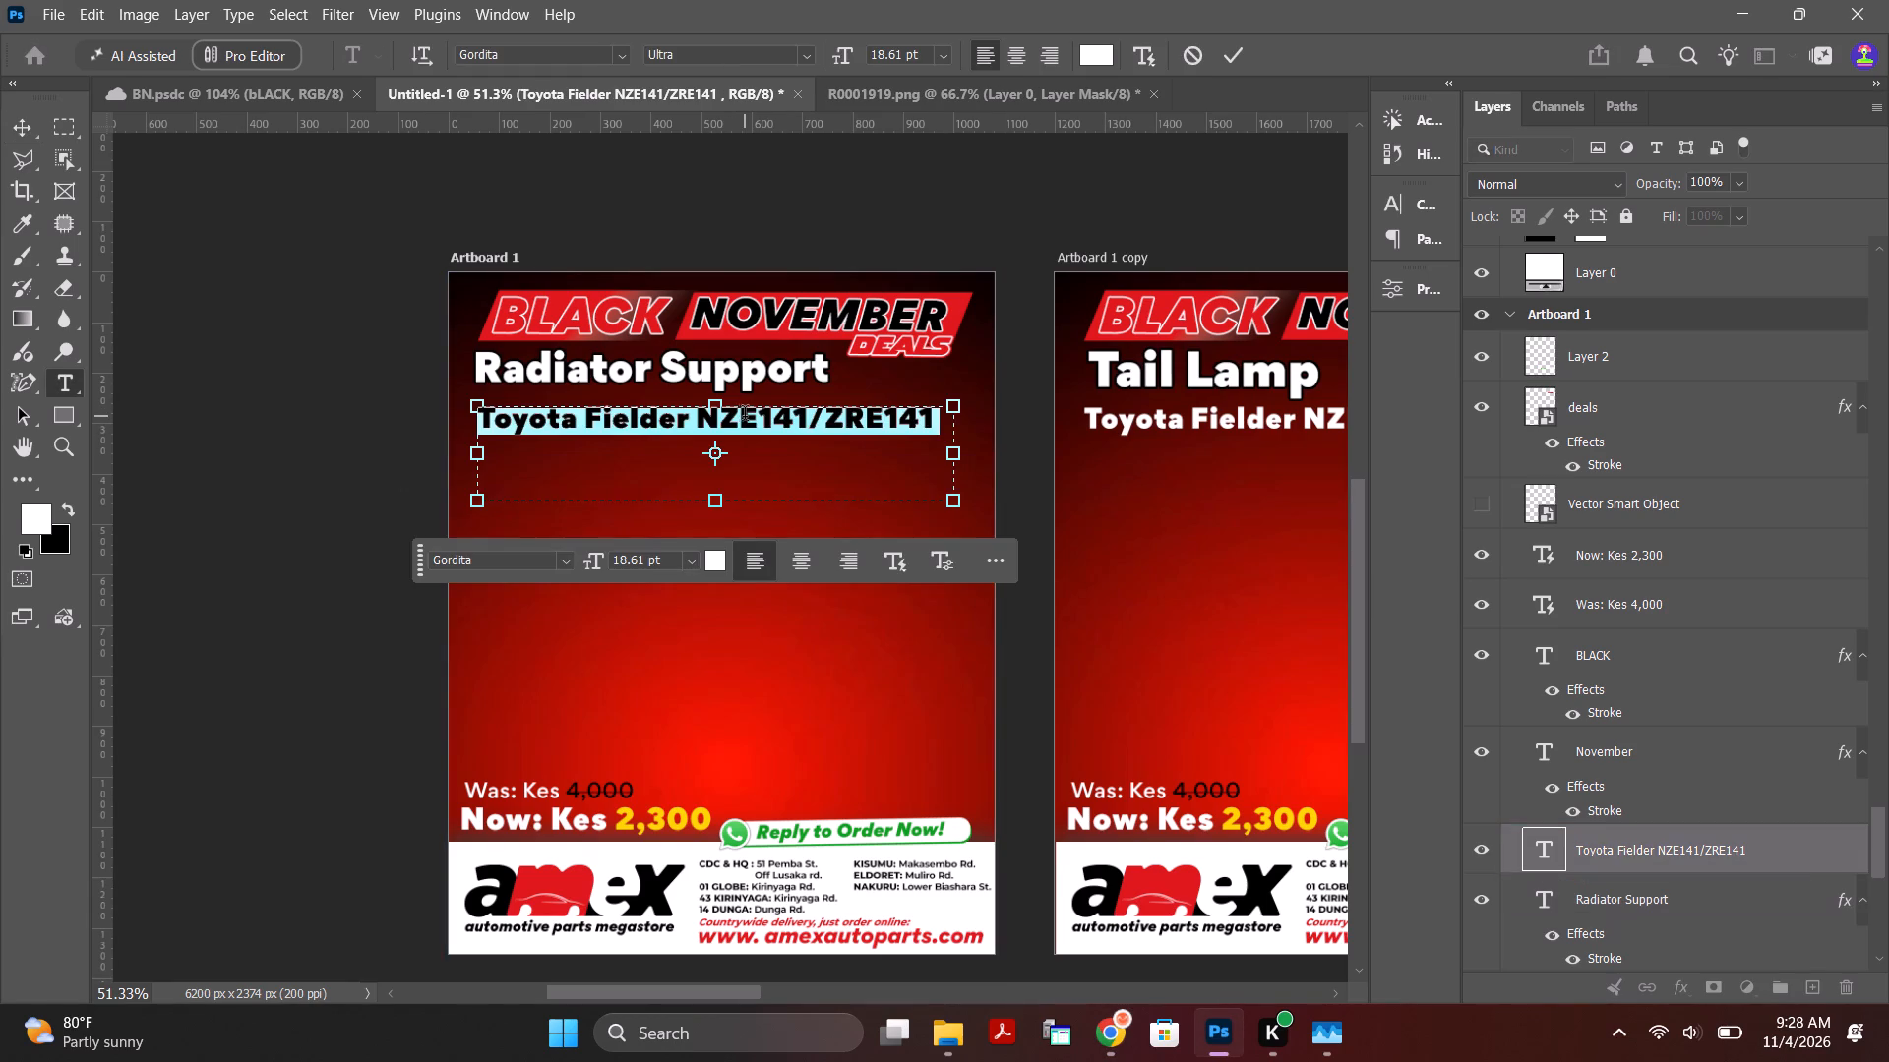
{"action": "key", "text": "ctrl+v"}
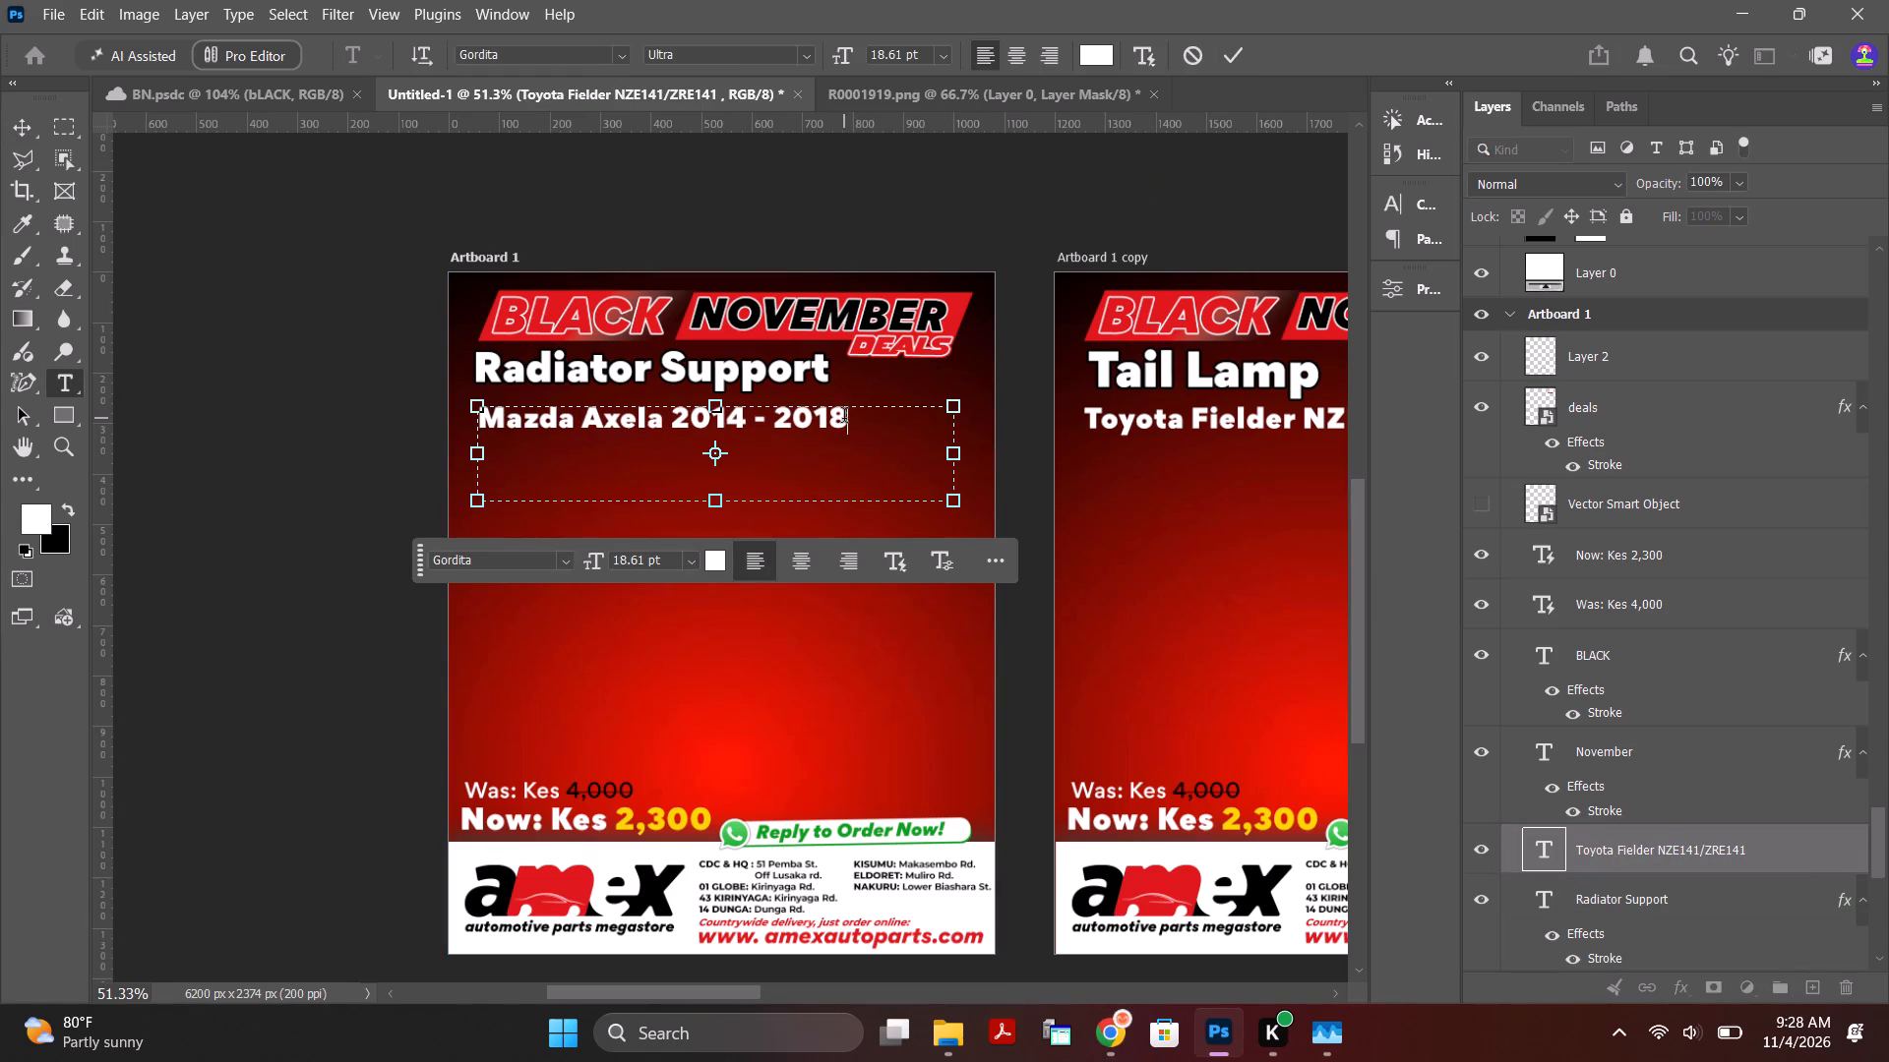
Resize the "Mazda Axela 2014 - 2018" subtitle, trying 25 pt and 20 pt before settling on 22 pt.
{"action": "left_click_drag", "start_coordinate": [850, 417], "coordinate": [390, 411]}
{"action": "left_click_drag", "start_coordinate": [926, 53], "coordinate": [908, 55]}
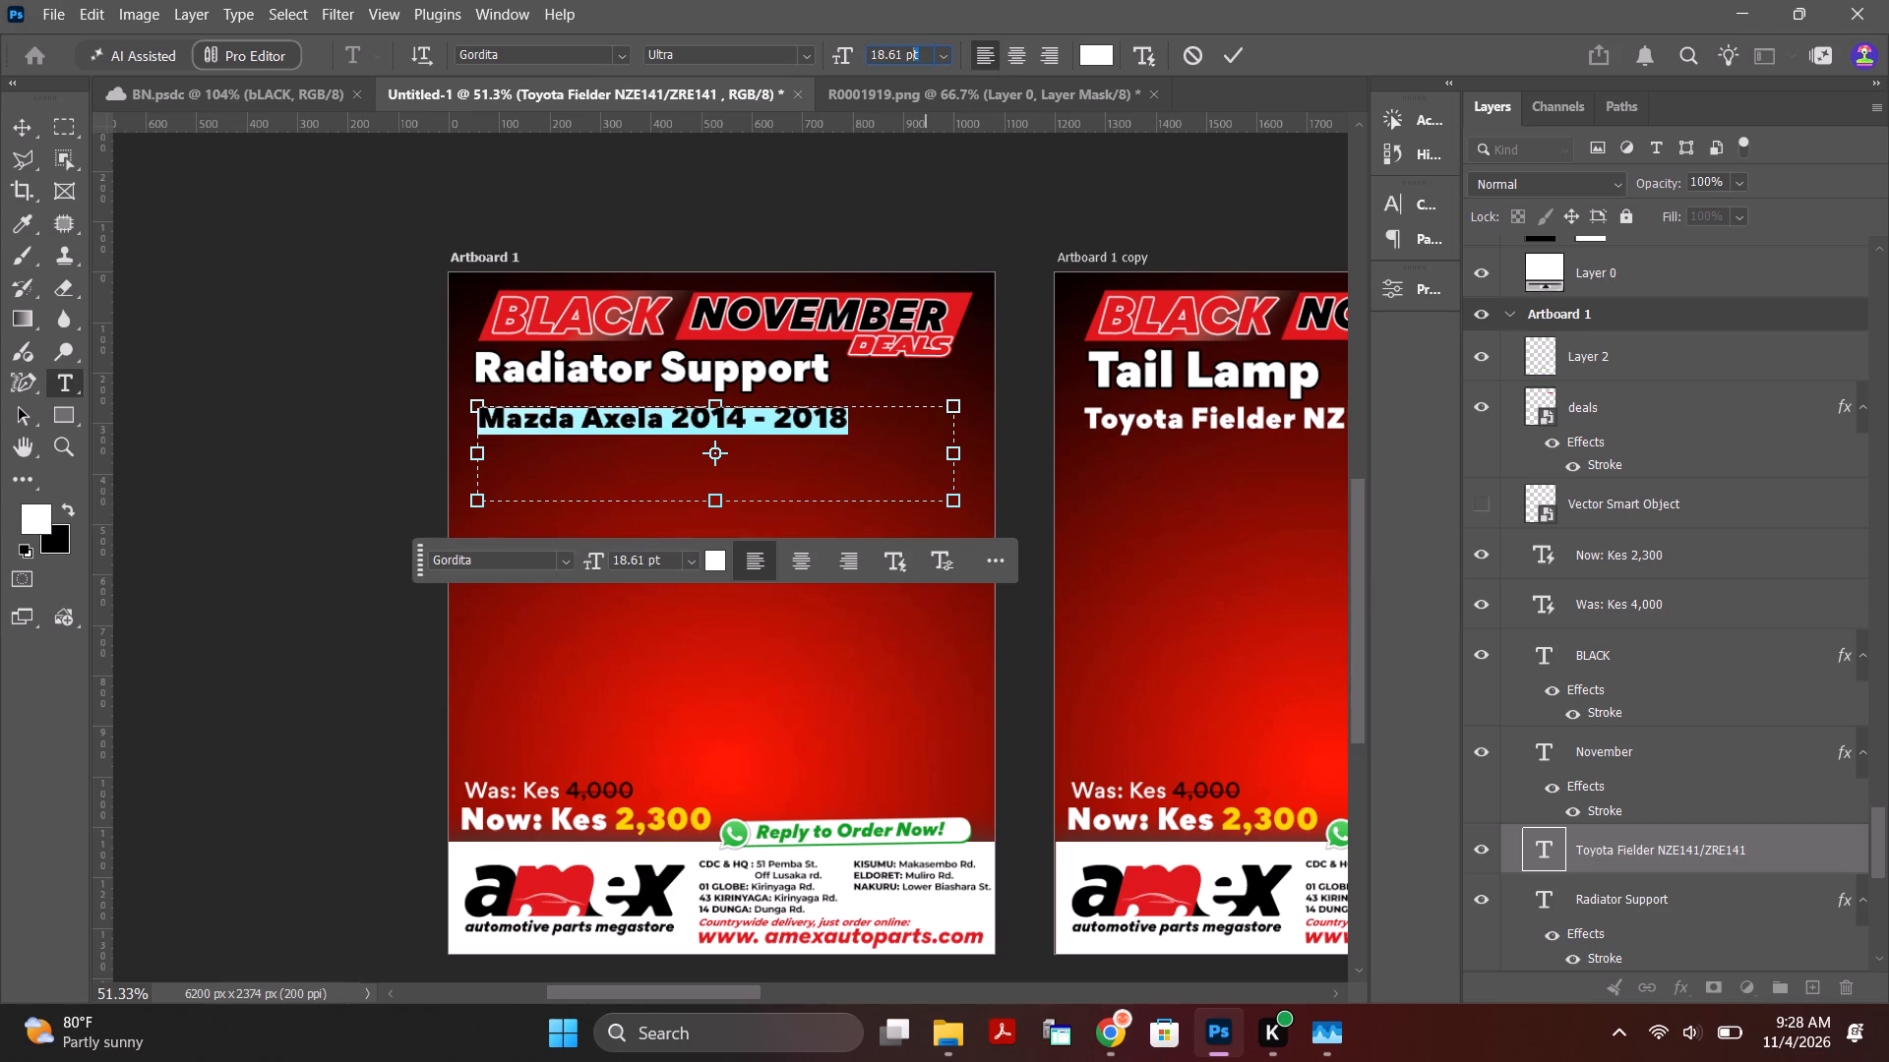
{"action": "left_click_drag", "start_coordinate": [908, 55], "coordinate": [810, 56]}
{"action": "type", "text": "25"}
{"action": "key", "text": "Return"}
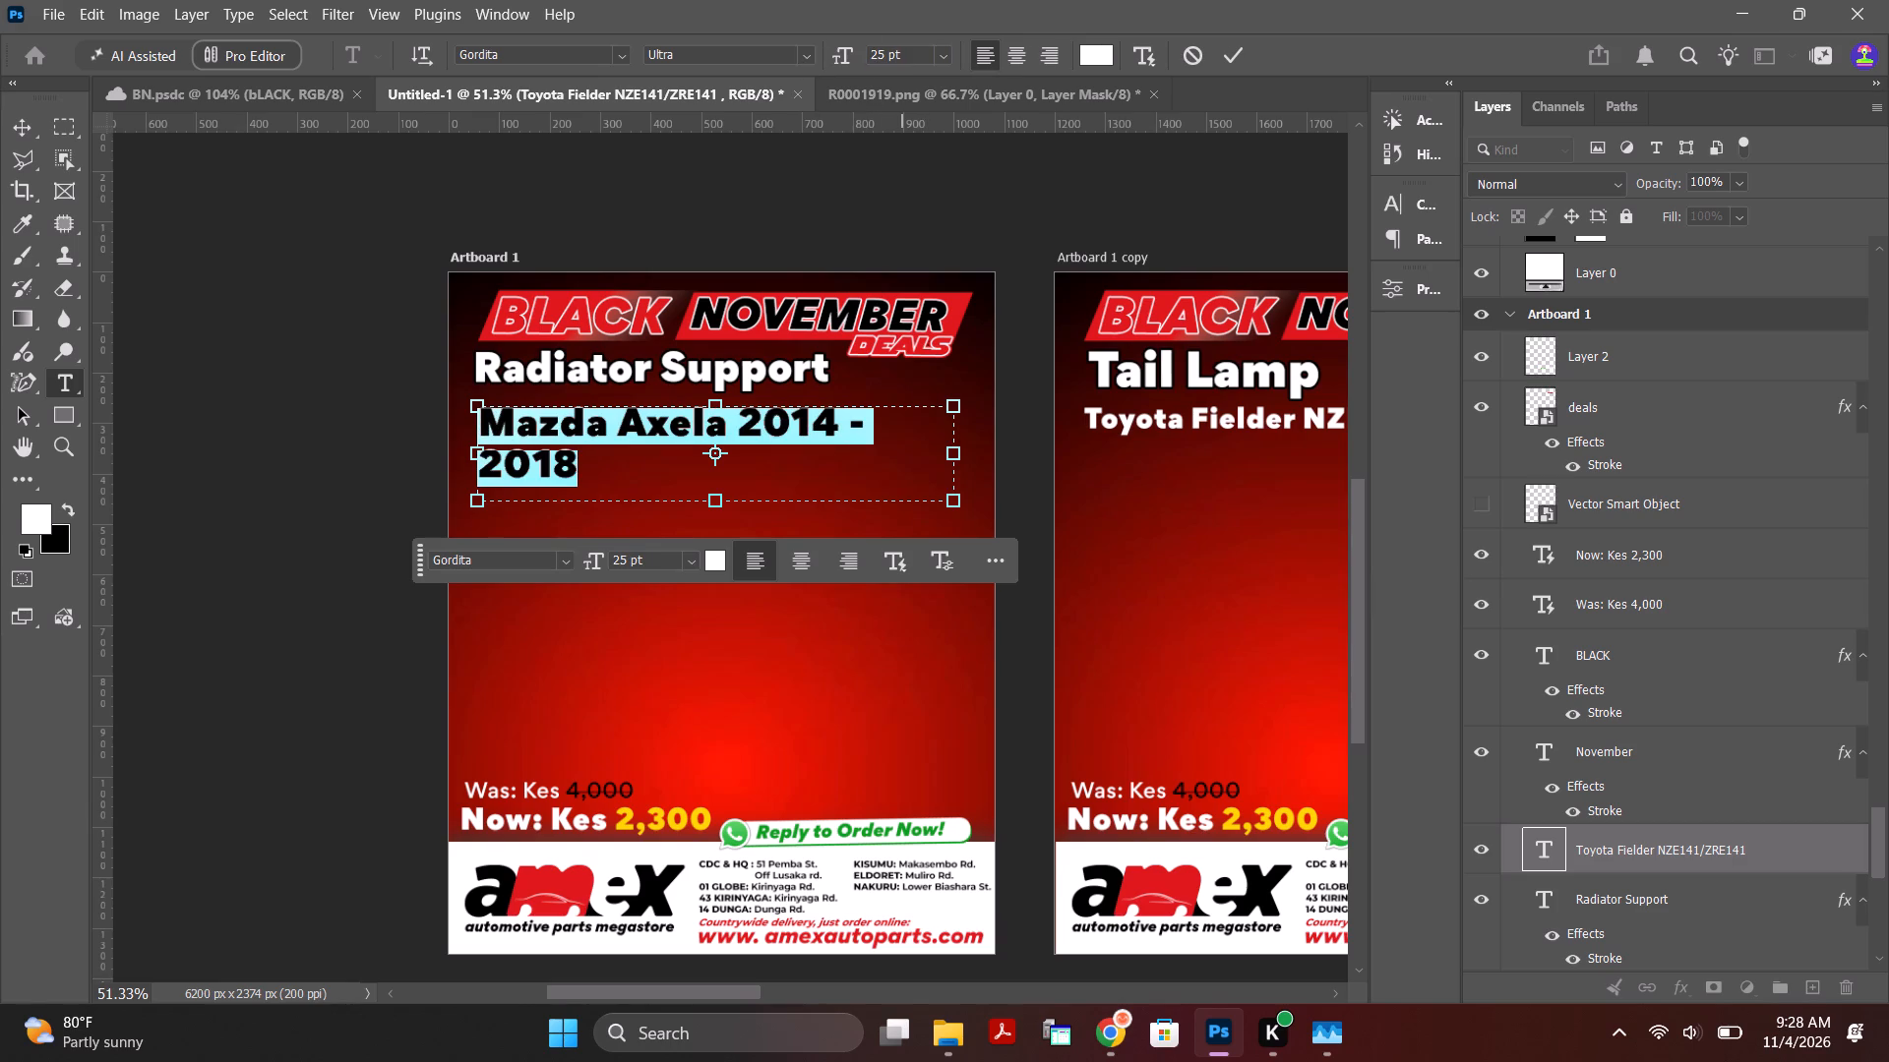
{"action": "left_click_drag", "start_coordinate": [906, 49], "coordinate": [839, 57]}
{"action": "type", "text": "20"}
{"action": "key", "text": "Return"}
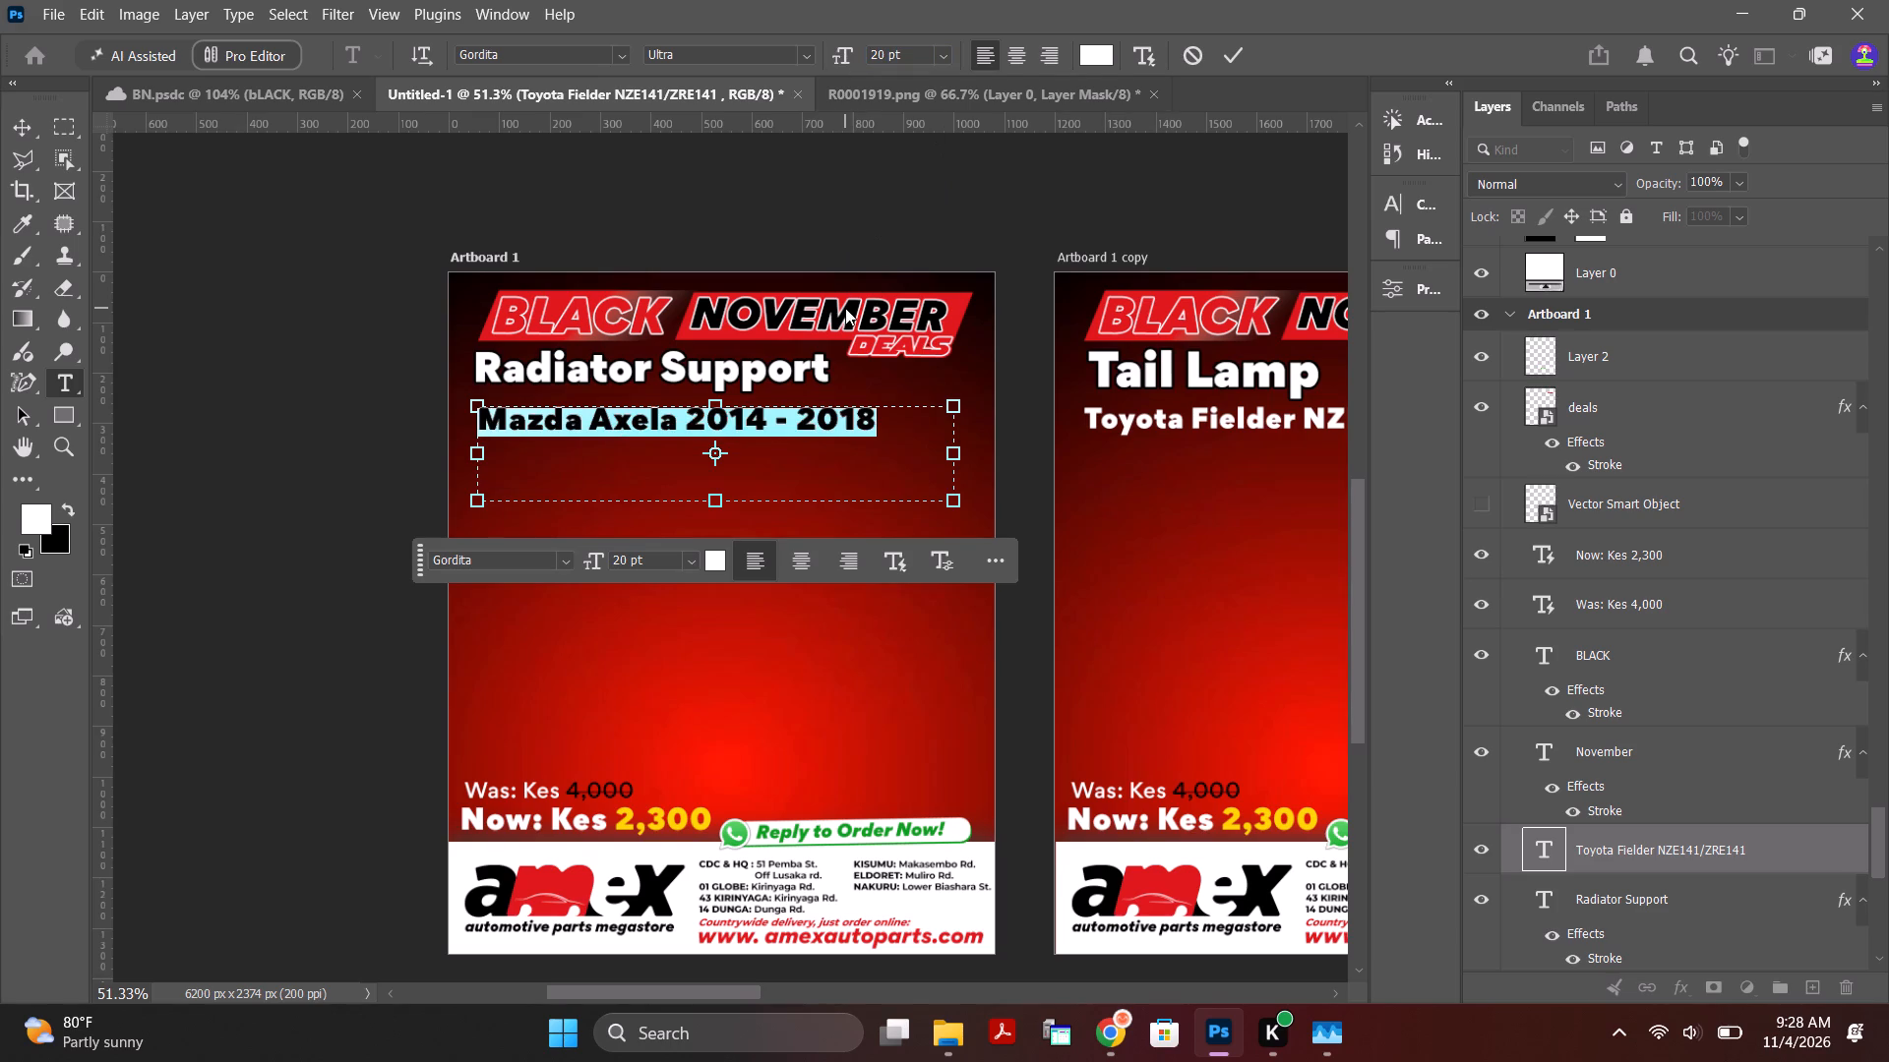
{"action": "left_click", "coordinate": [838, 58]}
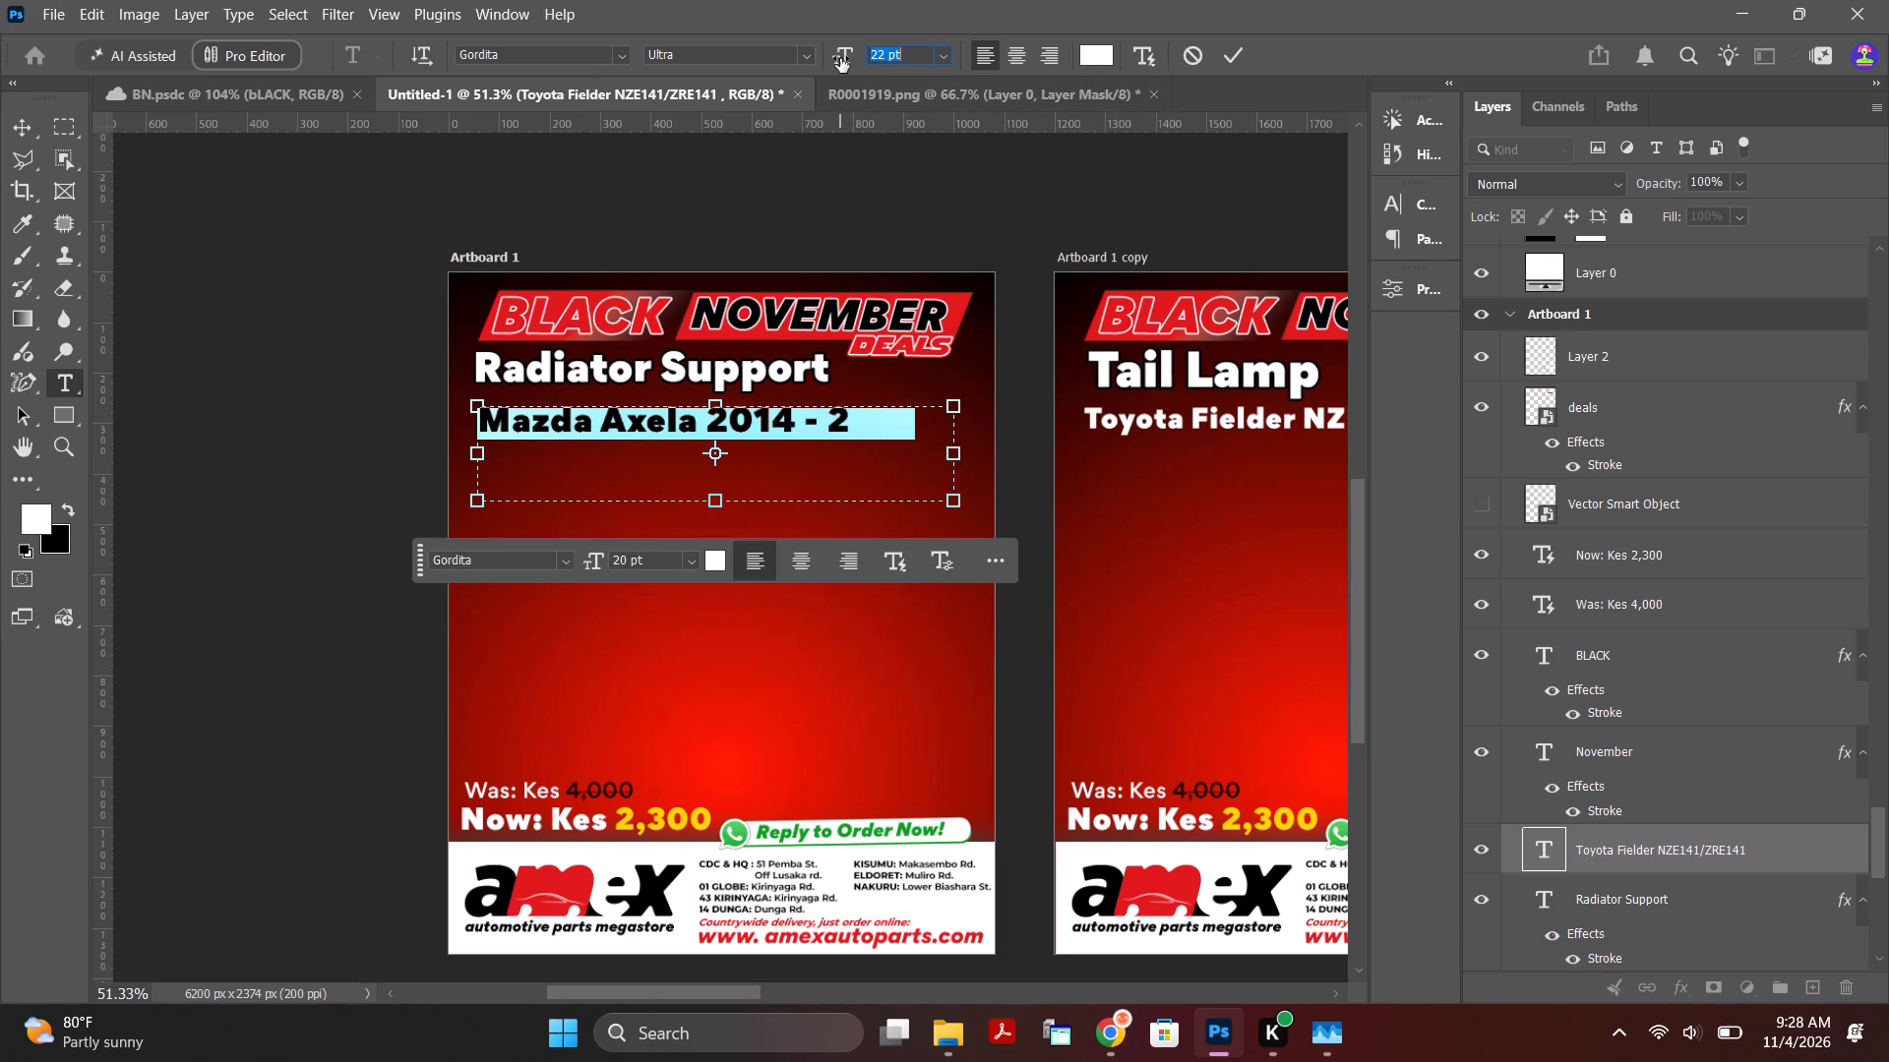
{"action": "left_click", "coordinate": [1225, 57]}
Shift the "Mazda Axela 2014 - 2018" subtitle slightly so it lines up beneath the "Radiator Support" title.
{"action": "left_click", "coordinate": [250, 380]}
{"action": "left_click", "coordinate": [647, 421]}
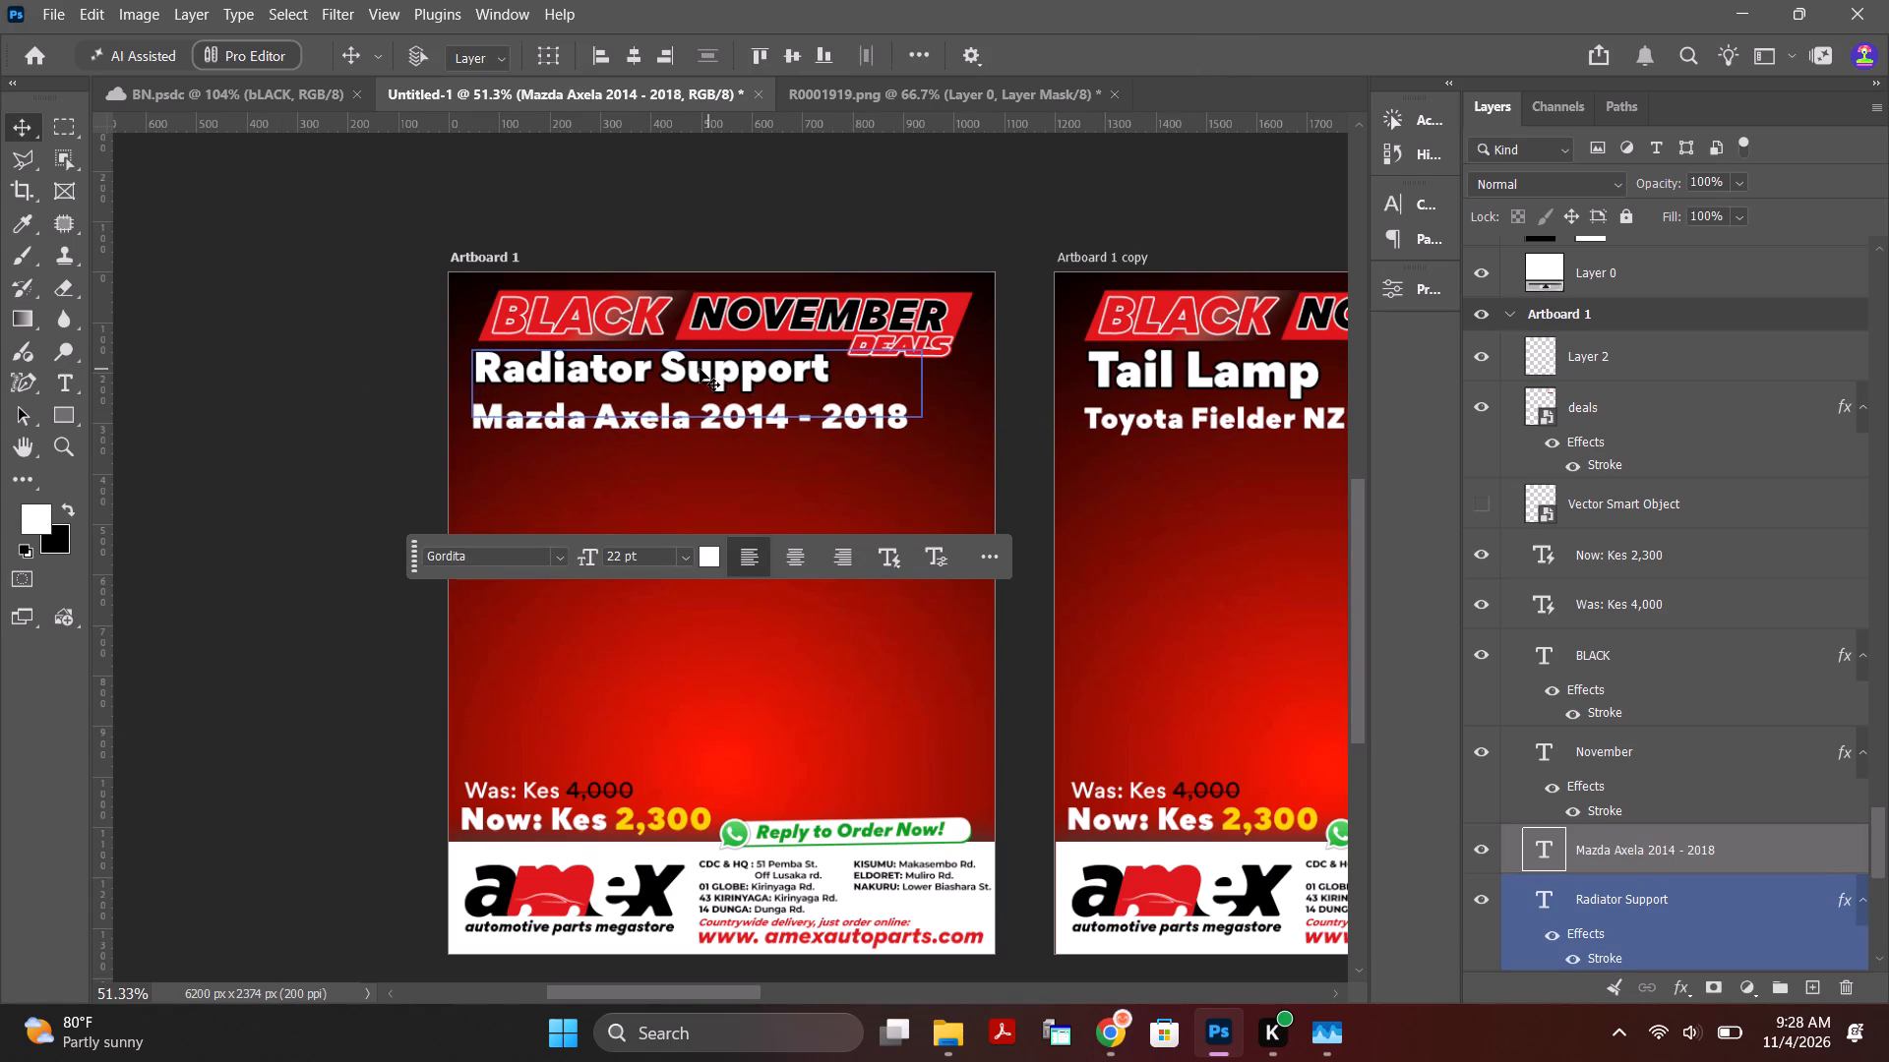
{"action": "left_click", "coordinate": [712, 421]}
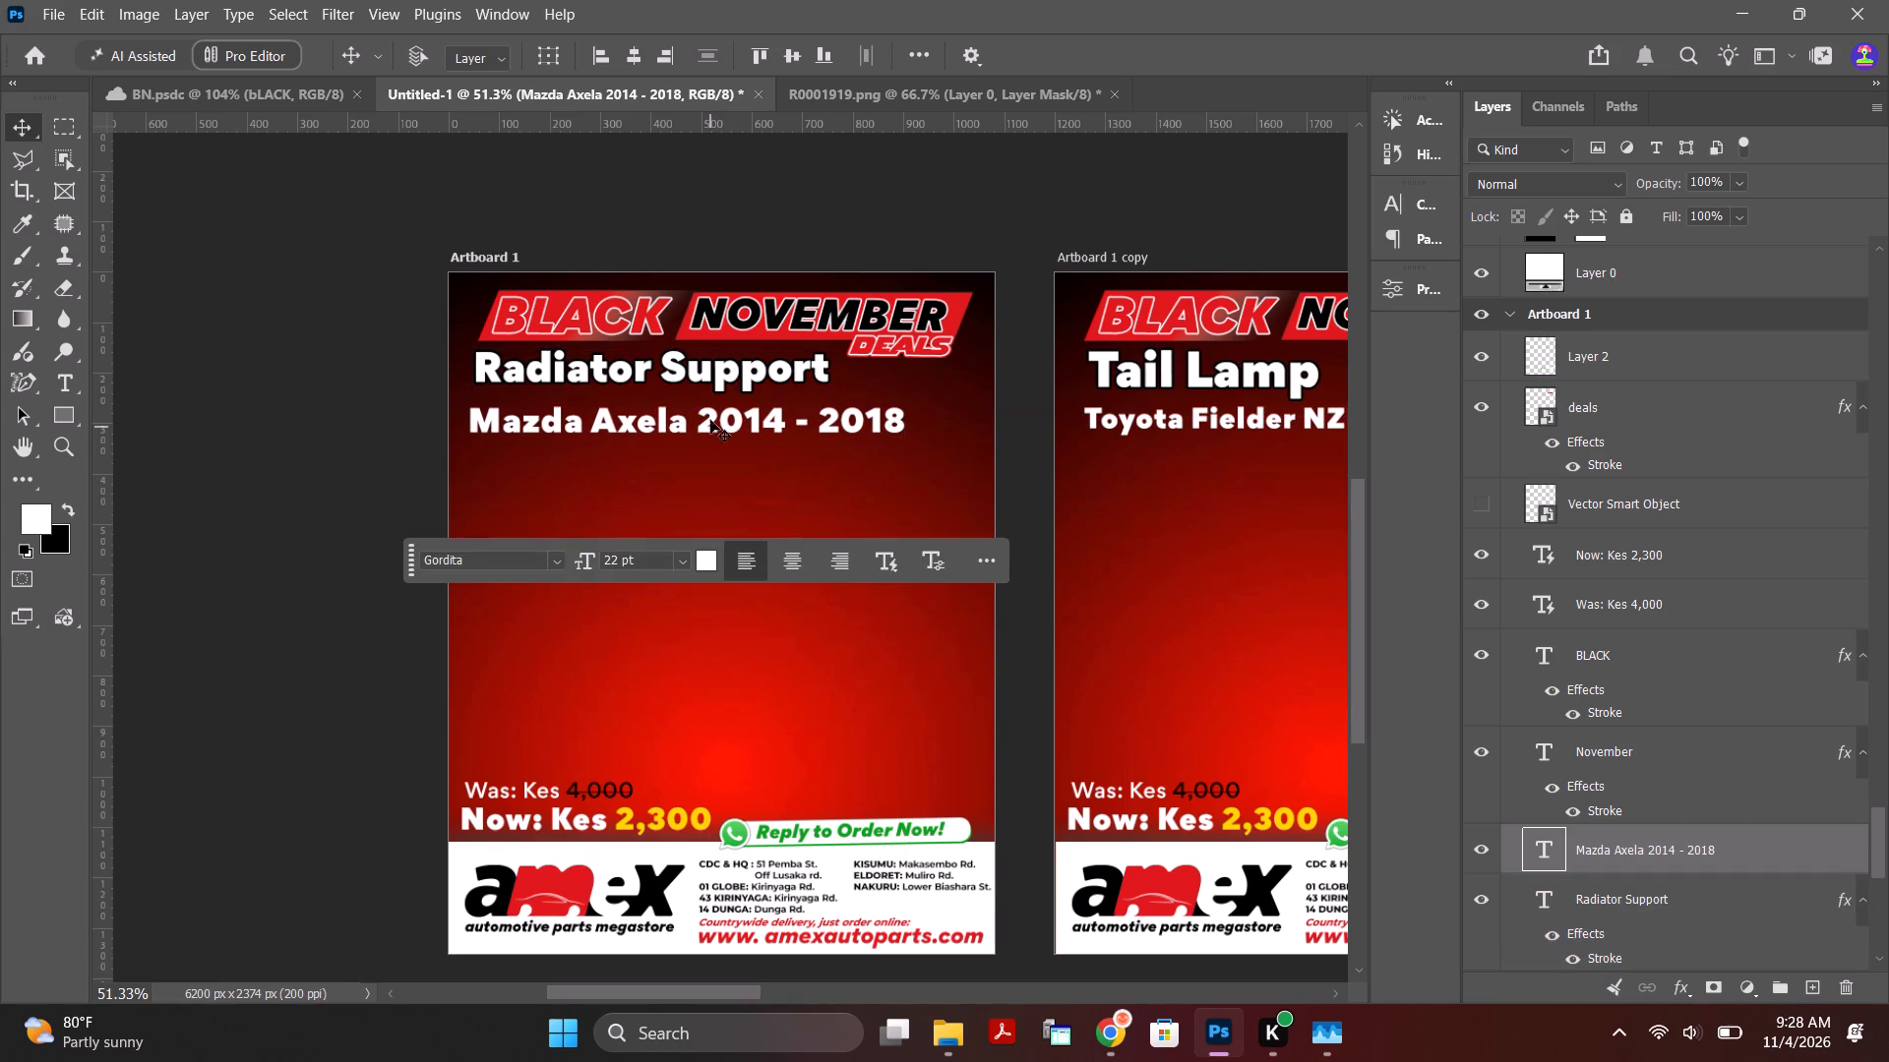
{"action": "left_click", "coordinate": [684, 377]}
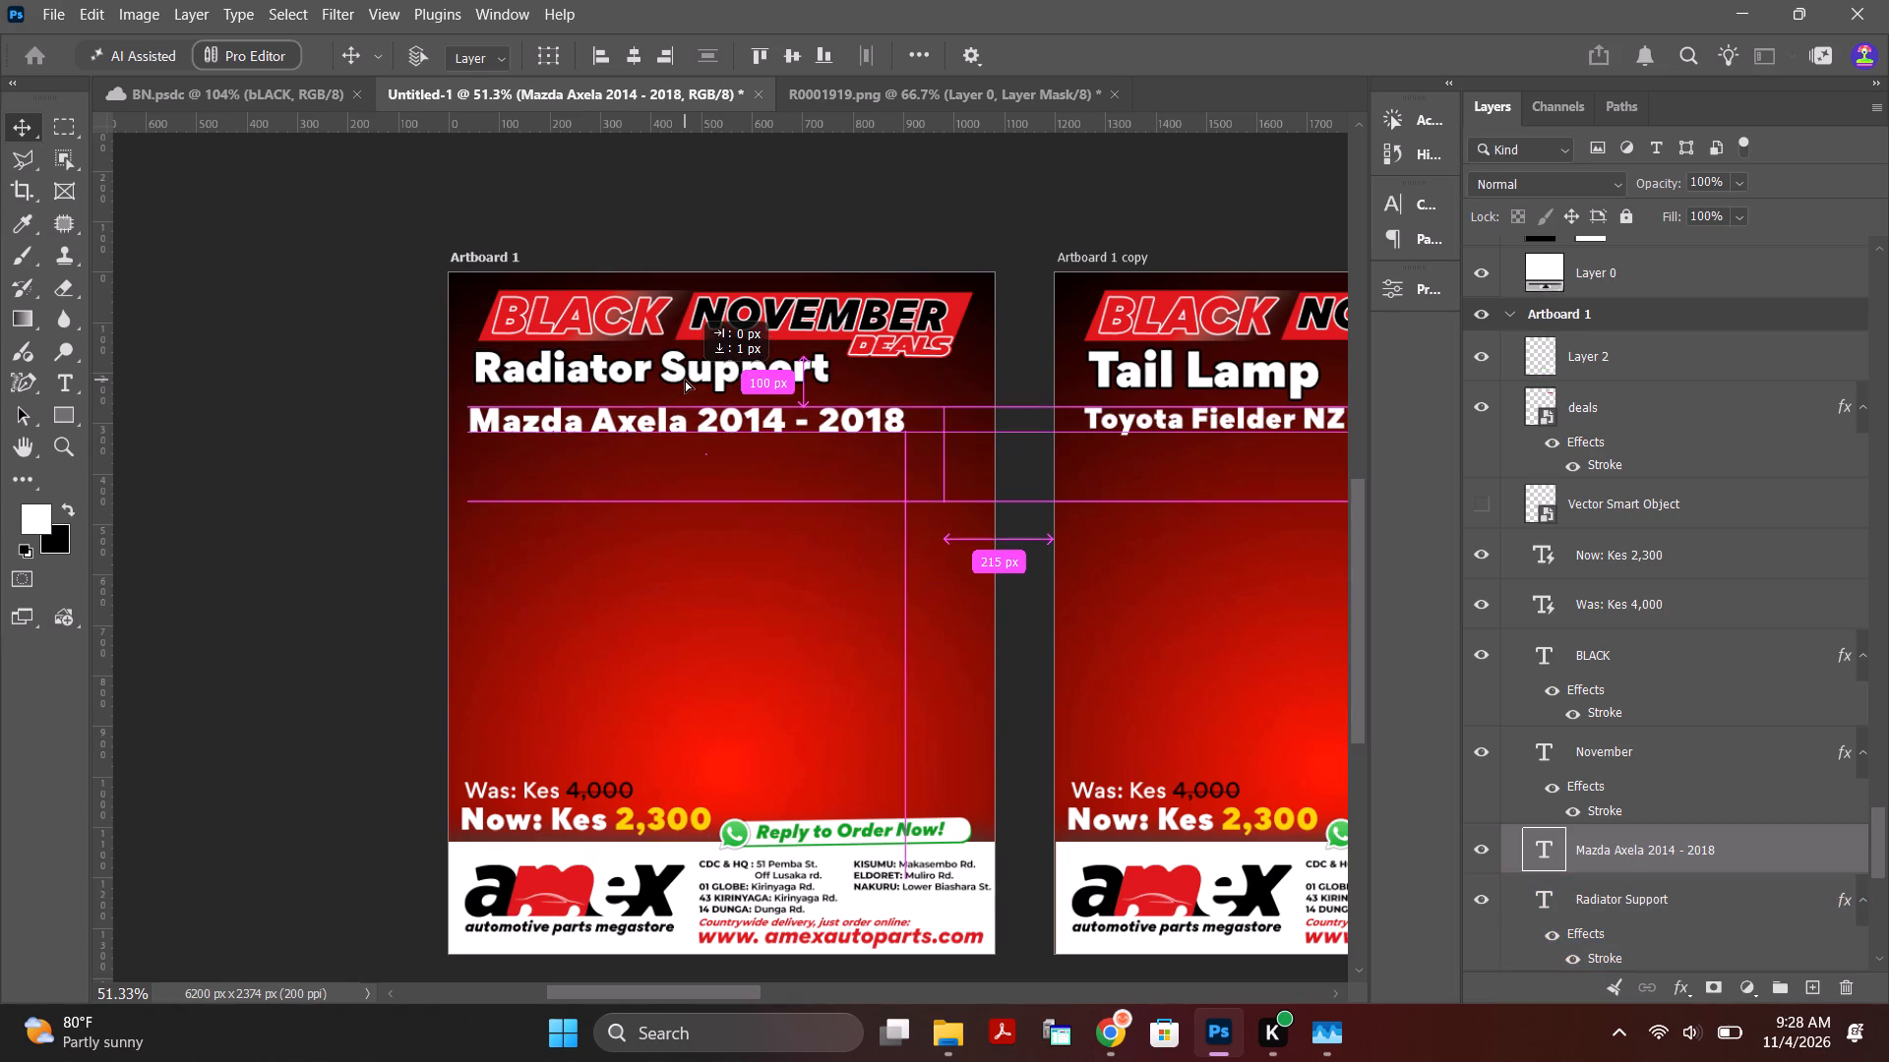
{"action": "left_click", "coordinate": [698, 365]}
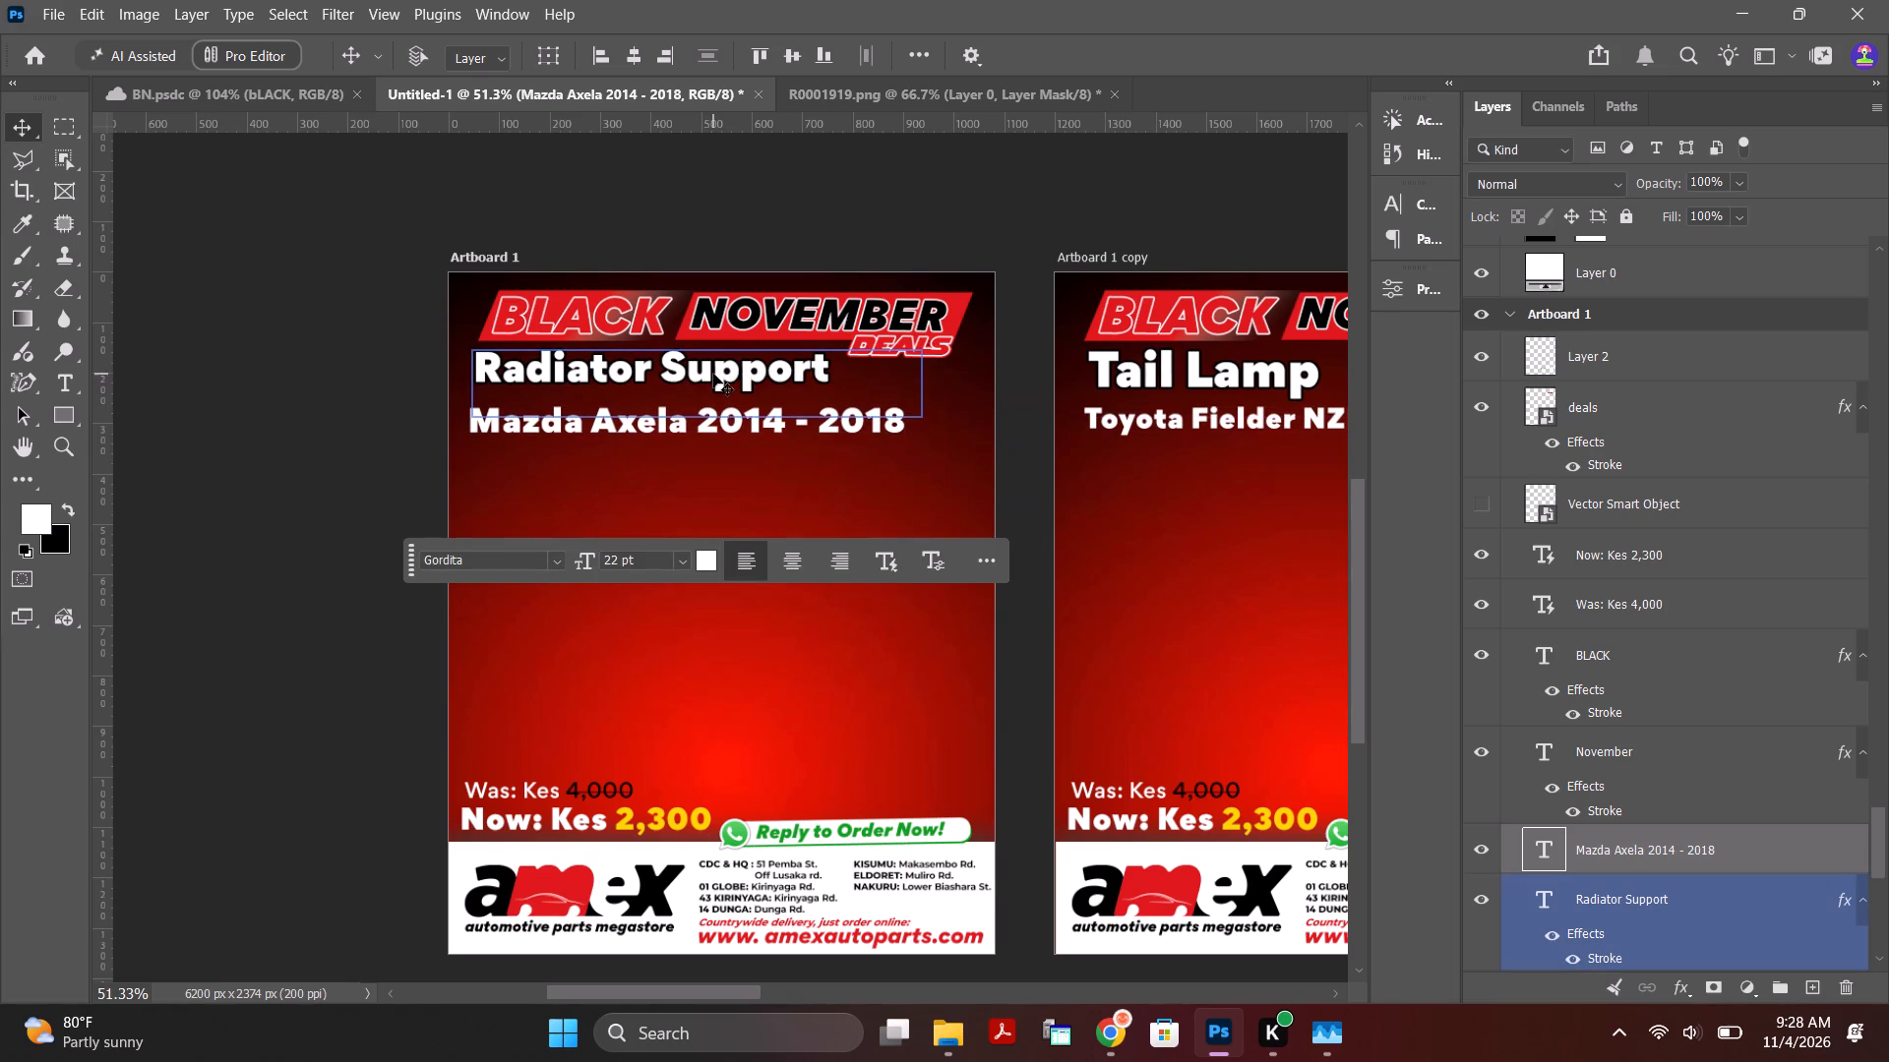
{"action": "left_click", "coordinate": [713, 374]}
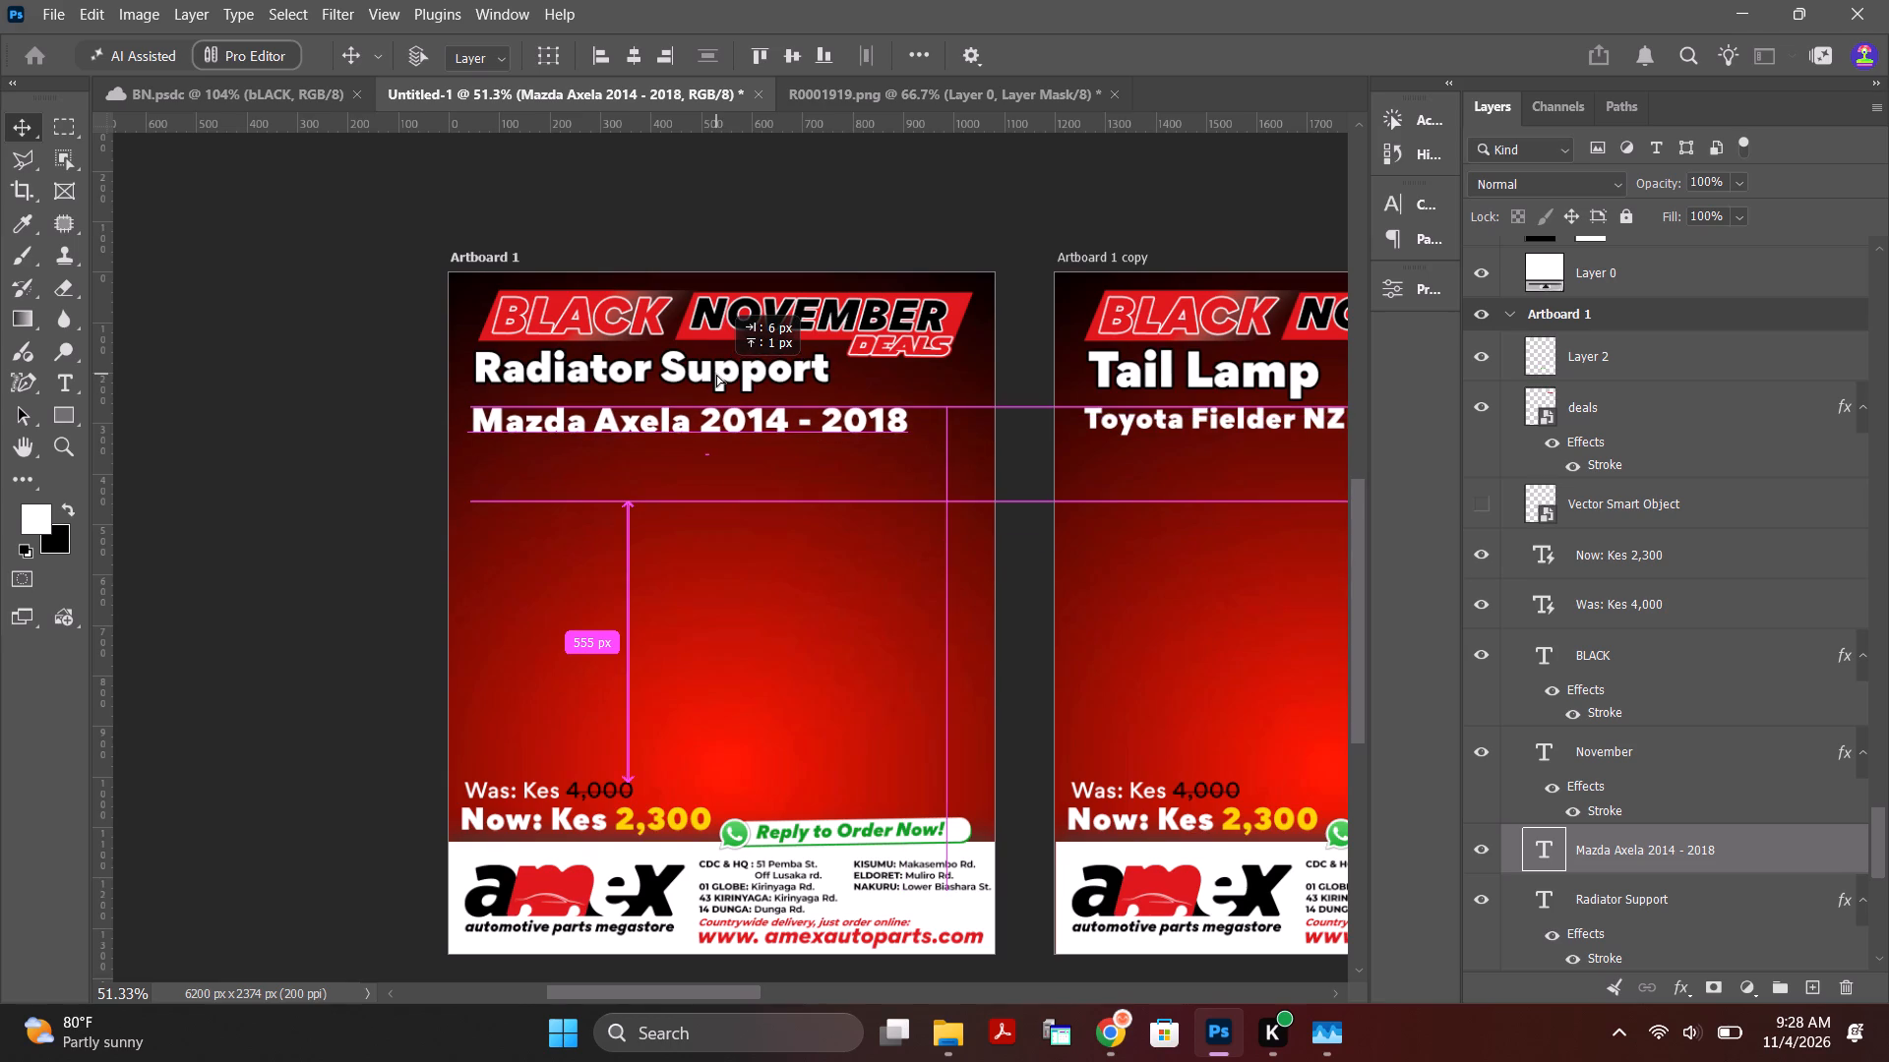
Move the "Radiator Support" title about 15 px down and 7 px left, aligning it closely above the subtitle.
{"action": "left_click", "coordinate": [1680, 901]}
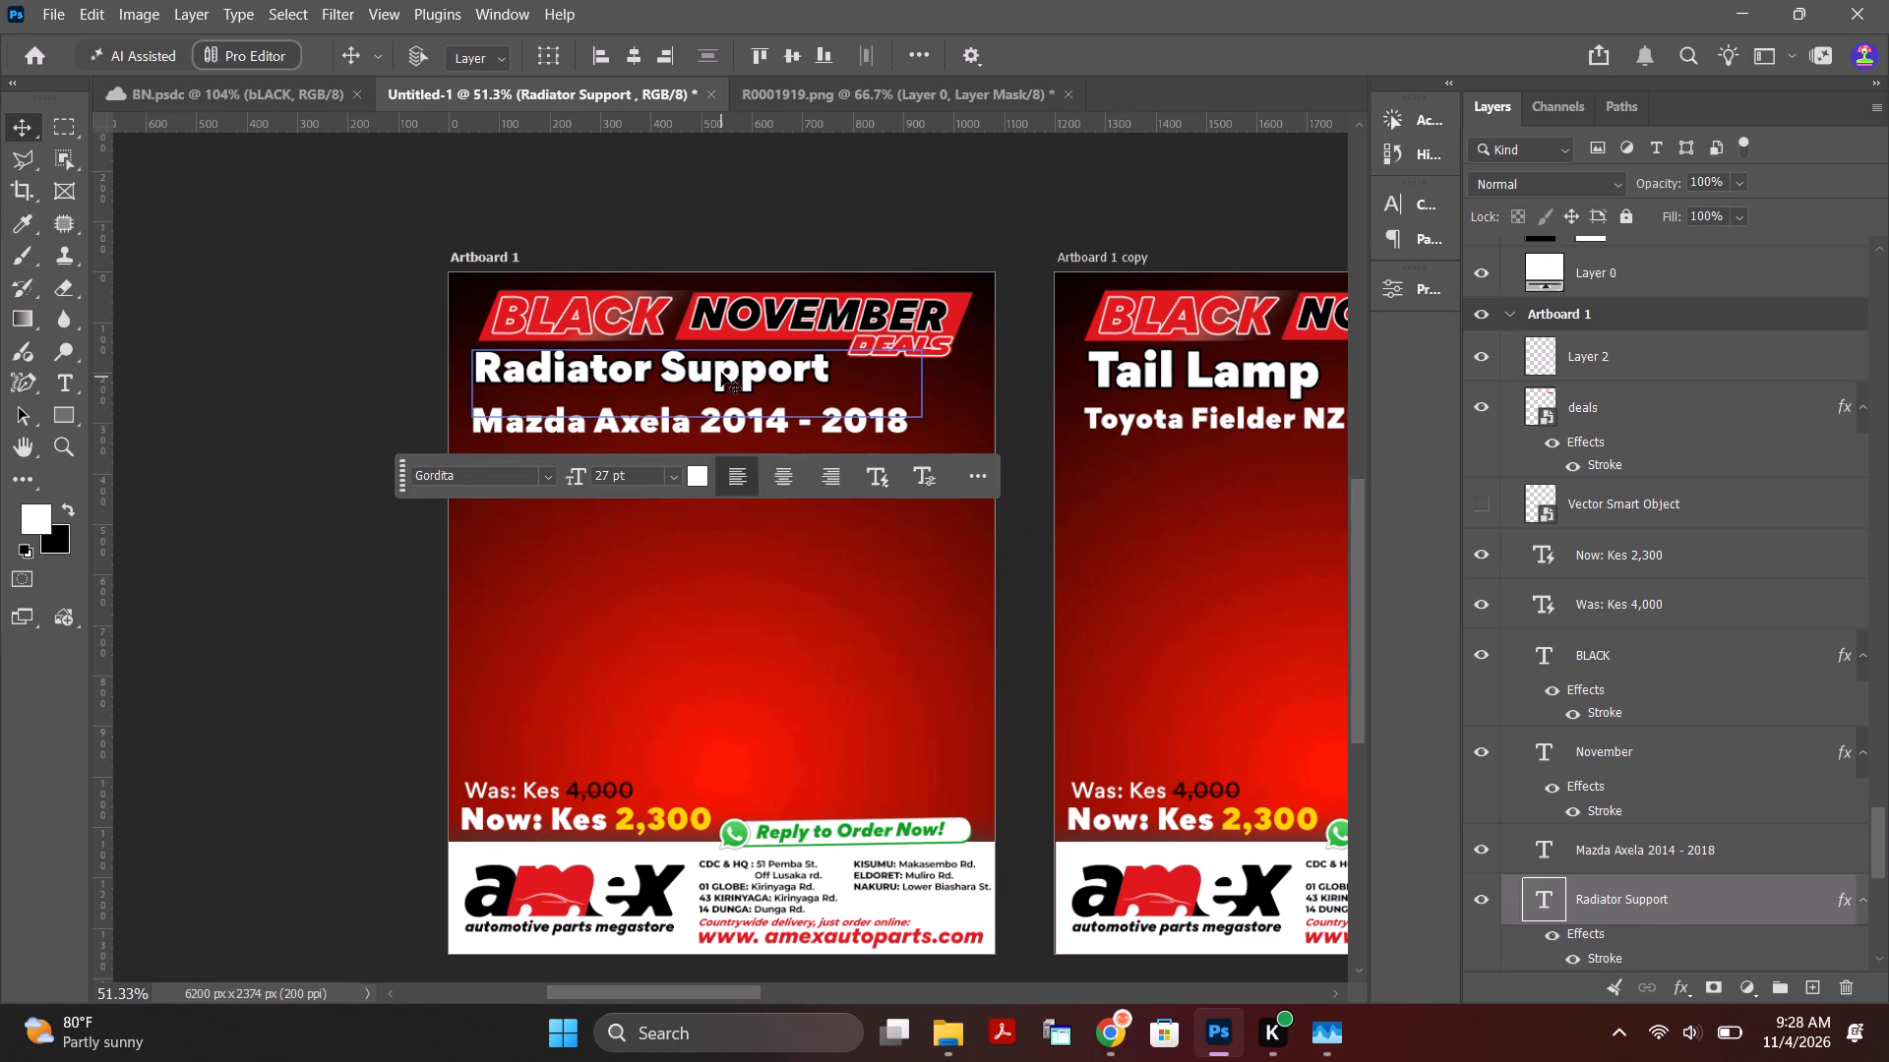
{"action": "left_click", "coordinate": [721, 373]}
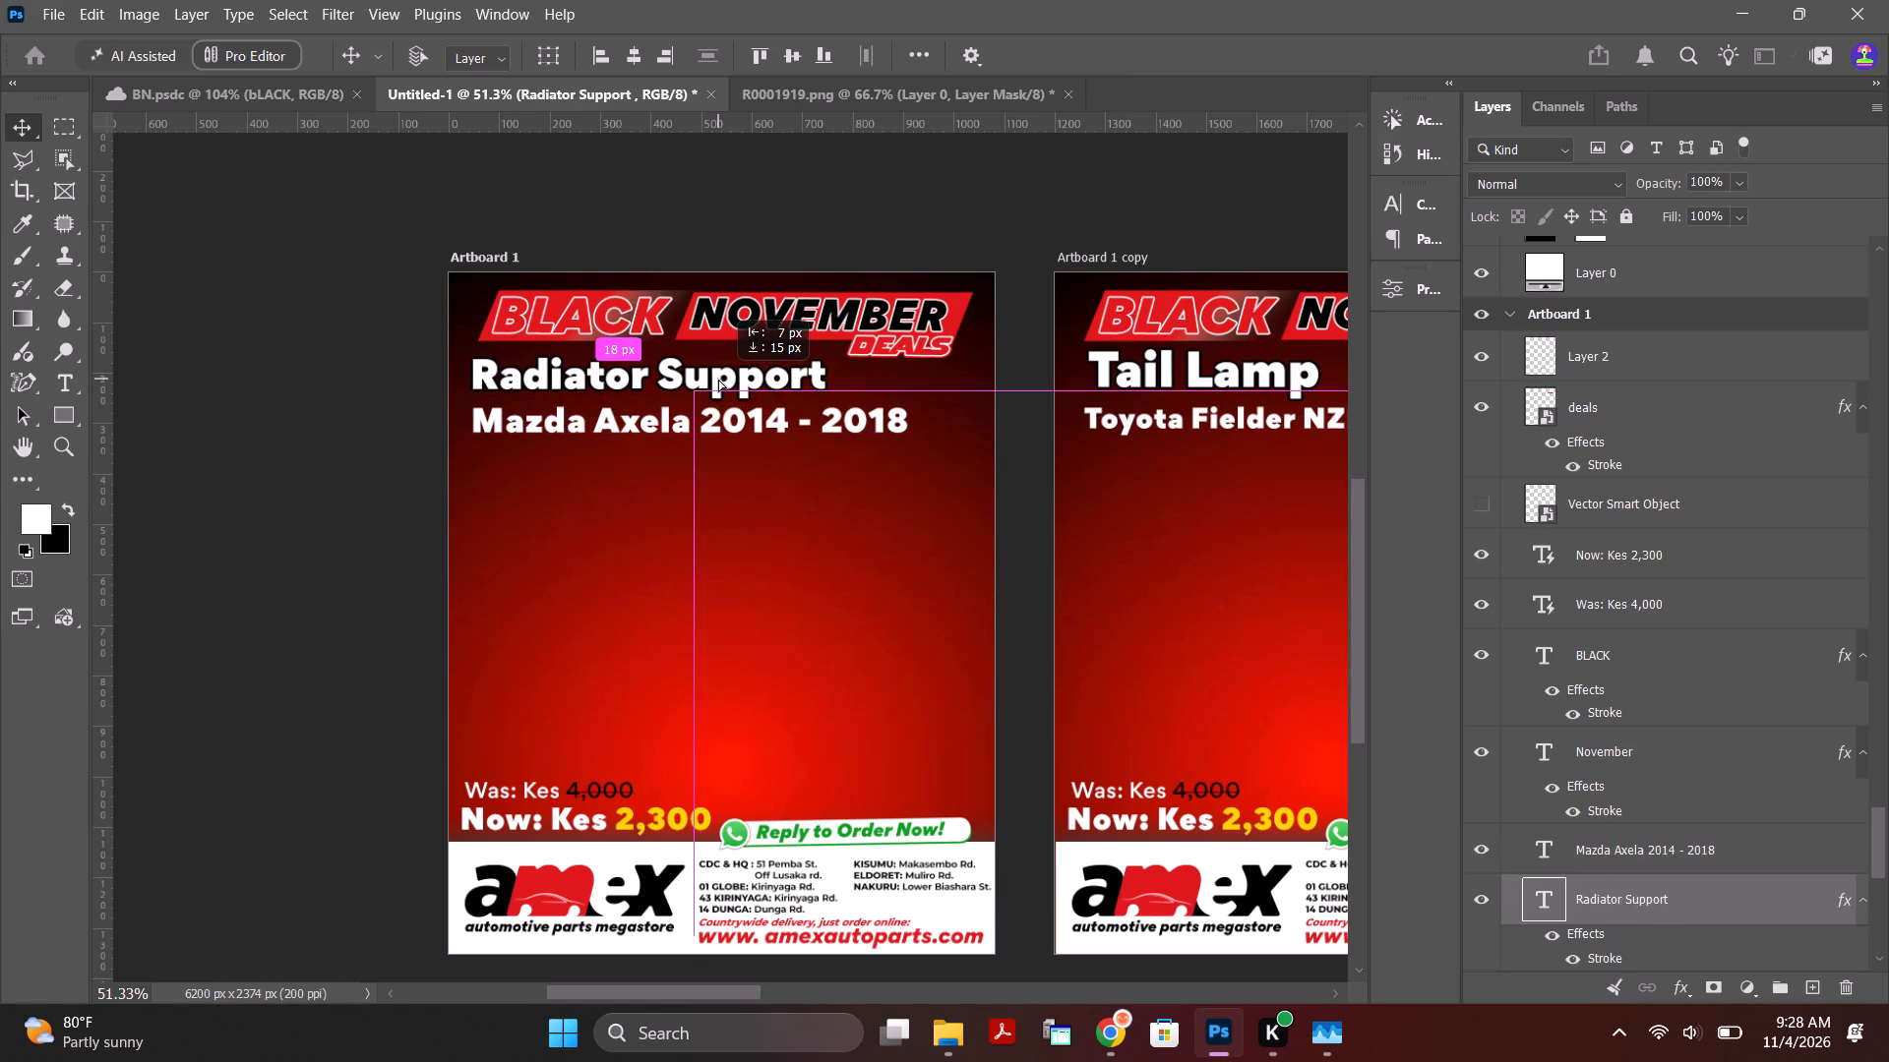
Move the floating text options bar off Artboard 1 onto the empty canvas below the artboards.
{"action": "scroll", "coordinate": [755, 383], "scroll_direction": "down", "scroll_amount": 2, "text": "alt"}
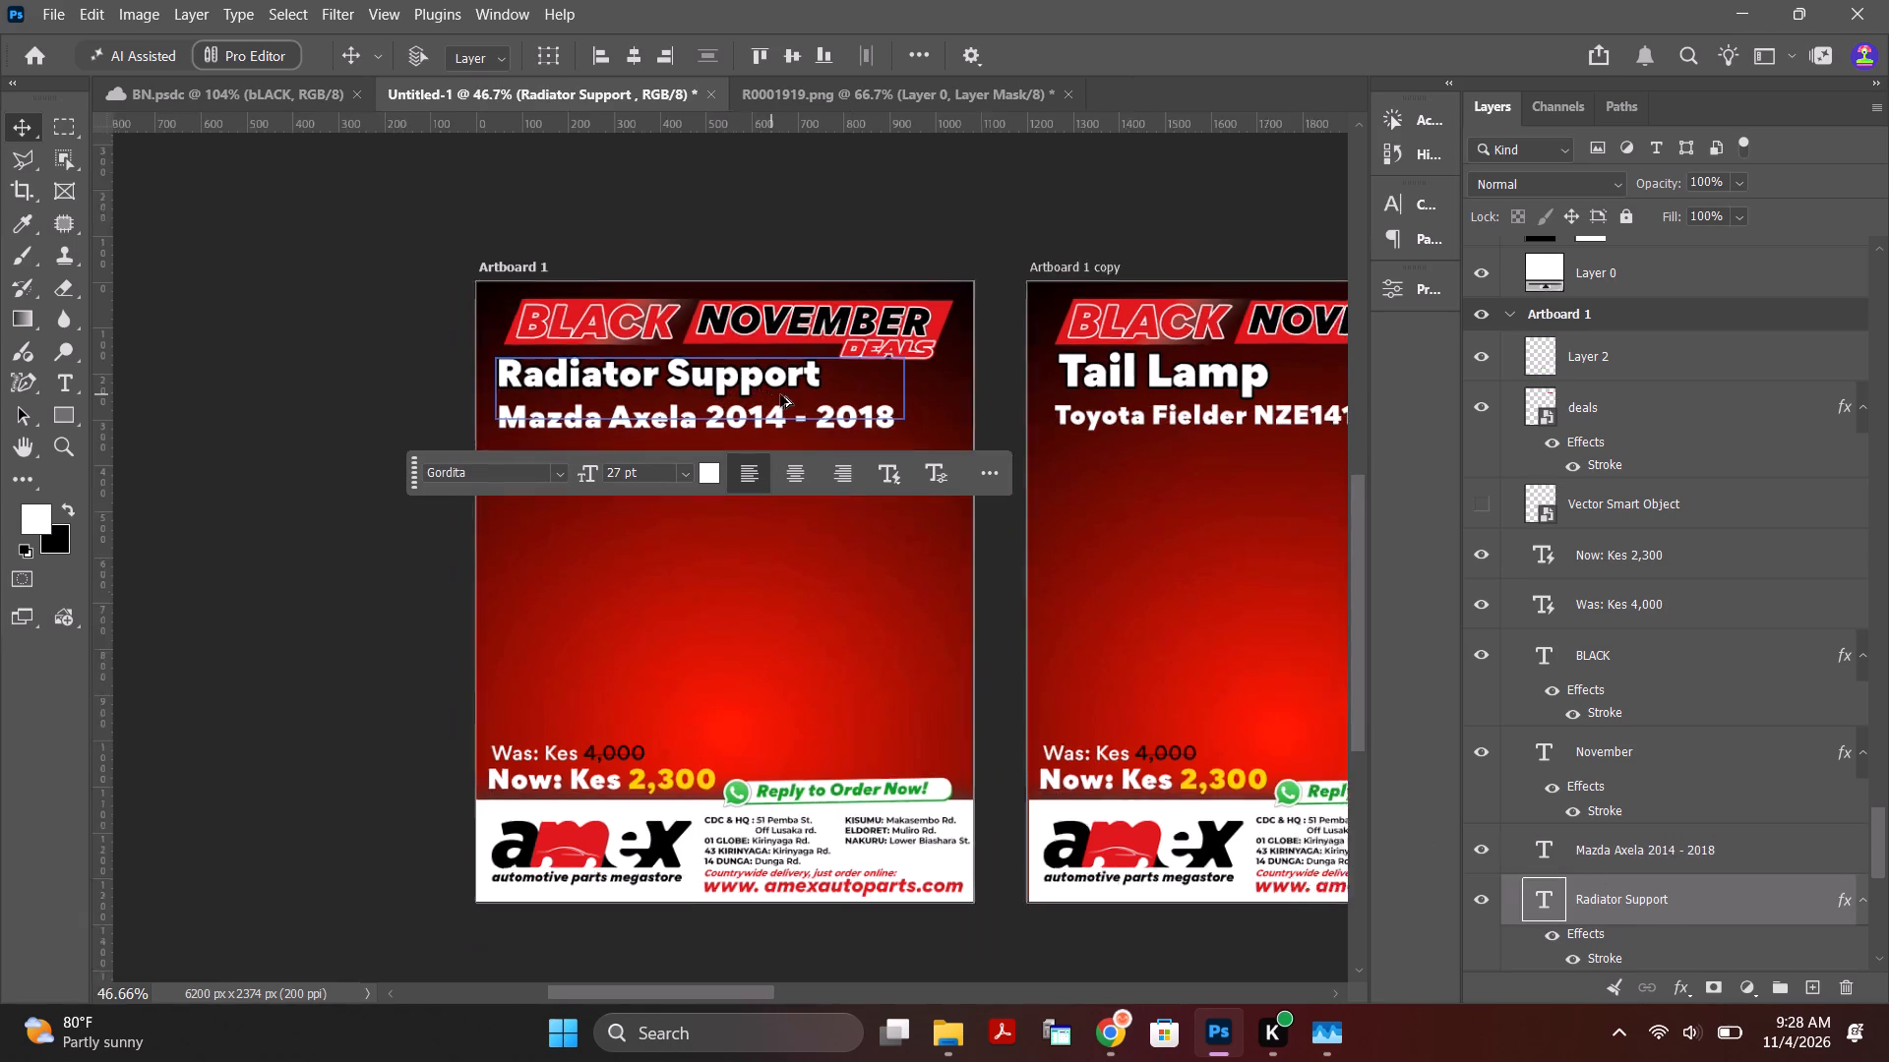
{"action": "scroll", "coordinate": [780, 394], "scroll_direction": "down", "scroll_amount": 7, "text": "alt"}
{"action": "scroll", "coordinate": [736, 585], "scroll_direction": "up", "scroll_amount": 4, "text": "alt"}
{"action": "scroll", "coordinate": [892, 404], "scroll_direction": "up", "scroll_amount": 2, "text": "alt"}
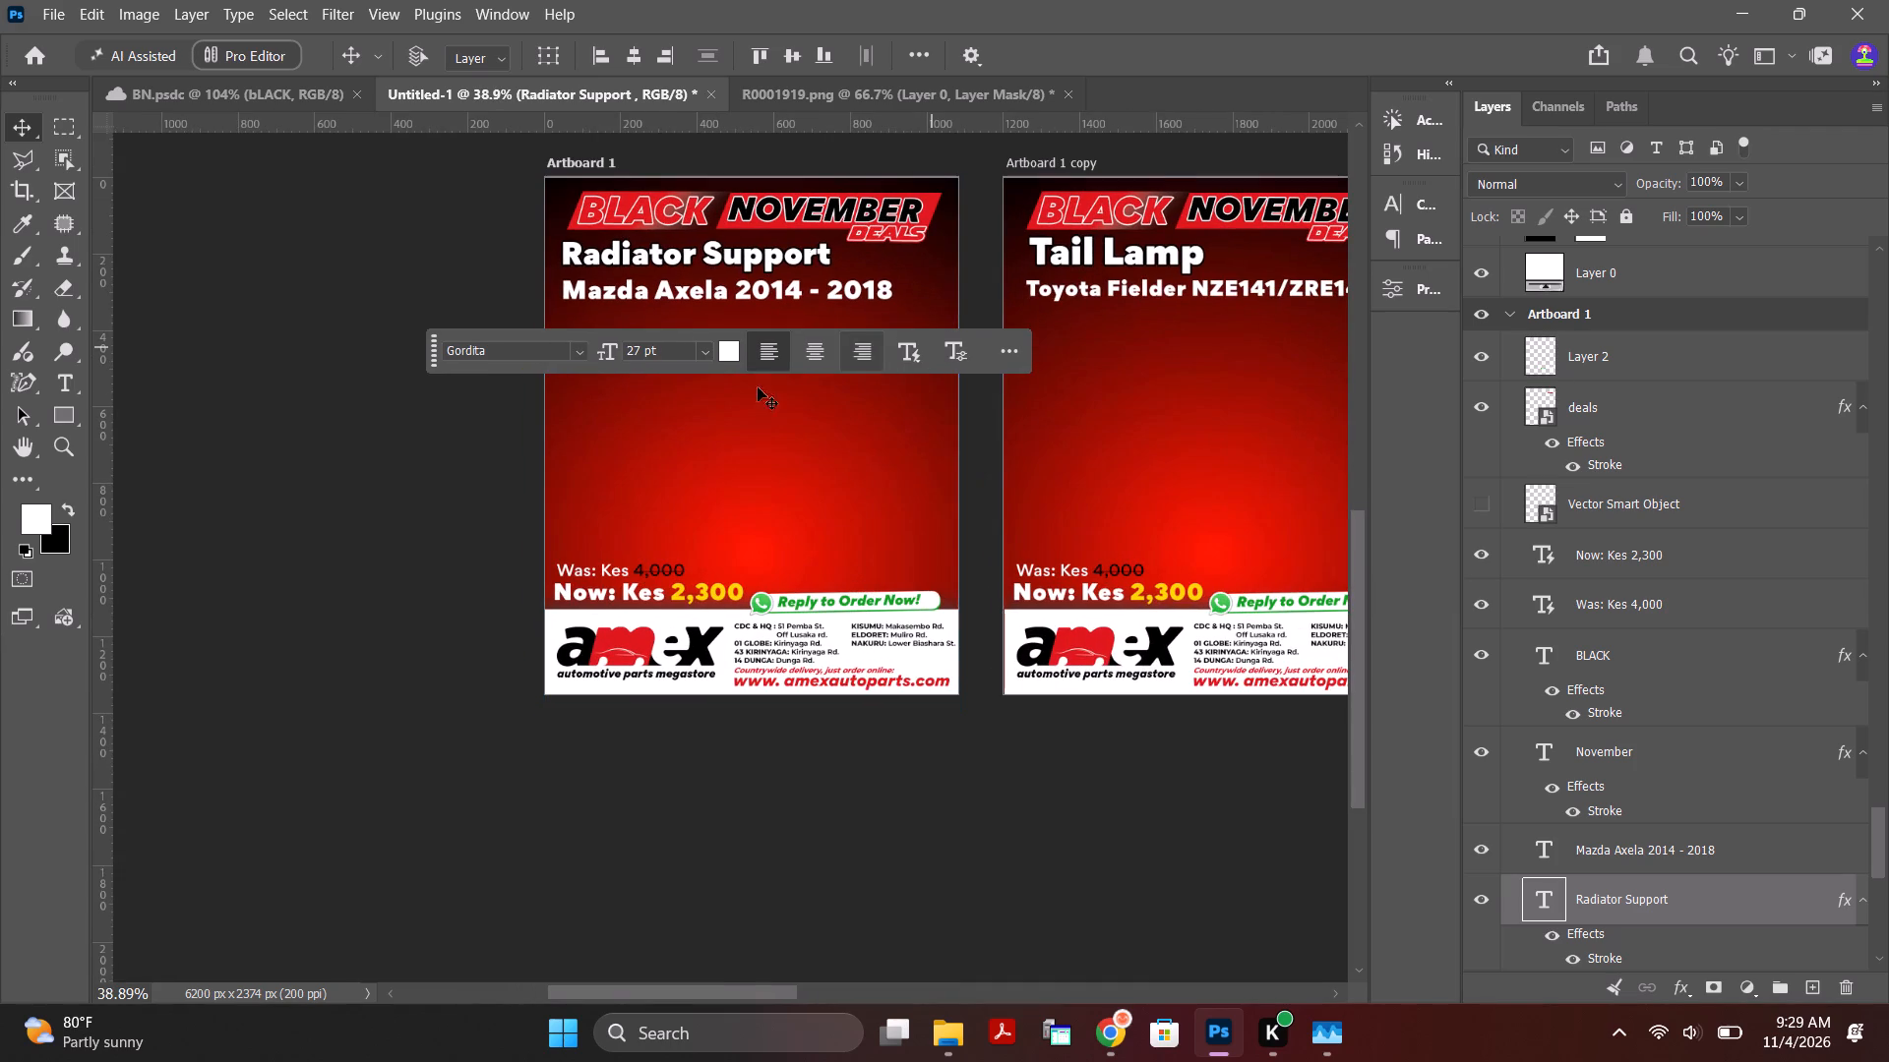
{"action": "left_click", "coordinate": [420, 429]}
{"action": "left_click", "coordinate": [266, 261]}
{"action": "left_click_drag", "start_coordinate": [428, 342], "coordinate": [581, 880]}
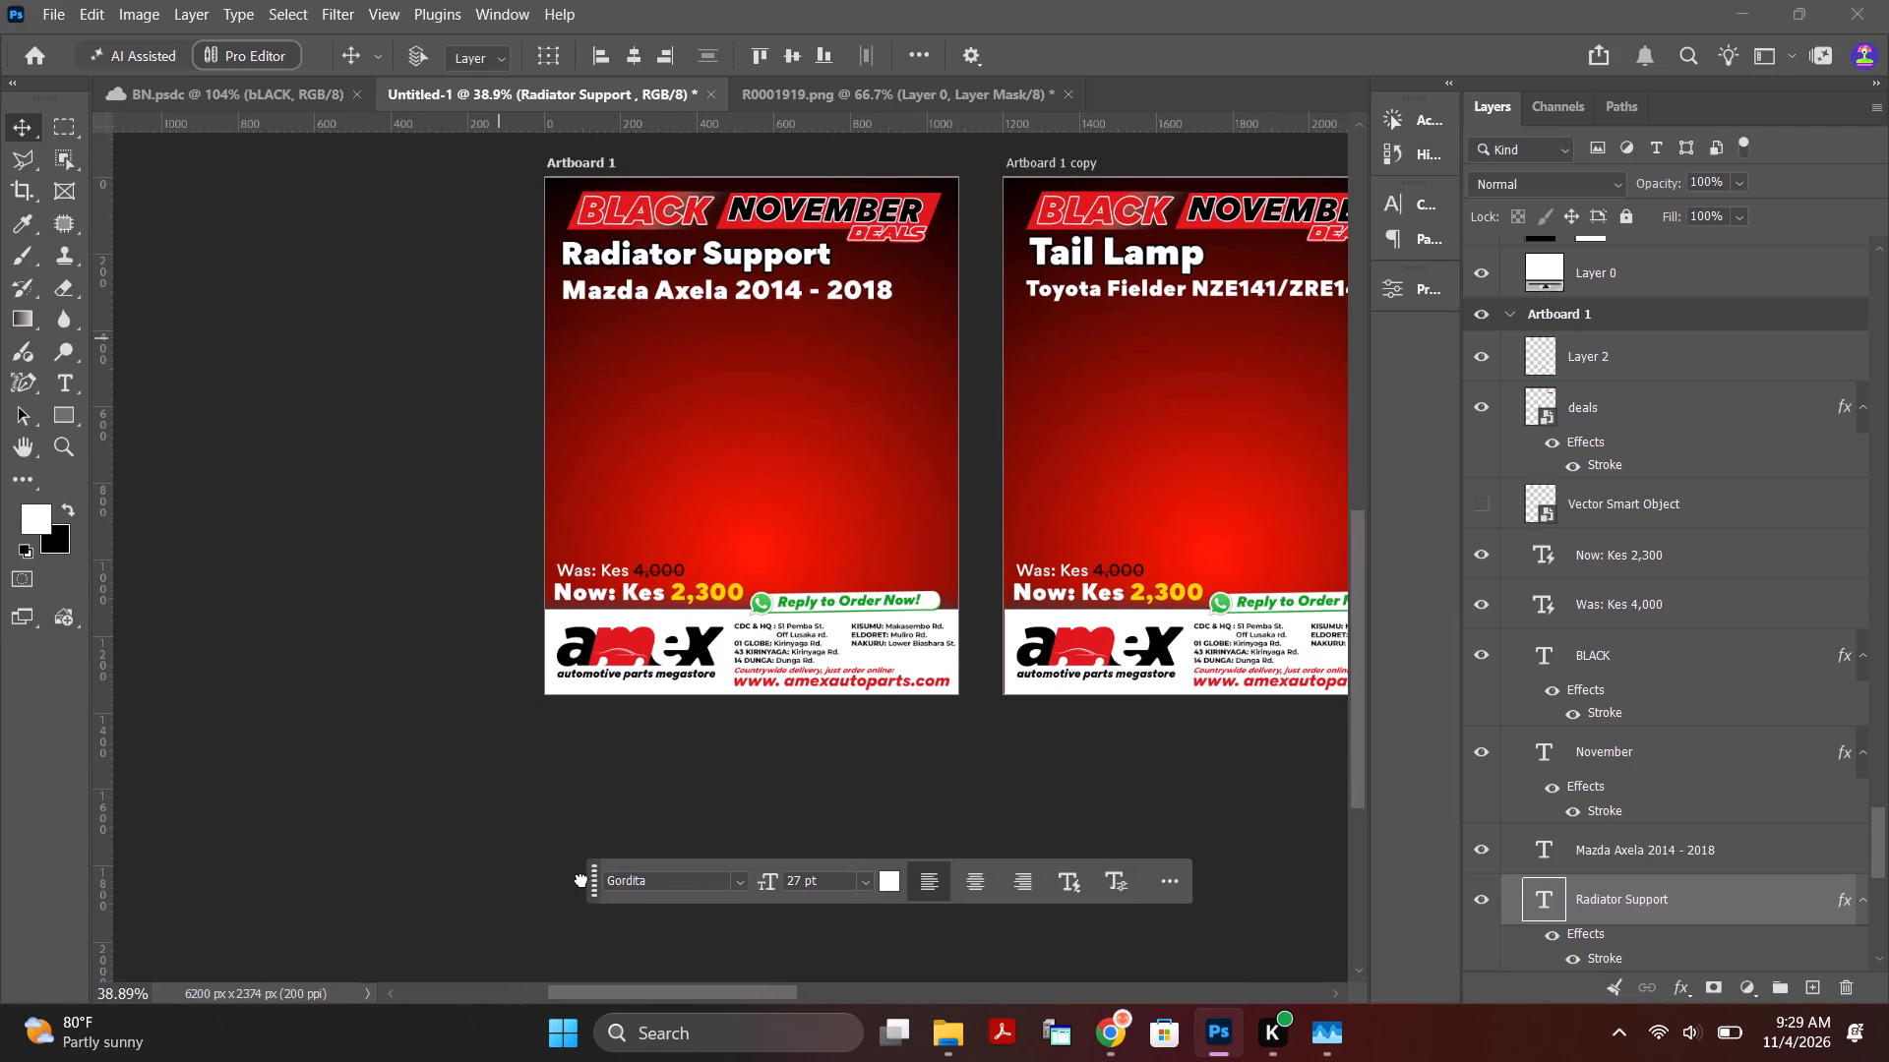
{"action": "left_click_drag", "start_coordinate": [581, 880], "coordinate": [559, 916]}
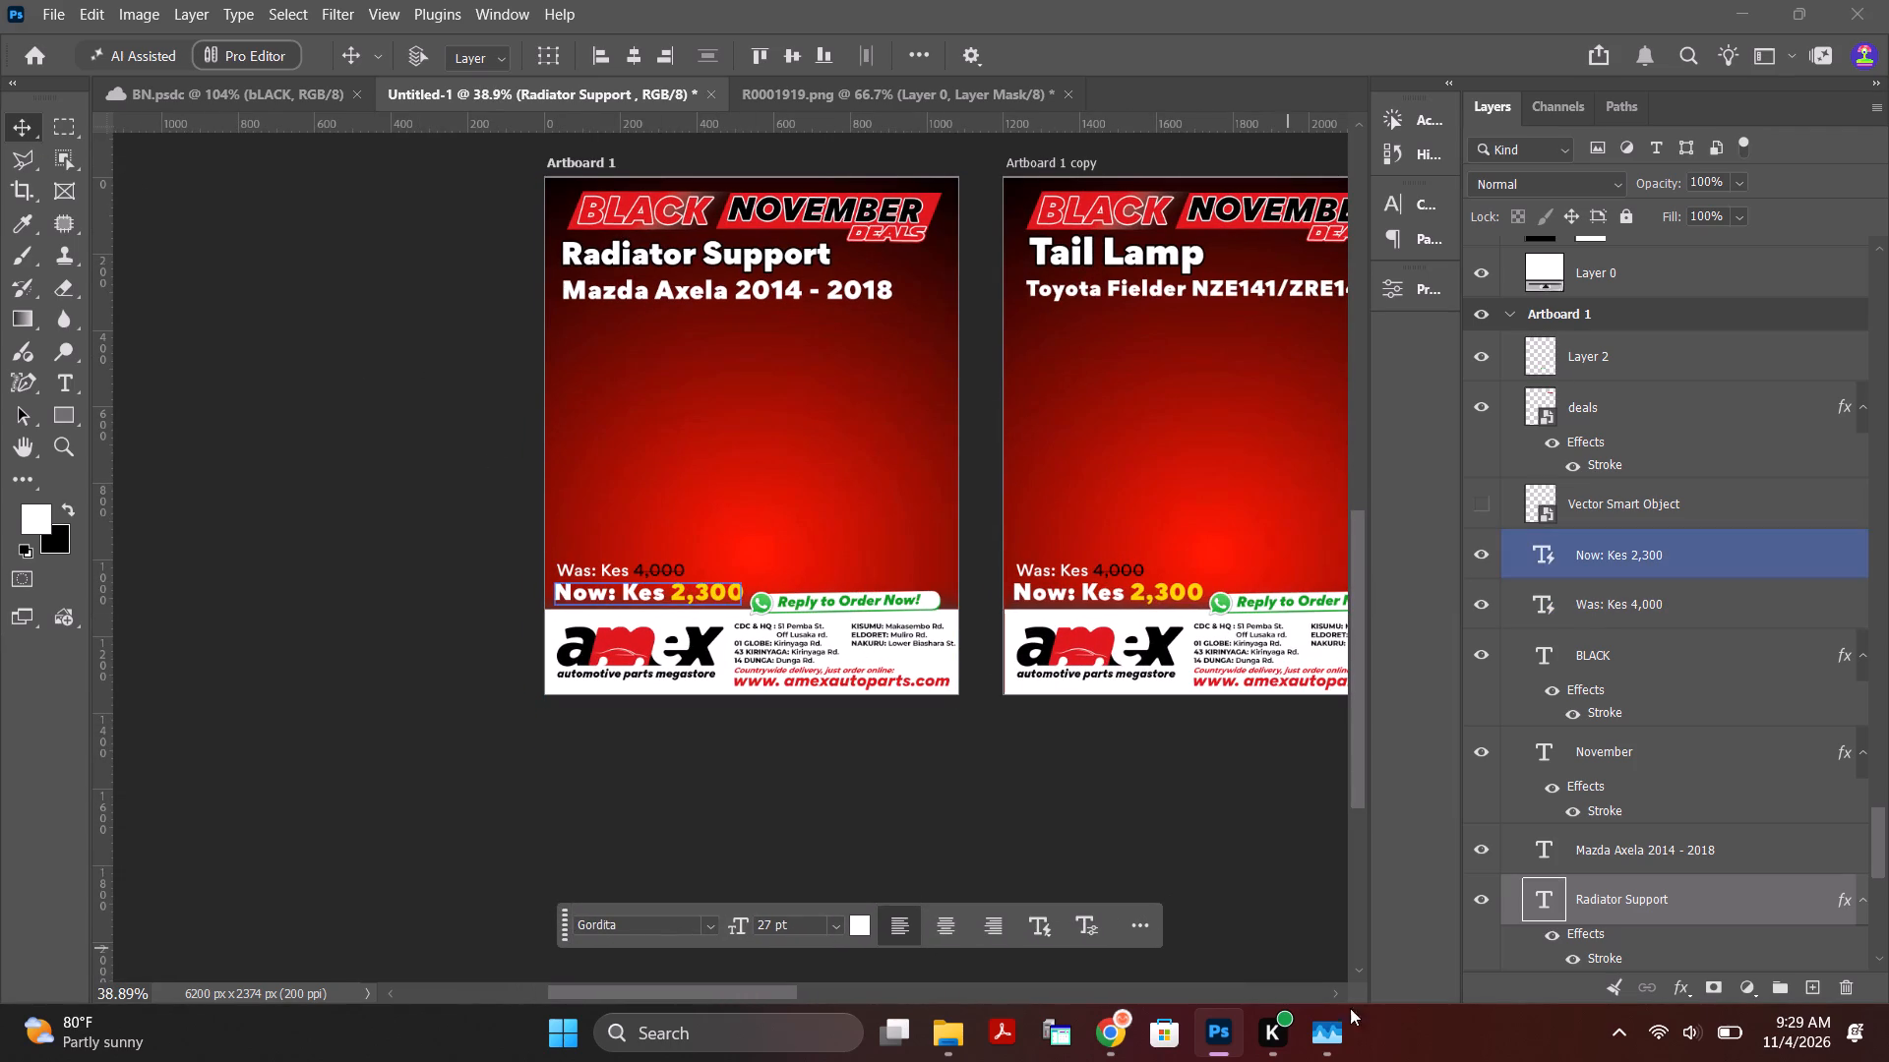
Copy the original price 15,000 from the product page in Chrome and use it in Artboard 1's "Was: Kes" line in Photoshop.
{"action": "left_click", "coordinate": [1115, 1032]}
{"action": "left_click", "coordinate": [808, 577]}
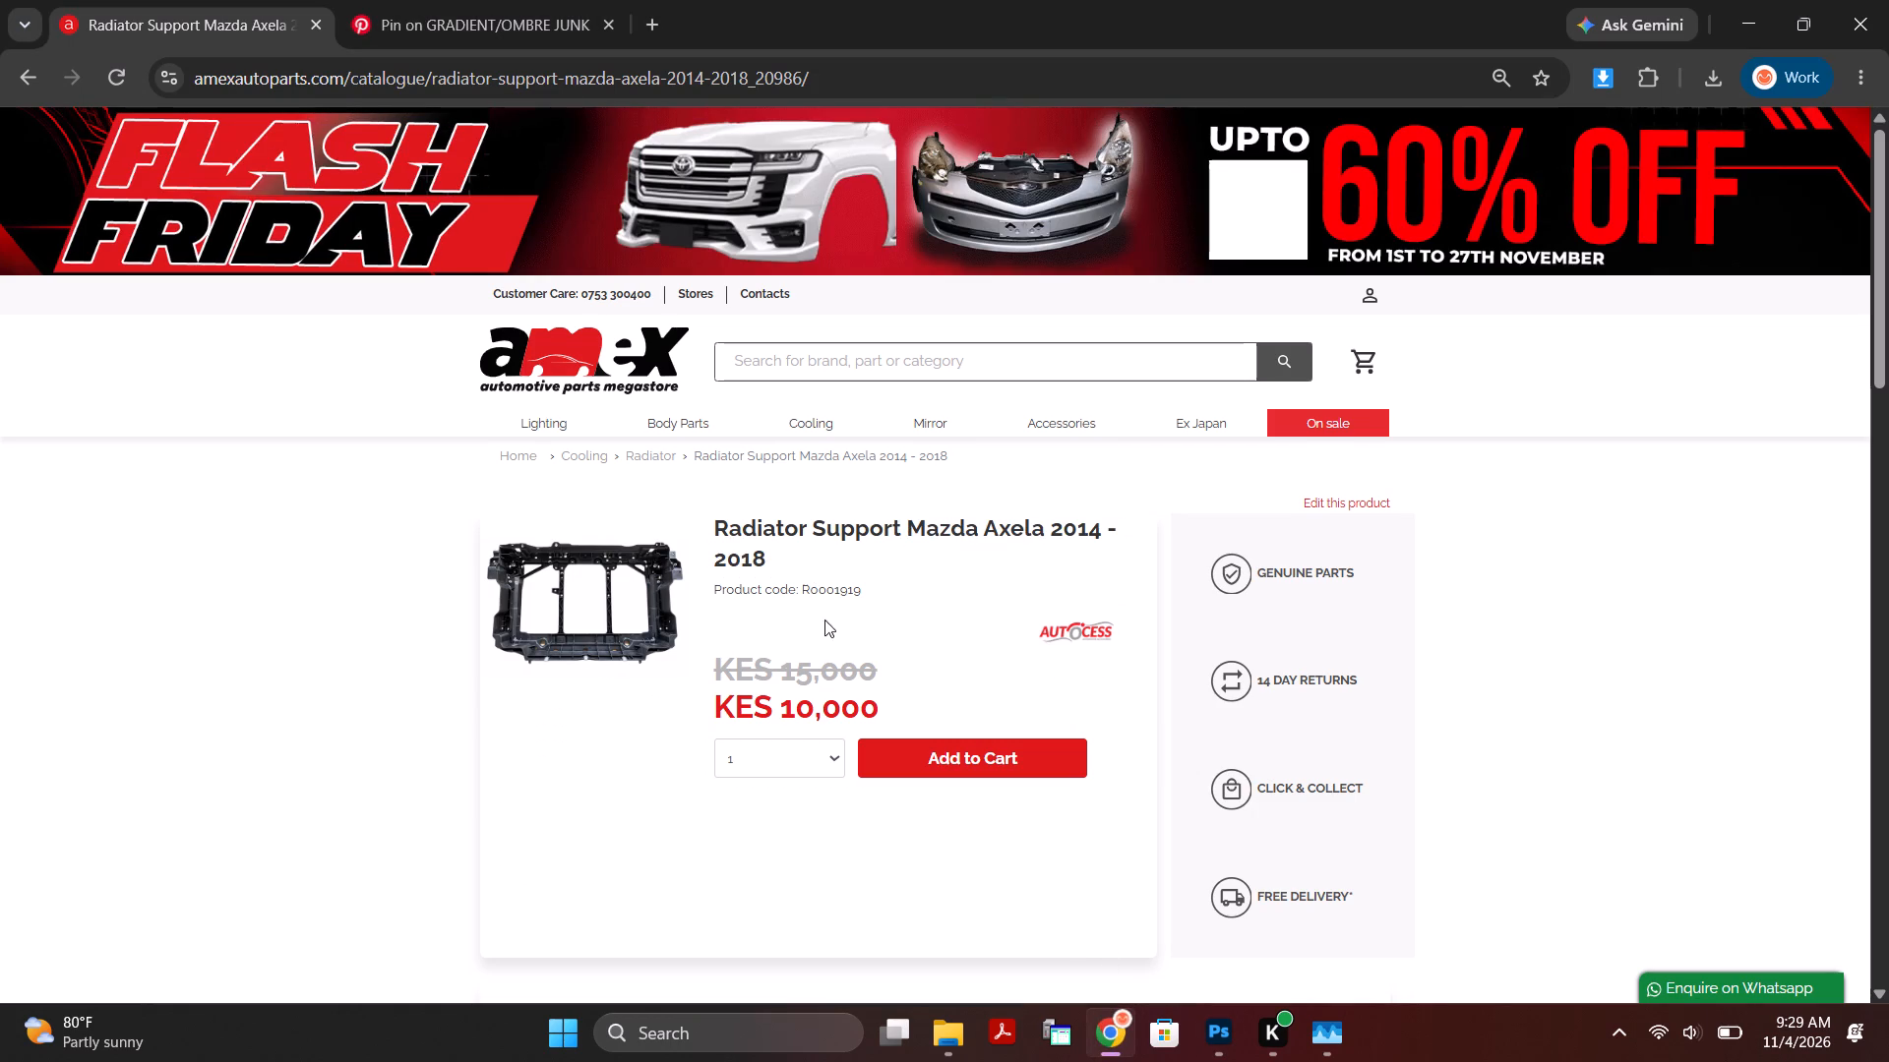
{"action": "left_click_drag", "start_coordinate": [780, 667], "coordinate": [926, 672]}
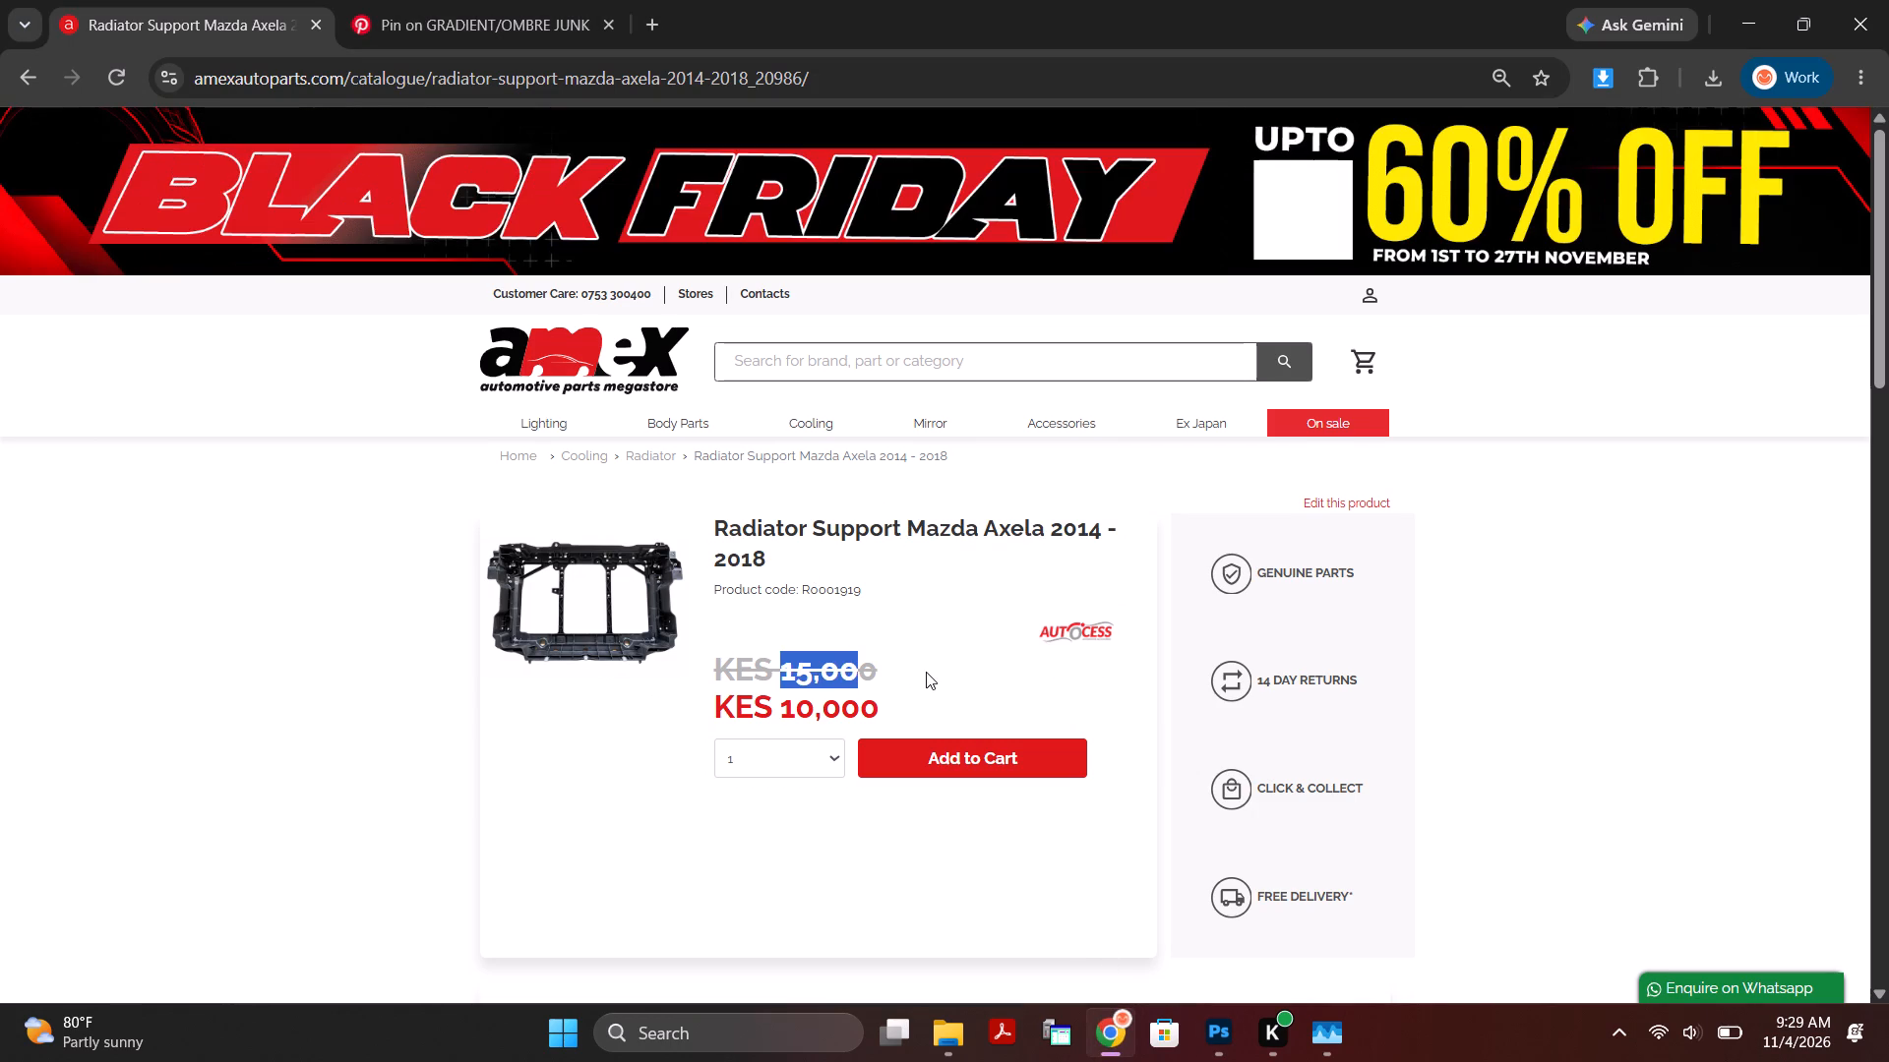
{"action": "key", "text": "ctrl+c"}
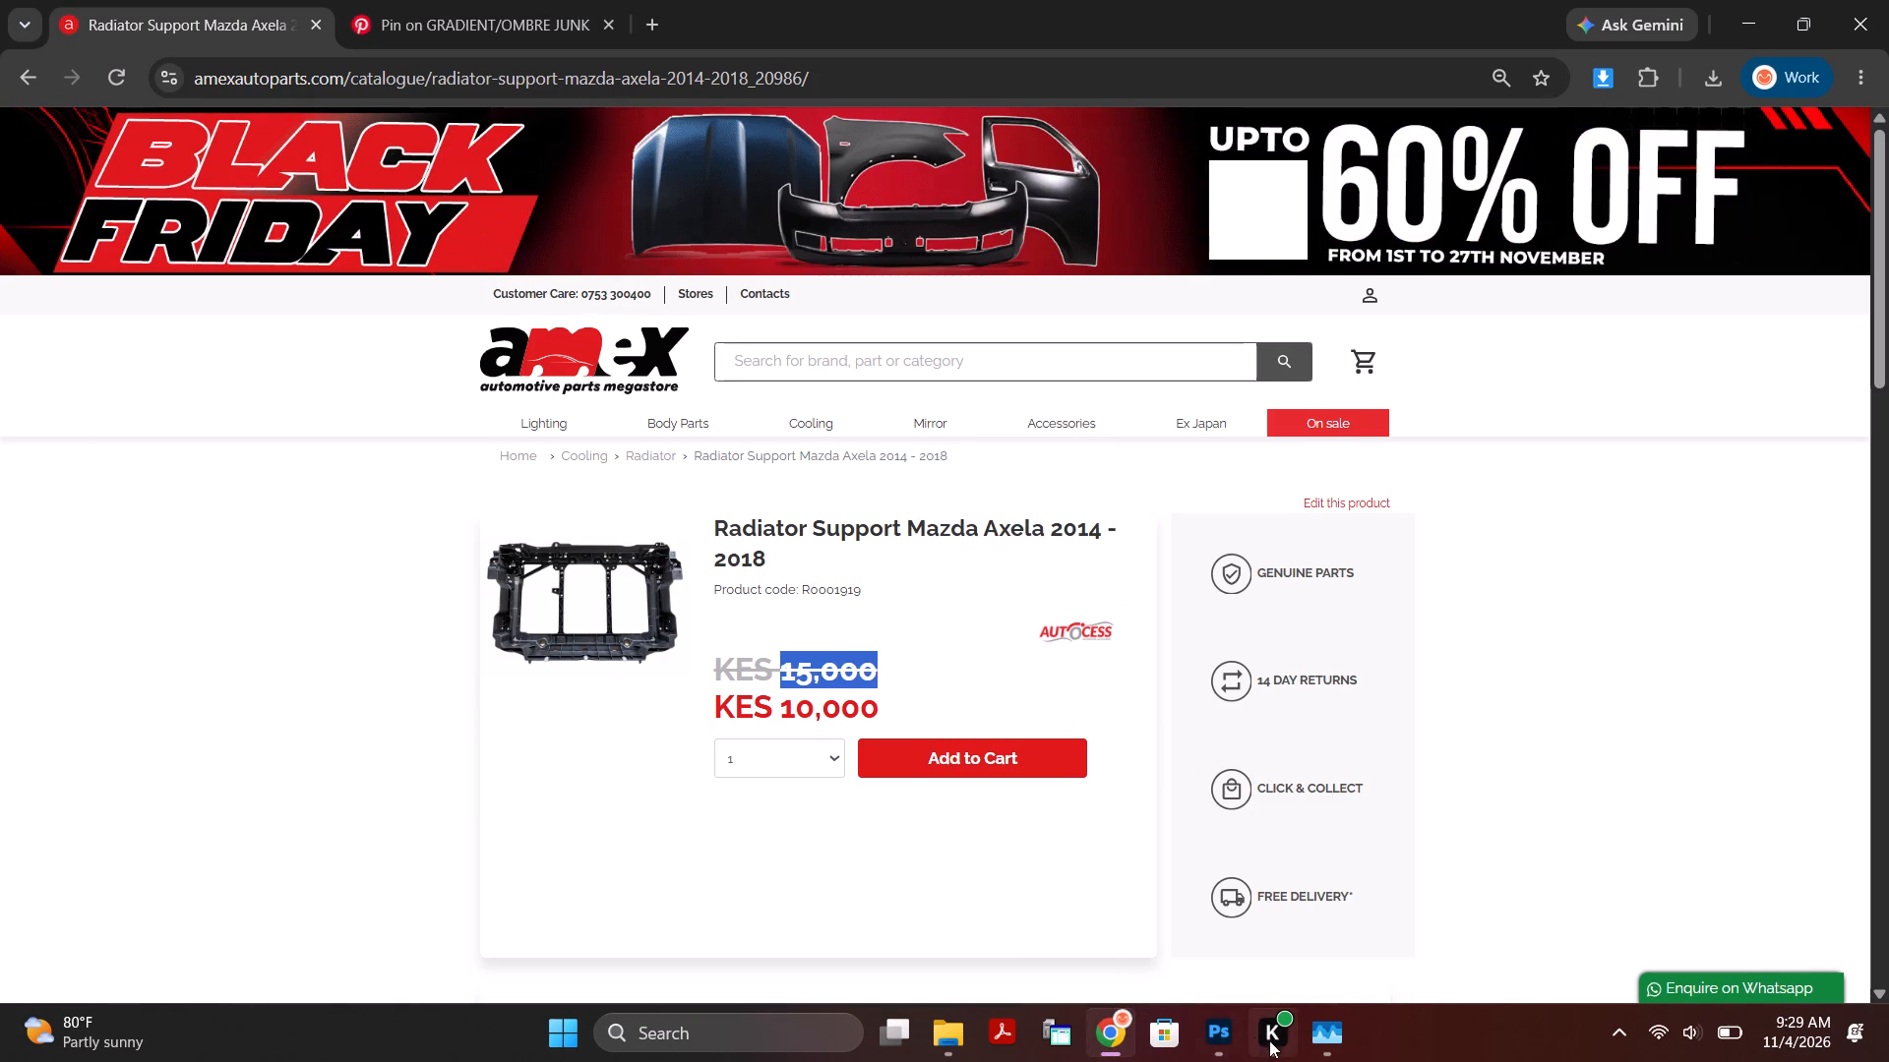
{"action": "left_click", "coordinate": [1222, 1037]}
{"action": "triple_click", "coordinate": [670, 572]}
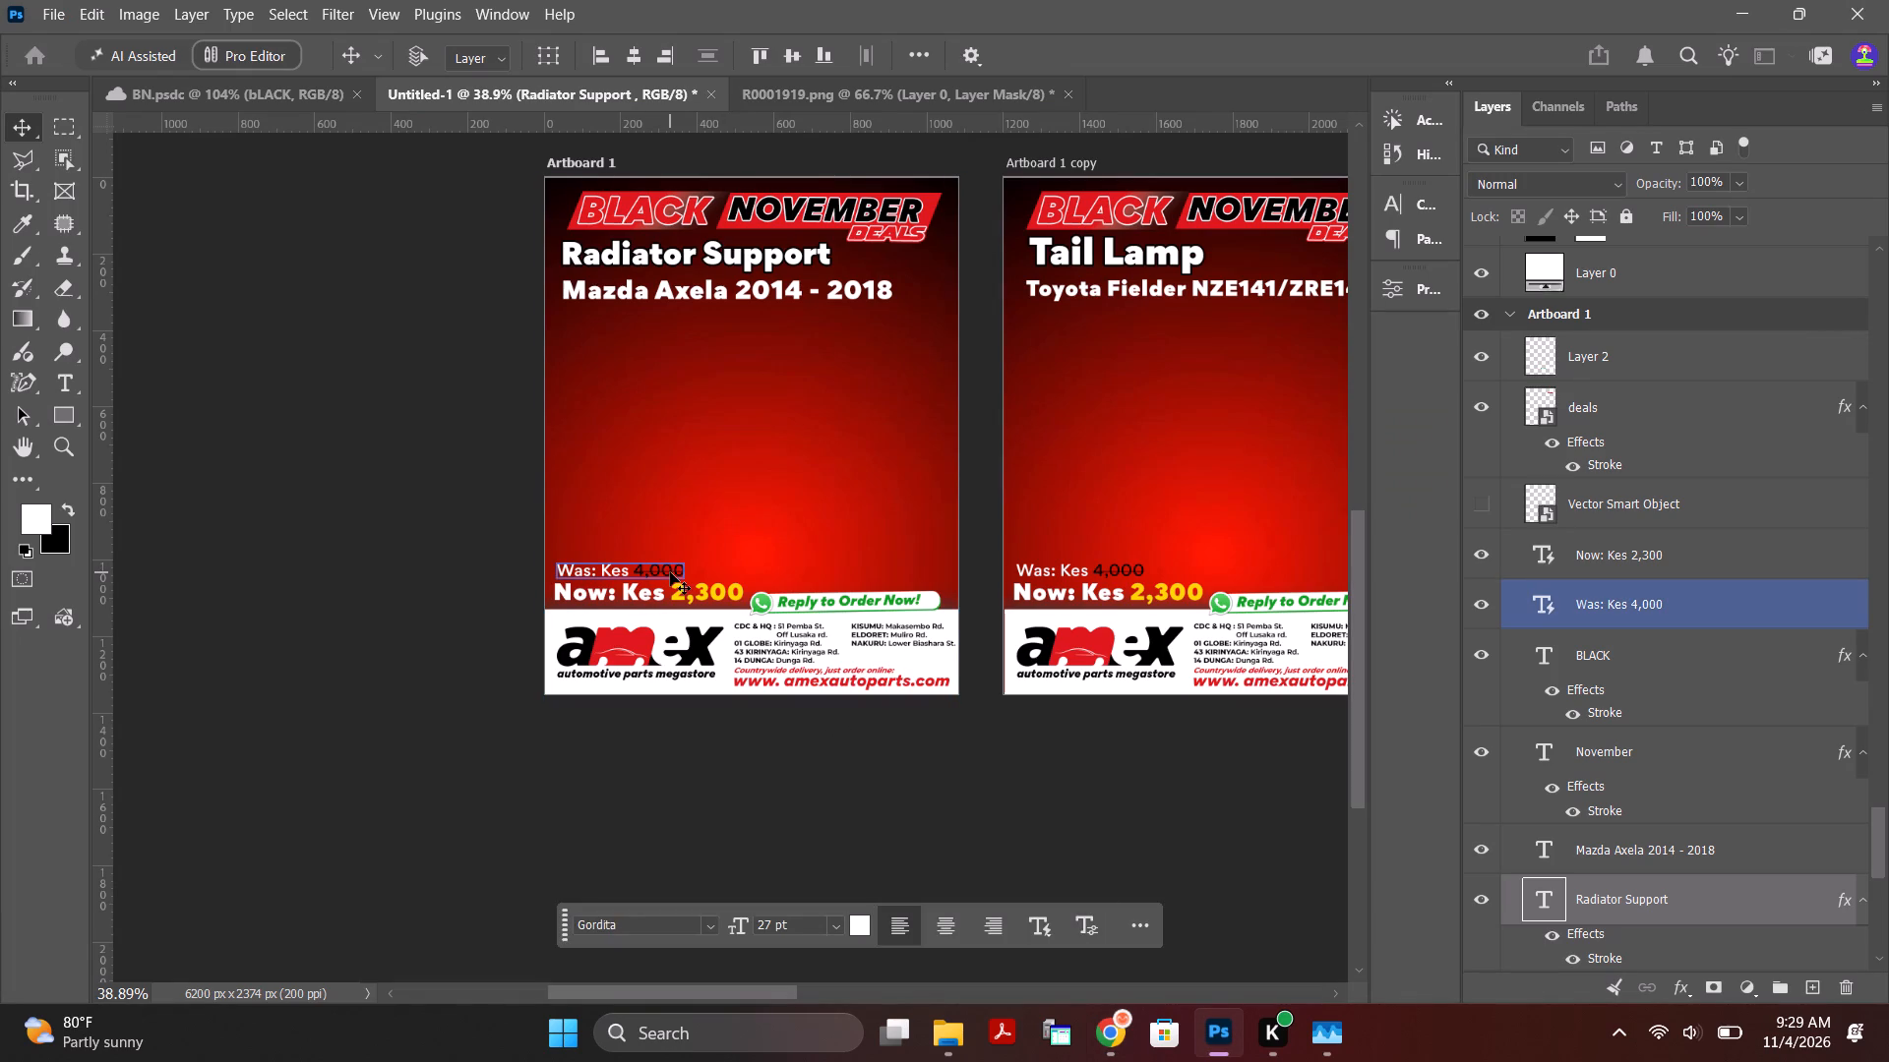
{"action": "left_click", "coordinate": [633, 576]}
{"action": "left_click", "coordinate": [636, 570]}
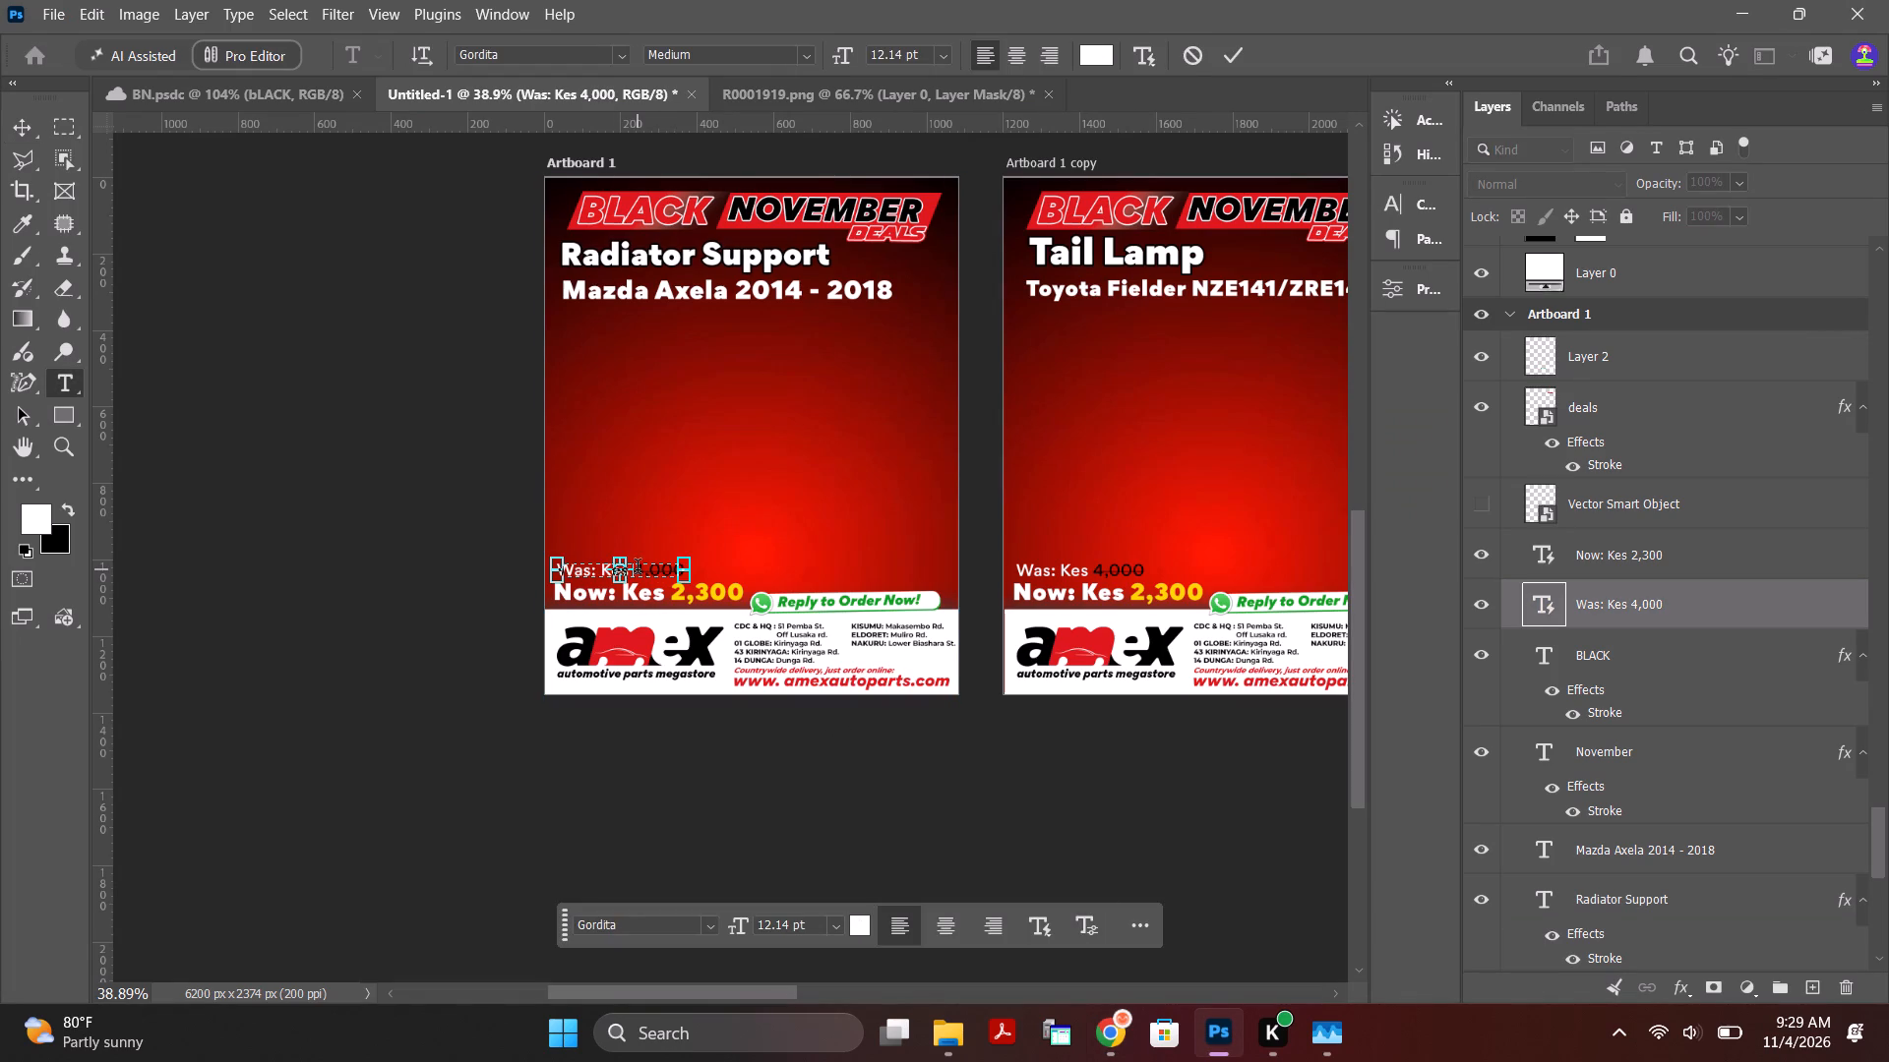
{"action": "left_click_drag", "start_coordinate": [635, 571], "coordinate": [715, 571]}
{"action": "key", "text": "ctrl+v"}
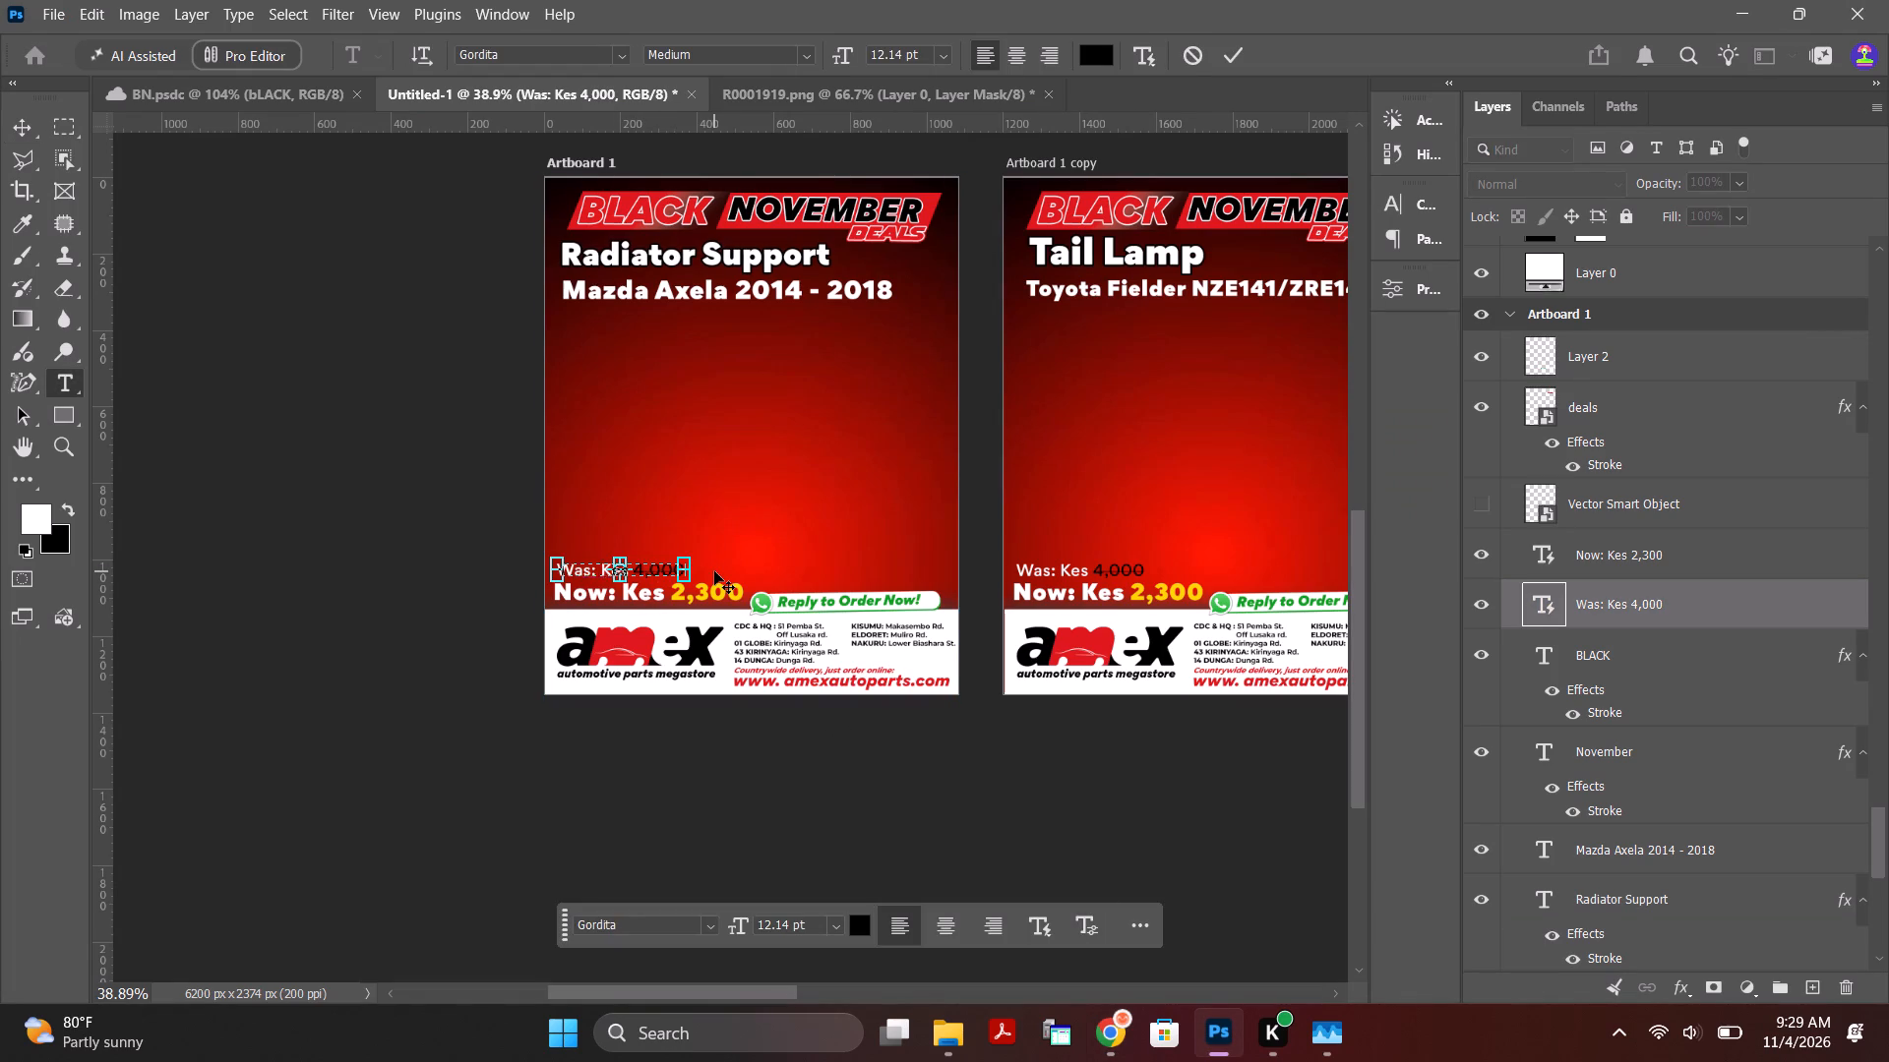
{"action": "left_click", "coordinate": [1242, 53]}
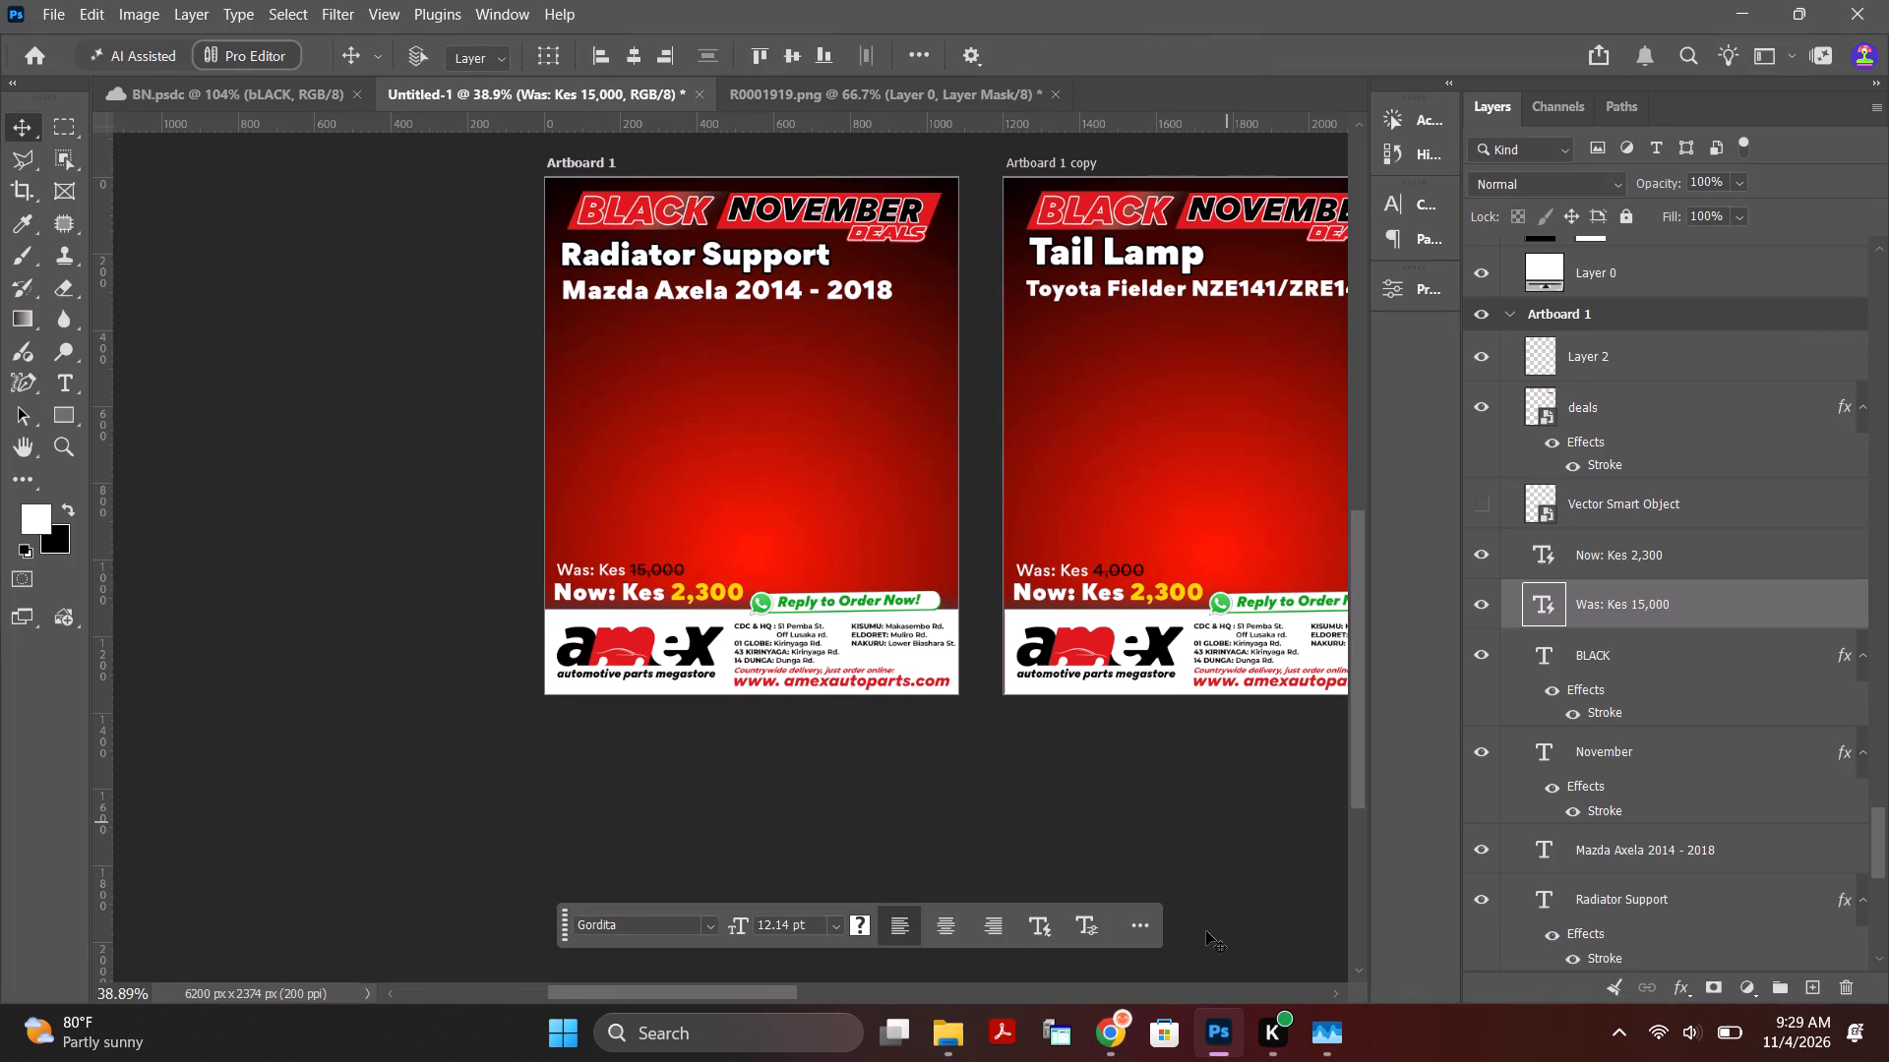
Copy the sale price 10,000 from the Chrome product page and use it in Artboard 1's "Now: Kes" line in Photoshop.
{"action": "left_click", "coordinate": [1101, 1035]}
{"action": "left_click_drag", "start_coordinate": [779, 709], "coordinate": [930, 709]}
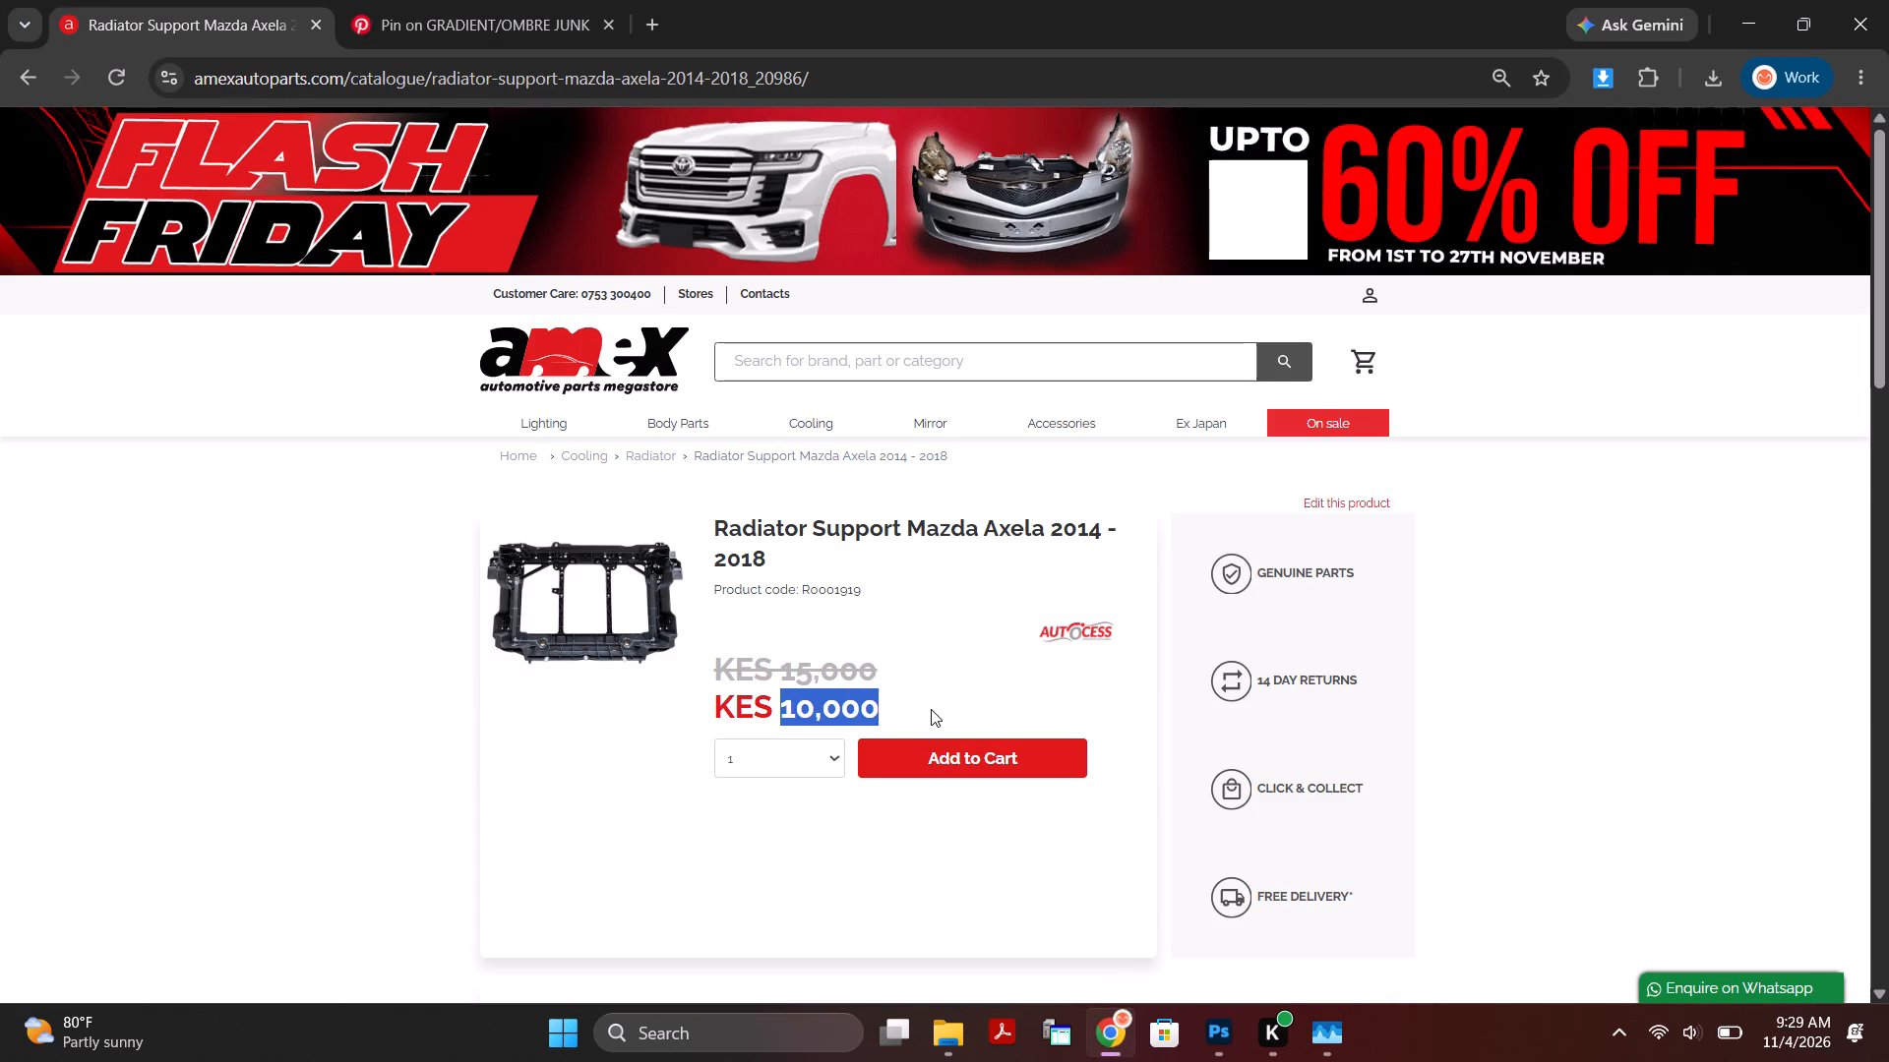
{"action": "key", "text": "ctrl+c"}
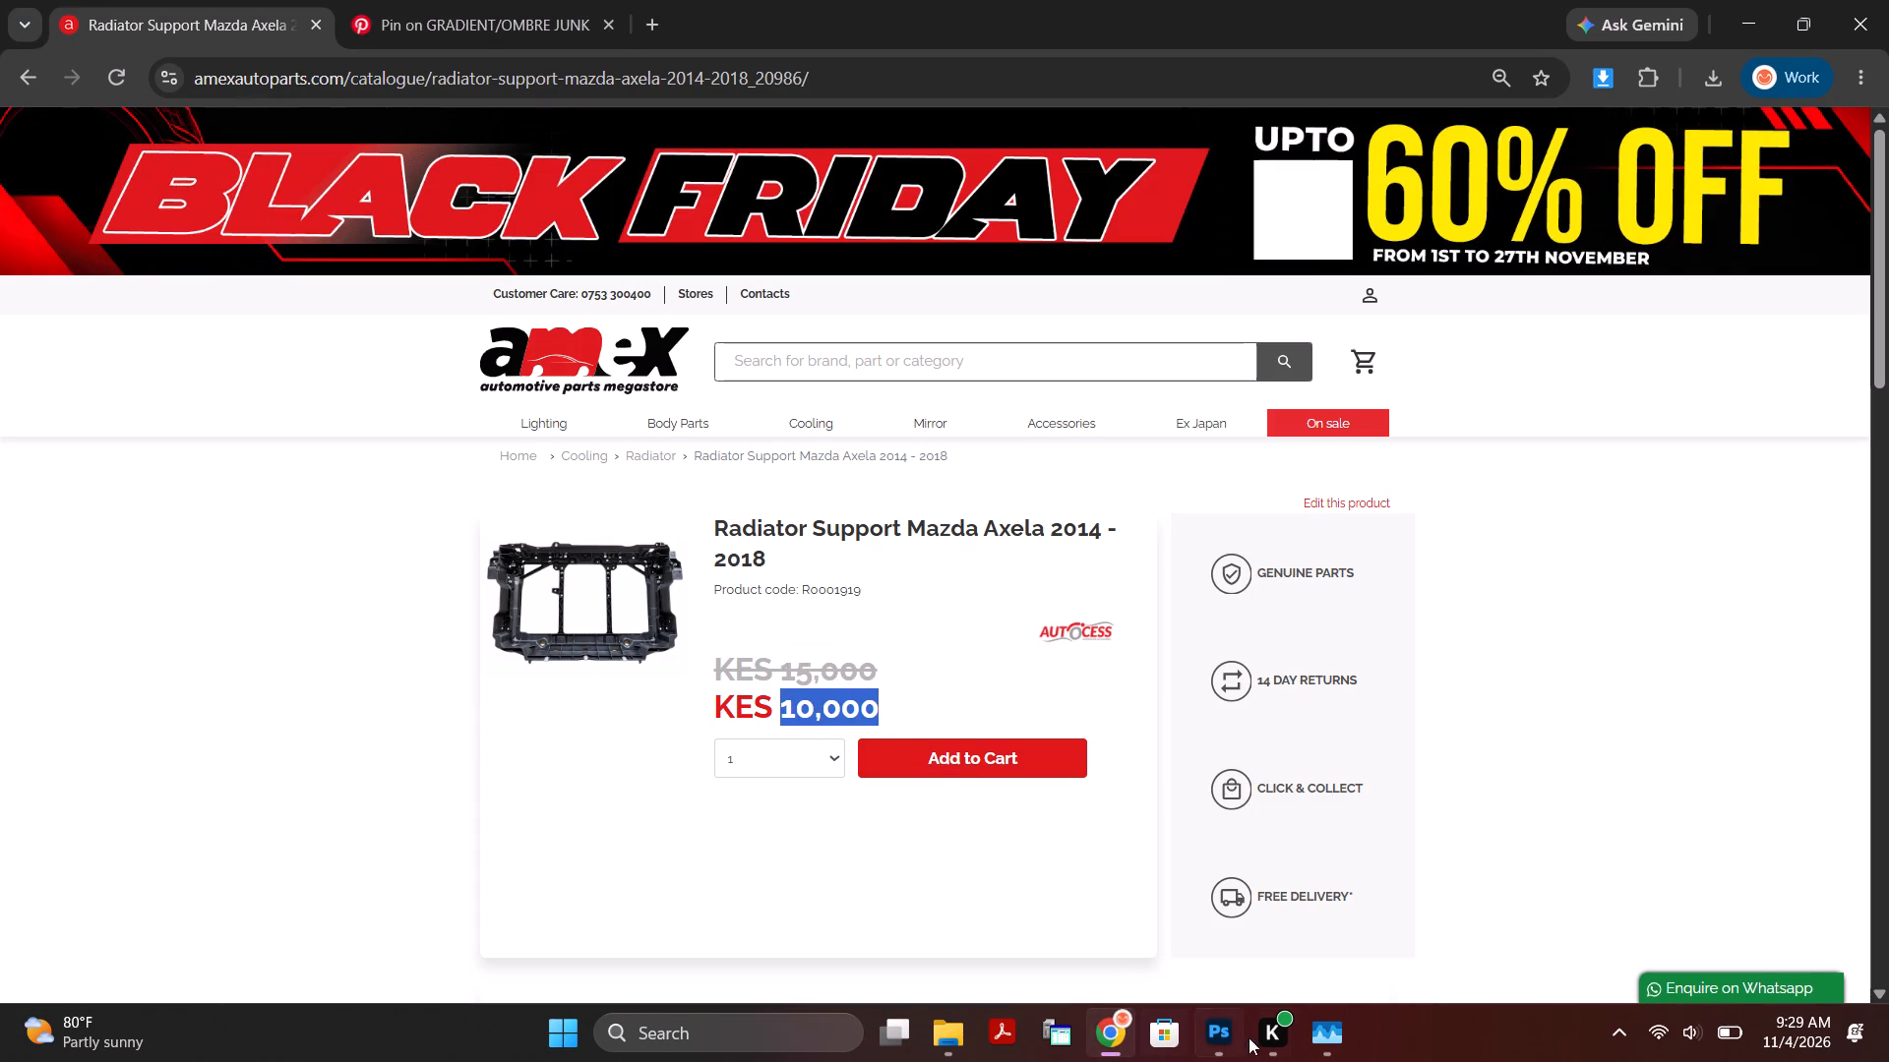
{"action": "left_click", "coordinate": [1223, 1037]}
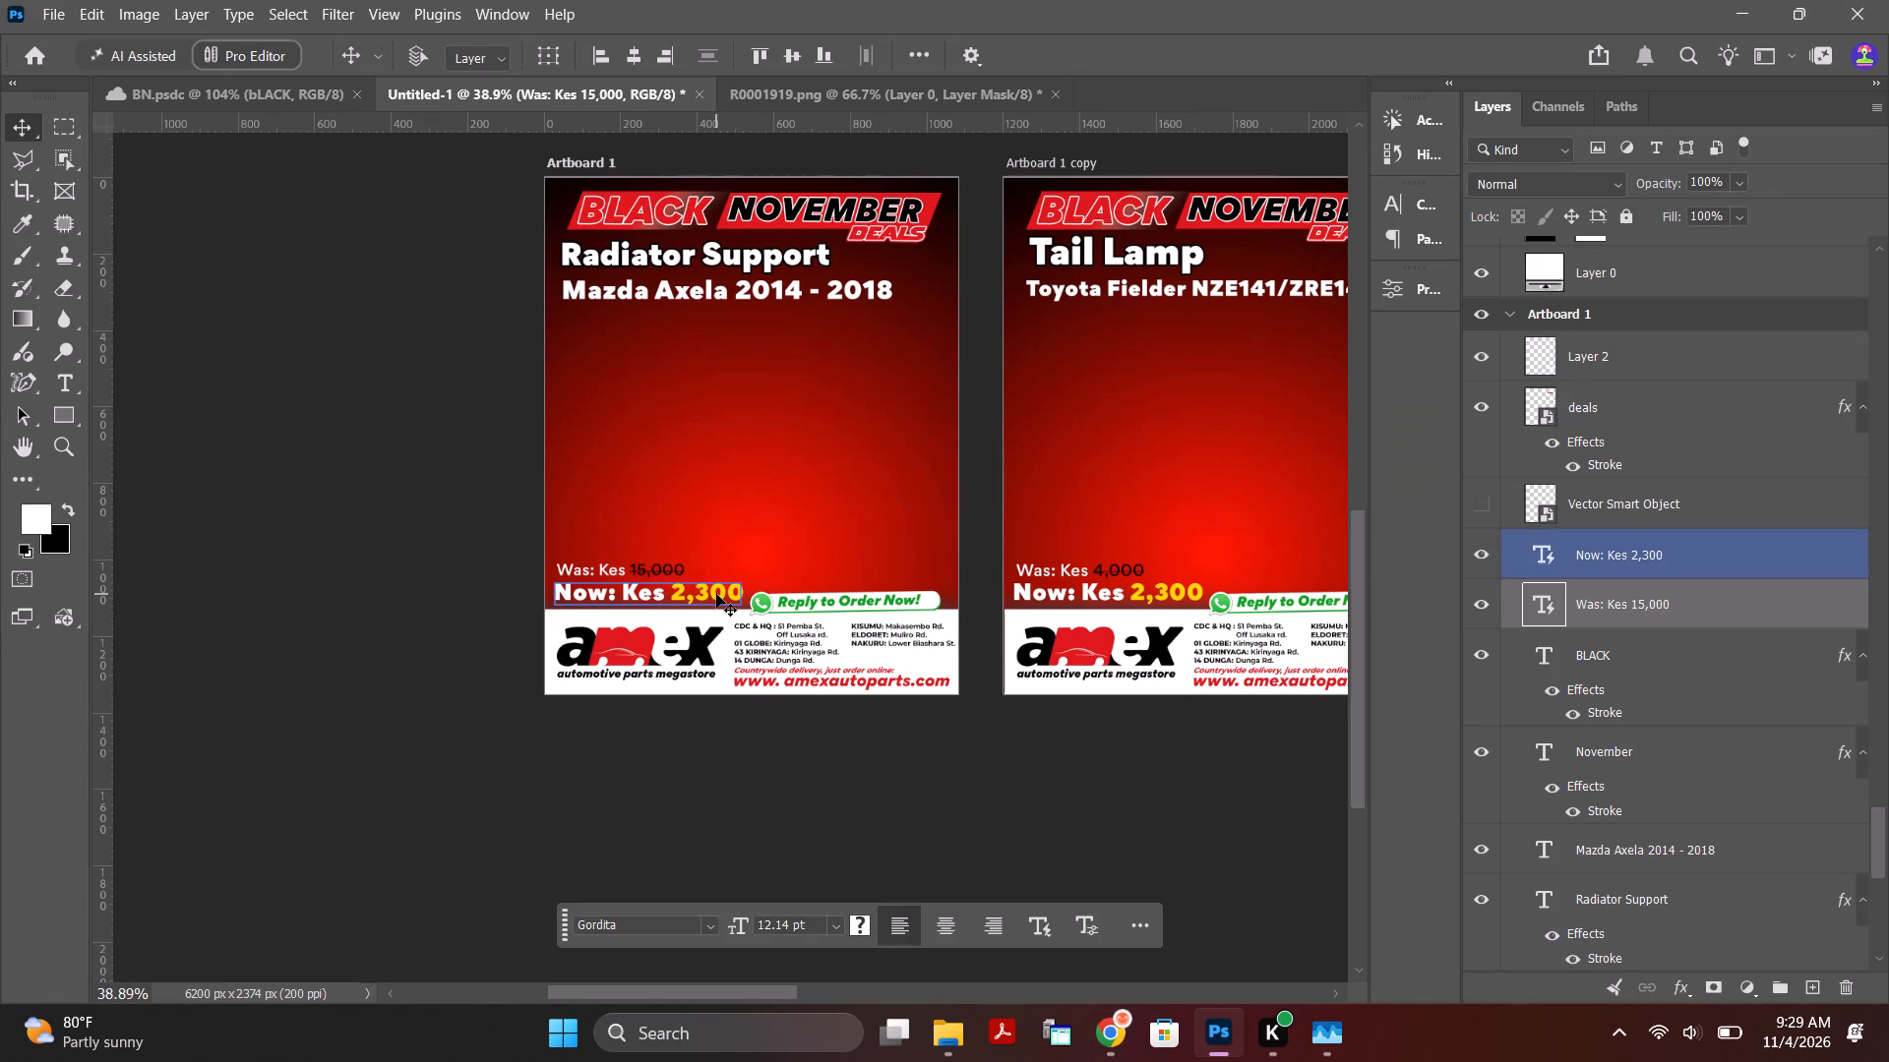
Replace the price in Artboard 1's "Now: Kes" line with the copied 10,000.
{"action": "double_click", "coordinate": [716, 594]}
{"action": "left_click", "coordinate": [673, 593]}
{"action": "left_click_drag", "start_coordinate": [669, 596], "coordinate": [775, 596]}
{"action": "key", "text": "ctrl+v"}
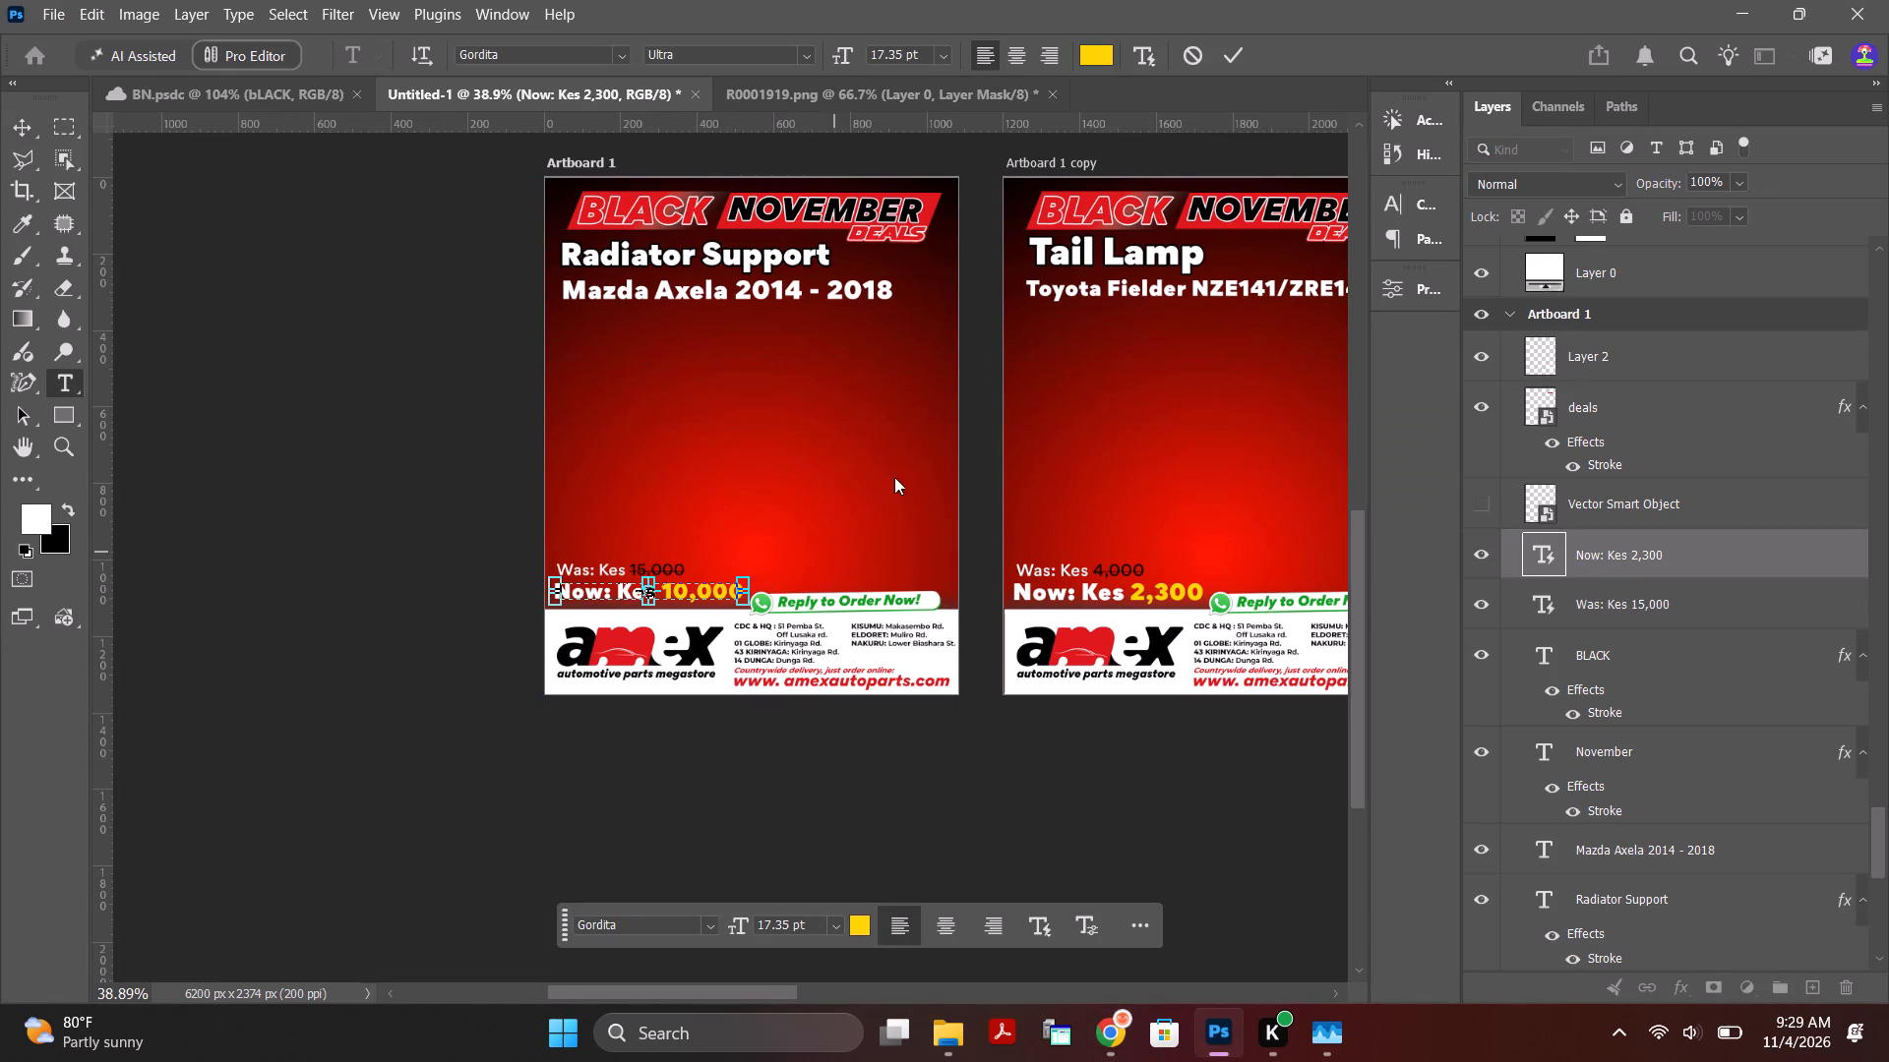
{"action": "left_click", "coordinate": [1243, 52]}
Nudge Artboard 1's "Now: Kes 10,000" line about 3 px down and 1 px to the right.
{"action": "scroll", "coordinate": [591, 784], "scroll_direction": "up", "scroll_amount": 12, "text": "alt"}
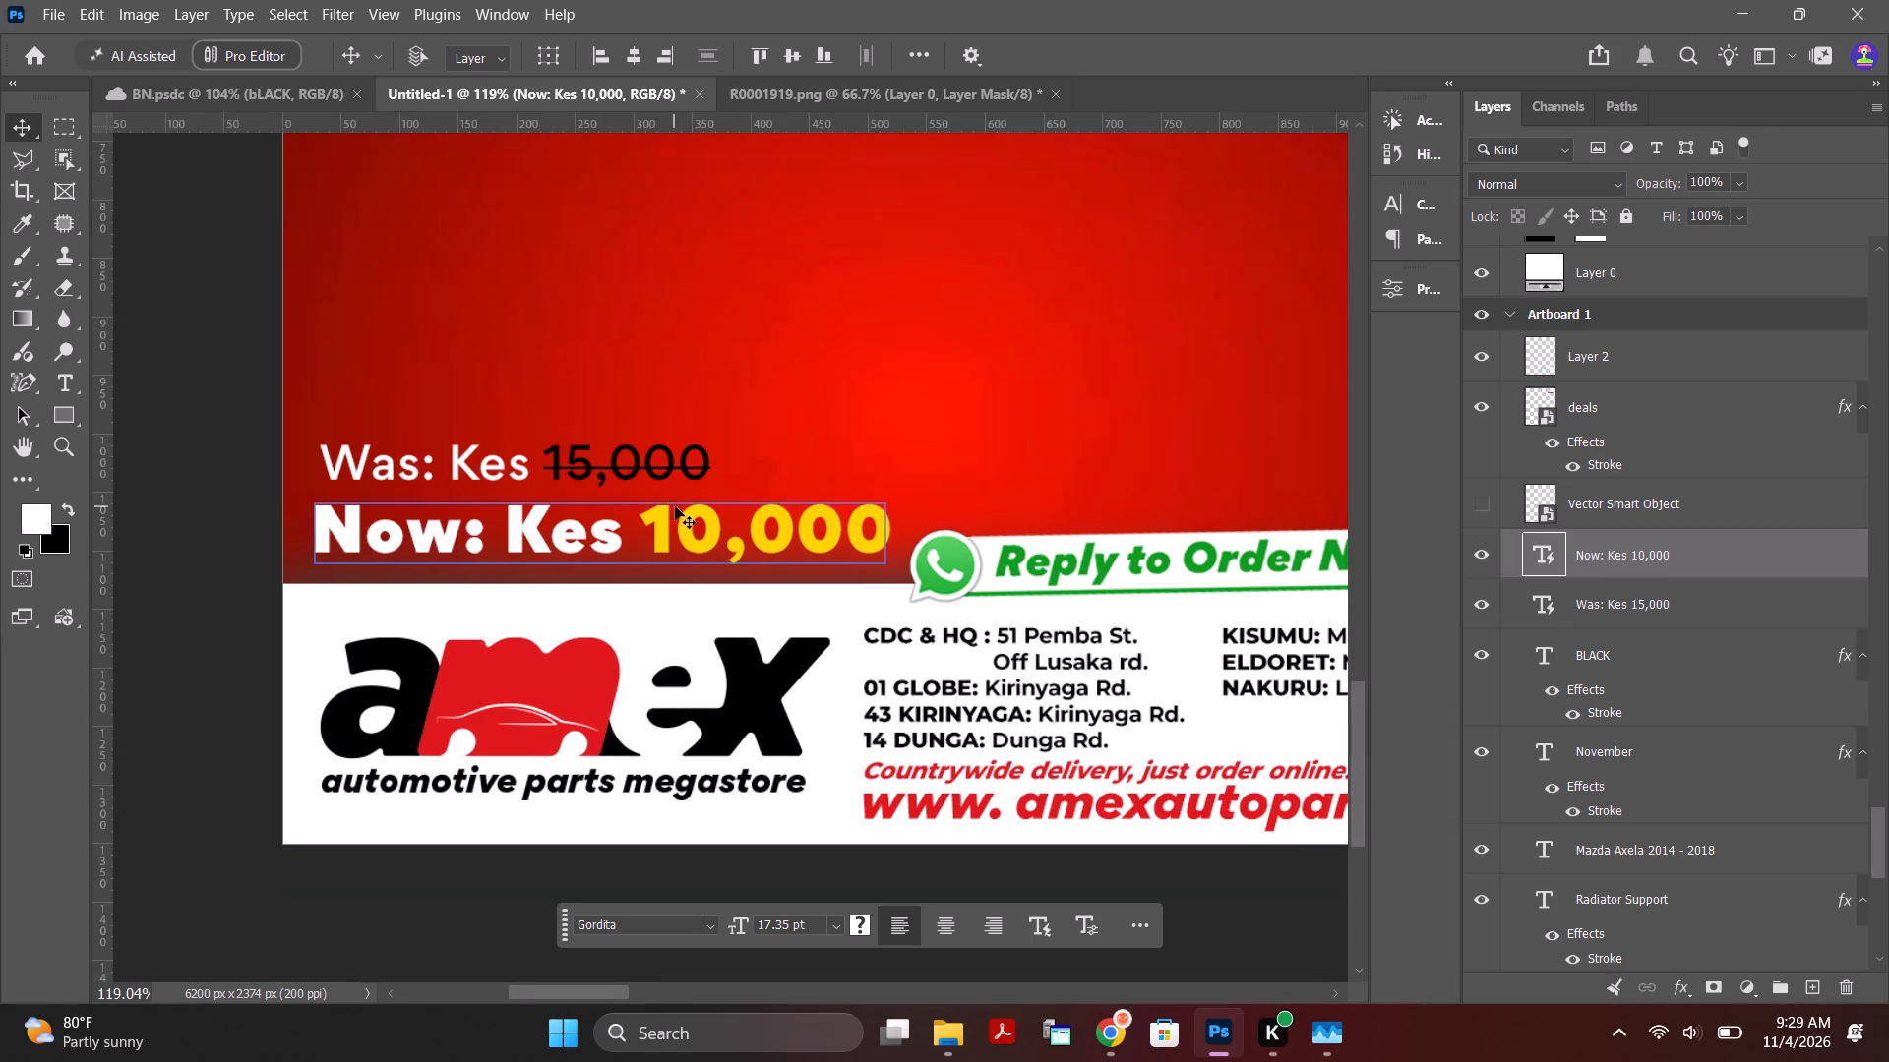
{"action": "left_click", "coordinate": [679, 520]}
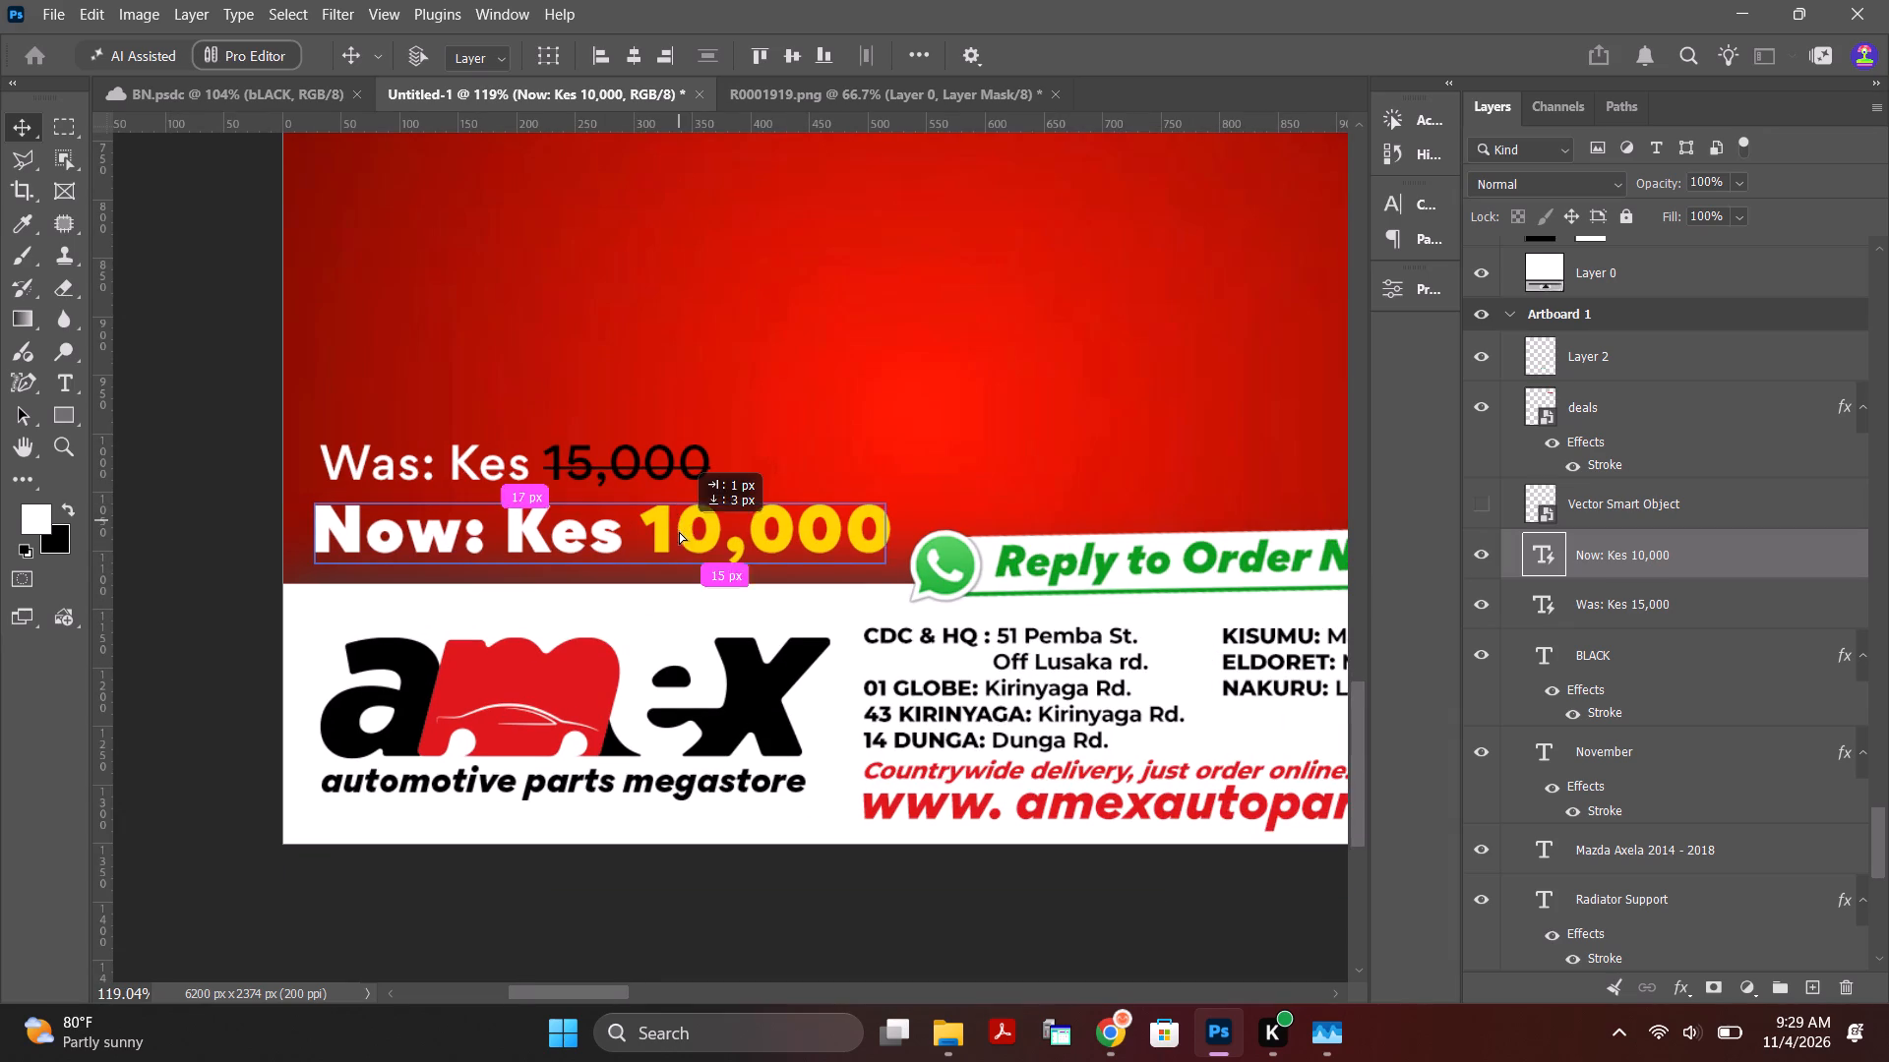
Move Artboard 1's "Was: Kes 15,000" line about 5 px up, widening the gap above the "Now" line.
{"action": "left_click", "coordinate": [607, 459]}
{"action": "left_click", "coordinate": [558, 453]}
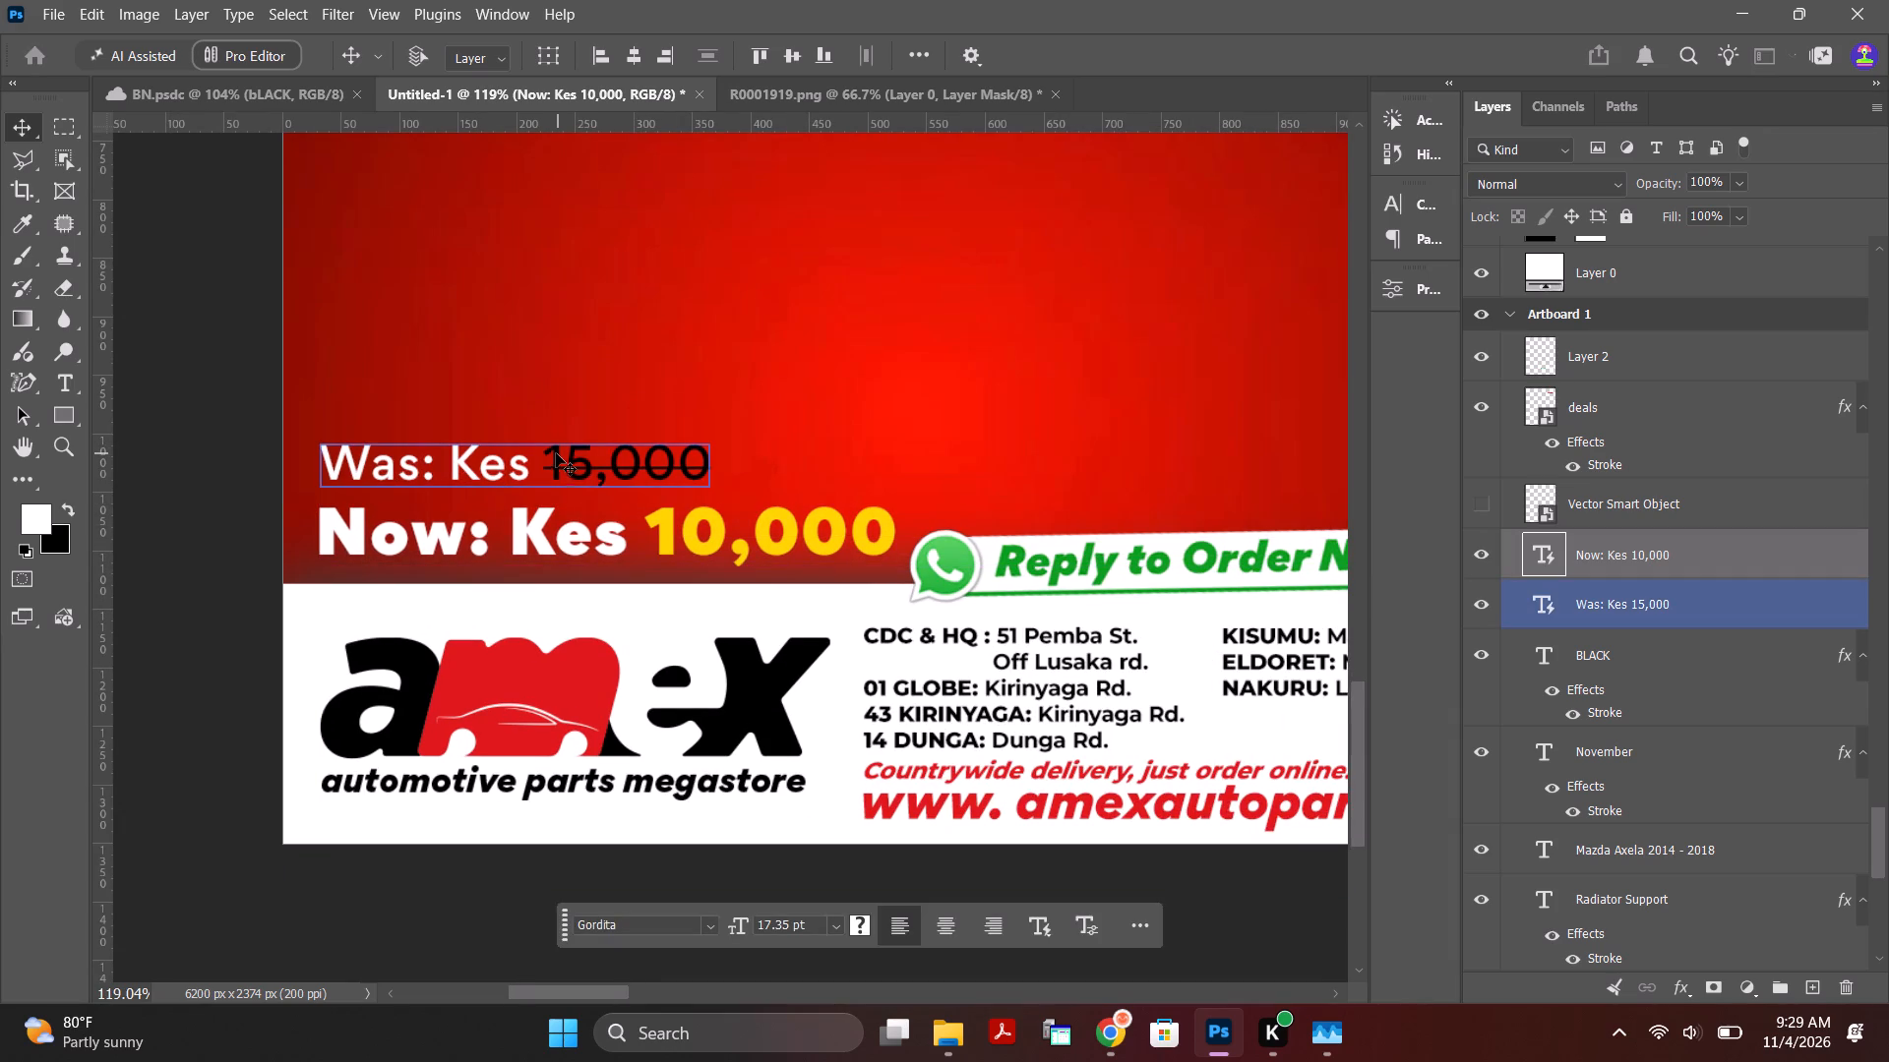
{"action": "left_click", "coordinate": [1635, 568]}
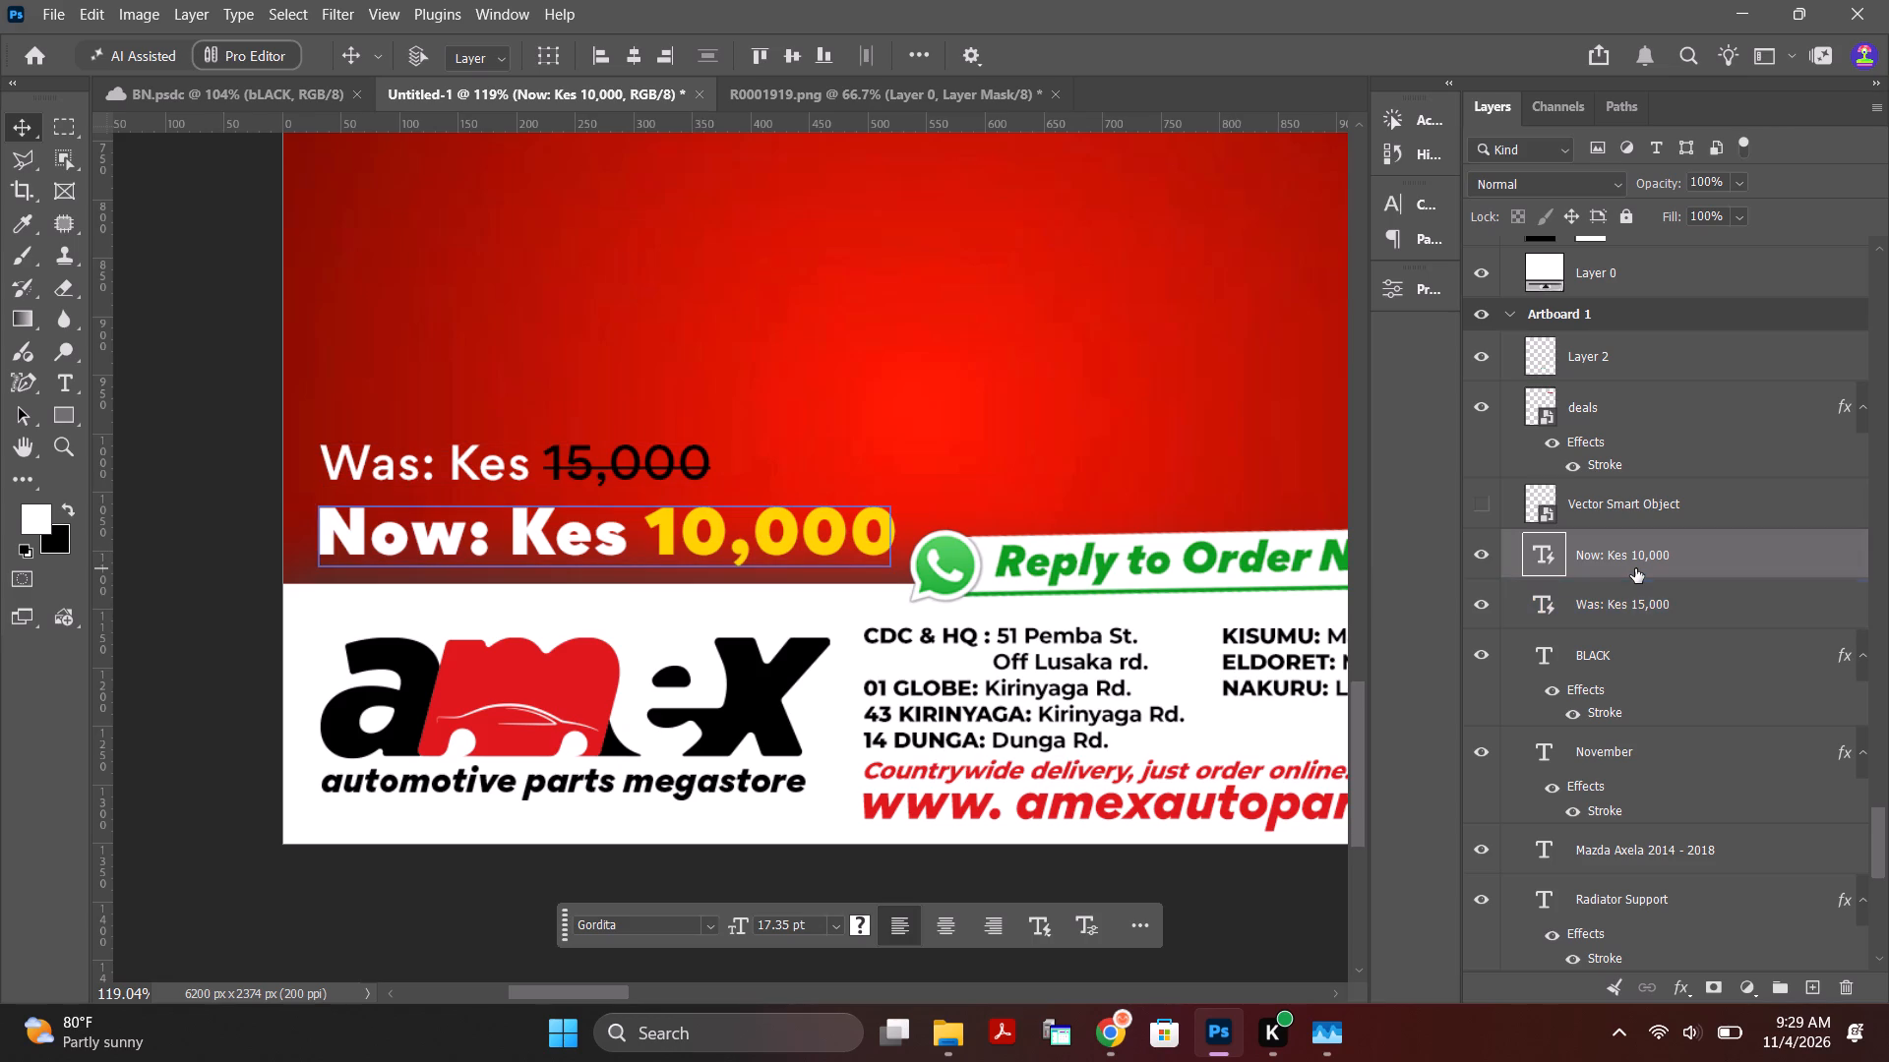
{"action": "left_click", "coordinate": [1648, 602]}
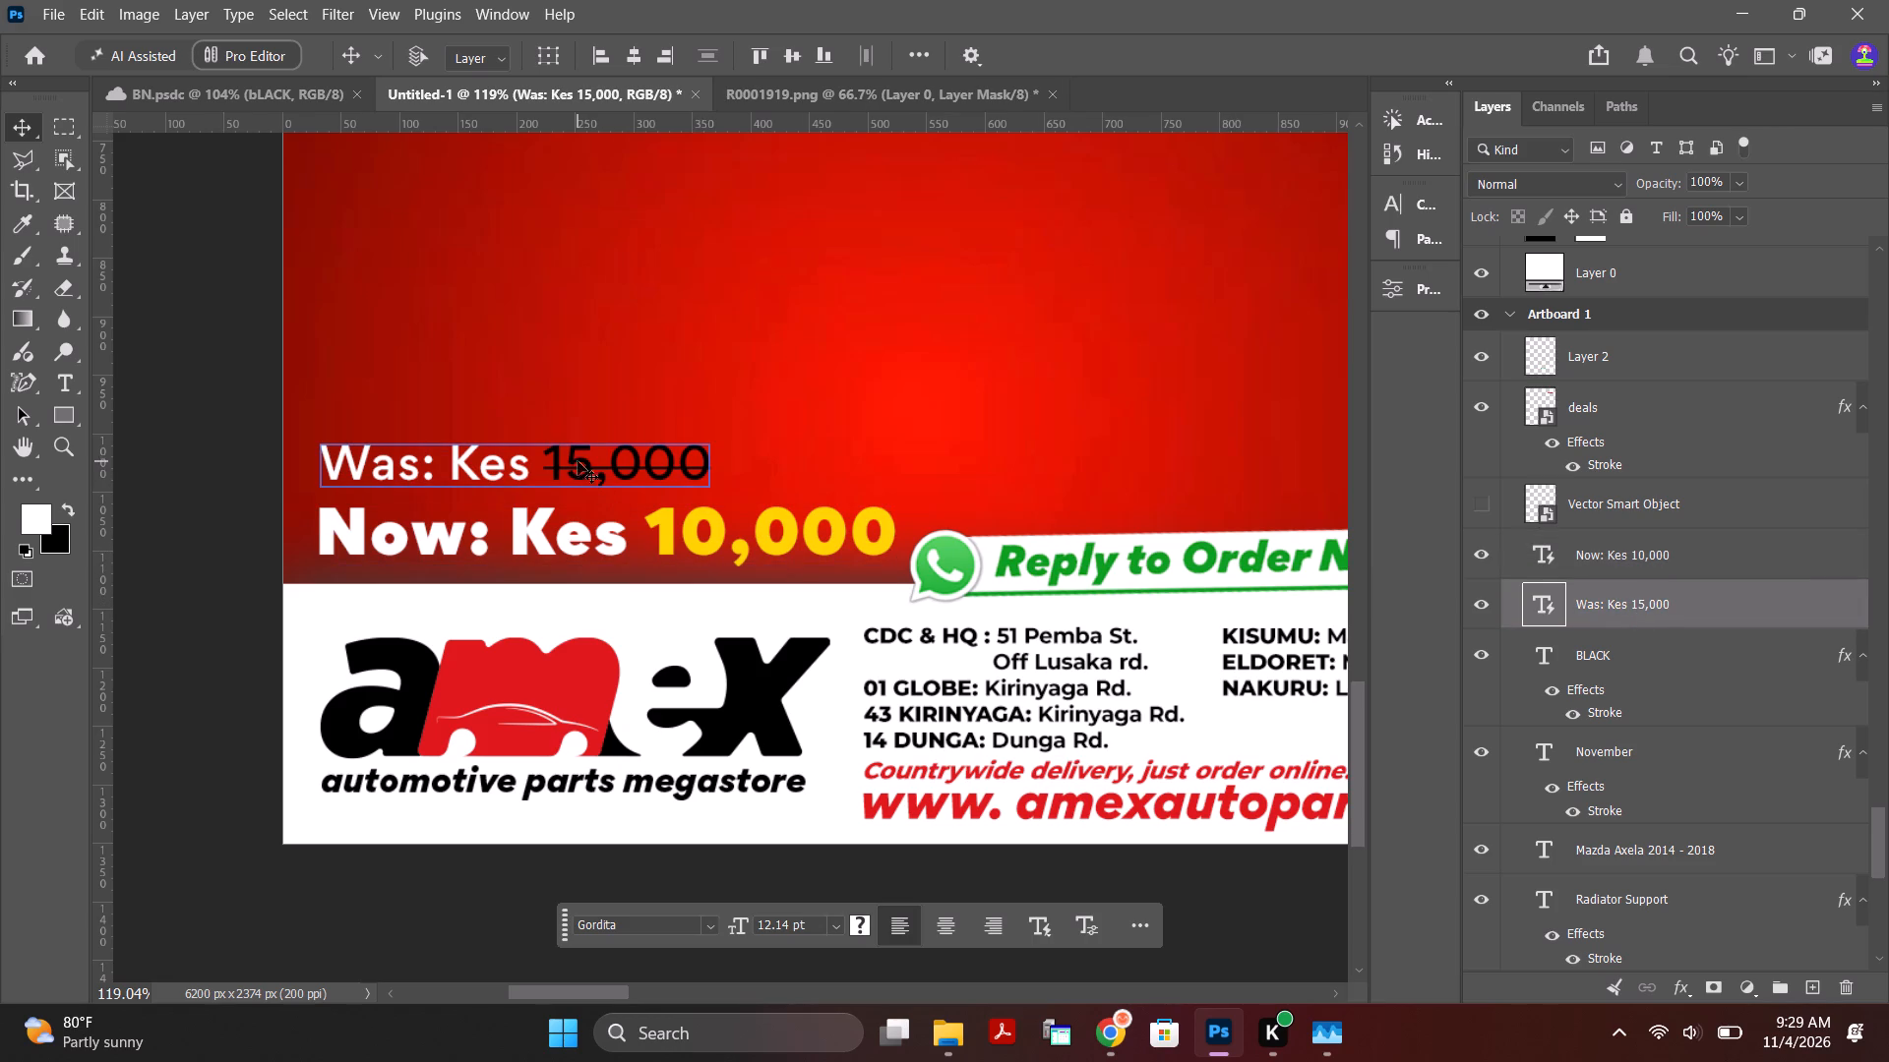
{"action": "left_click_drag", "start_coordinate": [578, 459], "coordinate": [572, 446]}
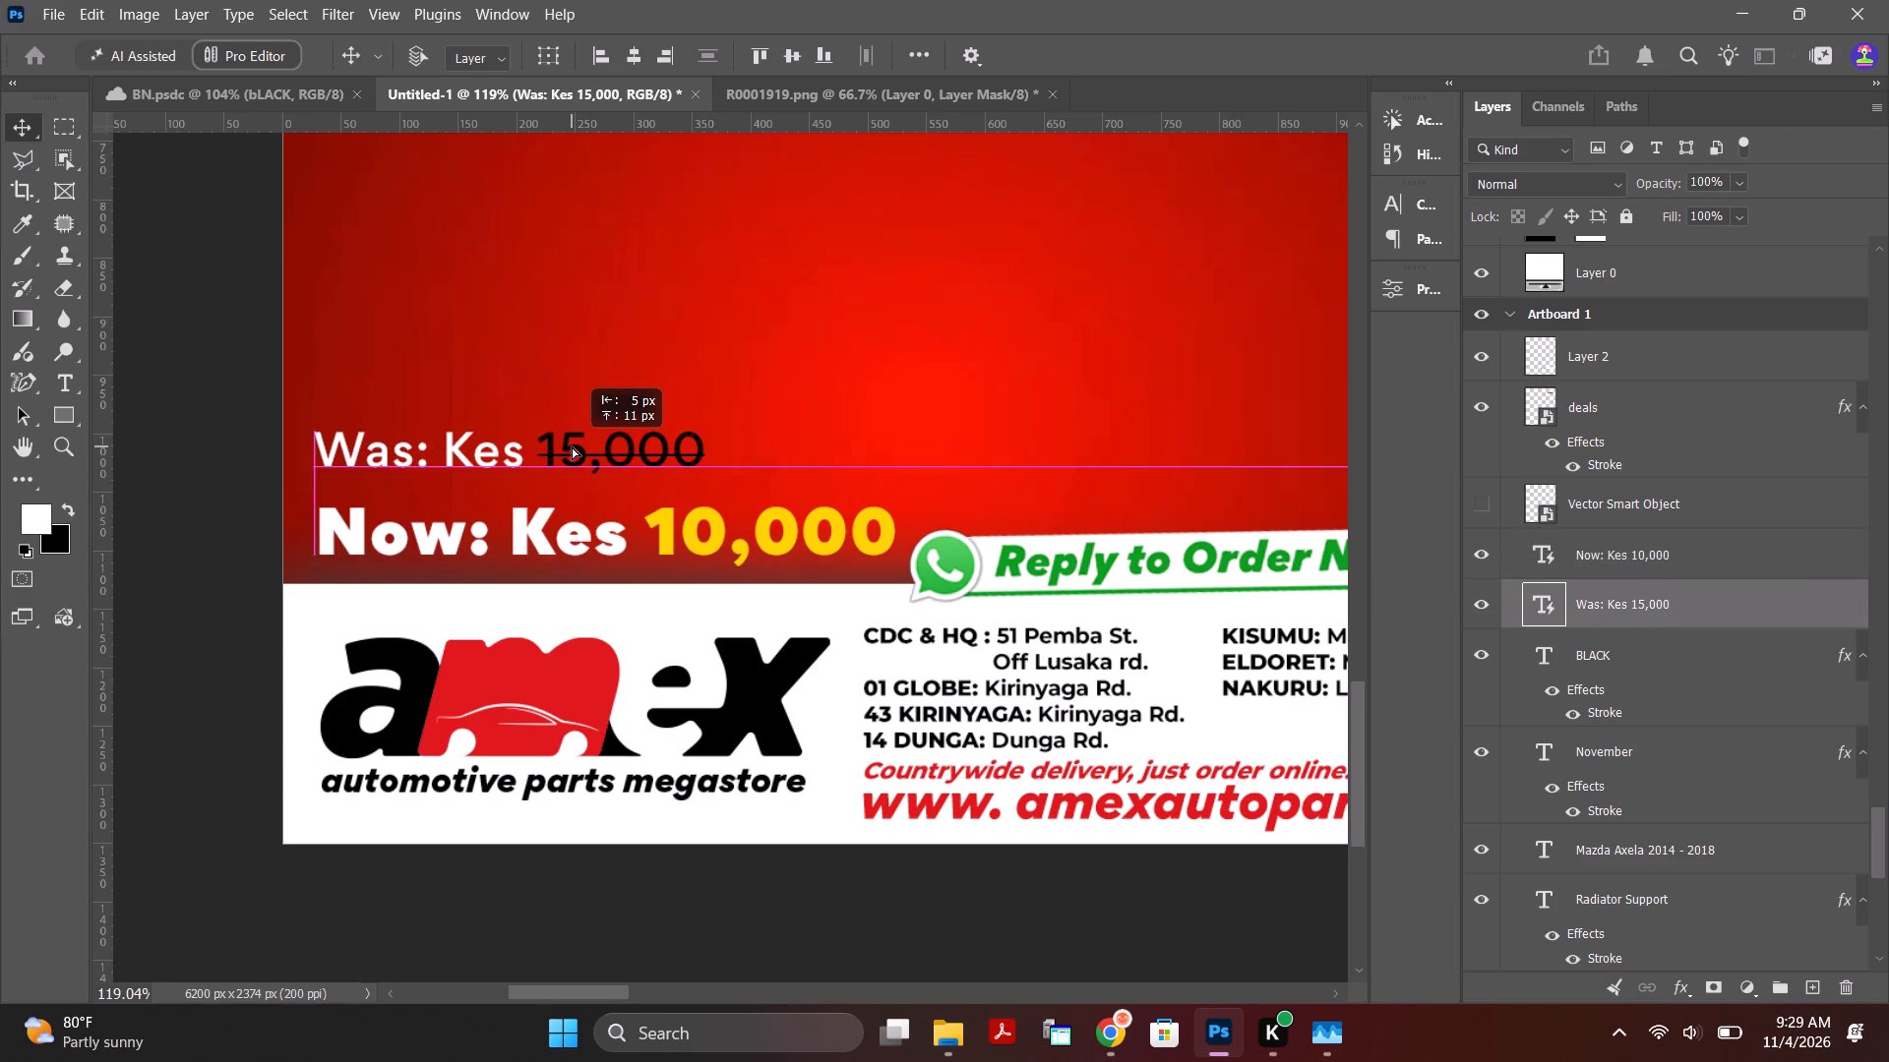
{"action": "left_click_drag", "start_coordinate": [572, 446], "coordinate": [579, 440]}
{"action": "left_click_drag", "start_coordinate": [581, 436], "coordinate": [582, 449]}
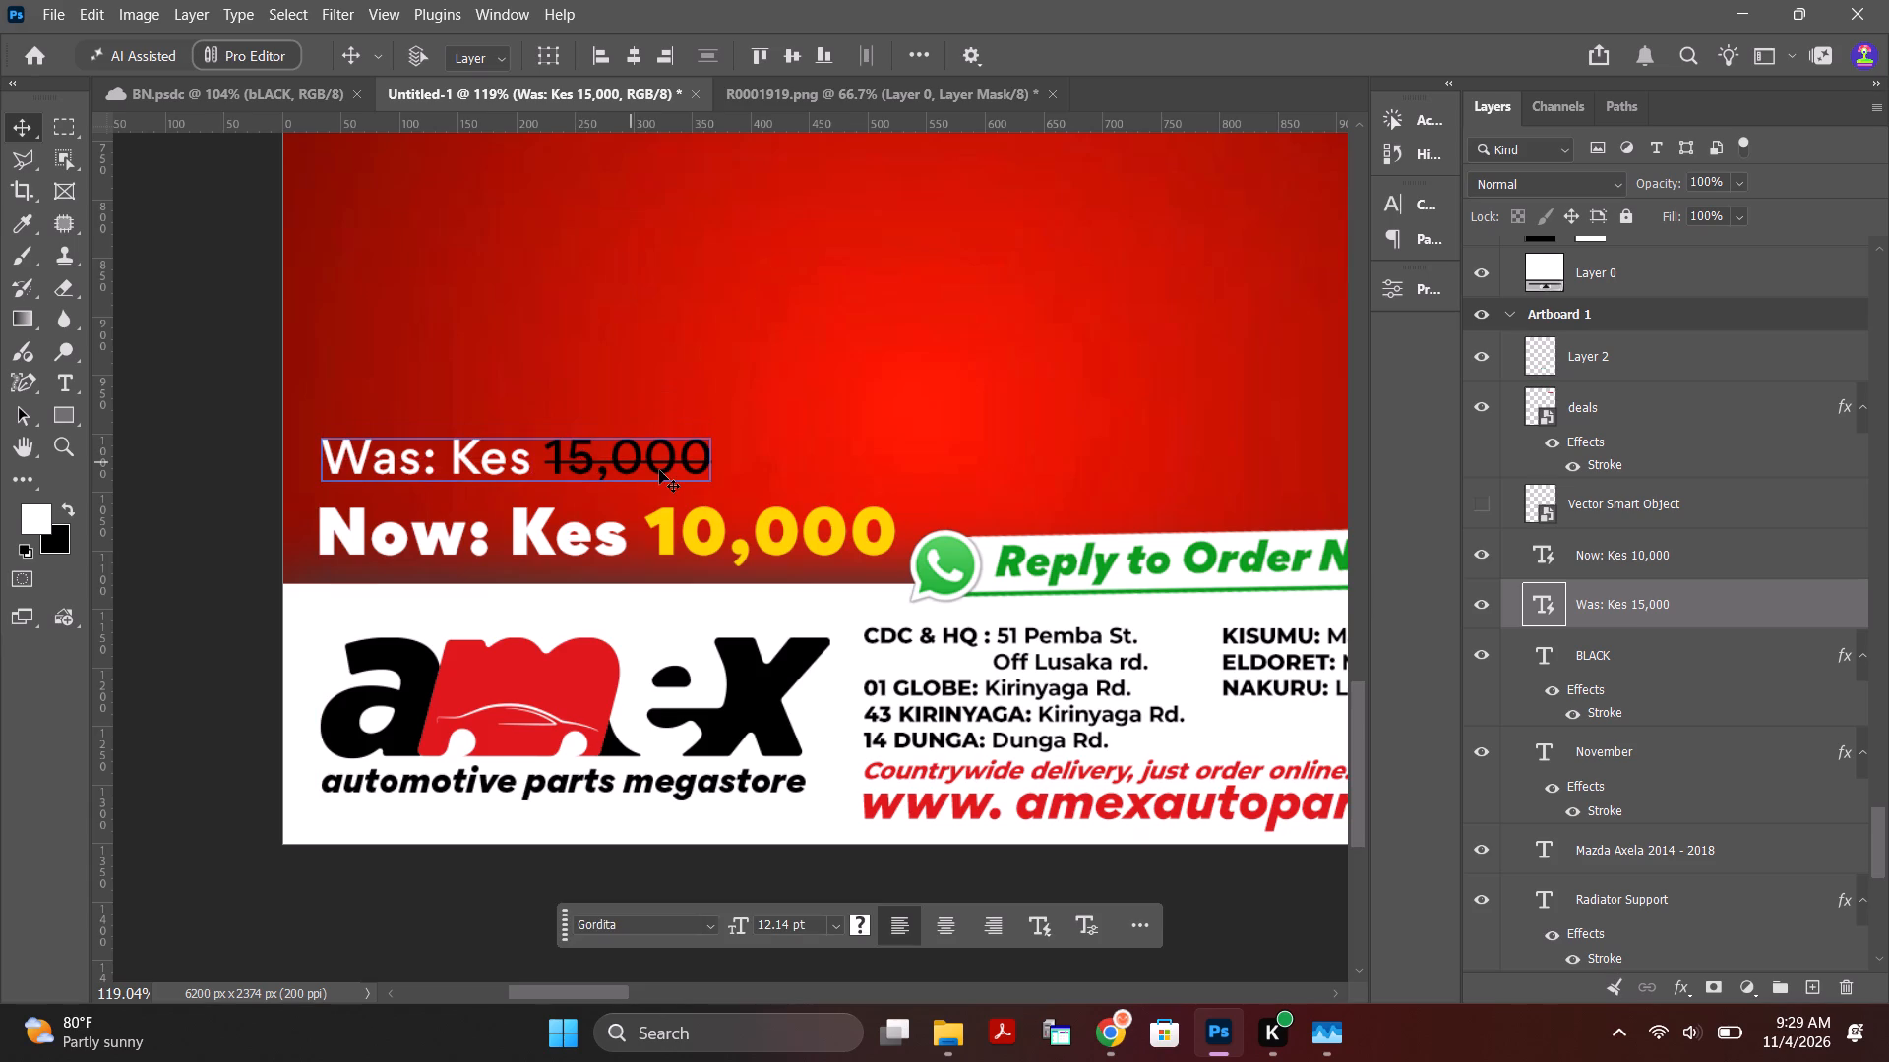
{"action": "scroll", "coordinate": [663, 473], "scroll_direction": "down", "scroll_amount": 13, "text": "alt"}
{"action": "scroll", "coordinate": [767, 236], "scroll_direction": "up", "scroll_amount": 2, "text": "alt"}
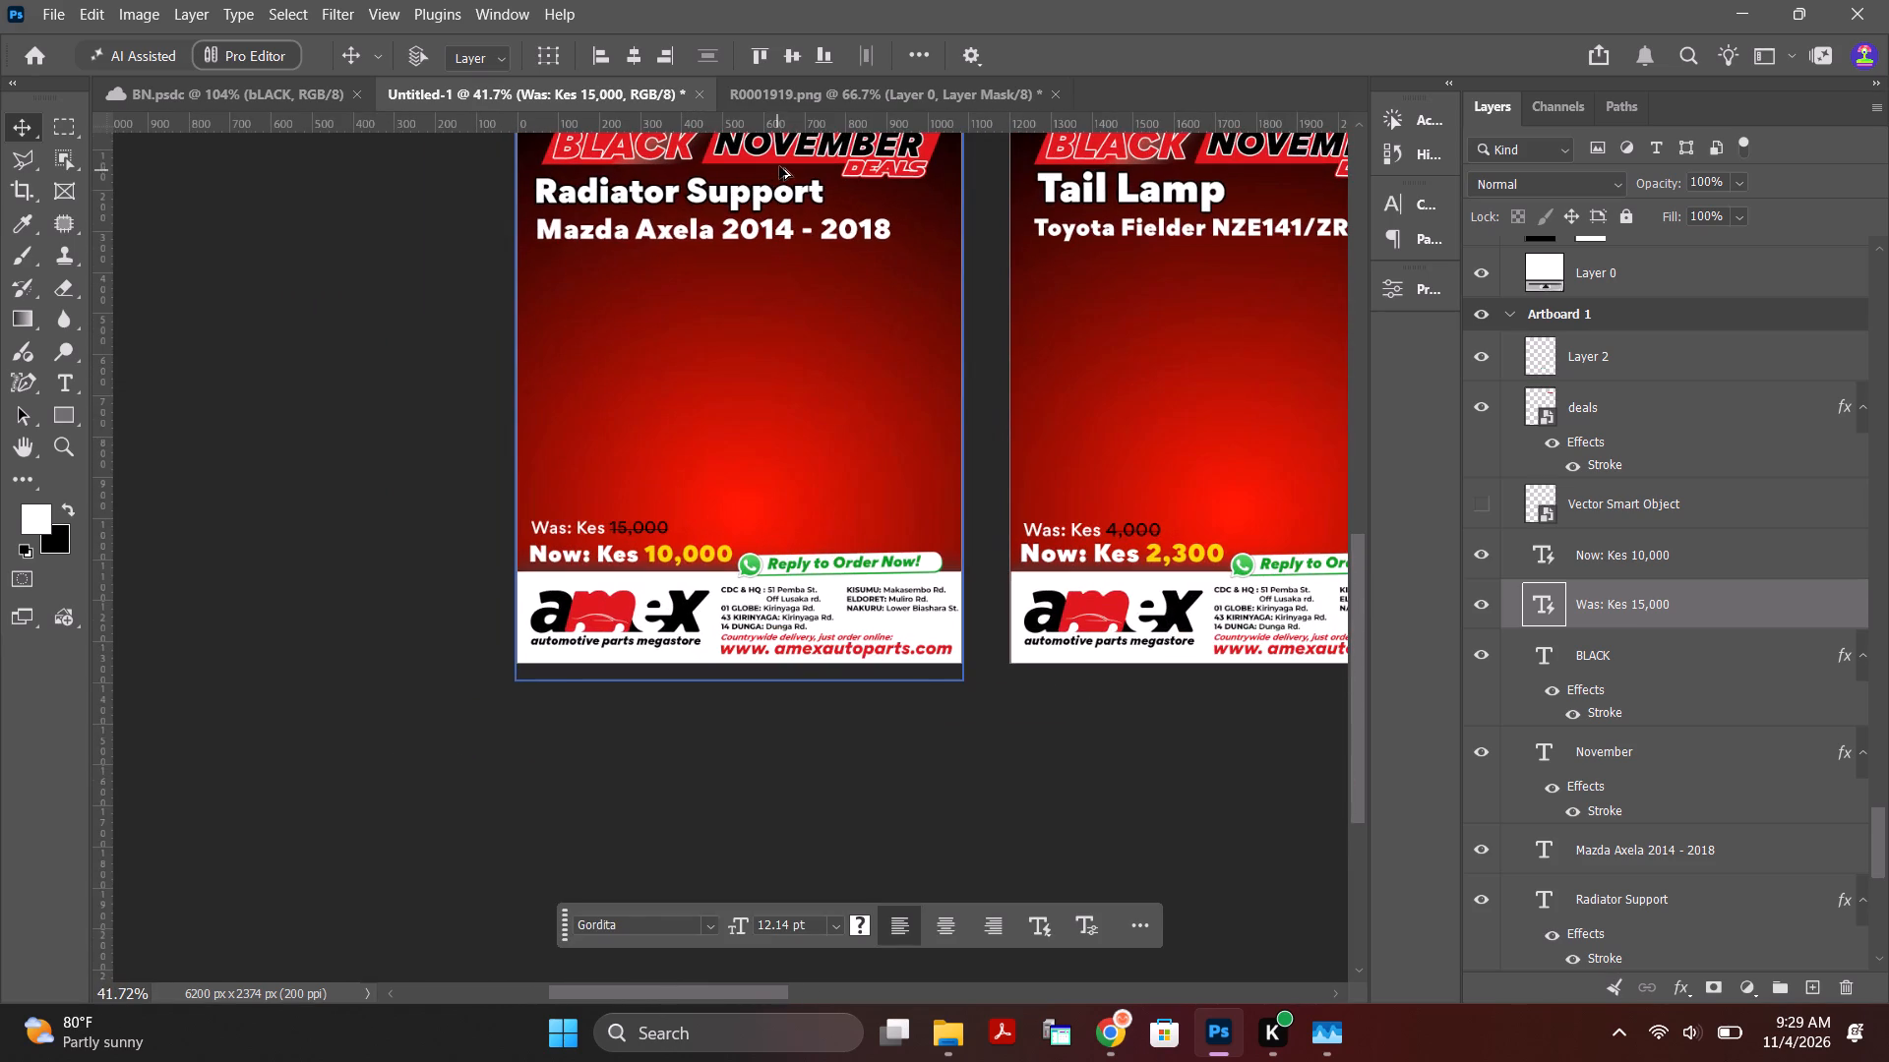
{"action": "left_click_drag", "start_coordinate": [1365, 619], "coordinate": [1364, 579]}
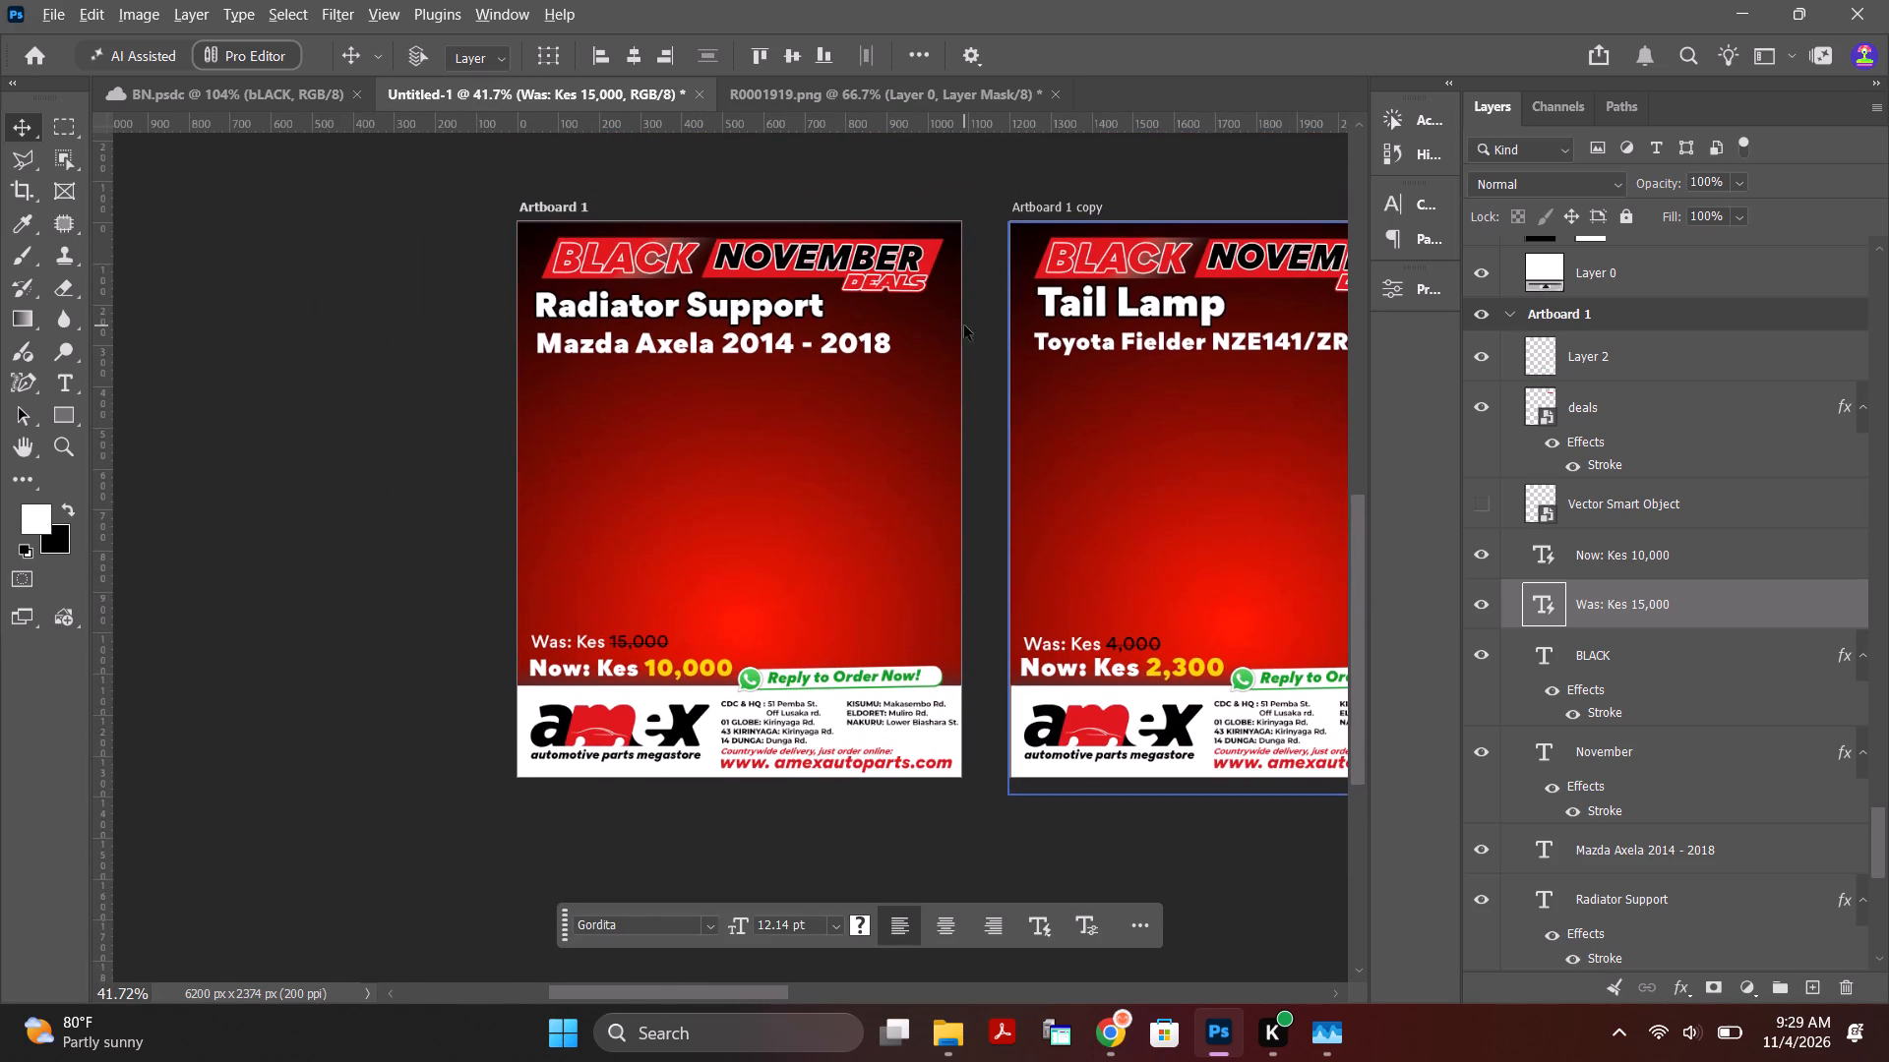
Bring the masked radiator support cutout from R0001919.png into Artboard 1 of Untitled-1, centred over the red background.
{"action": "scroll", "coordinate": [853, 302], "scroll_direction": "up", "scroll_amount": 2, "text": "alt"}
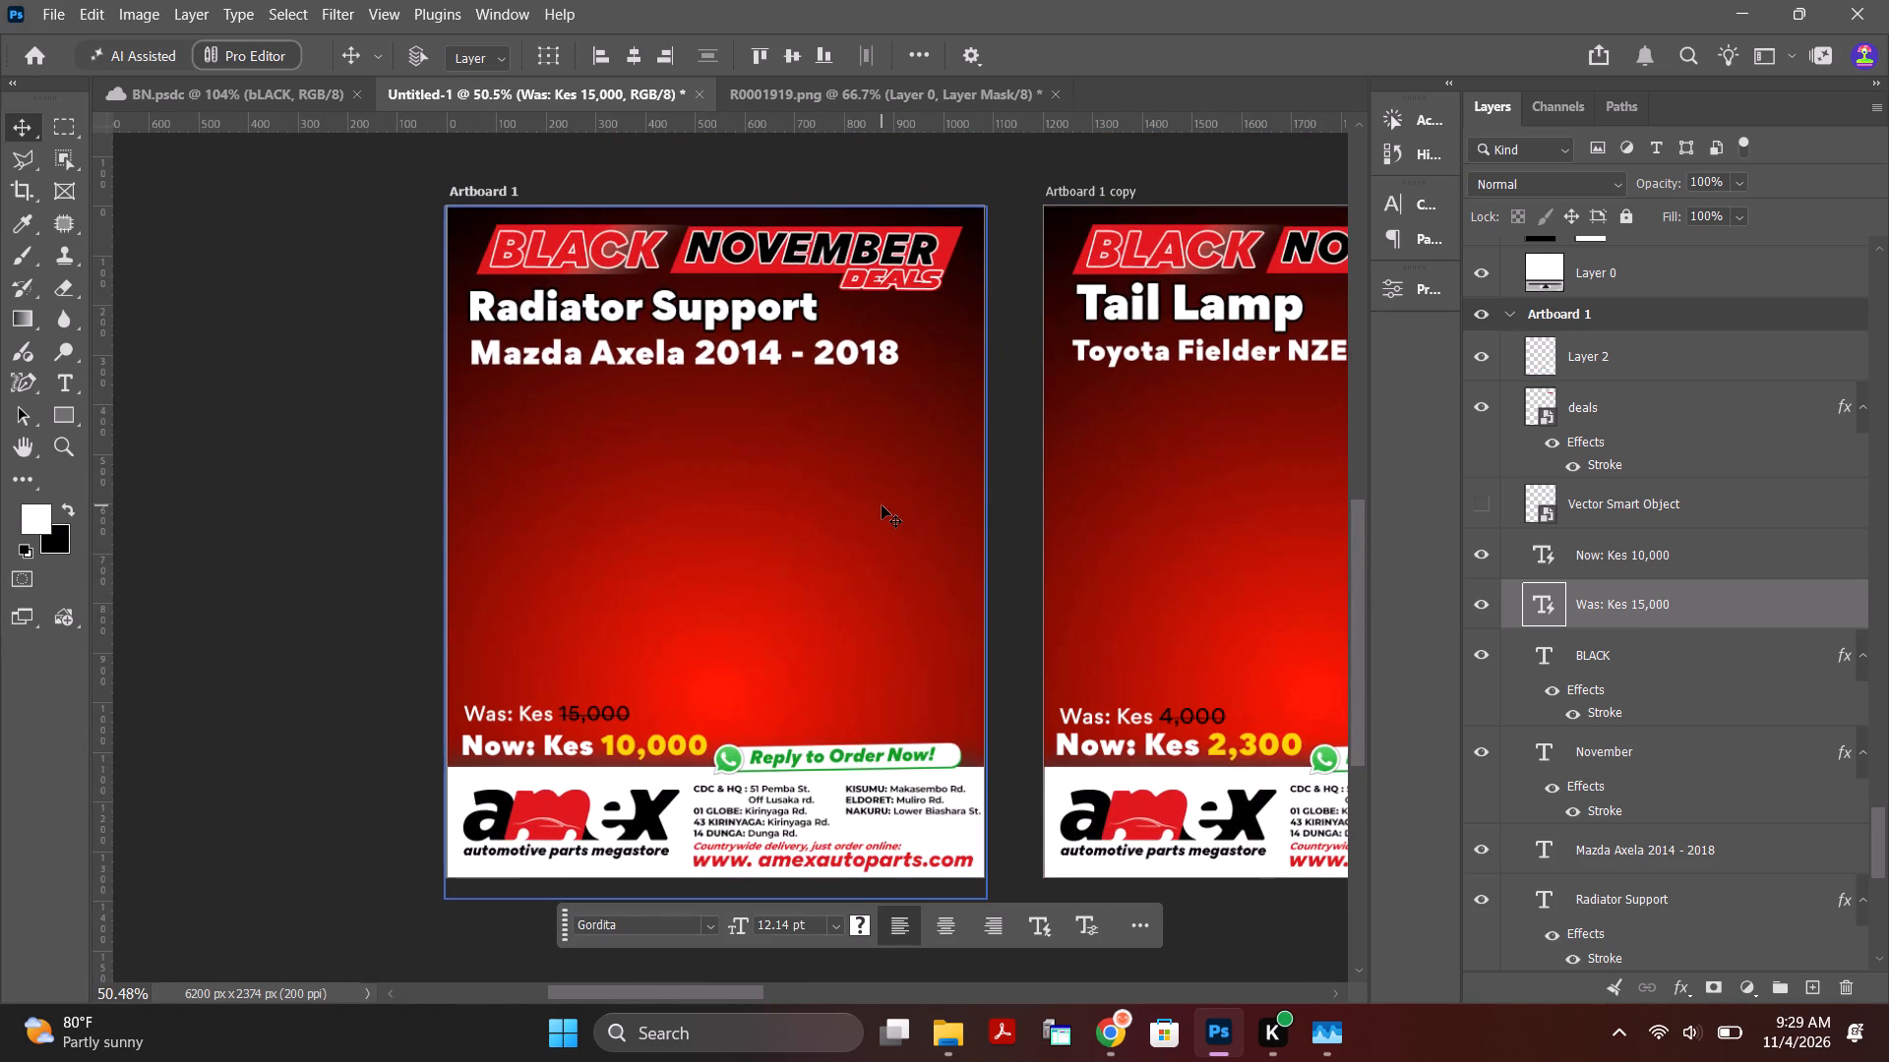
{"action": "left_click", "coordinate": [906, 100]}
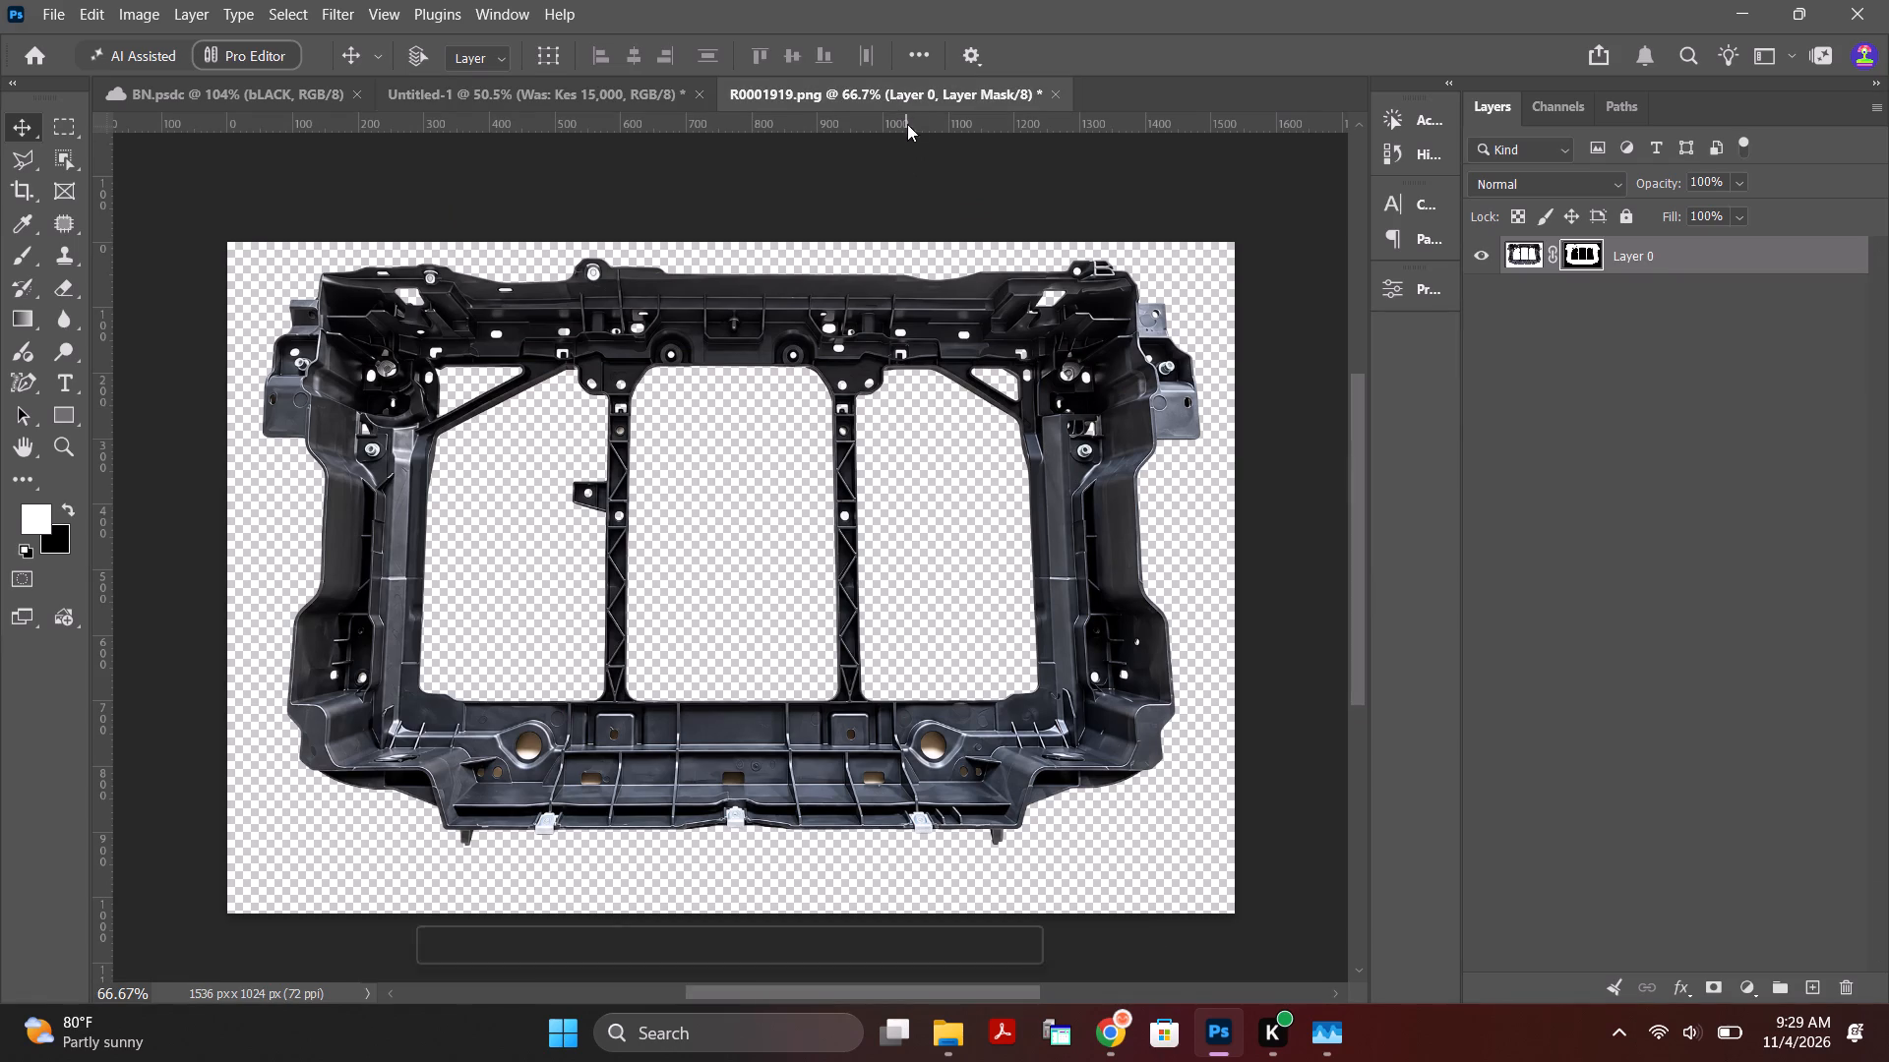
{"action": "left_click_drag", "start_coordinate": [969, 311], "coordinate": [544, 77]}
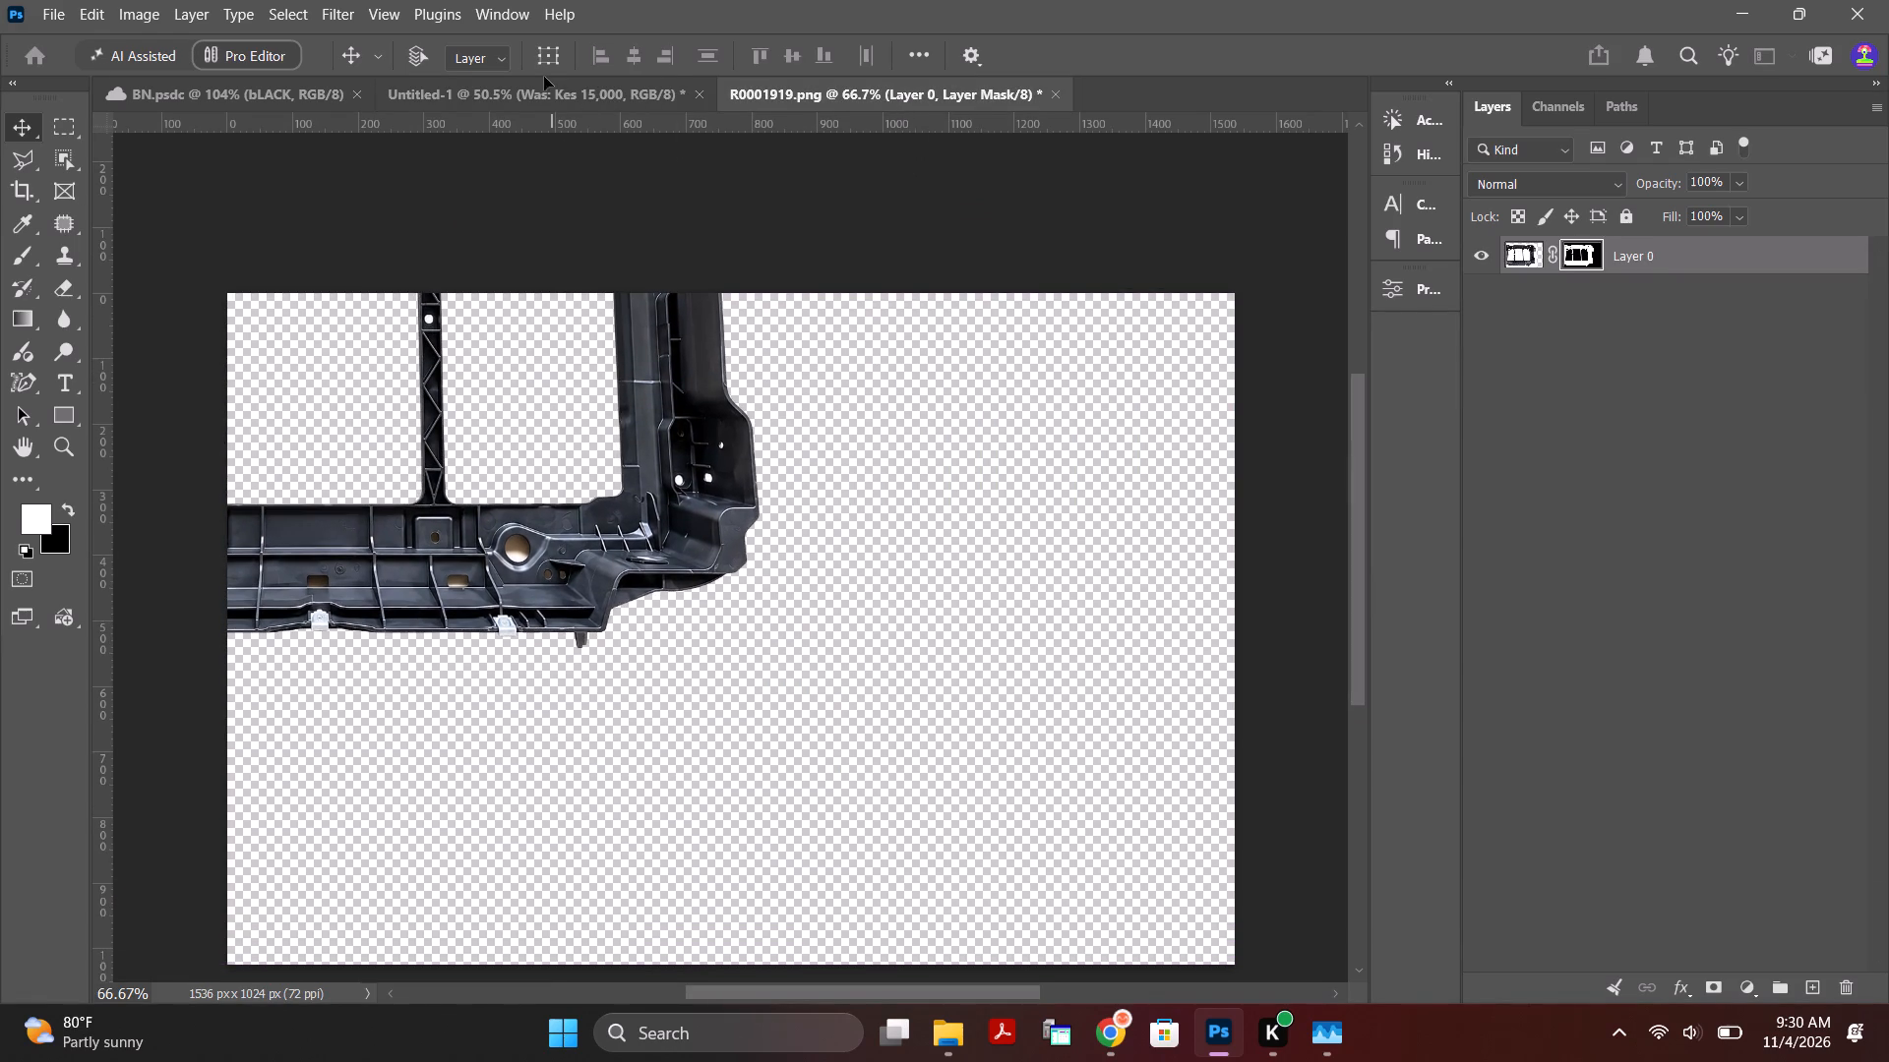
{"action": "left_click_drag", "start_coordinate": [544, 77], "coordinate": [452, 654]}
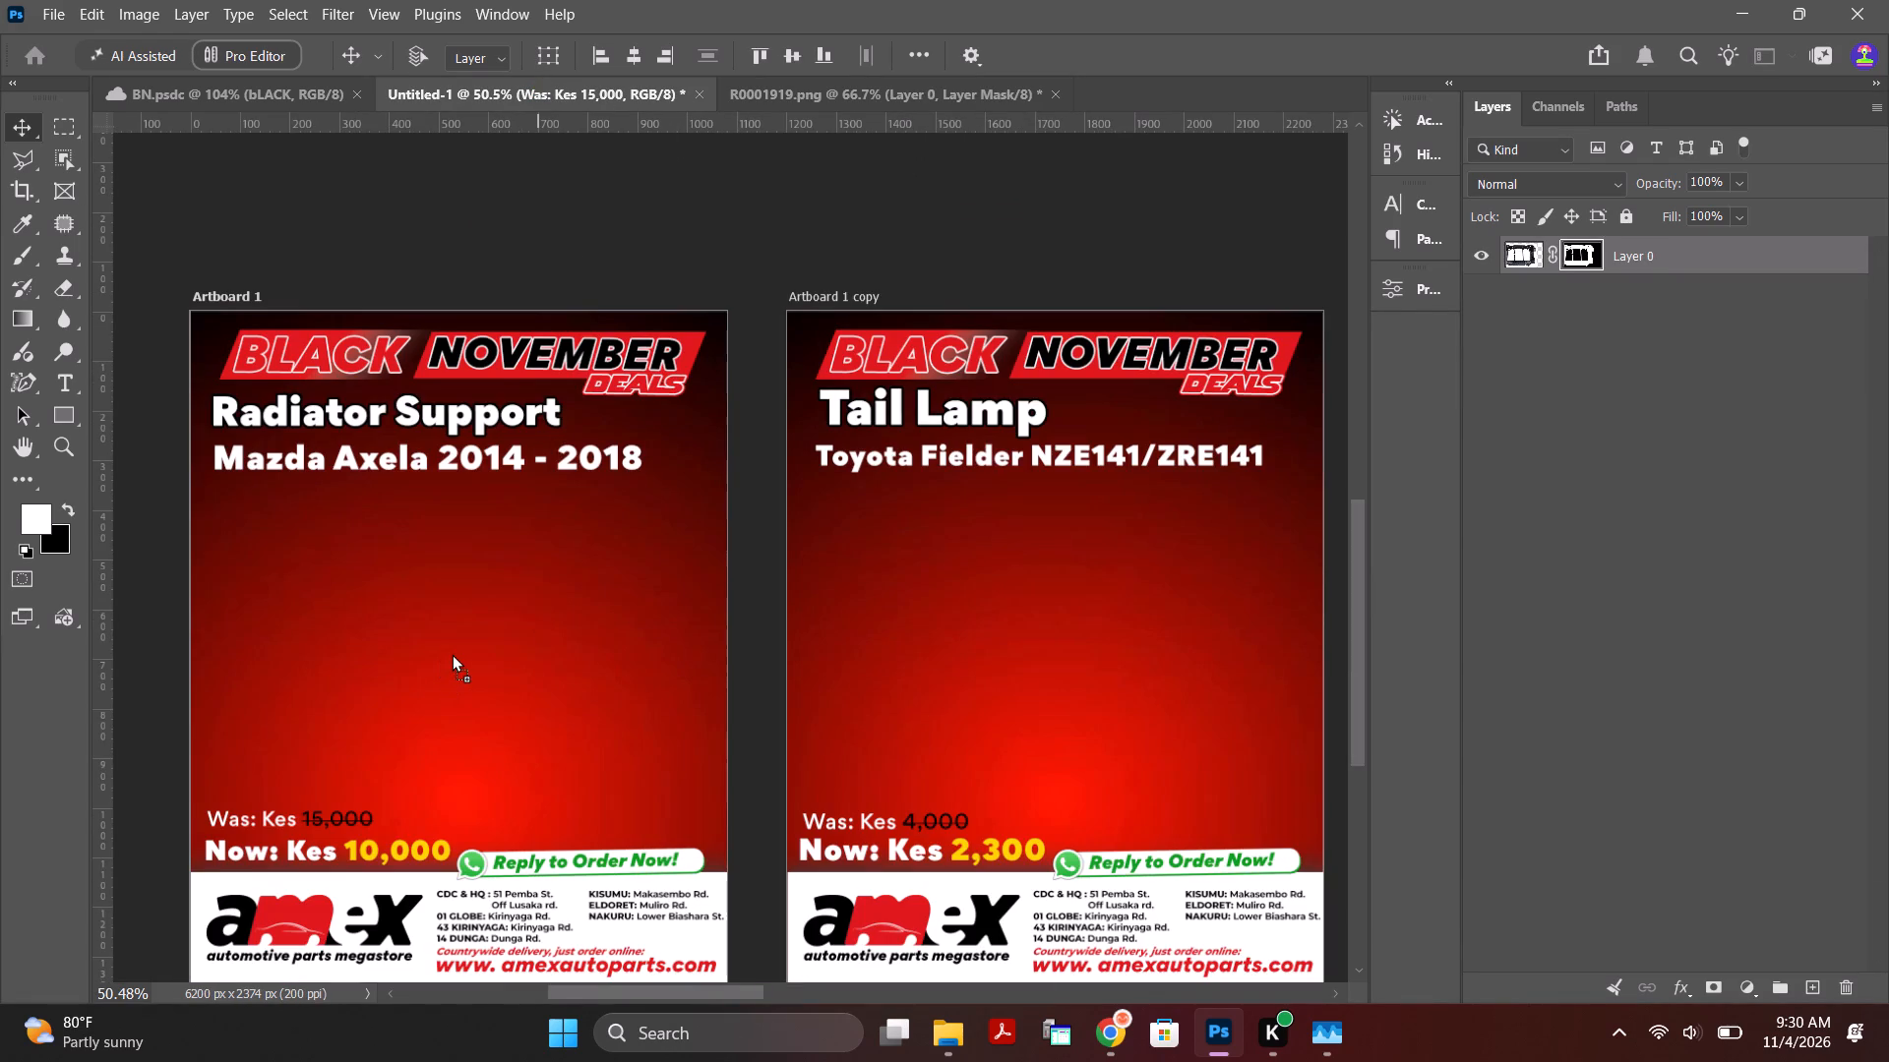
{"action": "left_click_drag", "start_coordinate": [452, 654], "coordinate": [464, 655]}
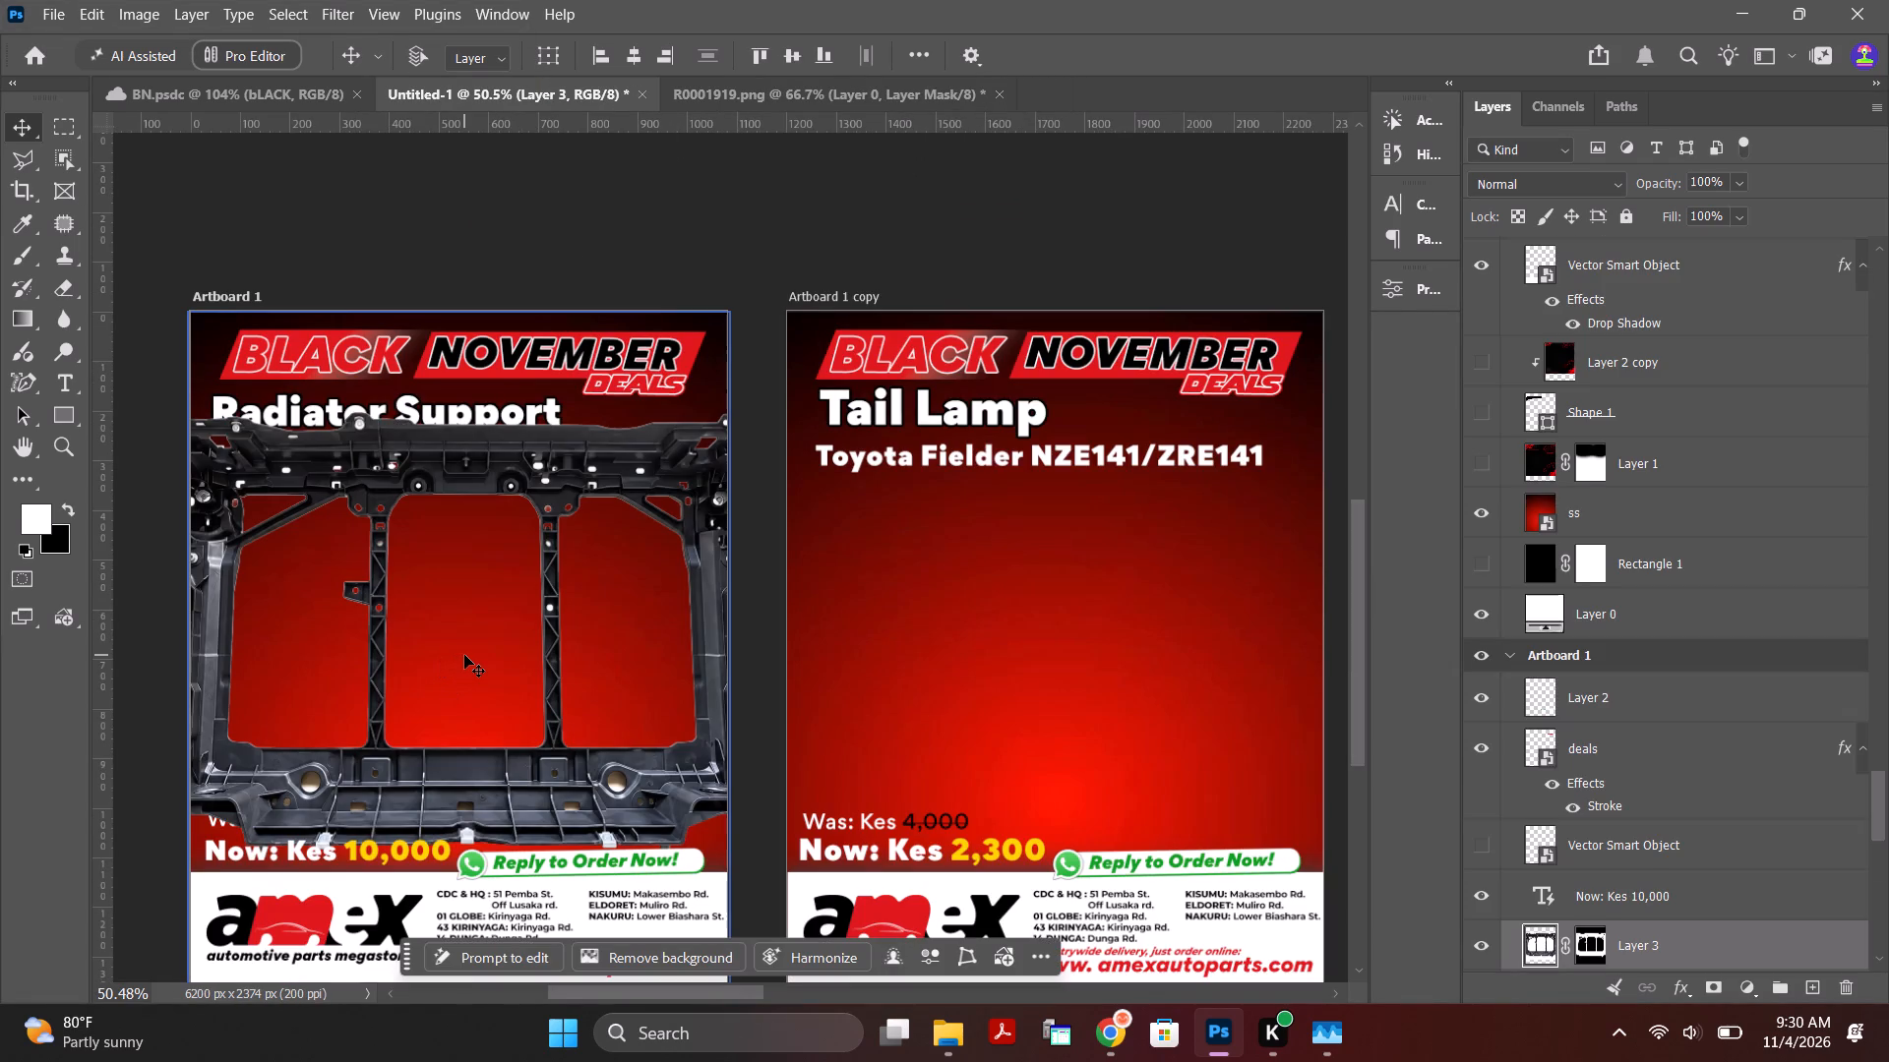
Scale the radiator support image to about 54% and place it beneath the subtitle at about X 487, Y 646 px.
{"action": "key", "text": "ctrl+t"}
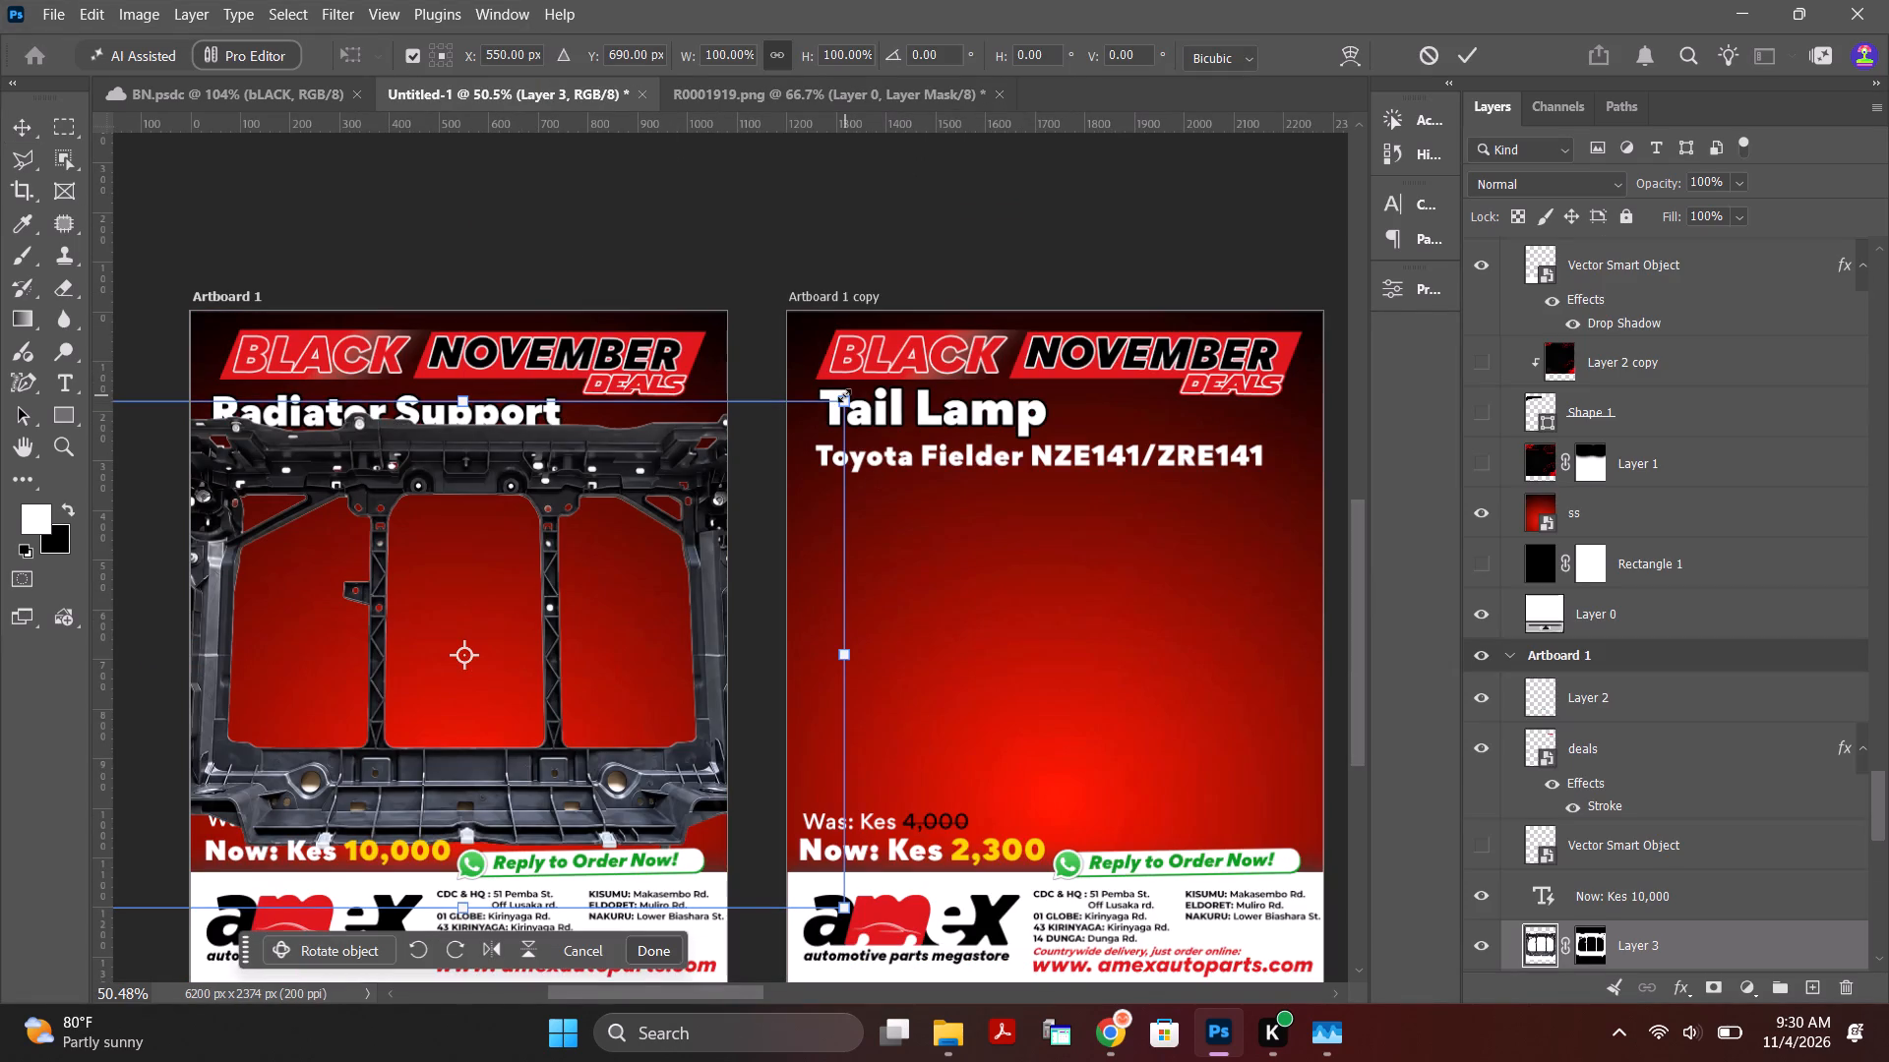
{"action": "left_click_drag", "start_coordinate": [844, 397], "coordinate": [678, 496], "text": "alt"}
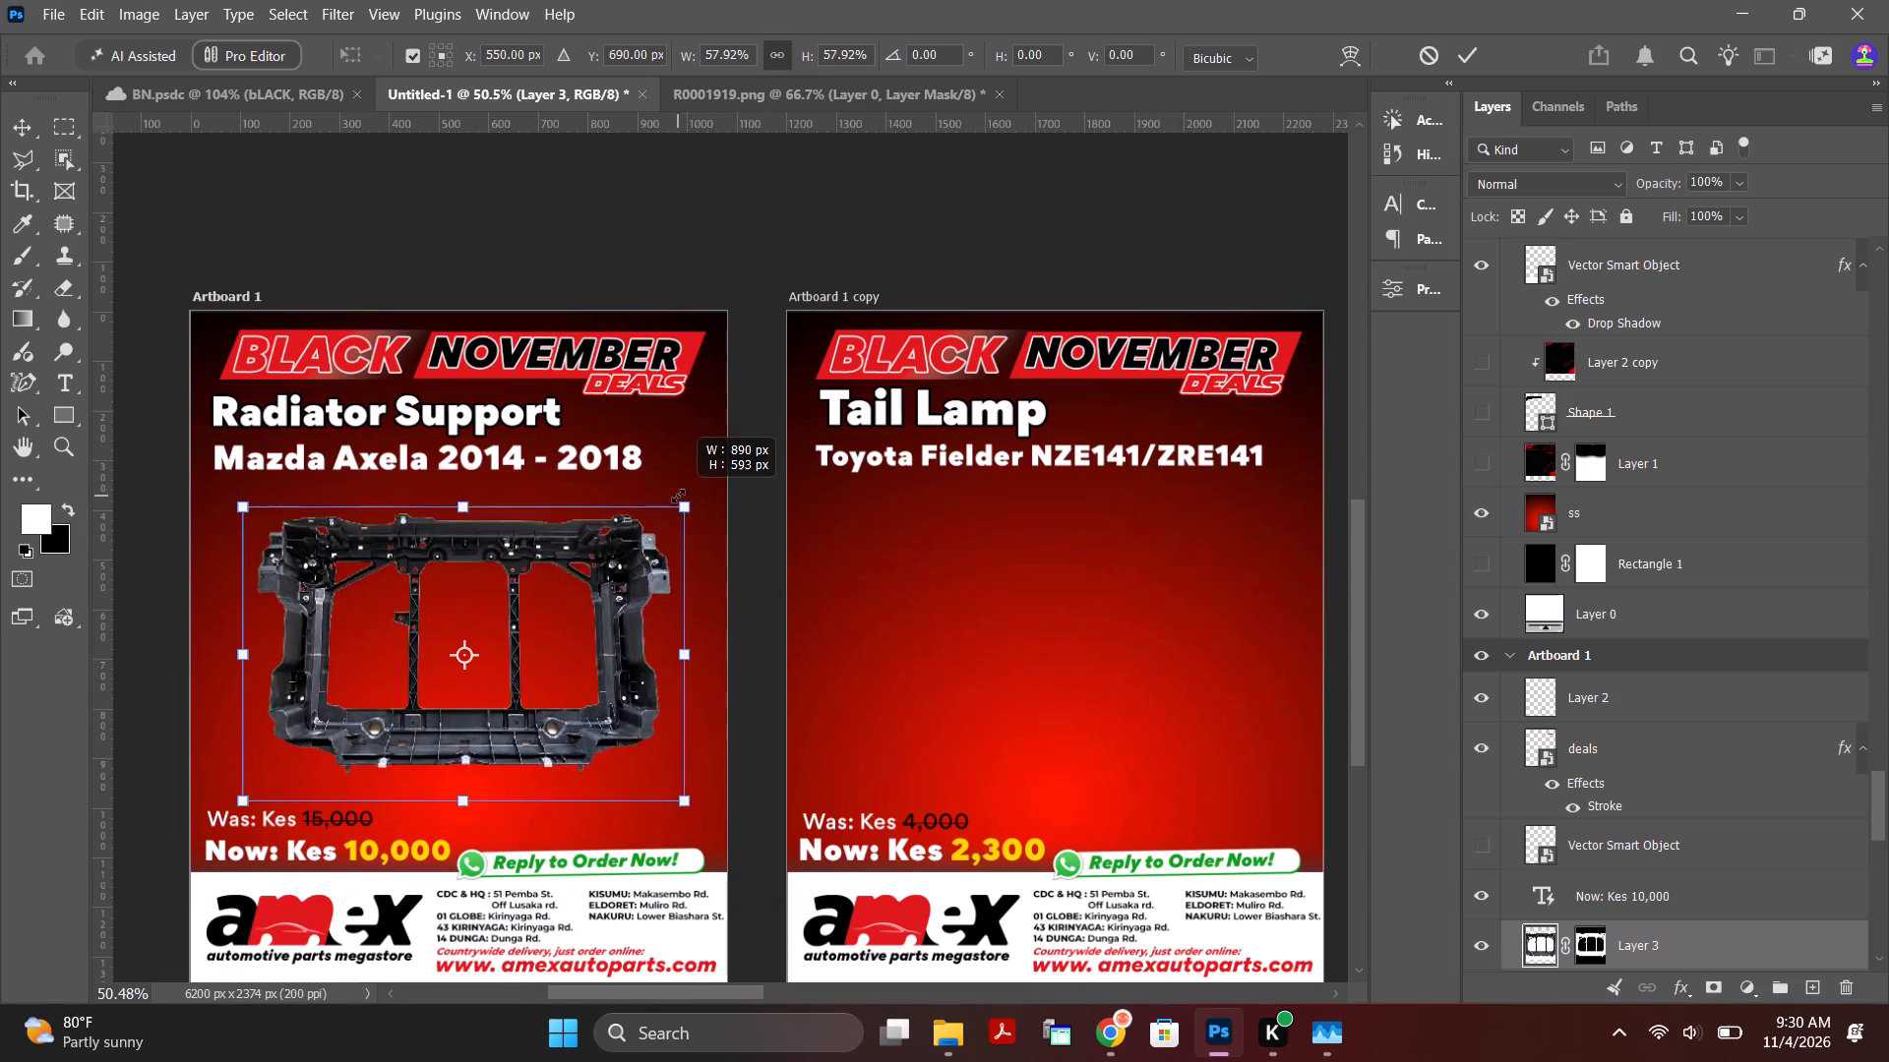
{"action": "left_click_drag", "start_coordinate": [678, 496], "coordinate": [663, 503], "text": "alt"}
{"action": "scroll", "coordinate": [556, 644], "scroll_direction": "up", "scroll_amount": 8, "text": "alt"}
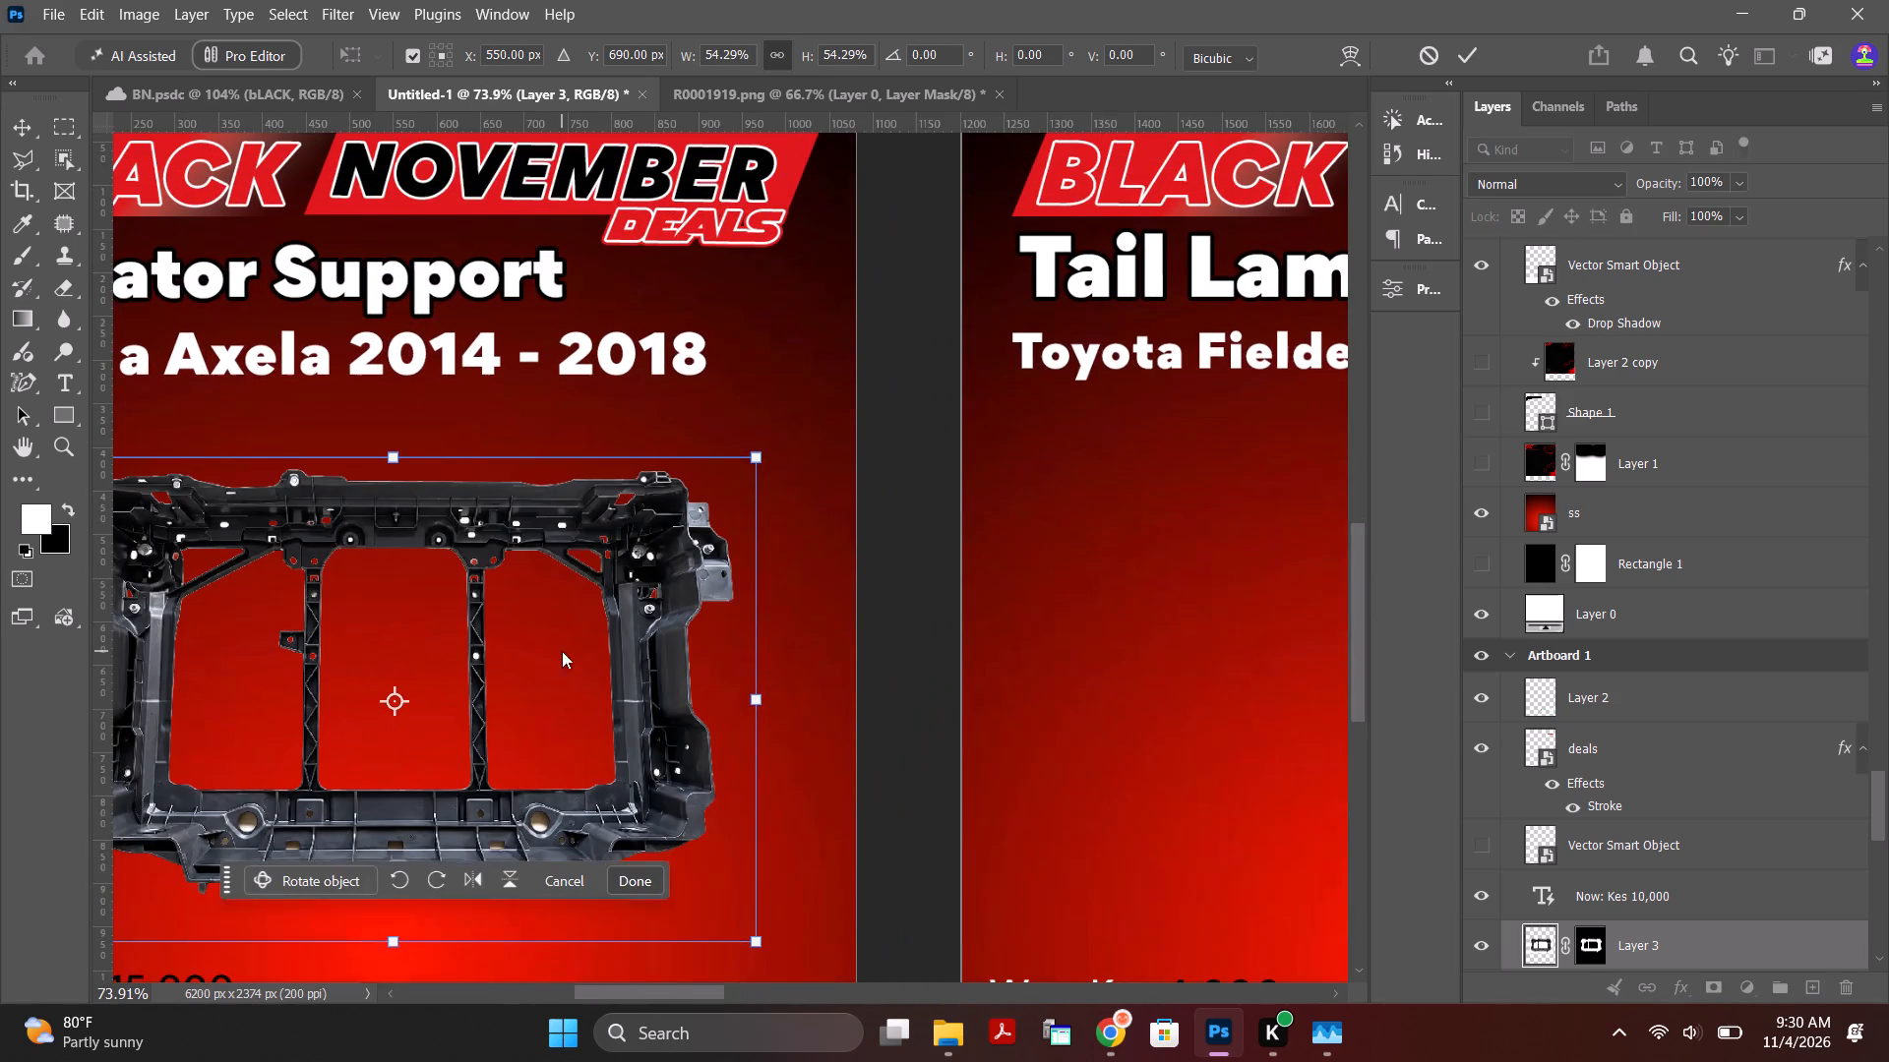
{"action": "left_click_drag", "start_coordinate": [691, 990], "coordinate": [665, 985]}
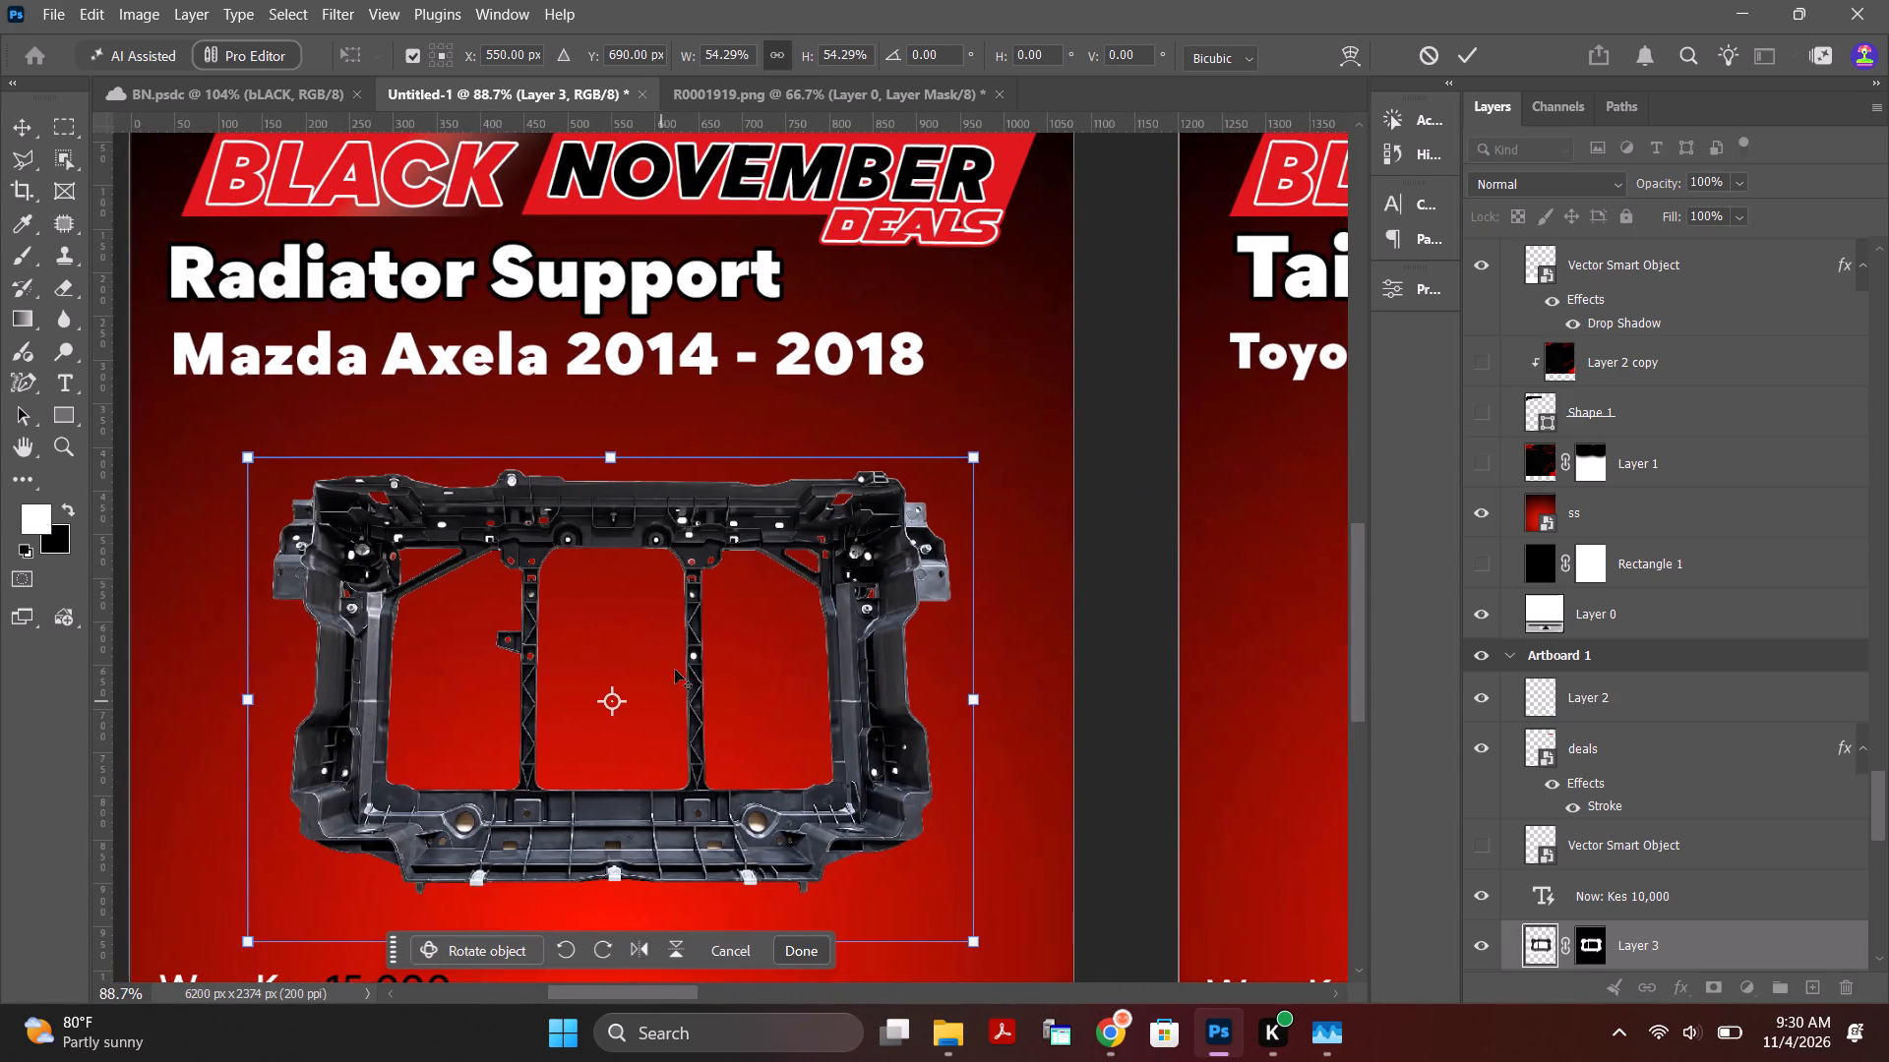
{"action": "scroll", "coordinate": [678, 670], "scroll_direction": "down", "scroll_amount": 8, "text": "alt"}
{"action": "scroll", "coordinate": [694, 757], "scroll_direction": "up", "scroll_amount": 2, "text": "alt"}
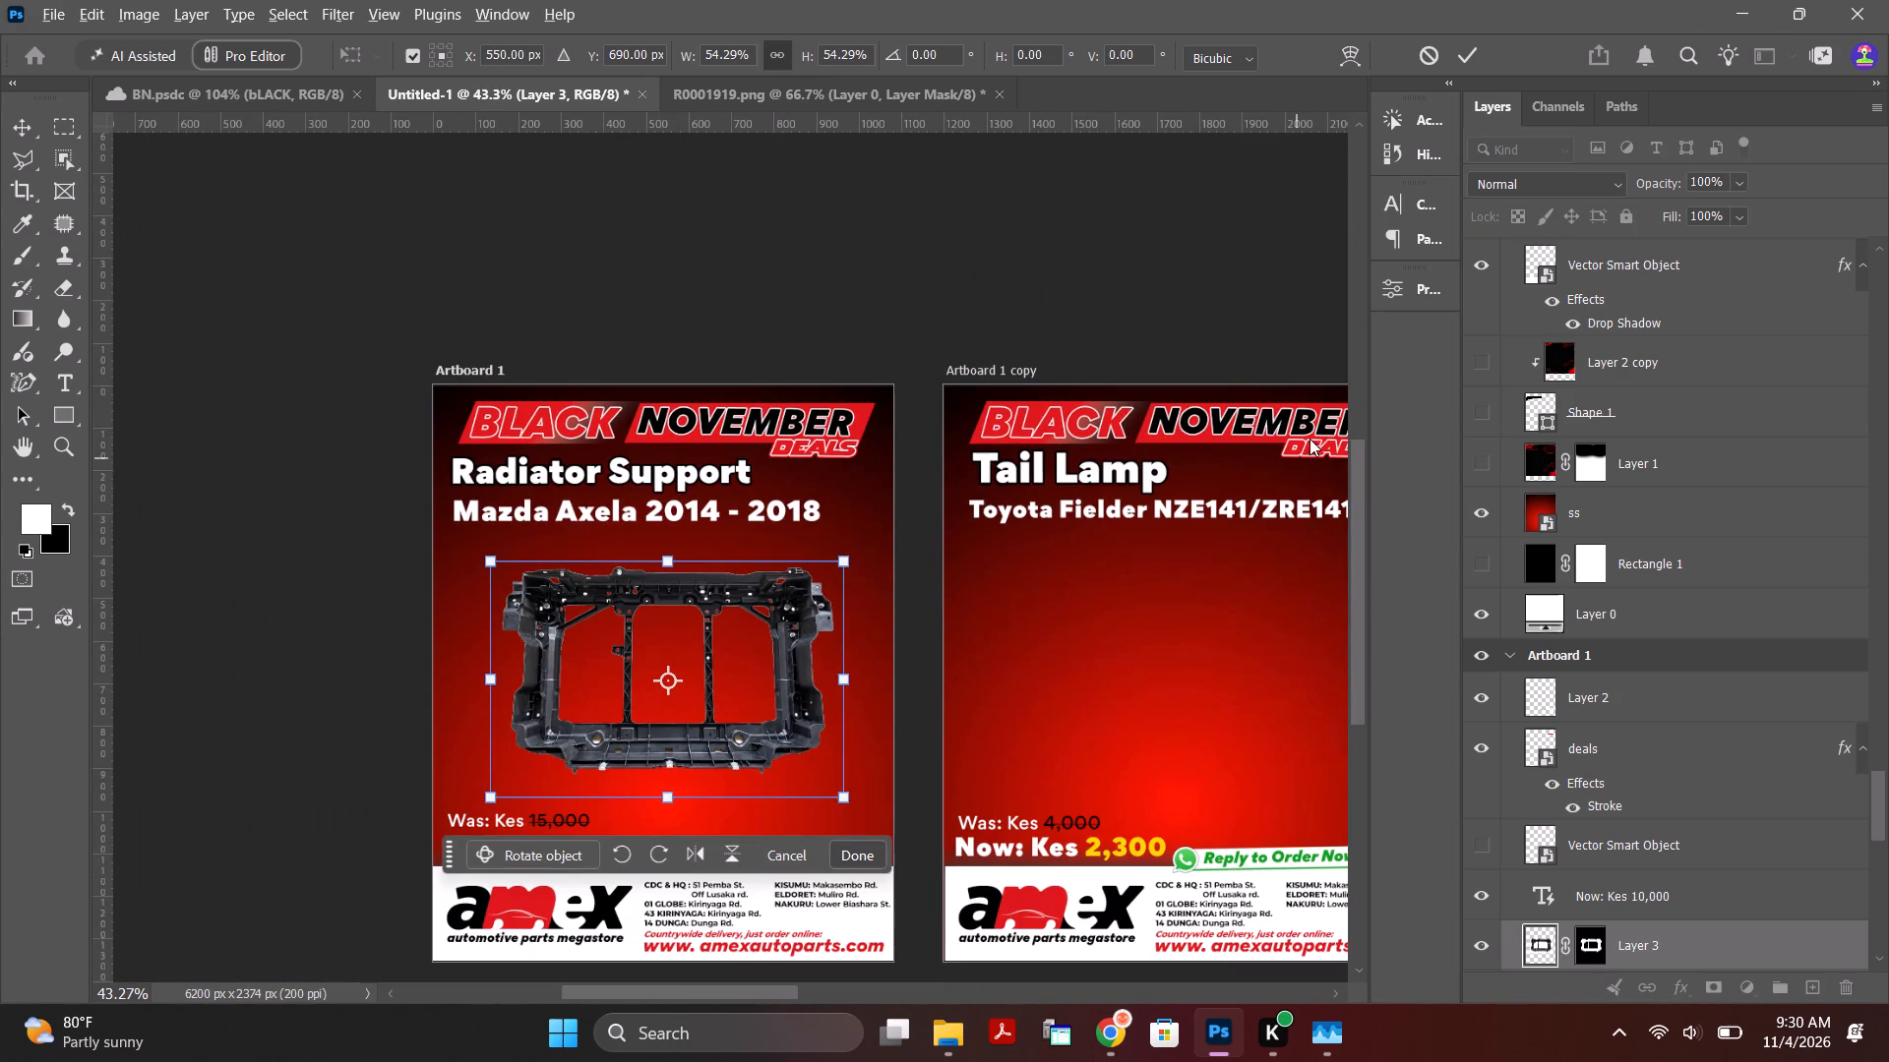
{"action": "left_click_drag", "start_coordinate": [1355, 488], "coordinate": [1361, 558]}
{"action": "scroll", "coordinate": [680, 470], "scroll_direction": "up", "scroll_amount": 3, "text": "alt"}
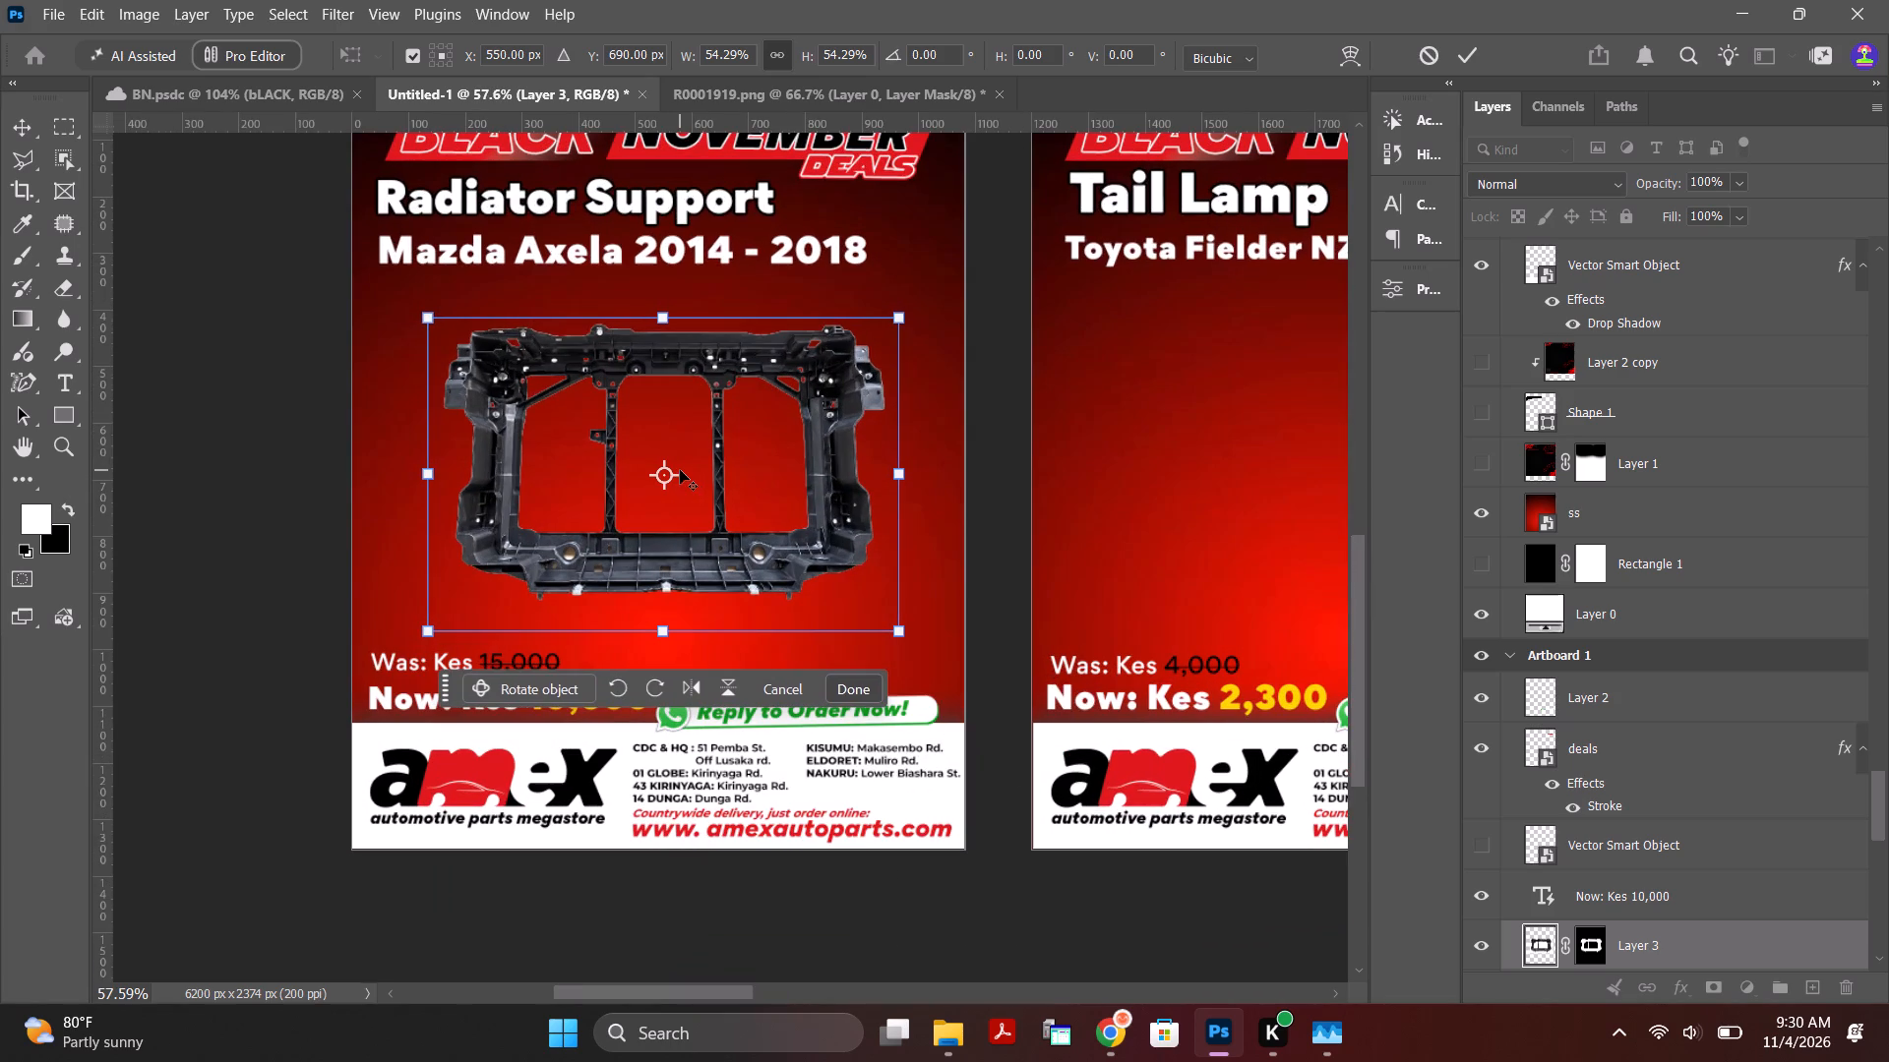
{"action": "left_click_drag", "start_coordinate": [726, 360], "coordinate": [692, 334]}
{"action": "scroll", "coordinate": [692, 337], "scroll_direction": "down", "scroll_amount": 7, "text": "alt"}
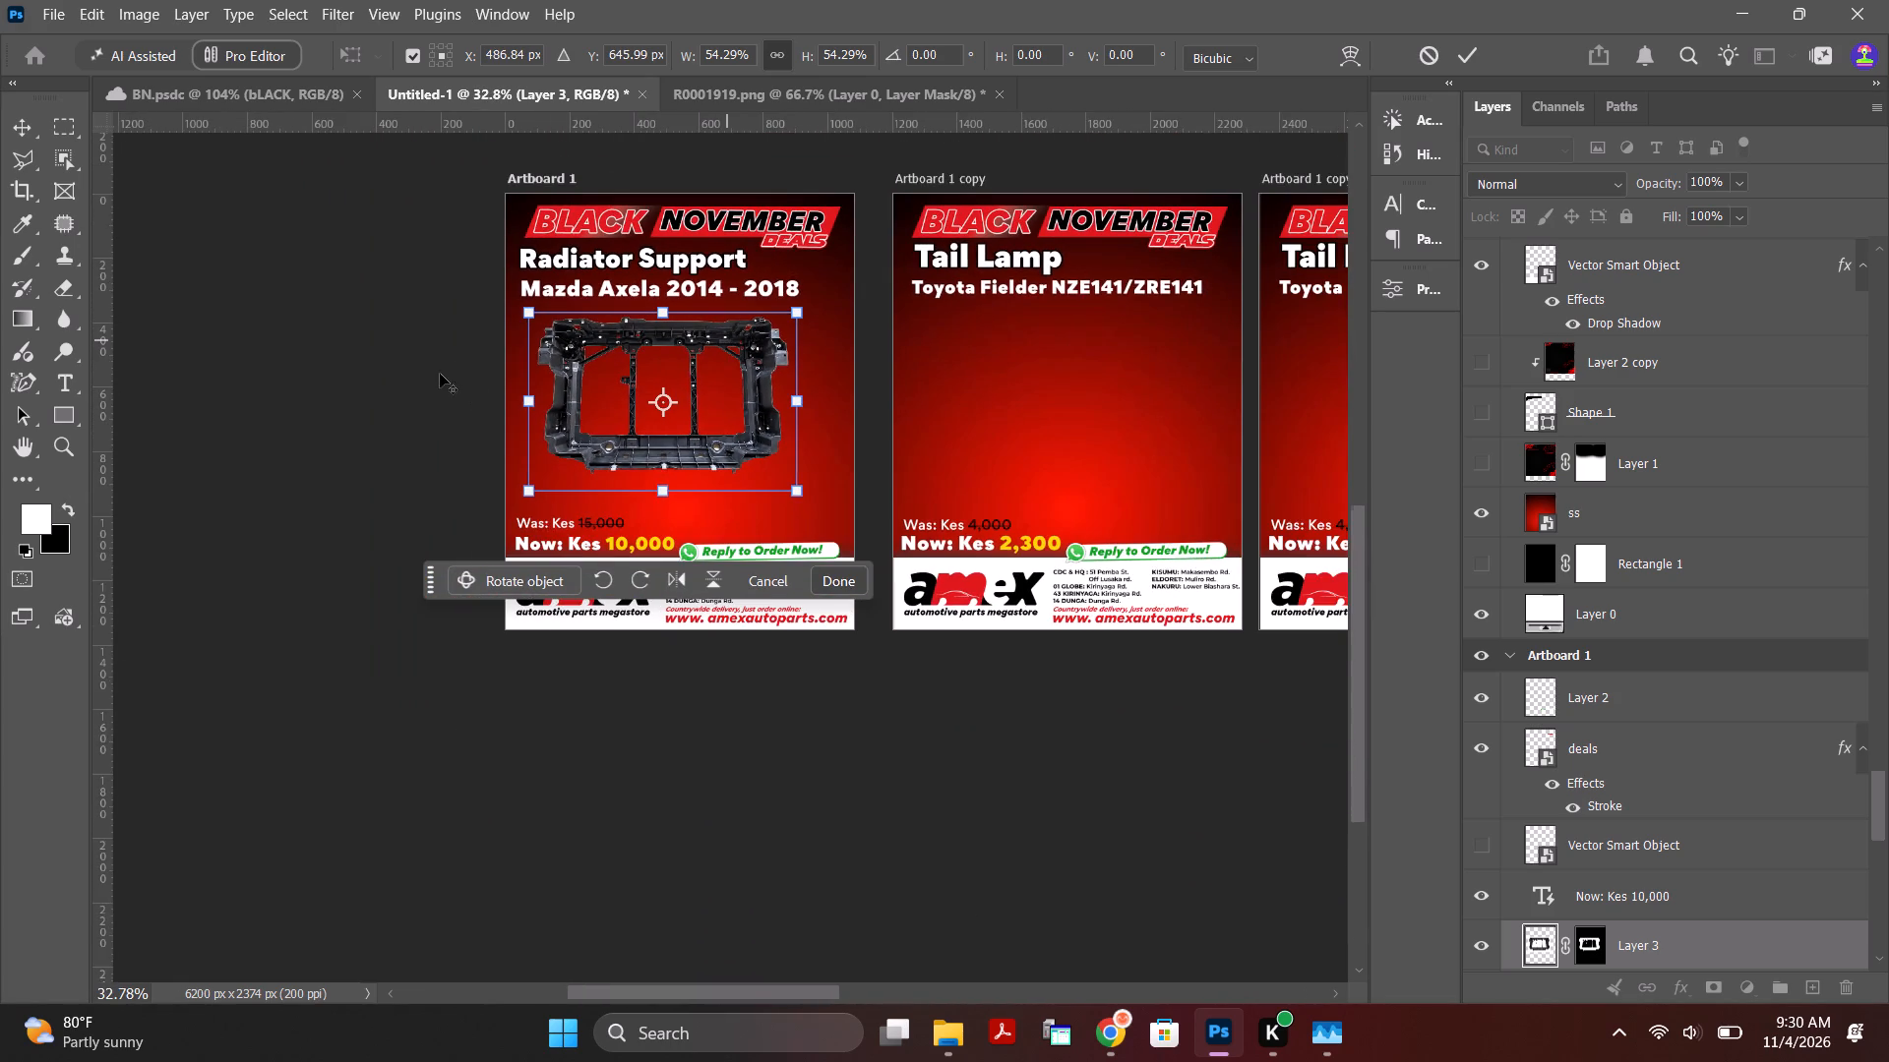
{"action": "scroll", "coordinate": [456, 365], "scroll_direction": "up", "scroll_amount": 5, "text": "alt"}
{"action": "scroll", "coordinate": [635, 223], "scroll_direction": "up", "scroll_amount": 1, "text": "alt"}
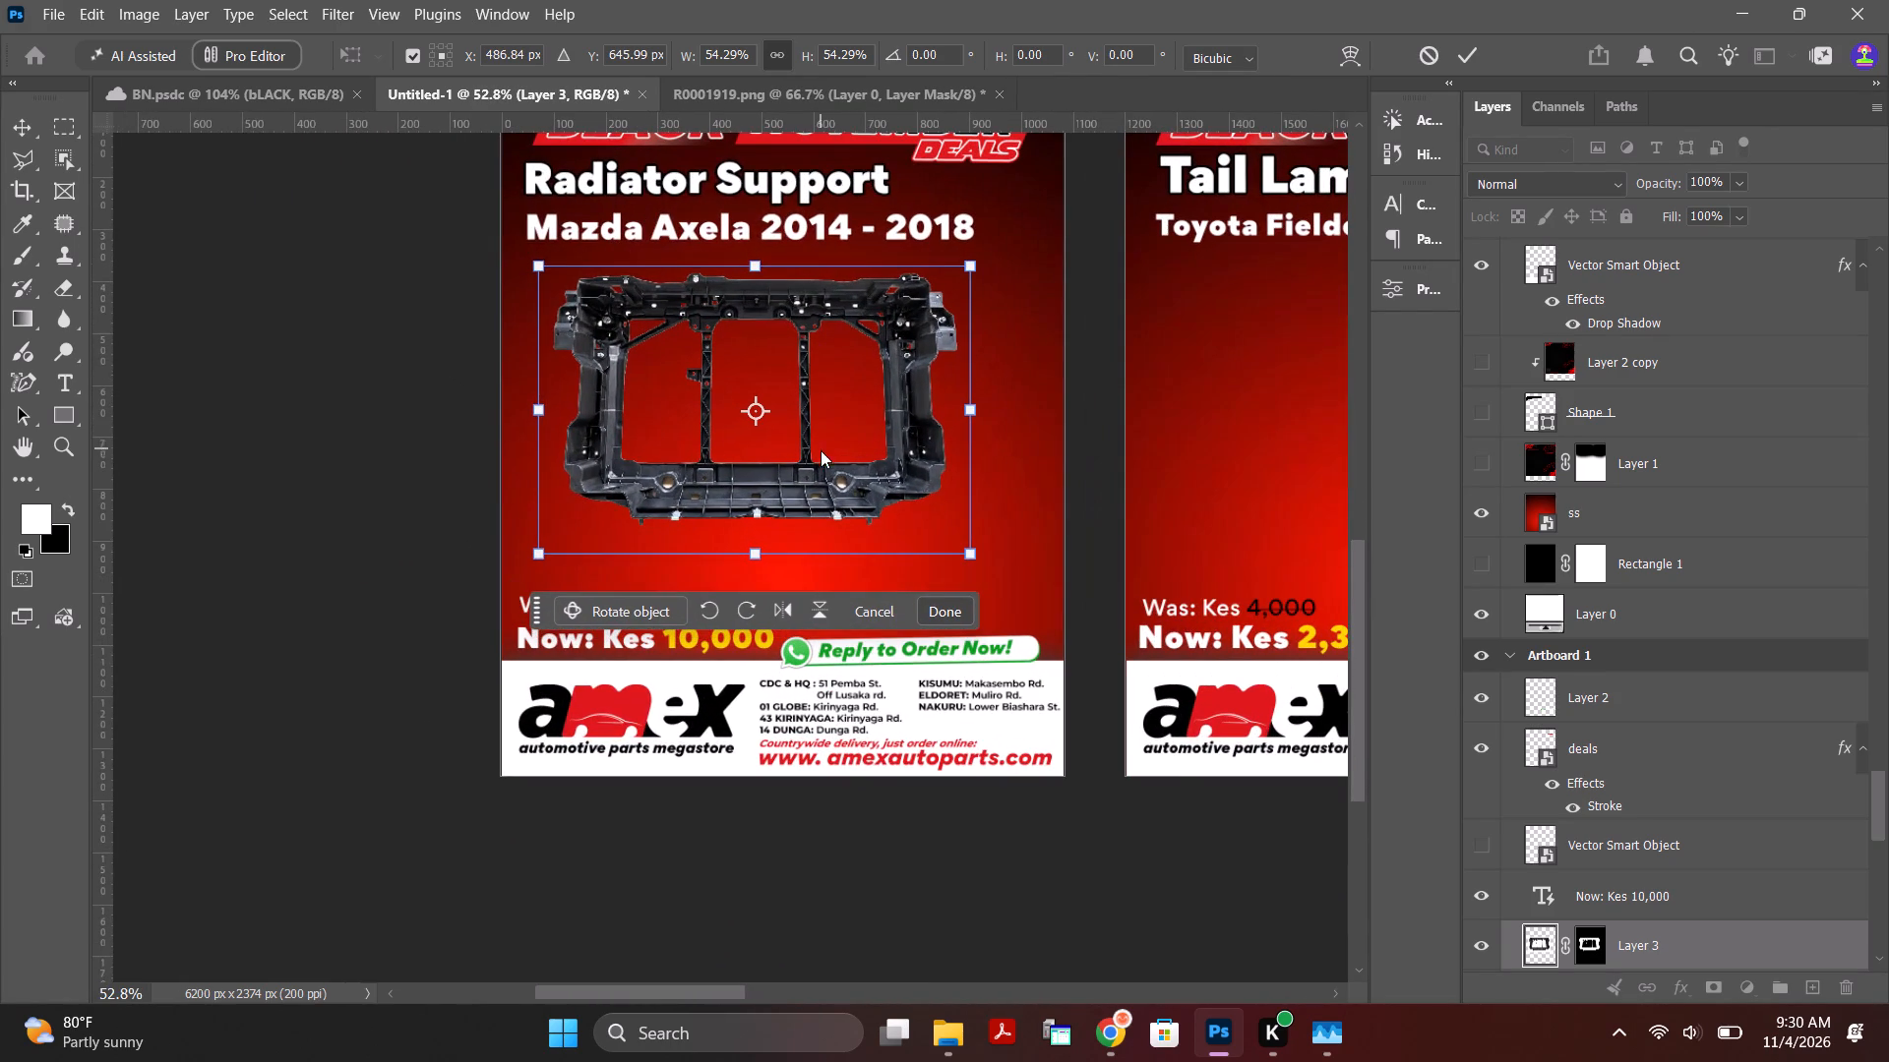
{"action": "left_click", "coordinate": [1470, 53]}
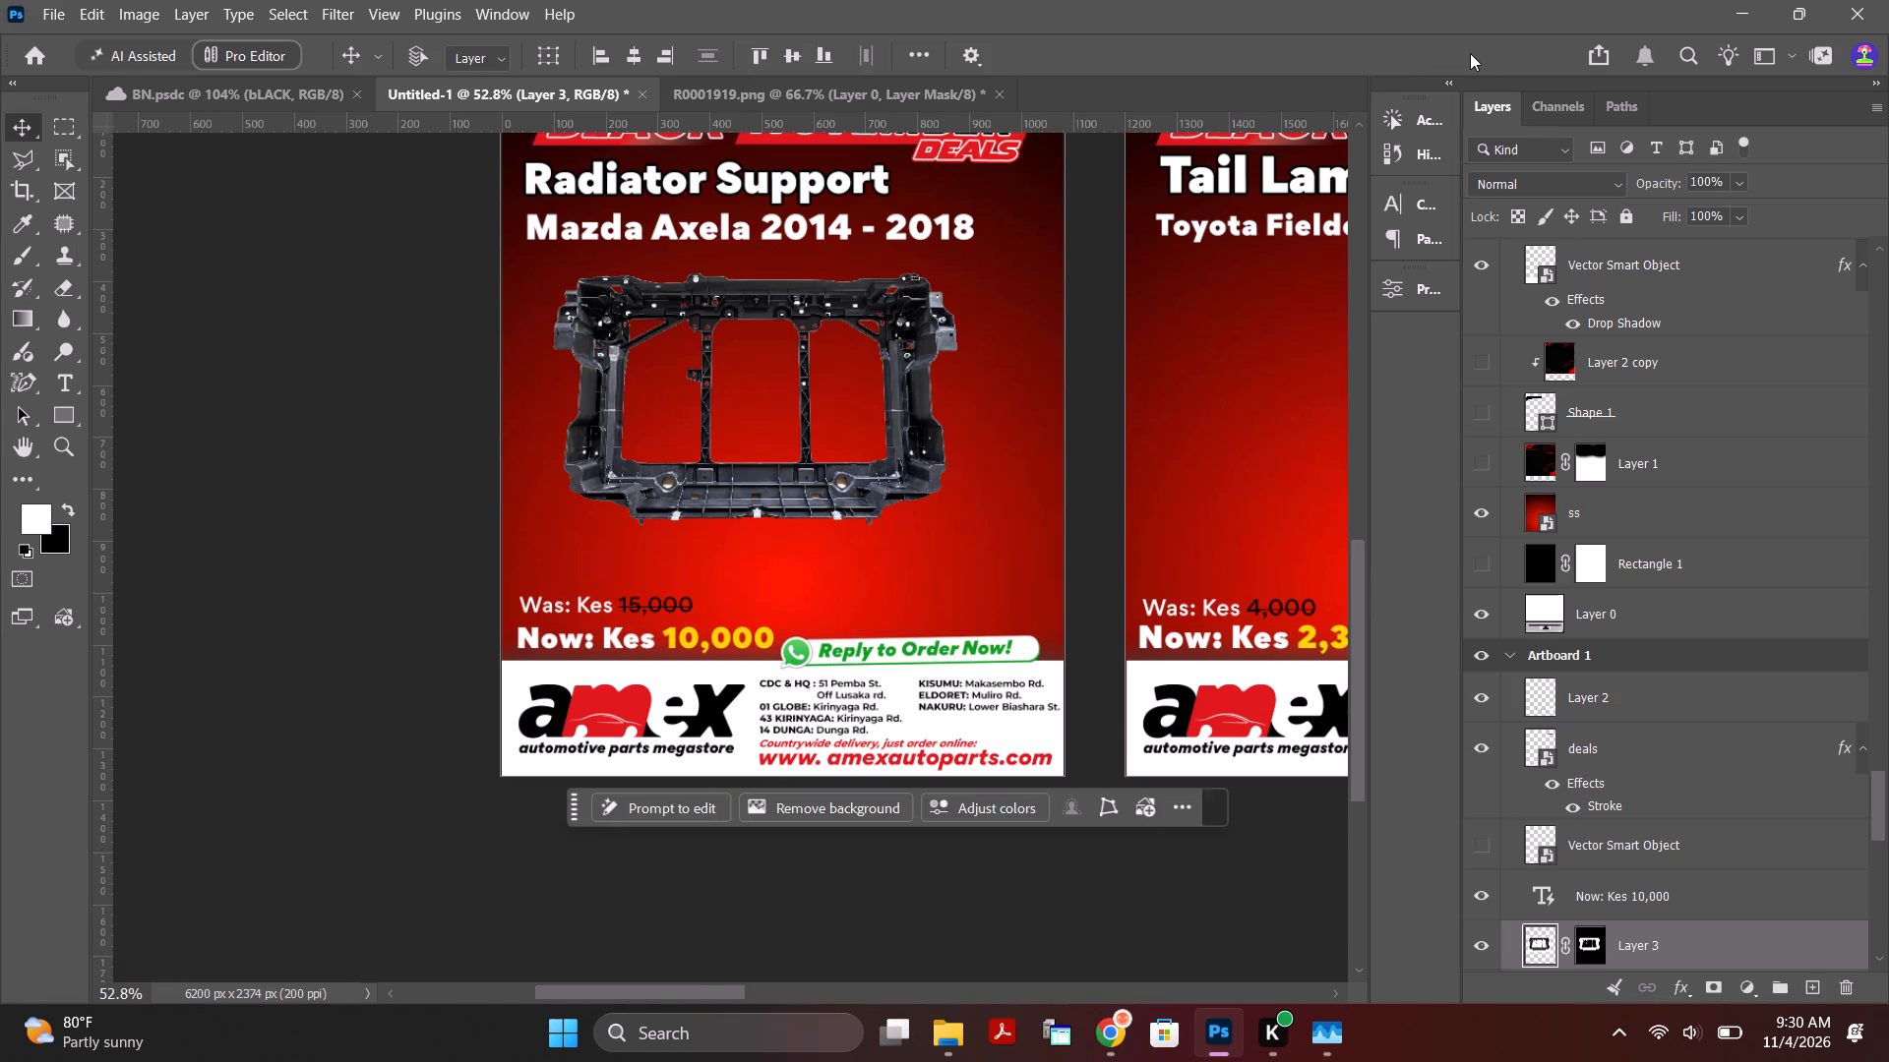
Shift the radiator support image about 26 px right and 5 px down within Artboard 1.
{"action": "left_click_drag", "start_coordinate": [908, 358], "coordinate": [927, 368]}
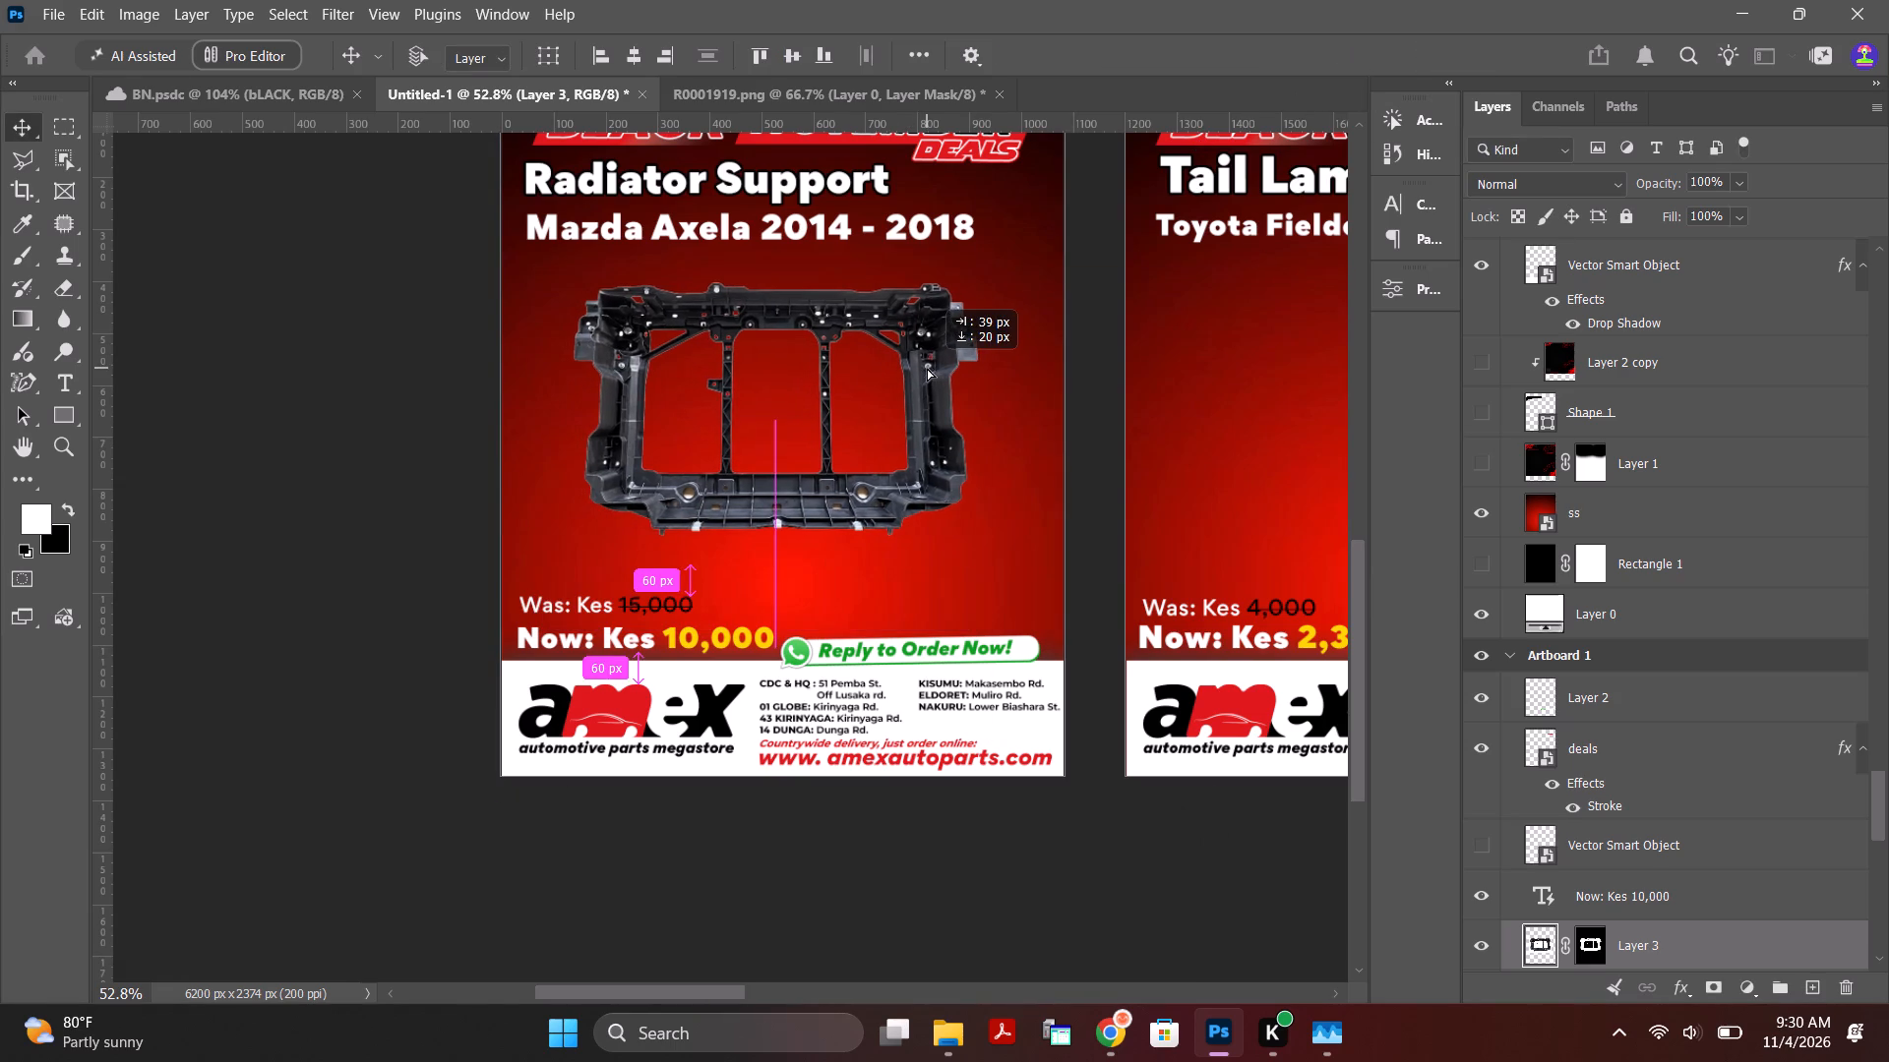
{"action": "left_click_drag", "start_coordinate": [927, 368], "coordinate": [922, 360]}
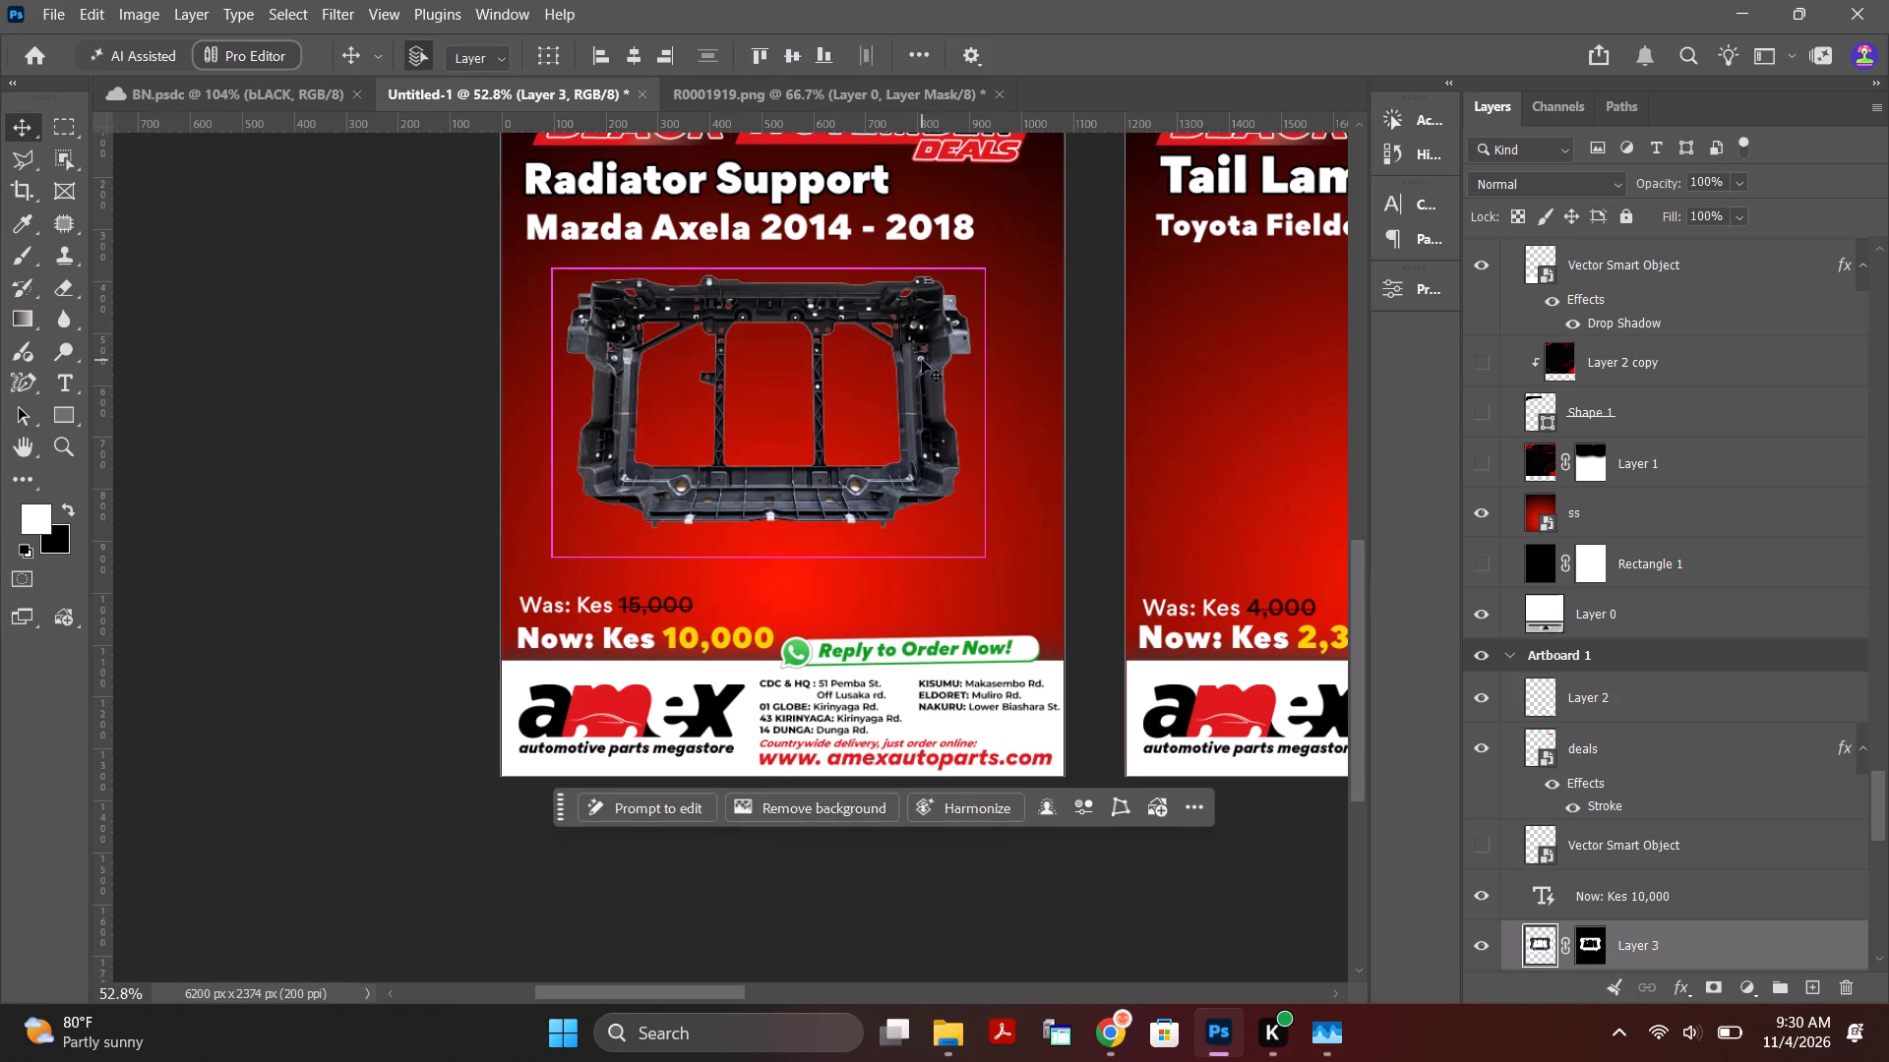
Duplicate the radiator support layer and place the copy beneath the original in the layer order.
{"action": "key", "text": "ctrl+j"}
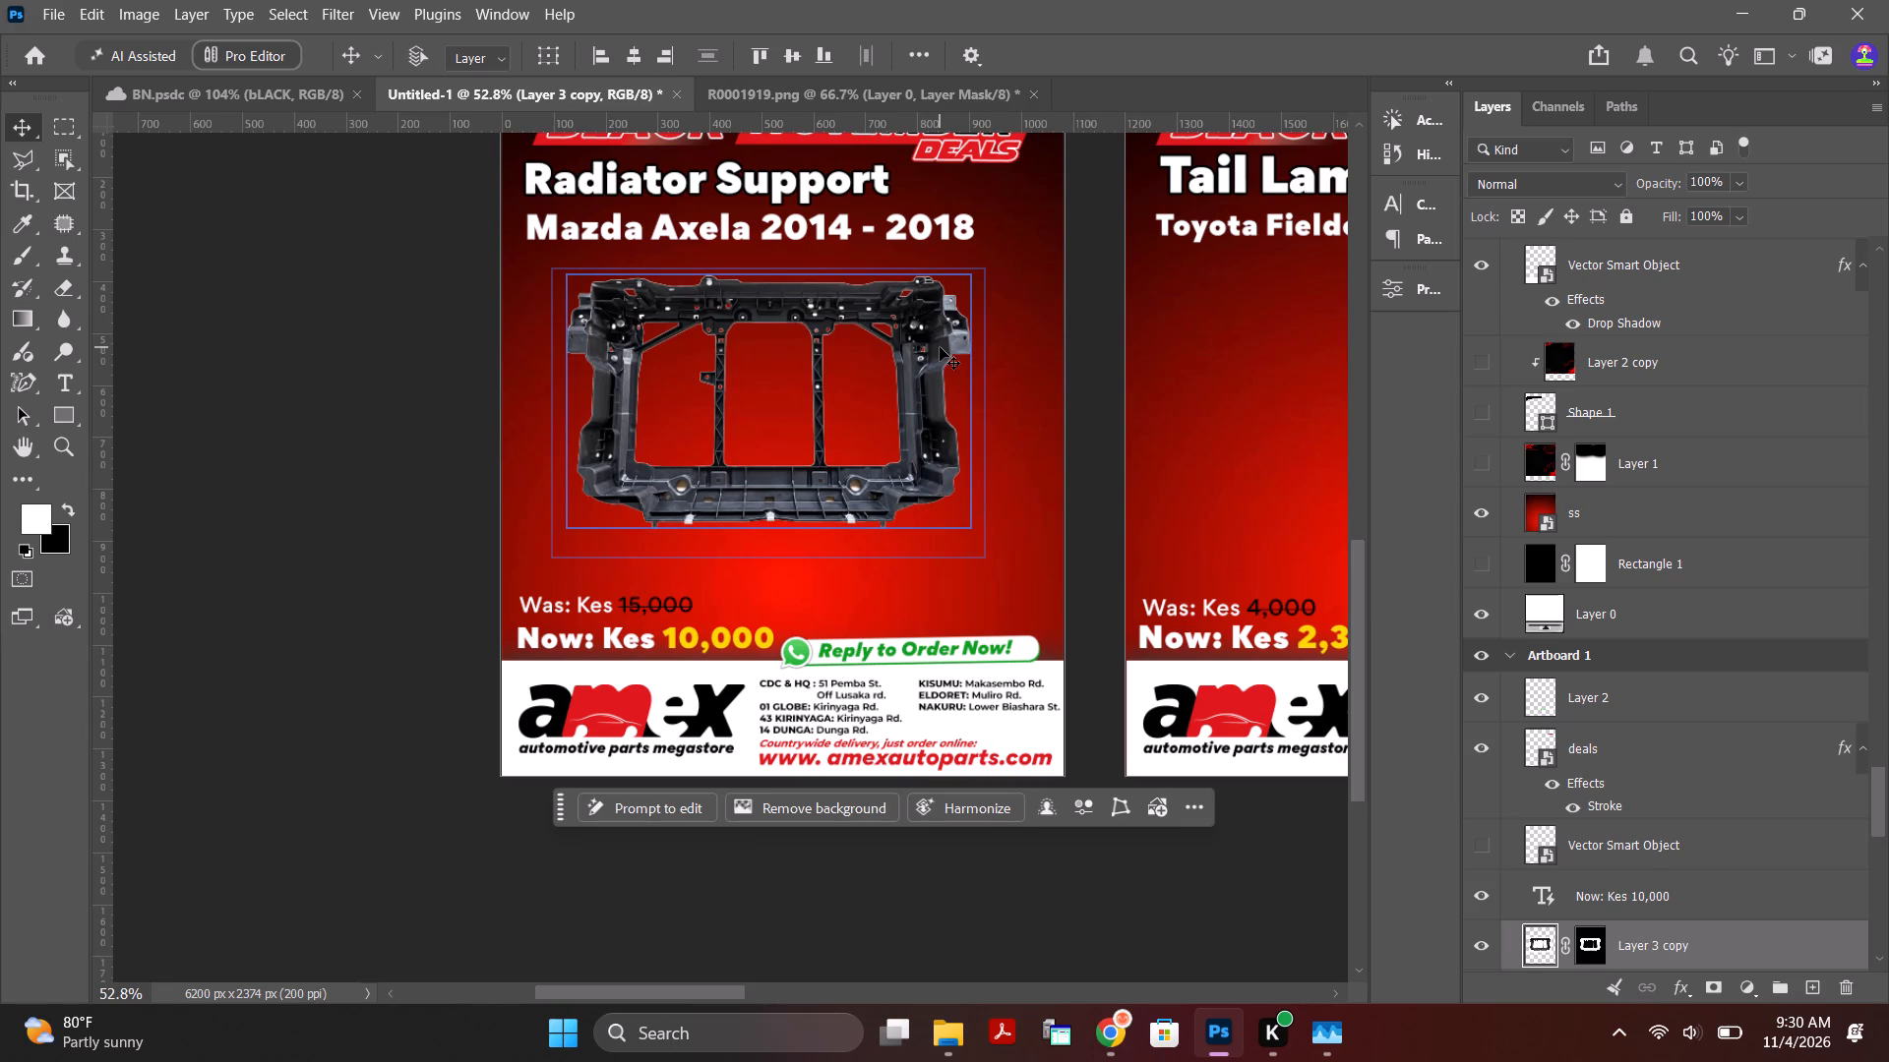
{"action": "scroll", "coordinate": [1675, 754], "scroll_direction": "down", "scroll_amount": 6}
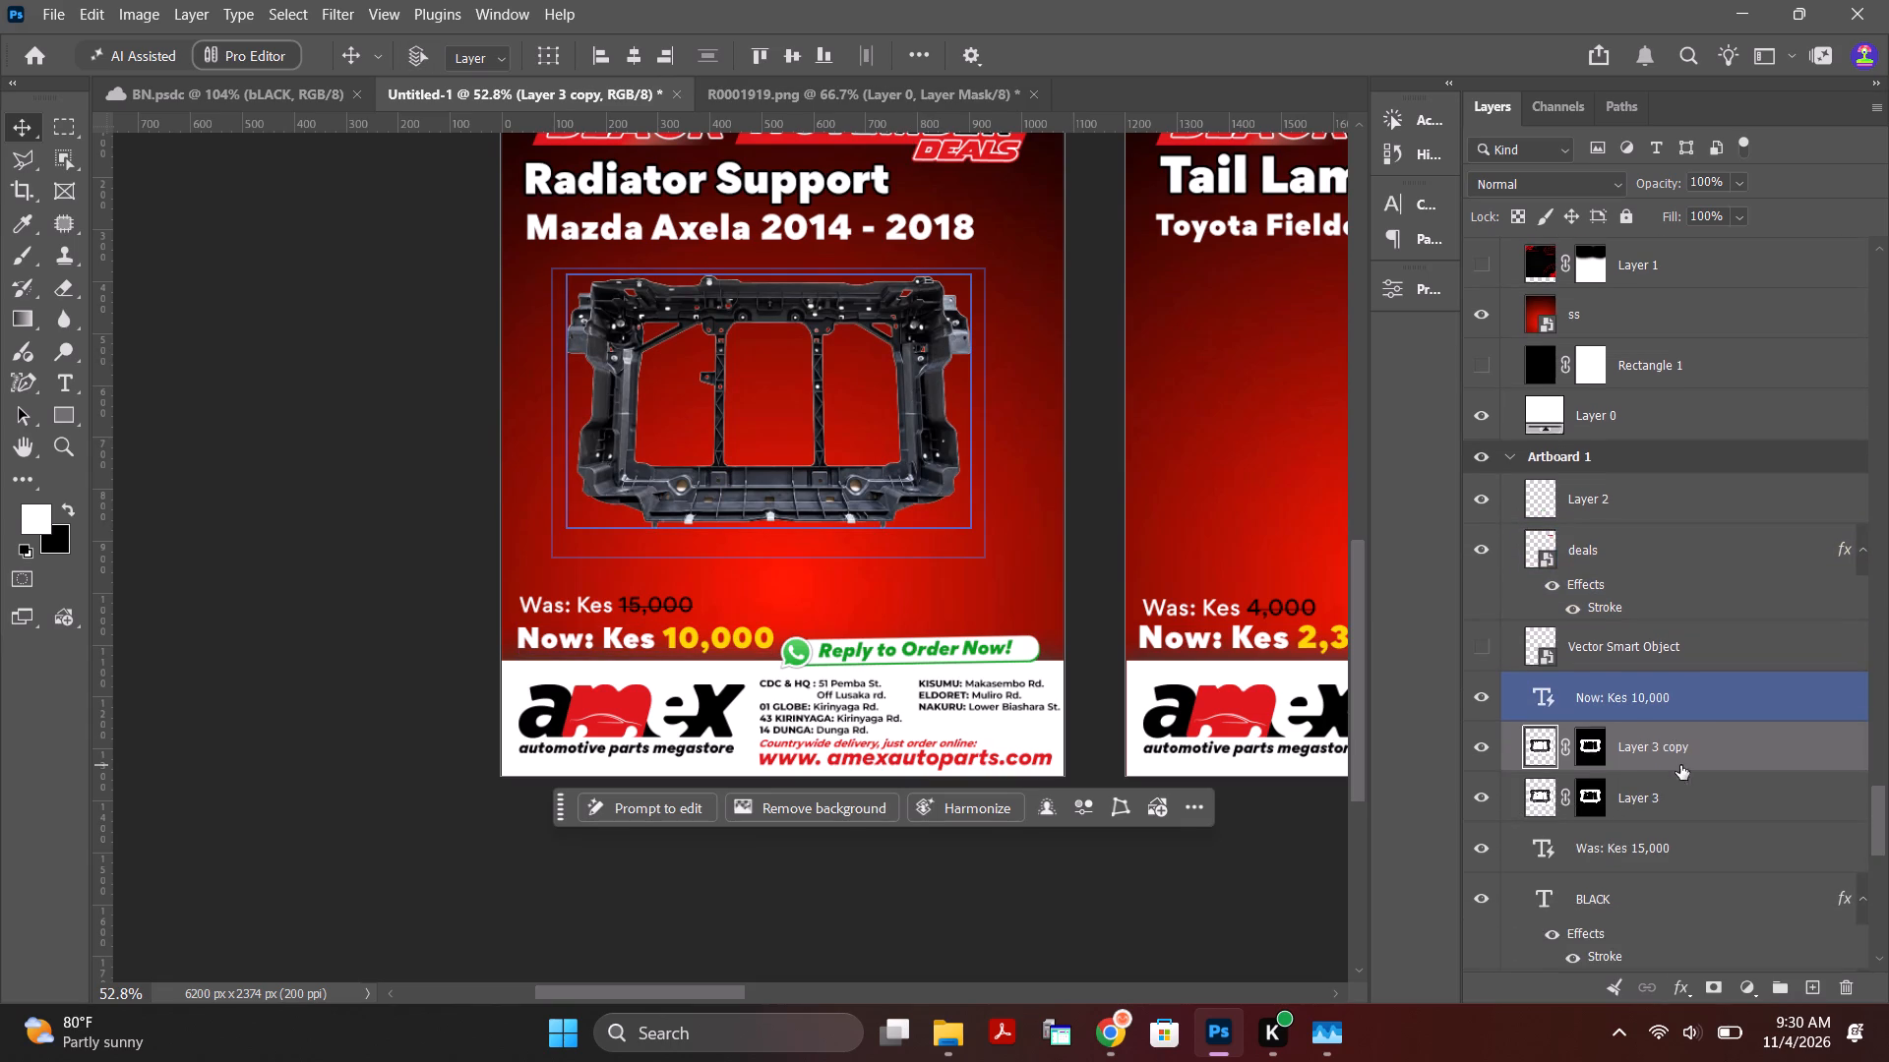
{"action": "left_click_drag", "start_coordinate": [1651, 748], "coordinate": [1666, 827]}
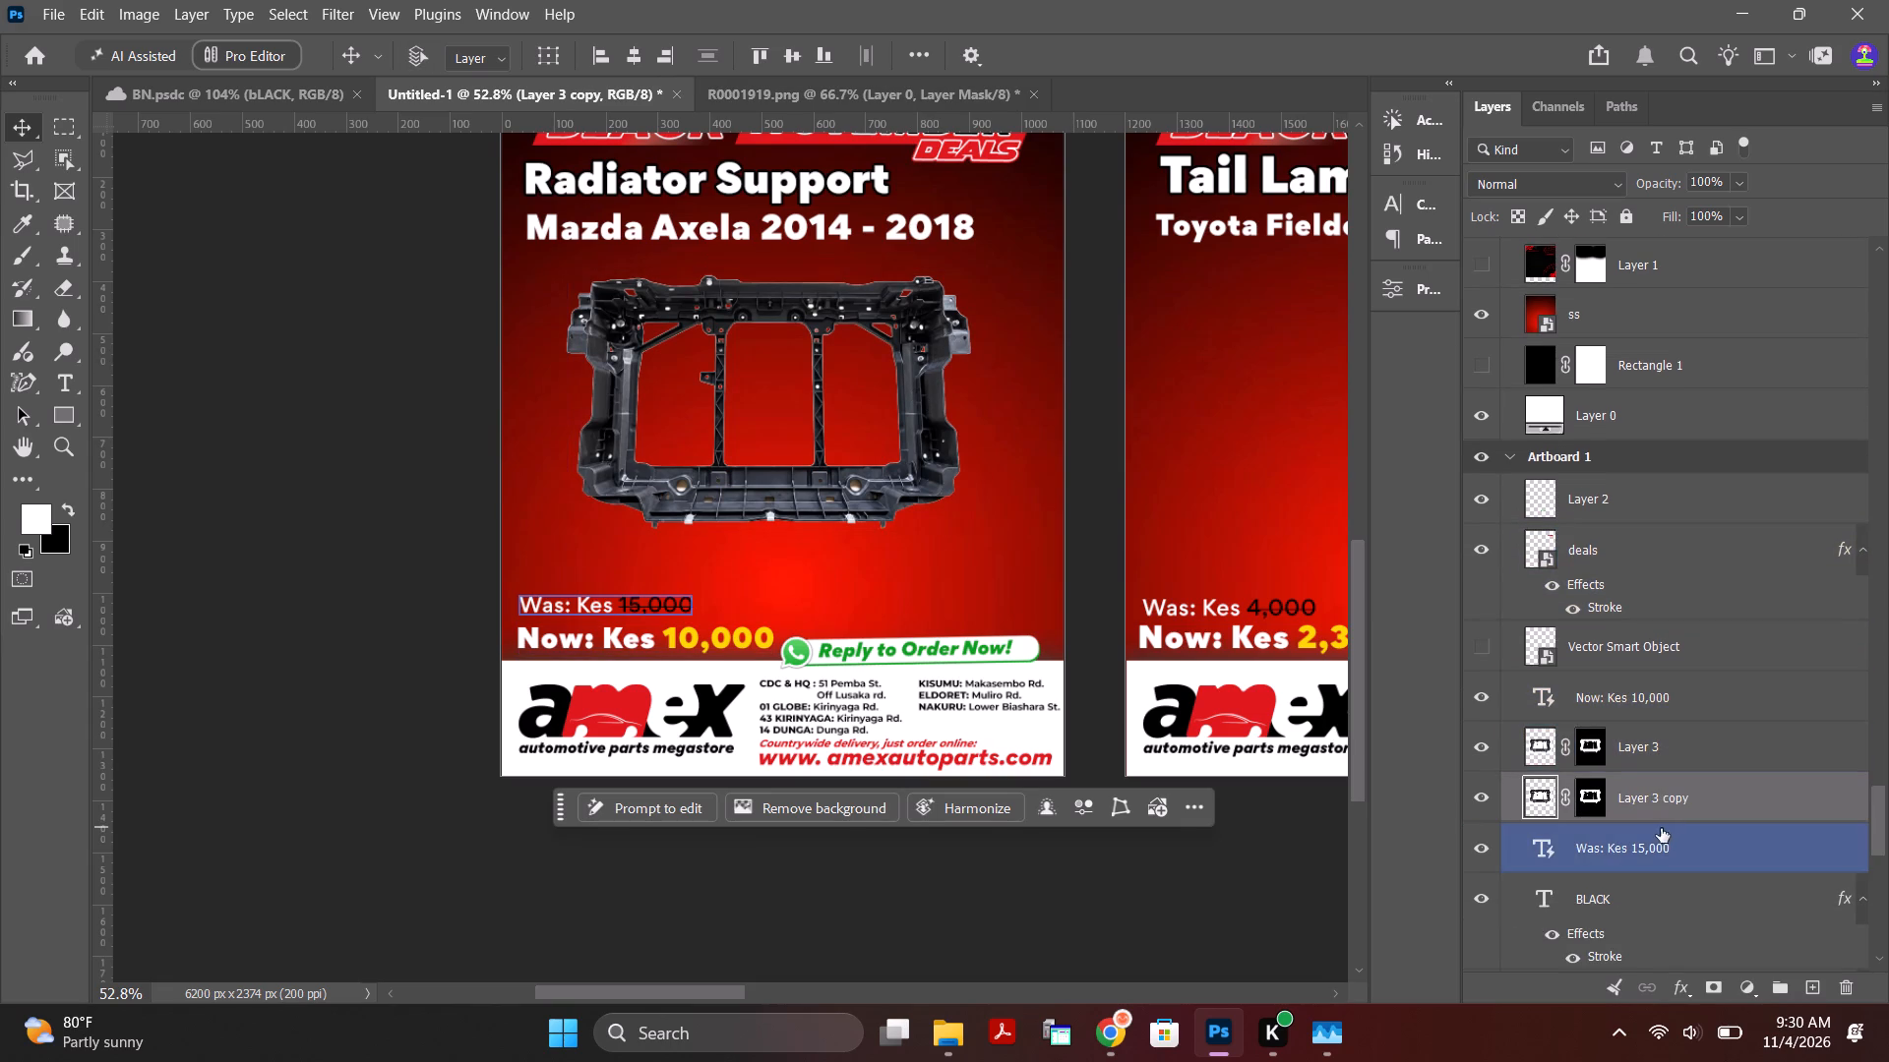
{"action": "left_click", "coordinate": [1654, 801]}
Flip the radiator support copy vertically and move it about 421 px down to mirror the original as a reflection.
{"action": "key", "text": "ctrl+t"}
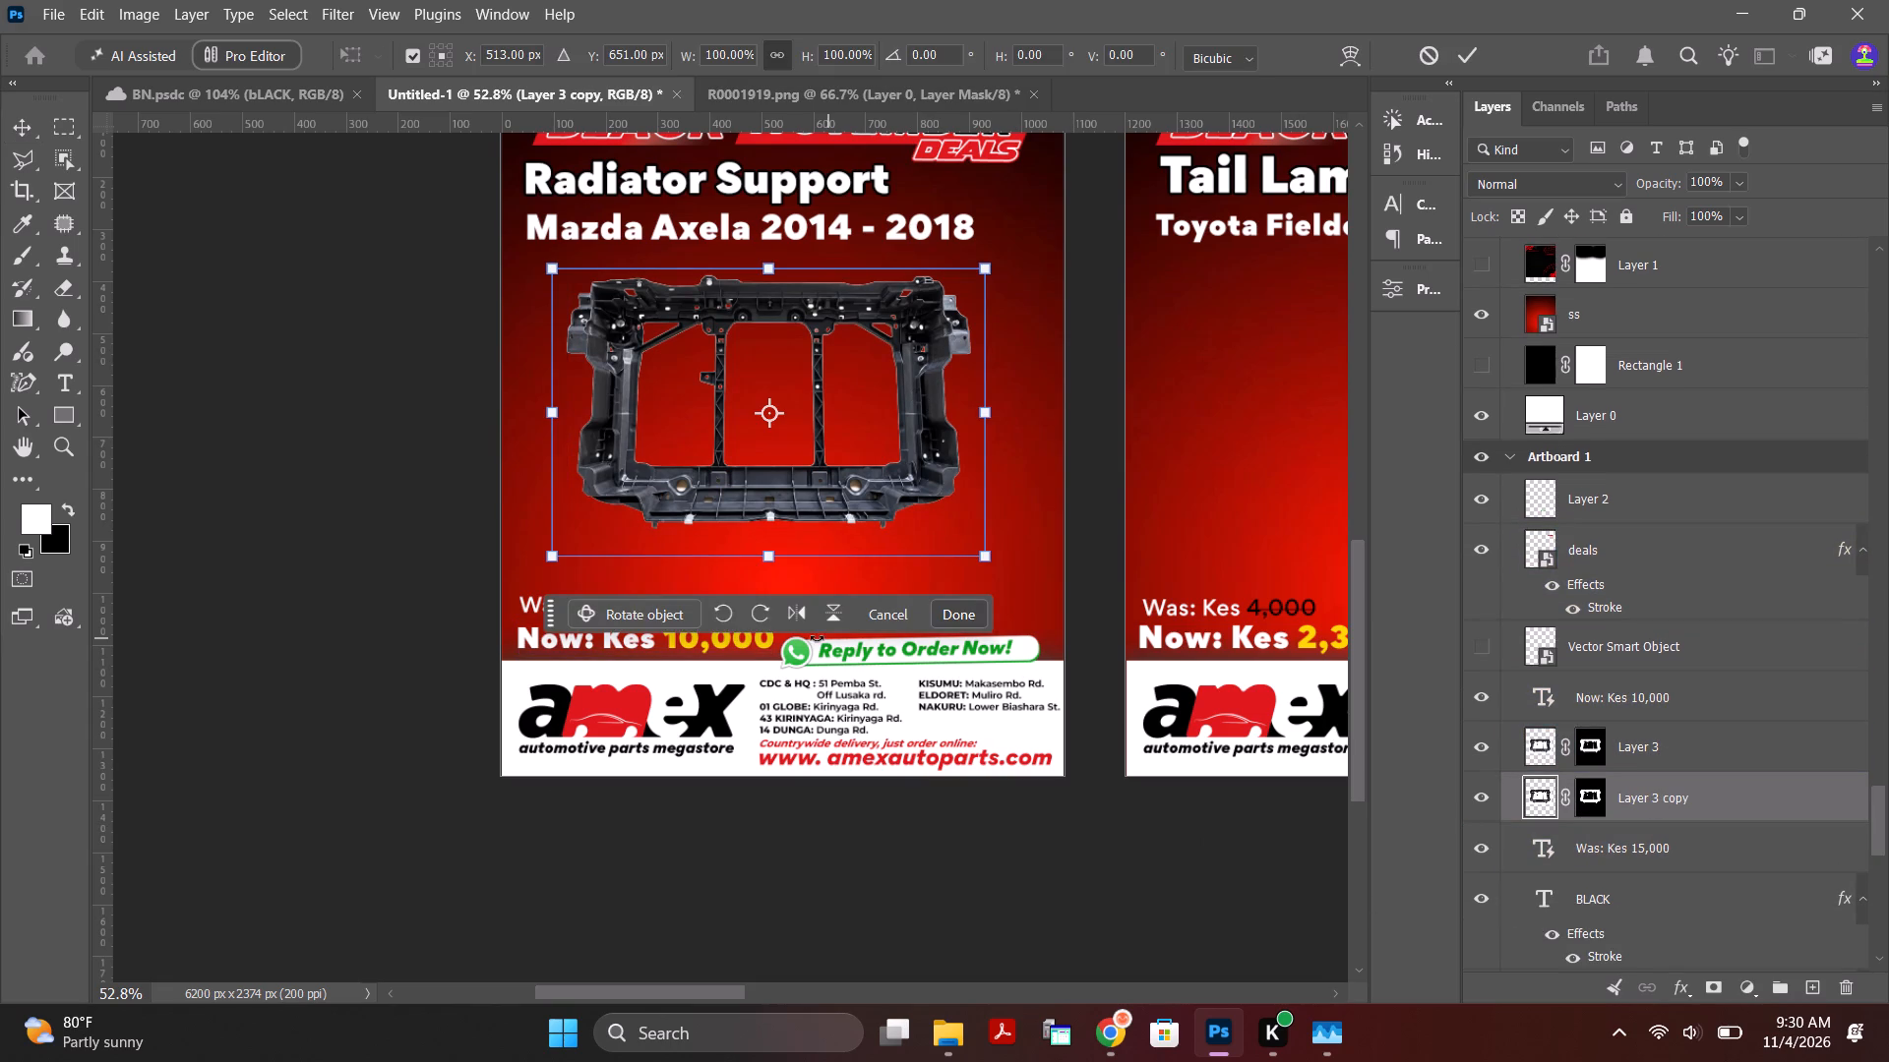
{"action": "left_click", "coordinate": [827, 615]}
{"action": "left_click_drag", "start_coordinate": [933, 393], "coordinate": [934, 607]}
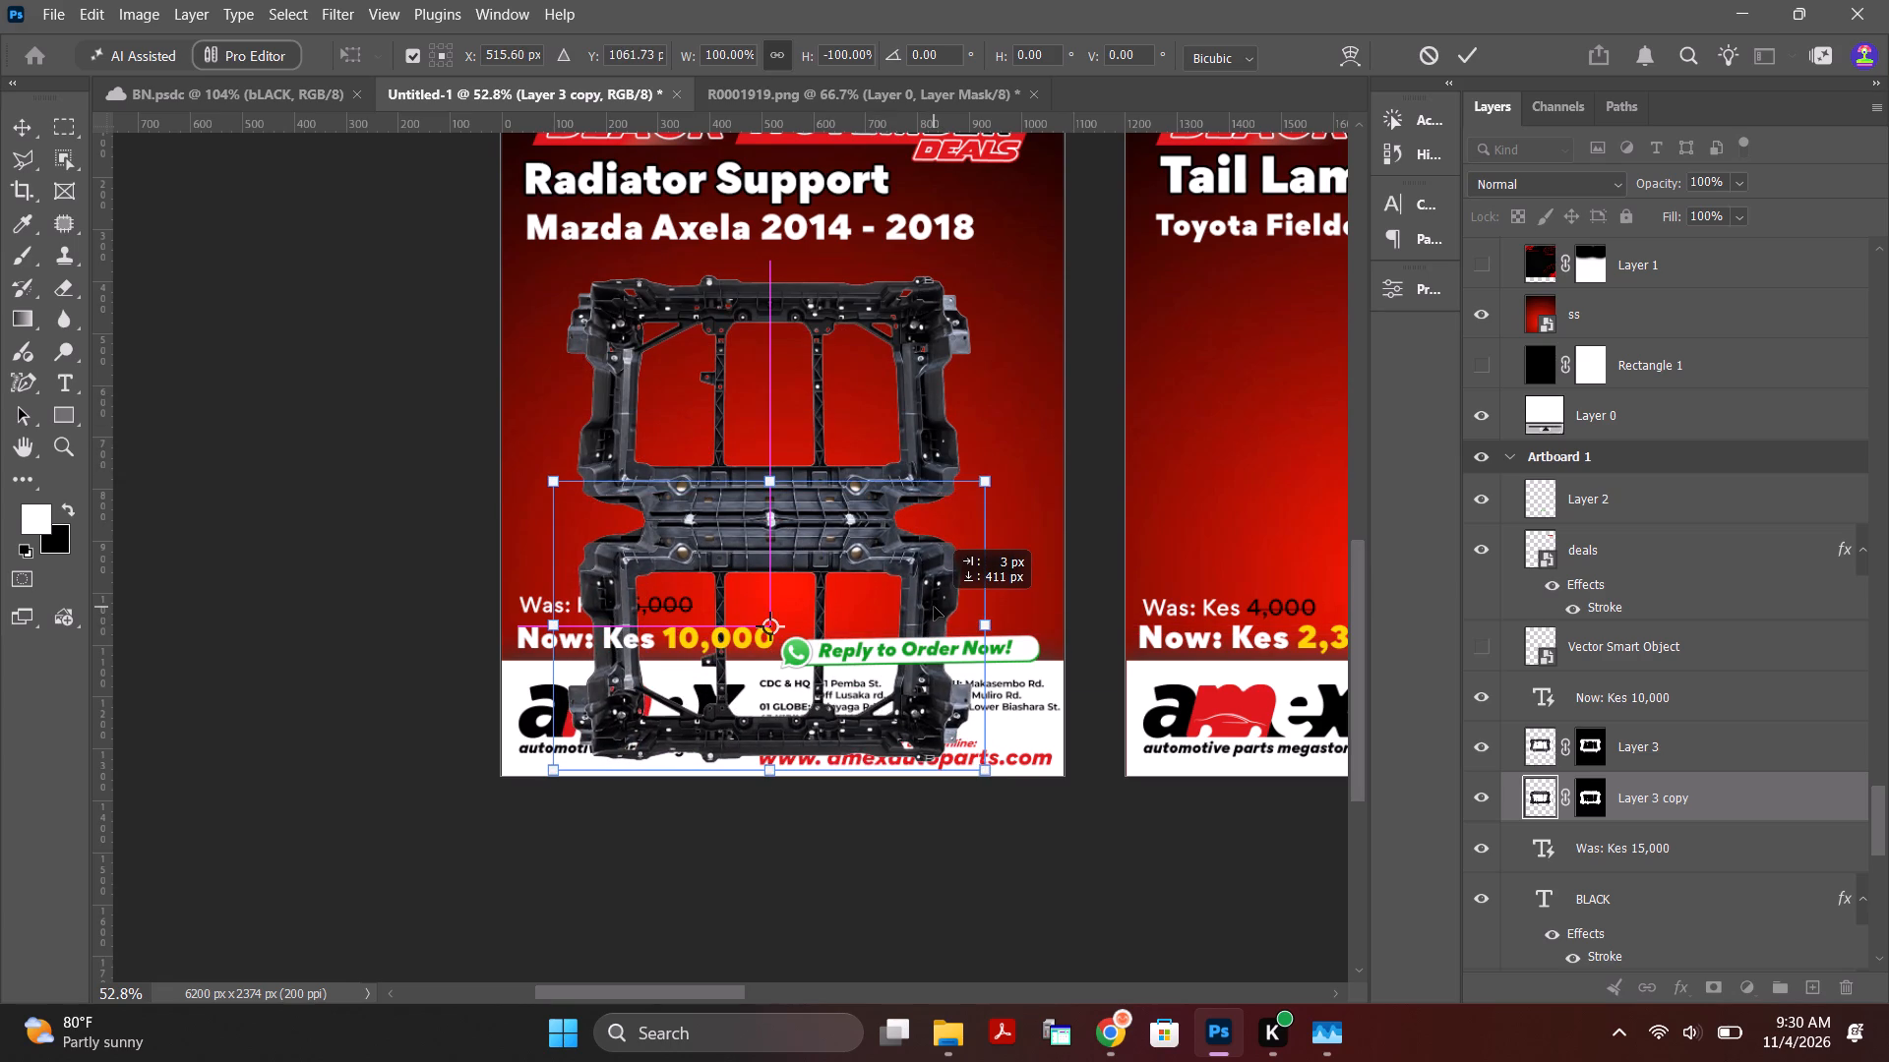
{"action": "left_click_drag", "start_coordinate": [934, 607], "coordinate": [934, 611]}
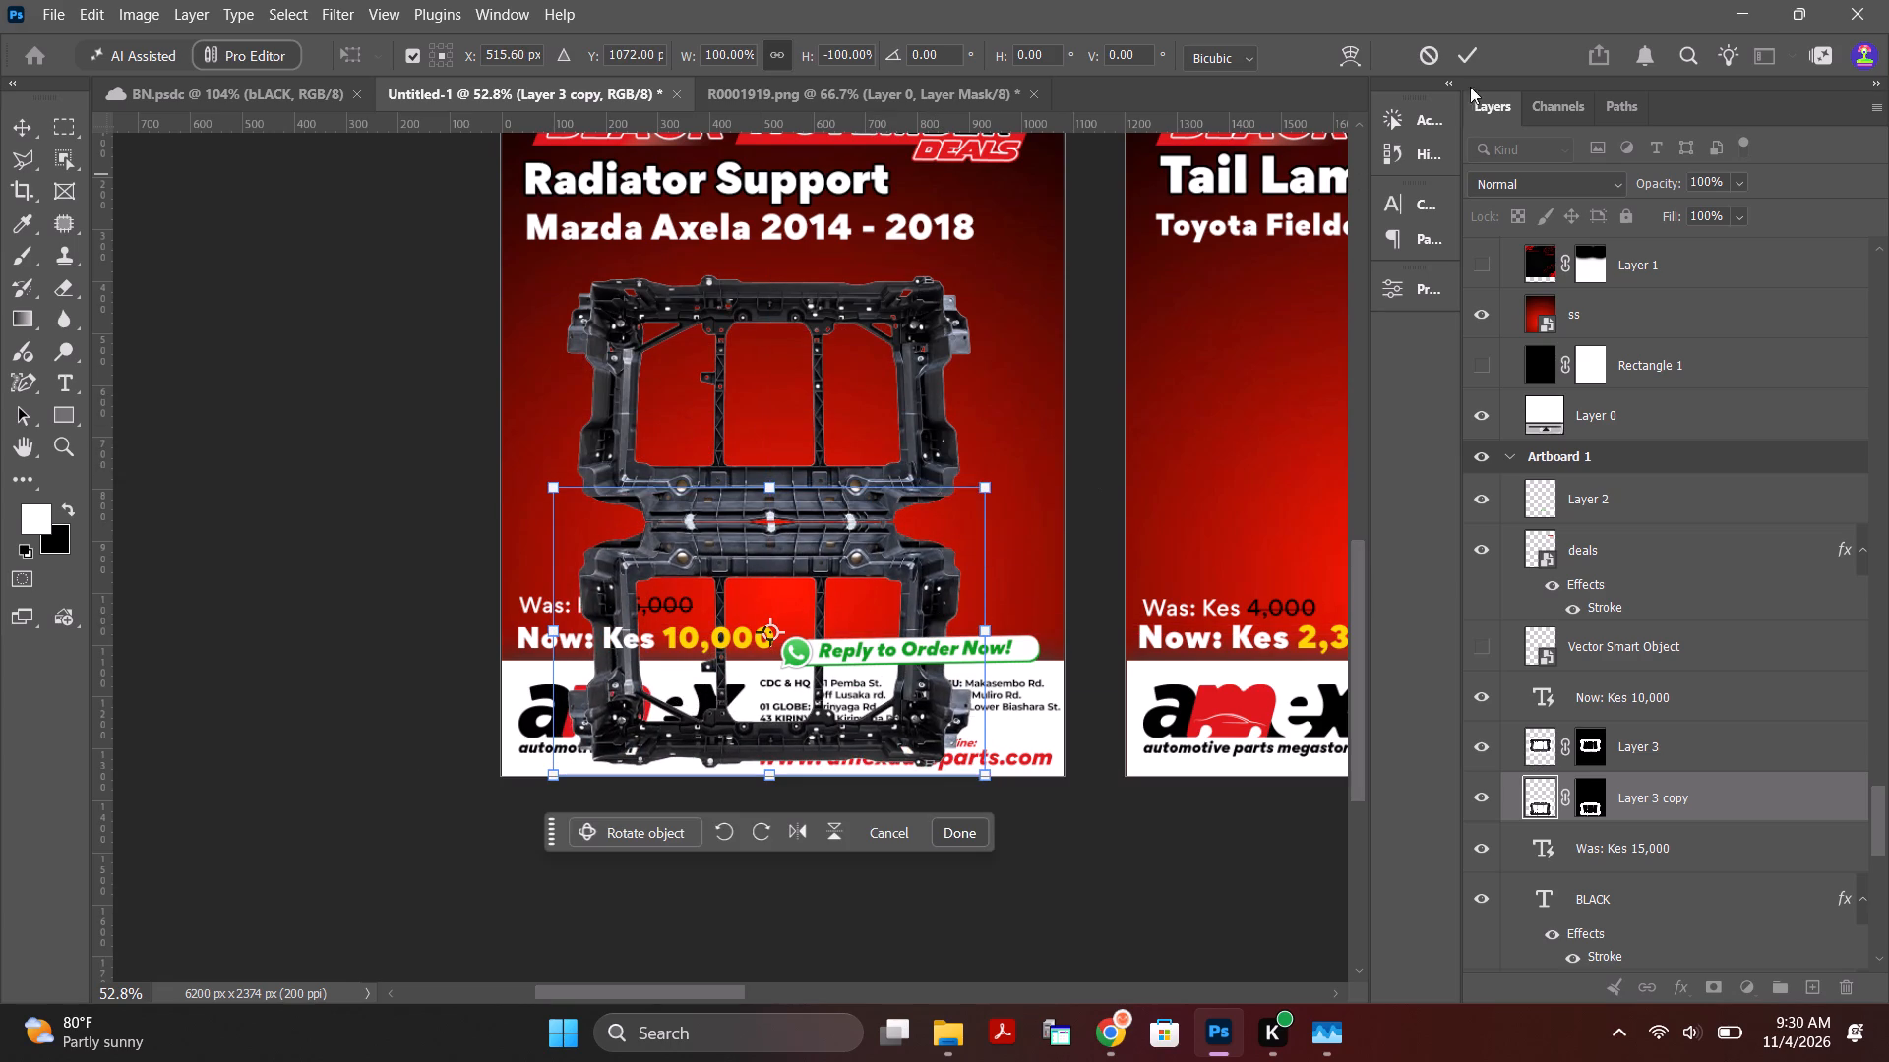
{"action": "left_click", "coordinate": [1472, 52]}
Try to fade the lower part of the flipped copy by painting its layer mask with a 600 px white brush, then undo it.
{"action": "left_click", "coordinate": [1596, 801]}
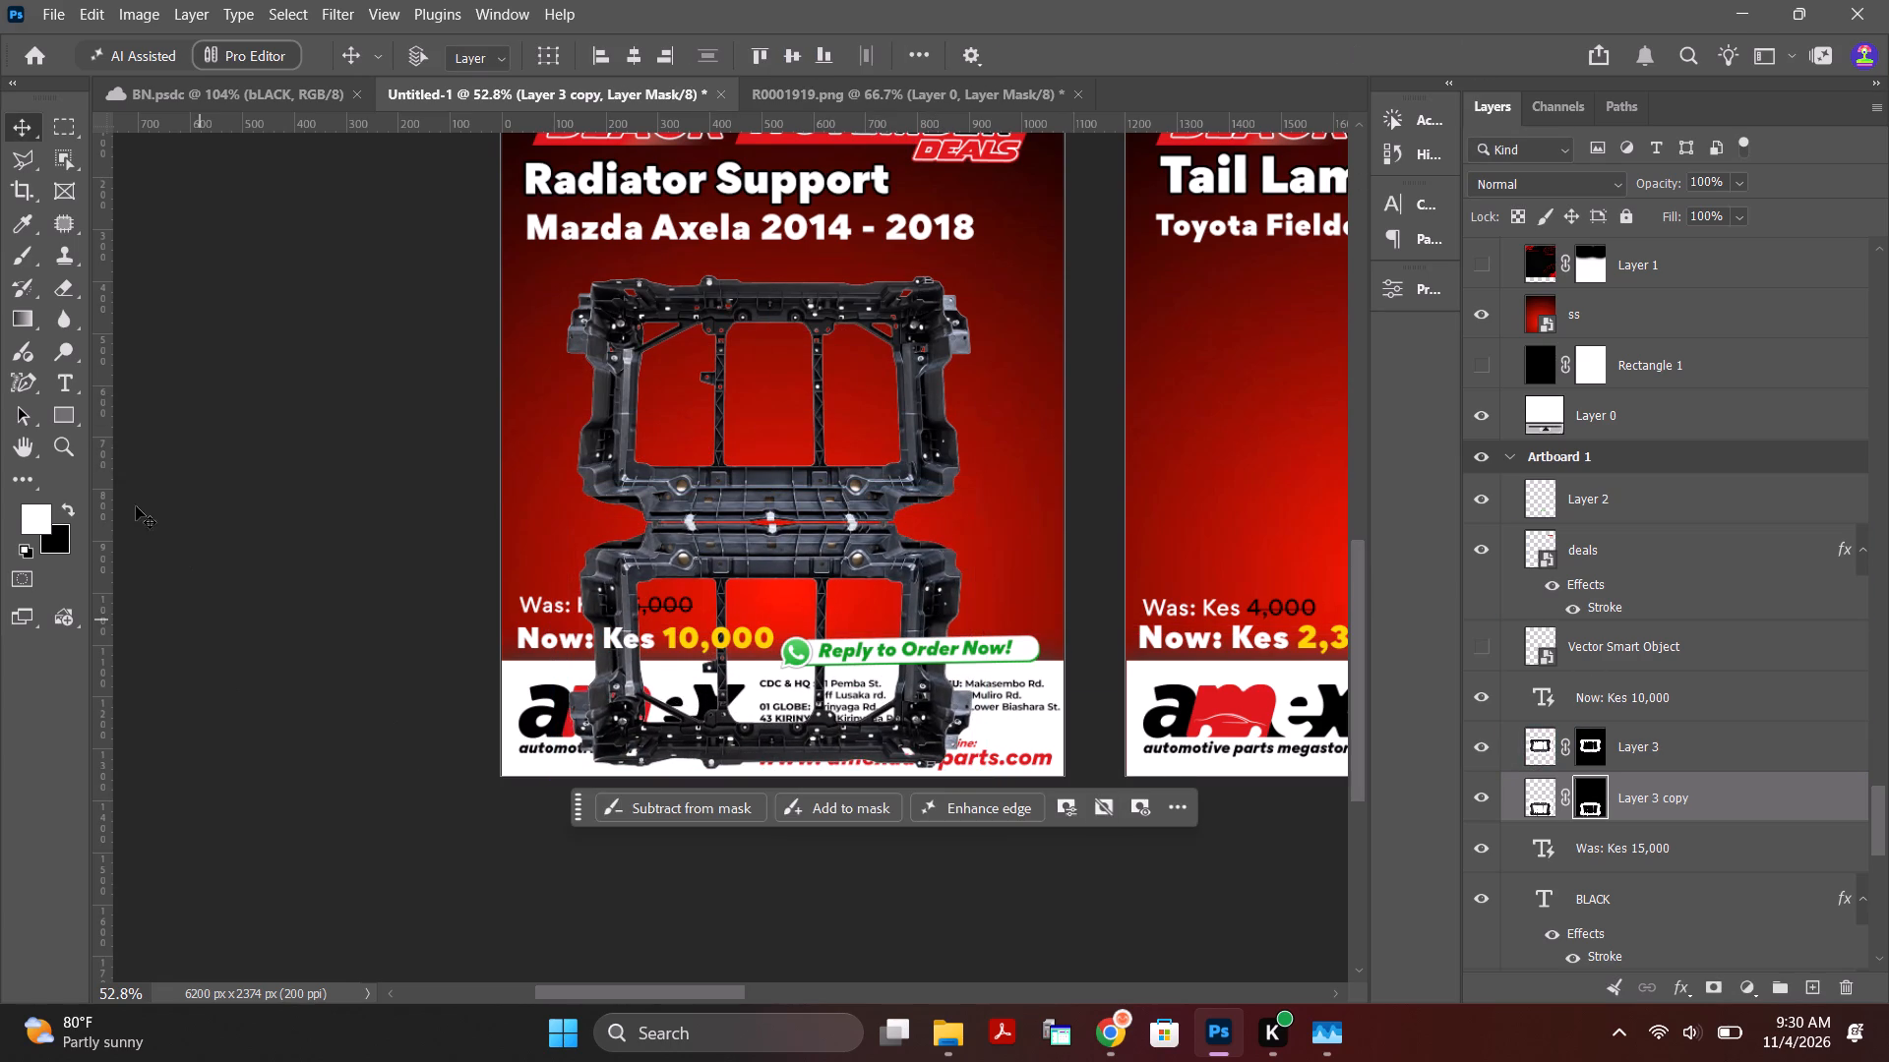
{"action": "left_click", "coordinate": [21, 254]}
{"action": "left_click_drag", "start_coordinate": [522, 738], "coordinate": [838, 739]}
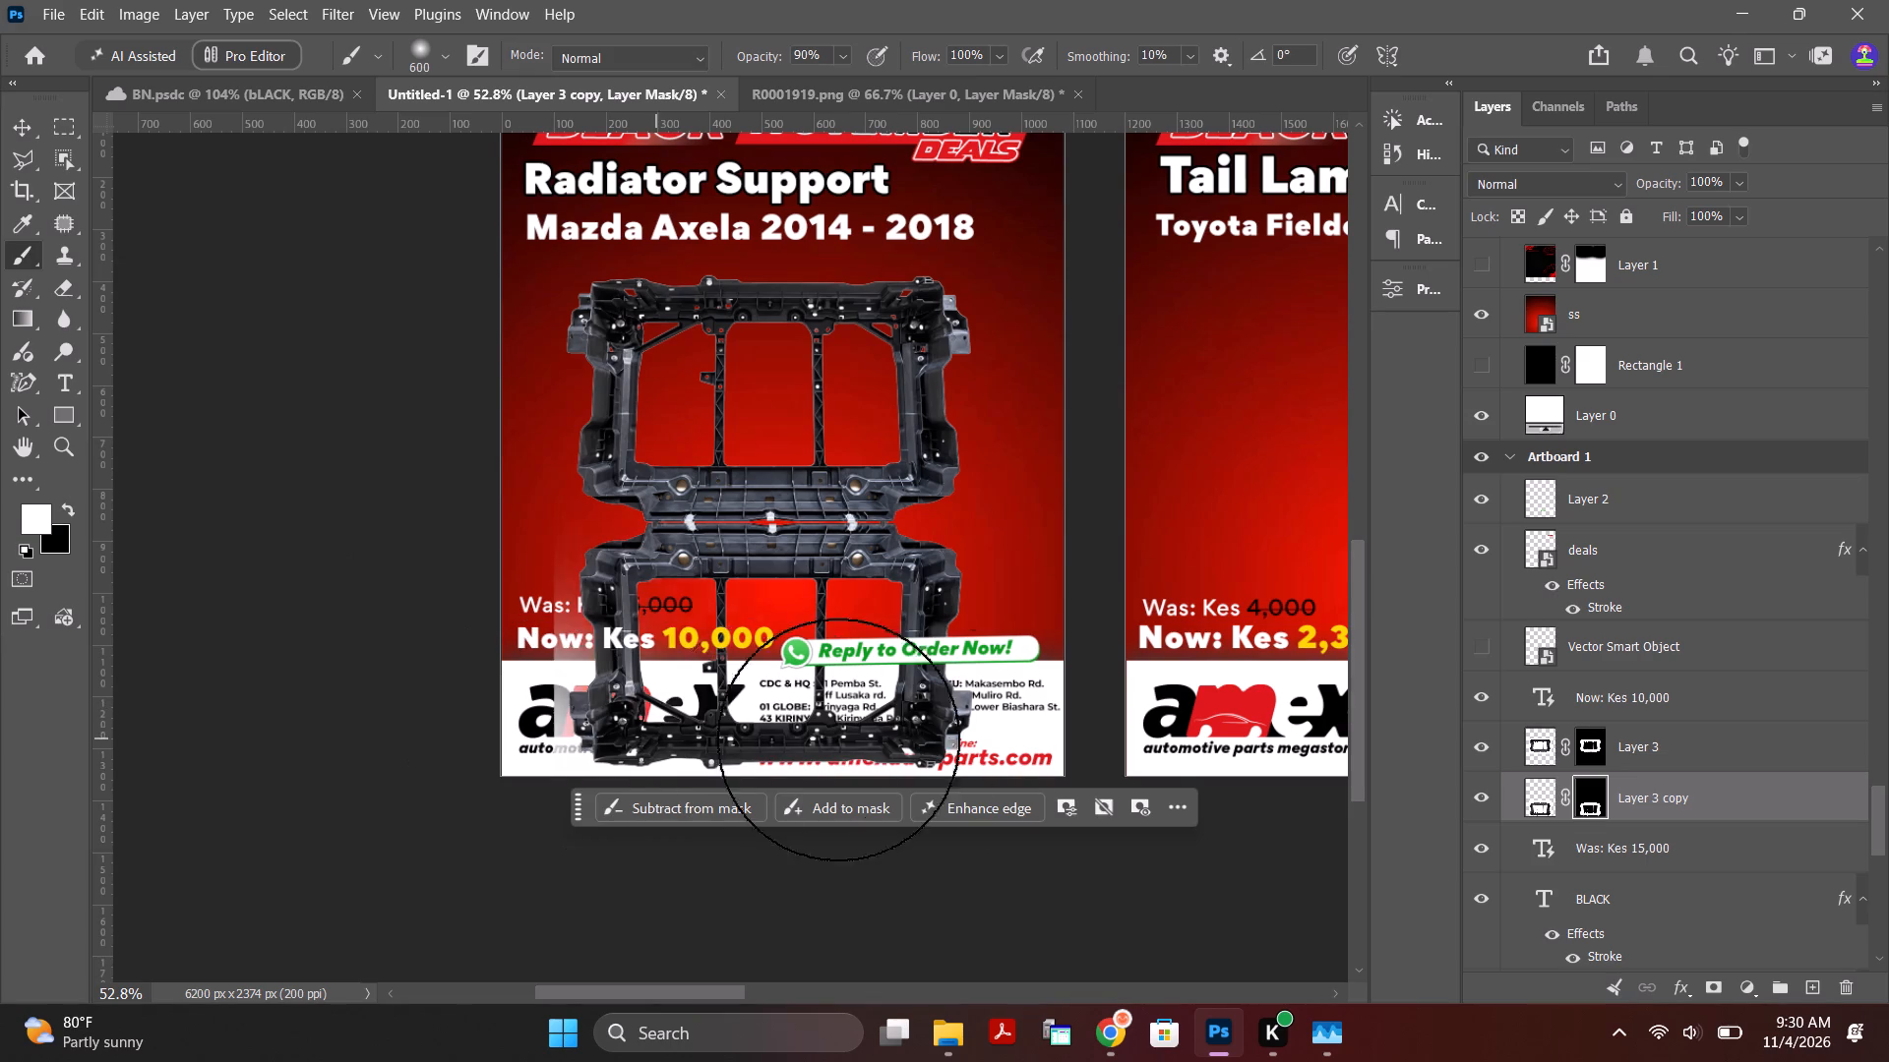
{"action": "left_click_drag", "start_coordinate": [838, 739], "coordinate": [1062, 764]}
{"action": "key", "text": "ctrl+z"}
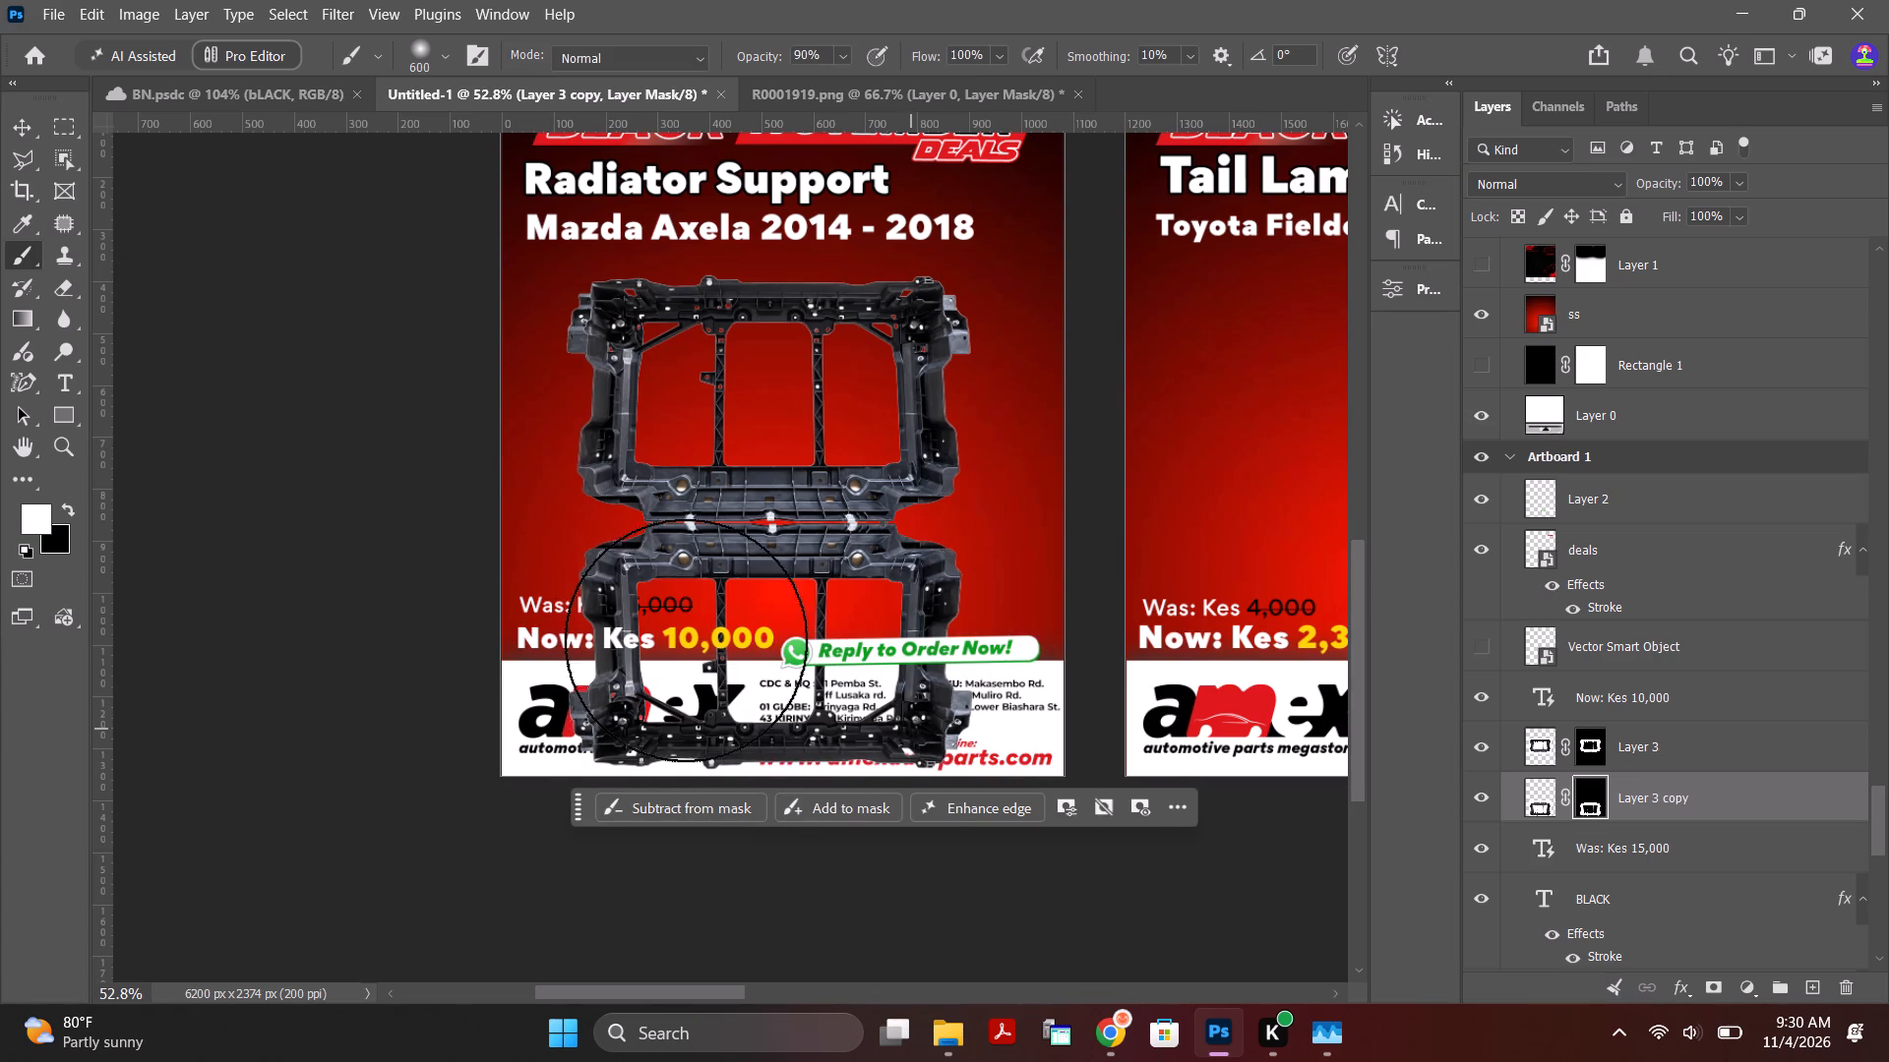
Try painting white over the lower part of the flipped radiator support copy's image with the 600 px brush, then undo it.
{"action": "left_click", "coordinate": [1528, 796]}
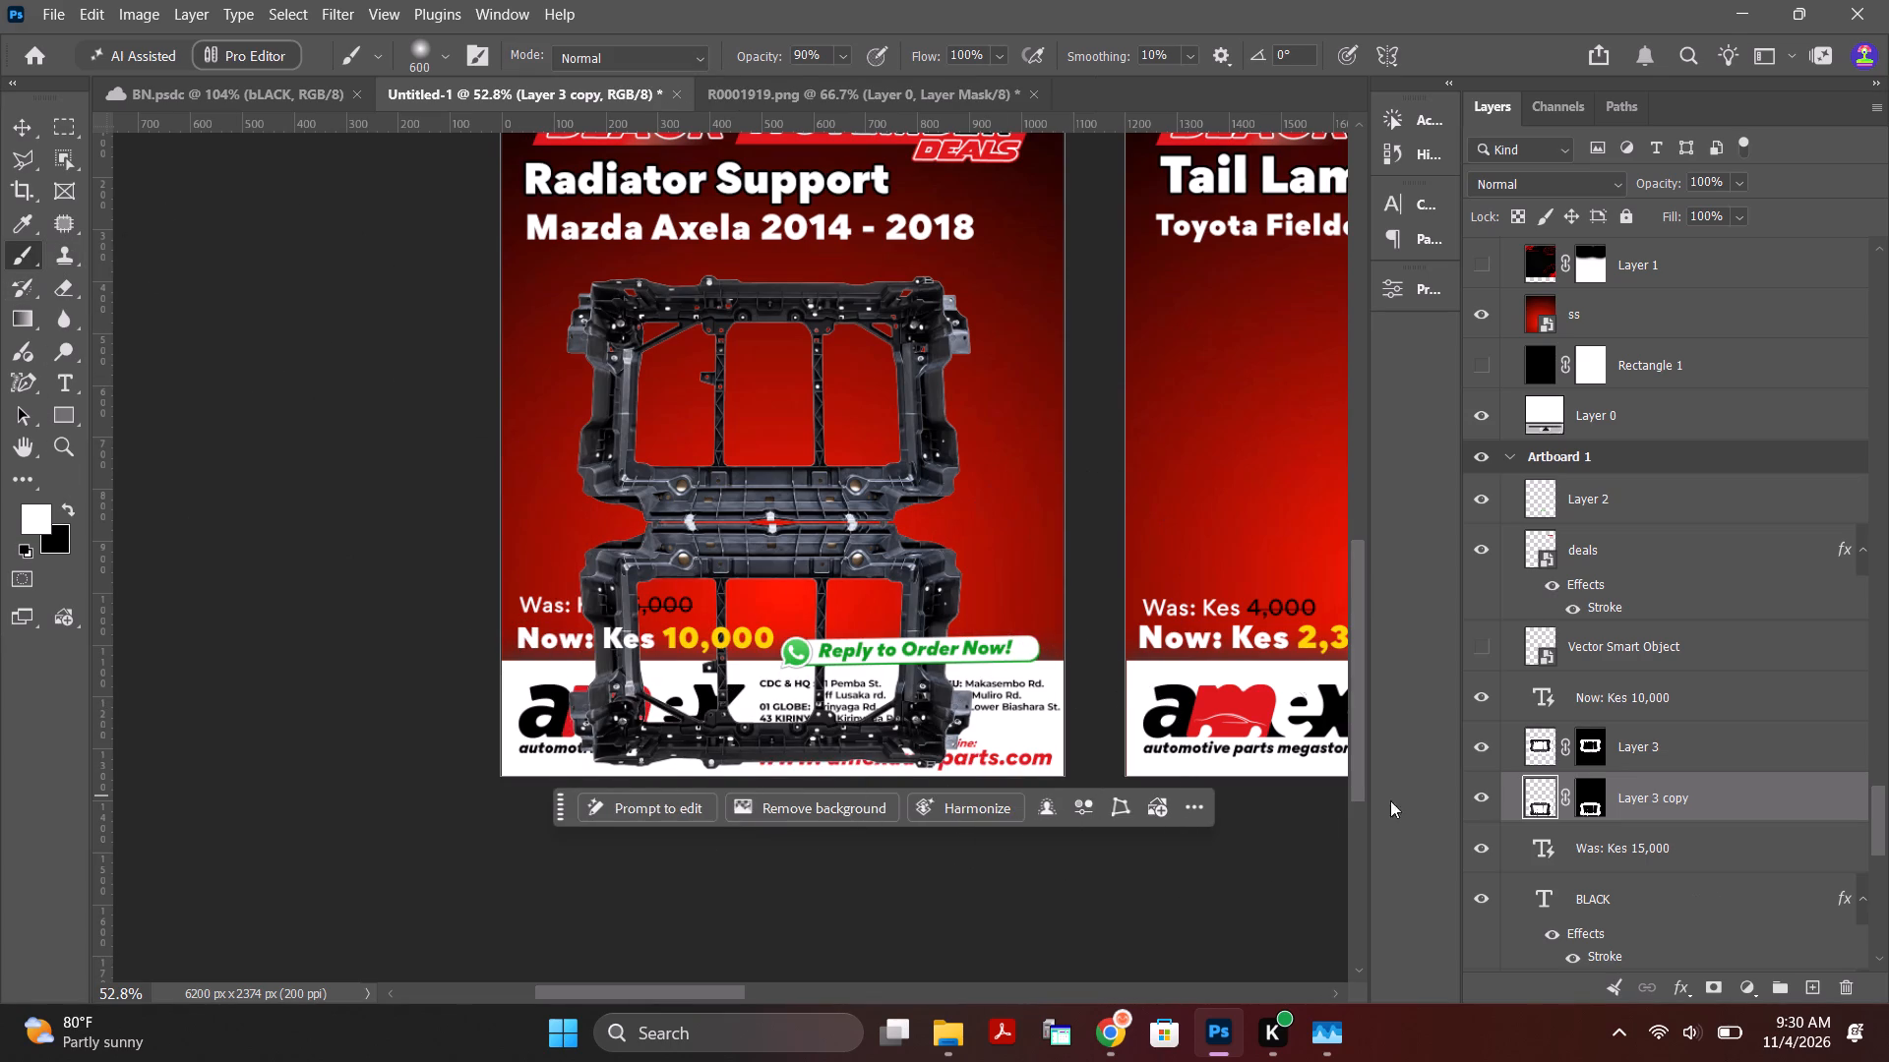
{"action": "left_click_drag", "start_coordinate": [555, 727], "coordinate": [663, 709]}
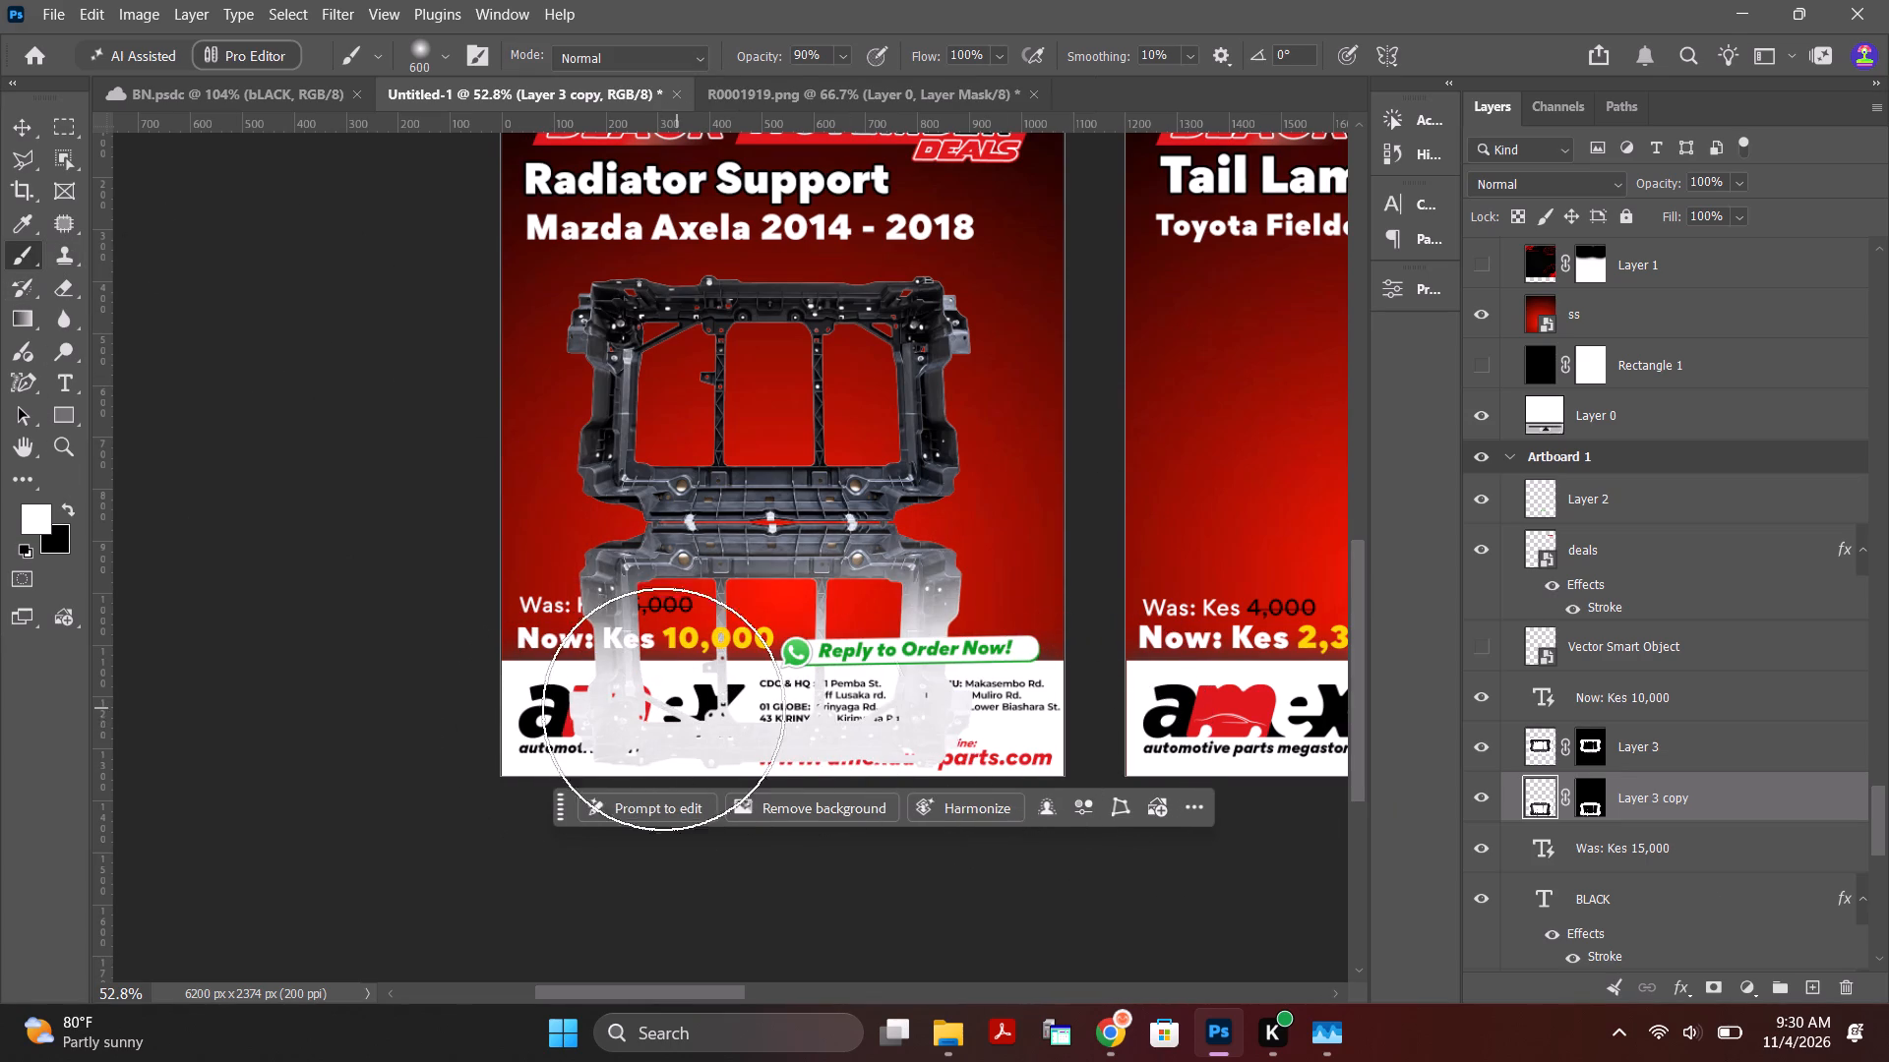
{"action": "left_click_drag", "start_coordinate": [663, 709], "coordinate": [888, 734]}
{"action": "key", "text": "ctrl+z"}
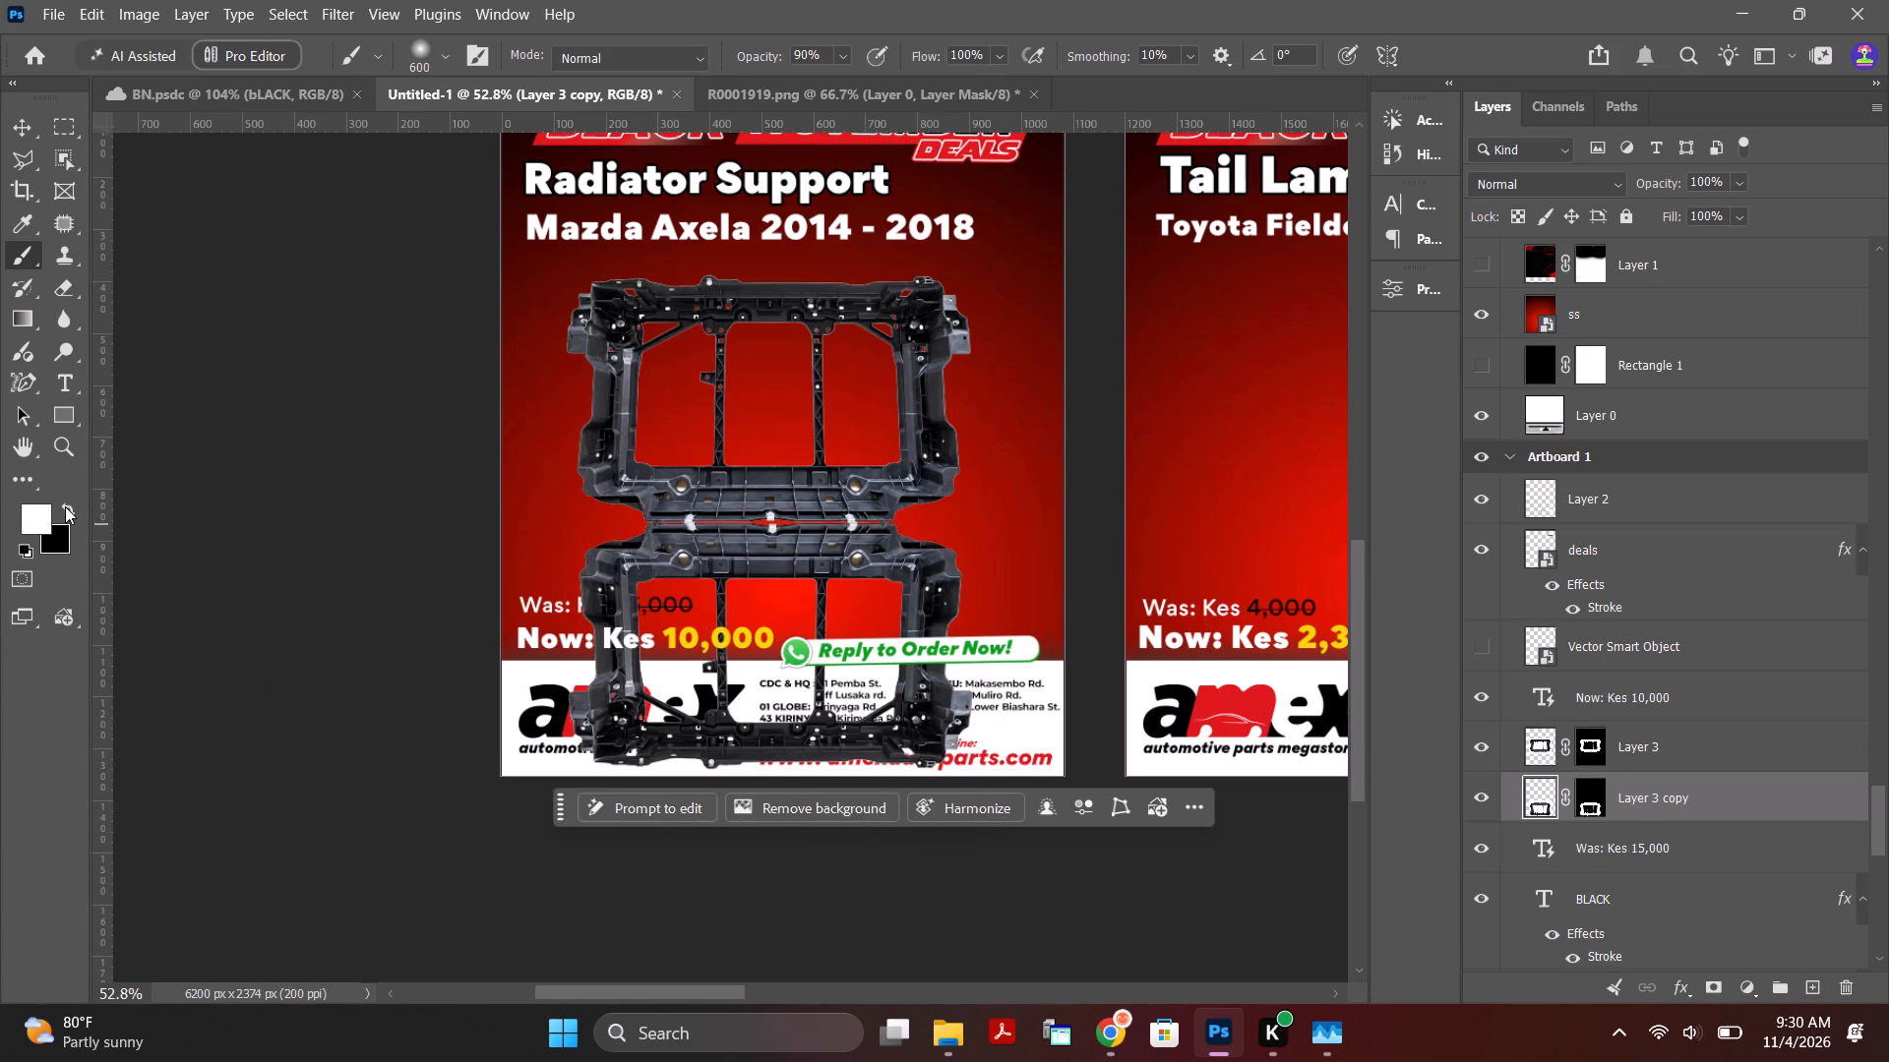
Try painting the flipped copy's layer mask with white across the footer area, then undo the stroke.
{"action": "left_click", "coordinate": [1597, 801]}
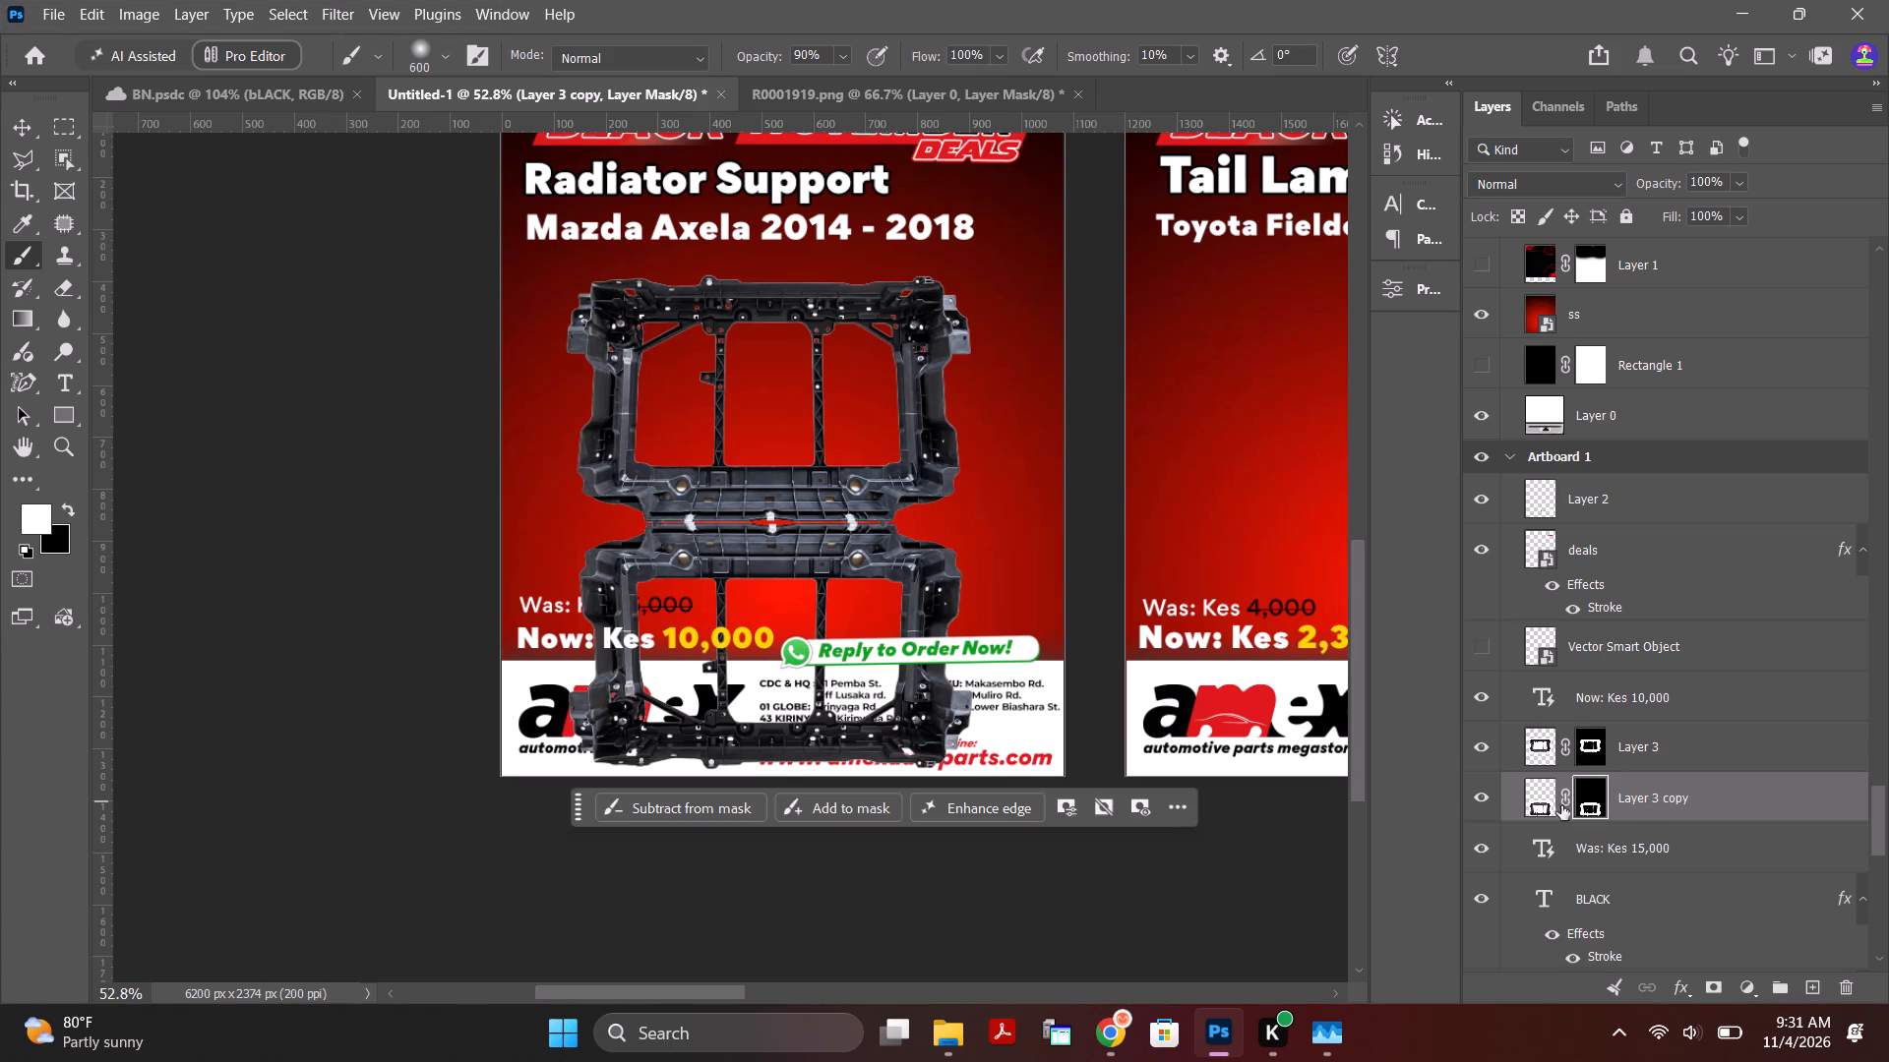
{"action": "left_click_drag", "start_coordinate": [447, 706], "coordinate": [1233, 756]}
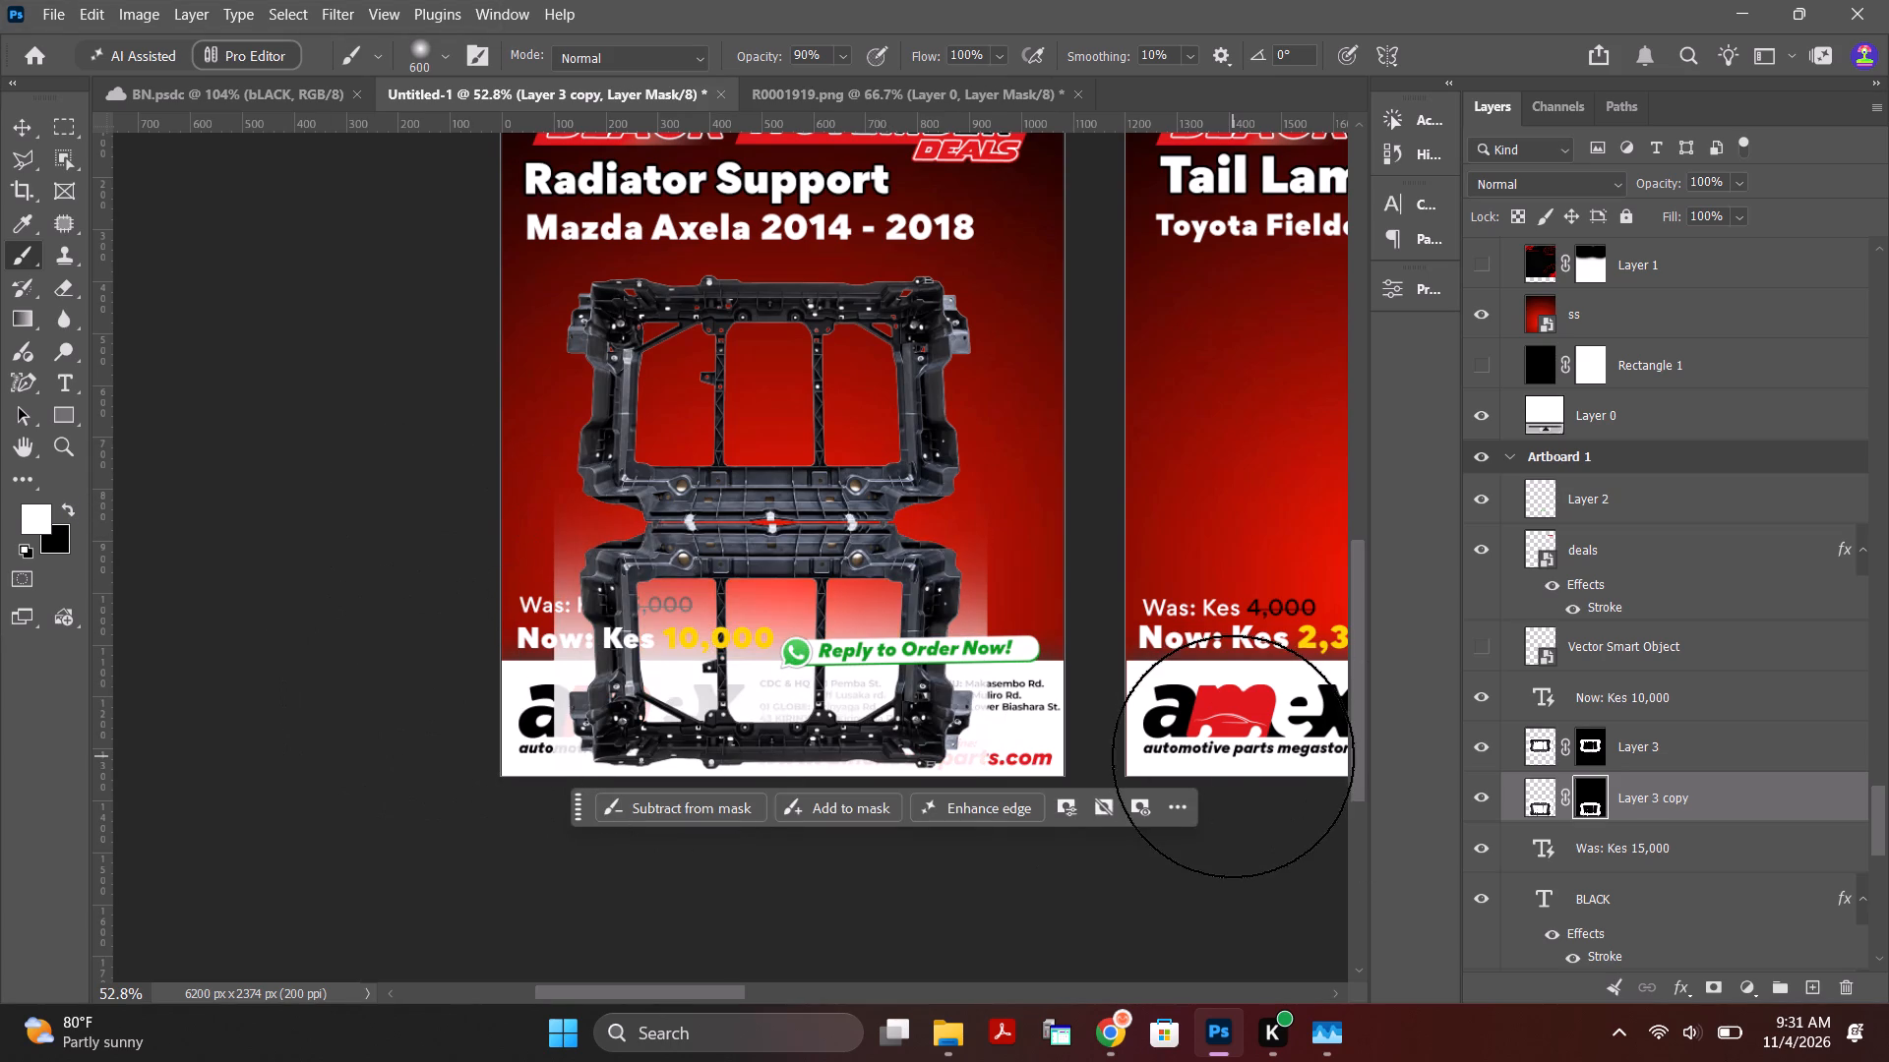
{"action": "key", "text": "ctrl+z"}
Paint the flipped copy's image itself with the 600 px white brush so the reflection fades to white toward the bottom.
{"action": "left_click", "coordinate": [1546, 799]}
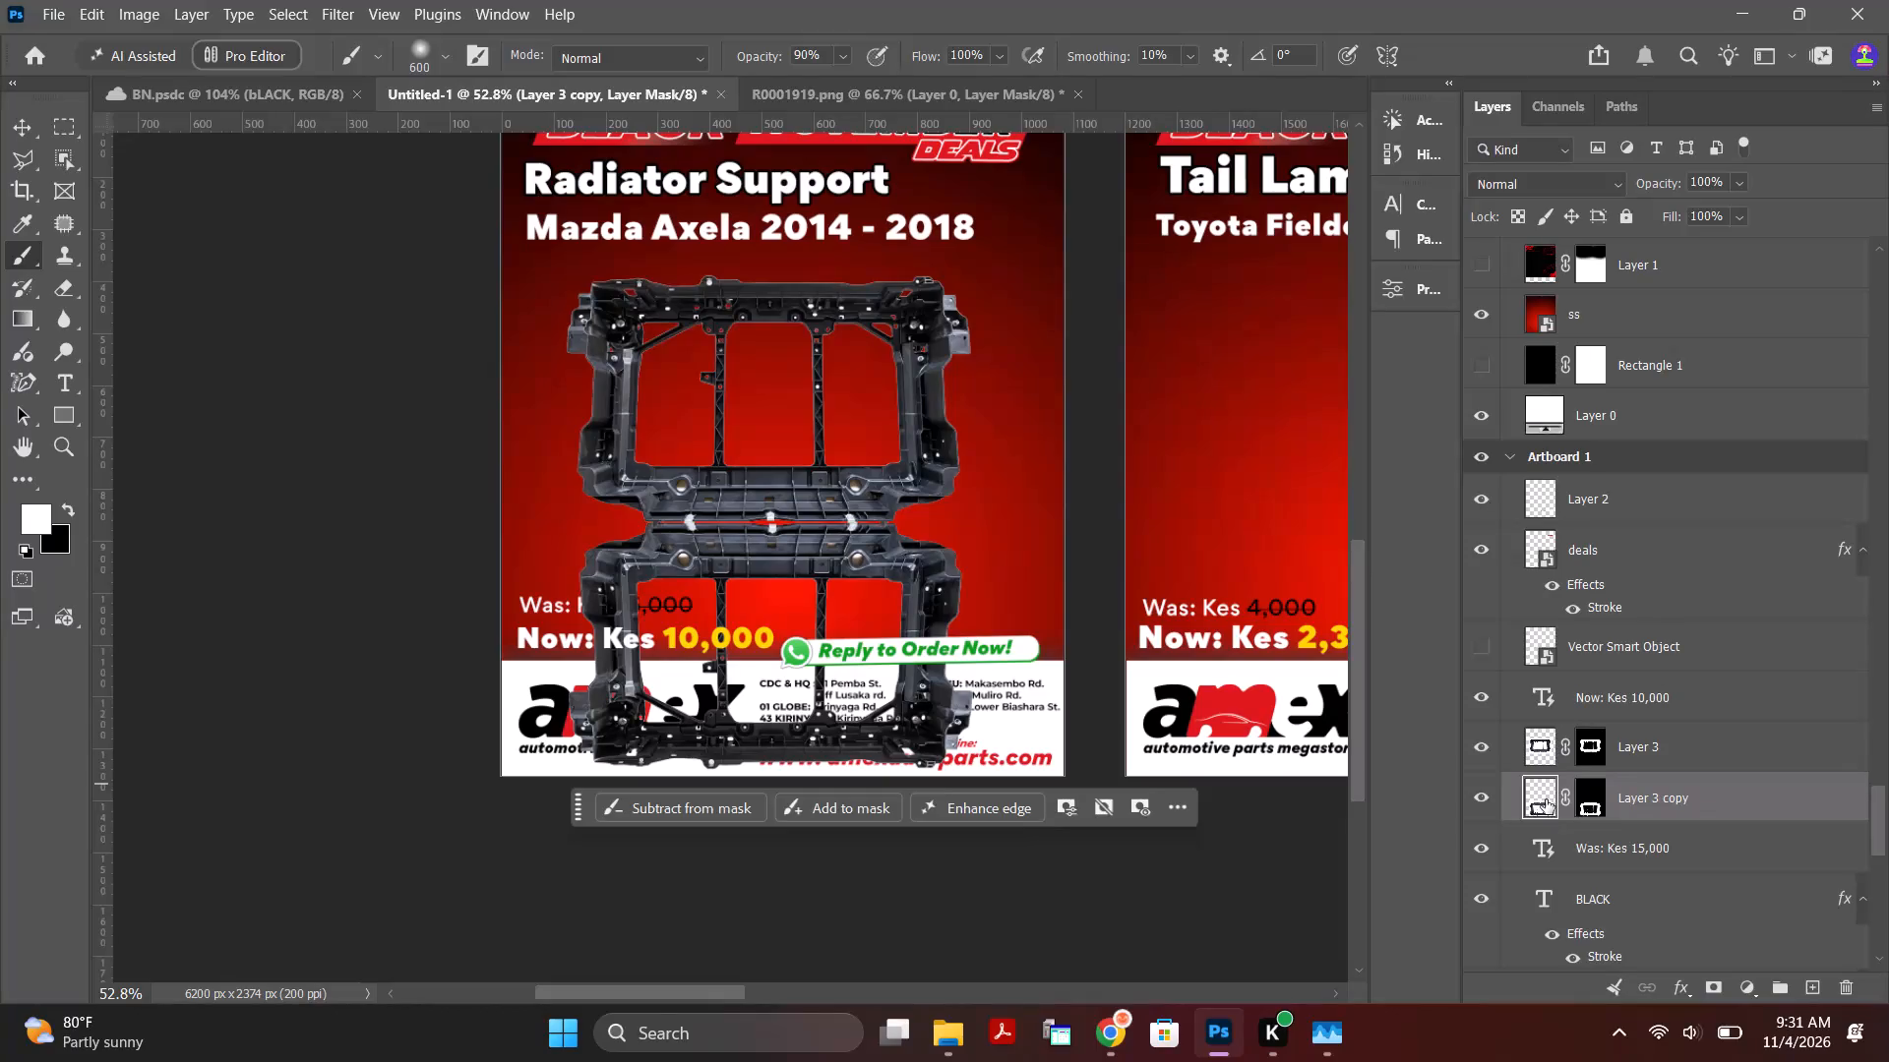
{"action": "left_click_drag", "start_coordinate": [618, 754], "coordinate": [1092, 772]}
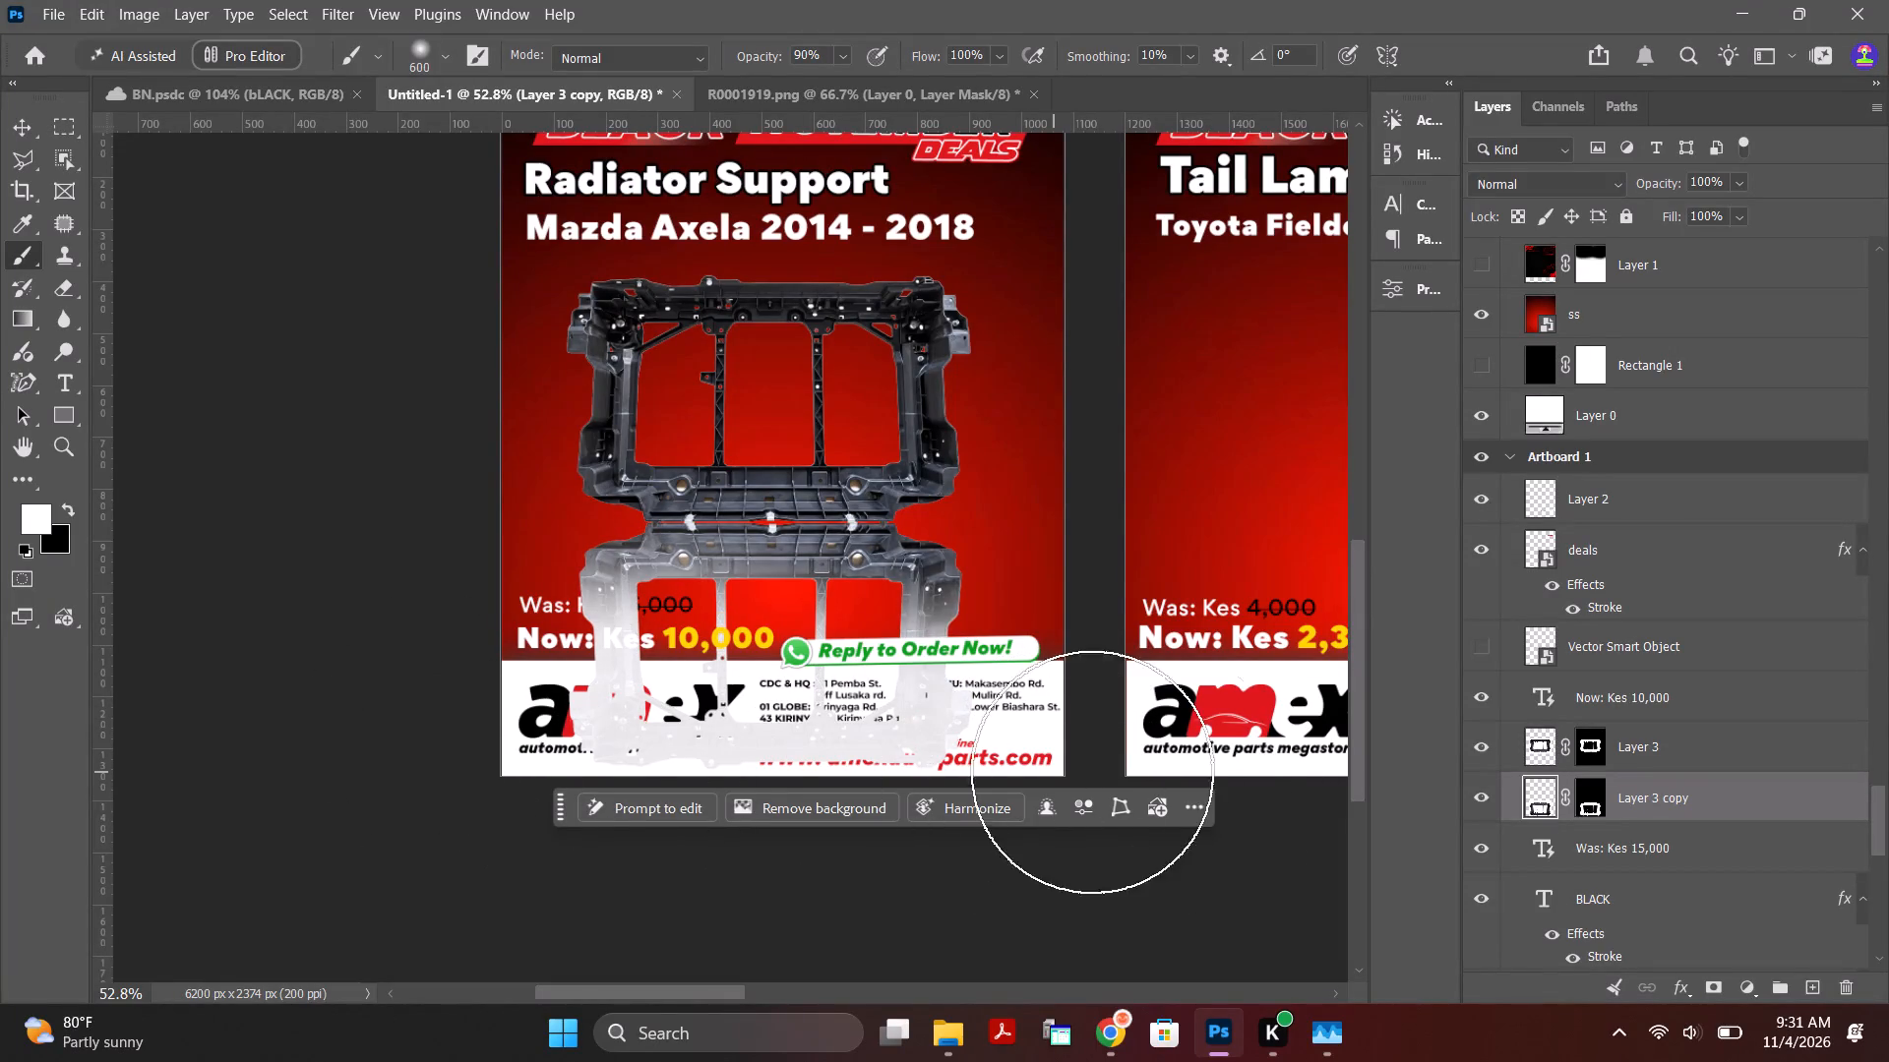
{"action": "left_click_drag", "start_coordinate": [1092, 772], "coordinate": [504, 688]}
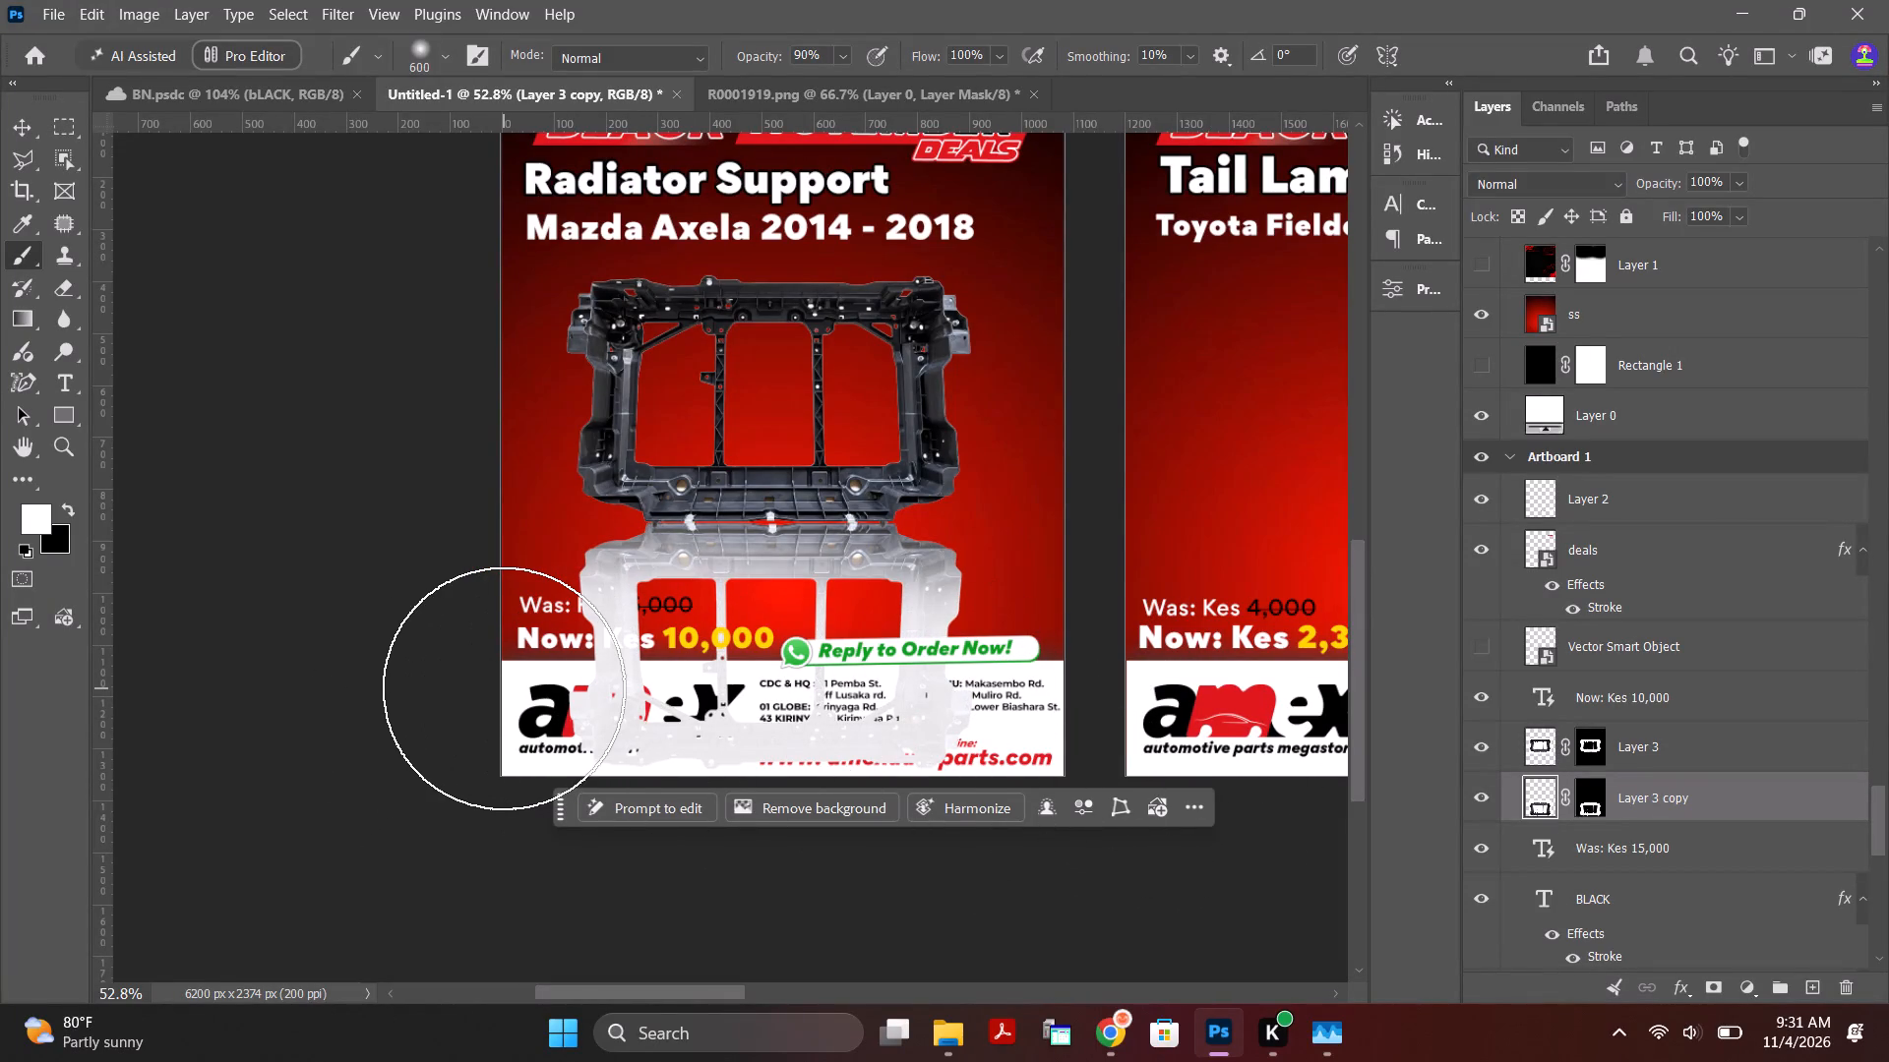
{"action": "left_click_drag", "start_coordinate": [504, 688], "coordinate": [1129, 683]}
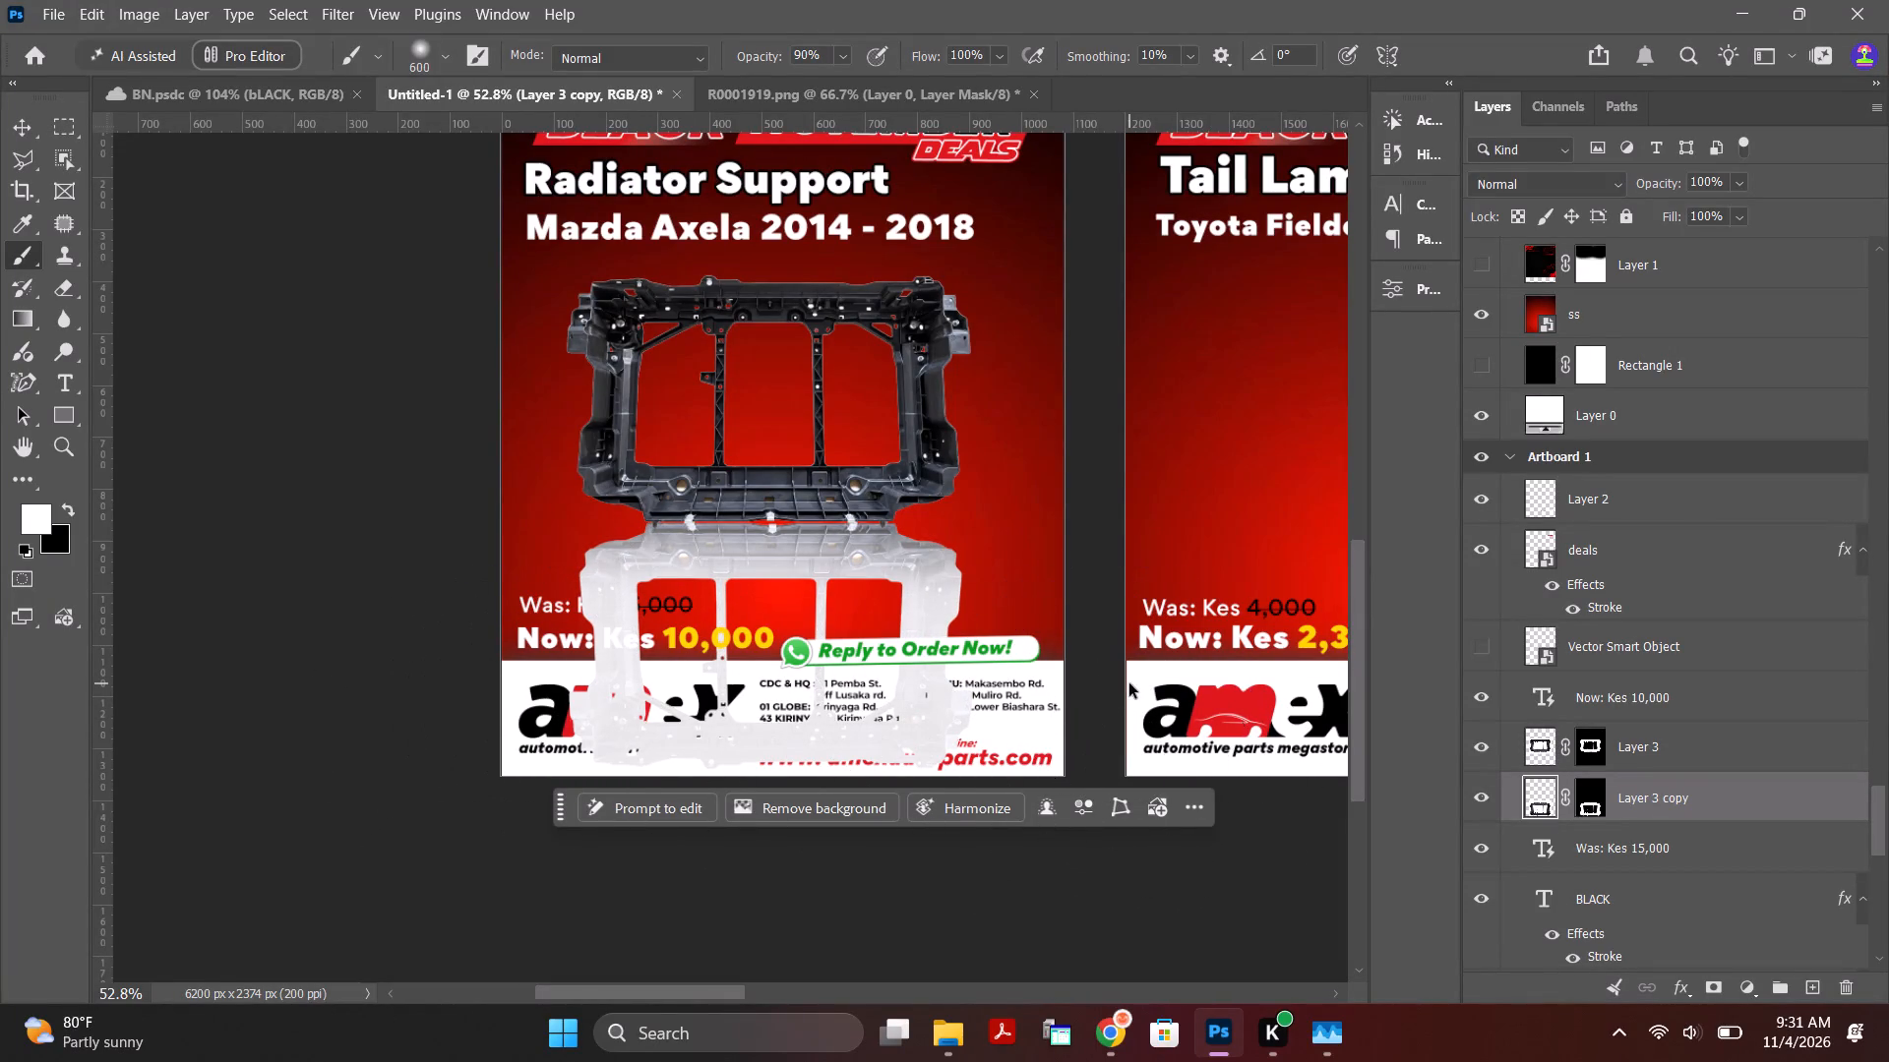
{"action": "key", "text": "ctrl+z"}
{"action": "left_click_drag", "start_coordinate": [606, 707], "coordinate": [1179, 766]}
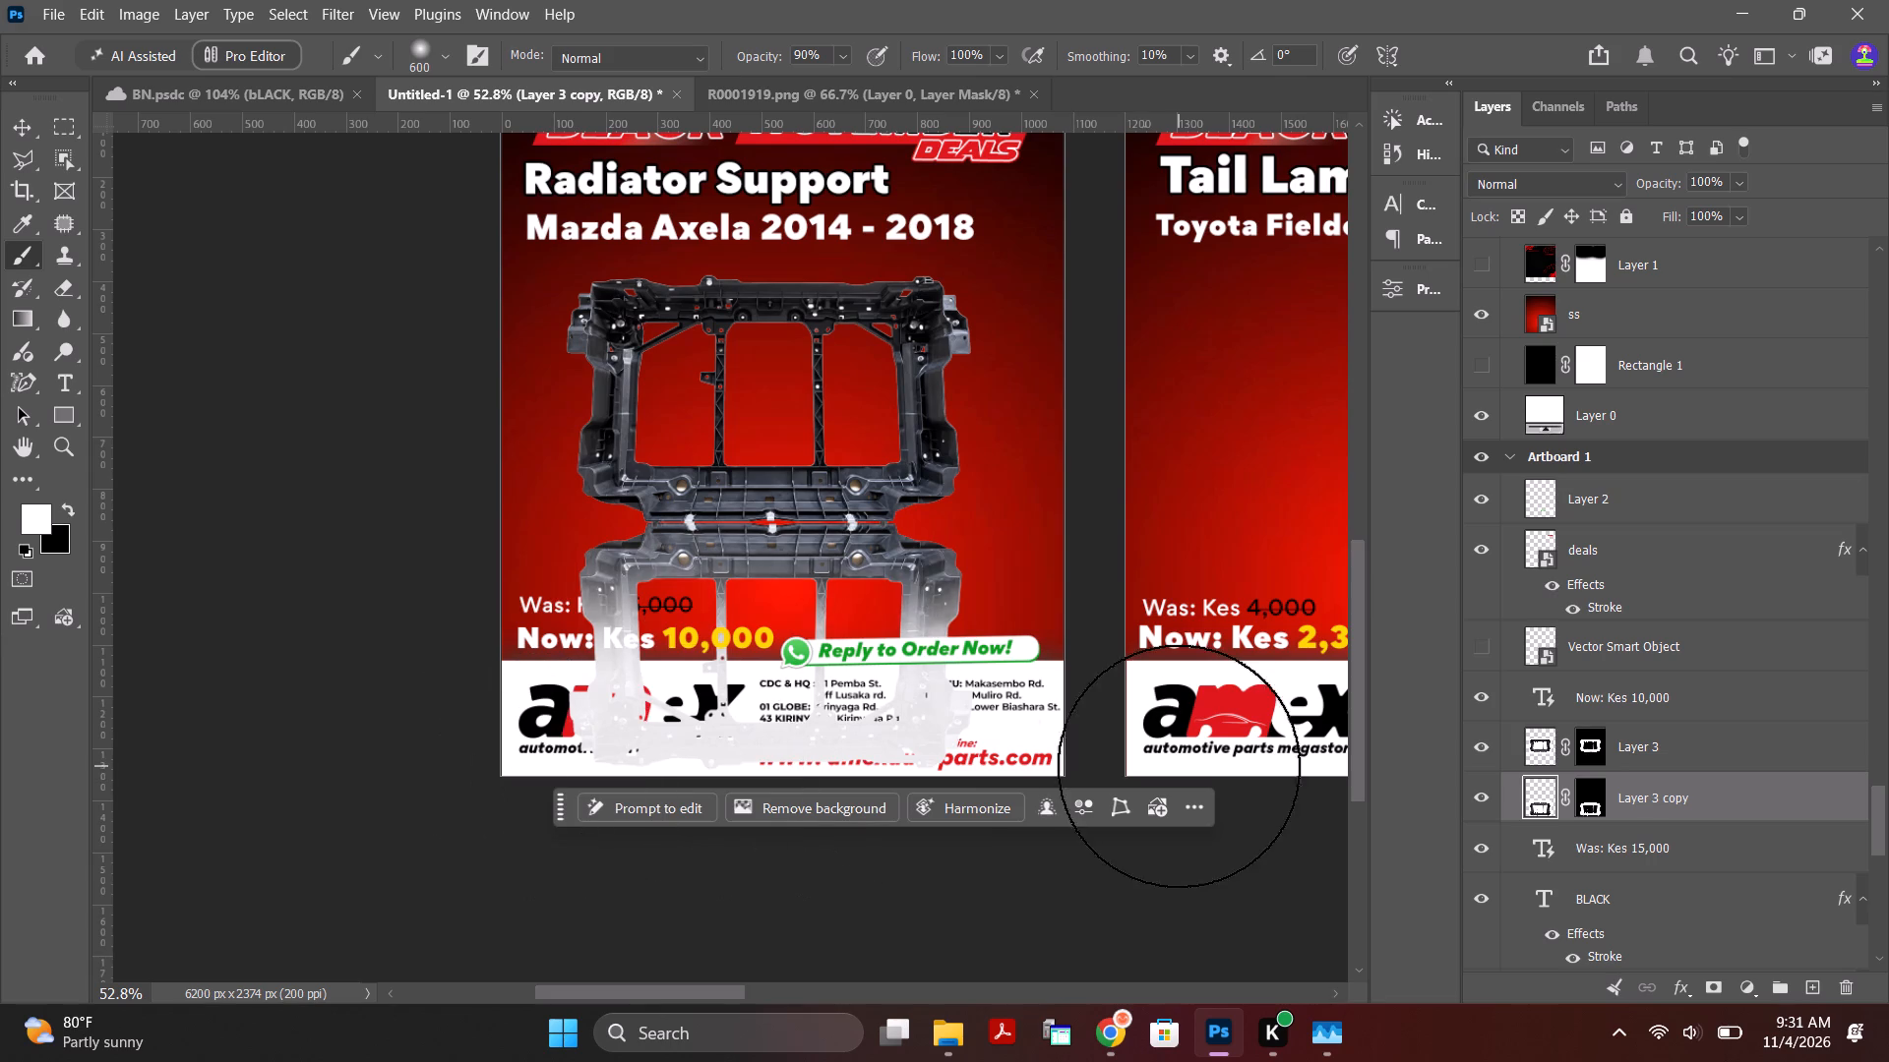
{"action": "left_click_drag", "start_coordinate": [1179, 766], "coordinate": [667, 737]}
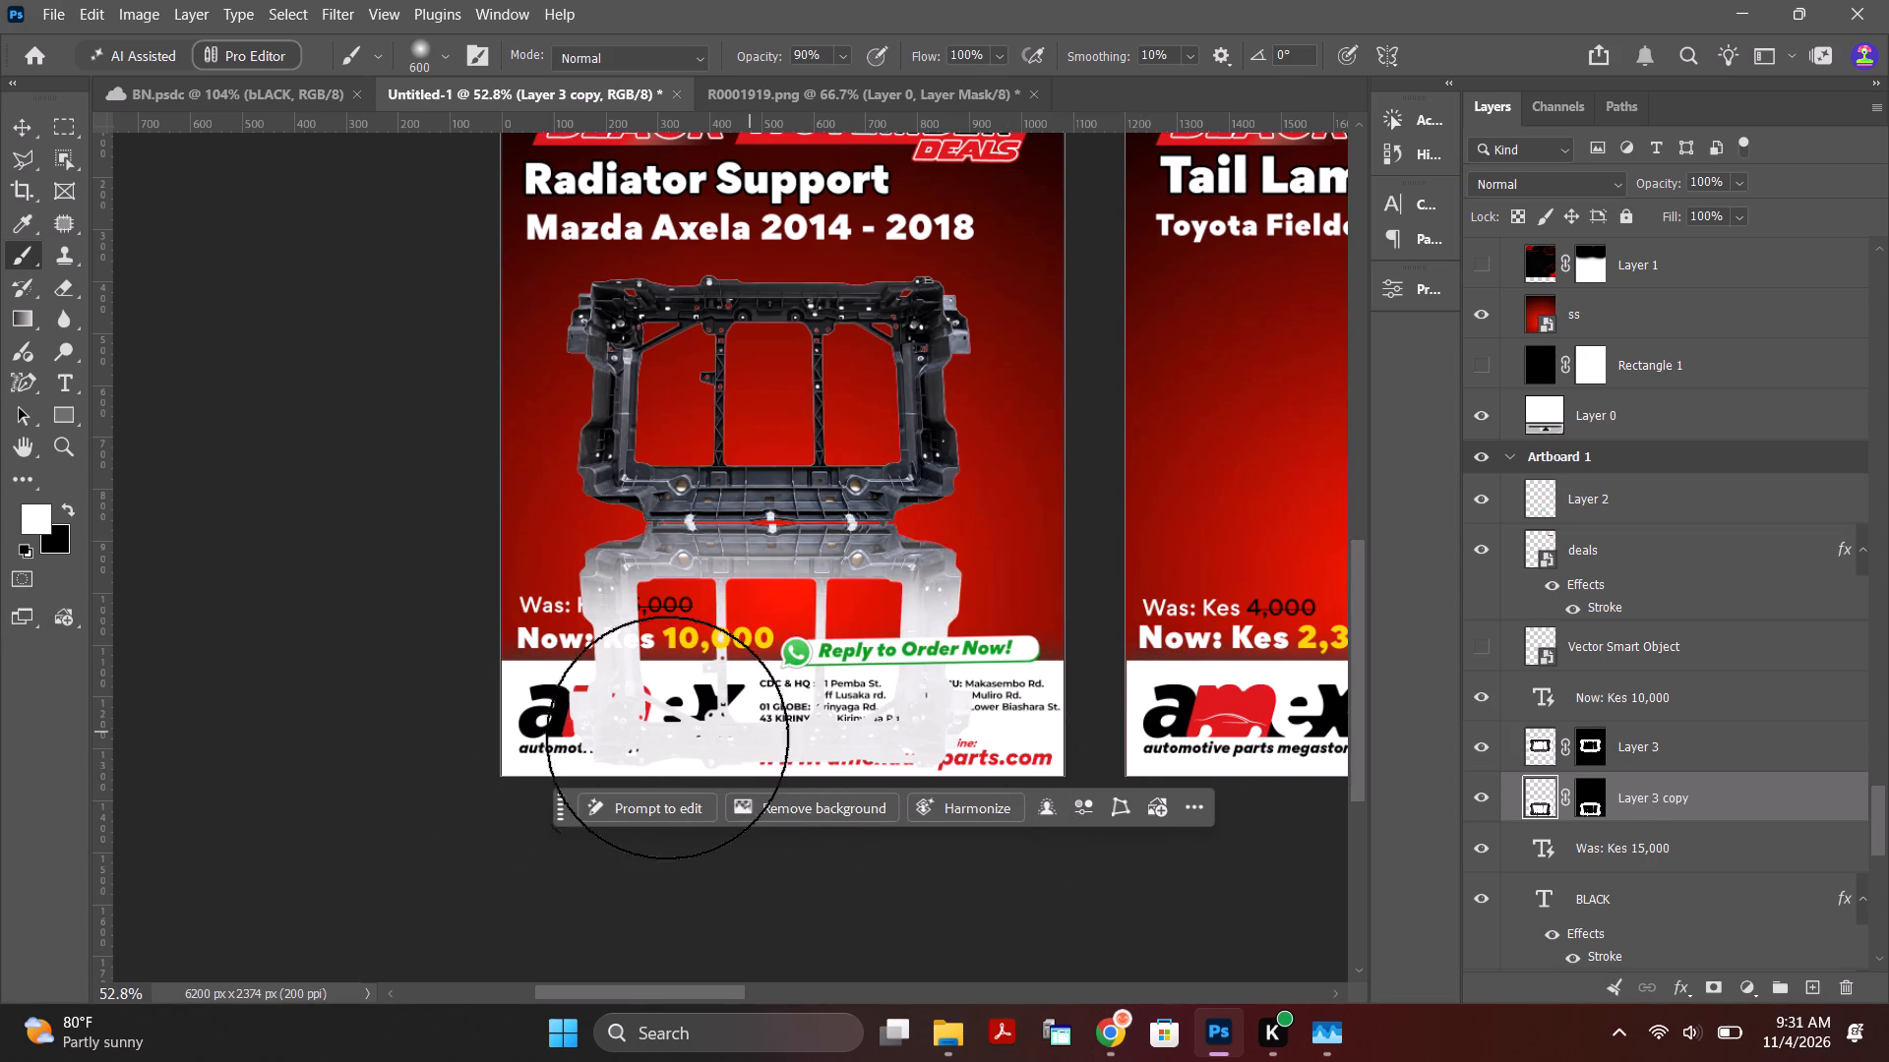
{"action": "left_click_drag", "start_coordinate": [667, 737], "coordinate": [1142, 748]}
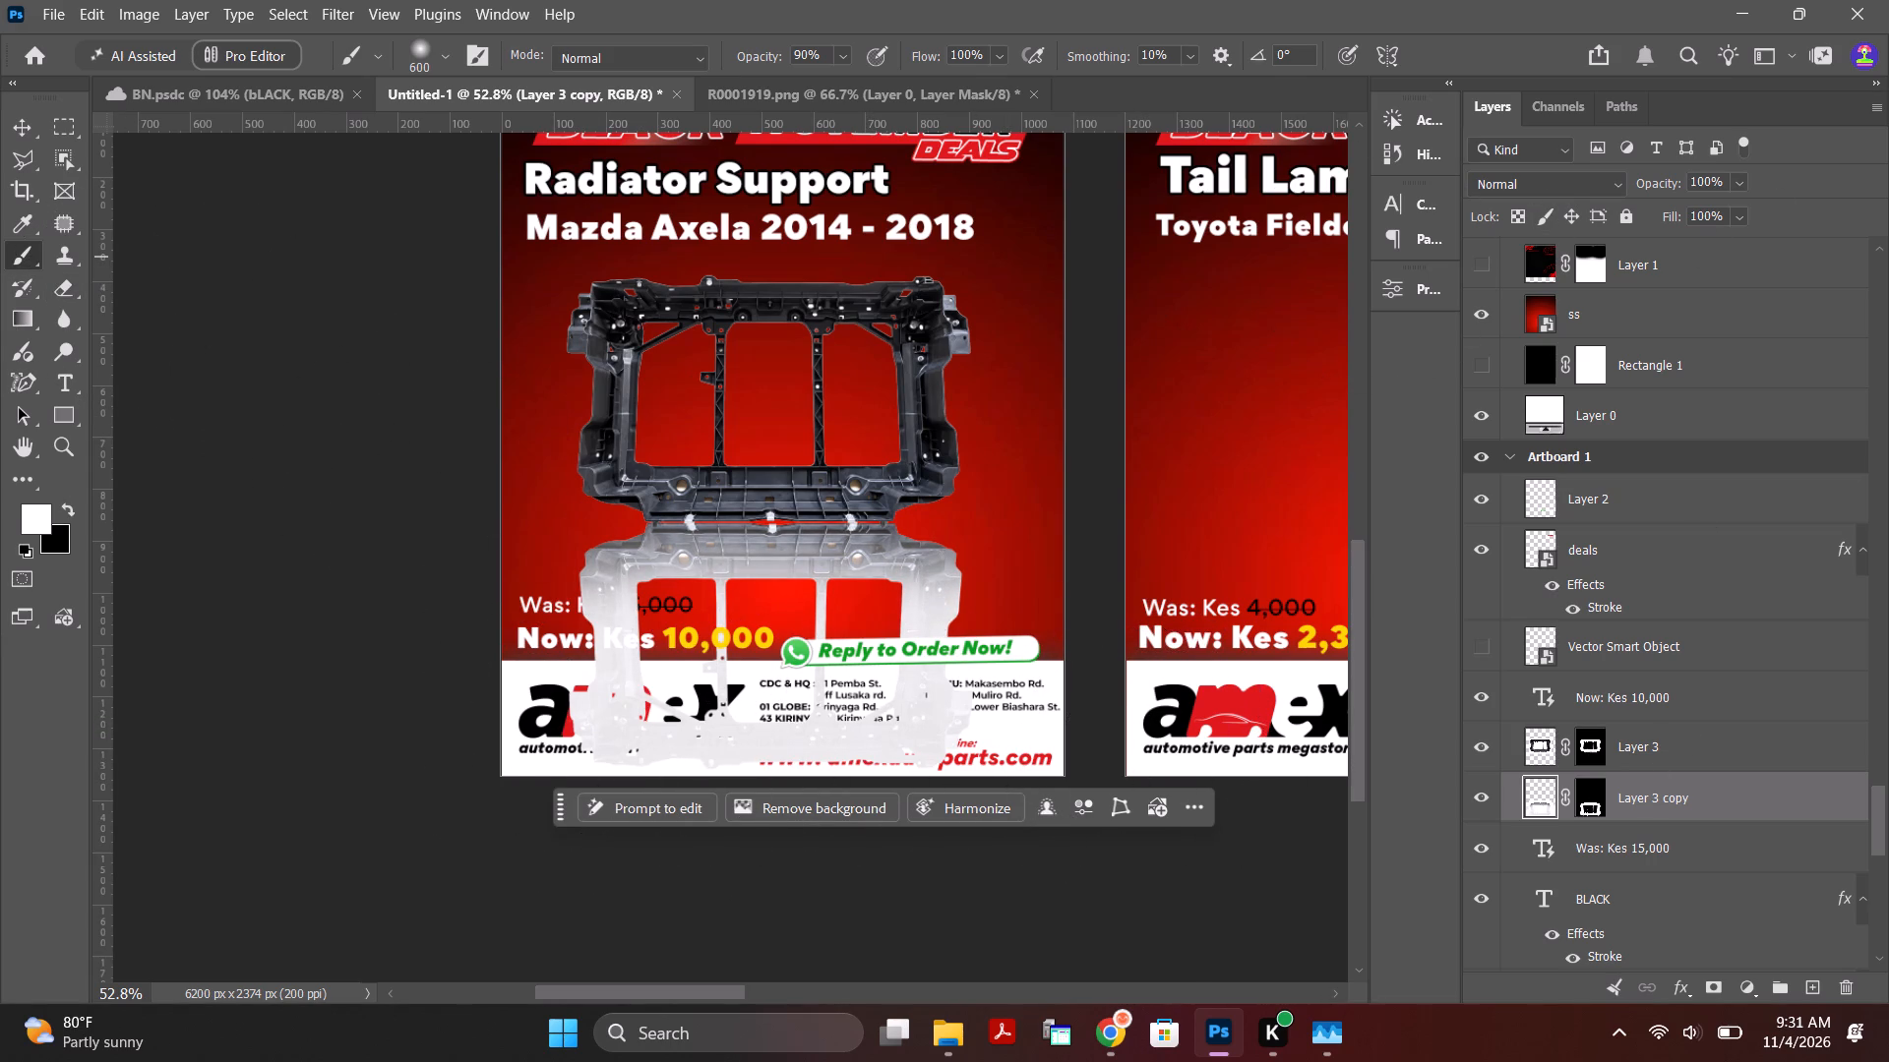
Set the opacity of the flipped radiator support copy to 50%.
{"action": "left_click_drag", "start_coordinate": [1725, 182], "coordinate": [1630, 189]}
{"action": "type", "text": "50"}
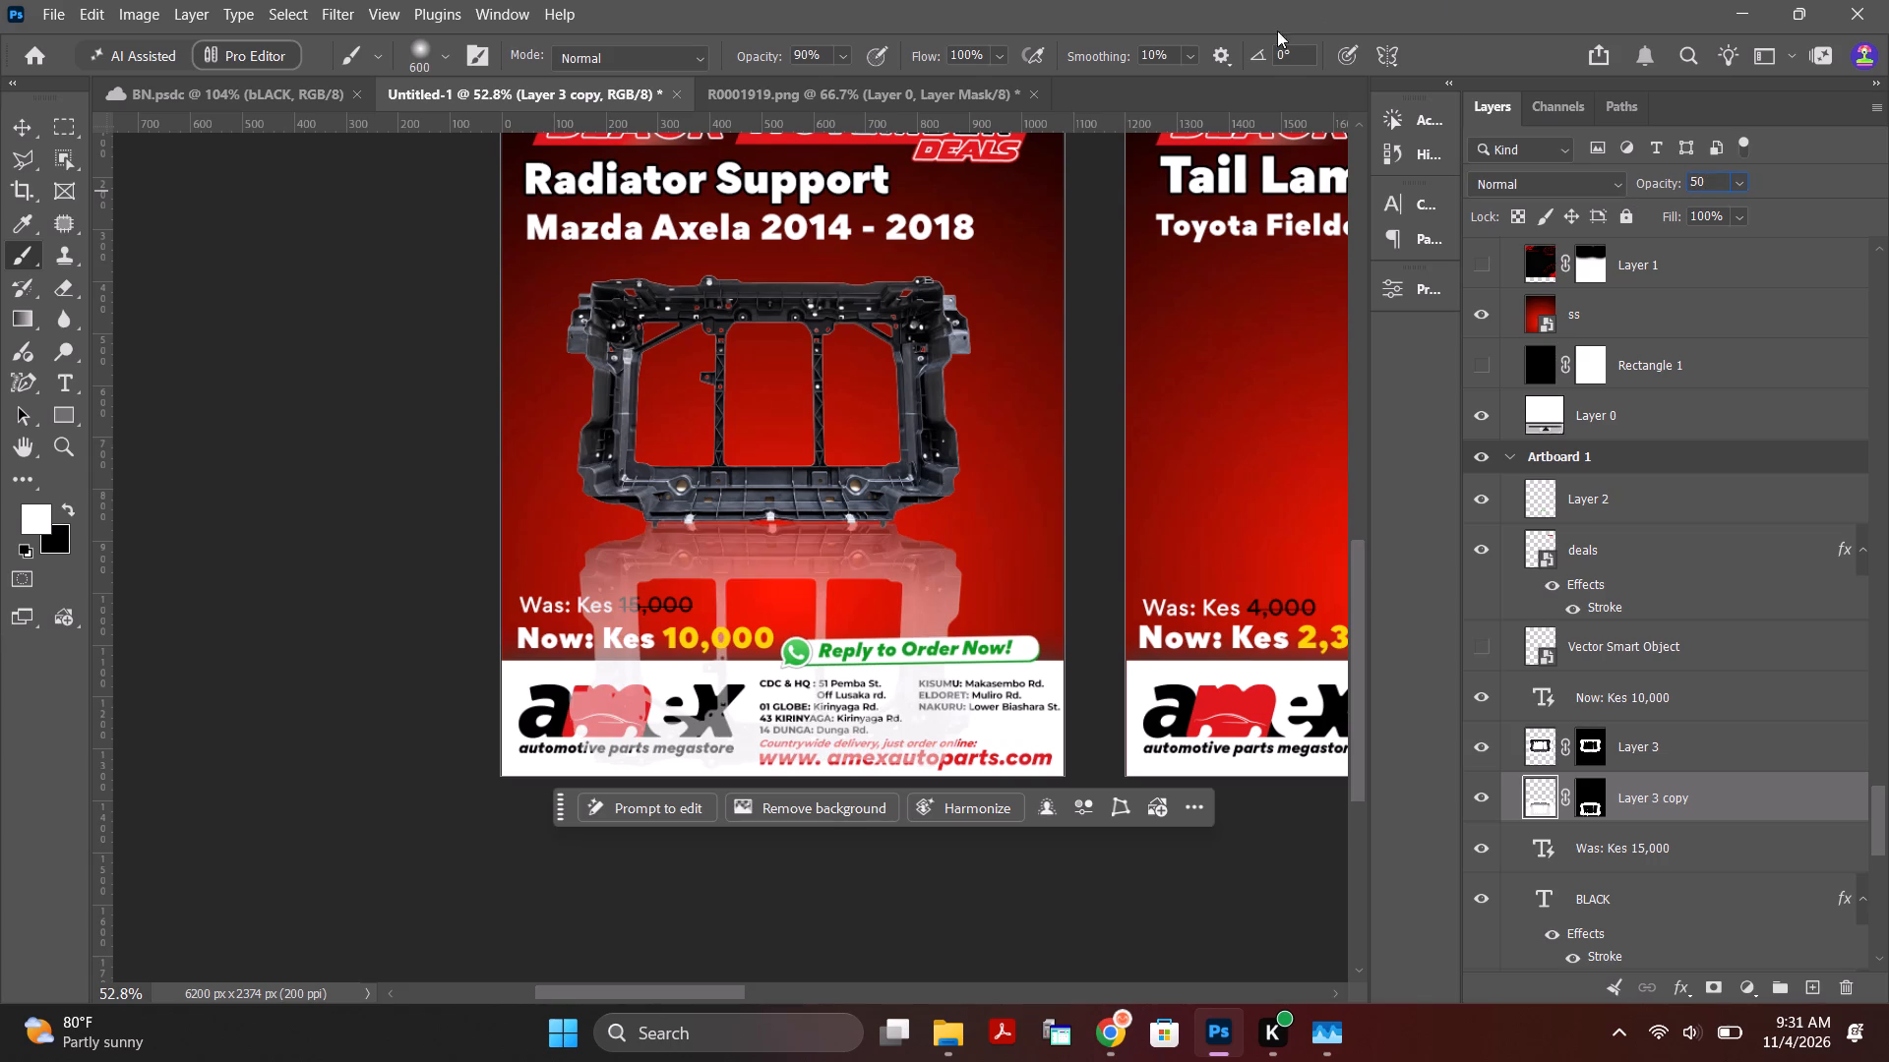
{"action": "left_click", "coordinate": [24, 121]}
{"action": "left_click", "coordinate": [339, 402]}
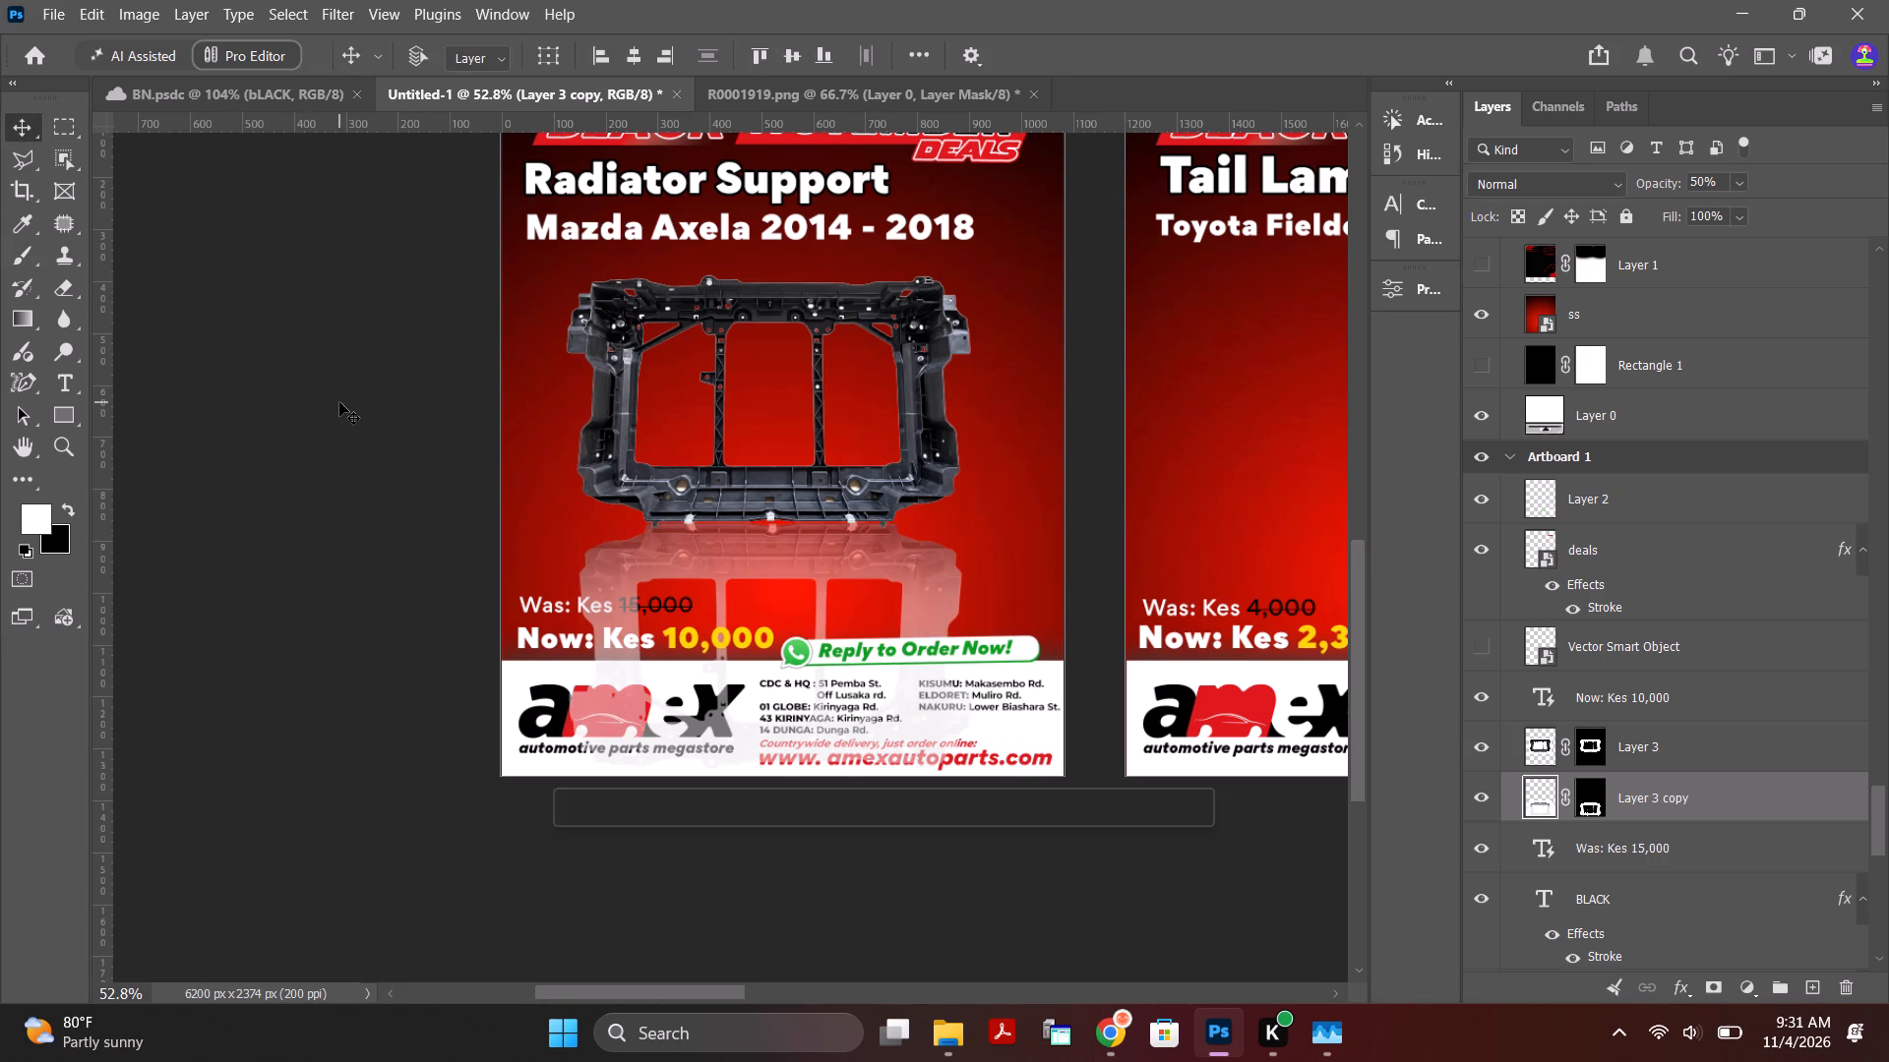
Move Layer 3 and Layer 3 copy together below the footer text, directly above the Vector Smart Object with the drop shadow.
{"action": "left_click", "coordinate": [1740, 798]}
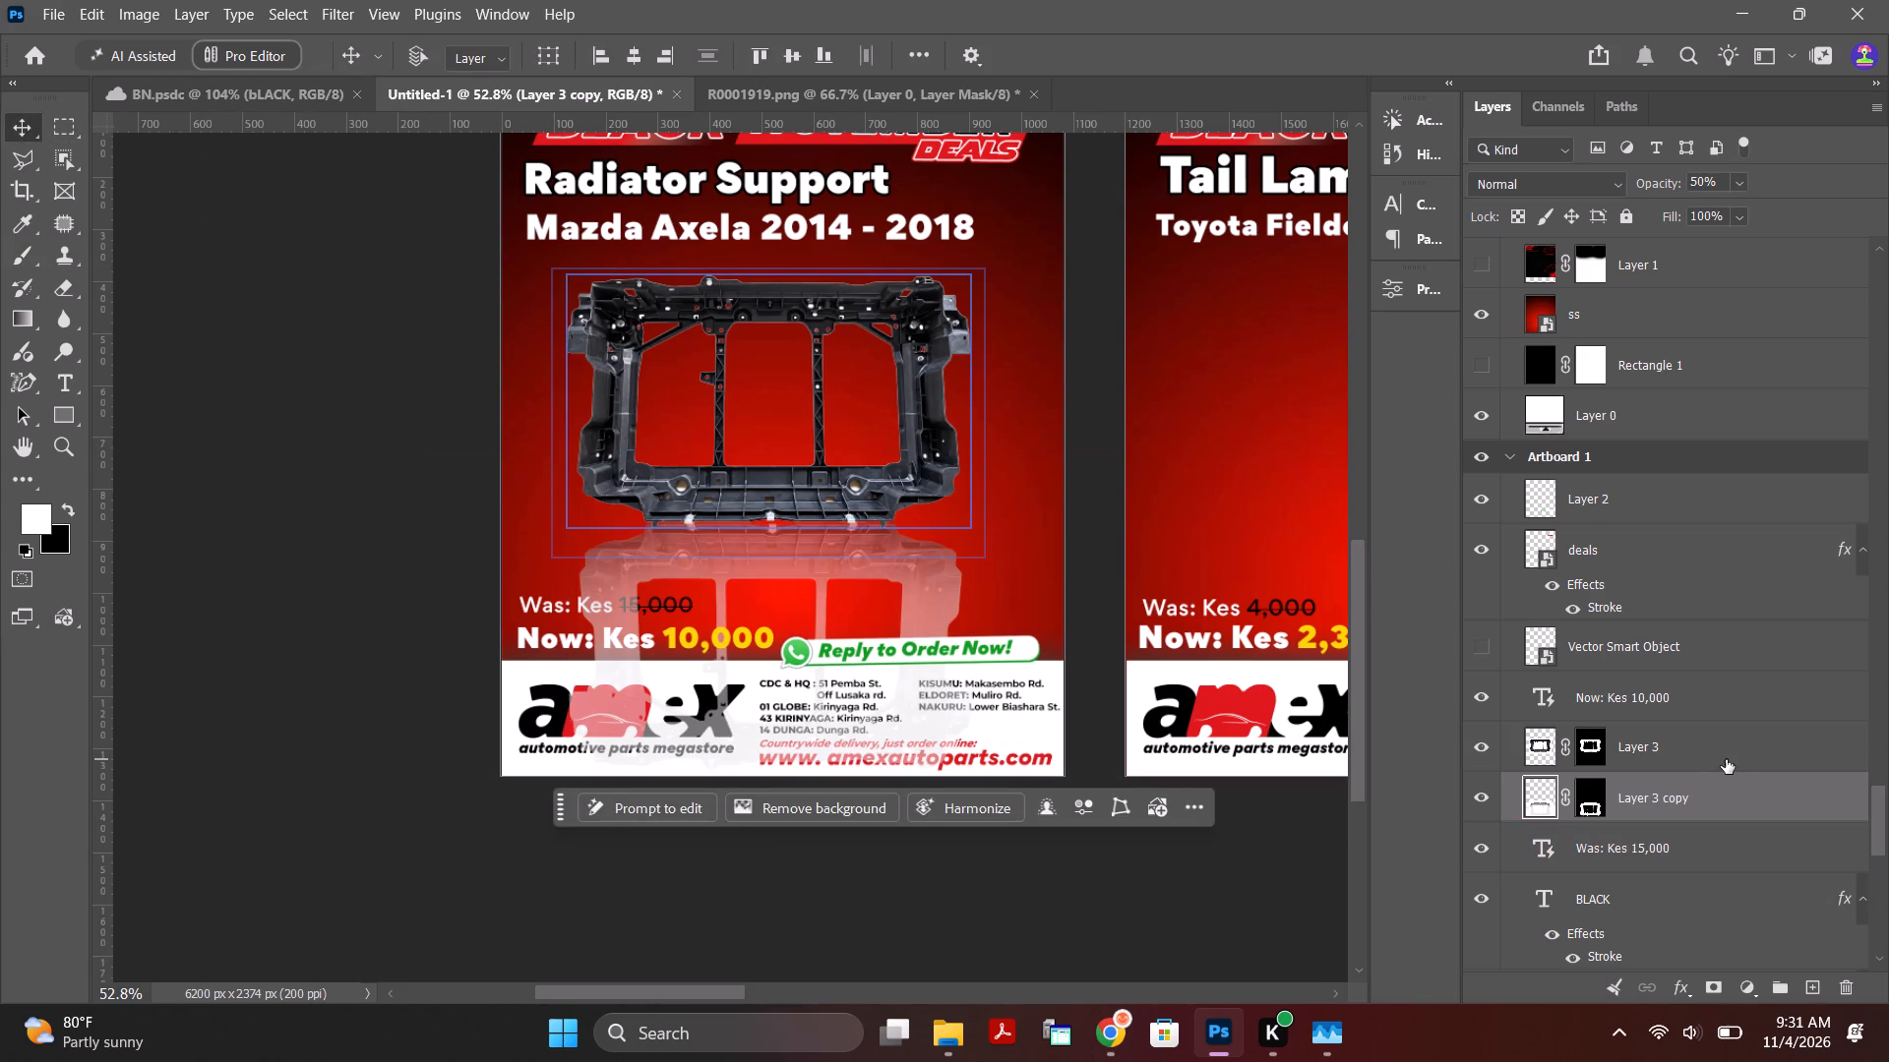
{"action": "left_click", "coordinate": [1727, 758], "text": "shift"}
{"action": "left_click_drag", "start_coordinate": [1728, 758], "coordinate": [1756, 1036]}
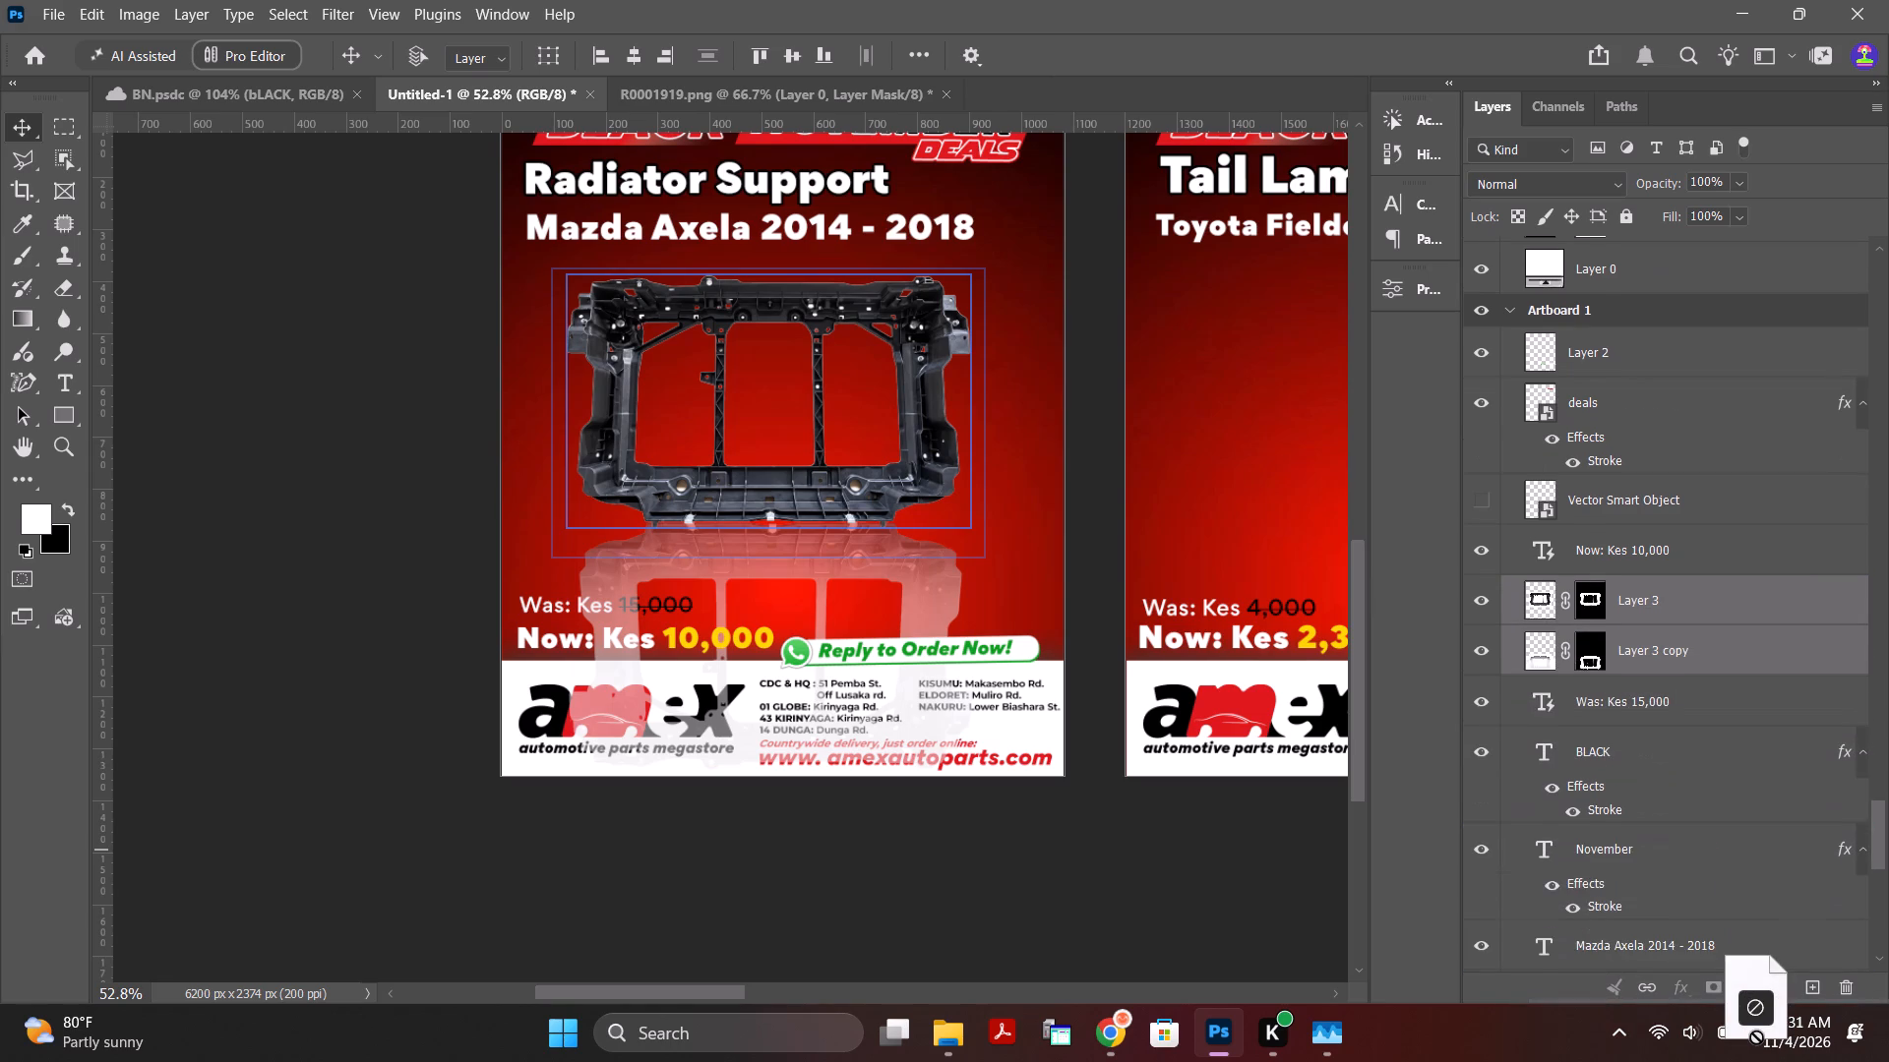
{"action": "left_click_drag", "start_coordinate": [1756, 1036], "coordinate": [1756, 872]}
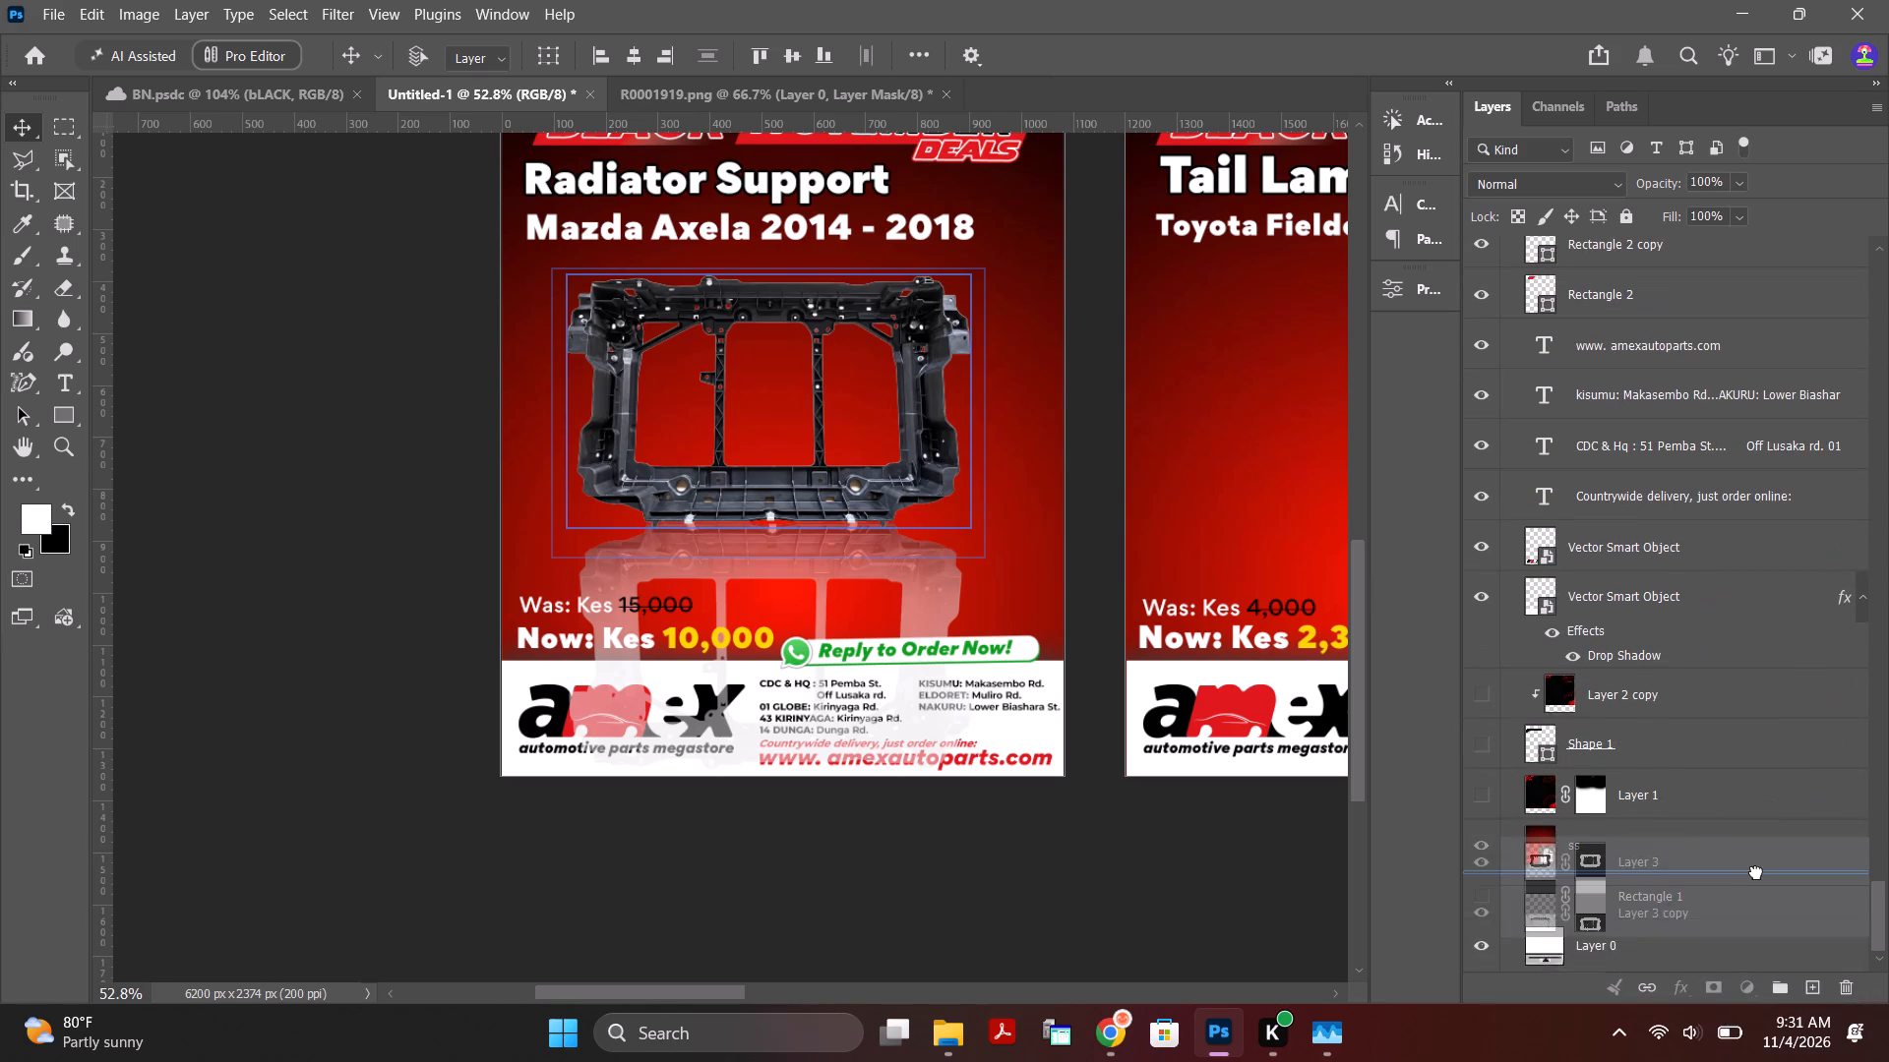
{"action": "left_click_drag", "start_coordinate": [1756, 872], "coordinate": [1713, 728]}
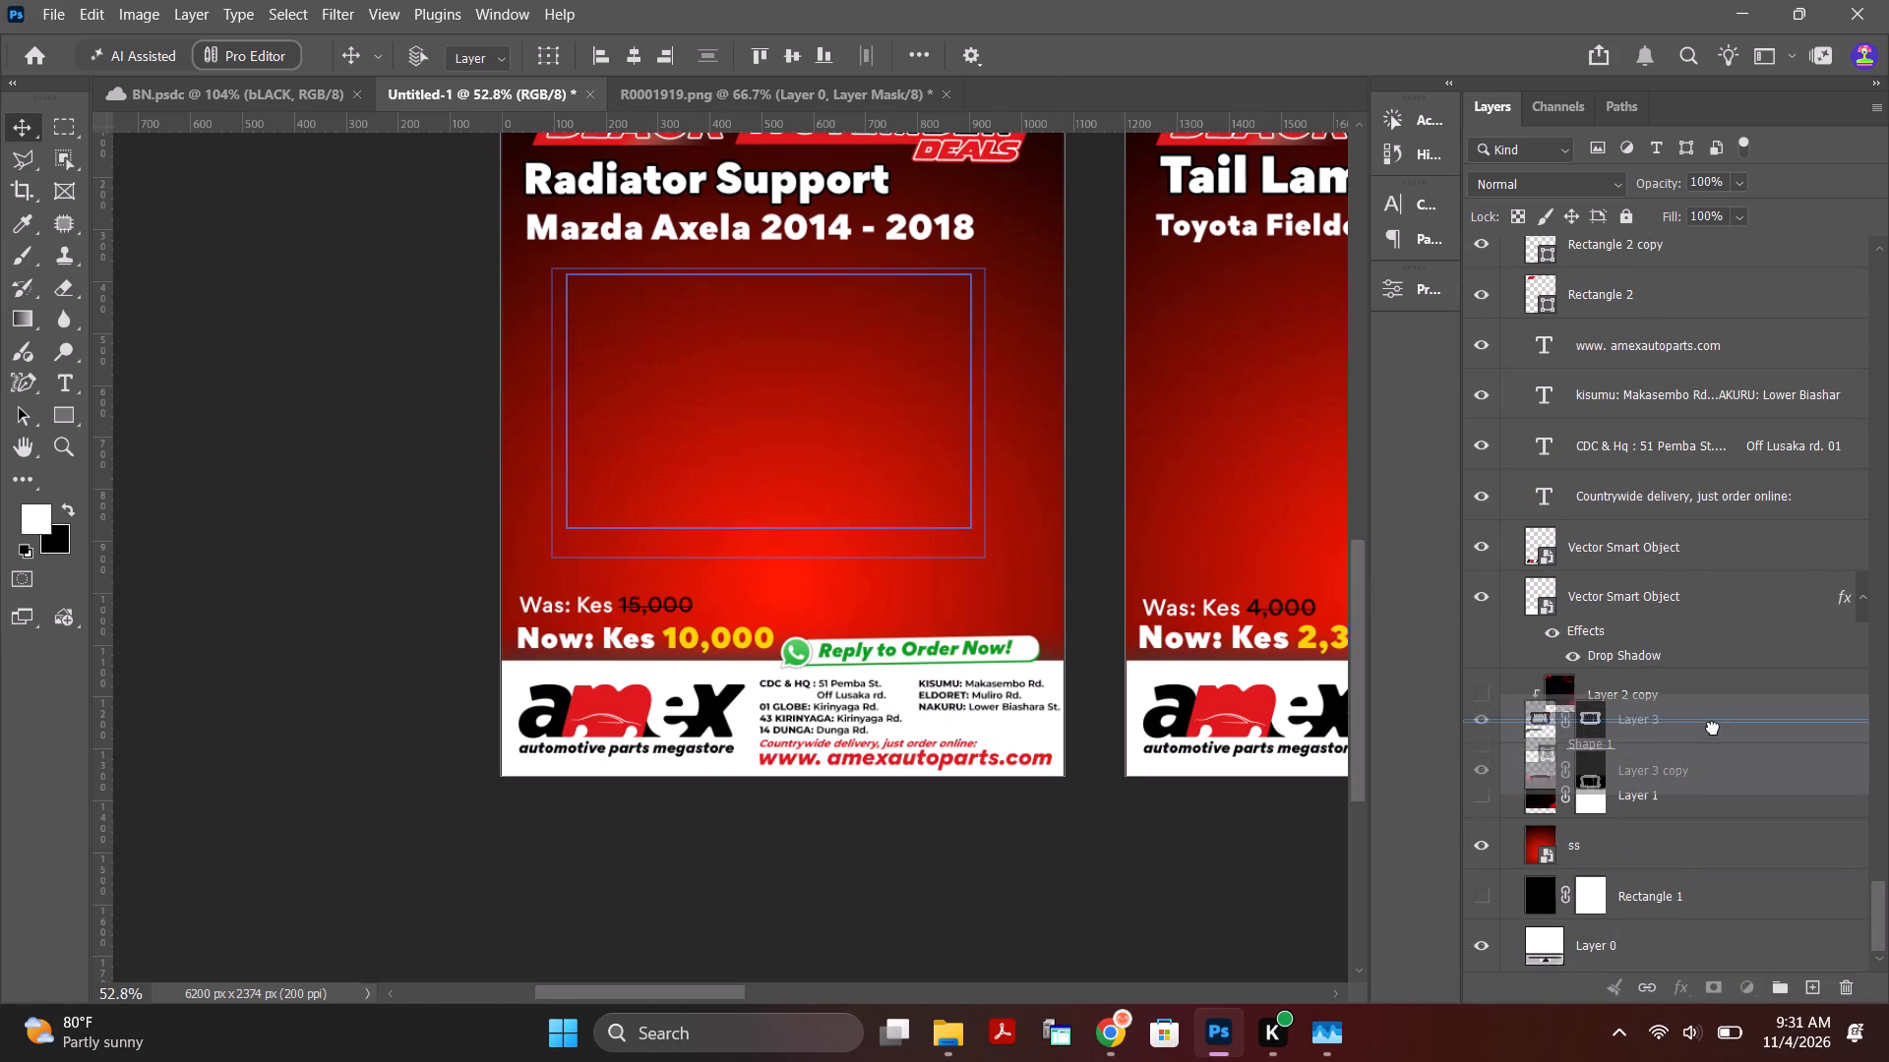
{"action": "left_click_drag", "start_coordinate": [1713, 728], "coordinate": [1716, 593]}
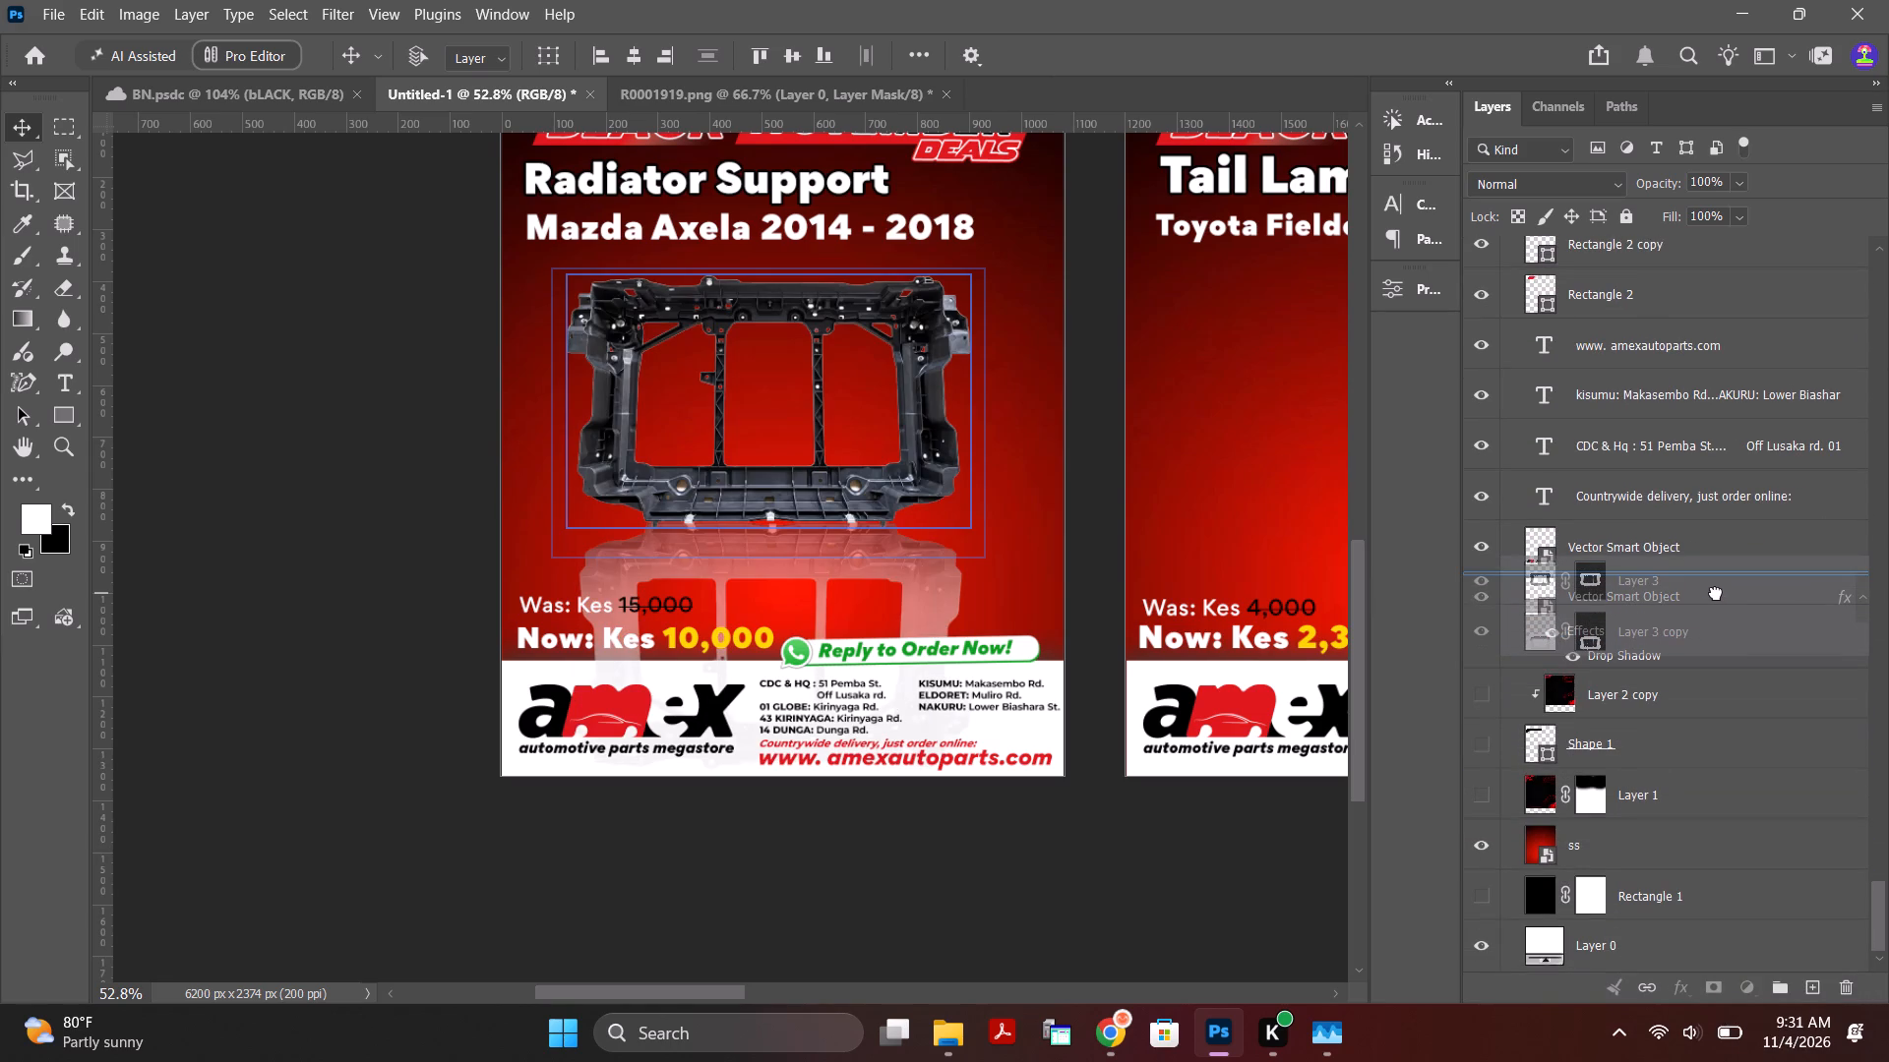
{"action": "left_click_drag", "start_coordinate": [1716, 593], "coordinate": [1718, 602]}
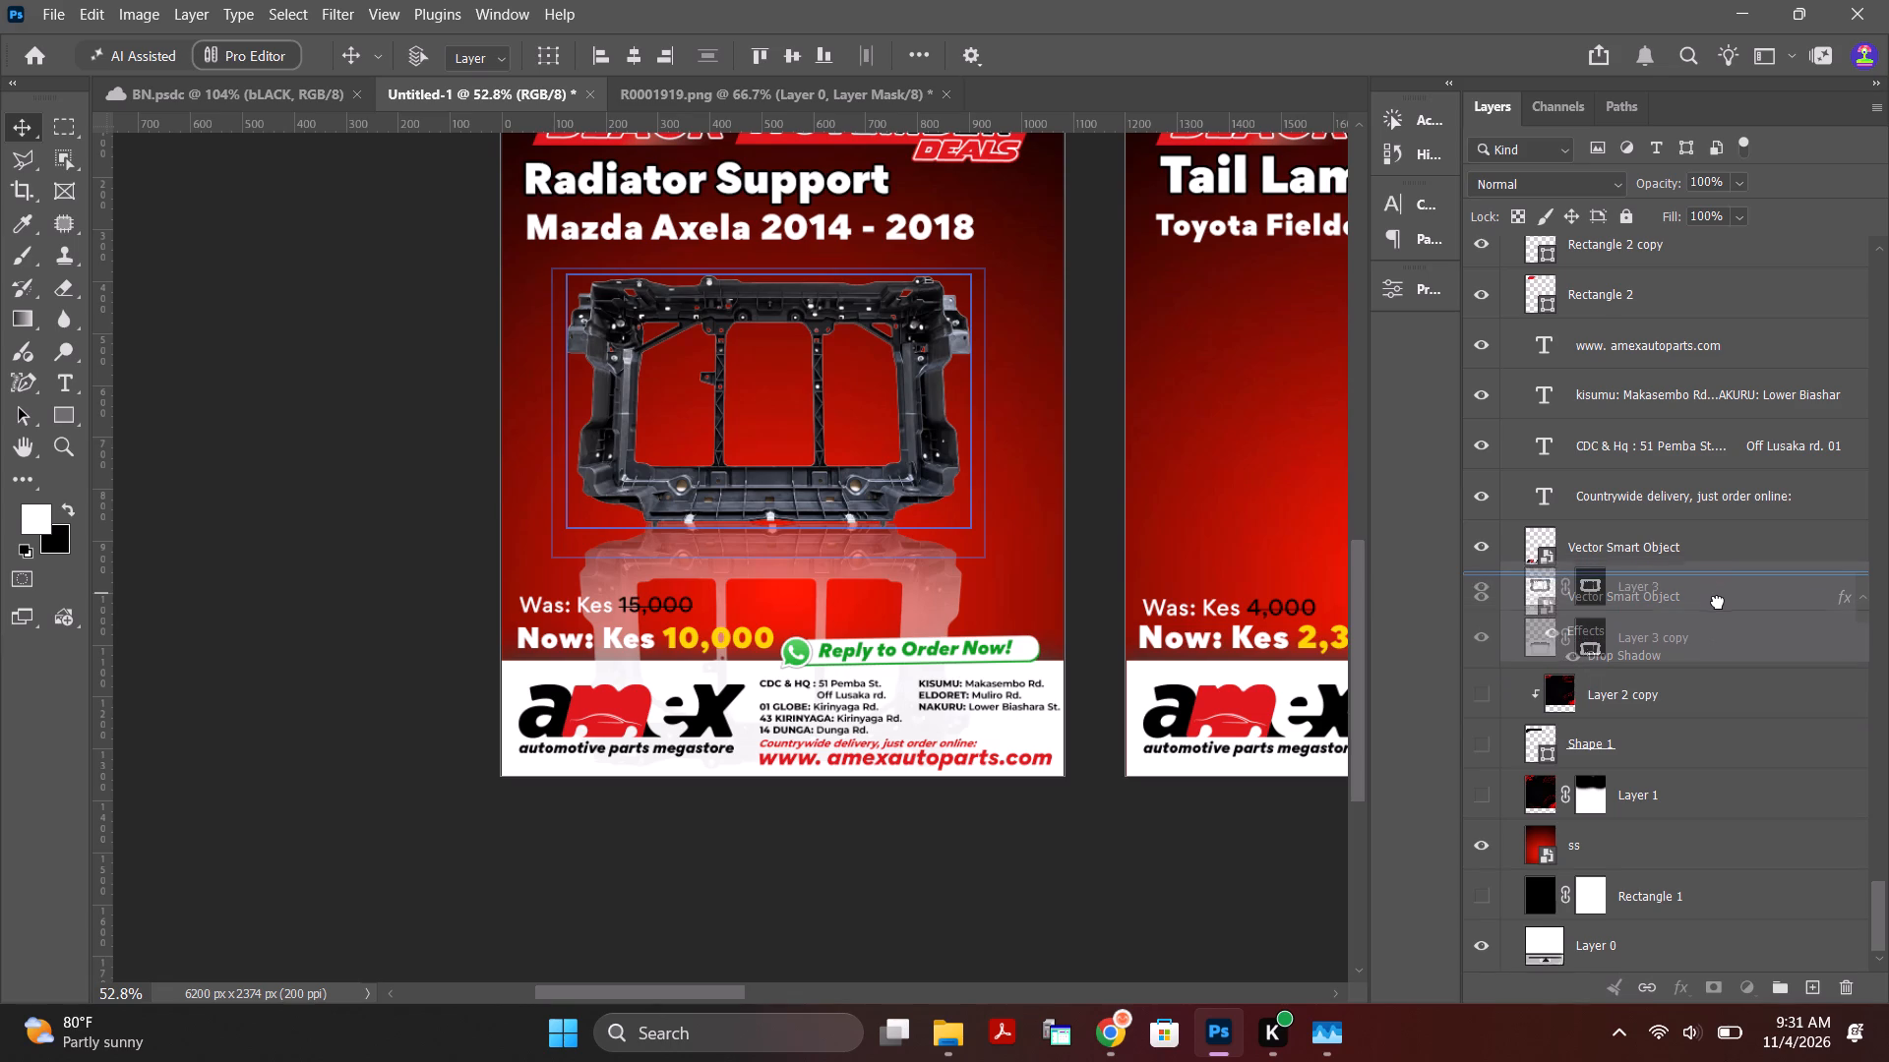
{"action": "left_click_drag", "start_coordinate": [1718, 602], "coordinate": [1742, 674]}
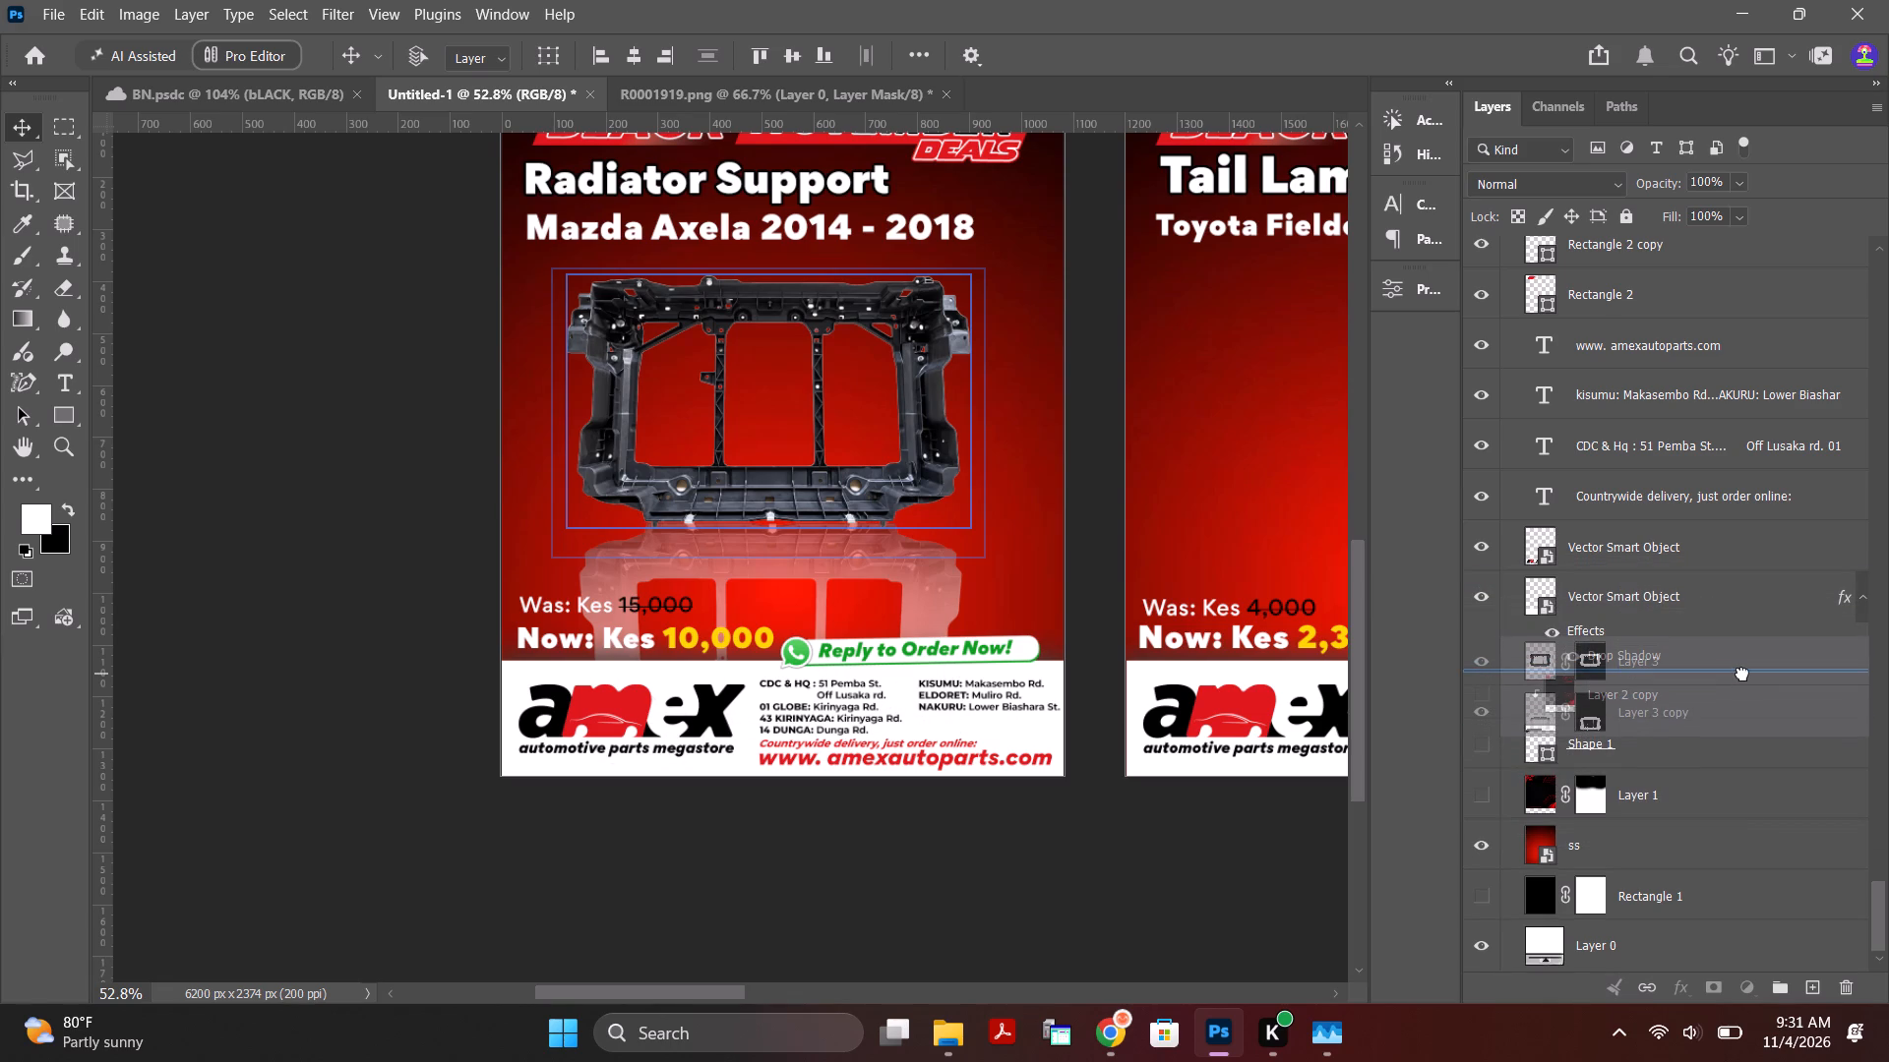
{"action": "left_click_drag", "start_coordinate": [1742, 674], "coordinate": [1732, 578]}
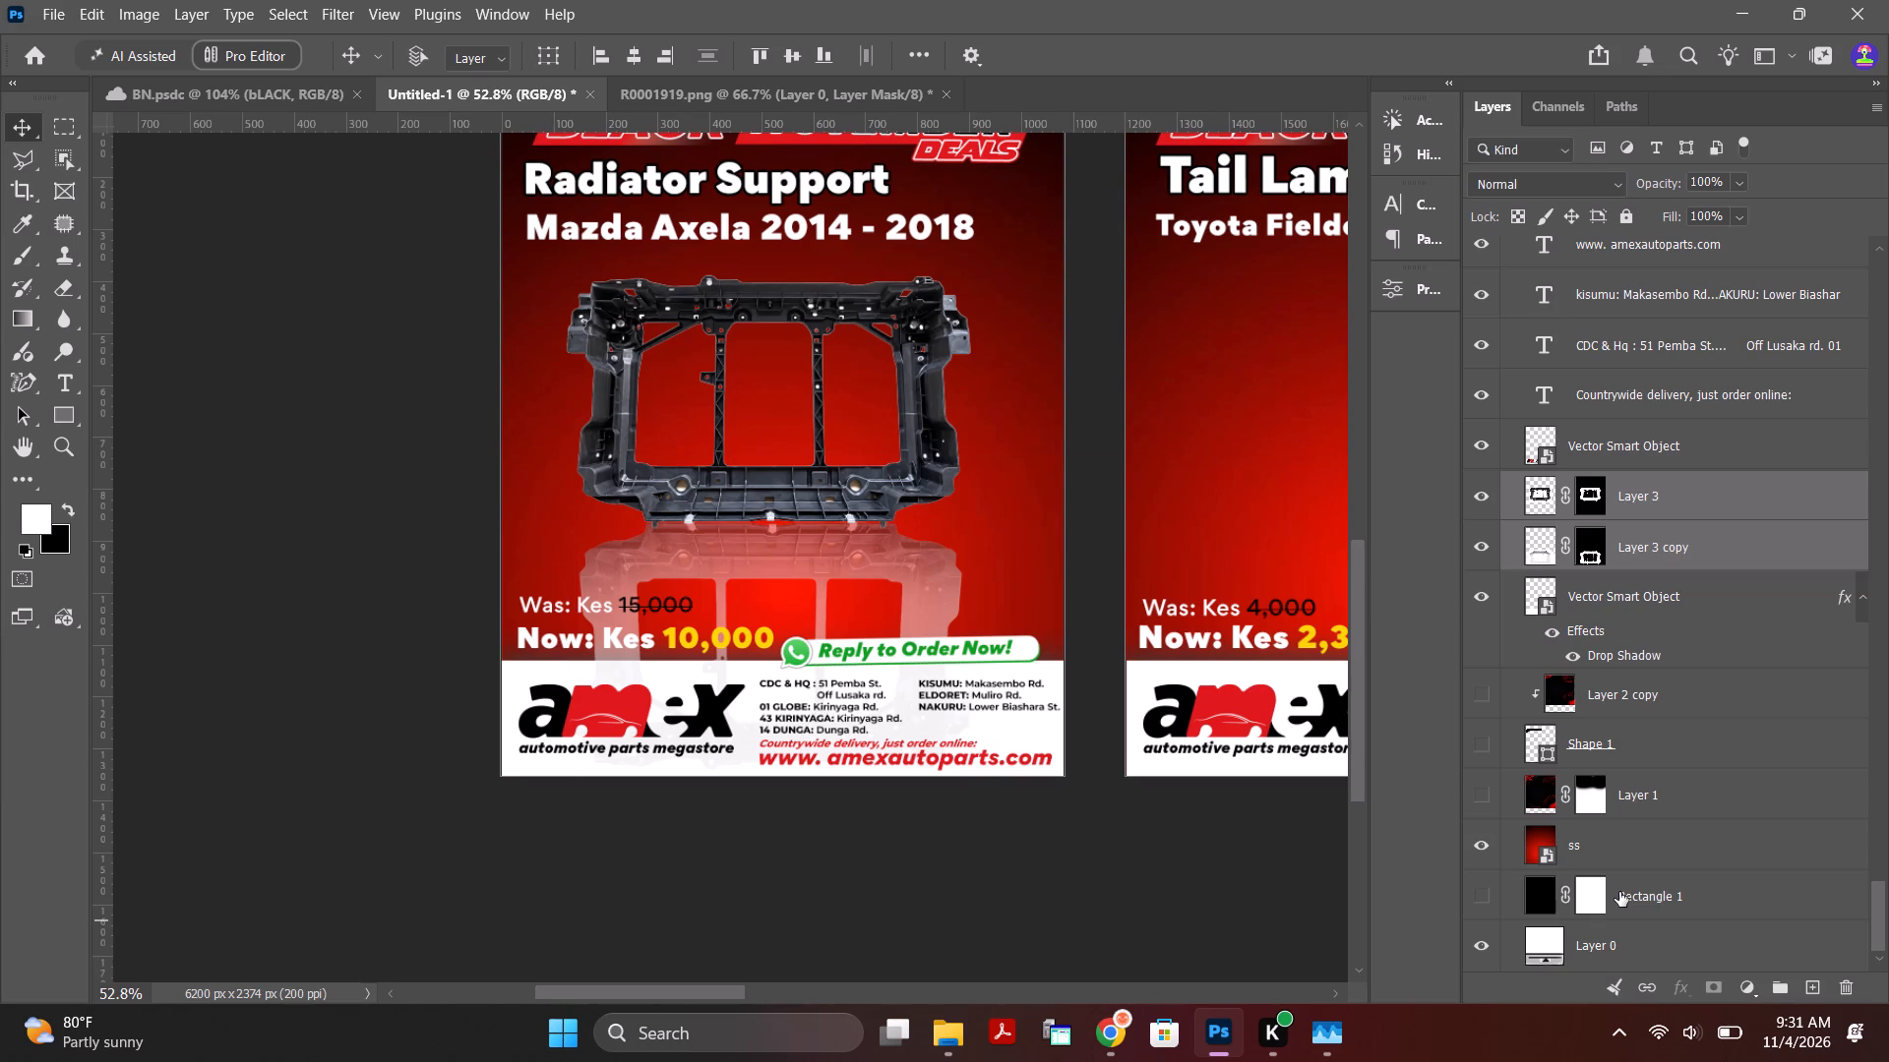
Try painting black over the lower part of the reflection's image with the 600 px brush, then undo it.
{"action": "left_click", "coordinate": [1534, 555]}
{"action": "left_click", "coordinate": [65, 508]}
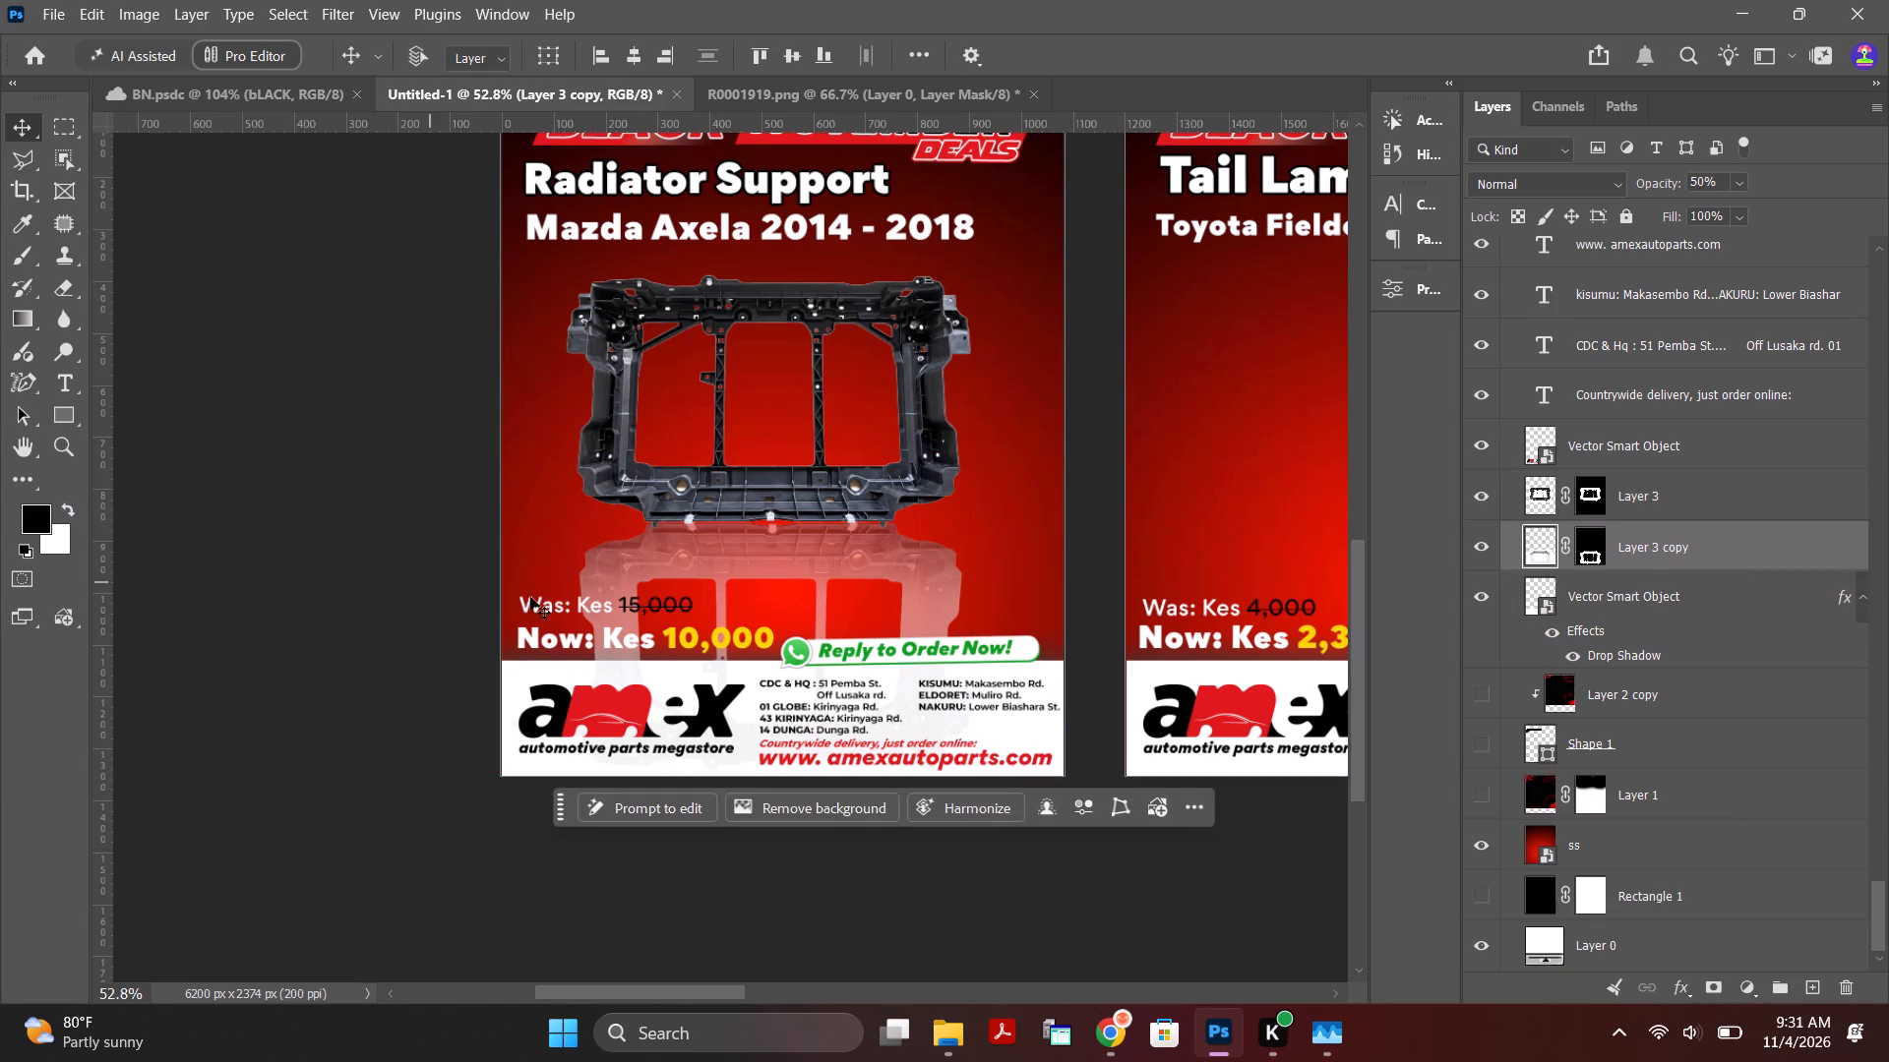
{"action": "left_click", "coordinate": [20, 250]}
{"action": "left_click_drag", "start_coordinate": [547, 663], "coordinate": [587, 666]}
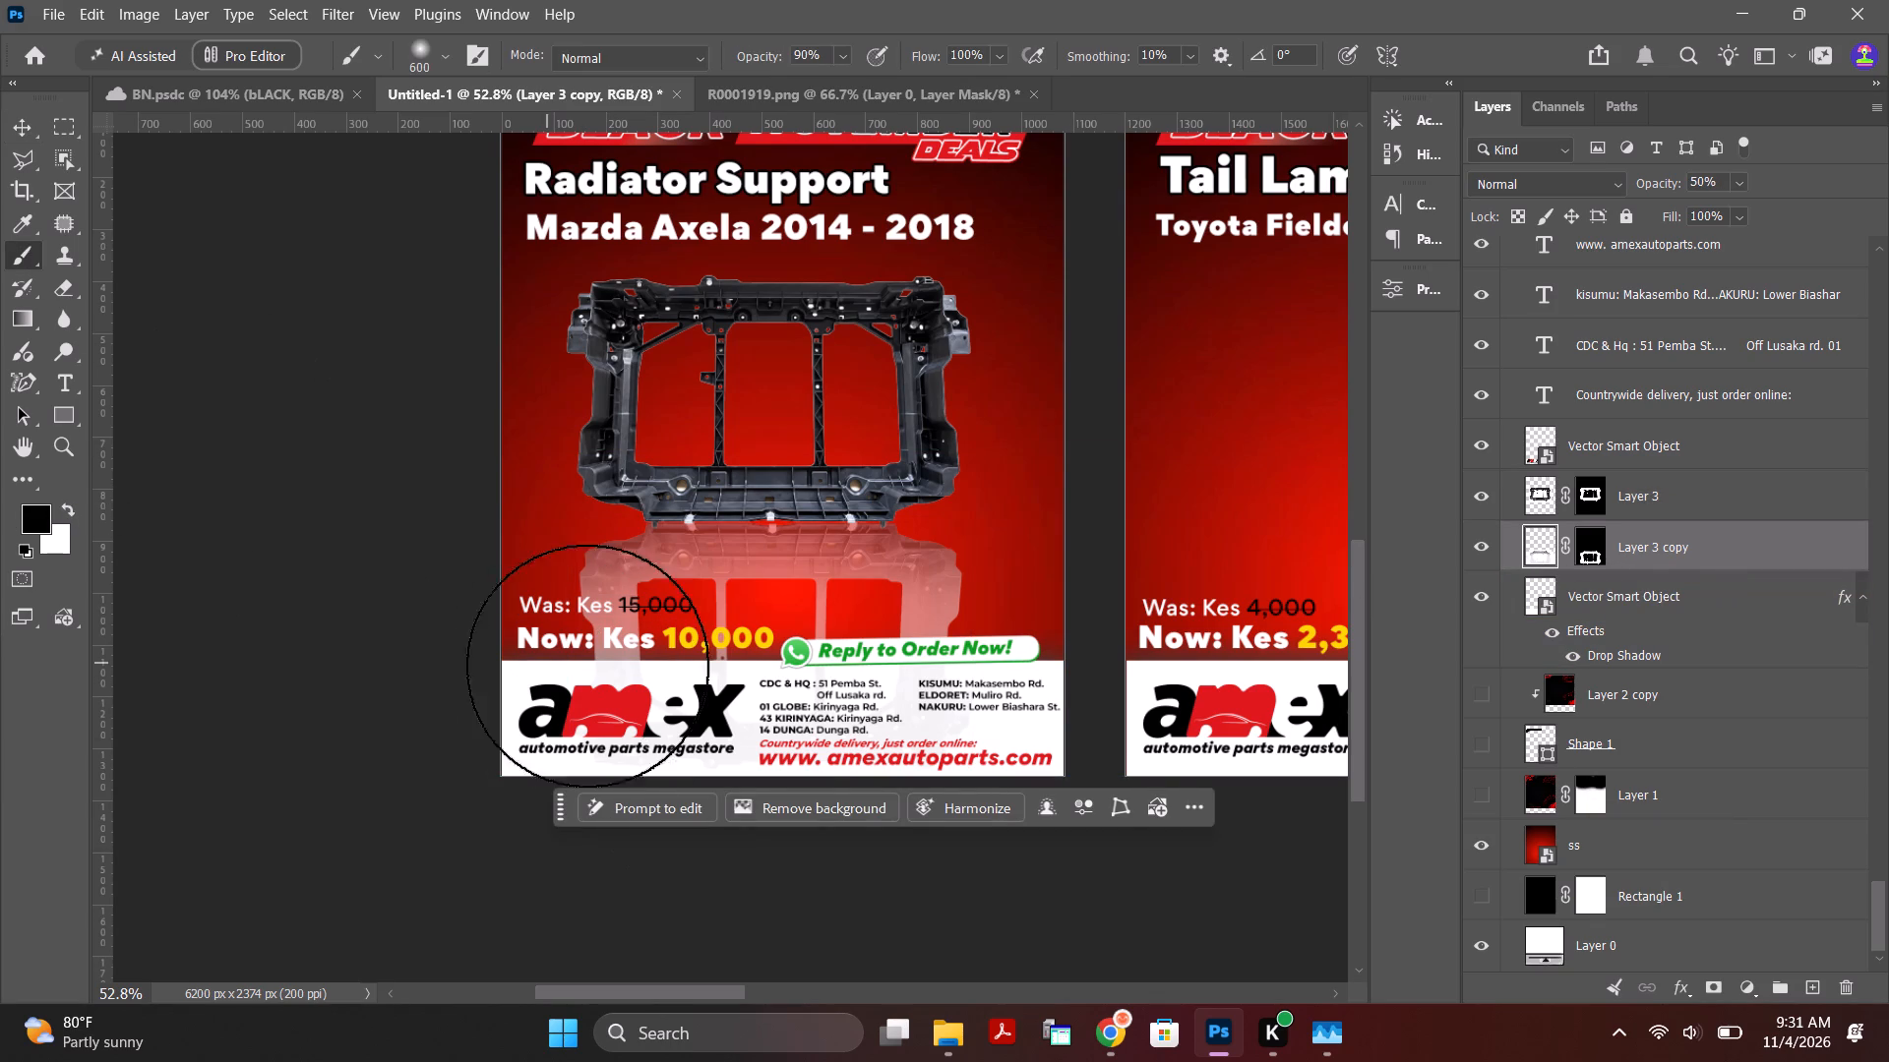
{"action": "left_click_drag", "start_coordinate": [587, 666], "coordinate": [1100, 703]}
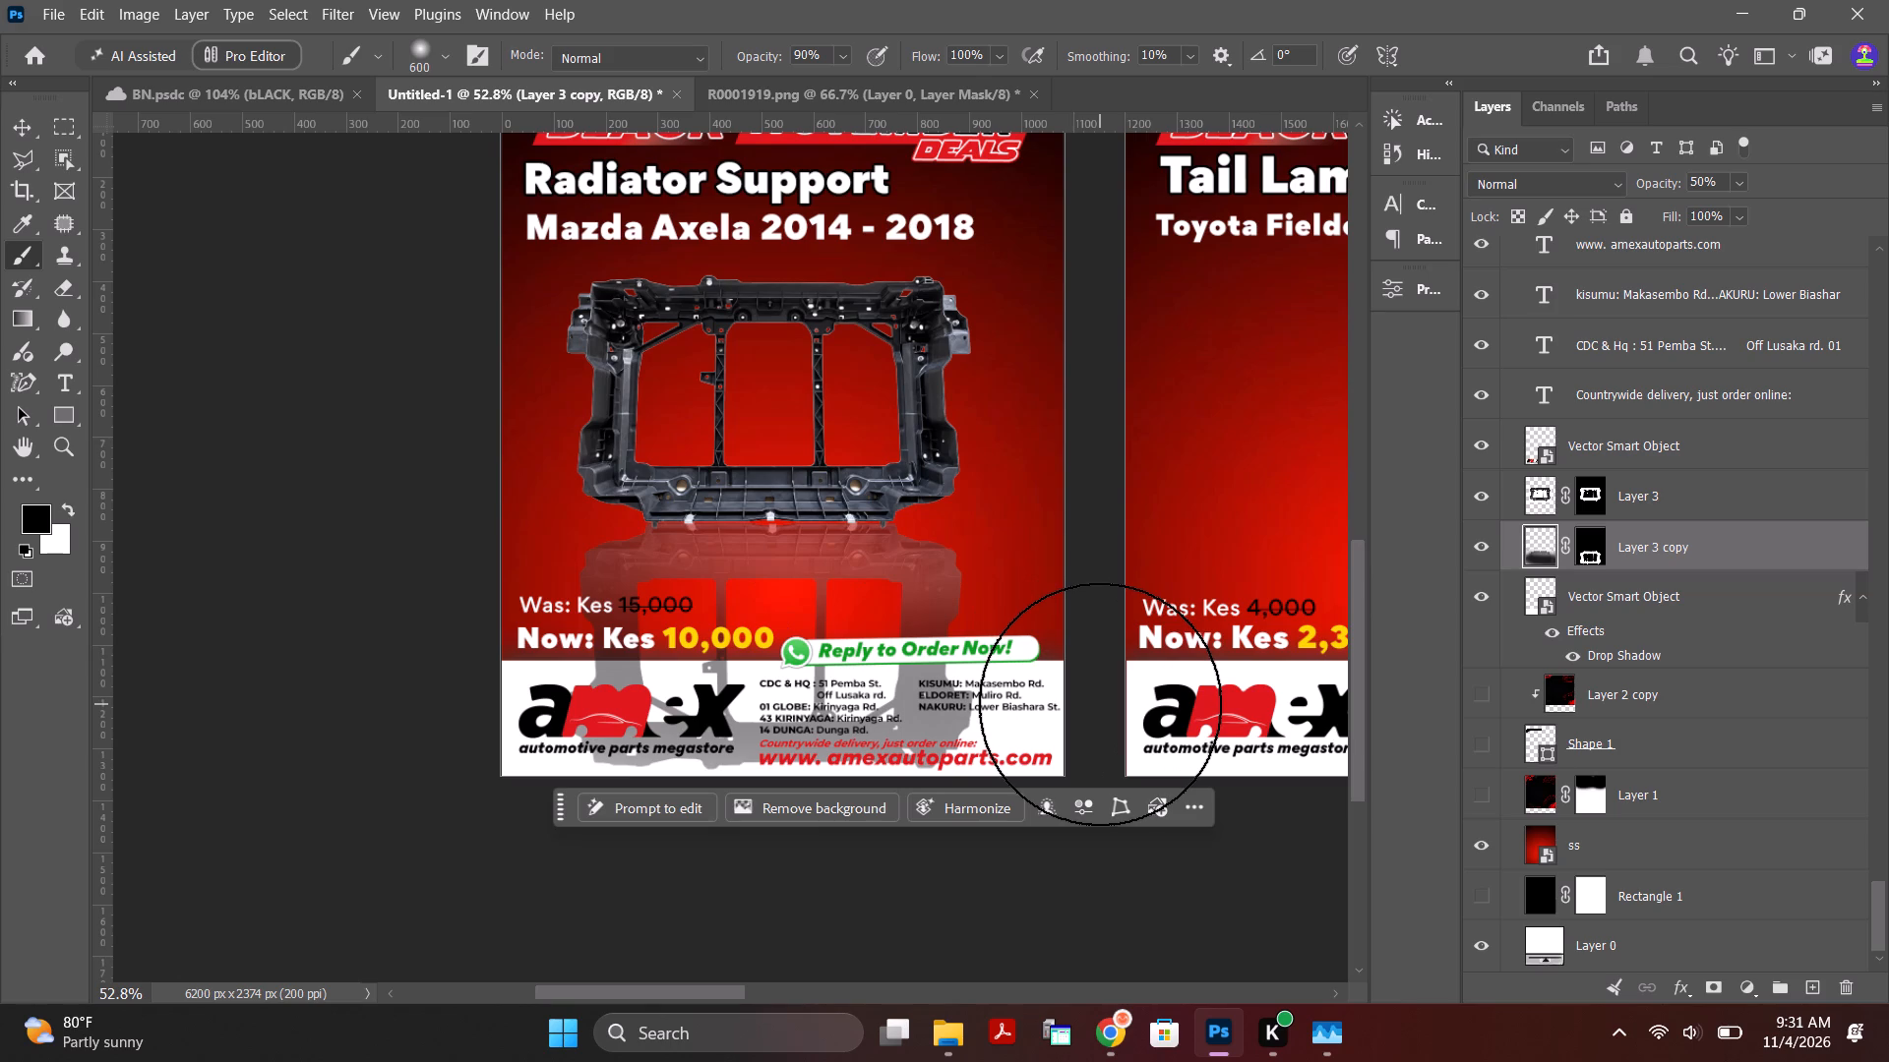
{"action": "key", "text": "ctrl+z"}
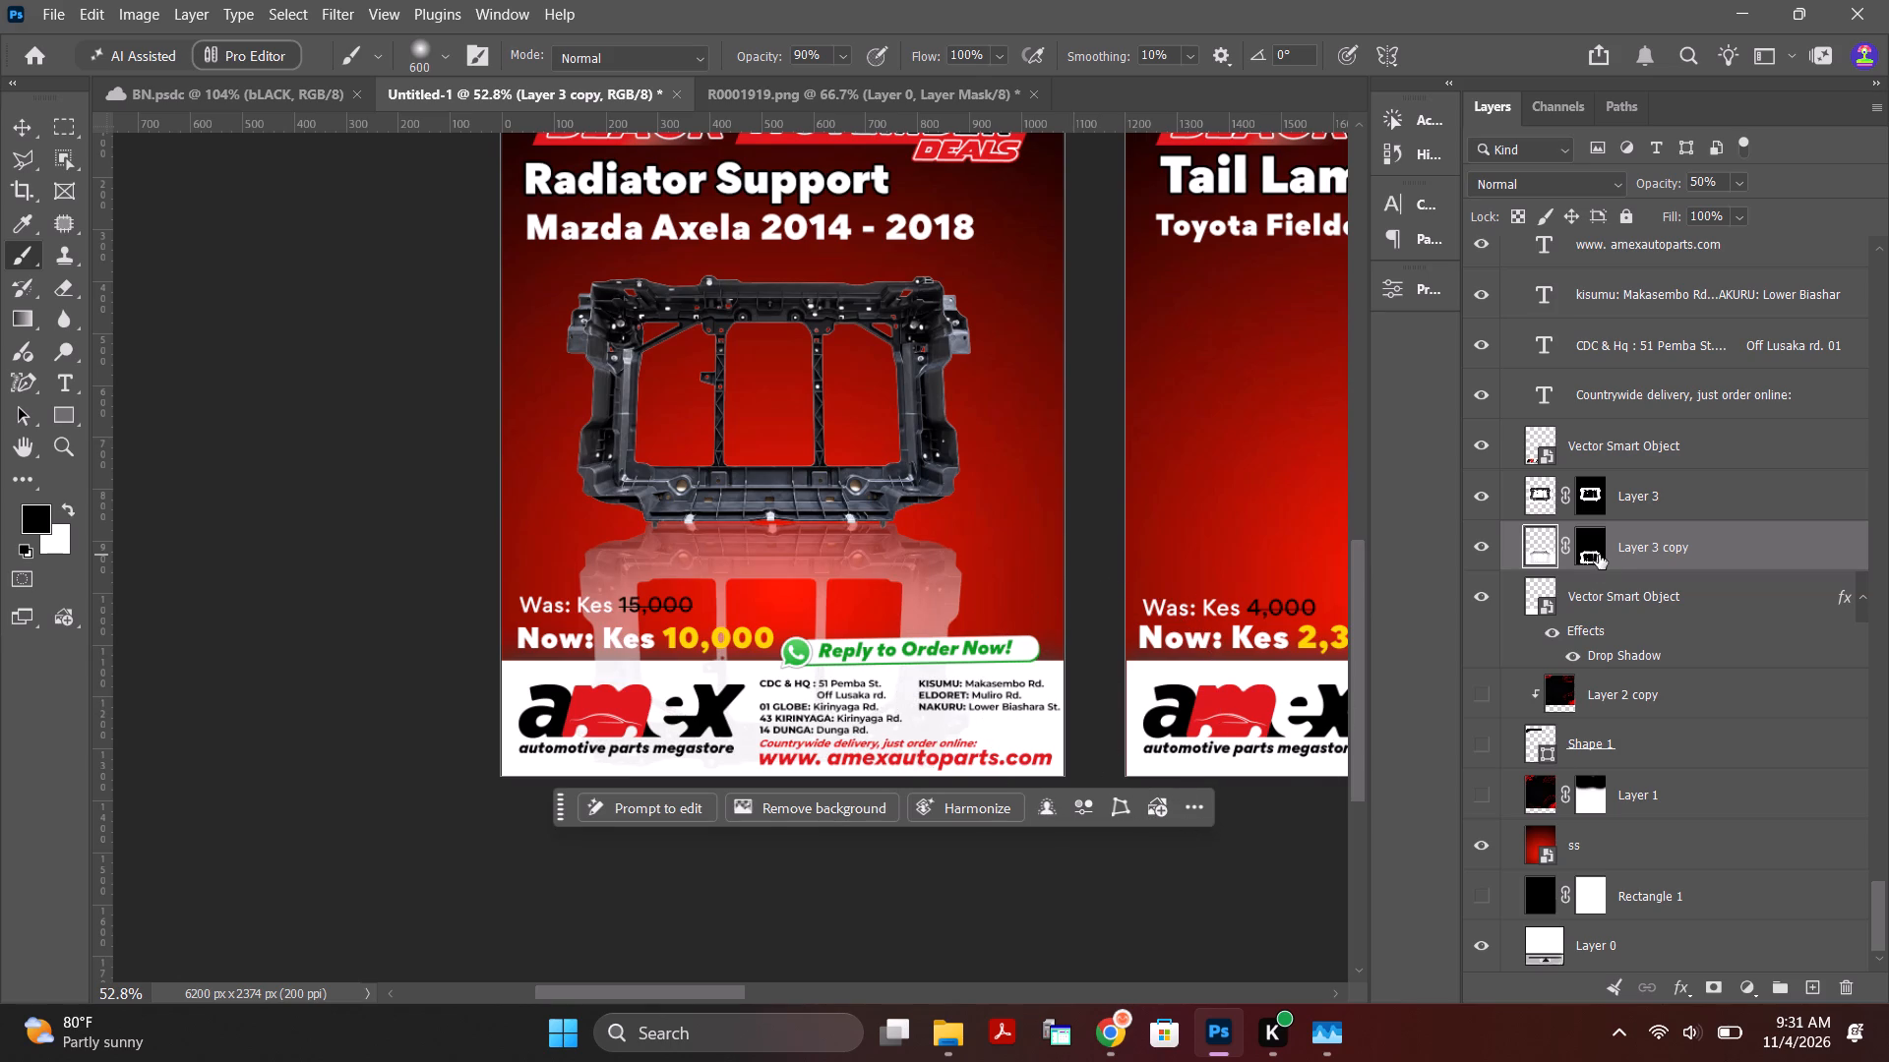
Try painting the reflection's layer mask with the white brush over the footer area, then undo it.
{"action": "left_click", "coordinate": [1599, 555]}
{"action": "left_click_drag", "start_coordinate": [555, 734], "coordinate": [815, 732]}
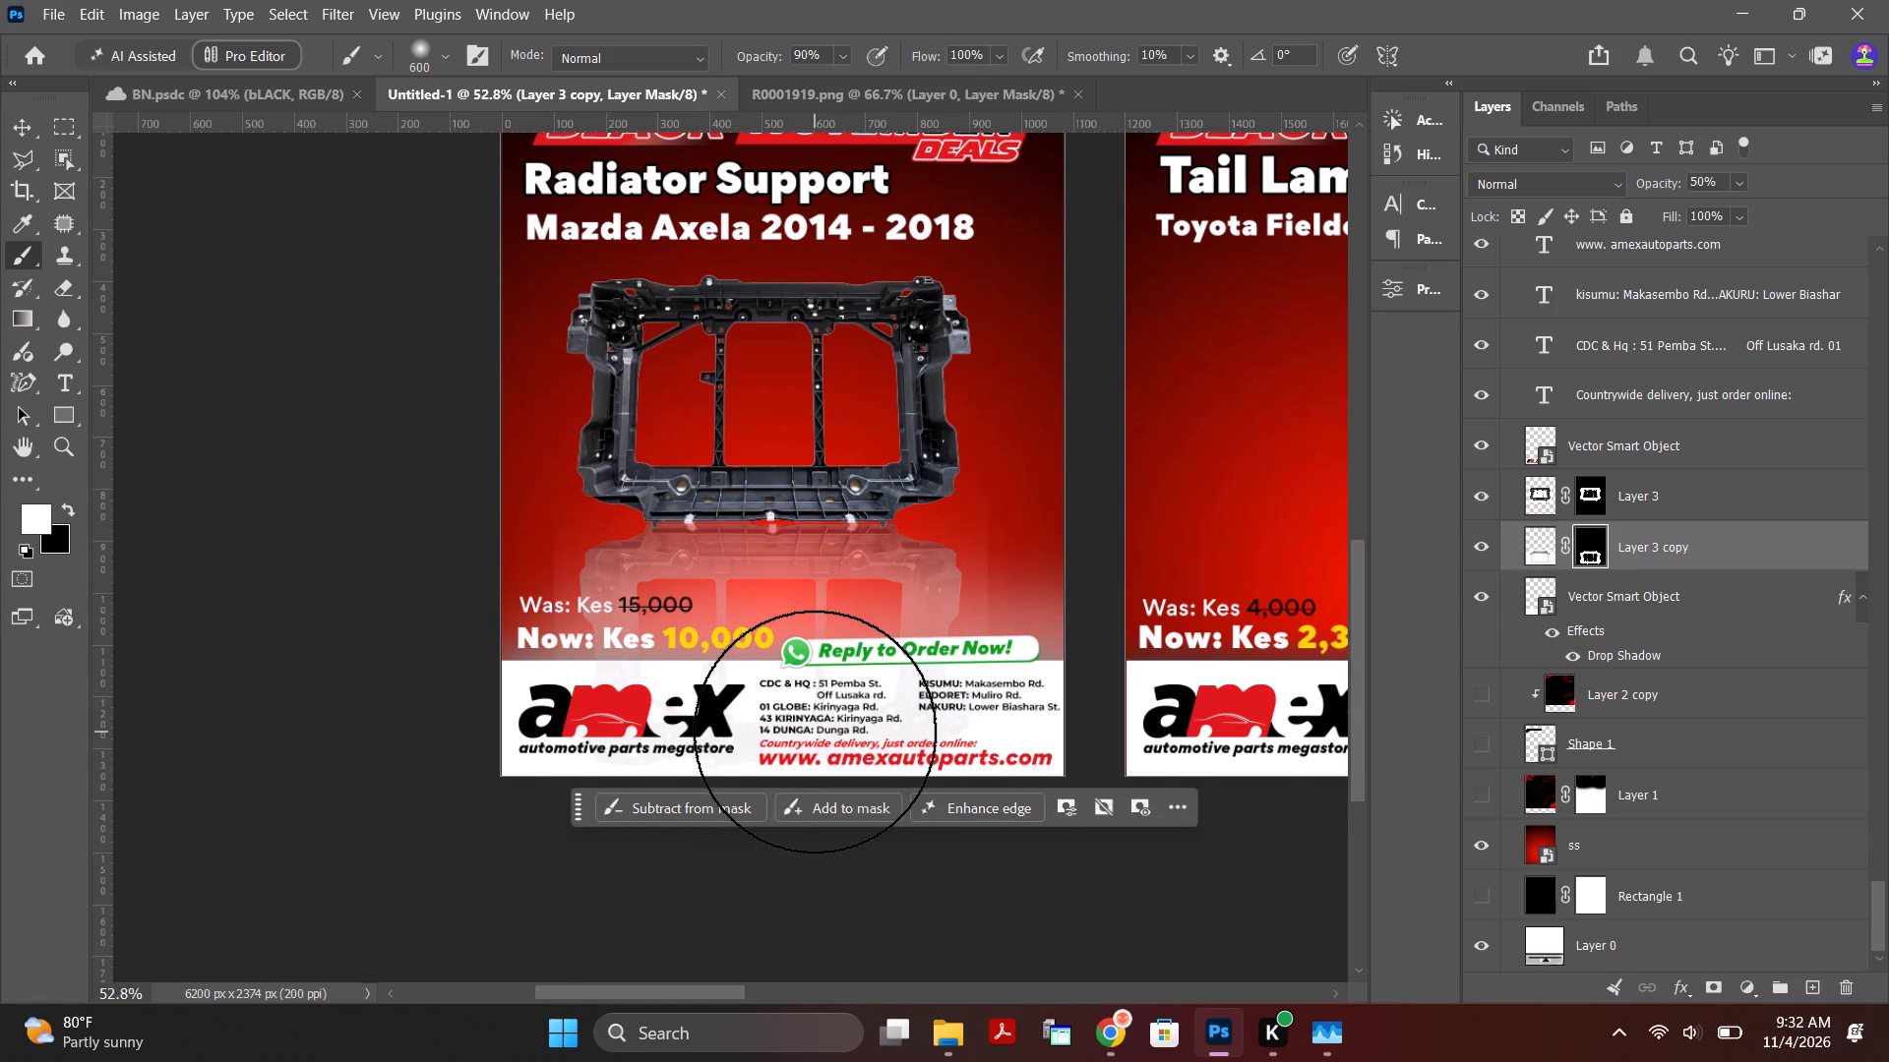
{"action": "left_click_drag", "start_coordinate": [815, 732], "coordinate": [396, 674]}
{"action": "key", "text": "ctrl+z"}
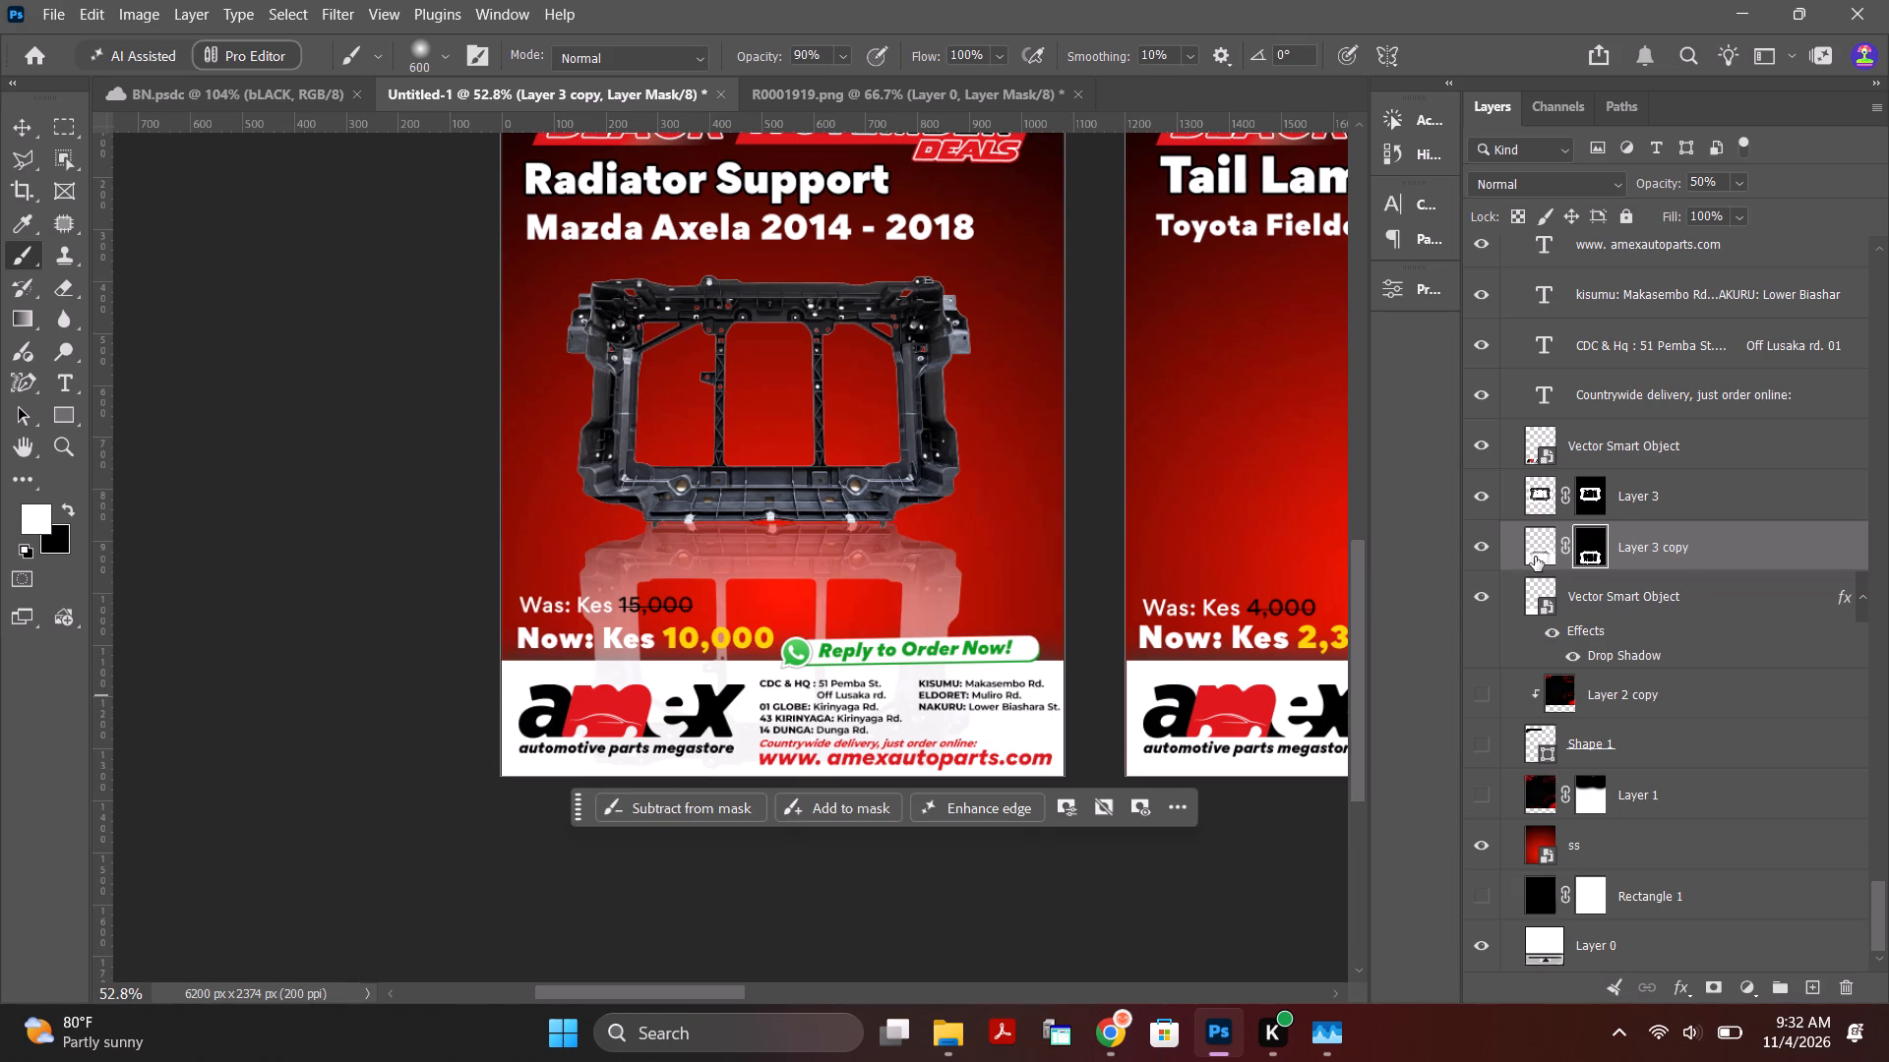
Paint the lower part of the reflection's image with the 600 px white brush to blend it into the white footer.
{"action": "left_click", "coordinate": [1532, 557]}
{"action": "left_click", "coordinate": [69, 503]}
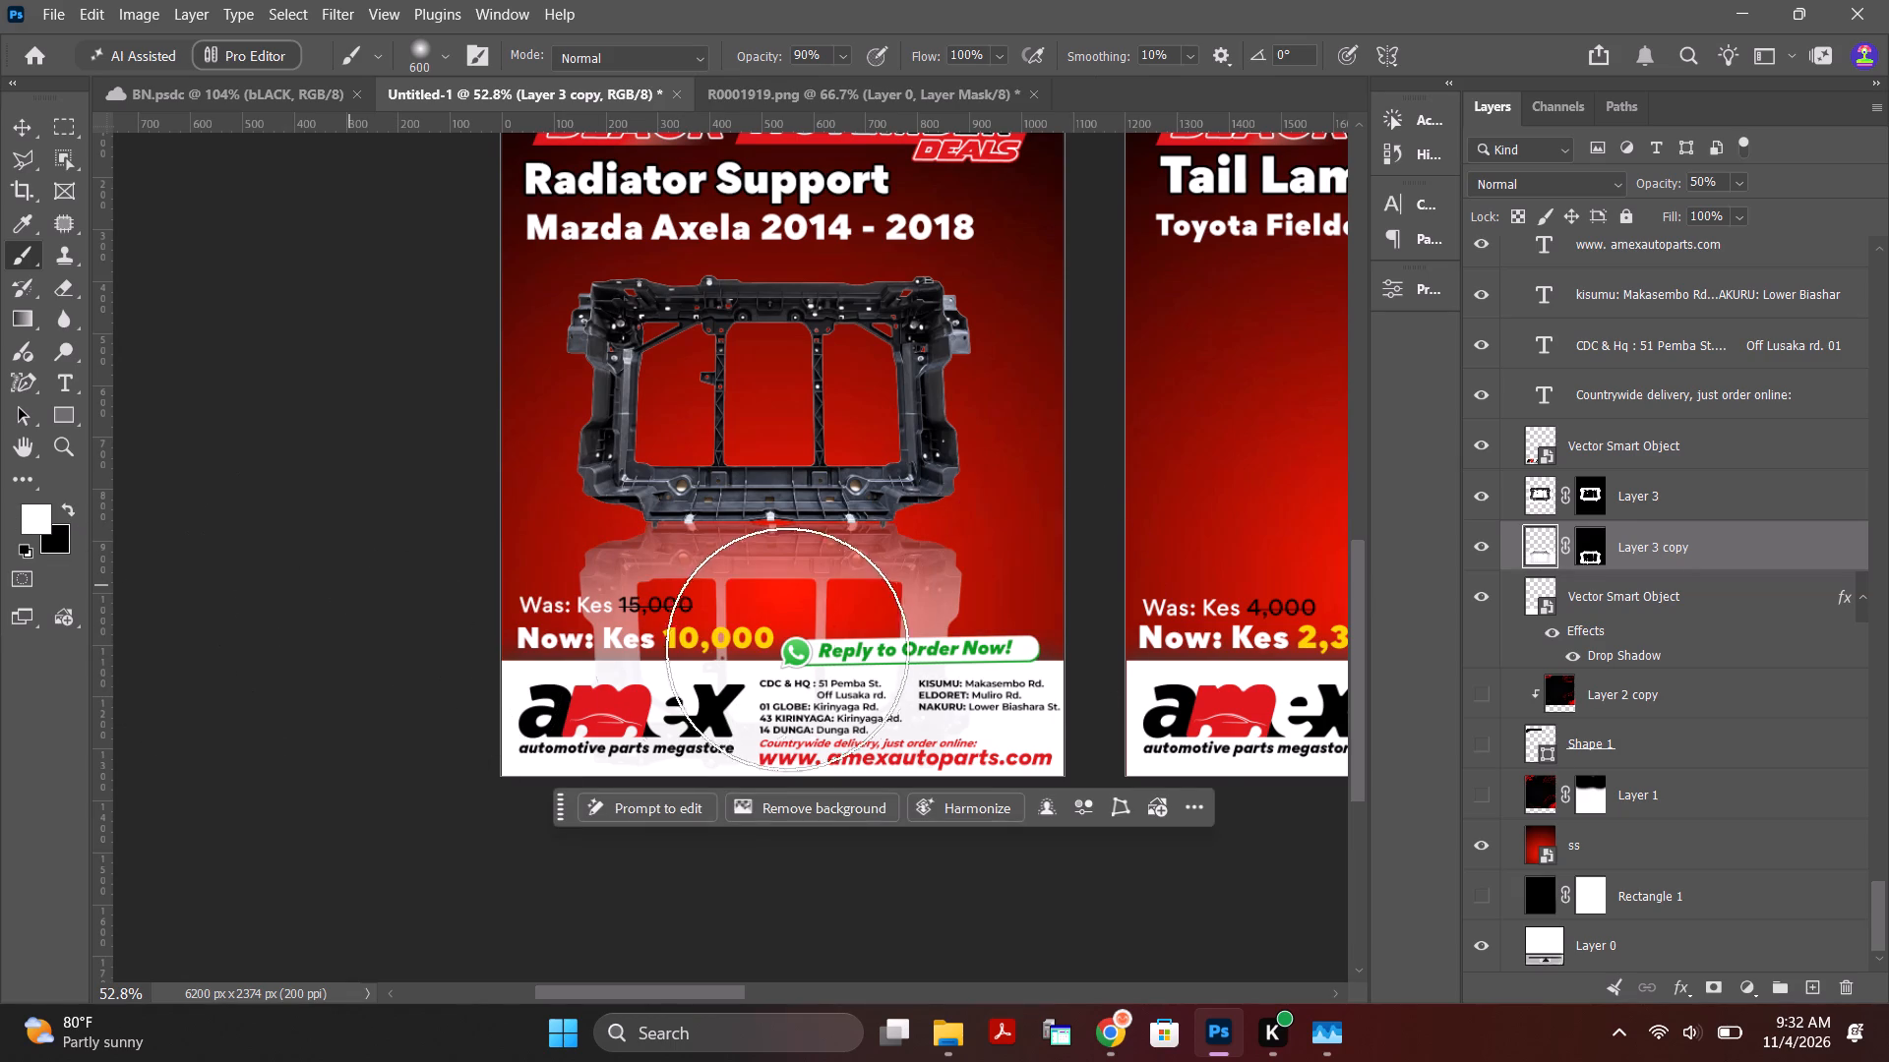
{"action": "left_click_drag", "start_coordinate": [475, 667], "coordinate": [523, 738]}
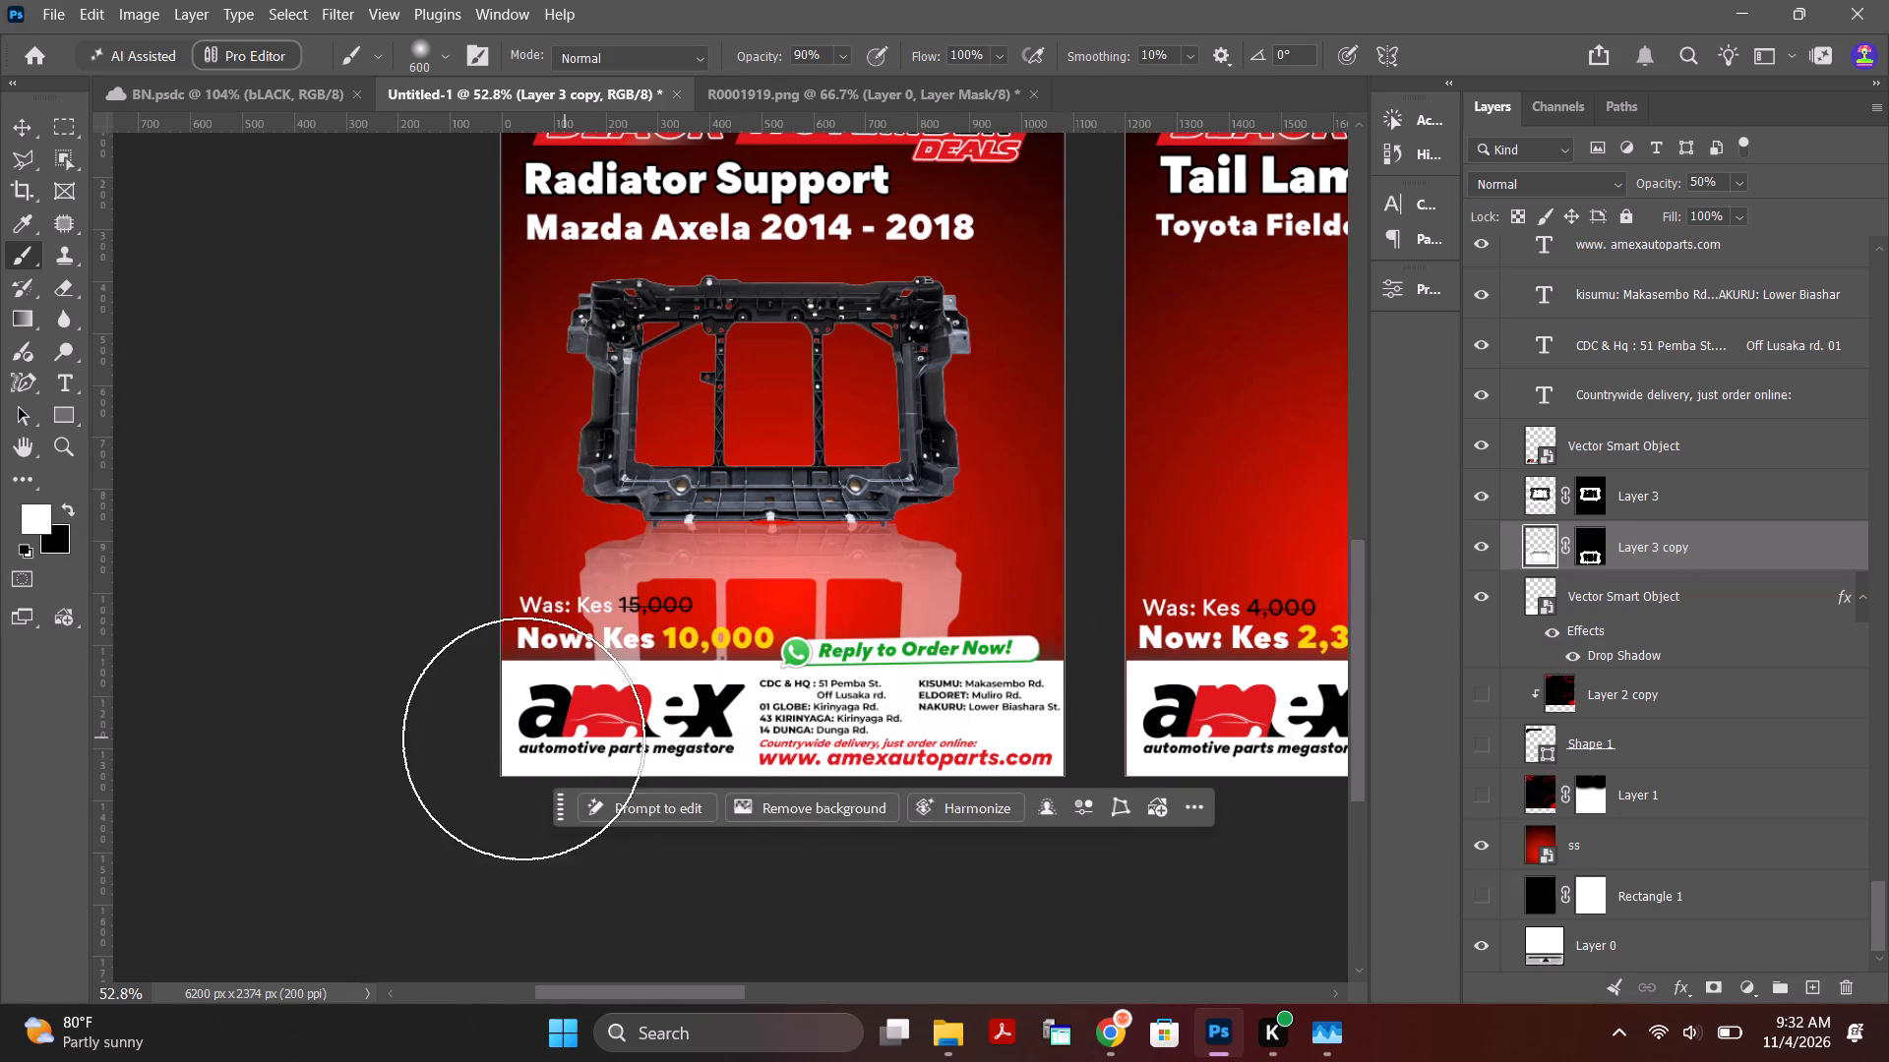
{"action": "left_click_drag", "start_coordinate": [523, 738], "coordinate": [1005, 686]}
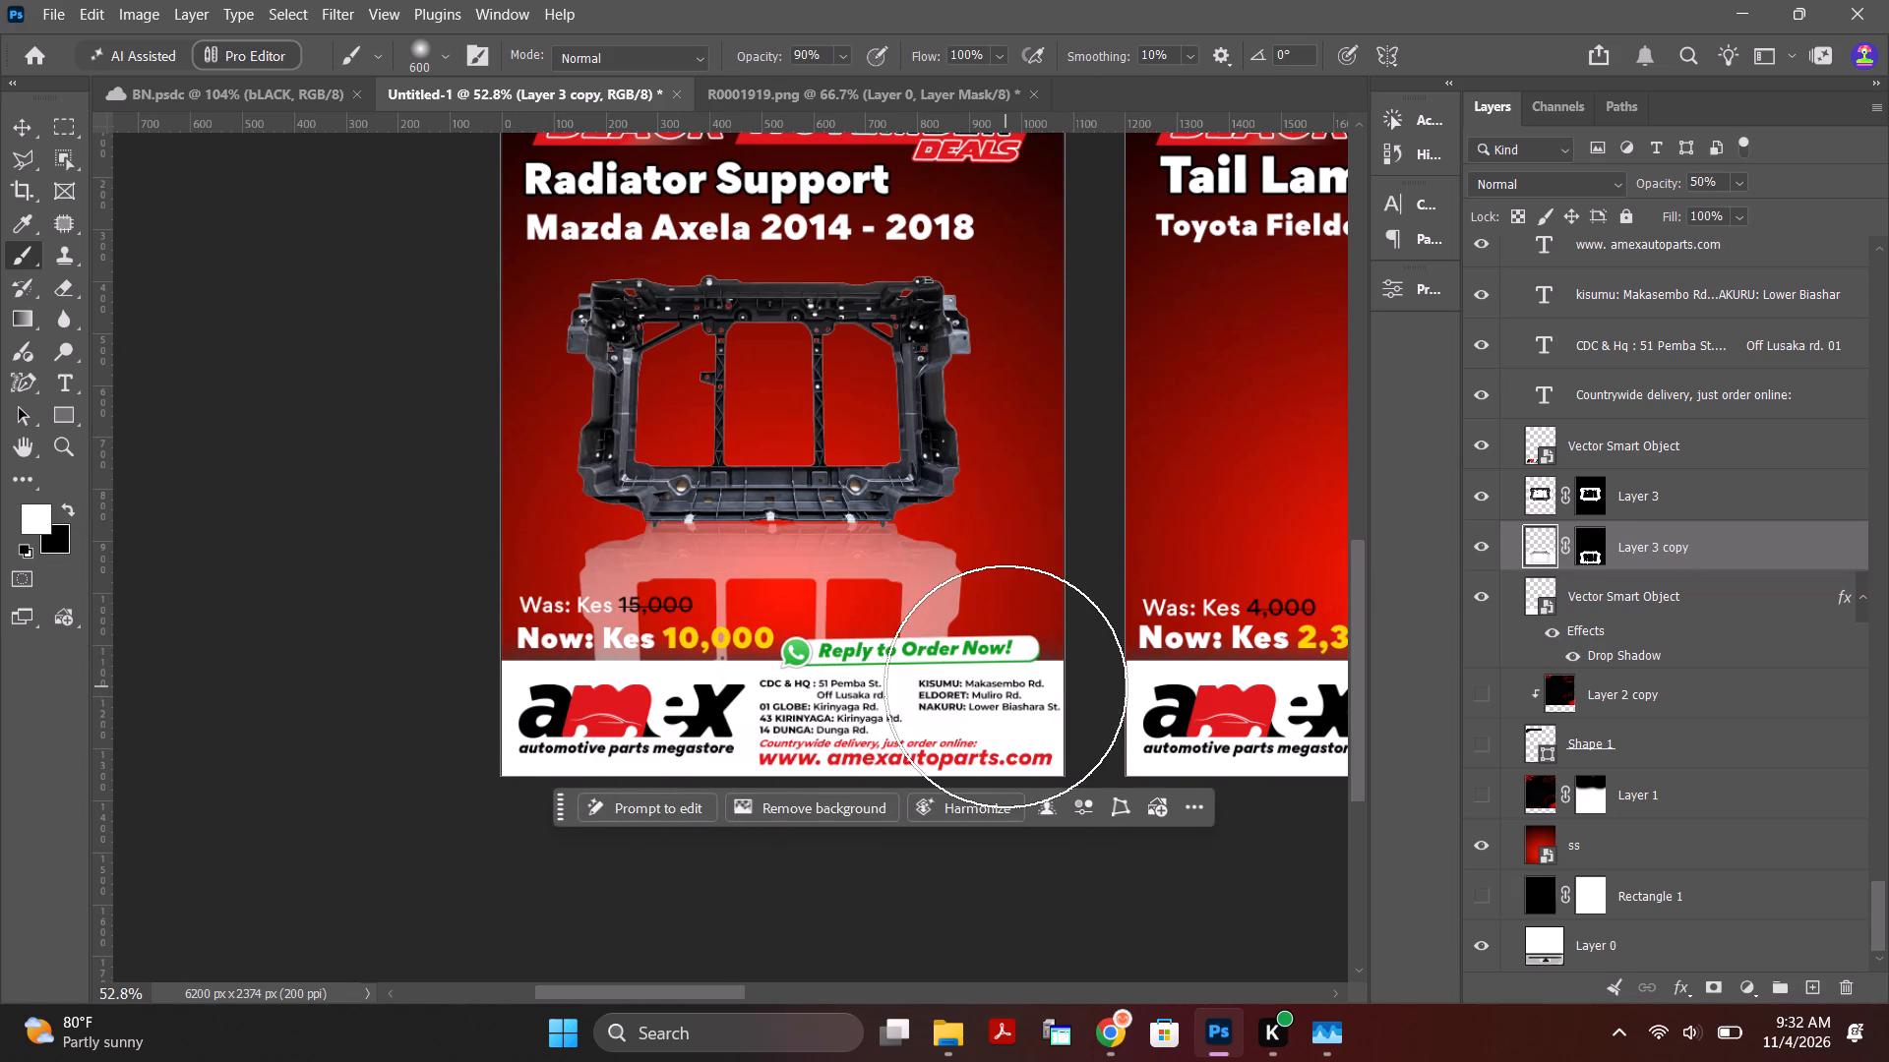
{"action": "key", "text": "ctrl+z"}
{"action": "key", "text": "ctrl+z"}
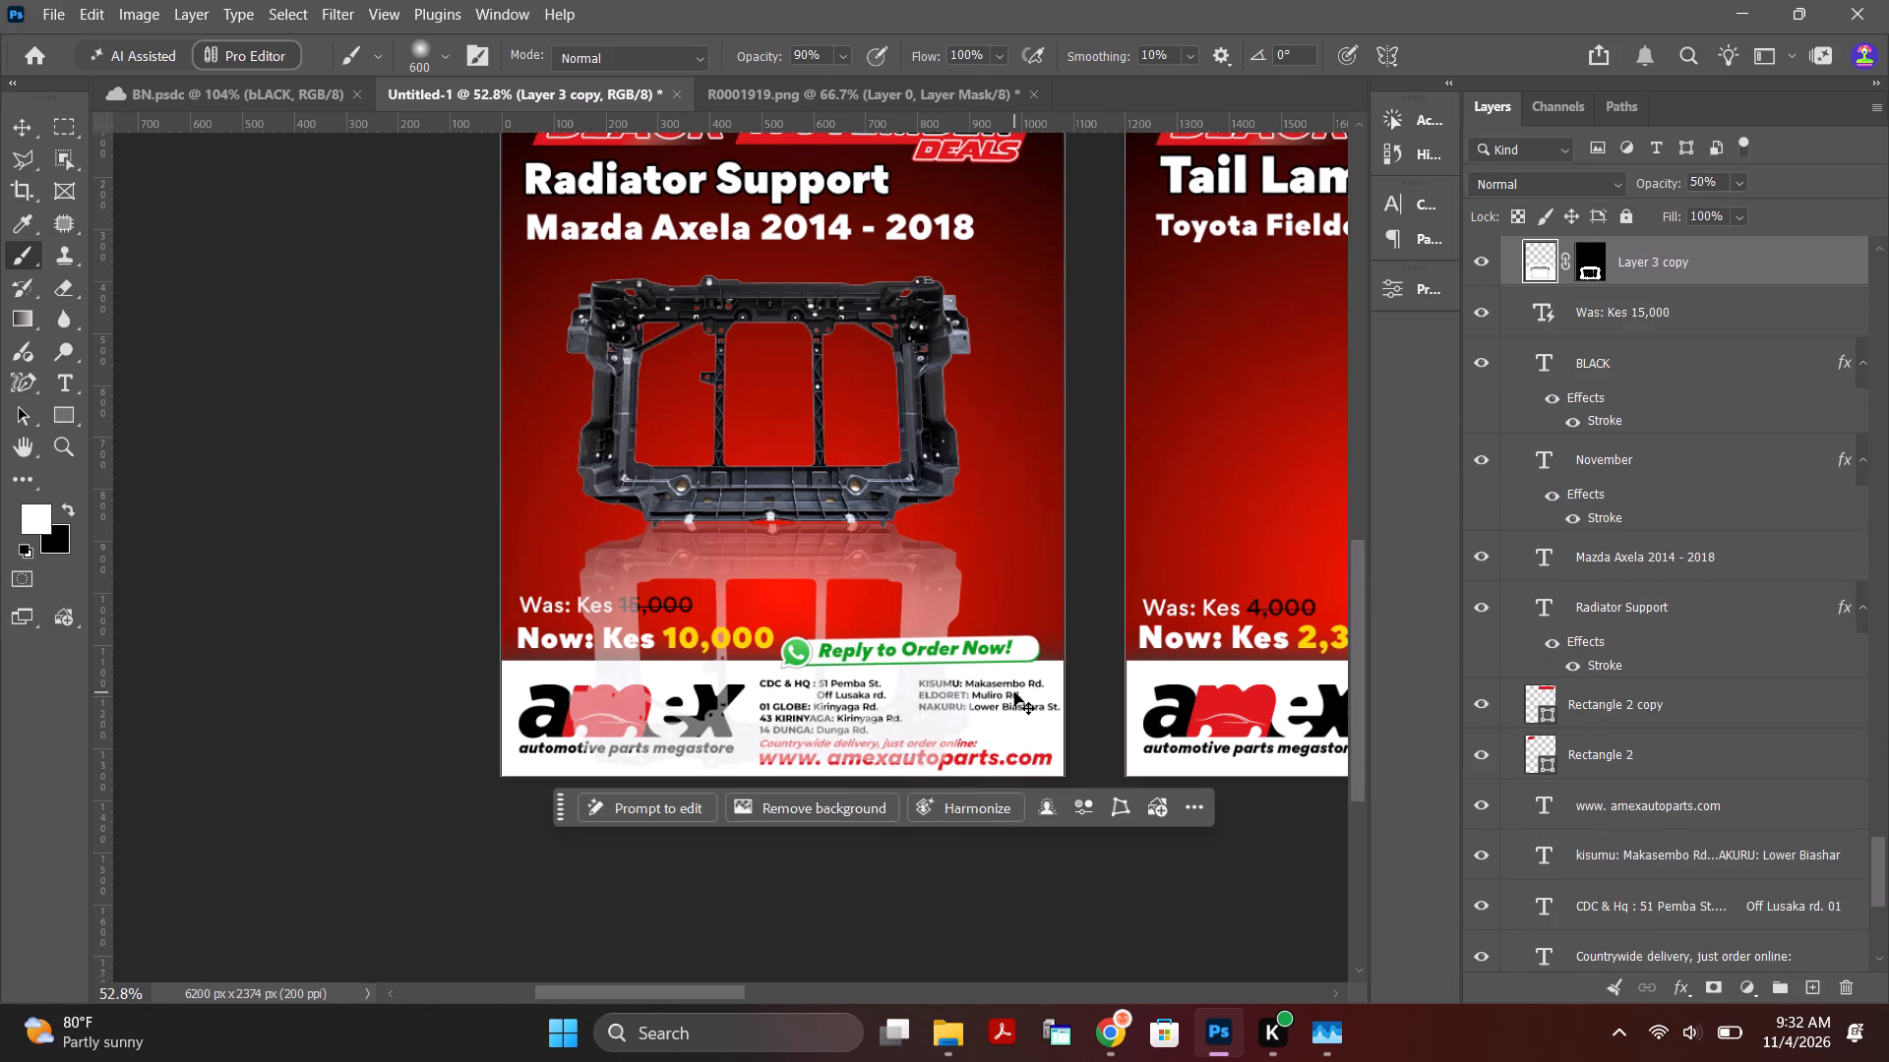
{"action": "key", "text": "ctrl+shift+z"}
{"action": "left_click_drag", "start_coordinate": [827, 672], "coordinate": [978, 678]}
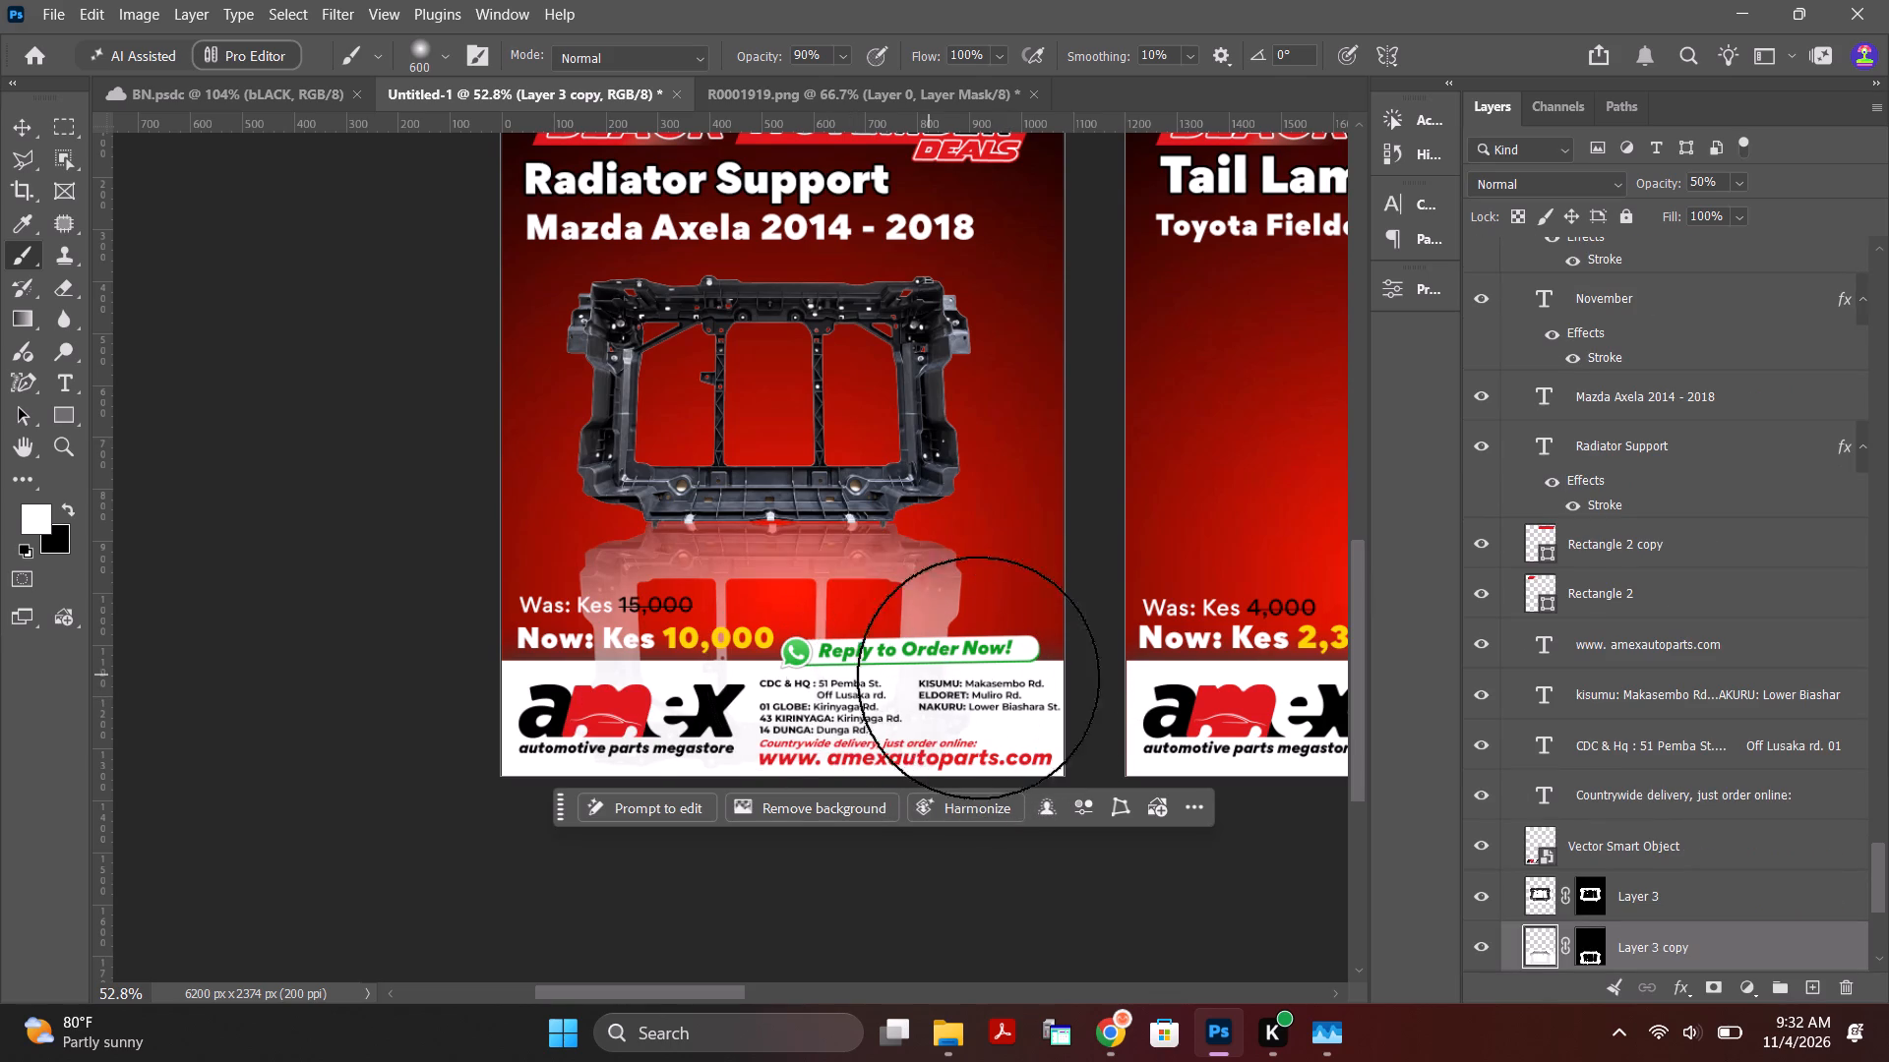
{"action": "left_click_drag", "start_coordinate": [978, 678], "coordinate": [1058, 692]}
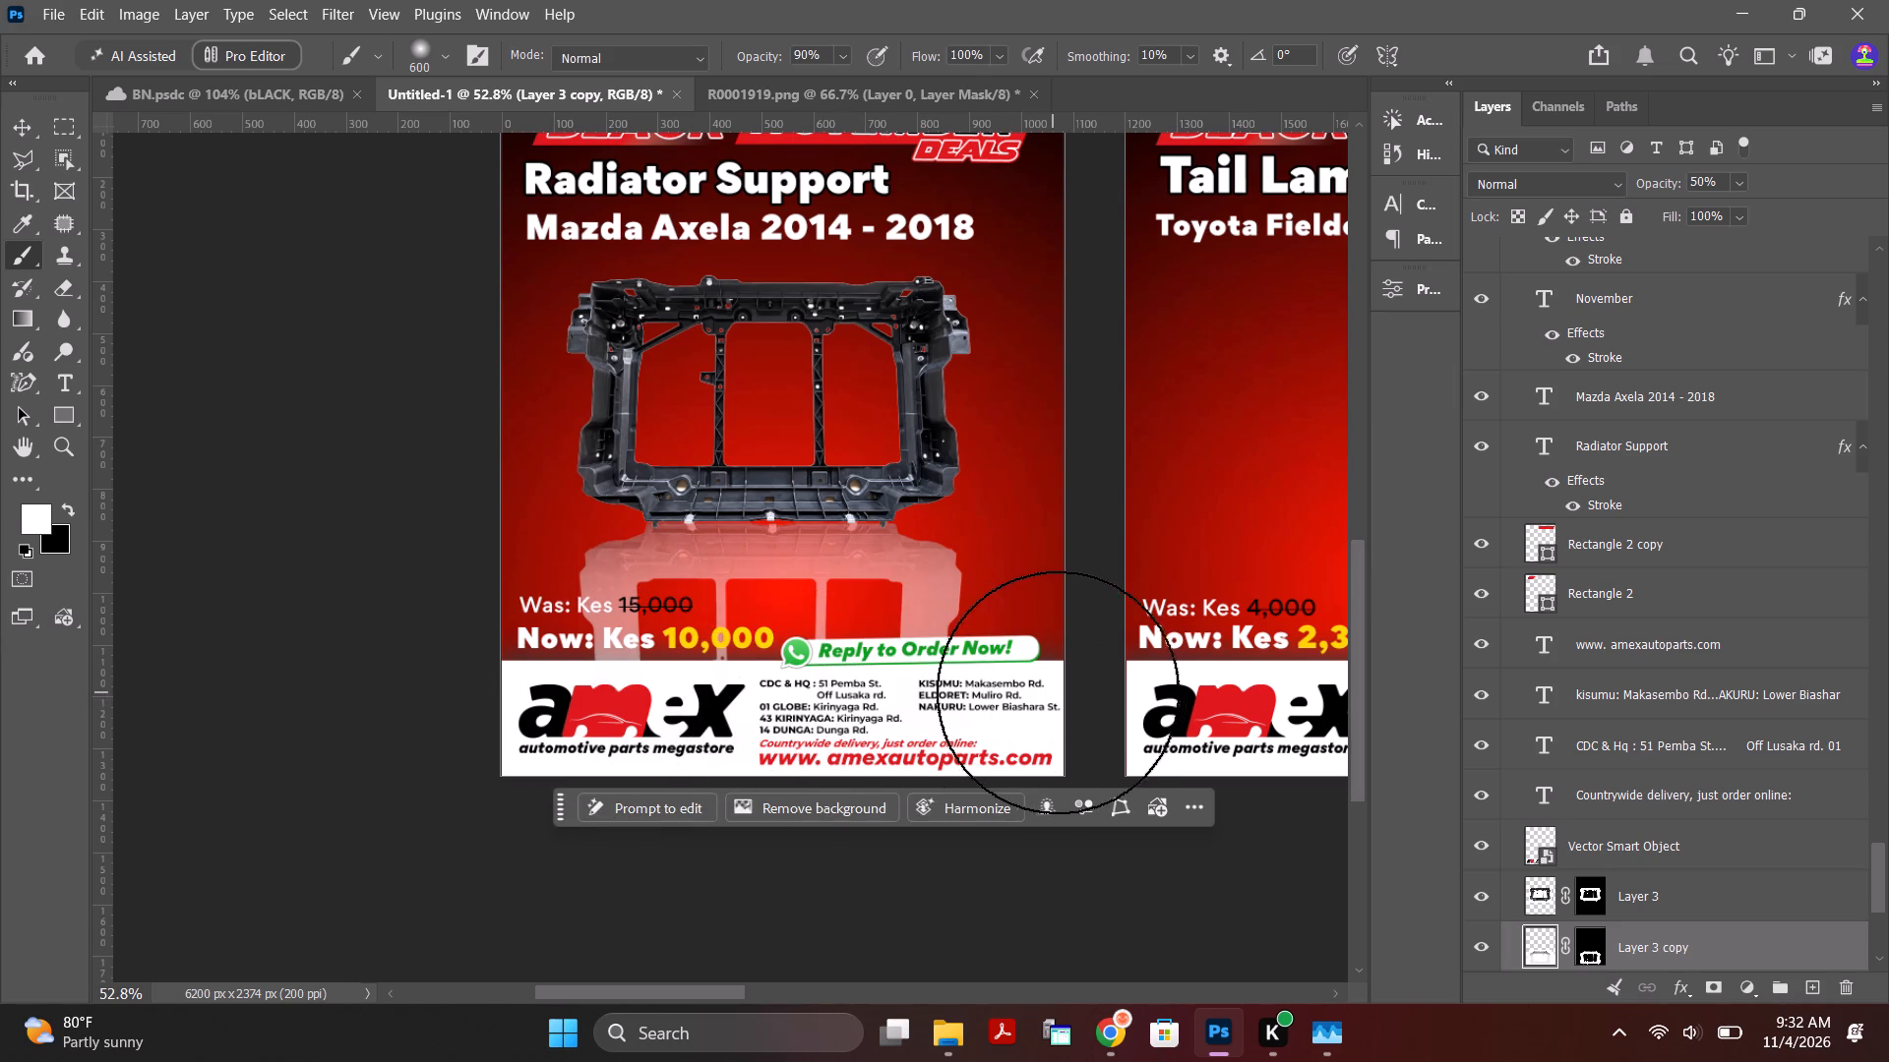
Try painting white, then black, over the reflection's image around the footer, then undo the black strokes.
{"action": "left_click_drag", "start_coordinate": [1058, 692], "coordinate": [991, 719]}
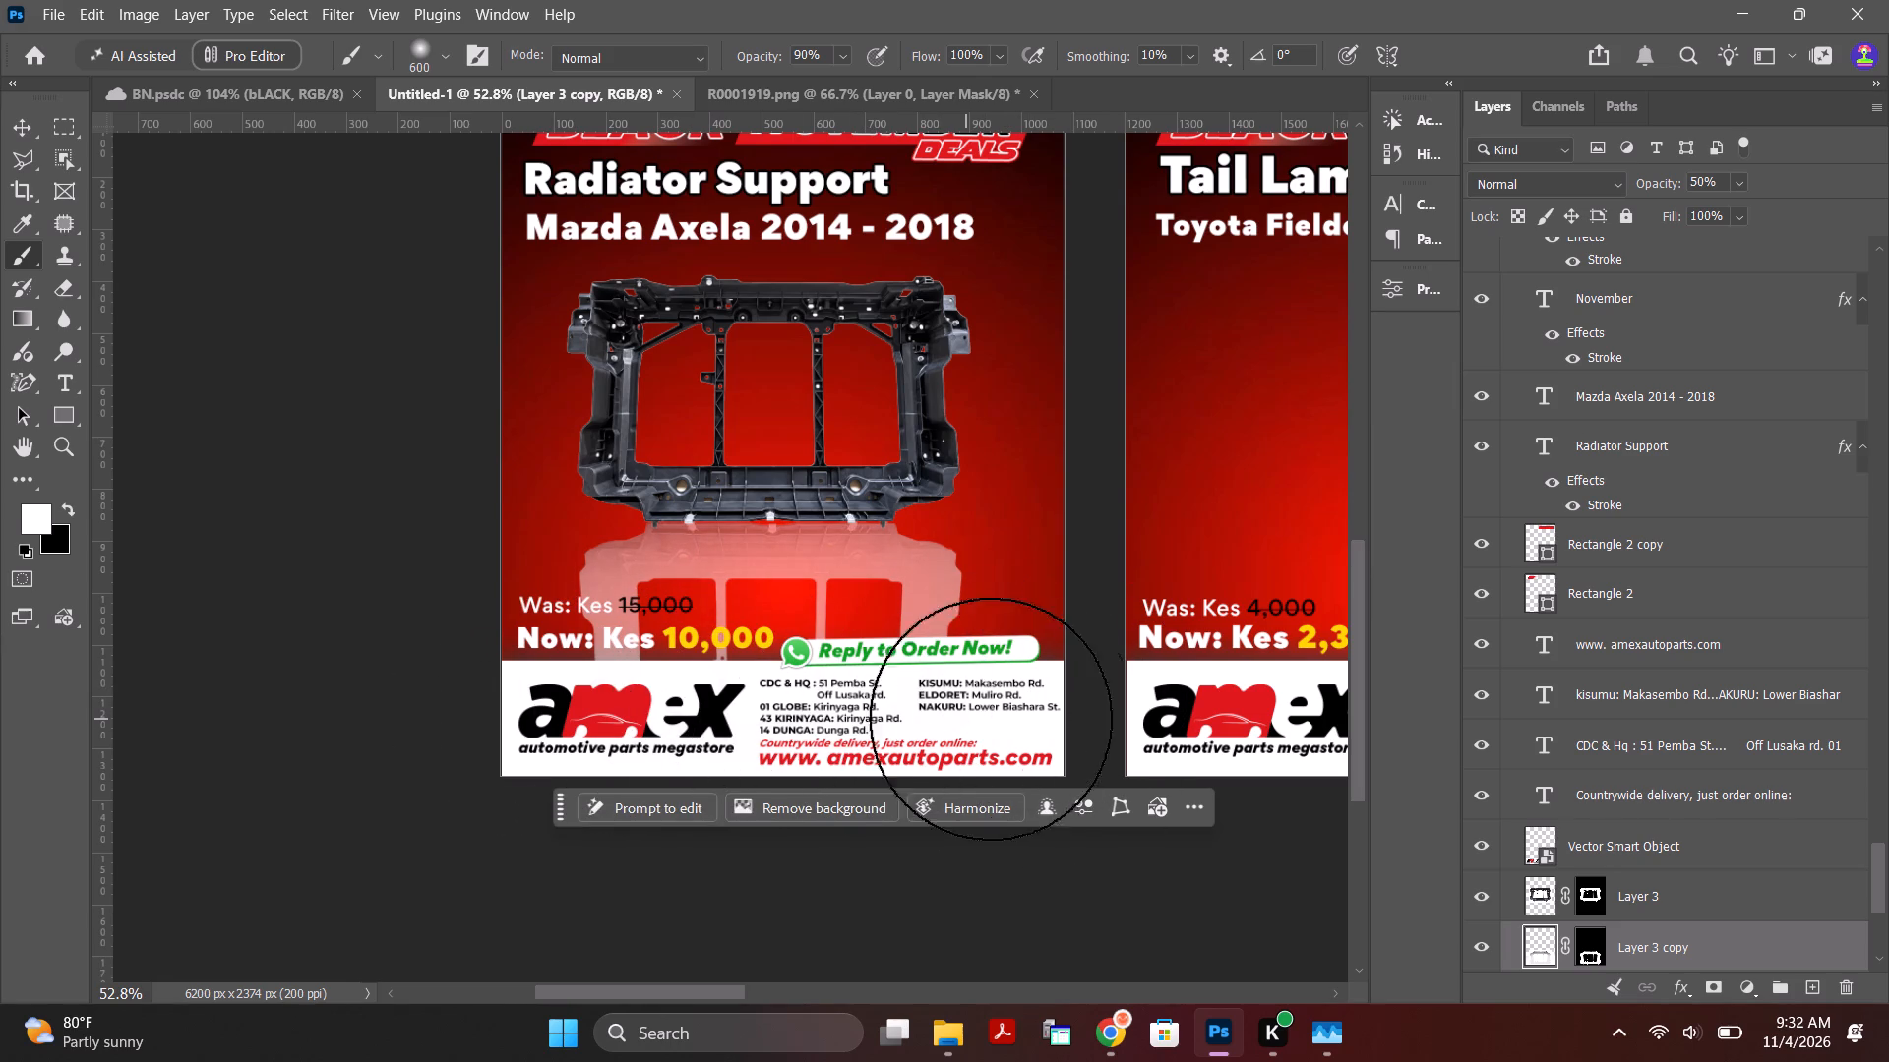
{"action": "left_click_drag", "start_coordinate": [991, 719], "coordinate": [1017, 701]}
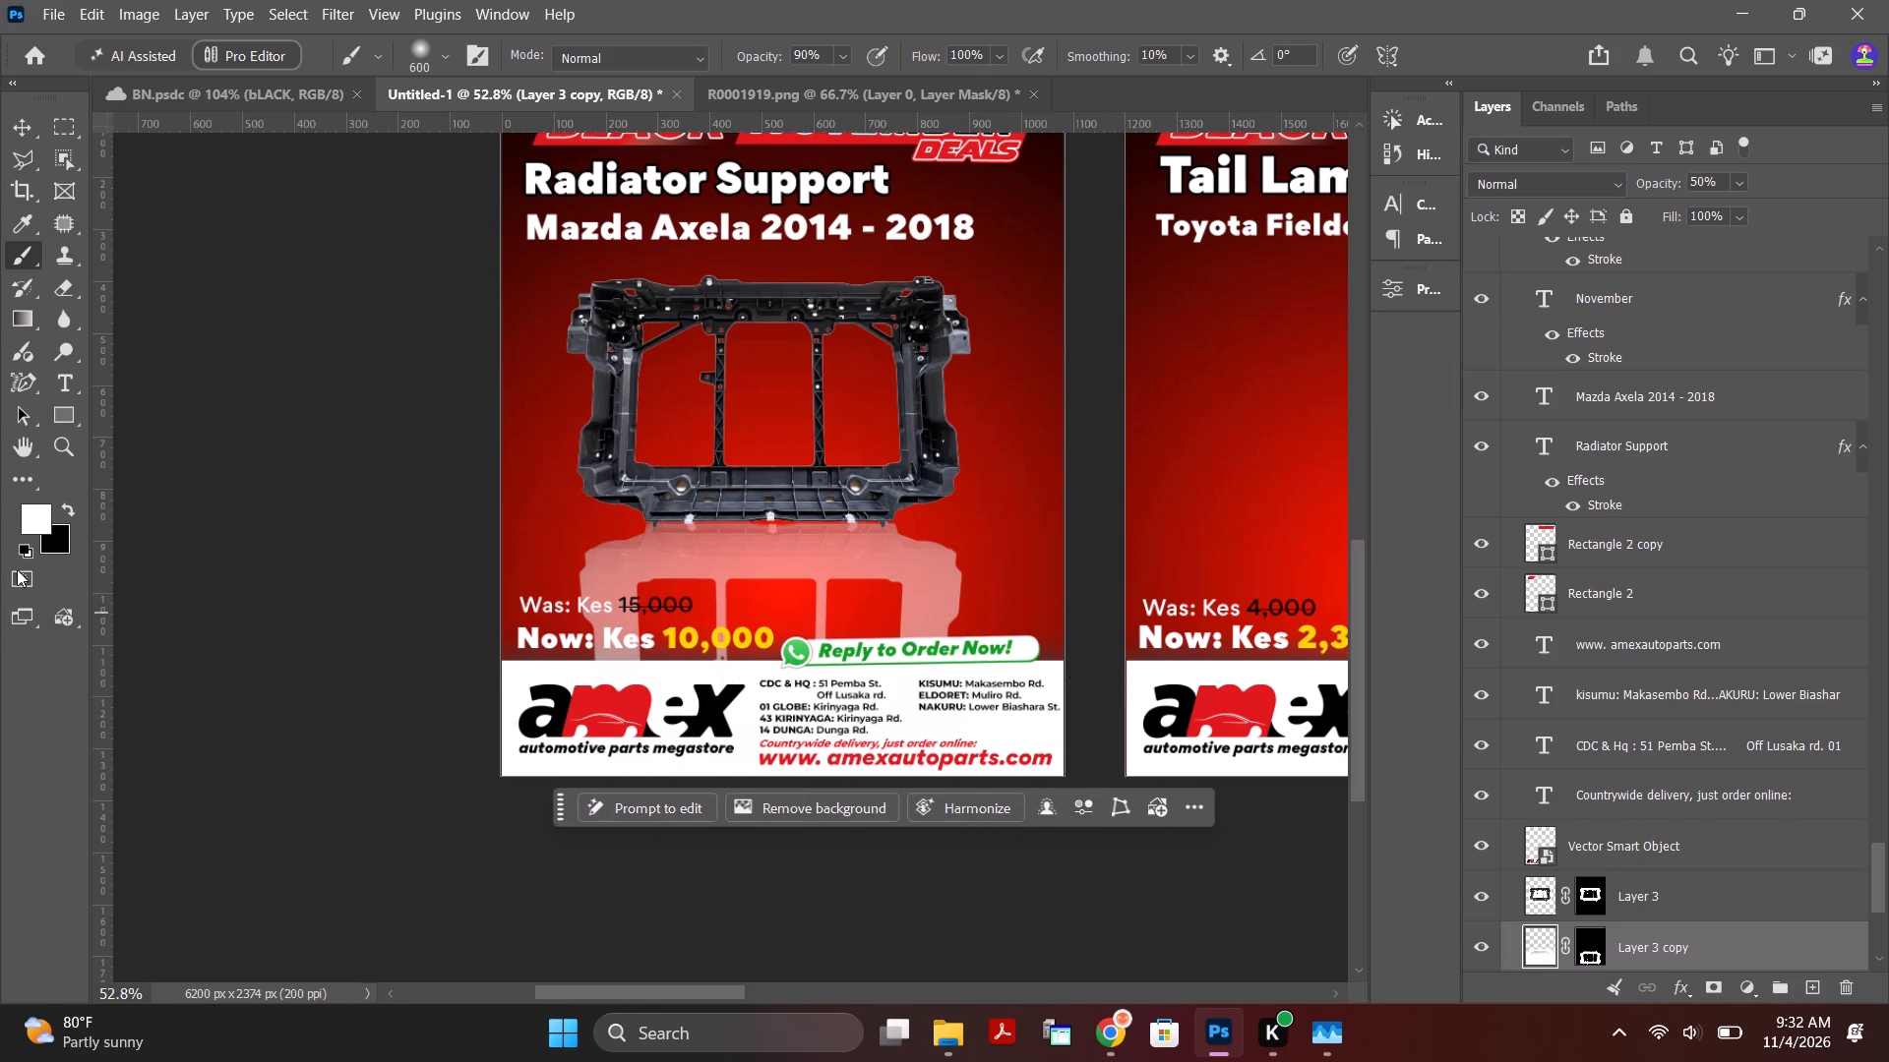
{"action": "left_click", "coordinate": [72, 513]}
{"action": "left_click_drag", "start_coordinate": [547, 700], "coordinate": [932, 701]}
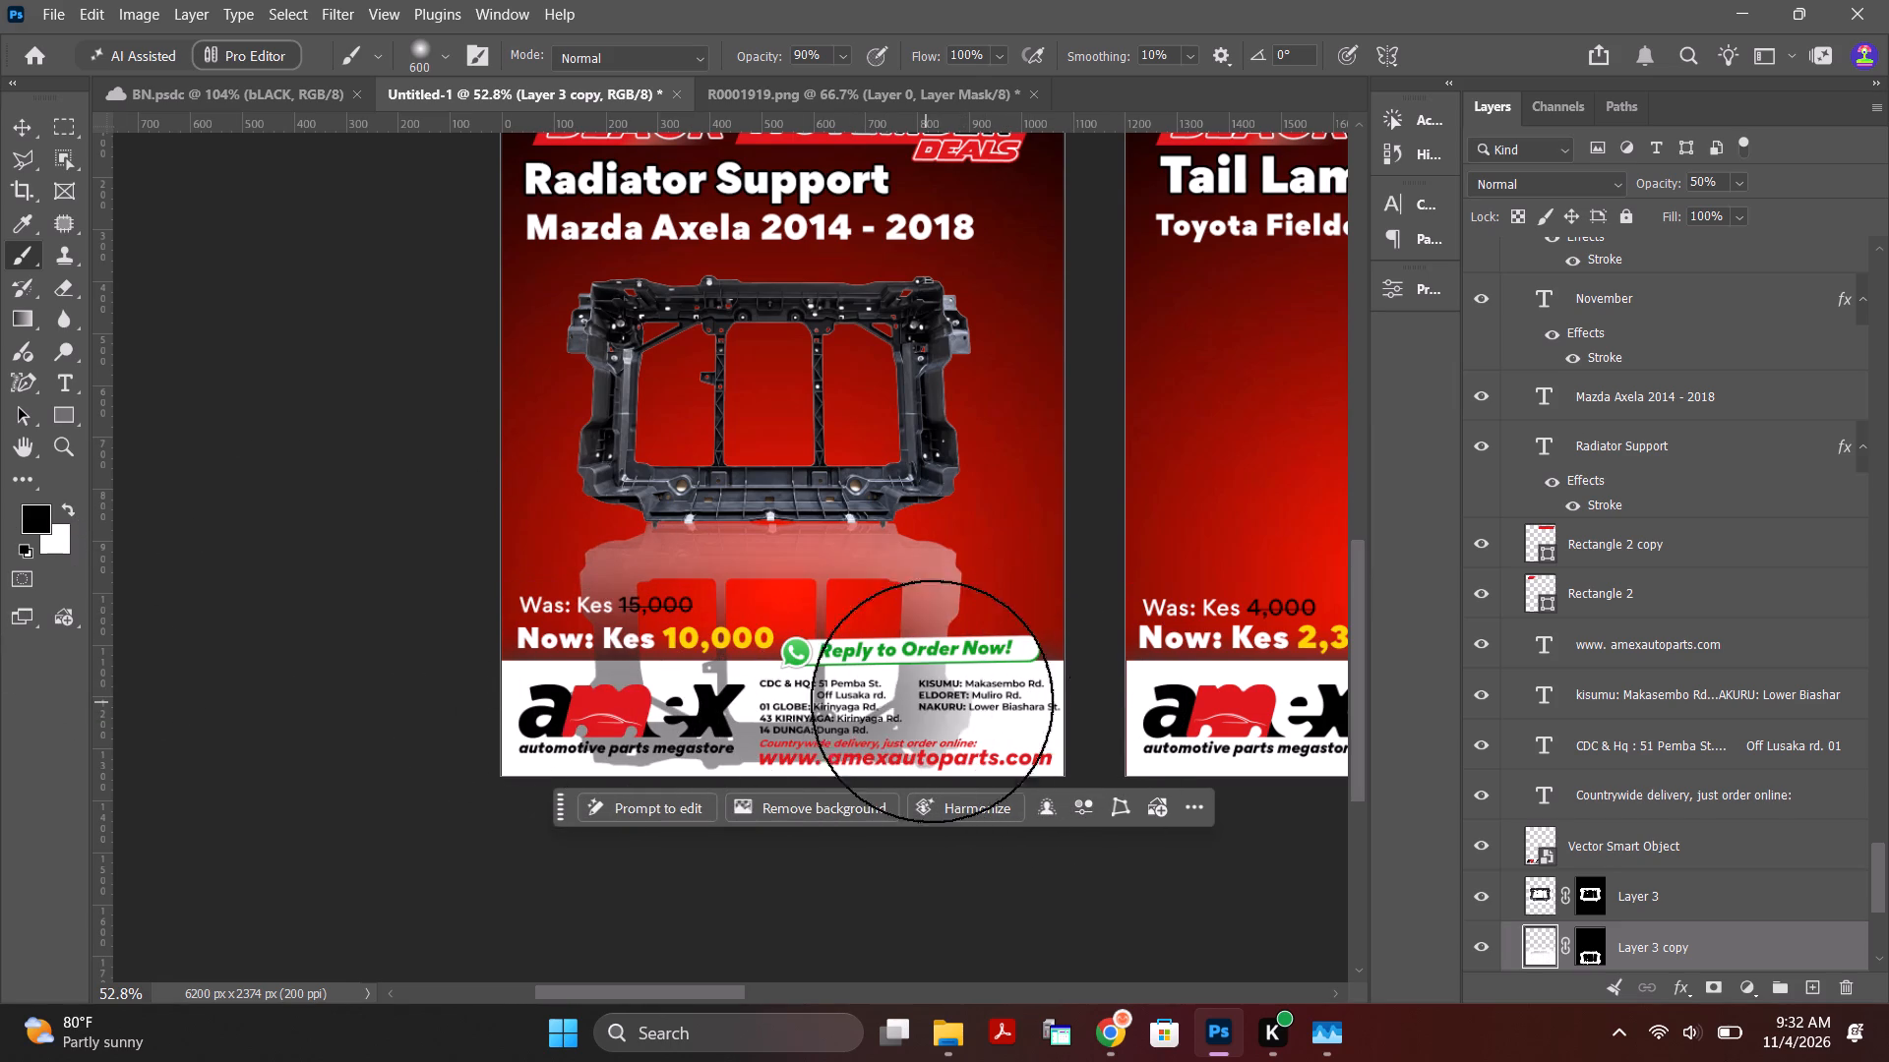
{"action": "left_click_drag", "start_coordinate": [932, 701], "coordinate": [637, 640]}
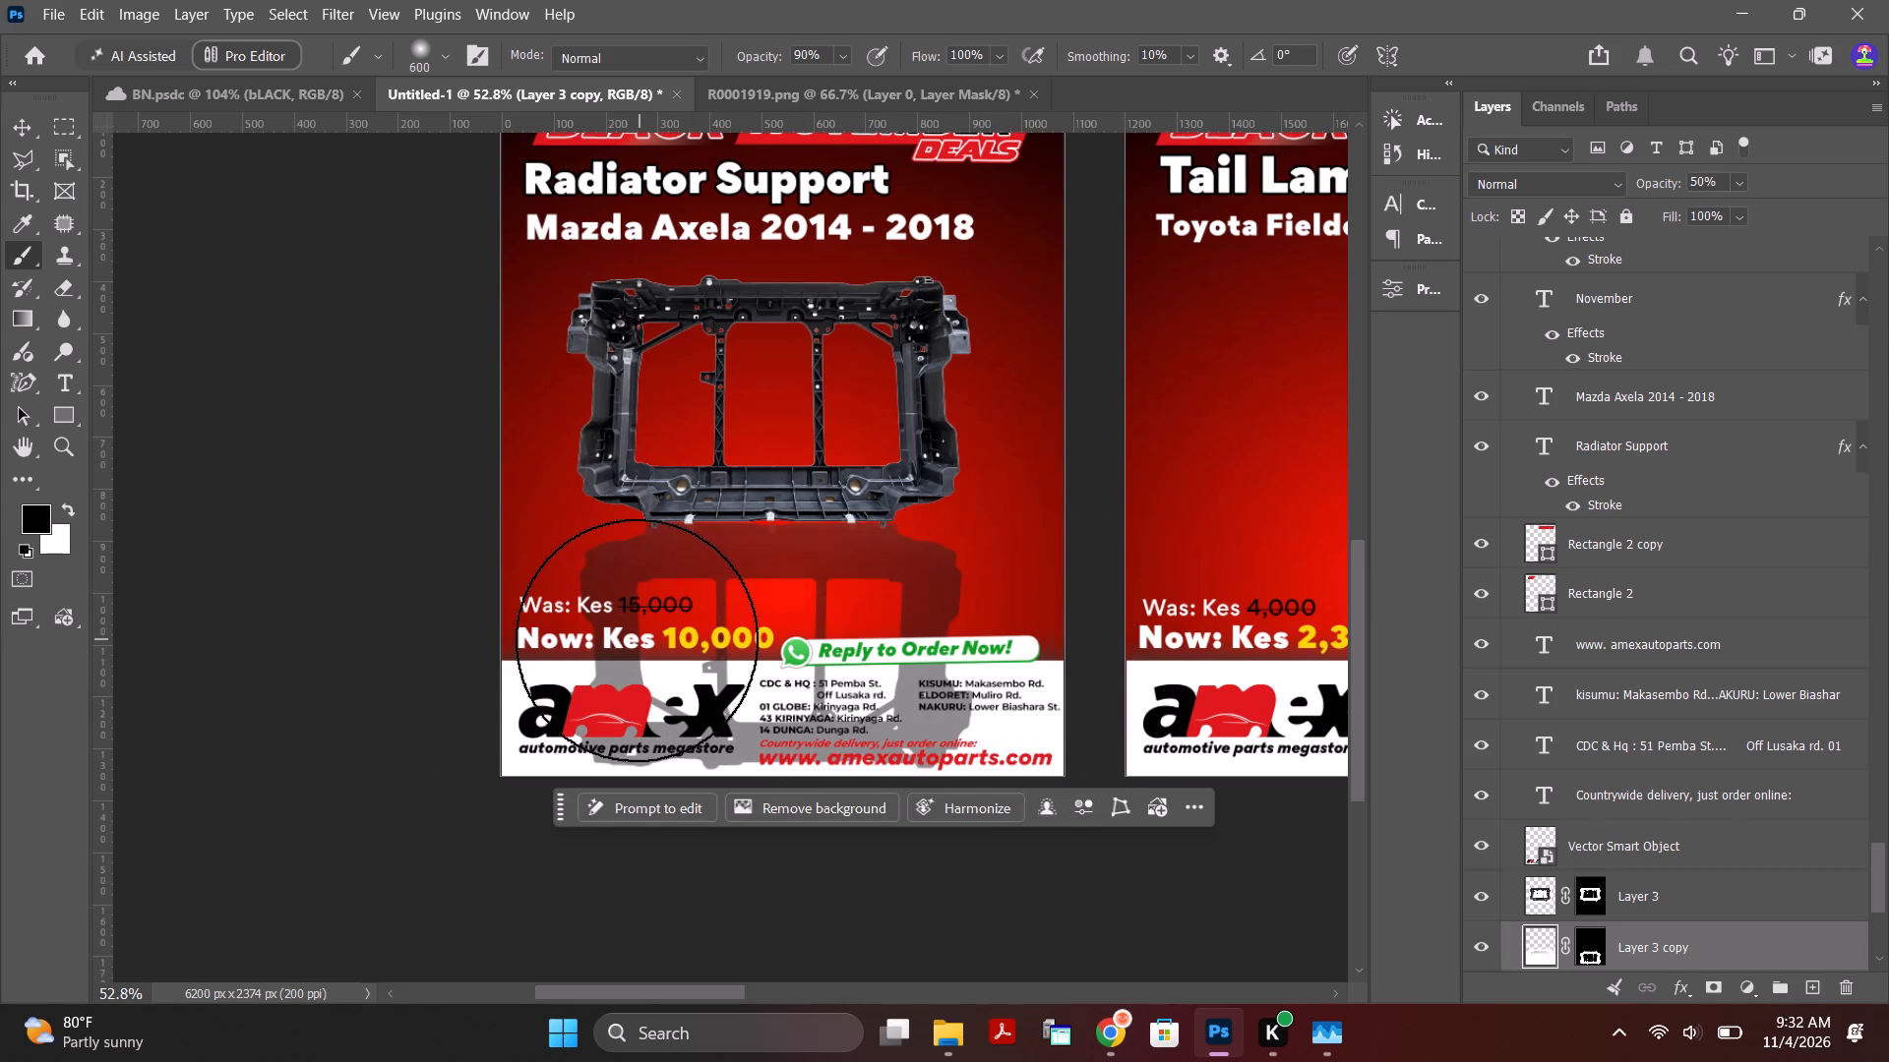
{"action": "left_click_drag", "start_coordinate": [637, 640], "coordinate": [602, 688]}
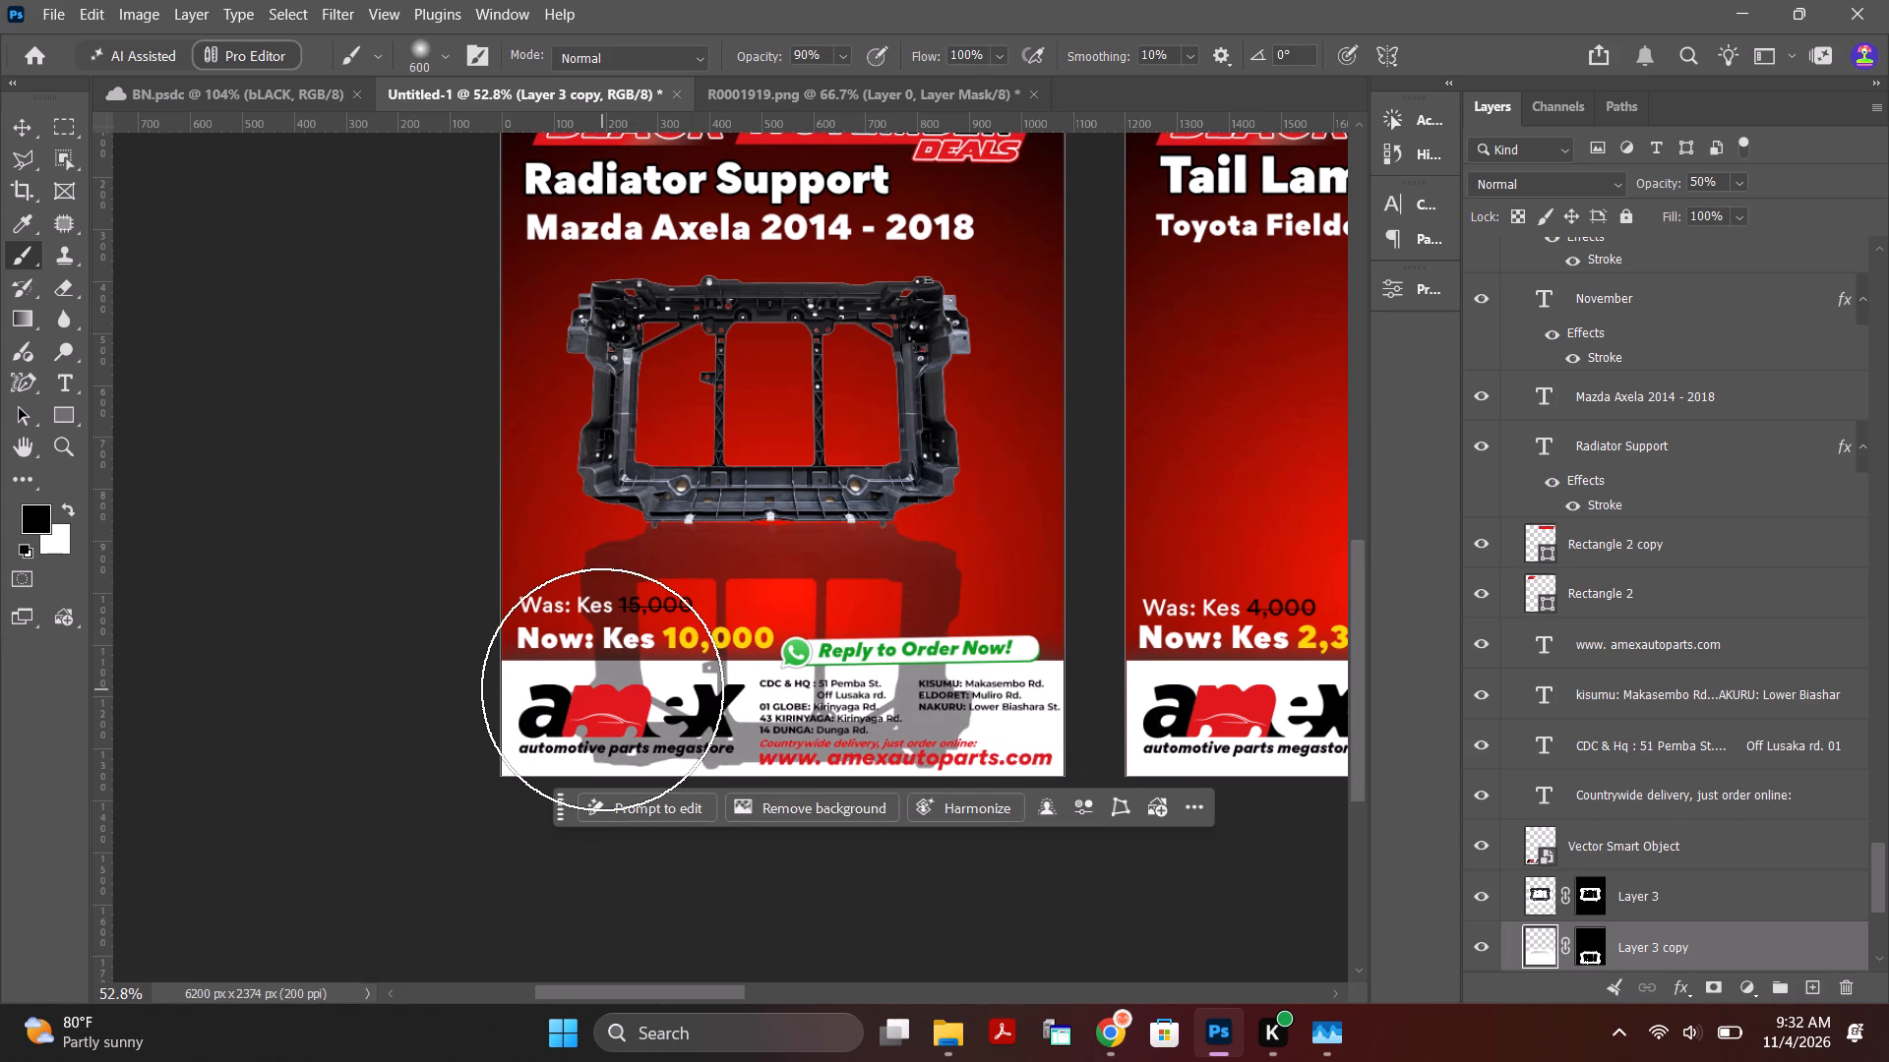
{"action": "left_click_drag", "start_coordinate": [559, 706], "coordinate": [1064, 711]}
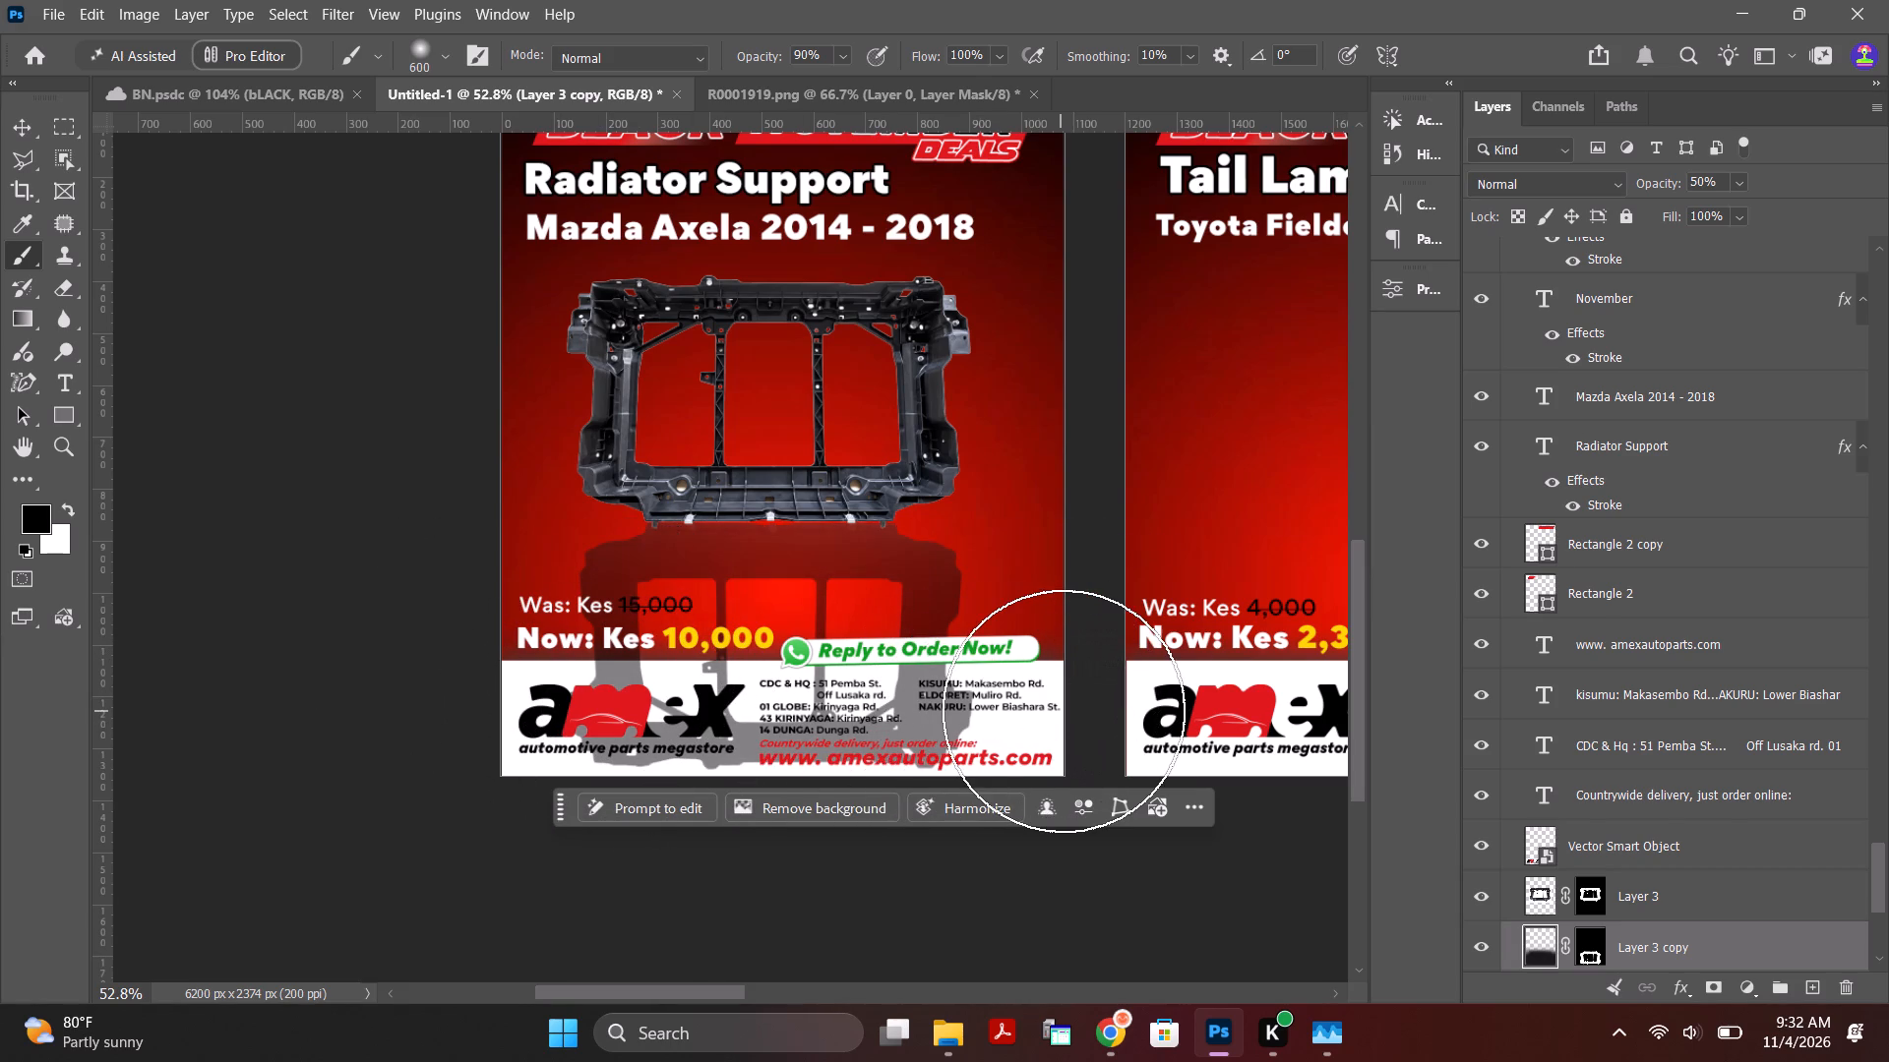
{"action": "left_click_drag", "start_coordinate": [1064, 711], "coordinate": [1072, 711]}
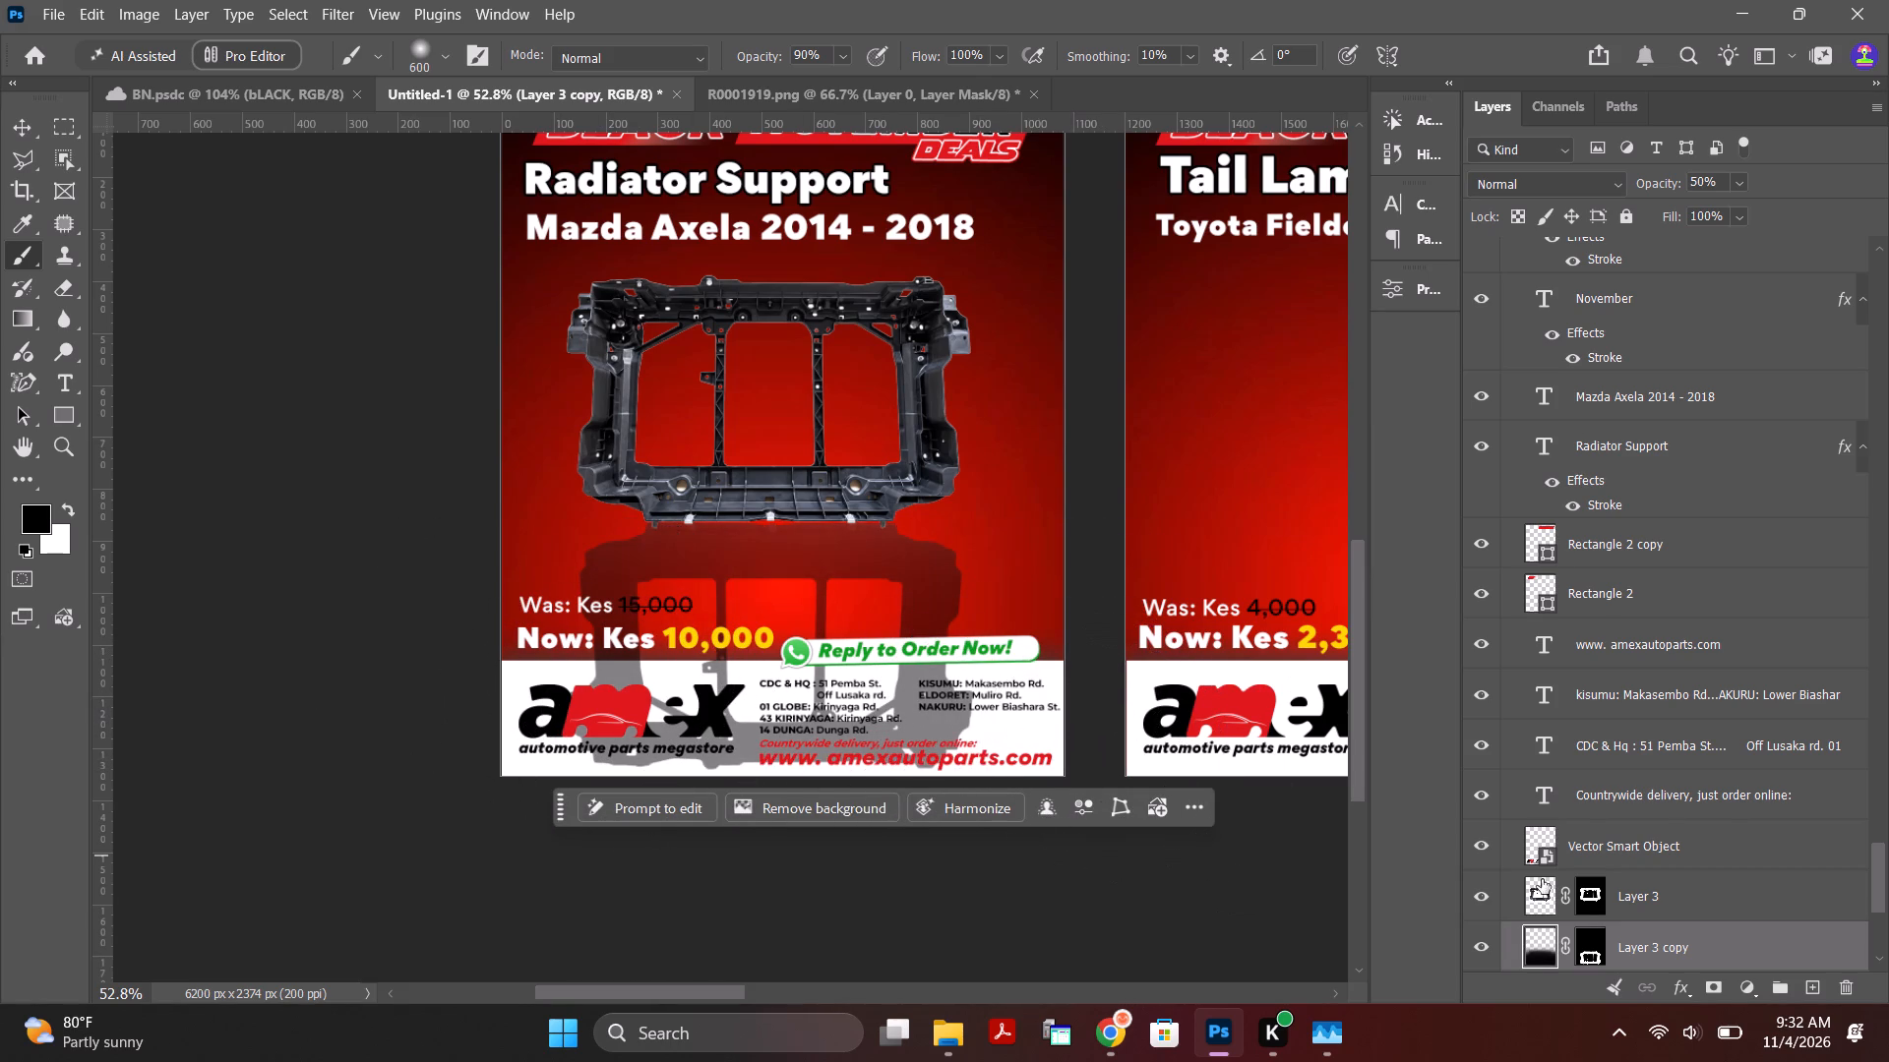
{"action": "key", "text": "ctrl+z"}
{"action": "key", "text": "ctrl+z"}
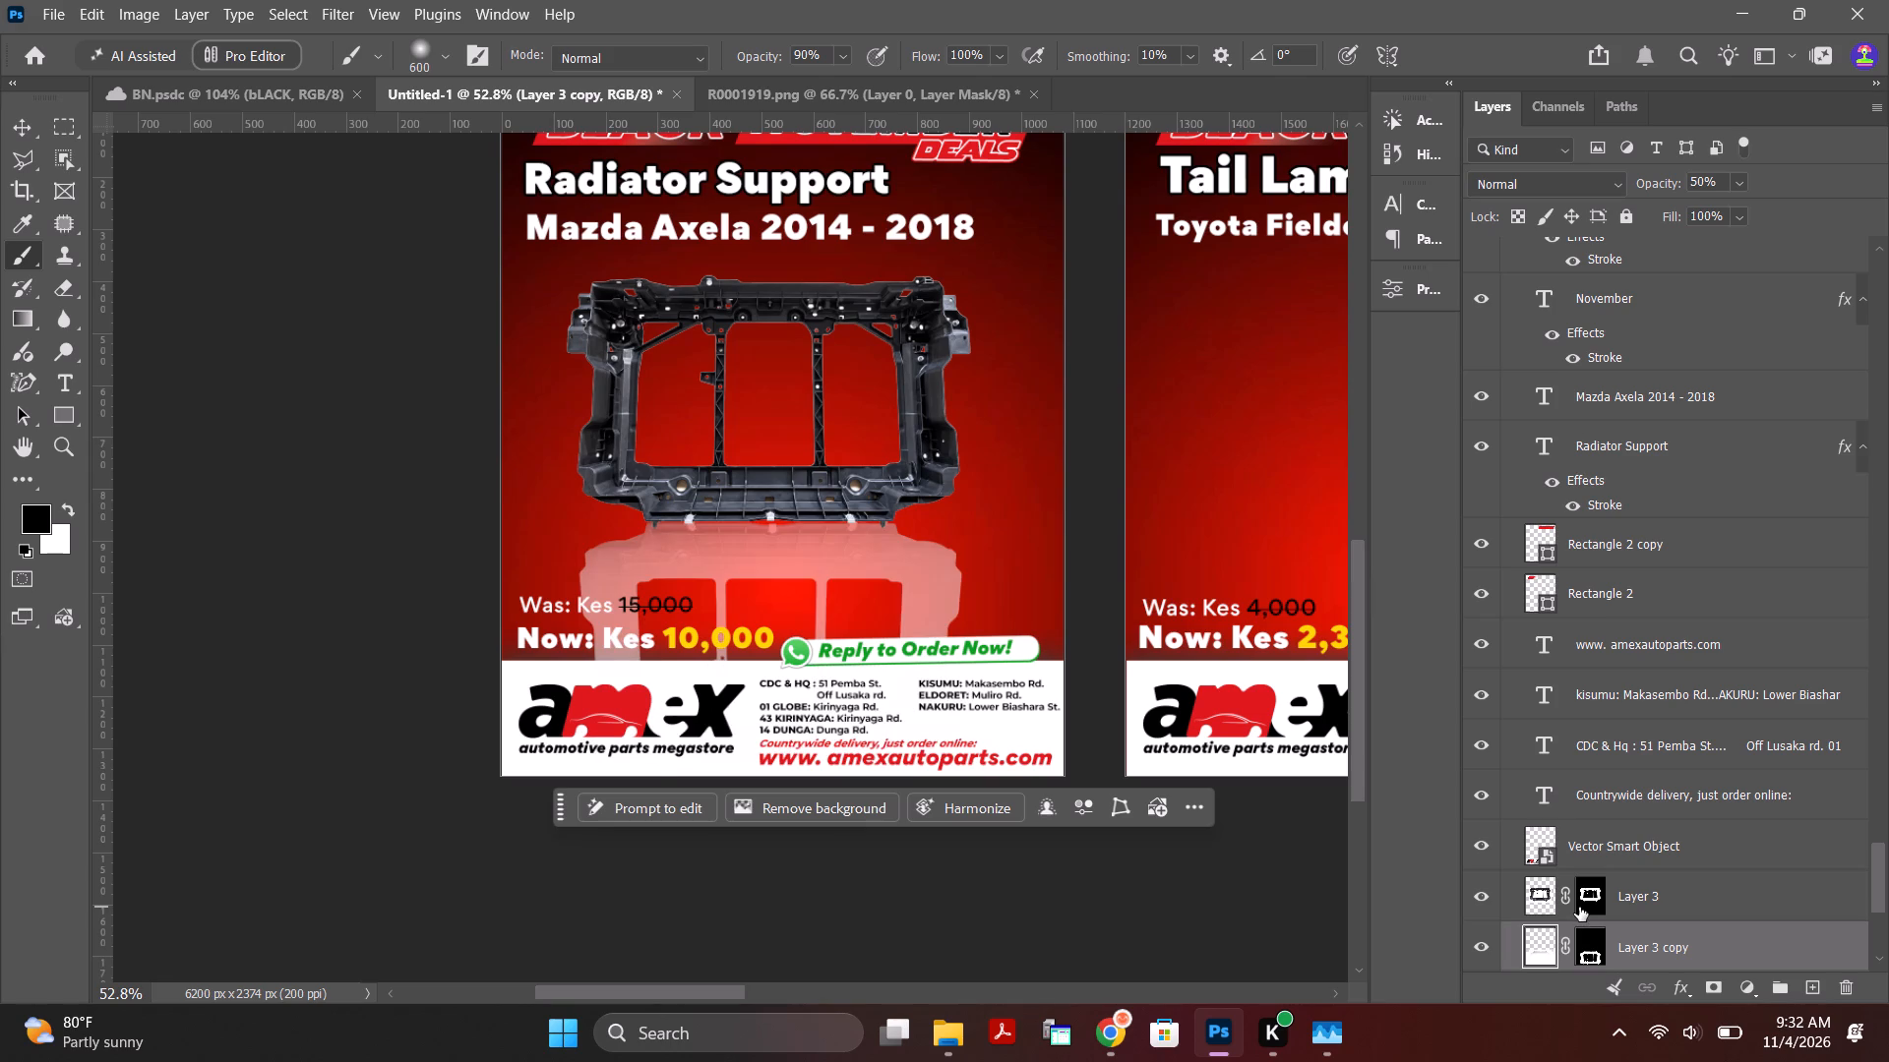
Undo the white painting, layer reordering and opacity reduction, restoring the reflection to 100% opacity above the Was: Kes 15,000 text layer.
{"action": "key", "text": "ctrl+z"}
{"action": "key", "text": "ctrl+z"}
{"action": "key", "text": "ctrl+z"}
{"action": "key", "text": "ctrl+z"}
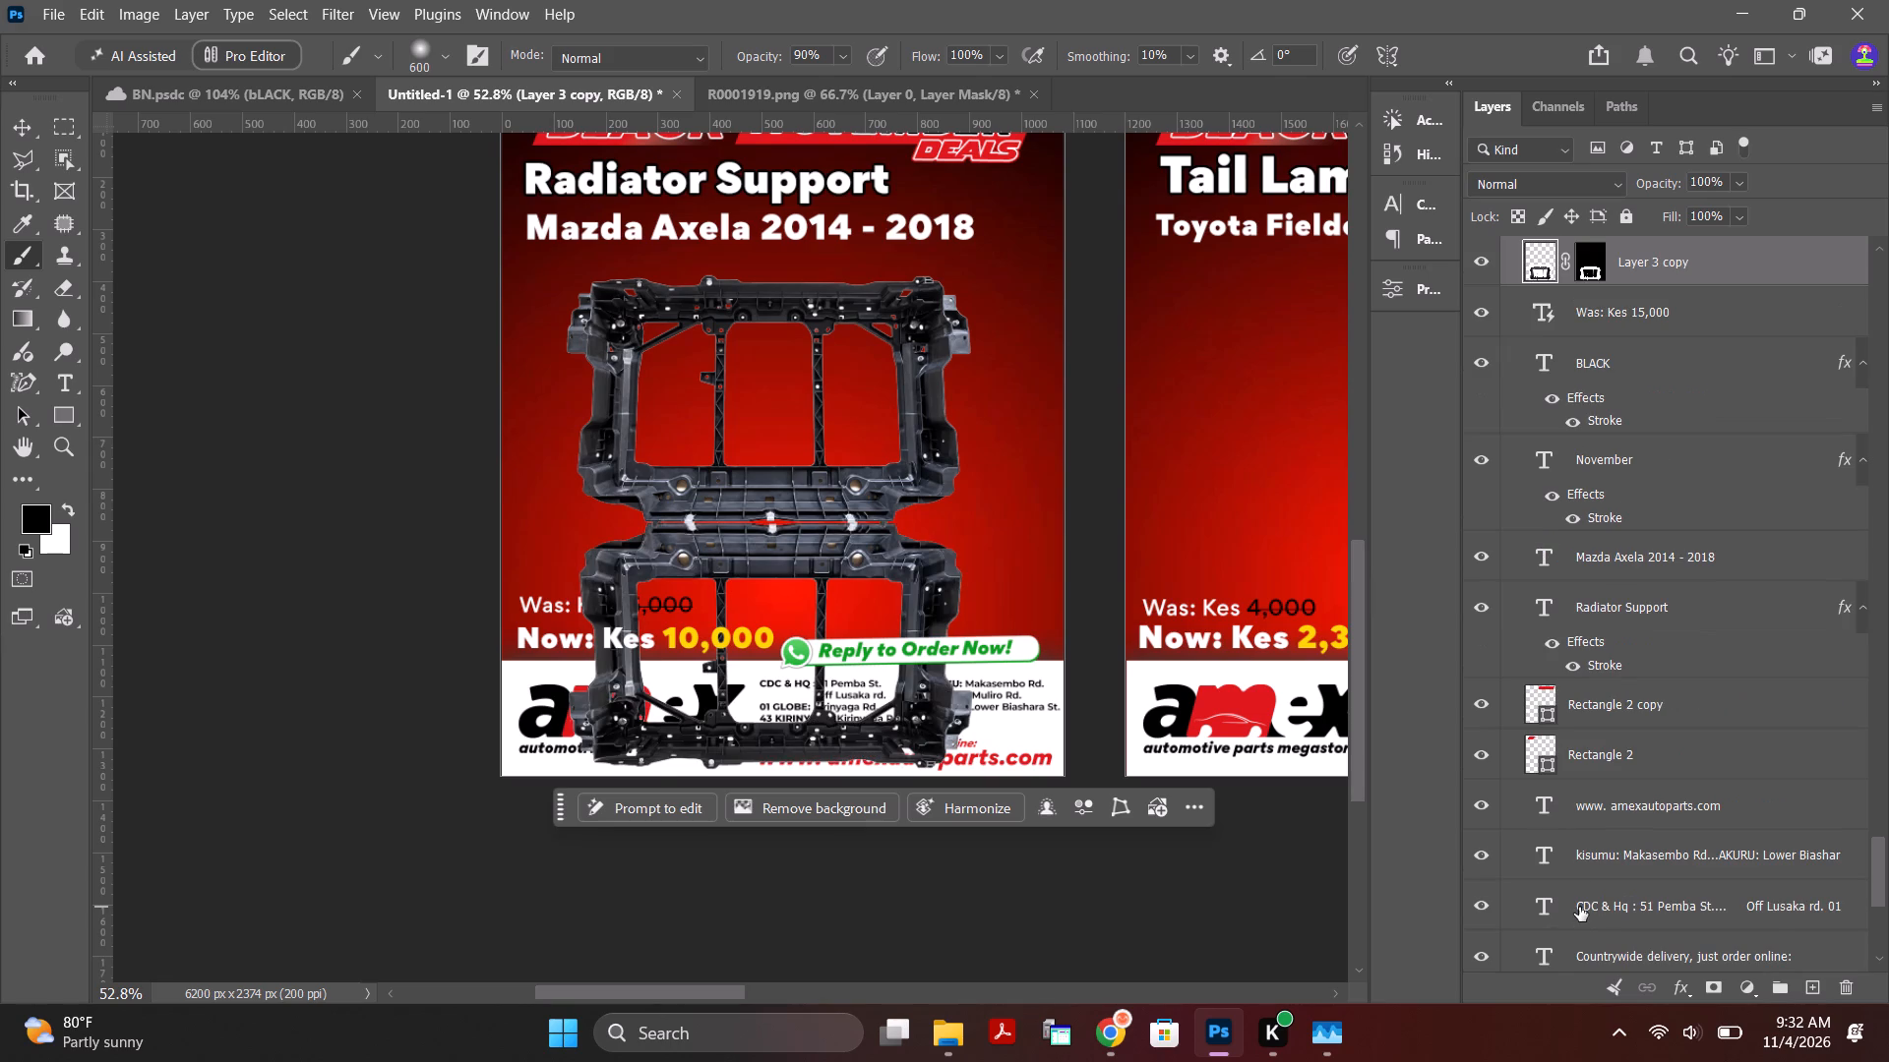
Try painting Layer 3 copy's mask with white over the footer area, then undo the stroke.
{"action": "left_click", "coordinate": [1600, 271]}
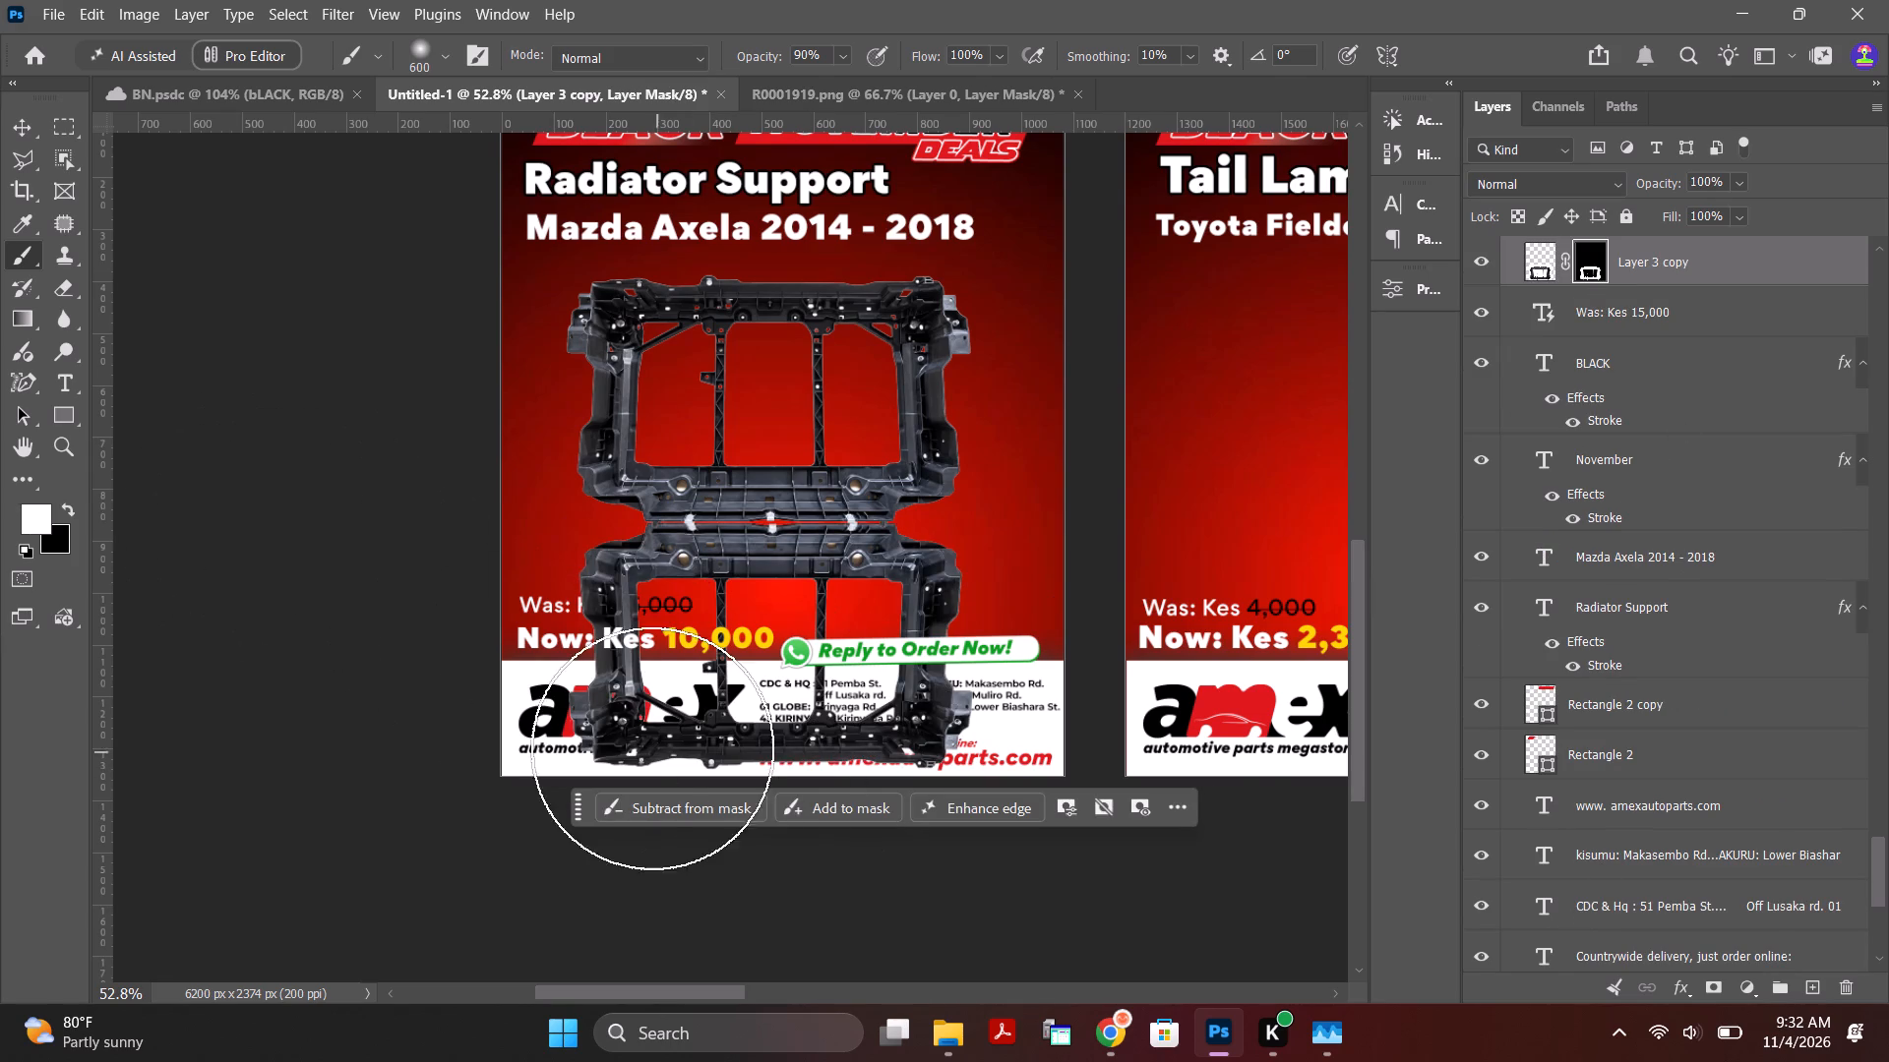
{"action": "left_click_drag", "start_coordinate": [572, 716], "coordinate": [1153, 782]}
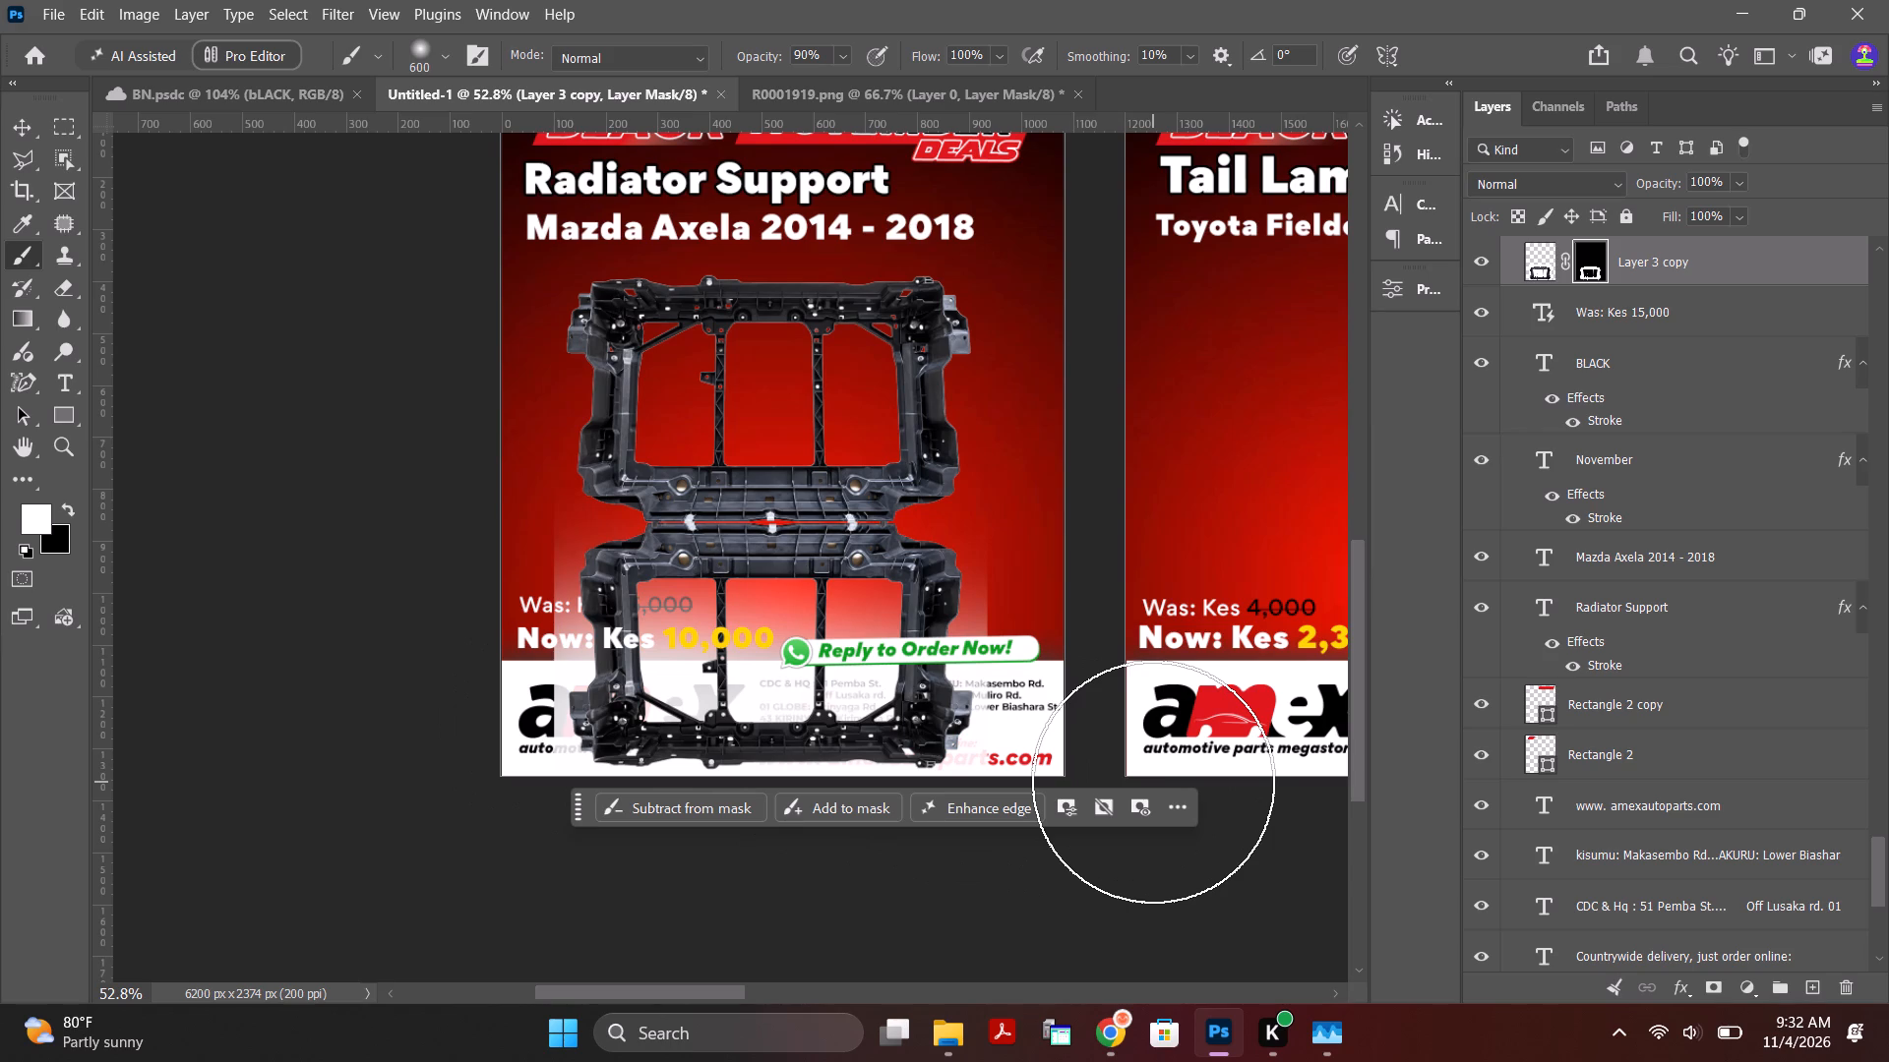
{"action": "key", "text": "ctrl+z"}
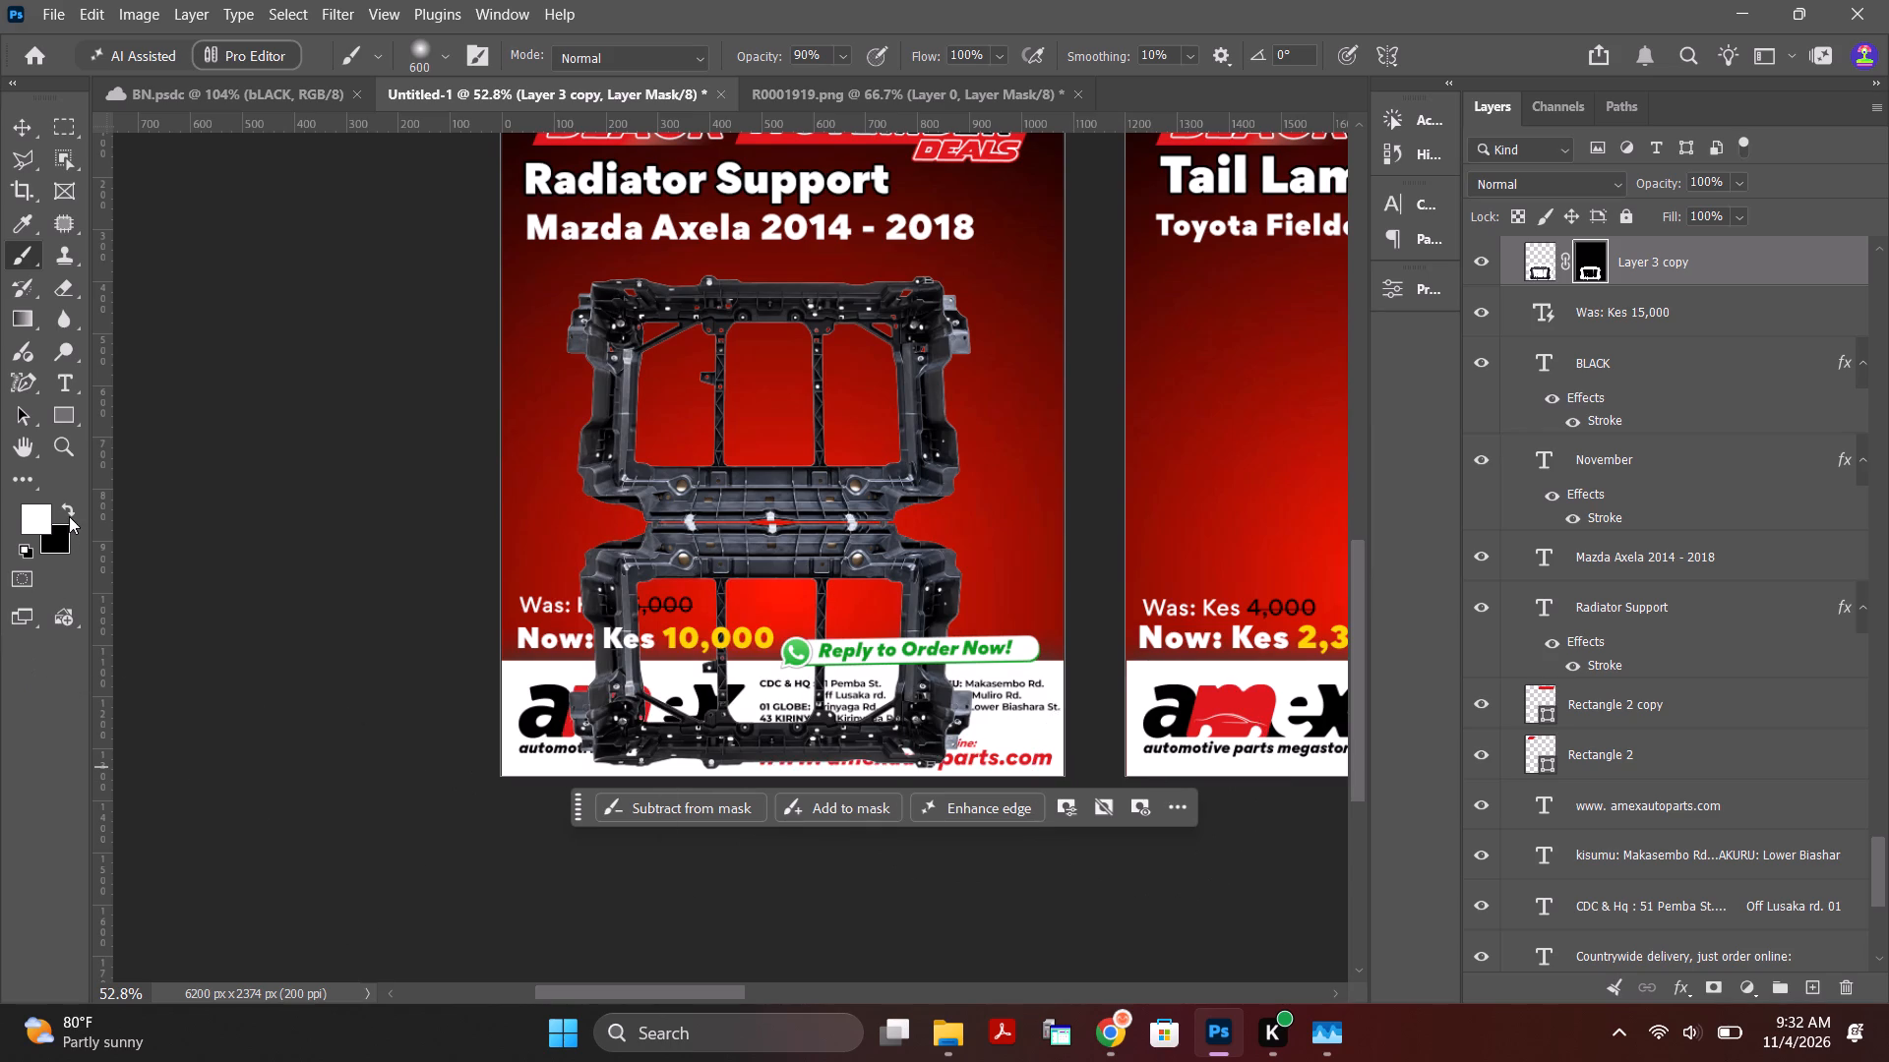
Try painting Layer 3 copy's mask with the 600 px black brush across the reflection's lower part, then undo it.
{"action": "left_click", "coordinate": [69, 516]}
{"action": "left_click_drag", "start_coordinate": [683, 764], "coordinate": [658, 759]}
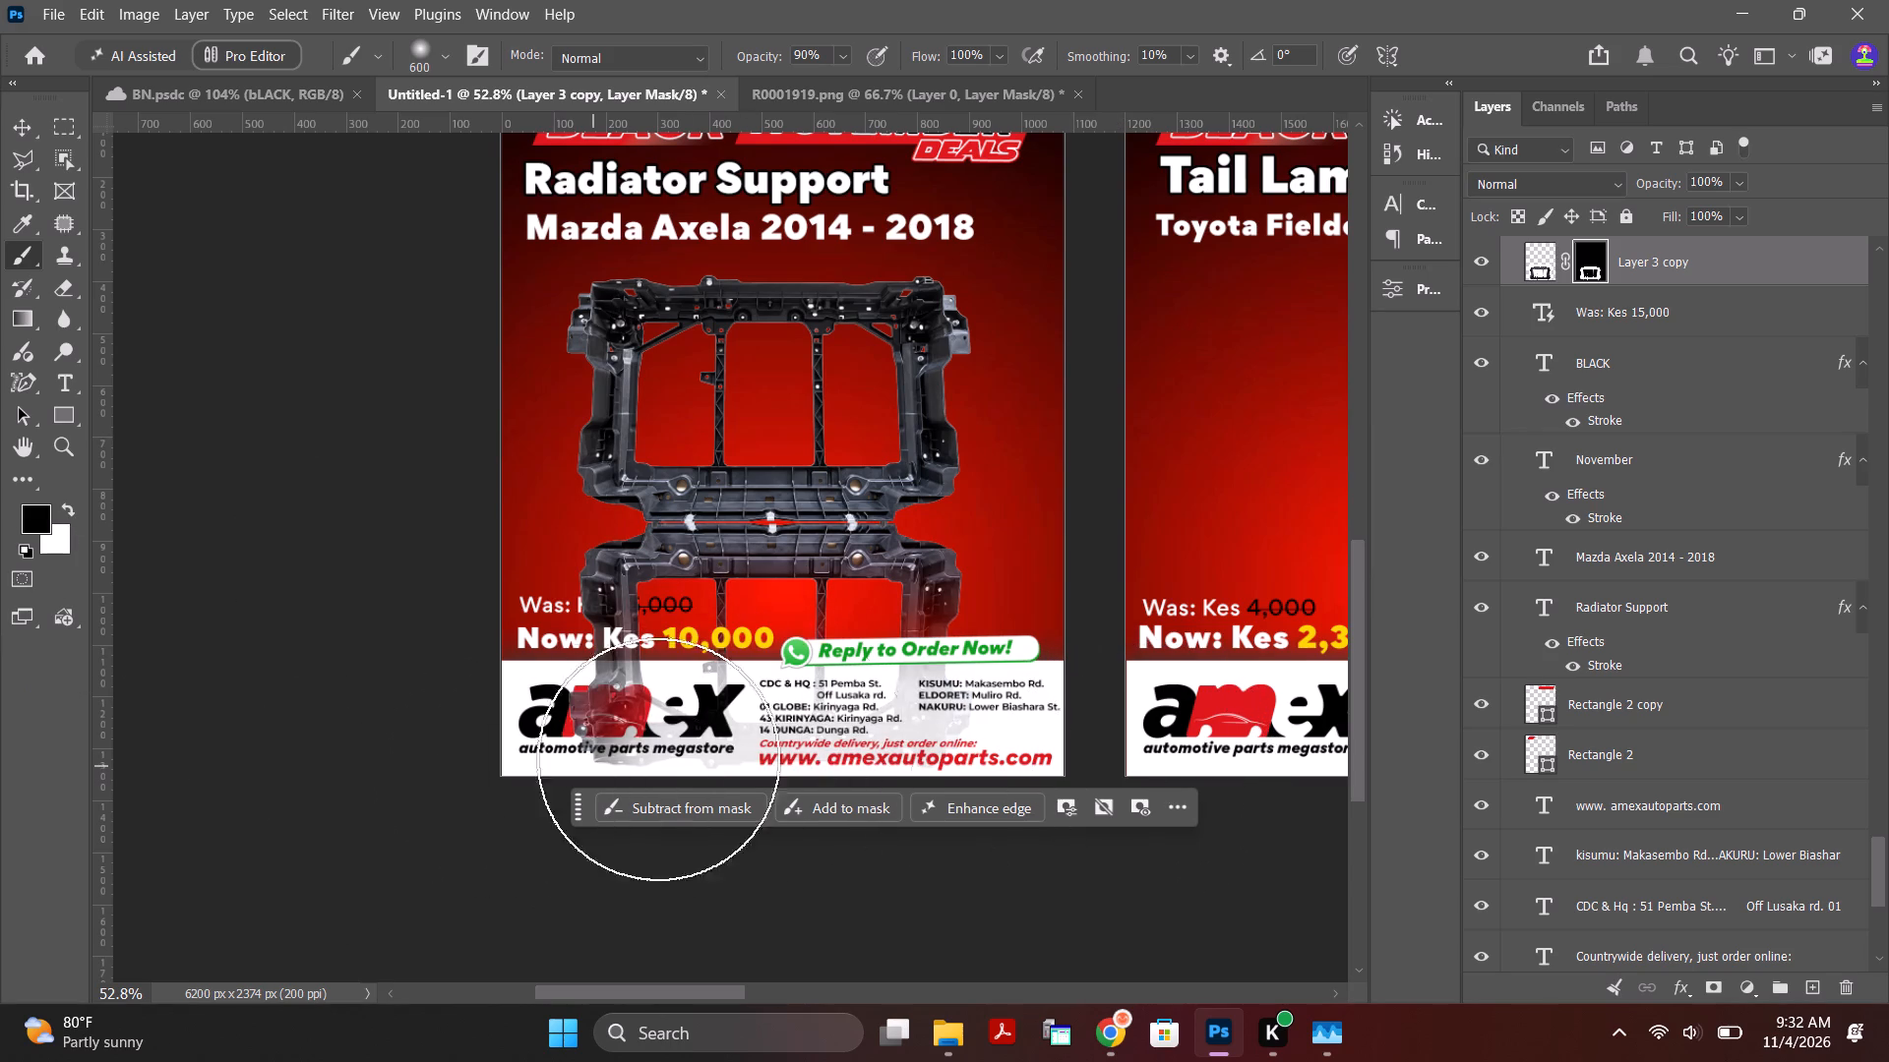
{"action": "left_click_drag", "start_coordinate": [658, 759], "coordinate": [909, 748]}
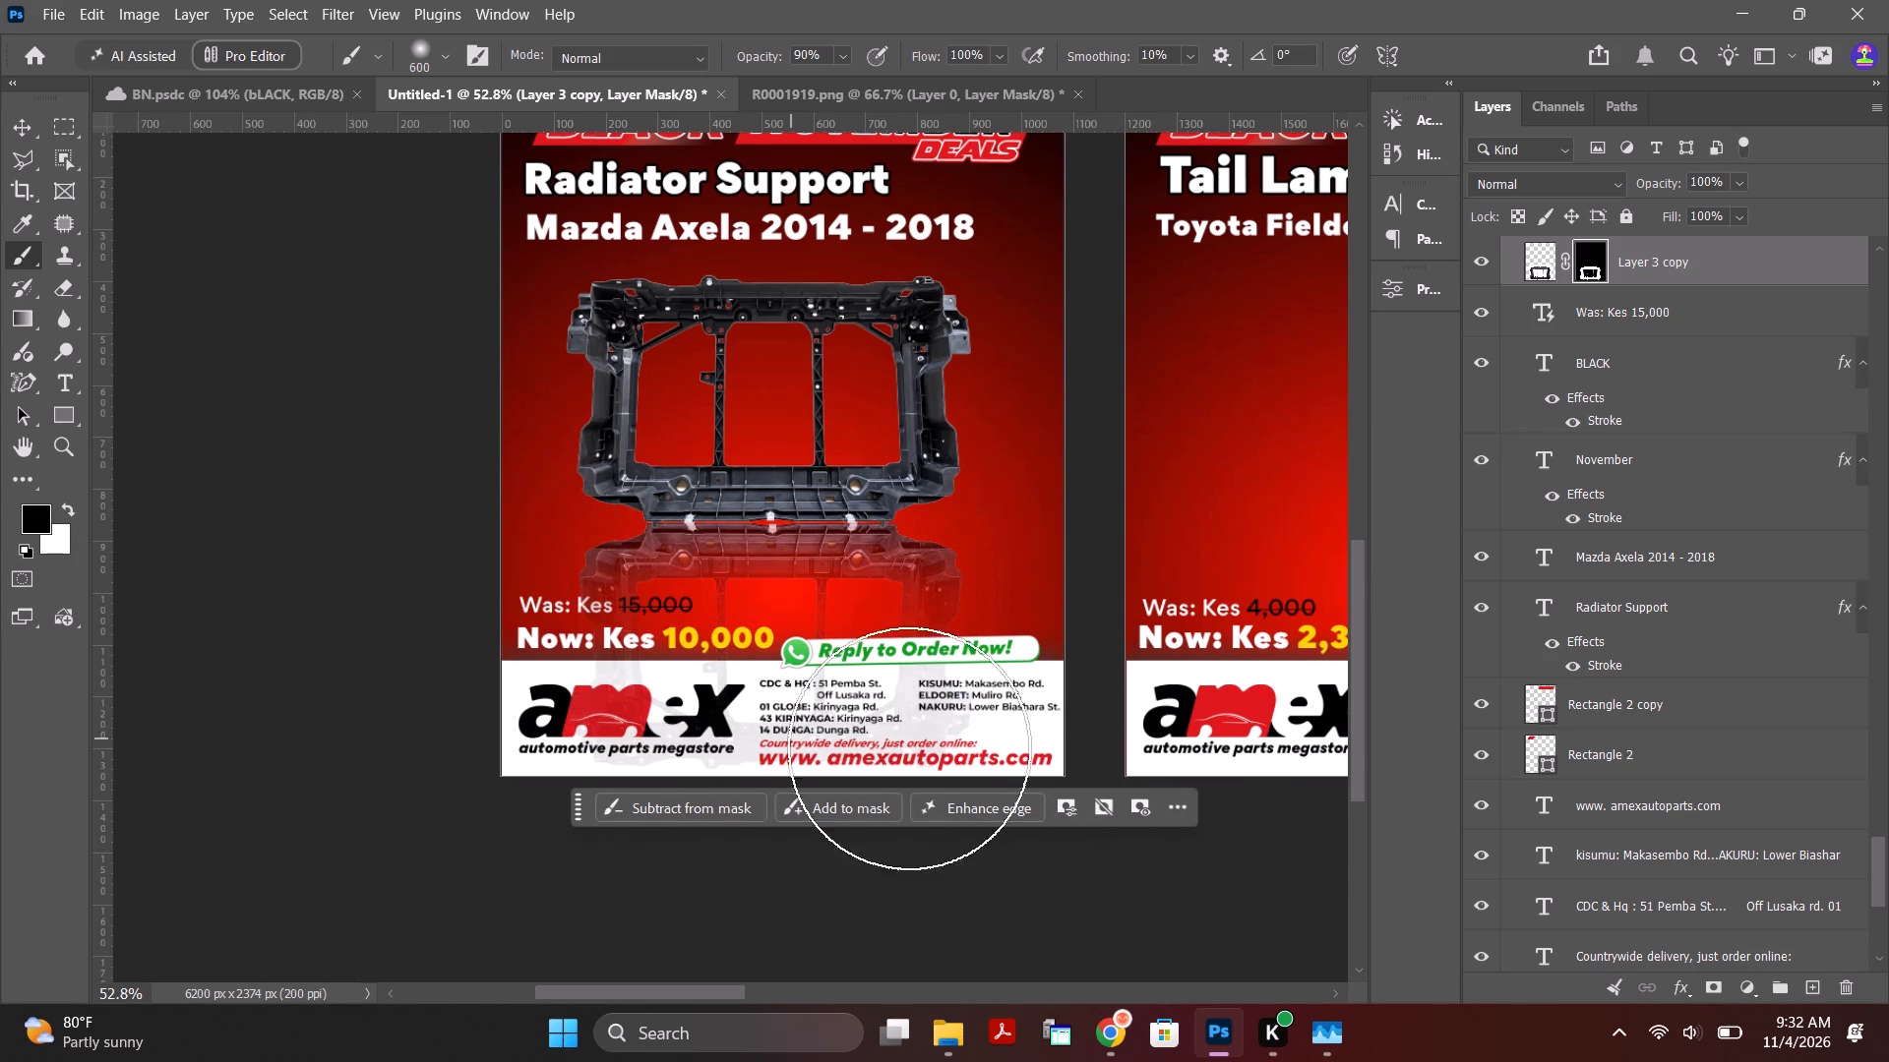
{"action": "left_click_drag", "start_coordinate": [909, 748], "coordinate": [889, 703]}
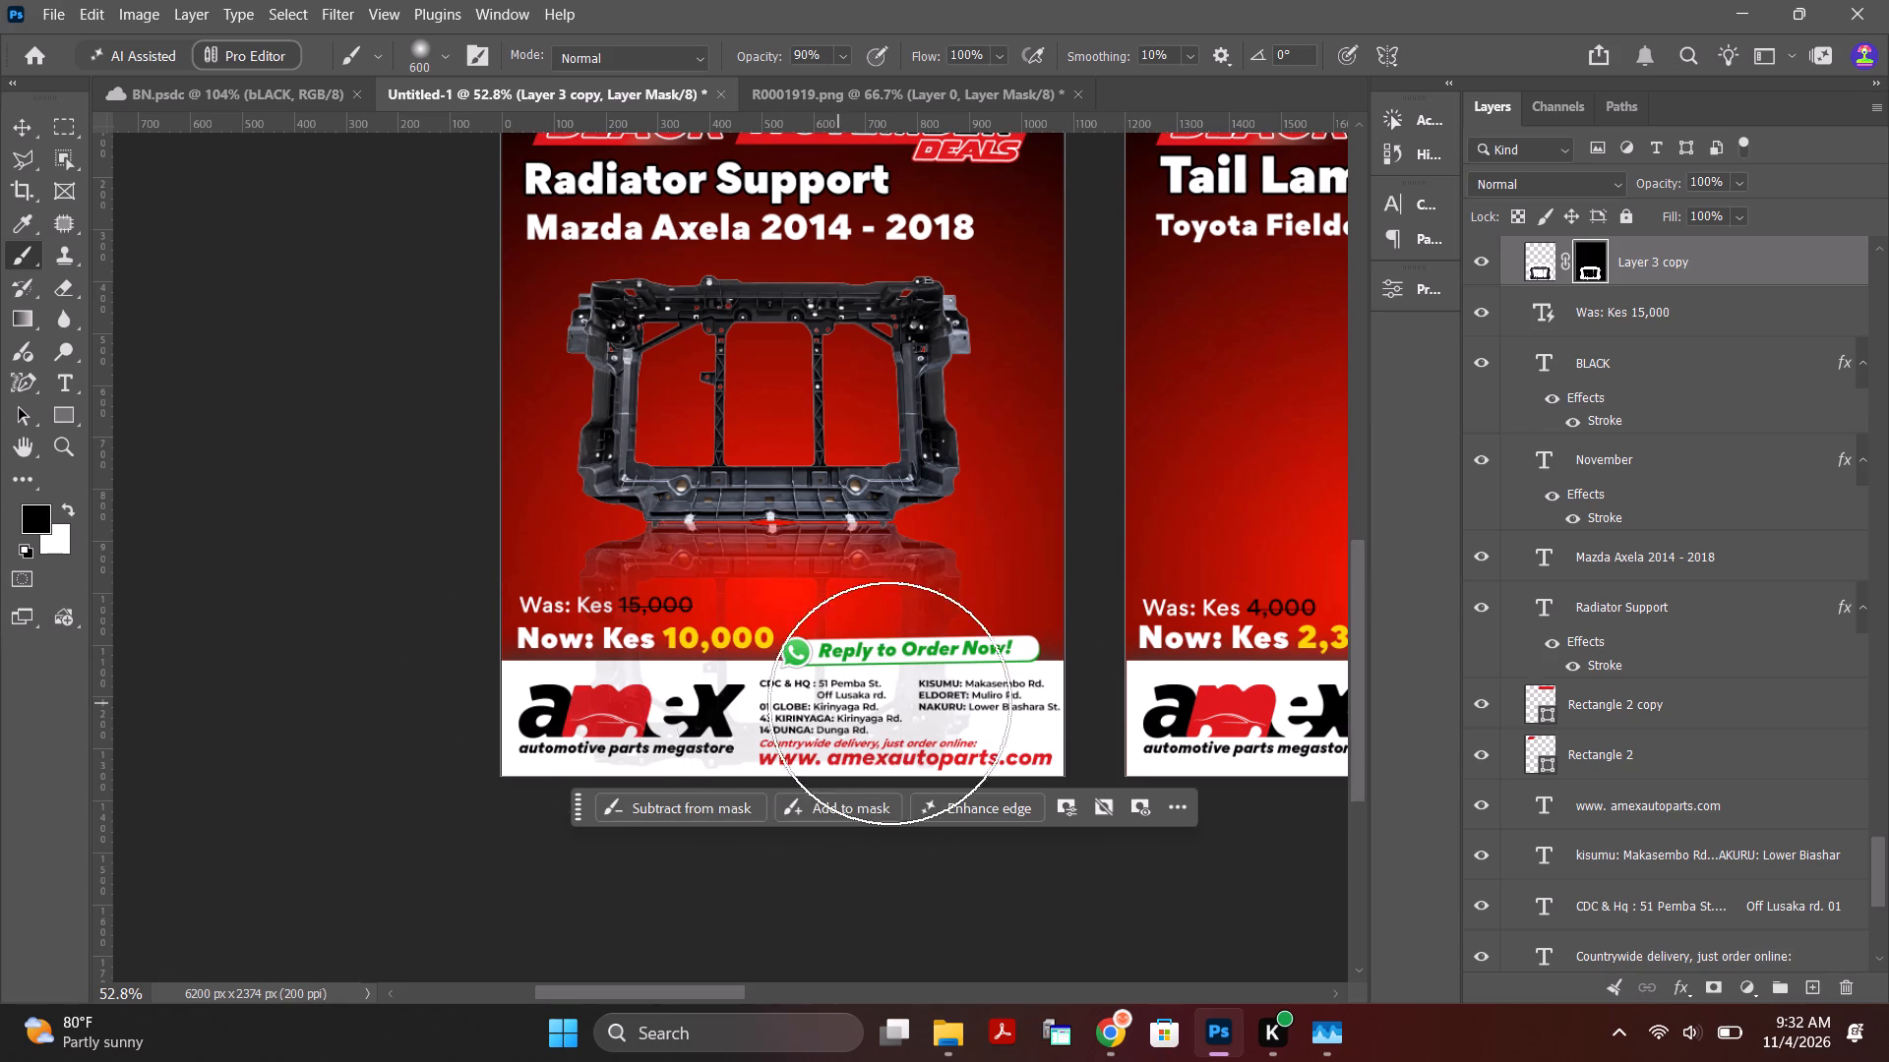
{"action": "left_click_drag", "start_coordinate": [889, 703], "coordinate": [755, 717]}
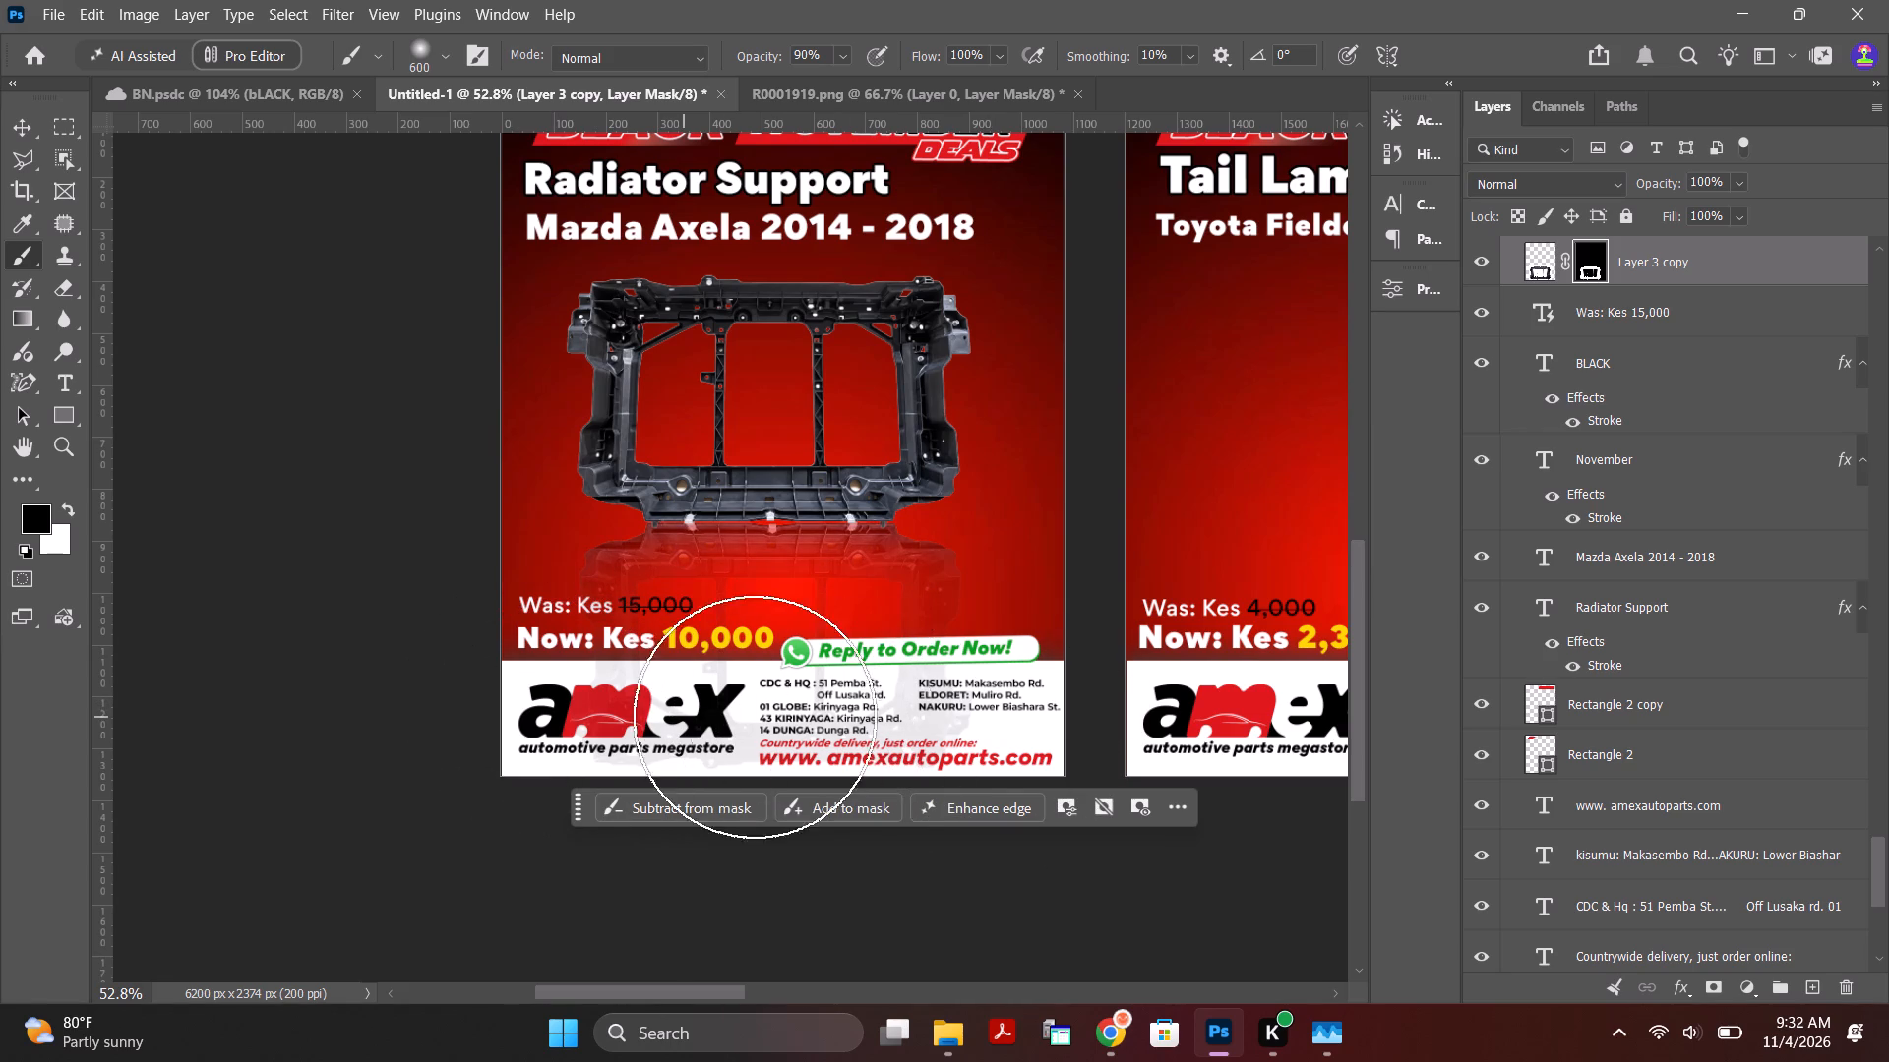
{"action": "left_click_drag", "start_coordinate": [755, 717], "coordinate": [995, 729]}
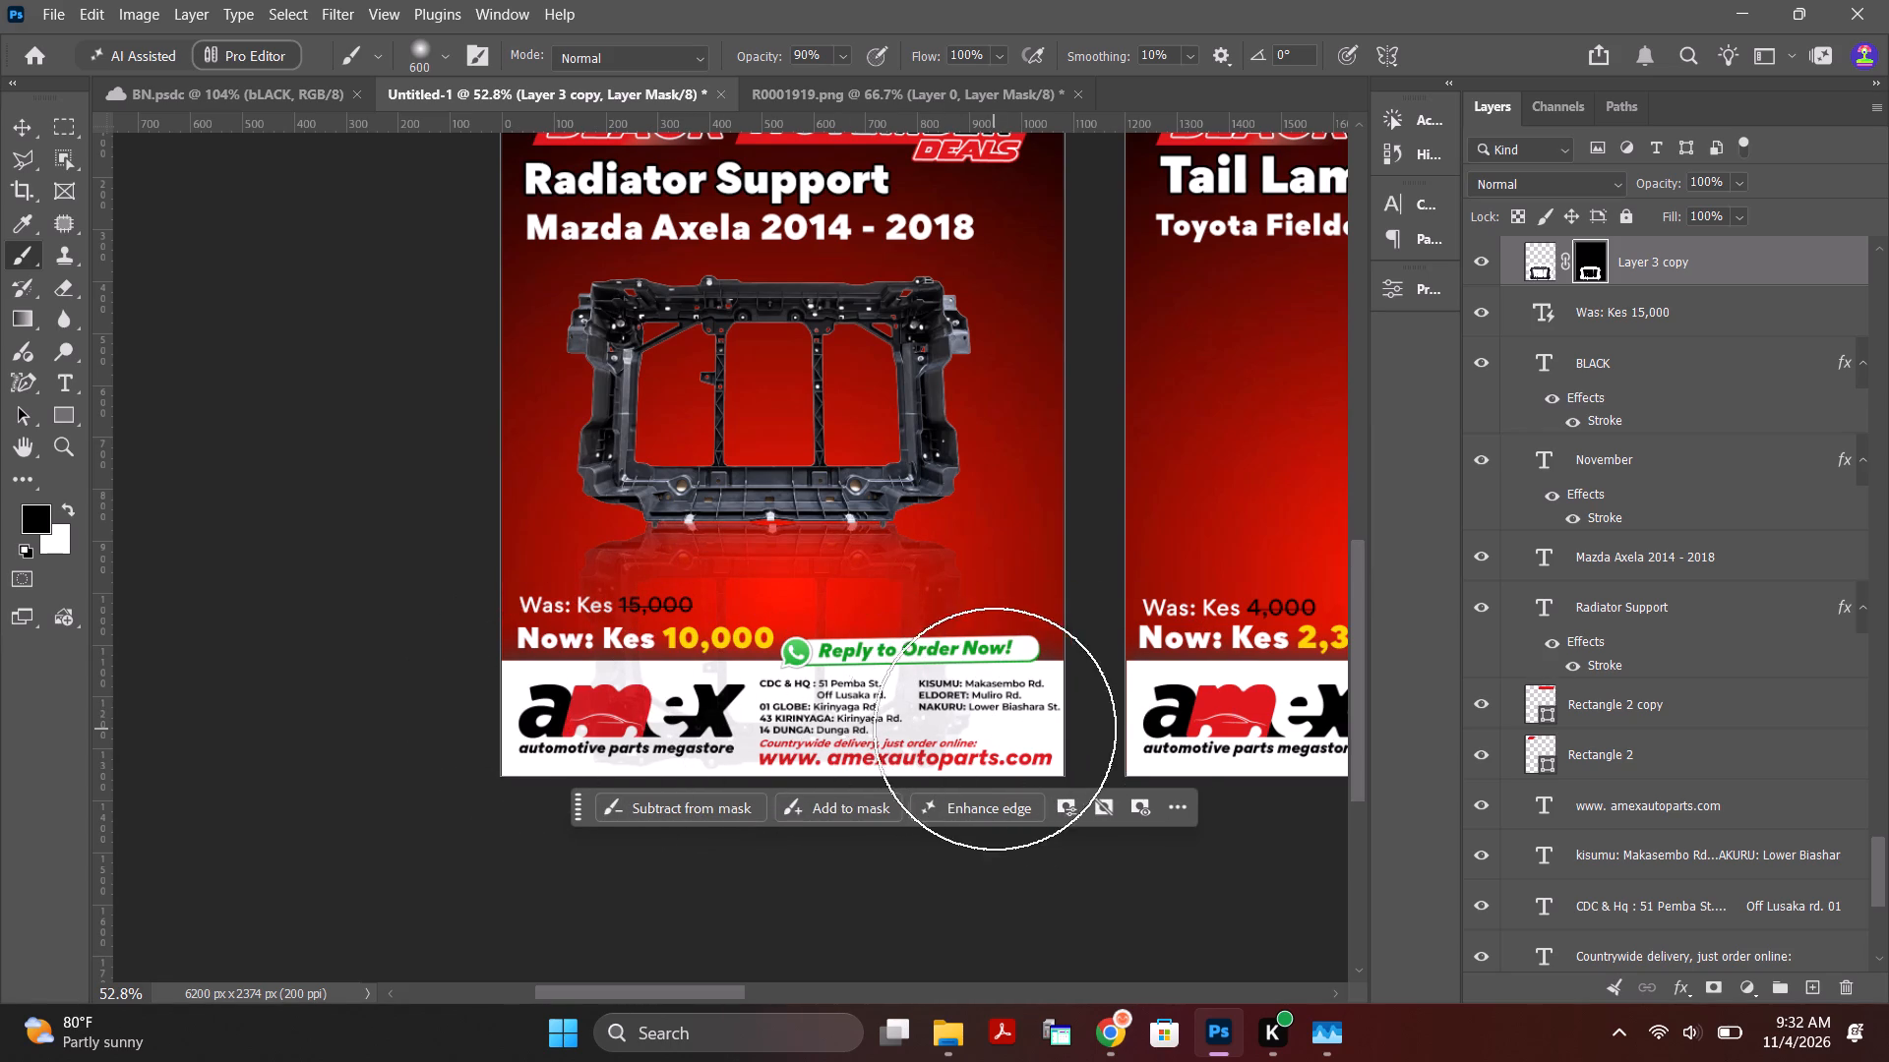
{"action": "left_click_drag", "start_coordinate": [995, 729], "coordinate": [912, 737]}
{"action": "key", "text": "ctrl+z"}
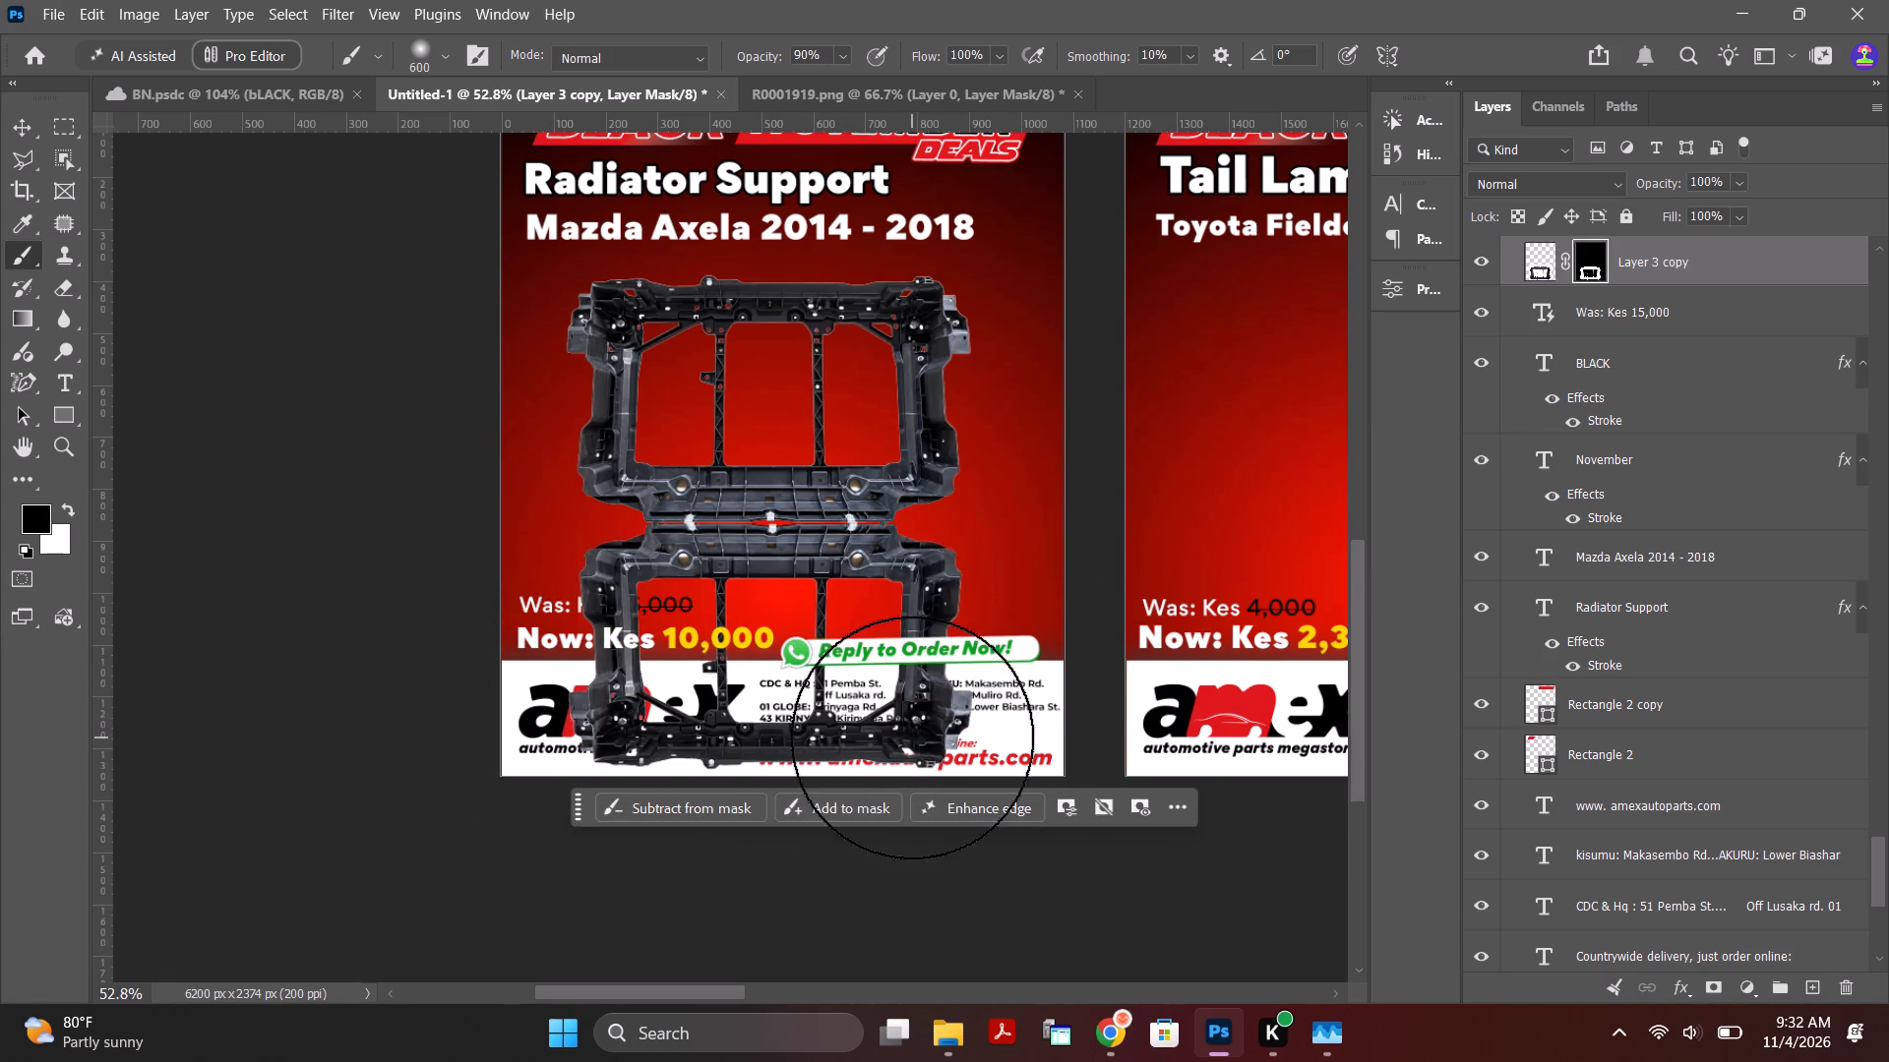
Paint black with the 600 px brush at 90% opacity on Layer 3 copy's mask, fading the reflection across the footer.
{"action": "left_click_drag", "start_coordinate": [563, 720], "coordinate": [500, 723]}
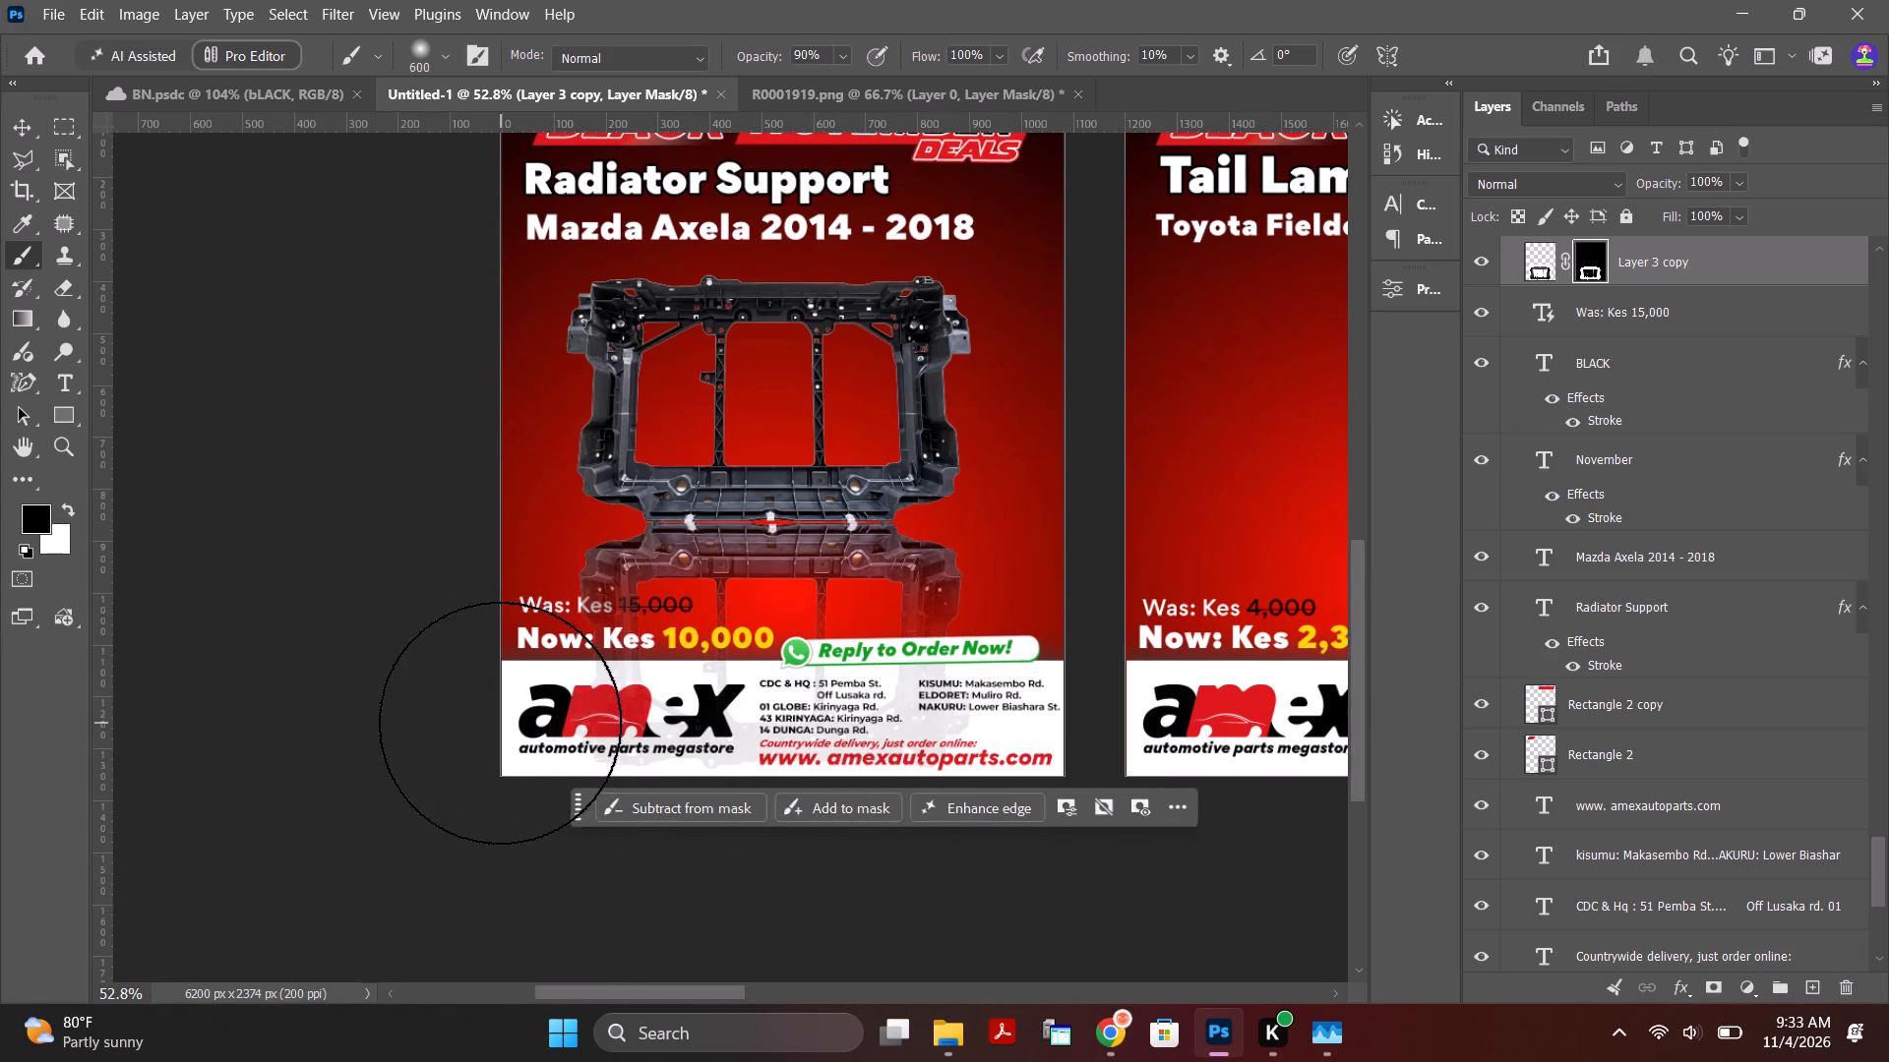
{"action": "left_click_drag", "start_coordinate": [500, 723], "coordinate": [1148, 771]}
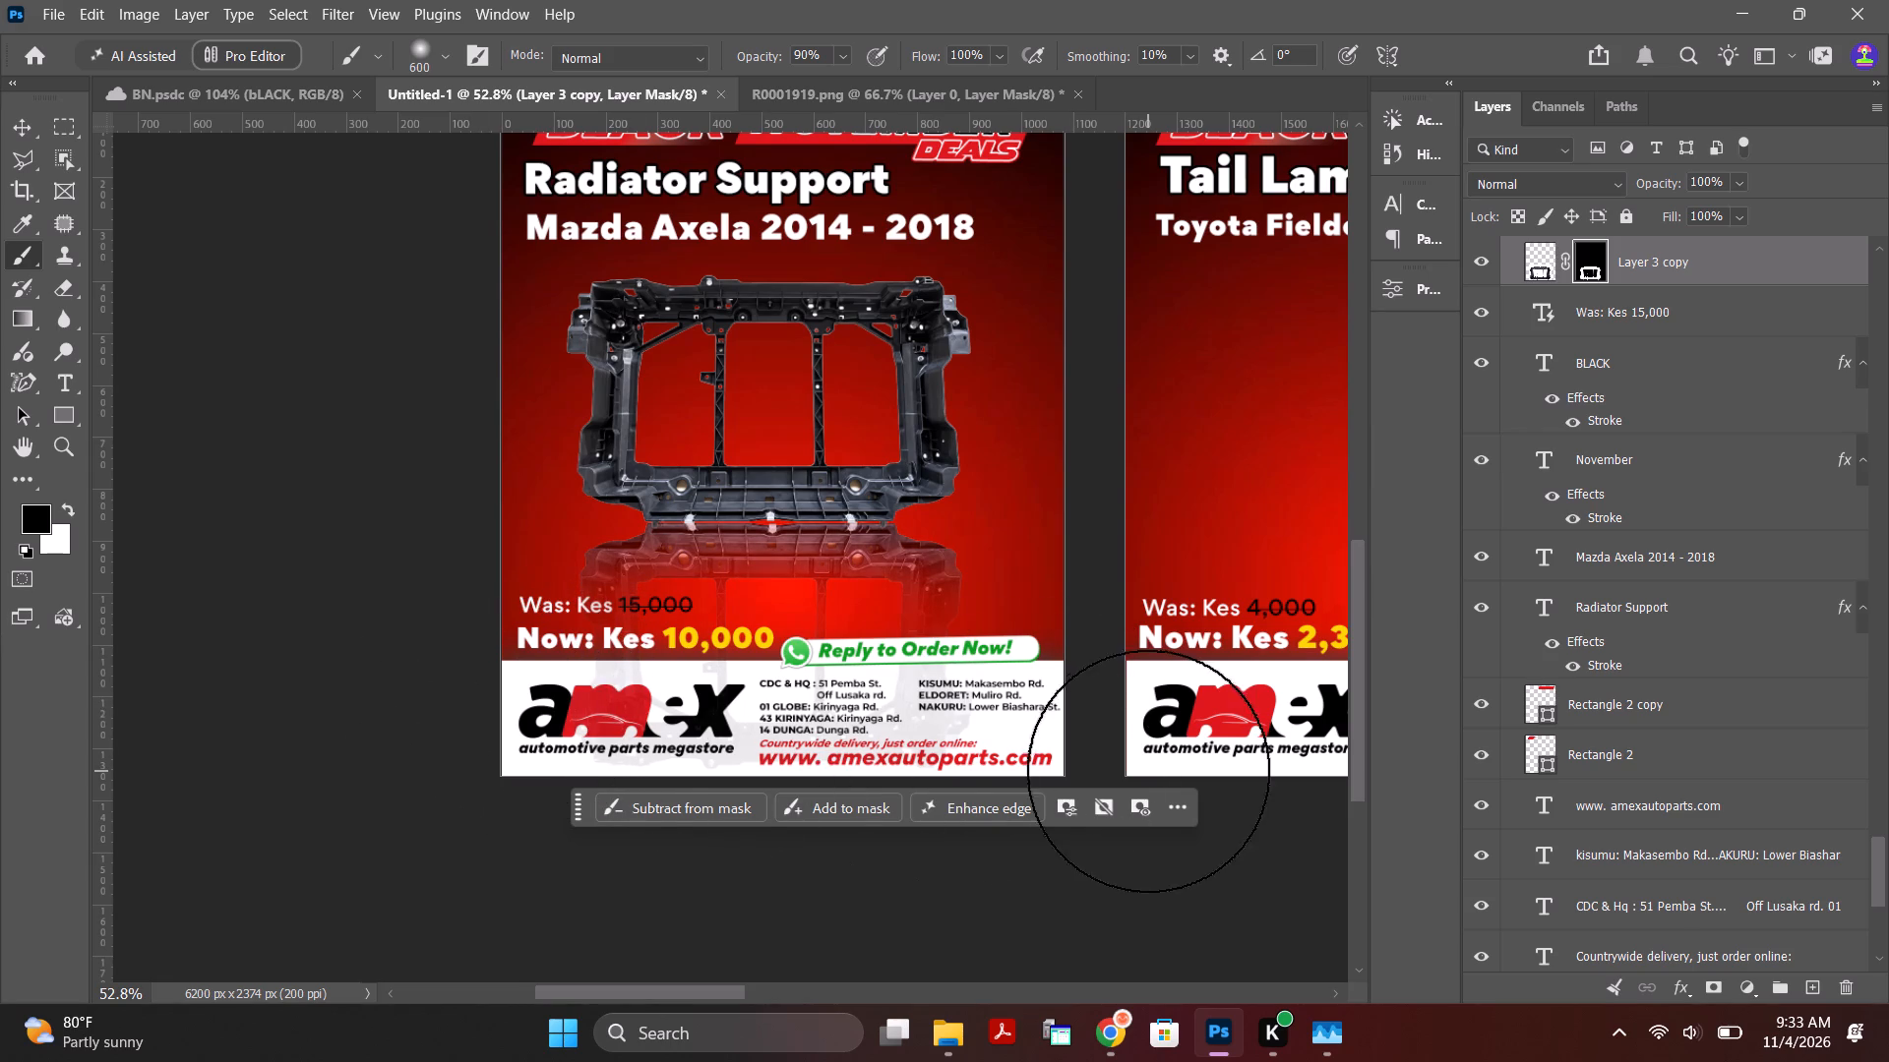
{"action": "left_click_drag", "start_coordinate": [1148, 771], "coordinate": [520, 767]}
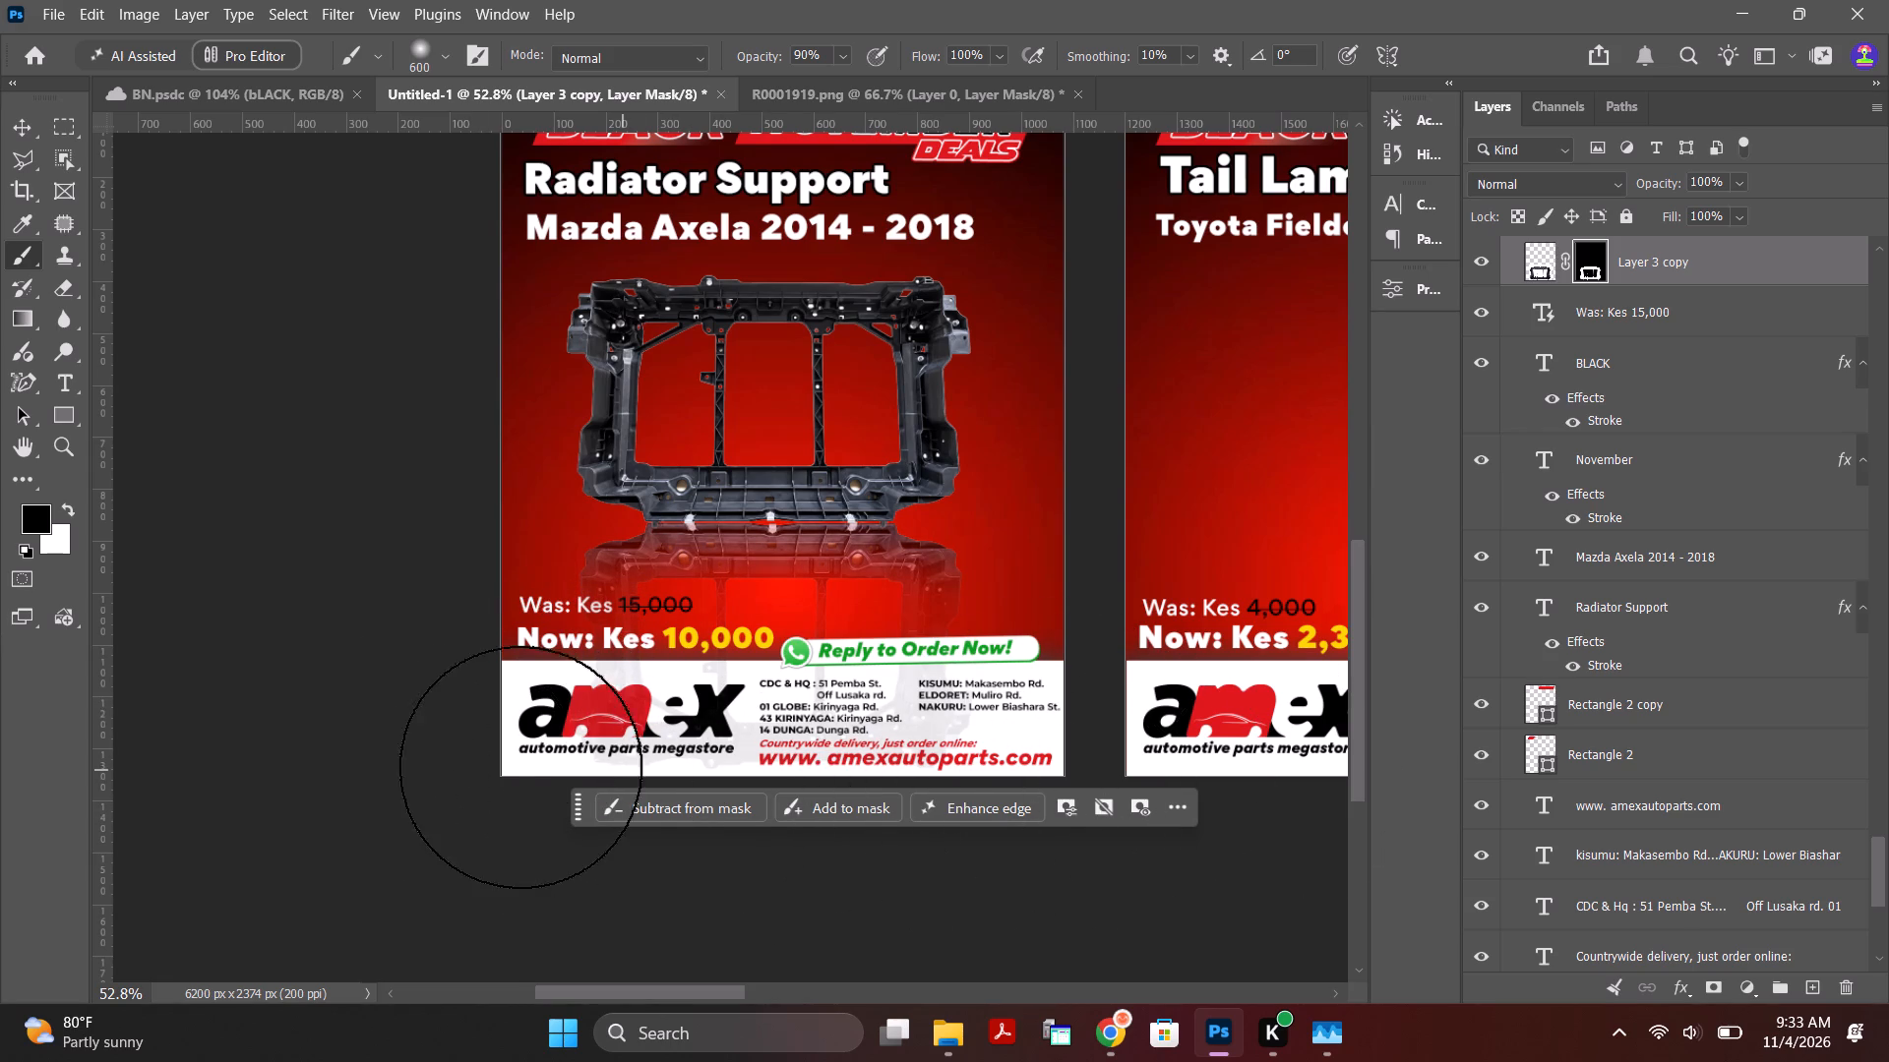
{"action": "left_click_drag", "start_coordinate": [520, 767], "coordinate": [1163, 766]}
Move Layer 3 and Layer 3 copy together in the layer stack, between Layer 1 and the ss background.
{"action": "left_click", "coordinate": [30, 134]}
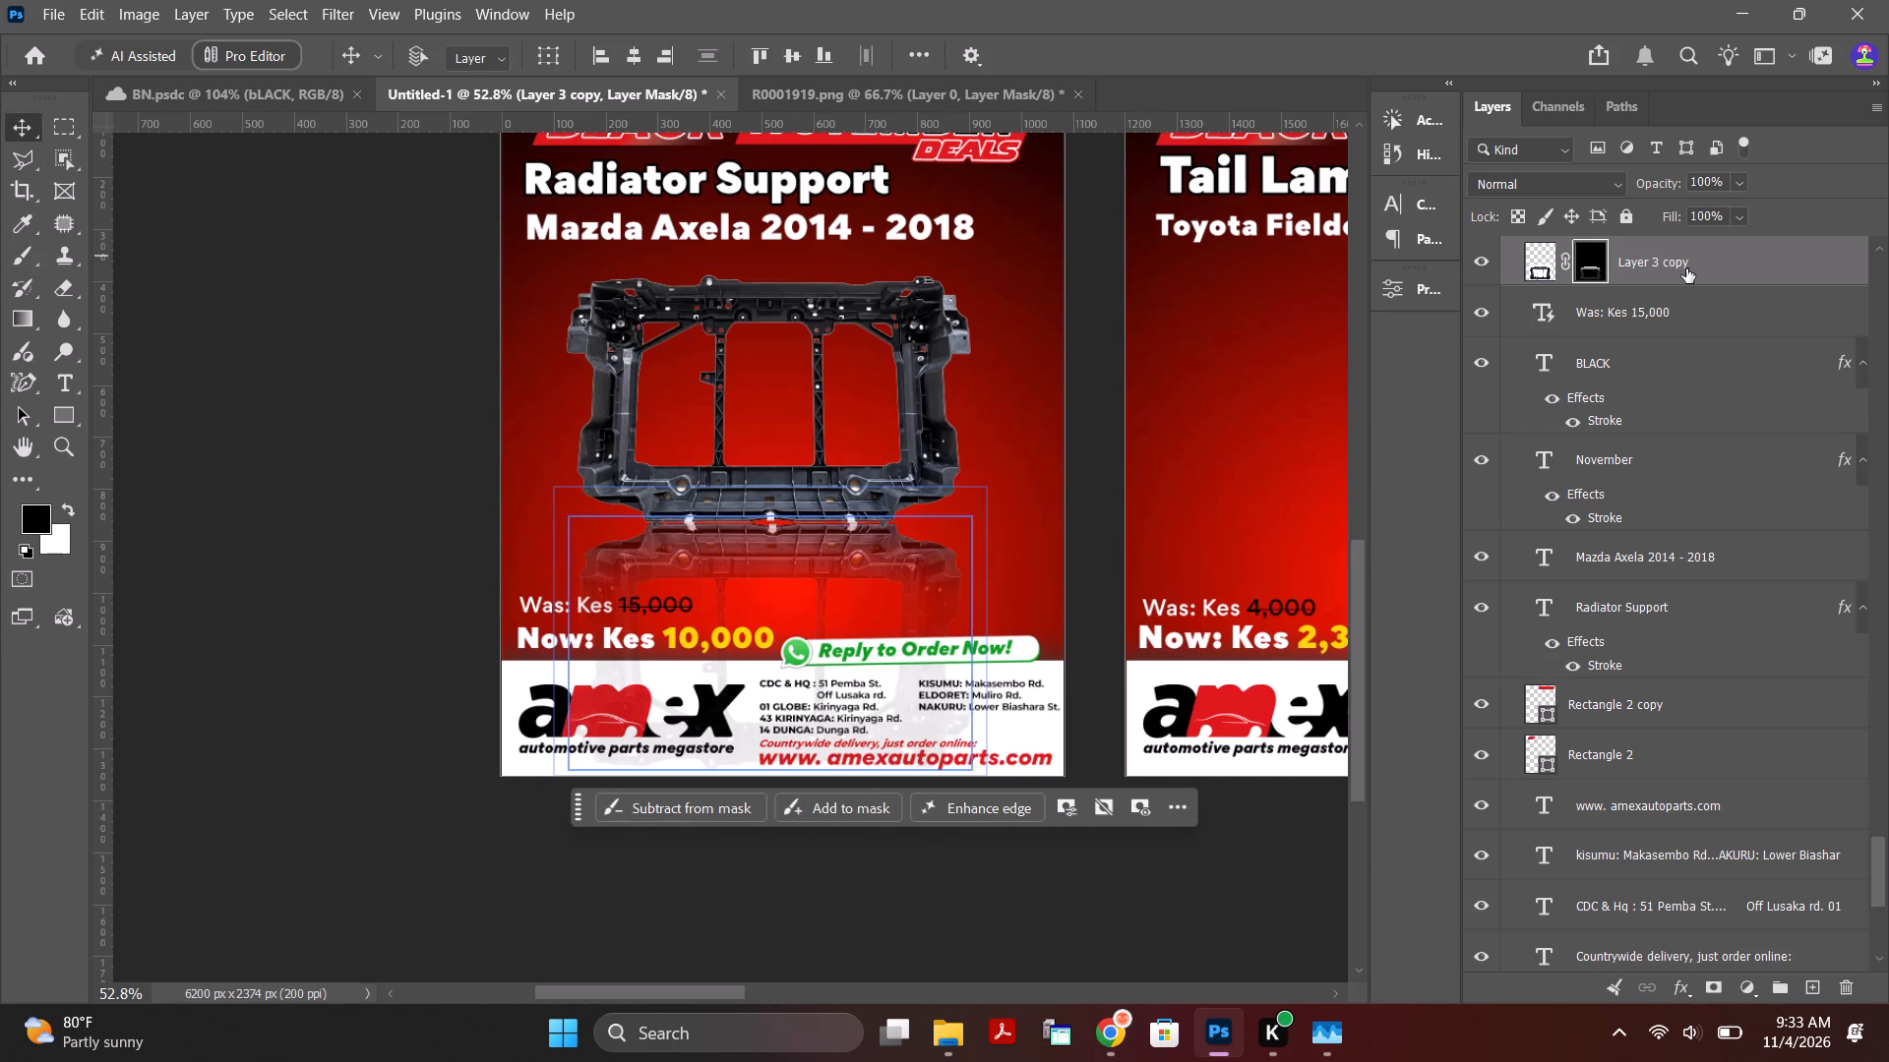
{"action": "scroll", "coordinate": [1685, 276], "scroll_direction": "up", "scroll_amount": 3}
{"action": "left_click", "coordinate": [1705, 311]}
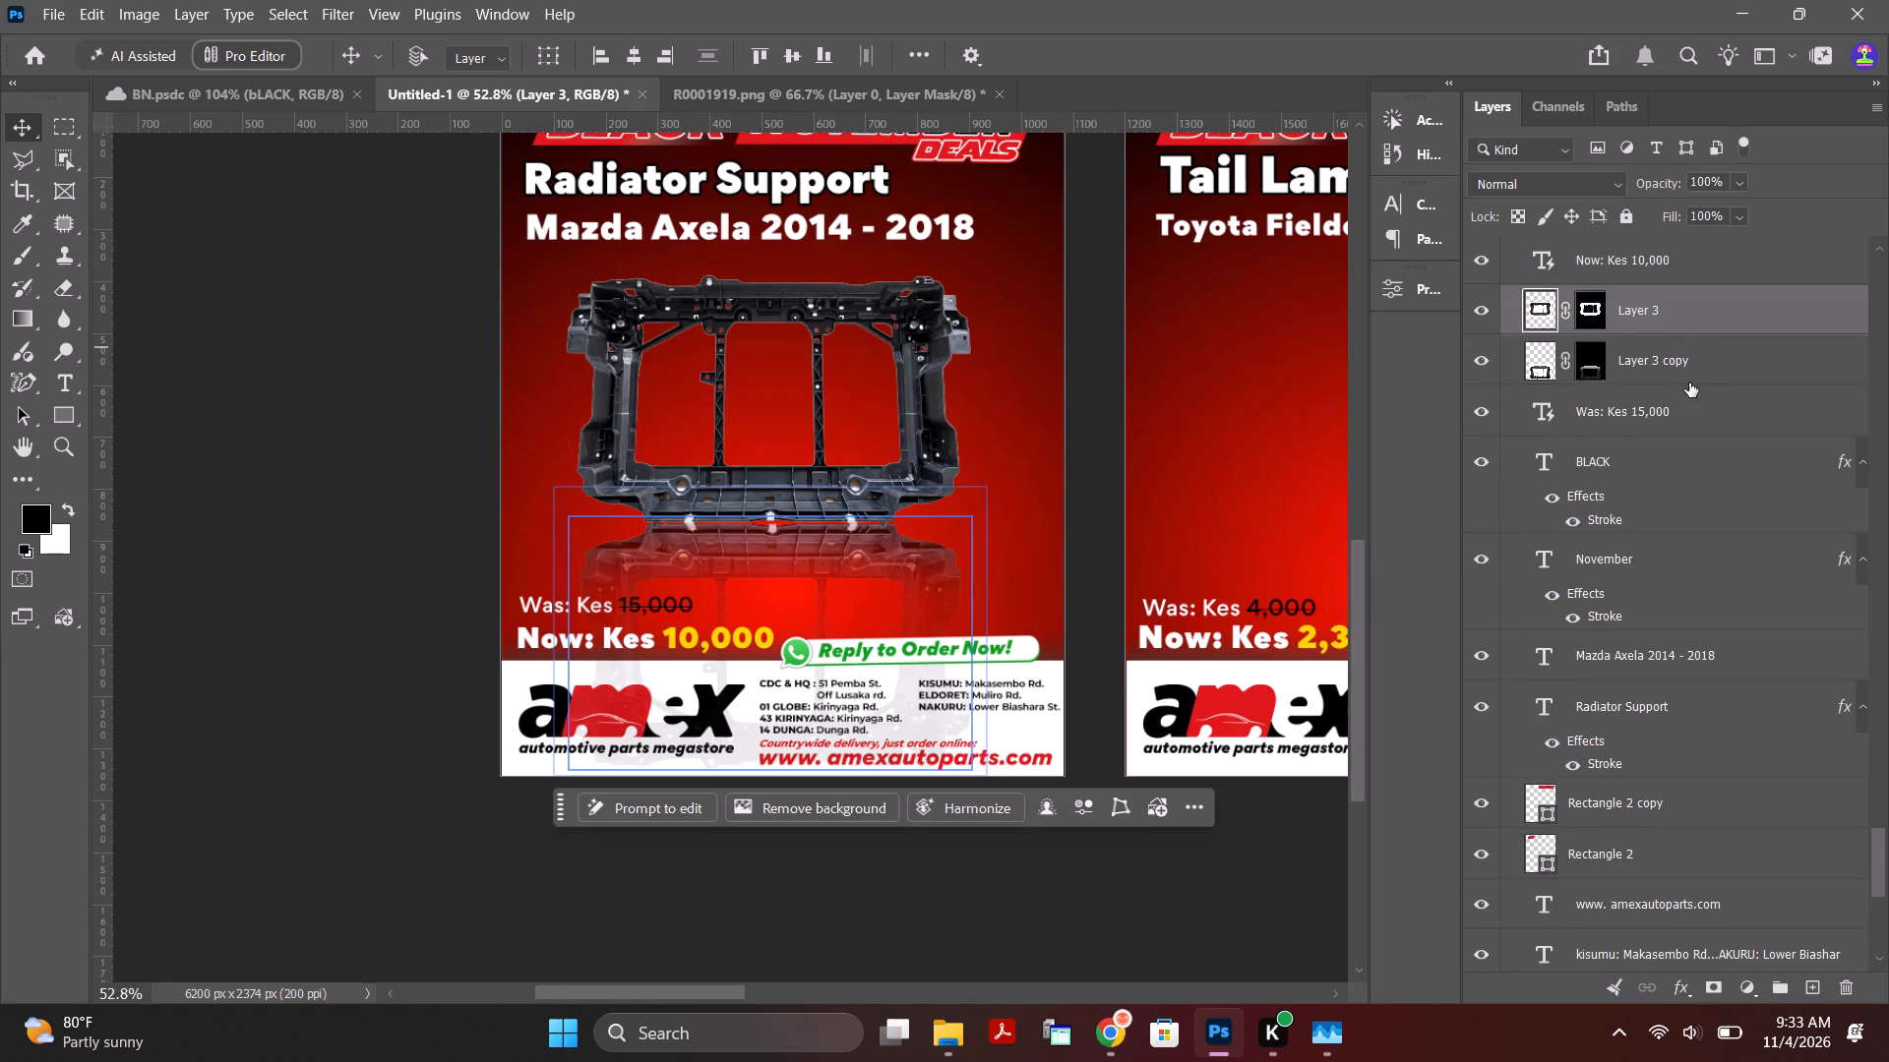
{"action": "left_click", "coordinate": [1704, 376], "text": "shift"}
{"action": "left_click_drag", "start_coordinate": [1725, 307], "coordinate": [1759, 1061]}
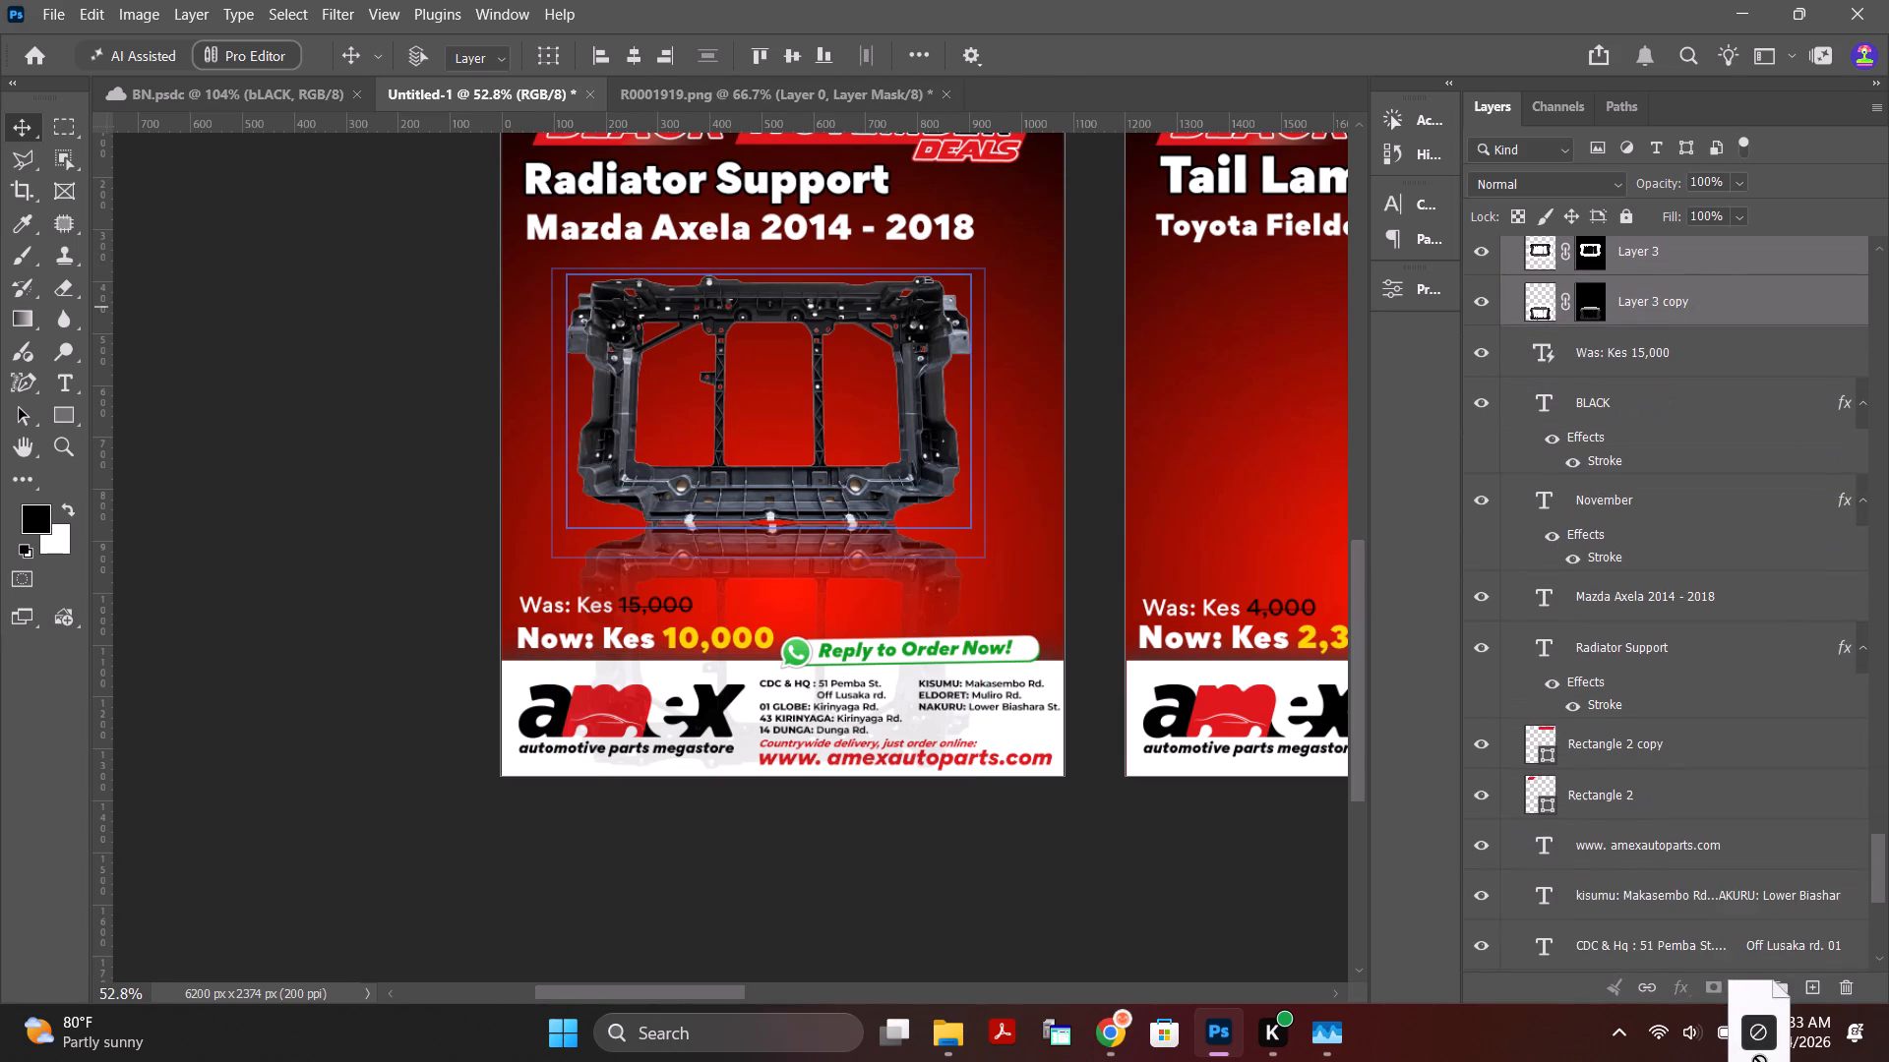
{"action": "left_click_drag", "start_coordinate": [1759, 1061], "coordinate": [1746, 781]}
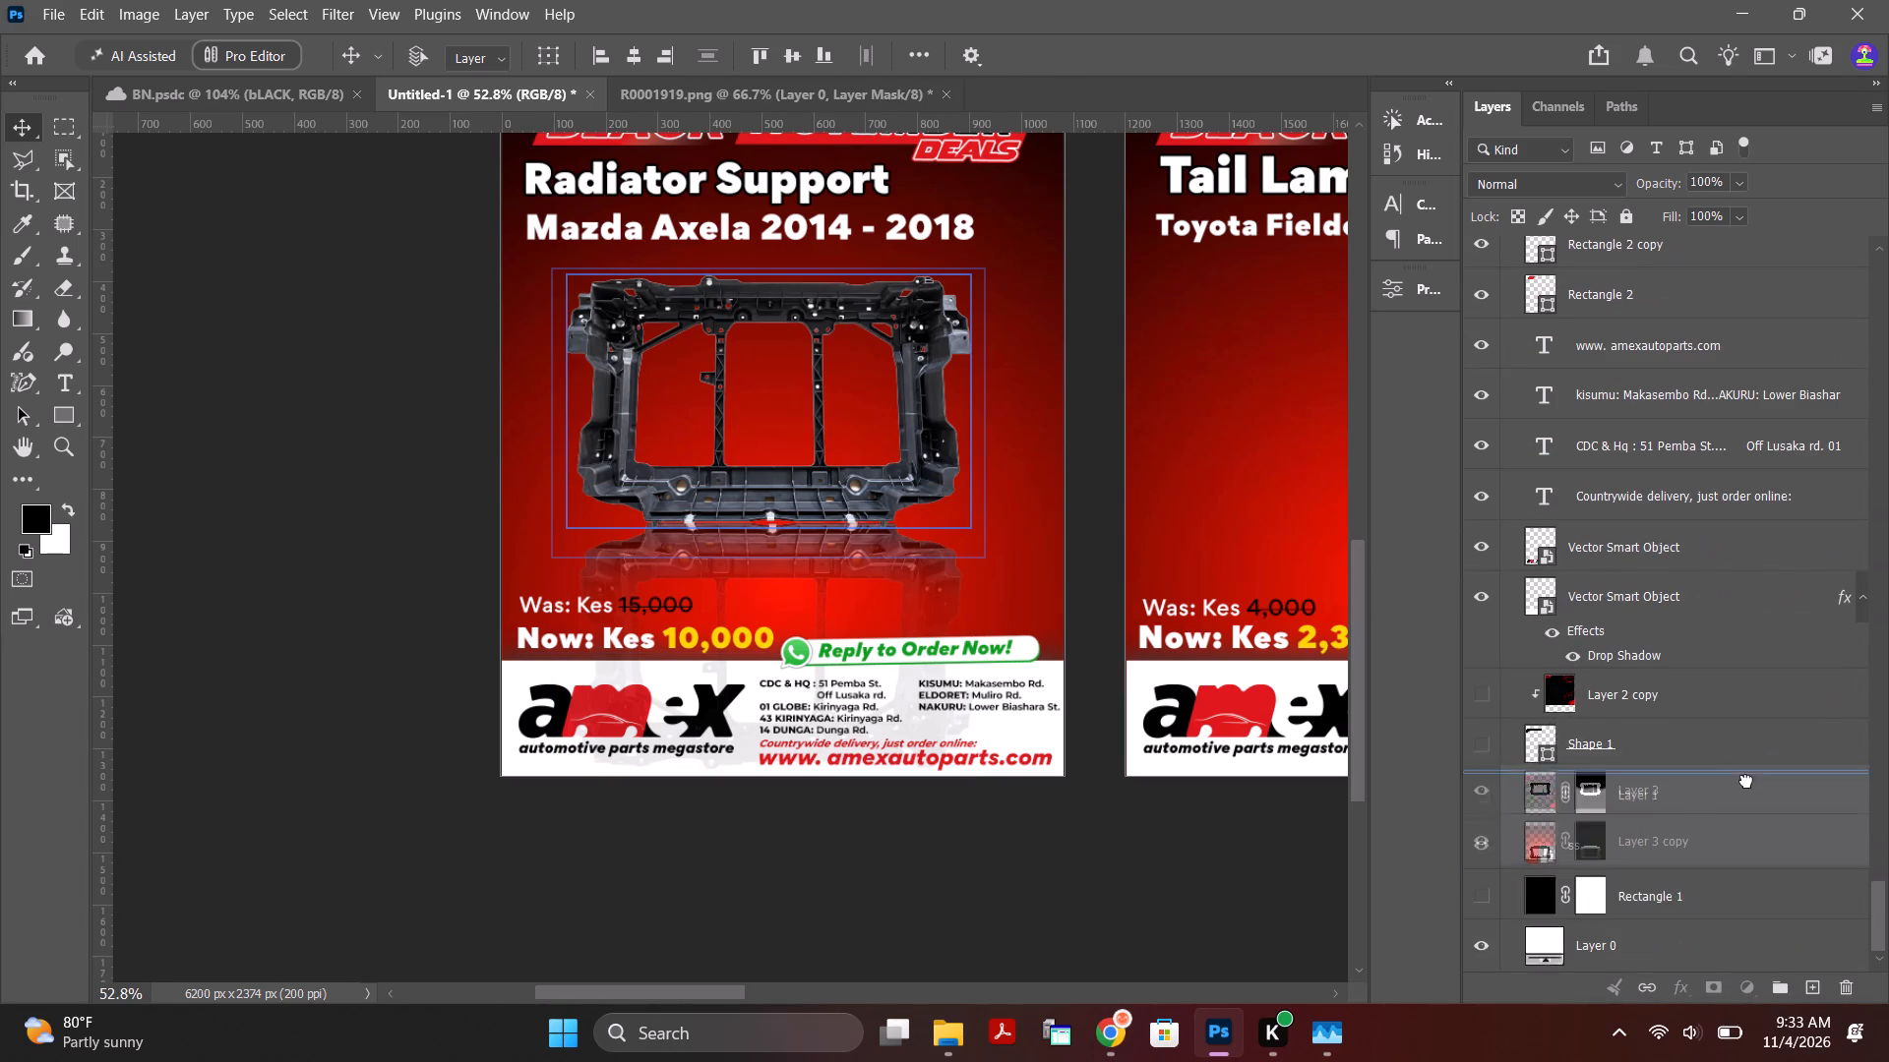
{"action": "left_click_drag", "start_coordinate": [1746, 781], "coordinate": [1741, 831]}
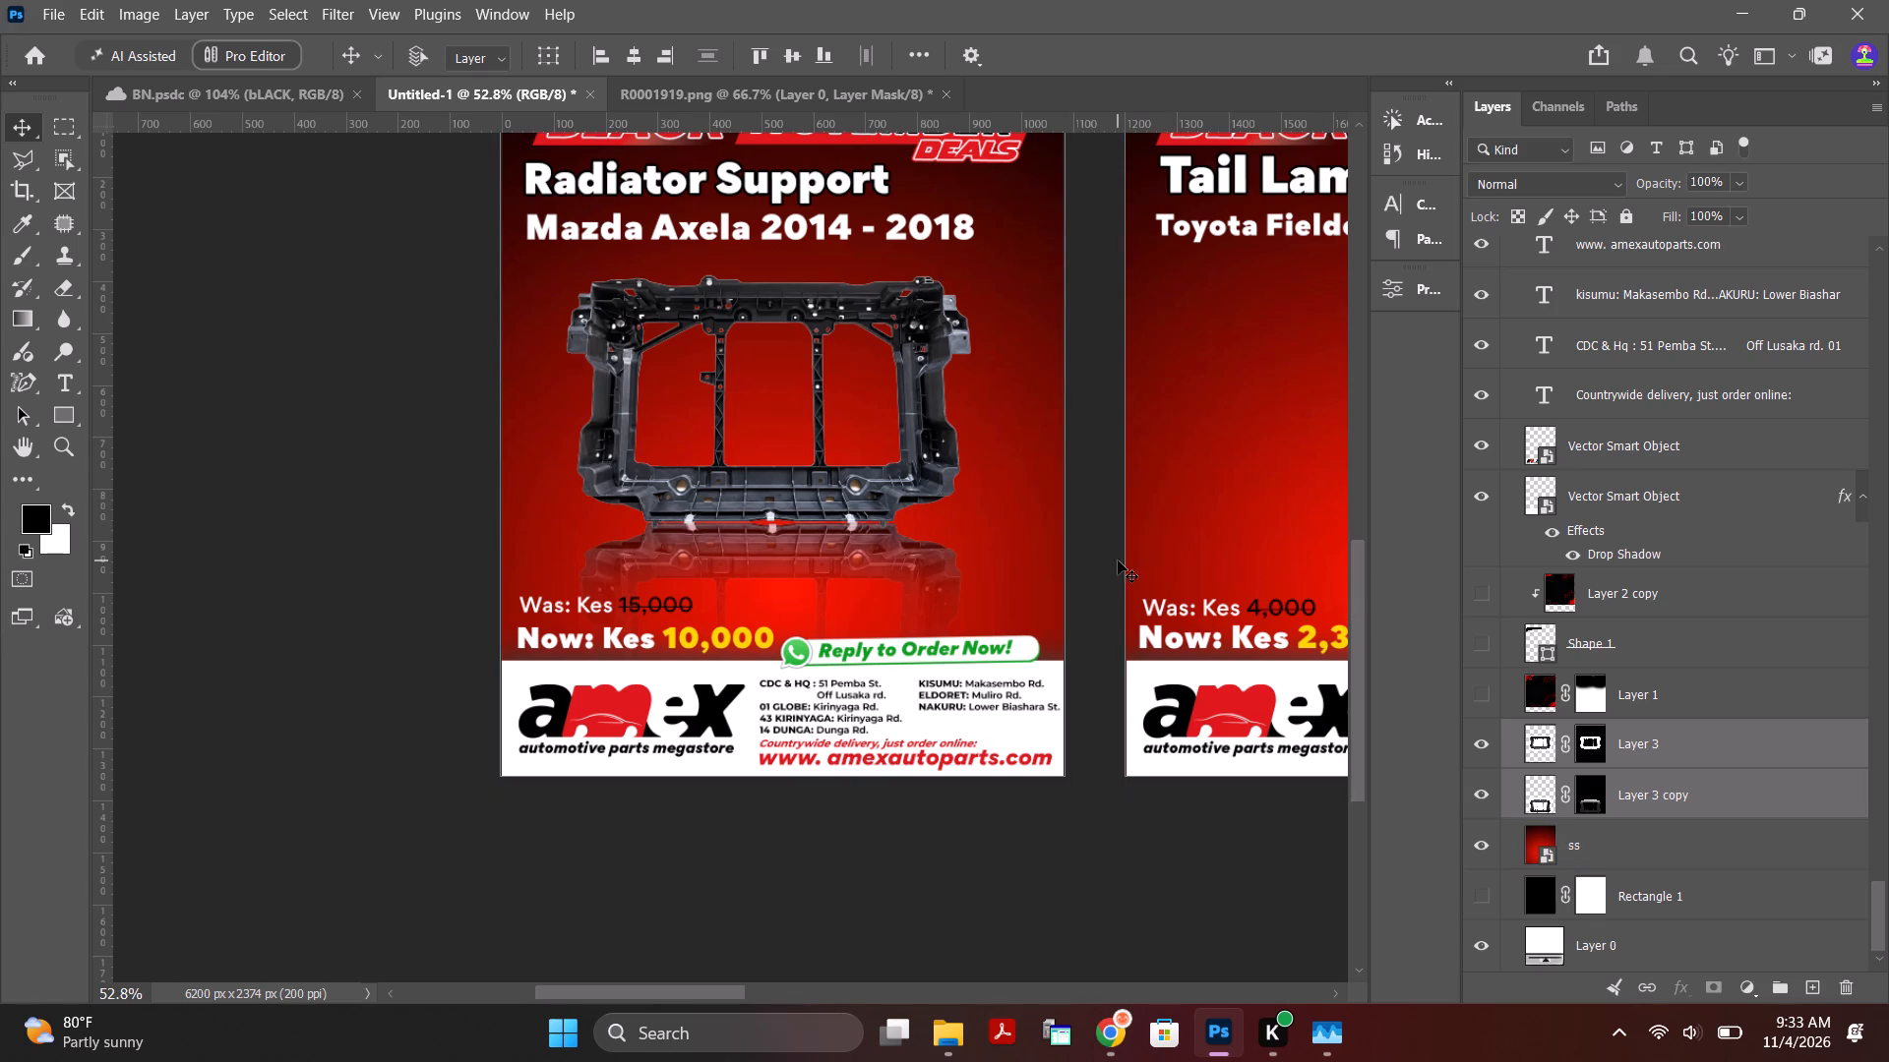
Nudge the radiator support and its reflection together slightly down the poster, toward the price text.
{"action": "key", "text": "Down"}
{"action": "key", "text": "Down"}
{"action": "key", "text": "Down"}
{"action": "key", "text": "Down"}
{"action": "key", "text": "Down"}
{"action": "key", "text": "Down"}
{"action": "key", "text": "Down"}
{"action": "key", "text": "Down"}
{"action": "key", "text": "Down"}
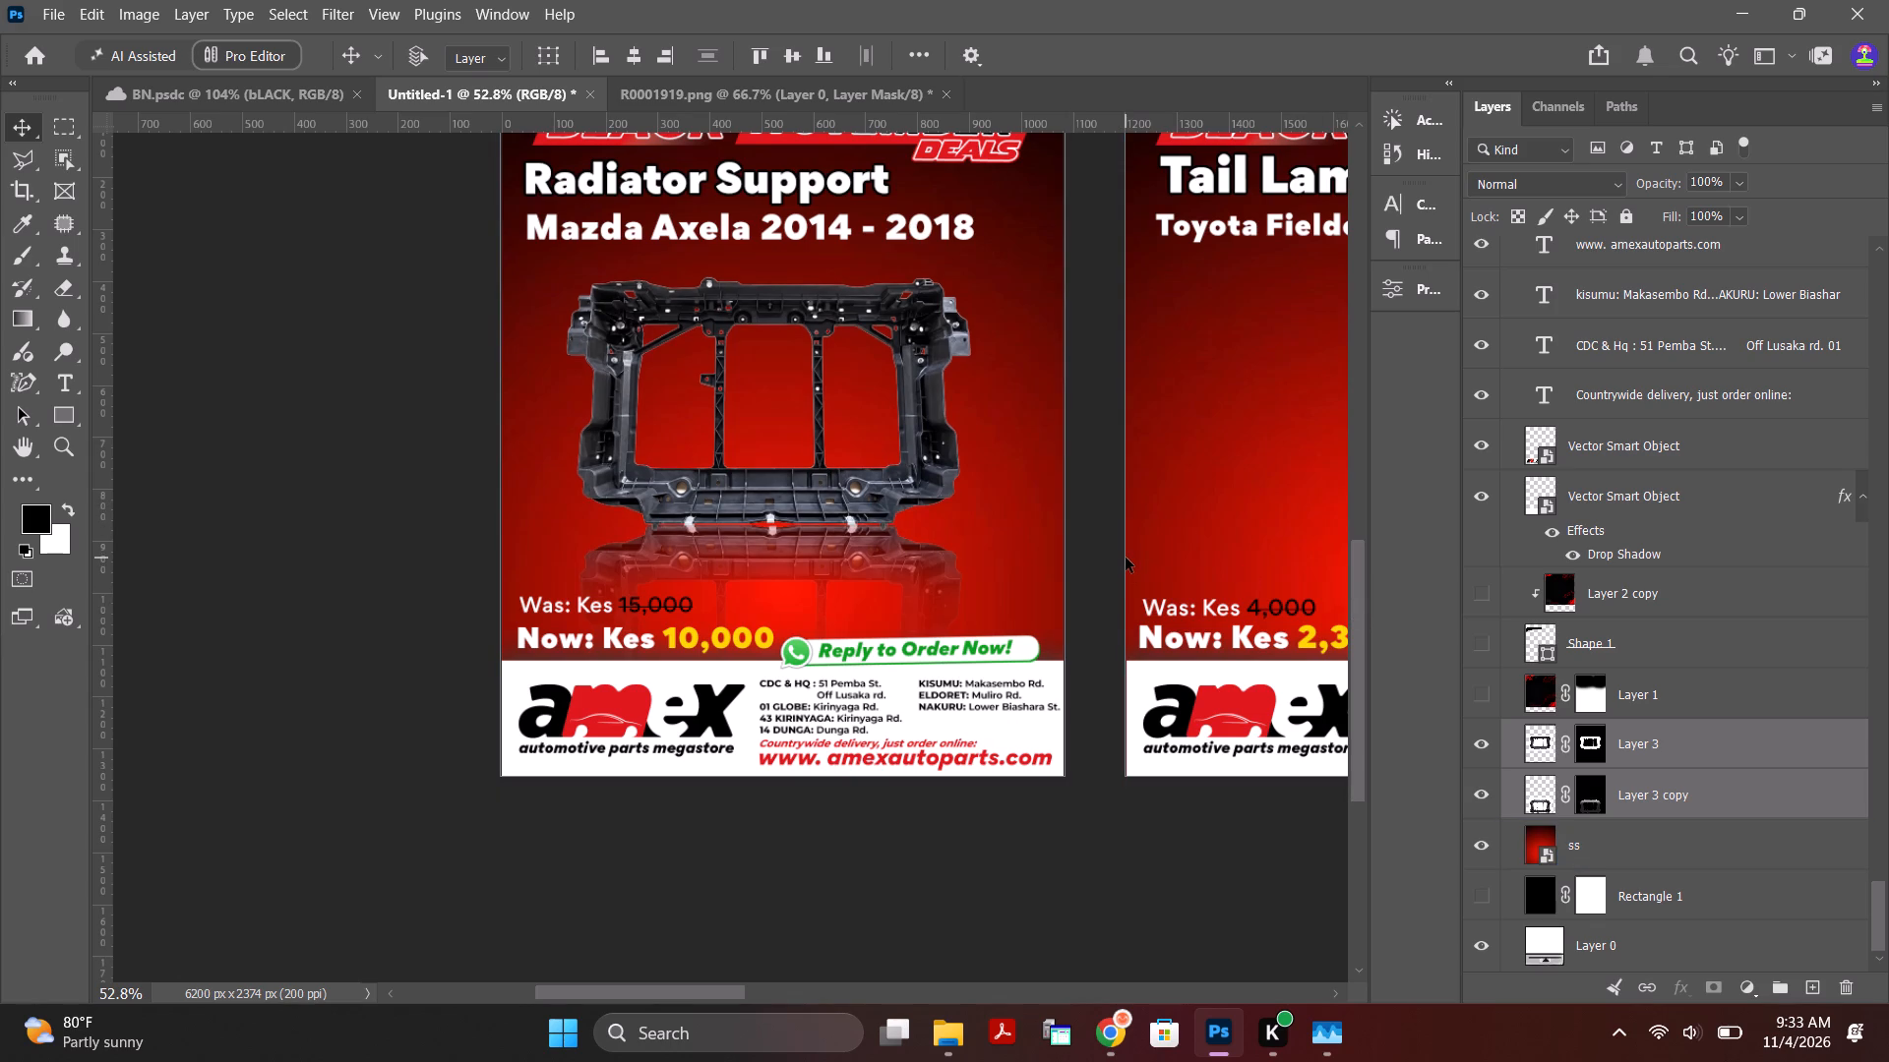
{"action": "key", "text": "Down"}
{"action": "key", "text": "Down"}
{"action": "key", "text": "Down"}
{"action": "key", "text": "Down"}
{"action": "key", "text": "Down"}
{"action": "key", "text": "Down"}
{"action": "key", "text": "Down"}
{"action": "key", "text": "Down"}
{"action": "key", "text": "Down"}
{"action": "key", "text": "Down"}
{"action": "key", "text": "Down"}
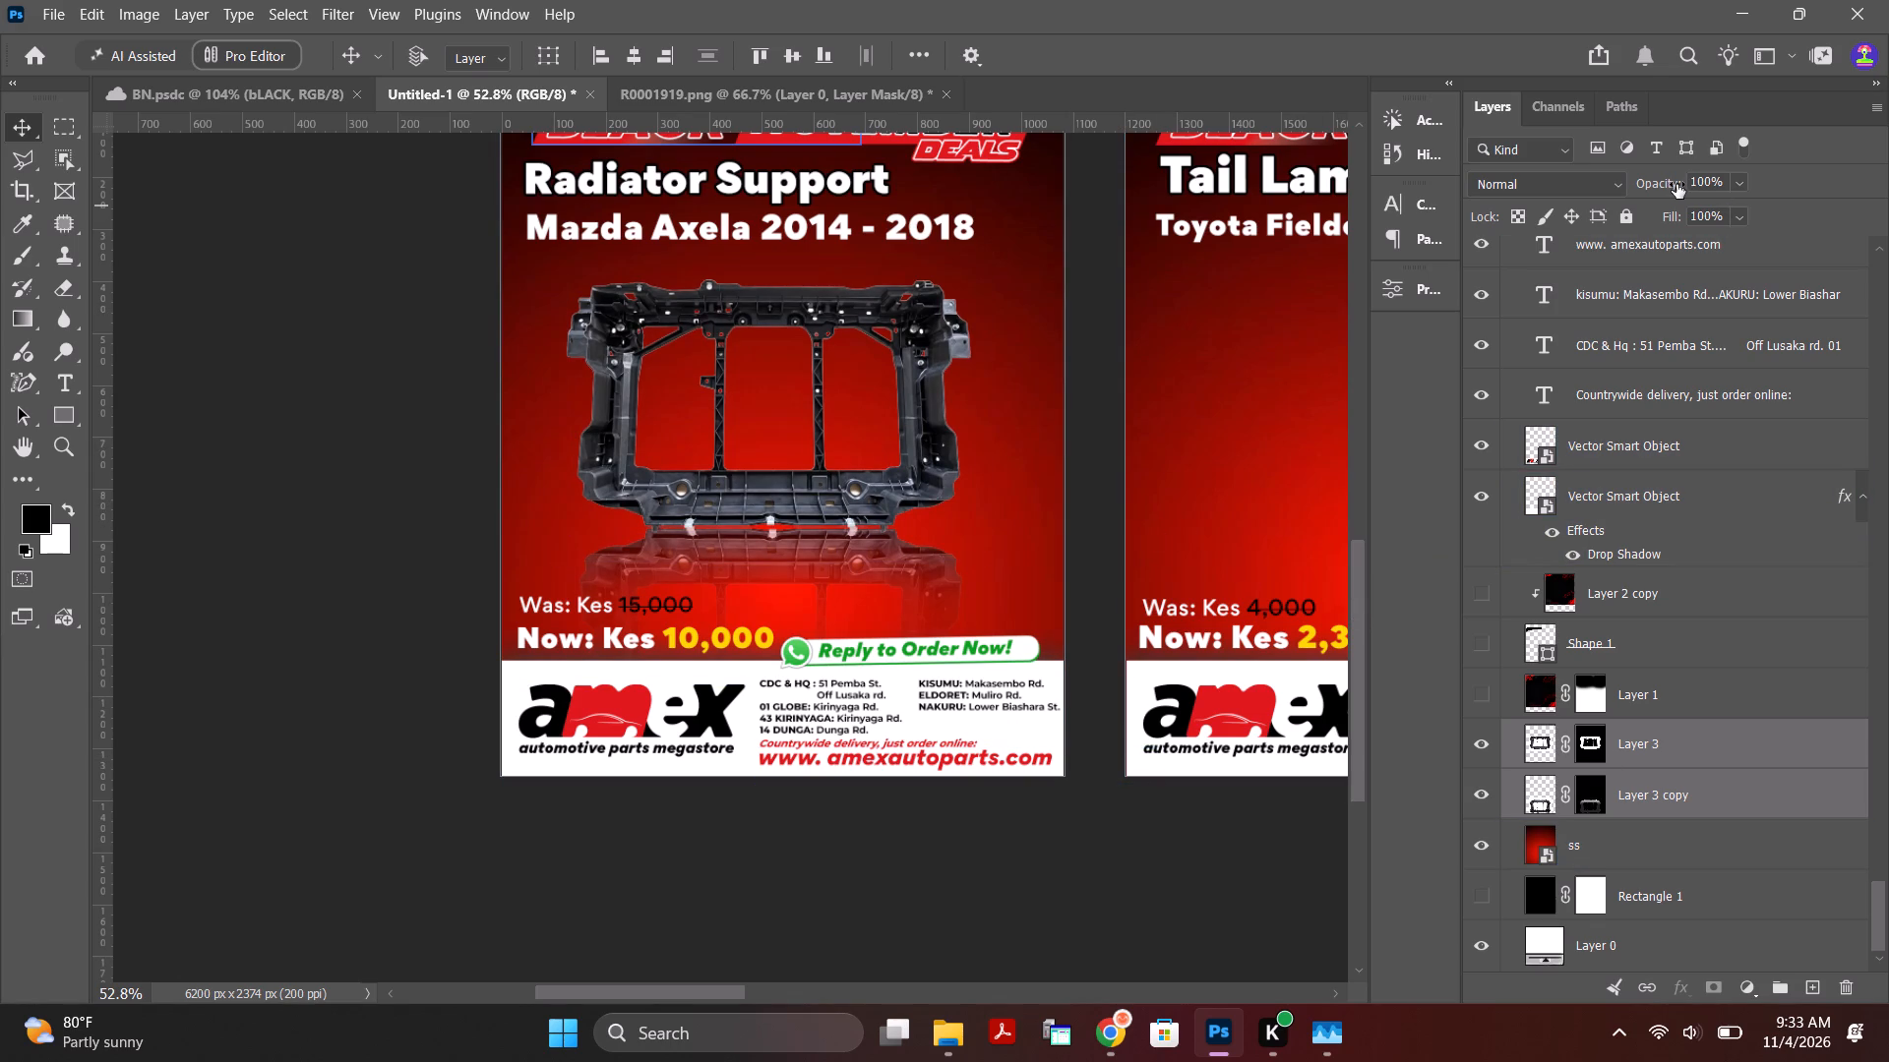
Set the opacity of the reflection layer, Layer 3 copy, to 61%.
{"action": "left_click", "coordinate": [1669, 802]}
{"action": "left_click_drag", "start_coordinate": [1672, 184], "coordinate": [1651, 190]}
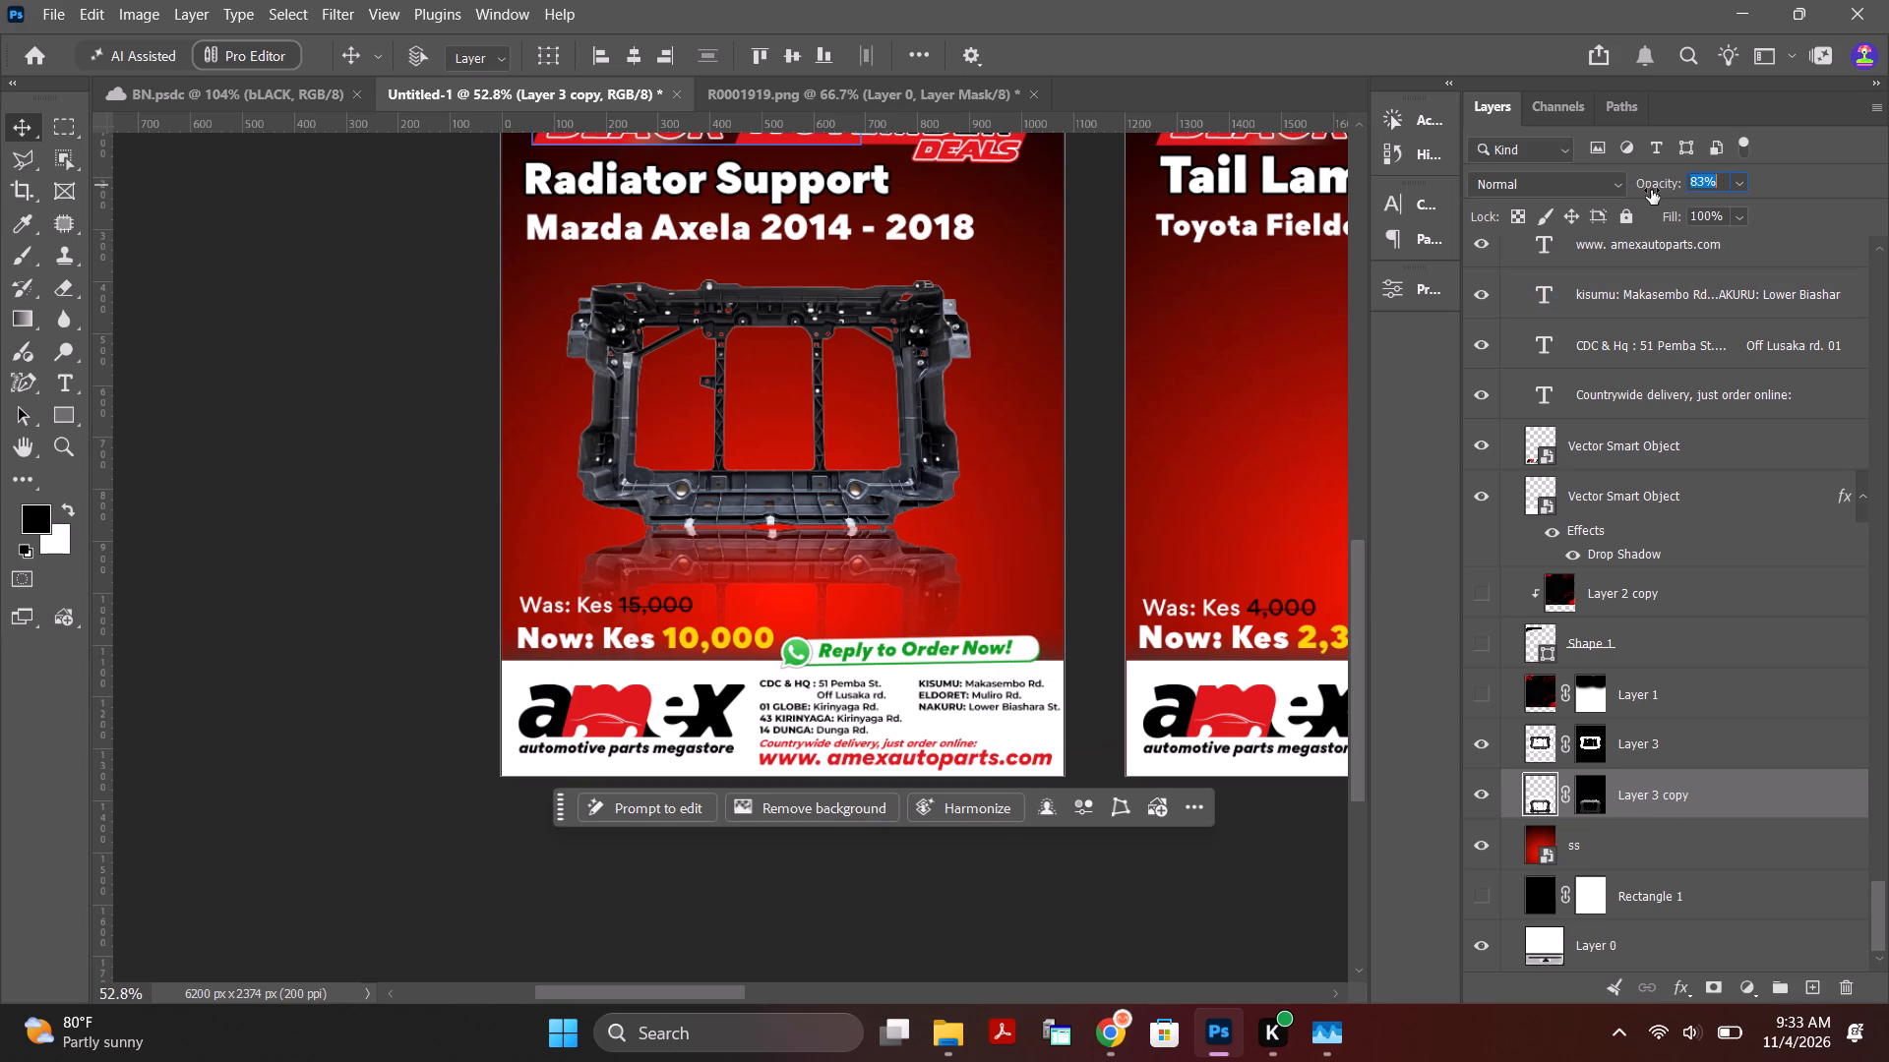
{"action": "left_click_drag", "start_coordinate": [1651, 190], "coordinate": [1632, 185]}
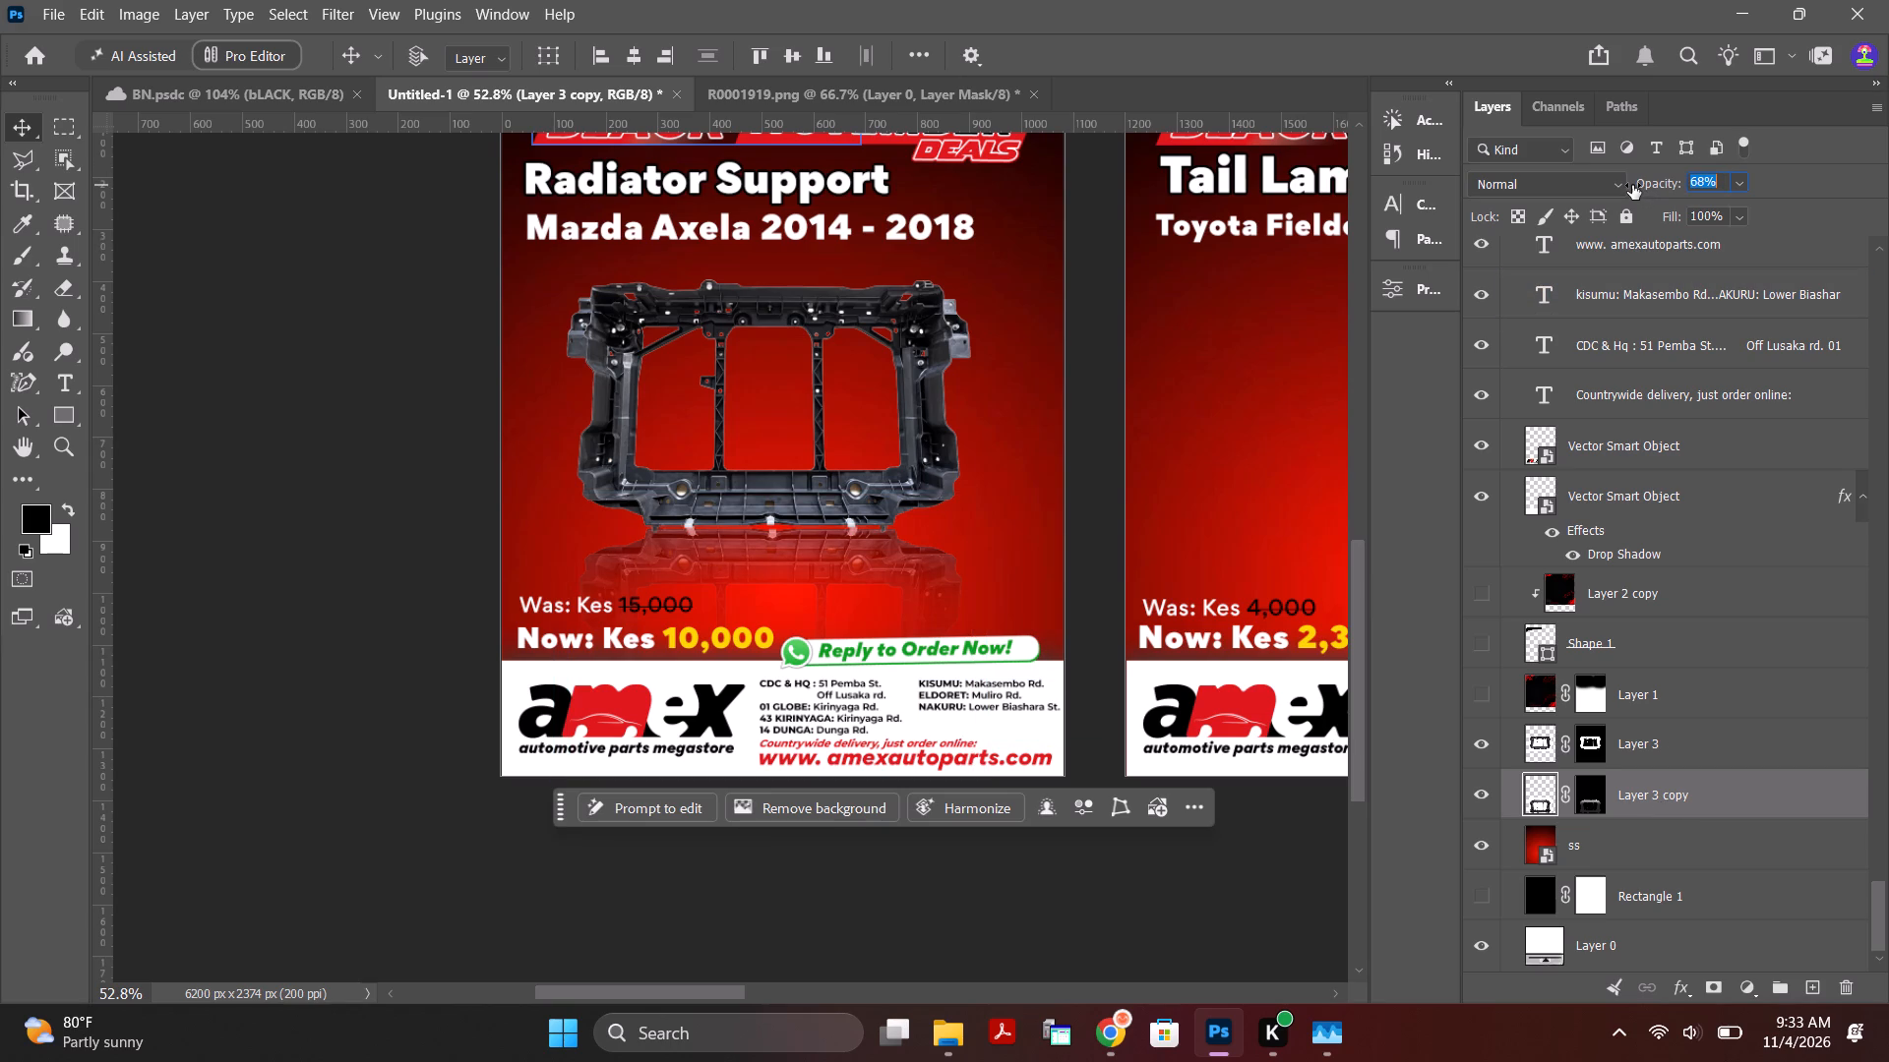
{"action": "left_click_drag", "start_coordinate": [1632, 185], "coordinate": [1623, 184]}
{"action": "left_click", "coordinate": [15, 129]}
{"action": "left_click", "coordinate": [181, 209]}
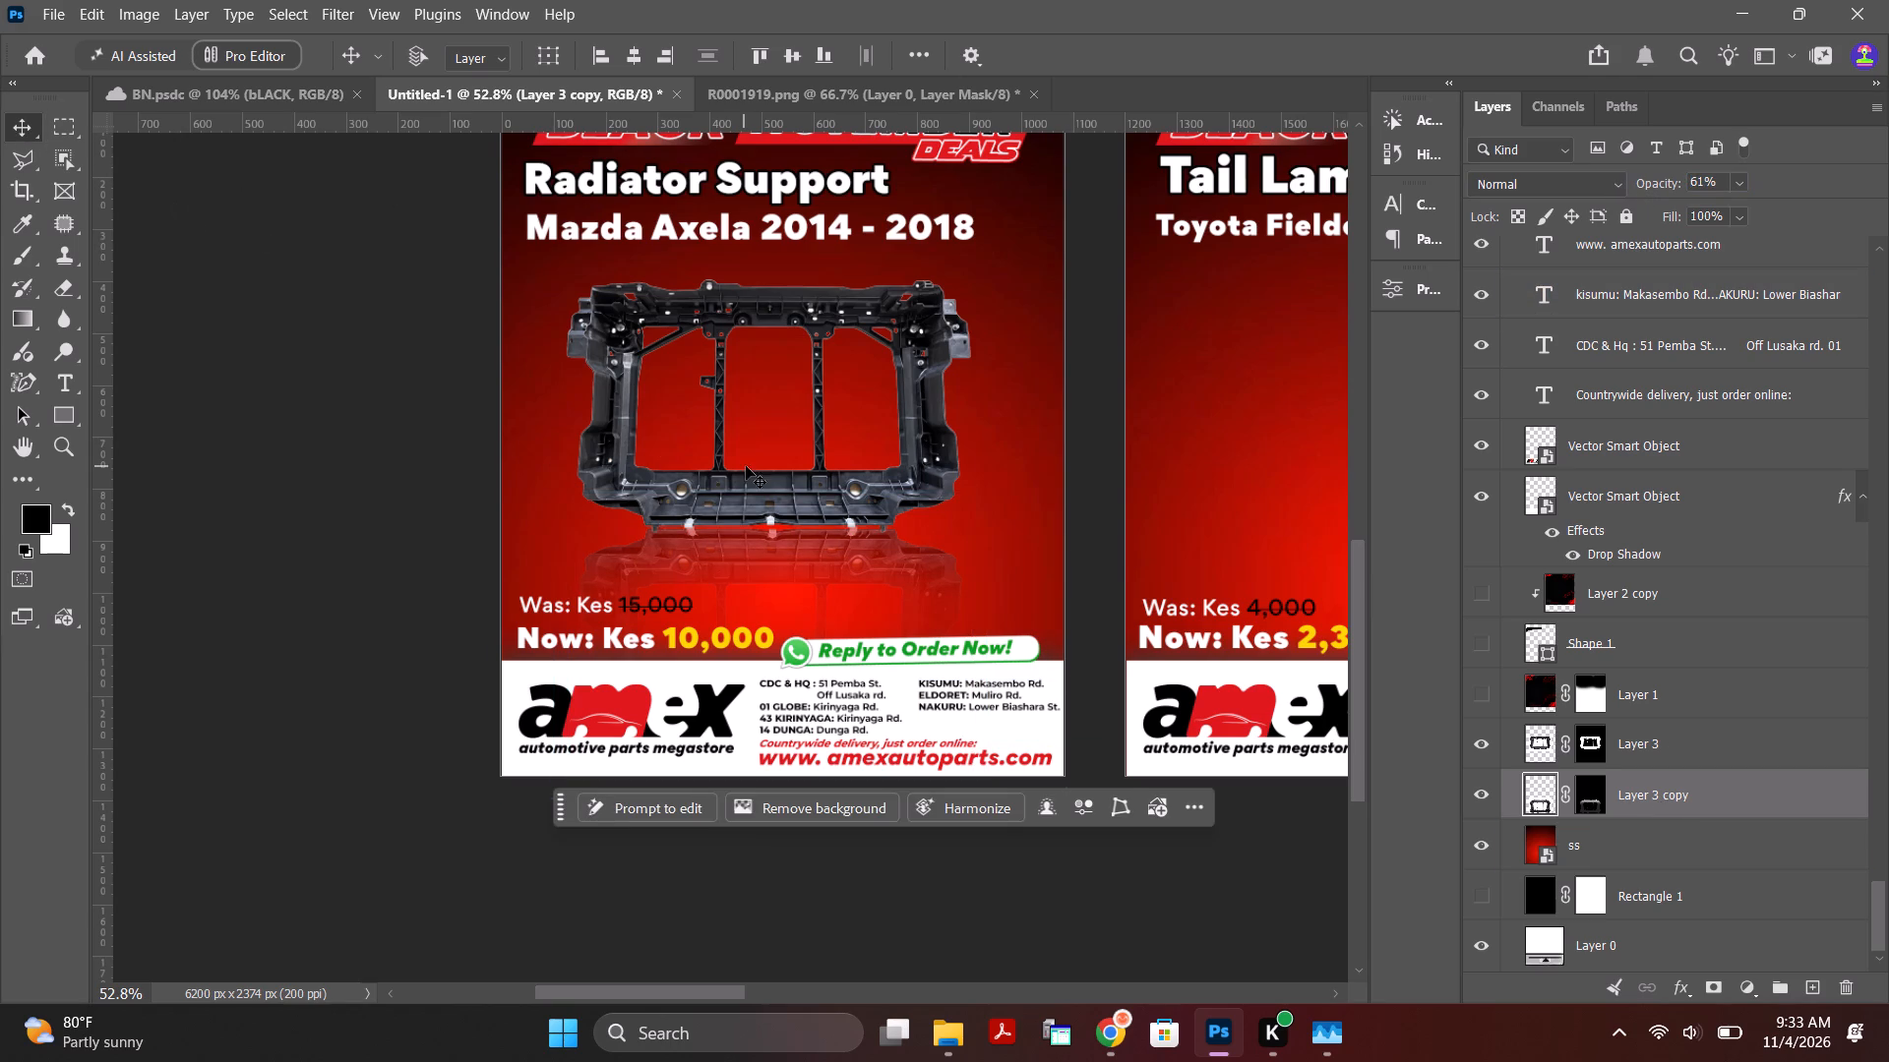
Switch to Chrome, browse the Amex on-sale catalogue and open the product page of the Front Bumper Toyota Mark 2 Gx110.
{"action": "scroll", "coordinate": [734, 530], "scroll_direction": "down", "scroll_amount": 15, "text": "alt"}
{"action": "scroll", "coordinate": [1123, 487], "scroll_direction": "up", "scroll_amount": 3, "text": "alt"}
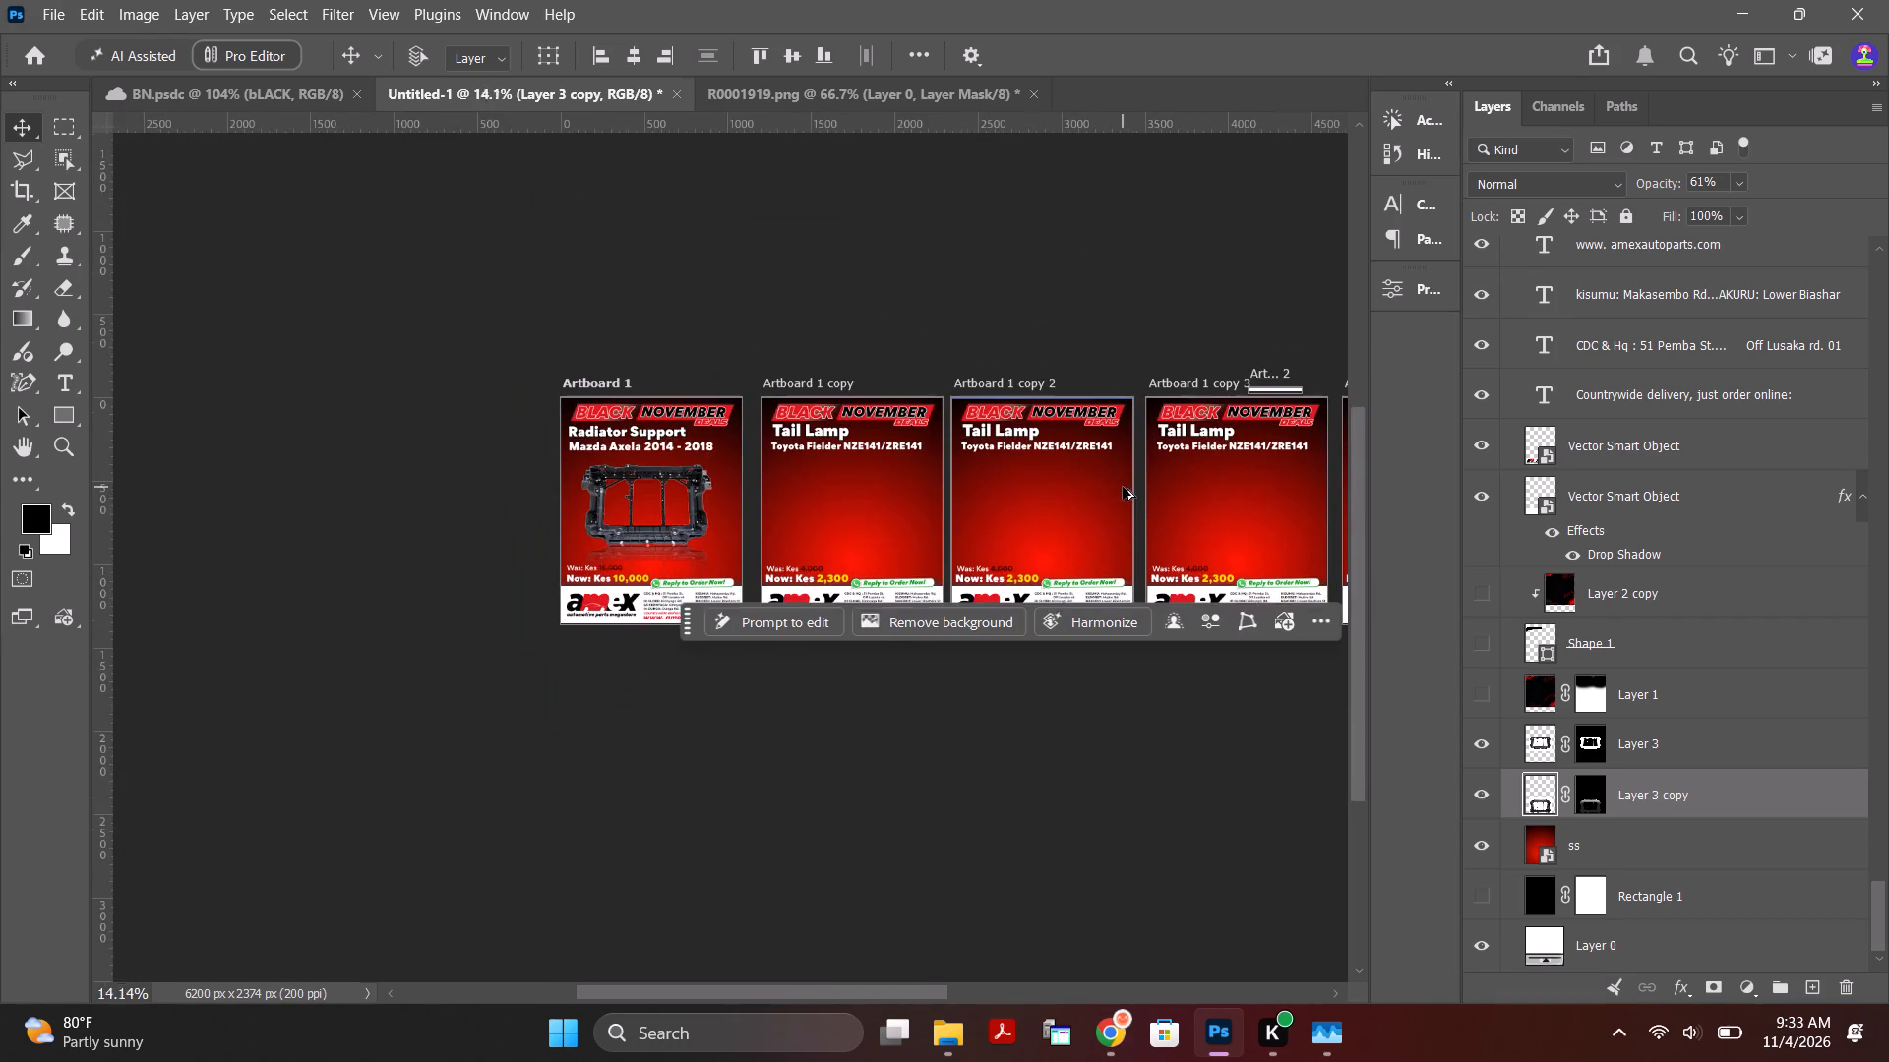
{"action": "scroll", "coordinate": [780, 522], "scroll_direction": "up", "scroll_amount": 3, "text": "alt"}
{"action": "scroll", "coordinate": [1074, 505], "scroll_direction": "up", "scroll_amount": 2, "text": "alt"}
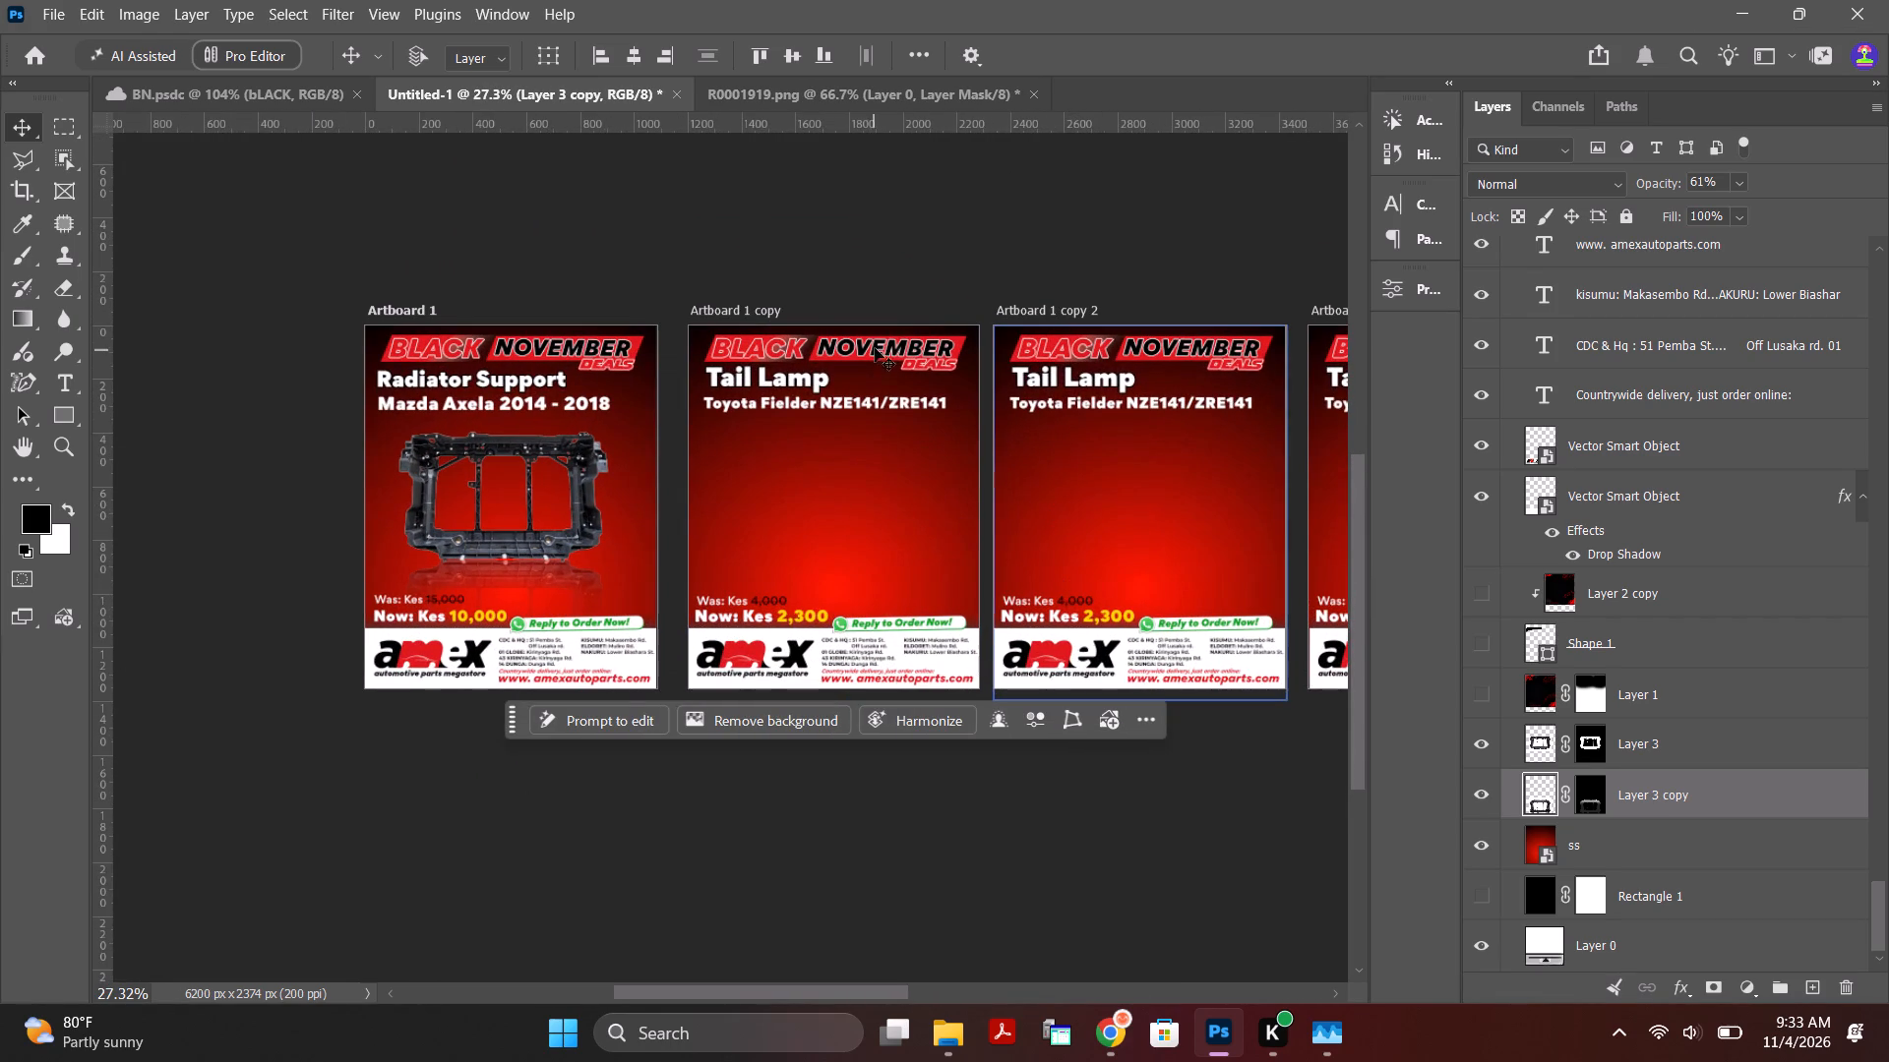
{"action": "left_click", "coordinate": [1120, 1027]}
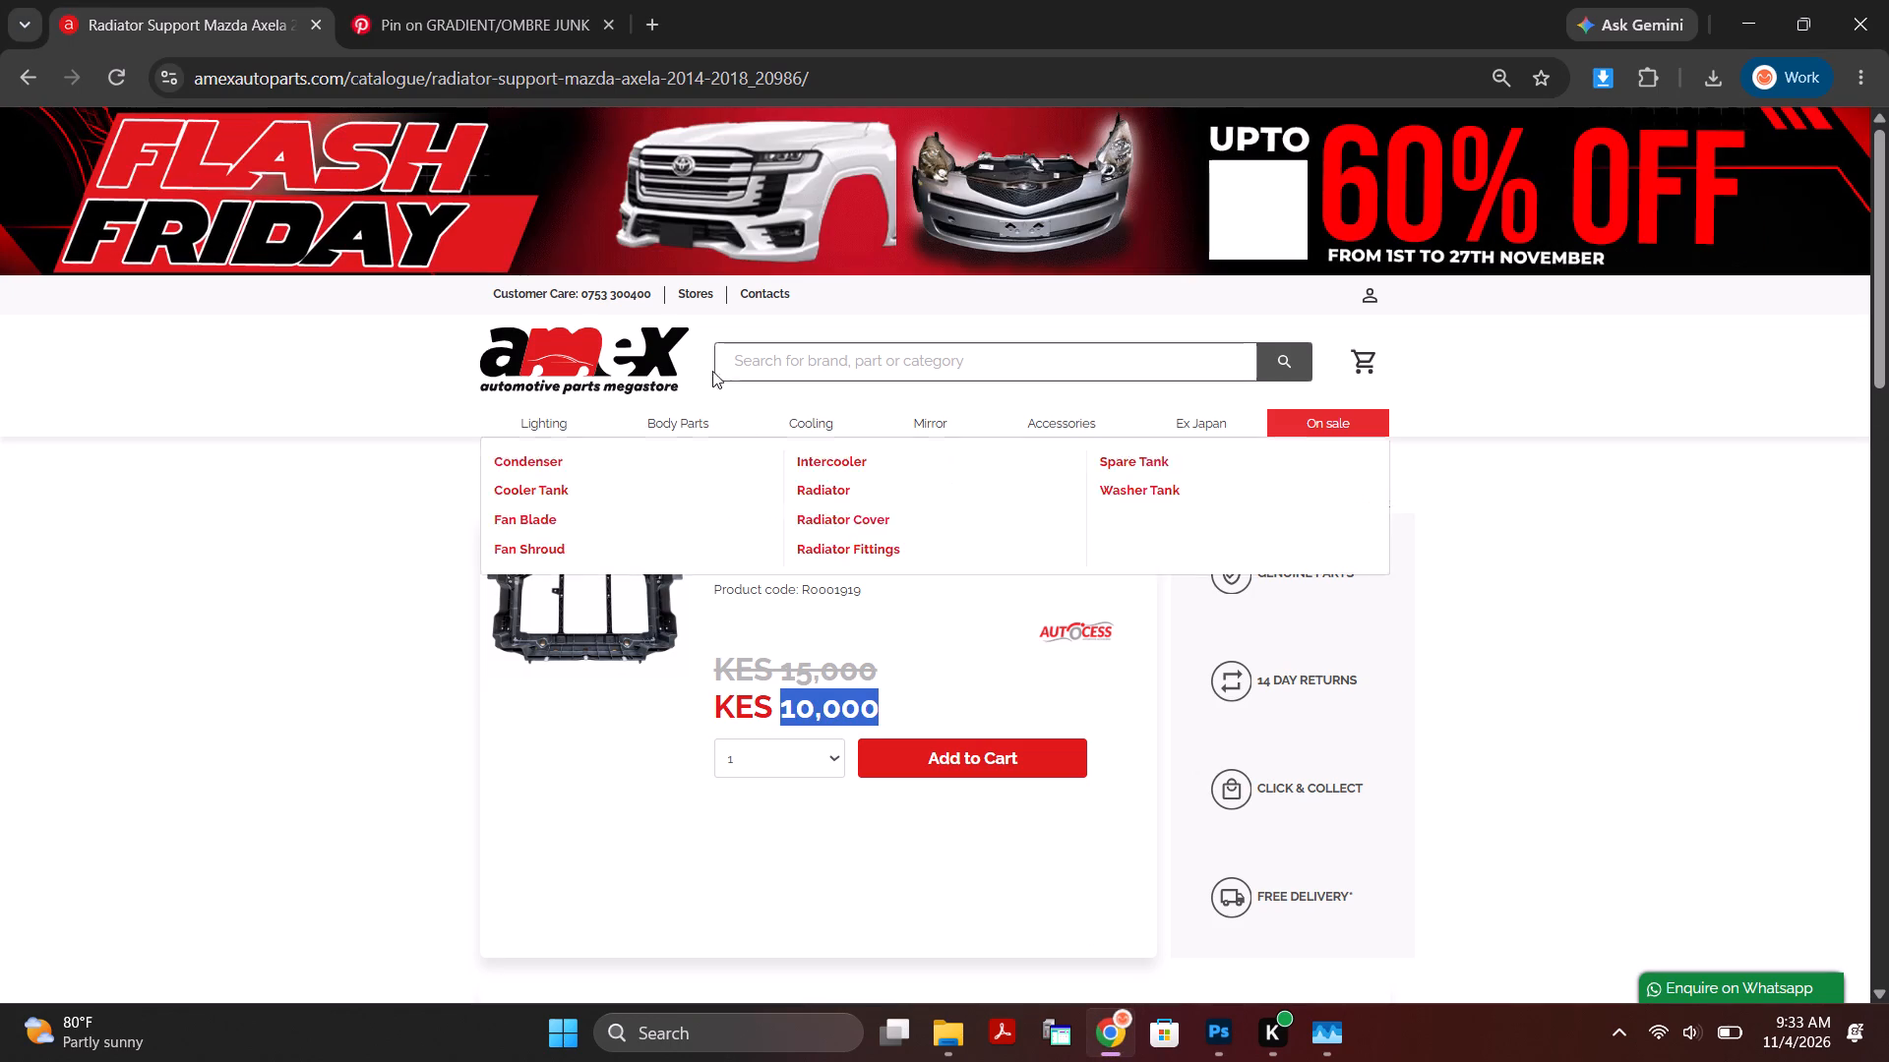
{"action": "left_click", "coordinate": [28, 71]}
{"action": "scroll", "coordinate": [812, 539], "scroll_direction": "down", "scroll_amount": 2}
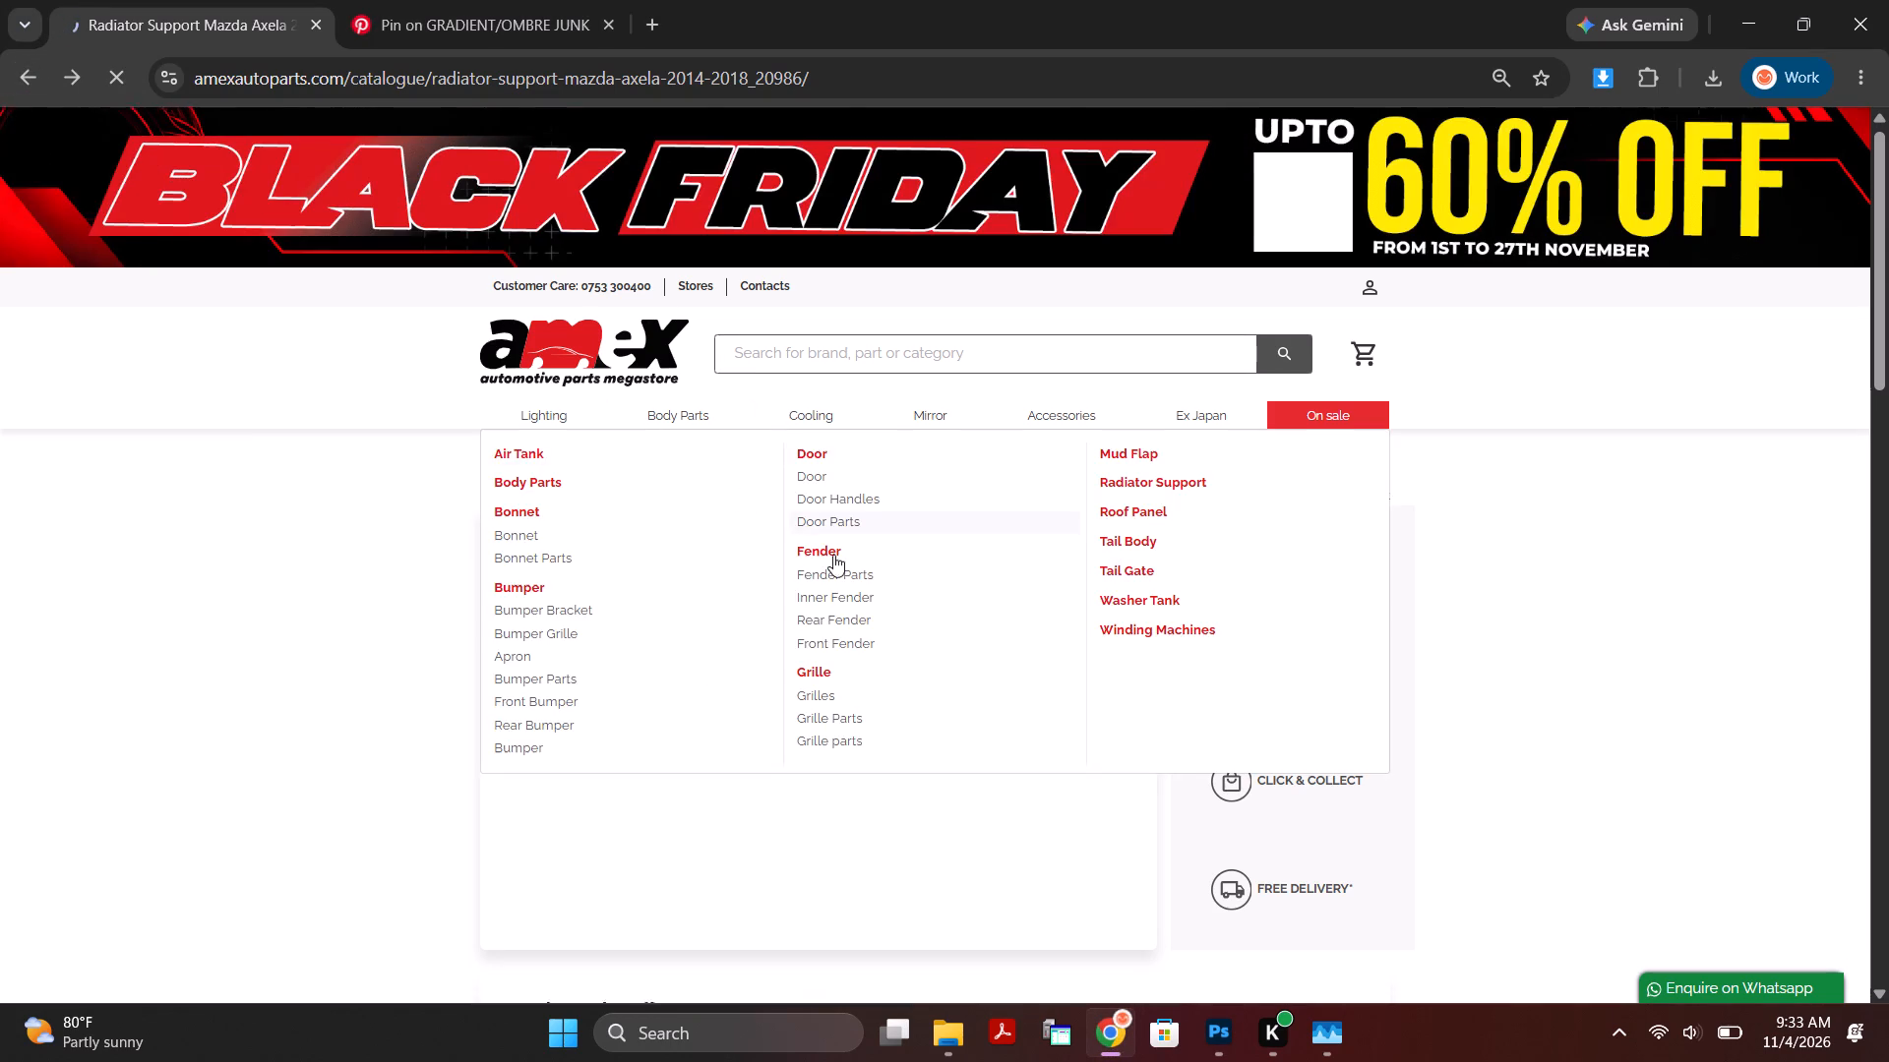
{"action": "scroll", "coordinate": [833, 555], "scroll_direction": "down", "scroll_amount": 9}
{"action": "scroll", "coordinate": [857, 579], "scroll_direction": "up", "scroll_amount": 4}
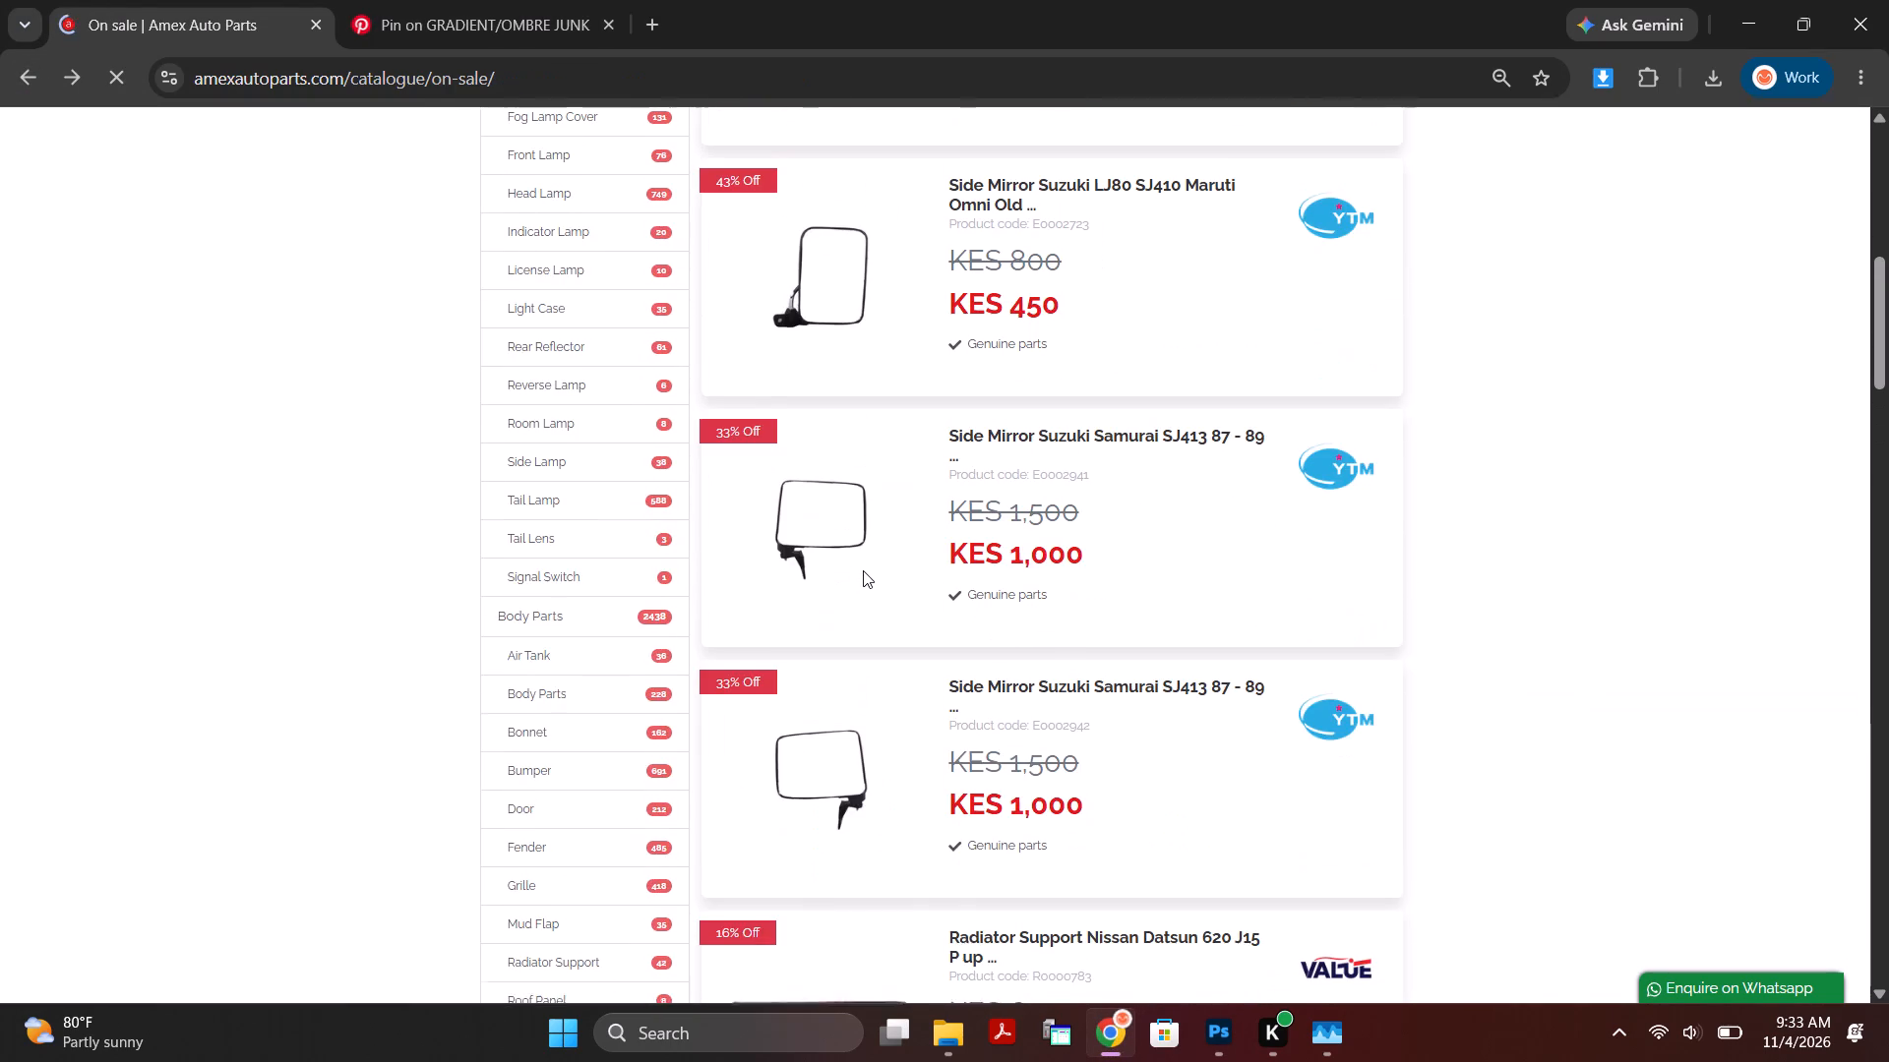
{"action": "scroll", "coordinate": [864, 572], "scroll_direction": "down", "scroll_amount": 16}
{"action": "scroll", "coordinate": [870, 598], "scroll_direction": "down", "scroll_amount": 6}
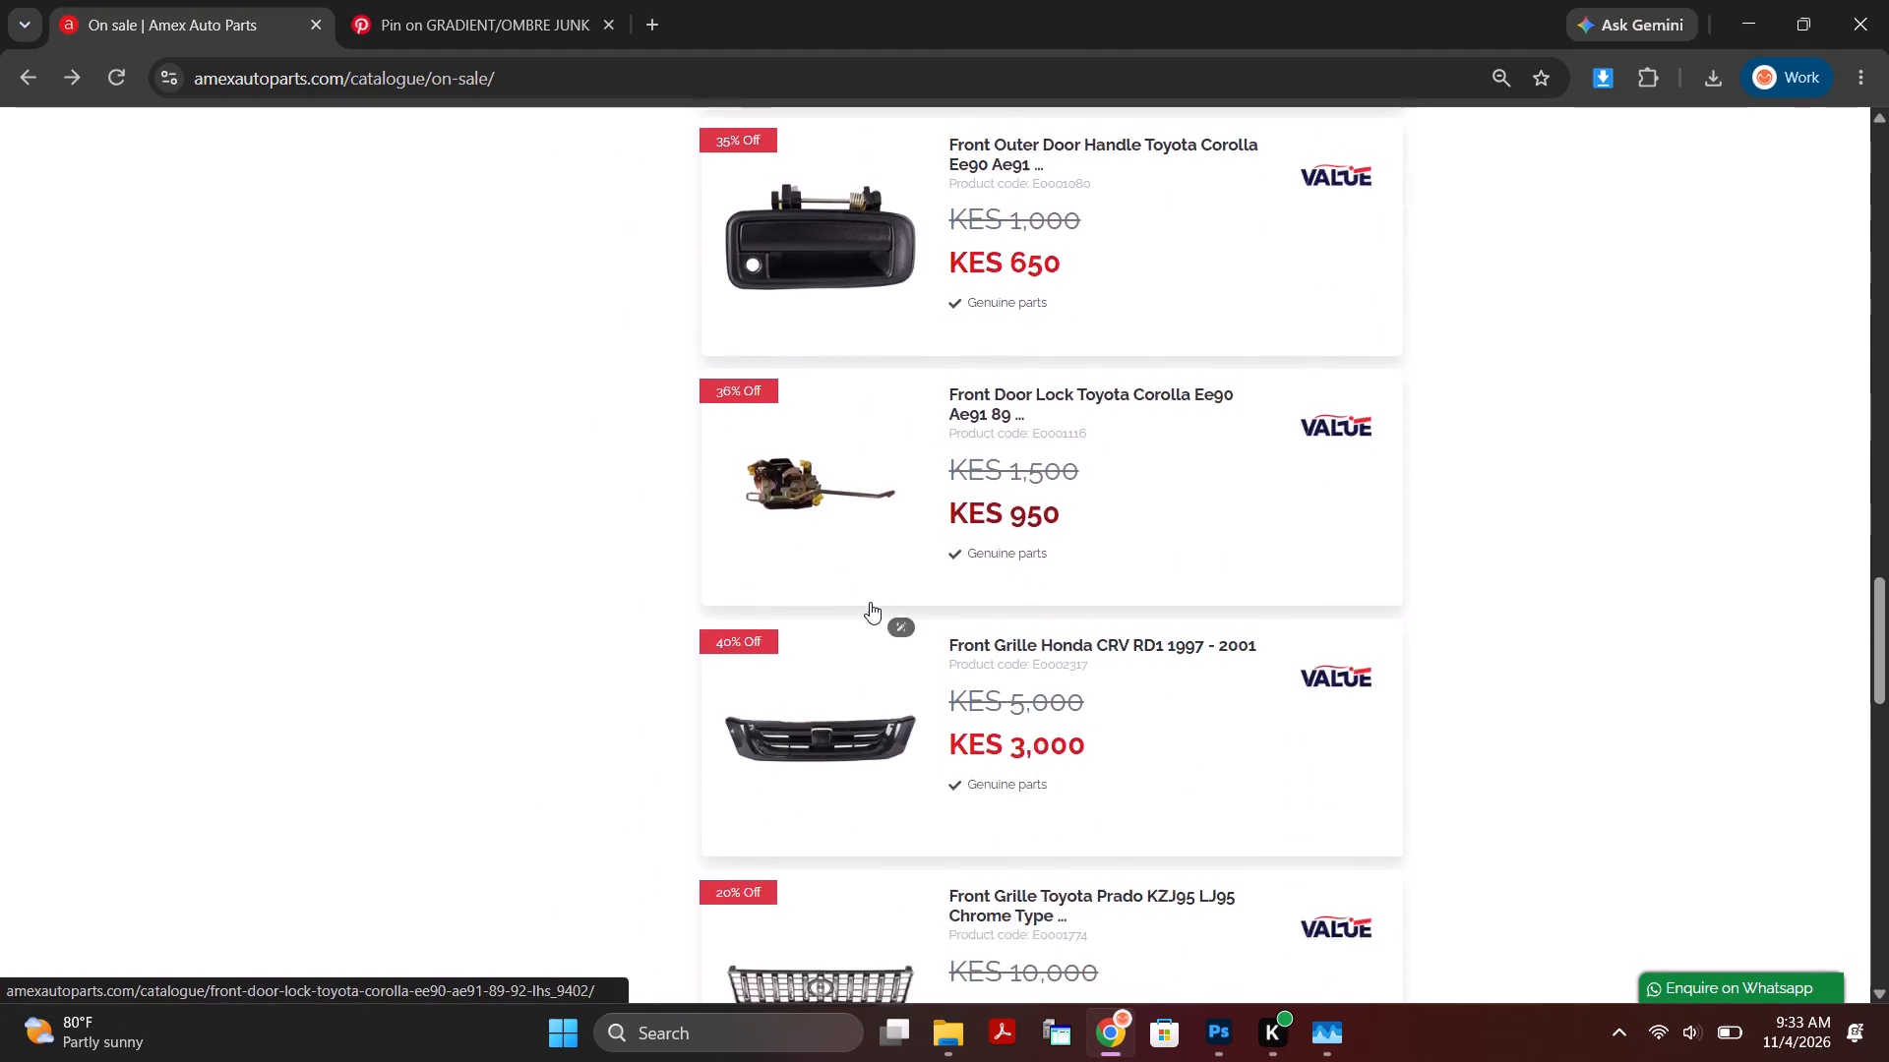
{"action": "scroll", "coordinate": [870, 604], "scroll_direction": "down", "scroll_amount": 4}
{"action": "scroll", "coordinate": [870, 604], "scroll_direction": "up", "scroll_amount": 5}
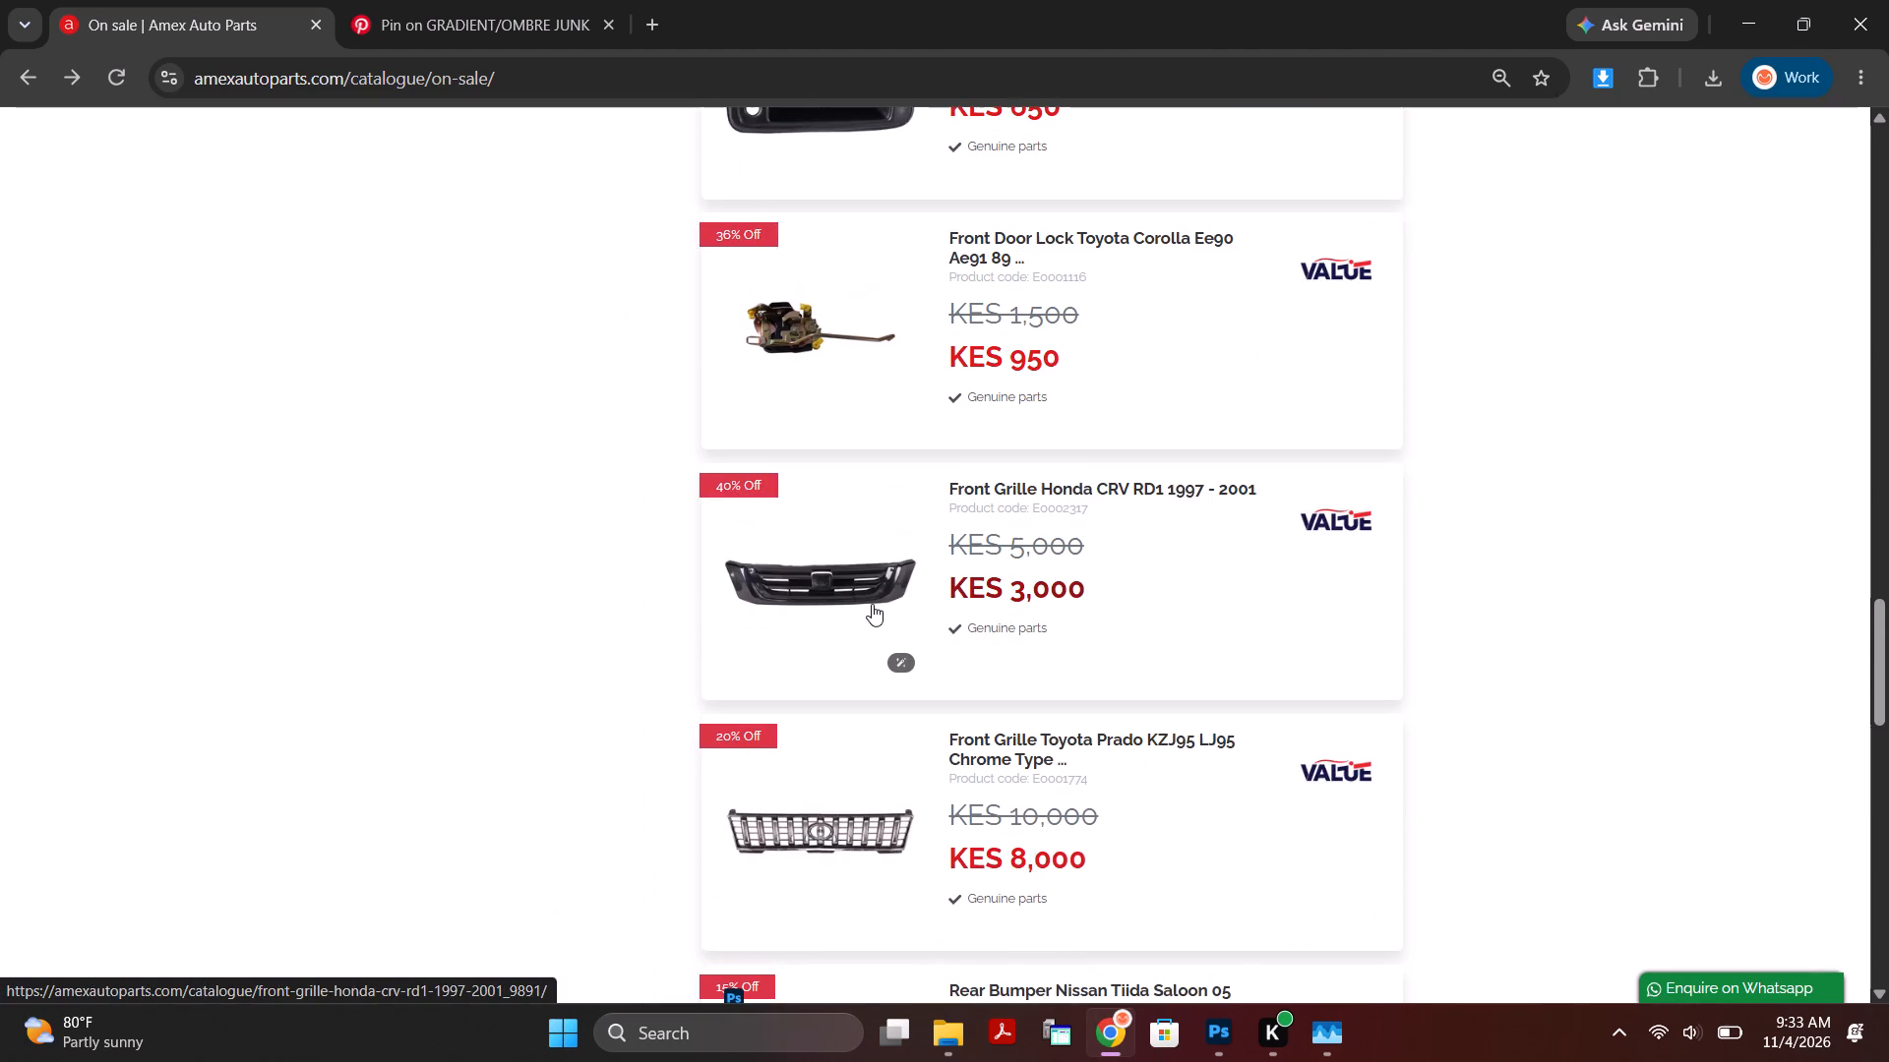
{"action": "scroll", "coordinate": [872, 604], "scroll_direction": "down", "scroll_amount": 5}
{"action": "scroll", "coordinate": [876, 615], "scroll_direction": "up", "scroll_amount": 4}
{"action": "scroll", "coordinate": [902, 603], "scroll_direction": "down", "scroll_amount": 2}
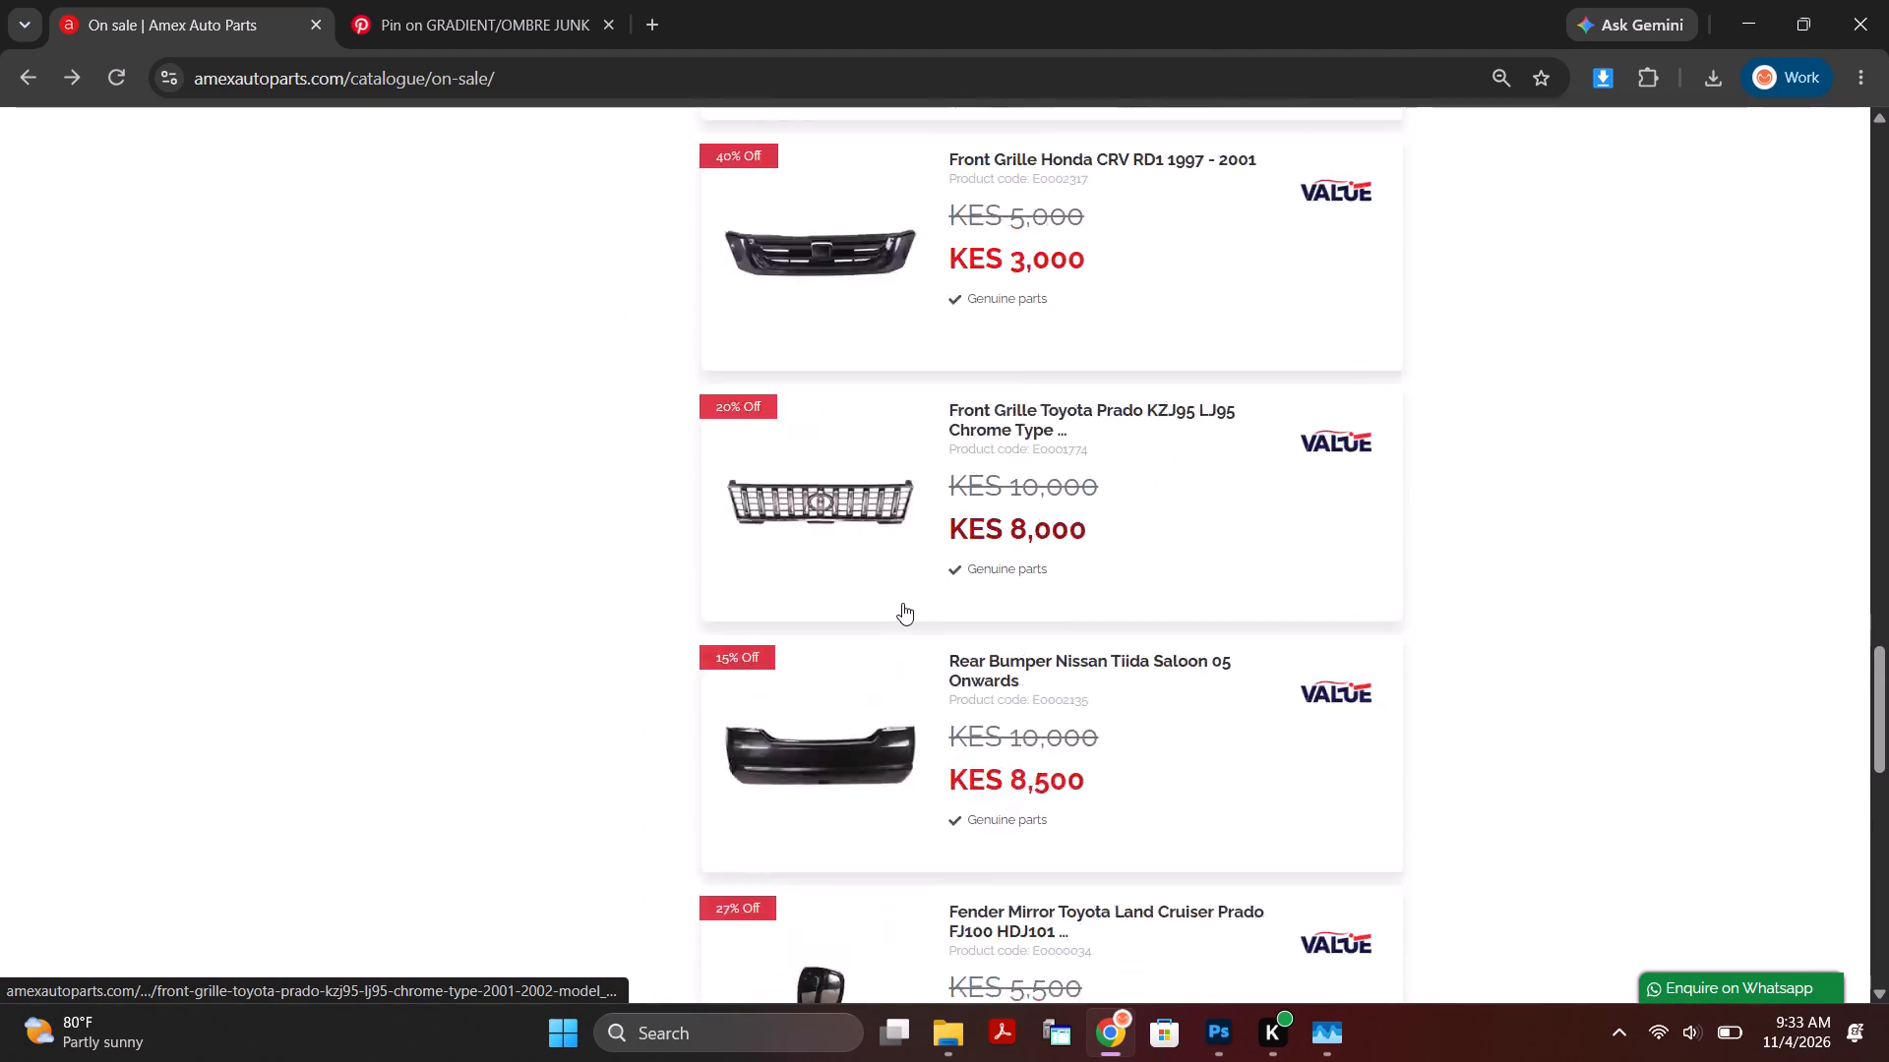
{"action": "scroll", "coordinate": [902, 603], "scroll_direction": "down", "scroll_amount": 10}
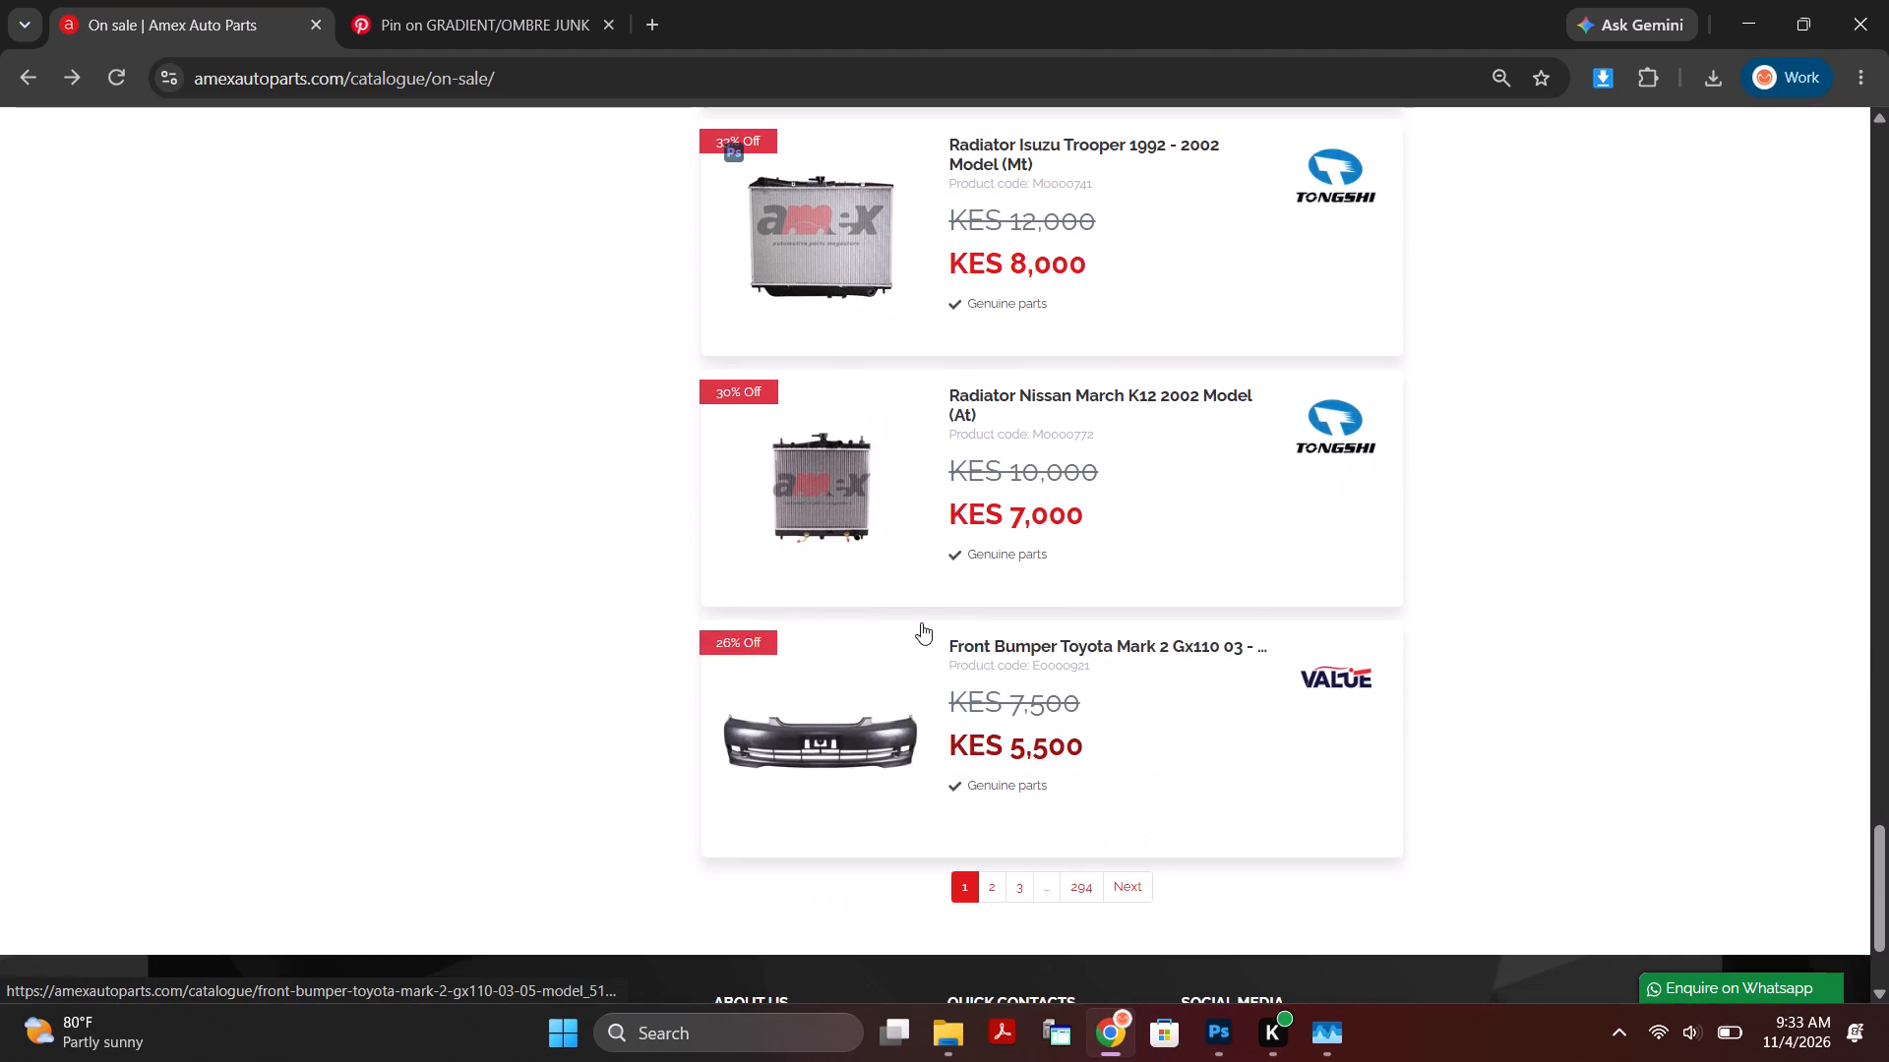
{"action": "scroll", "coordinate": [921, 622], "scroll_direction": "down", "scroll_amount": 2}
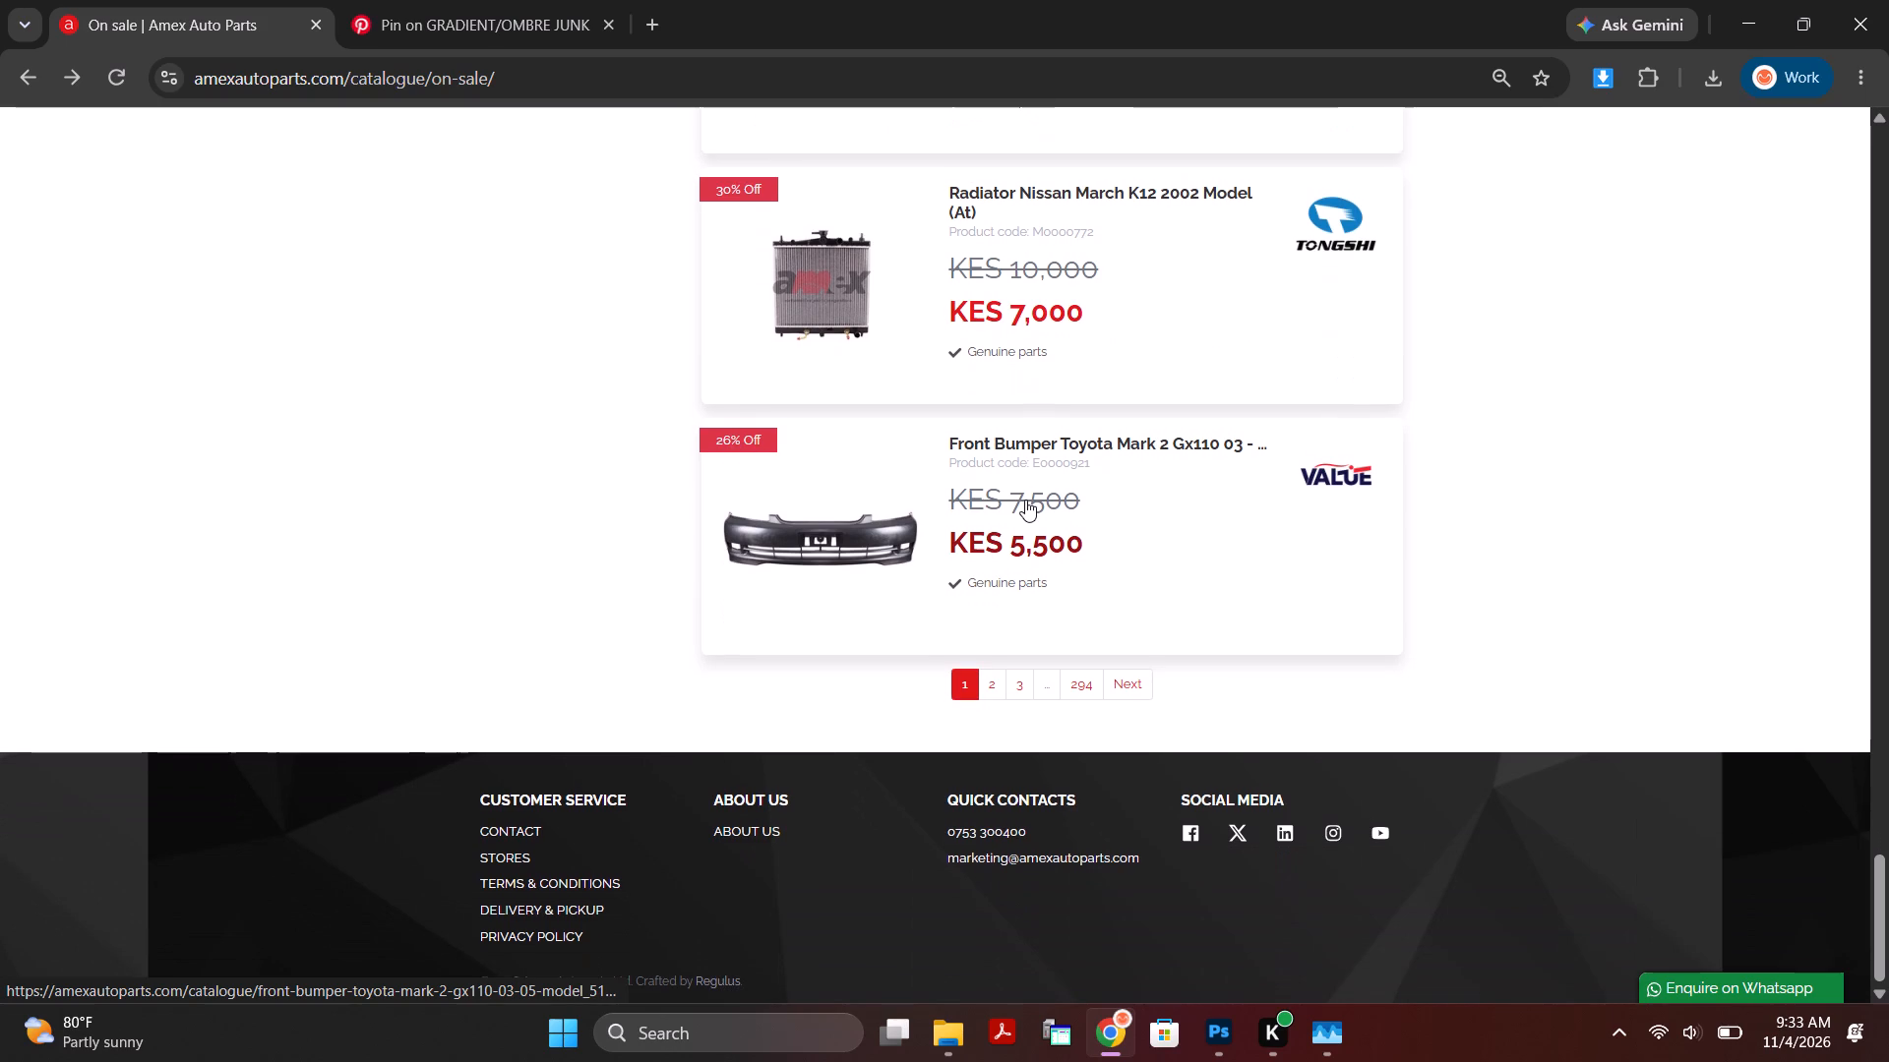
{"action": "left_click", "coordinate": [1025, 500]}
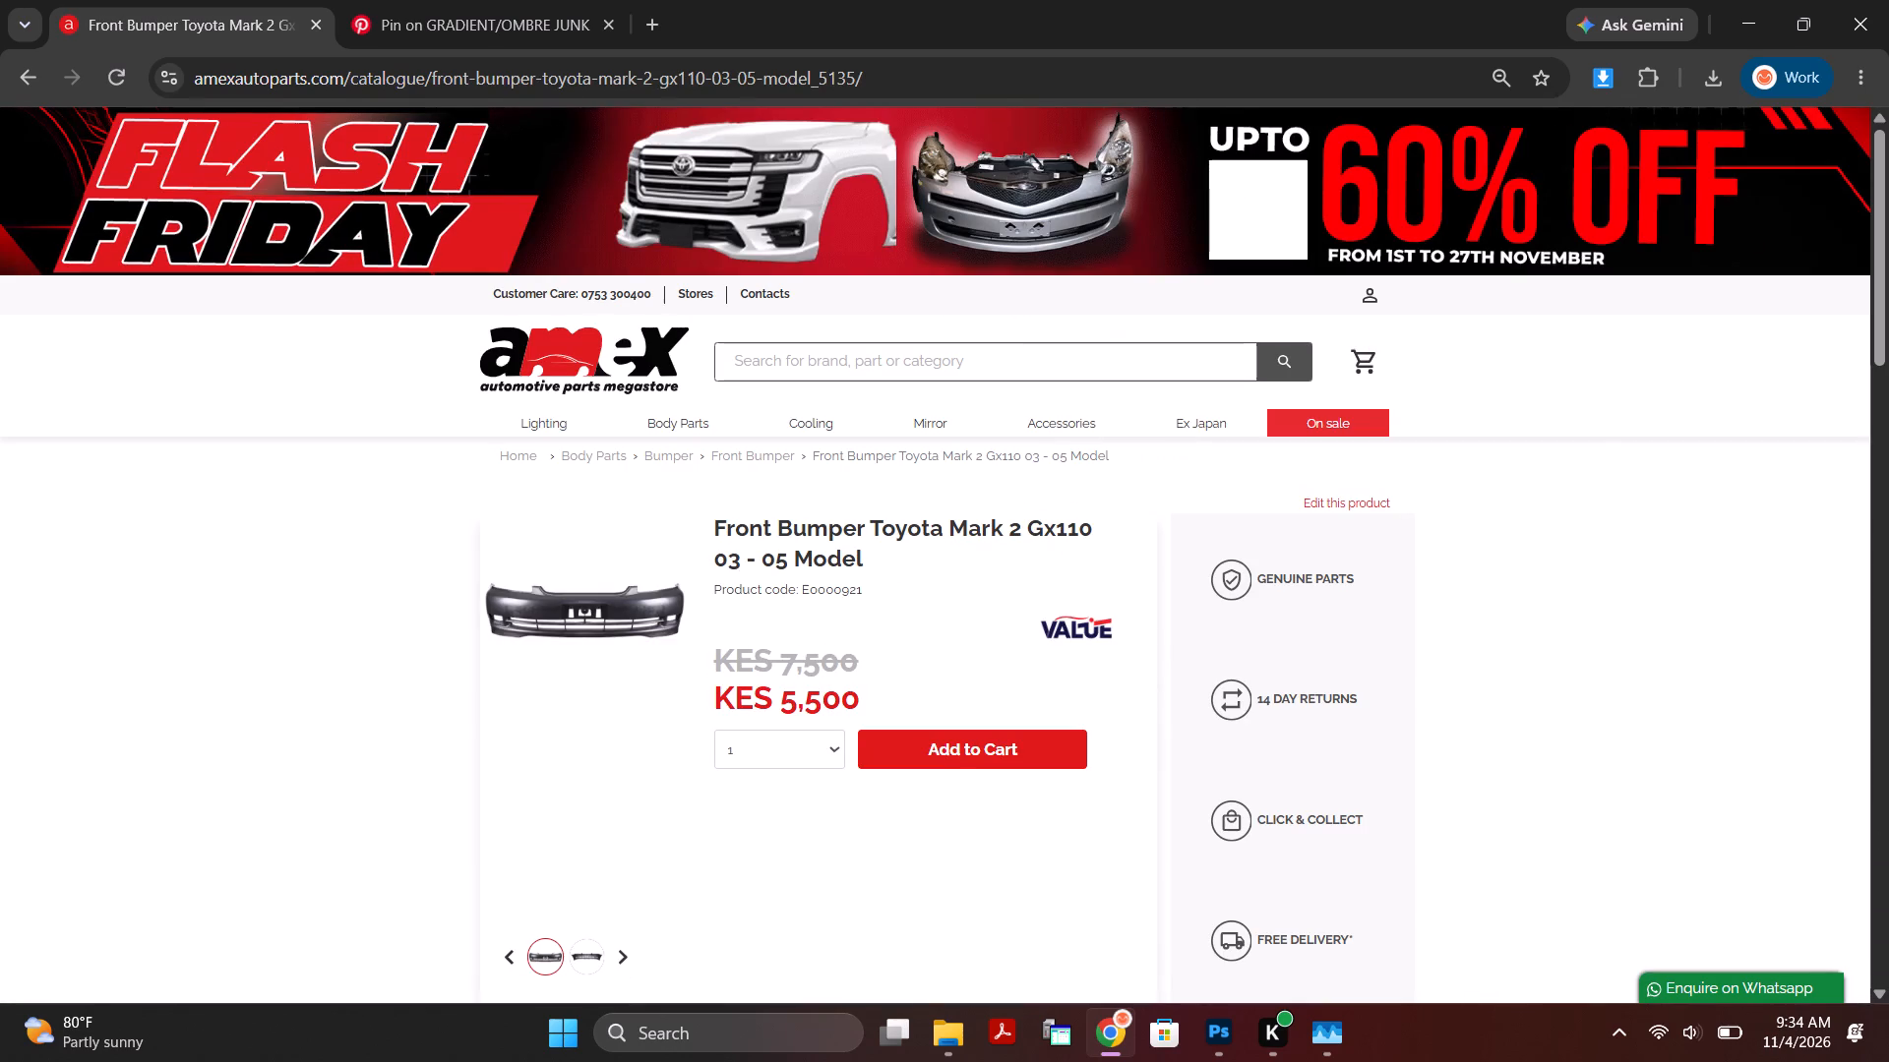
Copy "Front Bumper" from the product page and replace the Tail Lamp title on Artboard 1 copy in Photoshop with it.
{"action": "left_click_drag", "start_coordinate": [715, 521], "coordinate": [870, 533]}
{"action": "key", "text": "ctrl+c"}
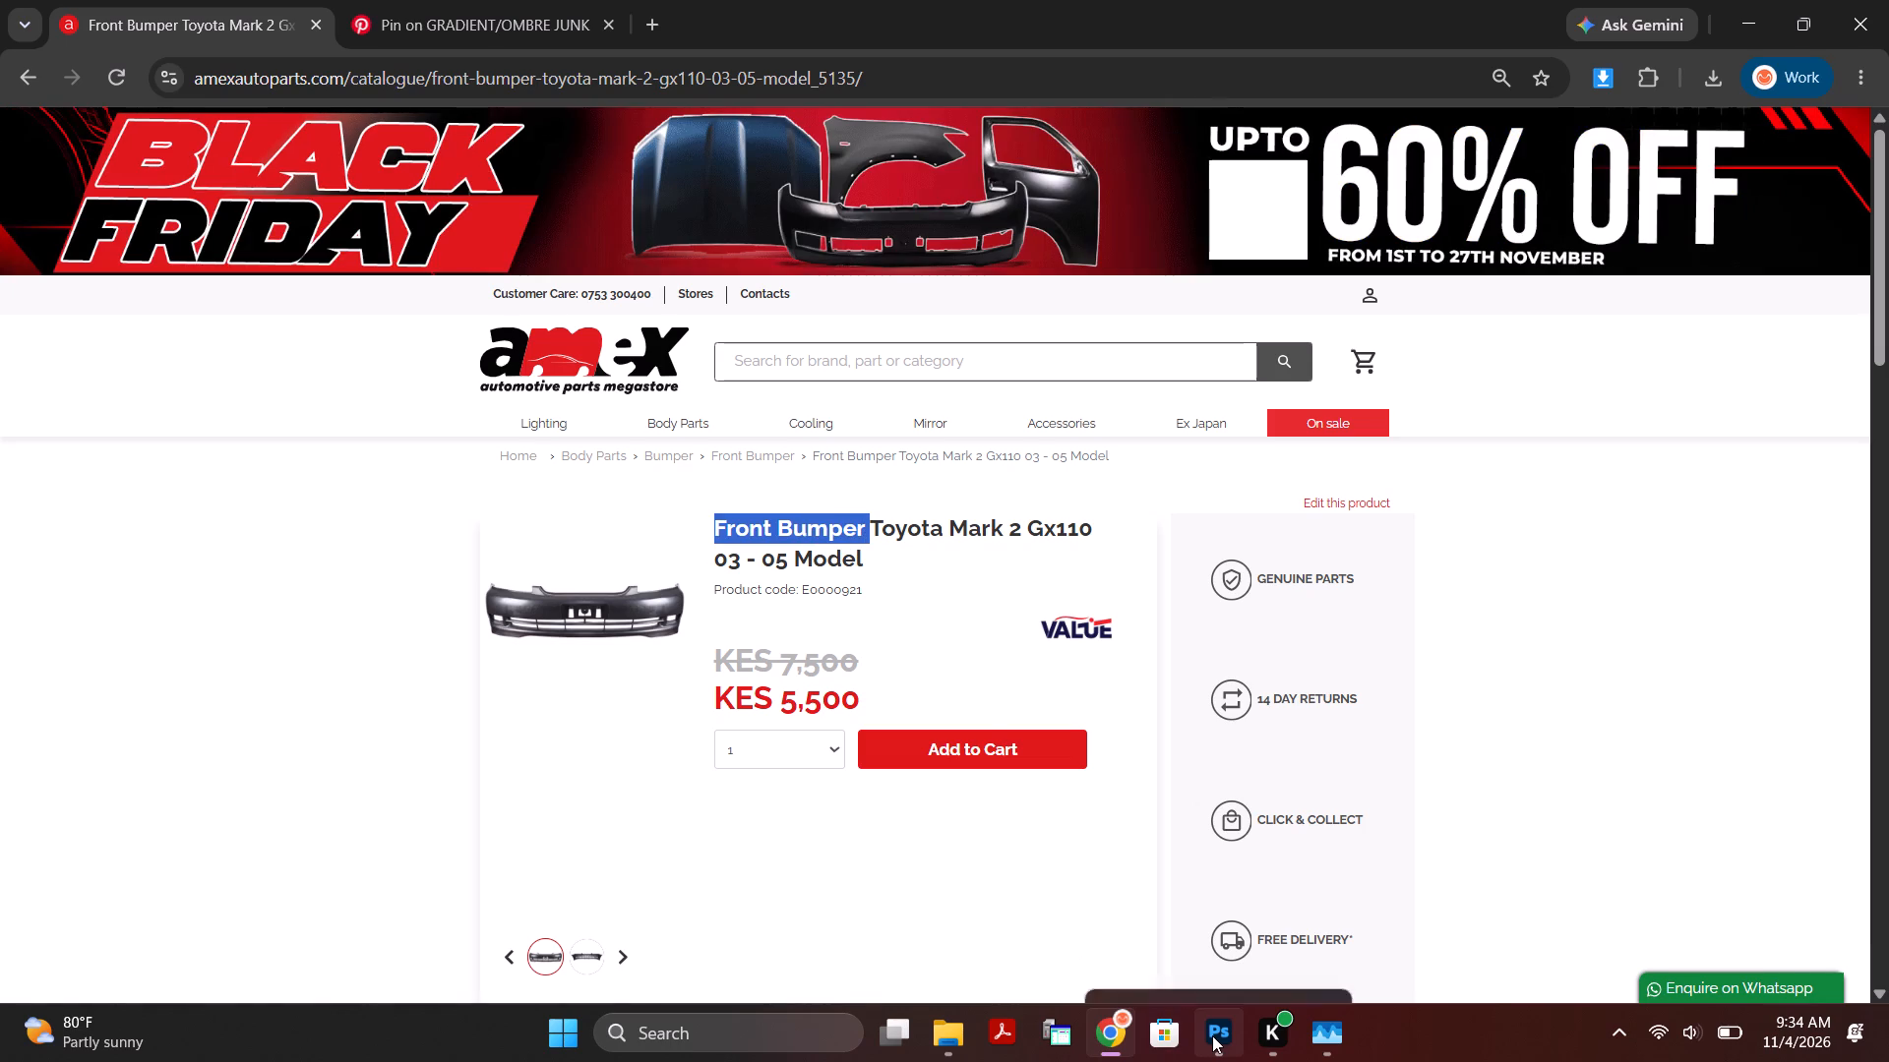
{"action": "left_click", "coordinate": [1212, 1035]}
{"action": "scroll", "coordinate": [794, 380], "scroll_direction": "up", "scroll_amount": 3, "text": "alt"}
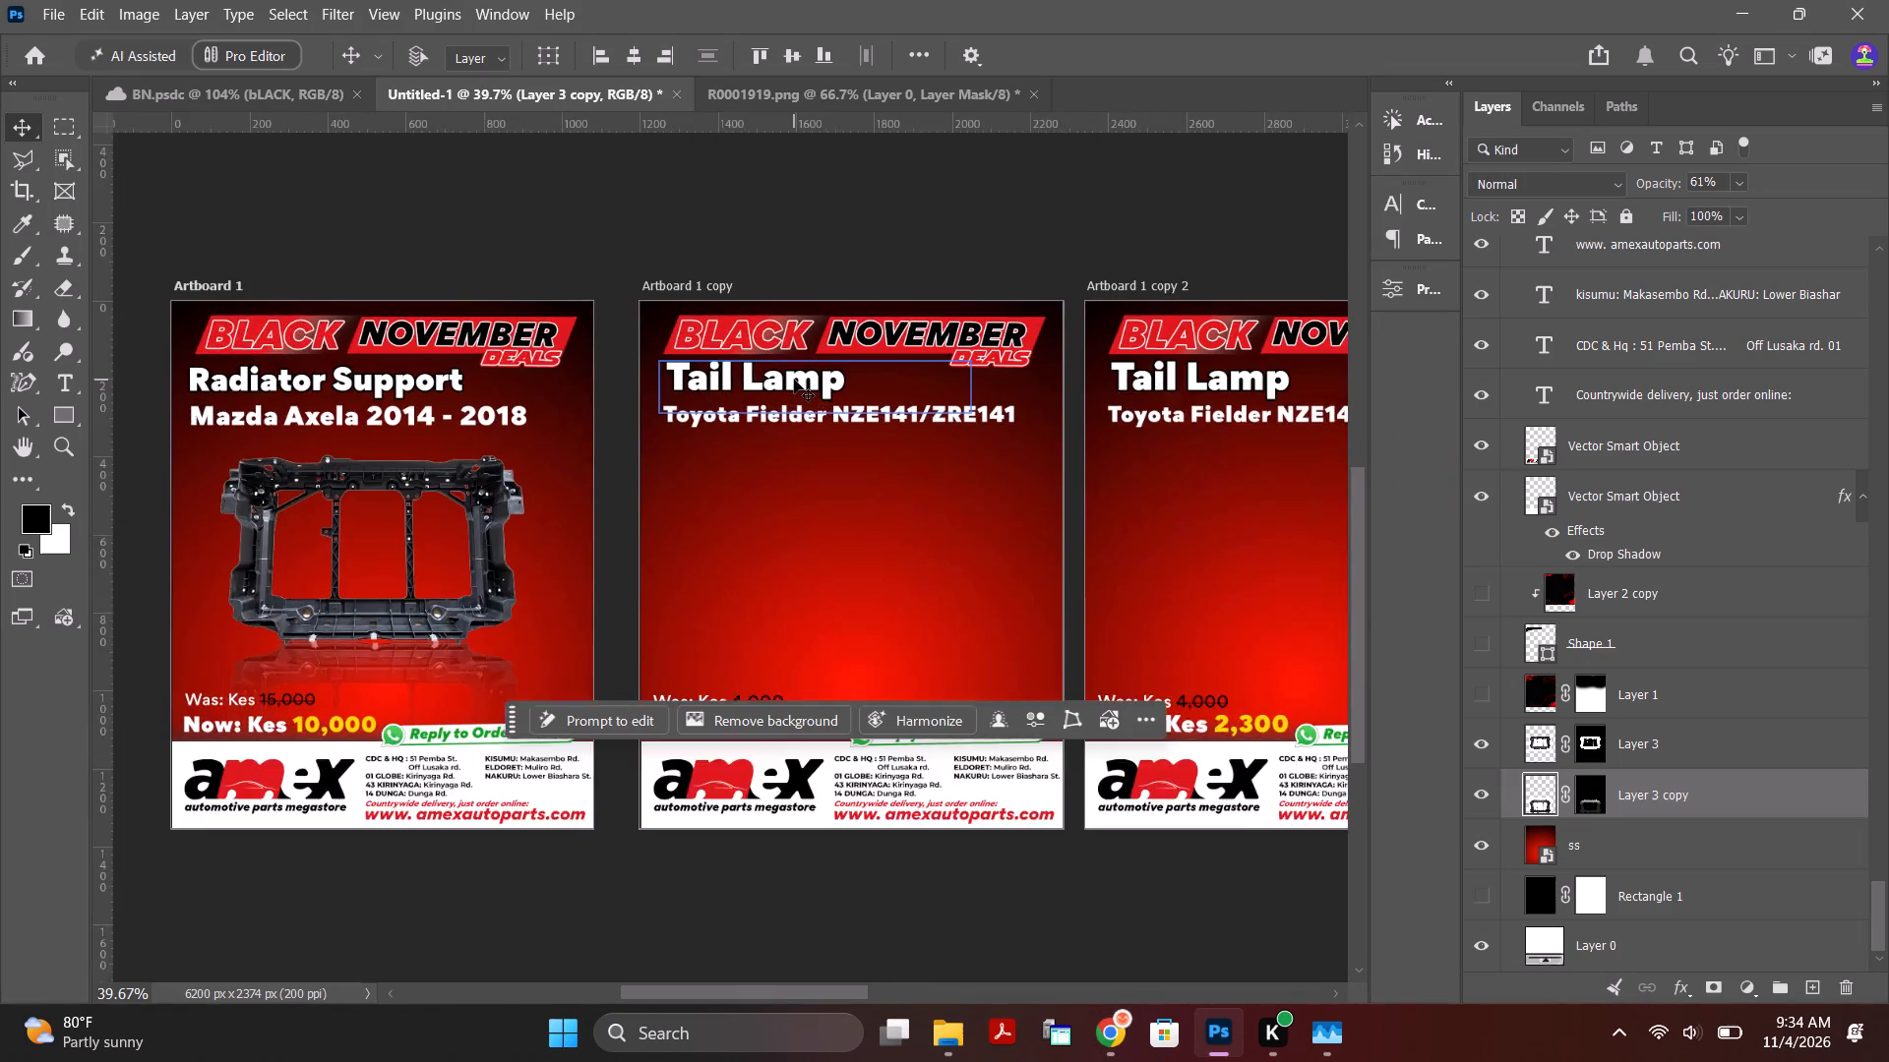
{"action": "scroll", "coordinate": [794, 380], "scroll_direction": "up", "scroll_amount": 4, "text": "alt"}
{"action": "triple_click", "coordinate": [802, 380]}
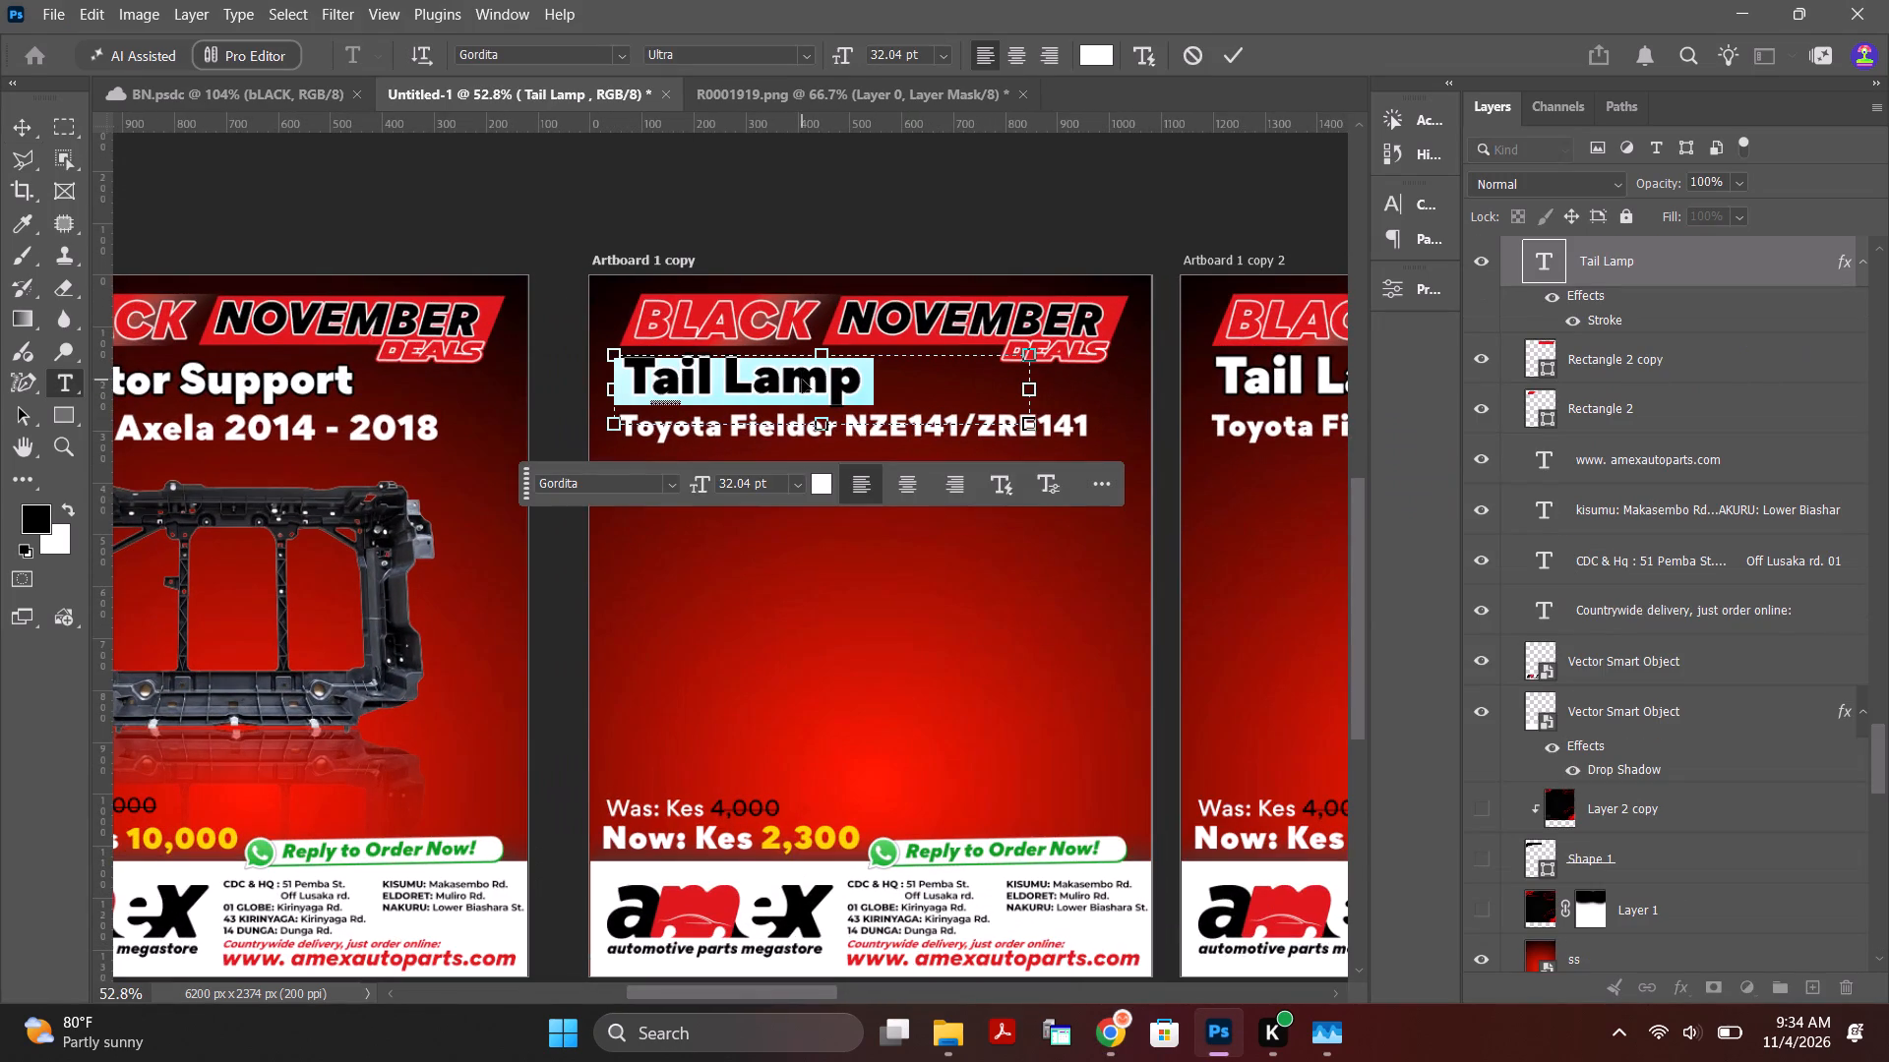
{"action": "key", "text": "ctrl+v"}
{"action": "left_click", "coordinate": [1234, 57]}
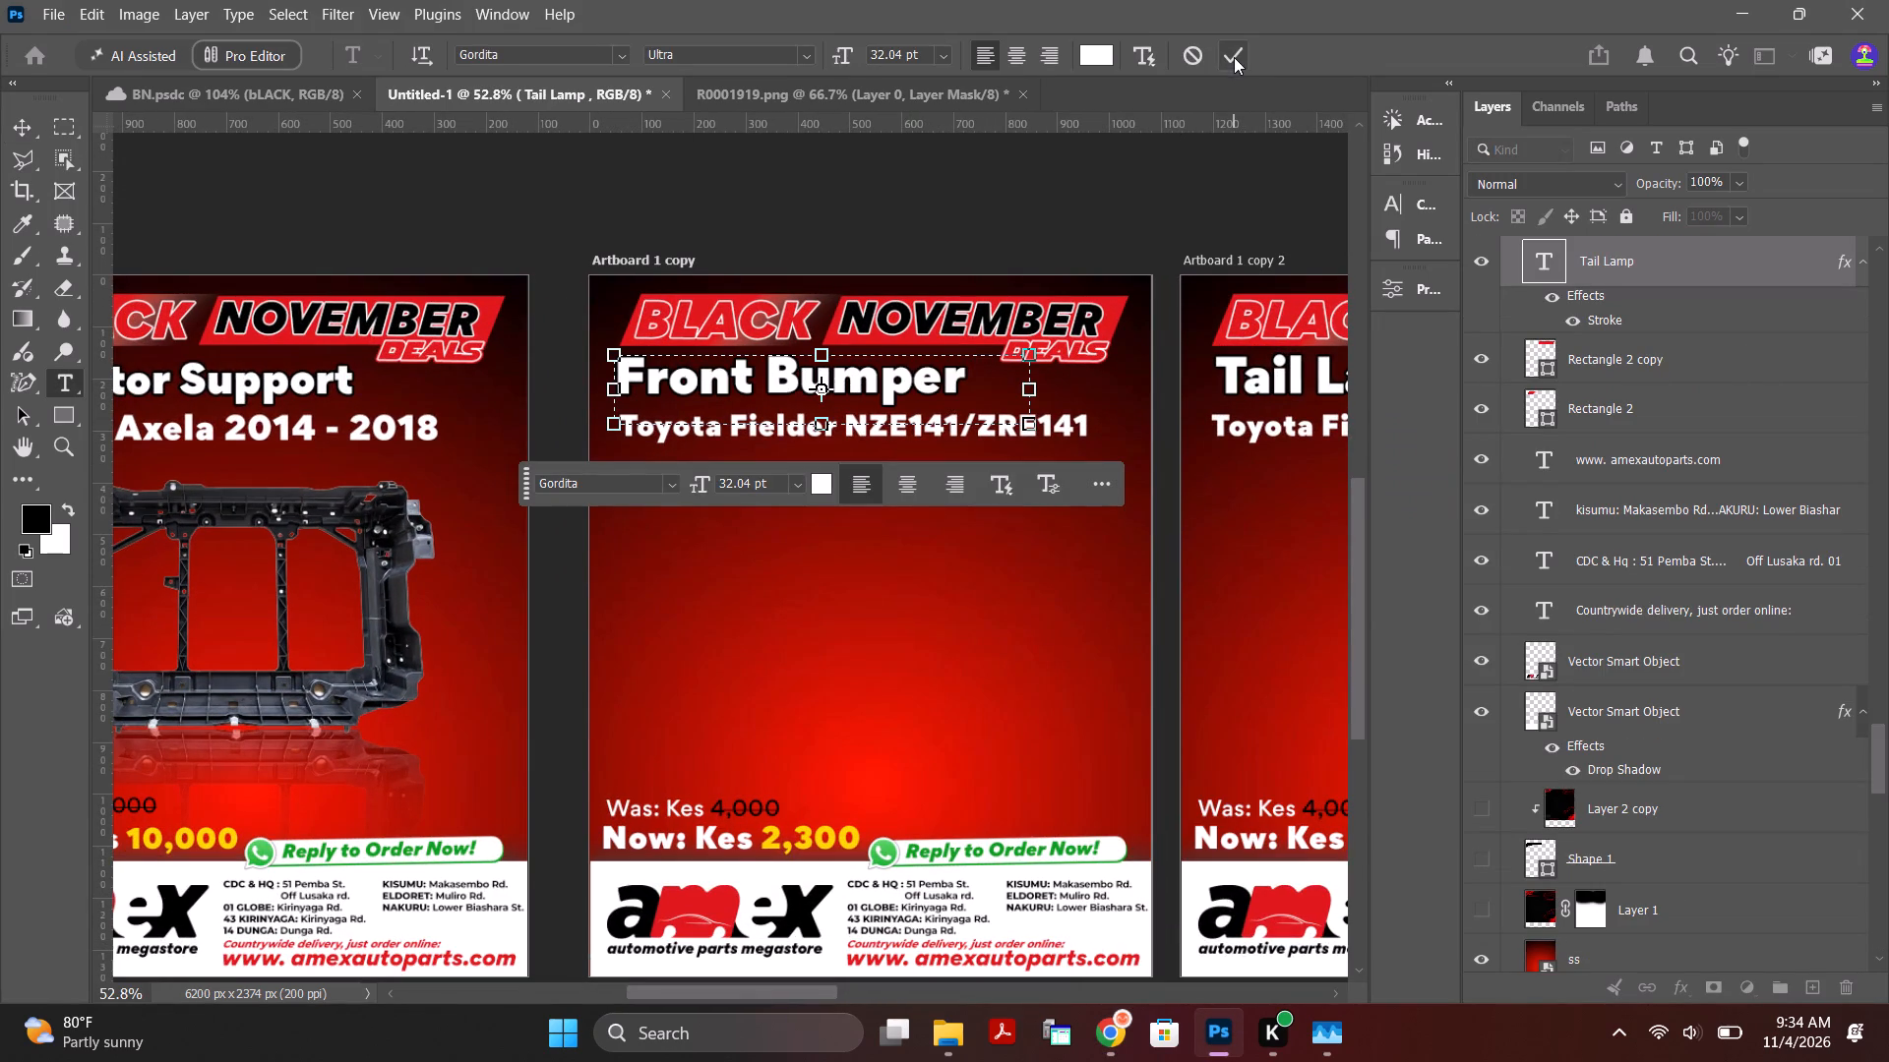
Copy "Toyota Mark 2 Gx110" from the Chrome product page and replace the Toyota Fielder line on Photoshop's Artboard 1 copy with it.
{"action": "left_click", "coordinate": [1116, 1042]}
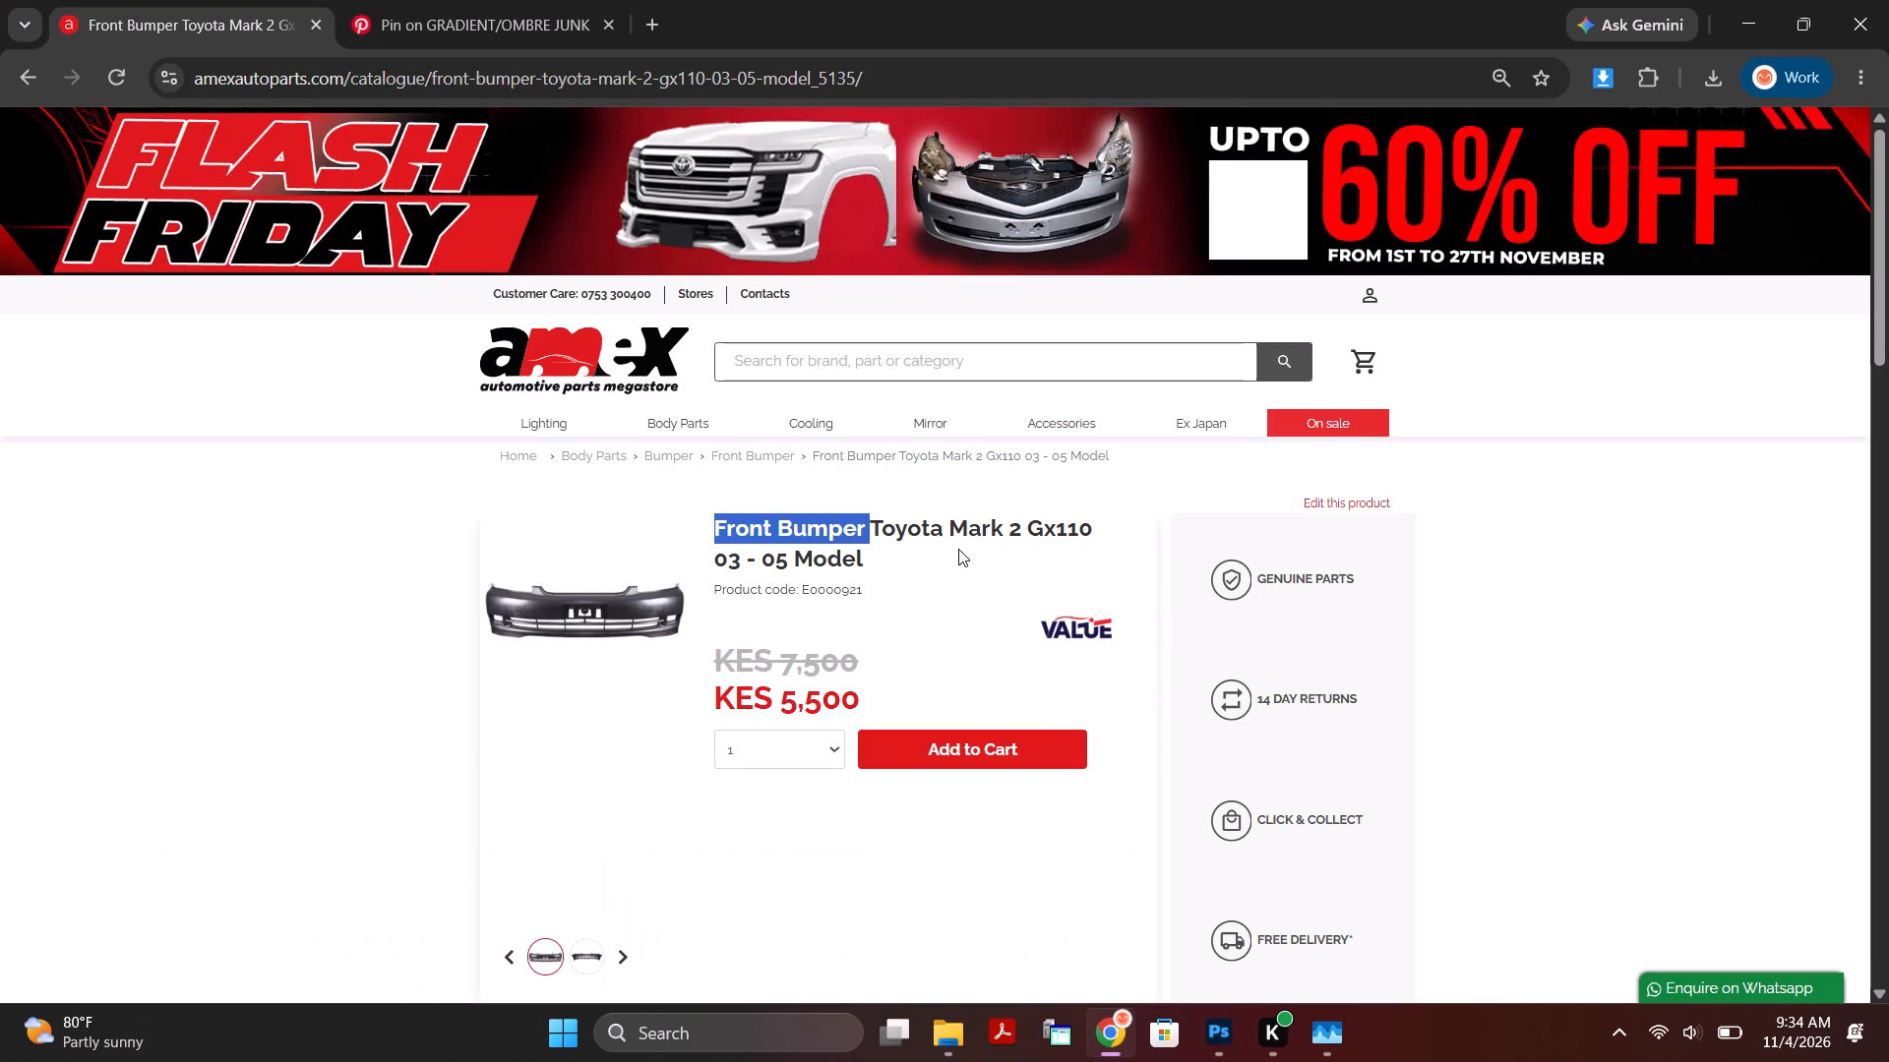
{"action": "left_click", "coordinate": [898, 525]}
{"action": "left_click_drag", "start_coordinate": [869, 524], "coordinate": [1073, 539]}
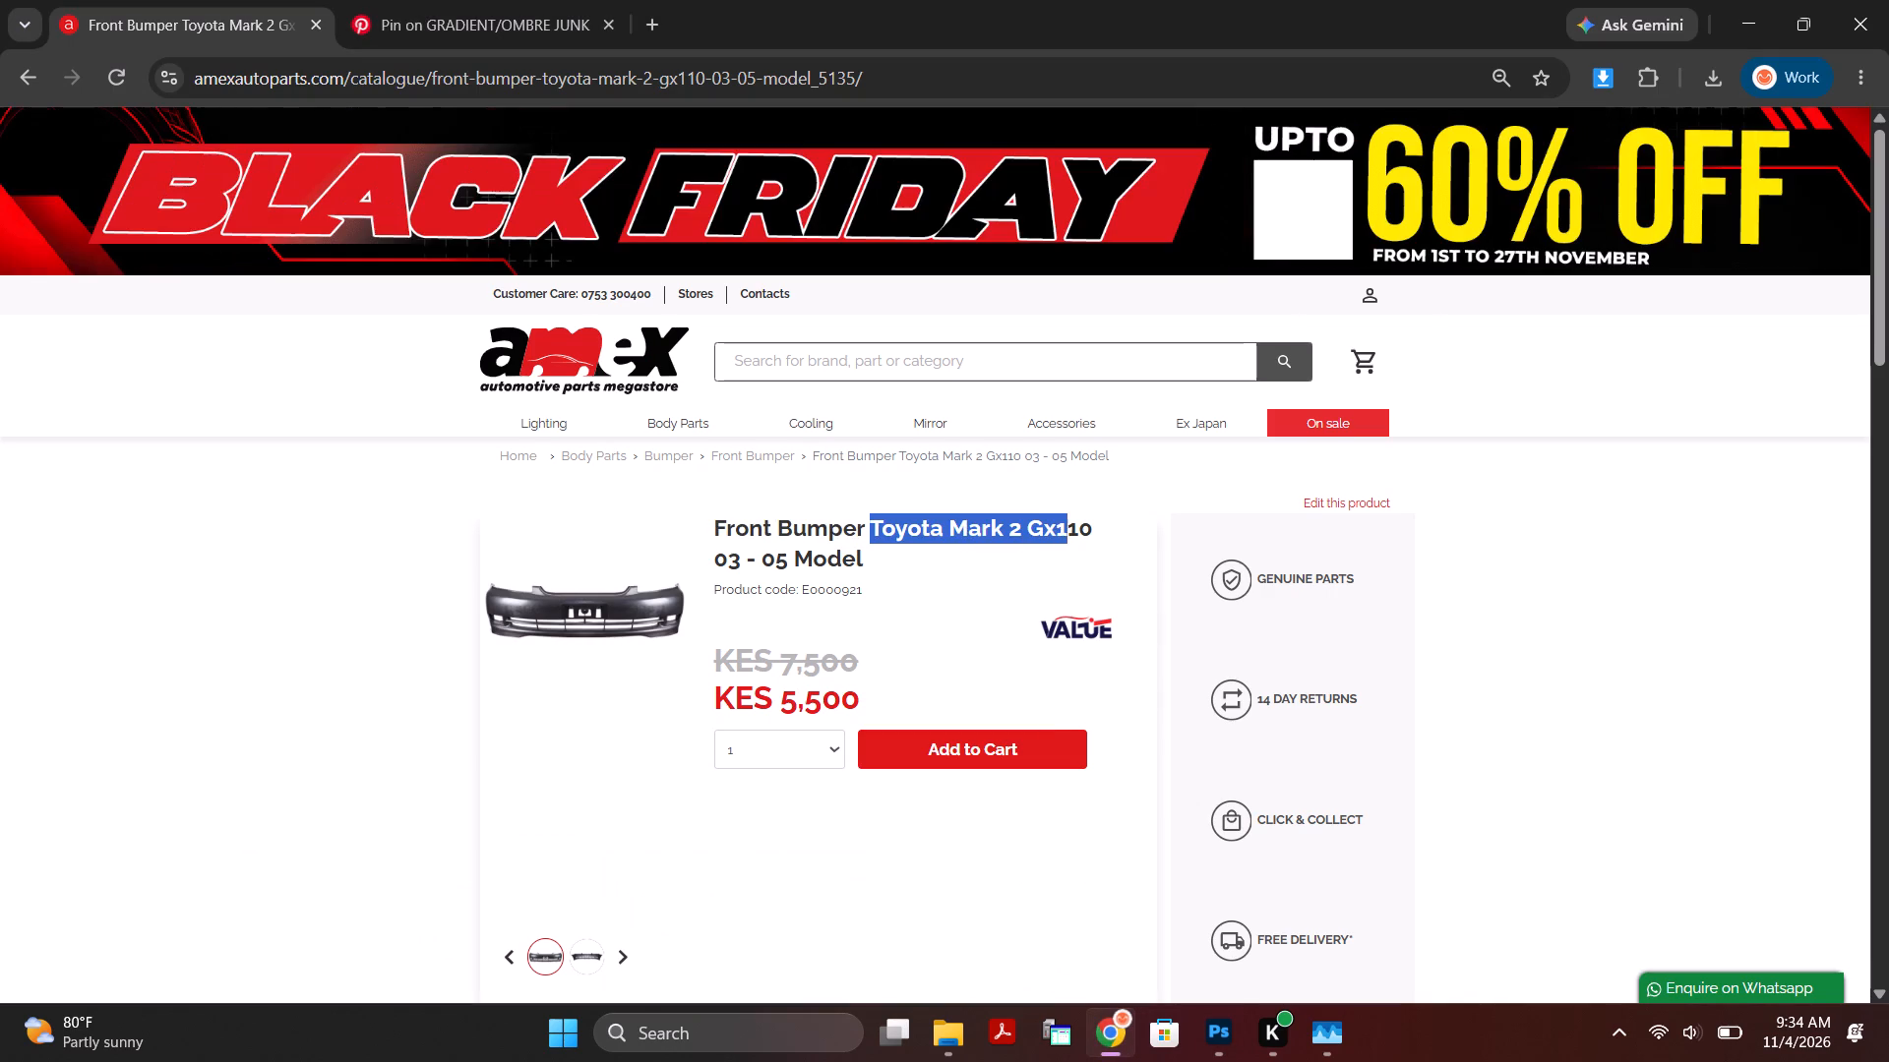
{"action": "left_click_drag", "start_coordinate": [1073, 539], "coordinate": [1087, 536]}
{"action": "key", "text": "ctrl+c"}
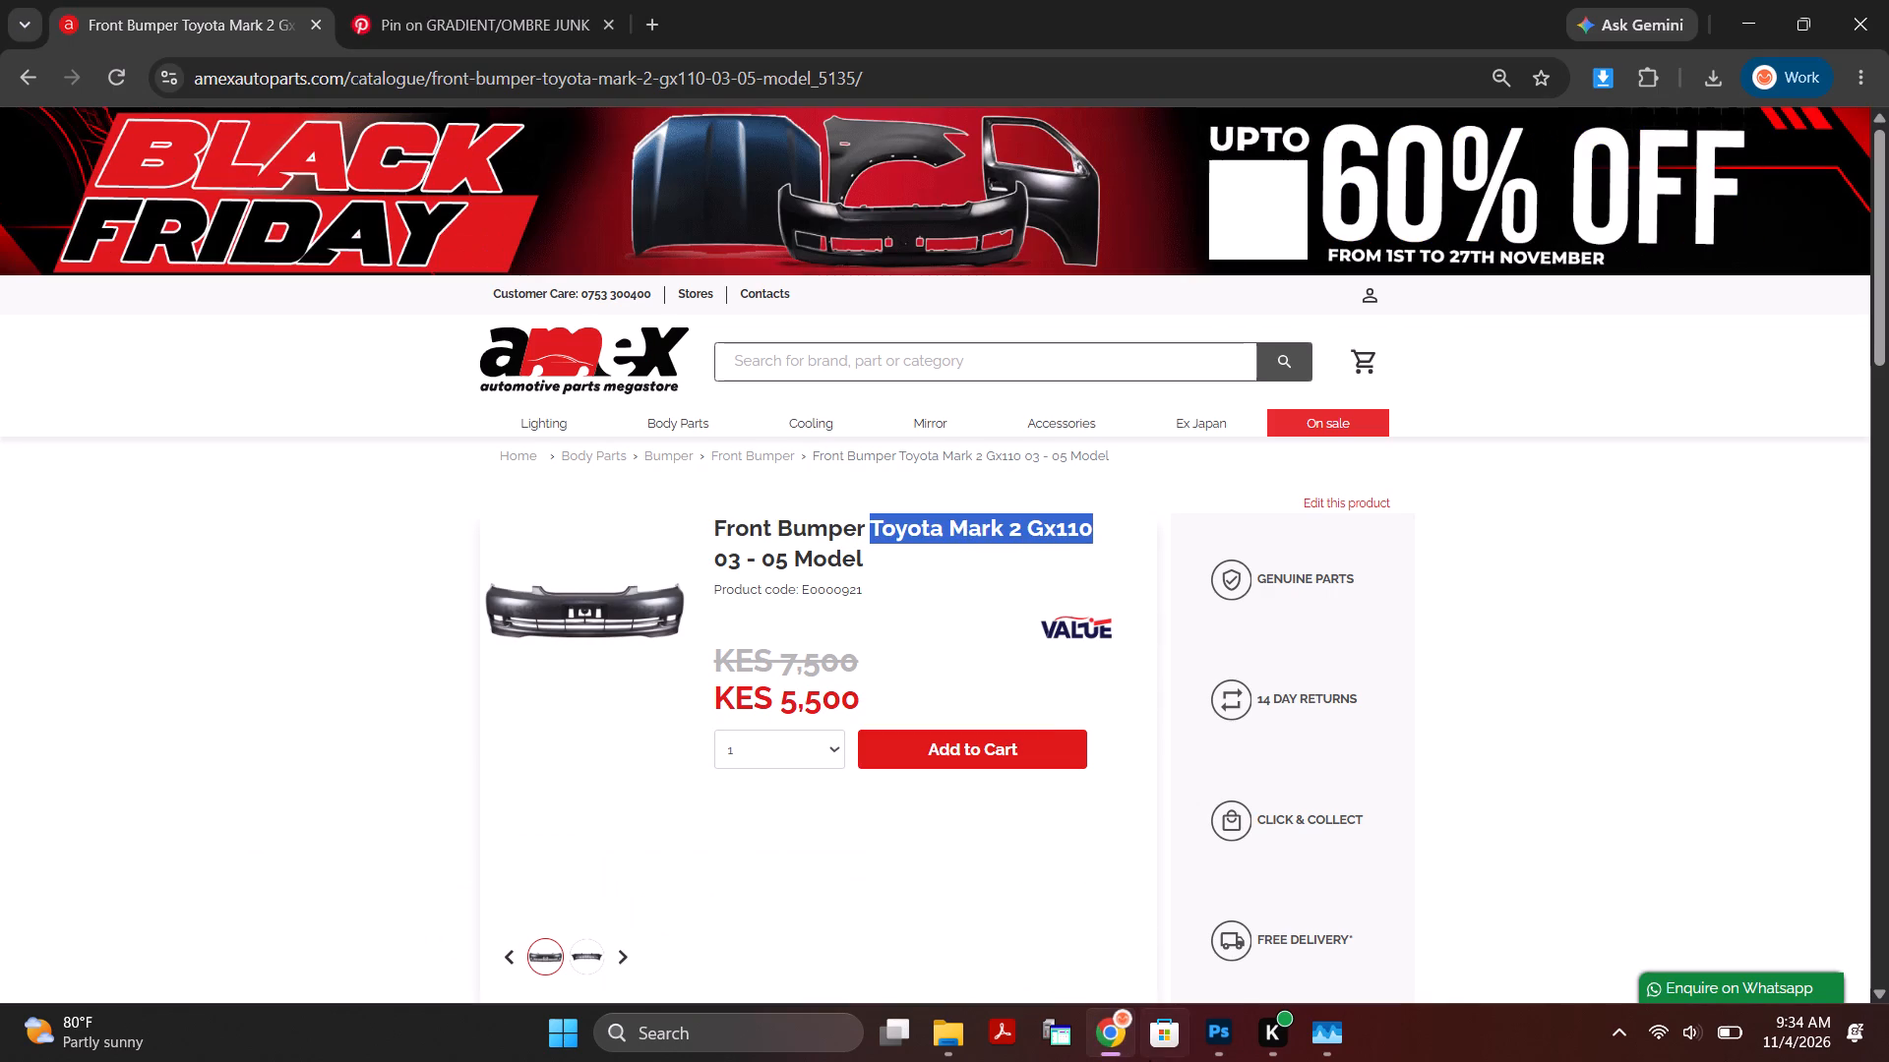
{"action": "left_click", "coordinate": [1112, 1032]}
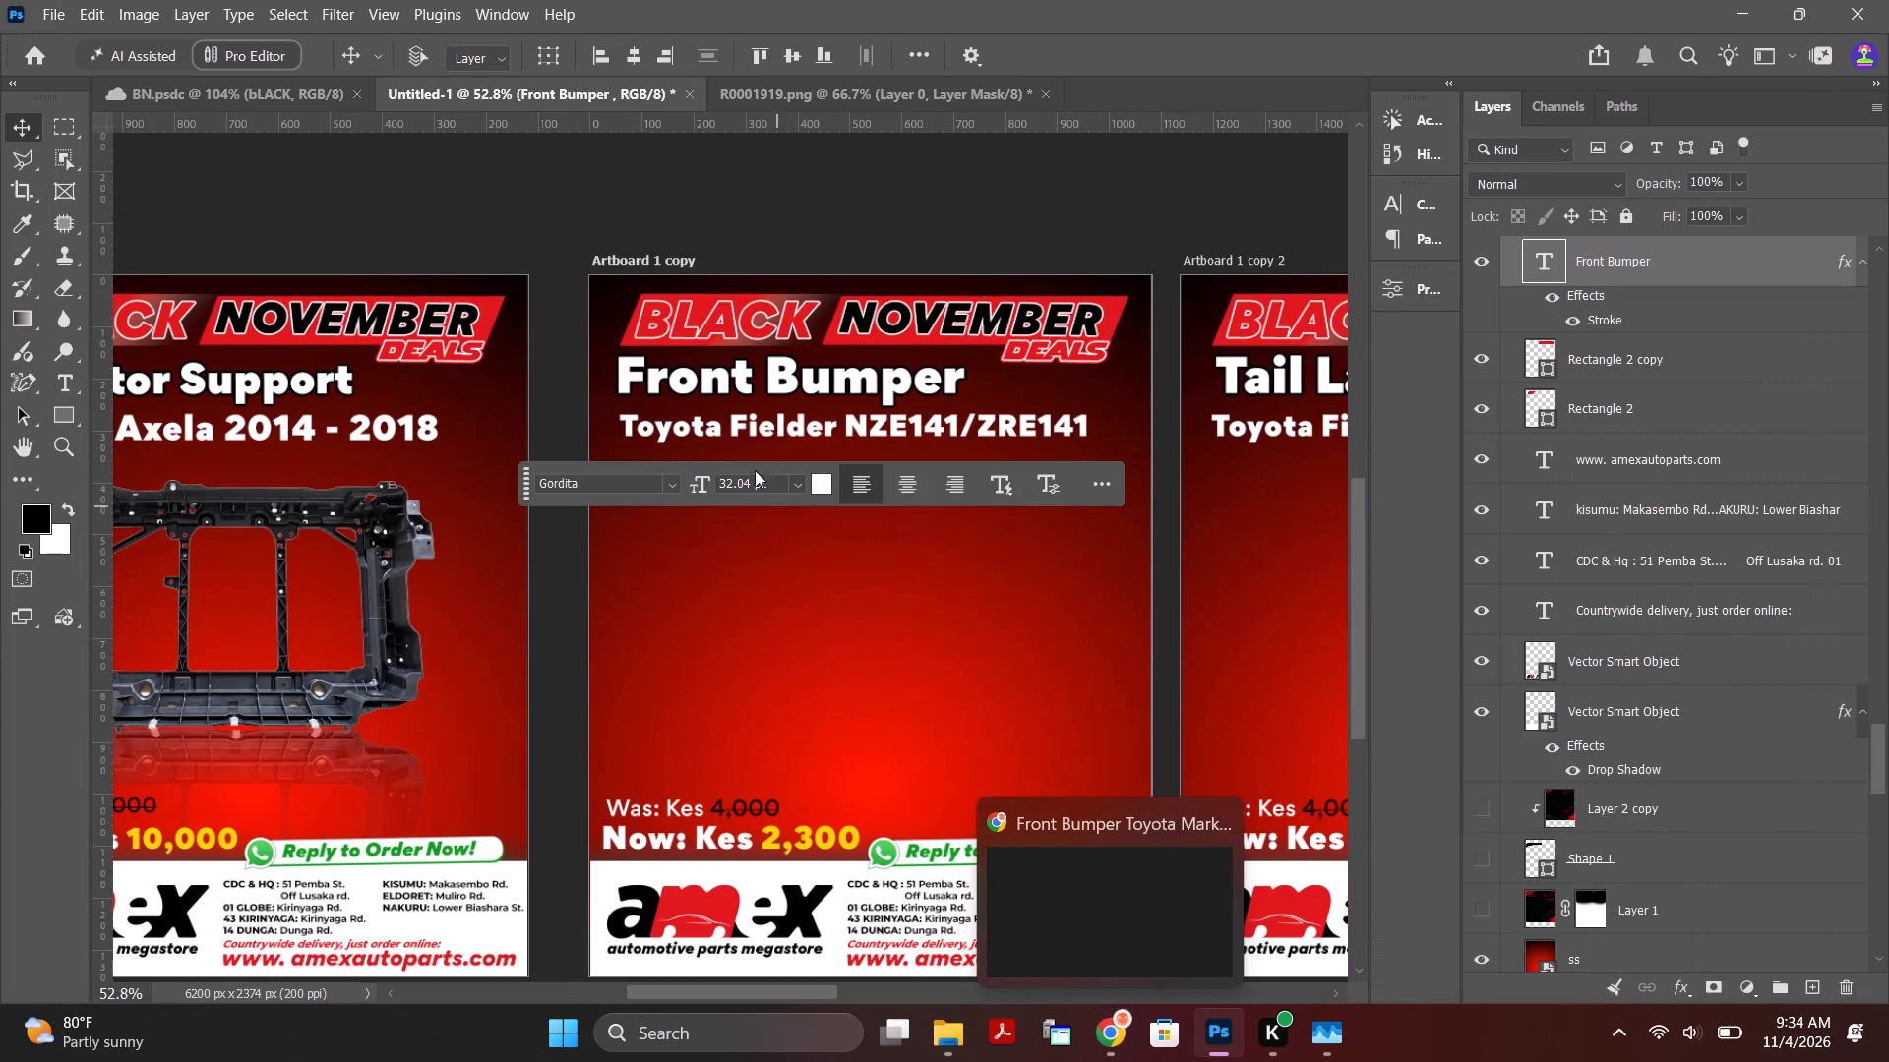
{"action": "triple_click", "coordinate": [780, 428]}
{"action": "key", "text": "ctrl+v"}
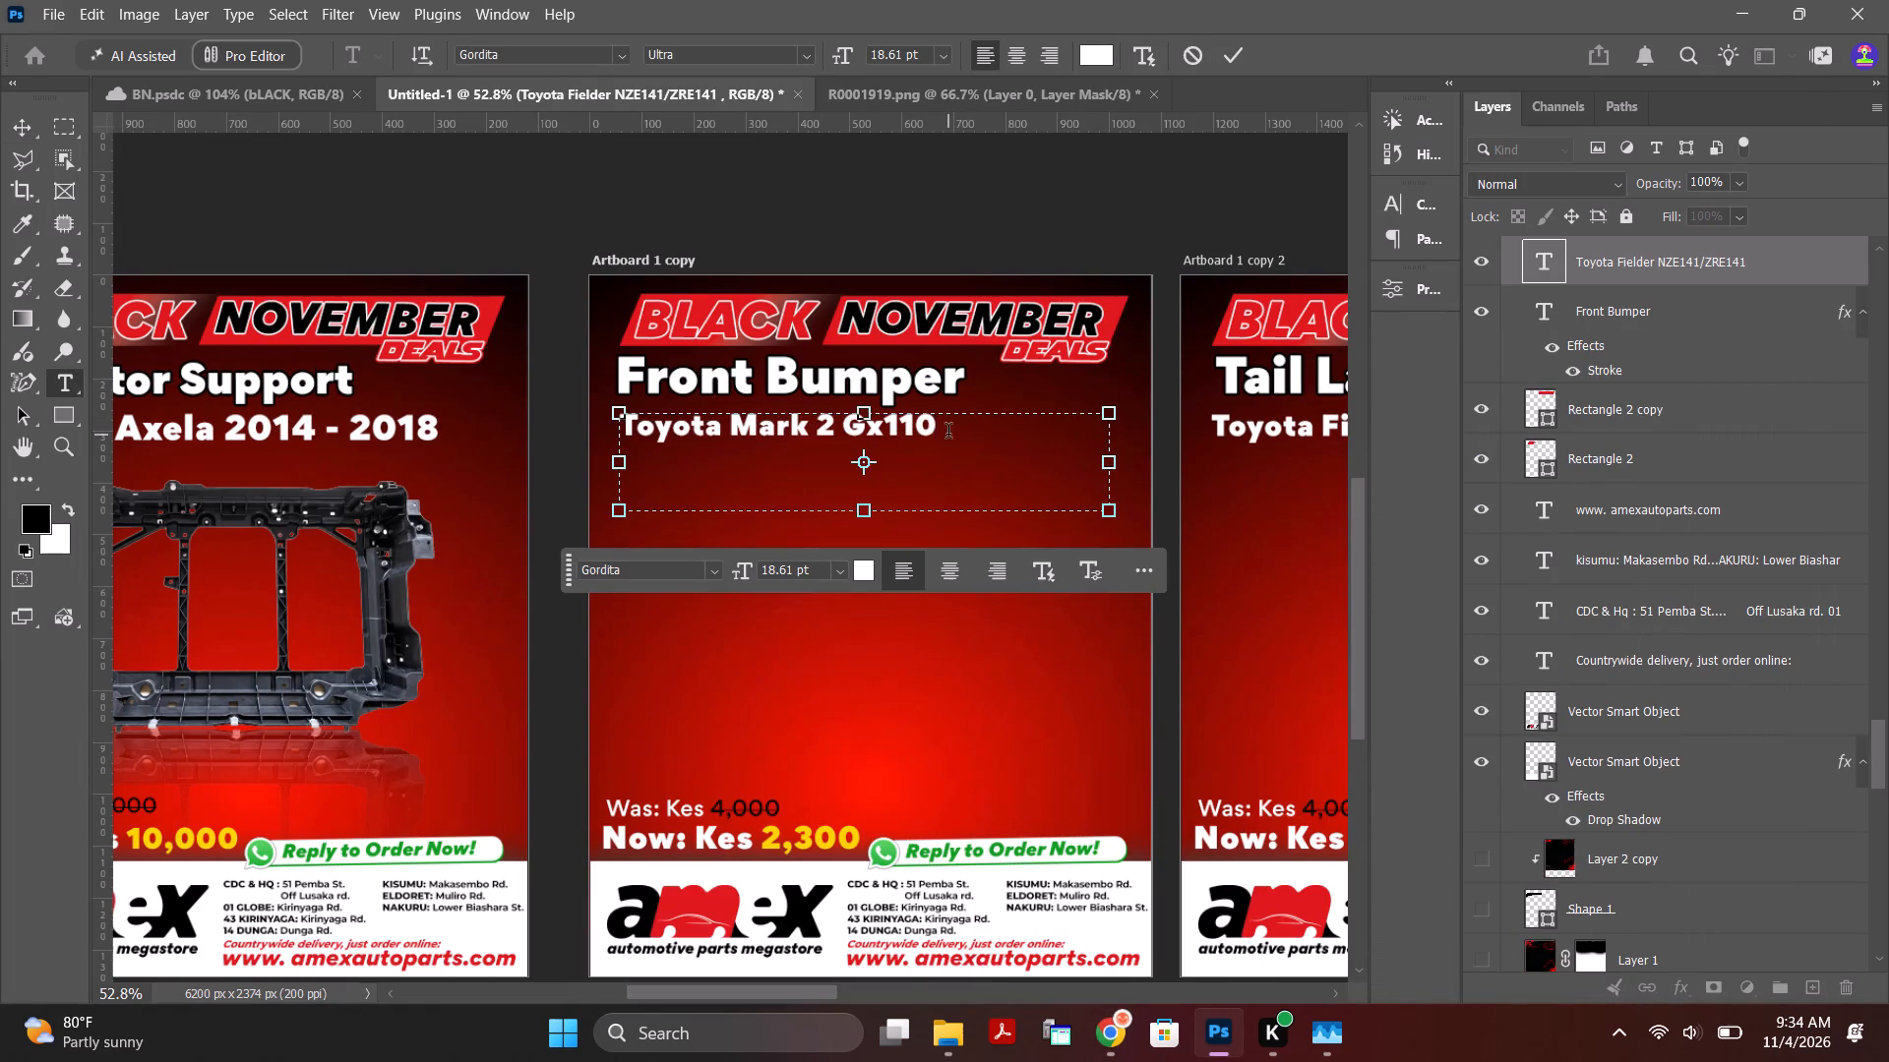
Set the font size of the Toyota Mark 2 Gx110 line to 26 pt.
{"action": "left_click_drag", "start_coordinate": [950, 433], "coordinate": [592, 423]}
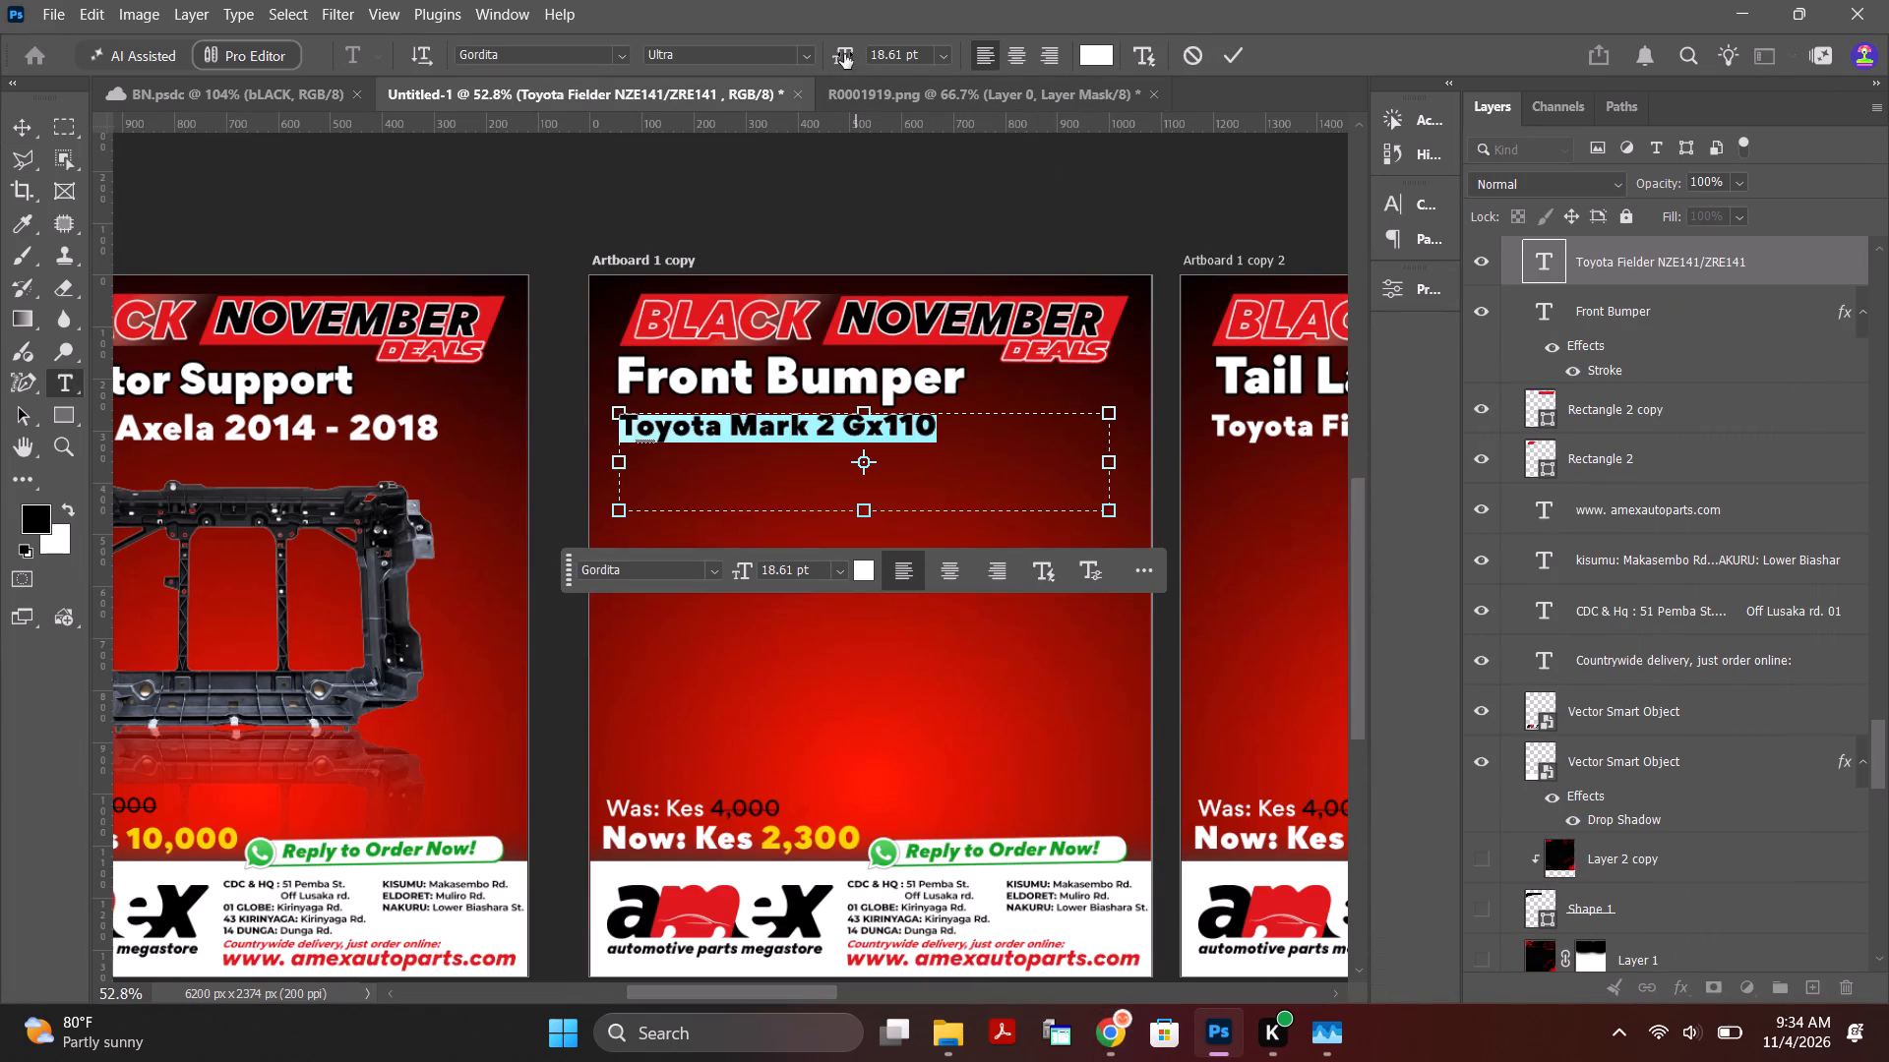
{"action": "left_click_drag", "start_coordinate": [835, 58], "coordinate": [845, 58]}
{"action": "left_click", "coordinate": [1237, 47]}
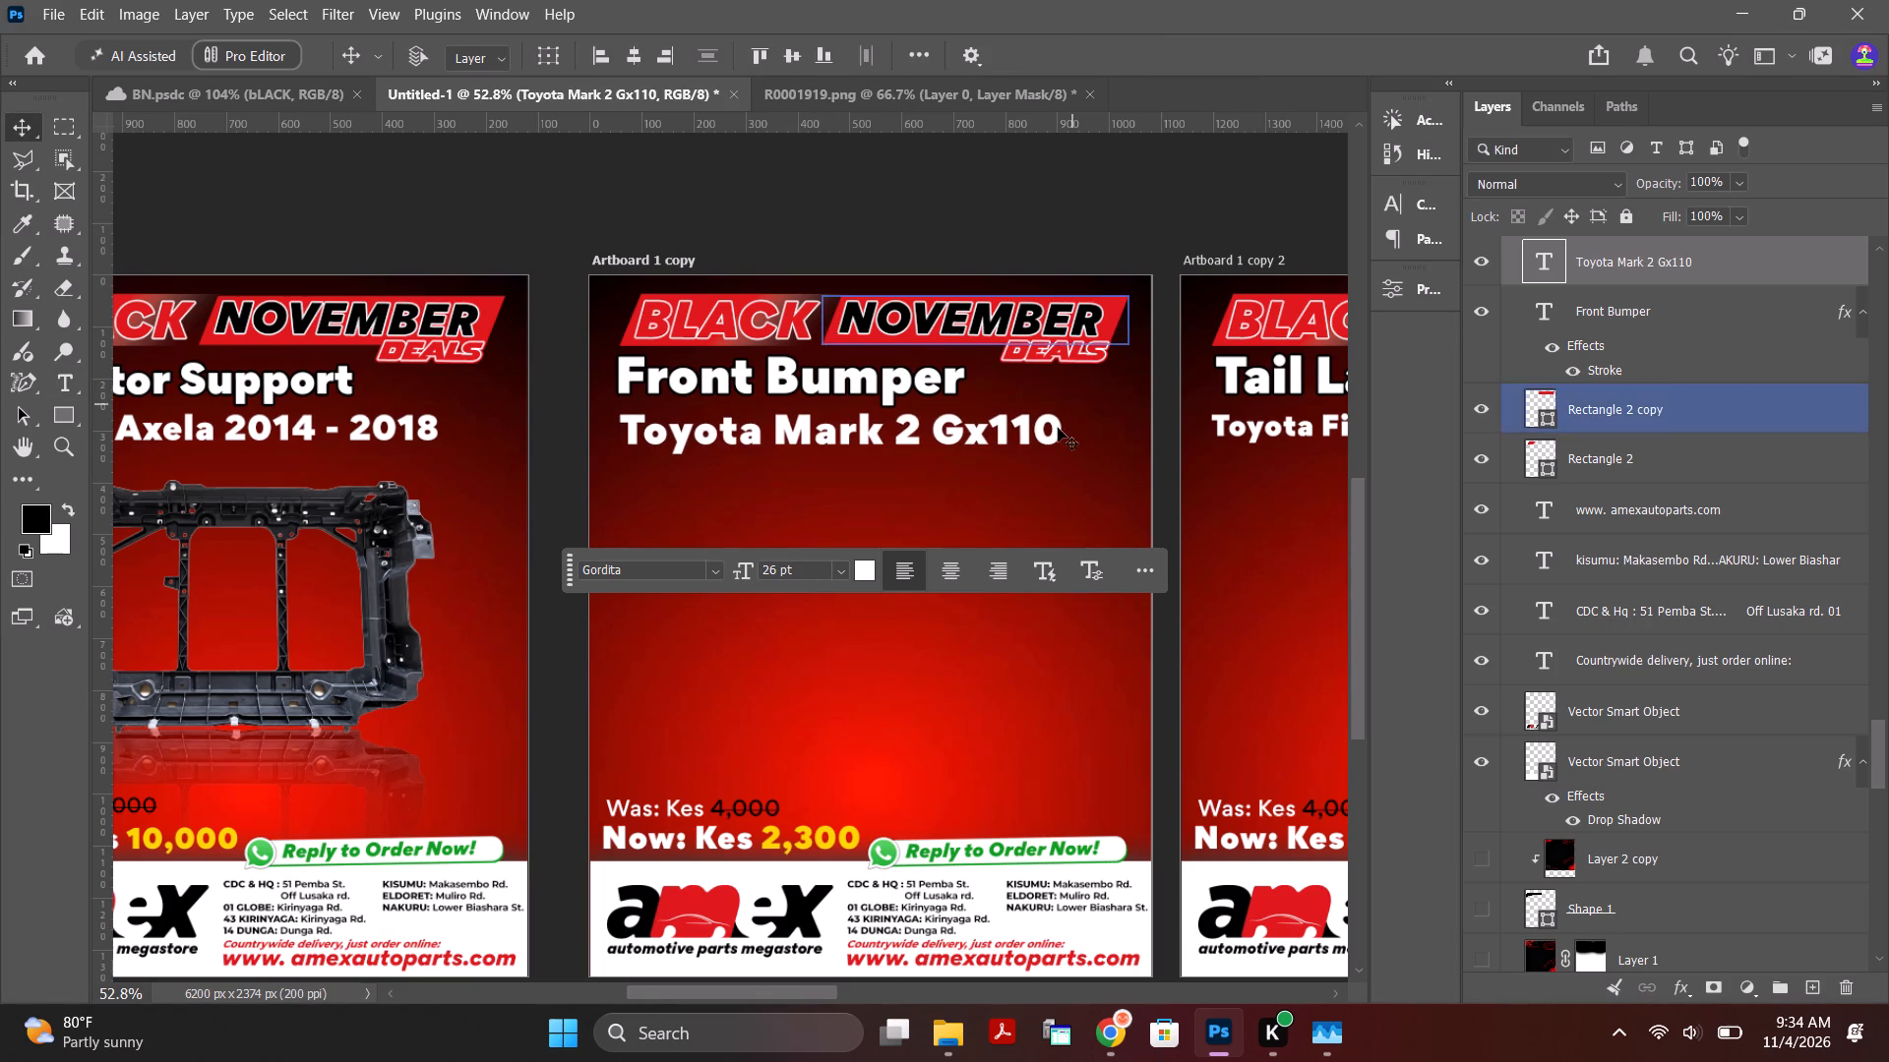
Duplicate the Toyota Mark 2 Gx110 line directly below itself and change the copy's text to "2003 - 2005".
{"action": "left_click", "coordinate": [1032, 437]}
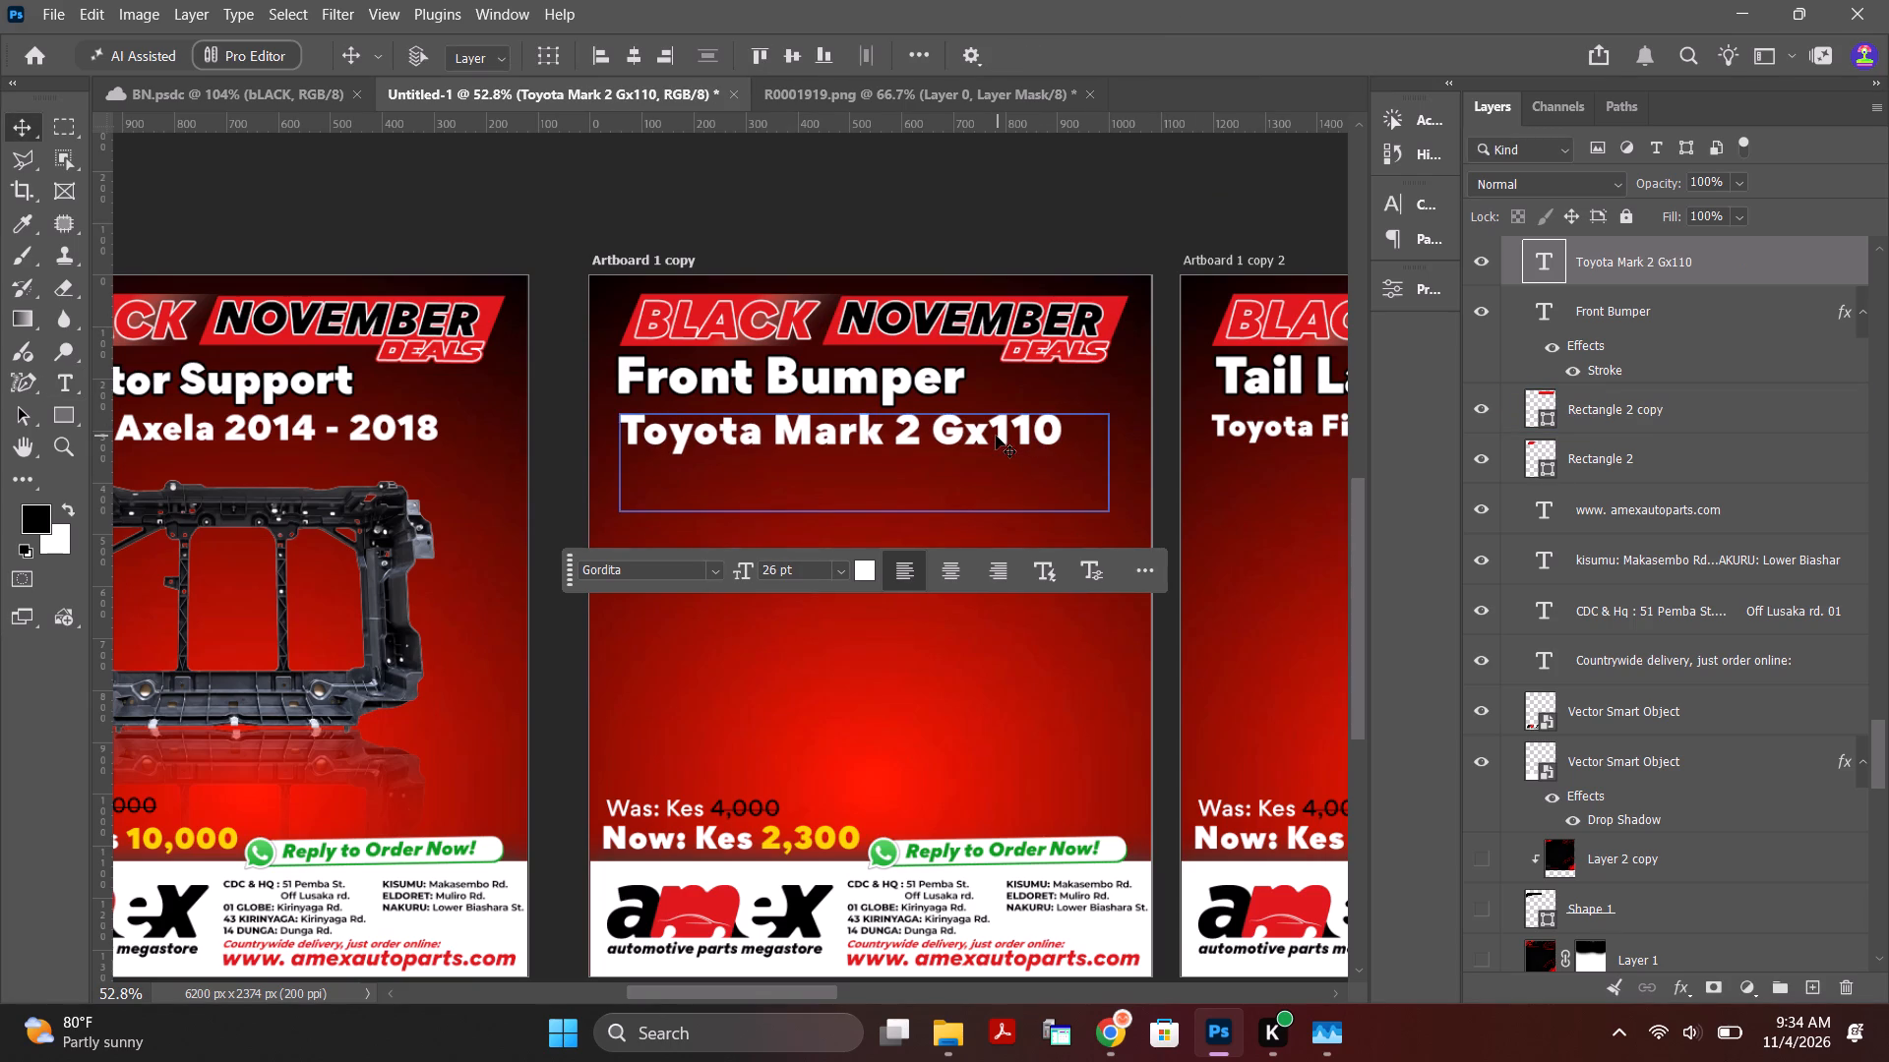
{"action": "left_click_drag", "start_coordinate": [944, 436], "coordinate": [943, 482], "text": "alt"}
{"action": "double_click", "coordinate": [944, 480]}
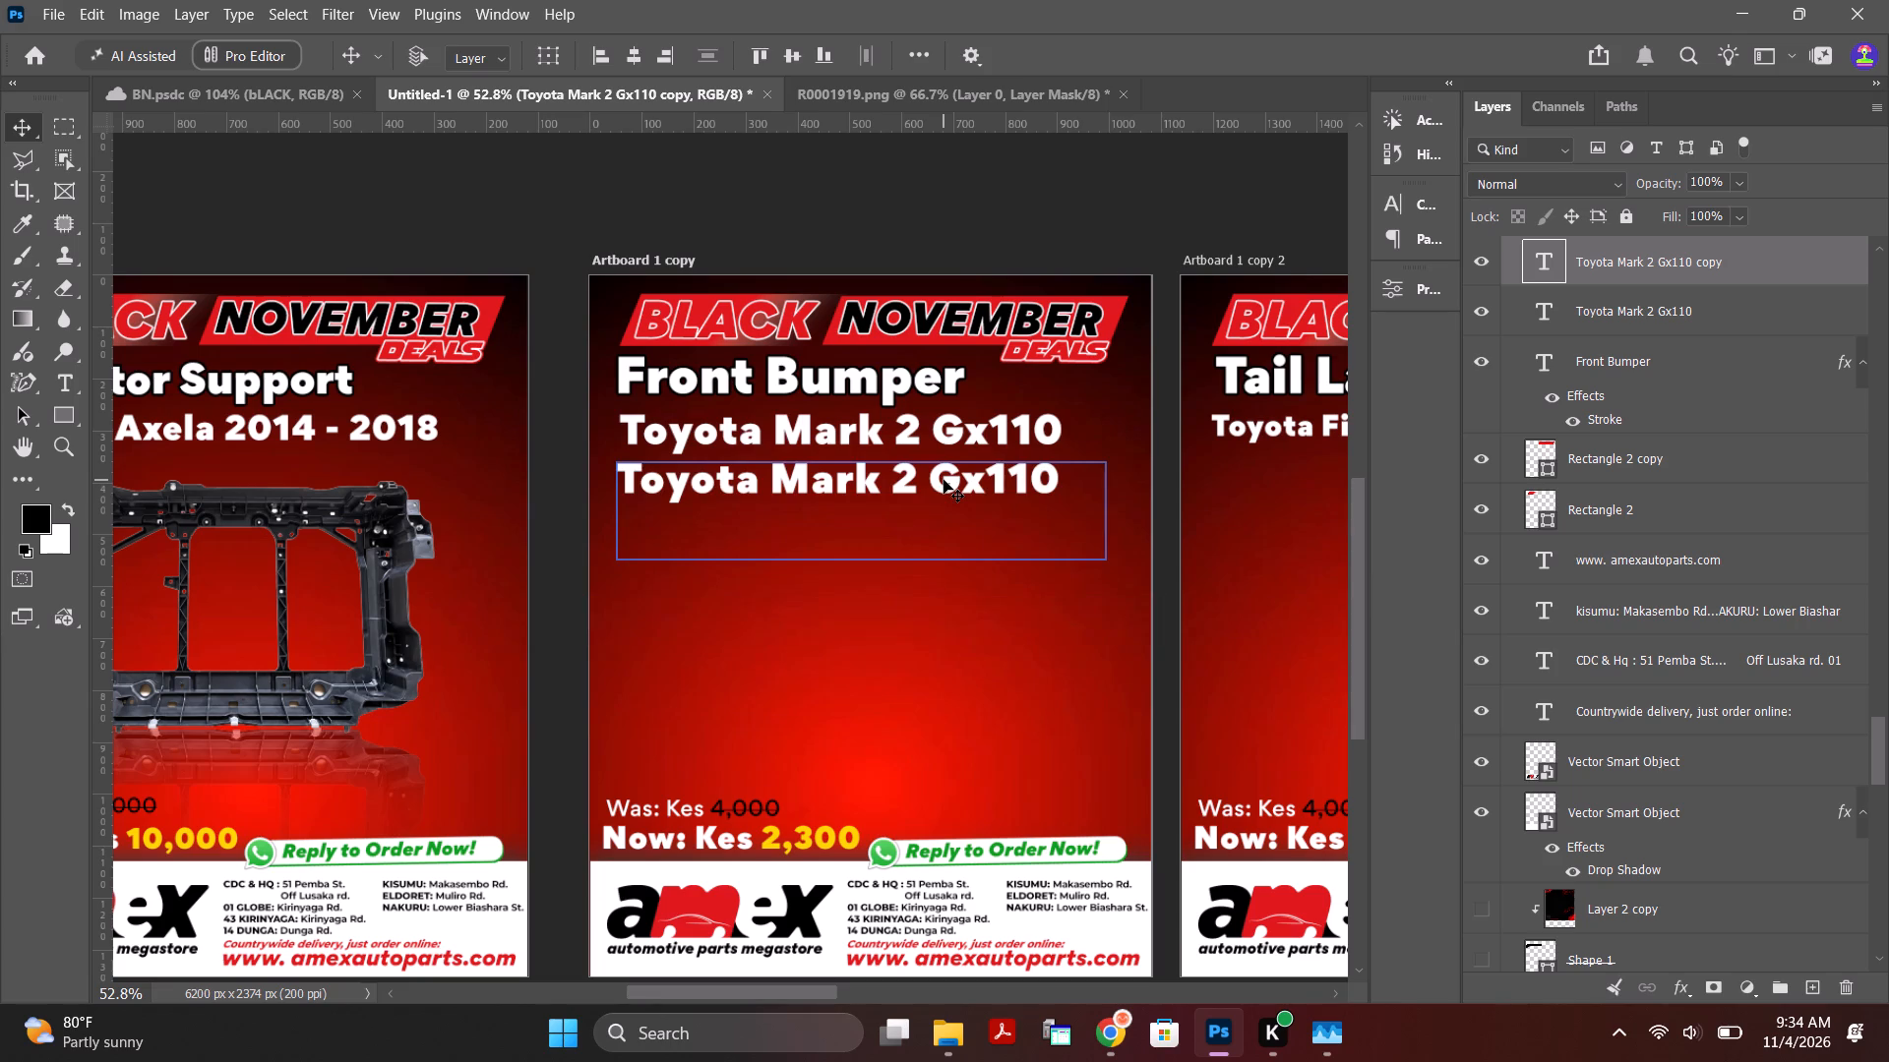
{"action": "type", "text": "20"}
{"action": "type", "text": "03"}
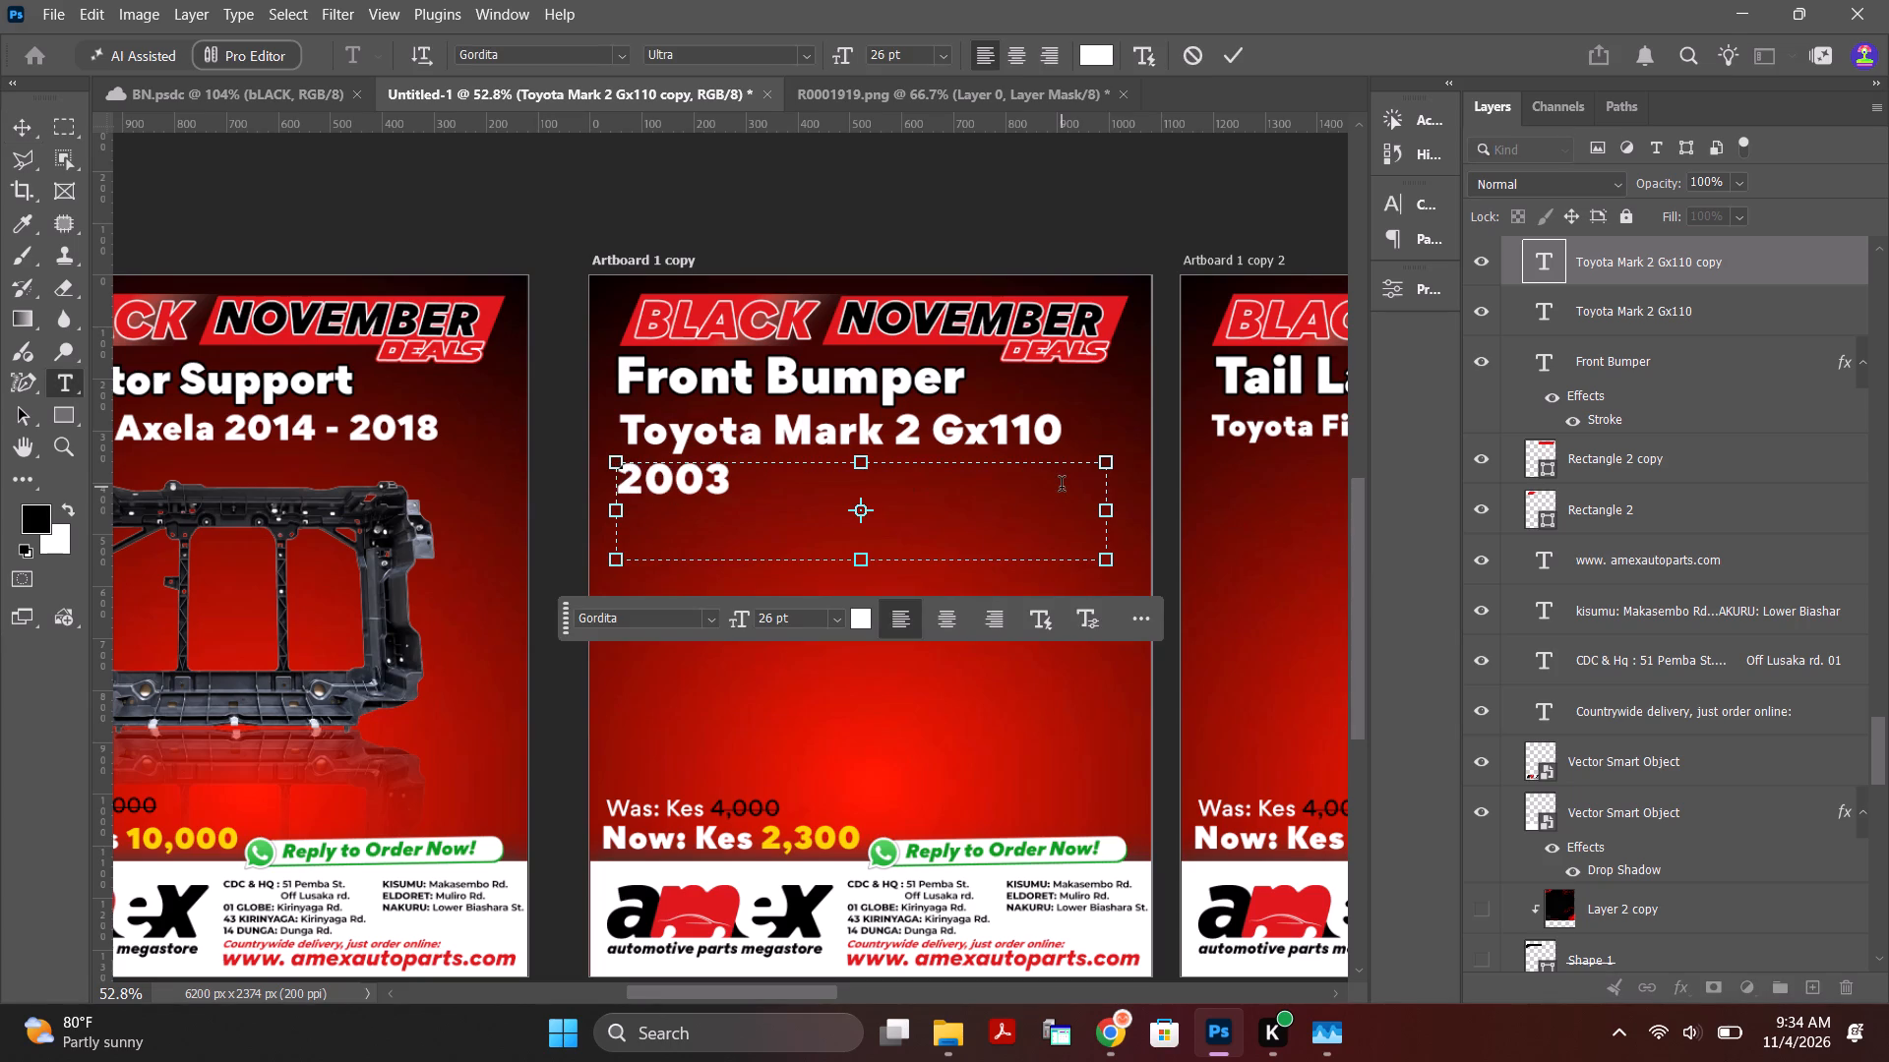
{"action": "key", "text": "space"}
{"action": "type", "text": "-"}
{"action": "key", "text": "space"}
{"action": "type", "text": "200"}
{"action": "key", "text": "5"}
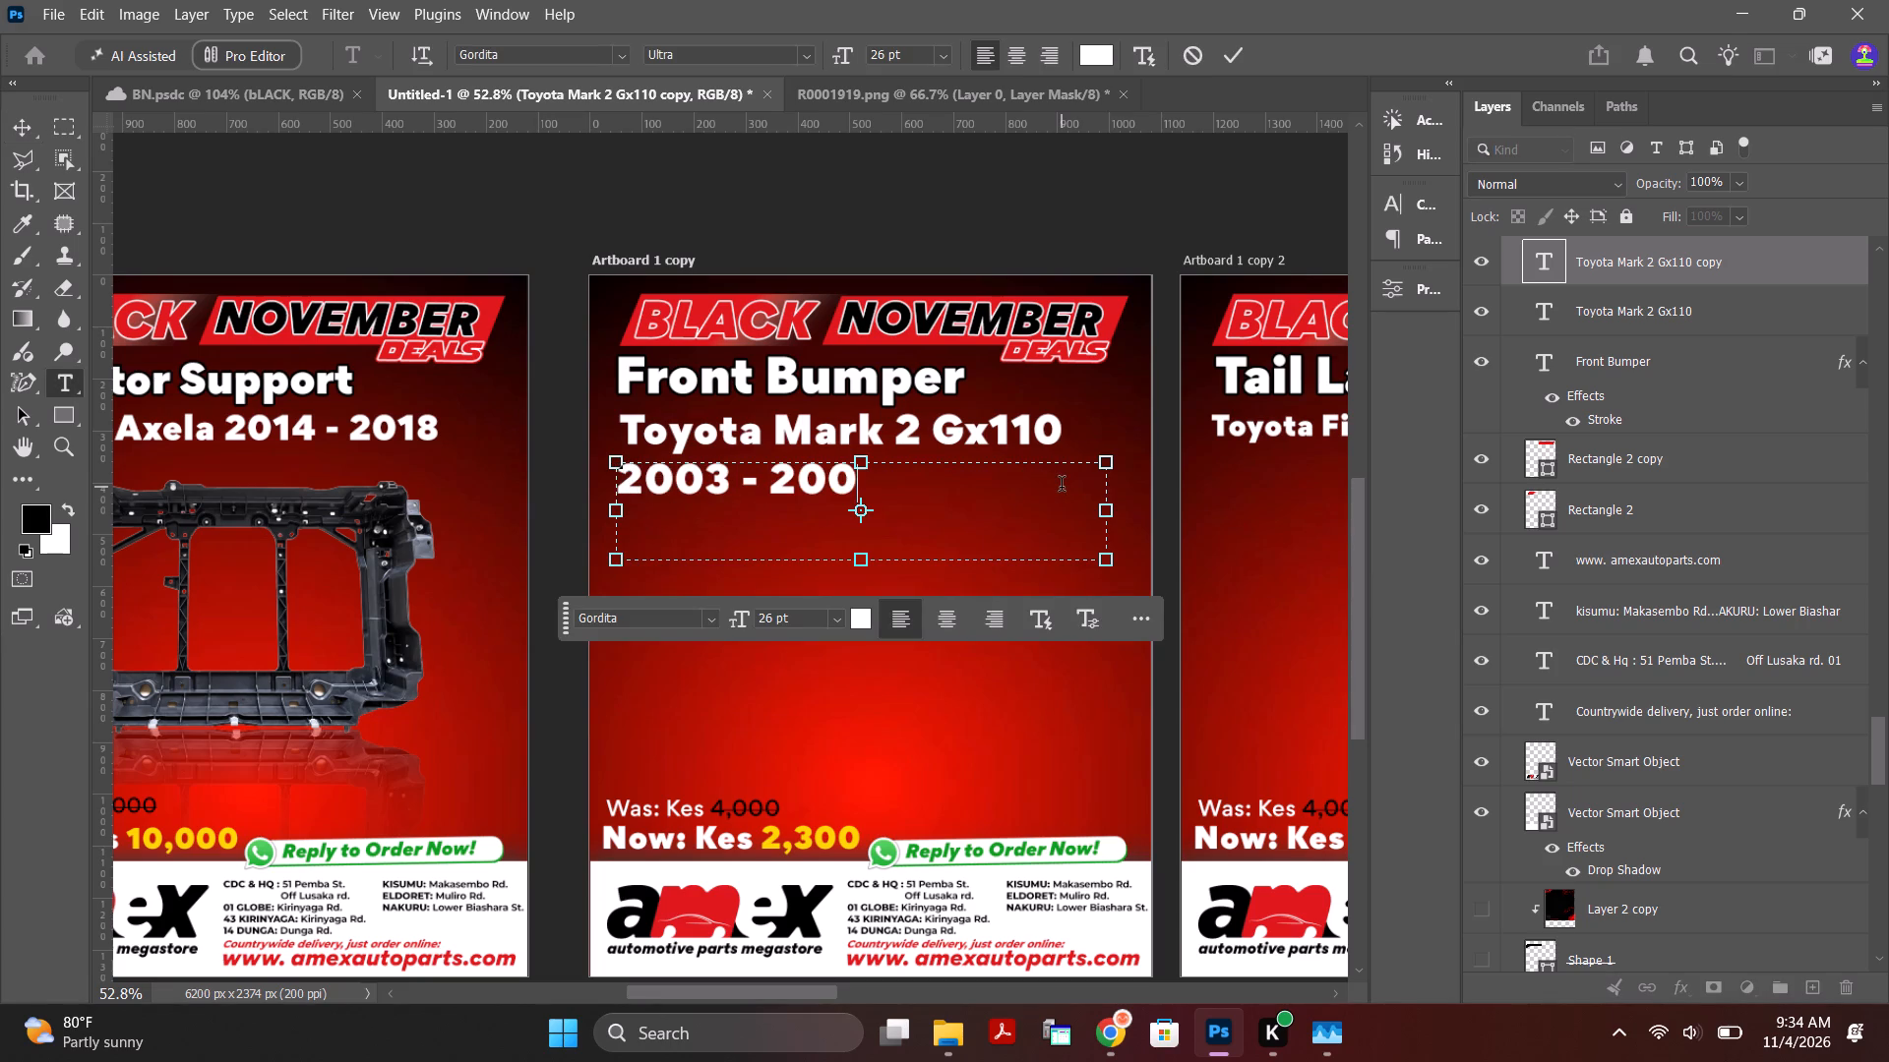
{"action": "left_click", "coordinate": [1237, 48]}
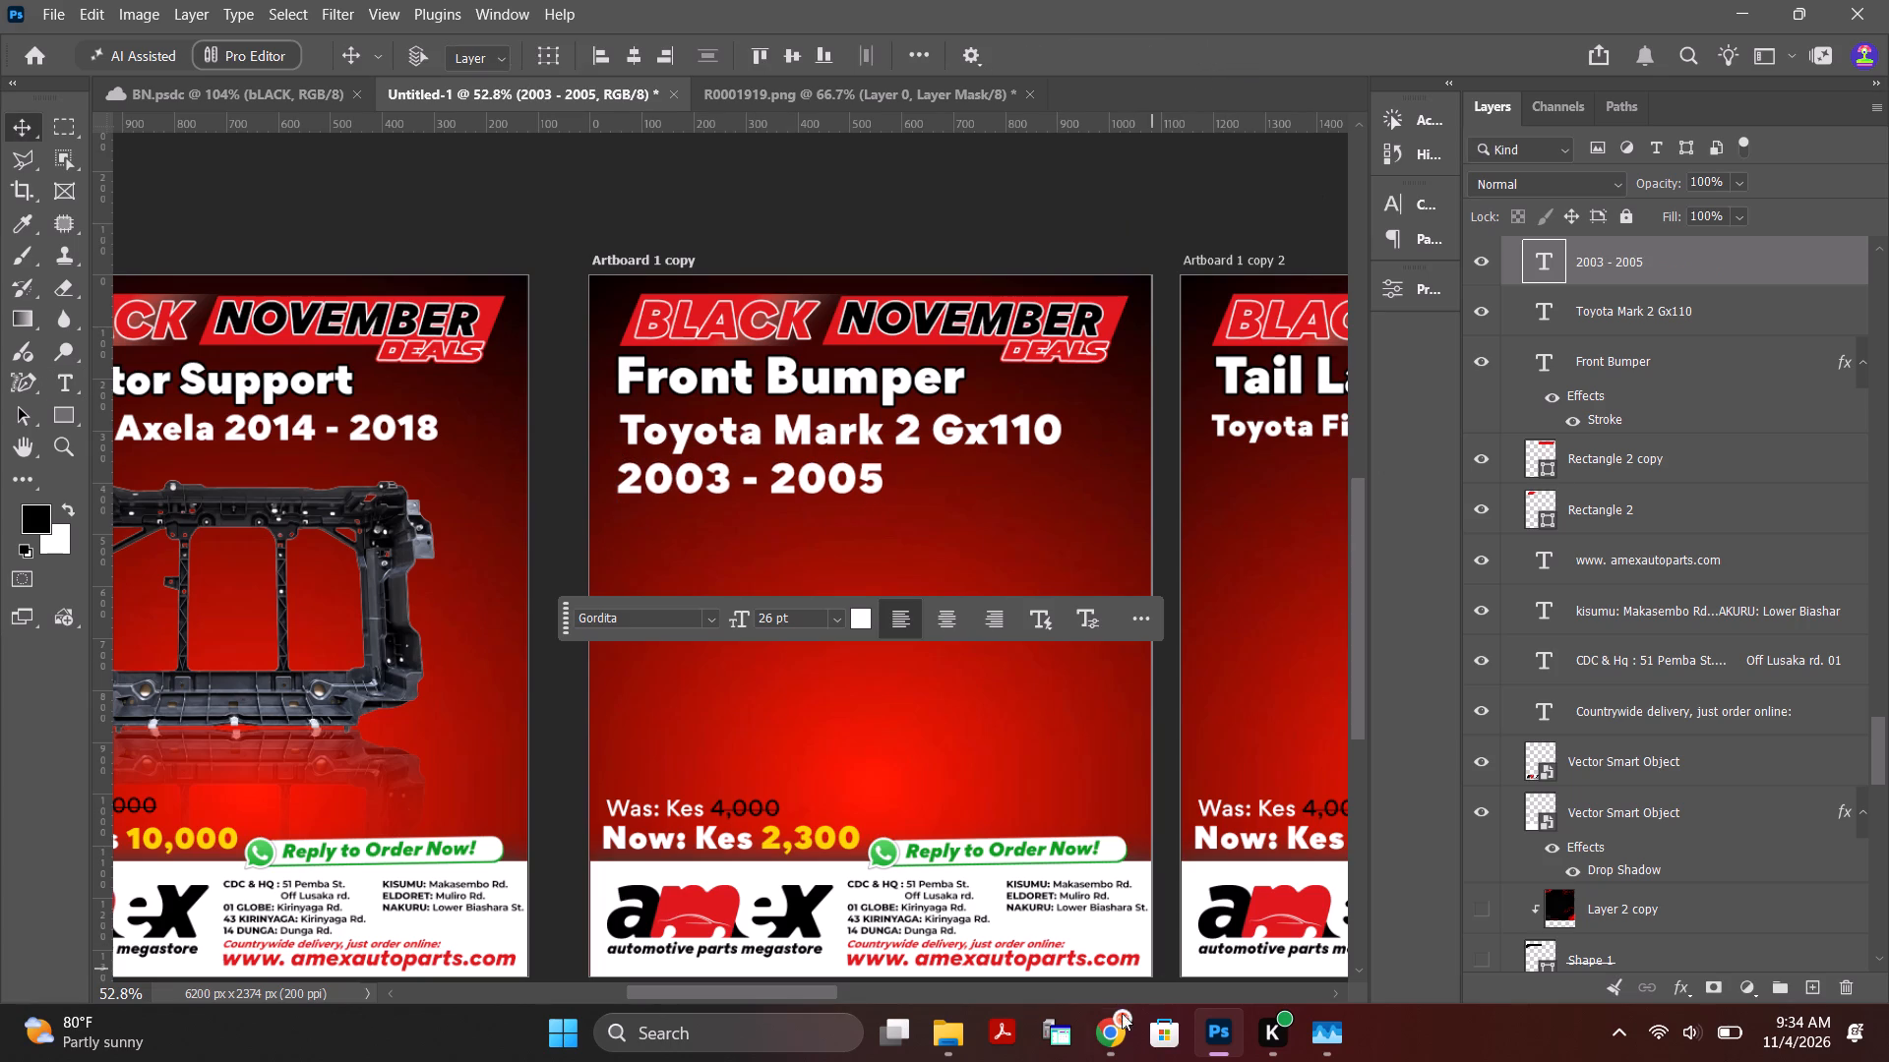
Copy the word "Model" from the Chrome product page and append it to the 2003 - 2005 line on Photoshop's Artboard 1 copy.
{"action": "left_click", "coordinate": [1114, 1032]}
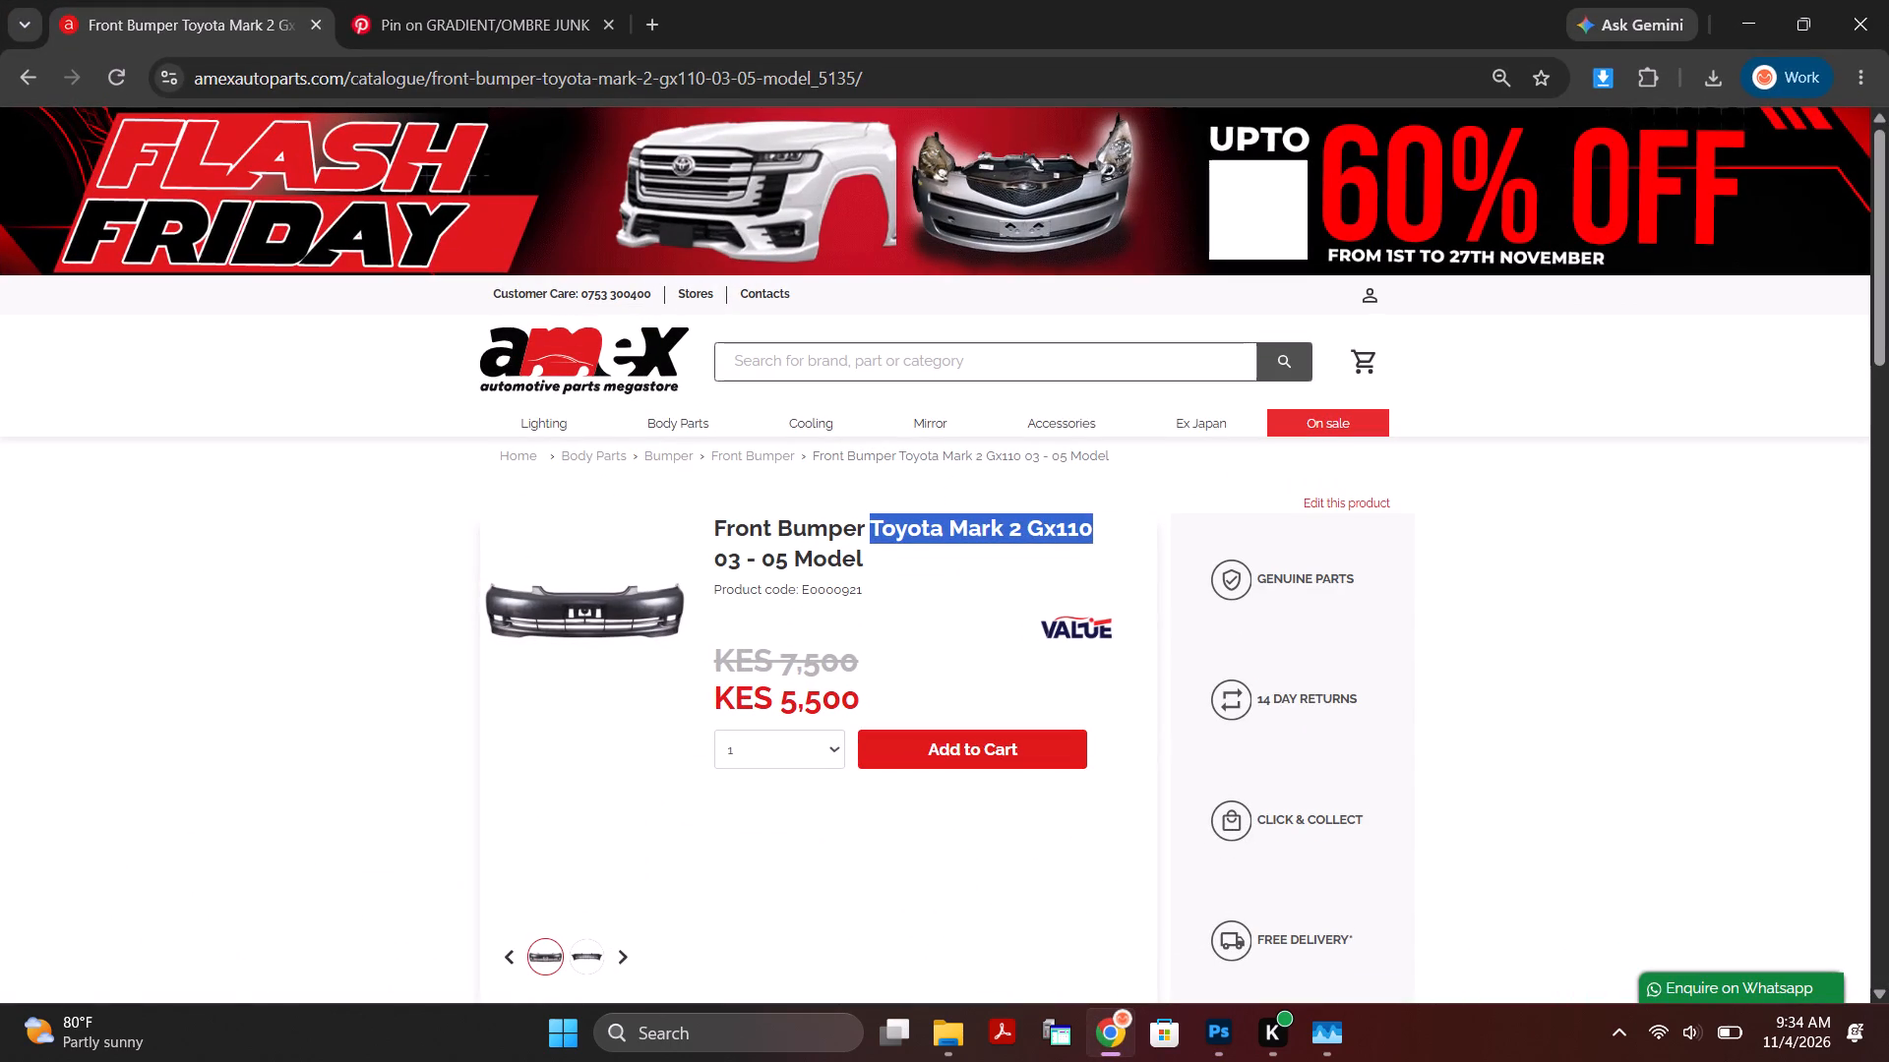
{"action": "left_click_drag", "start_coordinate": [858, 561], "coordinate": [734, 574]}
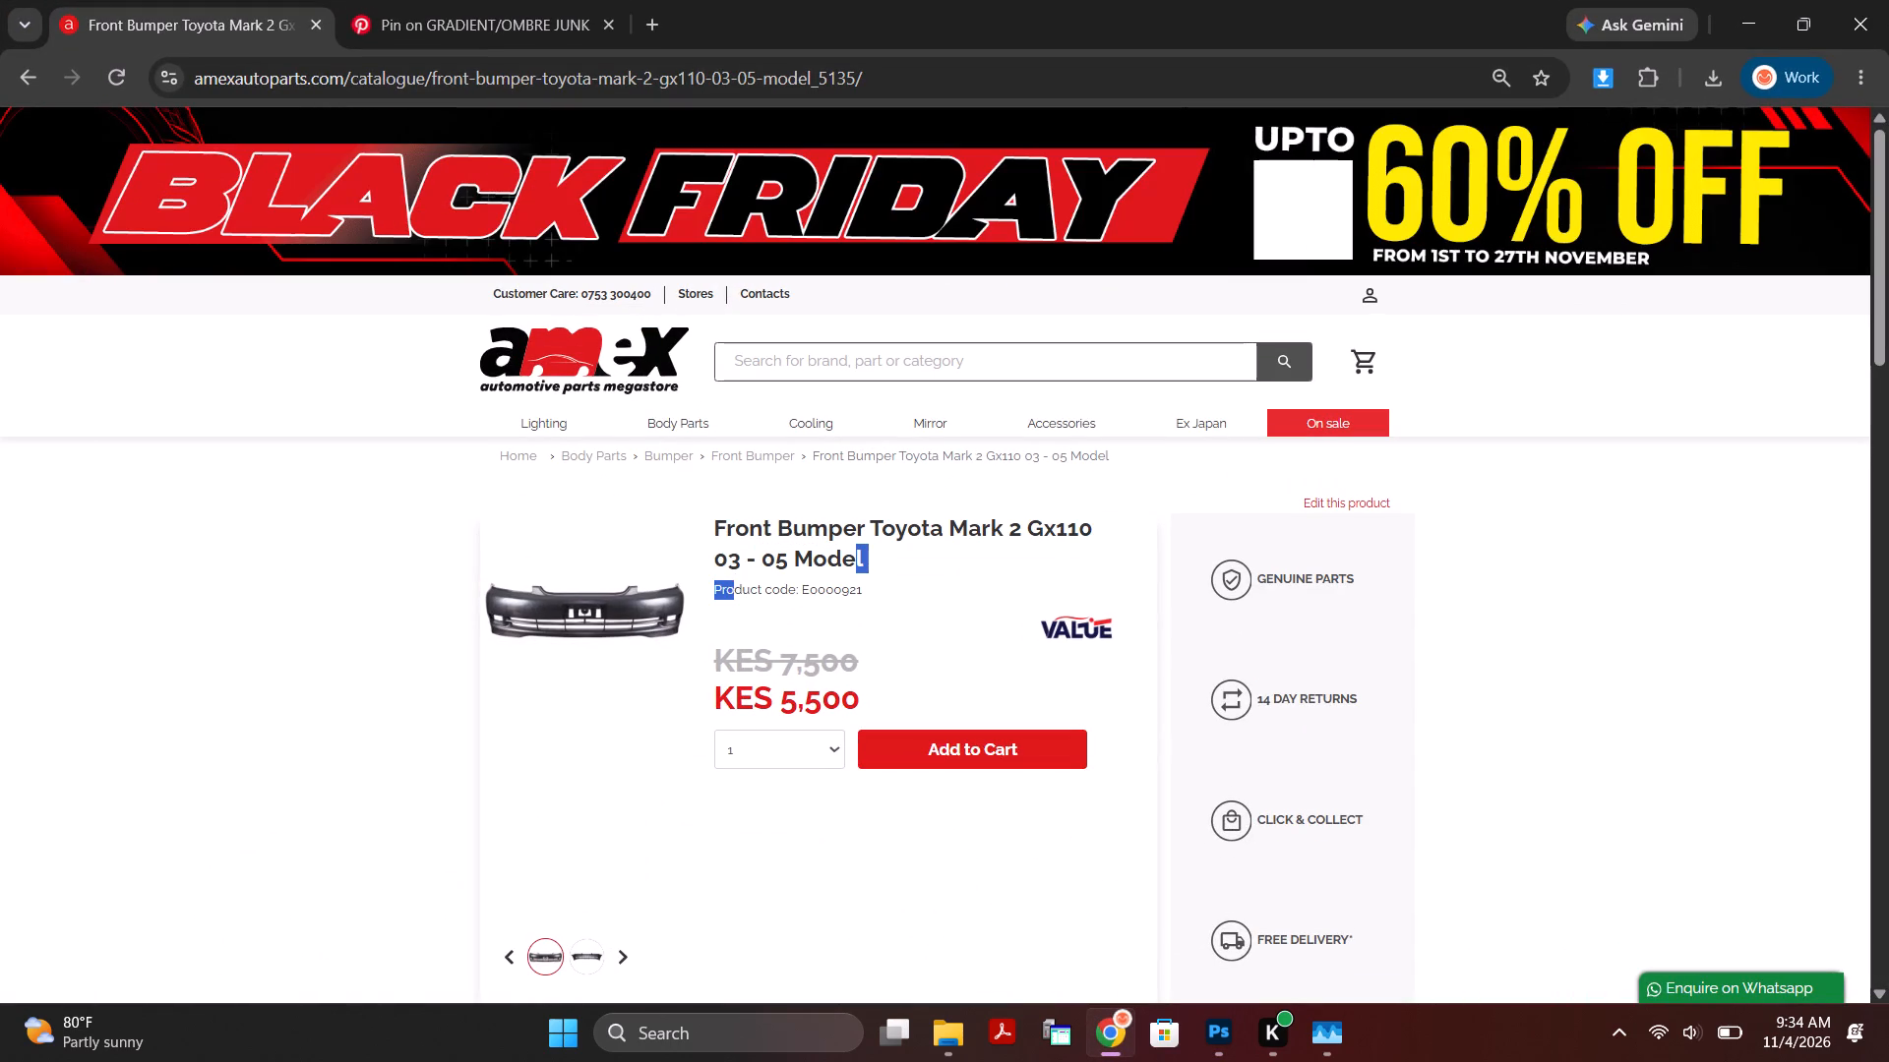
{"action": "left_click", "coordinate": [864, 558]}
{"action": "left_click_drag", "start_coordinate": [713, 561], "coordinate": [876, 558]}
{"action": "left_click", "coordinate": [824, 558]}
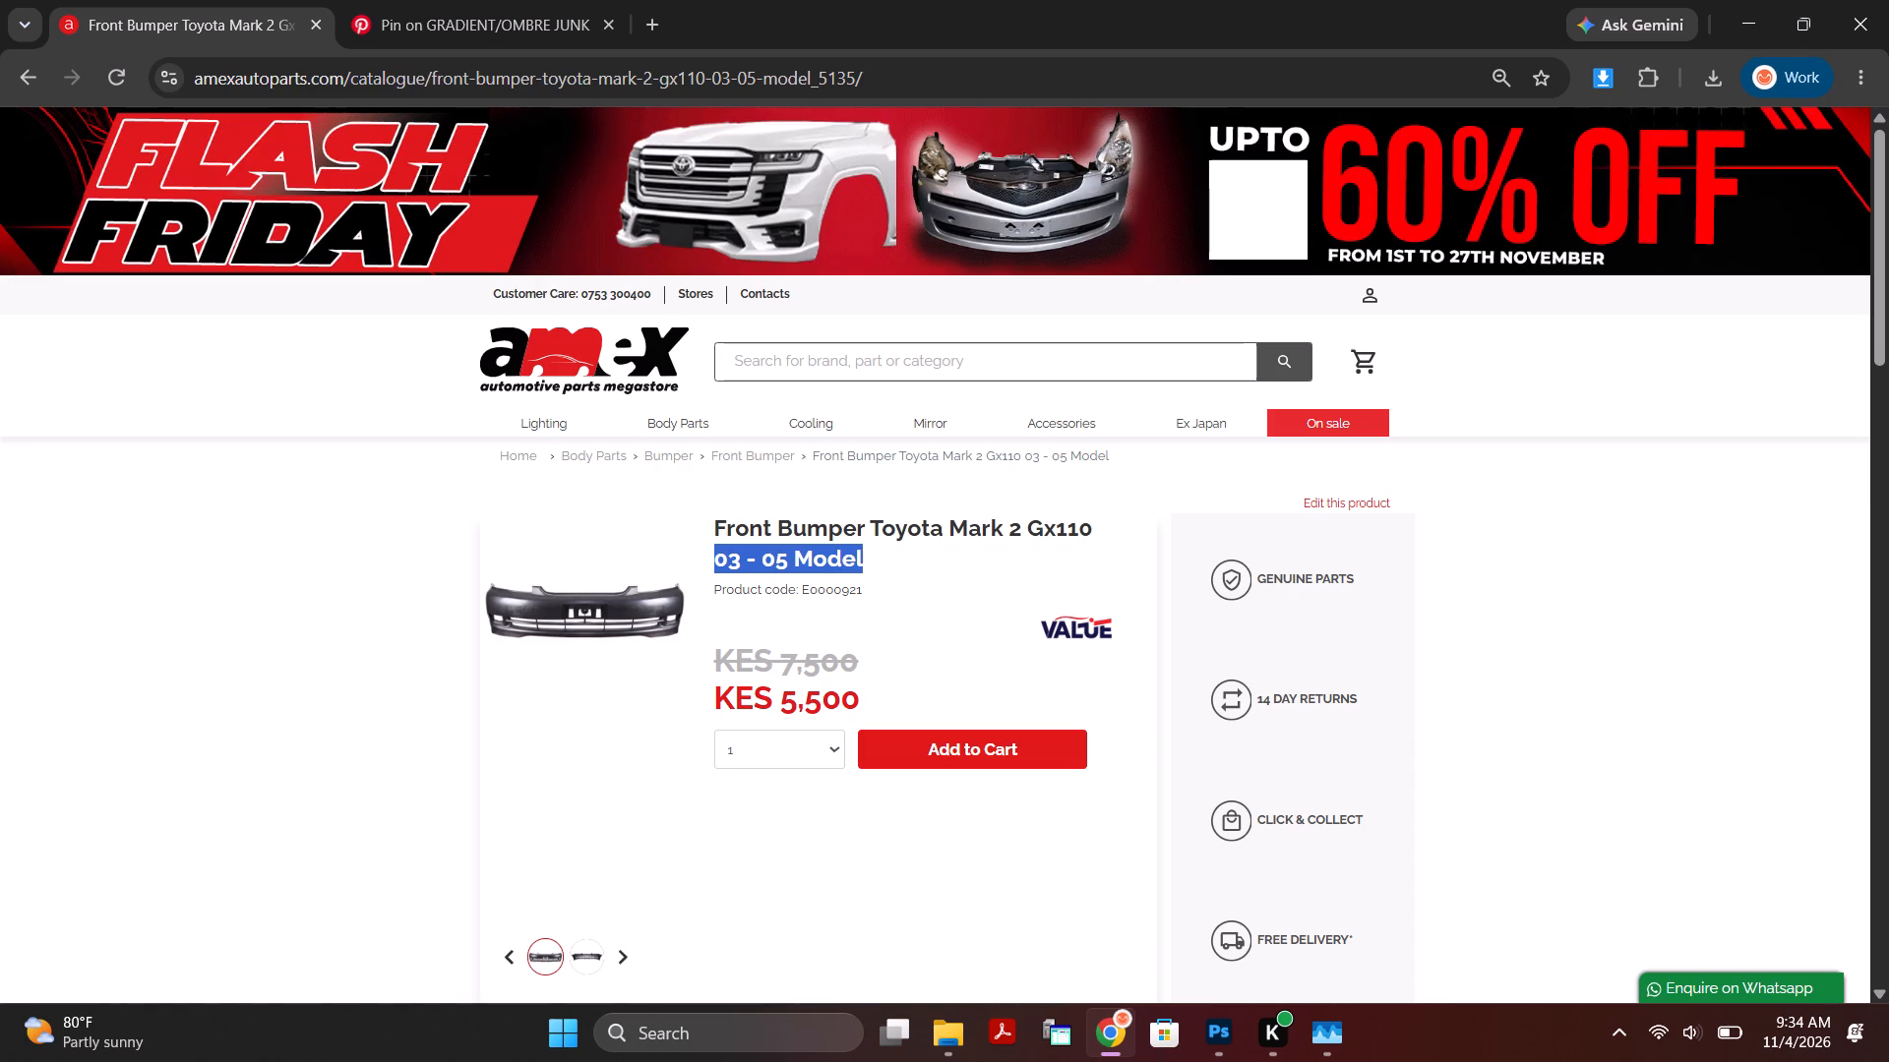
{"action": "left_click_drag", "start_coordinate": [793, 559], "coordinate": [885, 559]}
{"action": "key", "text": "ctrl+c"}
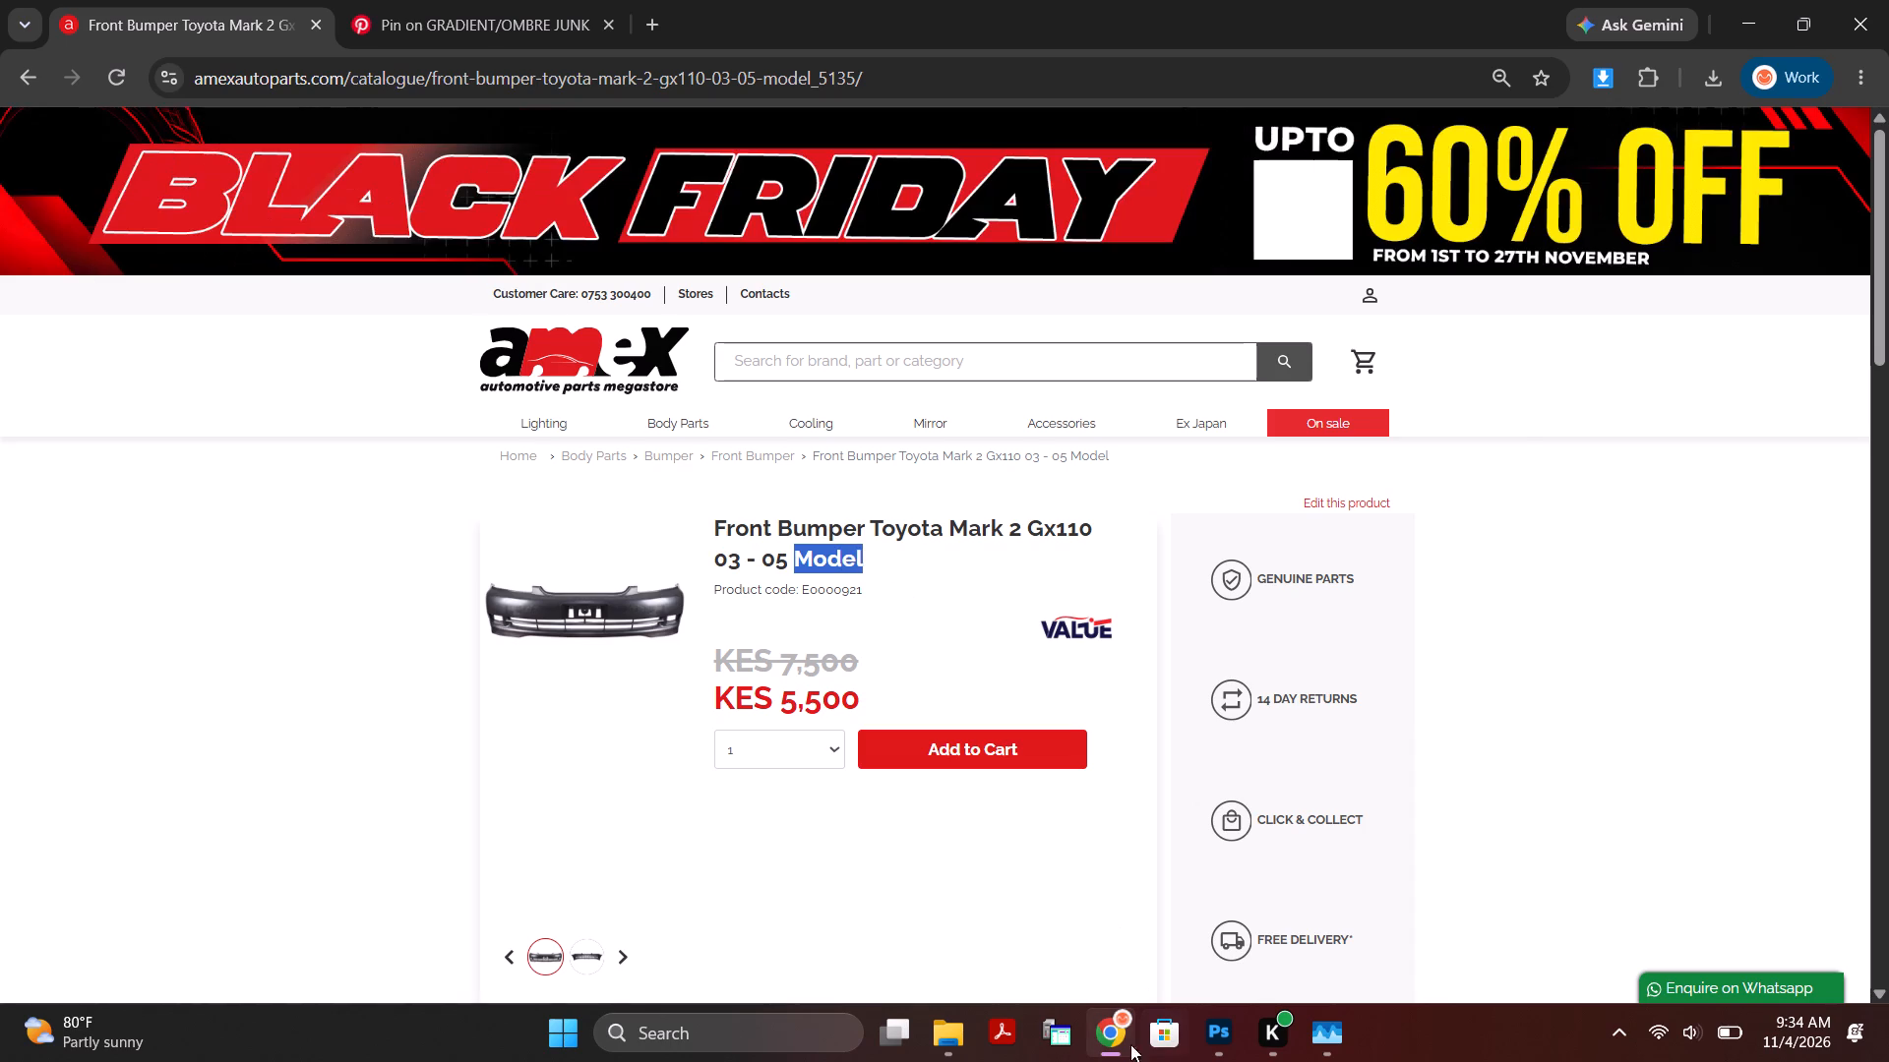
{"action": "left_click", "coordinate": [1214, 1037]}
{"action": "double_click", "coordinate": [845, 474]}
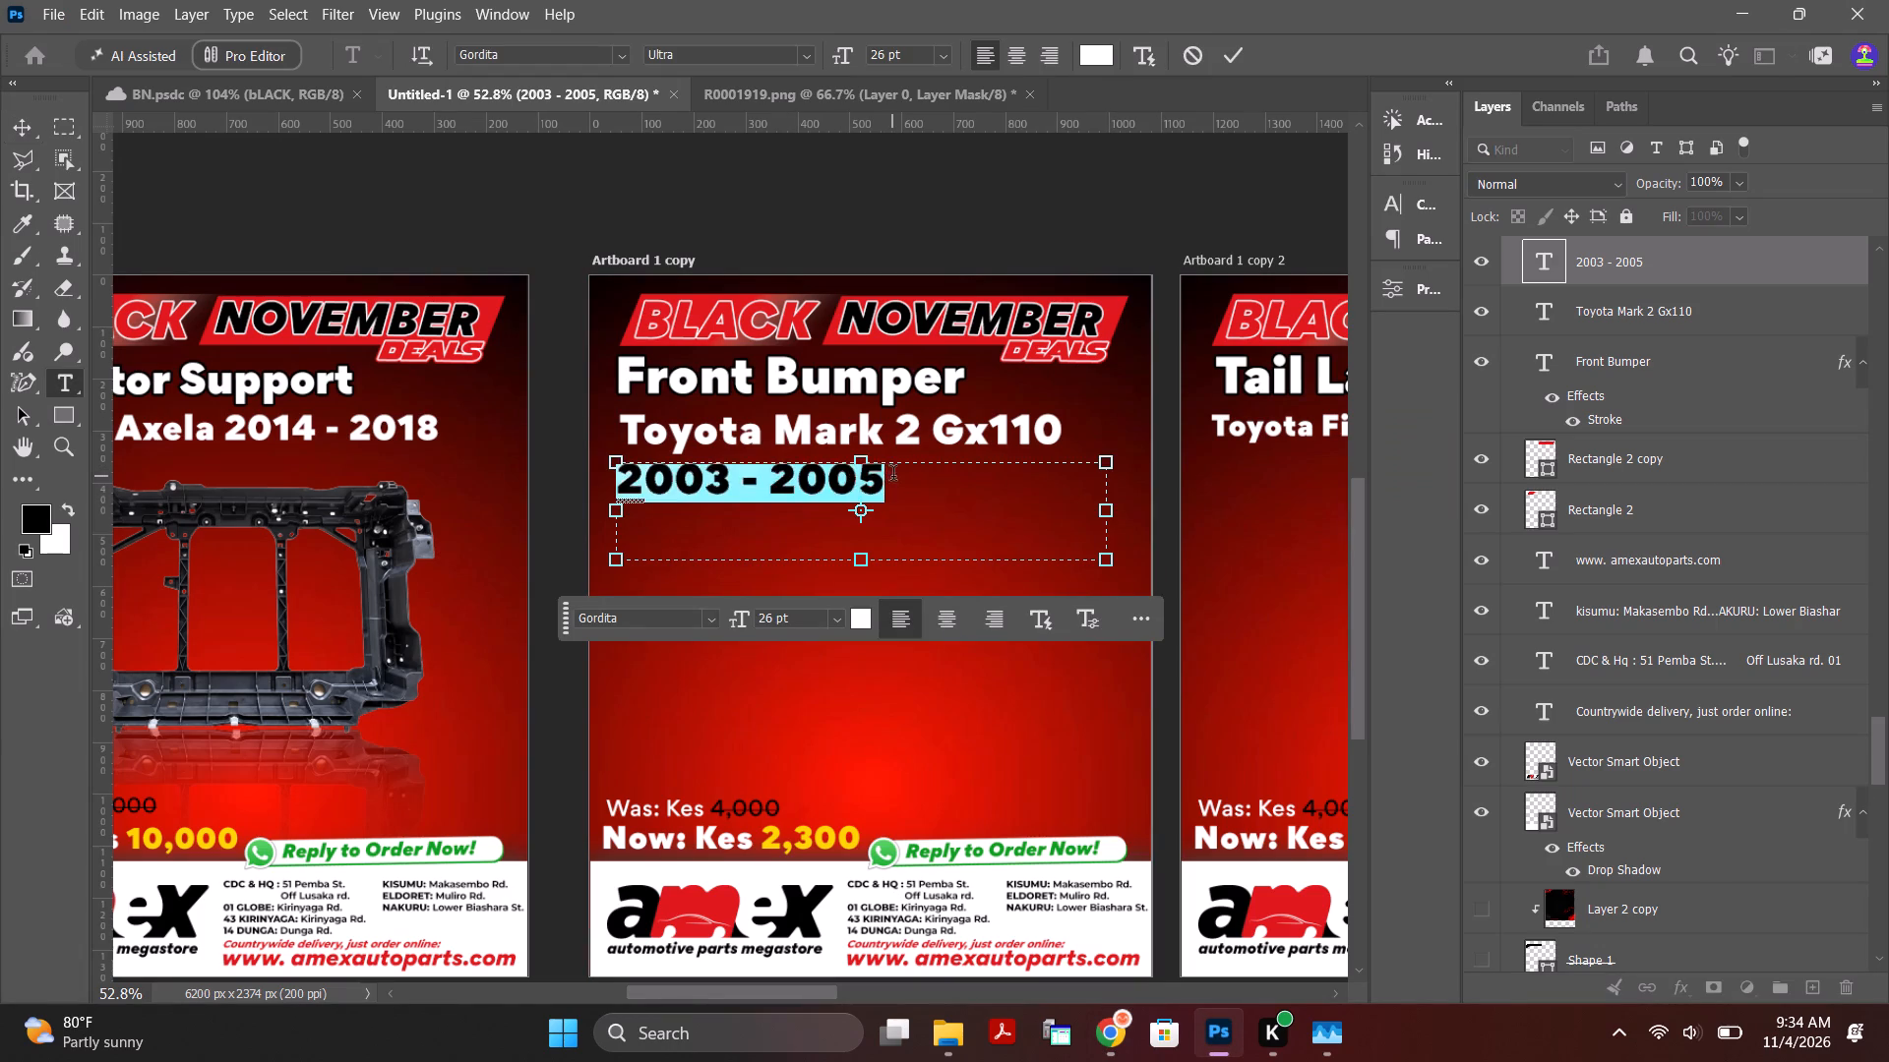
{"action": "left_click", "coordinate": [893, 476]}
{"action": "key", "text": "space"}
{"action": "key", "text": "ctrl+v"}
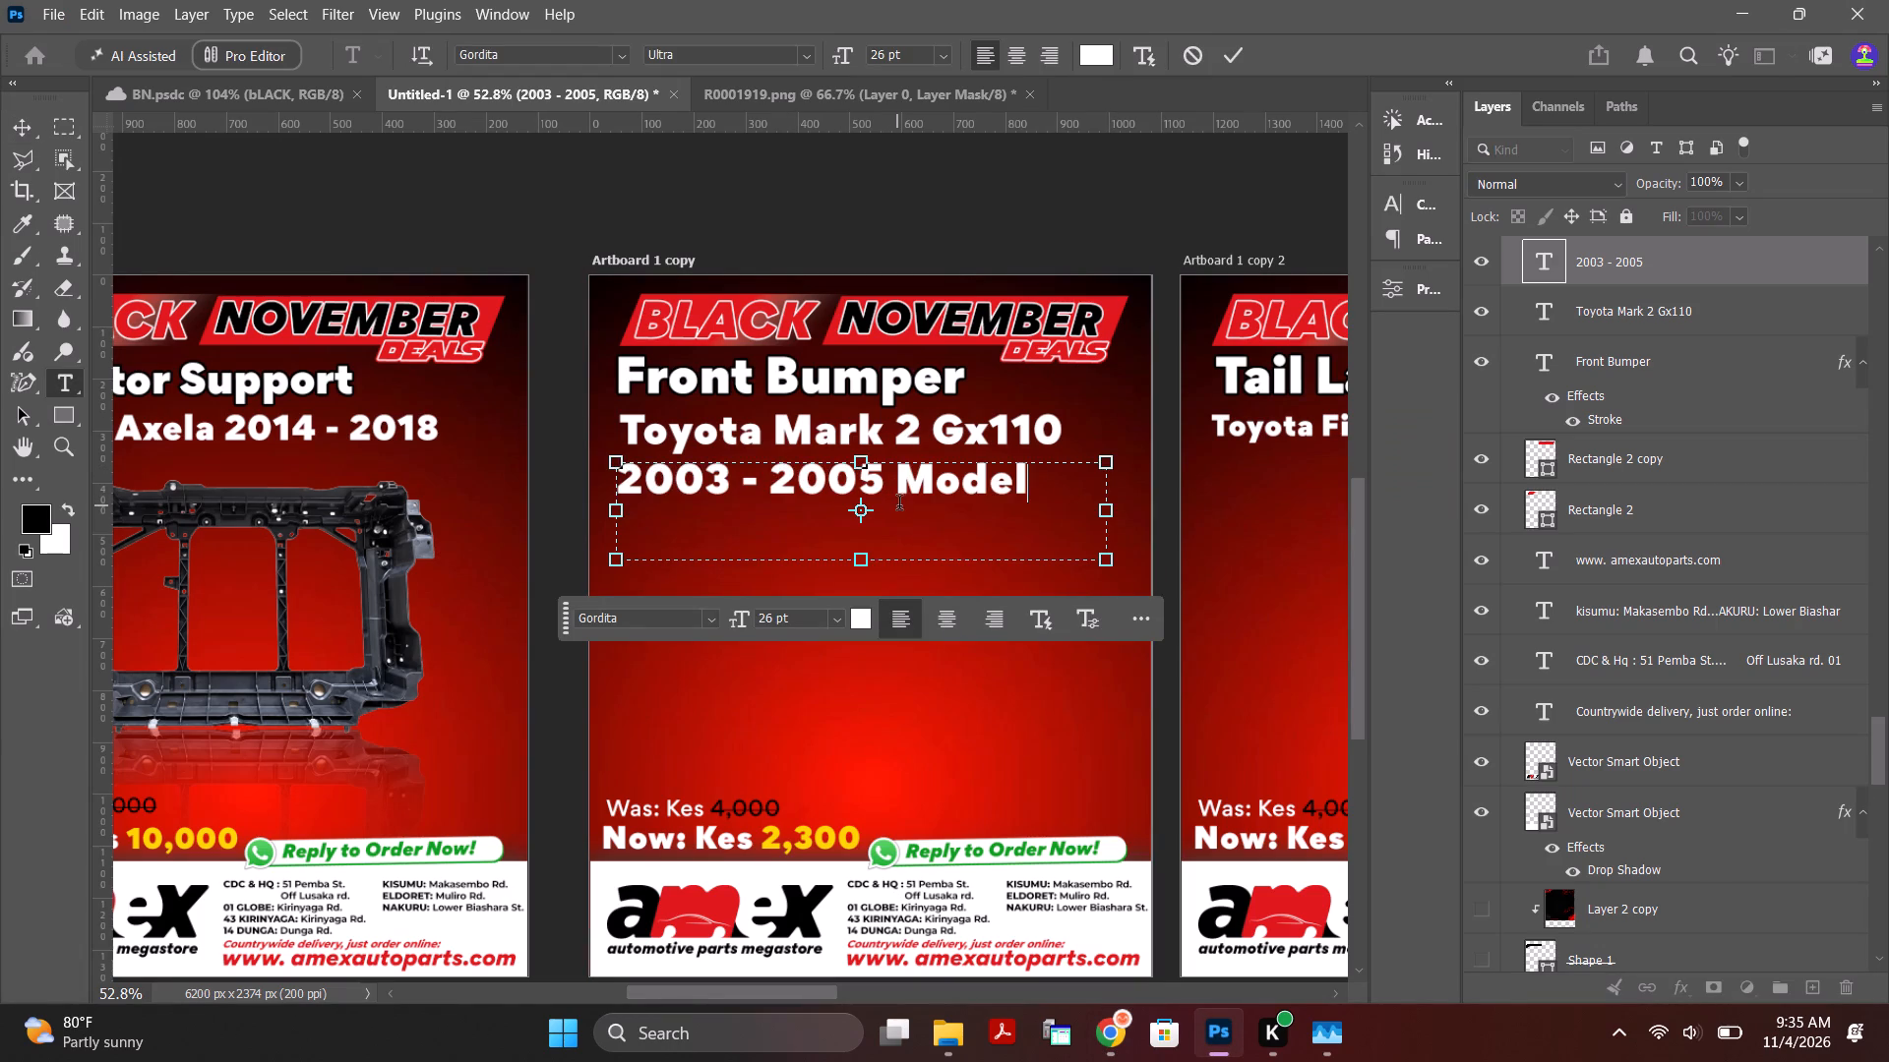
{"action": "left_click", "coordinate": [1238, 51]}
Finish the text edit of the 2003 - 2005 Model line on Artboard 1 copy.
{"action": "triple_click", "coordinate": [976, 487]}
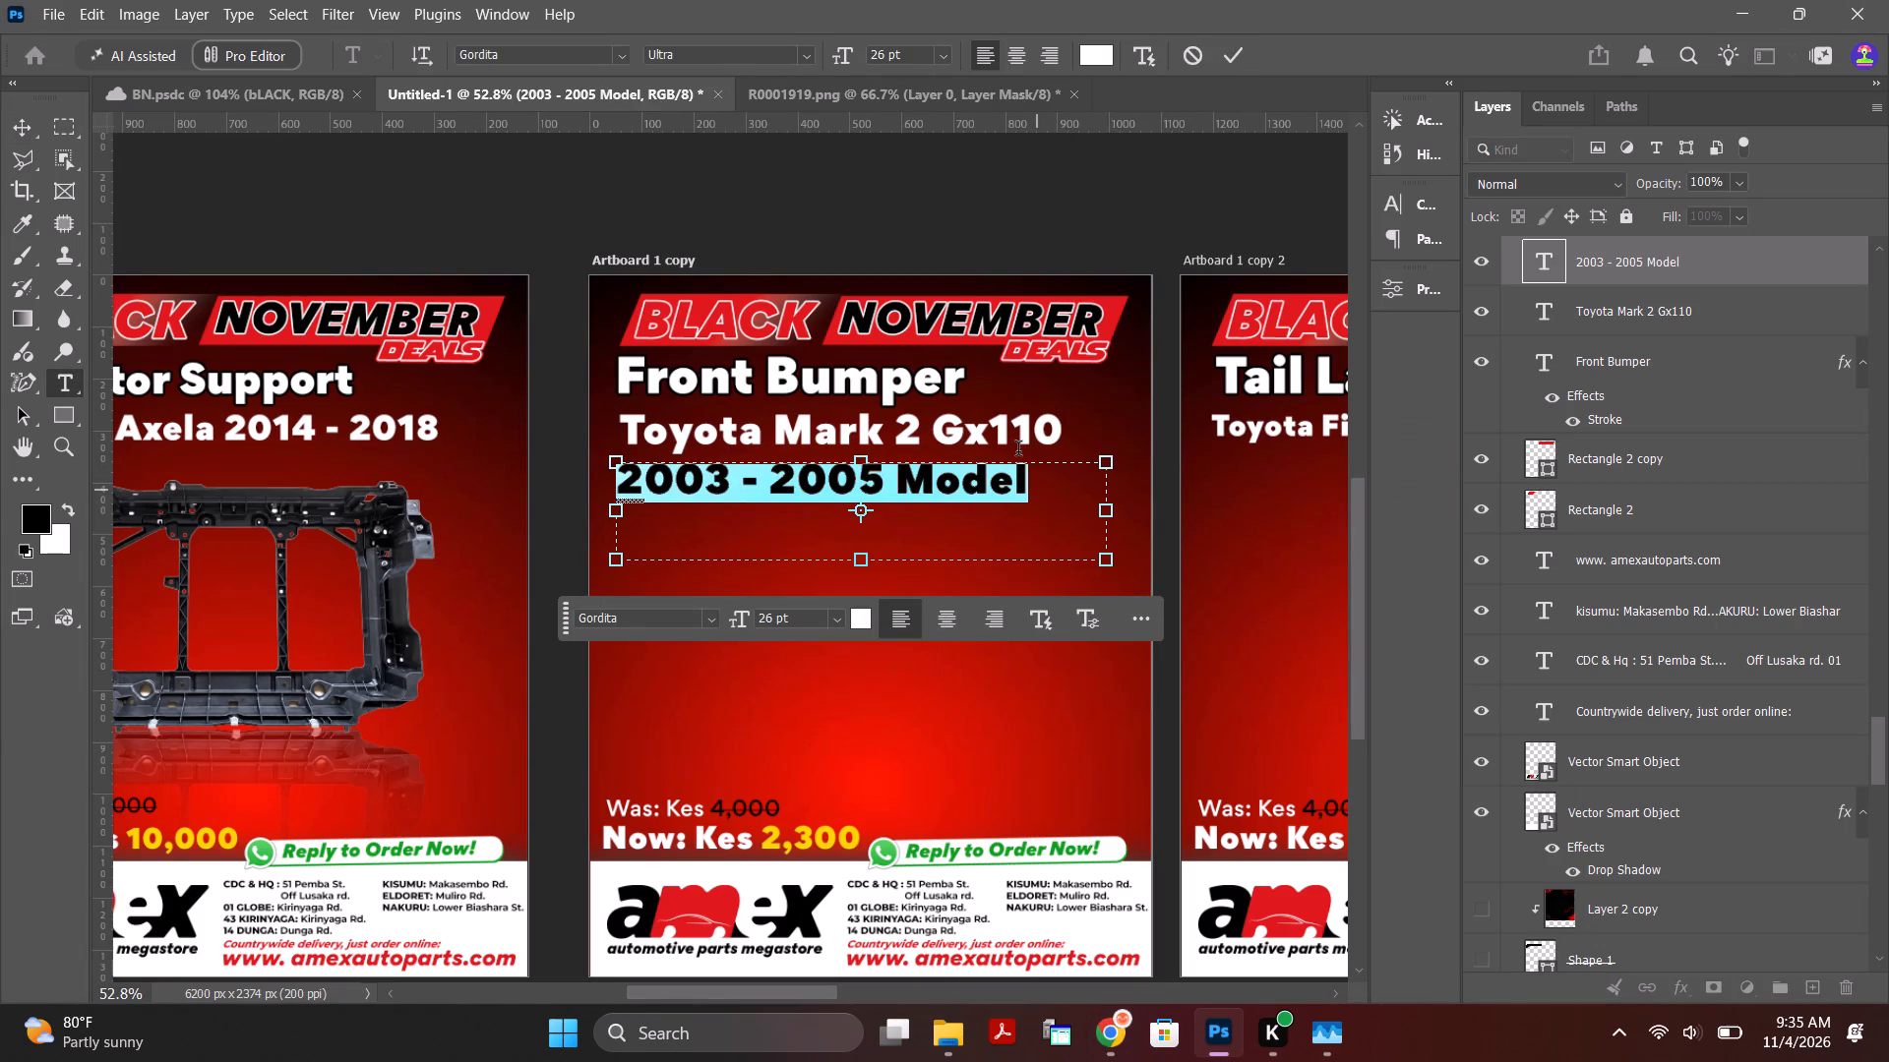
{"action": "left_click", "coordinate": [842, 56]}
{"action": "left_click", "coordinate": [959, 434]}
{"action": "left_click", "coordinate": [1240, 44]}
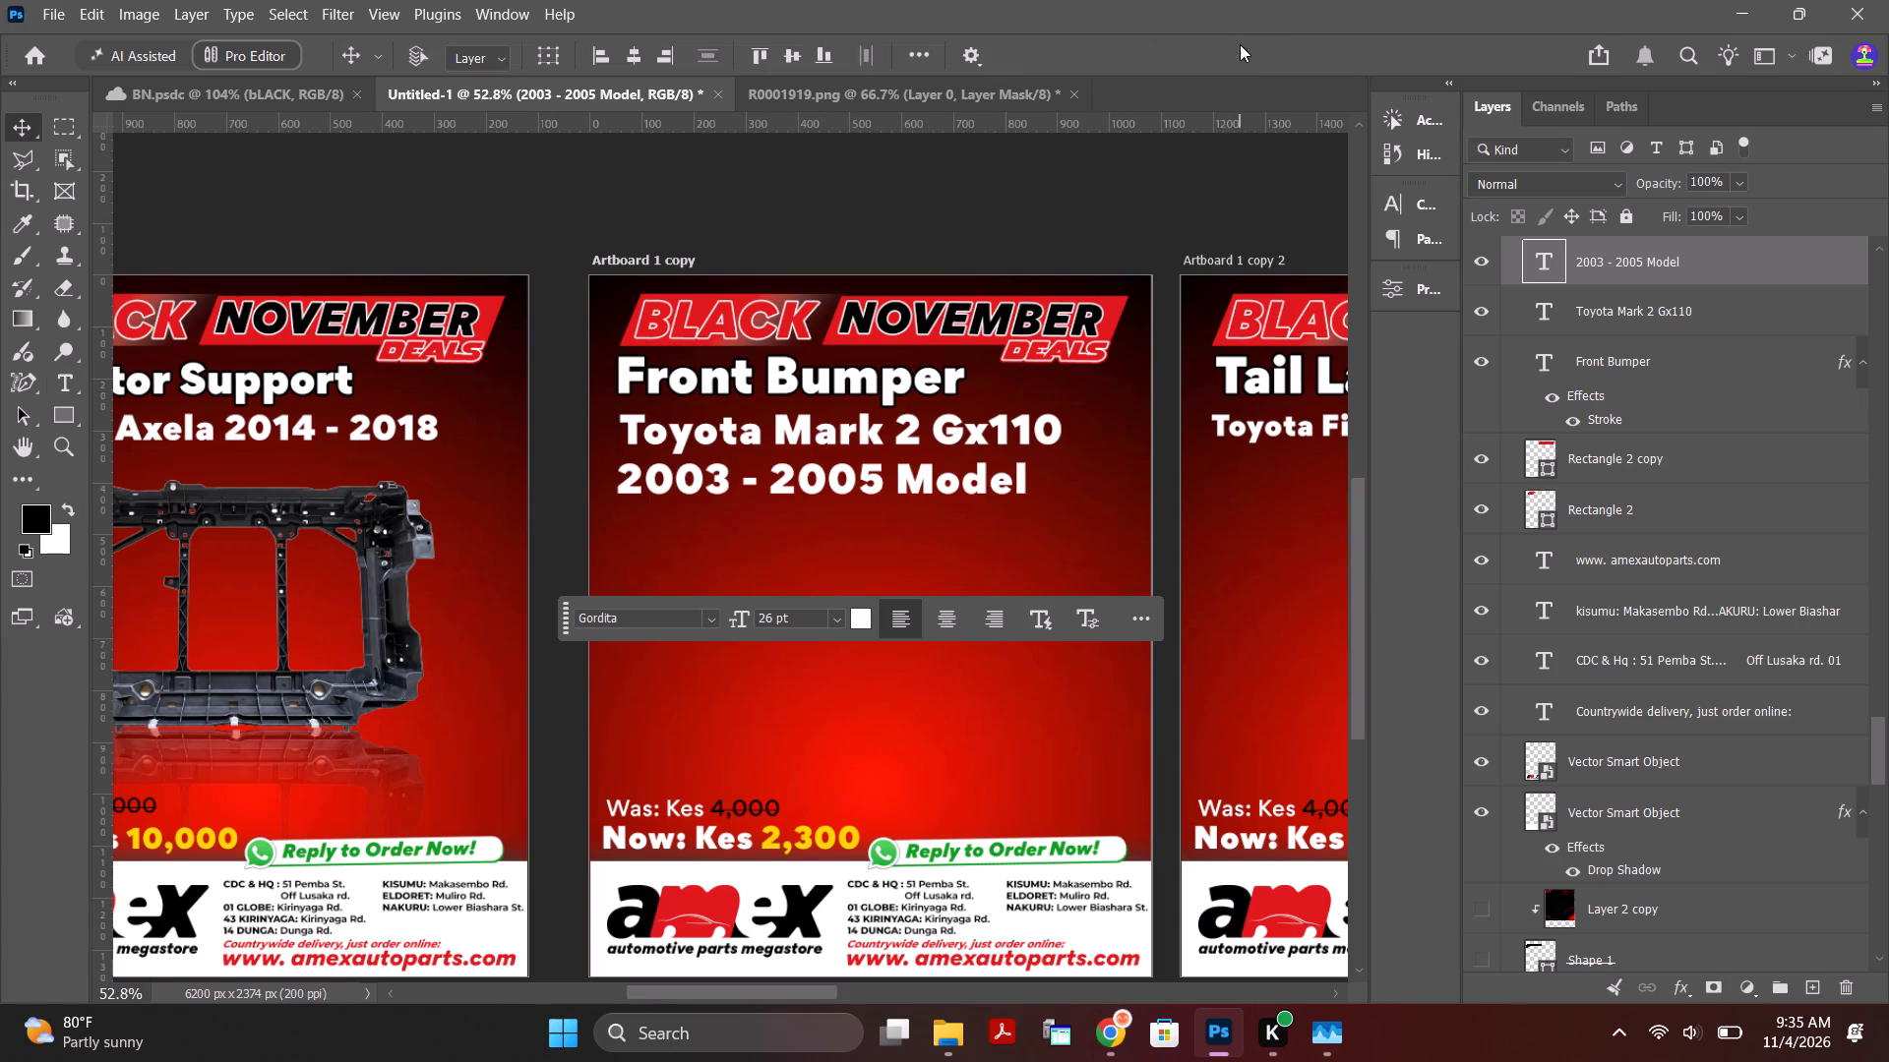
Shift the 2003 - 2005 Model and Toyota Mark 2 Gx110 lines slightly sideways to line up with the Front Bumper heading's left edge.
{"action": "left_click", "coordinate": [843, 433]}
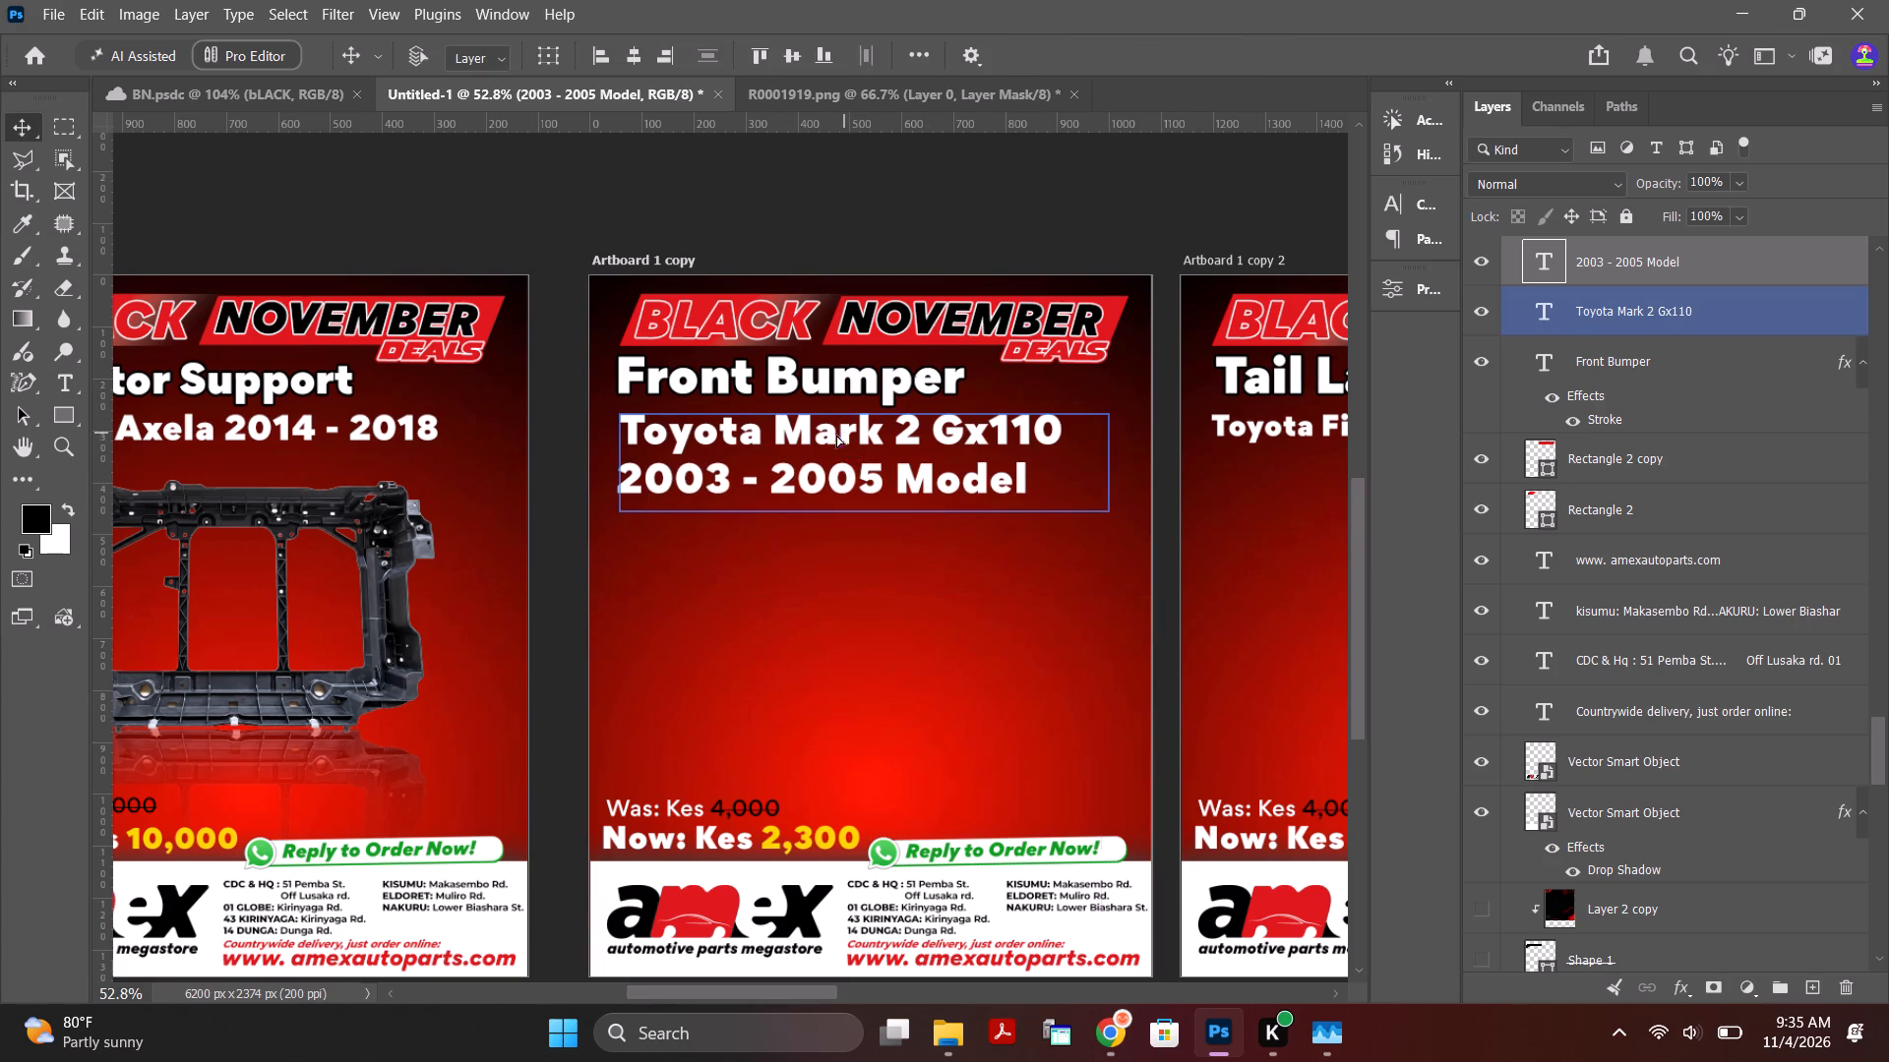
{"action": "left_click", "coordinate": [854, 425]}
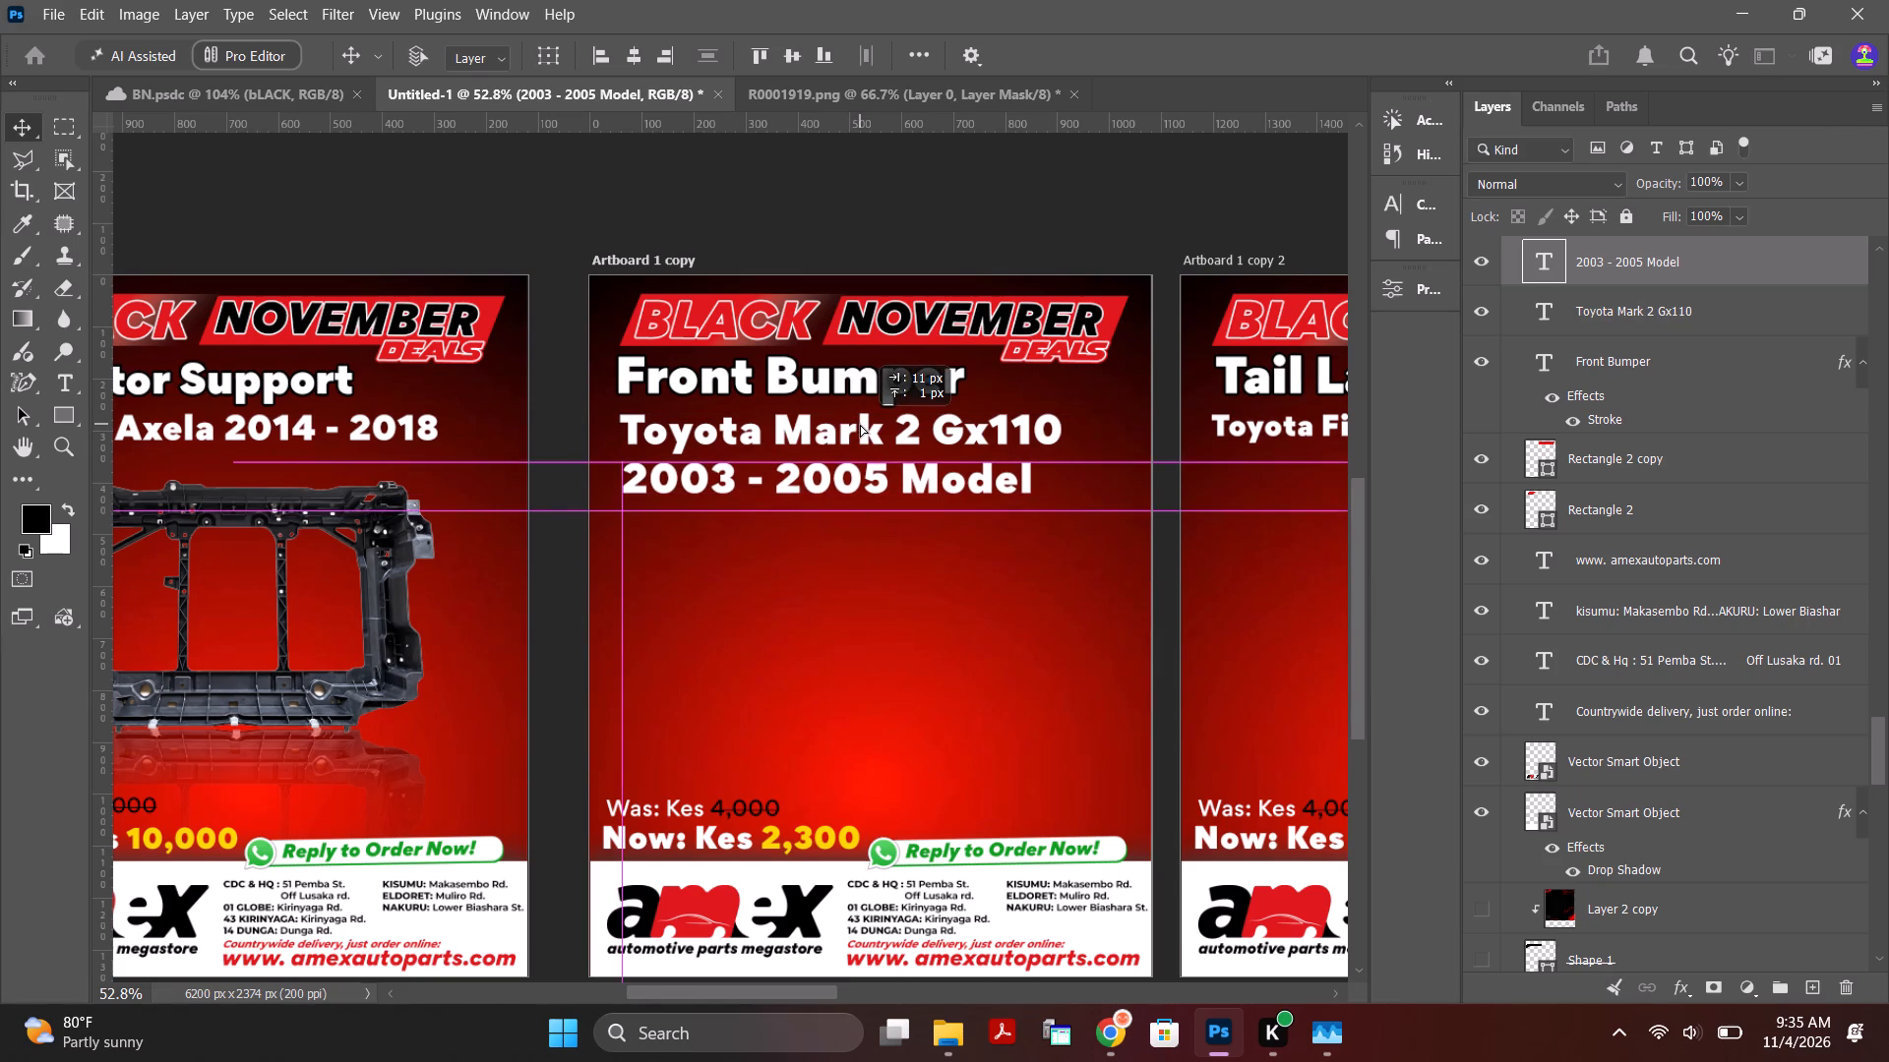
{"action": "left_click", "coordinate": [1021, 424]}
{"action": "left_click", "coordinate": [1021, 424]}
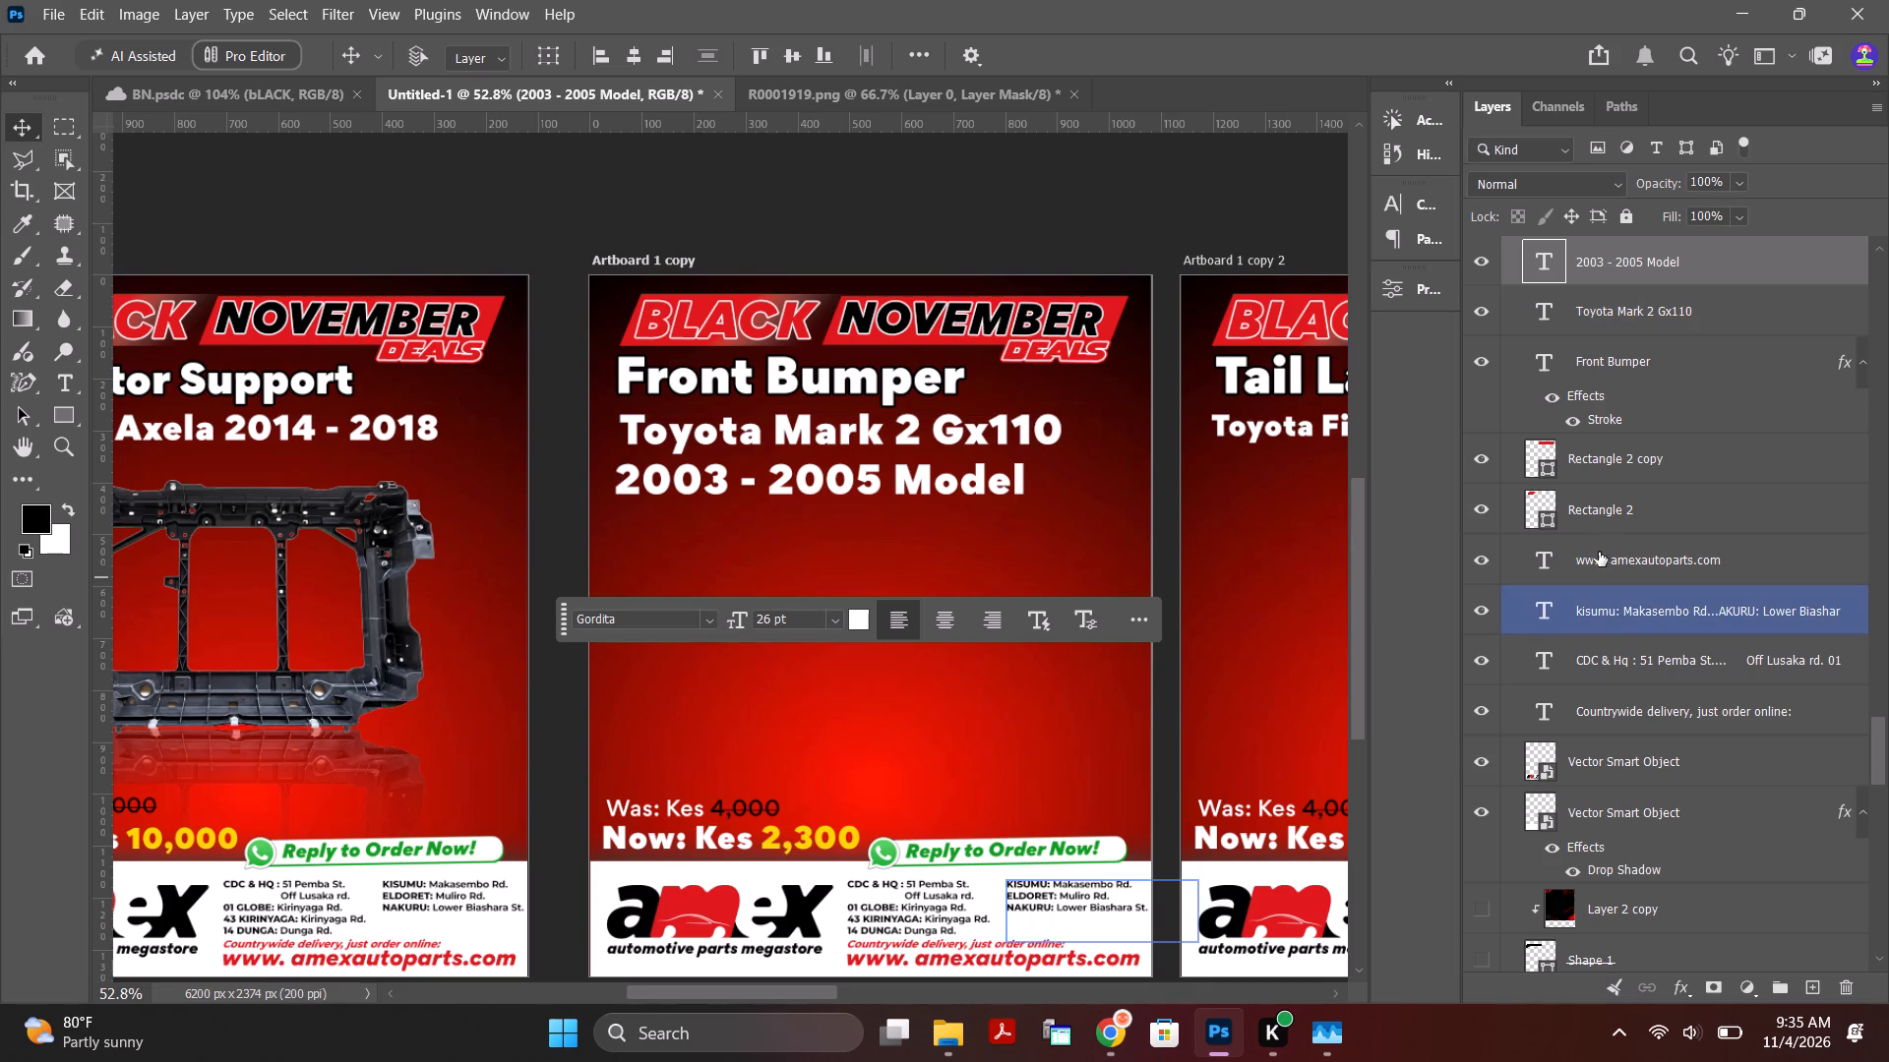
{"action": "left_click", "coordinate": [1635, 330]}
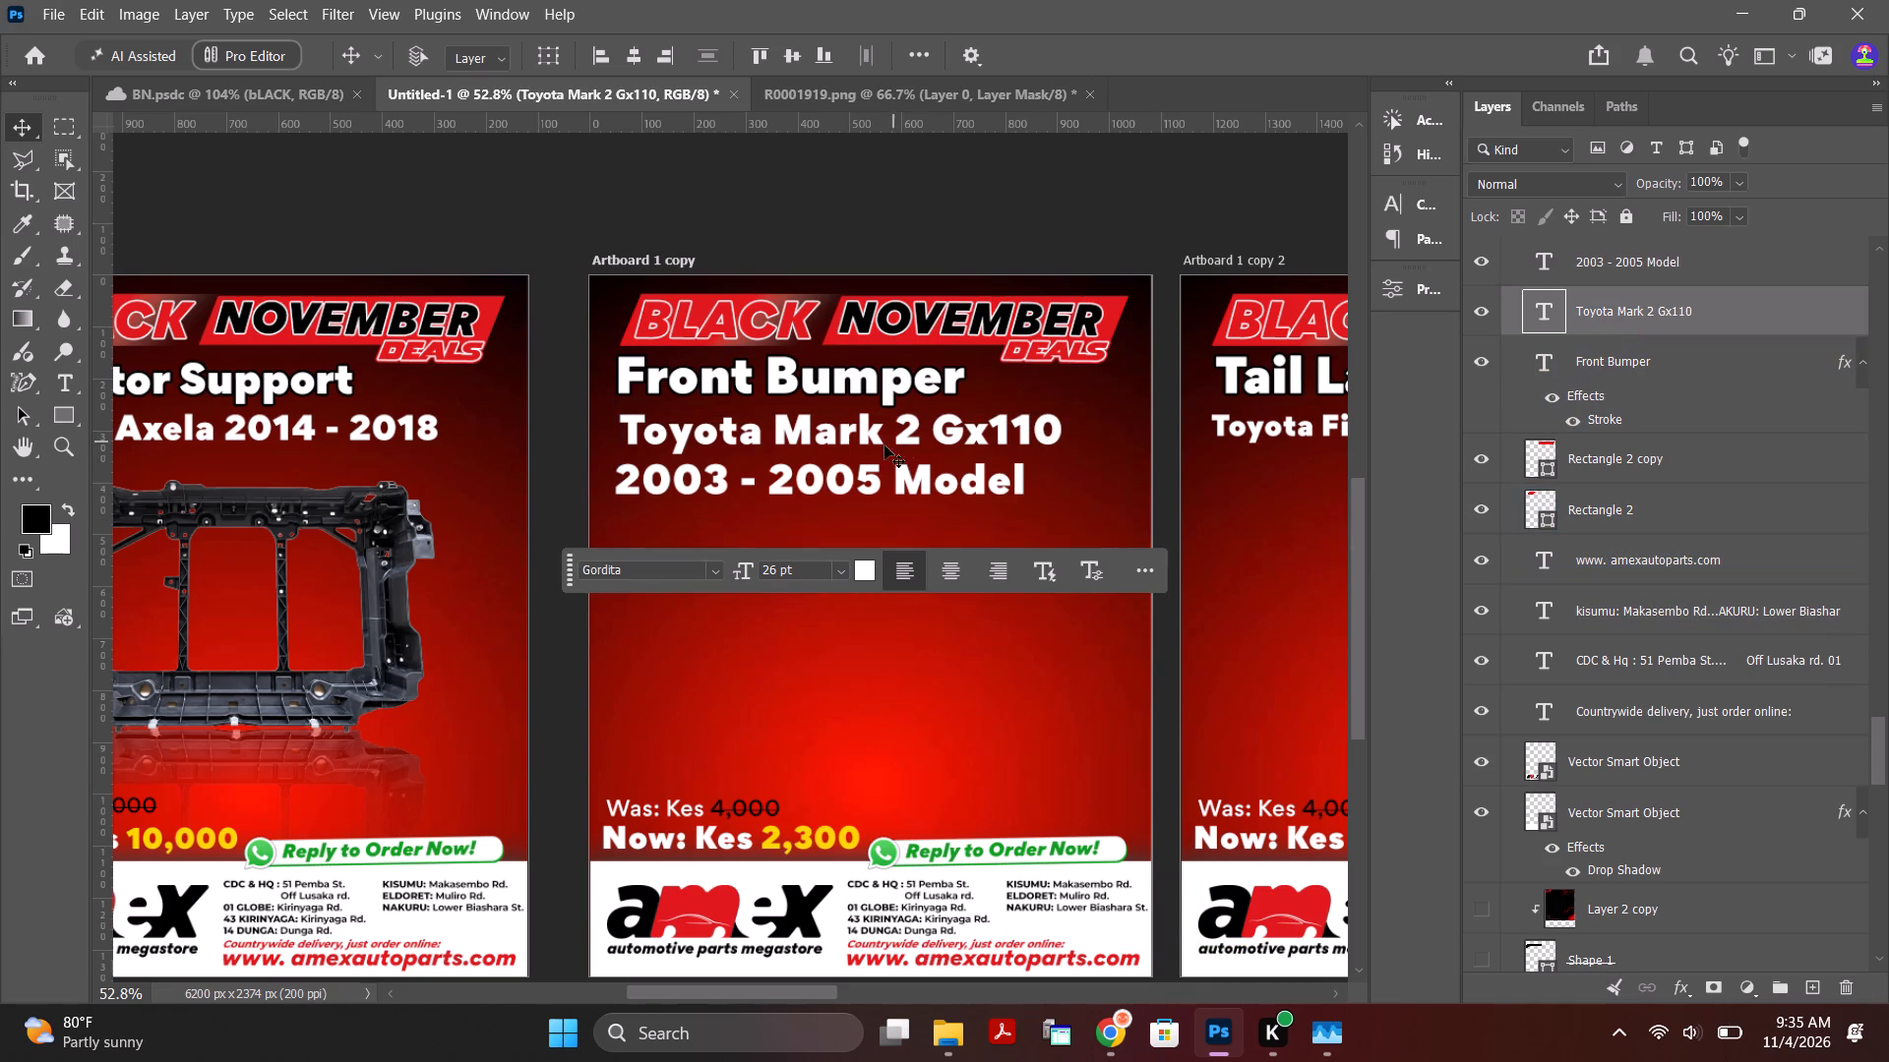
{"action": "left_click", "coordinate": [894, 425]}
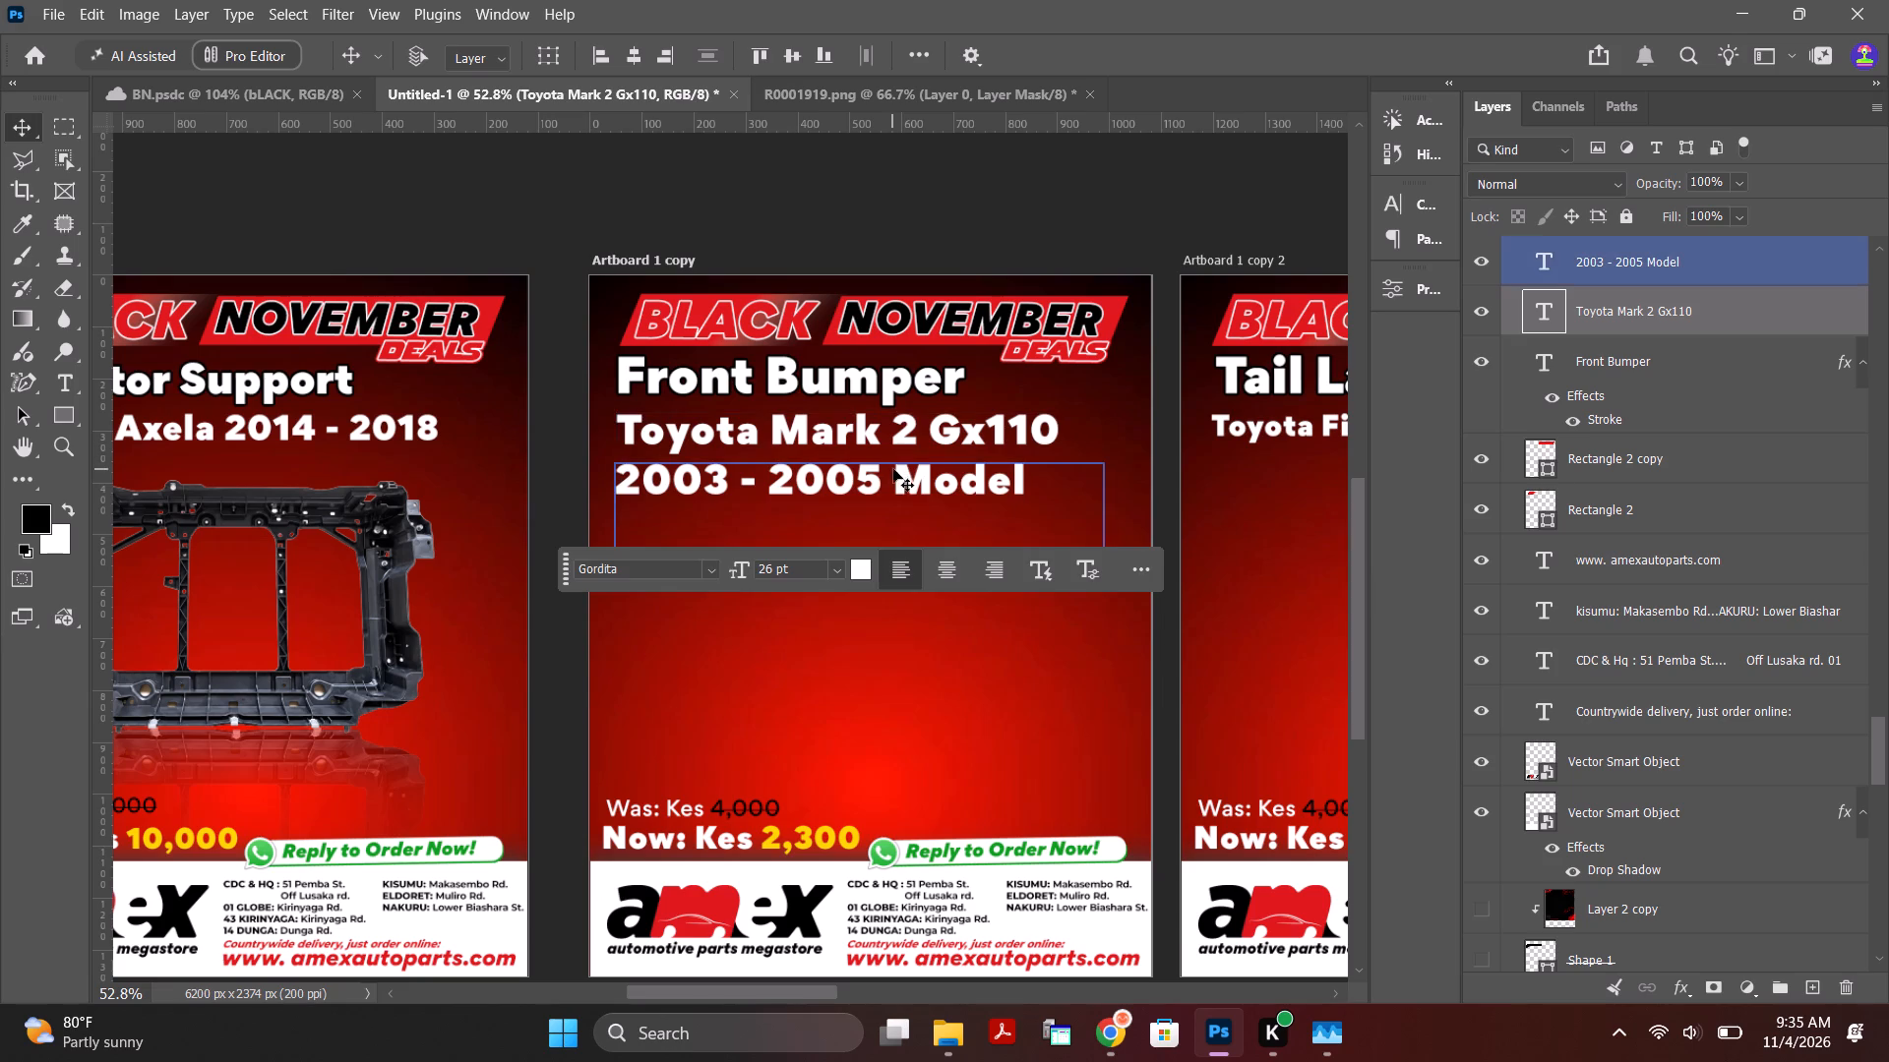
Set the font size of the 2003 - 2005 Model line to 19 pt.
{"action": "double_click", "coordinate": [916, 482]}
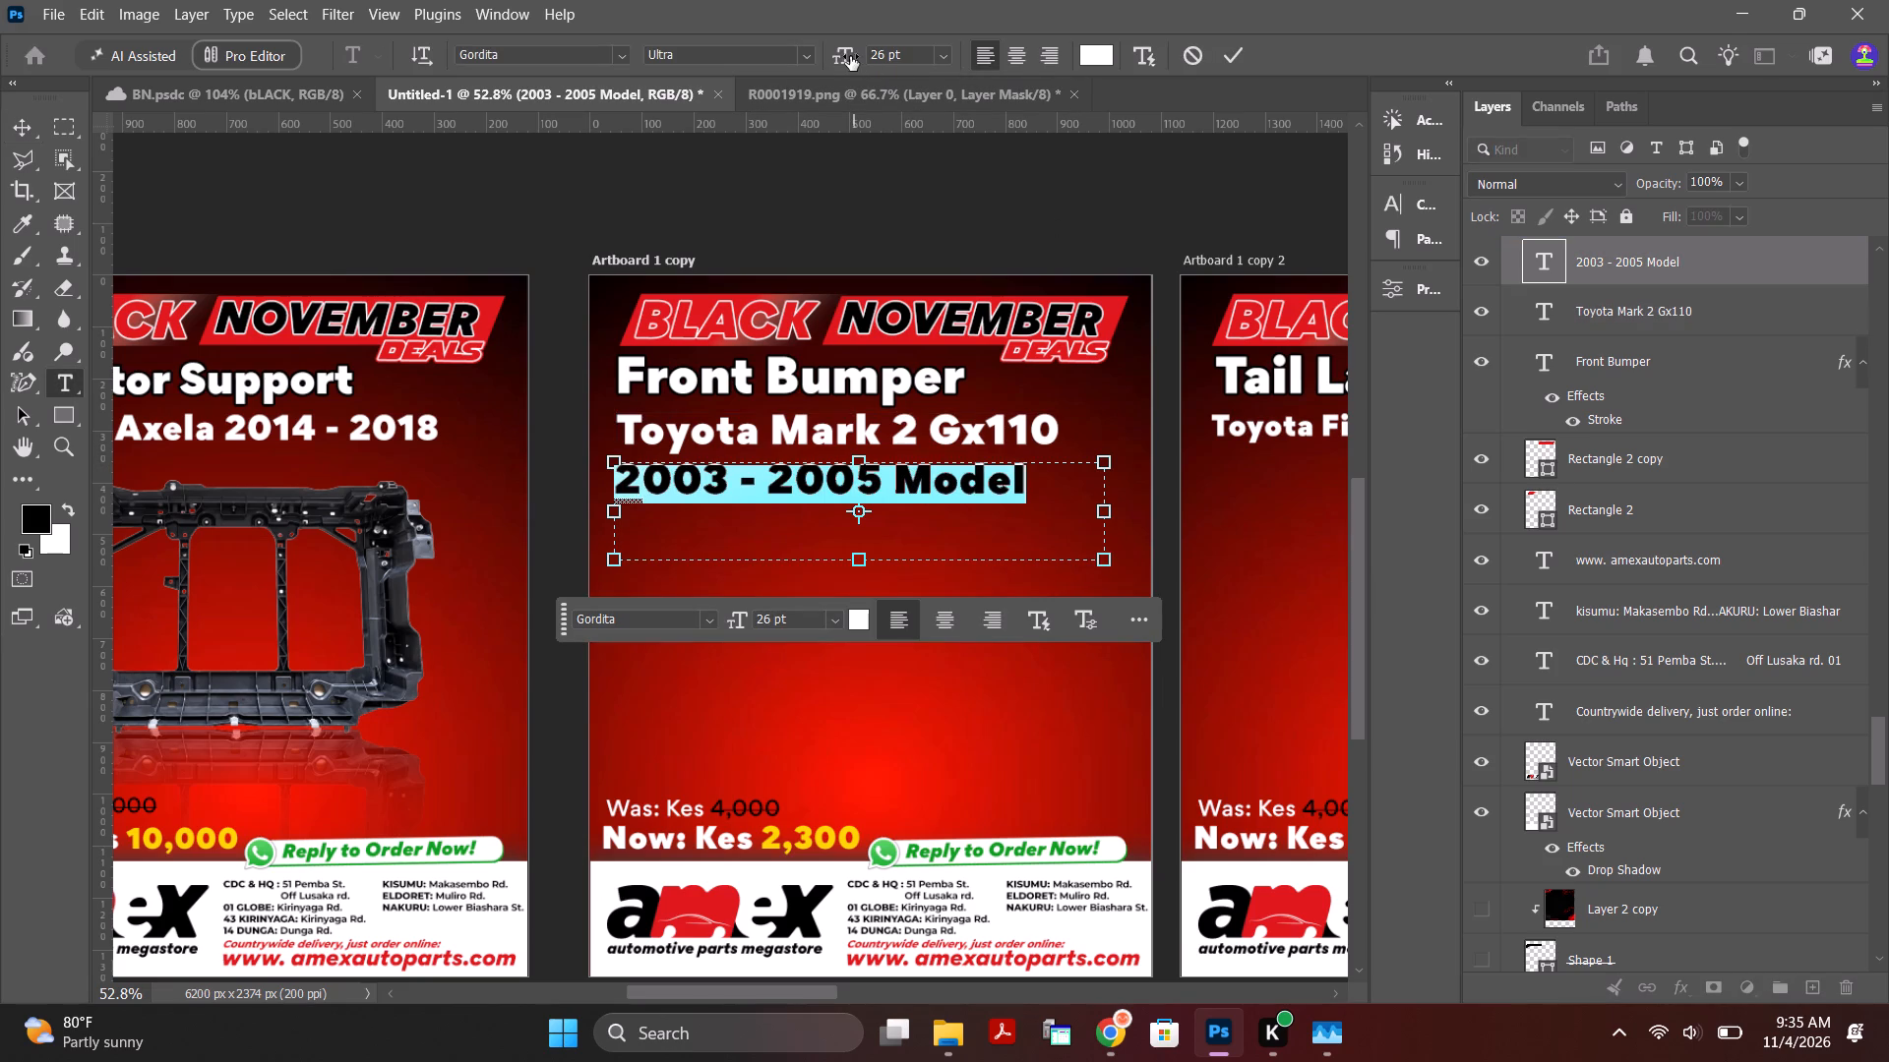
{"action": "left_click", "coordinate": [849, 56]}
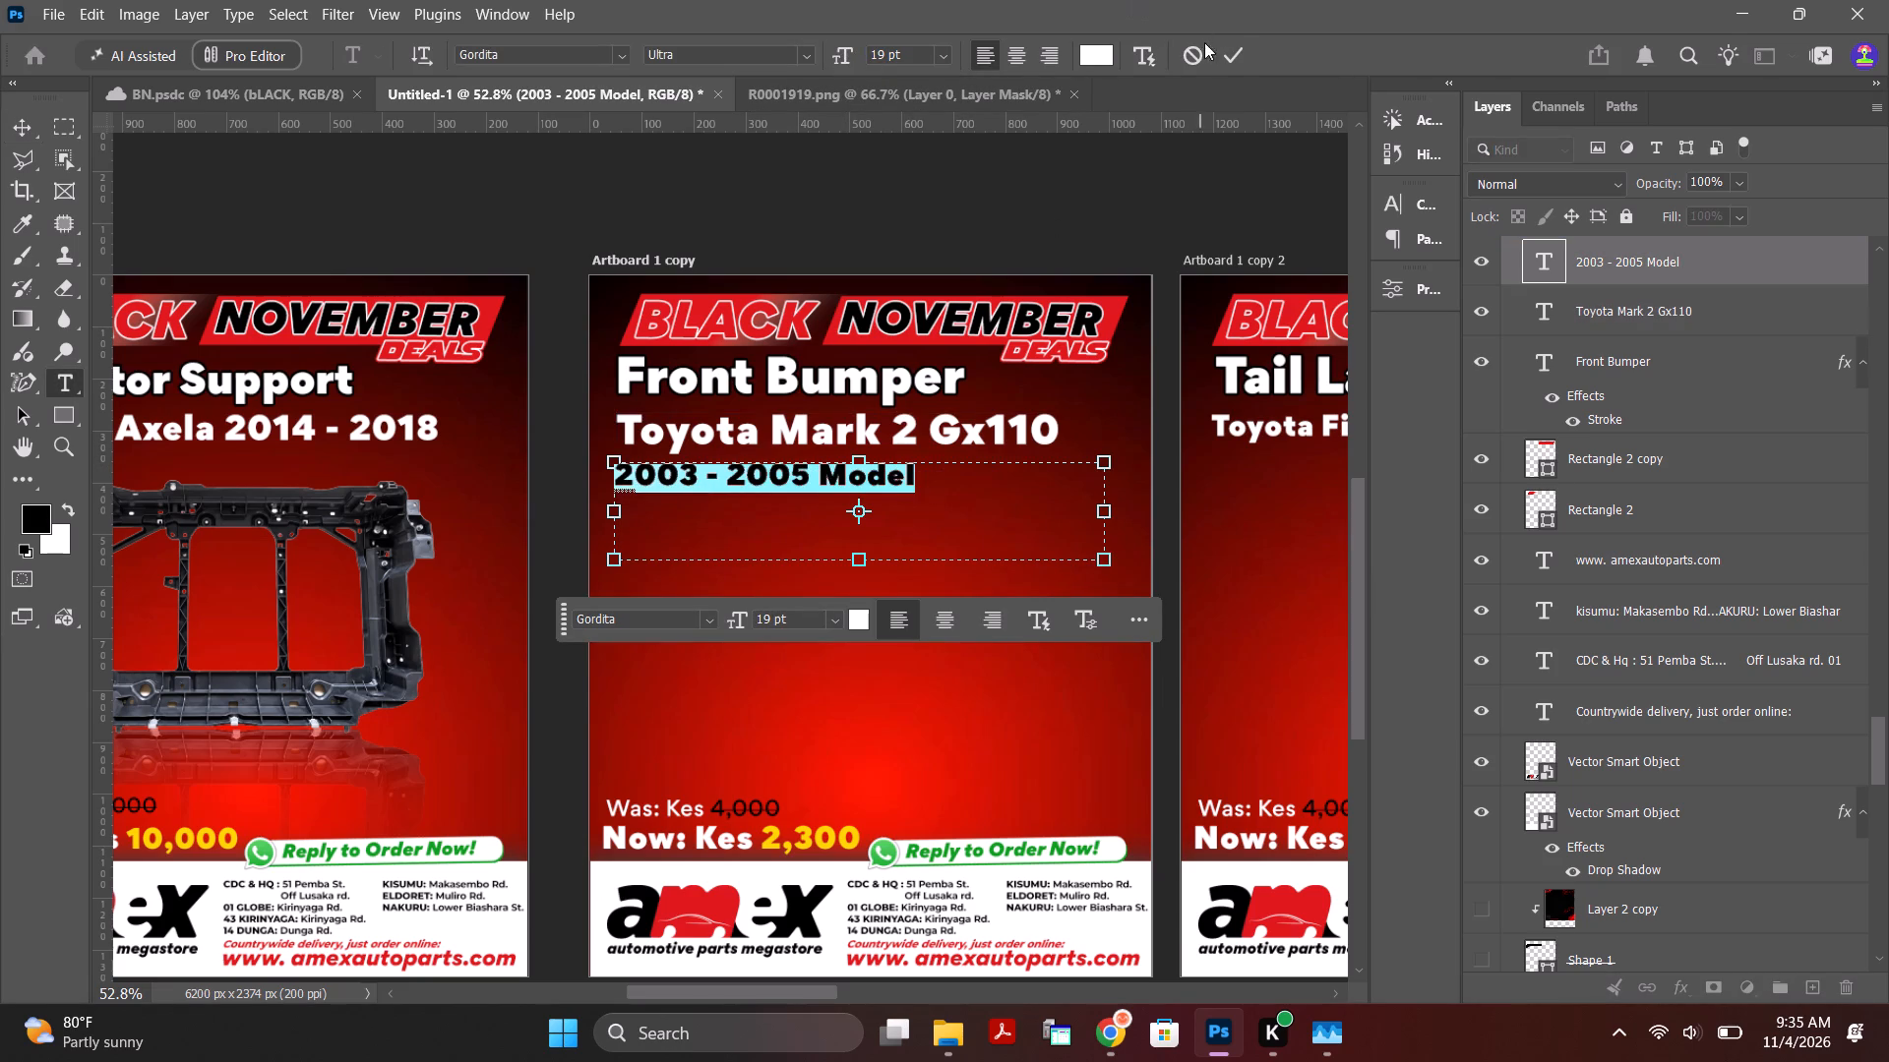
{"action": "left_click", "coordinate": [1230, 48]}
{"action": "left_click", "coordinate": [1080, 239]}
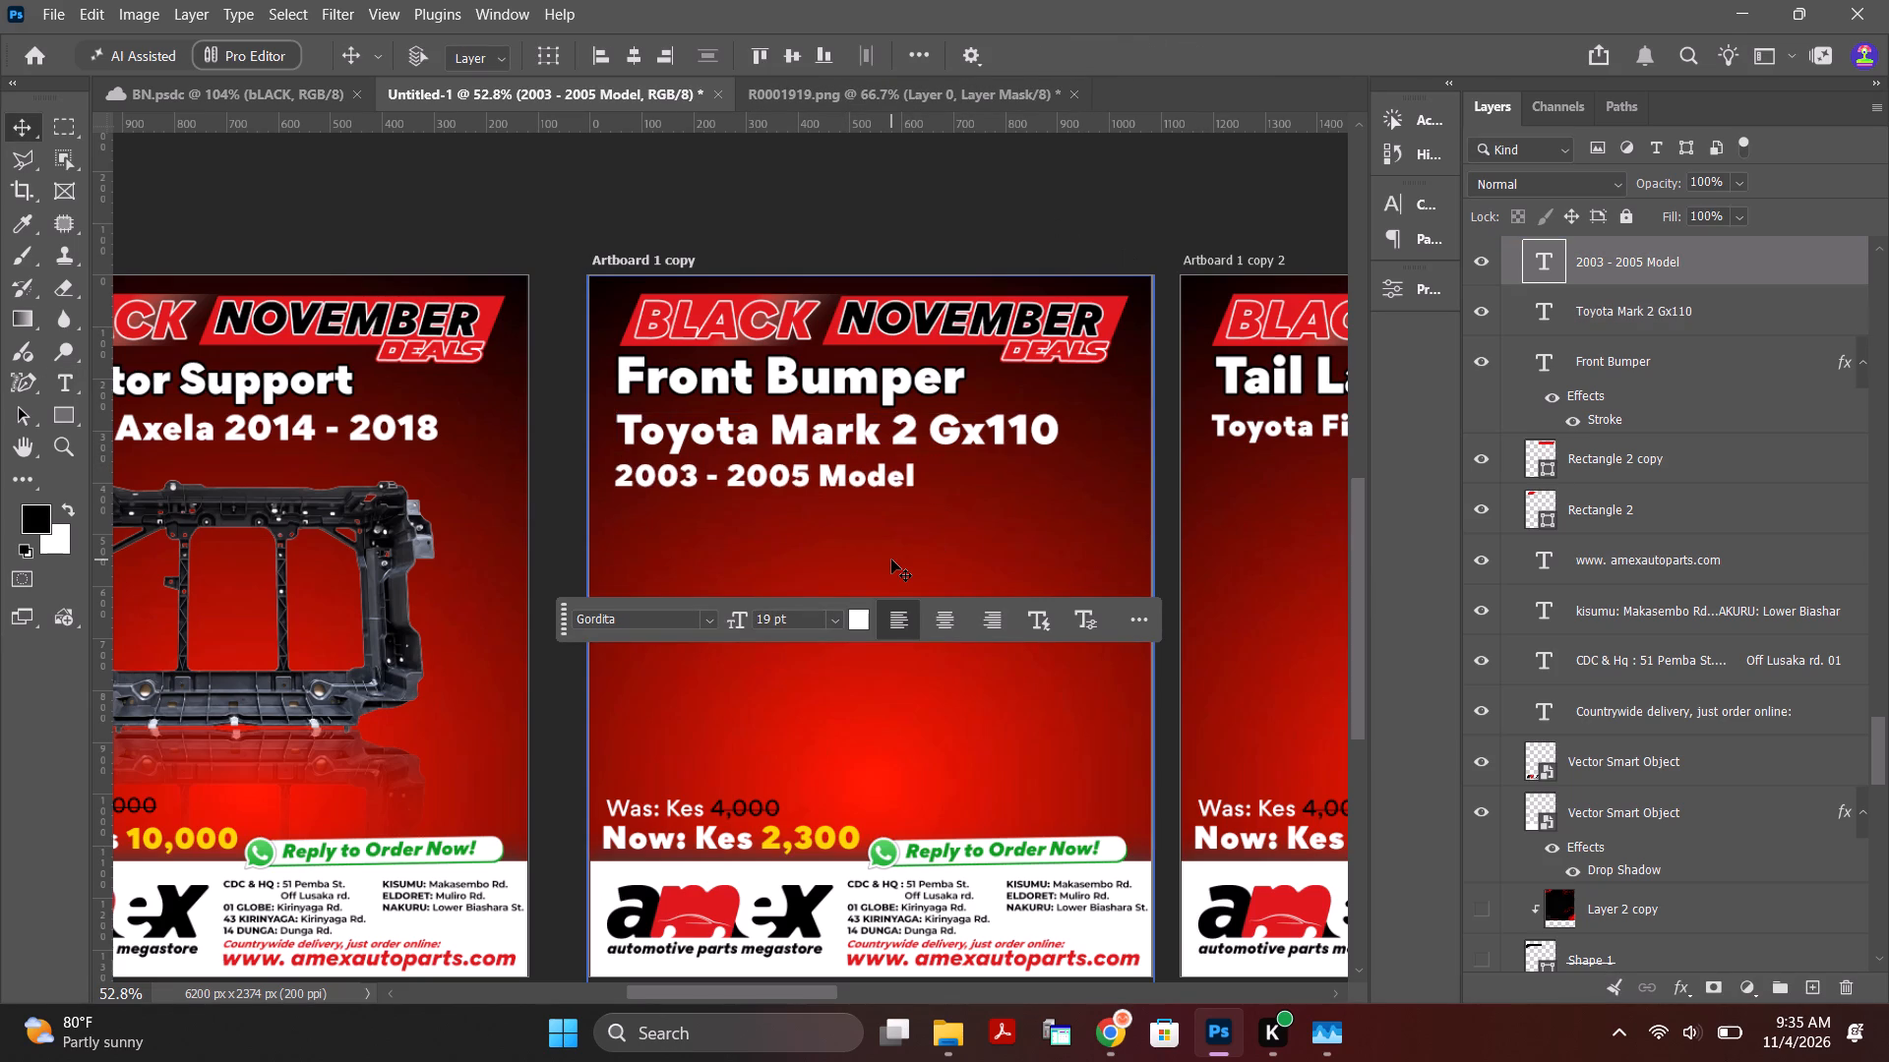
Save the enlarged front bumper image from the Chrome product page to Downloads as E0000921.jpg, copying its file name.
{"action": "scroll", "coordinate": [891, 560], "scroll_direction": "down", "scroll_amount": 10}
{"action": "scroll", "coordinate": [1043, 862], "scroll_direction": "up", "scroll_amount": 9, "text": "alt"}
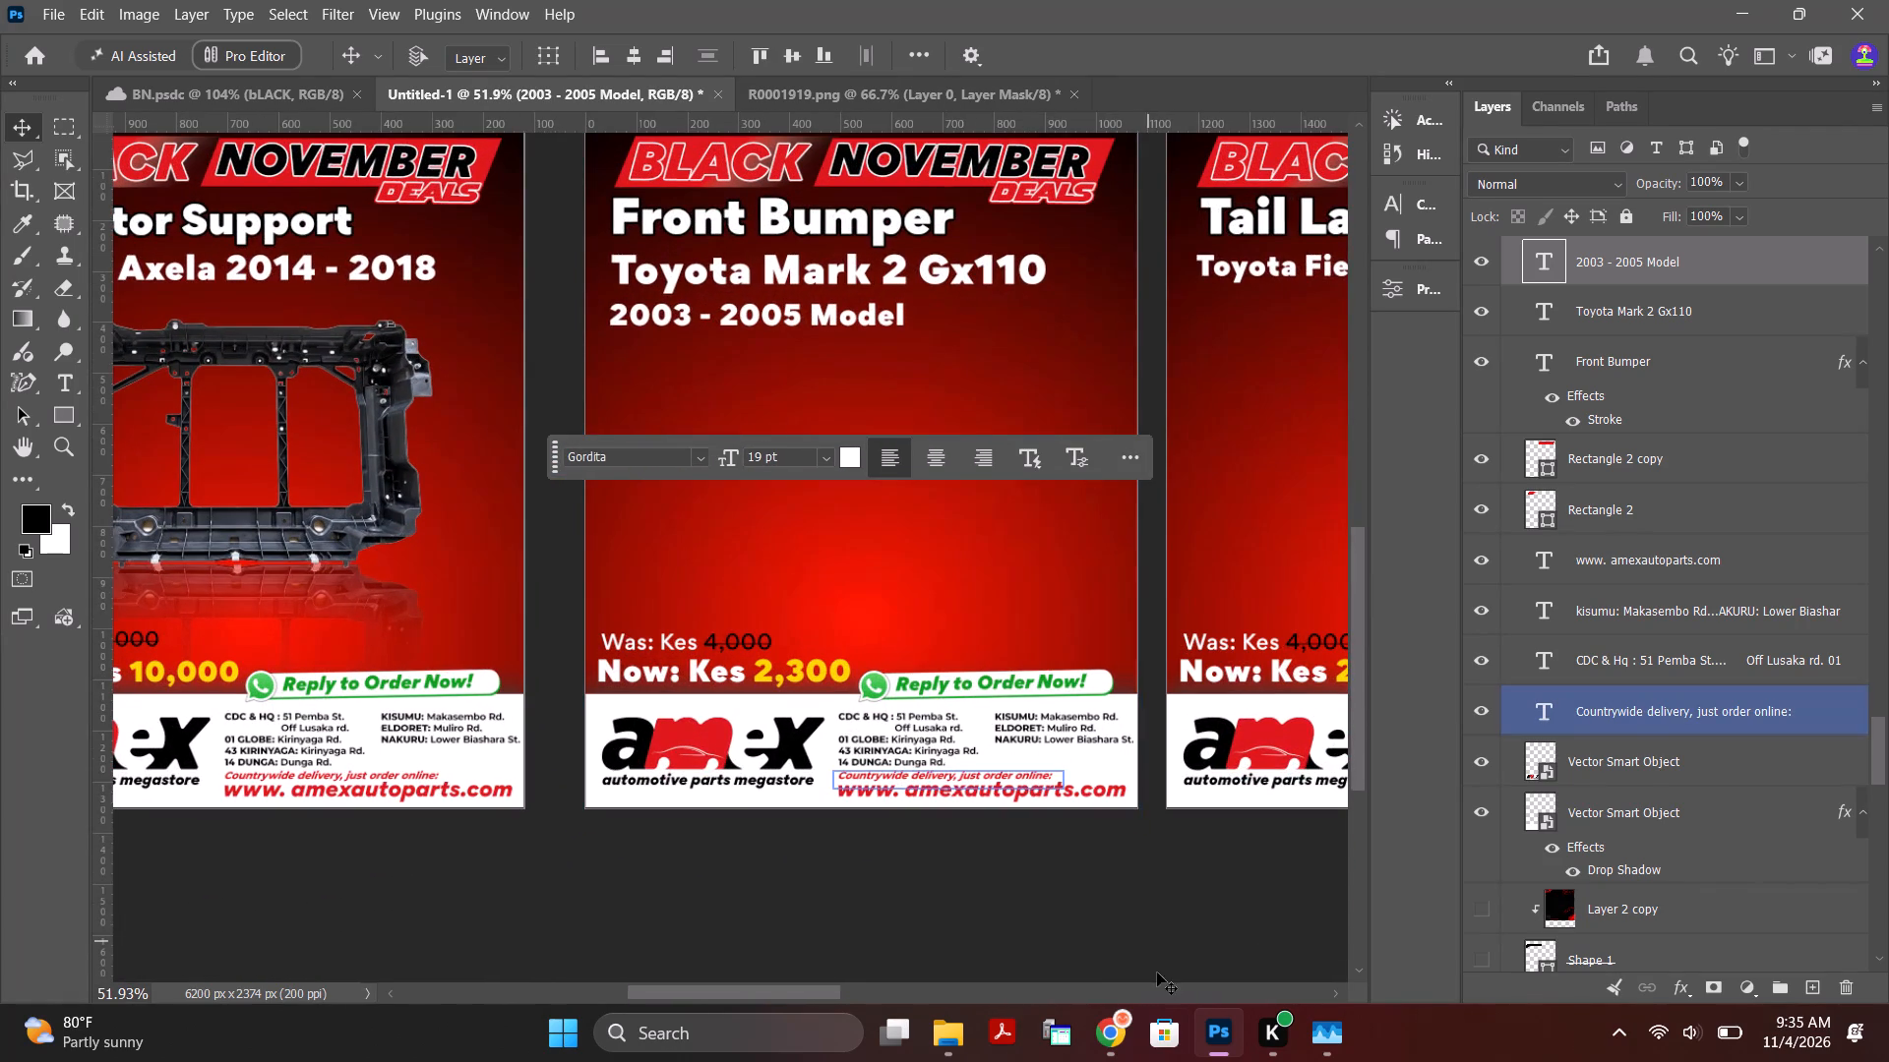
{"action": "left_click", "coordinate": [1121, 1039]}
{"action": "left_click", "coordinate": [671, 631]}
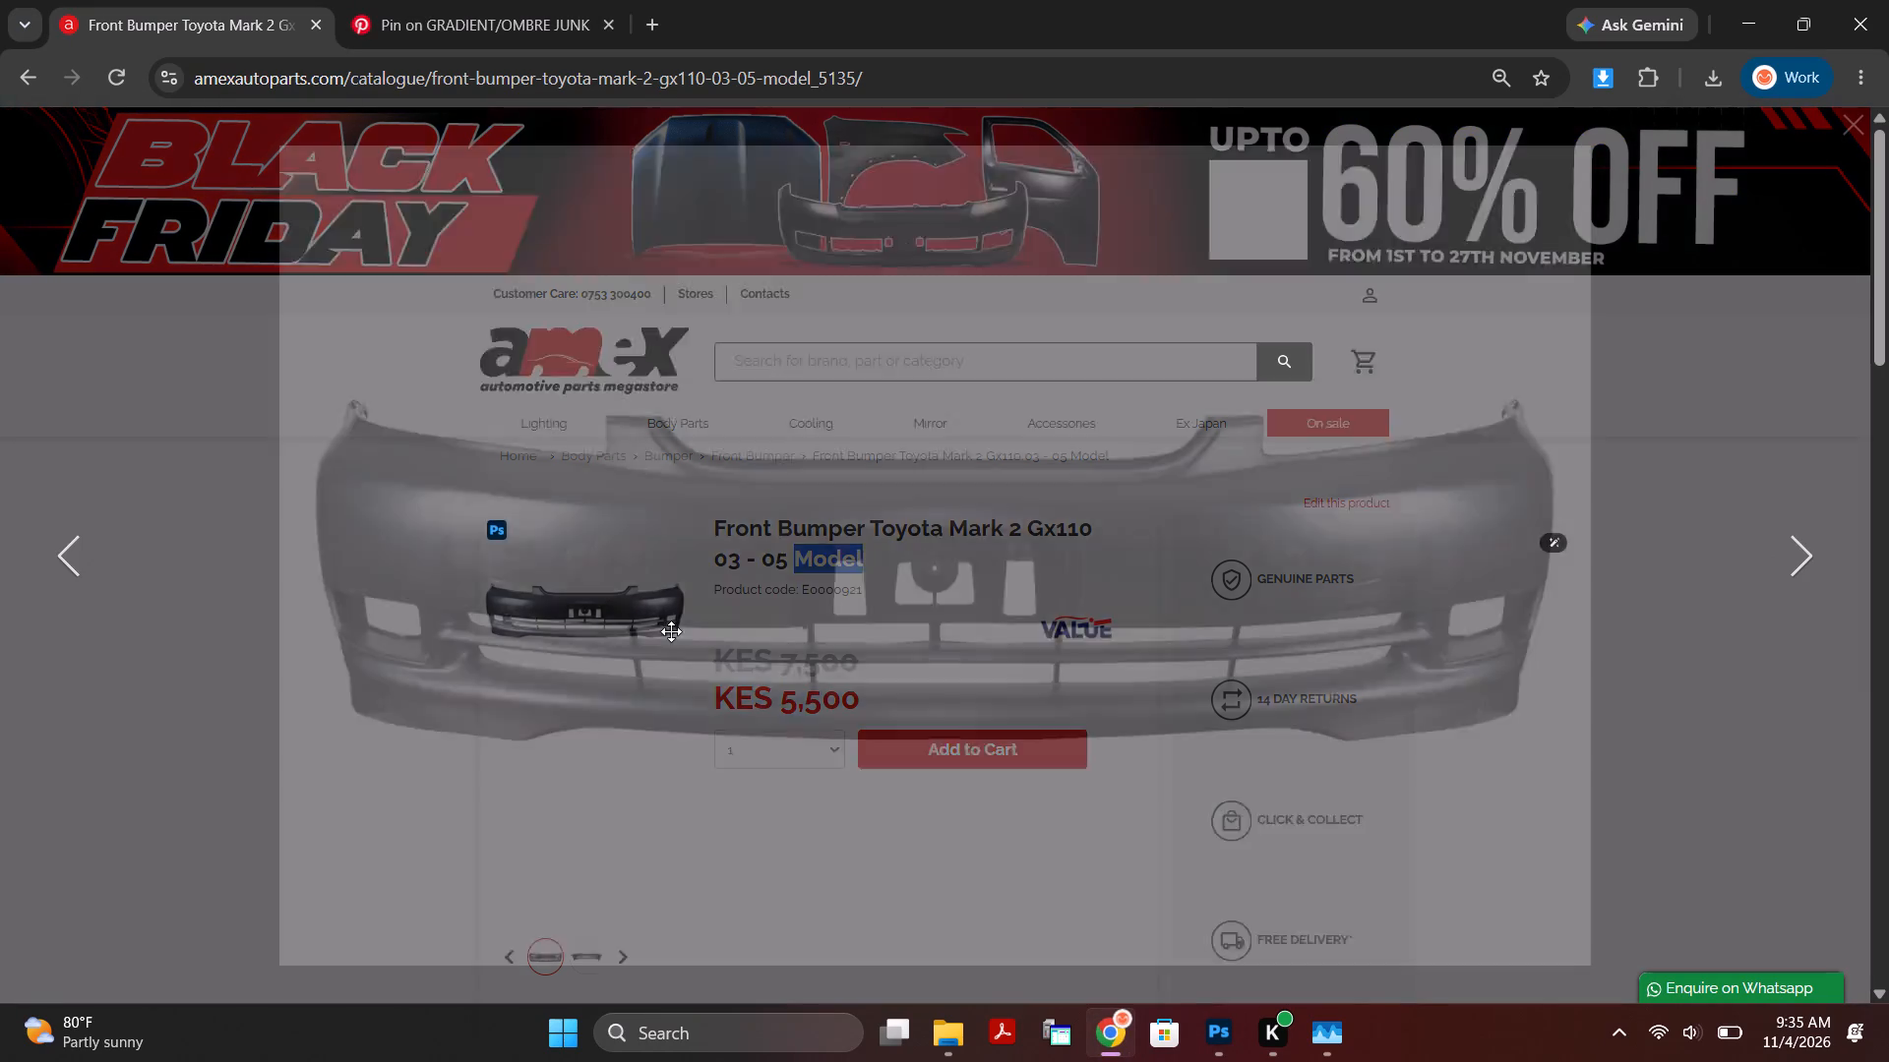
{"action": "right_click", "coordinate": [990, 533]}
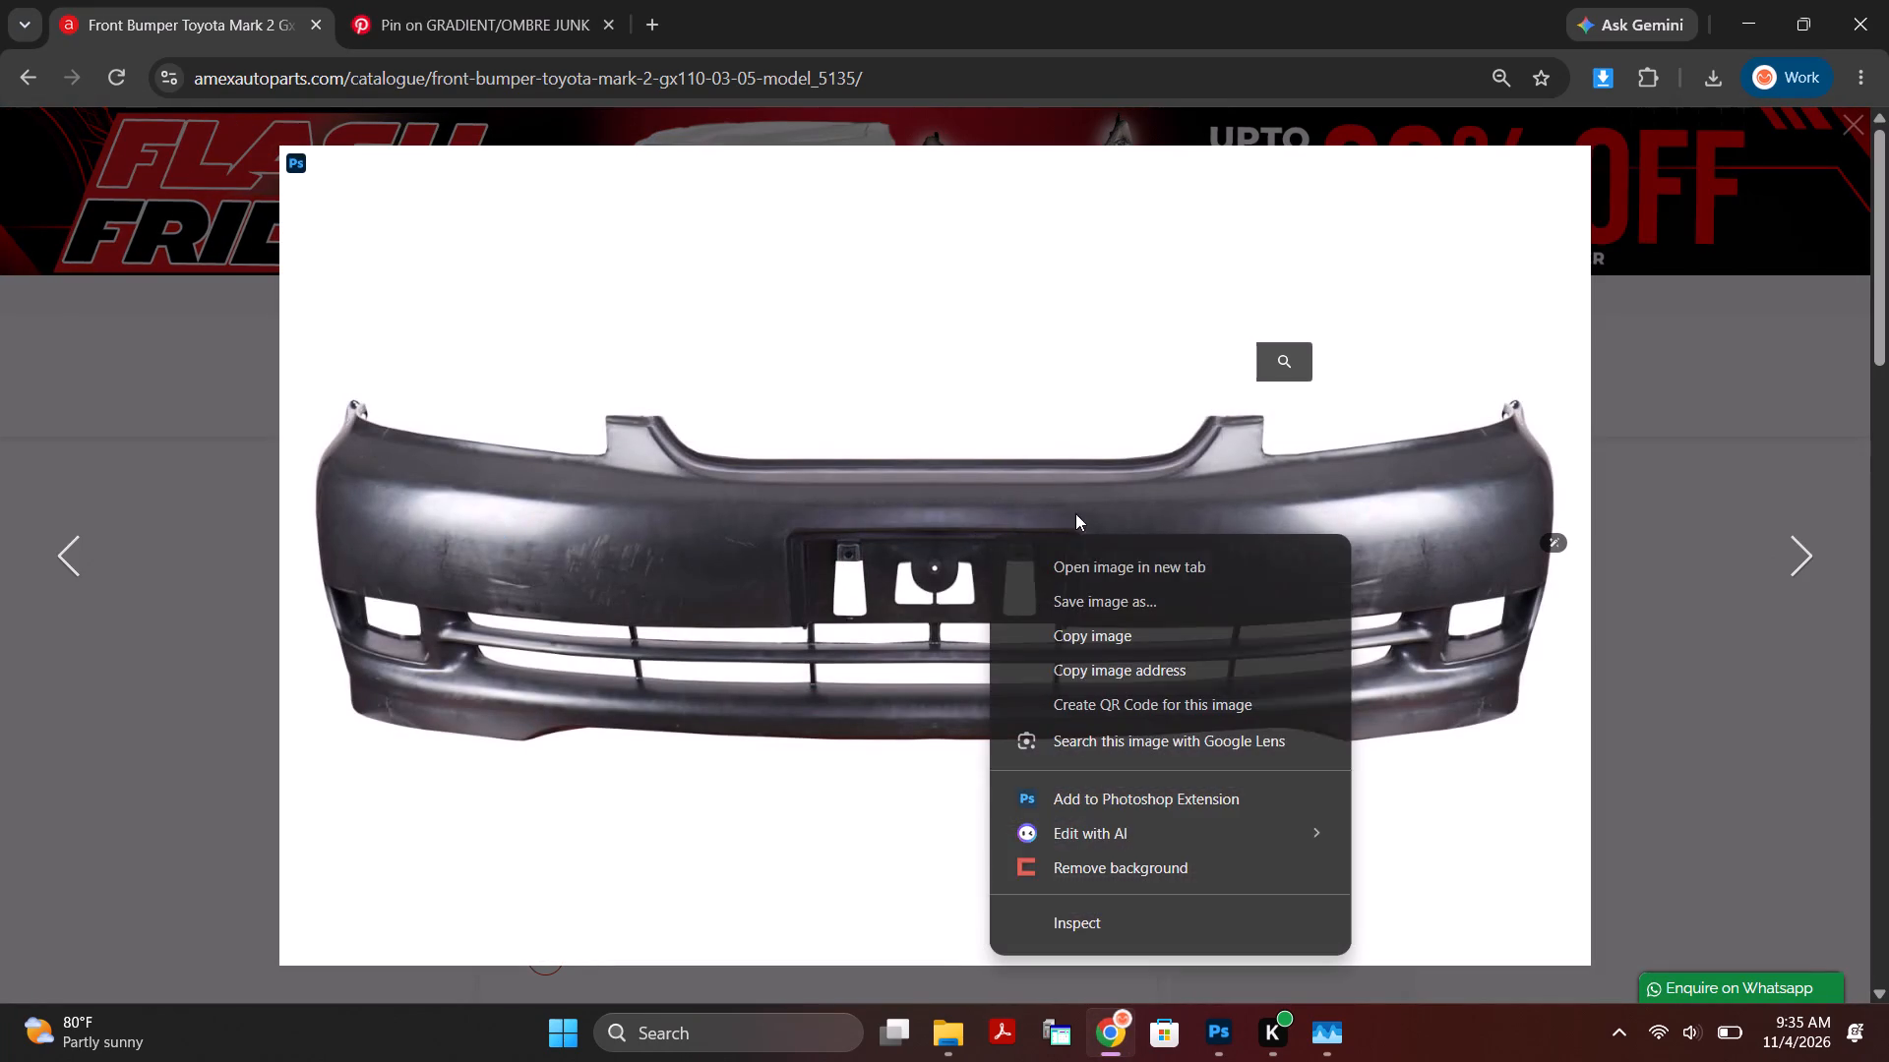
{"action": "left_click", "coordinate": [1121, 604]}
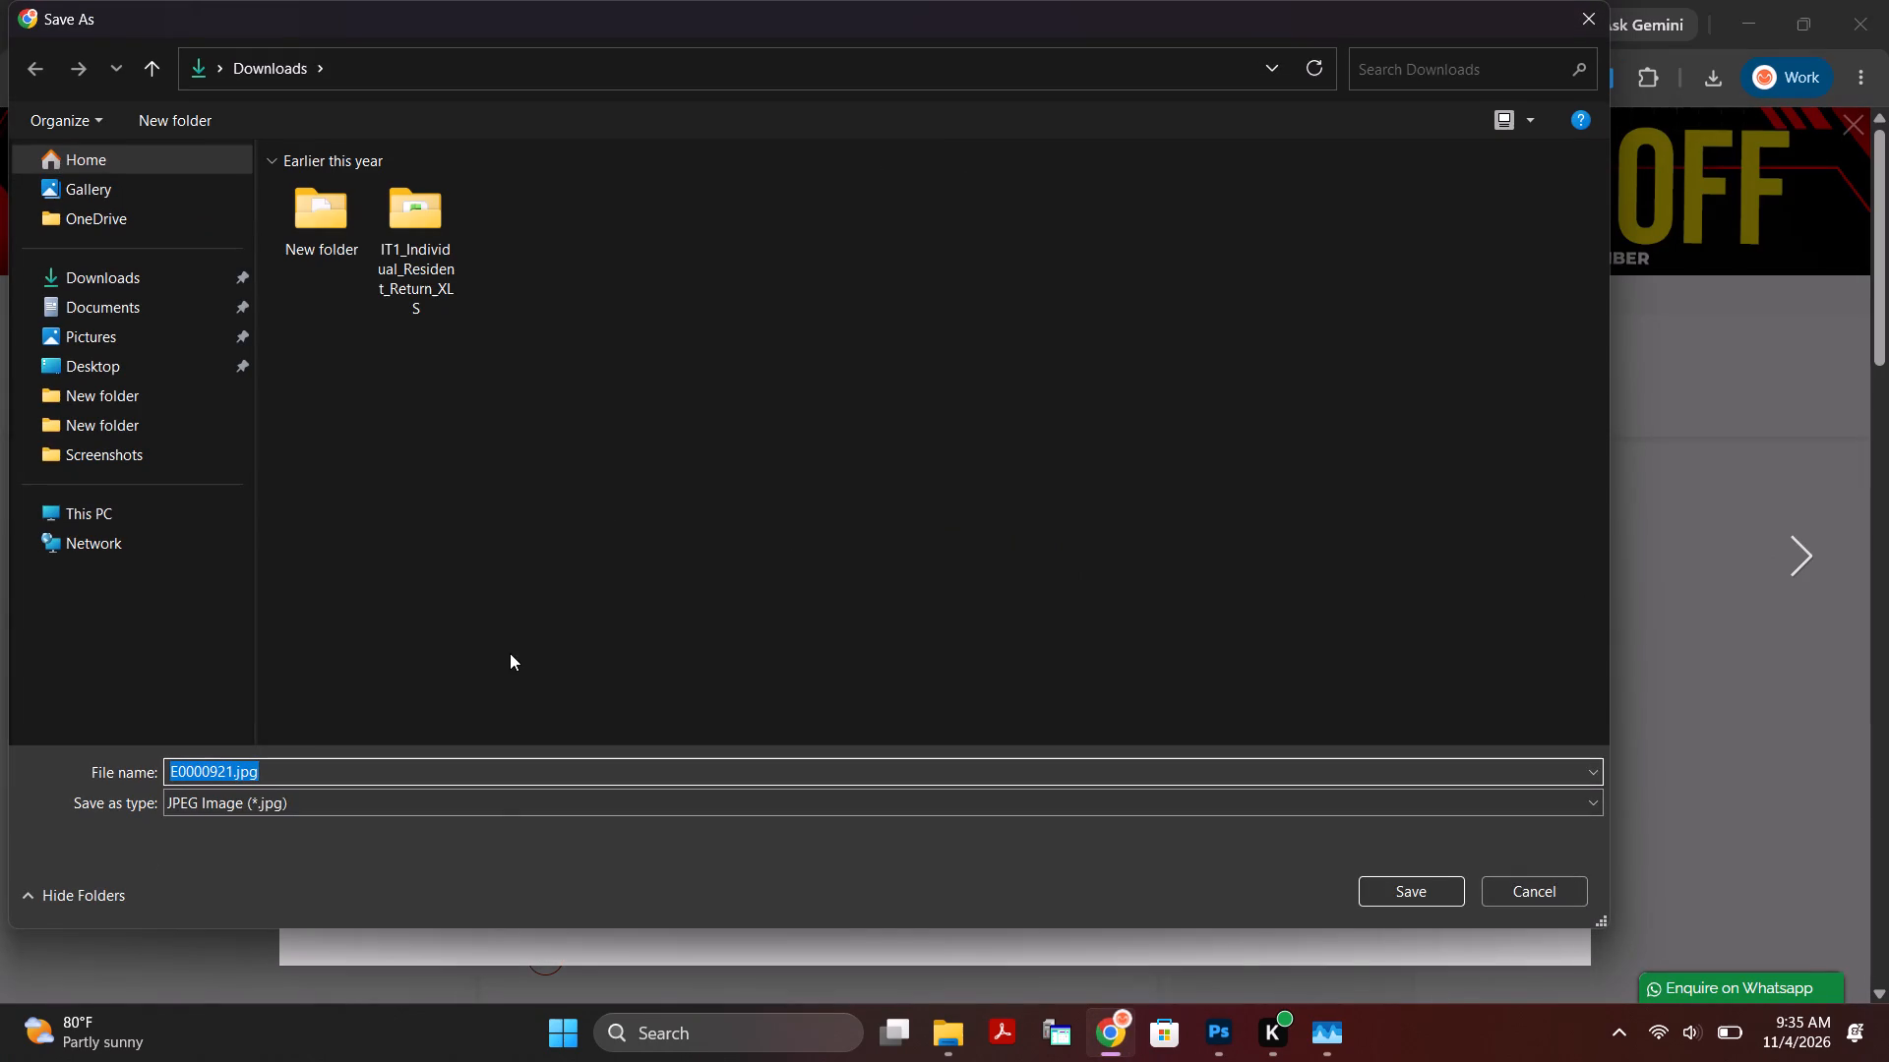
{"action": "left_click", "coordinate": [149, 281]}
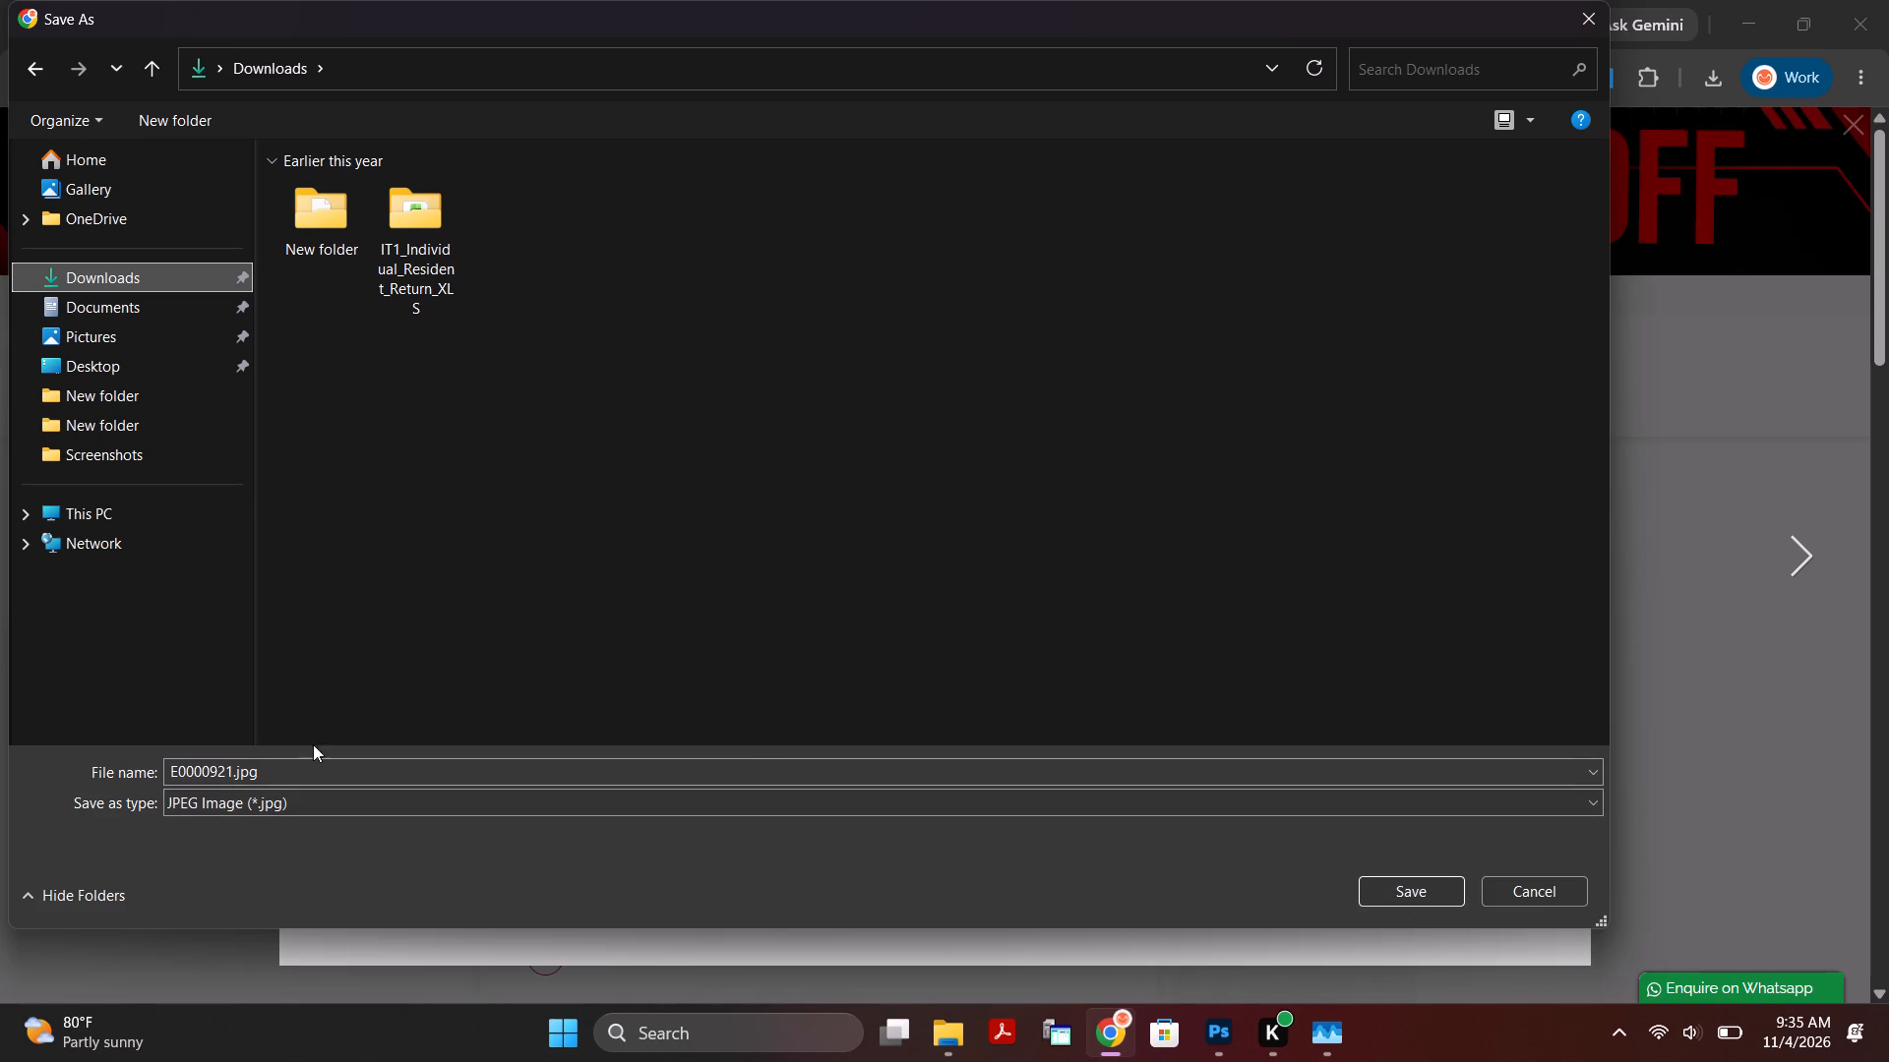
{"action": "left_click_drag", "start_coordinate": [291, 775], "coordinate": [50, 750]}
{"action": "key", "text": "ctrl+c"}
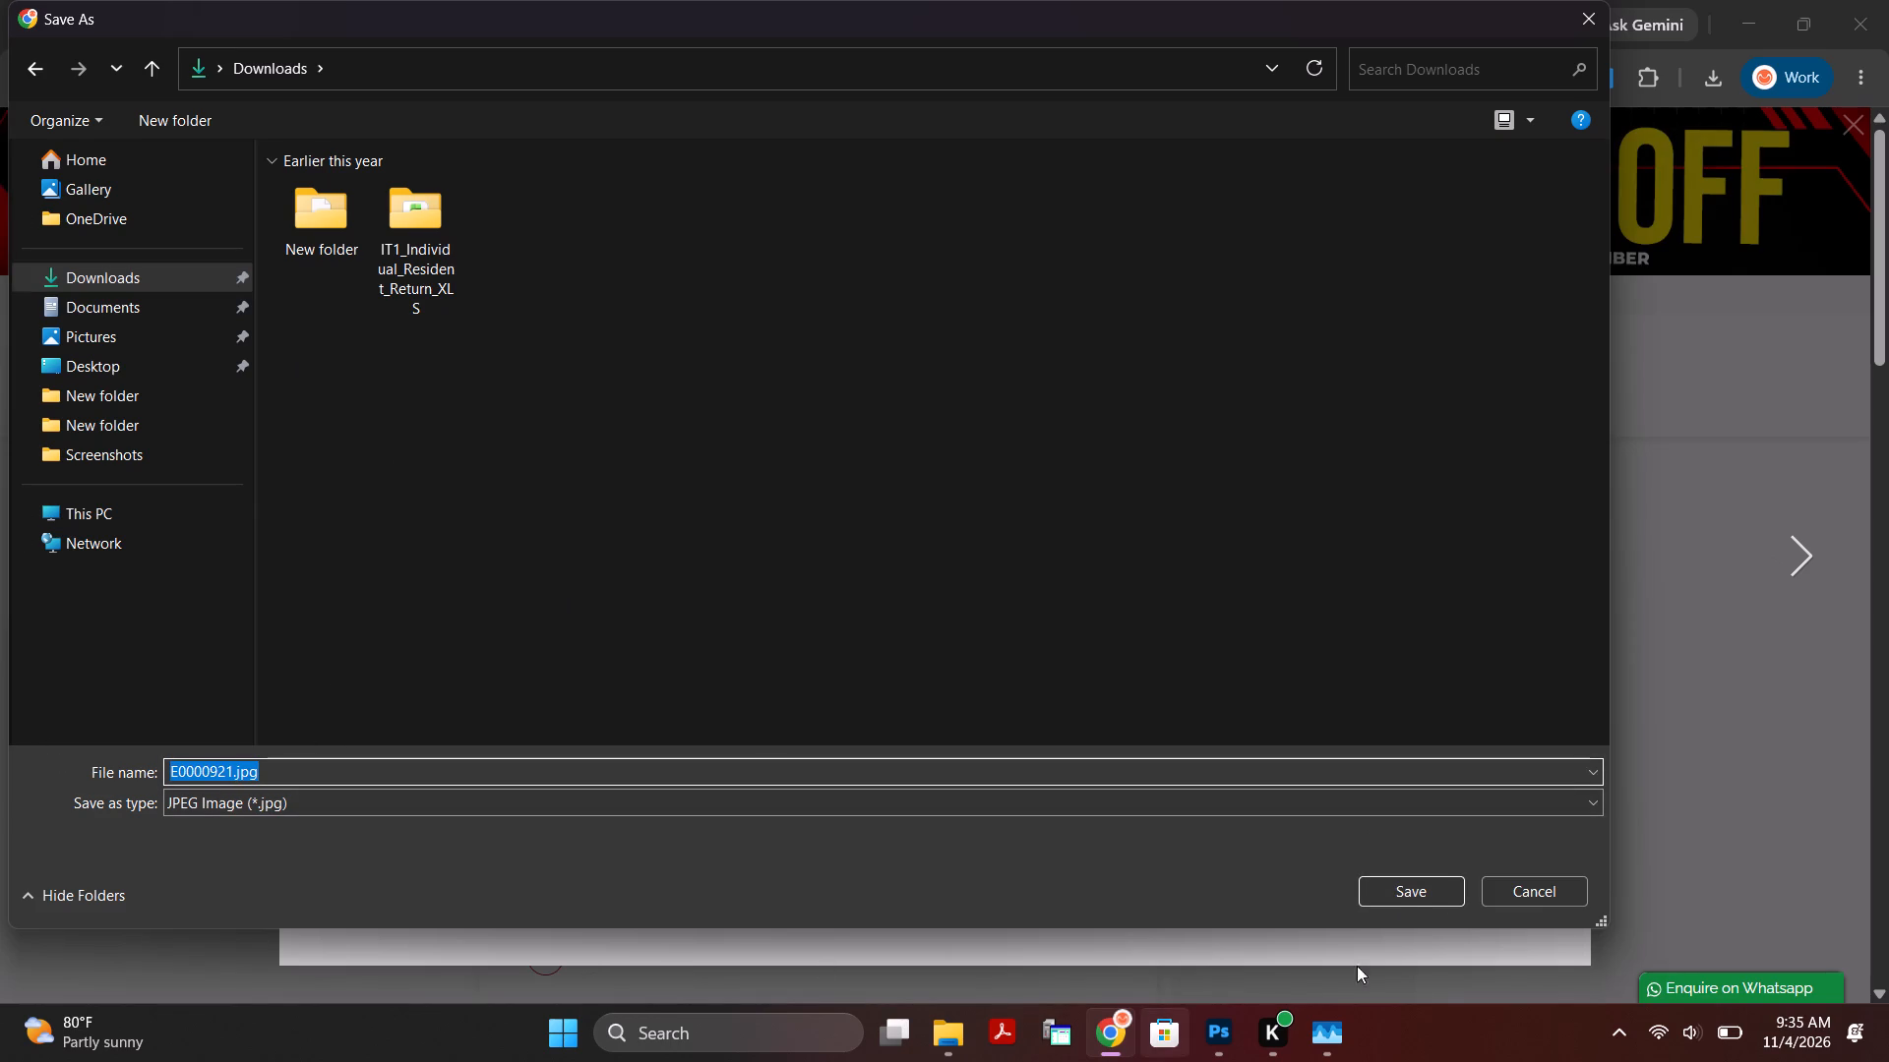
{"action": "left_click", "coordinate": [1419, 889]}
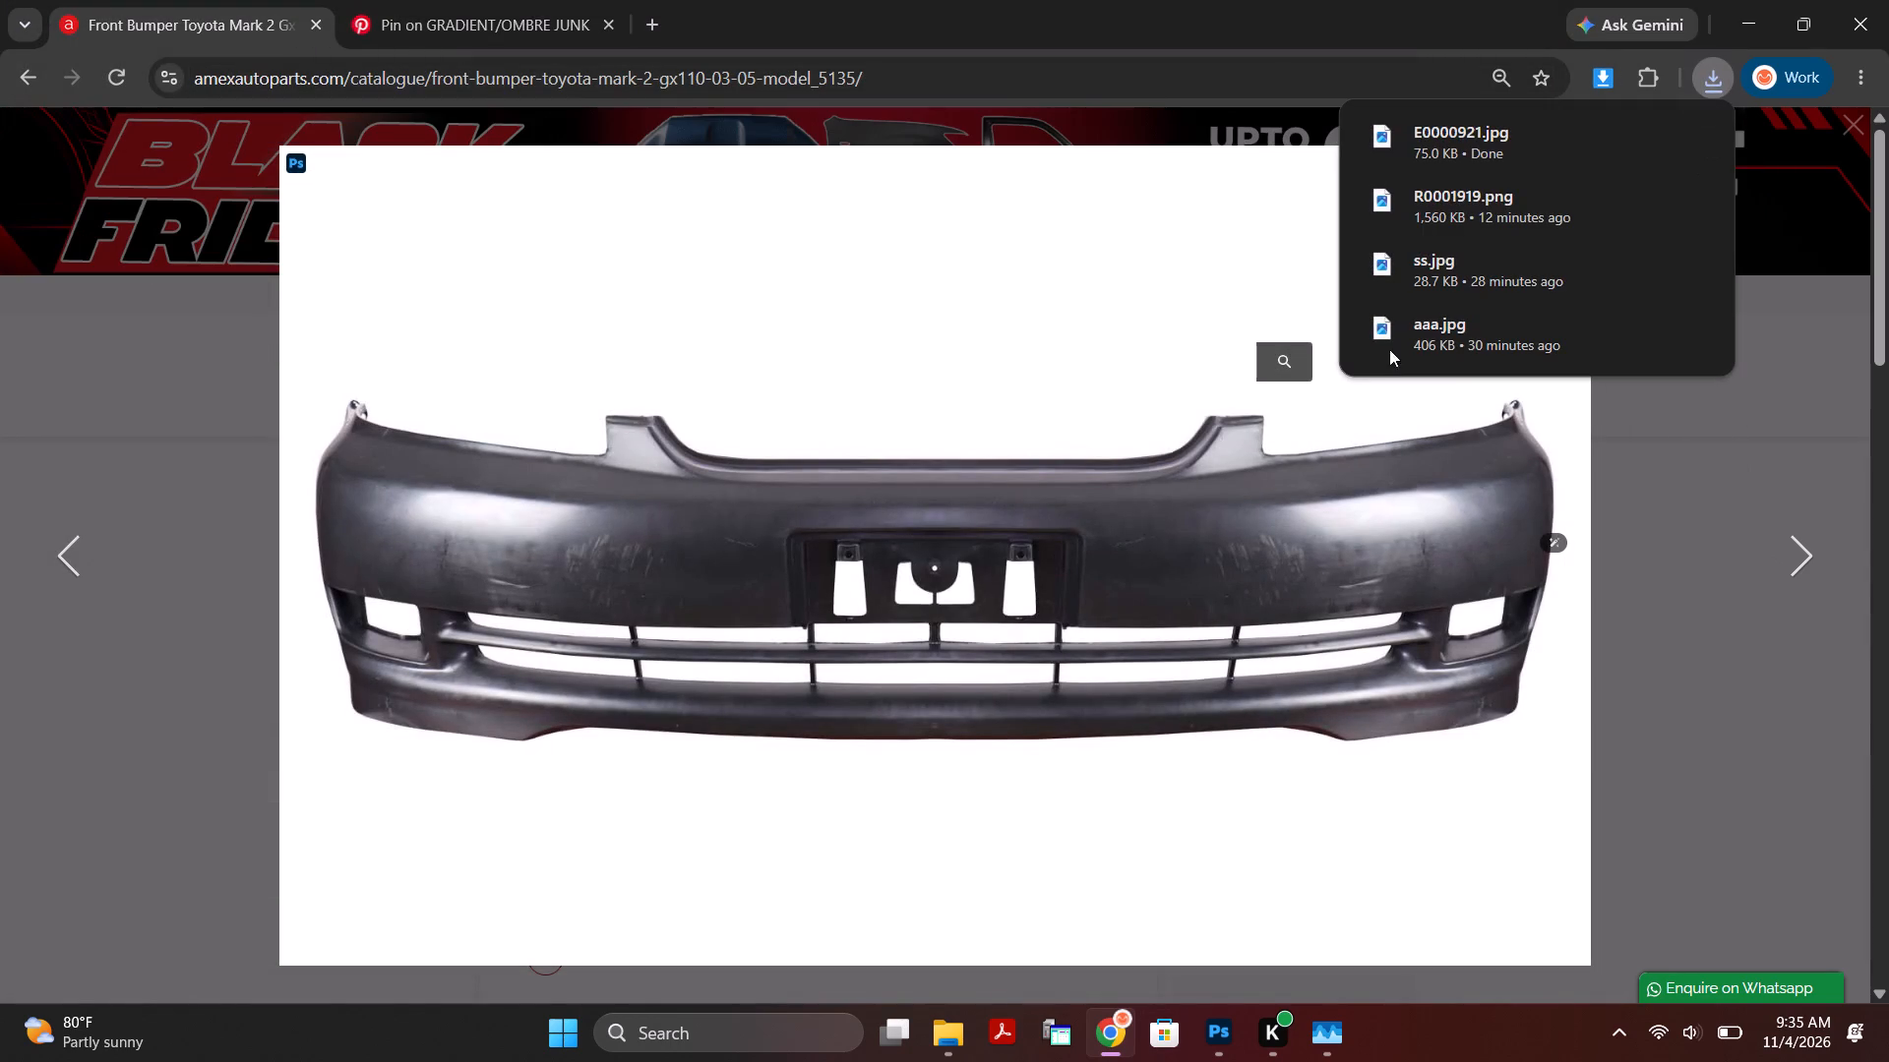
Open the downloaded E0000921.jpg from the Downloads folder as a separate document in Photoshop.
{"action": "left_click", "coordinate": [1656, 133]}
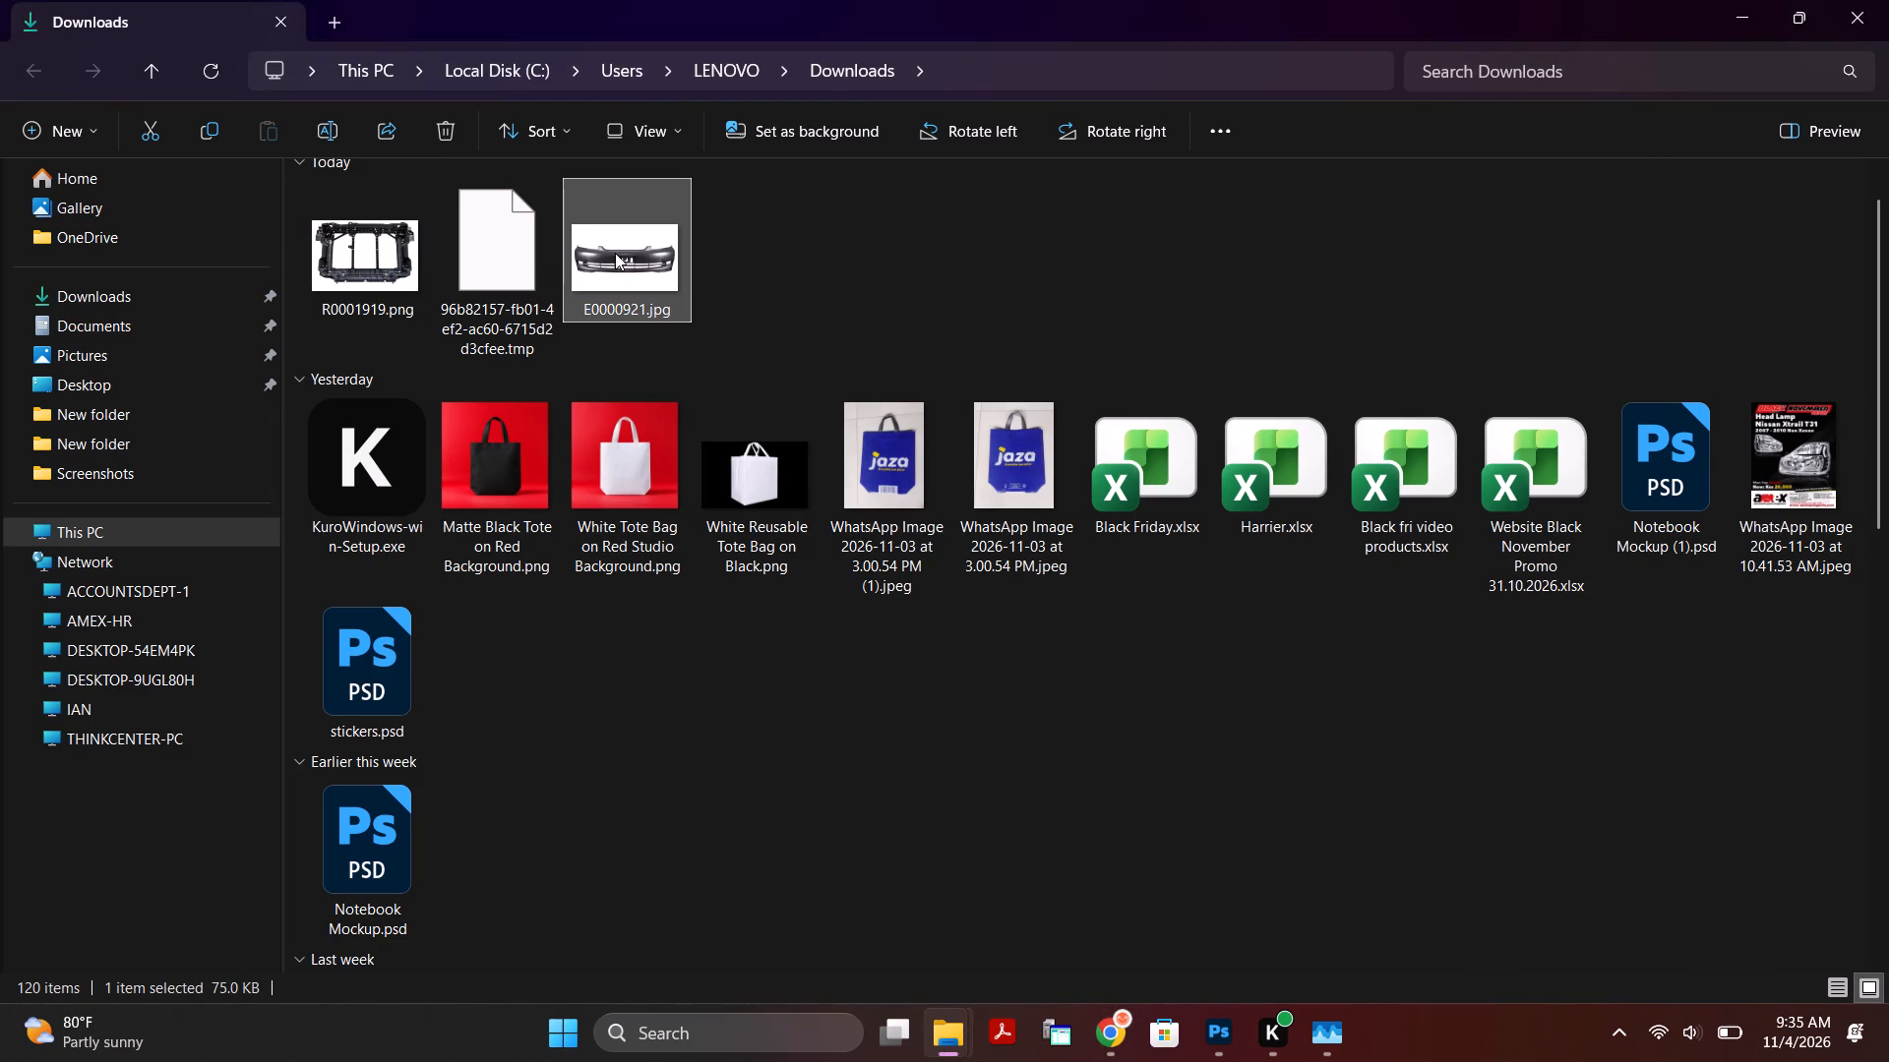
{"action": "left_click_drag", "start_coordinate": [623, 253], "coordinate": [734, 182]}
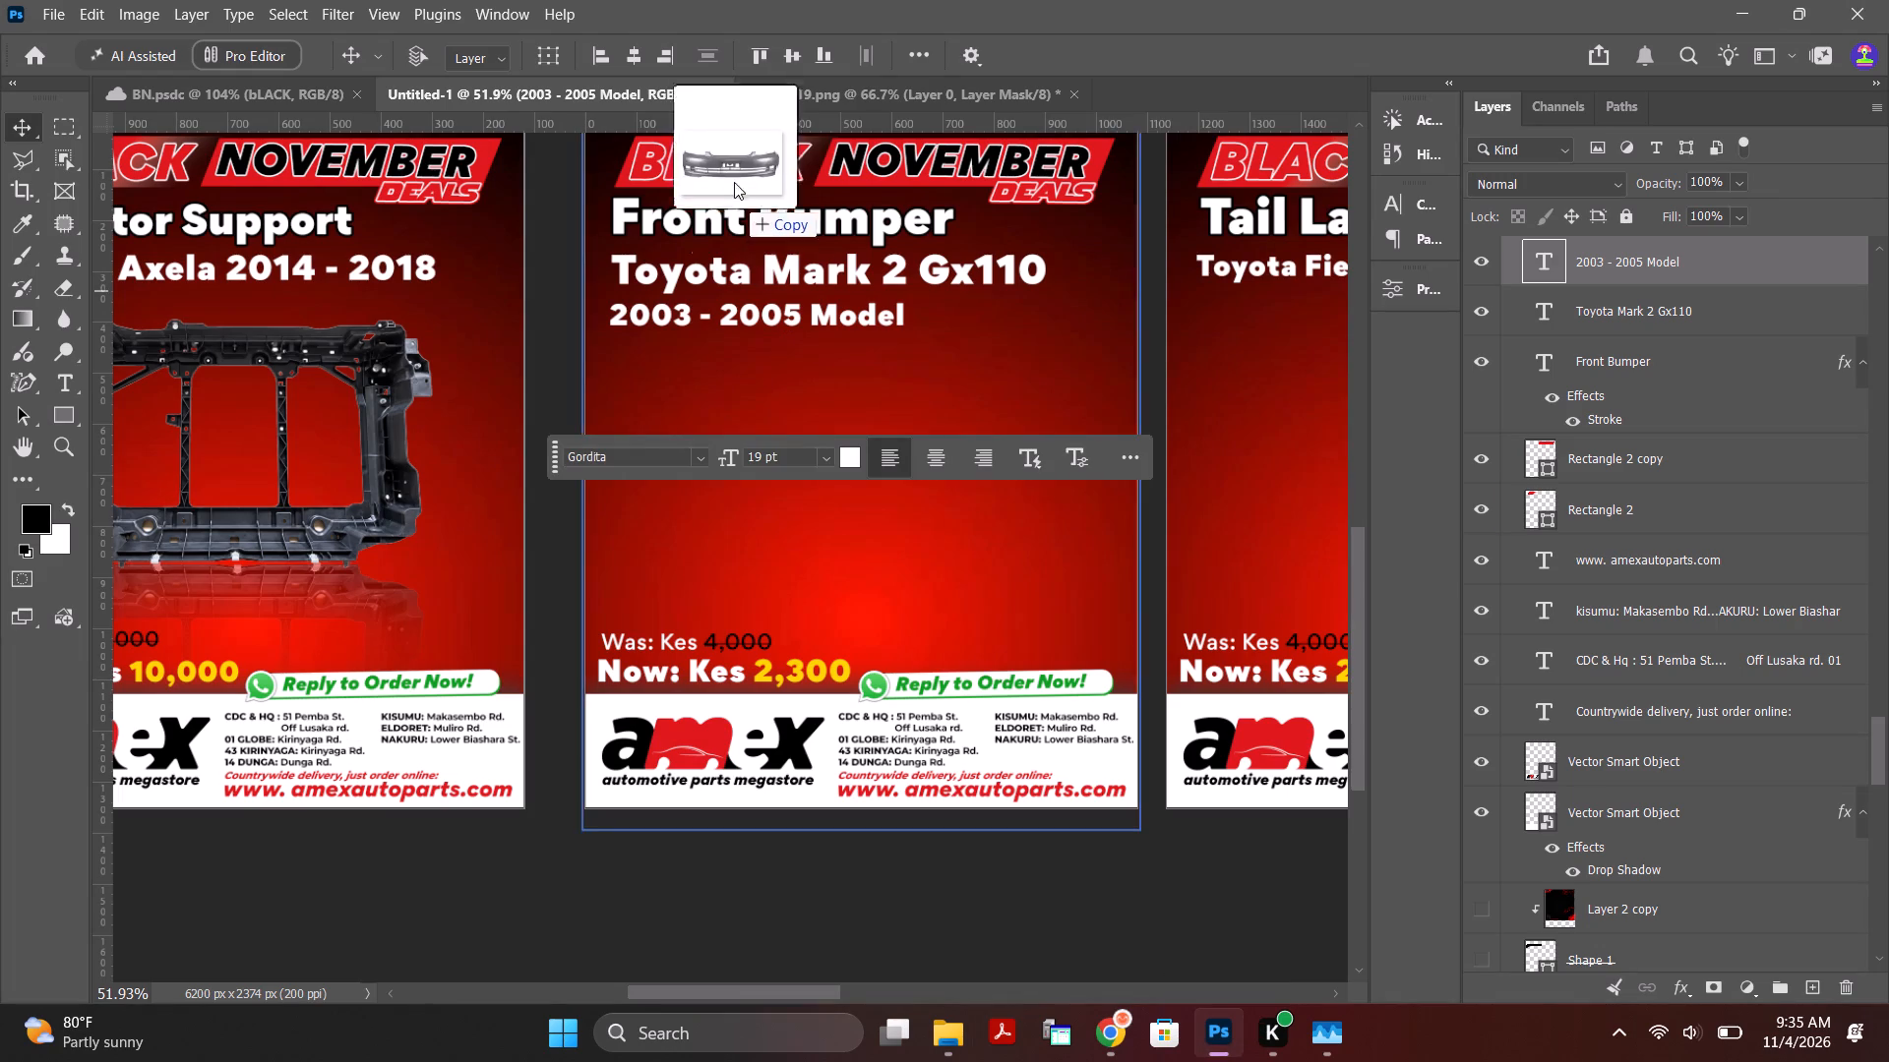
{"action": "left_click_drag", "start_coordinate": [734, 182], "coordinate": [1166, 105]}
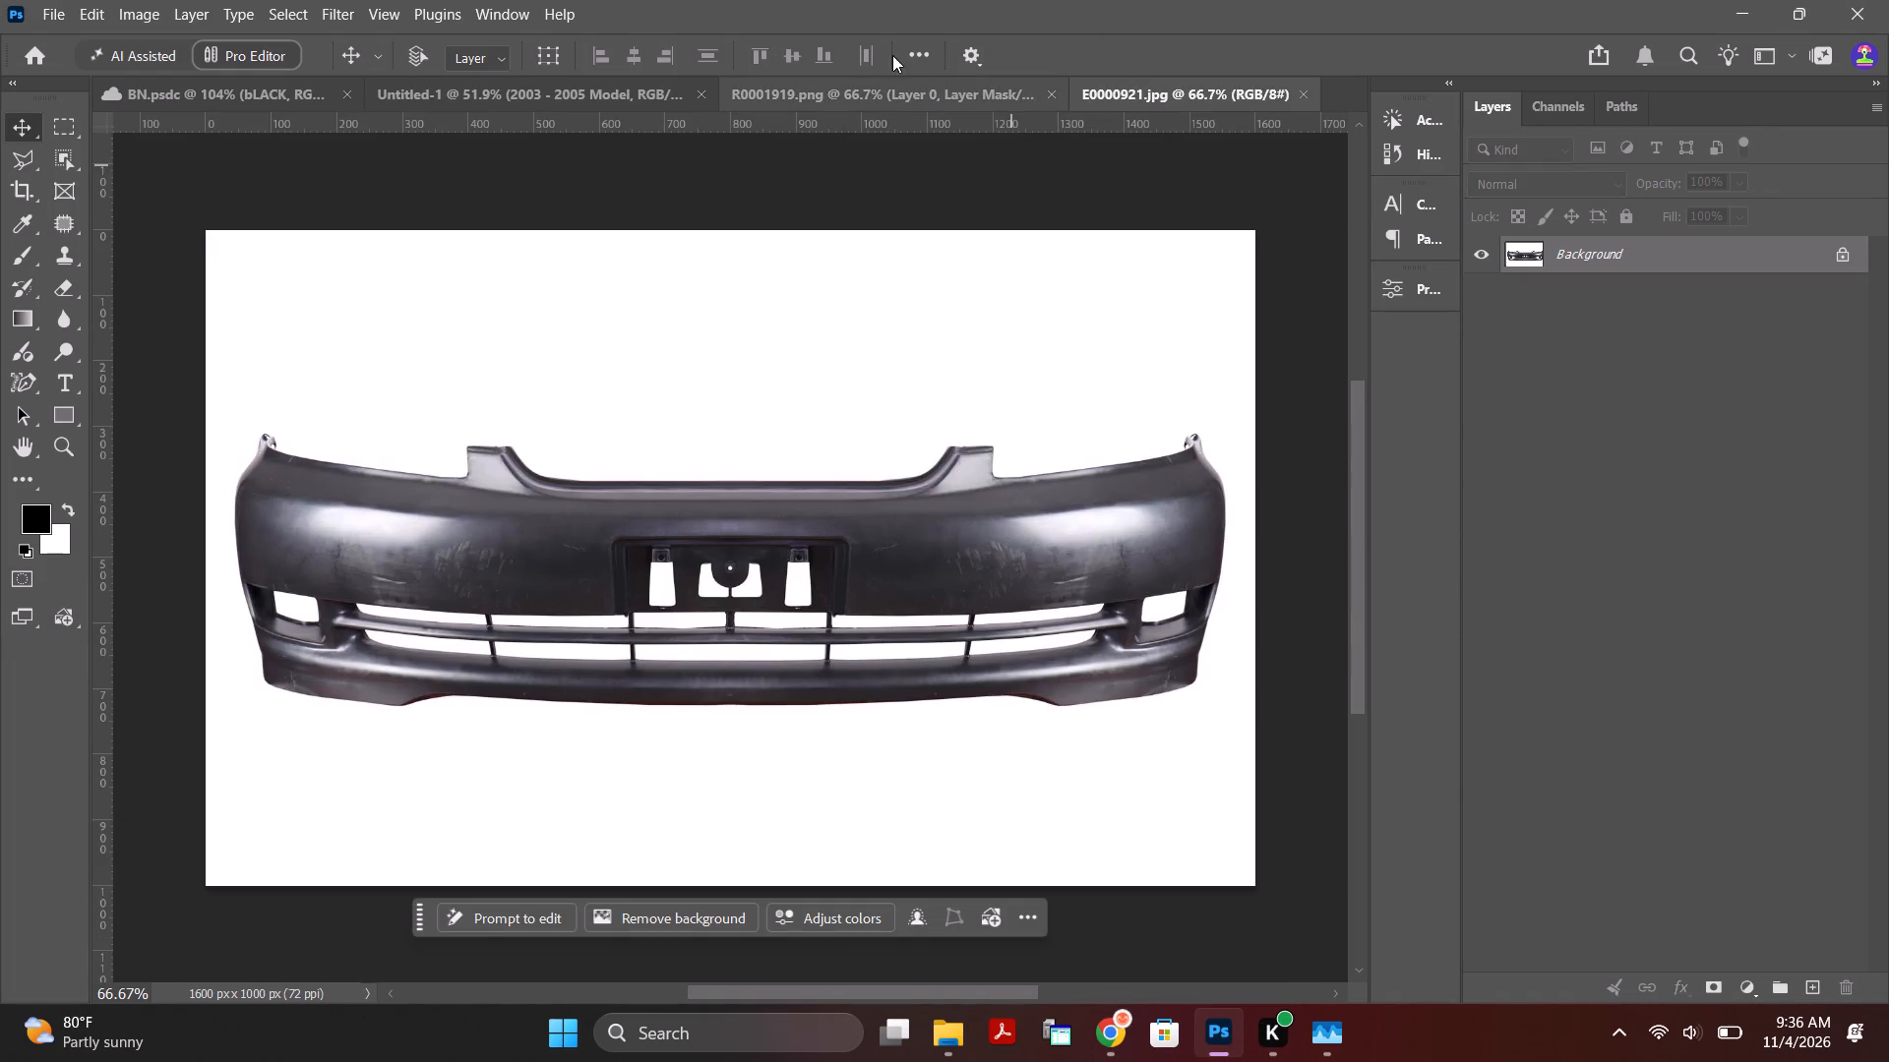
Rename Artboard 1 copy in the Untitled-1 poster document as E0000921.jpg using the copied file name, and return to the Move tool.
{"action": "left_click", "coordinate": [849, 104]}
{"action": "left_click", "coordinate": [627, 85]}
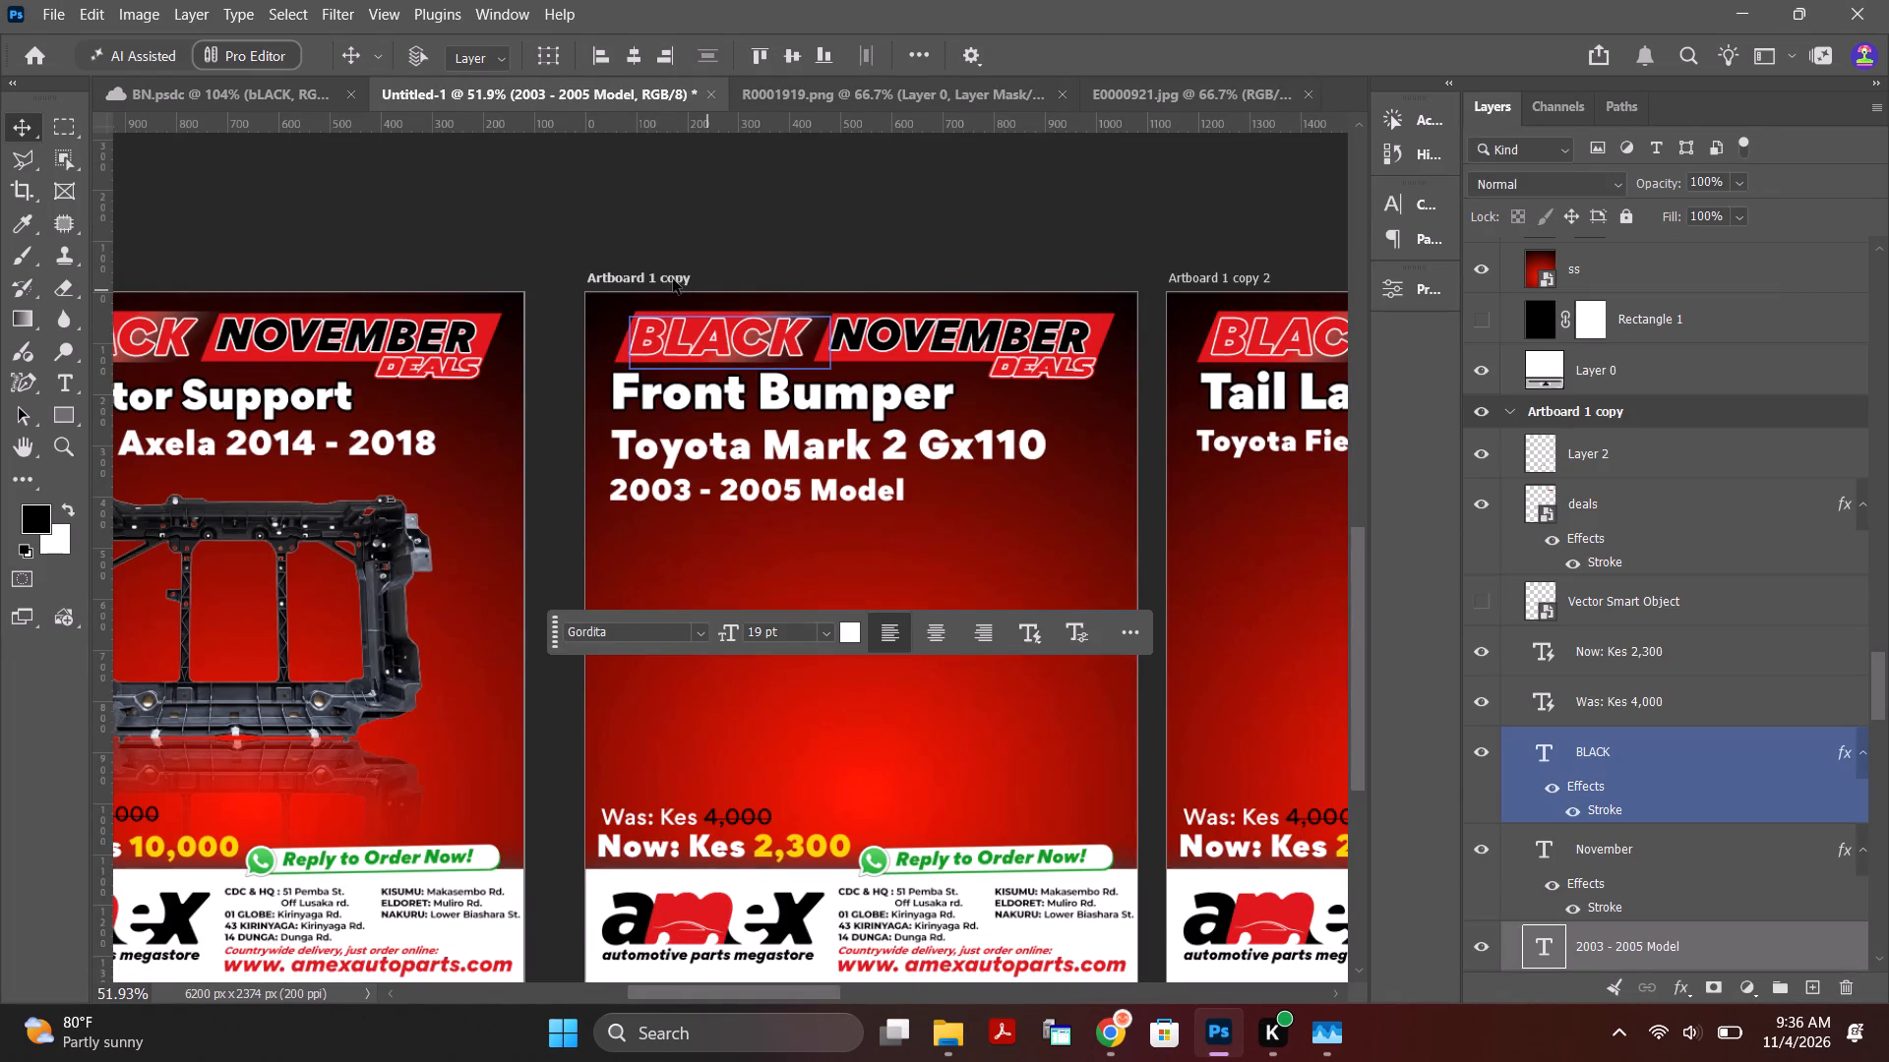
{"action": "left_click", "coordinate": [663, 273]}
{"action": "double_click", "coordinate": [1590, 410]}
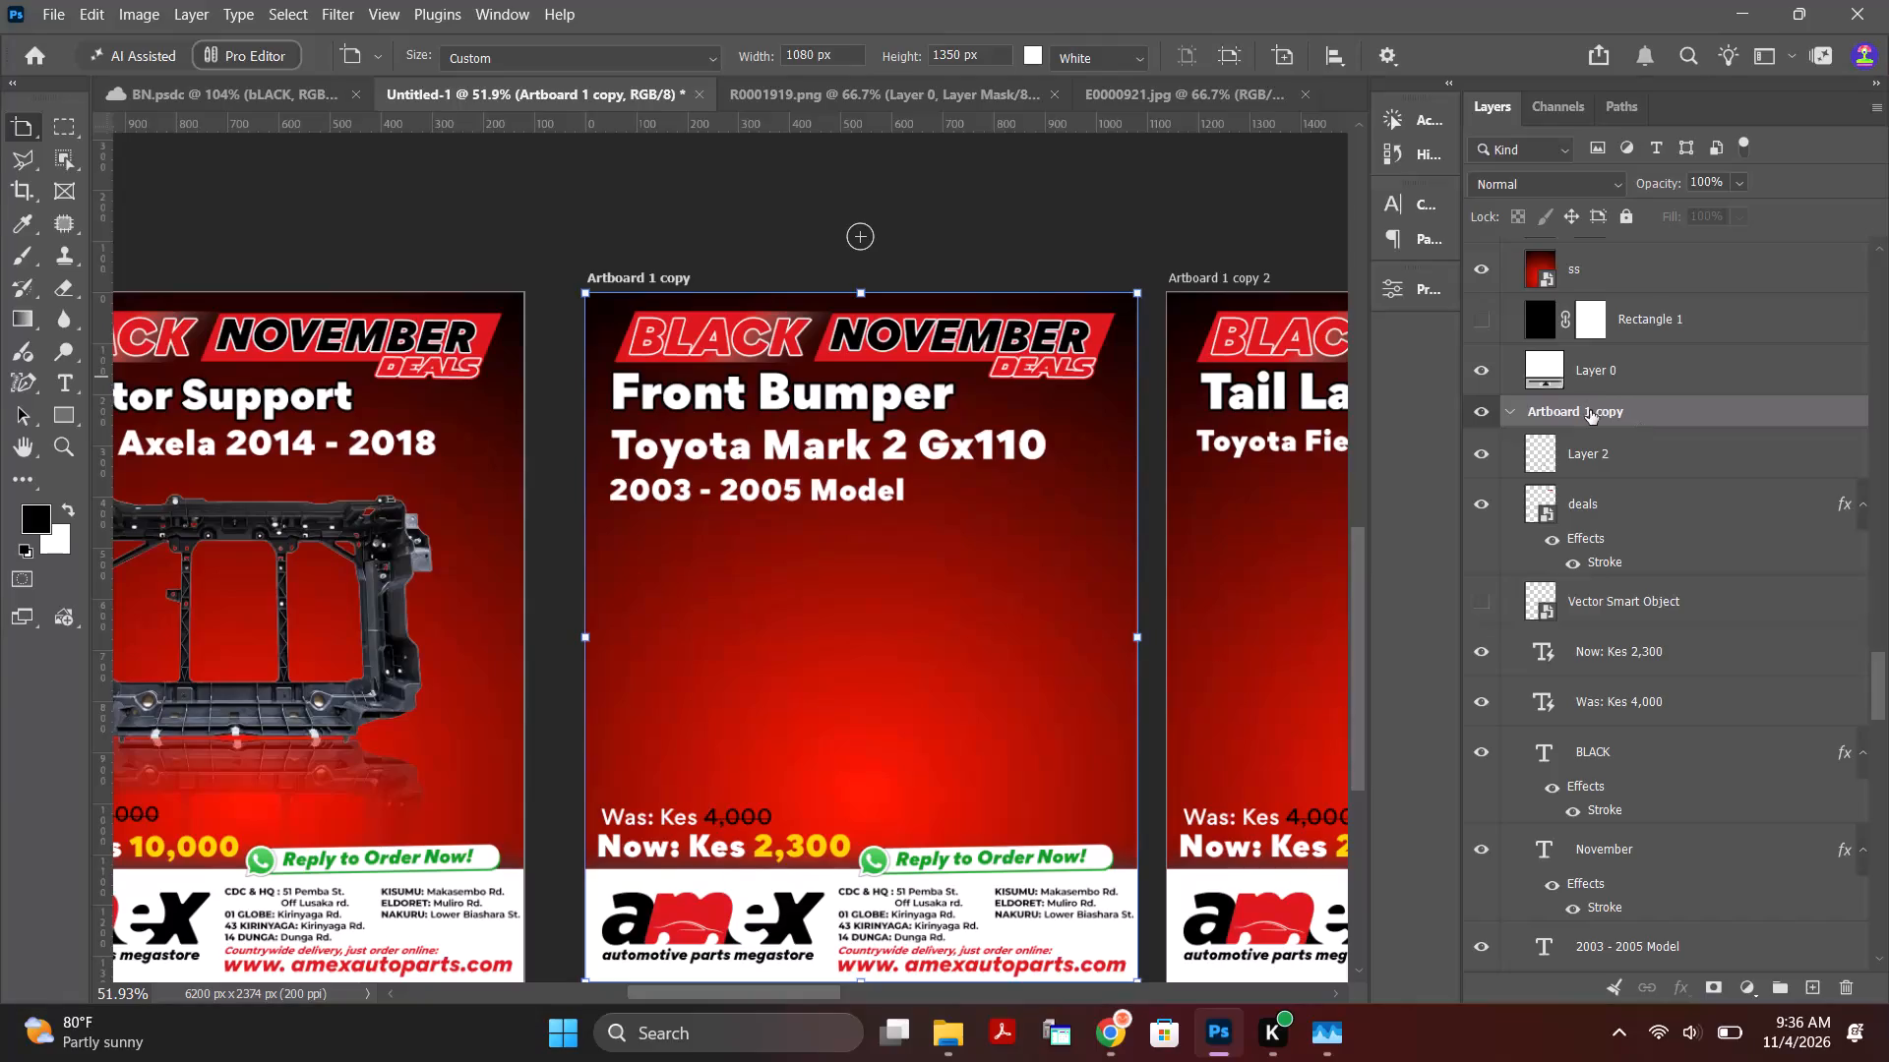
{"action": "key", "text": "ctrl+v"}
{"action": "key", "text": "Return"}
{"action": "right_click", "coordinate": [14, 123]}
{"action": "left_click", "coordinate": [91, 122]}
{"action": "left_click", "coordinate": [315, 162]}
Close the R0001919.png document without saving it.
{"action": "left_click", "coordinate": [1140, 94]}
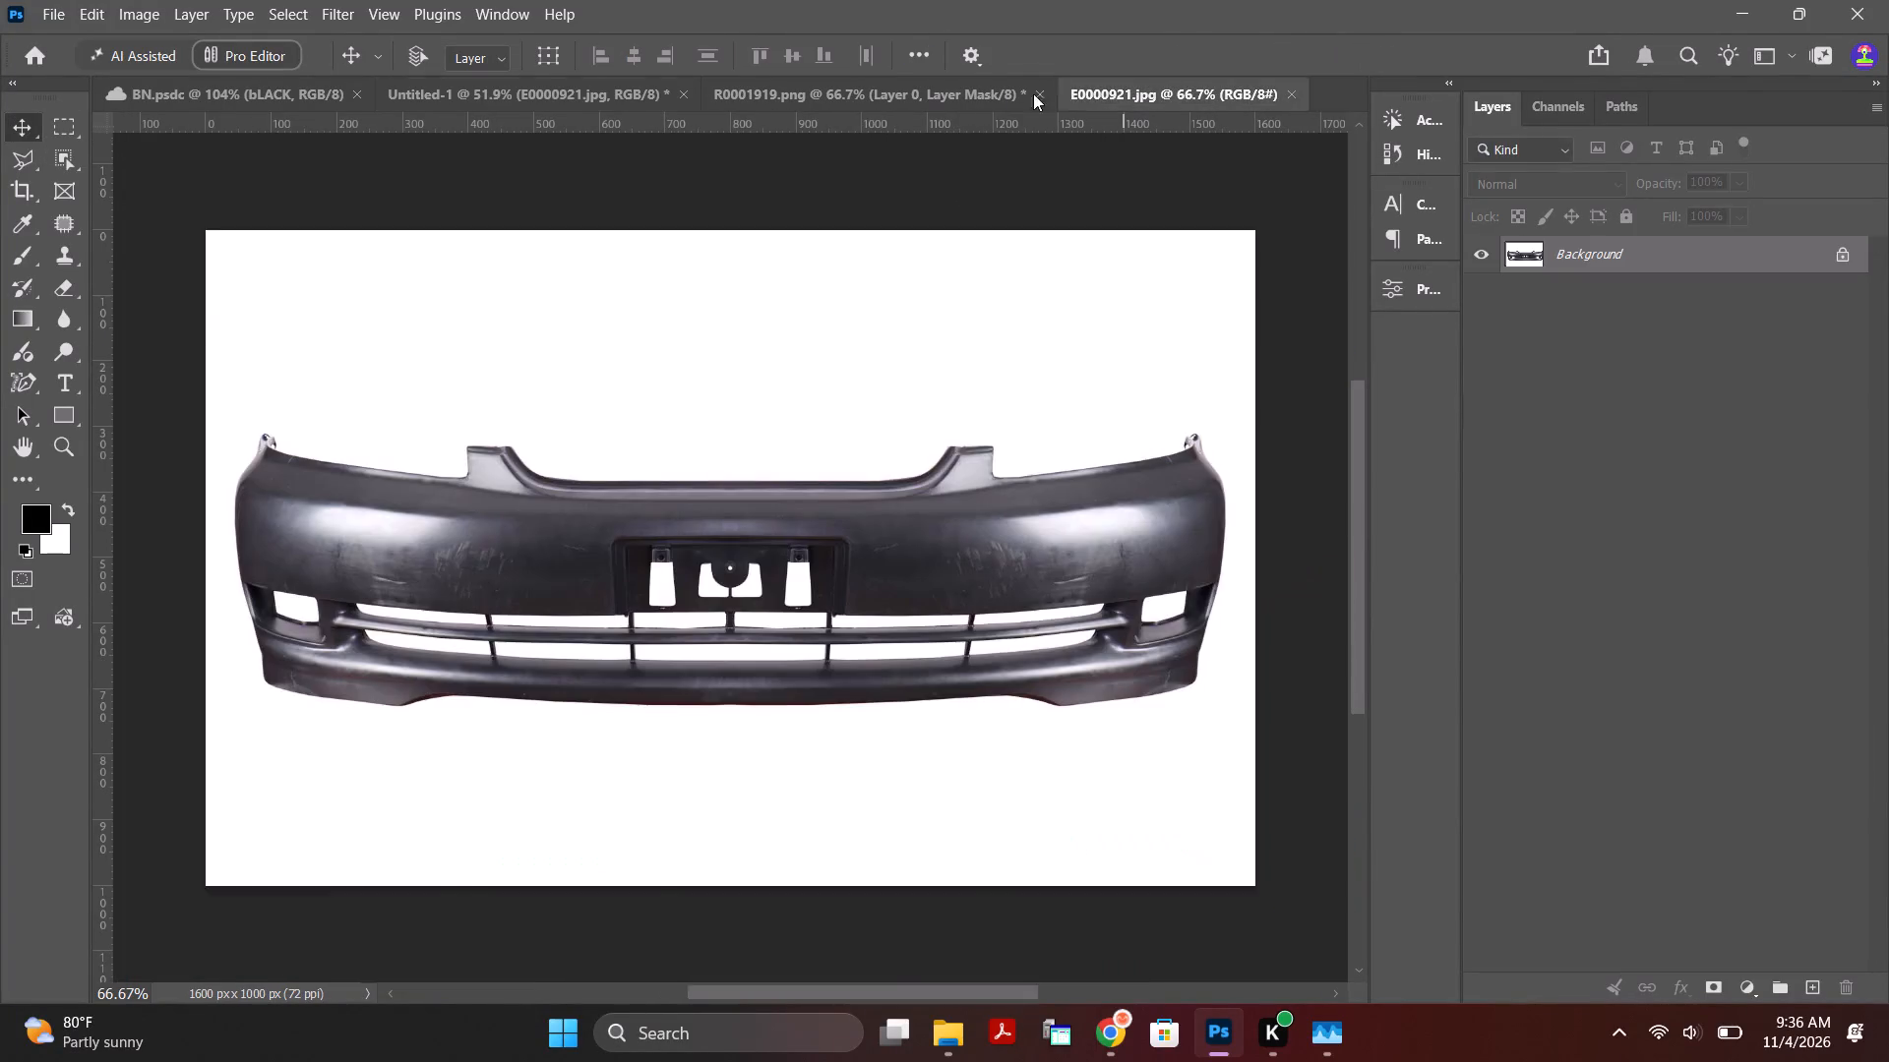
{"action": "left_click", "coordinate": [1002, 95]}
{"action": "left_click", "coordinate": [1033, 94]}
{"action": "left_click", "coordinate": [1007, 395]}
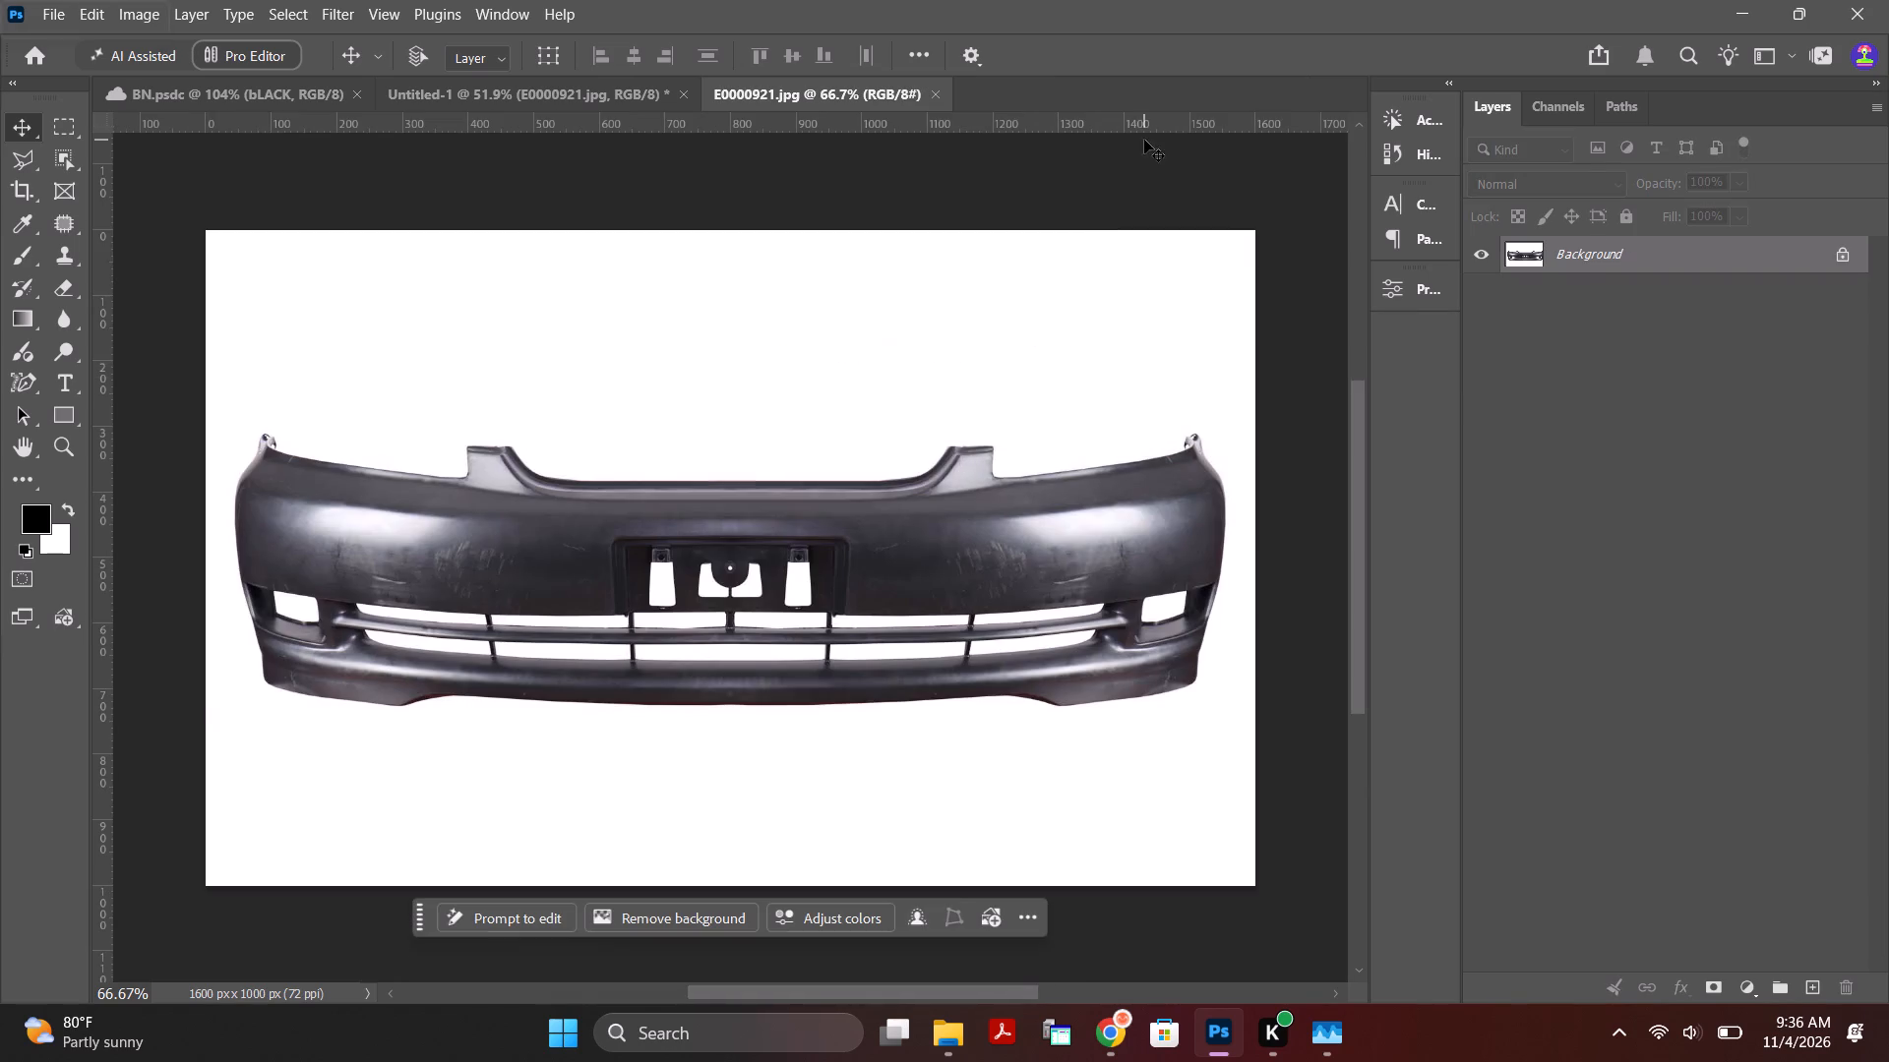
Unlock the Background layer of E0000921.jpg and run Select subject on the bumper.
{"action": "left_click", "coordinate": [880, 98]}
{"action": "left_click", "coordinate": [1837, 256]}
{"action": "left_click", "coordinate": [1397, 126]}
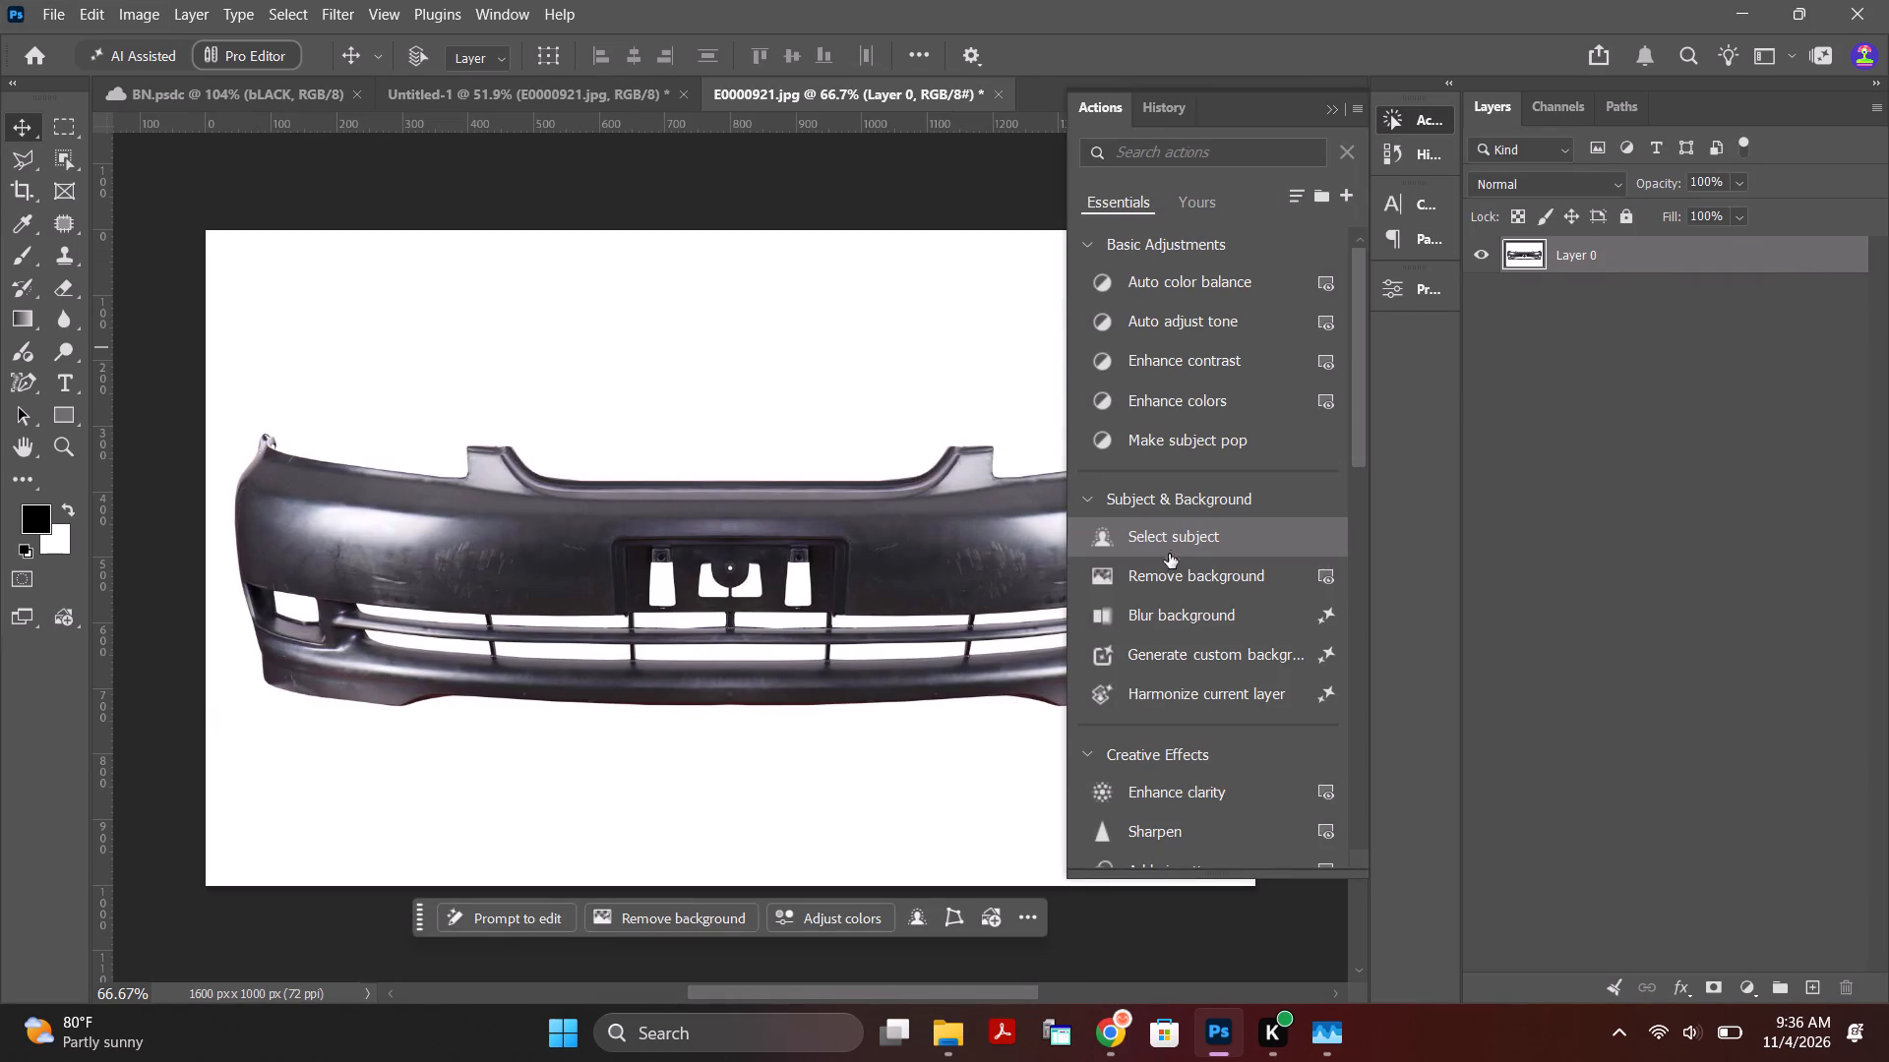
{"action": "left_click", "coordinate": [1180, 527]}
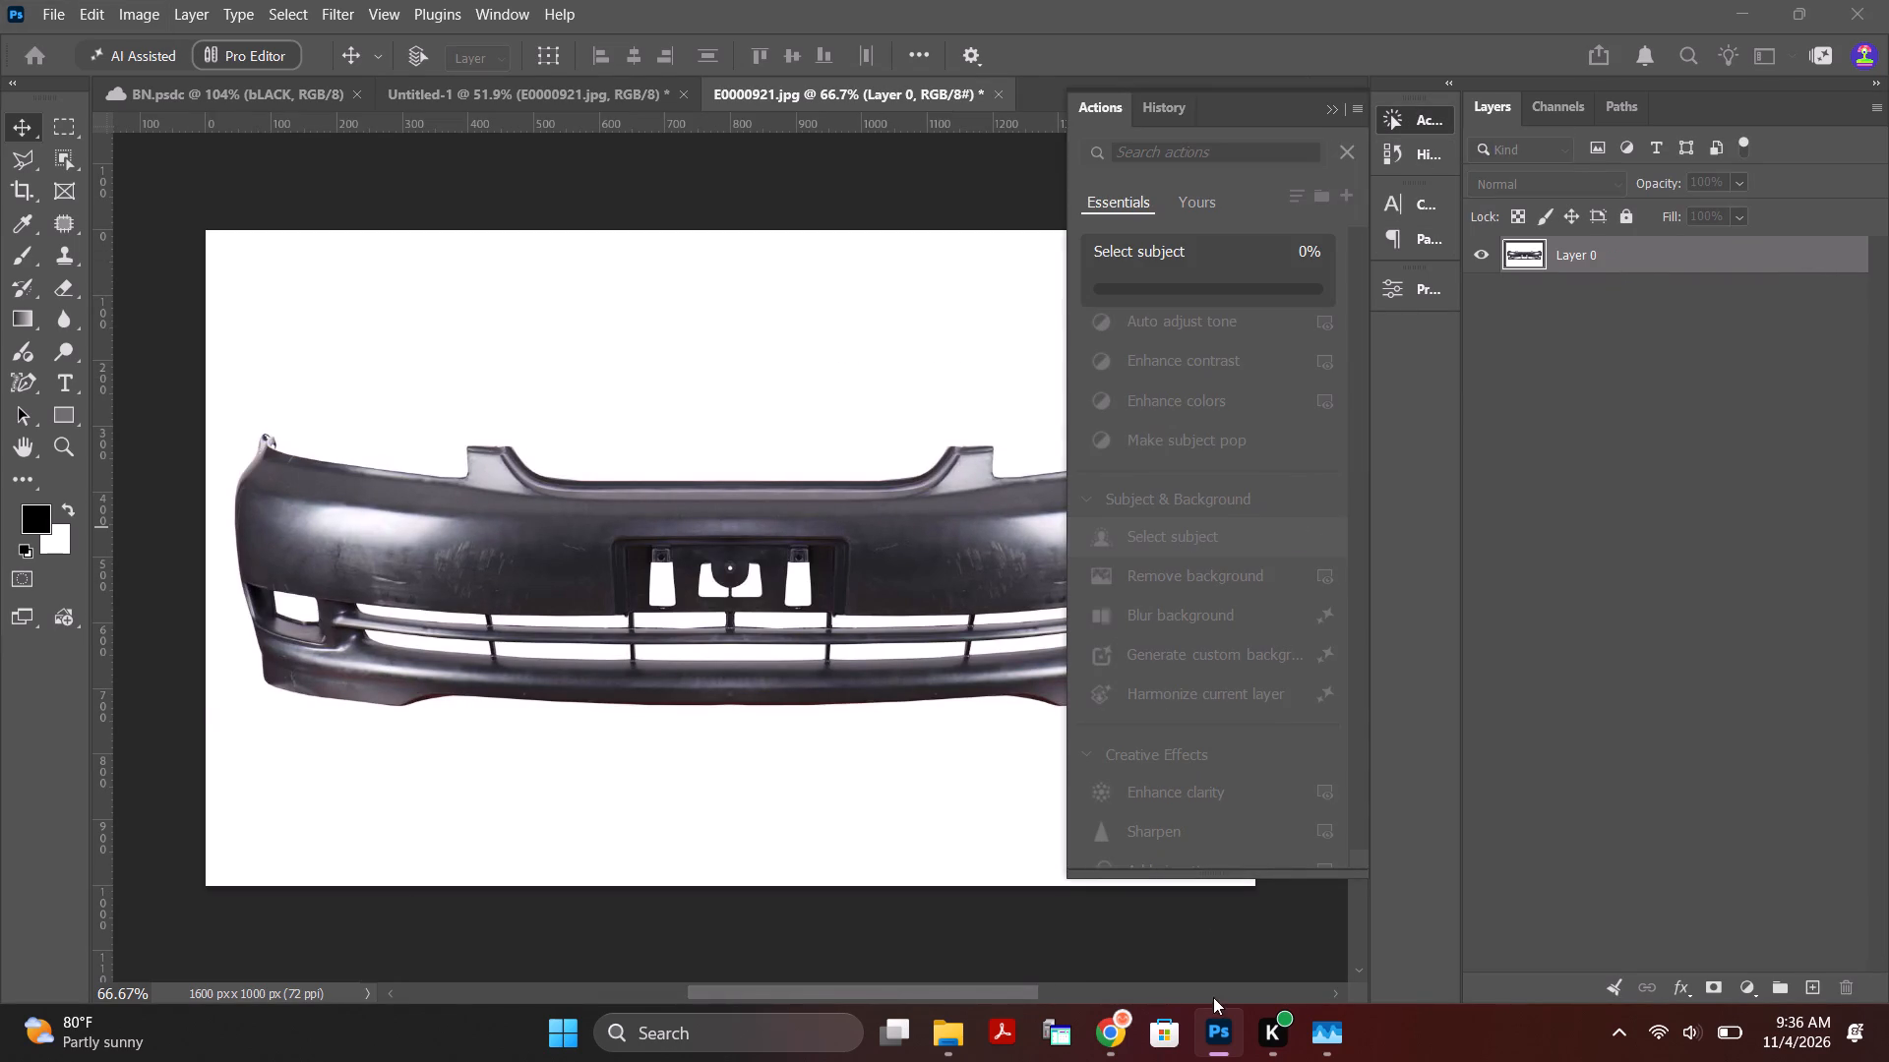
Switch to Chrome, close the enlarged bumper picture and copy the crossed-out price 7,500 from the Mark 2 Gx110 product page.
{"action": "left_click", "coordinate": [1123, 1039]}
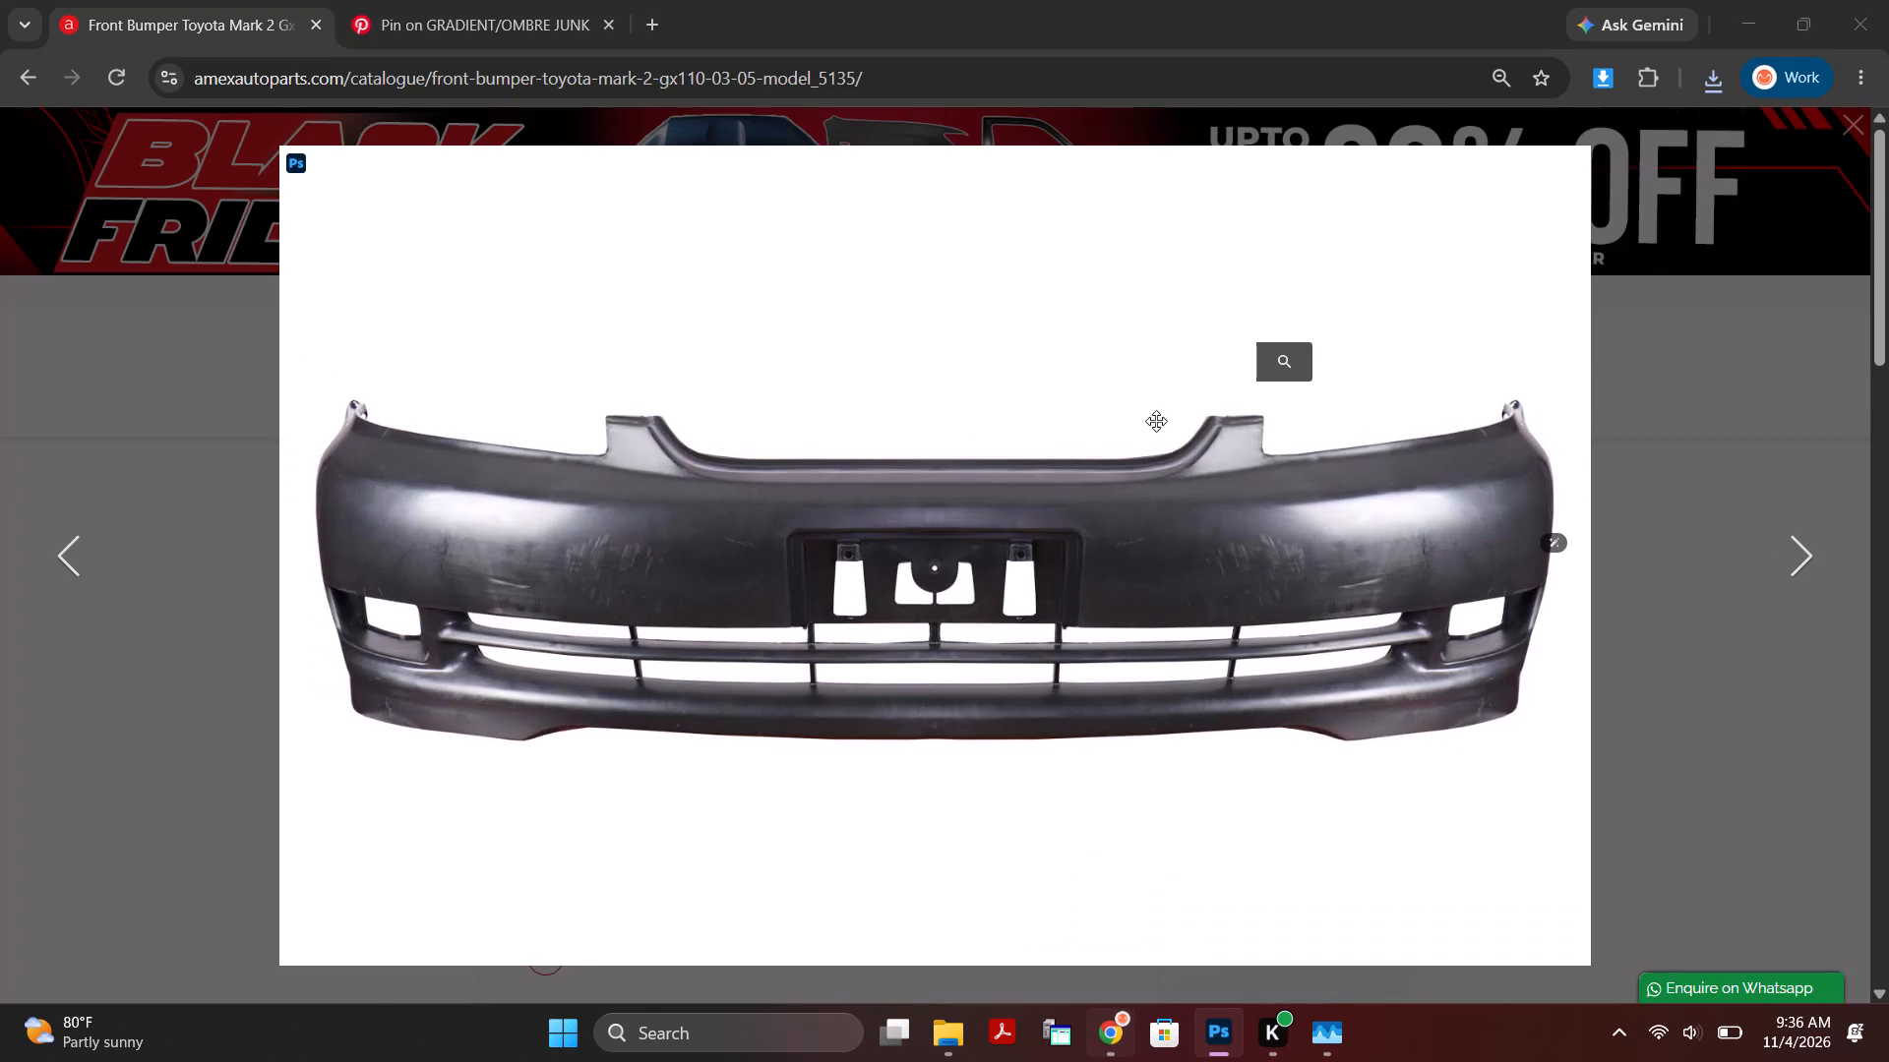
{"action": "left_click", "coordinate": [1760, 457]}
{"action": "left_click", "coordinate": [306, 582]}
{"action": "left_click", "coordinate": [216, 558]}
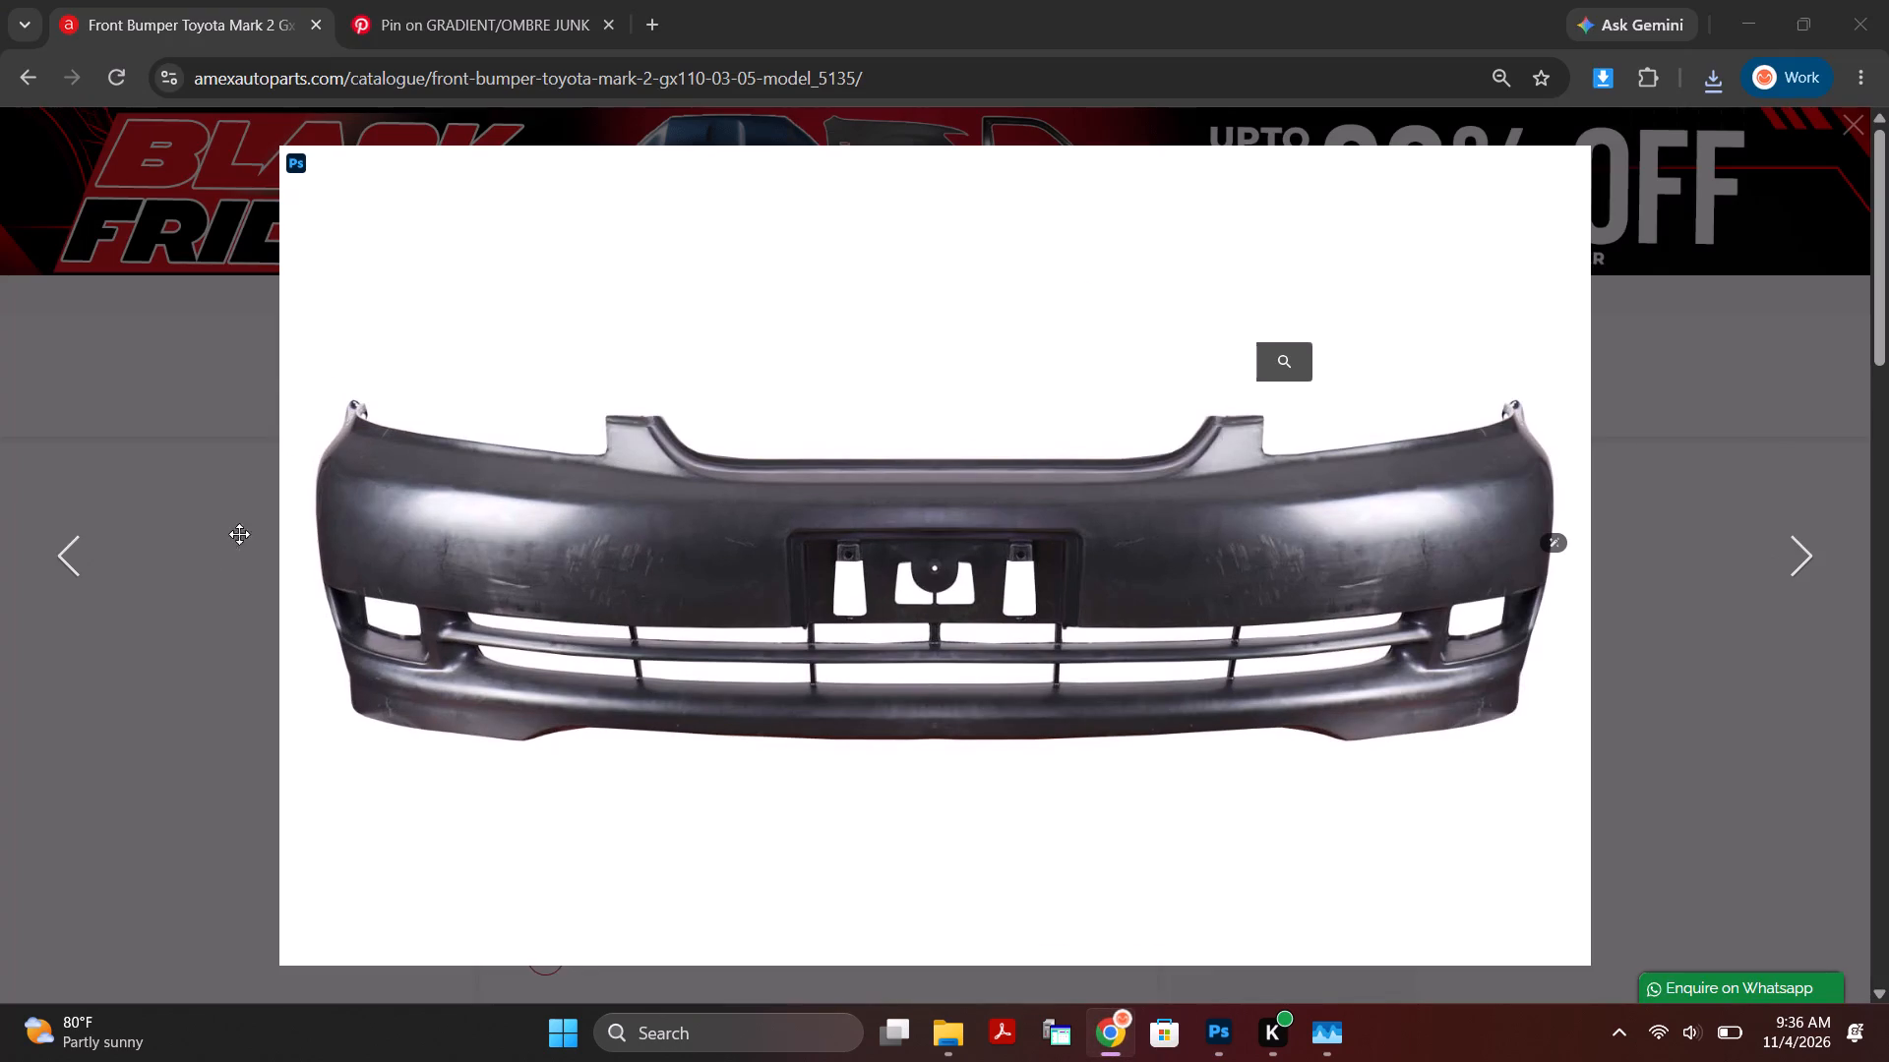
{"action": "left_click", "coordinate": [452, 33]}
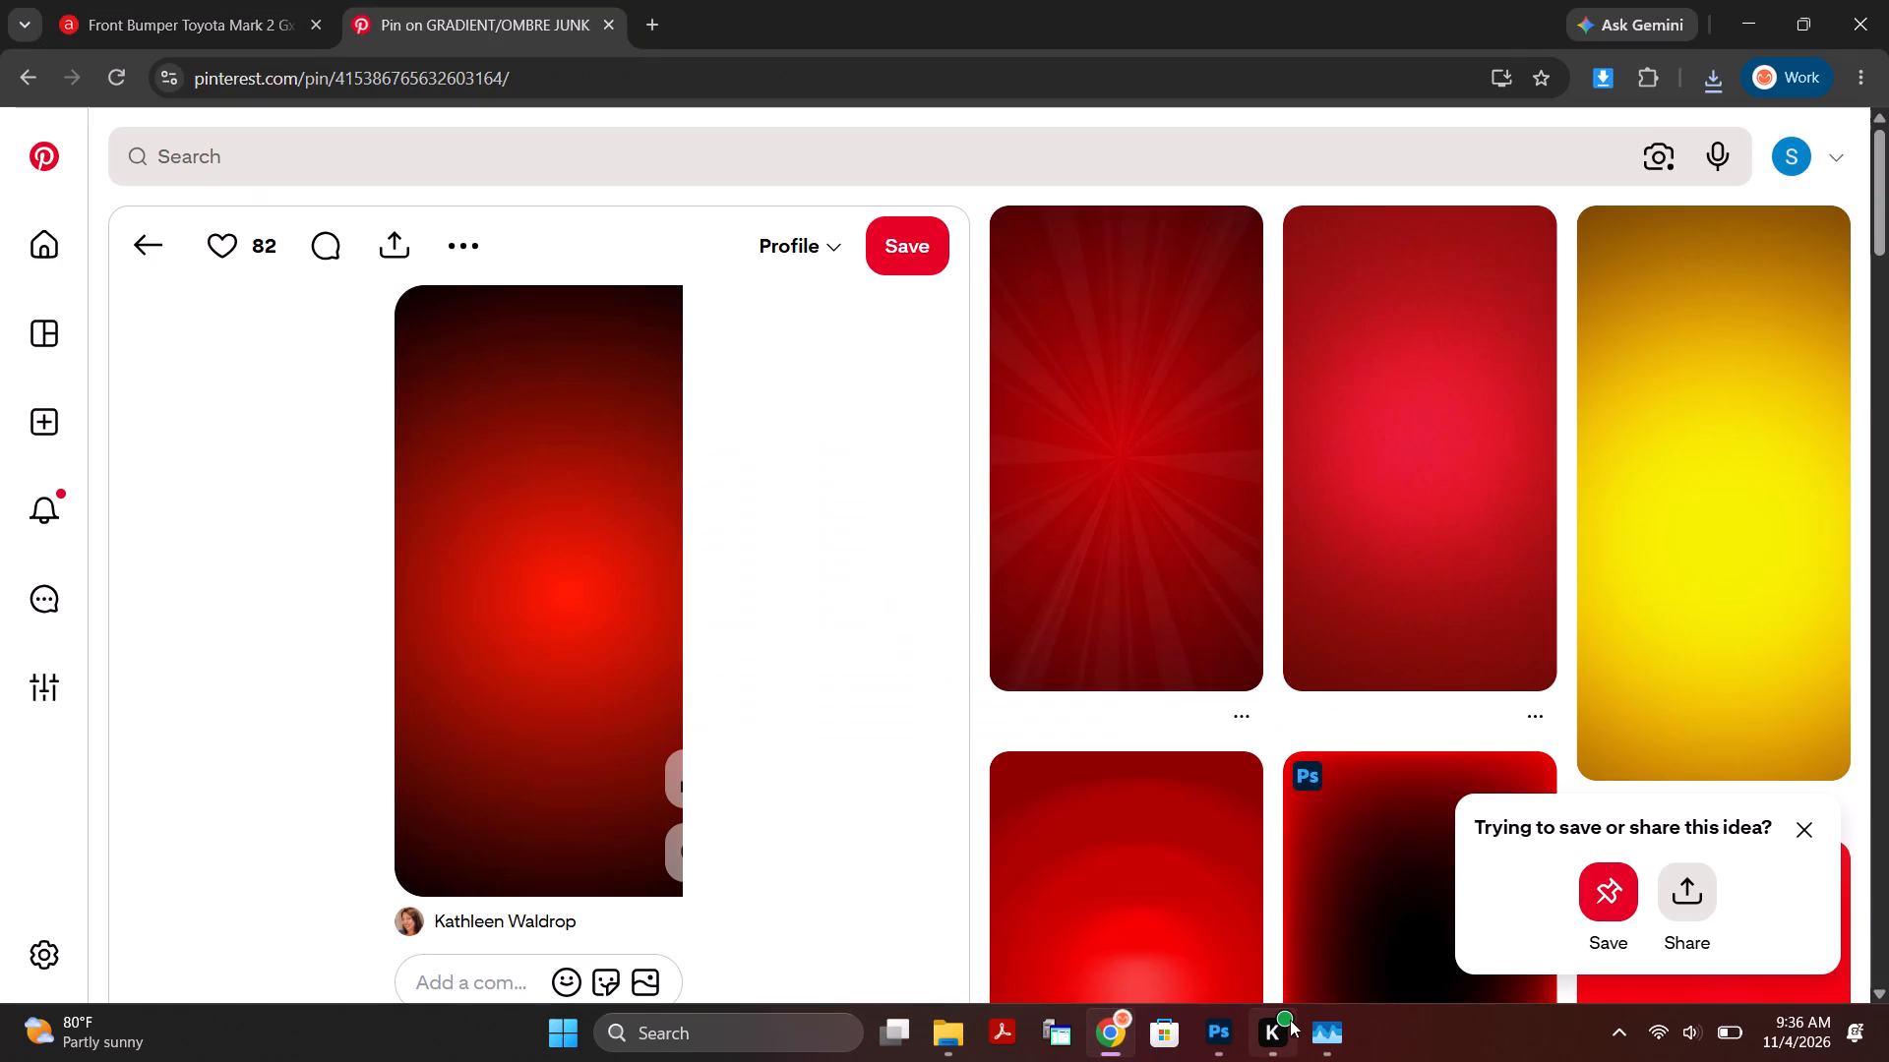
{"action": "left_click", "coordinate": [236, 40]}
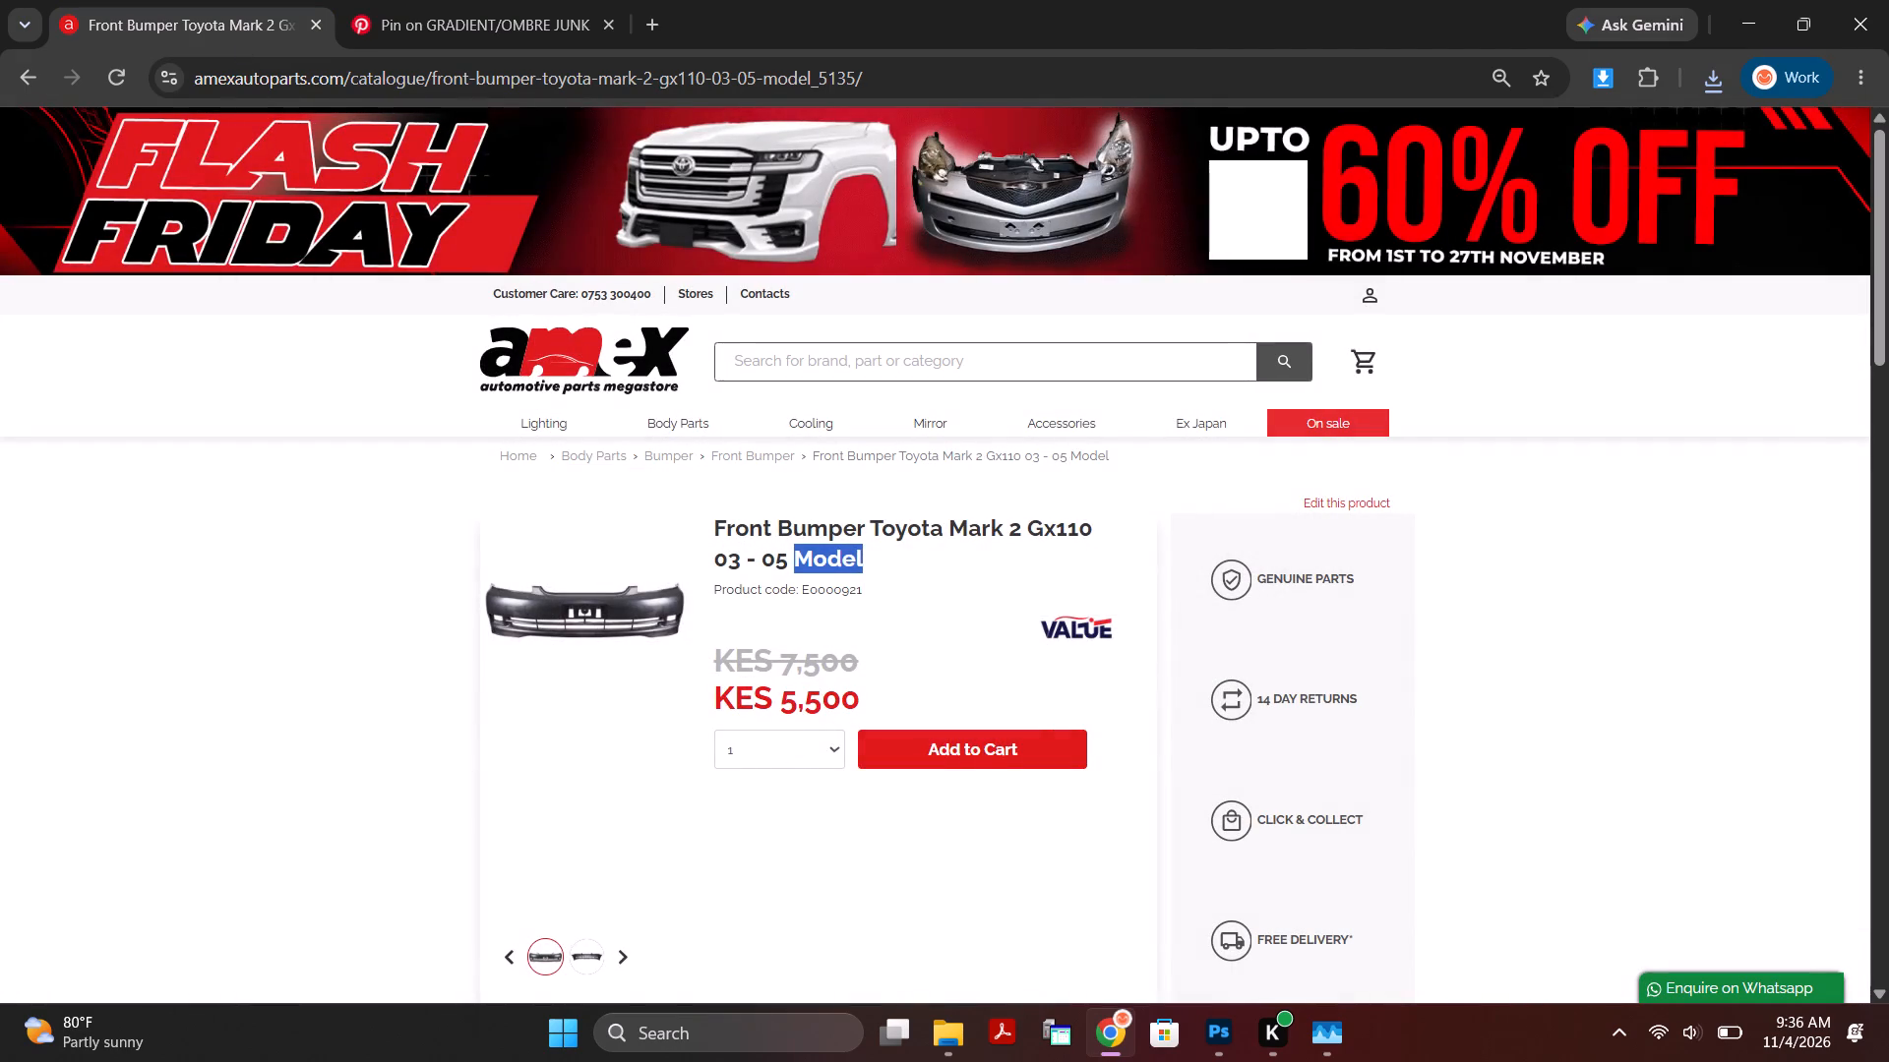
{"action": "left_click_drag", "start_coordinate": [775, 659], "coordinate": [919, 667]}
{"action": "left_click", "coordinate": [776, 666]}
{"action": "left_click_drag", "start_coordinate": [780, 663], "coordinate": [782, 662]}
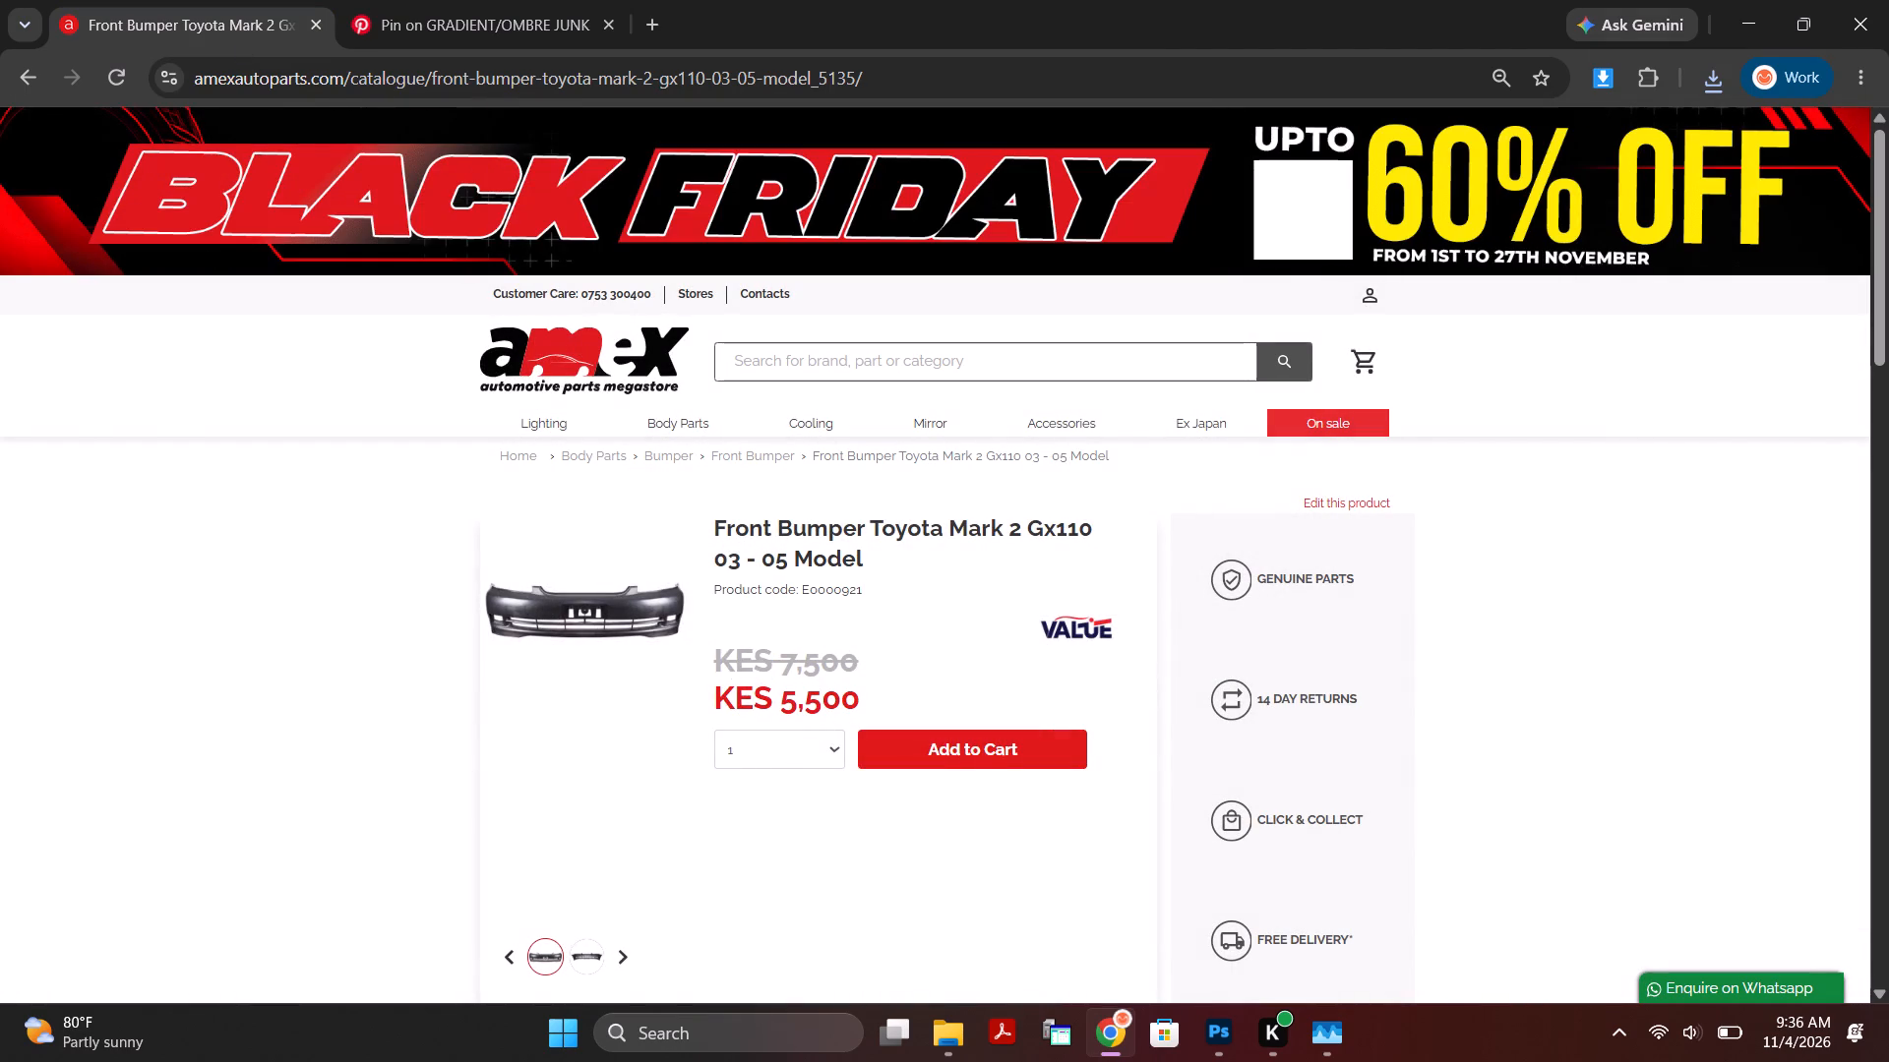
{"action": "left_click_drag", "start_coordinate": [782, 662], "coordinate": [934, 678]}
{"action": "left_click", "coordinate": [828, 666]}
{"action": "left_click", "coordinate": [777, 662]}
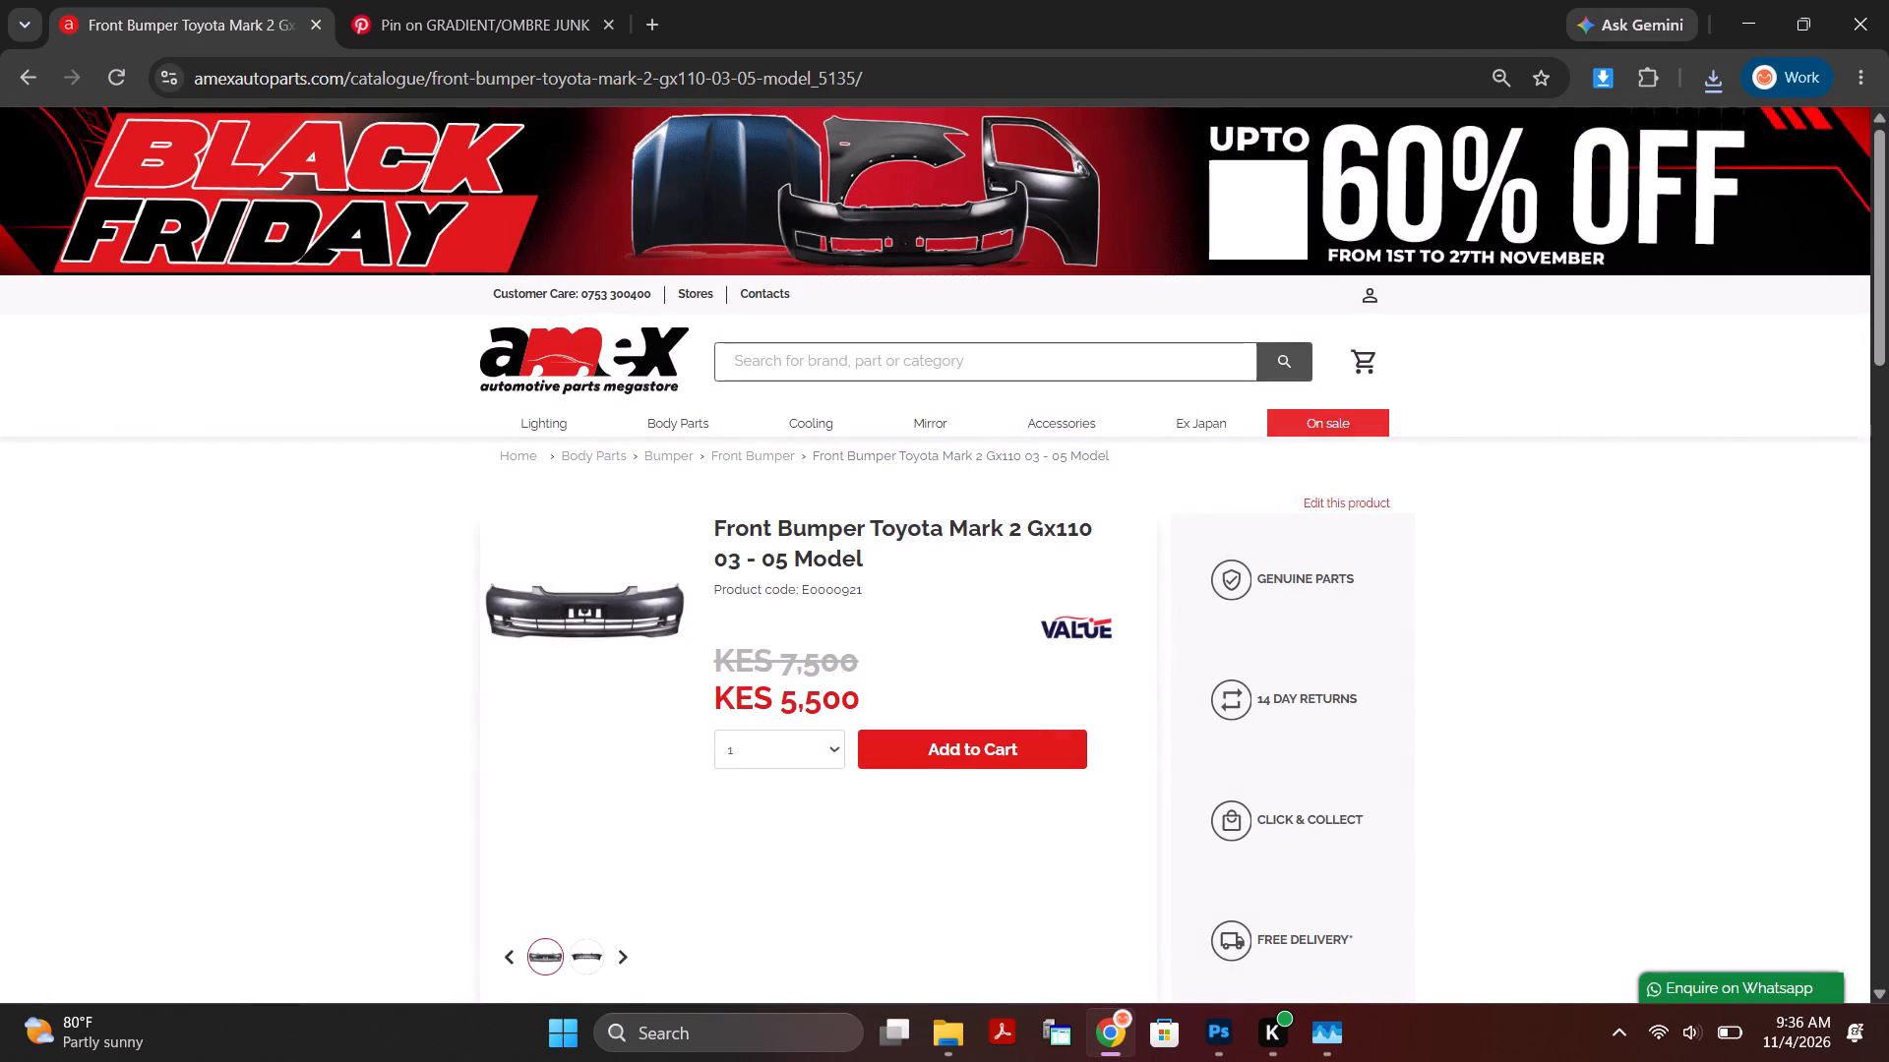
{"action": "left_click_drag", "start_coordinate": [780, 659], "coordinate": [855, 663]}
{"action": "key", "text": "ctrl+c"}
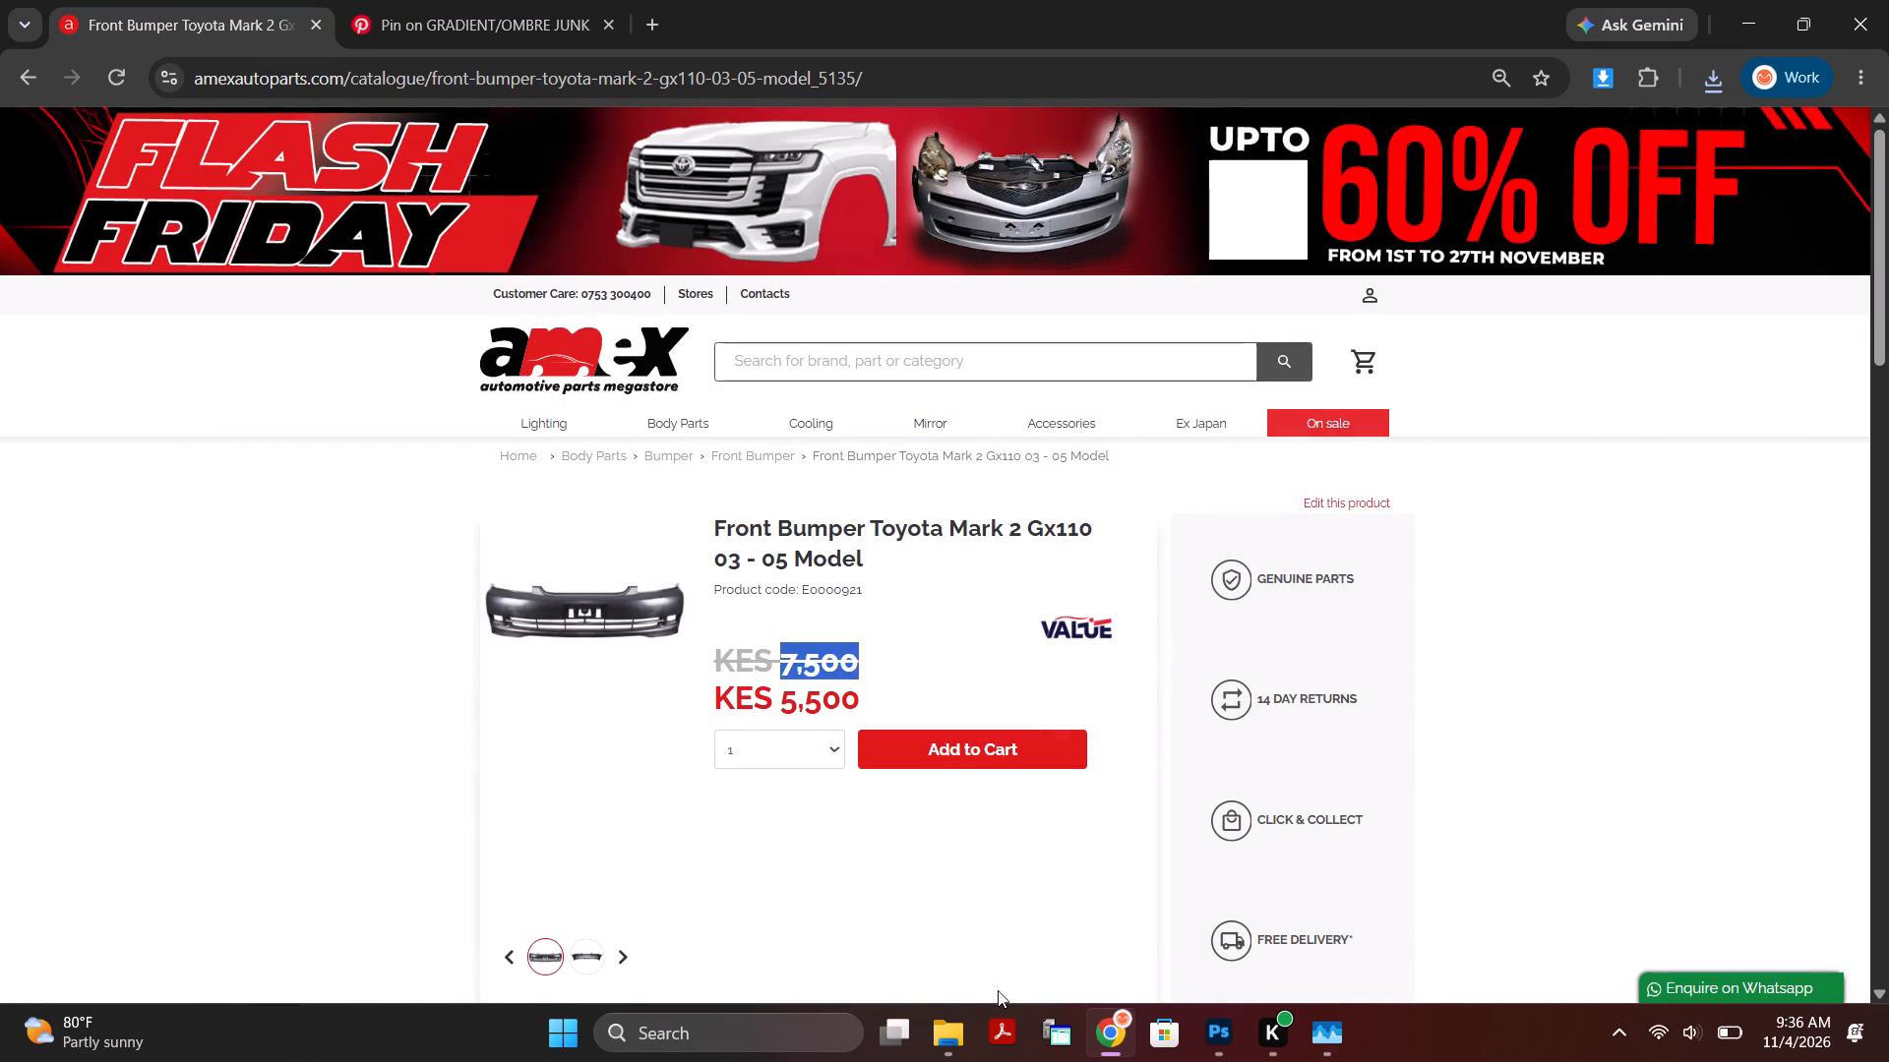
Back in Photoshop, mask Layer 0 of E0000921.jpg with the subject selection so only the bumper shows.
{"action": "left_click", "coordinate": [1228, 1033]}
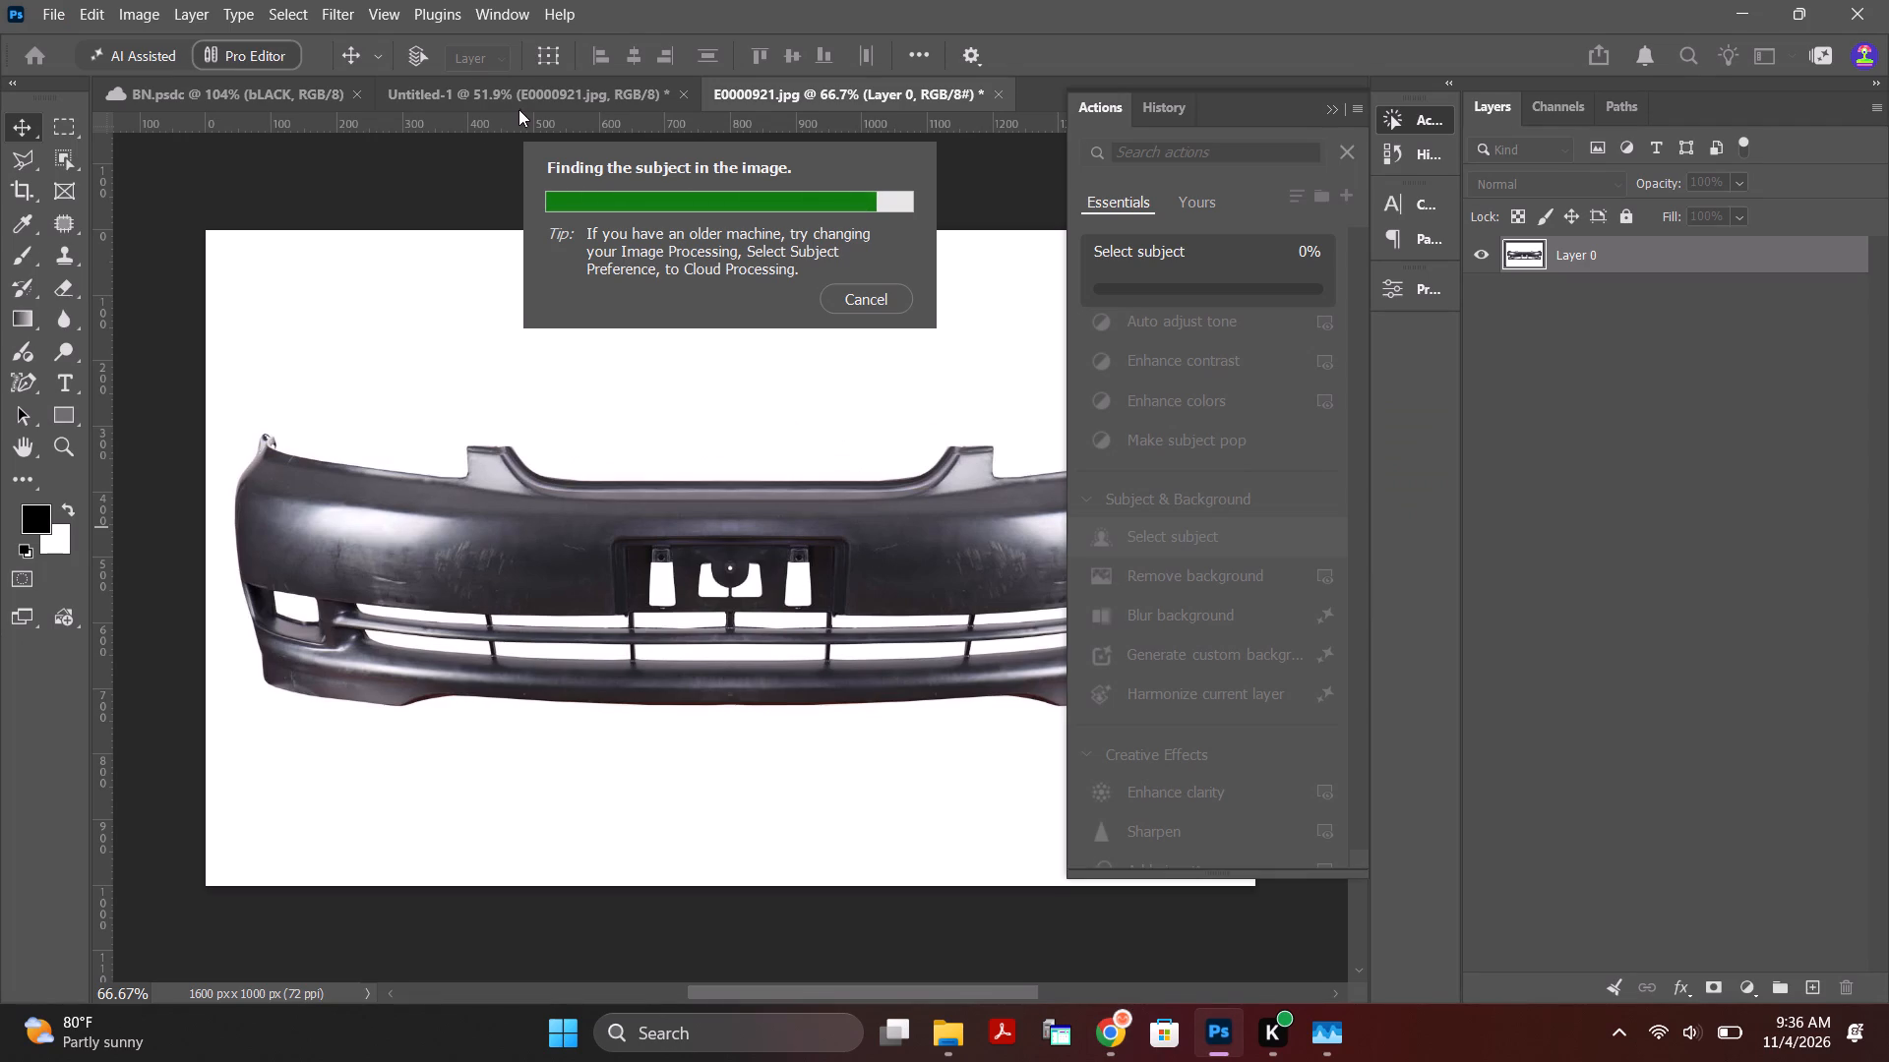
{"action": "left_click", "coordinate": [522, 102]}
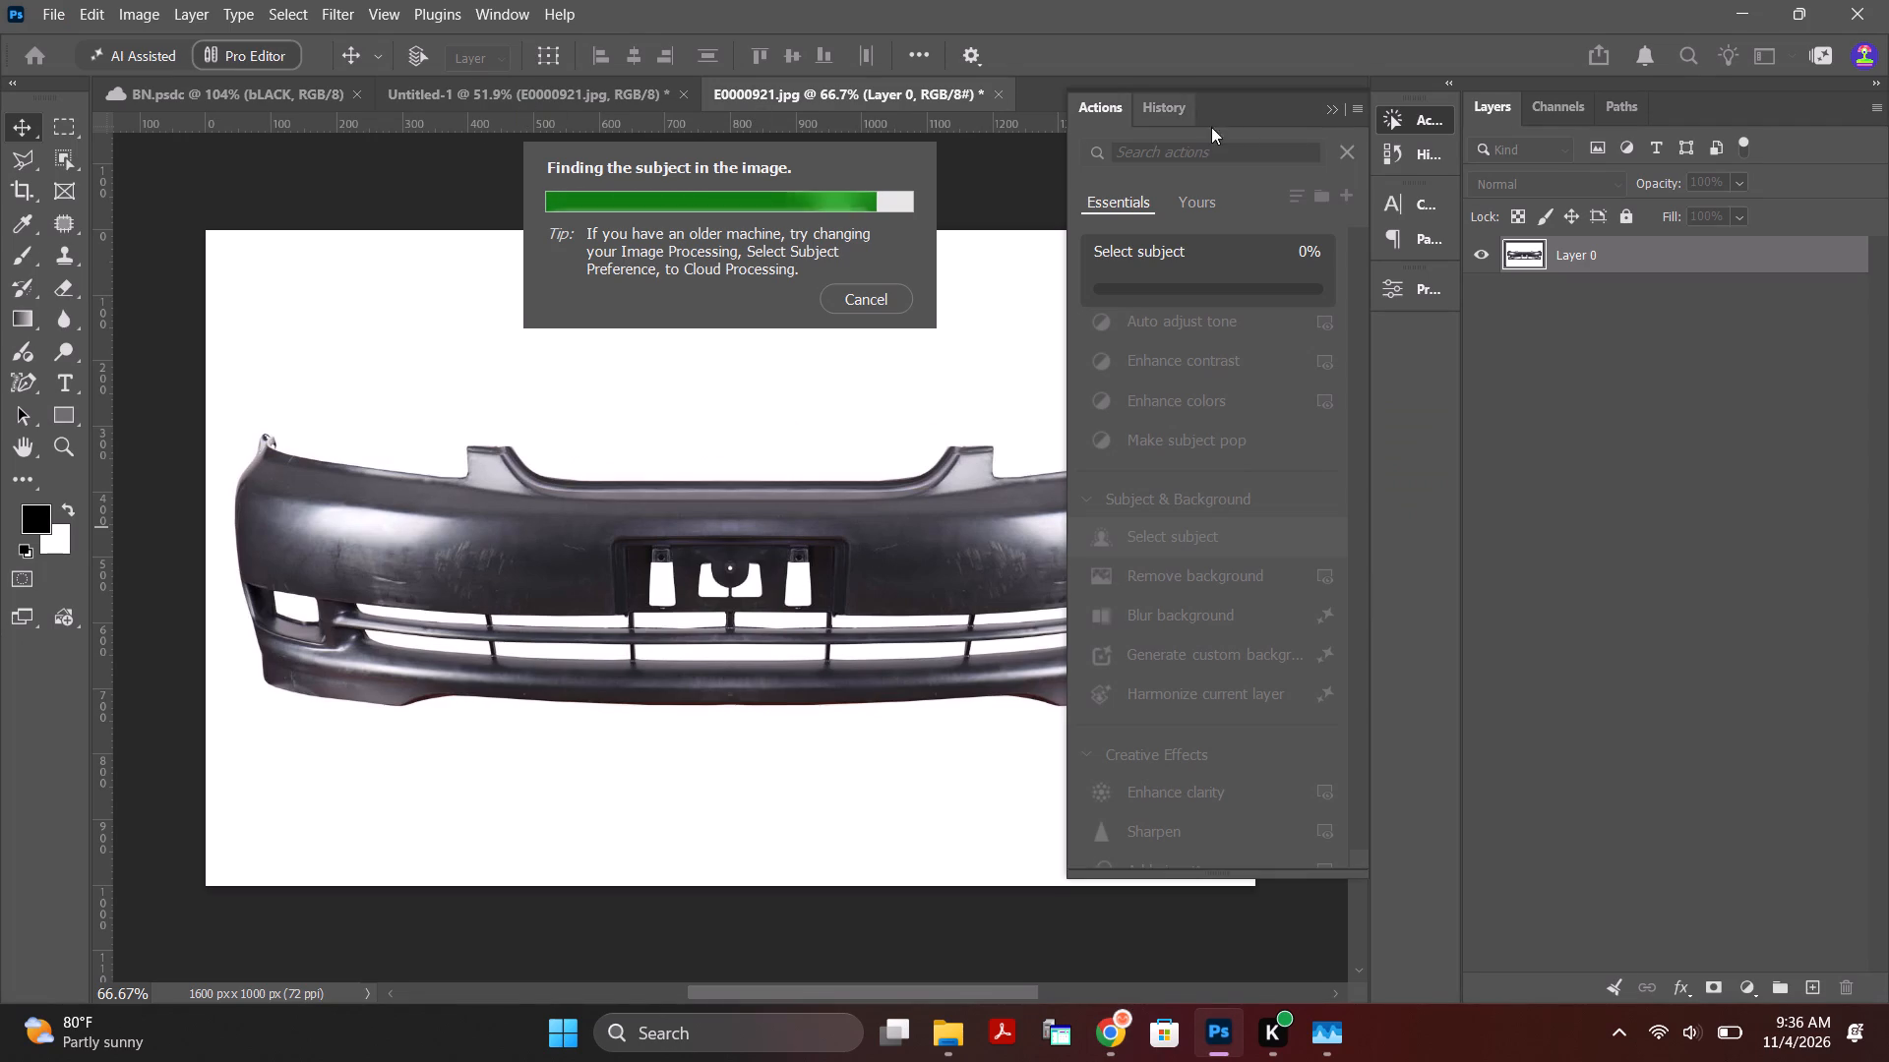
{"action": "left_click", "coordinate": [1327, 111]}
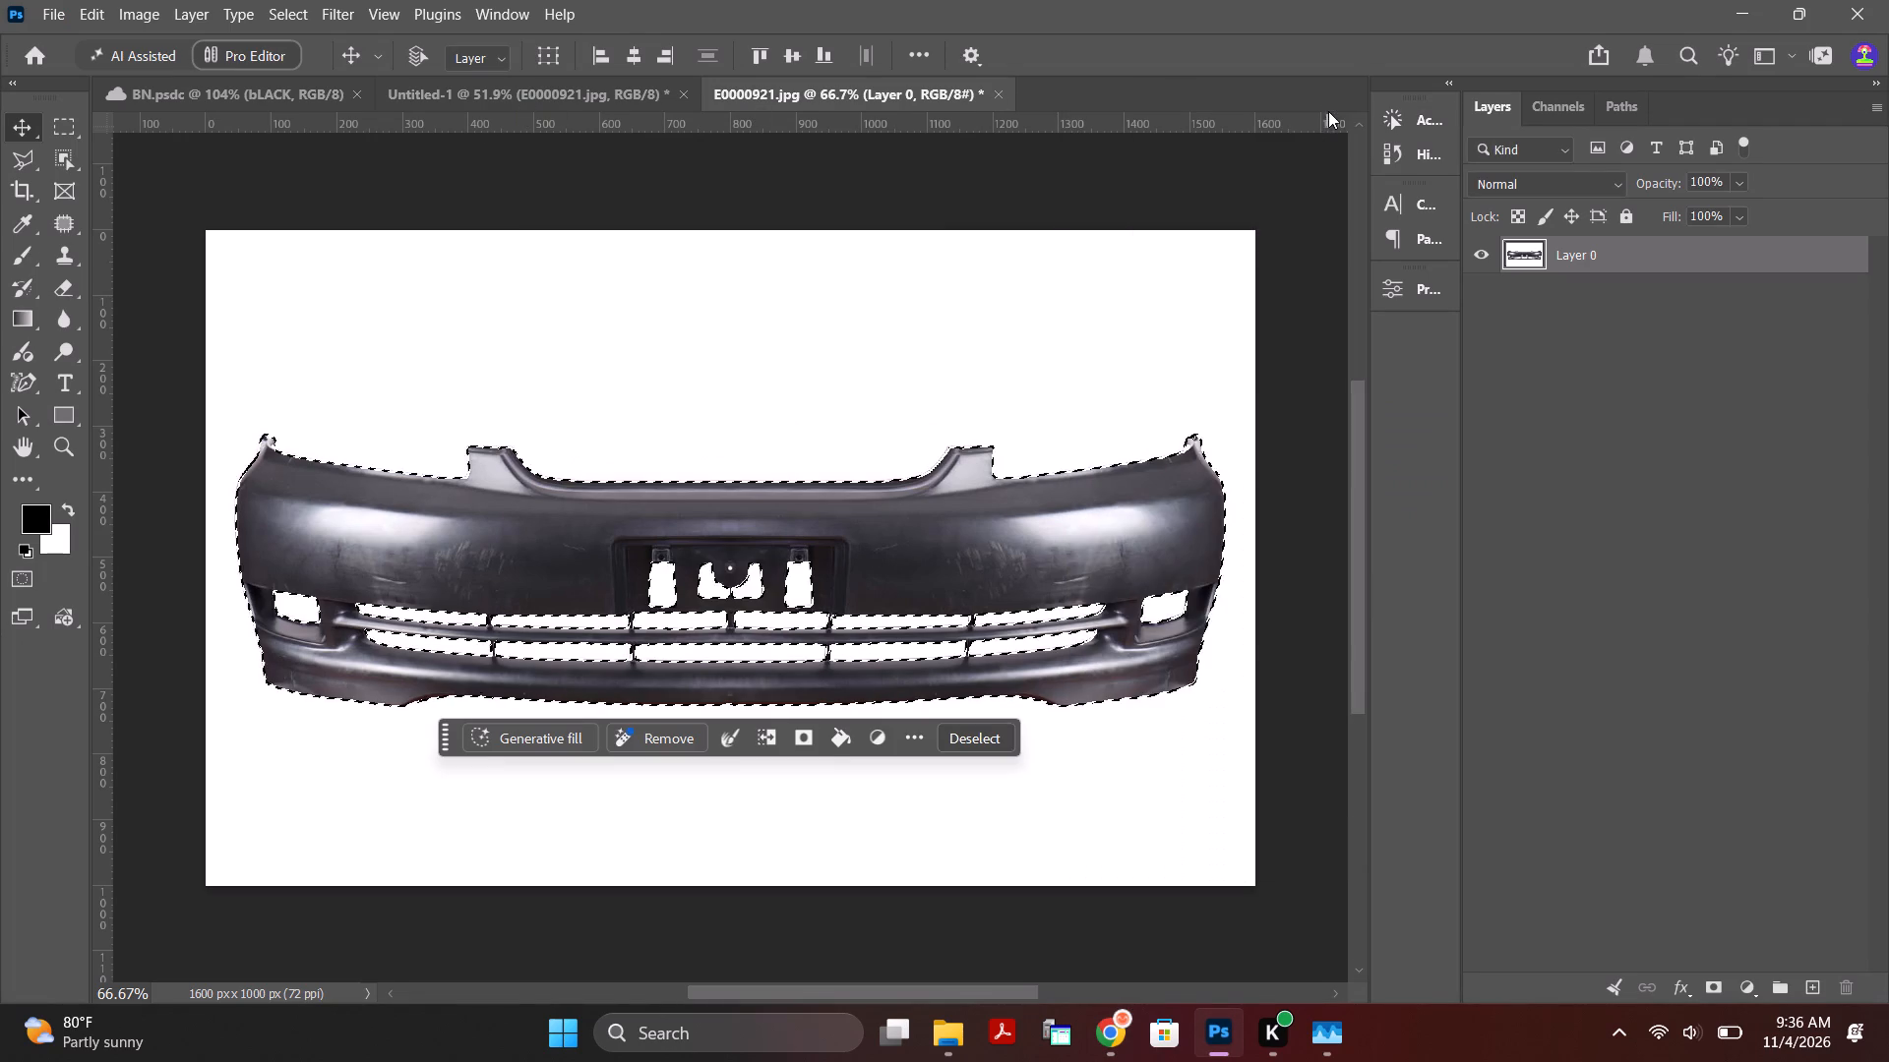
{"action": "left_click", "coordinate": [1714, 986]}
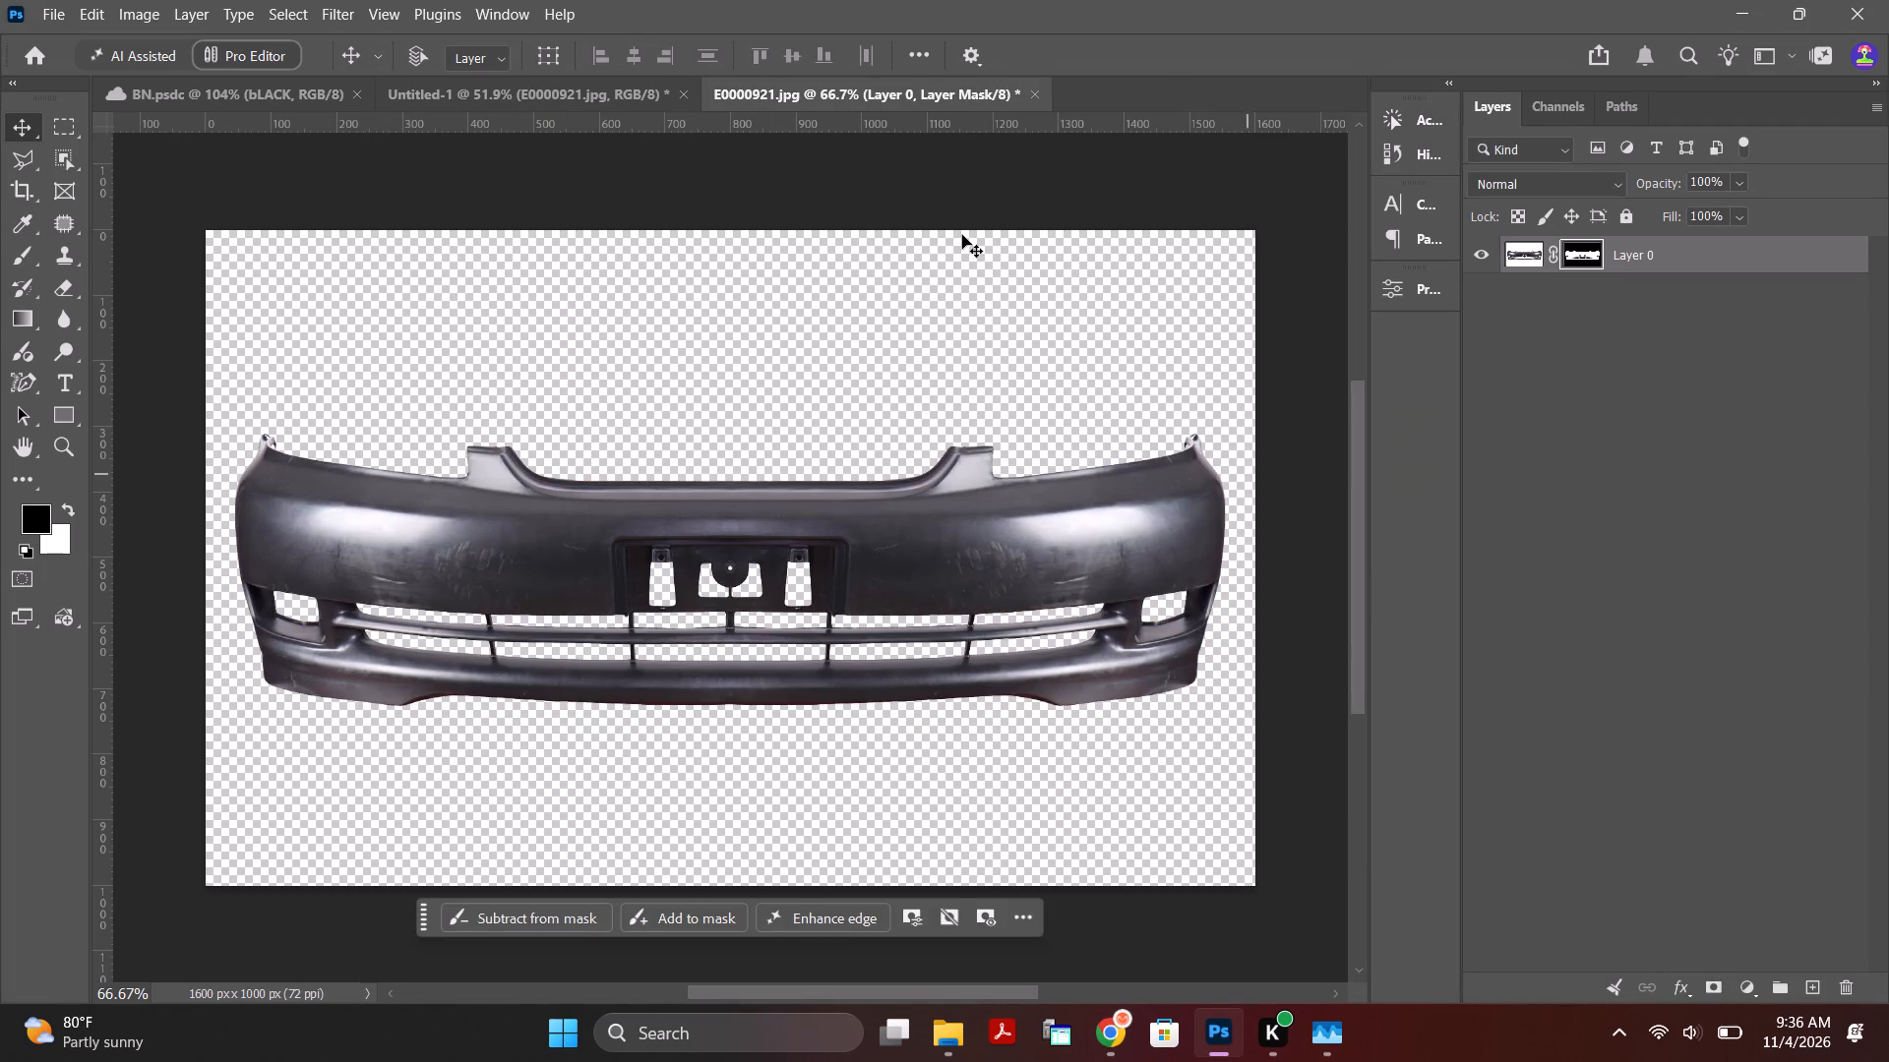
In the Untitled-1 poster's E0000921.jpg artboard, replace the Was price with the copied 7,500.
{"action": "left_click", "coordinate": [647, 92]}
{"action": "scroll", "coordinate": [804, 709], "scroll_direction": "down", "scroll_amount": 4}
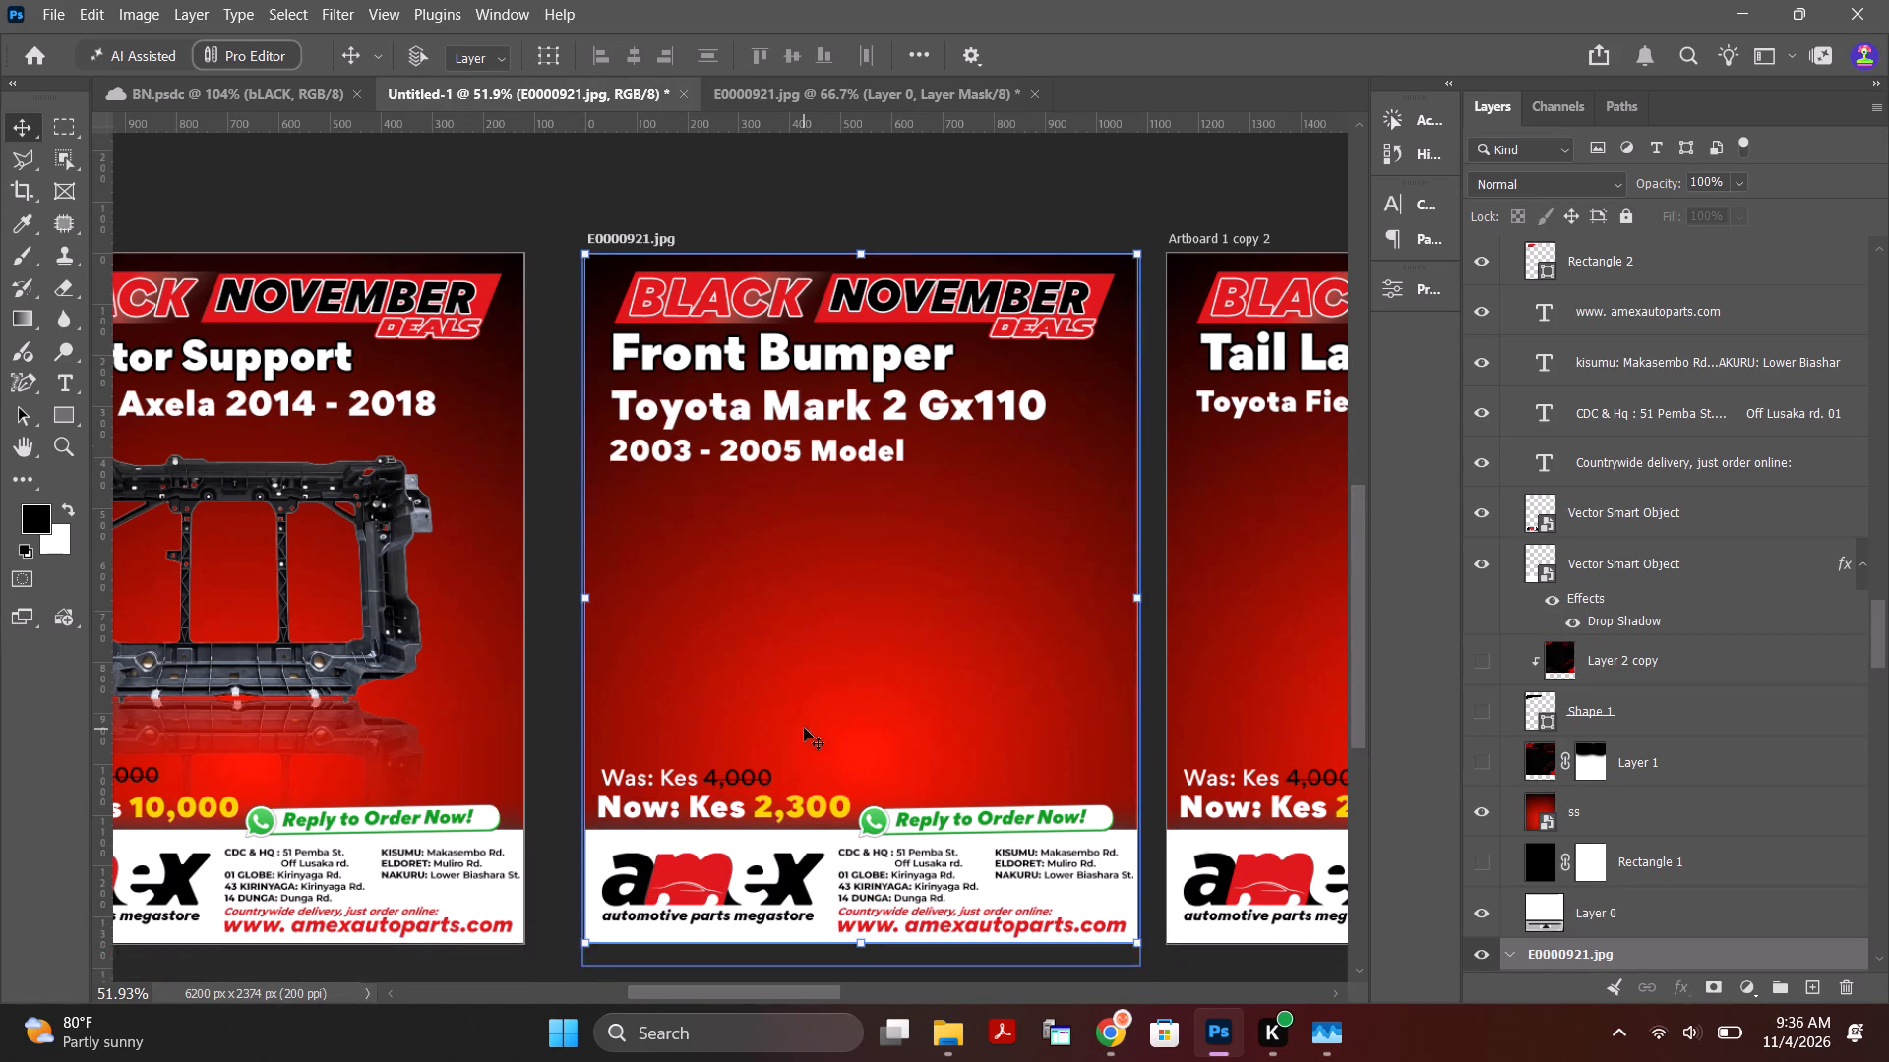
{"action": "scroll", "coordinate": [804, 728], "scroll_direction": "down", "scroll_amount": 9}
{"action": "scroll", "coordinate": [708, 648], "scroll_direction": "up", "scroll_amount": 9, "text": "alt"}
{"action": "scroll", "coordinate": [740, 555], "scroll_direction": "up", "scroll_amount": 2, "text": "alt"}
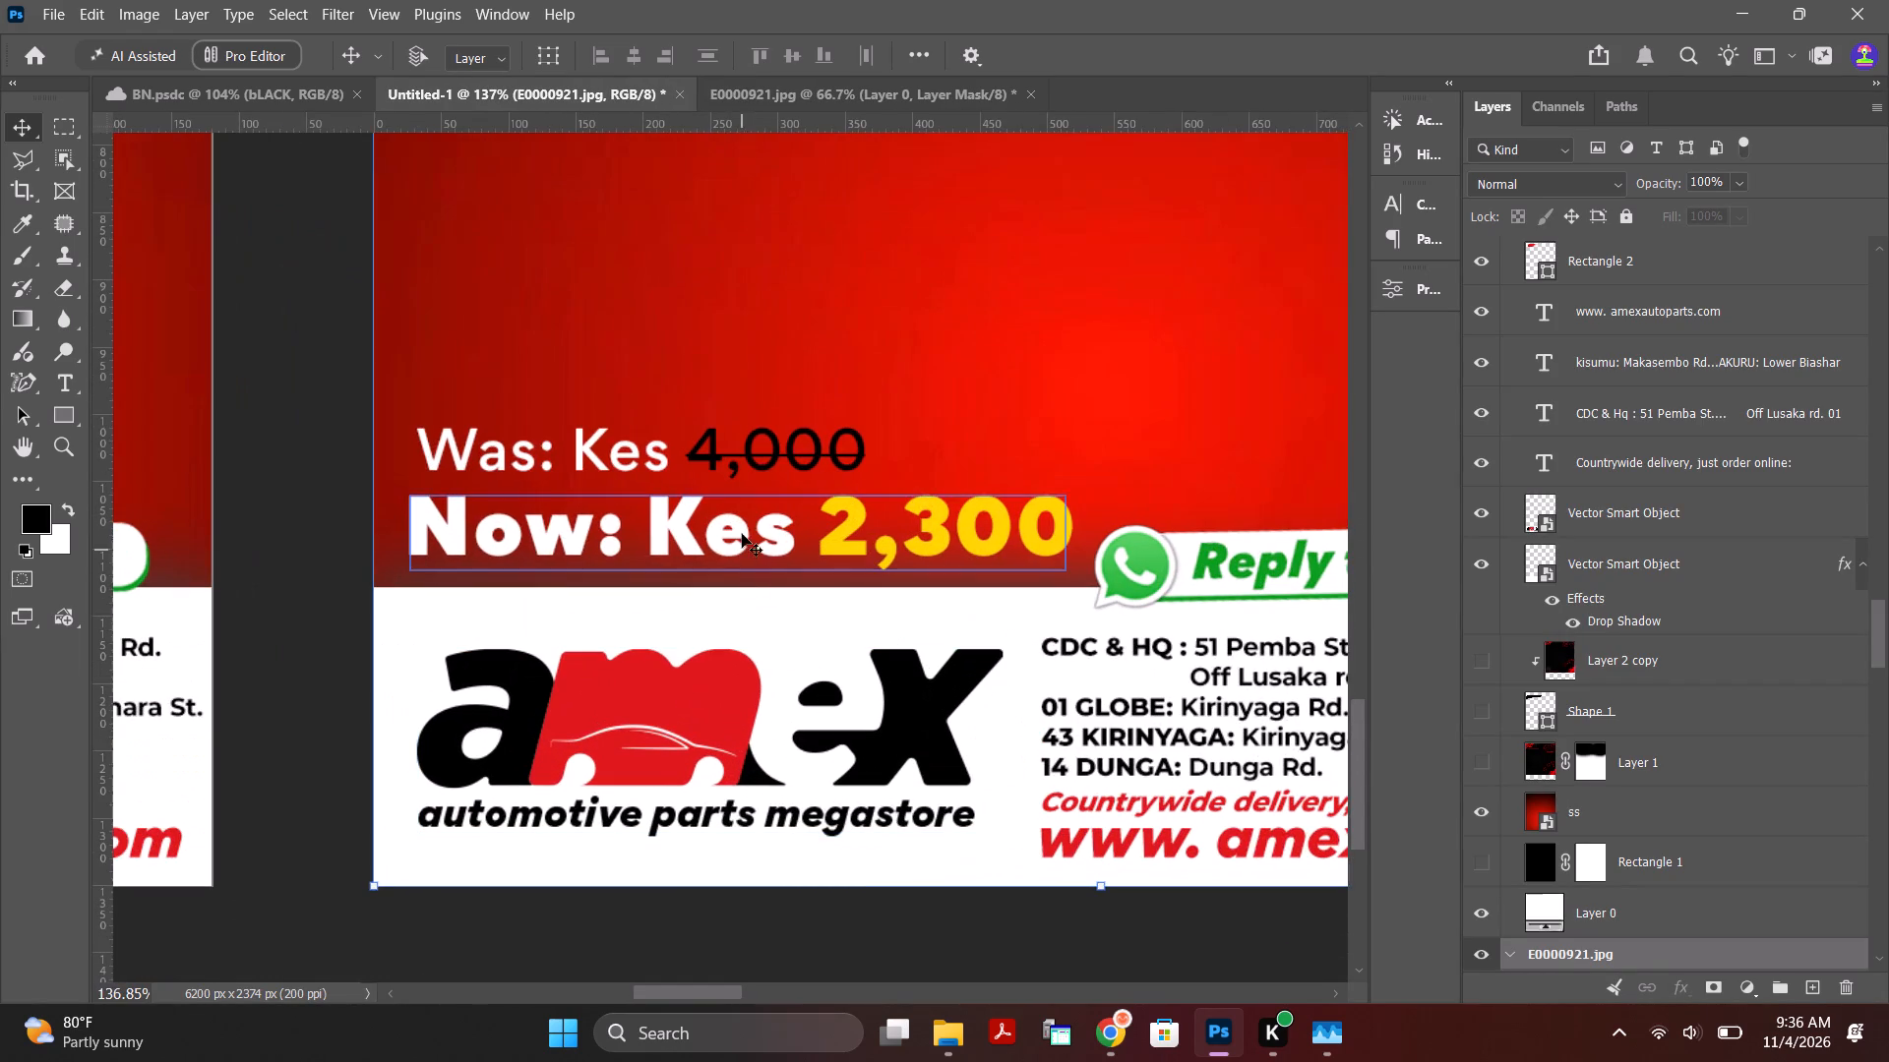
{"action": "double_click", "coordinate": [758, 448]}
{"action": "left_click", "coordinate": [700, 447]}
{"action": "left_click_drag", "start_coordinate": [699, 447], "coordinate": [830, 432]}
{"action": "key", "text": "ctrl+v"}
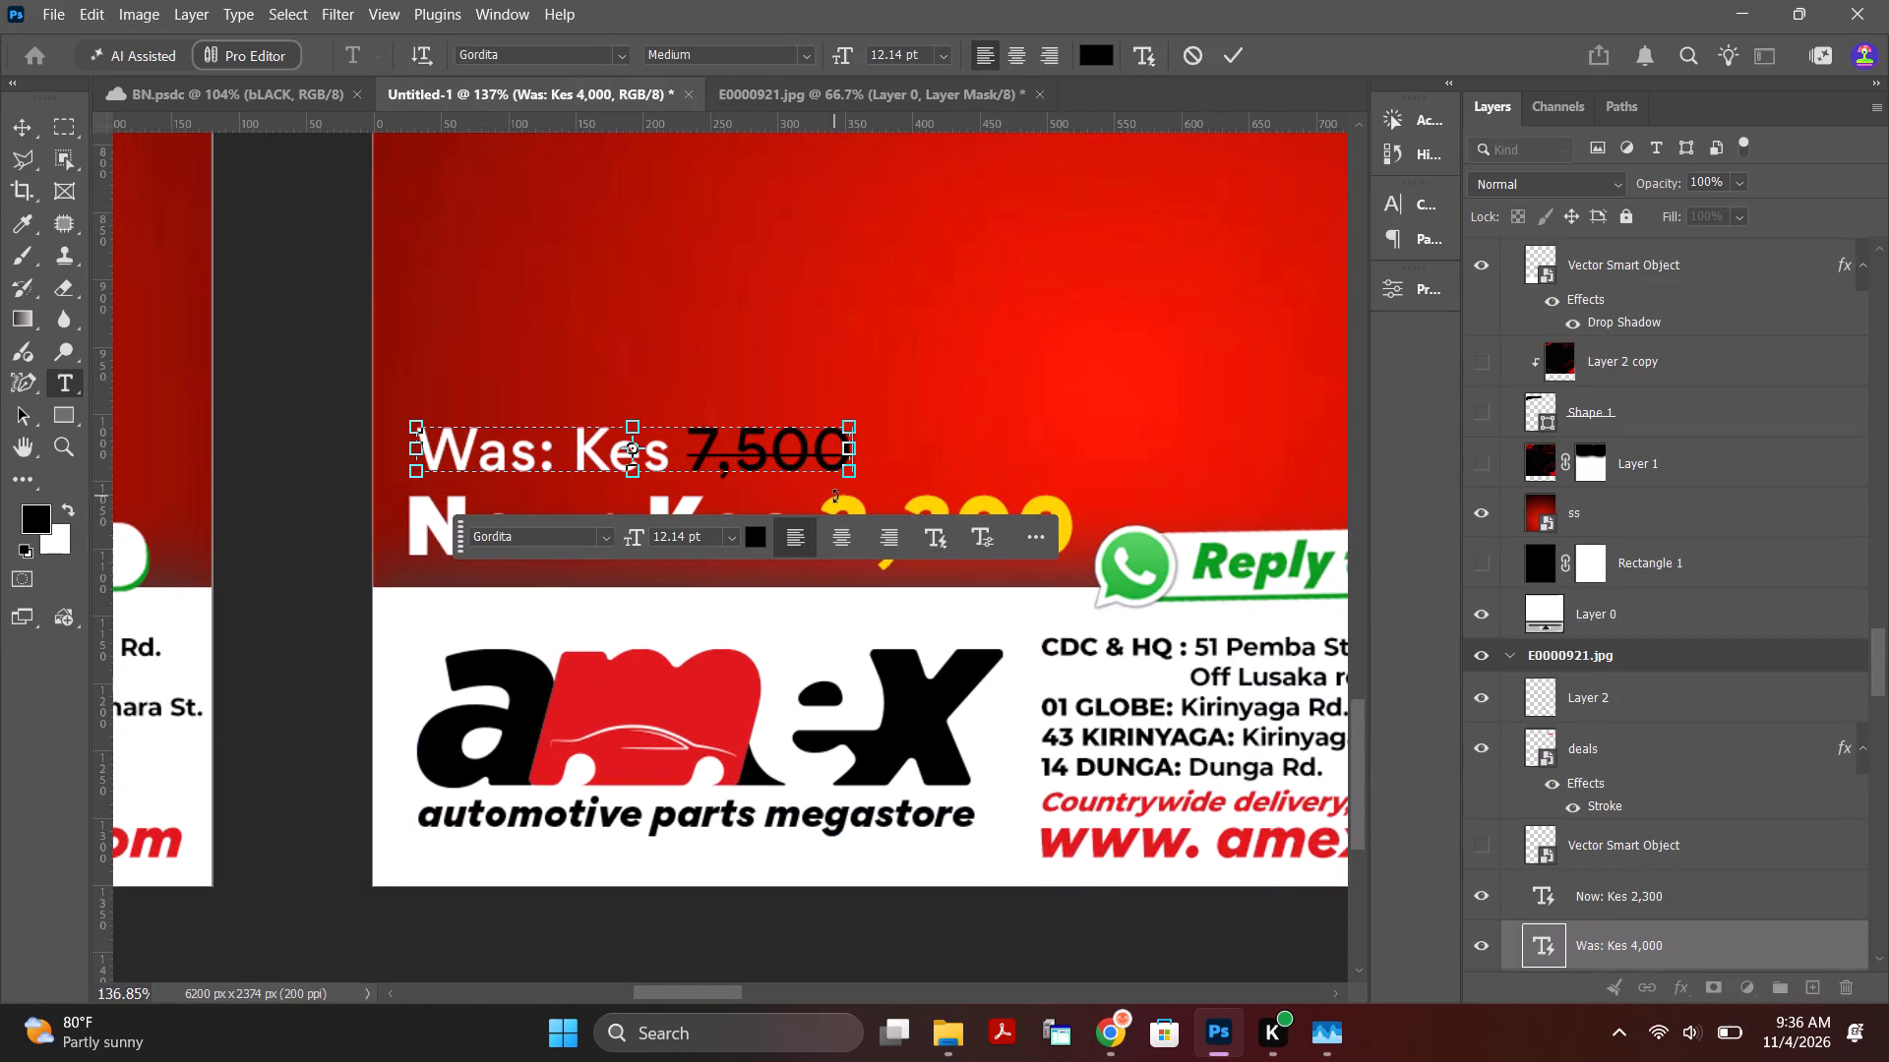
{"action": "left_click", "coordinate": [1236, 44]}
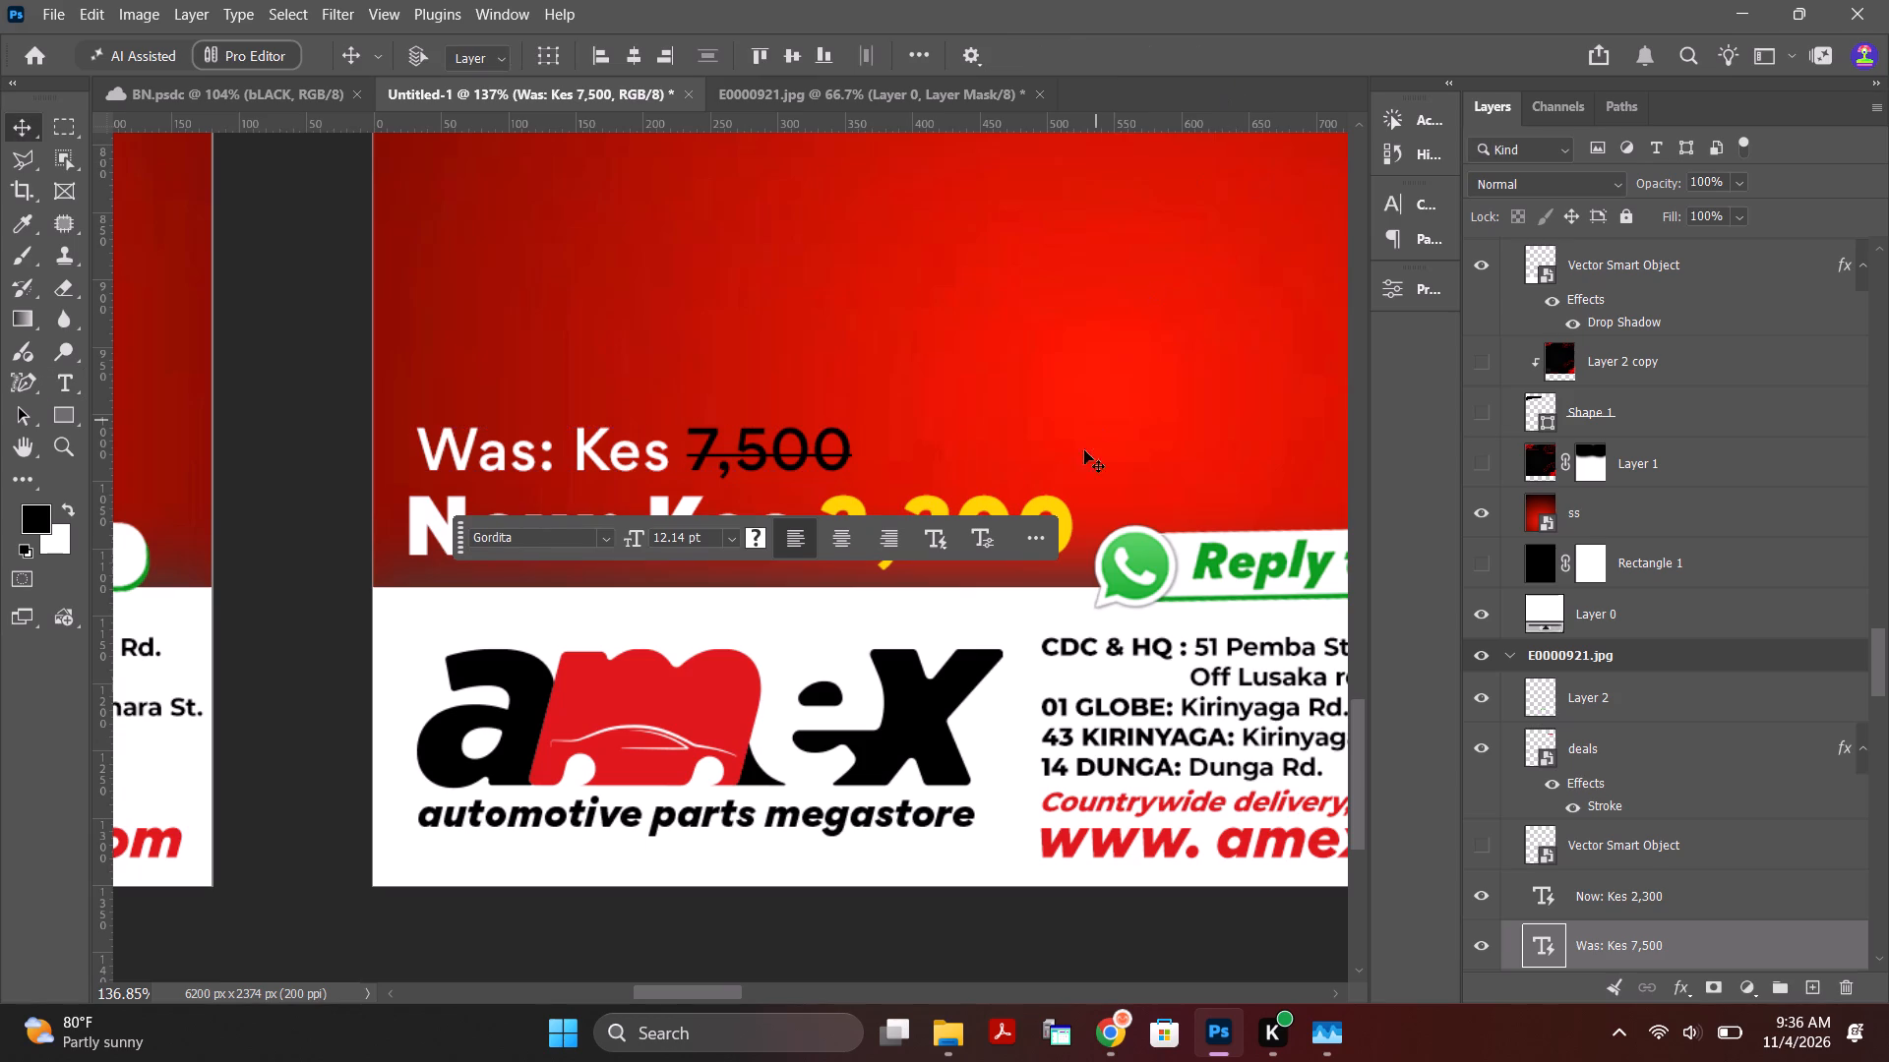
Set the Now price on the E0000921.jpg artboard to 5,500.
{"action": "left_click_drag", "start_coordinate": [458, 538], "coordinate": [460, 664]}
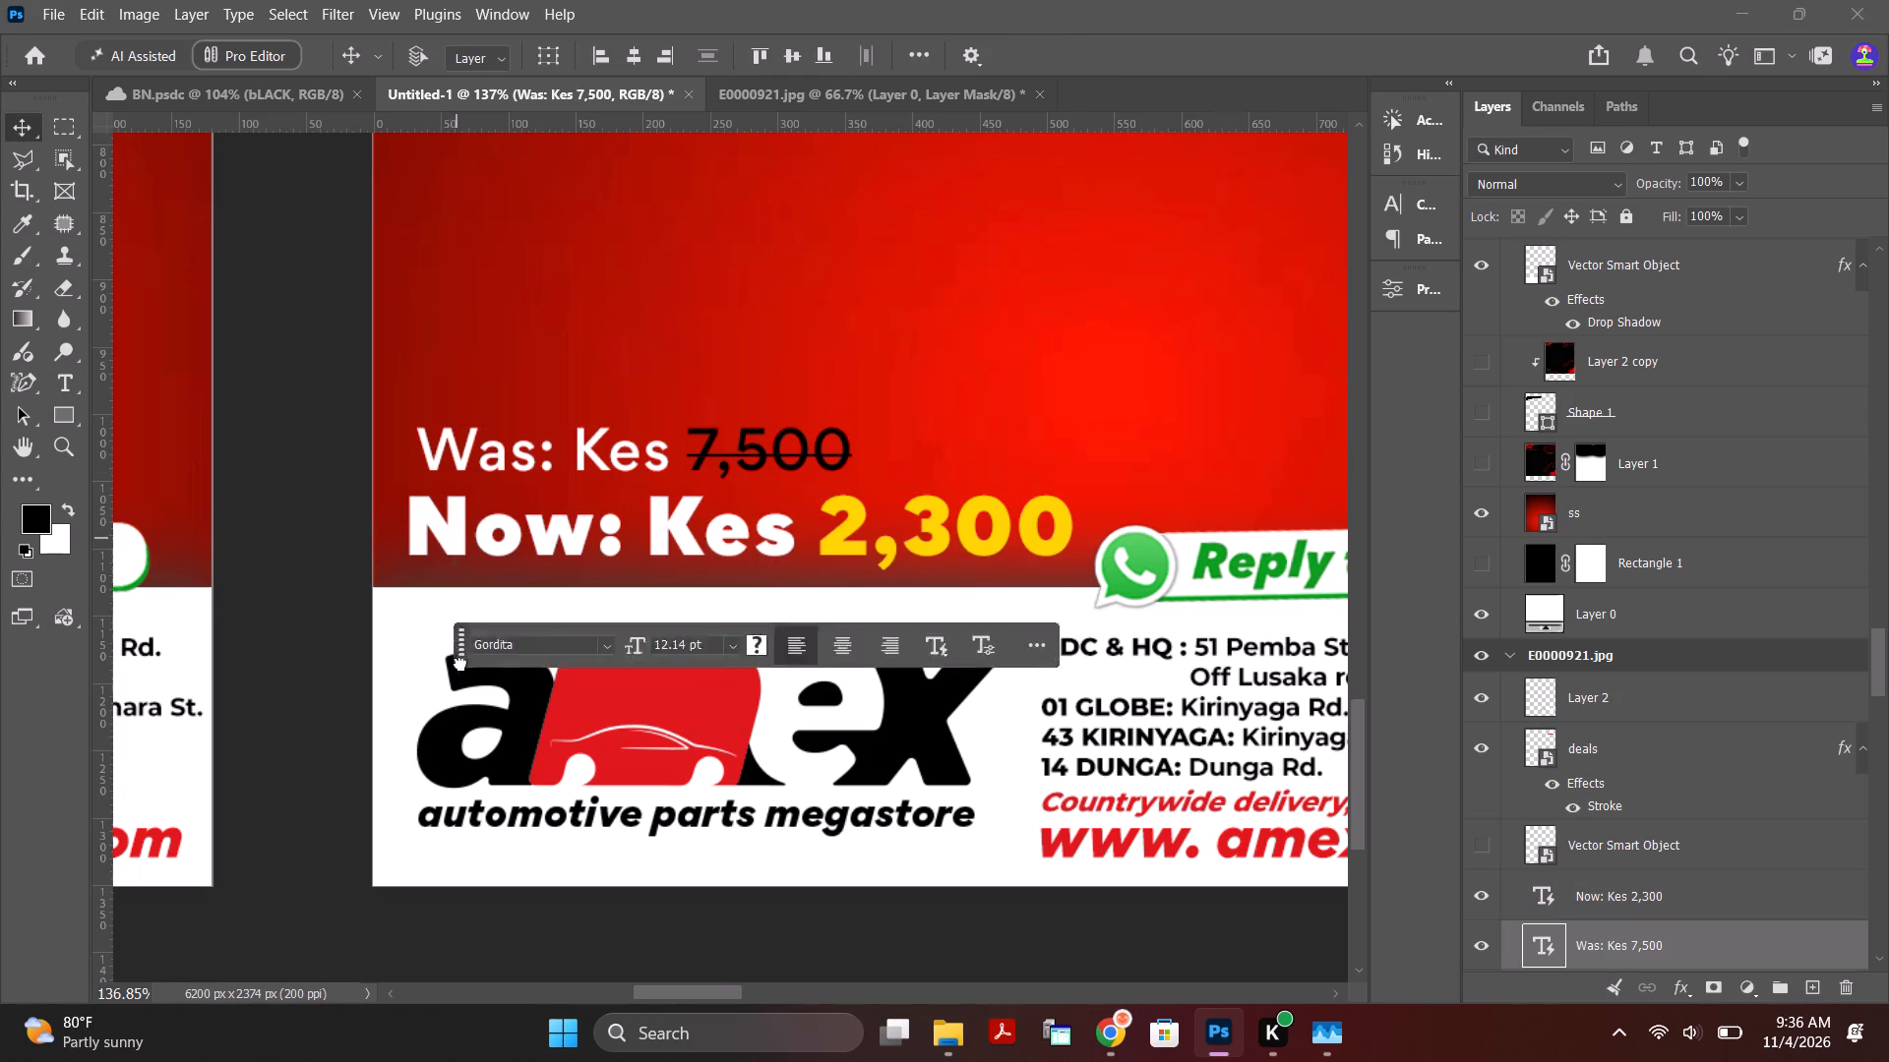
{"action": "left_click_drag", "start_coordinate": [460, 664], "coordinate": [459, 777]}
{"action": "double_click", "coordinate": [837, 530]}
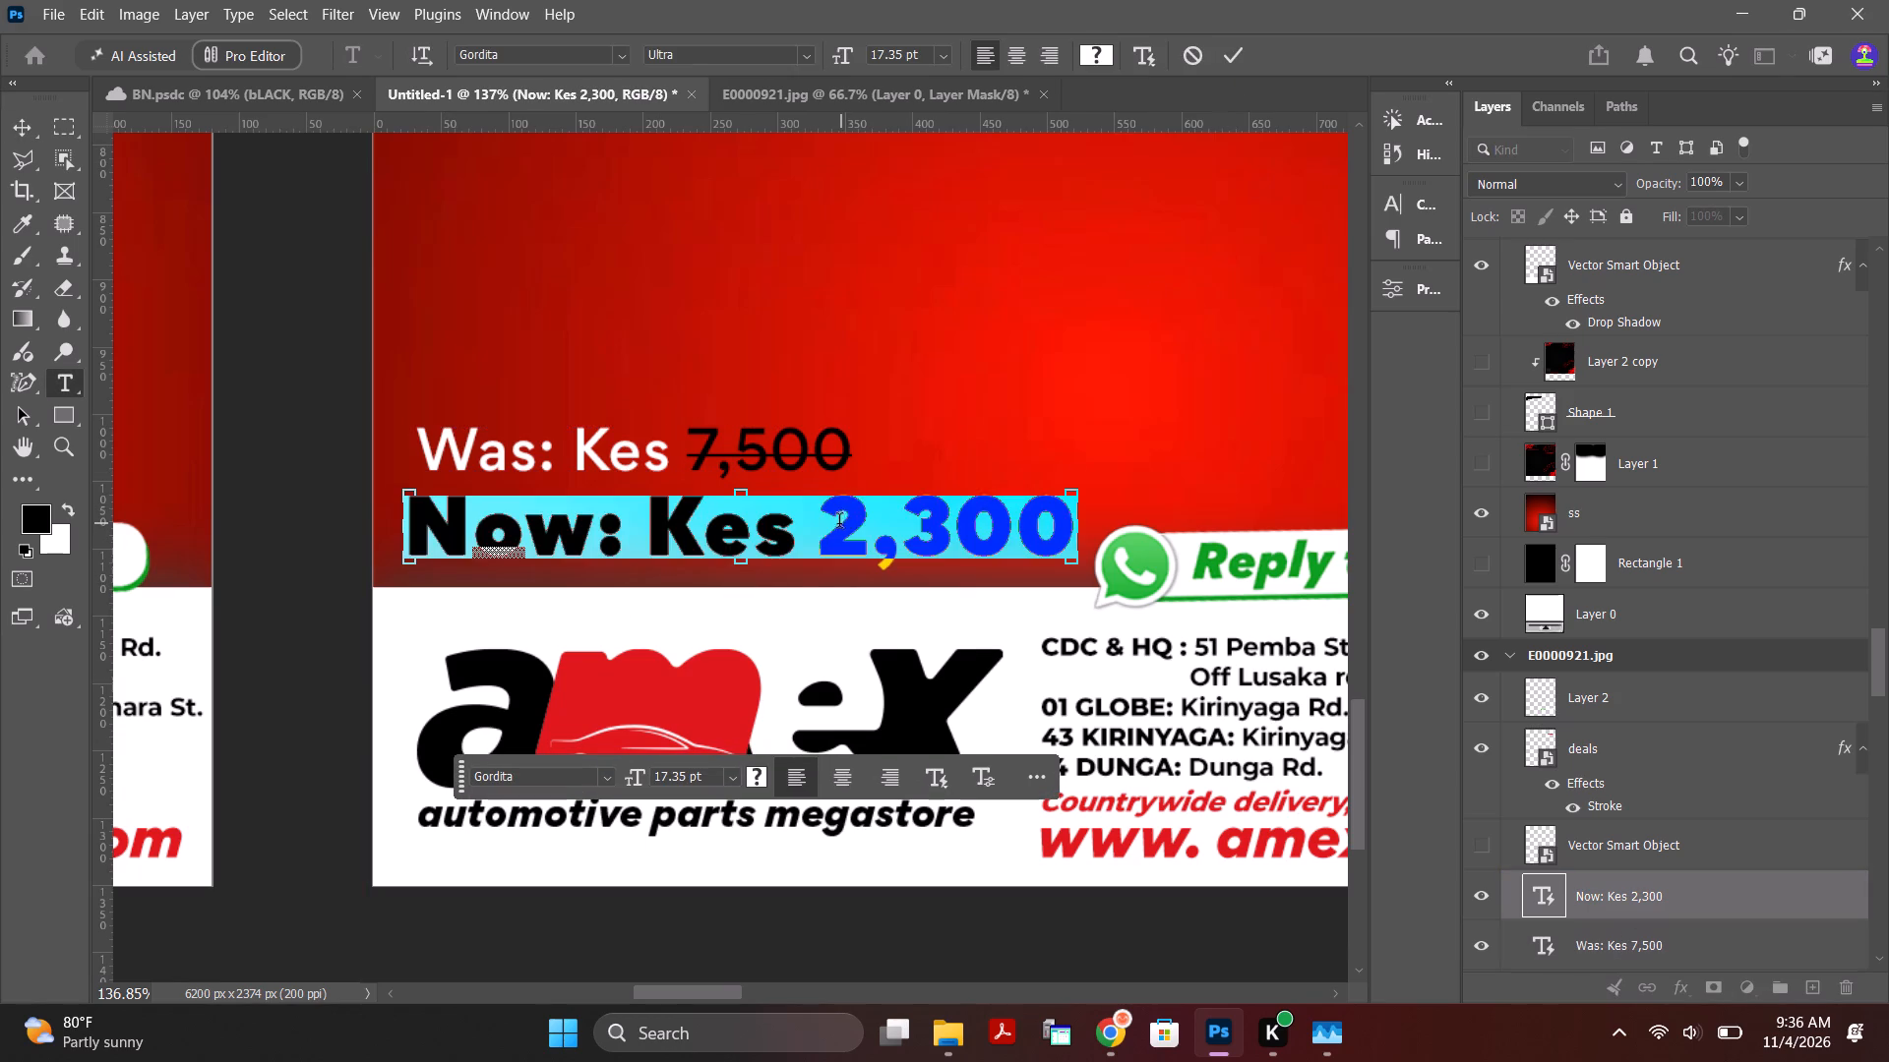
{"action": "left_click", "coordinate": [839, 523]}
{"action": "left_click_drag", "start_coordinate": [826, 521], "coordinate": [1108, 522]}
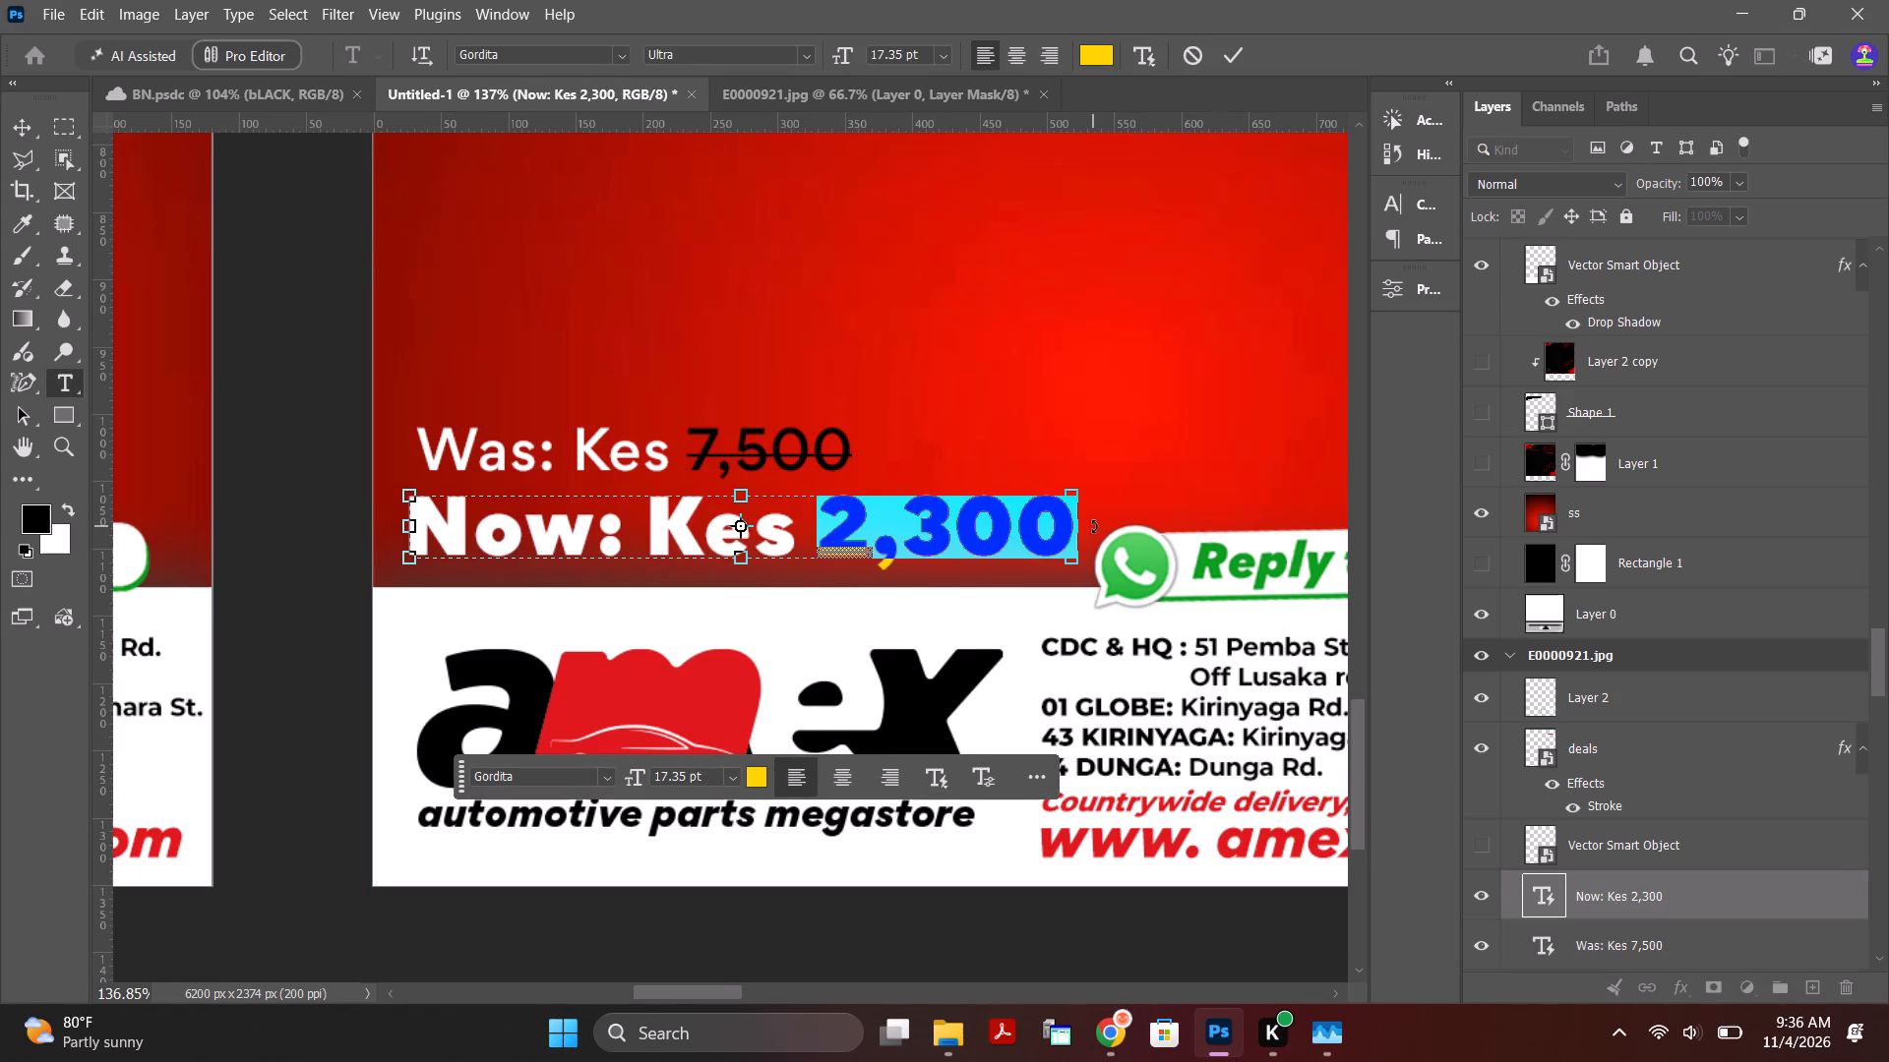
{"action": "type", "text": "5,"}
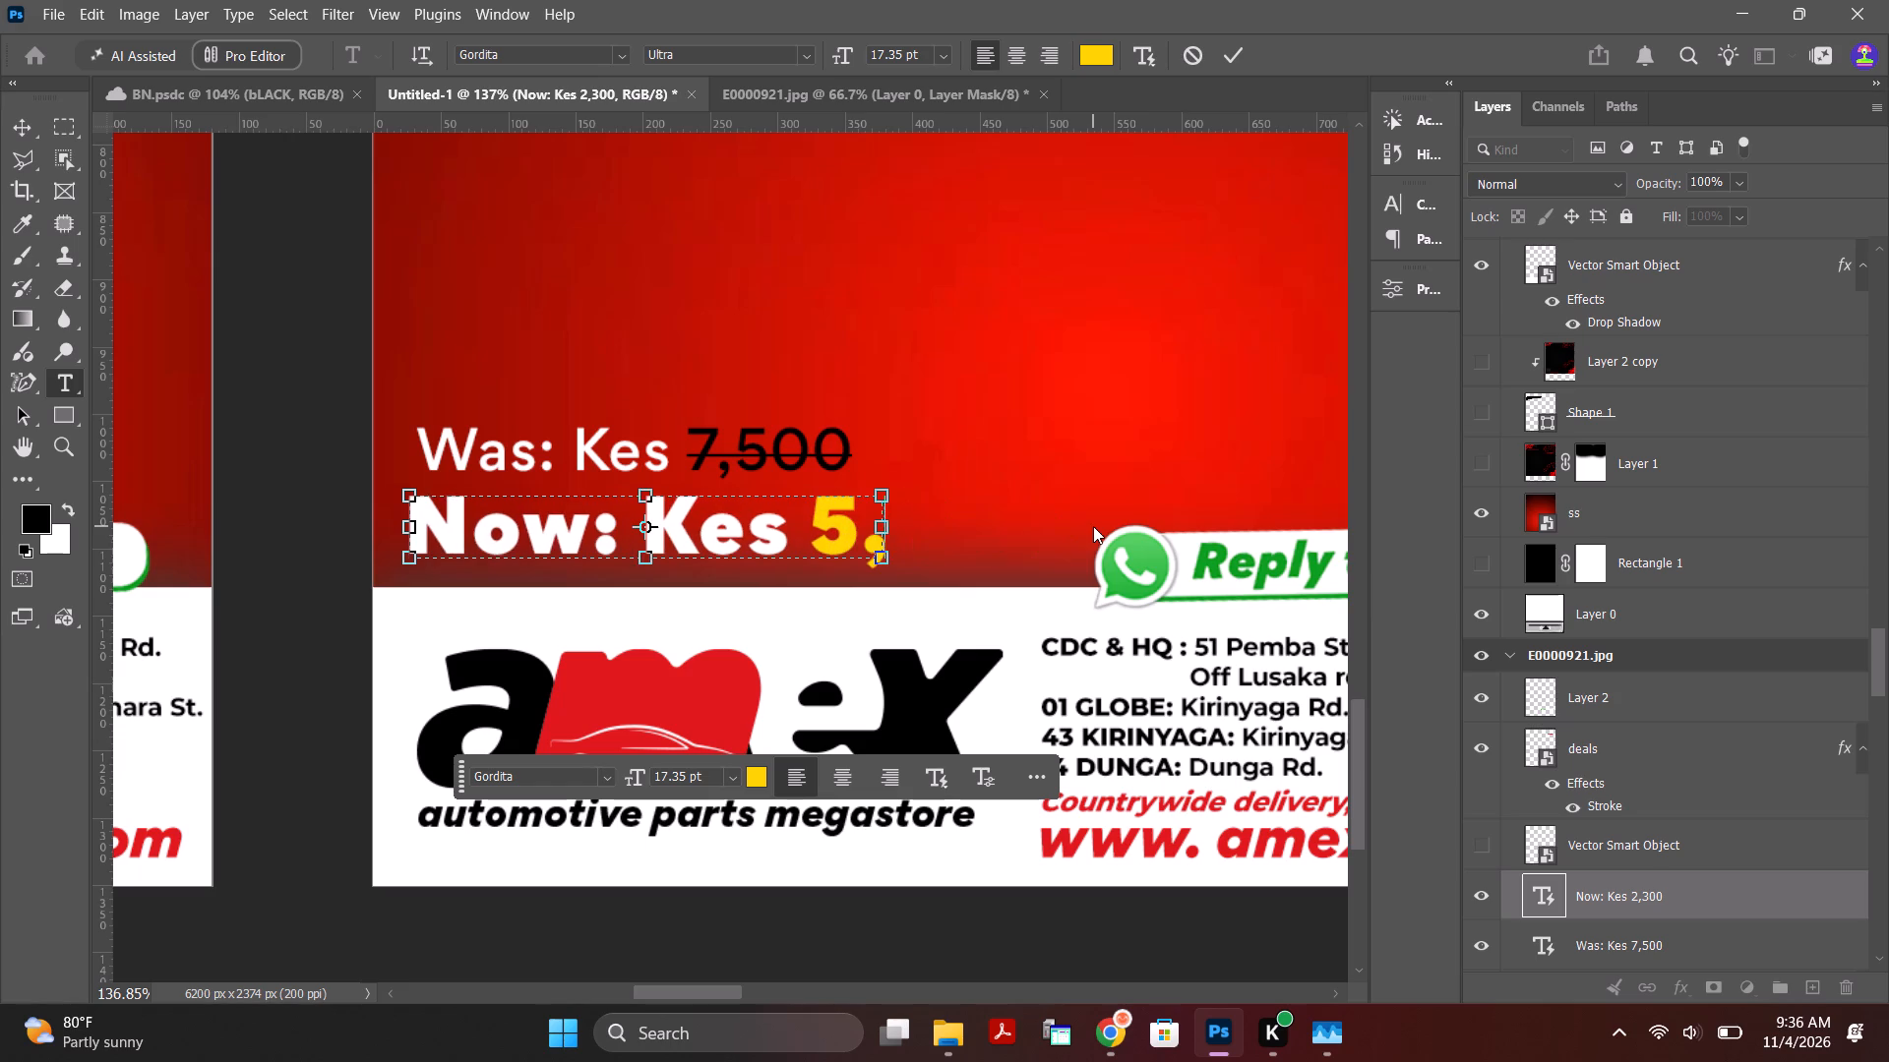
{"action": "type", "text": "500"}
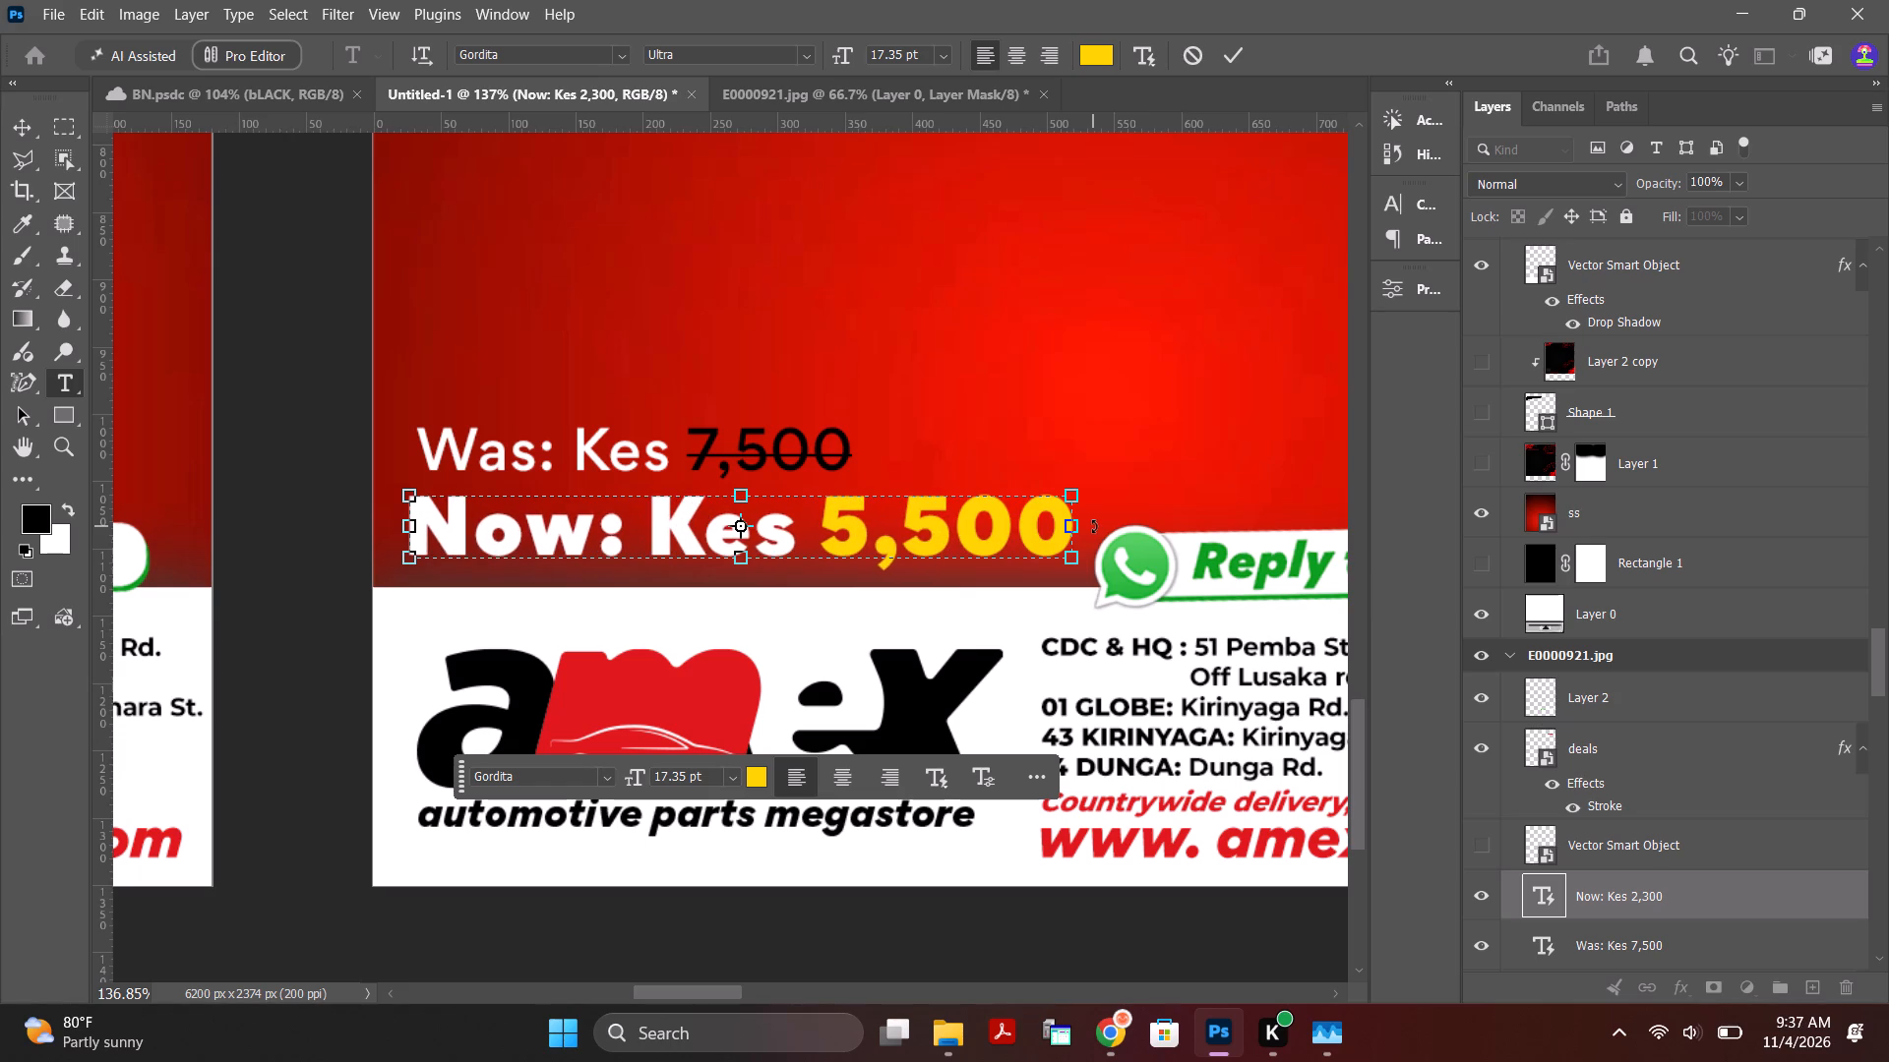
{"action": "left_click", "coordinate": [1240, 34]}
{"action": "left_click", "coordinate": [1236, 49]}
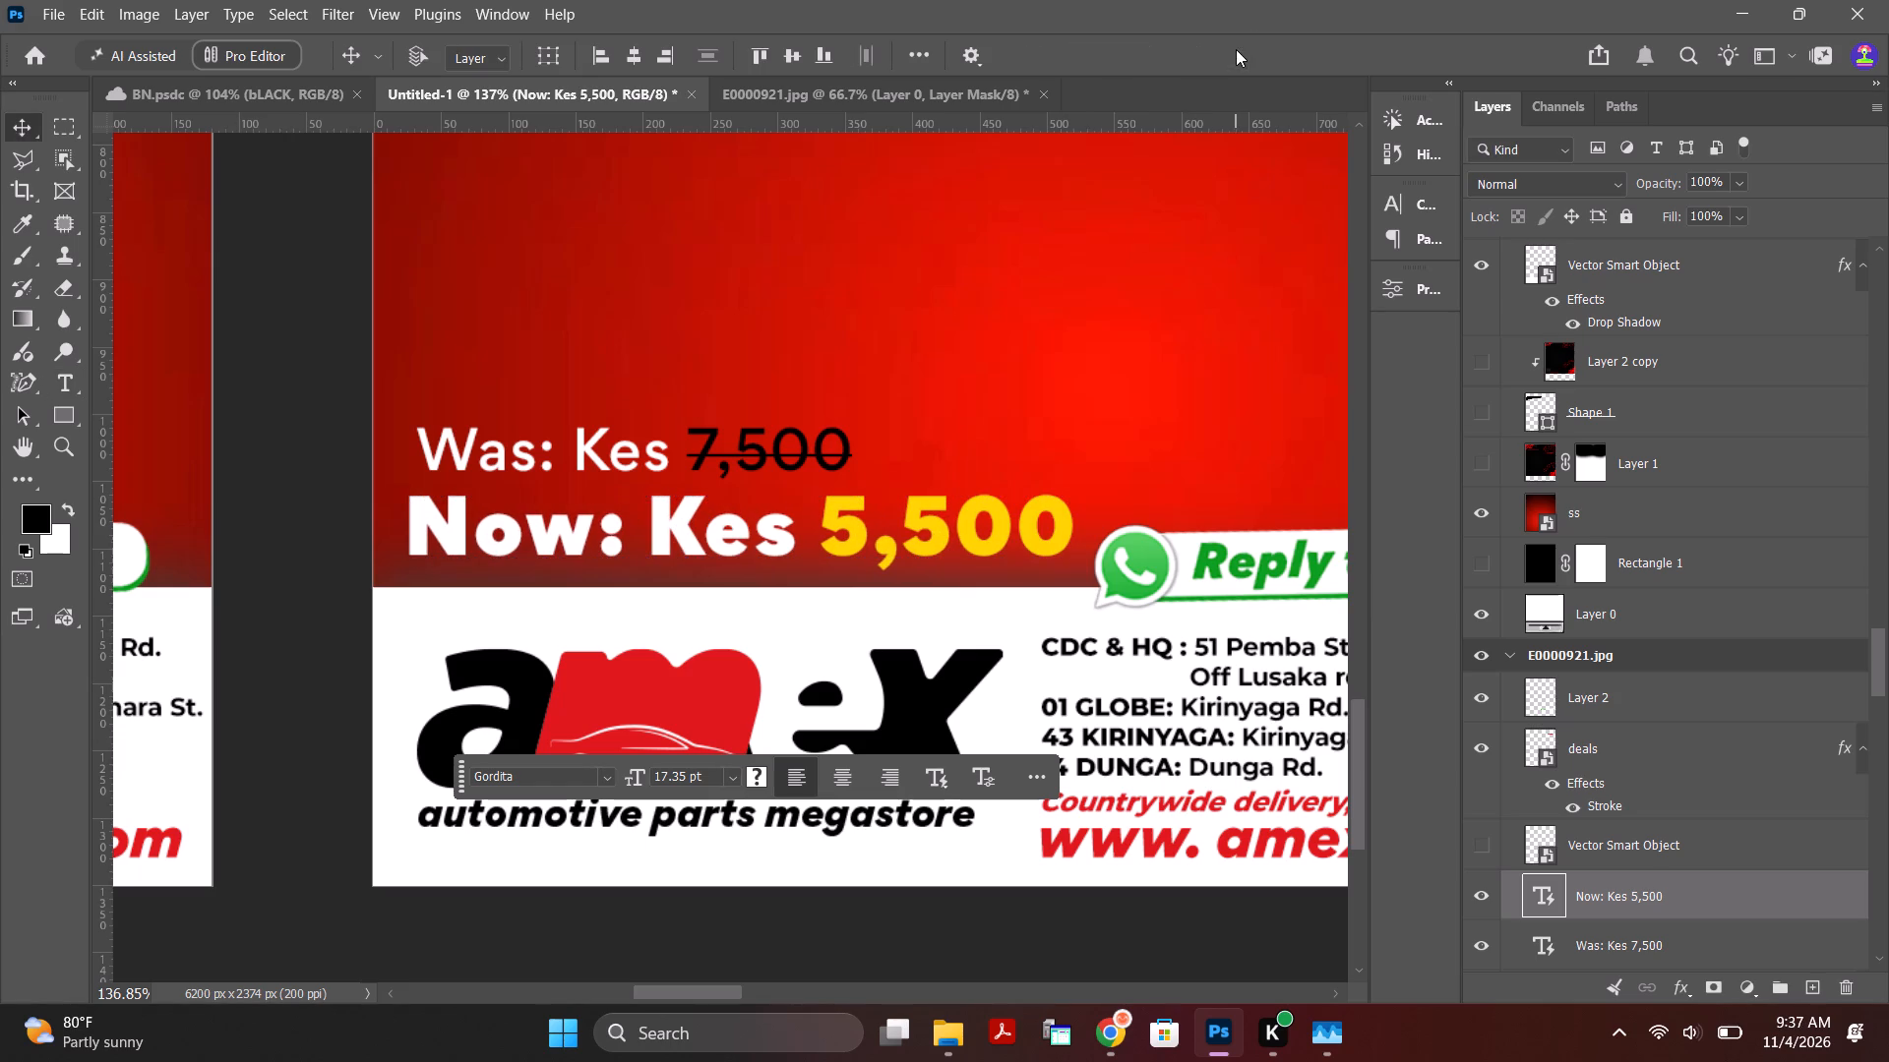
Bring the masked bumper layer from the E0000921.jpg document into the Front Bumper artboard of Untitled-1.
{"action": "left_click", "coordinate": [869, 96]}
{"action": "left_click_drag", "start_coordinate": [943, 578], "coordinate": [601, 230]}
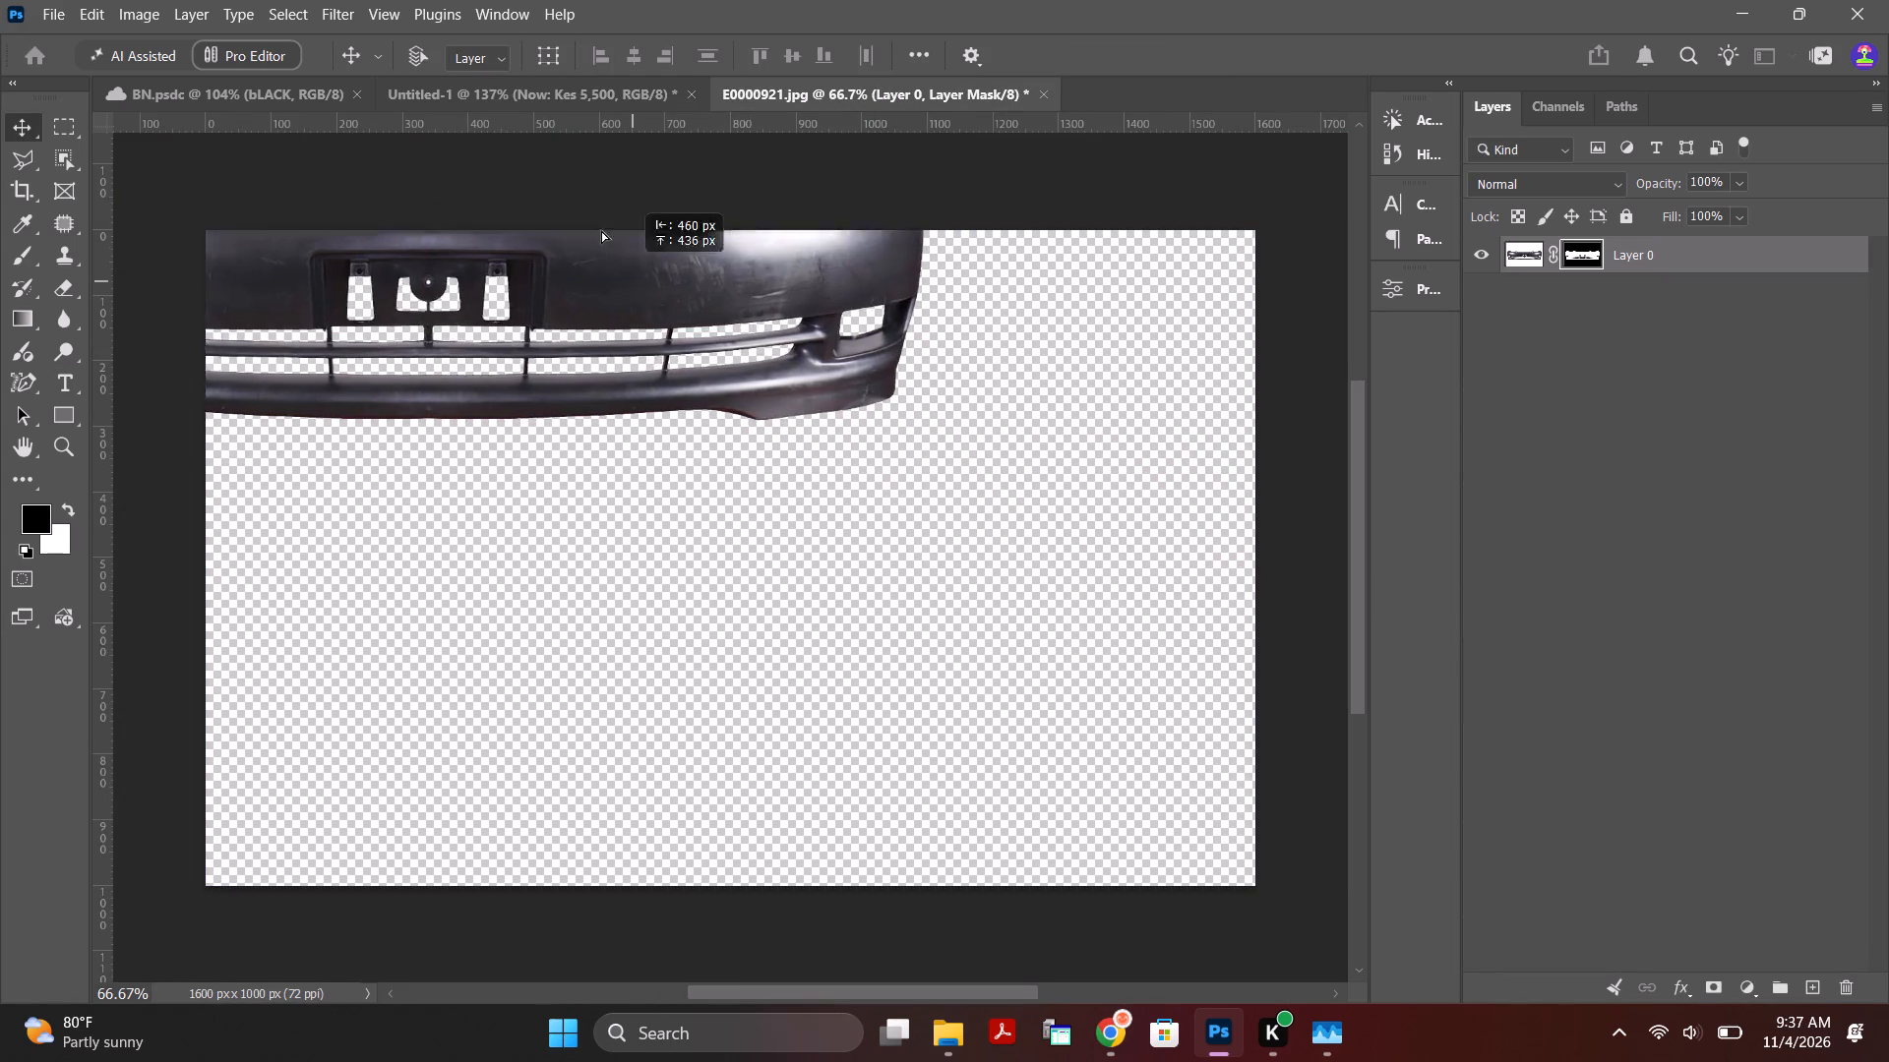
{"action": "left_click_drag", "start_coordinate": [601, 230], "coordinate": [817, 367]}
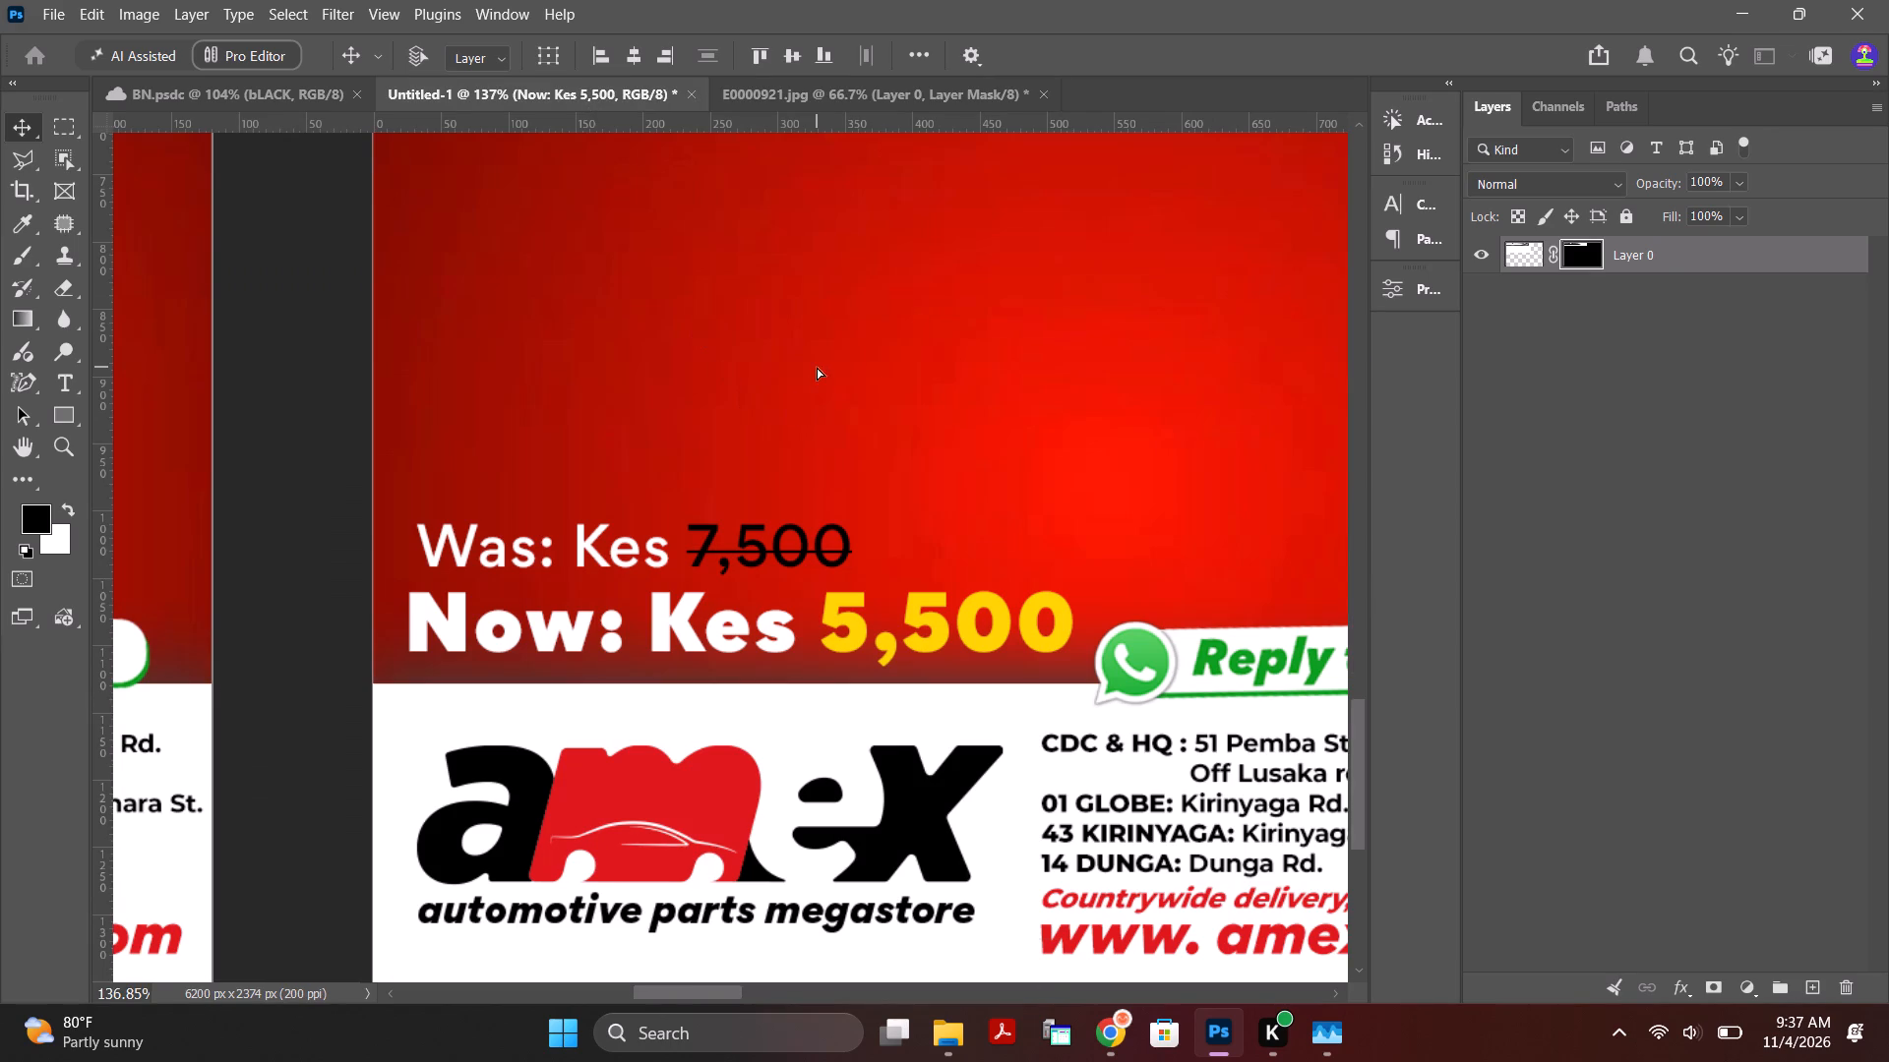
{"action": "scroll", "coordinate": [852, 361], "scroll_direction": "down", "scroll_amount": 16, "text": "alt"}
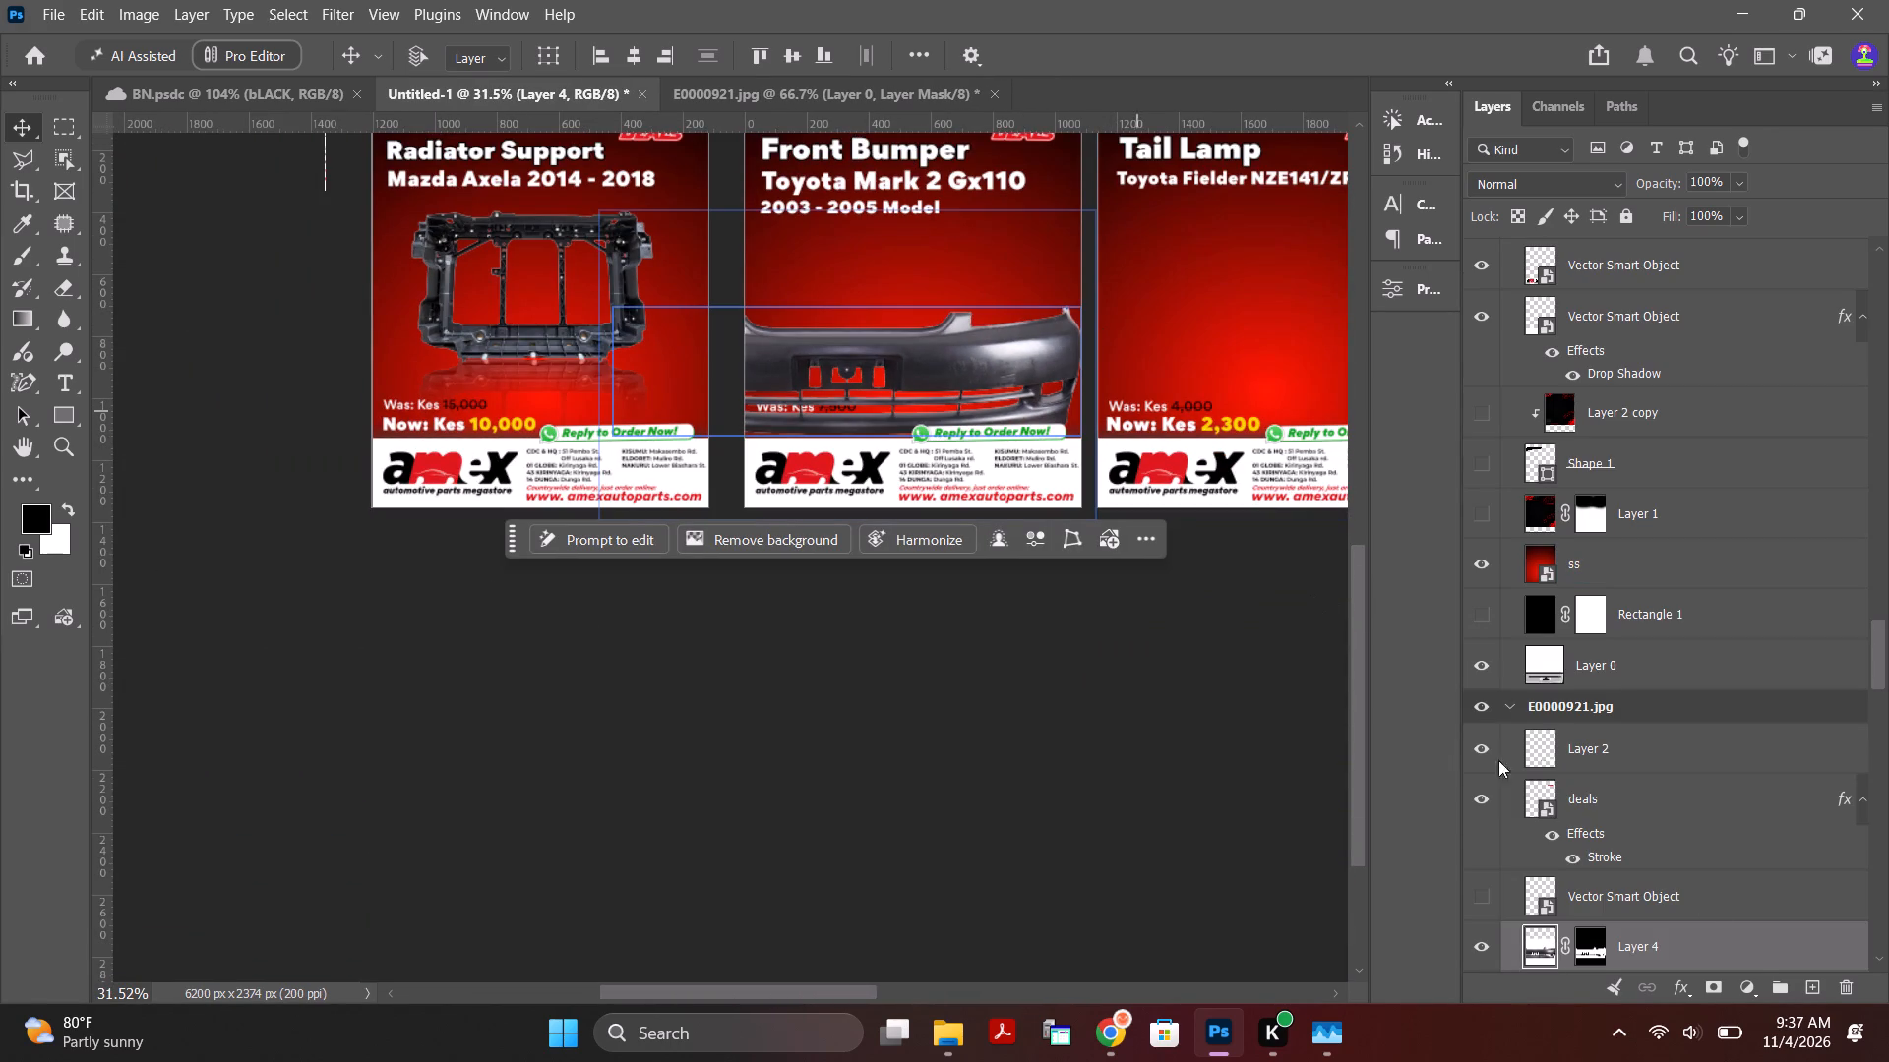
Scale the bumper cut-out down to fit within the artboard's width and place it between the 2003 - 2005 Model line and the prices.
{"action": "left_click", "coordinate": [1745, 952]}
{"action": "key", "text": "ctrl+t"}
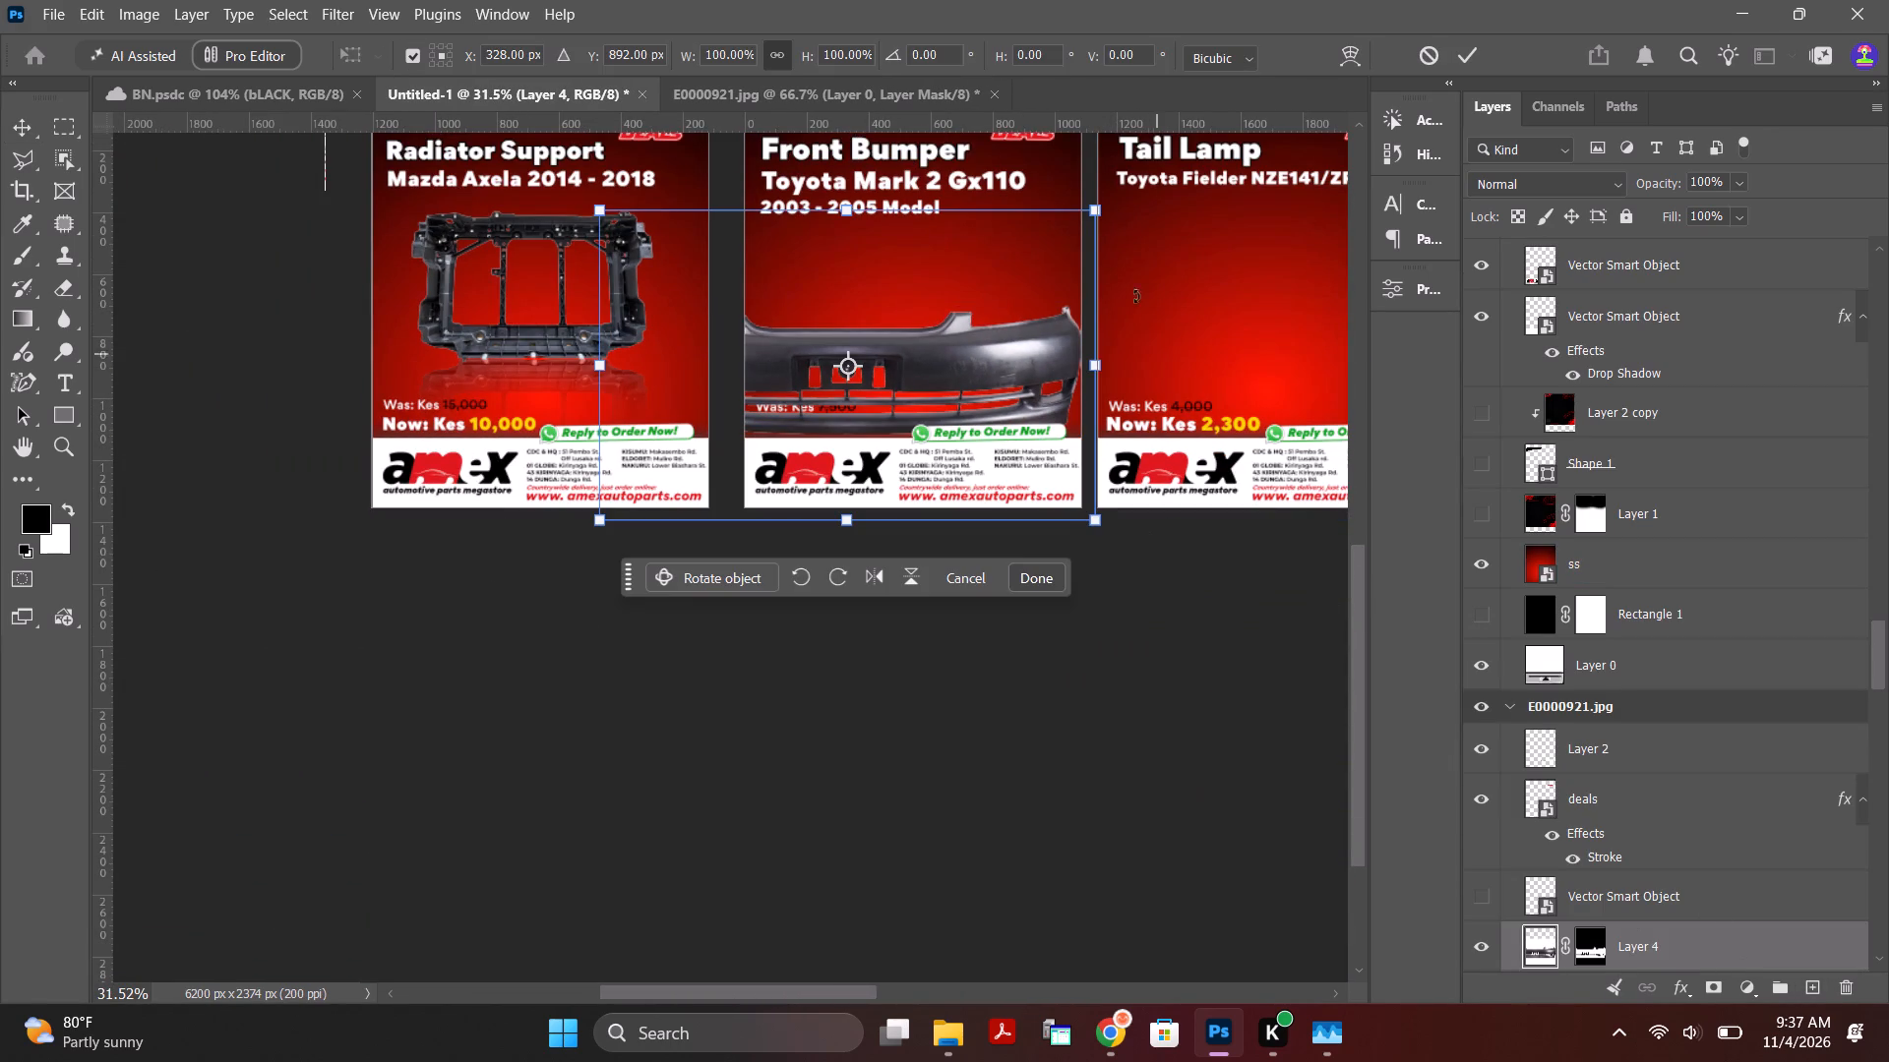
{"action": "left_click_drag", "start_coordinate": [1093, 211], "coordinate": [978, 265]}
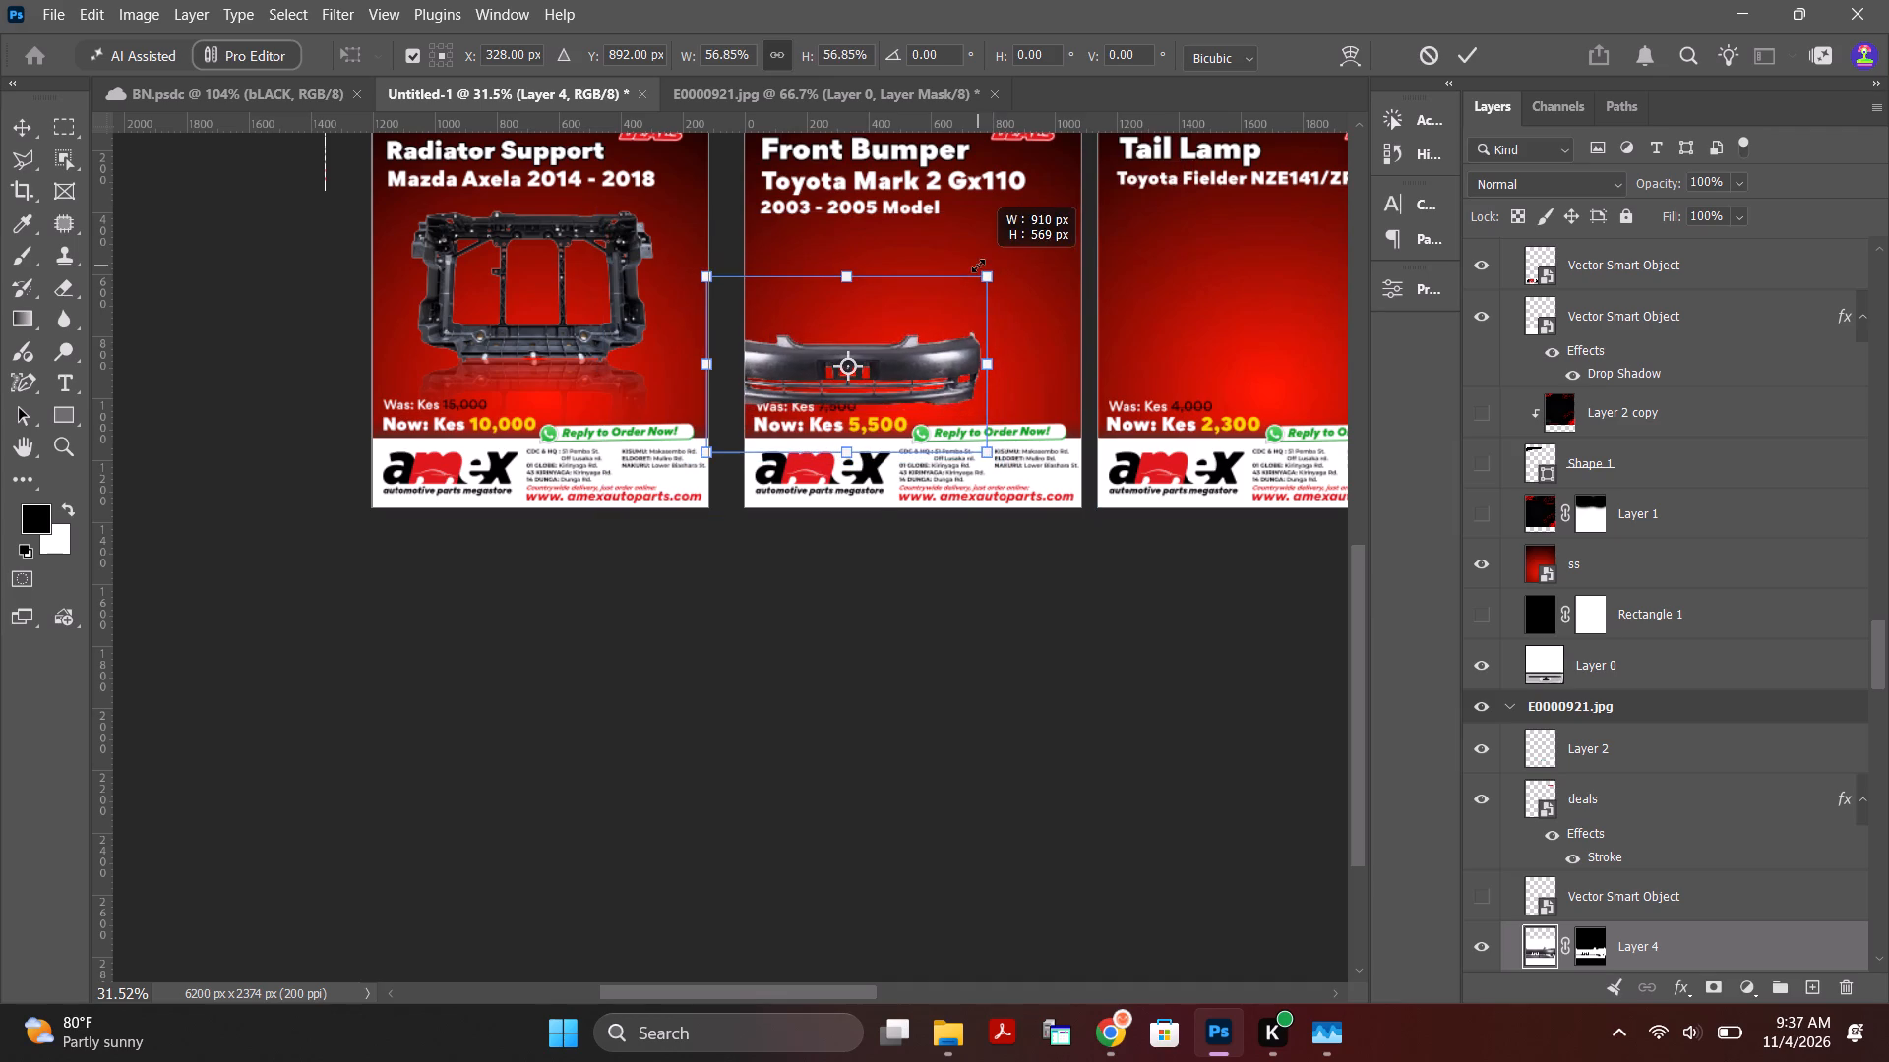
{"action": "left_click_drag", "start_coordinate": [978, 265], "coordinate": [974, 265]}
{"action": "left_click_drag", "start_coordinate": [934, 366], "coordinate": [992, 305]}
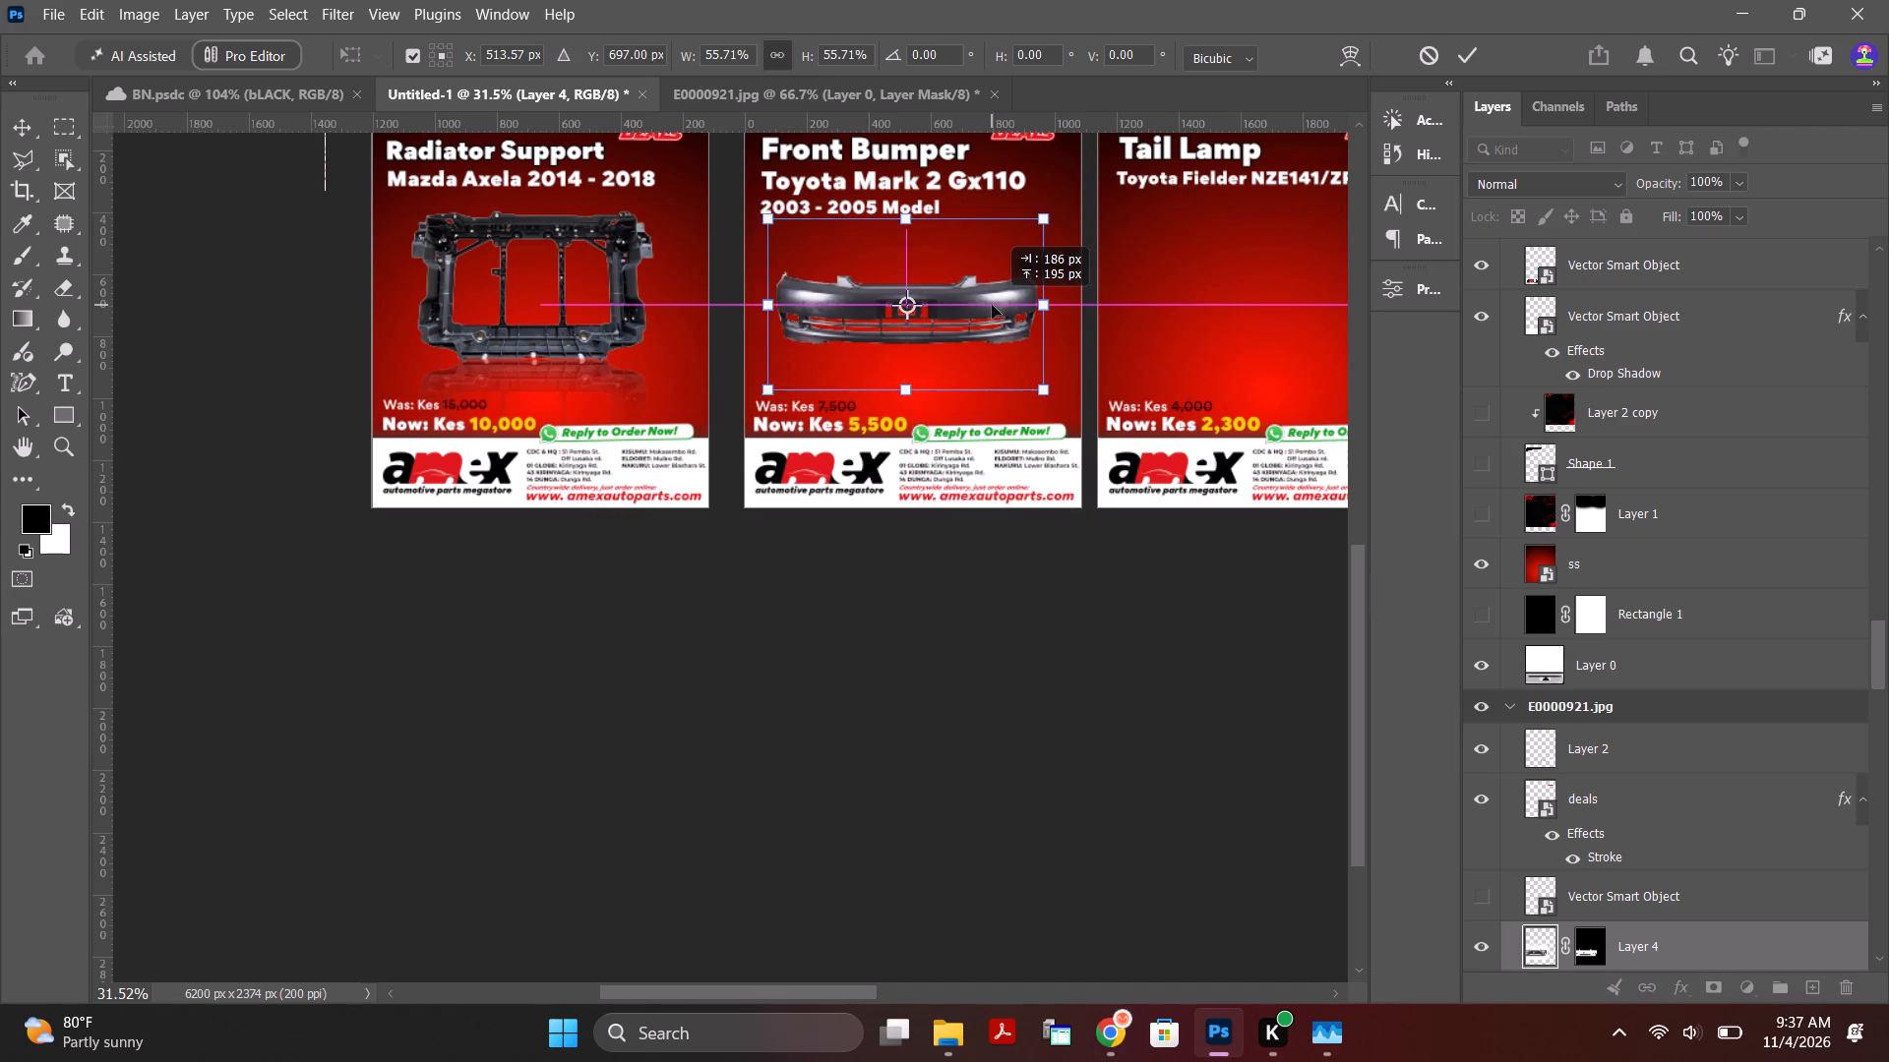
{"action": "left_click_drag", "start_coordinate": [992, 305], "coordinate": [989, 305]}
{"action": "scroll", "coordinate": [1000, 283], "scroll_direction": "up", "scroll_amount": 7}
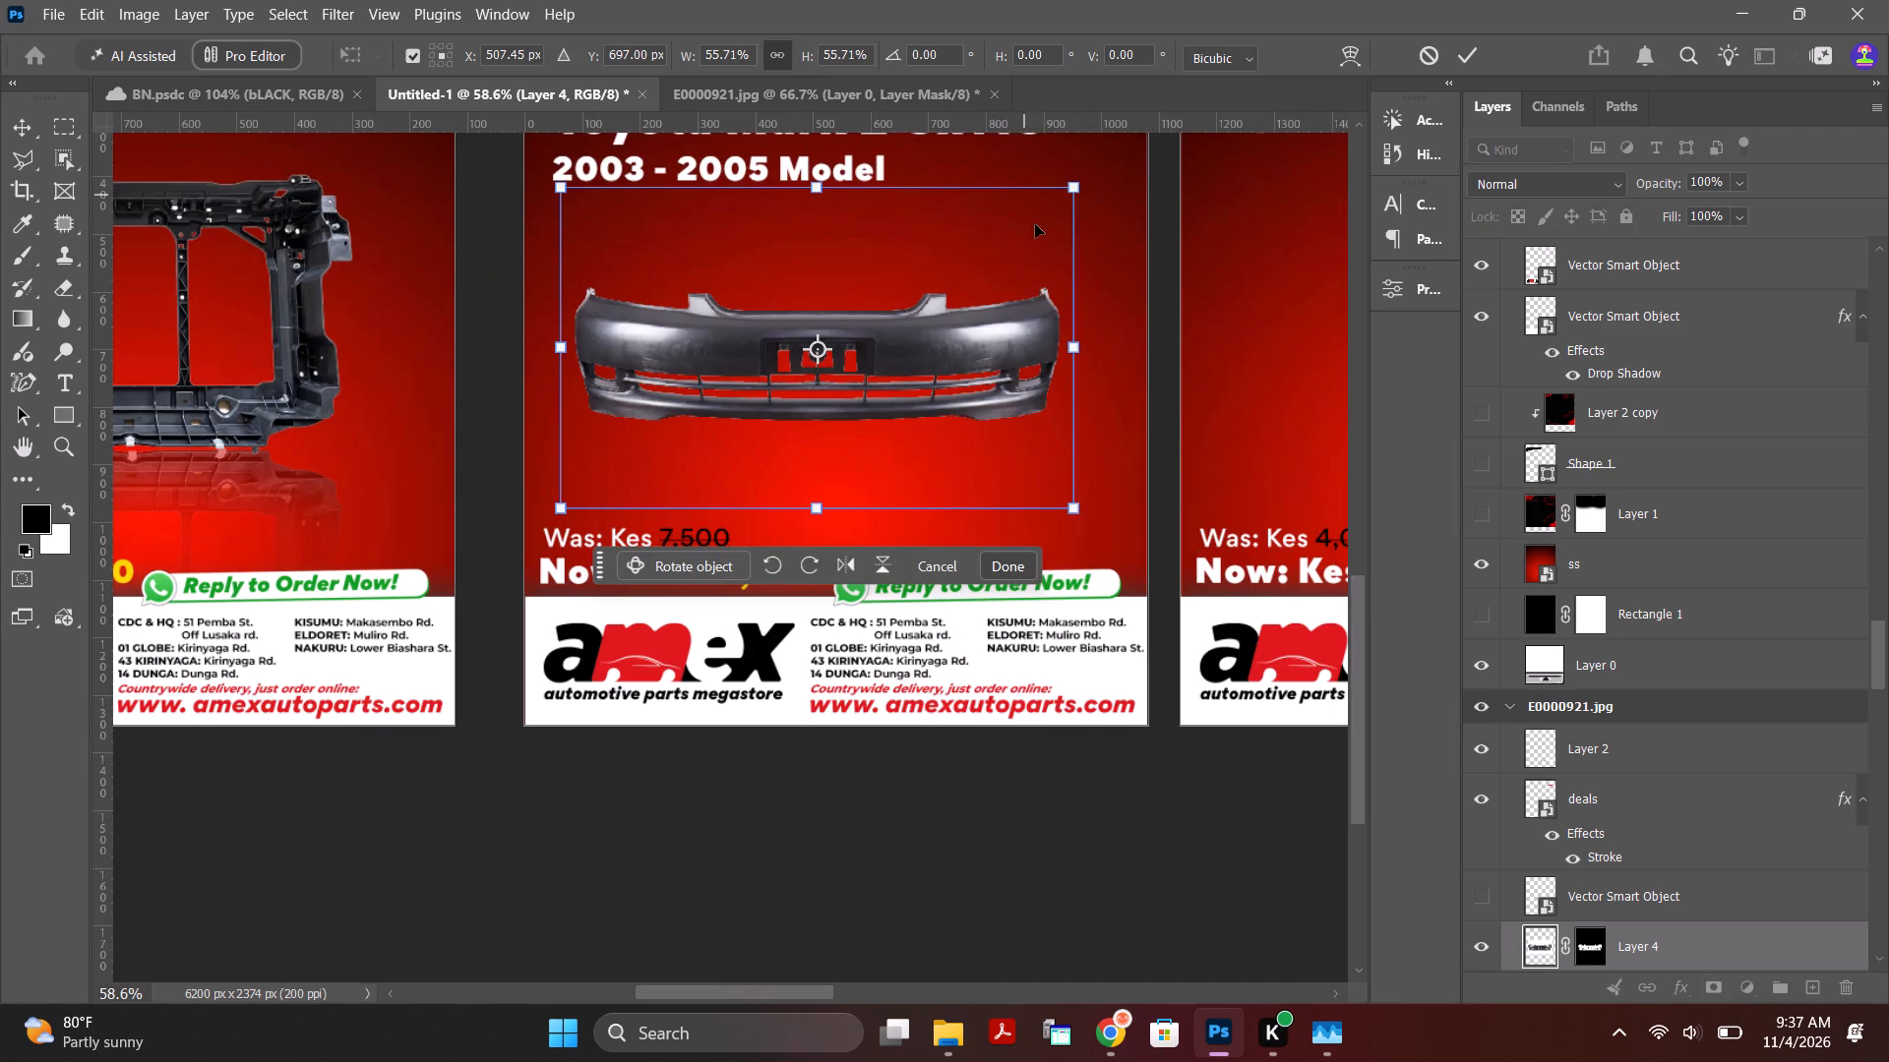
{"action": "left_click", "coordinate": [1007, 343]}
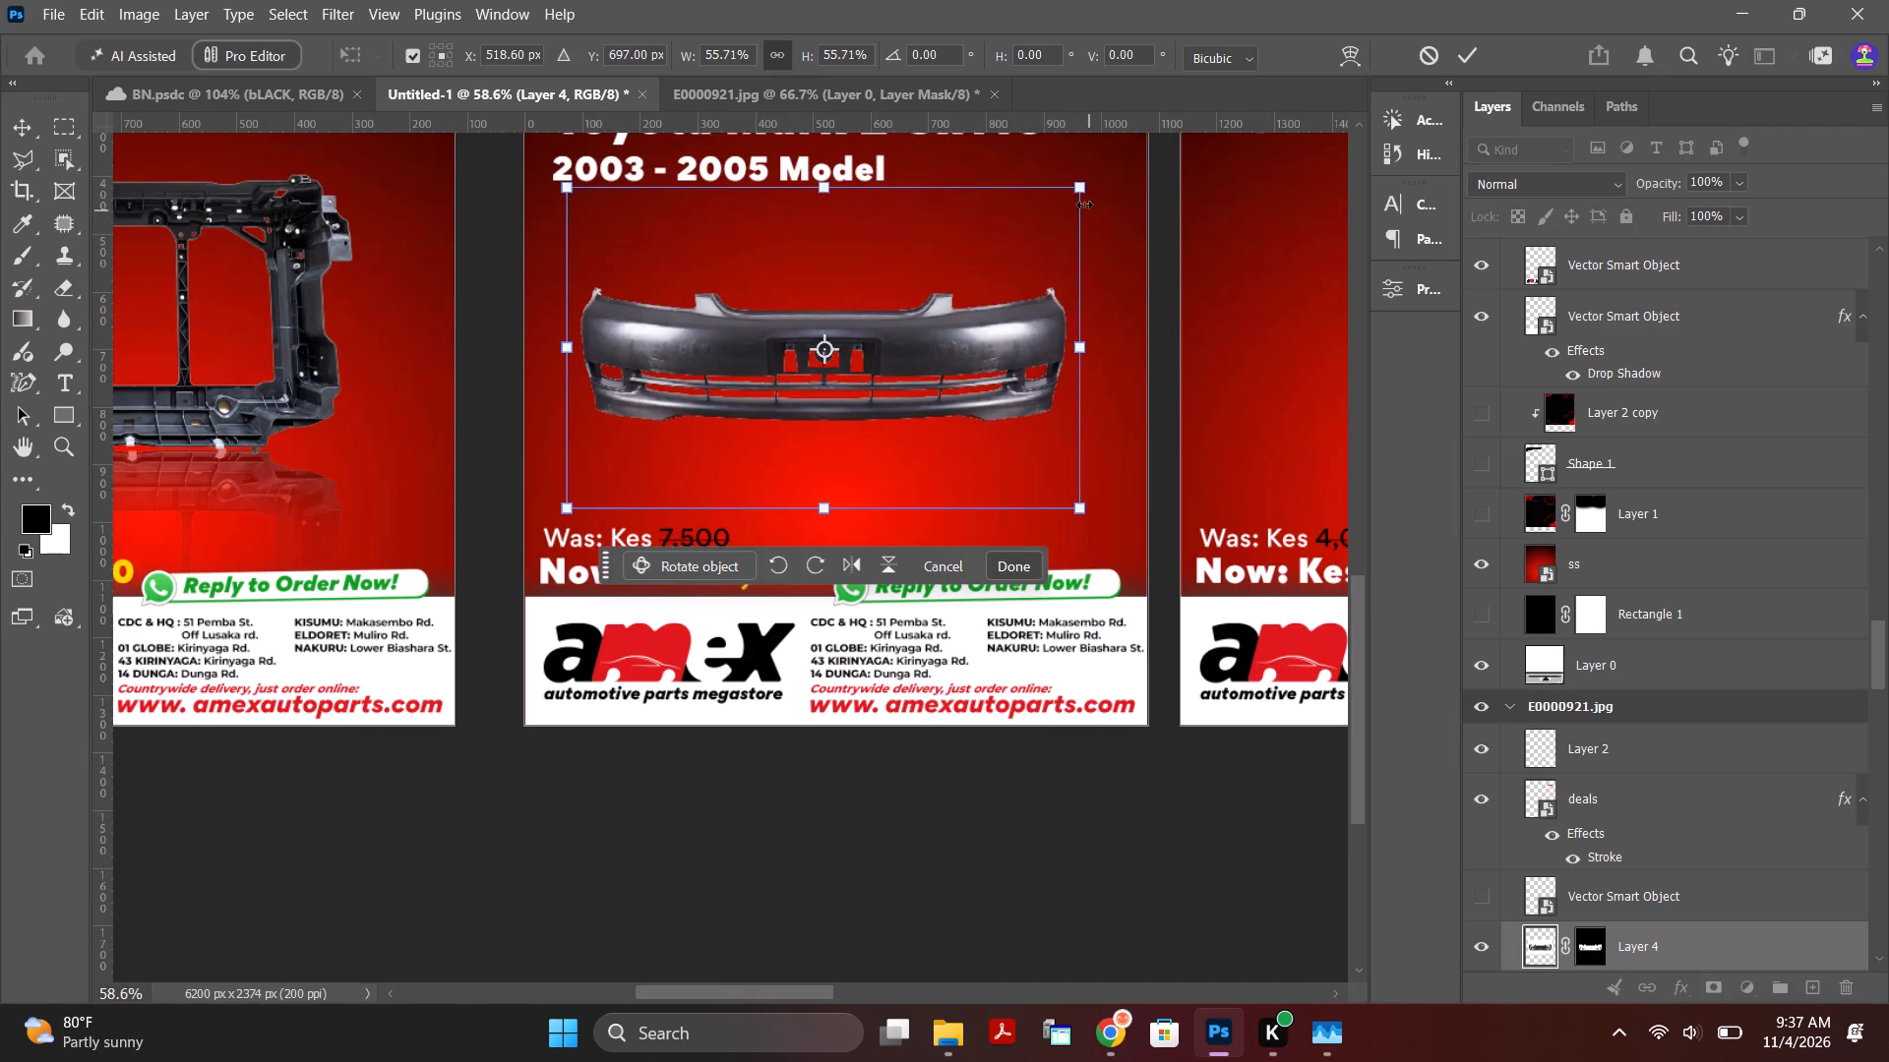
{"action": "left_click_drag", "start_coordinate": [1081, 188], "coordinate": [1092, 177], "text": "alt"}
{"action": "left_click", "coordinate": [1458, 54]}
{"action": "left_click_drag", "start_coordinate": [974, 331], "coordinate": [981, 324]}
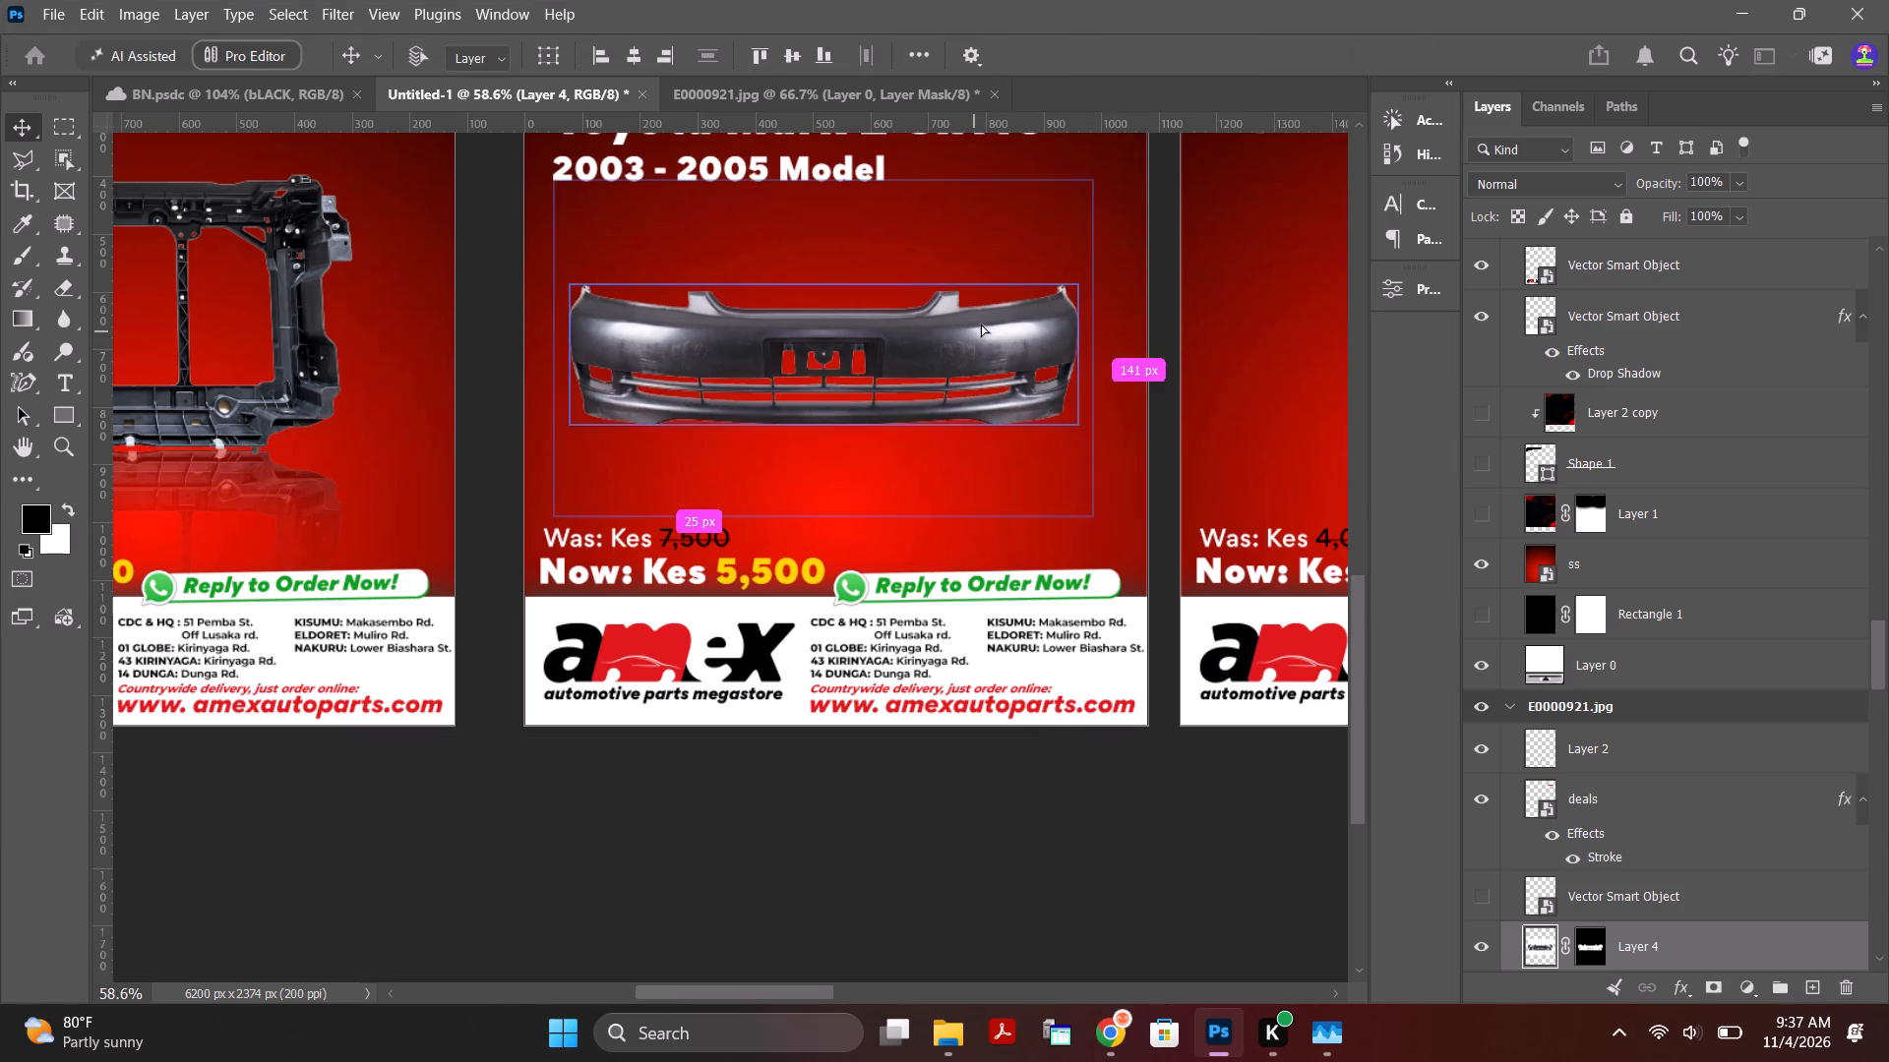
{"action": "left_click_drag", "start_coordinate": [981, 324], "coordinate": [985, 330]}
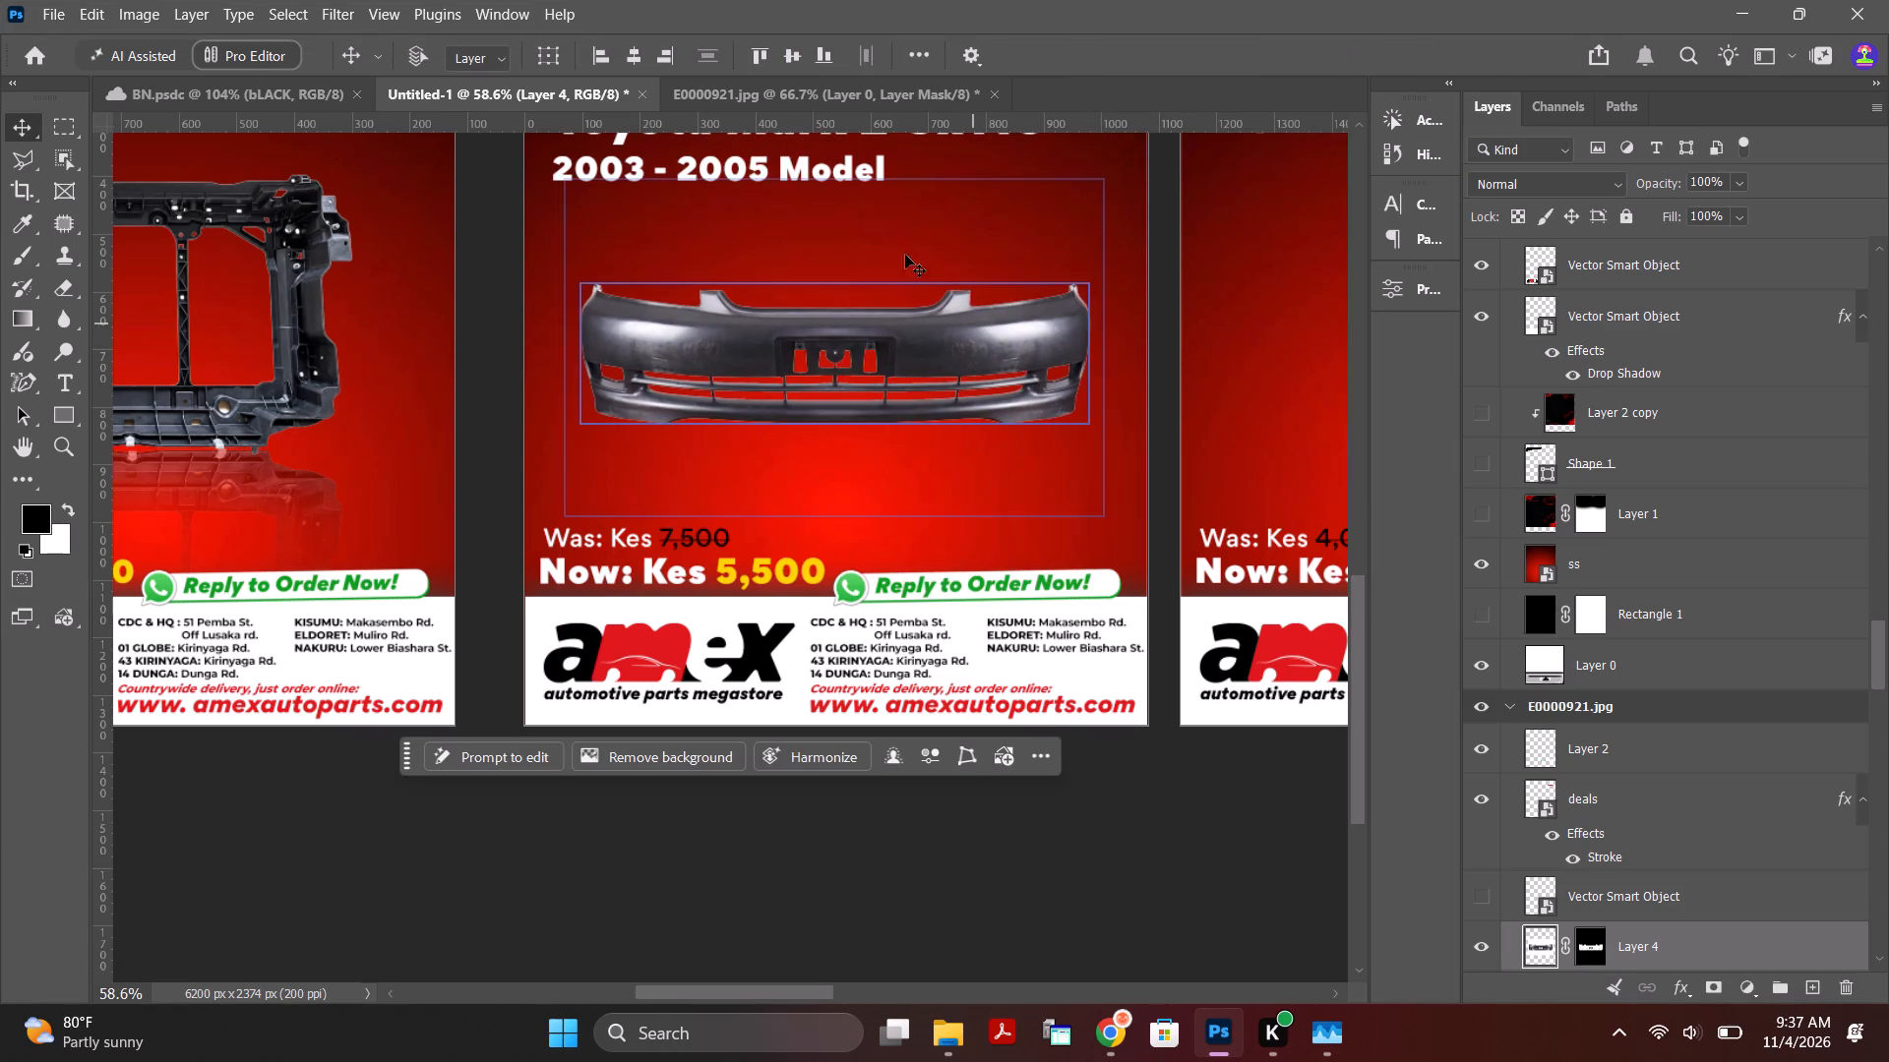
Examine the finished lamp poster layouts in BN.psdc for reference, and return to the Untitled-1 document.
{"action": "left_click", "coordinate": [257, 88]}
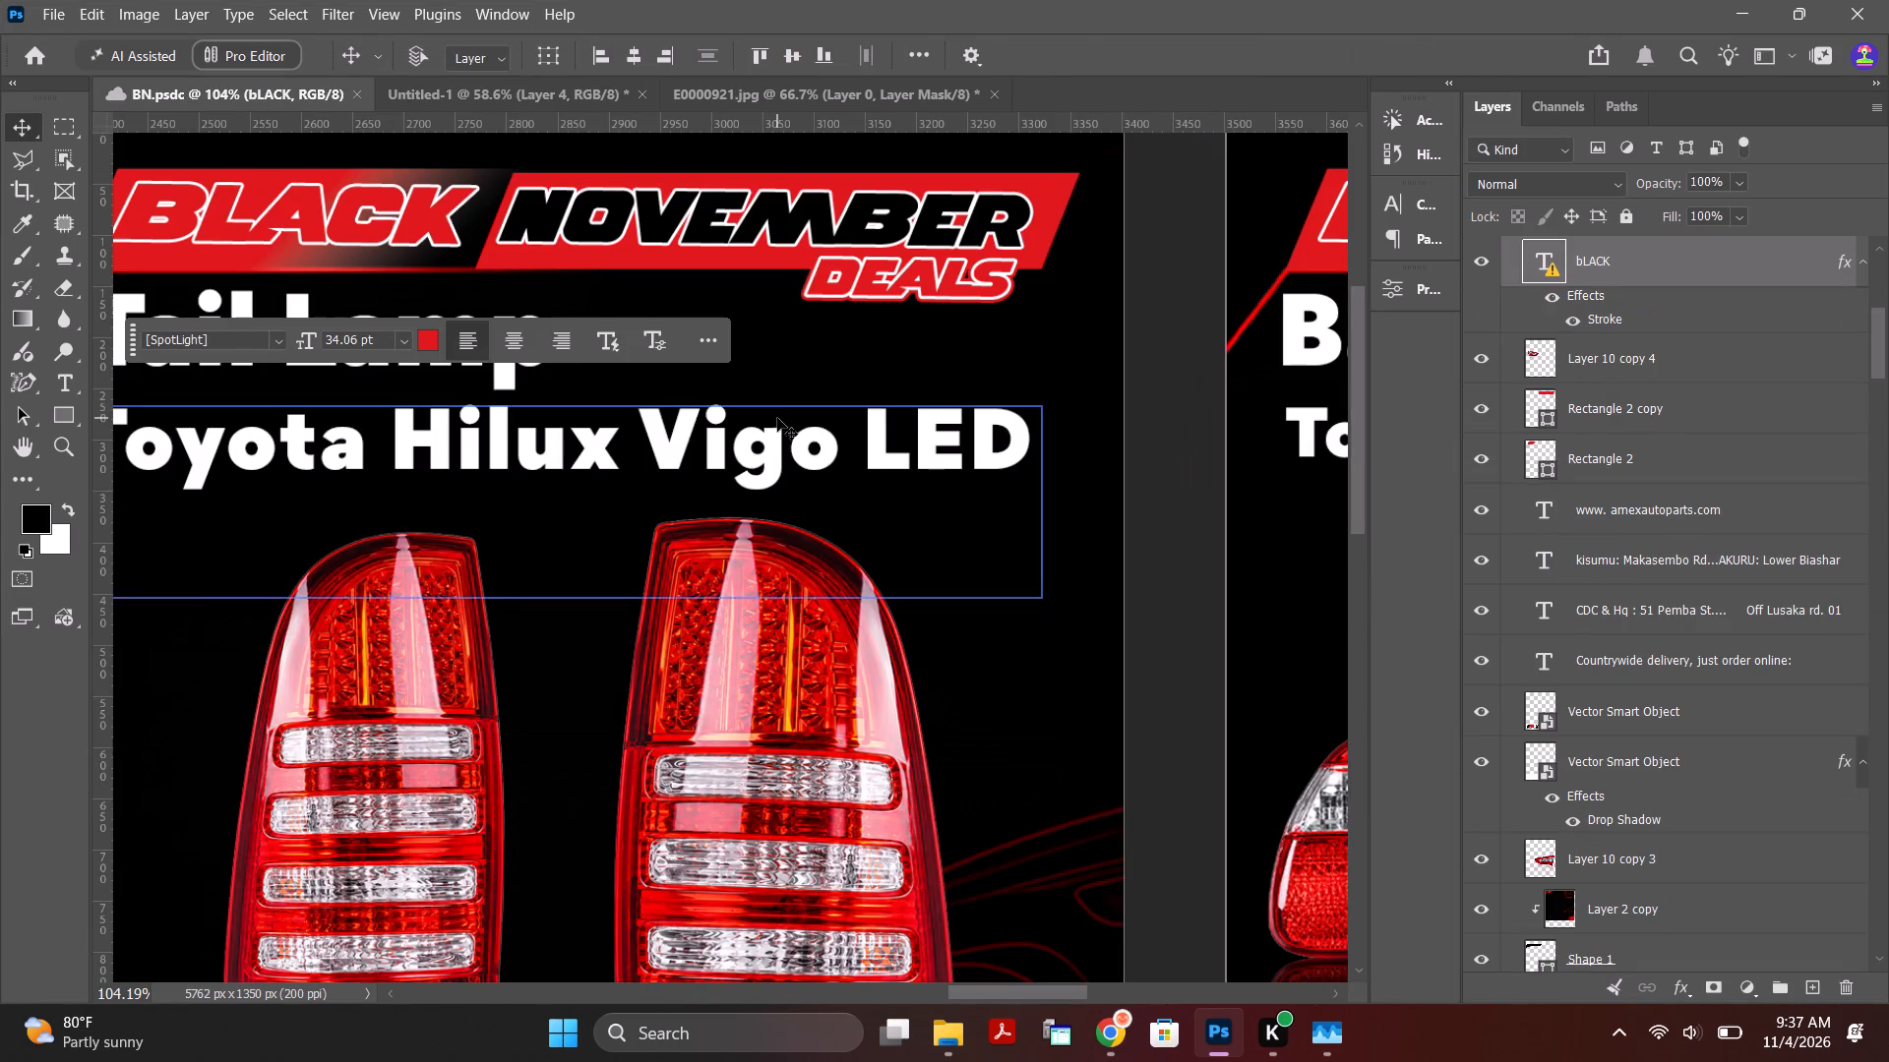
{"action": "scroll", "coordinate": [777, 418], "scroll_direction": "down", "scroll_amount": 17}
{"action": "scroll", "coordinate": [807, 490], "scroll_direction": "down", "scroll_amount": 4}
{"action": "scroll", "coordinate": [811, 501], "scroll_direction": "down", "scroll_amount": 1, "text": "alt"}
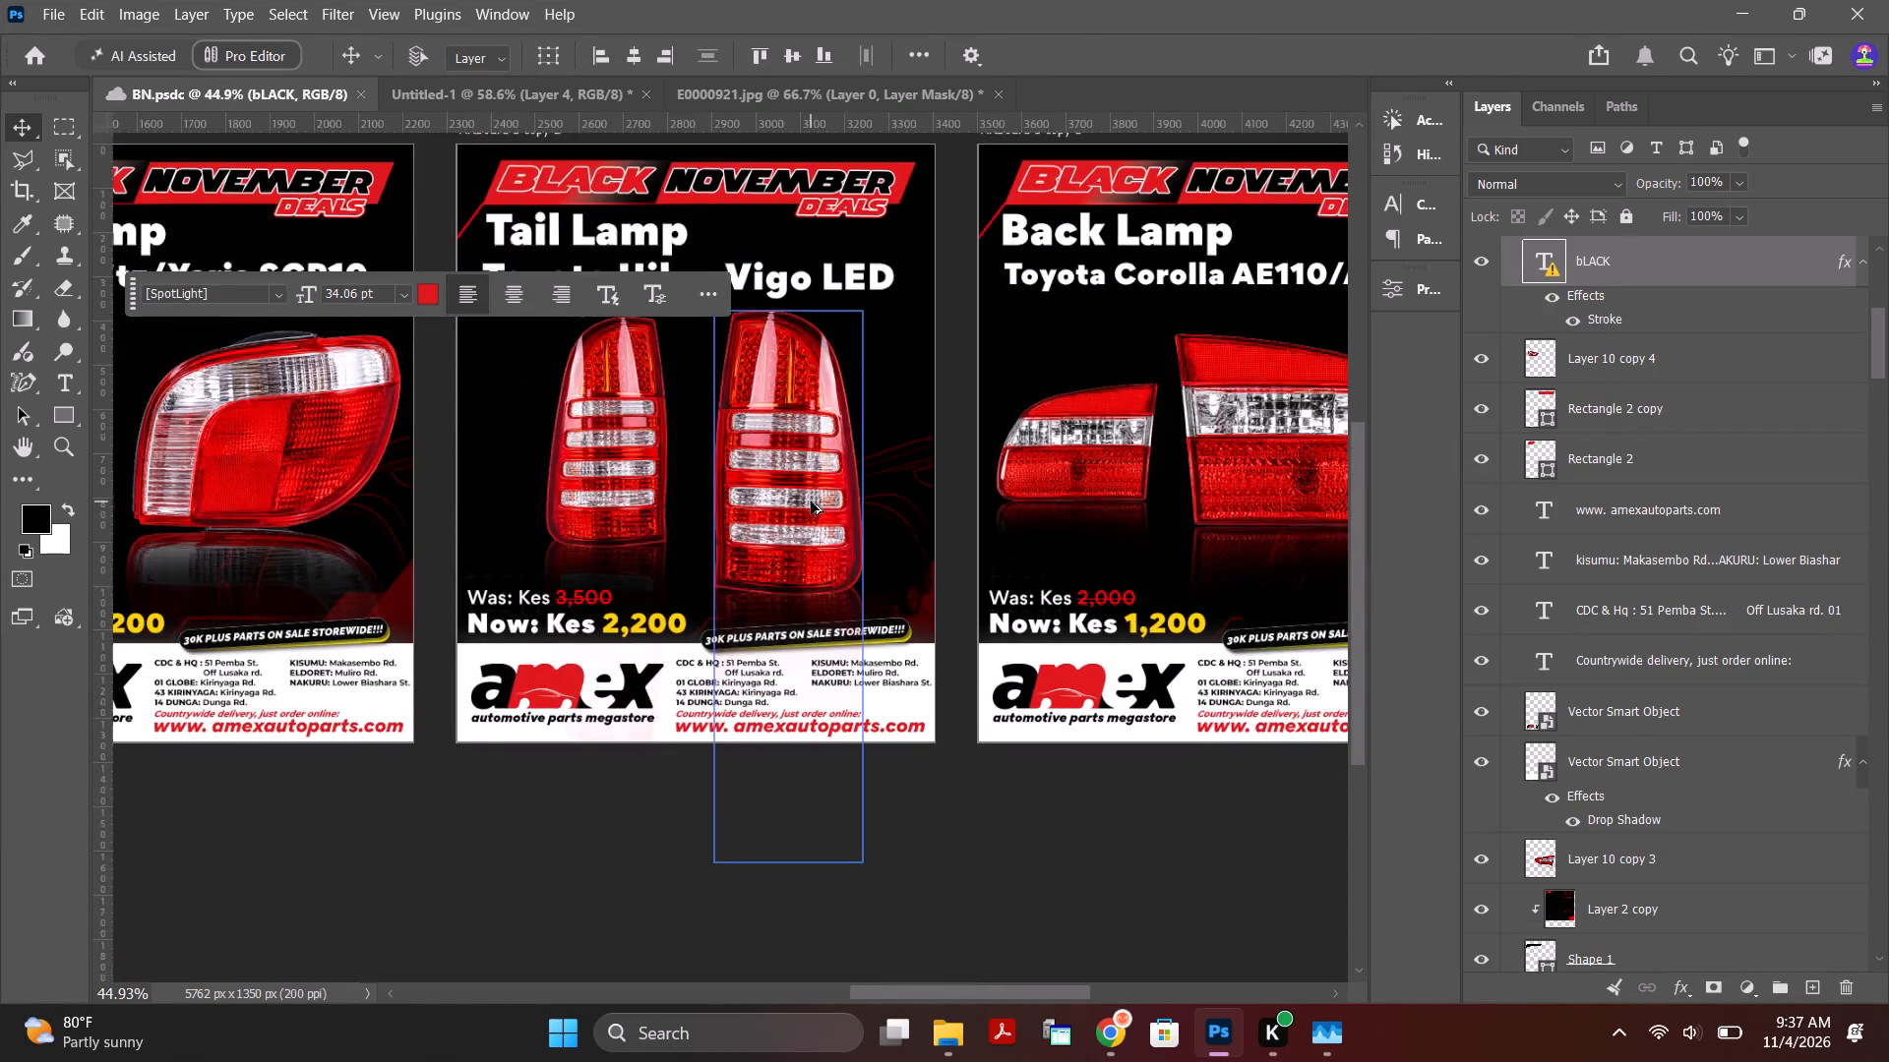
{"action": "scroll", "coordinate": [811, 501], "scroll_direction": "down", "scroll_amount": 7, "text": "alt"}
{"action": "scroll", "coordinate": [655, 330], "scroll_direction": "up", "scroll_amount": 3, "text": "alt"}
{"action": "left_click", "coordinate": [543, 92]}
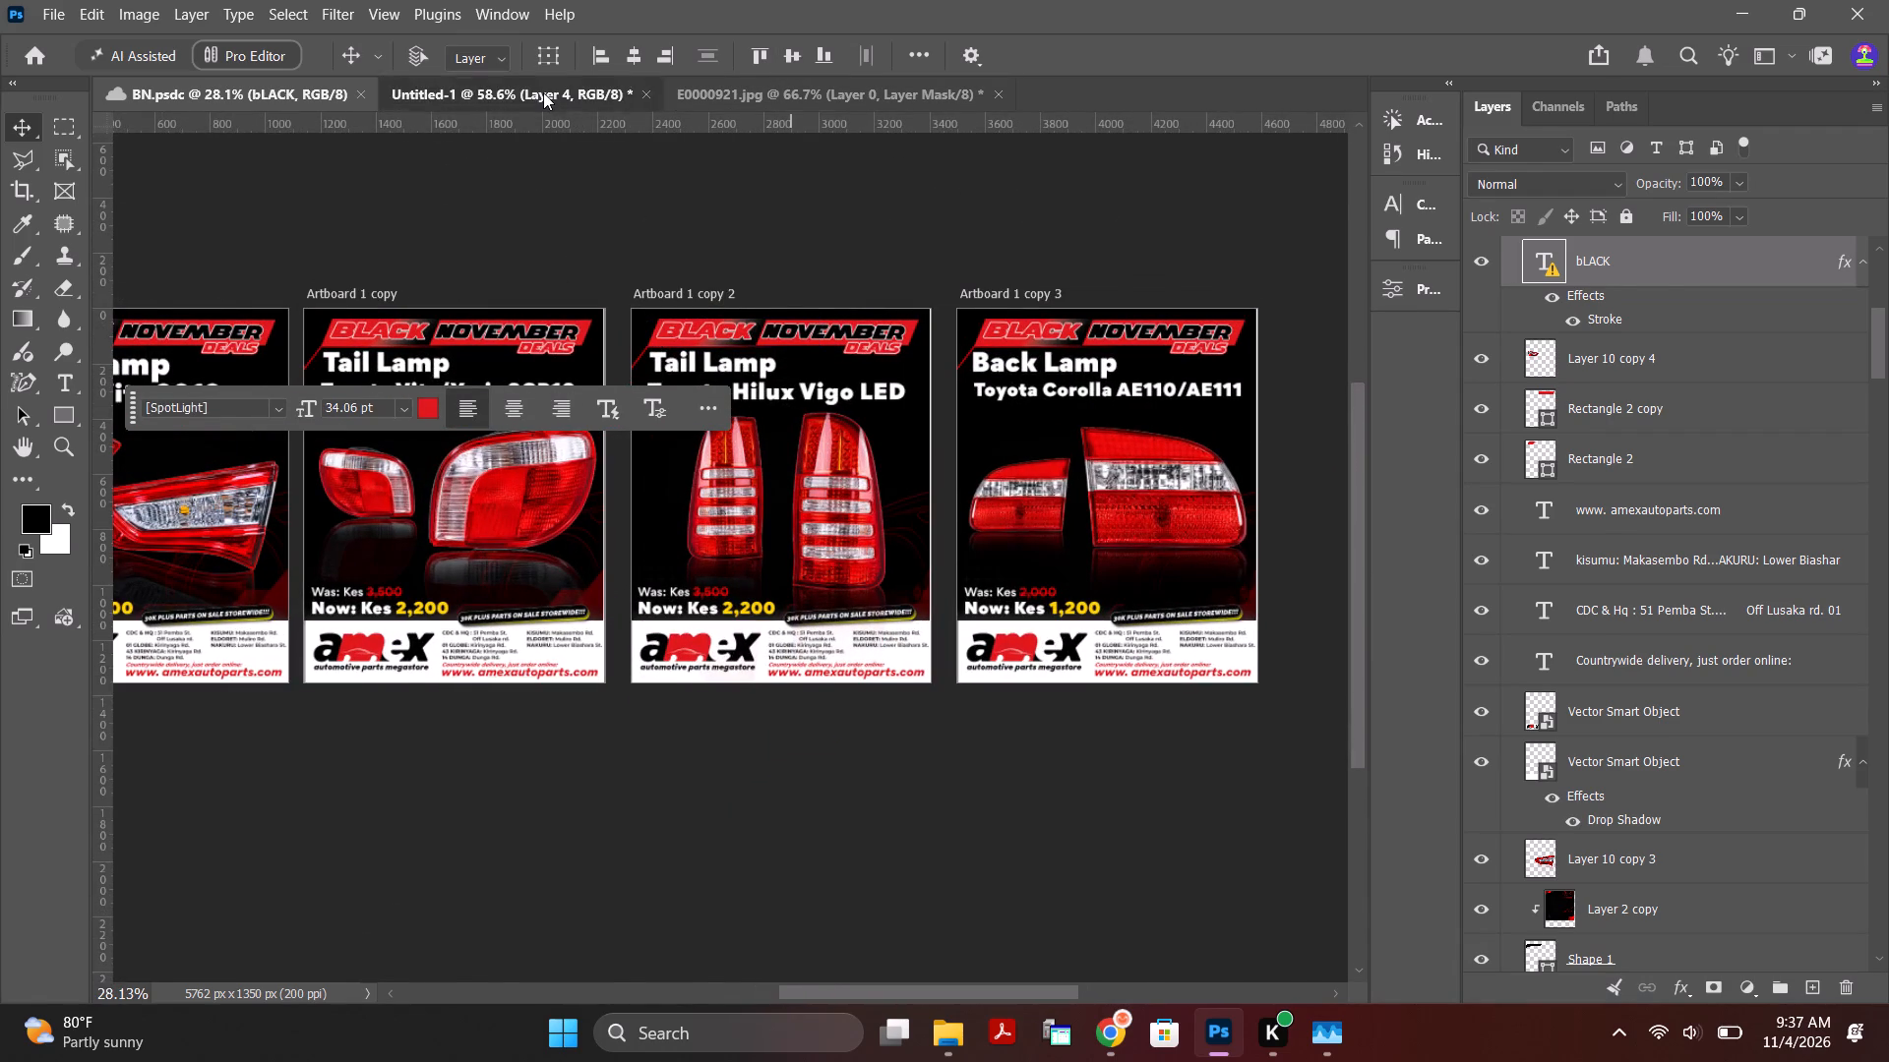
Move the bumper cut-out slightly up within the Front Bumper artboard.
{"action": "left_click_drag", "start_coordinate": [869, 597], "coordinate": [866, 596]}
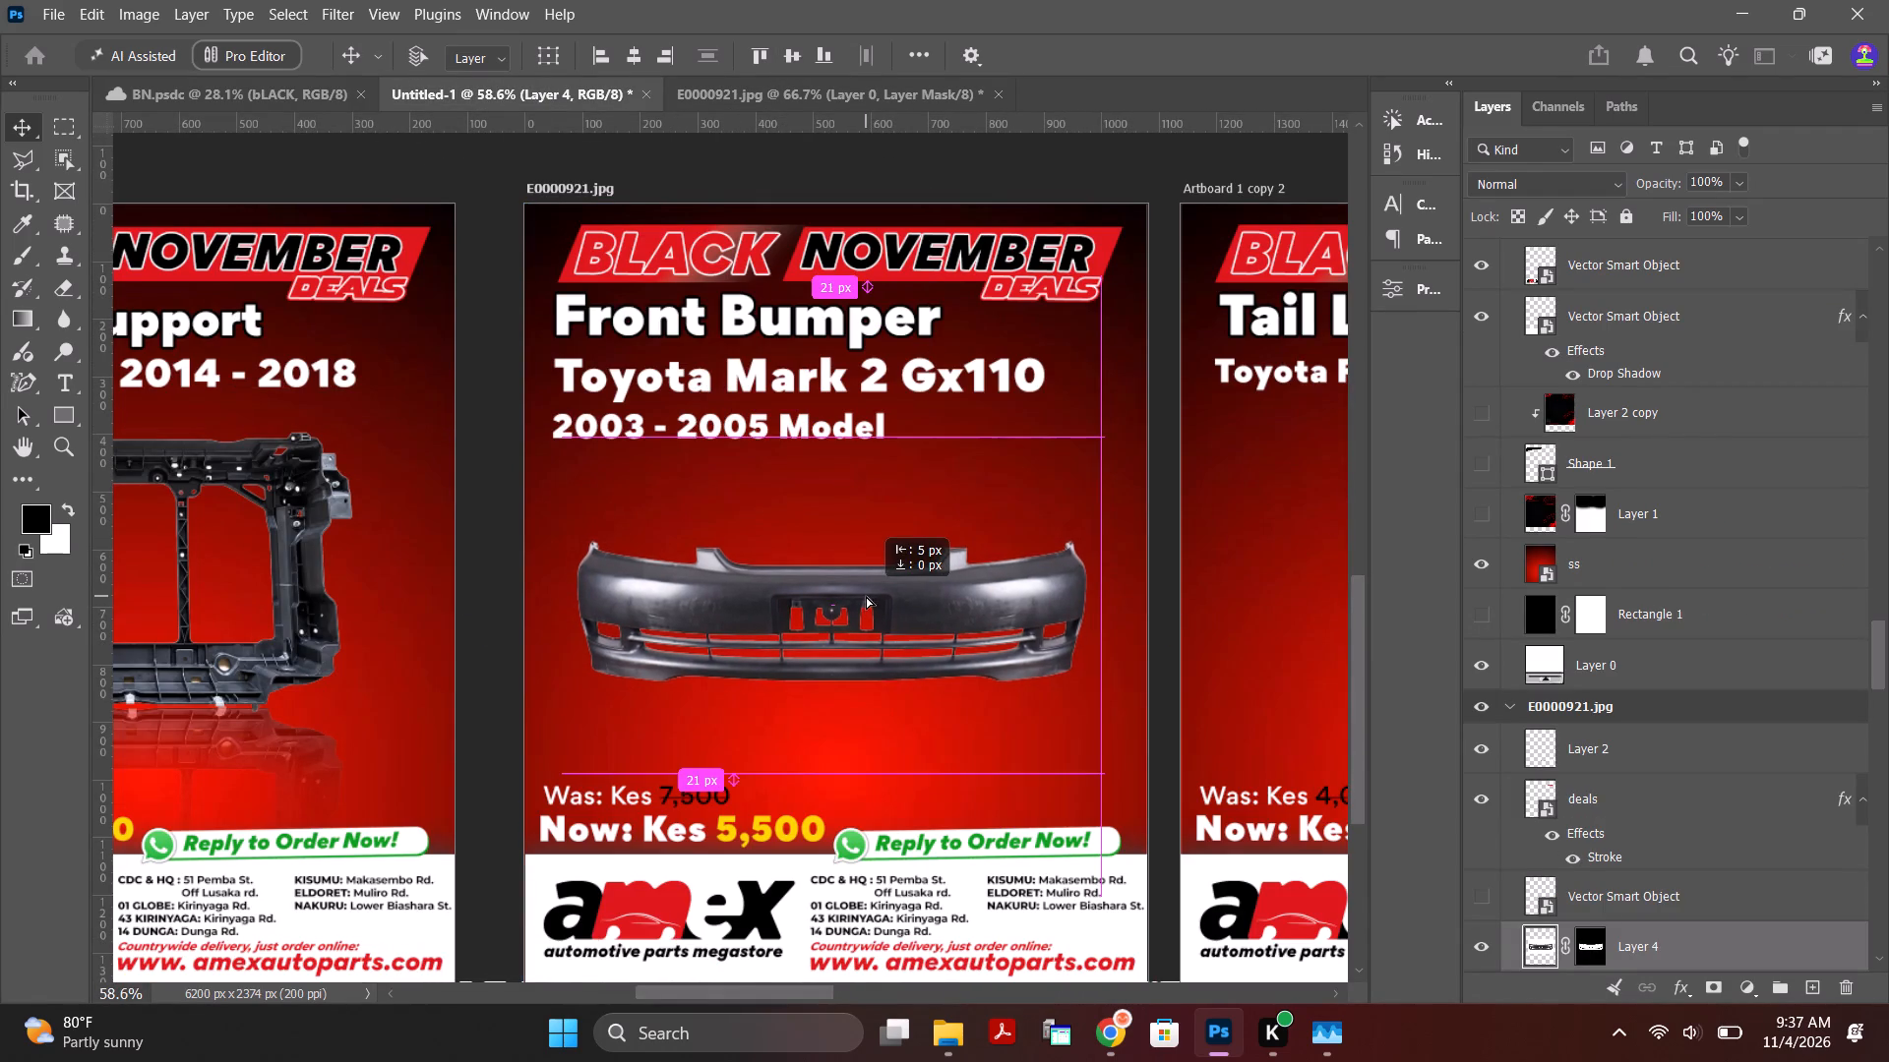
{"action": "left_click_drag", "start_coordinate": [866, 596], "coordinate": [870, 584]}
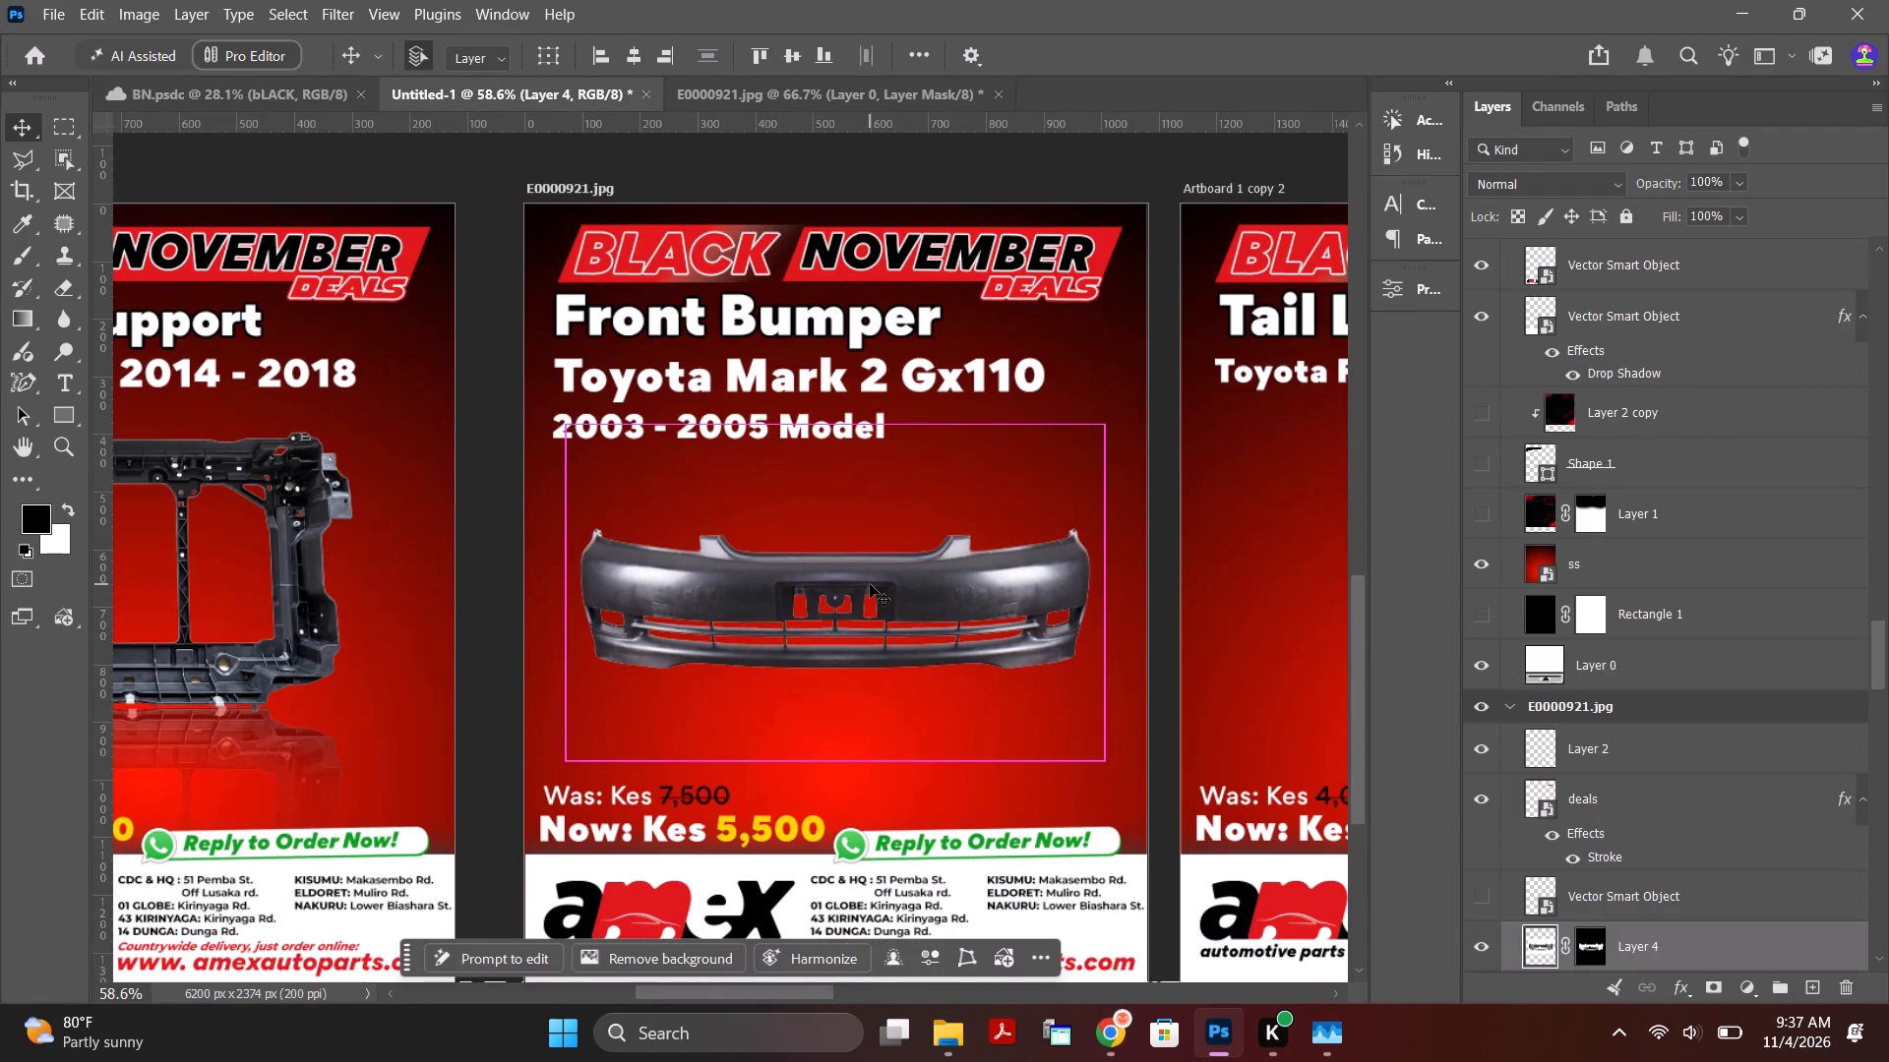
Duplicate the bumper layer, Layer 4, and place the copy beneath the original in the layer order.
{"action": "key", "text": "ctrl+j"}
{"action": "scroll", "coordinate": [1814, 846], "scroll_direction": "down", "scroll_amount": 4}
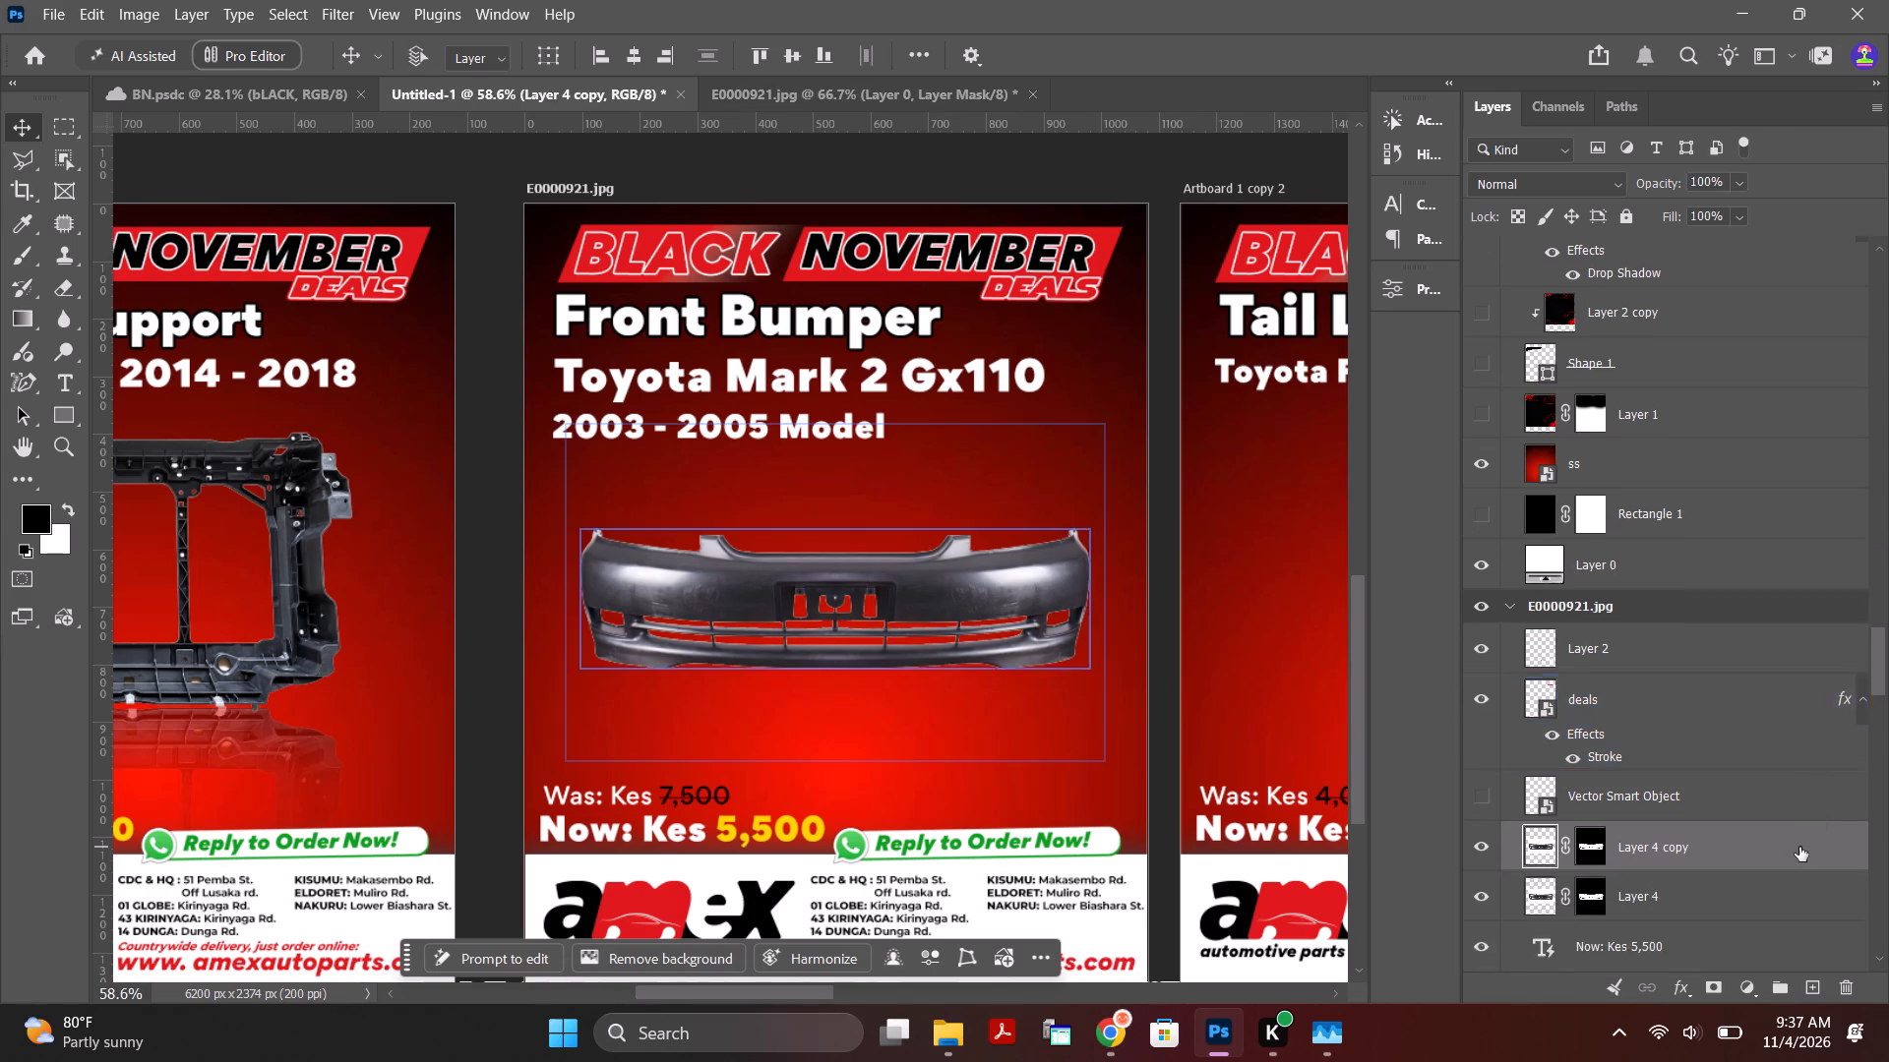
{"action": "scroll", "coordinate": [1799, 847], "scroll_direction": "down", "scroll_amount": 2}
{"action": "left_click", "coordinate": [1698, 787]}
{"action": "left_click", "coordinate": [1698, 750]}
{"action": "left_click_drag", "start_coordinate": [1704, 747], "coordinate": [1705, 784]}
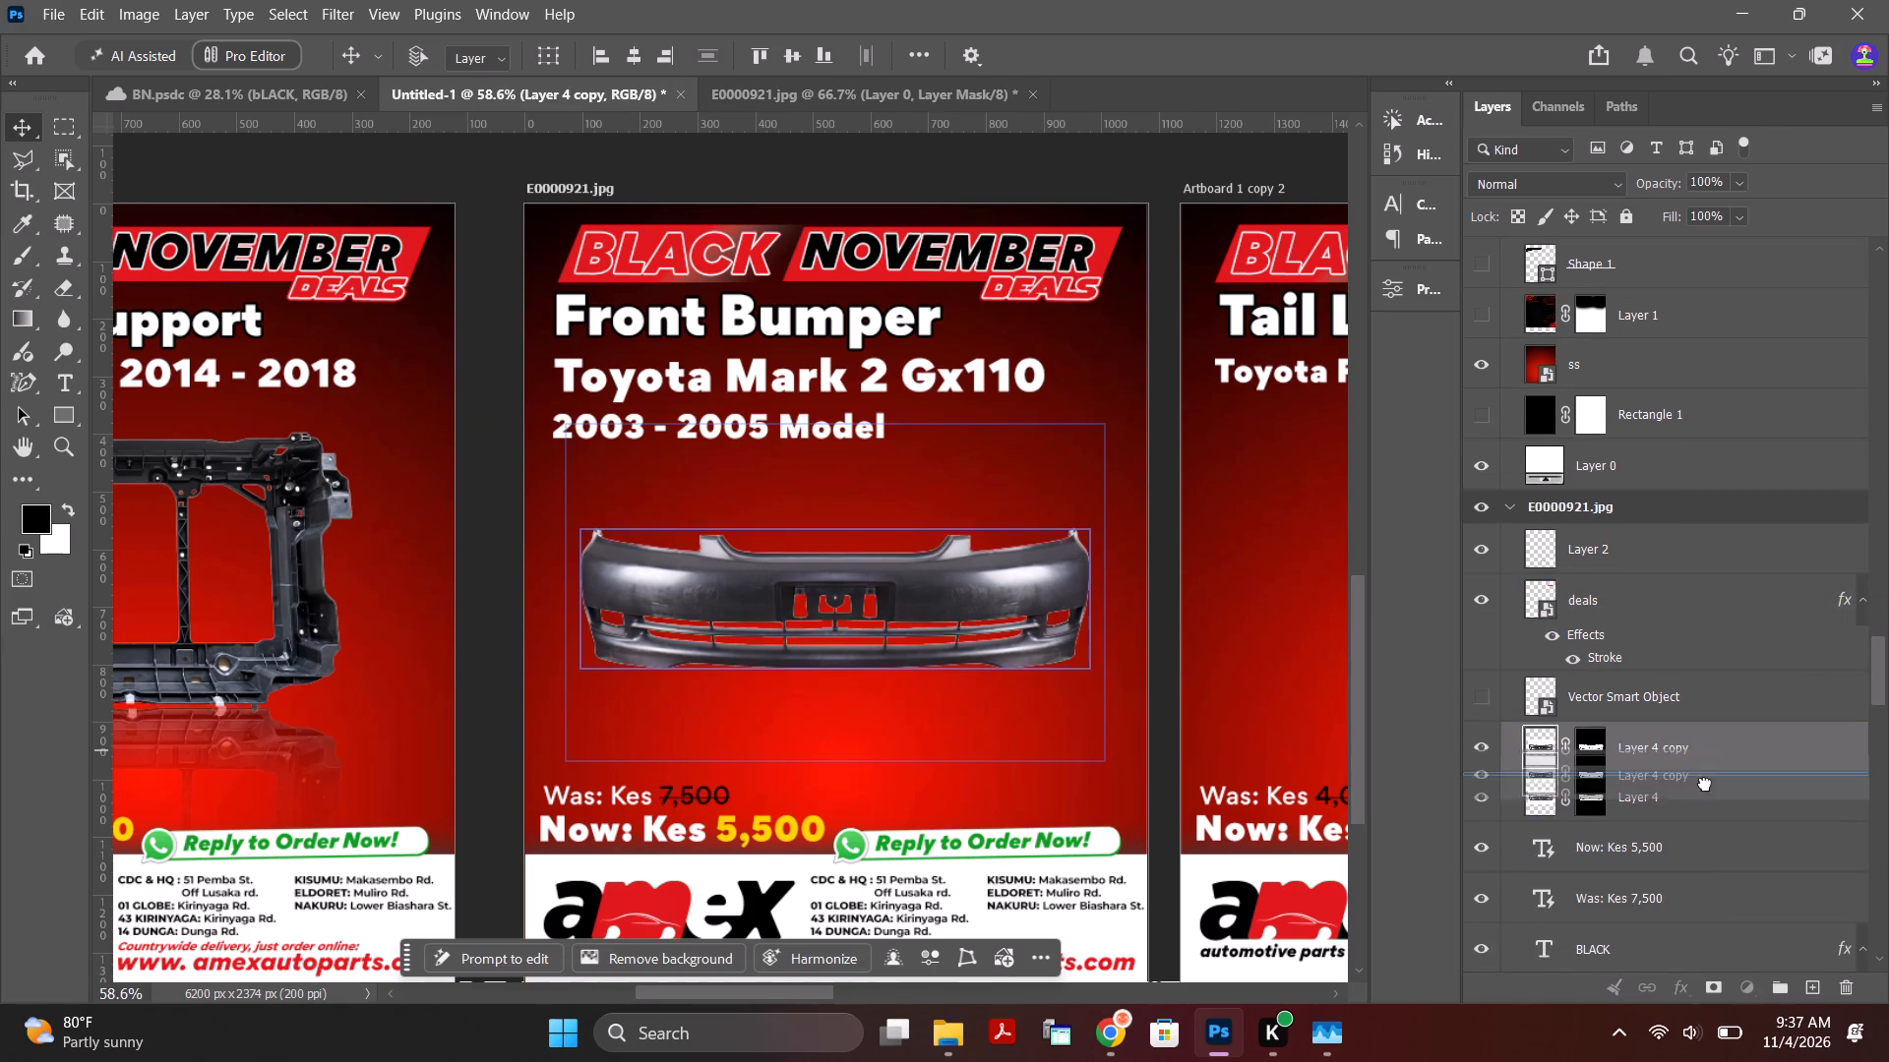
{"action": "left_click_drag", "start_coordinate": [1705, 784], "coordinate": [1703, 802]}
Flip the bumper copy vertically and position it directly beneath the original bumper as a mirrored reflection.
{"action": "key", "text": "ctrl+t"}
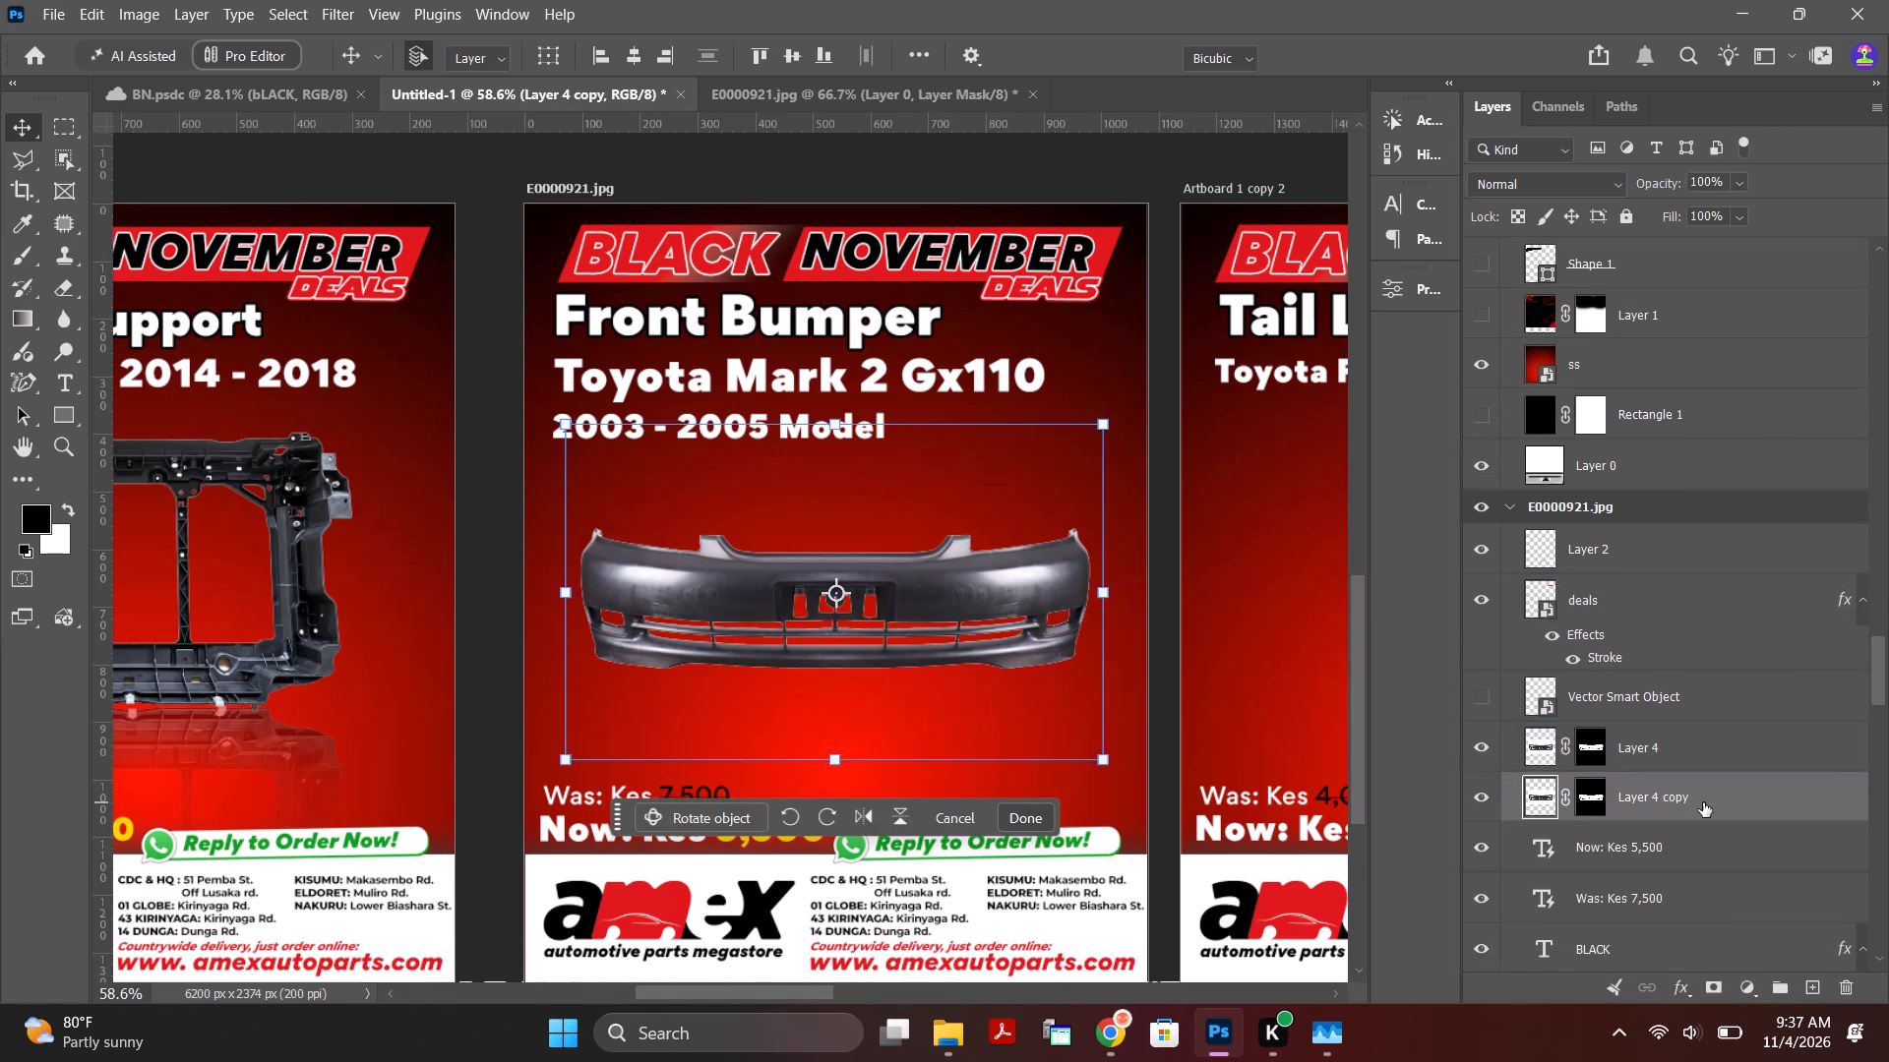
{"action": "left_click", "coordinate": [898, 815]}
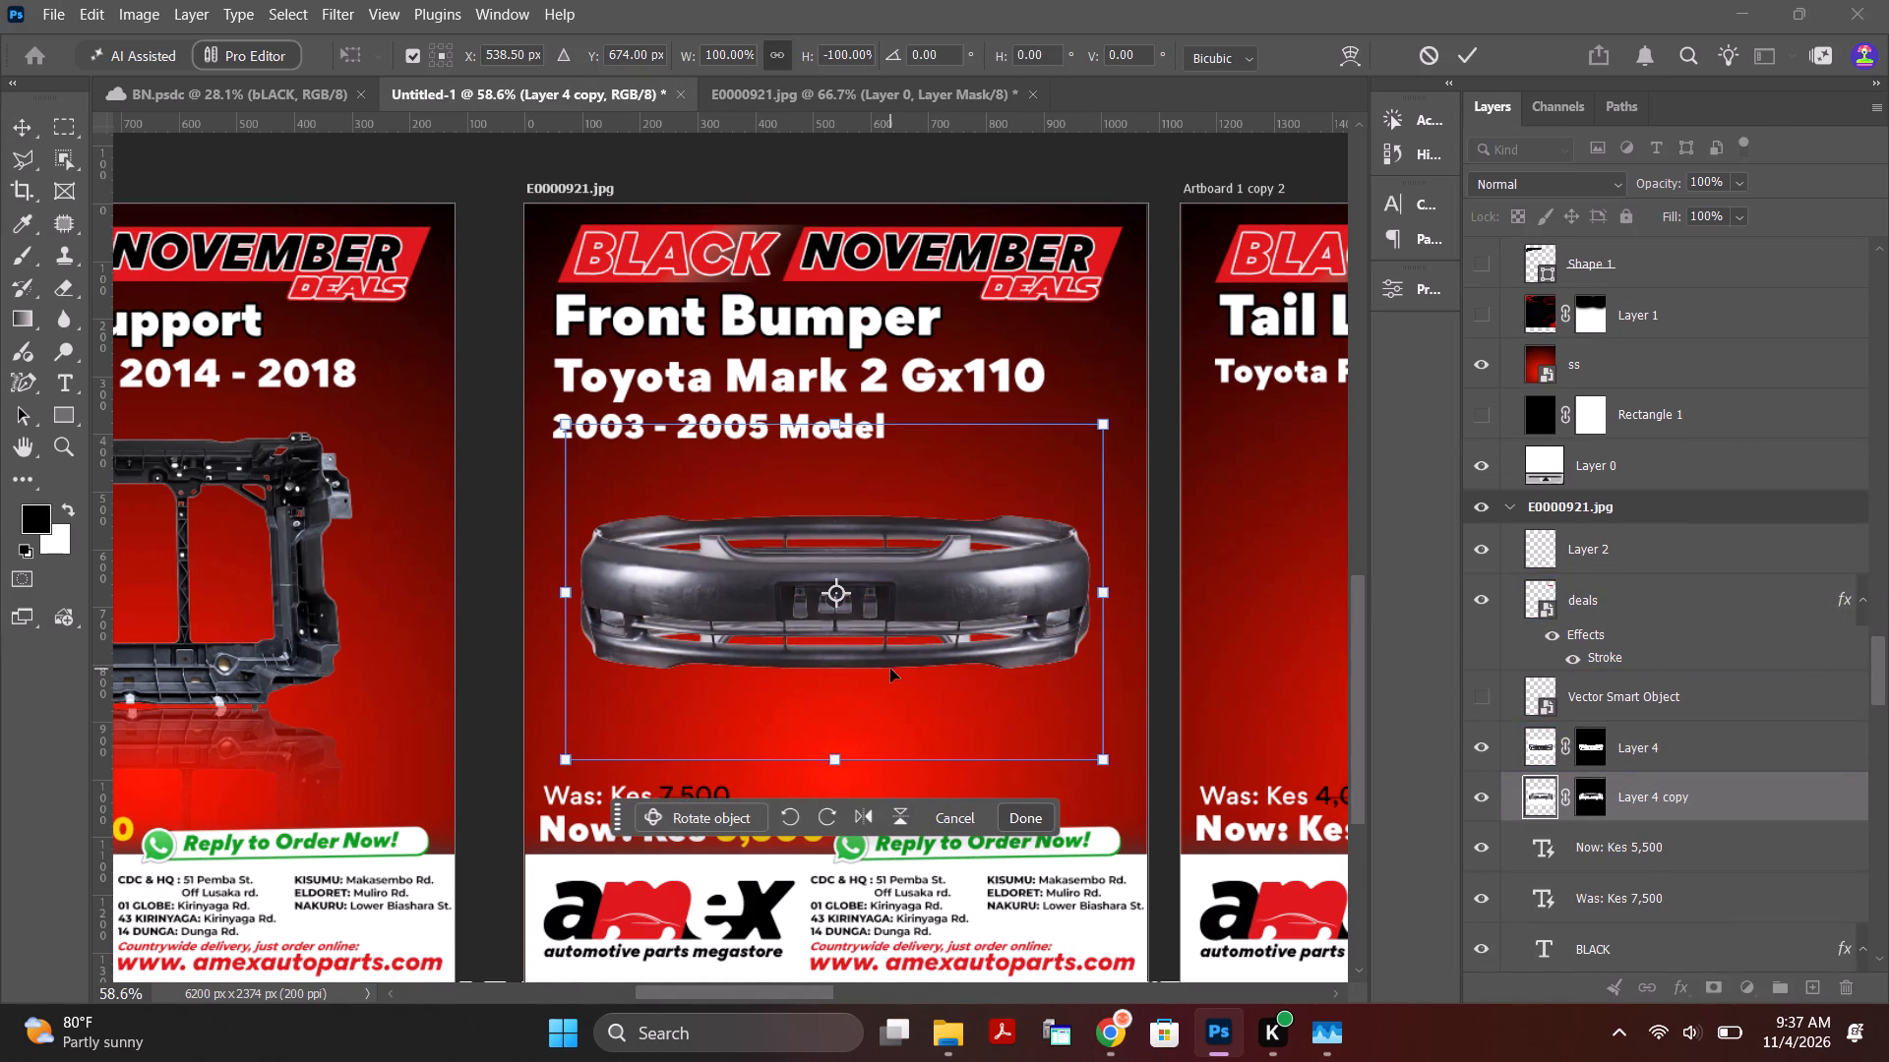
{"action": "left_click_drag", "start_coordinate": [906, 526], "coordinate": [898, 682]}
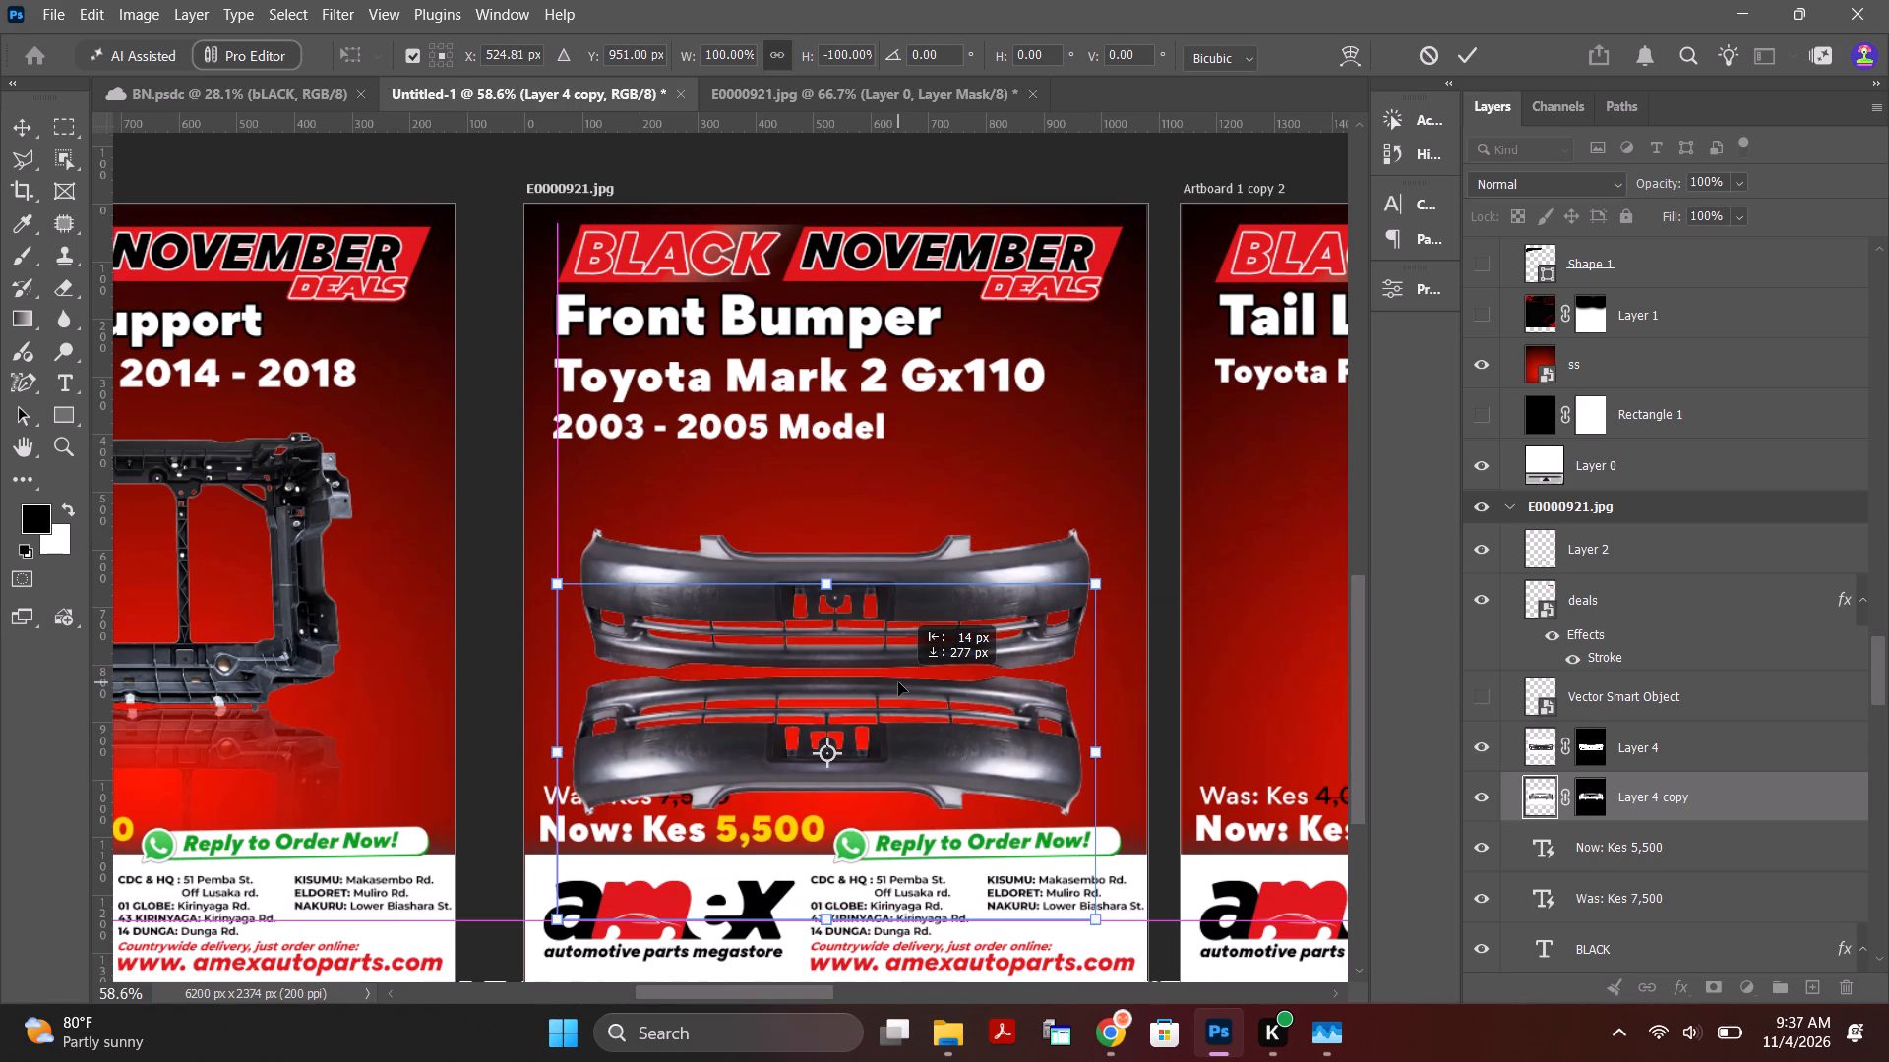
{"action": "left_click_drag", "start_coordinate": [898, 682], "coordinate": [903, 680]}
{"action": "key", "text": "Down"}
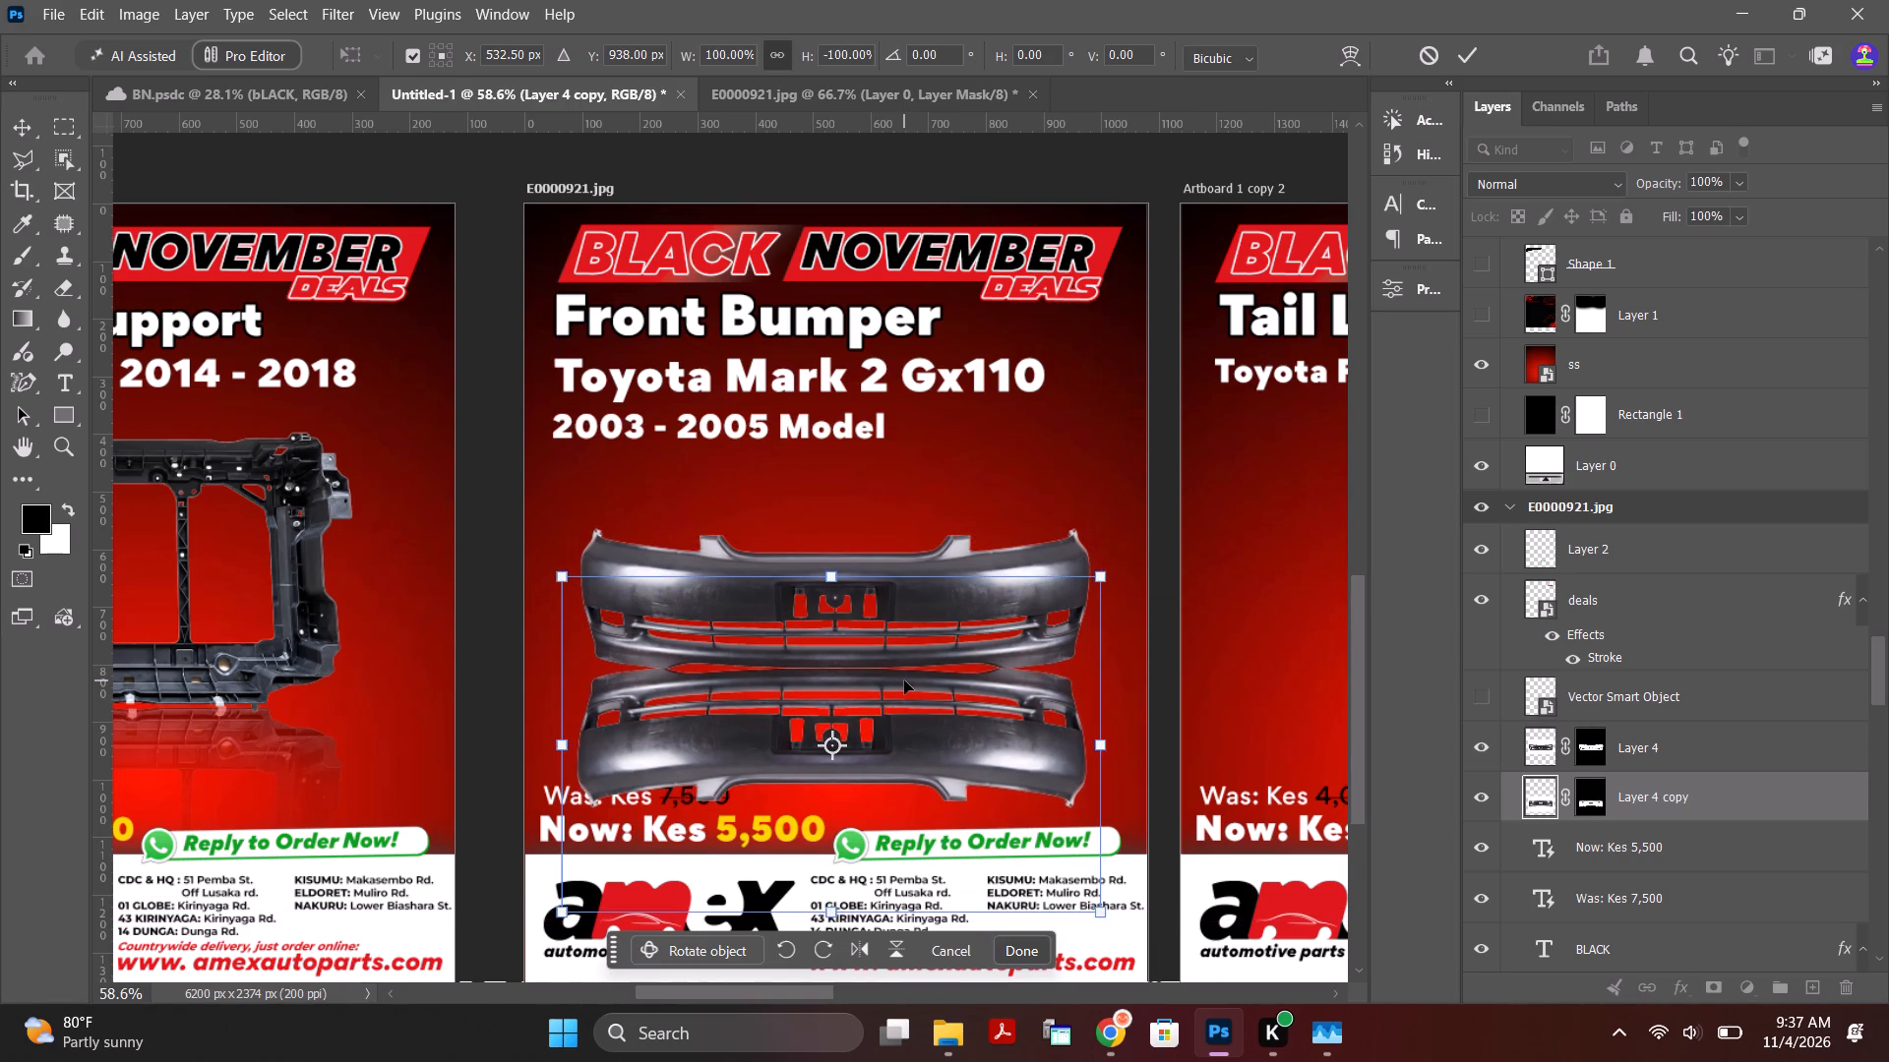
{"action": "key", "text": "Down"}
{"action": "key", "text": "Down"}
{"action": "key", "text": "Down"}
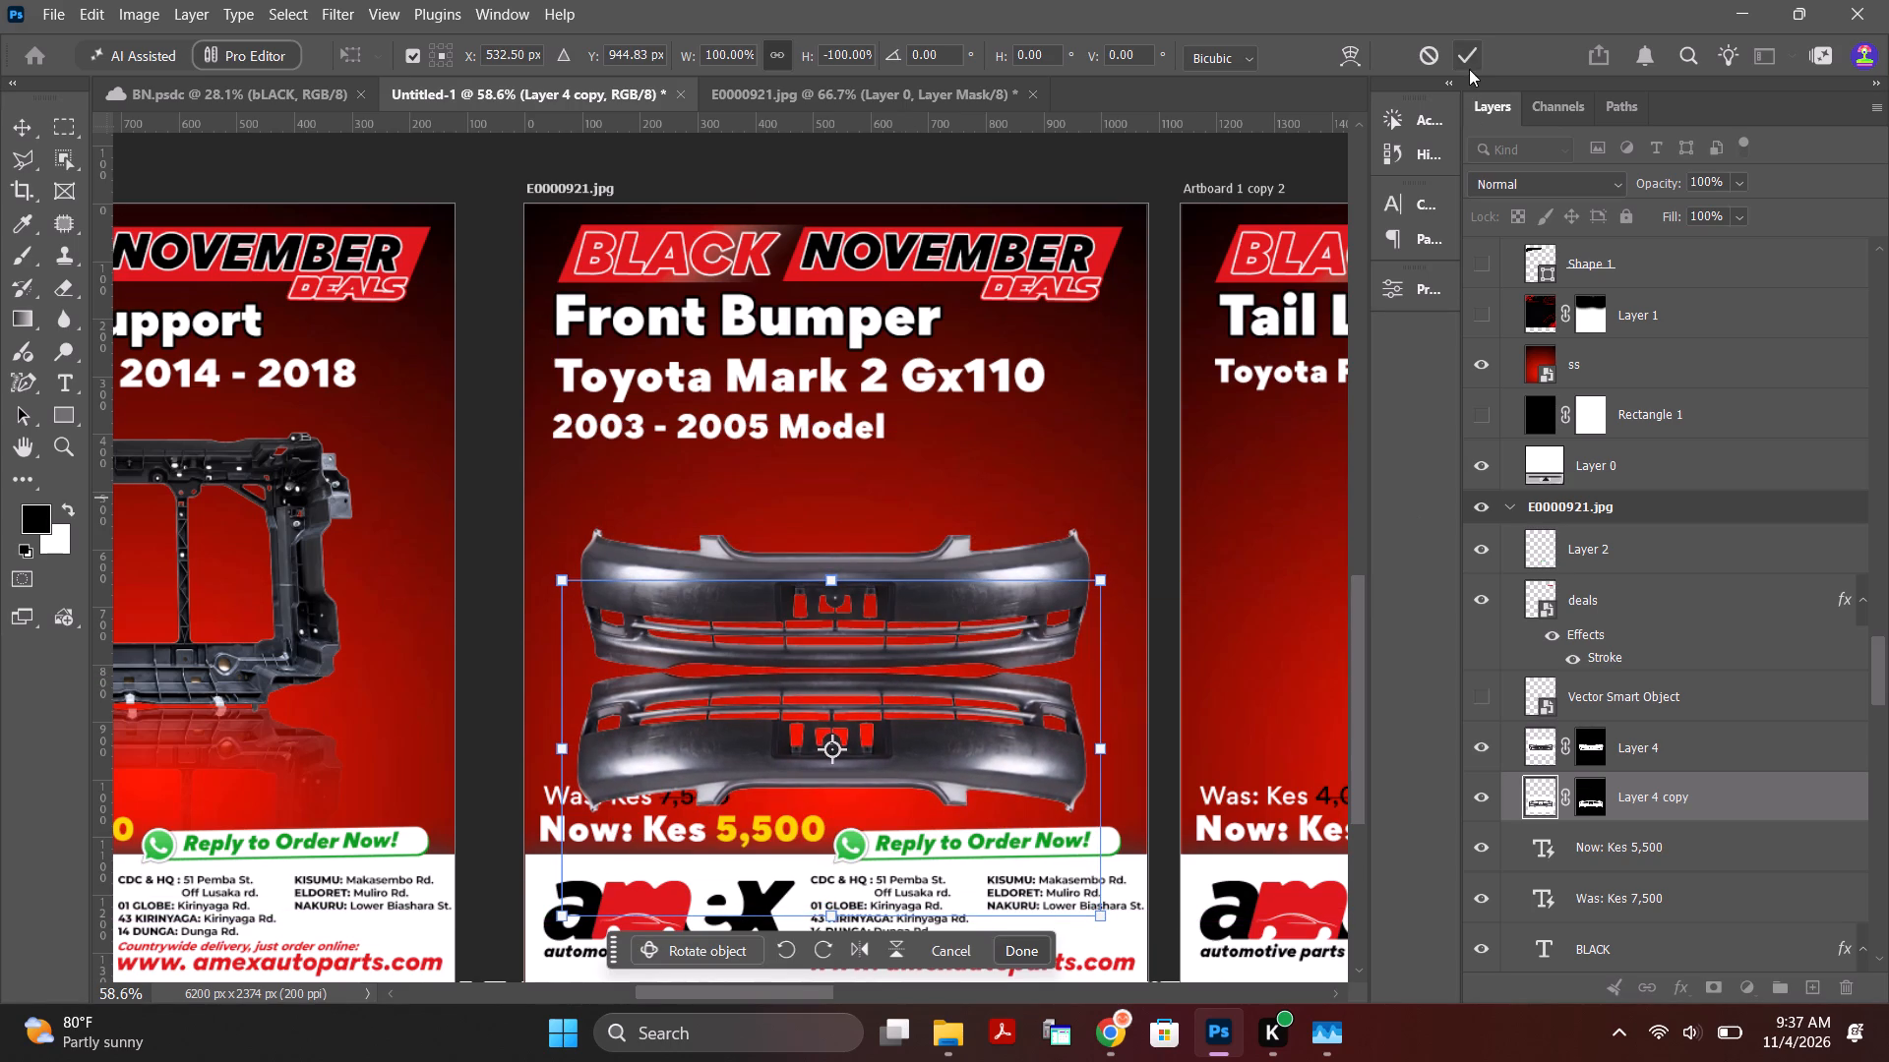
{"action": "left_click", "coordinate": [1472, 64]}
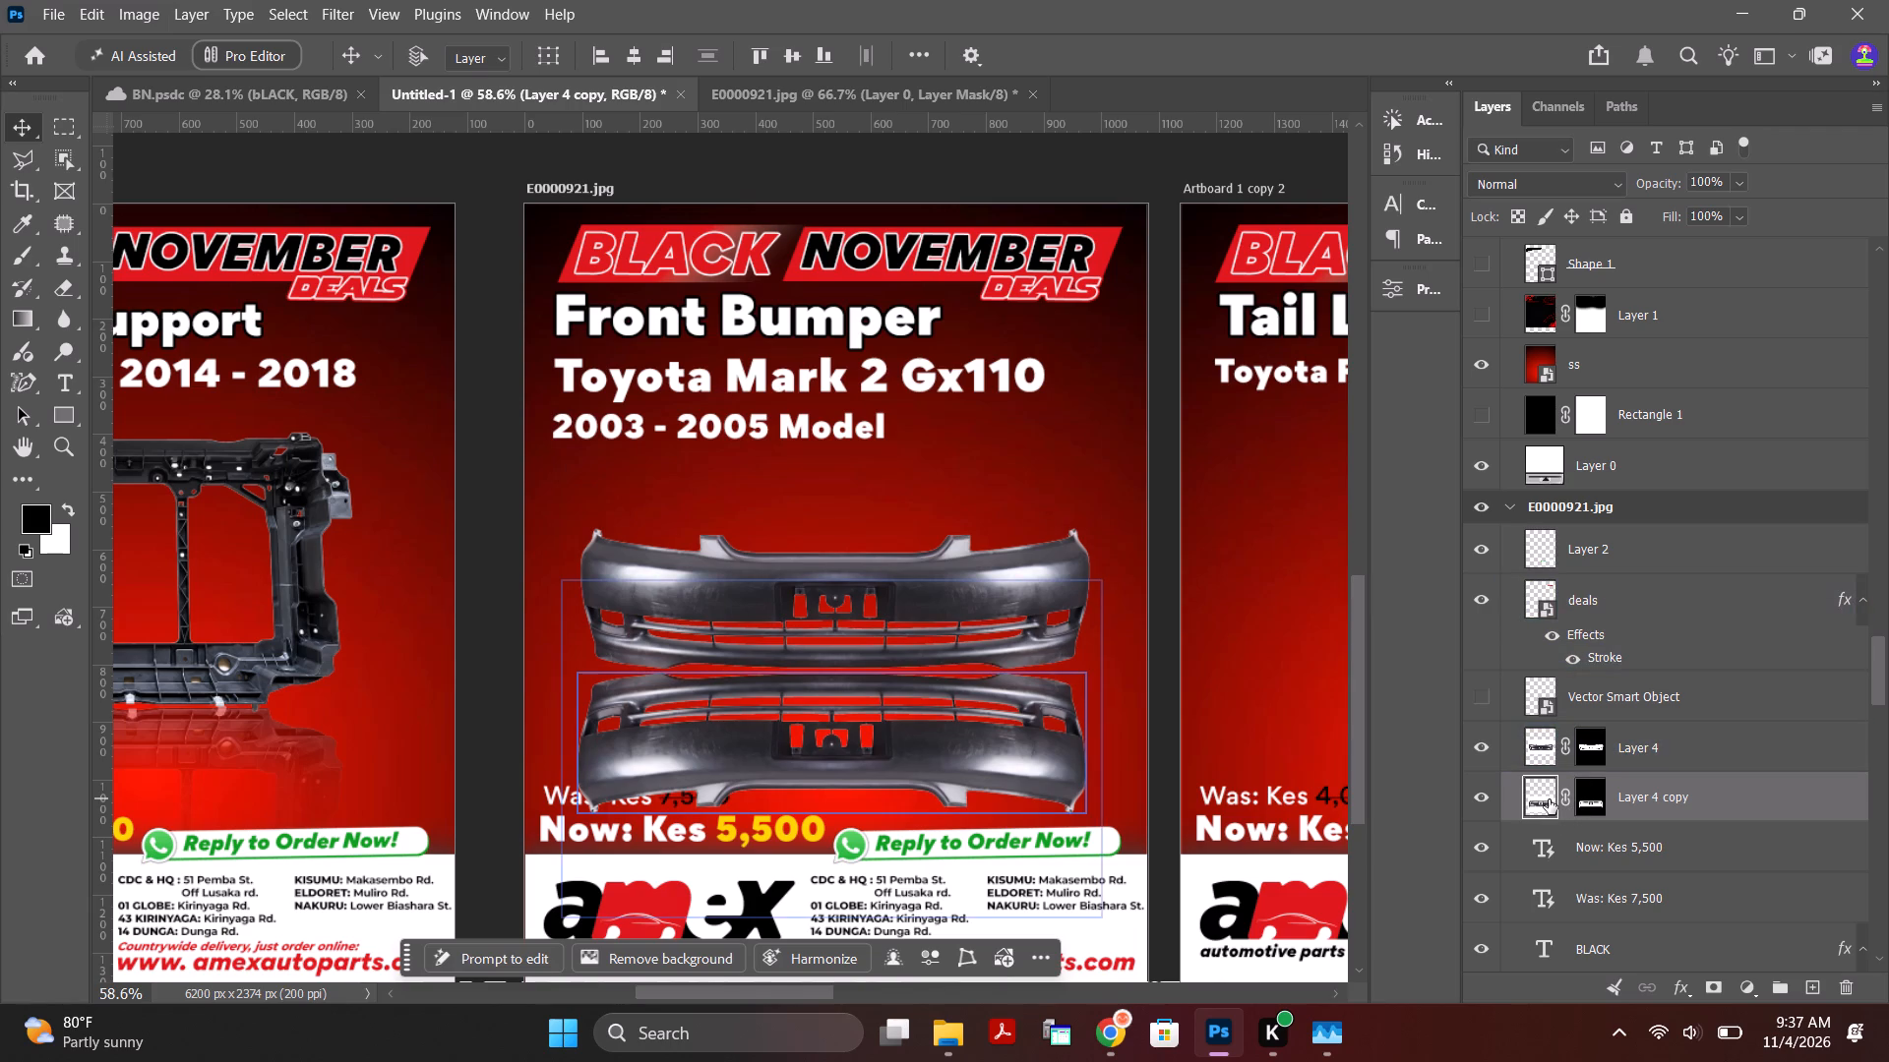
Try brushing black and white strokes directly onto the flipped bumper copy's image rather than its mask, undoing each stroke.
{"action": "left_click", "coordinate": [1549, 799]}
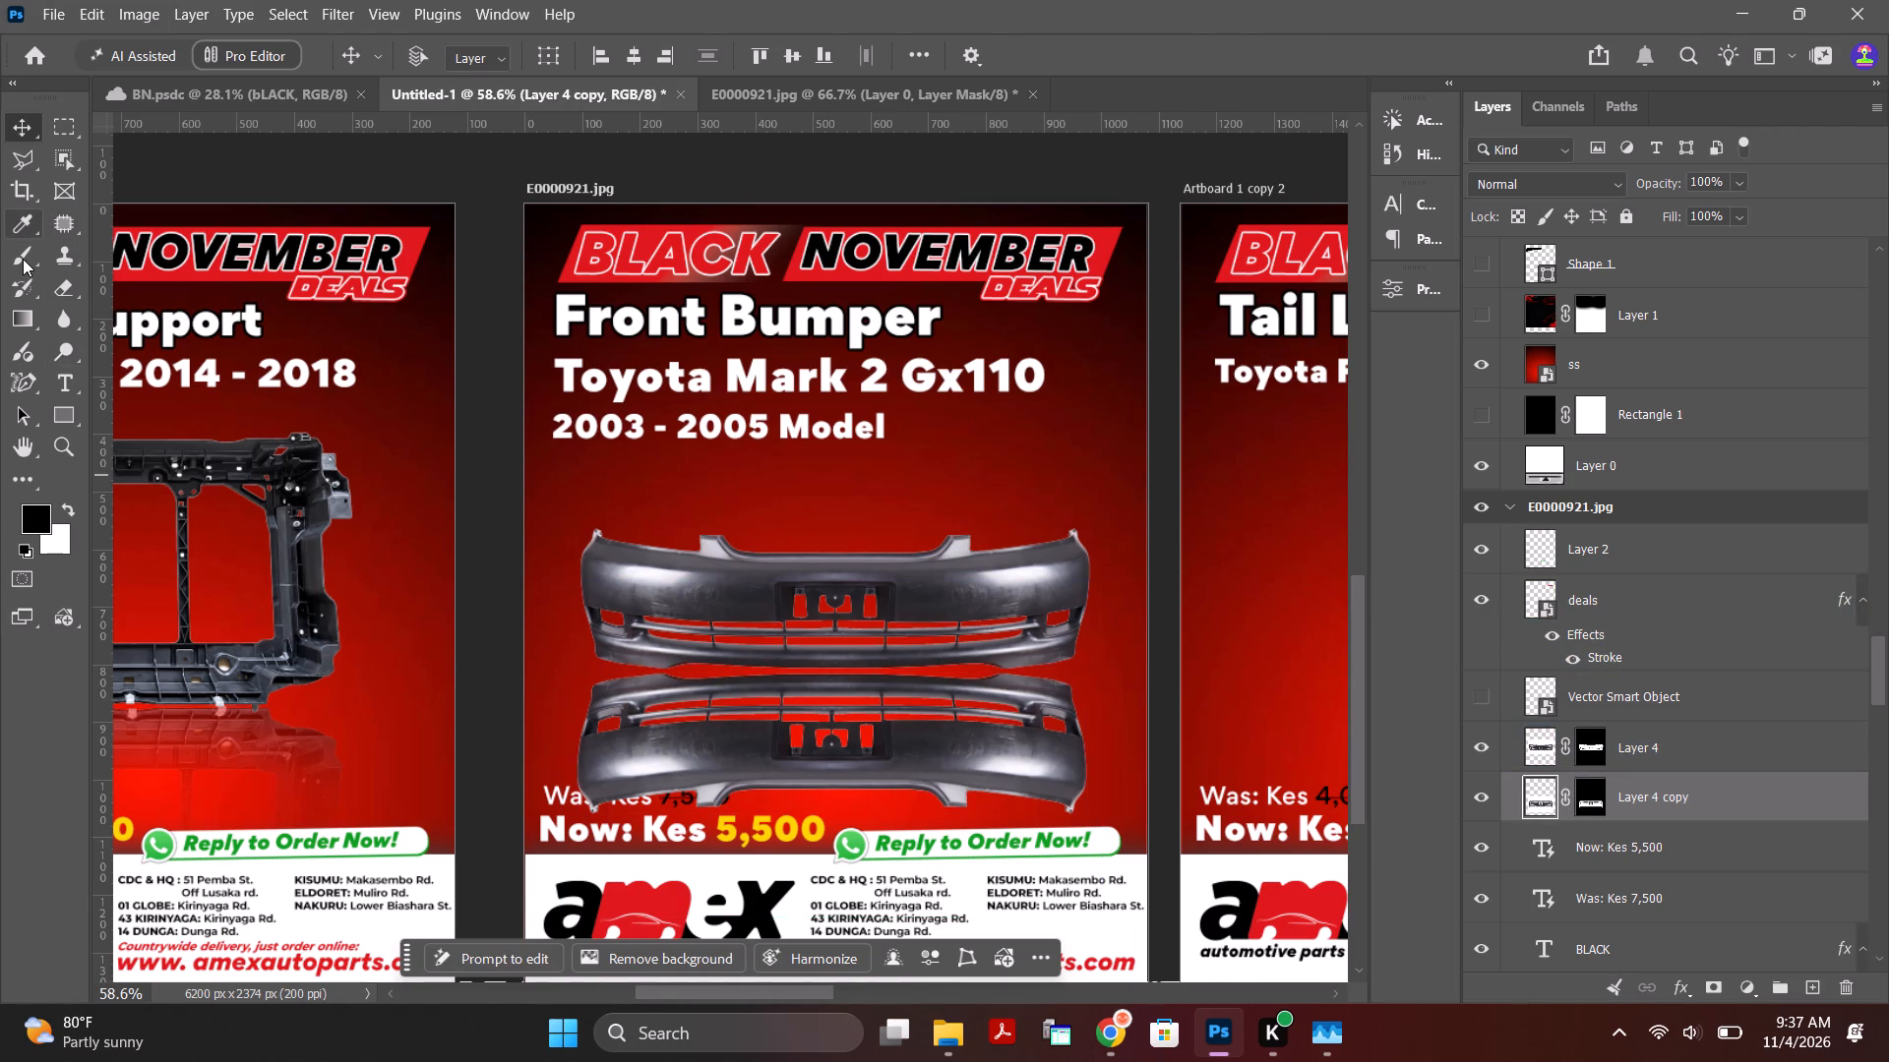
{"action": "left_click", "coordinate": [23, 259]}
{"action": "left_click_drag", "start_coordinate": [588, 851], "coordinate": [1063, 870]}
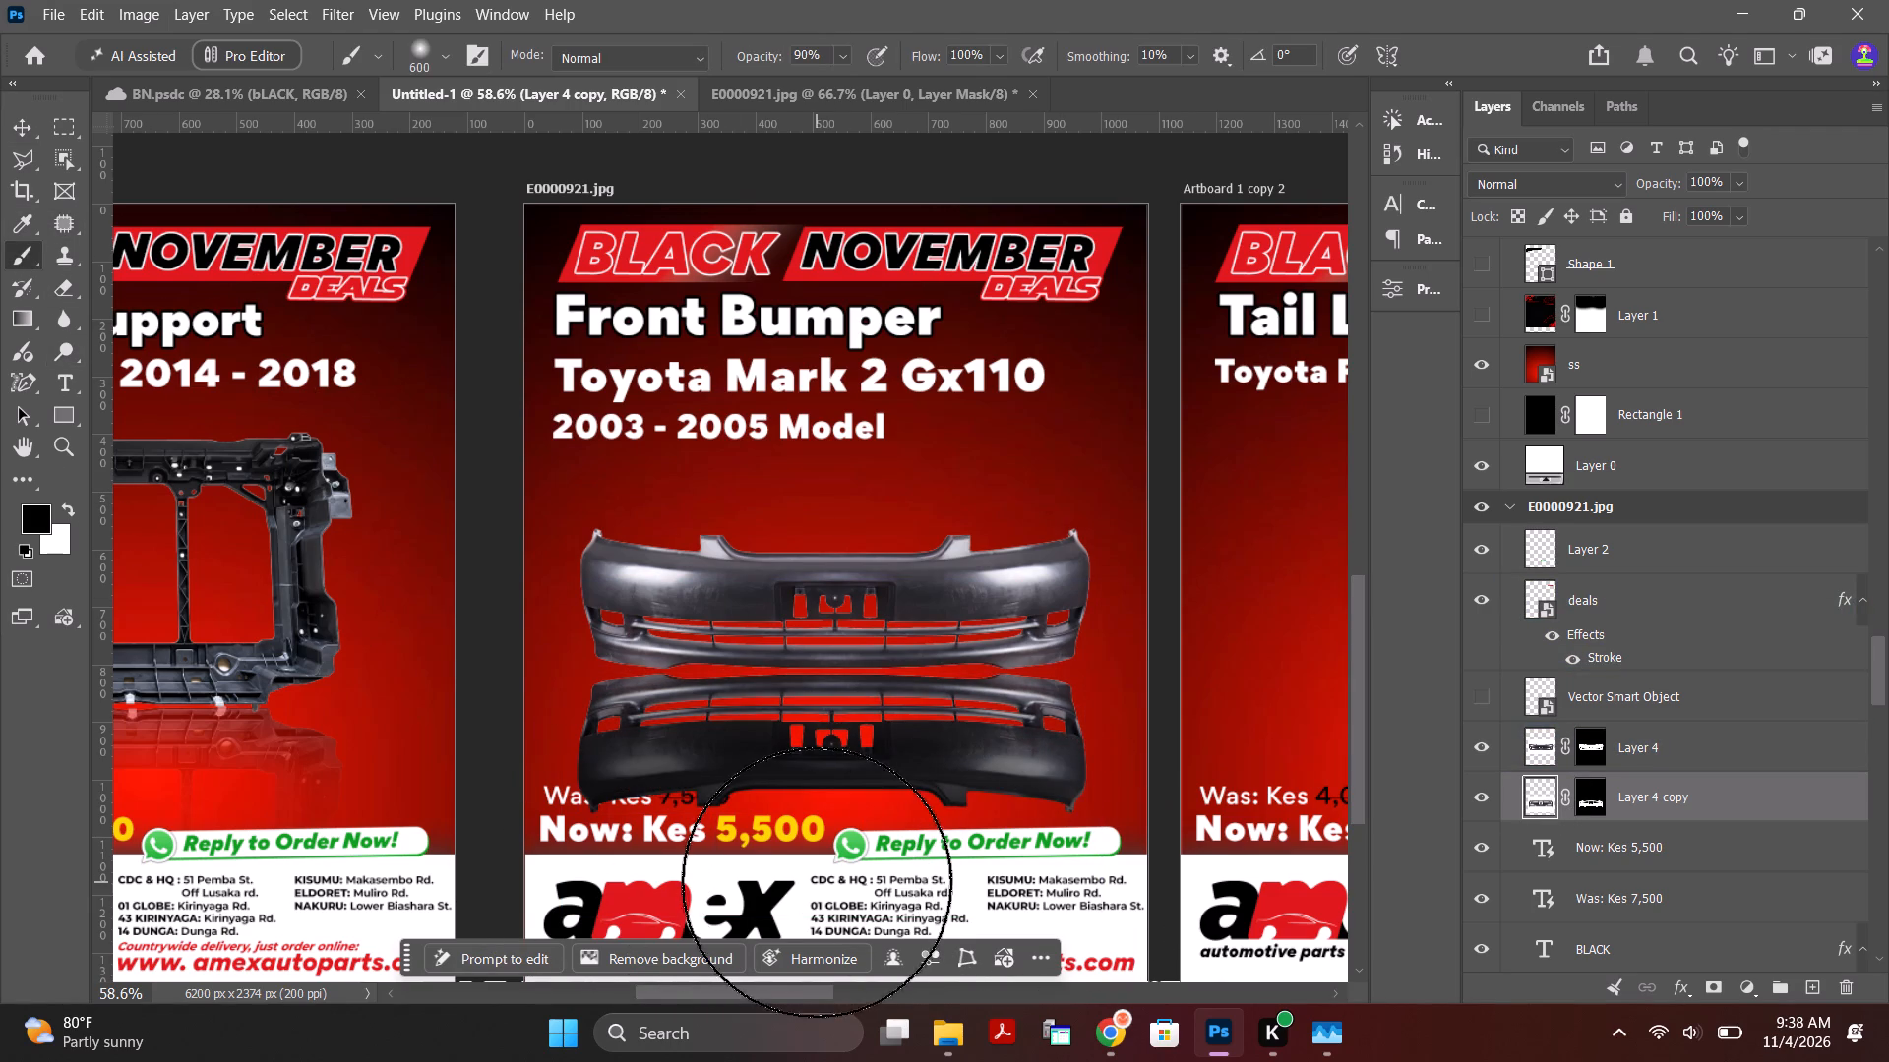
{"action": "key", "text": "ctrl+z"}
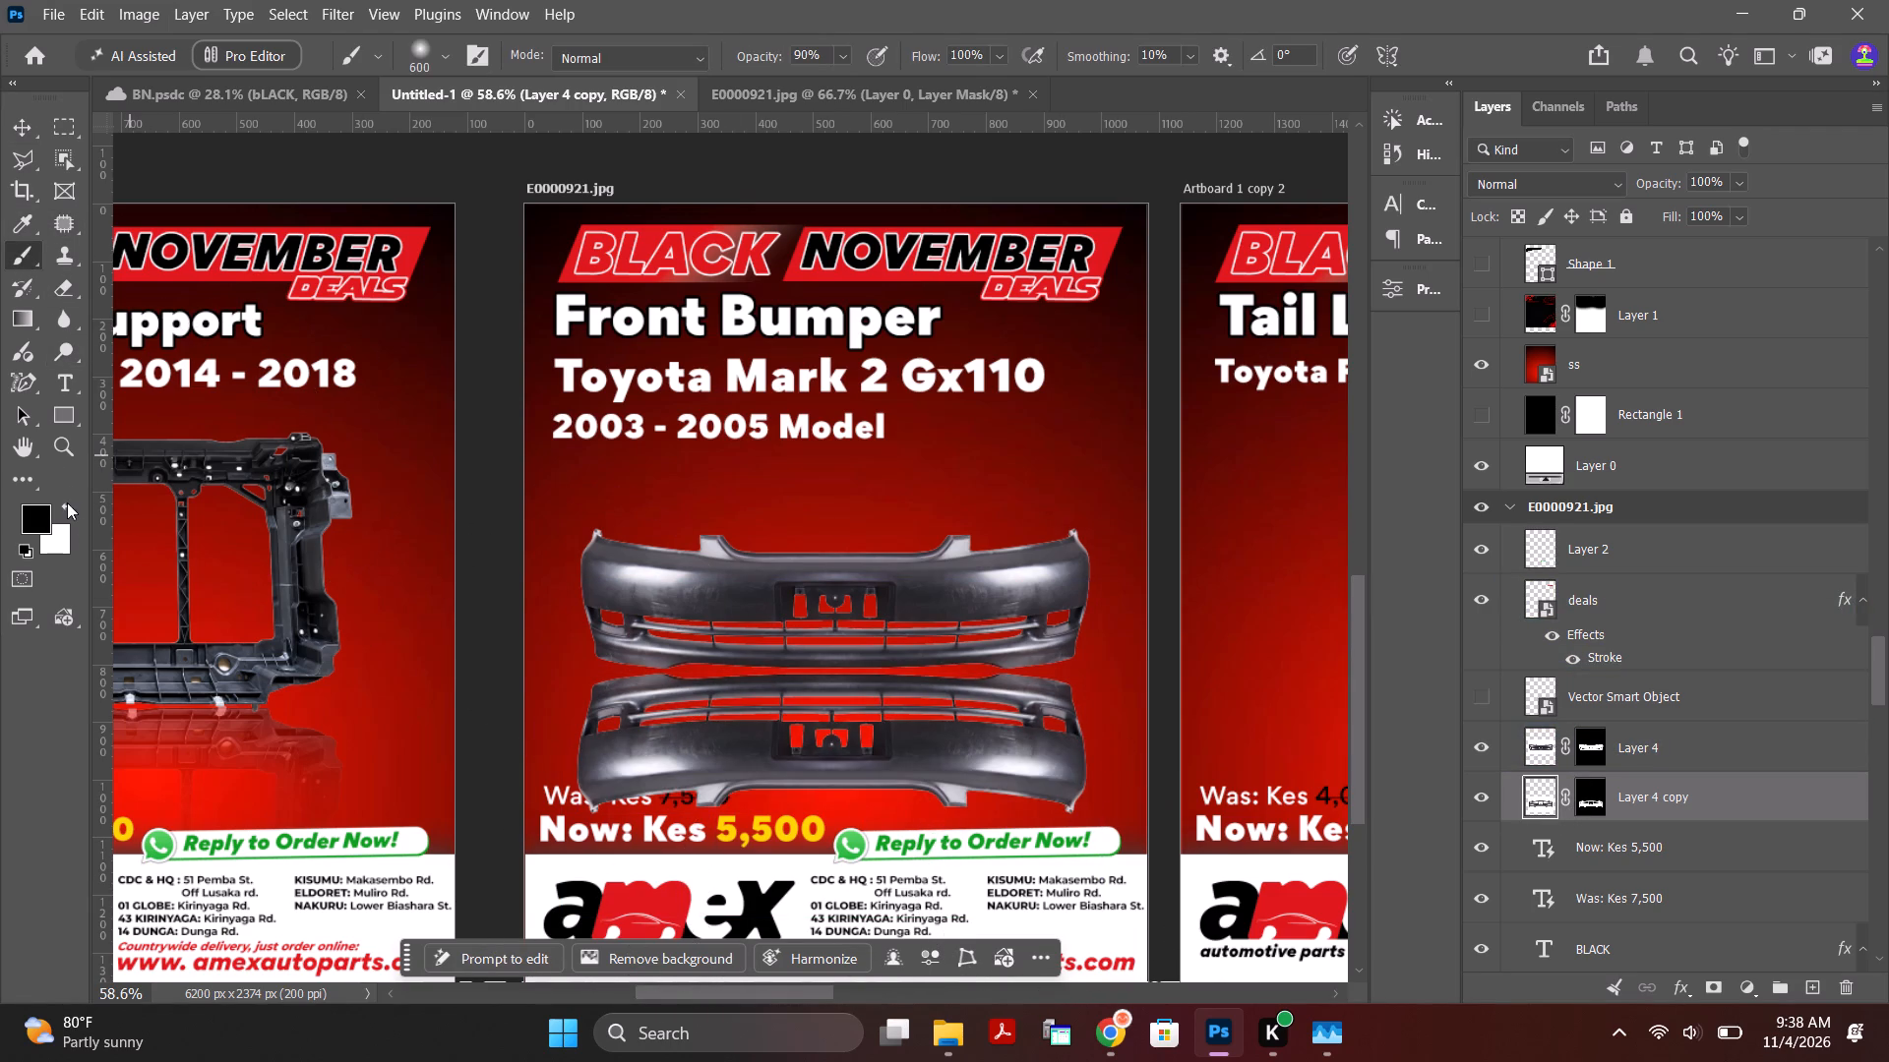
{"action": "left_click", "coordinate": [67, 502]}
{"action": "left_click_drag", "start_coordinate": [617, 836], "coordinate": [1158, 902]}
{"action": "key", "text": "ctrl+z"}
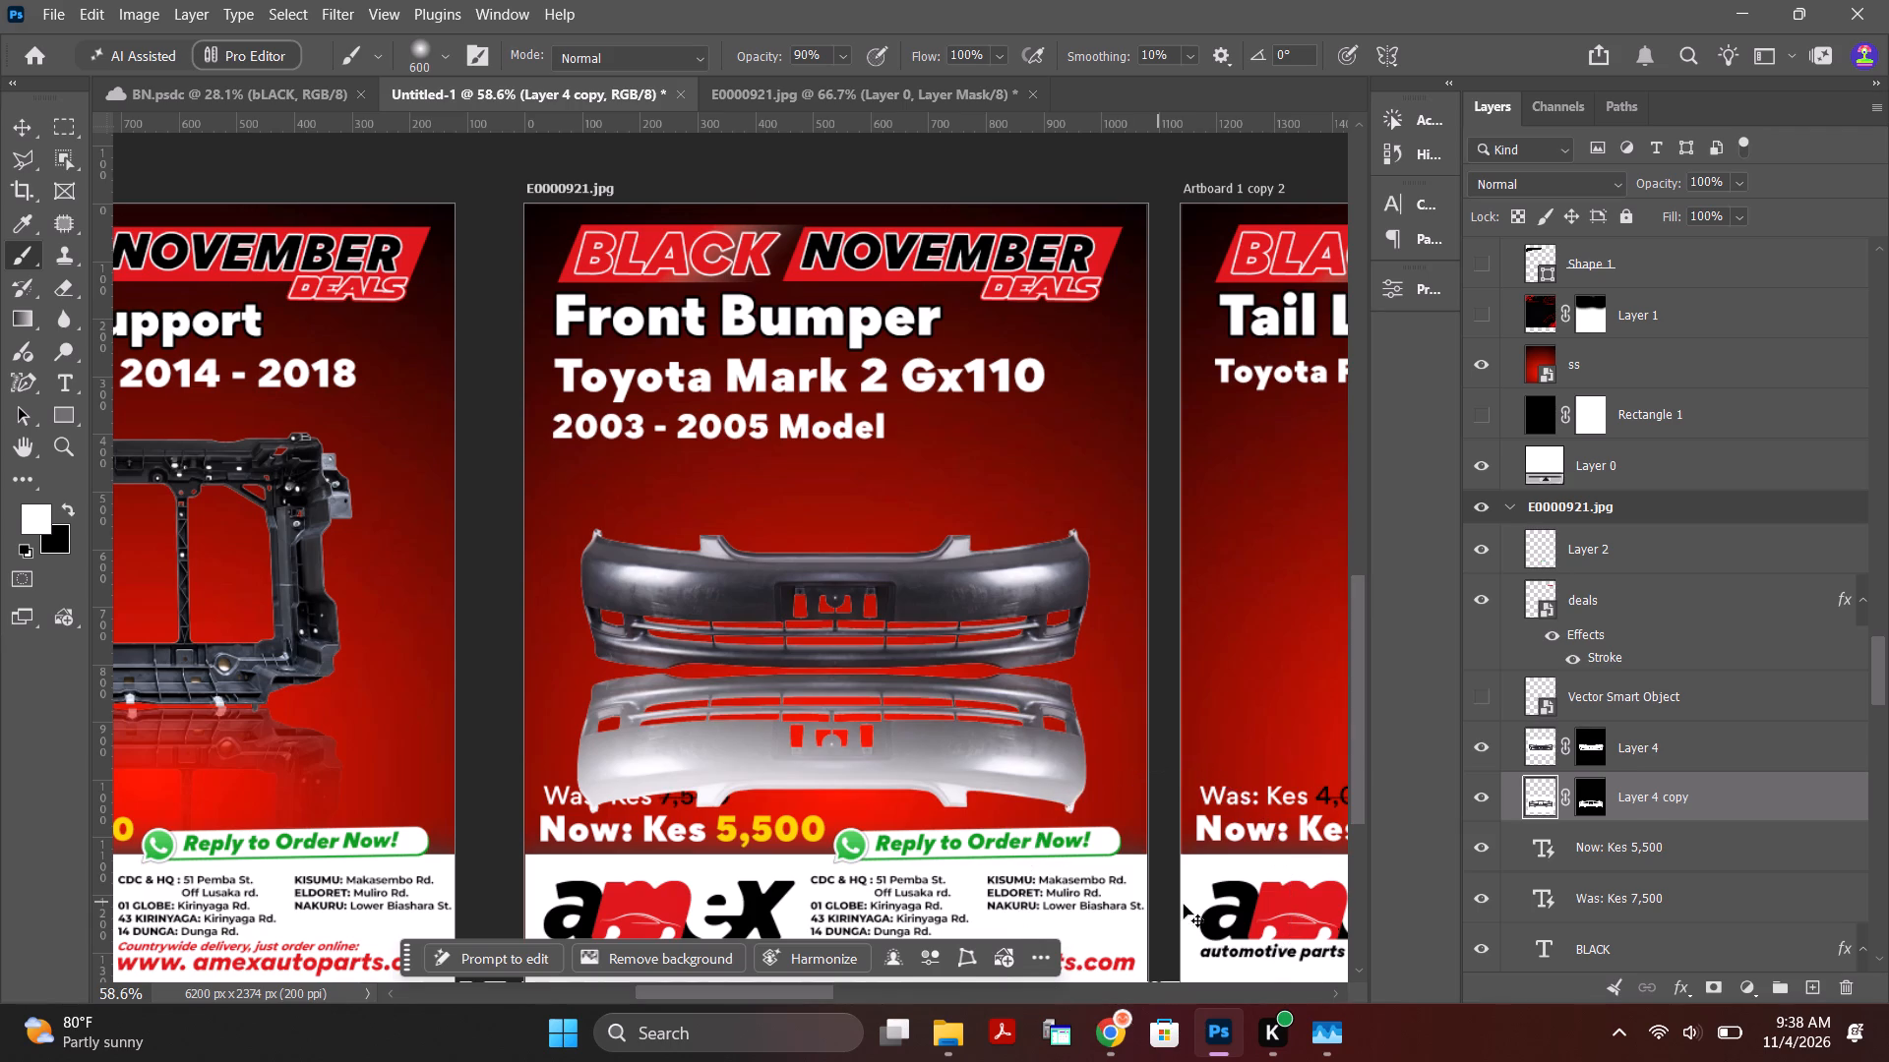
Fade the lower part of the flipped bumper by painting black on its layer mask with a 600 px brush at 90% opacity.
{"action": "left_click", "coordinate": [1592, 803]}
{"action": "left_click_drag", "start_coordinate": [579, 860], "coordinate": [1071, 865]}
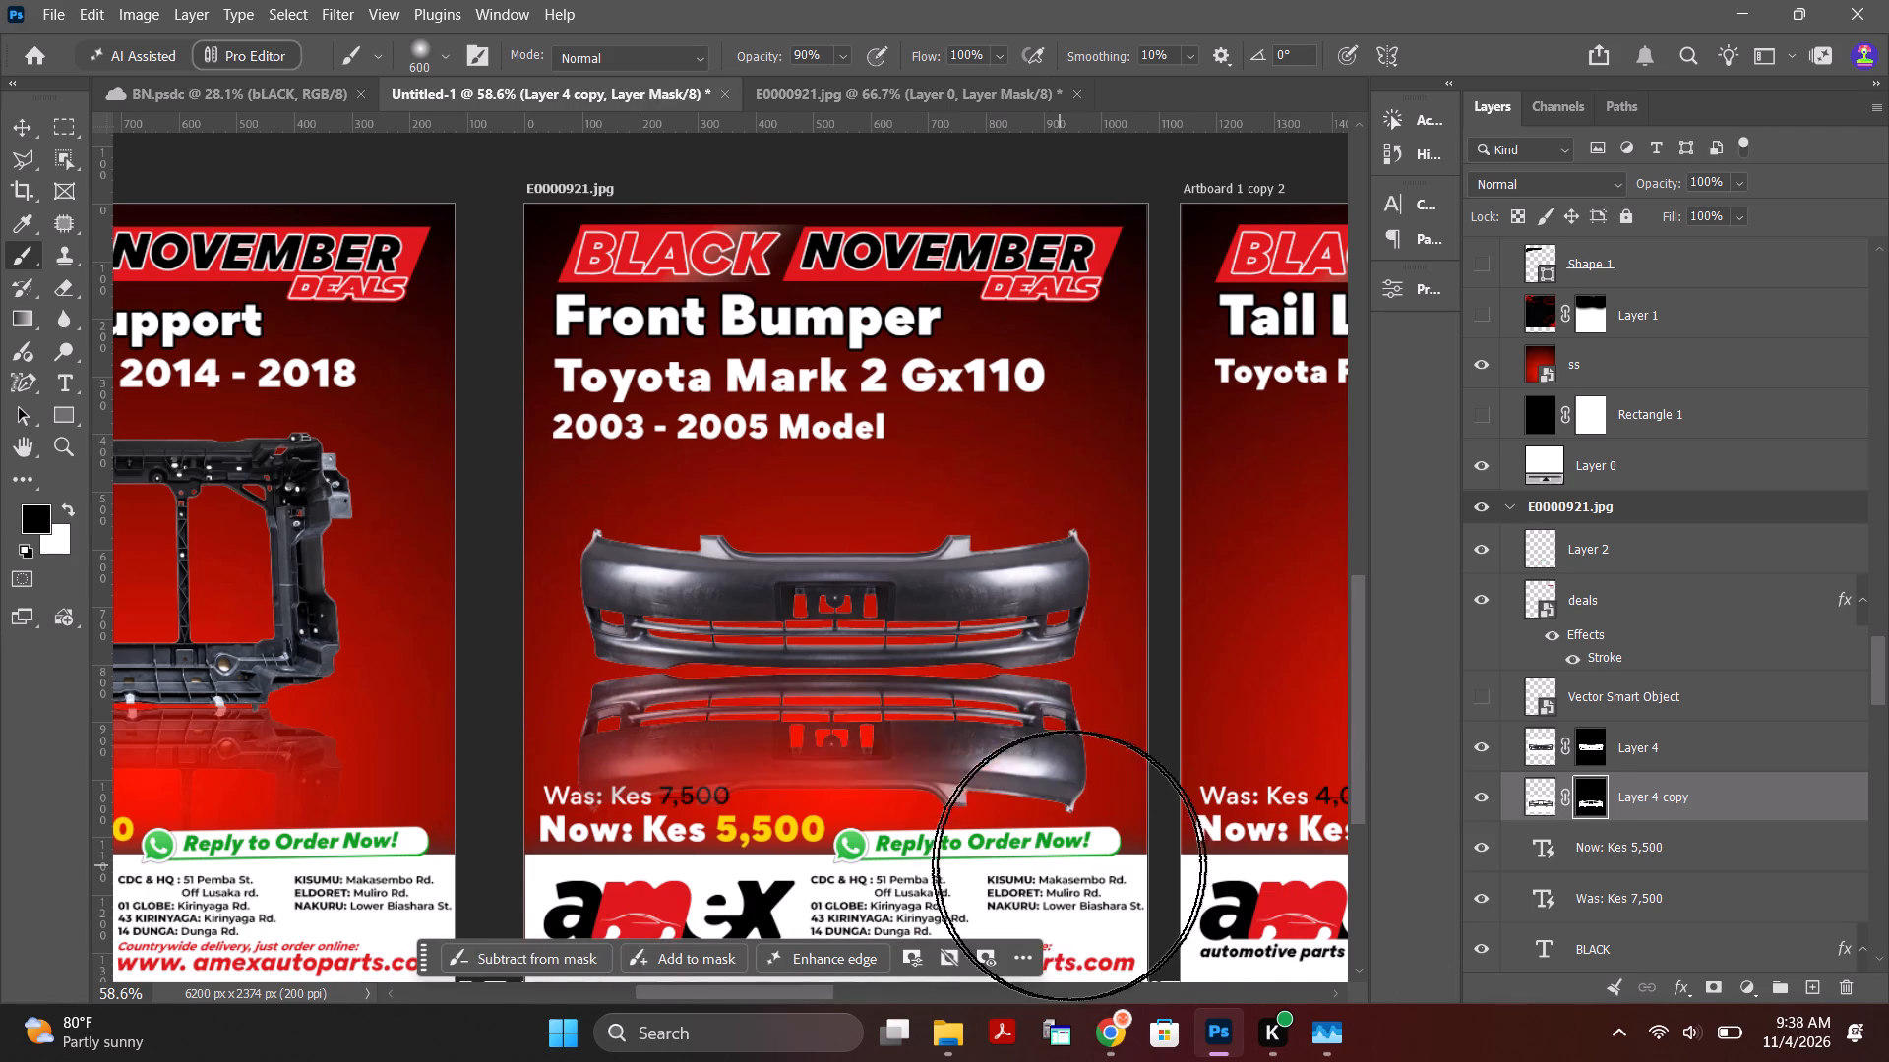
{"action": "left_click_drag", "start_coordinate": [1071, 865], "coordinate": [1240, 872]}
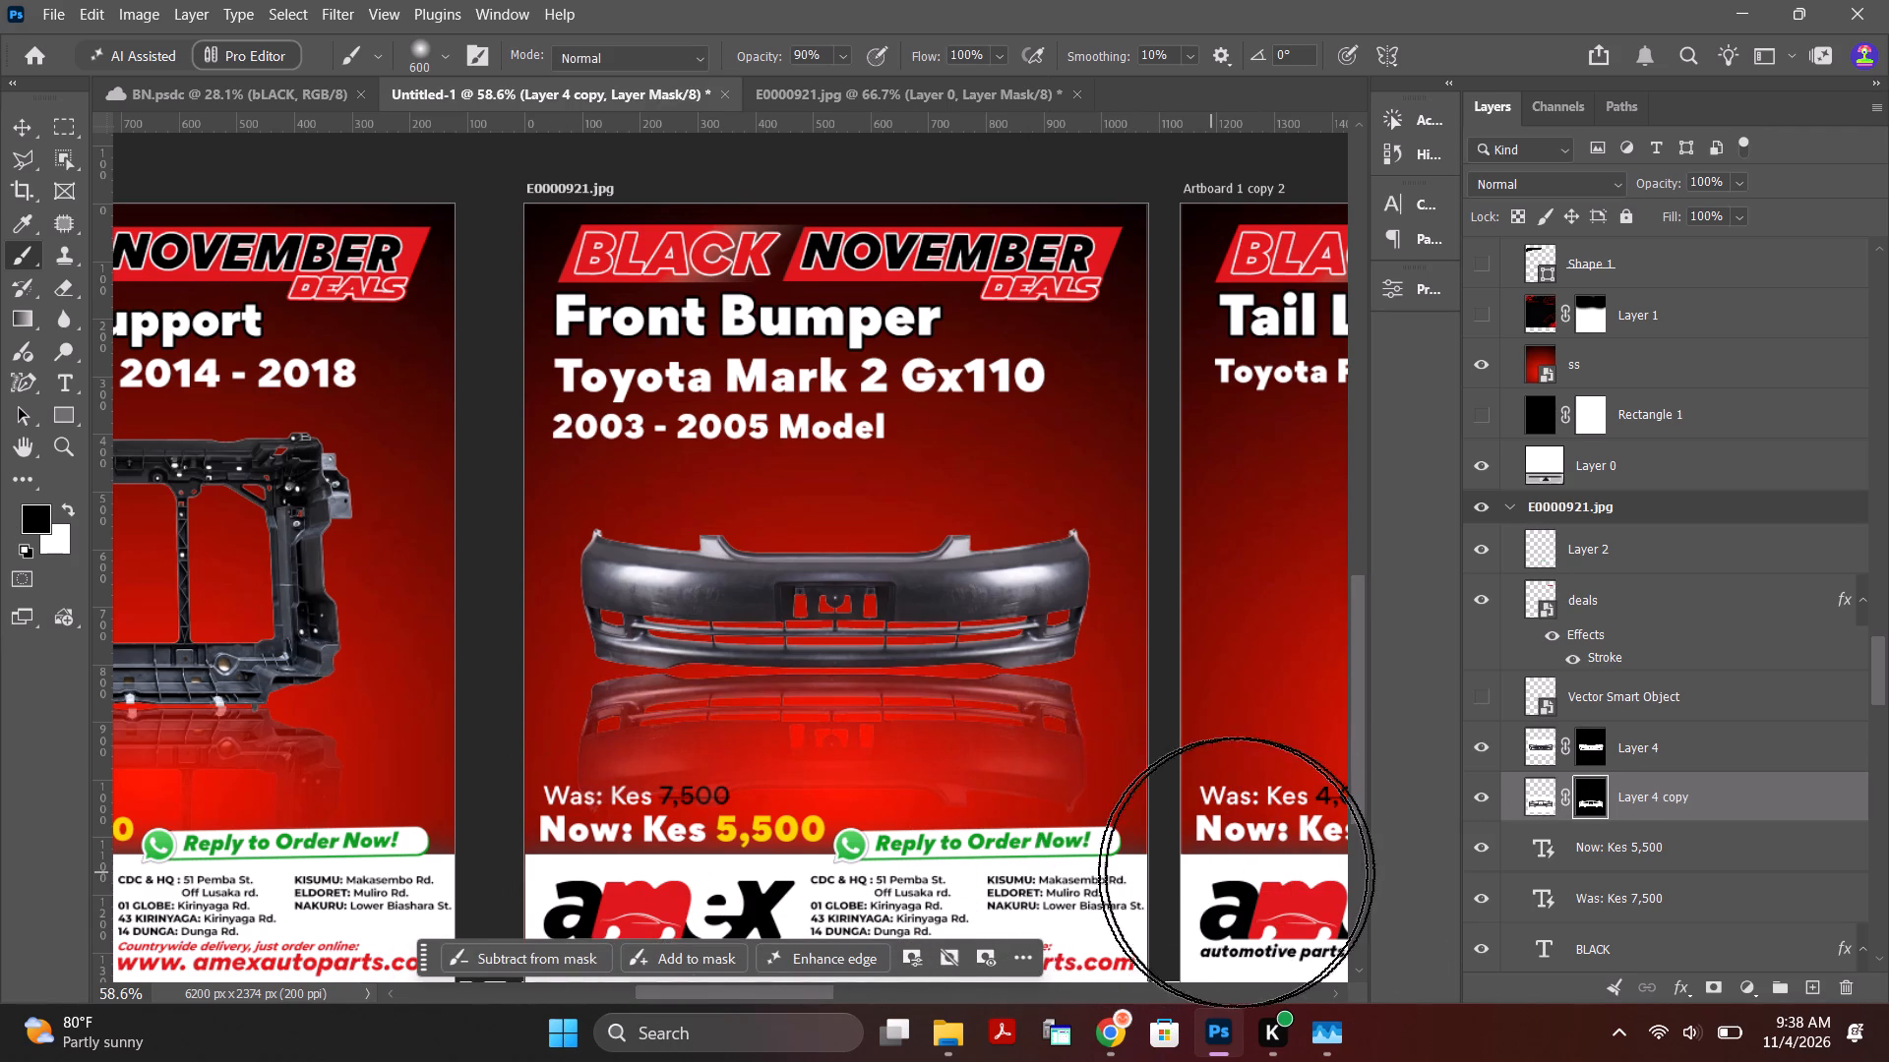
{"action": "left_click_drag", "start_coordinate": [1240, 872], "coordinate": [943, 903]}
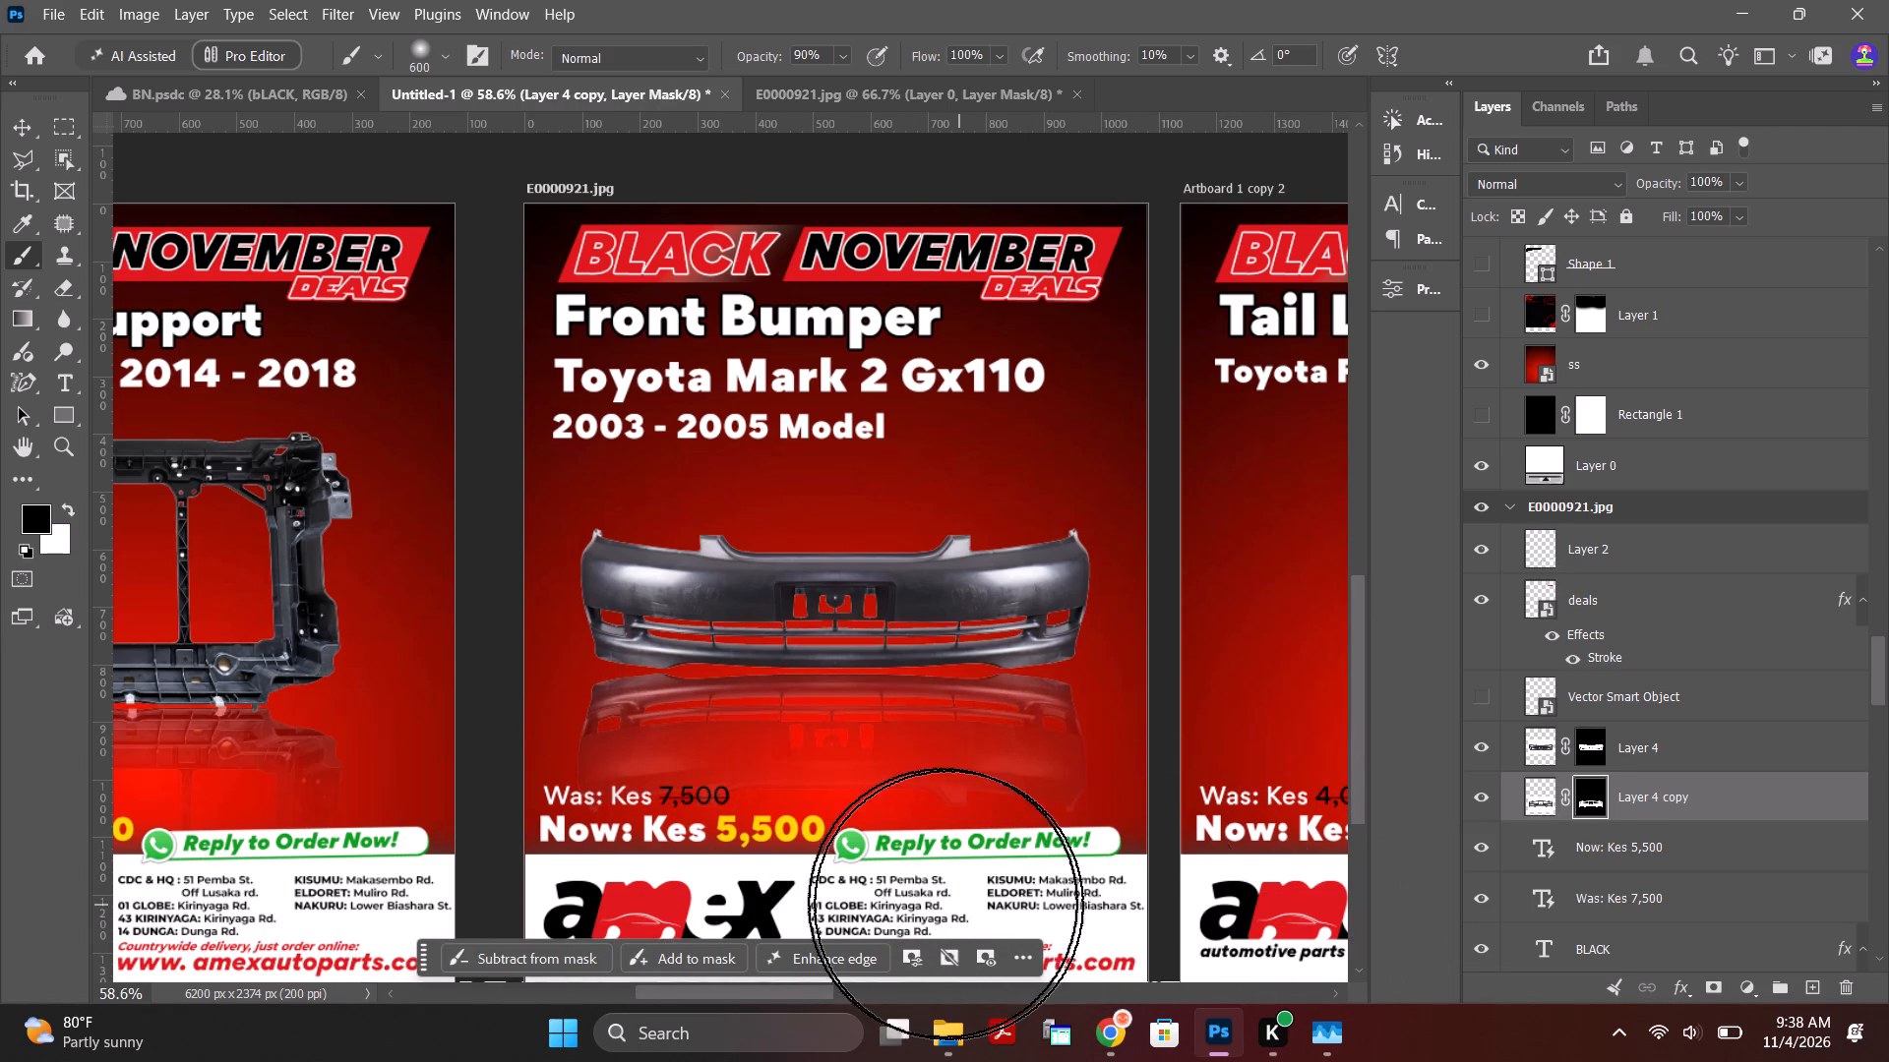
{"action": "left_click_drag", "start_coordinate": [943, 903], "coordinate": [657, 933]}
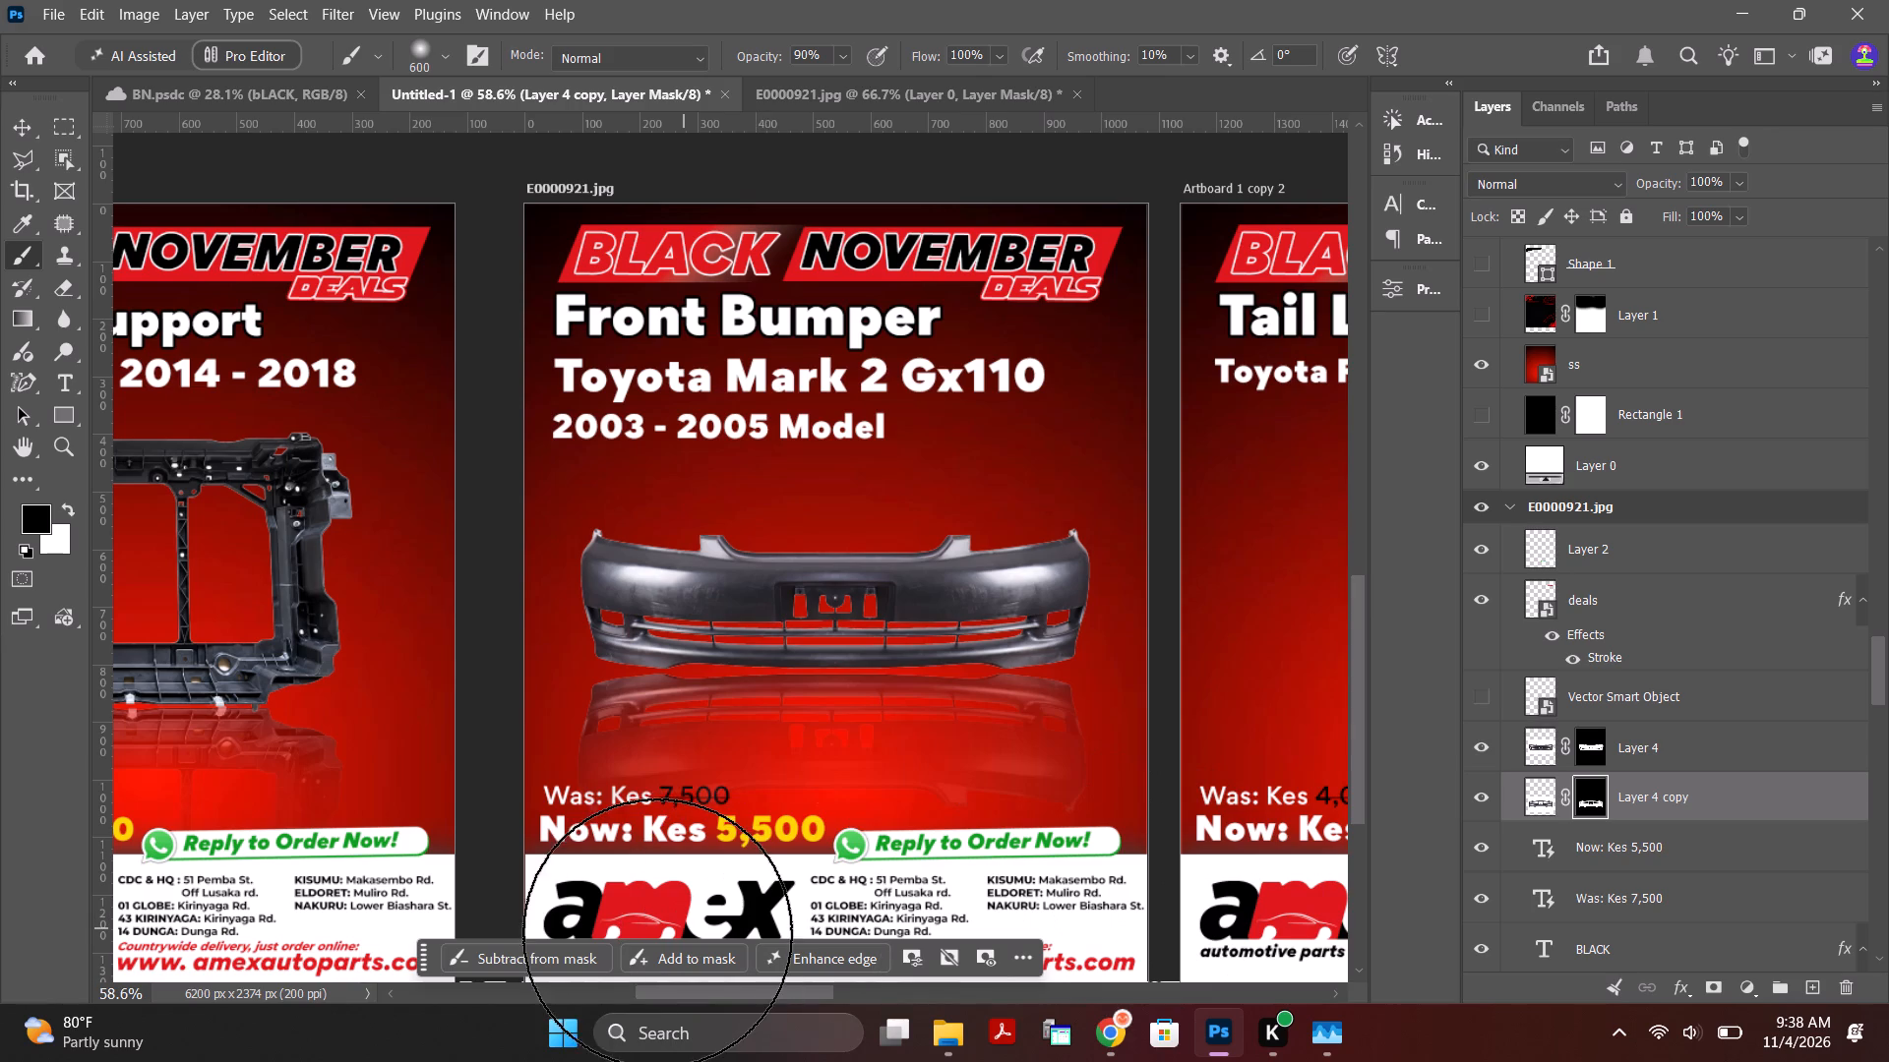
{"action": "left_click_drag", "start_coordinate": [657, 933], "coordinate": [625, 933]}
Mask out the remaining lower part of the reflection above the prices with a 250 px brush at 100% opacity.
{"action": "left_click_drag", "start_coordinate": [759, 55], "coordinate": [1036, 84]}
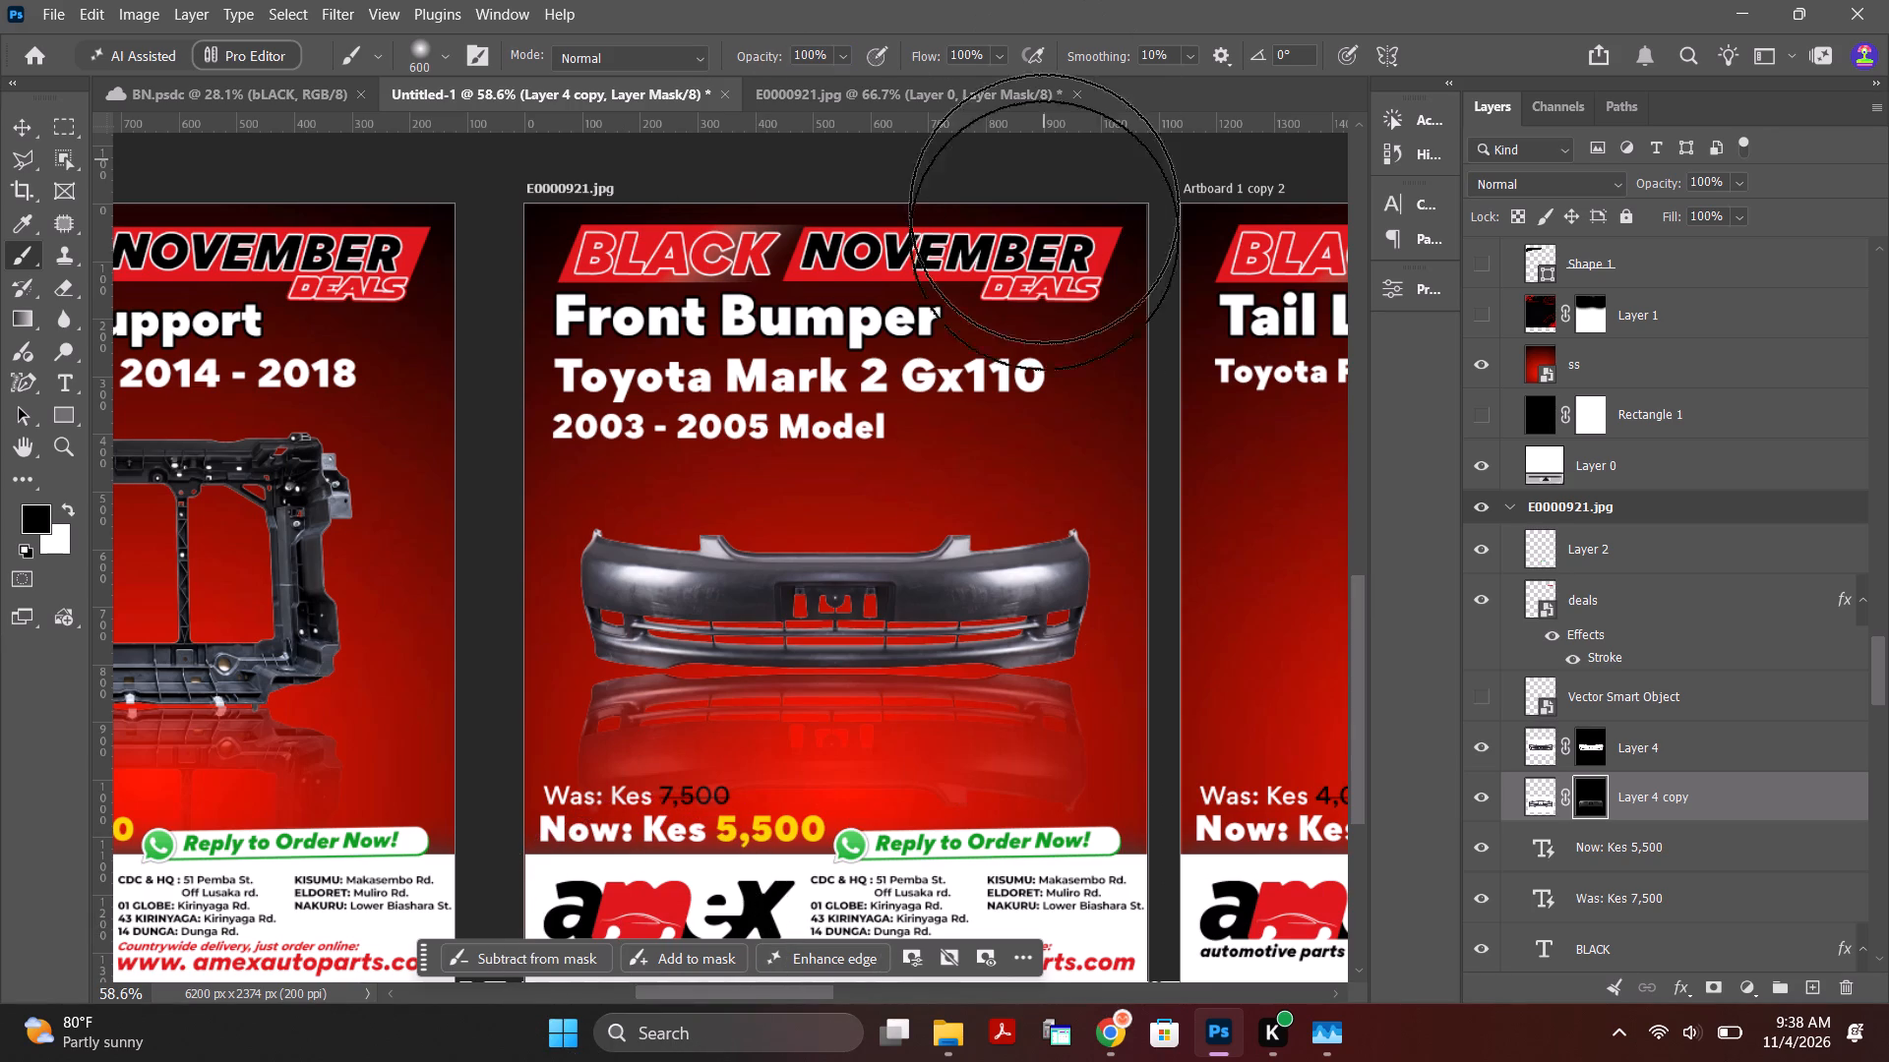
{"action": "key", "text": "bracketleft"}
{"action": "key", "text": "bracketleft"}
{"action": "key", "text": "bracketleft"}
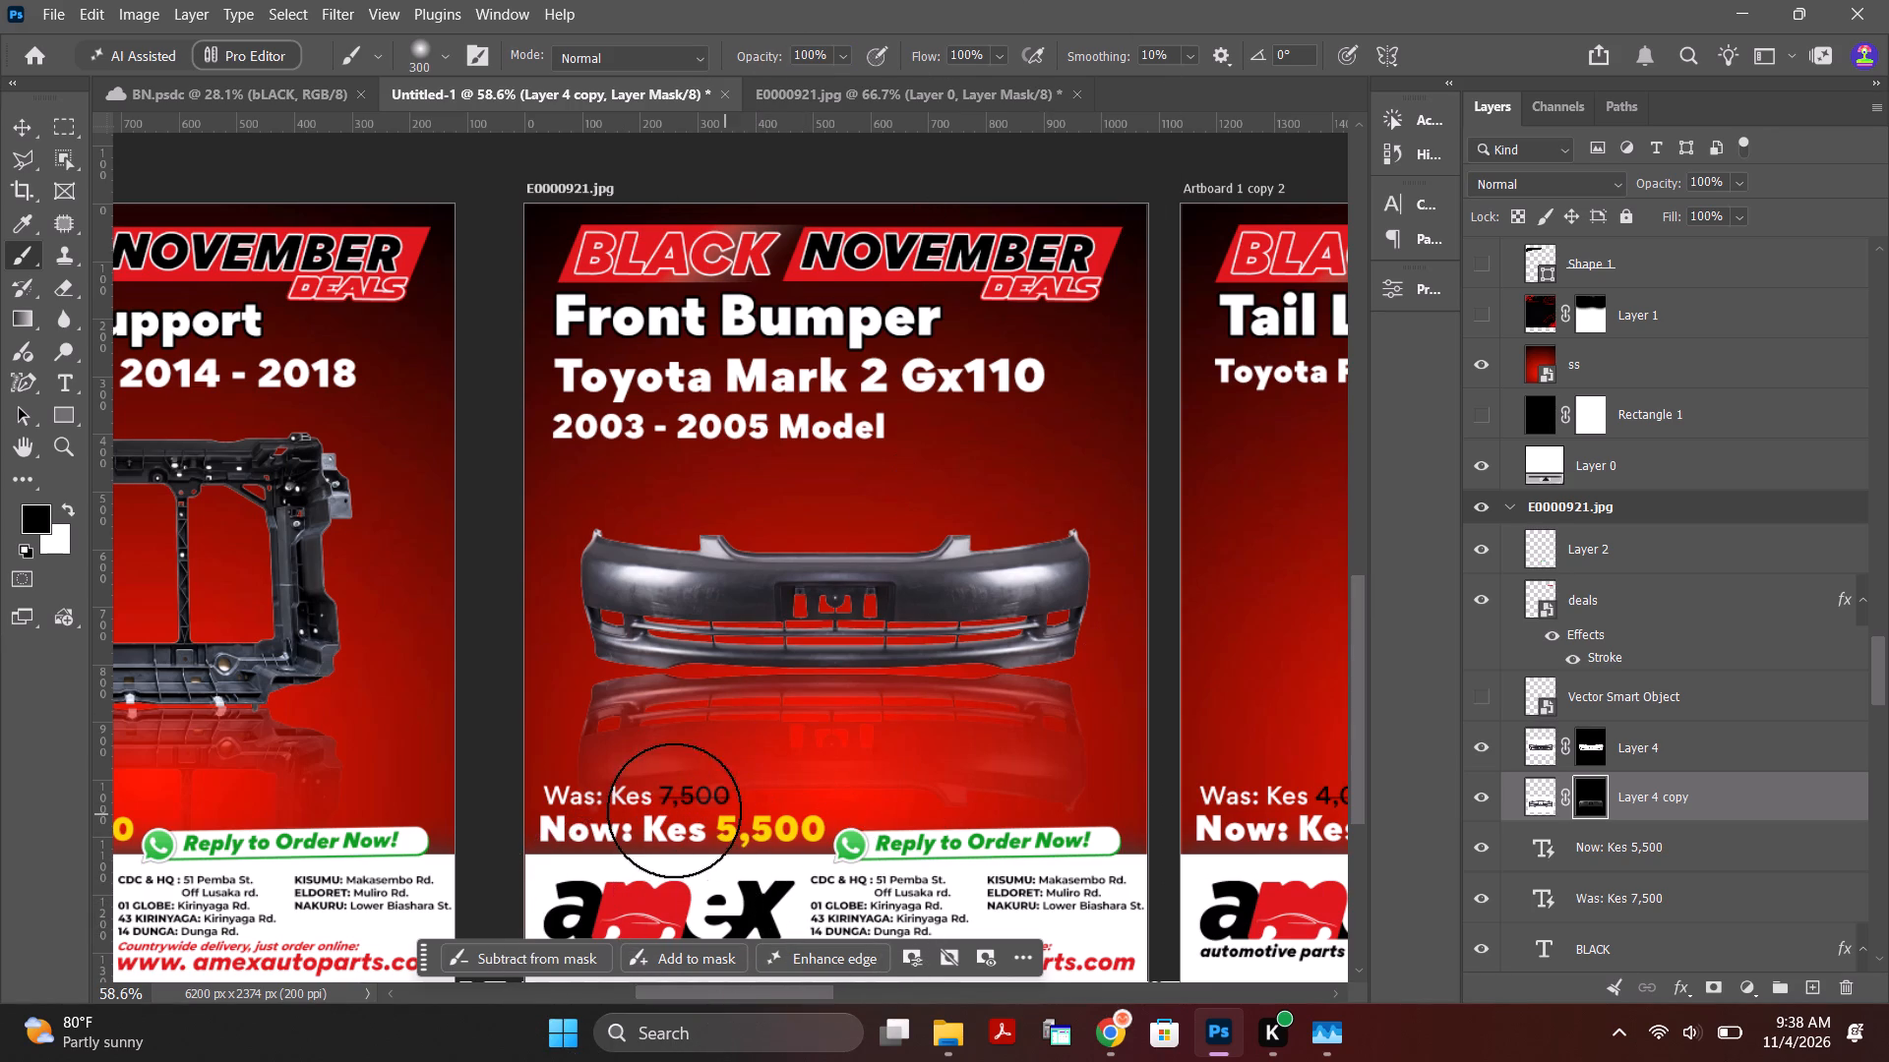
{"action": "key", "text": "bracketleft"}
{"action": "left_click", "coordinate": [610, 791]}
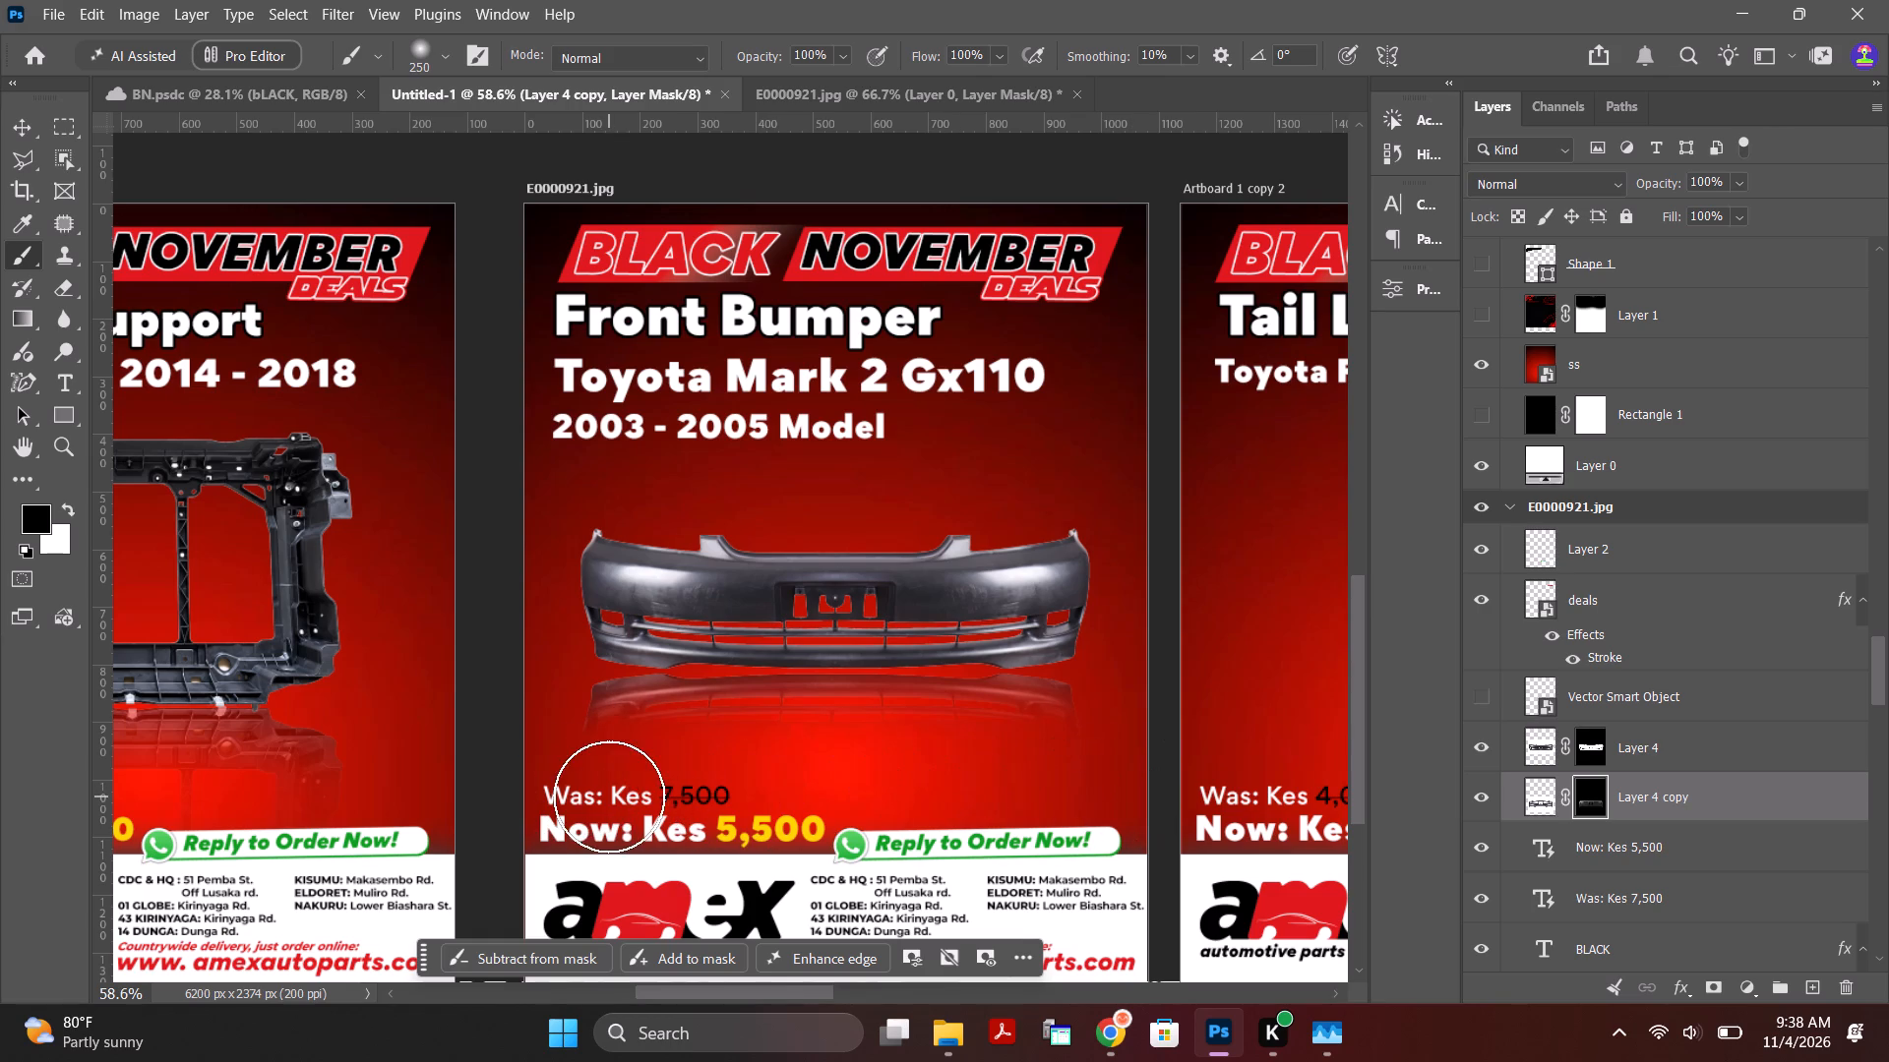
Soften the lower edge of the bumper reflection on its mask with the 250 px brush at 53% opacity.
{"action": "left_click_drag", "start_coordinate": [767, 62], "coordinate": [725, 65]}
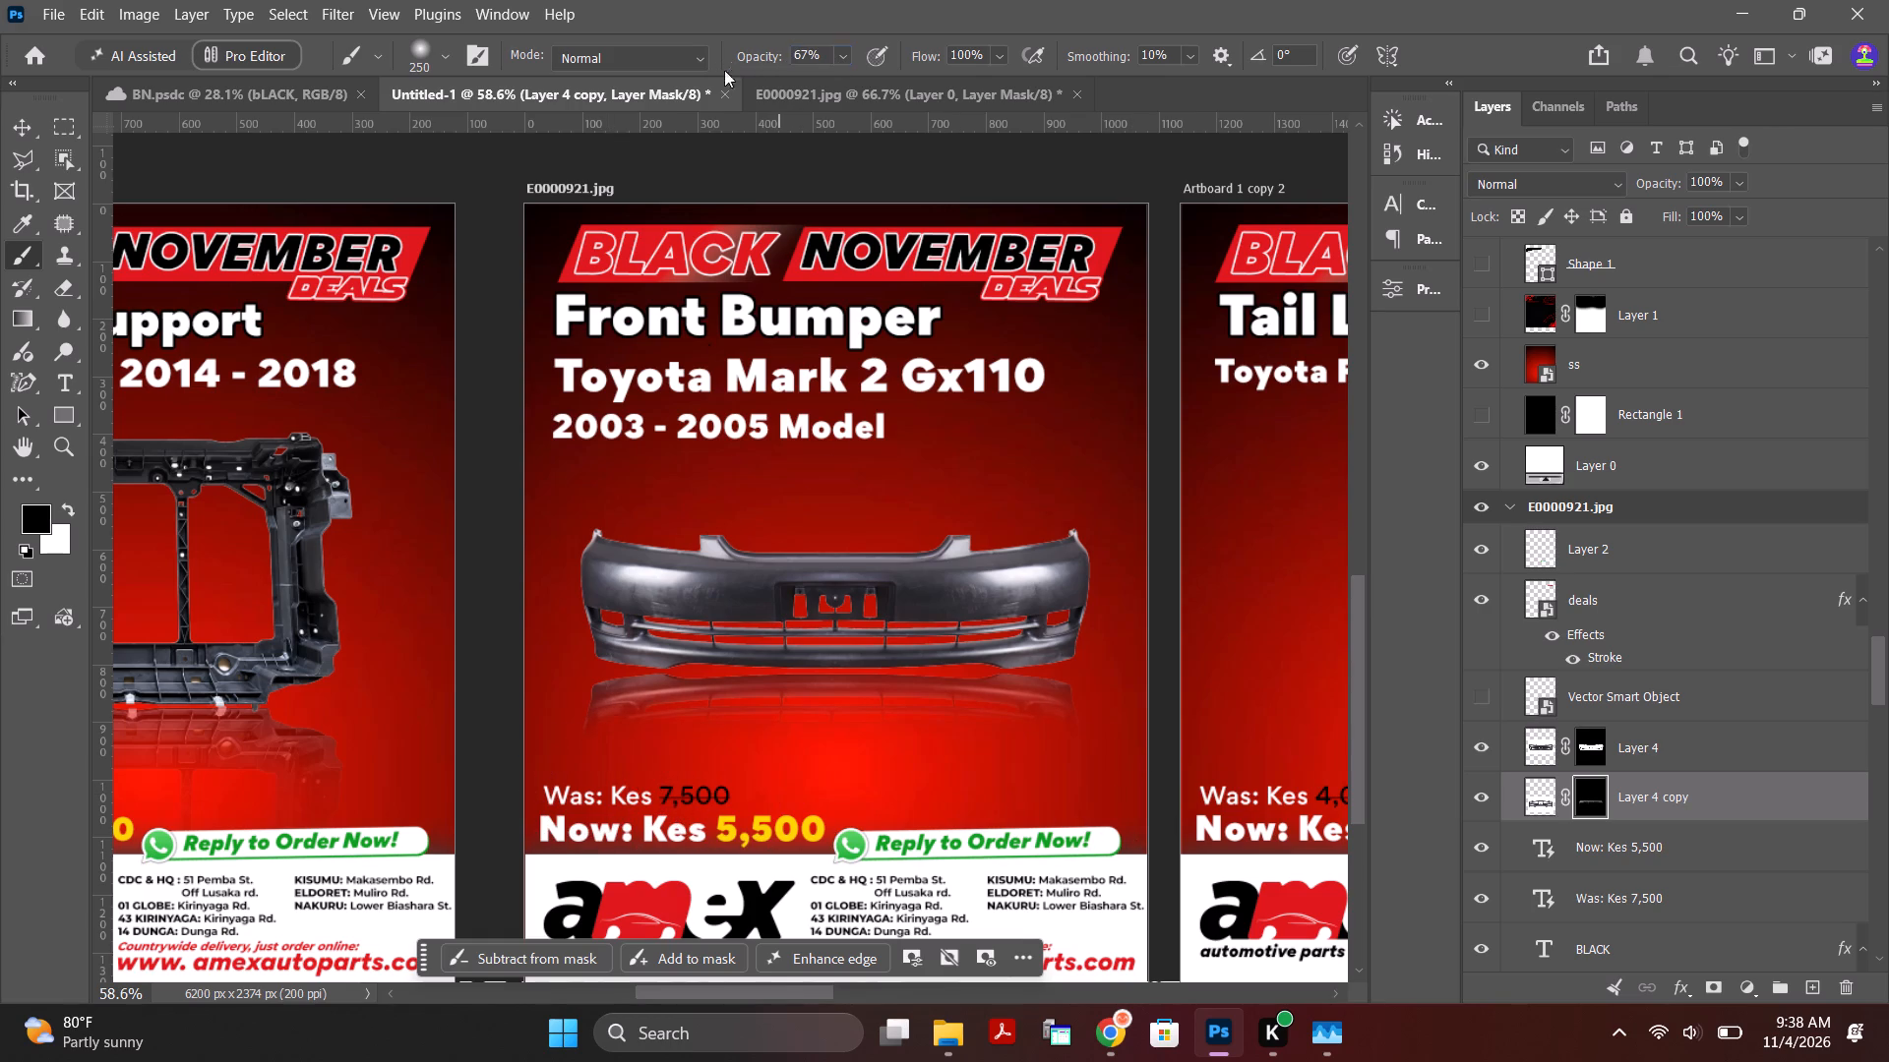
{"action": "left_click_drag", "start_coordinate": [767, 59], "coordinate": [750, 56]}
{"action": "left_click_drag", "start_coordinate": [647, 769], "coordinate": [1034, 771]}
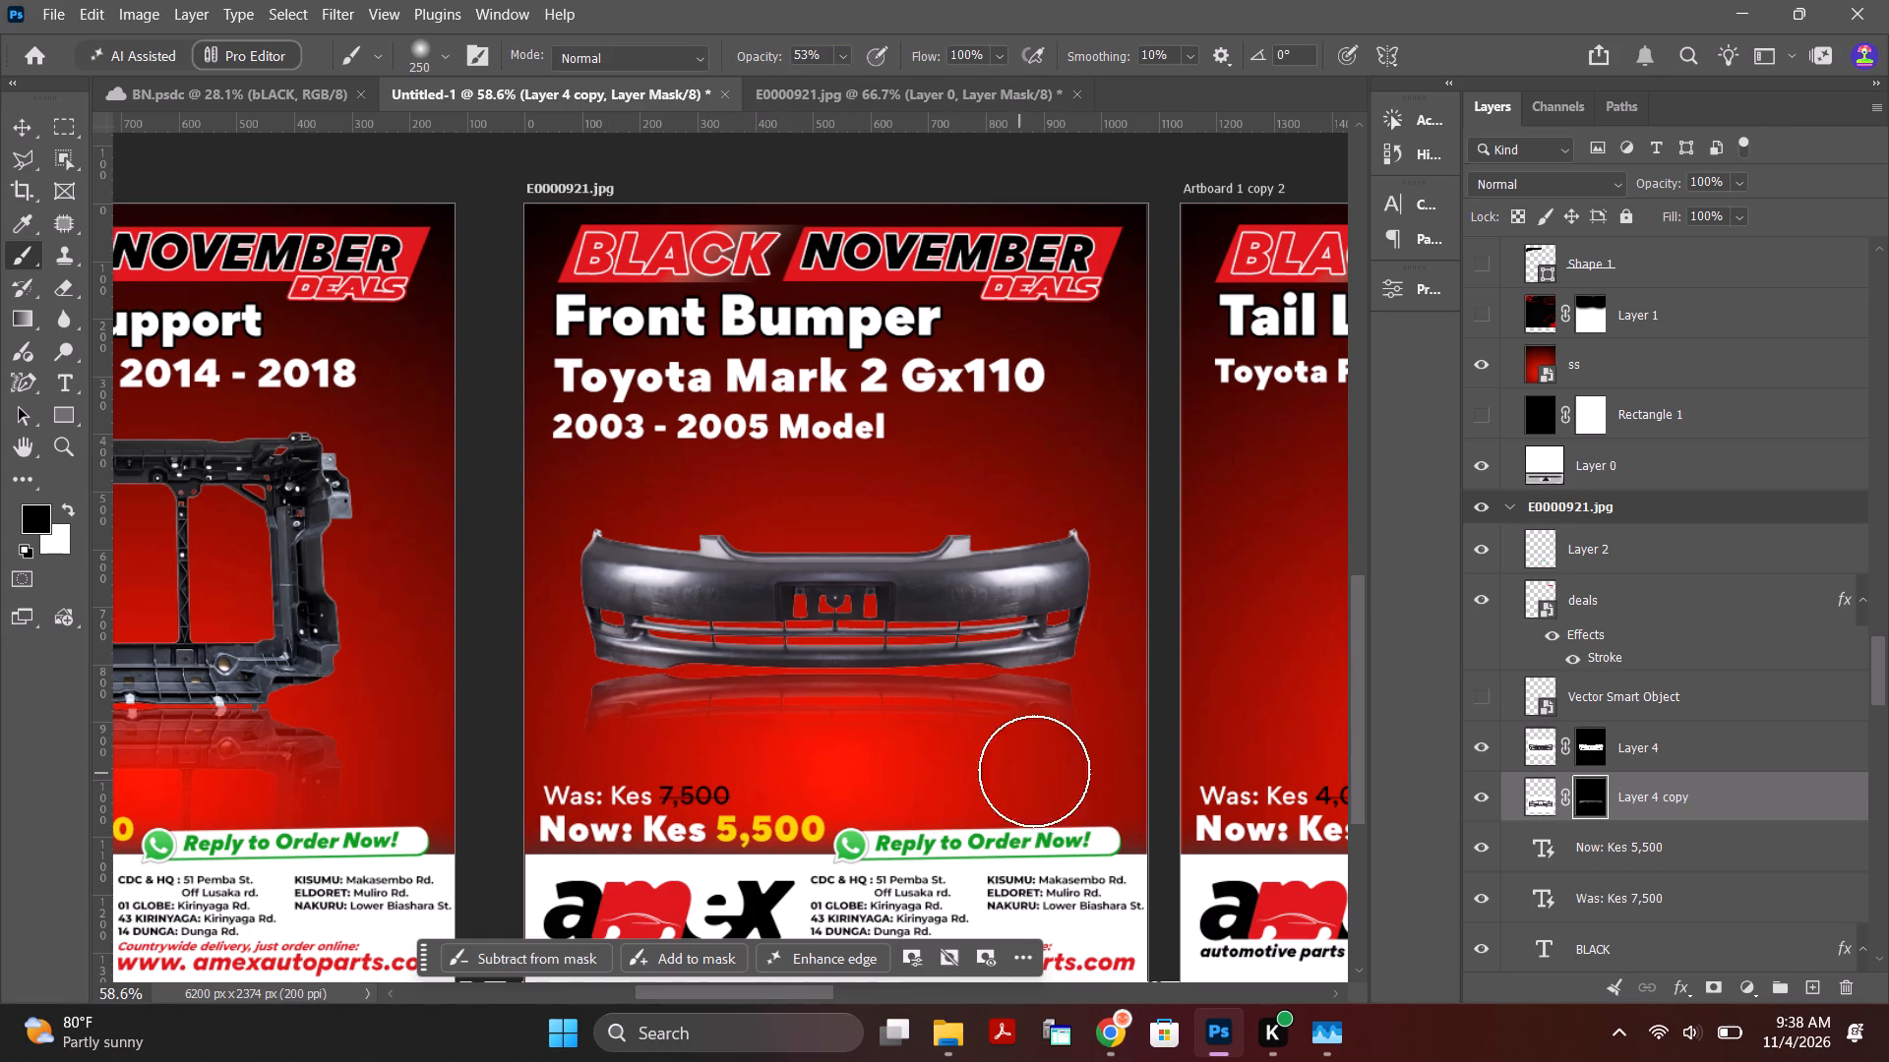
{"action": "left_click_drag", "start_coordinate": [1034, 771], "coordinate": [1135, 768]}
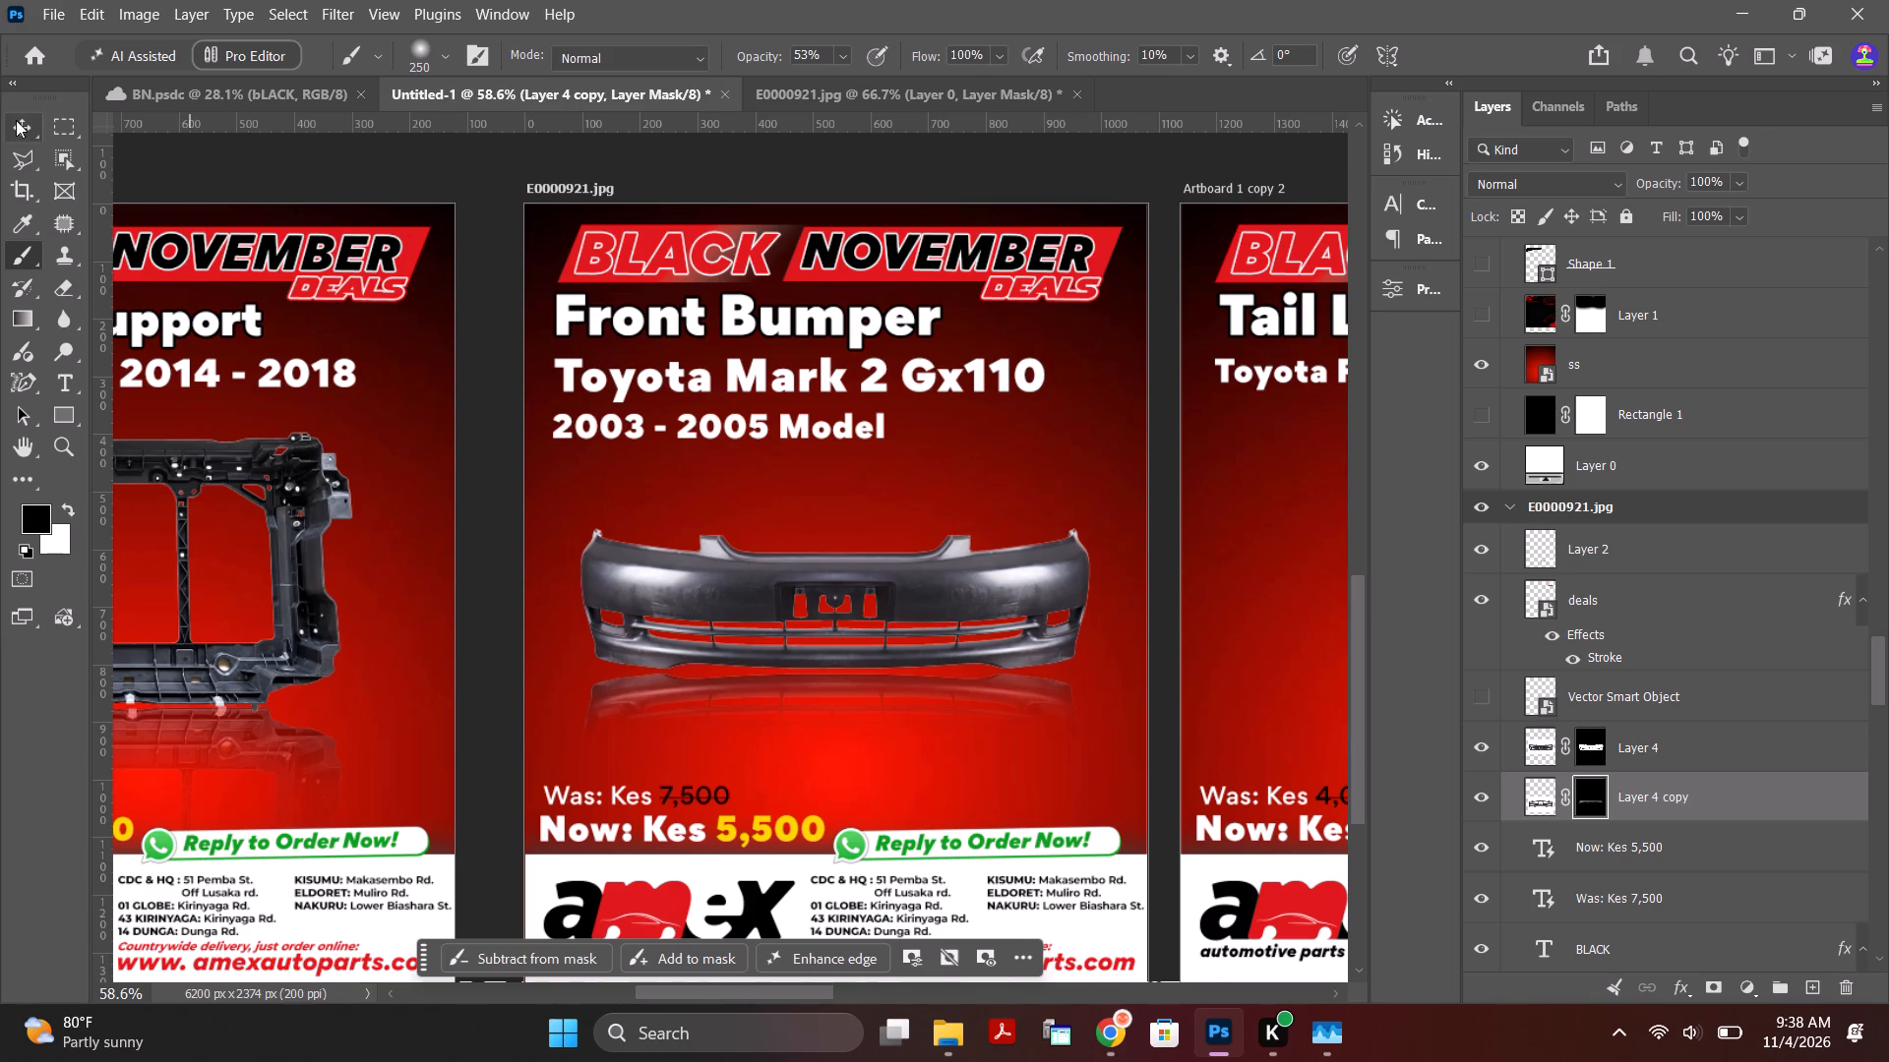
Set the reflection layer, Layer 4 copy, to 70% opacity.
{"action": "left_click", "coordinate": [19, 122]}
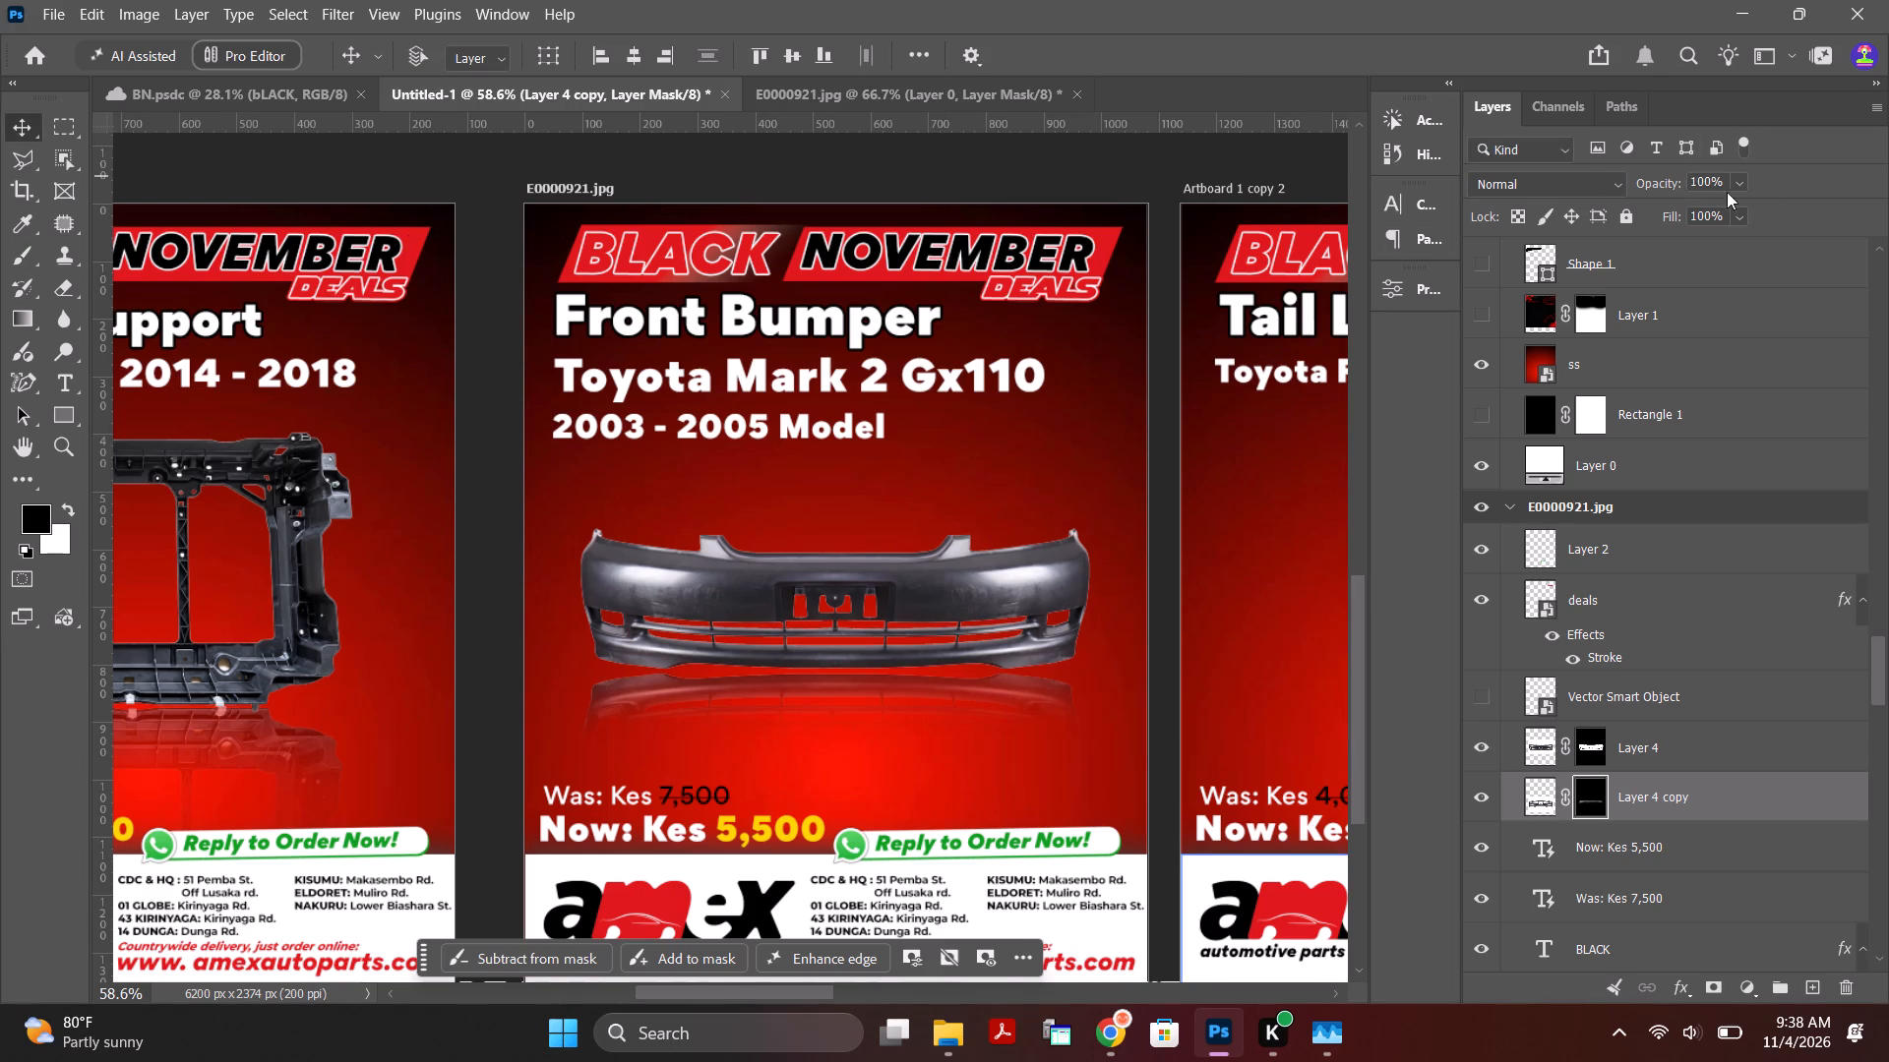
{"action": "left_click_drag", "start_coordinate": [1722, 182], "coordinate": [1654, 185]}
{"action": "type", "text": "50"}
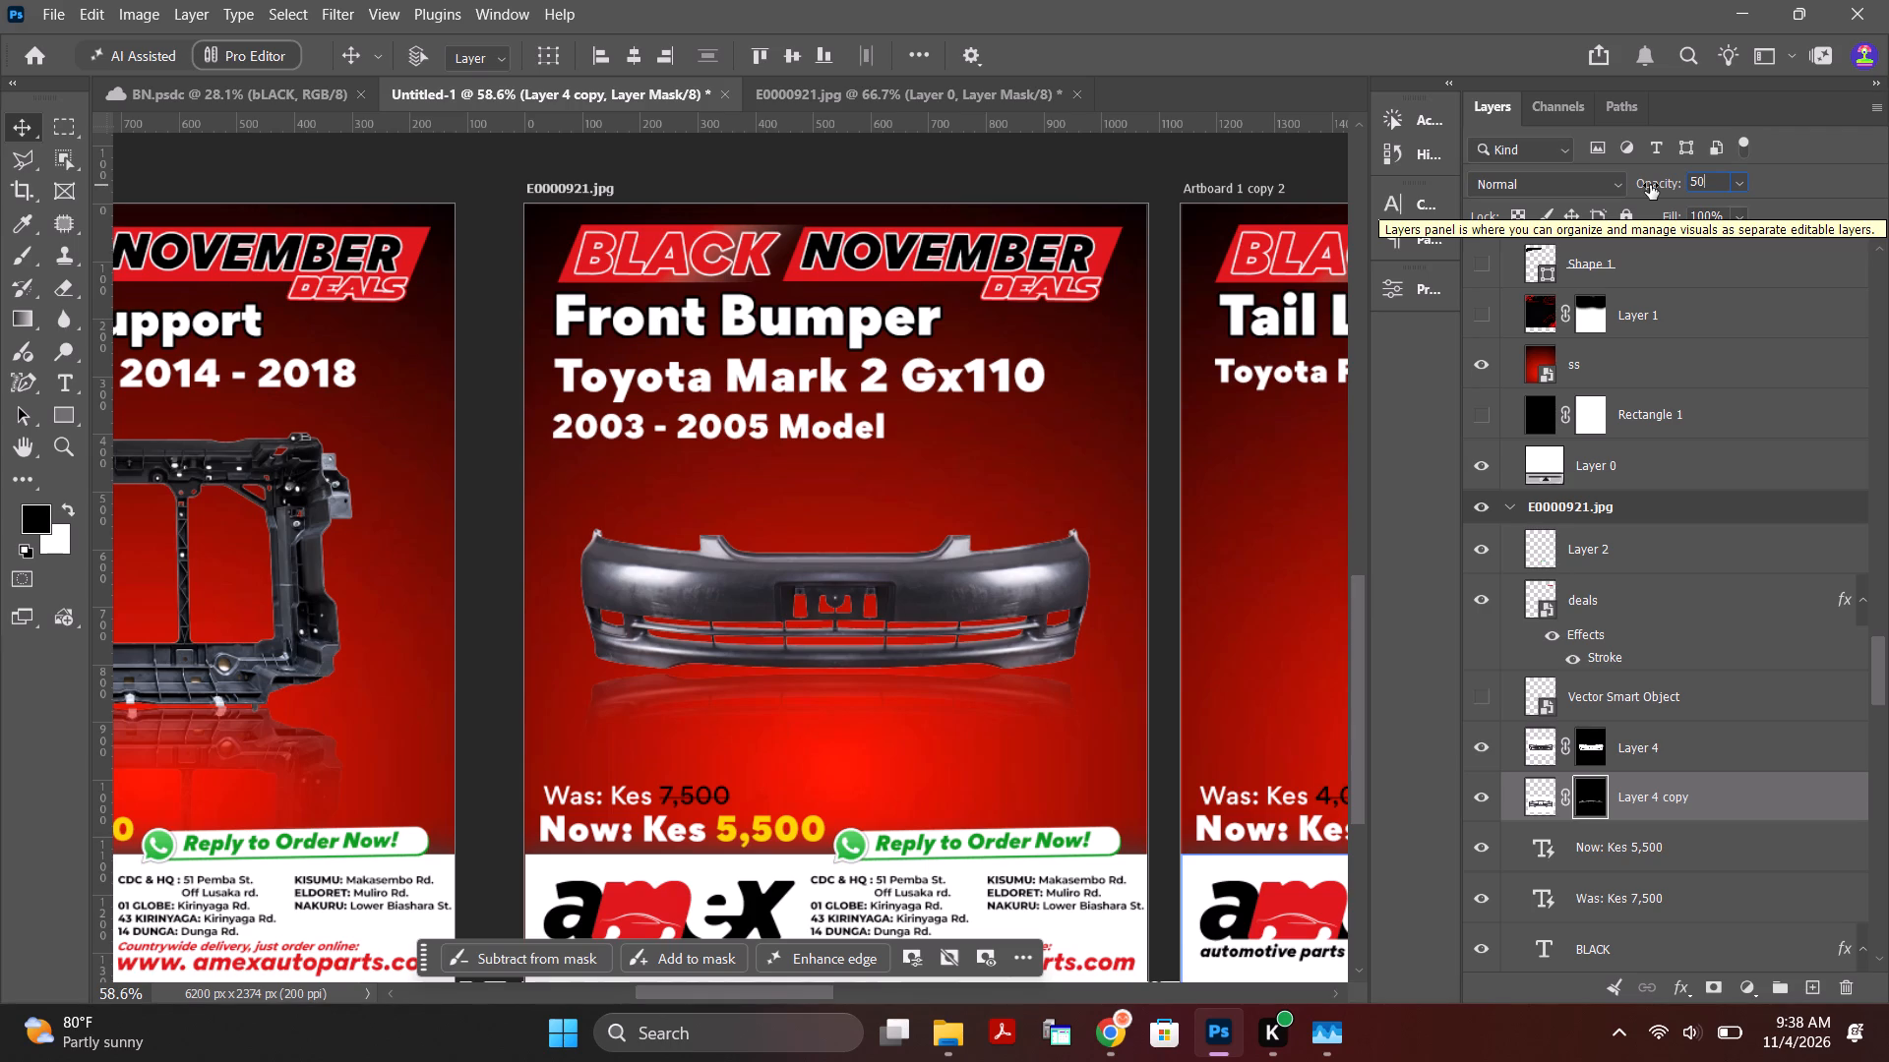
{"action": "key", "text": "BackSpace"}
{"action": "key", "text": "BackSpace"}
{"action": "type", "text": "70"}
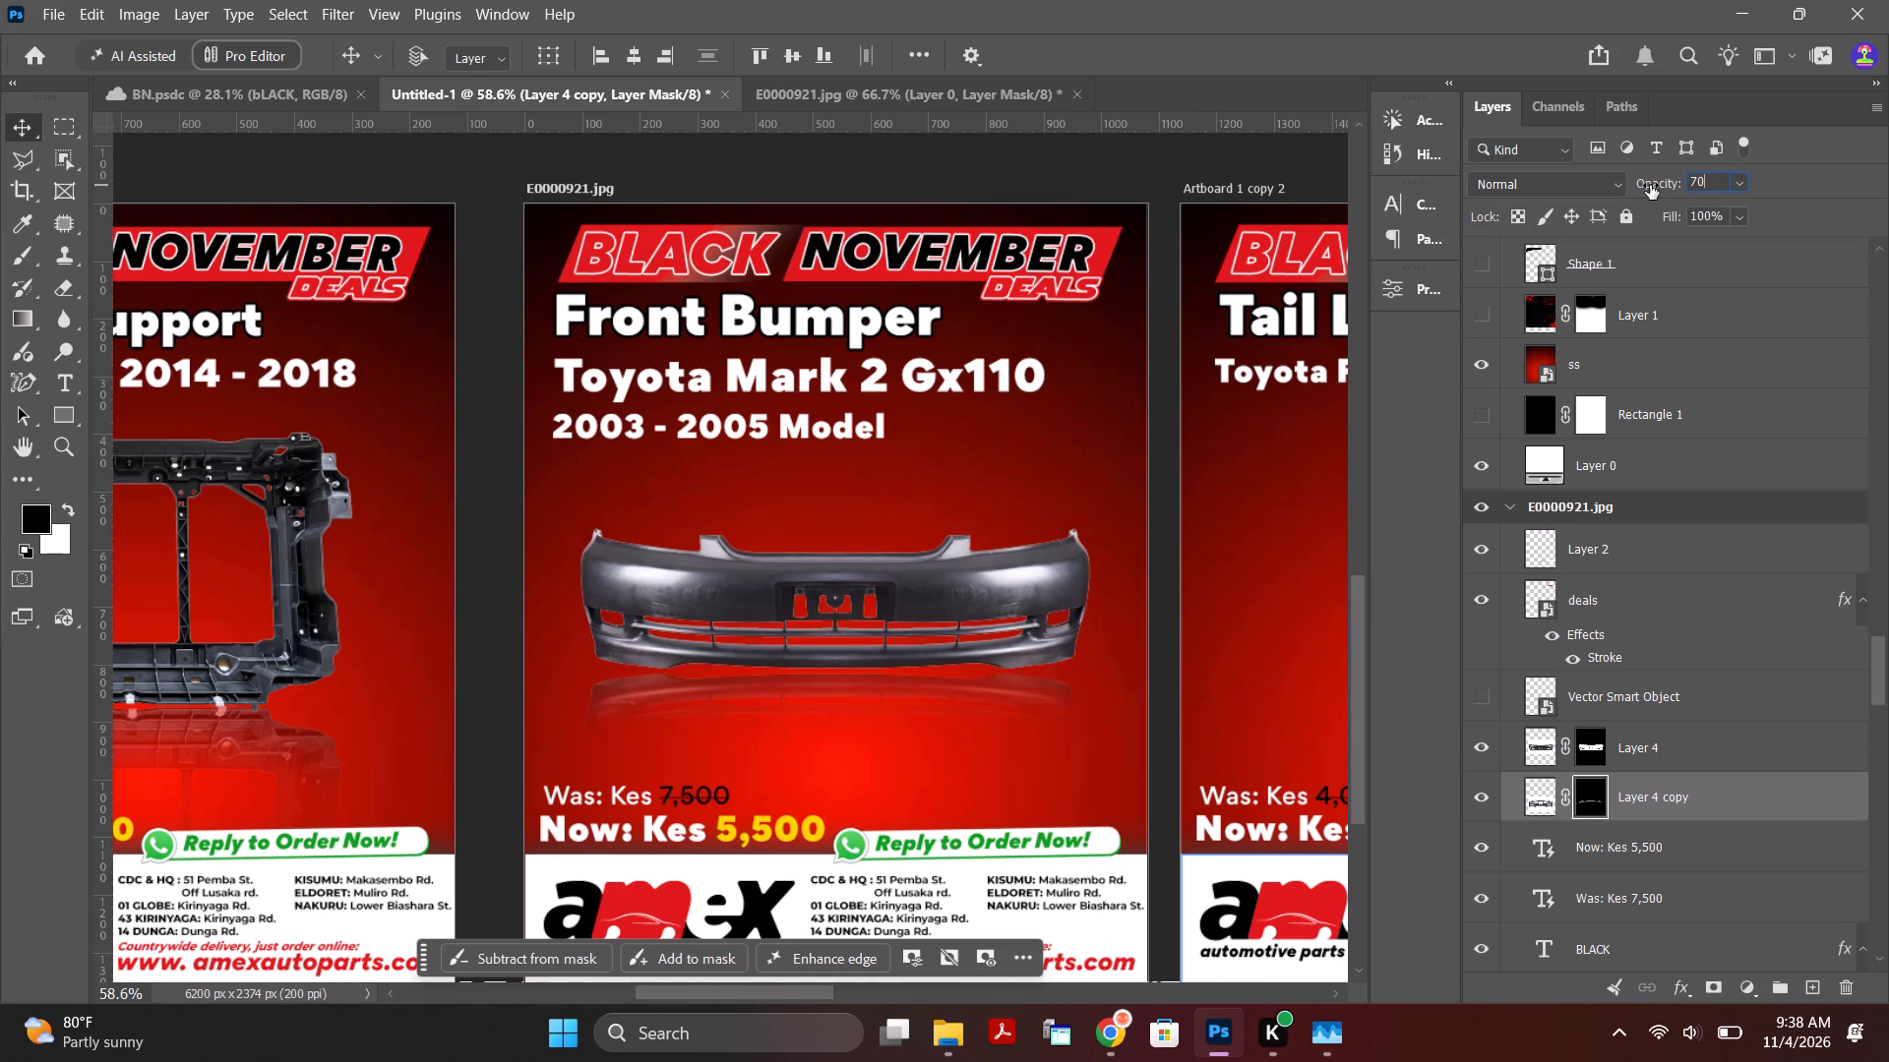
{"action": "left_click", "coordinate": [17, 119]}
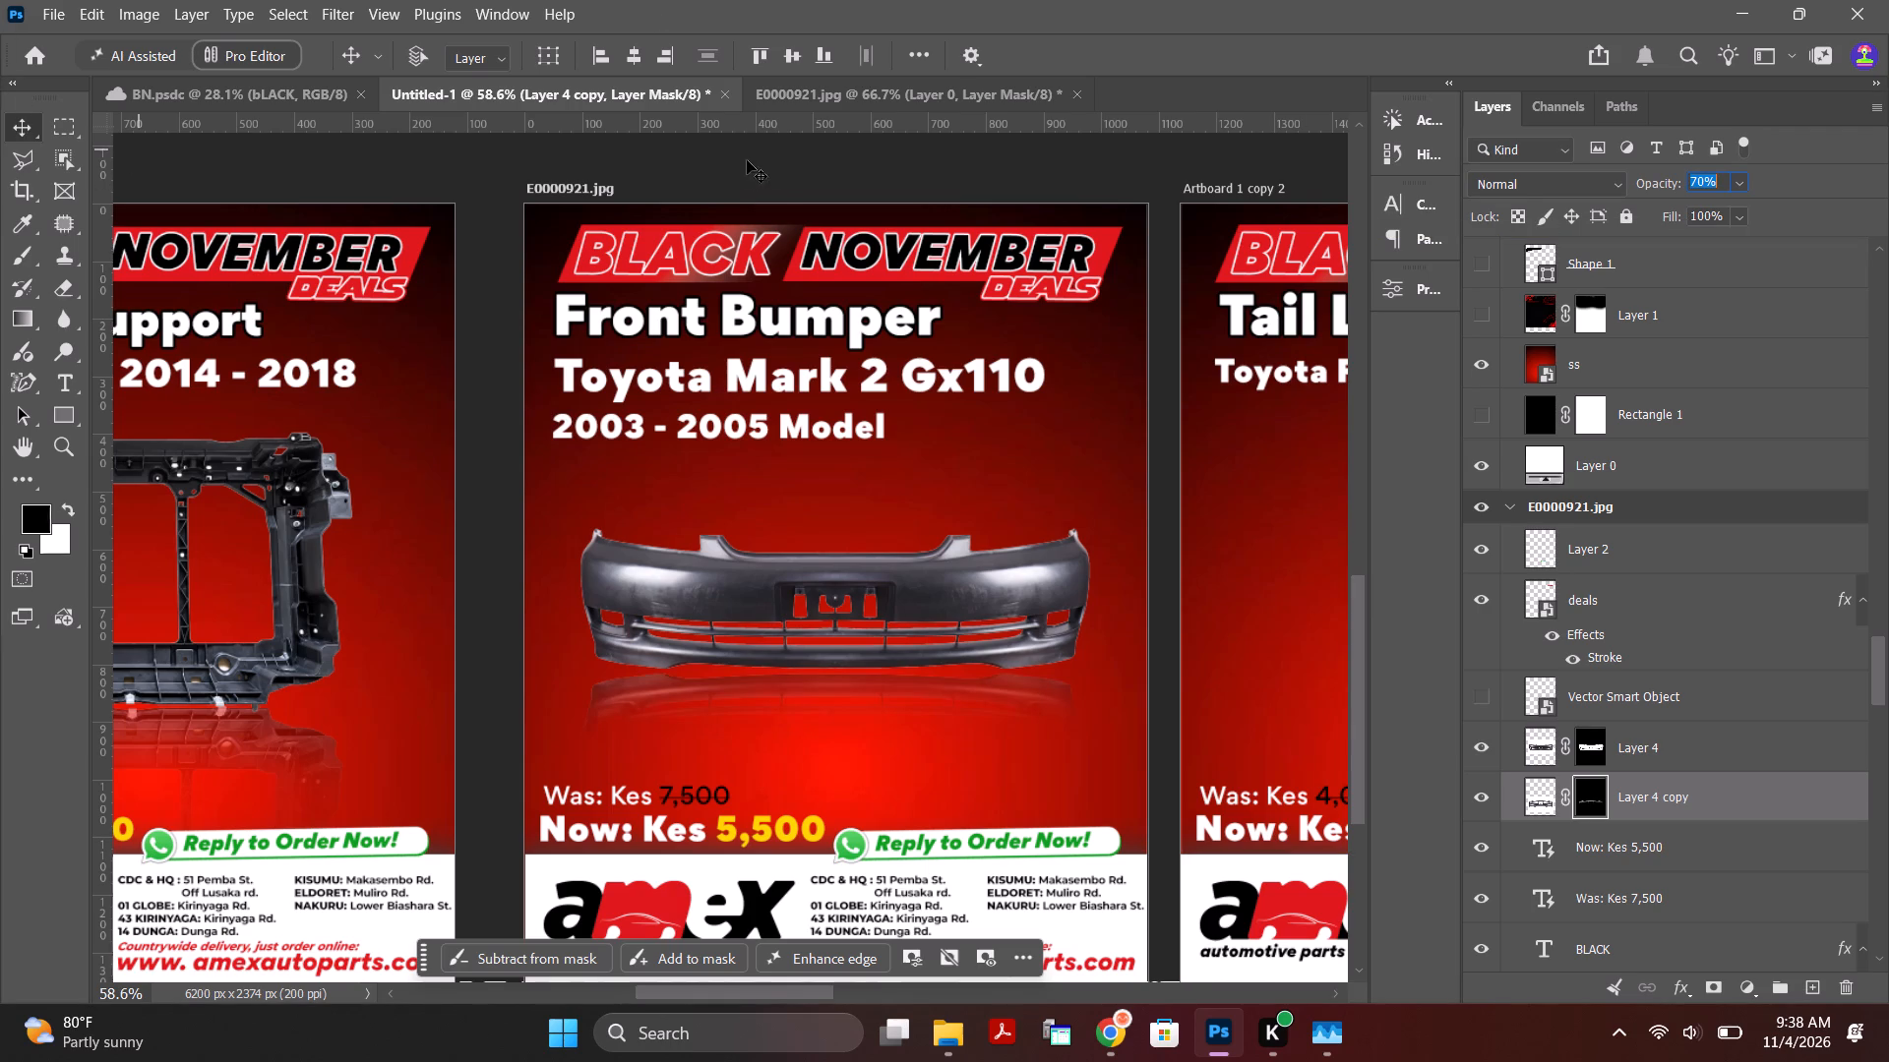
{"action": "left_click", "coordinate": [772, 184]}
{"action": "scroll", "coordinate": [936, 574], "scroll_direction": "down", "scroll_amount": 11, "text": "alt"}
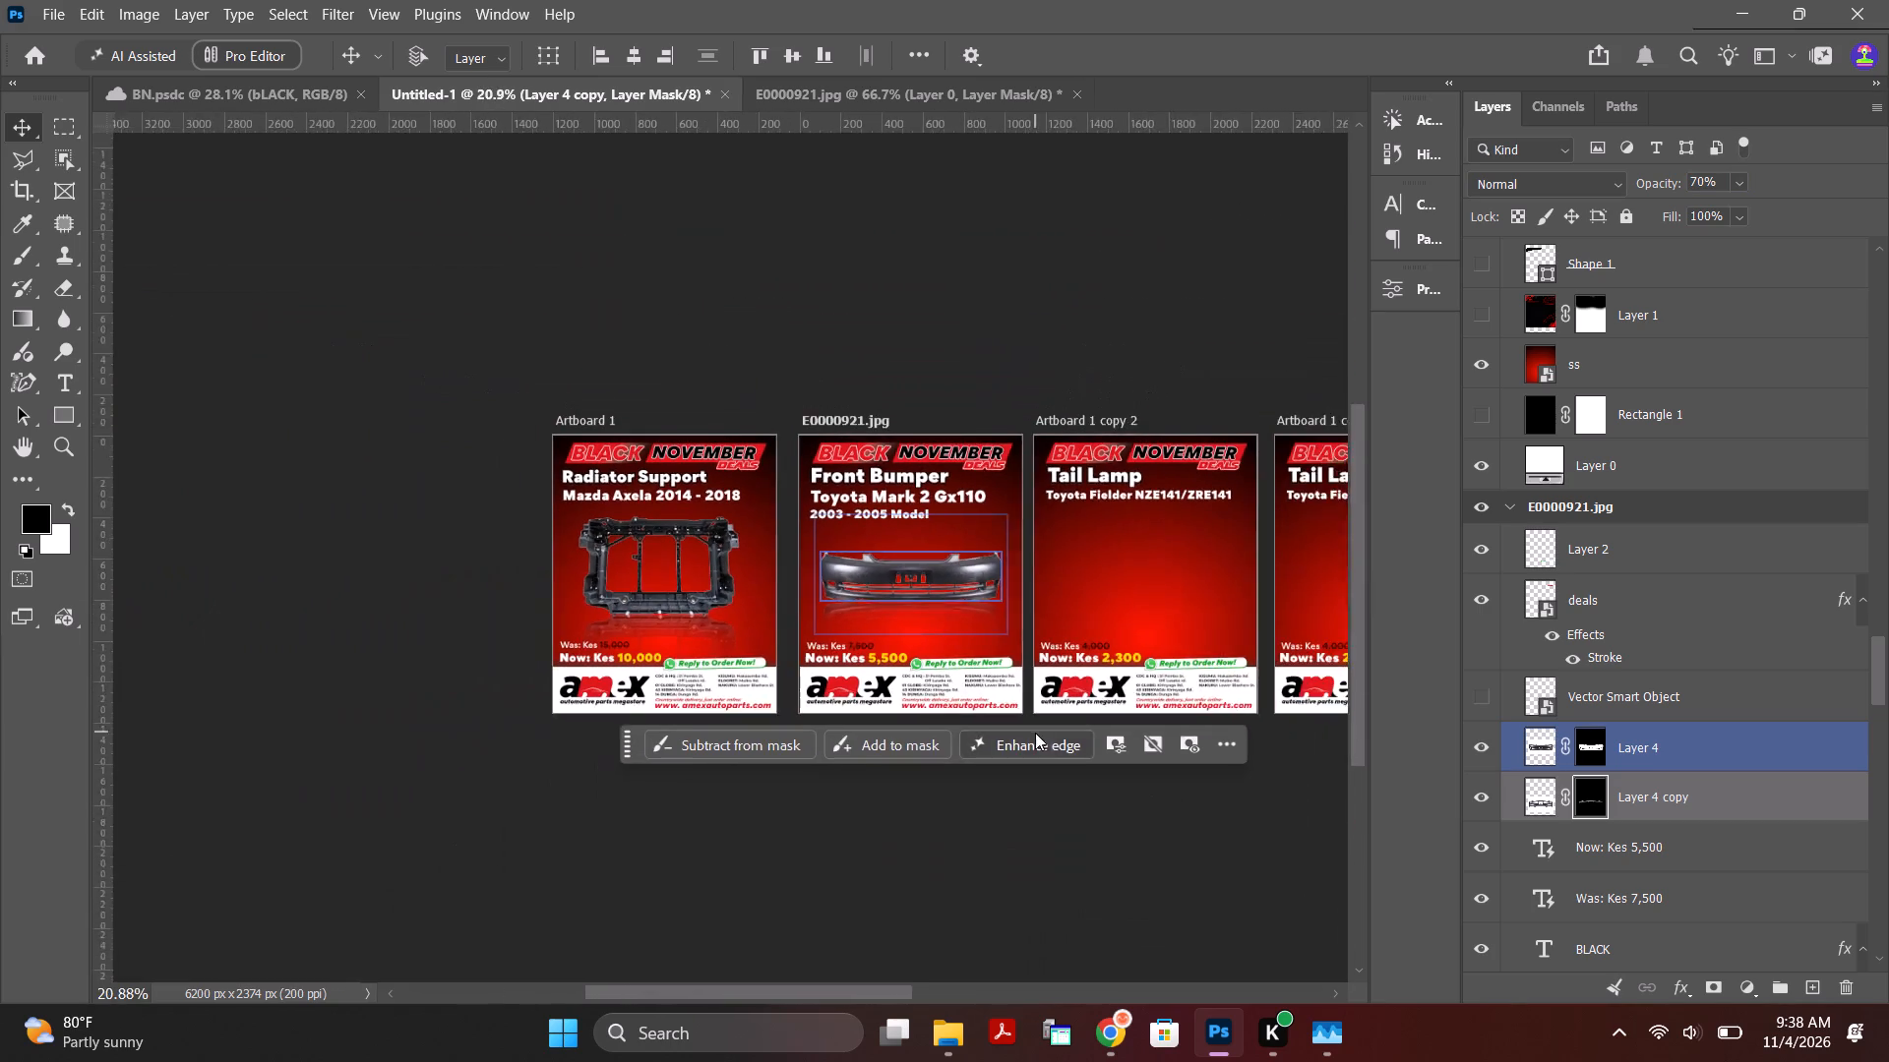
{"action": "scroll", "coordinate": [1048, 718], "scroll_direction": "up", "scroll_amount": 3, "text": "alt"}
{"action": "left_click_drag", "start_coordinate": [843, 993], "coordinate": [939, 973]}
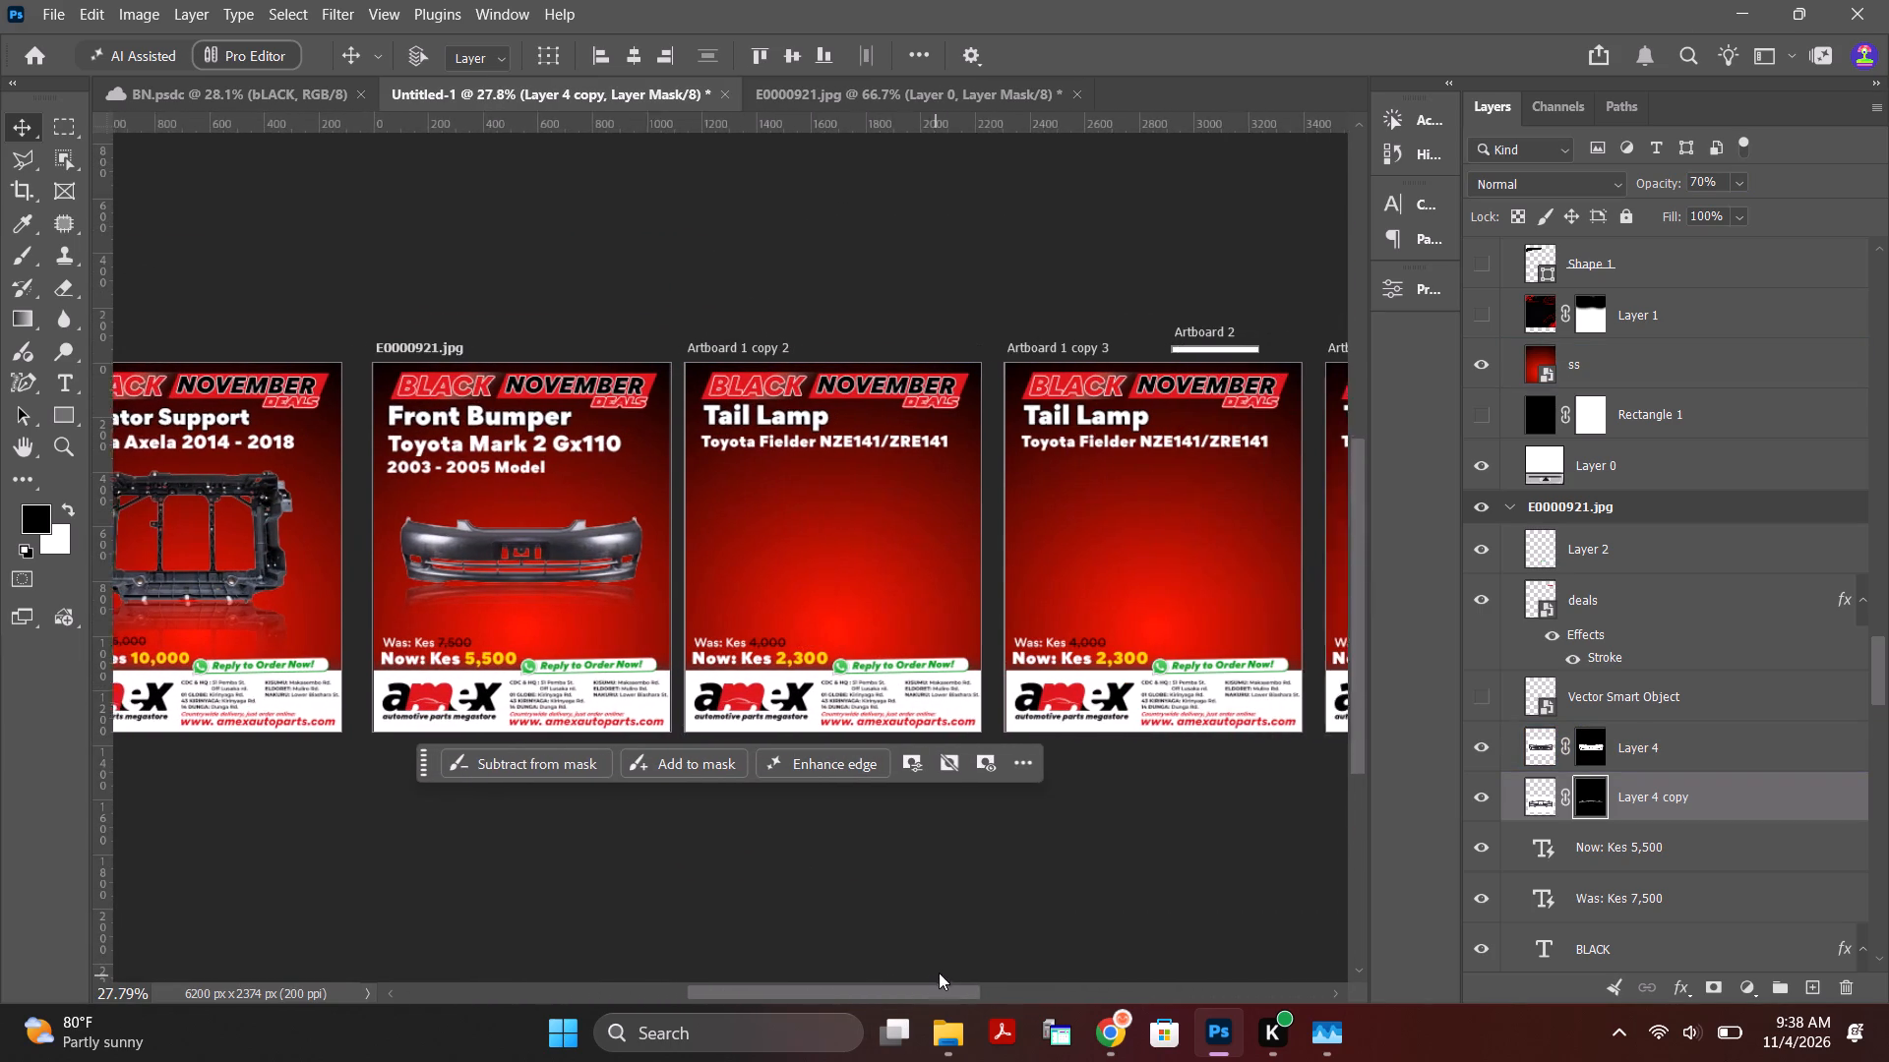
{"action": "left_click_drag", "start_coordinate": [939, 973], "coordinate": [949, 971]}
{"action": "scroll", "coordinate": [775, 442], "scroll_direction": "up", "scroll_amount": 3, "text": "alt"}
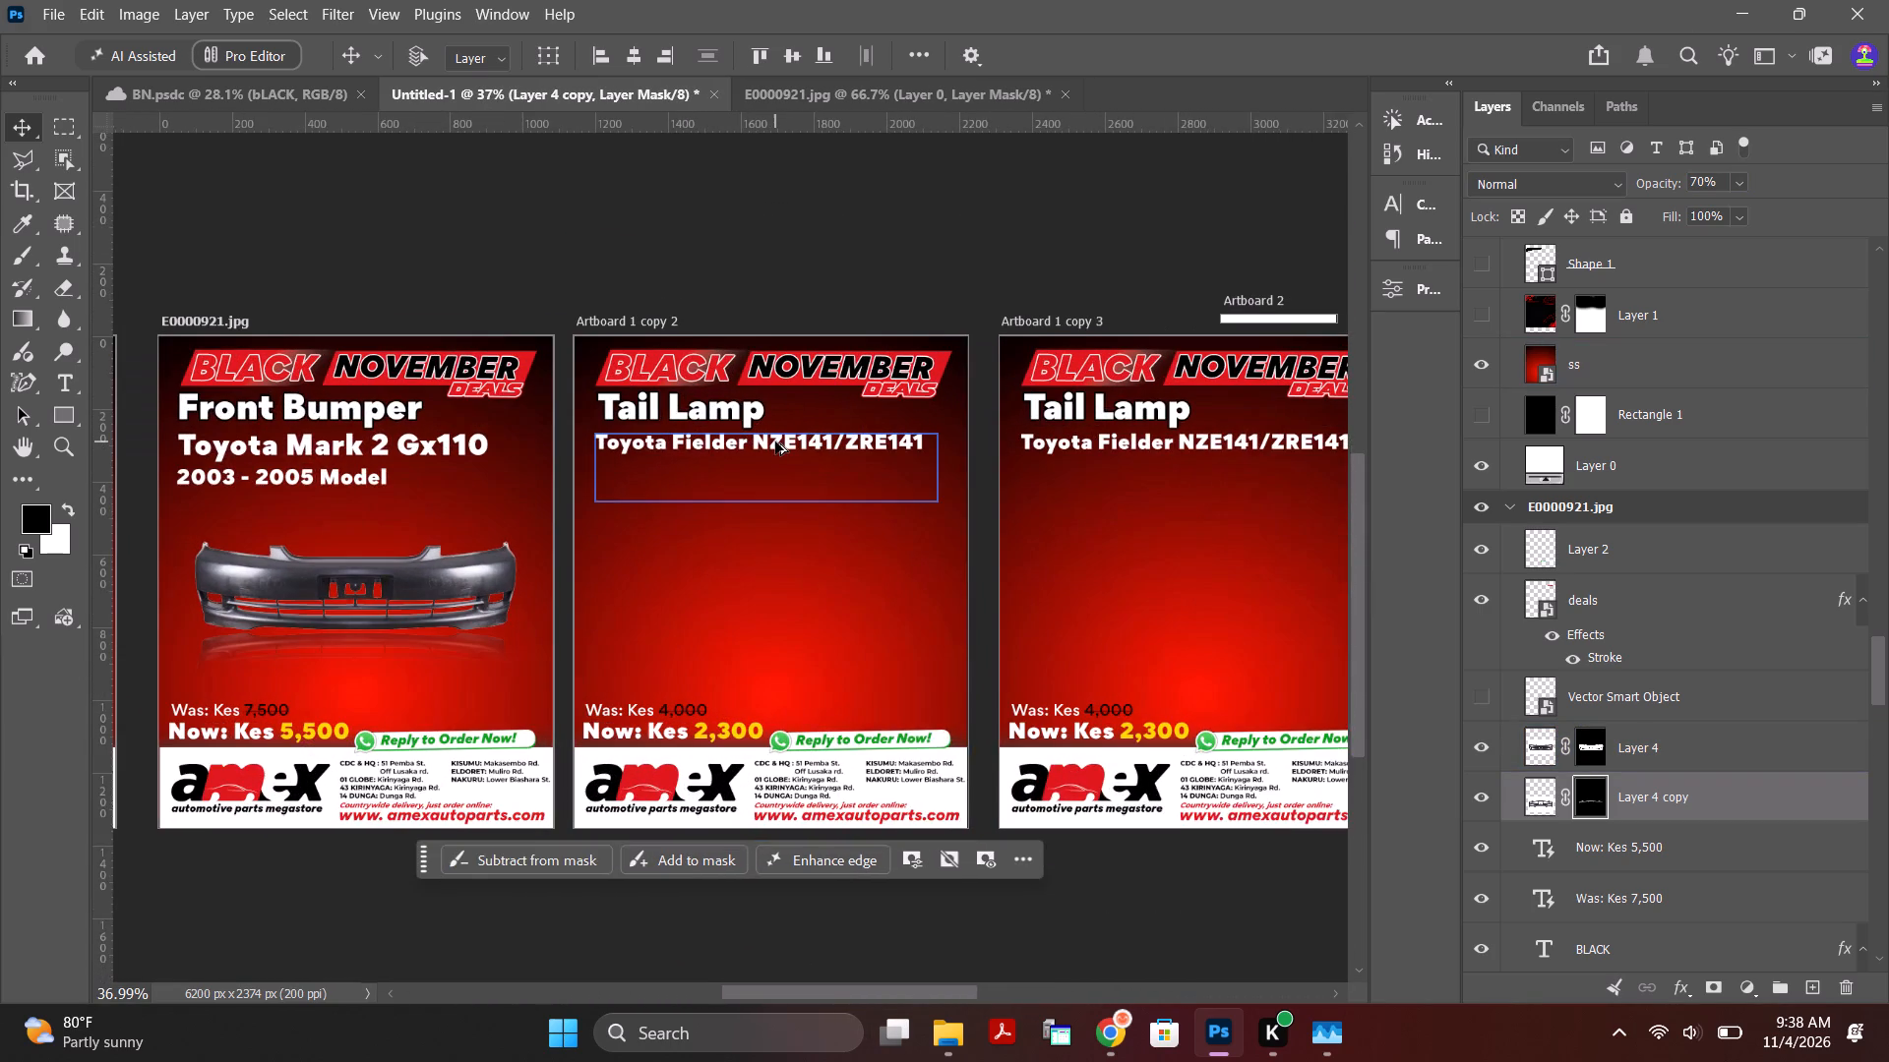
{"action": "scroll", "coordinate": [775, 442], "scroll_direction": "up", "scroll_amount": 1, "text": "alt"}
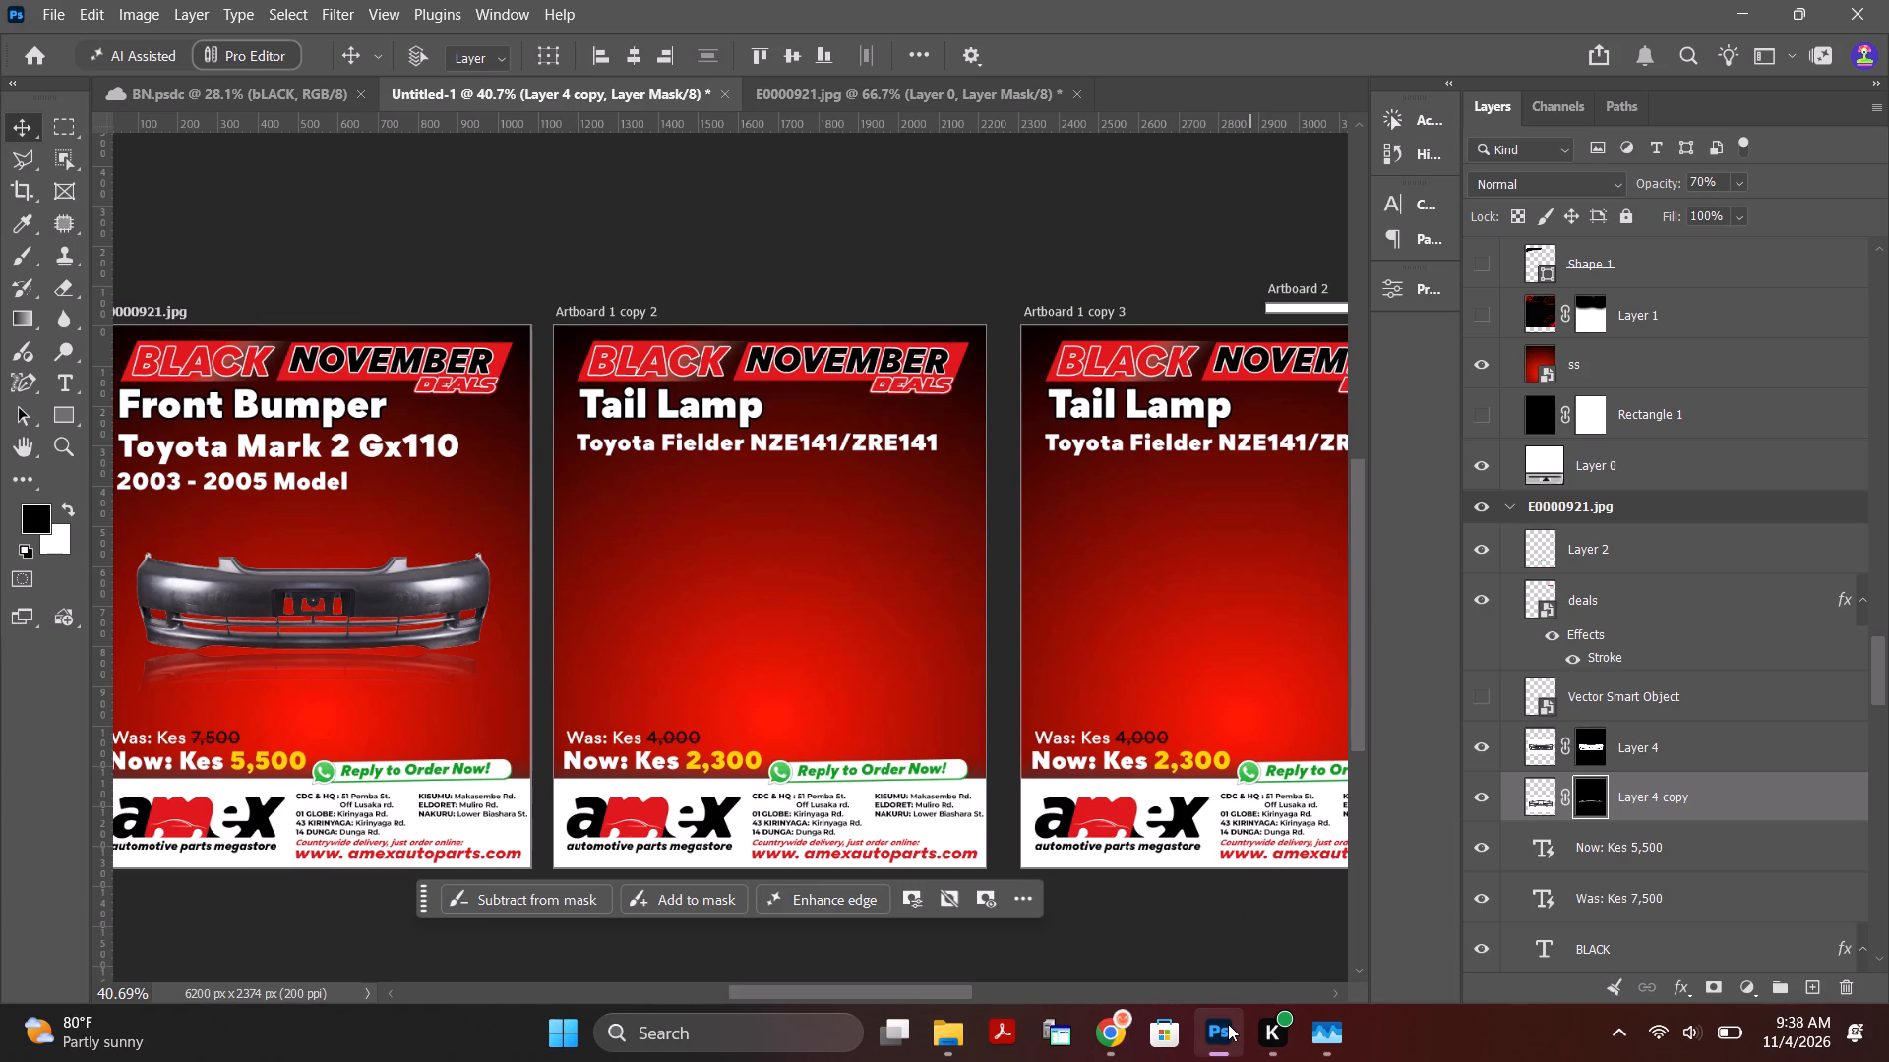
In Chrome, return to the Amex On sale catalogue and look through its first page for the next discounted product.
{"action": "left_click", "coordinate": [1116, 1039]}
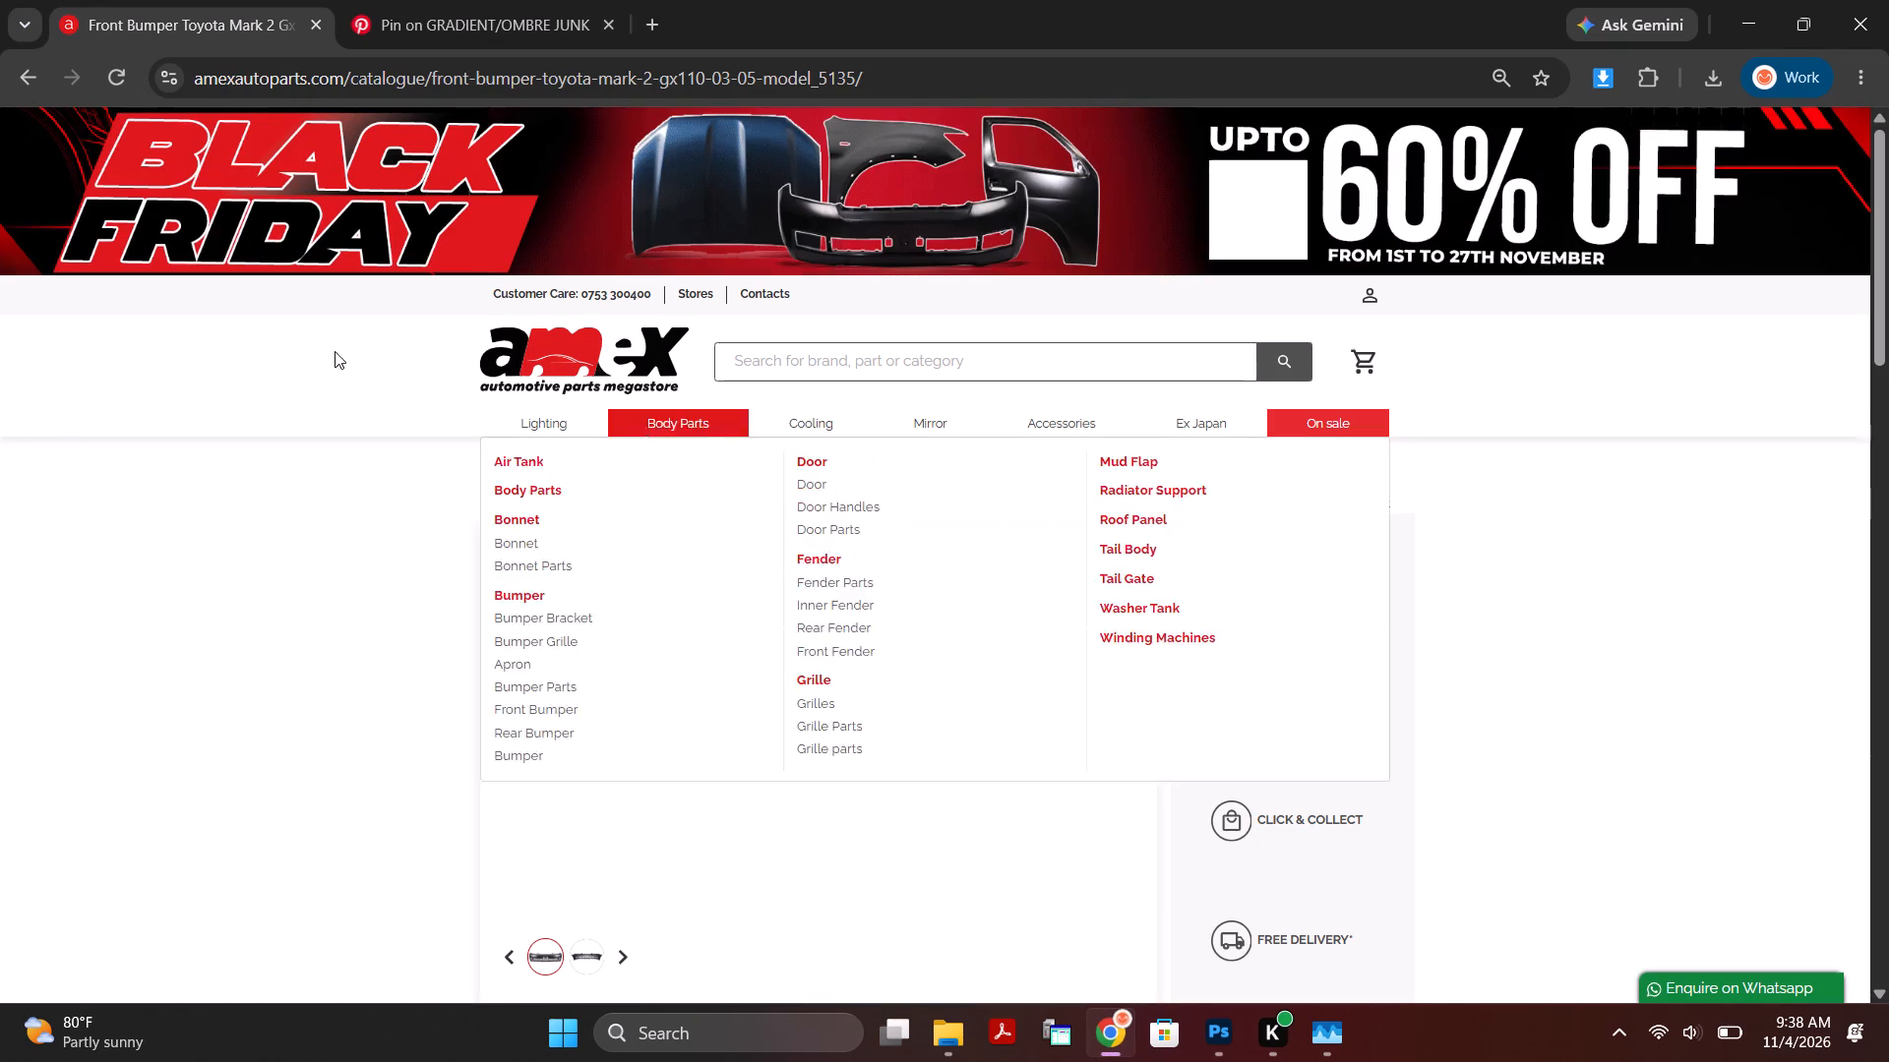
{"action": "left_click", "coordinate": [30, 75]}
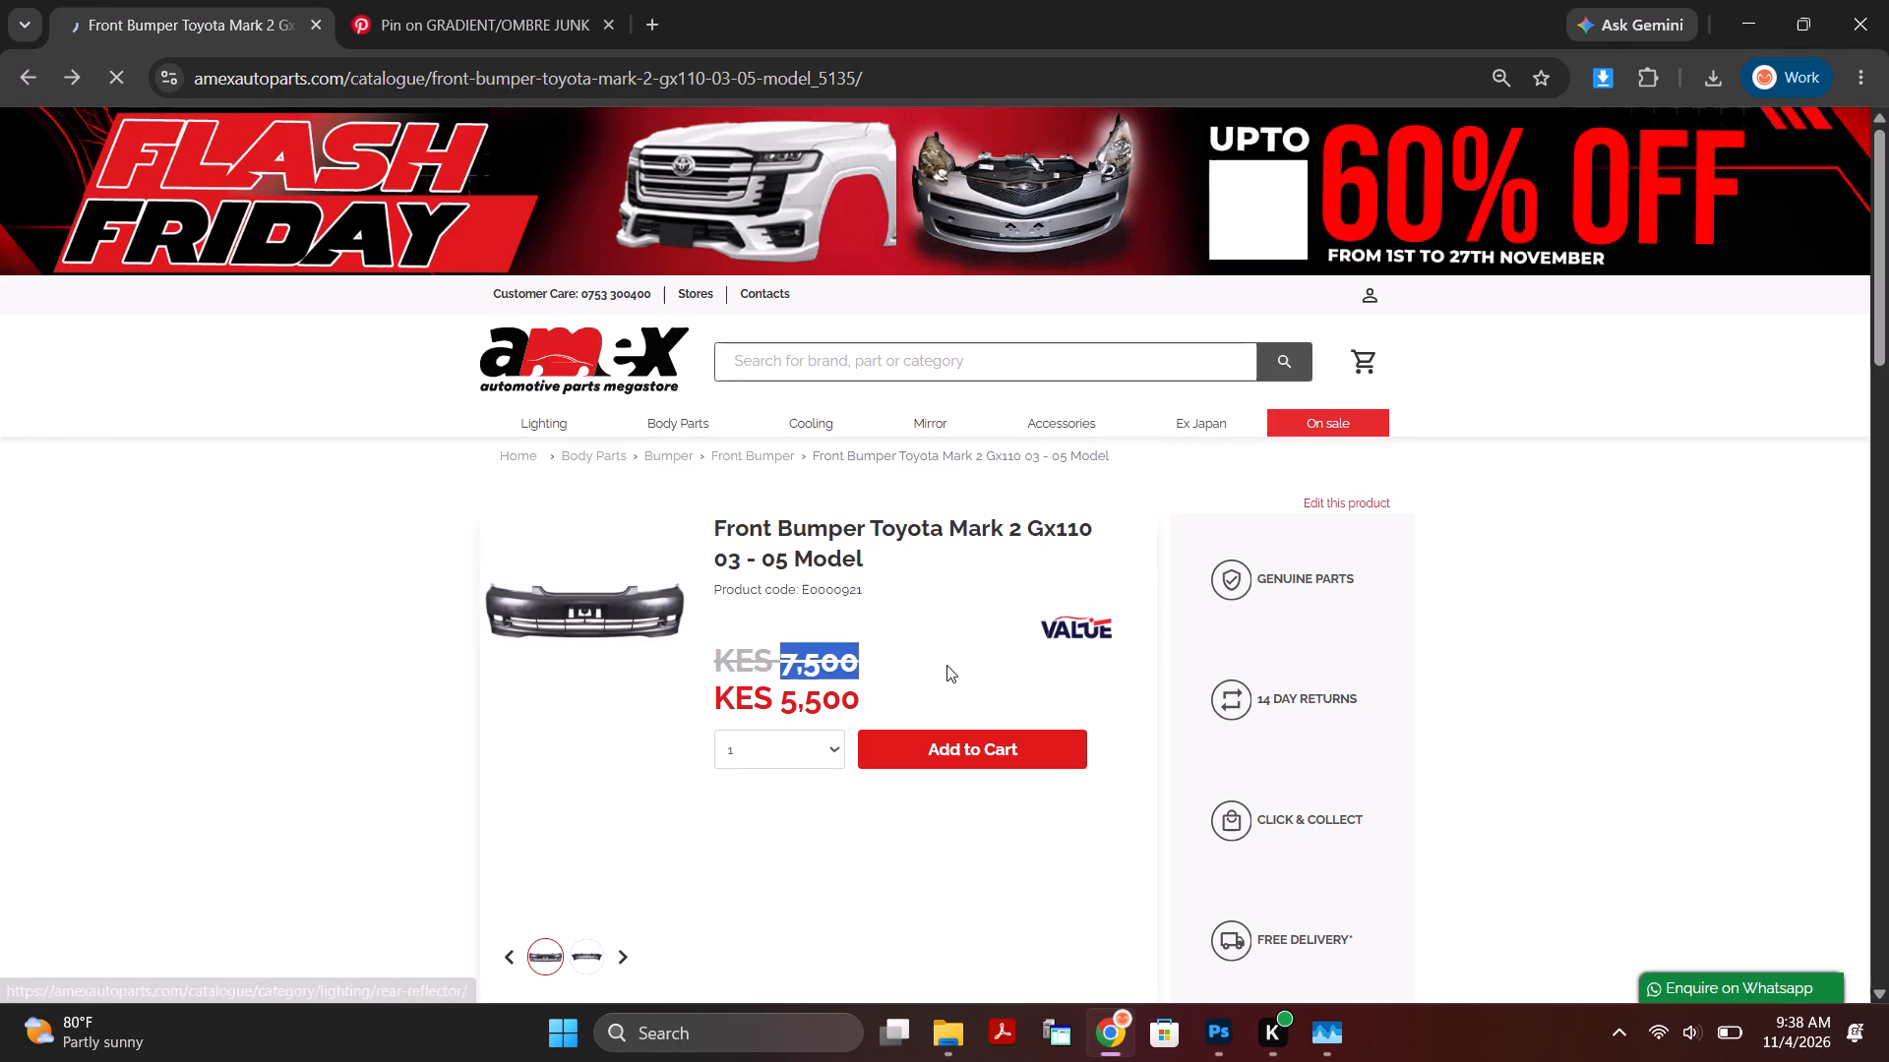
{"action": "scroll", "coordinate": [947, 669], "scroll_direction": "down", "scroll_amount": 17}
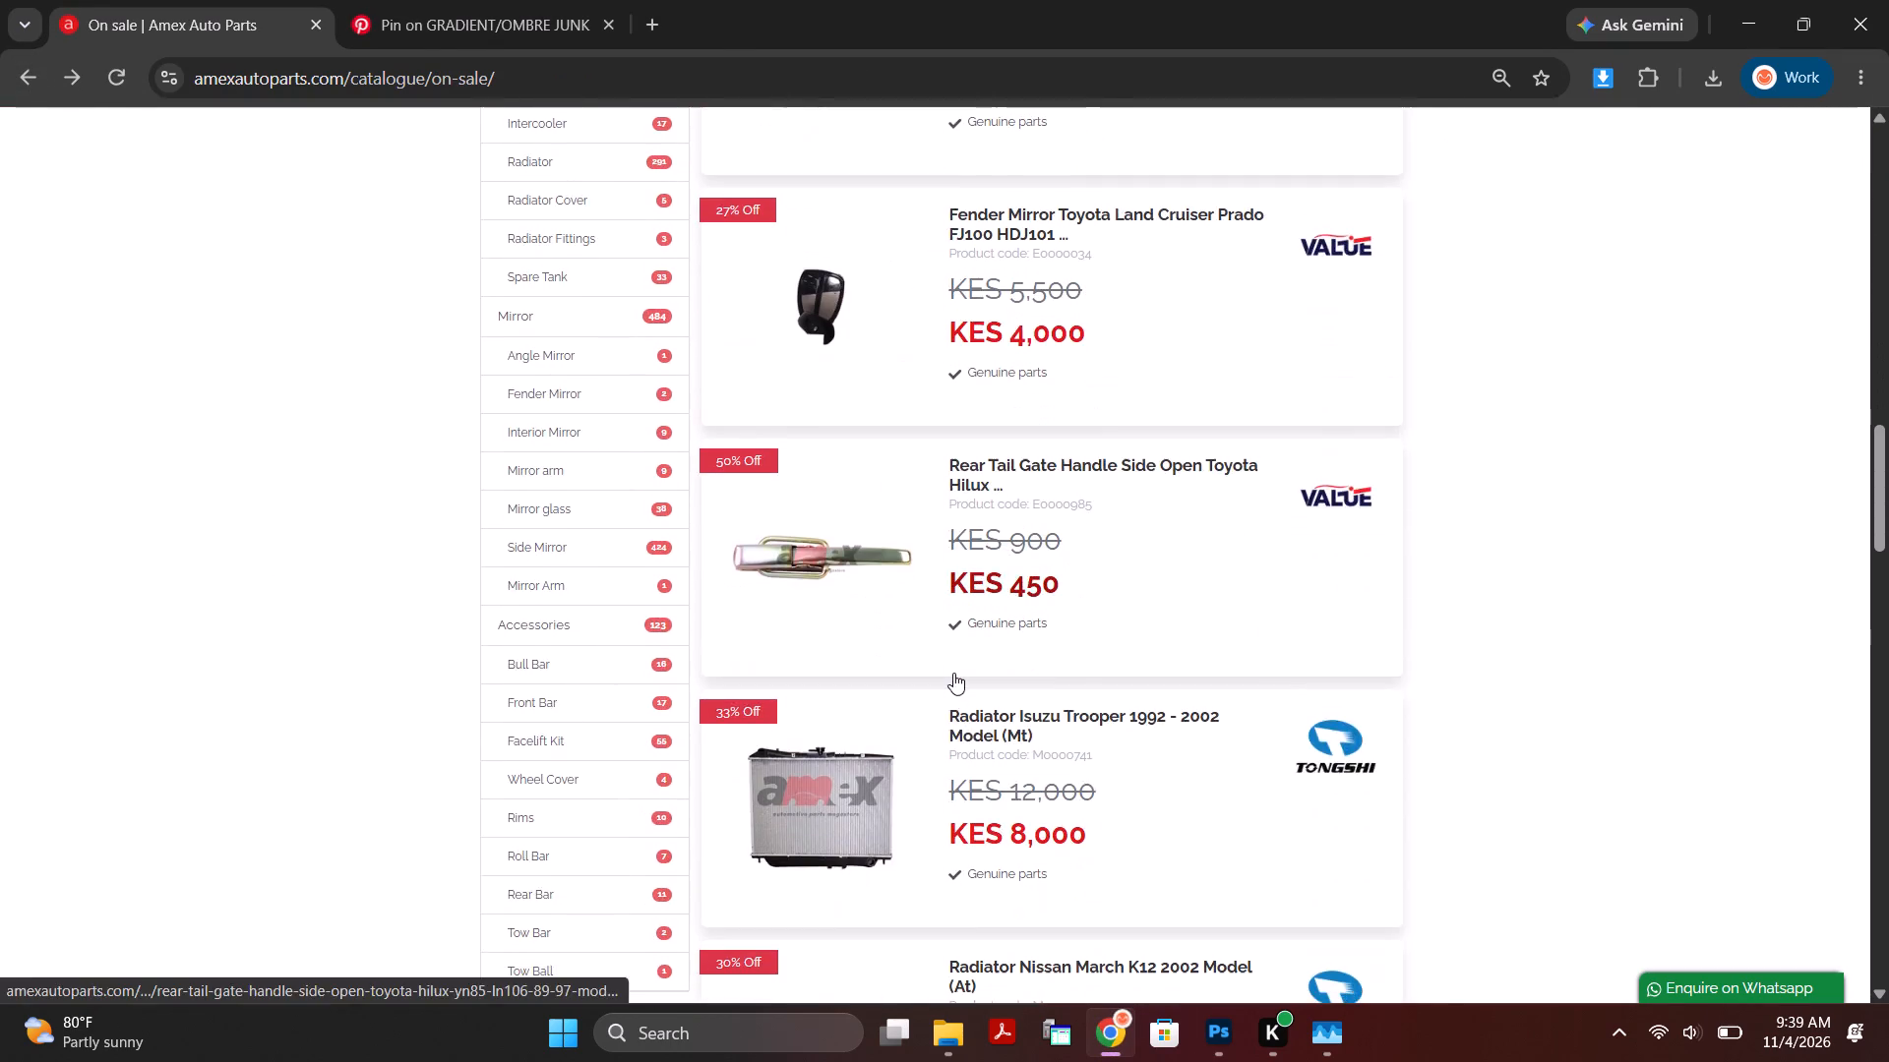
{"action": "scroll", "coordinate": [953, 673], "scroll_direction": "down", "scroll_amount": 11}
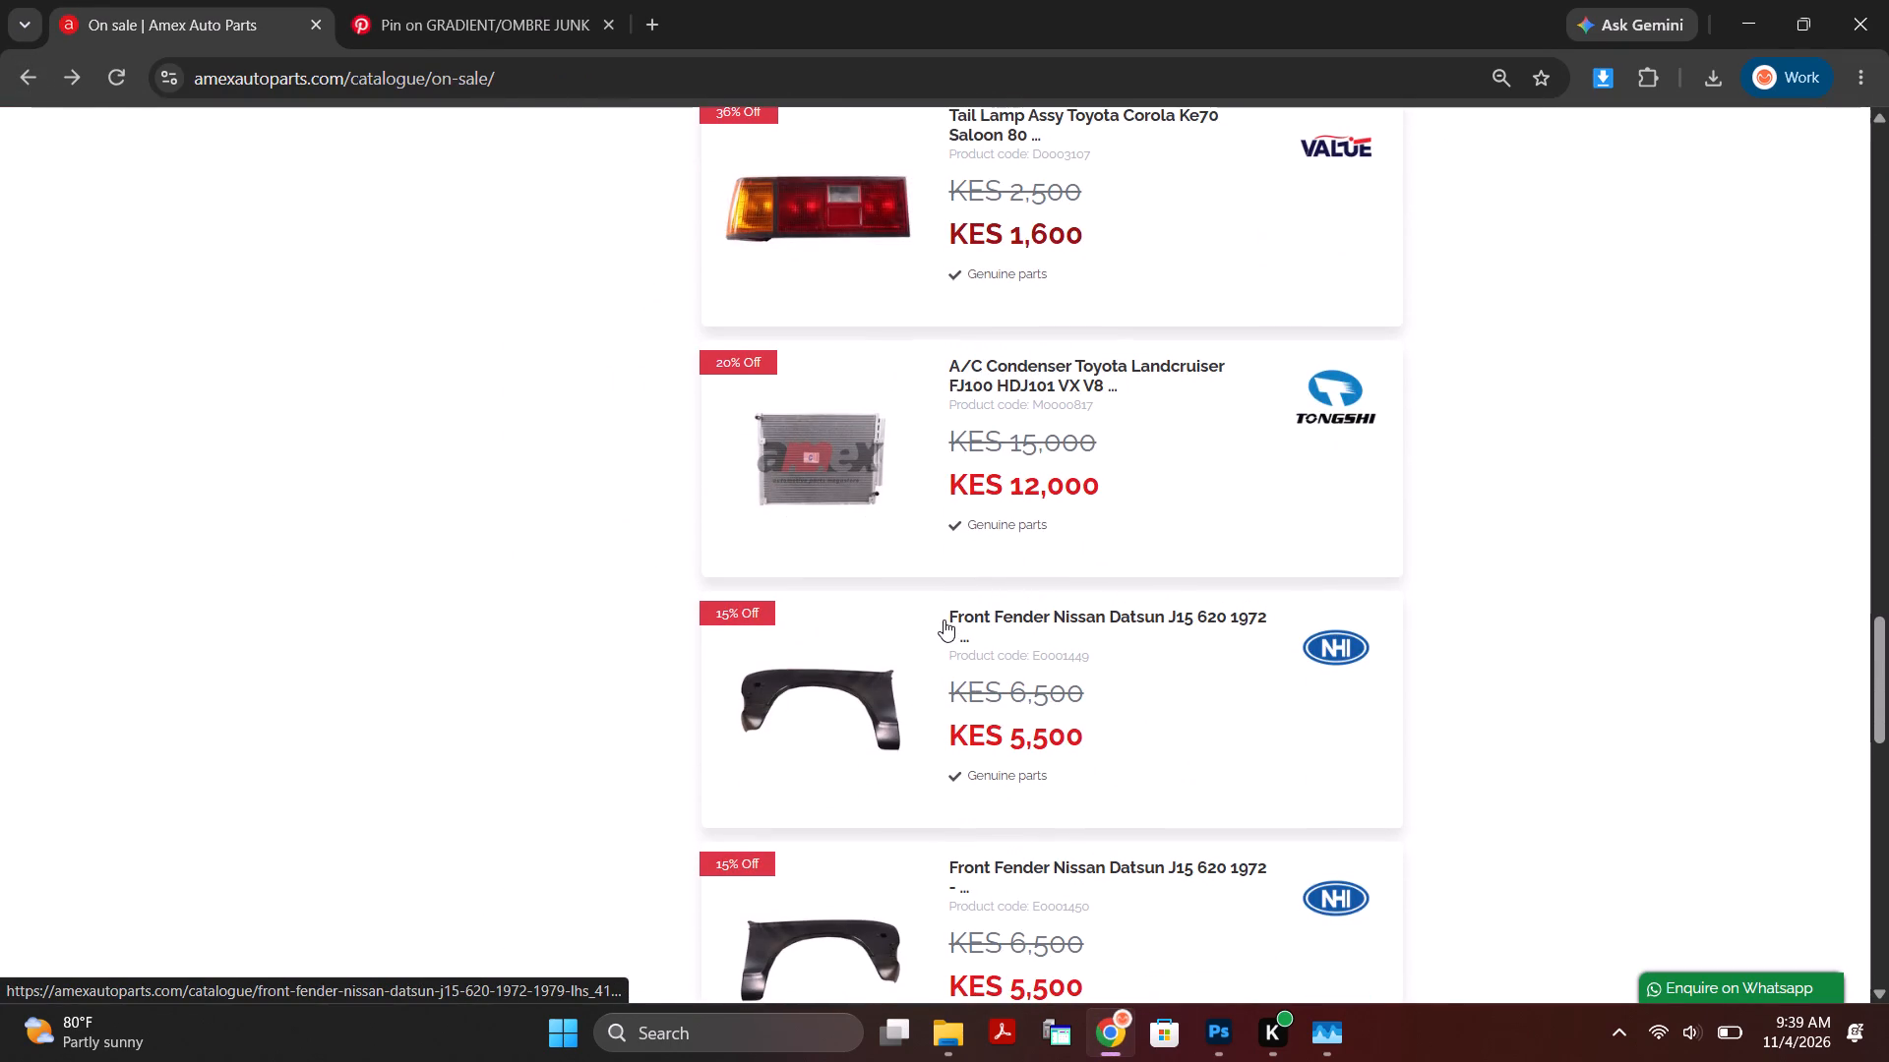
{"action": "scroll", "coordinate": [944, 619], "scroll_direction": "down", "scroll_amount": 2}
{"action": "scroll", "coordinate": [918, 492], "scroll_direction": "down", "scroll_amount": 4}
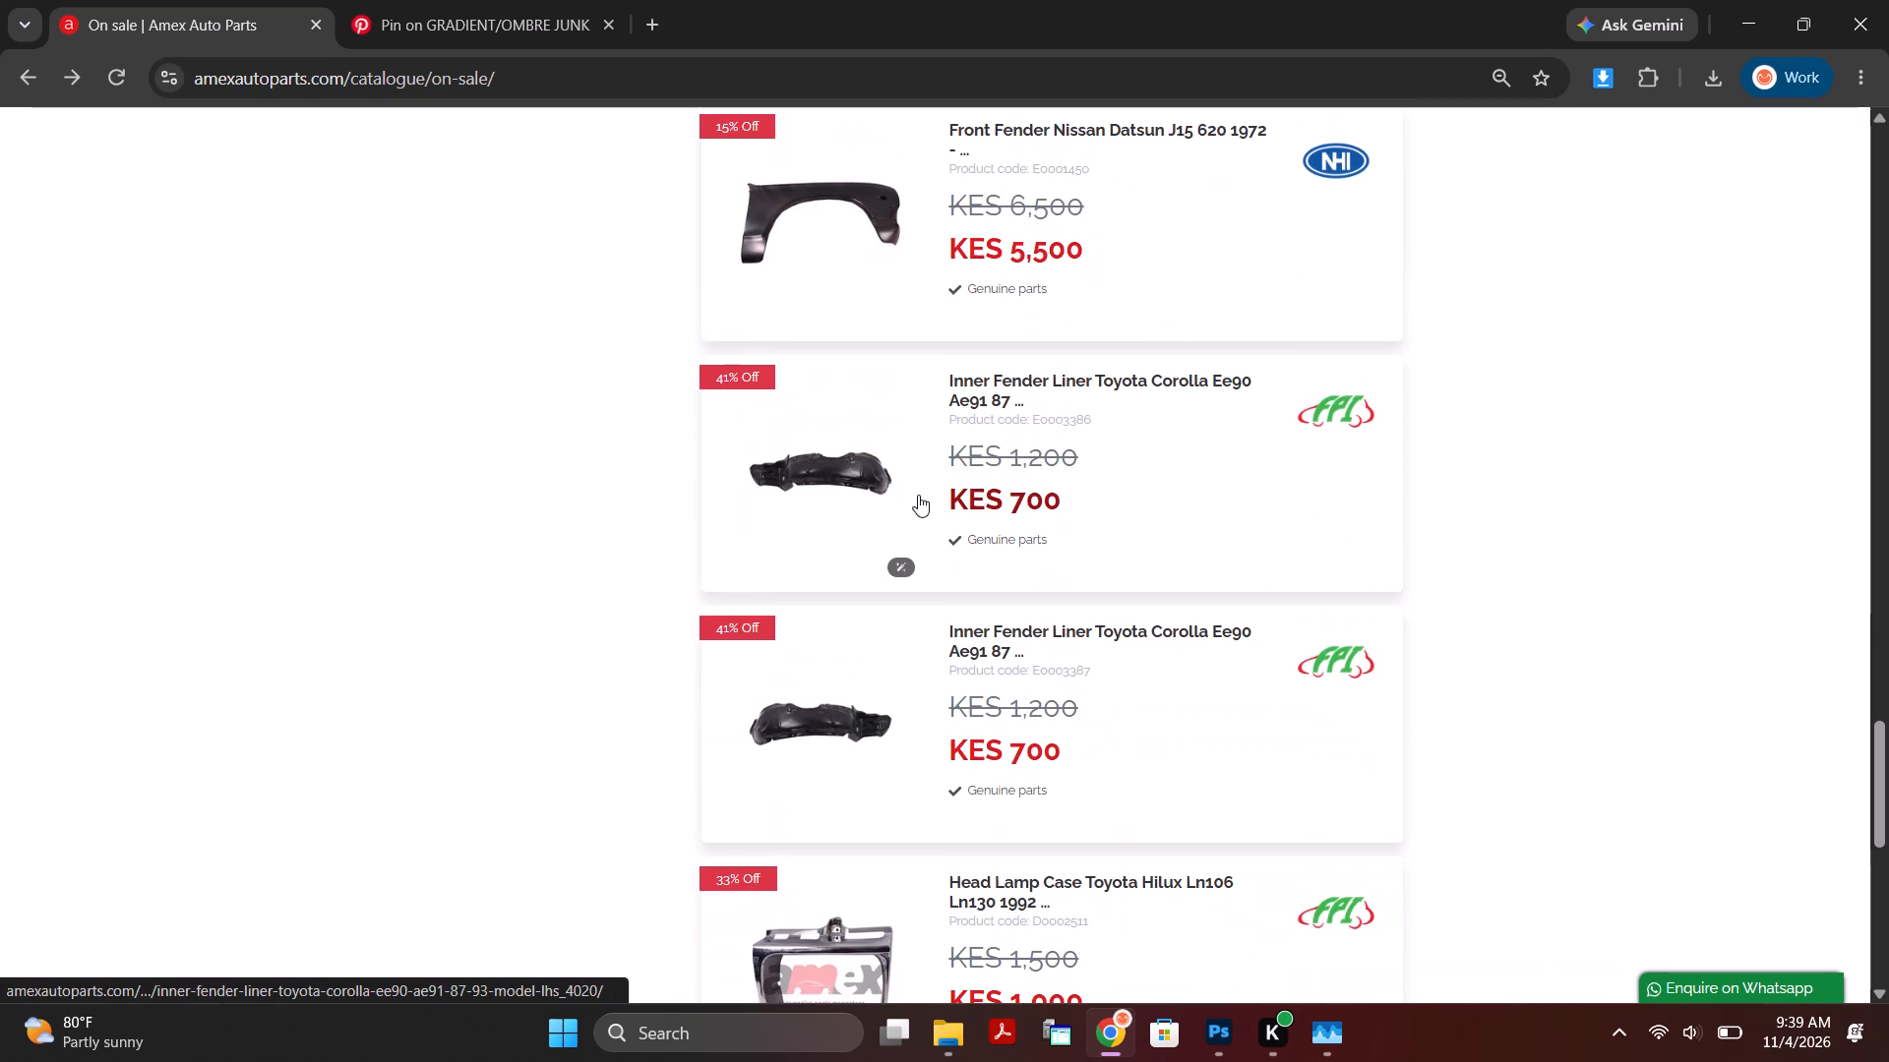
{"action": "scroll", "coordinate": [918, 495], "scroll_direction": "down", "scroll_amount": 7}
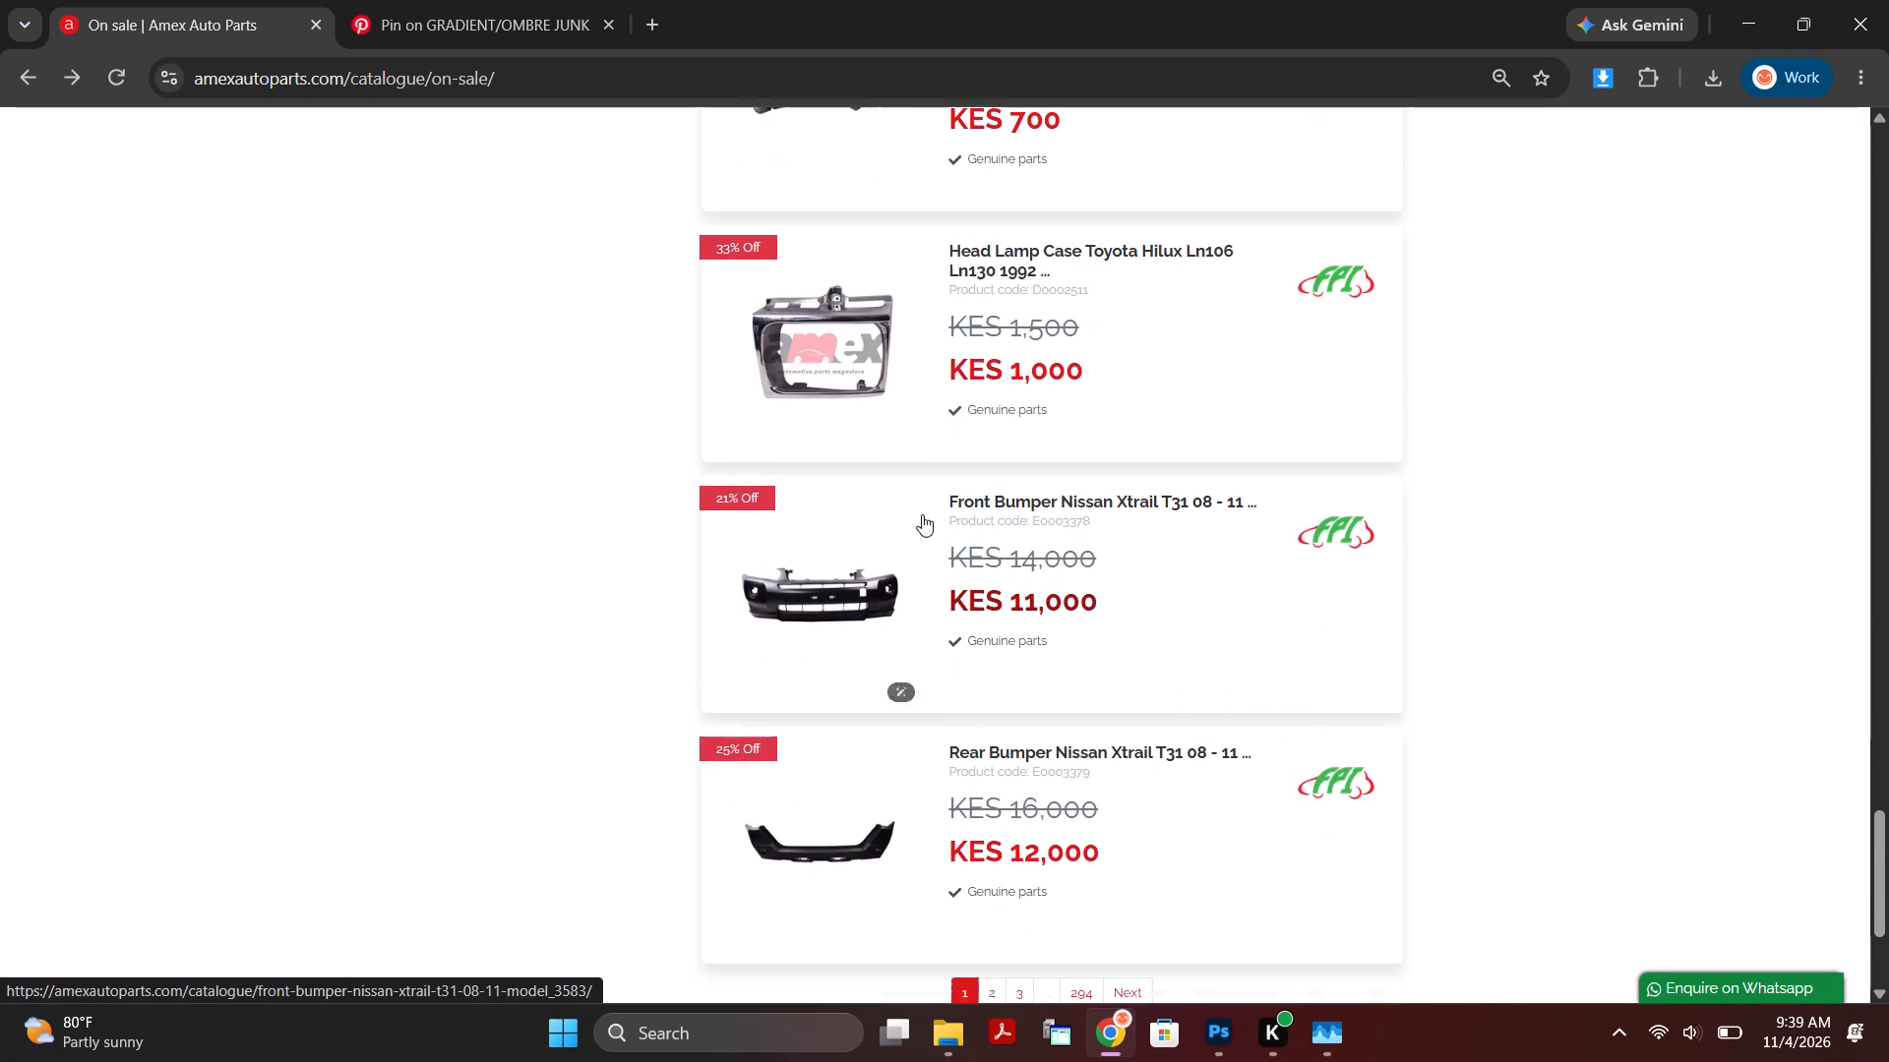
{"action": "scroll", "coordinate": [922, 514], "scroll_direction": "down", "scroll_amount": 1}
Look through page 2 of the On sale catalogue for a suitable discounted product.
{"action": "left_click", "coordinate": [997, 684]}
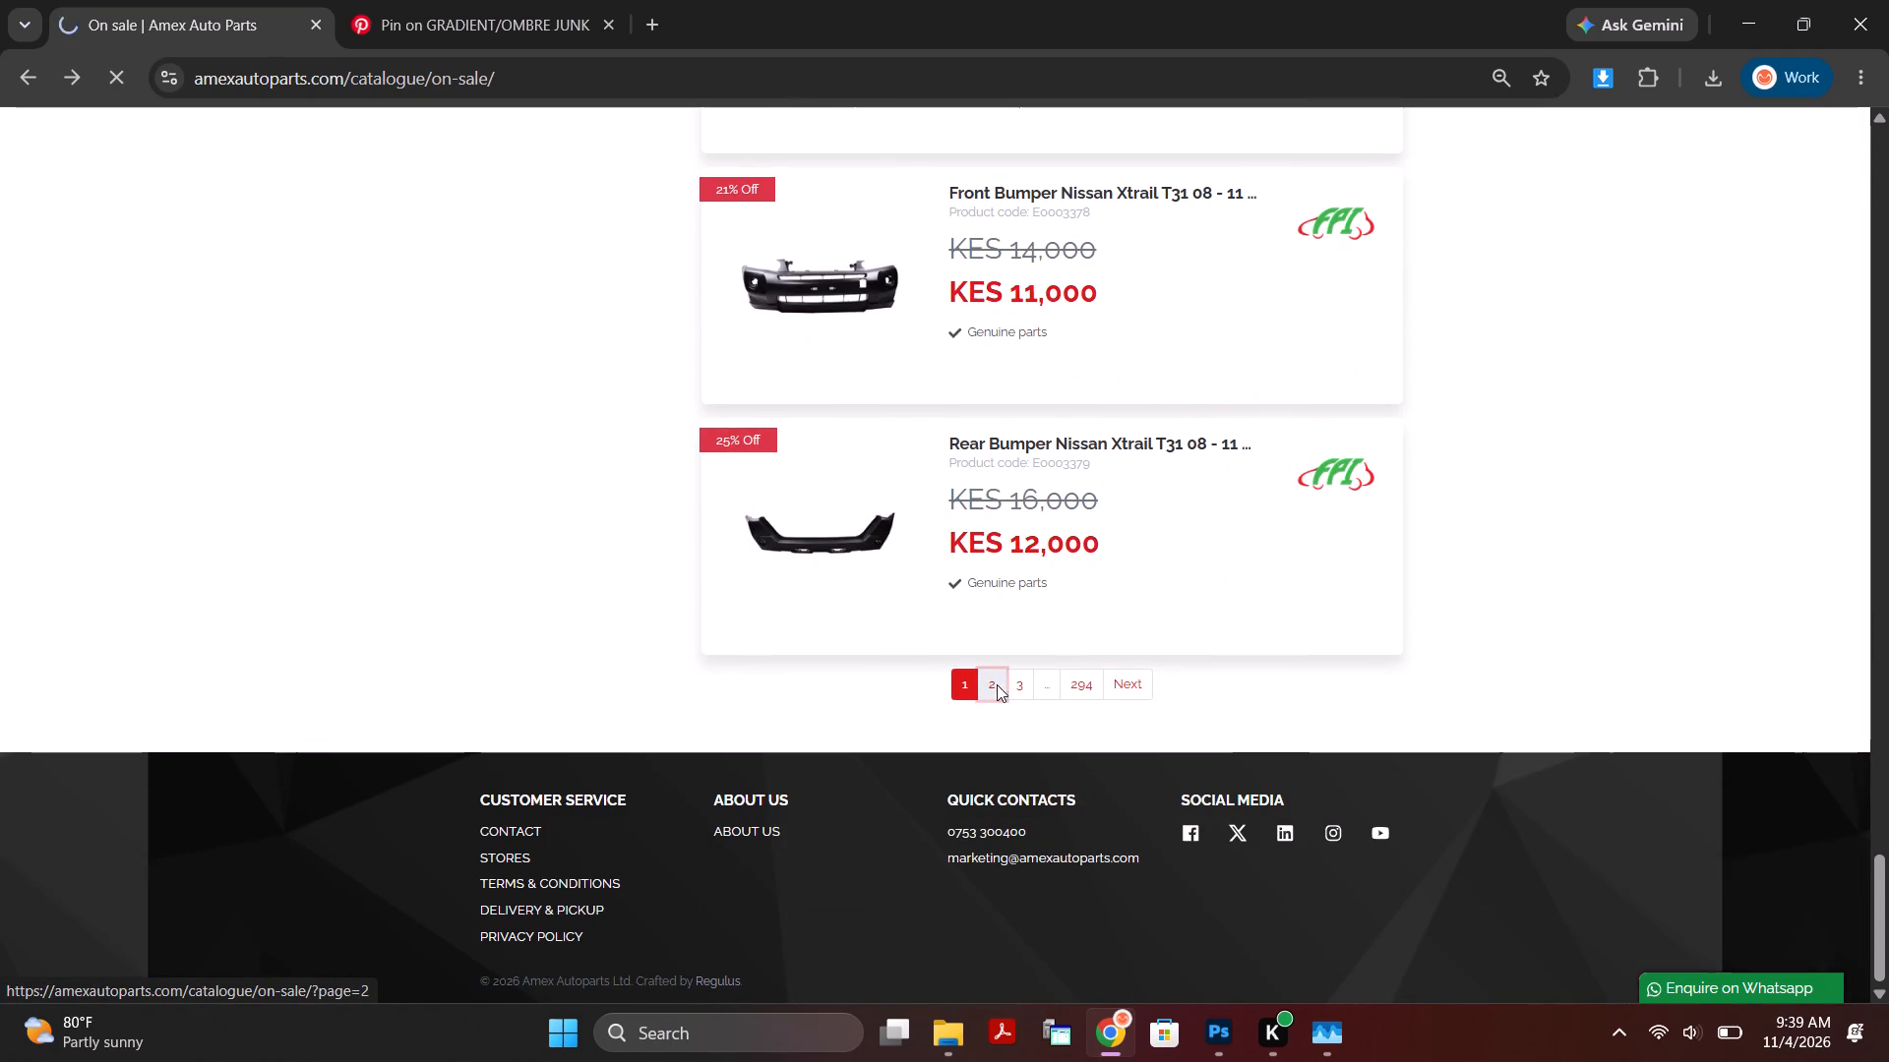
{"action": "scroll", "coordinate": [1003, 735], "scroll_direction": "down", "scroll_amount": 5}
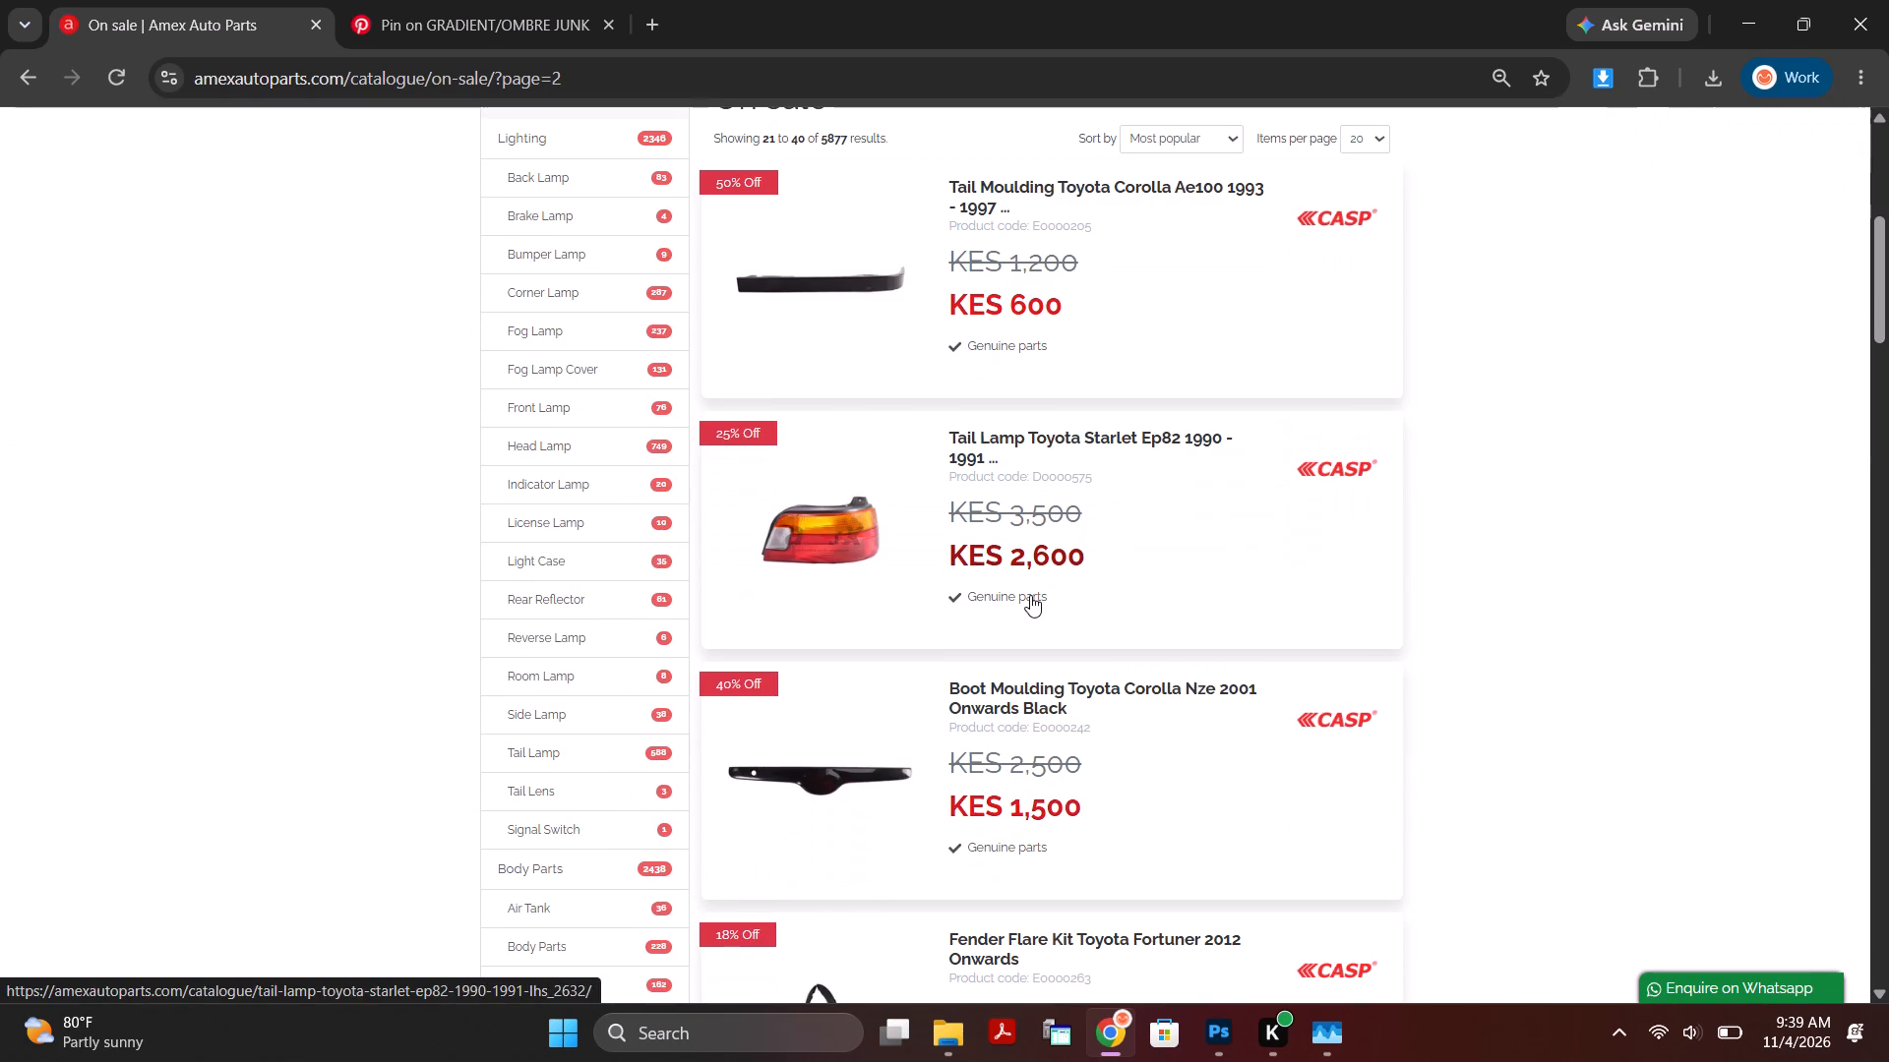
{"action": "scroll", "coordinate": [1030, 595], "scroll_direction": "down", "scroll_amount": 7}
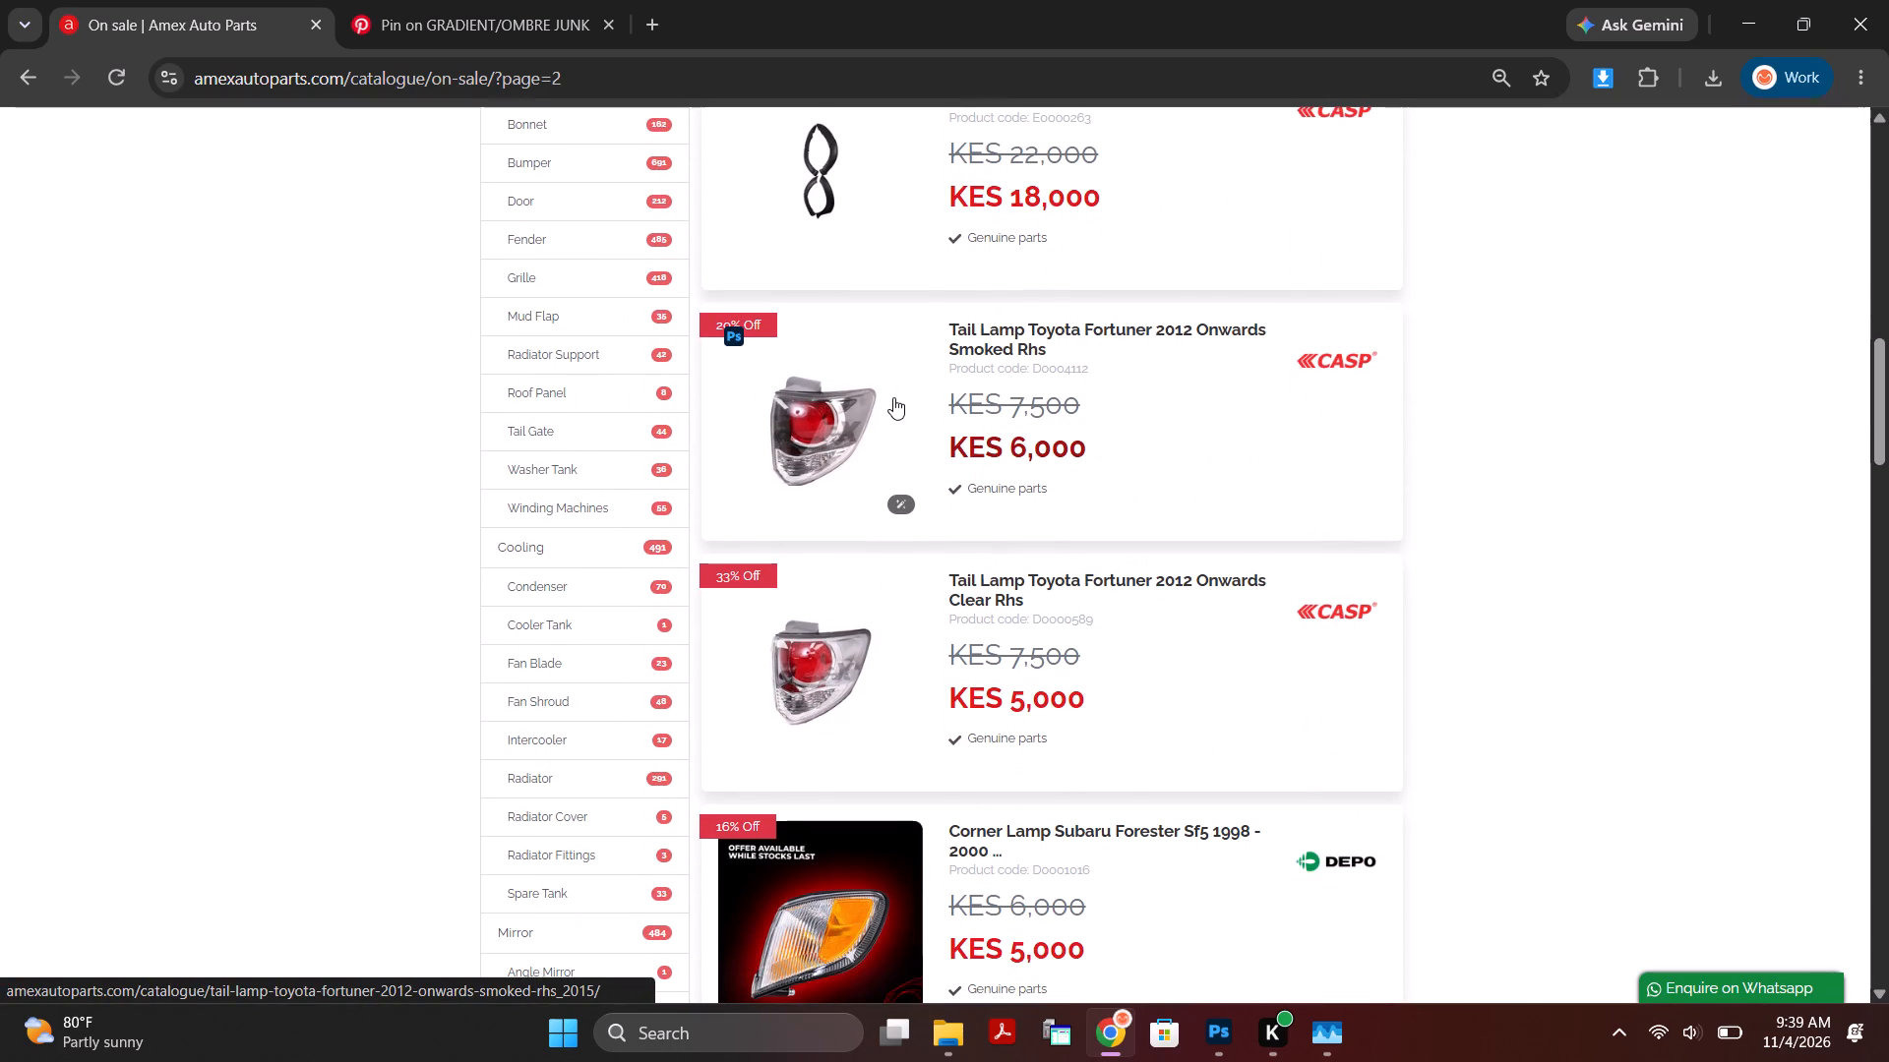
{"action": "scroll", "coordinate": [987, 477], "scroll_direction": "down", "scroll_amount": 10}
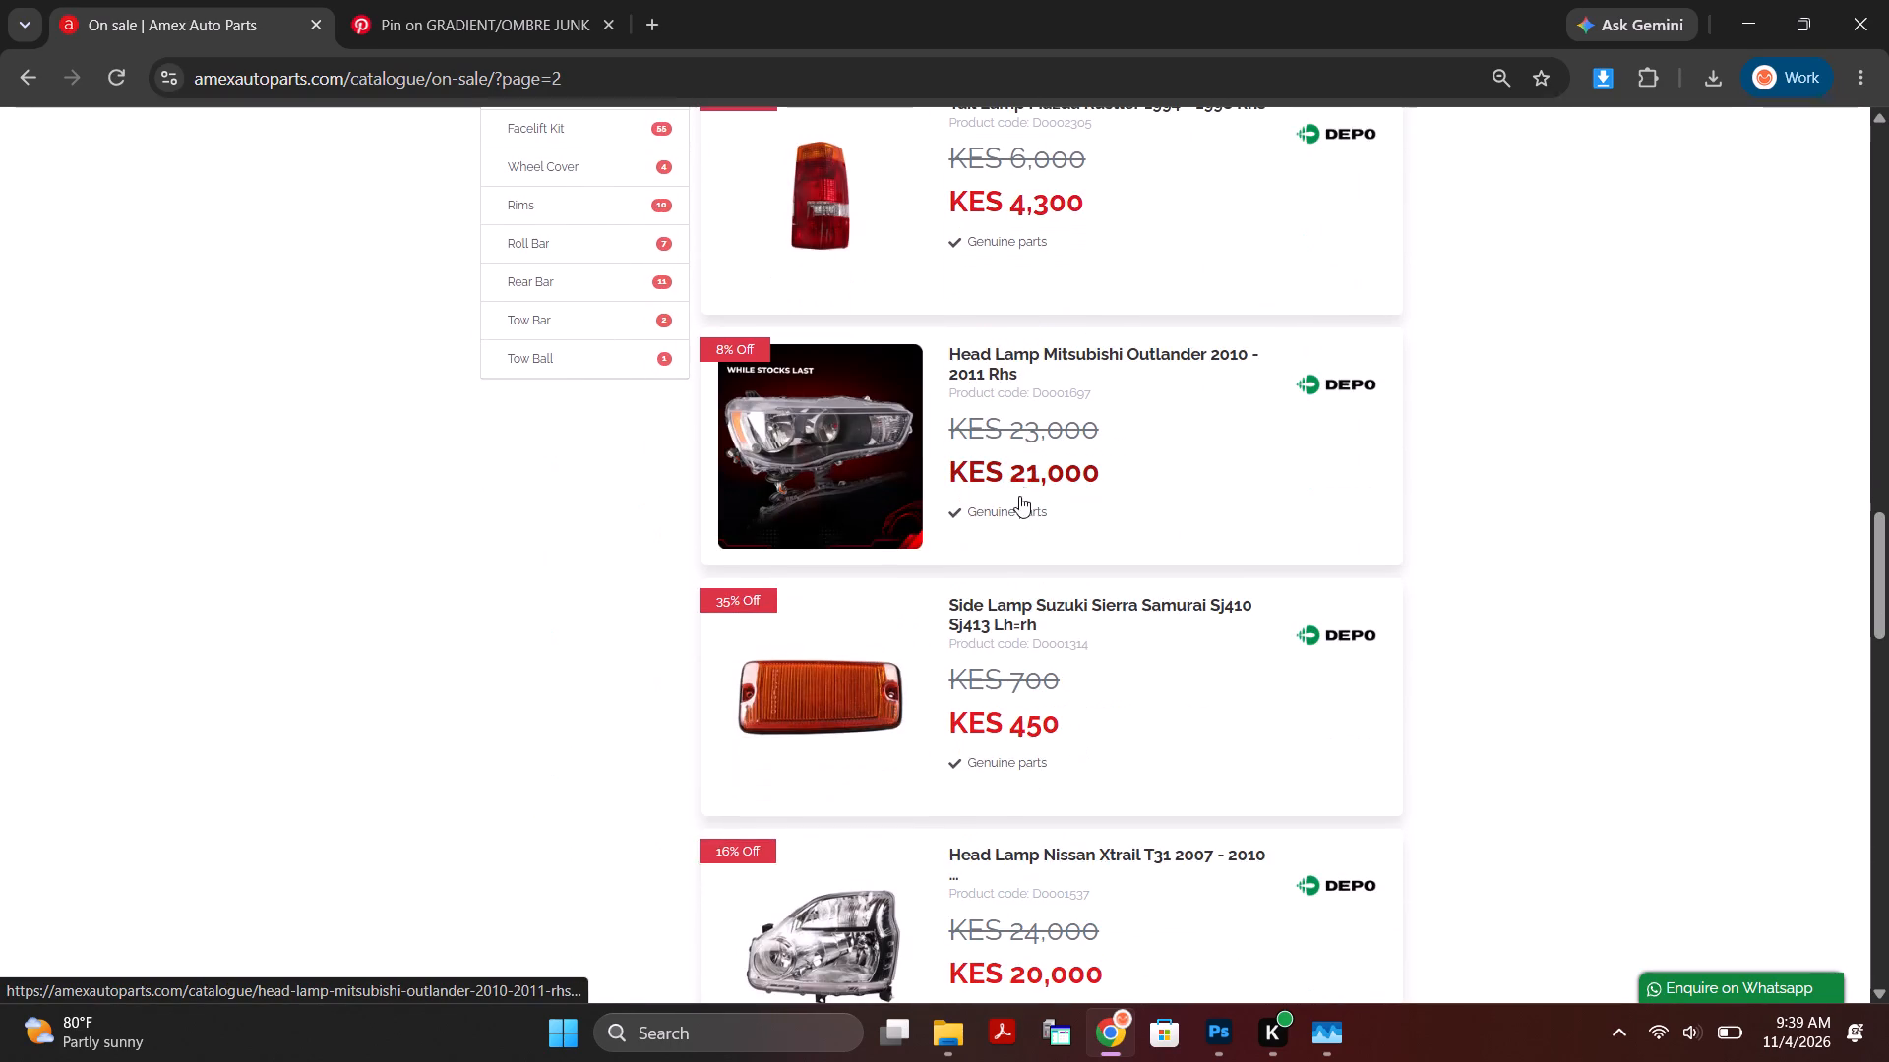
{"action": "scroll", "coordinate": [1020, 471], "scroll_direction": "down", "scroll_amount": 14}
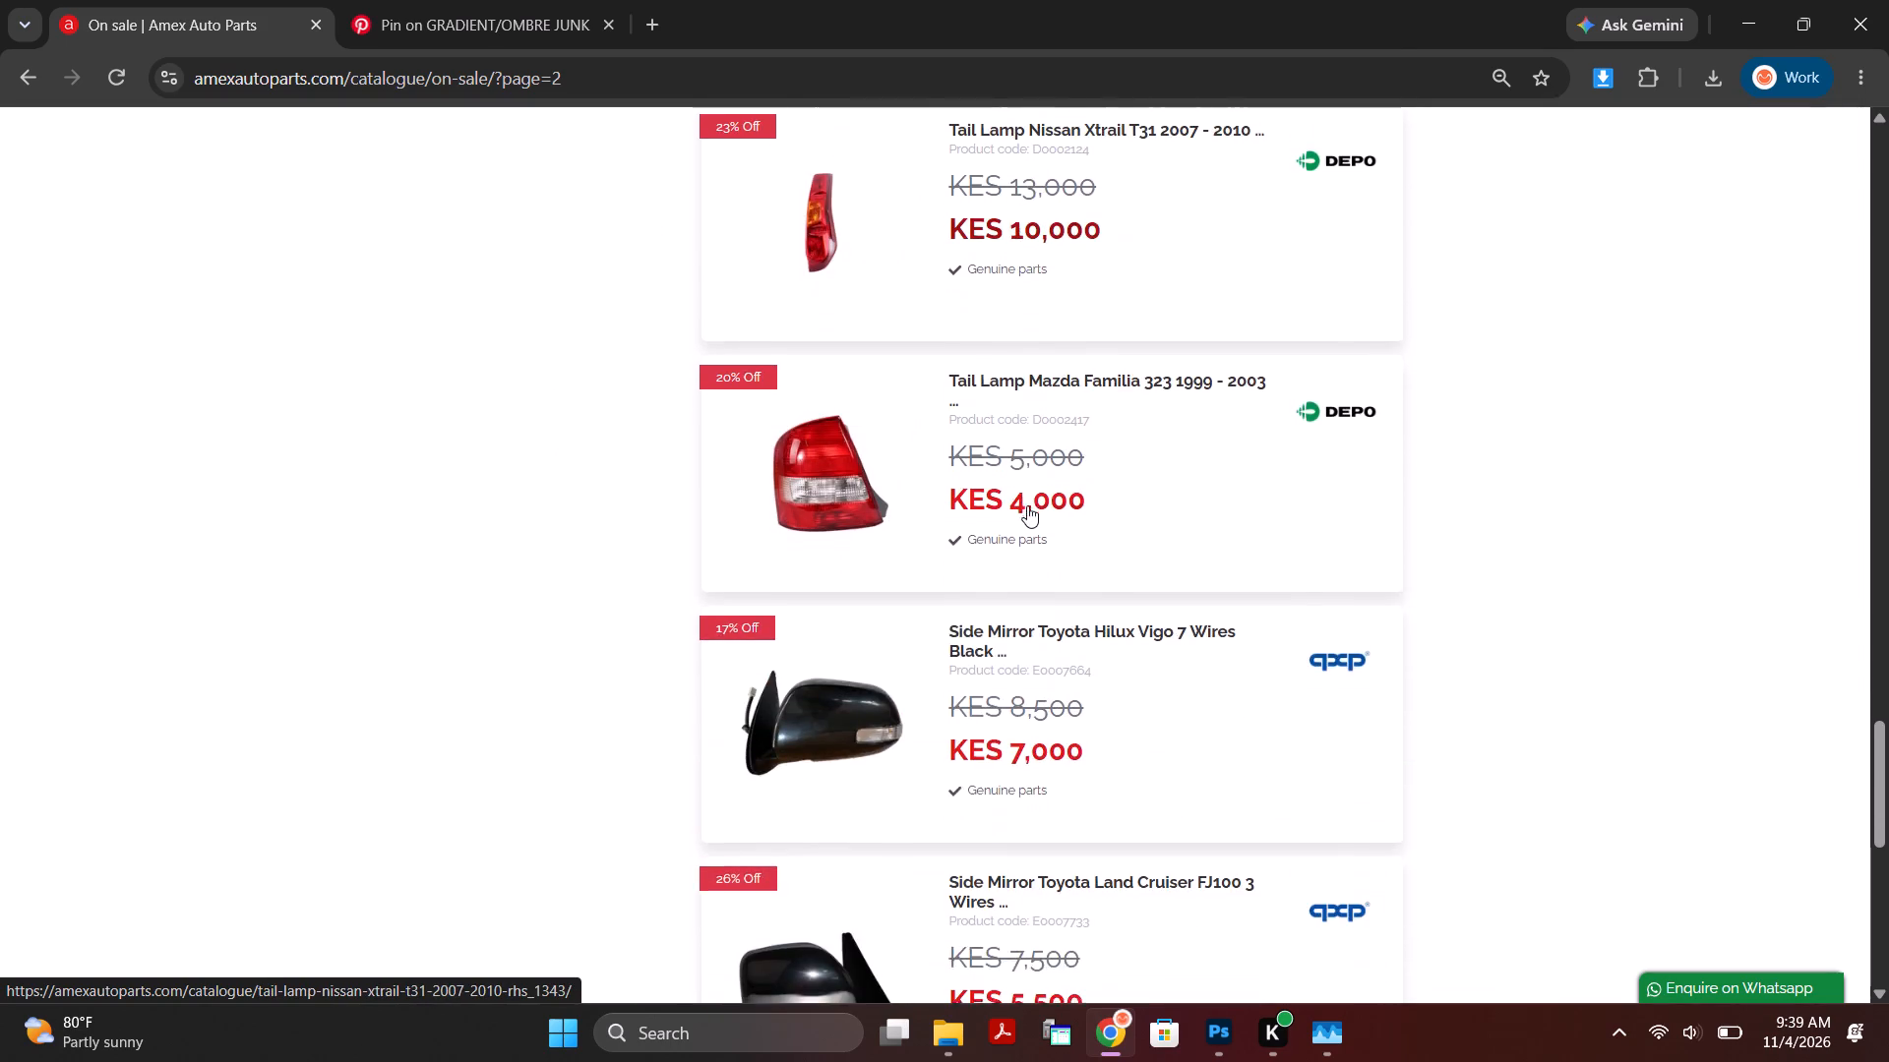
{"action": "scroll", "coordinate": [1027, 505], "scroll_direction": "down", "scroll_amount": 4}
Go to page 4 of the On sale catalogue and open the Tail lamp Set Performance Lexus Rx450h Rx350h Rx270h product page.
{"action": "left_click", "coordinate": [1056, 903]}
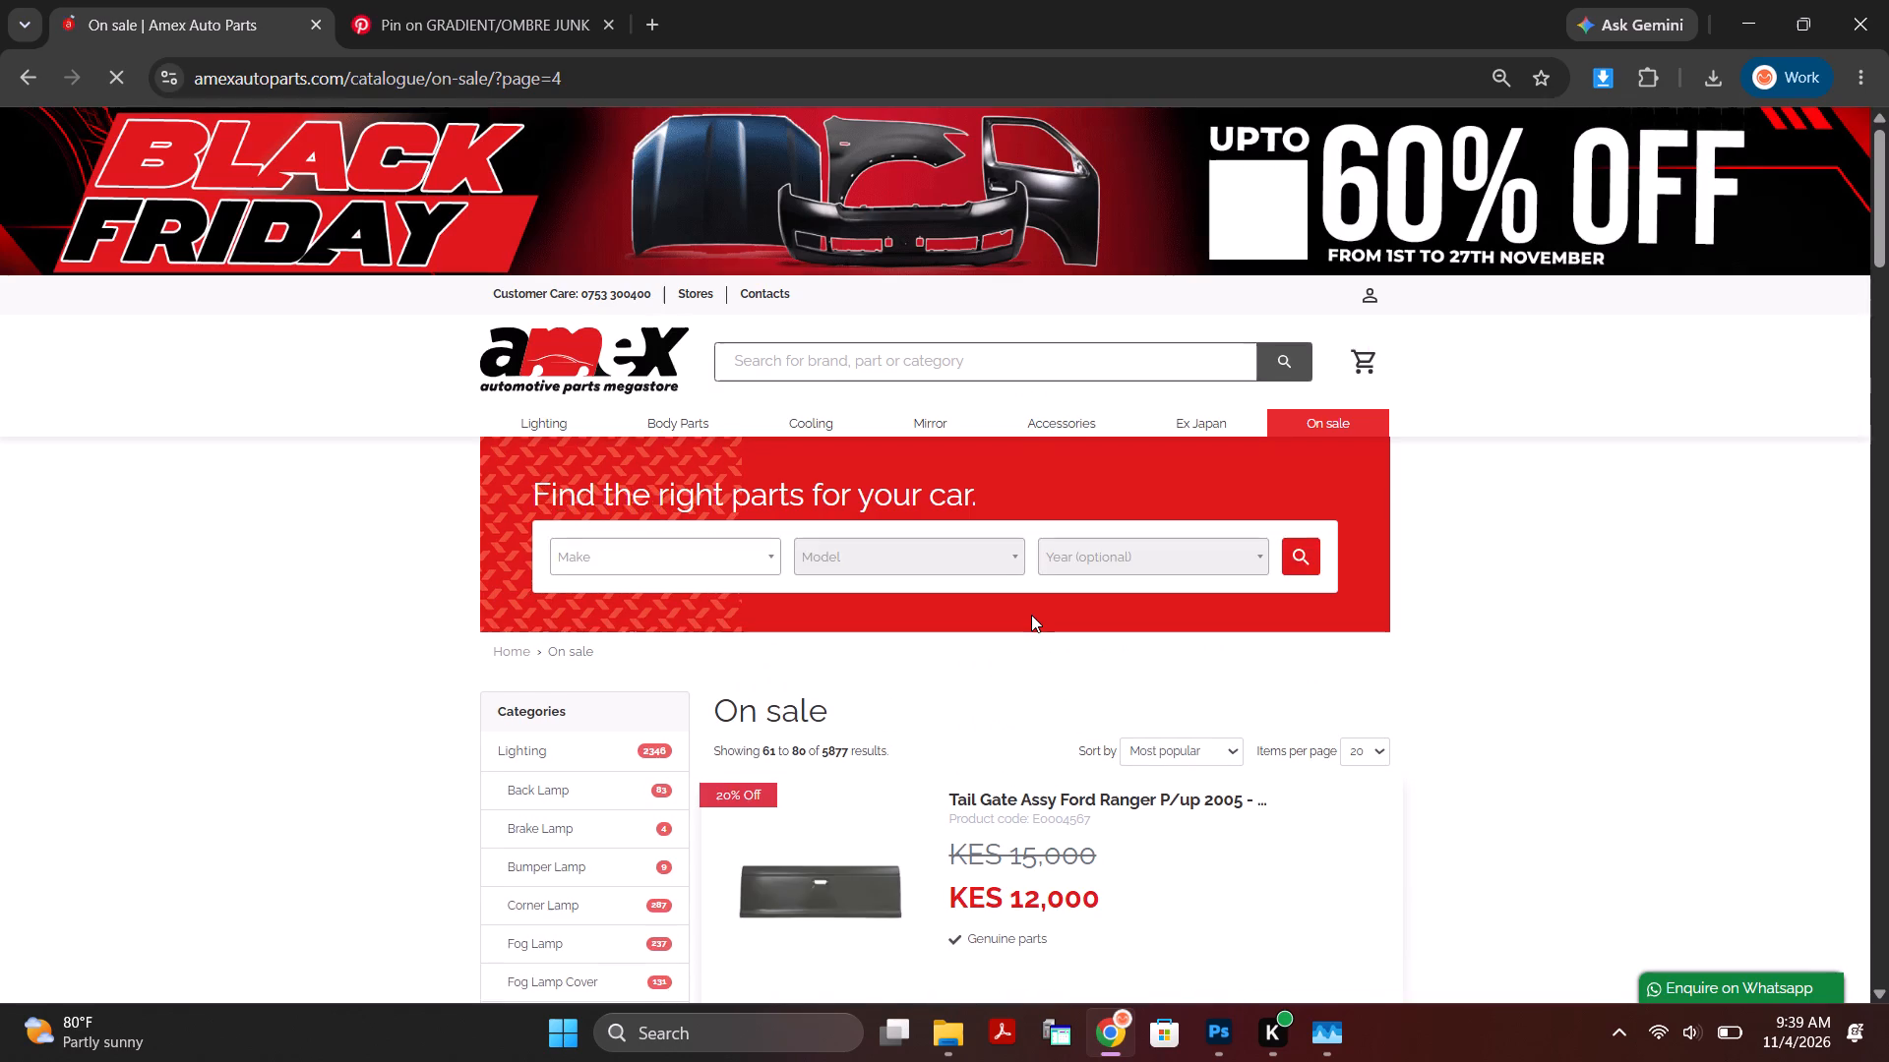
{"action": "scroll", "coordinate": [1052, 661], "scroll_direction": "down", "scroll_amount": 5}
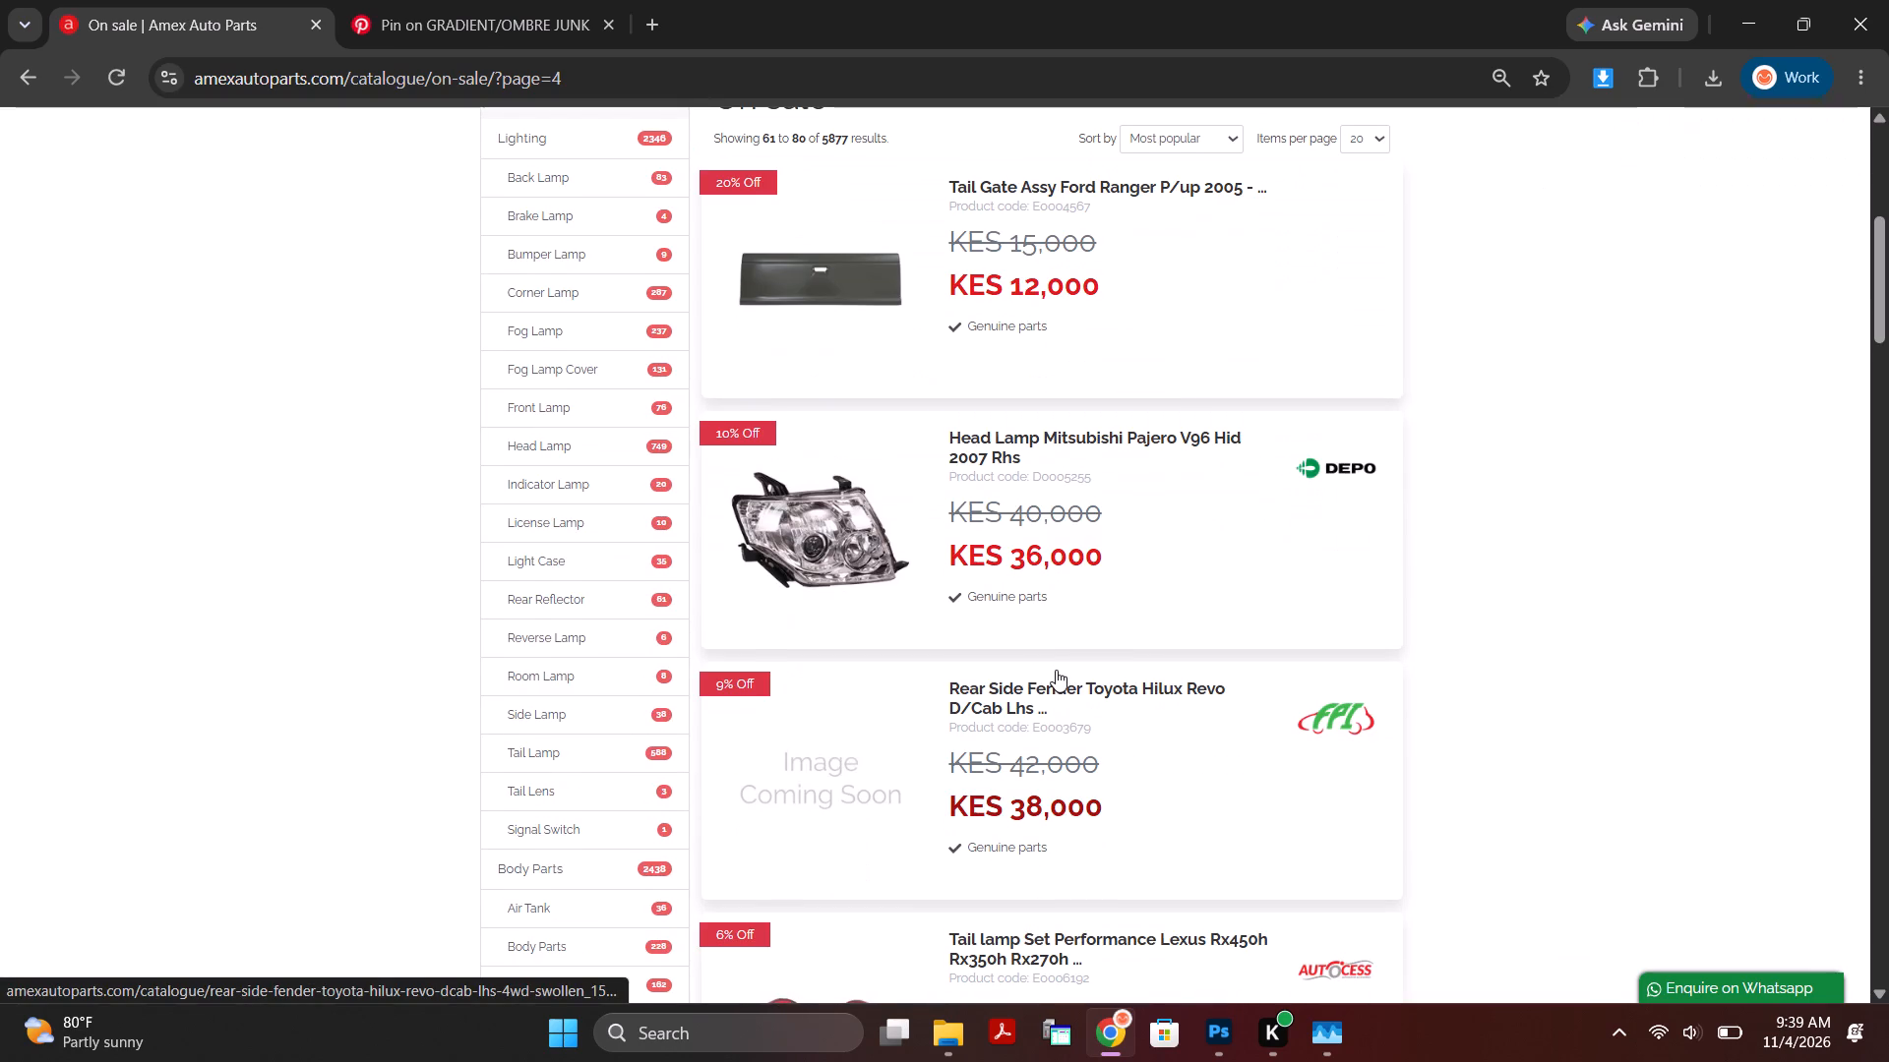
{"action": "scroll", "coordinate": [1041, 347], "scroll_direction": "down", "scroll_amount": 3}
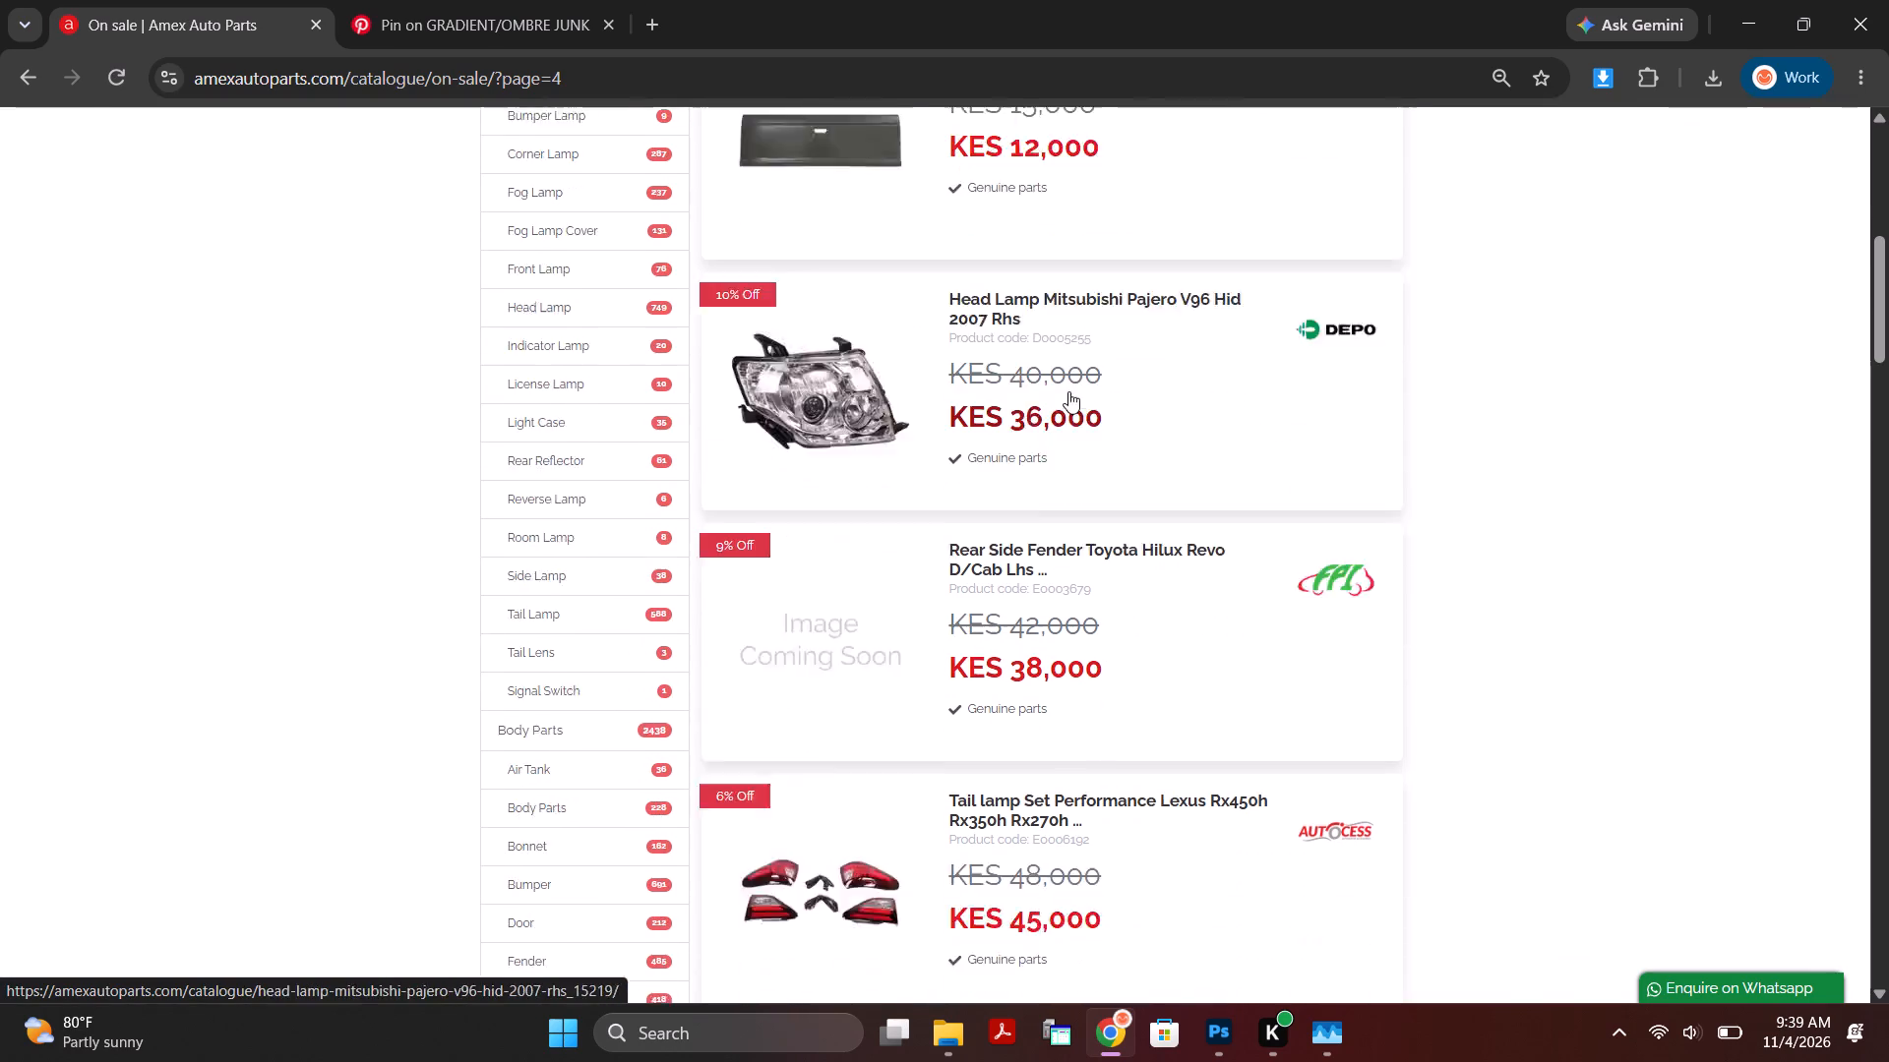
{"action": "scroll", "coordinate": [1068, 391], "scroll_direction": "down", "scroll_amount": 7}
{"action": "scroll", "coordinate": [1080, 409], "scroll_direction": "up", "scroll_amount": 4}
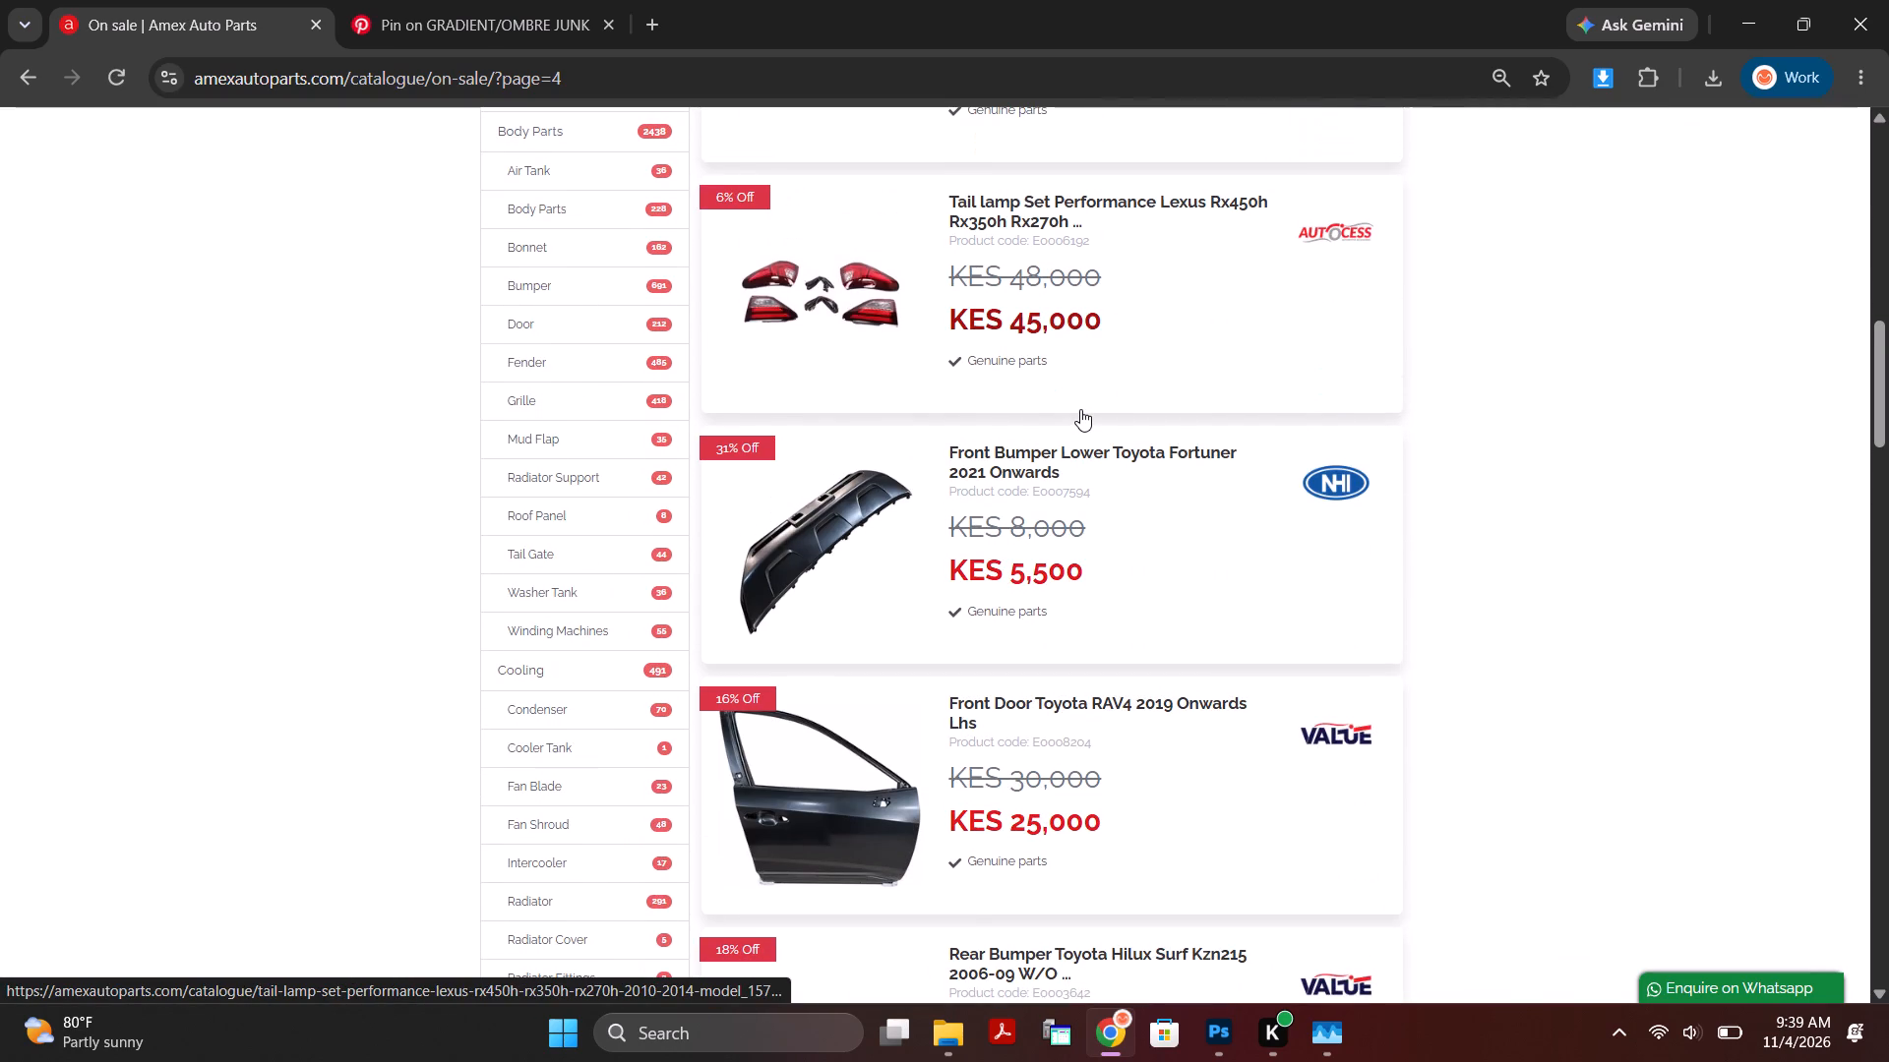
{"action": "scroll", "coordinate": [1080, 409], "scroll_direction": "down", "scroll_amount": 9}
{"action": "scroll", "coordinate": [1089, 450], "scroll_direction": "up", "scroll_amount": 8}
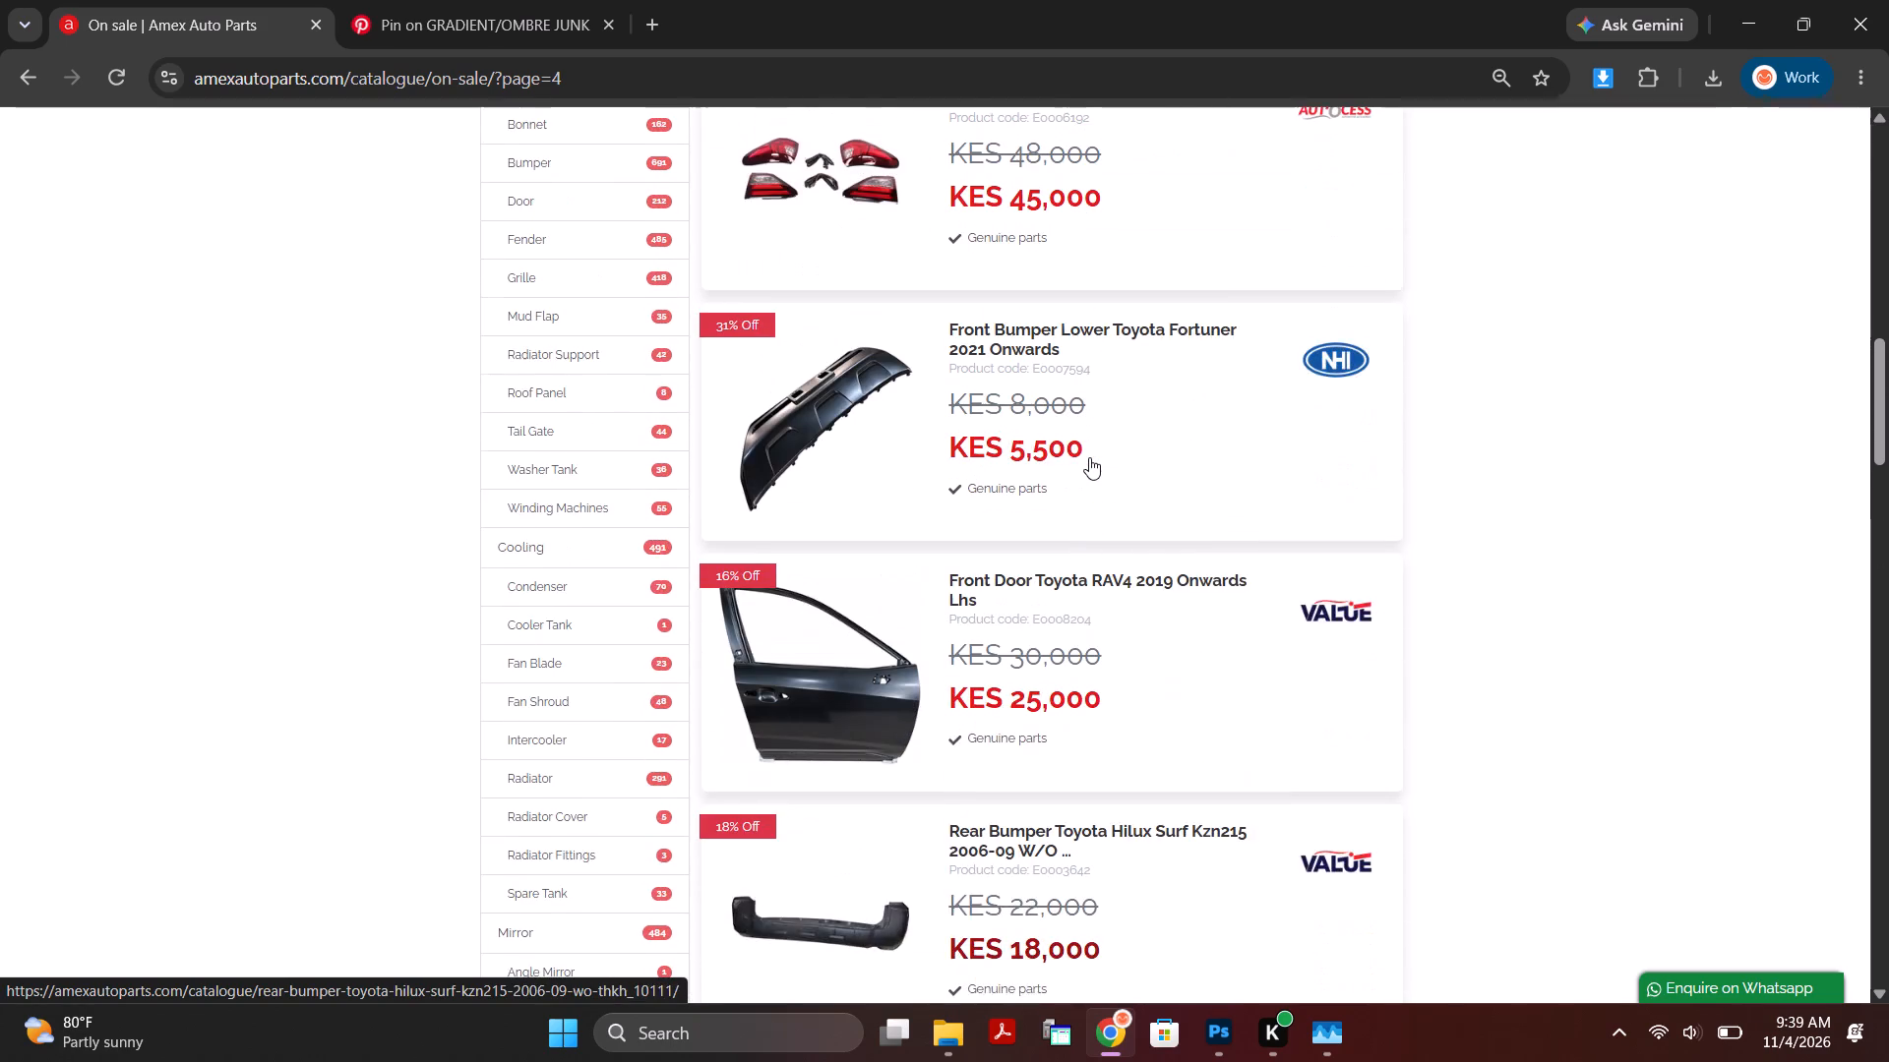
{"action": "scroll", "coordinate": [1089, 470], "scroll_direction": "up", "scroll_amount": 2}
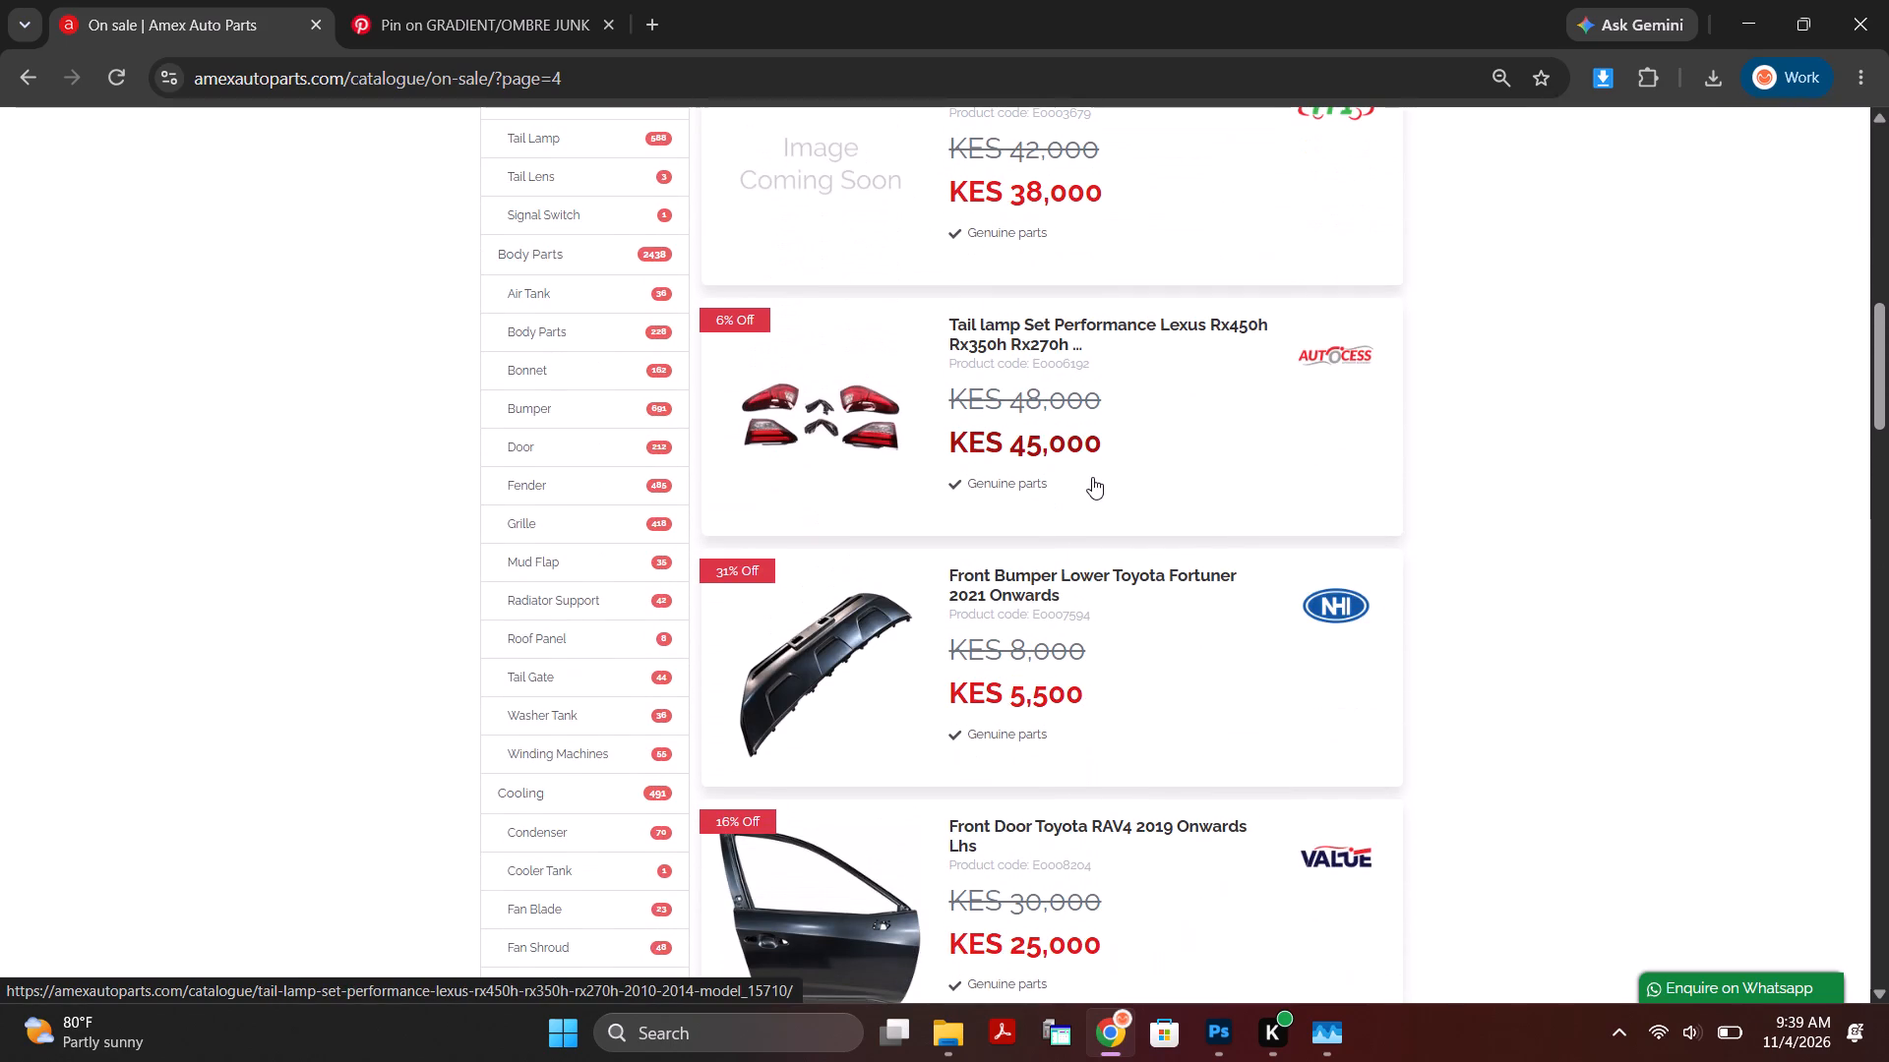
{"action": "left_click", "coordinate": [911, 362]}
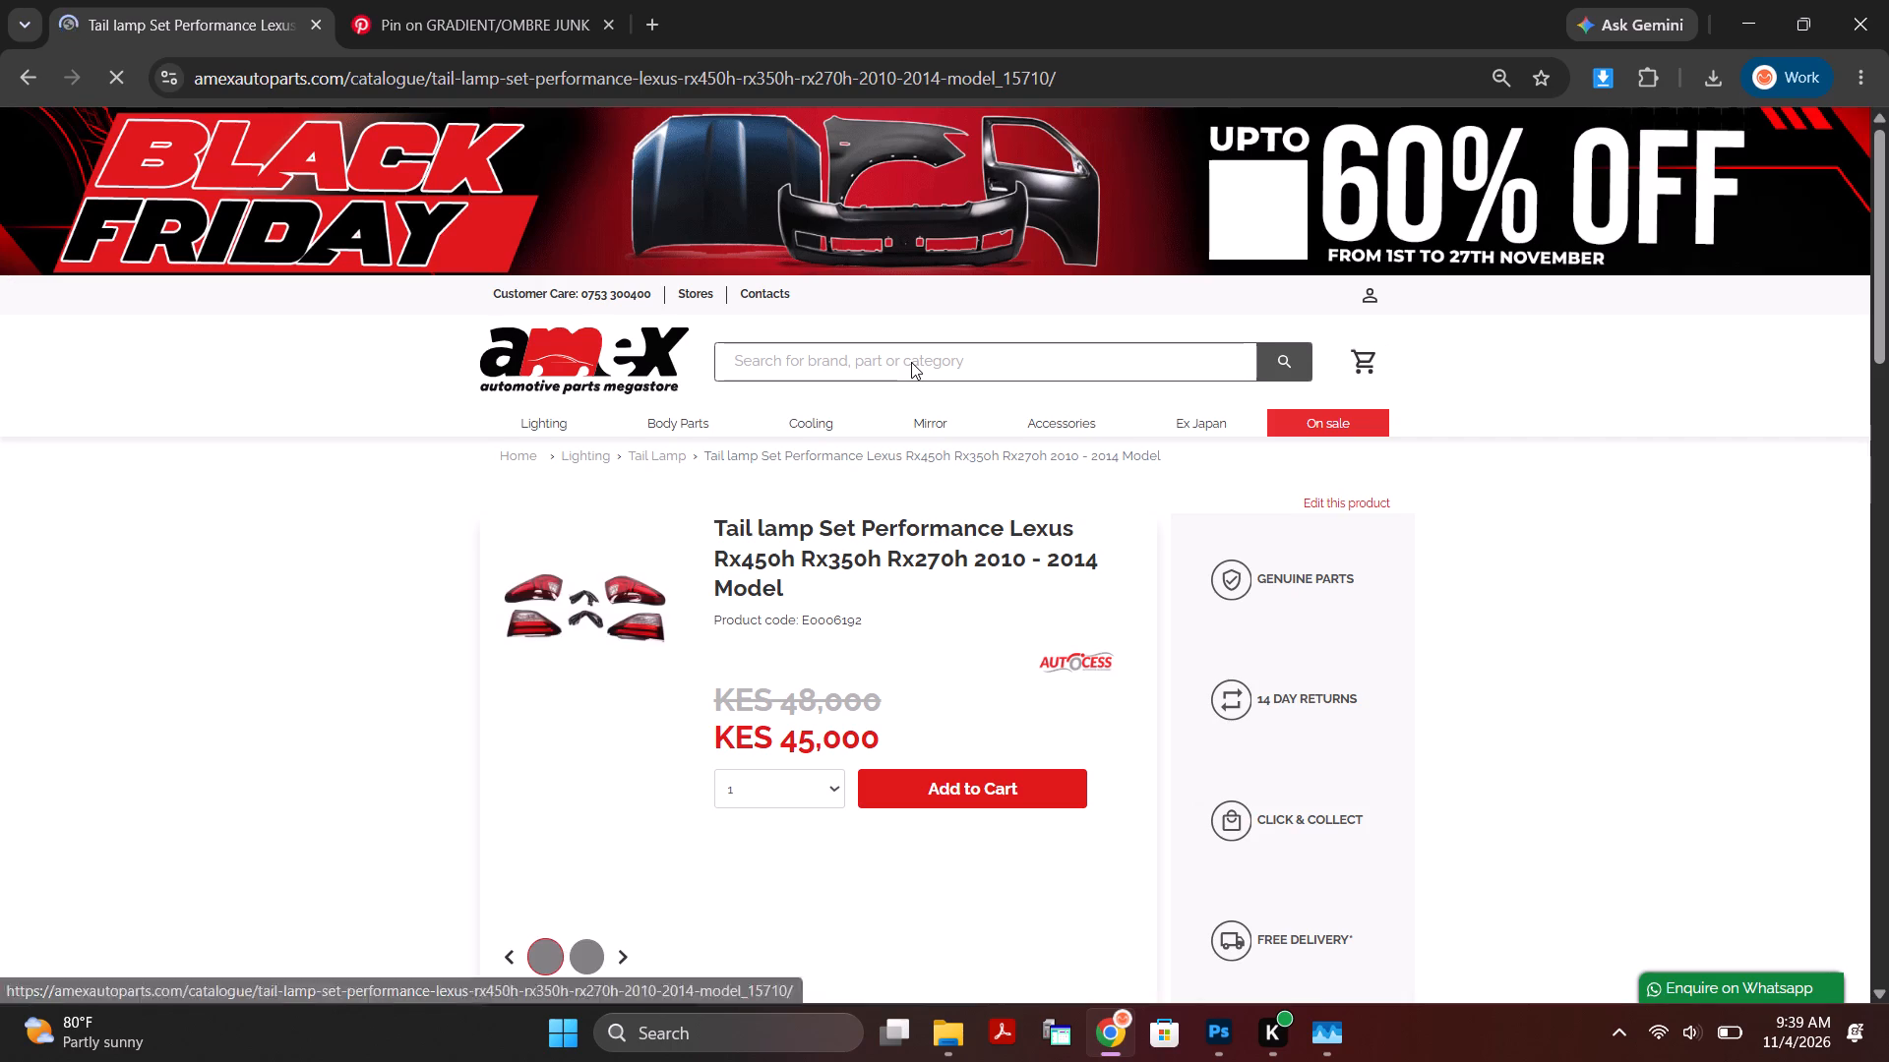
Copy "Tail lamp Set" from the product title and paste it in Photoshop over the Tail Lamp heading on Artboard 1 copy 2.
{"action": "scroll", "coordinate": [853, 592], "scroll_direction": "down", "scroll_amount": 2}
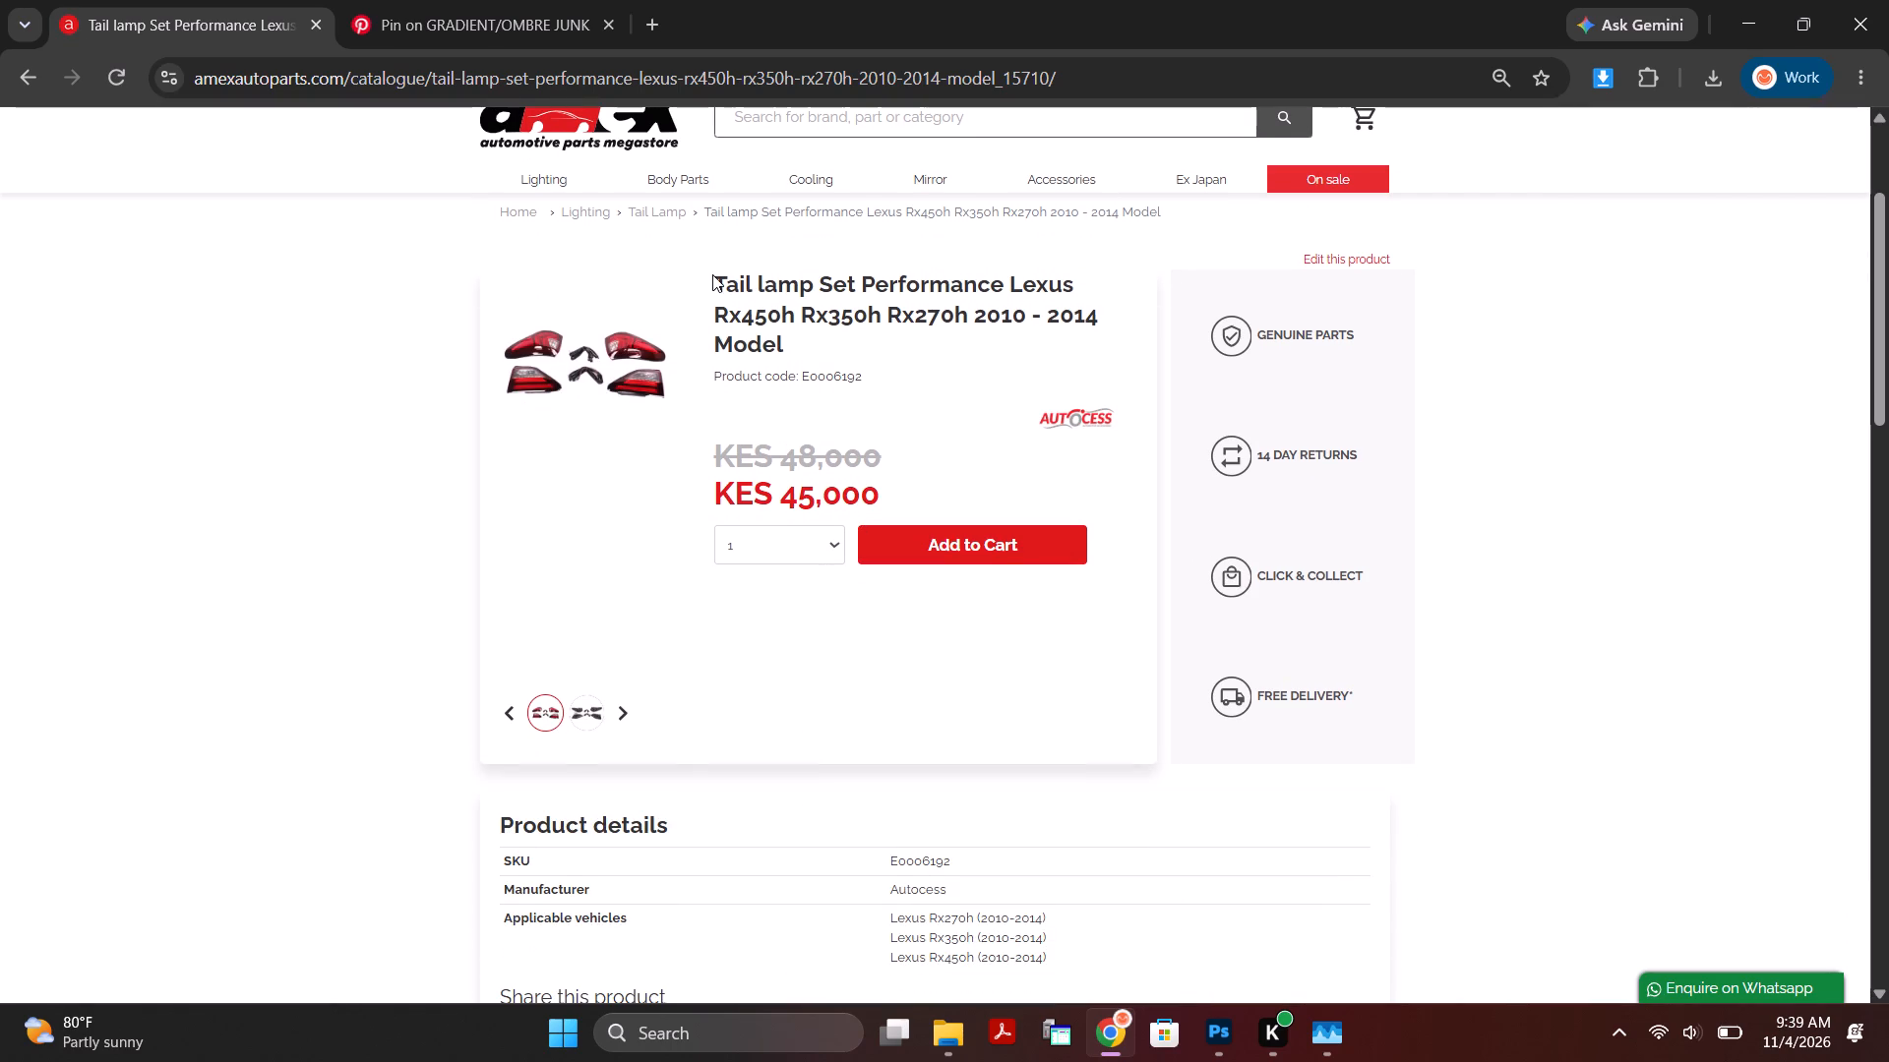
{"action": "left_click_drag", "start_coordinate": [719, 276], "coordinate": [805, 282]}
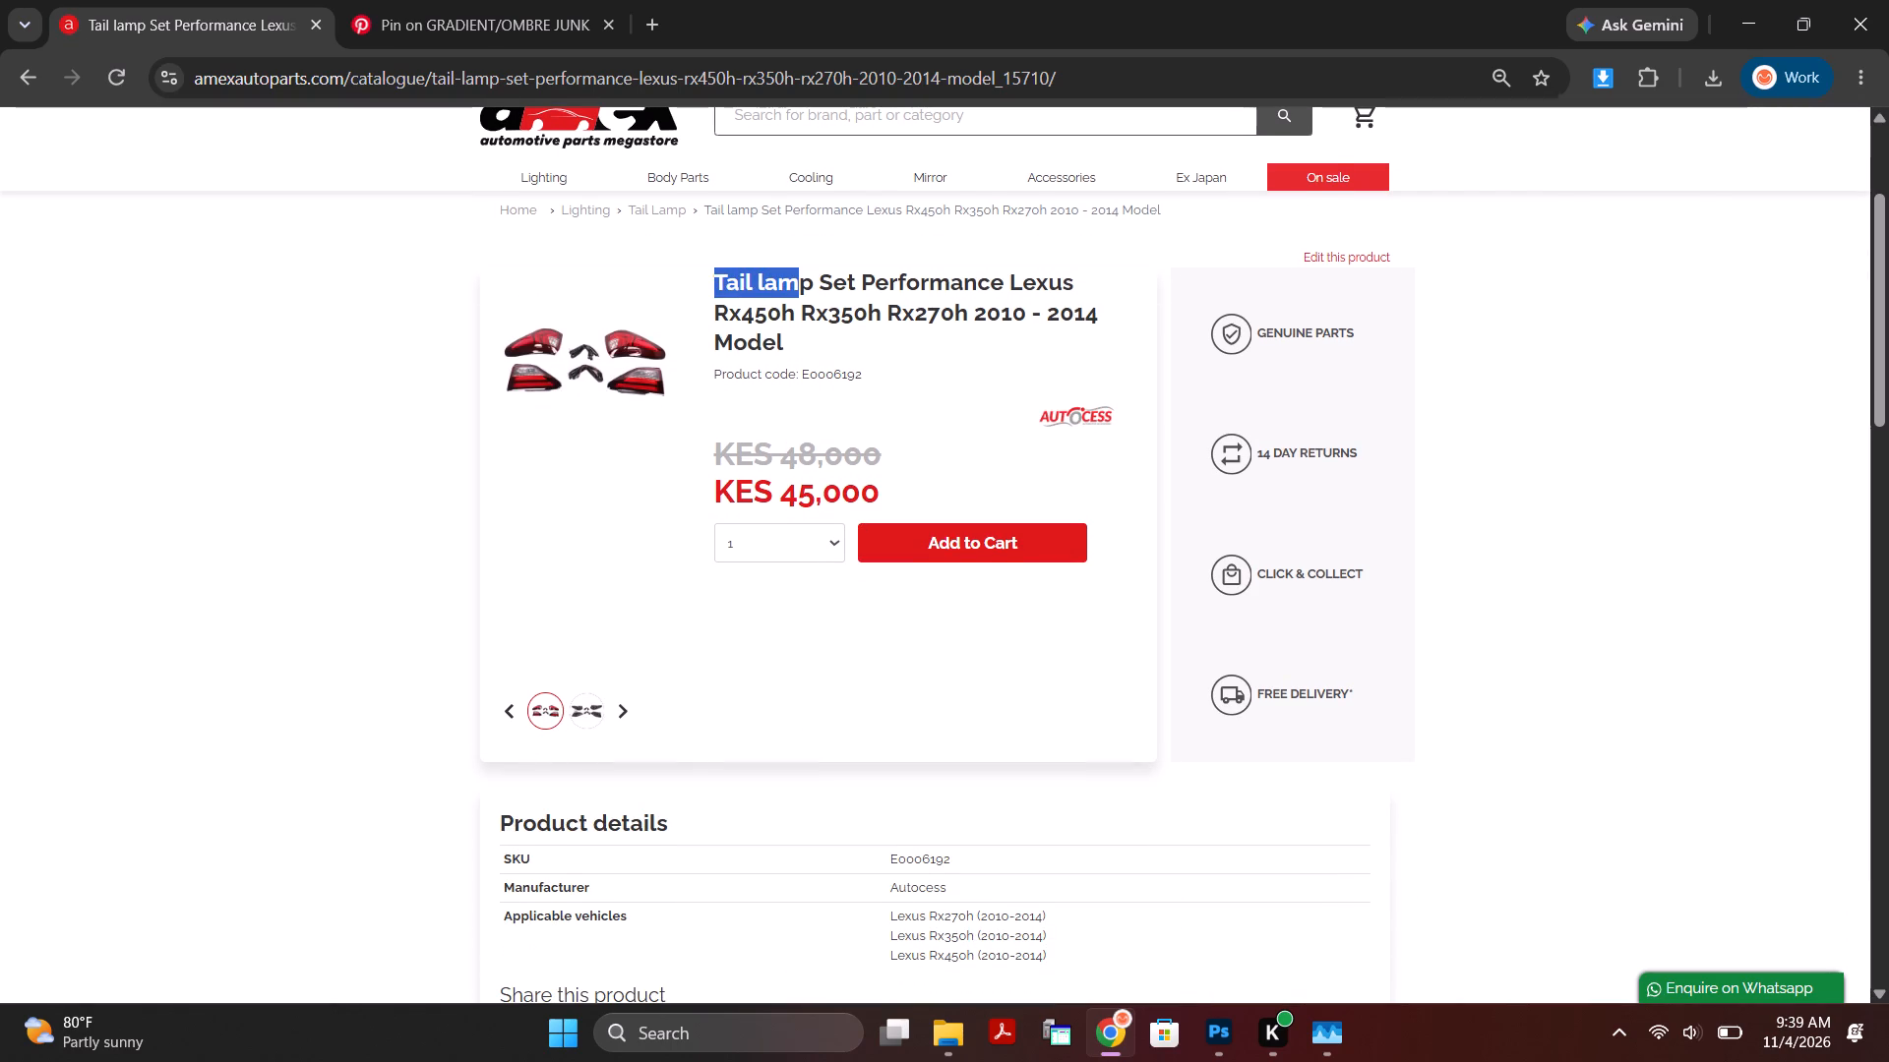
{"action": "left_click_drag", "start_coordinate": [805, 282], "coordinate": [860, 282]}
{"action": "left_click_drag", "start_coordinate": [860, 282], "coordinate": [862, 282]}
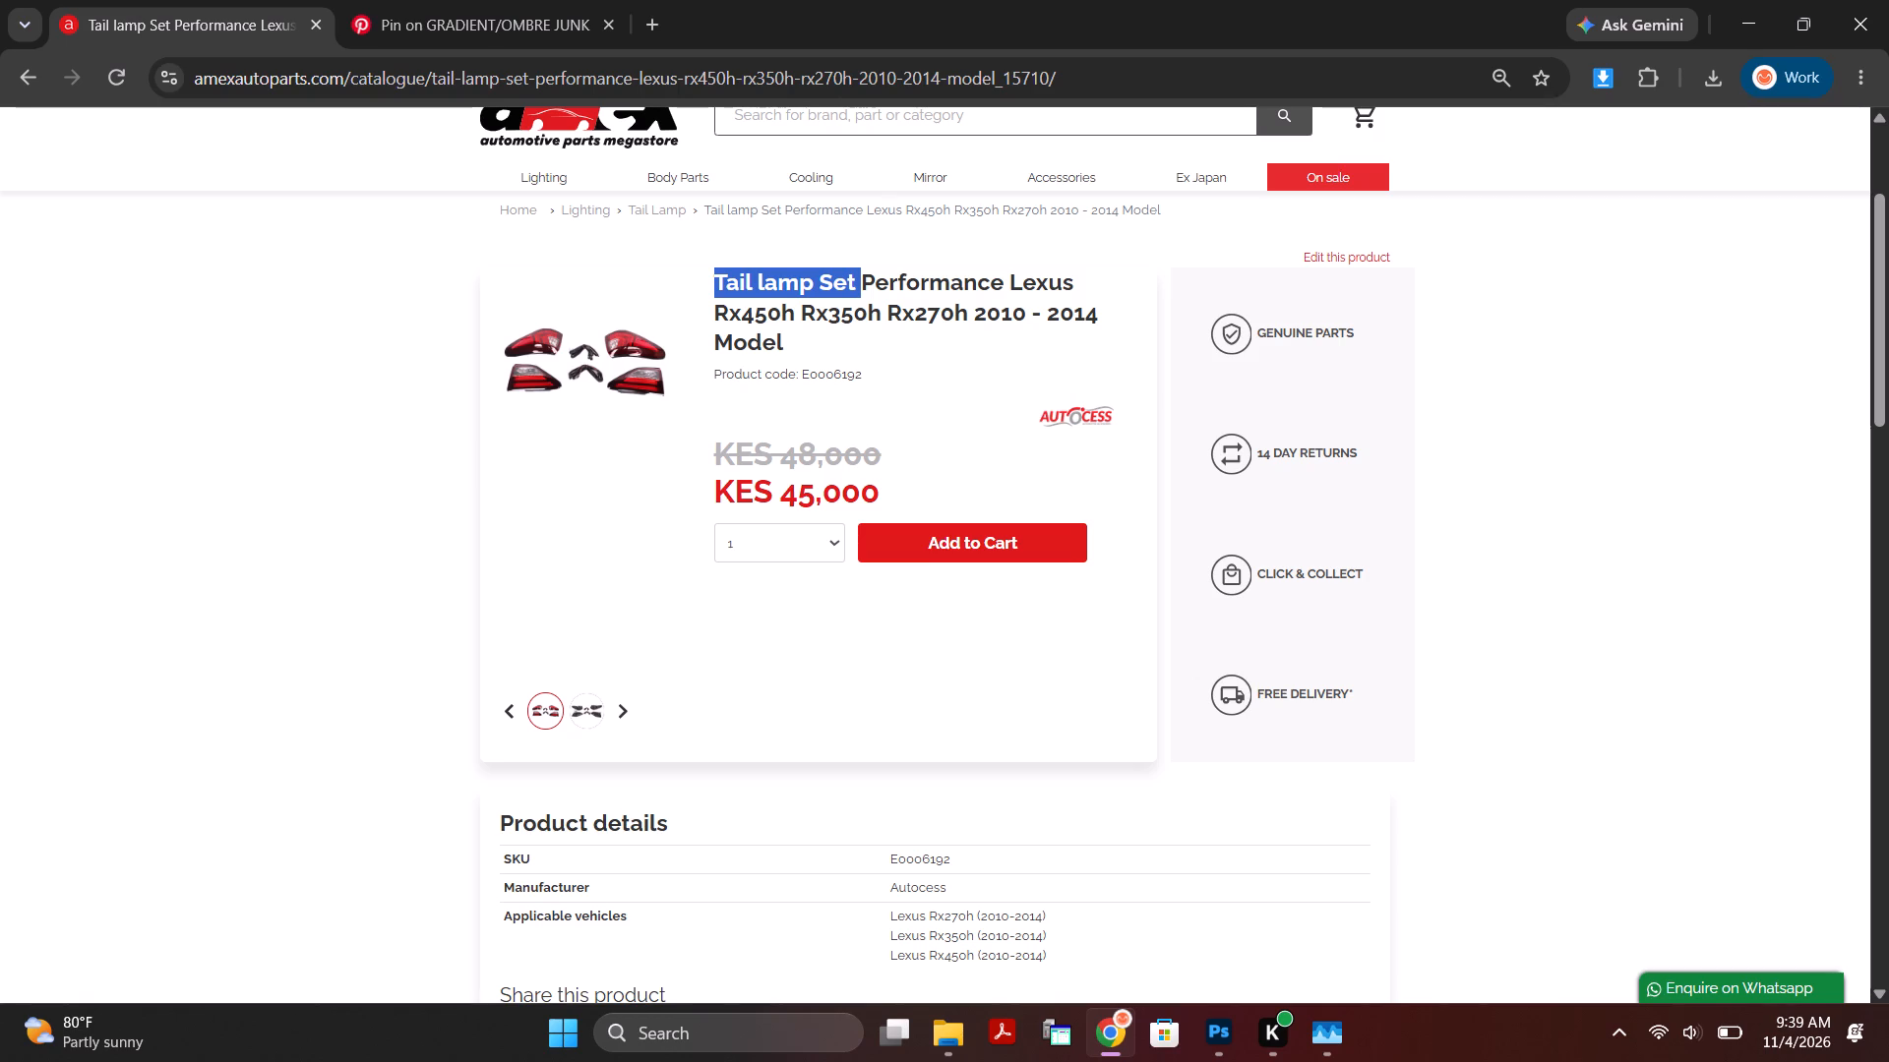
{"action": "left_click_drag", "start_coordinate": [862, 282], "coordinate": [860, 282]}
{"action": "key", "text": "ctrl+c"}
{"action": "left_click", "coordinate": [1218, 1030]}
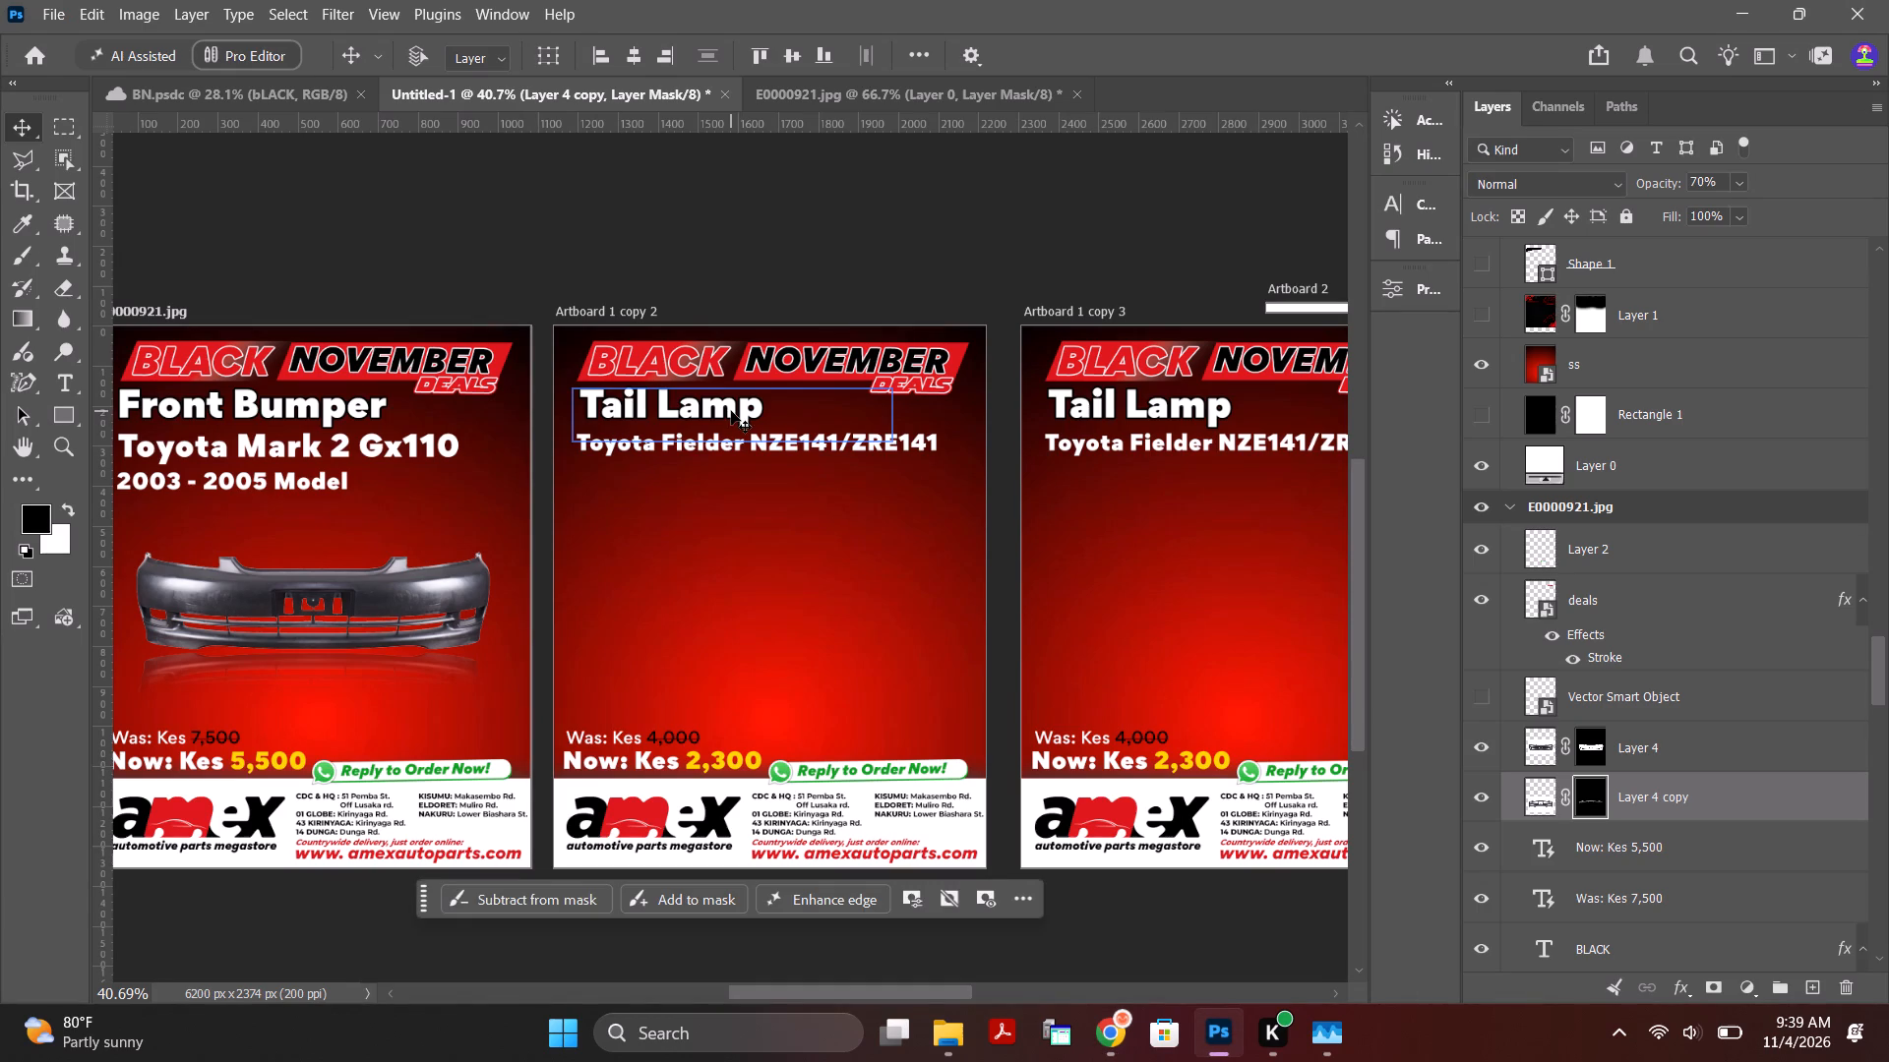
{"action": "triple_click", "coordinate": [731, 411]}
{"action": "key", "text": "ctrl+v"}
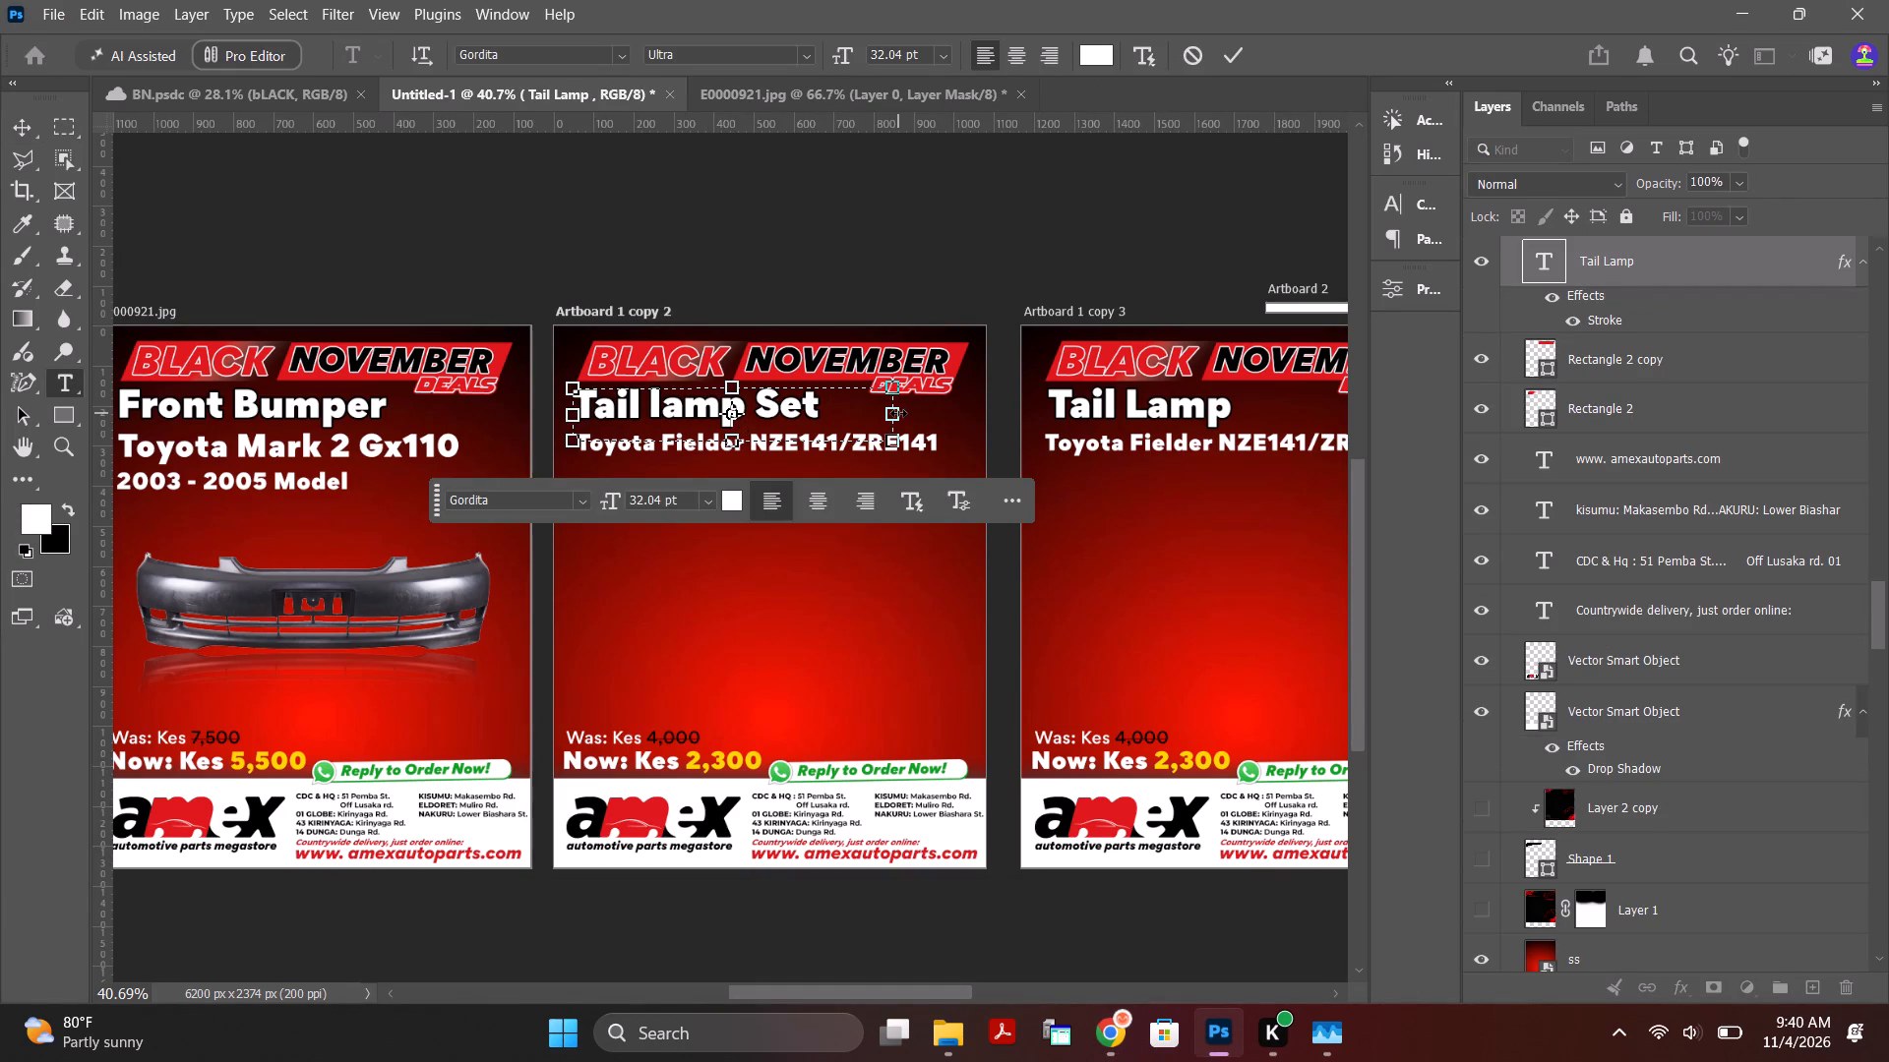
{"action": "left_click", "coordinate": [1233, 53]}
{"action": "left_click", "coordinate": [1017, 236]}
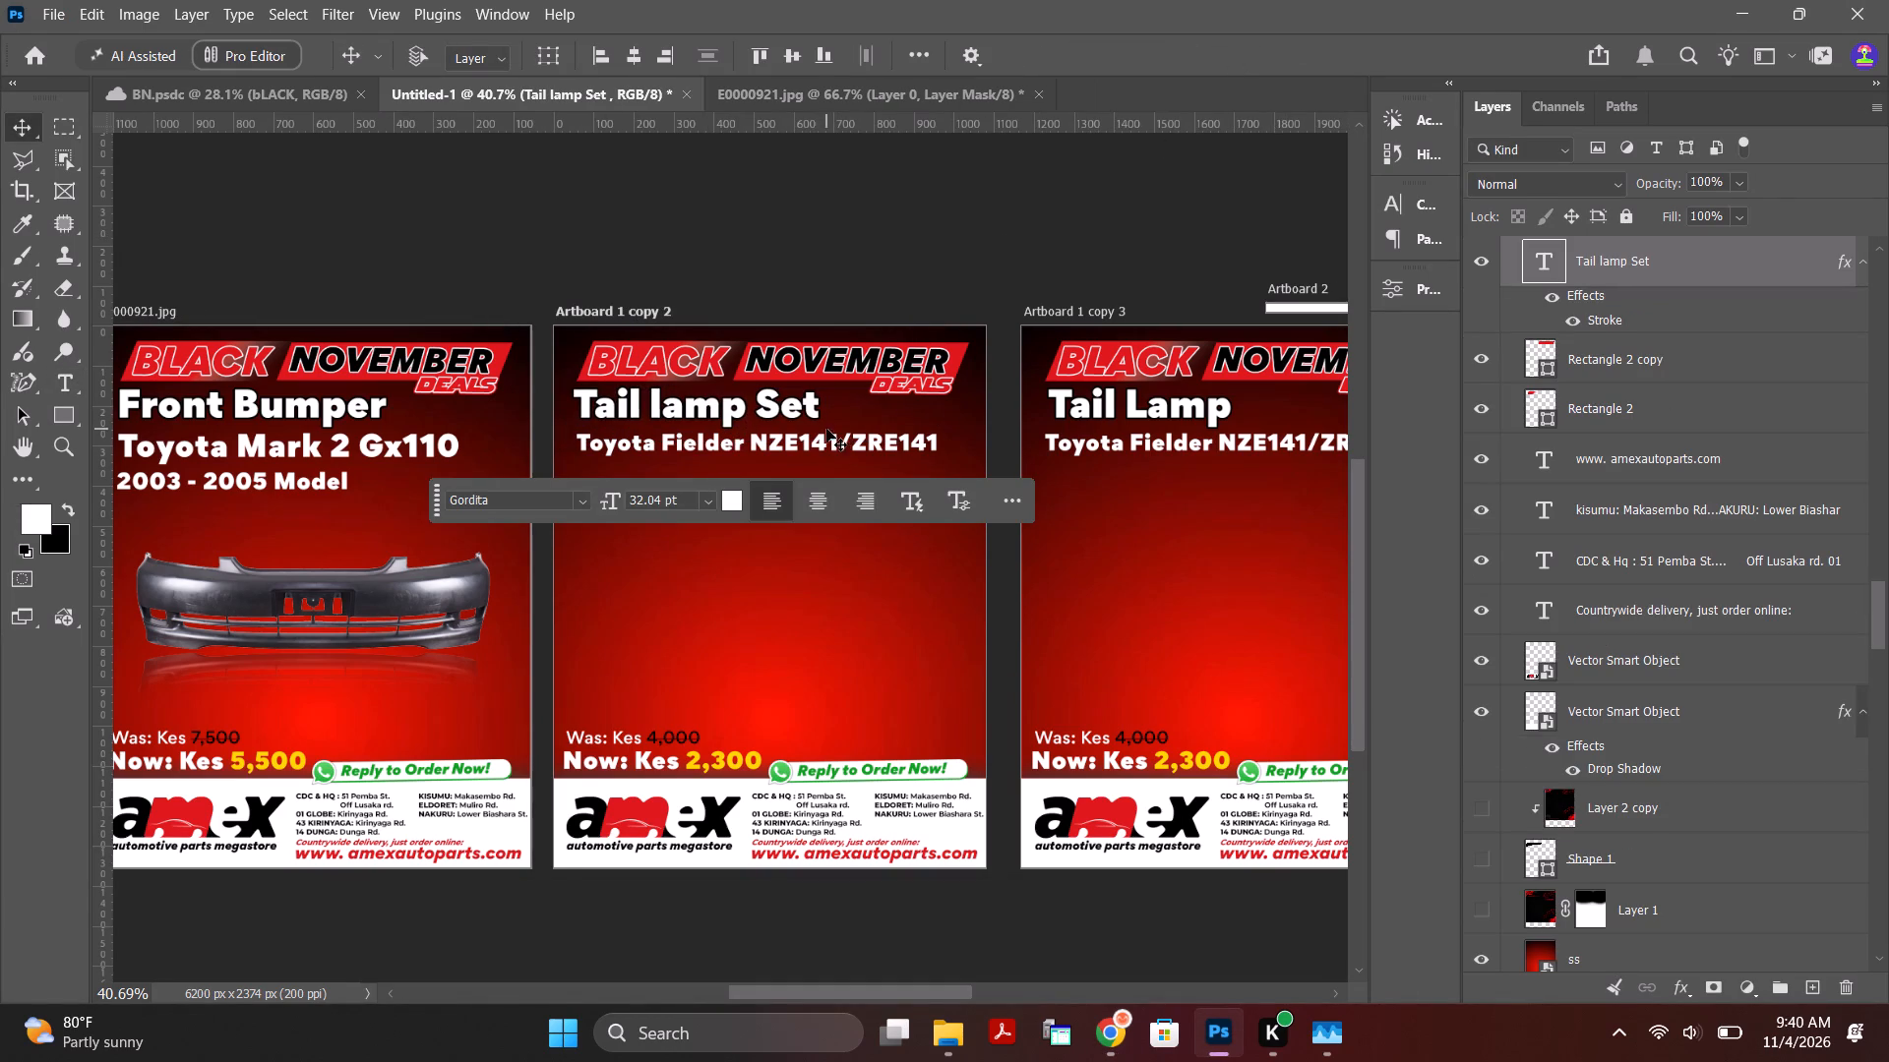
Copy "Performance Lexus Rx450h Rx350h Rx270h" from the product page in Chrome and paste it over Artboard 1 copy 2's Toyota Fielder line in Photoshop.
{"action": "left_click", "coordinate": [1121, 1029]}
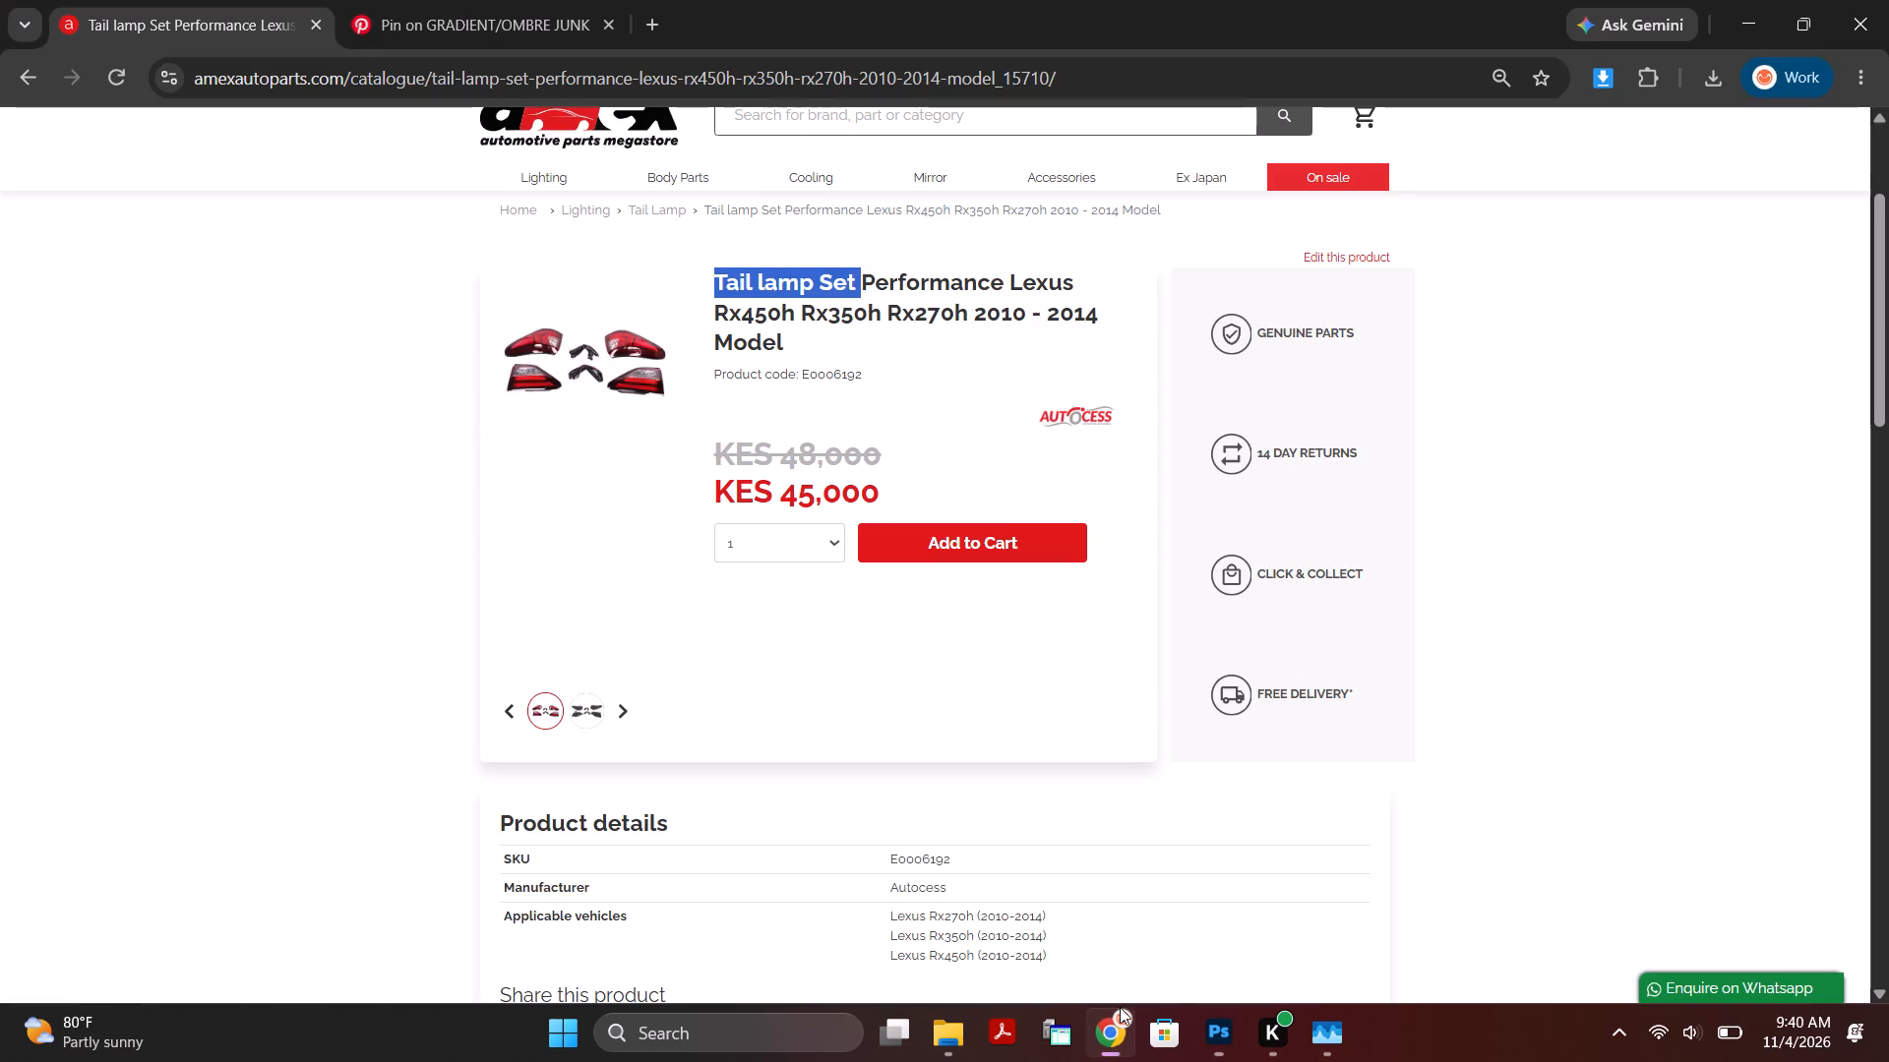
{"action": "left_click", "coordinate": [905, 288]}
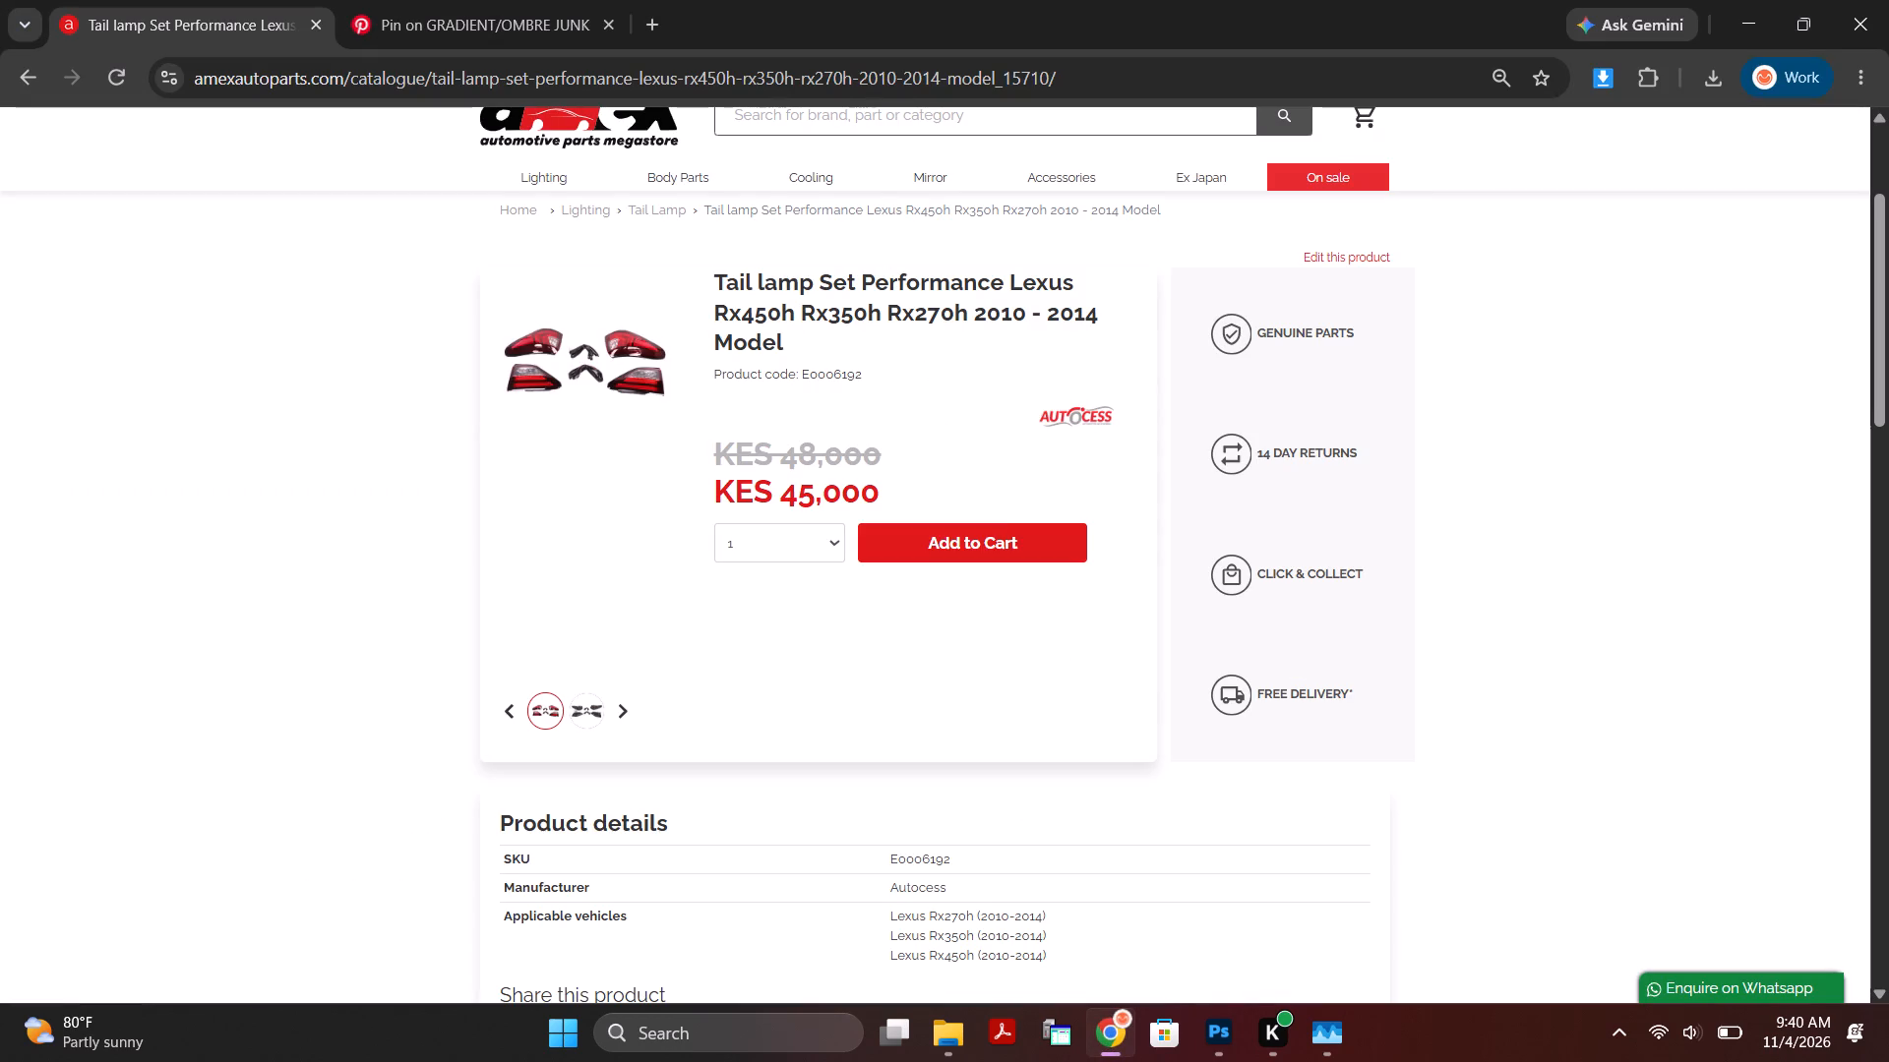
{"action": "left_click_drag", "start_coordinate": [862, 276], "coordinate": [1108, 324]}
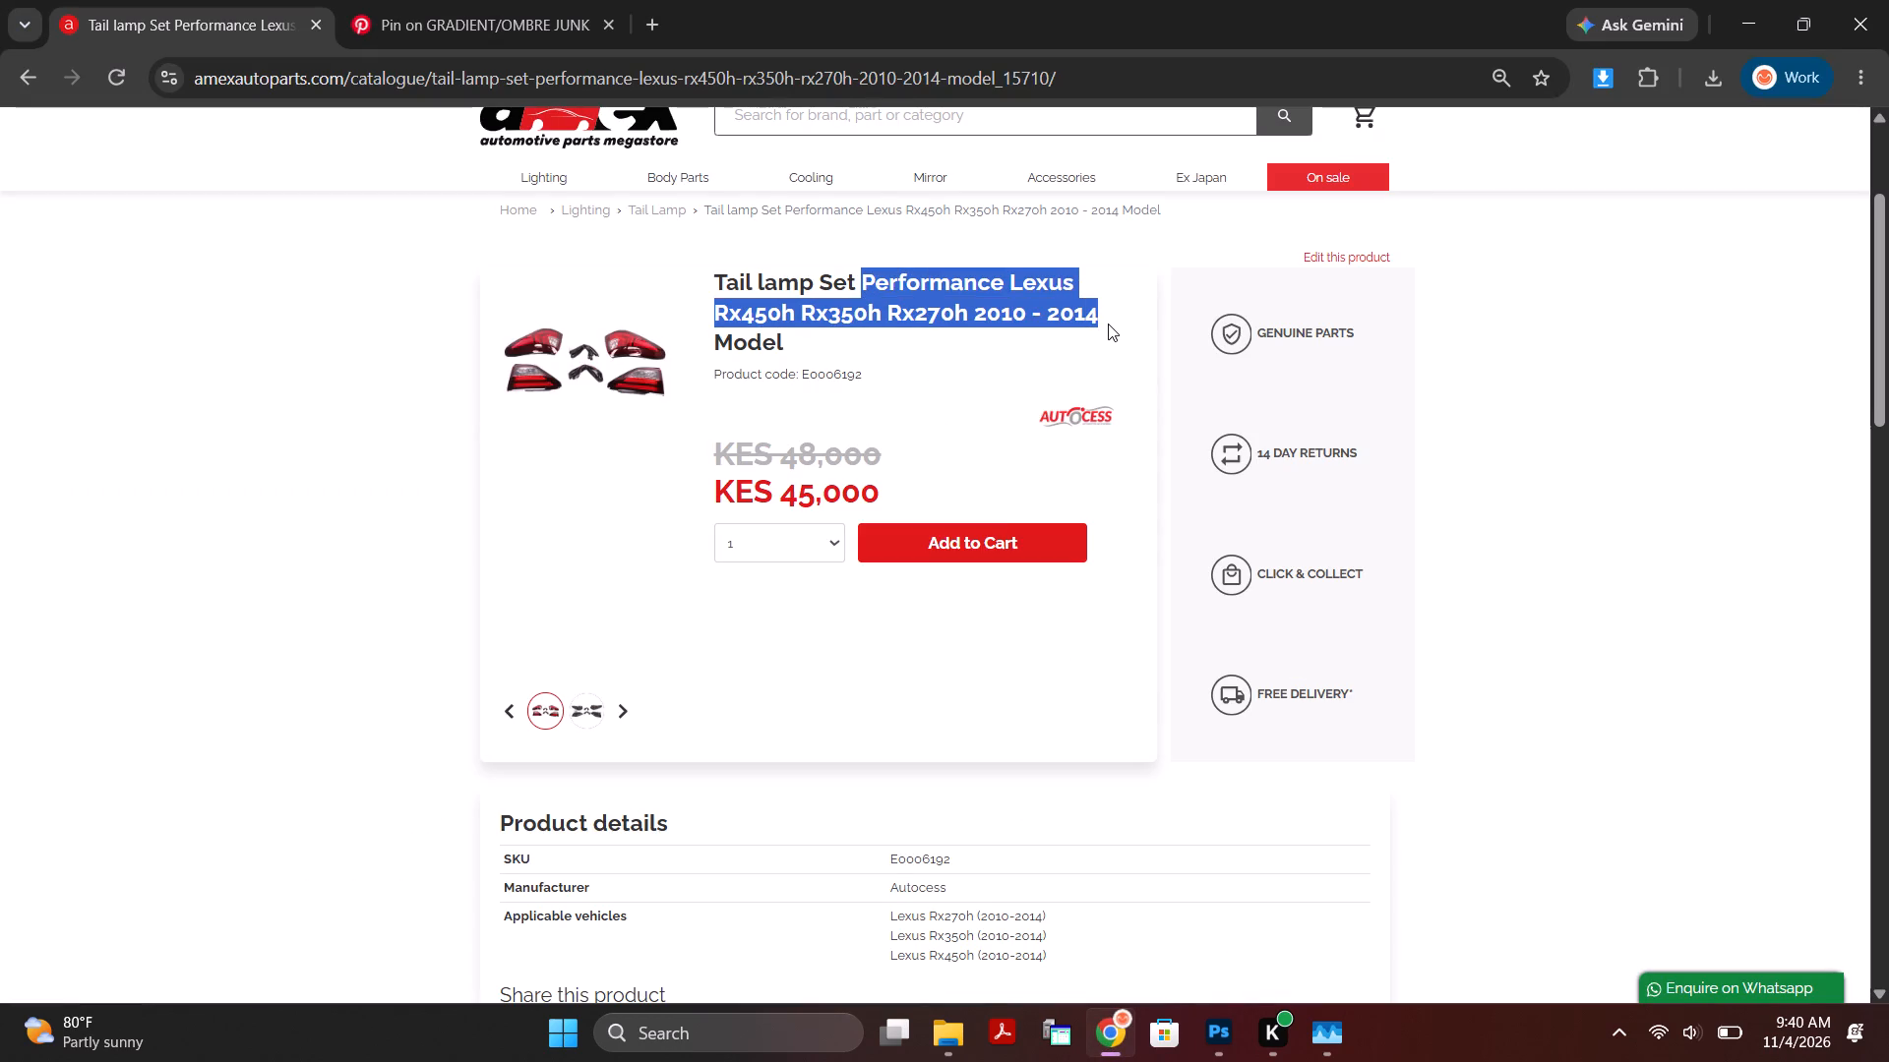
{"action": "left_click_drag", "start_coordinate": [1108, 324], "coordinate": [967, 307]}
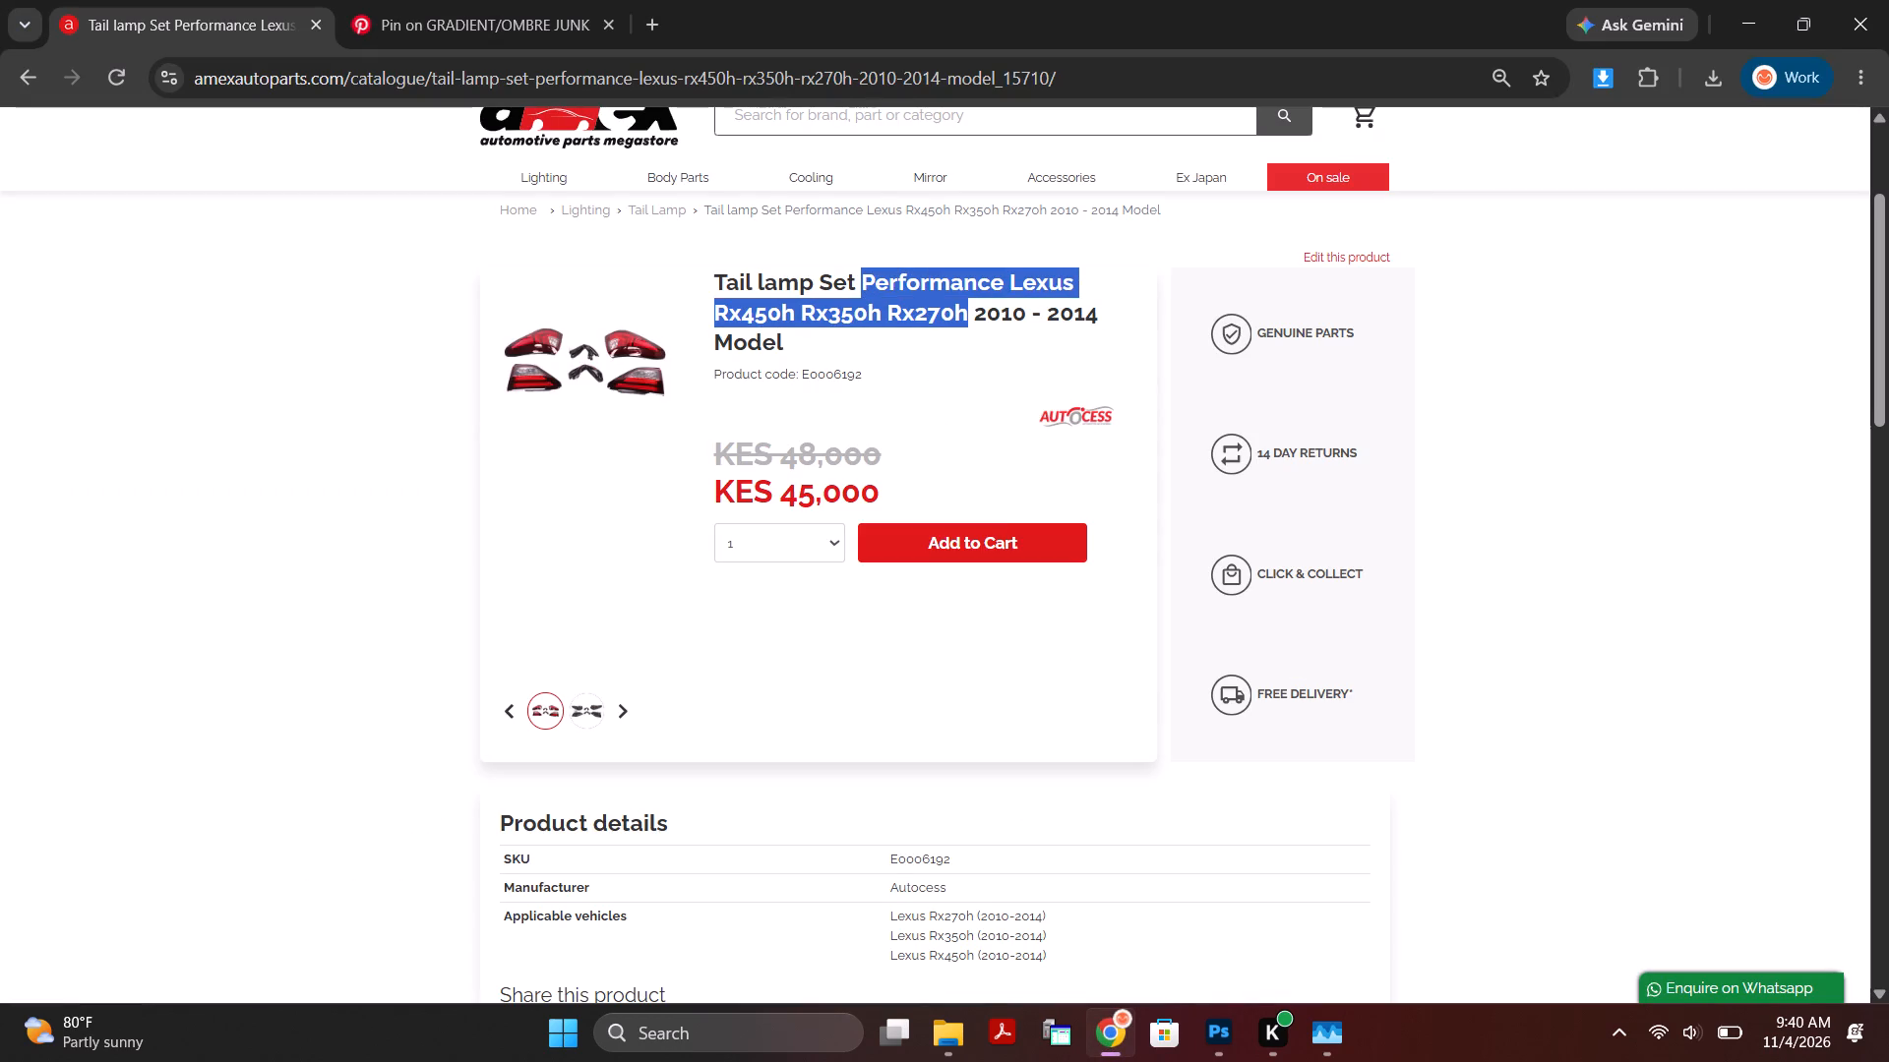
{"action": "left_click_drag", "start_coordinate": [967, 307], "coordinate": [965, 307]}
{"action": "key", "text": "ctrl+c"}
{"action": "left_click", "coordinate": [1210, 1028]}
{"action": "double_click", "coordinate": [814, 440]}
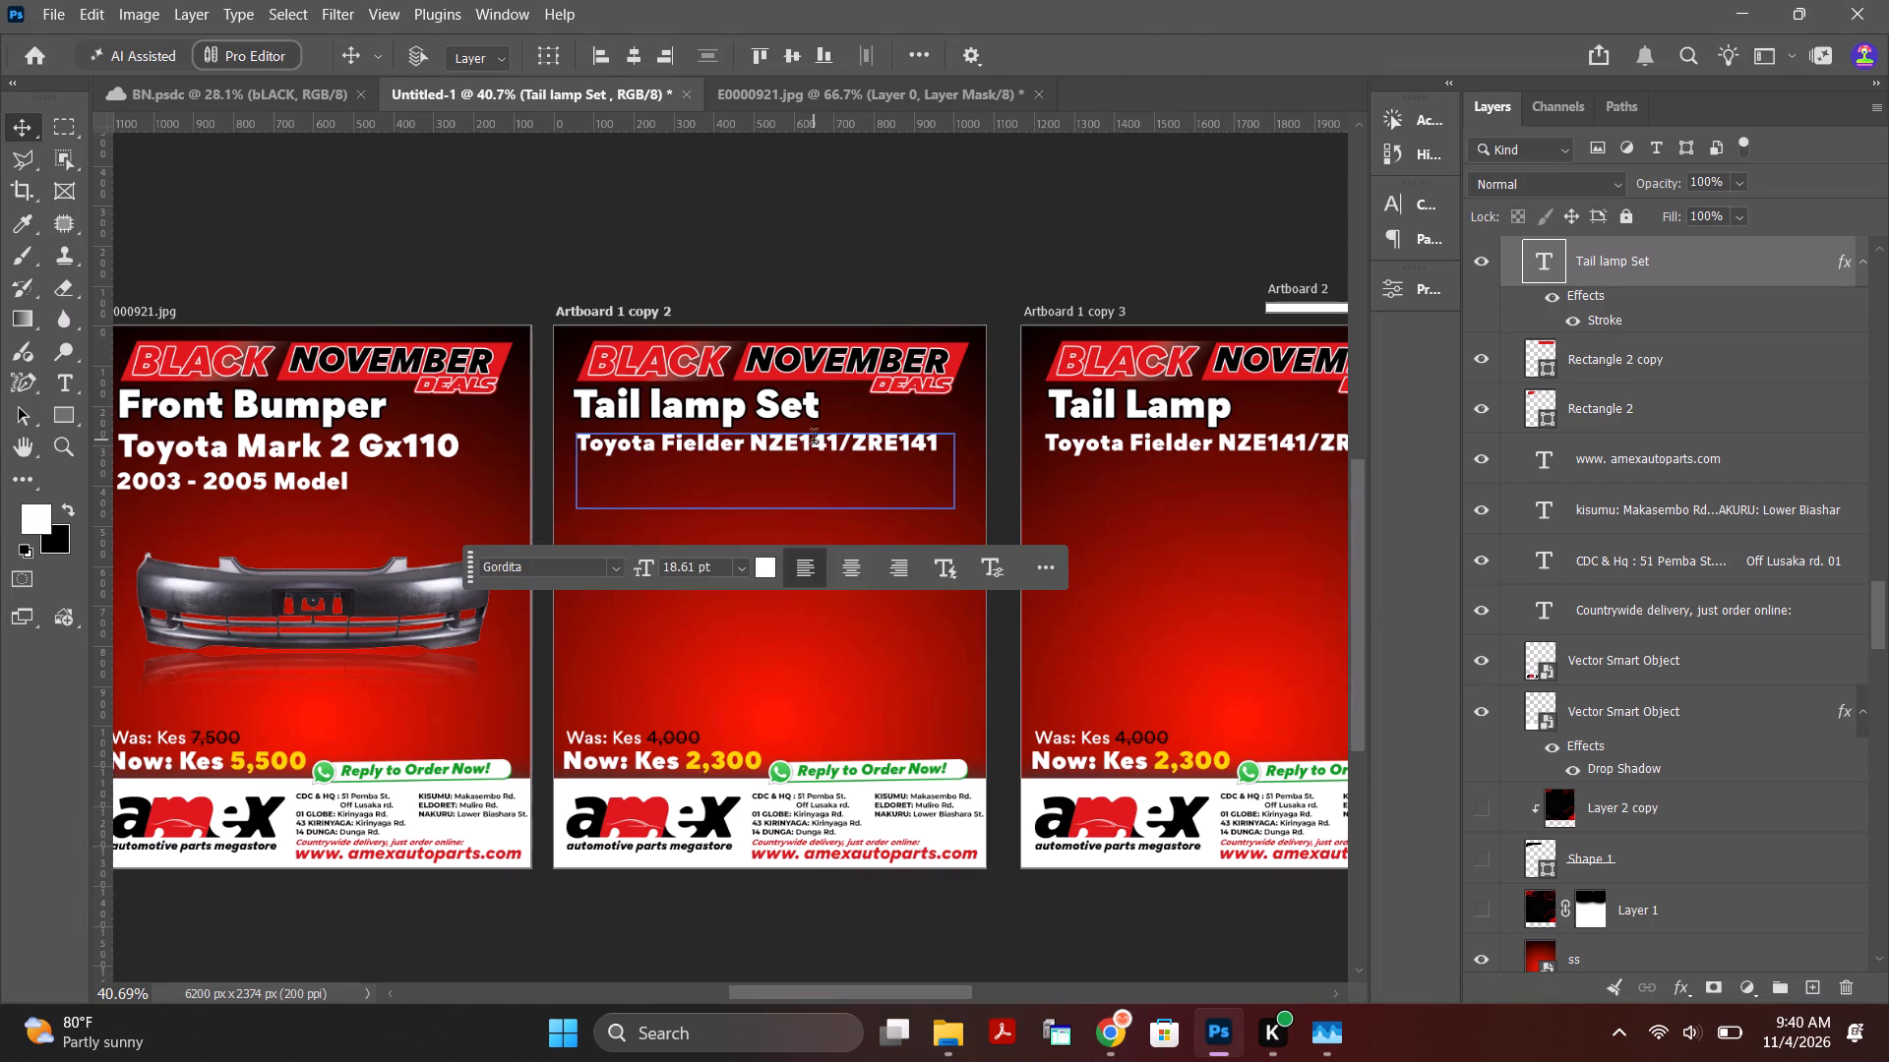
{"action": "key", "text": "ctrl+v"}
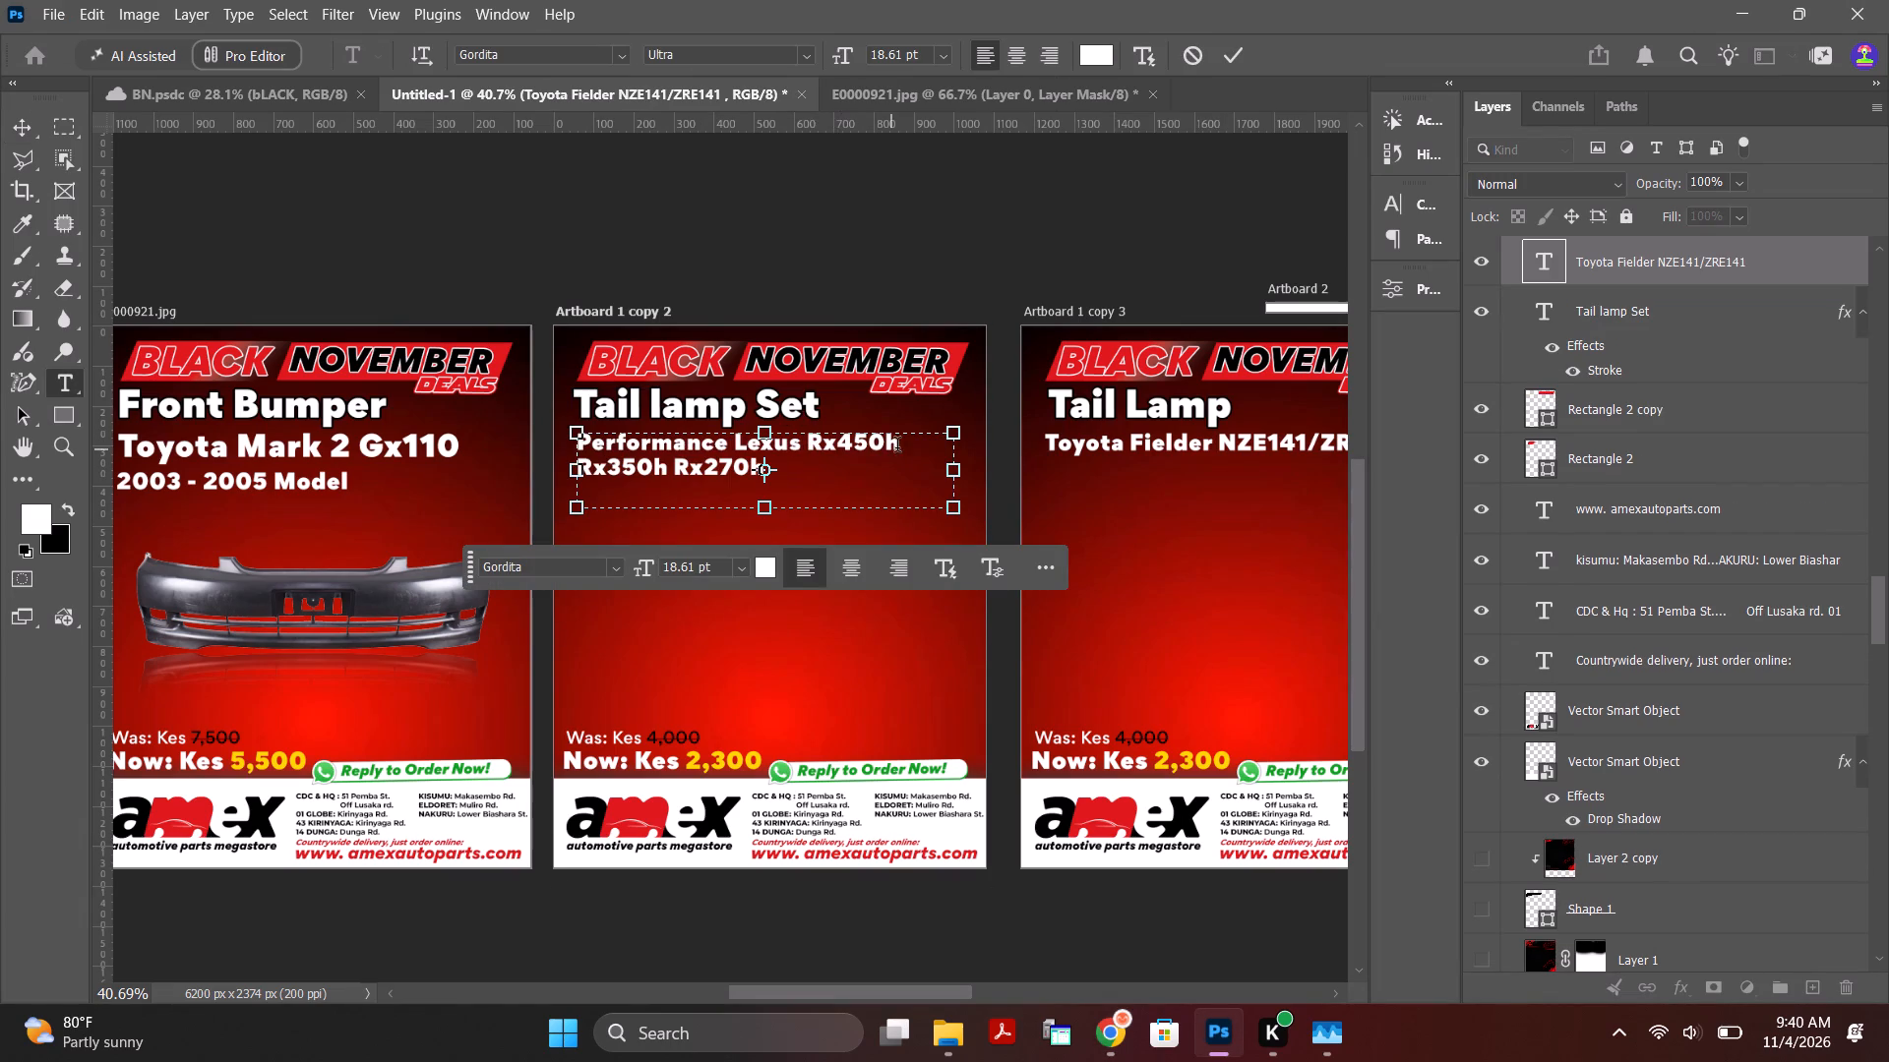
{"action": "left_click_drag", "start_coordinate": [949, 472], "coordinate": [972, 468]}
Set the "Performance Lexus Rx450h Rx350h Rx270h" text on Artboard 1 copy 2 to 26 pt.
{"action": "left_click_drag", "start_coordinate": [792, 478], "coordinate": [578, 436]}
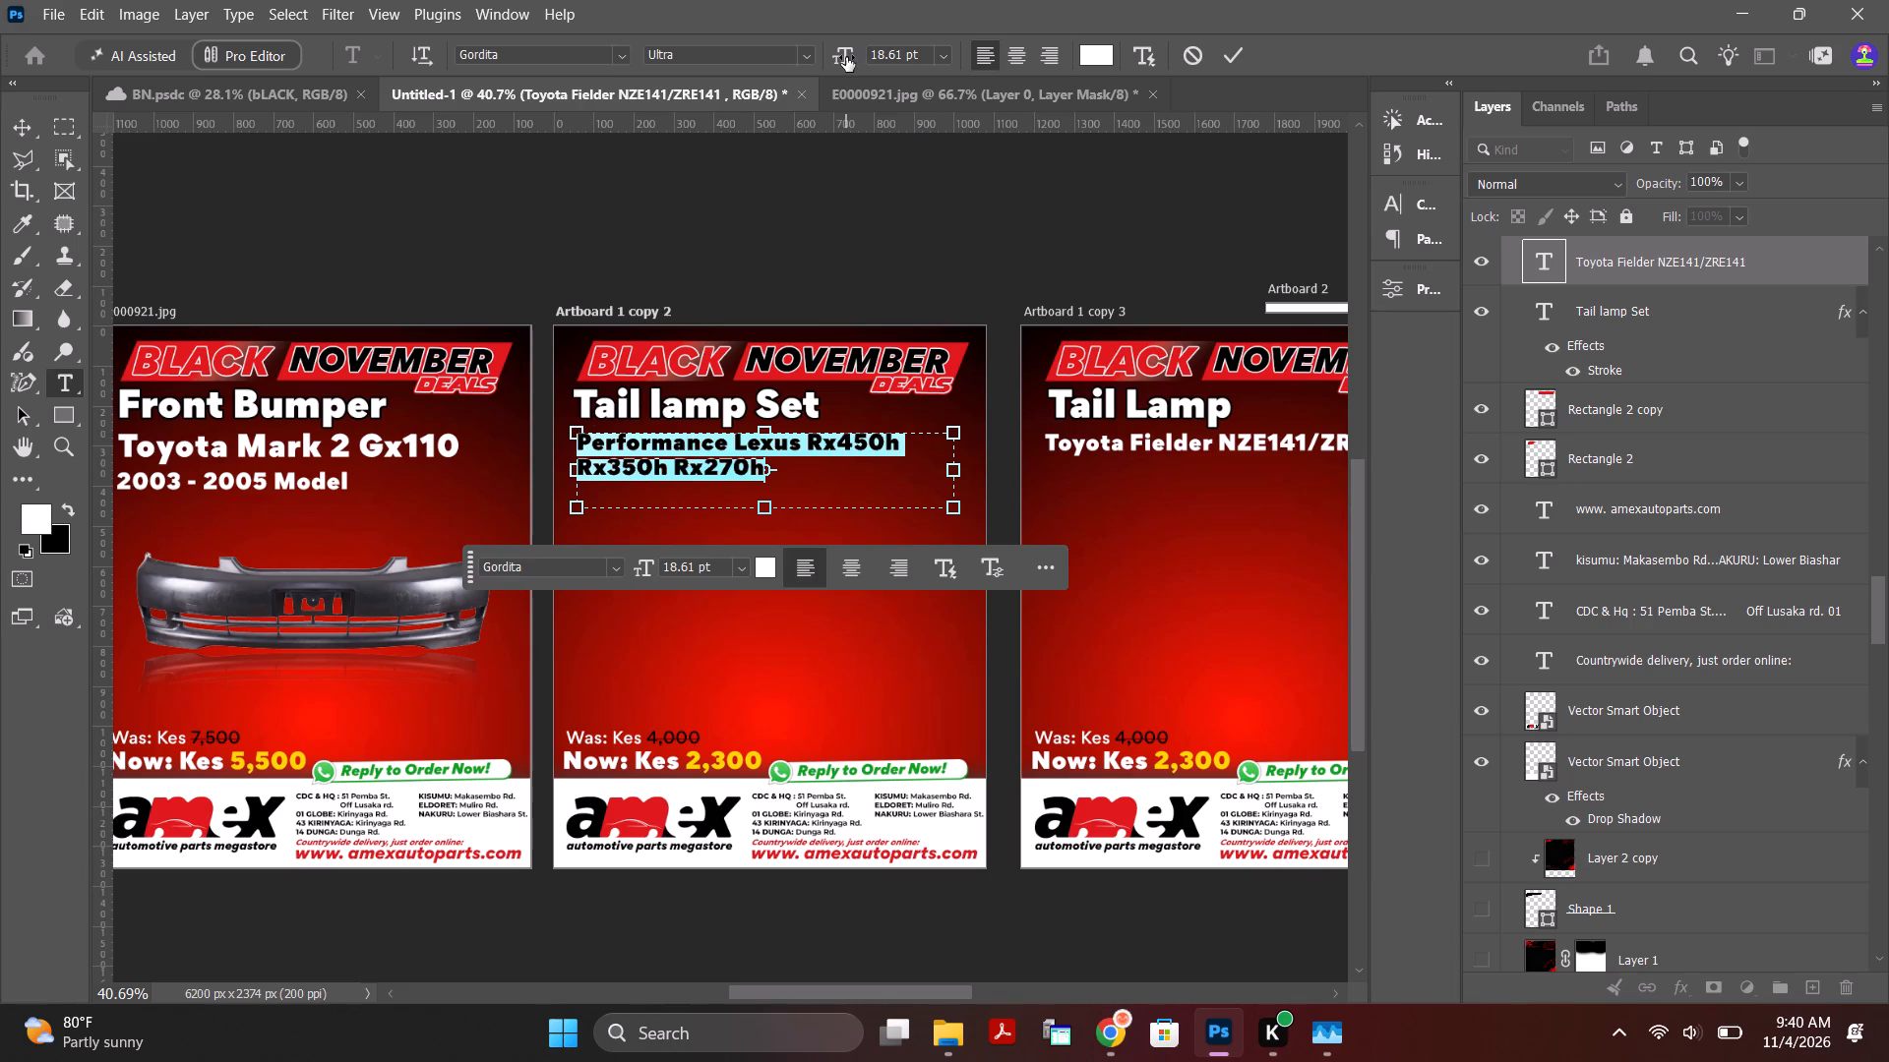
{"action": "left_click_drag", "start_coordinate": [846, 57], "coordinate": [861, 64]}
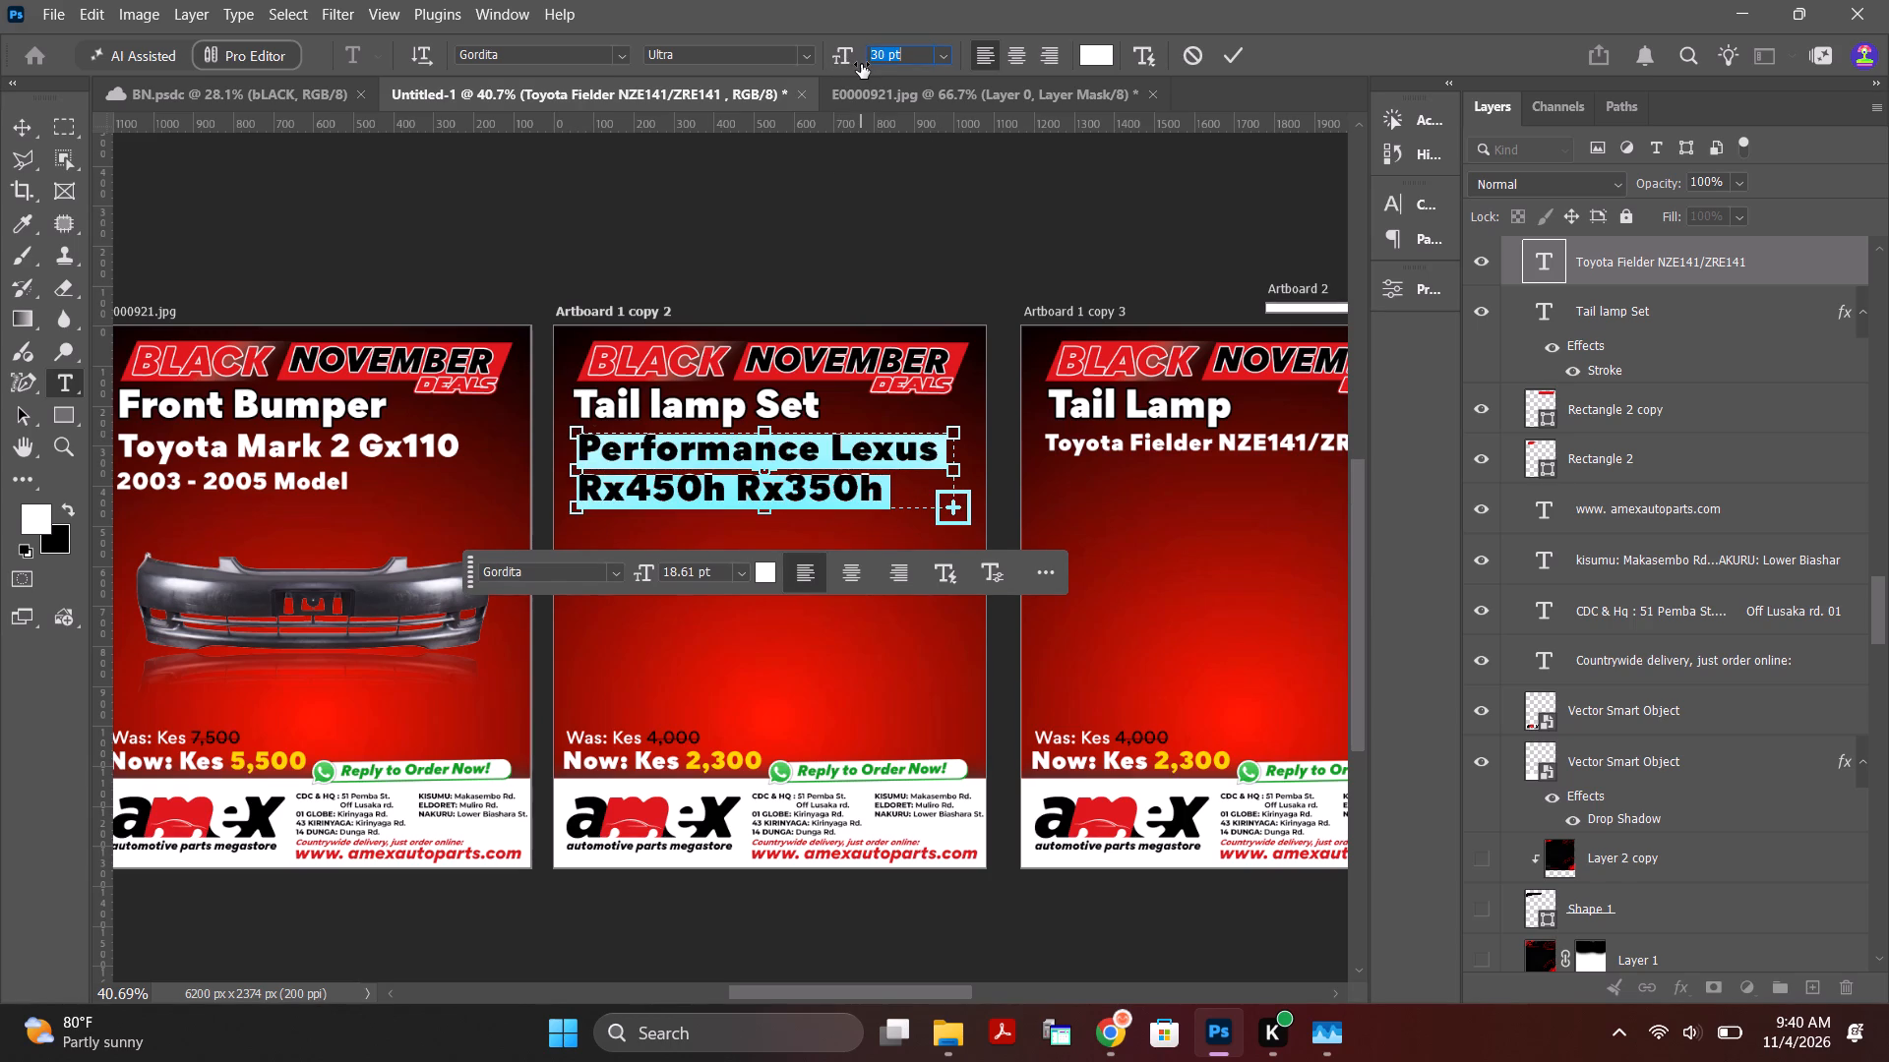
{"action": "left_click_drag", "start_coordinate": [861, 64], "coordinate": [855, 62]}
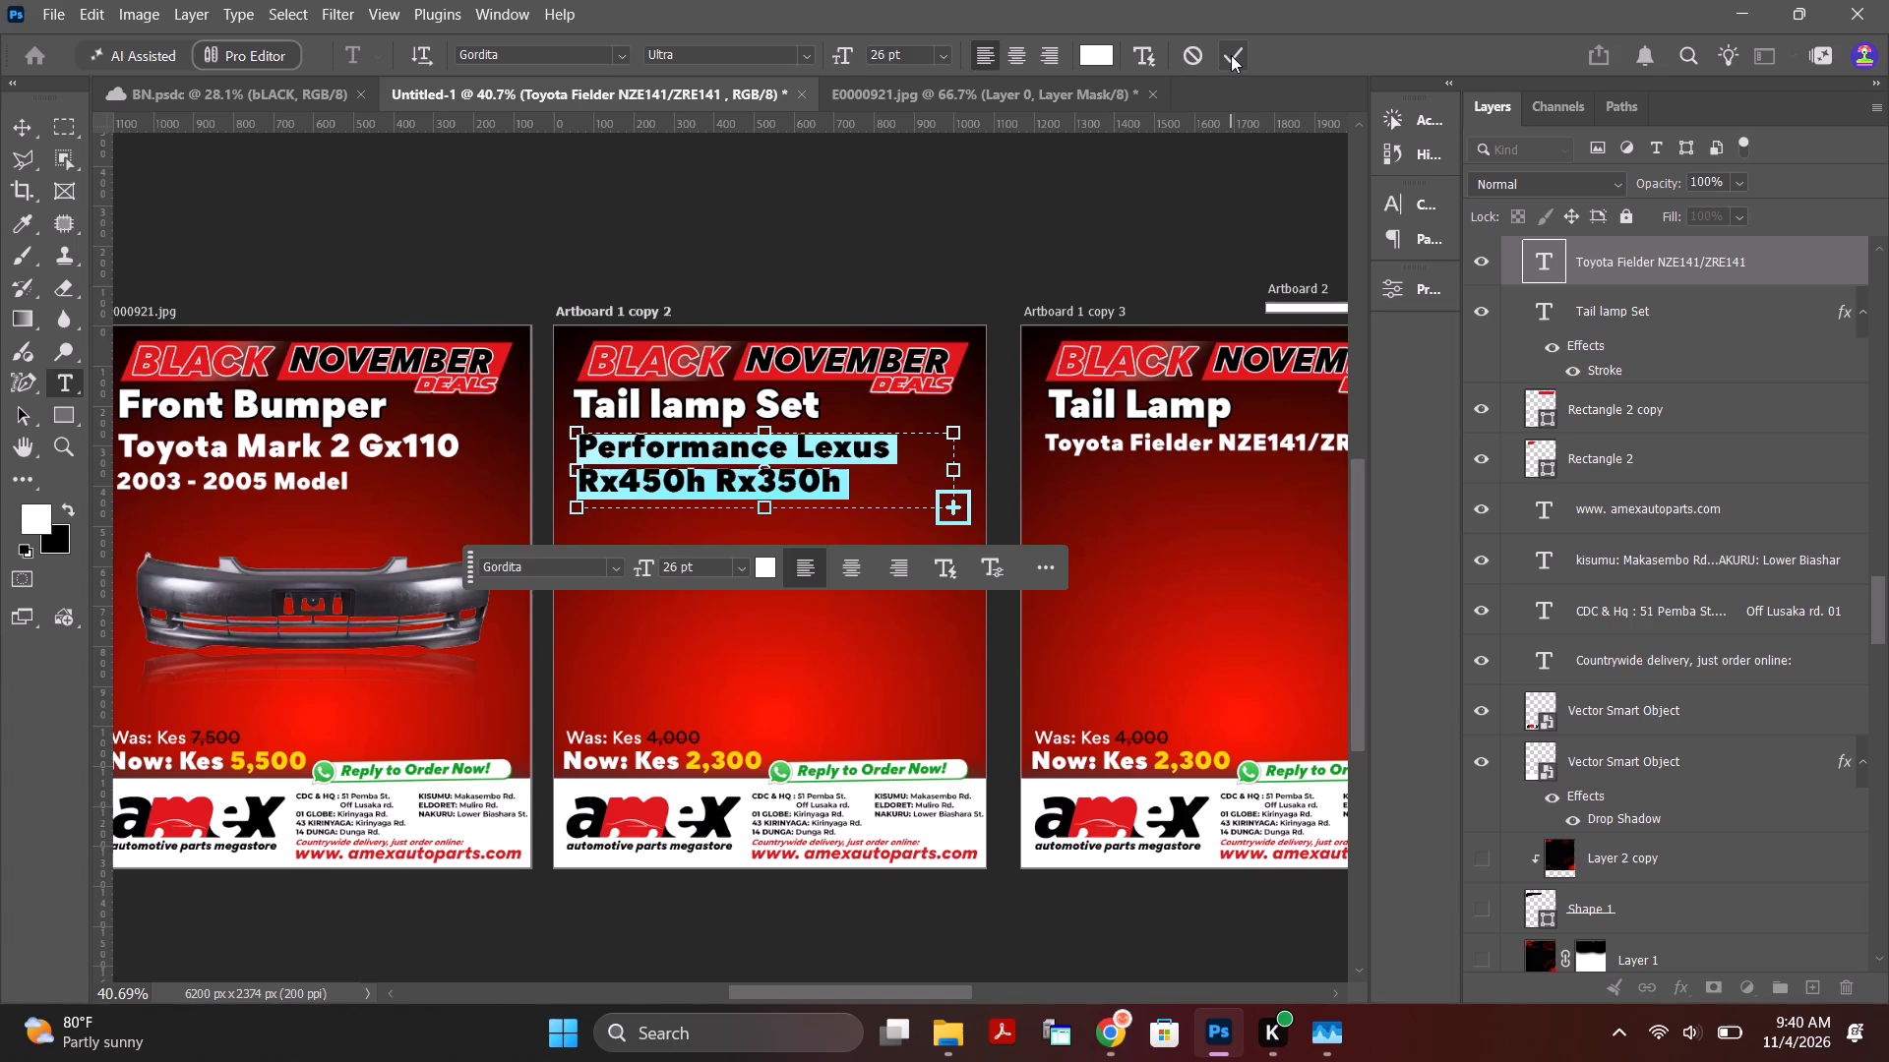
{"action": "left_click", "coordinate": [1231, 55]}
Move the Performance Lexus text slightly up so it sits closer beneath the Tail lamp Set heading.
{"action": "scroll", "coordinate": [813, 610], "scroll_direction": "up", "scroll_amount": 2, "text": "alt"}
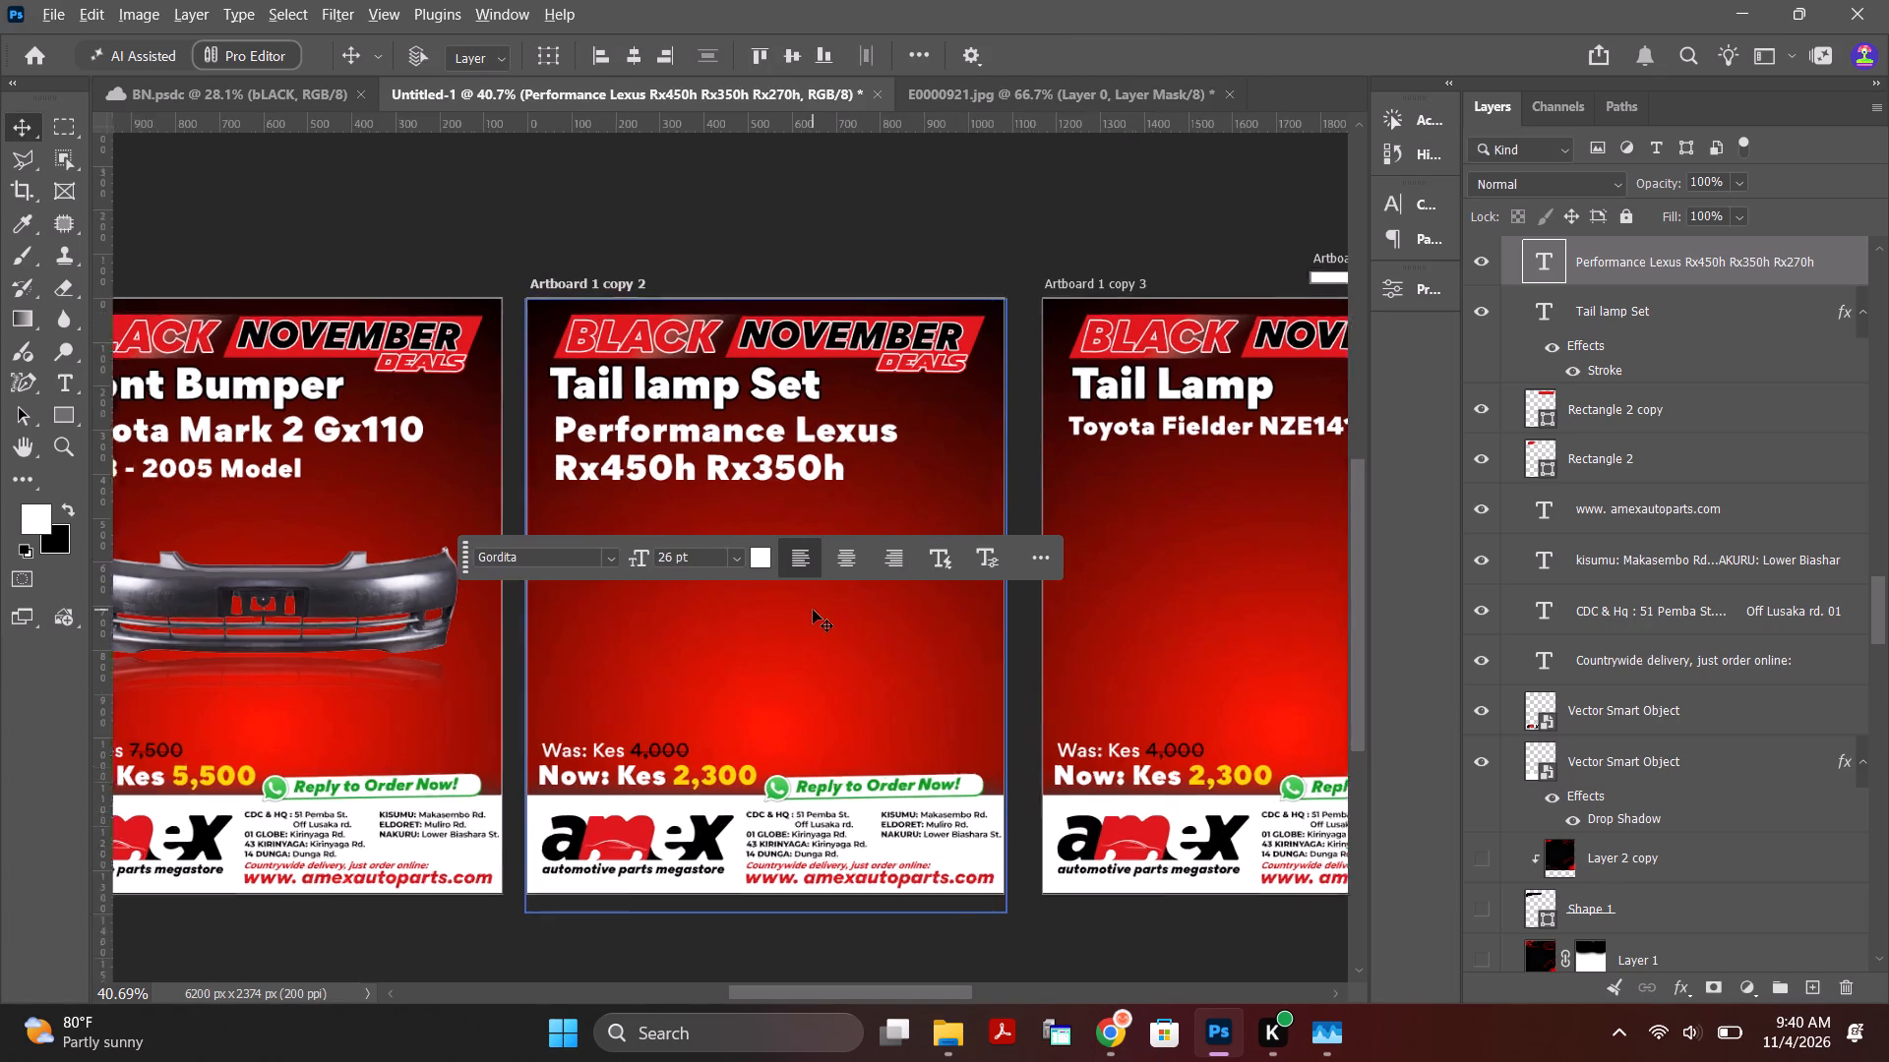
{"action": "scroll", "coordinate": [813, 610], "scroll_direction": "up", "scroll_amount": 5, "text": "alt"}
{"action": "left_click_drag", "start_coordinate": [810, 313], "coordinate": [811, 299]}
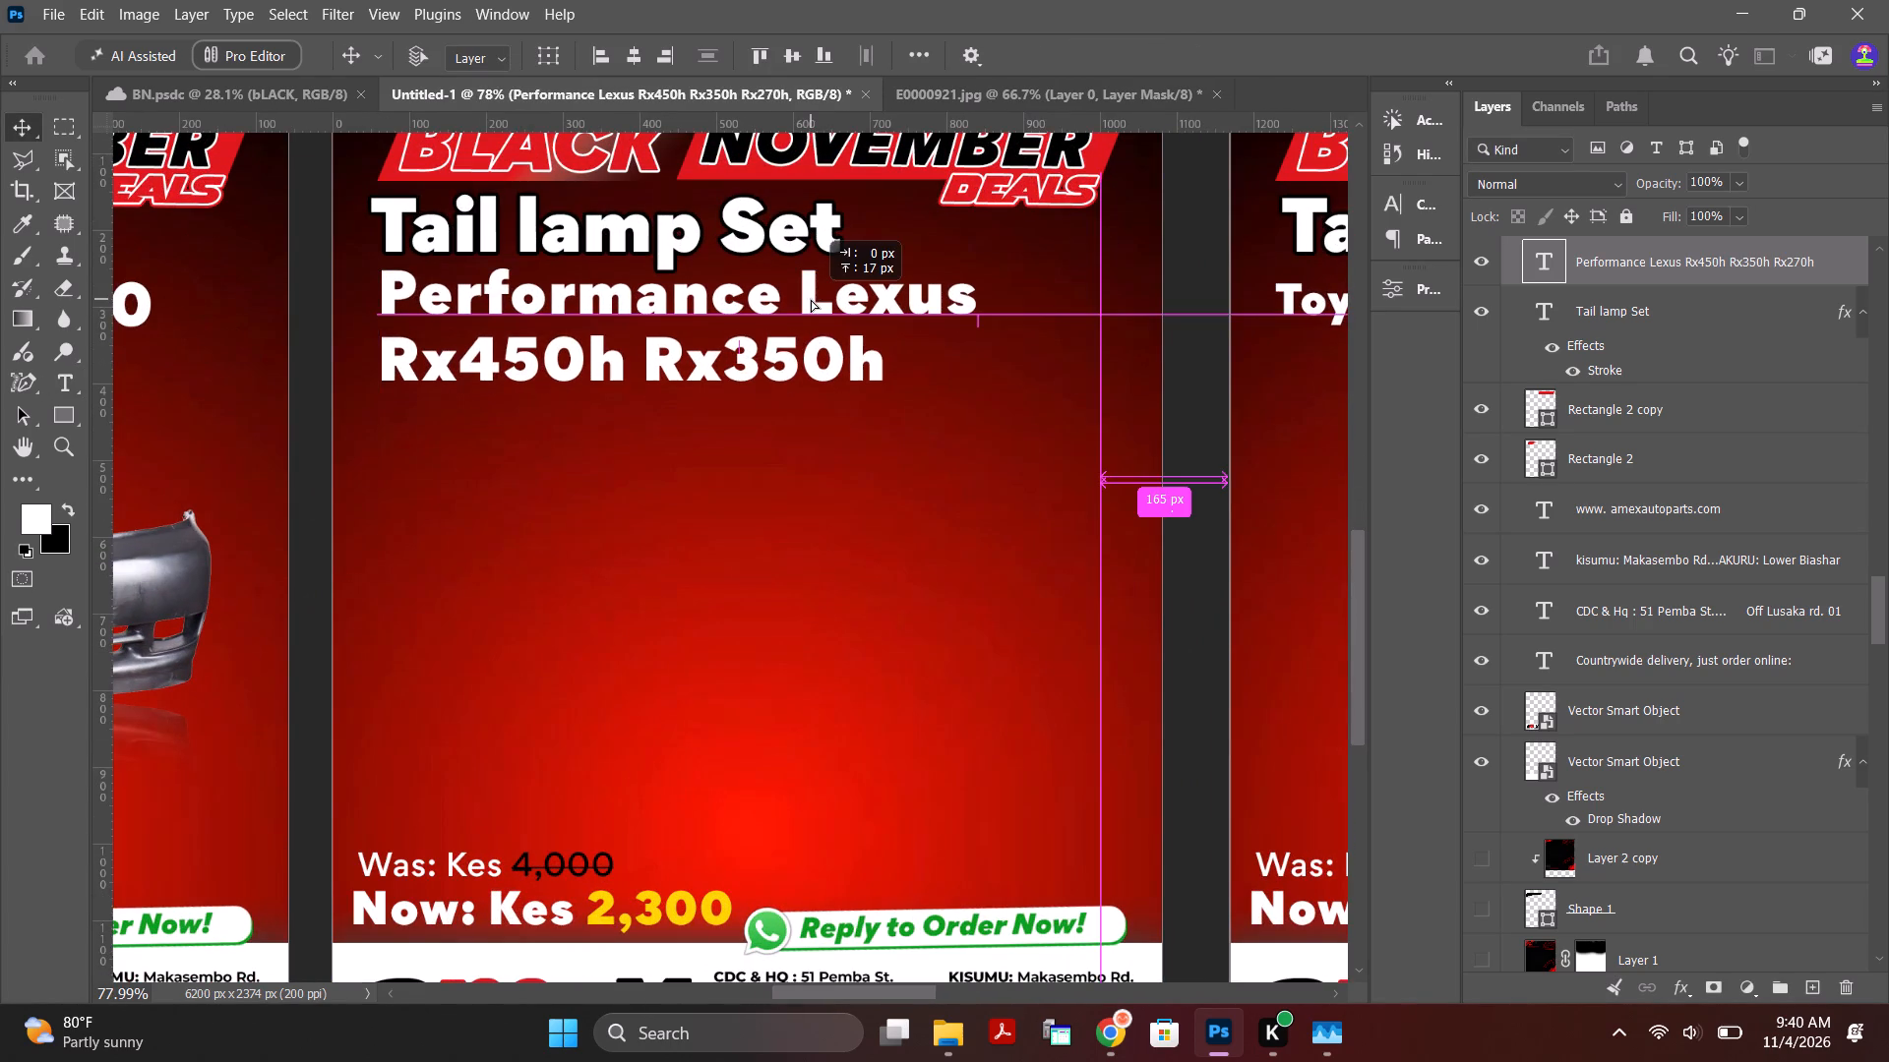
{"action": "left_click_drag", "start_coordinate": [811, 299], "coordinate": [813, 304]}
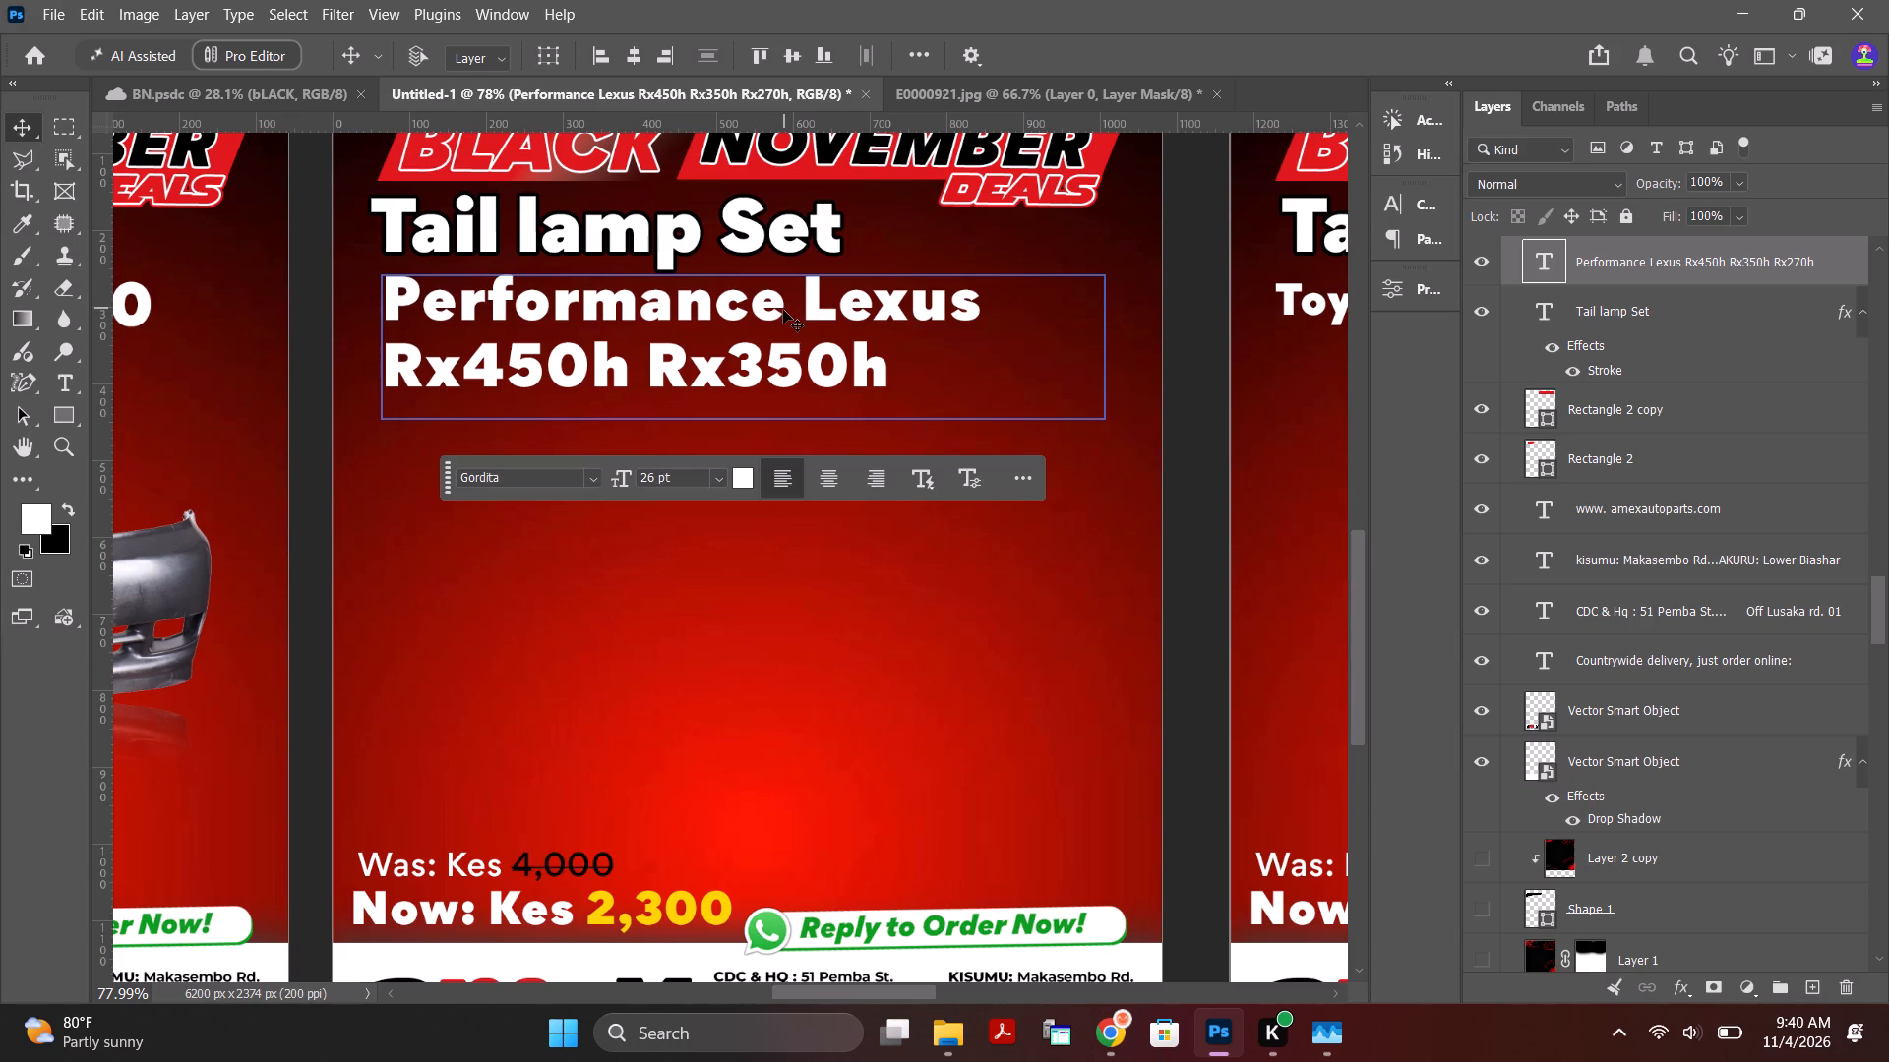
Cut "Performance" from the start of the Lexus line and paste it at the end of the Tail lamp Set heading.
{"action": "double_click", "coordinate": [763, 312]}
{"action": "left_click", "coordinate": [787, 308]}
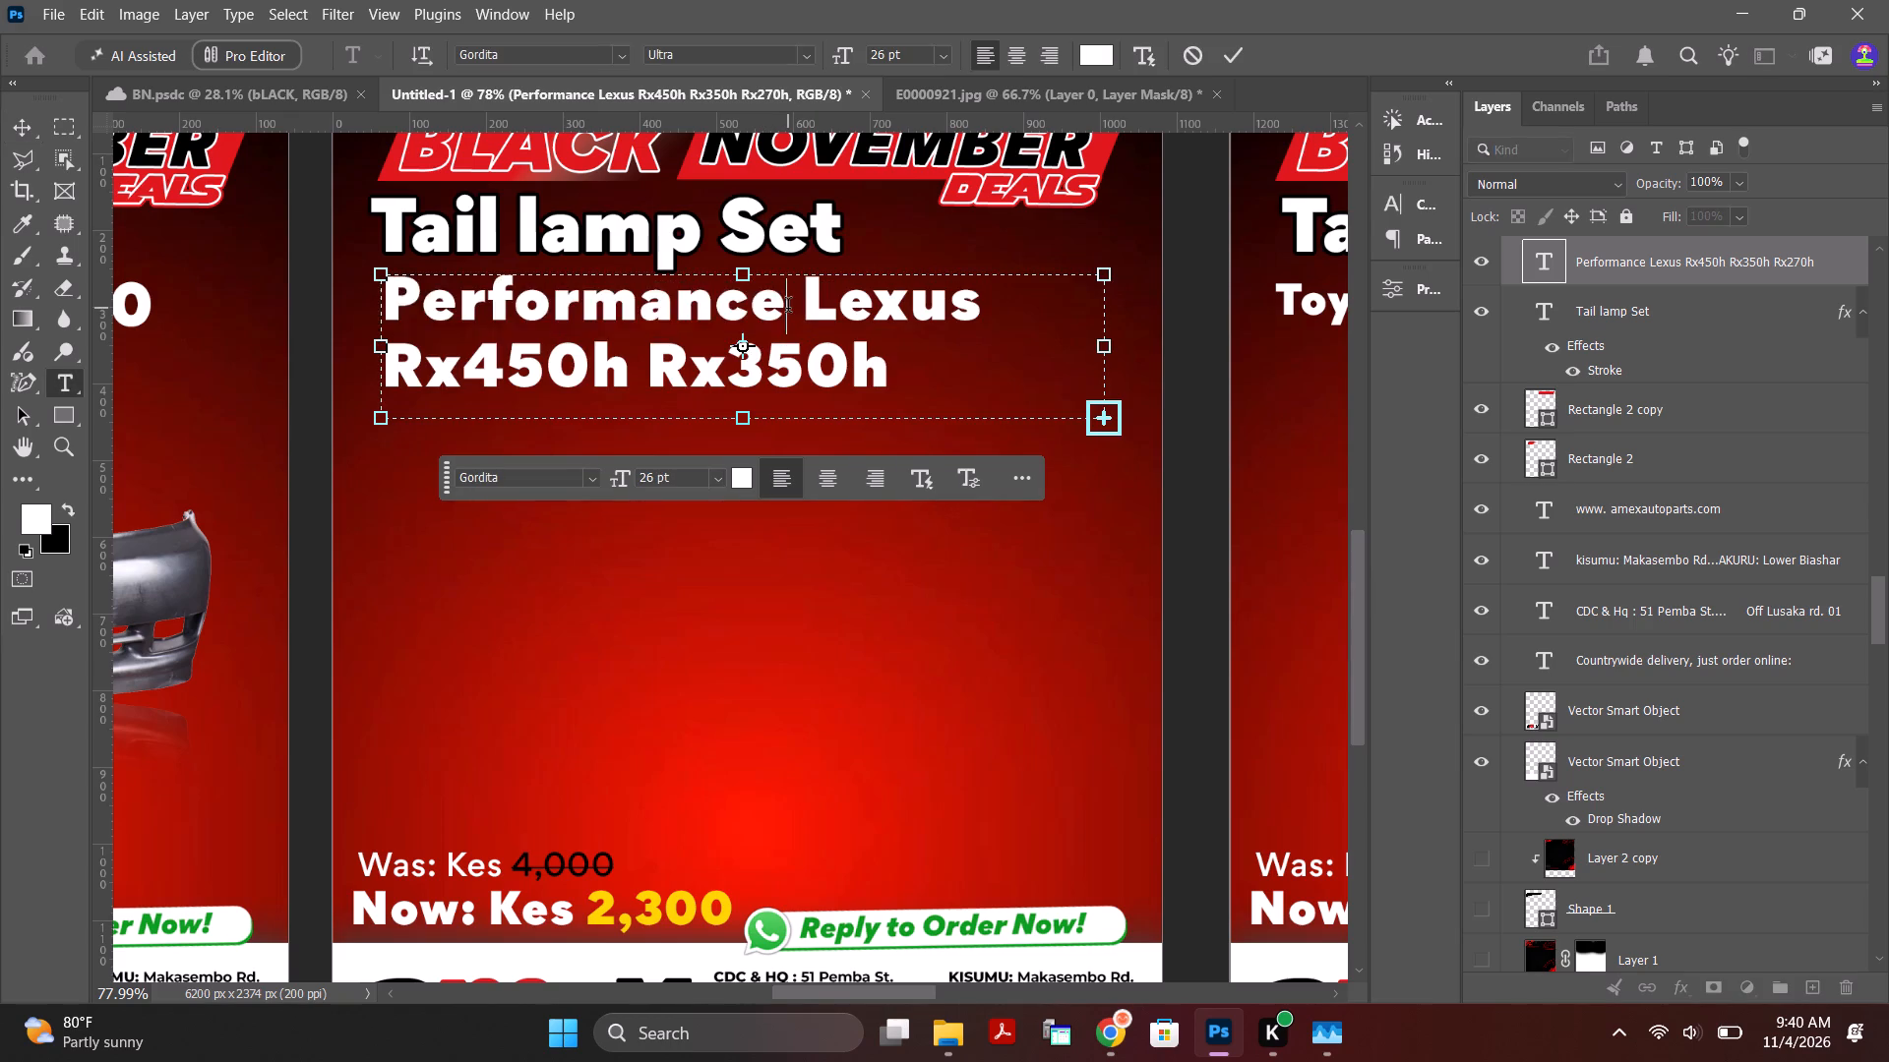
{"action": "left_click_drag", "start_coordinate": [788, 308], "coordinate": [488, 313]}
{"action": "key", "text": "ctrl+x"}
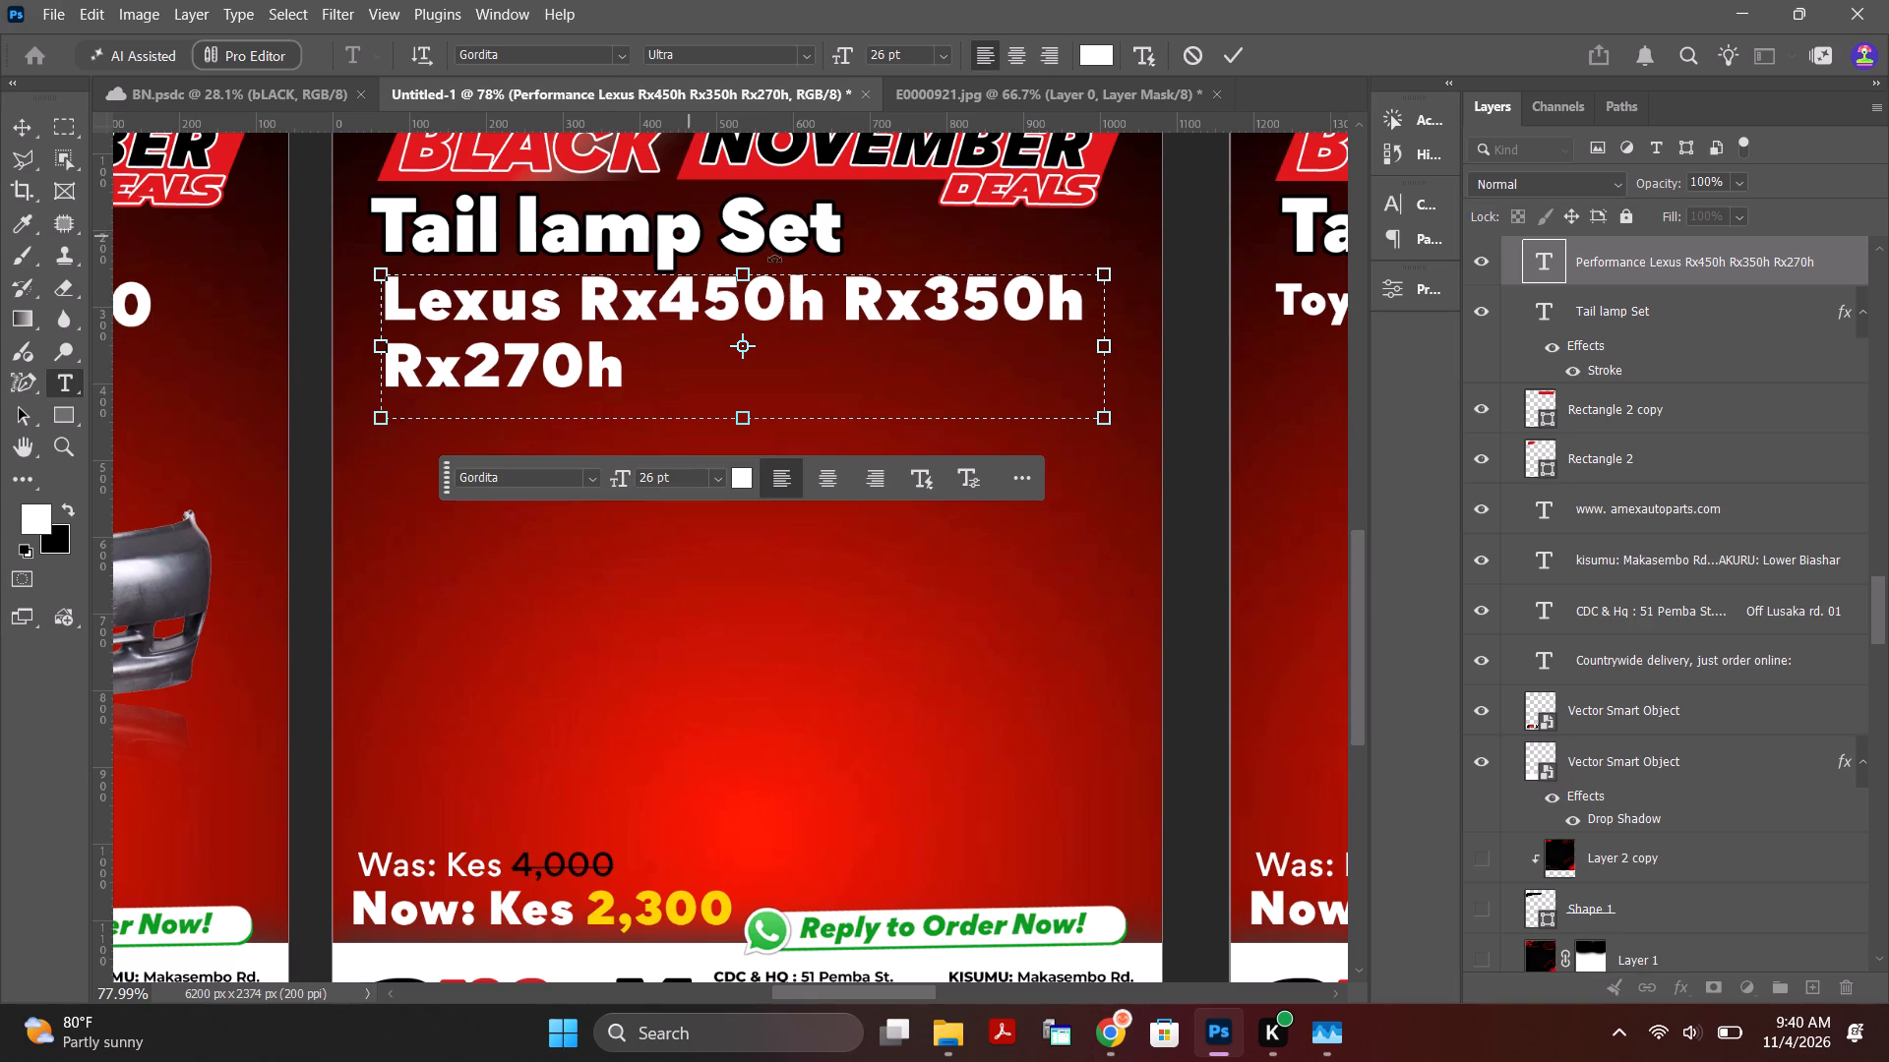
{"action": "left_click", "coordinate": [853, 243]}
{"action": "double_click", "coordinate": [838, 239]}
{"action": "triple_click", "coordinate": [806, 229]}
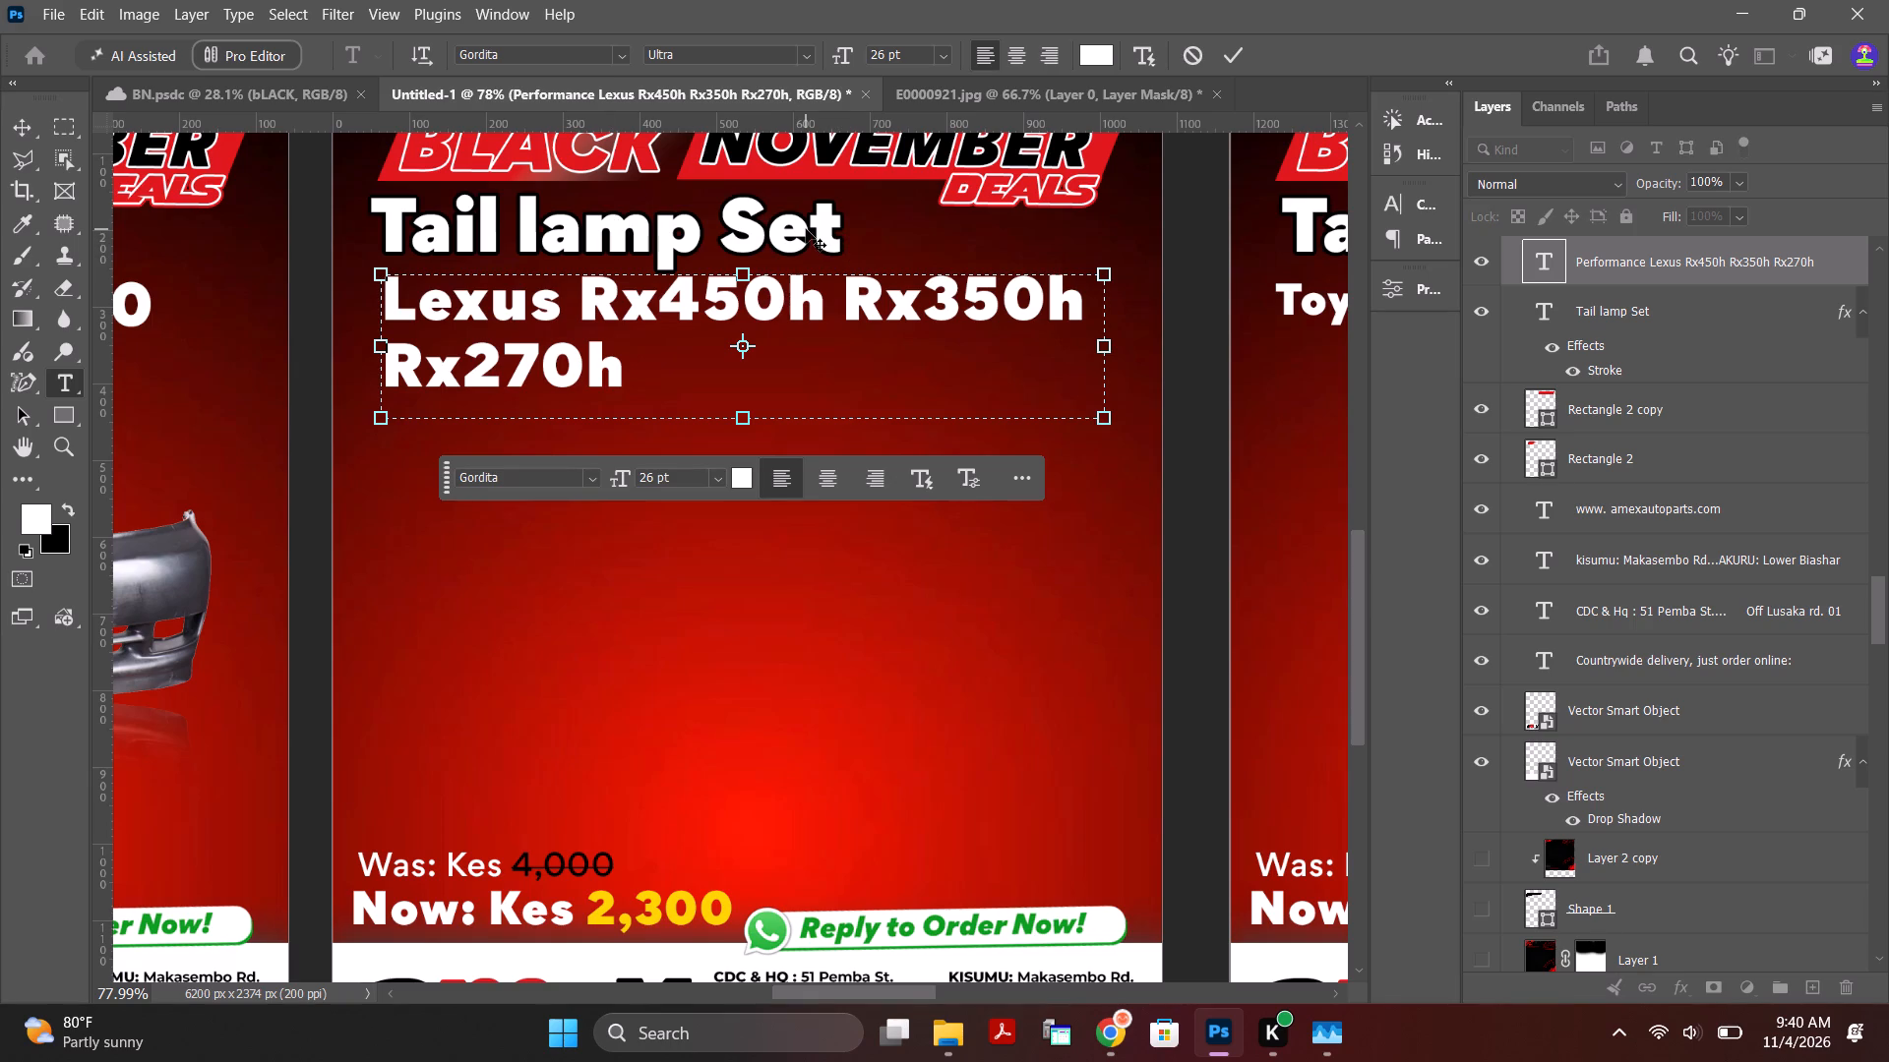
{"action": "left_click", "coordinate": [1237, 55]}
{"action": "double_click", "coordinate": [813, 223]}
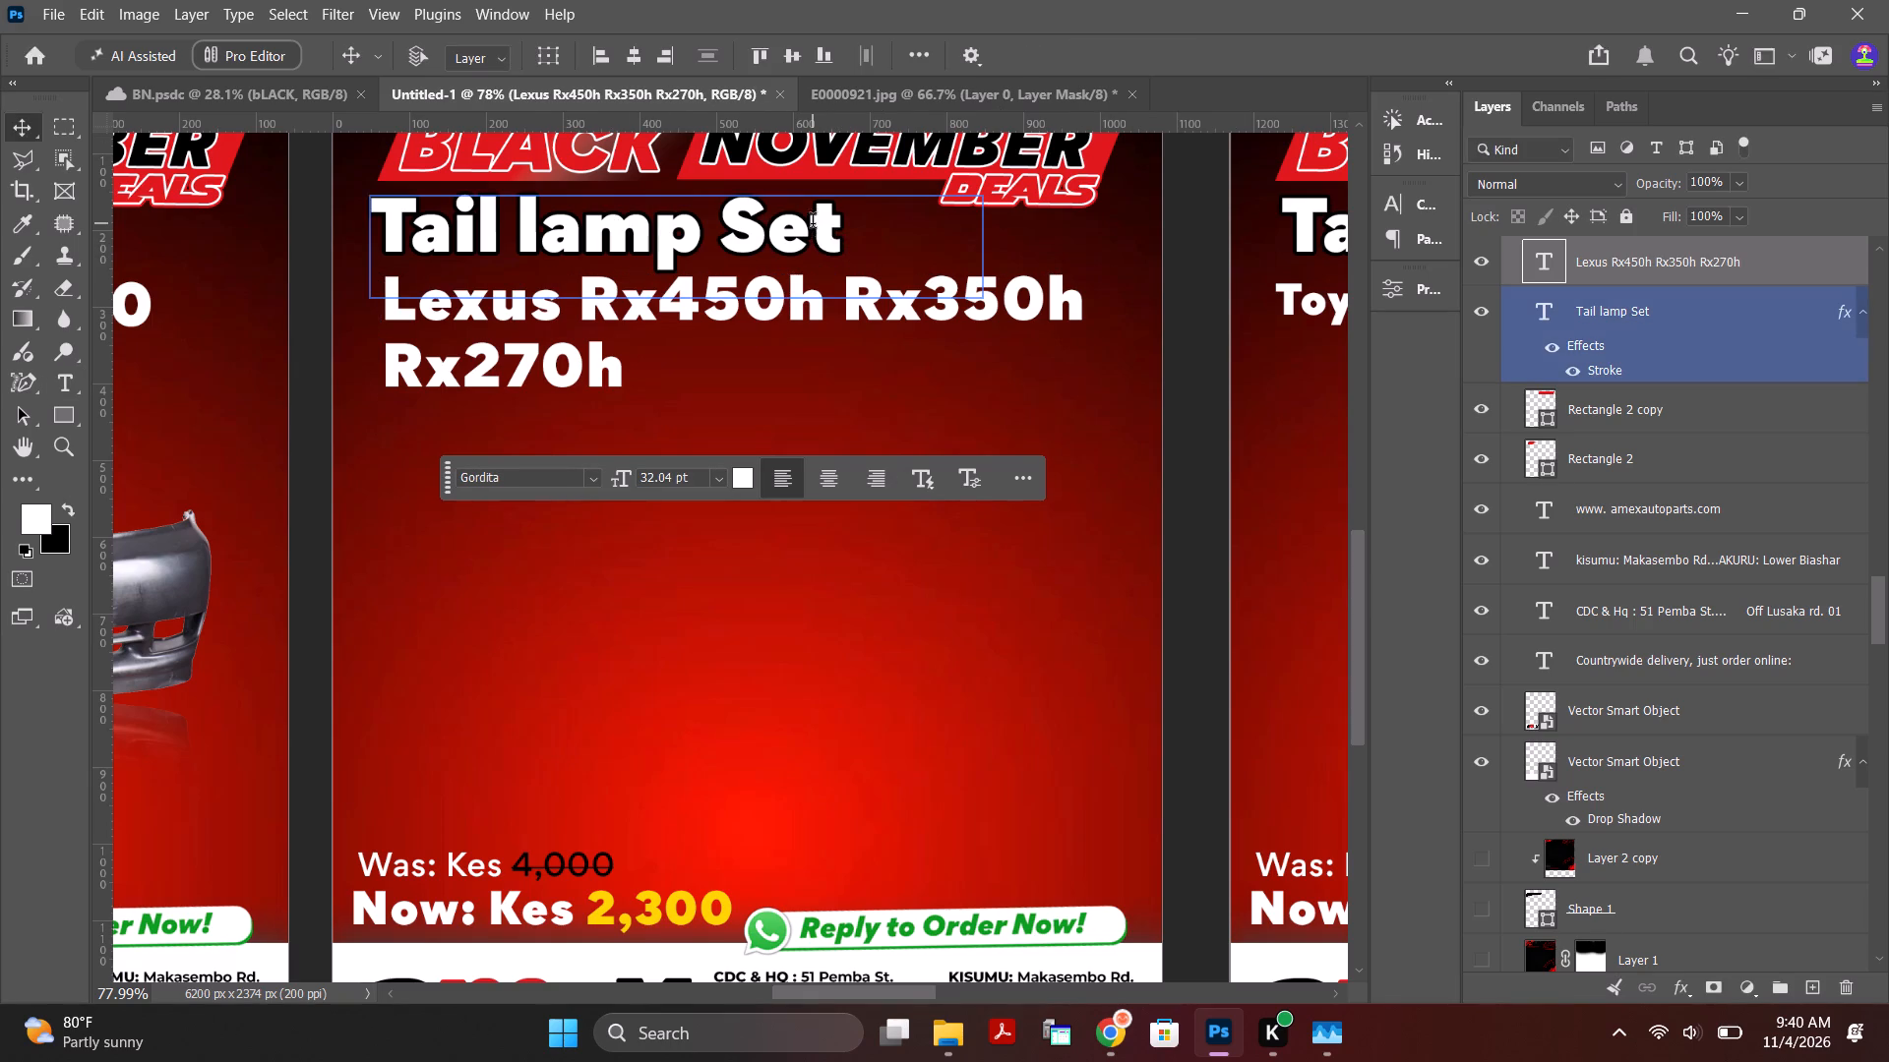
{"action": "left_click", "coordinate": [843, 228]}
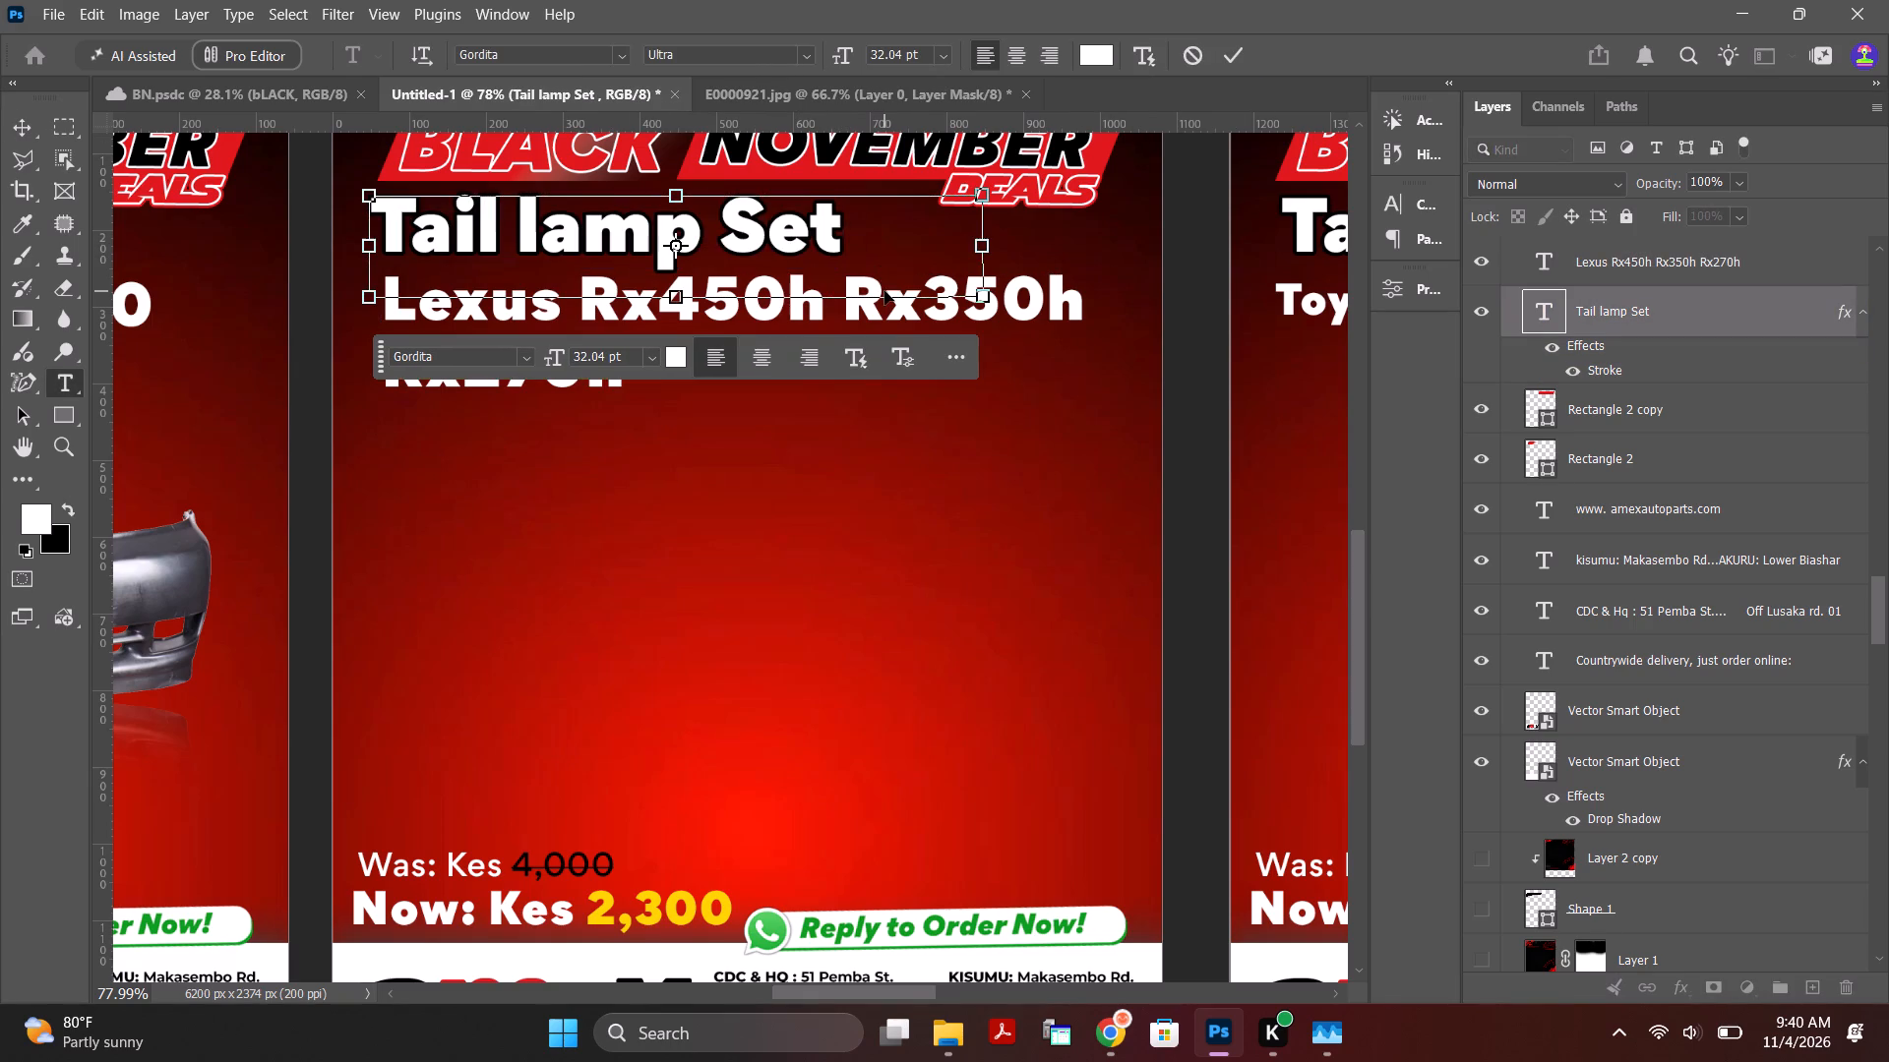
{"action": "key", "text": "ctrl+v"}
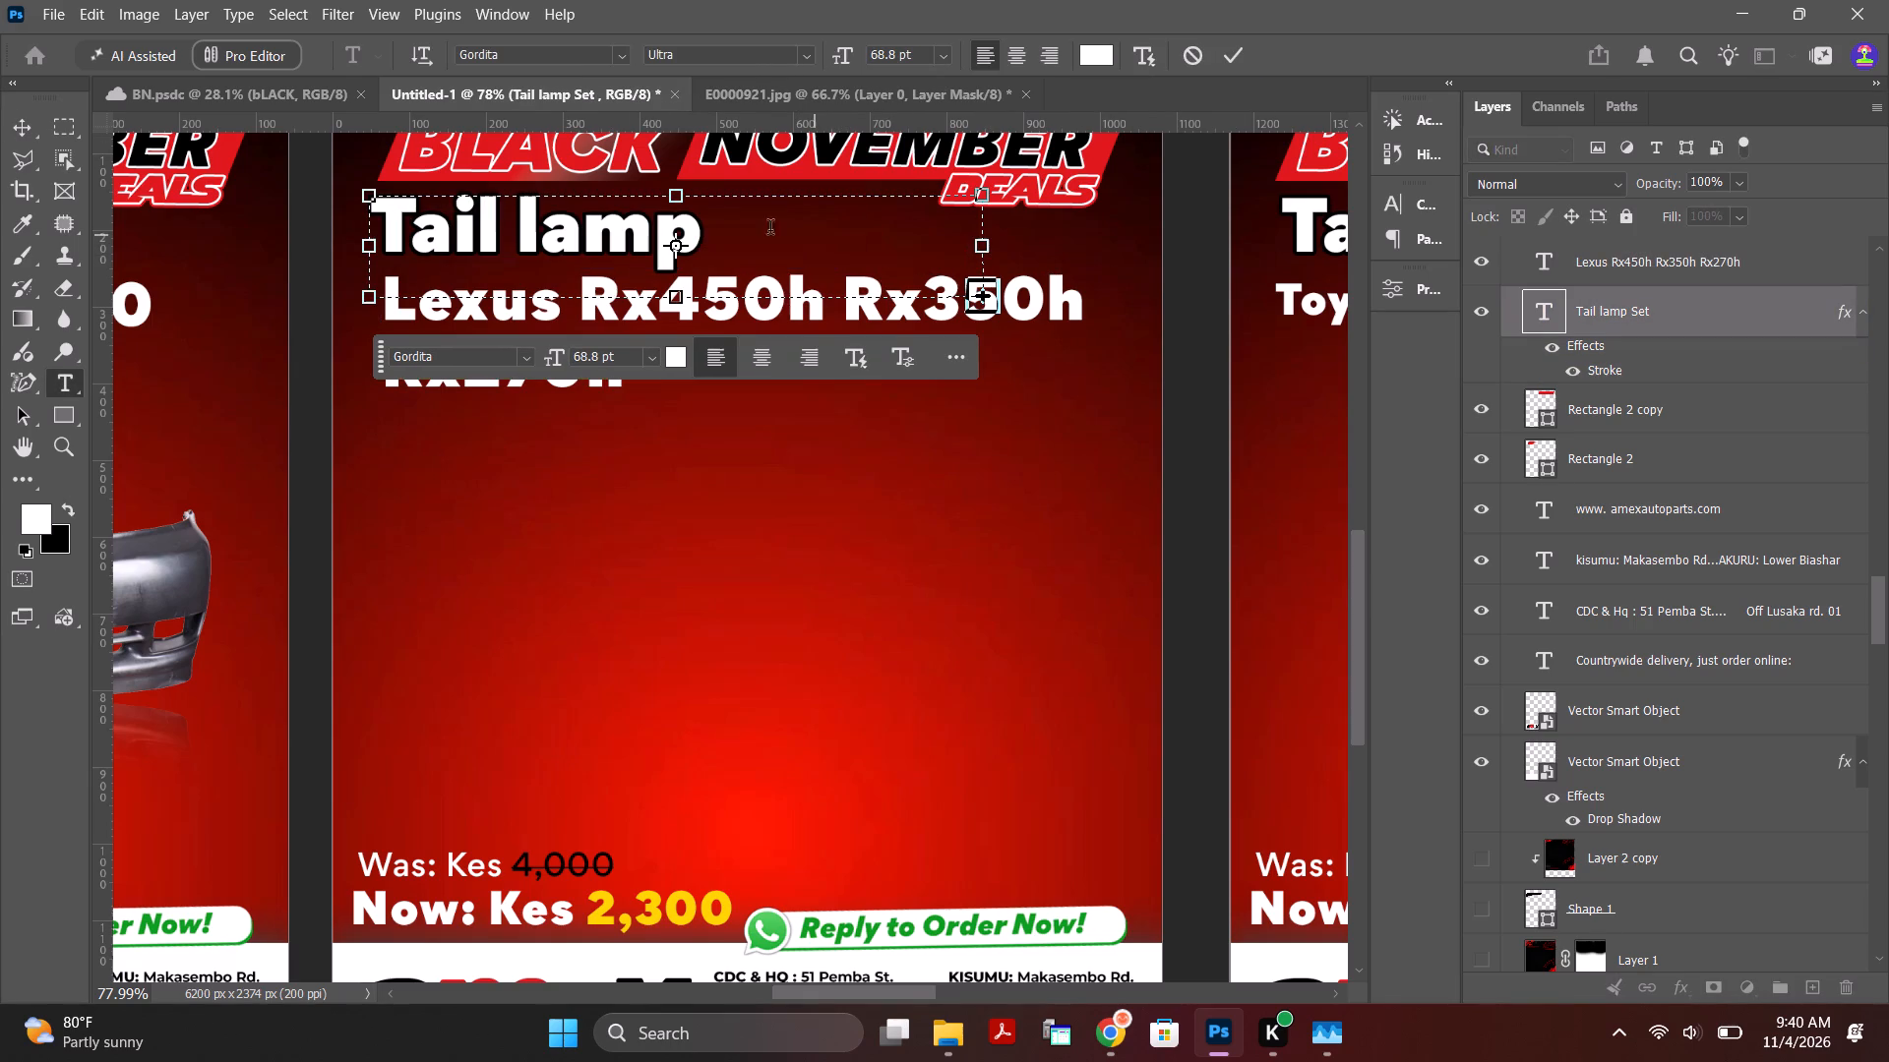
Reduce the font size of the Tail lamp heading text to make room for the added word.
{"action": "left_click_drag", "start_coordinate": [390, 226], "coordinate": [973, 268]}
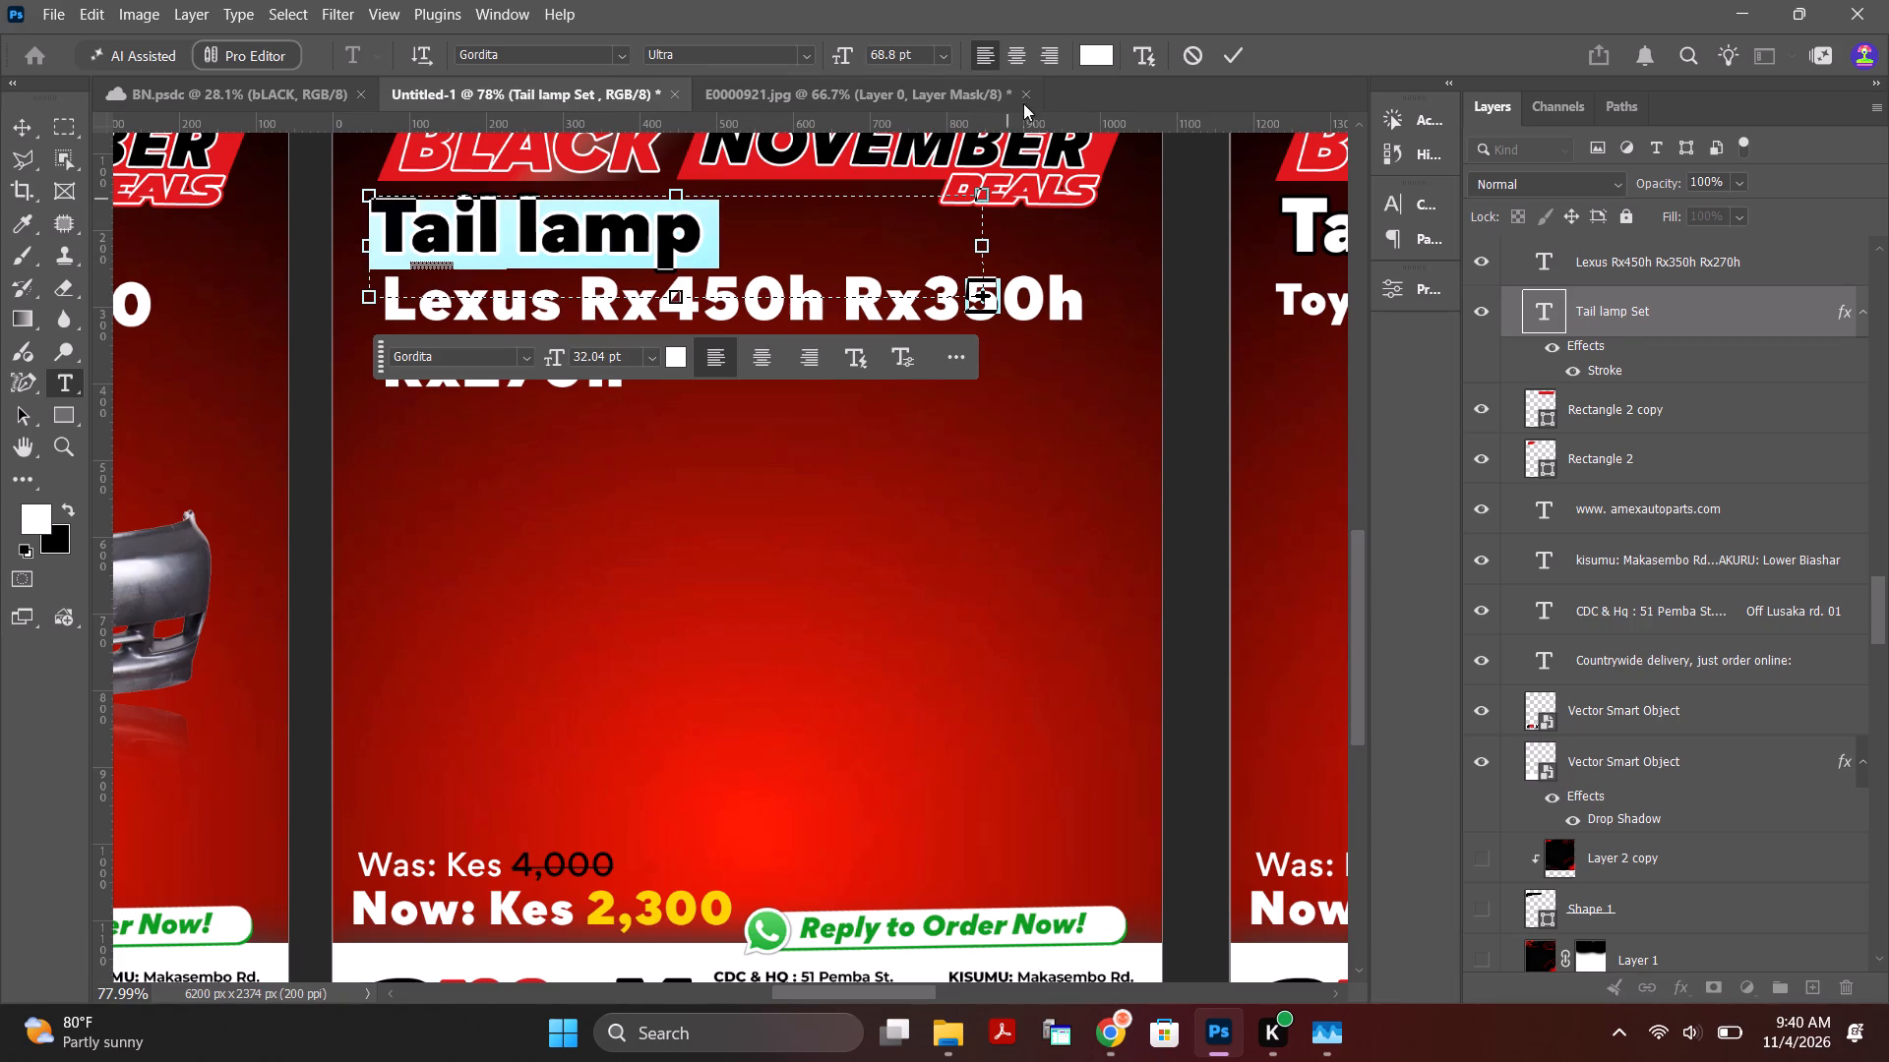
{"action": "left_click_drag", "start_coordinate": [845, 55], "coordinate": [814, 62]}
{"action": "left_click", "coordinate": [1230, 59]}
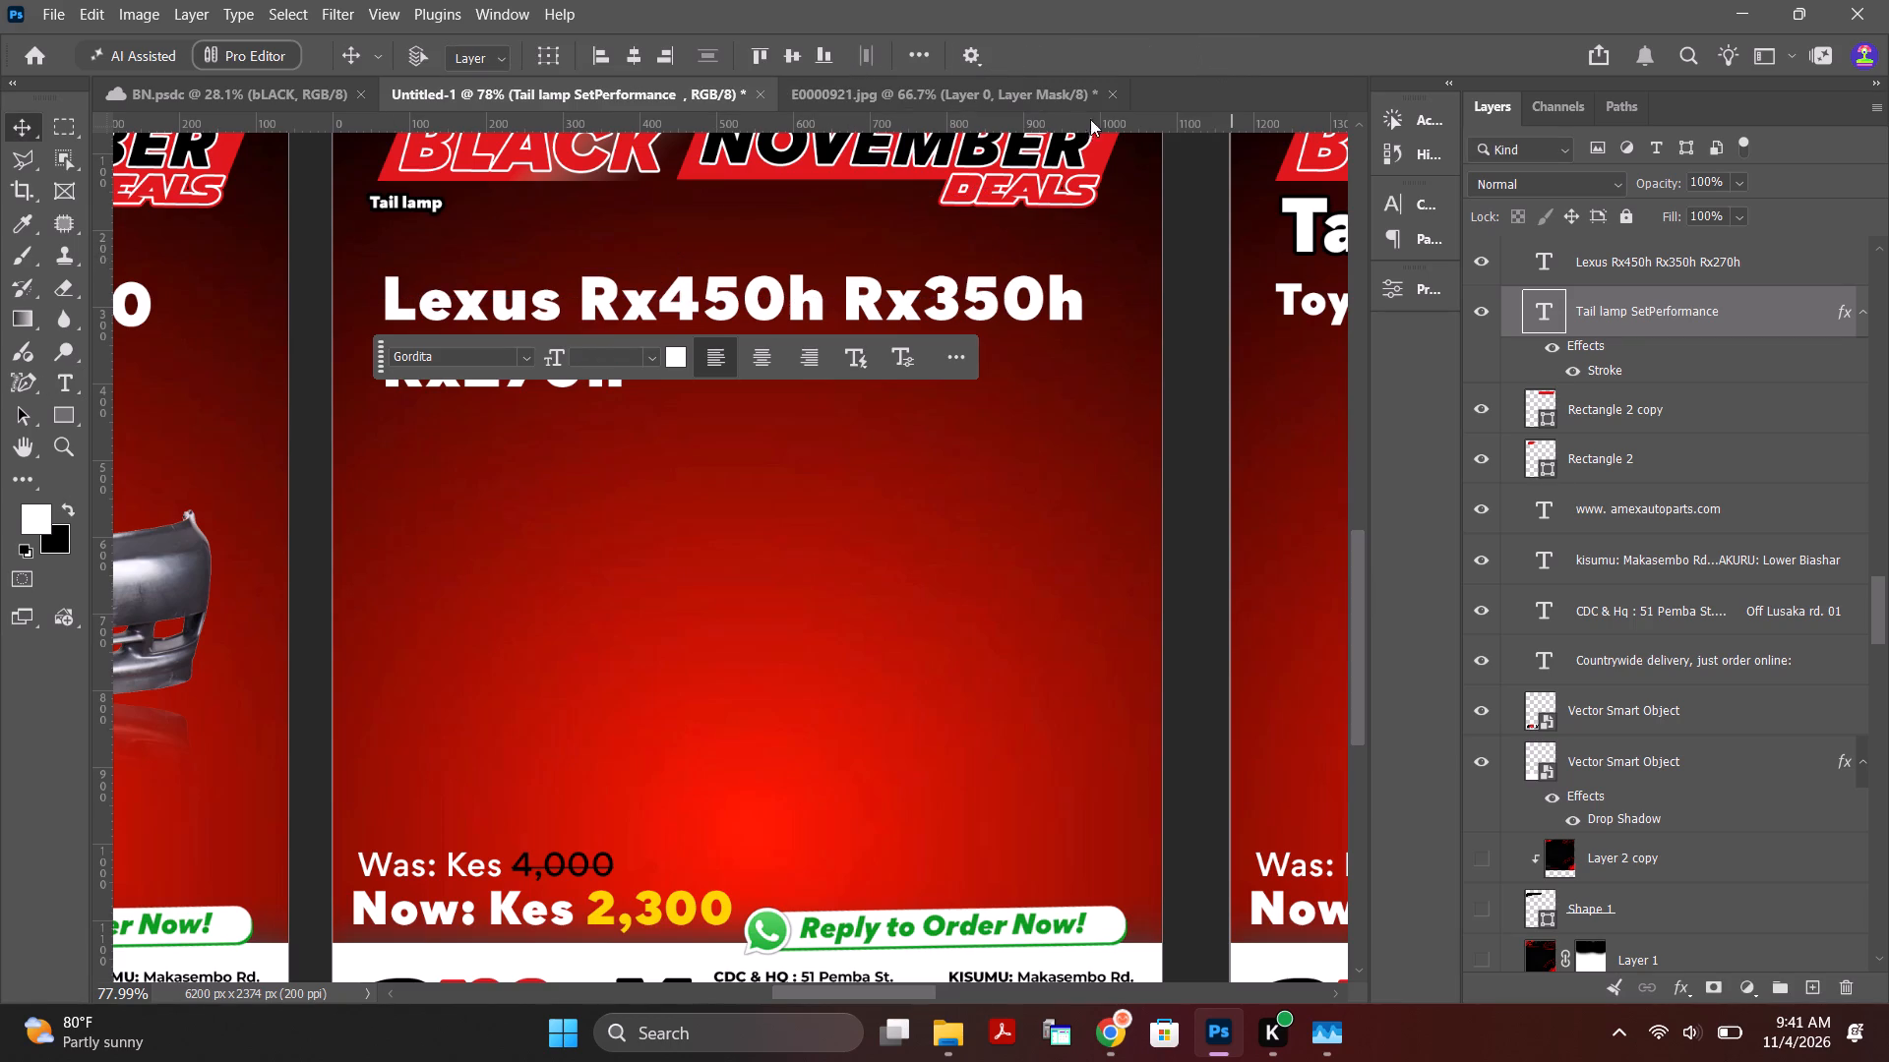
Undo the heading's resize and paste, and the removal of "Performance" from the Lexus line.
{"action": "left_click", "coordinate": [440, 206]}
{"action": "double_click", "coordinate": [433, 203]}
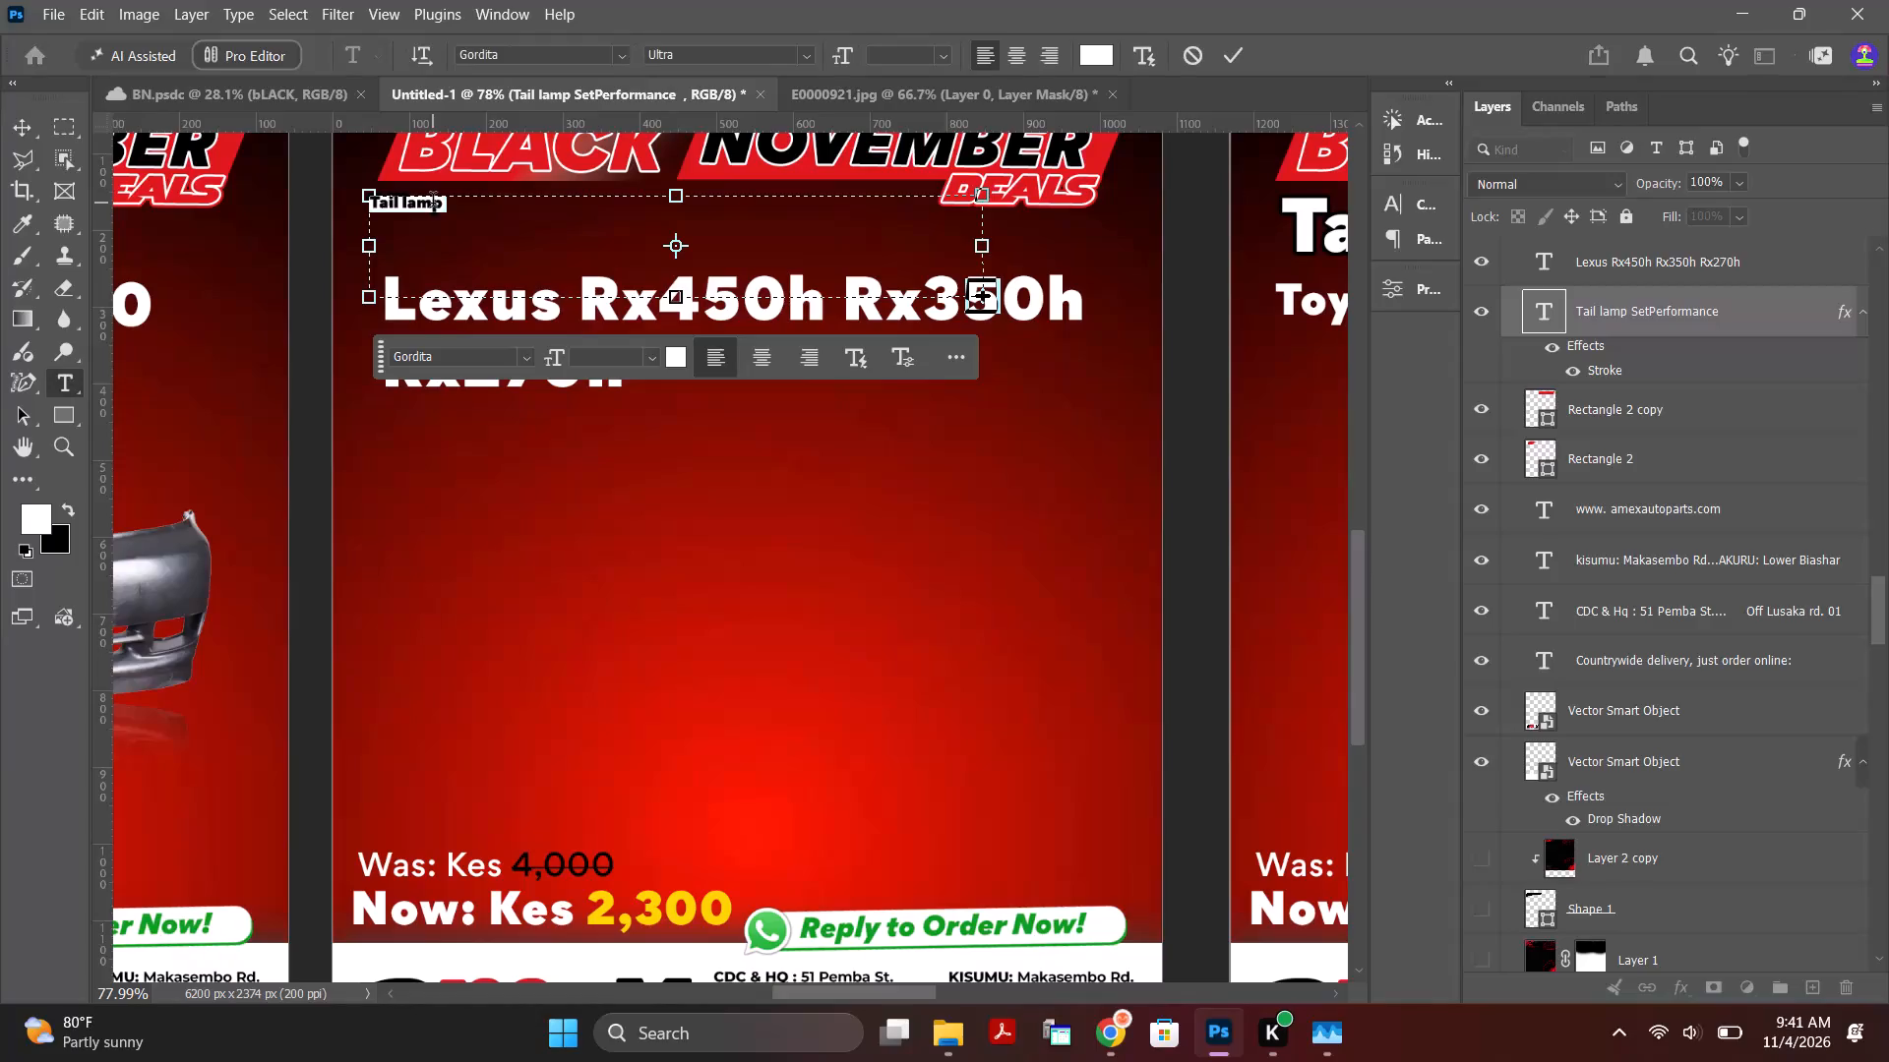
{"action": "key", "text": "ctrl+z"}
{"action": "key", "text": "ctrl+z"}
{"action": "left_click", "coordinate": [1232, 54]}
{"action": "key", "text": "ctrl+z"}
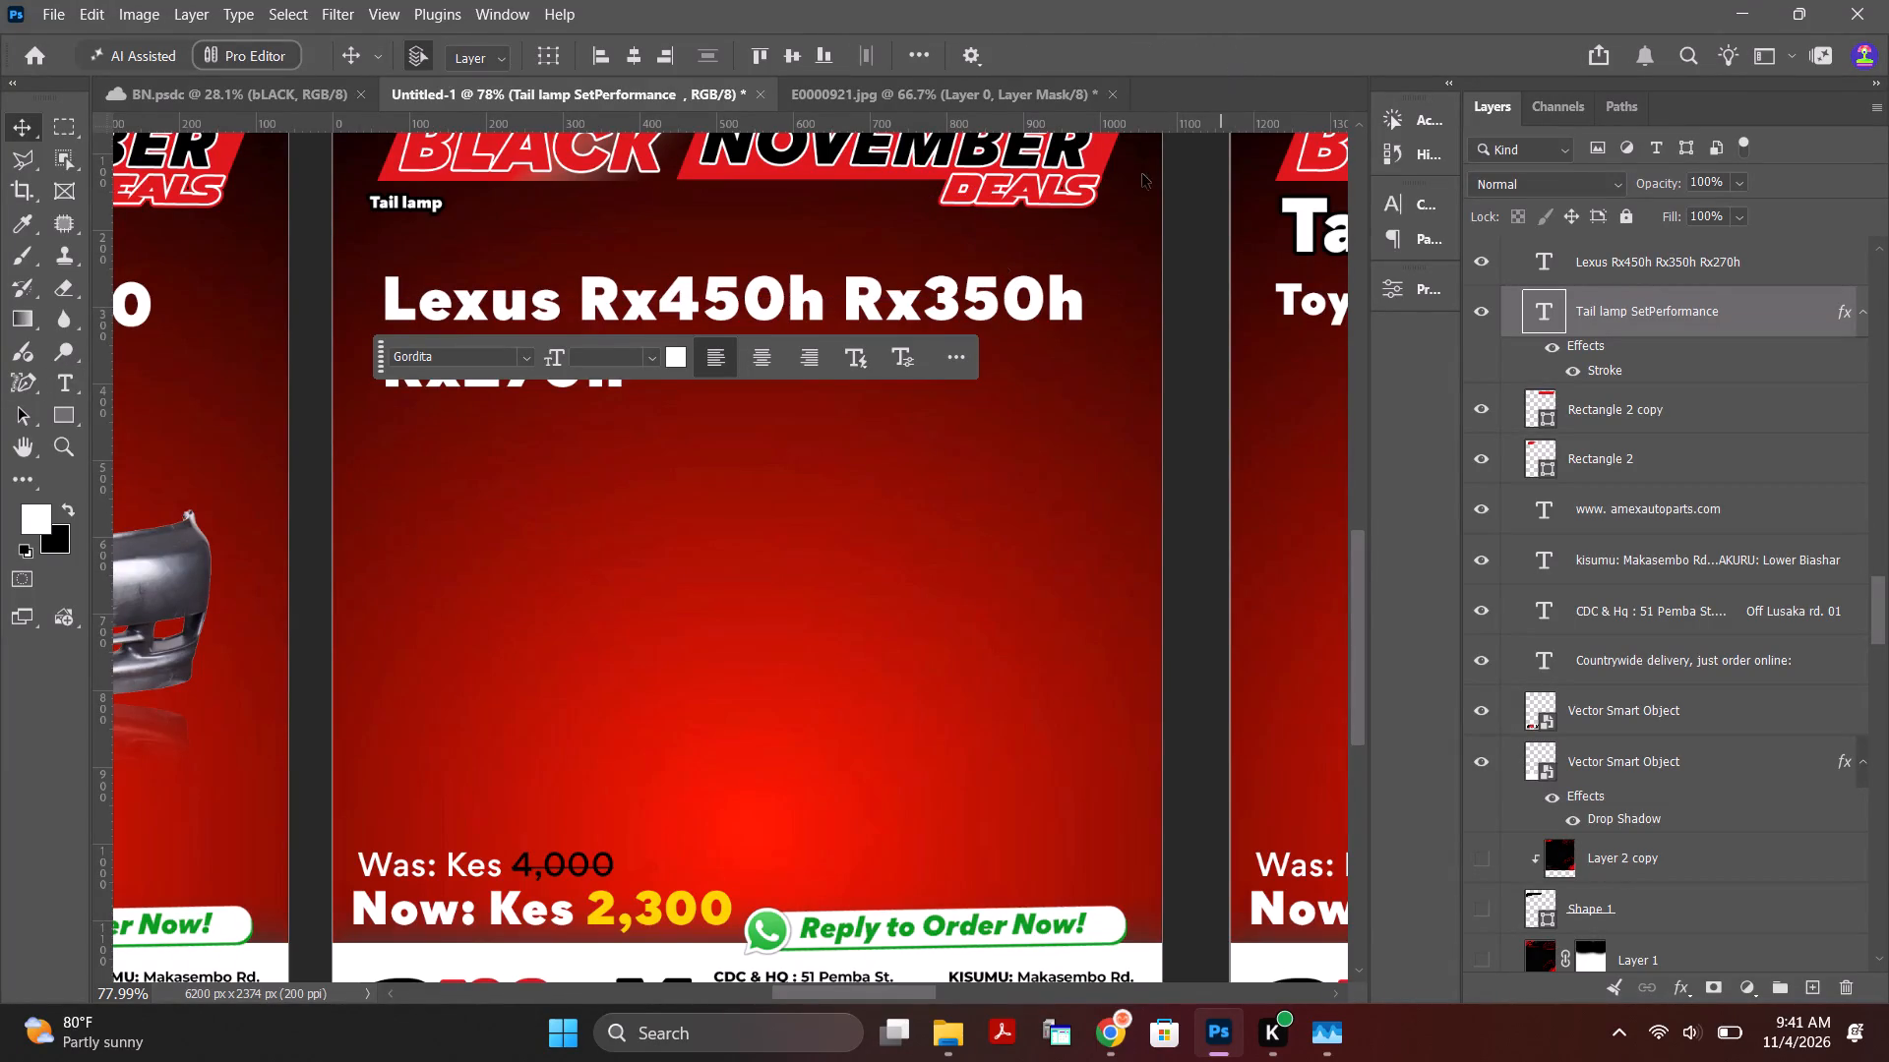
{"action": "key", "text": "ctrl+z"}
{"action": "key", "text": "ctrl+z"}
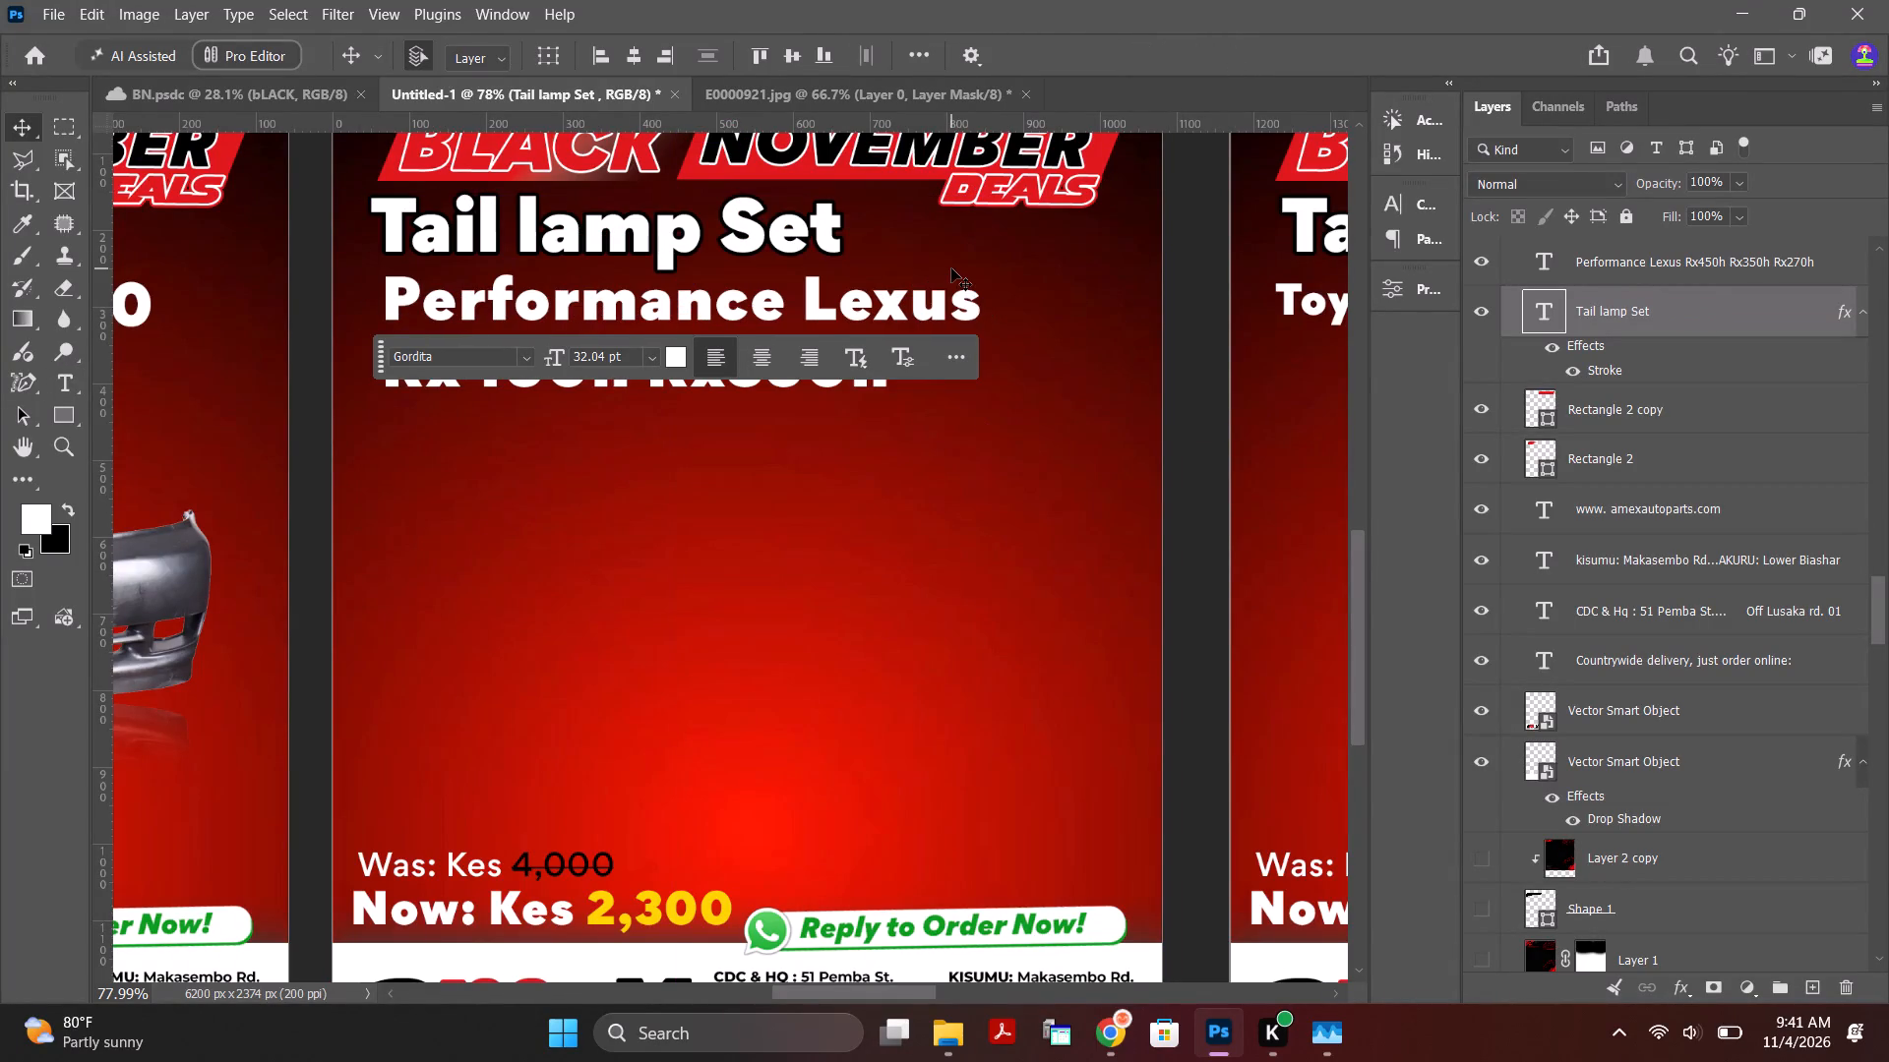
Set the Tail lamp Set heading on Artboard 1 copy 2 to 11 pt.
{"action": "triple_click", "coordinate": [822, 221]}
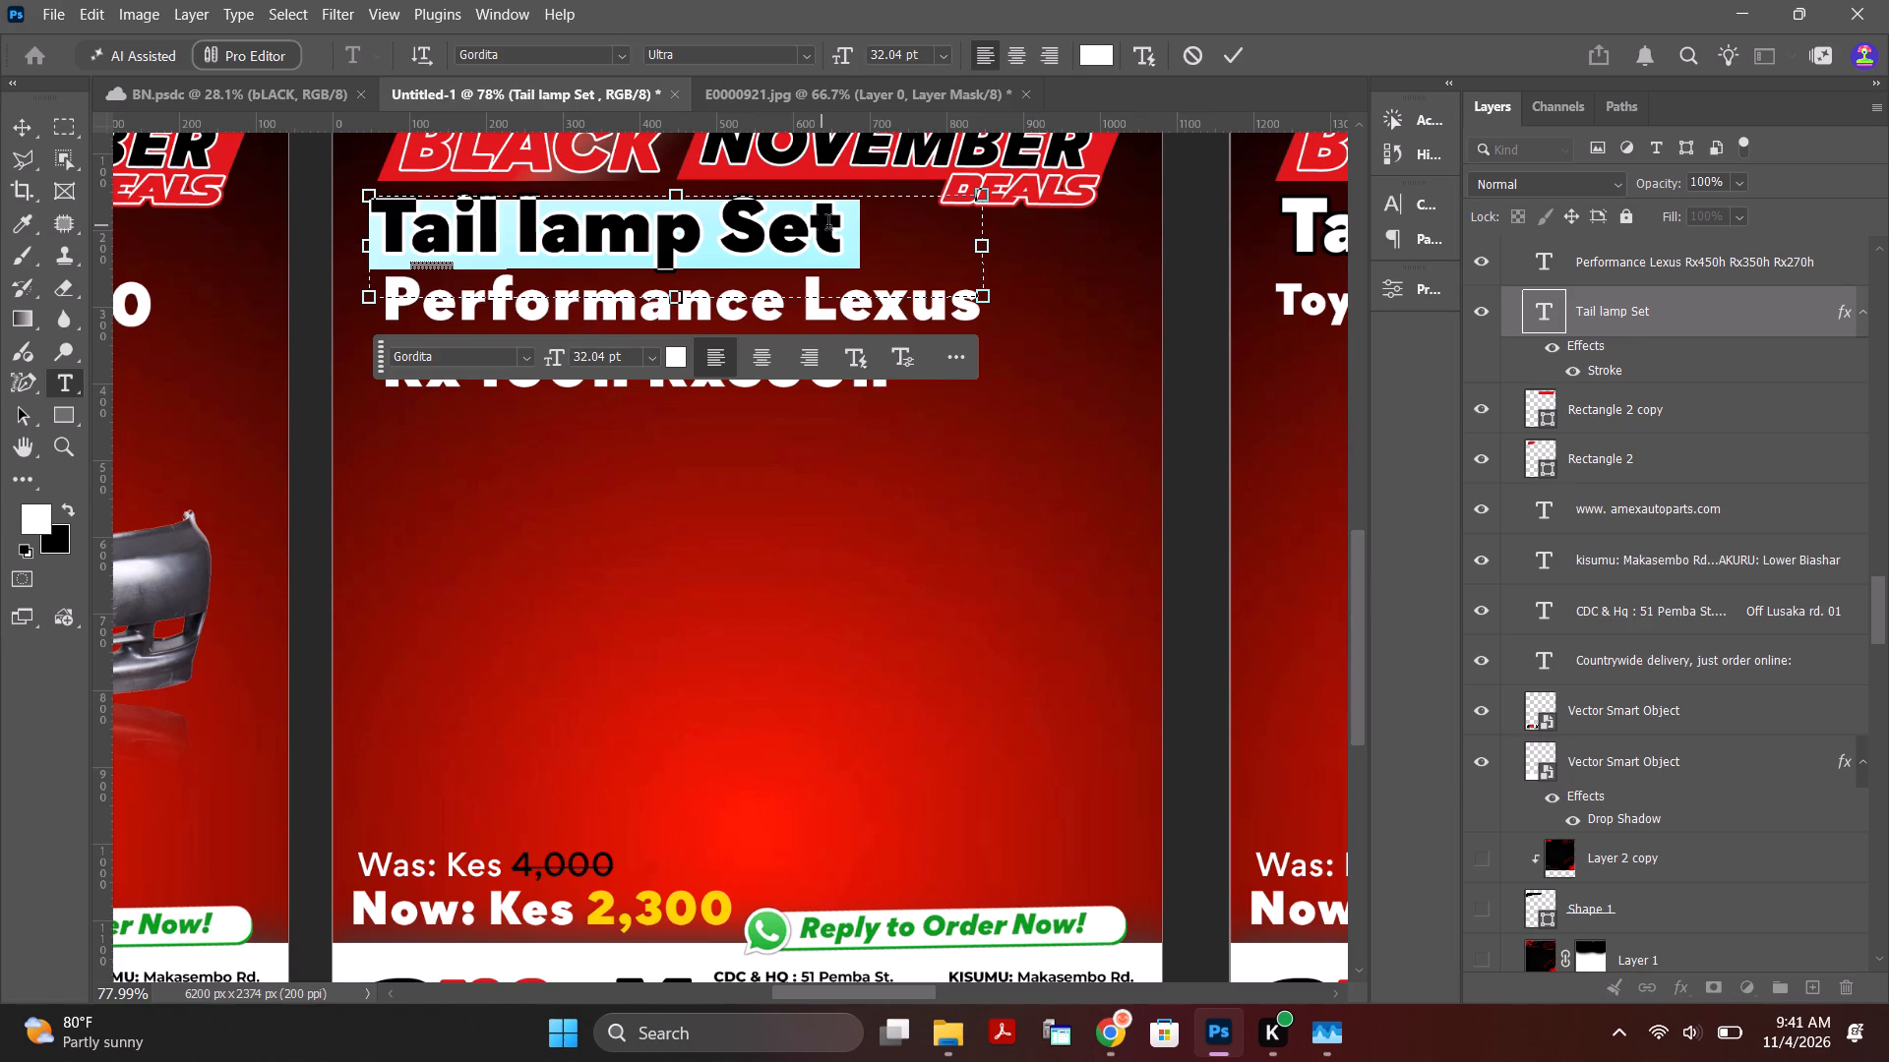
{"action": "left_click_drag", "start_coordinate": [836, 56], "coordinate": [818, 61]}
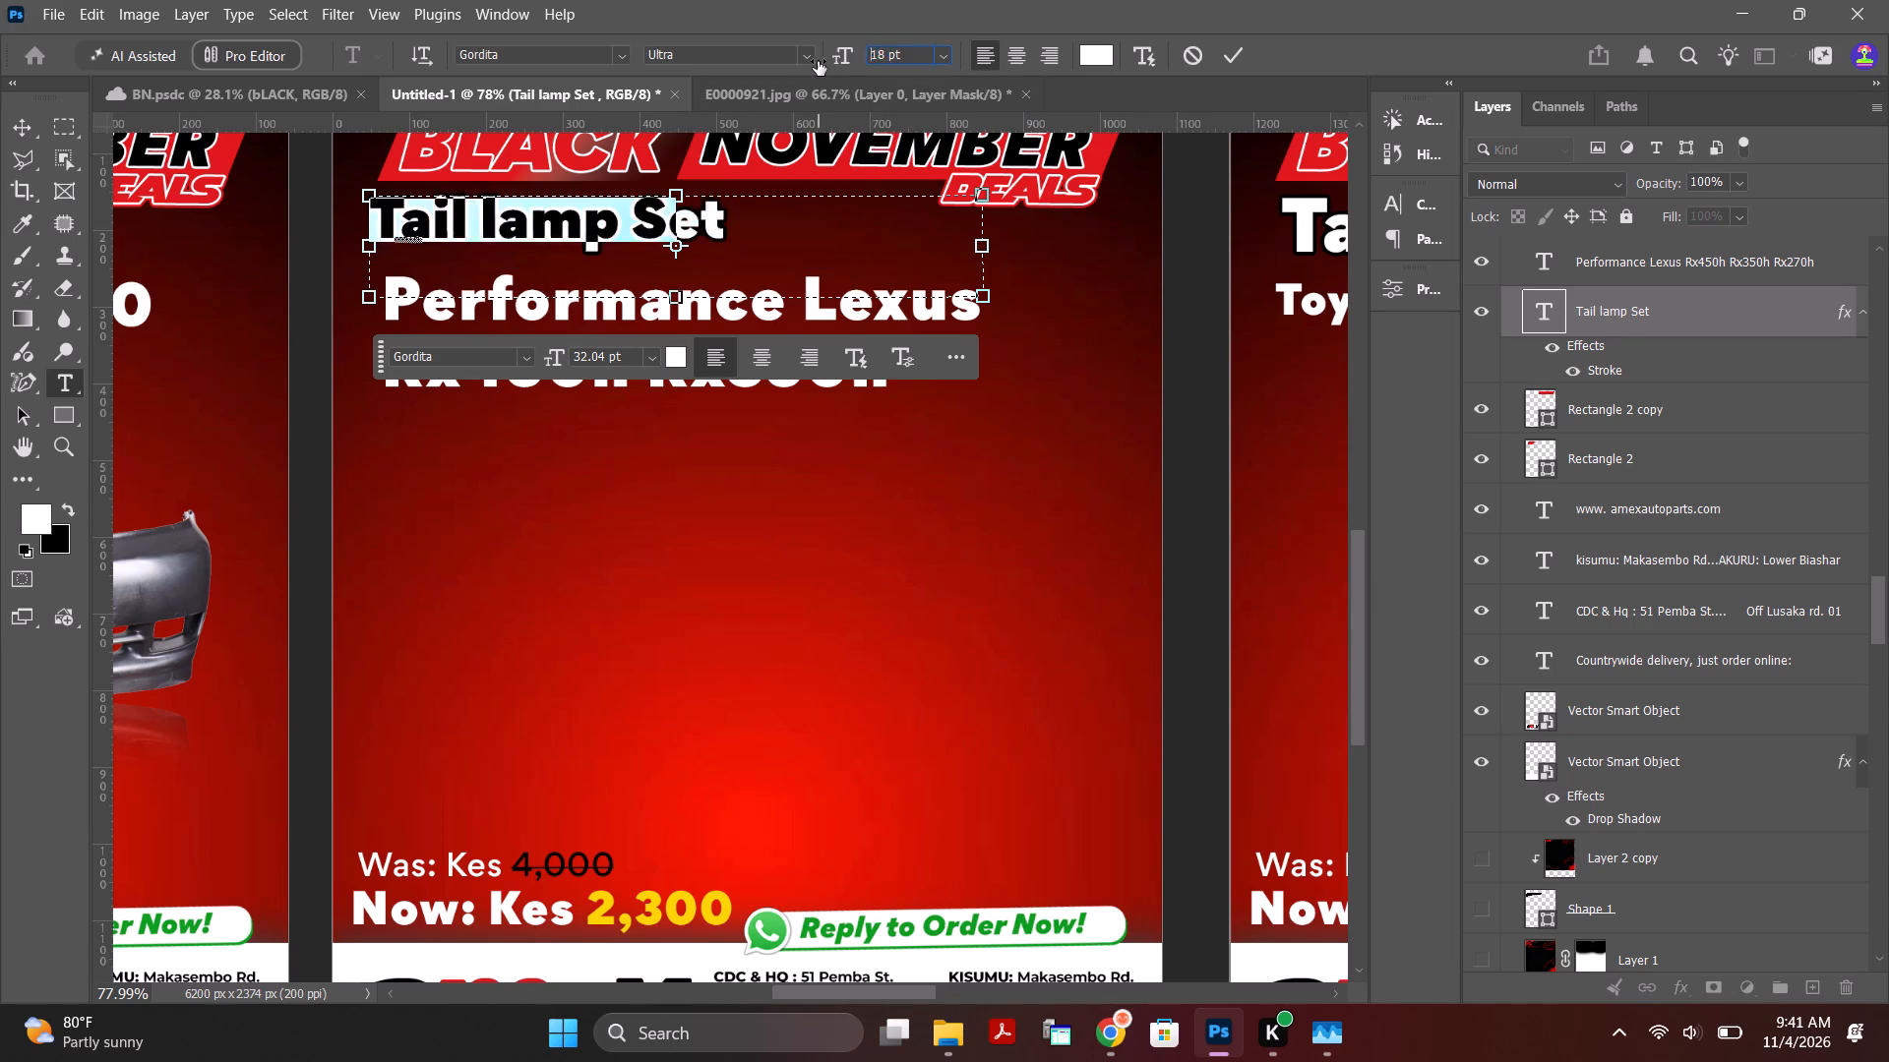
{"action": "left_click_drag", "start_coordinate": [818, 61], "coordinate": [809, 63]}
{"action": "left_click", "coordinate": [1229, 55]}
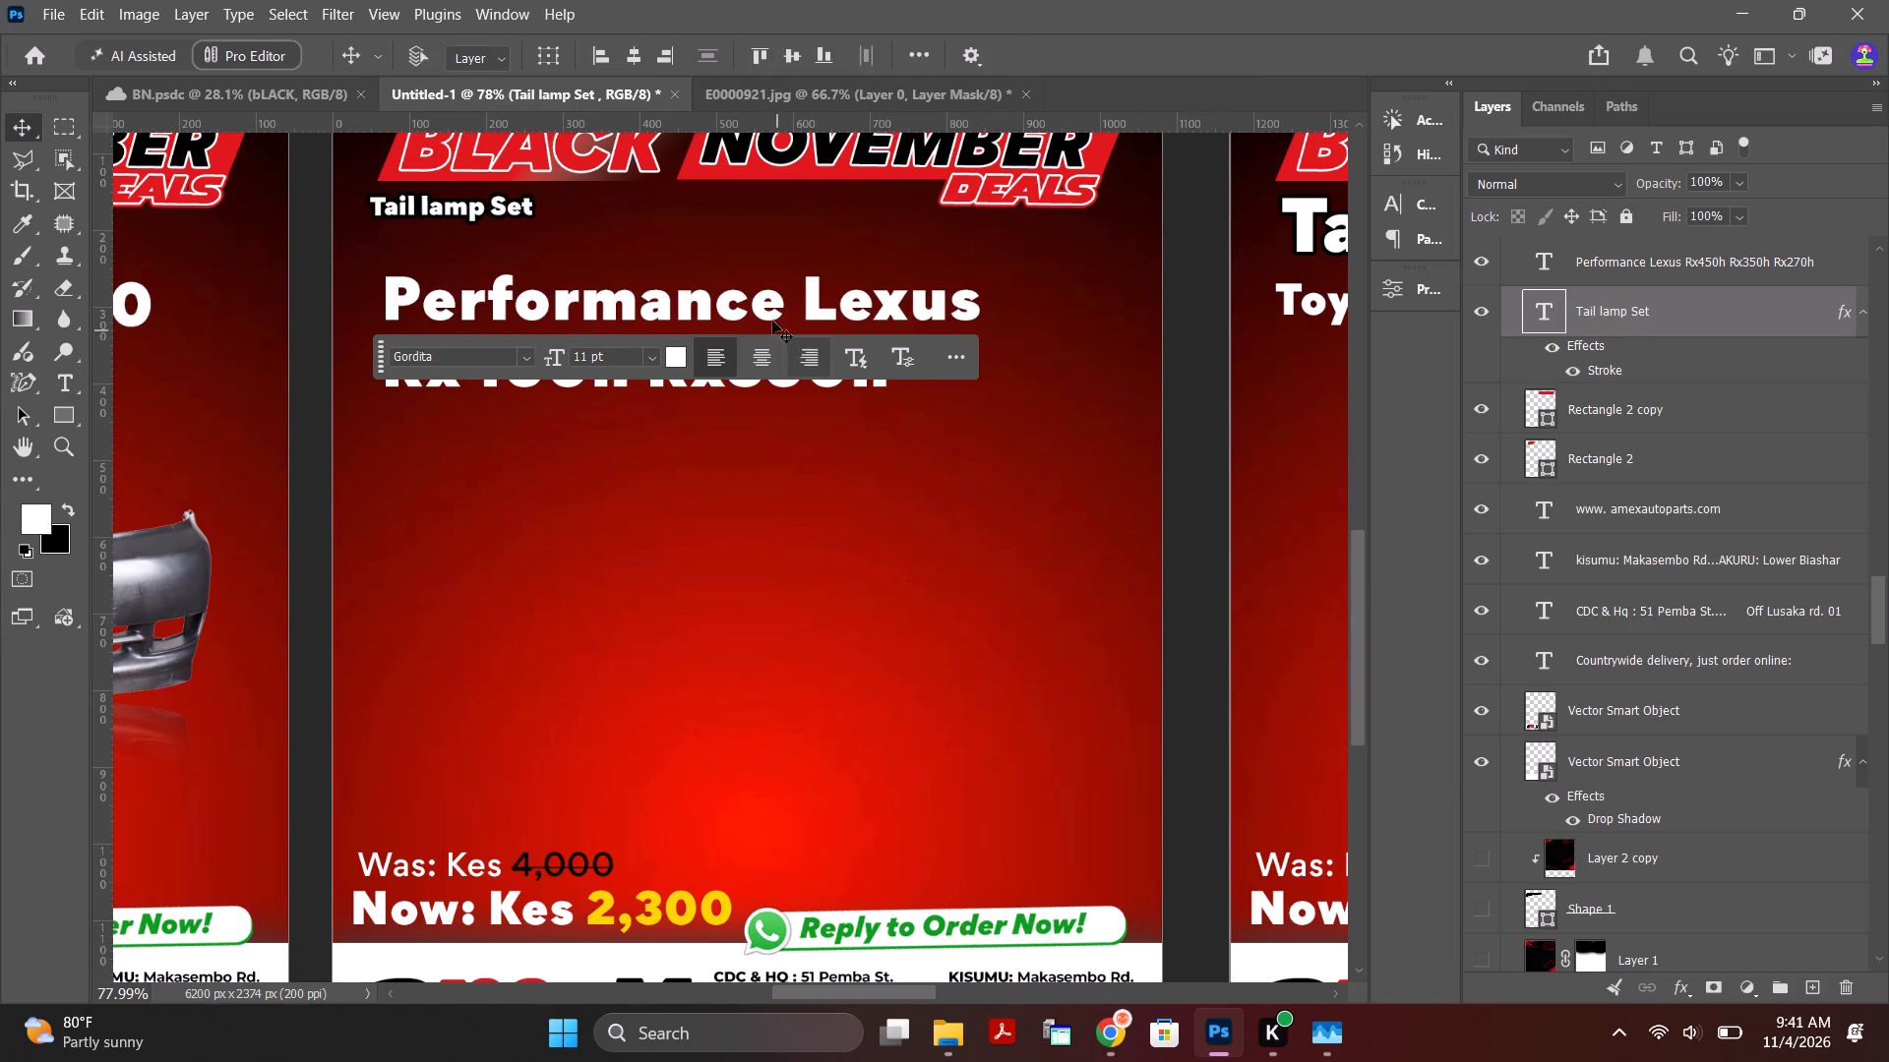
Cut "Performance" from the start of the Lexus line and paste it after "Tail lamp Set" in the heading, preceded by a space.
{"action": "triple_click", "coordinate": [761, 297]}
{"action": "left_click", "coordinate": [790, 304]}
{"action": "left_click_drag", "start_coordinate": [793, 306], "coordinate": [446, 308]}
{"action": "key", "text": "ctrl+x"}
{"action": "double_click", "coordinate": [519, 211]}
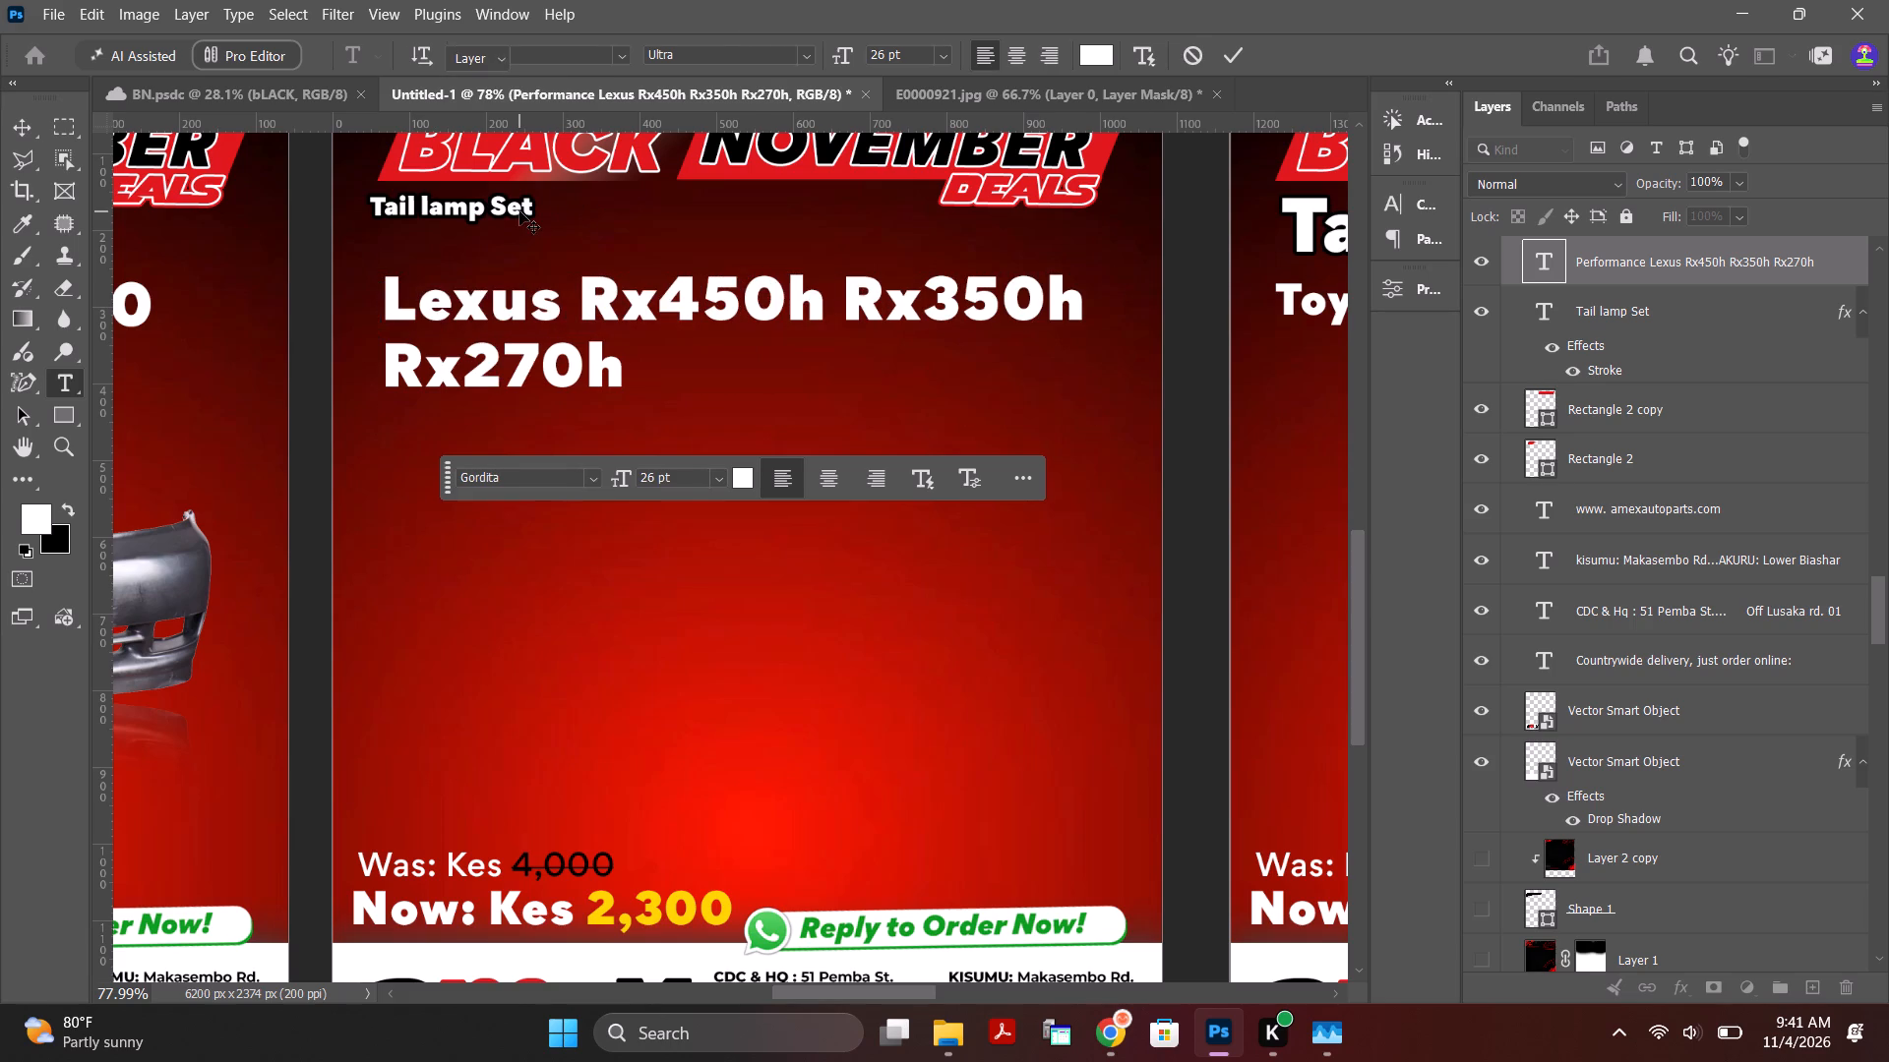
{"action": "left_click", "coordinate": [556, 208]}
{"action": "key", "text": "space"}
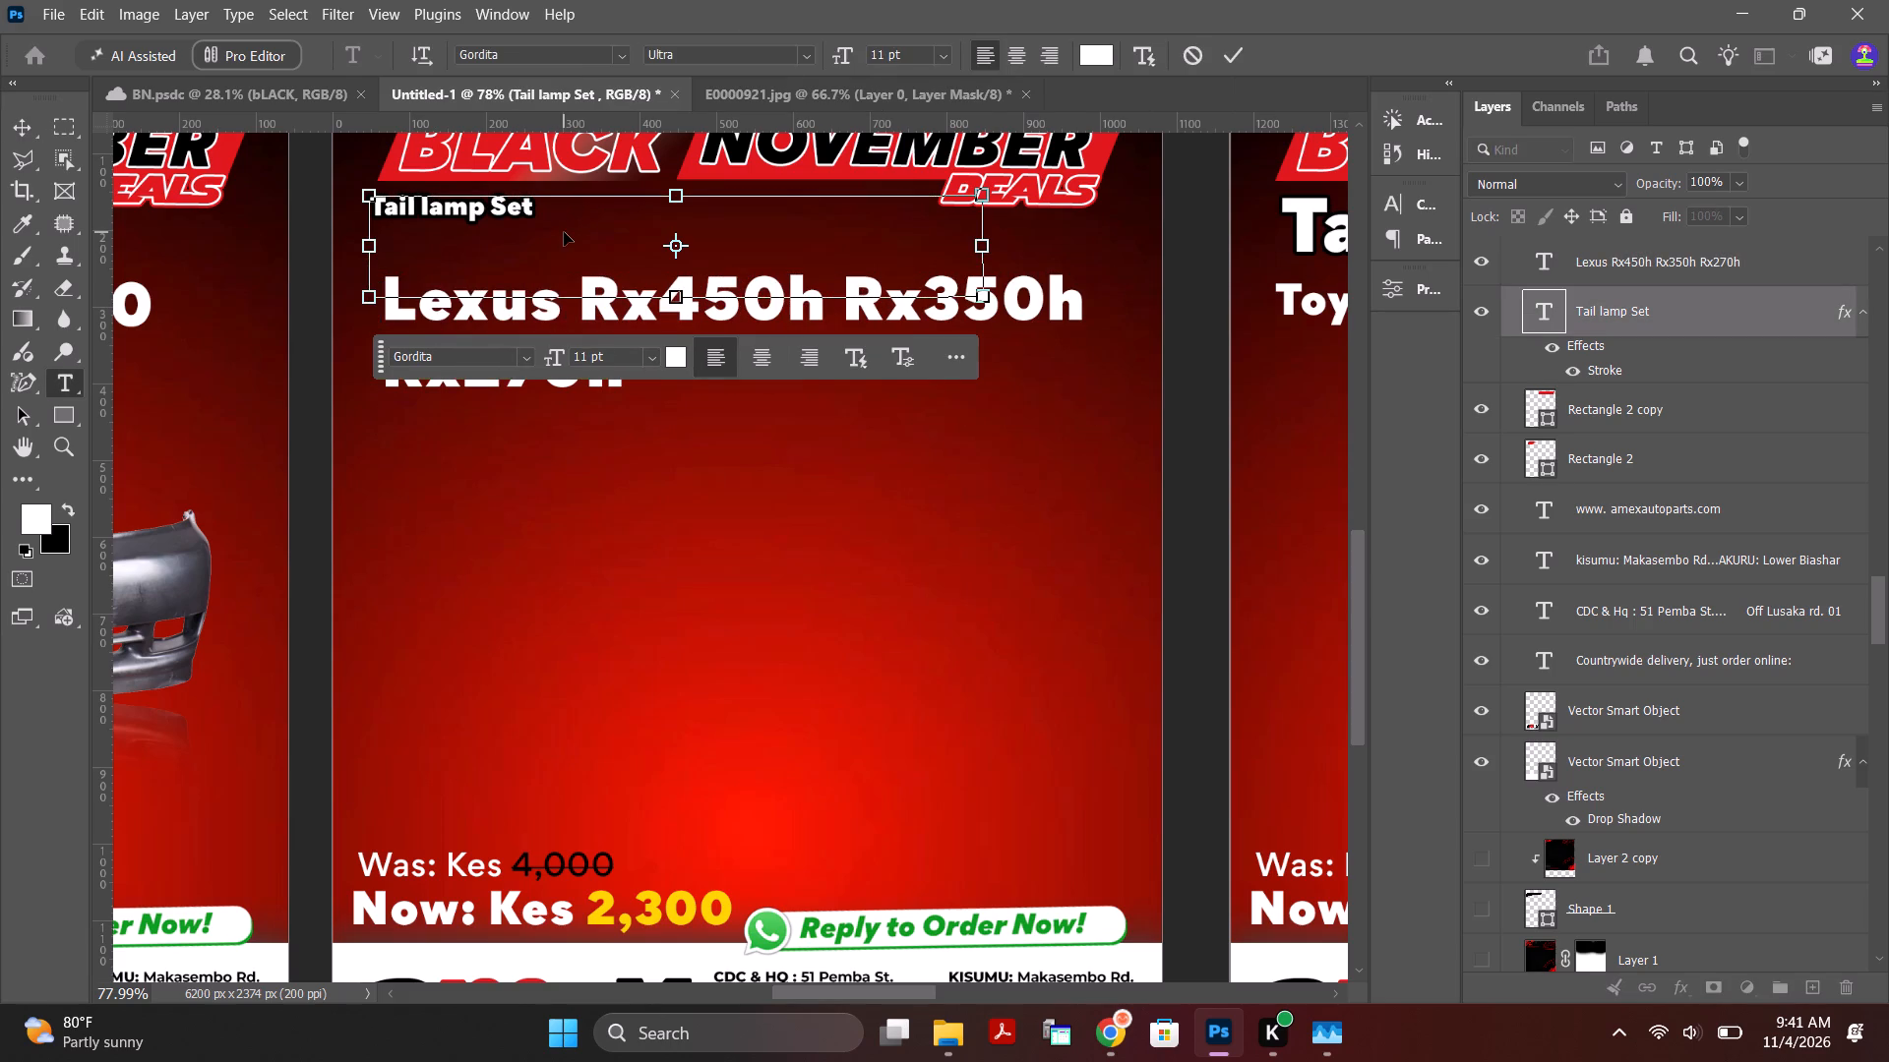
{"action": "key", "text": "ctrl+v"}
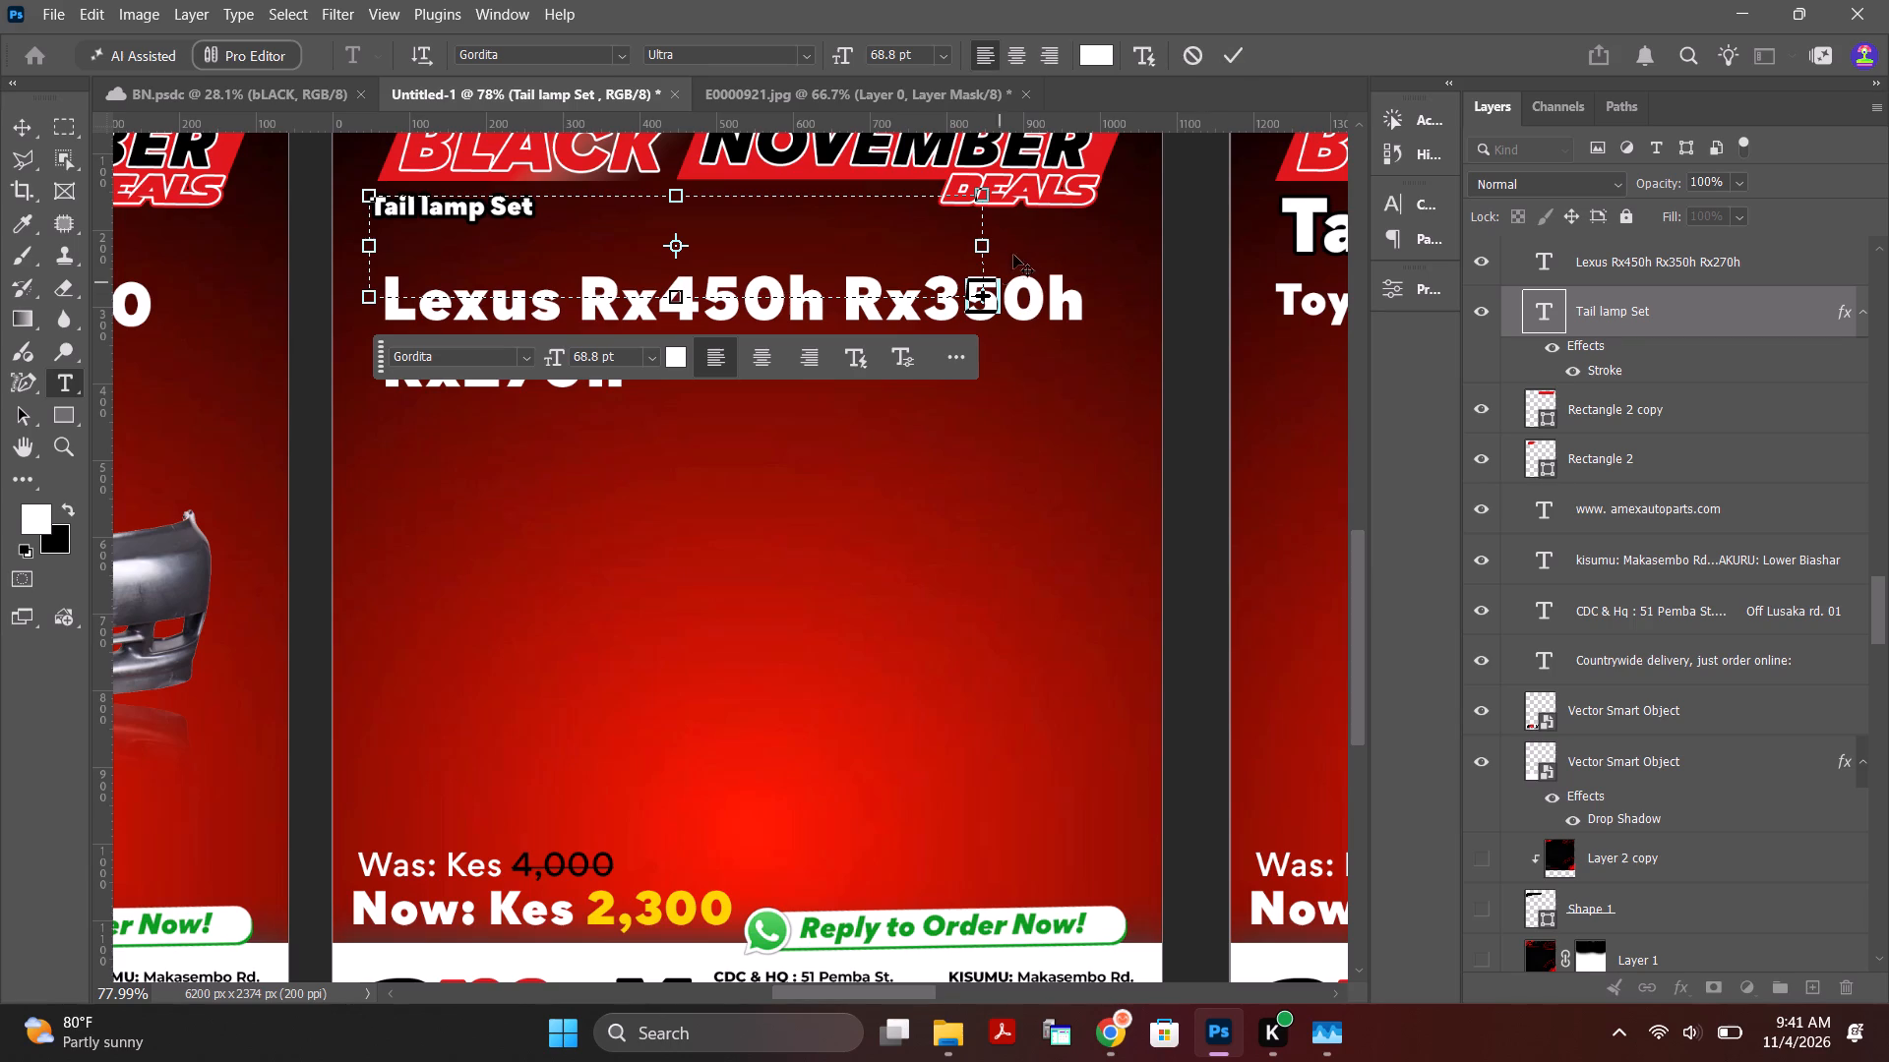
Widen the Tail lamp Set heading's text box to about the width of the Lexus line below it.
{"action": "left_click_drag", "start_coordinate": [991, 247], "coordinate": [1095, 250]}
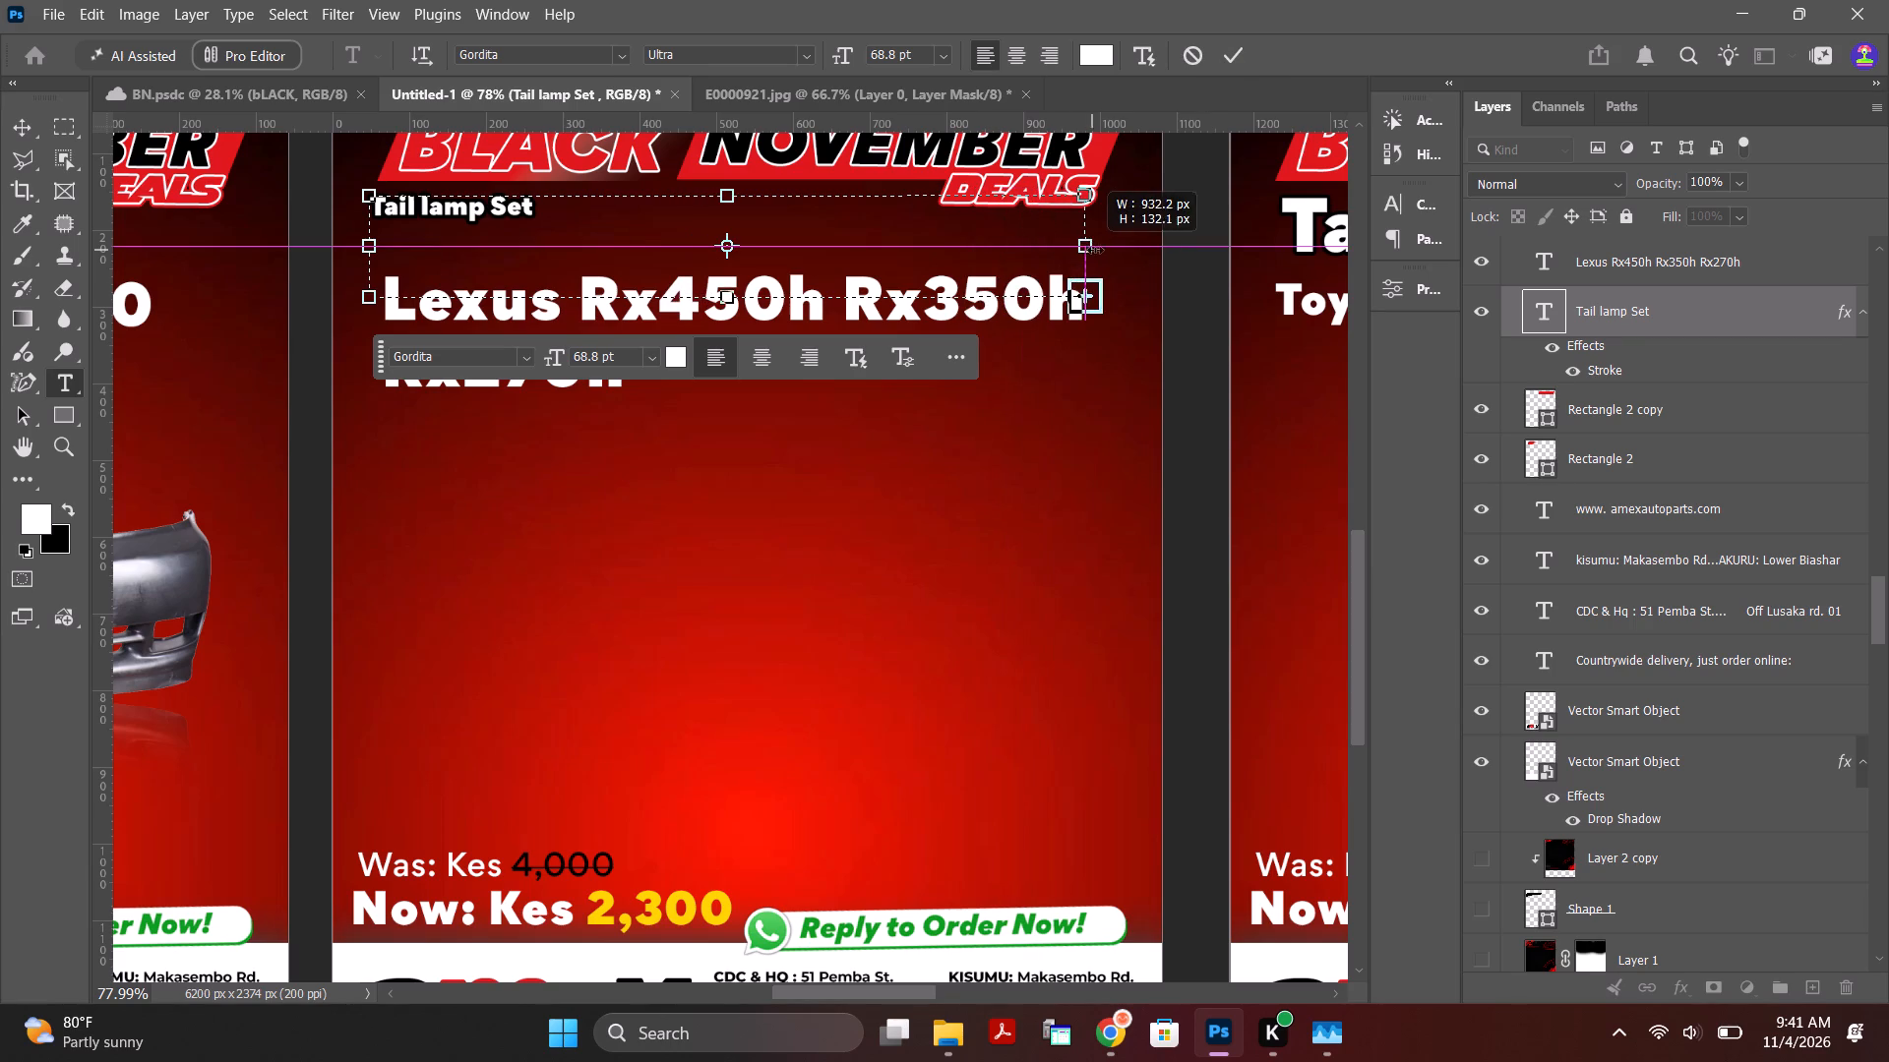
{"action": "left_click_drag", "start_coordinate": [1095, 250], "coordinate": [1104, 252]}
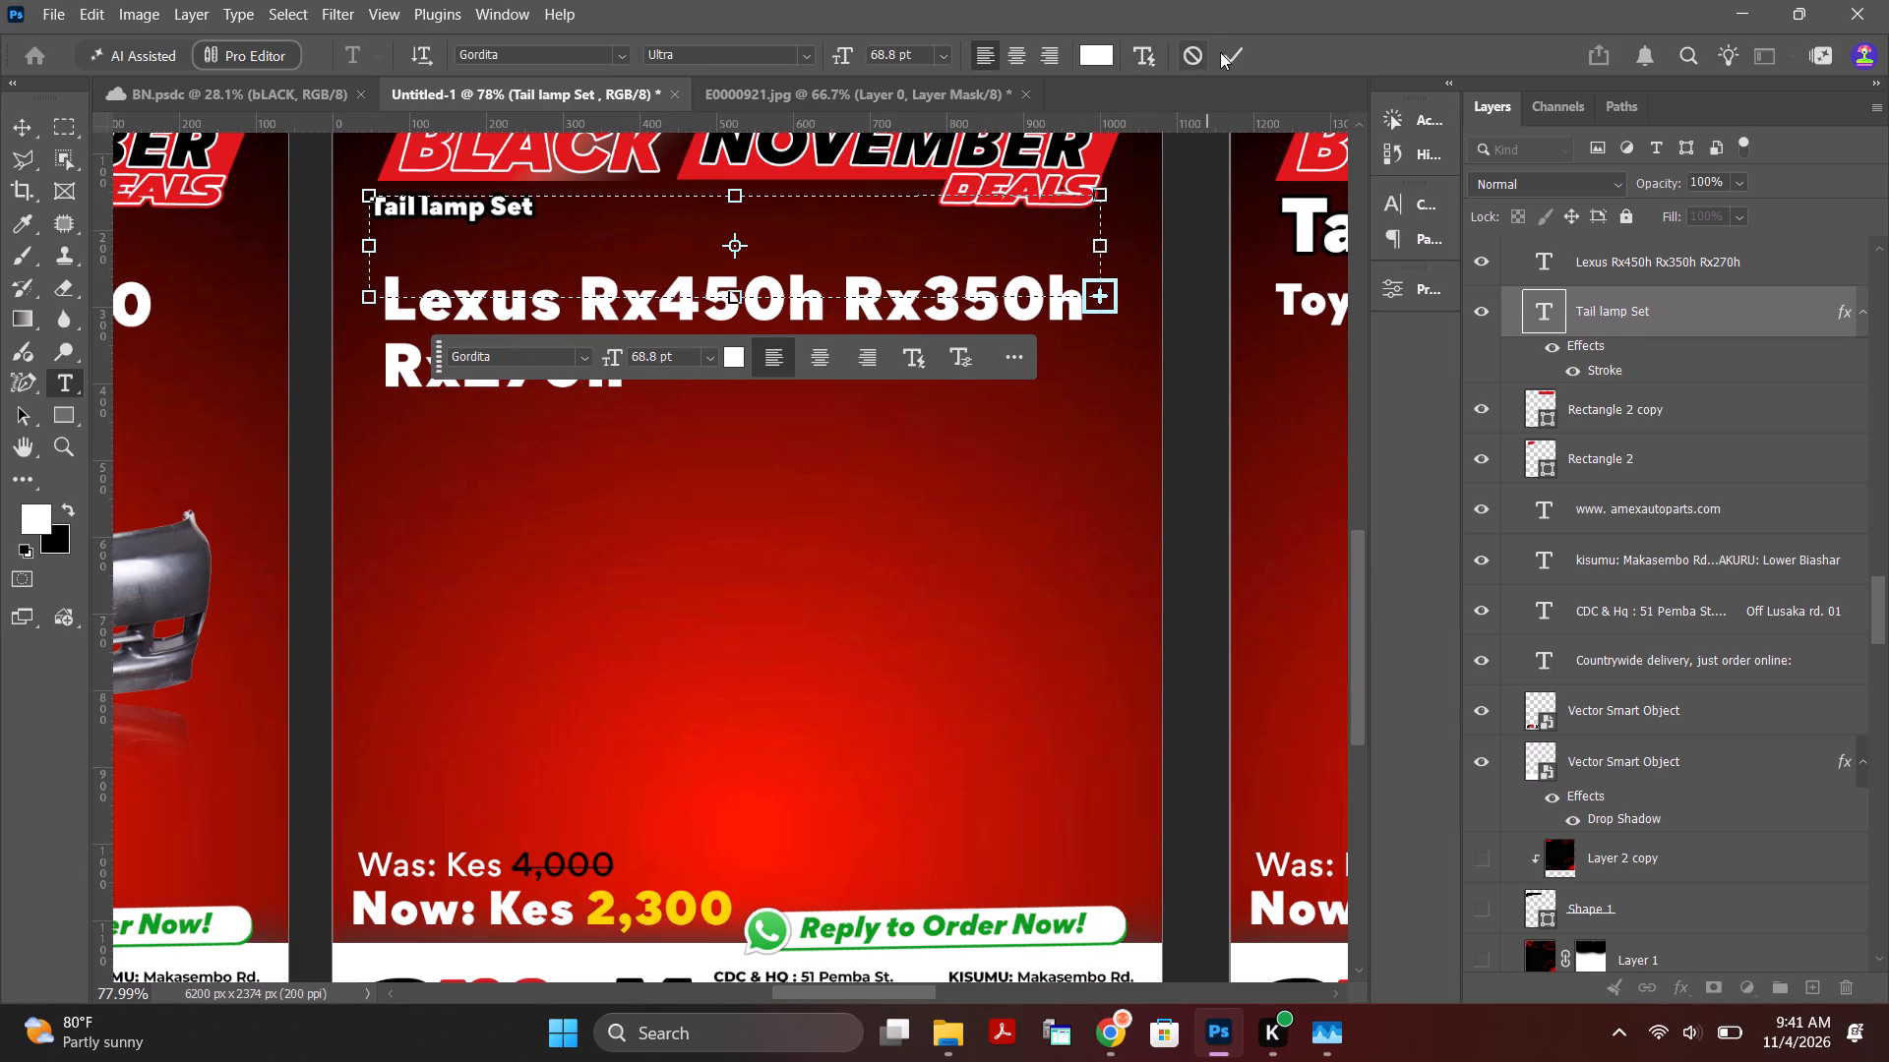
Paste "Performance" twice more after "Tail lamp Set" in the heading.
{"action": "double_click", "coordinate": [523, 211]}
{"action": "left_click", "coordinate": [548, 209]}
{"action": "key", "text": "ctrl+v"}
{"action": "key", "text": "ctrl+v"}
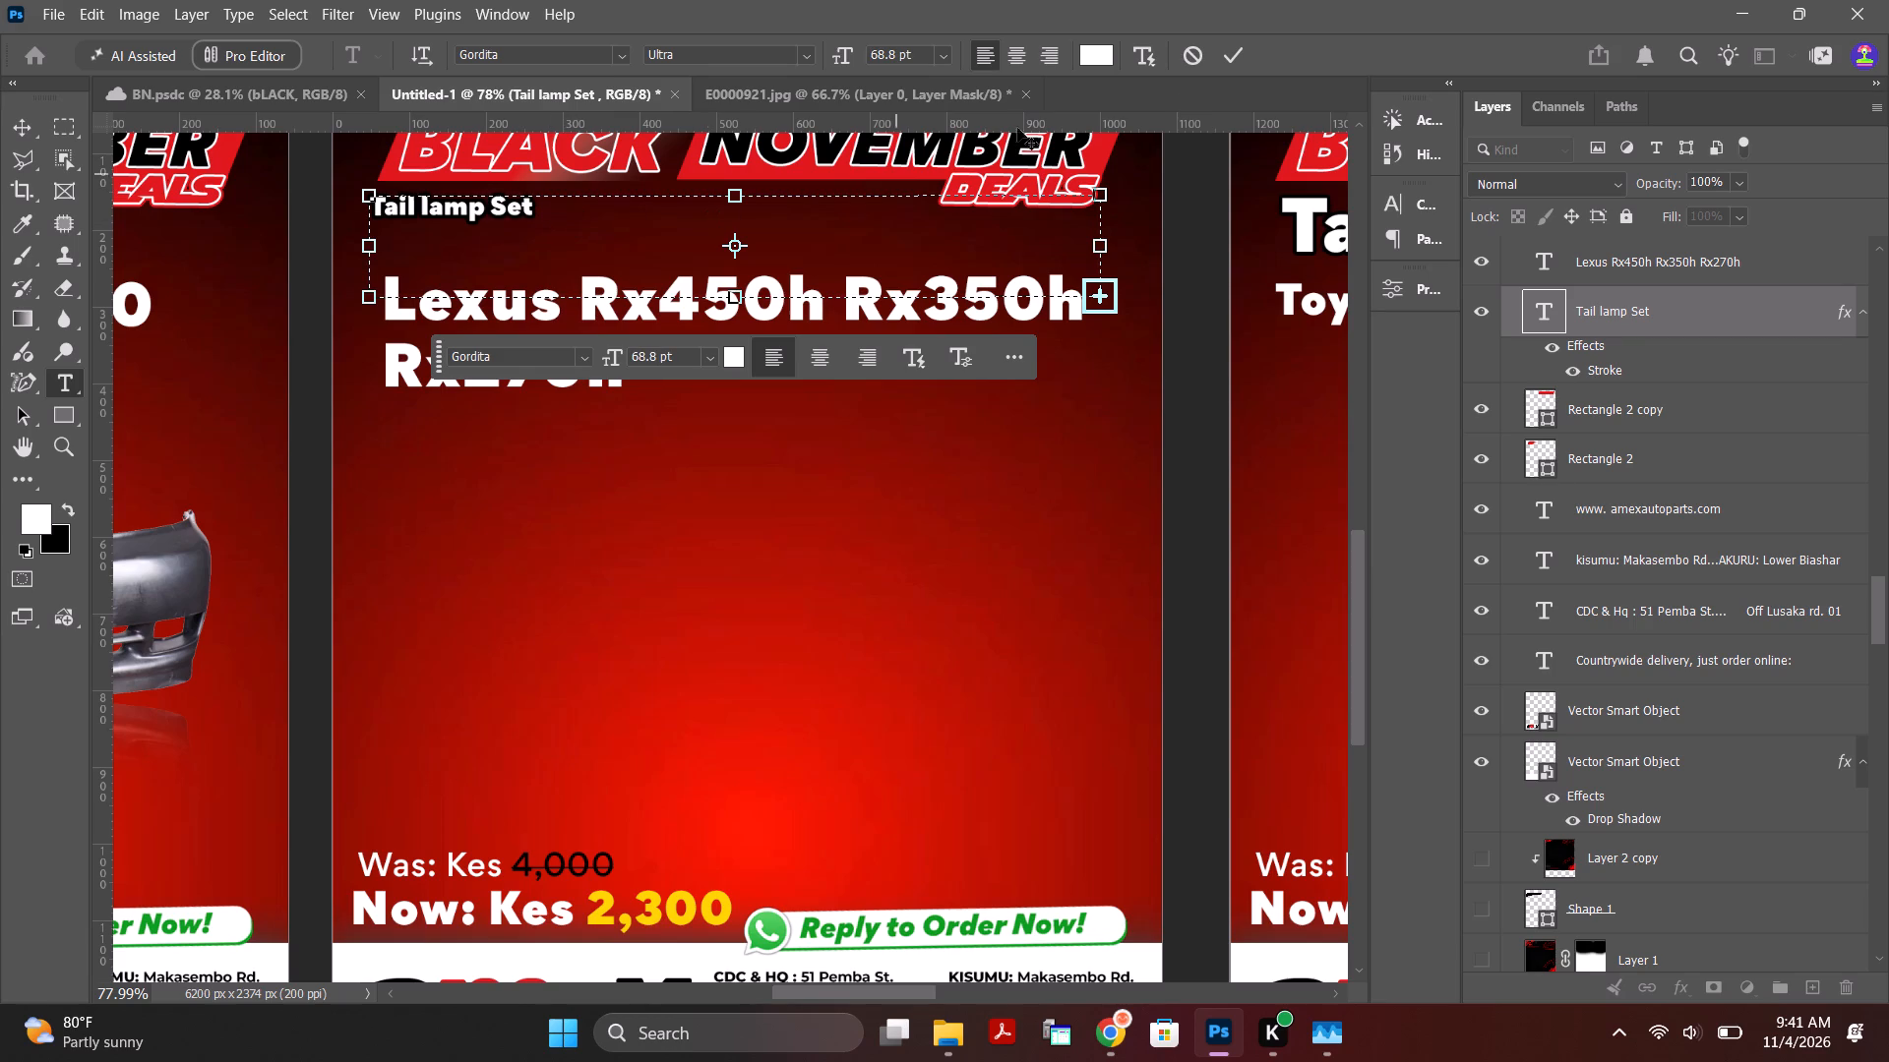
{"action": "left_click", "coordinate": [1233, 54]}
Copy "Tail lamp Set Performance" from the product title in Chrome and paste it over the "Tail lamp Set" heading text in Photoshop.
{"action": "double_click", "coordinate": [525, 210]}
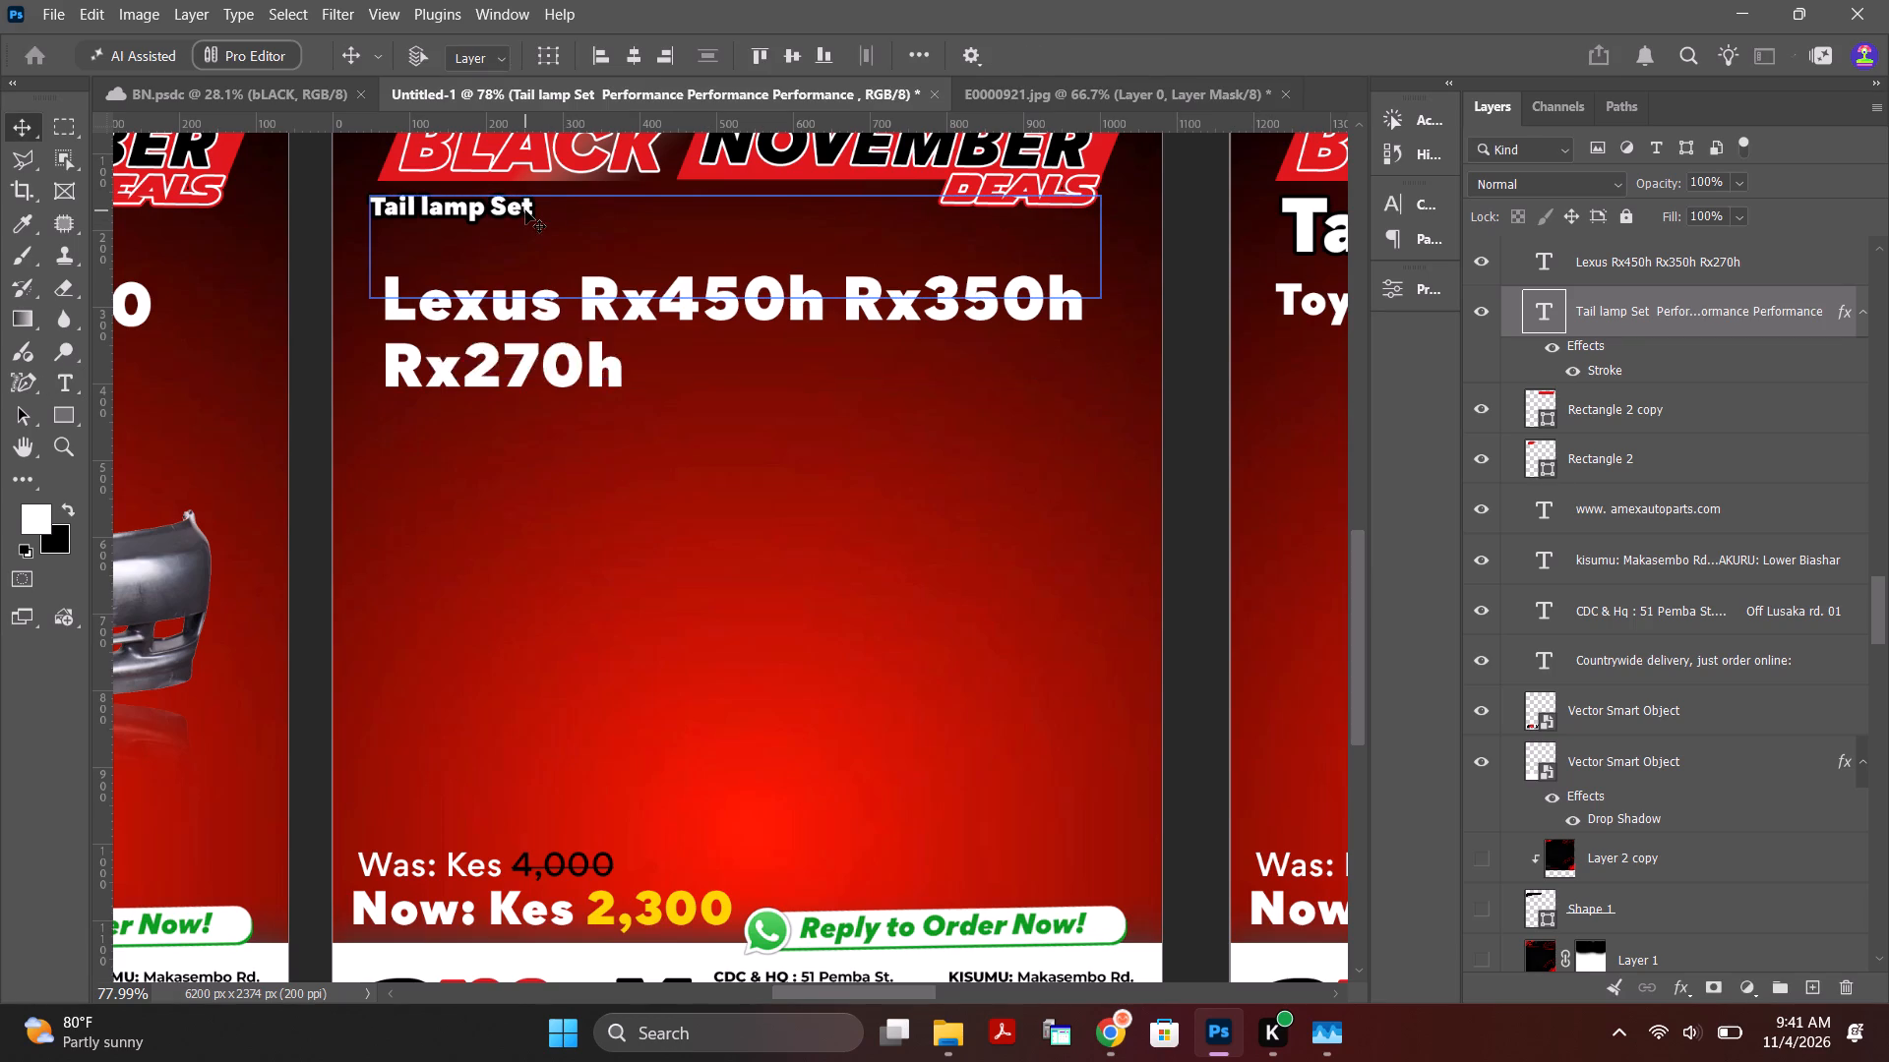
{"action": "left_click", "coordinate": [687, 234]}
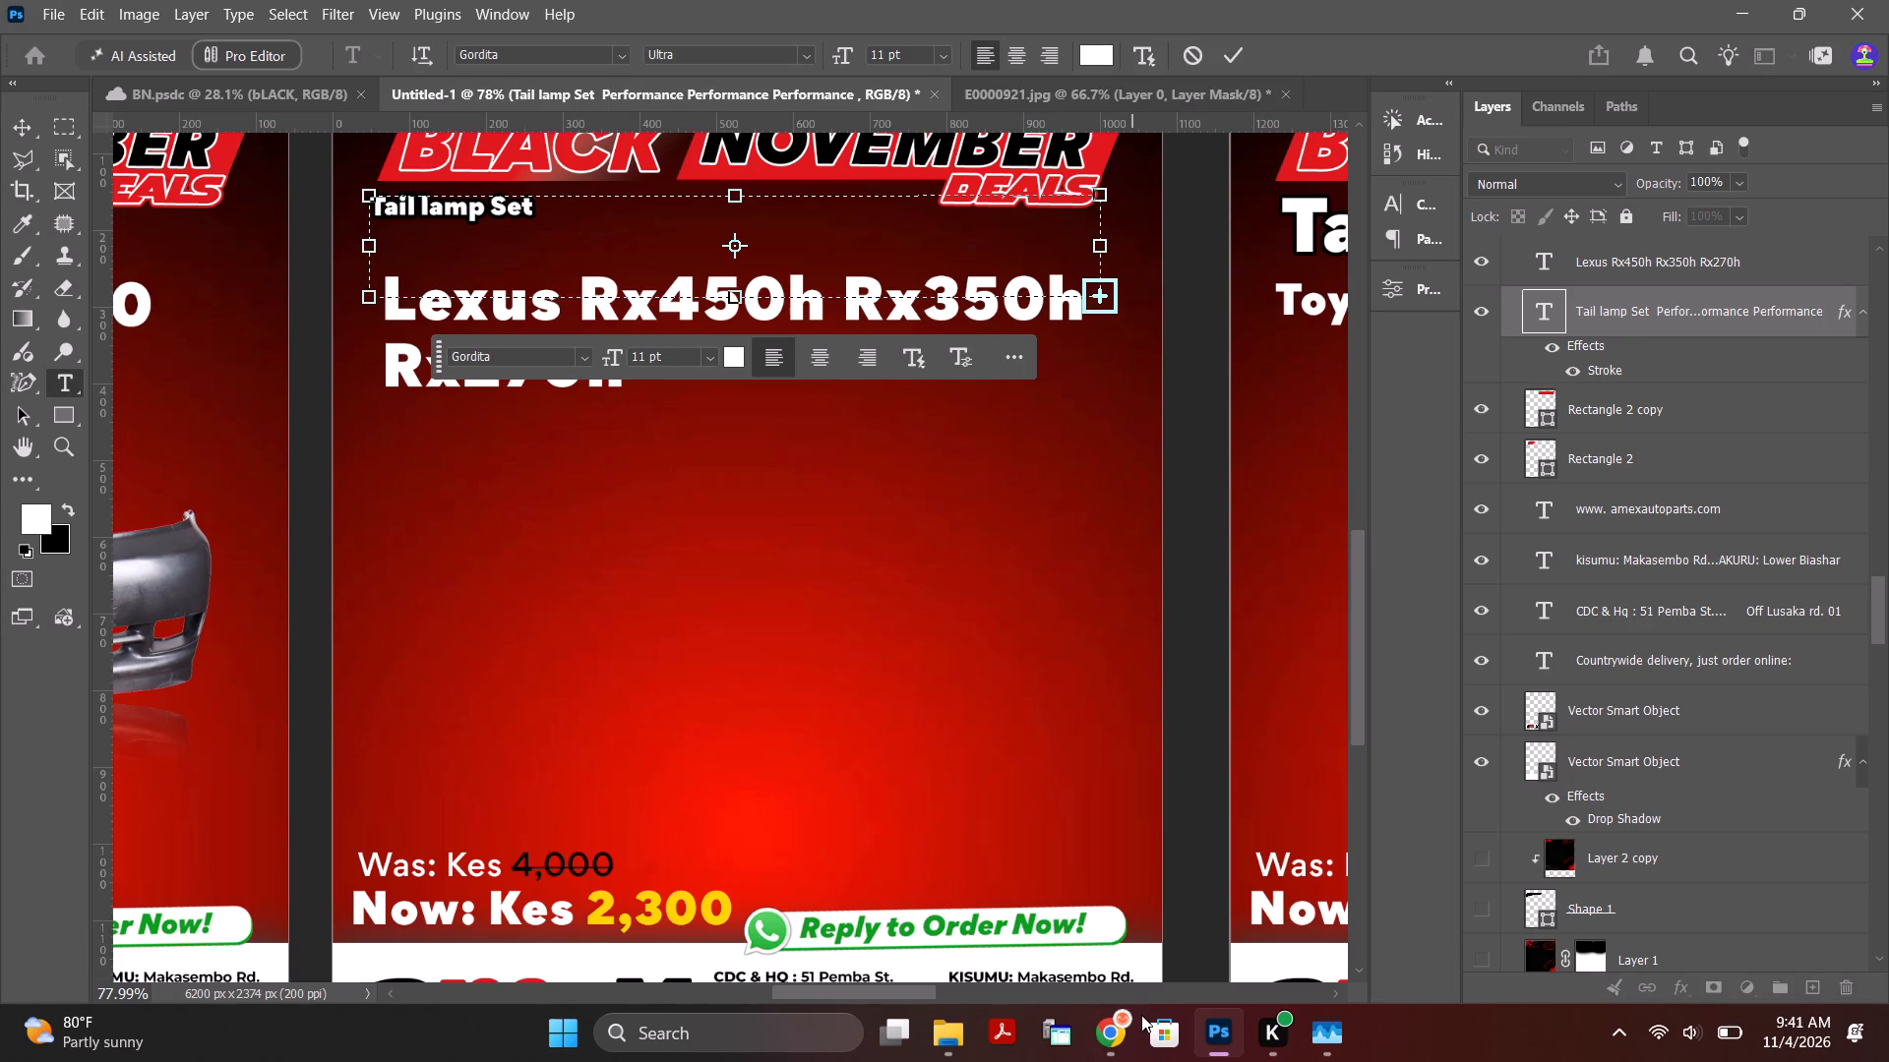
{"action": "left_click", "coordinate": [1116, 1028]}
{"action": "left_click", "coordinate": [897, 288]}
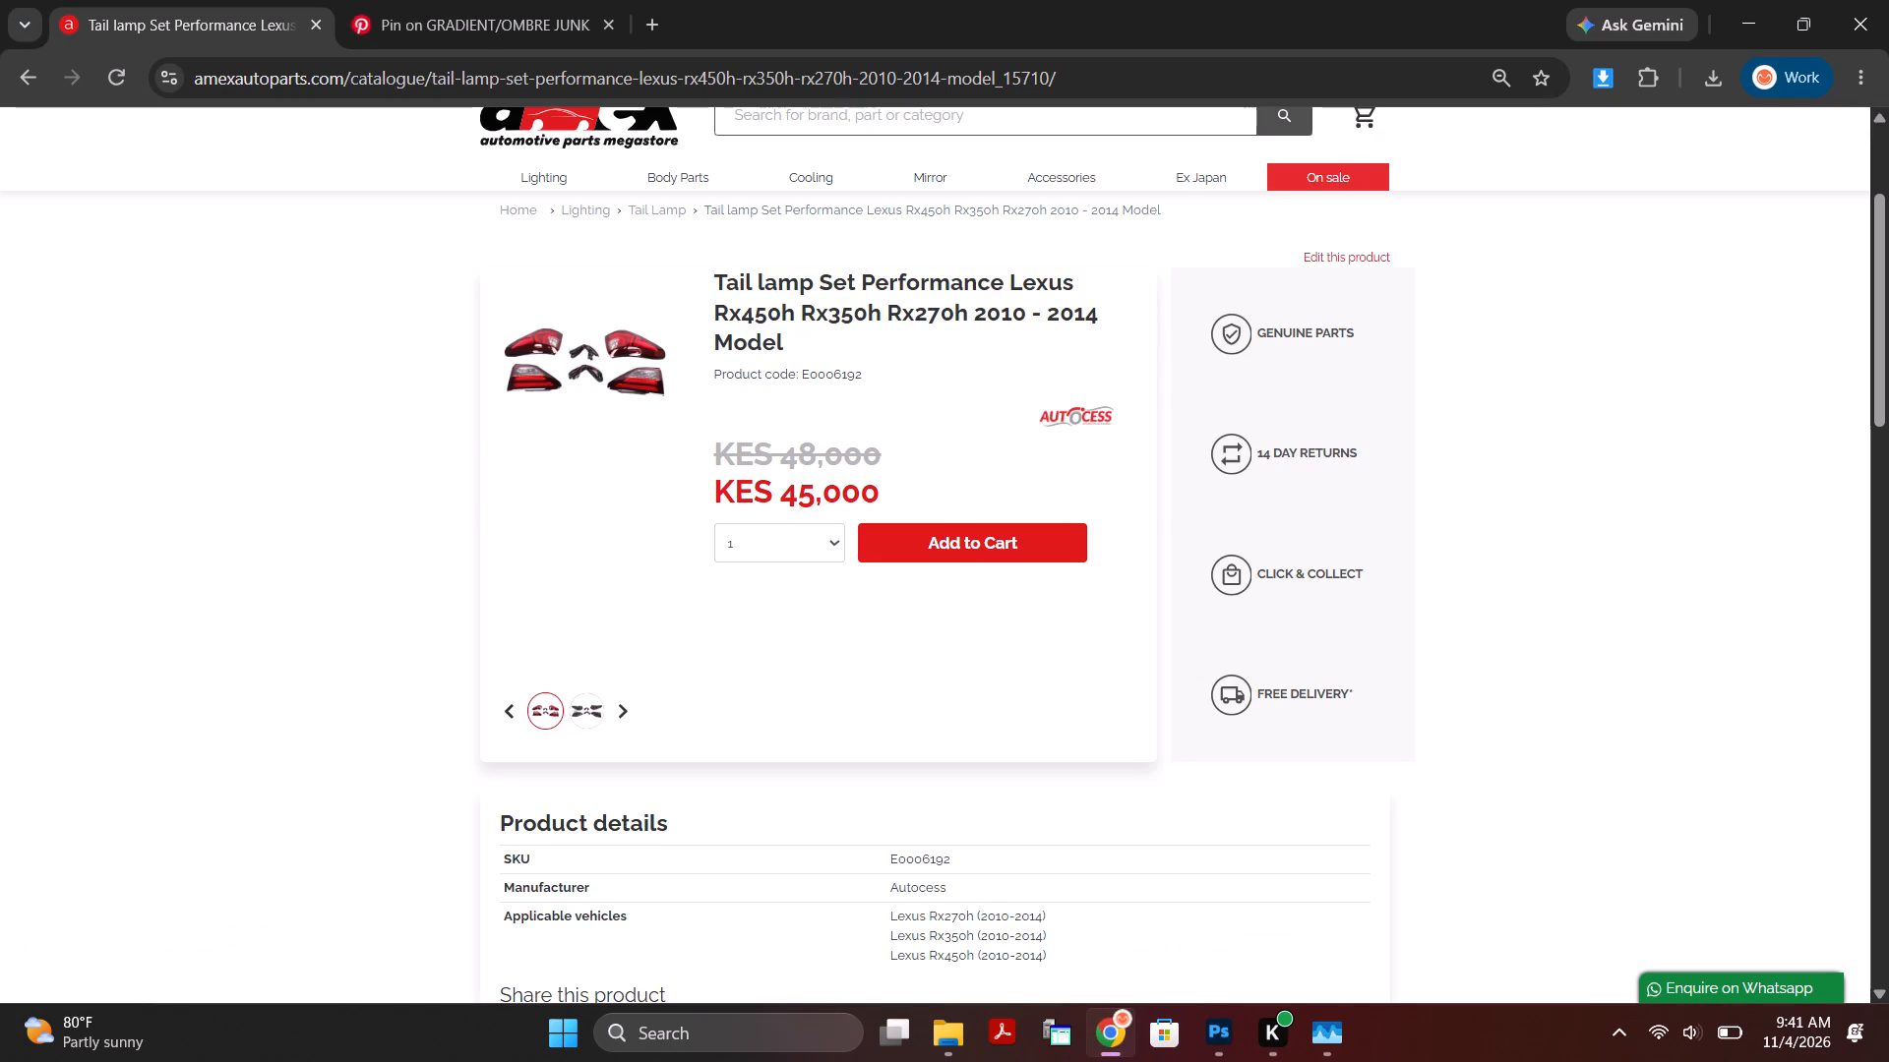
{"action": "left_click_drag", "start_coordinate": [1006, 282], "coordinate": [671, 283]}
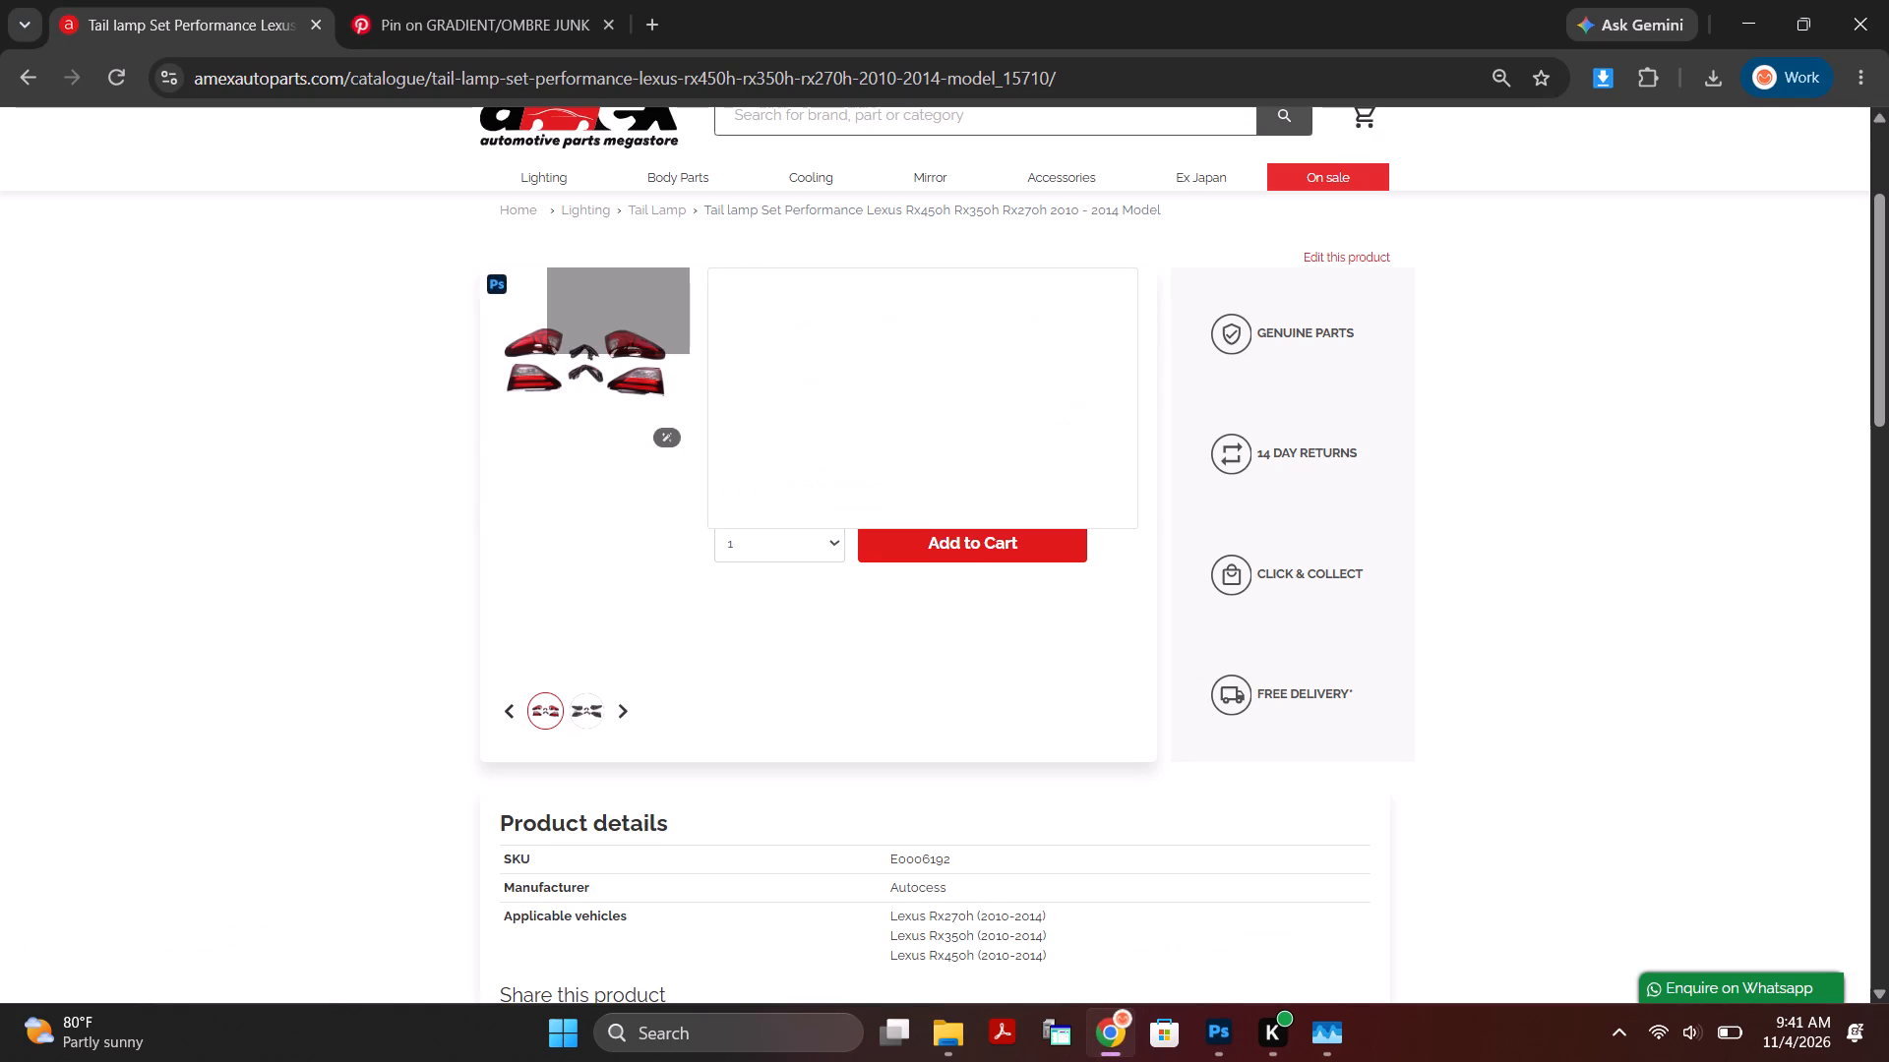
{"action": "key", "text": "ctrl+c"}
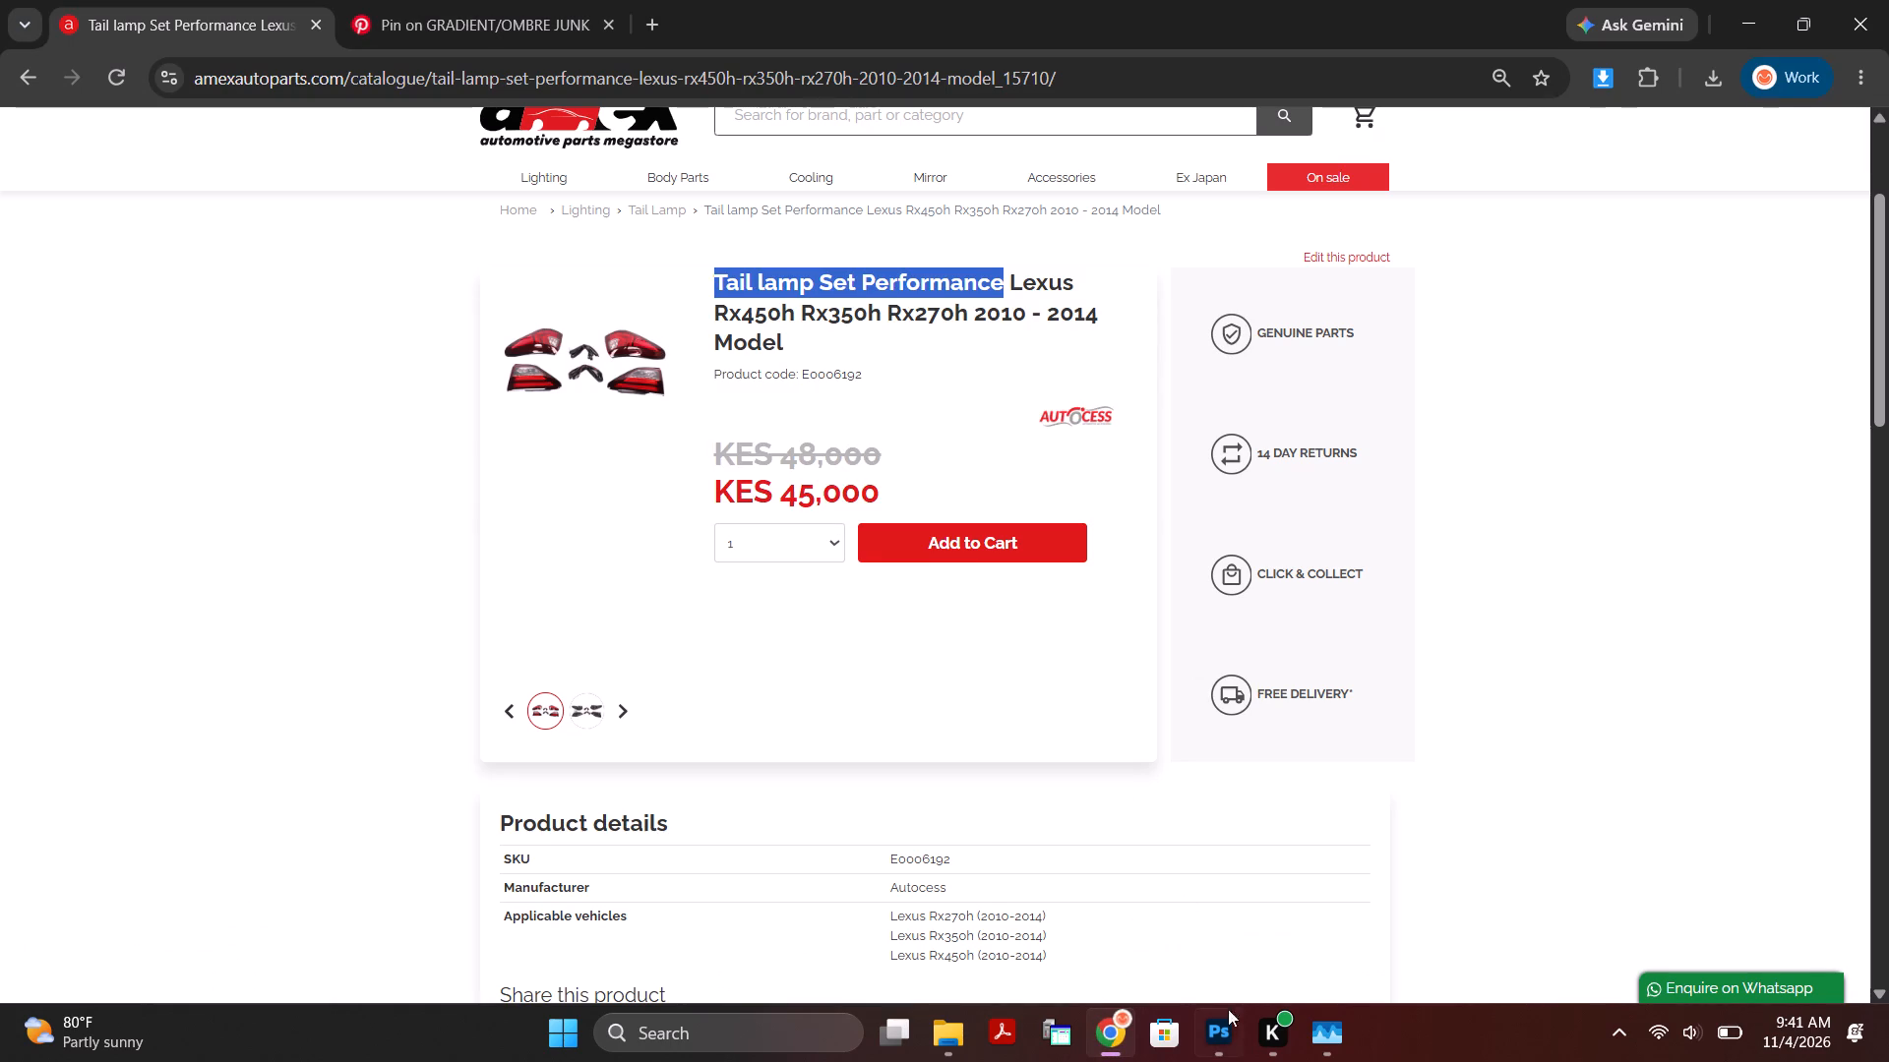
{"action": "left_click", "coordinate": [1223, 1028]}
{"action": "left_click_drag", "start_coordinate": [532, 218], "coordinate": [388, 216]}
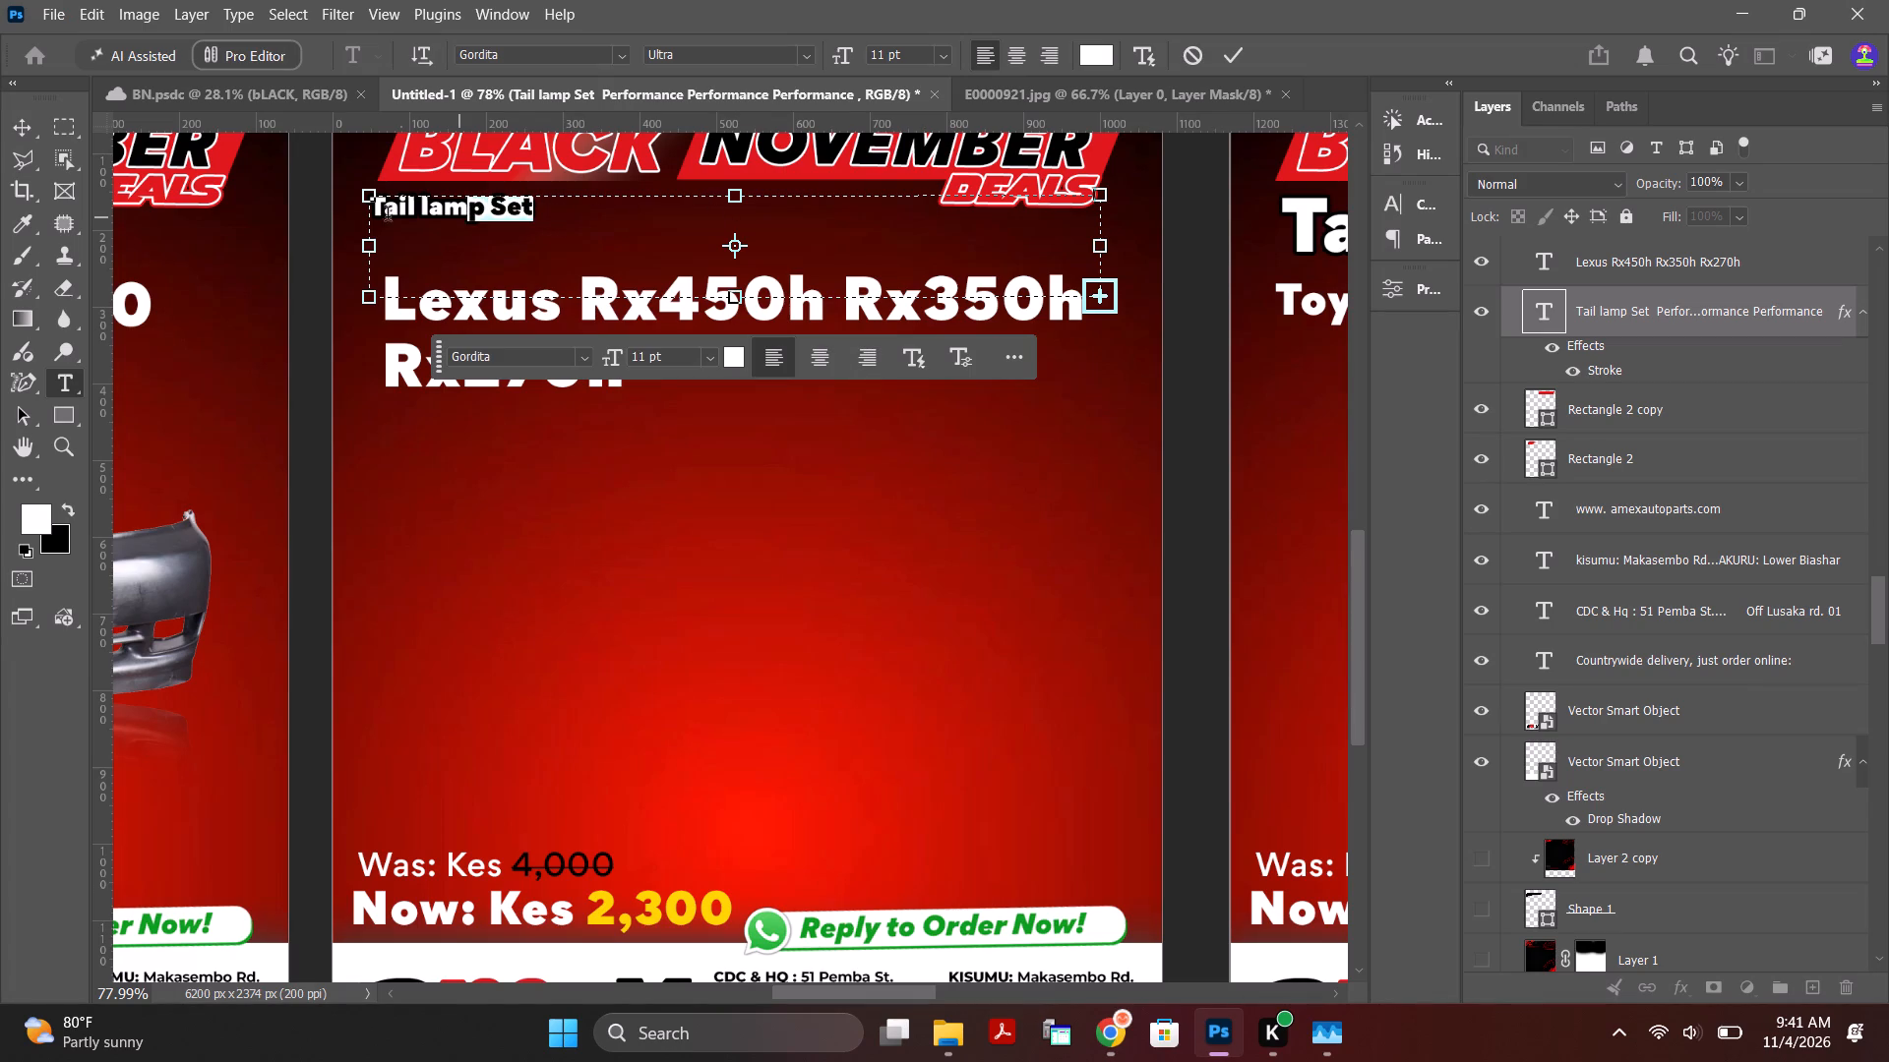
{"action": "left_click_drag", "start_coordinate": [388, 216], "coordinate": [364, 216]}
{"action": "key", "text": "ctrl+v"}
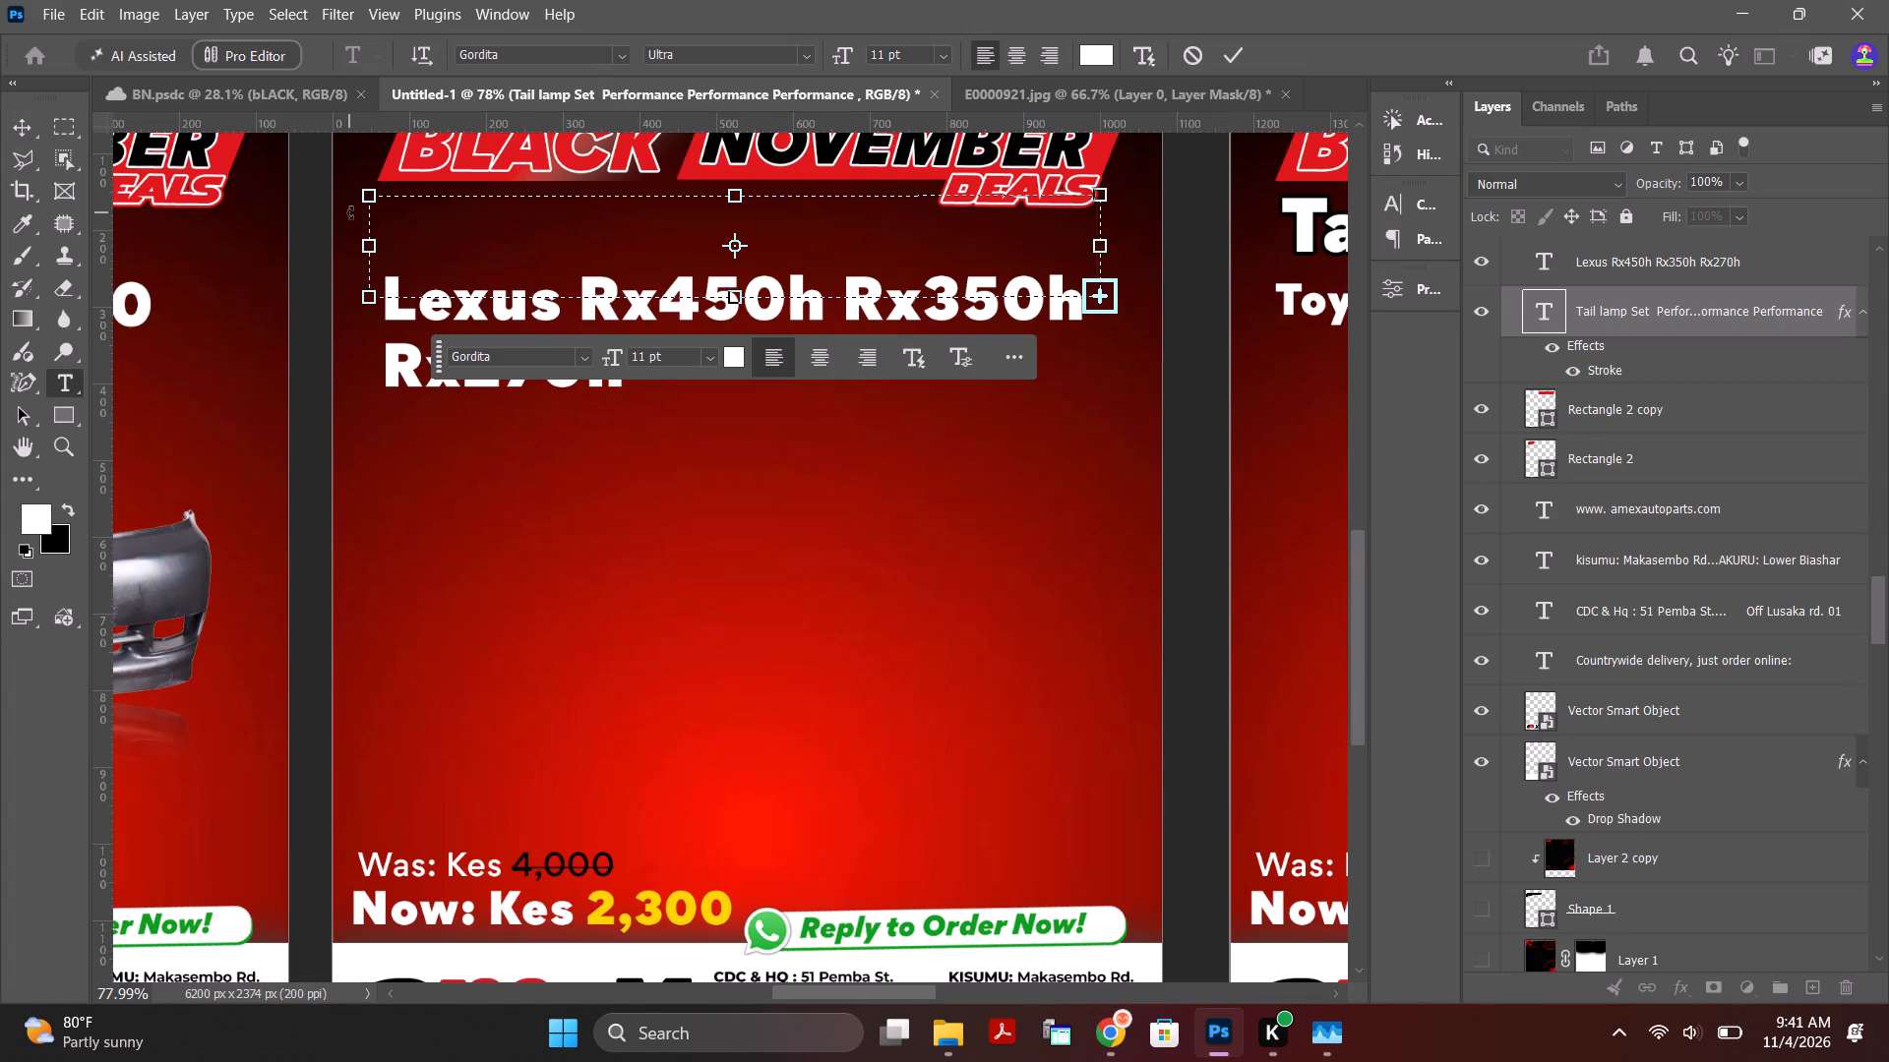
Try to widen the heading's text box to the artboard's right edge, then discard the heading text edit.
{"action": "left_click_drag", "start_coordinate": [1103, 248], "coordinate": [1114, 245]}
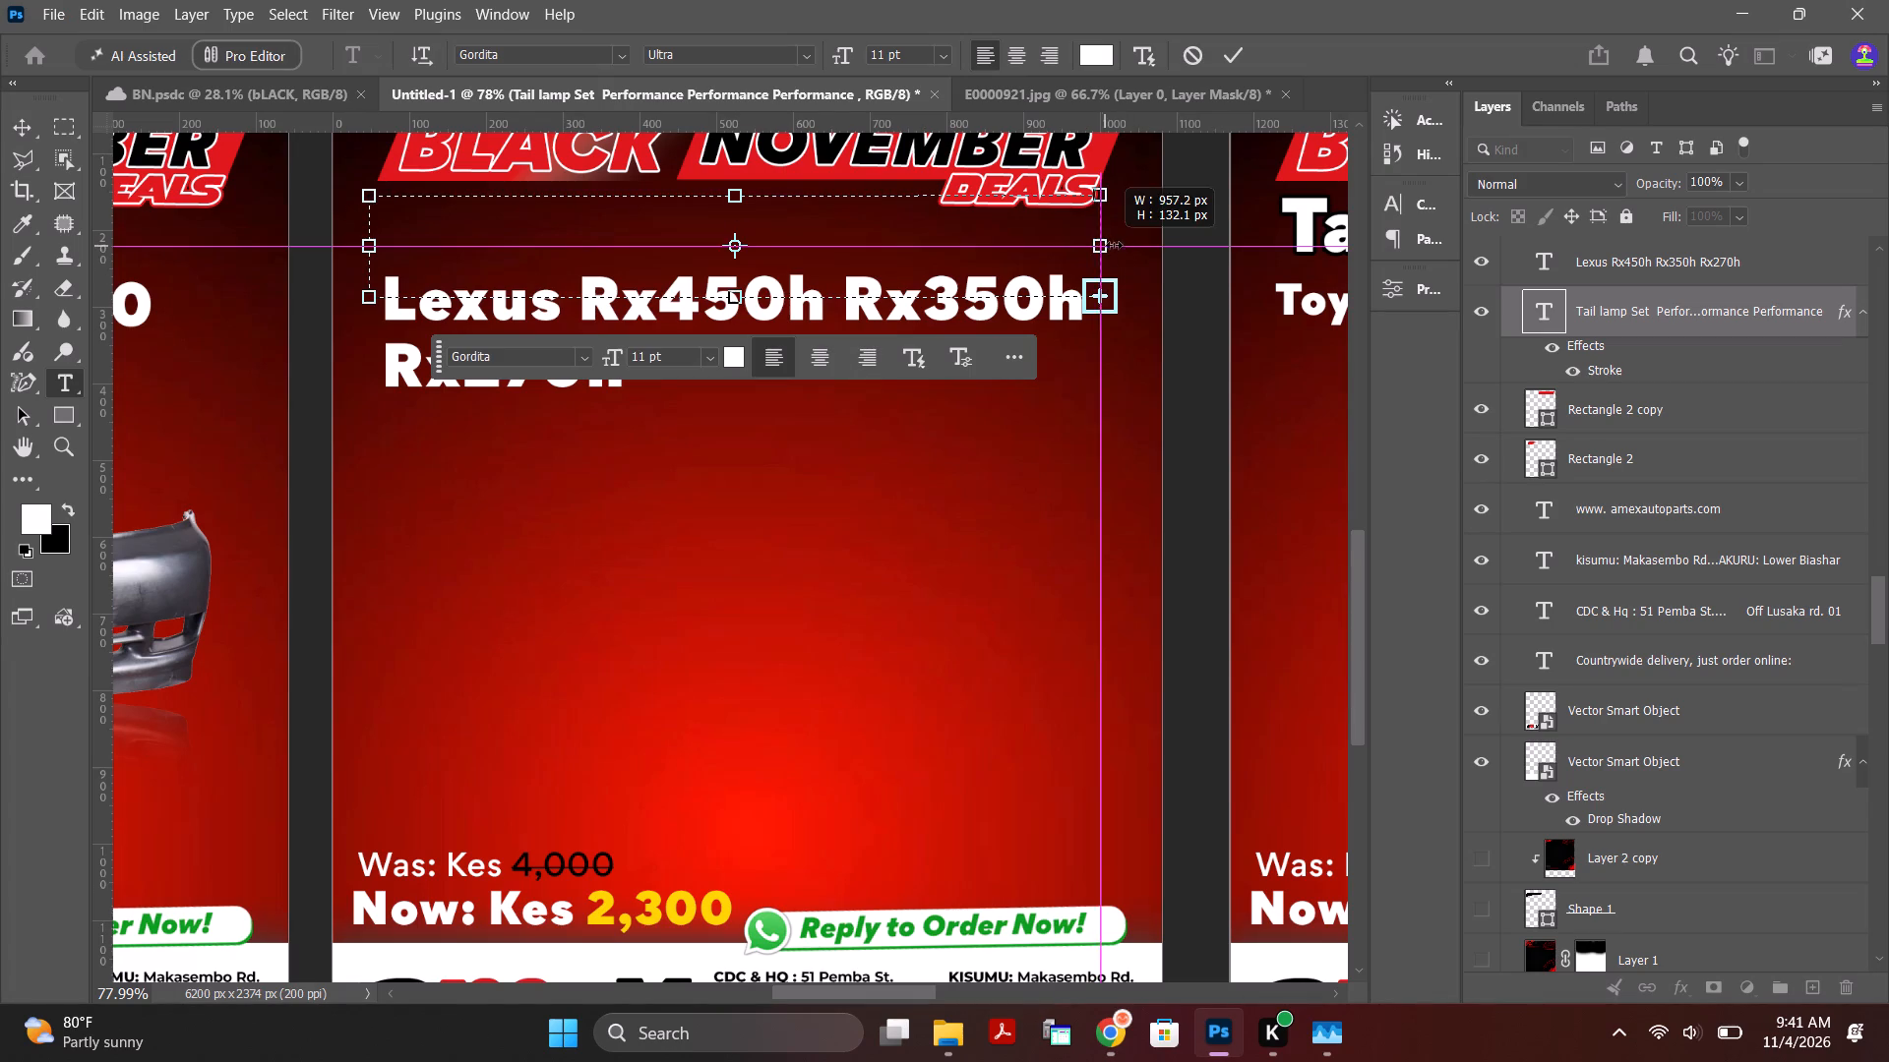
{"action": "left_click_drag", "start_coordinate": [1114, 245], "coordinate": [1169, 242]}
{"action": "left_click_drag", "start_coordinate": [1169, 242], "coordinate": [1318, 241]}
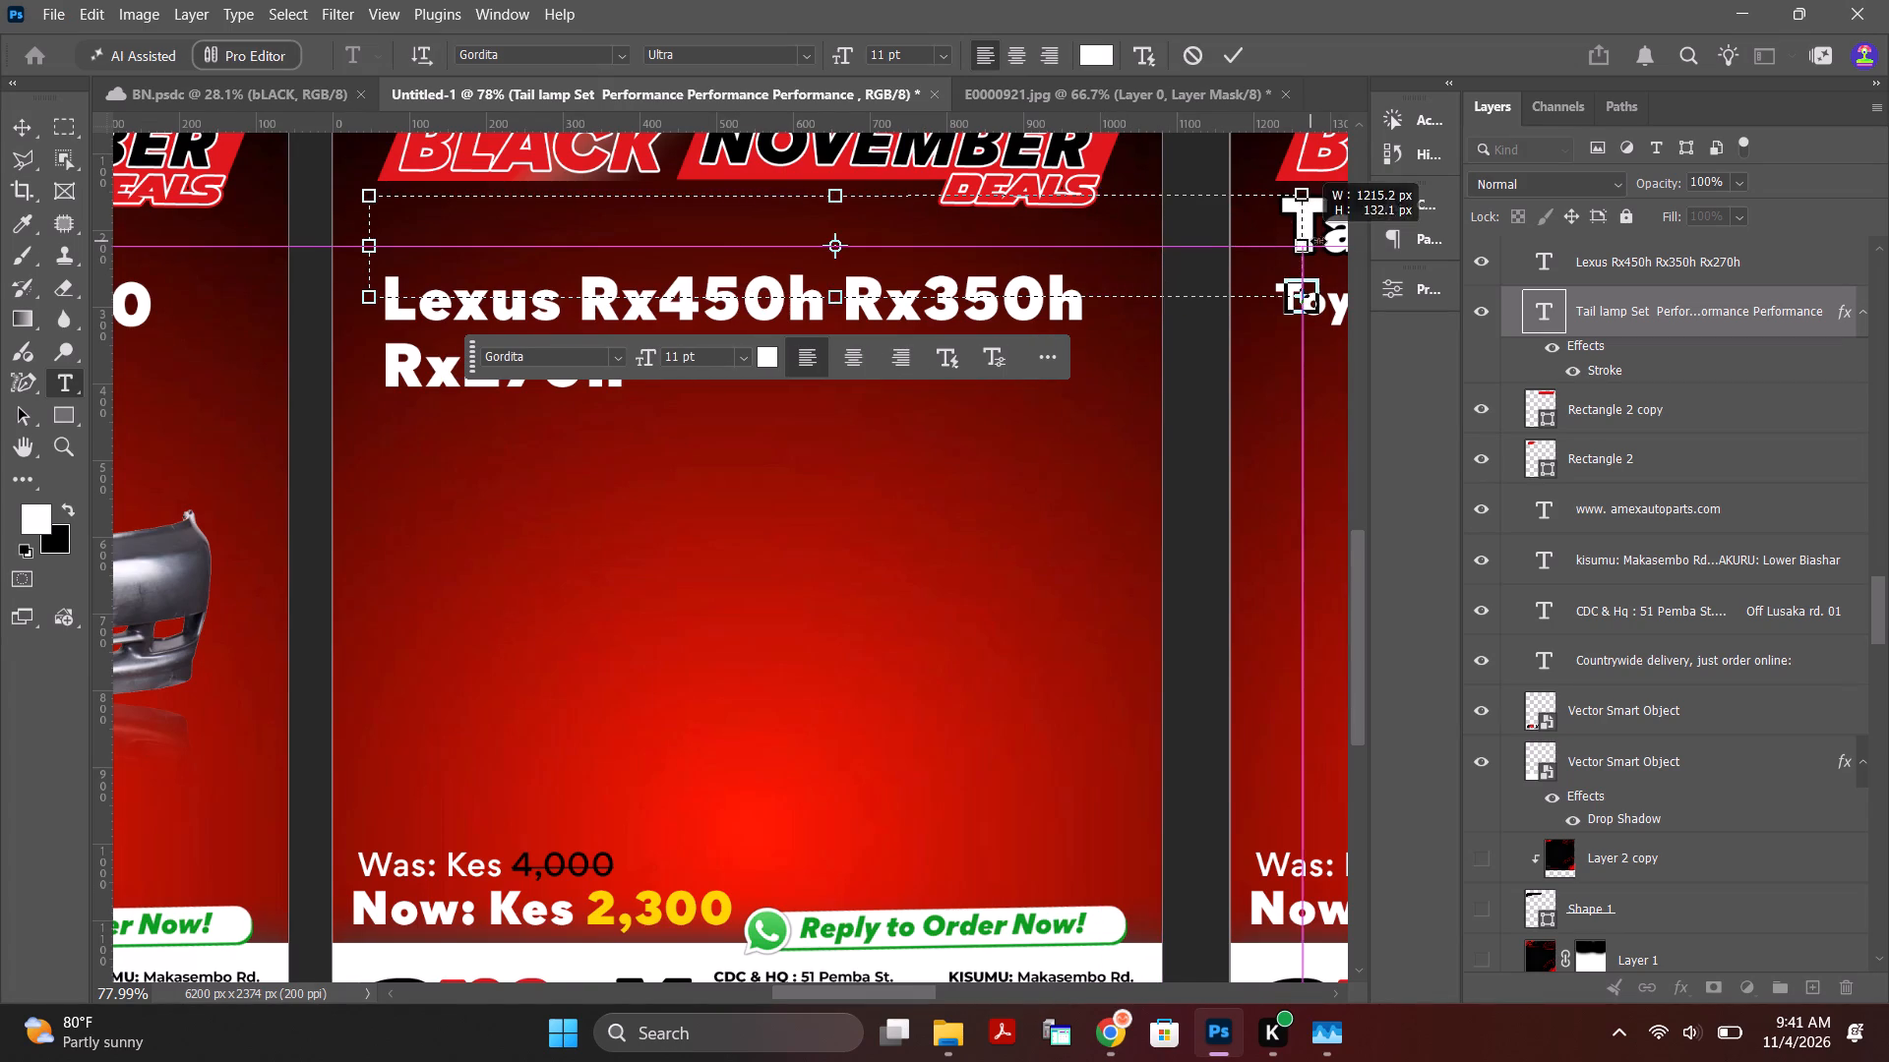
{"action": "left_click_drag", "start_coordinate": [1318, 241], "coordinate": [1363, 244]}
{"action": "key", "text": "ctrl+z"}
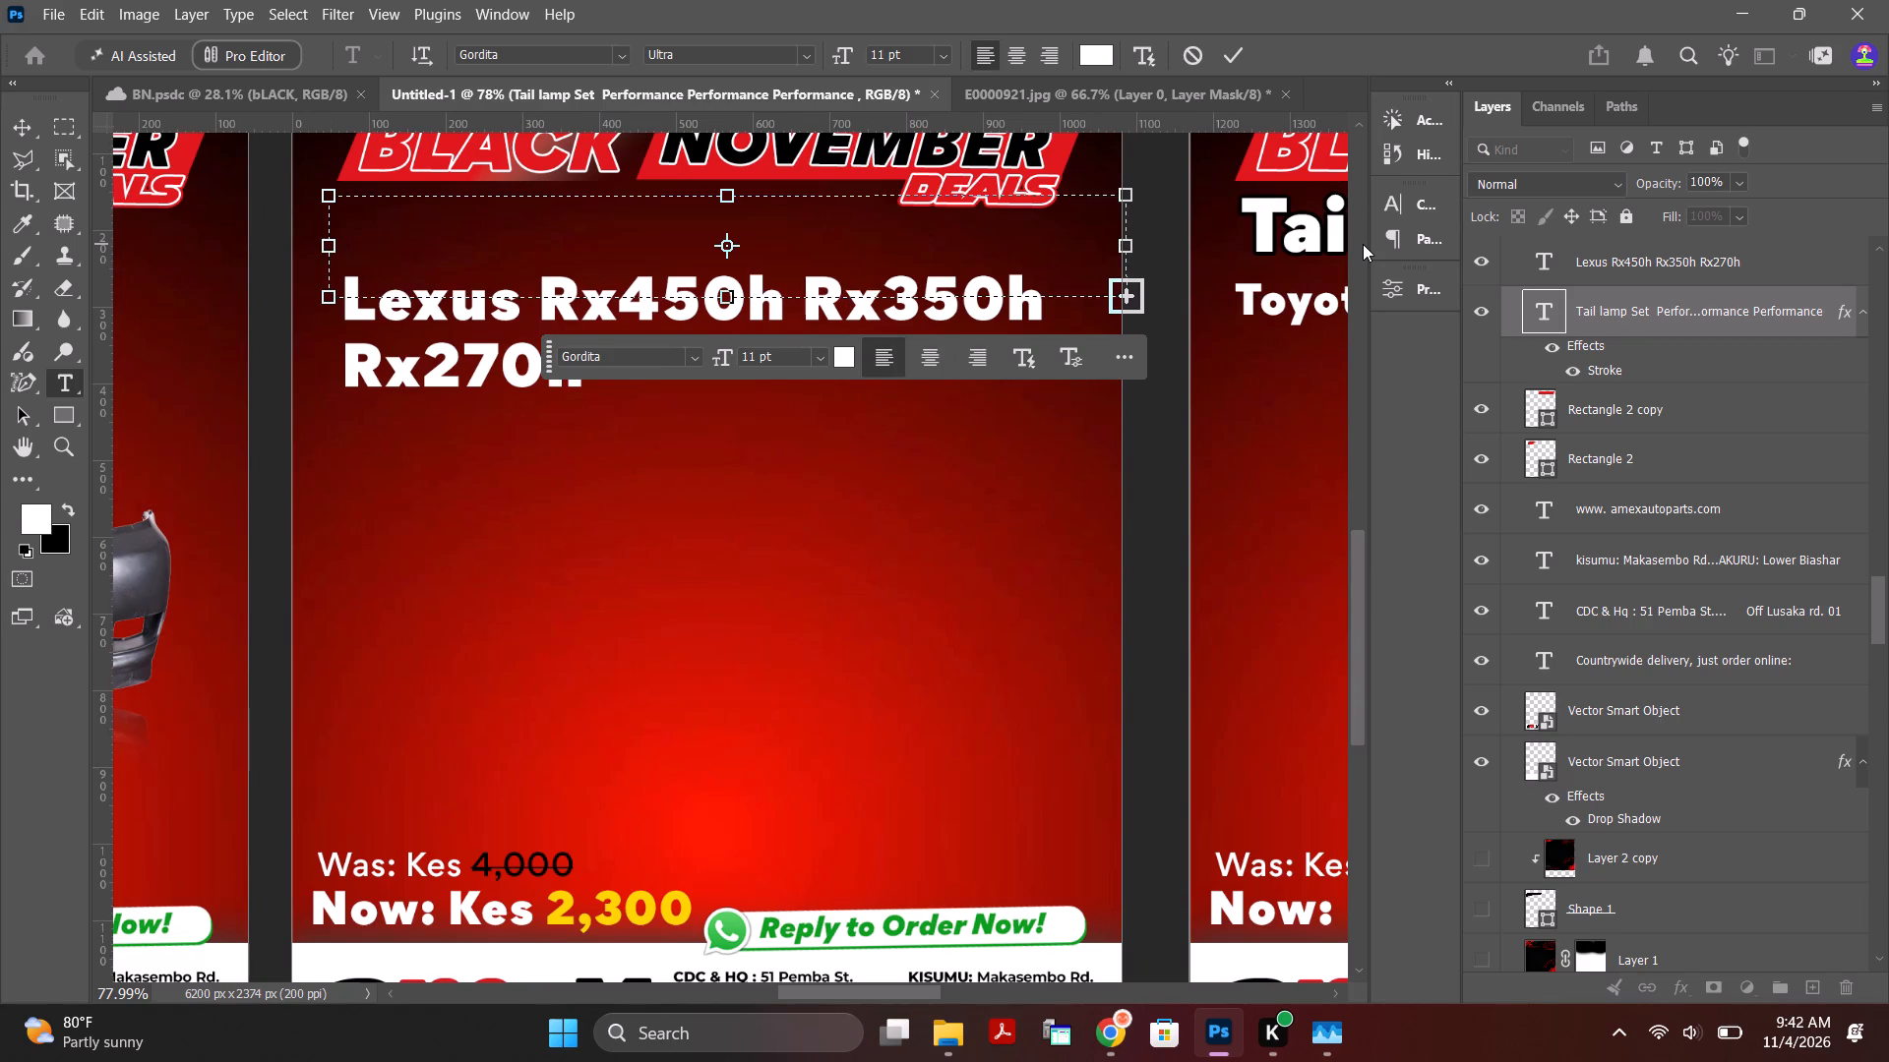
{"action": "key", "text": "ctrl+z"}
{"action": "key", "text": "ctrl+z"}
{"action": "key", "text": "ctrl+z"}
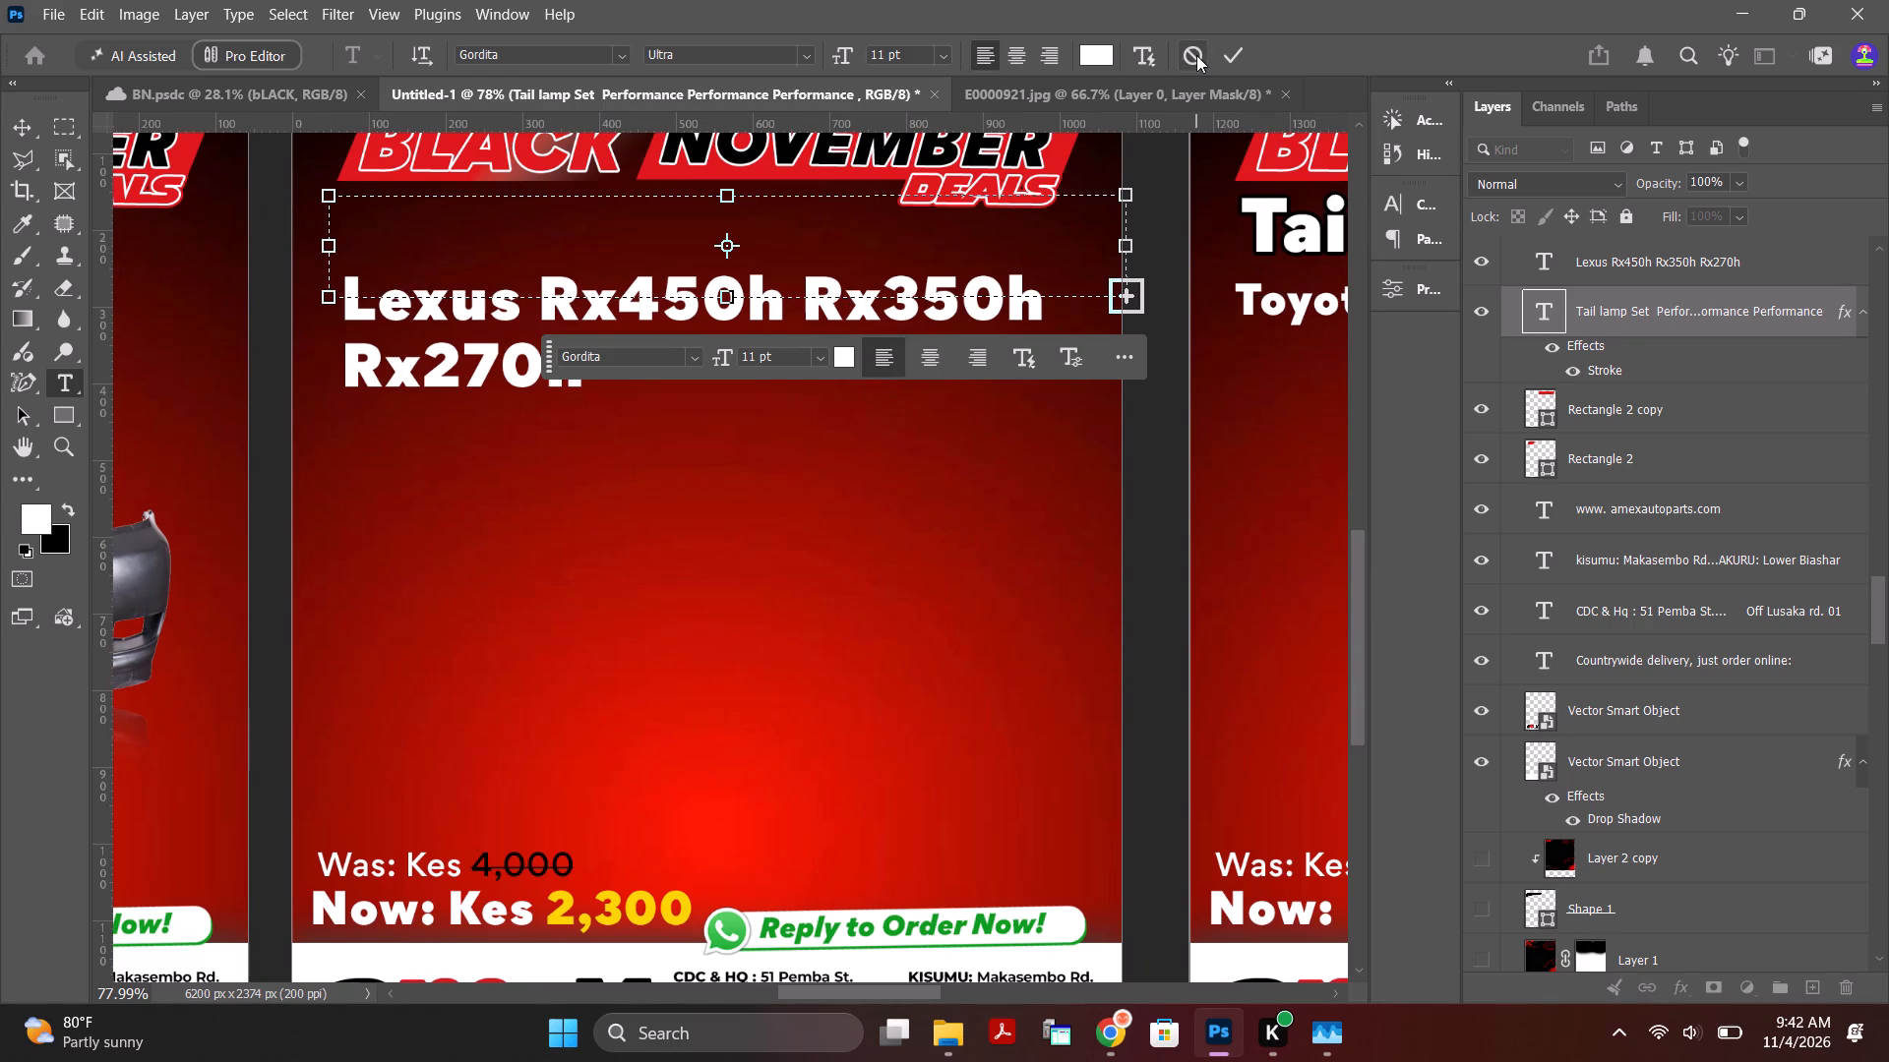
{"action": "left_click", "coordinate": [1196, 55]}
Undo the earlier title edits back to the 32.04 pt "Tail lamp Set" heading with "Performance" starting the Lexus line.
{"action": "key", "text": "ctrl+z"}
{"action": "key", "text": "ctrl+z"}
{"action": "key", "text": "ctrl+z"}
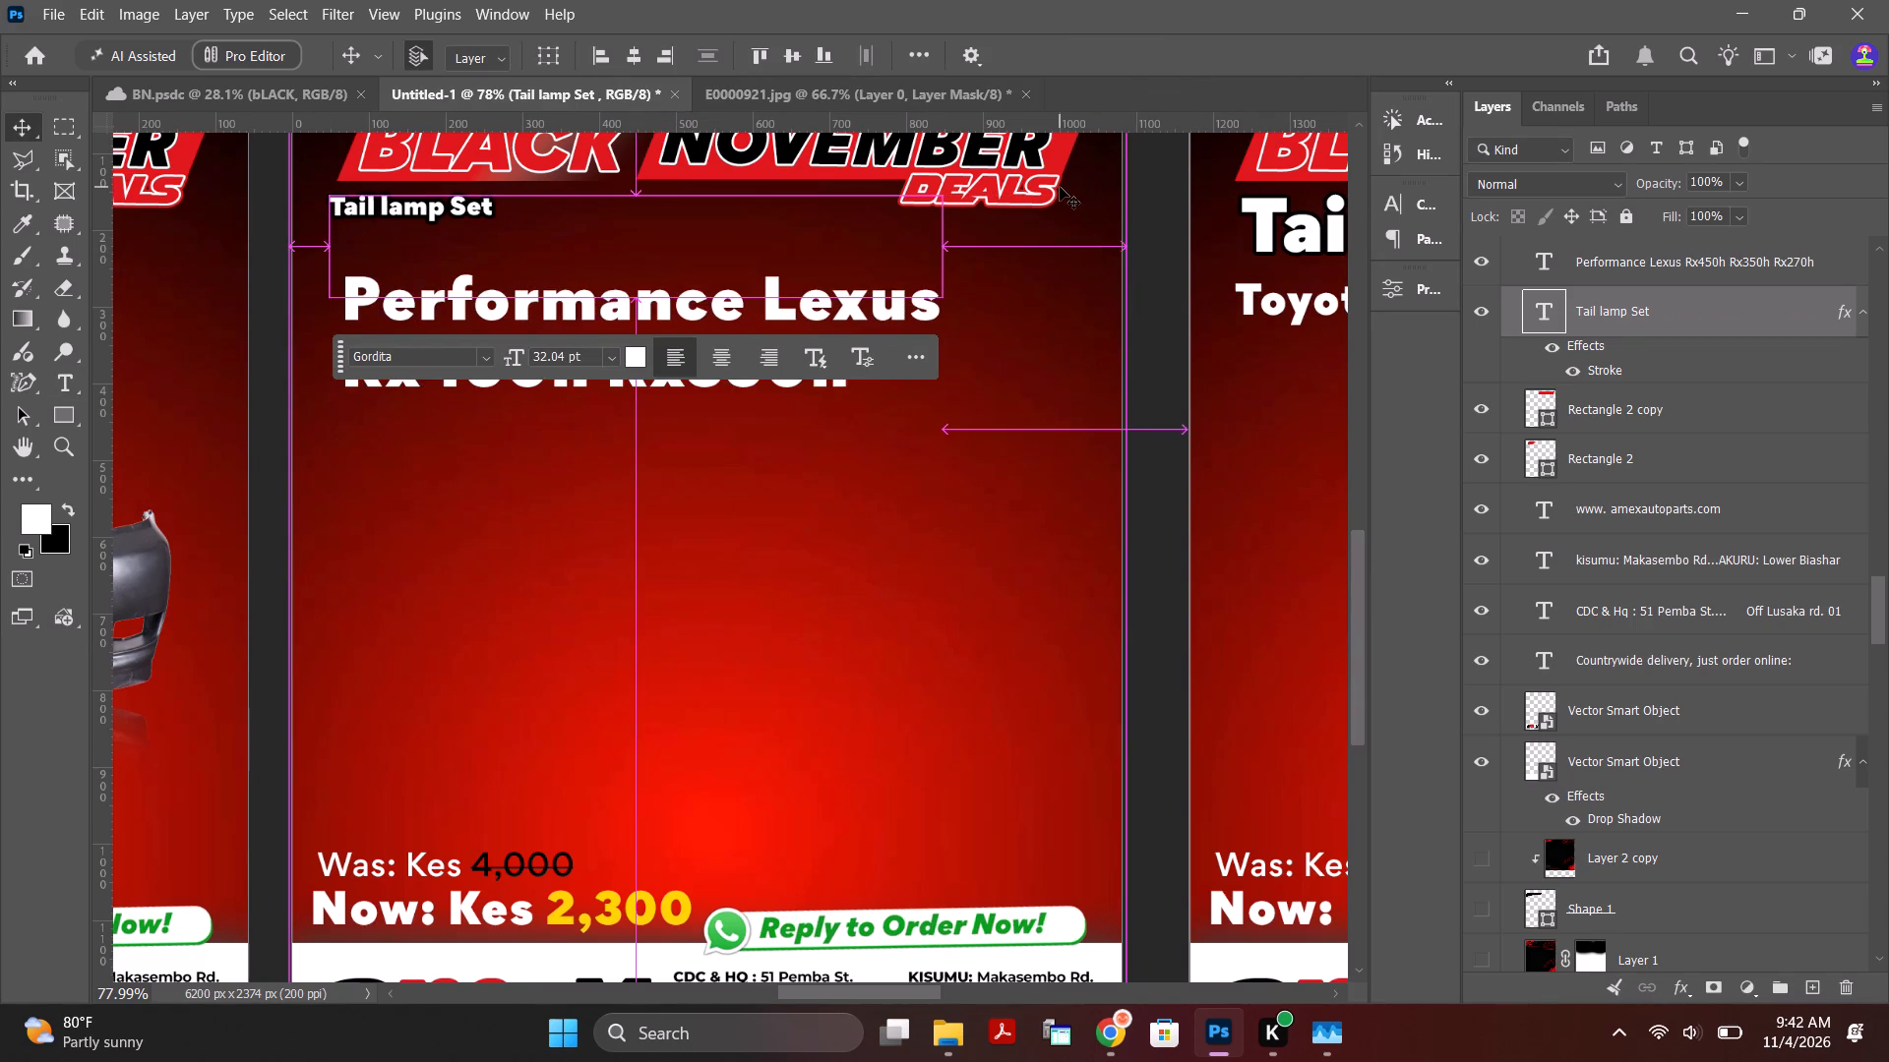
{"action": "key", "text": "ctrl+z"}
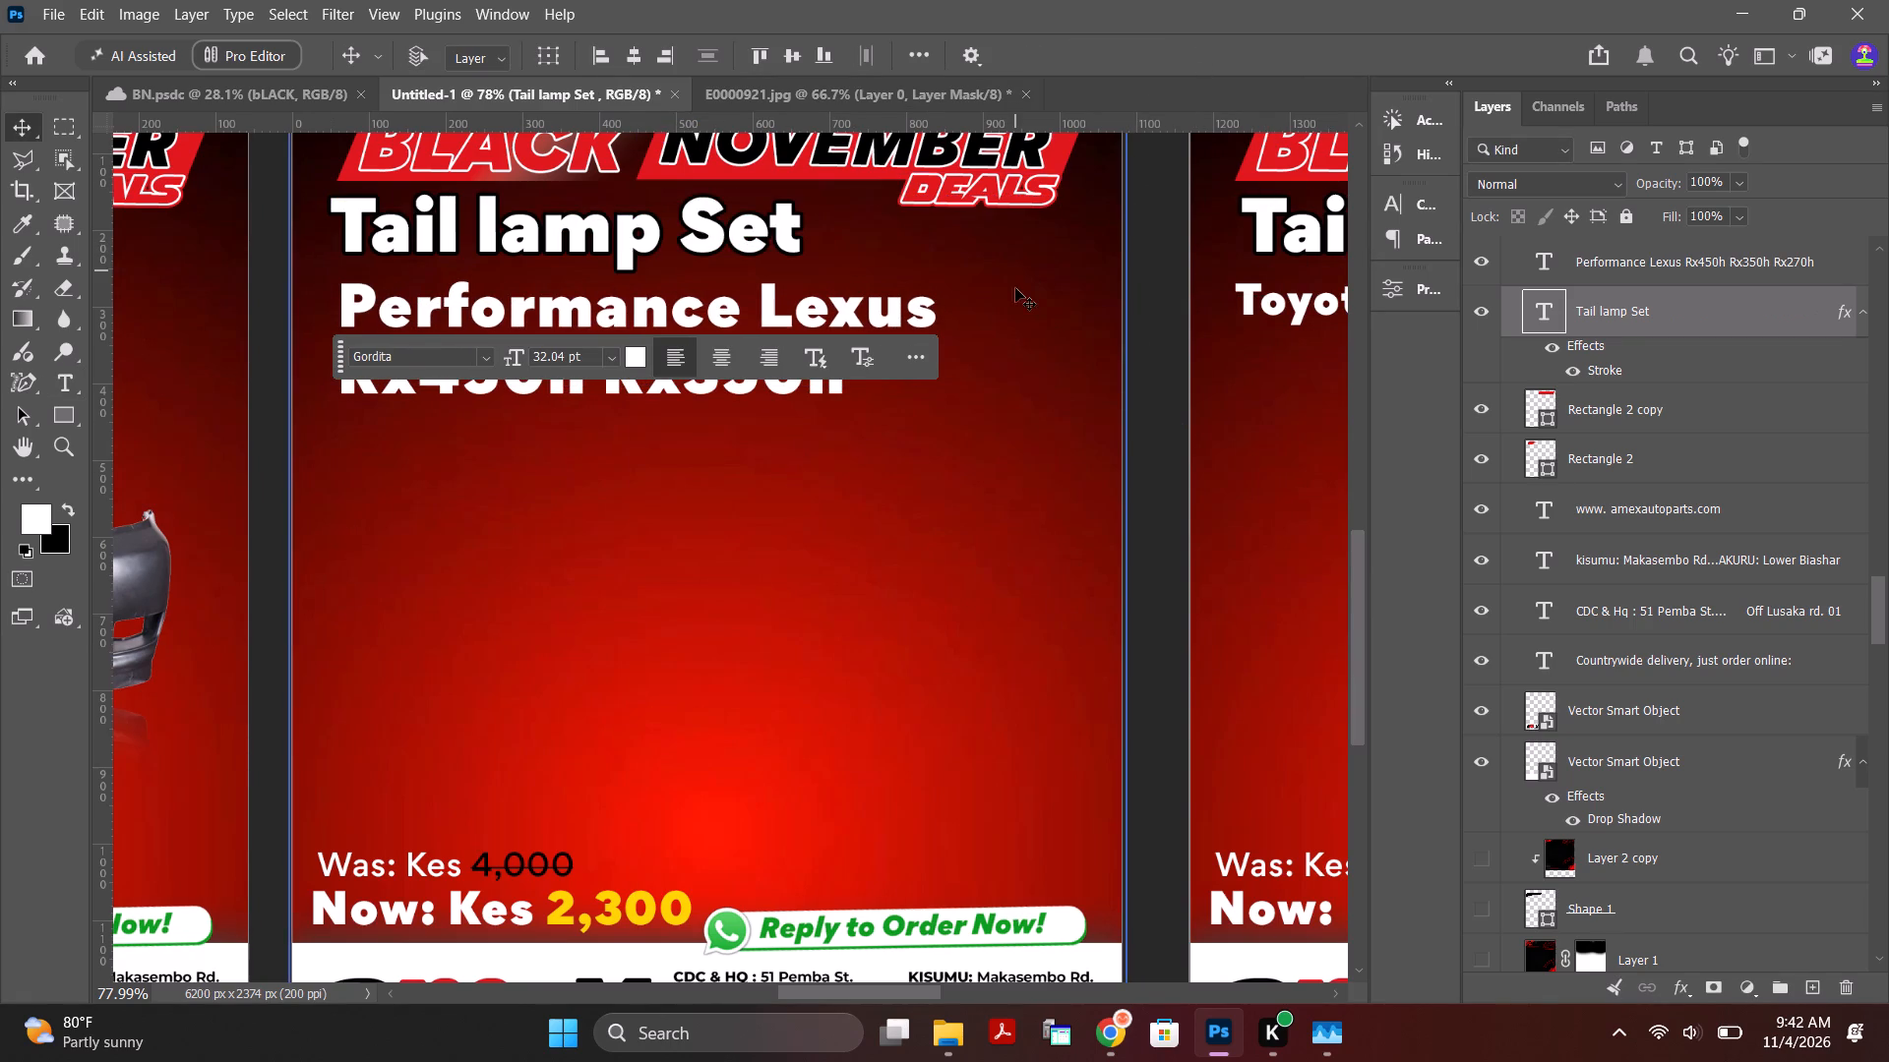
Replace the whole "Performance Lexus" line with "Lexus Rx450h Rx350h Rx270h" copied from the product title in Chrome.
{"action": "left_click", "coordinate": [1015, 294]}
{"action": "double_click", "coordinate": [804, 311]}
{"action": "left_click", "coordinate": [766, 311]}
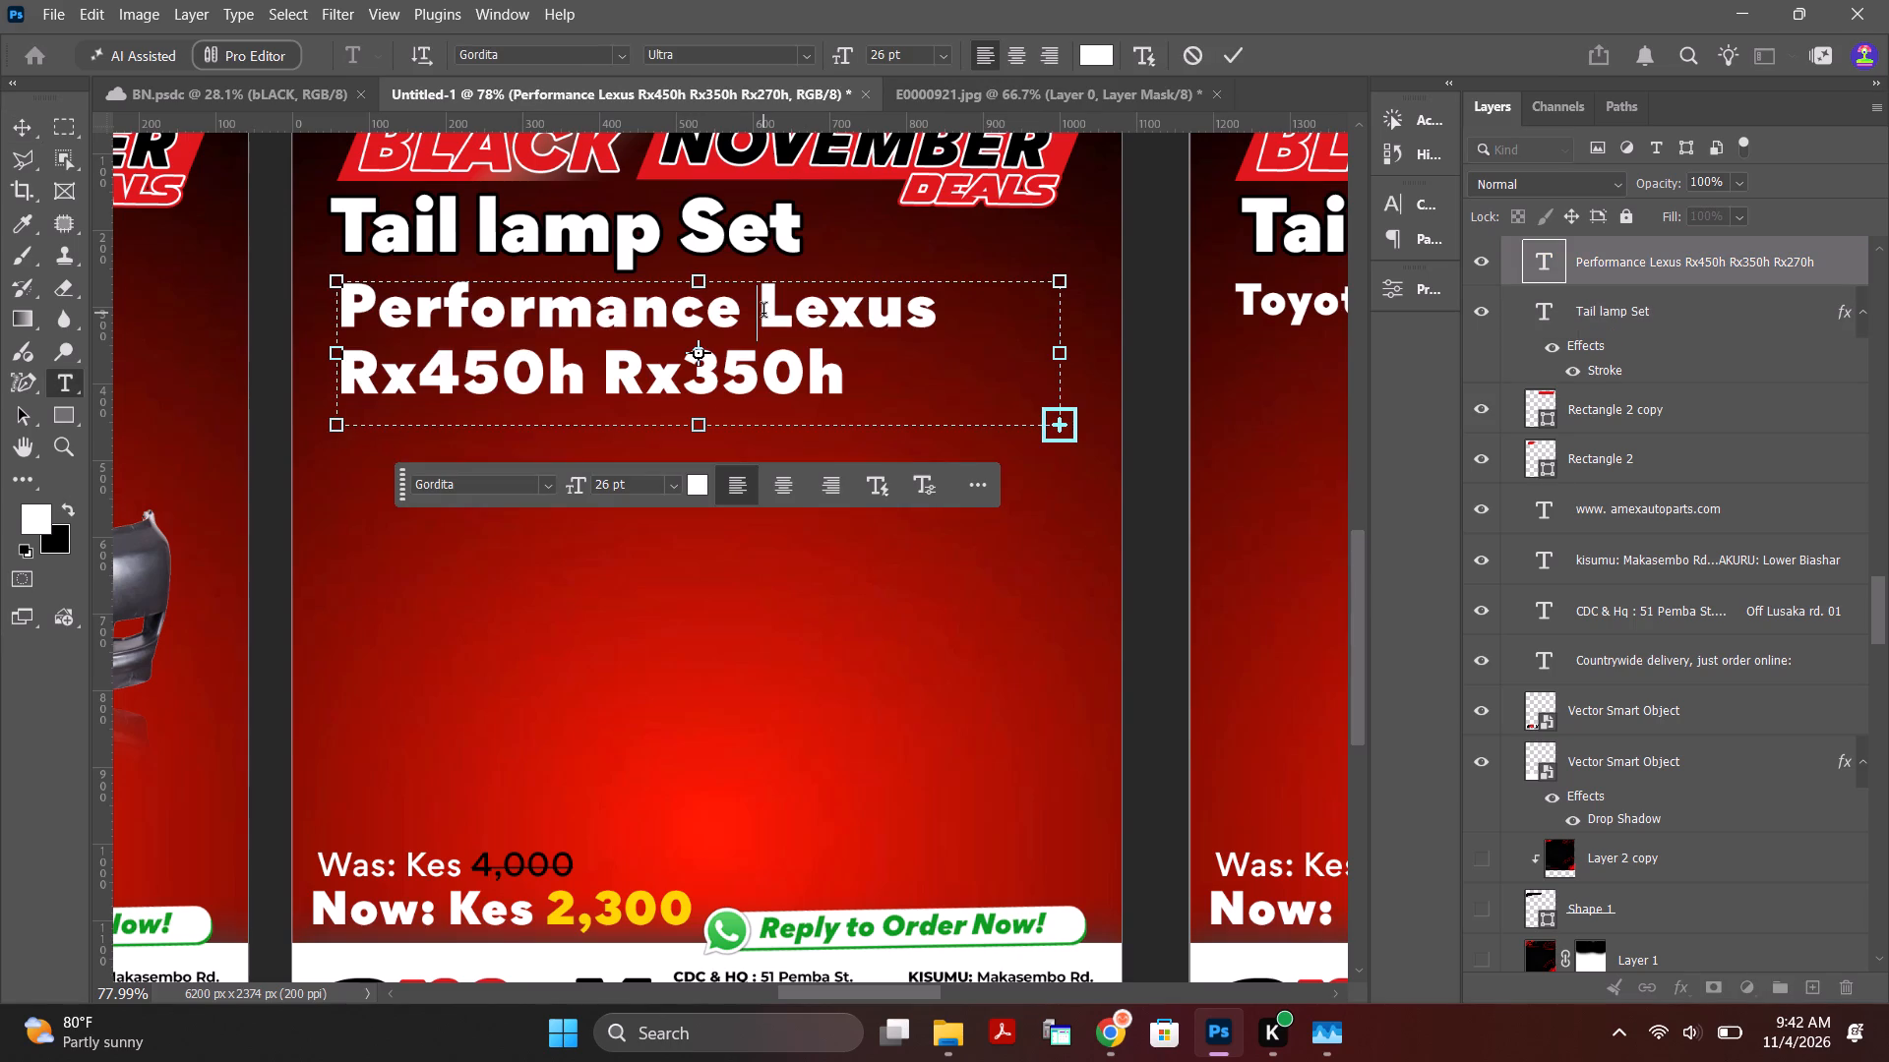
{"action": "left_click_drag", "start_coordinate": [845, 386], "coordinate": [407, 386]}
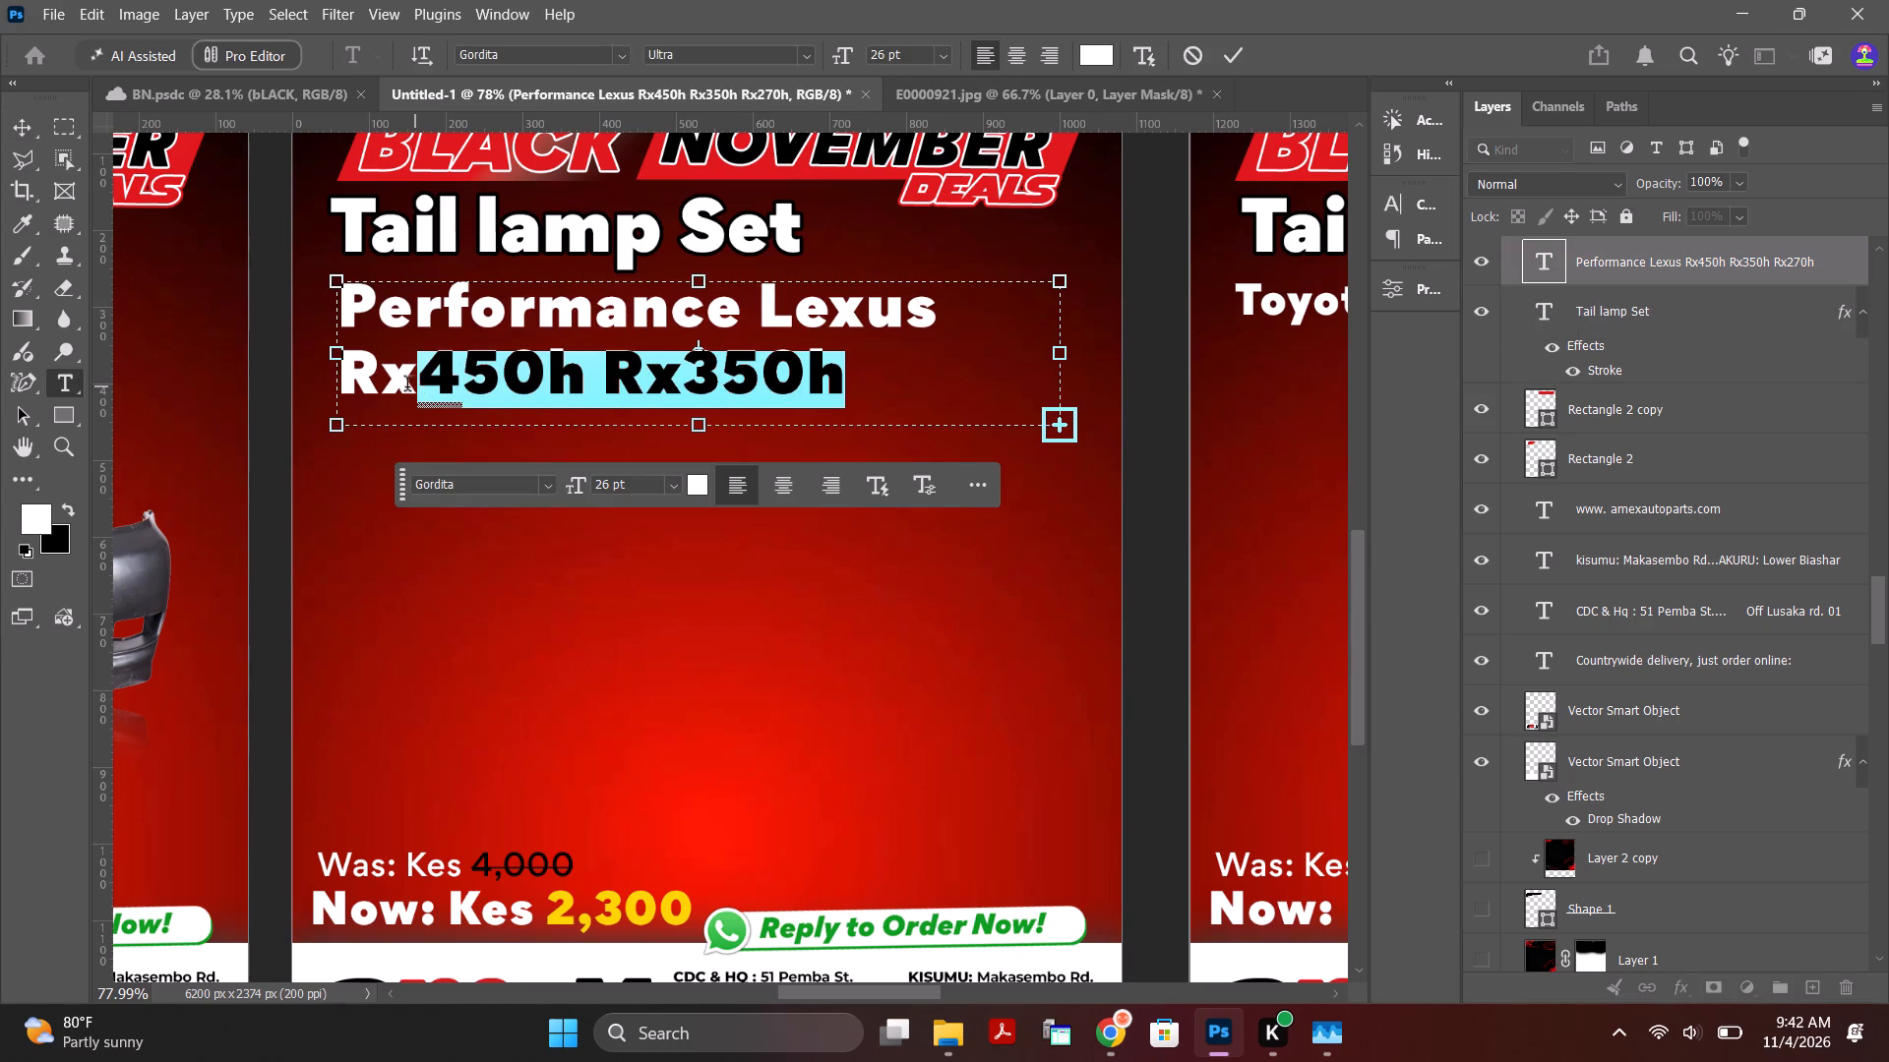
{"action": "left_click_drag", "start_coordinate": [407, 386], "coordinate": [334, 323]}
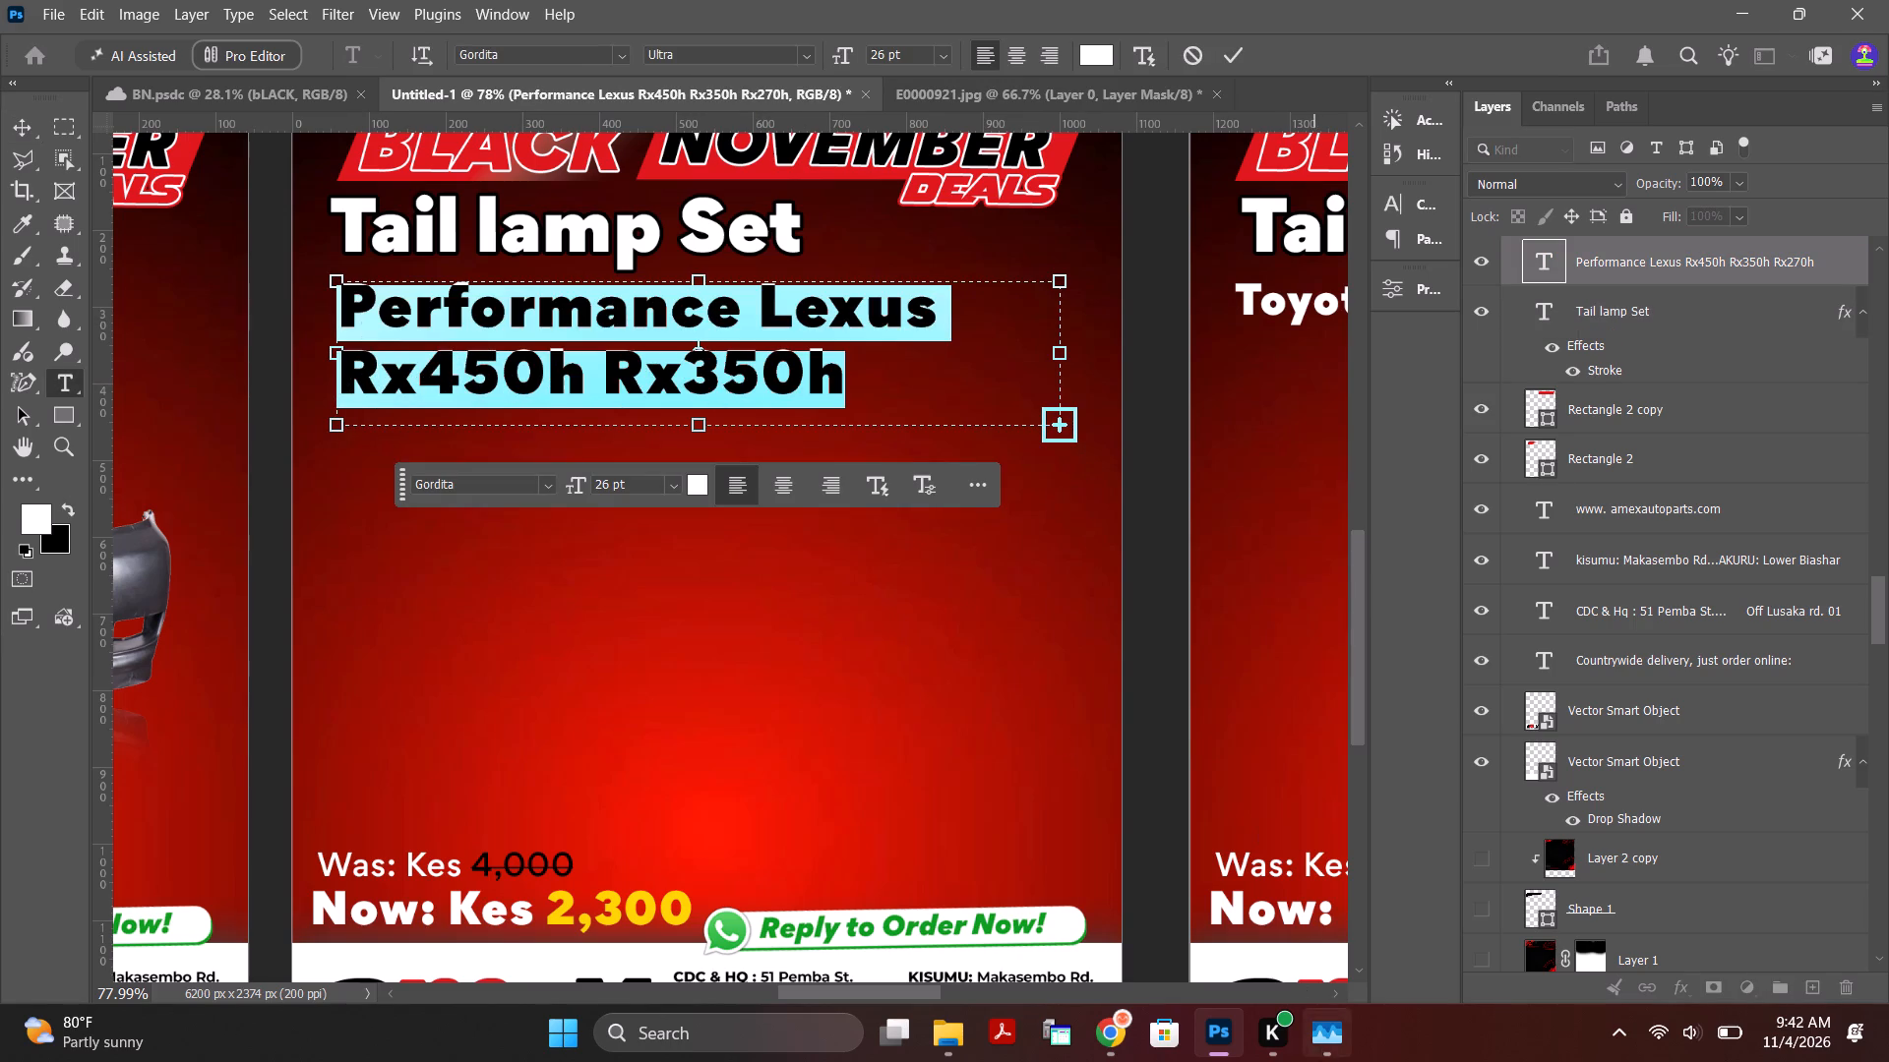
{"action": "left_click", "coordinate": [1105, 1036]}
{"action": "left_click", "coordinate": [966, 356]}
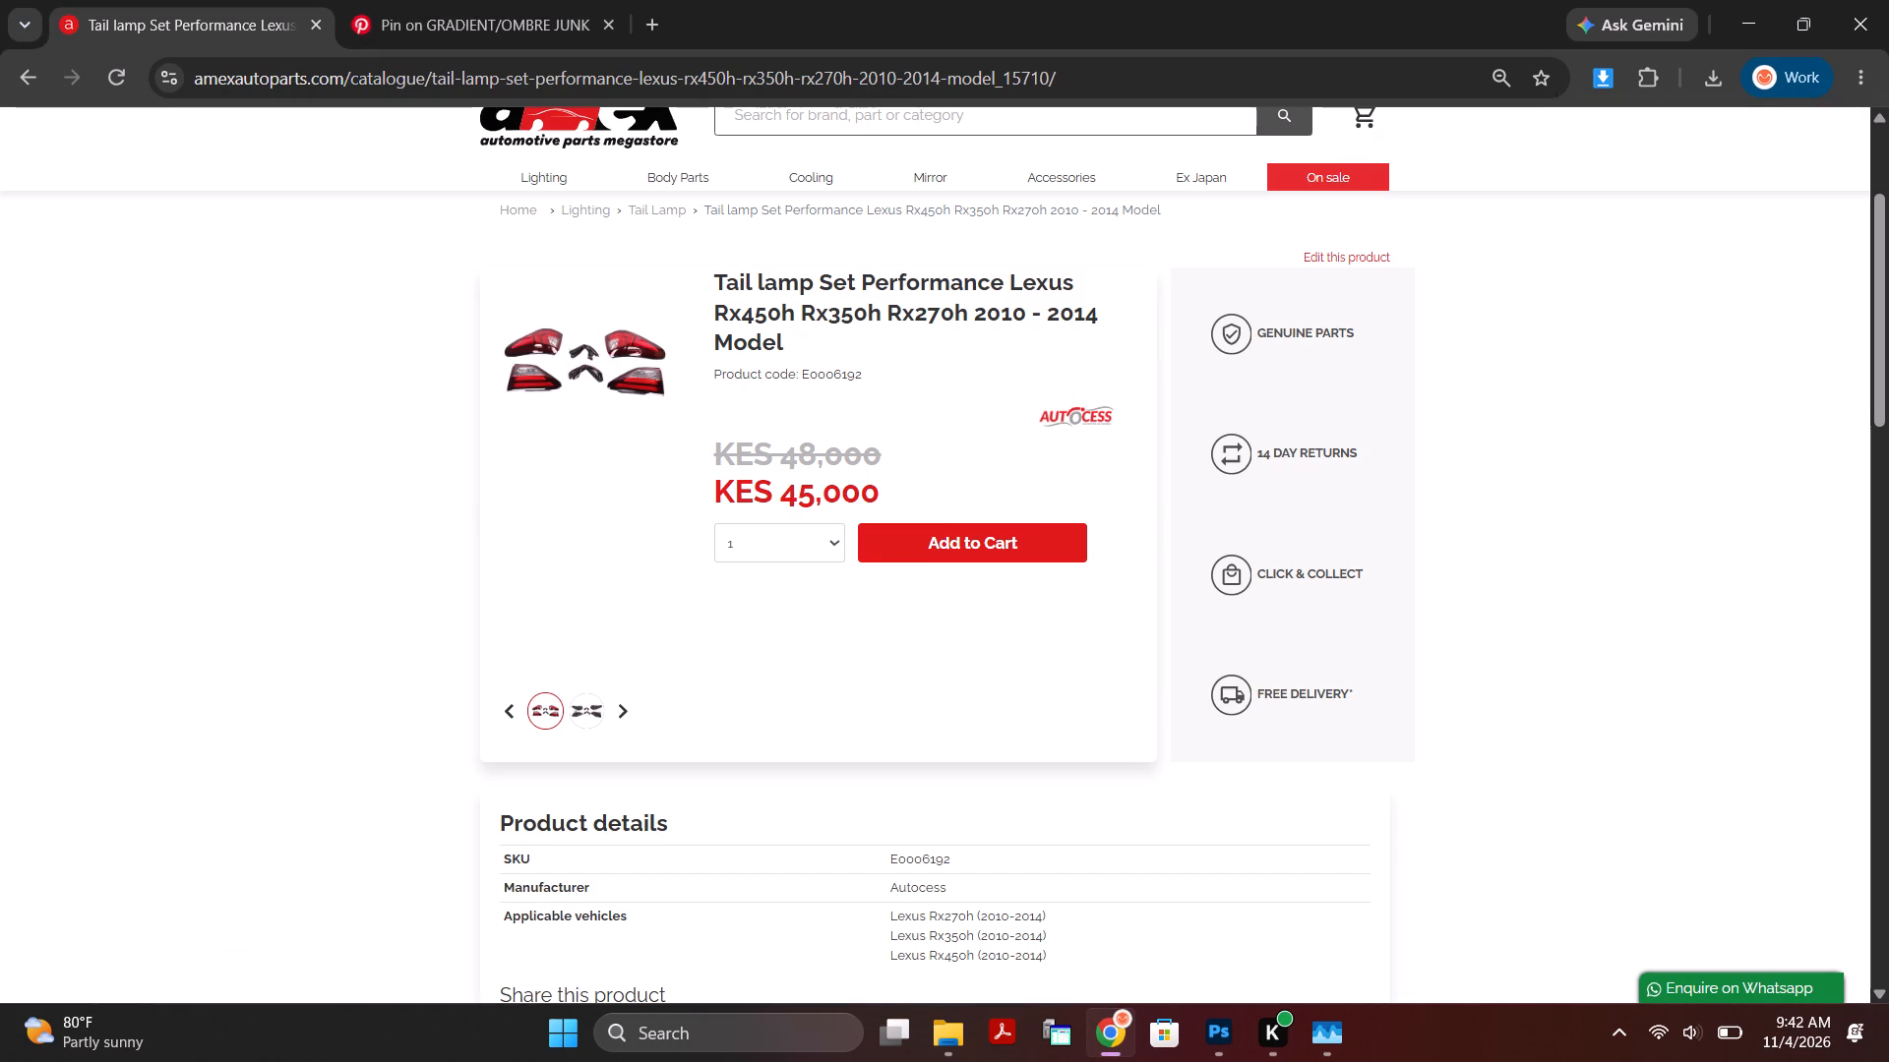
{"action": "left_click_drag", "start_coordinate": [1011, 285], "coordinate": [973, 312]}
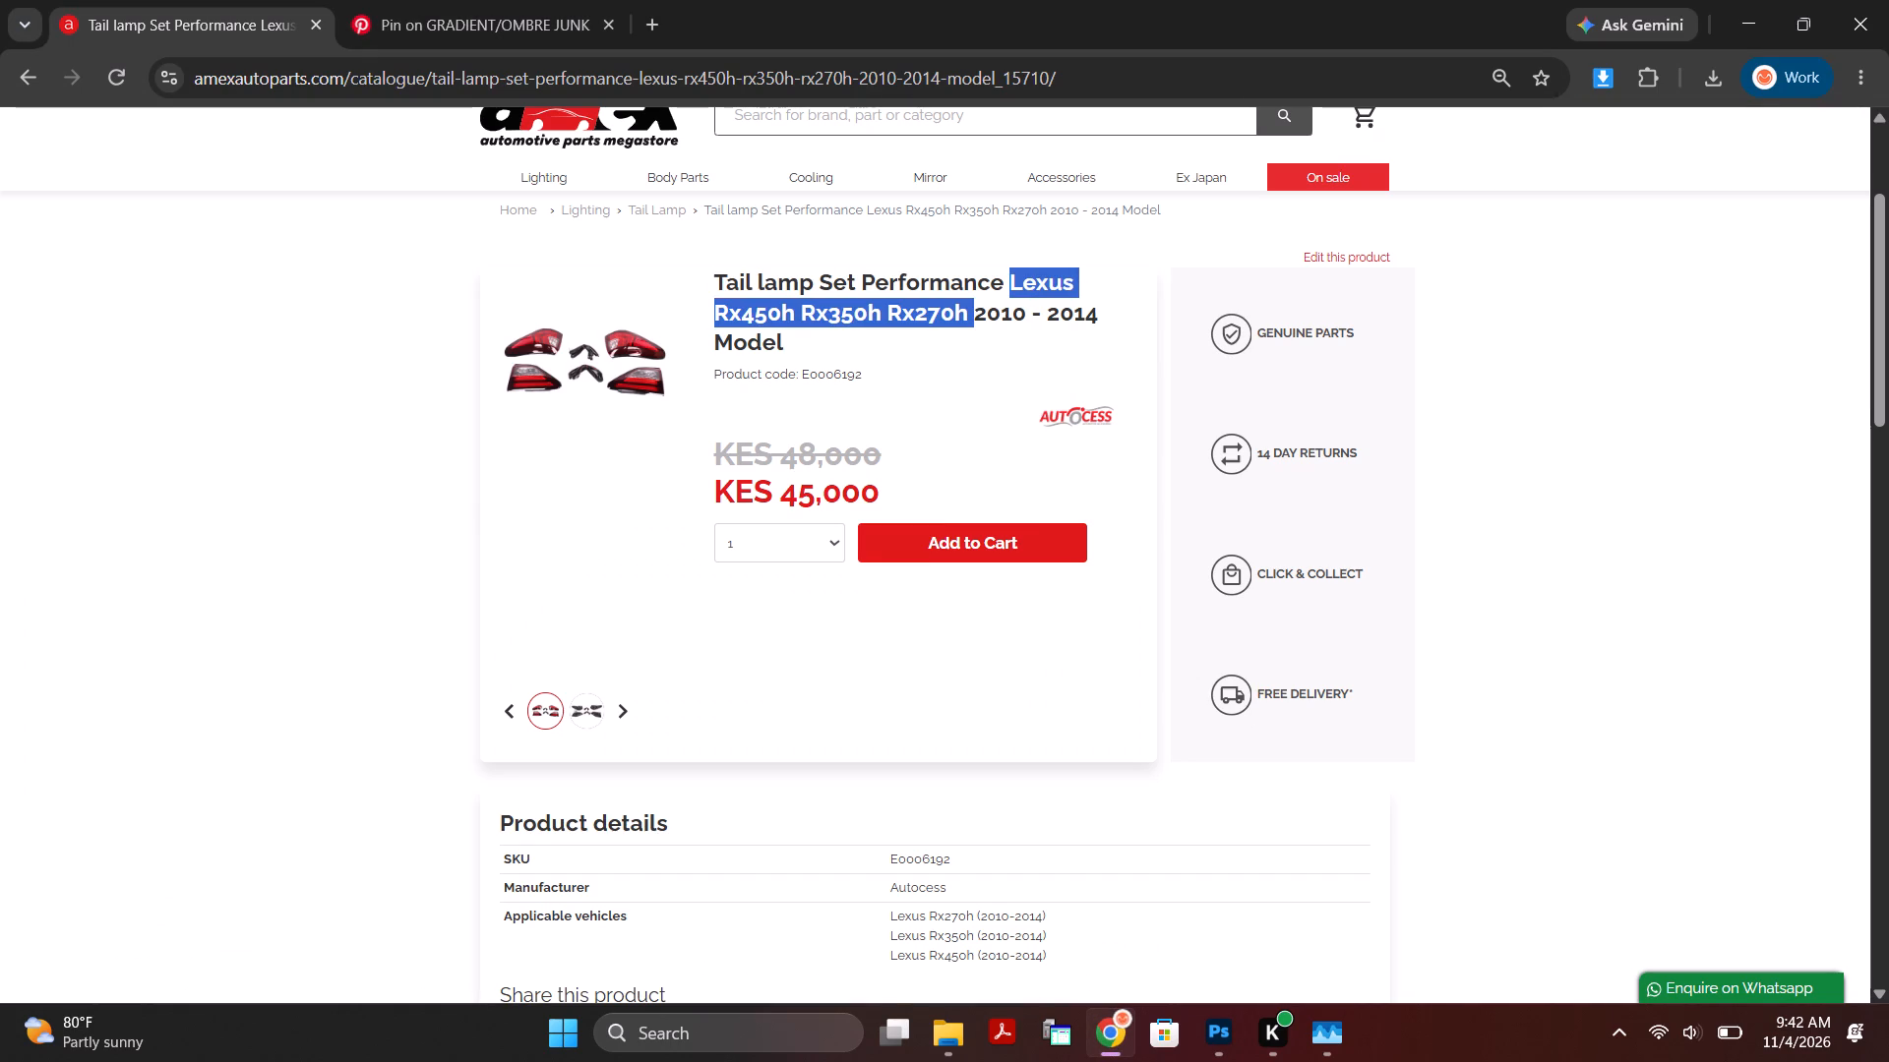
{"action": "key", "text": "ctrl+c"}
{"action": "left_click", "coordinate": [1212, 1049]}
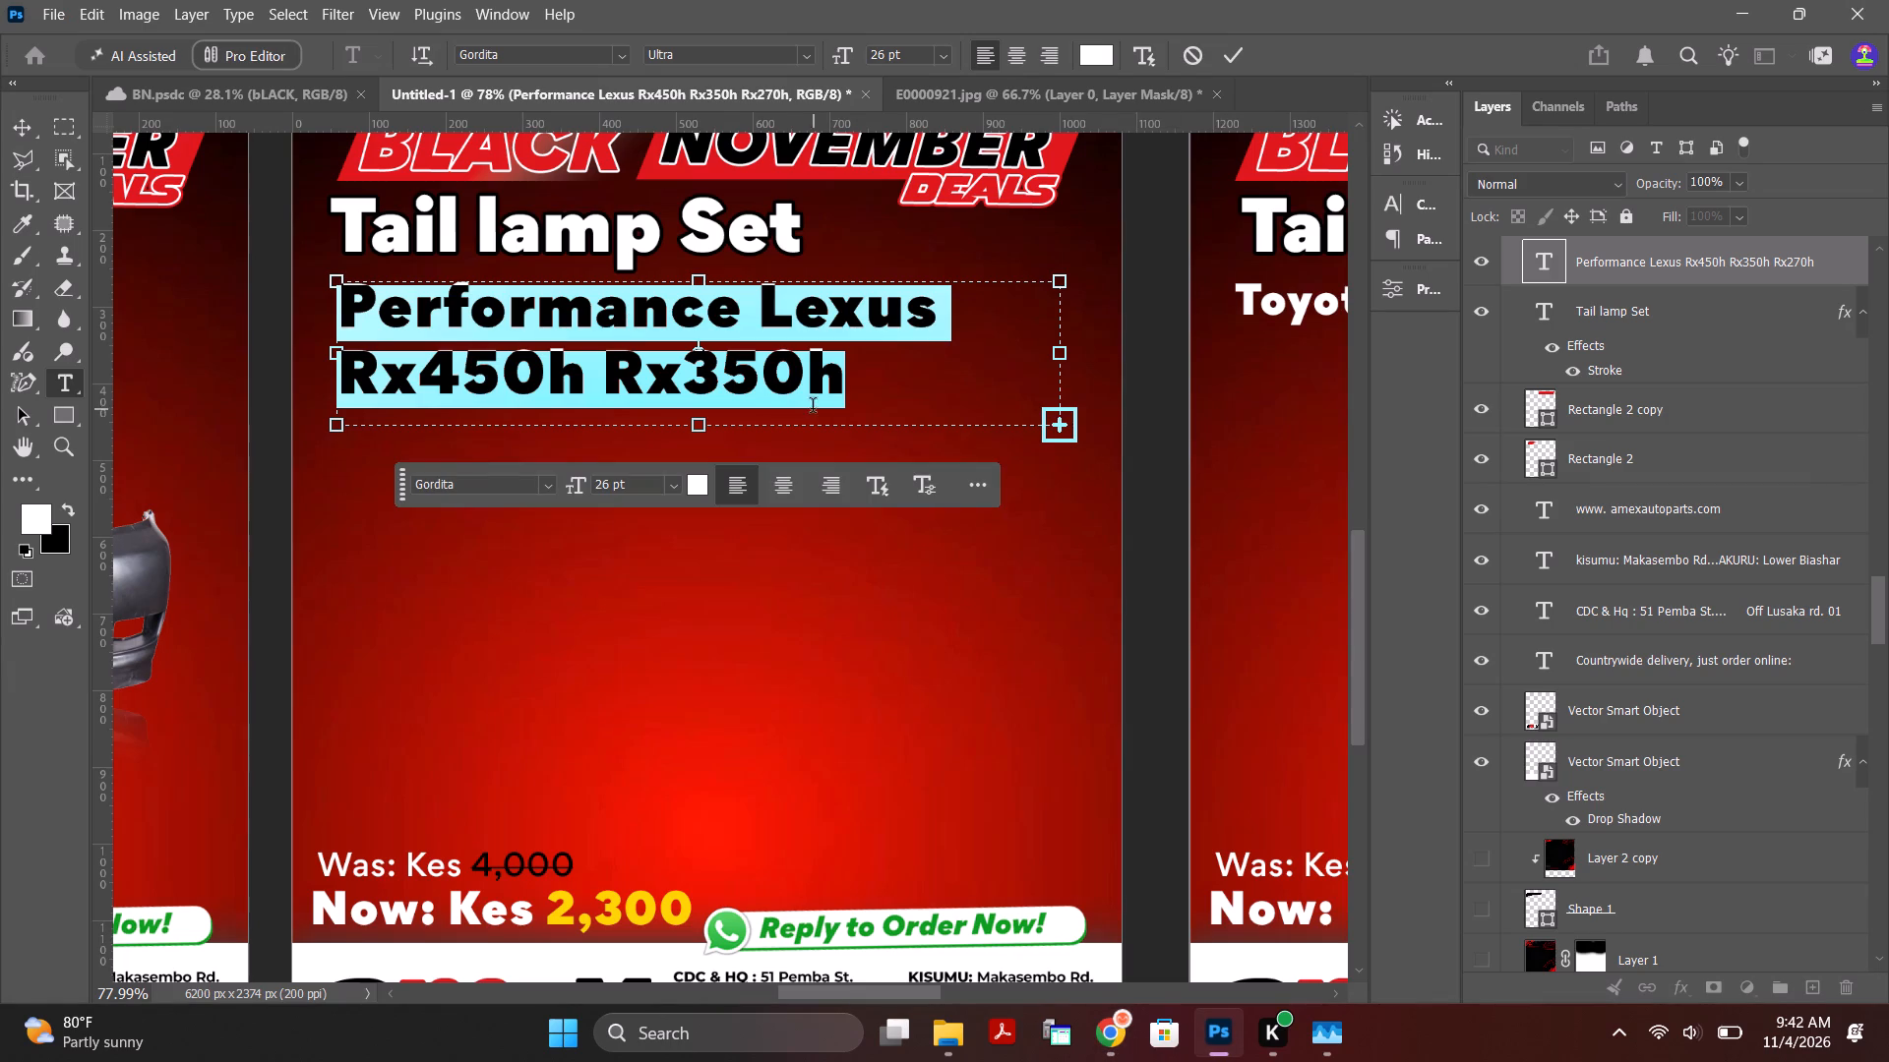
{"action": "key", "text": "ctrl+v"}
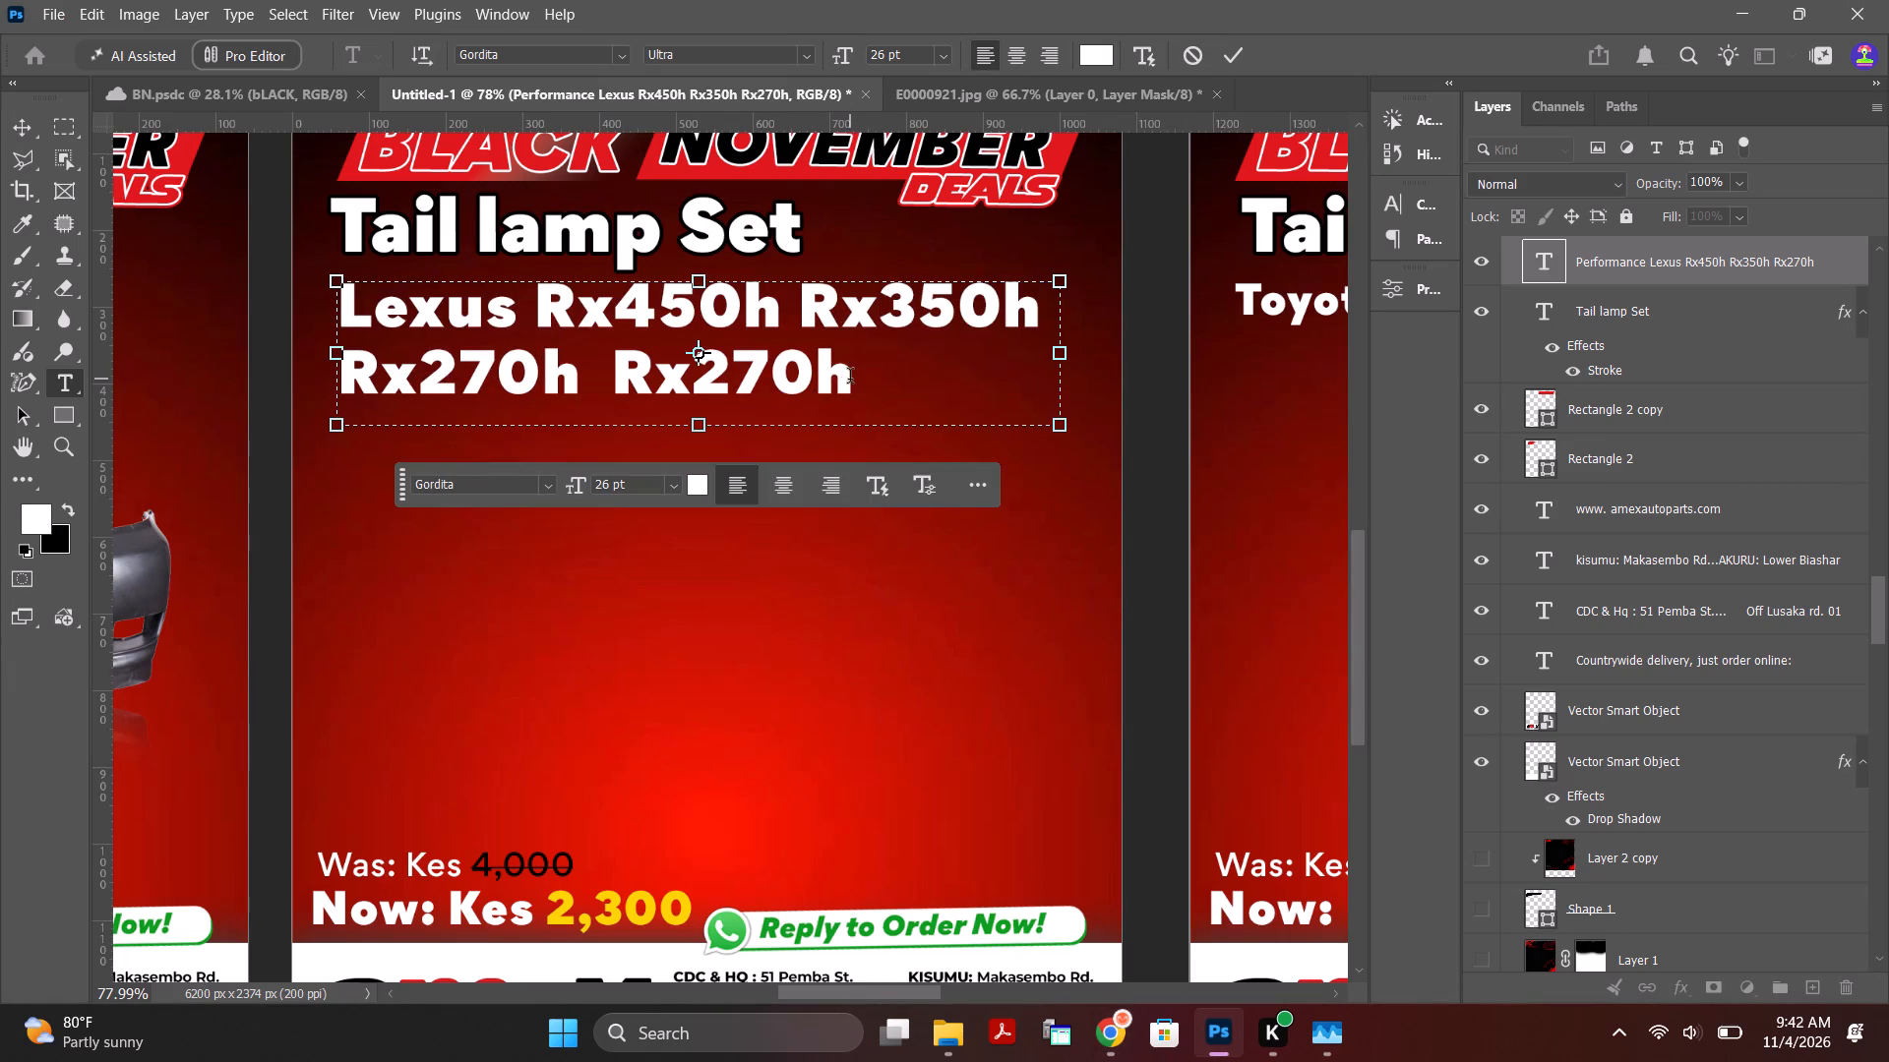
{"action": "left_click_drag", "start_coordinate": [850, 379], "coordinate": [300, 278]}
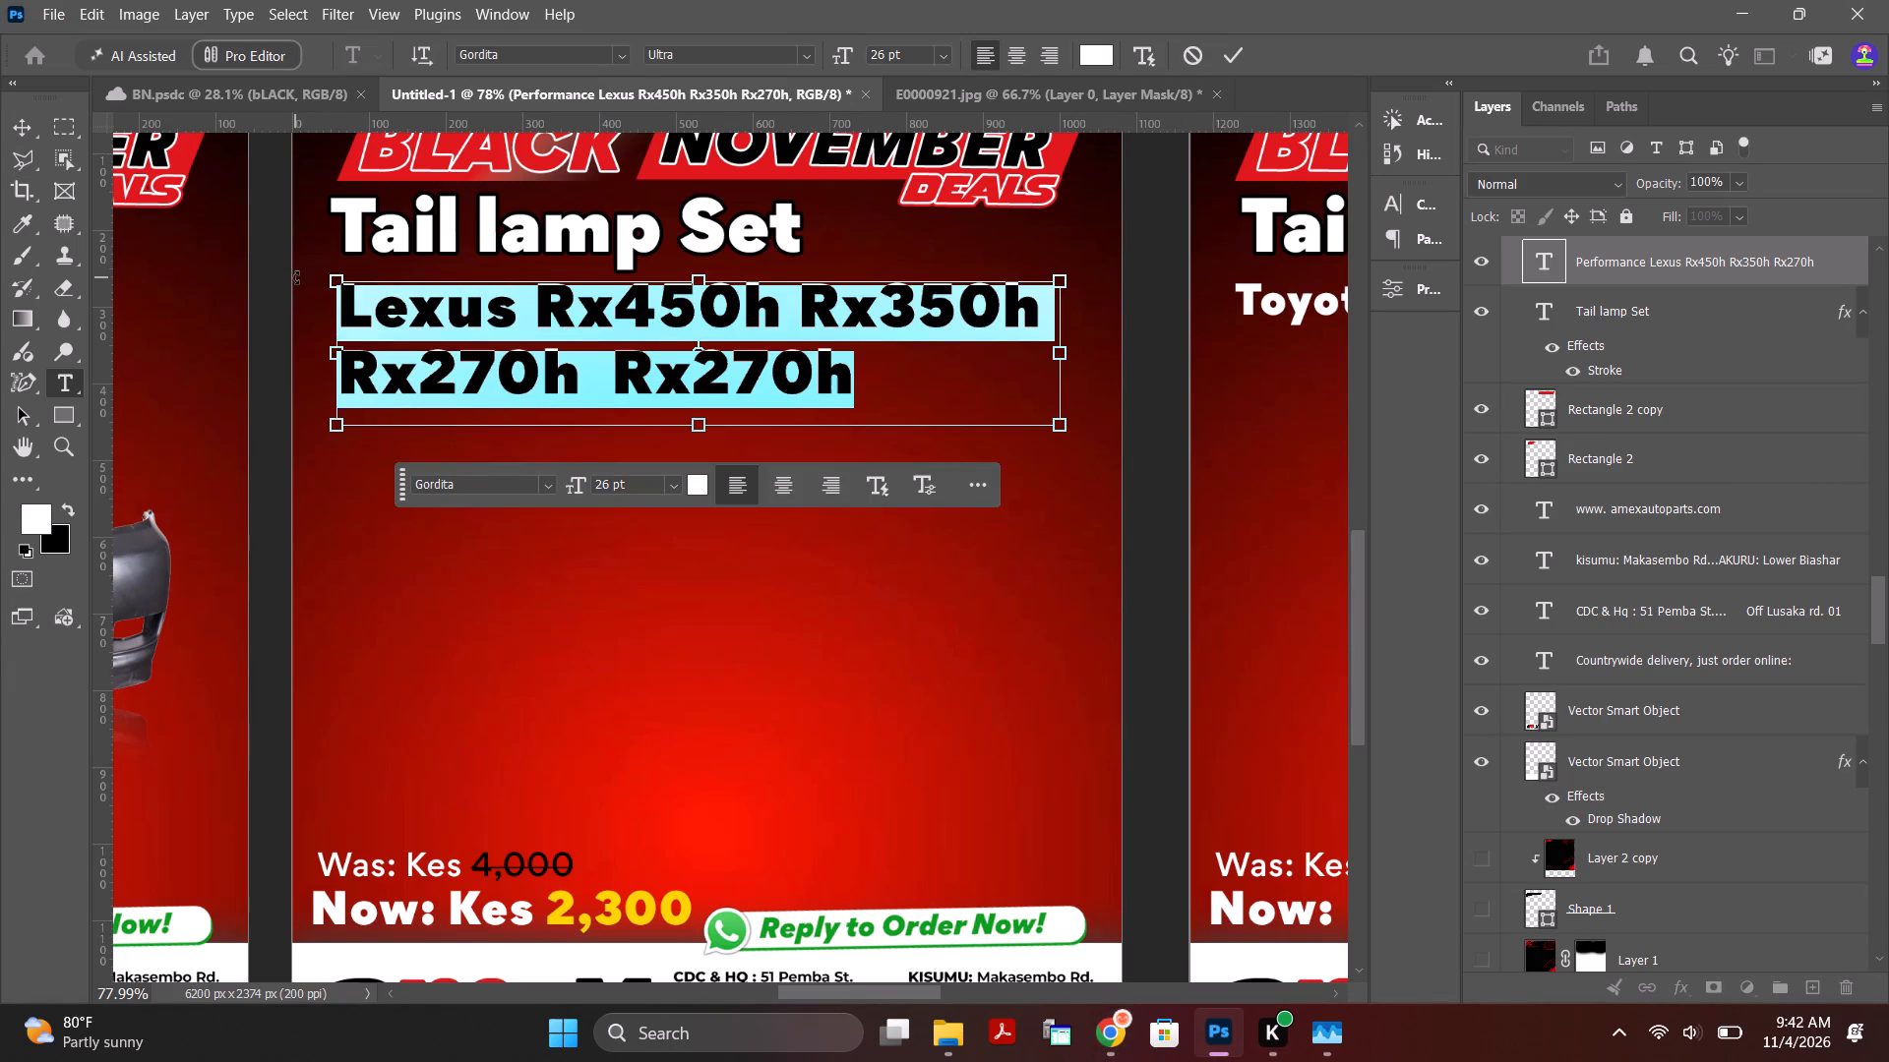
{"action": "key", "text": "ctrl+v"}
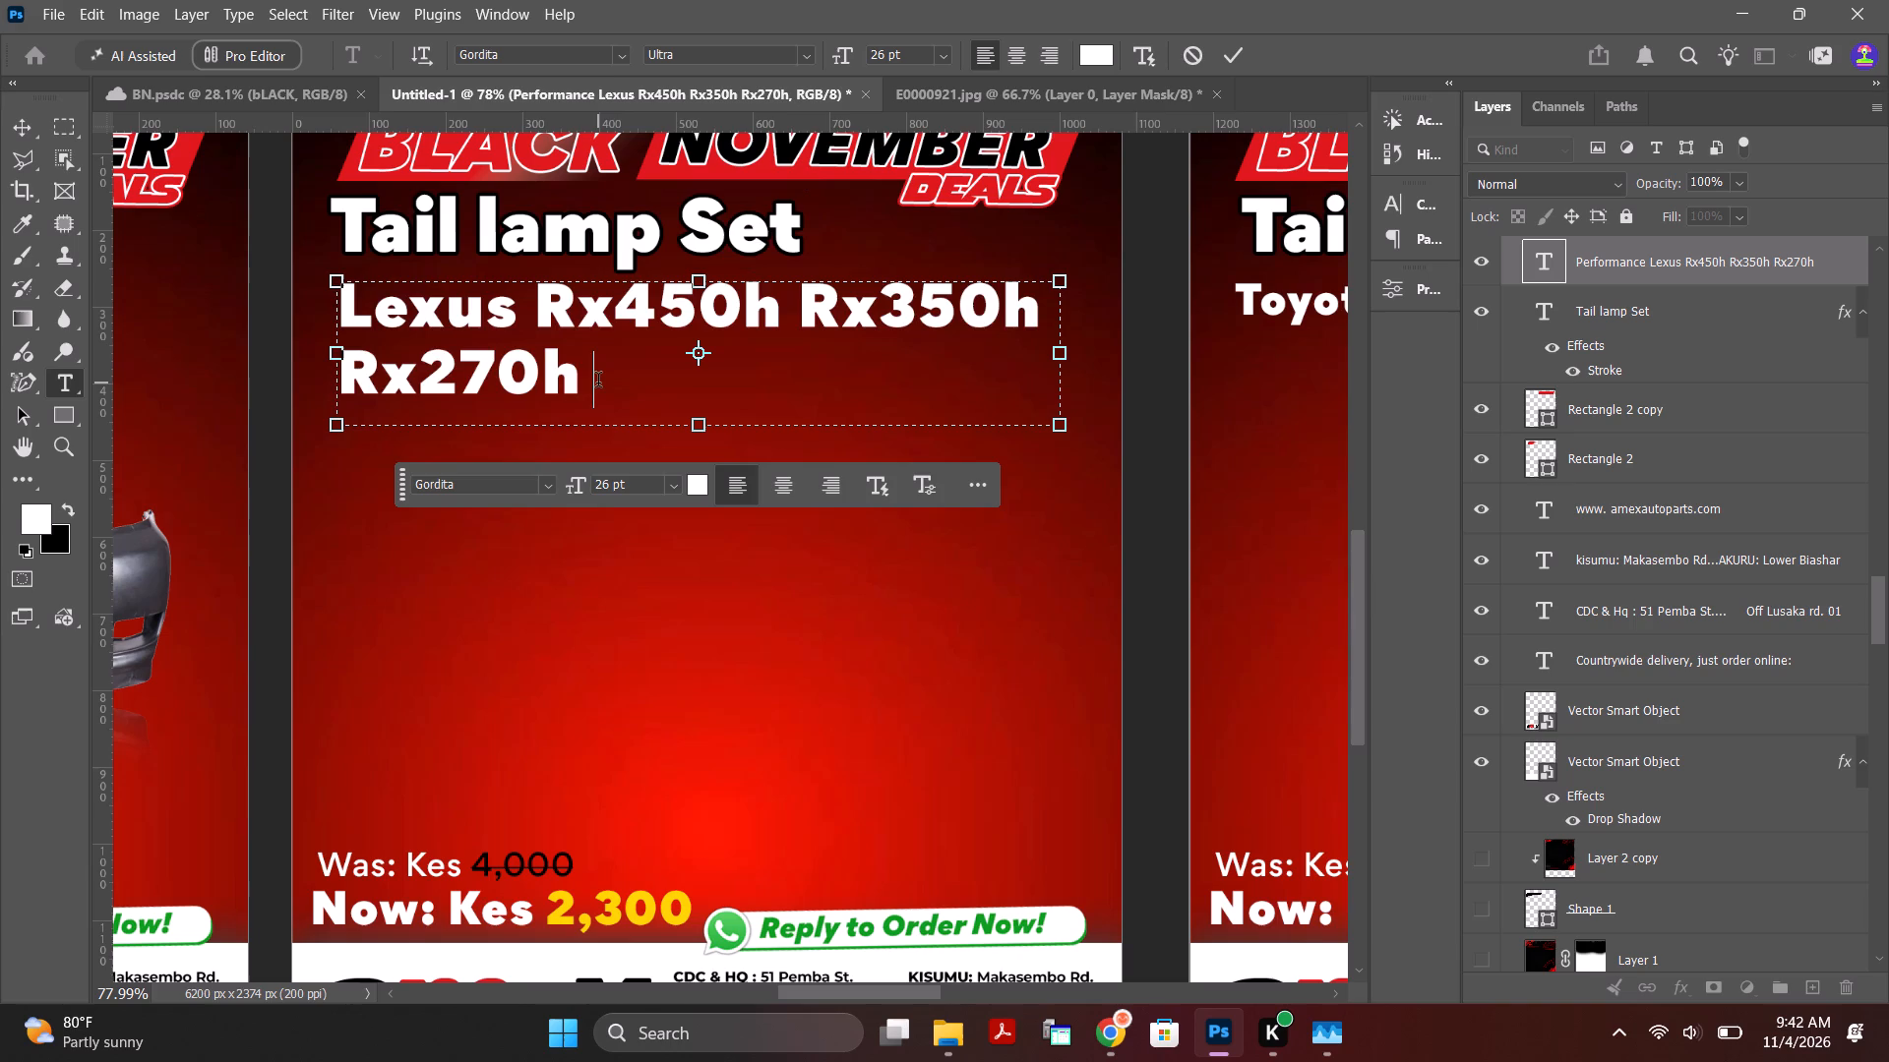
Reduce the Lexus Rx450h Rx350h Rx270h line's font size to 17 pt so it fits on one line.
{"action": "left_click_drag", "start_coordinate": [587, 383], "coordinate": [314, 304]}
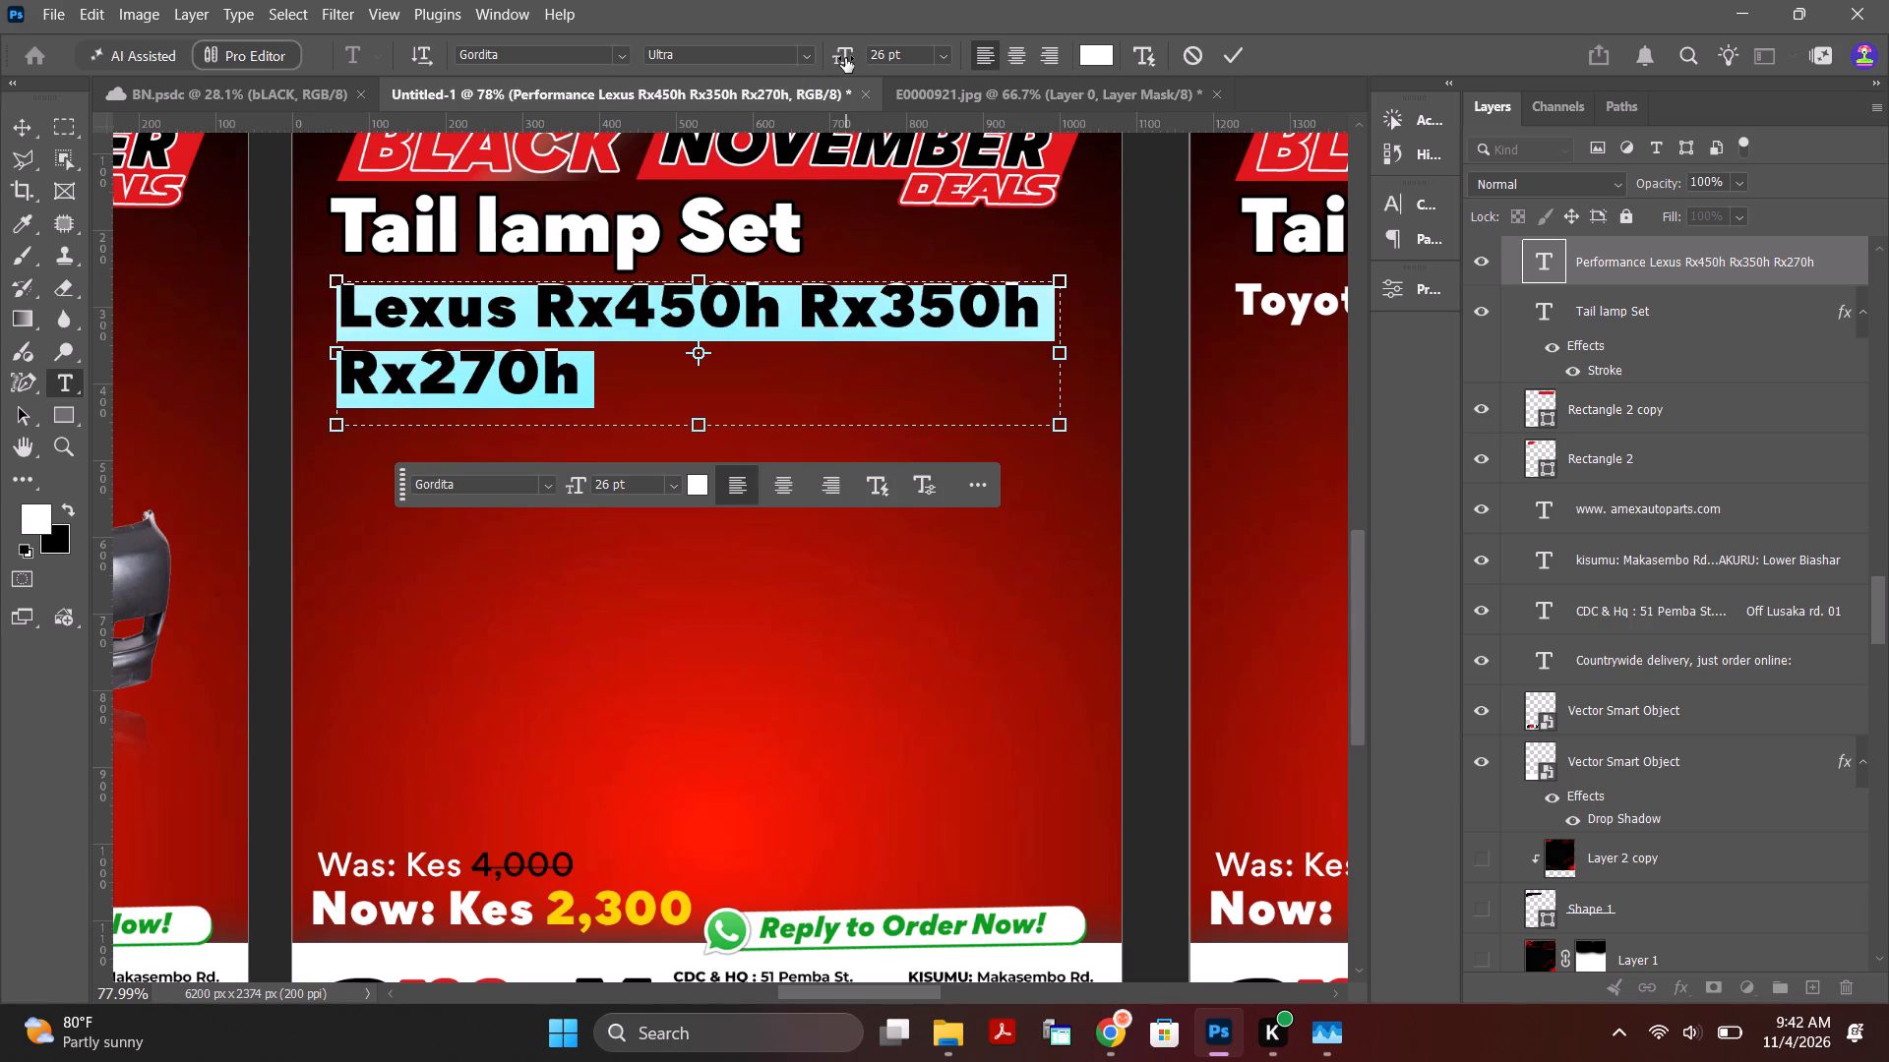
{"action": "left_click_drag", "start_coordinate": [845, 58], "coordinate": [832, 64]}
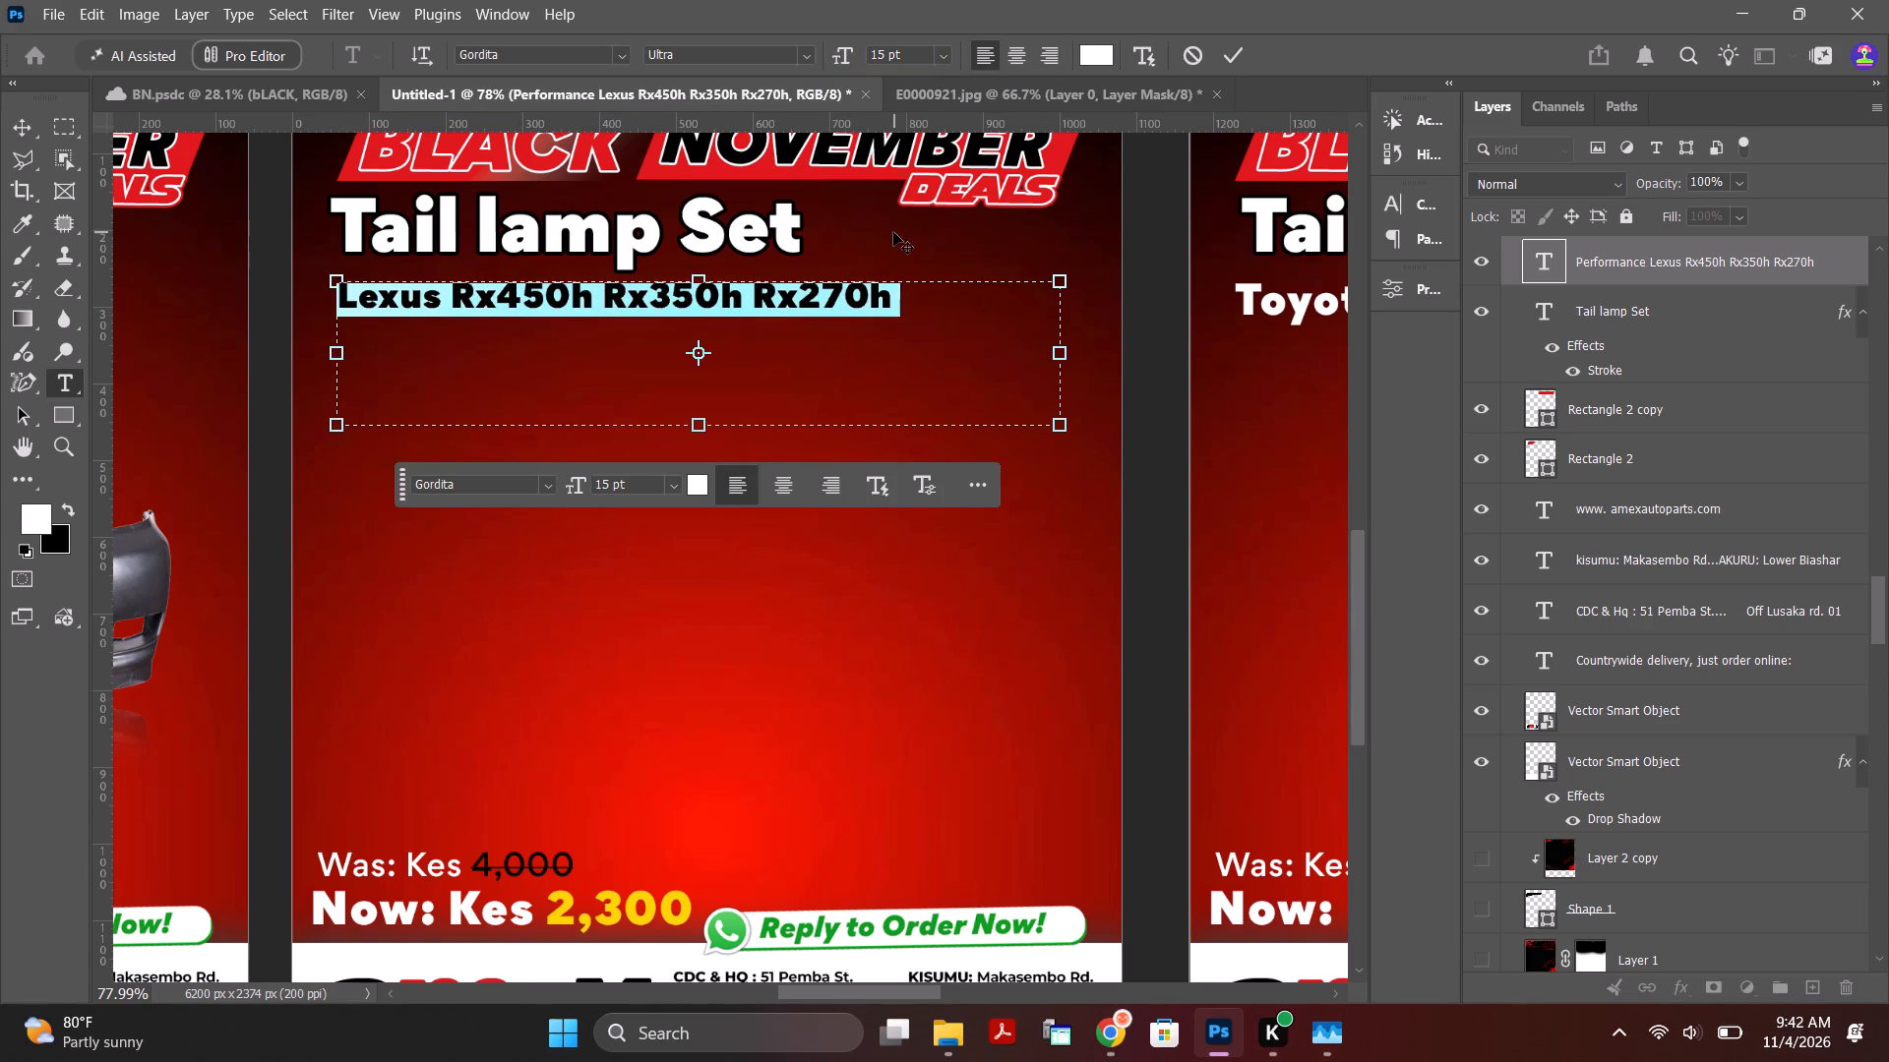
{"action": "left_click", "coordinate": [838, 57]}
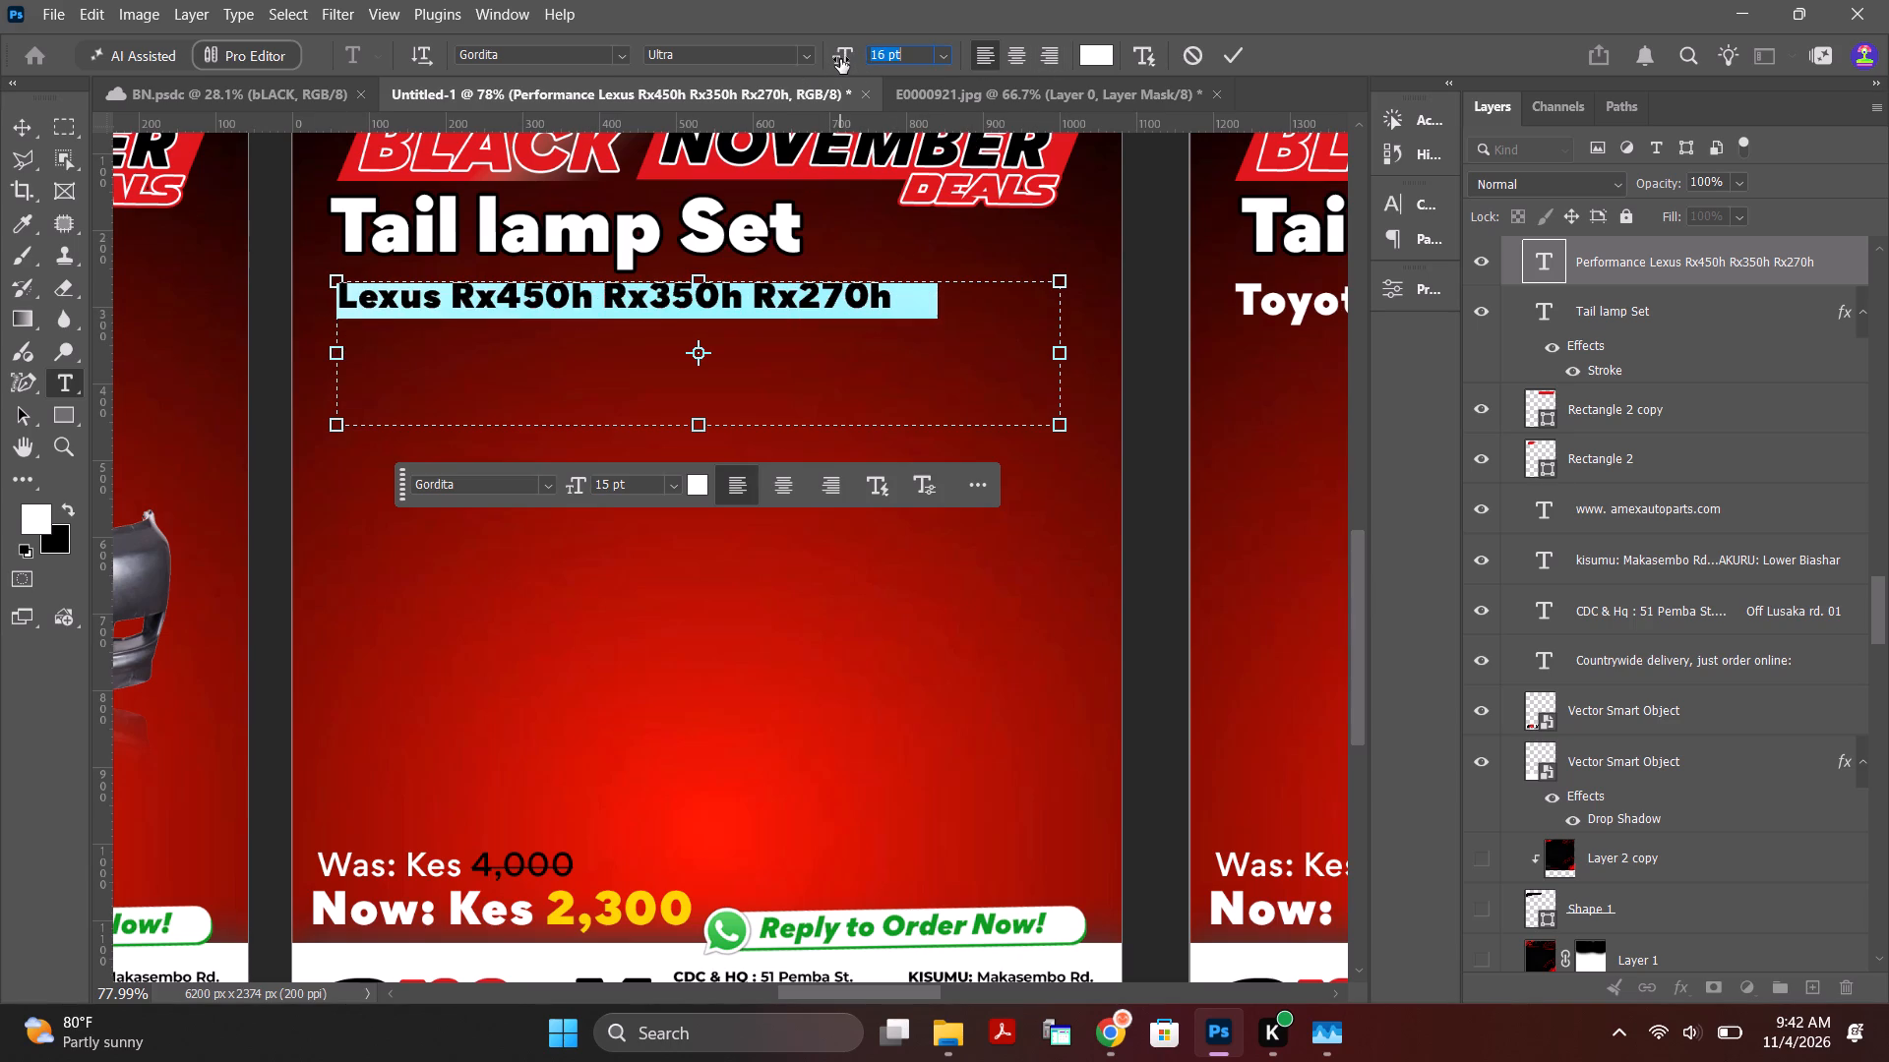
{"action": "left_click", "coordinate": [1243, 48]}
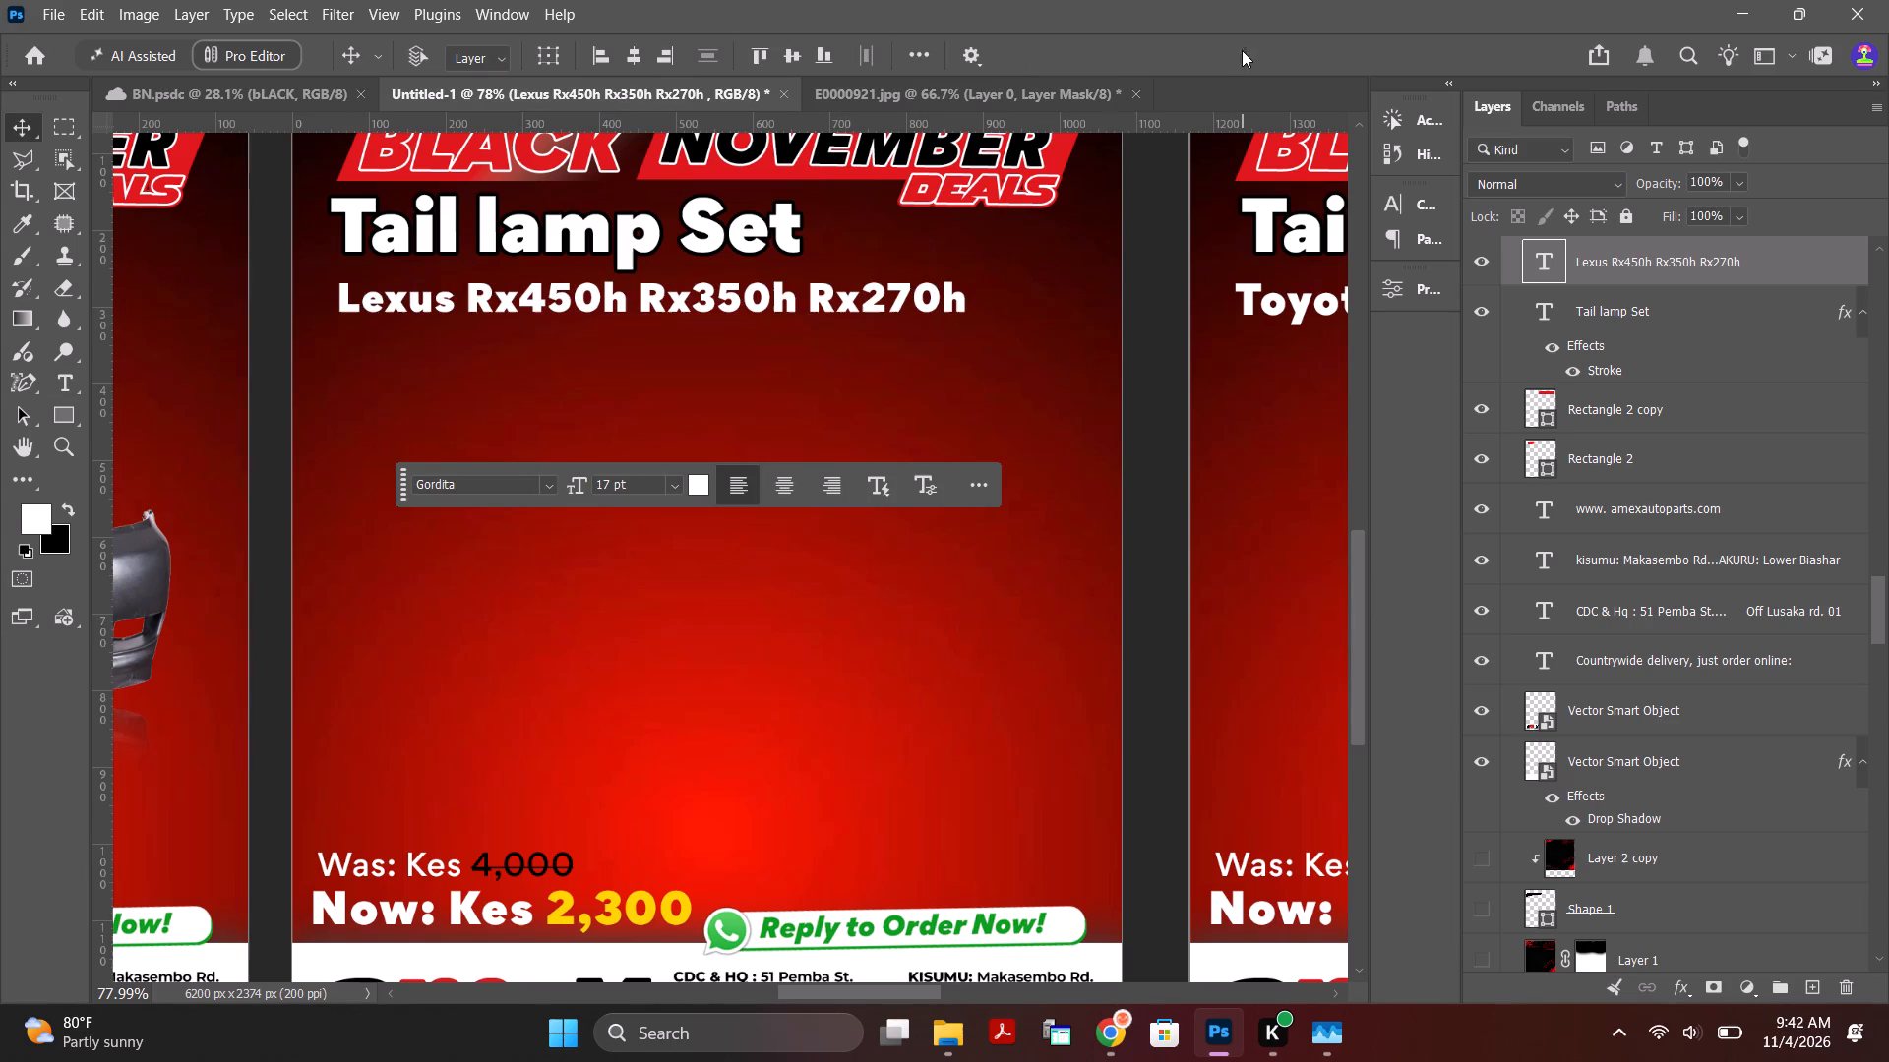
Reduce the "Tail lamp Set" heading's font size to 20 pt.
{"action": "double_click", "coordinate": [753, 227]}
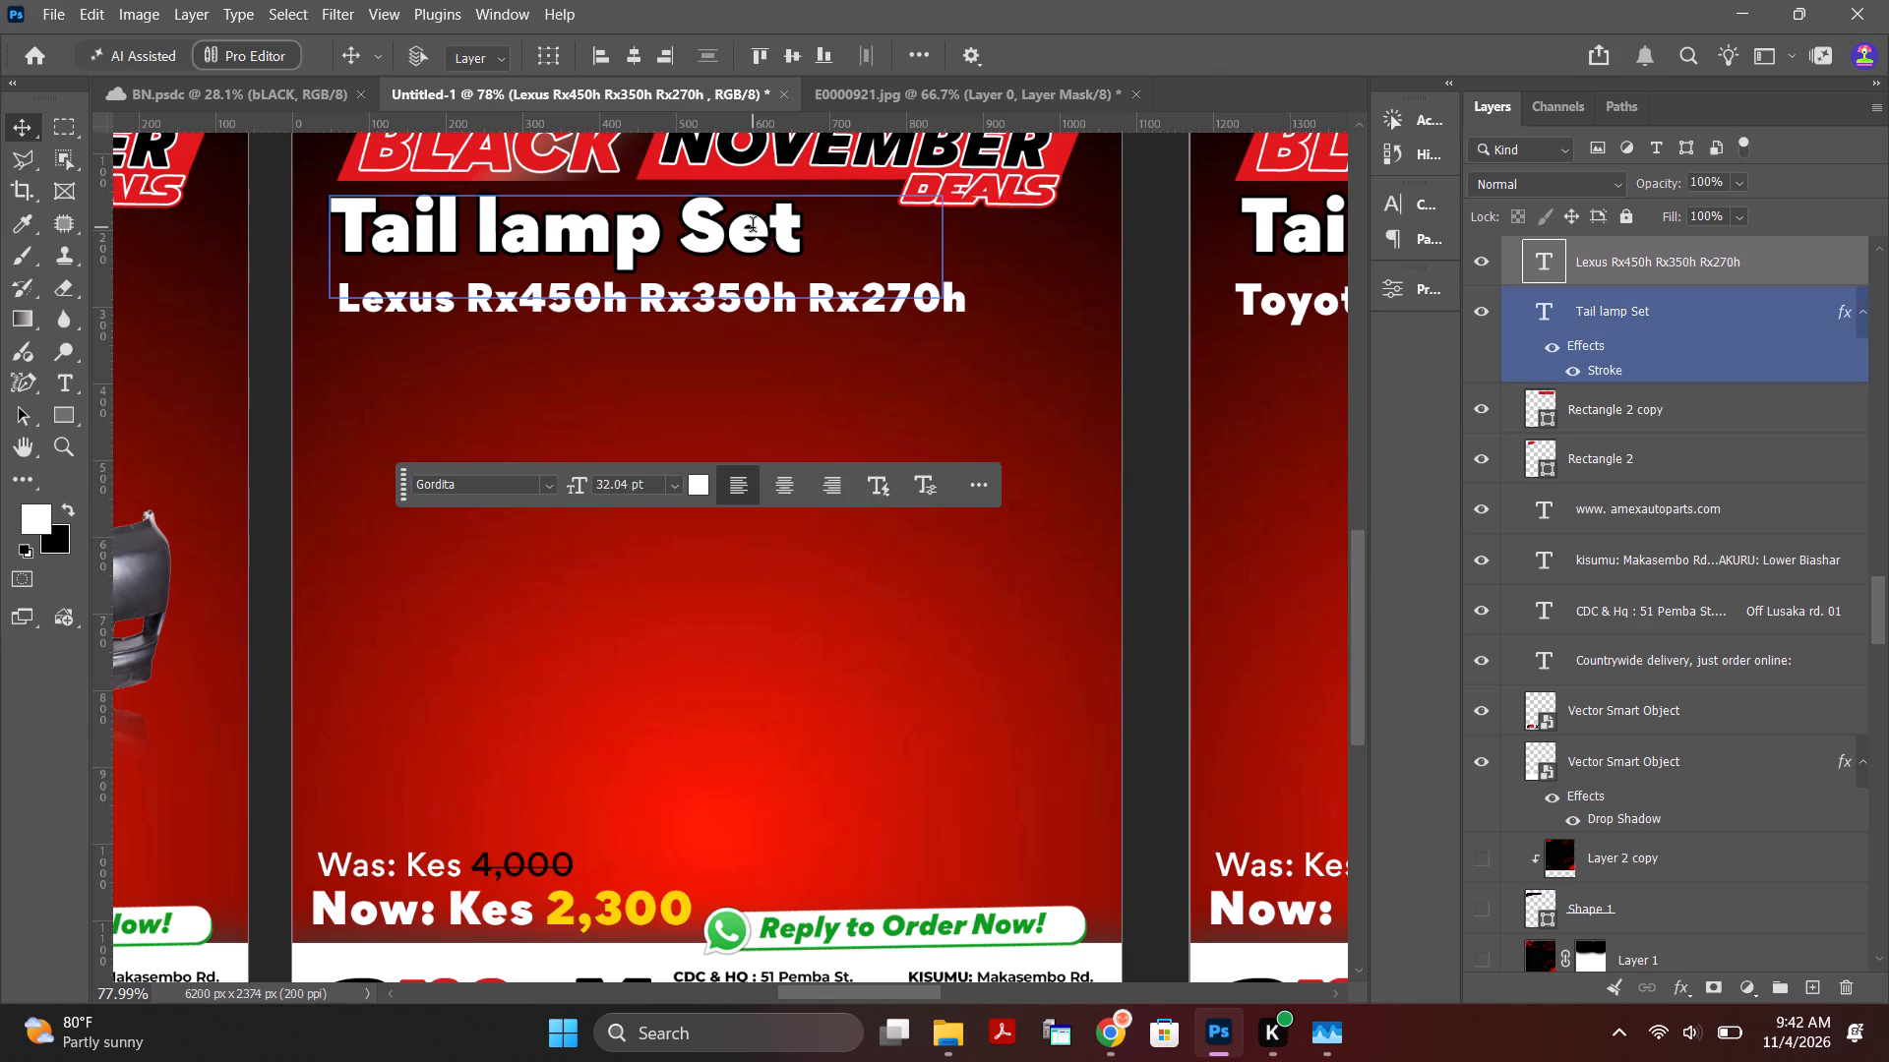
{"action": "left_click_drag", "start_coordinate": [848, 52], "coordinate": [833, 59]}
{"action": "left_click", "coordinate": [1218, 51]}
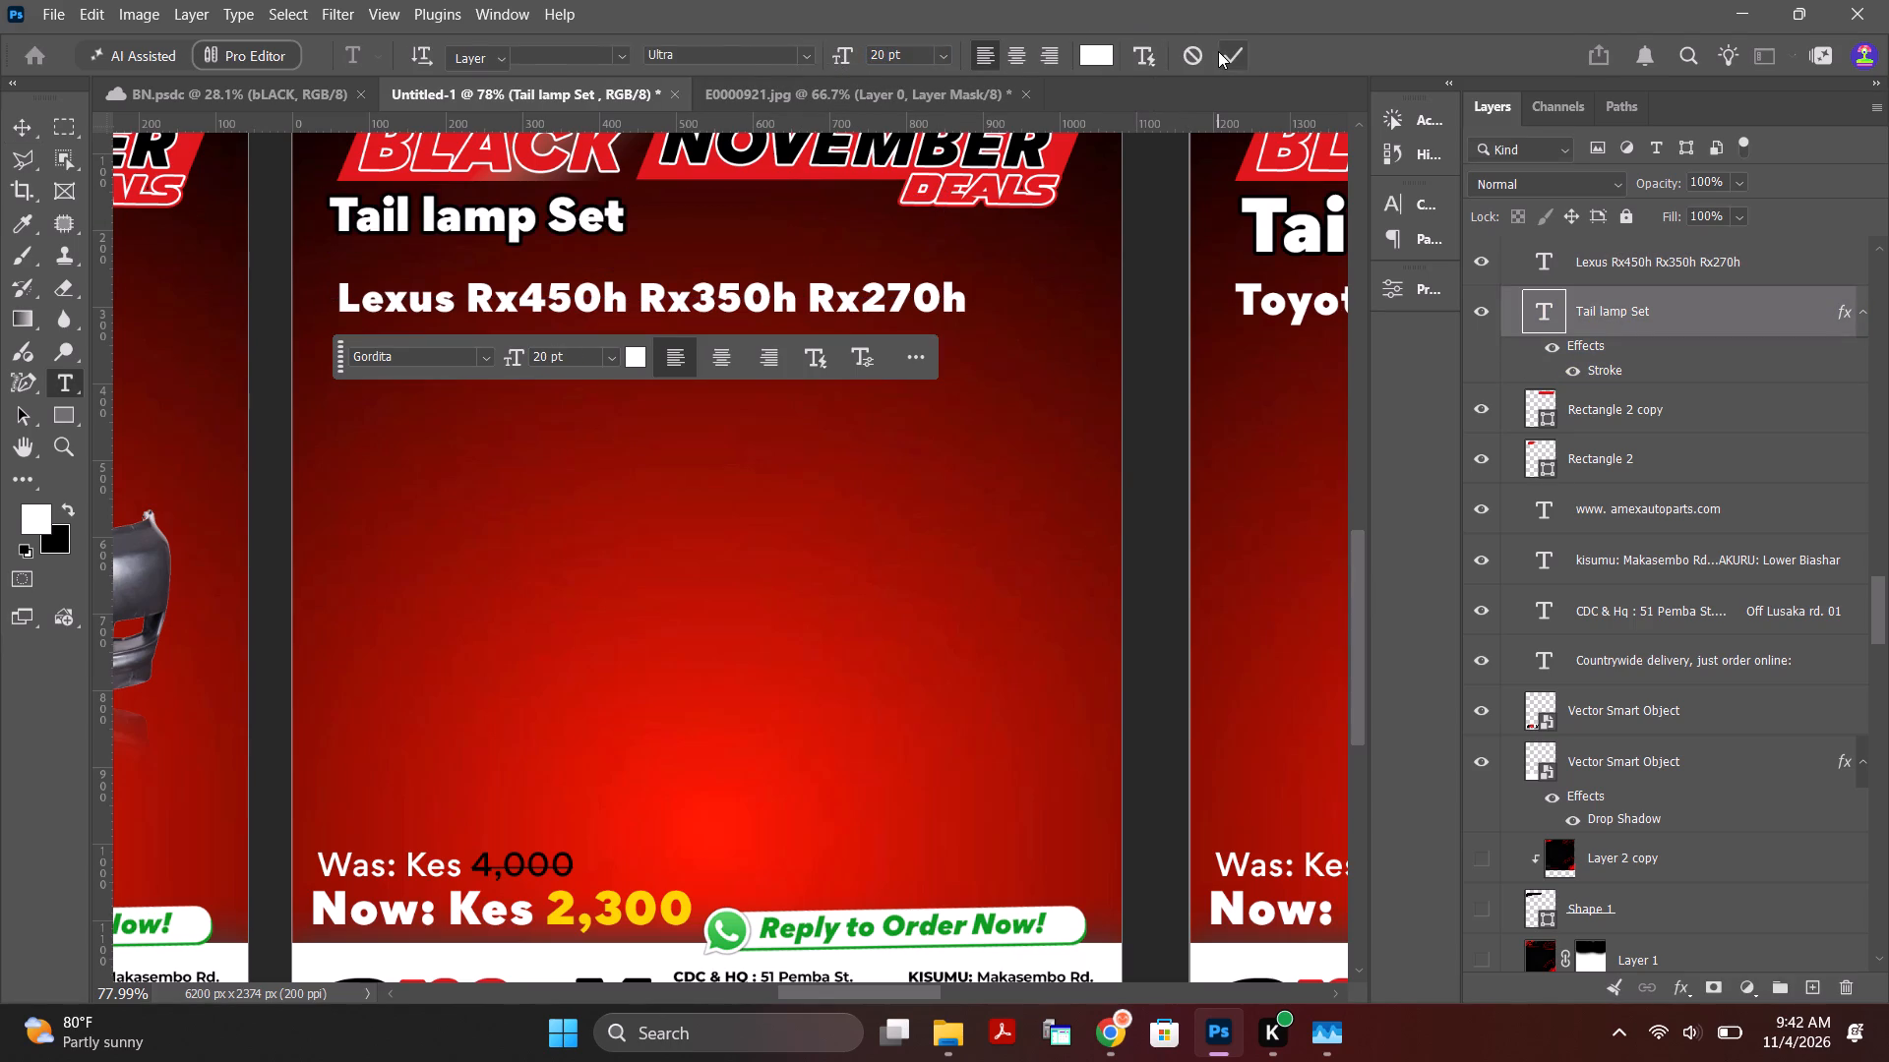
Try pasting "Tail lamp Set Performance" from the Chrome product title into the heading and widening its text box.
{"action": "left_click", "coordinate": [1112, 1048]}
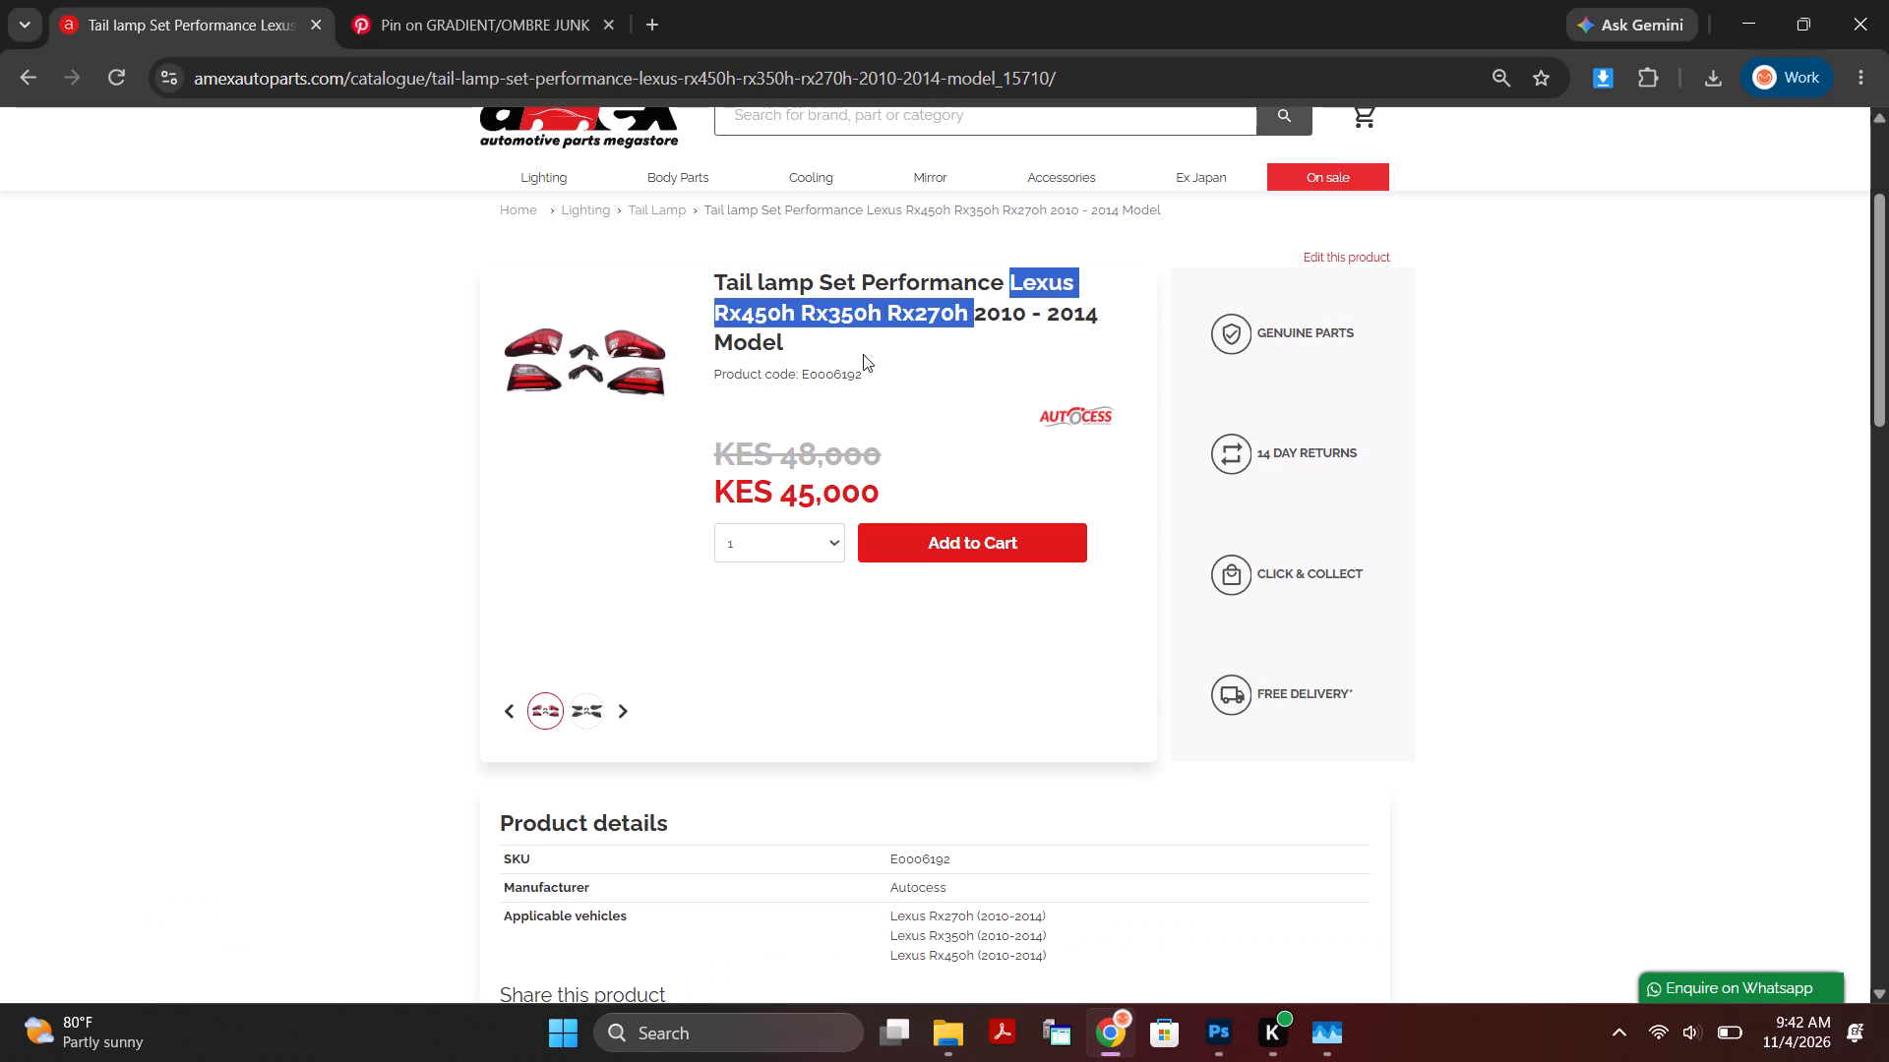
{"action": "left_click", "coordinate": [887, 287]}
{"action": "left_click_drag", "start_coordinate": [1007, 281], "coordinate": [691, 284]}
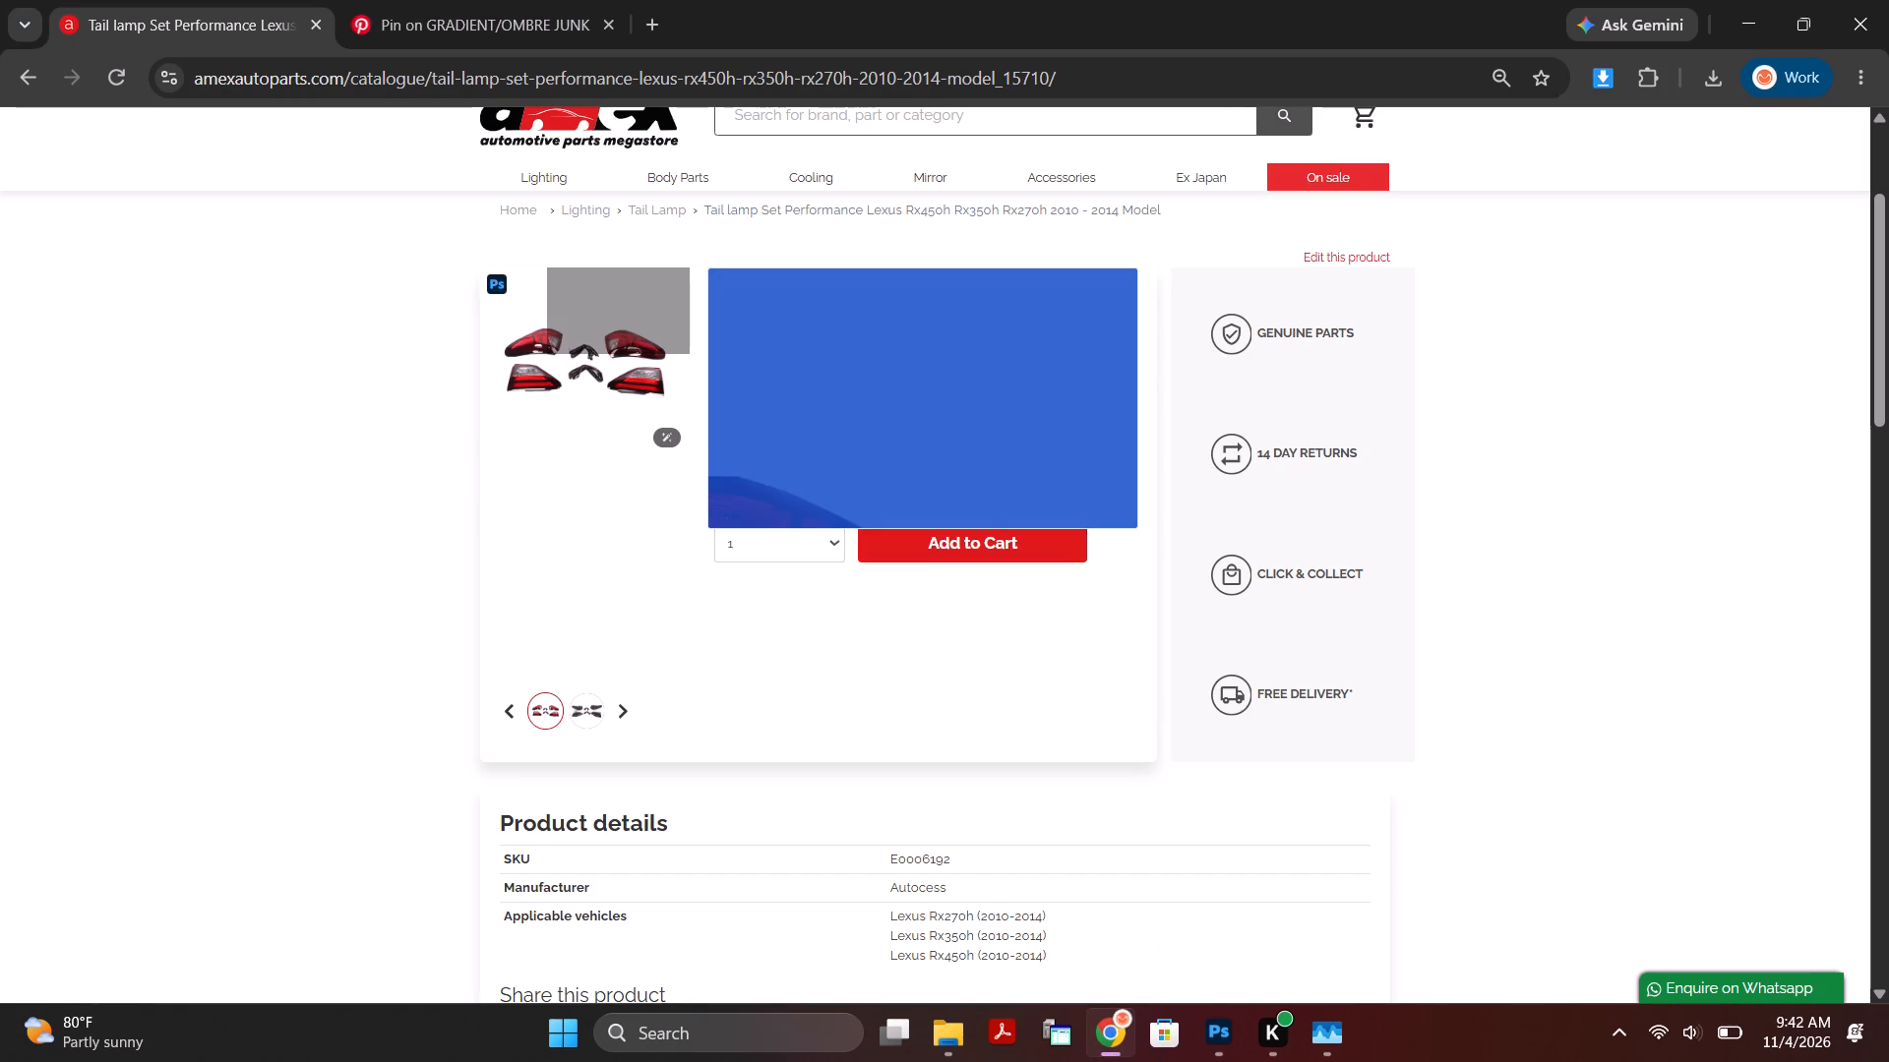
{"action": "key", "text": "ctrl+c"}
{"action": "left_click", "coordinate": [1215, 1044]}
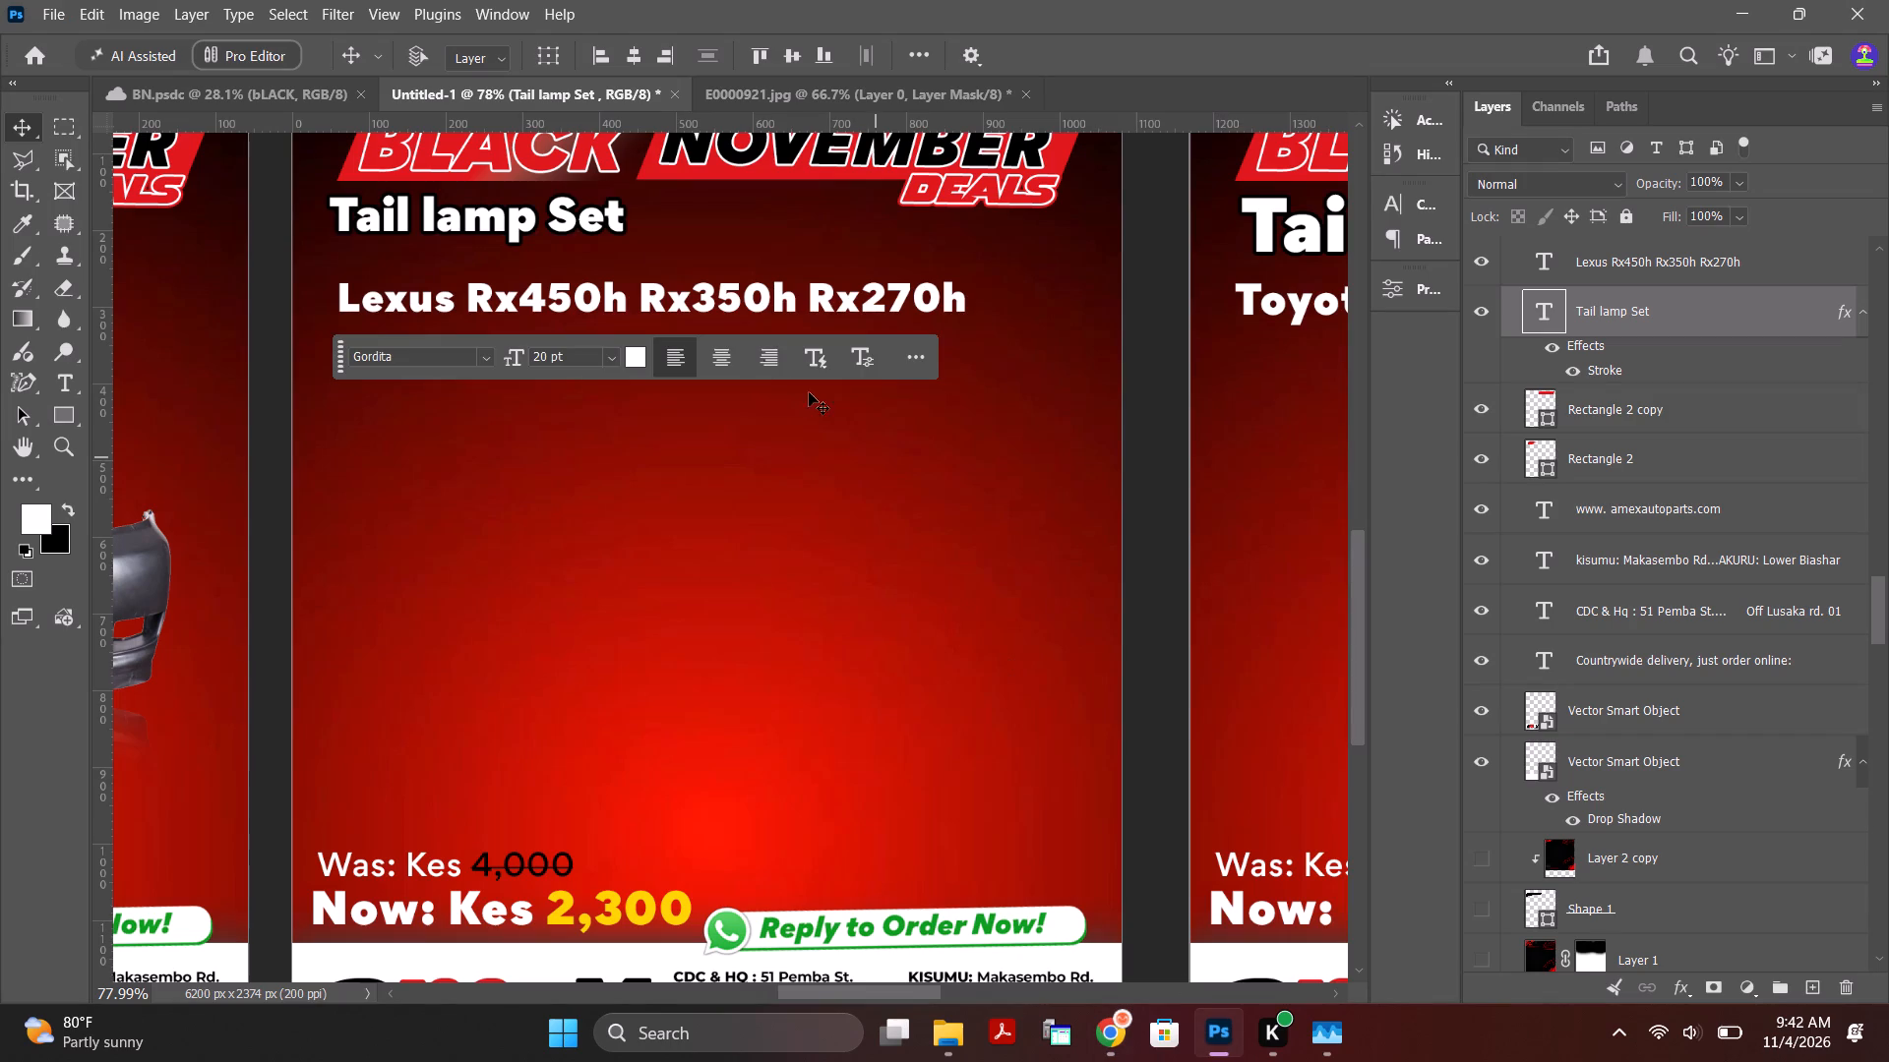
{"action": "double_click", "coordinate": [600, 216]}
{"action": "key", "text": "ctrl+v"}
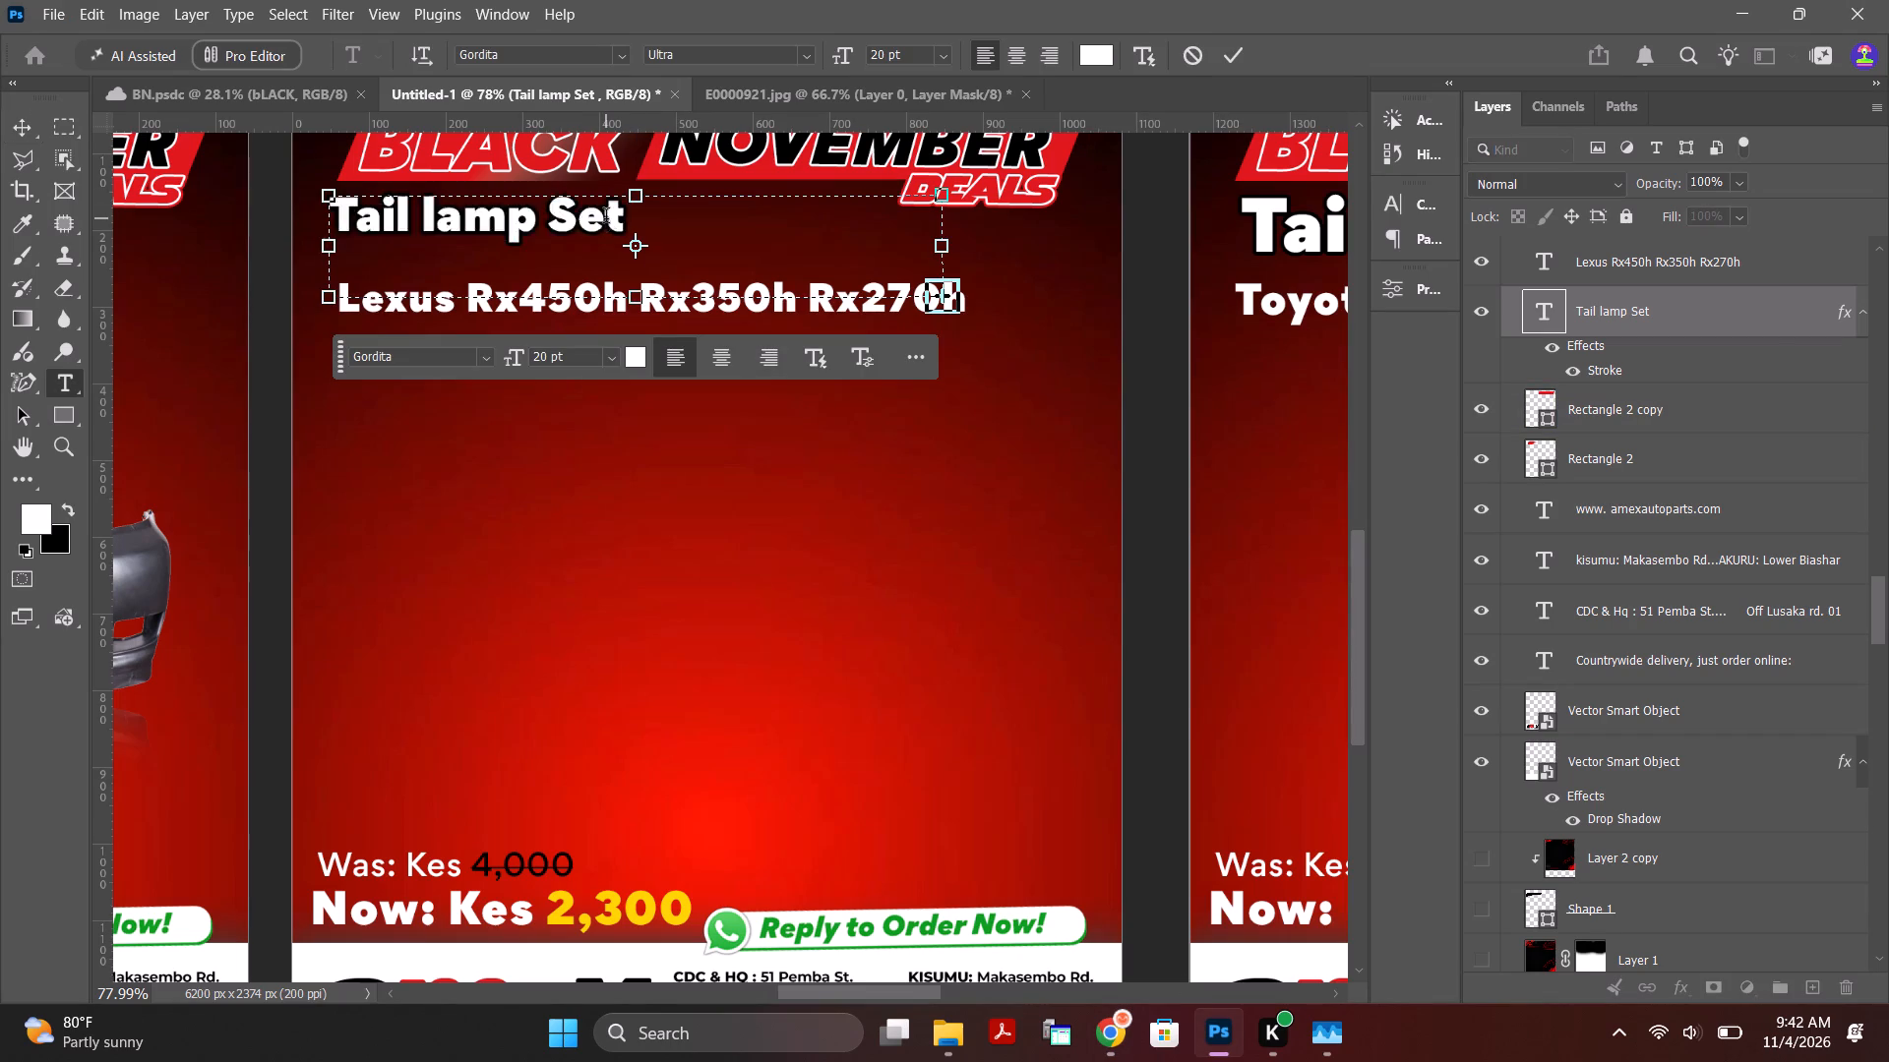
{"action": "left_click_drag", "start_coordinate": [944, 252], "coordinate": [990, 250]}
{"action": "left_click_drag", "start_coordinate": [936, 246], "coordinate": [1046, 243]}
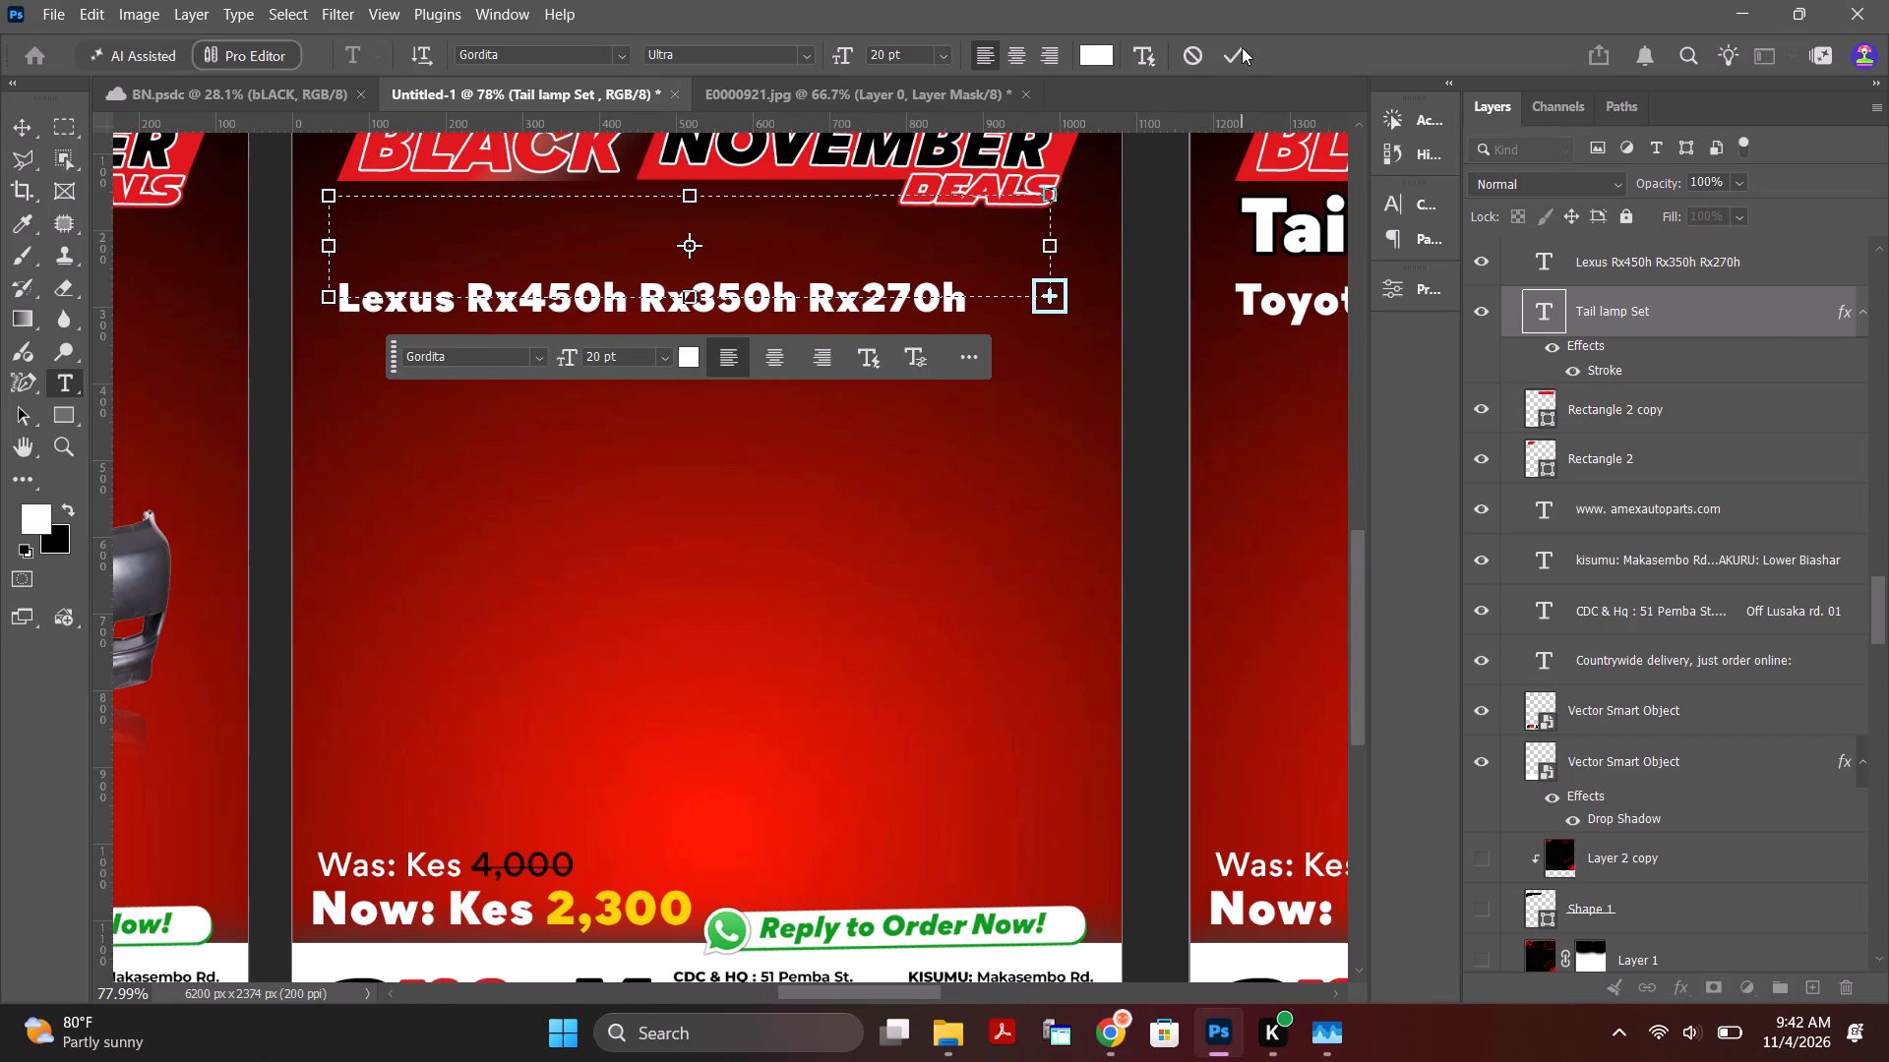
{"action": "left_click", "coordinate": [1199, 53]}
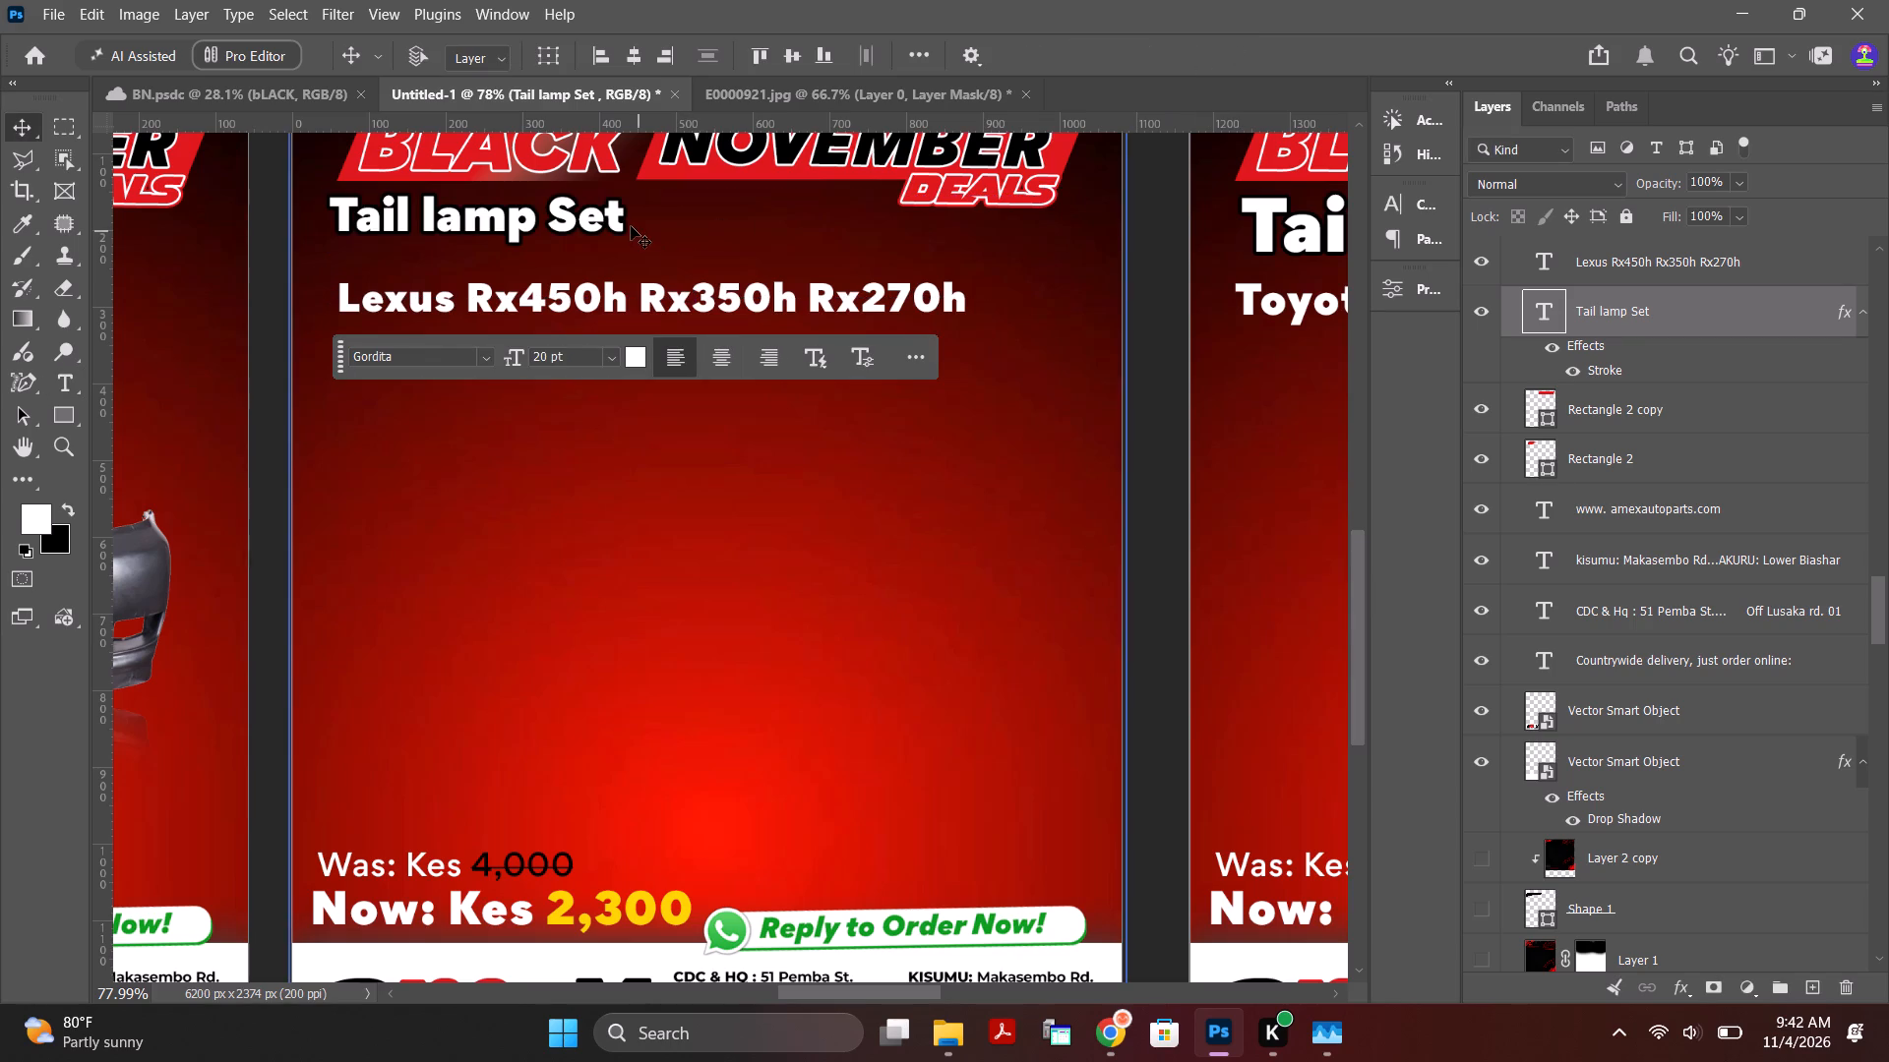
Add the word "Performance" after "Tail lamp Set" in the heading.
{"action": "double_click", "coordinate": [612, 217]}
{"action": "left_click", "coordinate": [625, 217]}
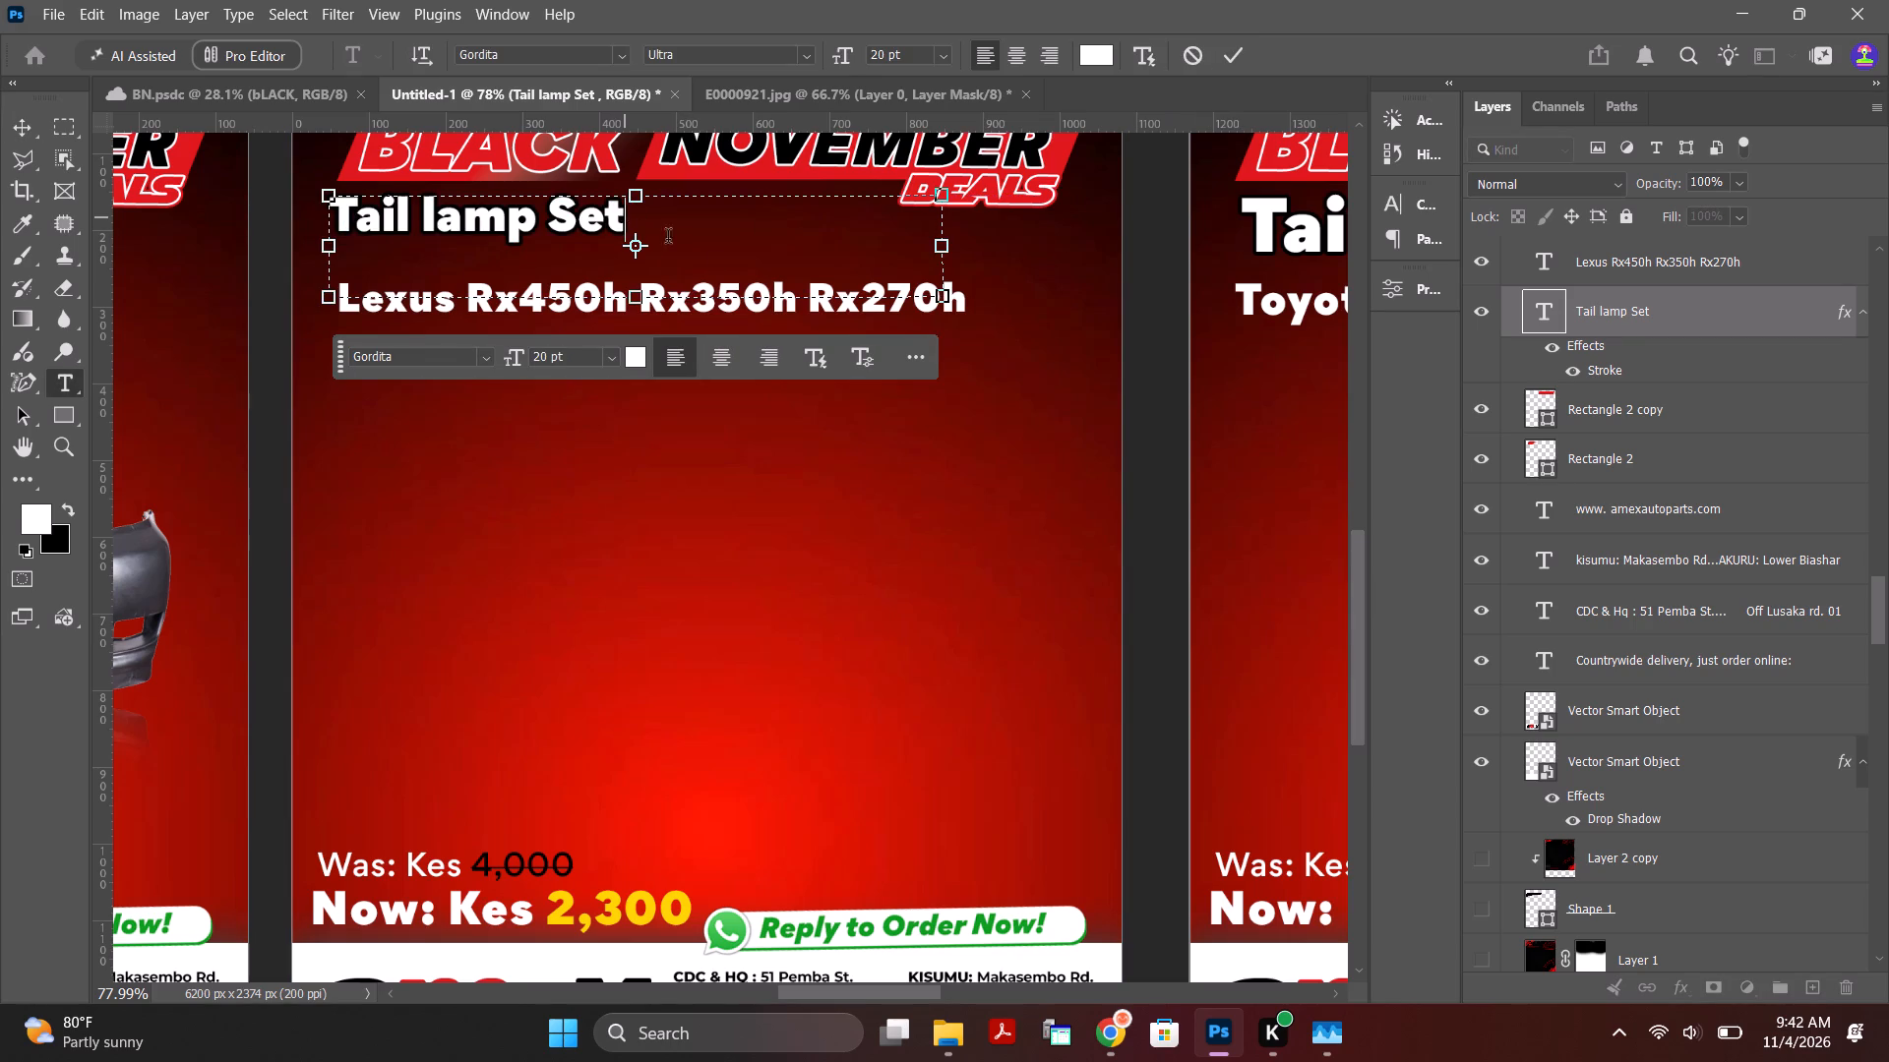
{"action": "key", "text": "space"}
{"action": "type", "text": "per"}
{"action": "key", "text": "BackSpace"}
{"action": "key", "text": "BackSpace"}
{"action": "key", "text": "BackSpace"}
{"action": "key", "text": "shift+p"}
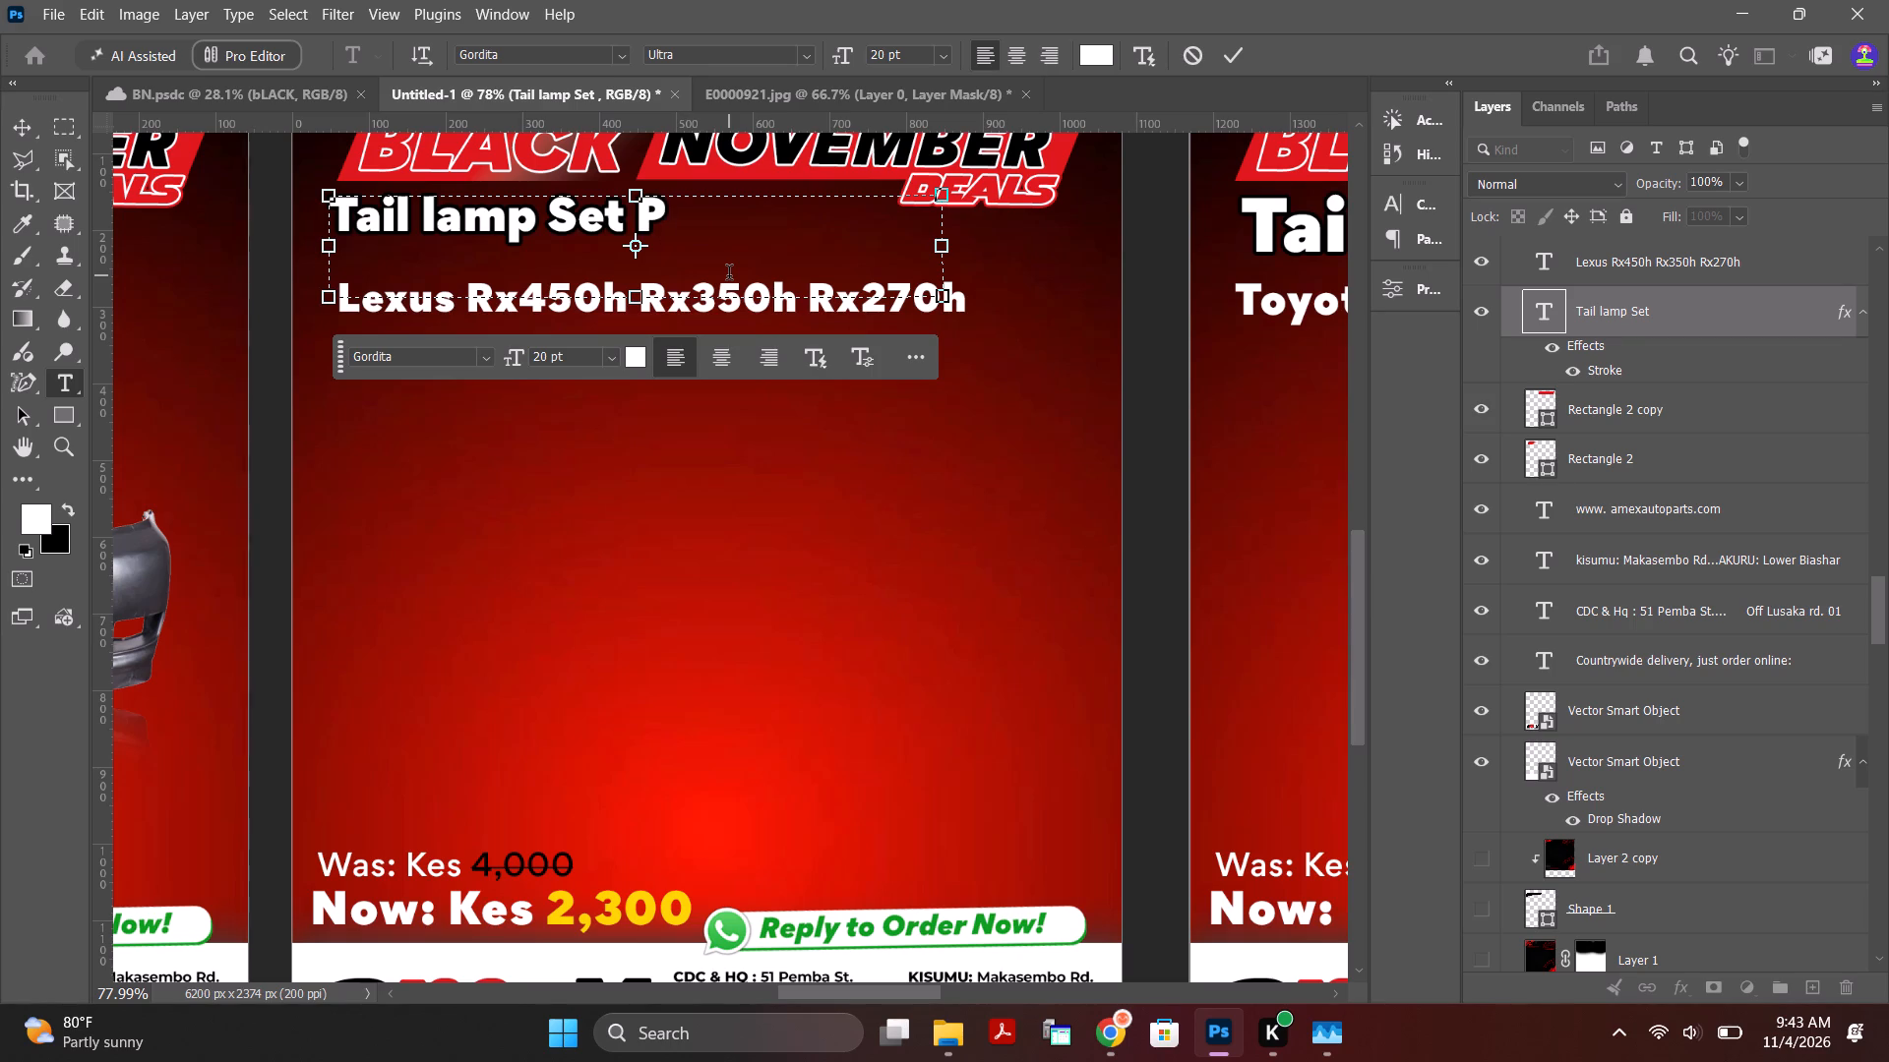
{"action": "type", "text": "erformance"}
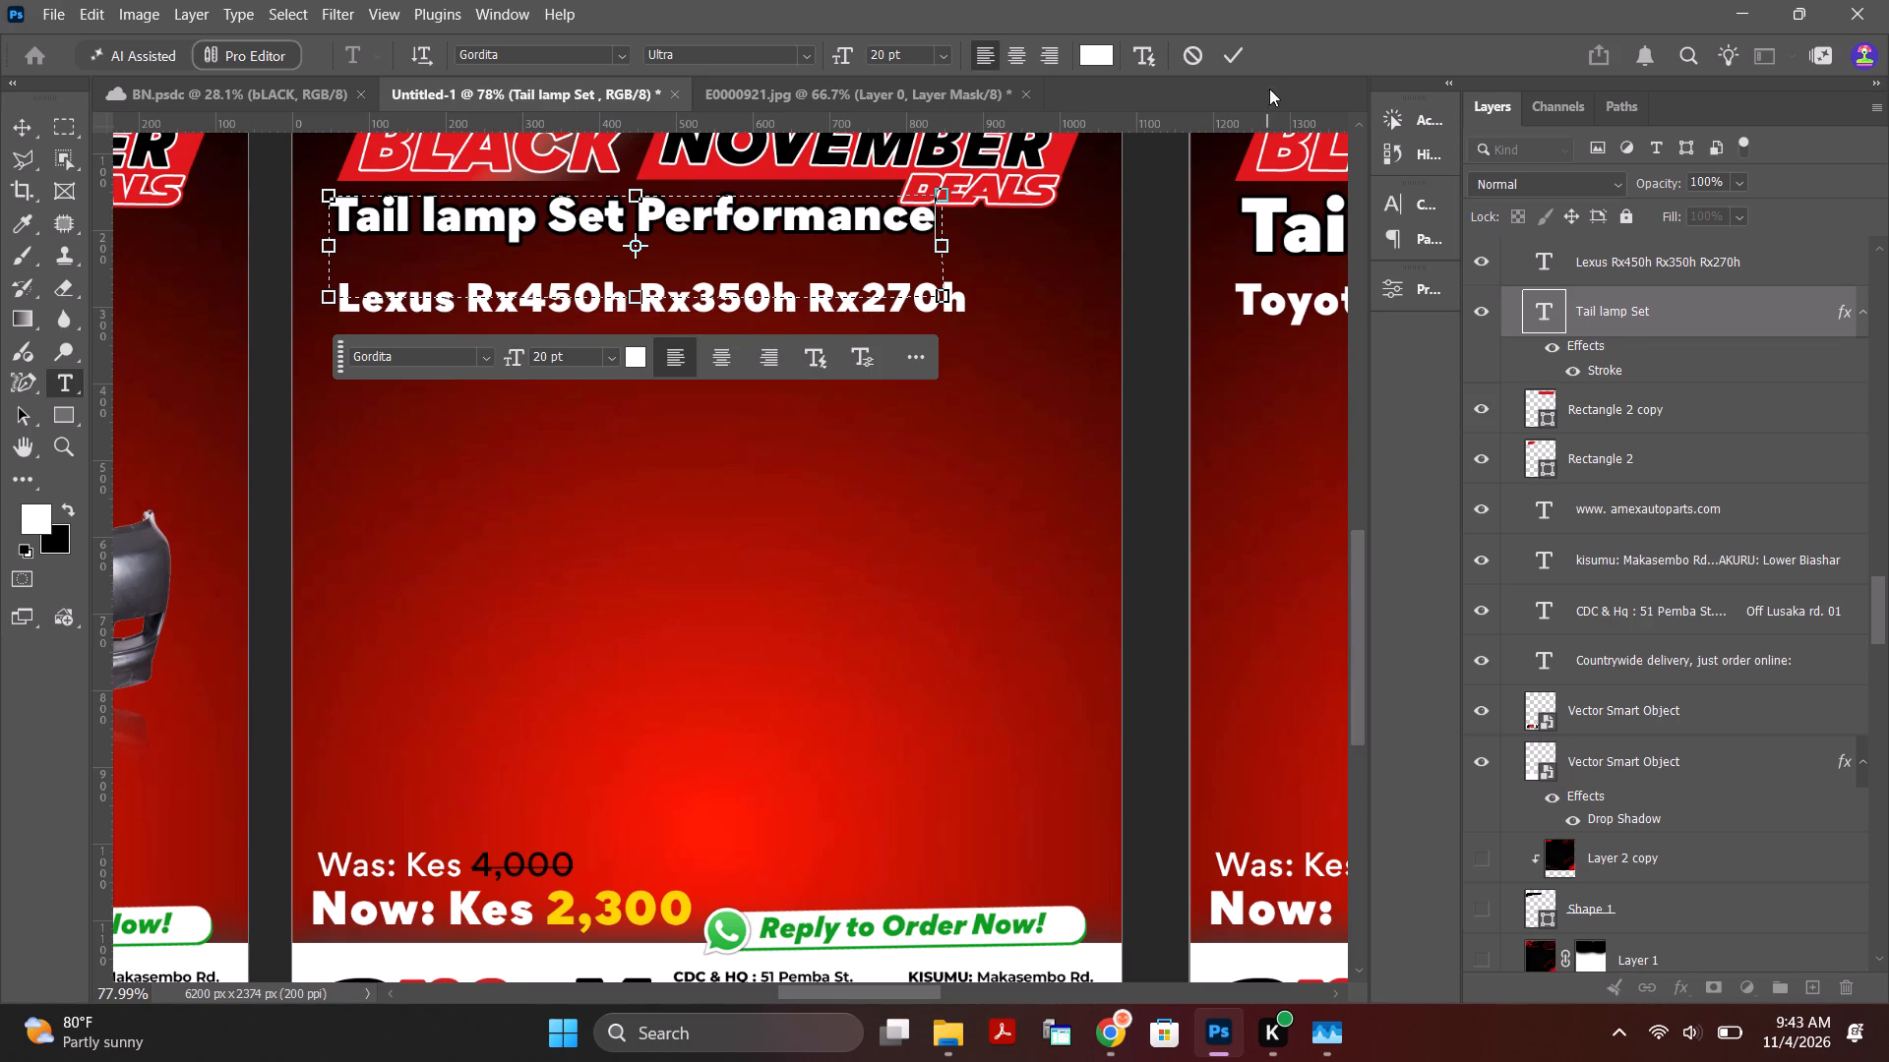
{"action": "left_click", "coordinate": [1236, 51]}
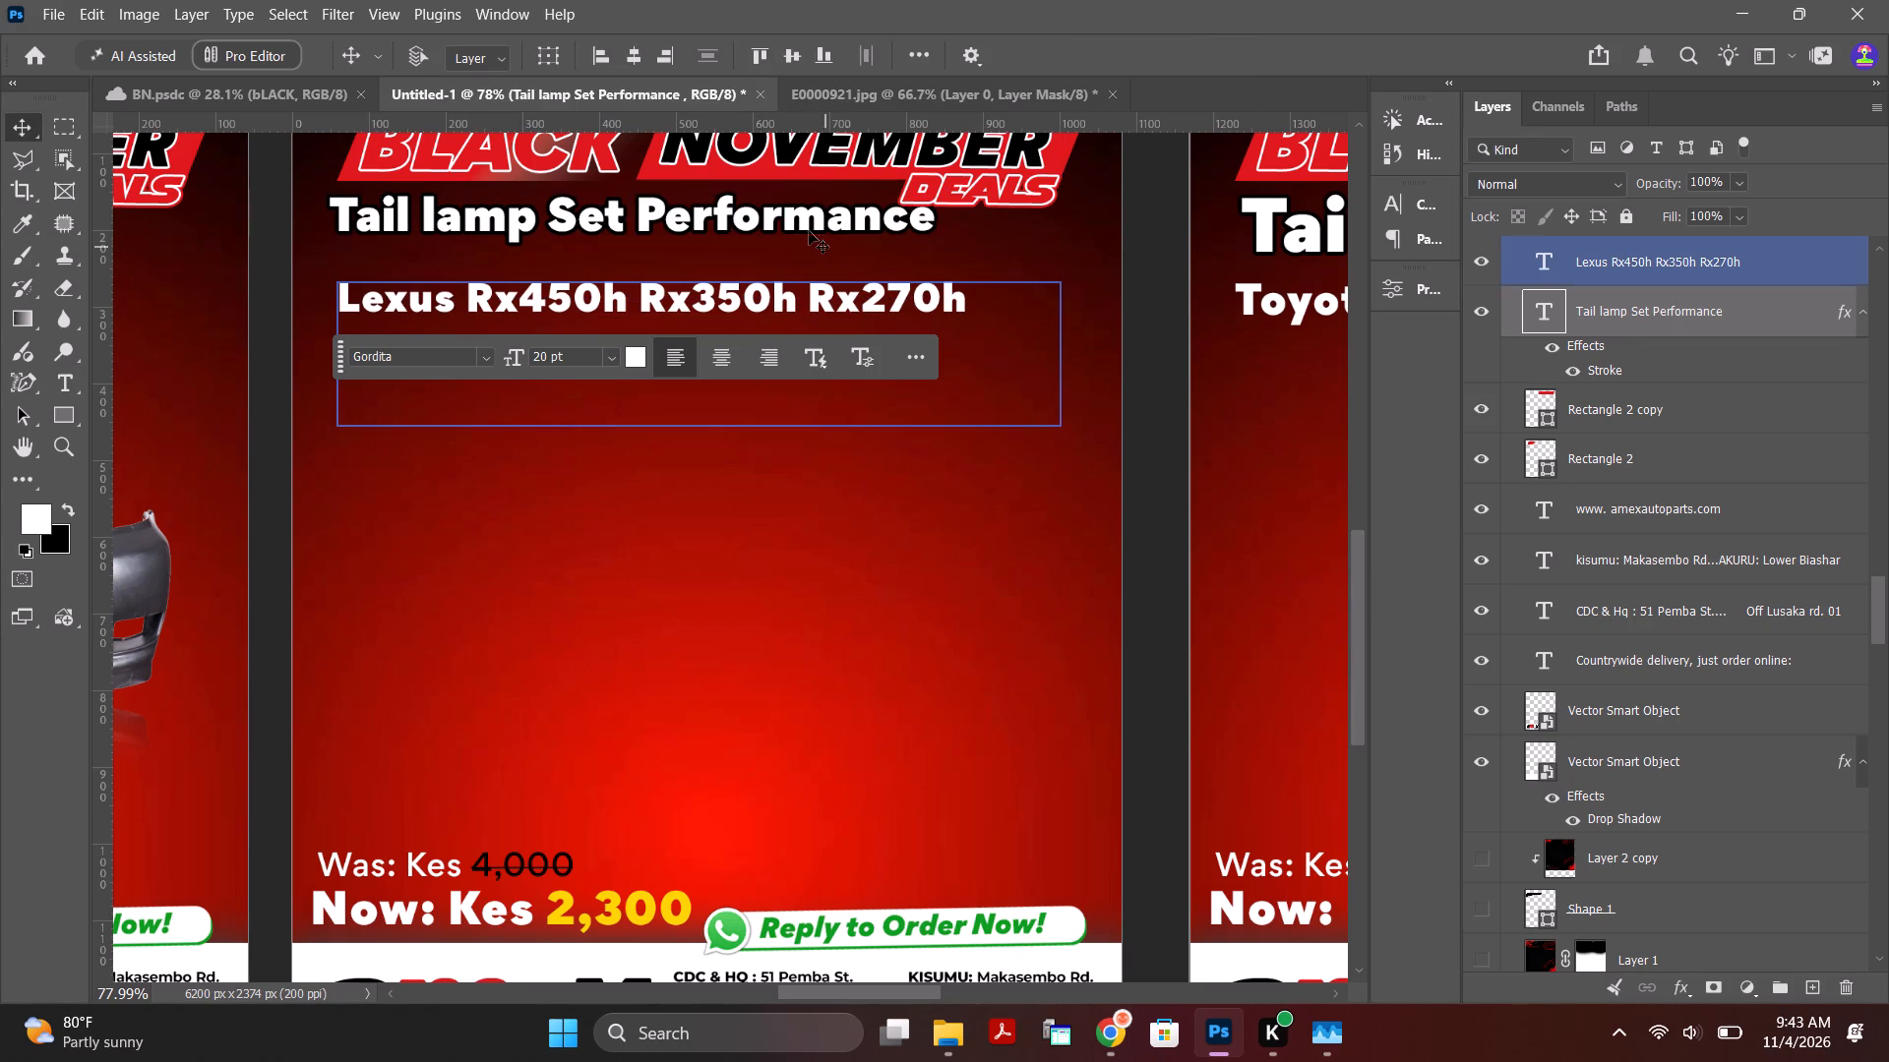
Move the "Tail lamp Set Performance" heading slightly down, closer to the Lexus line below it.
{"action": "left_click_drag", "start_coordinate": [802, 225], "coordinate": [799, 243]}
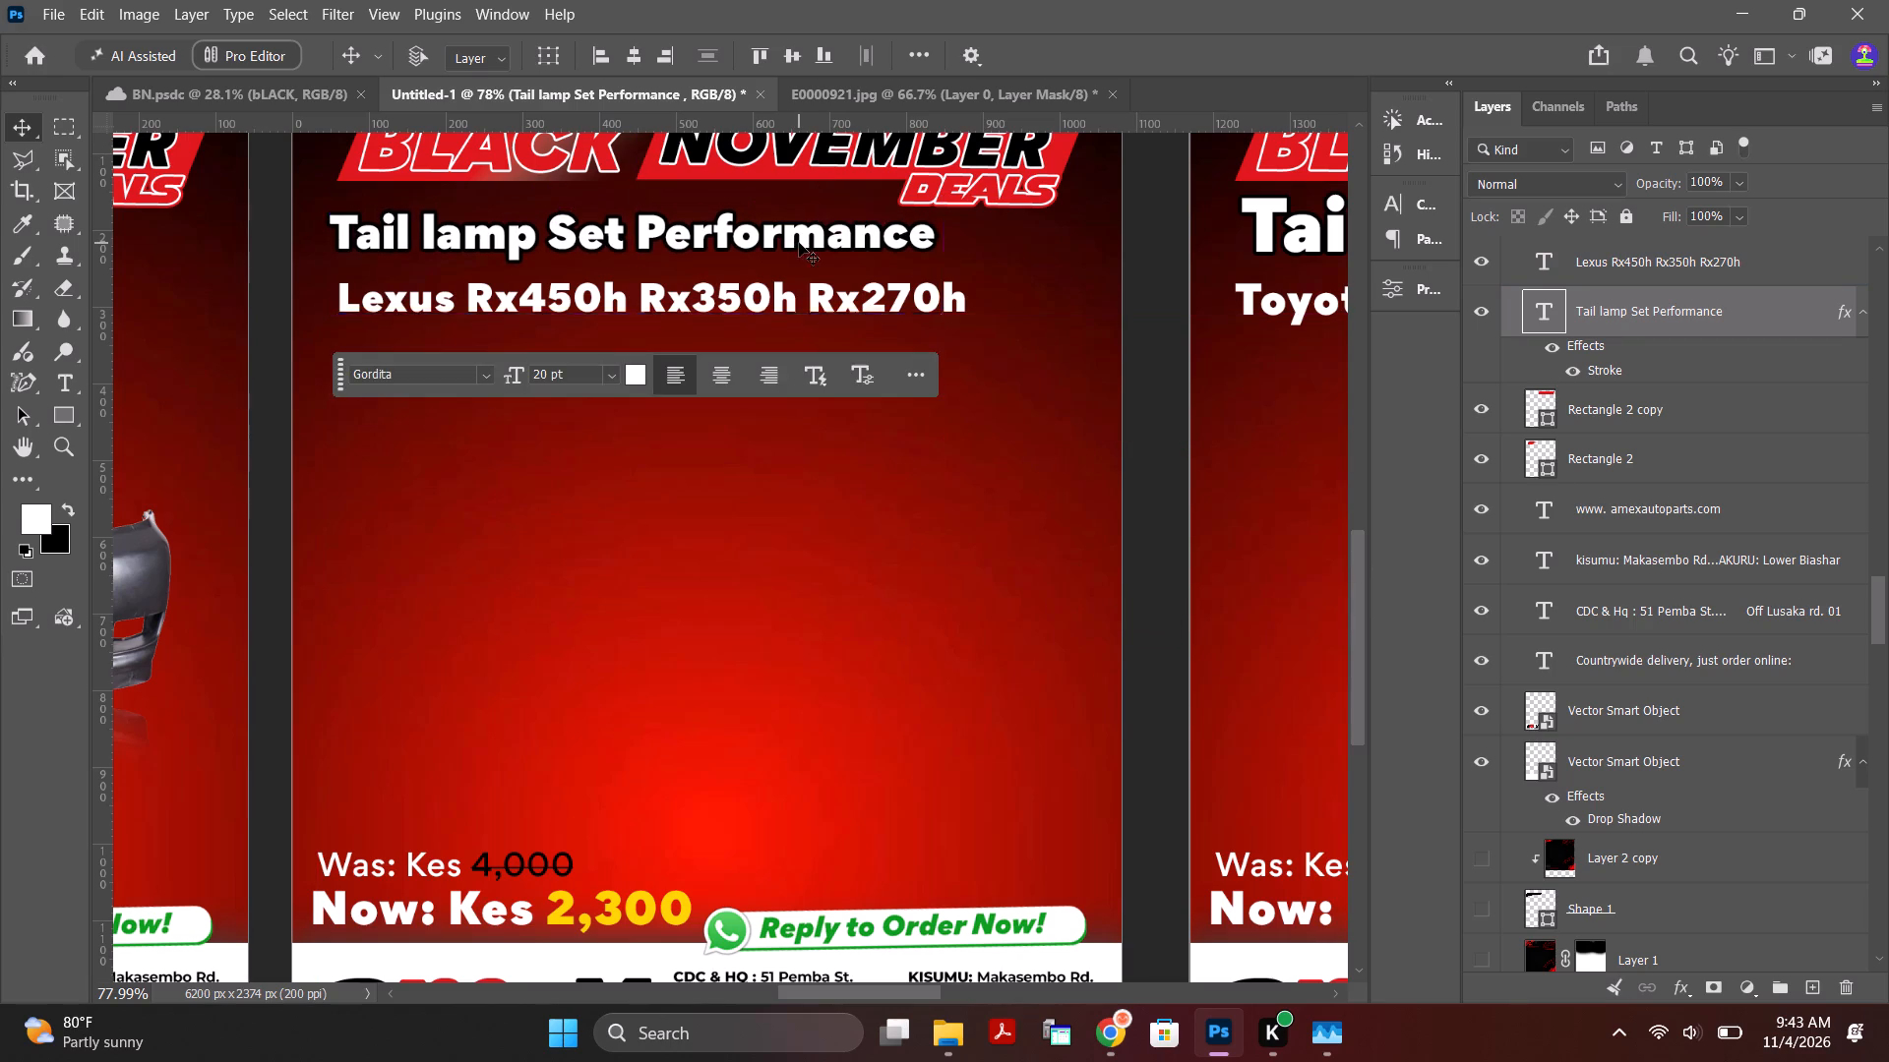
{"action": "left_click", "coordinate": [778, 296]}
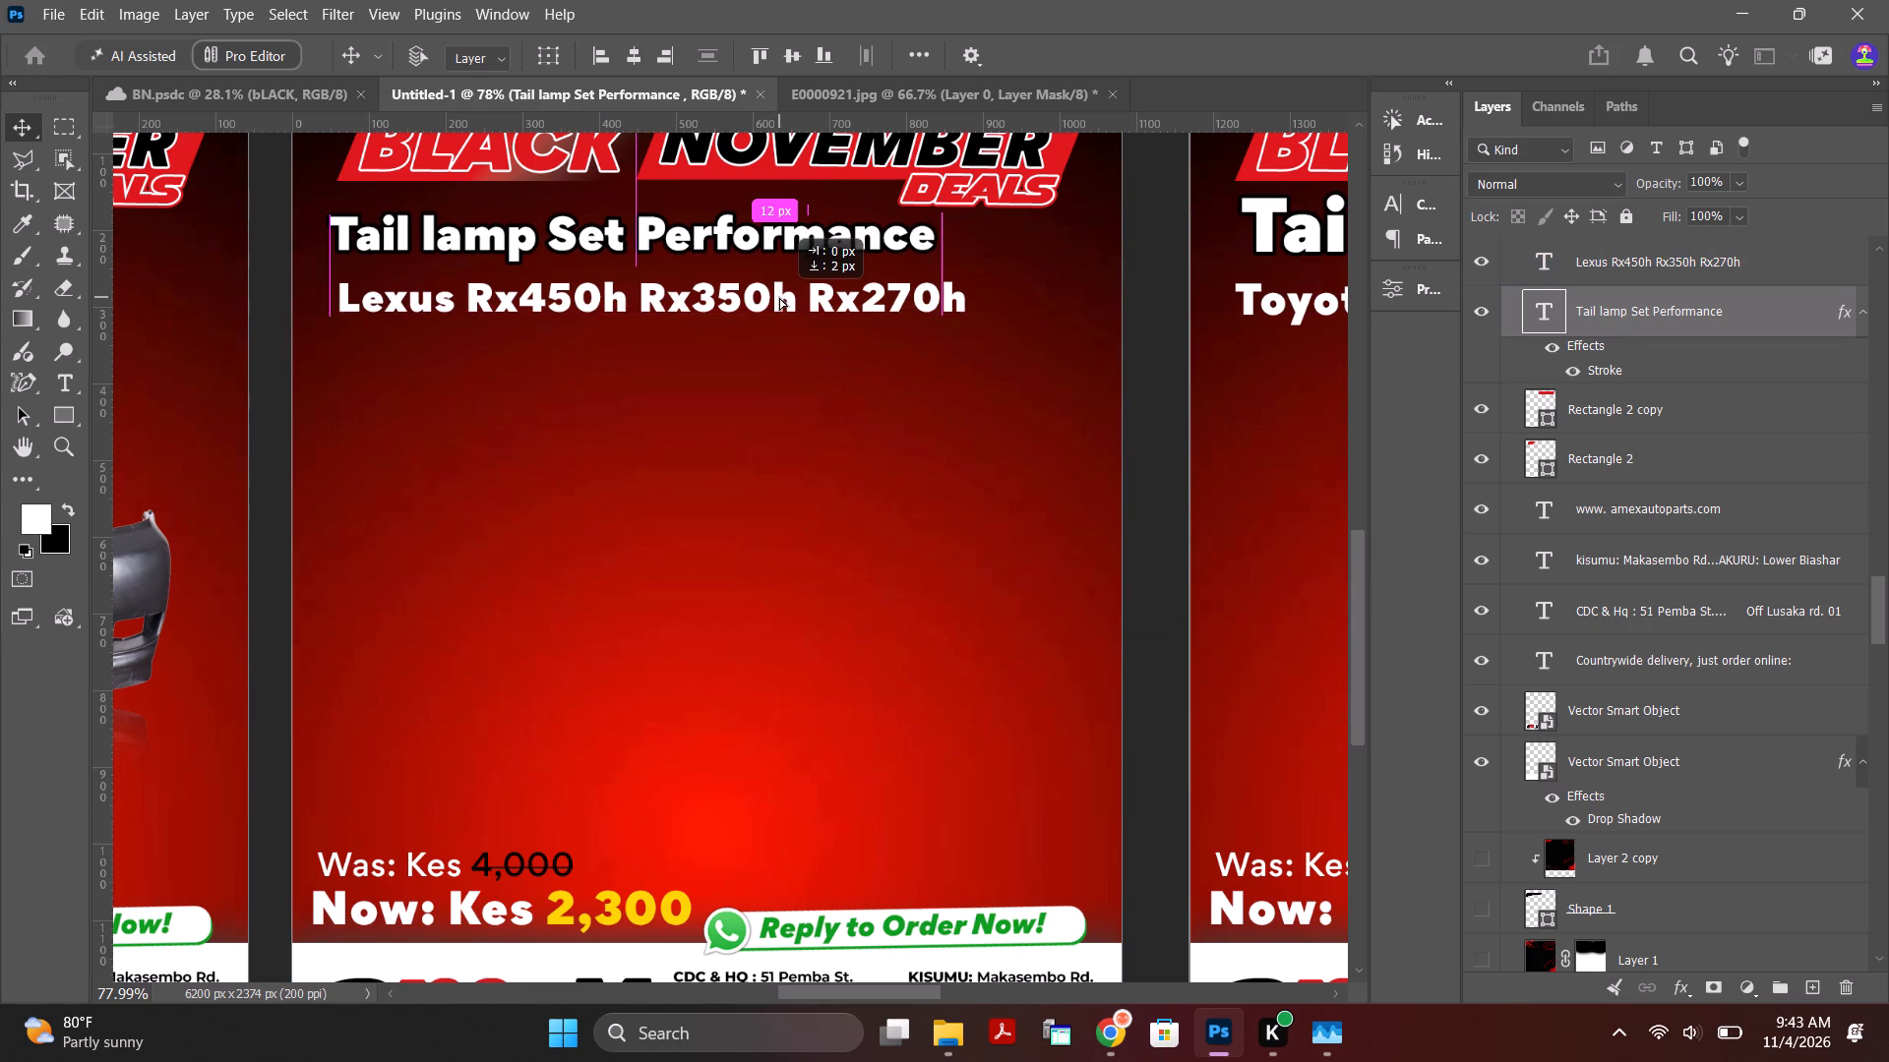
{"action": "left_click", "coordinate": [895, 451]}
{"action": "left_click", "coordinate": [799, 296]}
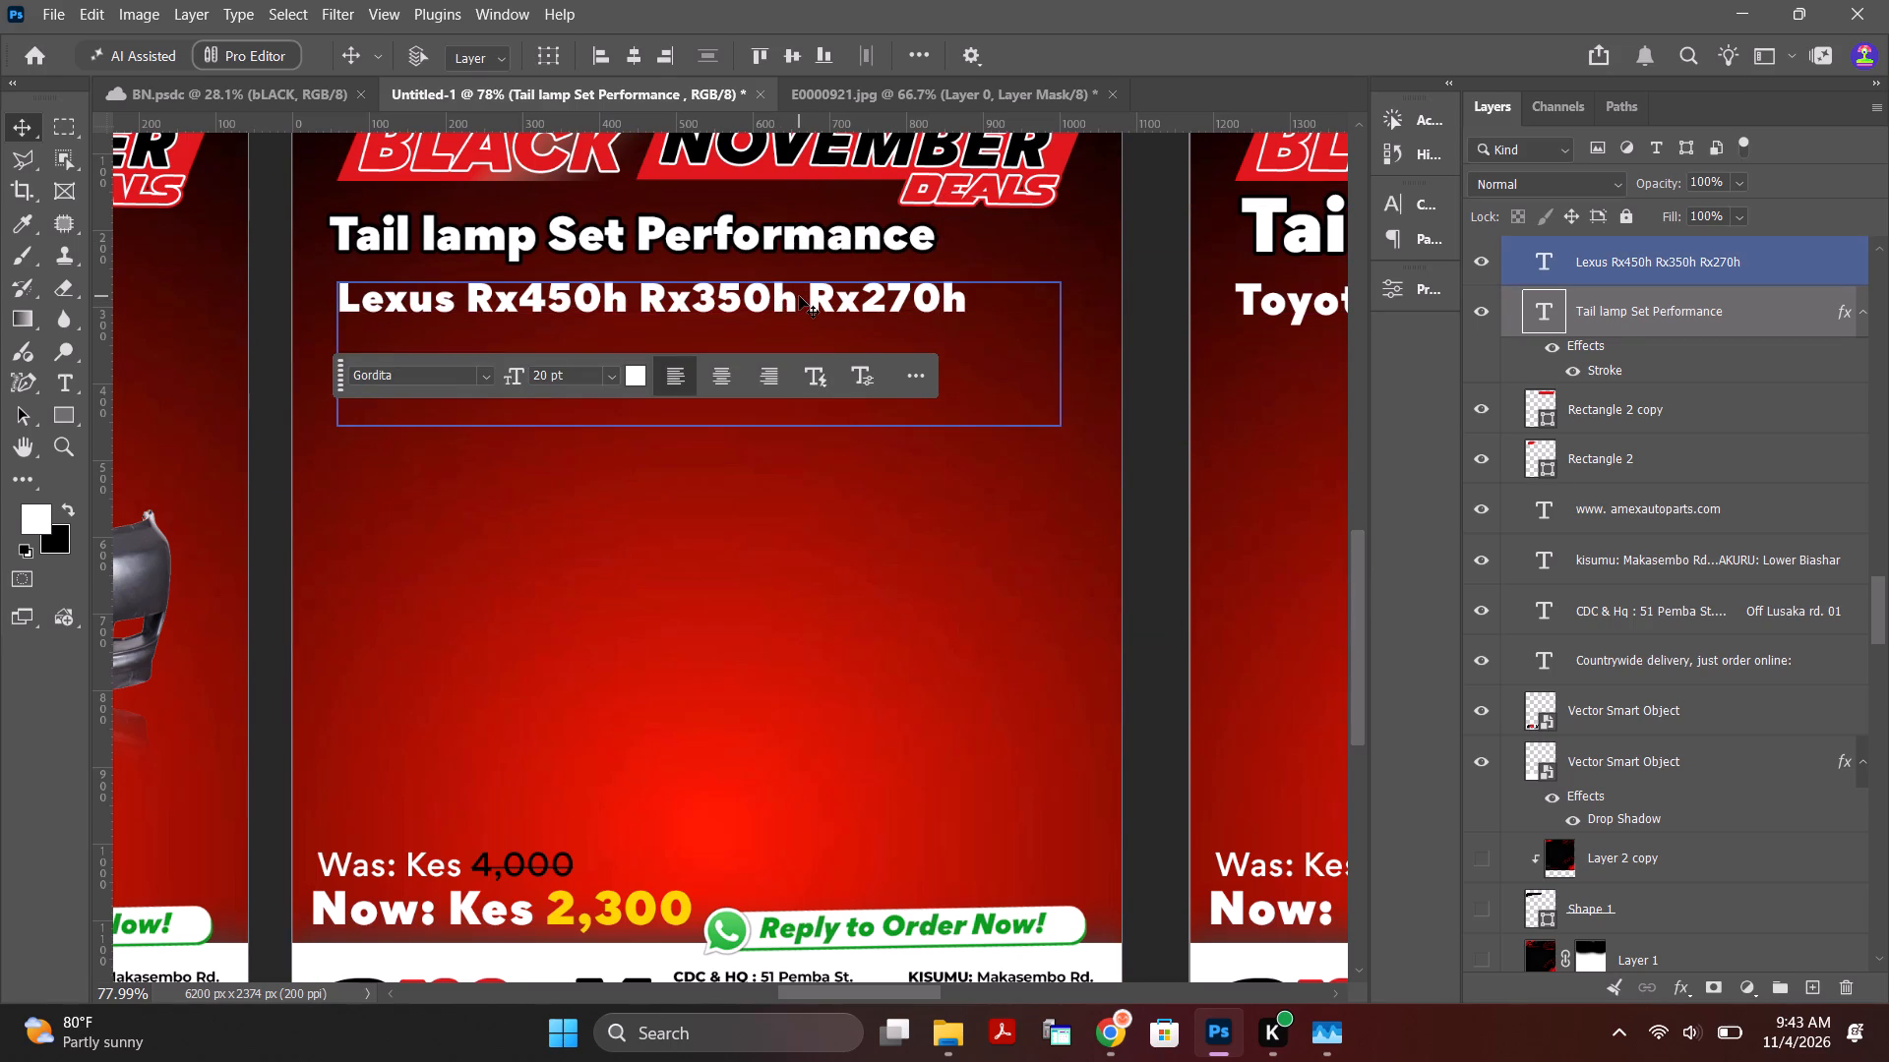
Duplicate the "Lexus Rx450h Rx350h Rx270h" text line and place the copy directly below the original.
{"action": "left_click", "coordinate": [1638, 309]}
{"action": "left_click", "coordinate": [1639, 241]}
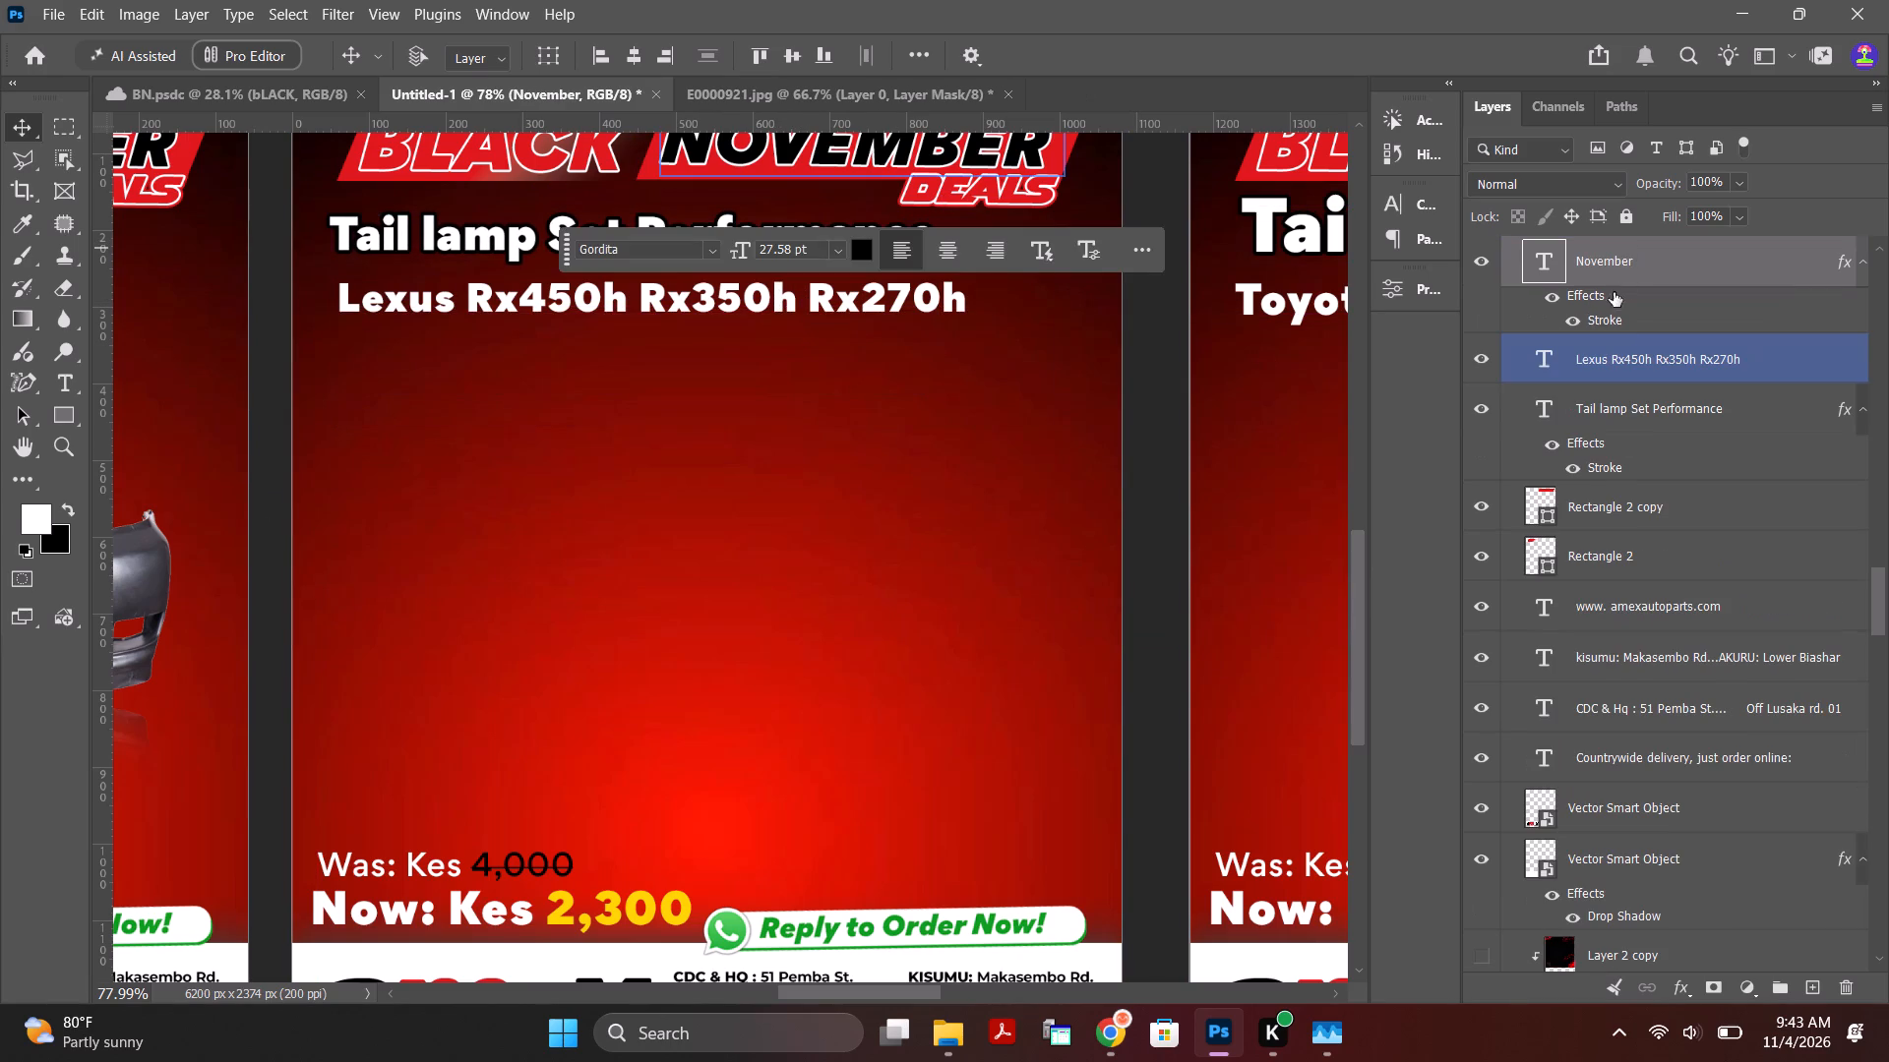
{"action": "left_click", "coordinate": [1654, 353]}
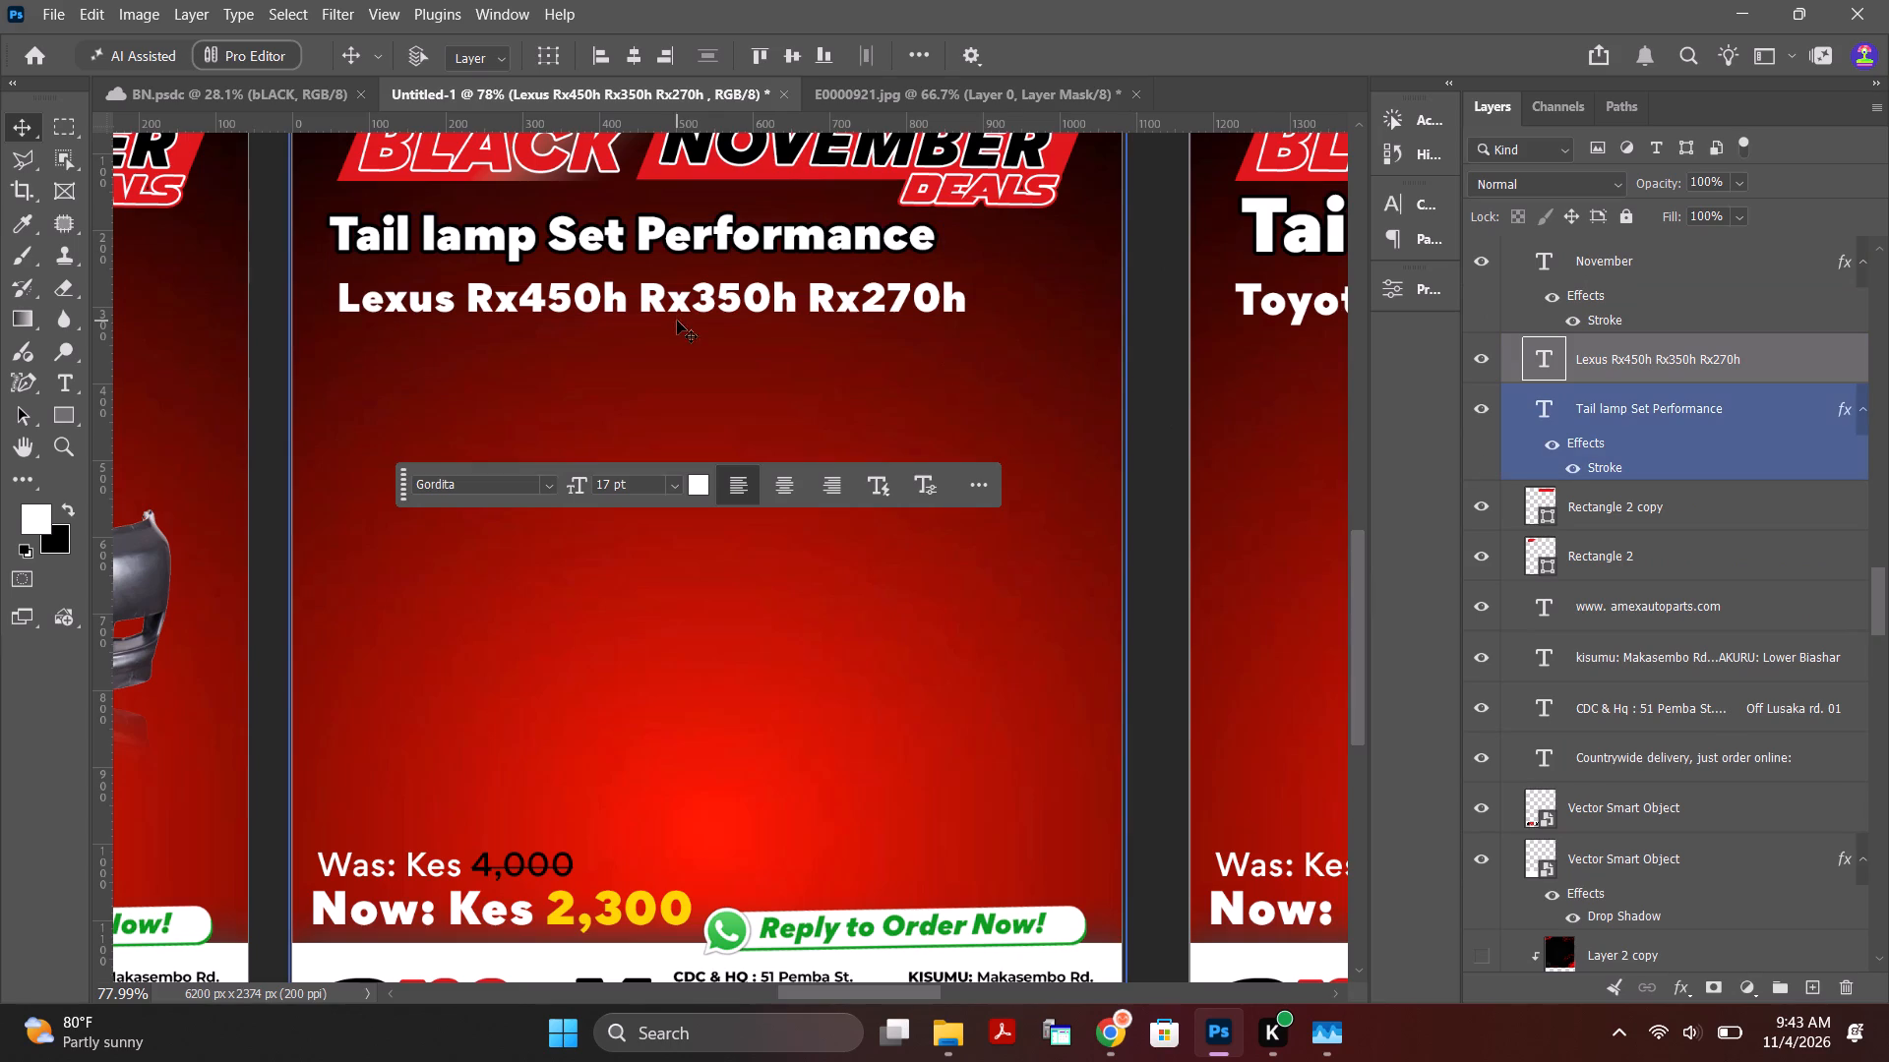
{"action": "left_click_drag", "start_coordinate": [691, 301], "coordinate": [688, 347], "text": "alt"}
Replace the duplicated line's text with "2010 - 2014 Model" copied from the product title in Chrome.
{"action": "left_click", "coordinate": [1110, 1033]}
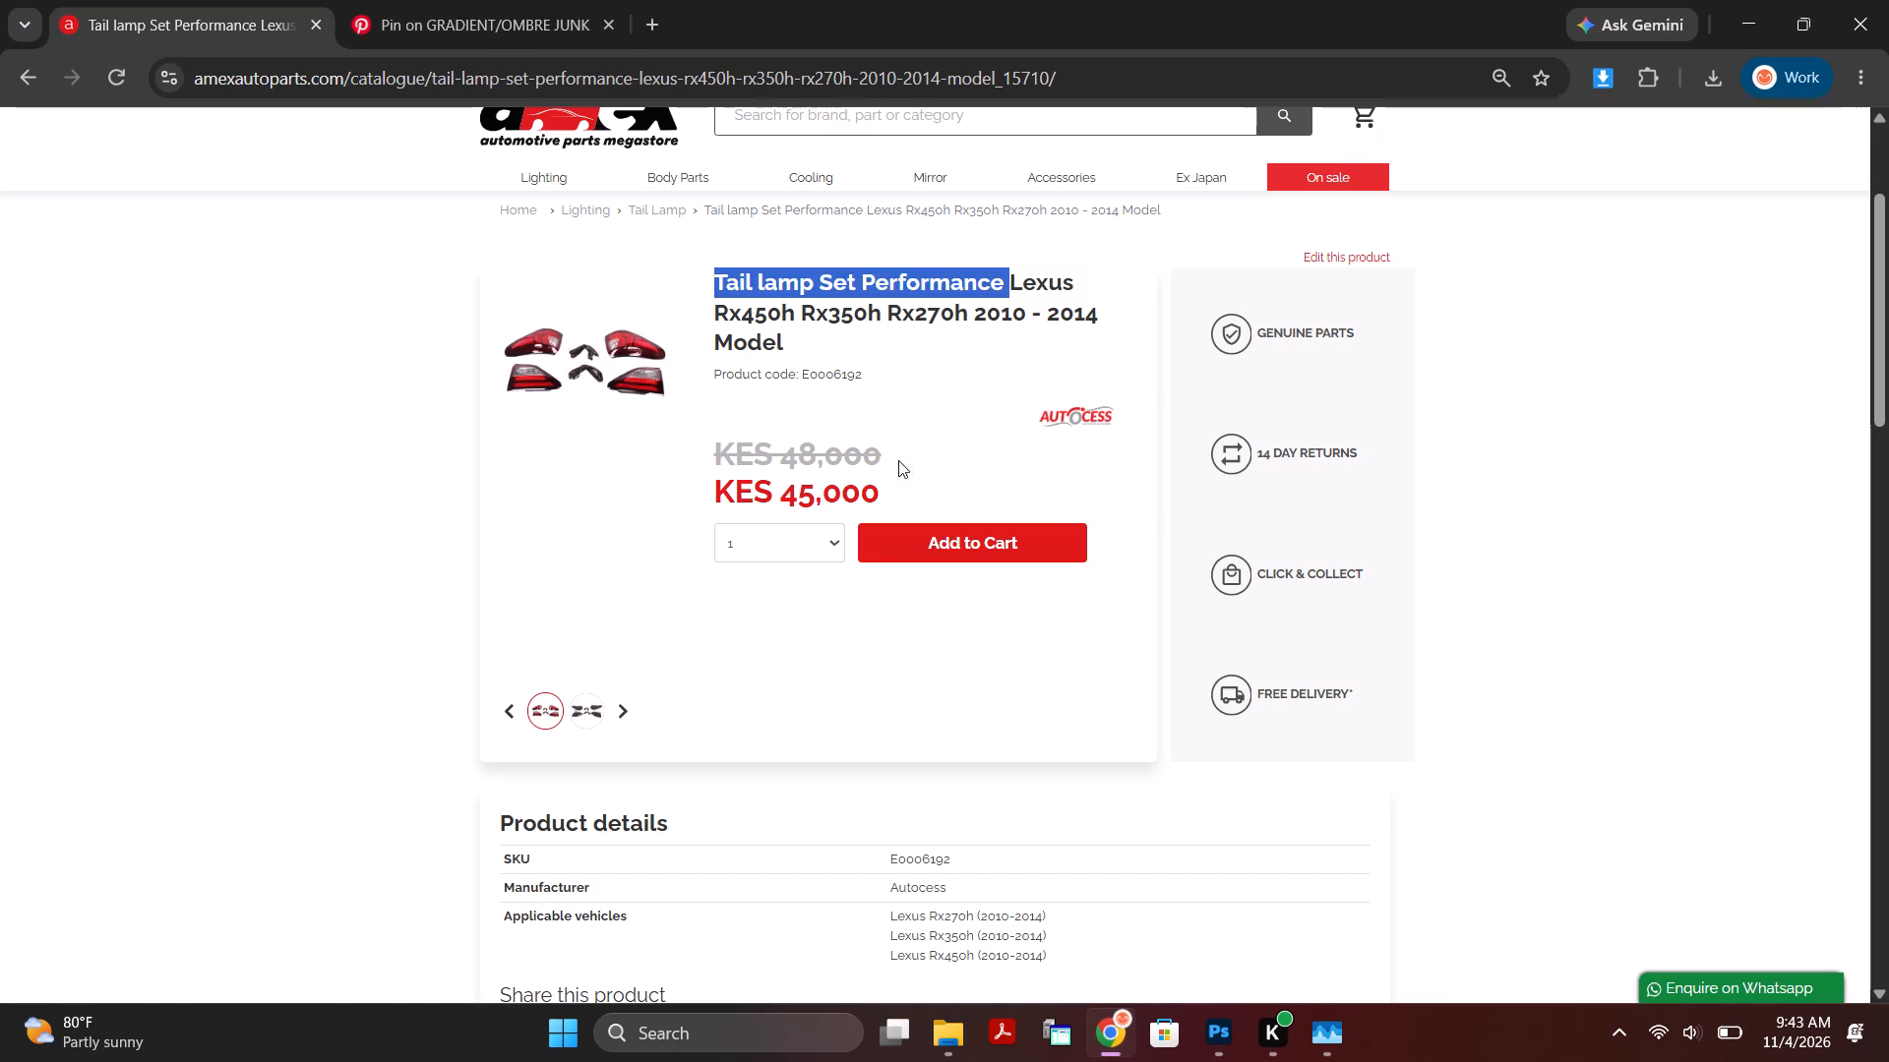
{"action": "left_click", "coordinate": [826, 324]}
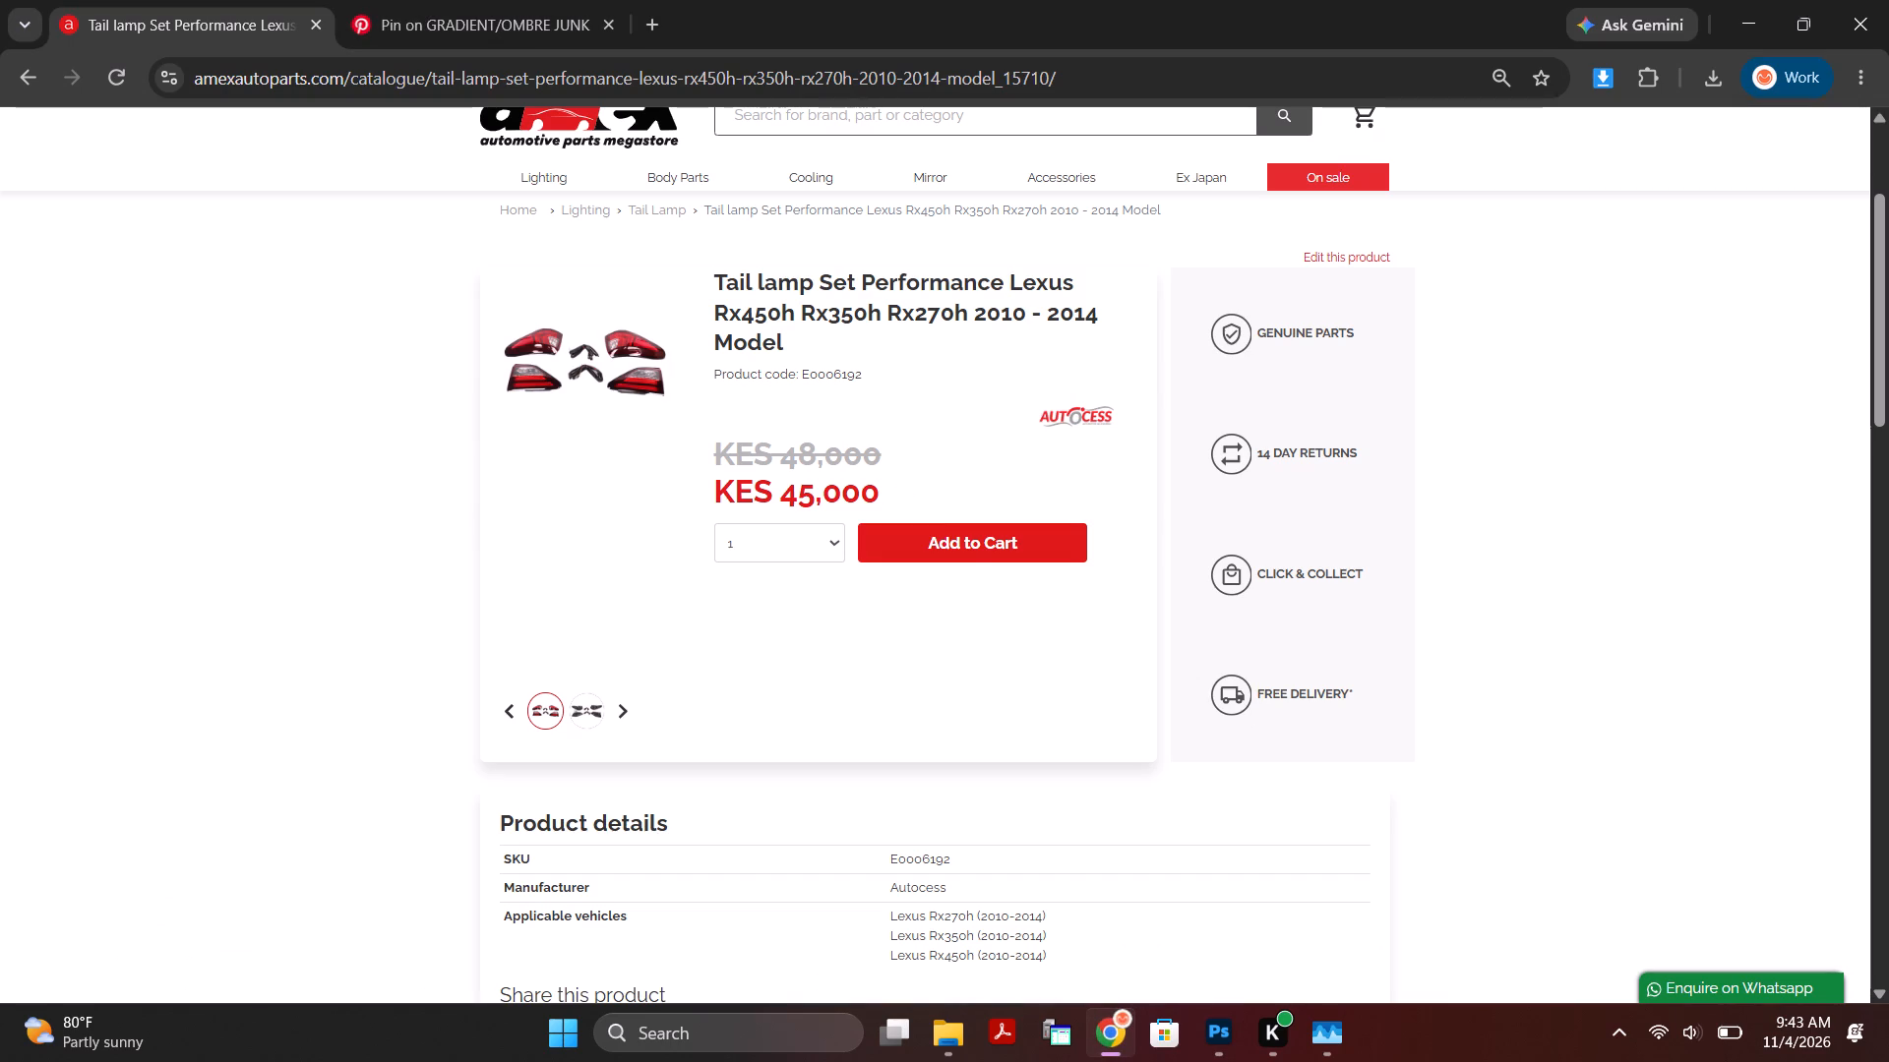
{"action": "left_click_drag", "start_coordinate": [975, 310], "coordinate": [866, 351]}
{"action": "key", "text": "ctrl+c"}
{"action": "left_click", "coordinate": [1220, 1032]}
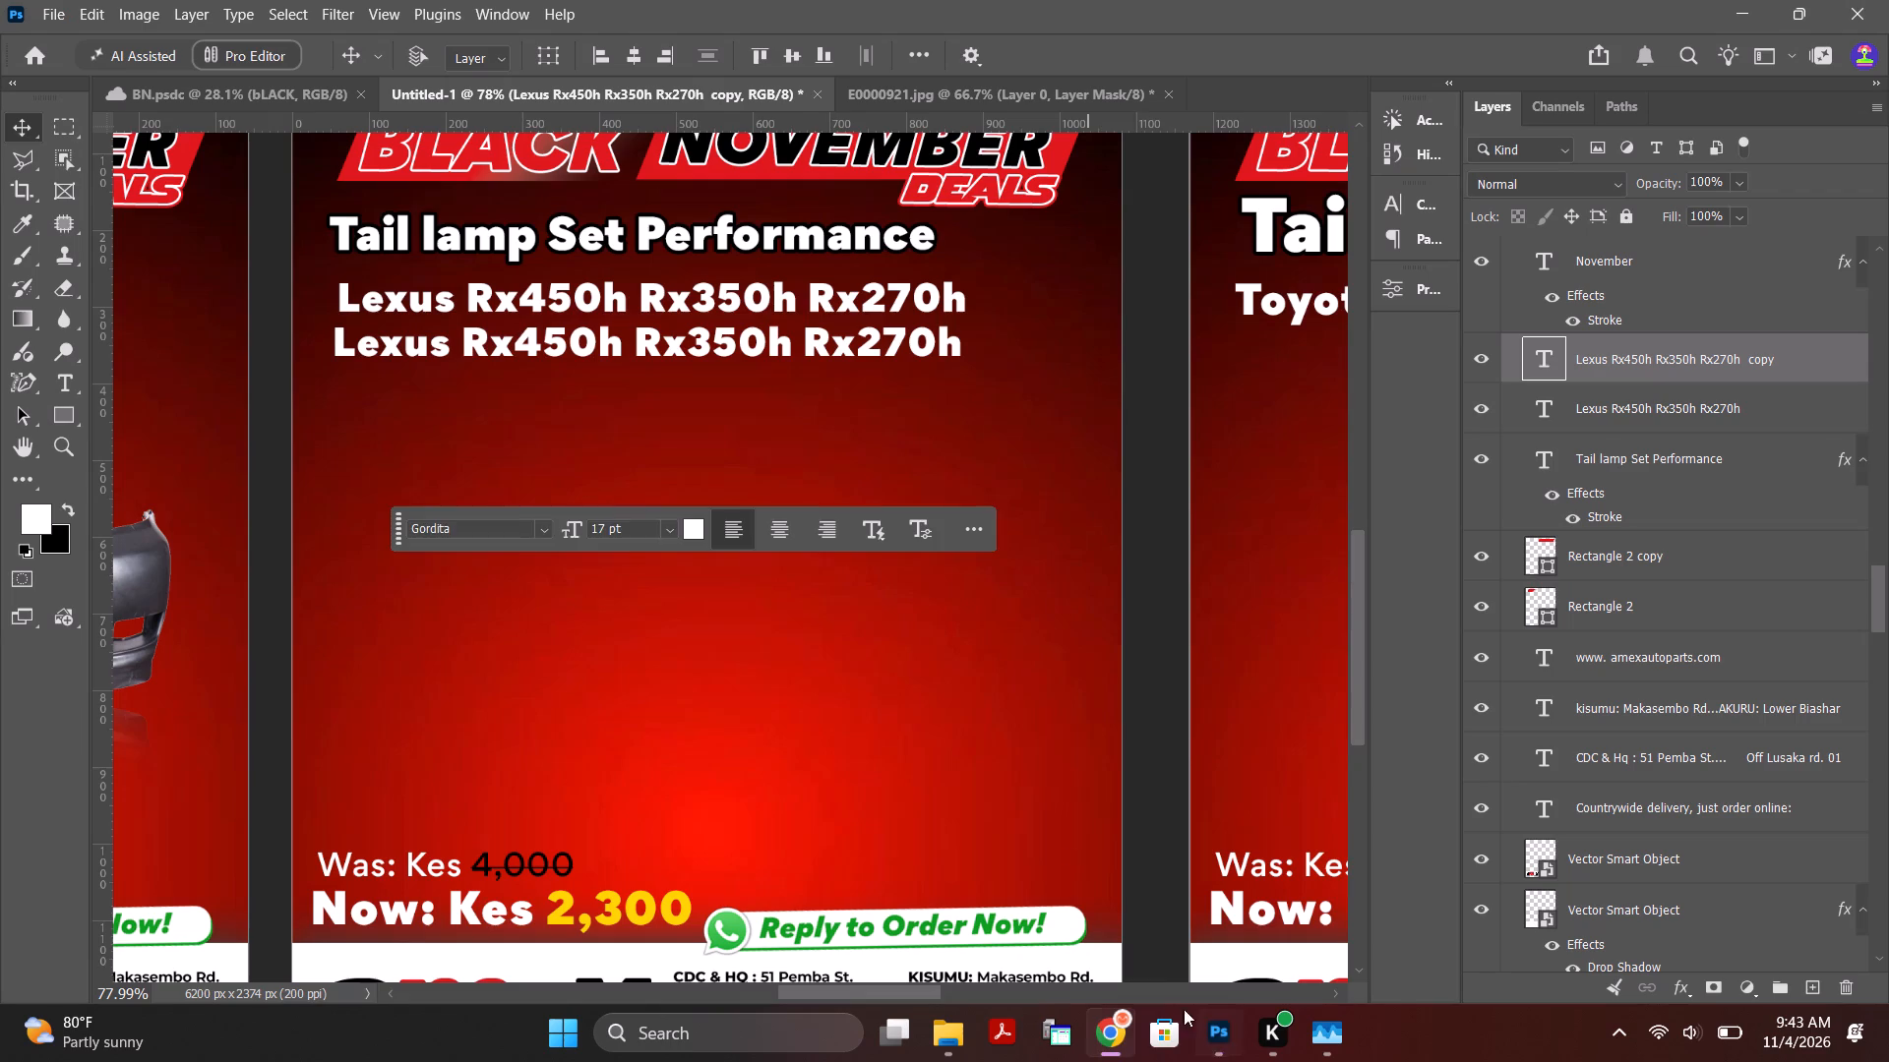
{"action": "double_click", "coordinate": [782, 349]}
{"action": "key", "text": "ctrl+v"}
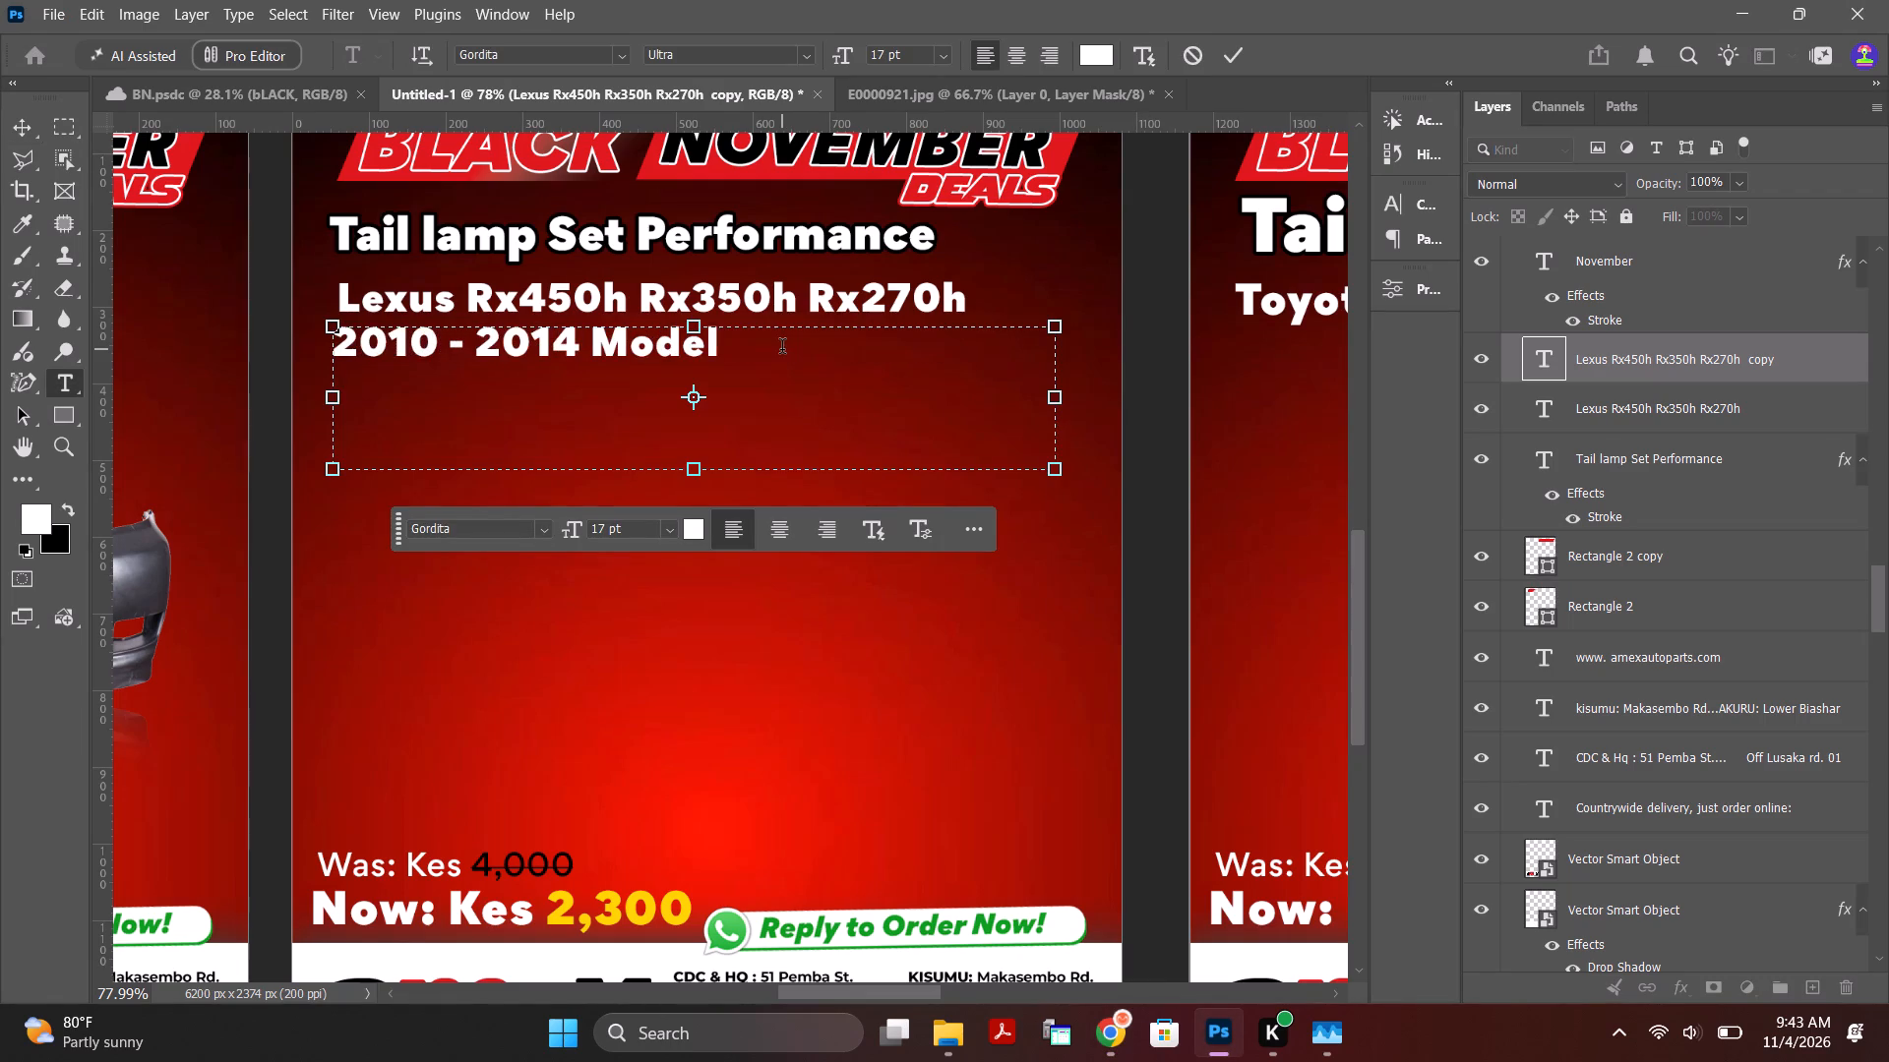
{"action": "left_click", "coordinate": [1233, 64]}
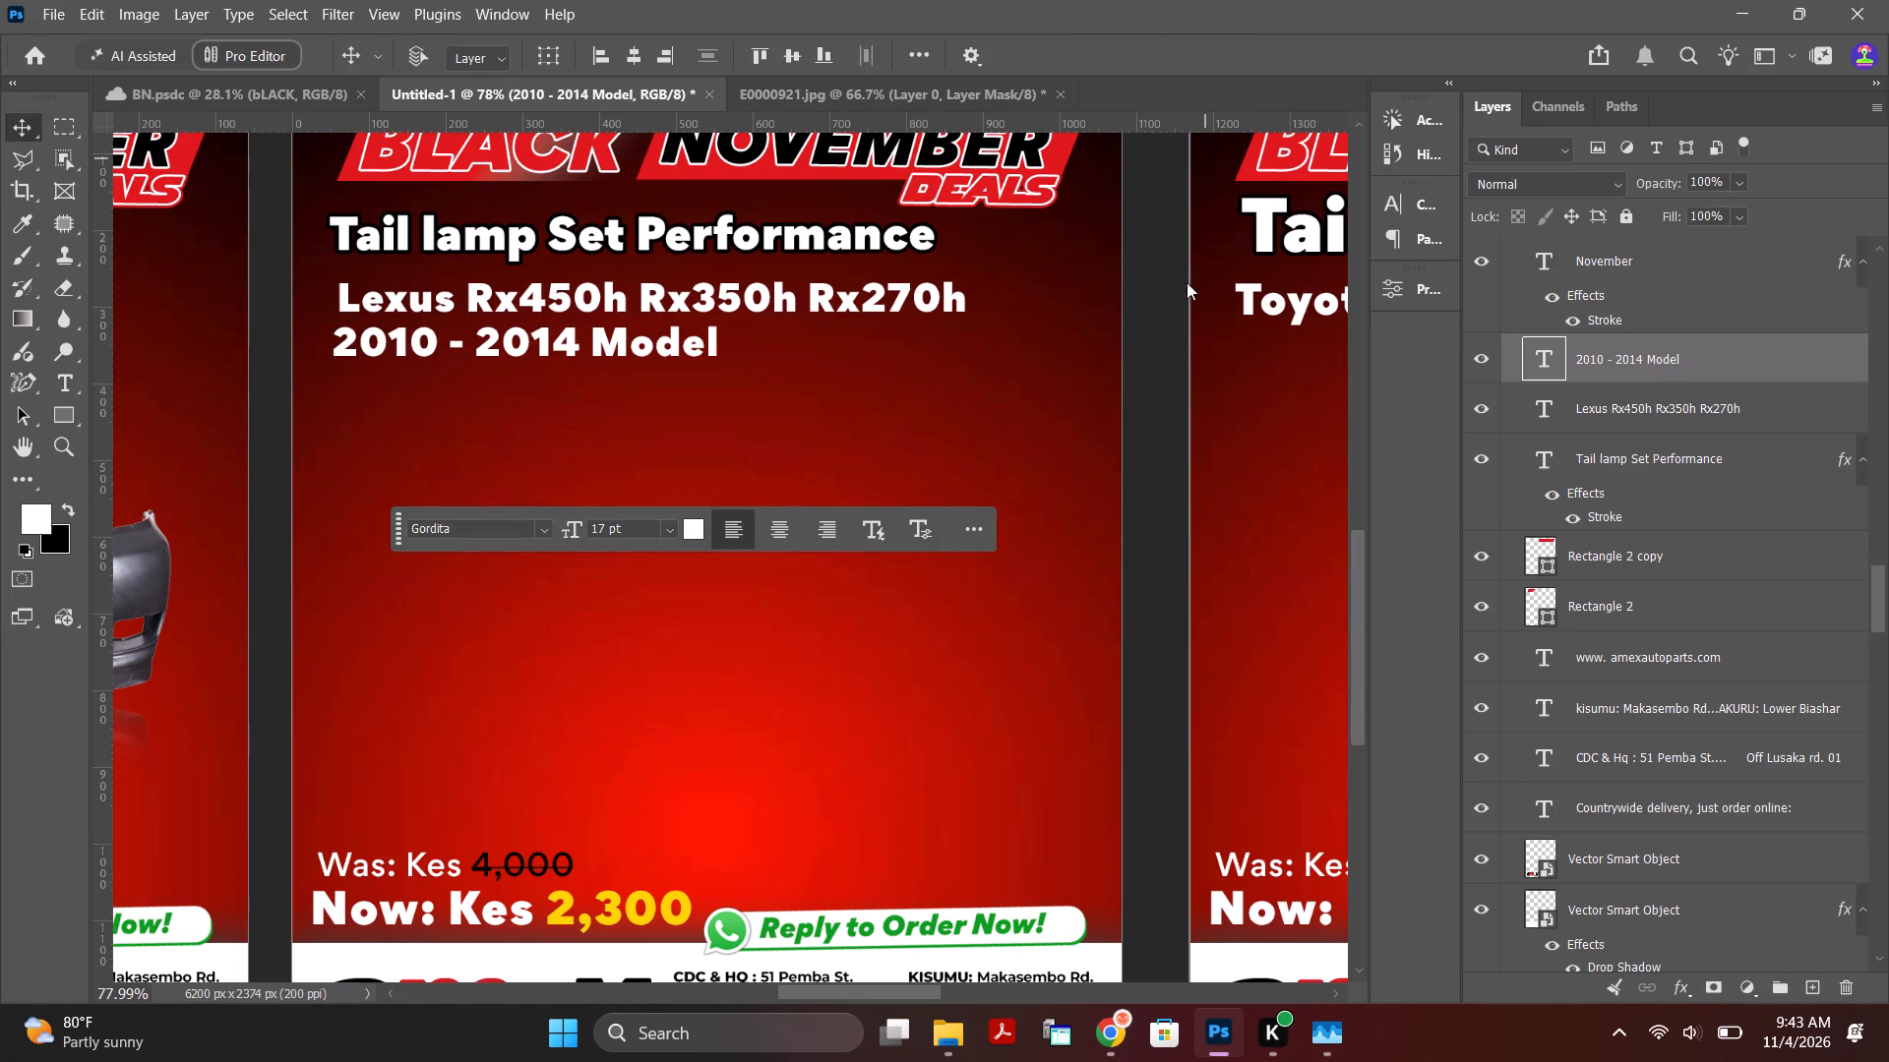
{"action": "left_click", "coordinate": [1171, 325]}
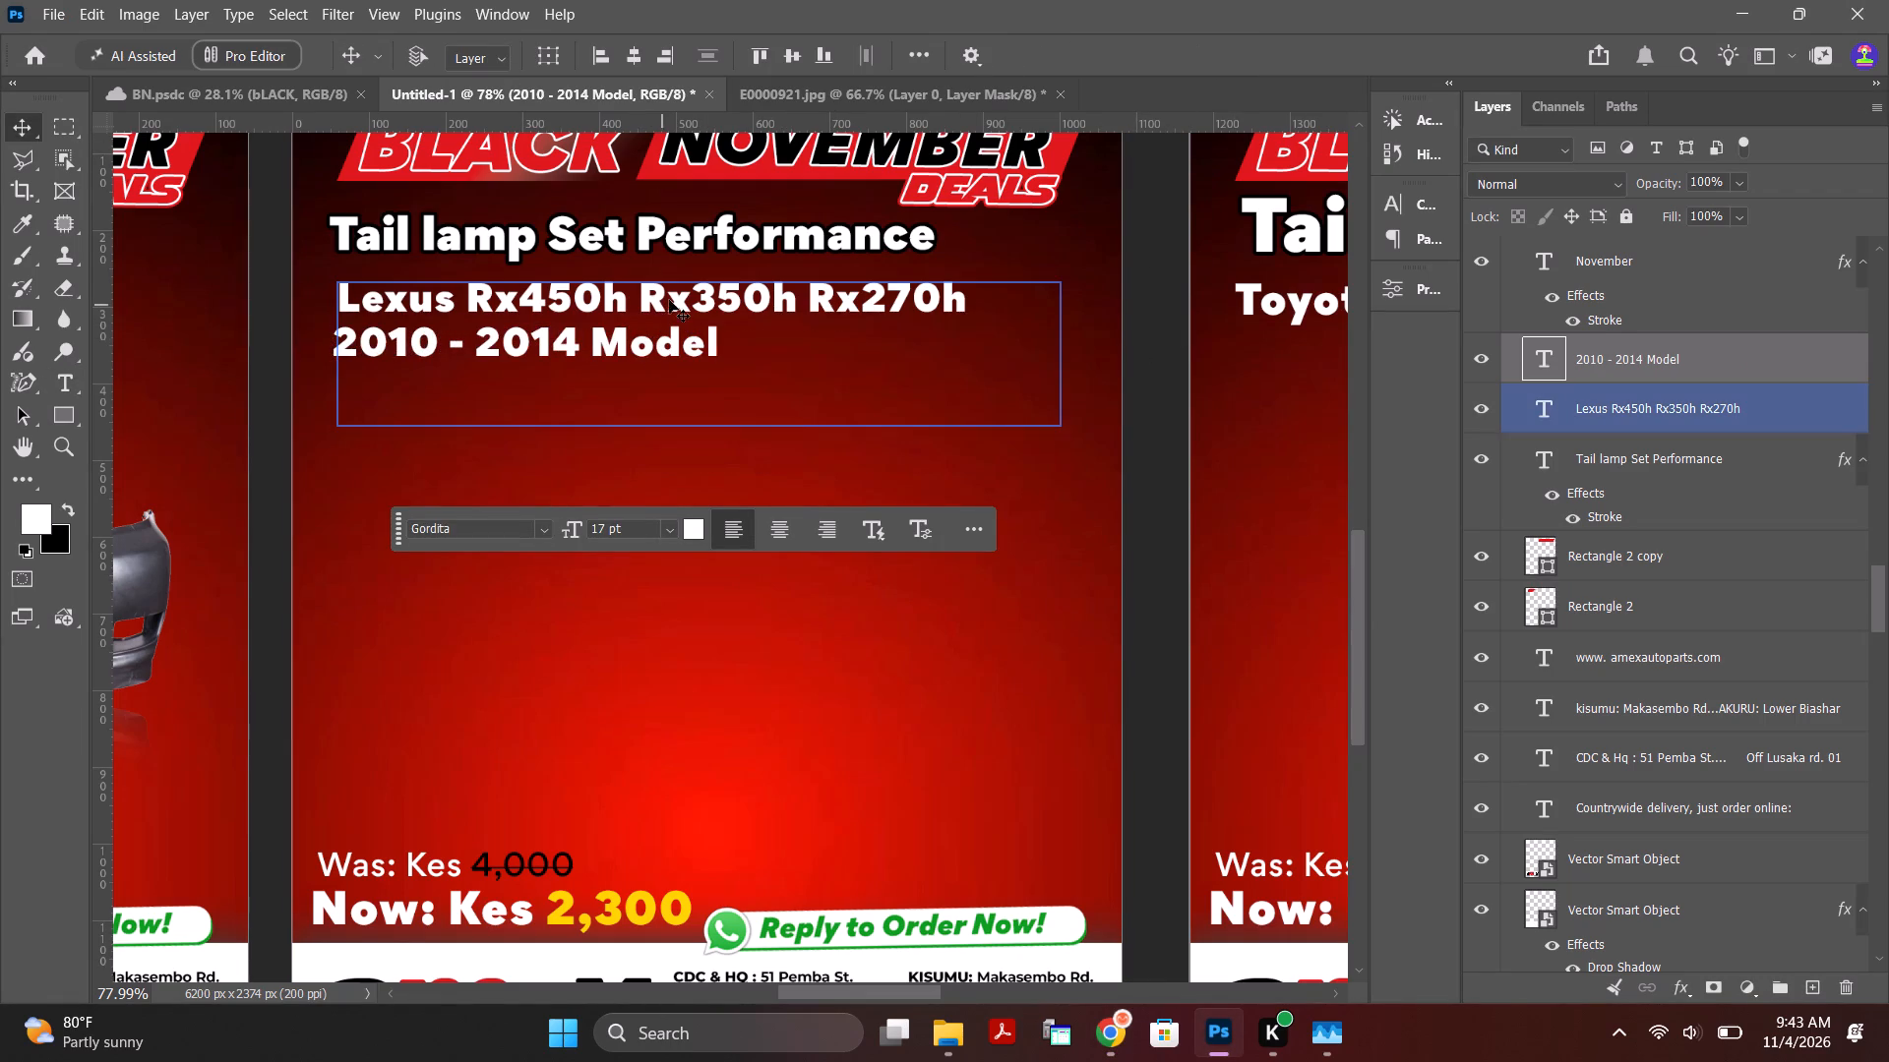
Move the "Lexus Rx450h Rx350h Rx270h" line slightly up toward the heading, left-aligned with the "2010 - 2014 Model" line.
{"action": "left_click", "coordinate": [669, 300]}
{"action": "left_click_drag", "start_coordinate": [667, 300], "coordinate": [664, 272]}
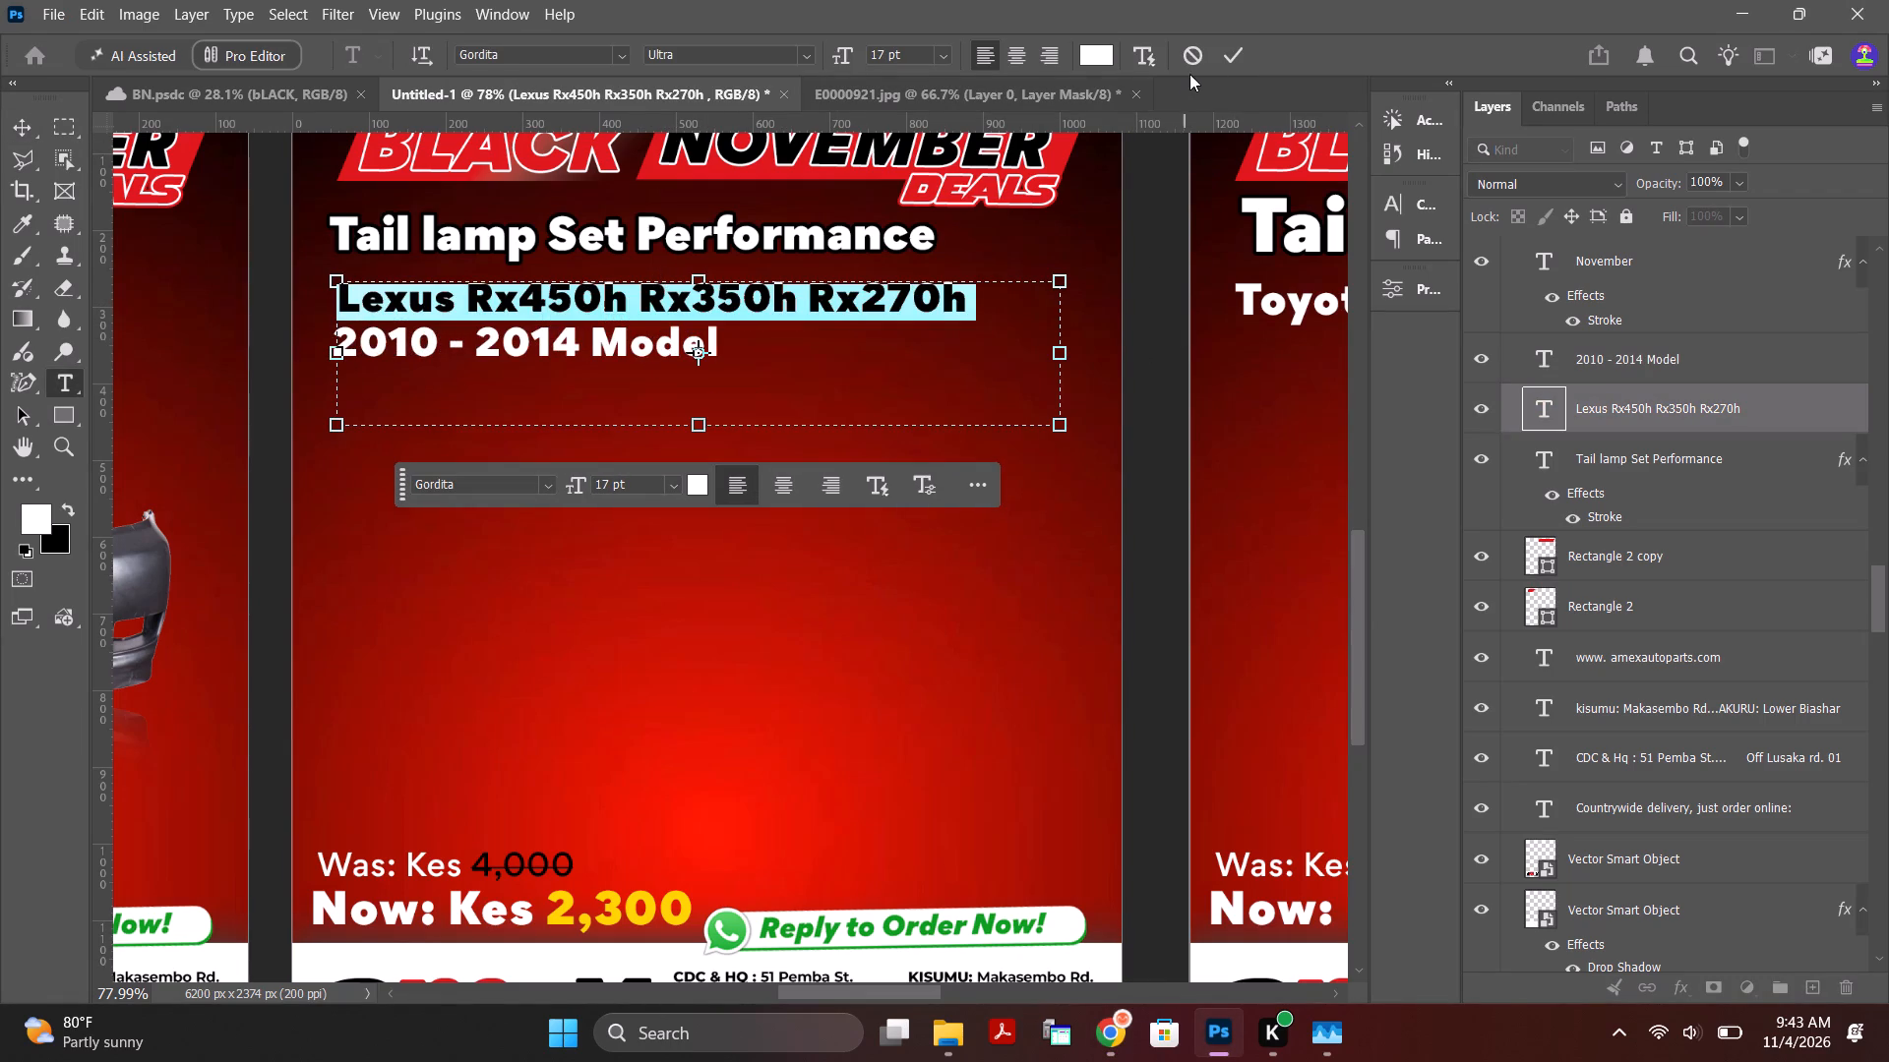
{"action": "left_click", "coordinate": [1226, 53]}
{"action": "left_click", "coordinate": [886, 291]}
{"action": "left_click", "coordinate": [1726, 415]}
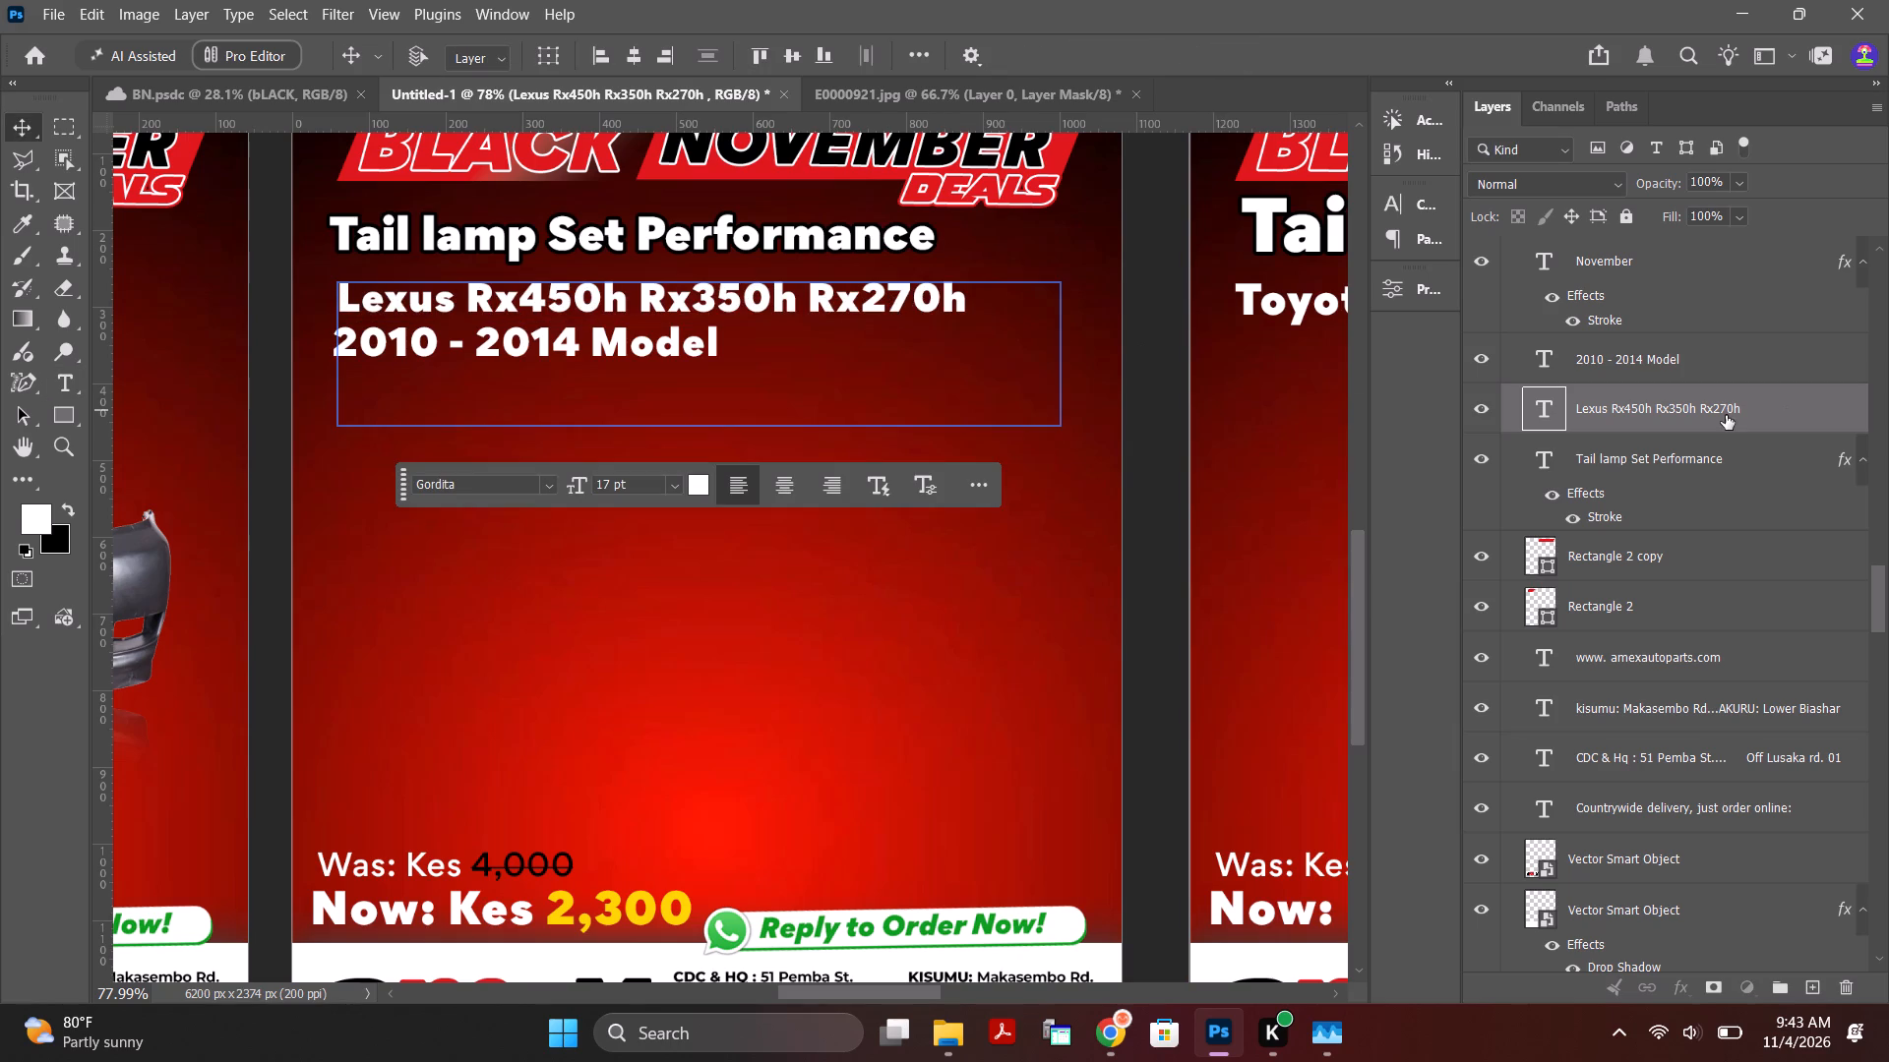
{"action": "left_click_drag", "start_coordinate": [875, 299], "coordinate": [869, 285]}
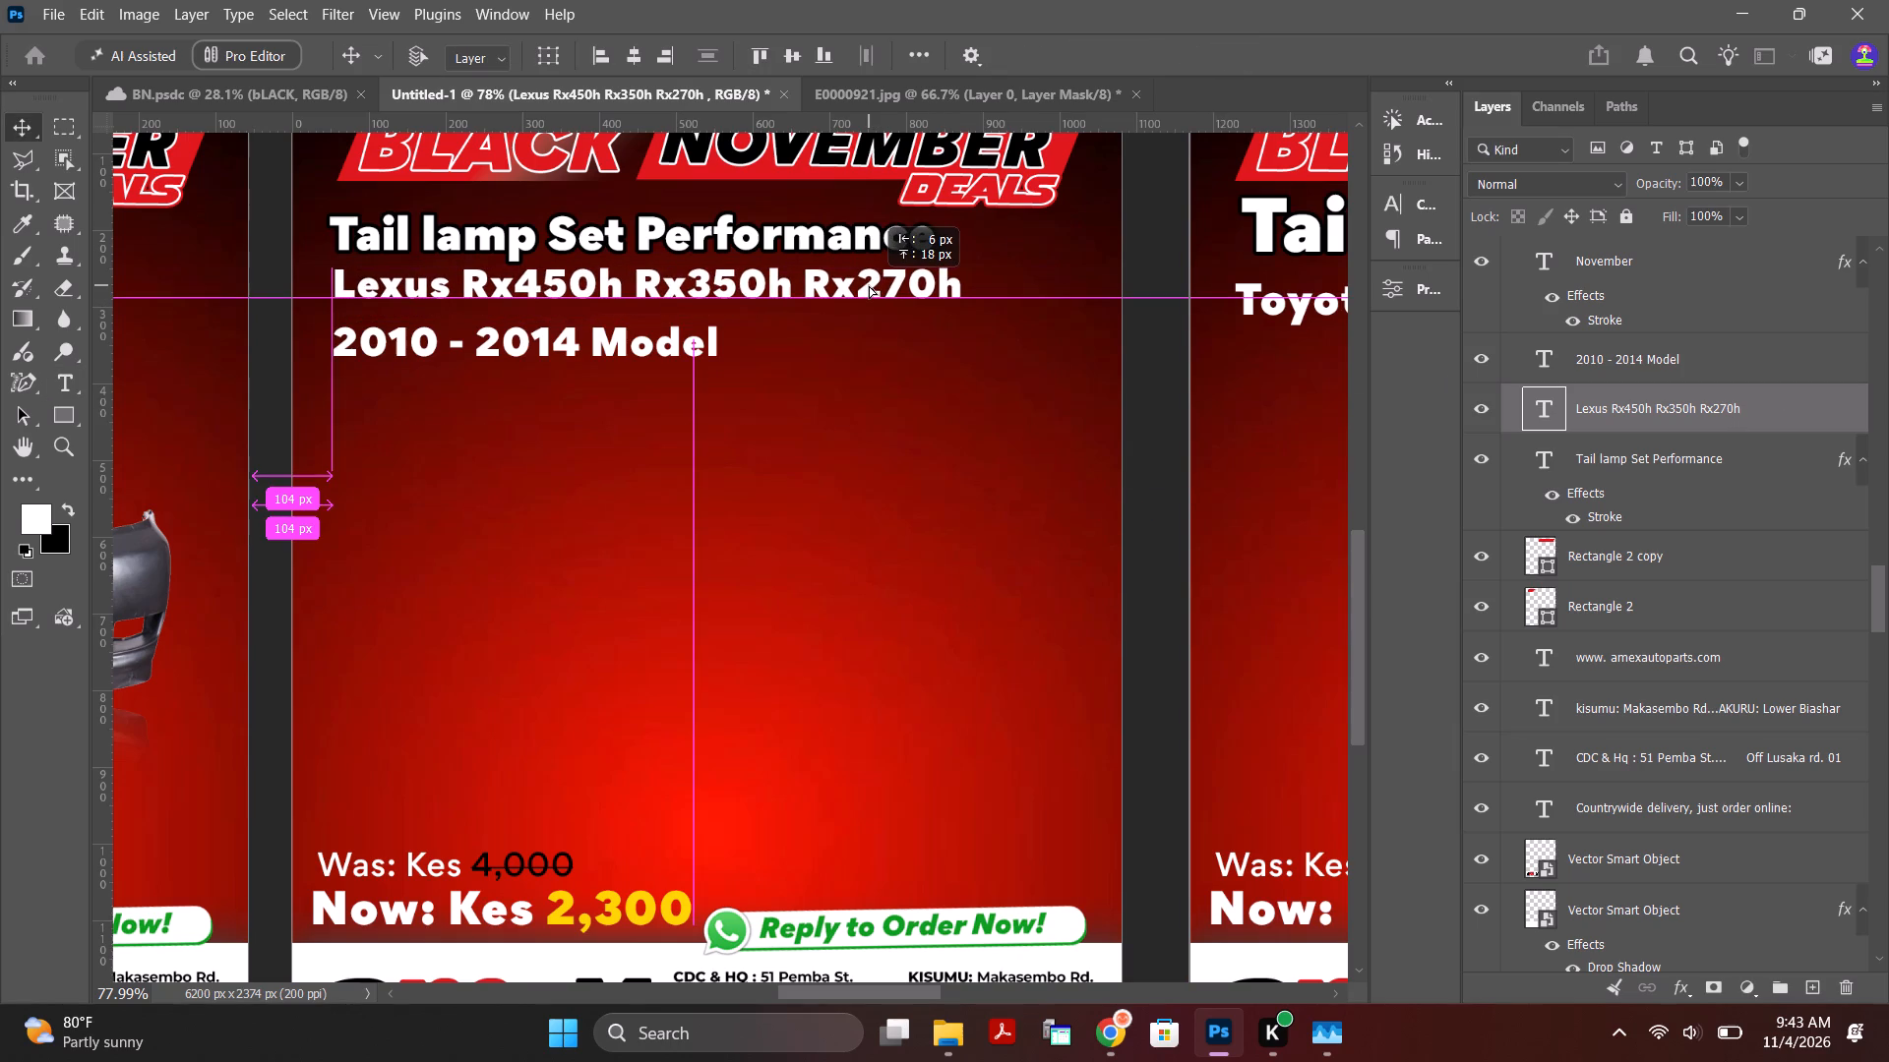
{"action": "left_click_drag", "start_coordinate": [869, 285], "coordinate": [870, 286]}
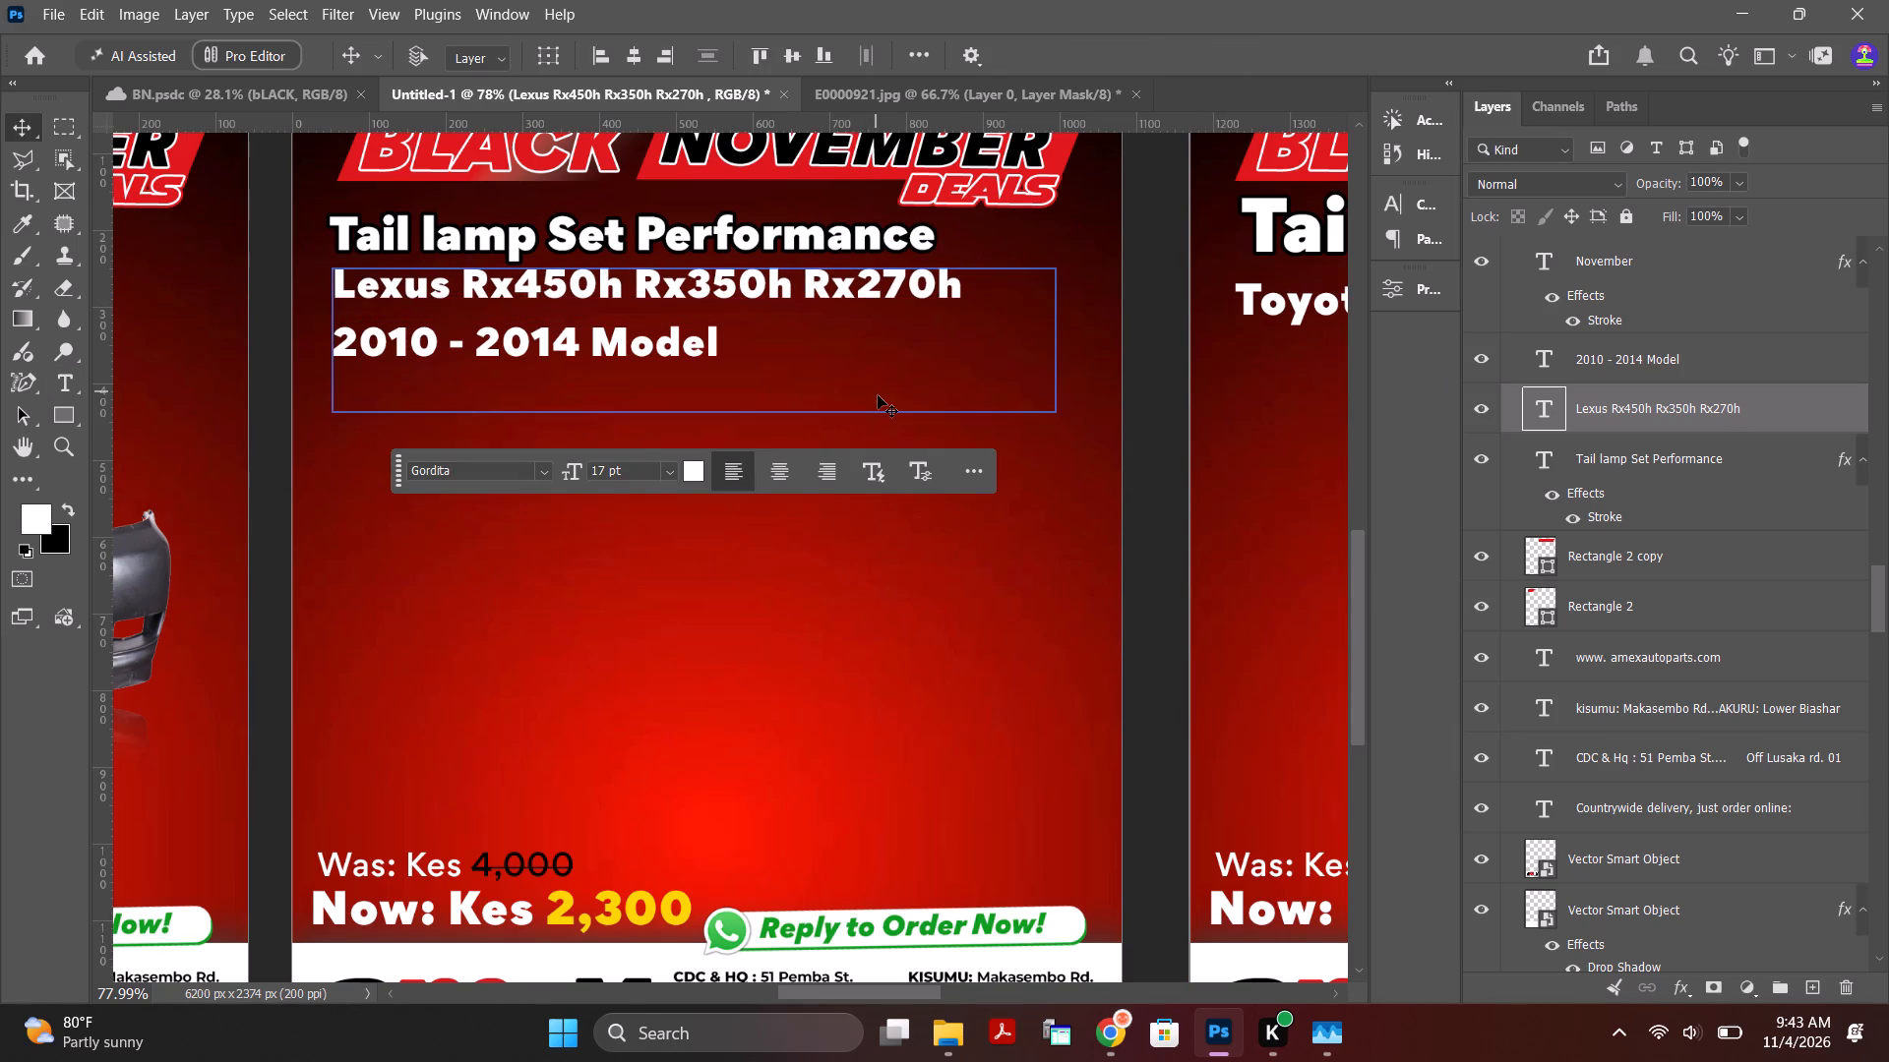
{"action": "left_click", "coordinate": [680, 348]}
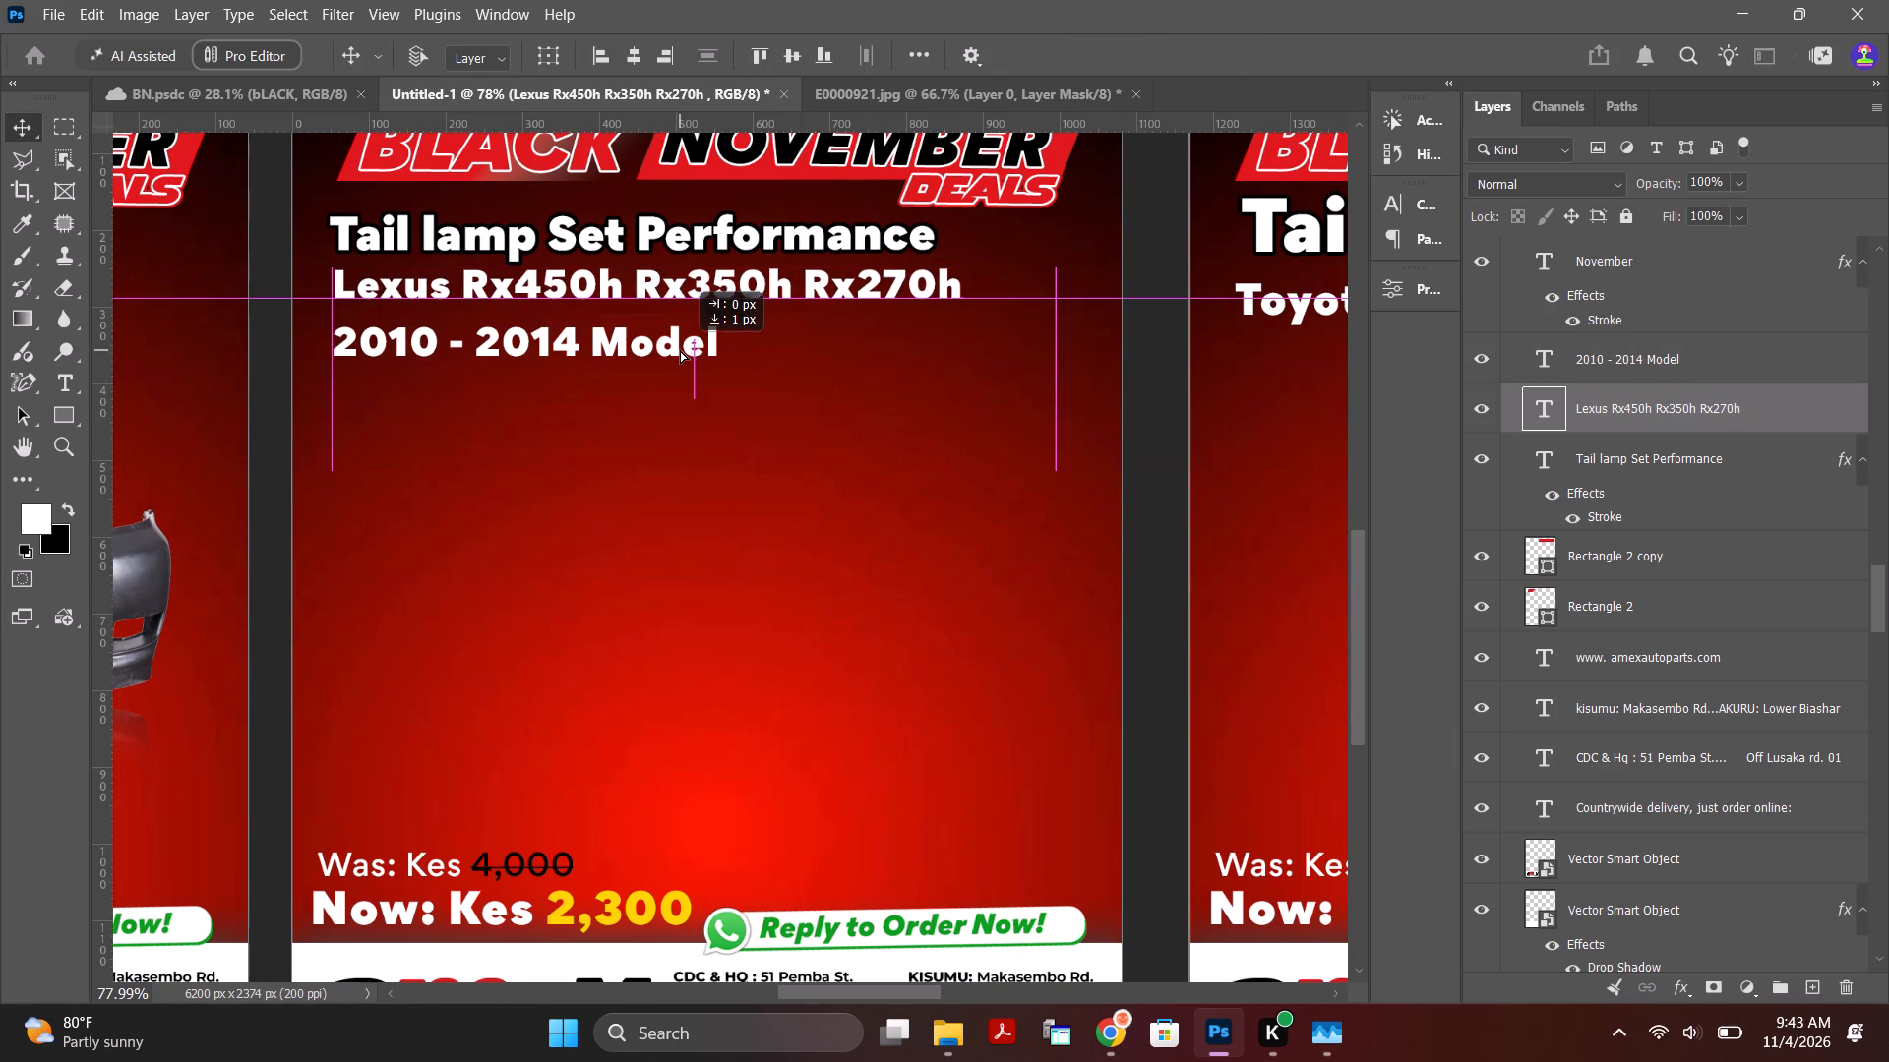
{"action": "left_click", "coordinate": [1168, 383]}
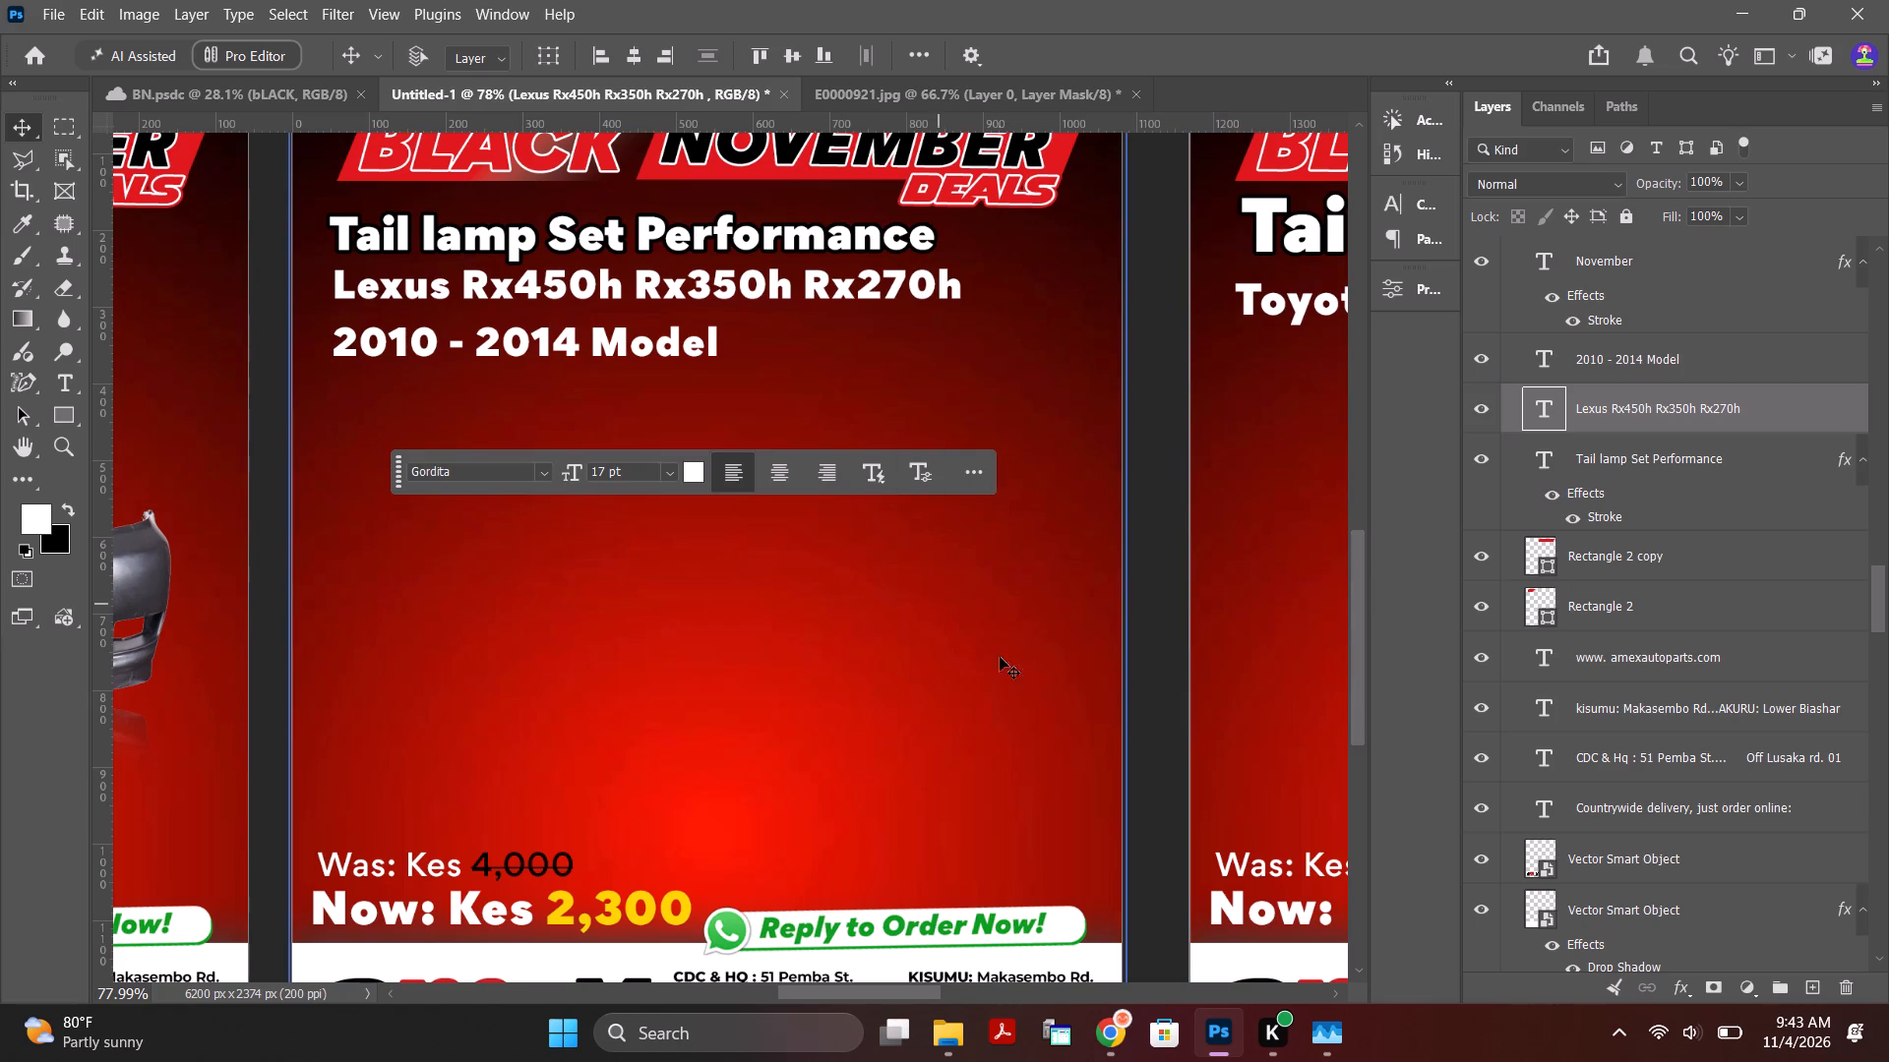
Save the enlarged tail lamp set image from the Chrome product page to Downloads as E0006192.jpg.
{"action": "left_click", "coordinate": [1116, 1026]}
{"action": "left_click", "coordinate": [602, 352]}
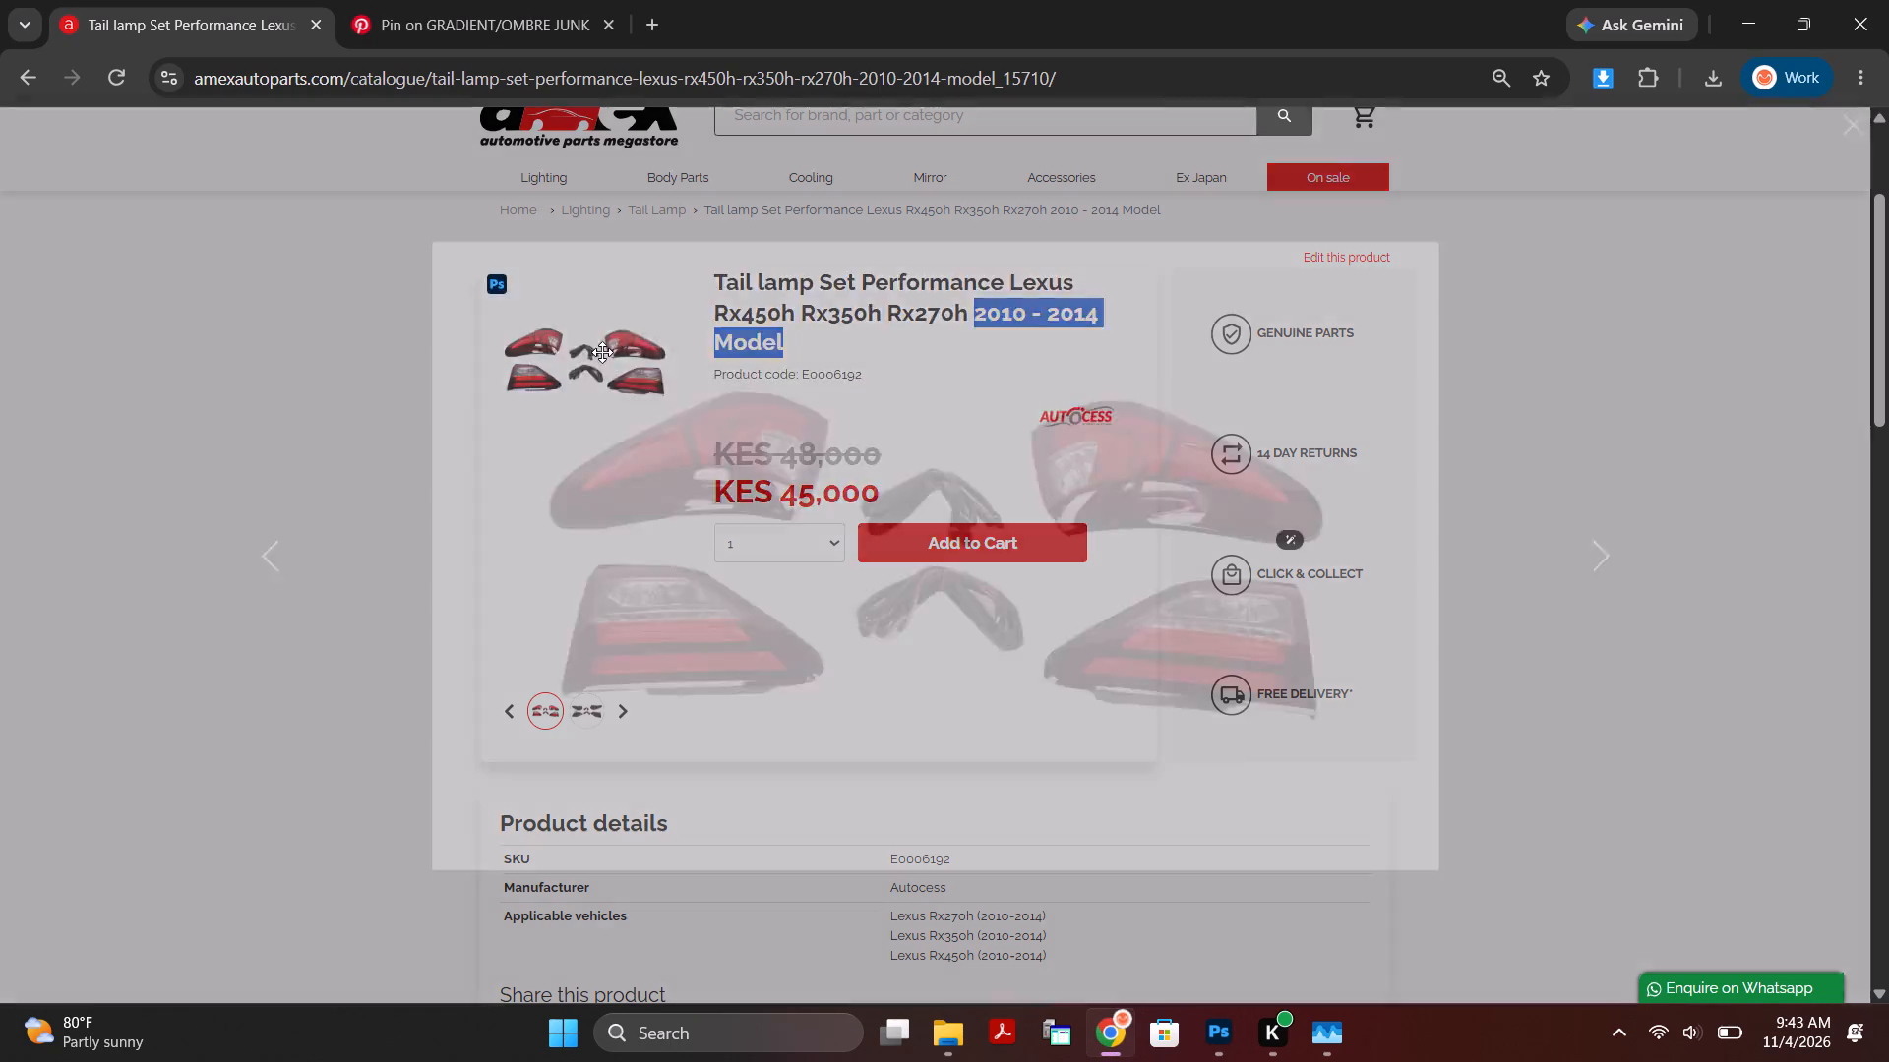
{"action": "right_click", "coordinate": [885, 446]}
{"action": "left_click", "coordinate": [1028, 513]}
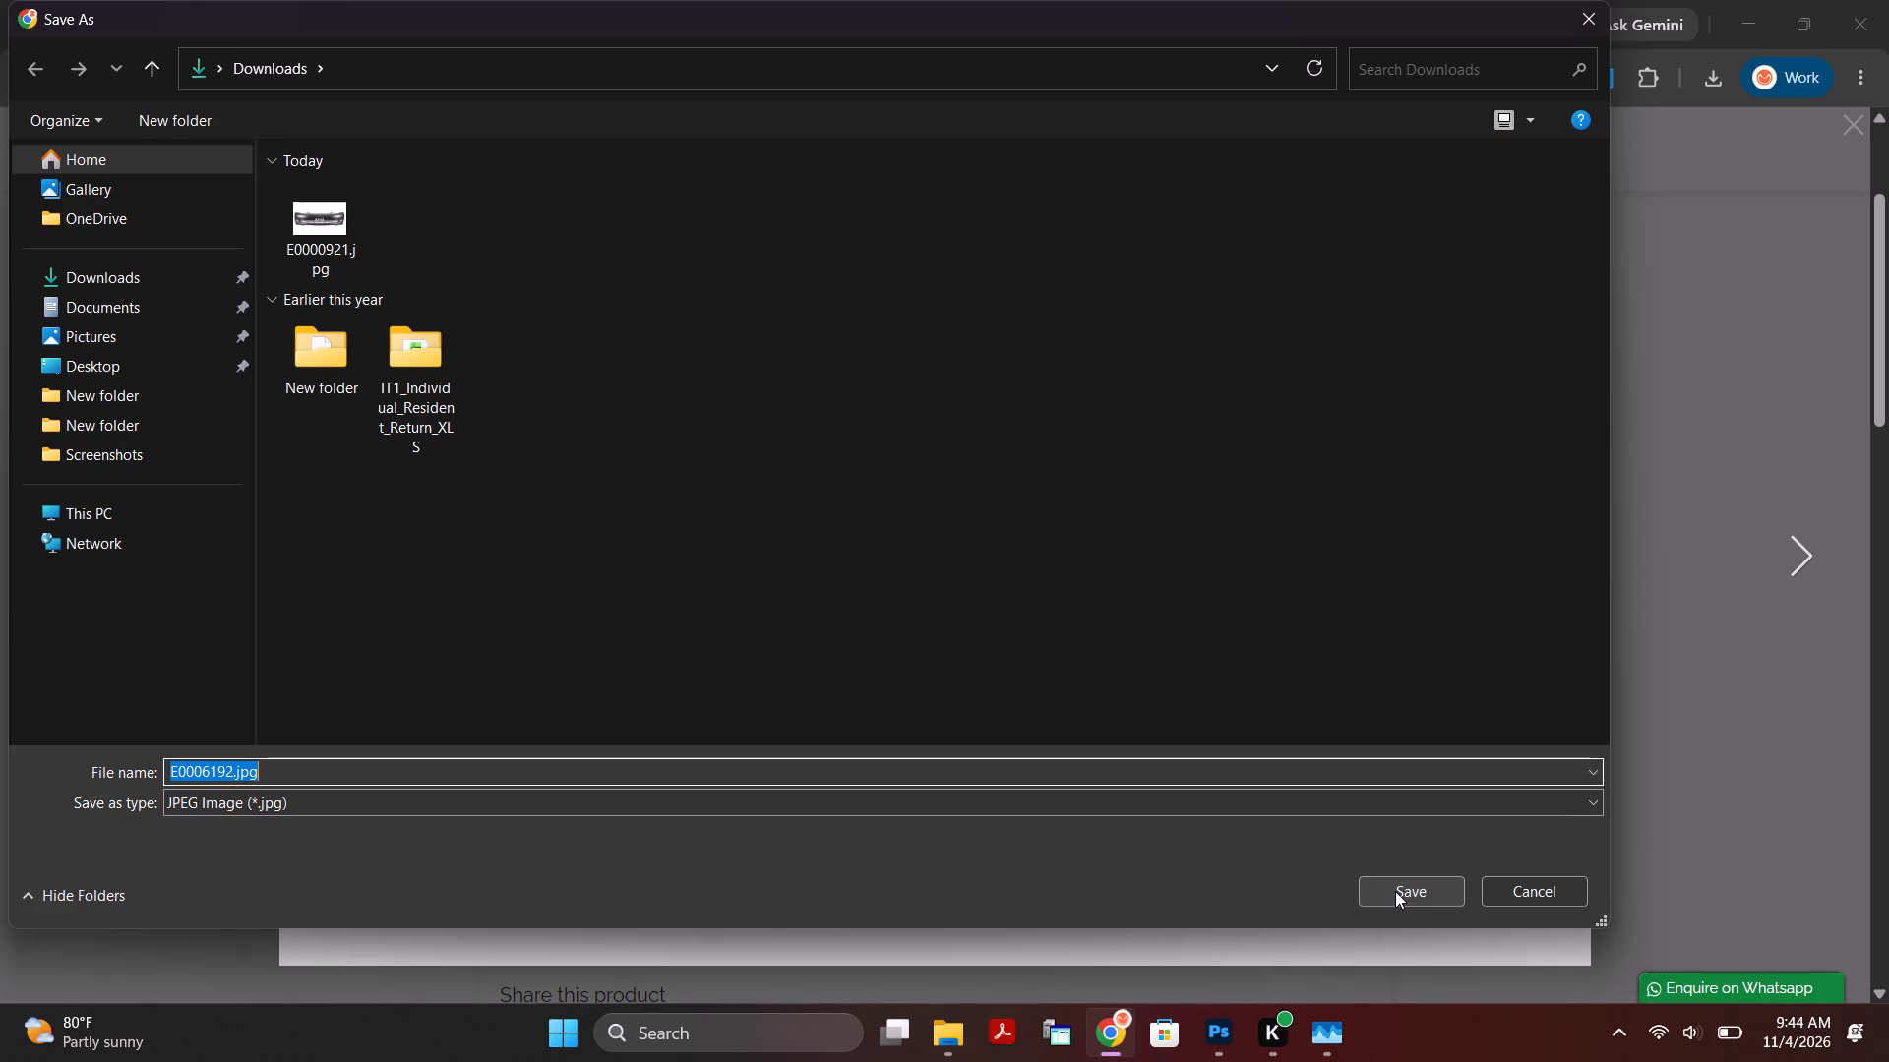
{"action": "key", "text": "Return"}
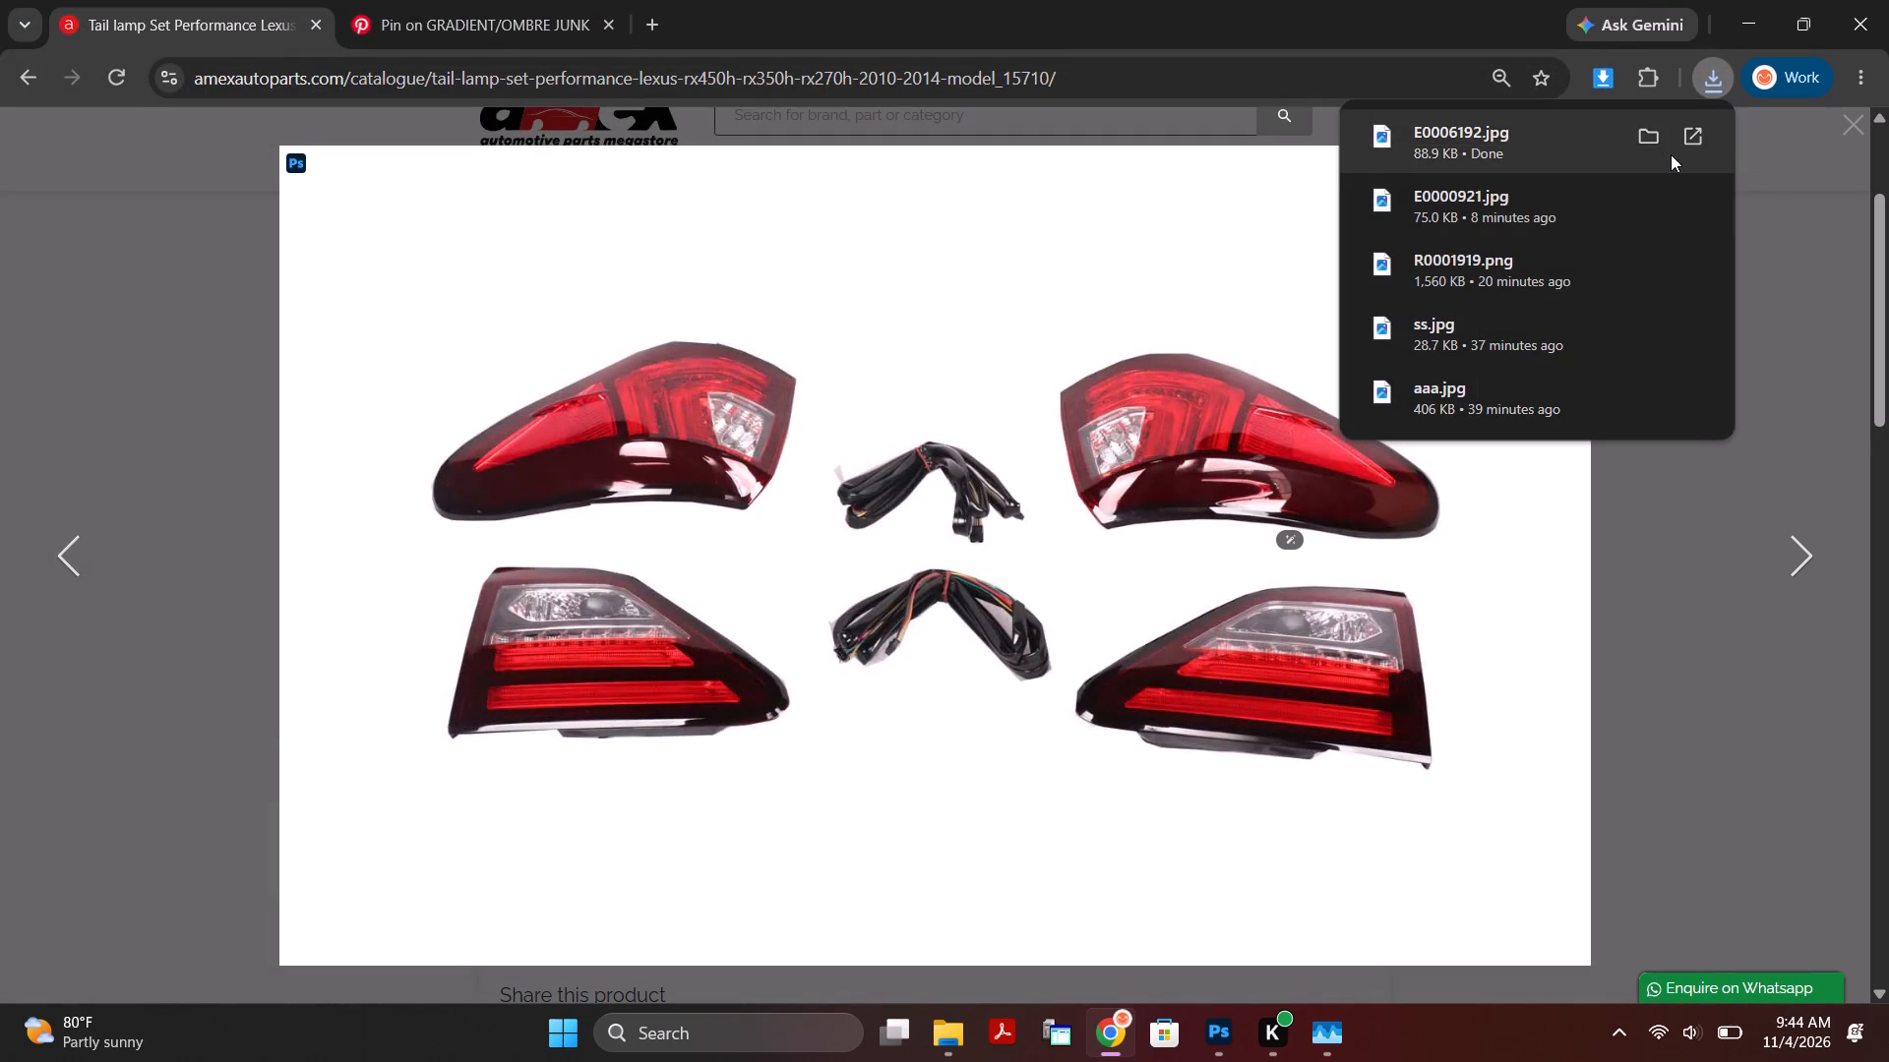
Open E0006192.jpg from the Downloads folder as a separate Photoshop document and unlock its Background layer.
{"action": "left_click", "coordinate": [1657, 141]}
{"action": "left_click_drag", "start_coordinate": [881, 245], "coordinate": [985, 463]}
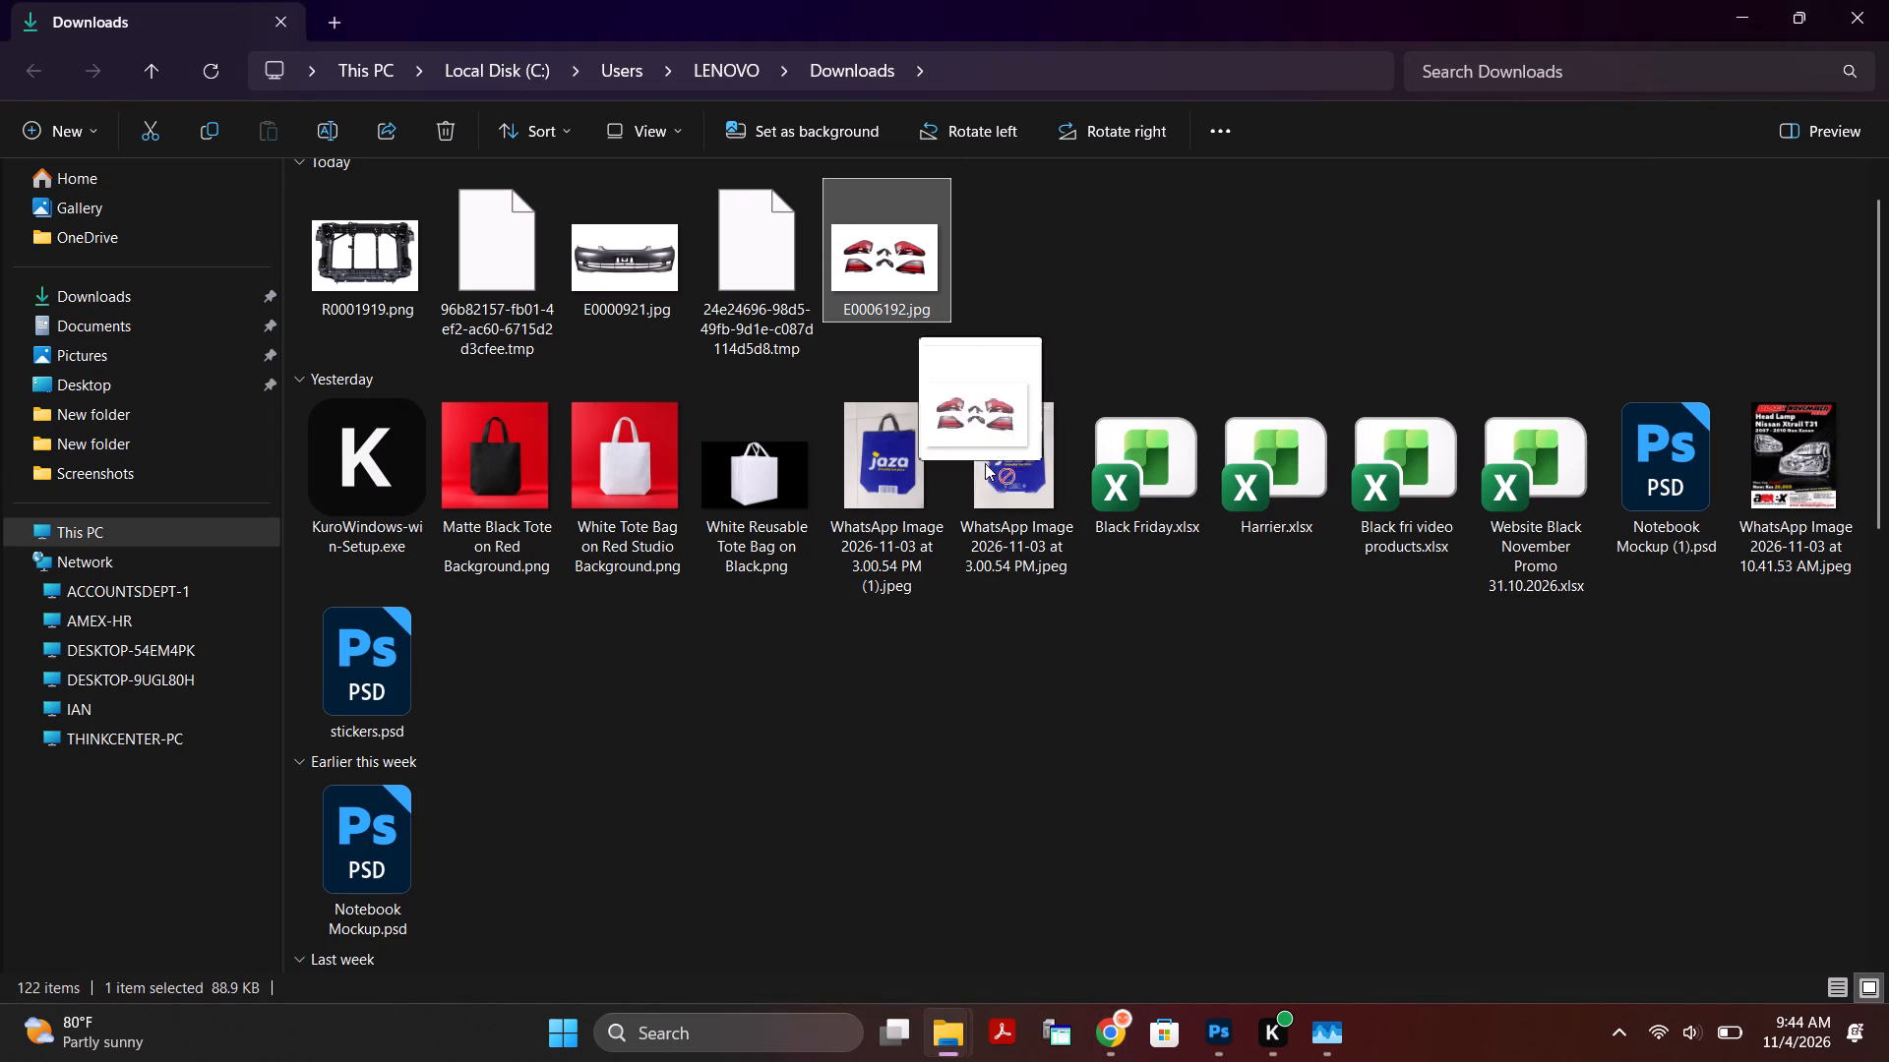
{"action": "left_click_drag", "start_coordinate": [985, 463], "coordinate": [856, 659]}
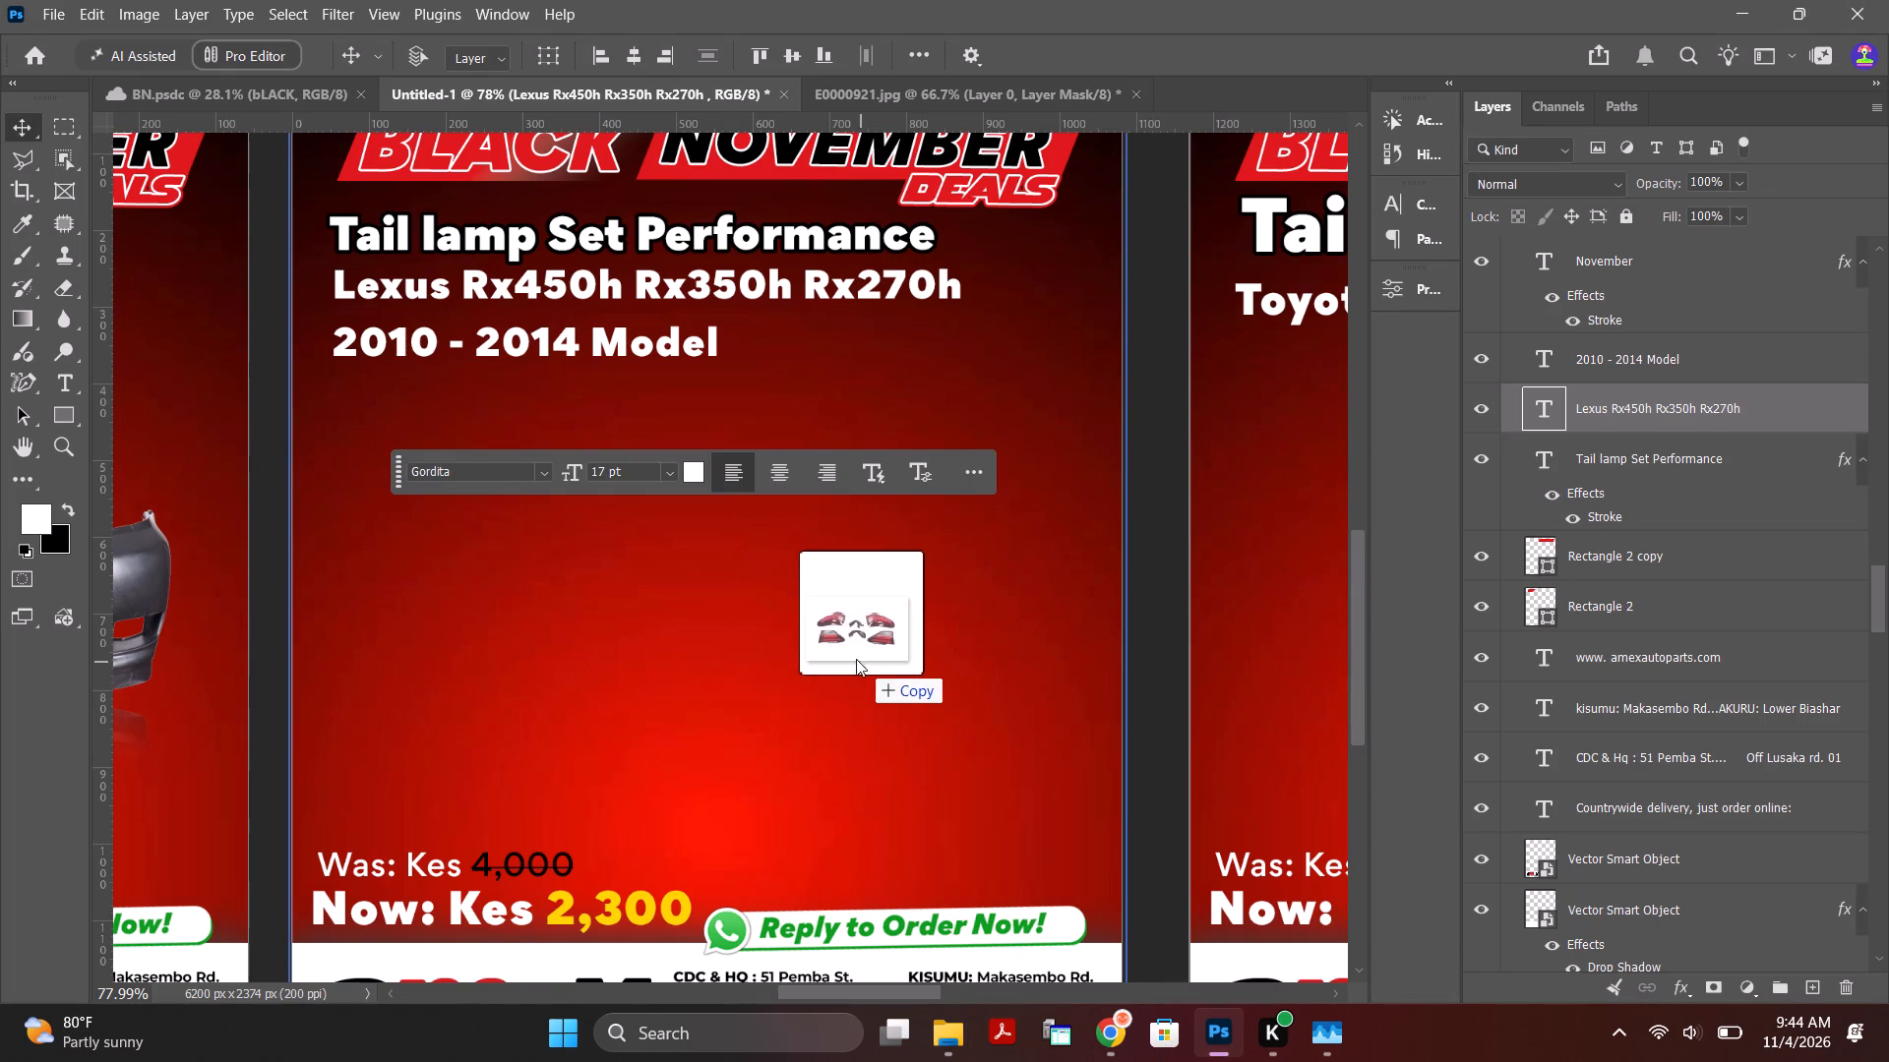
{"action": "left_click_drag", "start_coordinate": [856, 659], "coordinate": [1249, 100]}
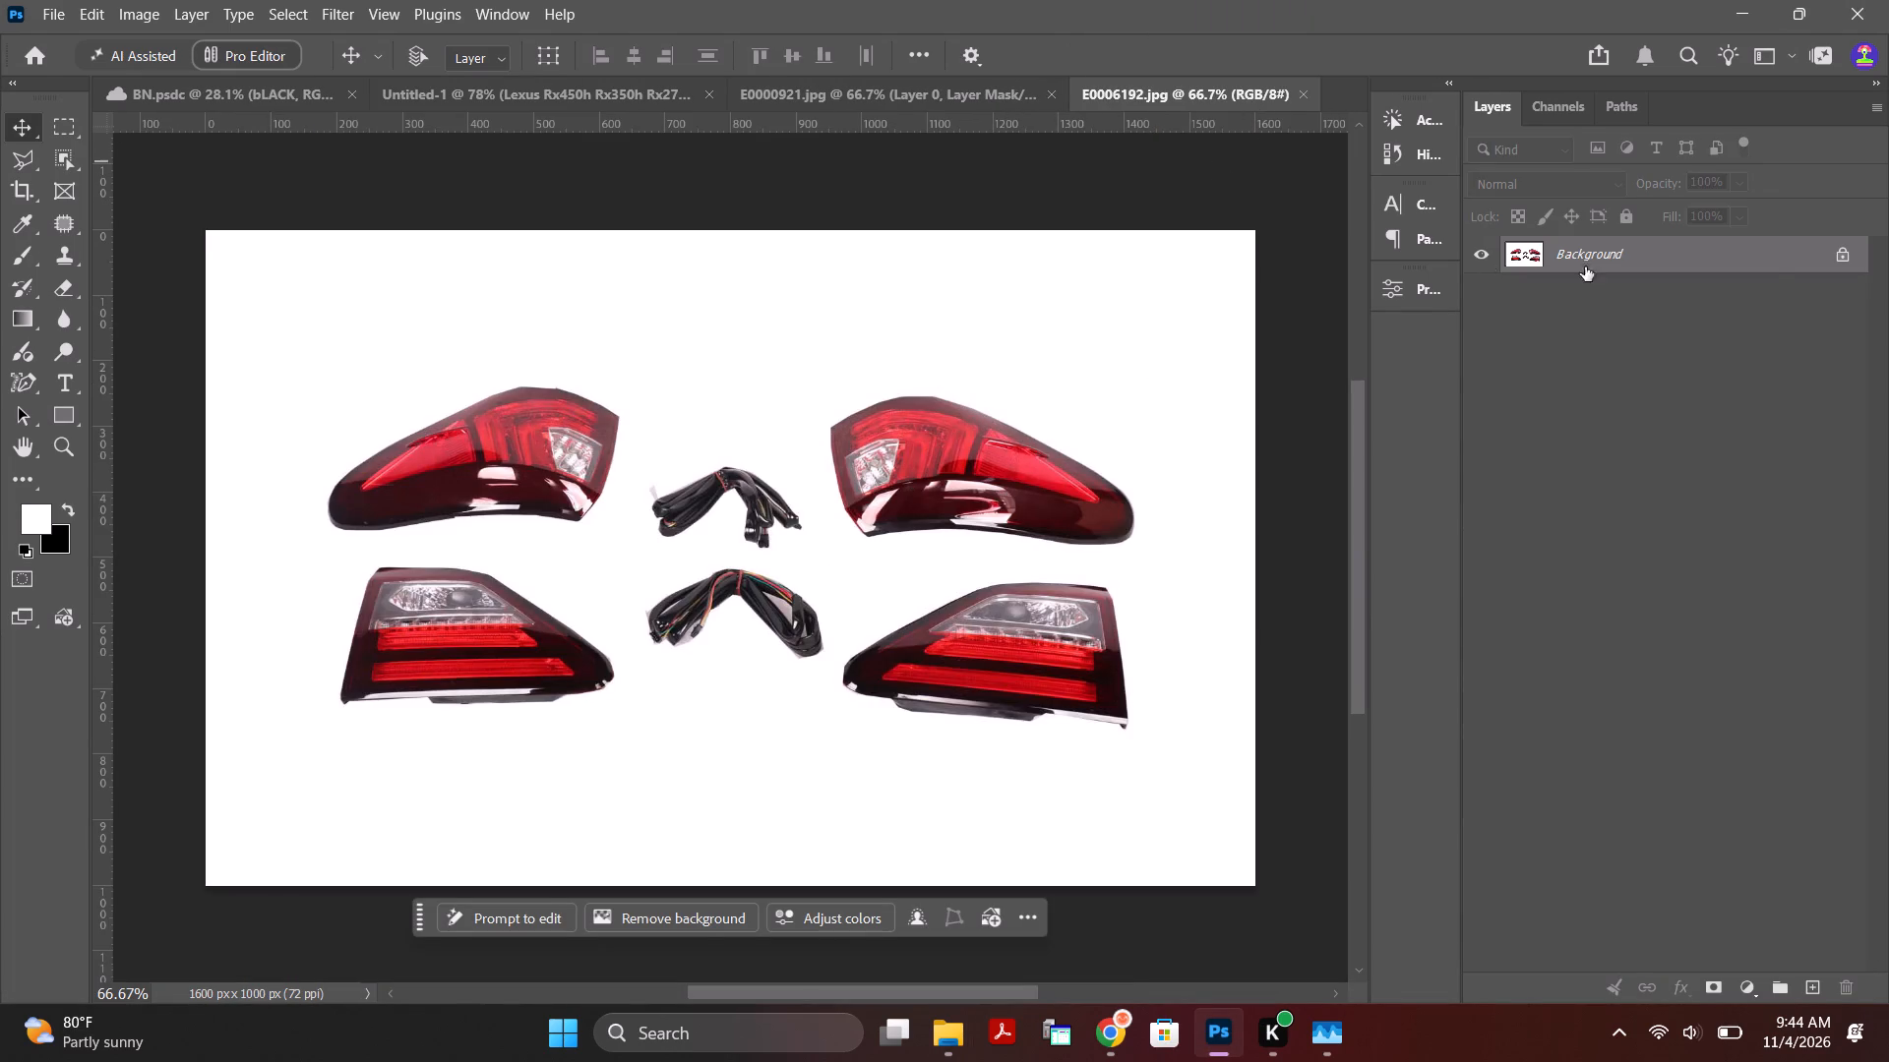
{"action": "left_click", "coordinate": [1848, 260]}
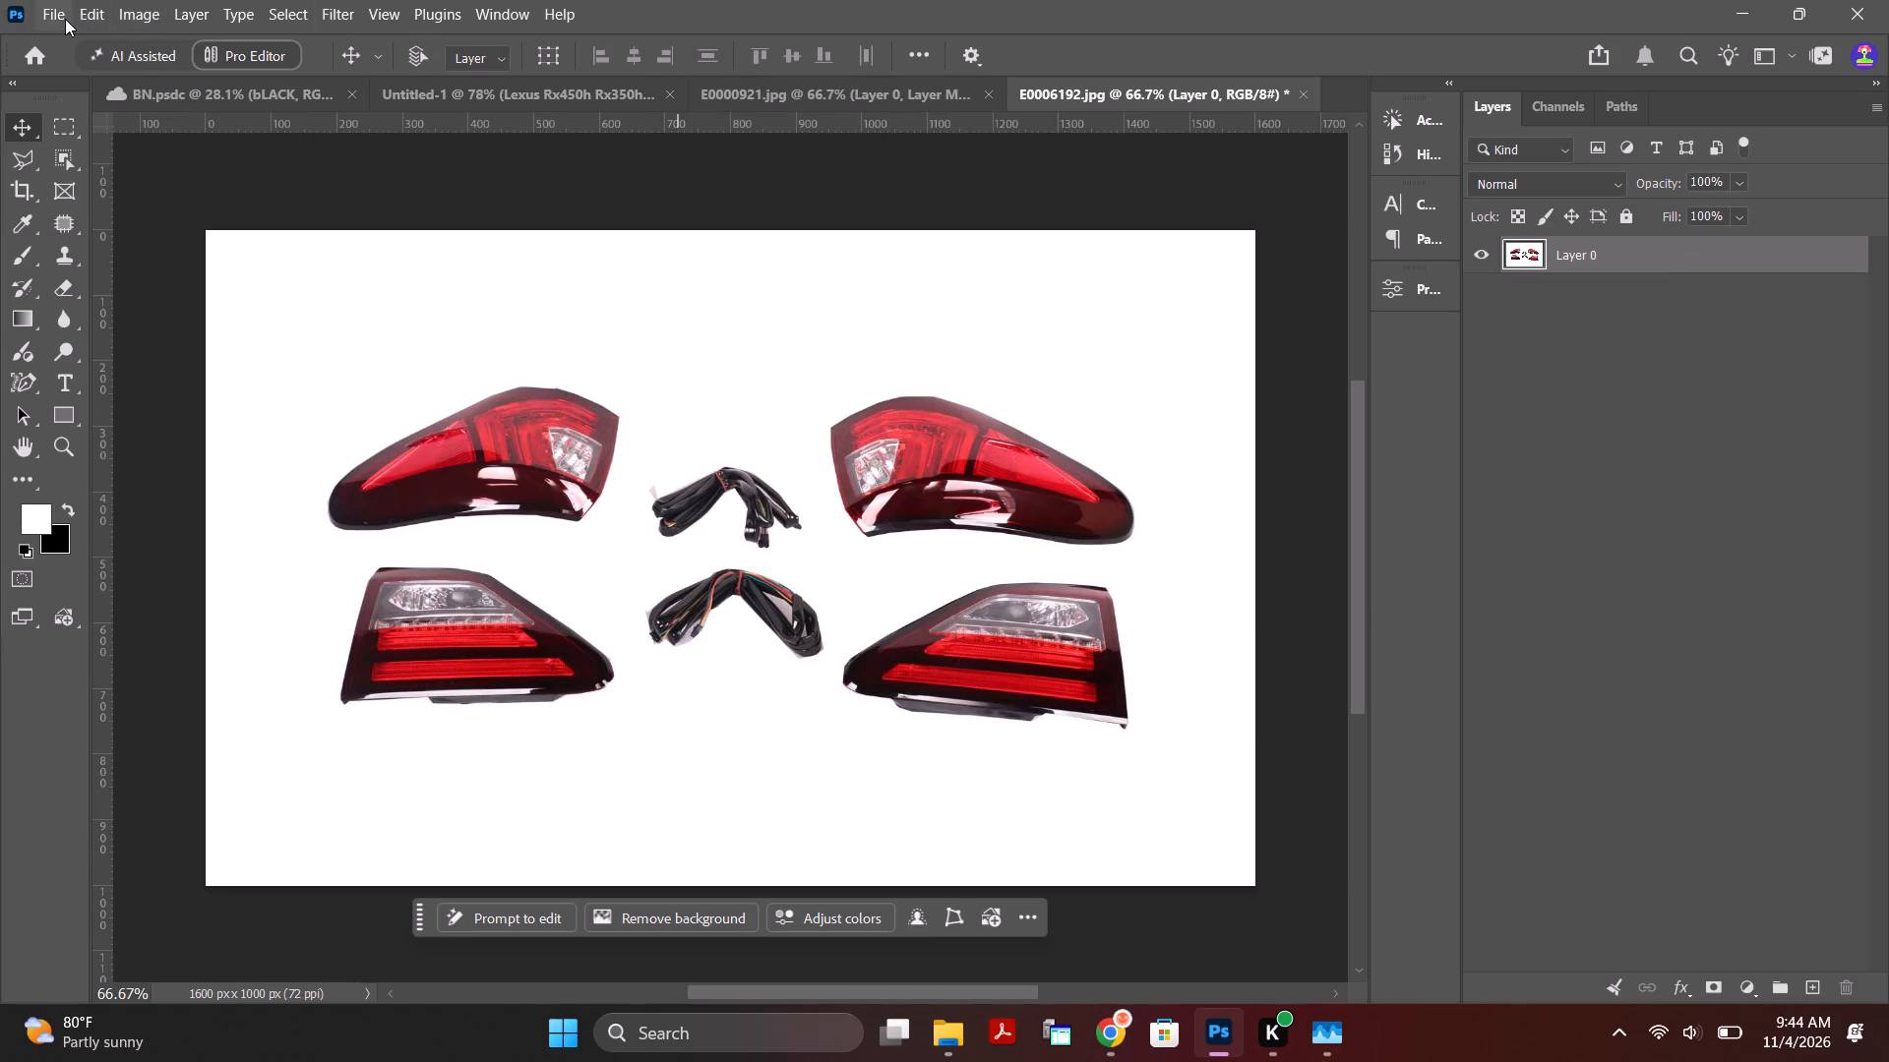
Close the E0000921.jpg bumper document.
{"action": "left_click", "coordinate": [918, 91]}
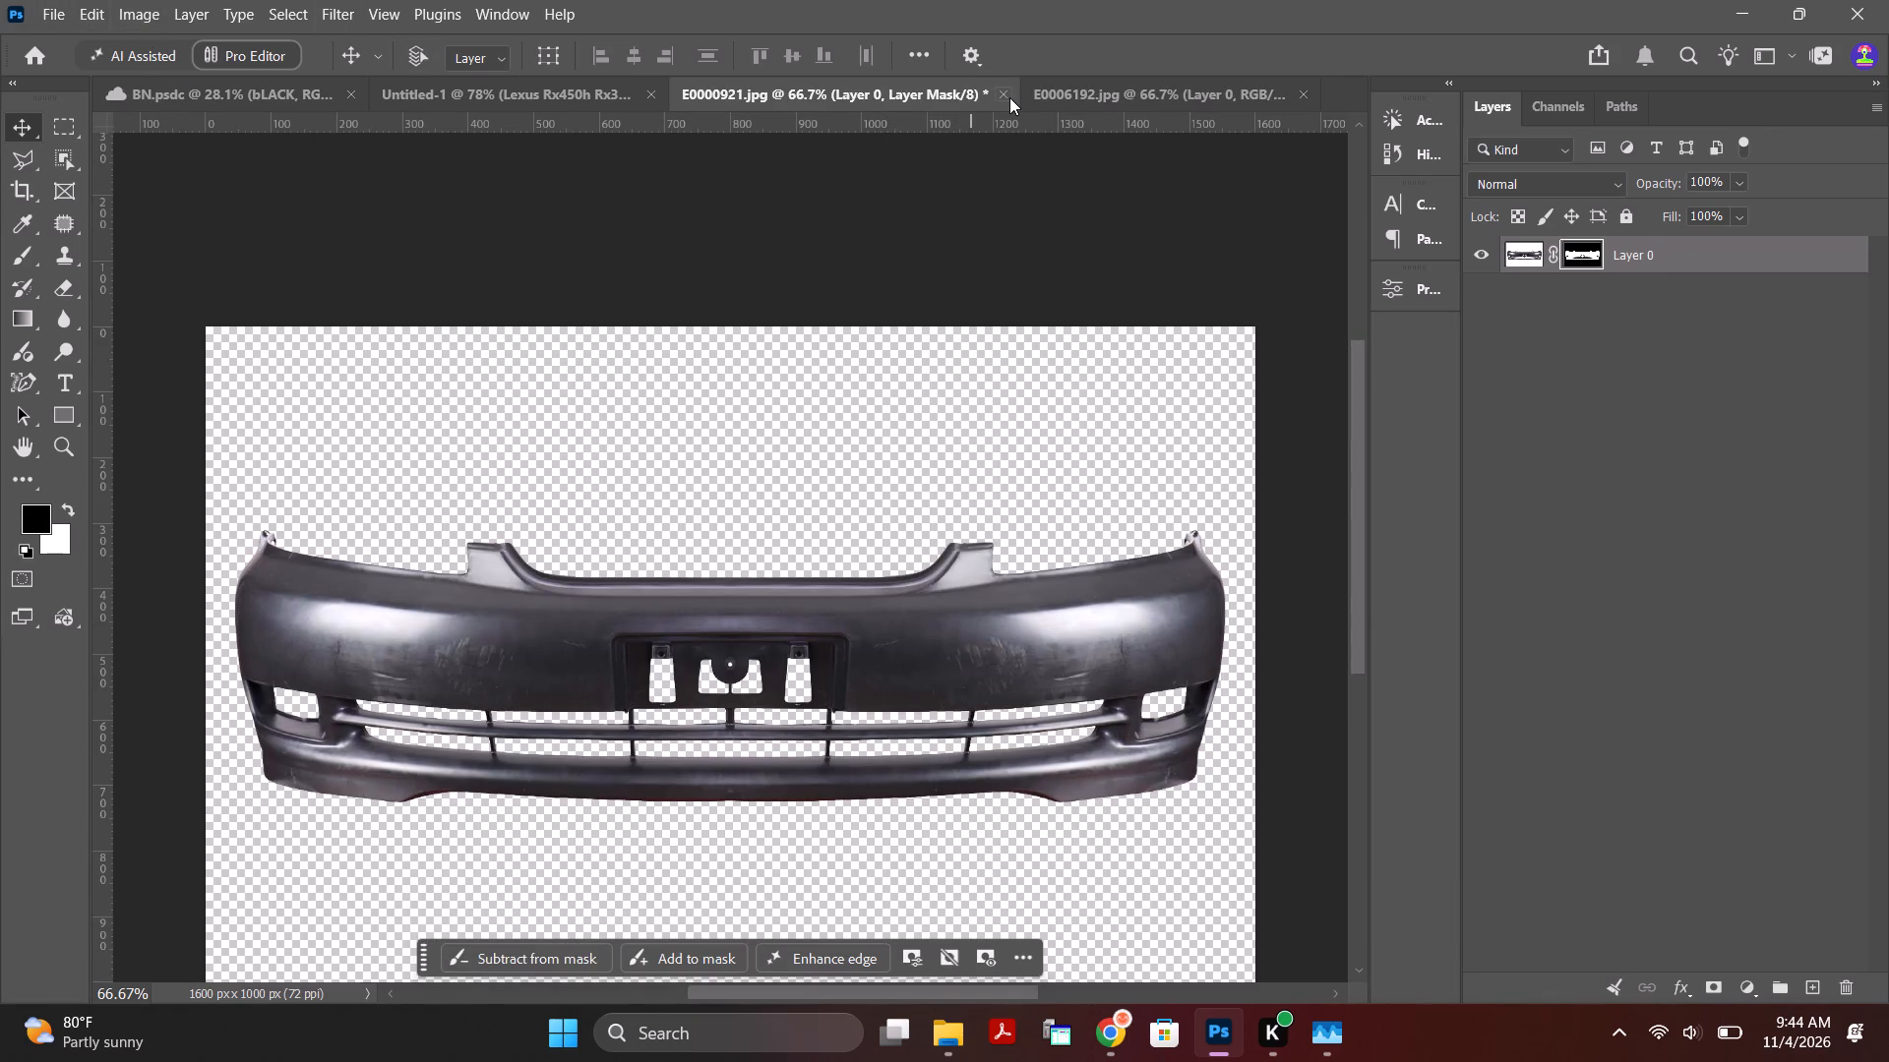
{"action": "left_click", "coordinate": [1009, 97]}
{"action": "left_click", "coordinate": [1010, 398]}
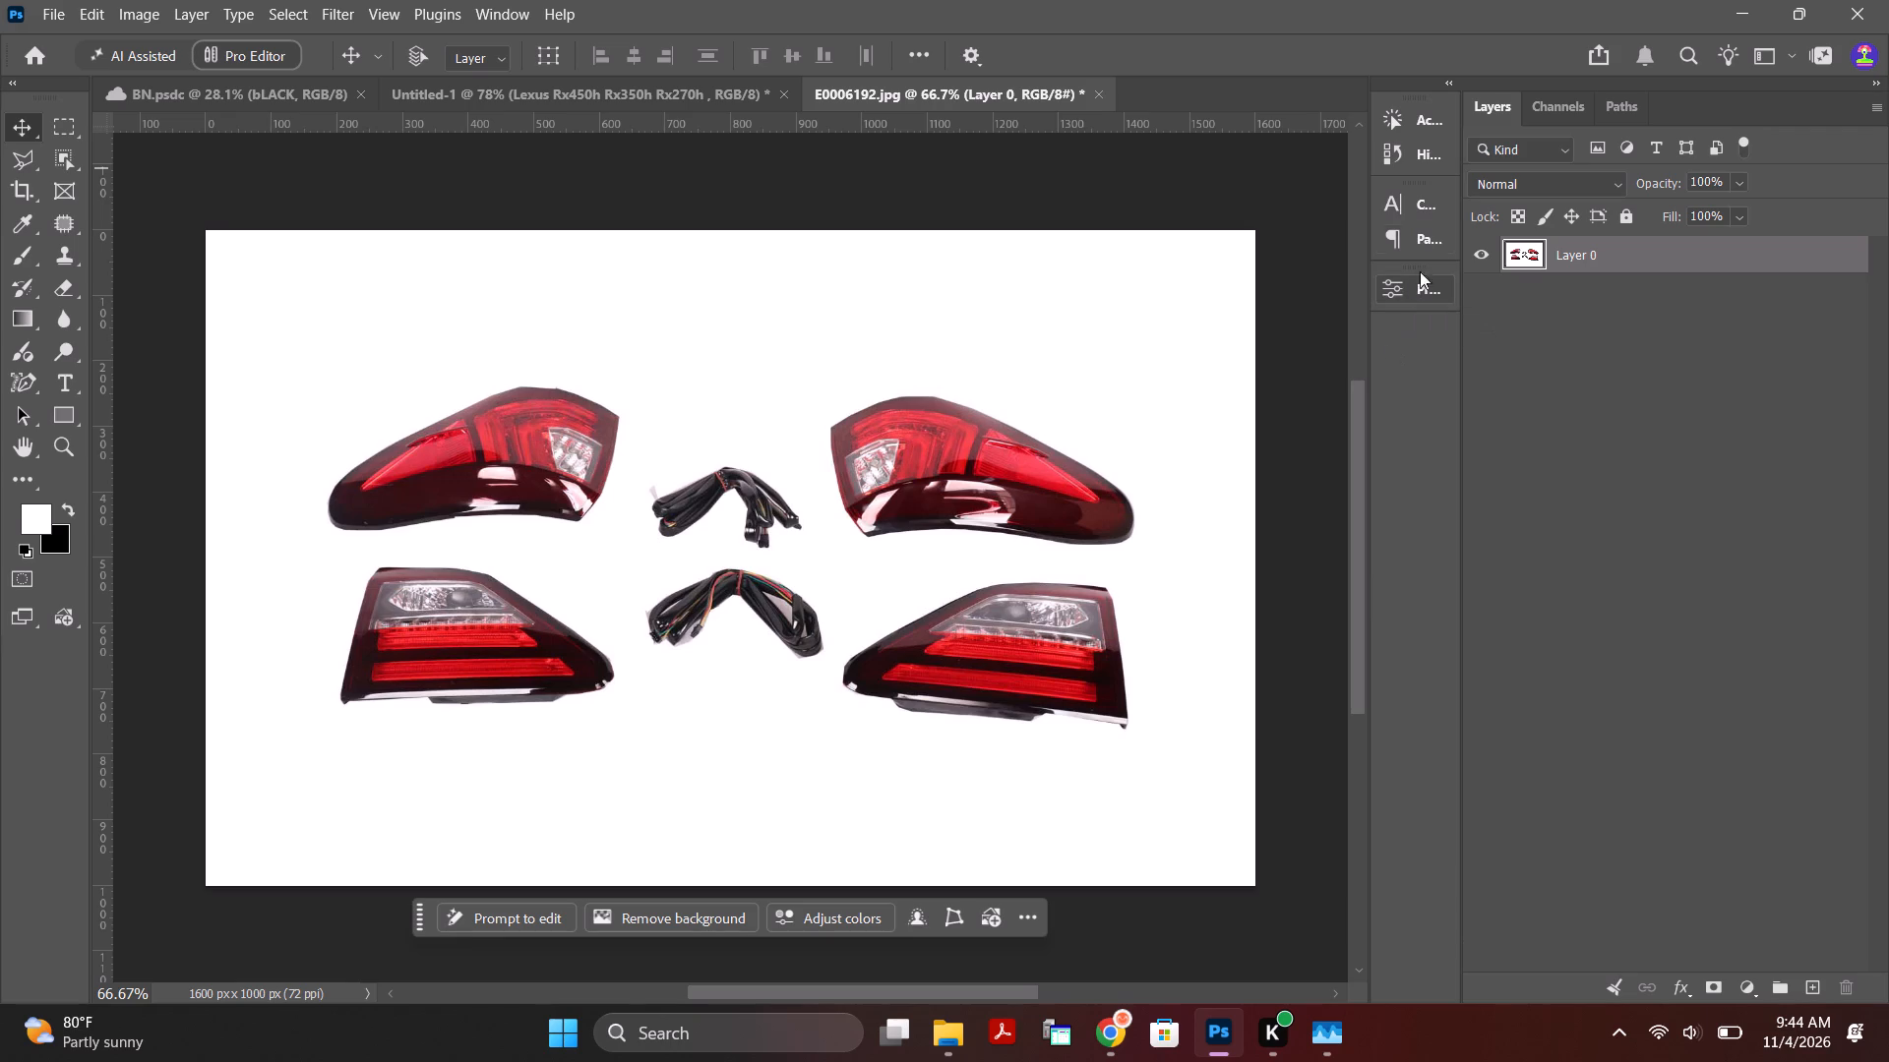
Select the tail lamps and cables in E0006192.jpg with Select subject and mask out the white background.
{"action": "left_click", "coordinate": [1424, 119]}
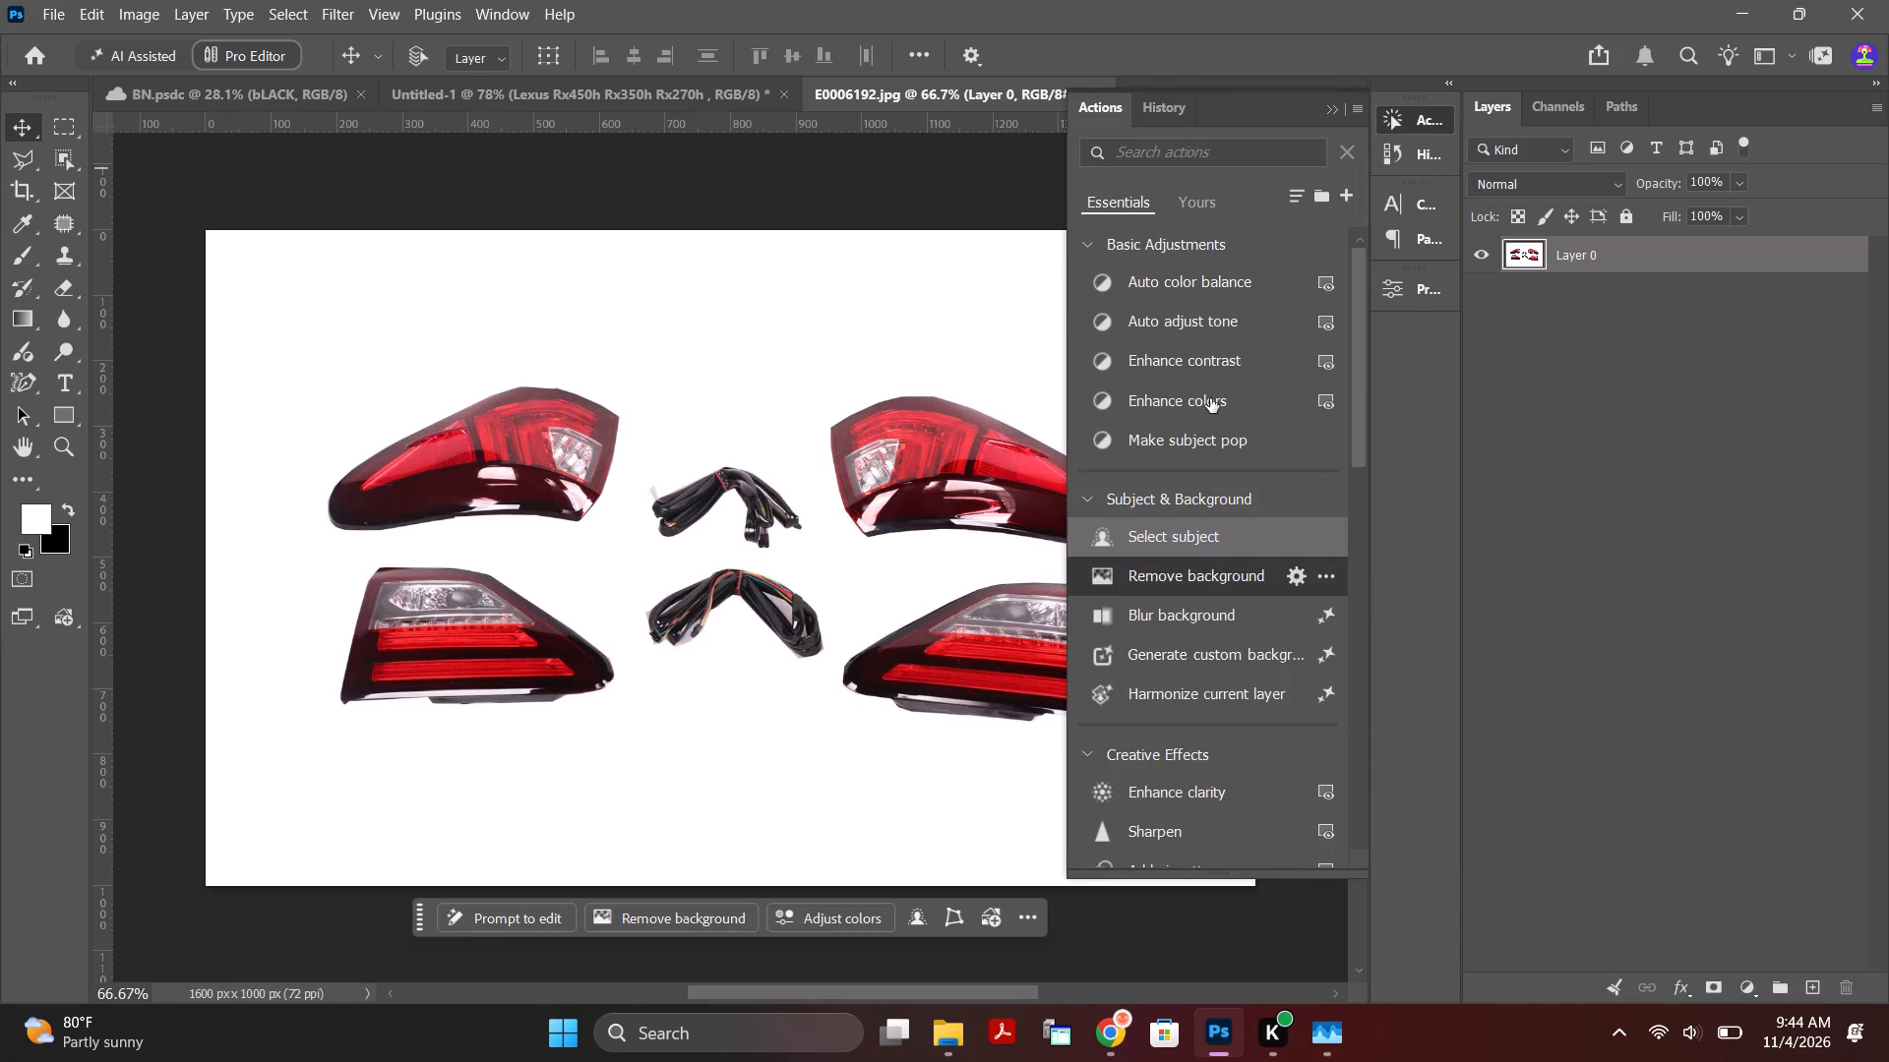
{"action": "left_click", "coordinate": [1201, 535]}
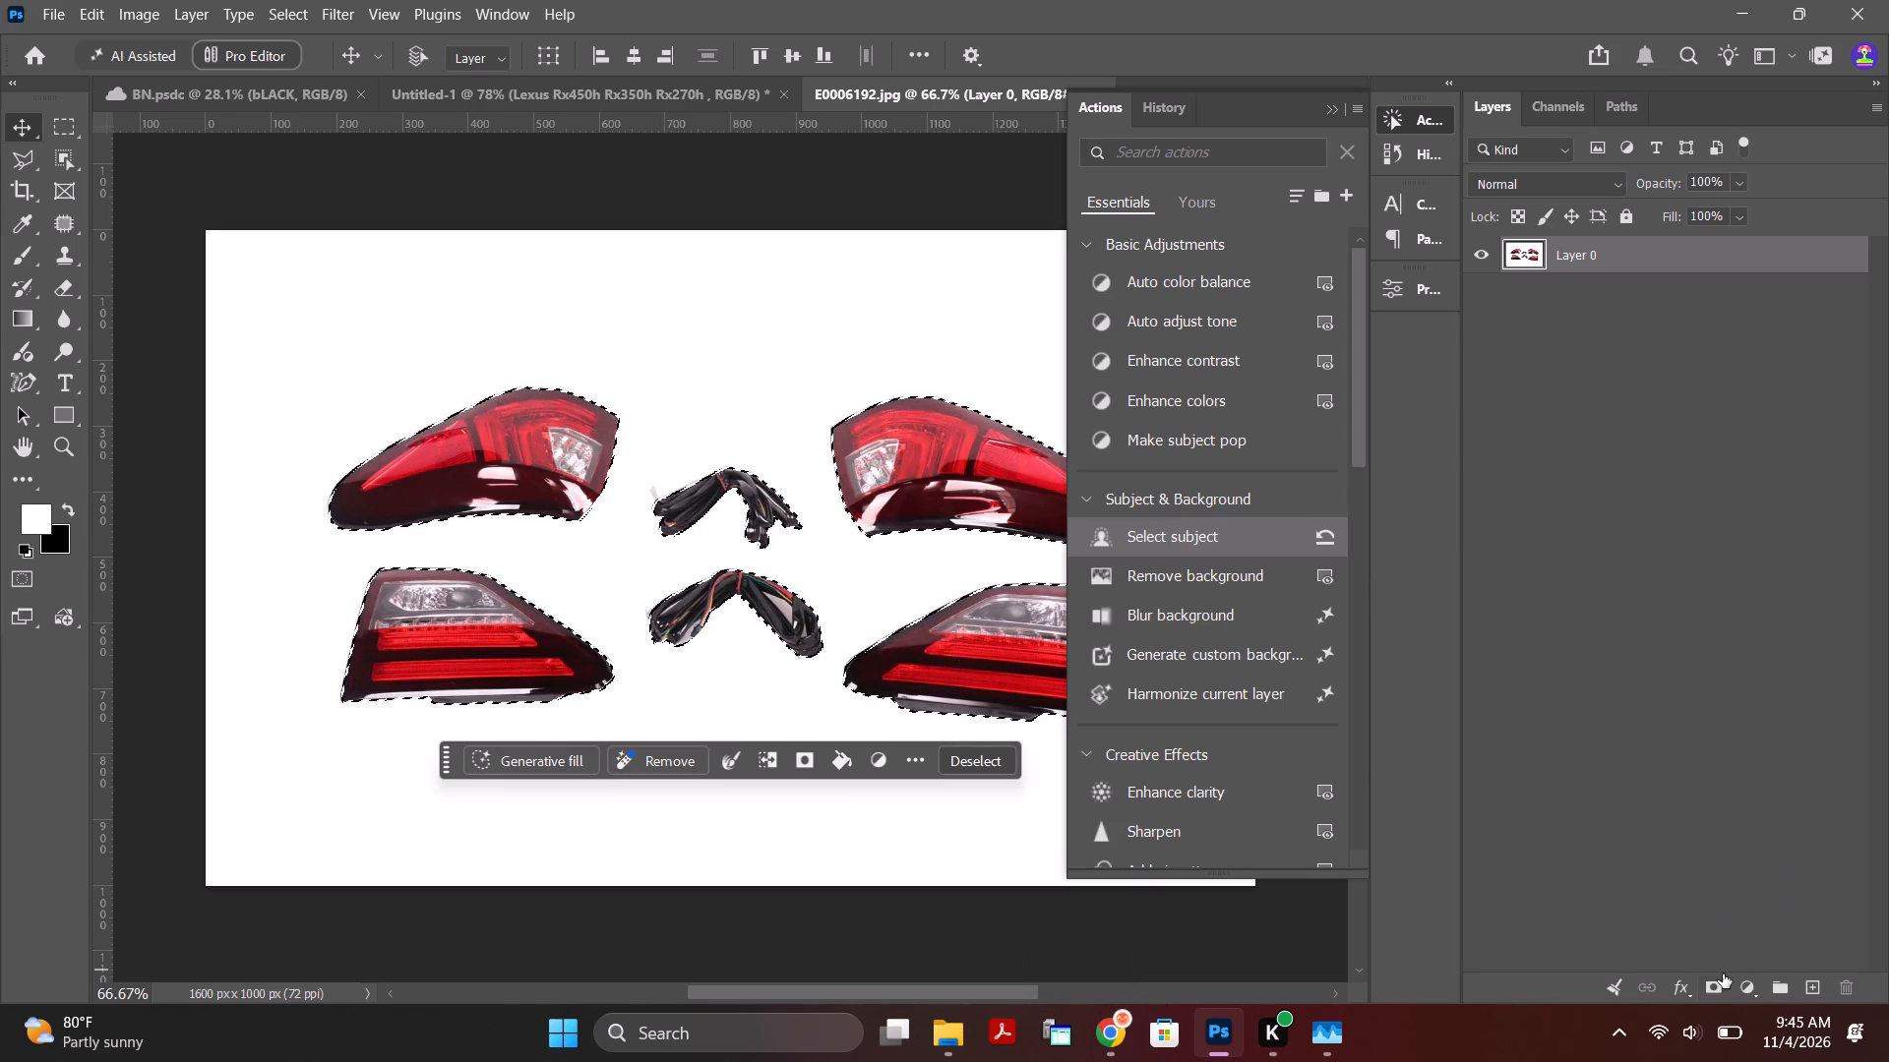
{"action": "left_click", "coordinate": [1710, 996]}
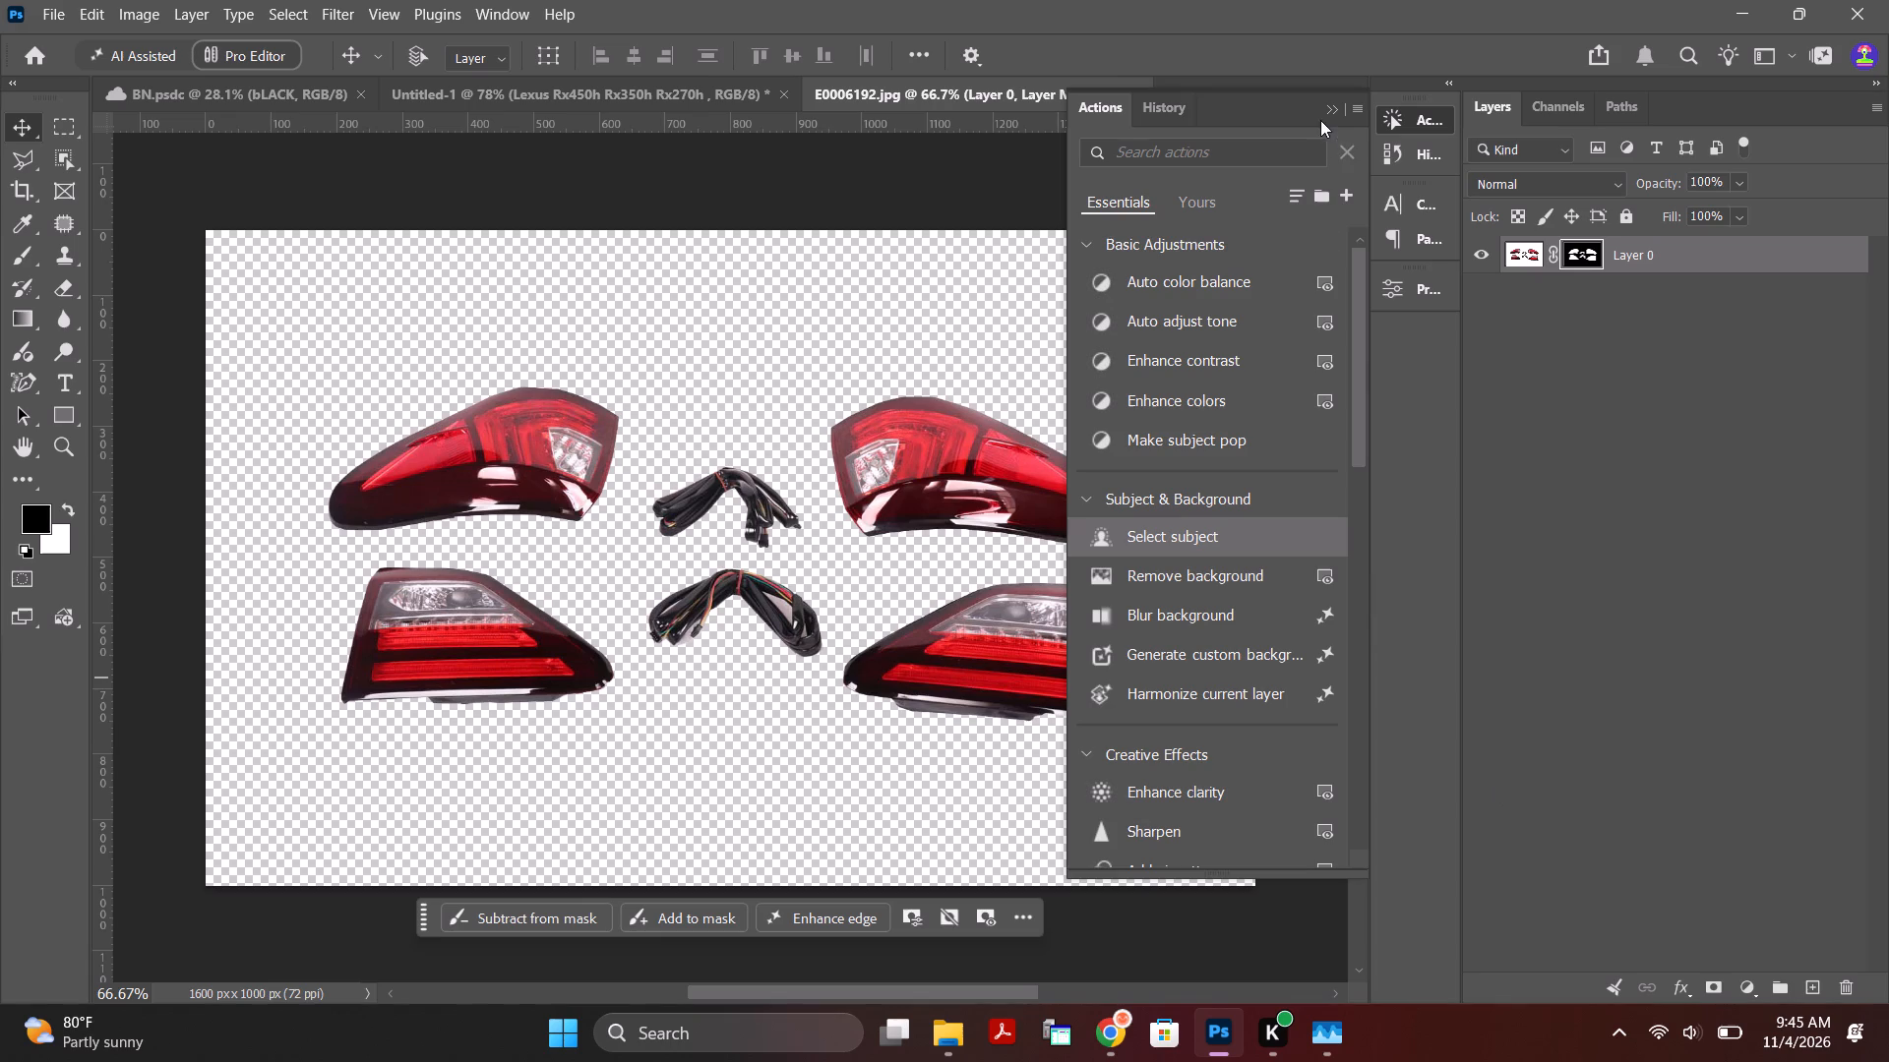
{"action": "left_click", "coordinate": [1329, 112]}
Bring the masked tail lamp set into the Untitled-1 poster, onto the Tail lamp Set Performance artboard.
{"action": "left_click_drag", "start_coordinate": [930, 495], "coordinate": [642, 116]}
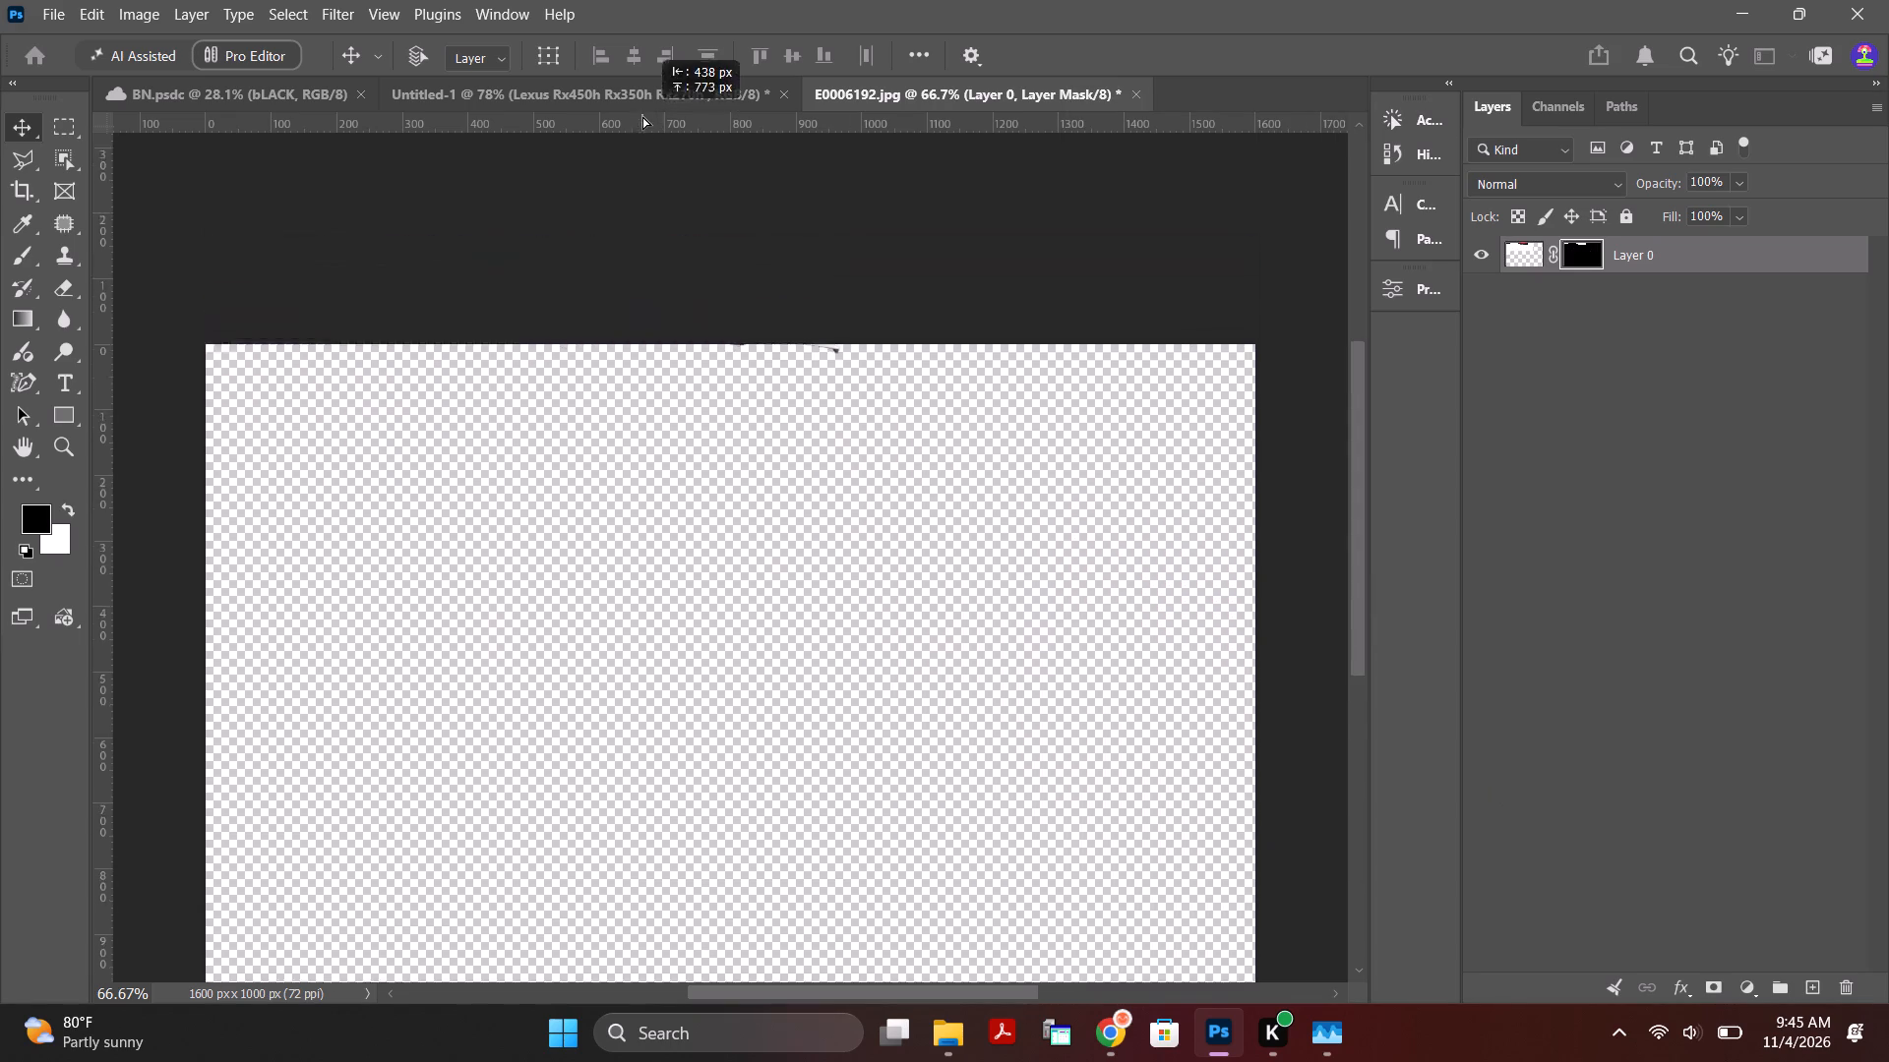
{"action": "left_click_drag", "start_coordinate": [642, 116], "coordinate": [701, 530]}
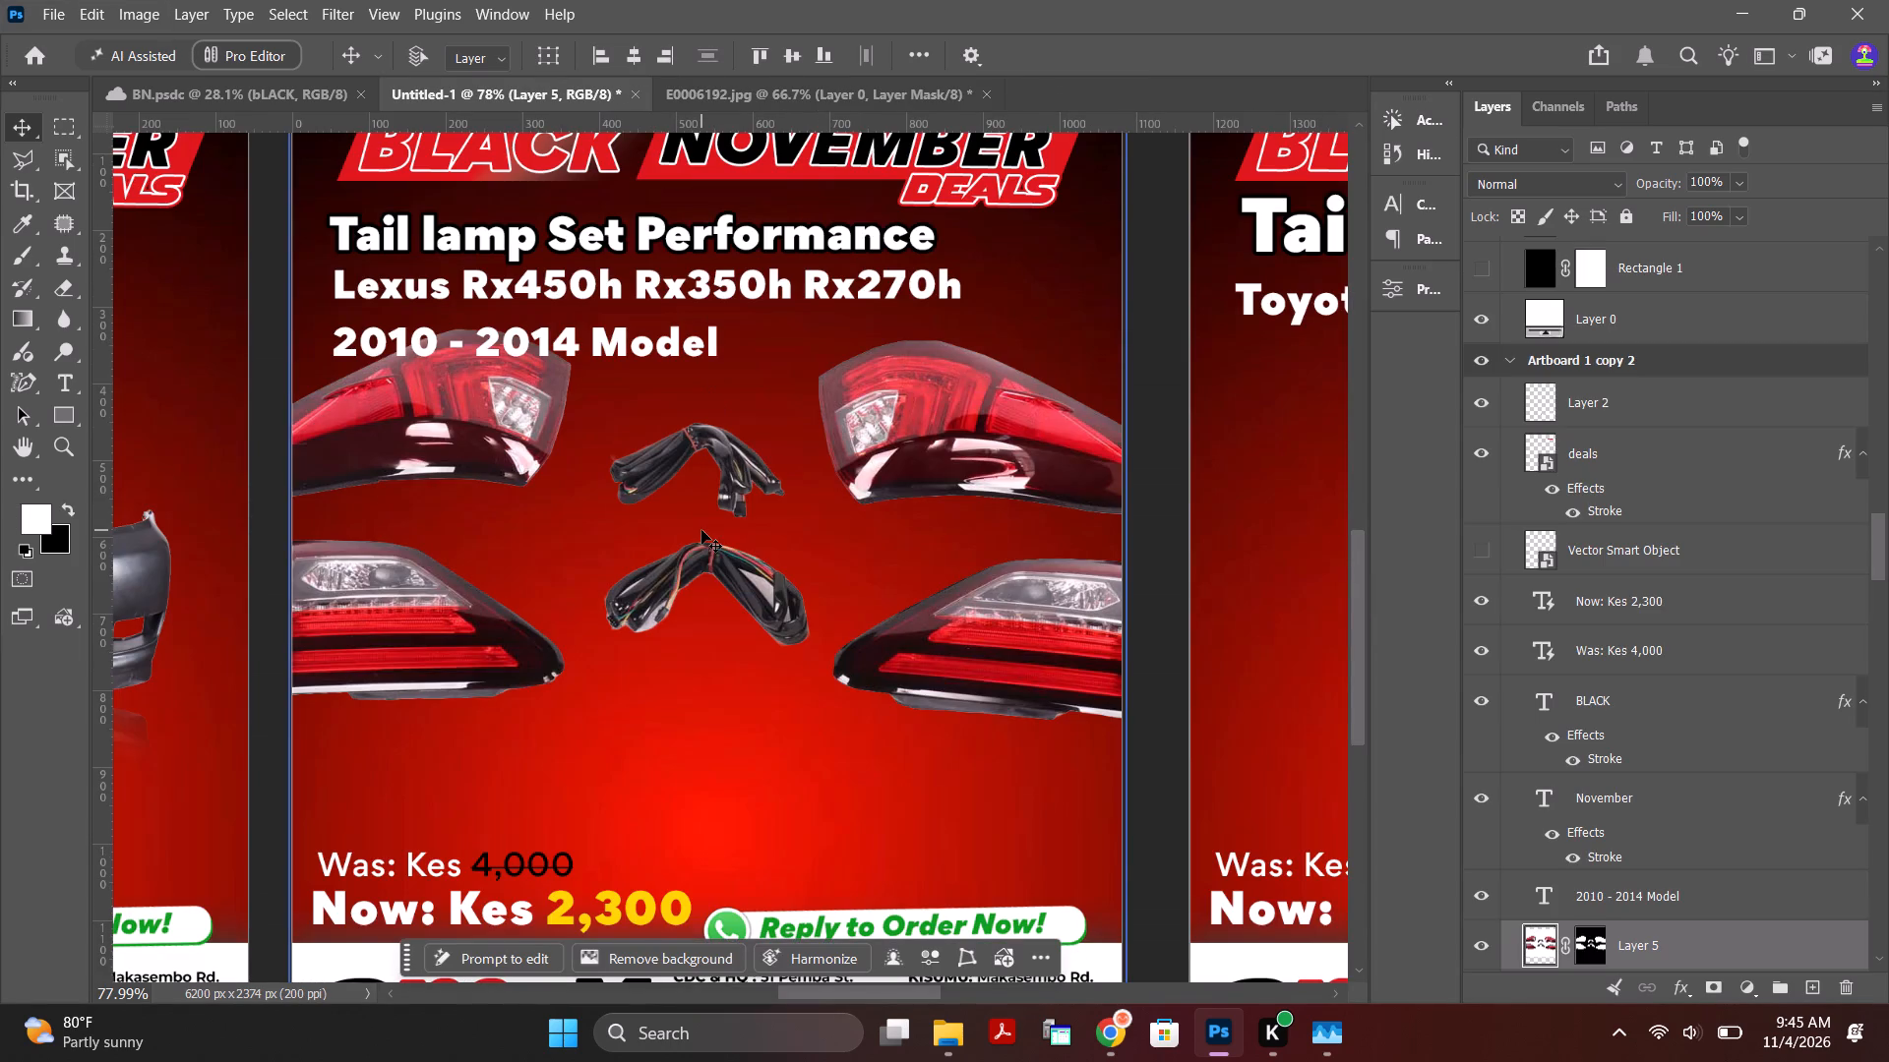
Scale the tail lamp set to about 71% and centre it between the "2010 - 2014 Model" line and the prices.
{"action": "key", "text": "ctrl+t"}
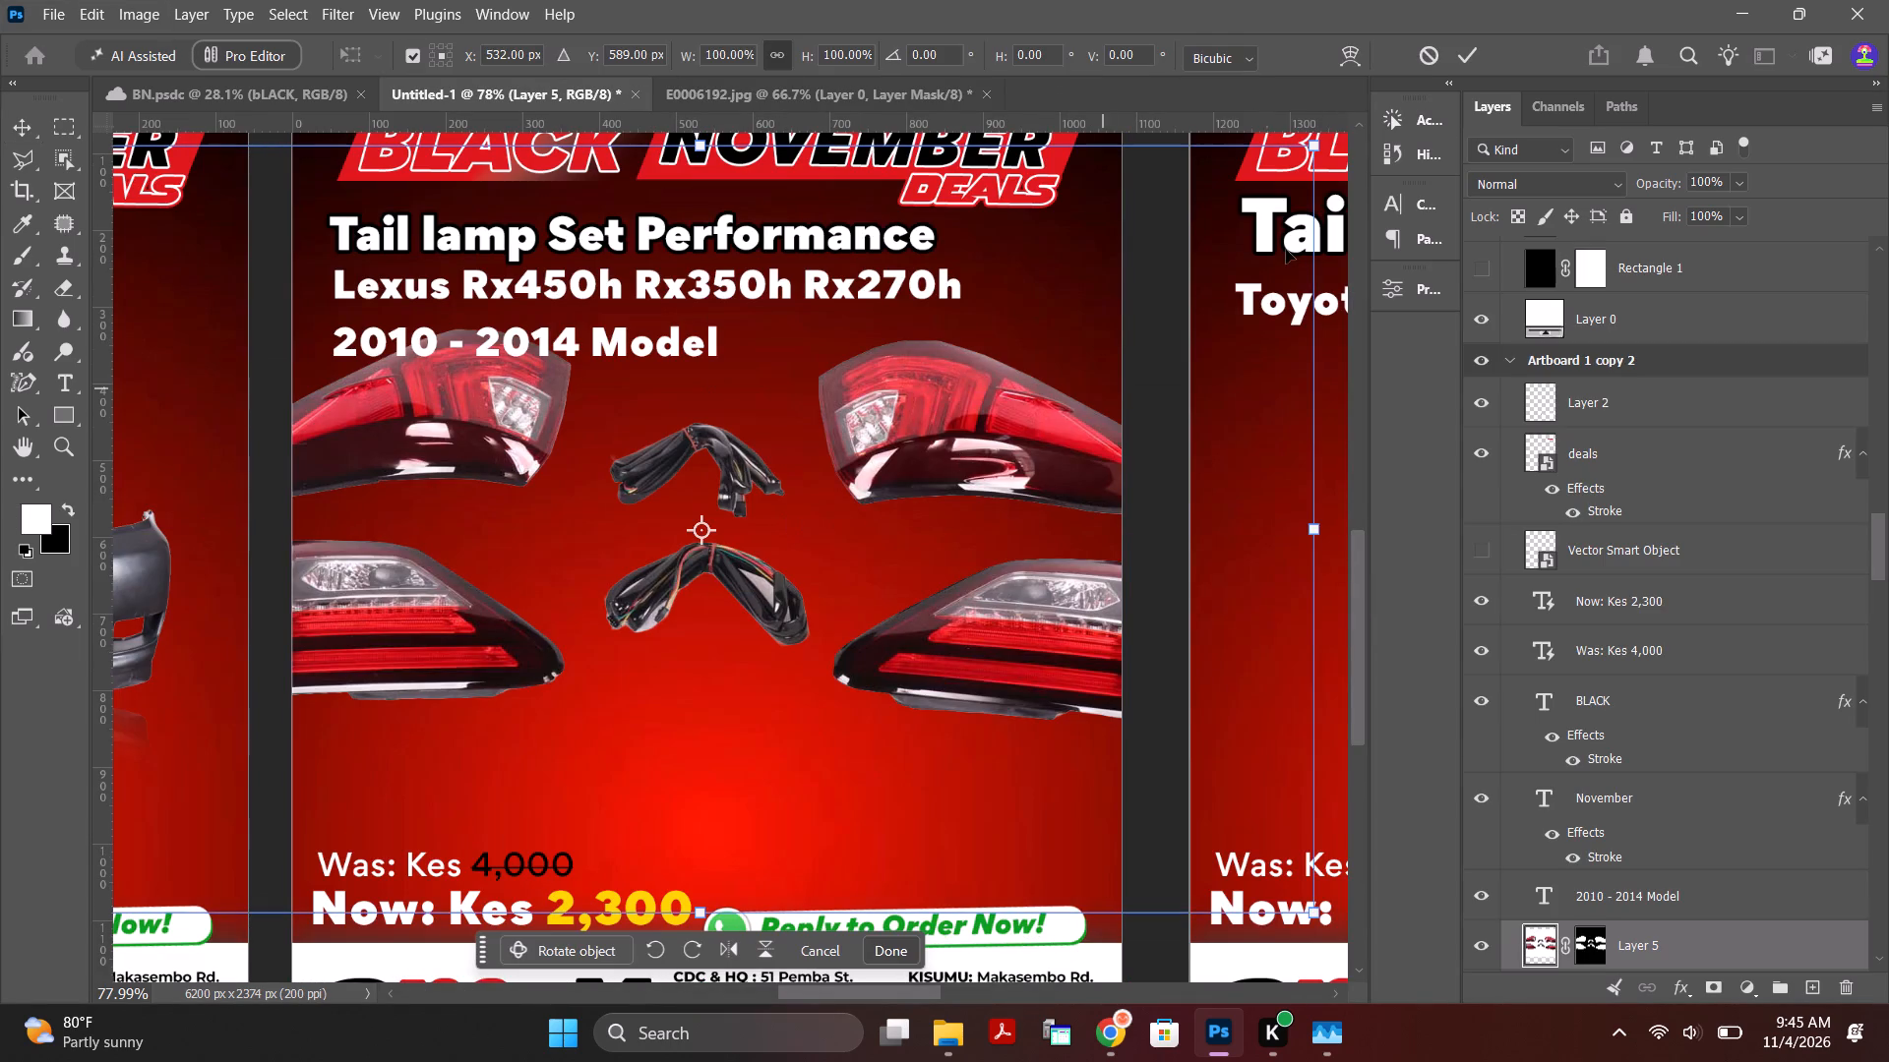
{"action": "left_click_drag", "start_coordinate": [1316, 147], "coordinate": [1165, 250], "text": "alt"}
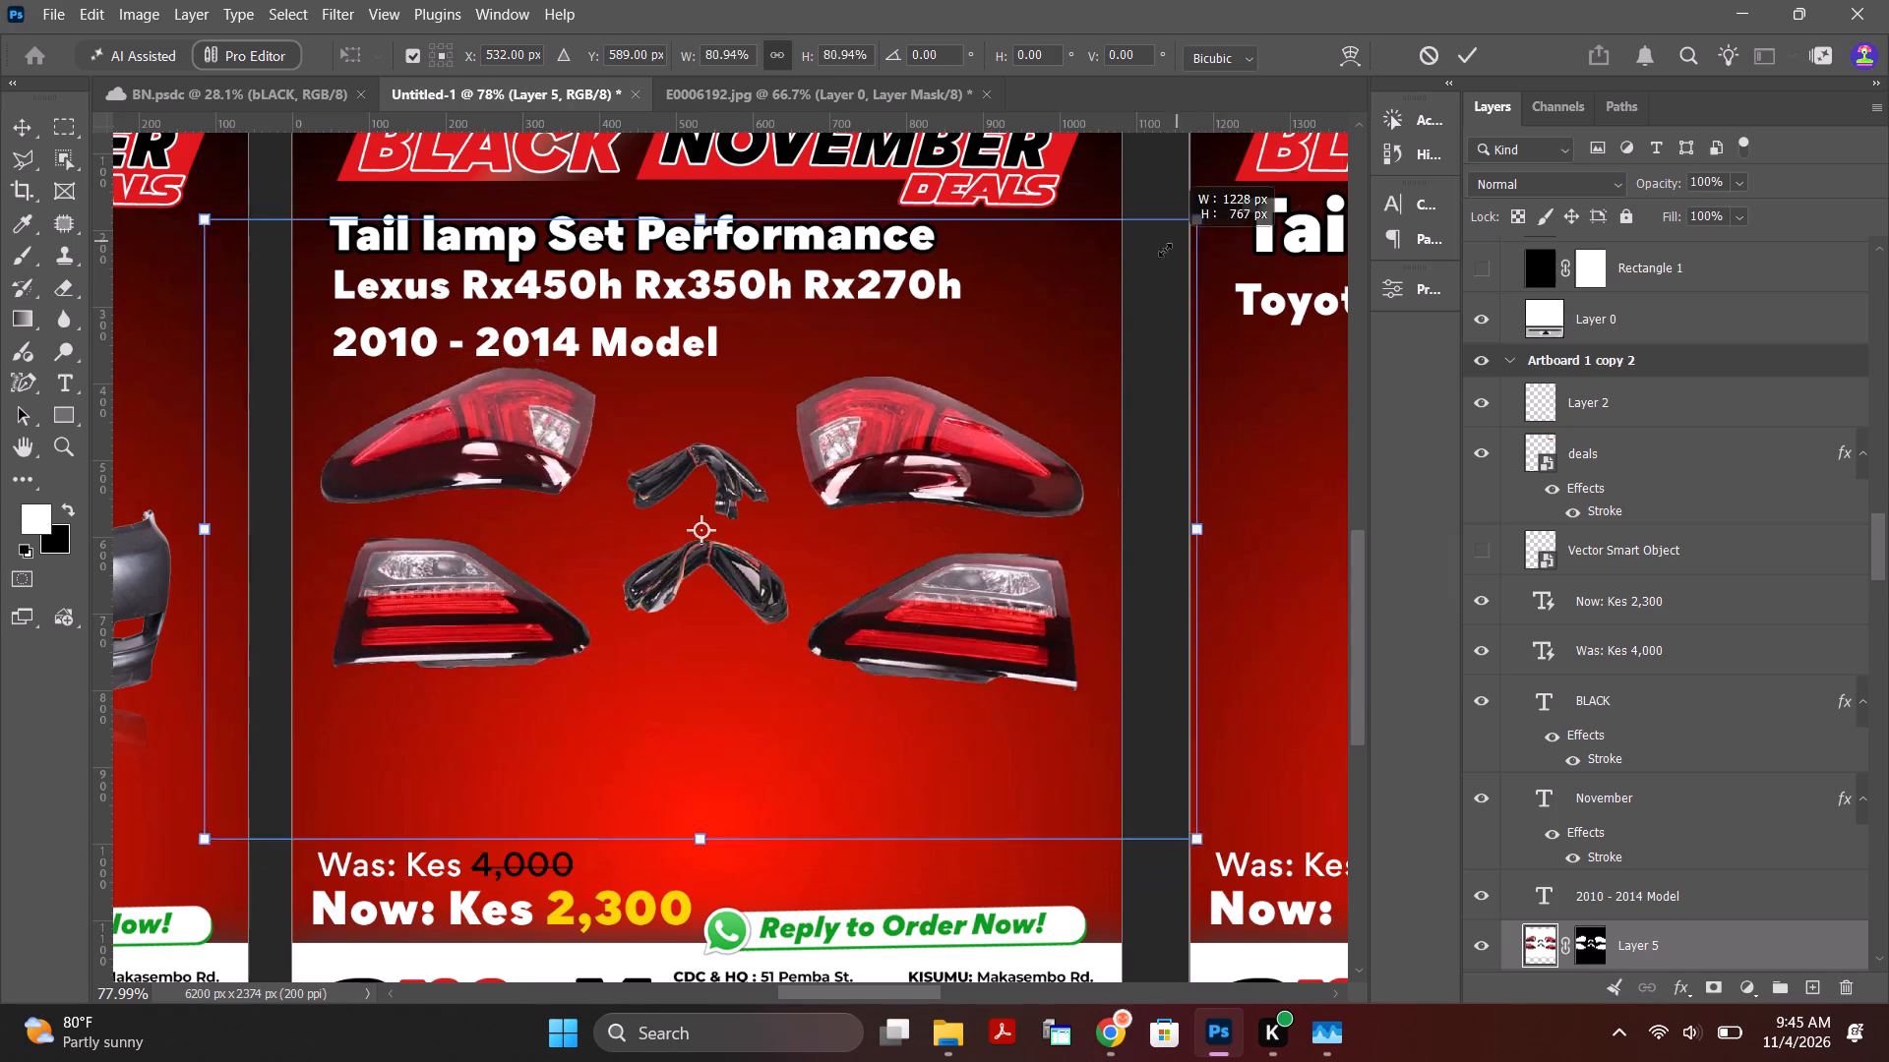
{"action": "left_click_drag", "start_coordinate": [1165, 250], "coordinate": [1126, 251], "text": "alt"}
{"action": "left_click_drag", "start_coordinate": [862, 438], "coordinate": [863, 480]}
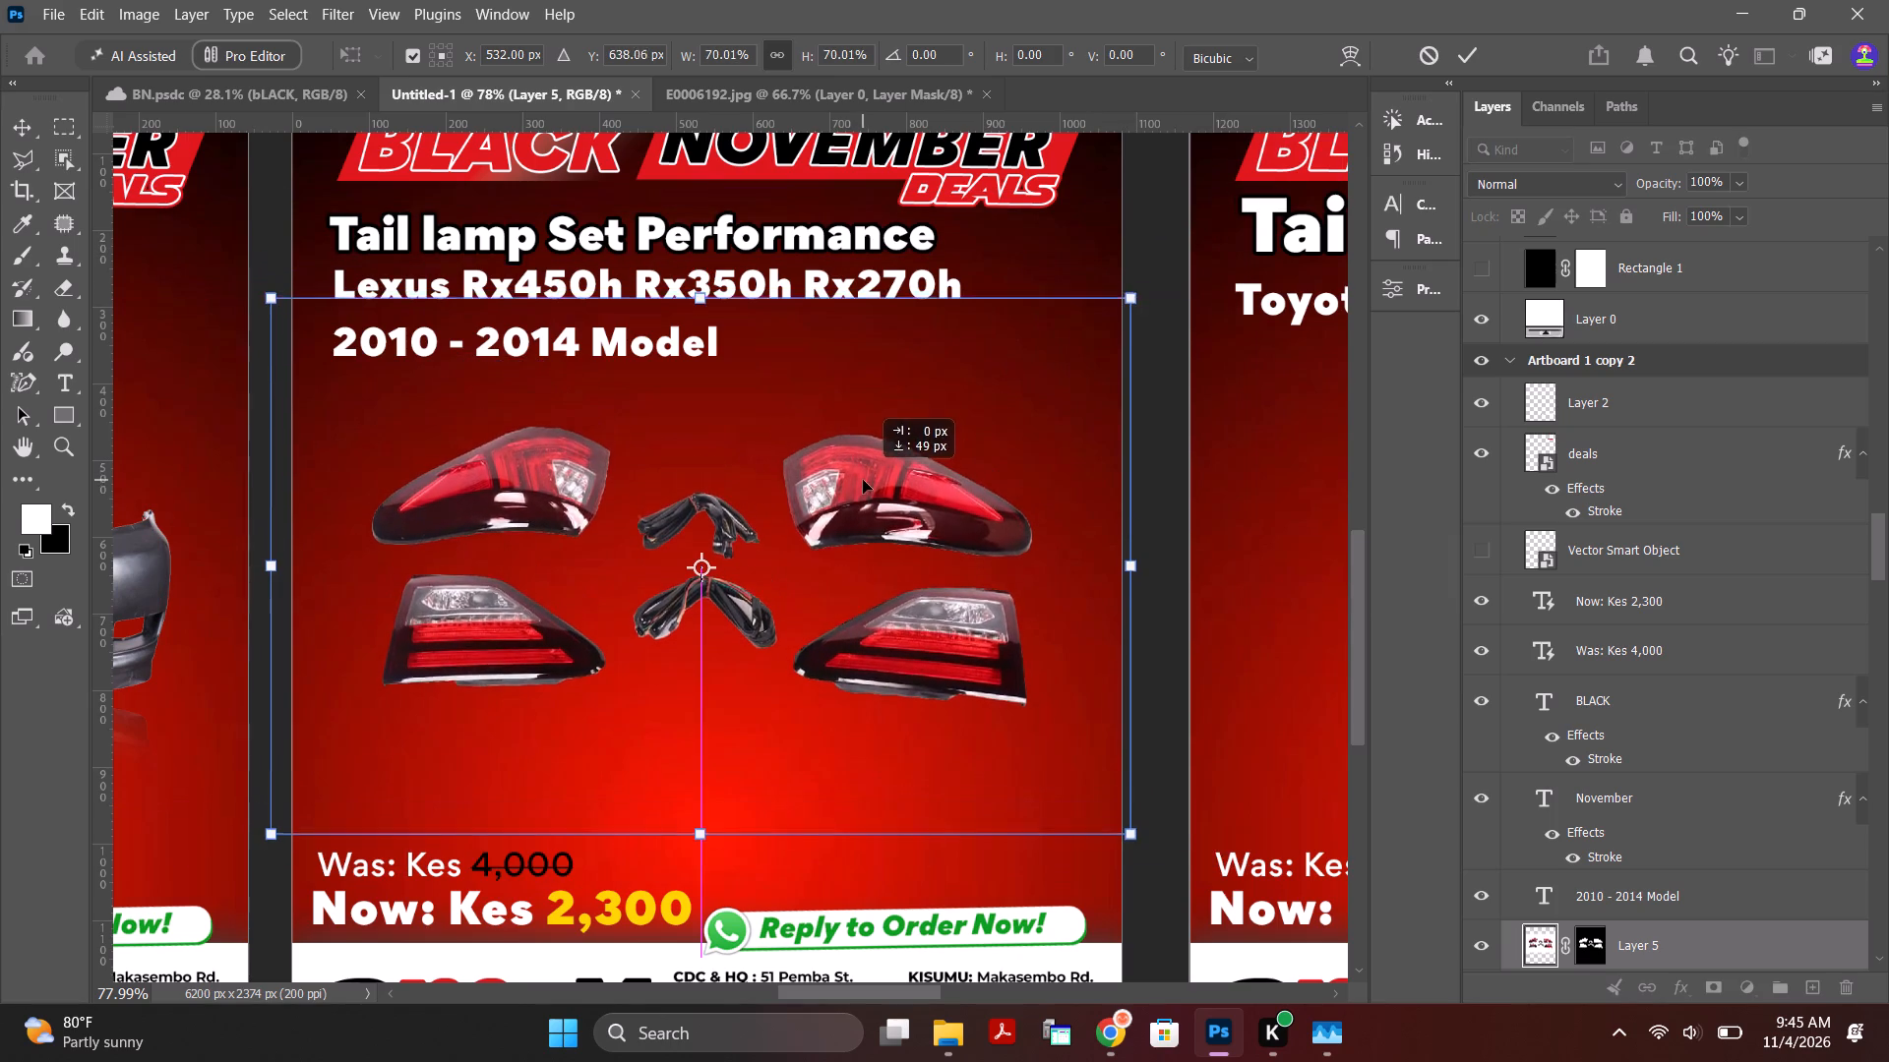
{"action": "left_click_drag", "start_coordinate": [863, 480], "coordinate": [853, 479]}
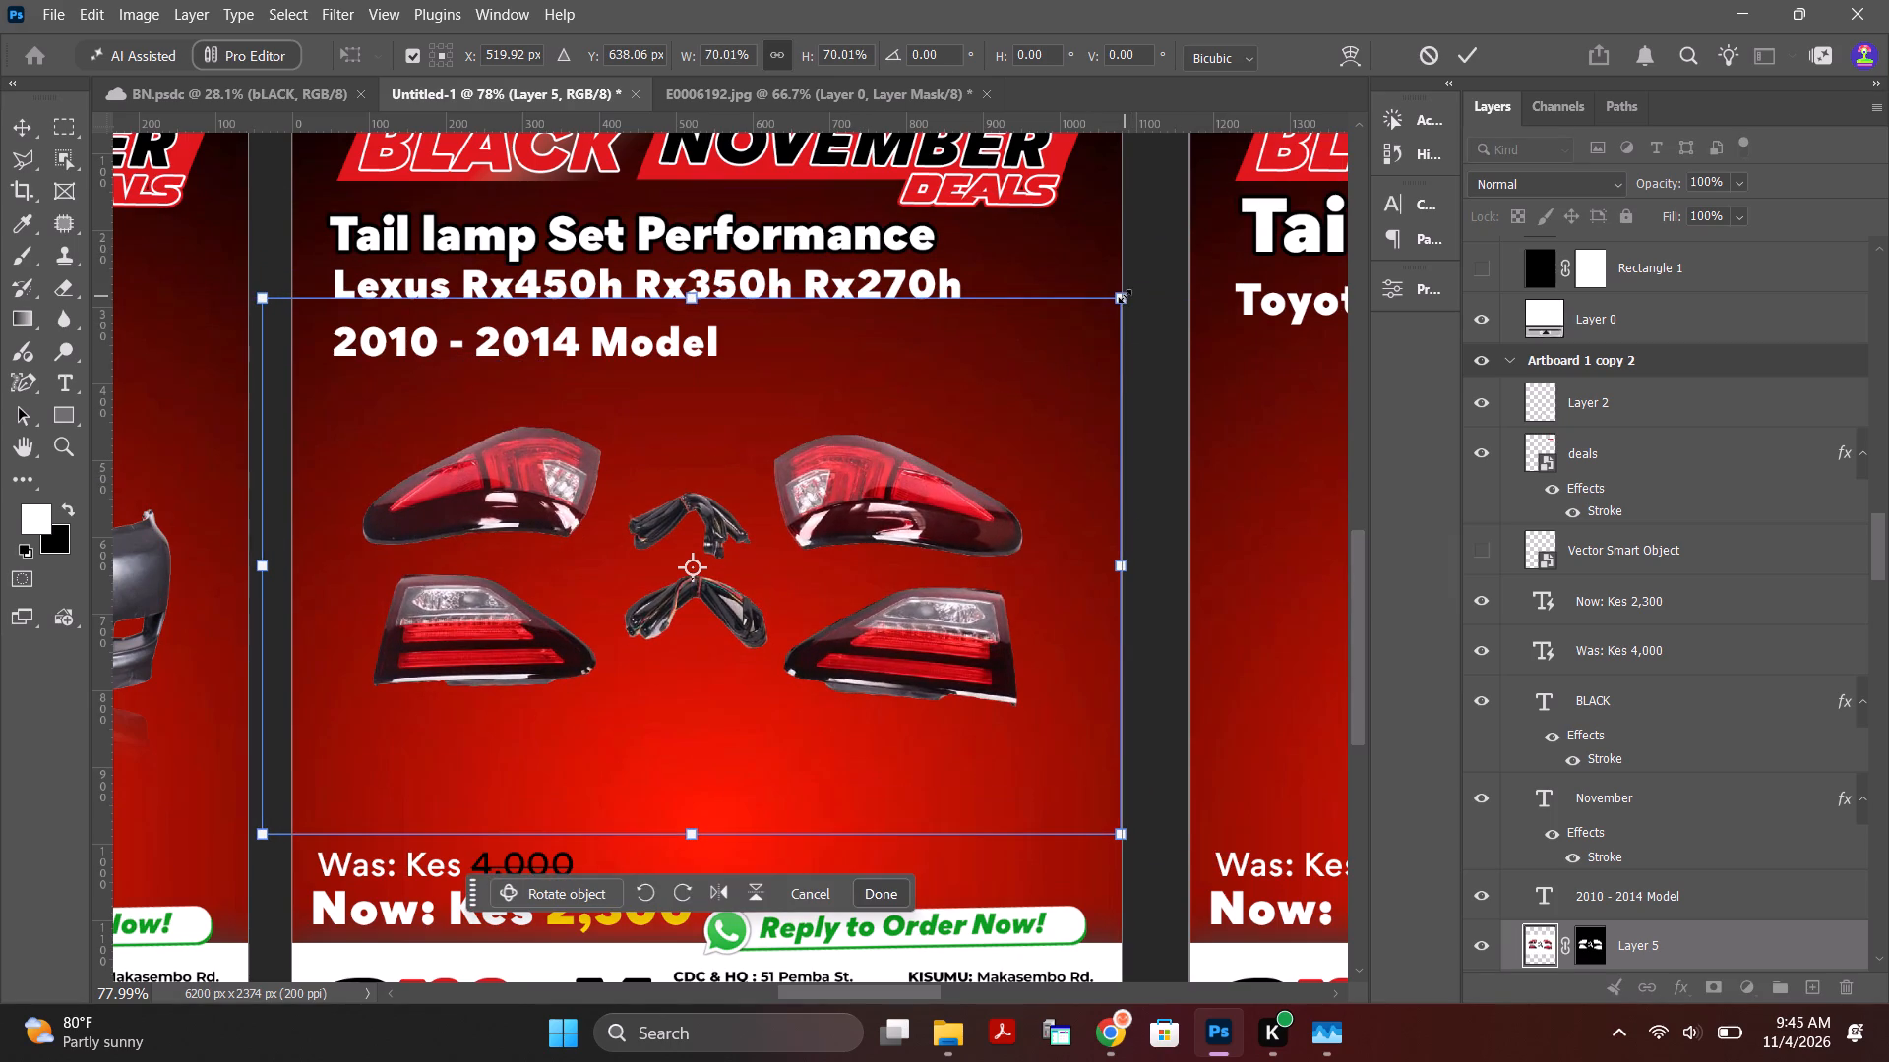
{"action": "left_click_drag", "start_coordinate": [1124, 295], "coordinate": [1111, 295], "text": "alt"}
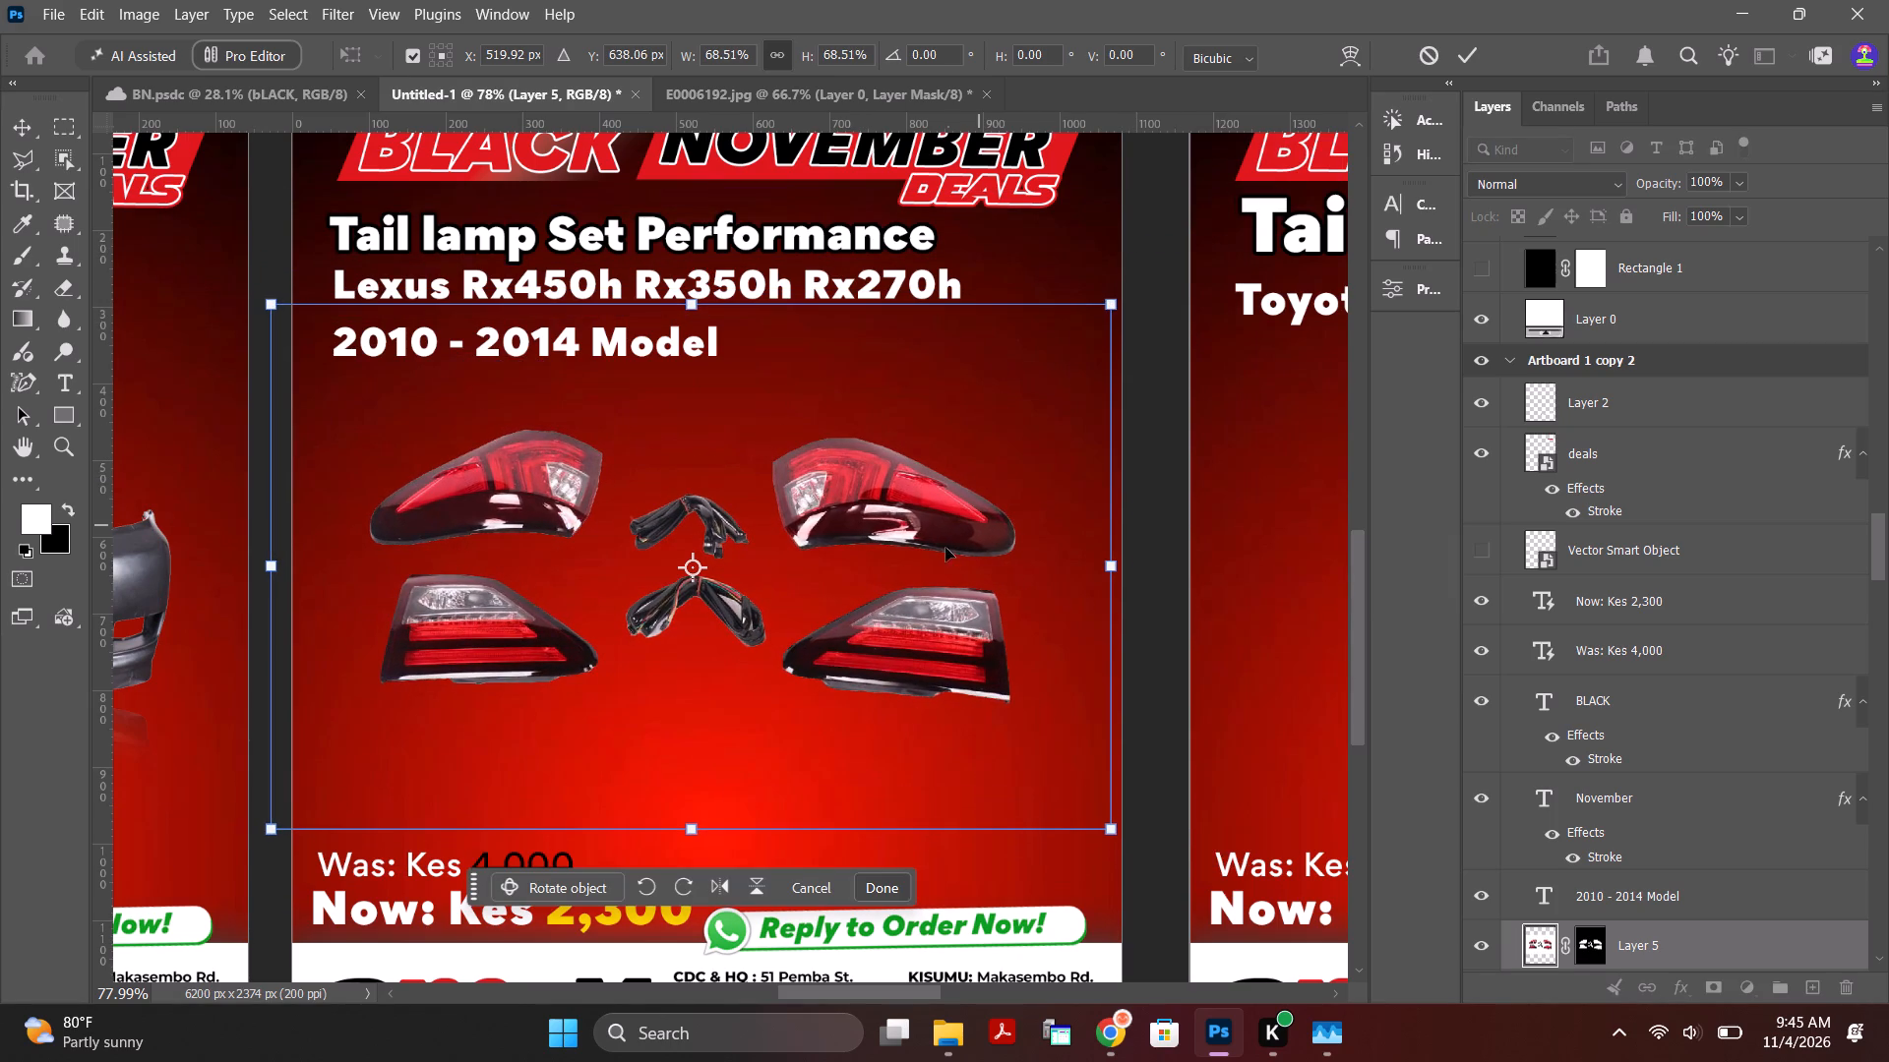
{"action": "left_click_drag", "start_coordinate": [1109, 299], "coordinate": [1127, 290], "text": "alt"}
{"action": "left_click_drag", "start_coordinate": [837, 498], "coordinate": [840, 508]}
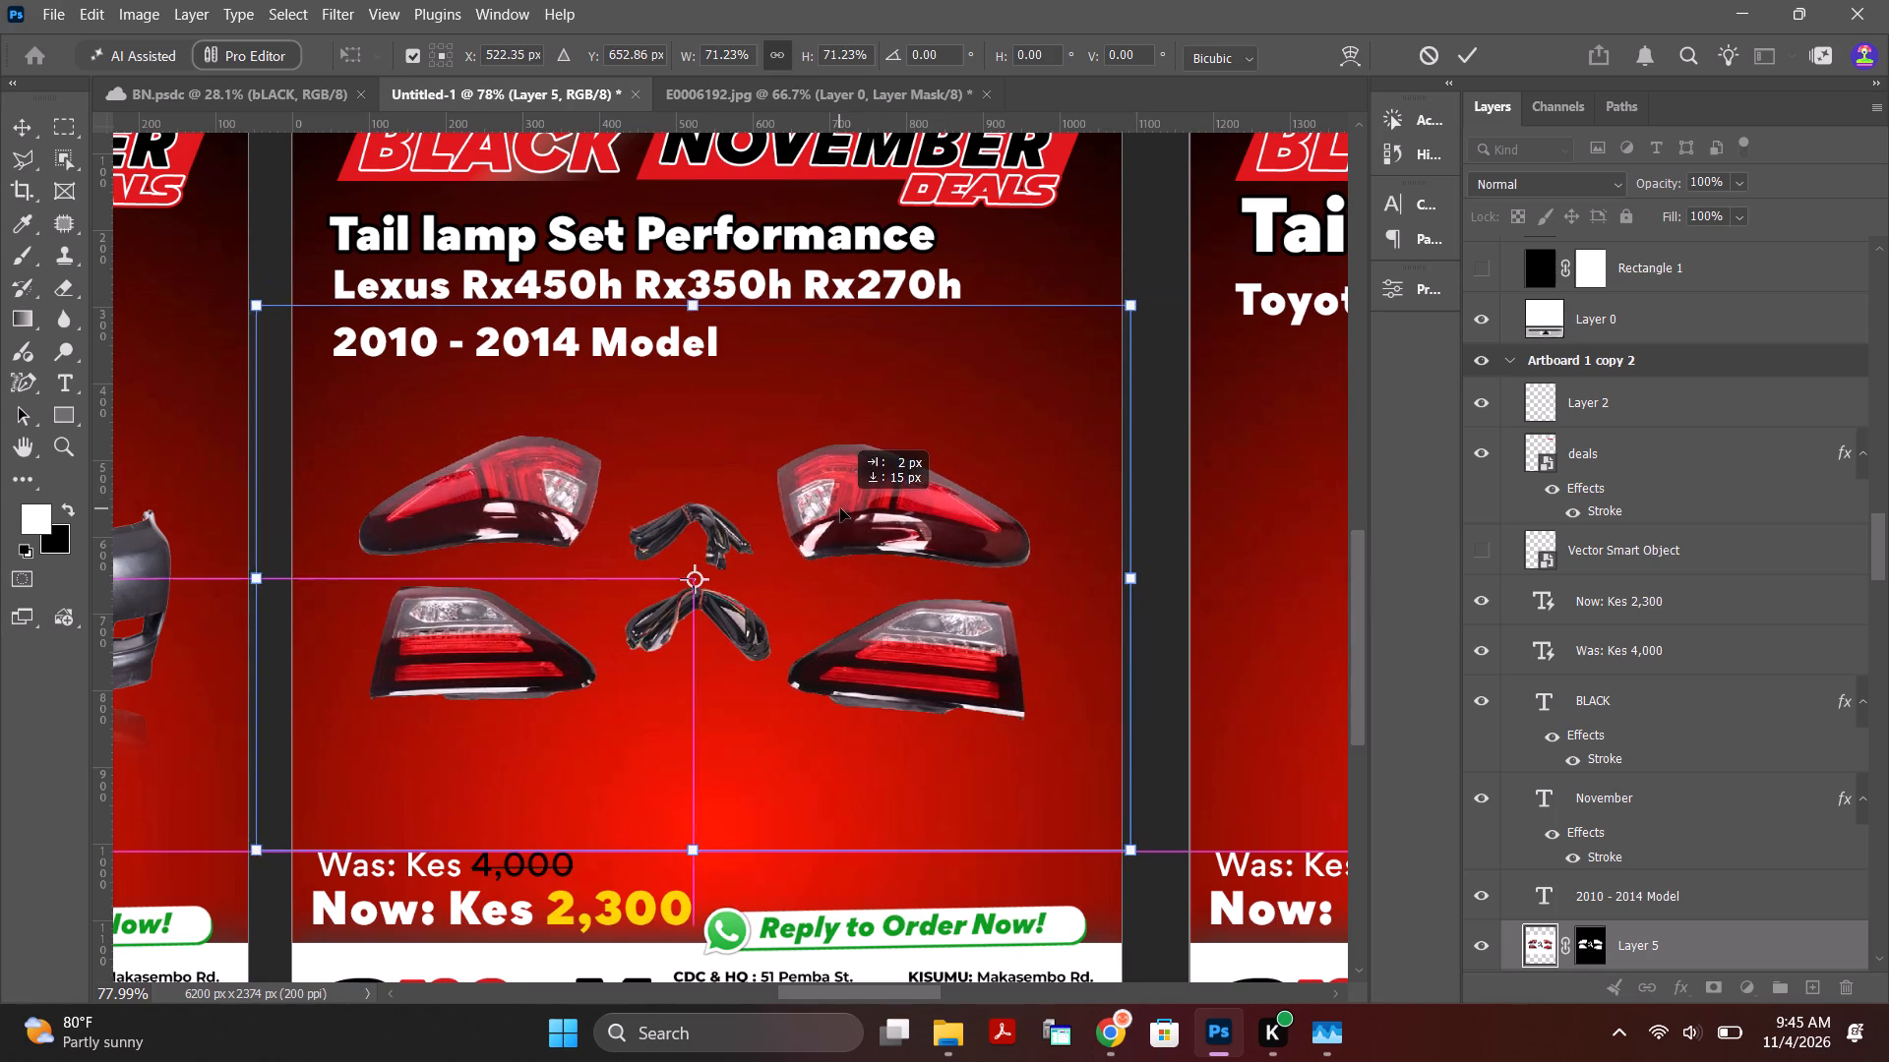
{"action": "left_click_drag", "start_coordinate": [840, 508], "coordinate": [849, 512]}
{"action": "left_click", "coordinate": [1472, 50]}
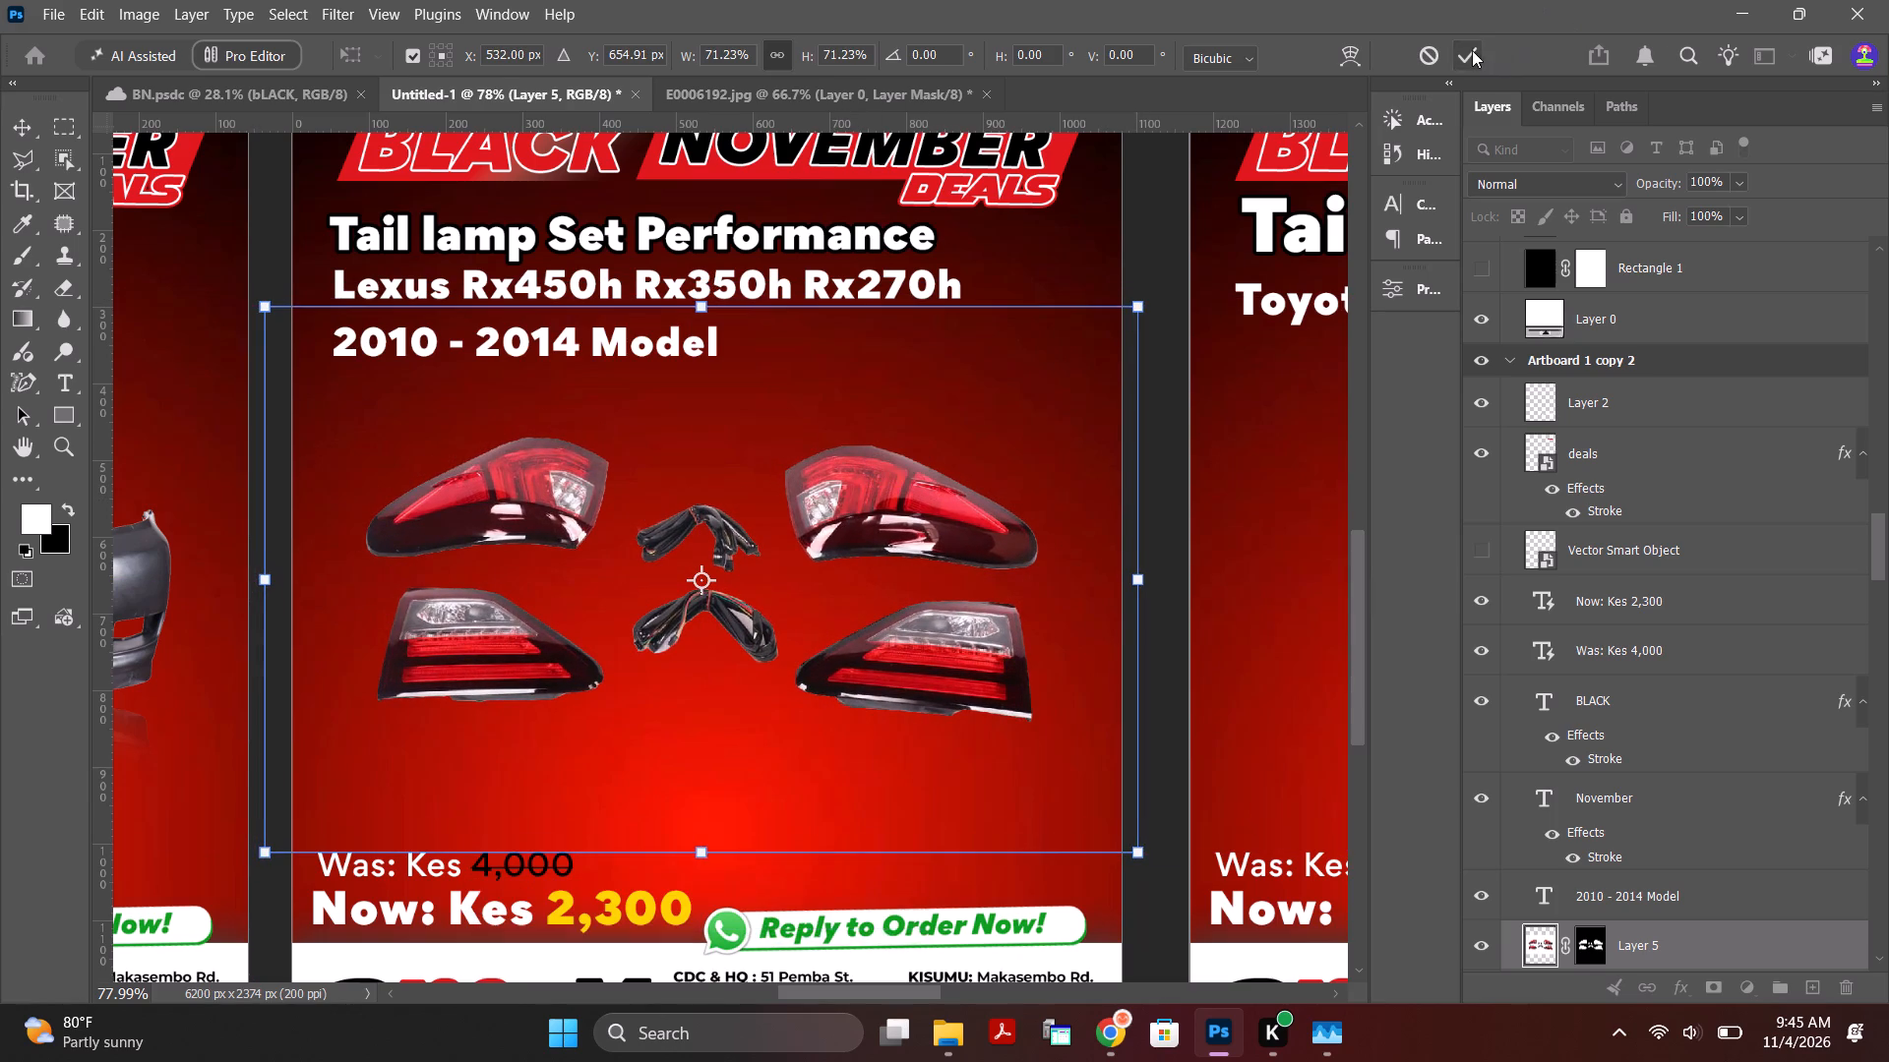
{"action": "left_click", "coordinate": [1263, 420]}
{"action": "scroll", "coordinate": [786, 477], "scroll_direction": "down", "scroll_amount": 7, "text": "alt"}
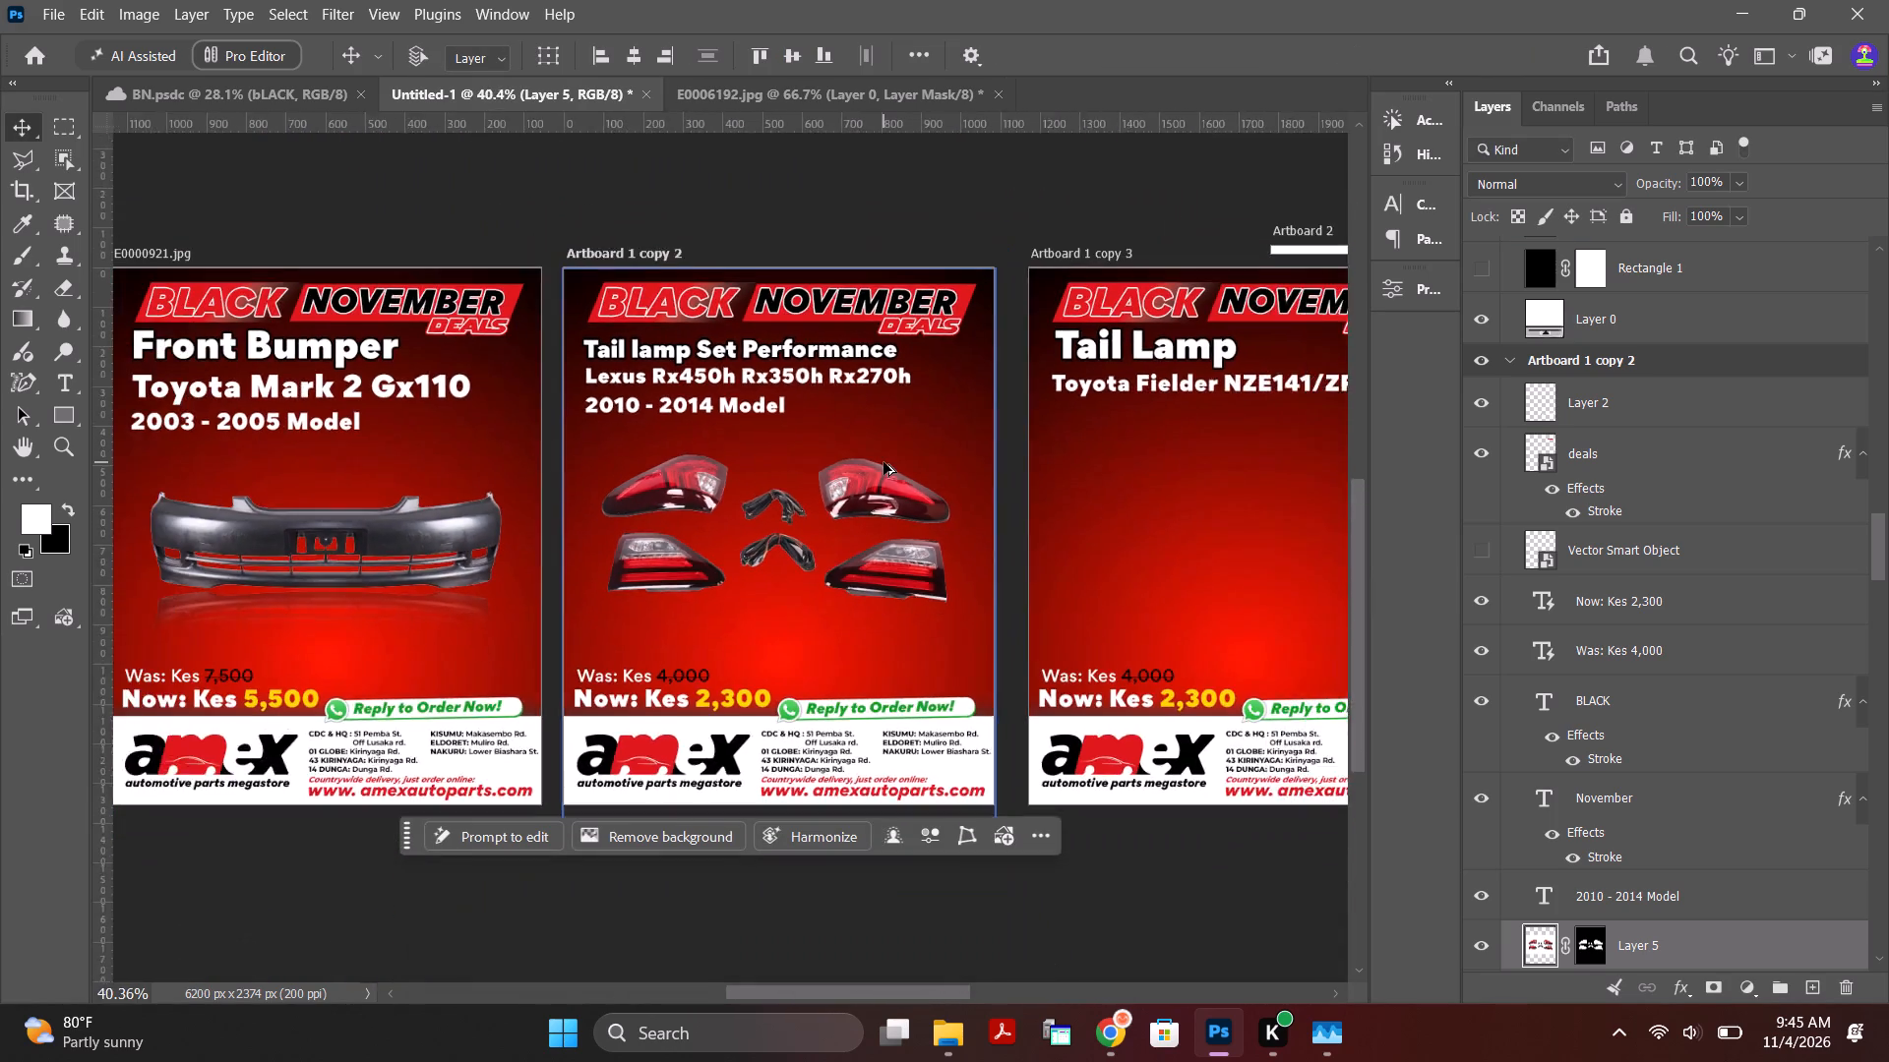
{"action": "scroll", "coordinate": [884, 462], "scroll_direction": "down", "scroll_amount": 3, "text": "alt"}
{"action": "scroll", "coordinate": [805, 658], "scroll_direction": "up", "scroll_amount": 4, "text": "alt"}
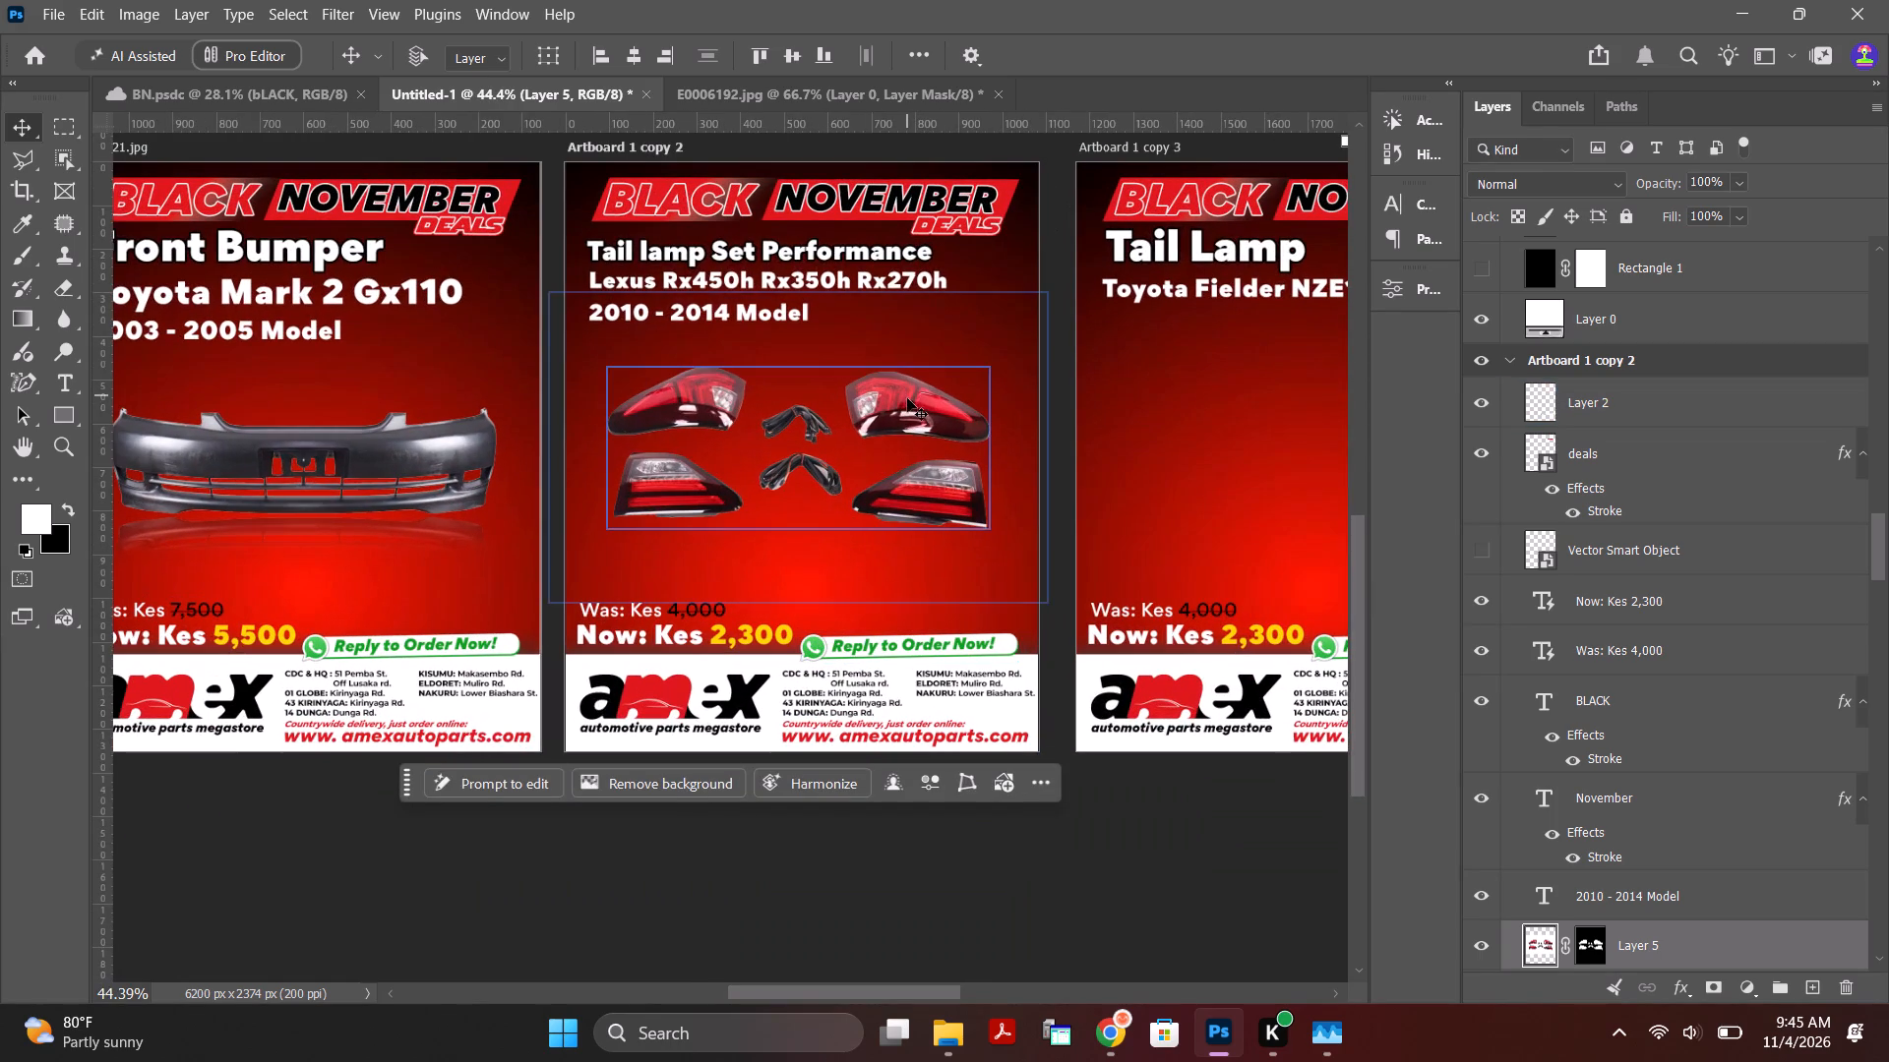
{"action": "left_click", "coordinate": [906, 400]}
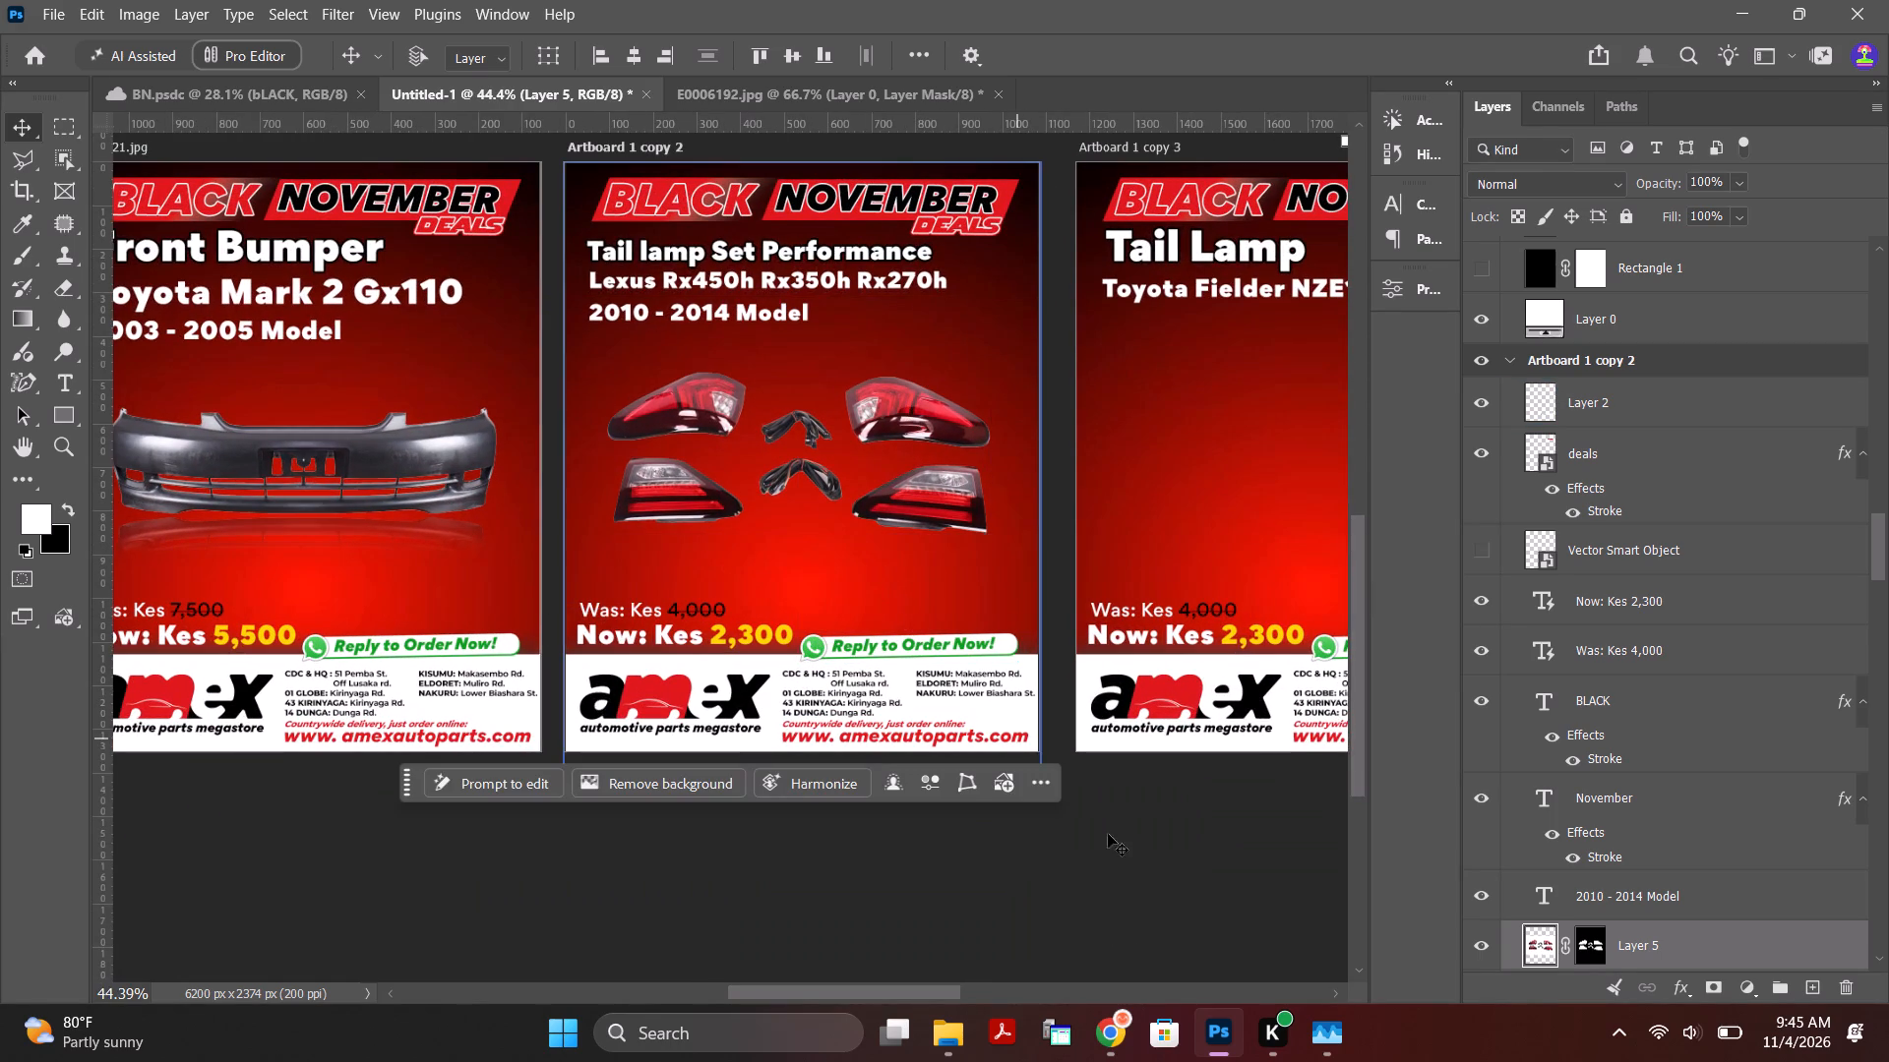
Copy the original price 48,000 from the tail lamp's Chrome product page into the "Was: Kes" line of the Tail lamp Set Performance poster.
{"action": "left_click", "coordinate": [1108, 1023]}
{"action": "left_click", "coordinate": [176, 277]}
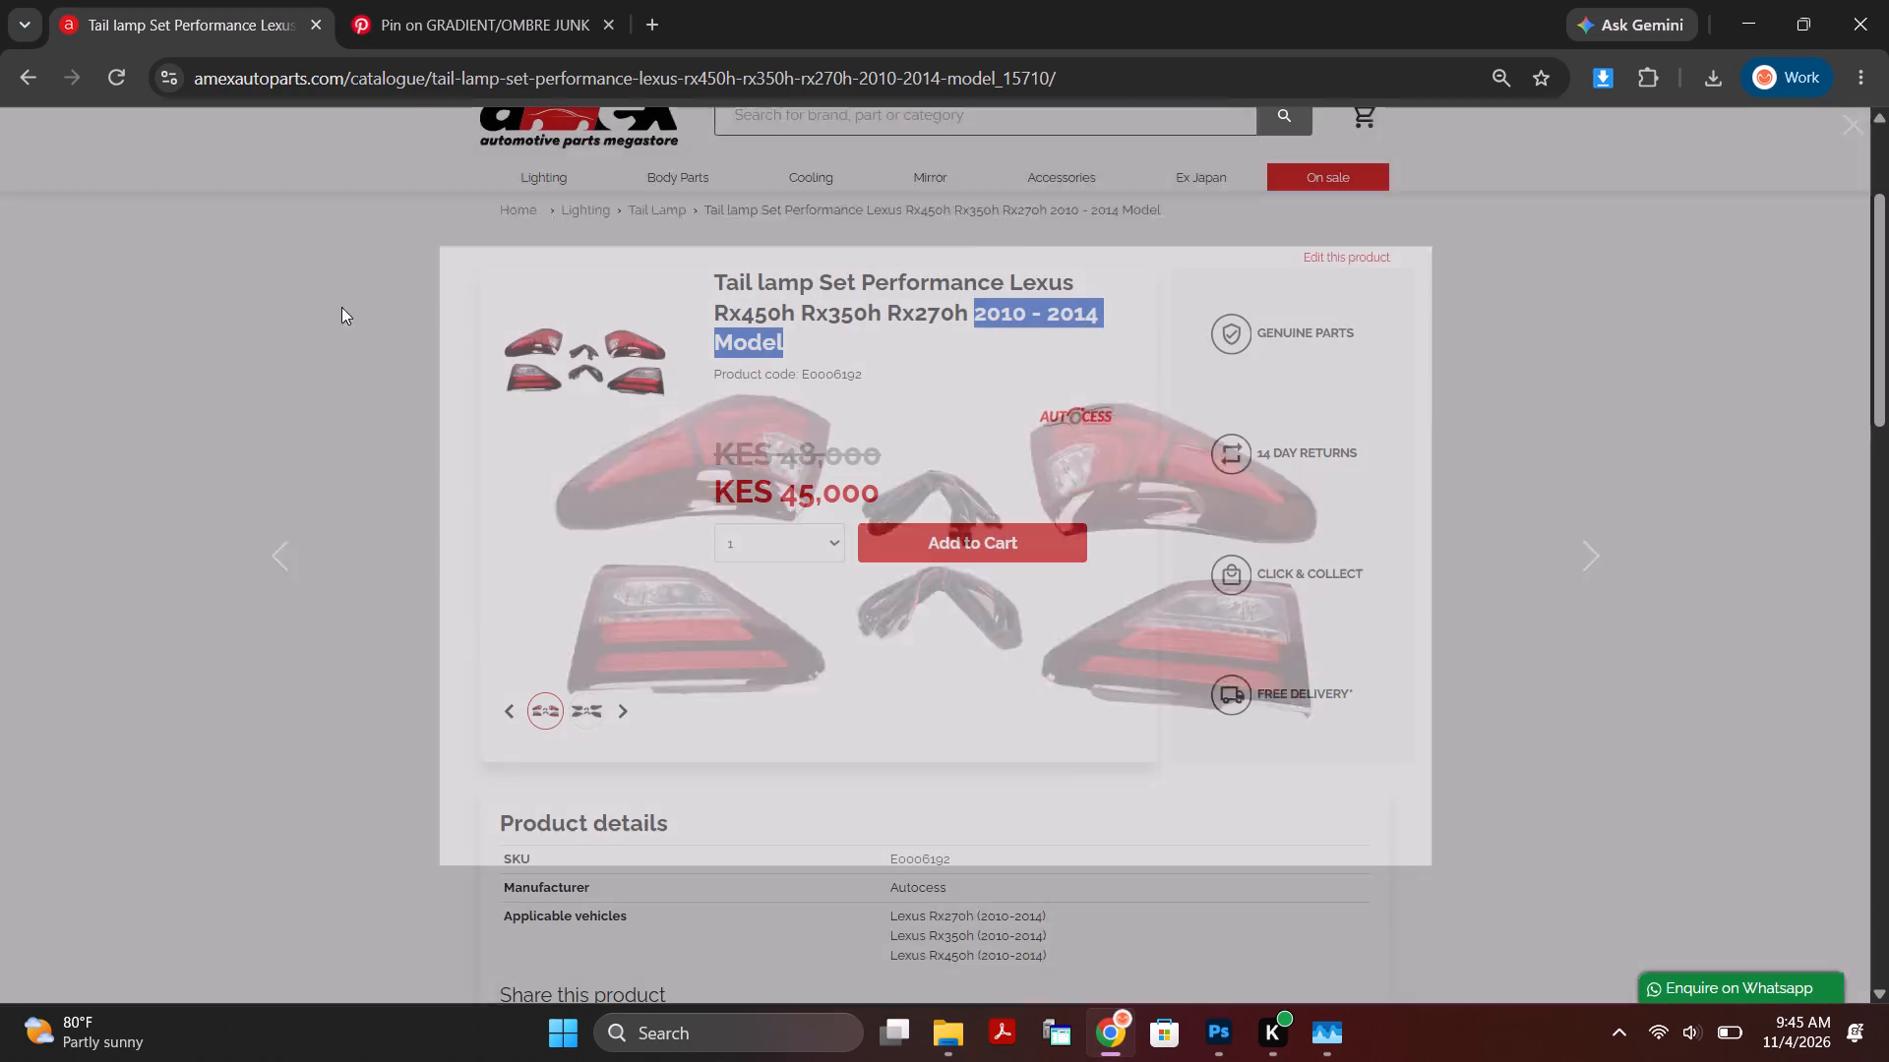
{"action": "left_click_drag", "start_coordinate": [780, 453], "coordinate": [908, 450]}
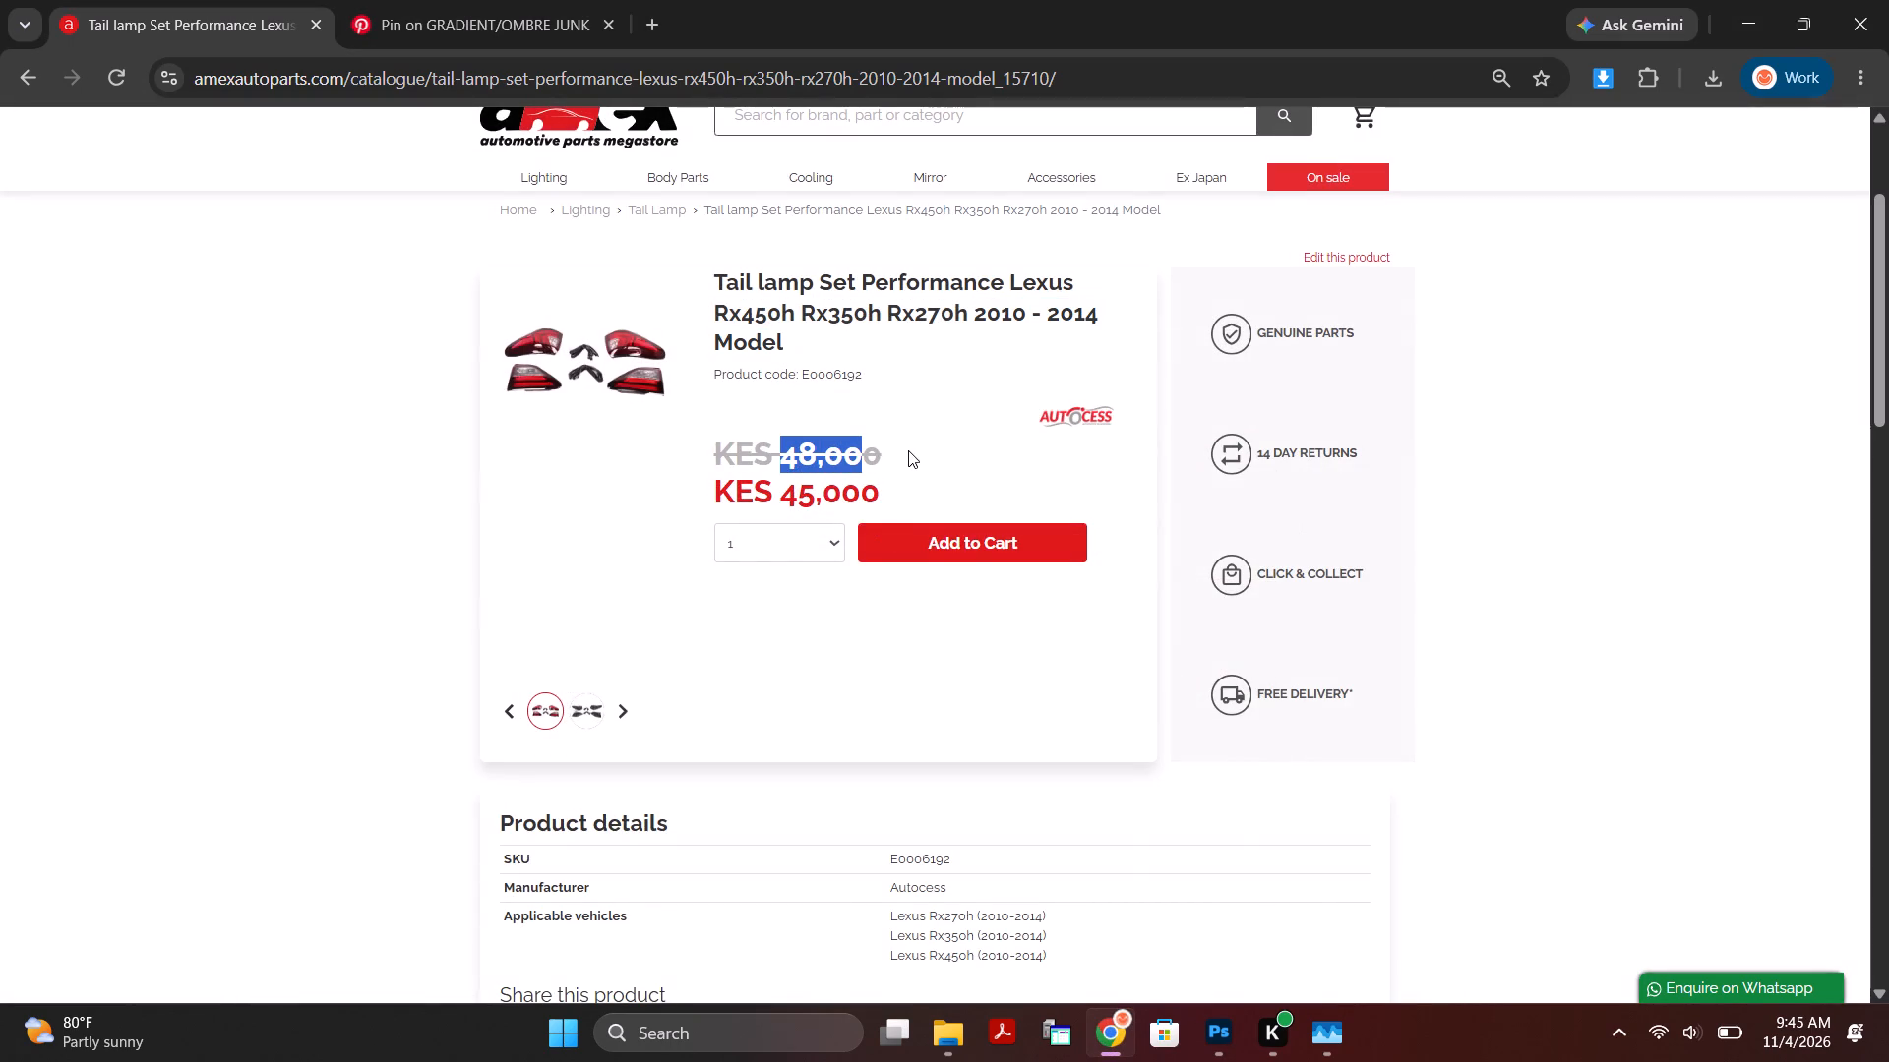
{"action": "key", "text": "ctrl+c"}
{"action": "left_click", "coordinate": [1219, 1038]}
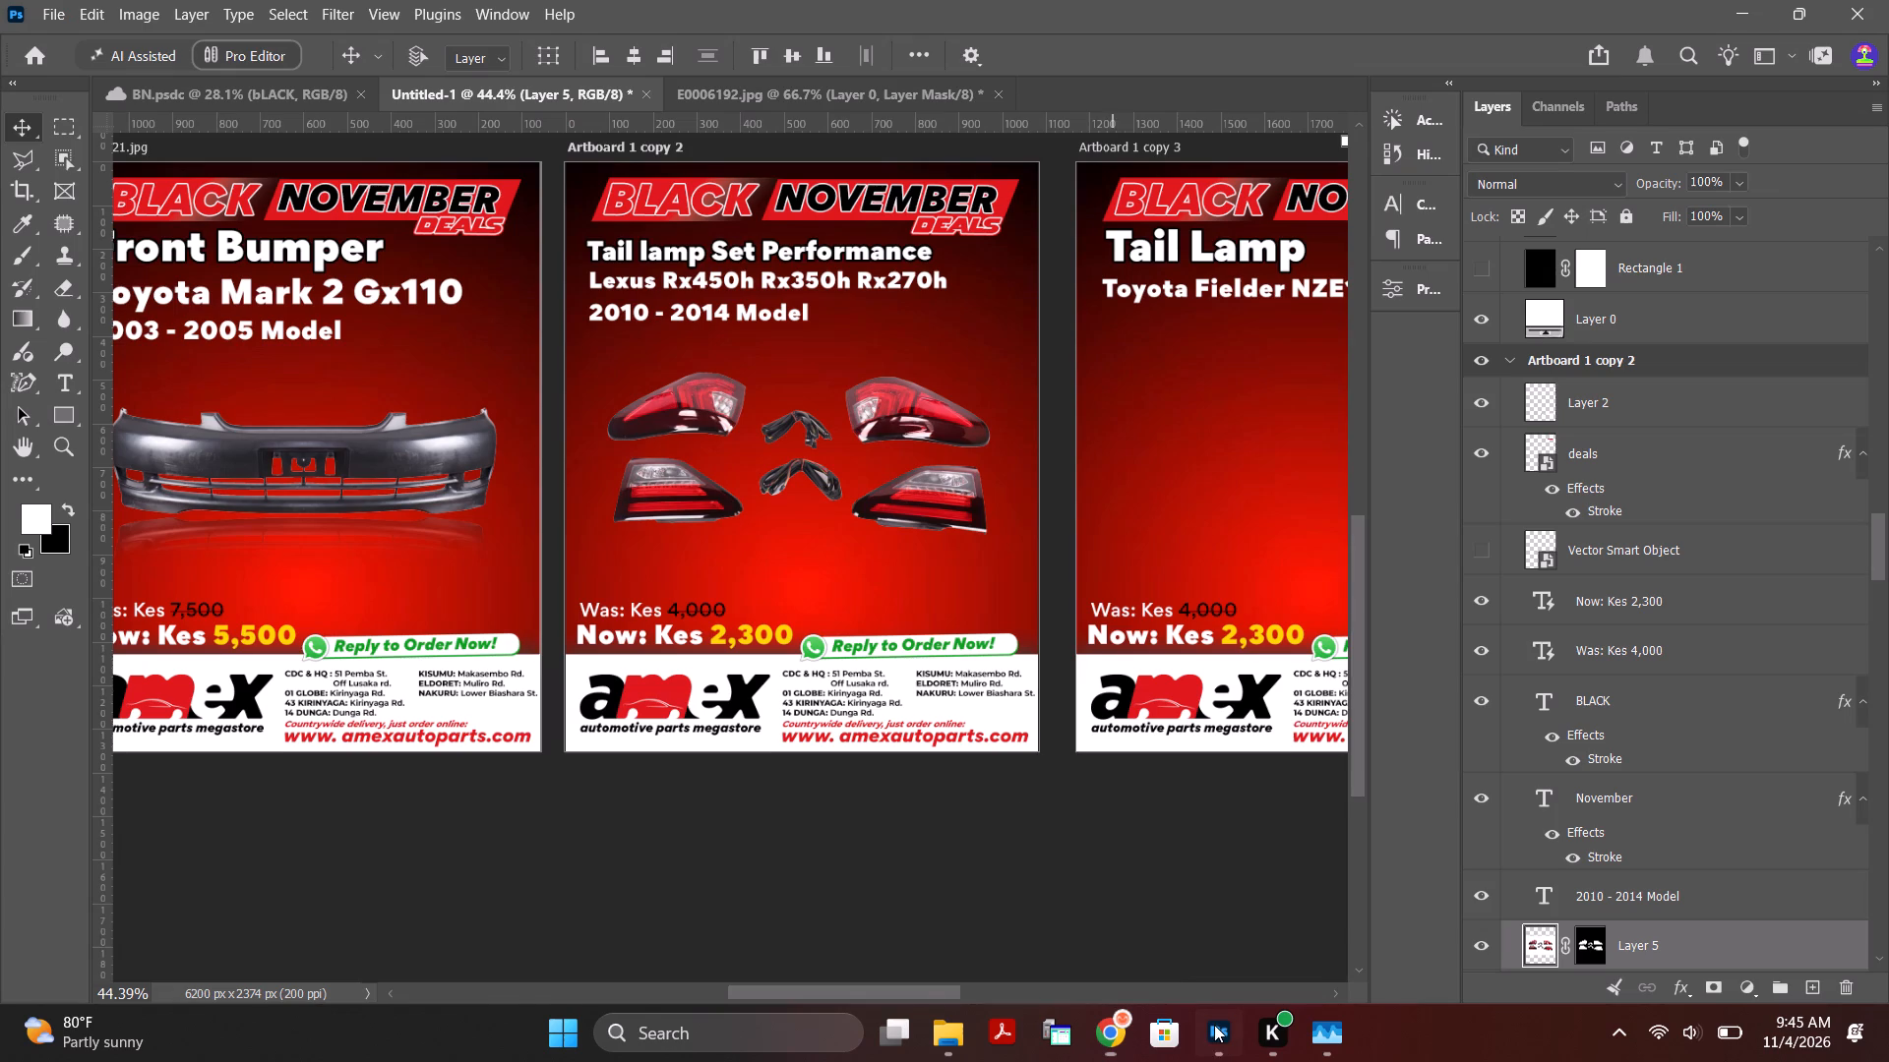
{"action": "double_click", "coordinate": [682, 610]}
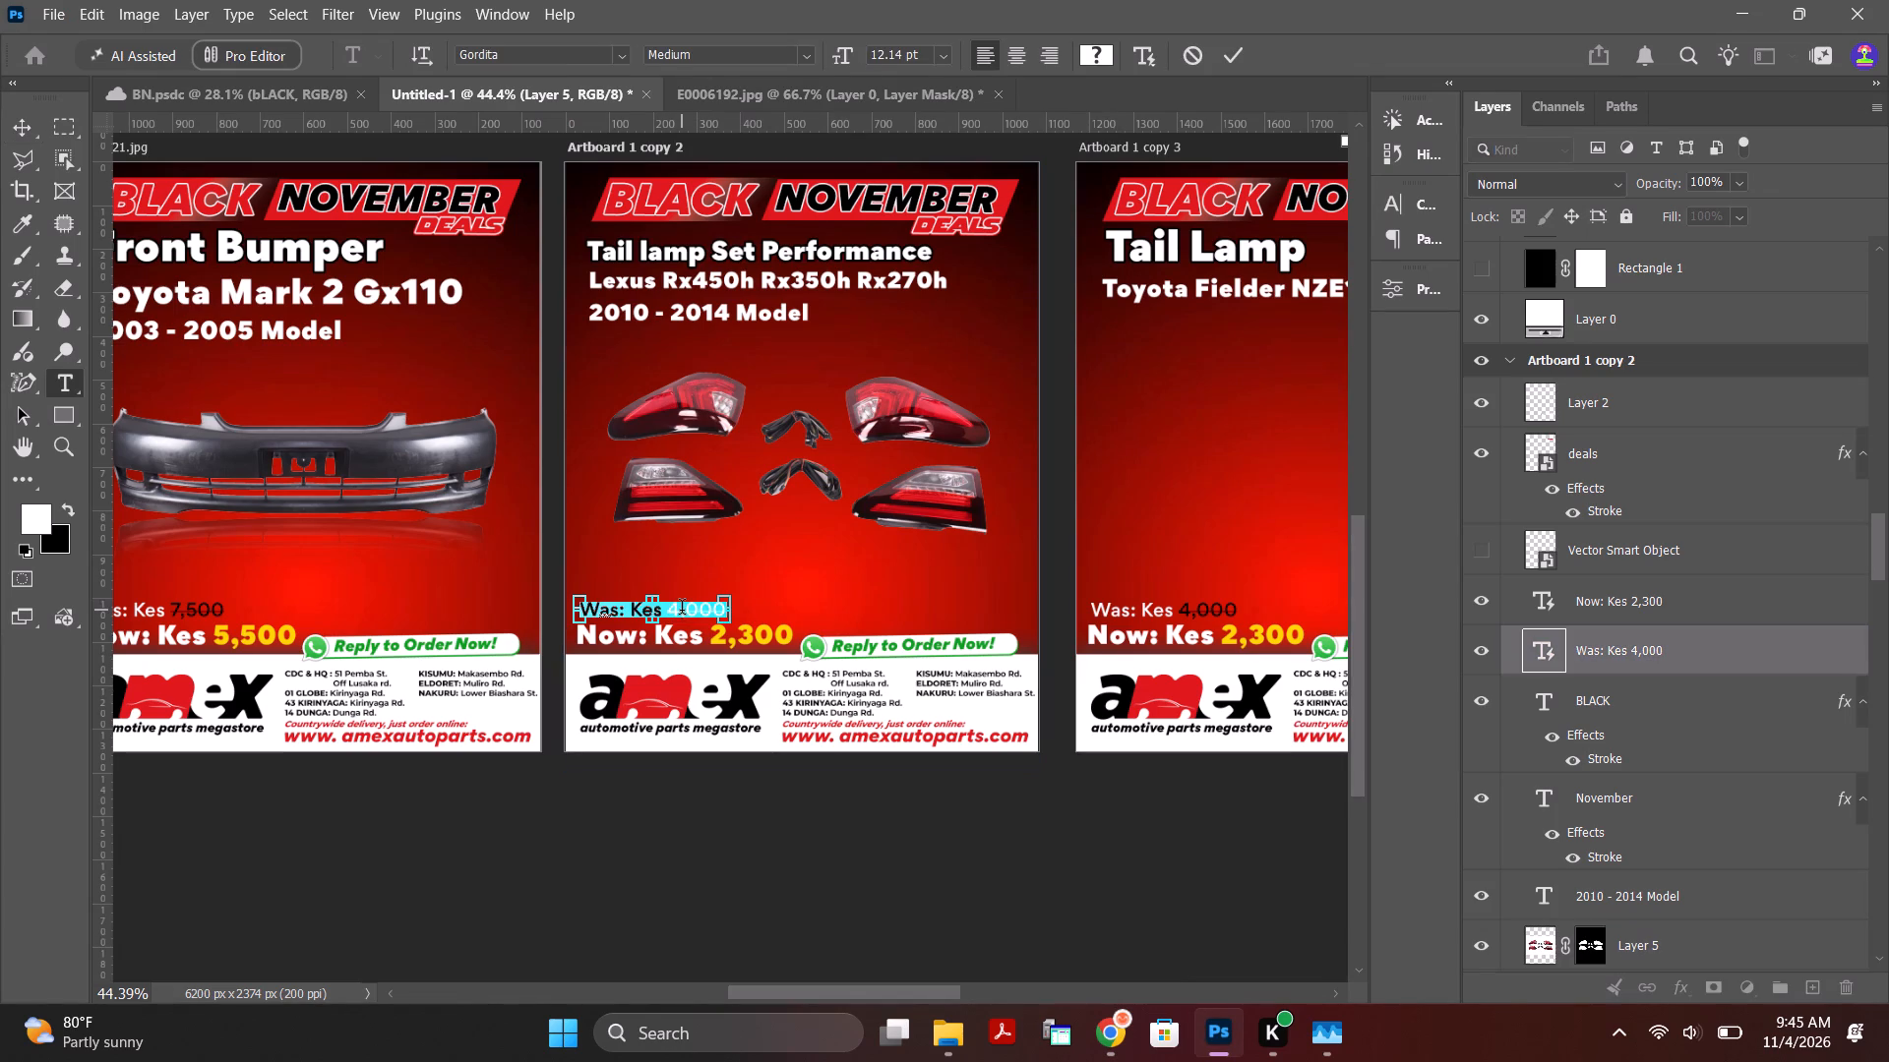
{"action": "left_click", "coordinate": [675, 611]}
{"action": "left_click_drag", "start_coordinate": [662, 614], "coordinate": [703, 617]}
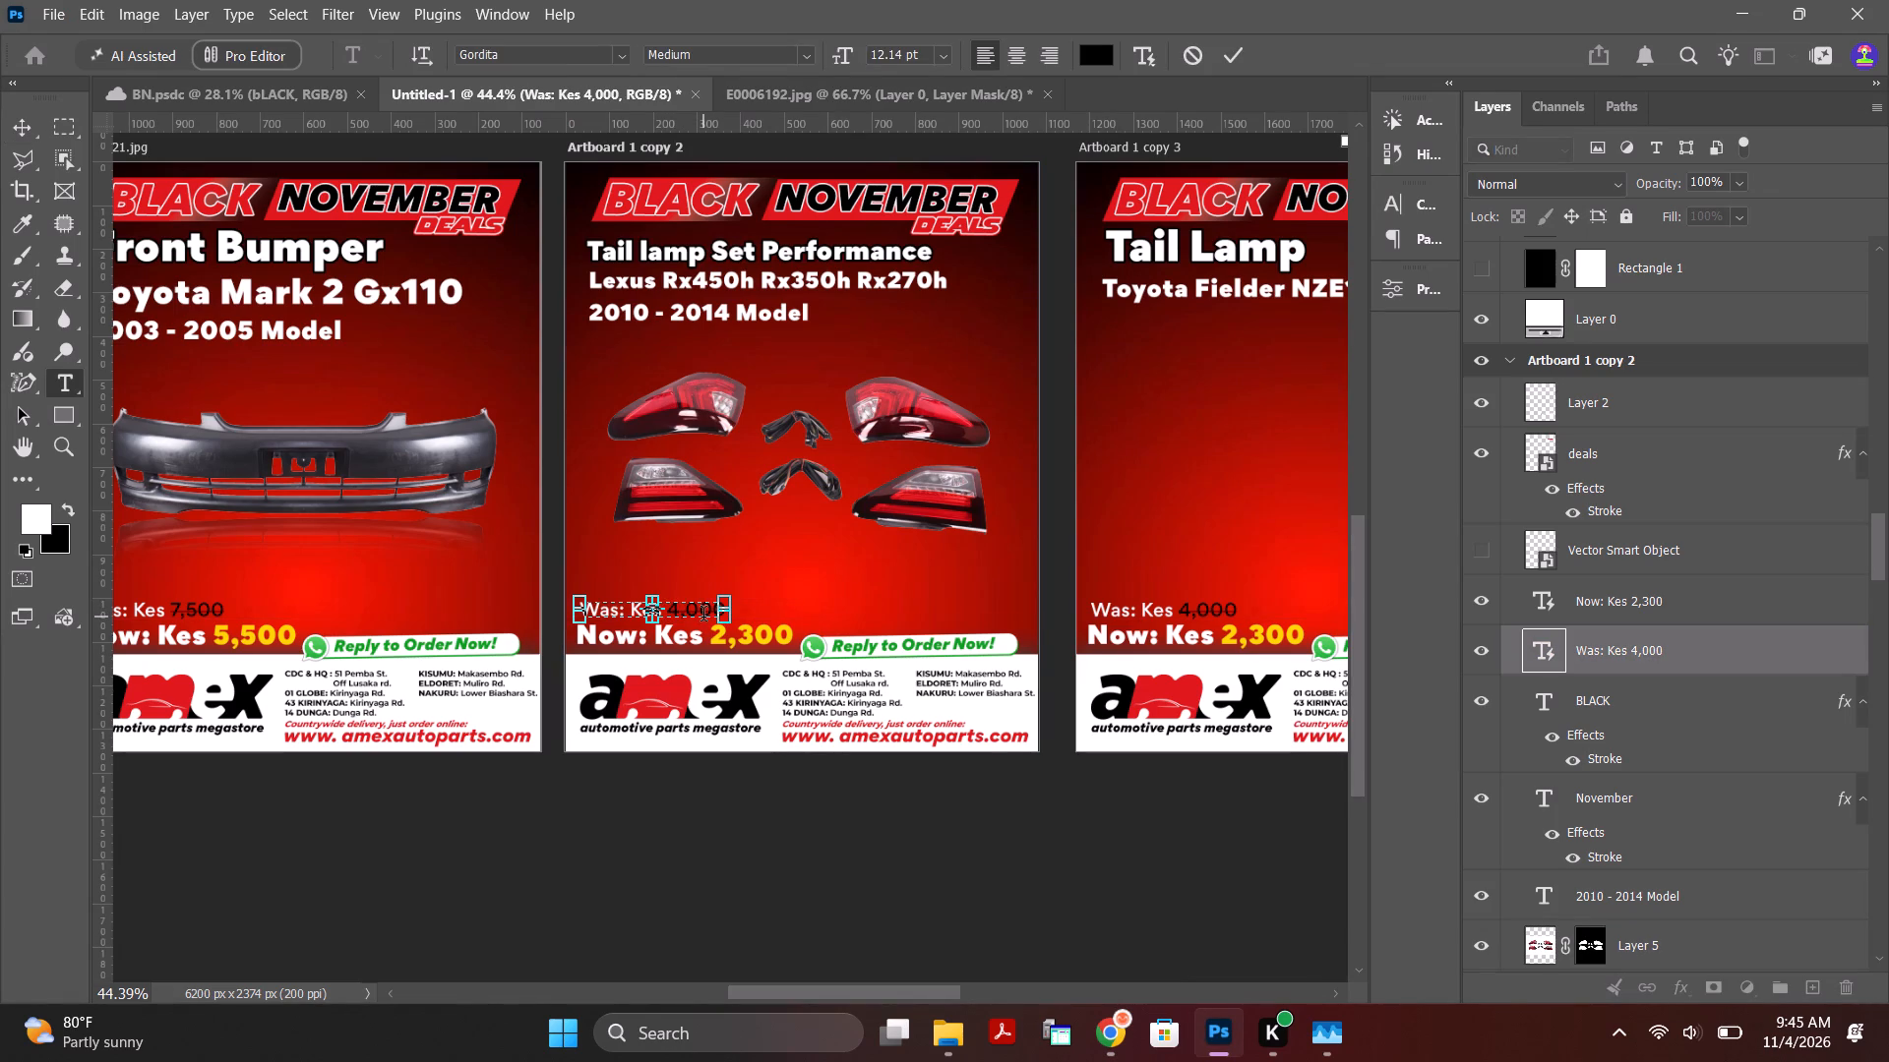
{"action": "scroll", "coordinate": [701, 621], "scroll_direction": "up", "scroll_amount": 13, "text": "alt"}
{"action": "left_click", "coordinate": [684, 579]}
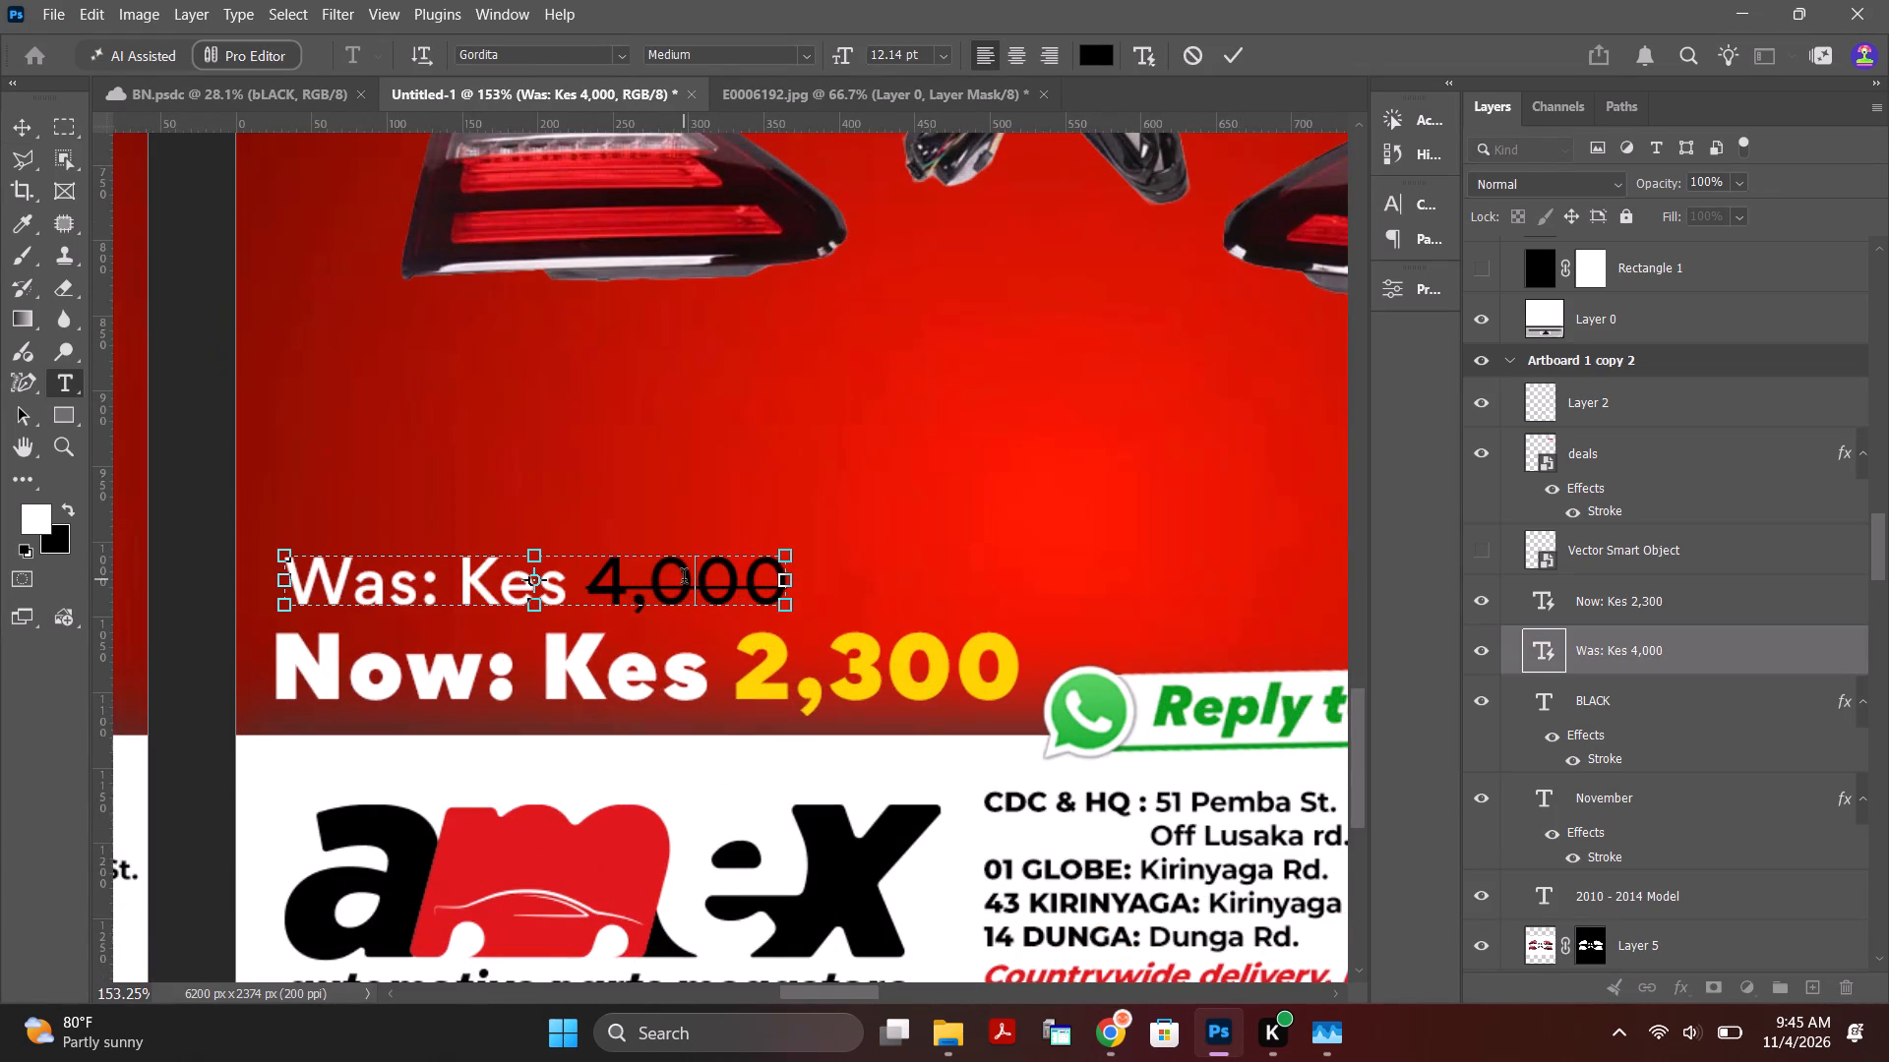
{"action": "double_click", "coordinate": [684, 579]}
{"action": "left_click", "coordinate": [613, 579]}
{"action": "left_click_drag", "start_coordinate": [593, 585], "coordinate": [792, 579]}
{"action": "key", "text": "ctrl+v"}
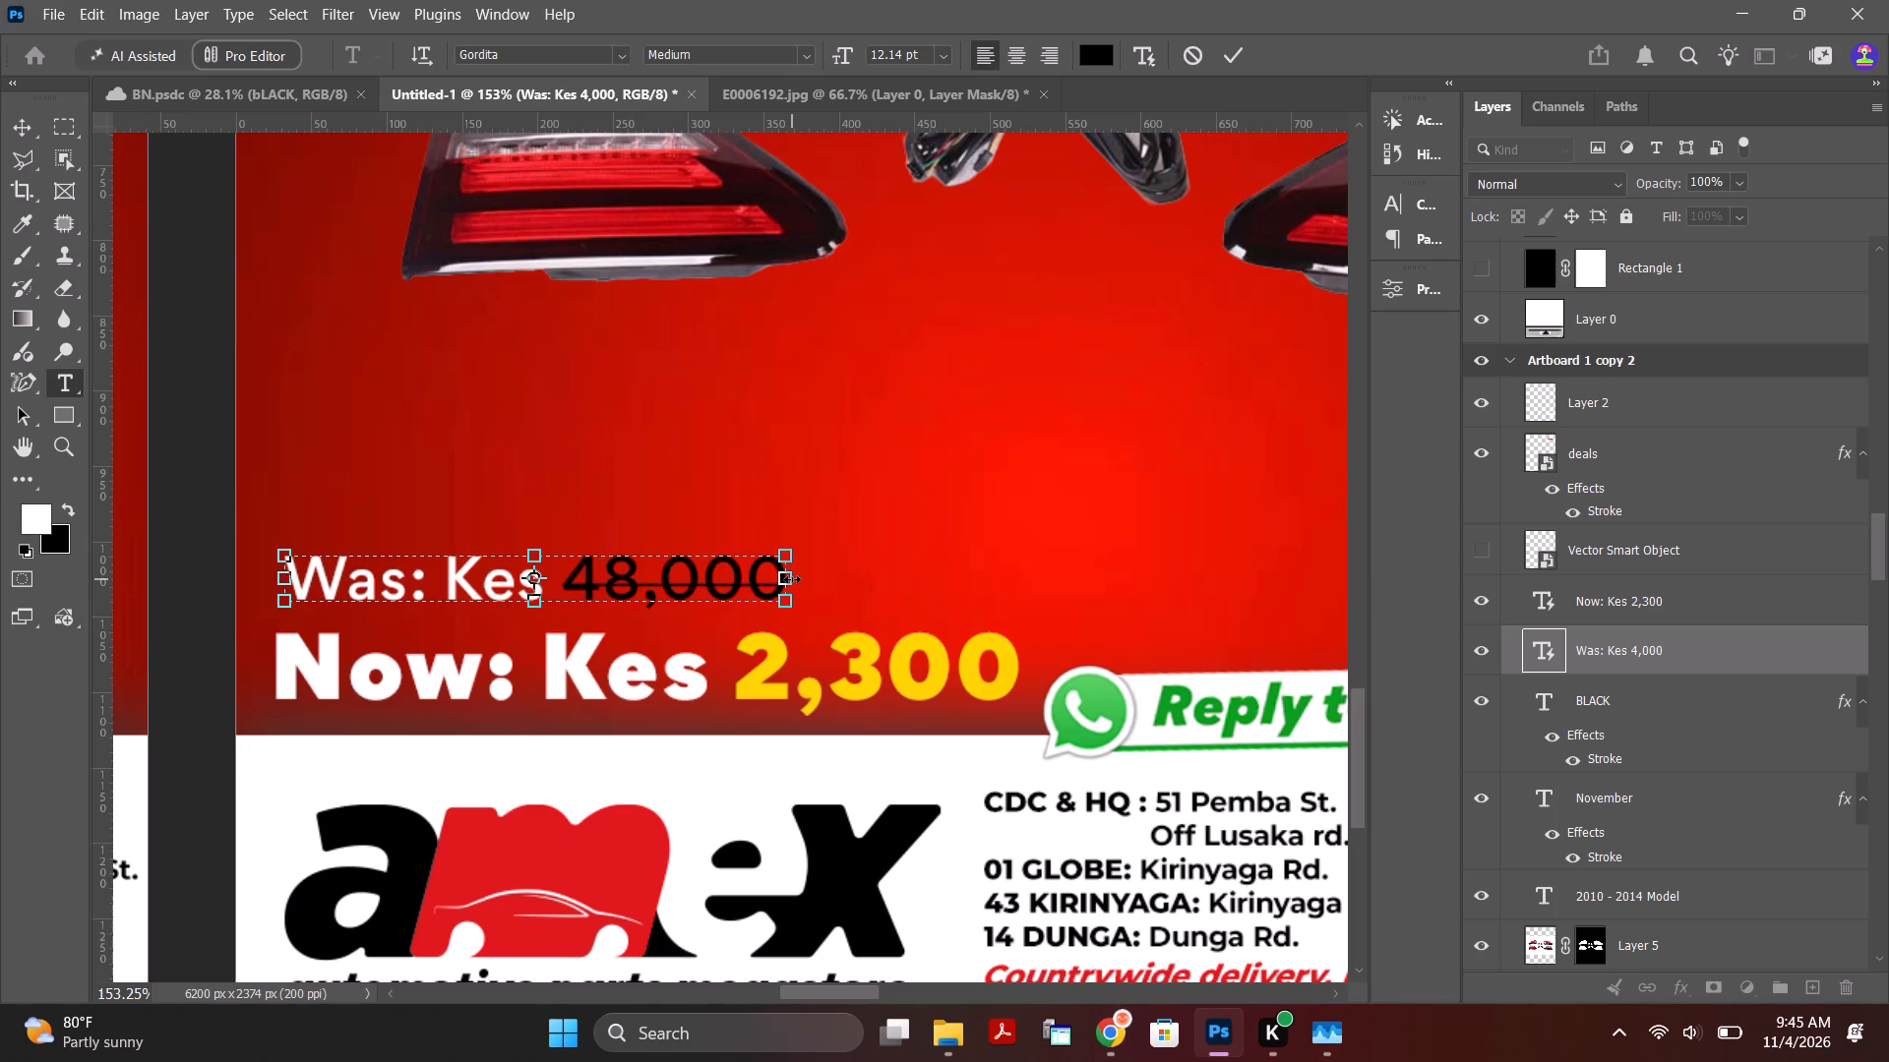
{"action": "left_click", "coordinate": [1238, 53]}
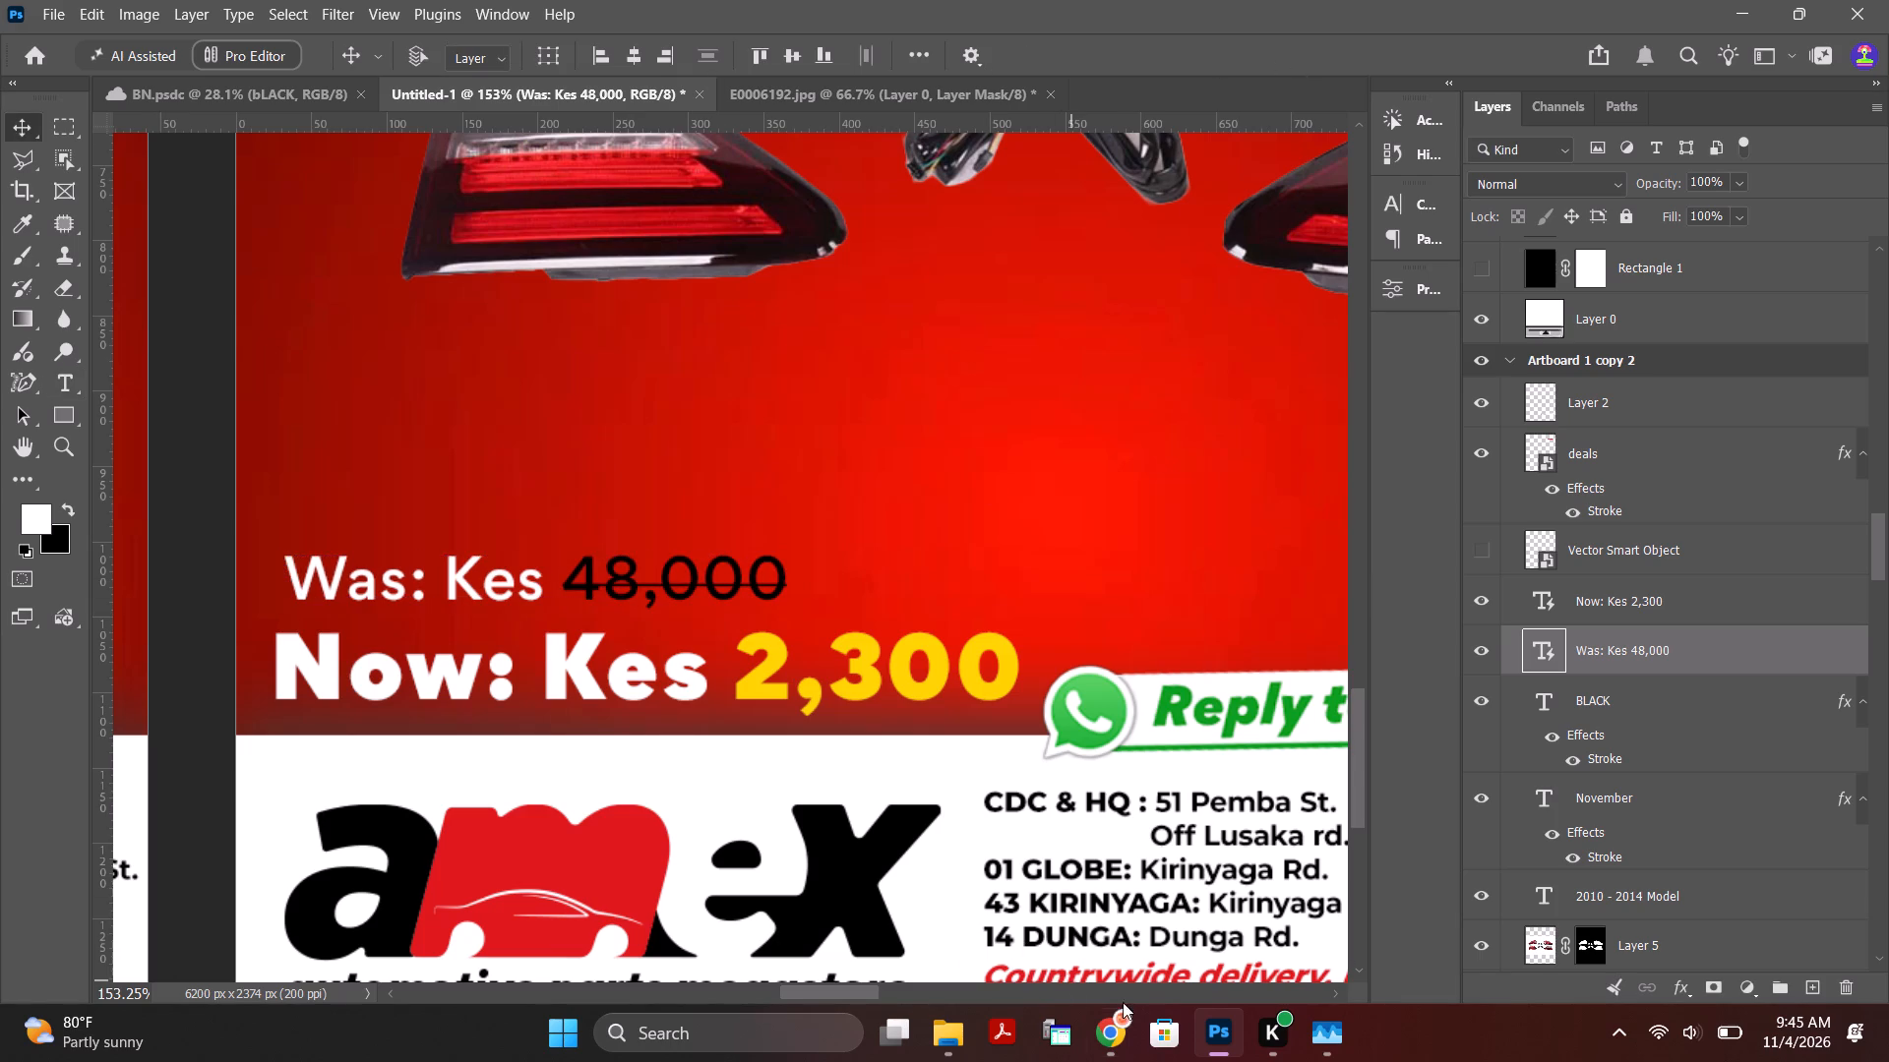
Copy the discounted price 45,000 from the Chrome product page into the "Now: Kes" line of the same poster.
{"action": "left_click", "coordinate": [1100, 1022]}
{"action": "left_click_drag", "start_coordinate": [780, 493], "coordinate": [934, 484]}
{"action": "left_click", "coordinate": [856, 500]}
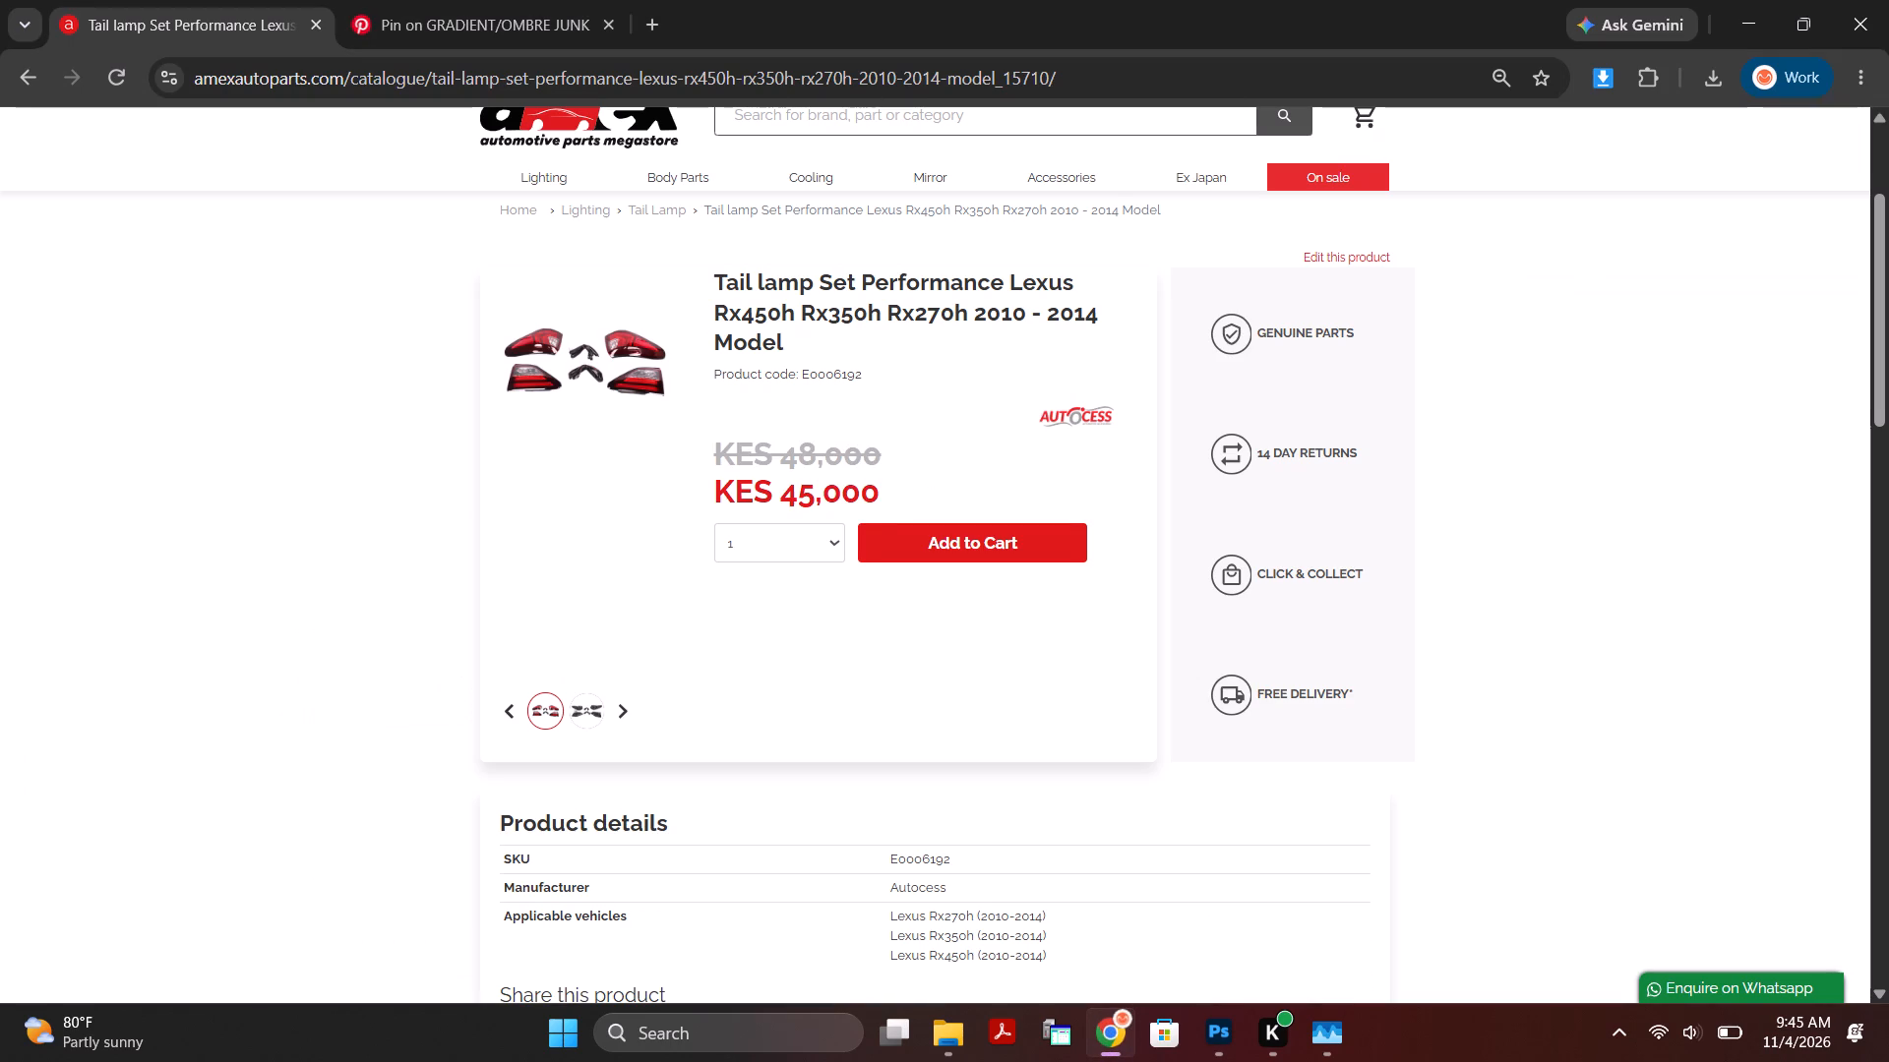
{"action": "left_click_drag", "start_coordinate": [783, 494], "coordinate": [891, 495]}
{"action": "key", "text": "ctrl+c"}
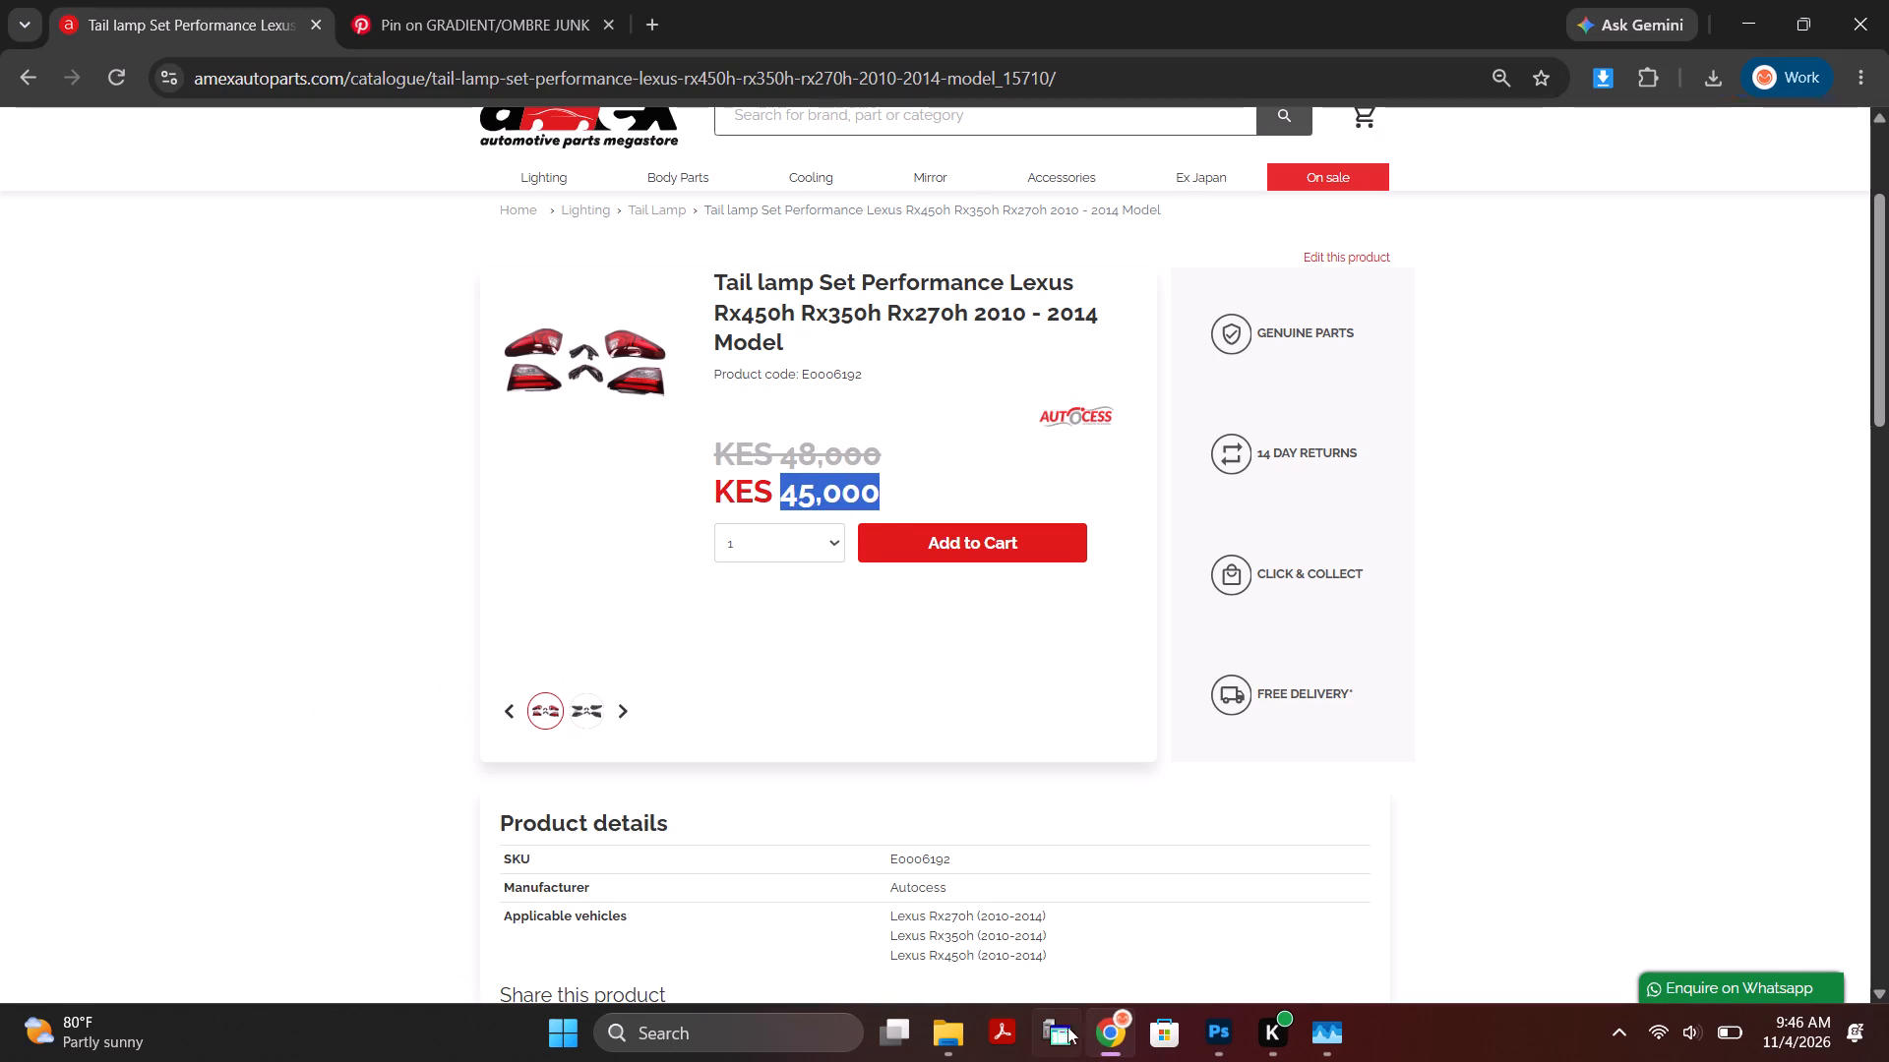
{"action": "left_click", "coordinate": [1229, 1029]}
{"action": "double_click", "coordinate": [879, 678]}
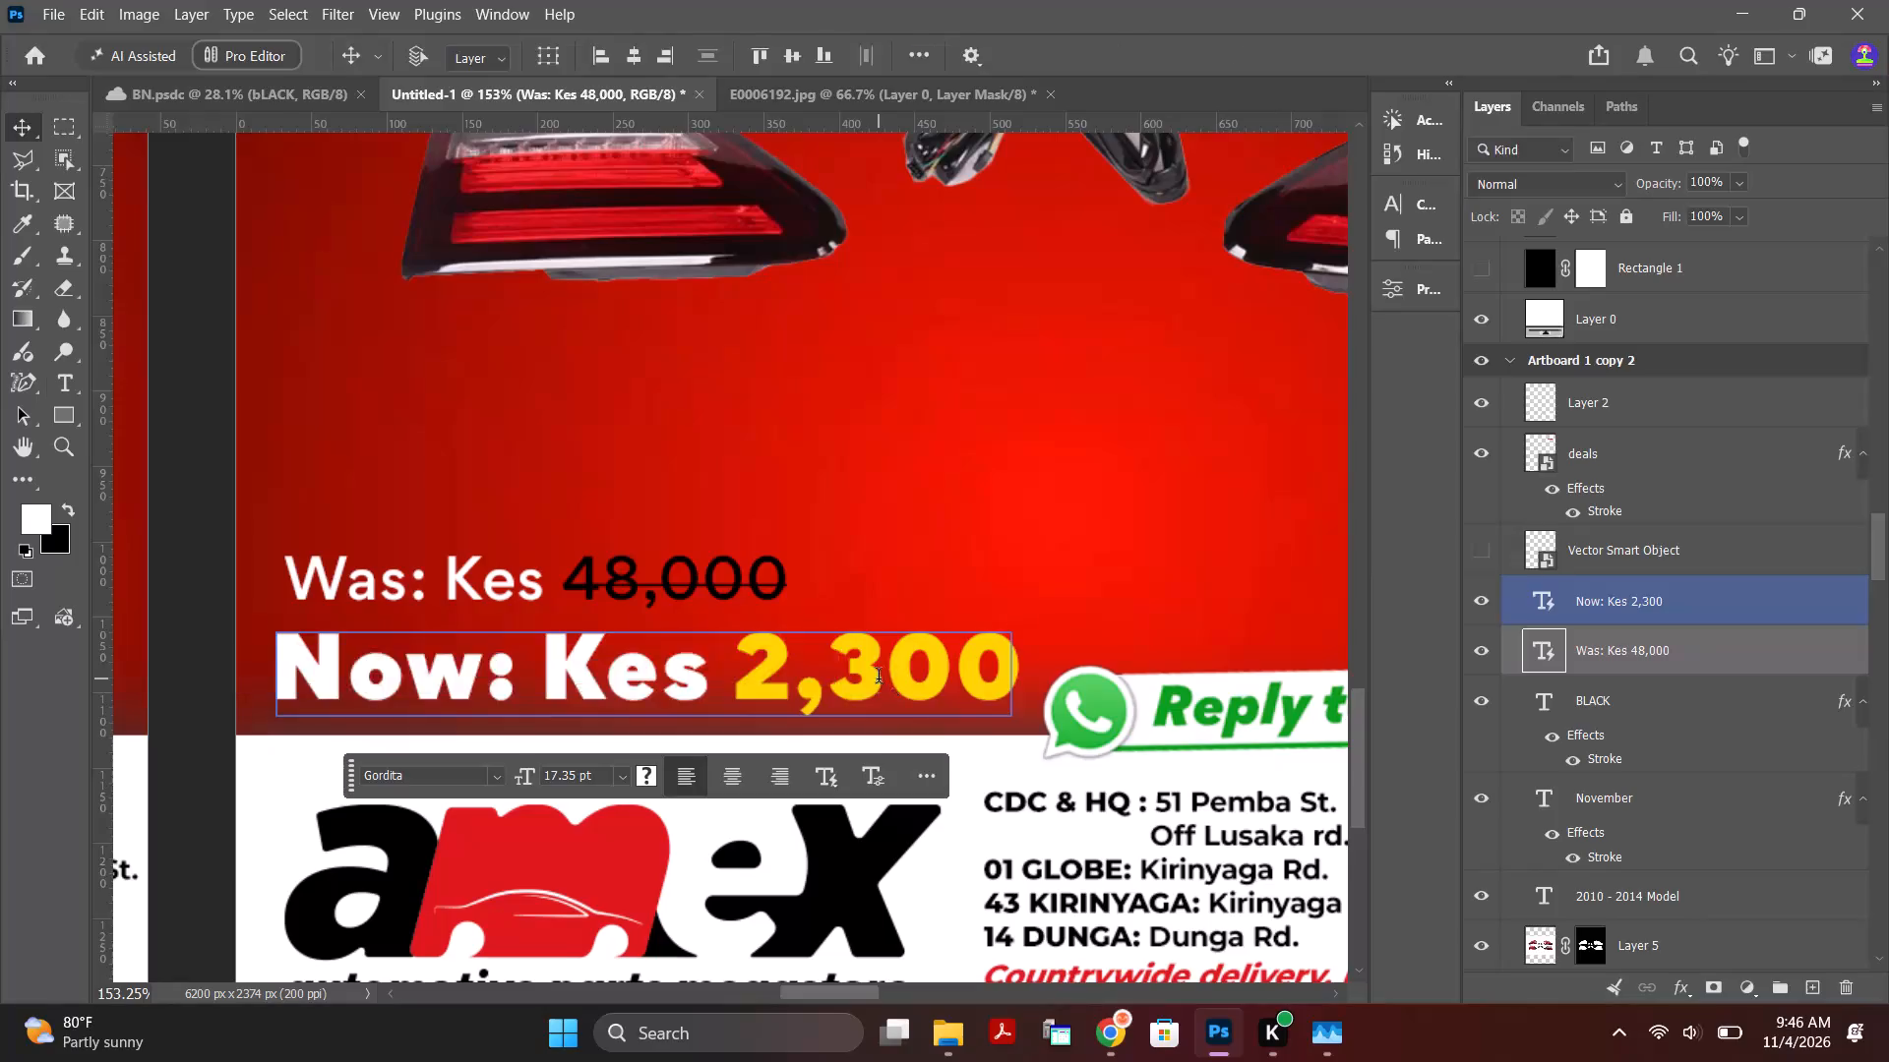
{"action": "left_click", "coordinate": [749, 678]}
{"action": "left_click_drag", "start_coordinate": [737, 673], "coordinate": [1026, 672]}
{"action": "key", "text": "ctrl+v"}
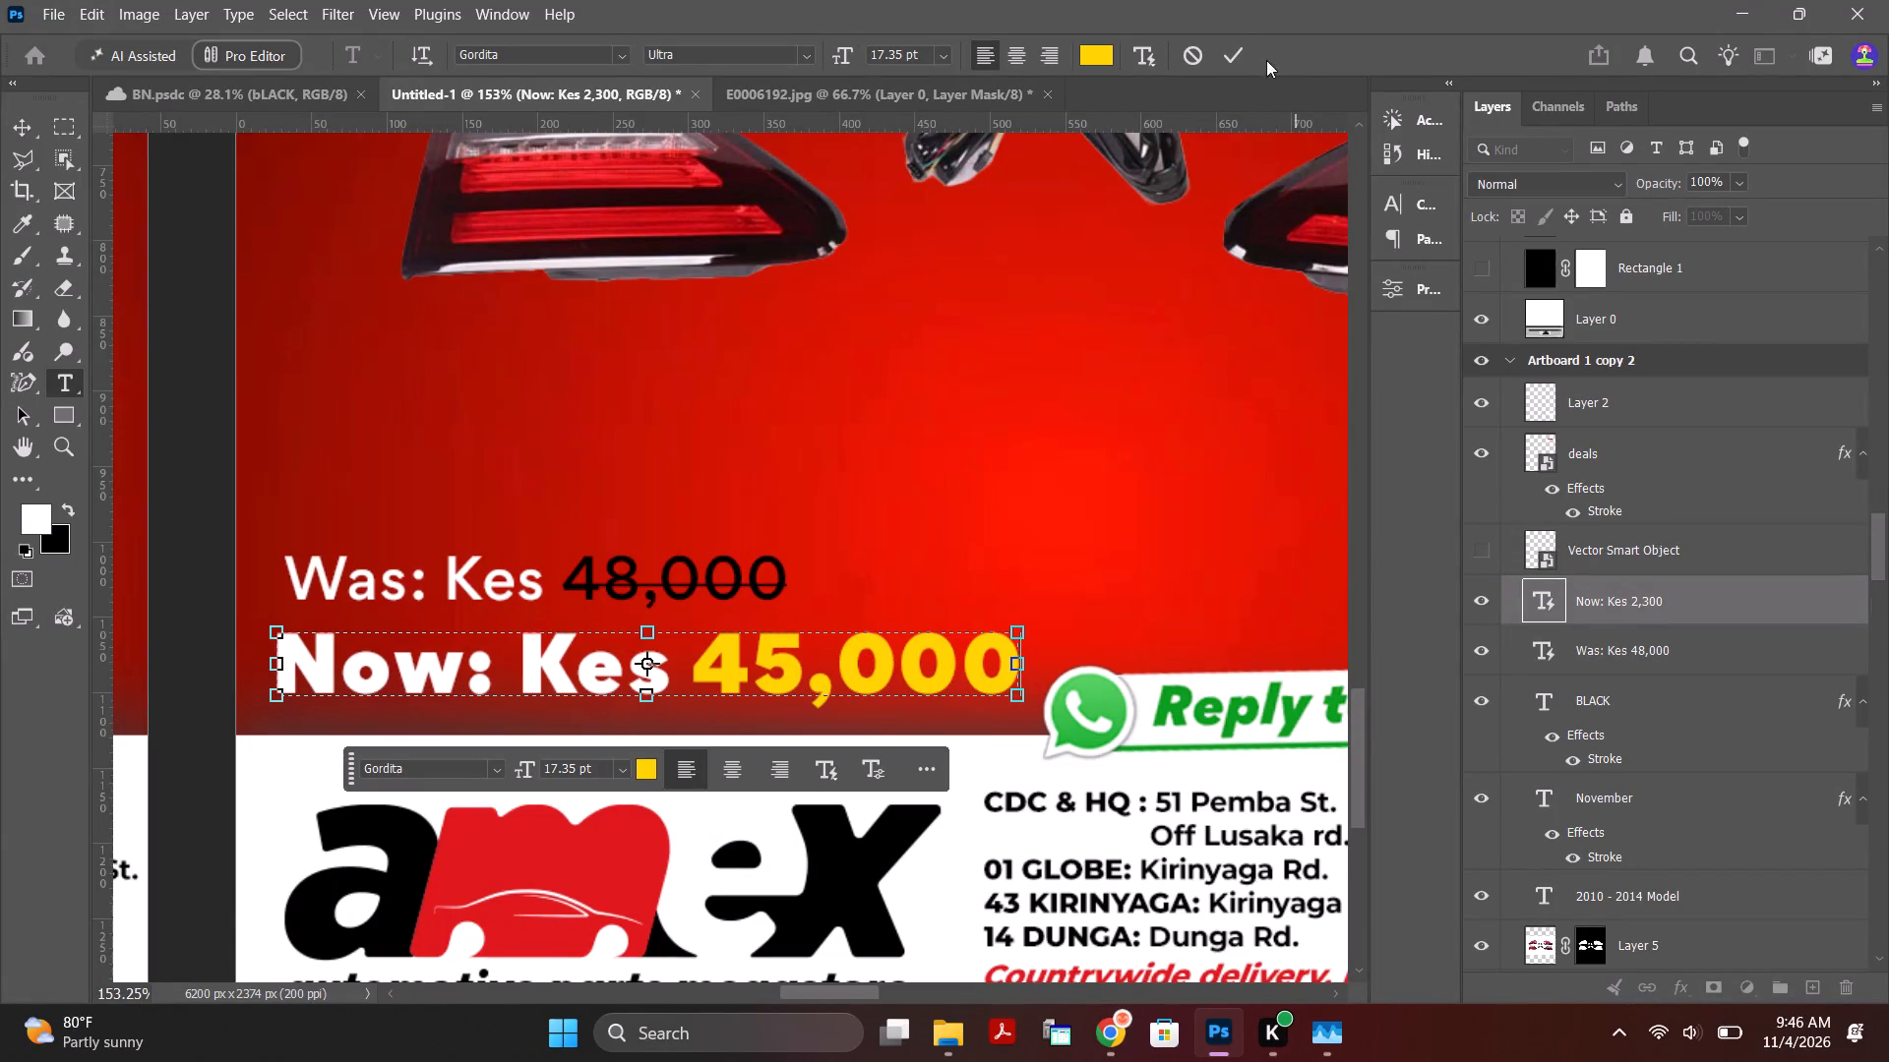
{"action": "left_click", "coordinate": [1240, 55]}
{"action": "left_click", "coordinate": [204, 477]}
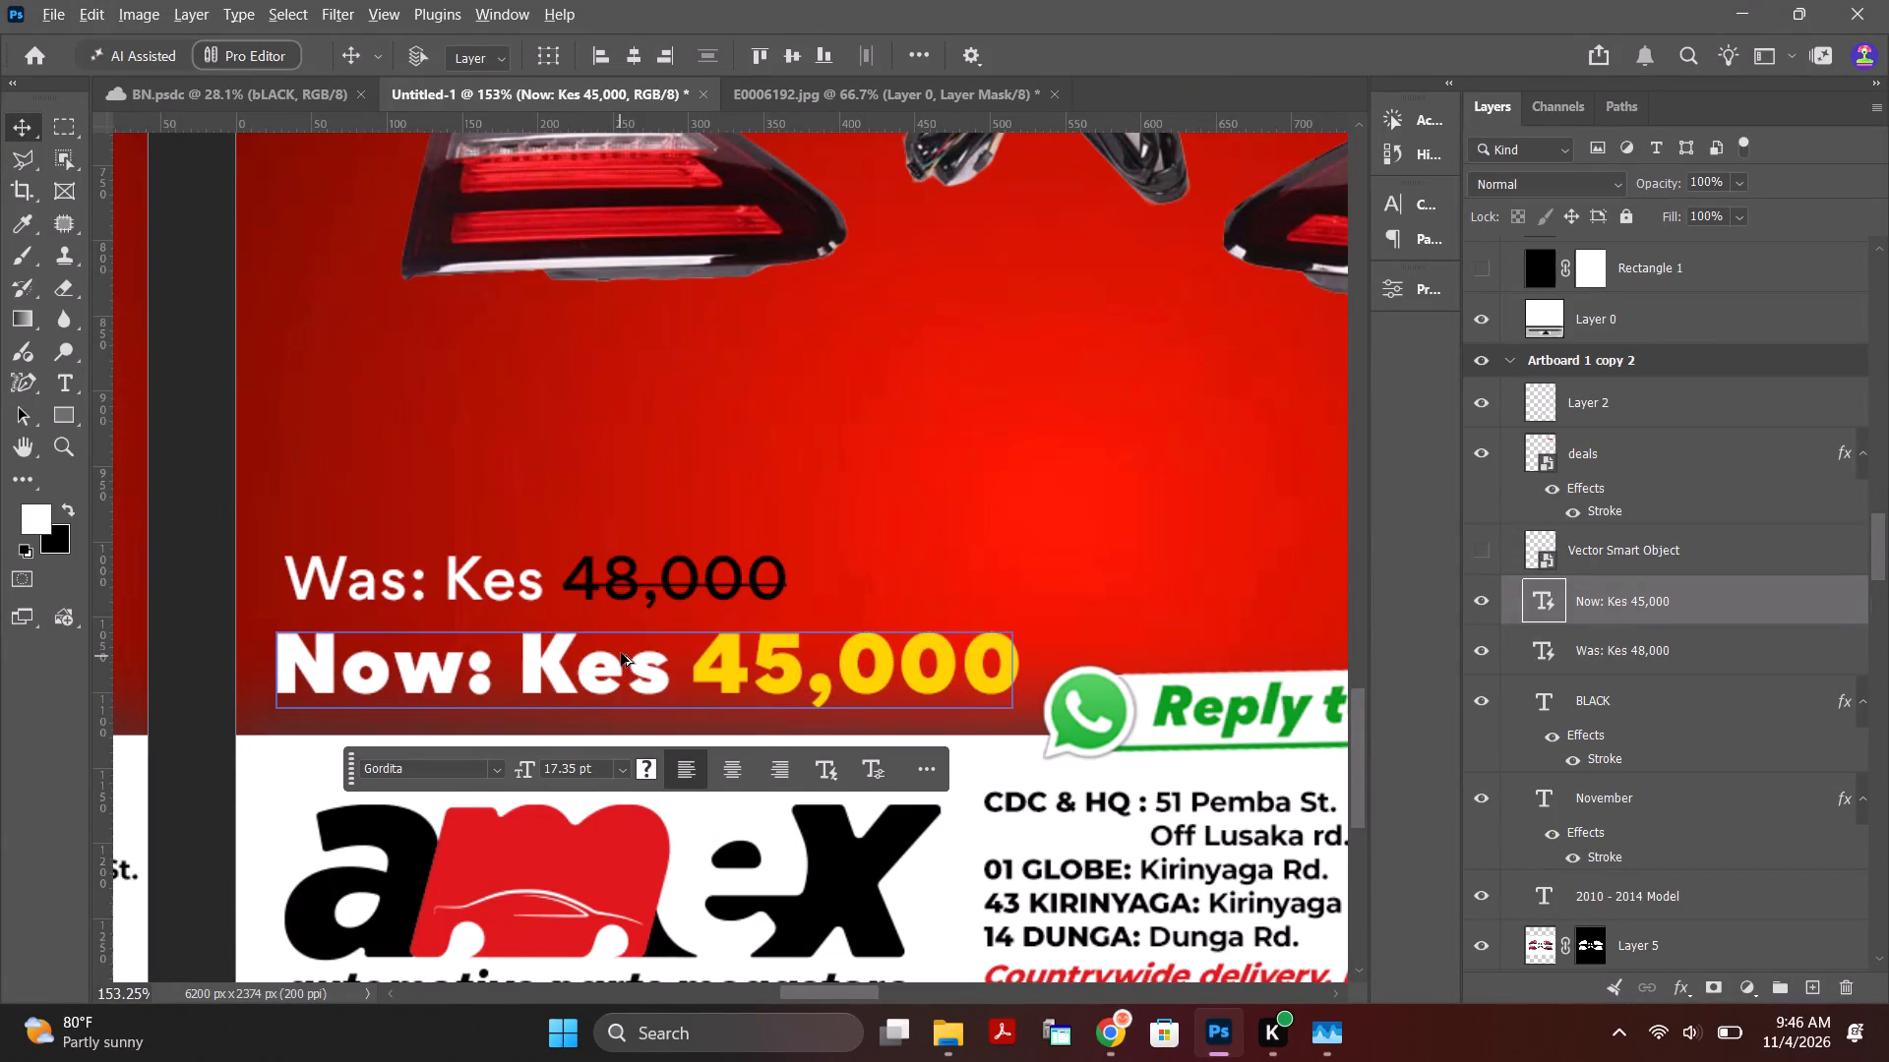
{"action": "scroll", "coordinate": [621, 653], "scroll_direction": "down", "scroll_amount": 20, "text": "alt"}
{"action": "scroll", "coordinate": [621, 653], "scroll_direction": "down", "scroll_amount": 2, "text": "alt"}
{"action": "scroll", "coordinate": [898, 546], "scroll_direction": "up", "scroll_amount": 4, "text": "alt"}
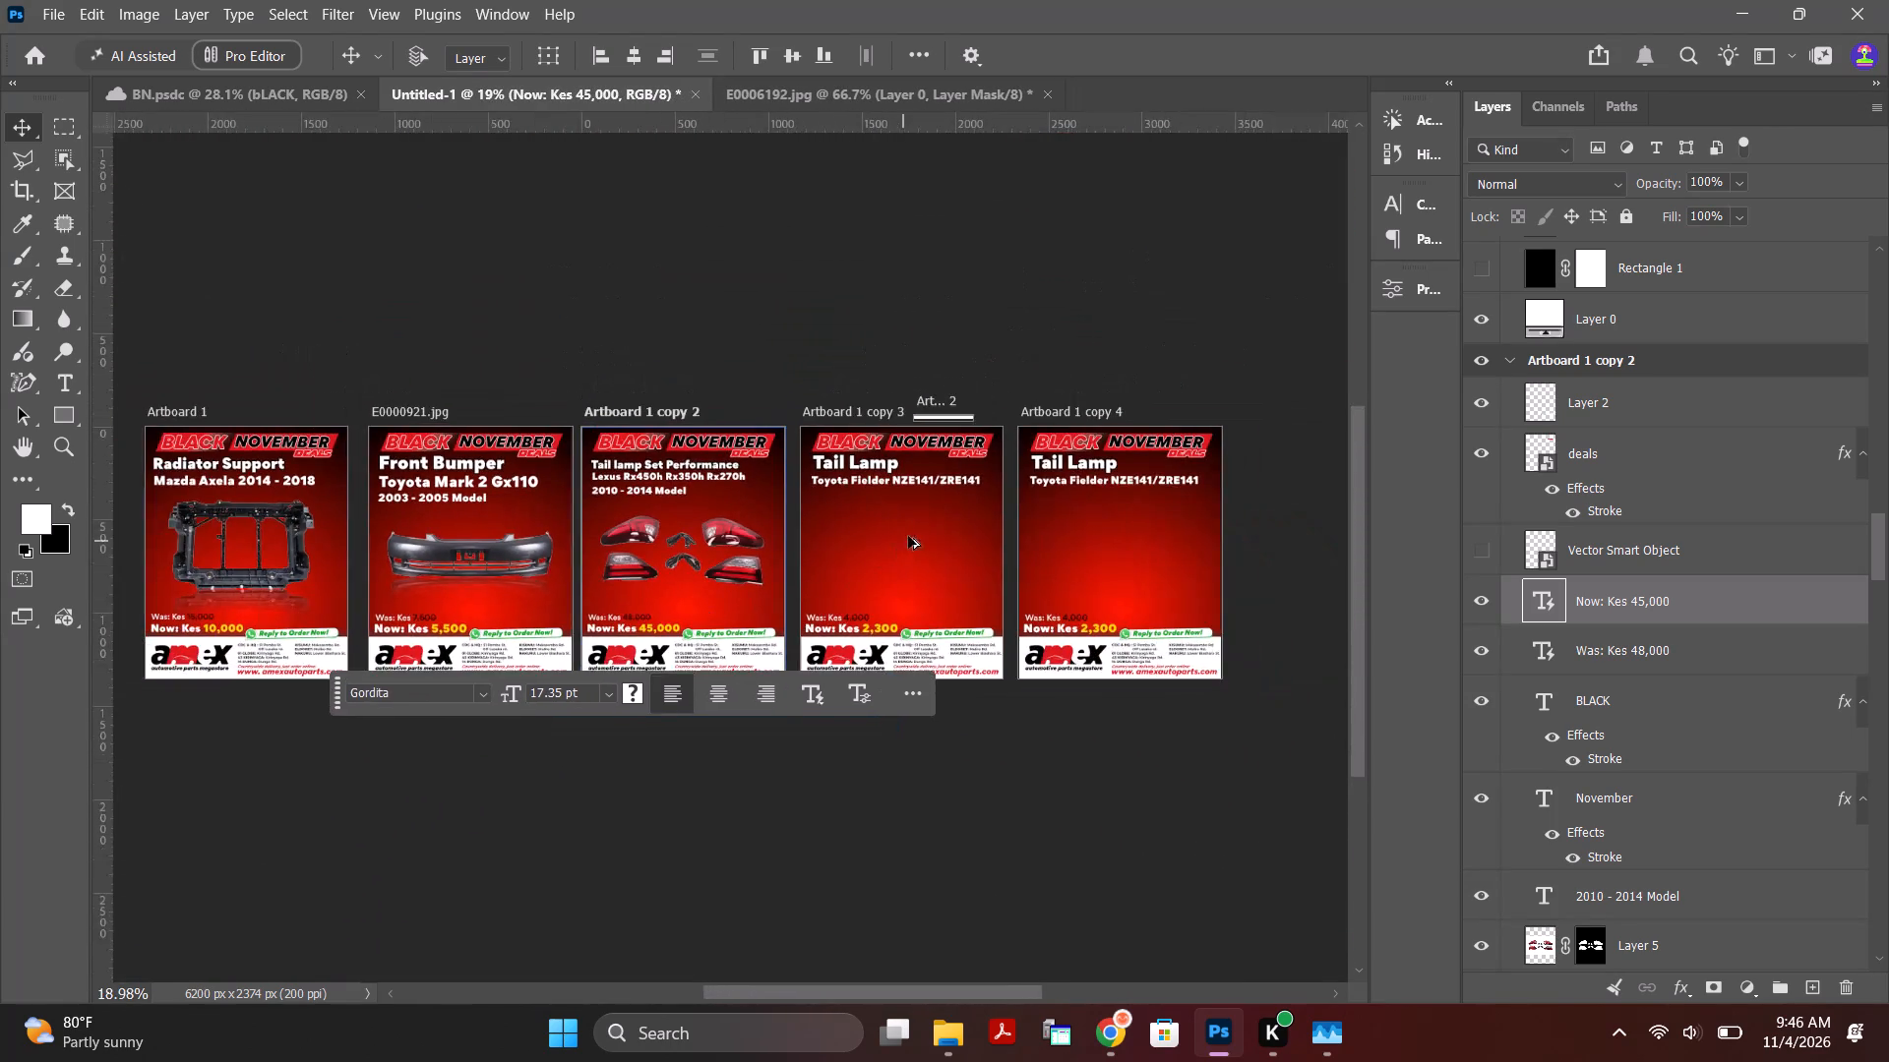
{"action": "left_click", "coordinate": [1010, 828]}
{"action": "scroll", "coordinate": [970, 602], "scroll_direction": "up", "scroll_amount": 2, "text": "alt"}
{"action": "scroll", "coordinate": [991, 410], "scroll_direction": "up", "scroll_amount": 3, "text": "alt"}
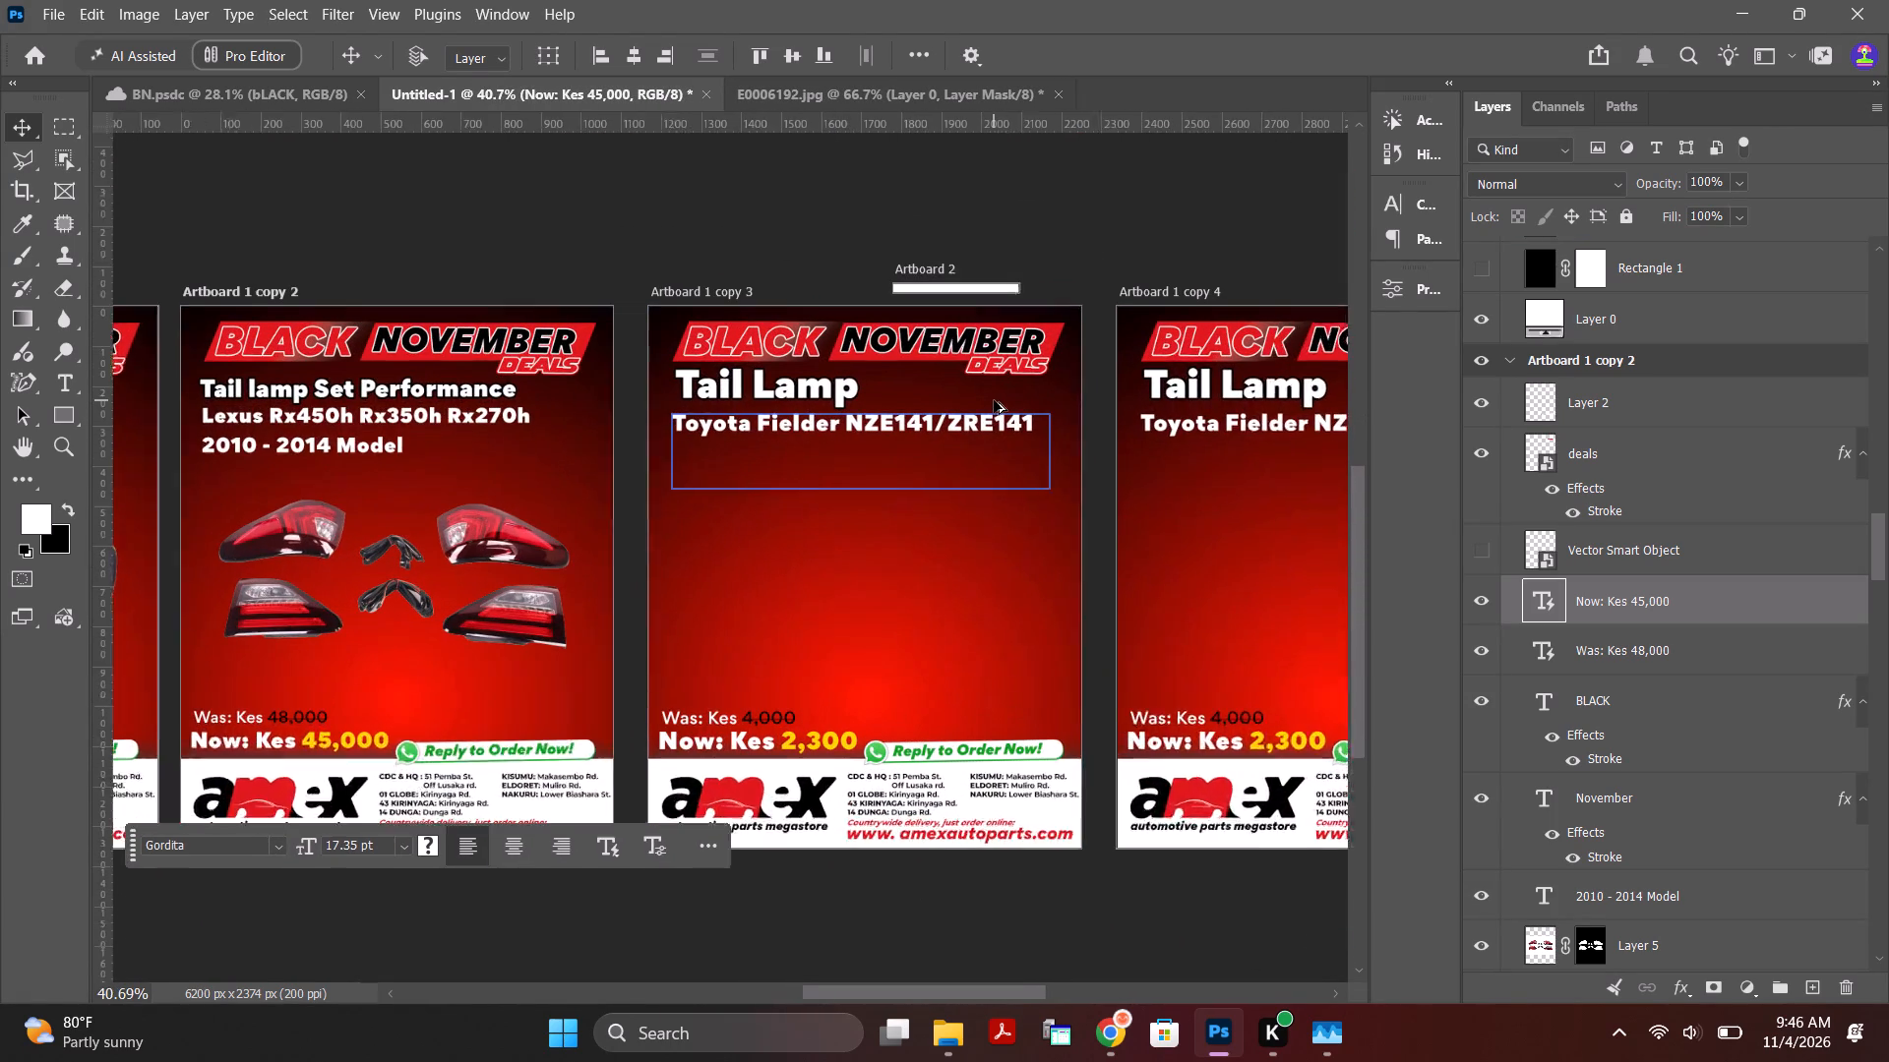
In Chrome, look through page 4 of the on-sale catalogue for the next product, checking the Bonnet Hood Toyota Corolla Auris 2007 H/Back page.
{"action": "left_click", "coordinate": [1104, 1032]}
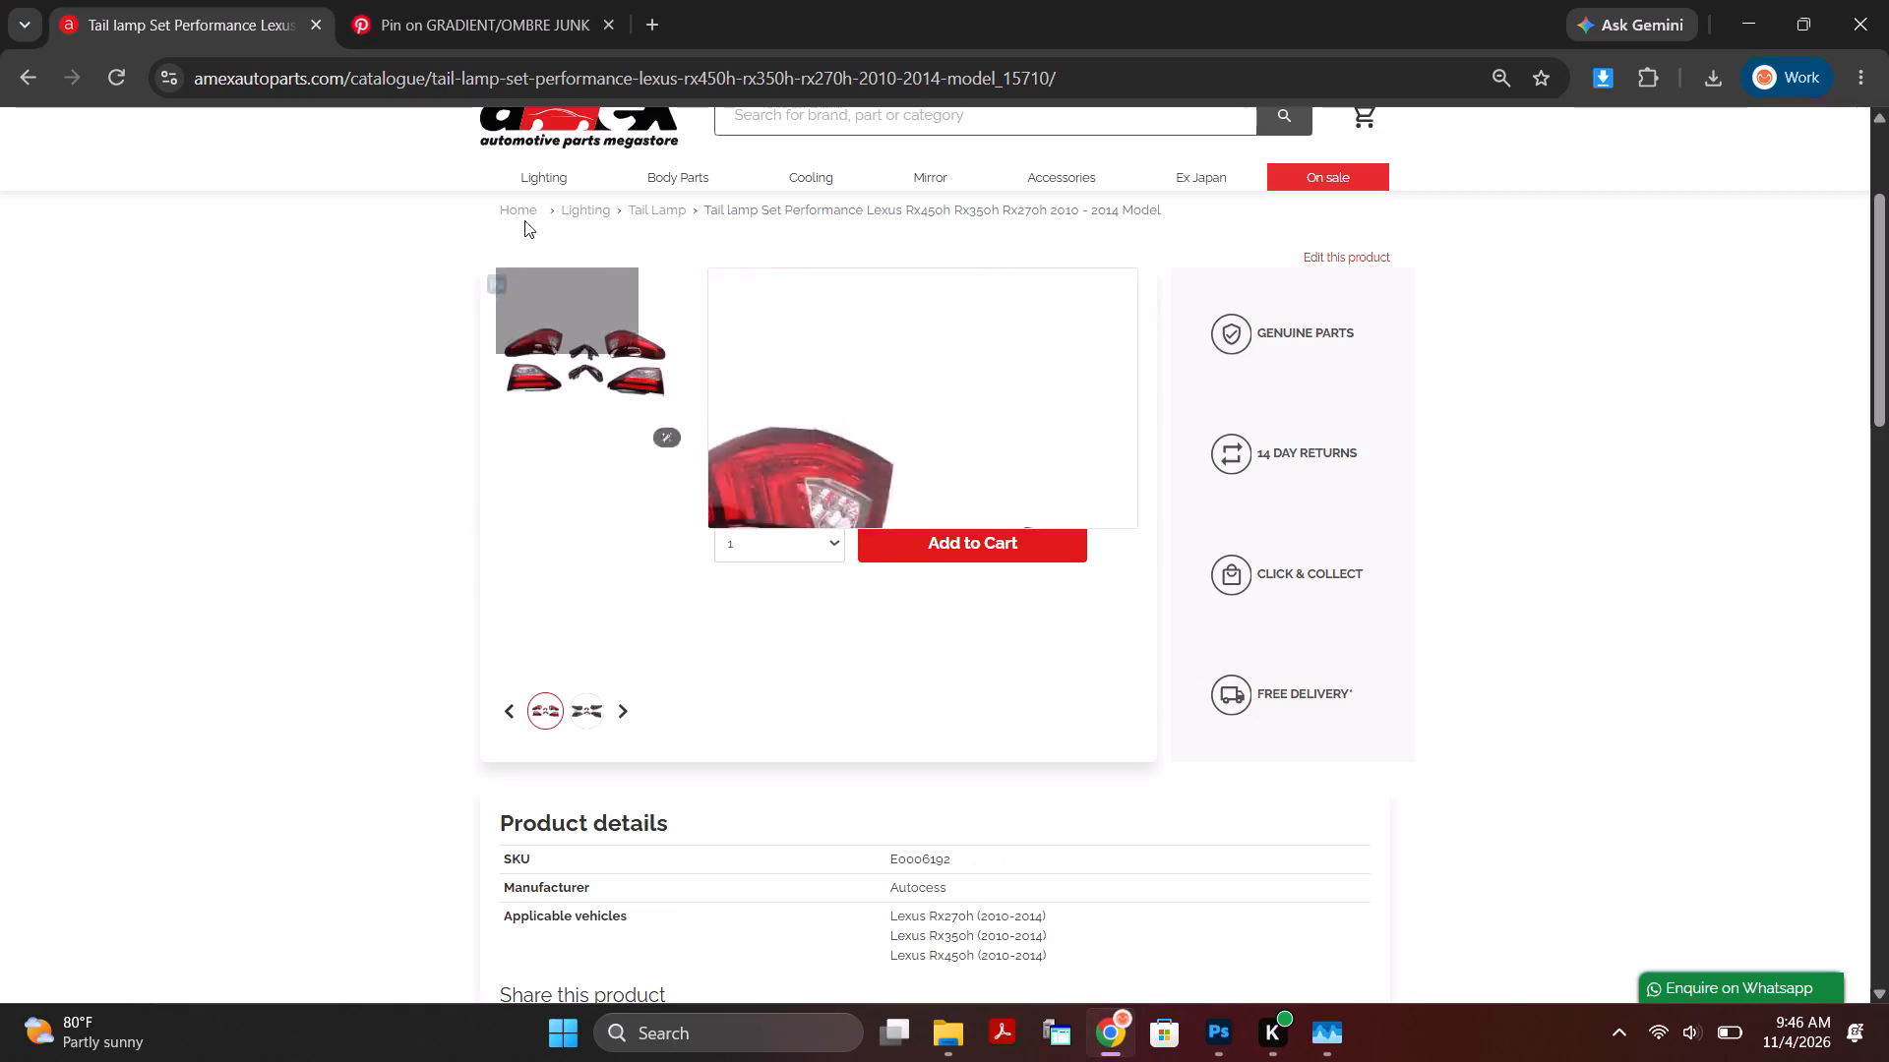
{"action": "left_click", "coordinate": [36, 78]}
{"action": "scroll", "coordinate": [752, 572], "scroll_direction": "down", "scroll_amount": 6}
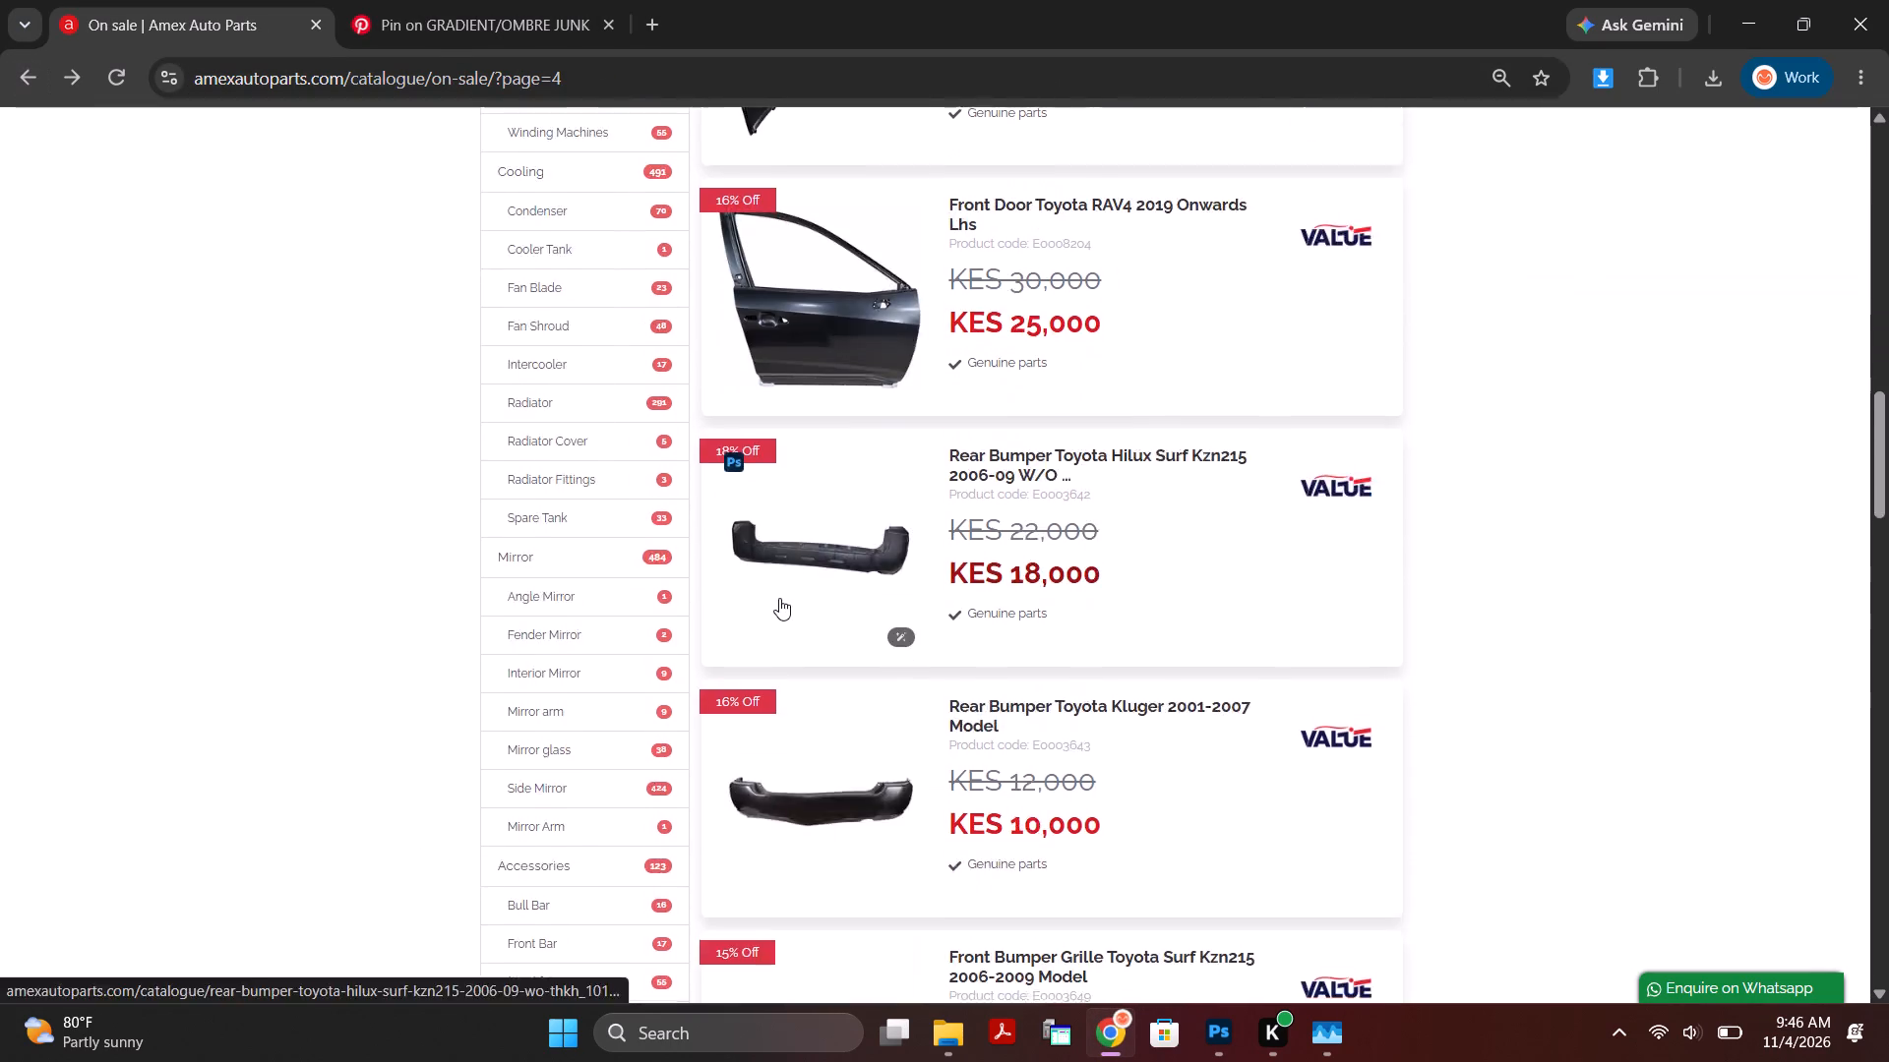
{"action": "scroll", "coordinate": [779, 598], "scroll_direction": "down", "scroll_amount": 13}
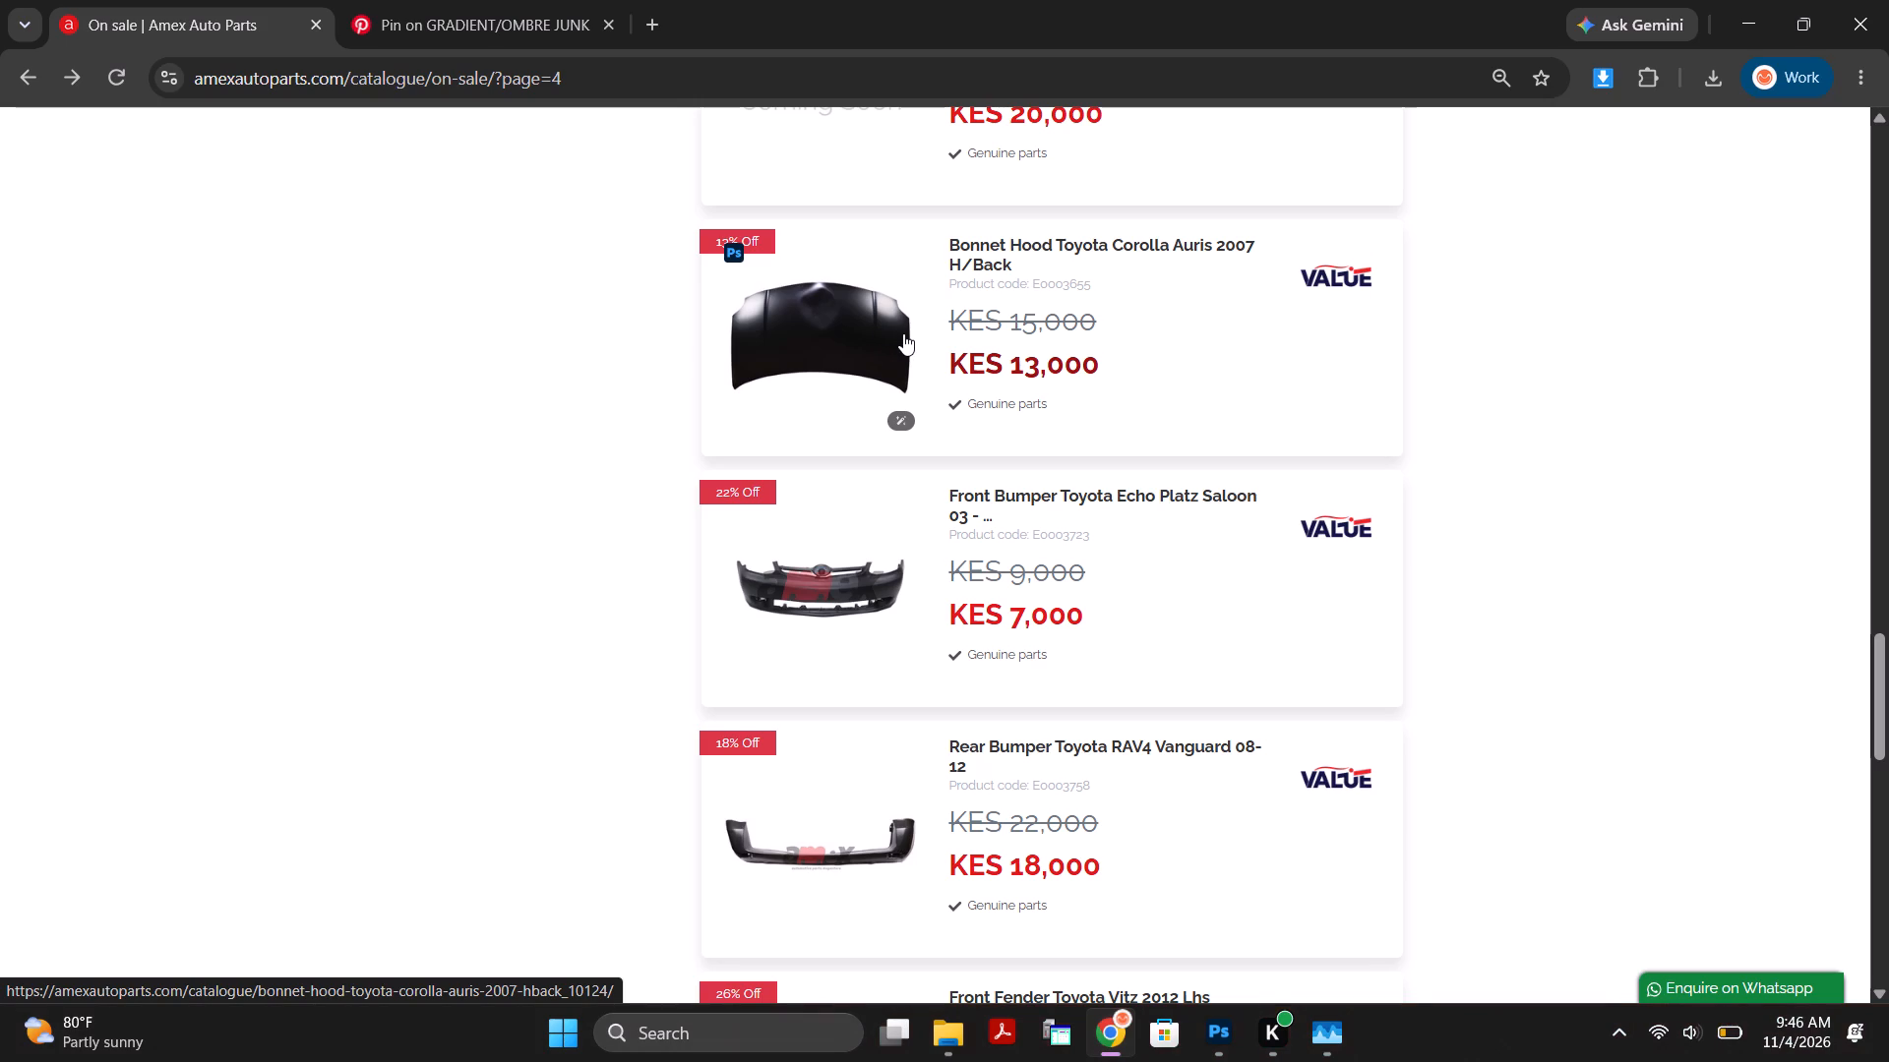
{"action": "scroll", "coordinate": [1040, 608], "scroll_direction": "down", "scroll_amount": 5}
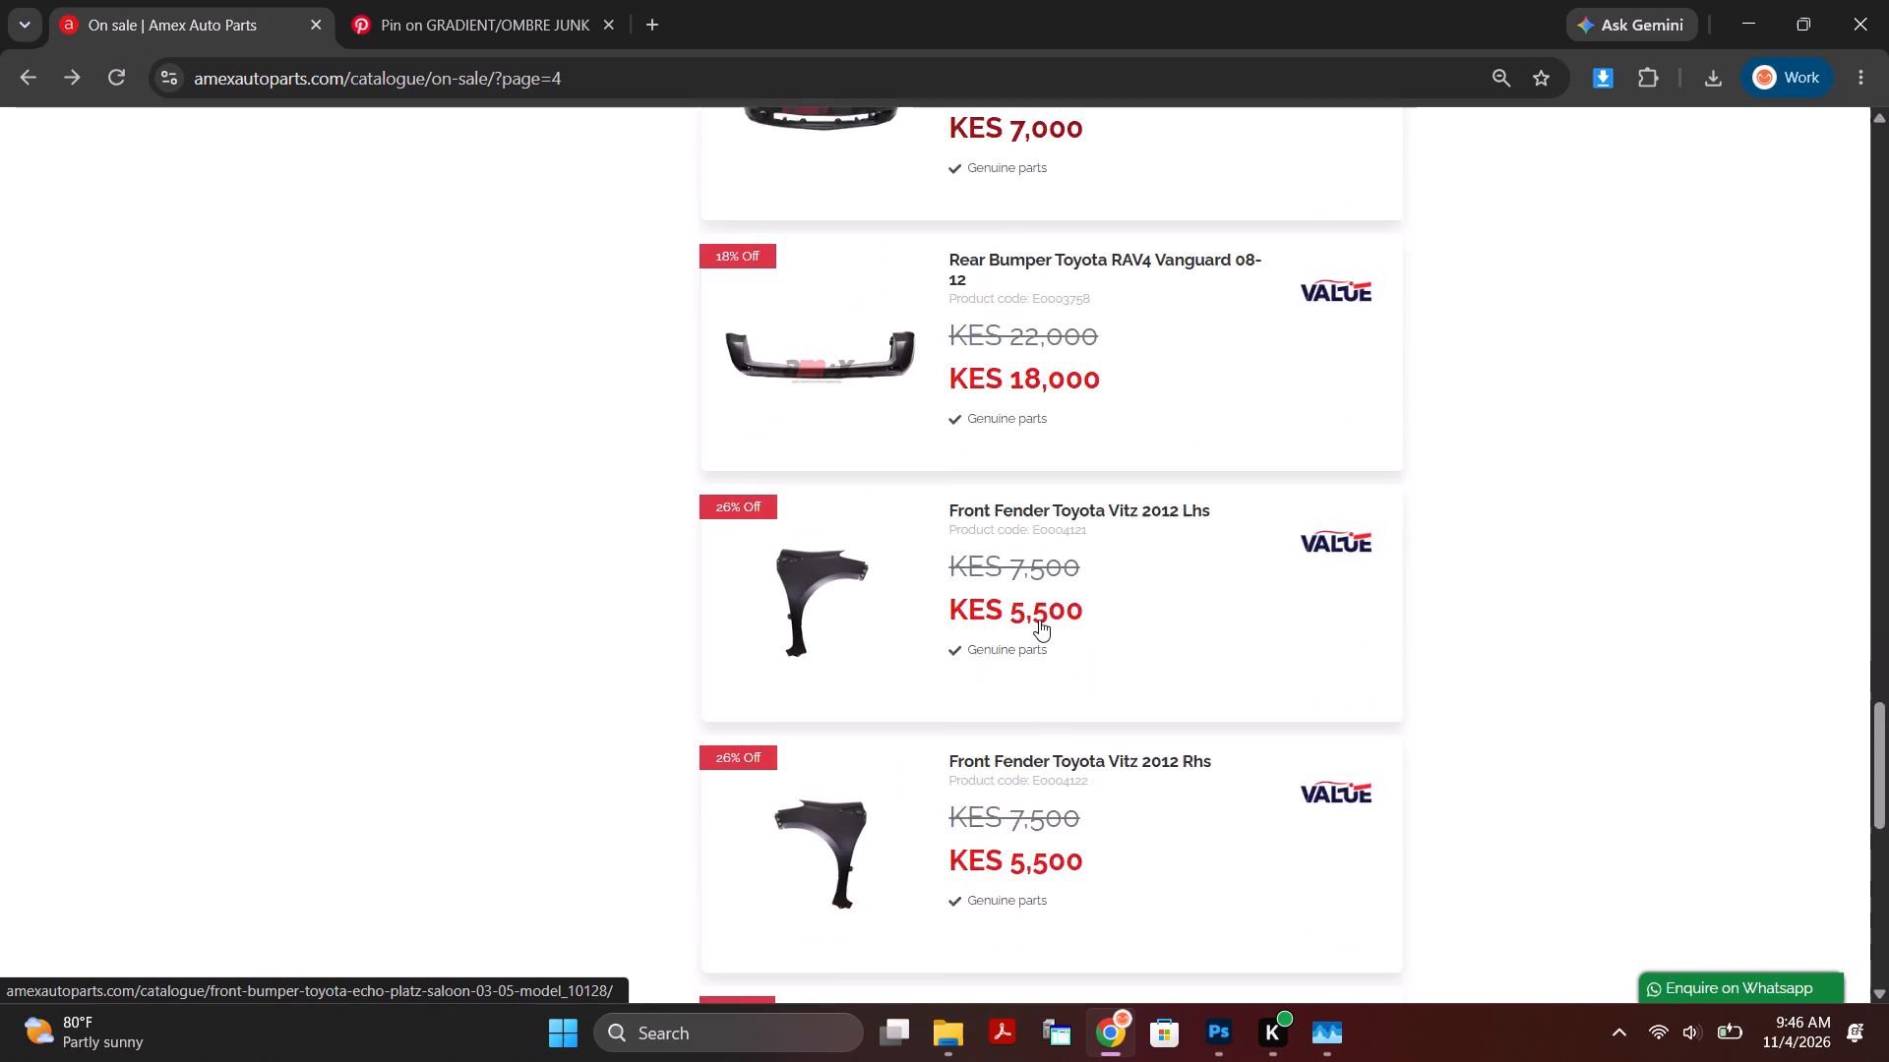
{"action": "scroll", "coordinate": [1039, 619], "scroll_direction": "down", "scroll_amount": 7}
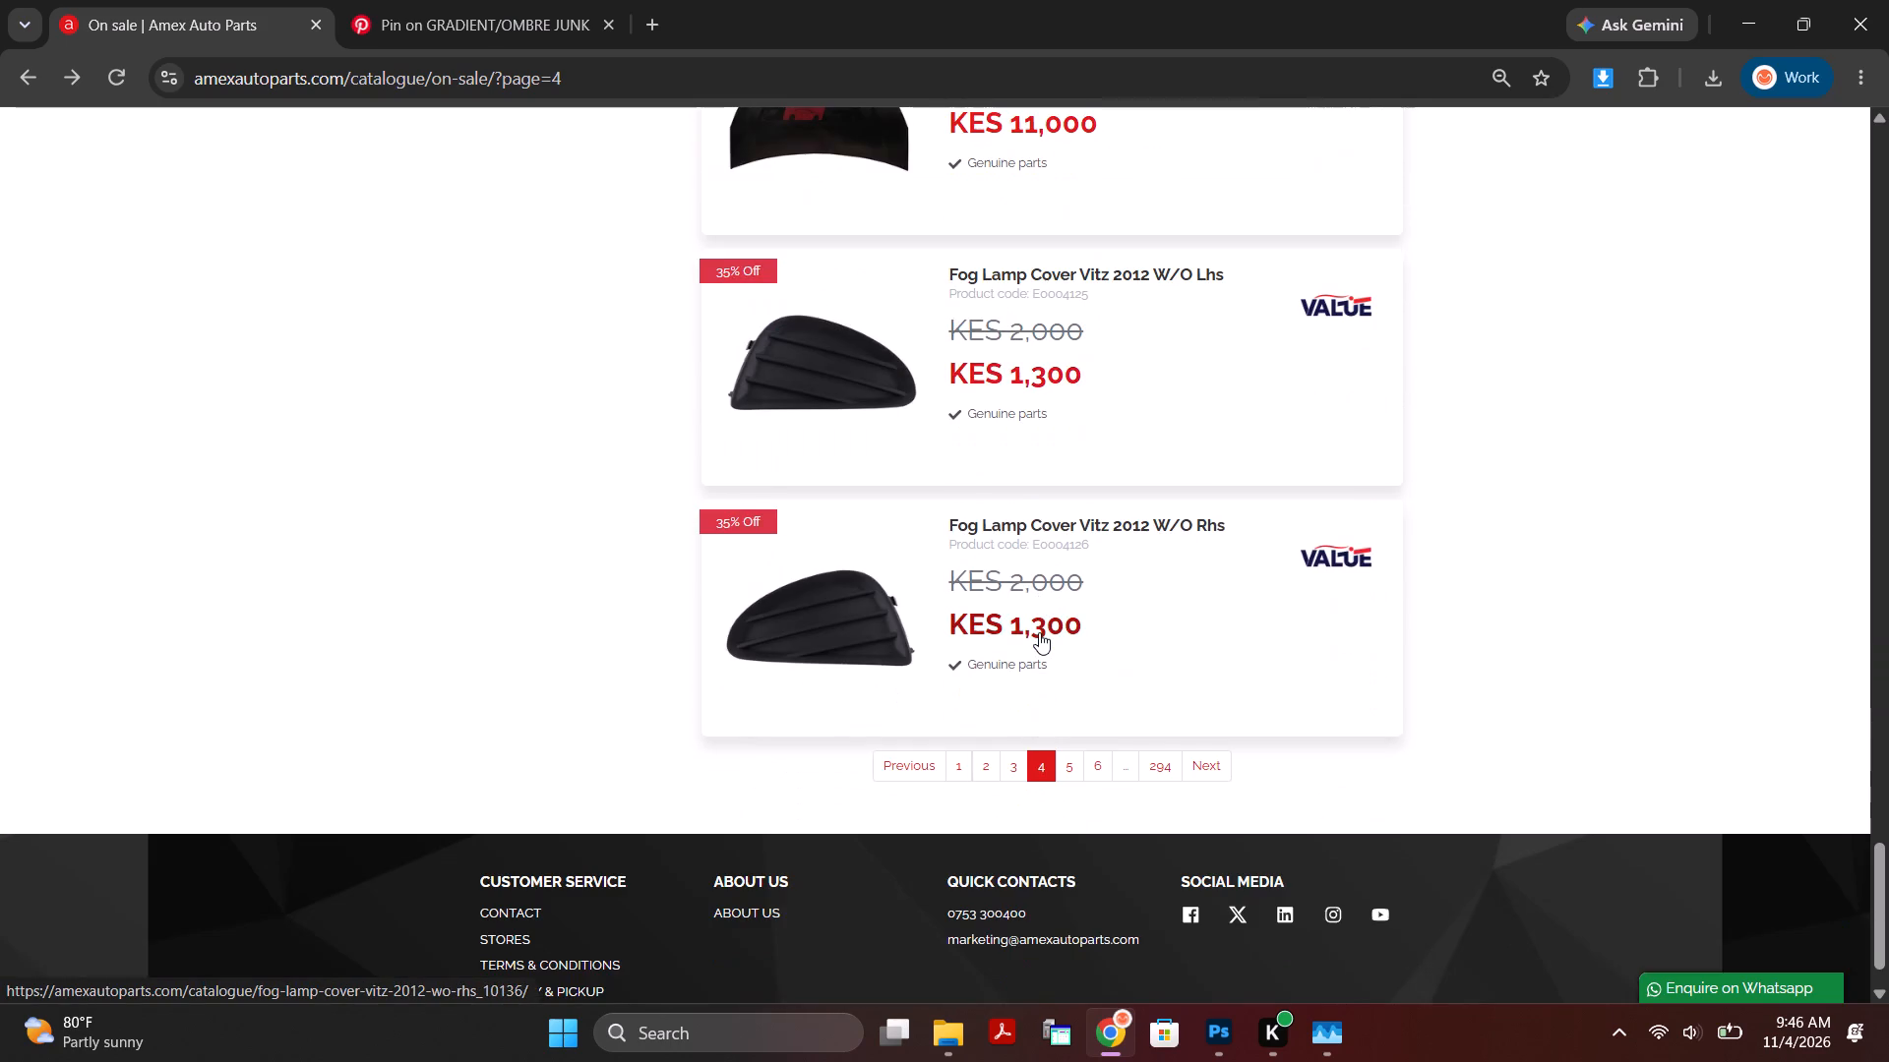
{"action": "scroll", "coordinate": [1039, 632], "scroll_direction": "up", "scroll_amount": 14}
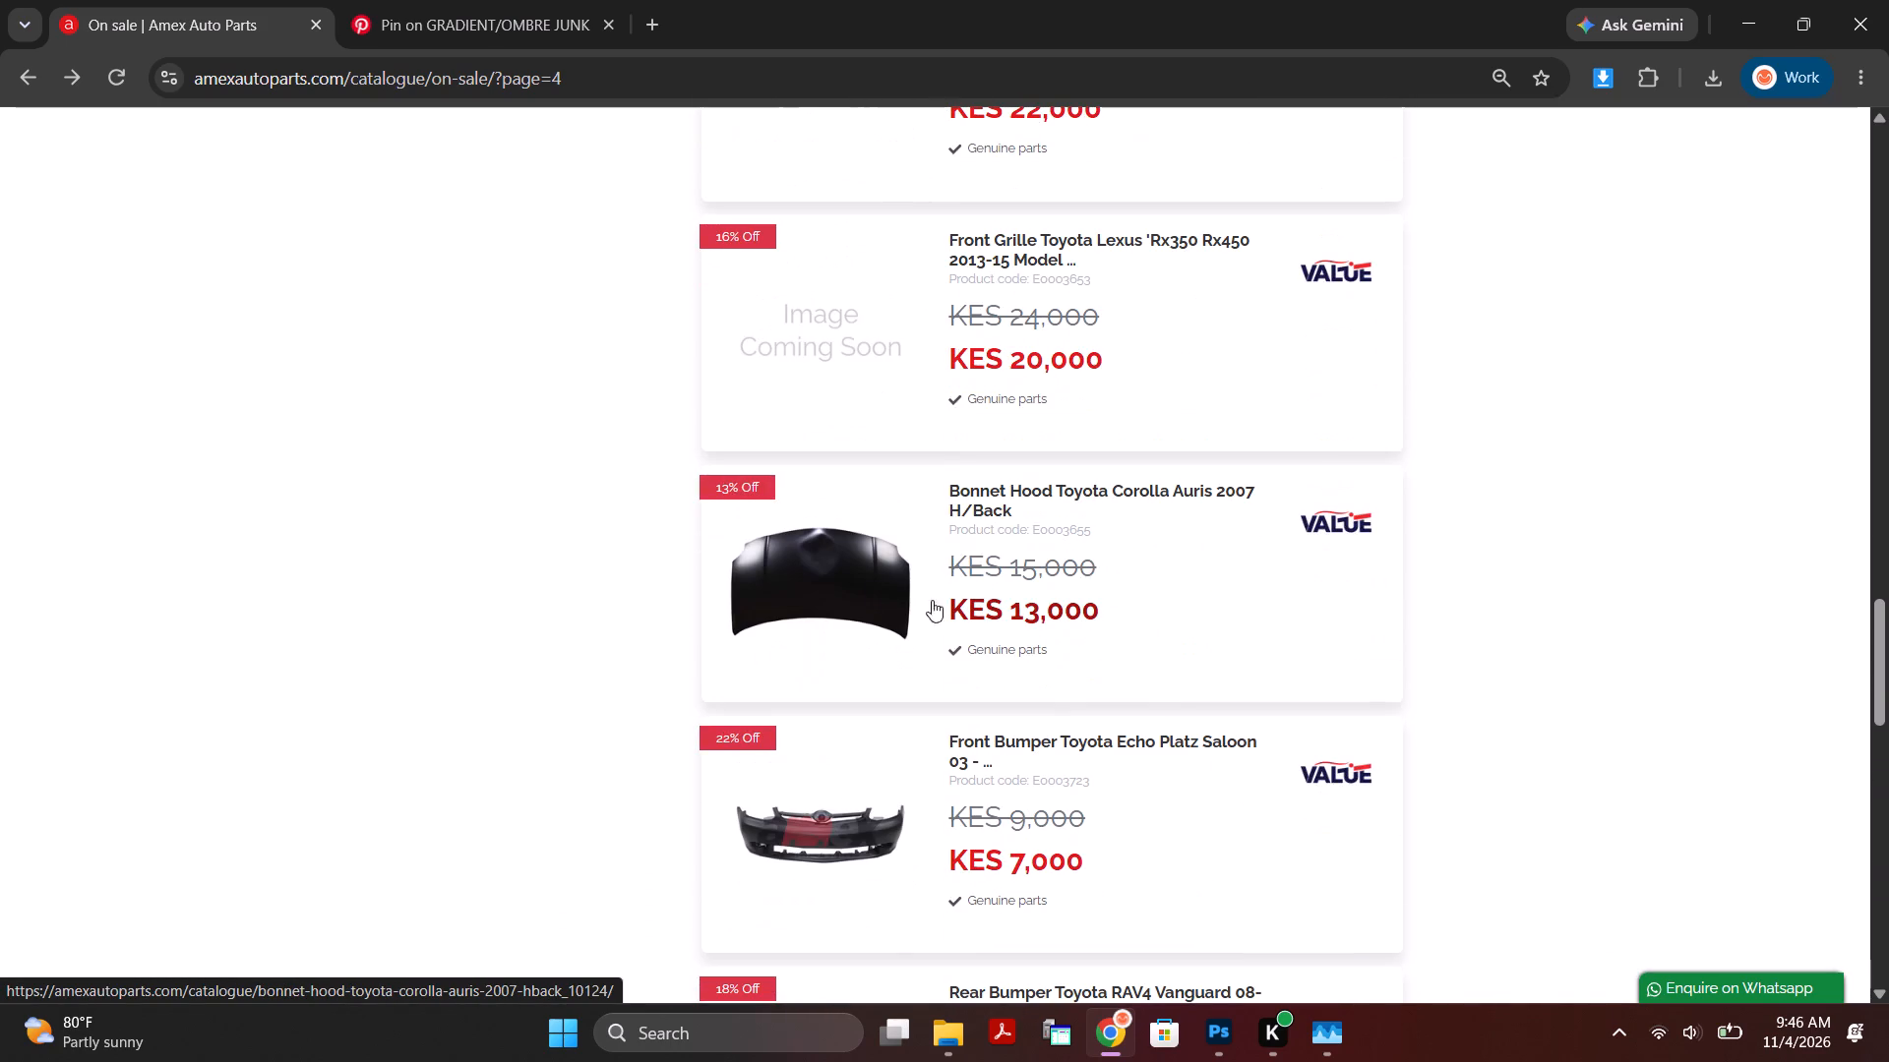
{"action": "left_click", "coordinate": [842, 585]}
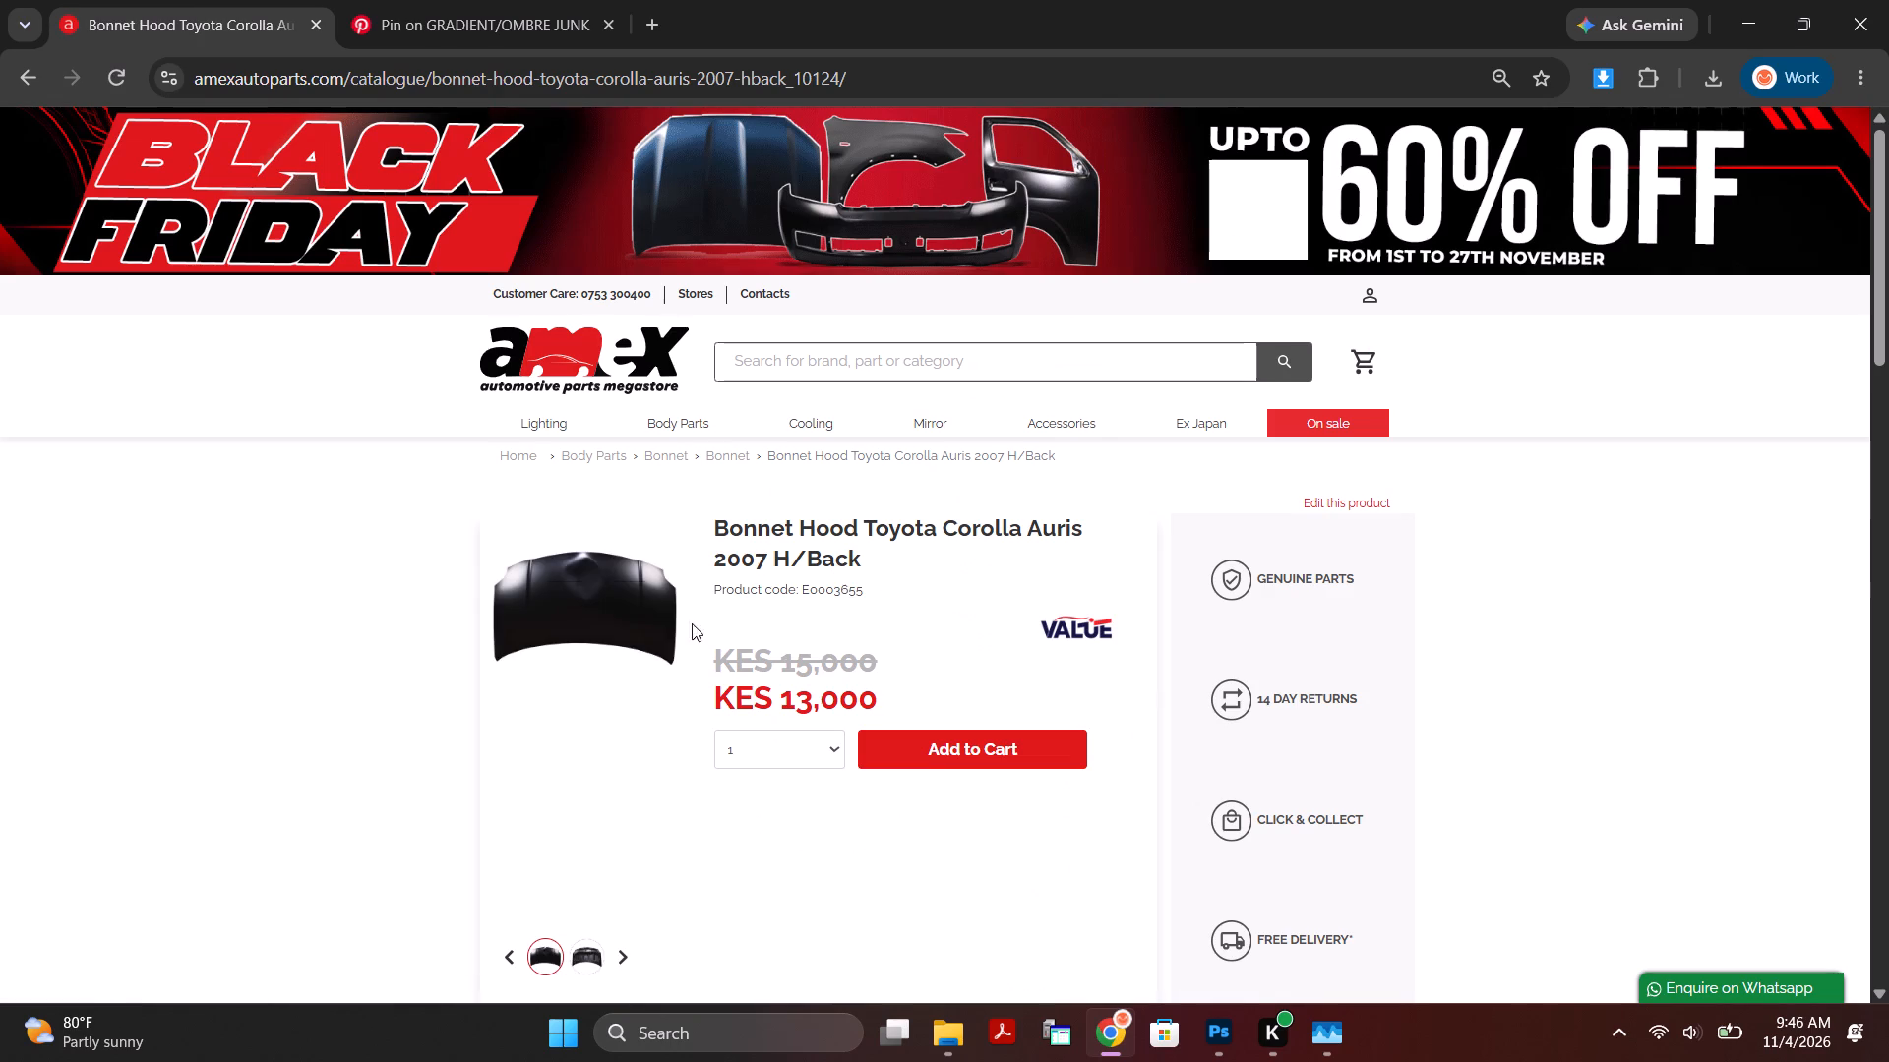
{"action": "left_click", "coordinate": [31, 84]}
Go to page 6 of the on-sale catalogue and examine its discounted parts for a product for the next poster.
{"action": "scroll", "coordinate": [1002, 626], "scroll_direction": "down", "scroll_amount": 9}
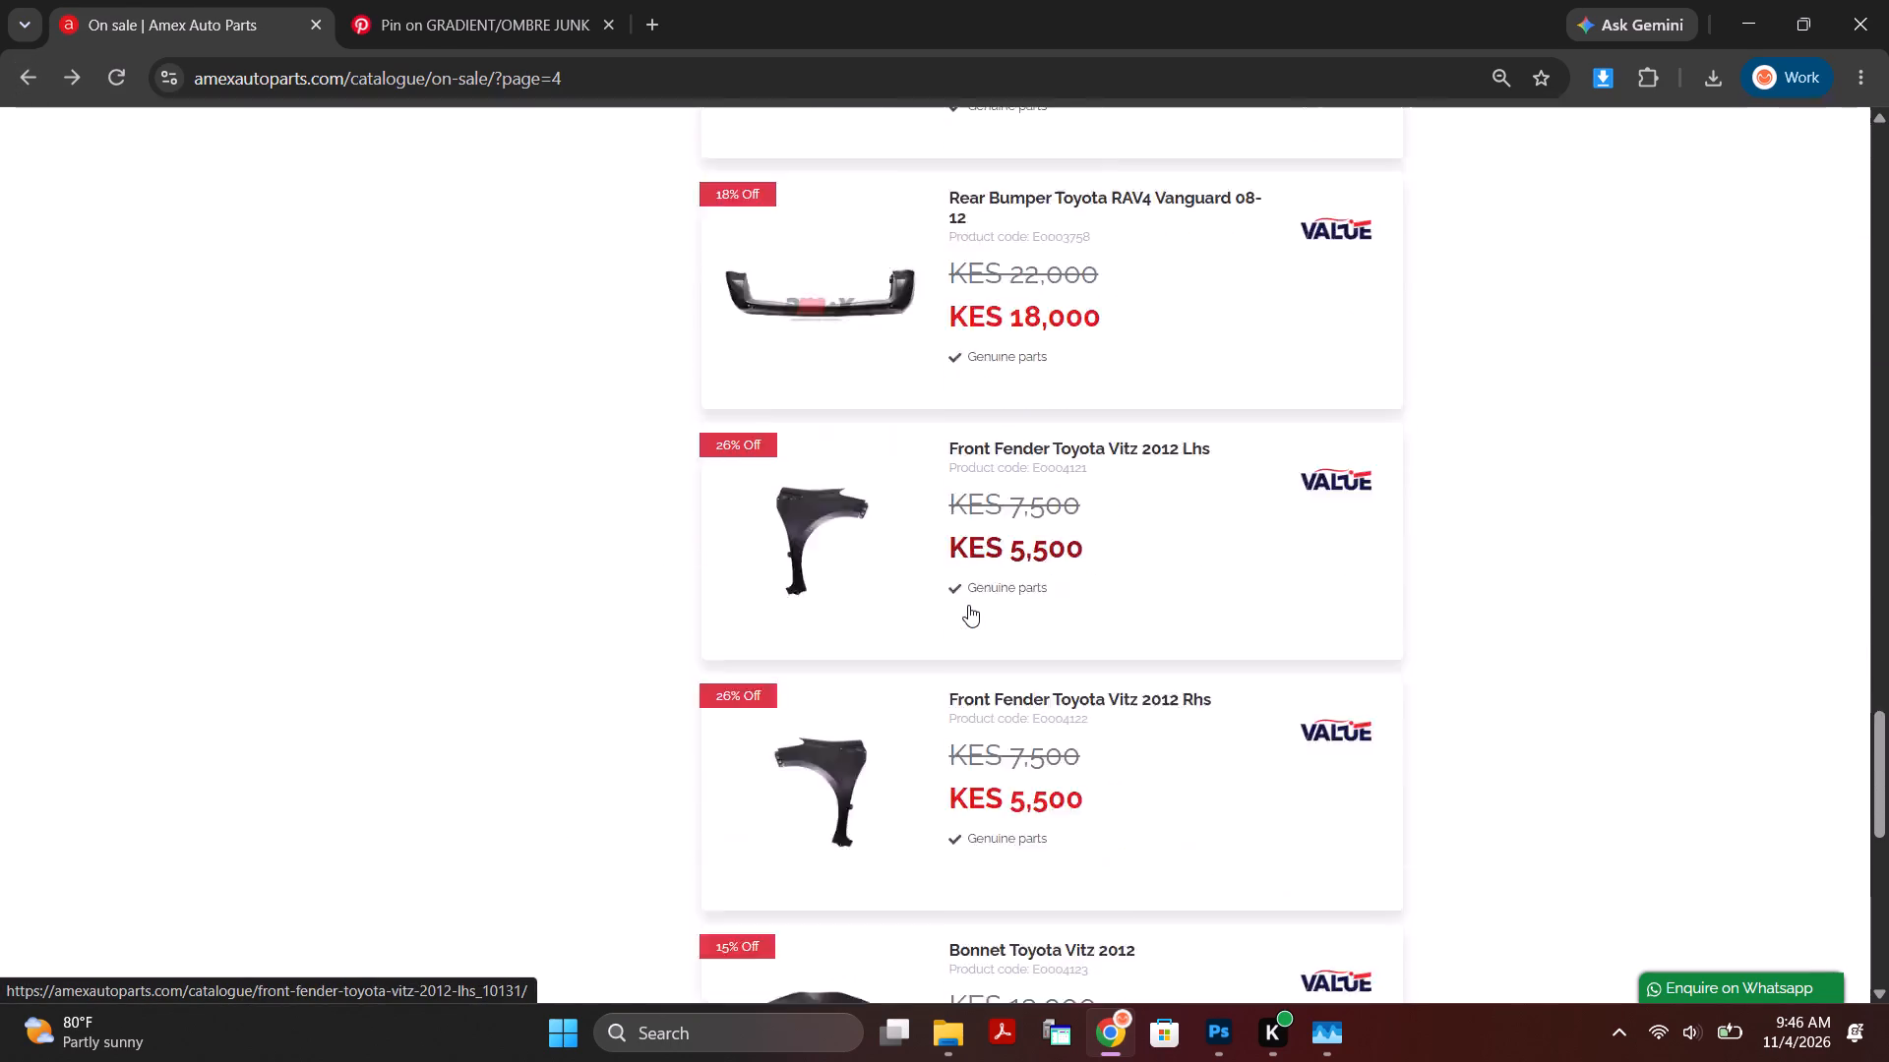
{"action": "scroll", "coordinate": [968, 605], "scroll_direction": "down", "scroll_amount": 5}
{"action": "left_click", "coordinate": [1089, 772]}
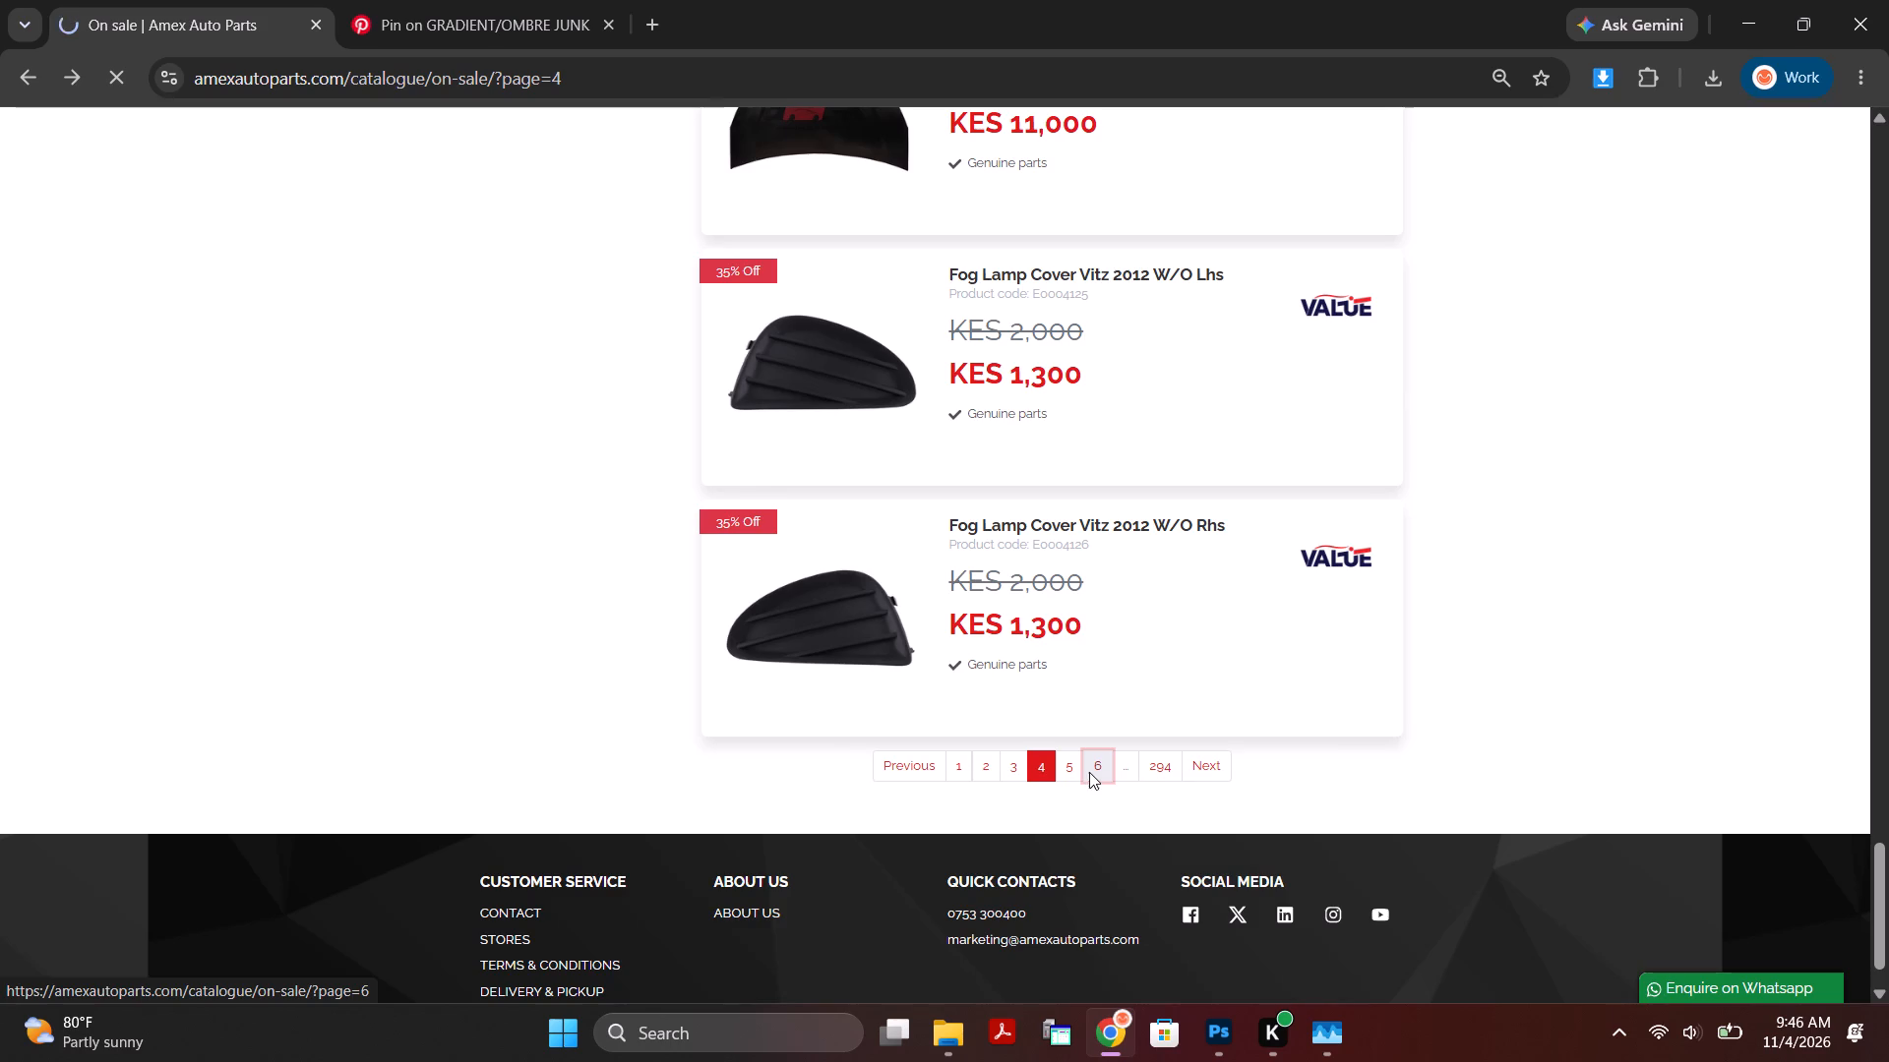
{"action": "scroll", "coordinate": [1096, 796], "scroll_direction": "down", "scroll_amount": 5}
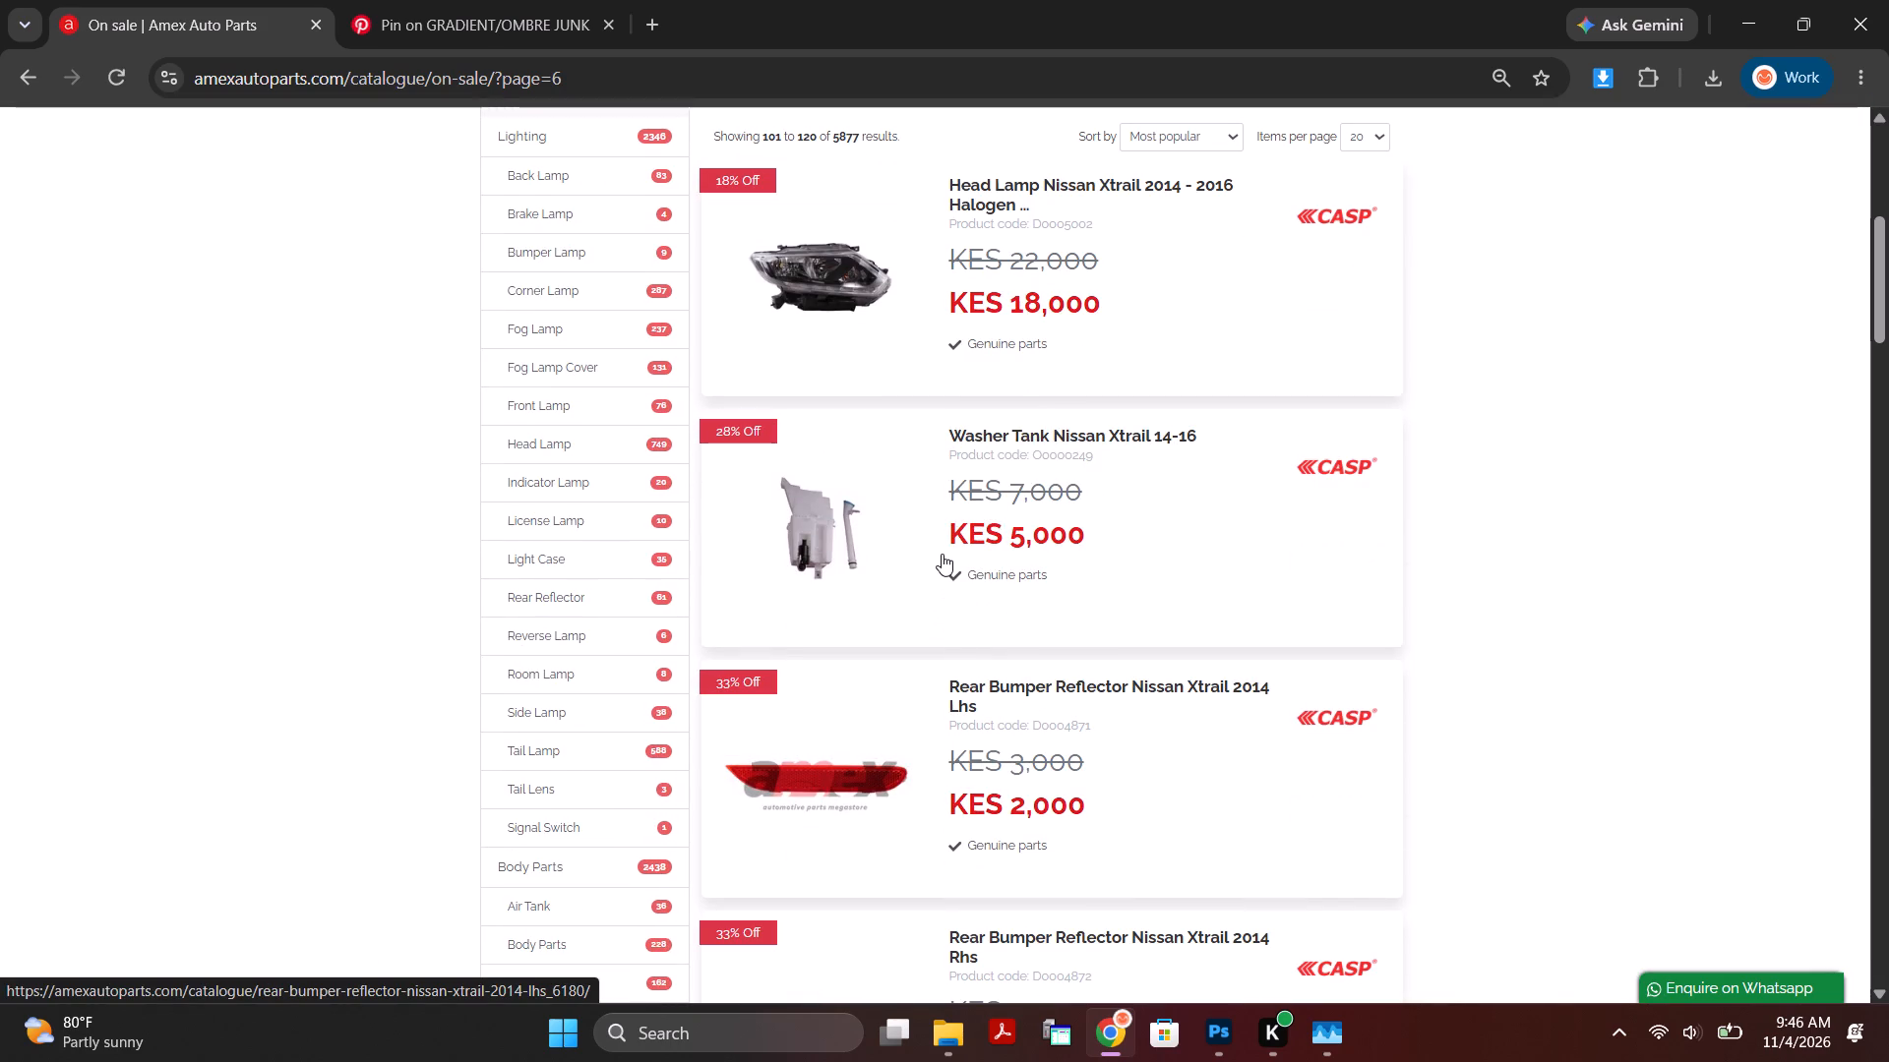
{"action": "scroll", "coordinate": [942, 554], "scroll_direction": "down", "scroll_amount": 10}
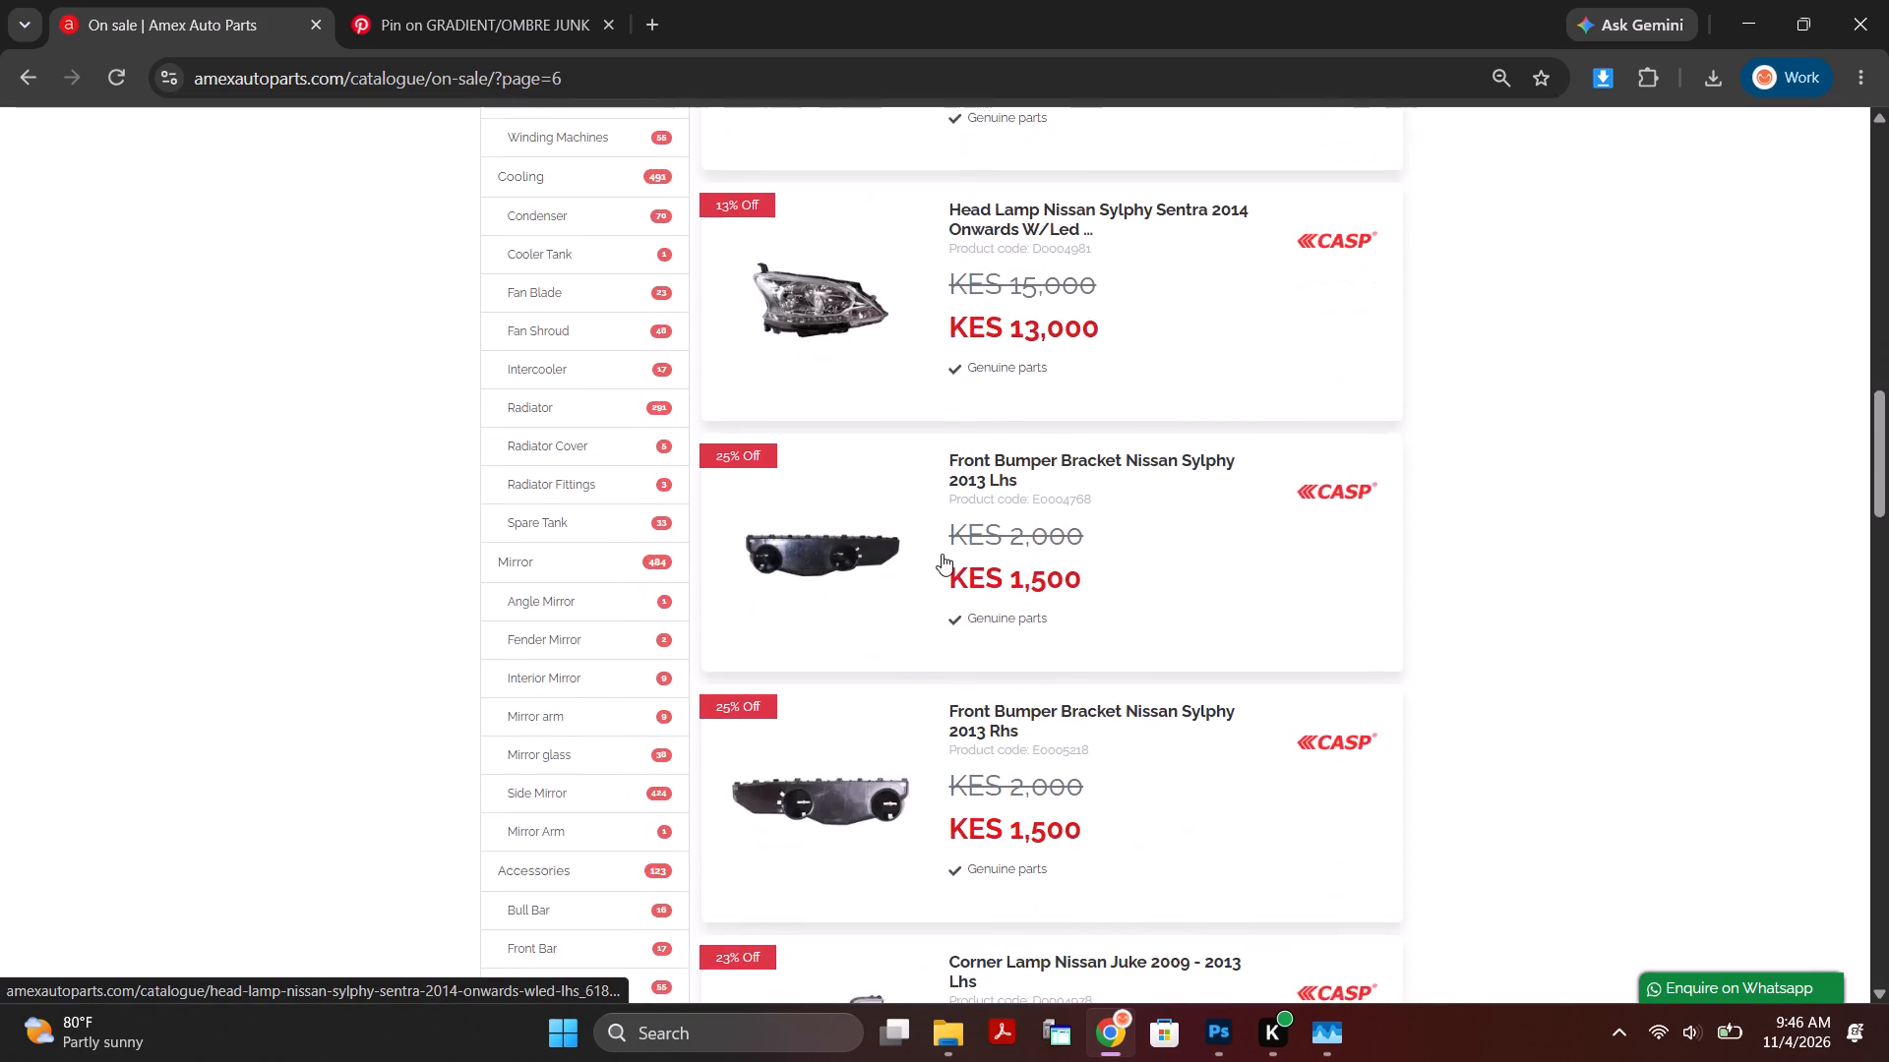
{"action": "scroll", "coordinate": [942, 554], "scroll_direction": "down", "scroll_amount": 10}
{"action": "scroll", "coordinate": [942, 561], "scroll_direction": "up", "scroll_amount": 2}
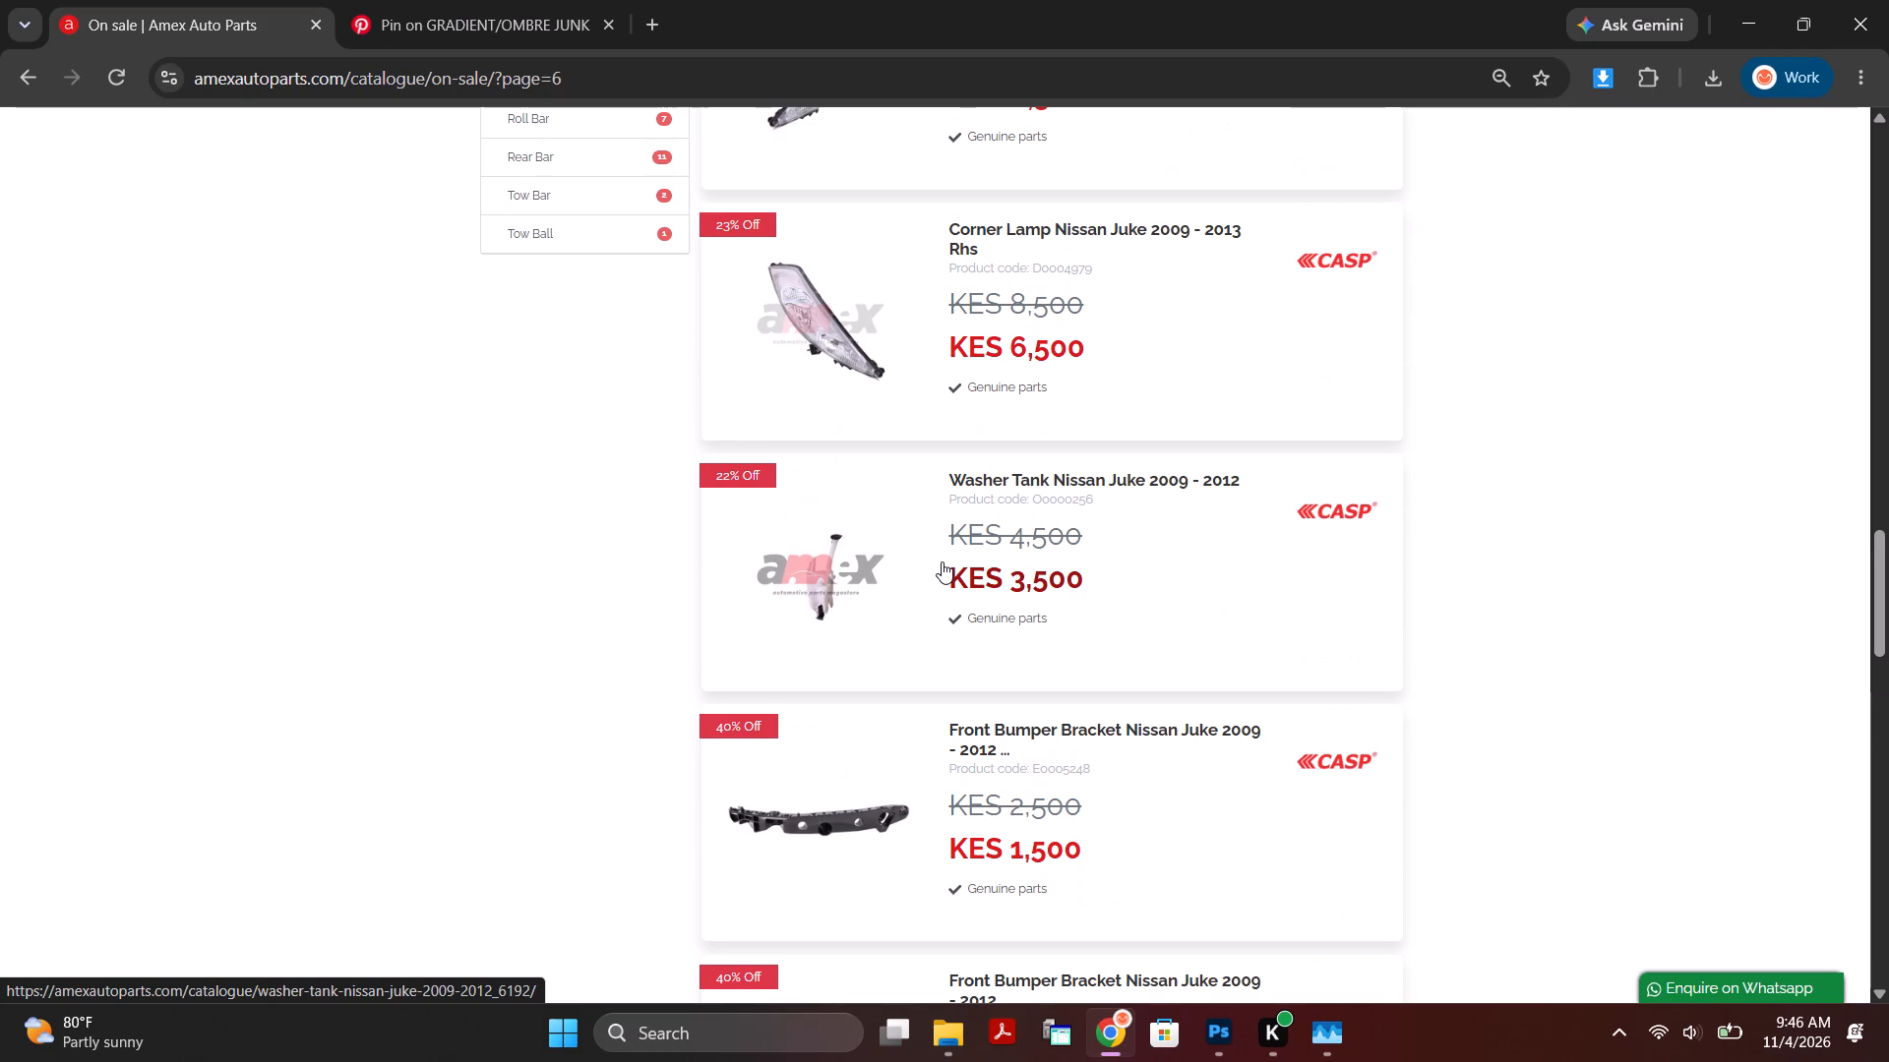
{"action": "scroll", "coordinate": [944, 571], "scroll_direction": "down", "scroll_amount": 13}
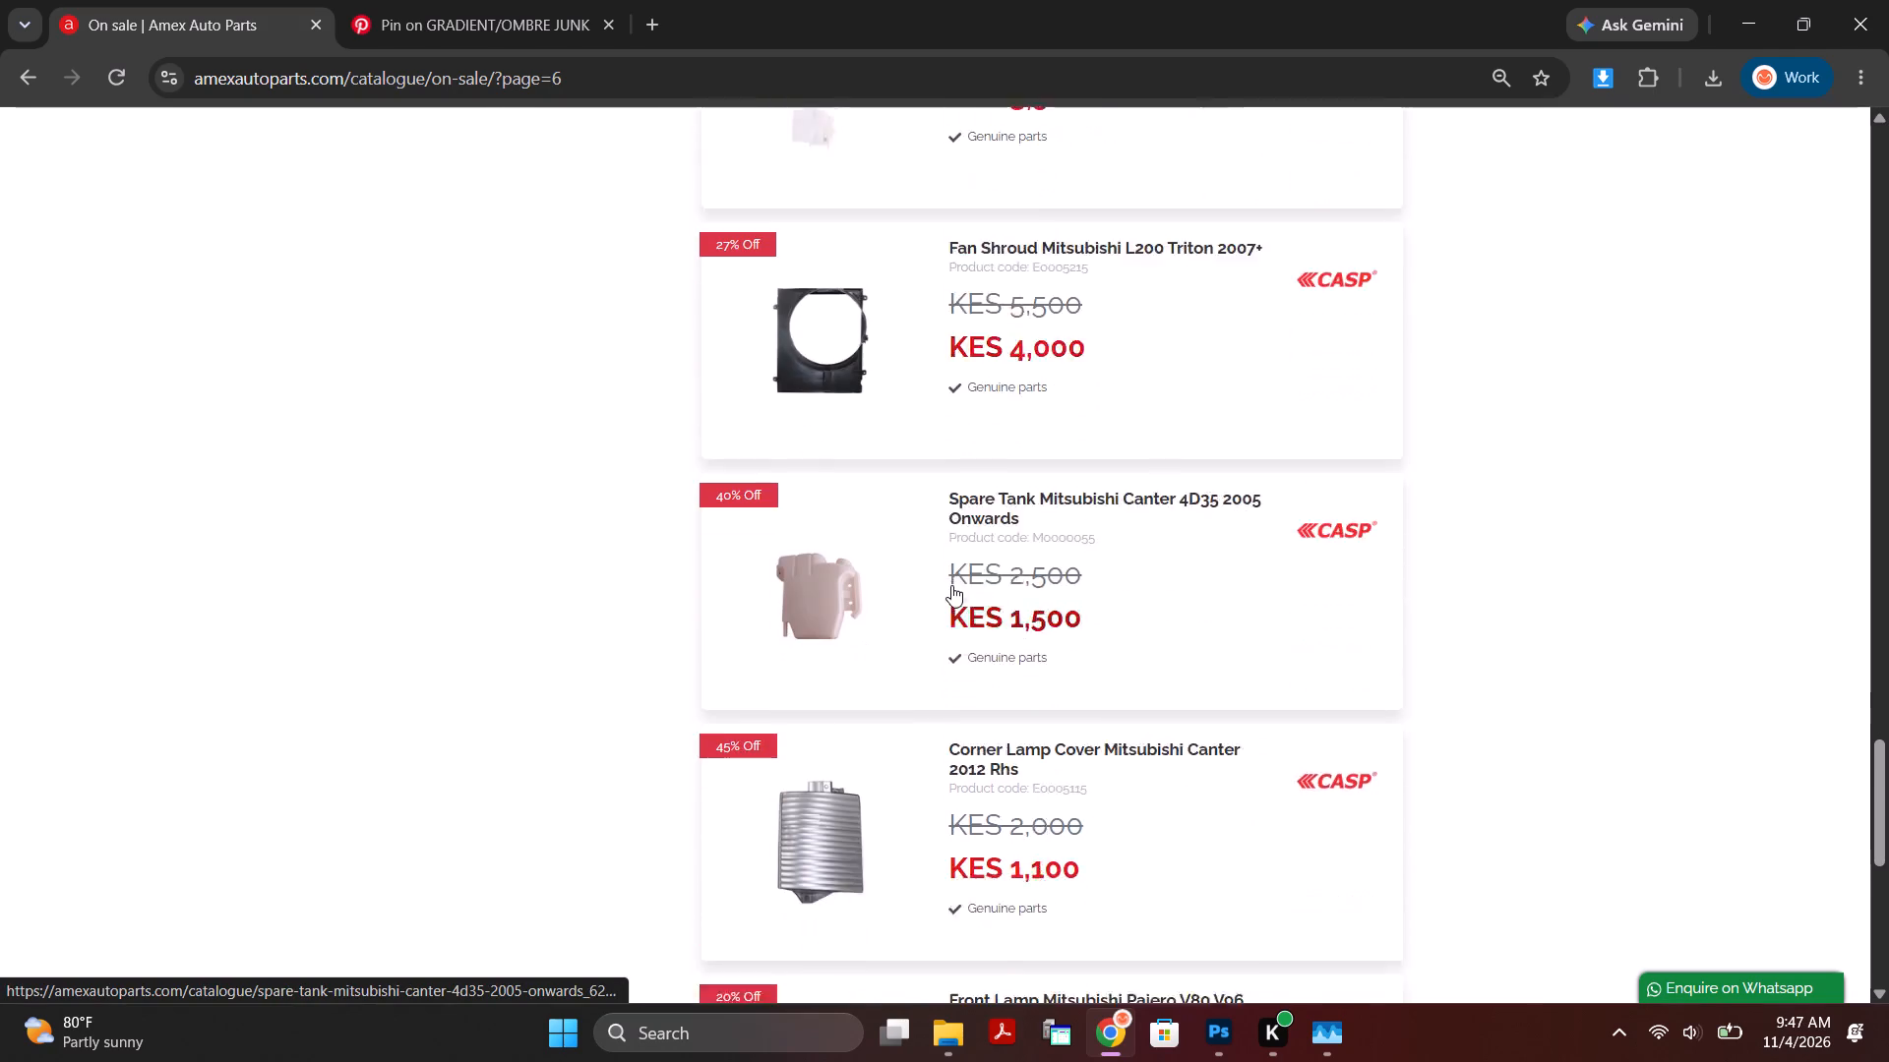
{"action": "scroll", "coordinate": [951, 585], "scroll_direction": "down", "scroll_amount": 8}
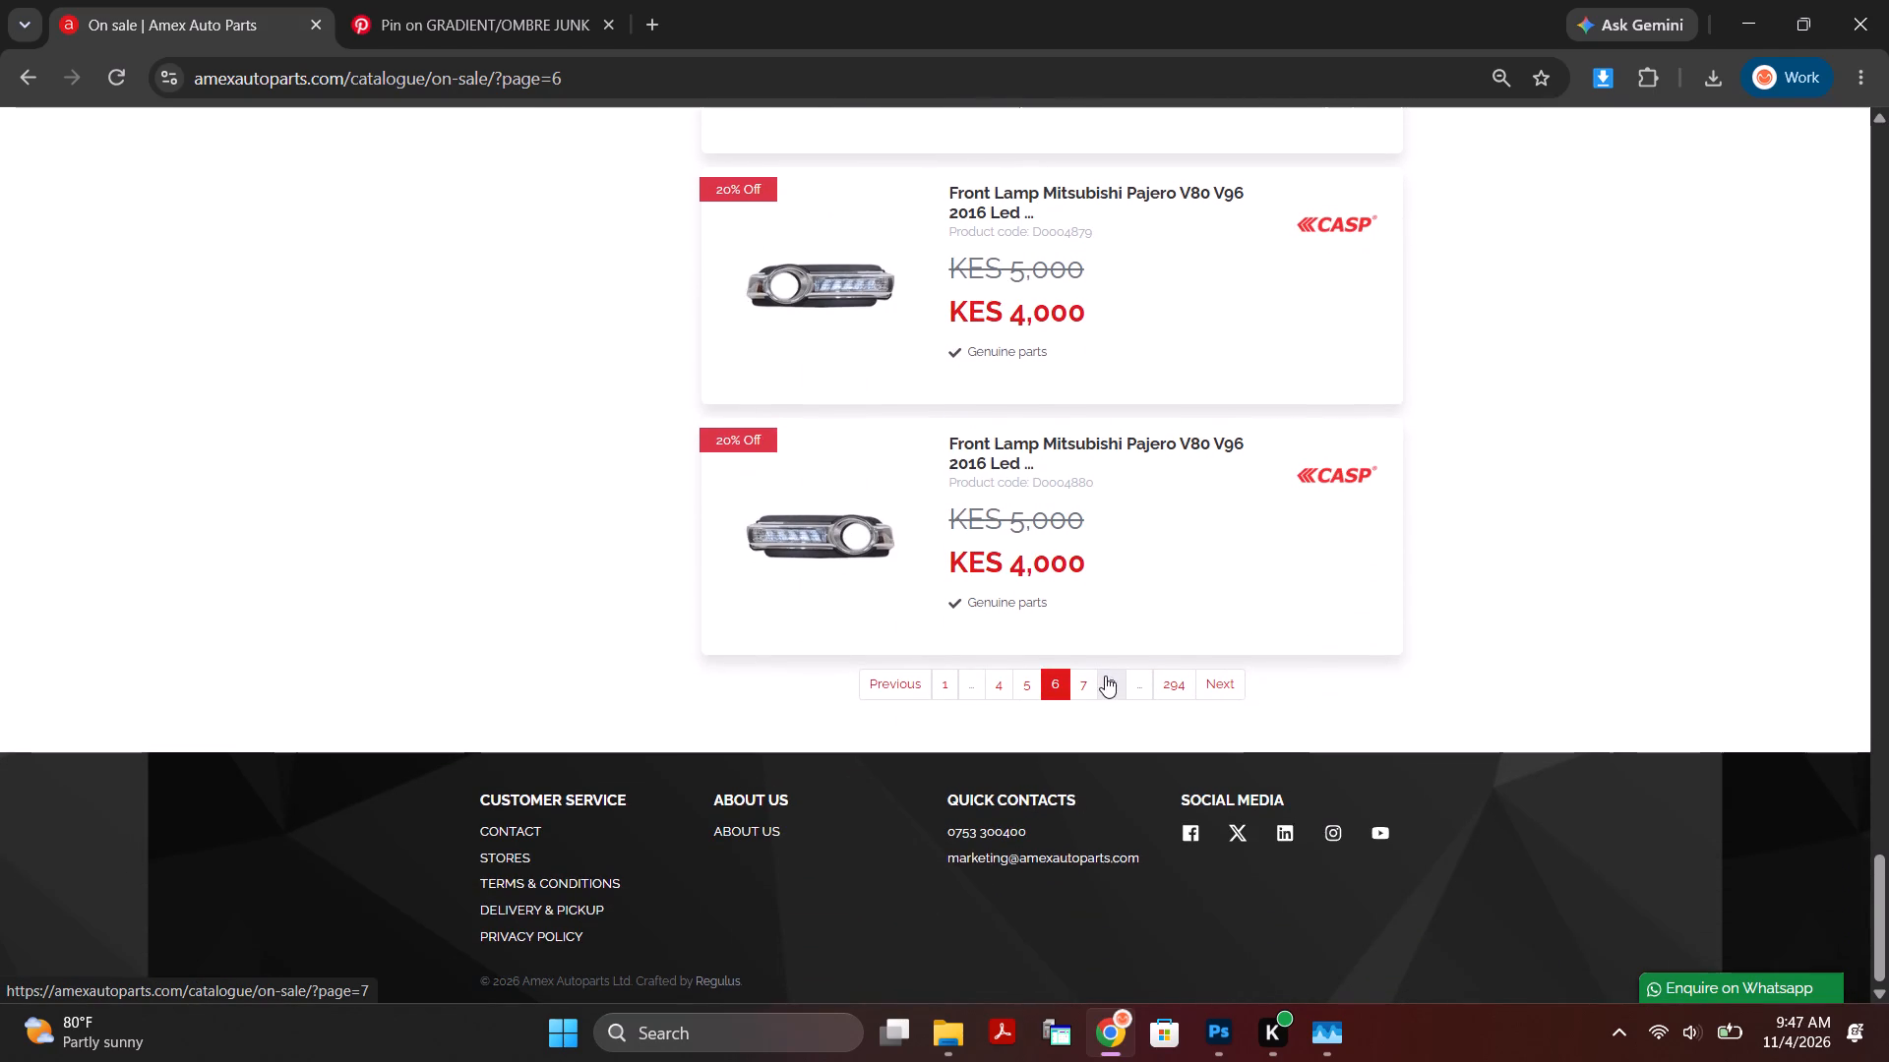
Go to page 8 of the on-sale catalogue and open the Head Lamp Toyota Land Cruiser FJ200 2016 Onwards product page.
{"action": "left_click", "coordinate": [1107, 684]}
{"action": "scroll", "coordinate": [1107, 694], "scroll_direction": "down", "scroll_amount": 5}
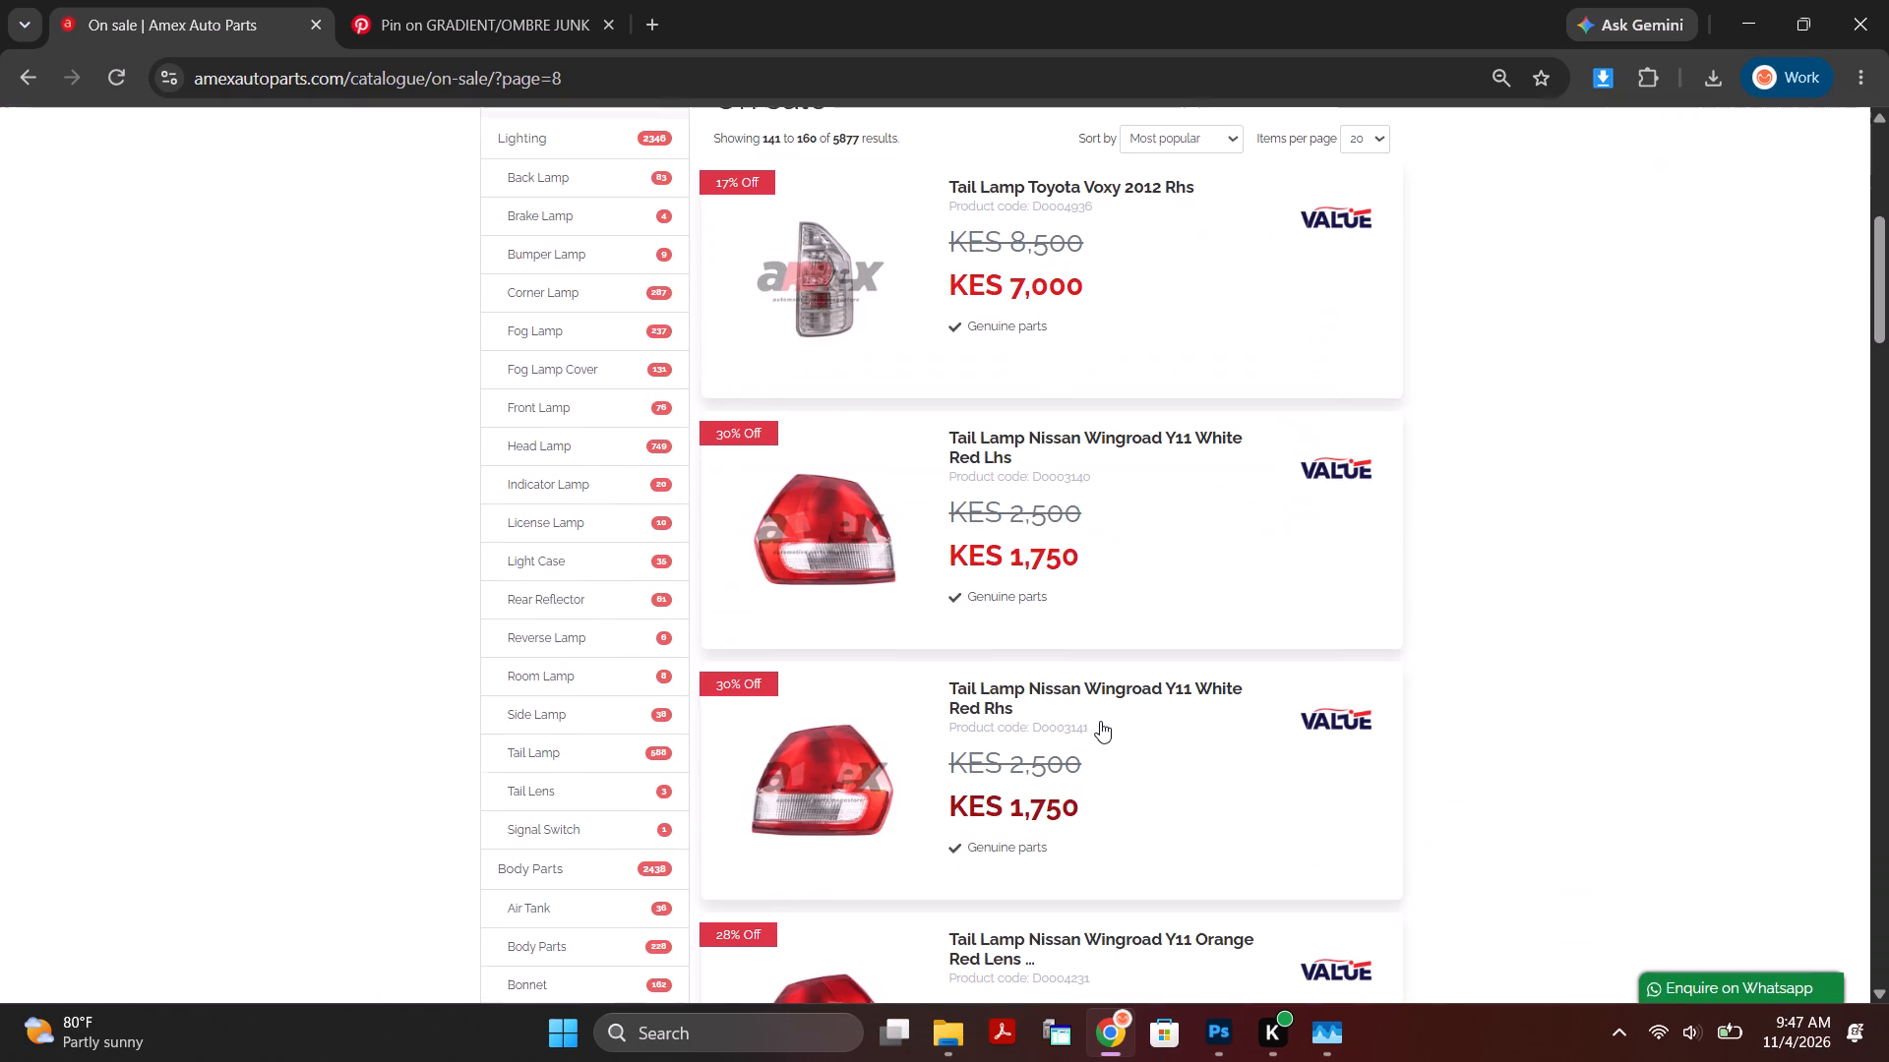
{"action": "scroll", "coordinate": [1100, 721], "scroll_direction": "down", "scroll_amount": 7}
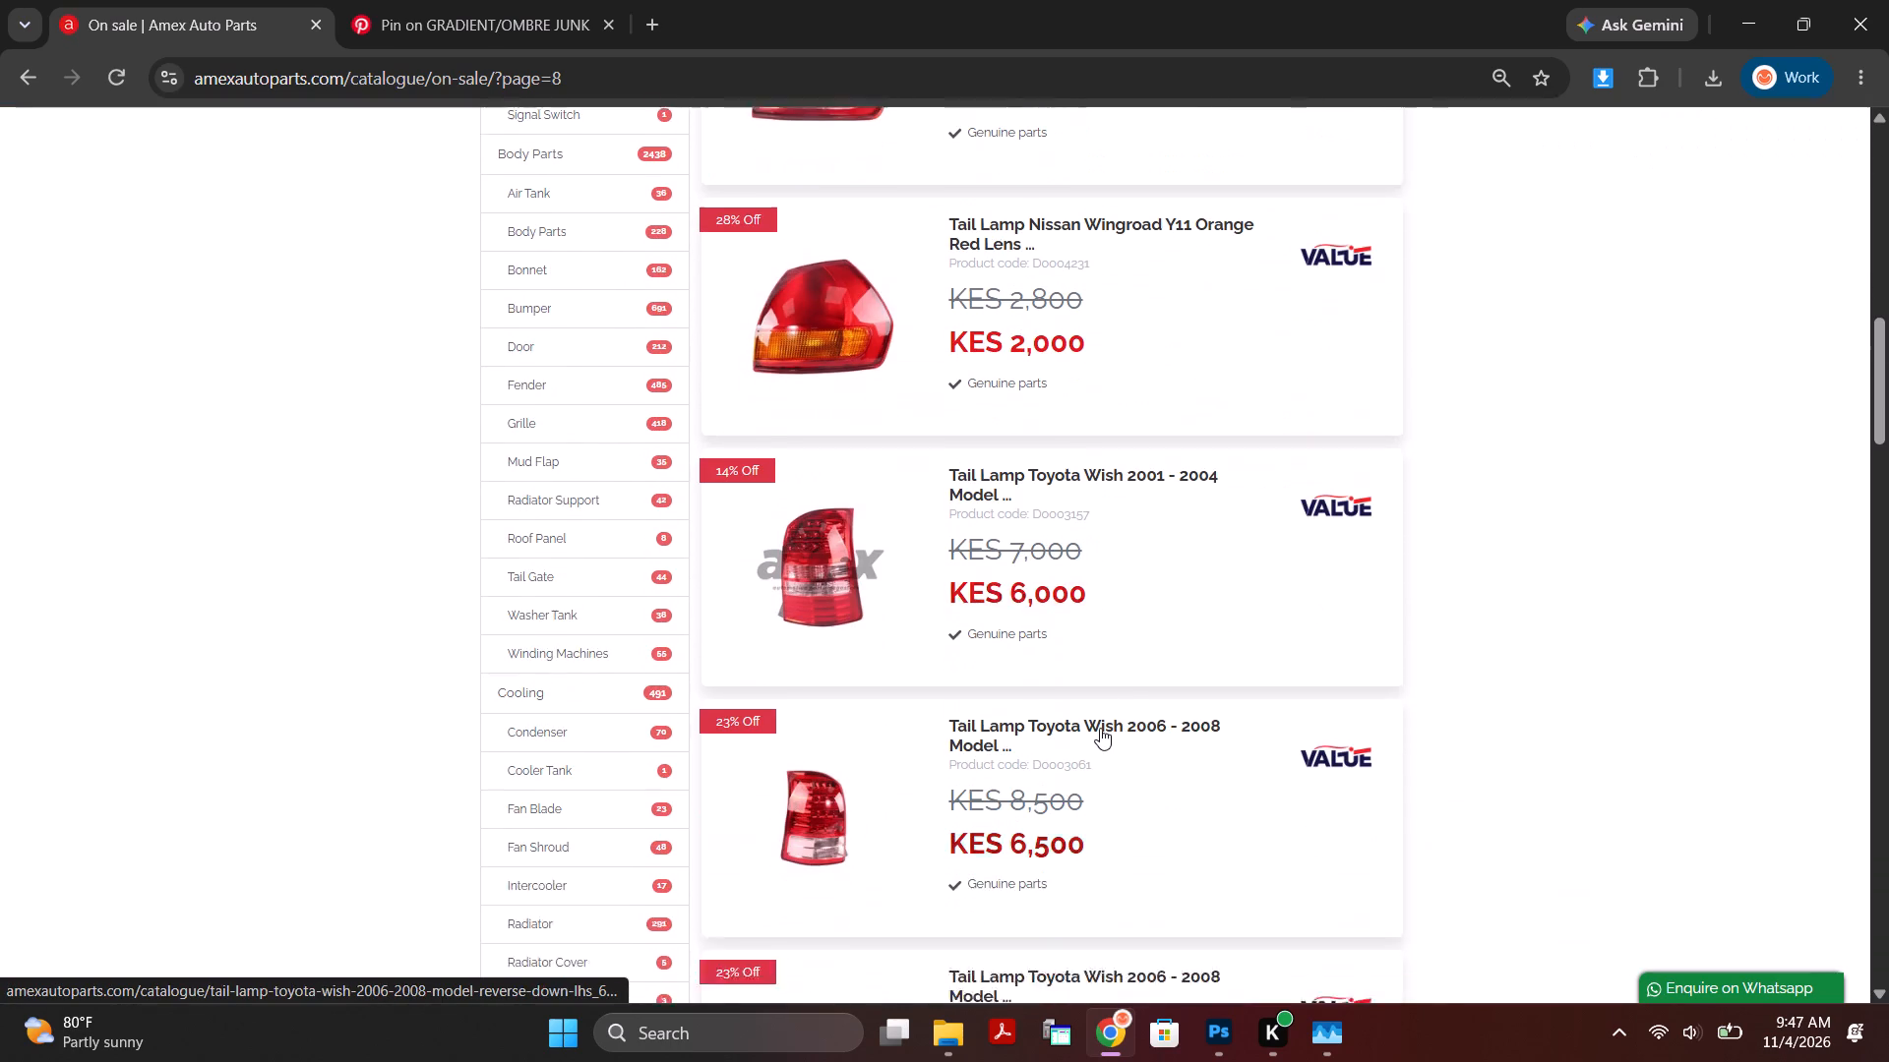
{"action": "scroll", "coordinate": [1100, 728], "scroll_direction": "down", "scroll_amount": 13}
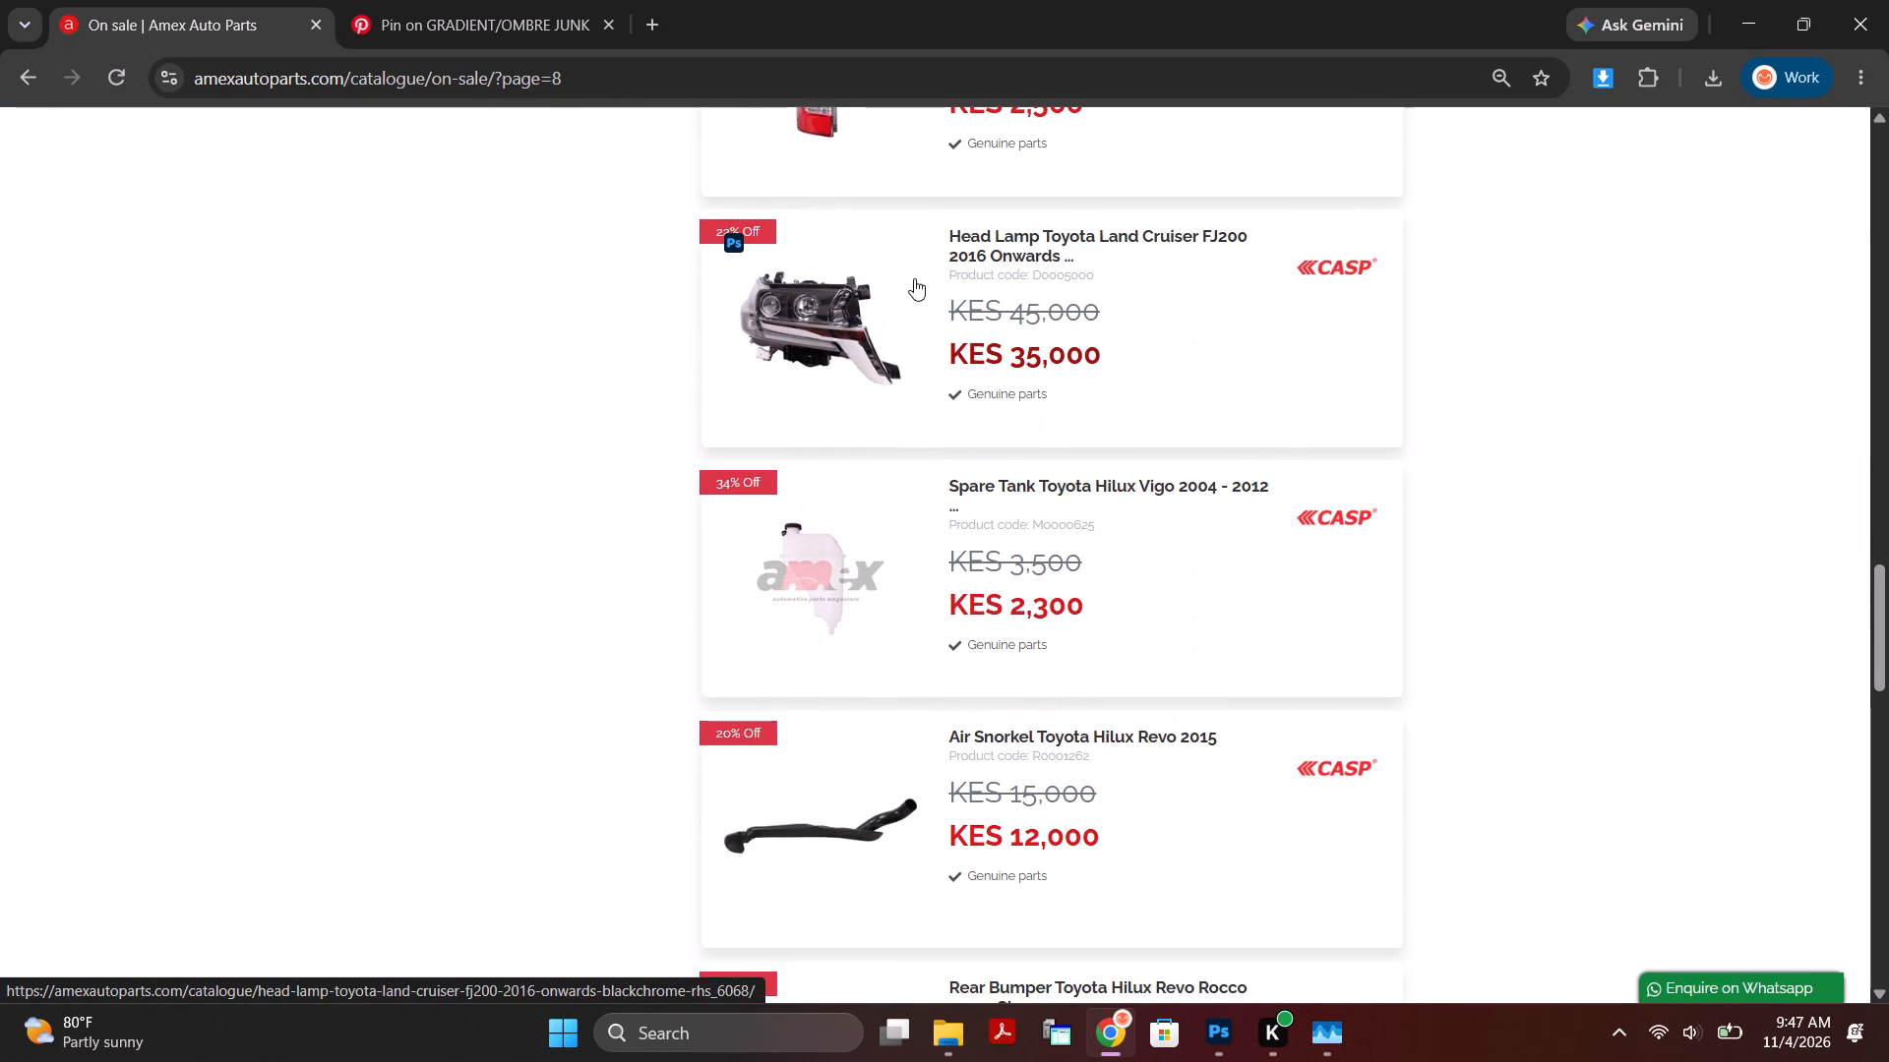
{"action": "left_click", "coordinate": [854, 309]}
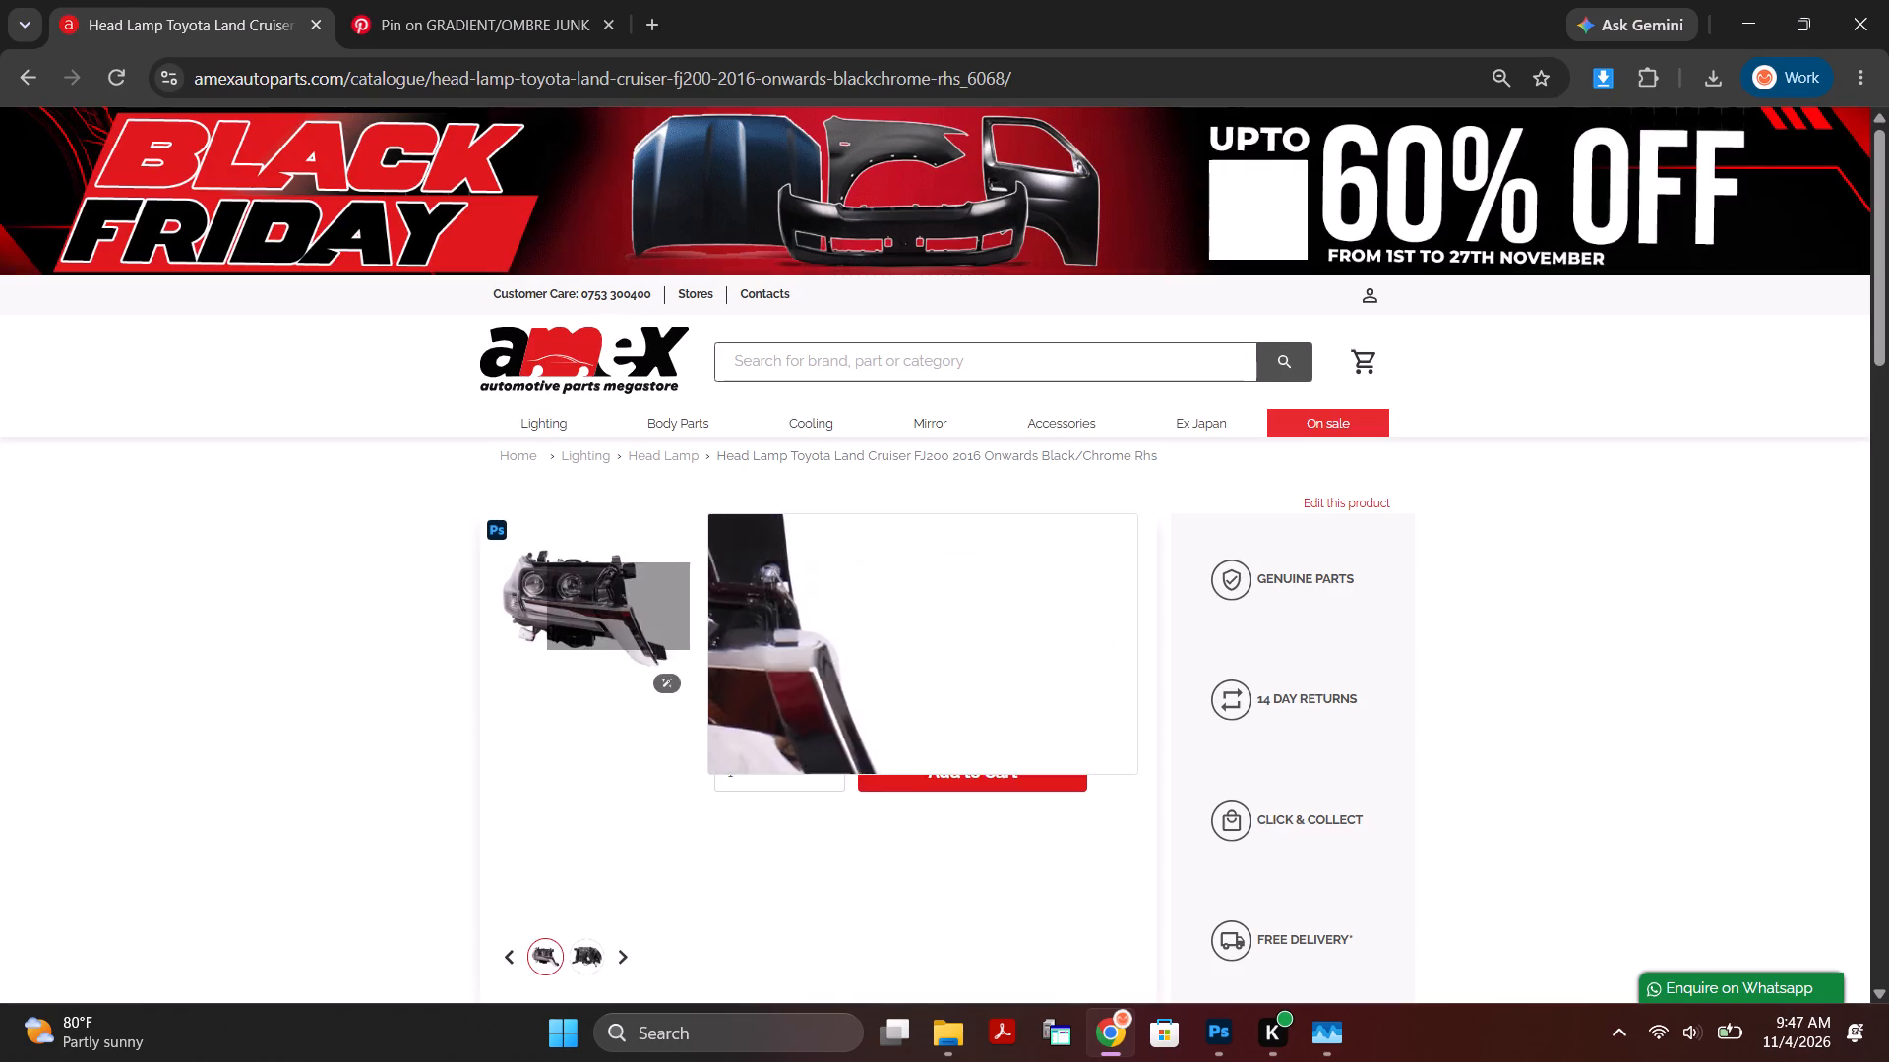
Enlarge the Land Cruiser FJ200 head lamp photo and copy the full-size image.
{"action": "left_click", "coordinate": [647, 605]}
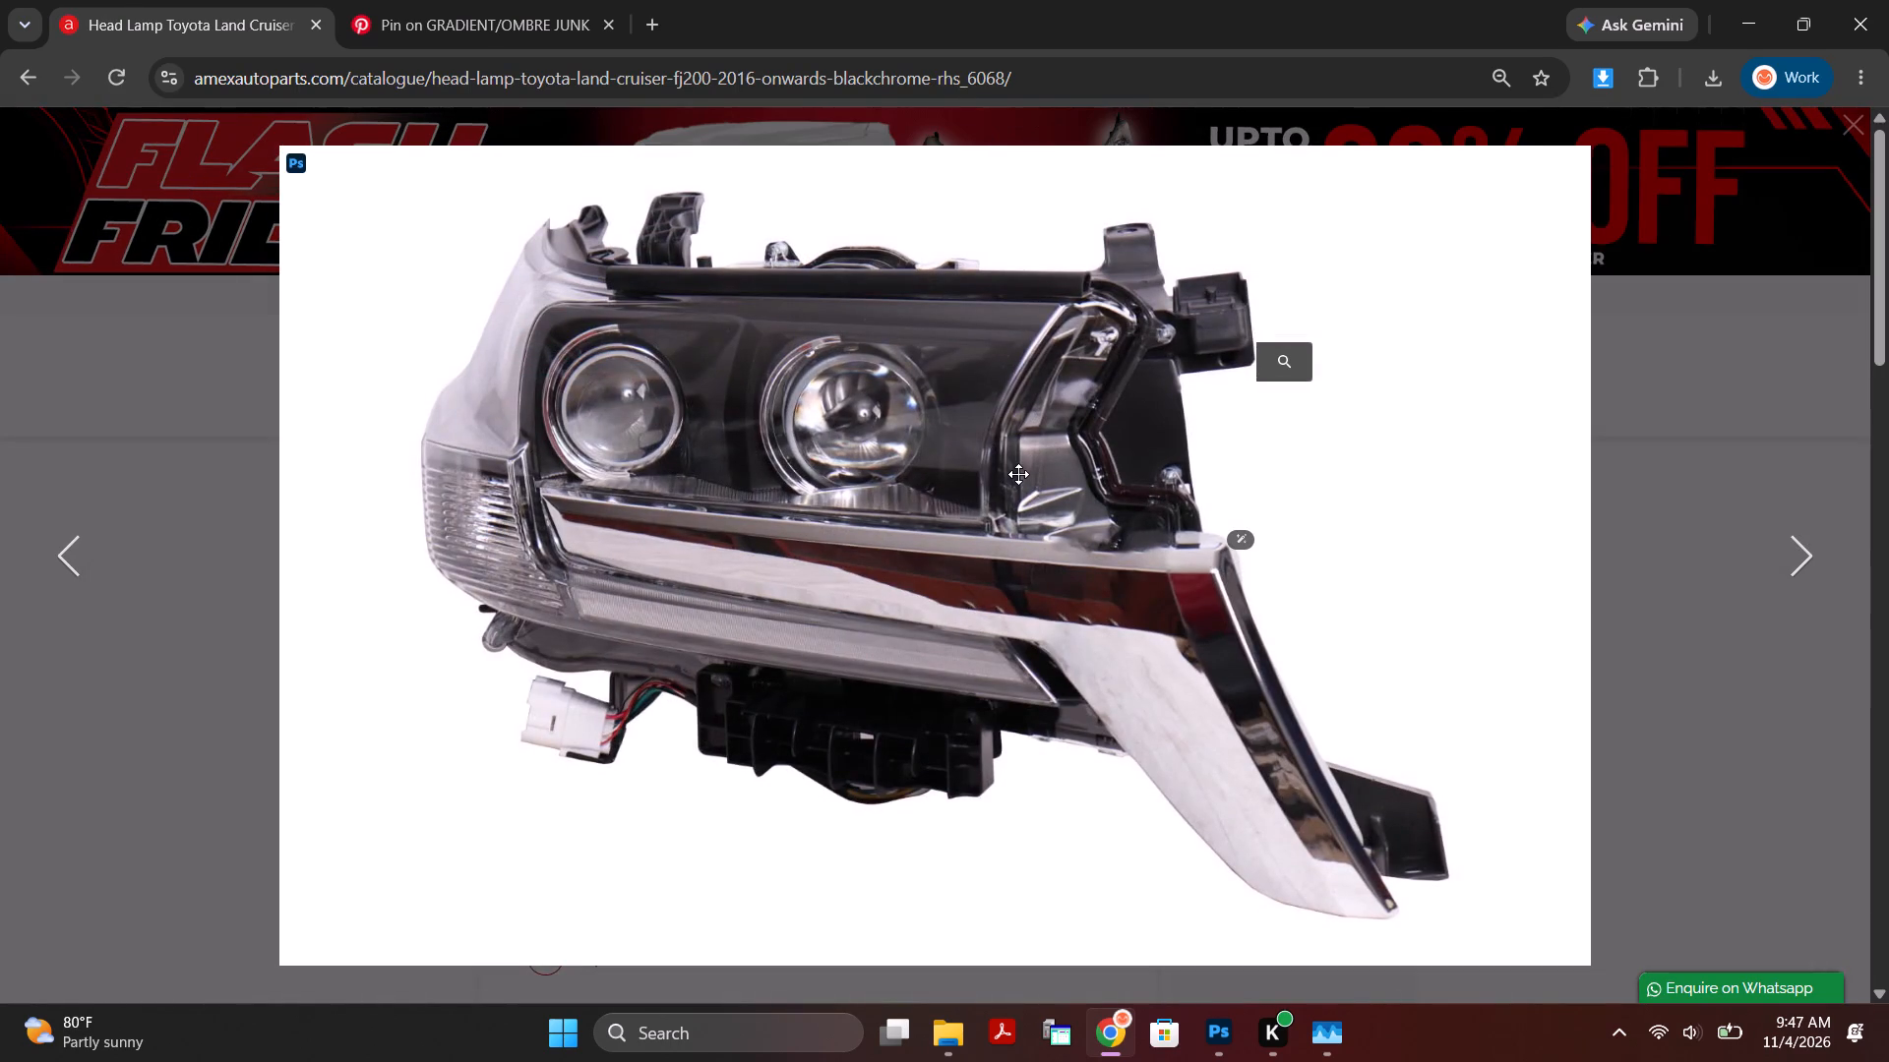
{"action": "right_click", "coordinate": [1079, 451]}
{"action": "left_click", "coordinate": [1177, 550]}
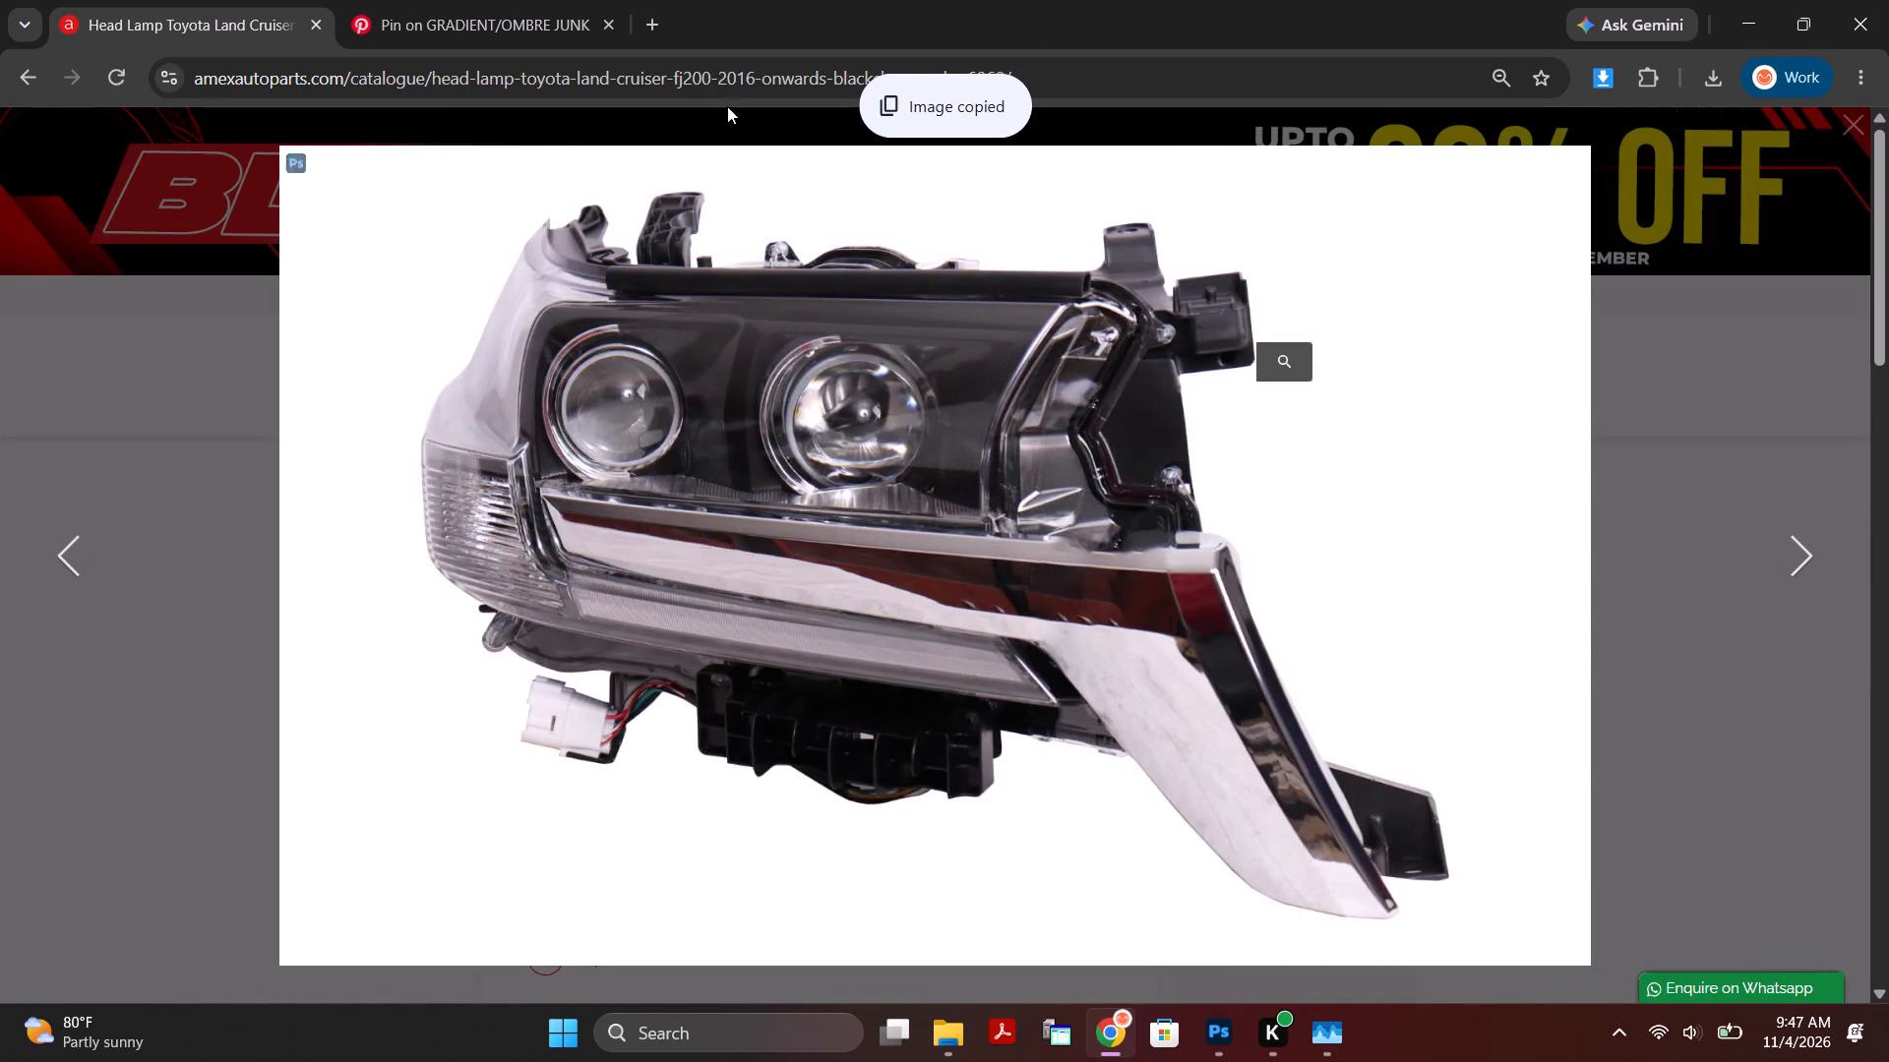
Open ChatGPT in a new browser tab.
{"action": "left_click", "coordinate": [659, 24]}
{"action": "left_click", "coordinate": [706, 85]}
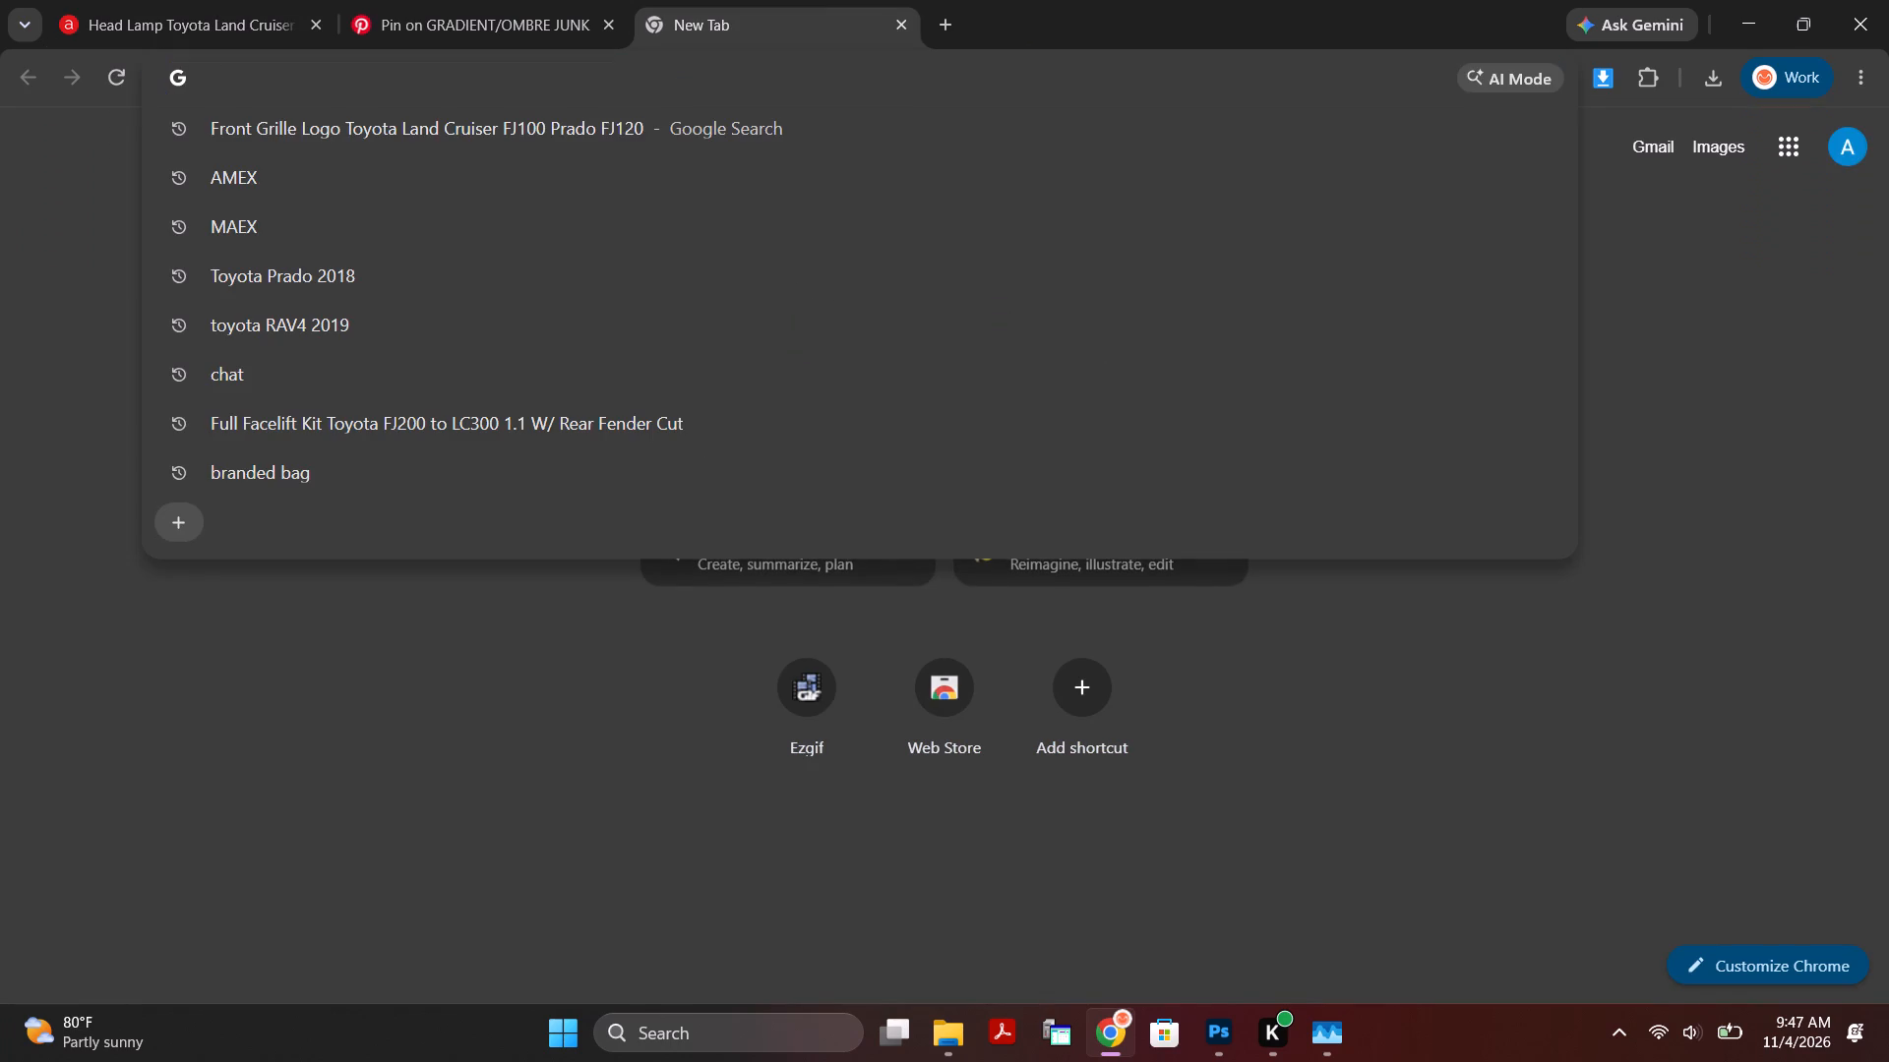
{"action": "type", "text": "cha"}
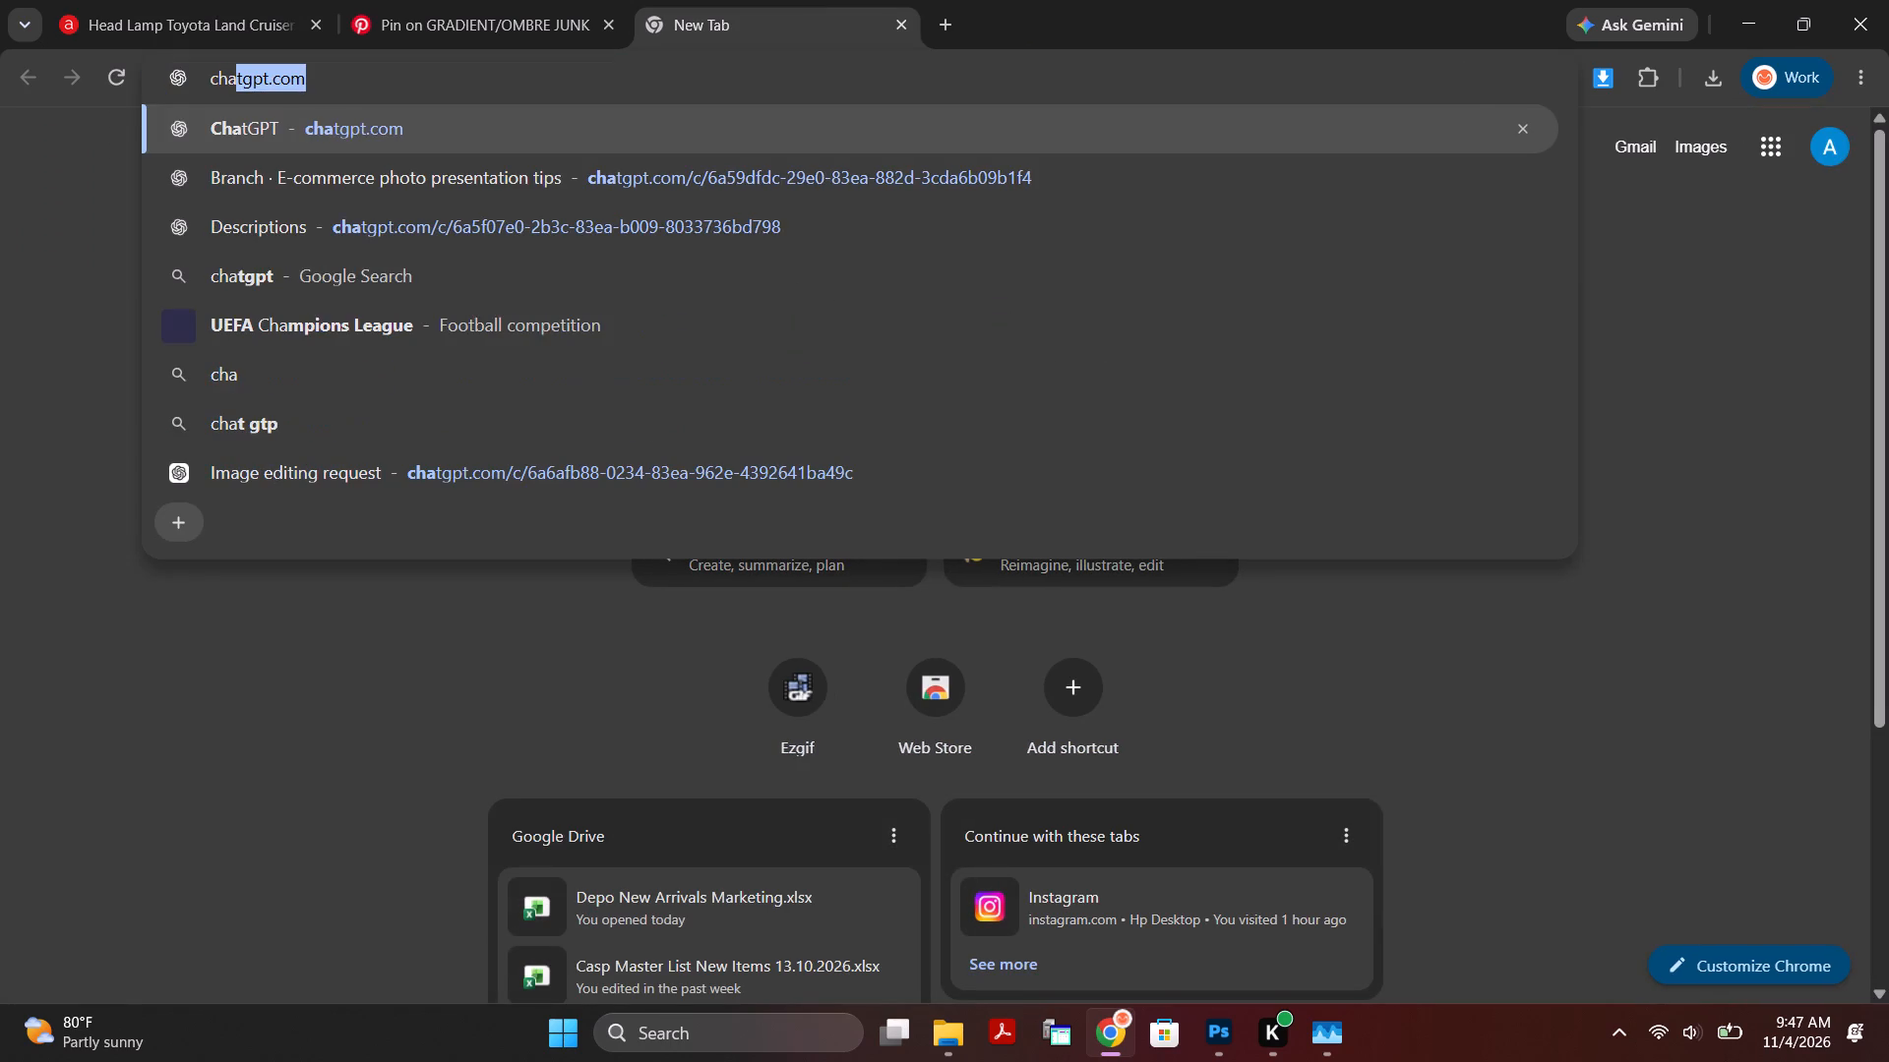
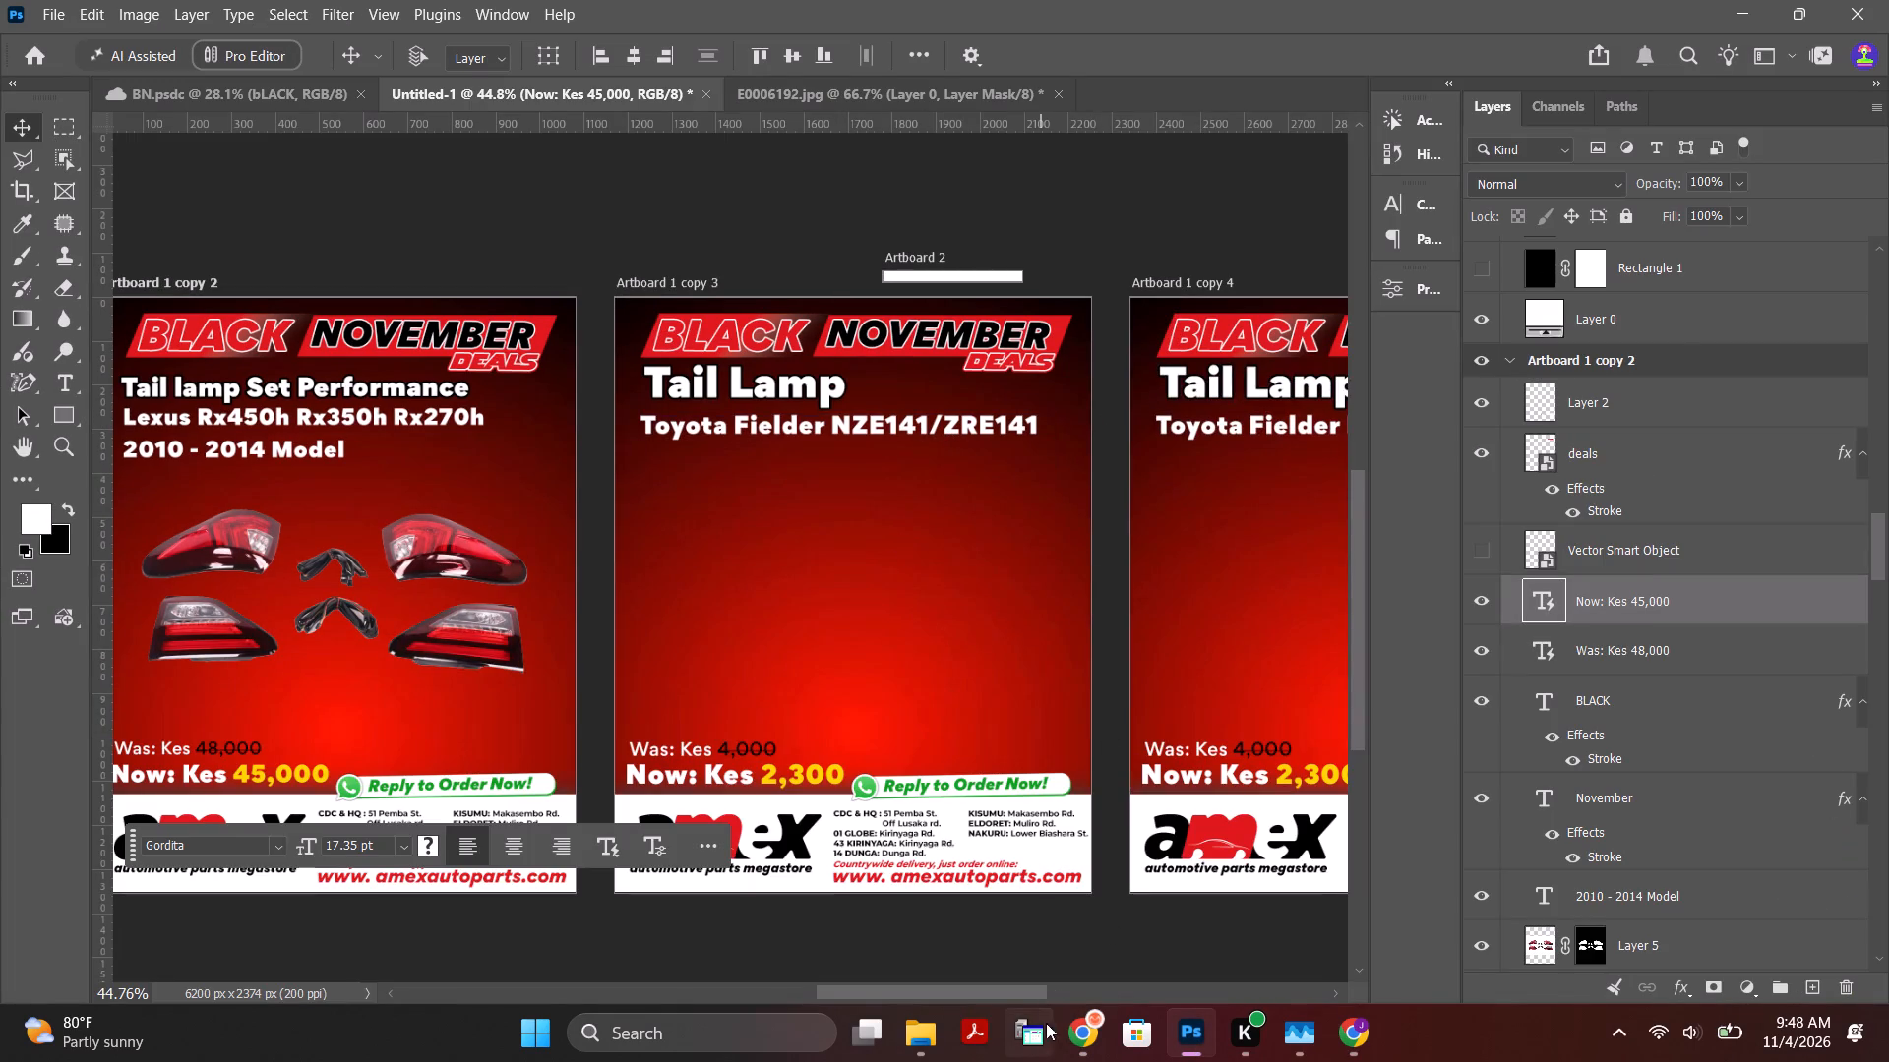
{"action": "left_click", "coordinate": [1077, 1043]}
{"action": "left_click", "coordinate": [244, 35]}
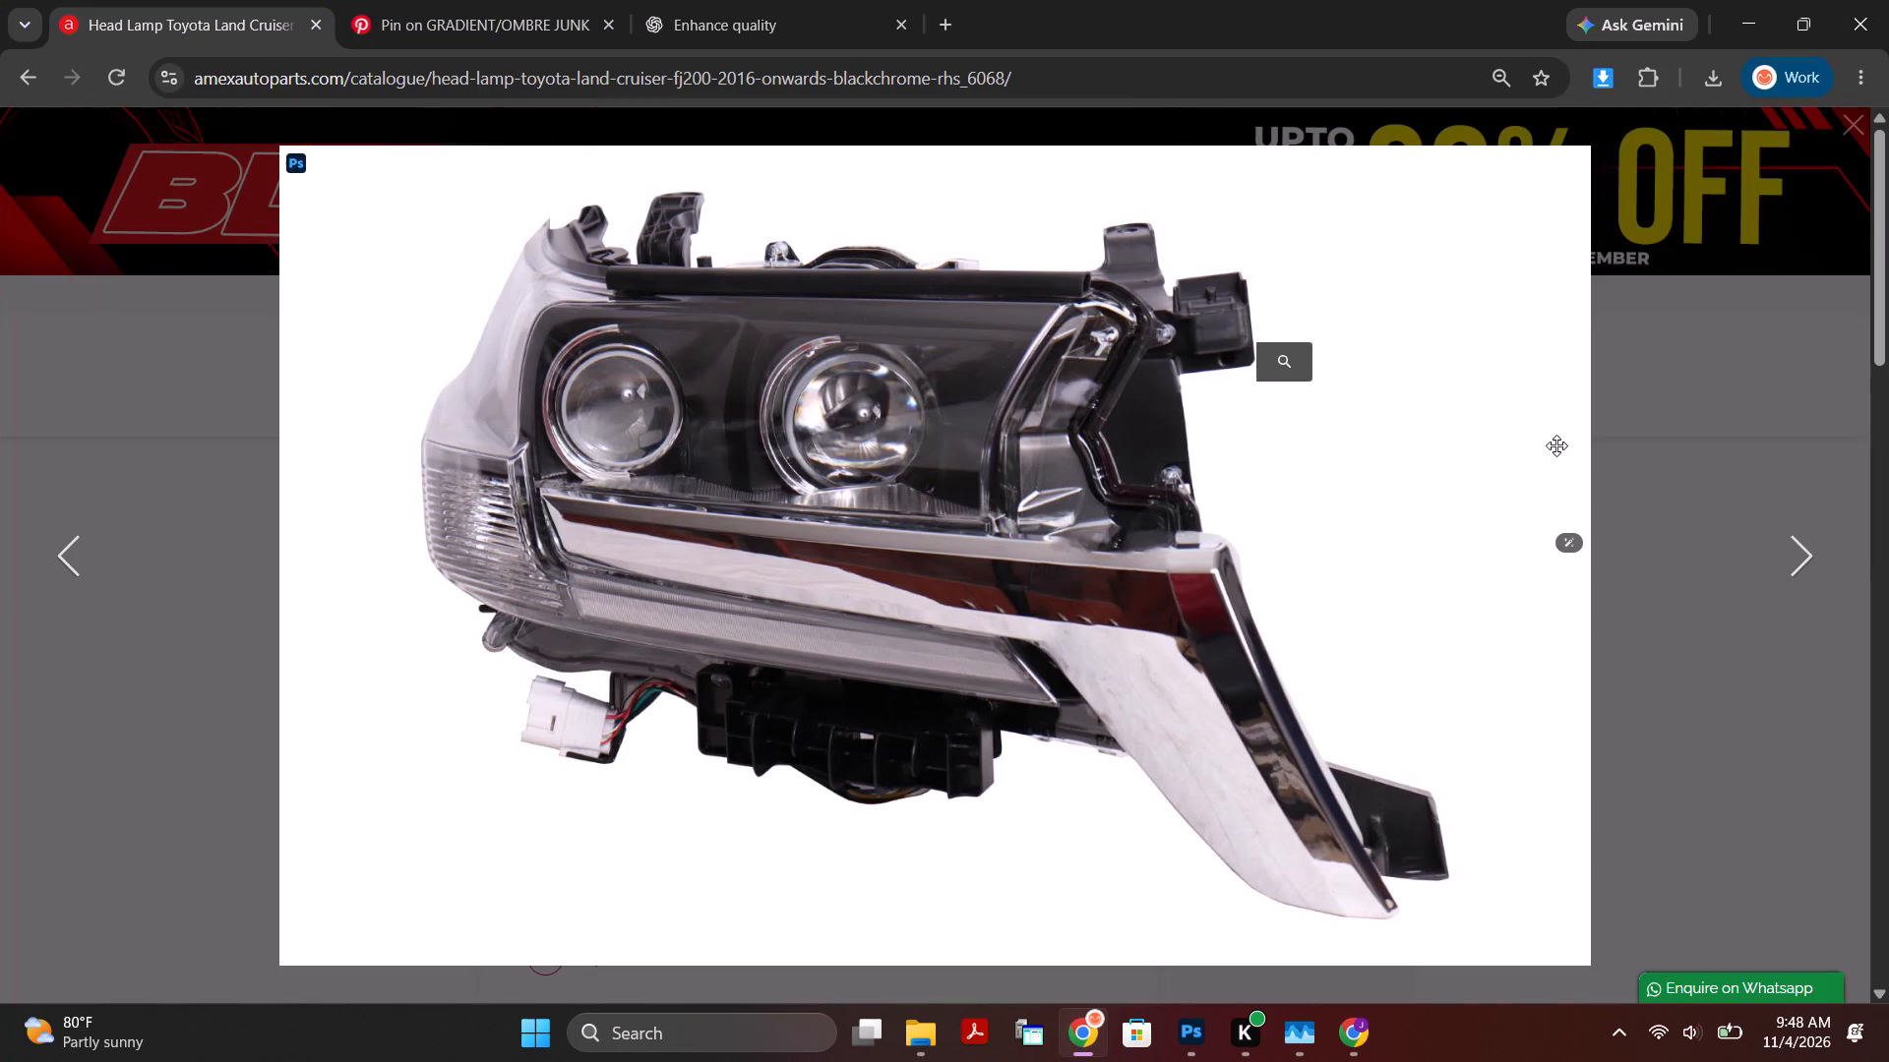
{"action": "left_click", "coordinate": [1689, 447]}
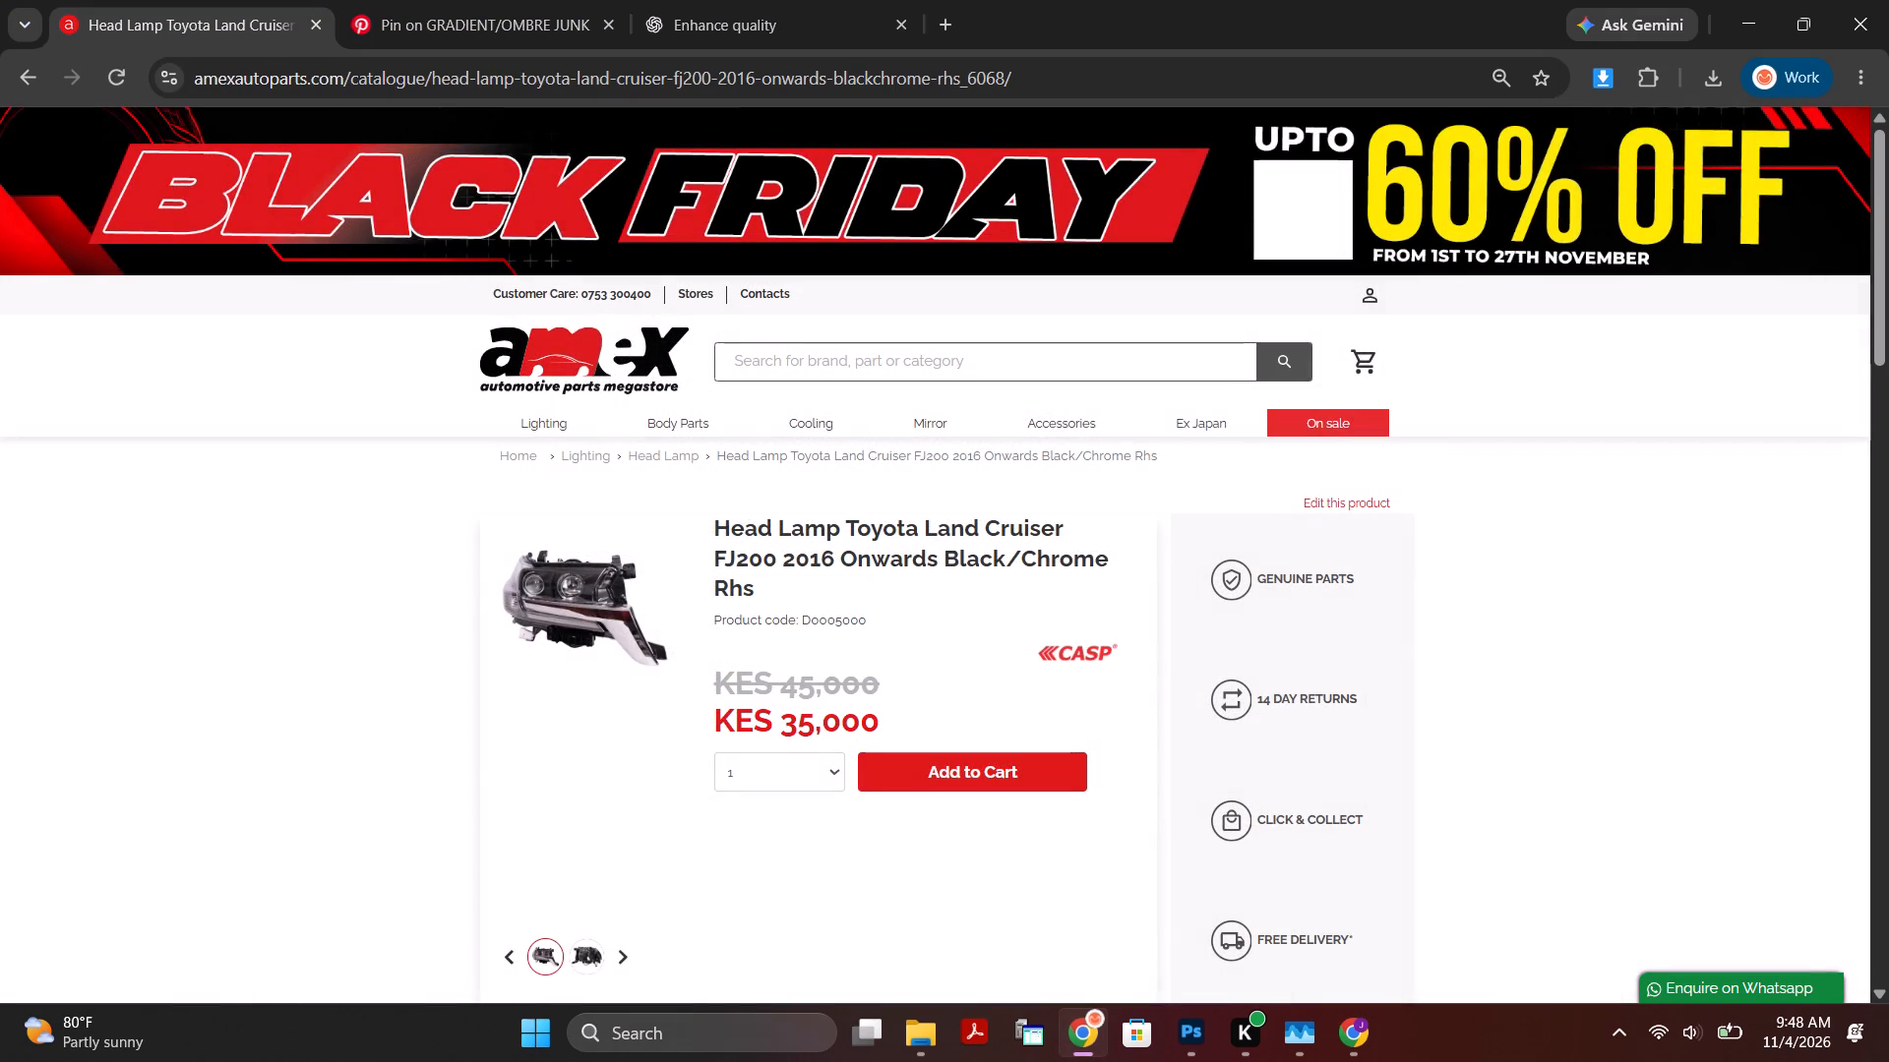
{"action": "left_click_drag", "start_coordinate": [840, 529], "coordinate": [687, 529]}
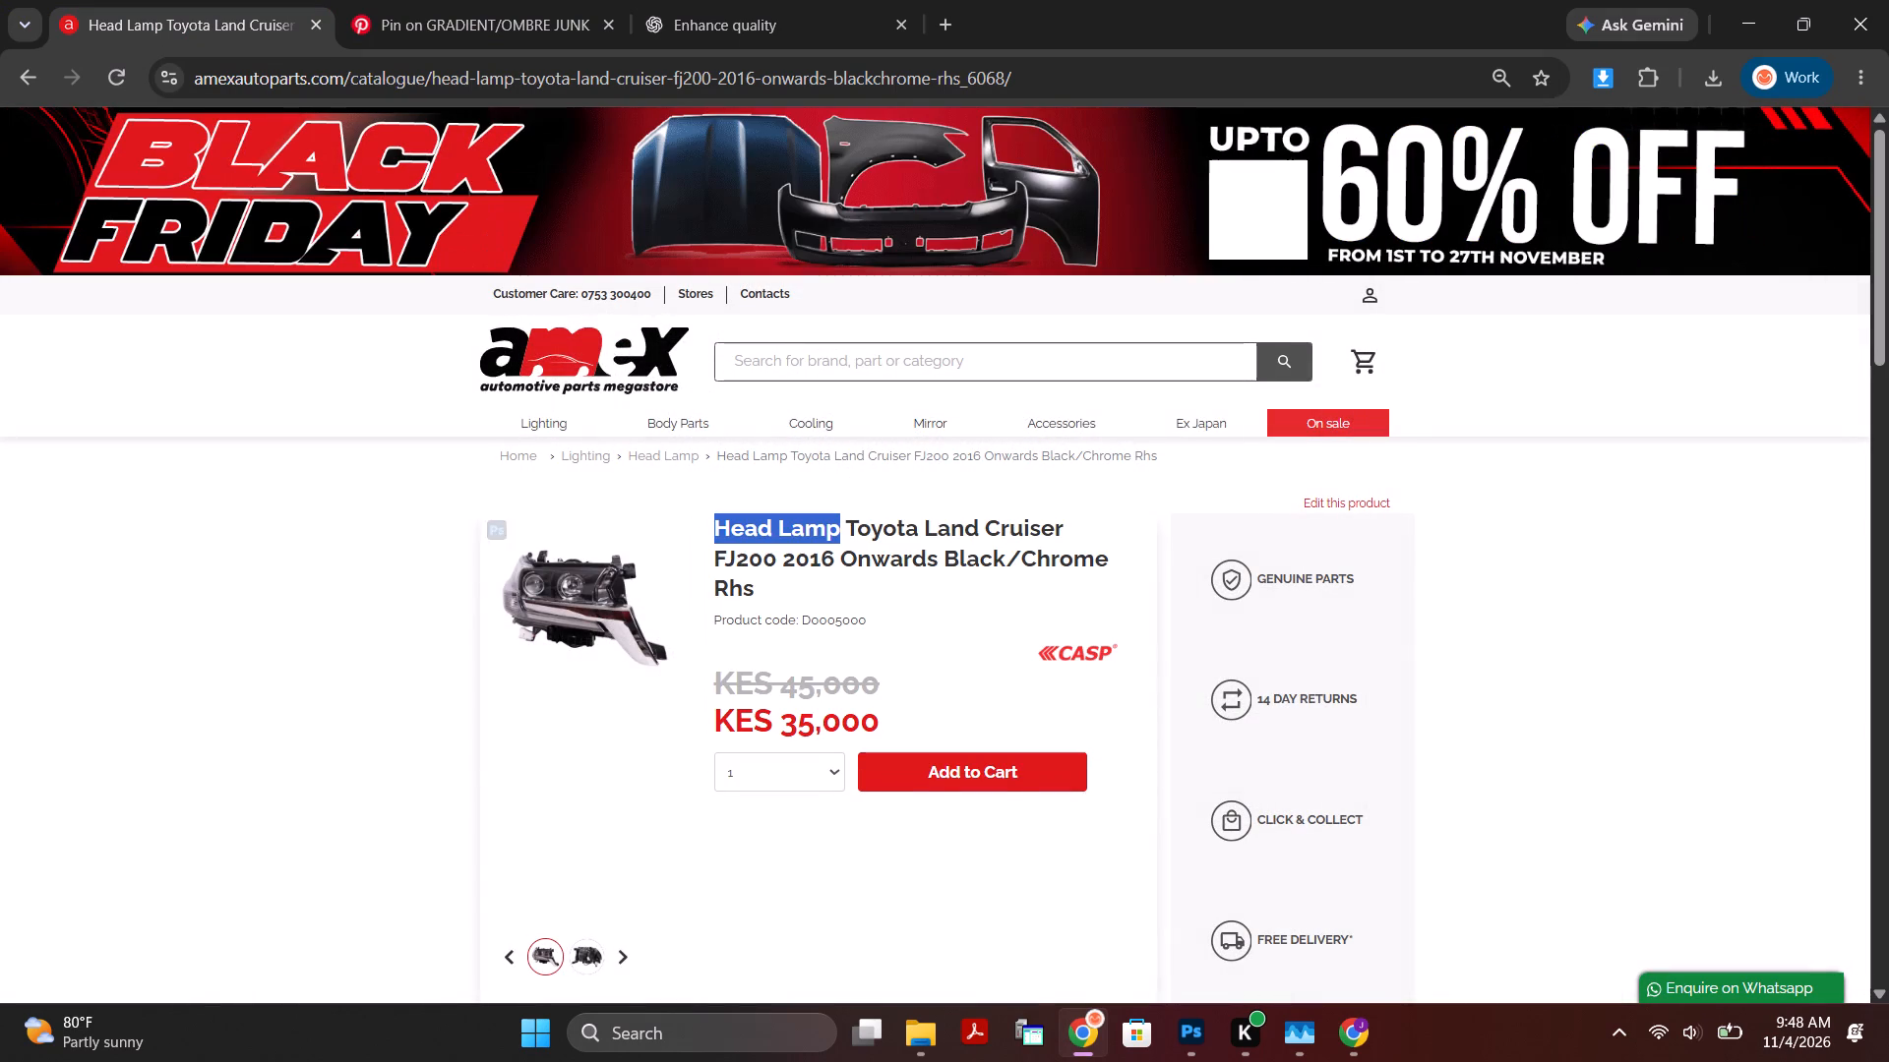
{"action": "key", "text": "ctrl+c"}
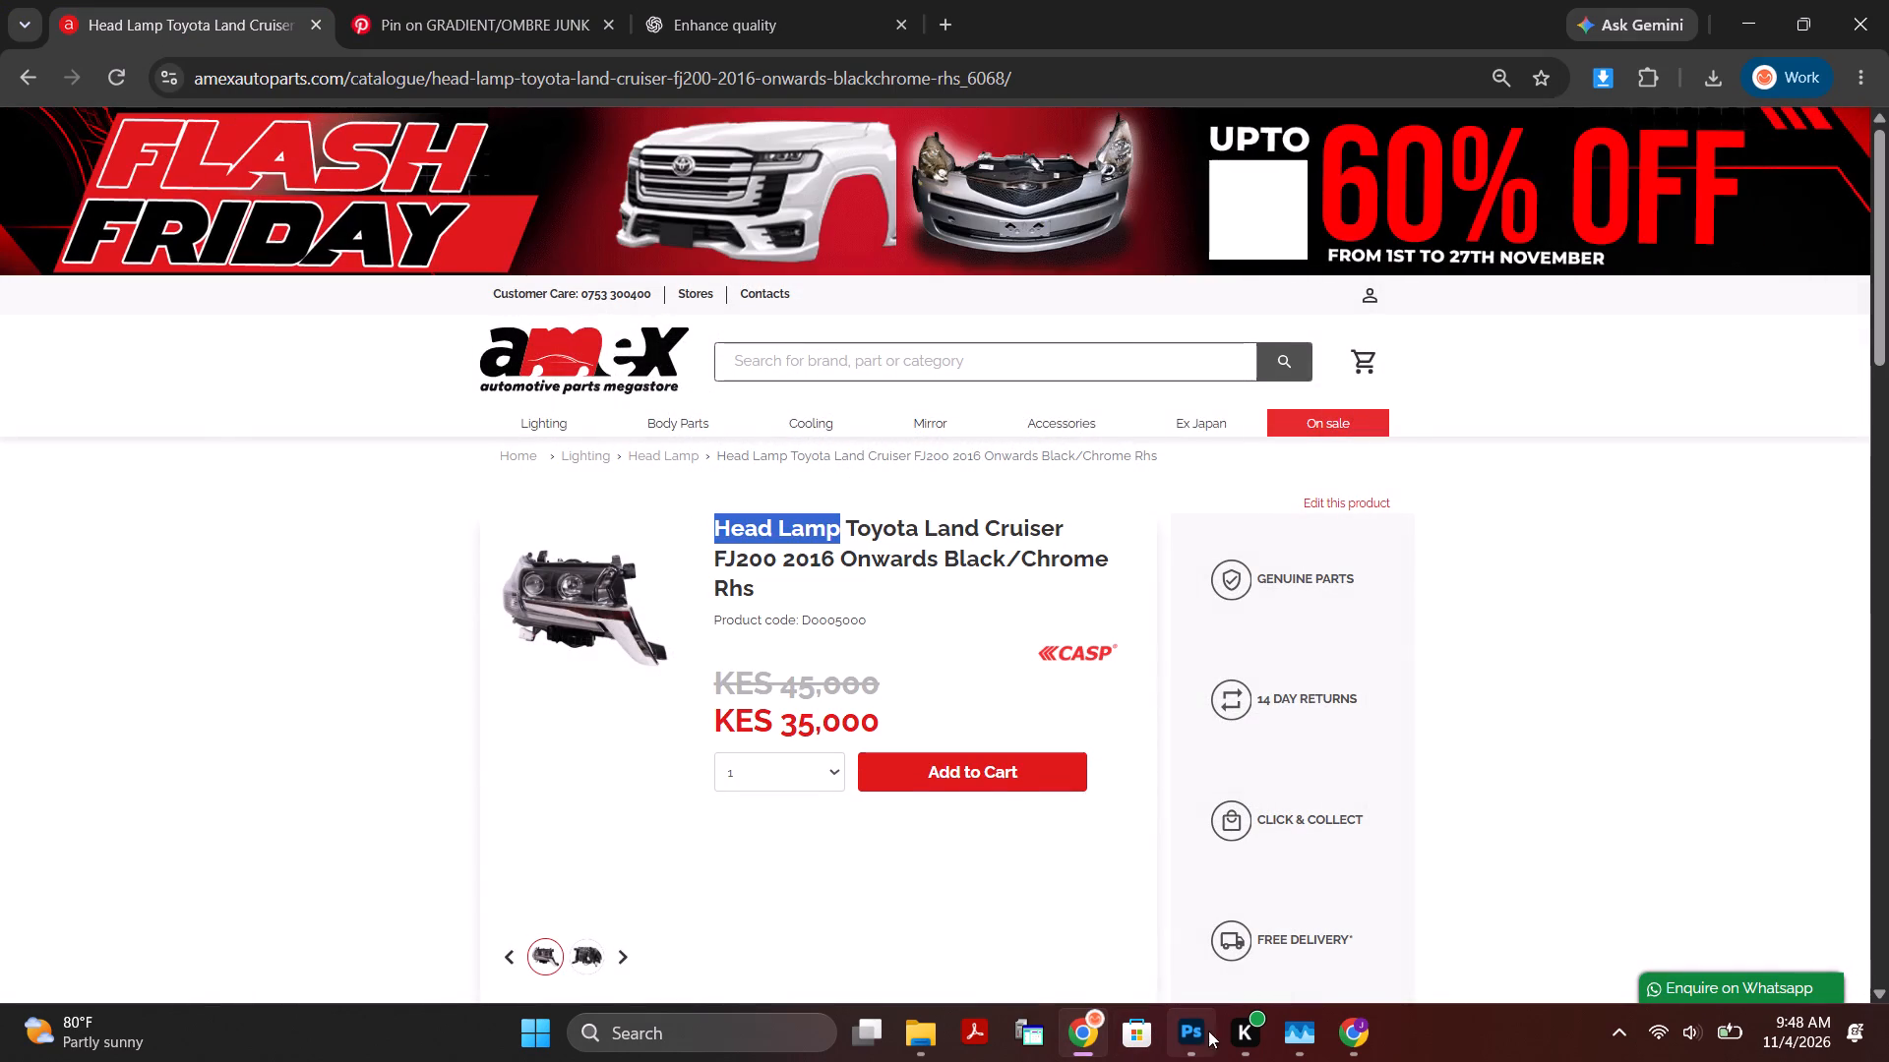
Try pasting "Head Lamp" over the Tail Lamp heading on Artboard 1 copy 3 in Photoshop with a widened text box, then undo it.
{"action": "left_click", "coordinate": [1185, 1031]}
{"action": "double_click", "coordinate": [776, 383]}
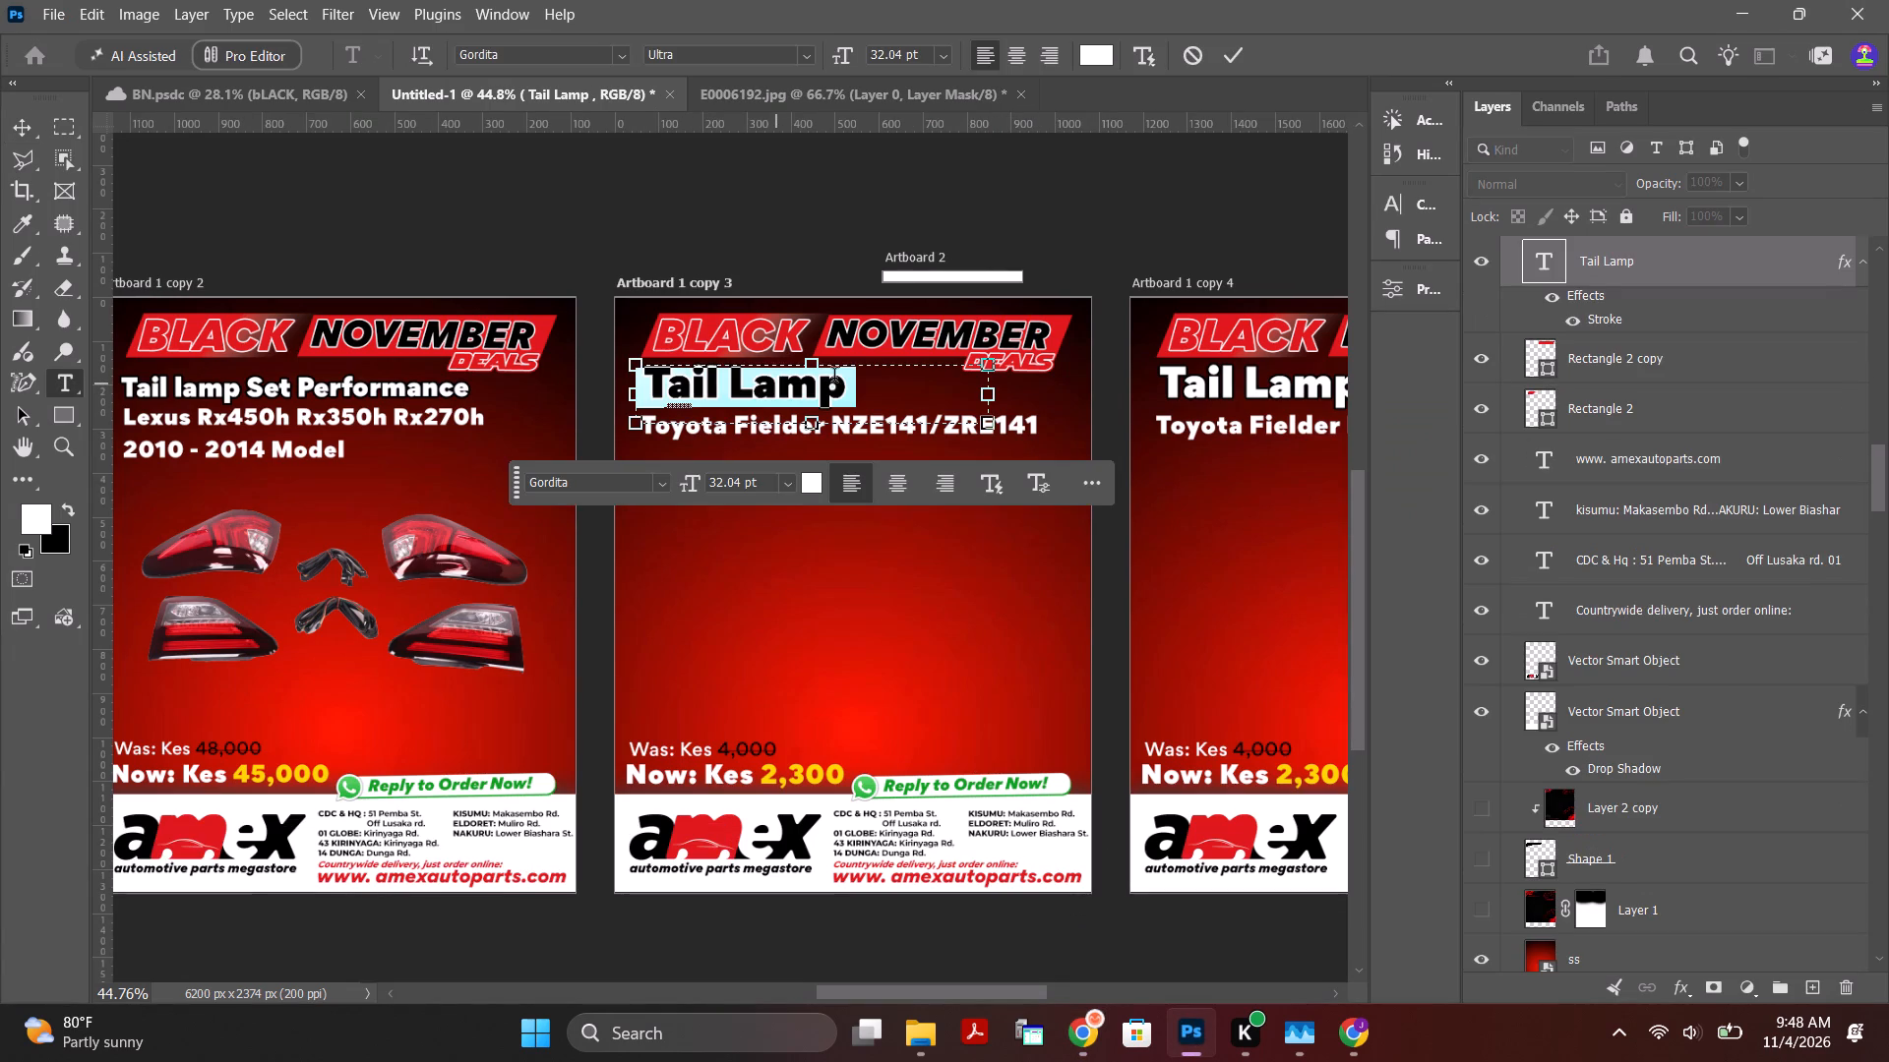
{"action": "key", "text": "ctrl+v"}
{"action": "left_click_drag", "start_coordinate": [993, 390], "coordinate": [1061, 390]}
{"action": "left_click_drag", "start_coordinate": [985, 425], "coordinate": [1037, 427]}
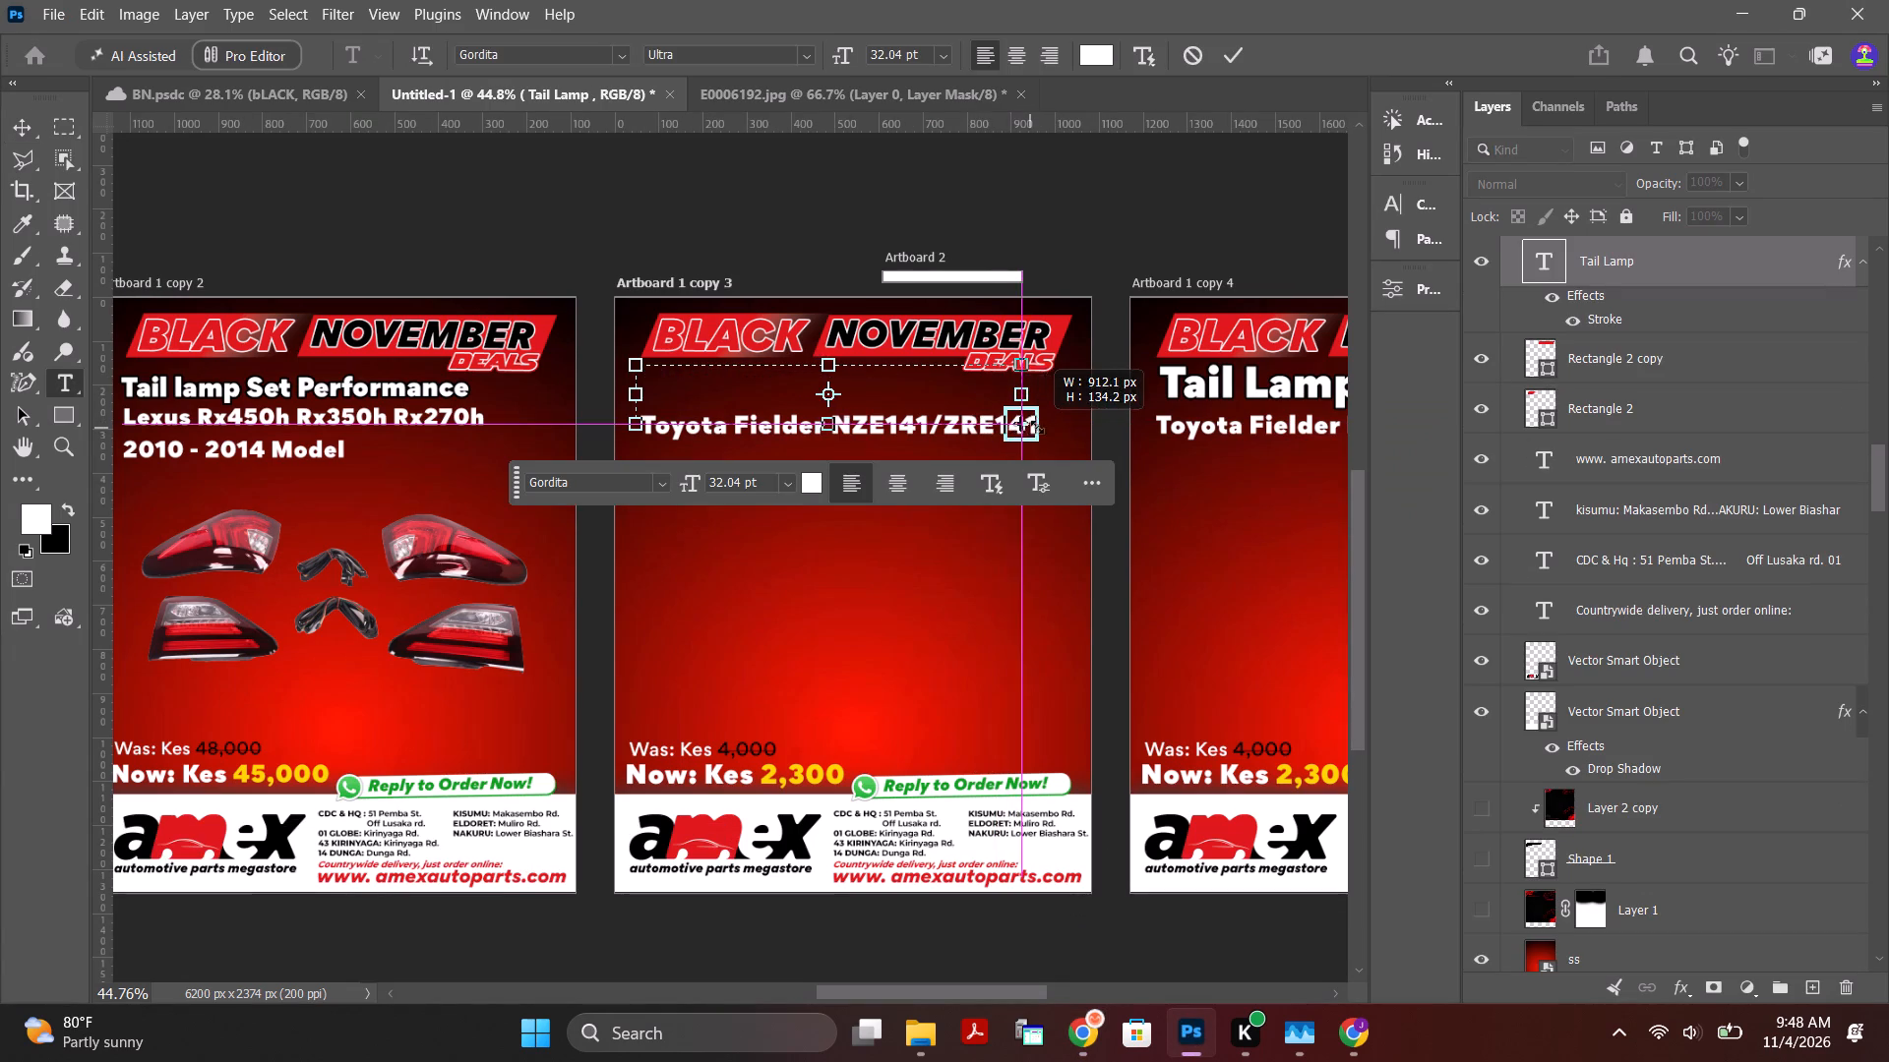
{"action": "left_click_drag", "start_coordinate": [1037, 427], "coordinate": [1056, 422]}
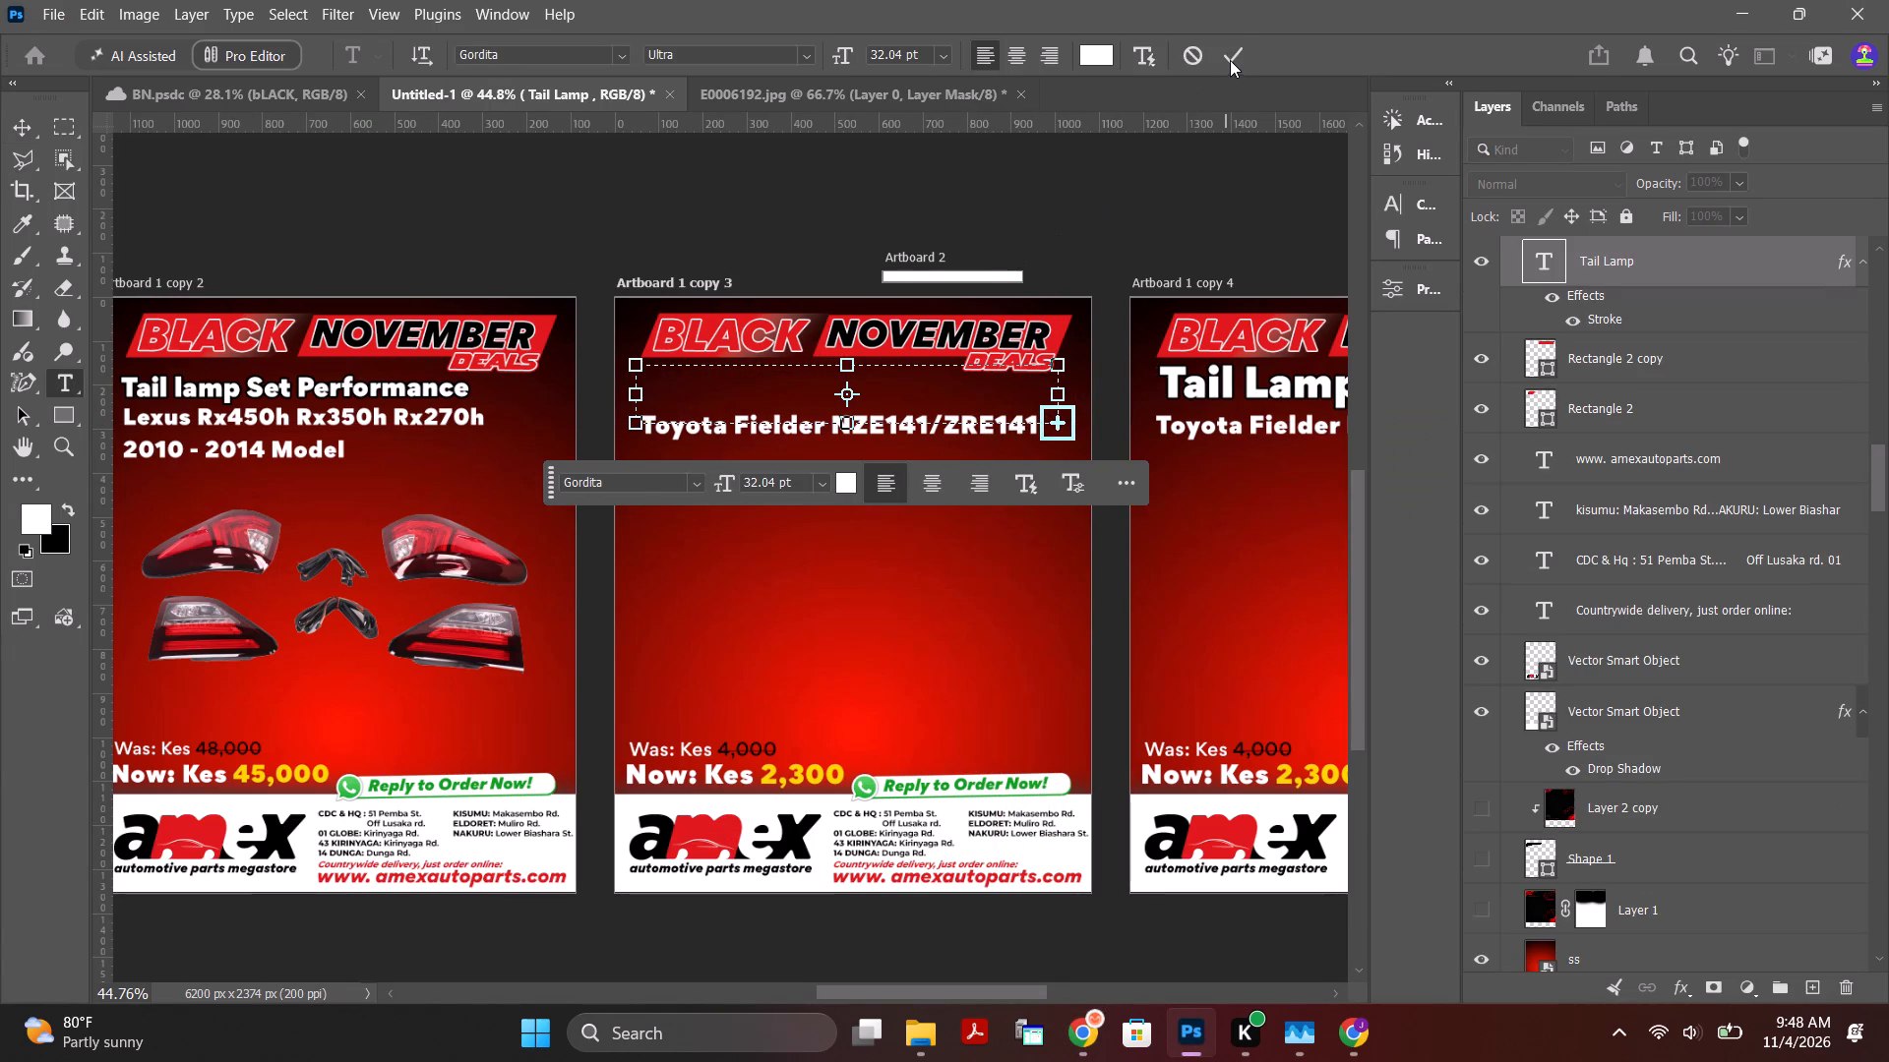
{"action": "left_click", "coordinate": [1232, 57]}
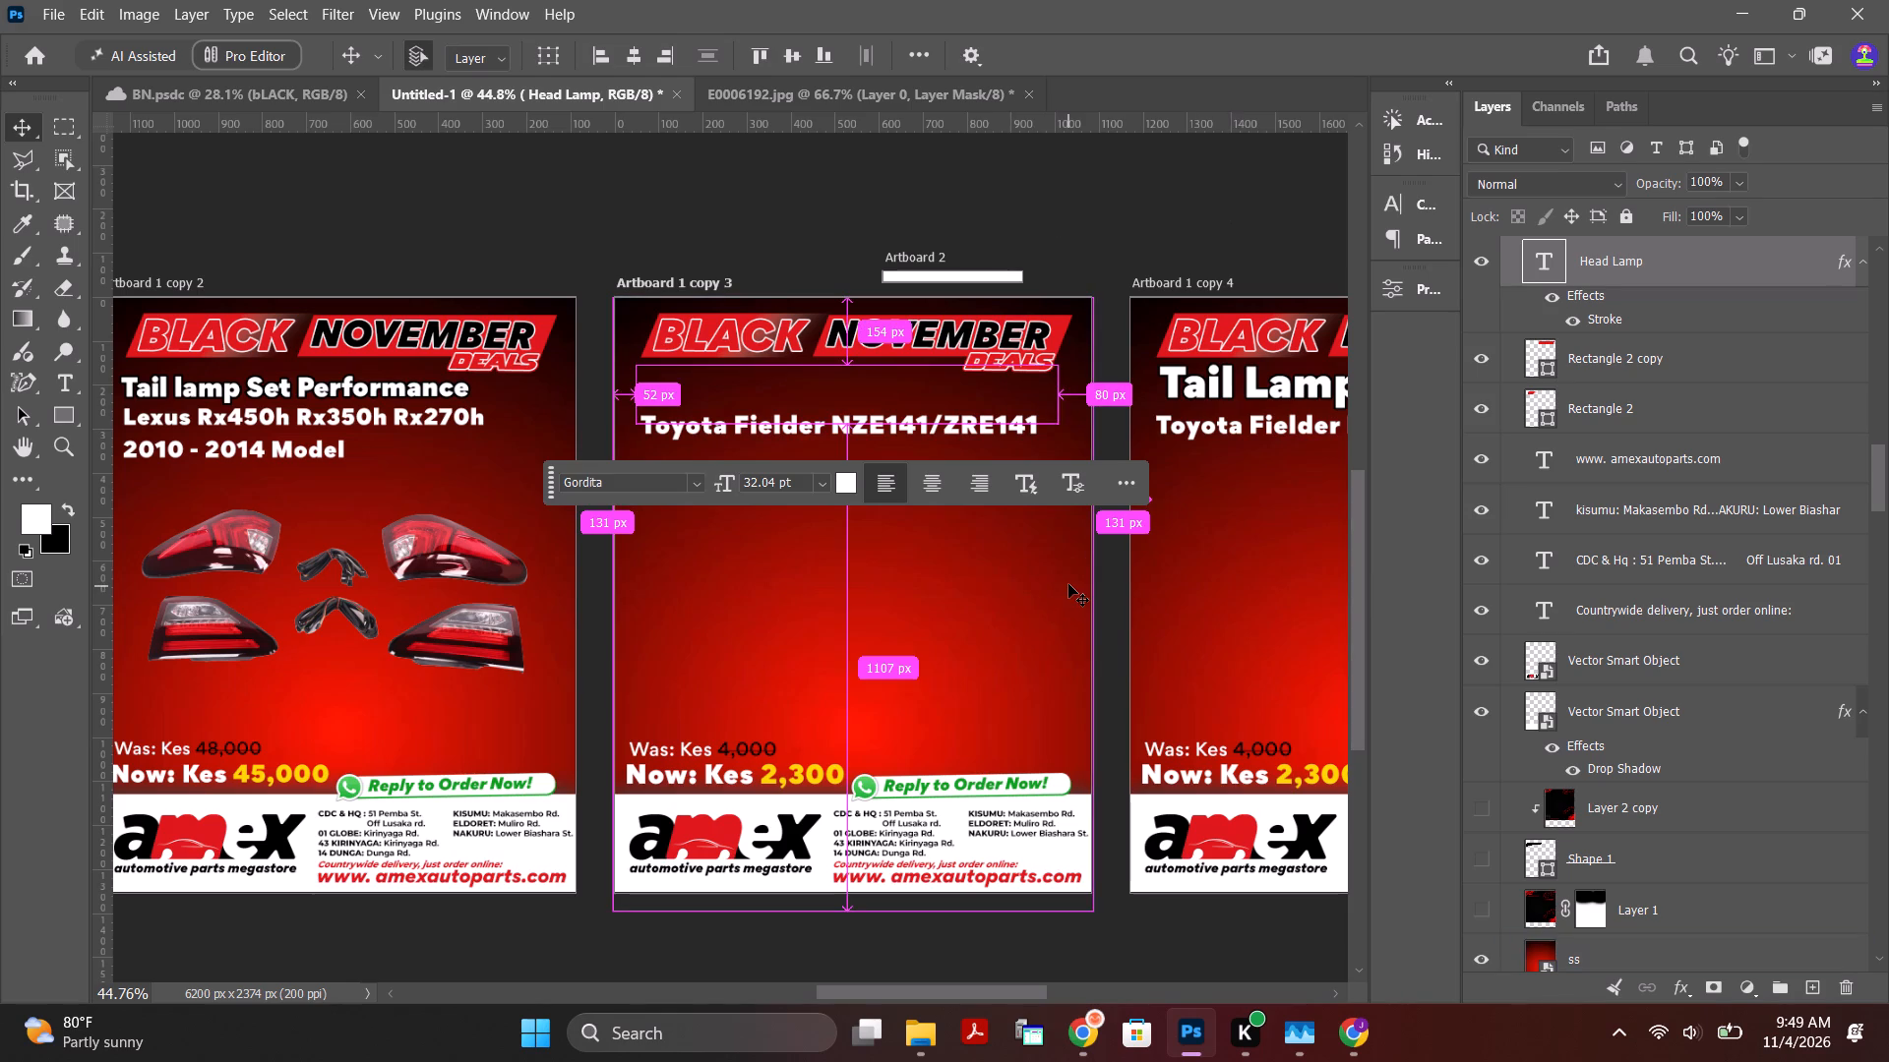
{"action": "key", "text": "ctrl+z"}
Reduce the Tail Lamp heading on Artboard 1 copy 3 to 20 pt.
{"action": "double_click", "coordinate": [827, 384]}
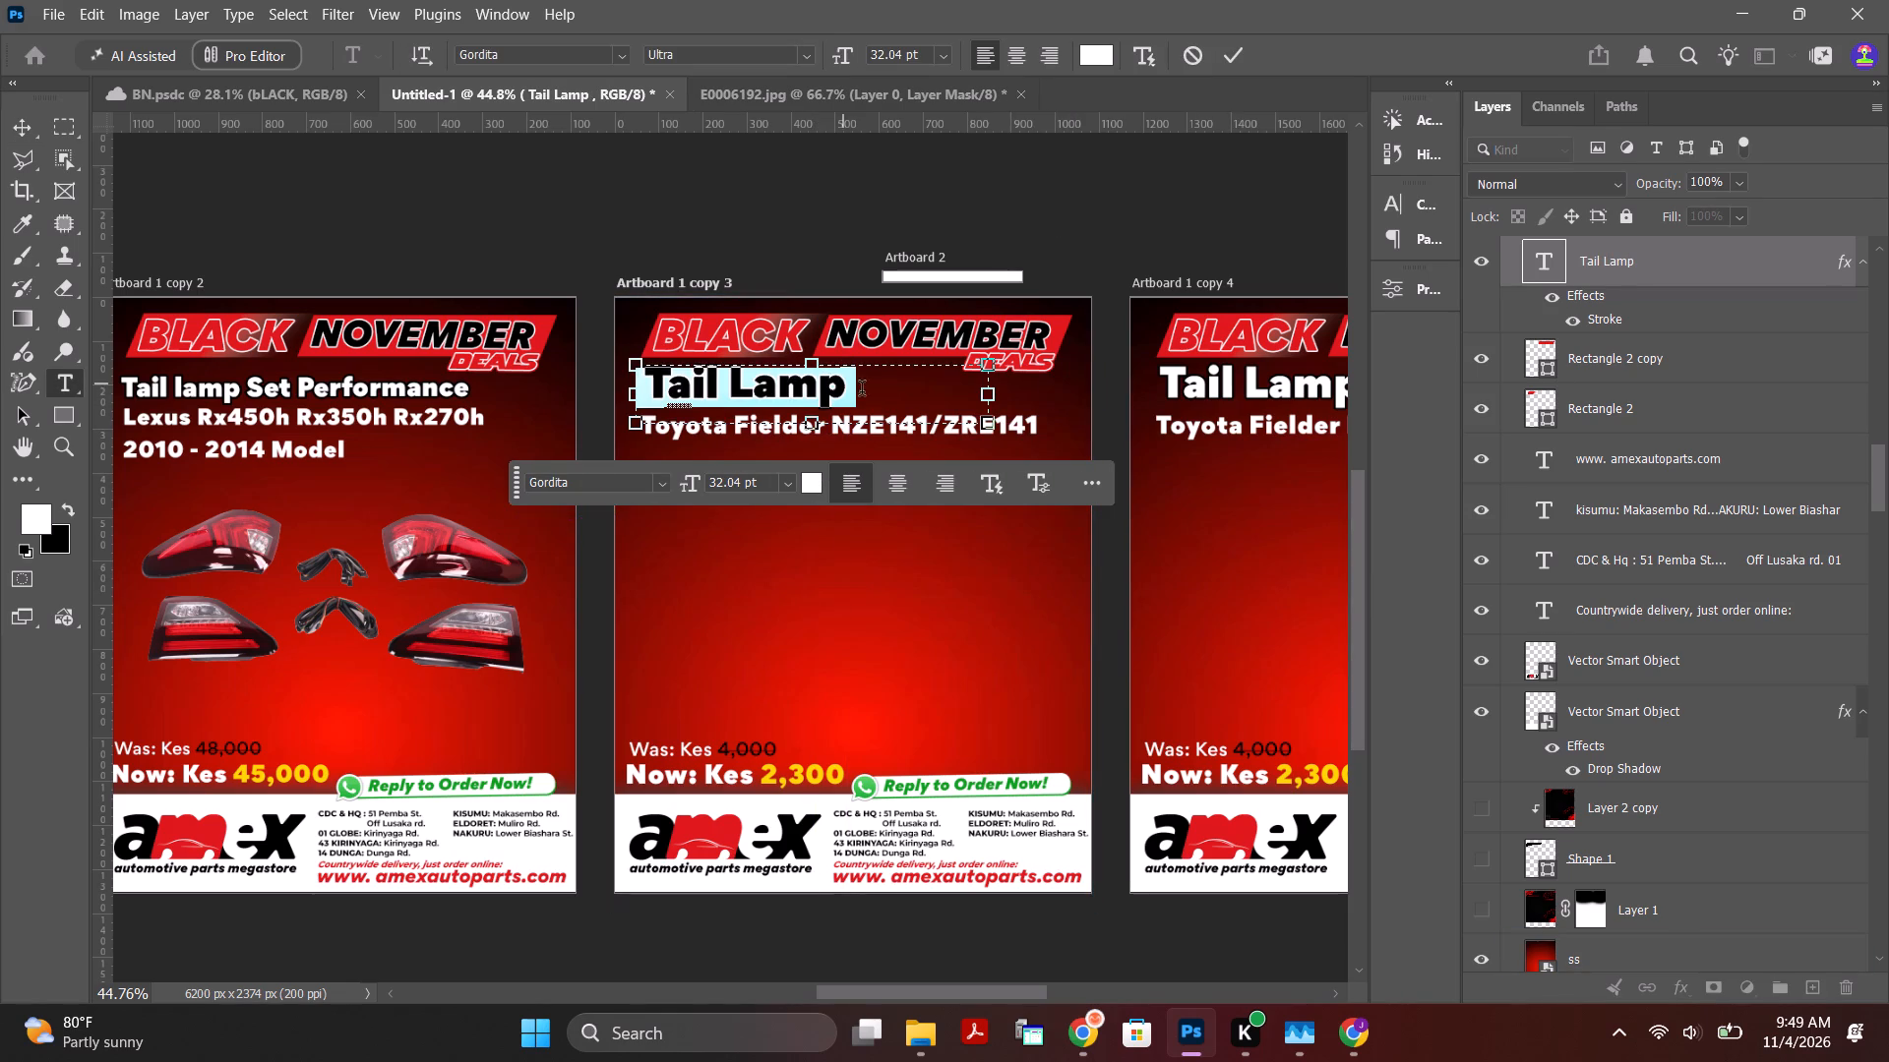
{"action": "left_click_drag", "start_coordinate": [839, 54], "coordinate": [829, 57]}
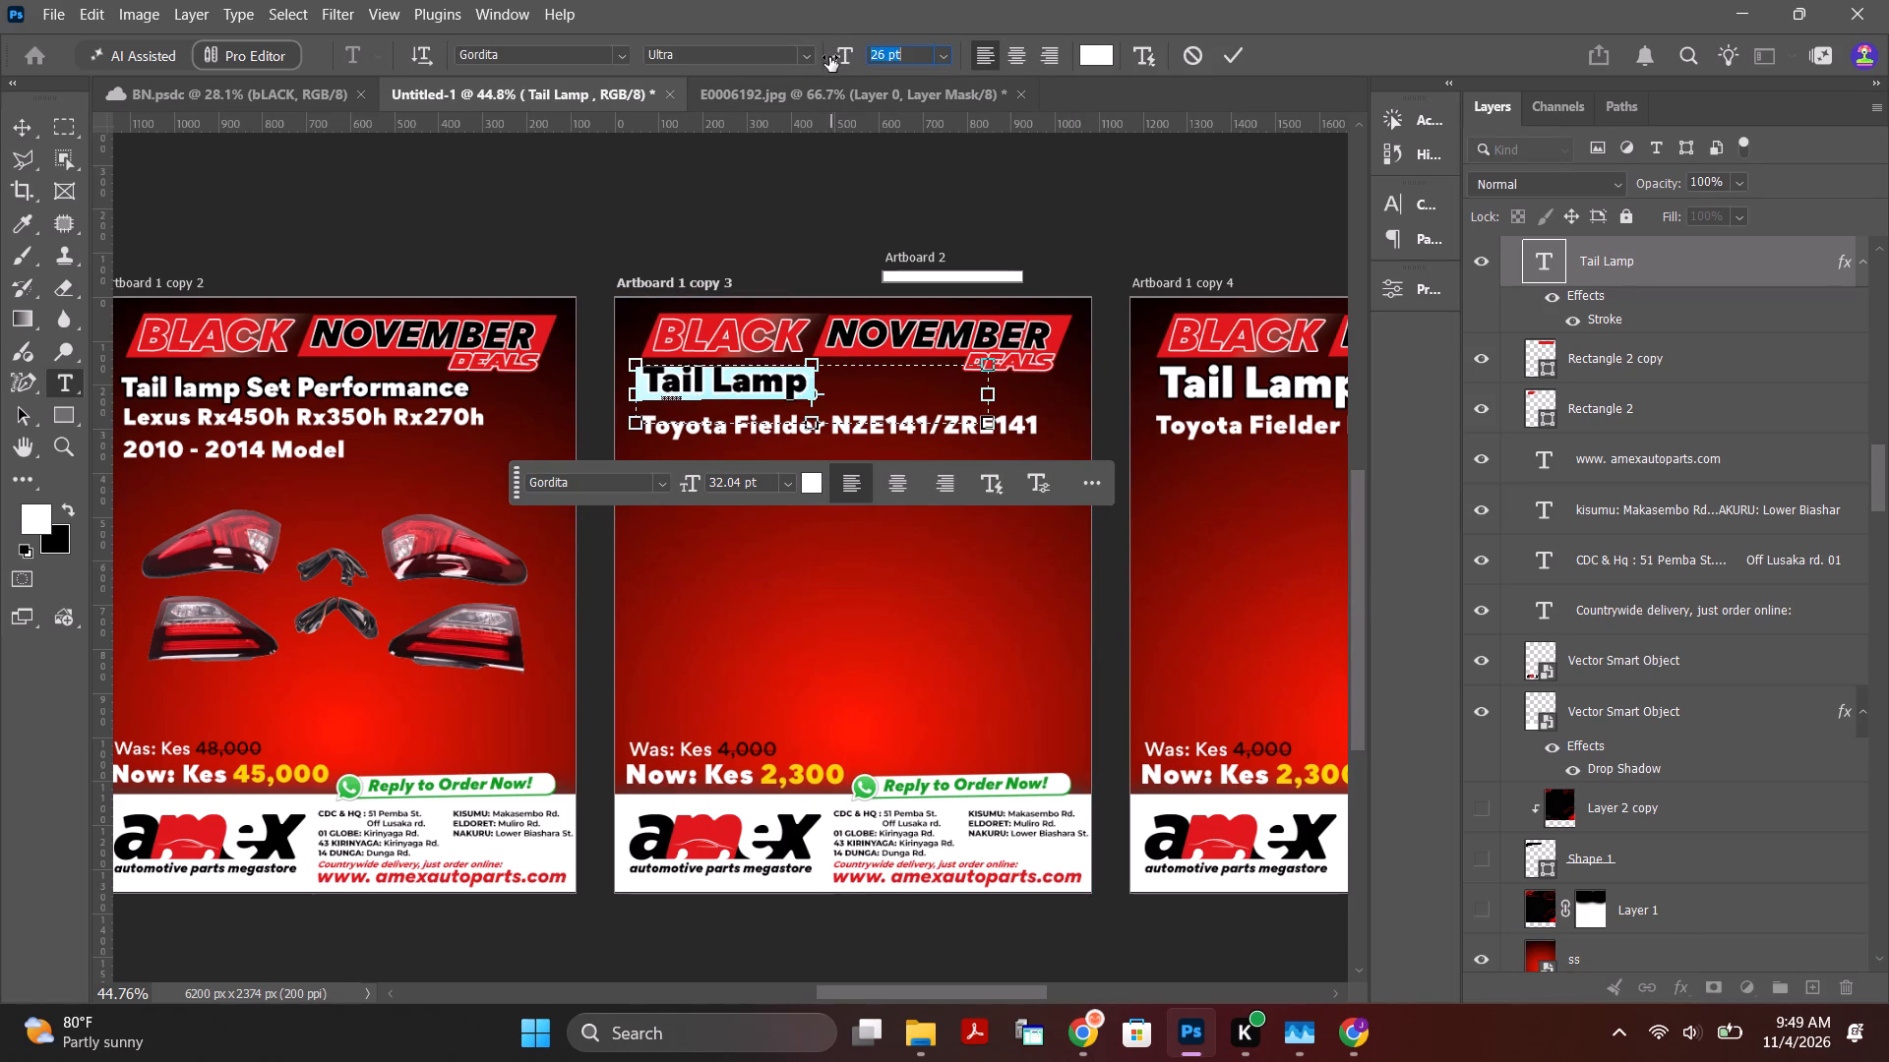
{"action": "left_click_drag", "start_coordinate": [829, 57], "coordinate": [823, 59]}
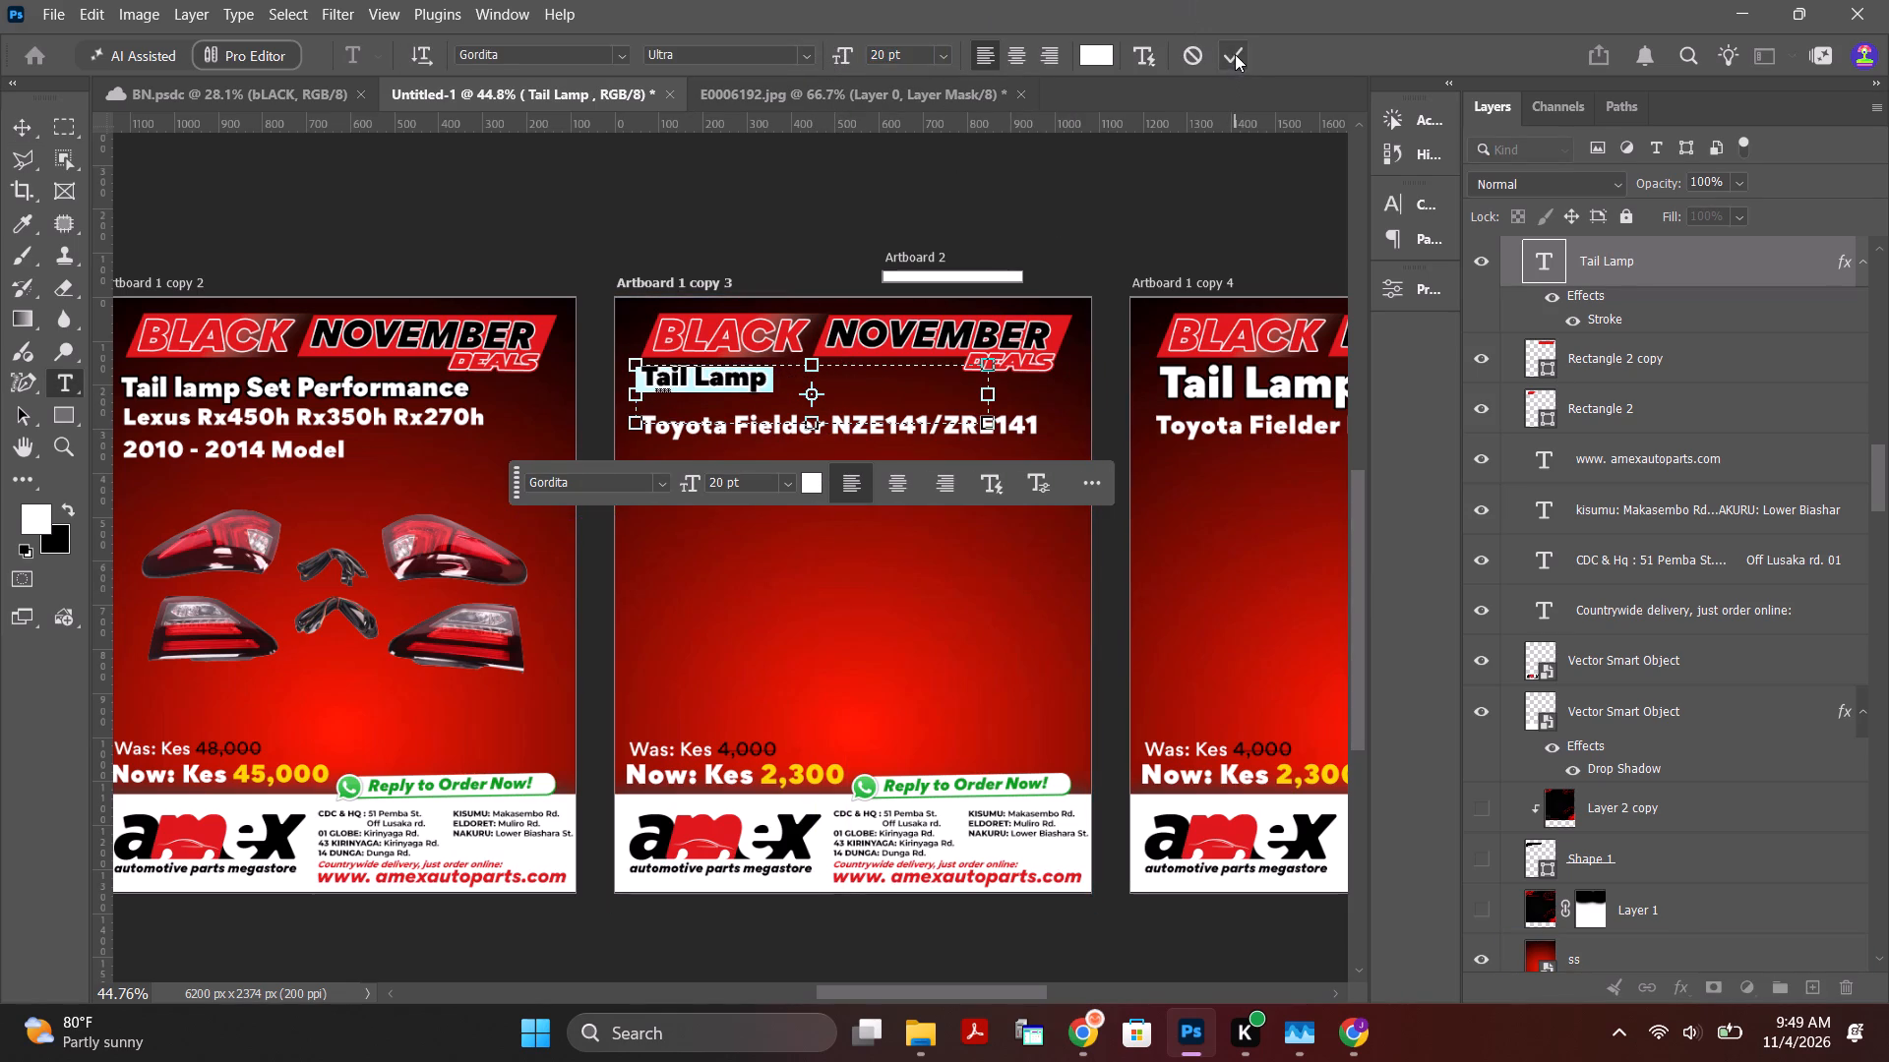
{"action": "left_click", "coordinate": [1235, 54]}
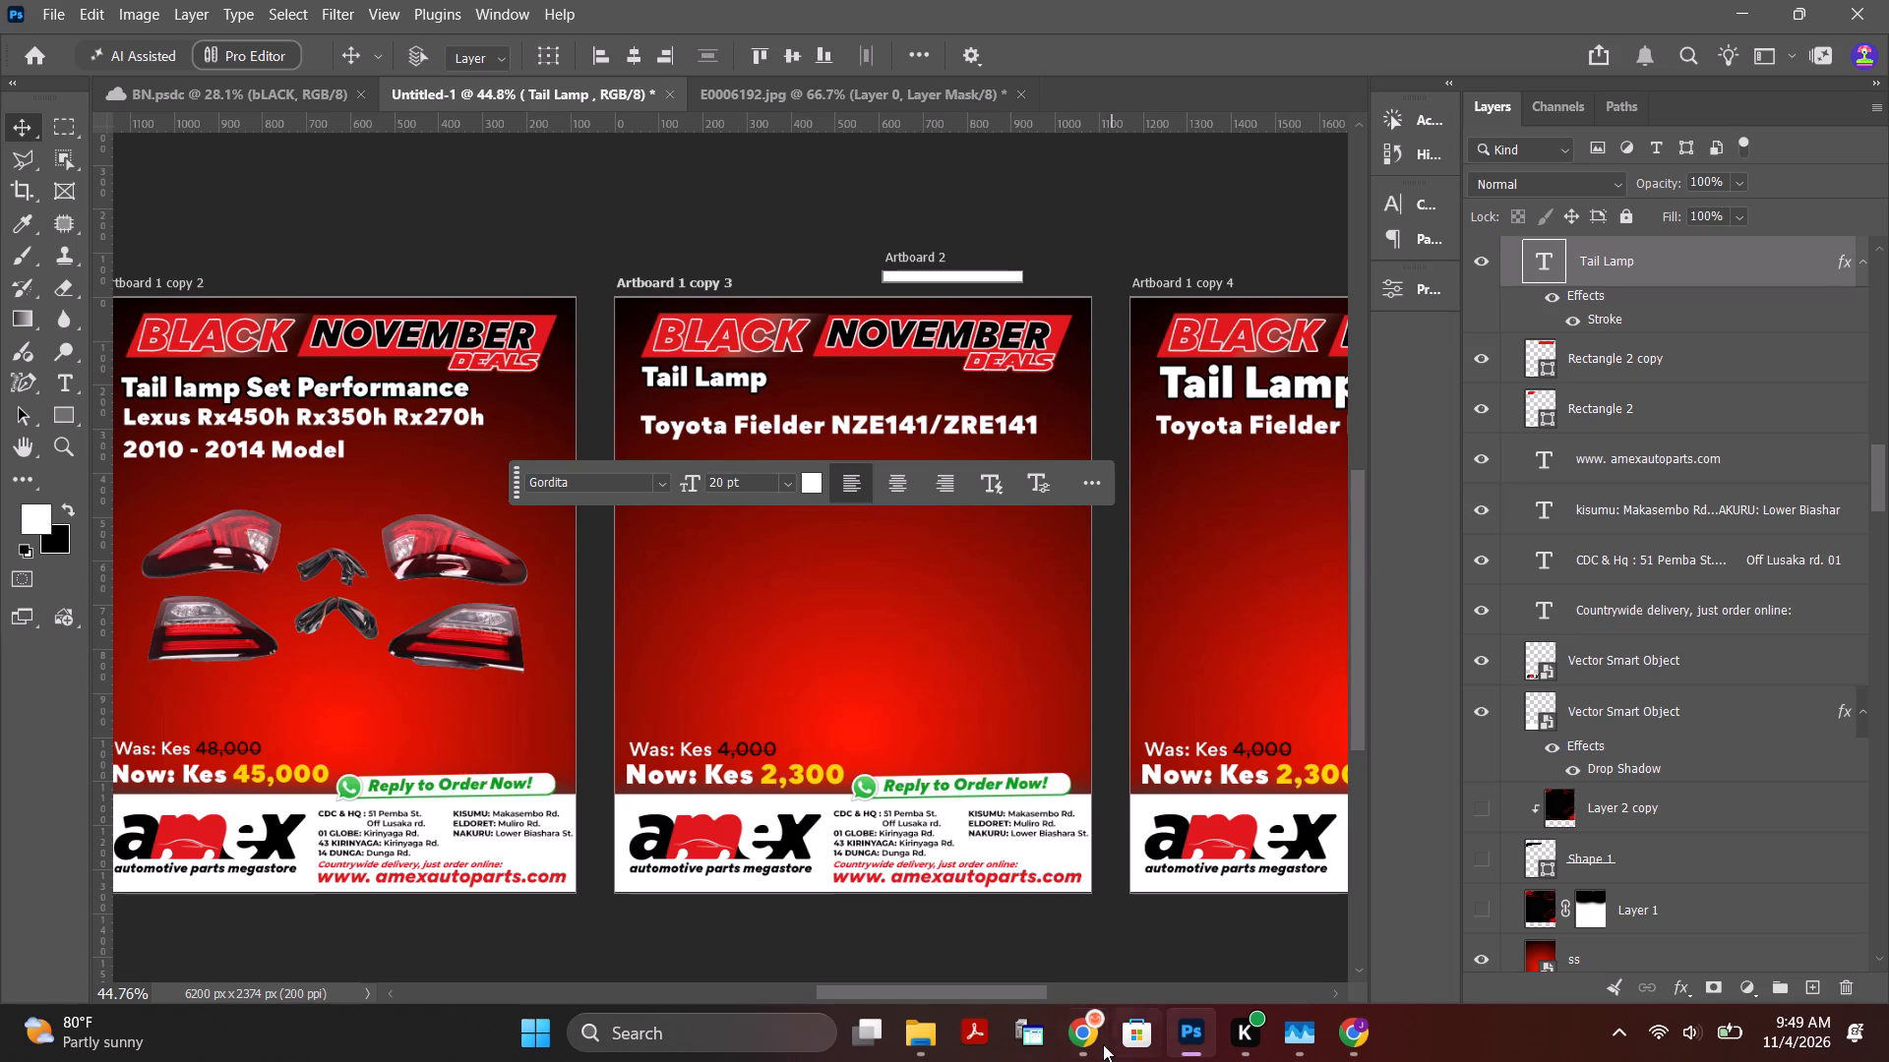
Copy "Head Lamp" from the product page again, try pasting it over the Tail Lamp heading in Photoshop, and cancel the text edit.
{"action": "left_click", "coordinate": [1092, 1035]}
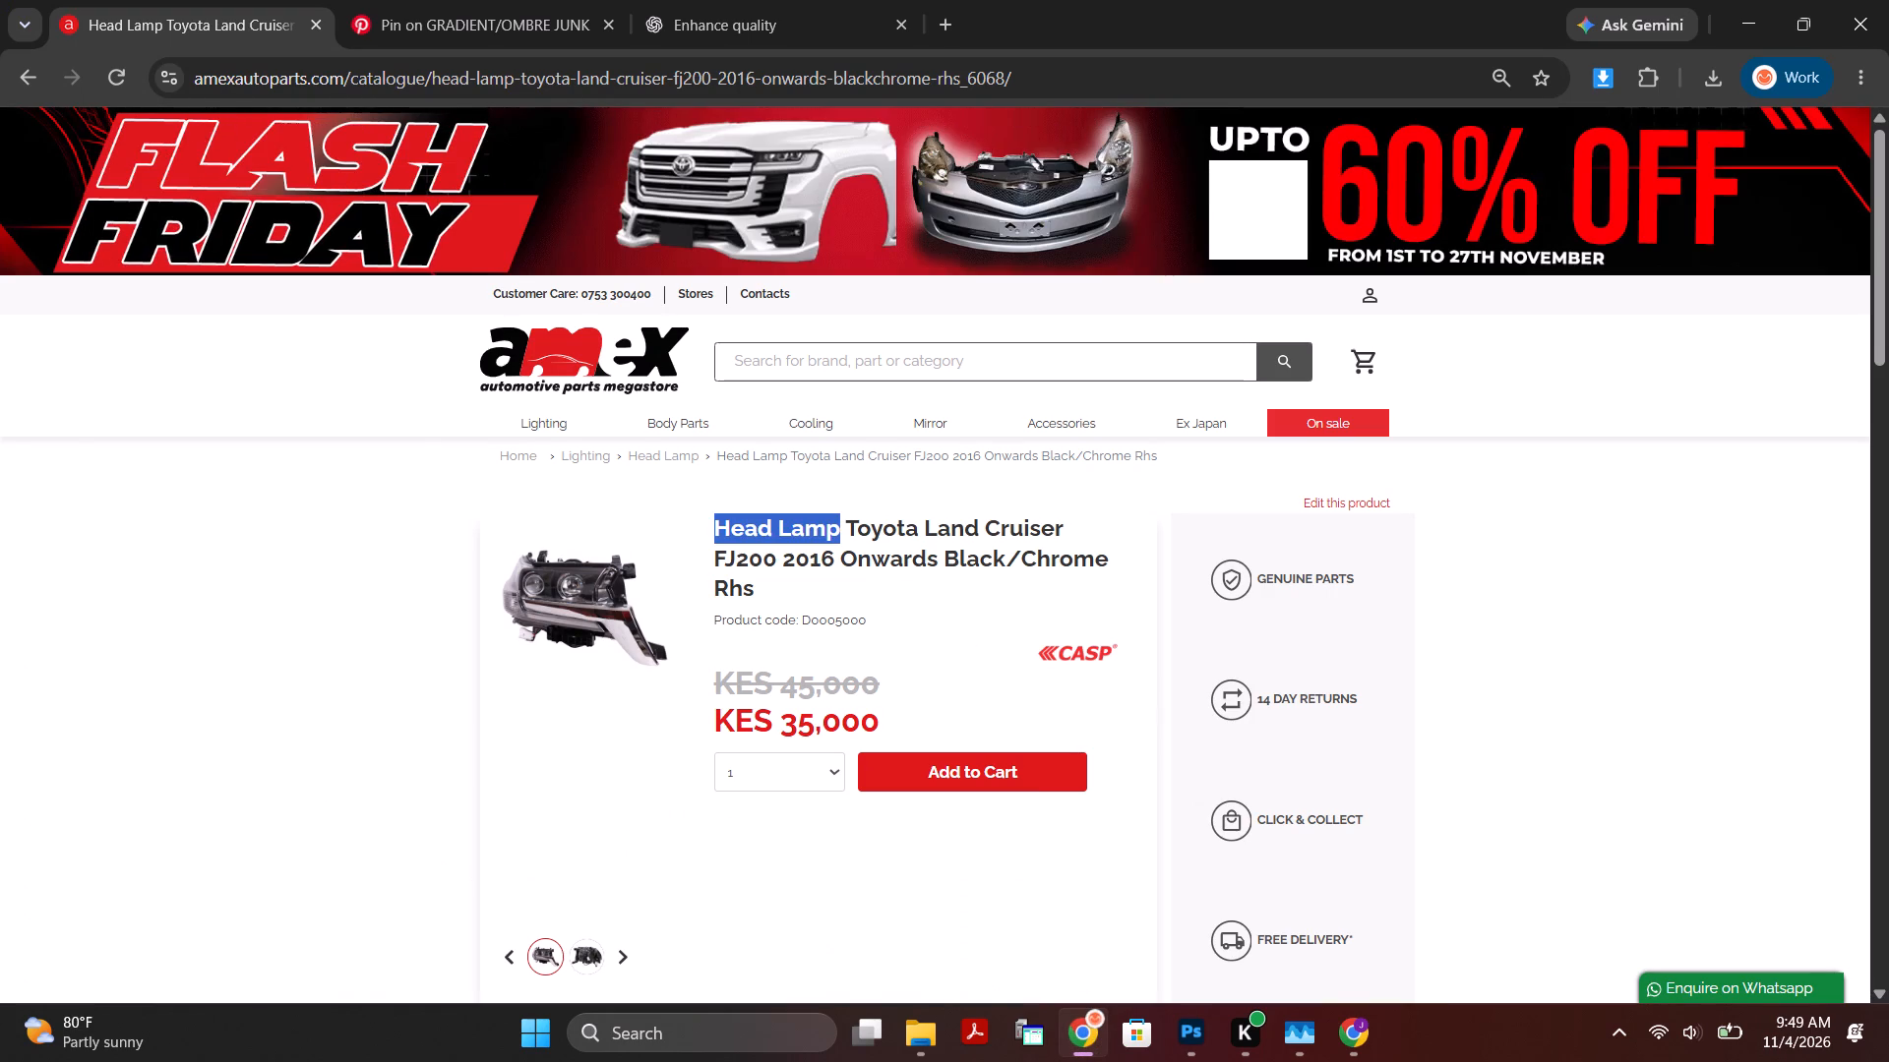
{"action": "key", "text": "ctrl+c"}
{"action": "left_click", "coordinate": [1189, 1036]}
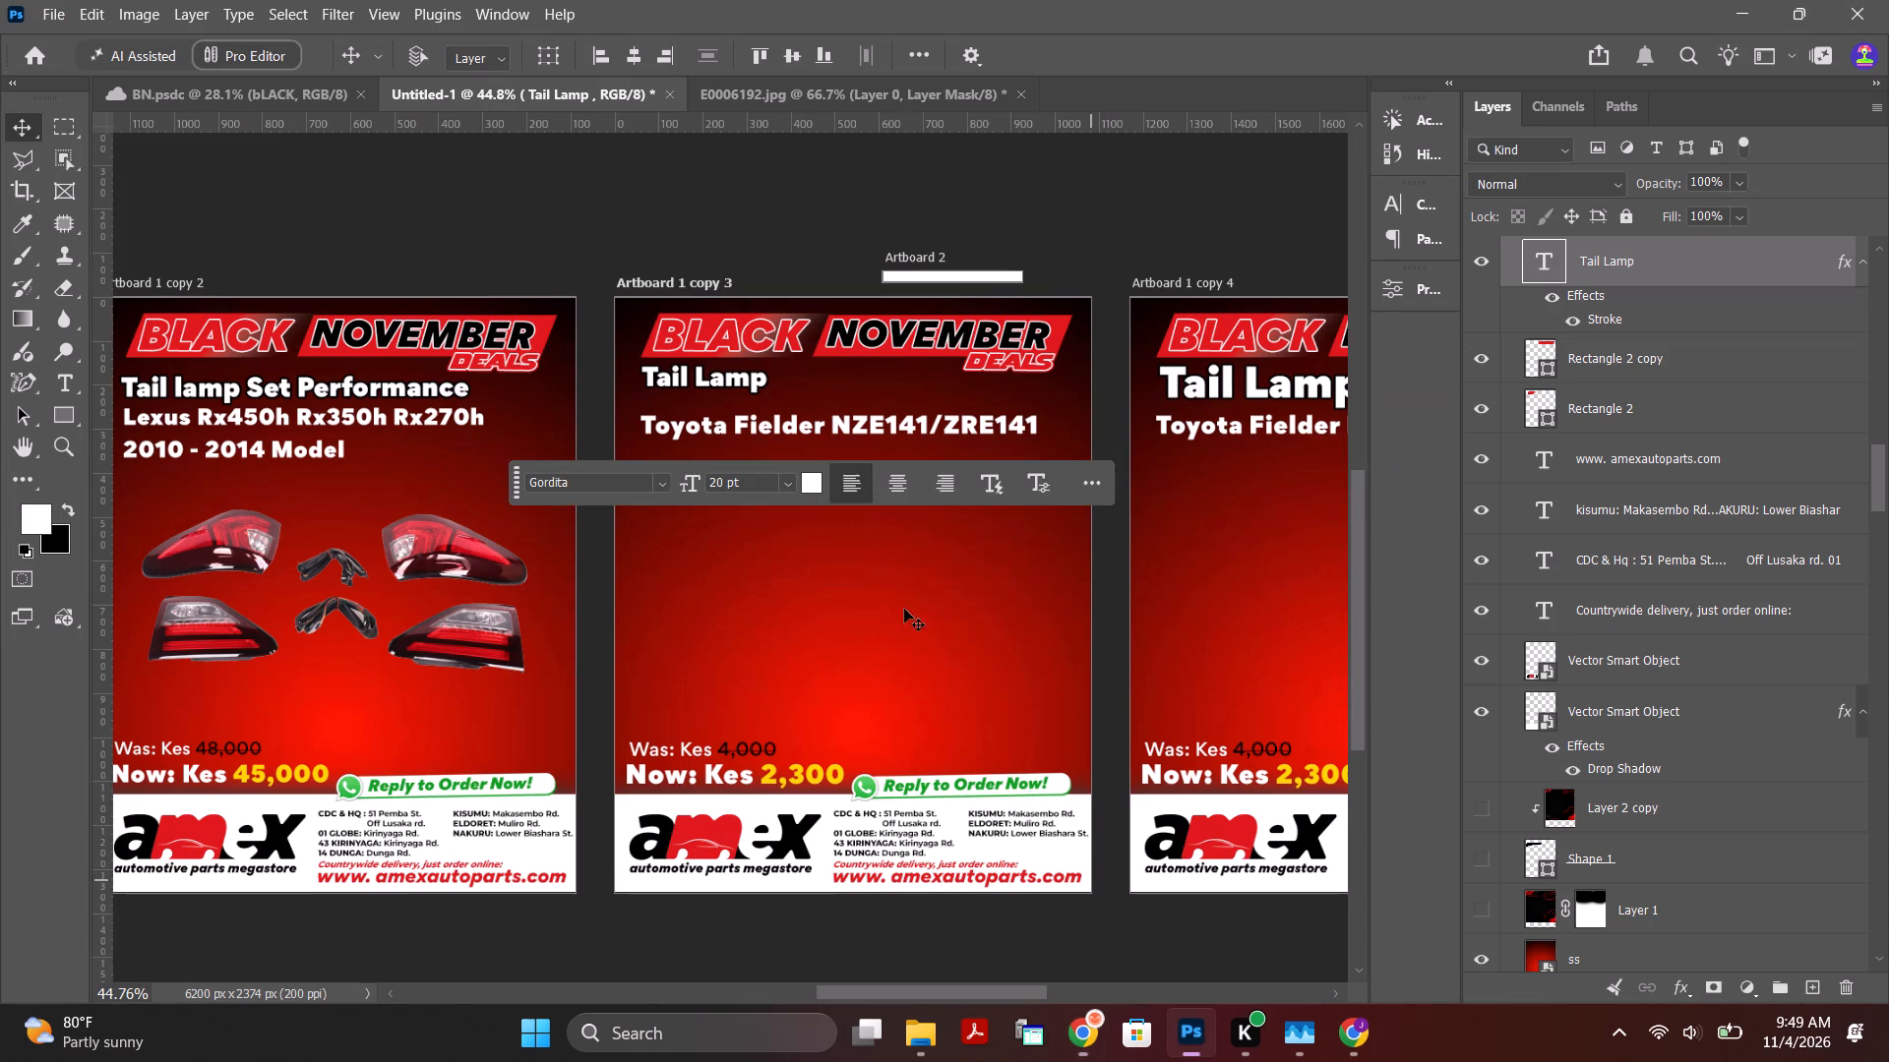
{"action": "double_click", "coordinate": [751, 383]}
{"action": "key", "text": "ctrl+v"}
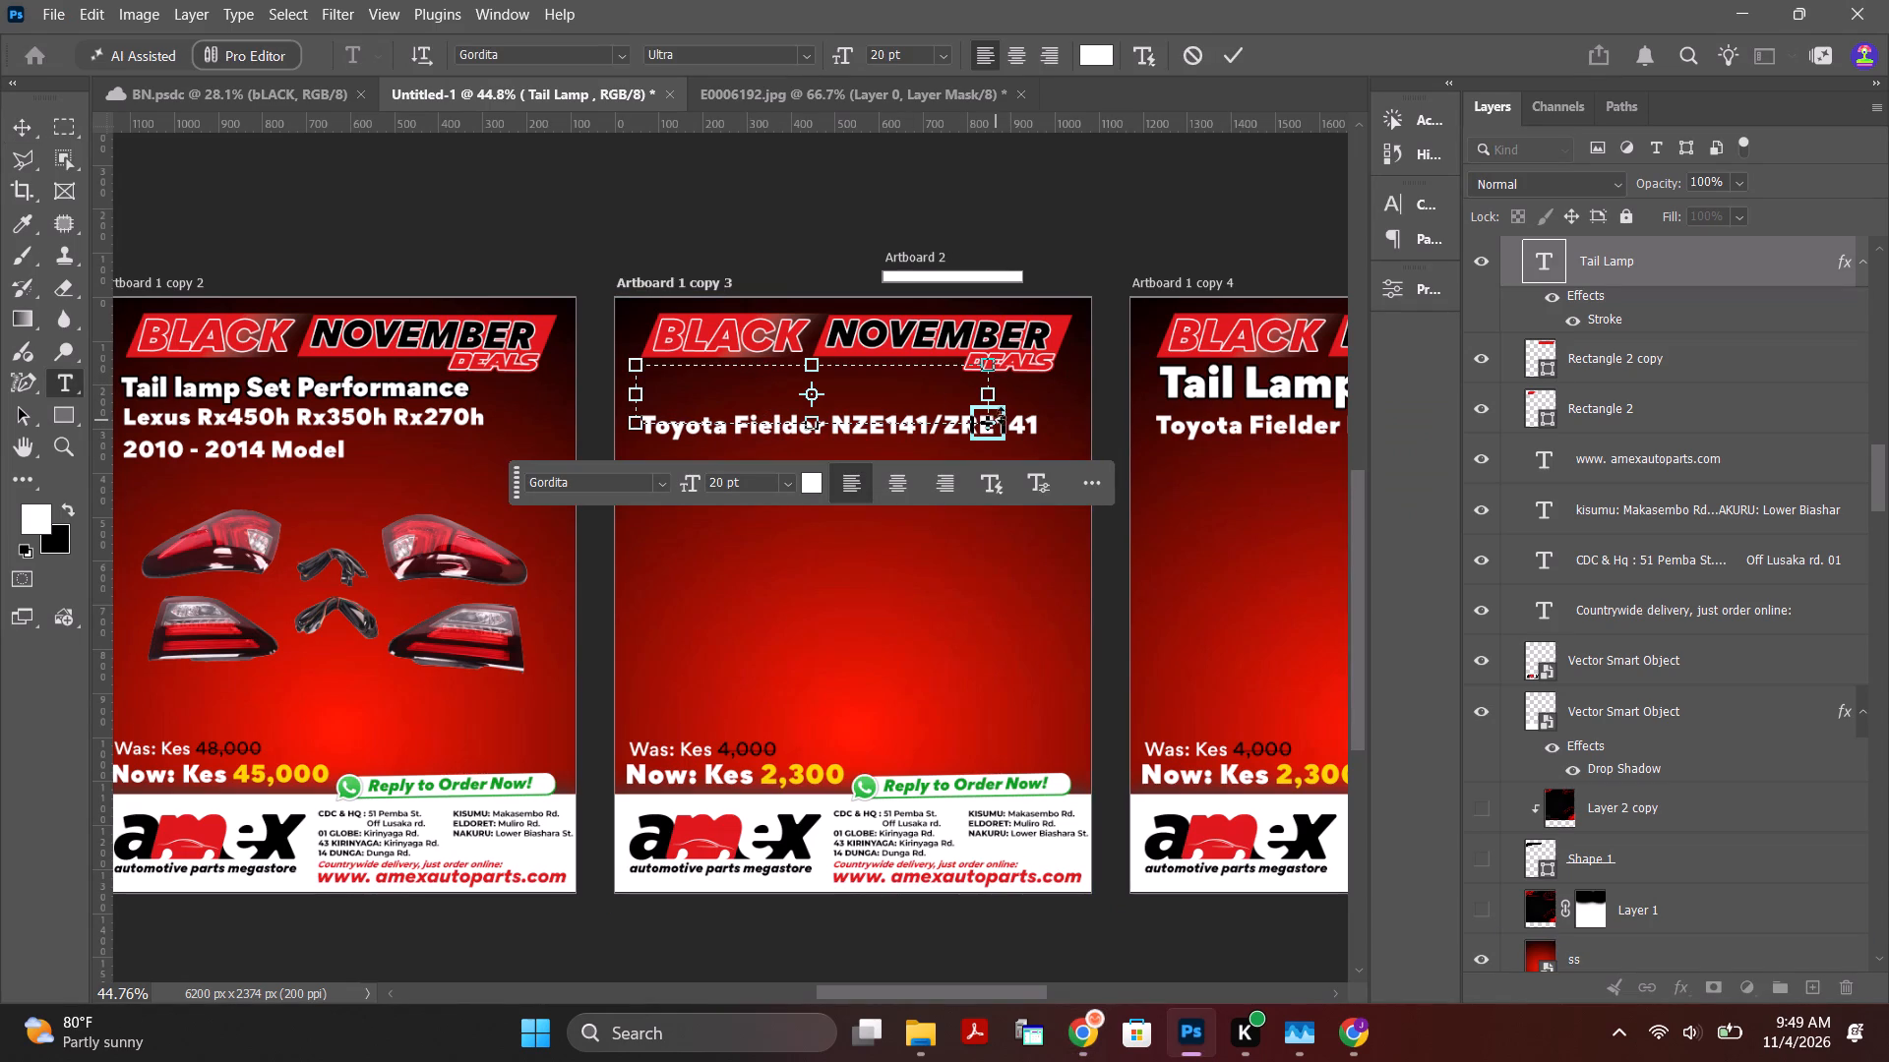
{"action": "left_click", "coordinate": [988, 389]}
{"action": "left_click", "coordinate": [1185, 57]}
Replace "Tail" with "Head" in the heading on Artboard 1 copy 3 so it reads "Head Lamp".
{"action": "double_click", "coordinate": [750, 385]}
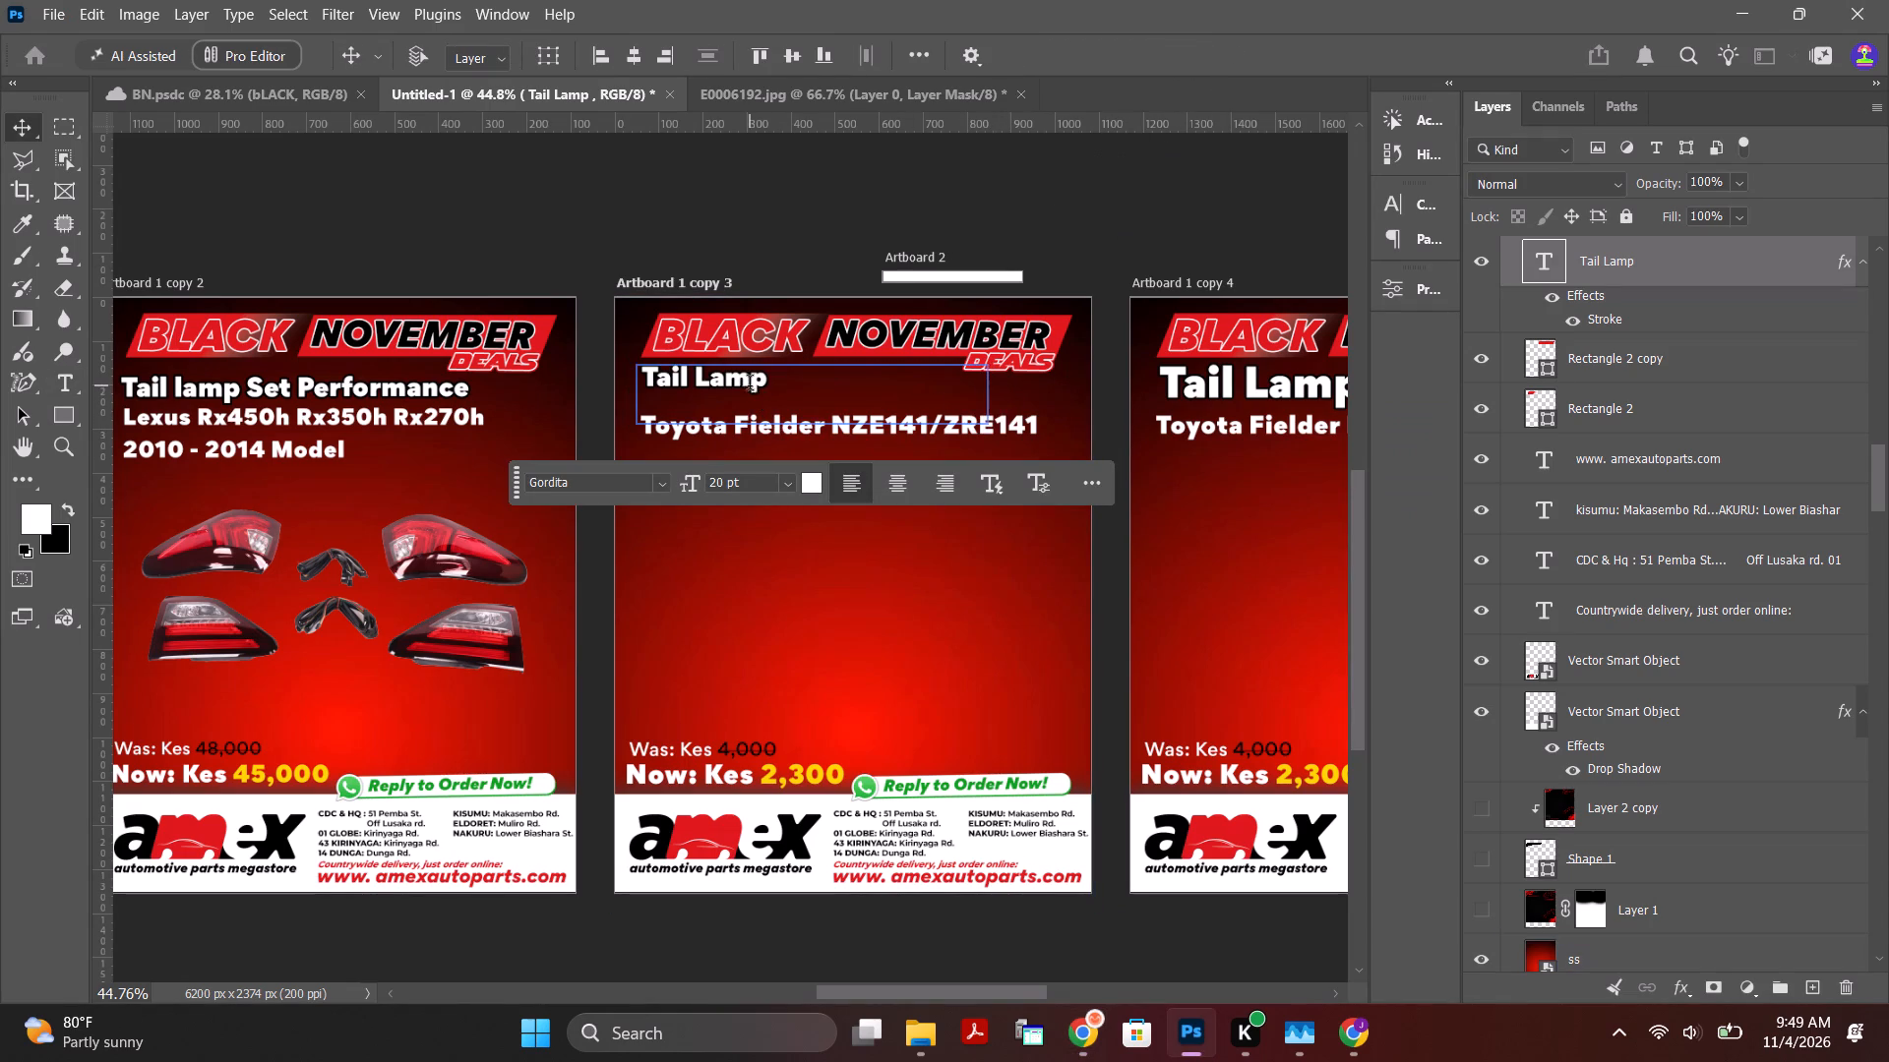
{"action": "left_click", "coordinate": [781, 383]}
{"action": "left_click_drag", "start_coordinate": [695, 386], "coordinate": [613, 387]}
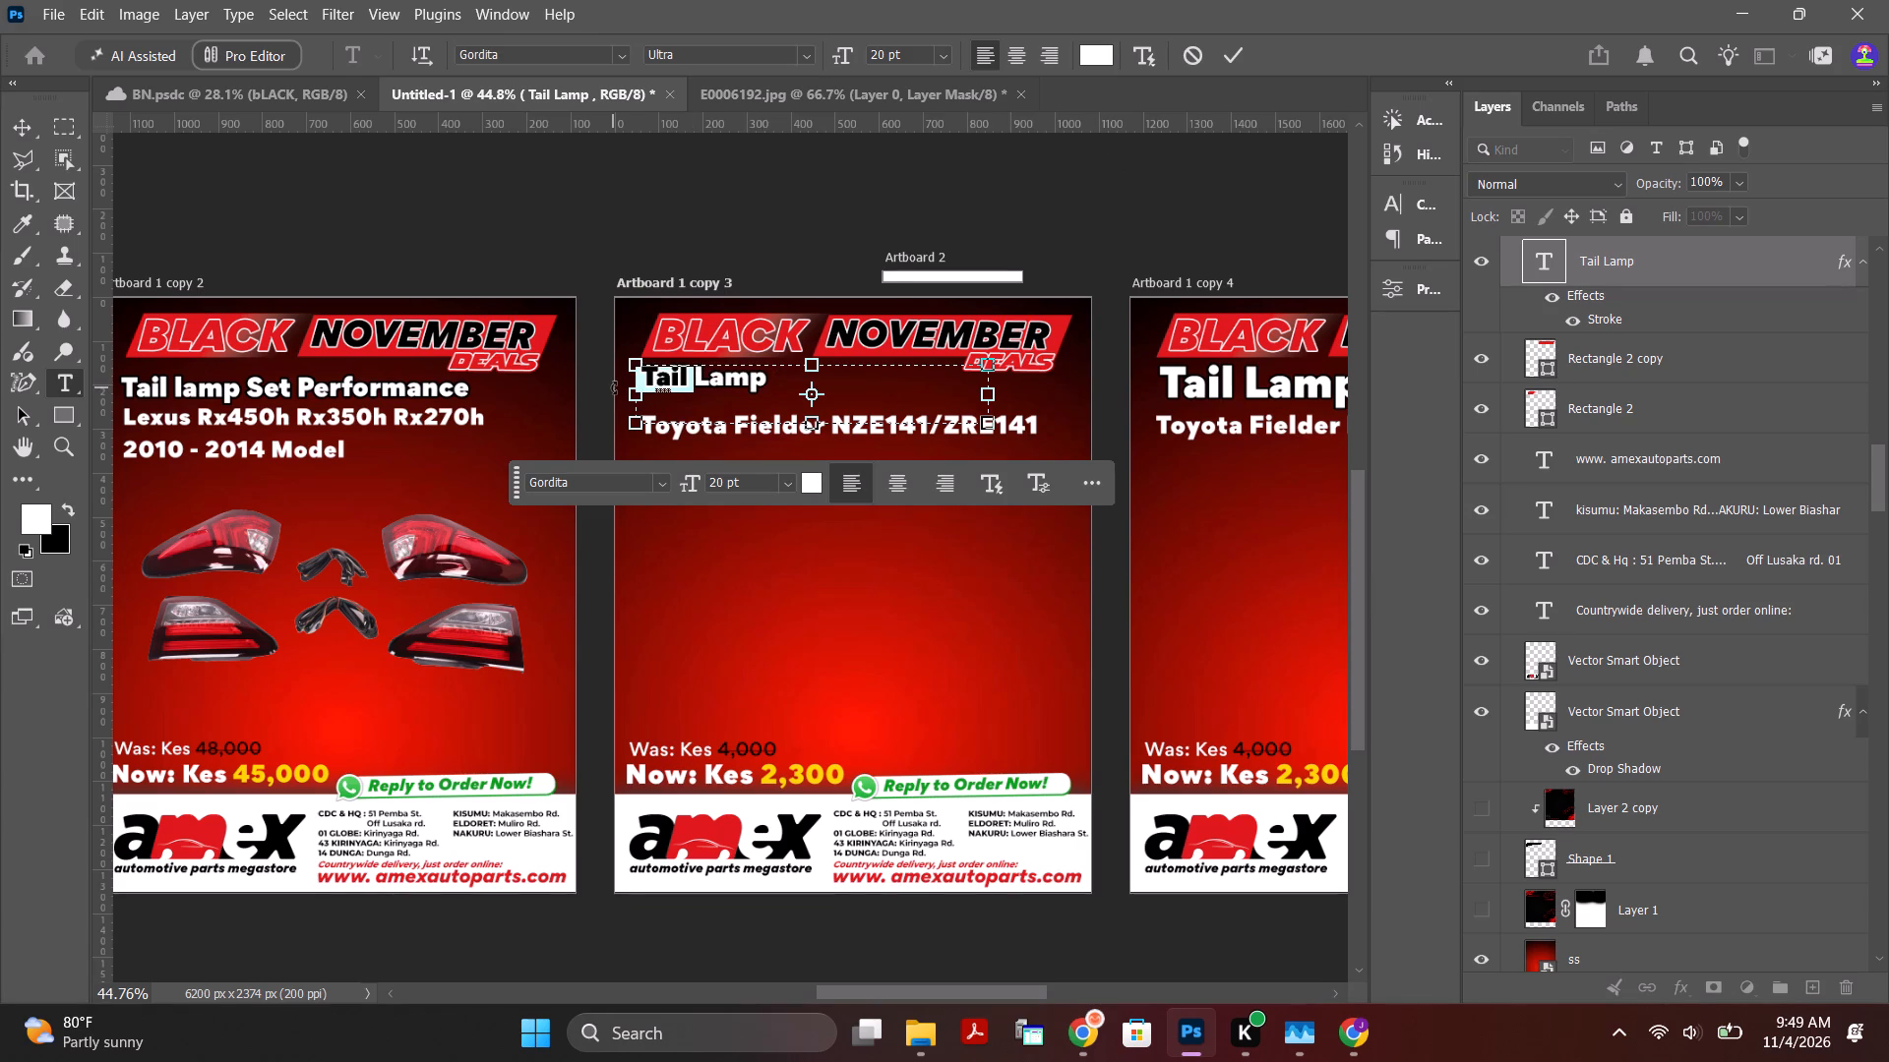
{"action": "type", "text": "Head"}
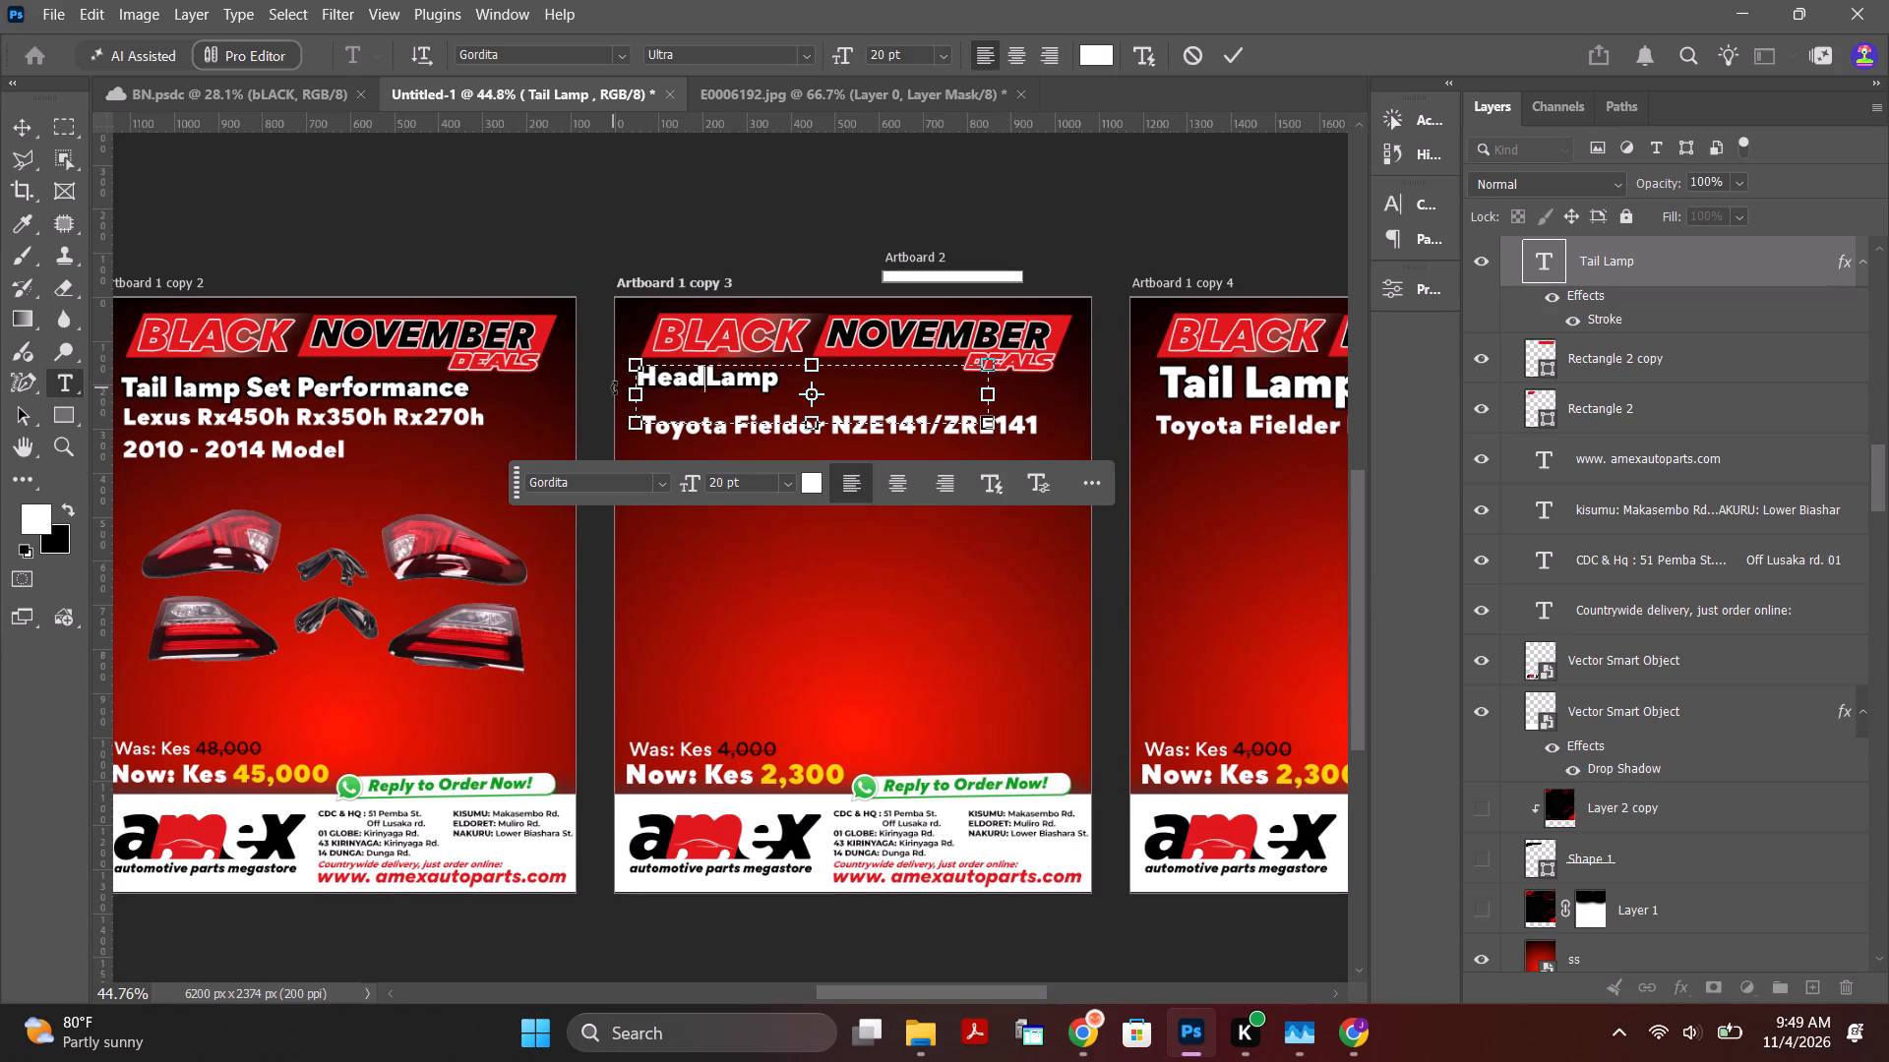
{"action": "key", "text": "space"}
Set the whole Head Lamp heading on Artboard 1 copy 3 to 37 pt and commit the text edit.
{"action": "left_click_drag", "start_coordinate": [790, 388], "coordinate": [589, 382]}
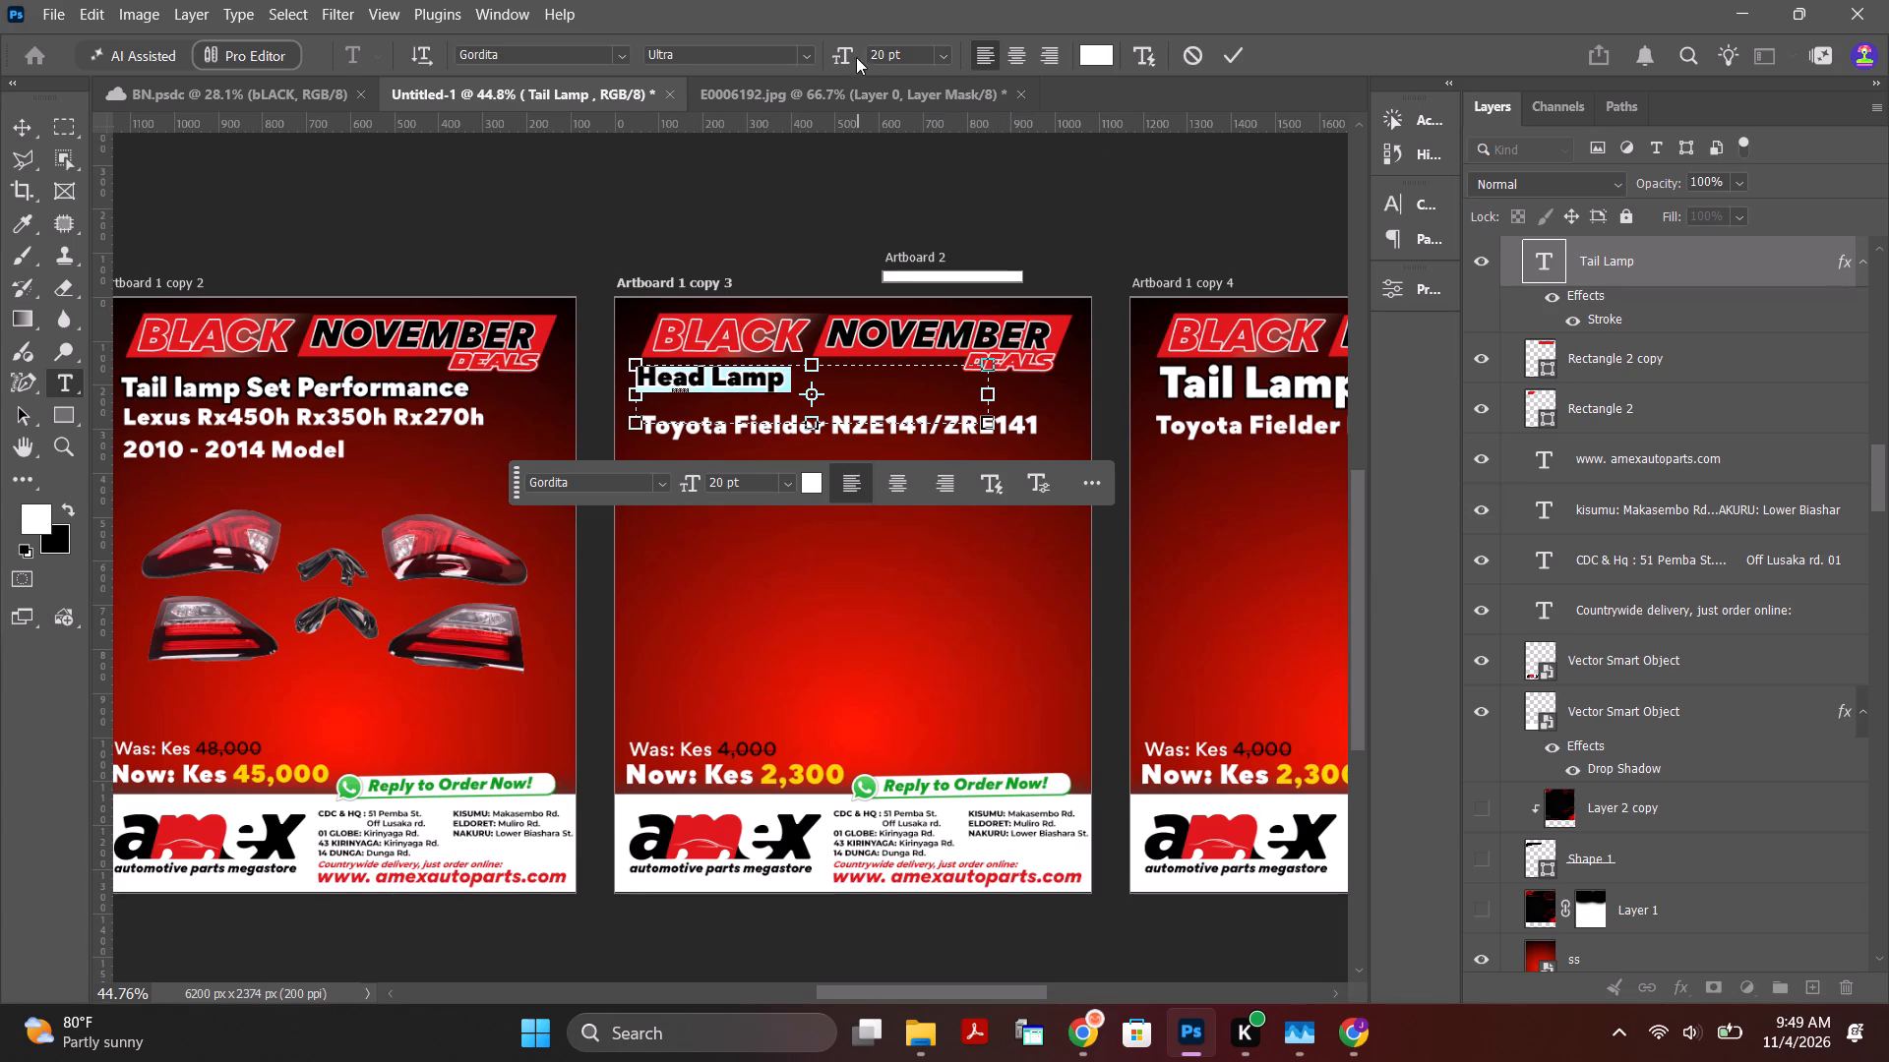
{"action": "left_click_drag", "start_coordinate": [842, 53], "coordinate": [863, 62]}
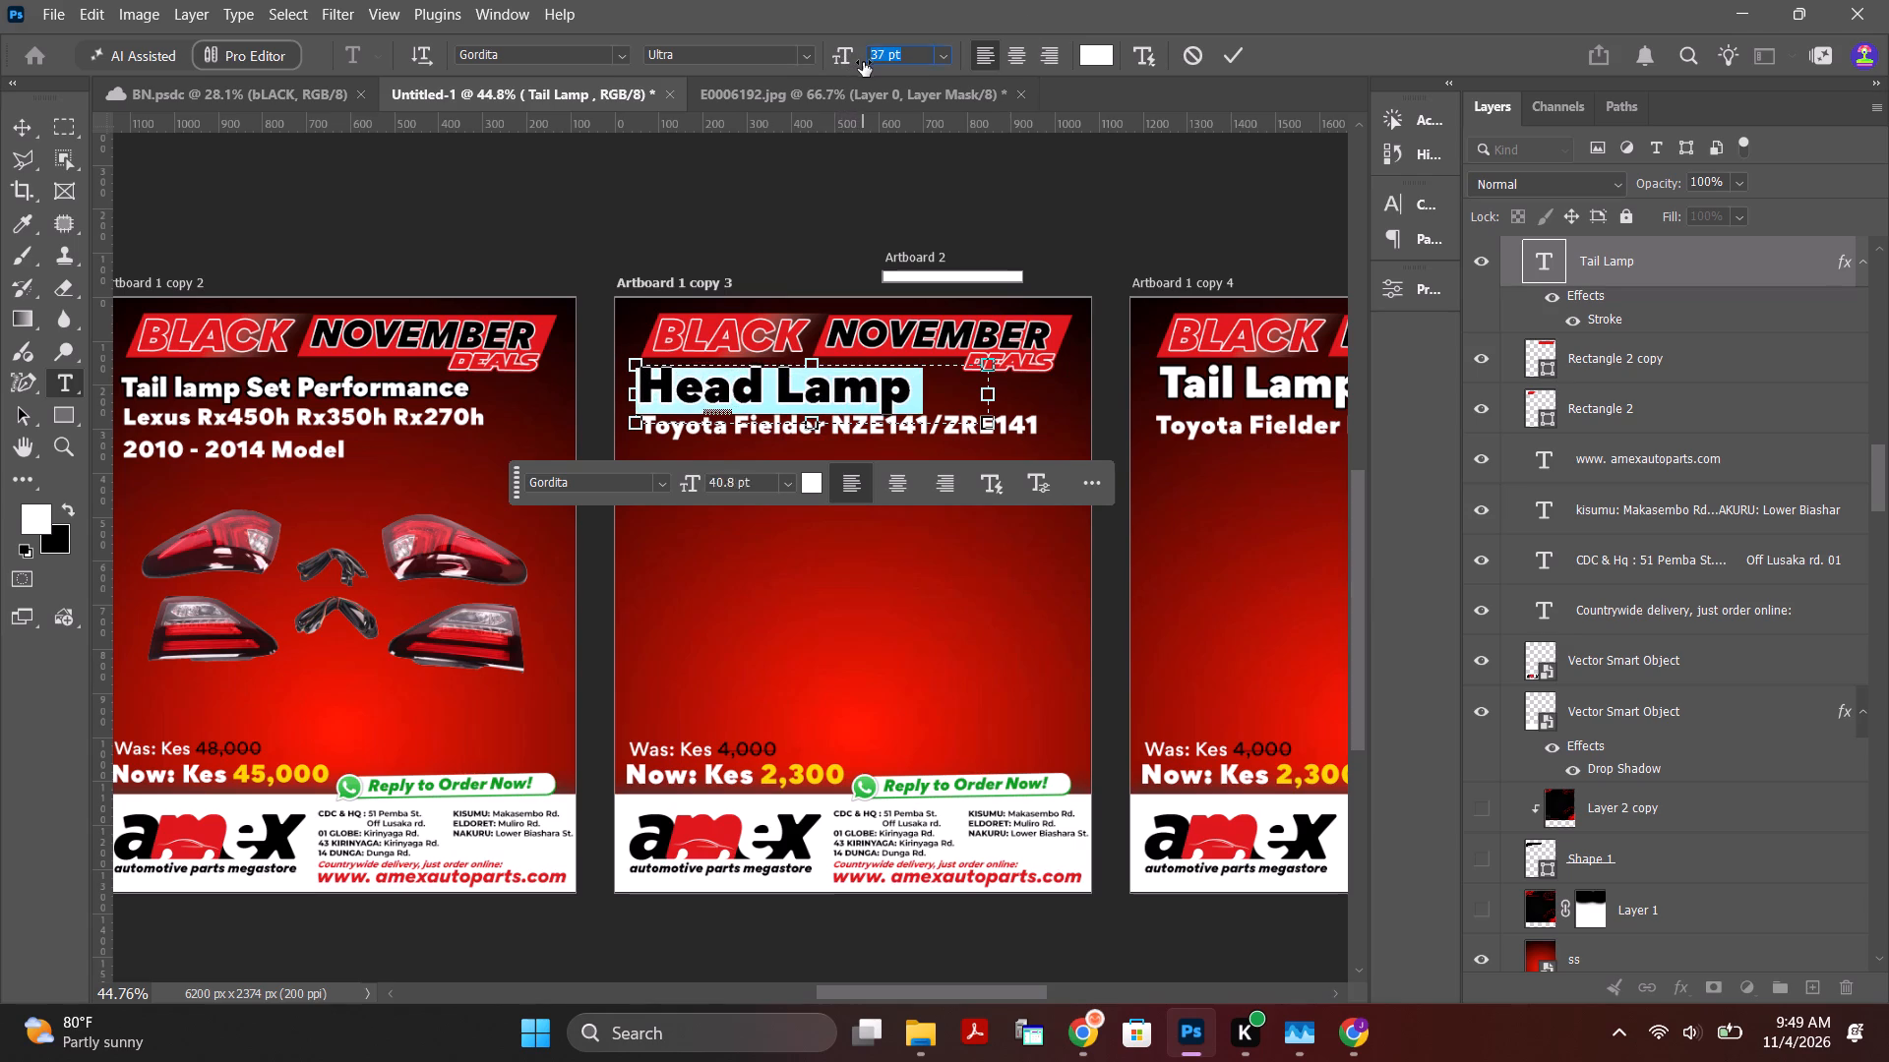
{"action": "left_click", "coordinate": [1230, 51]}
{"action": "left_click", "coordinate": [1175, 196]}
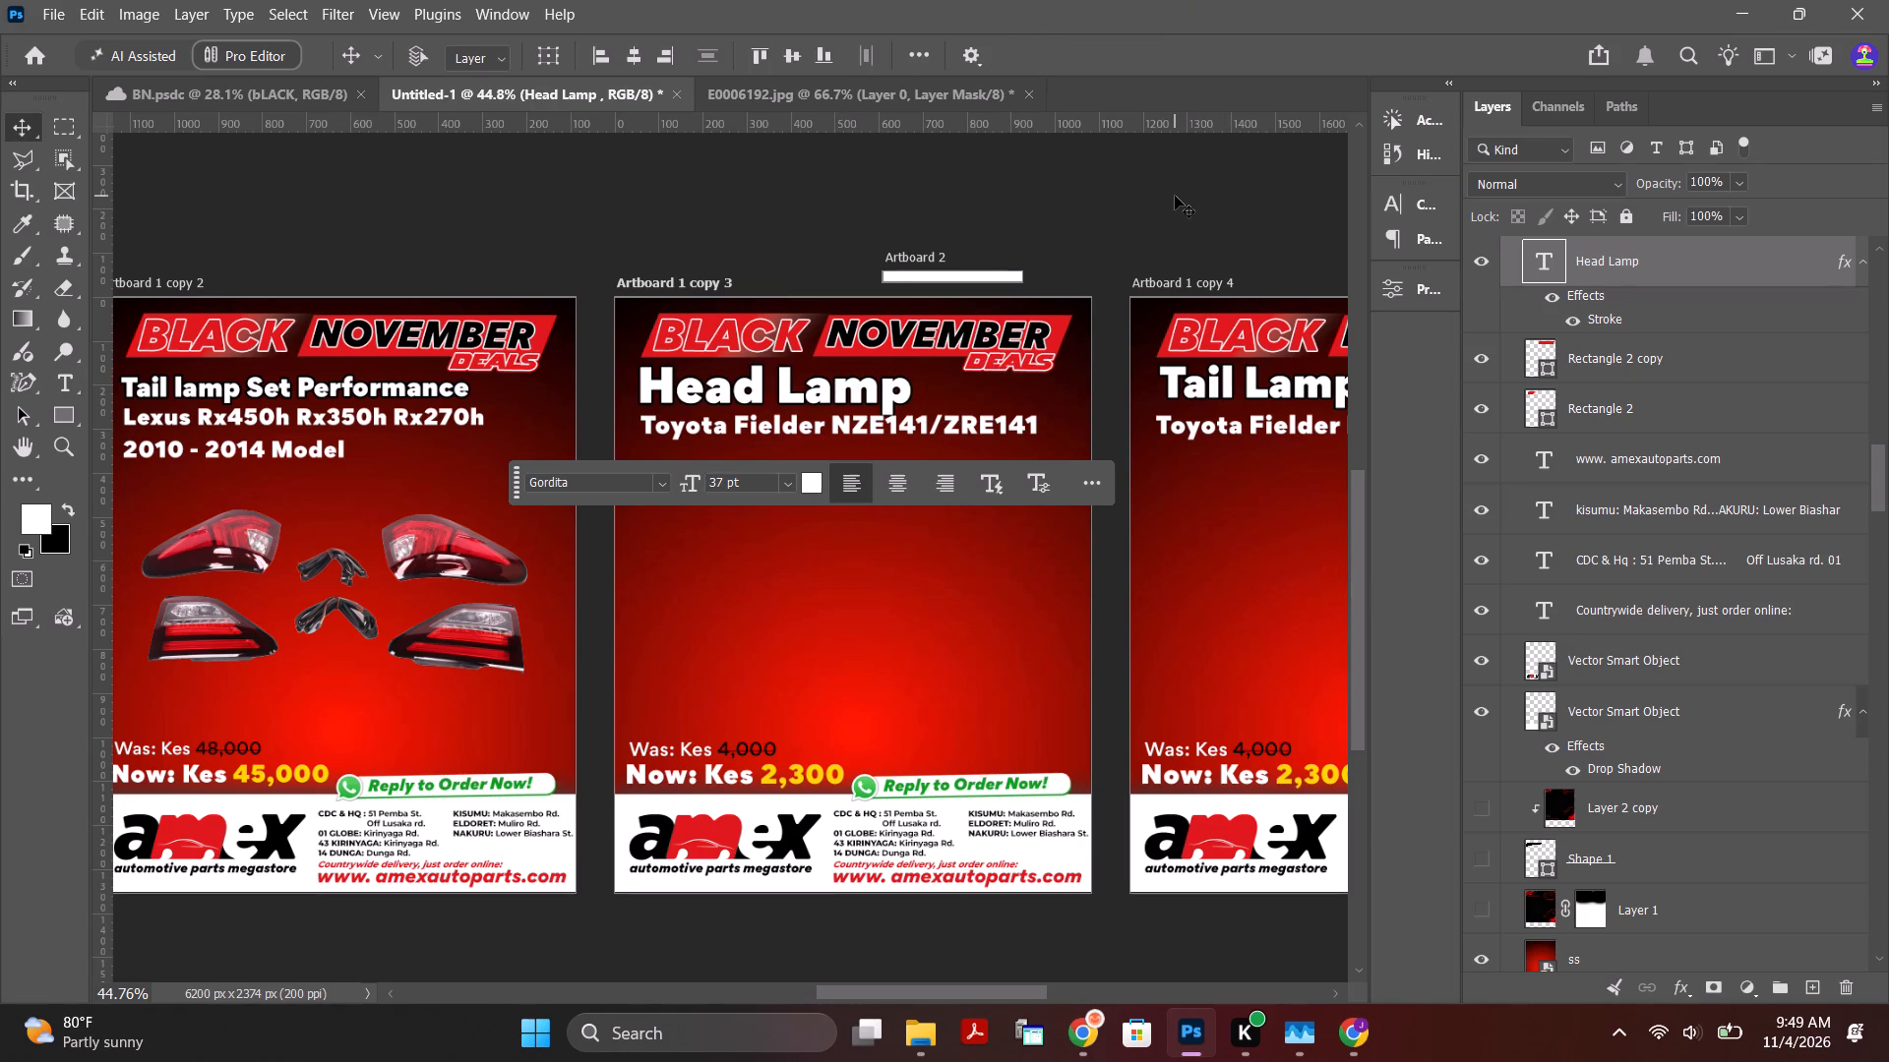
Nudge the Head Lamp heading about 9 px right and 2 px down, above the vehicle model line.
{"action": "left_click", "coordinate": [941, 426]}
{"action": "left_click", "coordinate": [945, 426]}
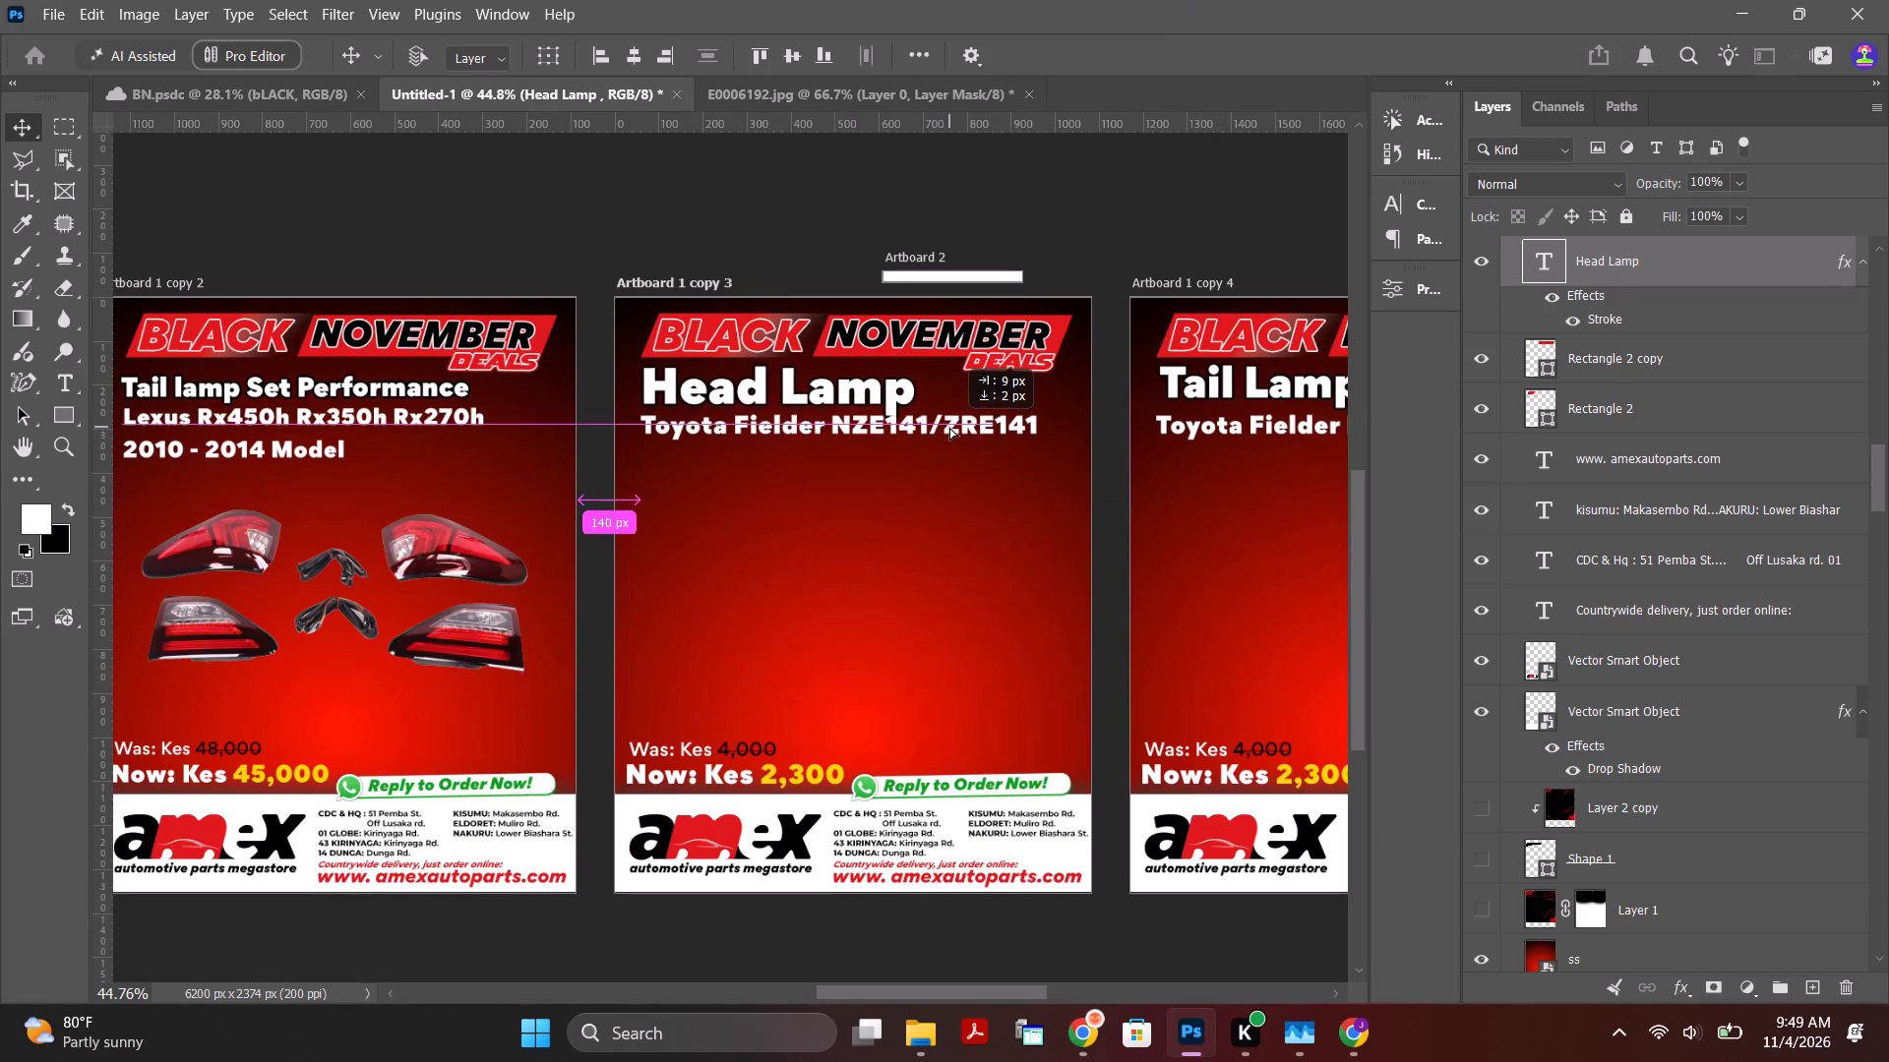
{"action": "left_click", "coordinate": [975, 588]}
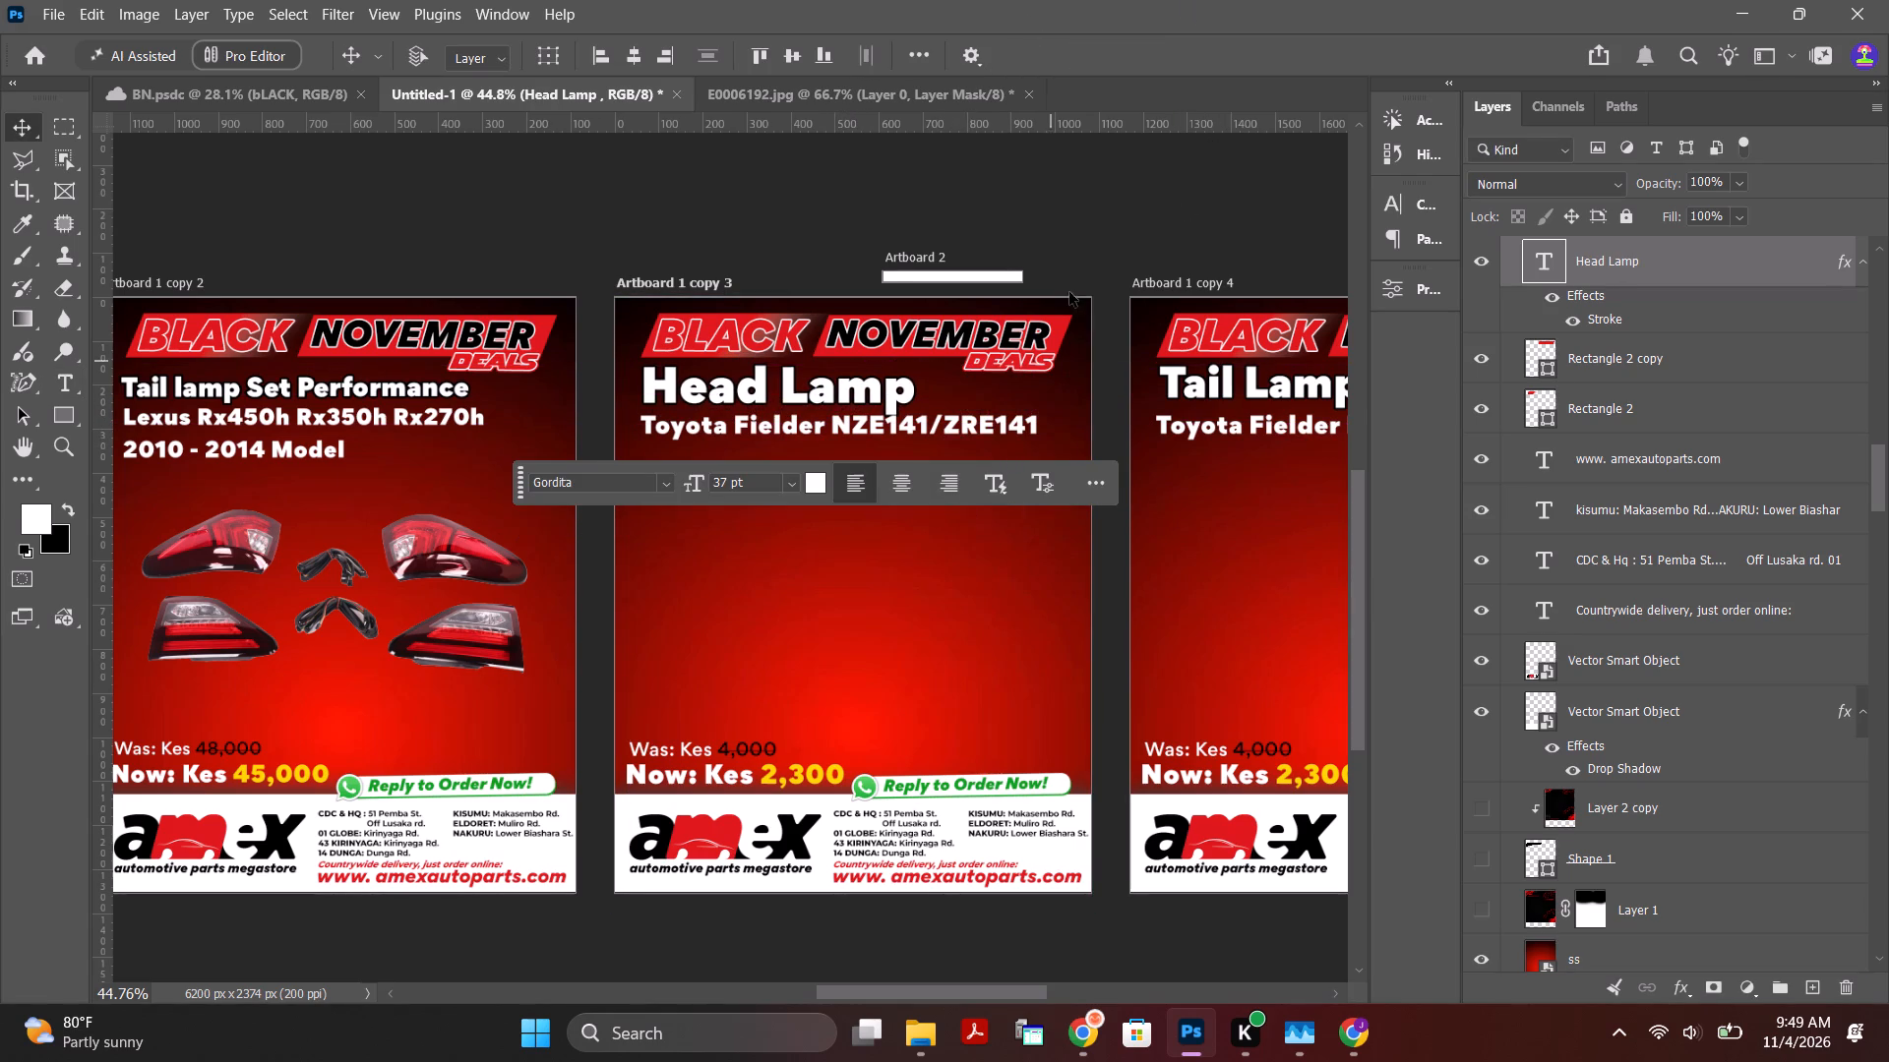
{"action": "left_click", "coordinate": [1080, 264]}
Replace the vehicle model line on Artboard 1 copy 3 with "Toyota Land Cruiser FJ200" copied from the product page in Chrome.
{"action": "double_click", "coordinate": [989, 427]}
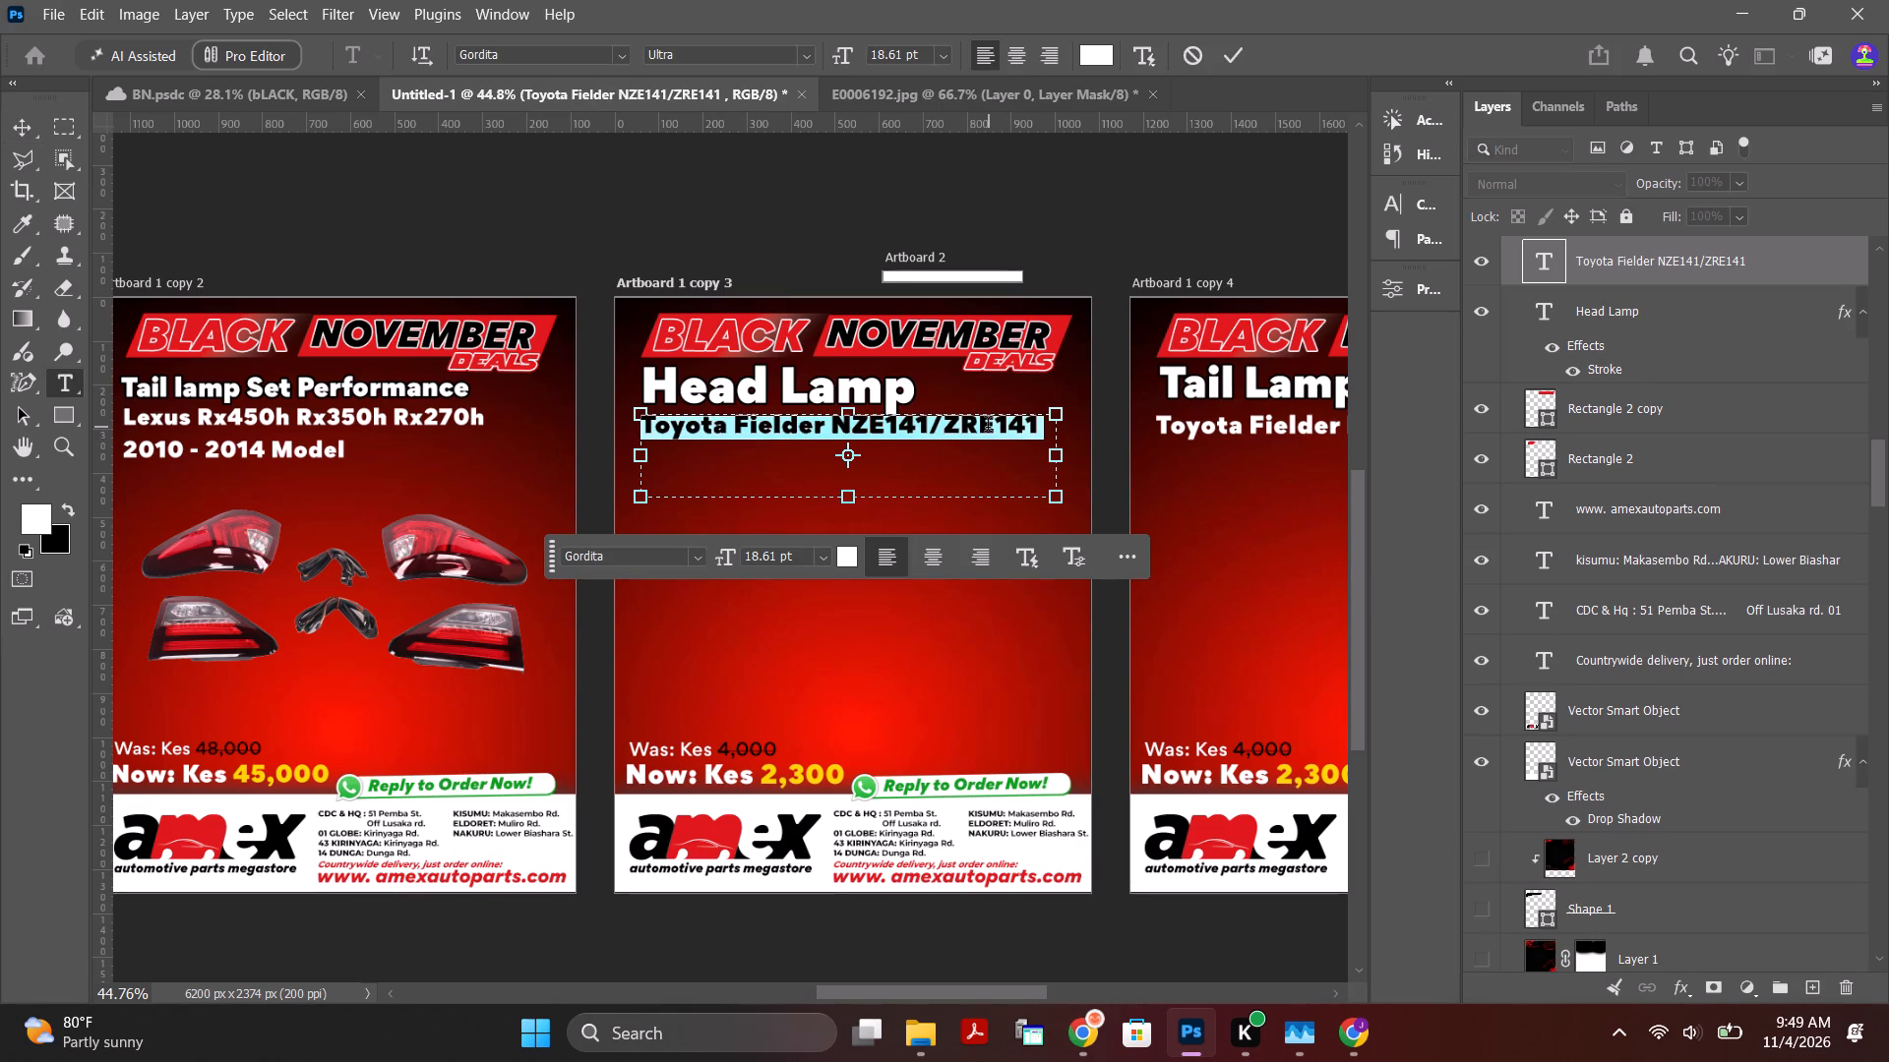
{"action": "left_click", "coordinate": [1083, 1031]}
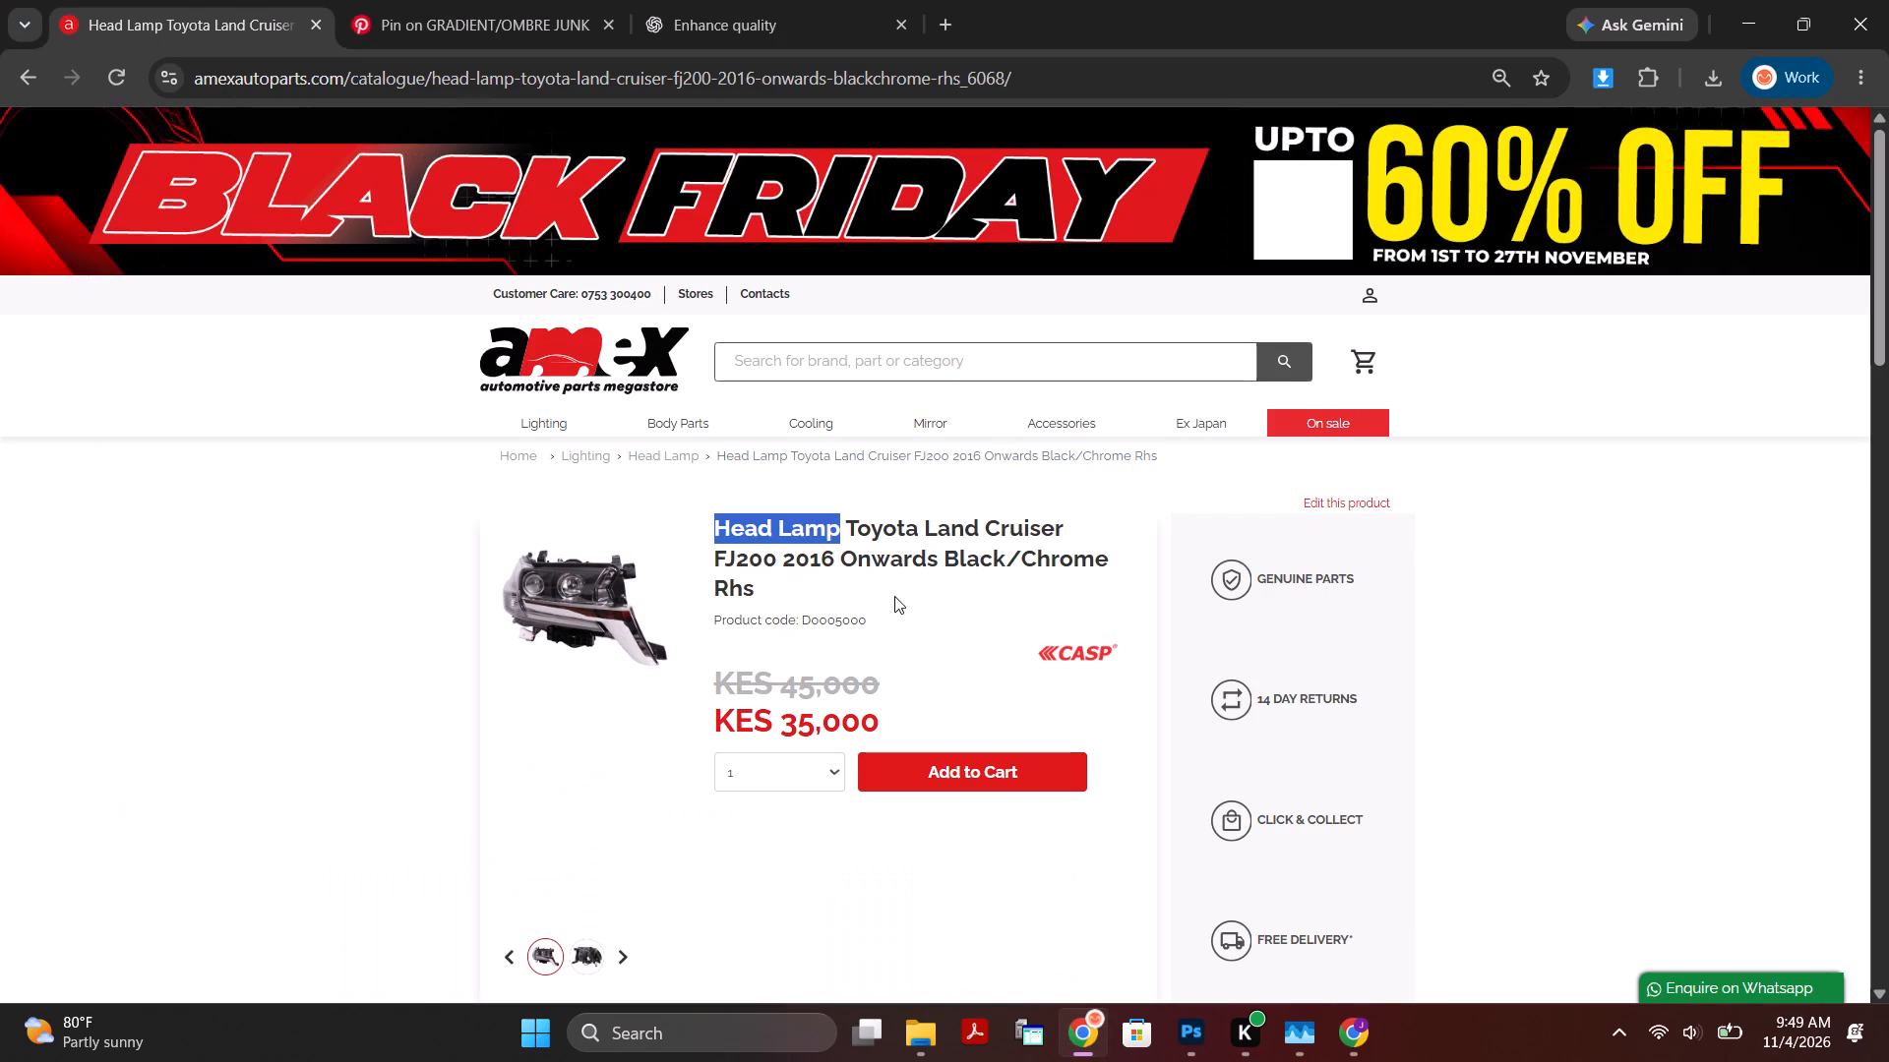
{"action": "left_click_drag", "start_coordinate": [847, 526], "coordinate": [1062, 522]}
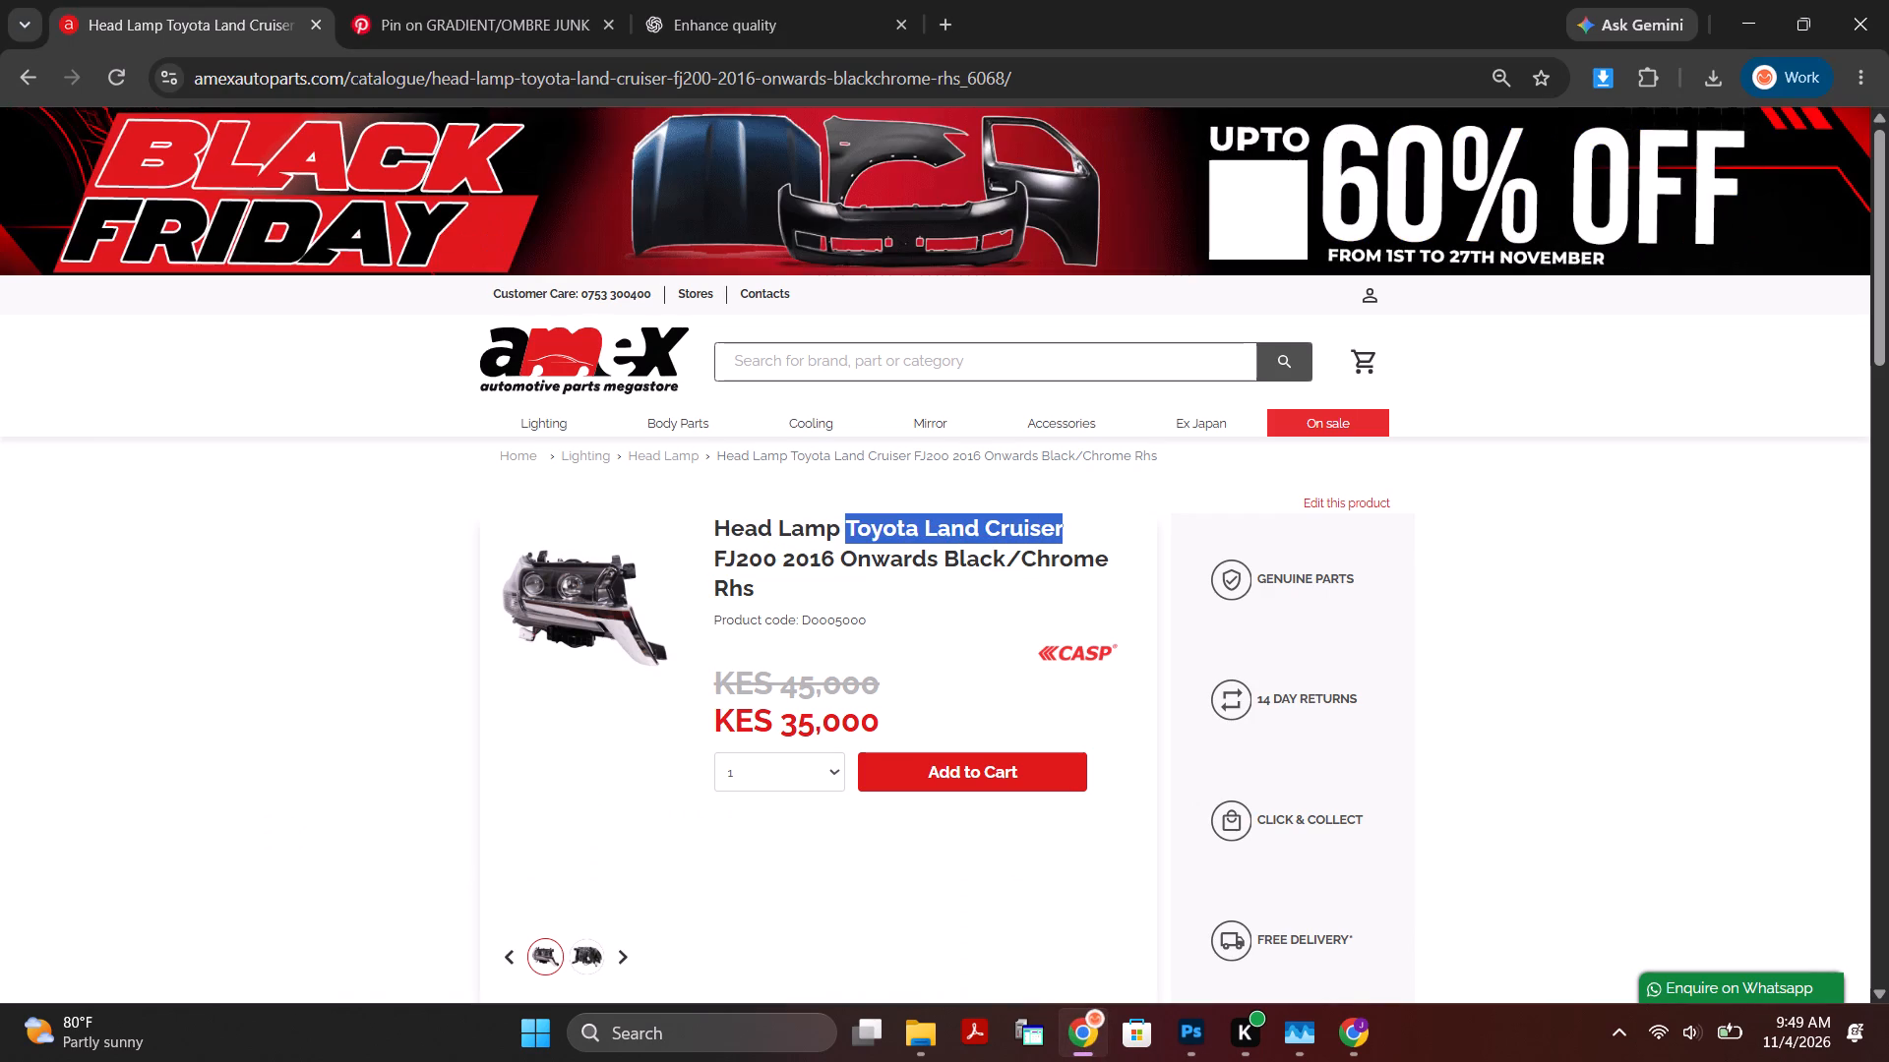
{"action": "left_click_drag", "start_coordinate": [1062, 522], "coordinate": [784, 560]}
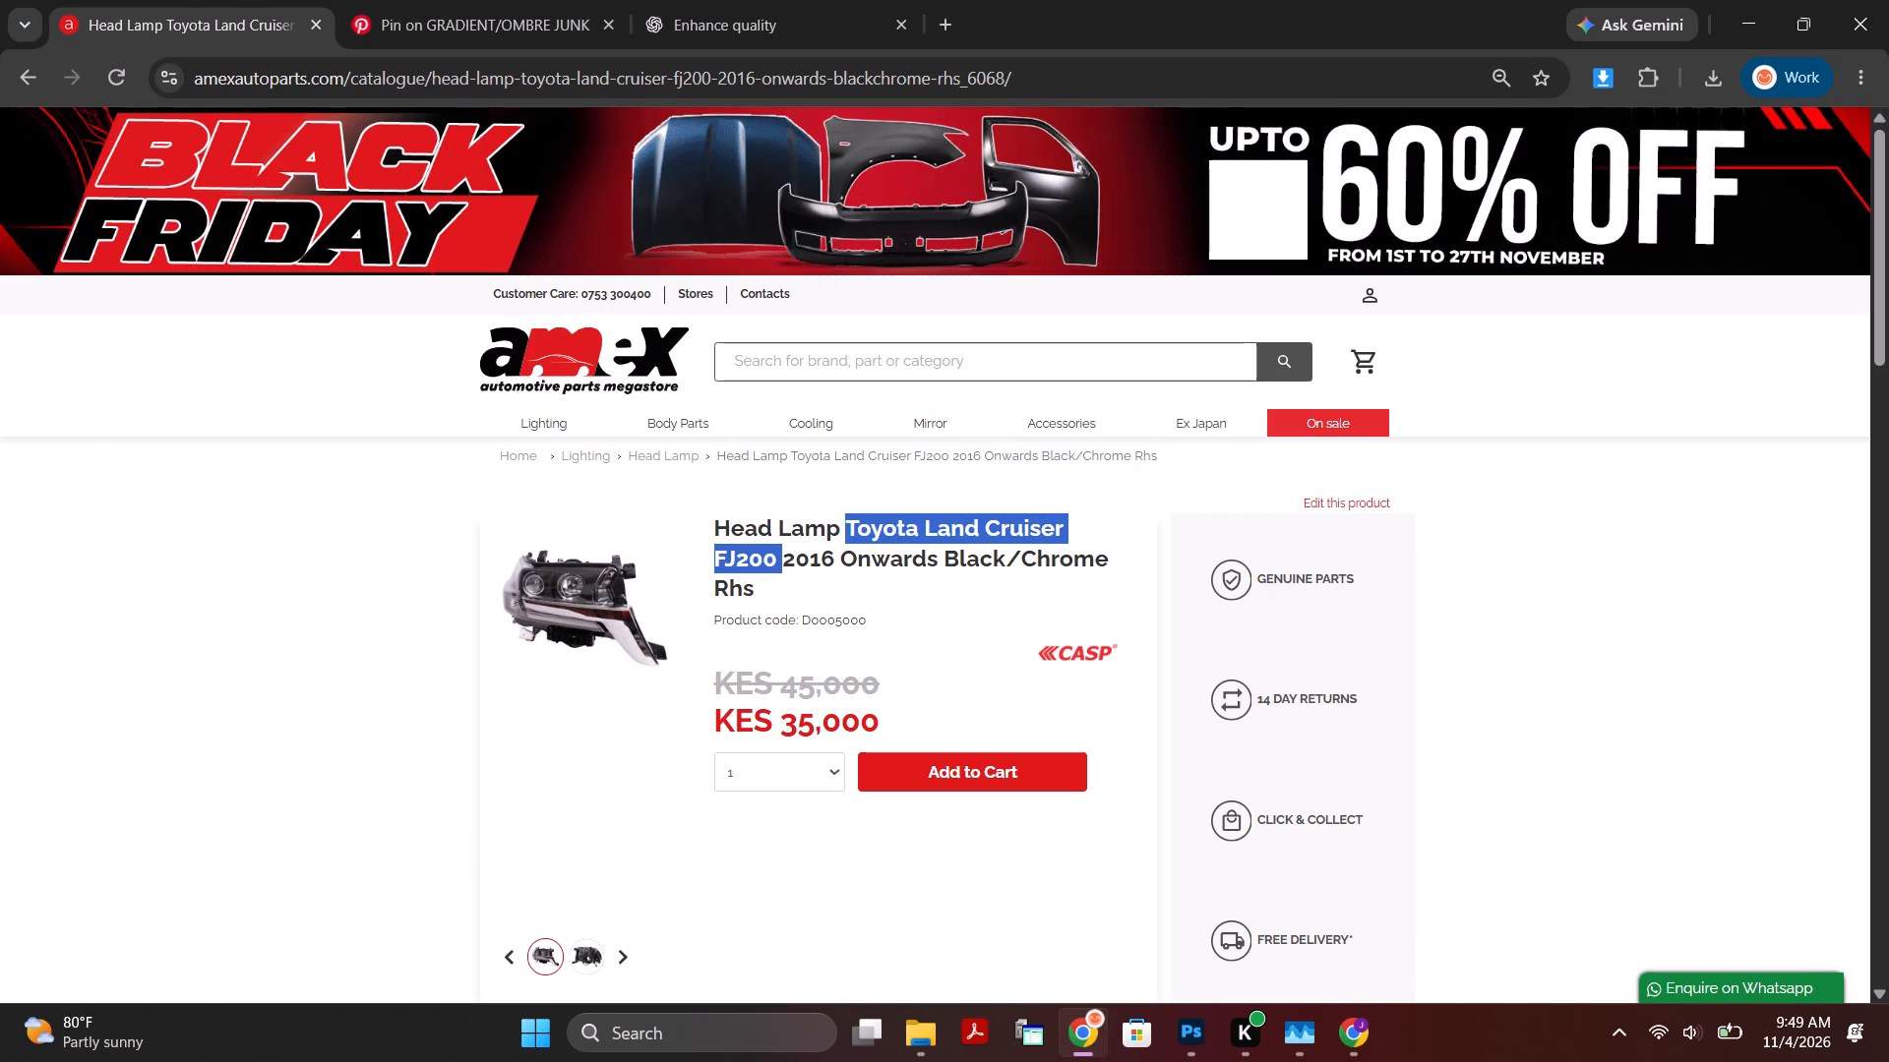
{"action": "left_click_drag", "start_coordinate": [784, 560], "coordinate": [780, 560]}
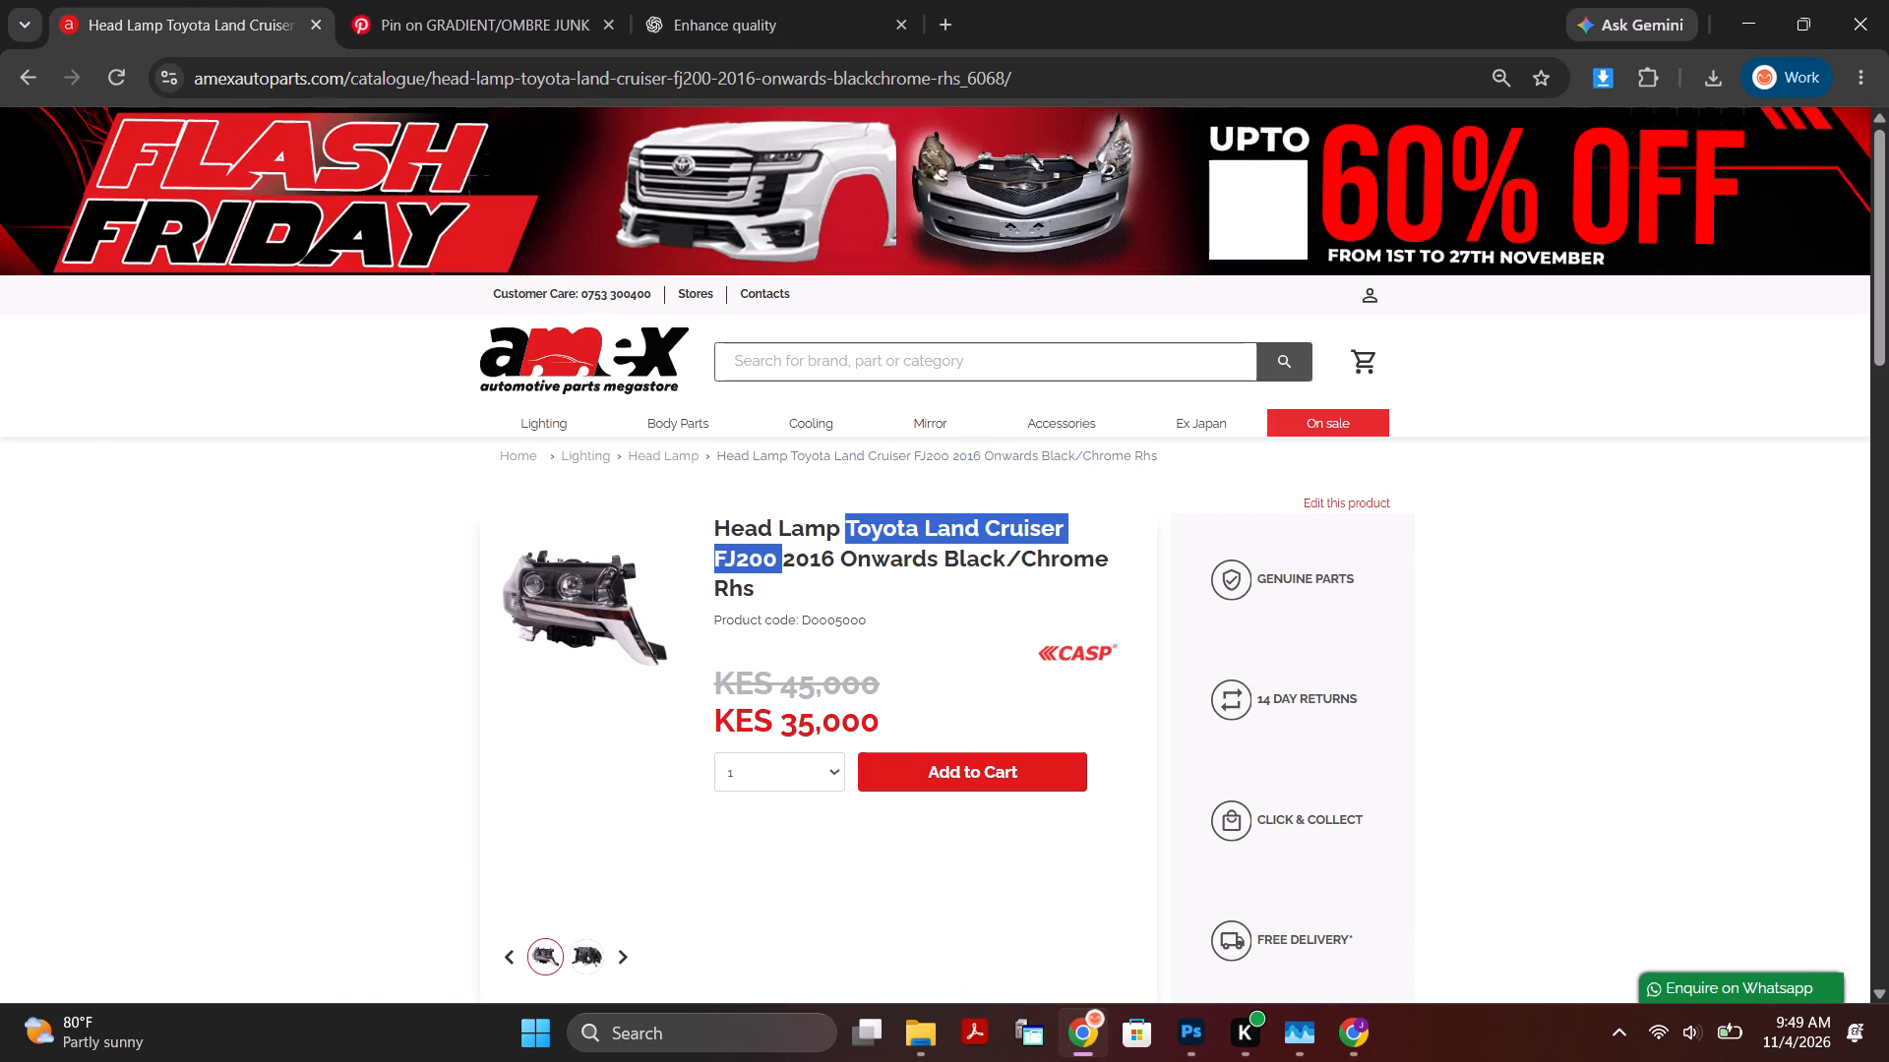
{"action": "left_click_drag", "start_coordinate": [780, 560], "coordinate": [779, 560]}
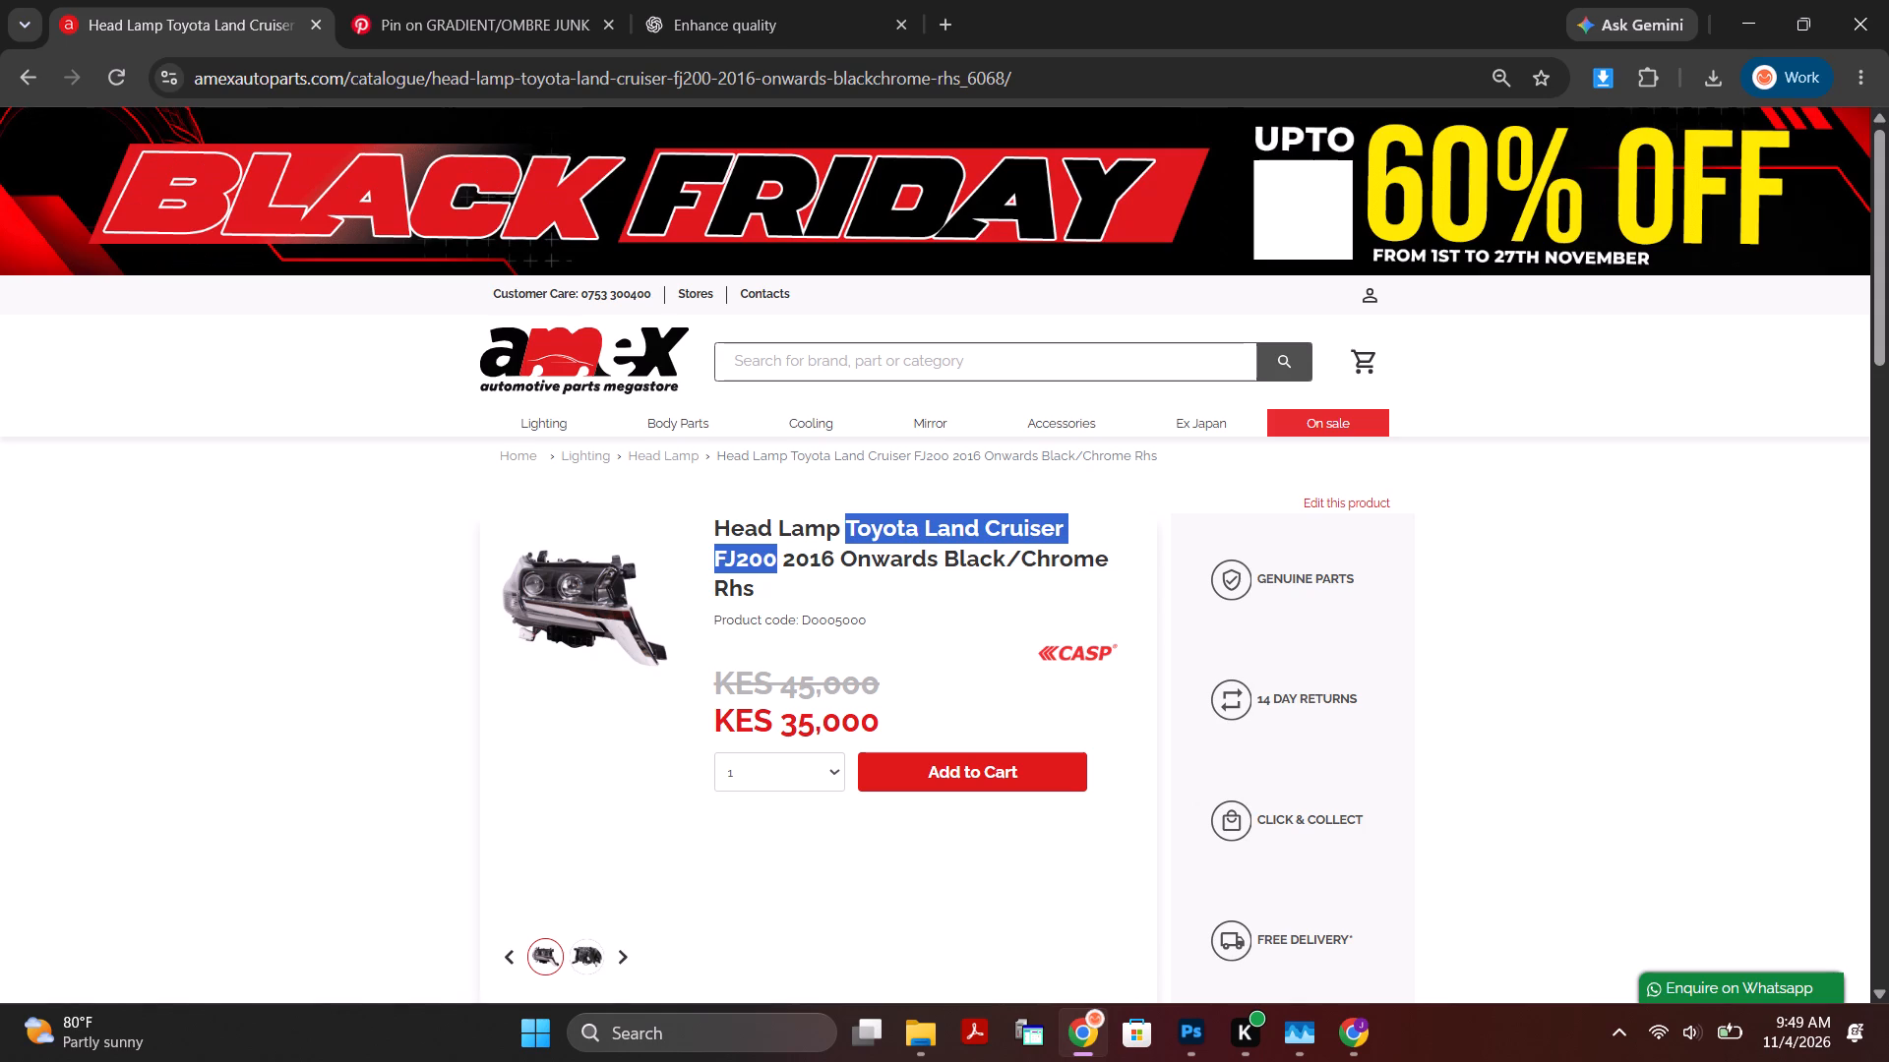
{"action": "key", "text": "ctrl+c"}
{"action": "left_click", "coordinate": [1204, 1029]}
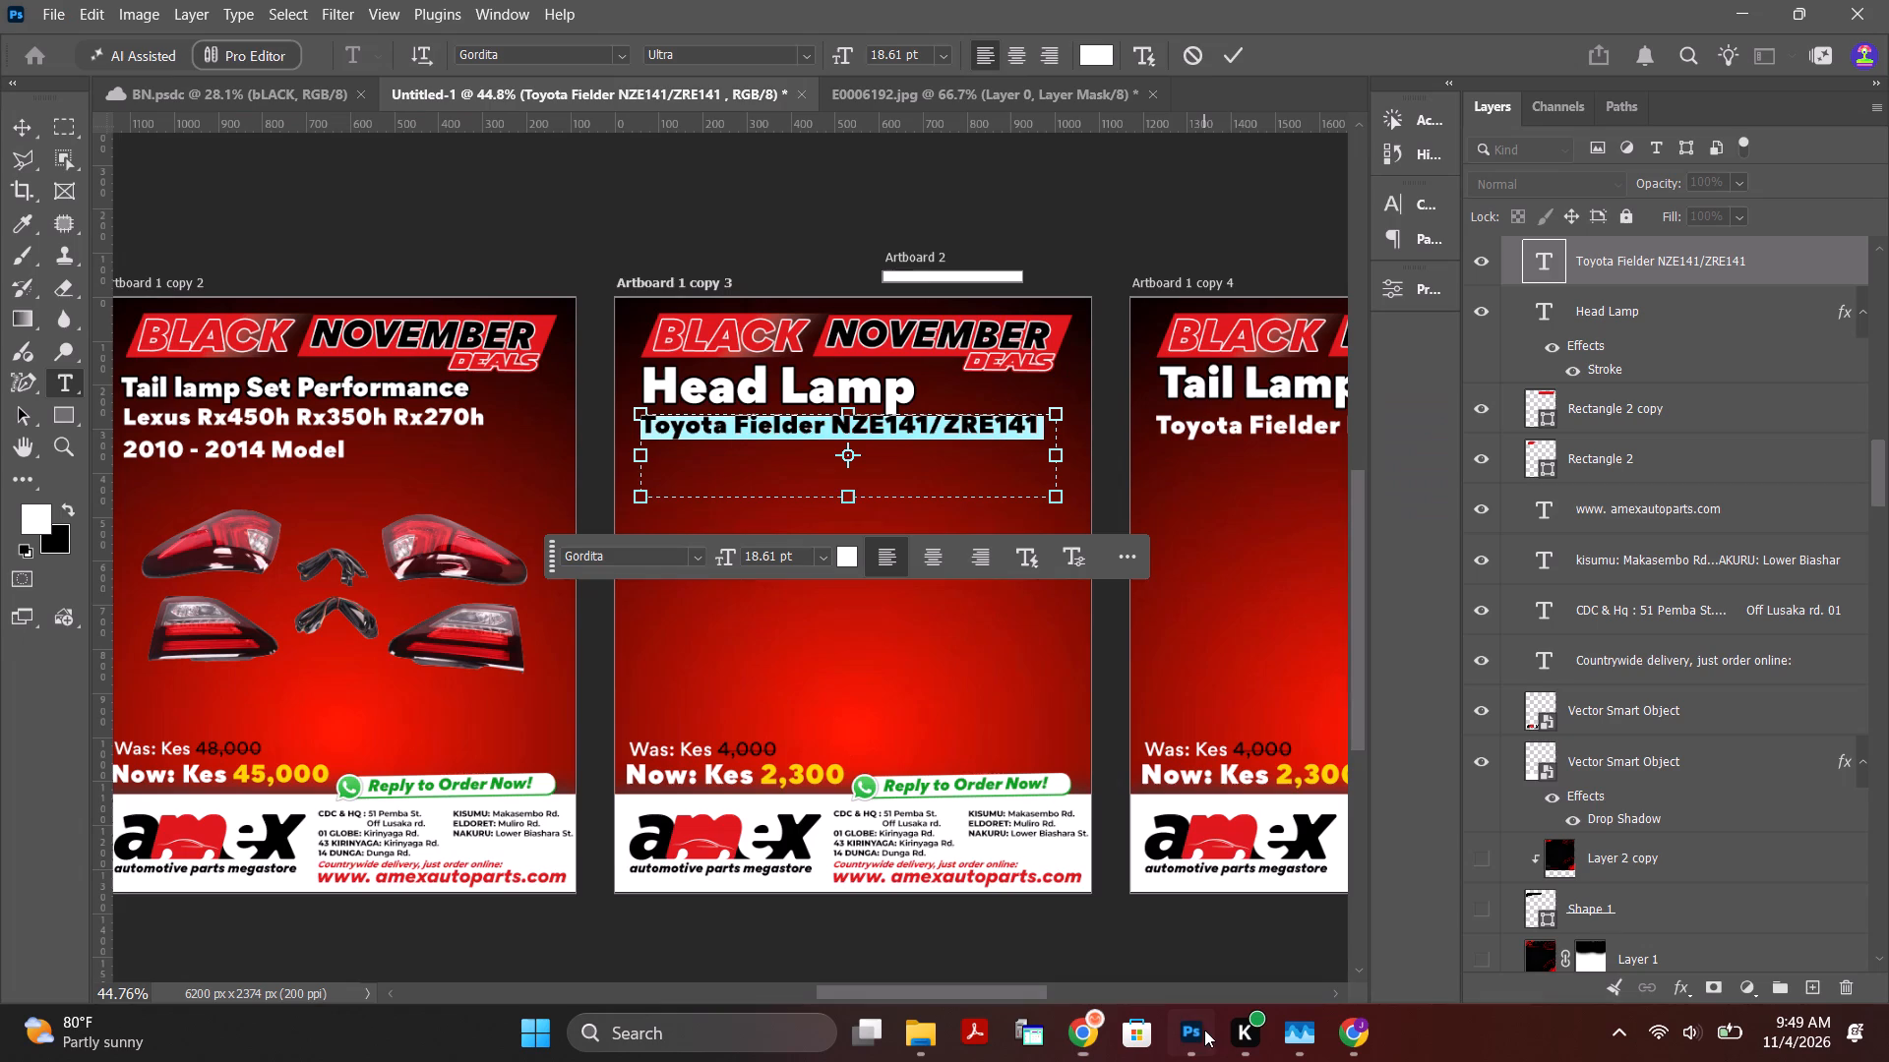
{"action": "key", "text": "ctrl+v"}
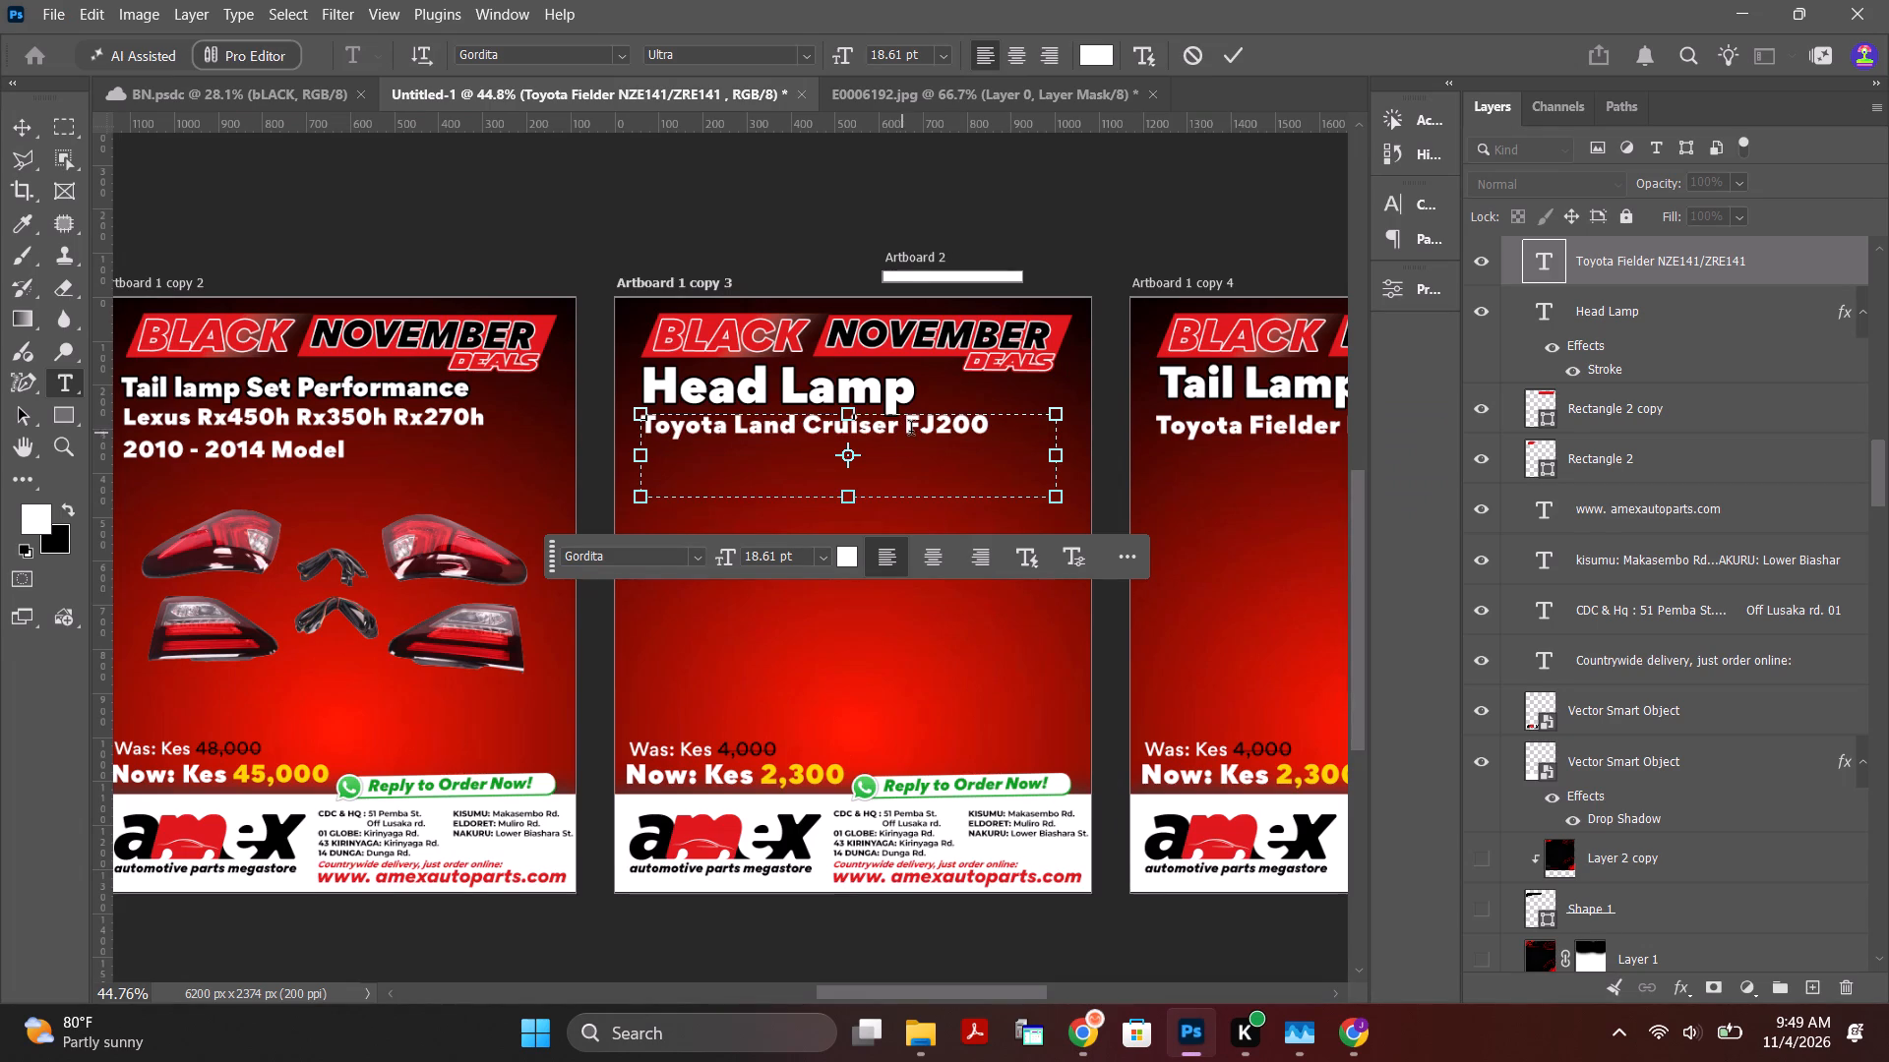
{"action": "left_click", "coordinate": [1236, 56]}
Nudge the Toyota Land Cruiser FJ200 line slightly down and place a duplicate about 70 px directly beneath it.
{"action": "left_click", "coordinate": [958, 427]}
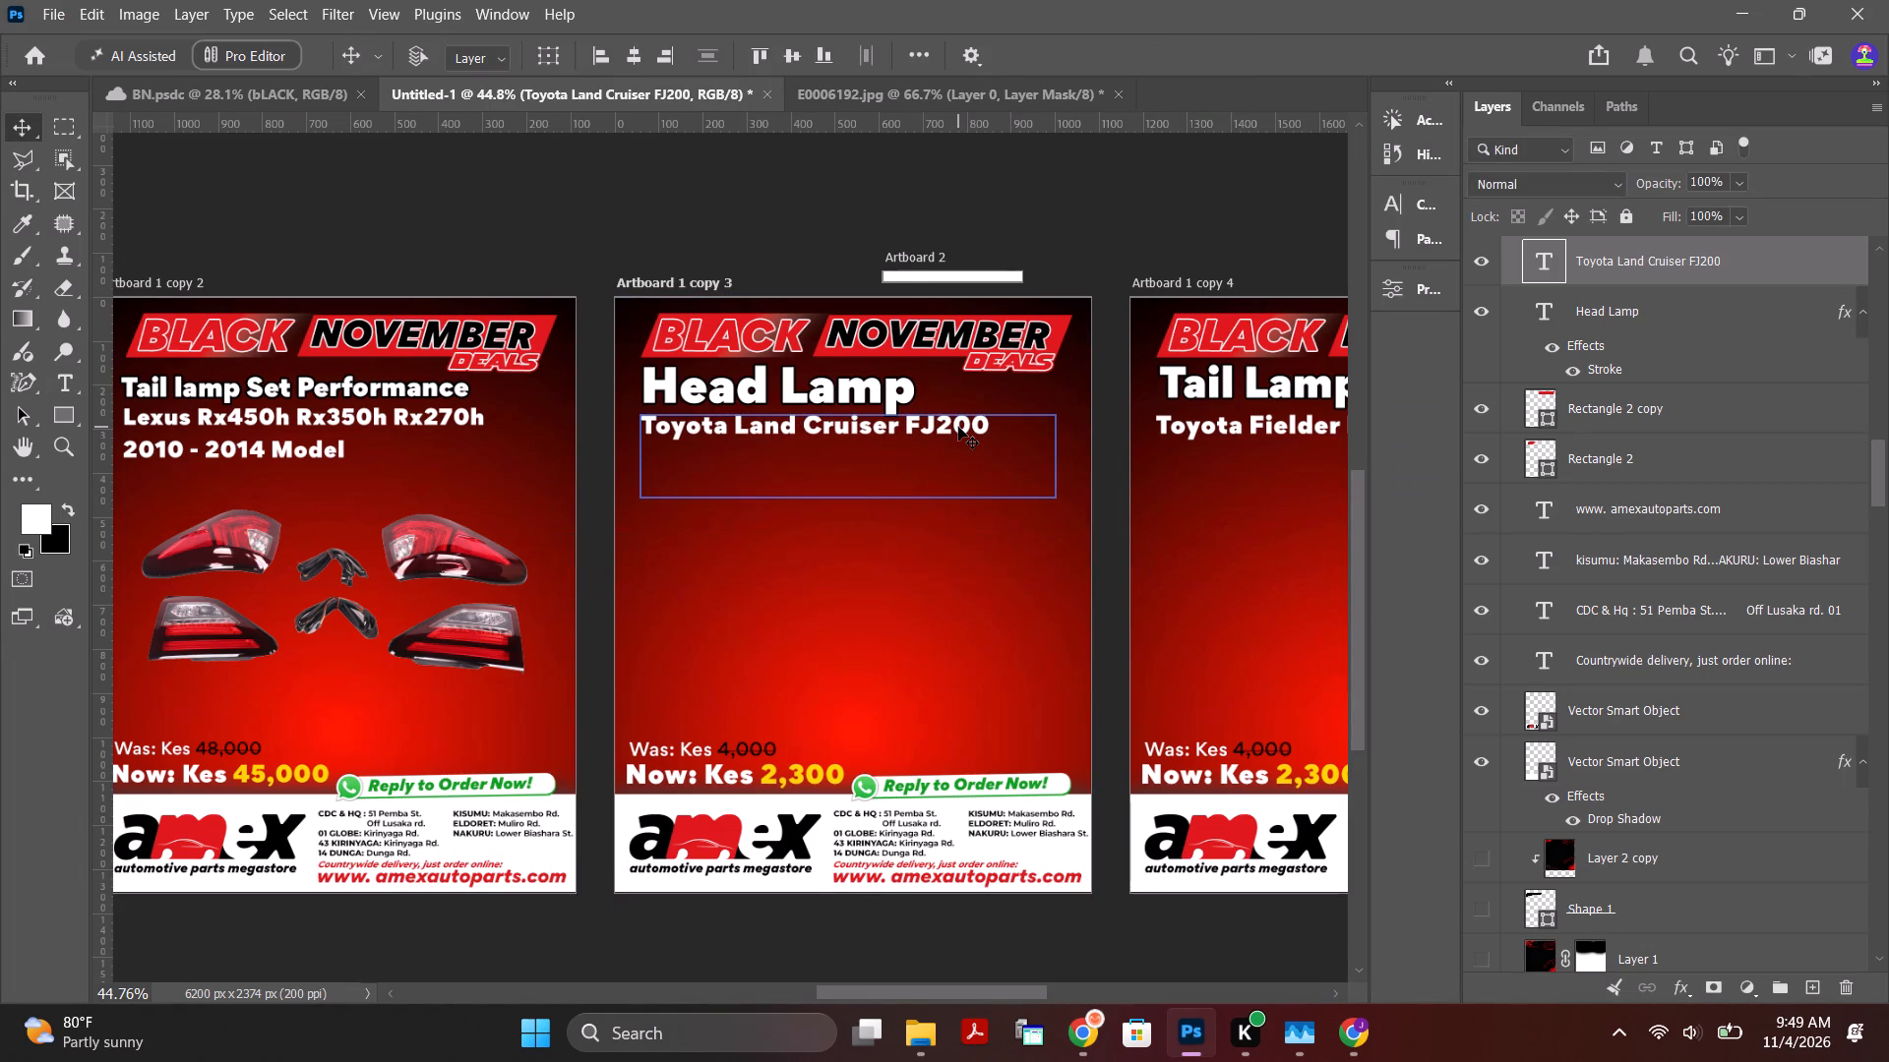
{"action": "left_click", "coordinate": [958, 427]}
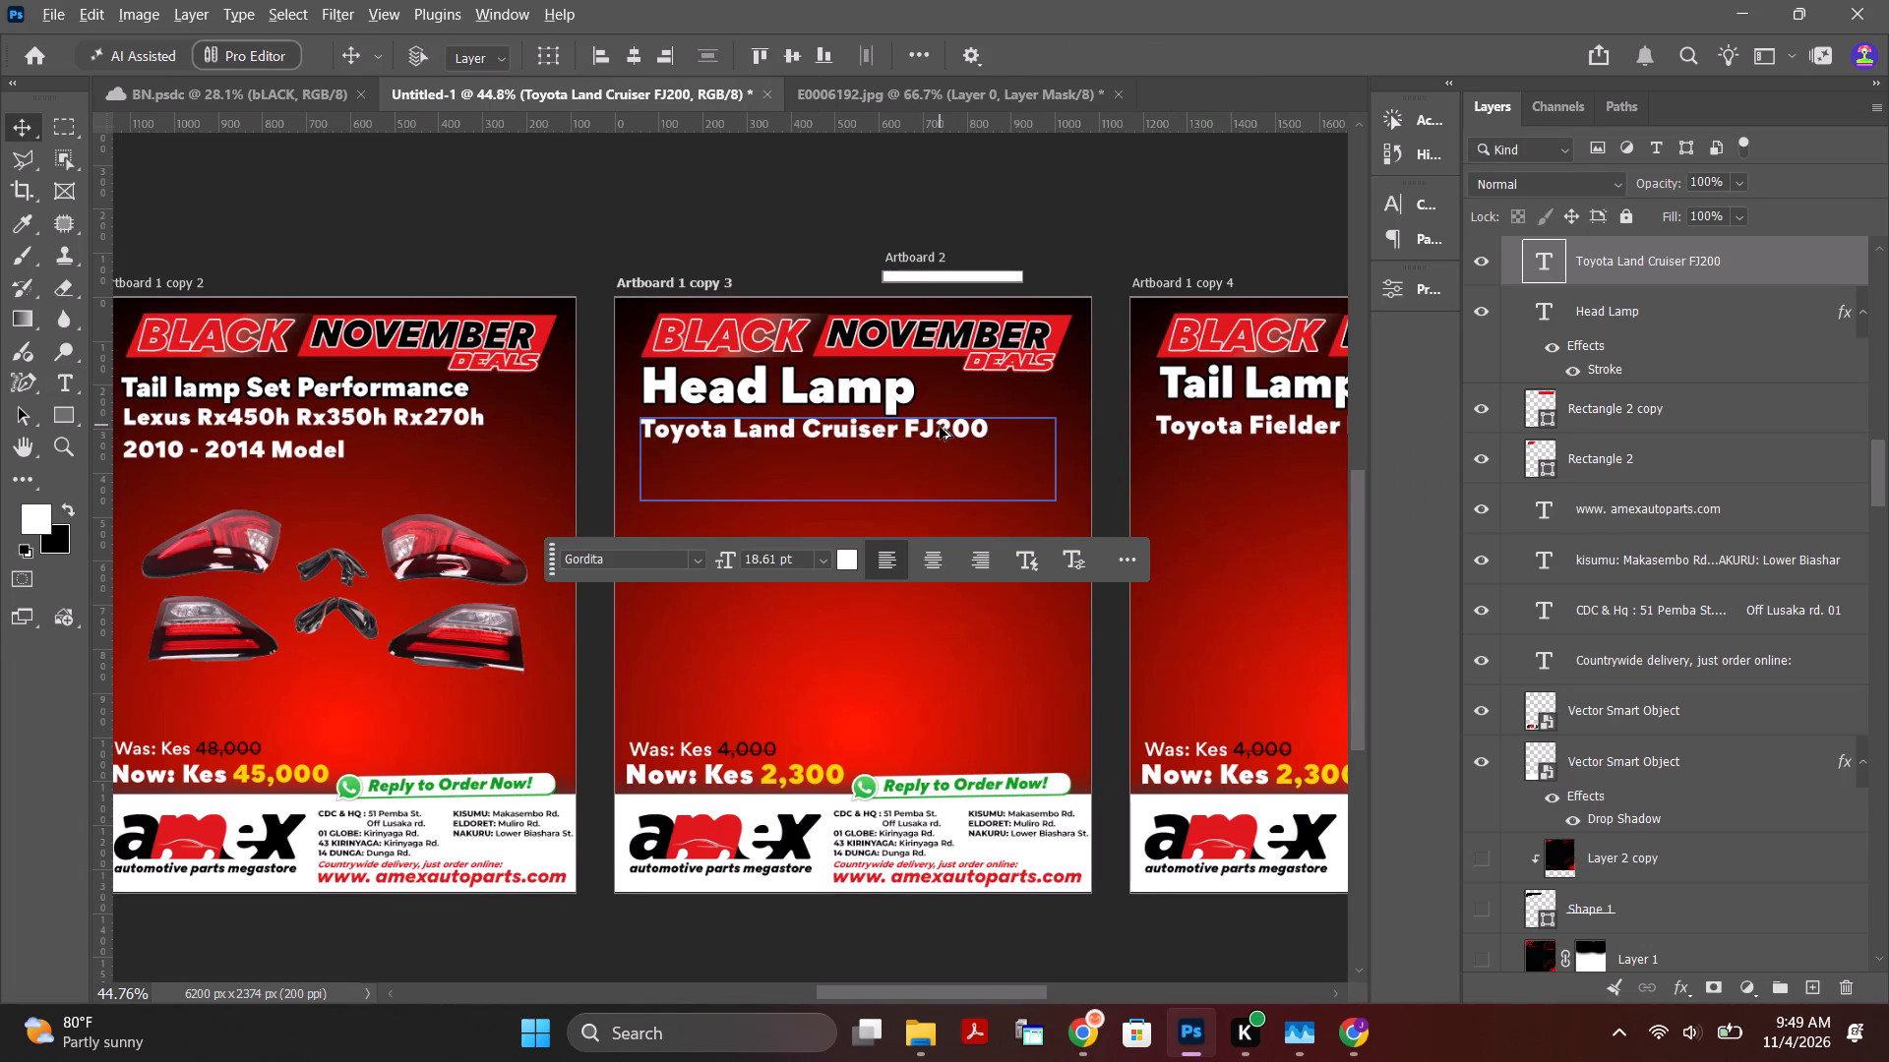
{"action": "left_click_drag", "start_coordinate": [940, 427], "coordinate": [940, 462], "text": "alt"}
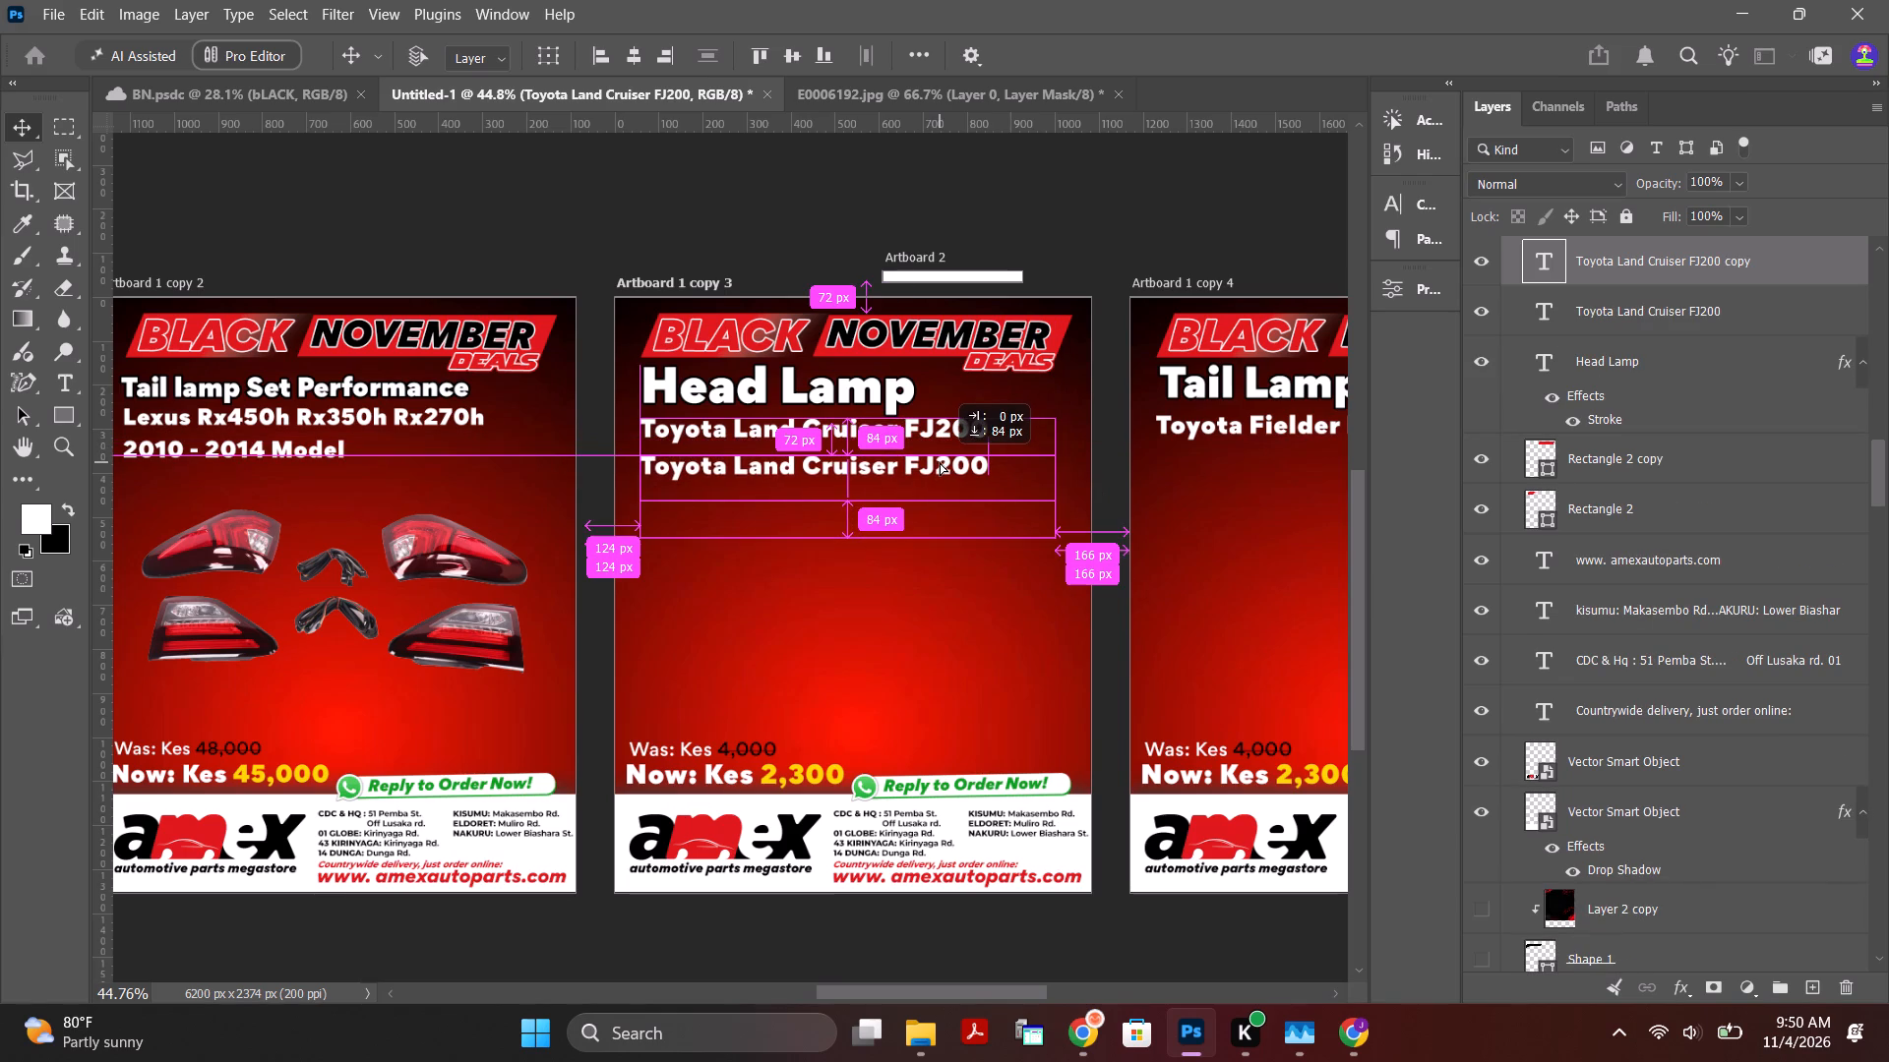
{"action": "left_click_drag", "start_coordinate": [940, 462], "coordinate": [940, 458], "text": "alt"}
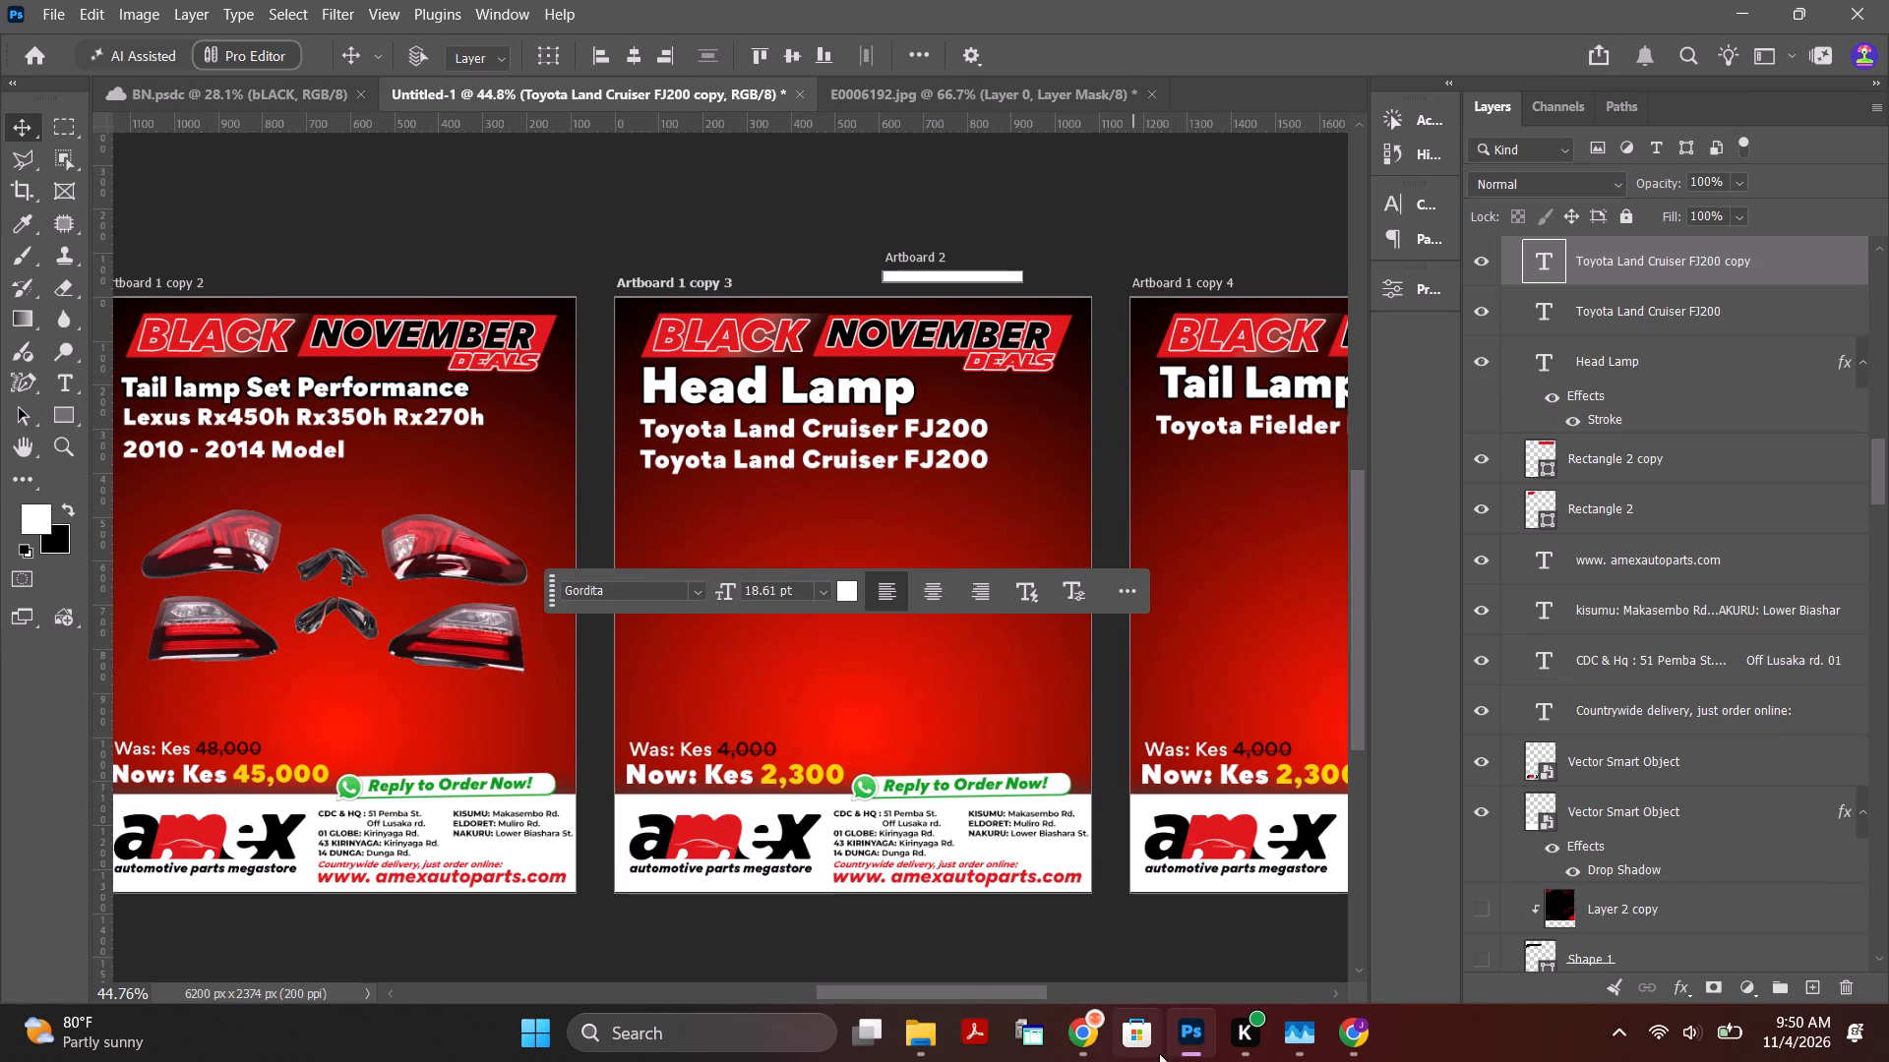
Replace the duplicated line's text with "2016 Onwards Black/Chrome" copied from the product page in Chrome, and commit the edit in Photoshop.
{"action": "left_click", "coordinate": [1093, 1035]}
{"action": "left_click", "coordinate": [878, 561]}
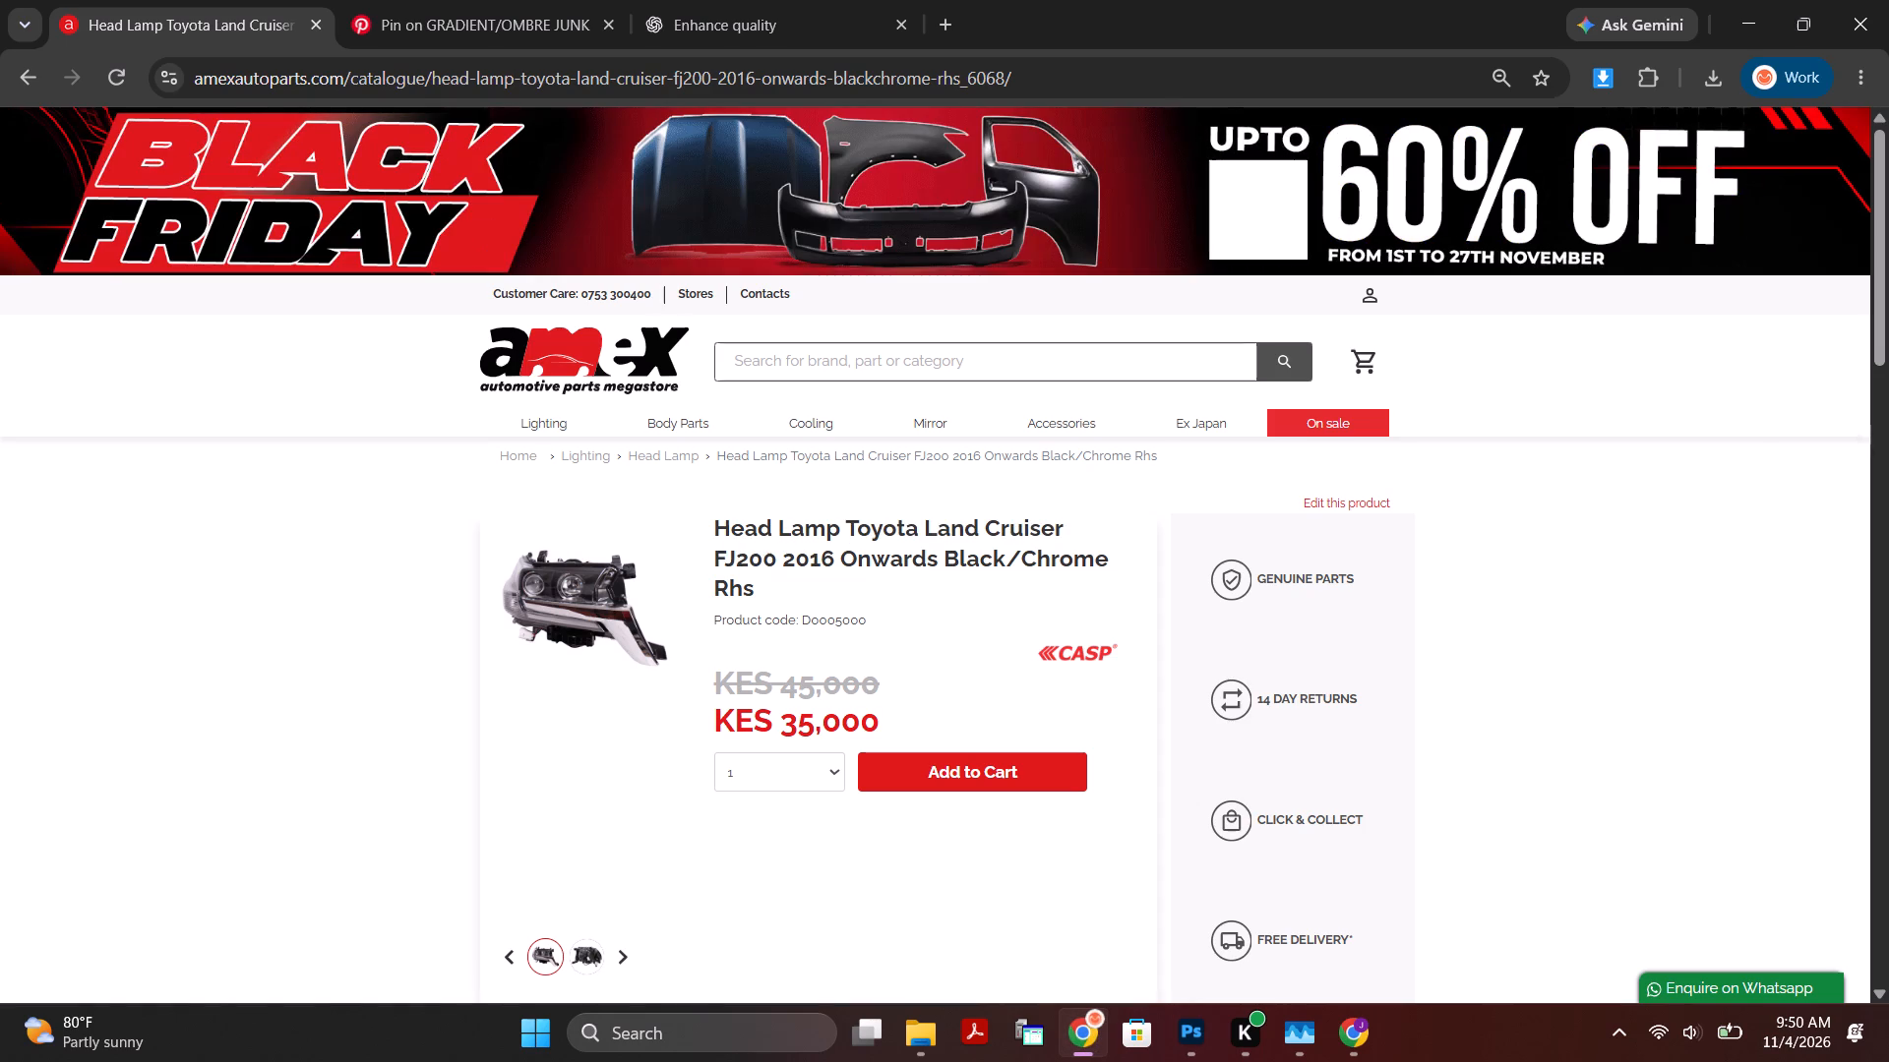
{"action": "left_click_drag", "start_coordinate": [780, 559], "coordinate": [1097, 561]}
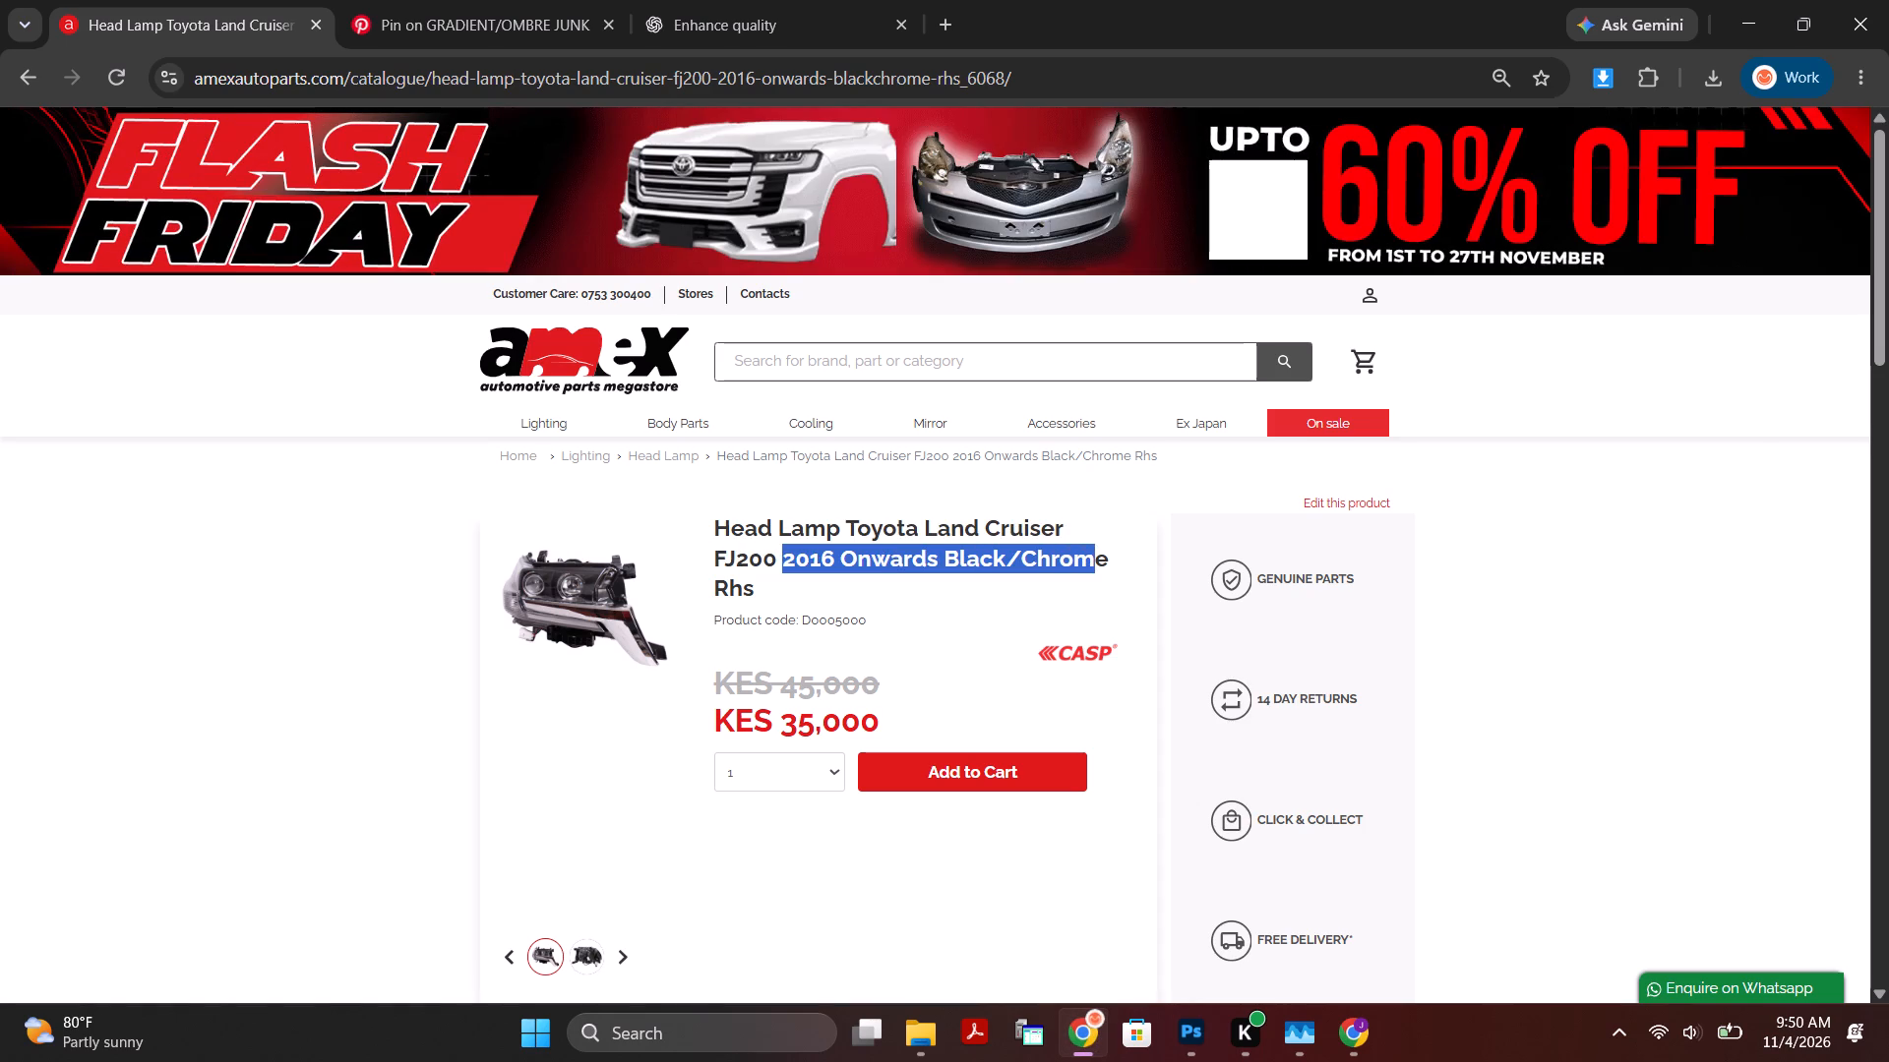
{"action": "left_click_drag", "start_coordinate": [1097, 561], "coordinate": [1115, 571]}
{"action": "key", "text": "ctrl+c"}
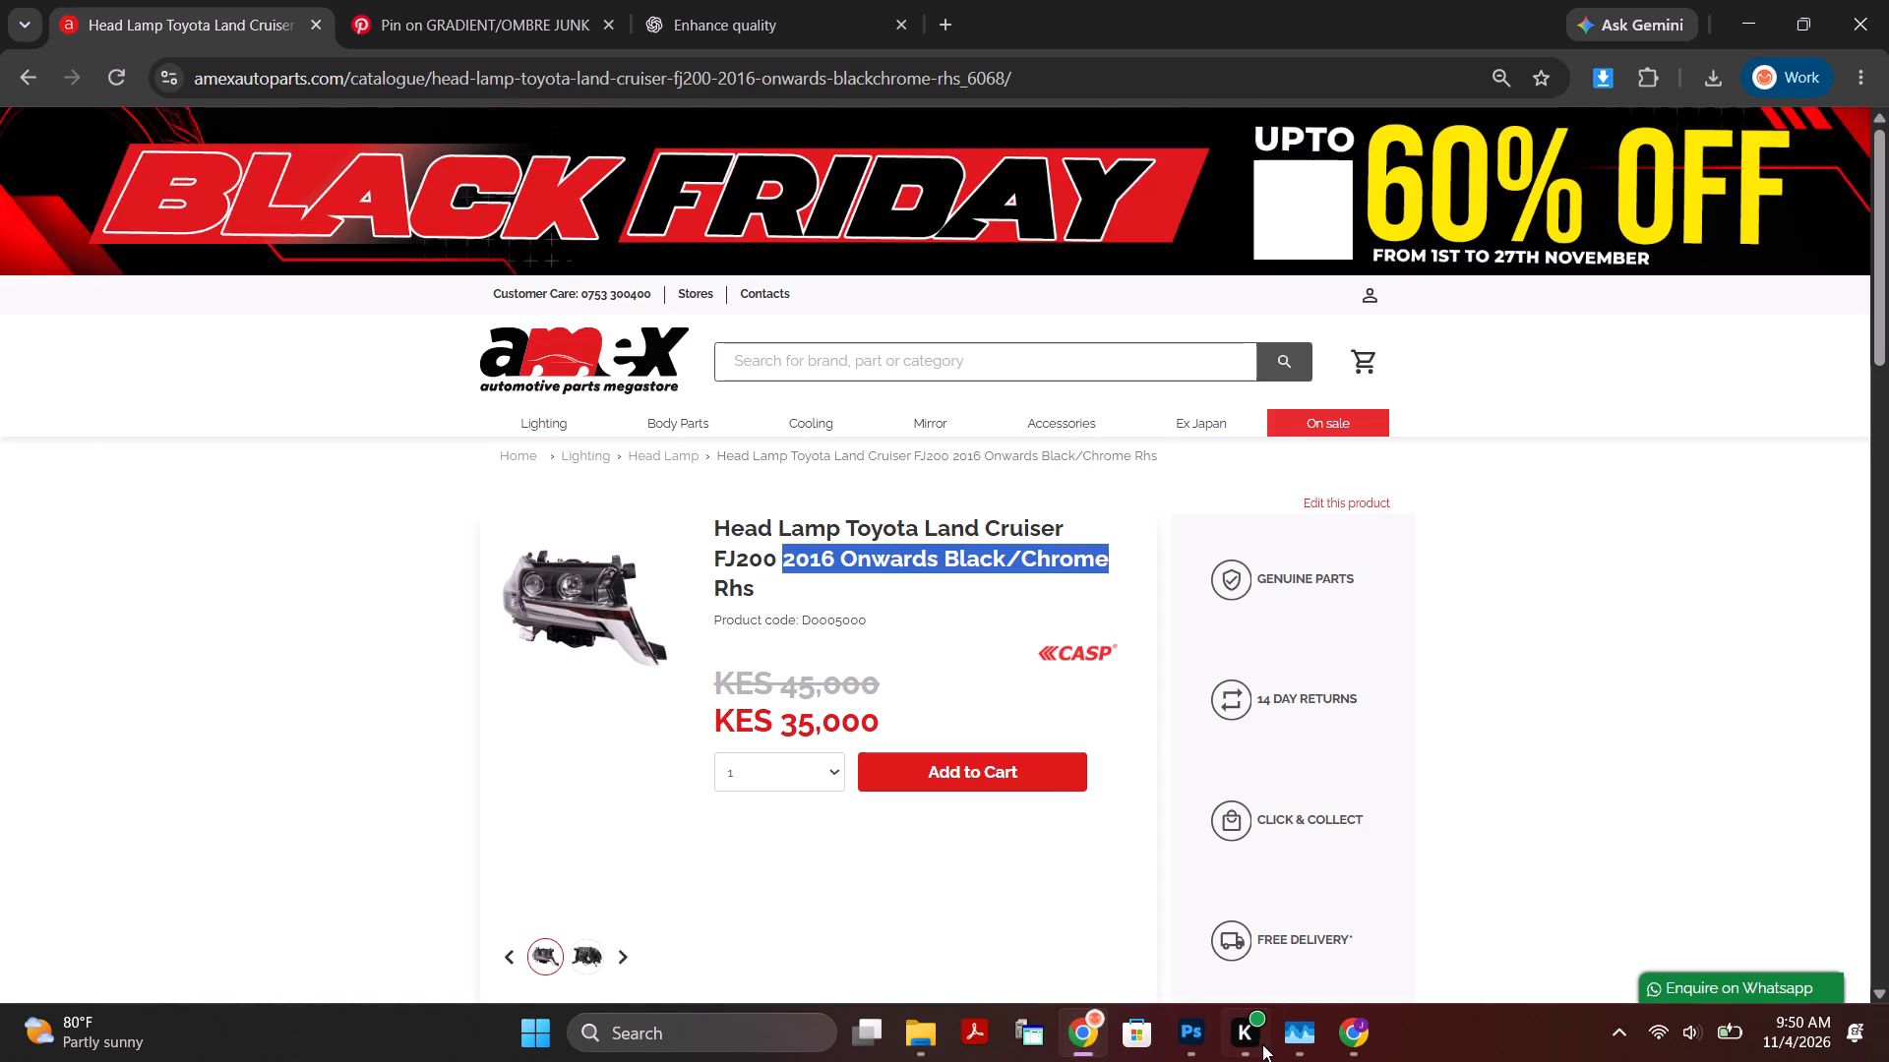
{"action": "left_click", "coordinate": [1175, 1035]}
{"action": "double_click", "coordinate": [763, 456]}
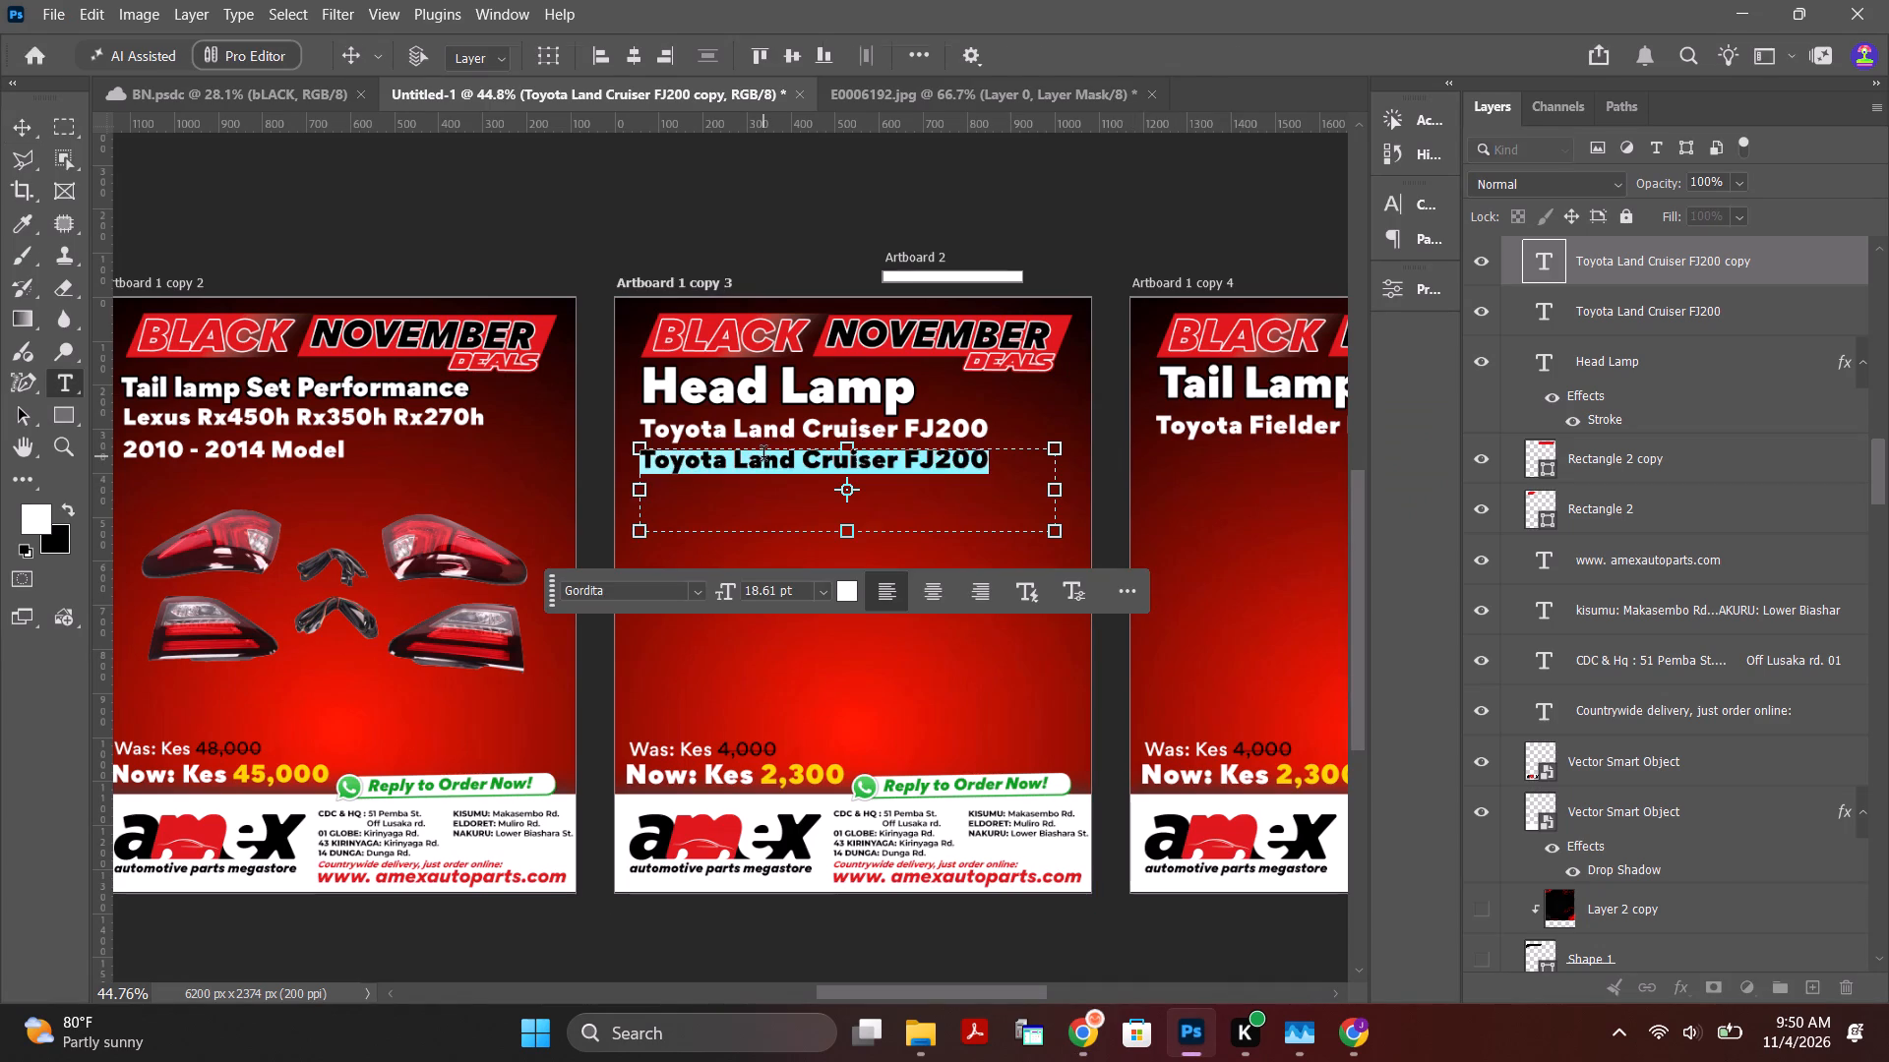
{"action": "key", "text": "ctrl+v"}
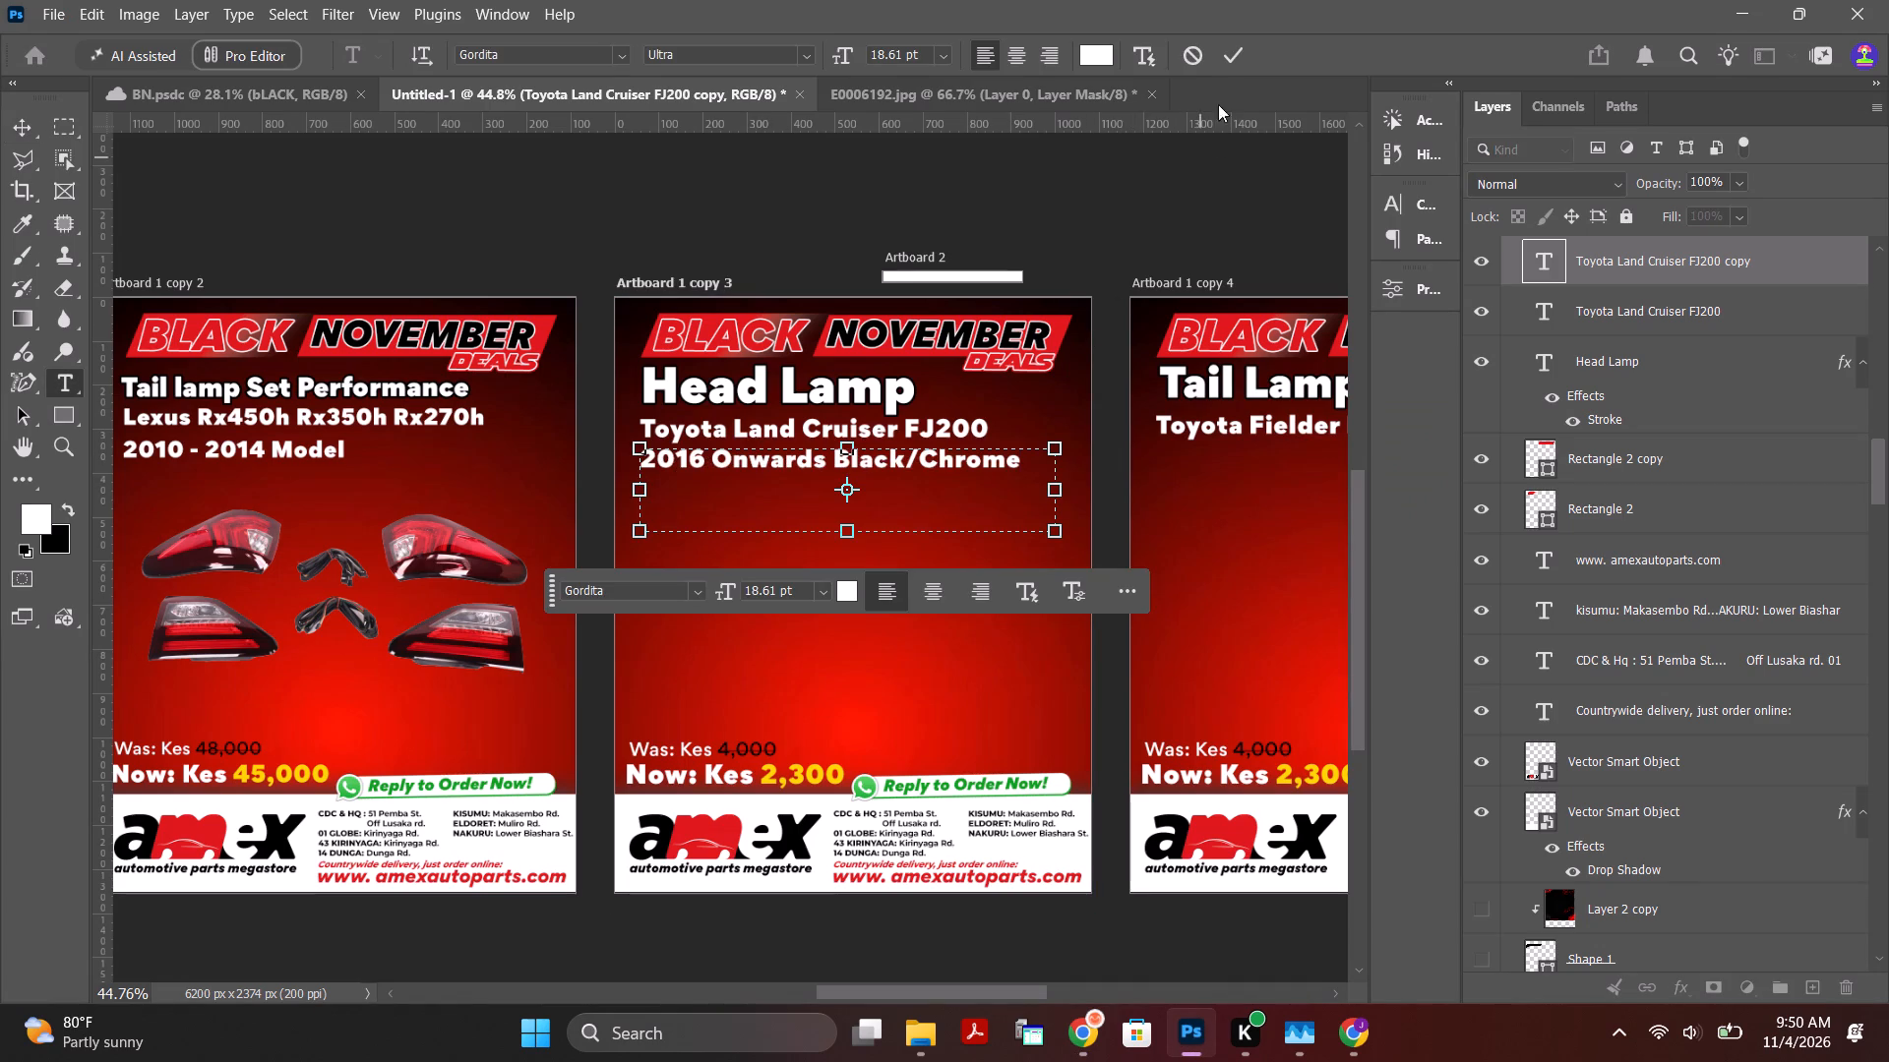
{"action": "left_click", "coordinate": [1223, 59]}
{"action": "left_click", "coordinate": [1141, 190]}
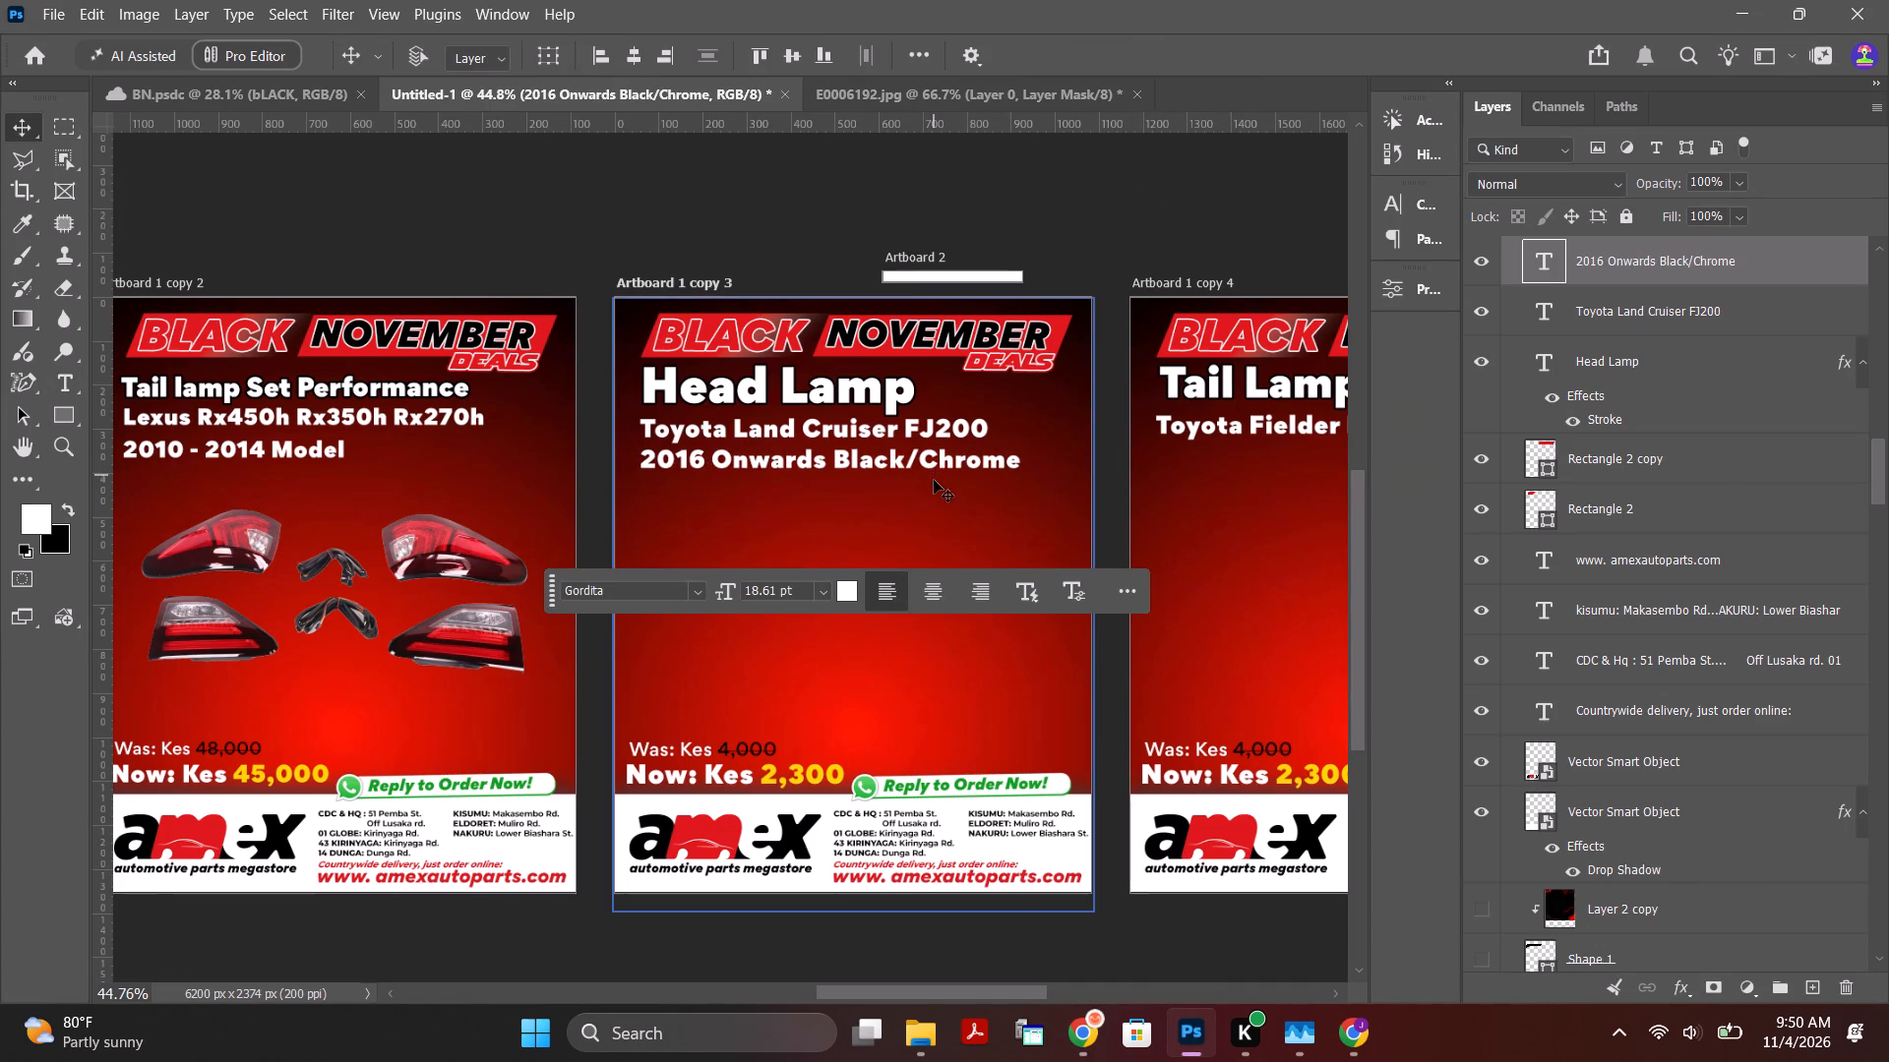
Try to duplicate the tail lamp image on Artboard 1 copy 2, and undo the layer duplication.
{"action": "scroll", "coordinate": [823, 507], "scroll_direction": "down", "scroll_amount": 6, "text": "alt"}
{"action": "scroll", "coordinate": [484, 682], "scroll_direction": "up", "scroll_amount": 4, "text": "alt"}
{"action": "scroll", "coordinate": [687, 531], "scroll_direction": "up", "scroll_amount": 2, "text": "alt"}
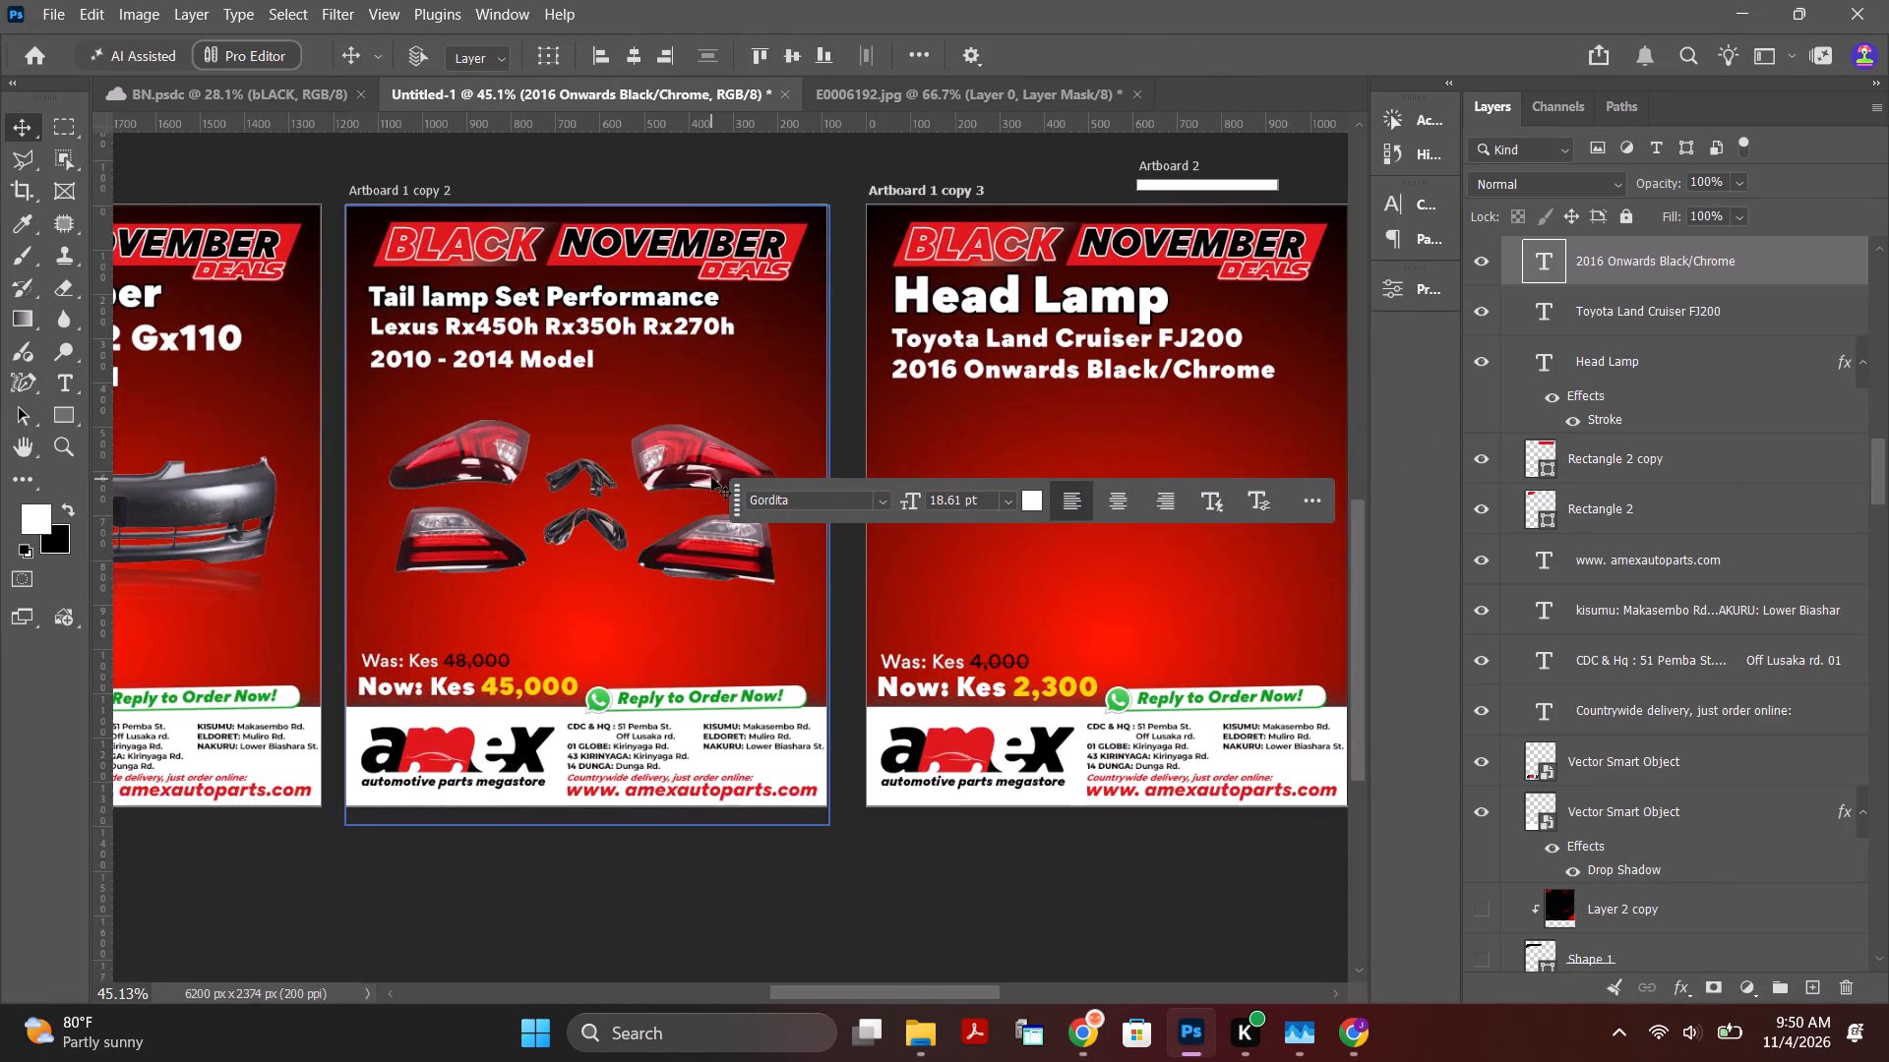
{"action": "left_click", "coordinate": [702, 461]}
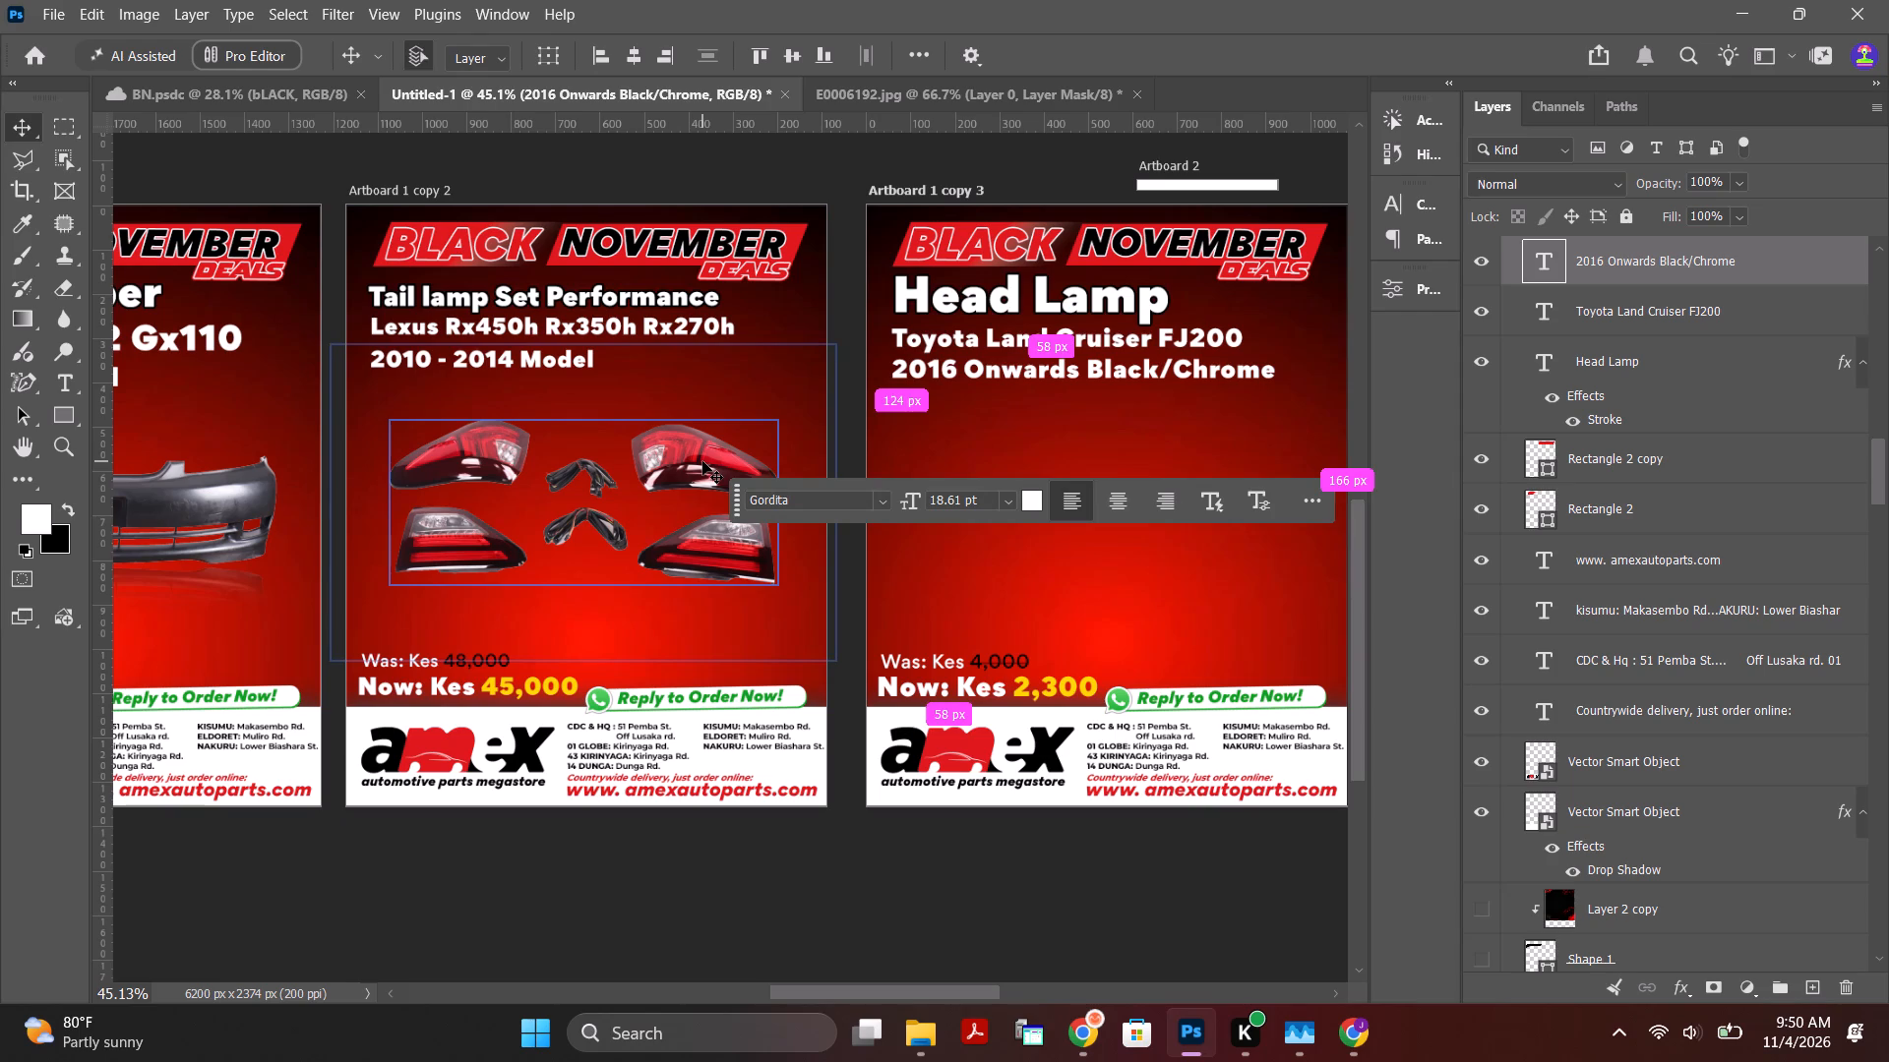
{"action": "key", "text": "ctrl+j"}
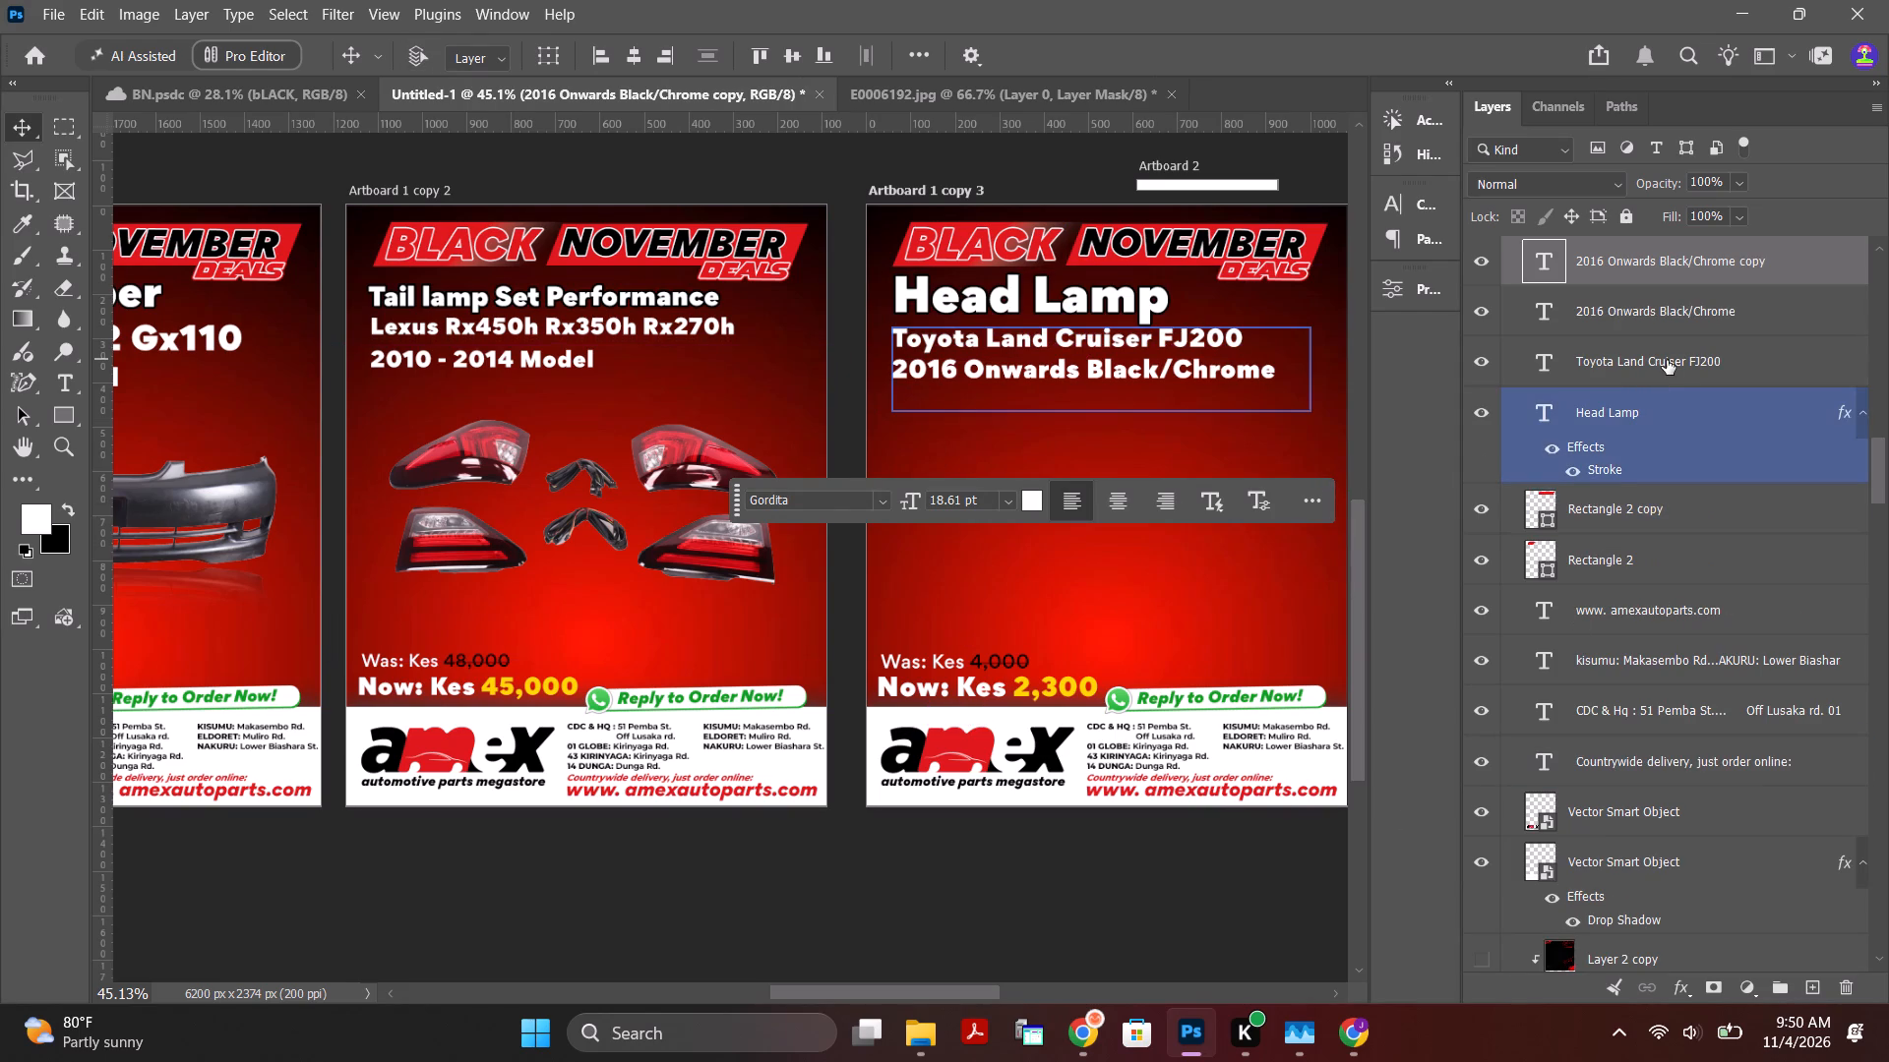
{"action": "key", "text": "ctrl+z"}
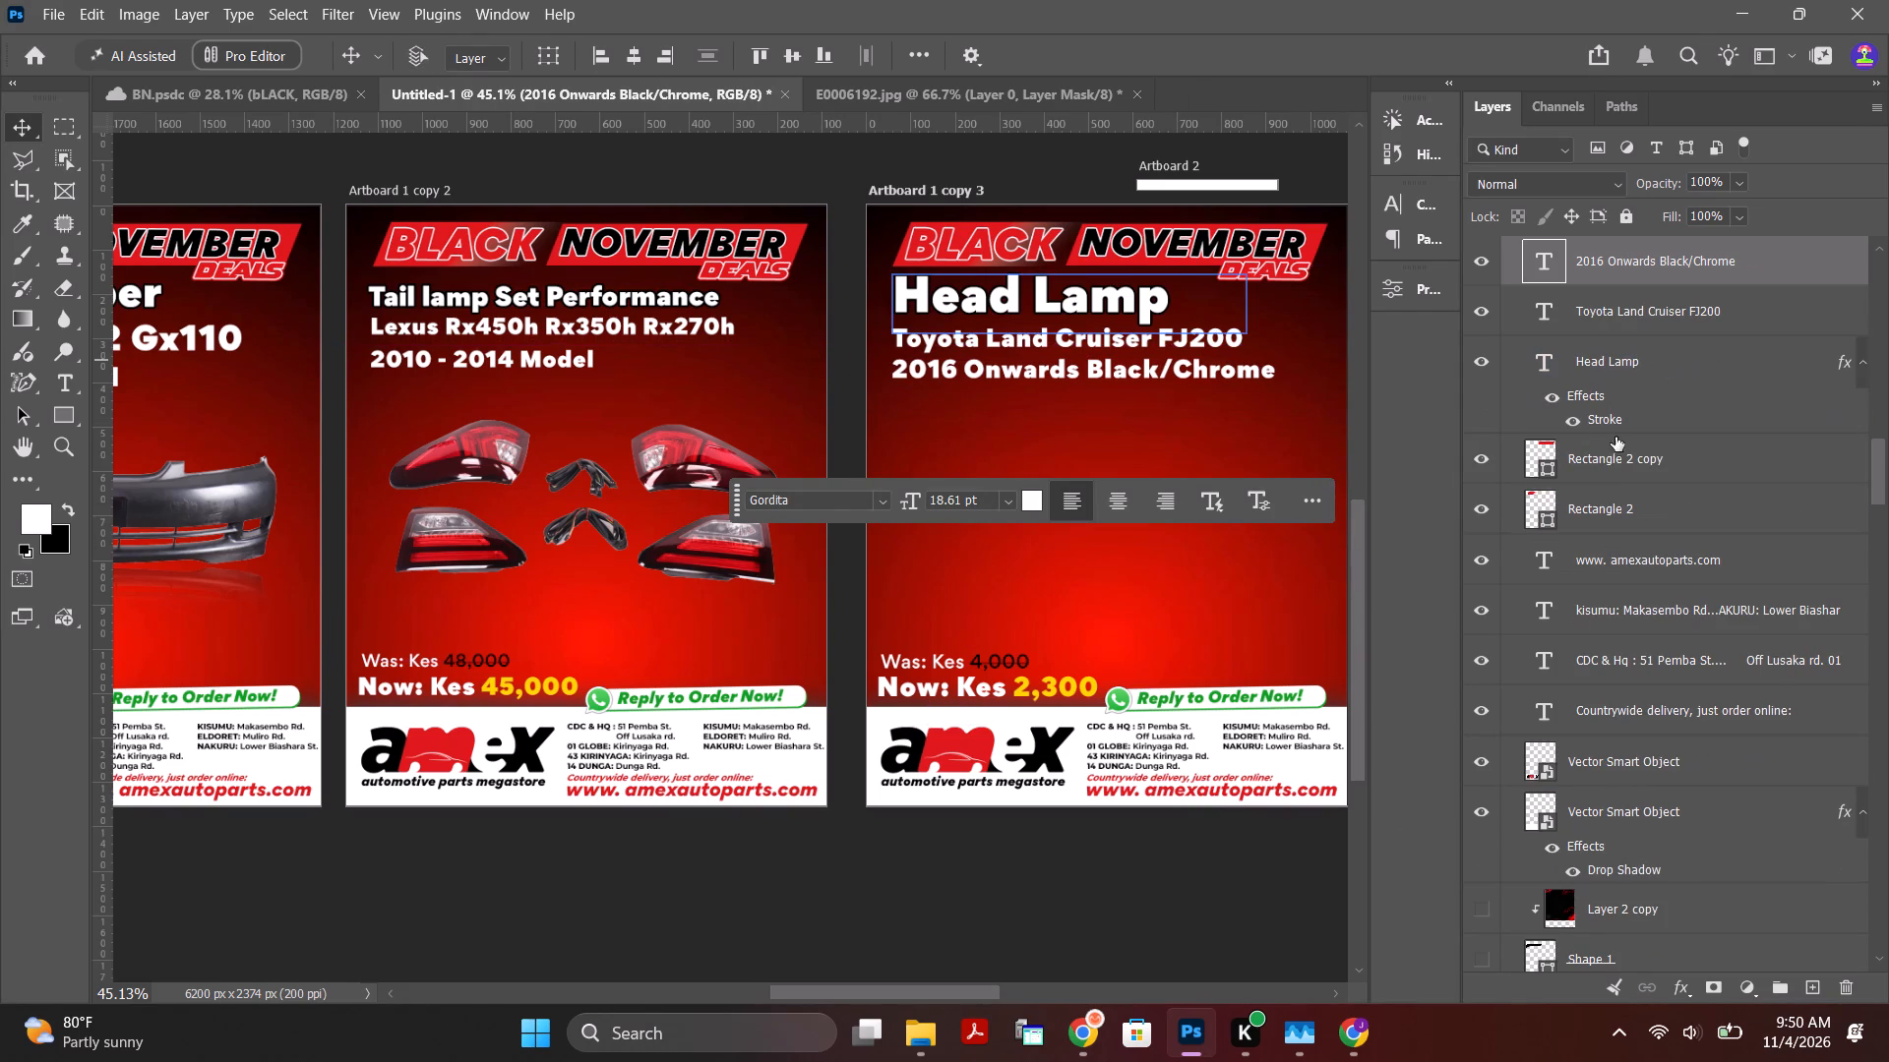
Select Artboard 1 copy 2, the tail lamp set poster.
{"action": "left_click", "coordinate": [739, 547]}
{"action": "left_click", "coordinate": [739, 547]}
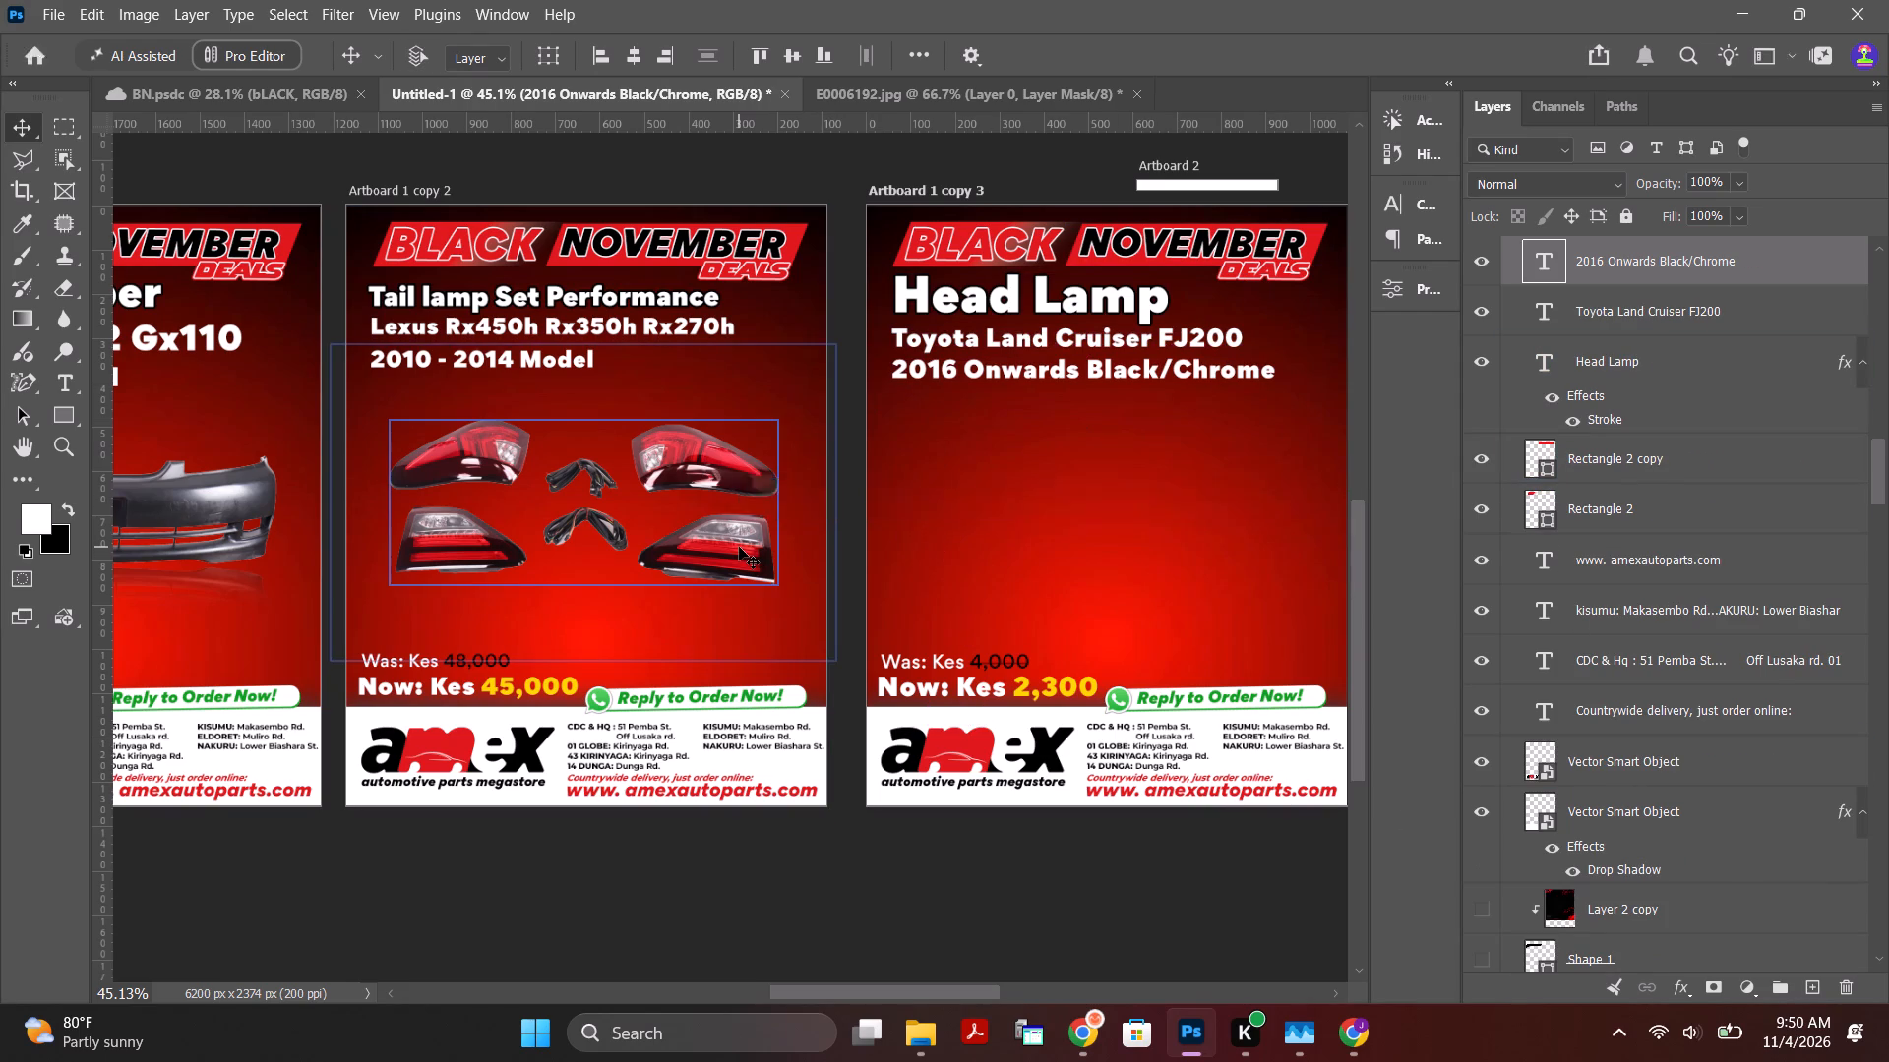
{"action": "scroll", "coordinate": [1638, 563], "scroll_direction": "up", "scroll_amount": 9}
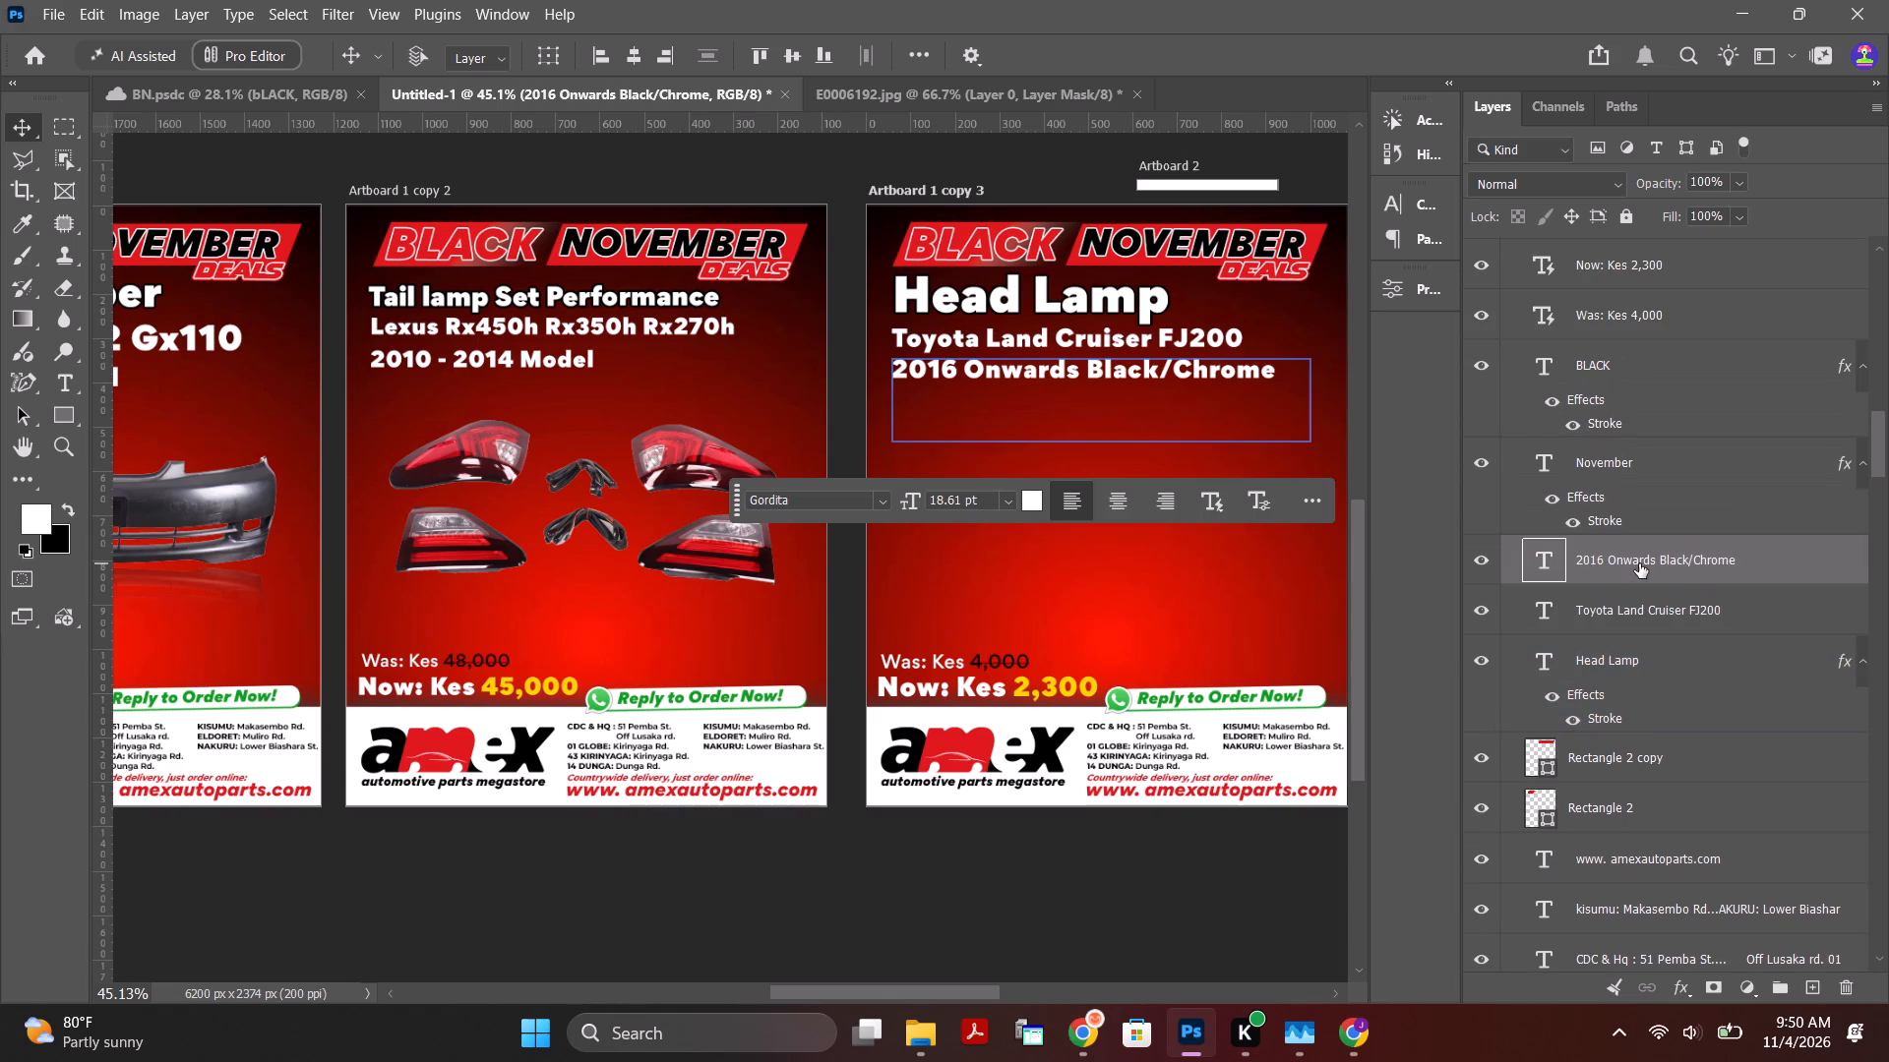
{"action": "left_click", "coordinate": [373, 194]}
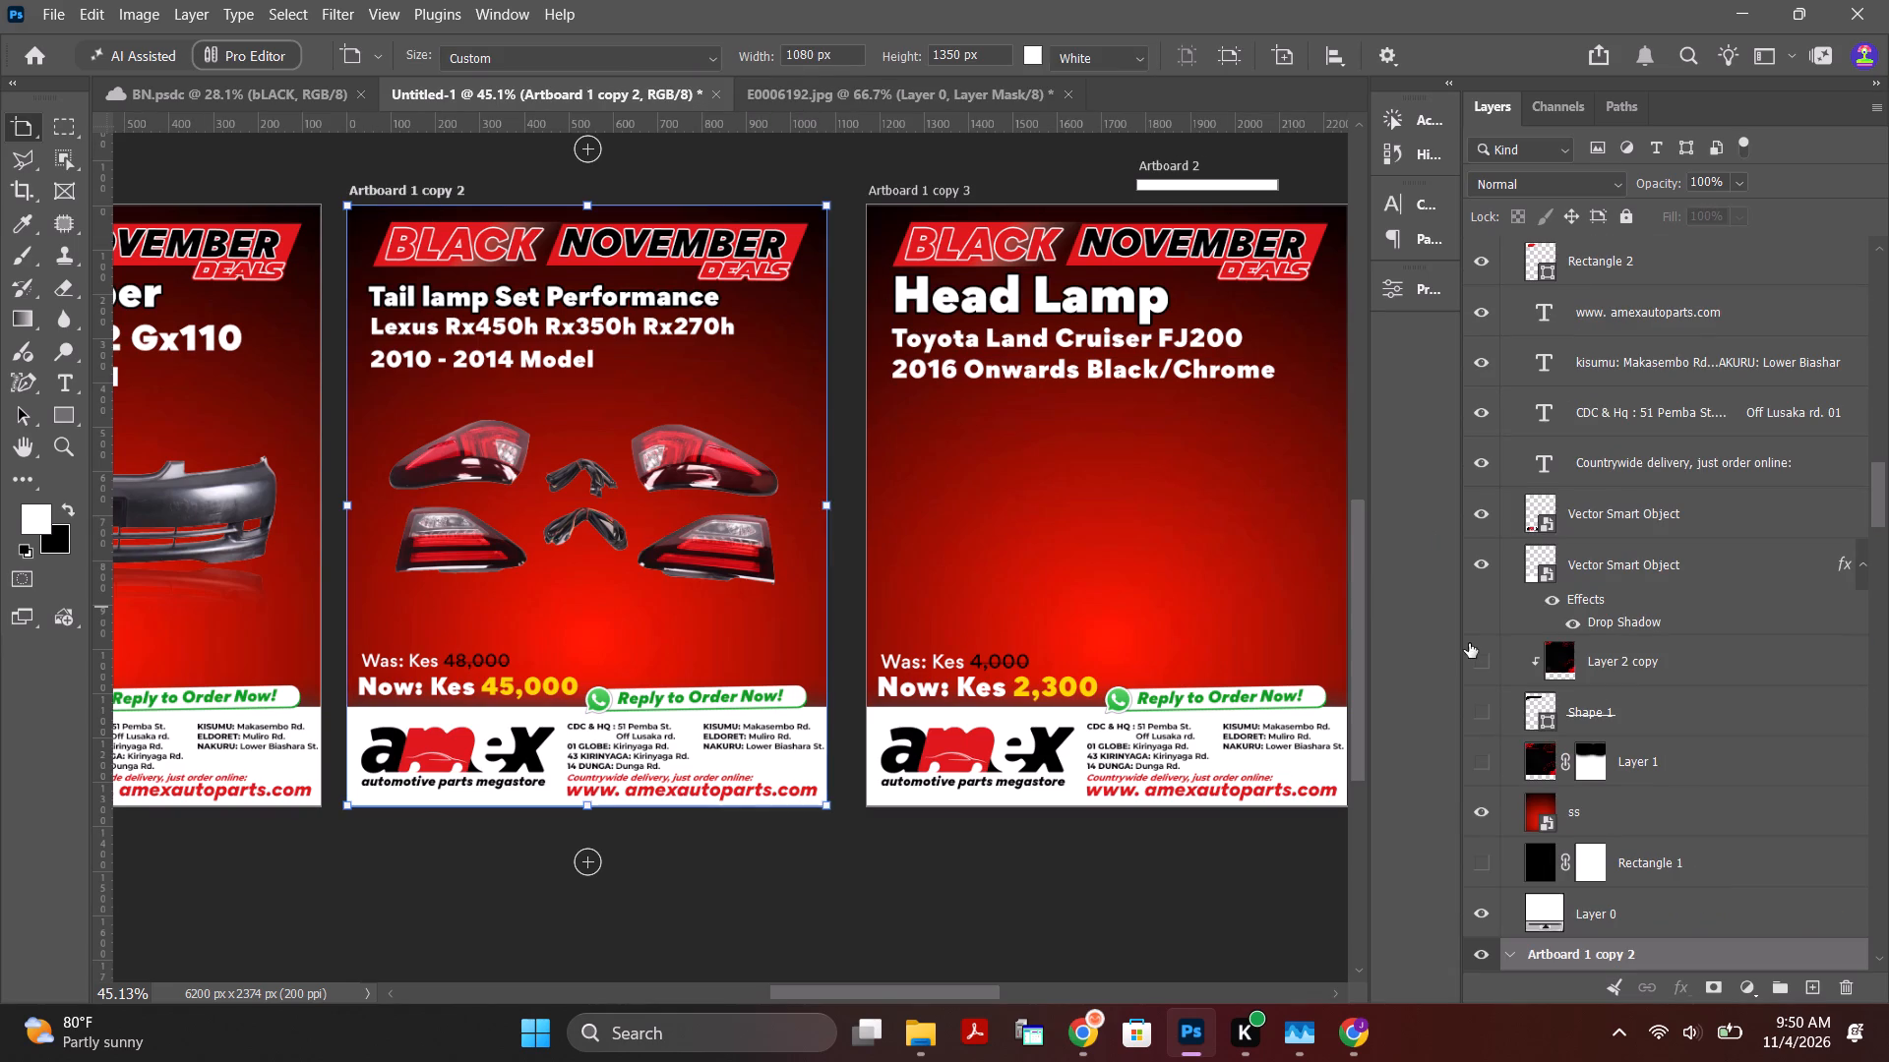
Toggle the visibility of the deals layer on Artboard 1 copy 3, leaving it hidden.
{"action": "scroll", "coordinate": [1731, 703], "scroll_direction": "up", "scroll_amount": 5}
{"action": "scroll", "coordinate": [1736, 694], "scroll_direction": "up", "scroll_amount": 20}
{"action": "scroll", "coordinate": [1736, 694], "scroll_direction": "up", "scroll_amount": 4}
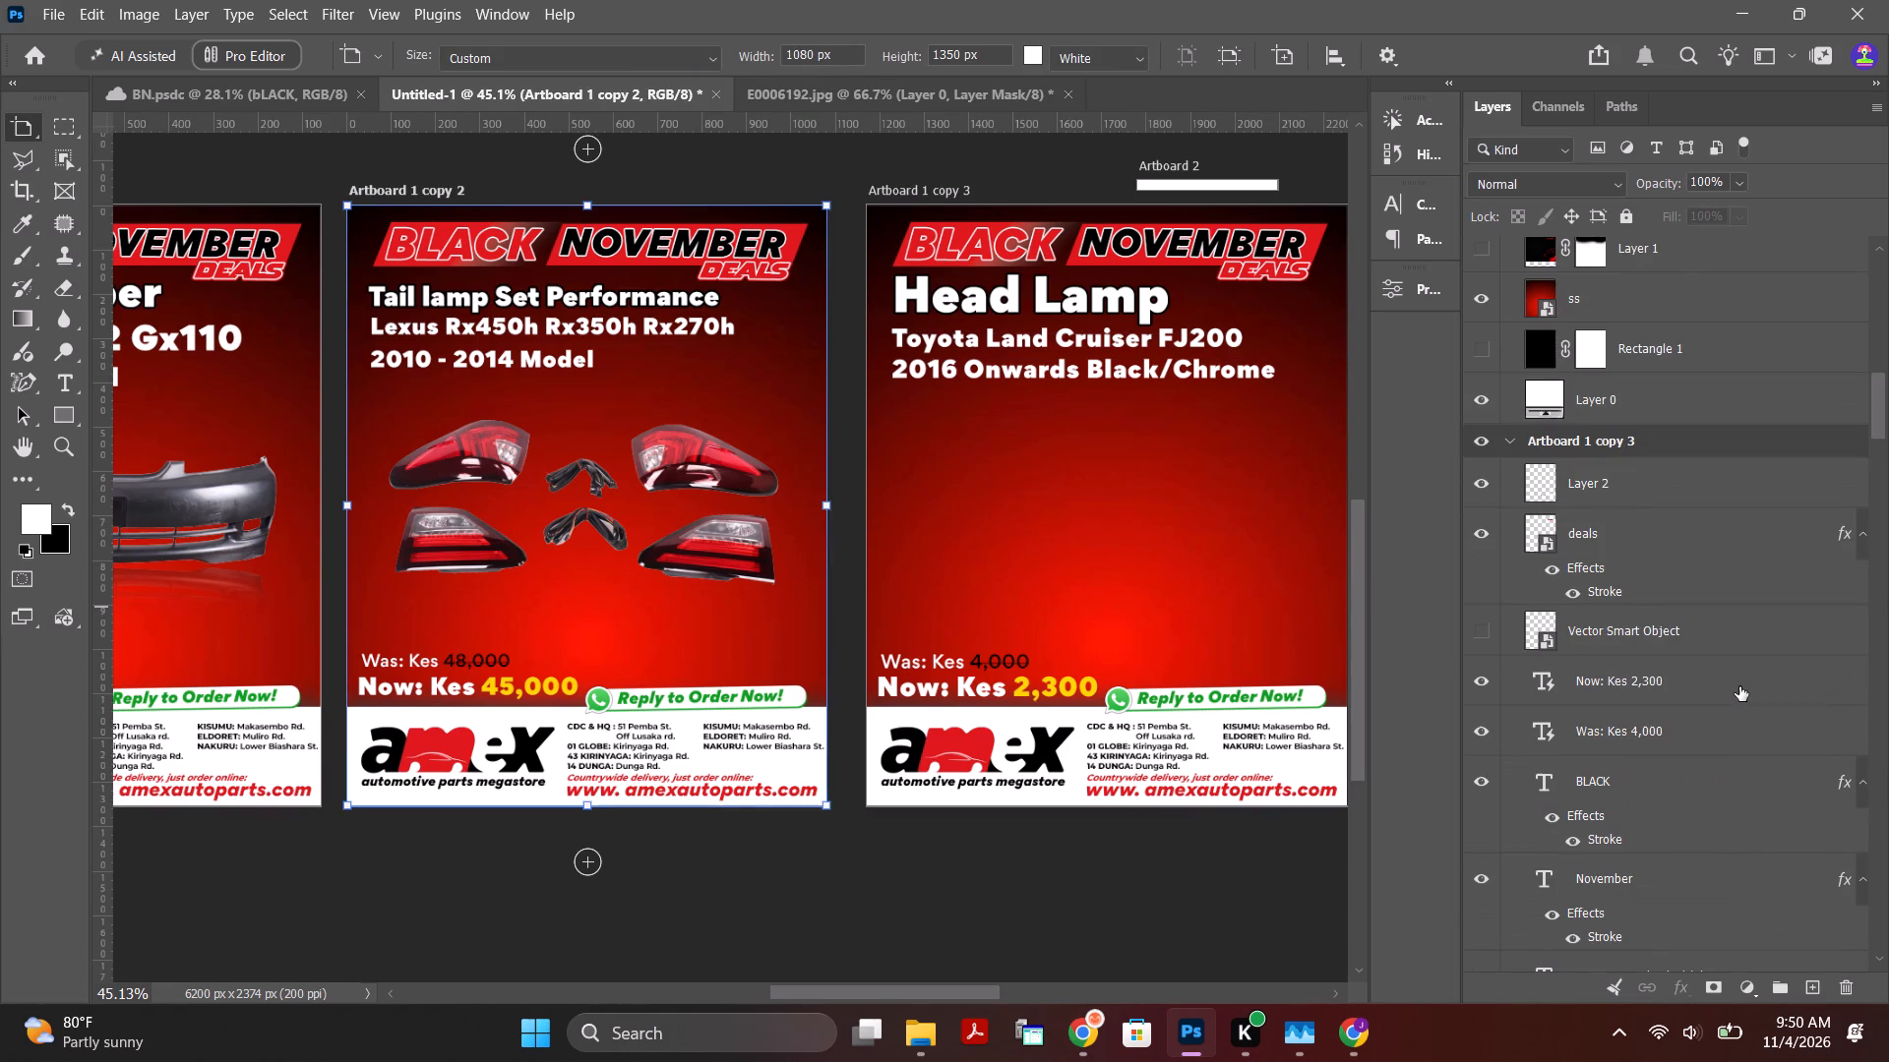
{"action": "left_click", "coordinate": [1478, 534]}
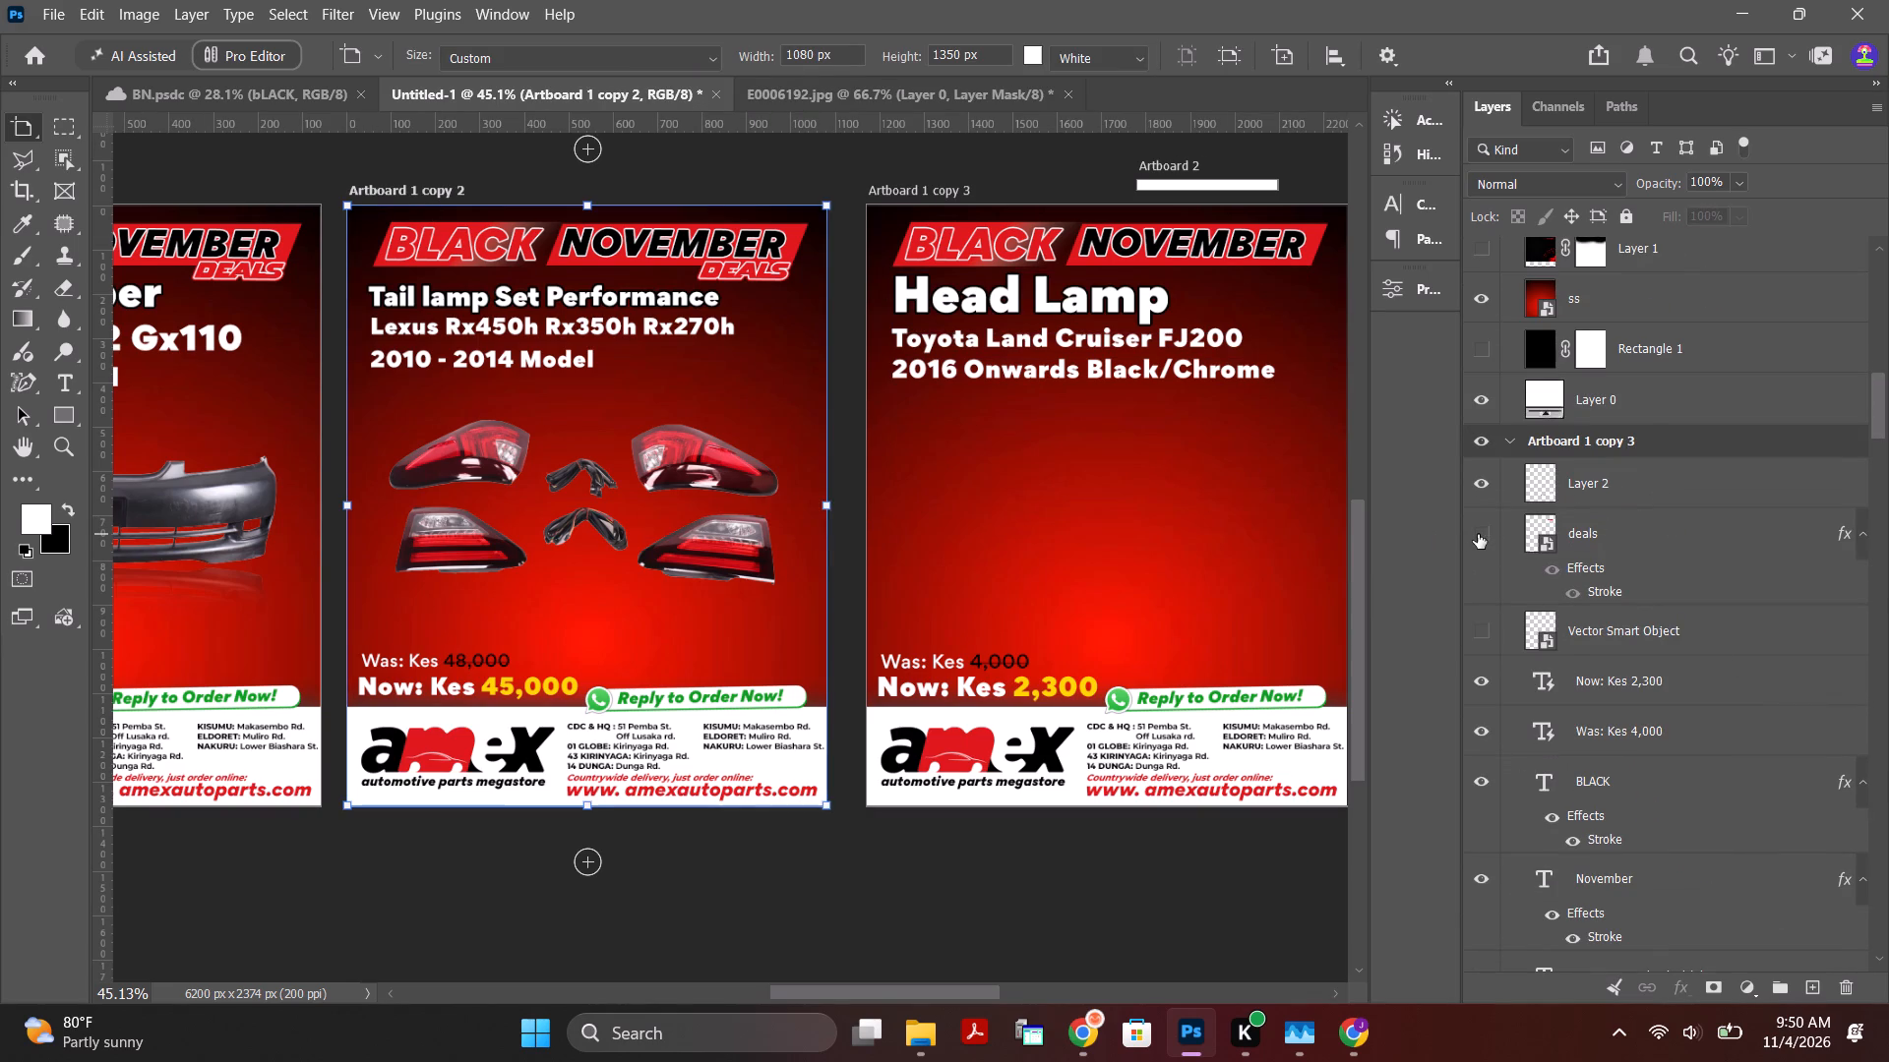
{"action": "left_click", "coordinate": [1478, 534]}
{"action": "left_click", "coordinate": [1483, 524]}
Collapse the layer groups of Artboard 1 copy 4, Artboard 1 copy 3, Artboard 1 copy 2, E0000921.jpg and Artboard 1.
{"action": "left_click", "coordinate": [409, 190]}
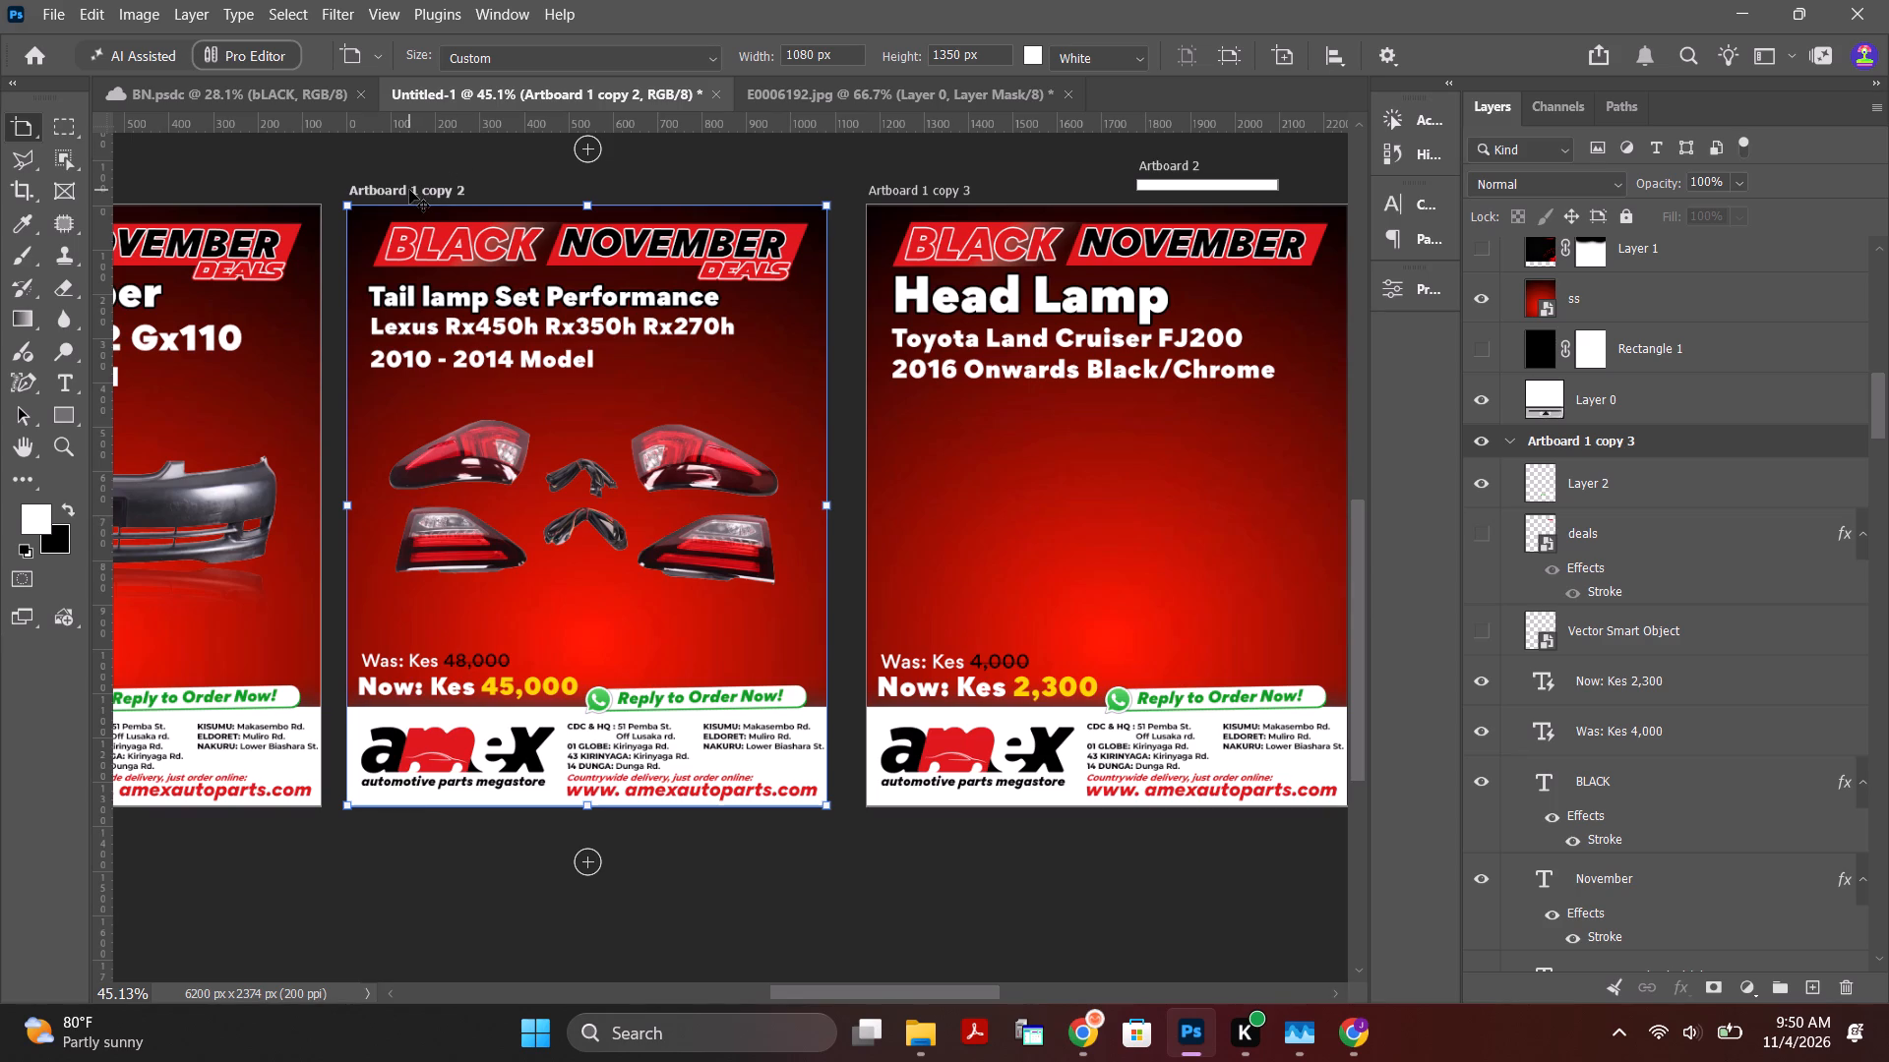
{"action": "triple_click", "coordinate": [409, 190]}
{"action": "double_click", "coordinate": [409, 190]}
{"action": "left_click_drag", "start_coordinate": [1881, 420], "coordinate": [1888, 309]}
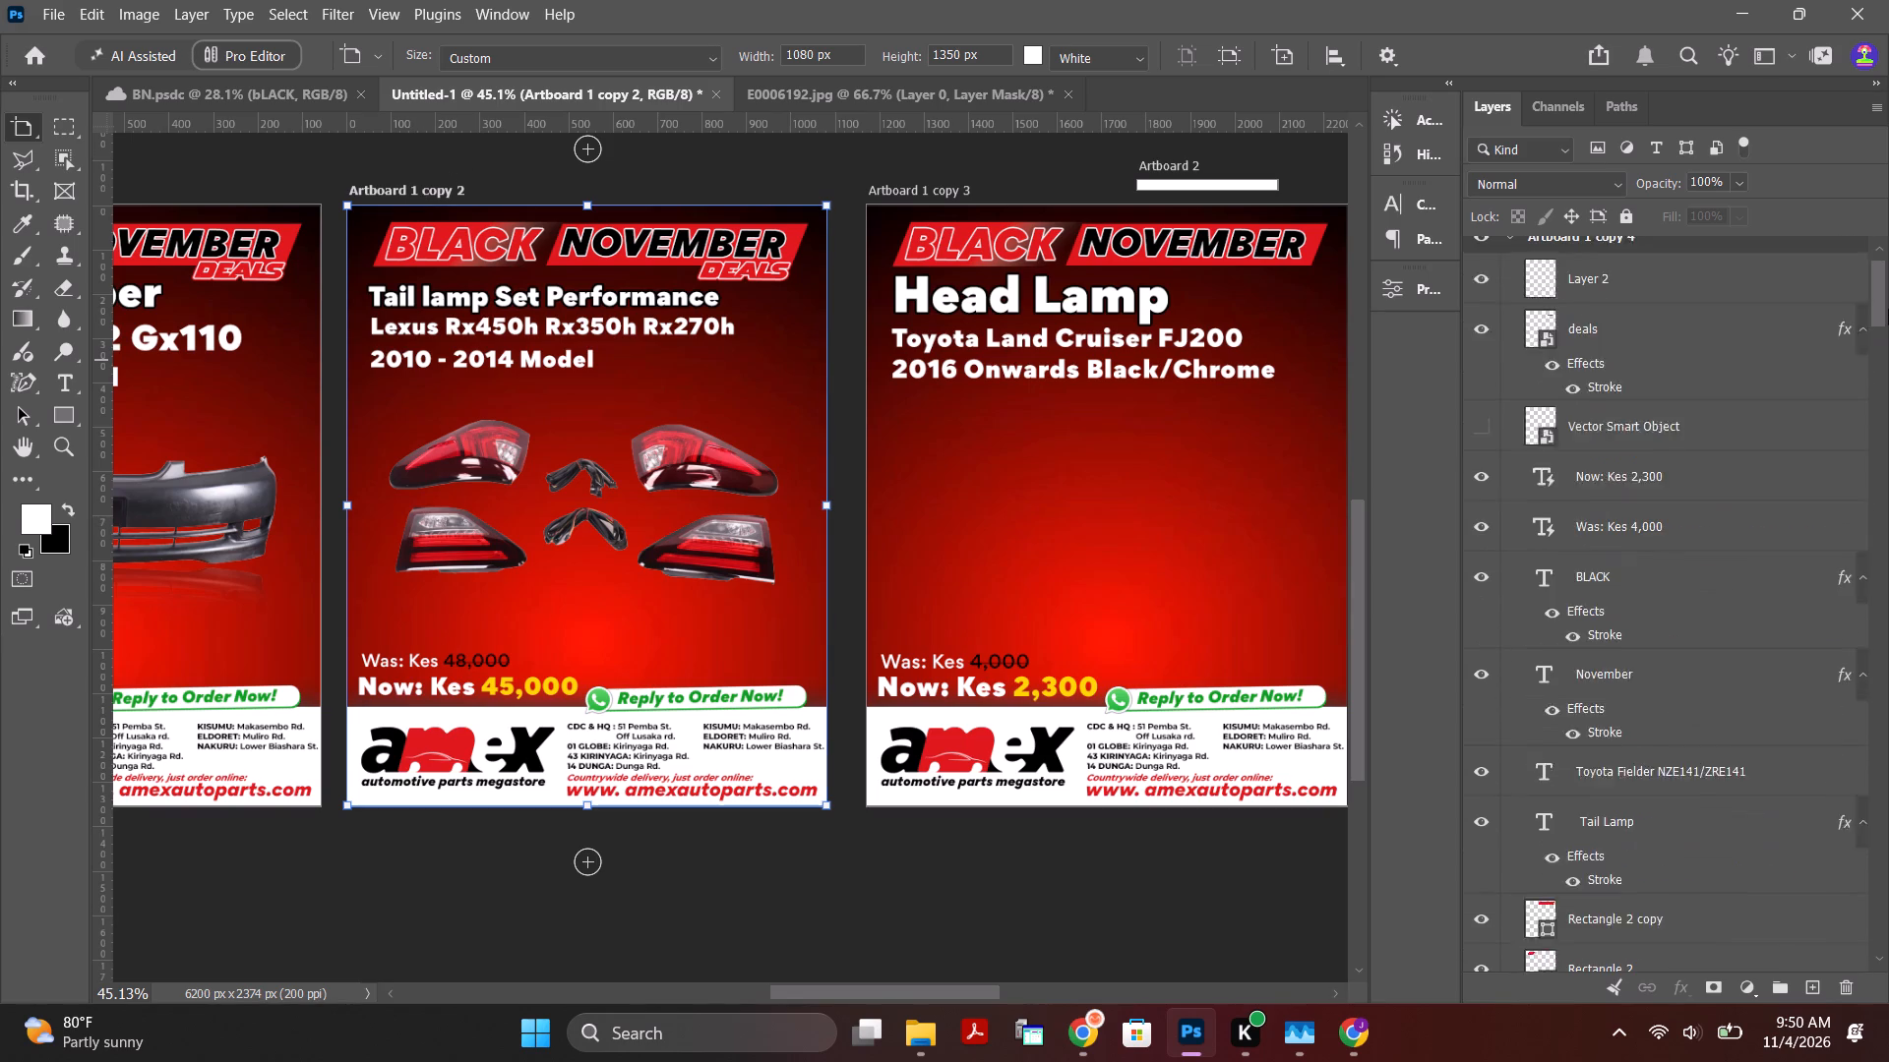
{"action": "left_click_drag", "start_coordinate": [1888, 309], "coordinate": [1888, 286]}
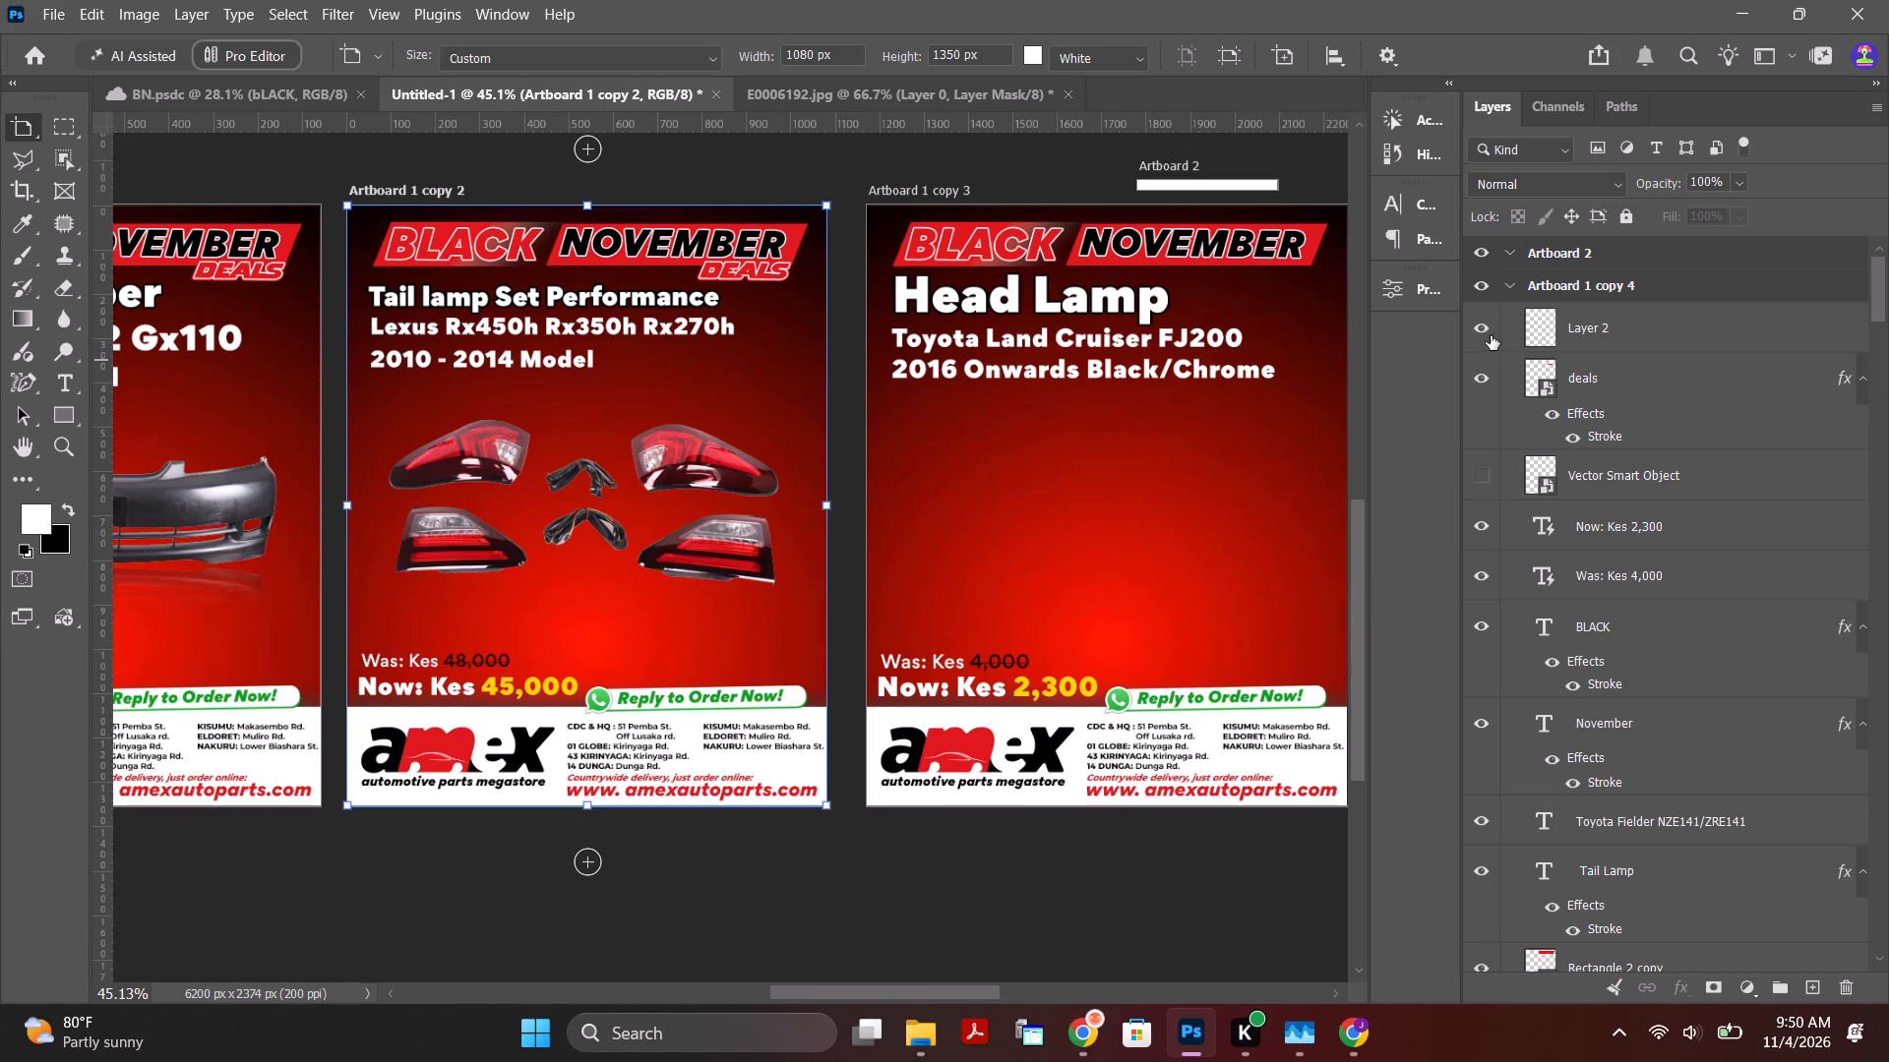
{"action": "left_click", "coordinate": [1514, 286]}
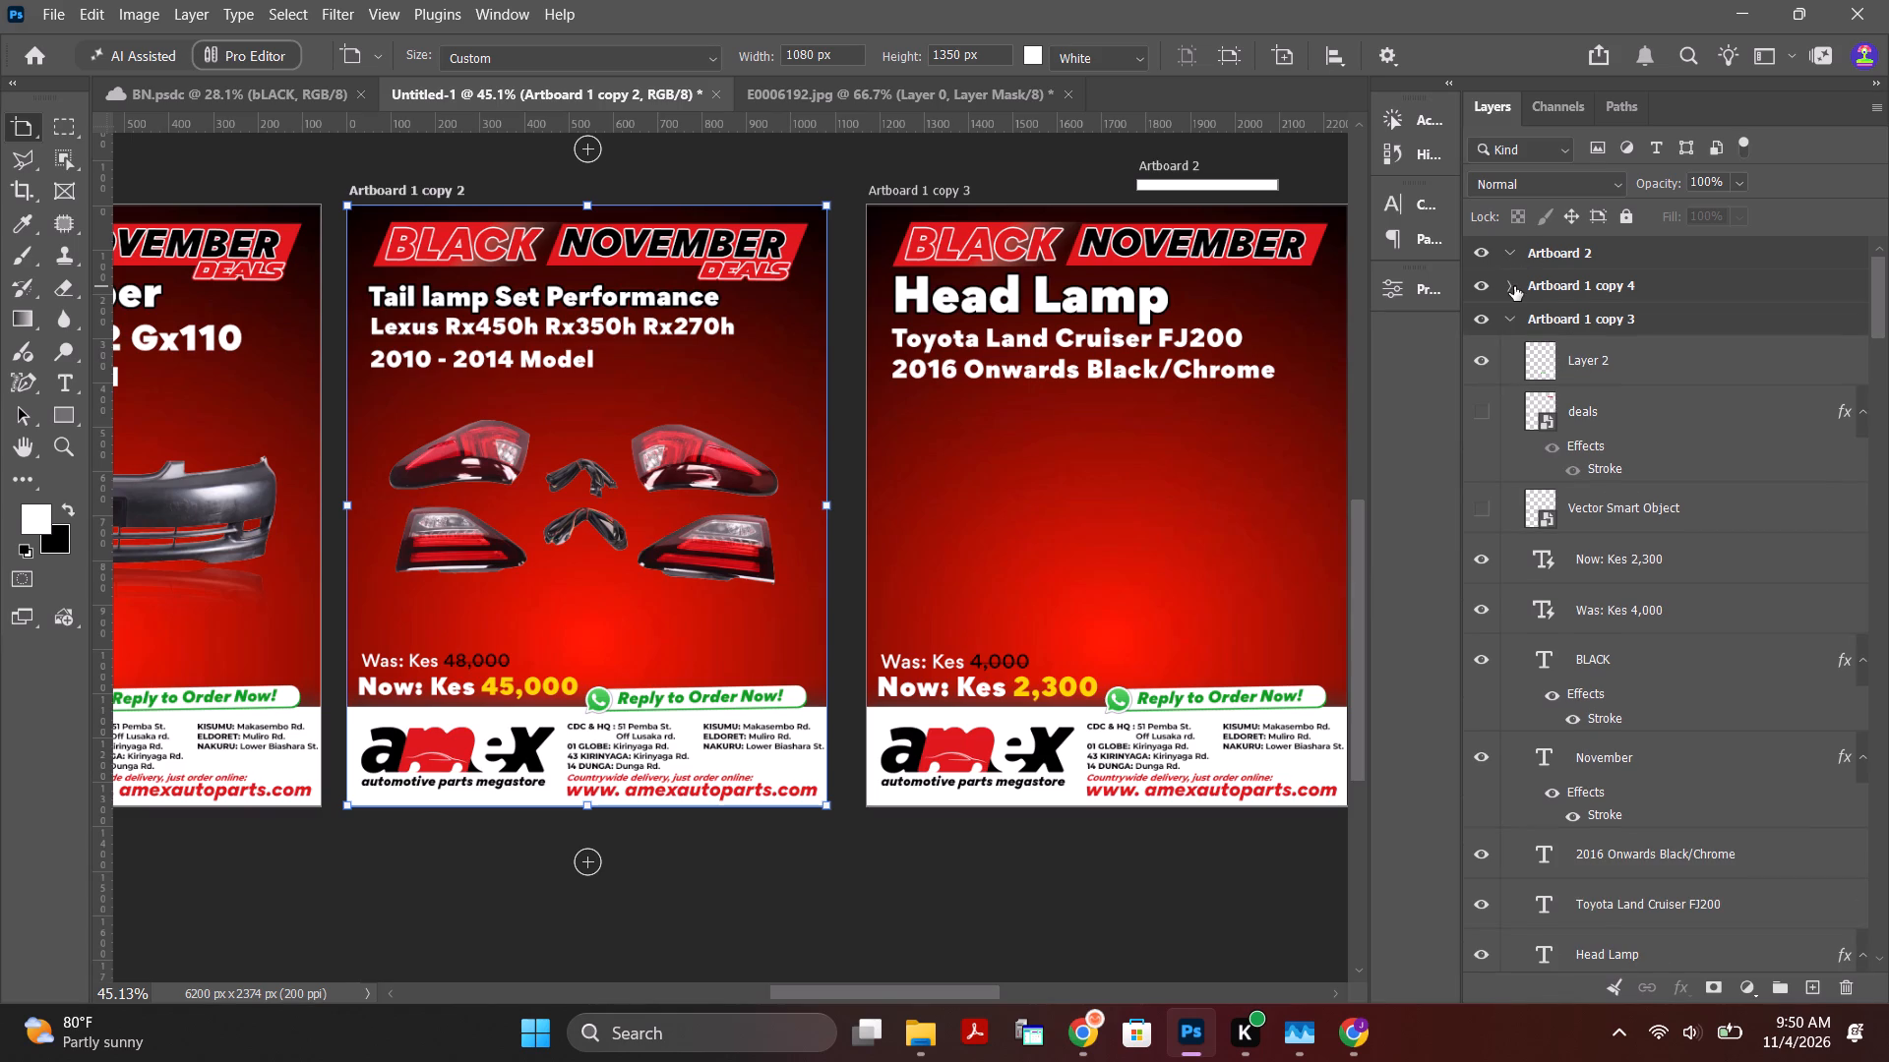
{"action": "left_click", "coordinate": [1508, 325]}
{"action": "left_click", "coordinate": [1508, 352]}
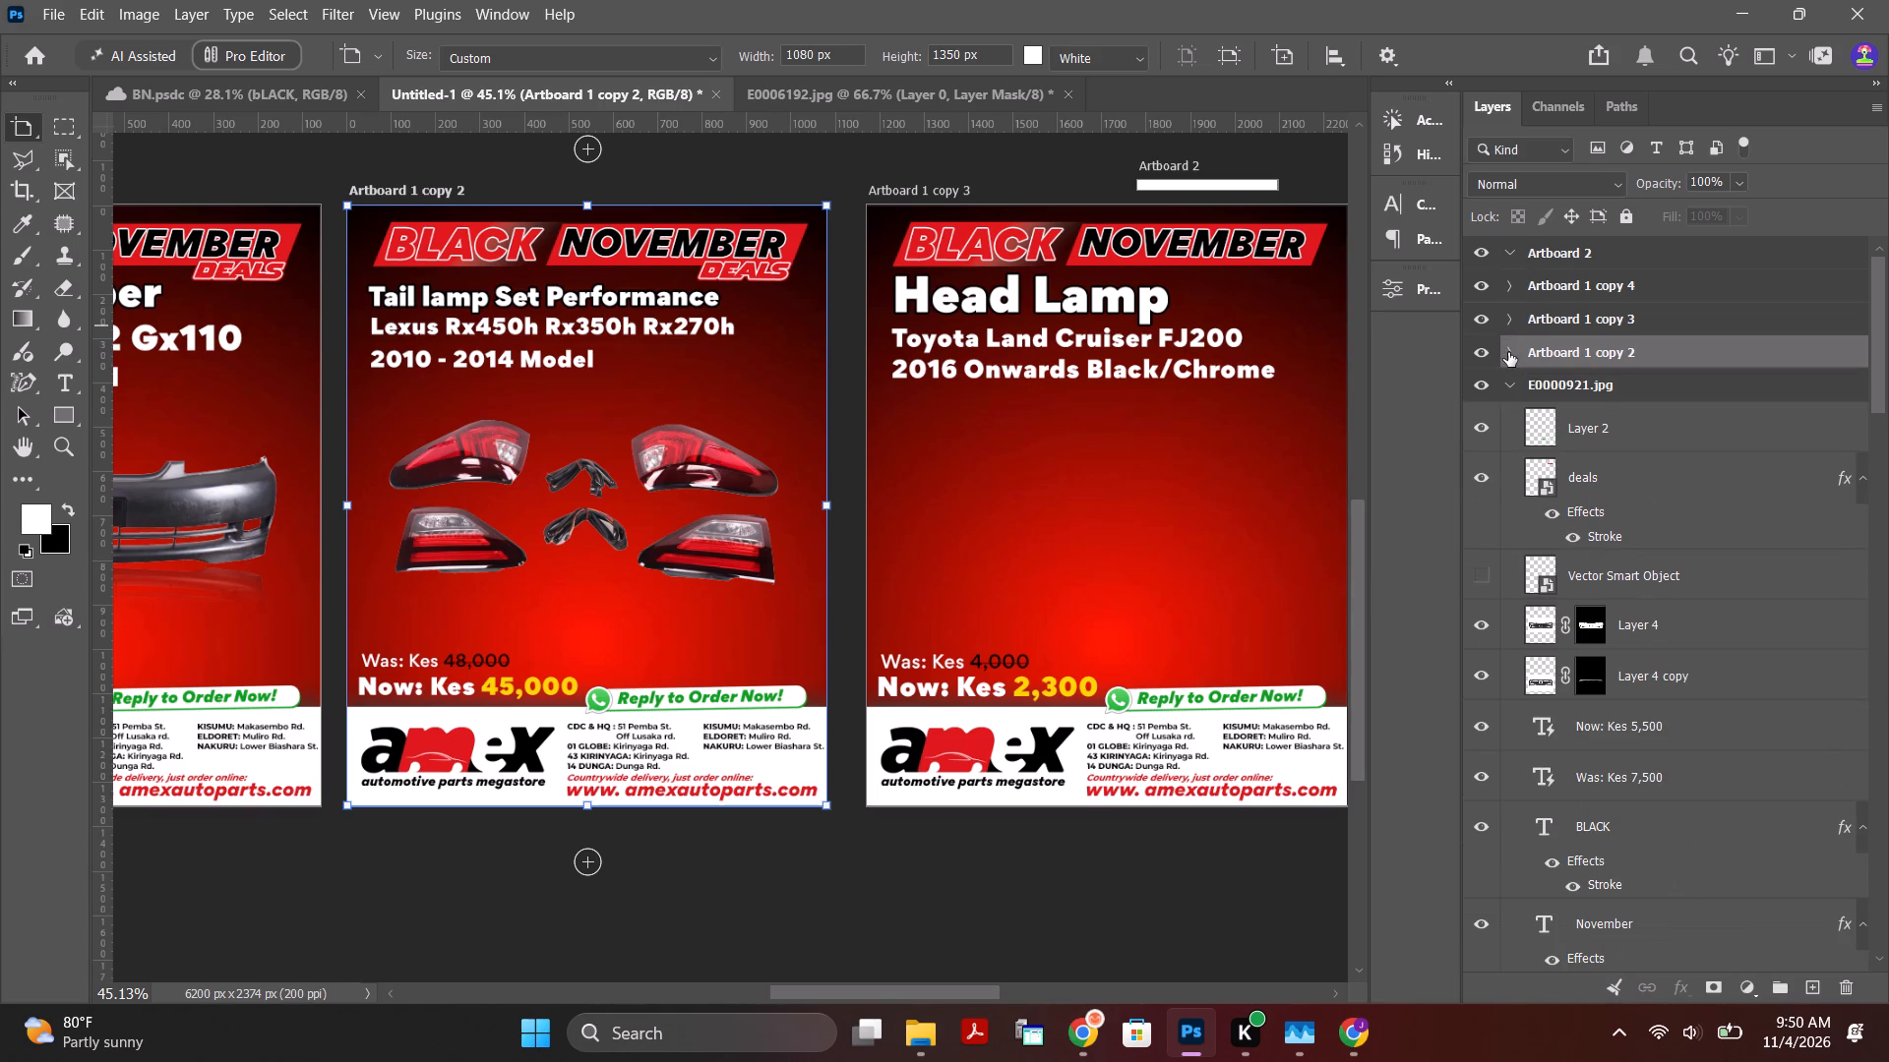
{"action": "left_click", "coordinate": [1514, 384]}
{"action": "left_click", "coordinate": [1510, 410]}
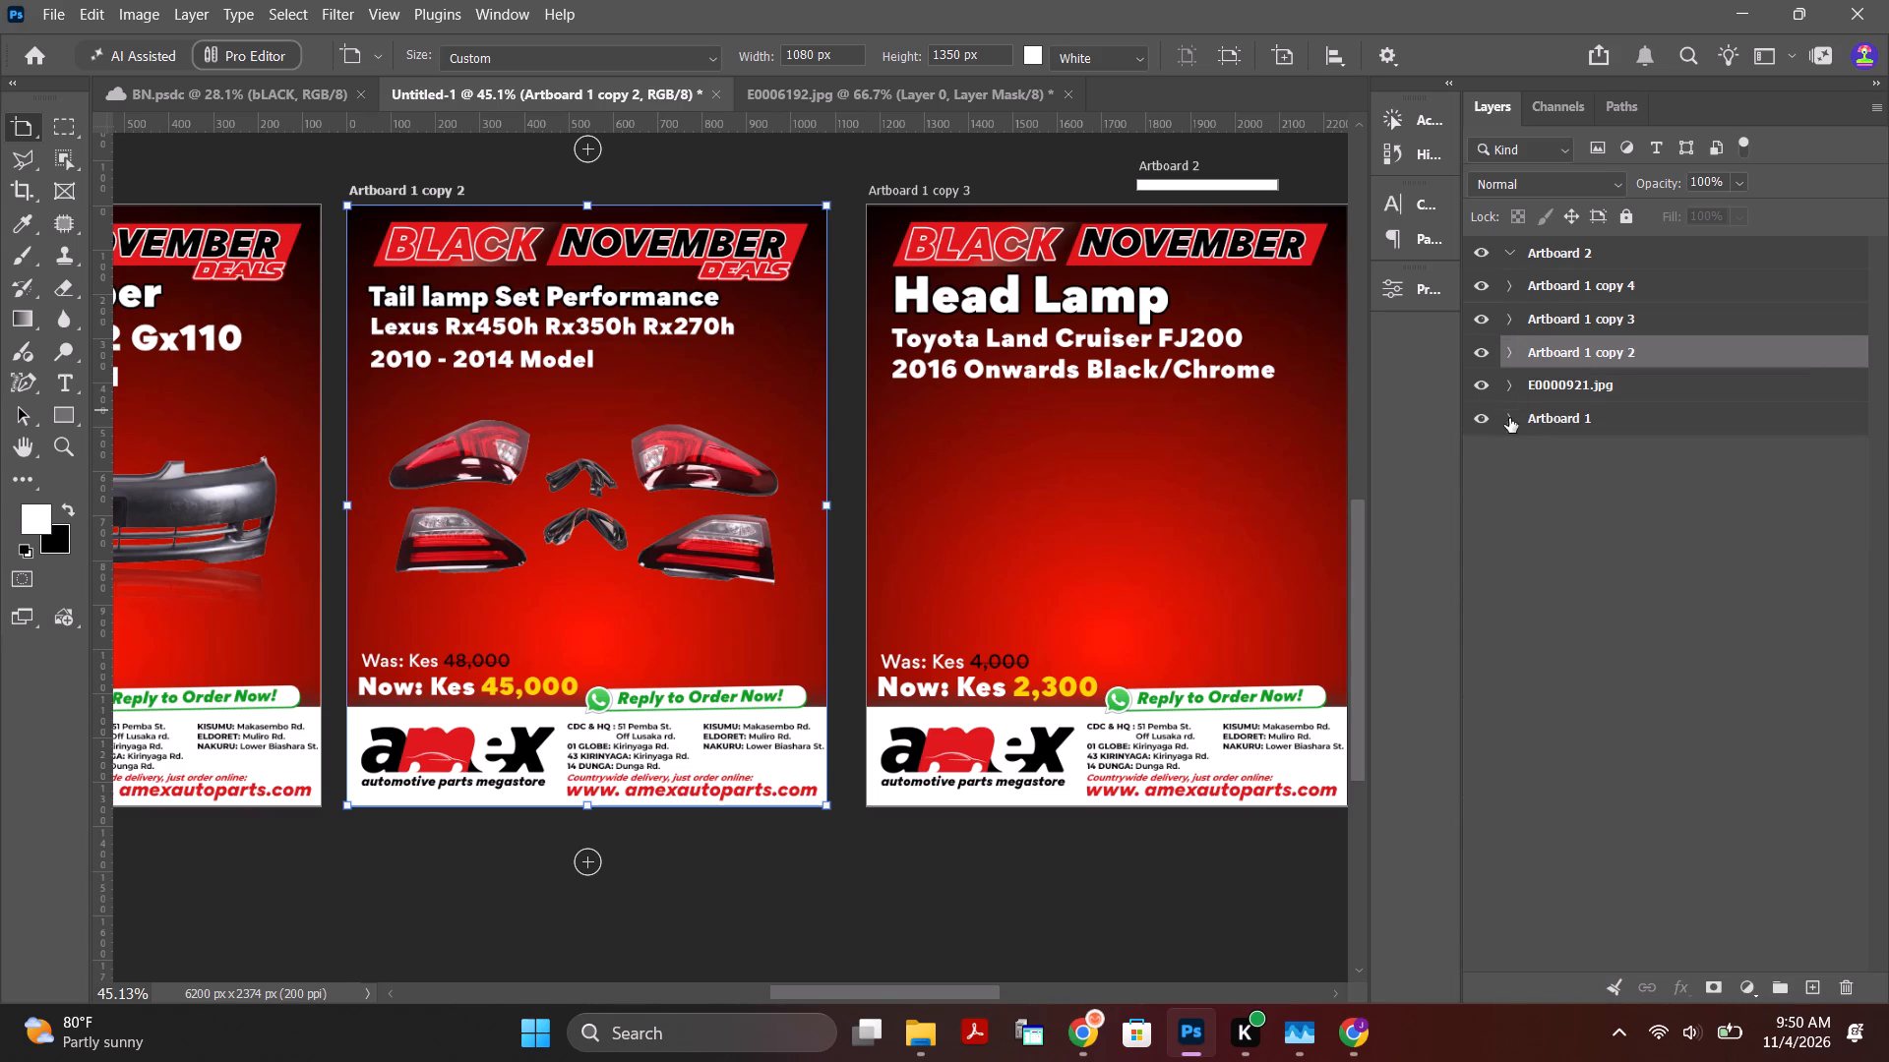
Duplicate the tail lamp image, Layer 5, on Artboard 1 copy 2 and place the copy beneath the original in the layer order.
{"action": "left_click", "coordinate": [1578, 528]}
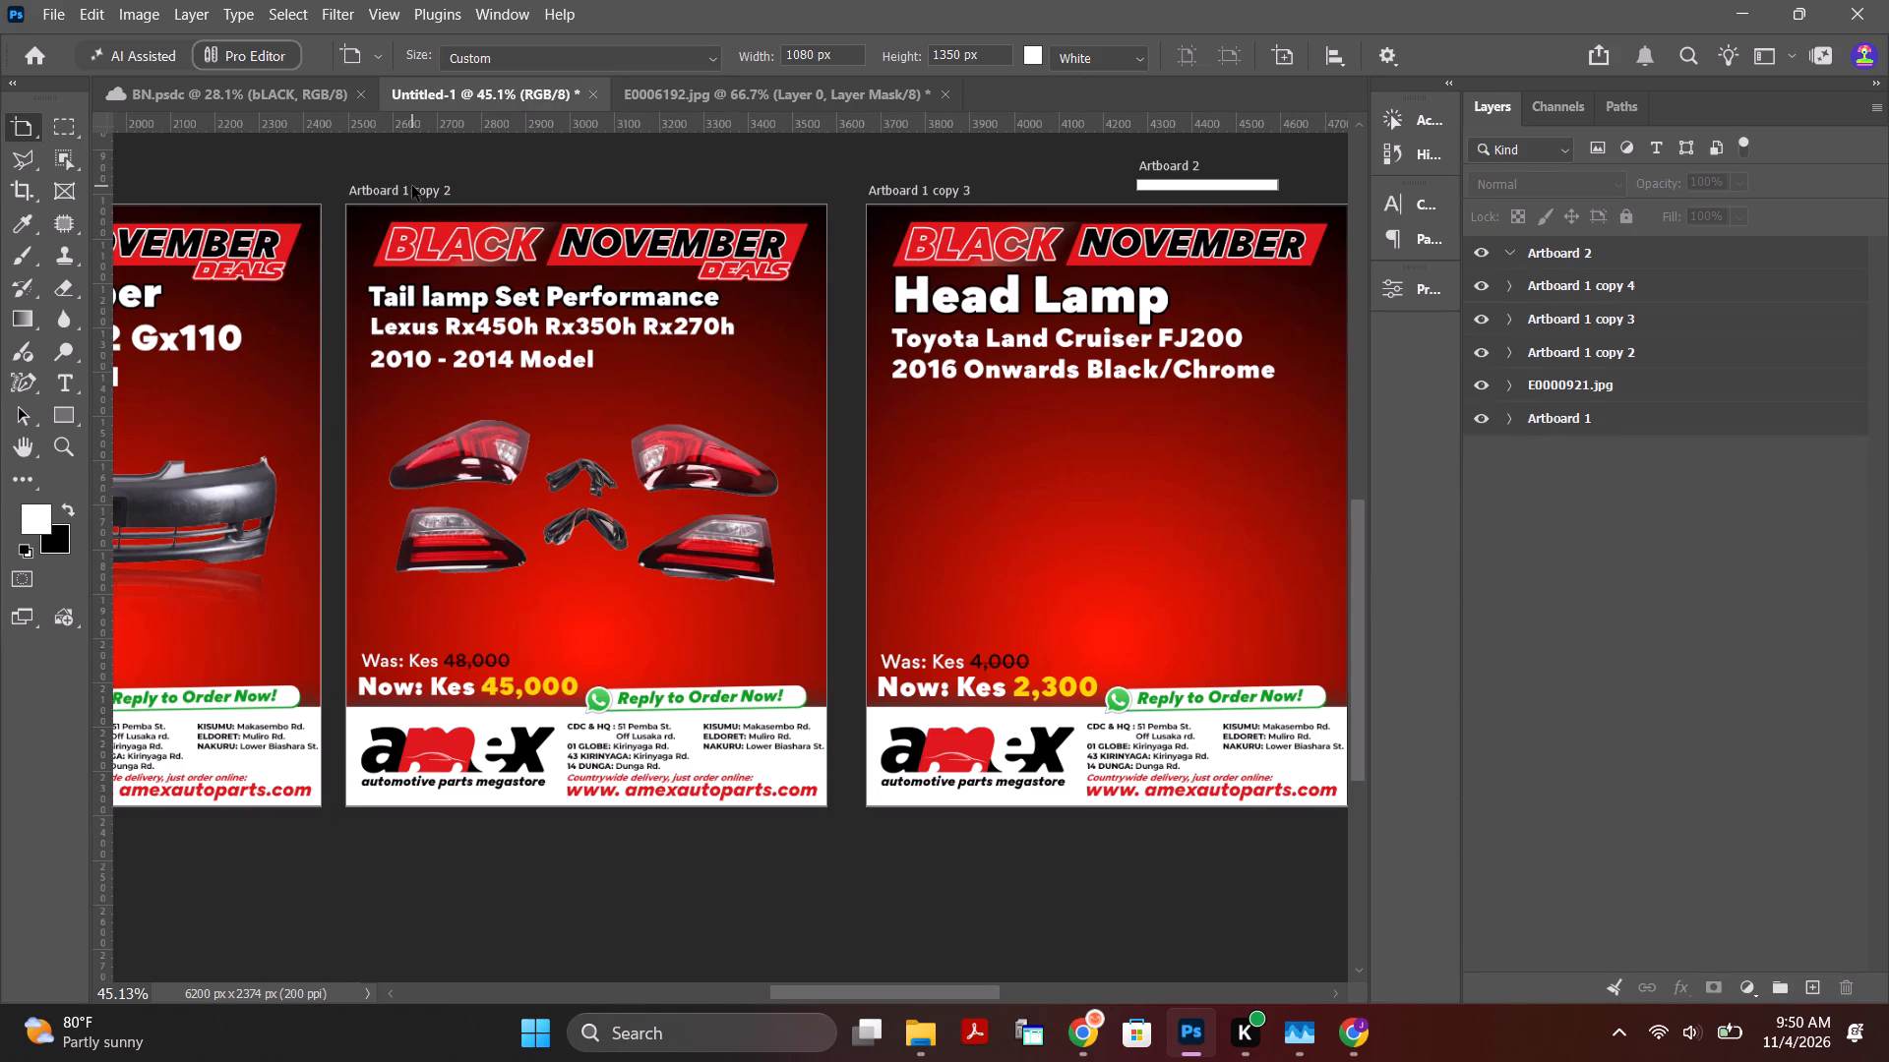
{"action": "left_click", "coordinate": [409, 192]}
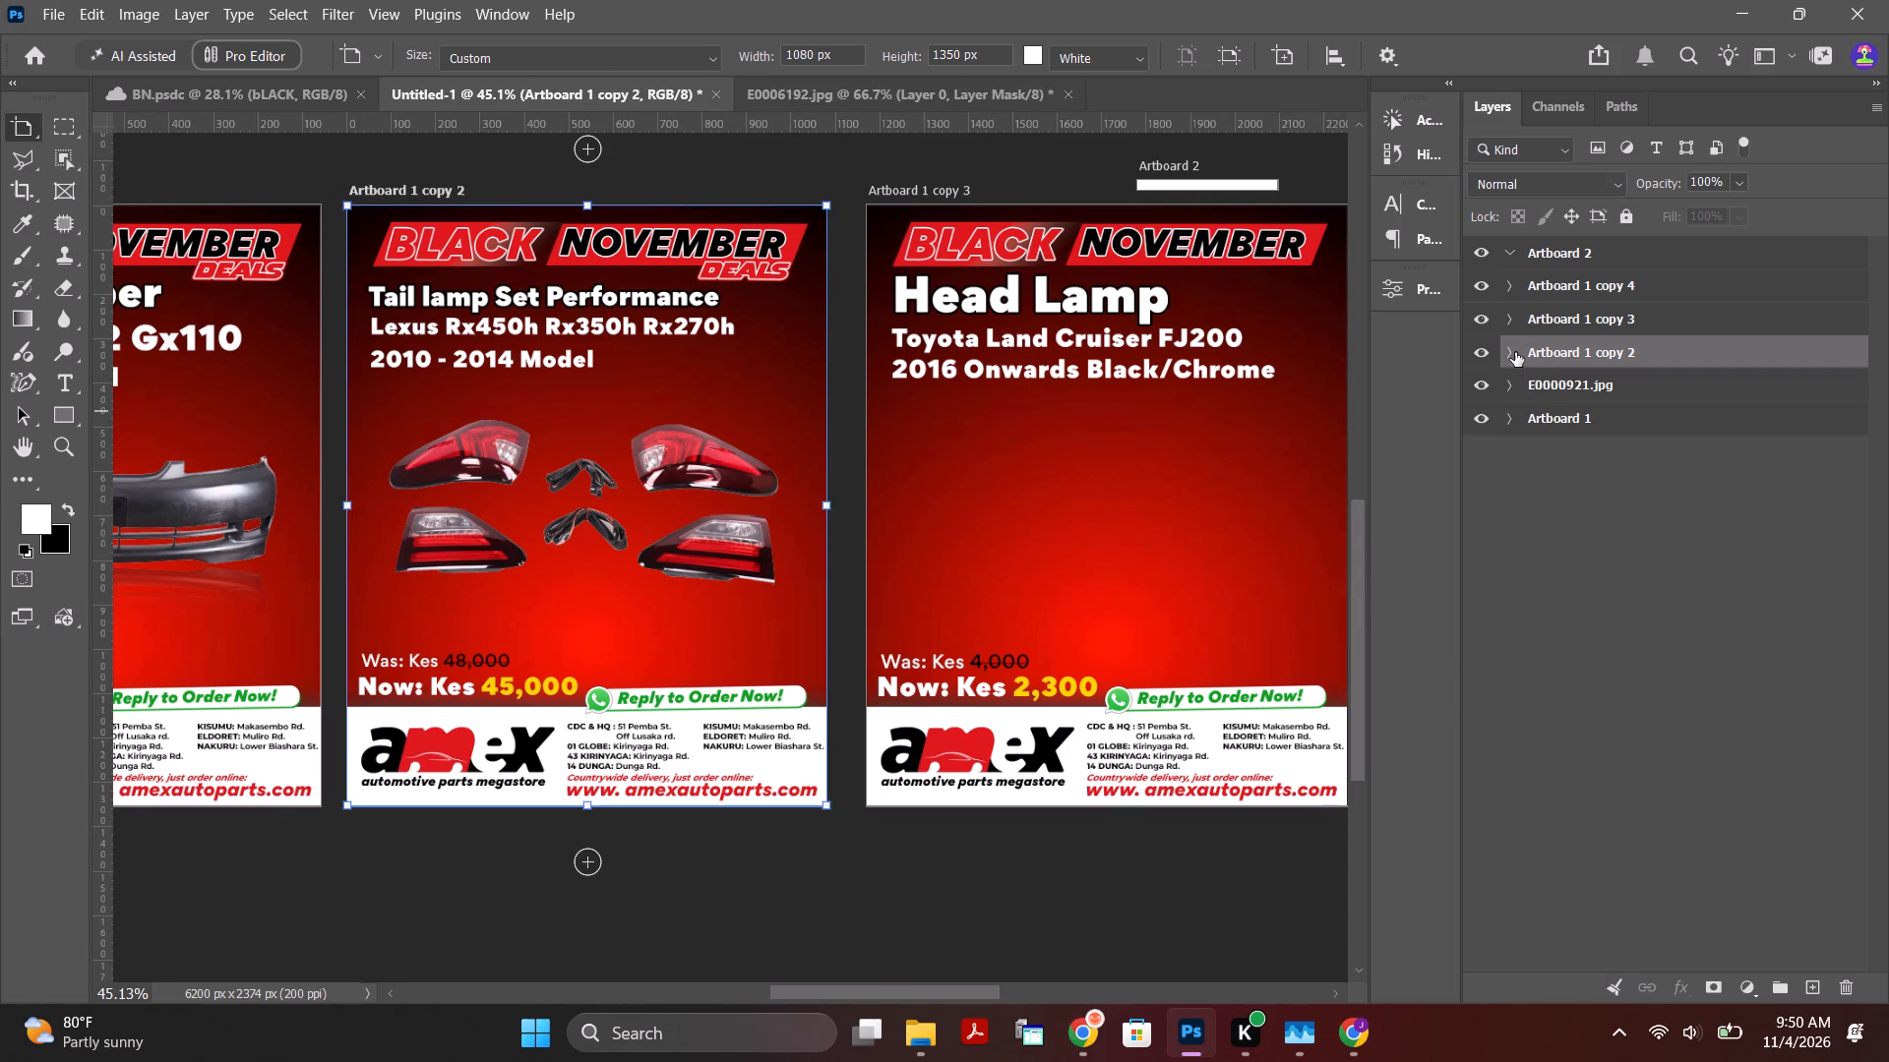
{"action": "left_click", "coordinate": [1510, 352]}
{"action": "scroll", "coordinate": [1604, 588], "scroll_direction": "down", "scroll_amount": 9}
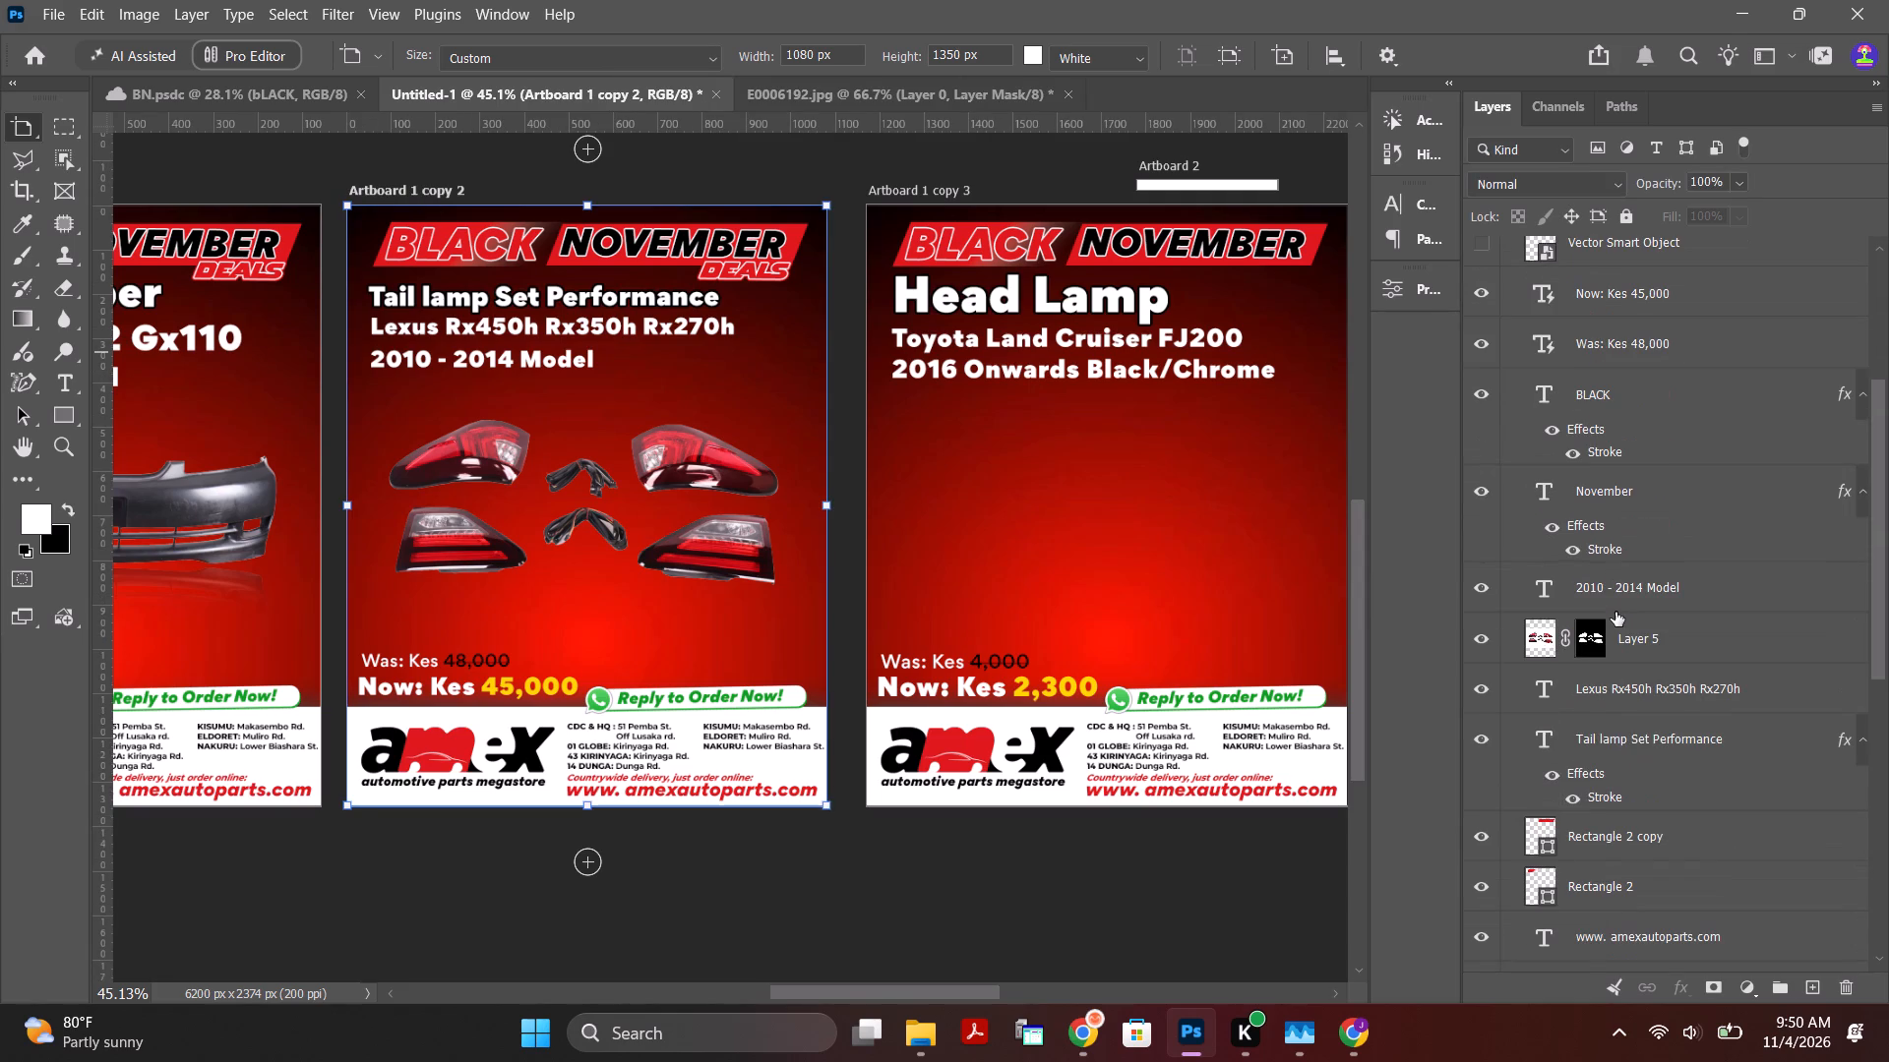
{"action": "left_click", "coordinate": [1668, 634]}
{"action": "key", "text": "ctrl+j"}
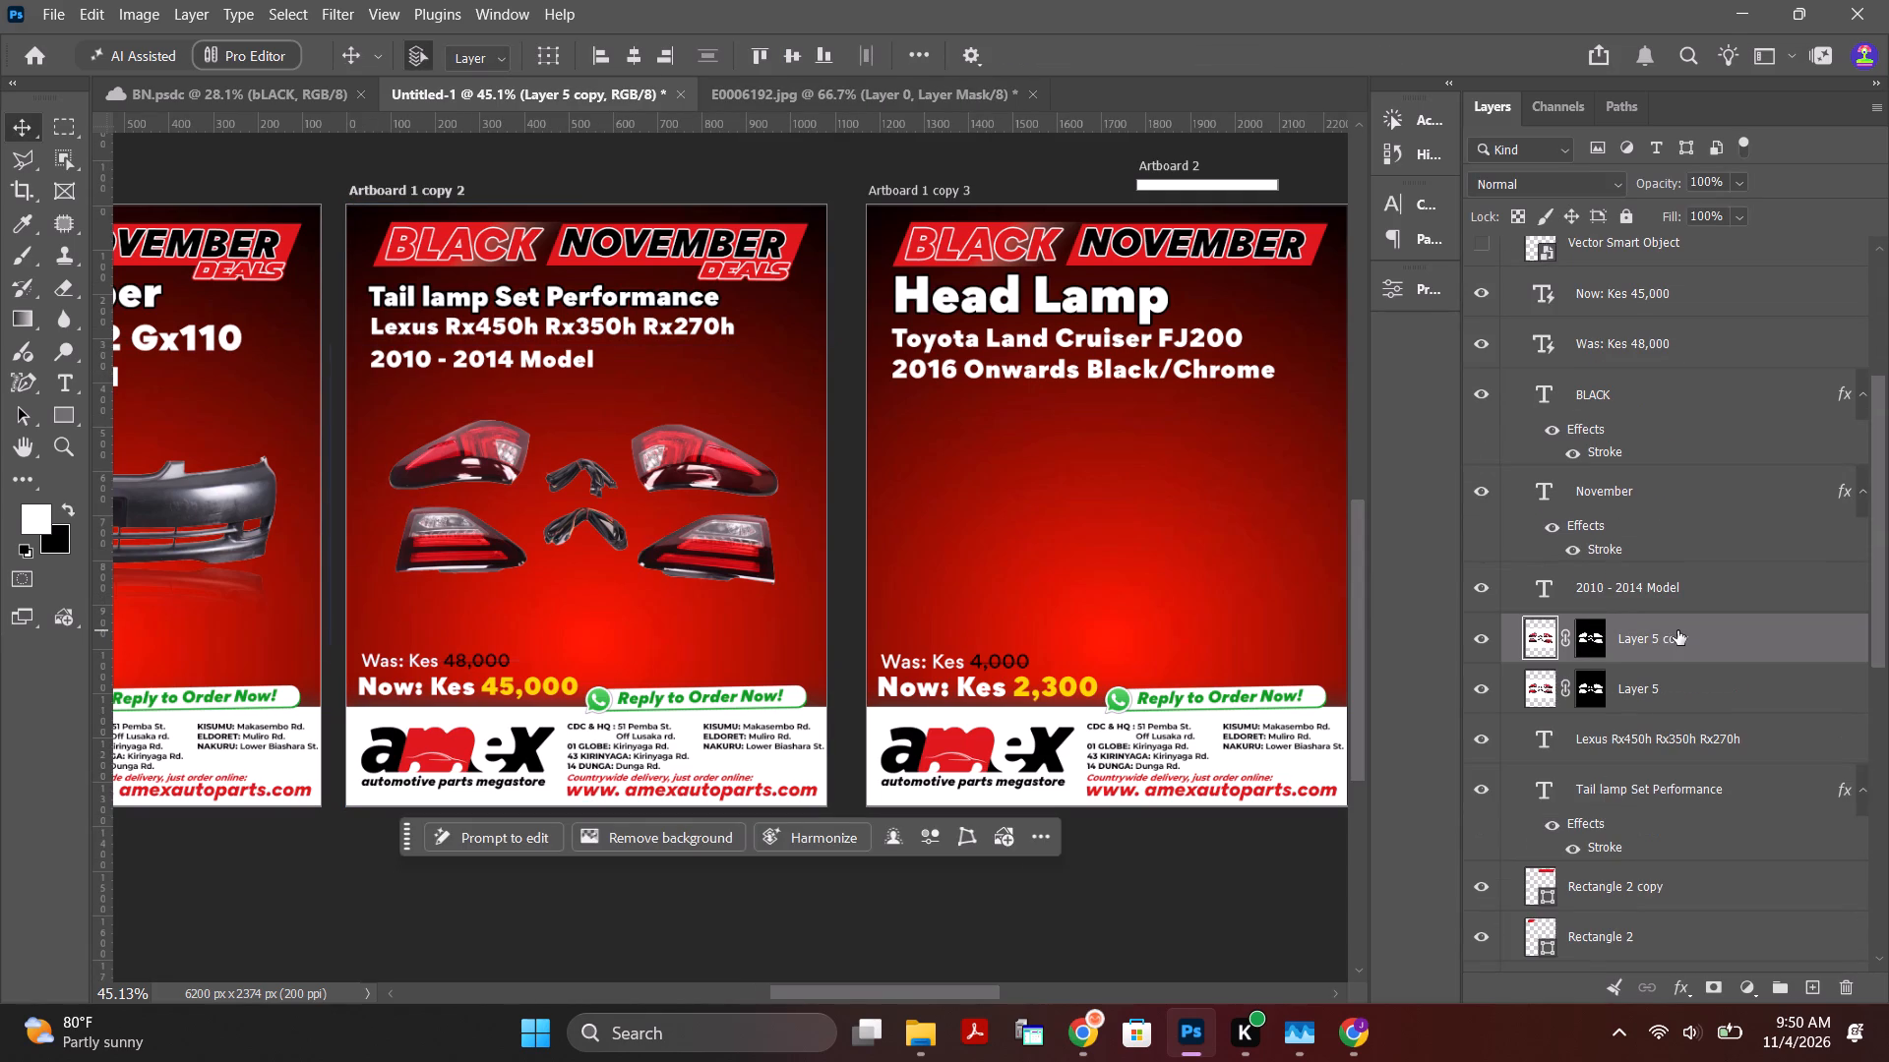
{"action": "left_click_drag", "start_coordinate": [1692, 644], "coordinate": [1688, 705]}
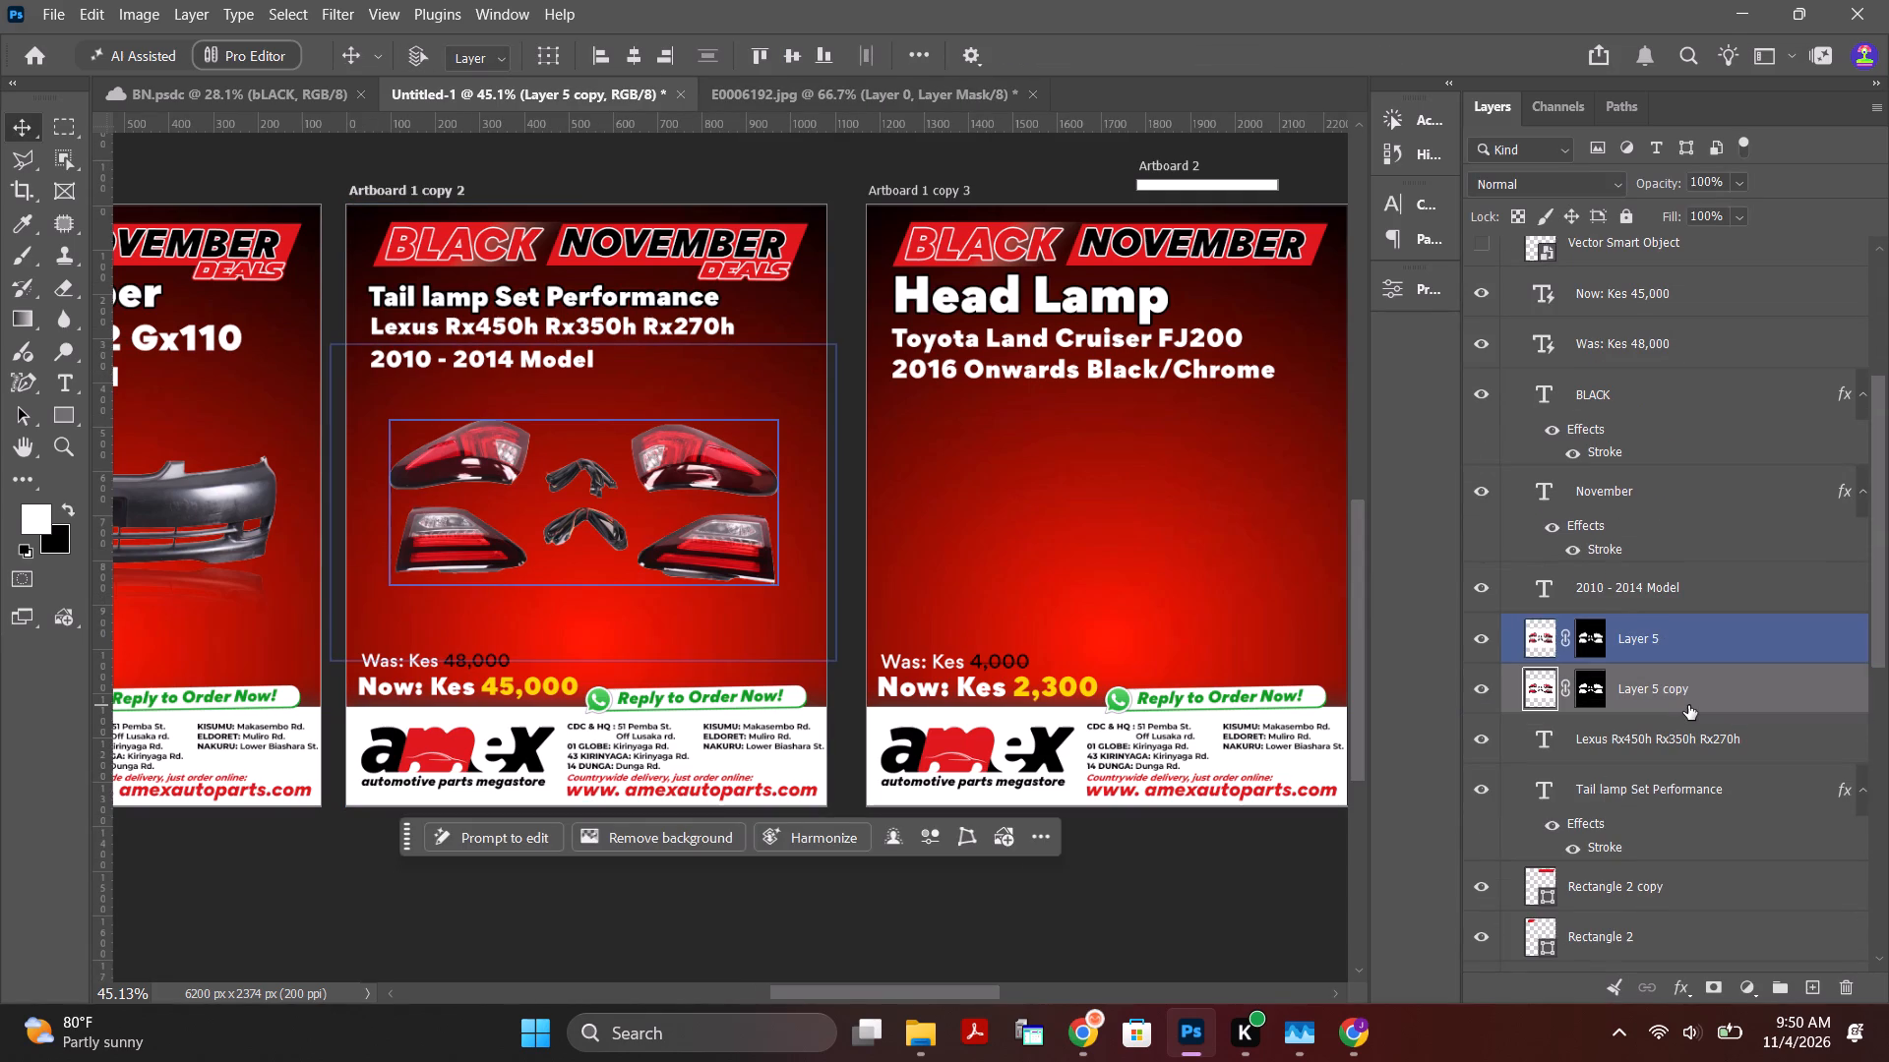
Flip the tail lamp copy vertically, move it directly below the original lamps and rotate it about 2.3° as a reflection.
{"action": "key", "text": "ctrl+t"}
{"action": "left_click", "coordinate": [649, 718]}
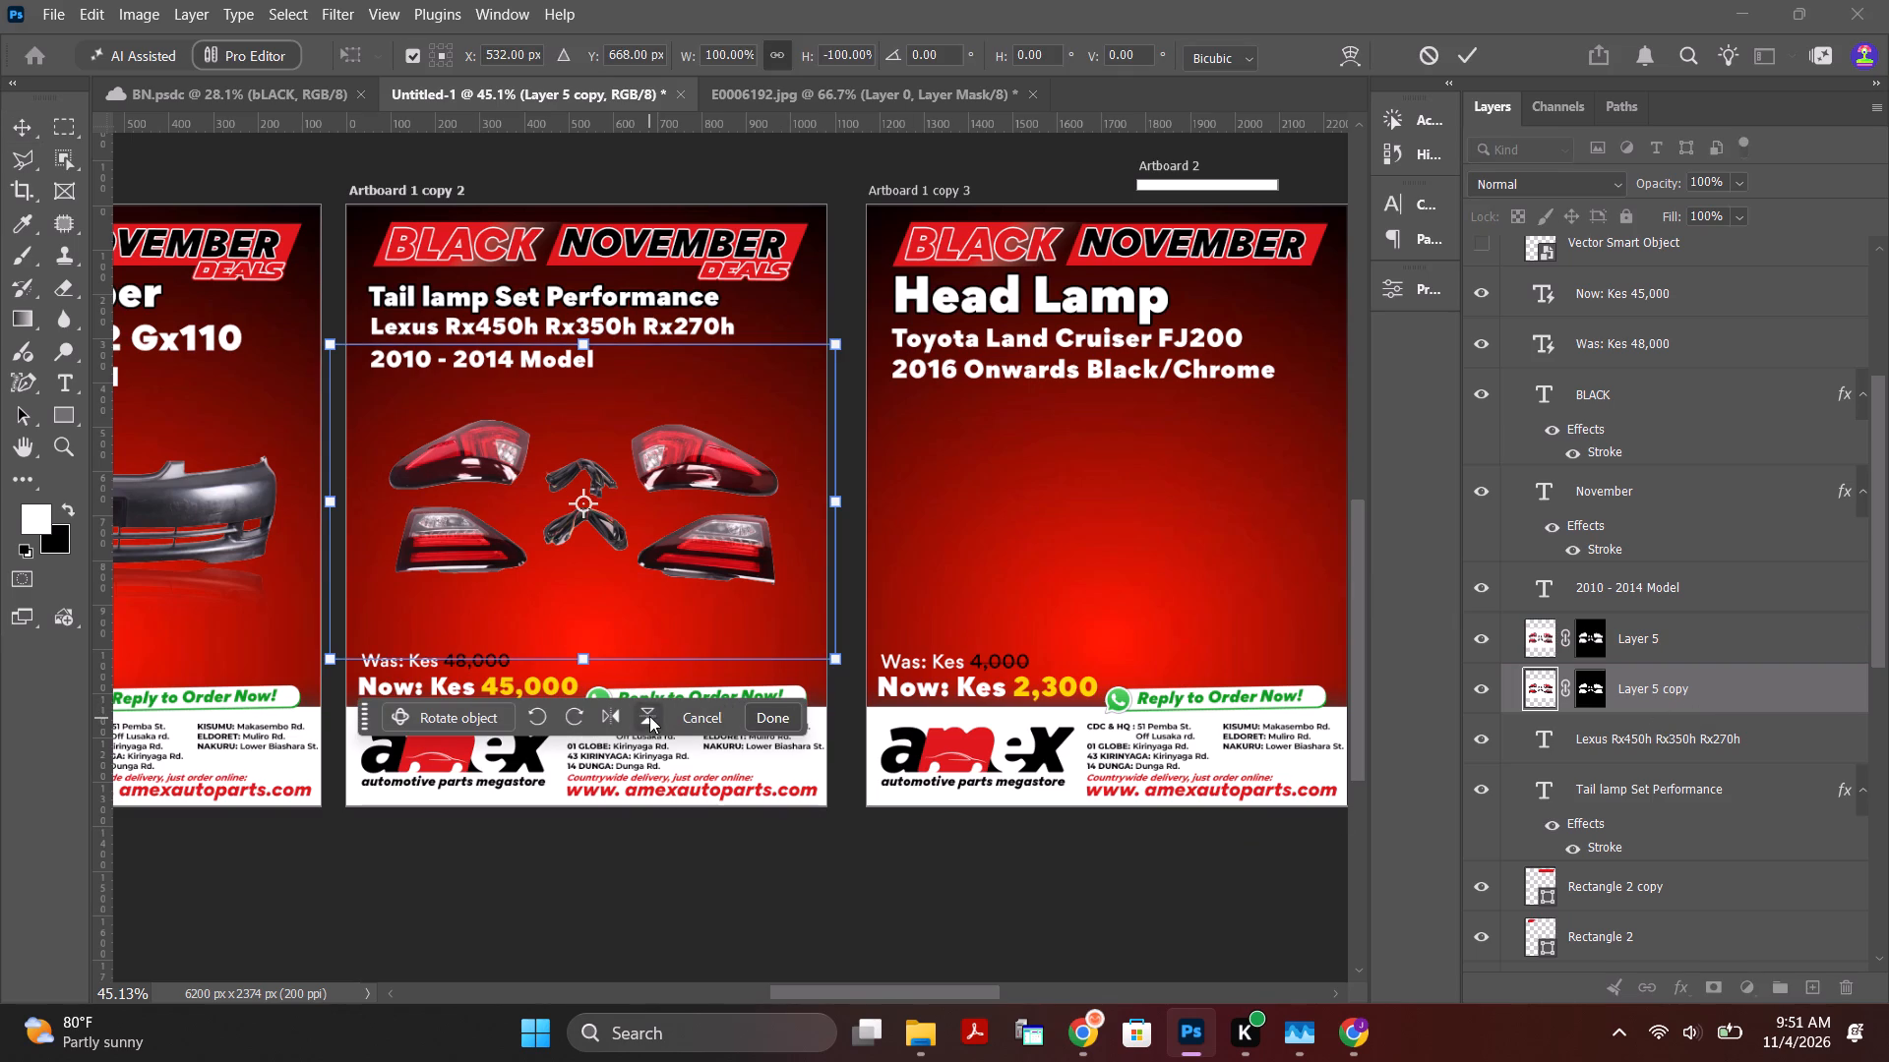
{"action": "left_click_drag", "start_coordinate": [644, 571], "coordinate": [637, 624]}
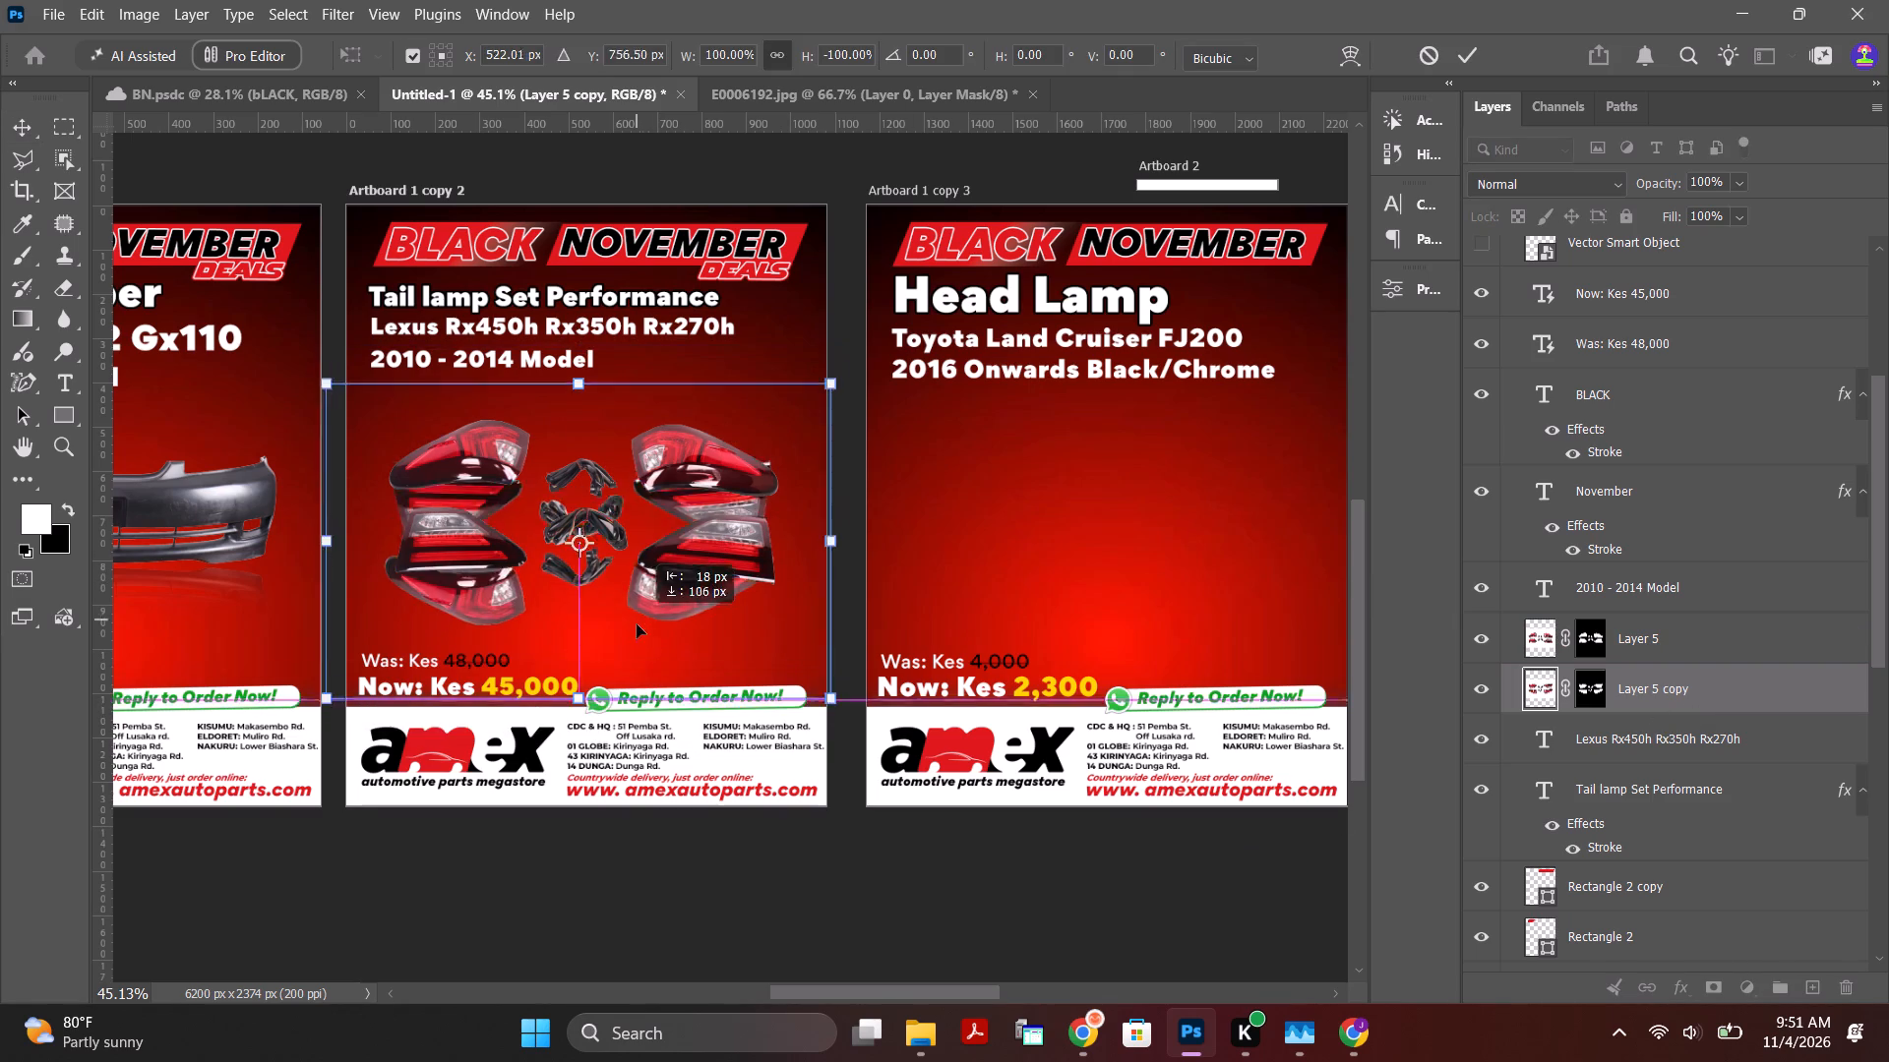
{"action": "left_click_drag", "start_coordinate": [637, 624], "coordinate": [640, 728]}
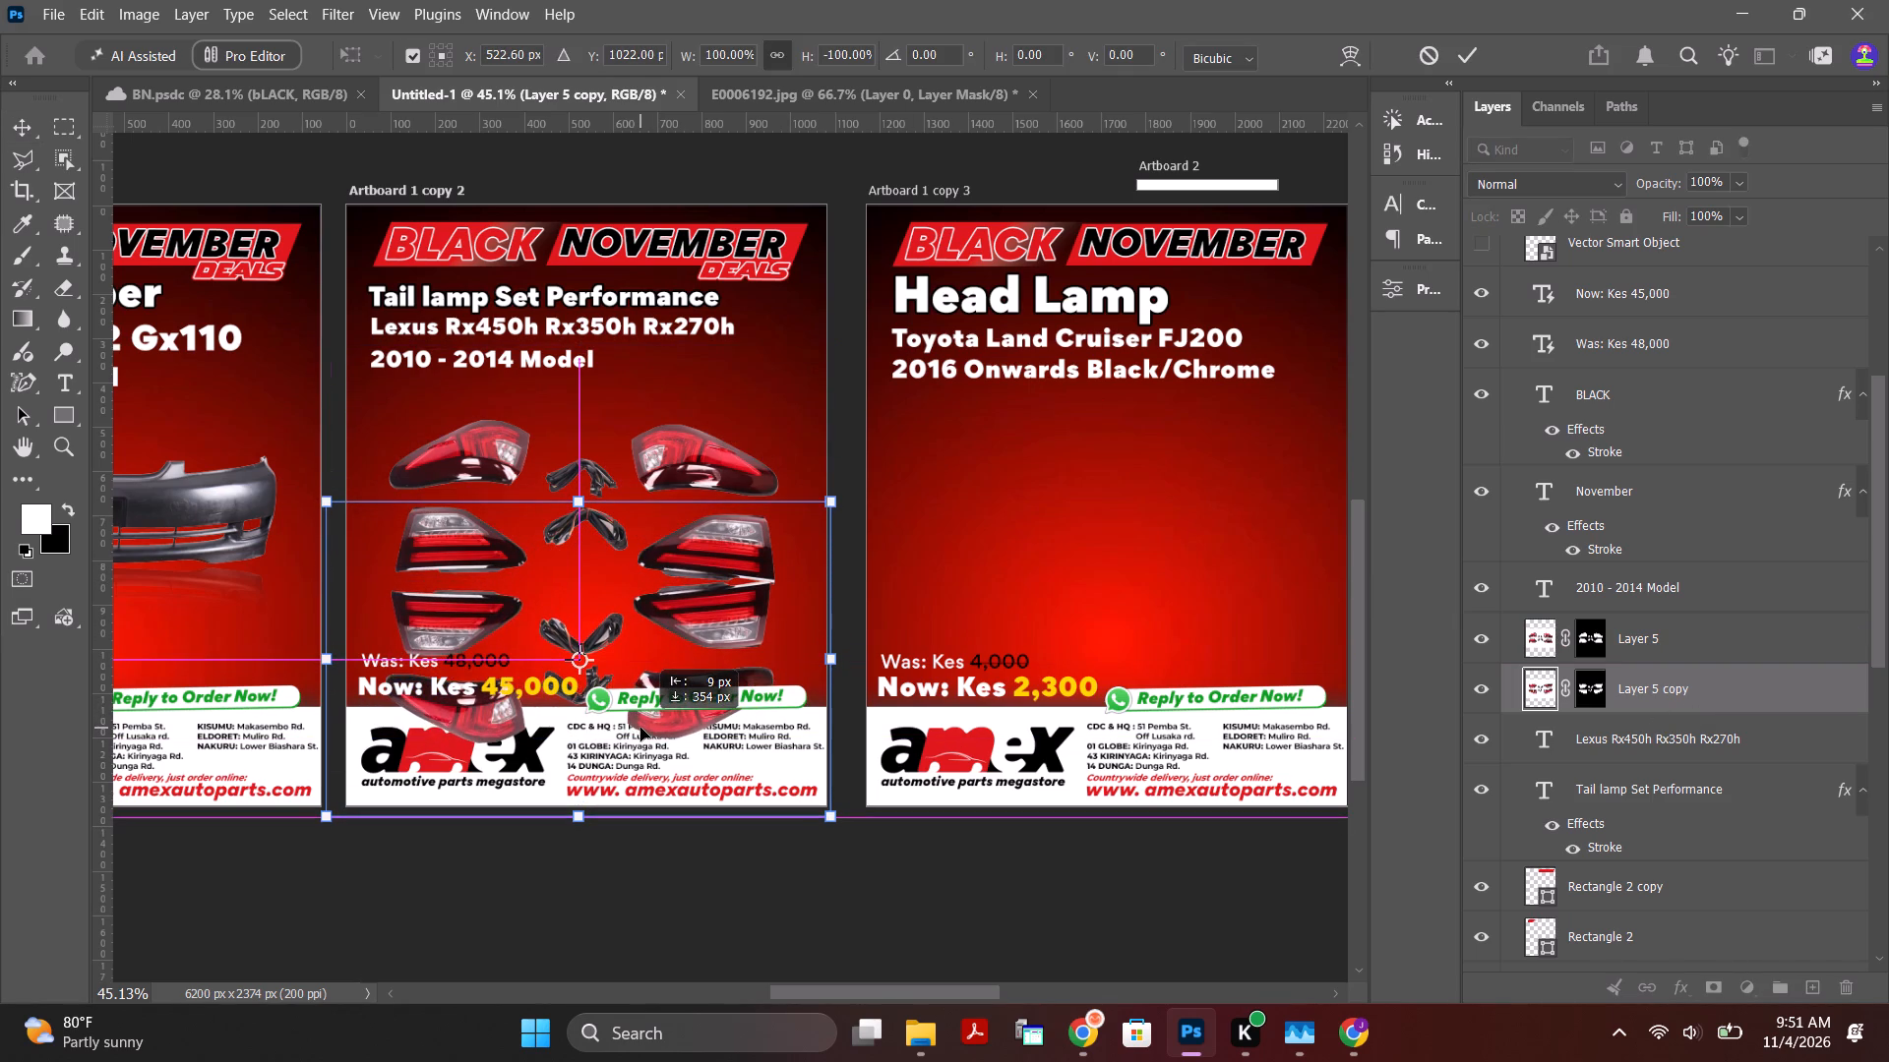
{"action": "left_click_drag", "start_coordinate": [640, 728], "coordinate": [640, 734]}
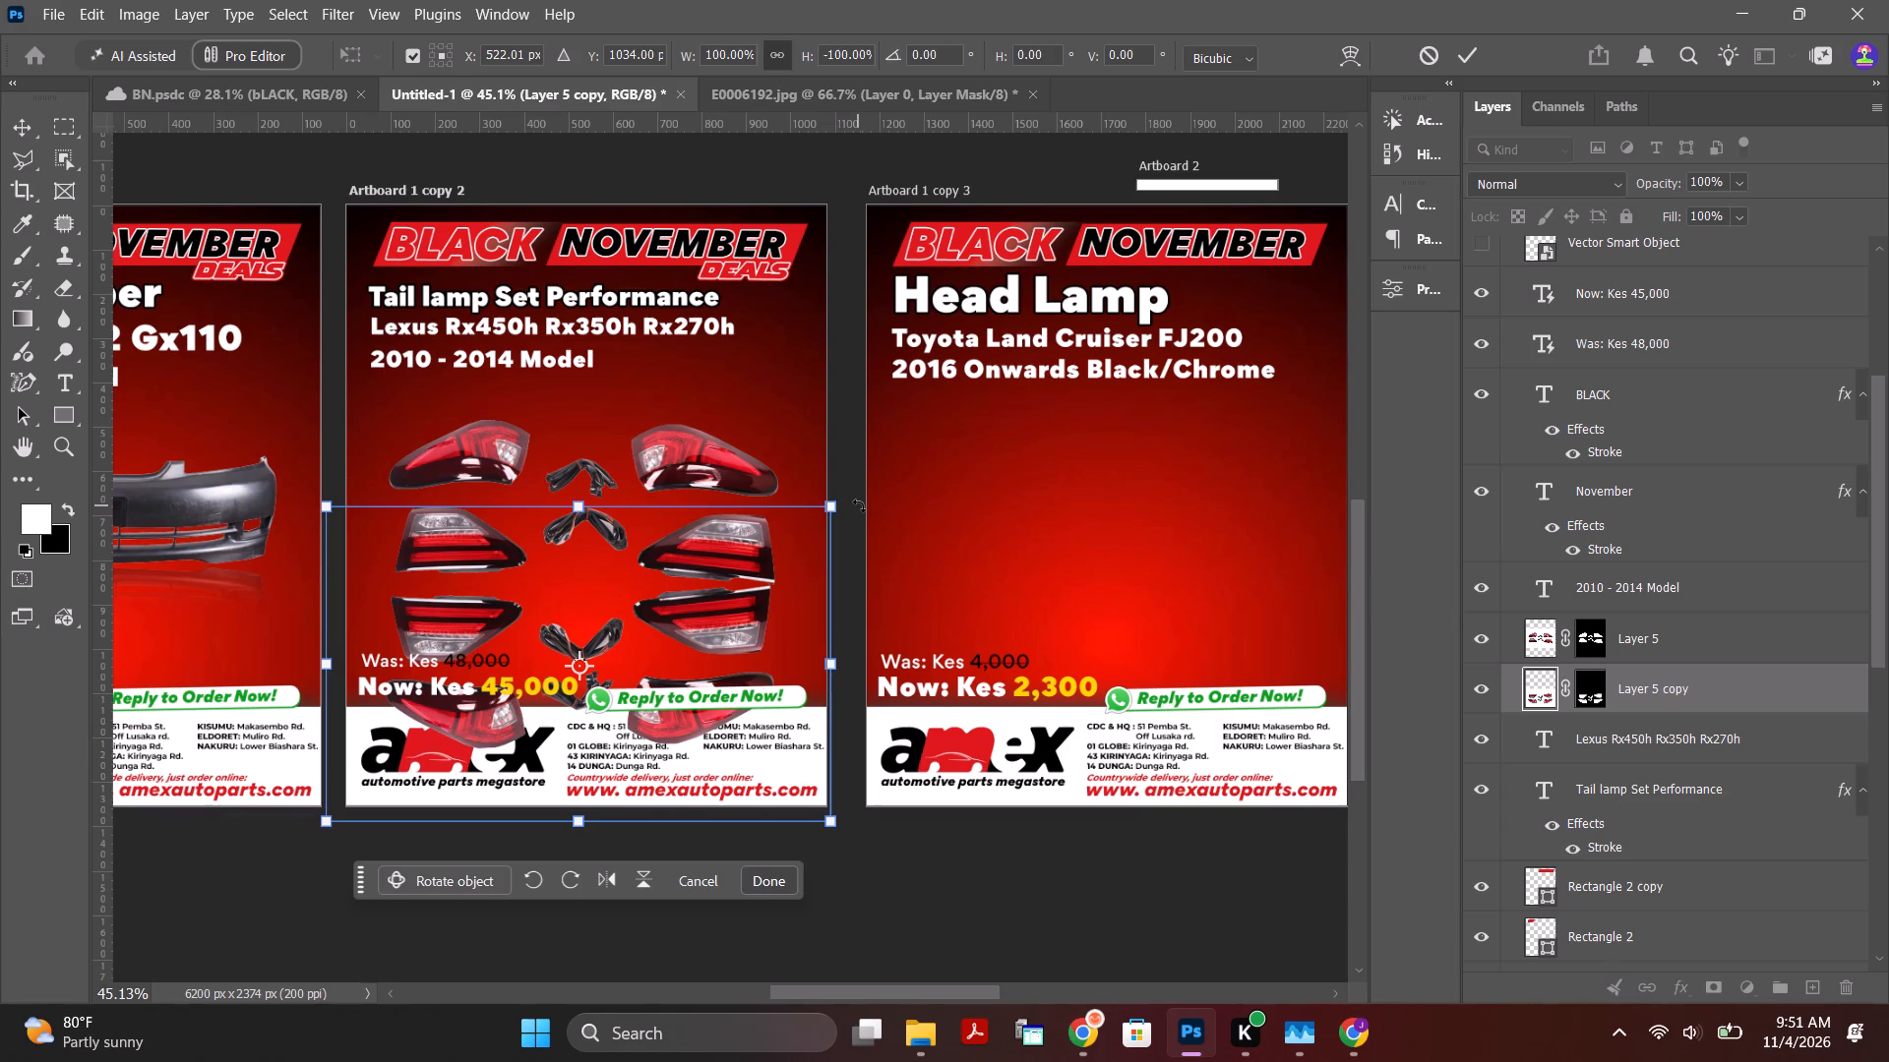
{"action": "left_click_drag", "start_coordinate": [860, 505], "coordinate": [864, 518]}
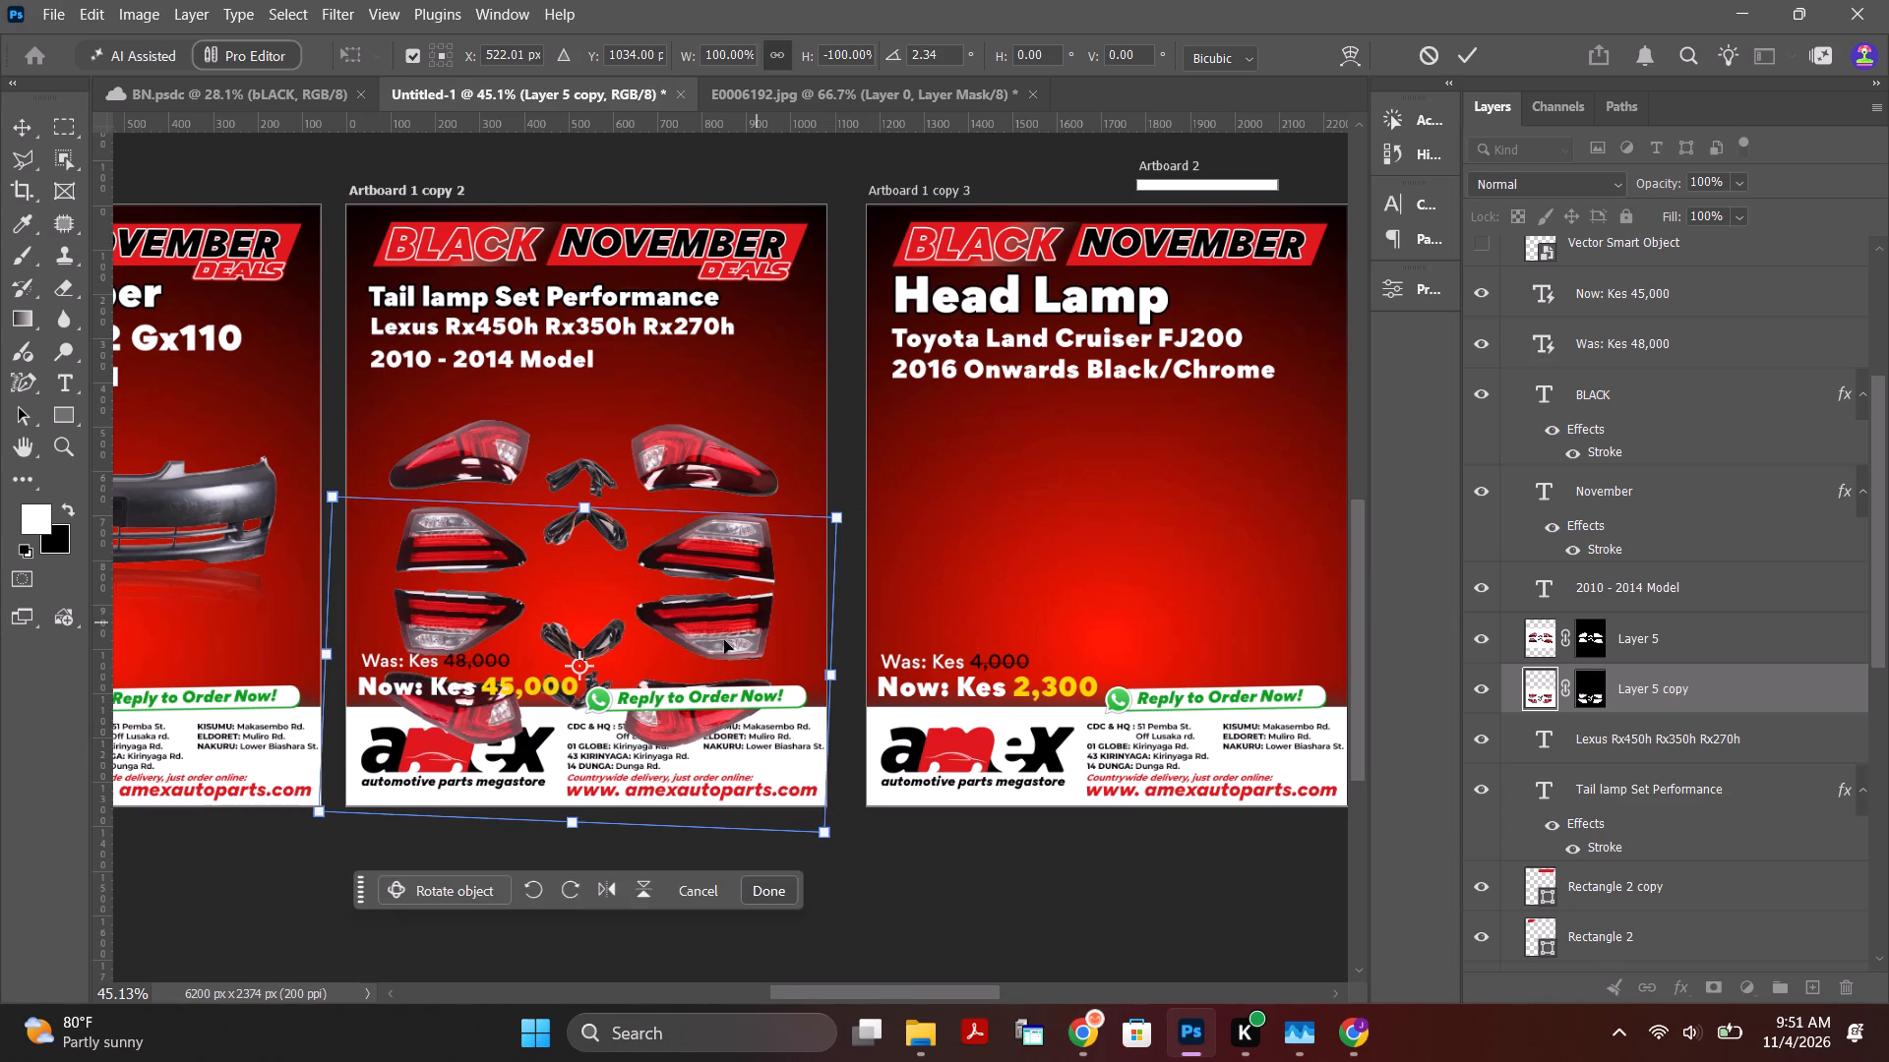
{"action": "left_click_drag", "start_coordinate": [716, 641], "coordinate": [715, 635]}
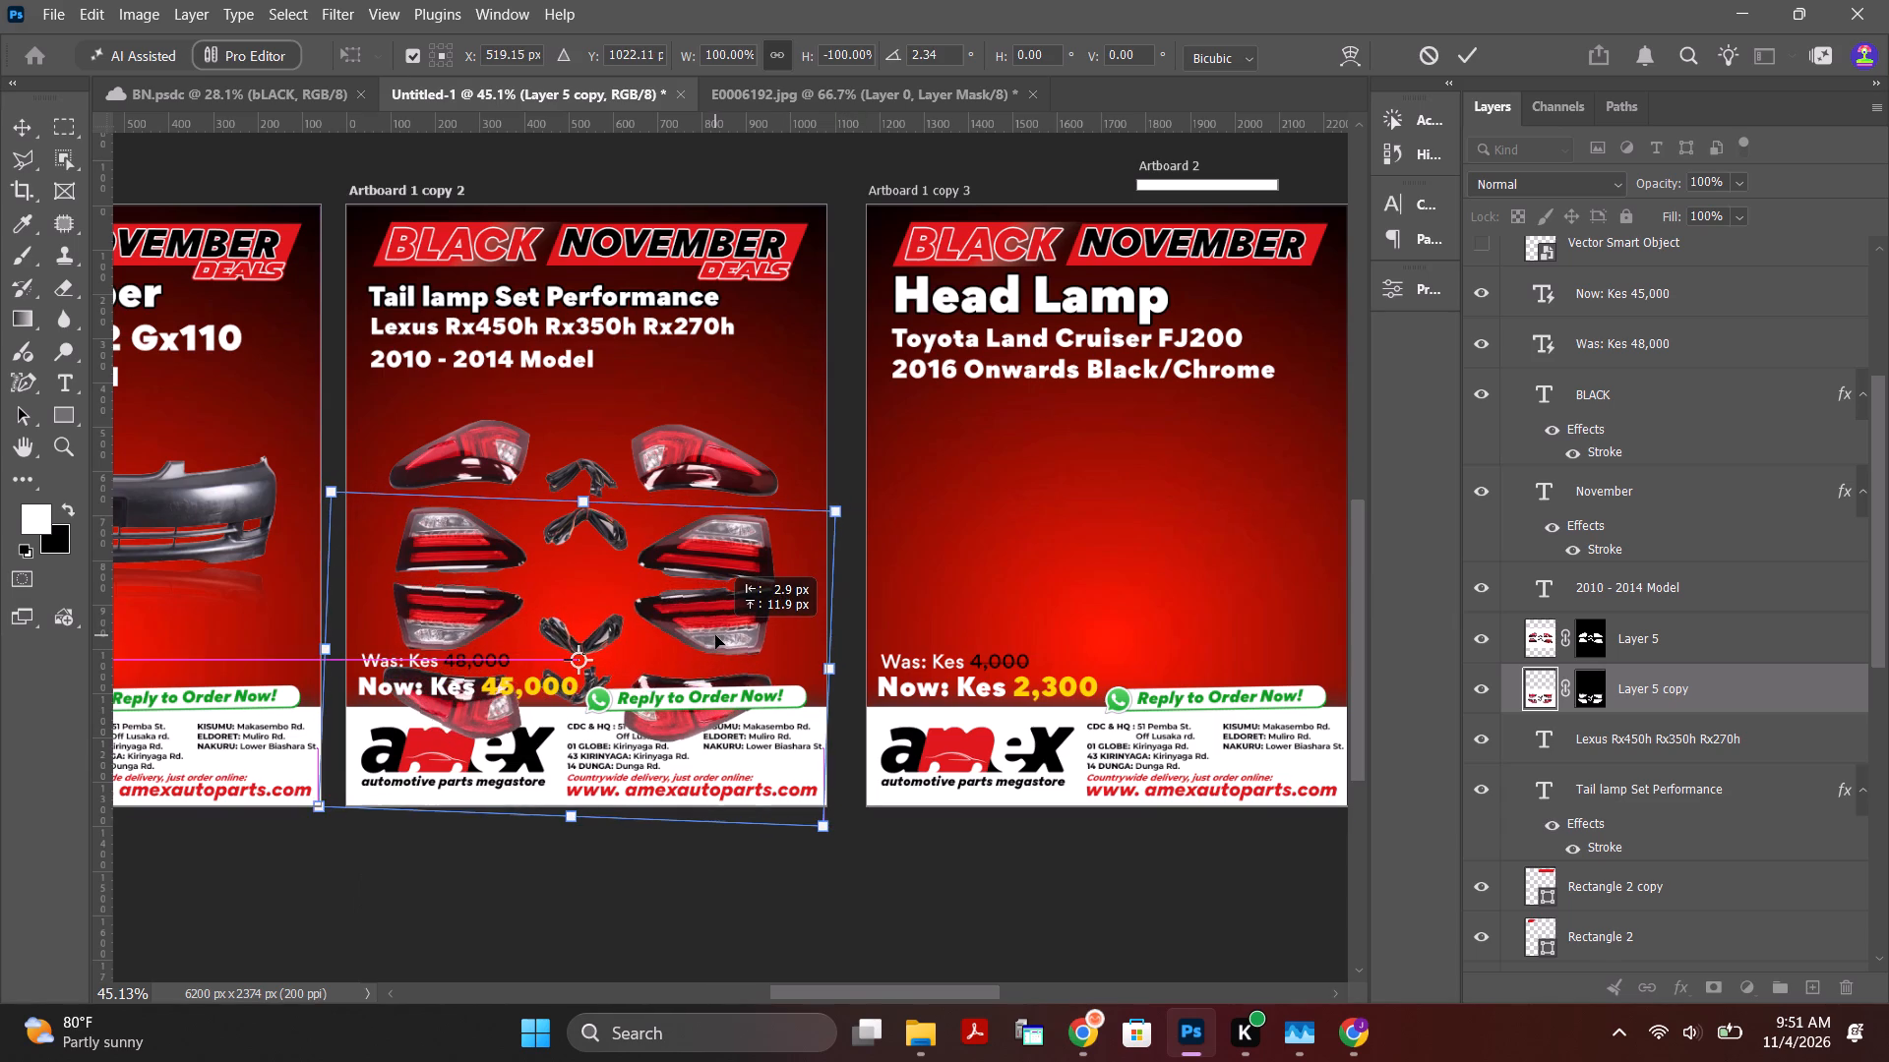
{"action": "left_click_drag", "start_coordinate": [715, 635], "coordinate": [718, 631]}
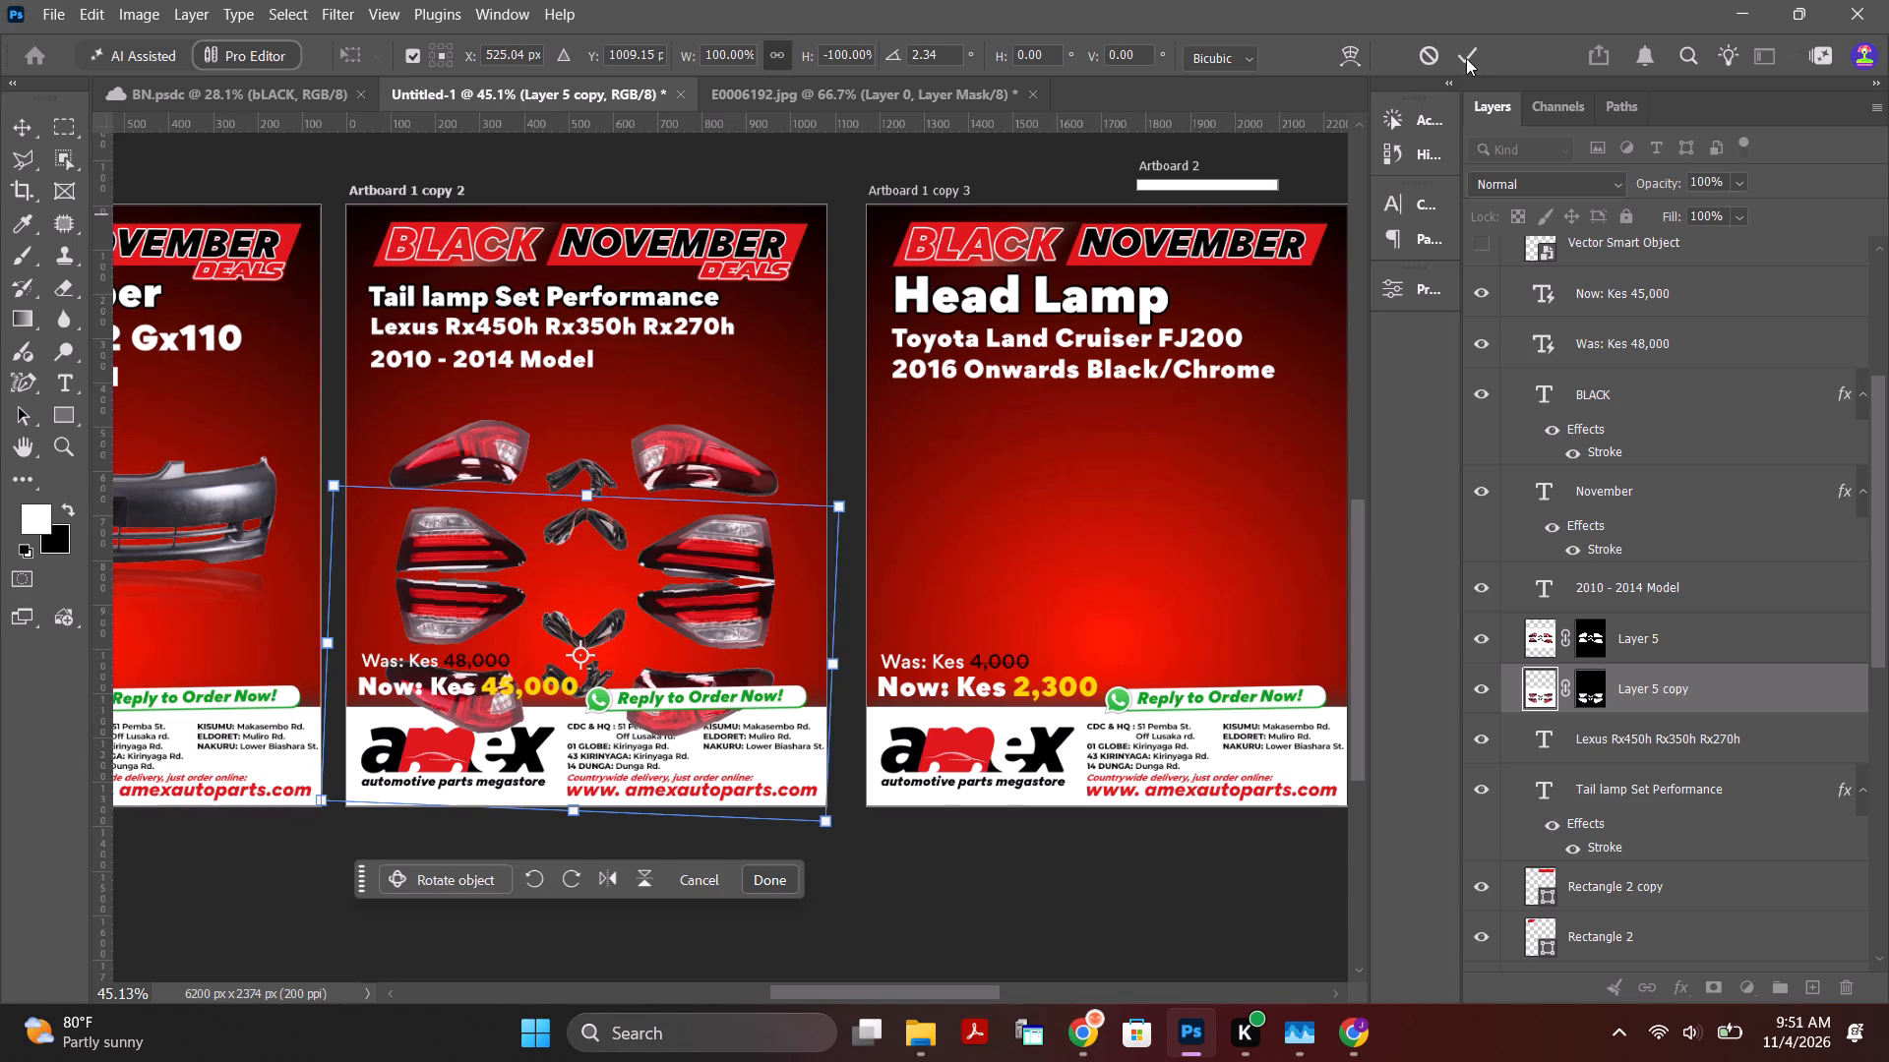
{"action": "left_click", "coordinate": [1466, 58]}
{"action": "left_click", "coordinate": [1150, 908]}
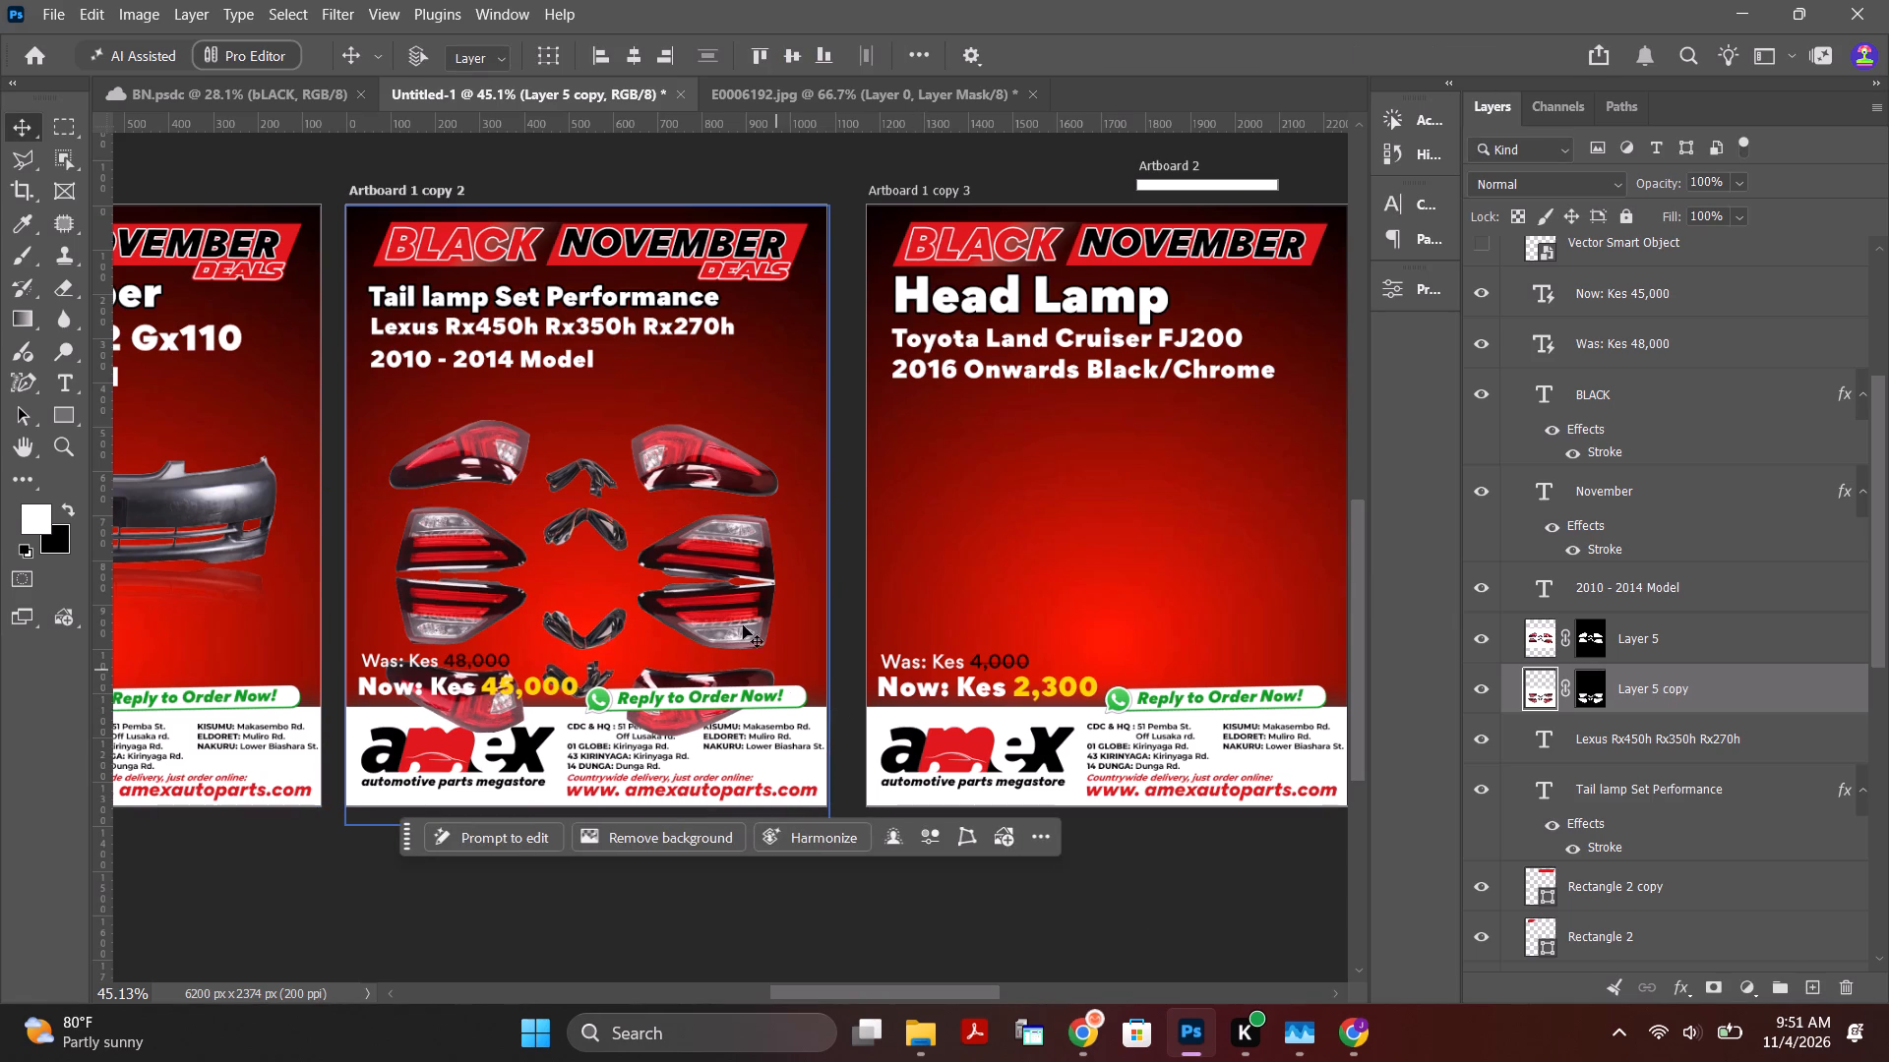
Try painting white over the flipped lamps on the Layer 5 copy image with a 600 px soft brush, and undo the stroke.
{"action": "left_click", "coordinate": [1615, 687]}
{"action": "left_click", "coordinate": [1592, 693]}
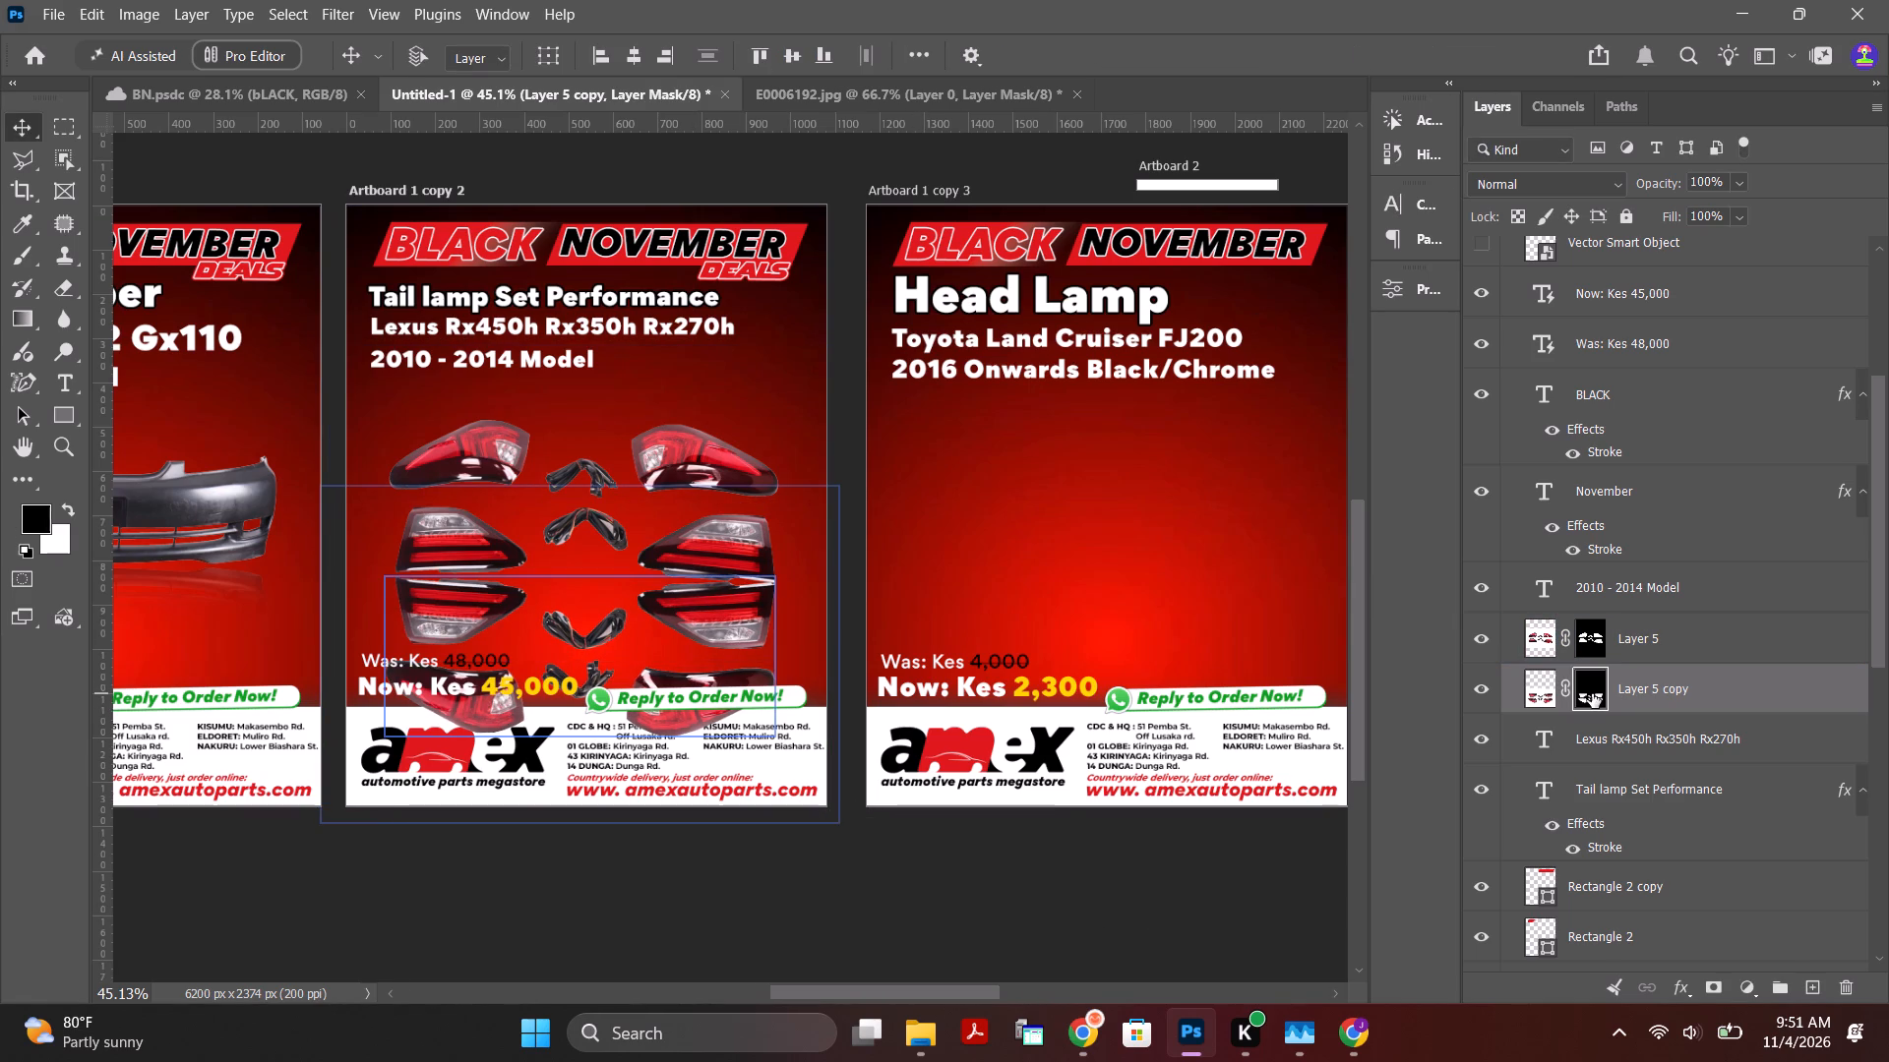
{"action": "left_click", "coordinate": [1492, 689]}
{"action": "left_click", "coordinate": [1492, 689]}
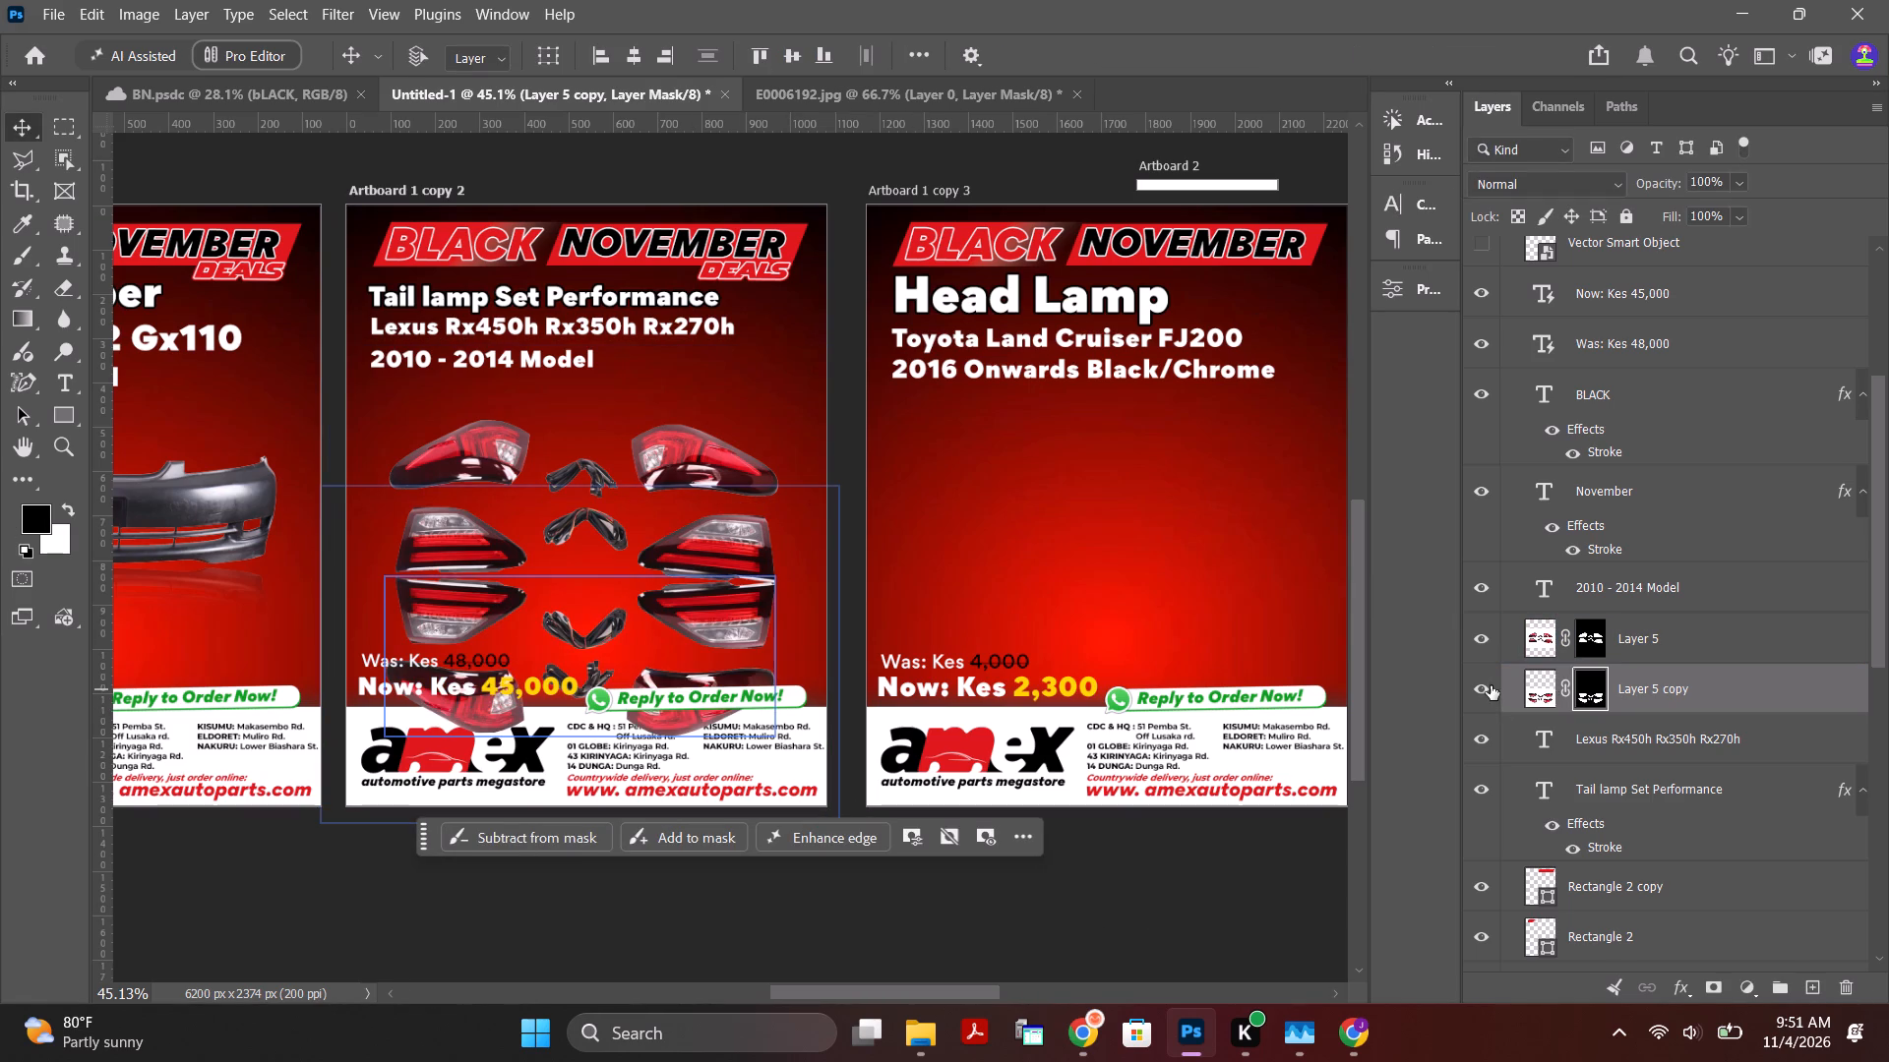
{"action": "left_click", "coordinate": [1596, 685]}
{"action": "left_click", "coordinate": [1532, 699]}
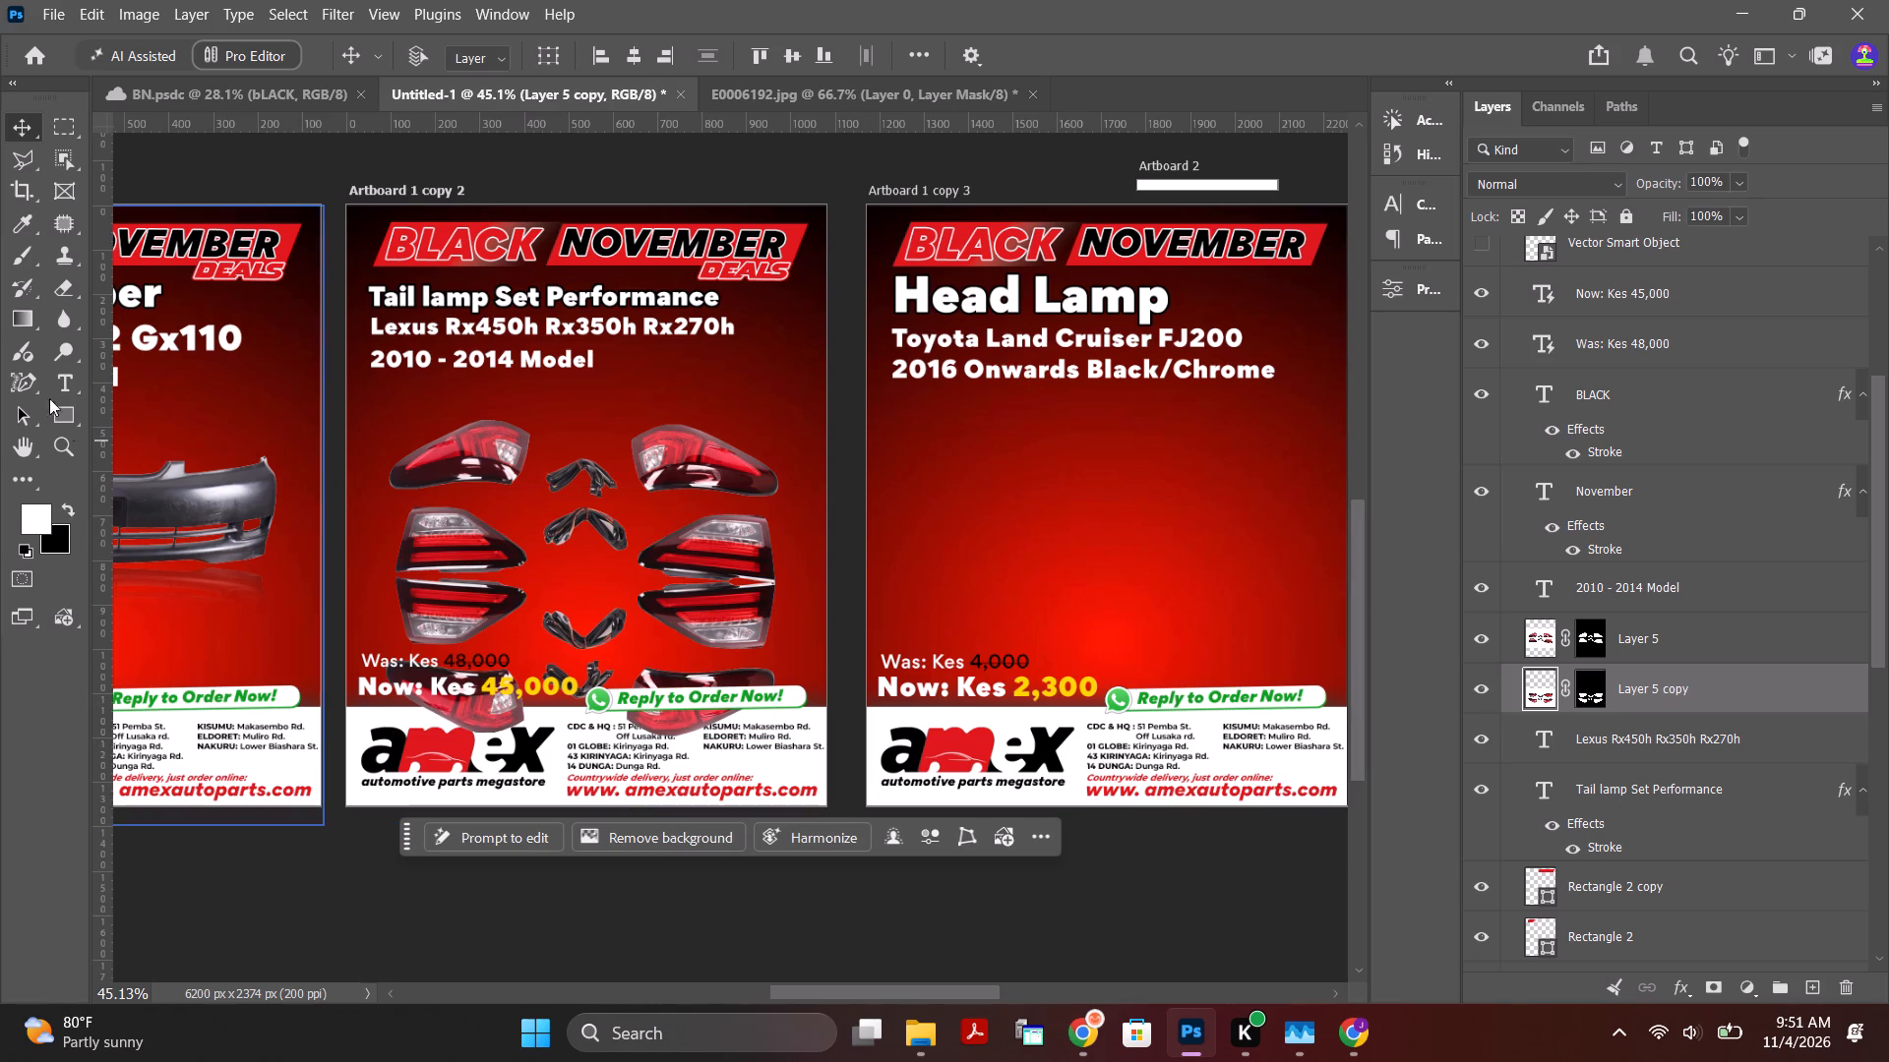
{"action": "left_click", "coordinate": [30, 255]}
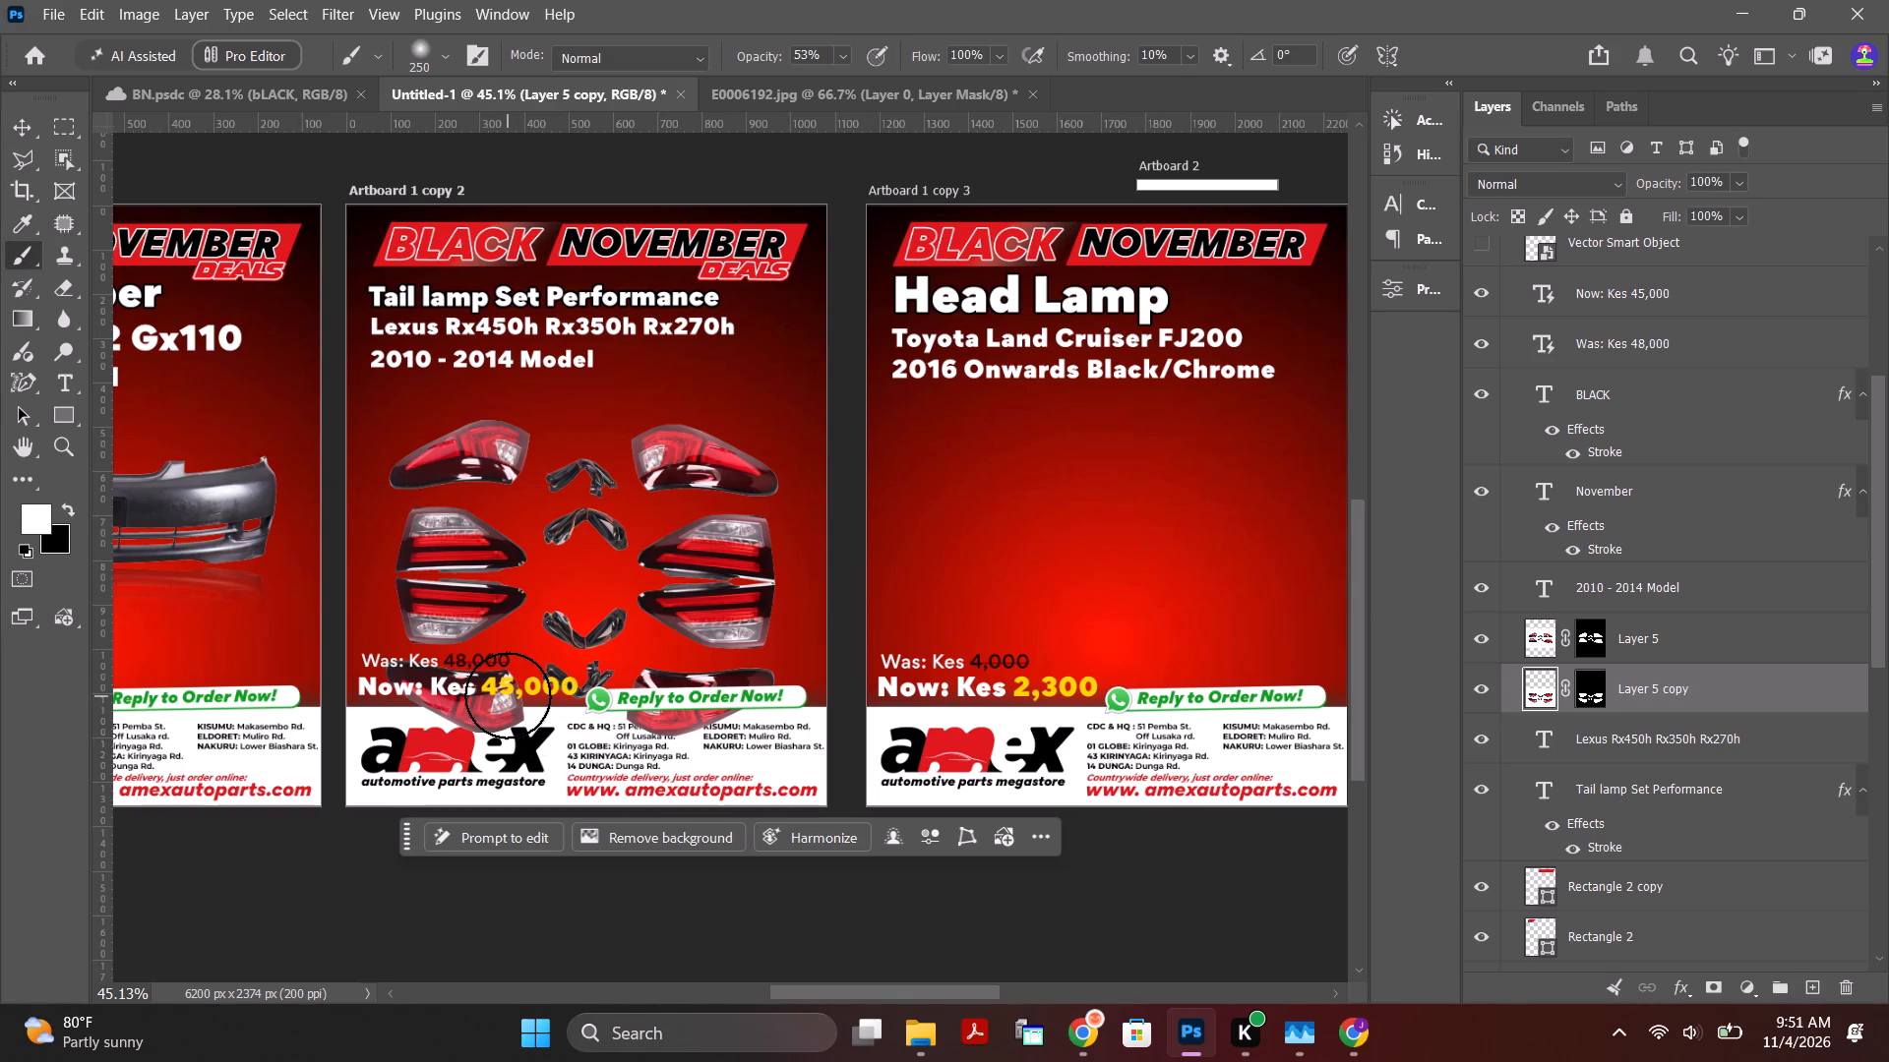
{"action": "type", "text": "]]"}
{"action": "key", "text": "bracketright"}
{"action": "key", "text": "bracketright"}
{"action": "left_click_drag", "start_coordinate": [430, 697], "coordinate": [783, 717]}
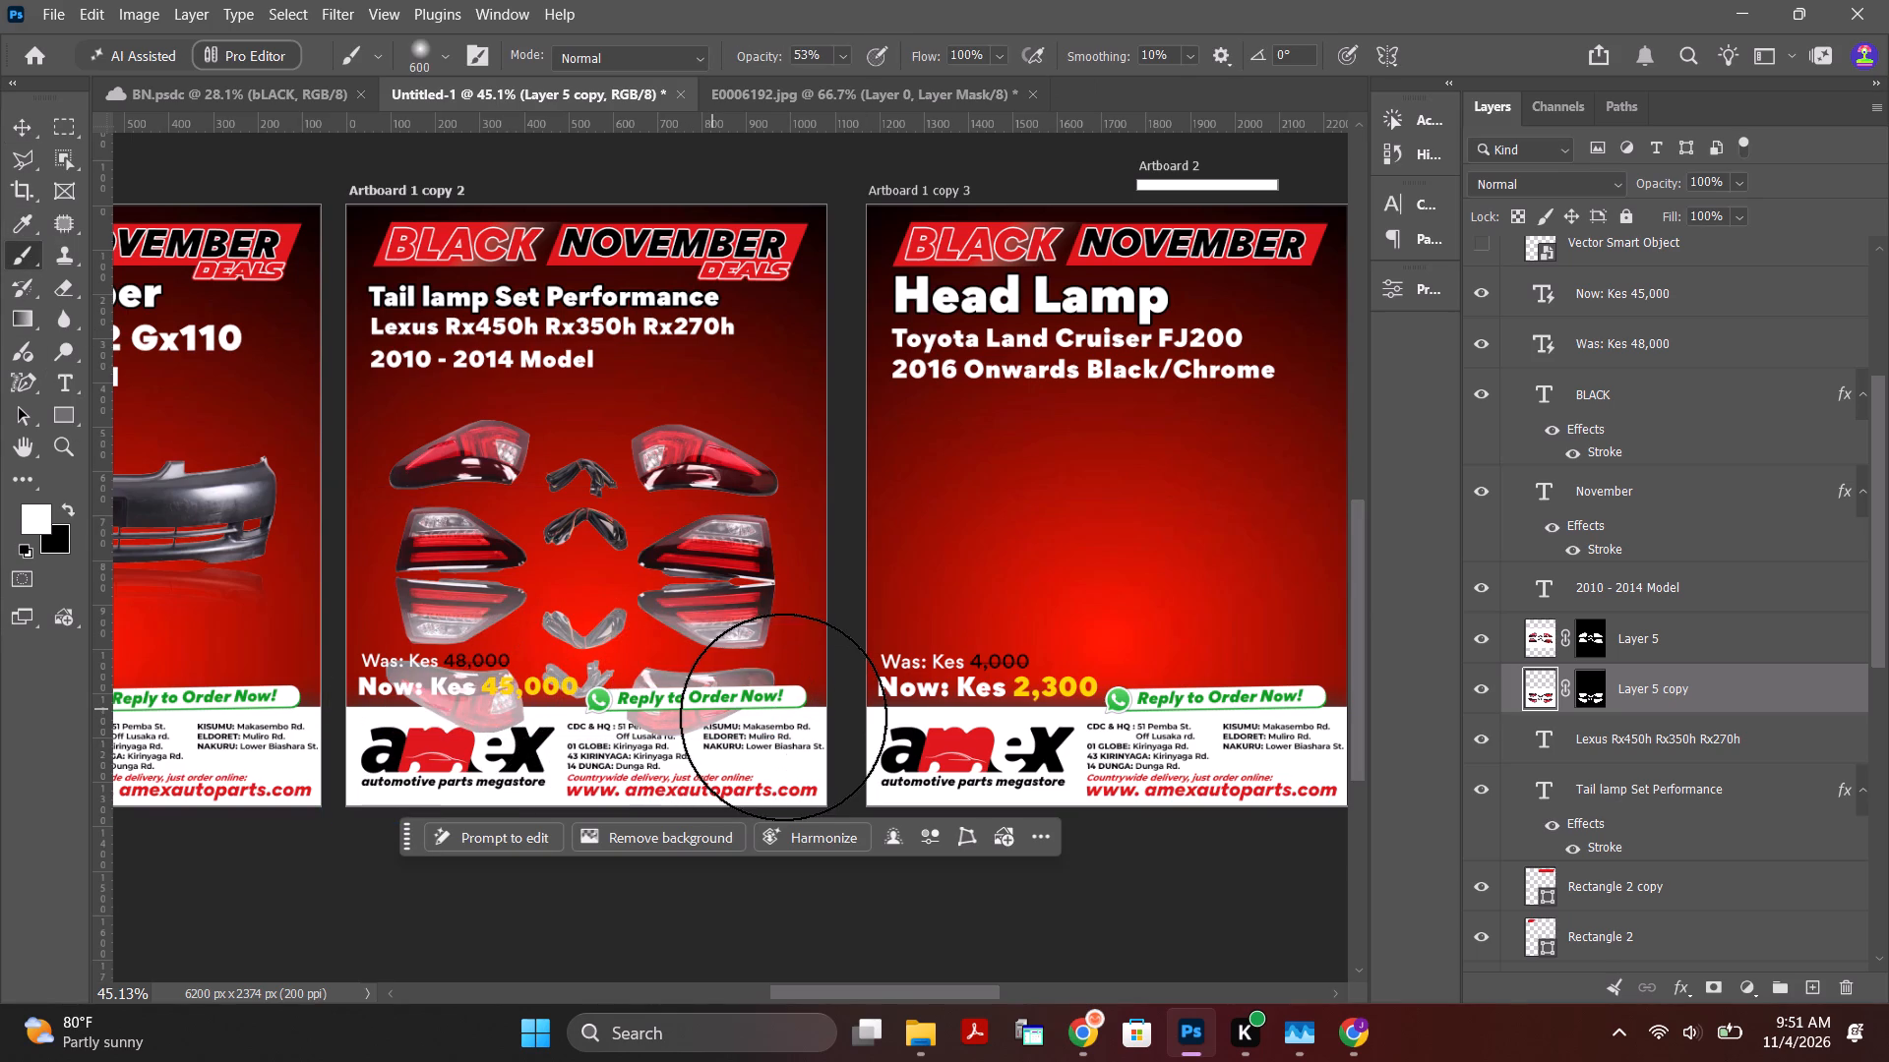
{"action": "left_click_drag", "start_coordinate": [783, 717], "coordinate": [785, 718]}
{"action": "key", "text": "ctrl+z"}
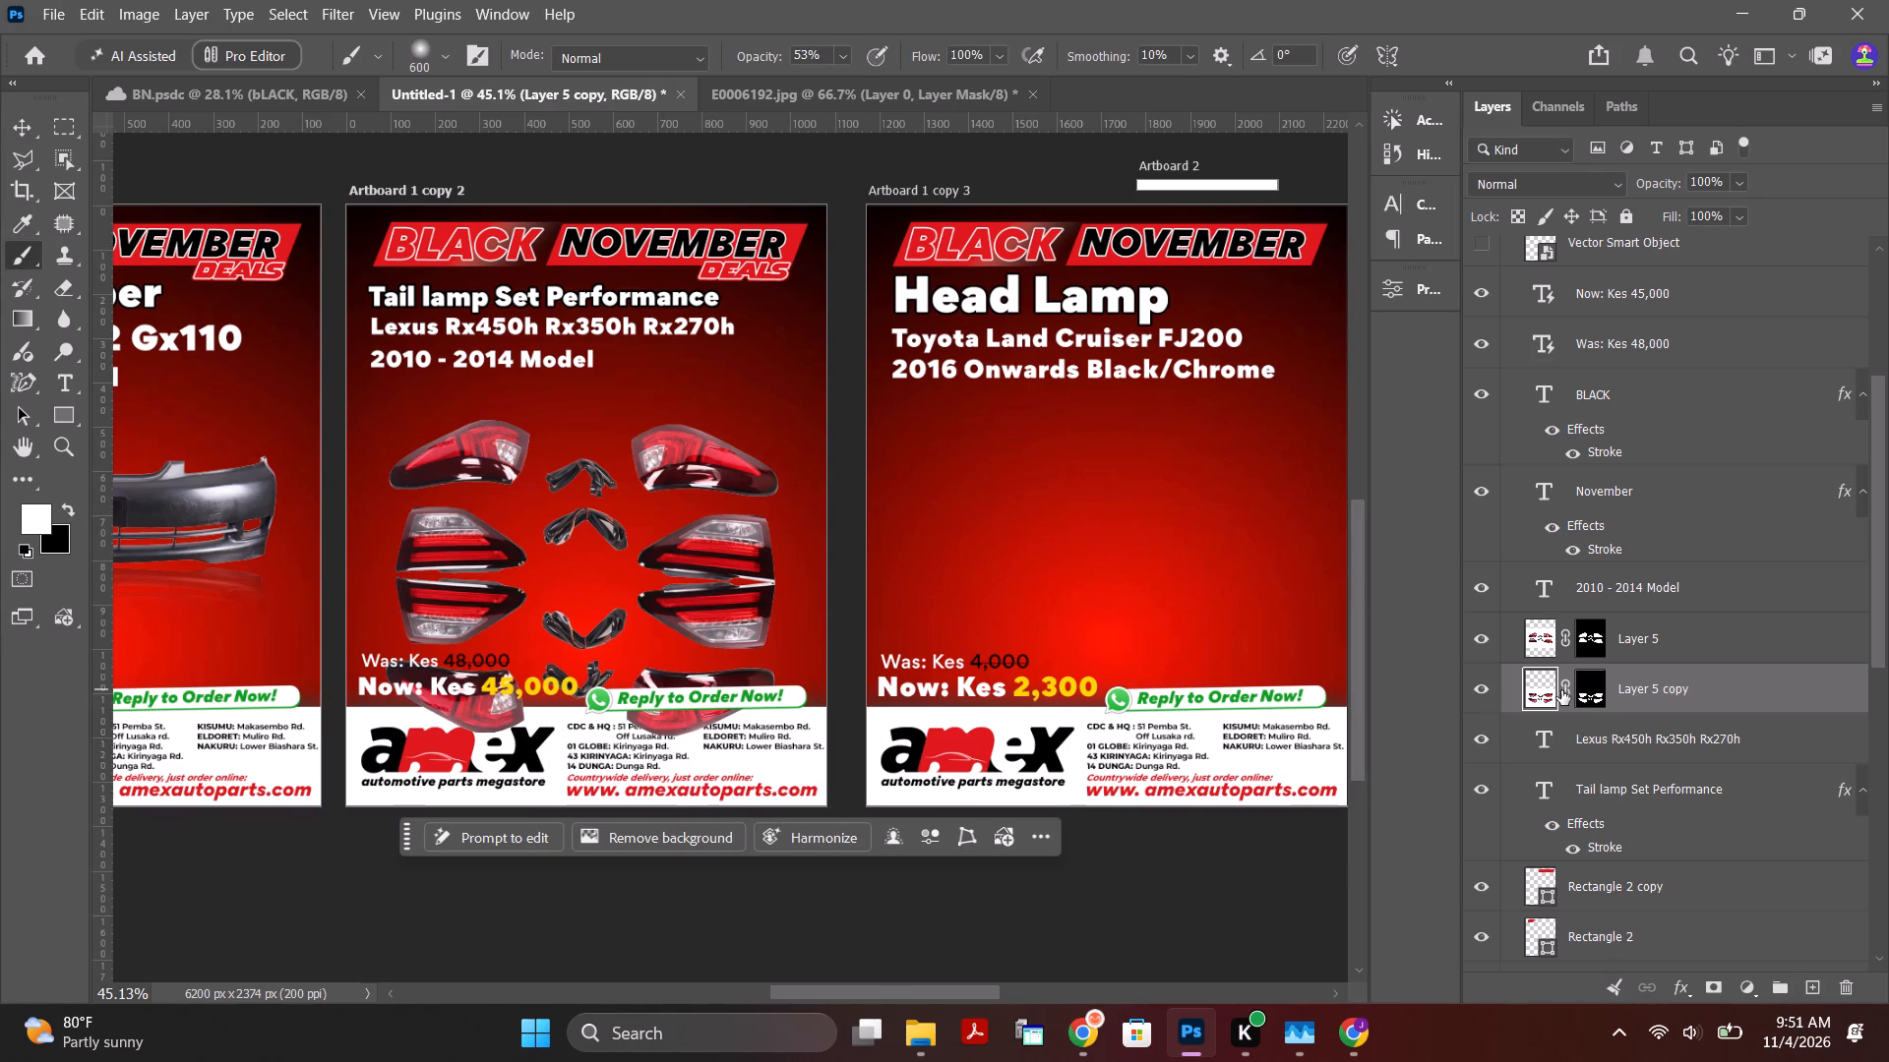
Paint black on the Layer 5 copy mask with the soft brush at 53% opacity to fade the flipped lamps.
{"action": "left_click", "coordinate": [1583, 688]}
{"action": "left_click_drag", "start_coordinate": [329, 731], "coordinate": [946, 772]}
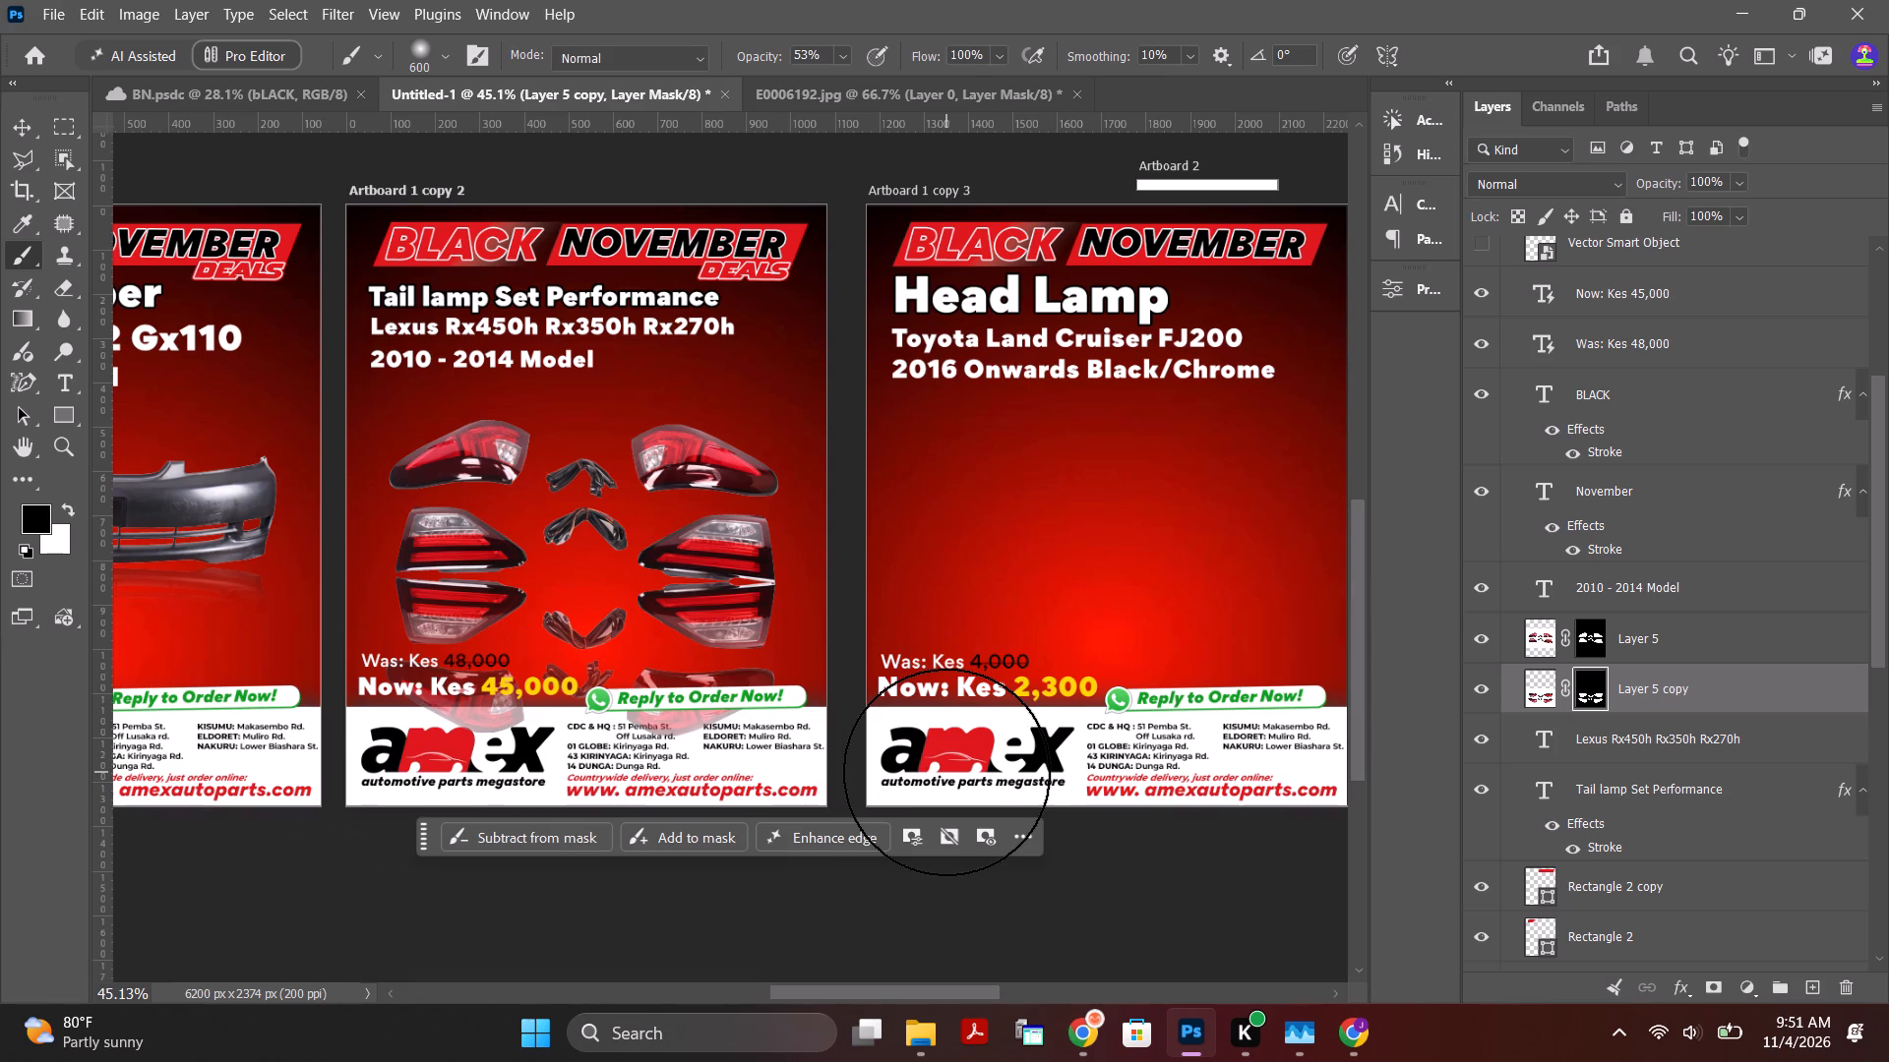
{"action": "left_click_drag", "start_coordinate": [946, 772], "coordinate": [628, 695]}
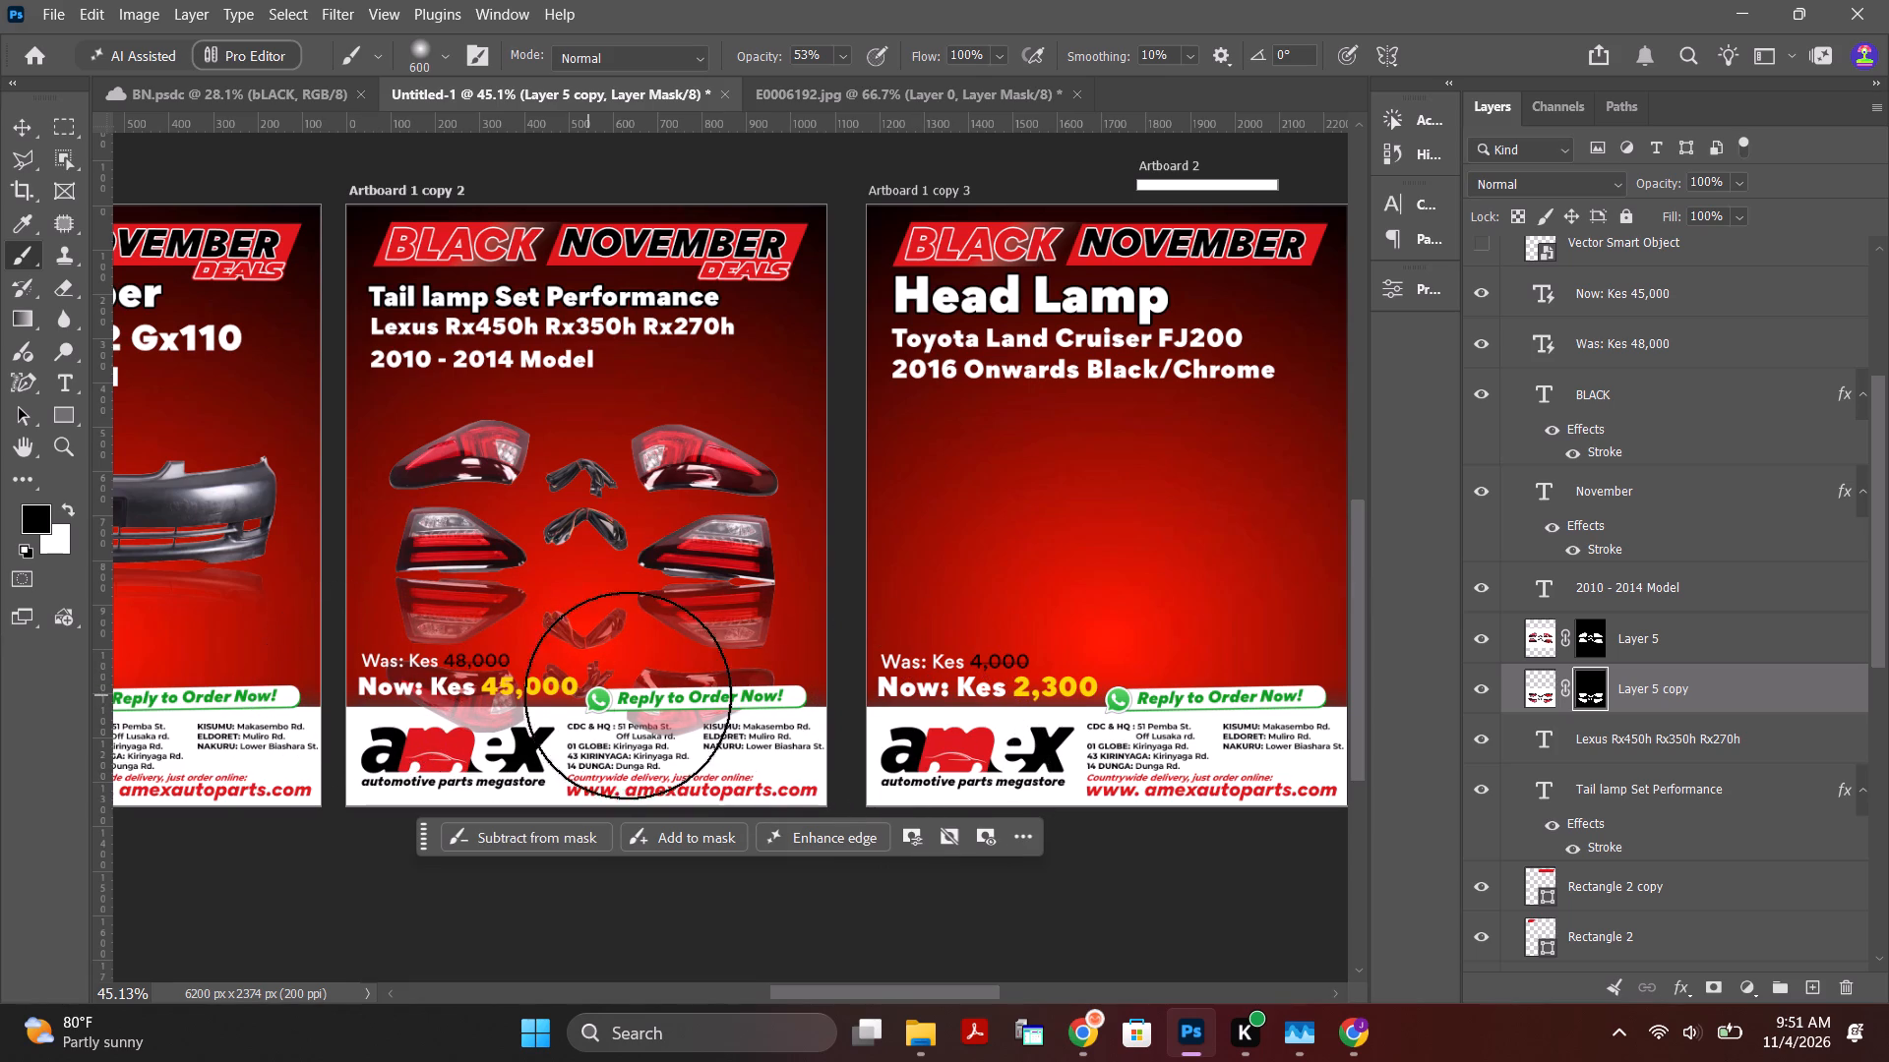
{"action": "left_click_drag", "start_coordinate": [628, 695], "coordinate": [772, 781]}
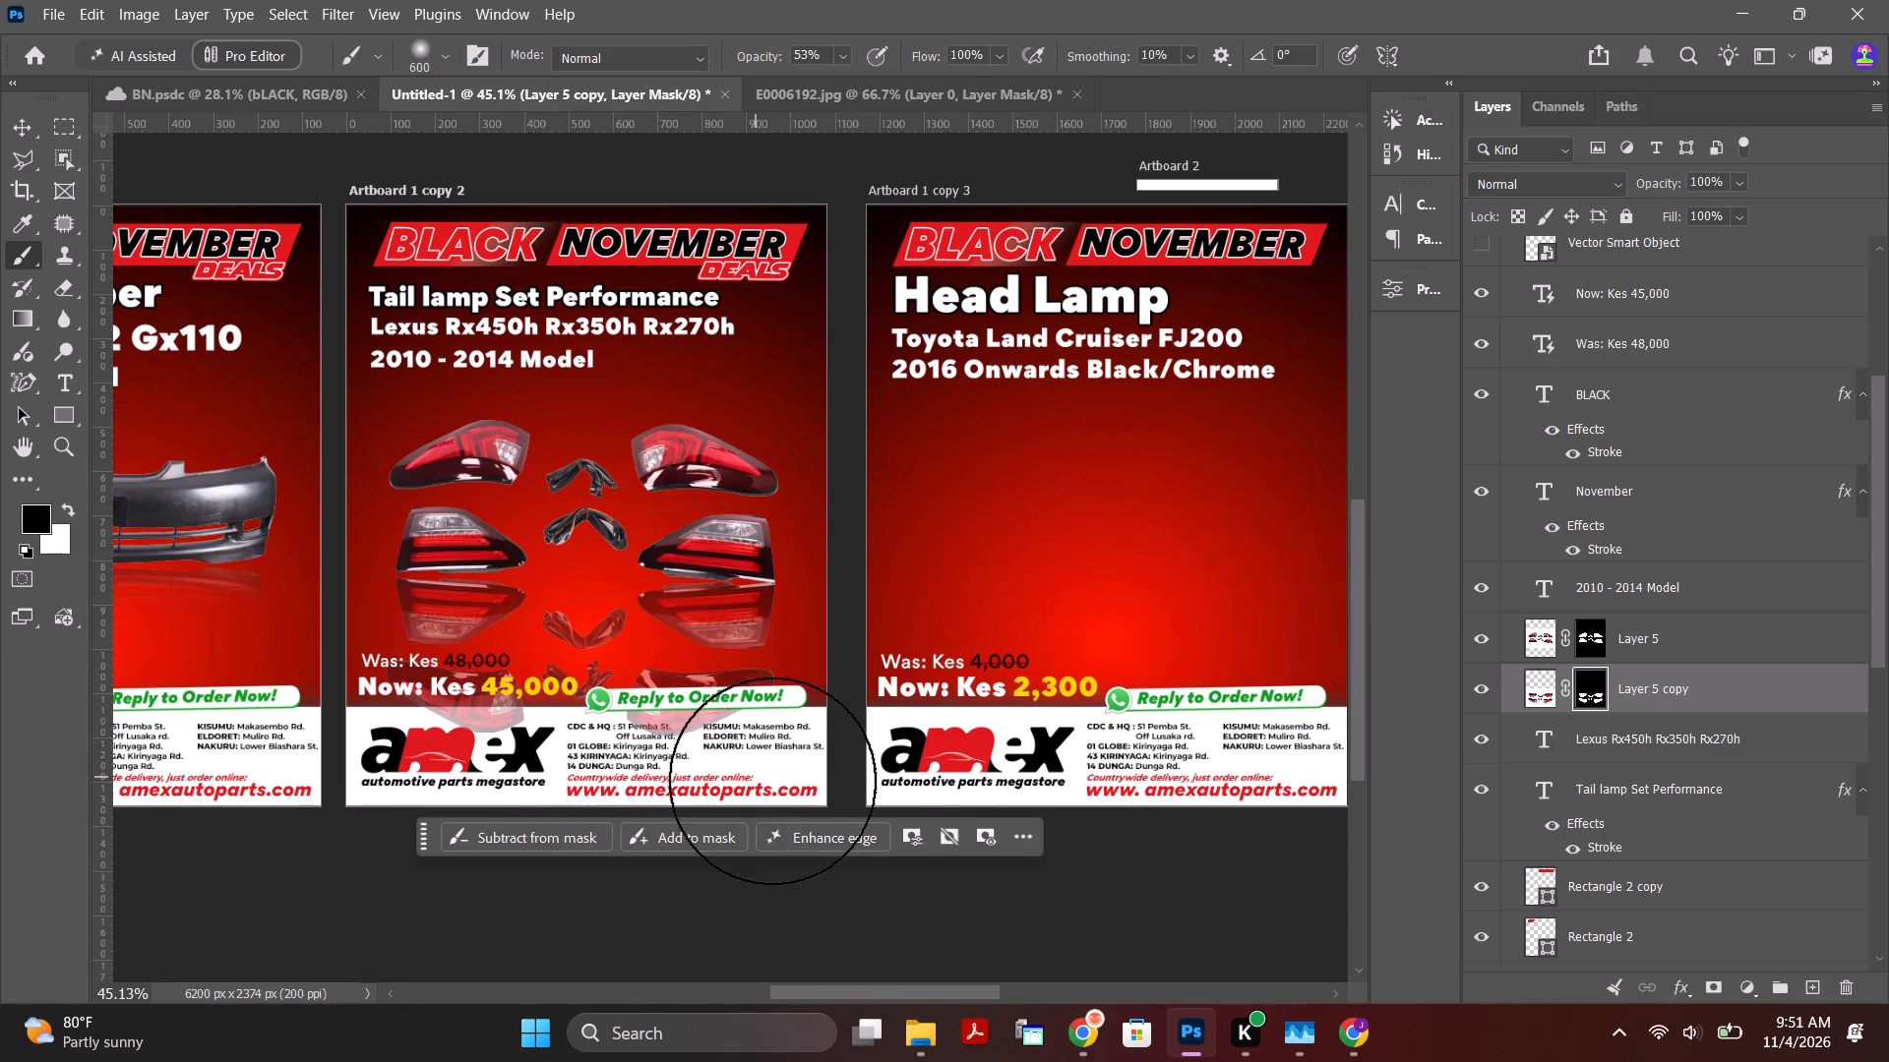
{"action": "left_click_drag", "start_coordinate": [772, 781], "coordinate": [856, 783]}
Raise the brush opacity to 100% and mask out the lower part of the reflection over the prices and footer.
{"action": "left_click_drag", "start_coordinate": [744, 55], "coordinate": [1127, 124]}
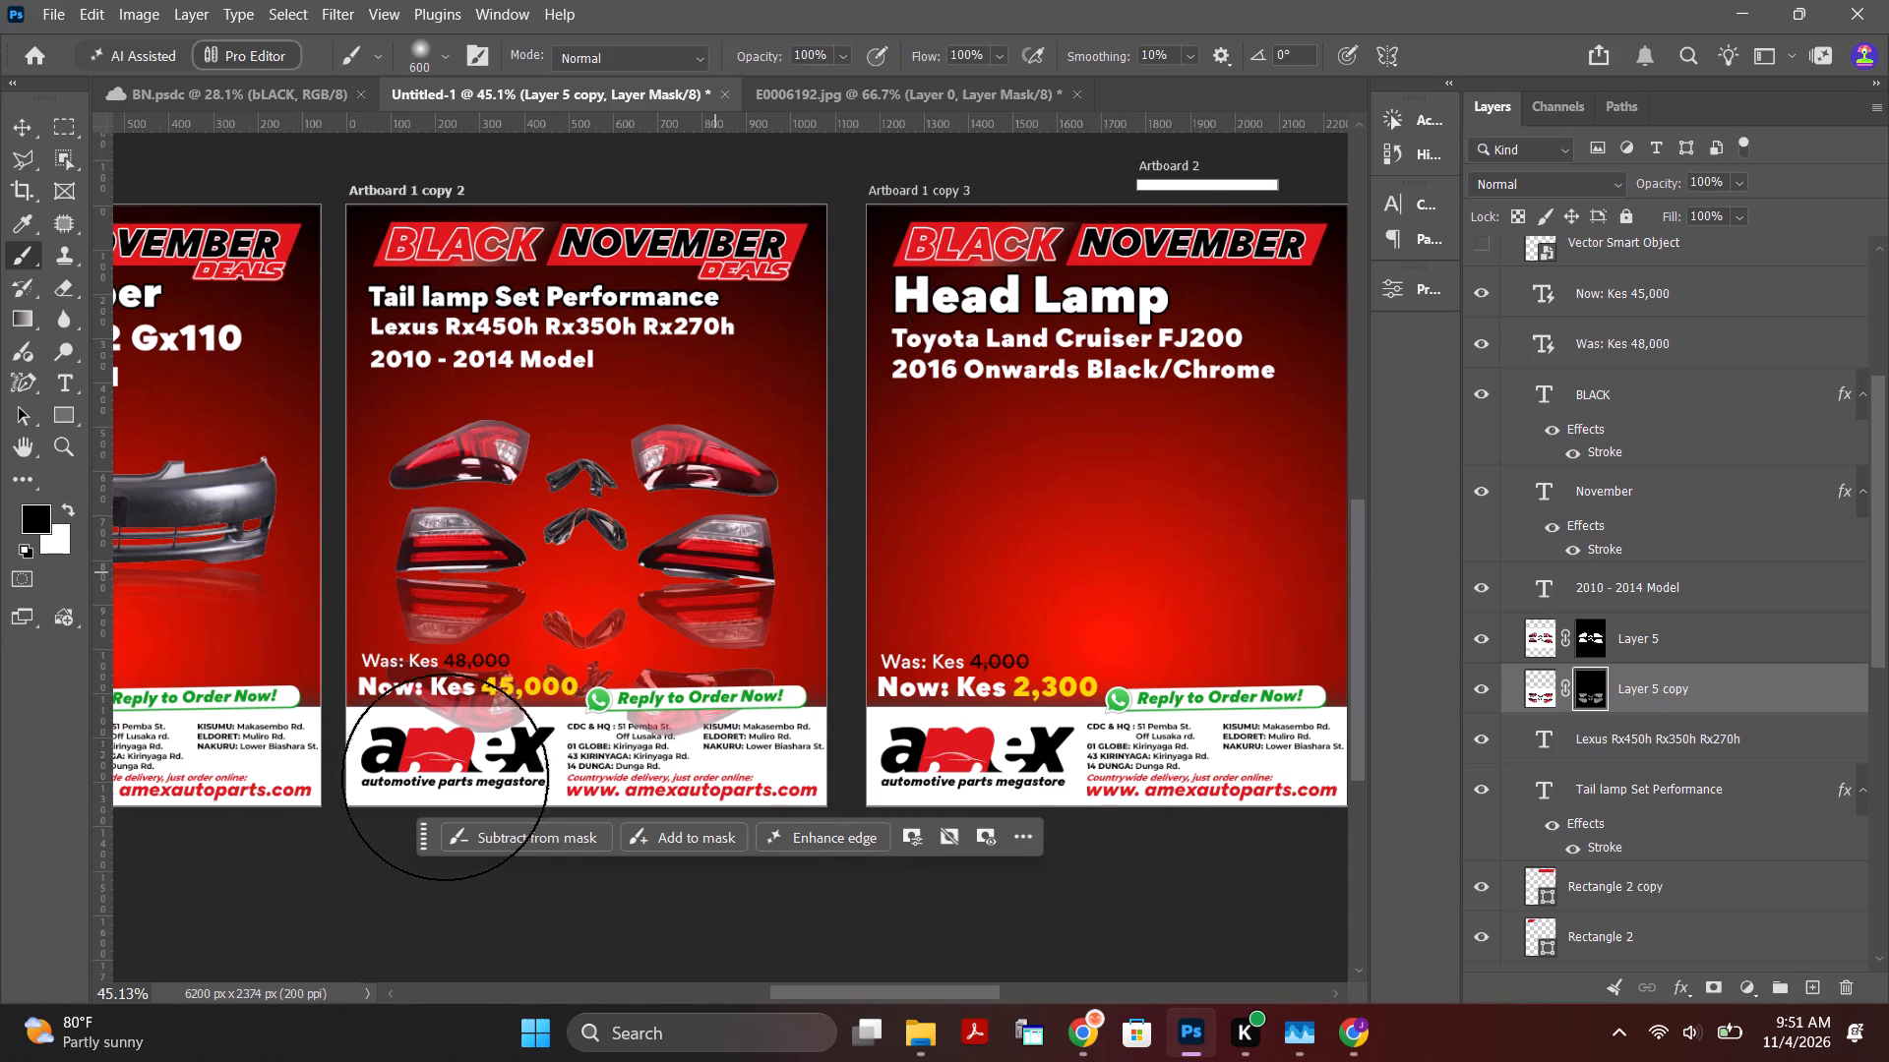
{"action": "left_click_drag", "start_coordinate": [375, 766], "coordinate": [691, 792]}
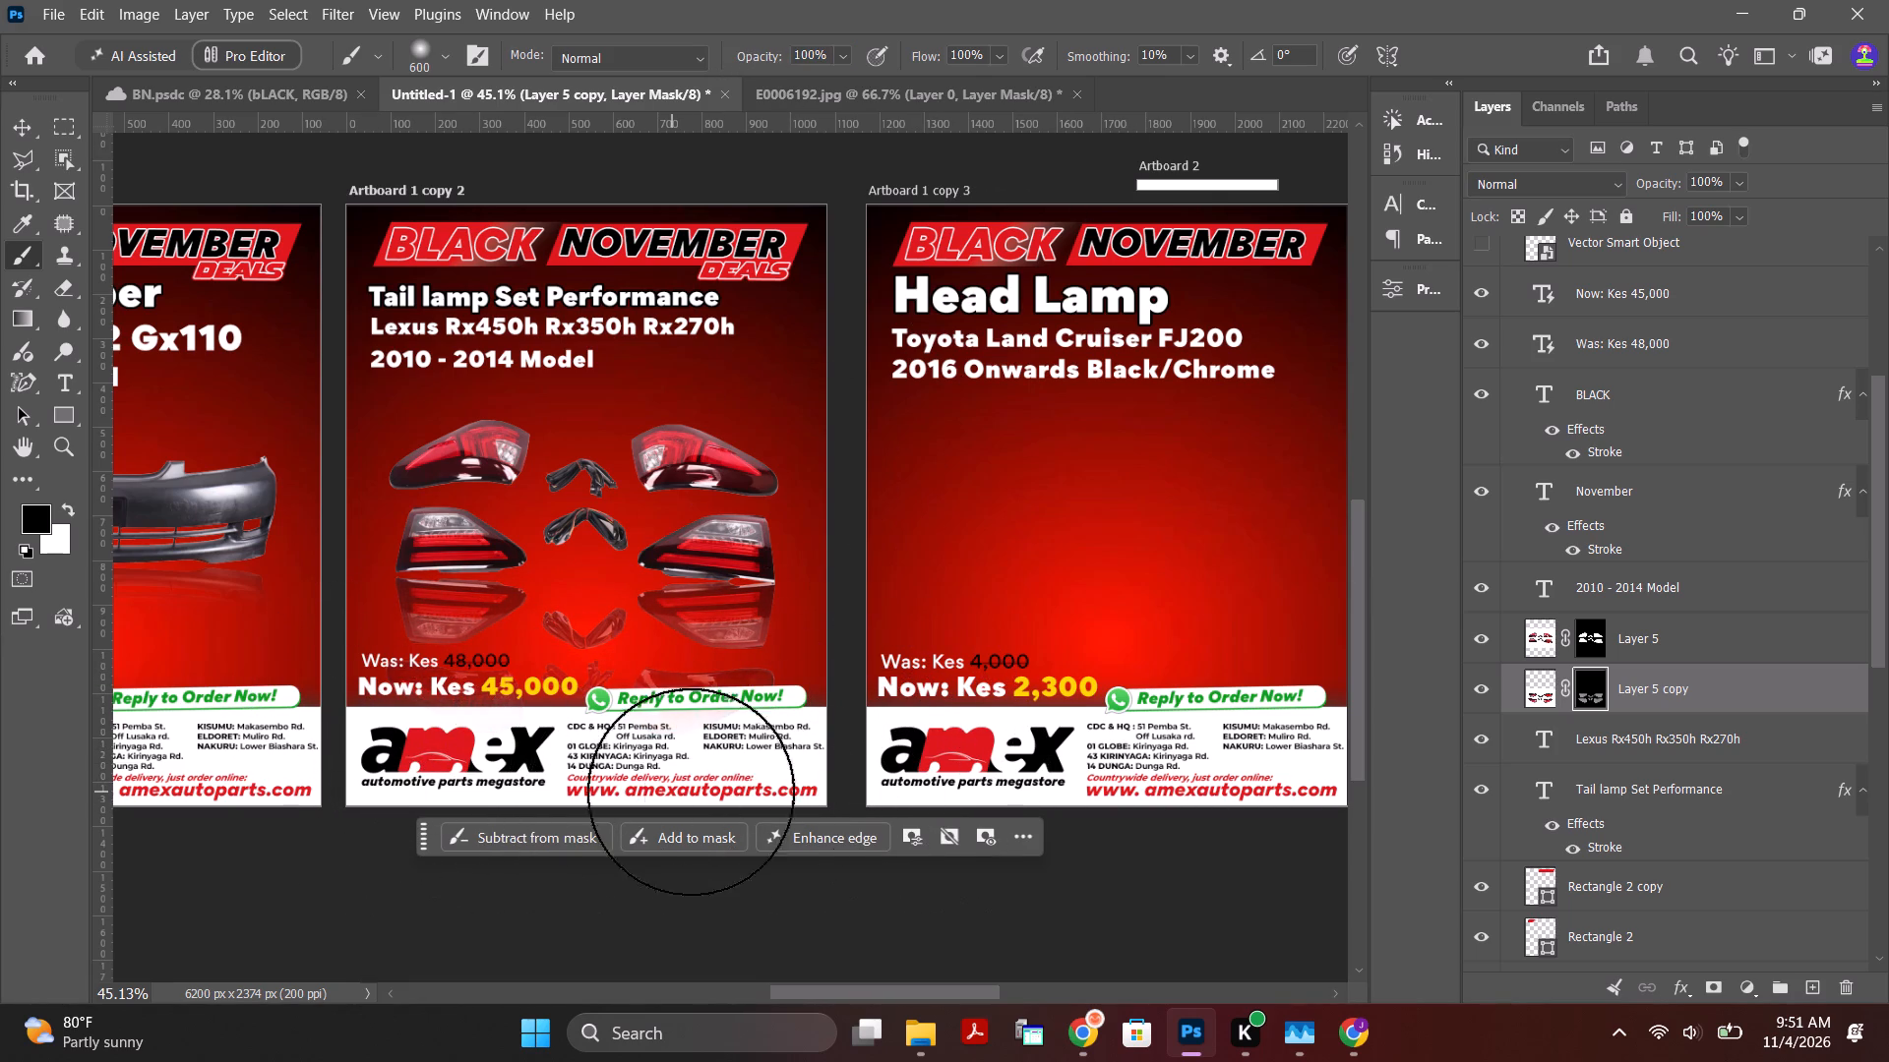
{"action": "left_click_drag", "start_coordinate": [691, 792], "coordinate": [791, 756]}
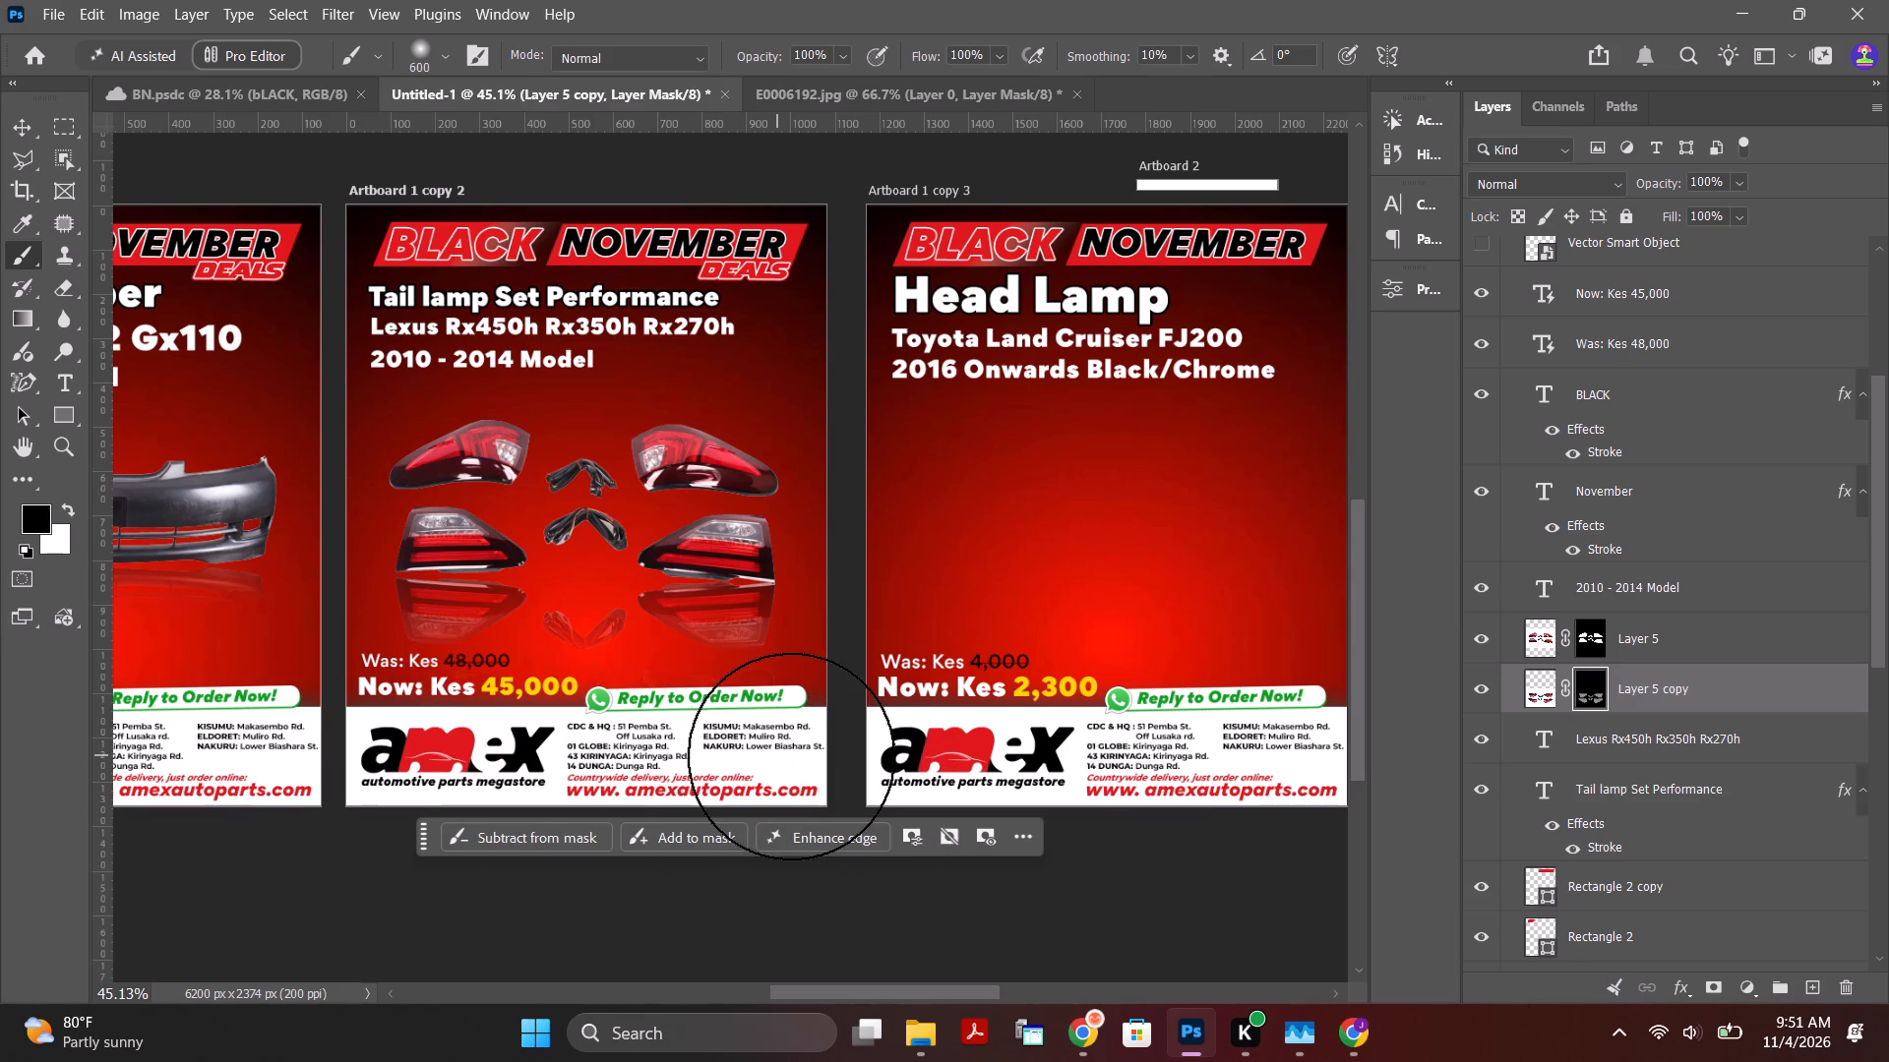
{"action": "left_click_drag", "start_coordinate": [791, 756], "coordinate": [783, 758]}
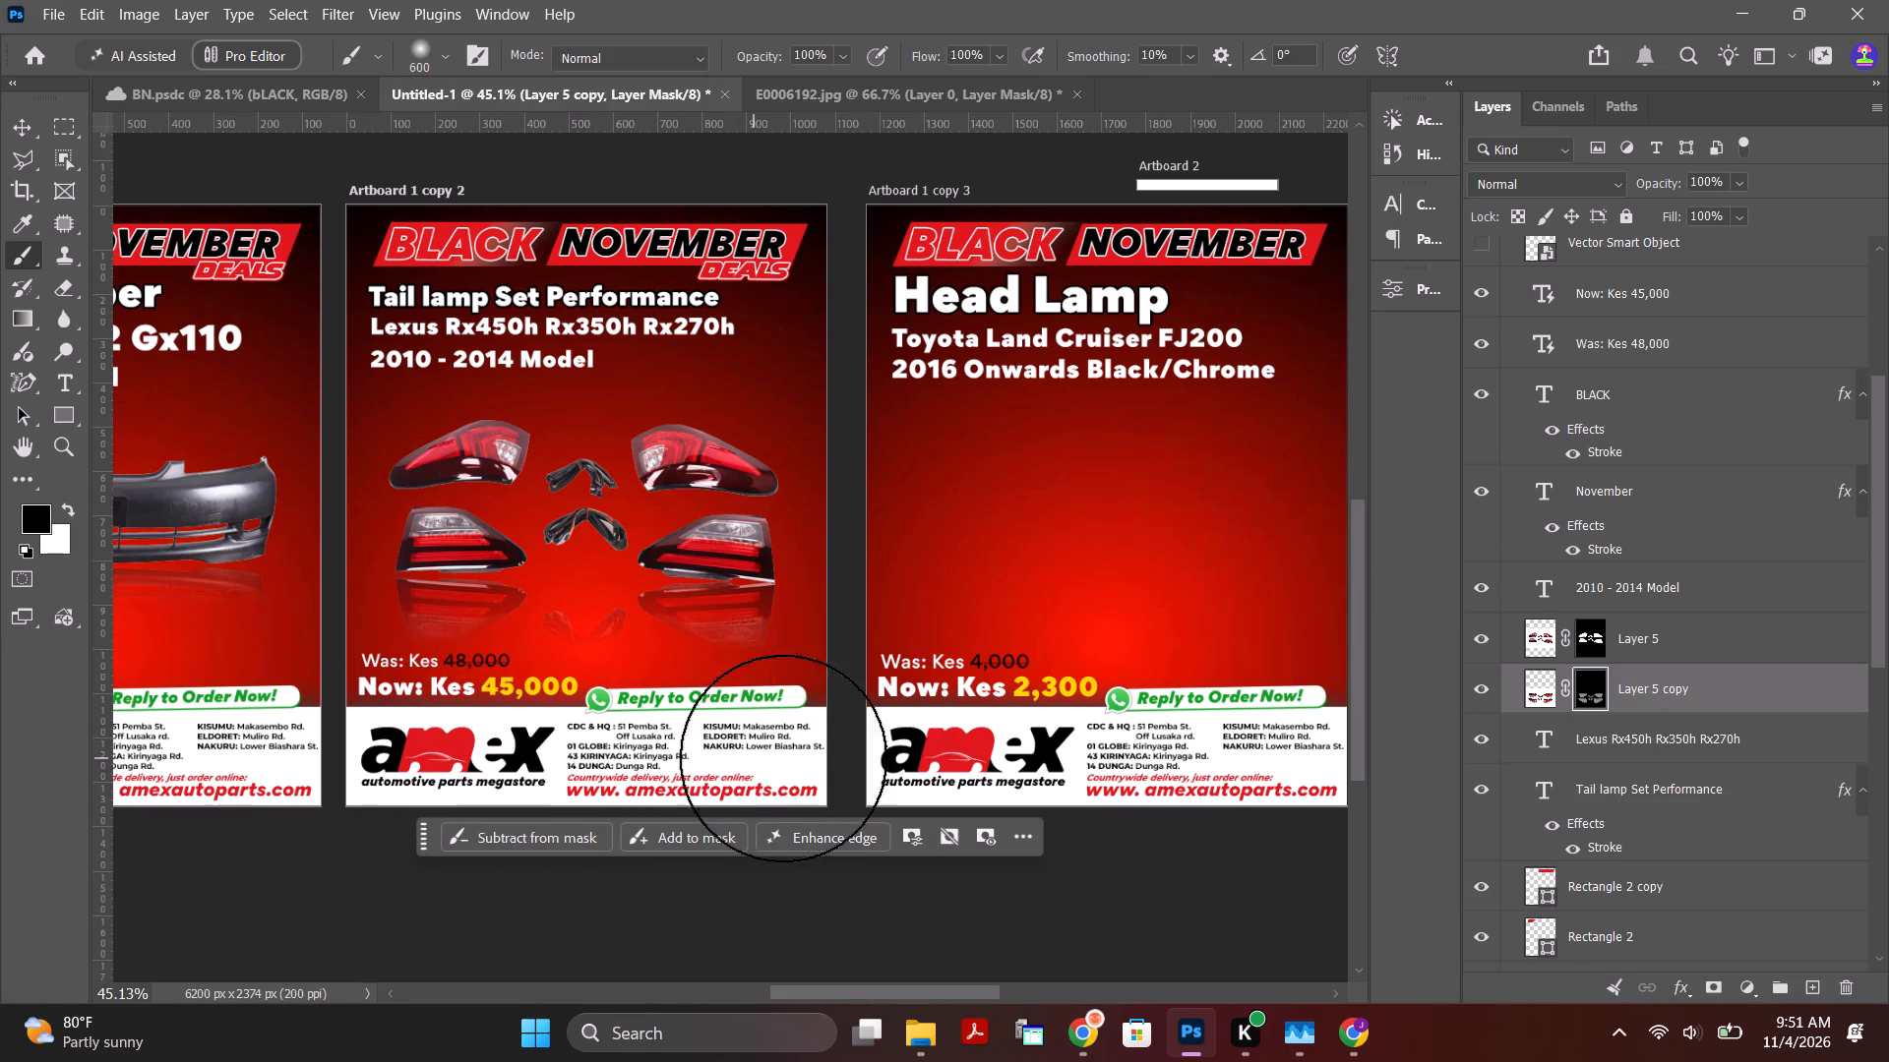
{"action": "left_click_drag", "start_coordinate": [783, 758], "coordinate": [502, 736]}
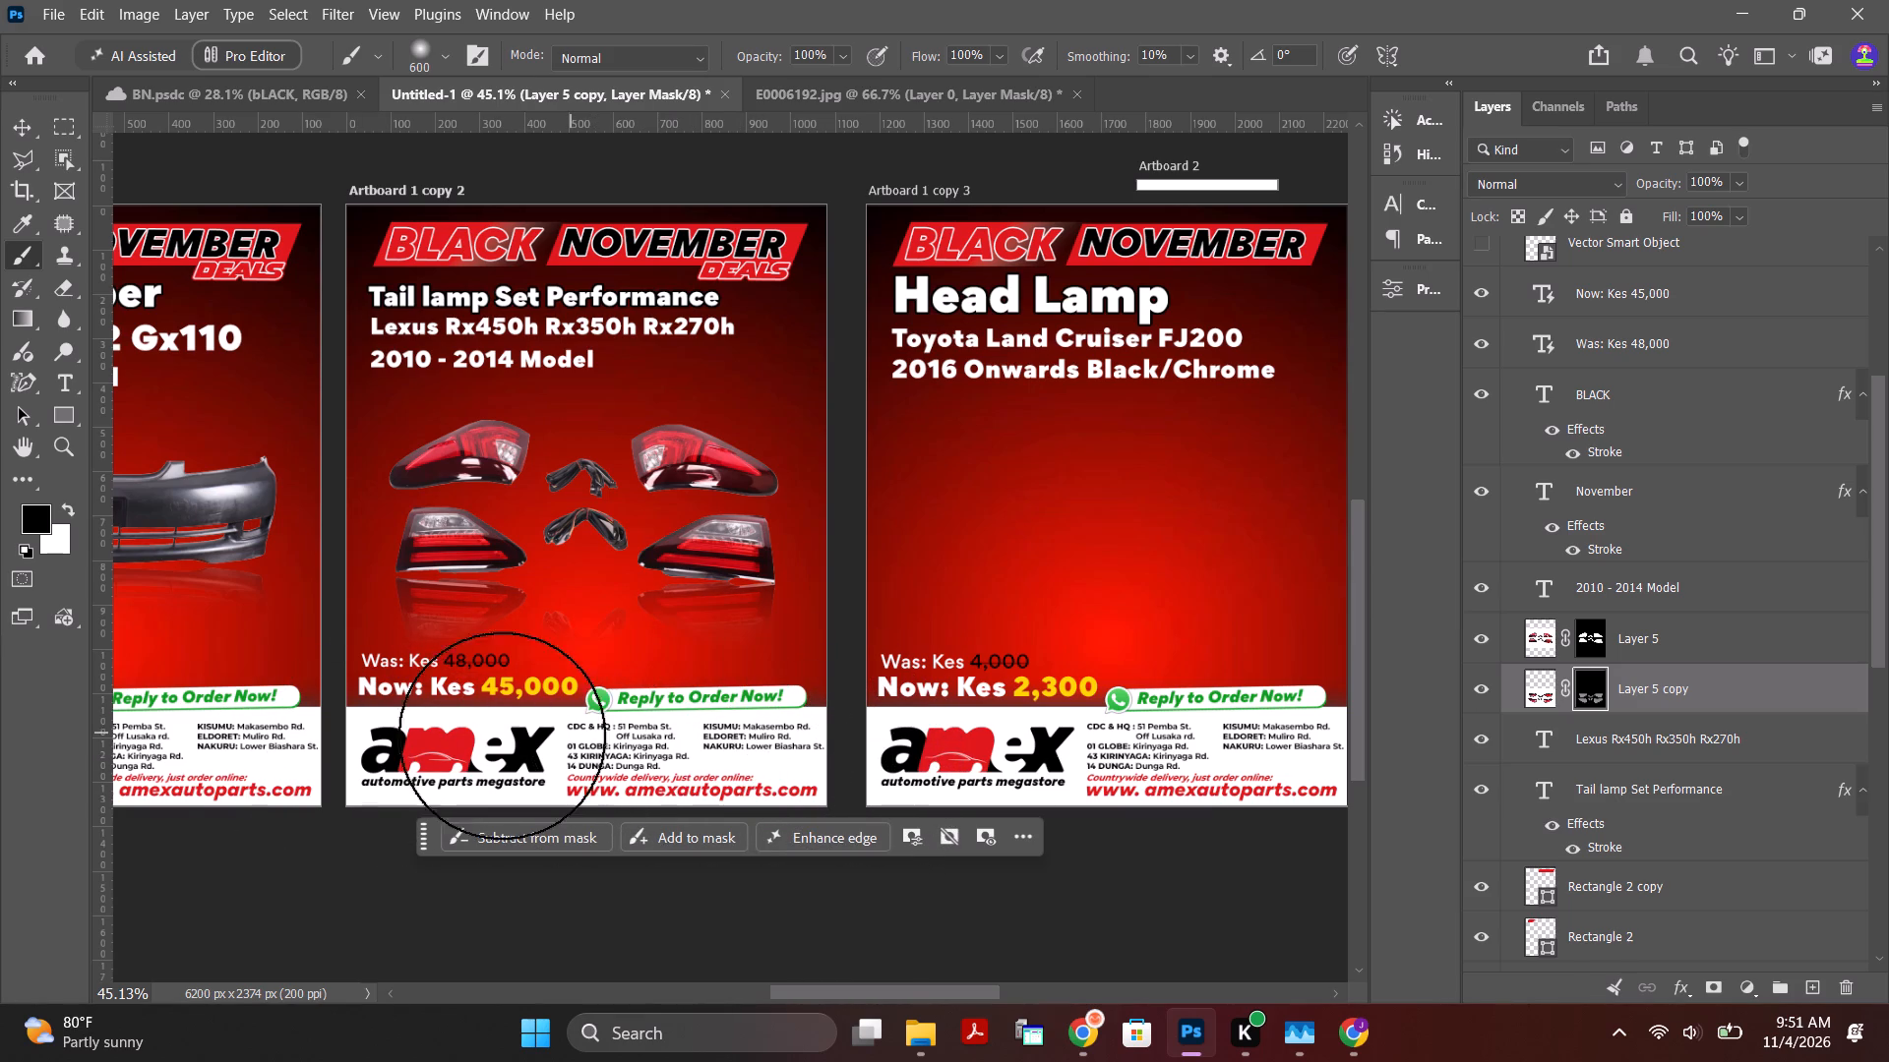
{"action": "left_click_drag", "start_coordinate": [502, 736], "coordinate": [270, 736]}
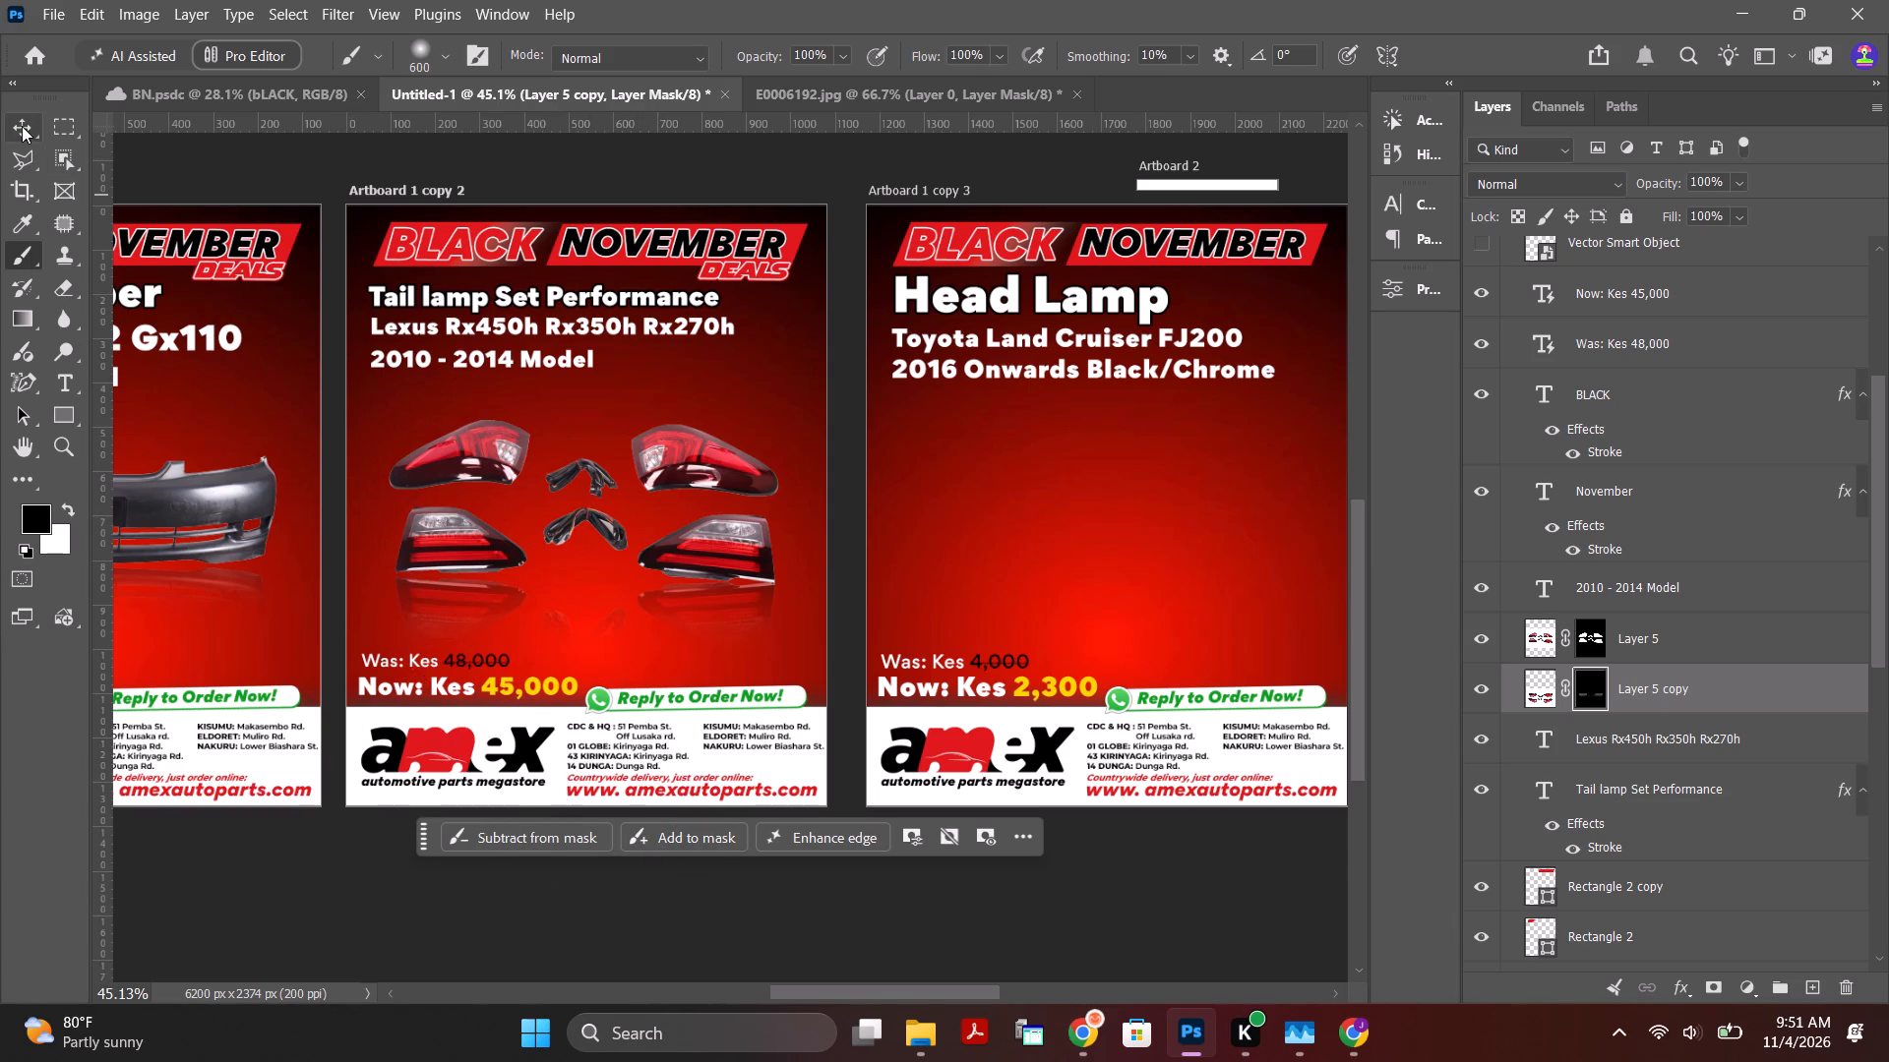
Reduce the brush to 125 px and mask out the leftover cable reflection between the lamps.
{"action": "key", "text": "bracketleft"}
{"action": "key", "text": "bracketleft"}
{"action": "key", "text": "bracketleft"}
{"action": "key", "text": "bracketleft"}
{"action": "key", "text": "bracketleft"}
{"action": "key", "text": "bracketleft"}
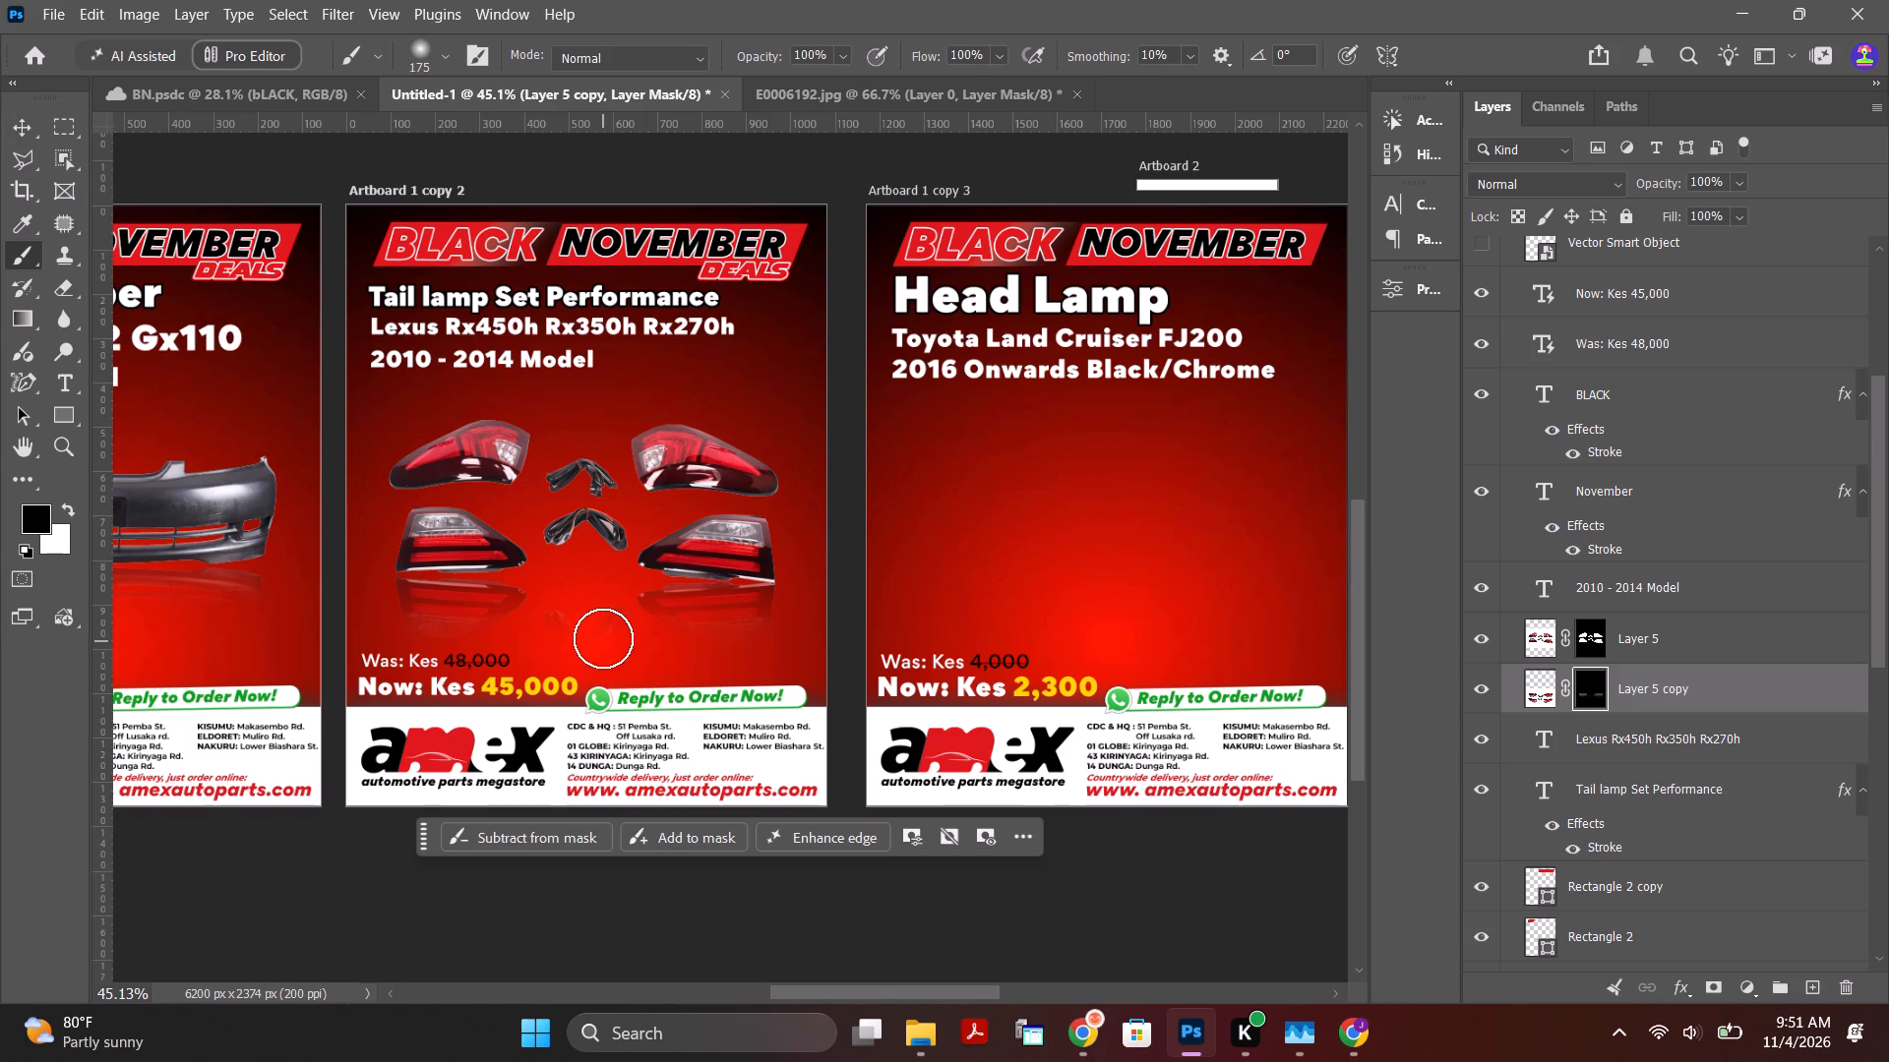
{"action": "key", "text": "bracketleft"}
{"action": "key", "text": "bracketleft"}
{"action": "left_click_drag", "start_coordinate": [611, 616], "coordinate": [567, 619]}
{"action": "left_click_drag", "start_coordinate": [567, 619], "coordinate": [561, 635]}
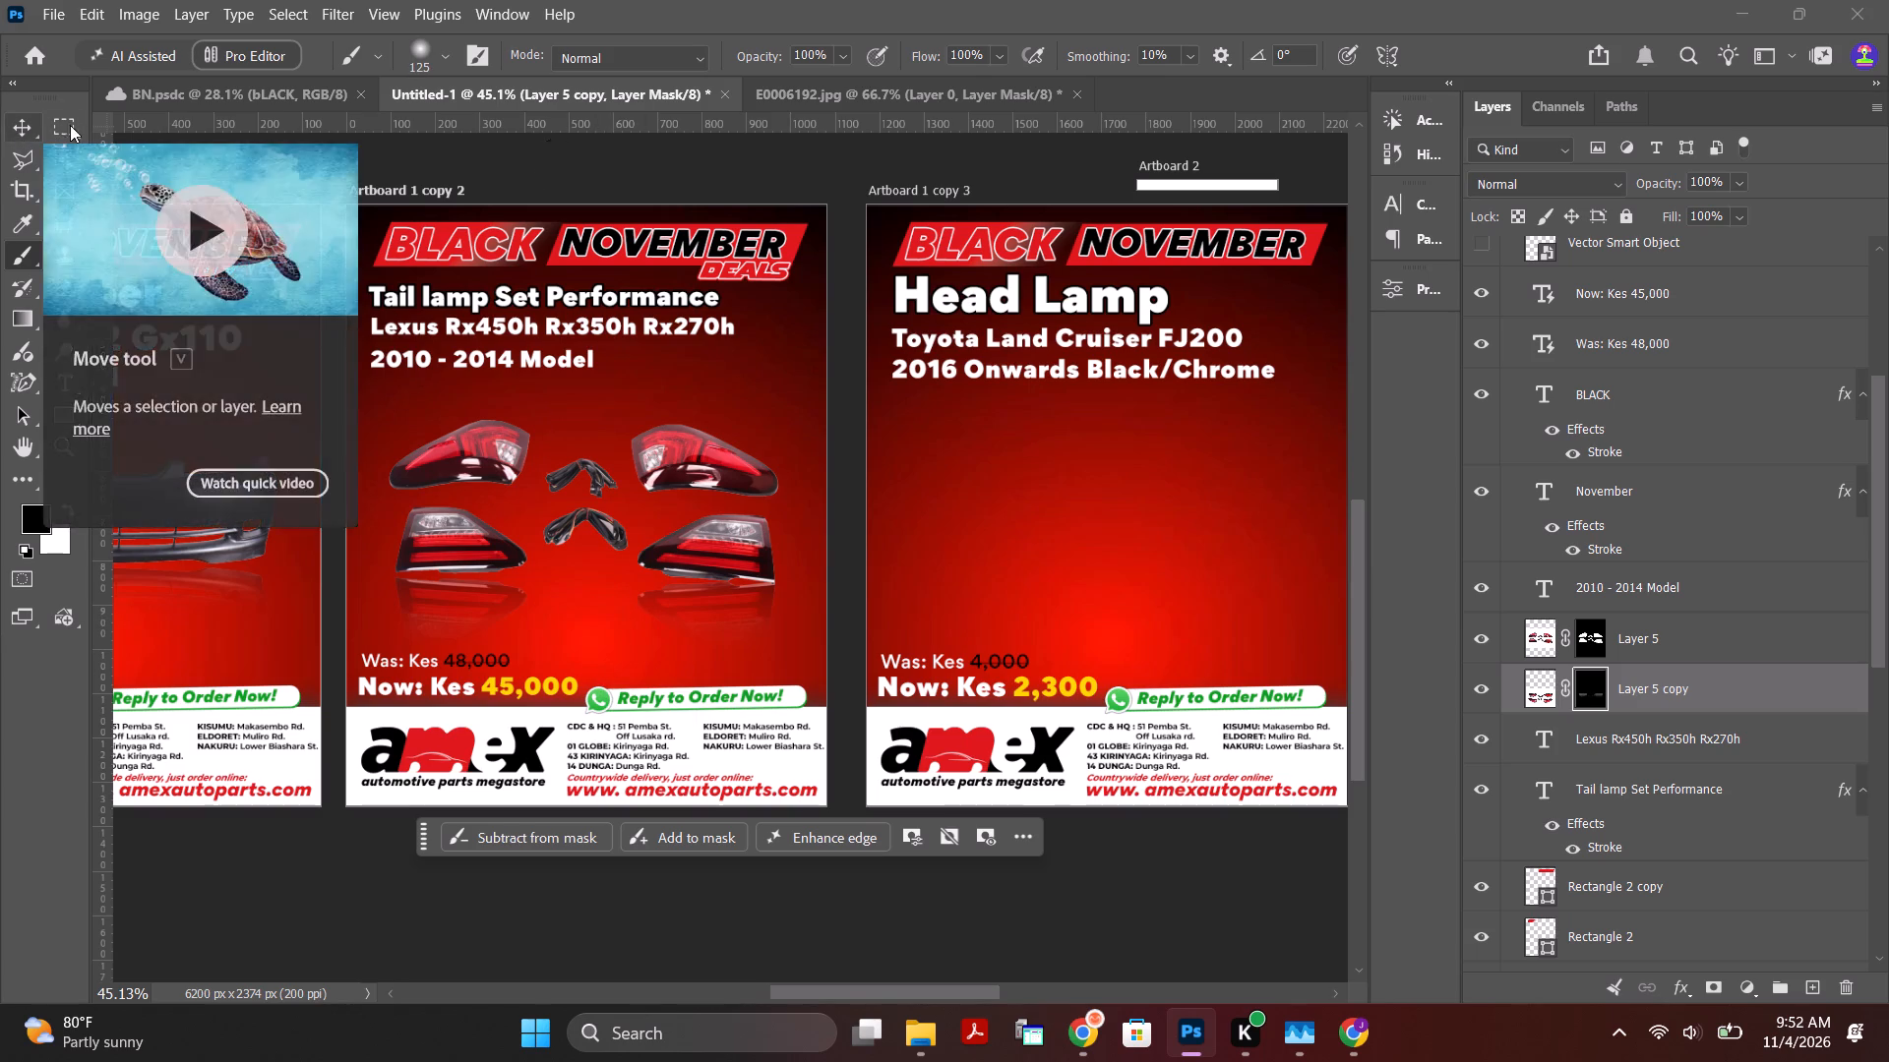
Set the opacity of the Layer 5 copy reflection to 90%.
{"action": "left_click_drag", "start_coordinate": [1669, 189], "coordinate": [1644, 190]}
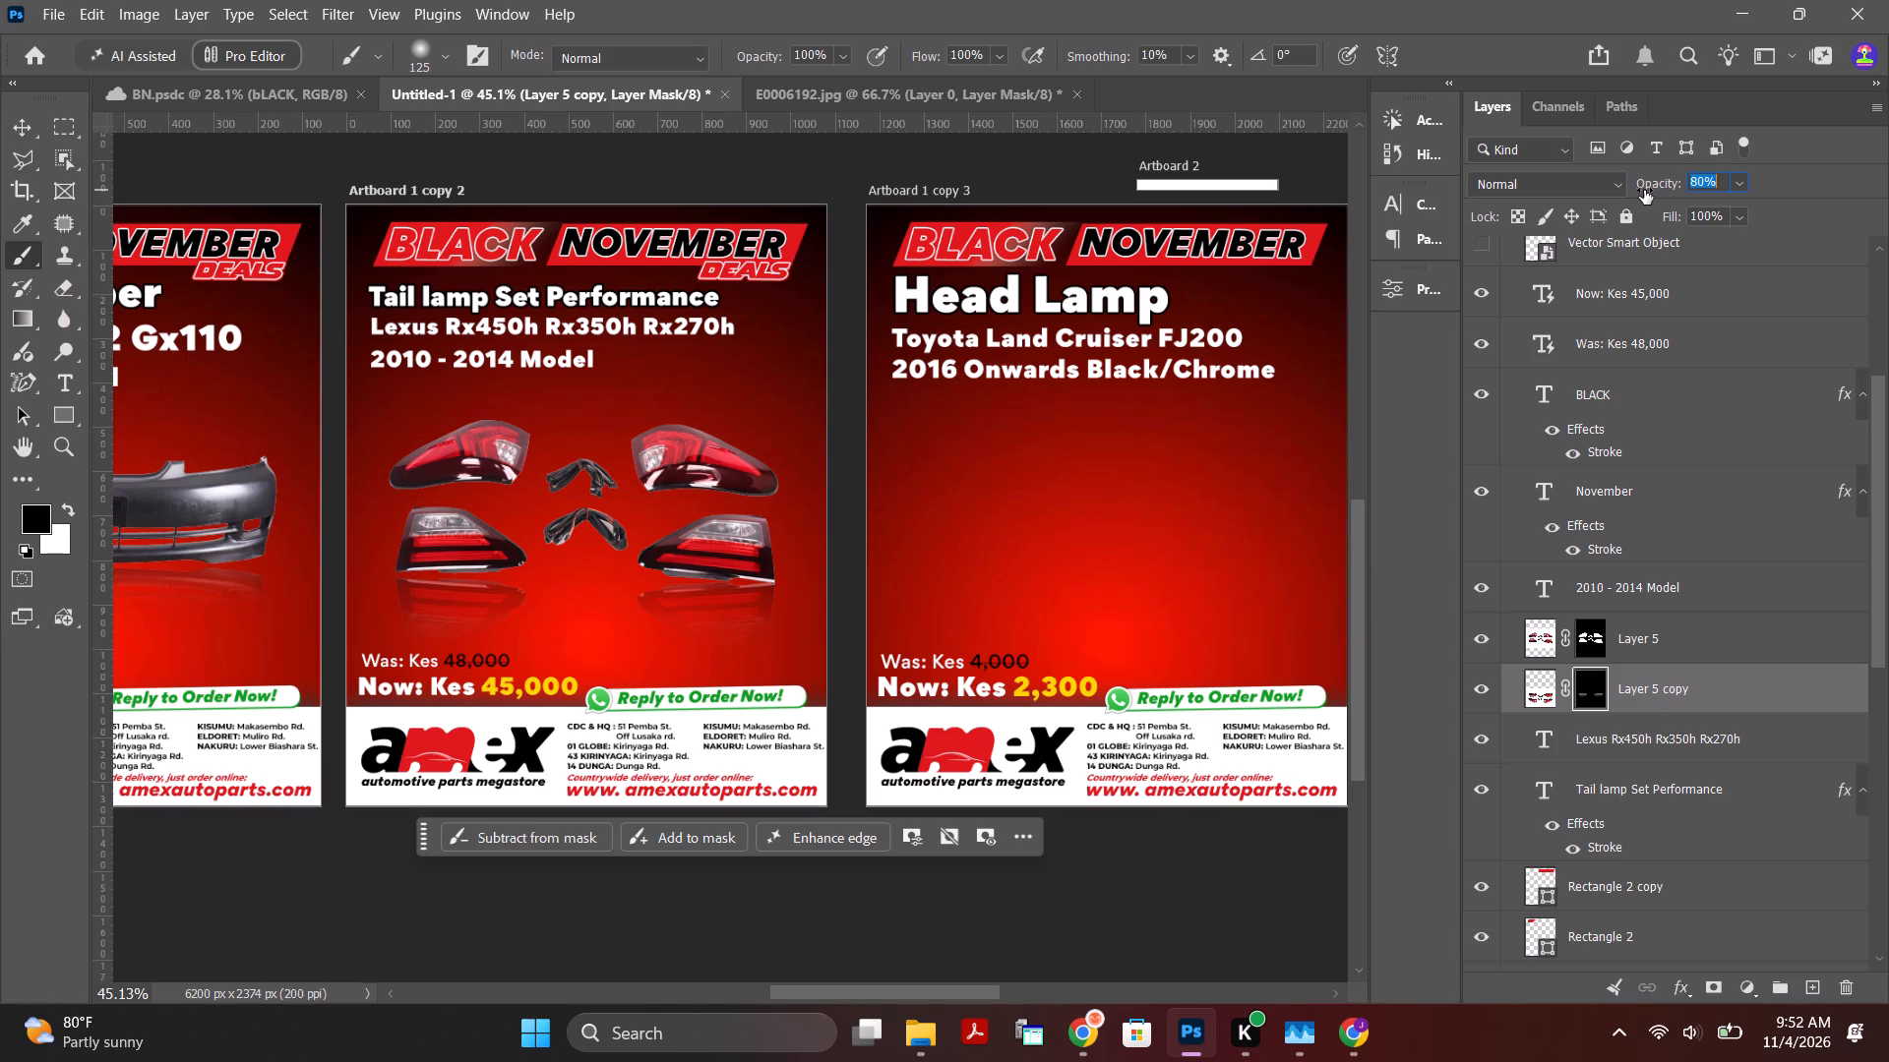
{"action": "left_click_drag", "start_coordinate": [1644, 190], "coordinate": [1652, 190]}
{"action": "left_click_drag", "start_coordinate": [1652, 190], "coordinate": [1657, 190]}
{"action": "left_click_drag", "start_coordinate": [1720, 185], "coordinate": [1719, 184]}
{"action": "left_click_drag", "start_coordinate": [1719, 184], "coordinate": [1668, 184]}
{"action": "type", "text": "90"}
{"action": "key", "text": "Return"}
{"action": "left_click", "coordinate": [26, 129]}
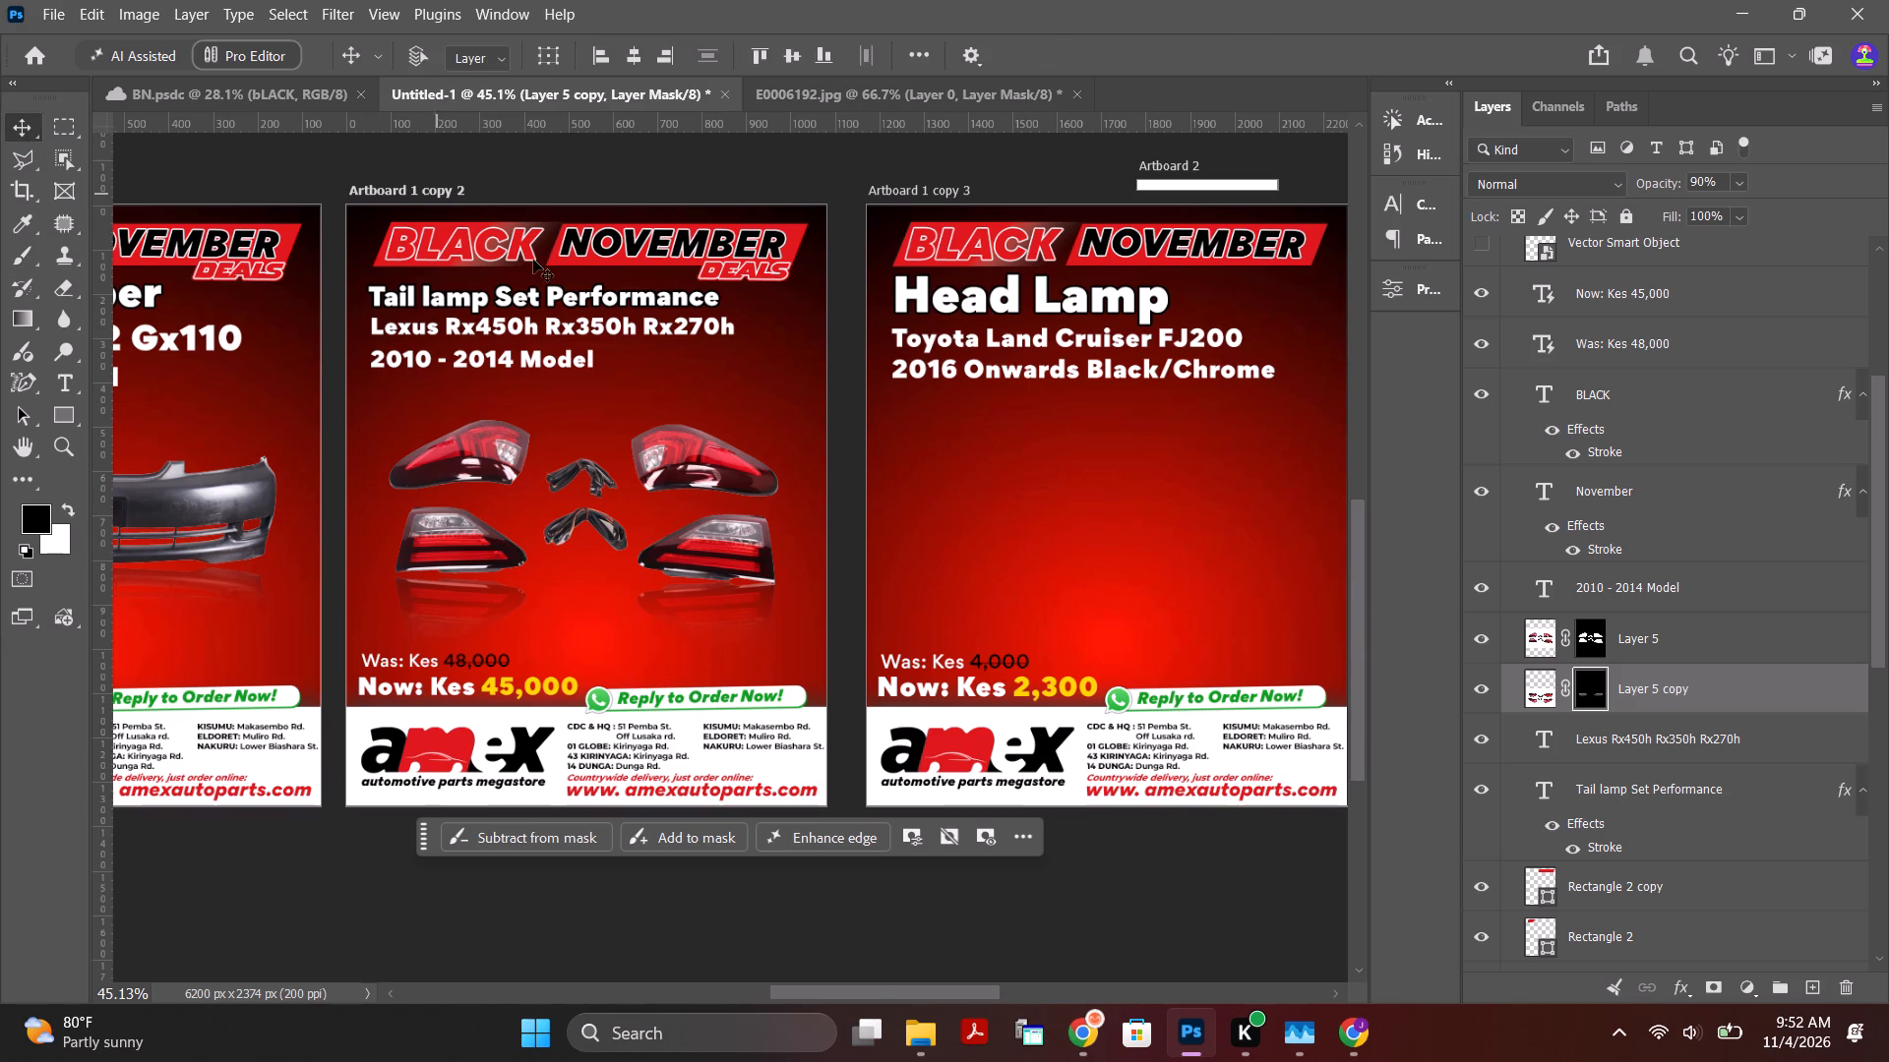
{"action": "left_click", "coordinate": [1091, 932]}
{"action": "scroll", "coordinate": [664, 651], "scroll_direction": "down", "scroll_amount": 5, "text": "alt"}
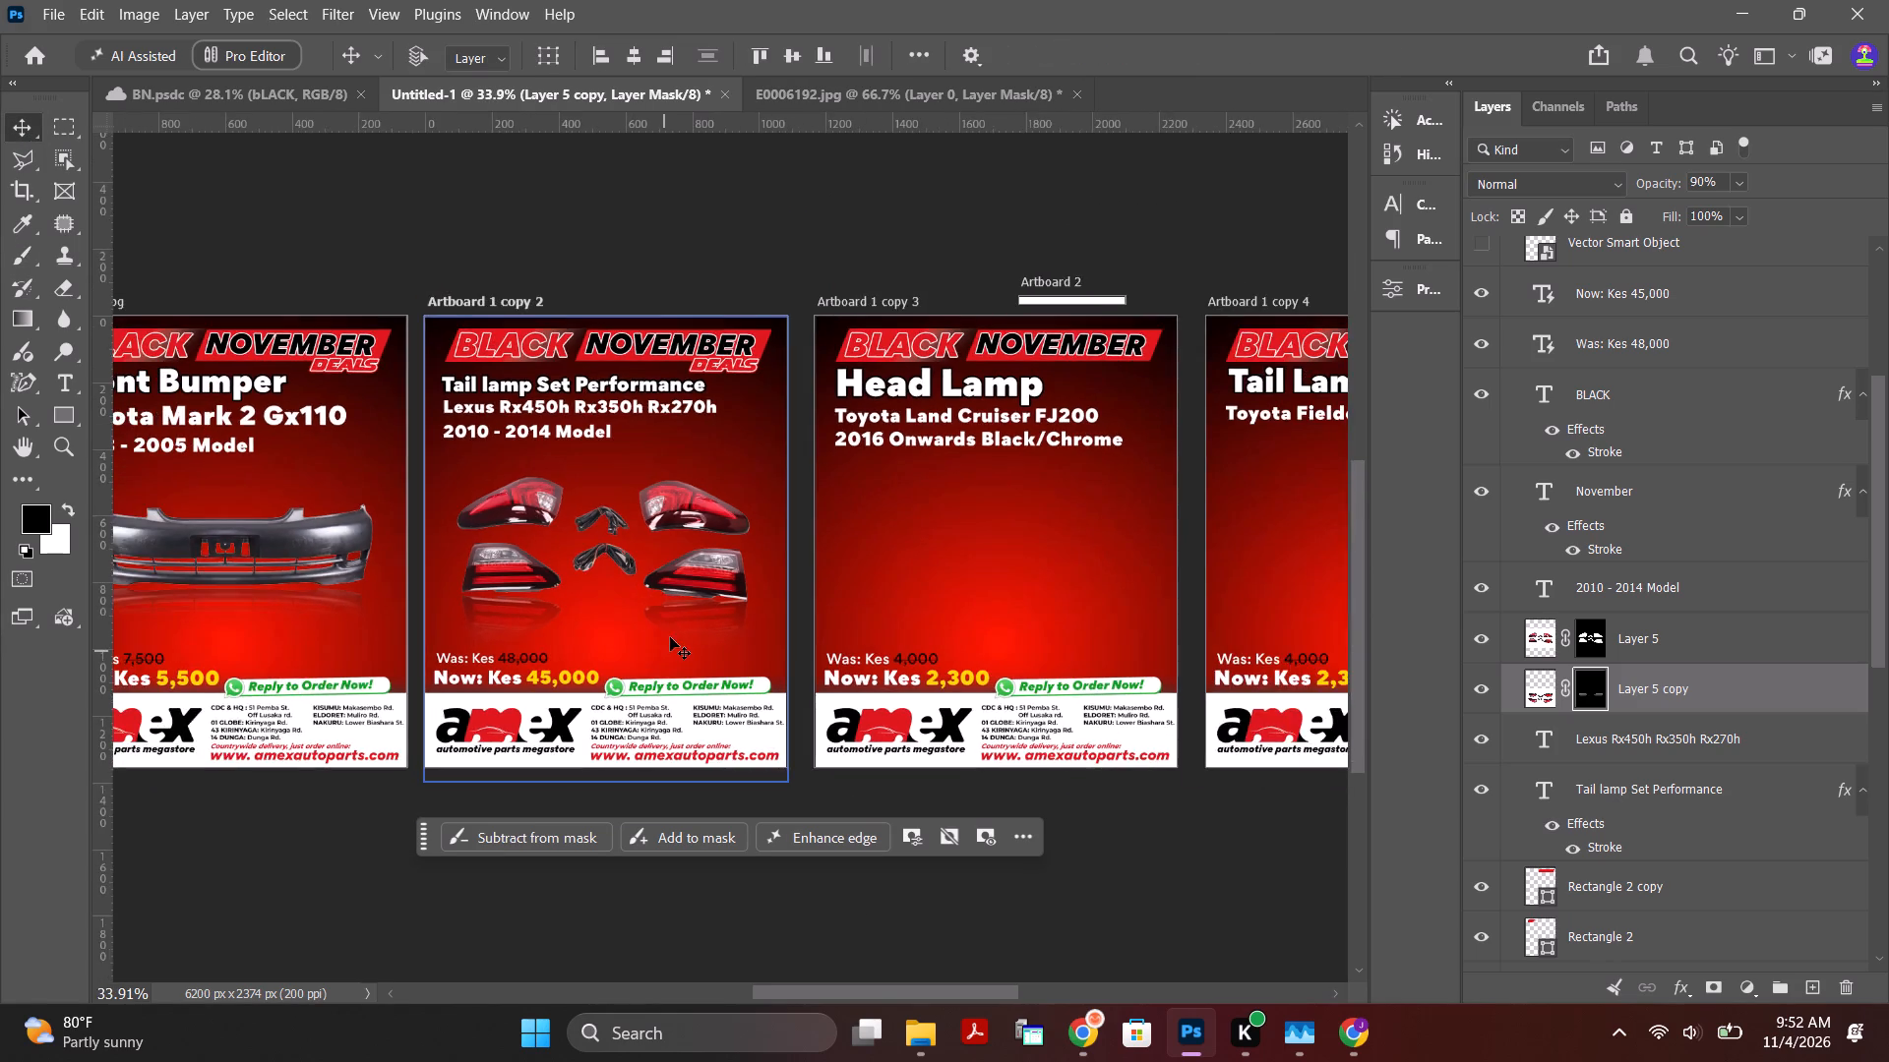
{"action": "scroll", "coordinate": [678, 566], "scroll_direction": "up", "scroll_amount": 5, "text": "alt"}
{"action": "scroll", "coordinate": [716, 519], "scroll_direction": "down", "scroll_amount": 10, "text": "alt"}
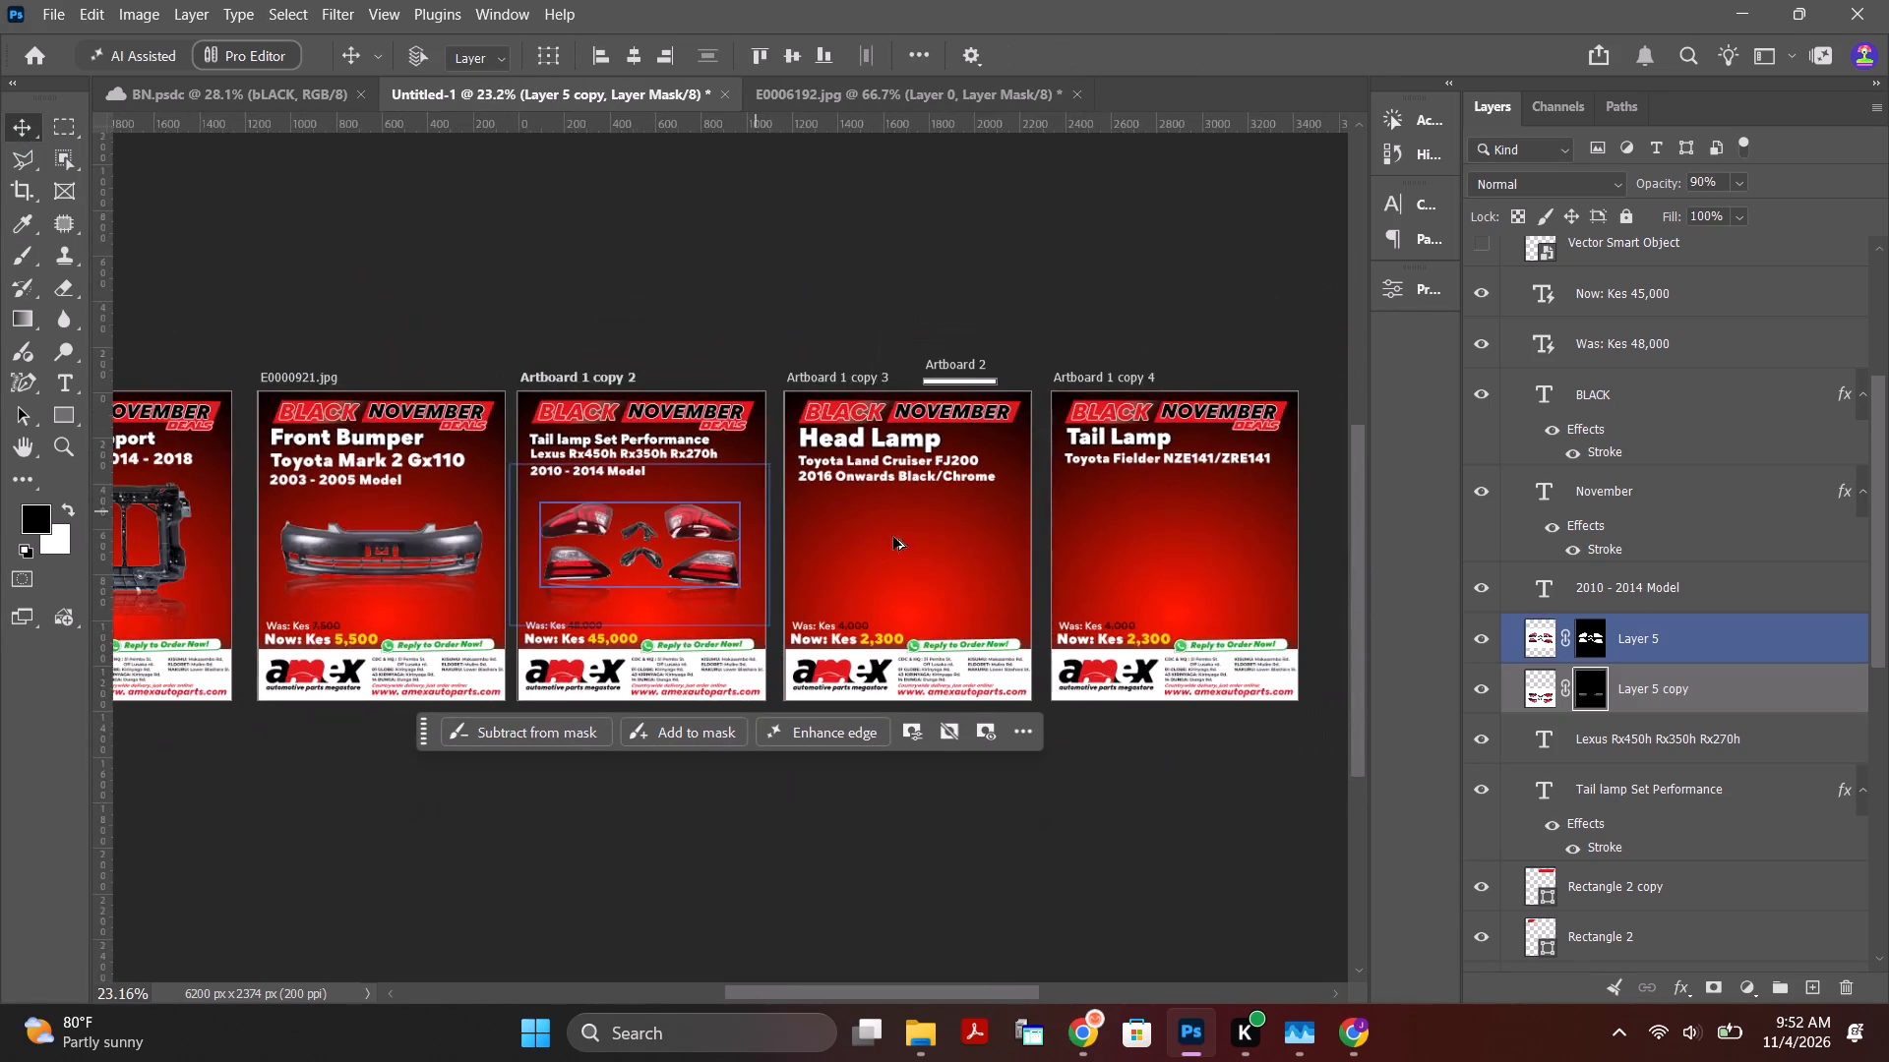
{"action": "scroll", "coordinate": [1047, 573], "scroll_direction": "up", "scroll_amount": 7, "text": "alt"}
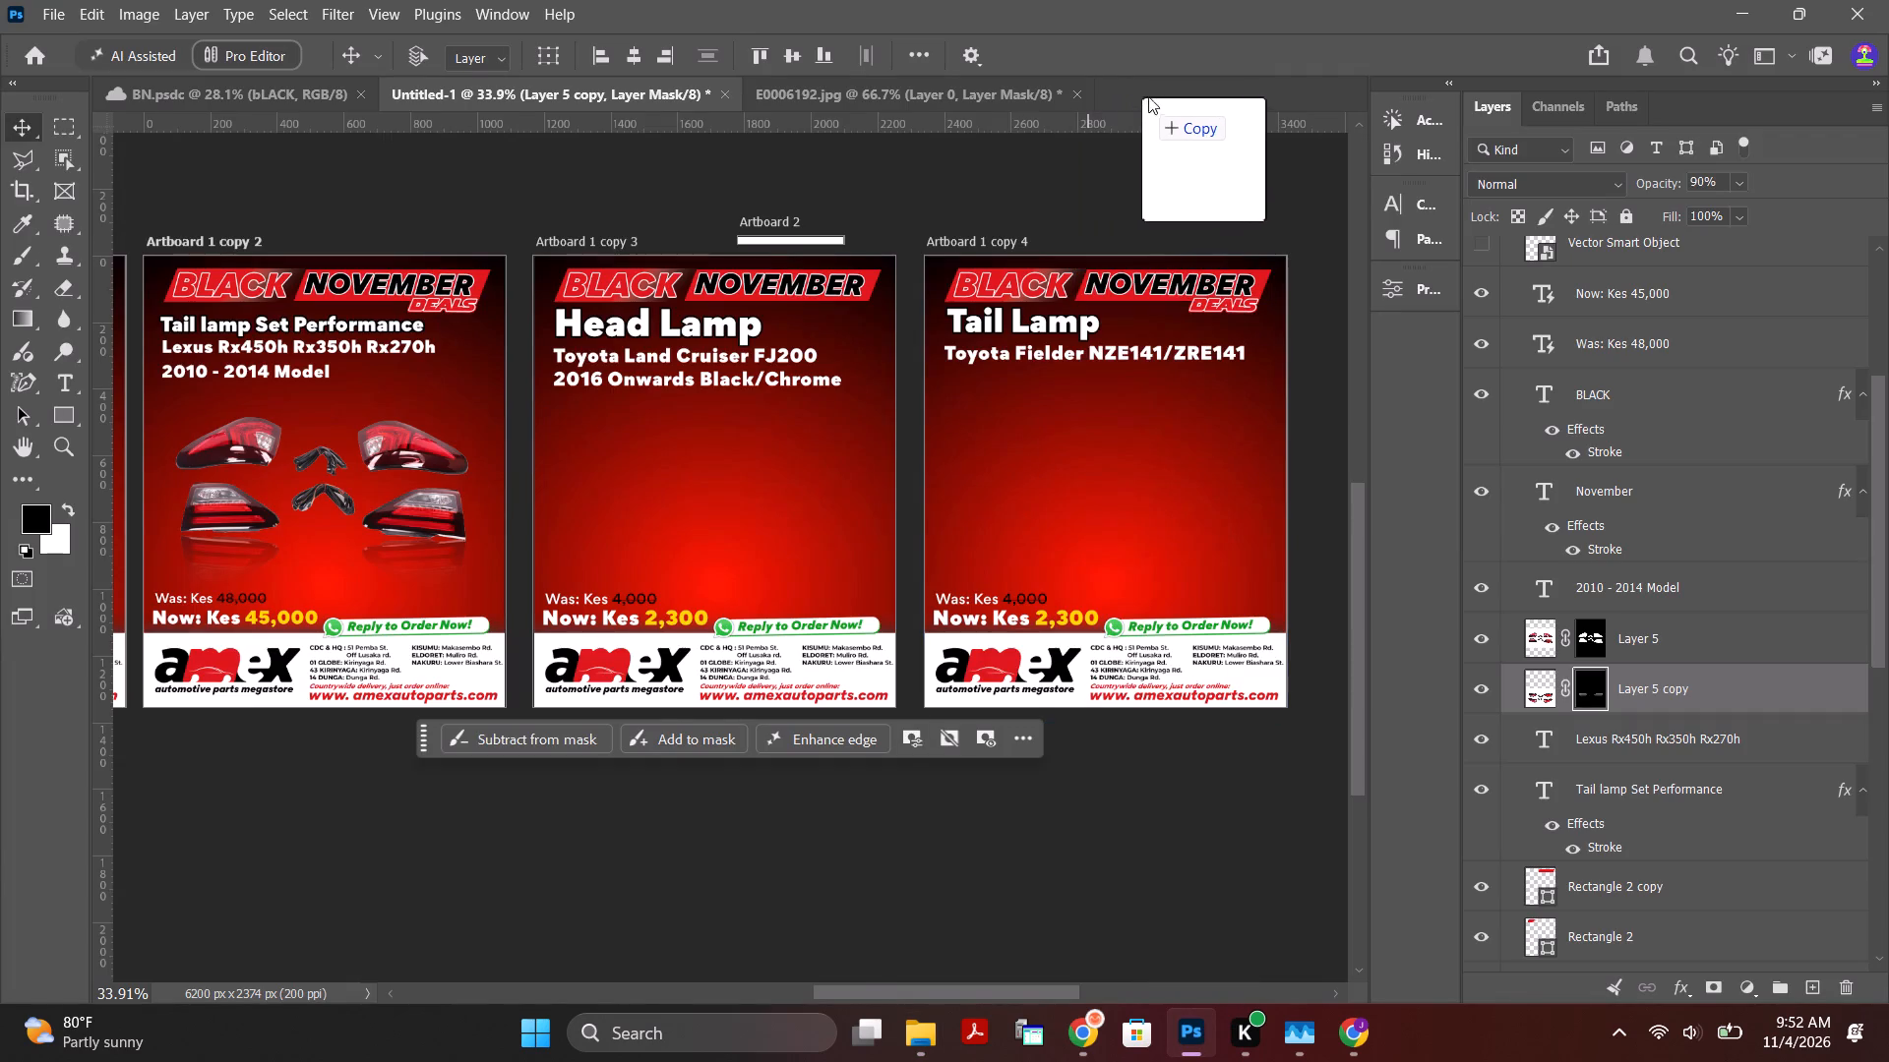
{"action": "left_click_drag", "start_coordinate": [1148, 96], "coordinate": [1150, 92]}
{"action": "left_click", "coordinate": [840, 109]}
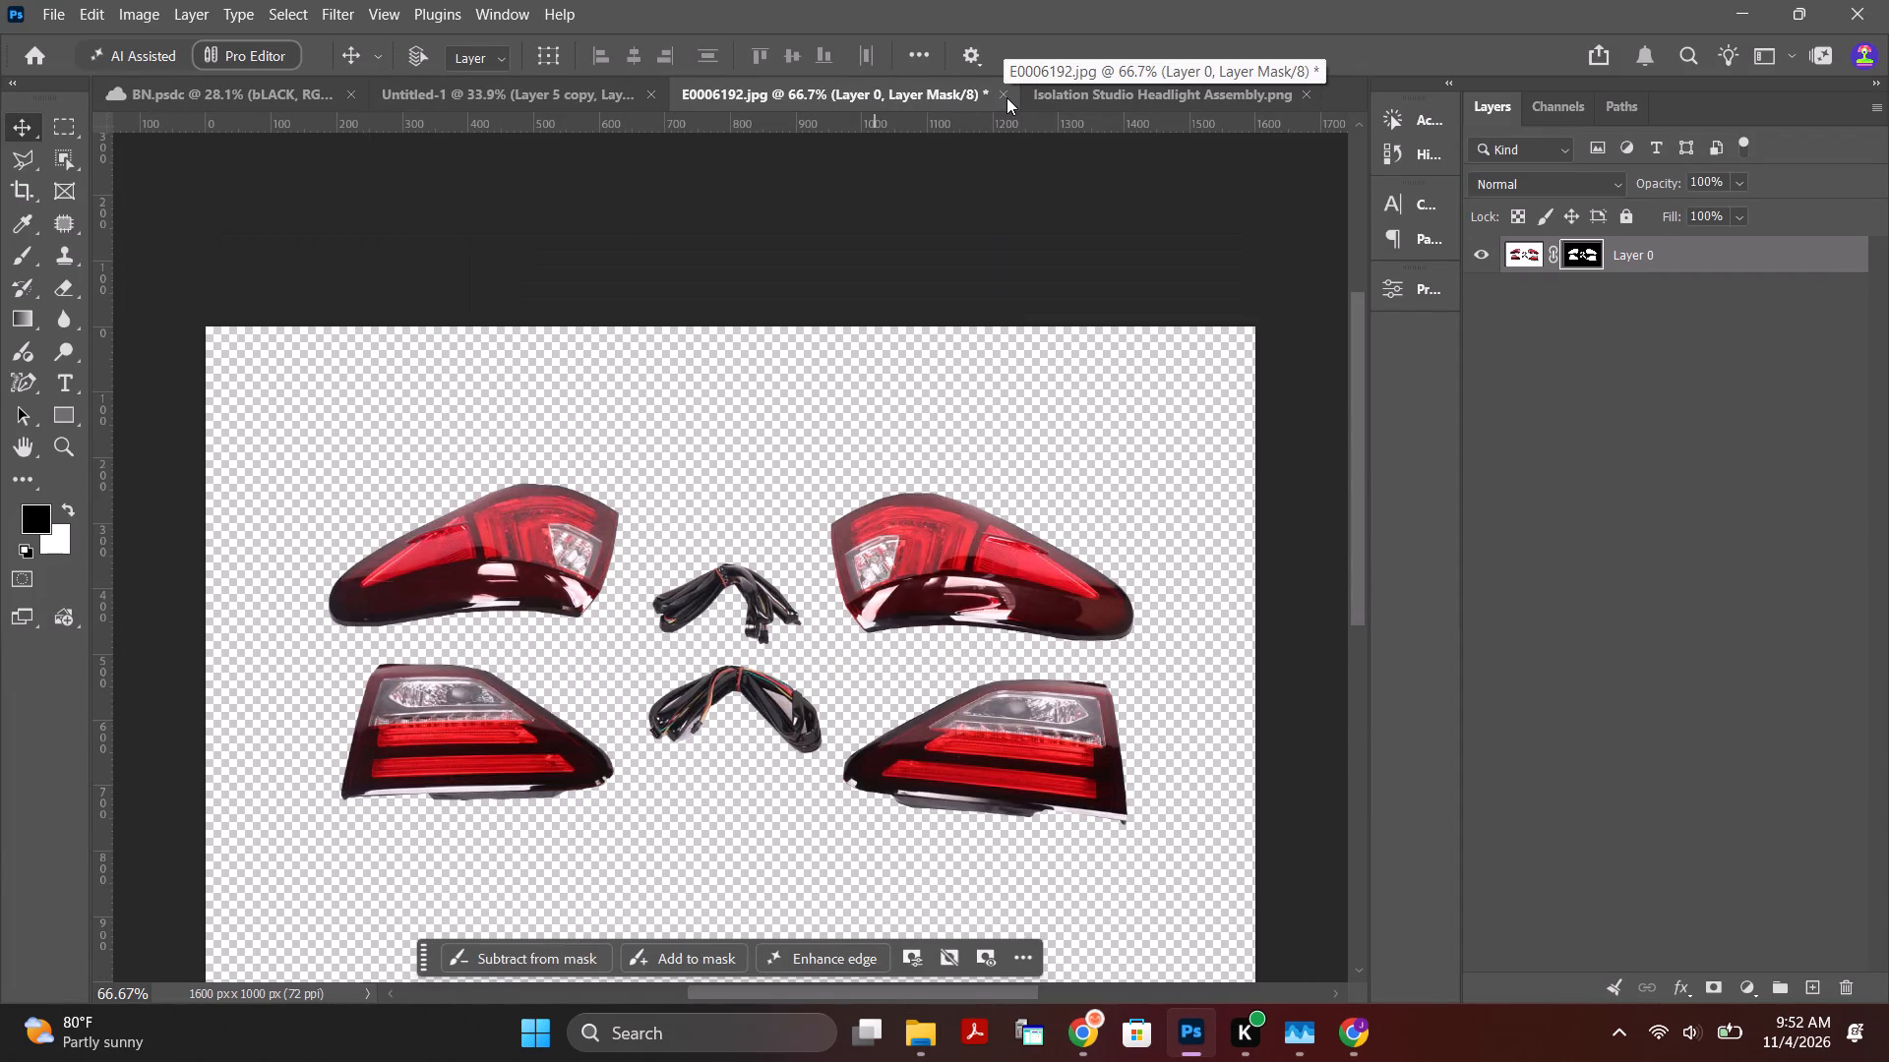
{"action": "left_click", "coordinate": [1177, 94]}
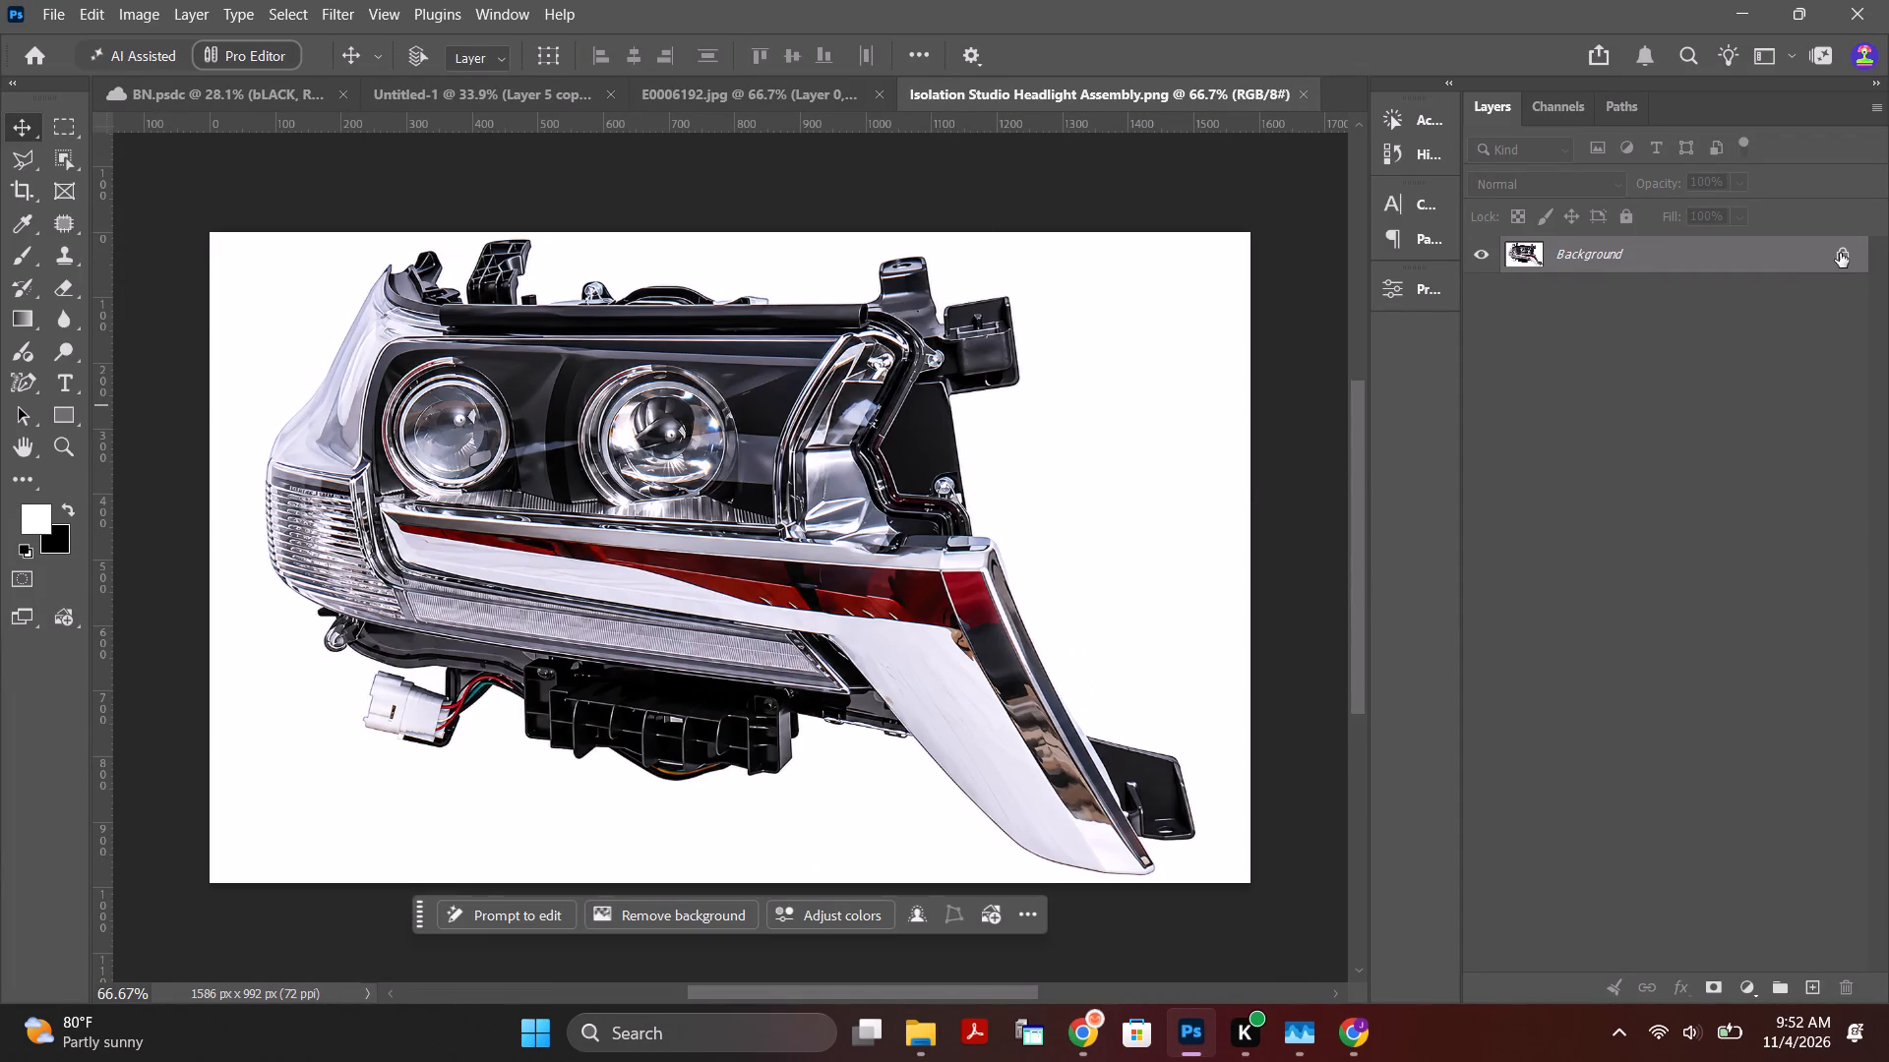
Unlock the headlight's Background layer, run Select subject, and mask out the white background.
{"action": "left_click", "coordinate": [1849, 256]}
{"action": "left_click", "coordinate": [1421, 120]}
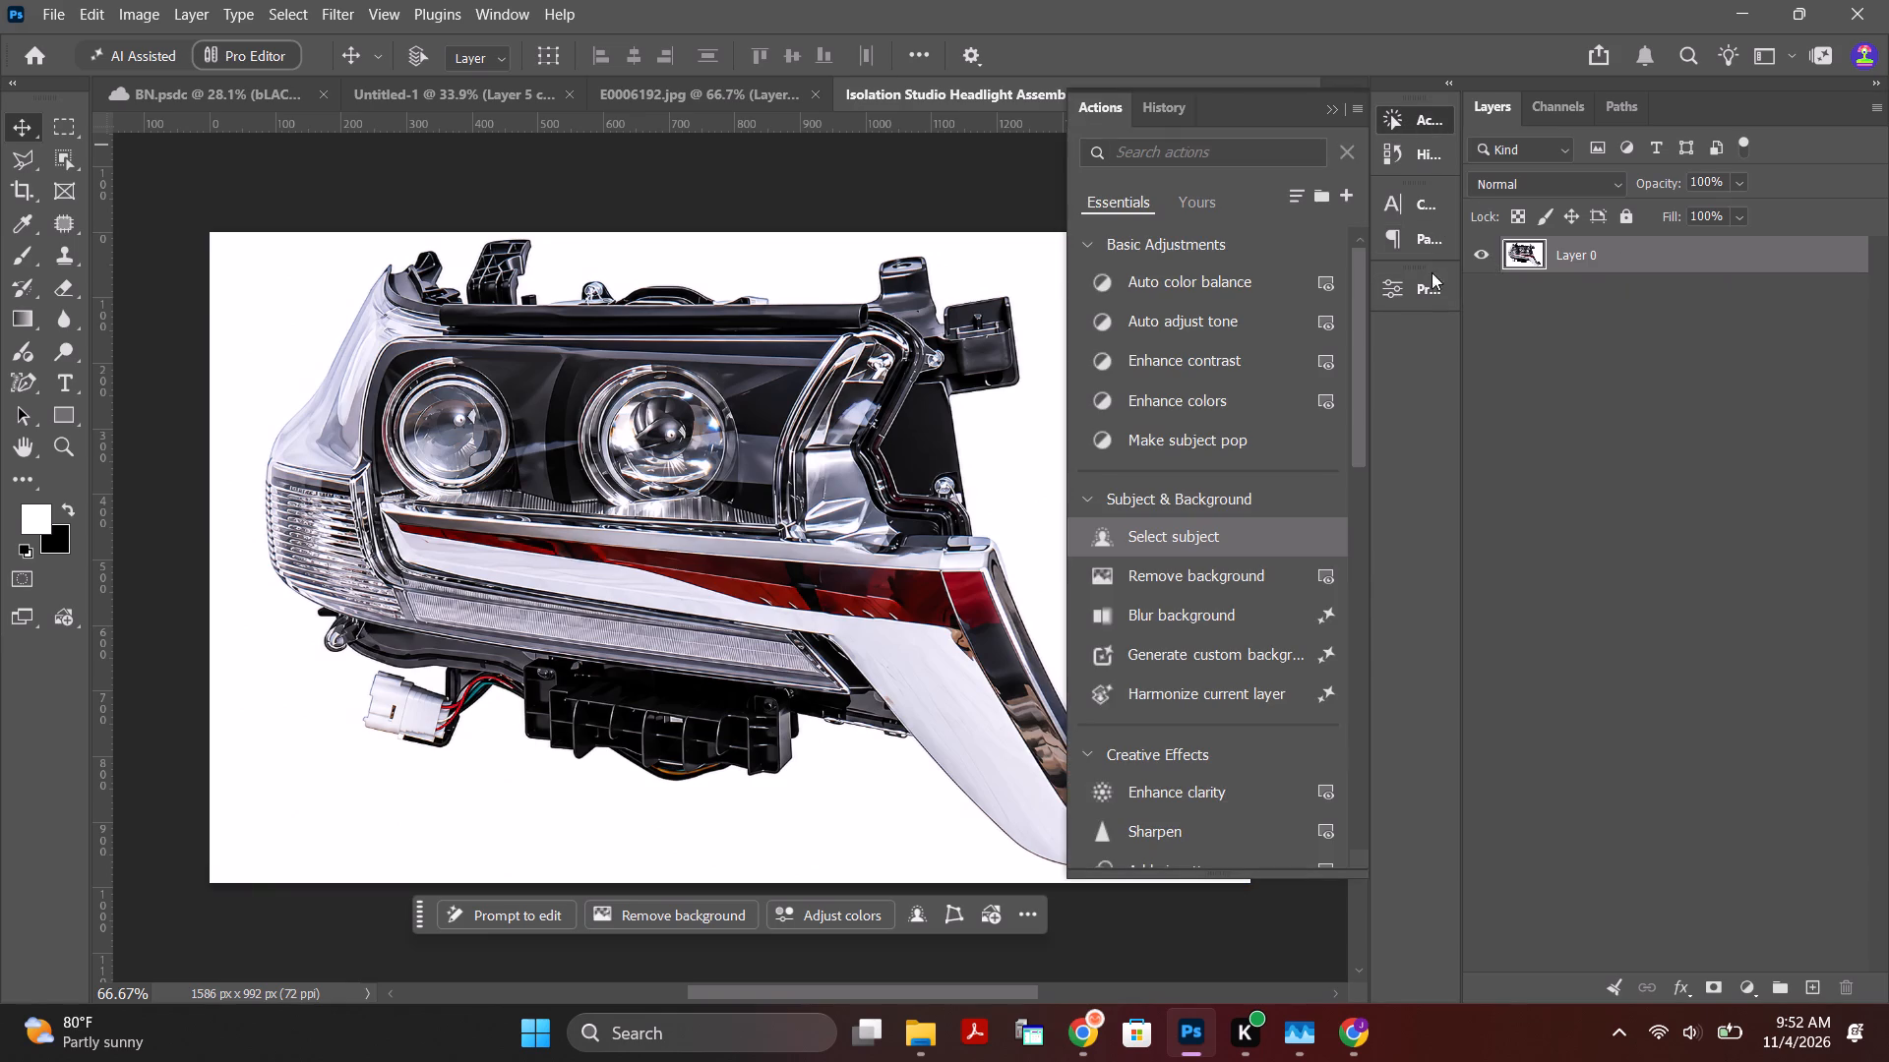
{"action": "left_click", "coordinate": [1186, 538]}
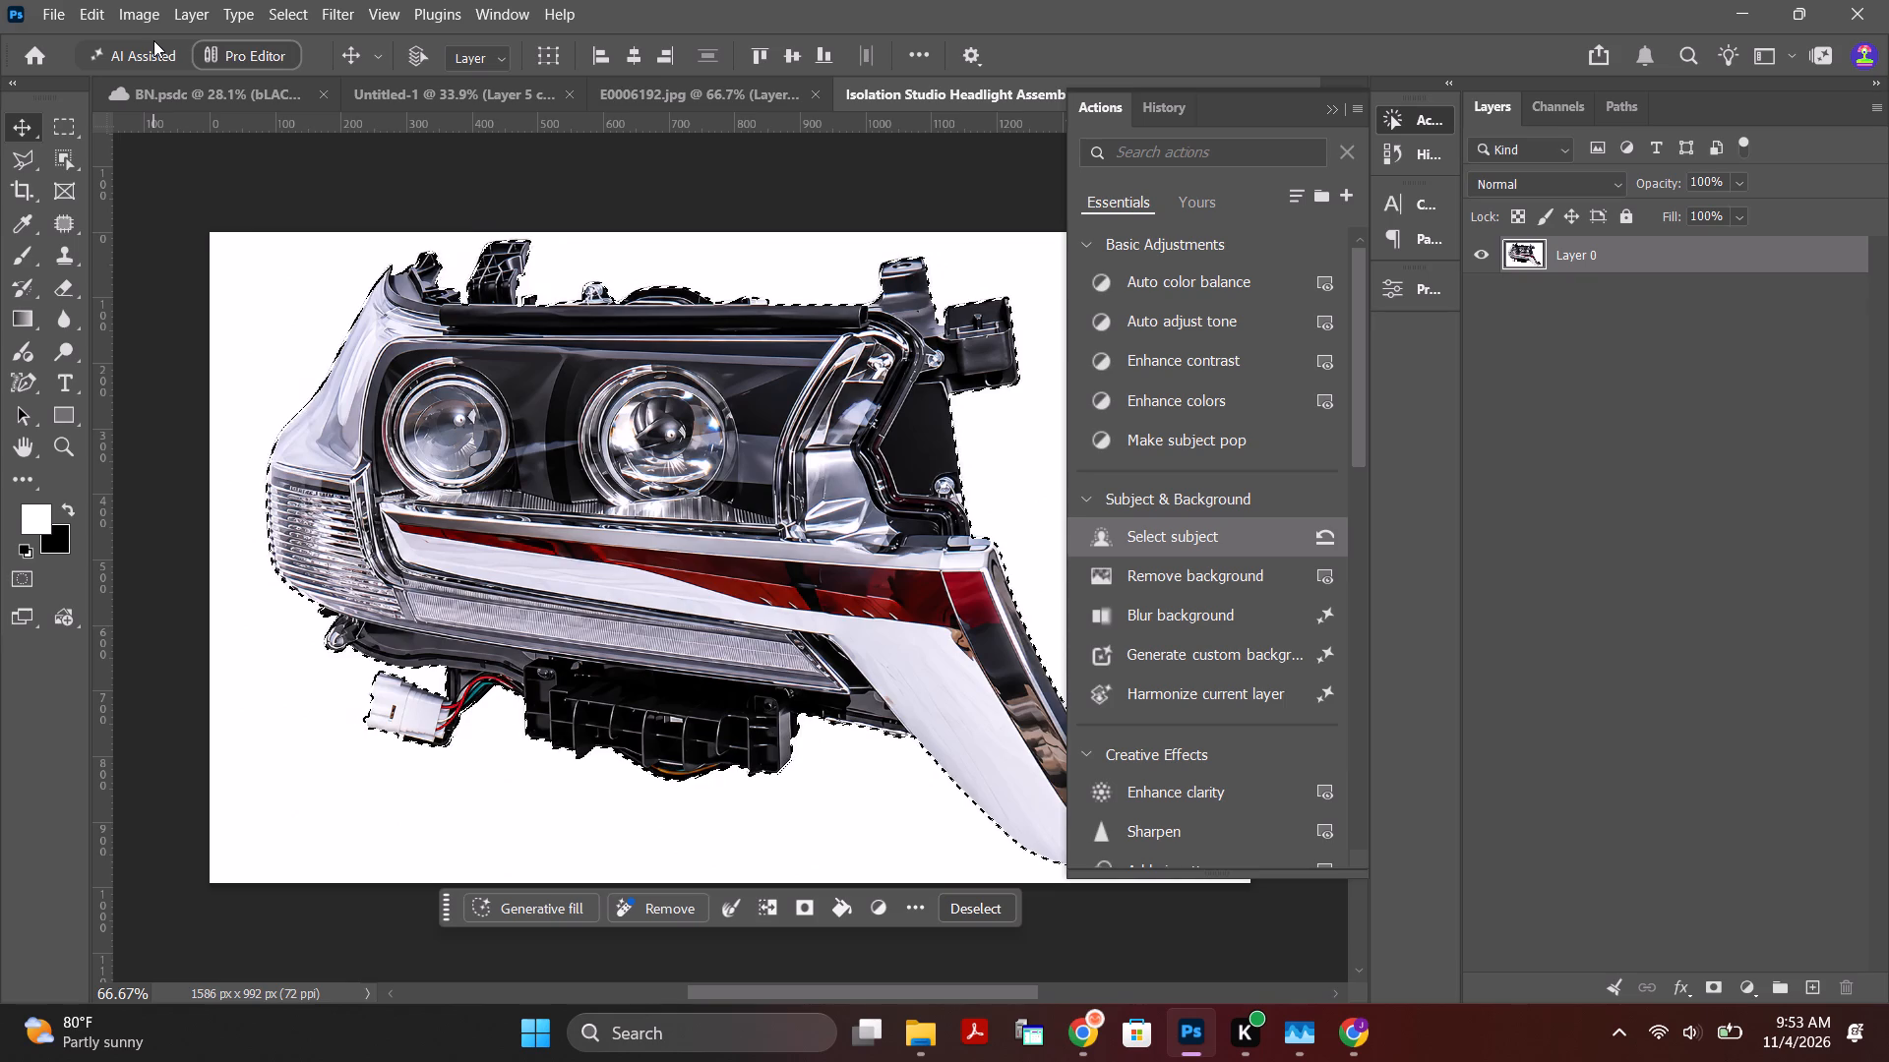
{"action": "left_click", "coordinate": [1712, 994]}
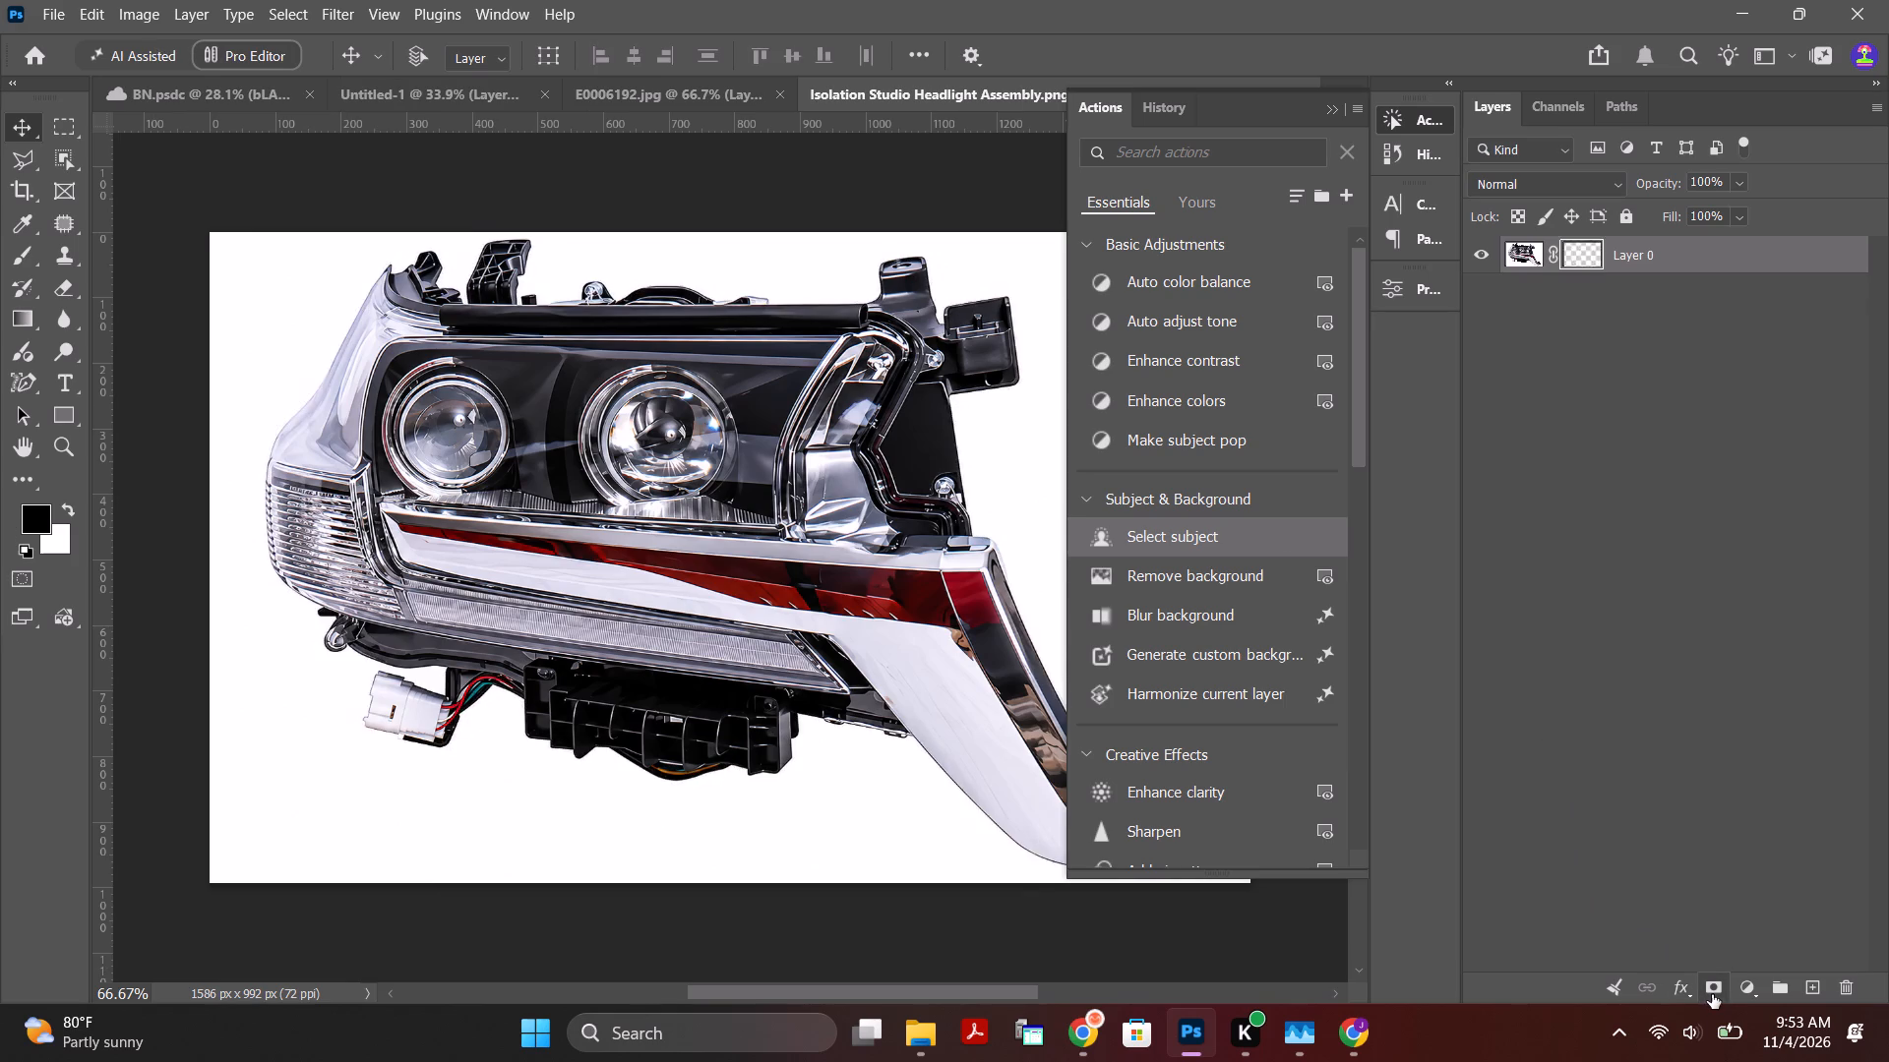
{"action": "left_click", "coordinate": [1327, 113]}
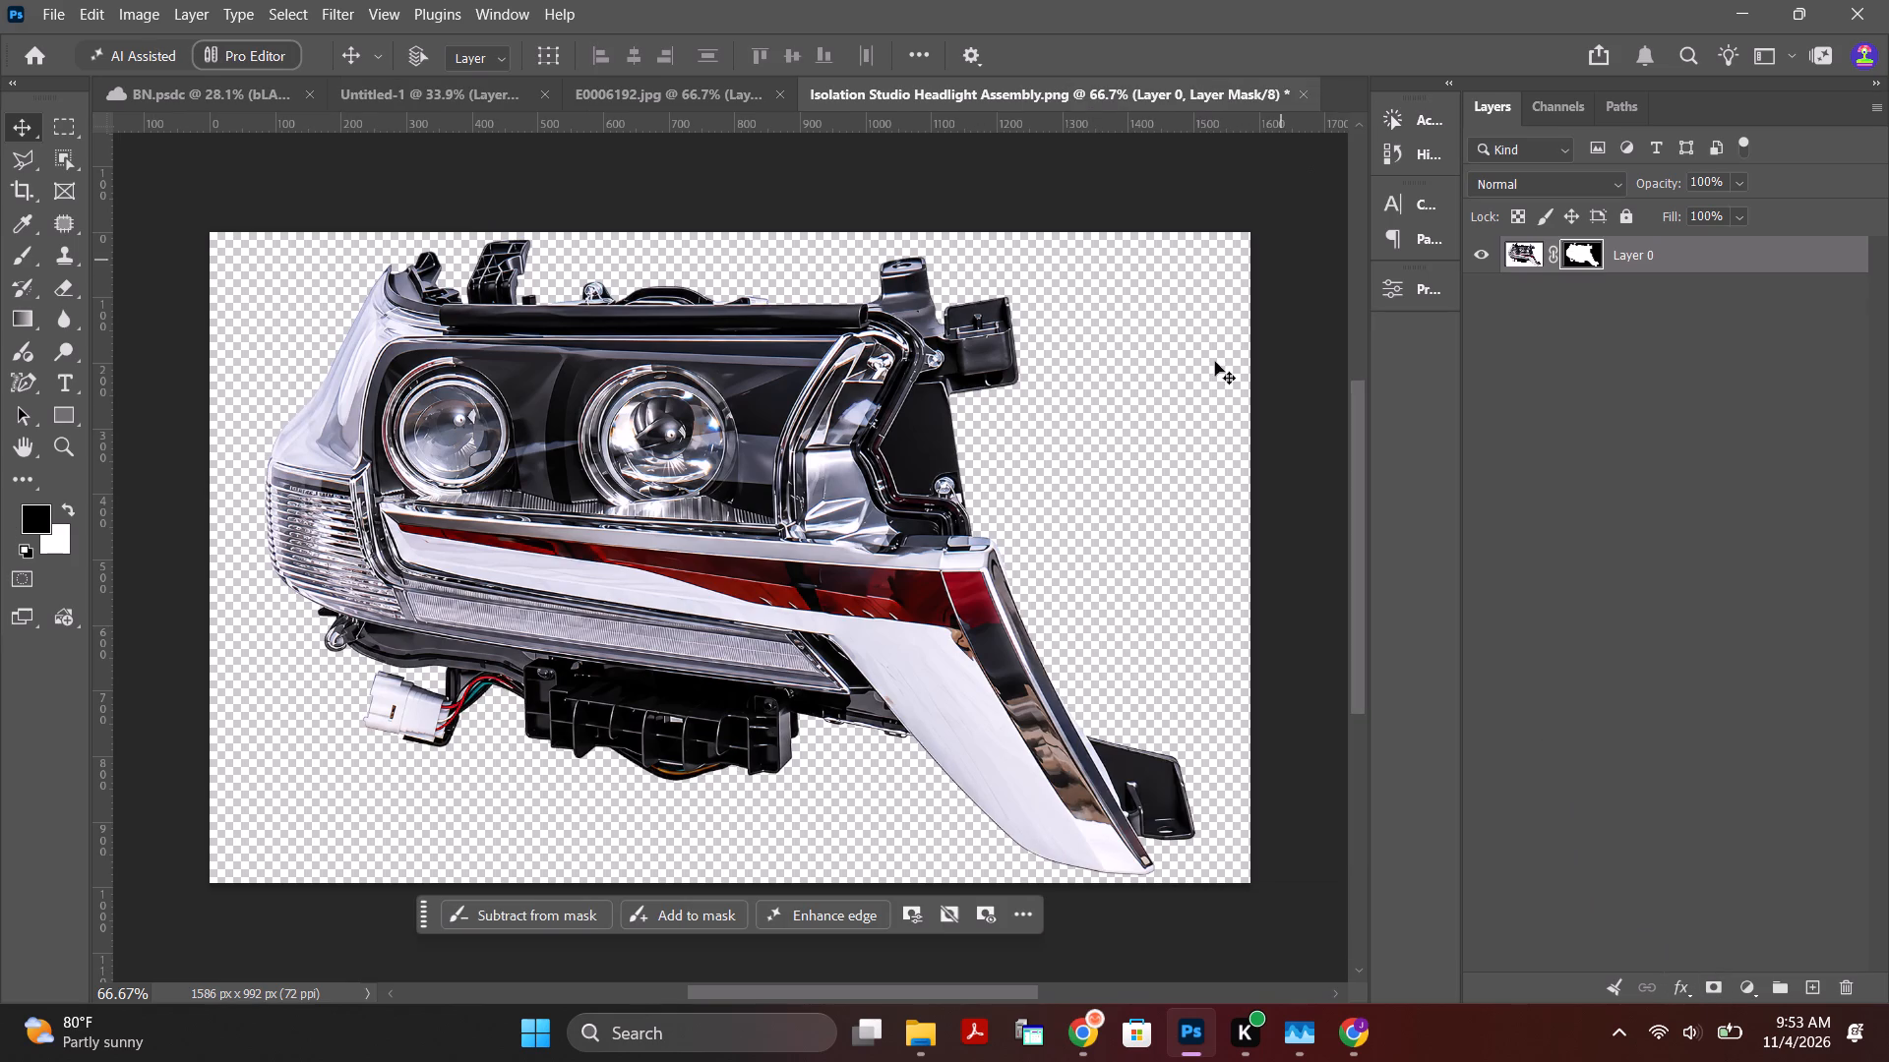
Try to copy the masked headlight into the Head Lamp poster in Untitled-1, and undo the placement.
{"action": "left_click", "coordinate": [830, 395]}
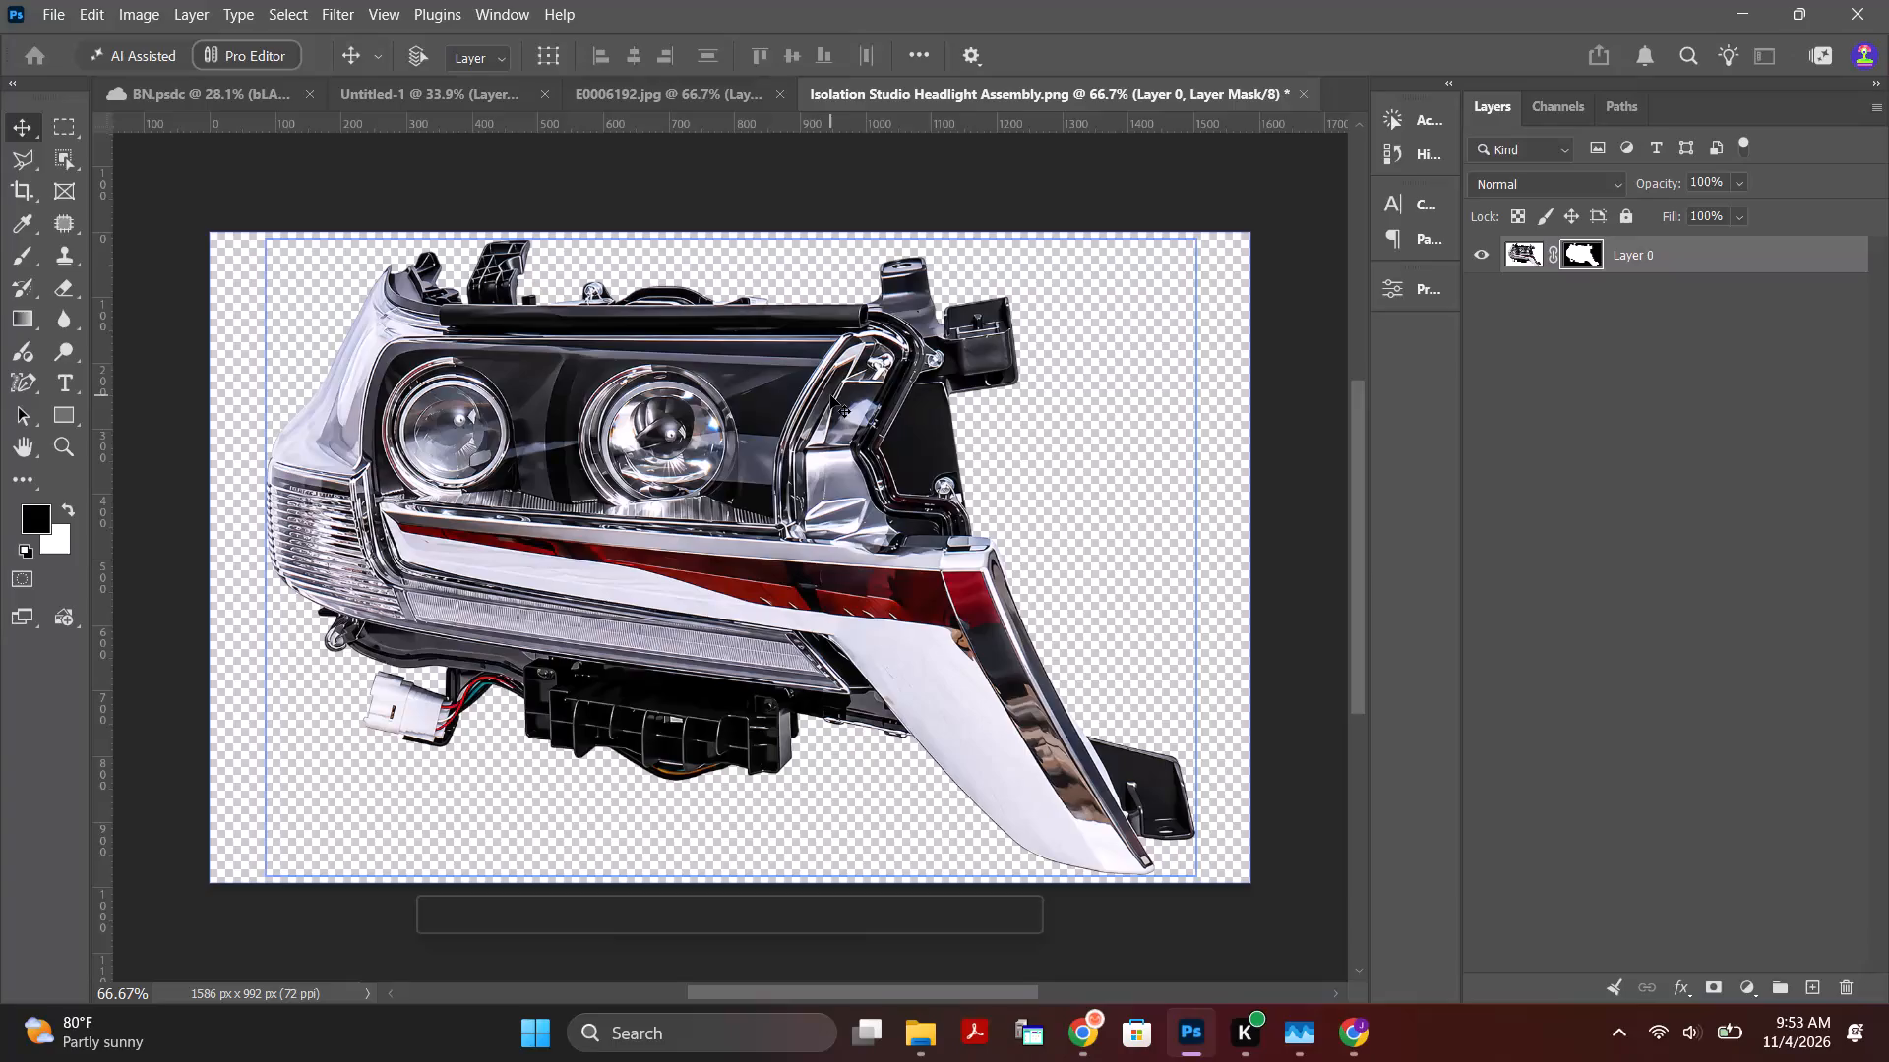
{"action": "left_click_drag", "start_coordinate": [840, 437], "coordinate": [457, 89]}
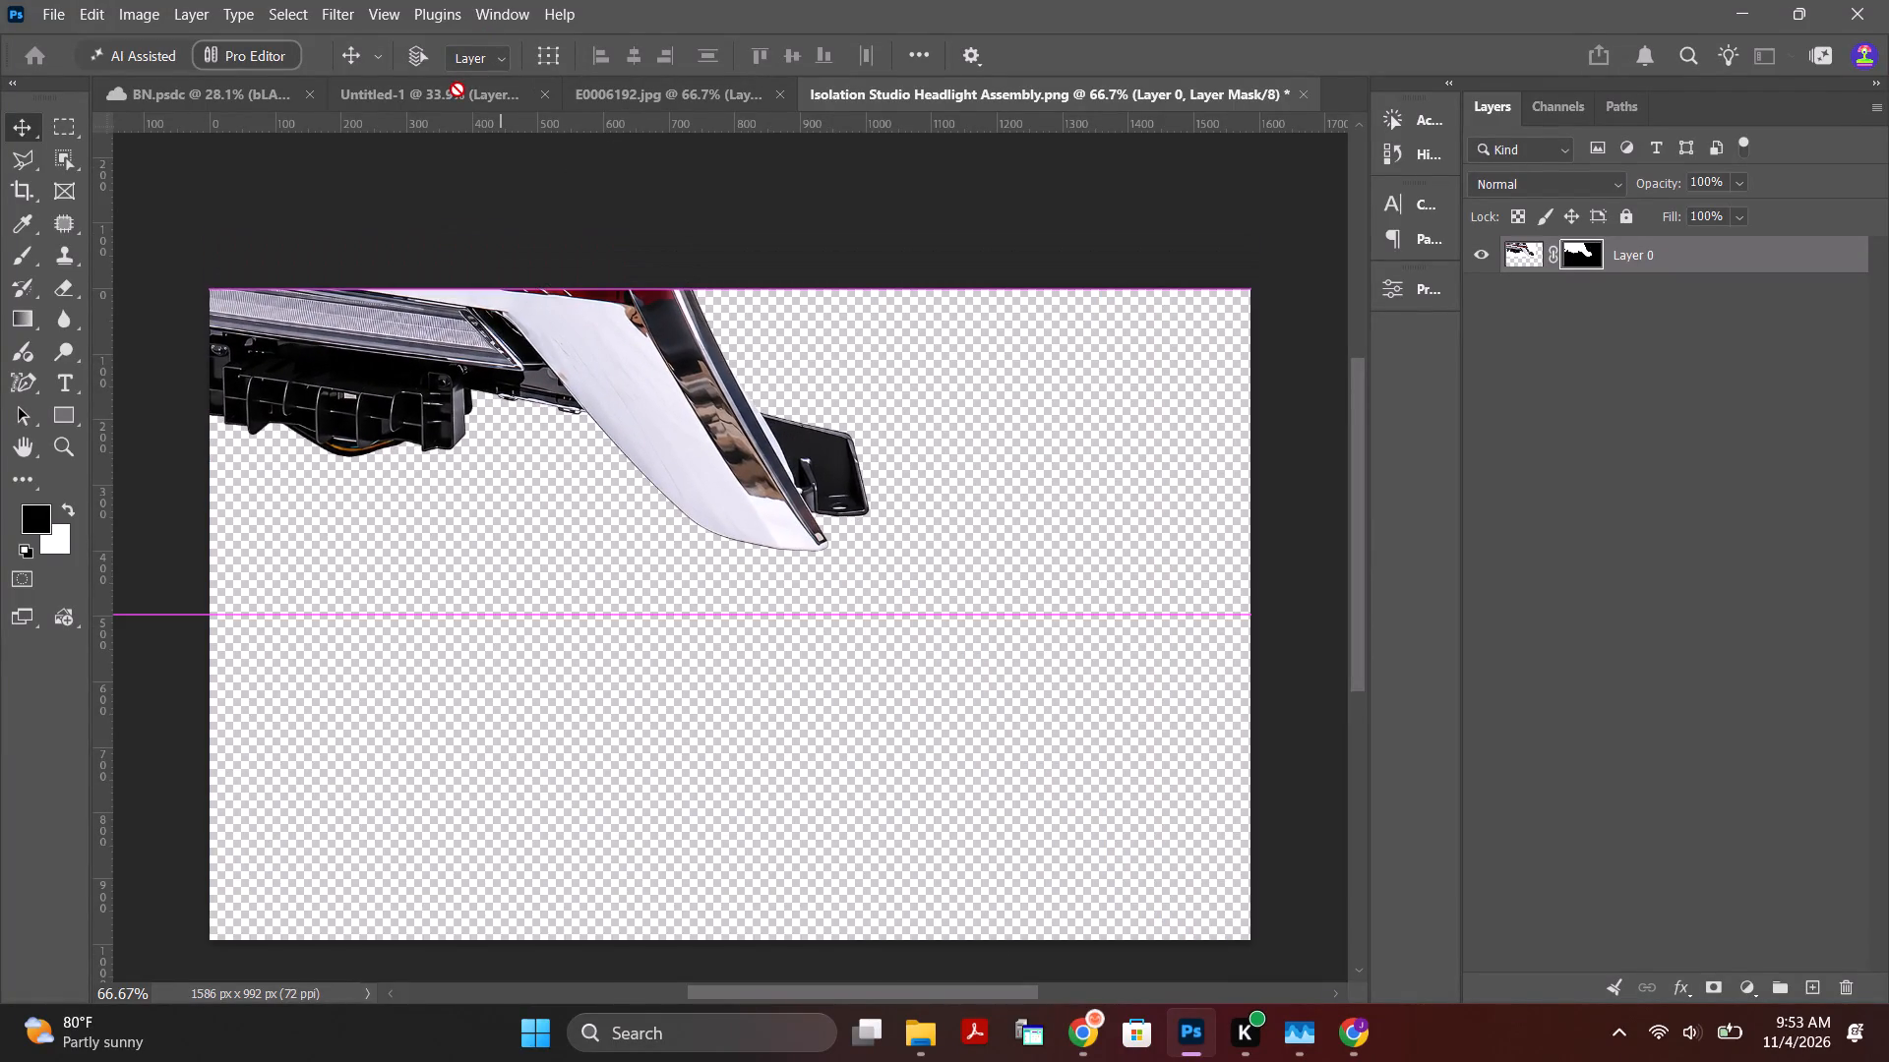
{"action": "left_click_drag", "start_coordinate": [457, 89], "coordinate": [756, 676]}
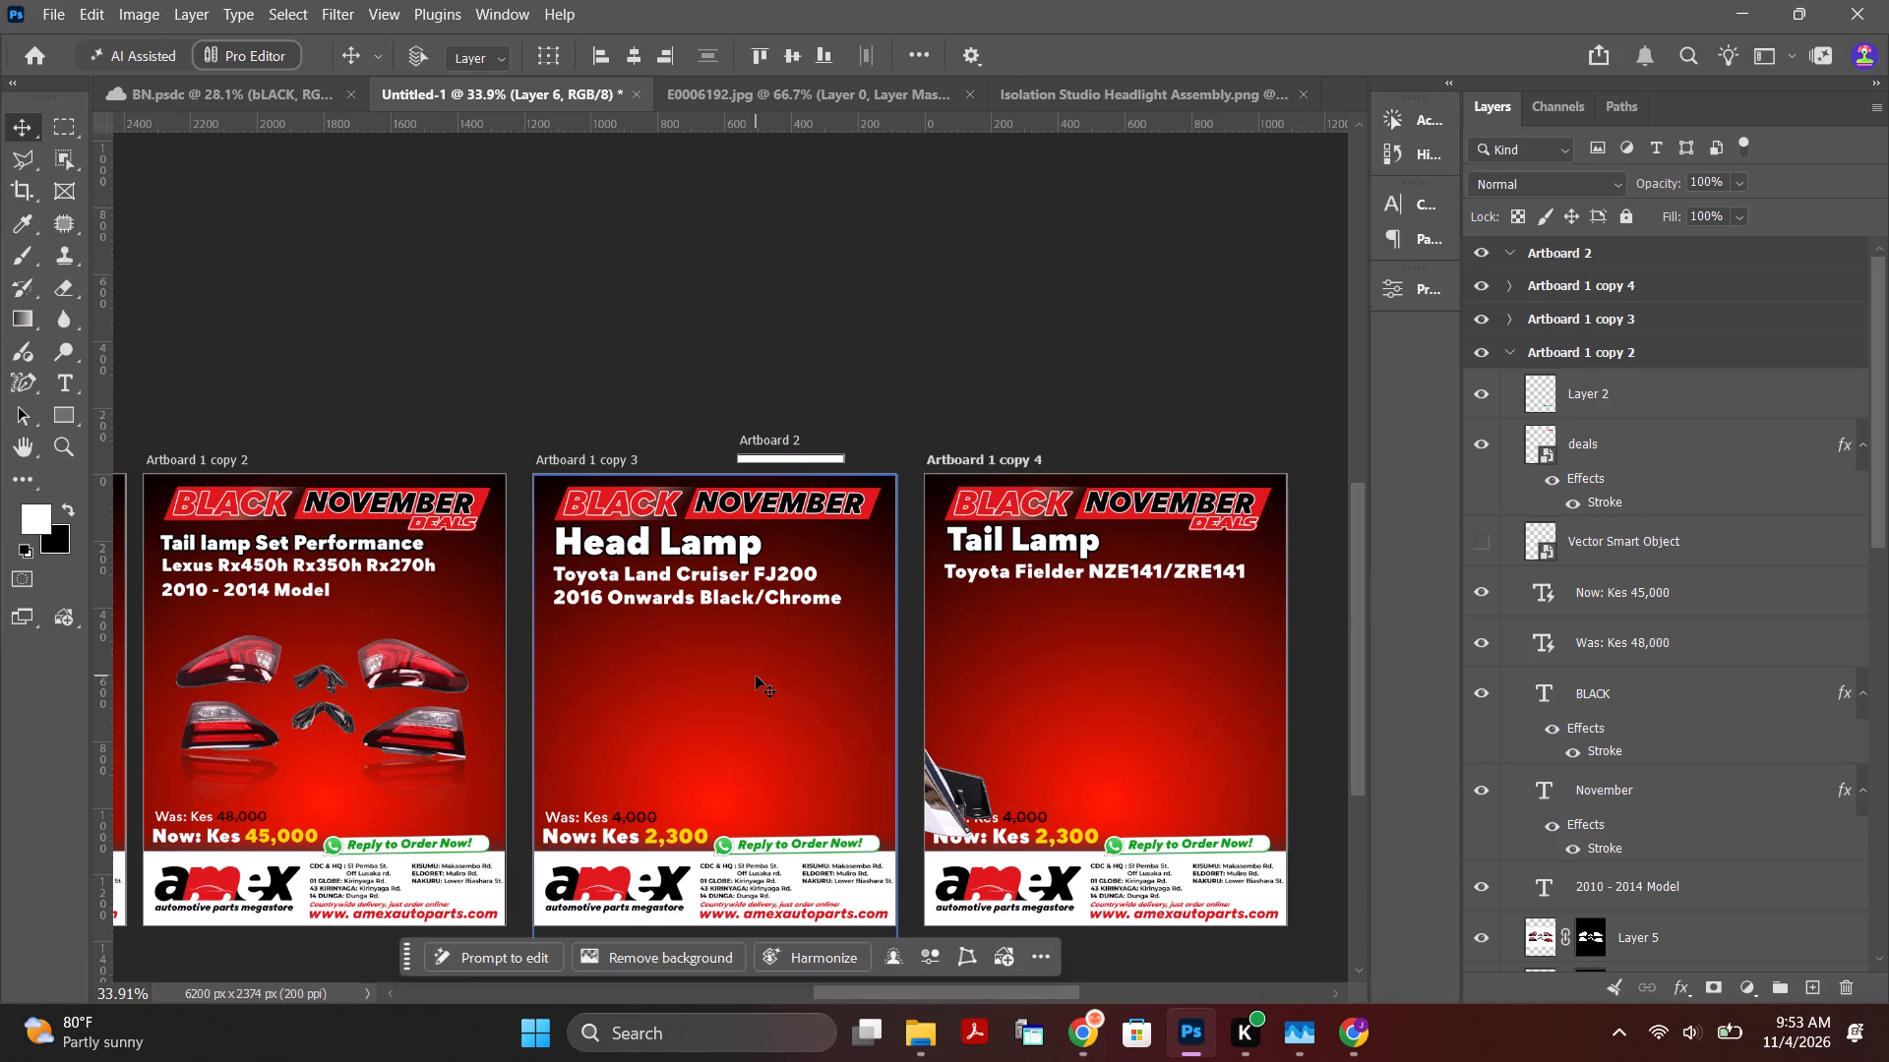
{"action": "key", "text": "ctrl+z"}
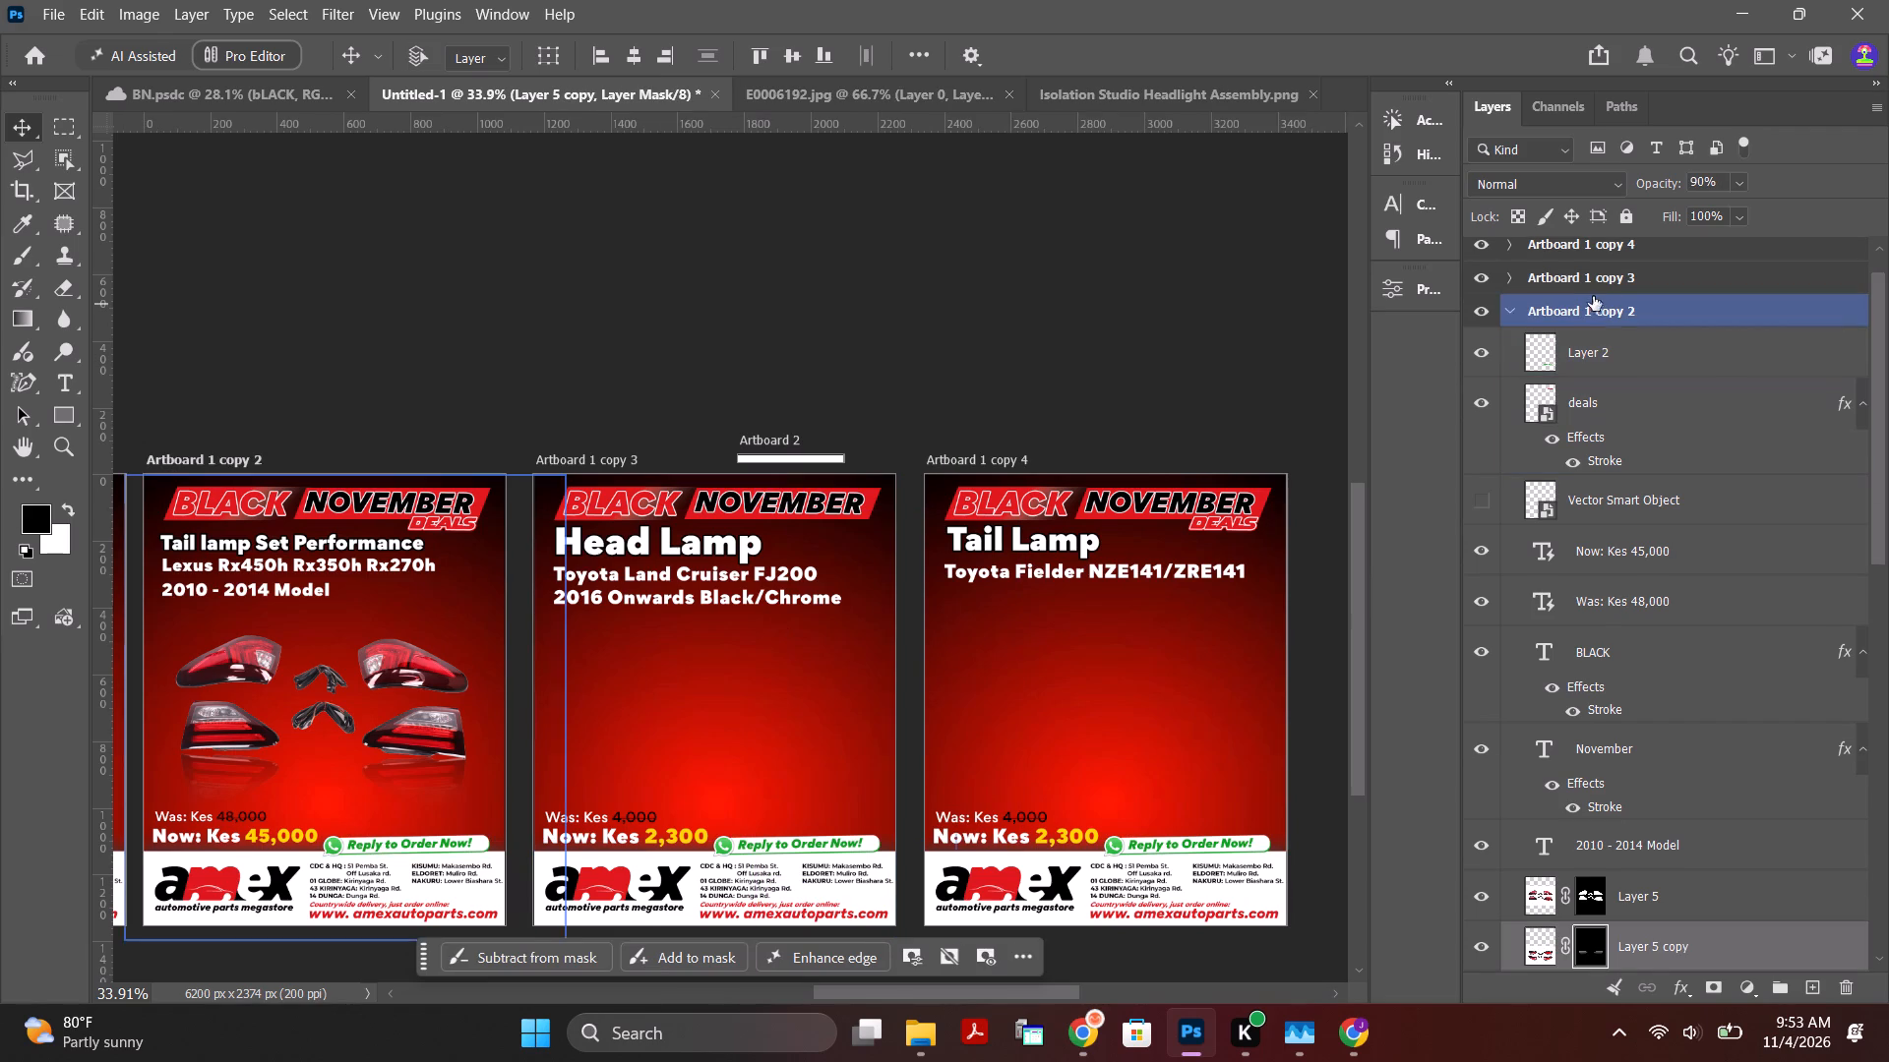
Make Artboard 1 copy 3 in Untitled-1 the active artboard, with its layers expanded and the other artboards collapsed.
{"action": "left_click", "coordinate": [1602, 278]}
{"action": "left_click", "coordinate": [1515, 313]}
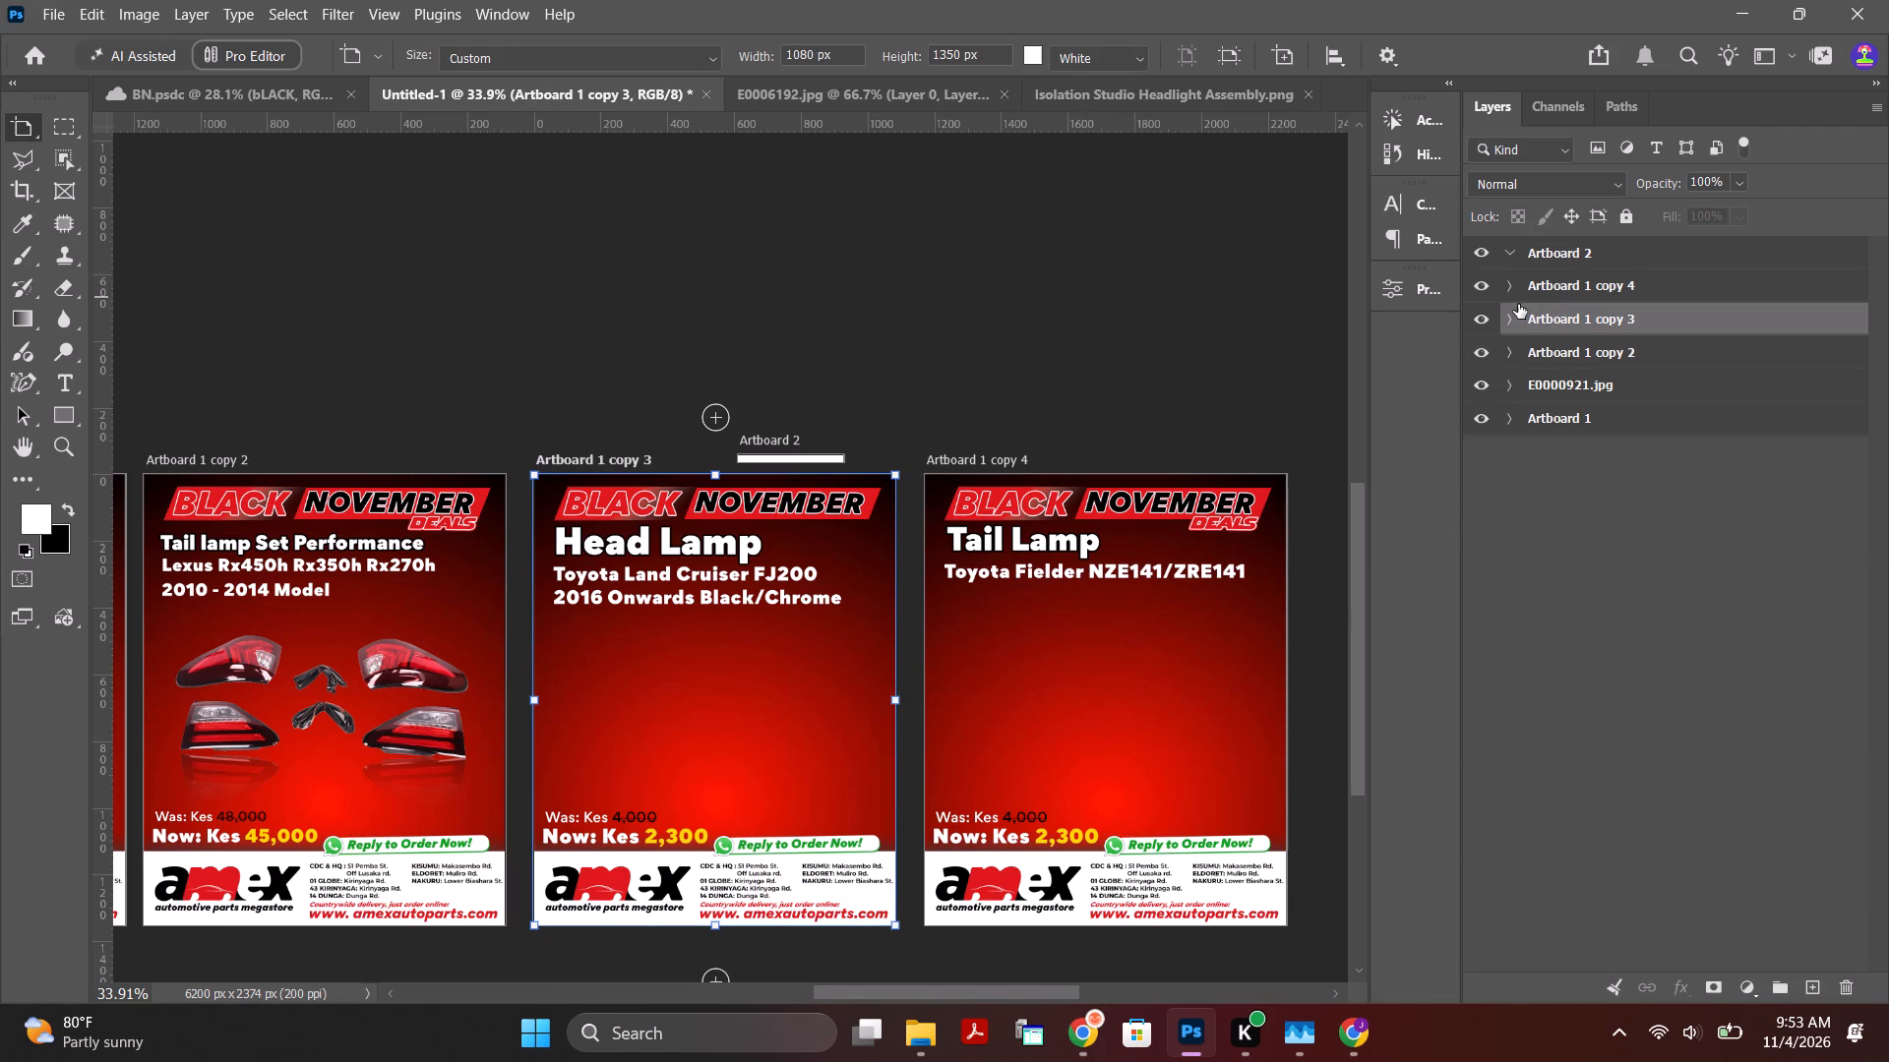
{"action": "left_click", "coordinate": [1513, 318]}
Copy the masked headlight with the Move tool from its document onto the Artboard 1 copy 3 Head Lamp poster.
{"action": "left_click", "coordinate": [1166, 83]}
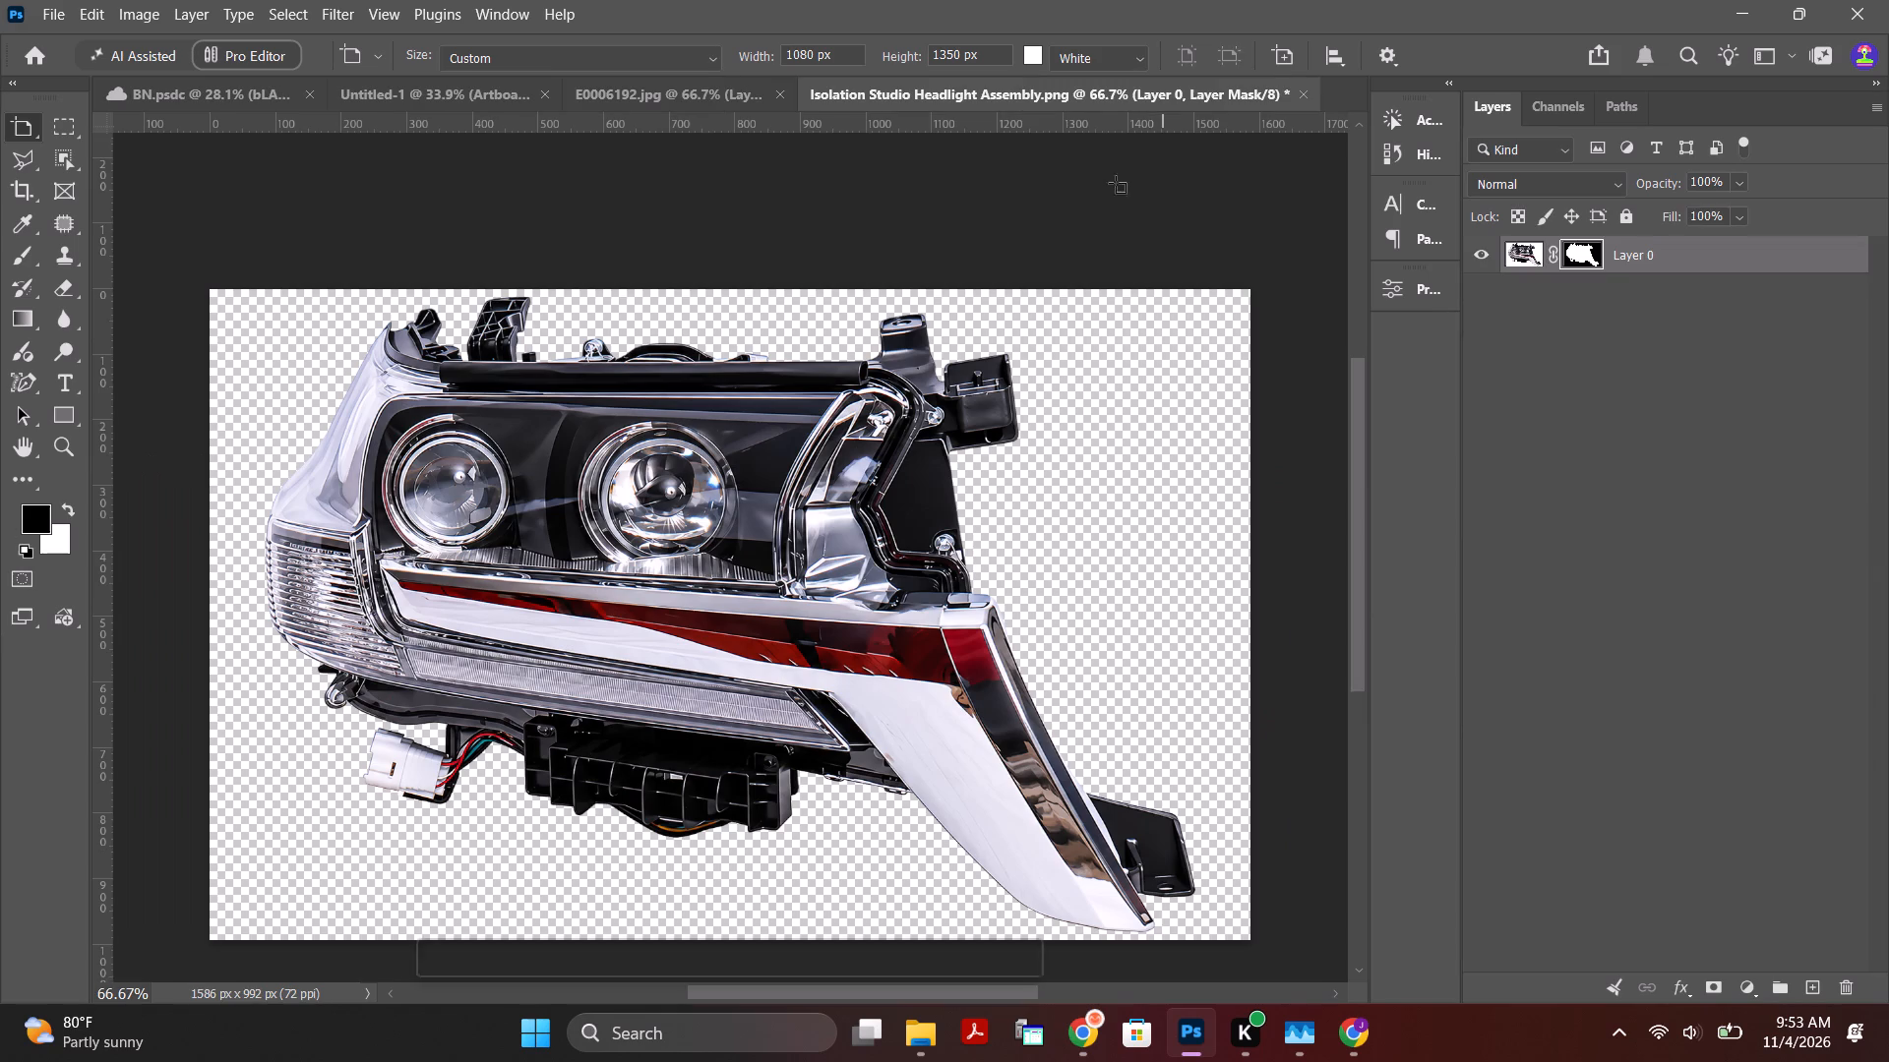
{"action": "left_click_drag", "start_coordinate": [809, 458], "coordinate": [644, 195]}
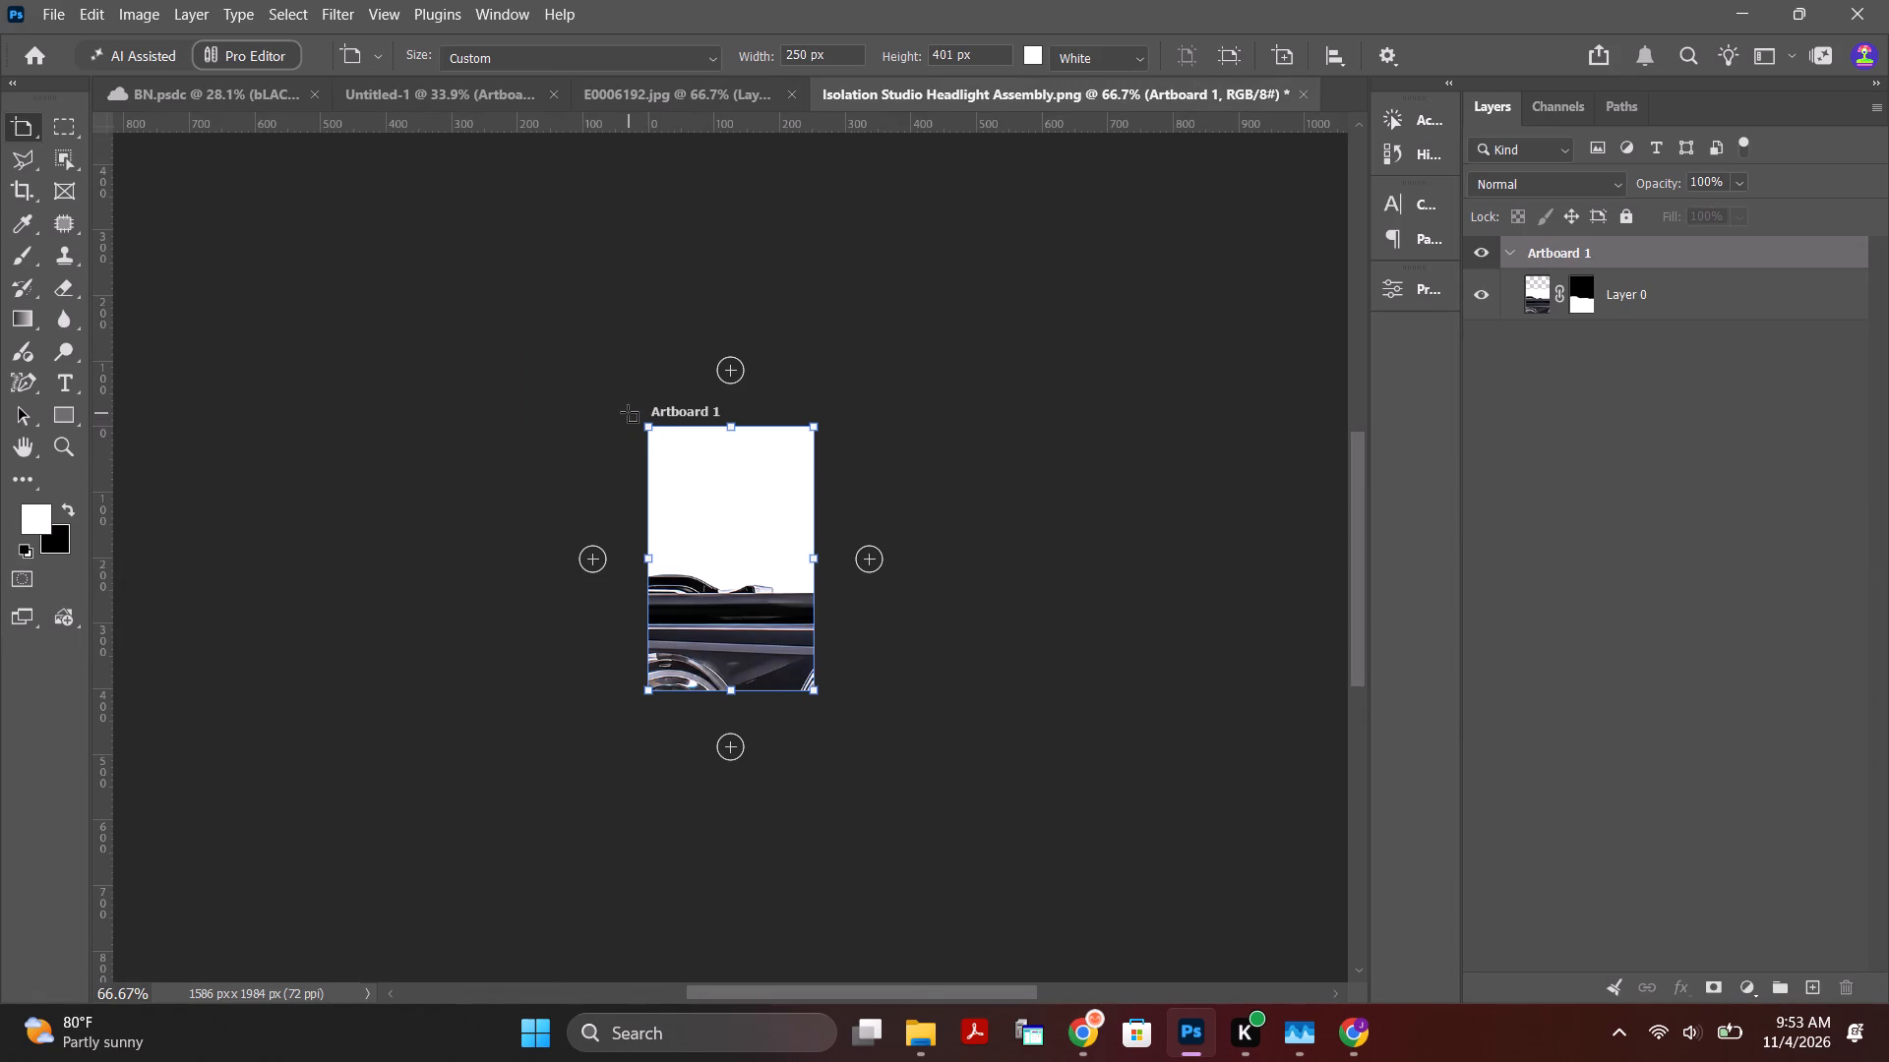
{"action": "key", "text": "ctrl+z"}
{"action": "left_click", "coordinate": [22, 124]}
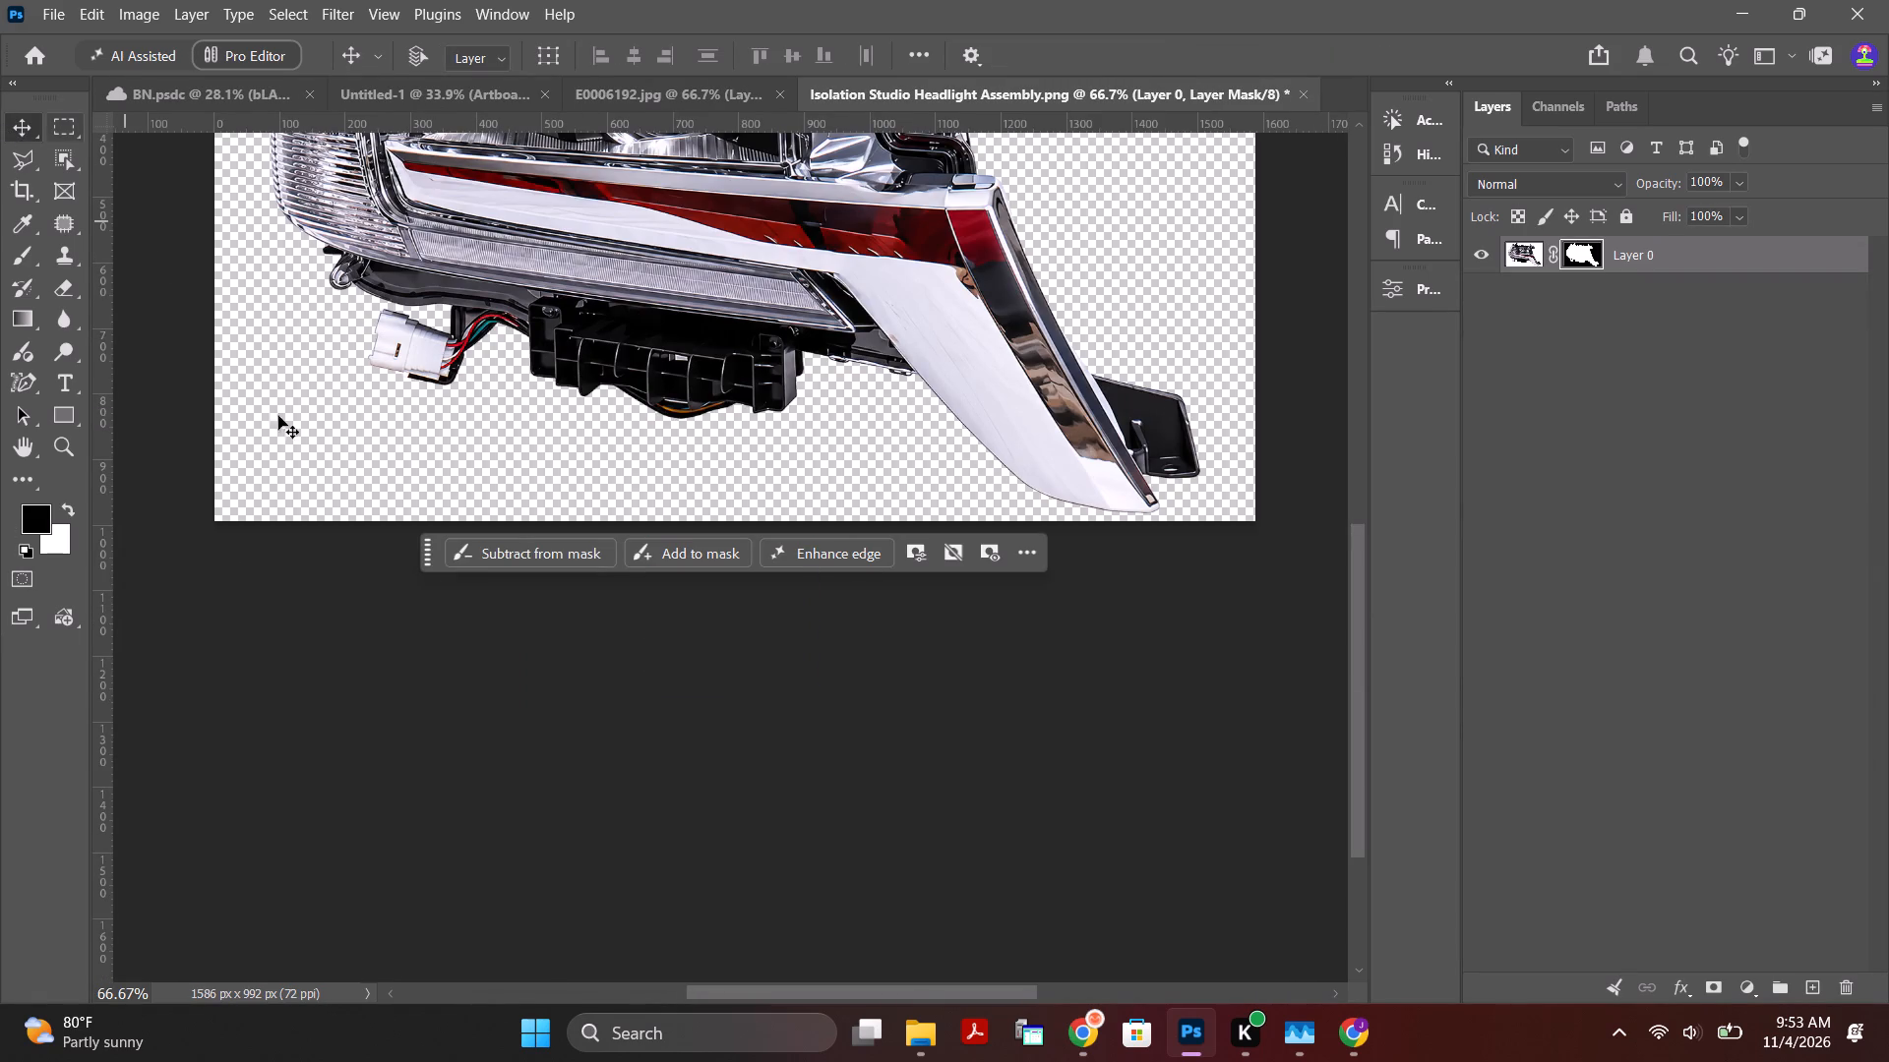
{"action": "left_click", "coordinate": [555, 677]}
{"action": "scroll", "coordinate": [758, 356], "scroll_direction": "up", "scroll_amount": 6}
{"action": "key", "text": "ctrl+0"}
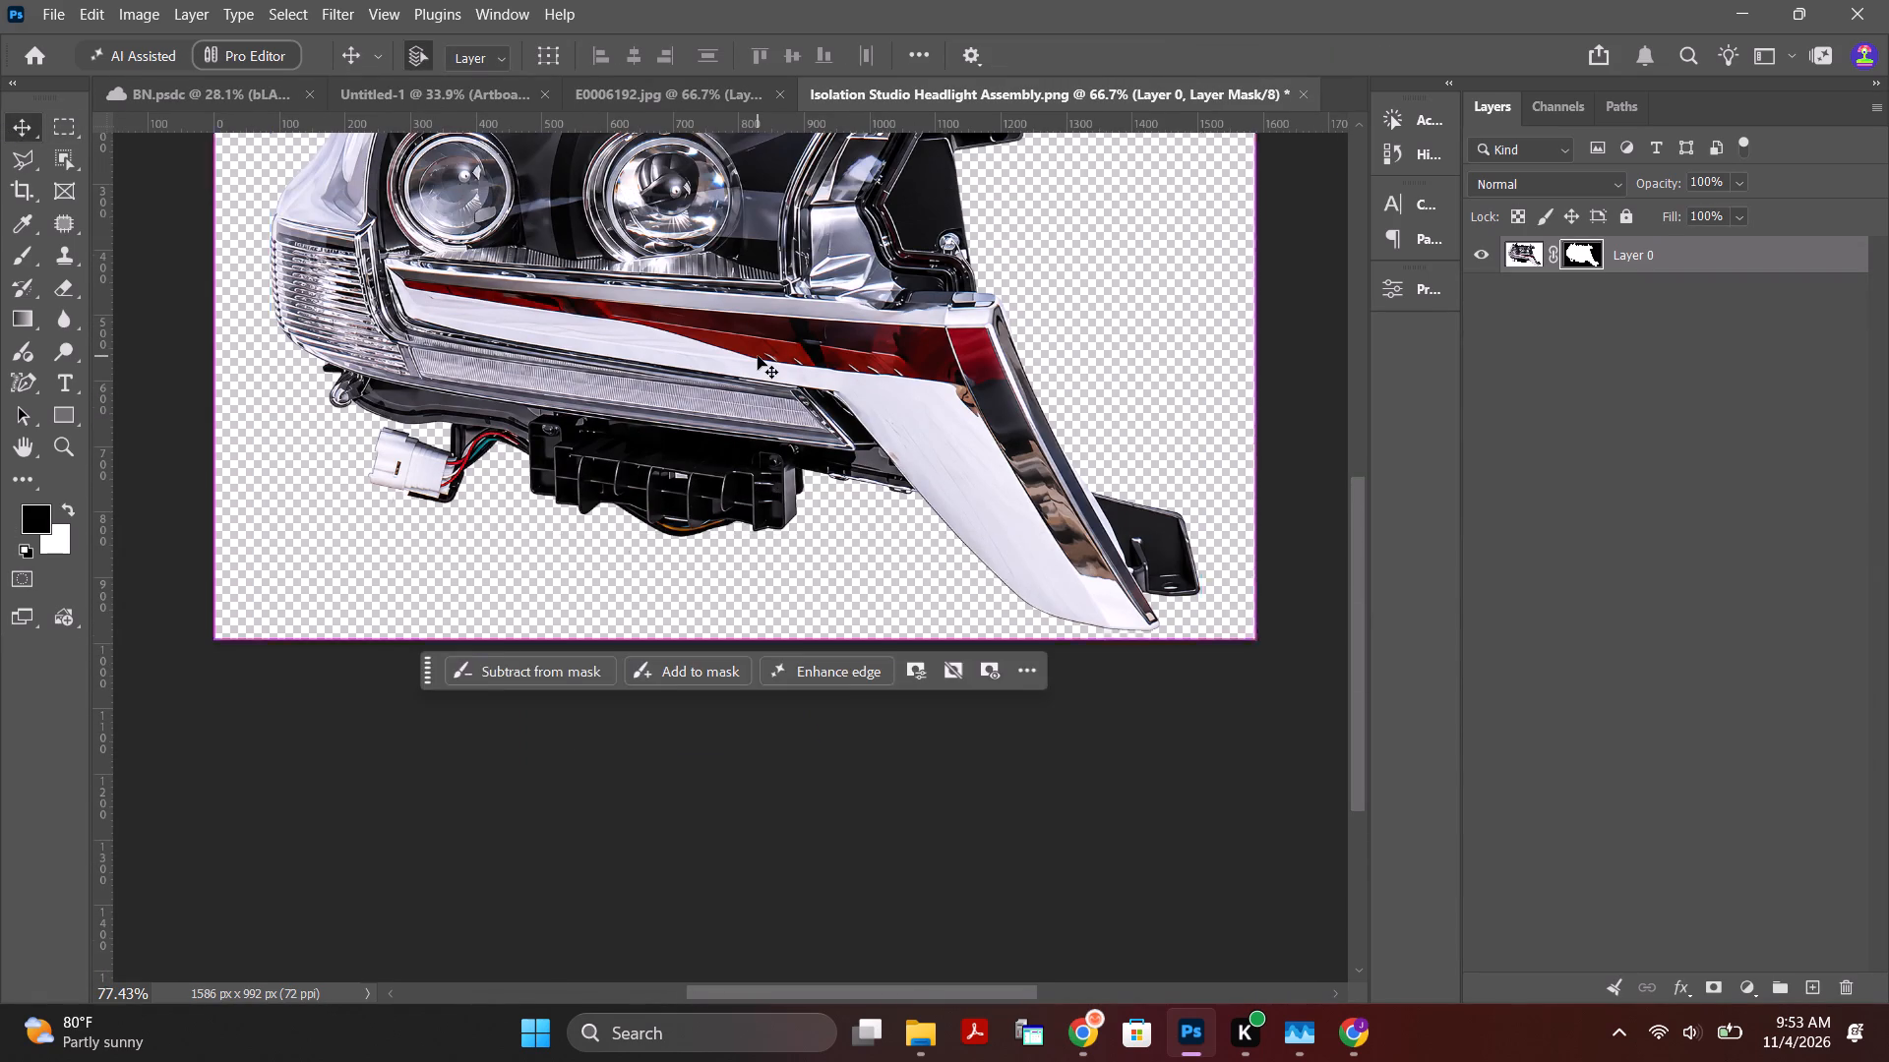
{"action": "left_click_drag", "start_coordinate": [855, 448], "coordinate": [603, 141]}
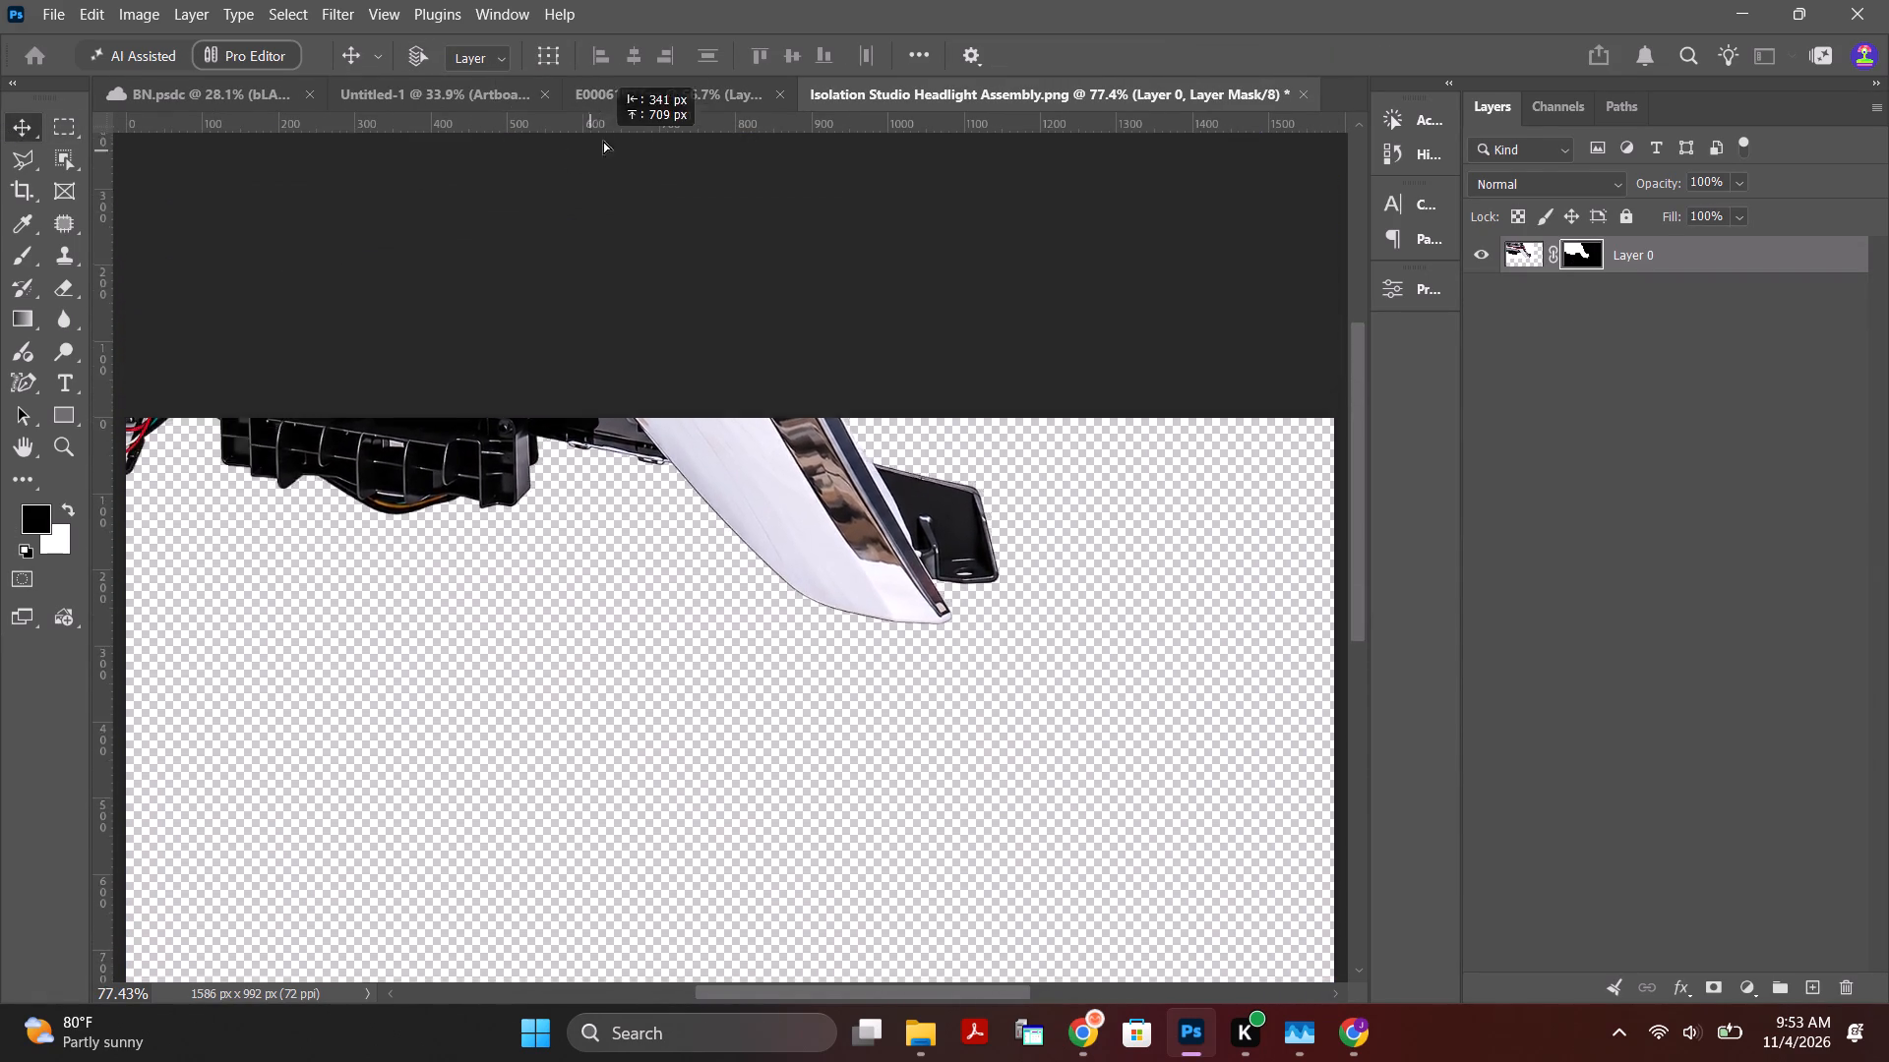
{"action": "left_click_drag", "start_coordinate": [603, 141], "coordinate": [482, 99]}
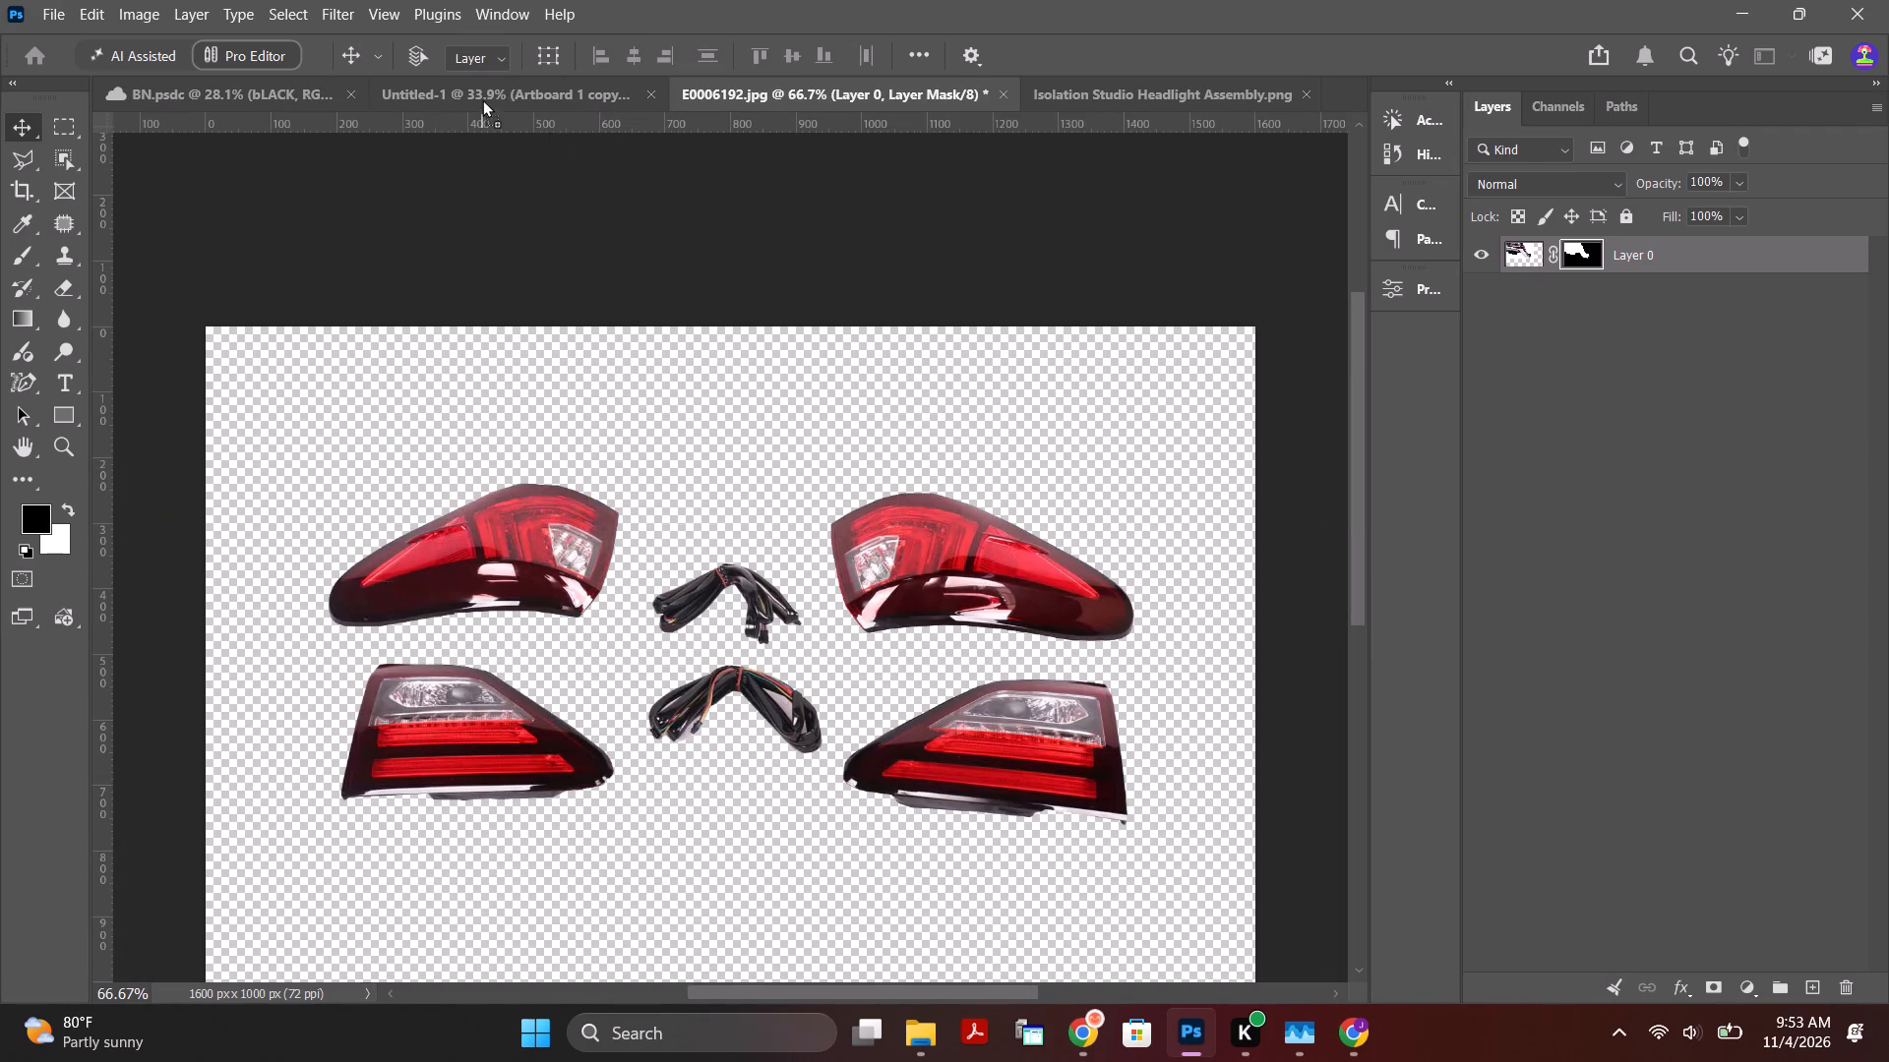
{"action": "left_click_drag", "start_coordinate": [482, 99], "coordinate": [720, 686]}
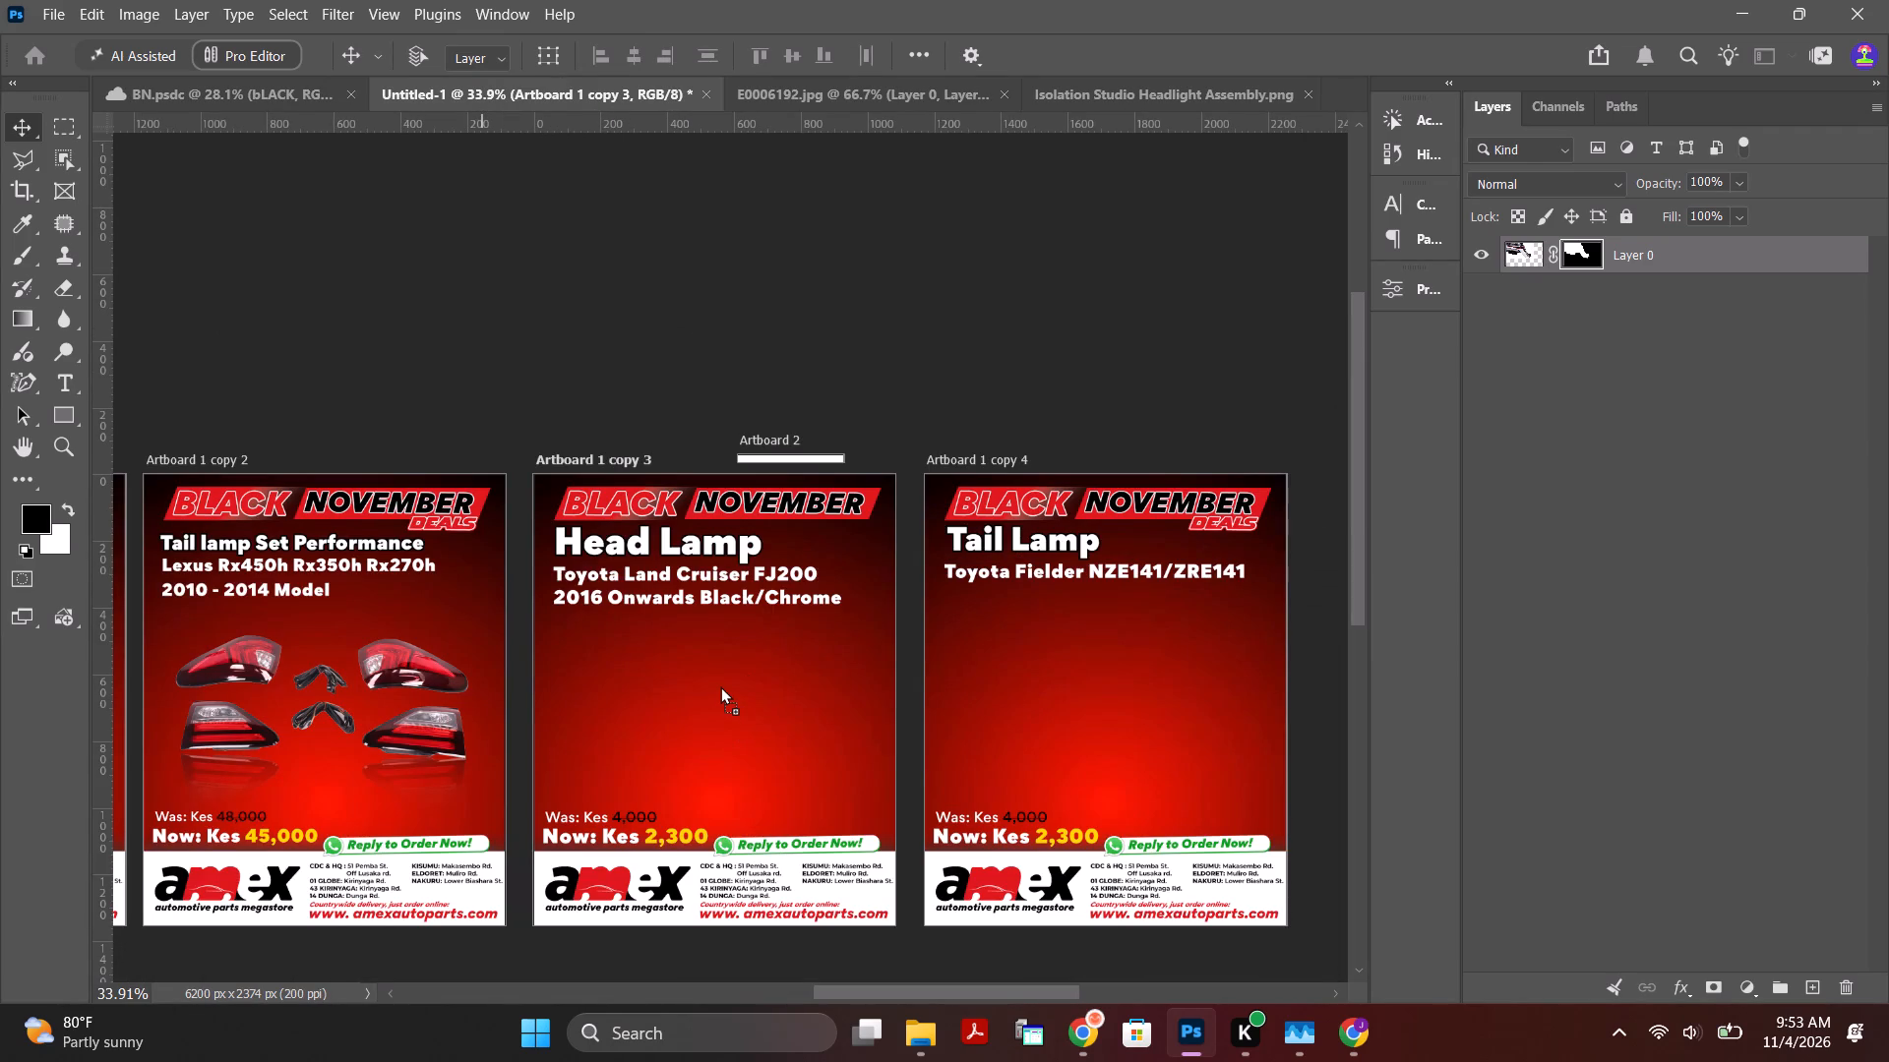
{"action": "left_click_drag", "start_coordinate": [720, 686], "coordinate": [722, 681]}
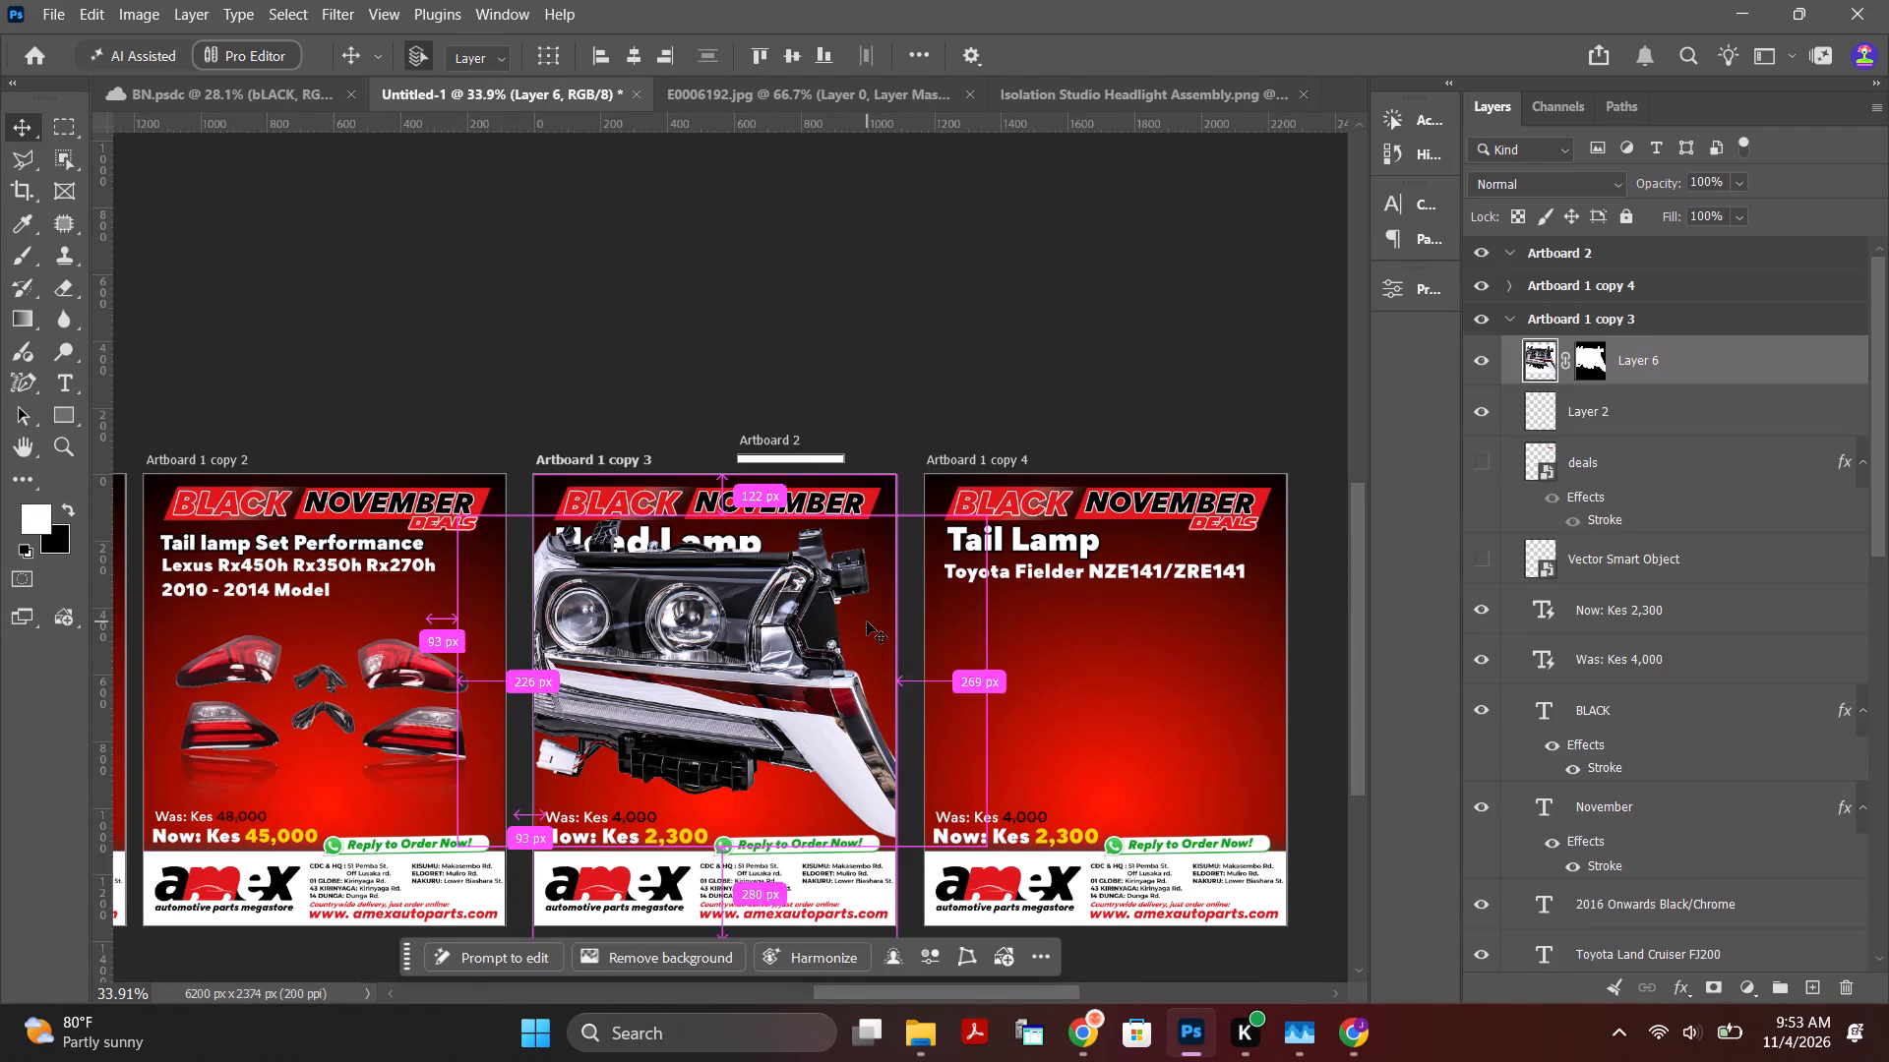
Scale the headlight to about 55% and place it between the model text and the prices on the Head Lamp poster.
{"action": "key", "text": "ctrl+t"}
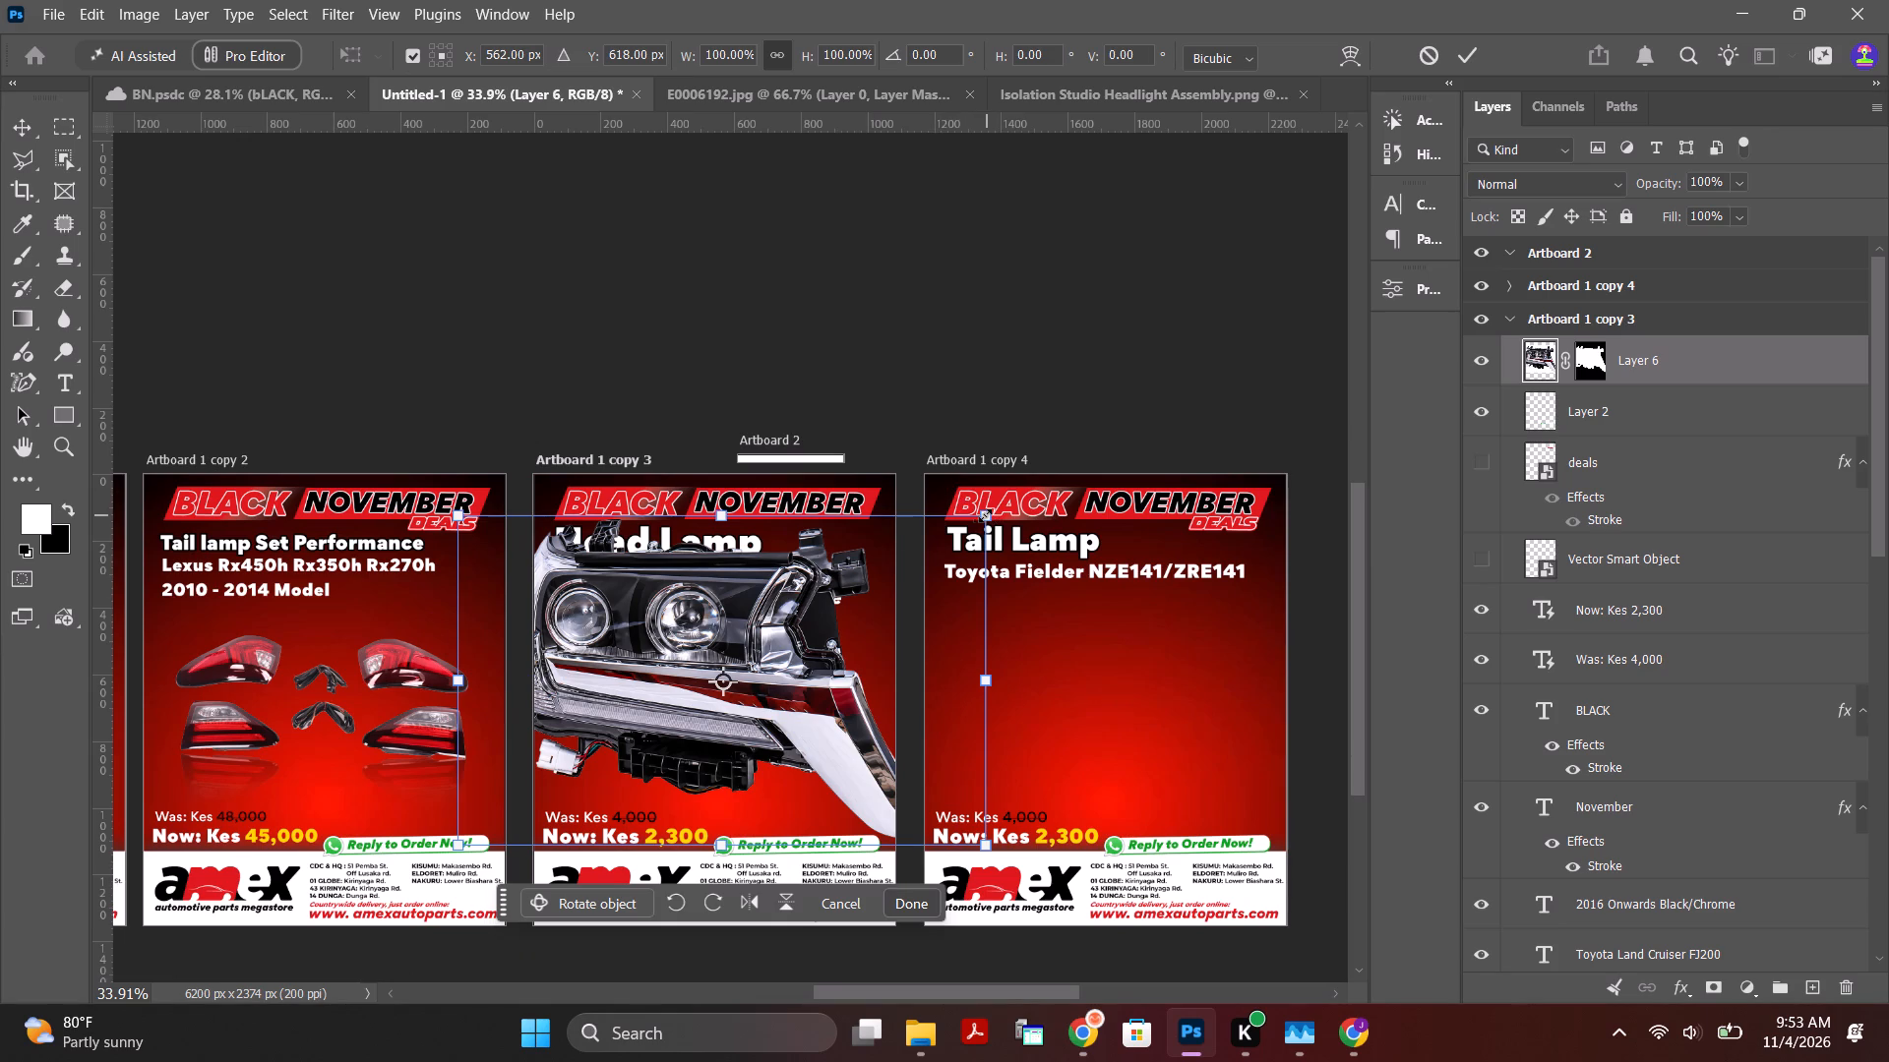
{"action": "left_click_drag", "start_coordinate": [985, 515], "coordinate": [838, 587], "text": "alt"}
{"action": "scroll", "coordinate": [703, 761], "scroll_direction": "up", "scroll_amount": 9}
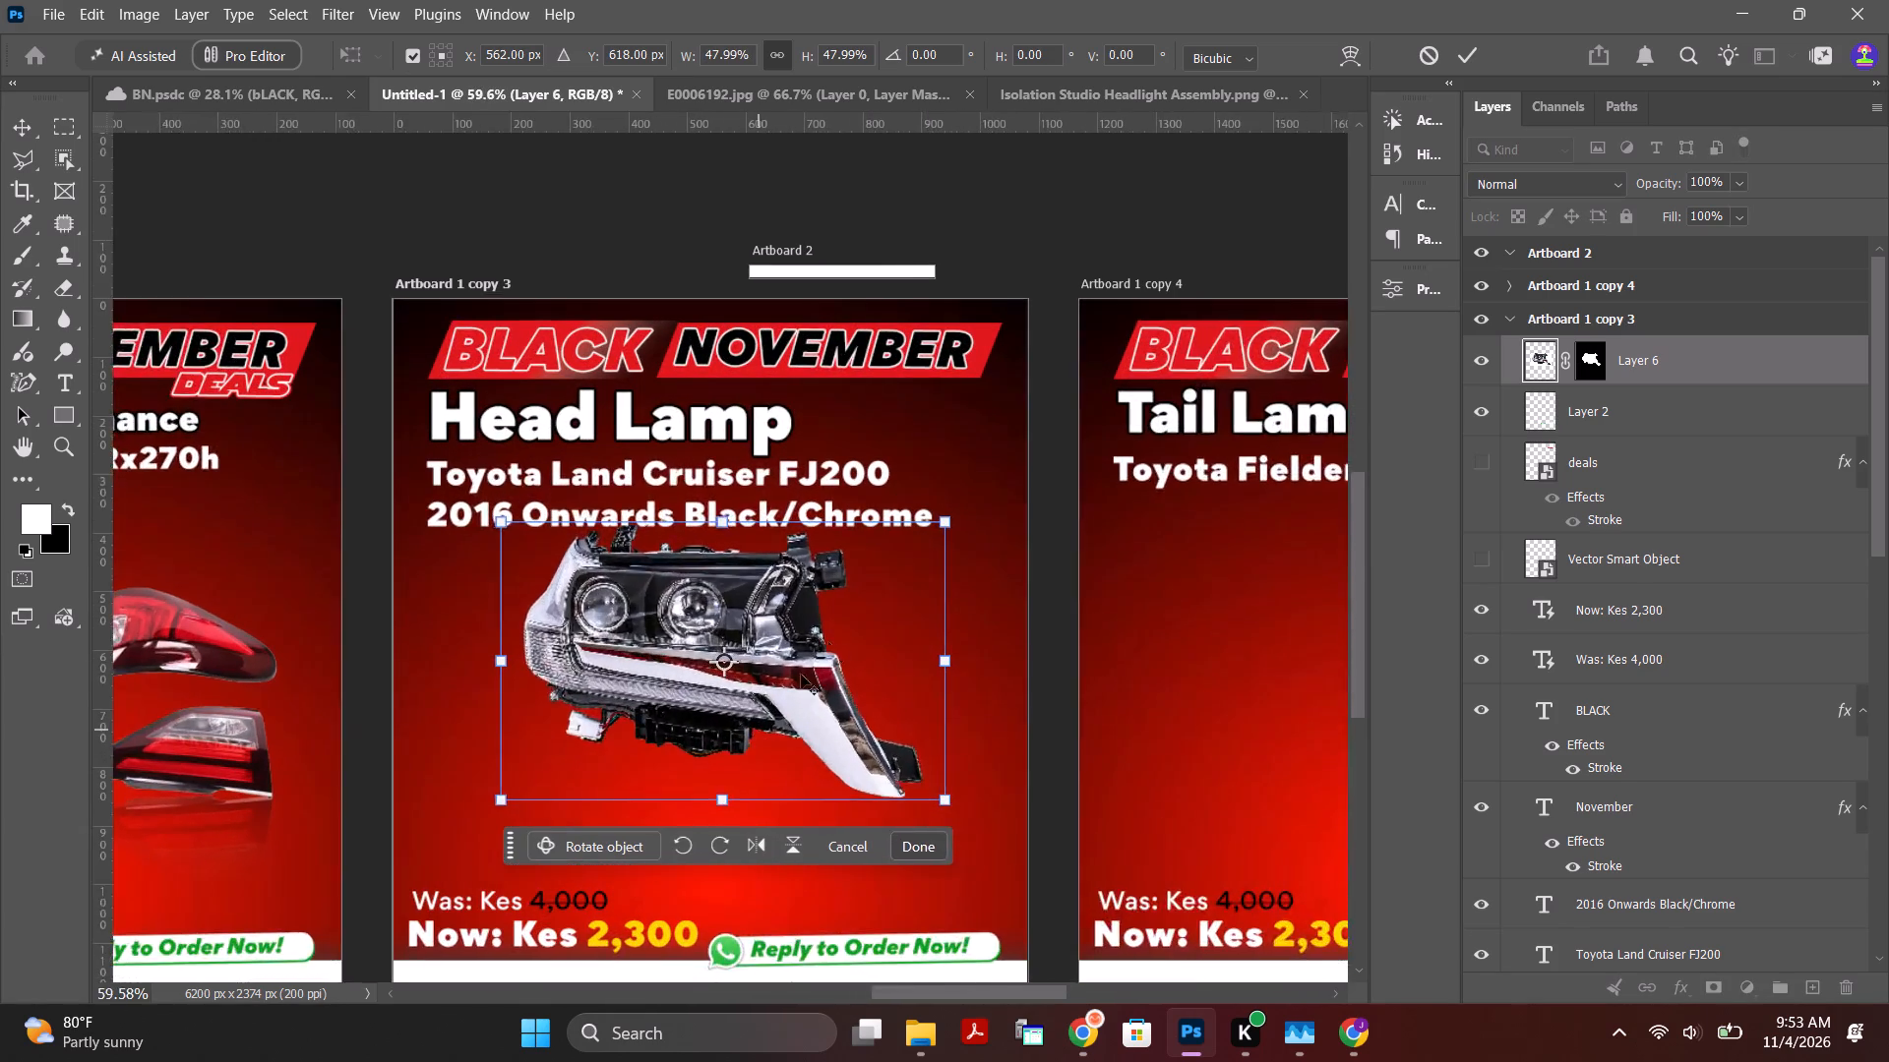
{"action": "left_click_drag", "start_coordinate": [1356, 571], "coordinate": [1363, 619]}
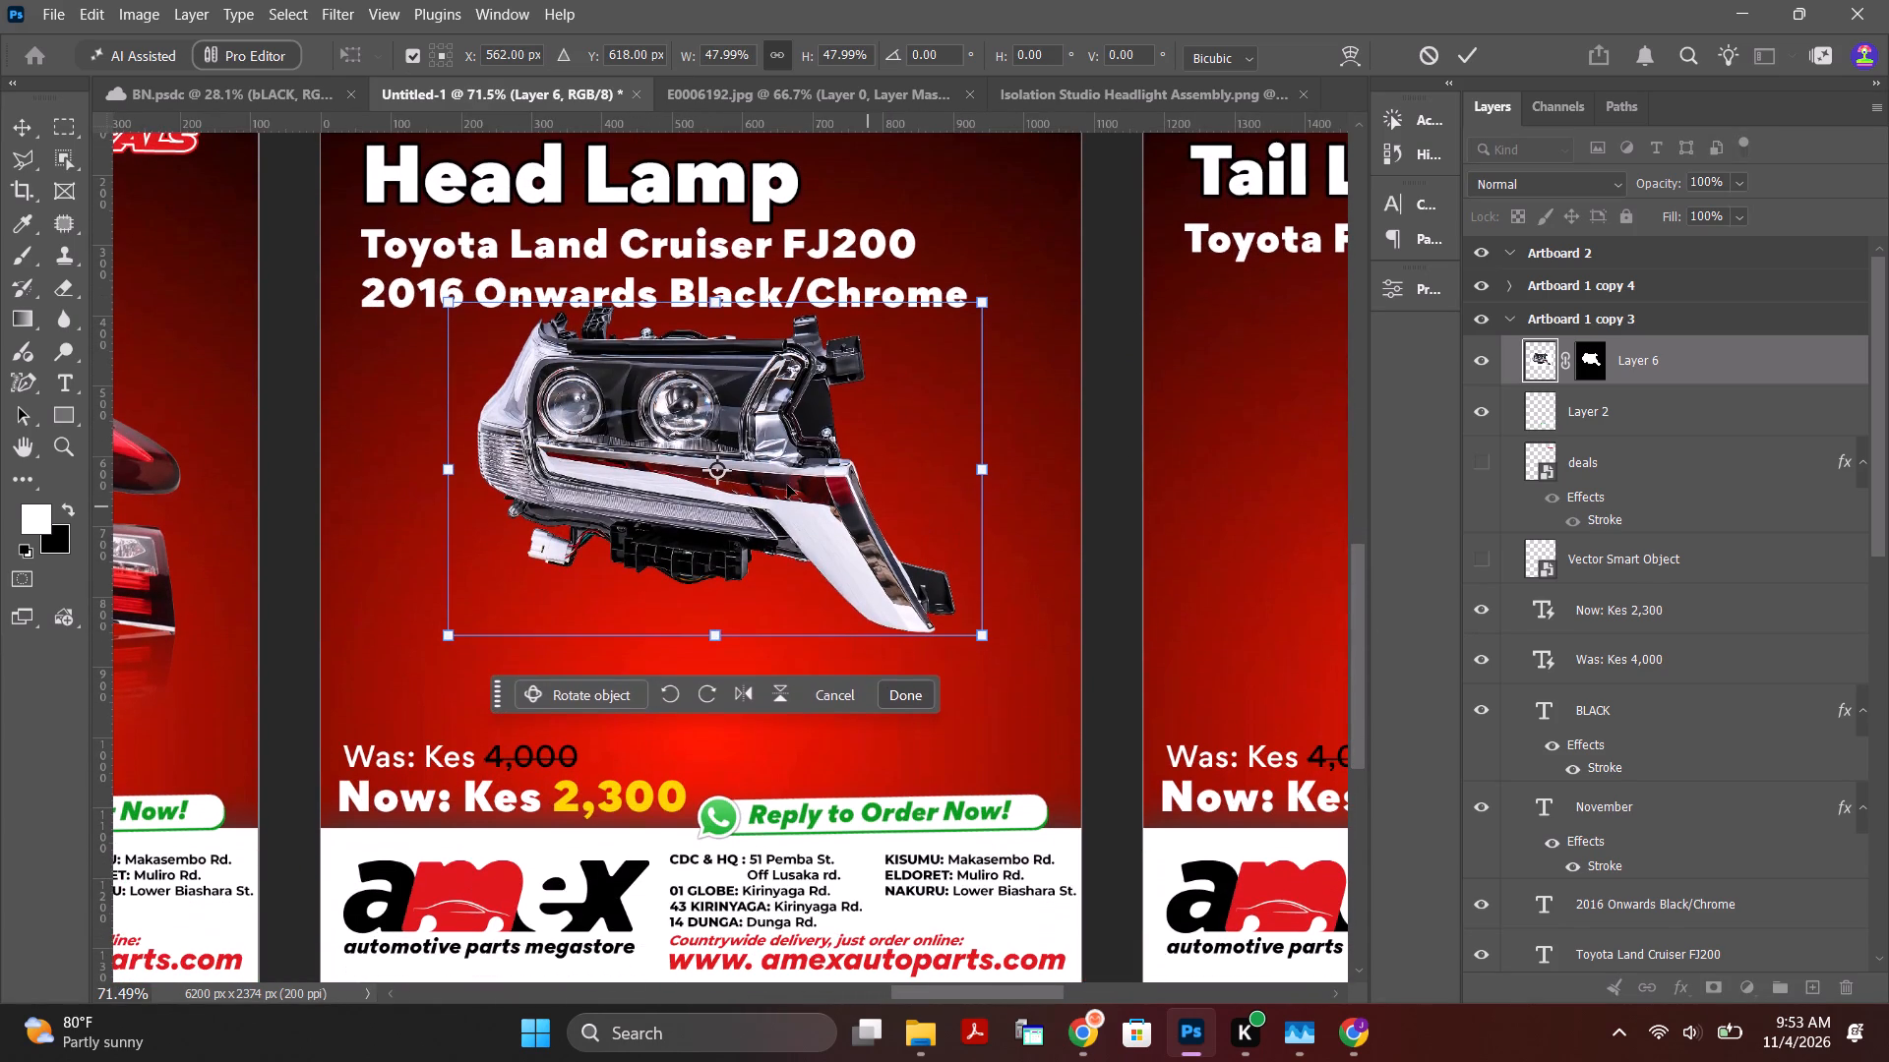
{"action": "left_click_drag", "start_coordinate": [778, 467], "coordinate": [824, 577]}
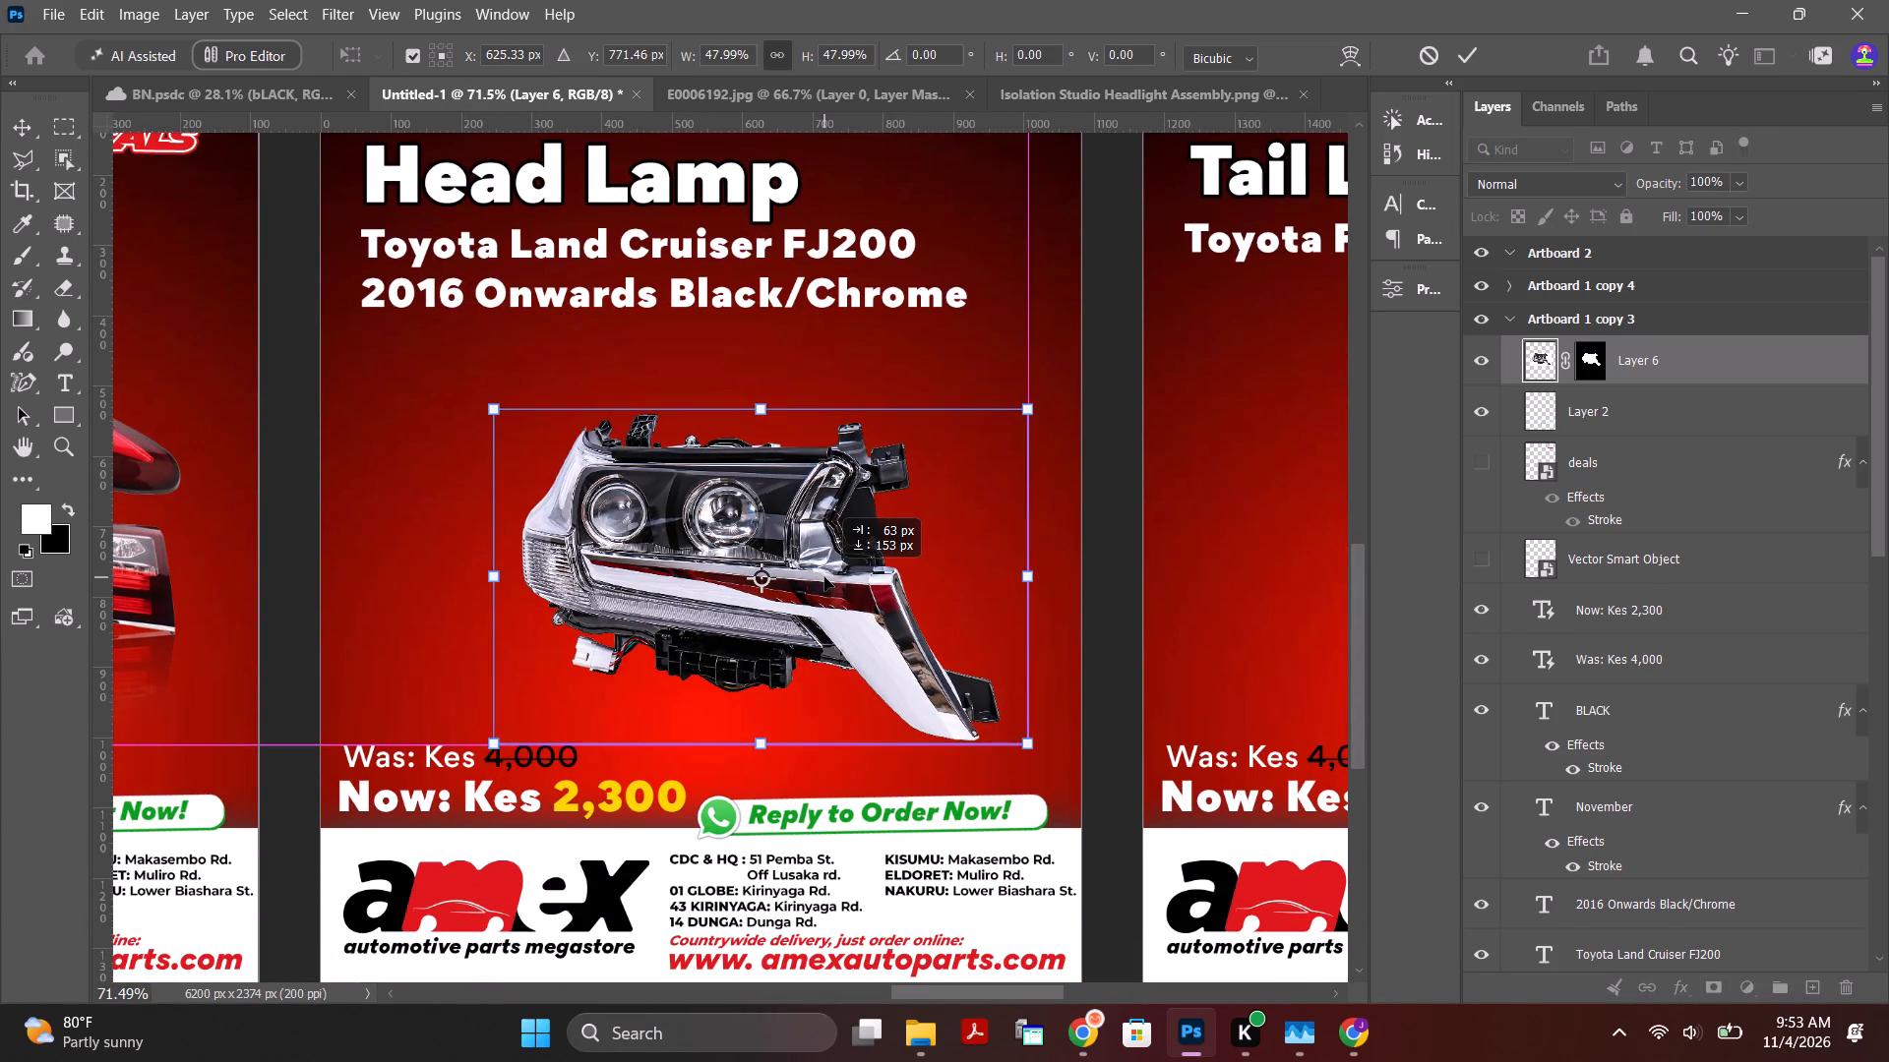
{"action": "left_click_drag", "start_coordinate": [824, 577], "coordinate": [824, 578]}
{"action": "left_click_drag", "start_coordinate": [491, 412], "coordinate": [459, 378]}
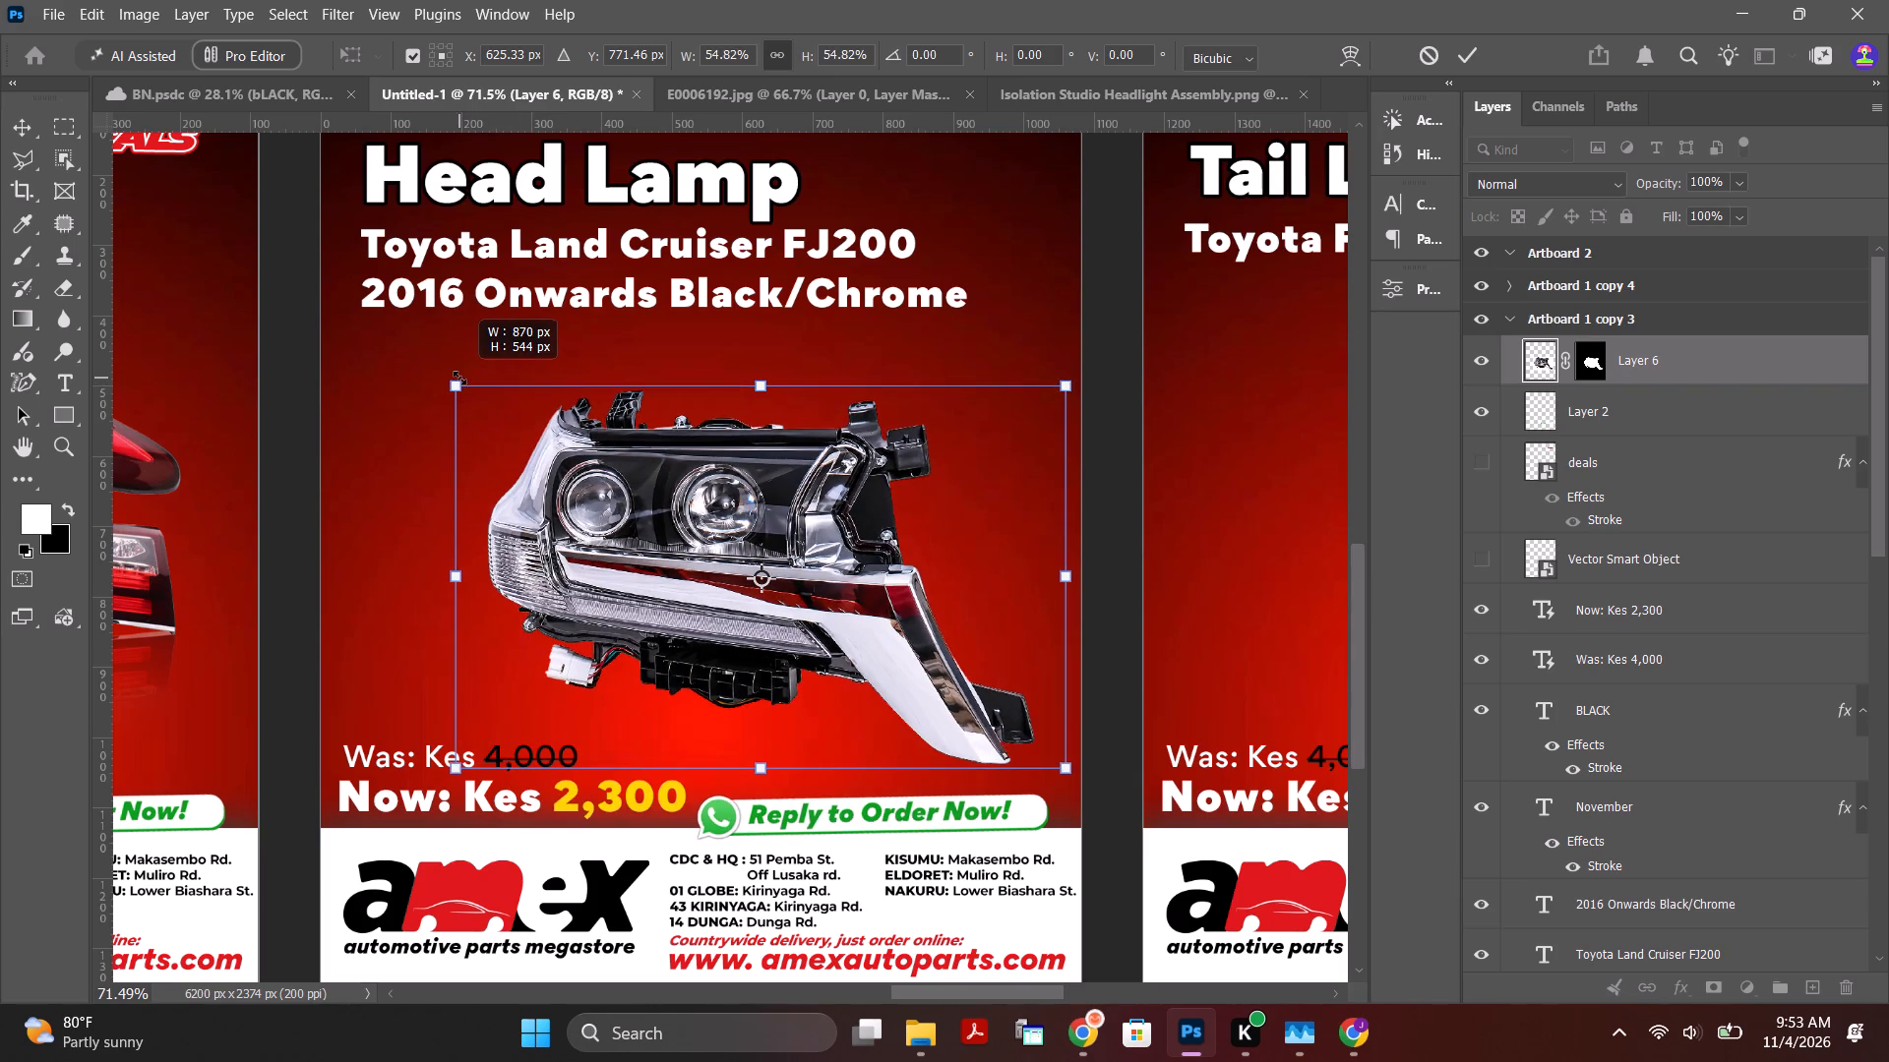
{"action": "left_click_drag", "start_coordinate": [459, 378], "coordinate": [457, 376]}
{"action": "left_click_drag", "start_coordinate": [709, 502], "coordinate": [701, 503]}
{"action": "left_click", "coordinate": [1472, 56]}
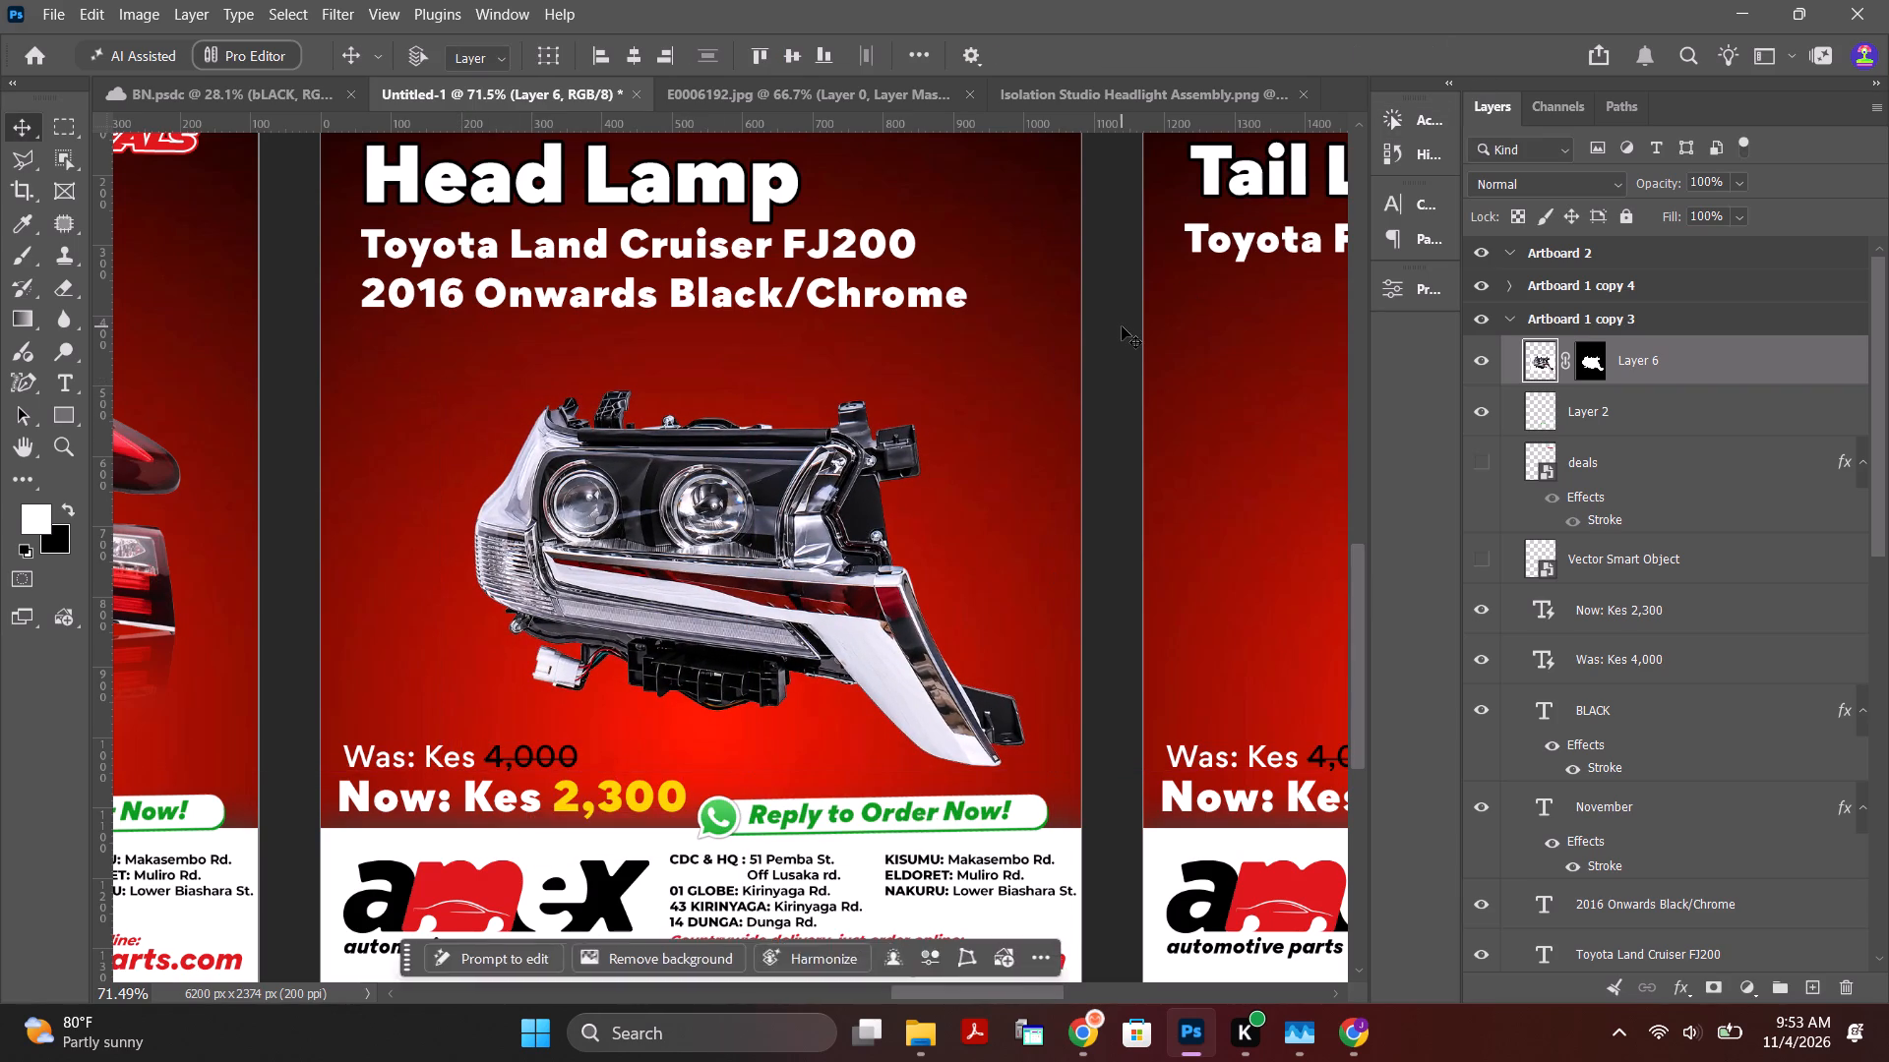
Scale the Head Lamp poster's headlight to about 86% and reposition it toward the poster's right edge, between the model text and the prices.
{"action": "left_click", "coordinate": [1122, 326]}
{"action": "scroll", "coordinate": [823, 472], "scroll_direction": "down", "scroll_amount": 7, "text": "alt"}
{"action": "scroll", "coordinate": [557, 553], "scroll_direction": "up", "scroll_amount": 4, "text": "alt"}
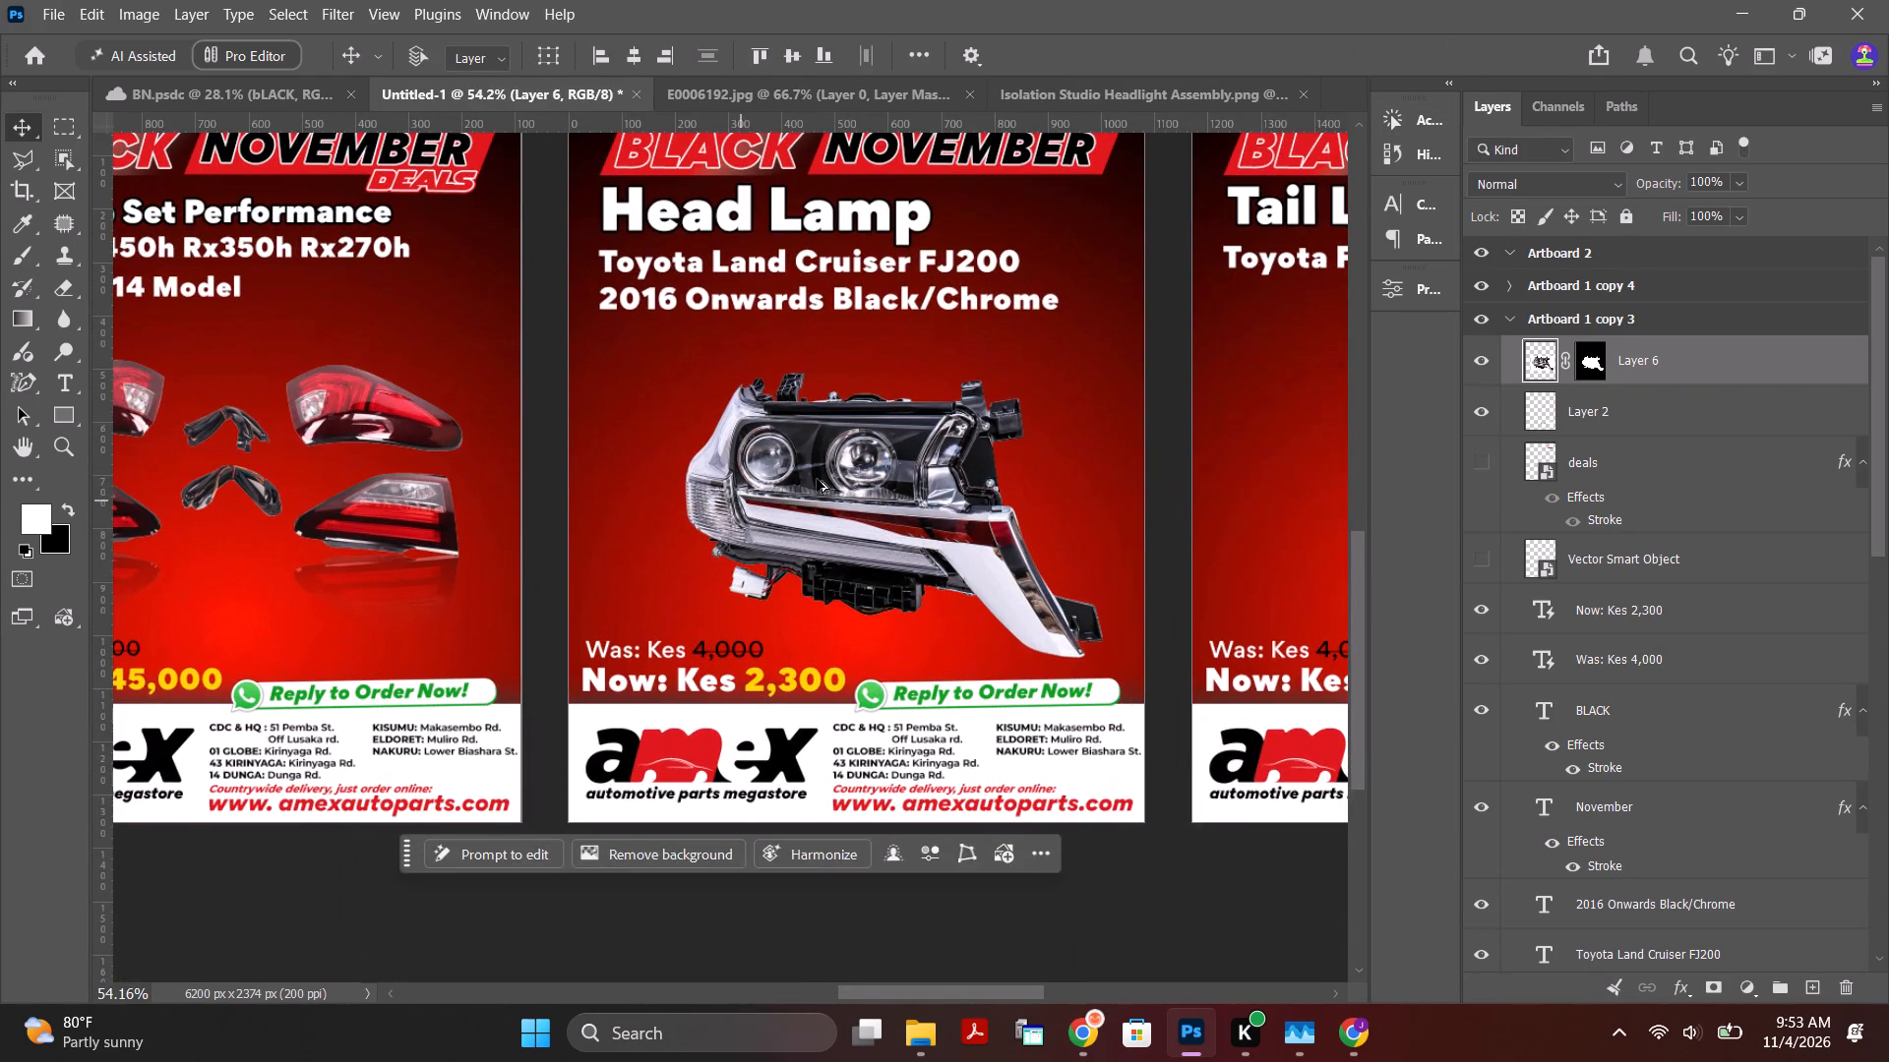
{"action": "left_click", "coordinate": [850, 484], "text": "alt"}
{"action": "key", "text": "ctrl+t"}
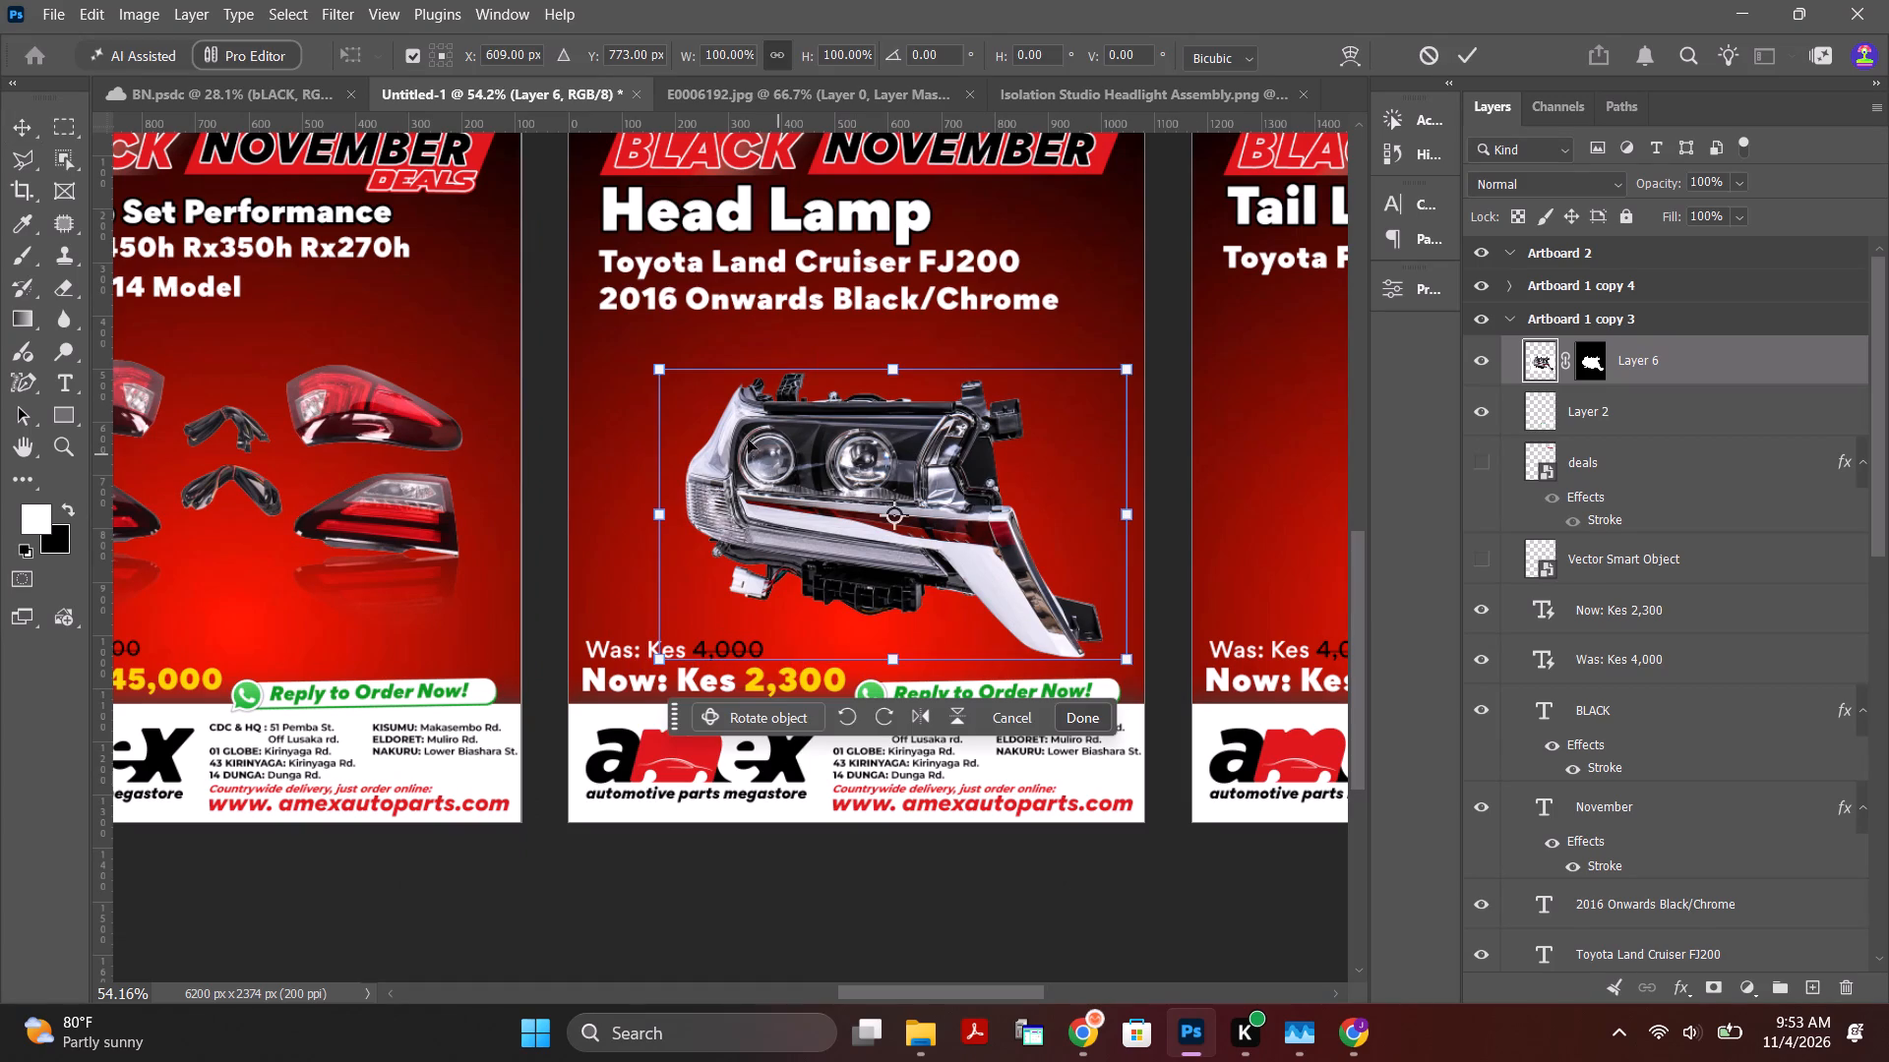
{"action": "left_click_drag", "start_coordinate": [665, 369], "coordinate": [690, 383]}
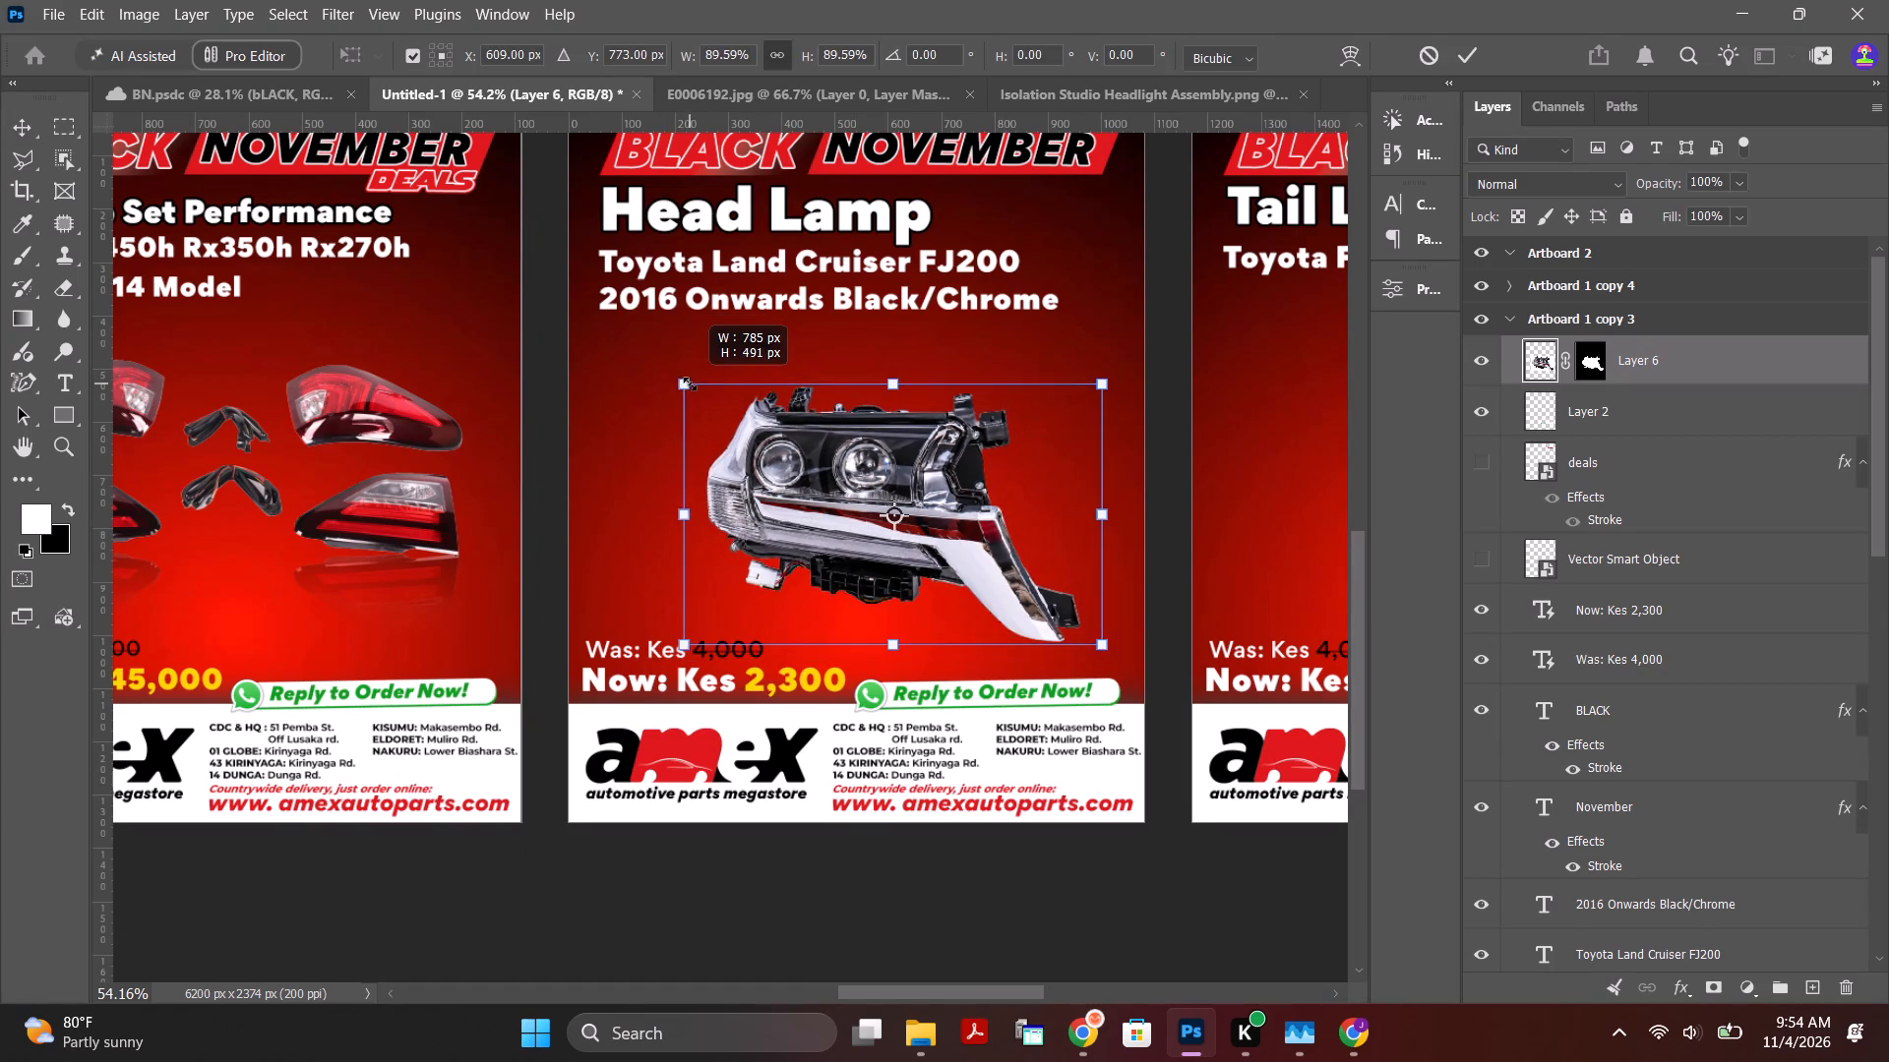
{"action": "left_click_drag", "start_coordinate": [690, 383], "coordinate": [698, 388]}
{"action": "left_click_drag", "start_coordinate": [772, 474], "coordinate": [811, 488]}
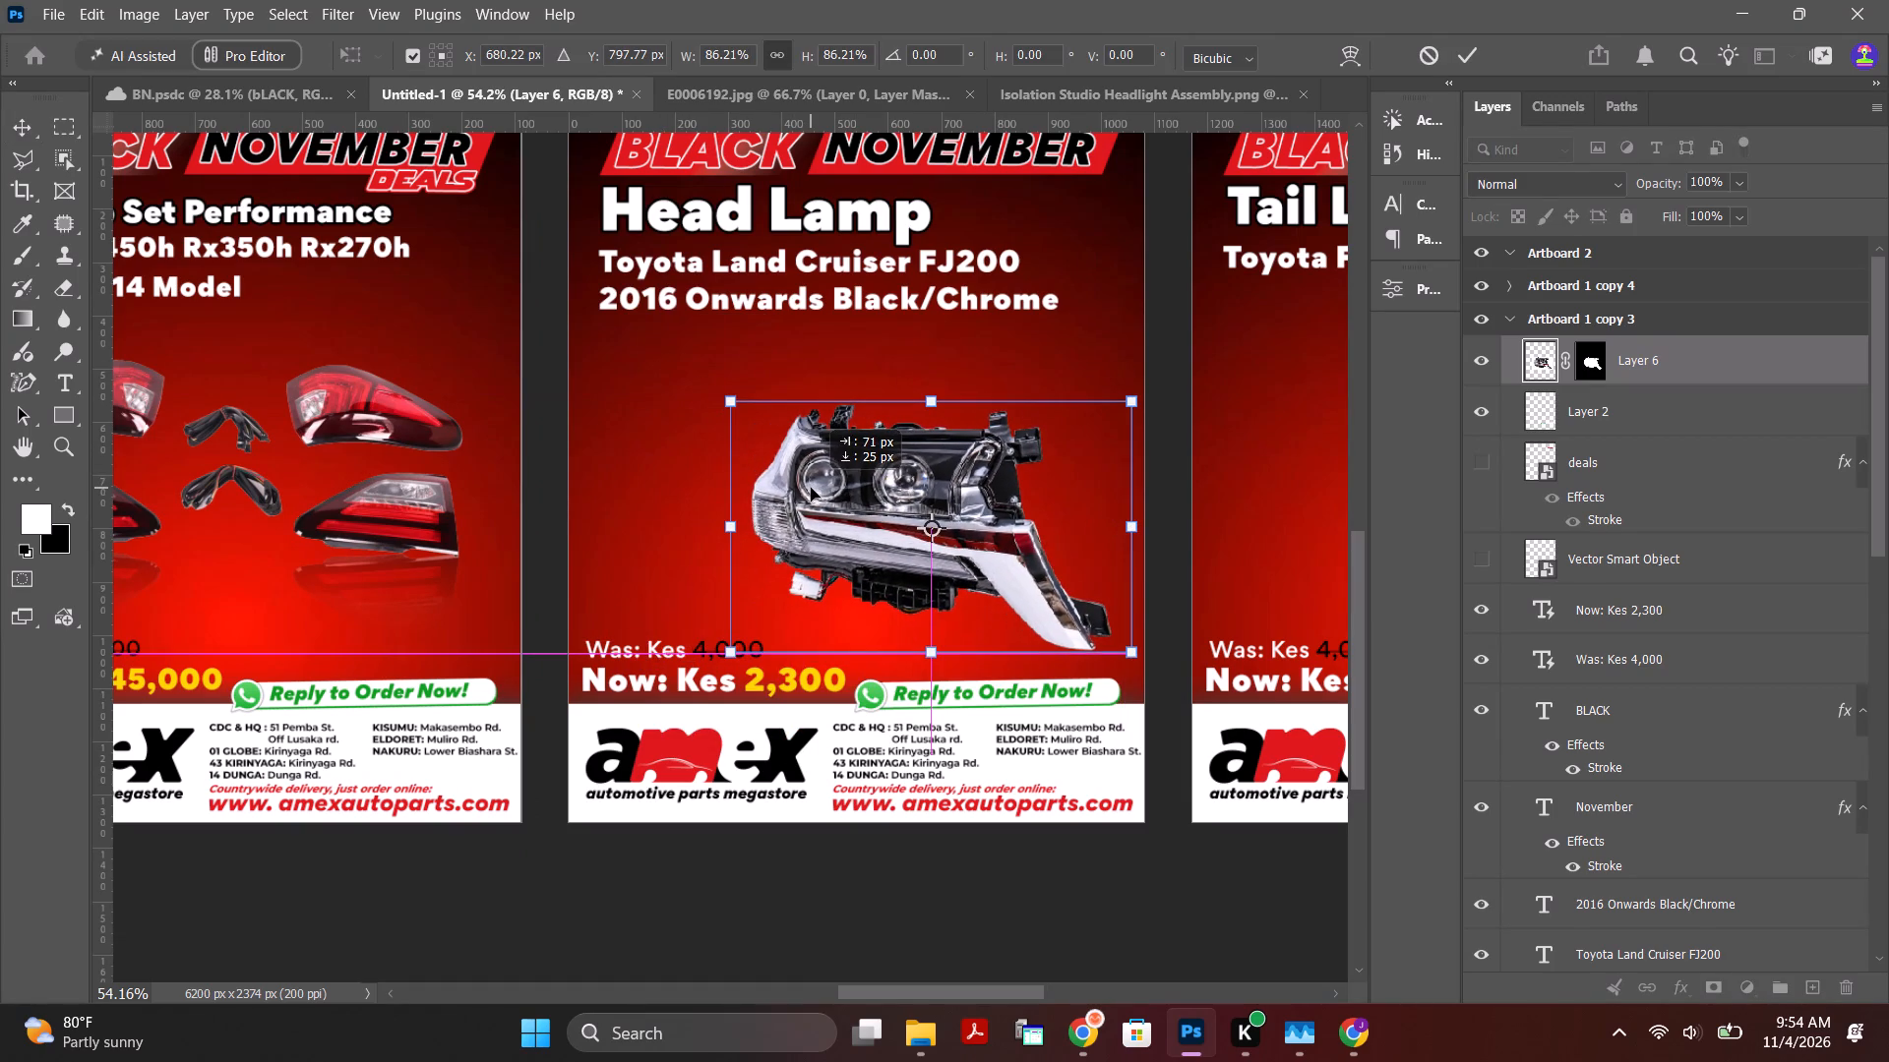
{"action": "left_click_drag", "start_coordinate": [811, 488], "coordinate": [810, 486]}
{"action": "left_click", "coordinate": [1466, 57]}
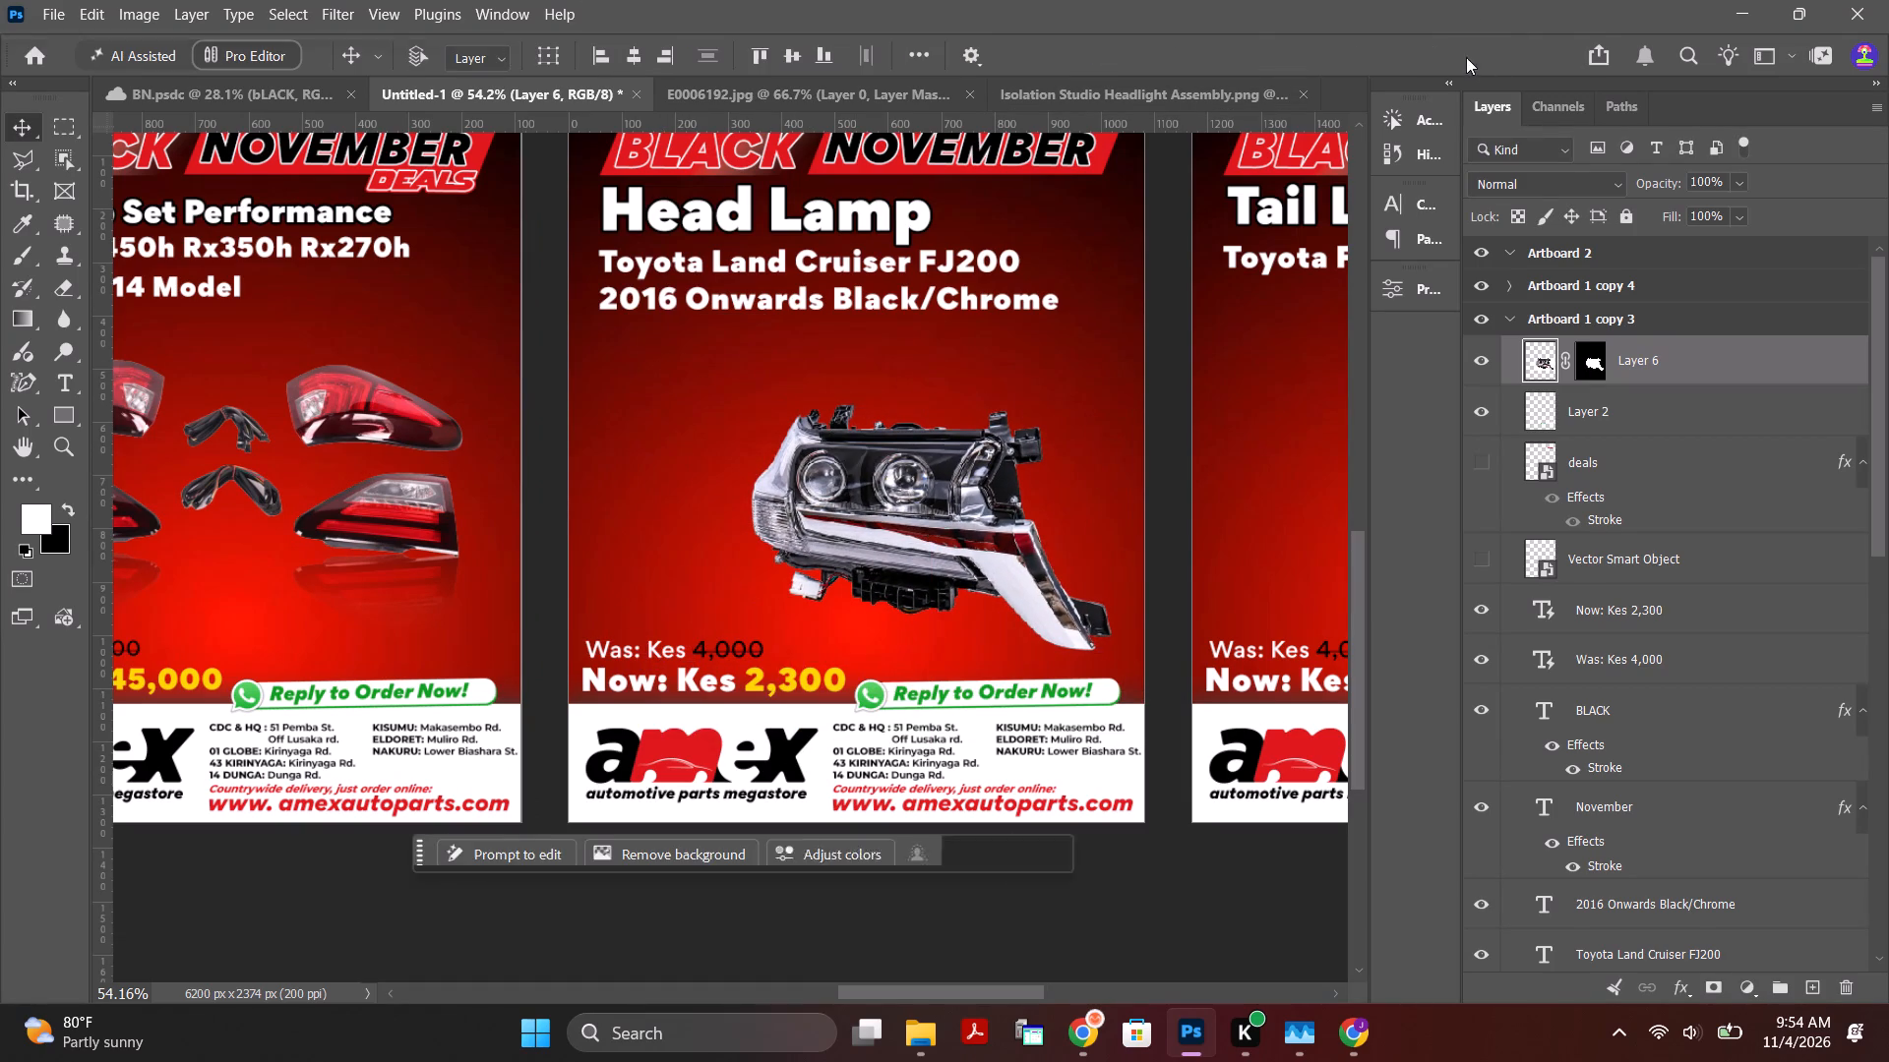
{"action": "left_click", "coordinate": [966, 517]}
{"action": "left_click_drag", "start_coordinate": [966, 517], "coordinate": [973, 488]}
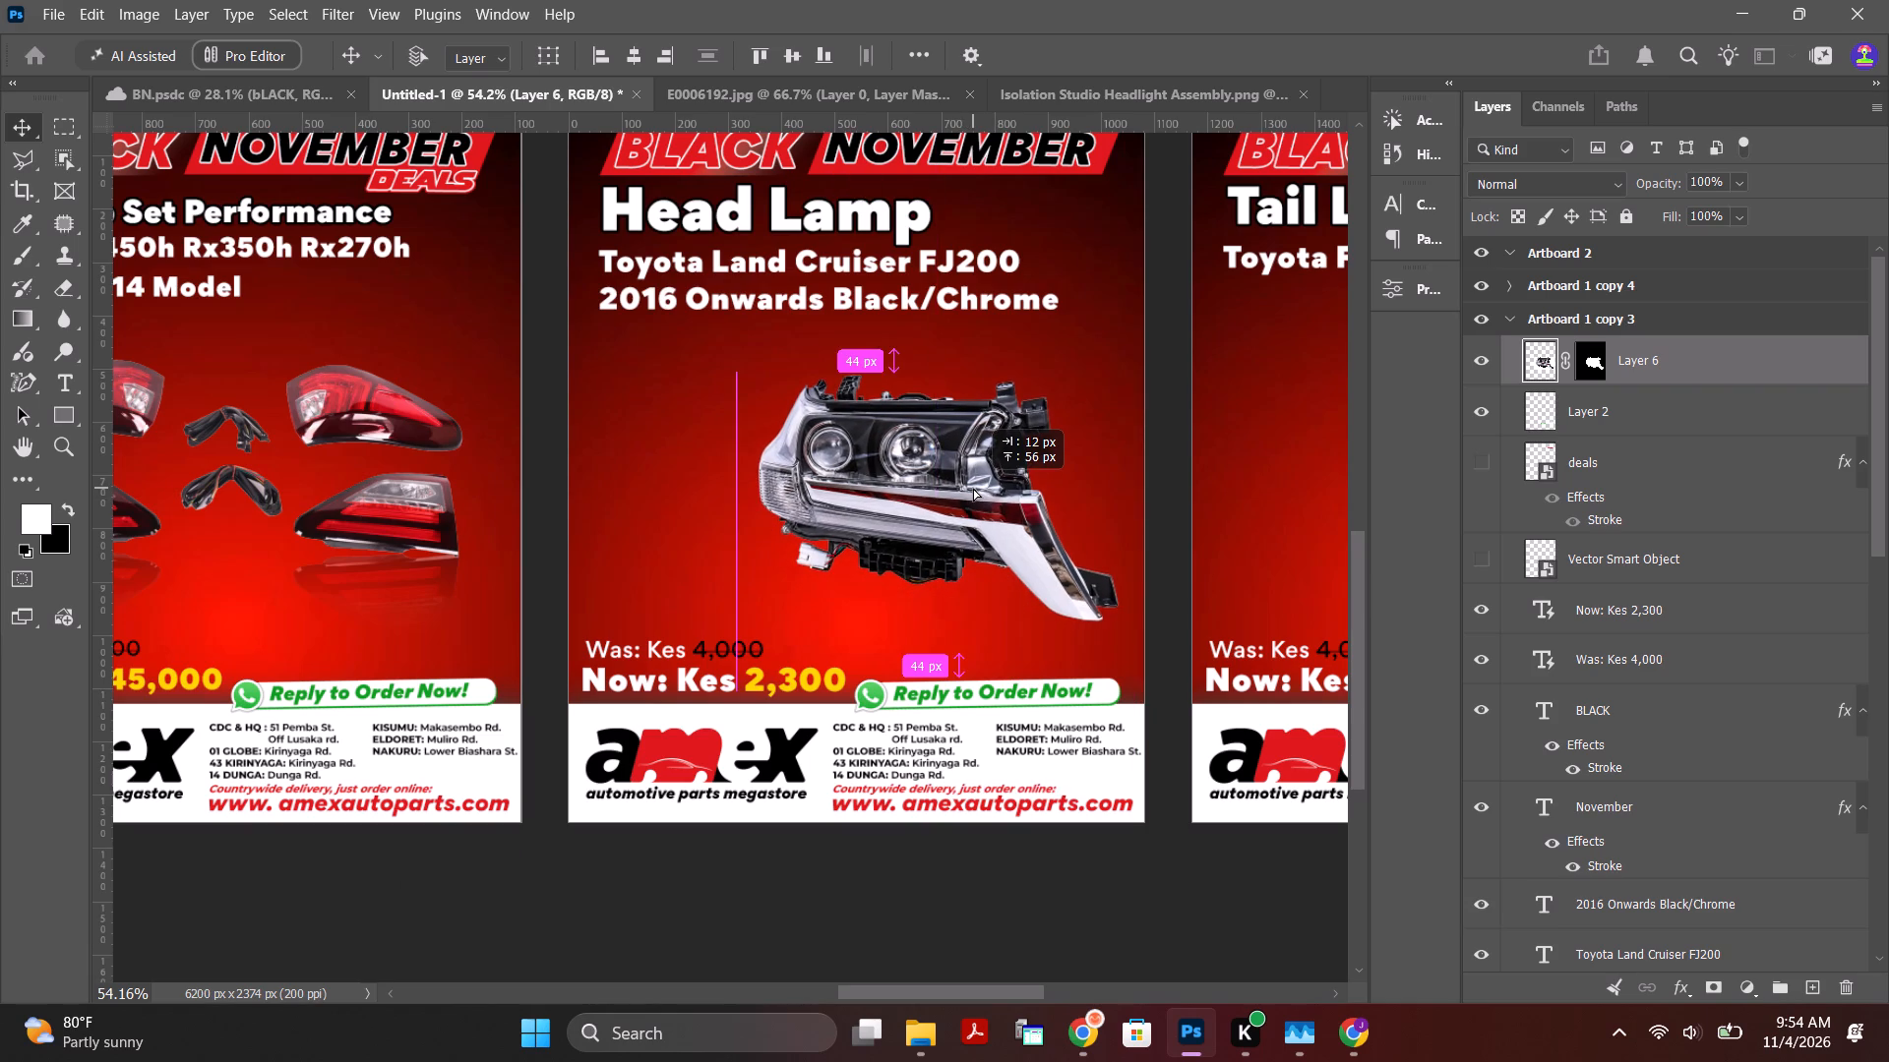
{"action": "left_click_drag", "start_coordinate": [973, 488], "coordinate": [978, 491]}
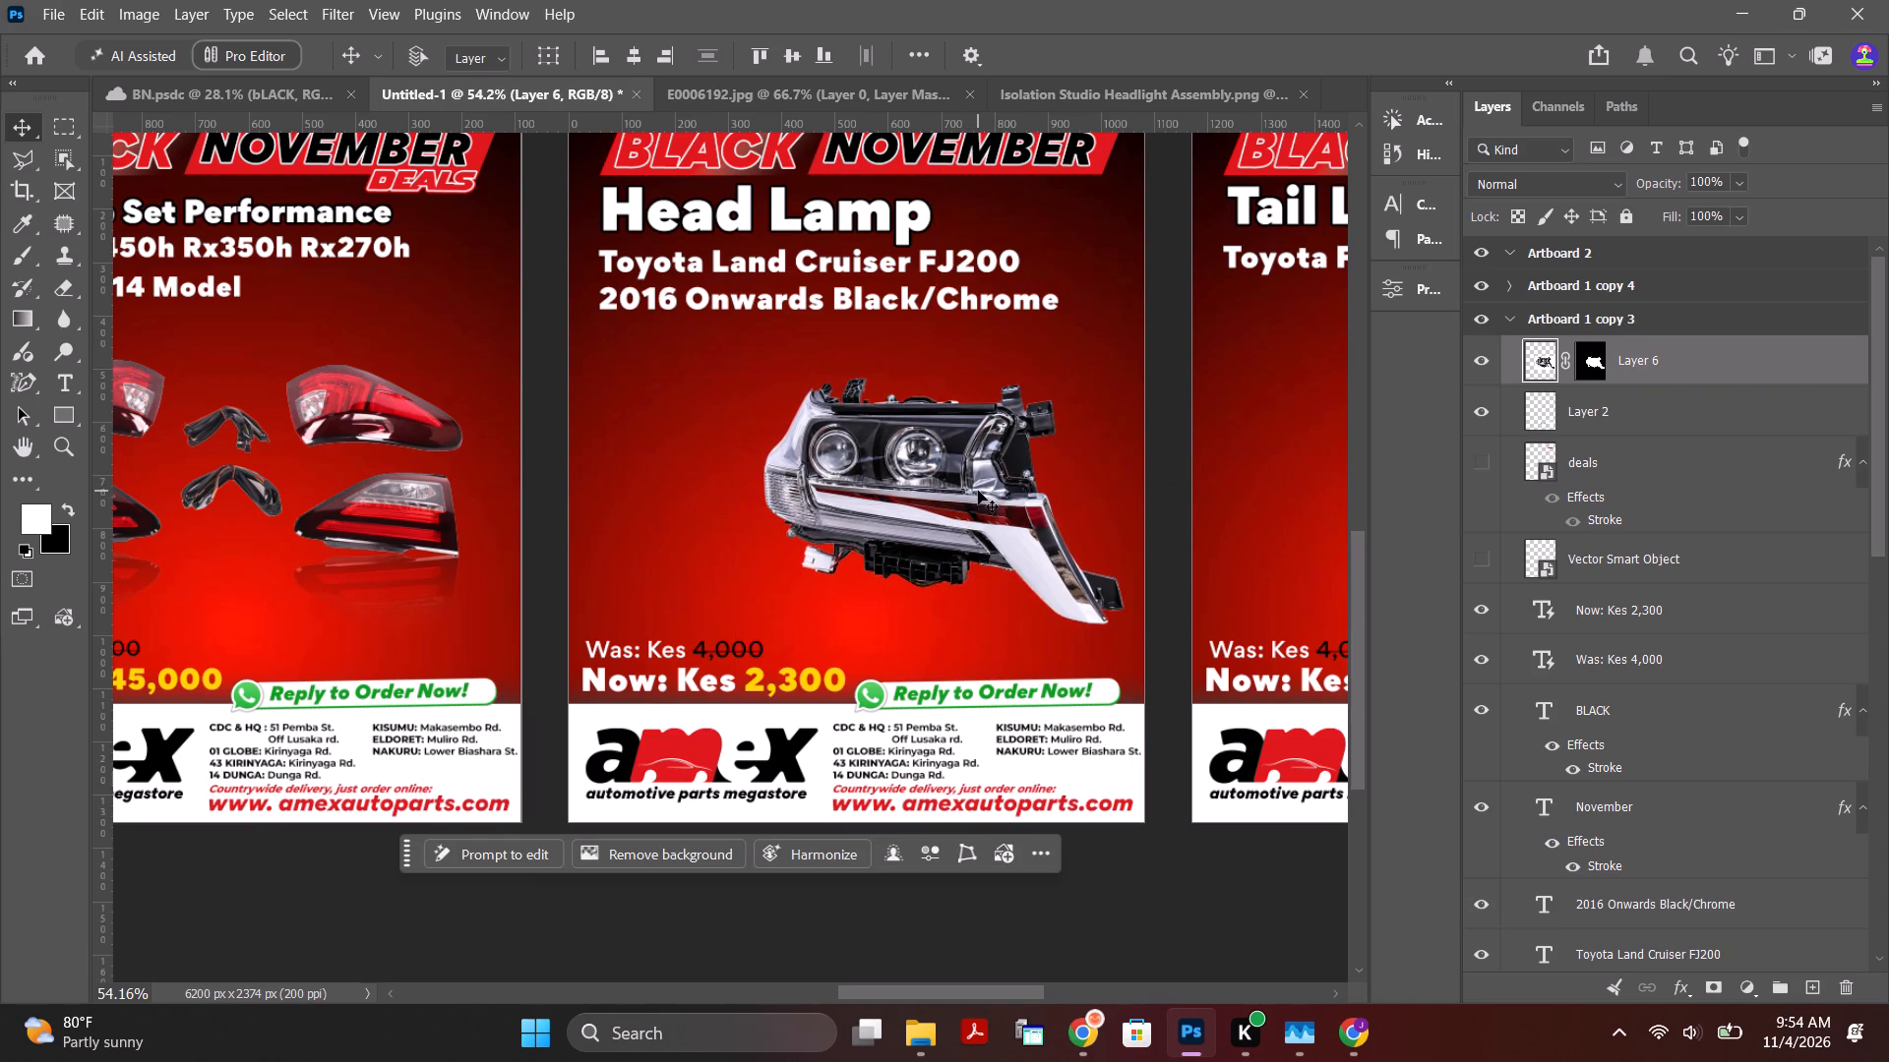
Duplicate the headlight layer, flip the copy vertically, rotate it about 21°, and place it directly below the original as a reflection.
{"action": "key", "text": "ctrl+j"}
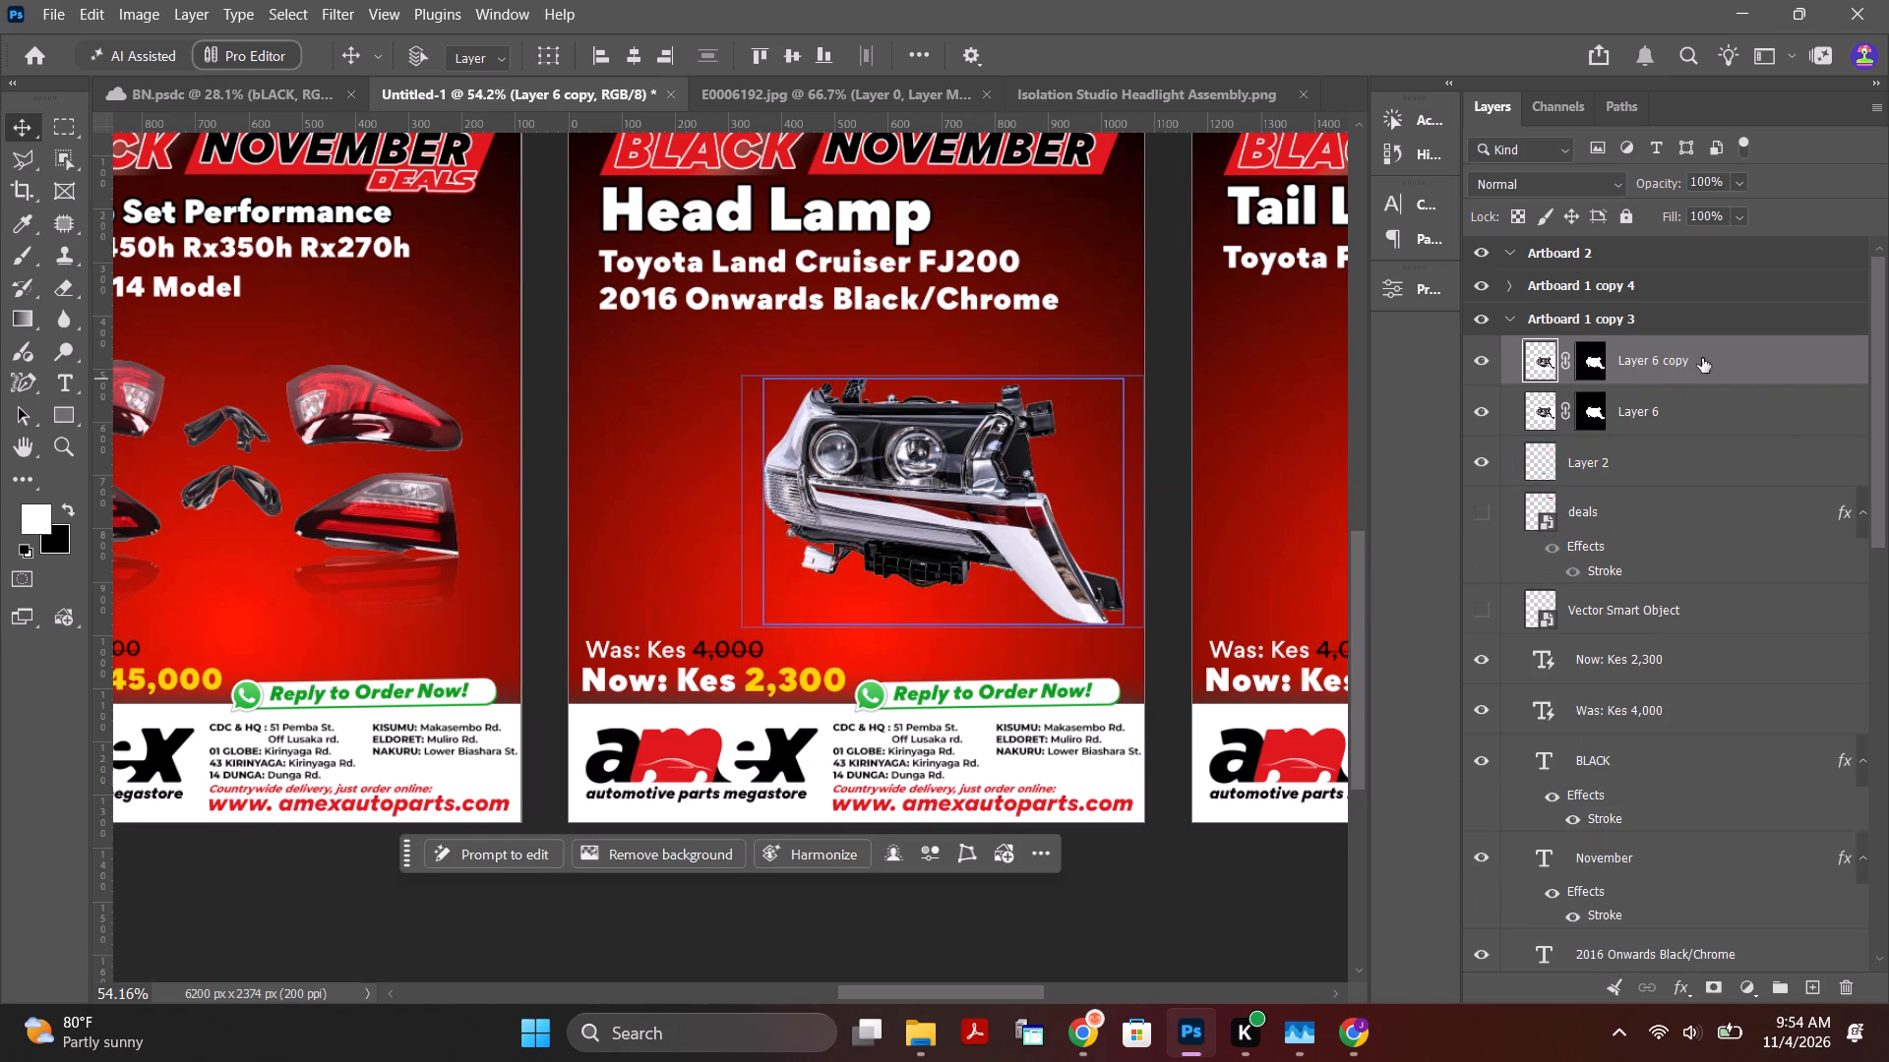
{"action": "left_click_drag", "start_coordinate": [1701, 359], "coordinate": [1698, 405]}
{"action": "key", "text": "ctrl+t"}
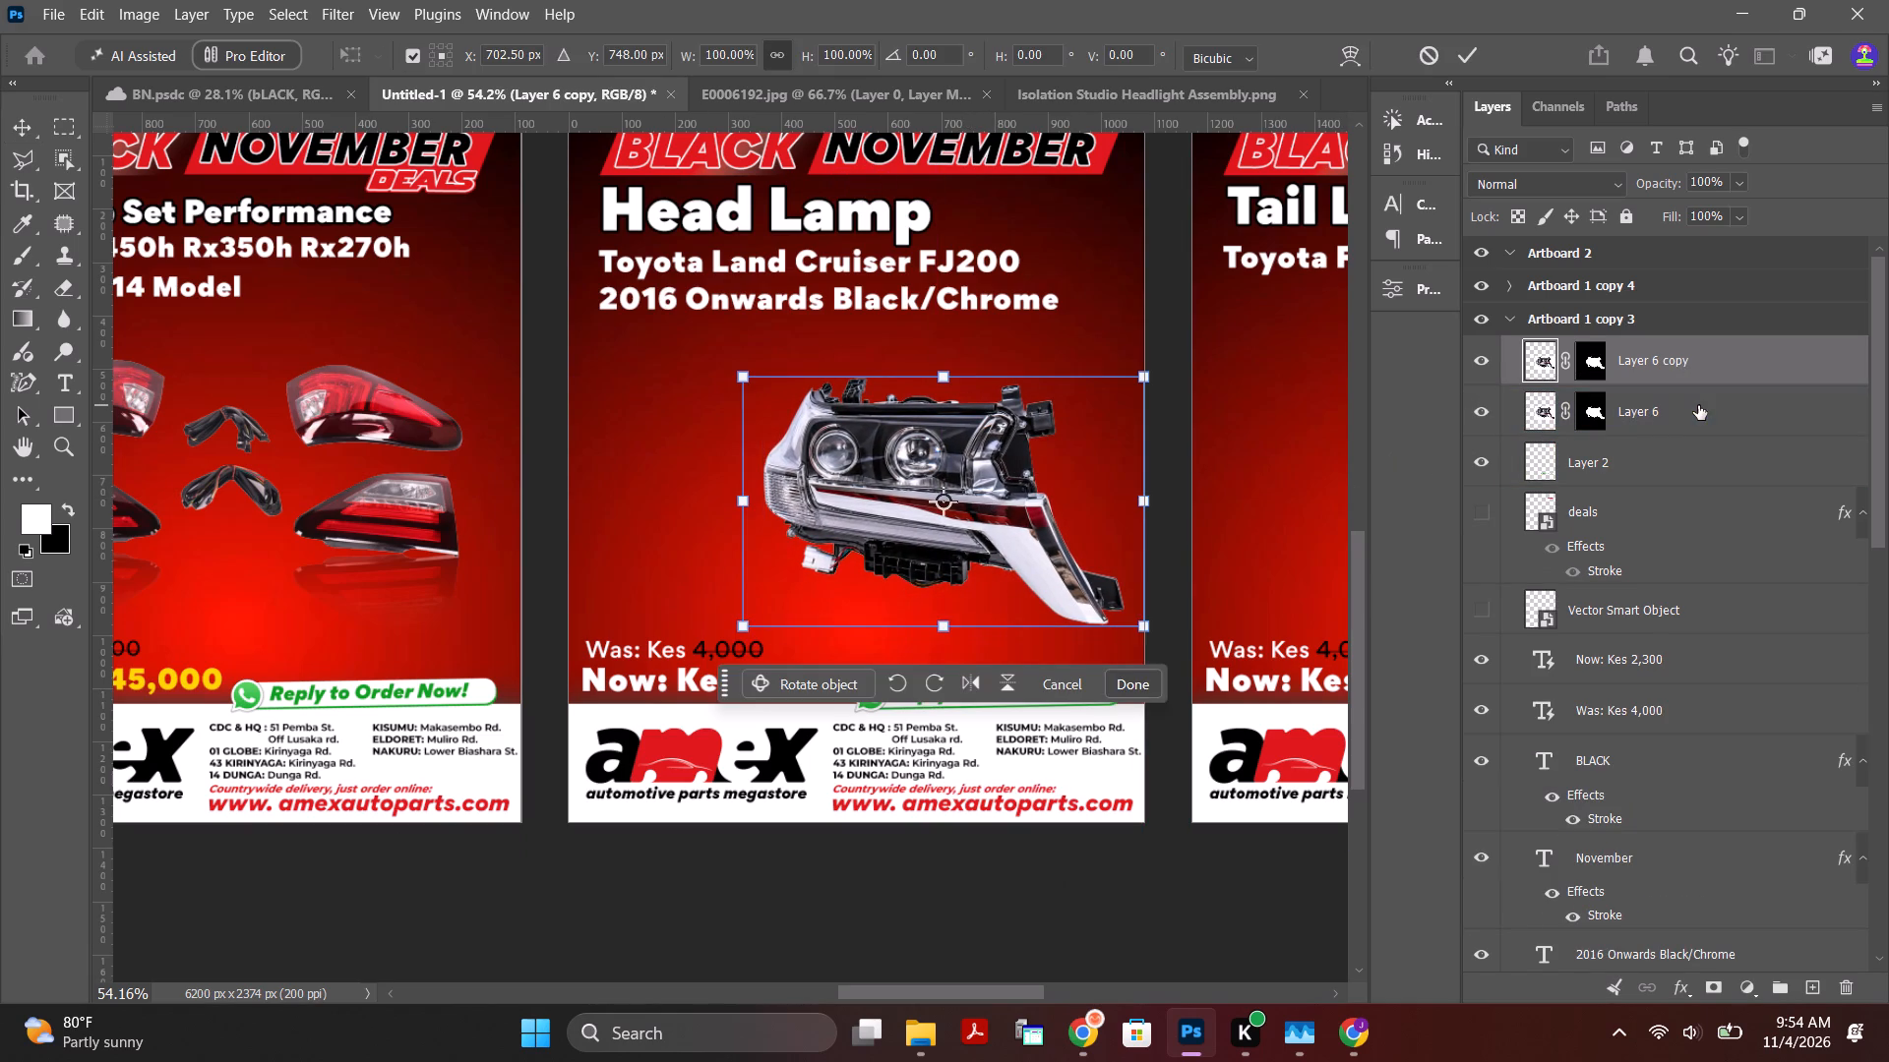
{"action": "left_click", "coordinate": [1006, 679]}
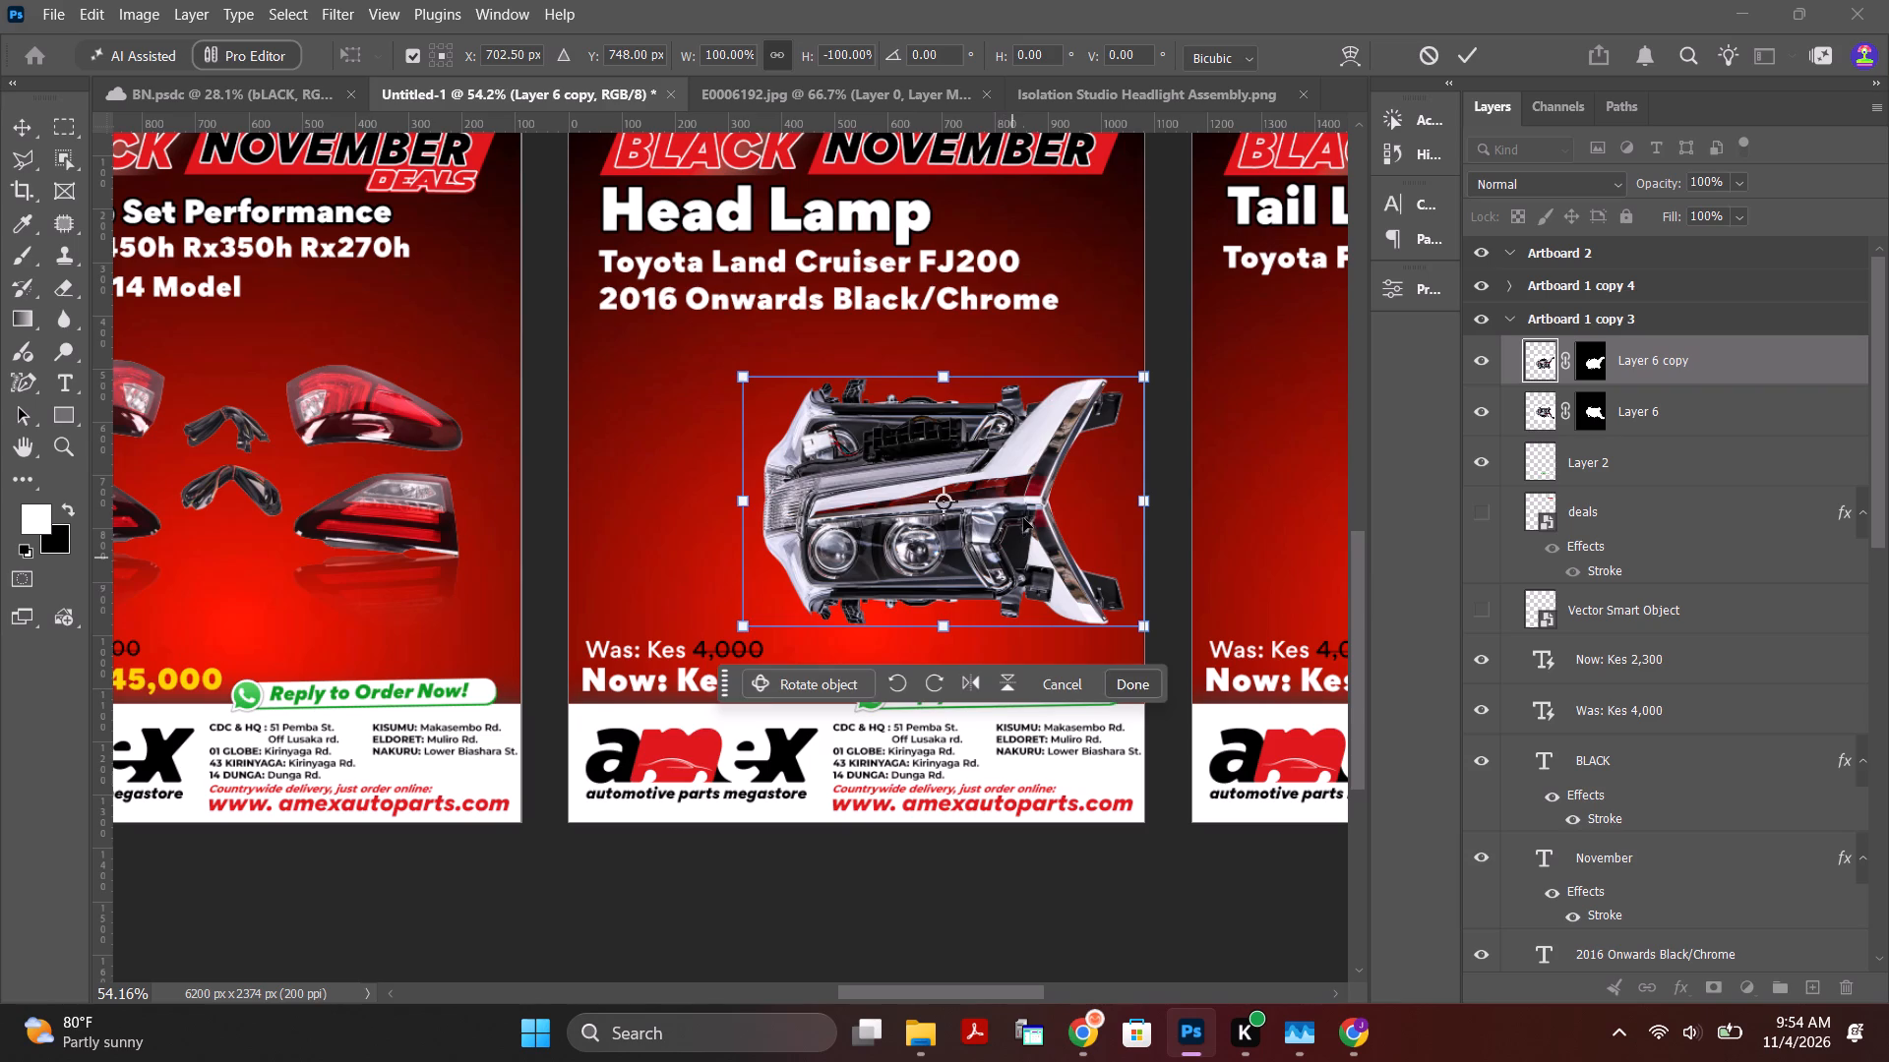
{"action": "left_click_drag", "start_coordinate": [1024, 500], "coordinate": [1016, 611]}
{"action": "left_click_drag", "start_coordinate": [1157, 481], "coordinate": [1167, 503]}
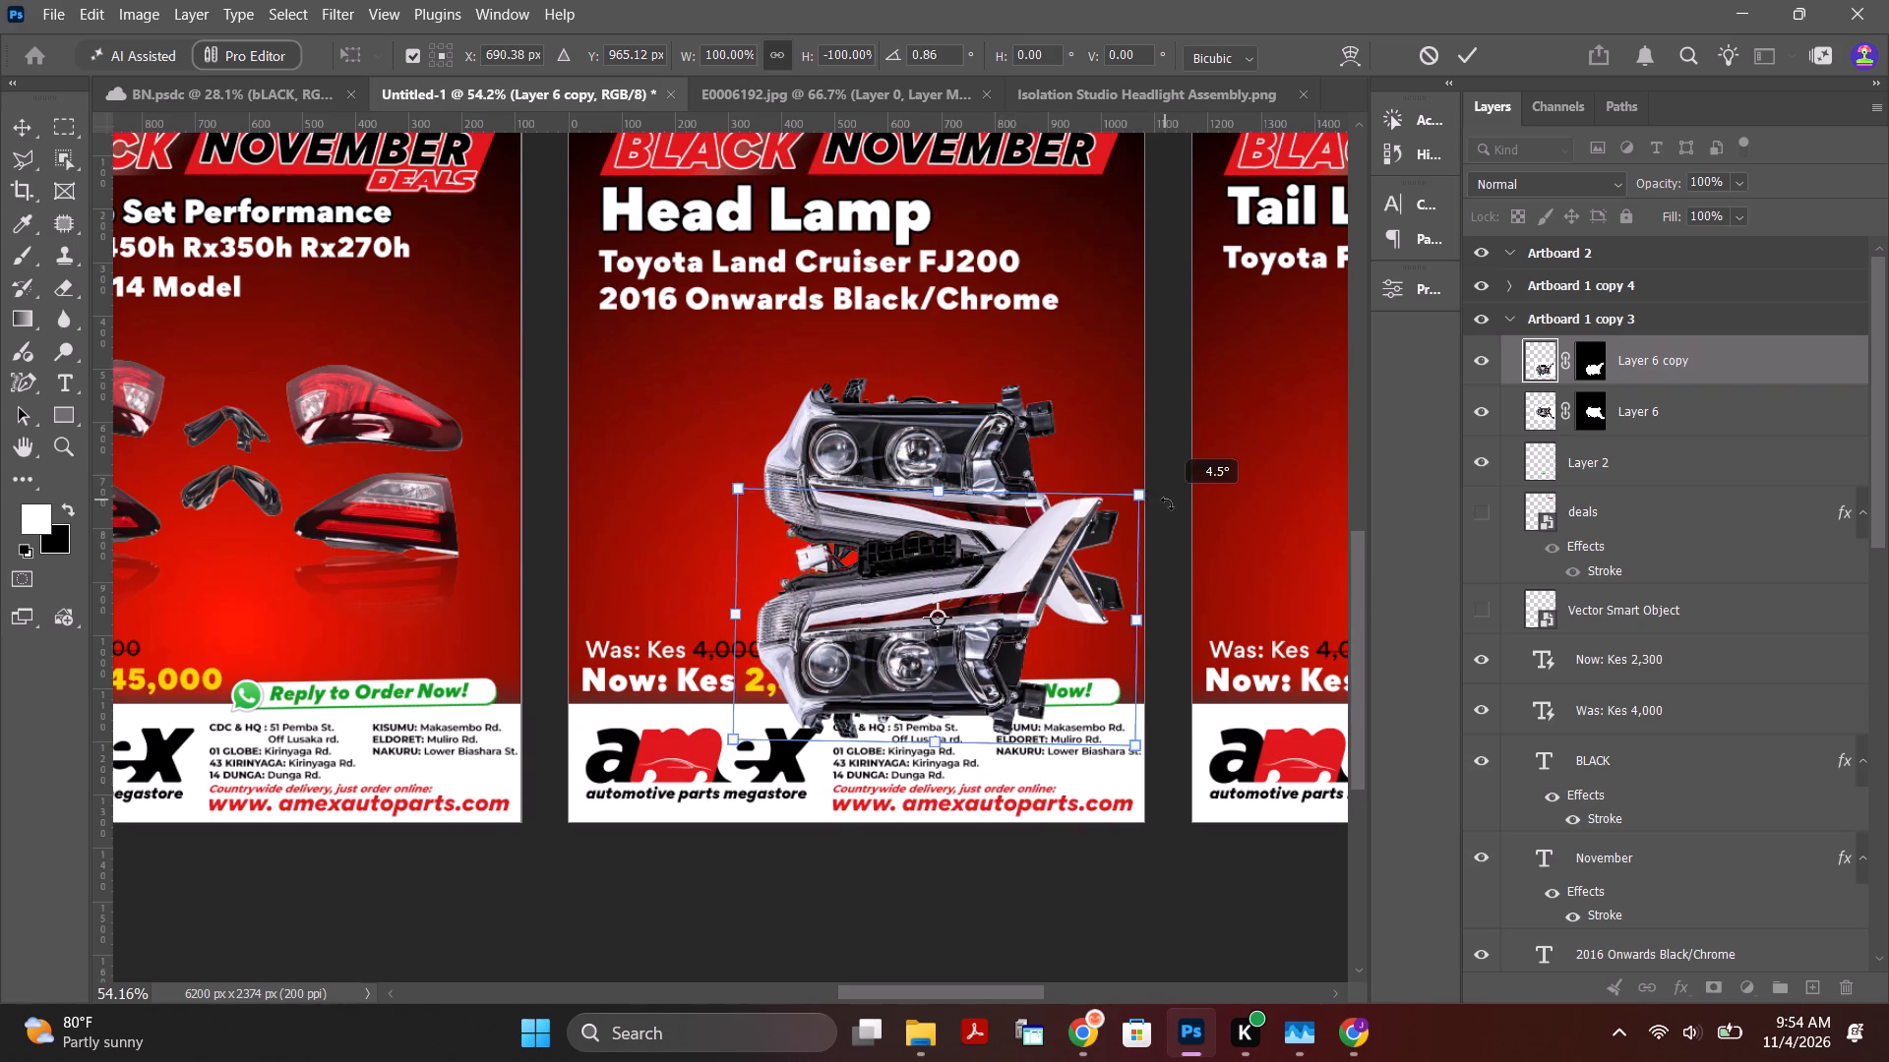
{"action": "left_click_drag", "start_coordinate": [1167, 503], "coordinate": [1170, 574]}
{"action": "left_click_drag", "start_coordinate": [960, 630], "coordinate": [944, 669]}
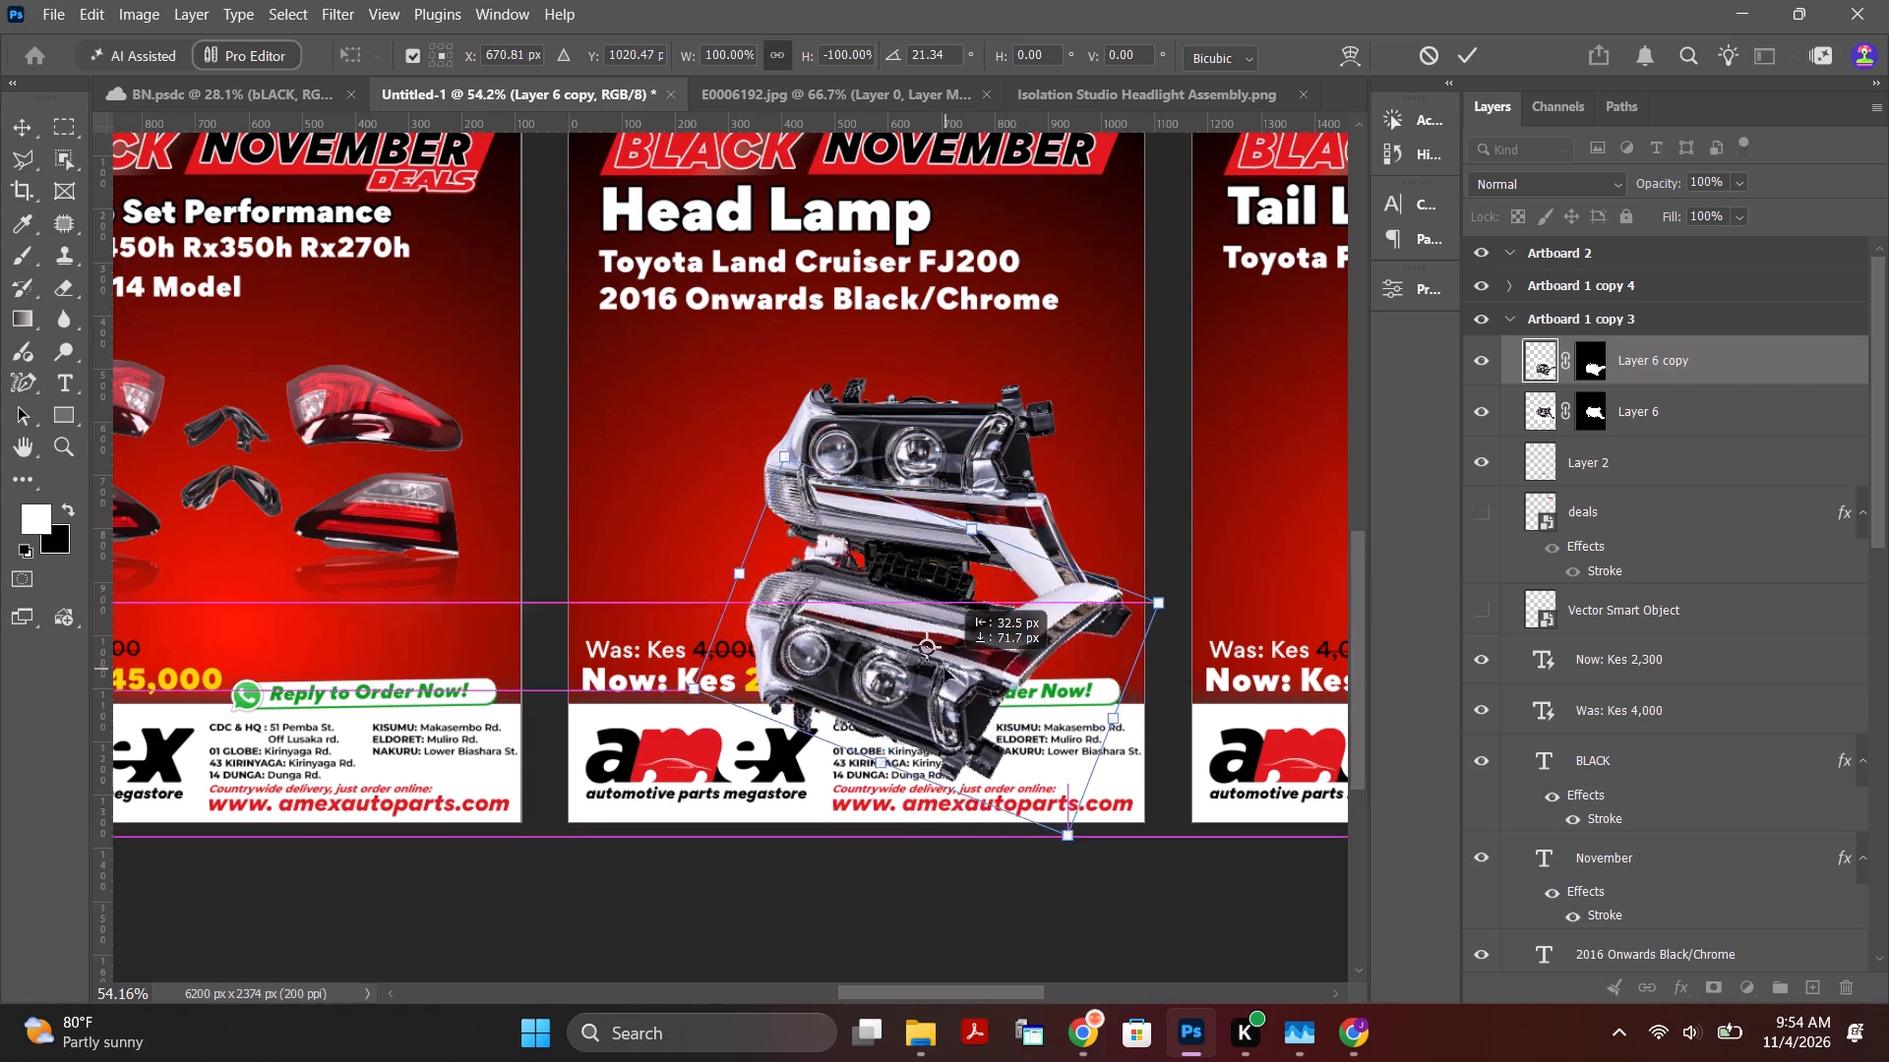
{"action": "left_click_drag", "start_coordinate": [944, 669], "coordinate": [930, 701]}
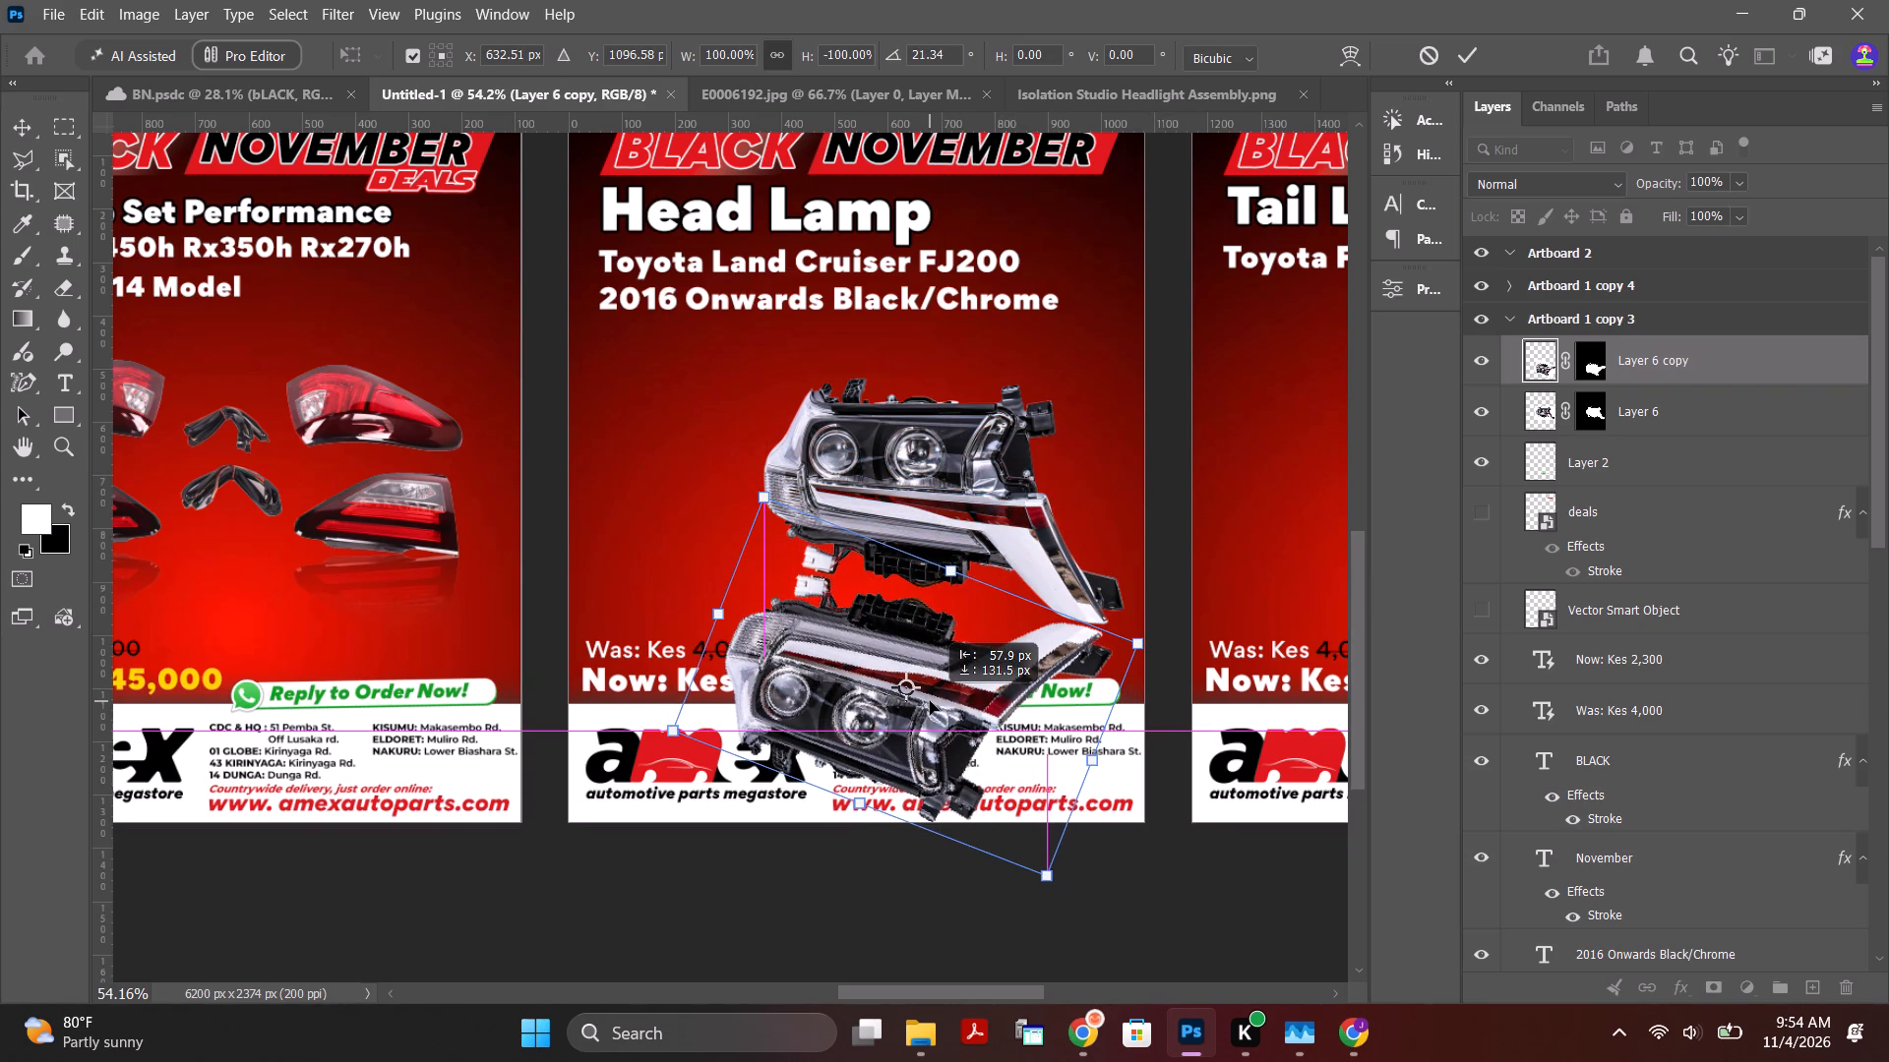
{"action": "left_click_drag", "start_coordinate": [930, 701], "coordinate": [930, 695]}
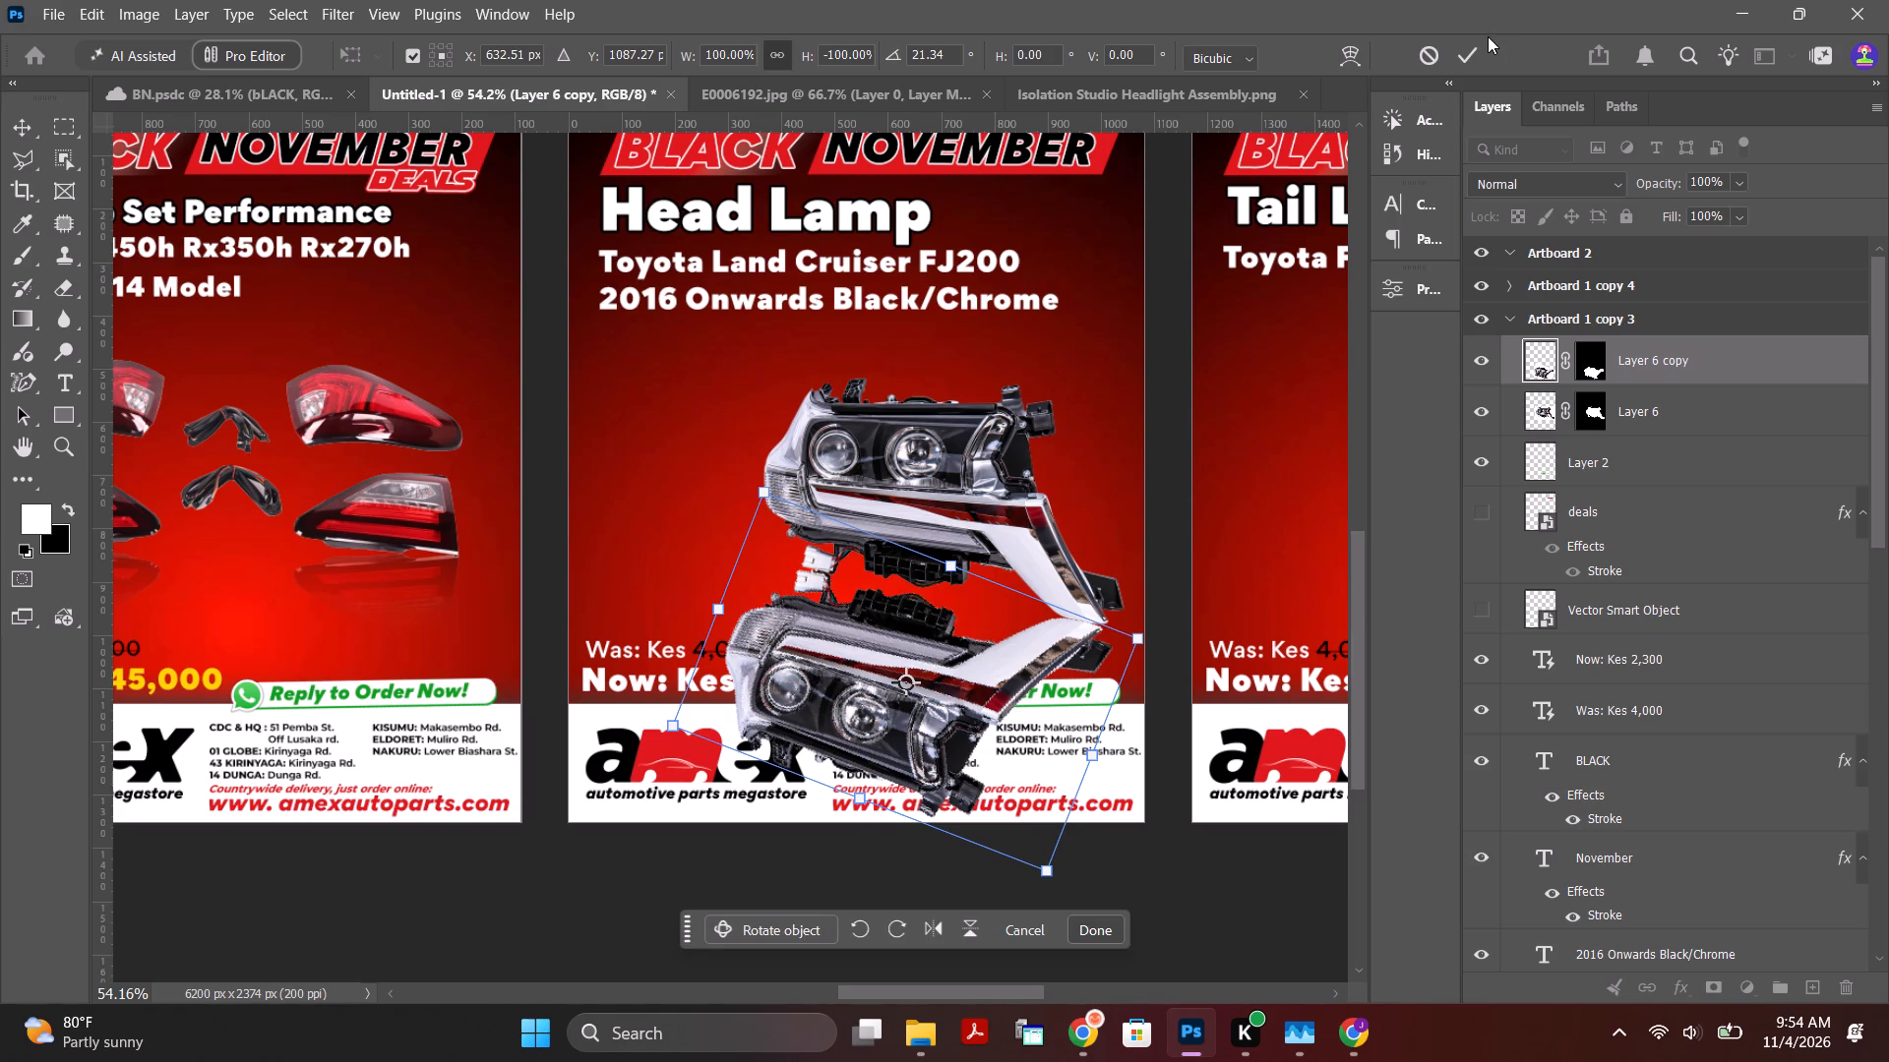
{"action": "left_click", "coordinate": [1478, 49]}
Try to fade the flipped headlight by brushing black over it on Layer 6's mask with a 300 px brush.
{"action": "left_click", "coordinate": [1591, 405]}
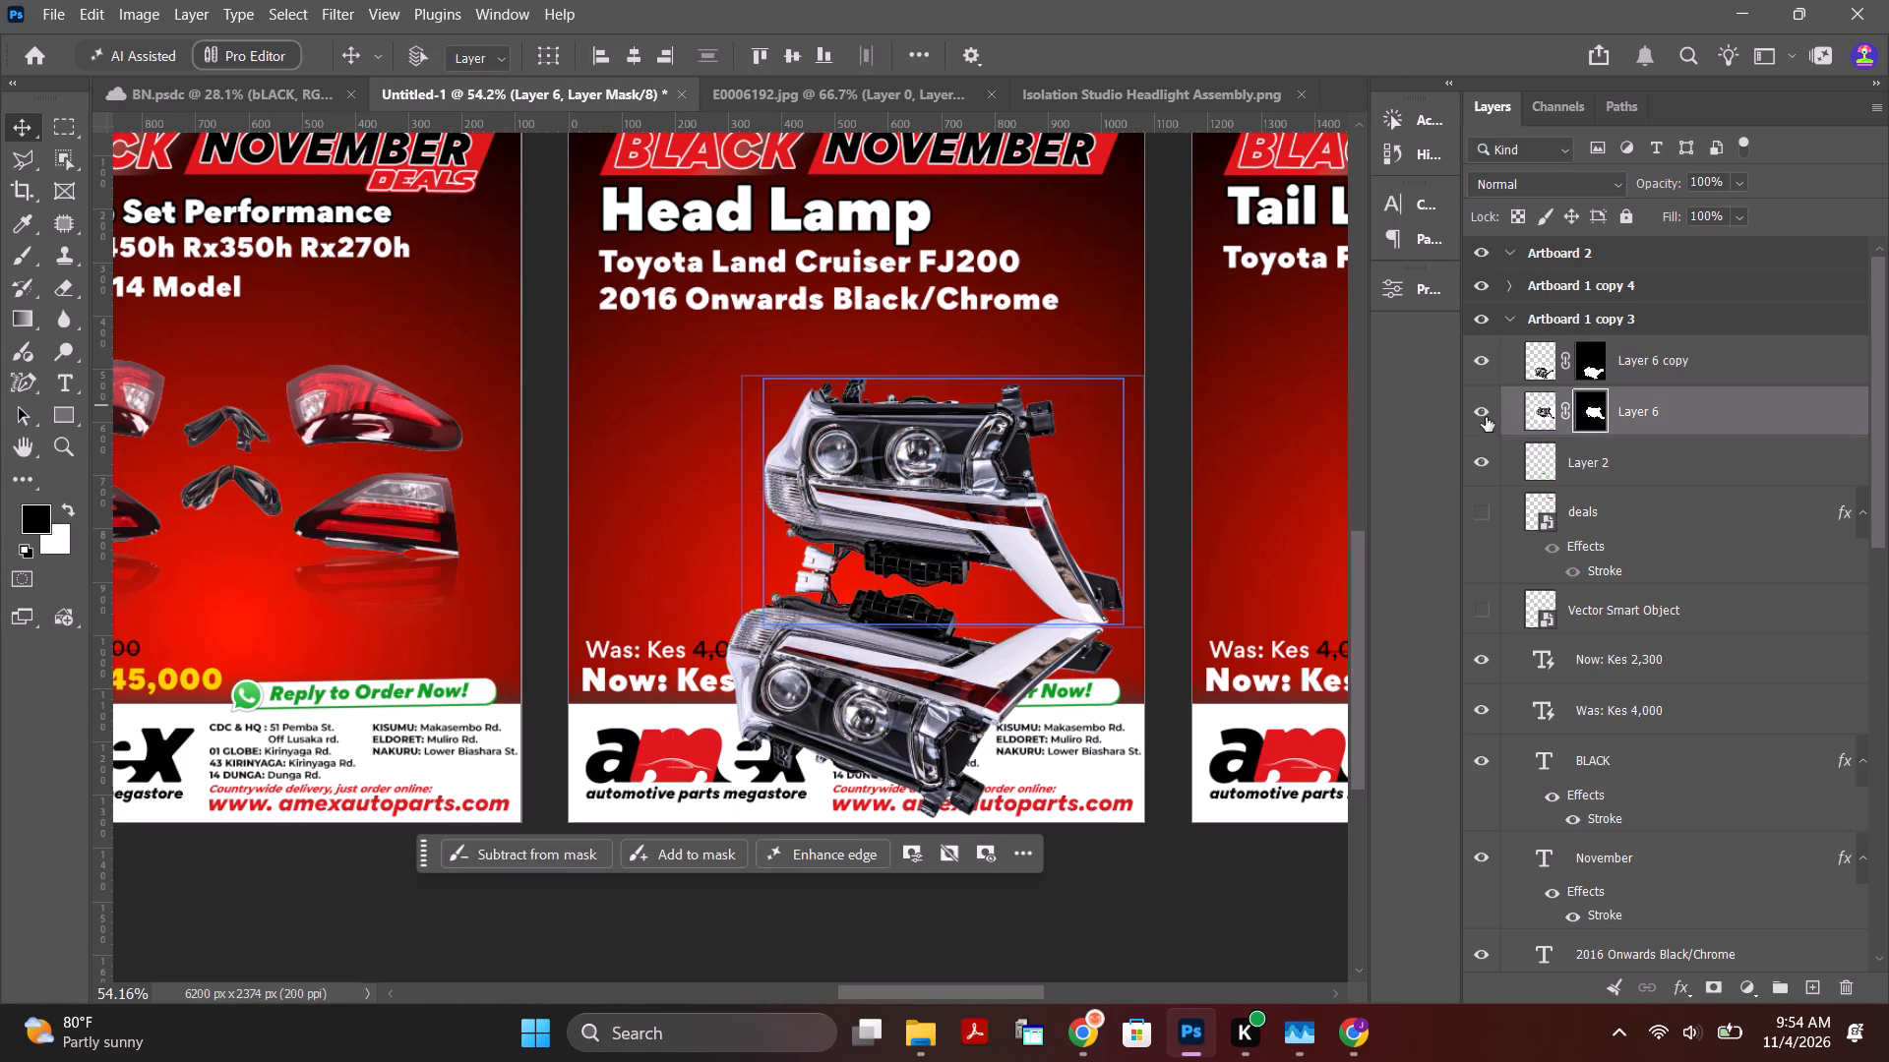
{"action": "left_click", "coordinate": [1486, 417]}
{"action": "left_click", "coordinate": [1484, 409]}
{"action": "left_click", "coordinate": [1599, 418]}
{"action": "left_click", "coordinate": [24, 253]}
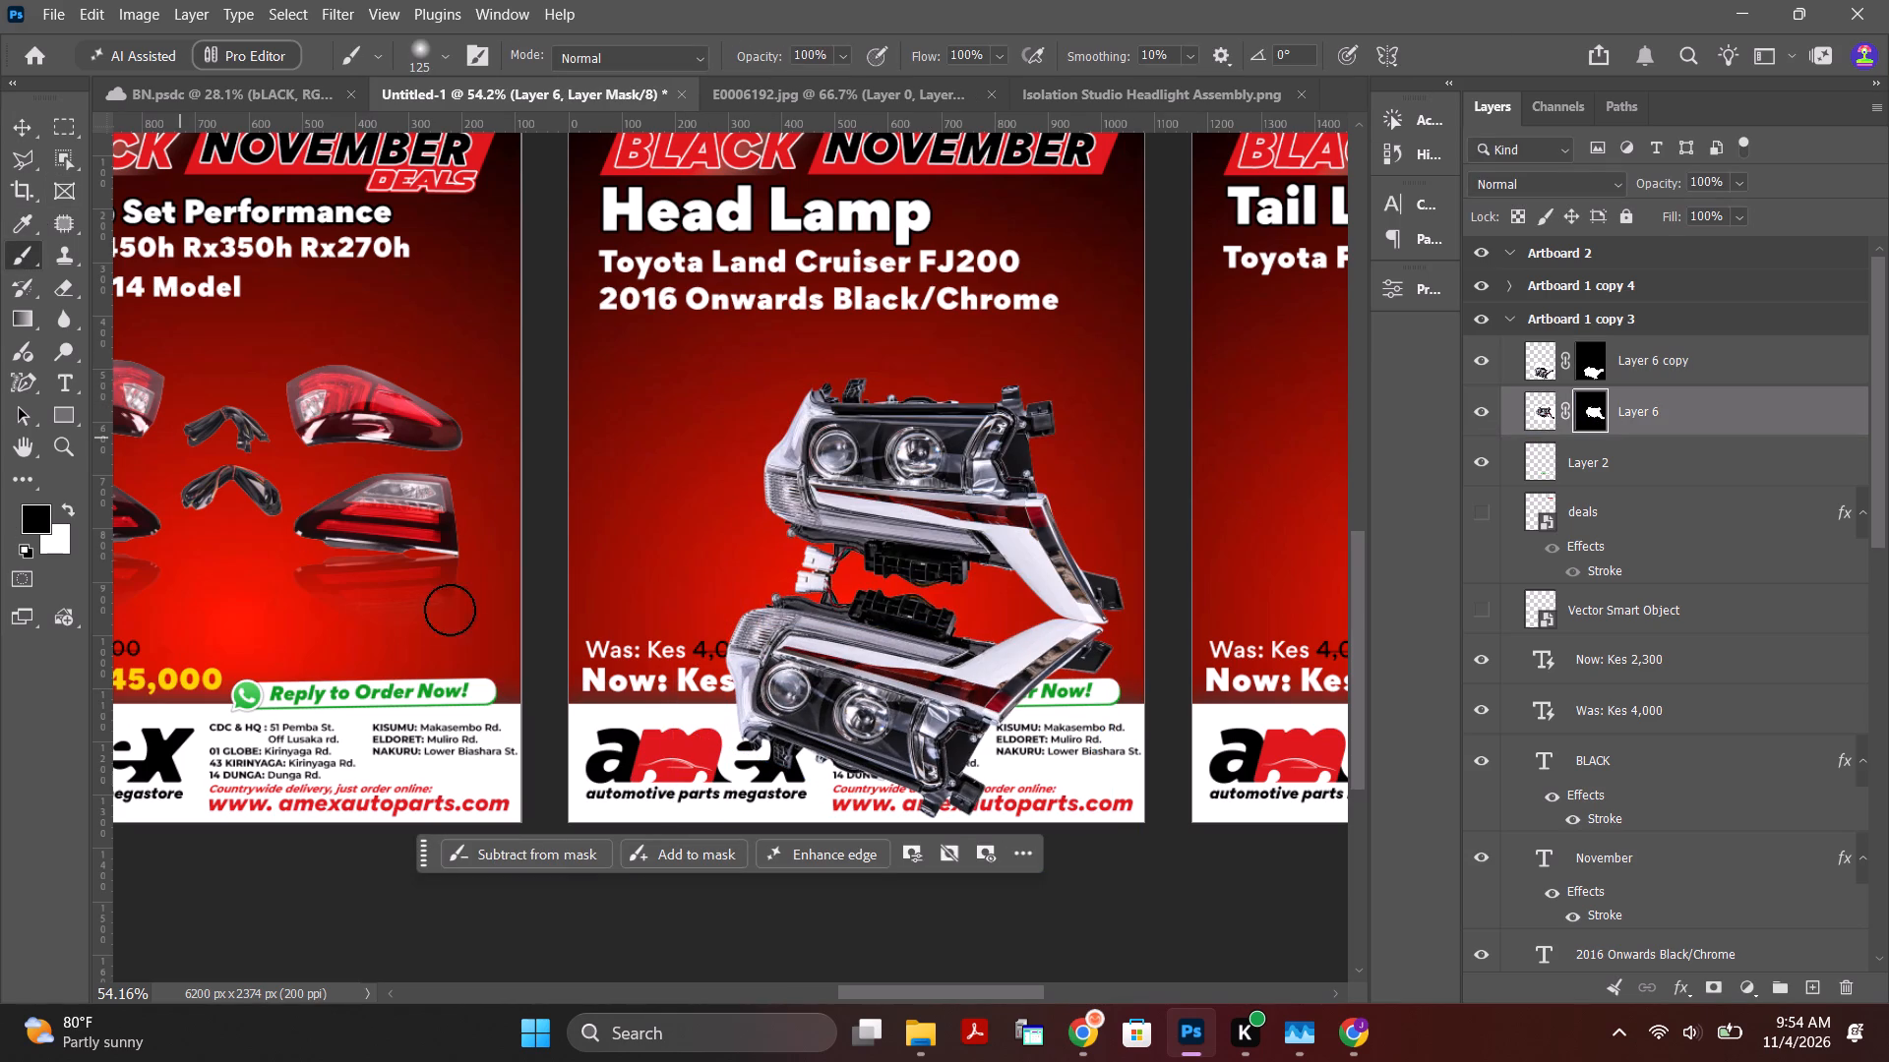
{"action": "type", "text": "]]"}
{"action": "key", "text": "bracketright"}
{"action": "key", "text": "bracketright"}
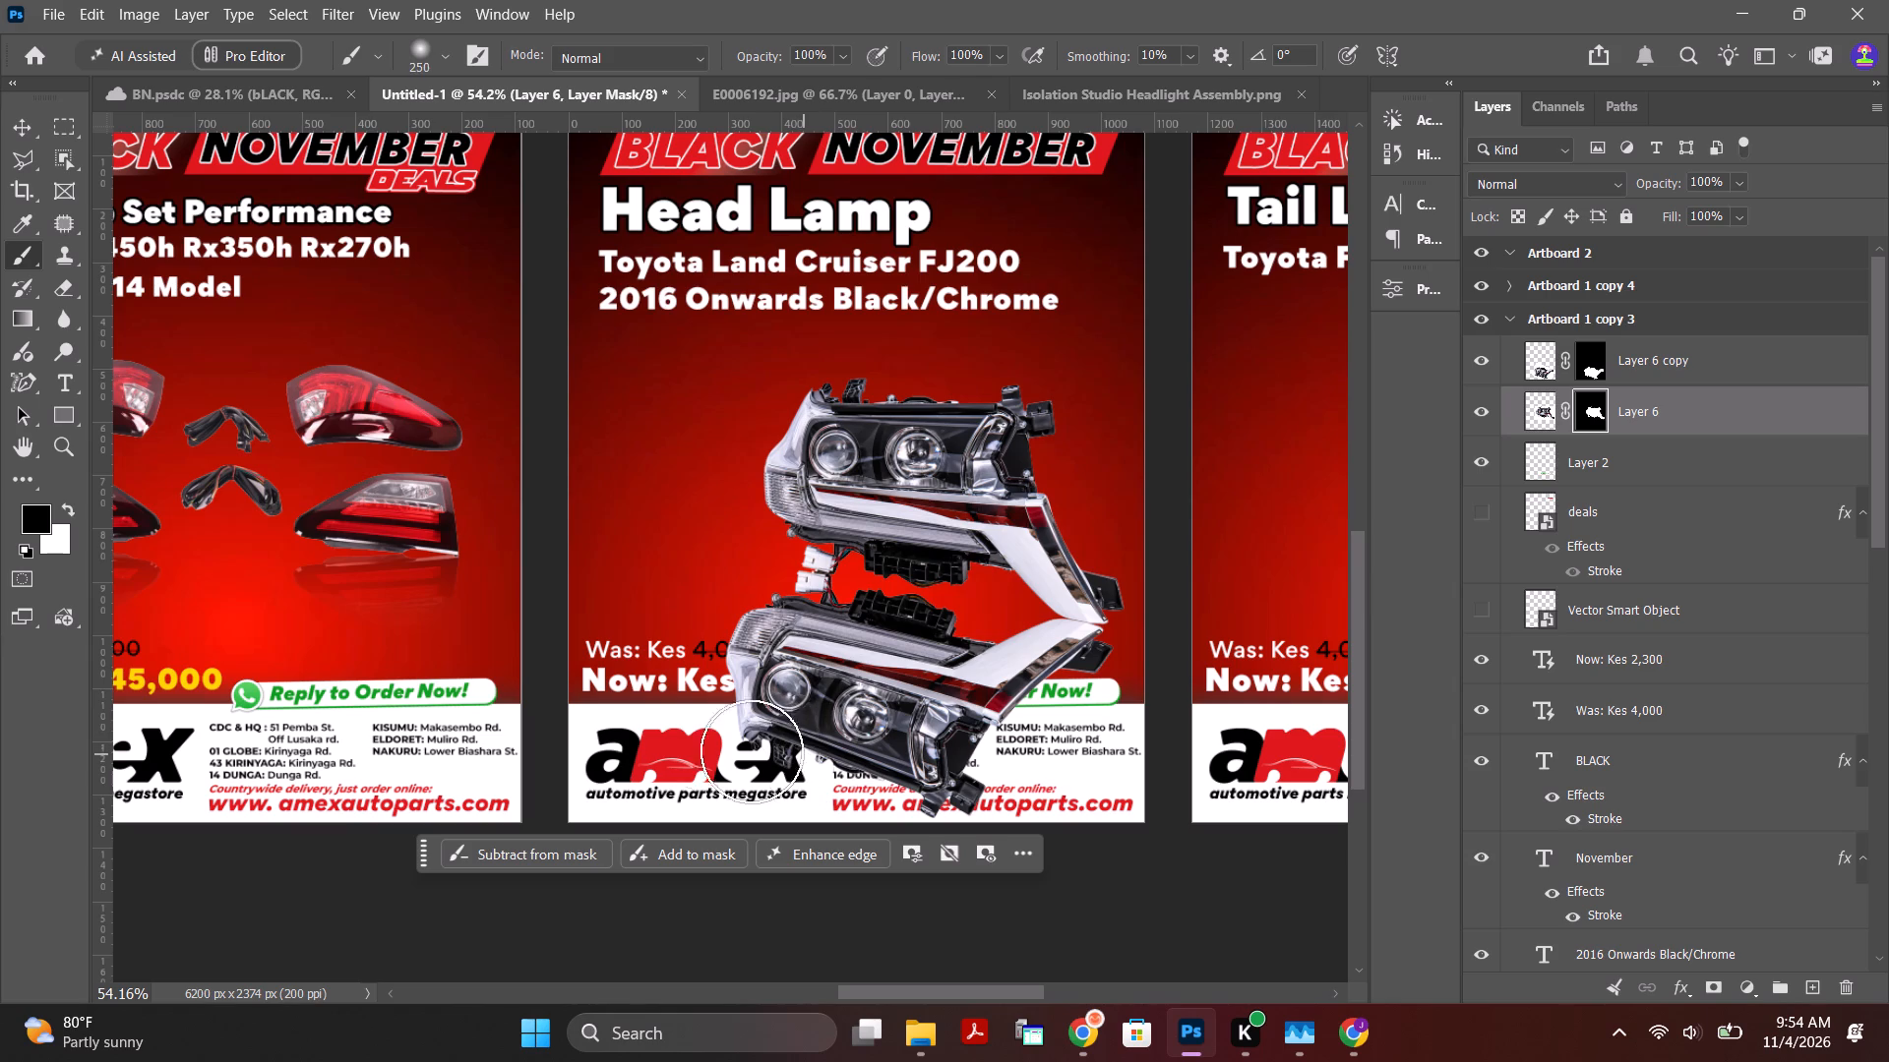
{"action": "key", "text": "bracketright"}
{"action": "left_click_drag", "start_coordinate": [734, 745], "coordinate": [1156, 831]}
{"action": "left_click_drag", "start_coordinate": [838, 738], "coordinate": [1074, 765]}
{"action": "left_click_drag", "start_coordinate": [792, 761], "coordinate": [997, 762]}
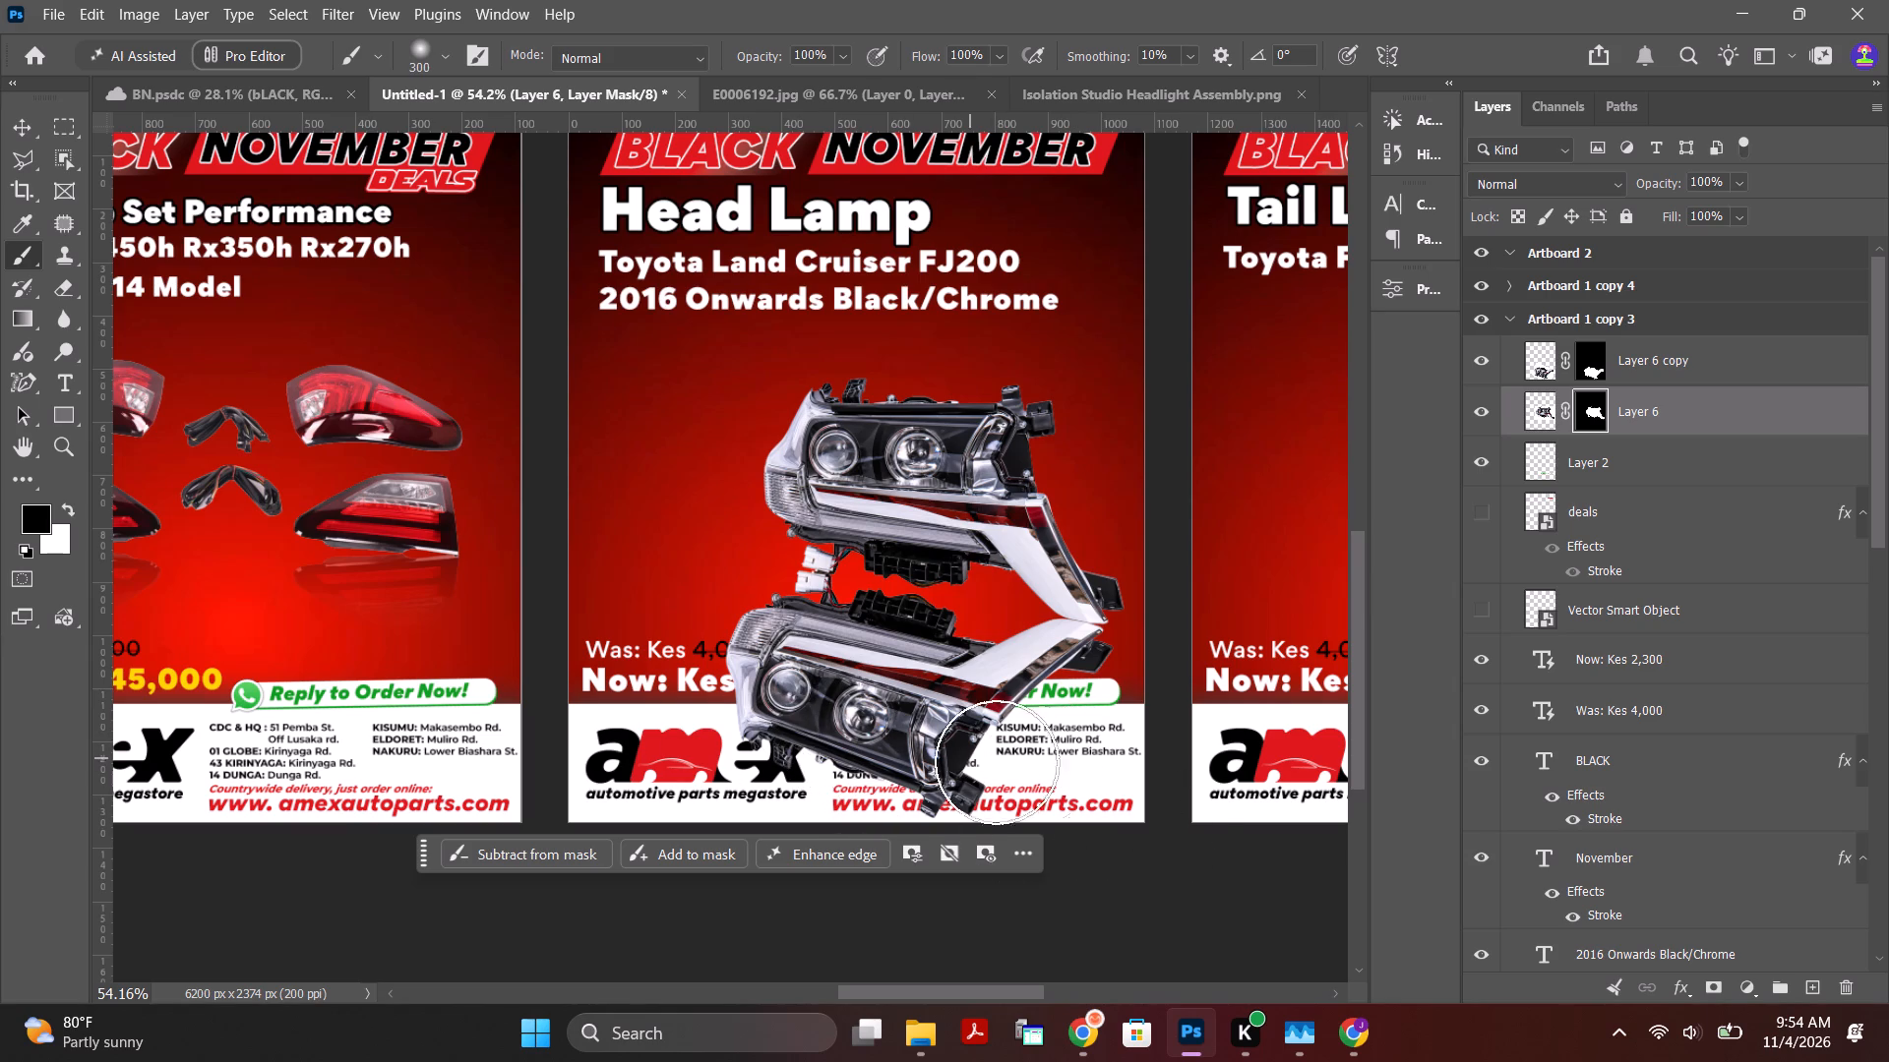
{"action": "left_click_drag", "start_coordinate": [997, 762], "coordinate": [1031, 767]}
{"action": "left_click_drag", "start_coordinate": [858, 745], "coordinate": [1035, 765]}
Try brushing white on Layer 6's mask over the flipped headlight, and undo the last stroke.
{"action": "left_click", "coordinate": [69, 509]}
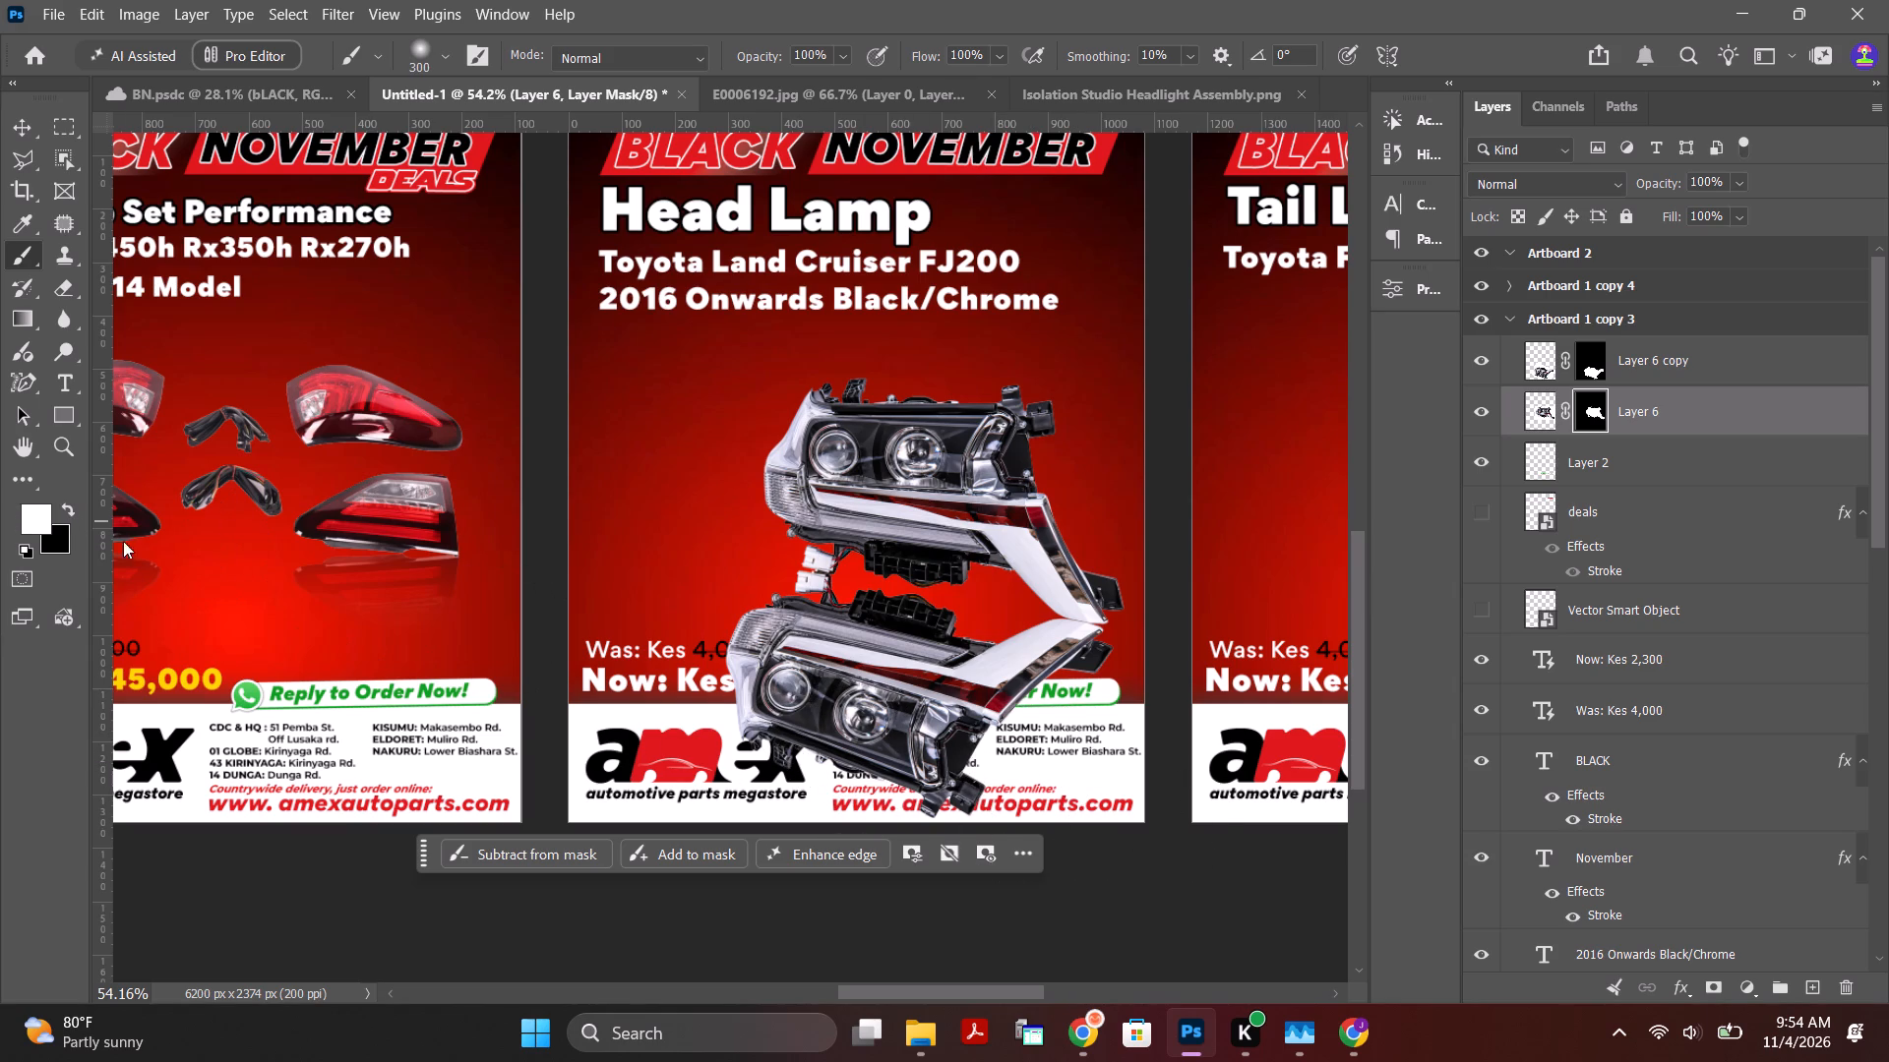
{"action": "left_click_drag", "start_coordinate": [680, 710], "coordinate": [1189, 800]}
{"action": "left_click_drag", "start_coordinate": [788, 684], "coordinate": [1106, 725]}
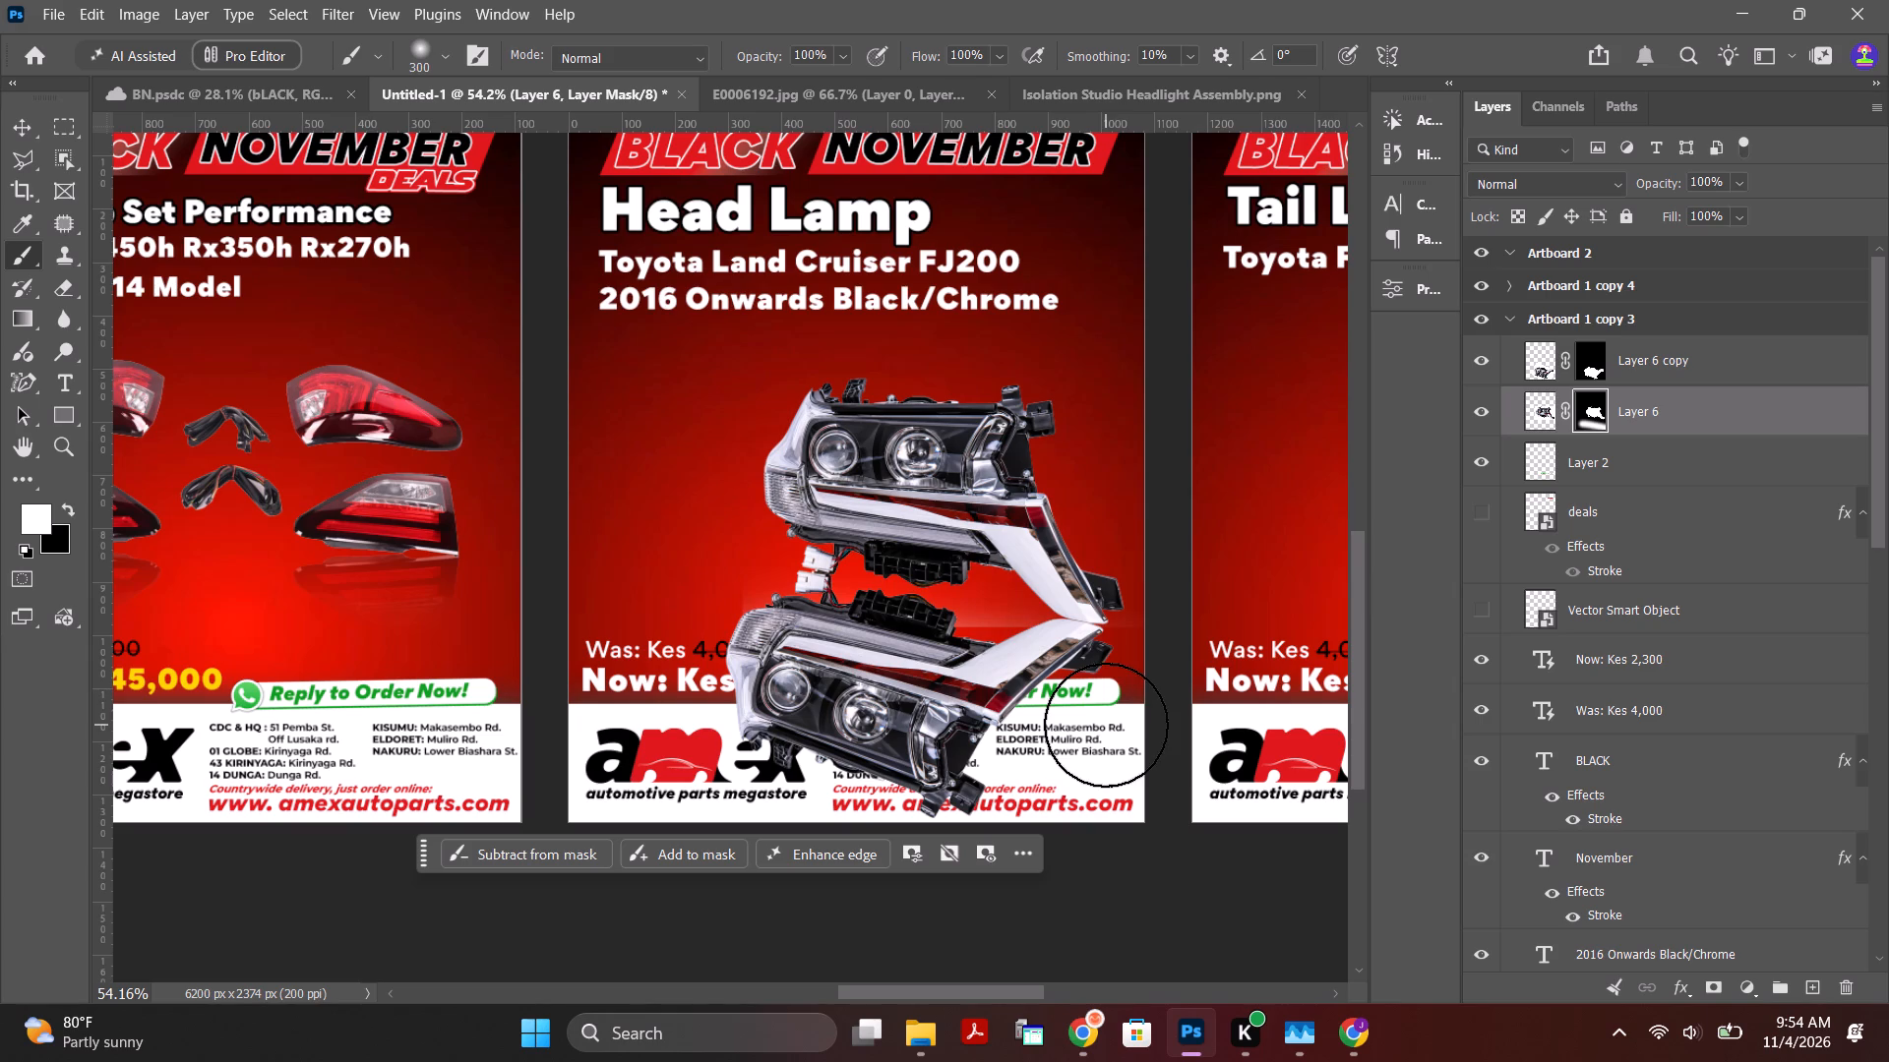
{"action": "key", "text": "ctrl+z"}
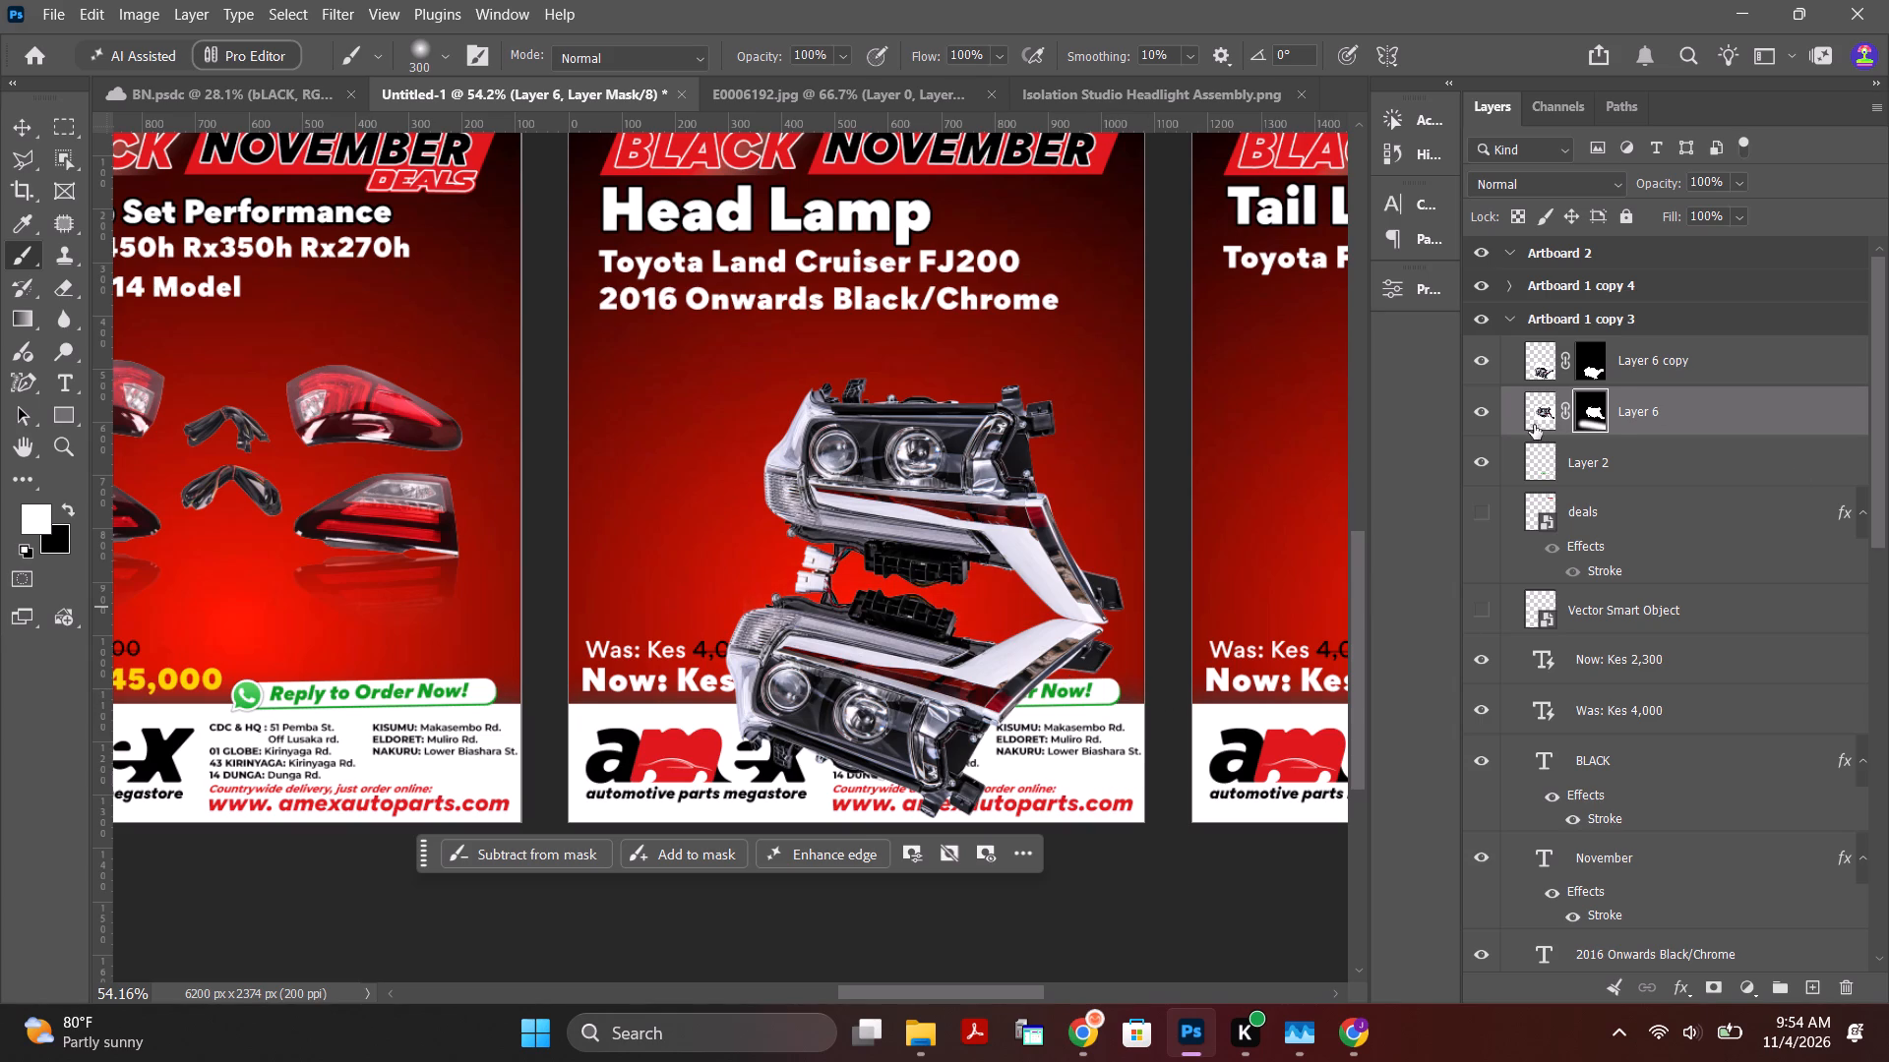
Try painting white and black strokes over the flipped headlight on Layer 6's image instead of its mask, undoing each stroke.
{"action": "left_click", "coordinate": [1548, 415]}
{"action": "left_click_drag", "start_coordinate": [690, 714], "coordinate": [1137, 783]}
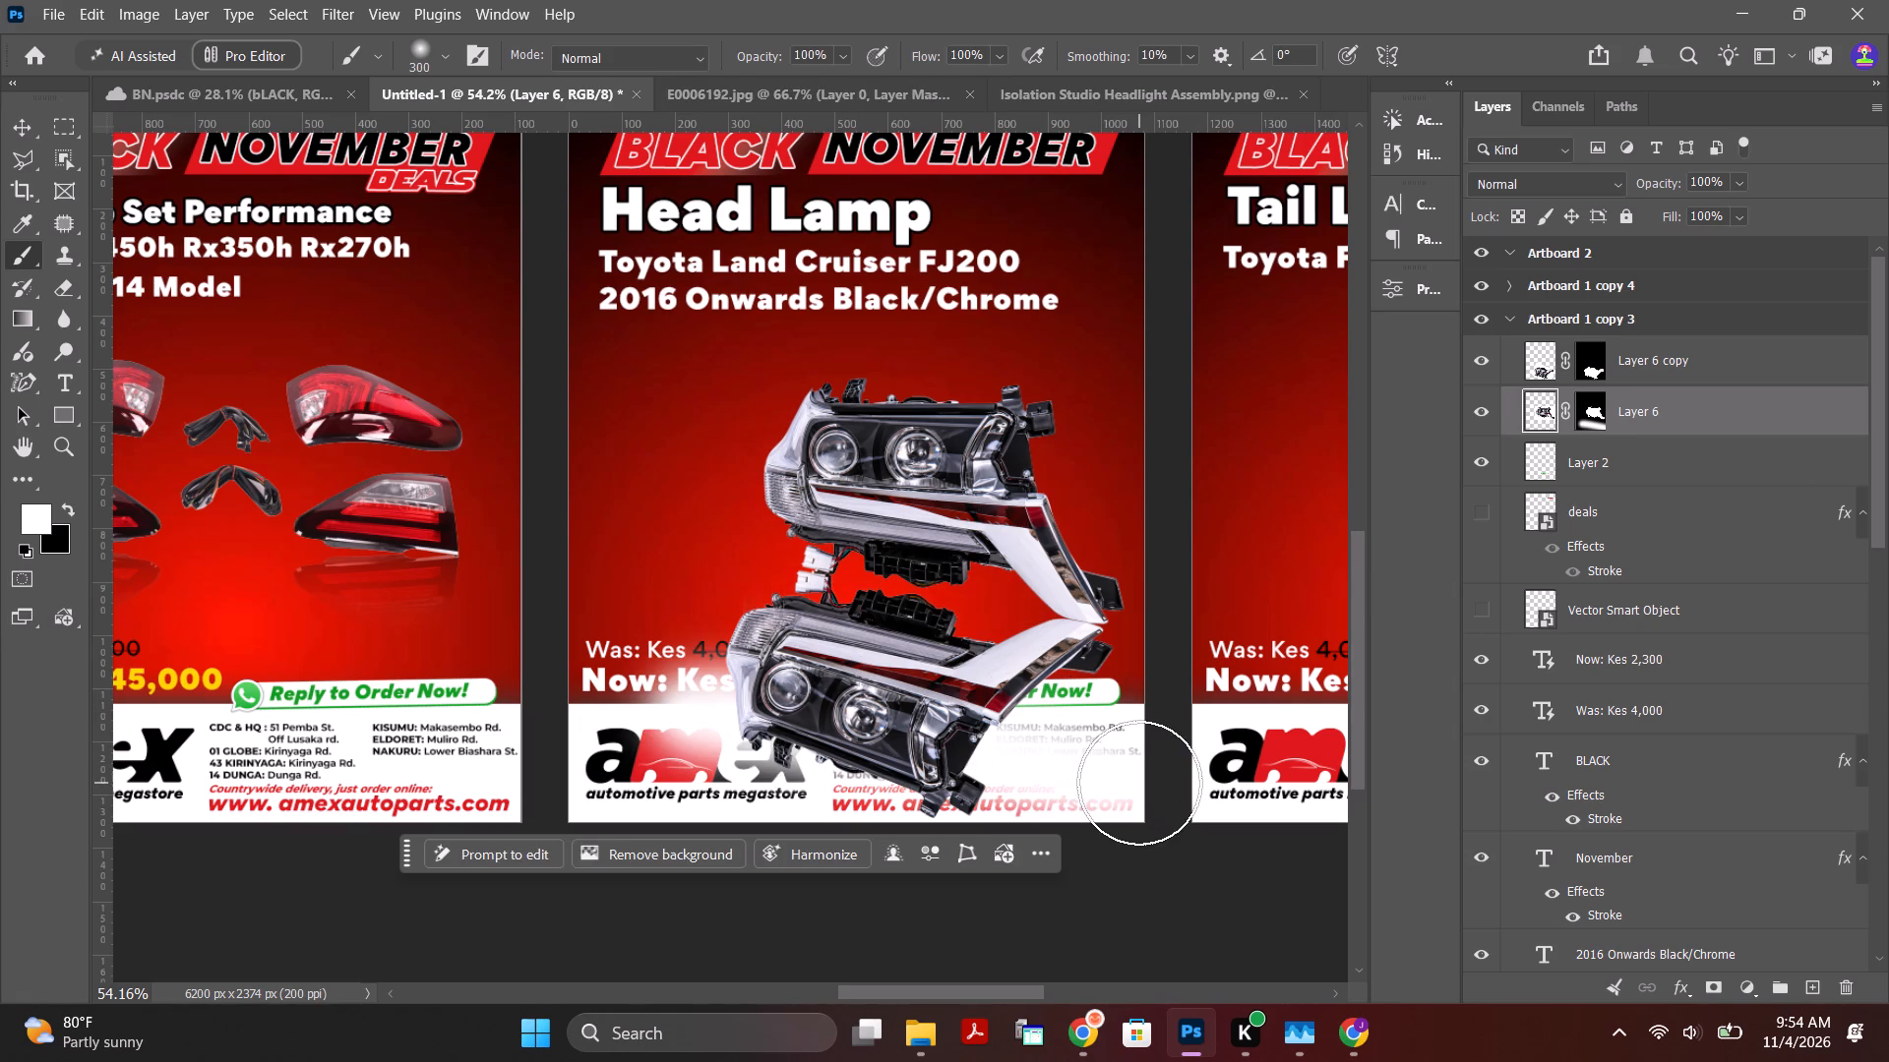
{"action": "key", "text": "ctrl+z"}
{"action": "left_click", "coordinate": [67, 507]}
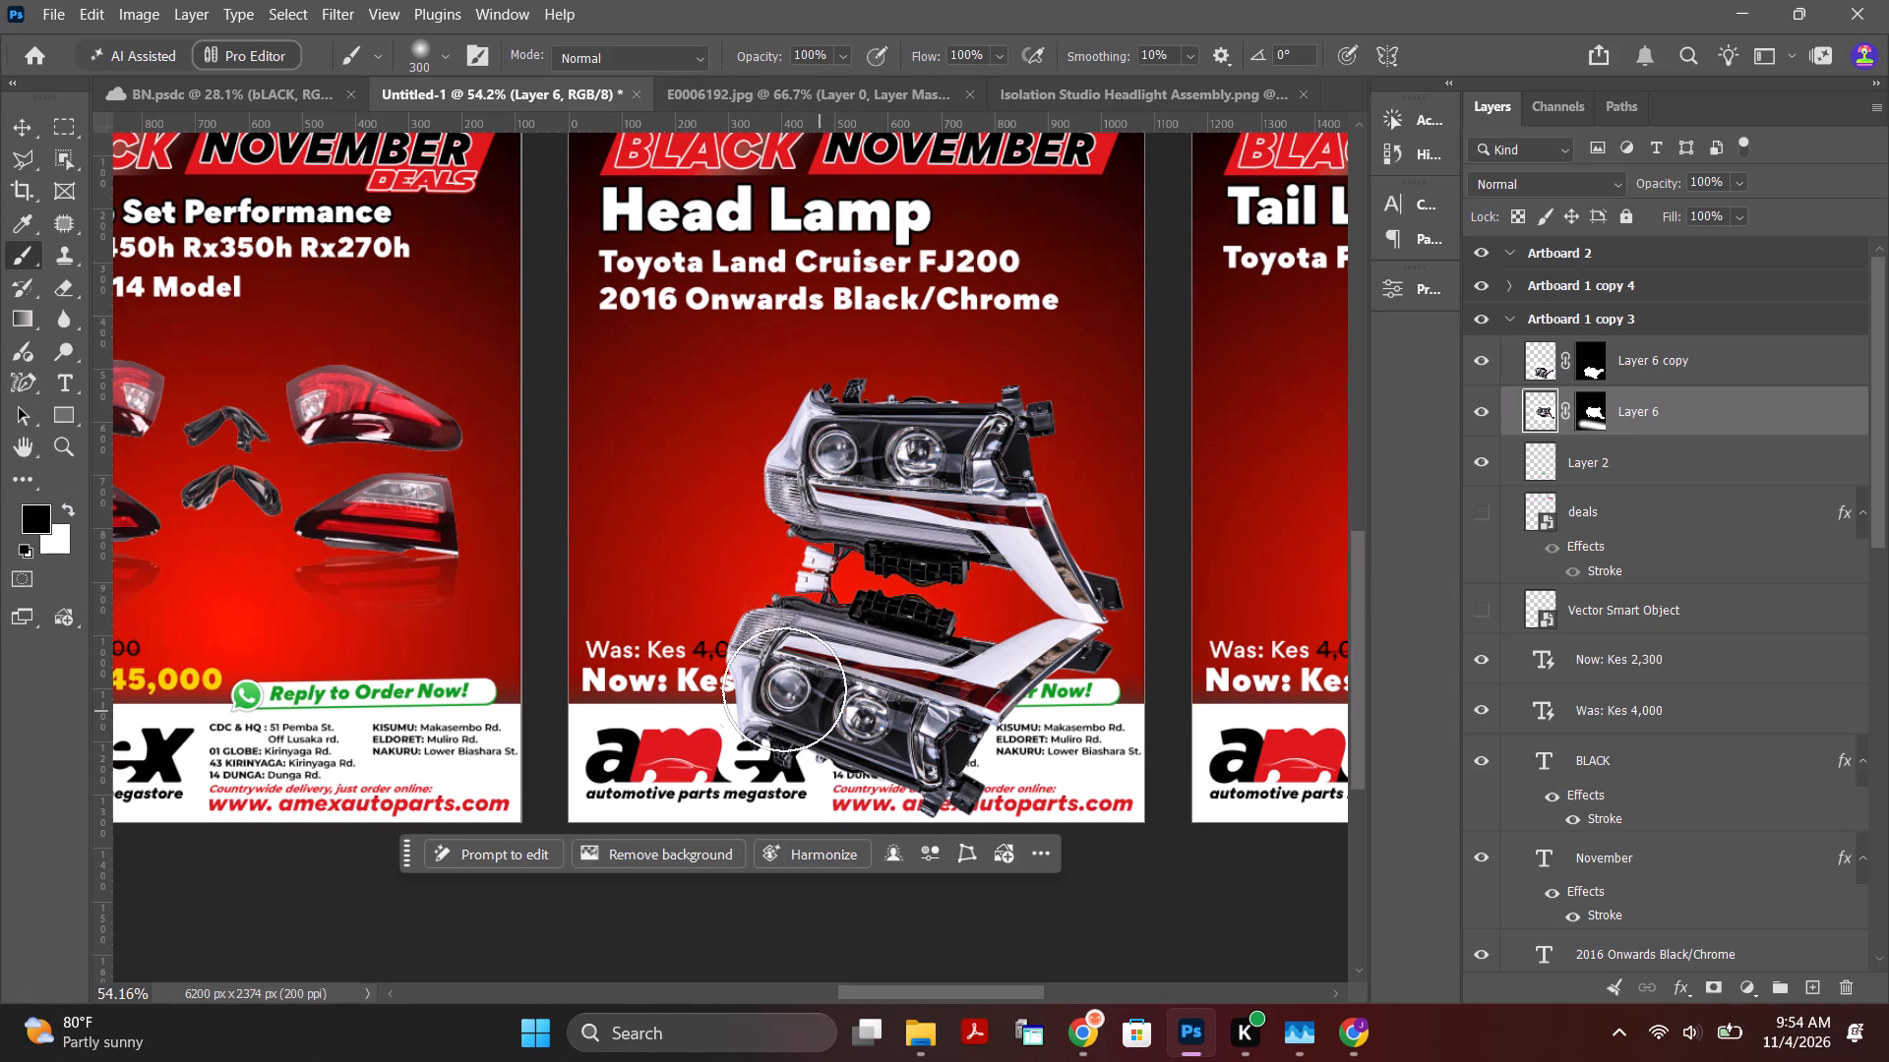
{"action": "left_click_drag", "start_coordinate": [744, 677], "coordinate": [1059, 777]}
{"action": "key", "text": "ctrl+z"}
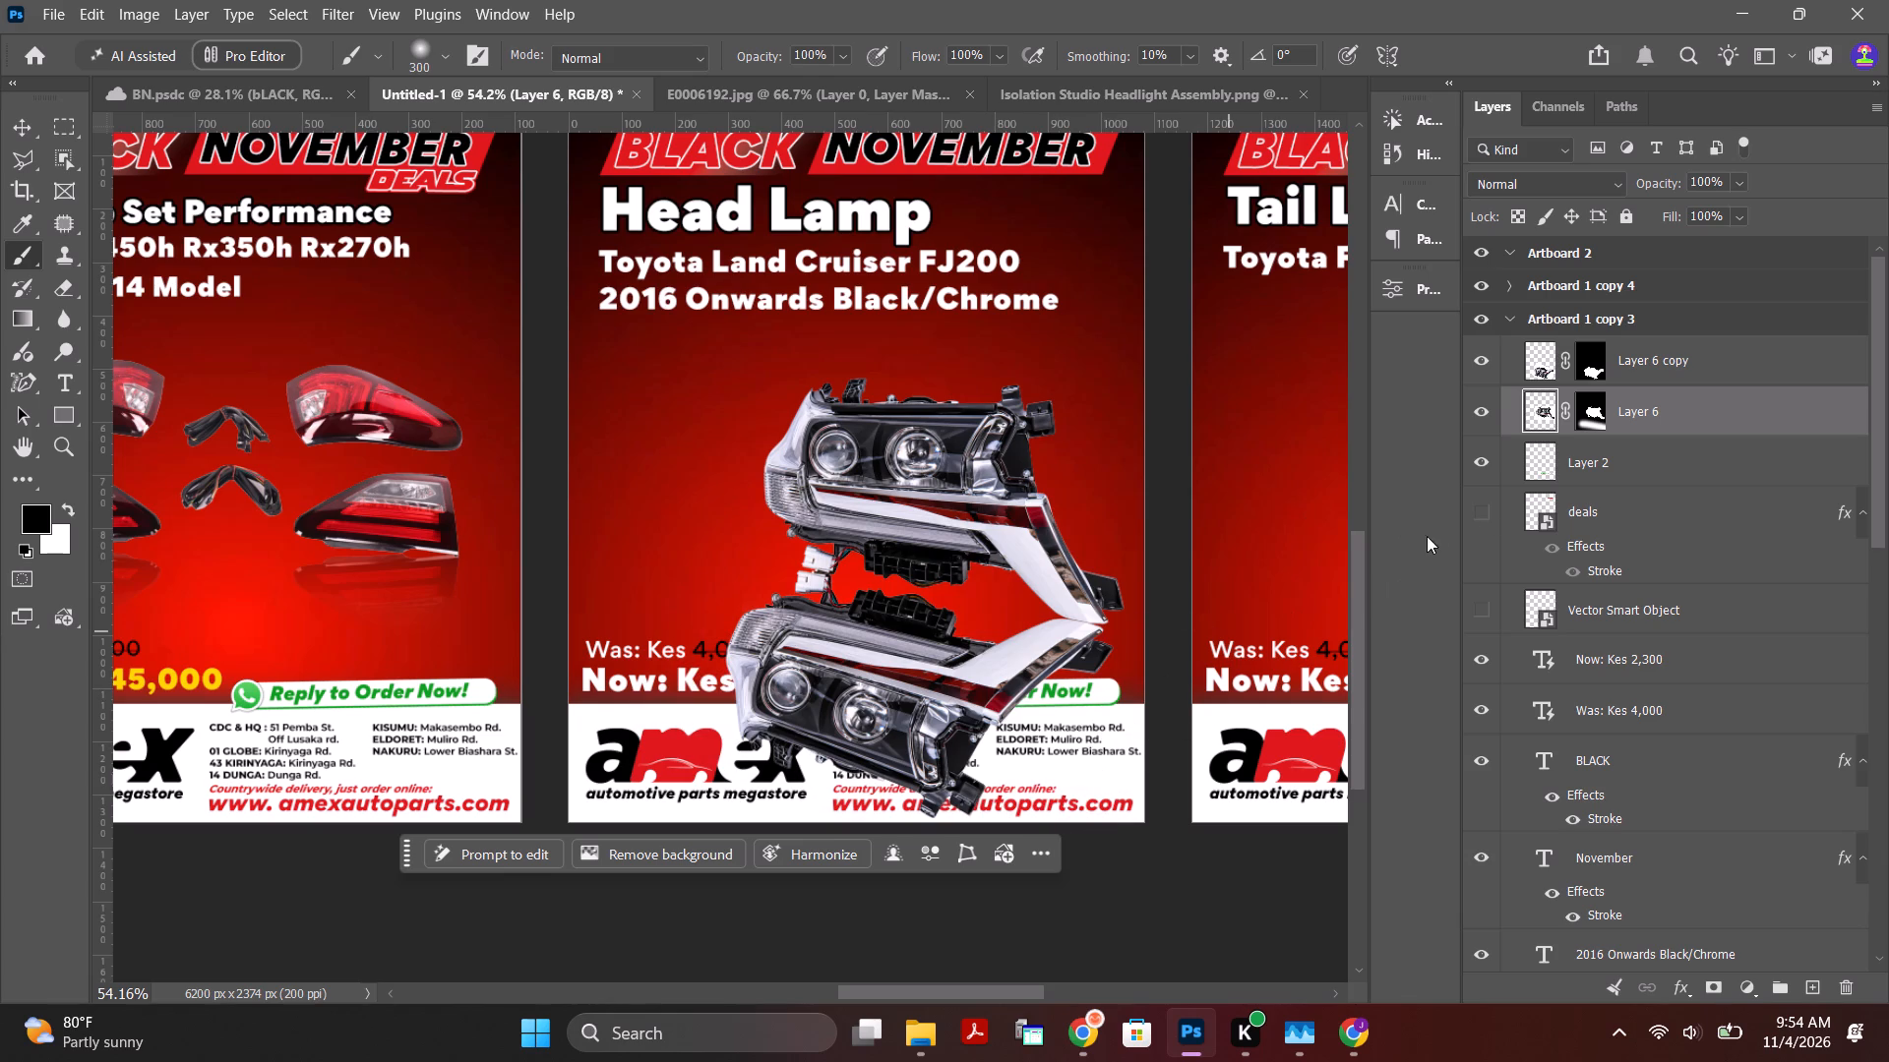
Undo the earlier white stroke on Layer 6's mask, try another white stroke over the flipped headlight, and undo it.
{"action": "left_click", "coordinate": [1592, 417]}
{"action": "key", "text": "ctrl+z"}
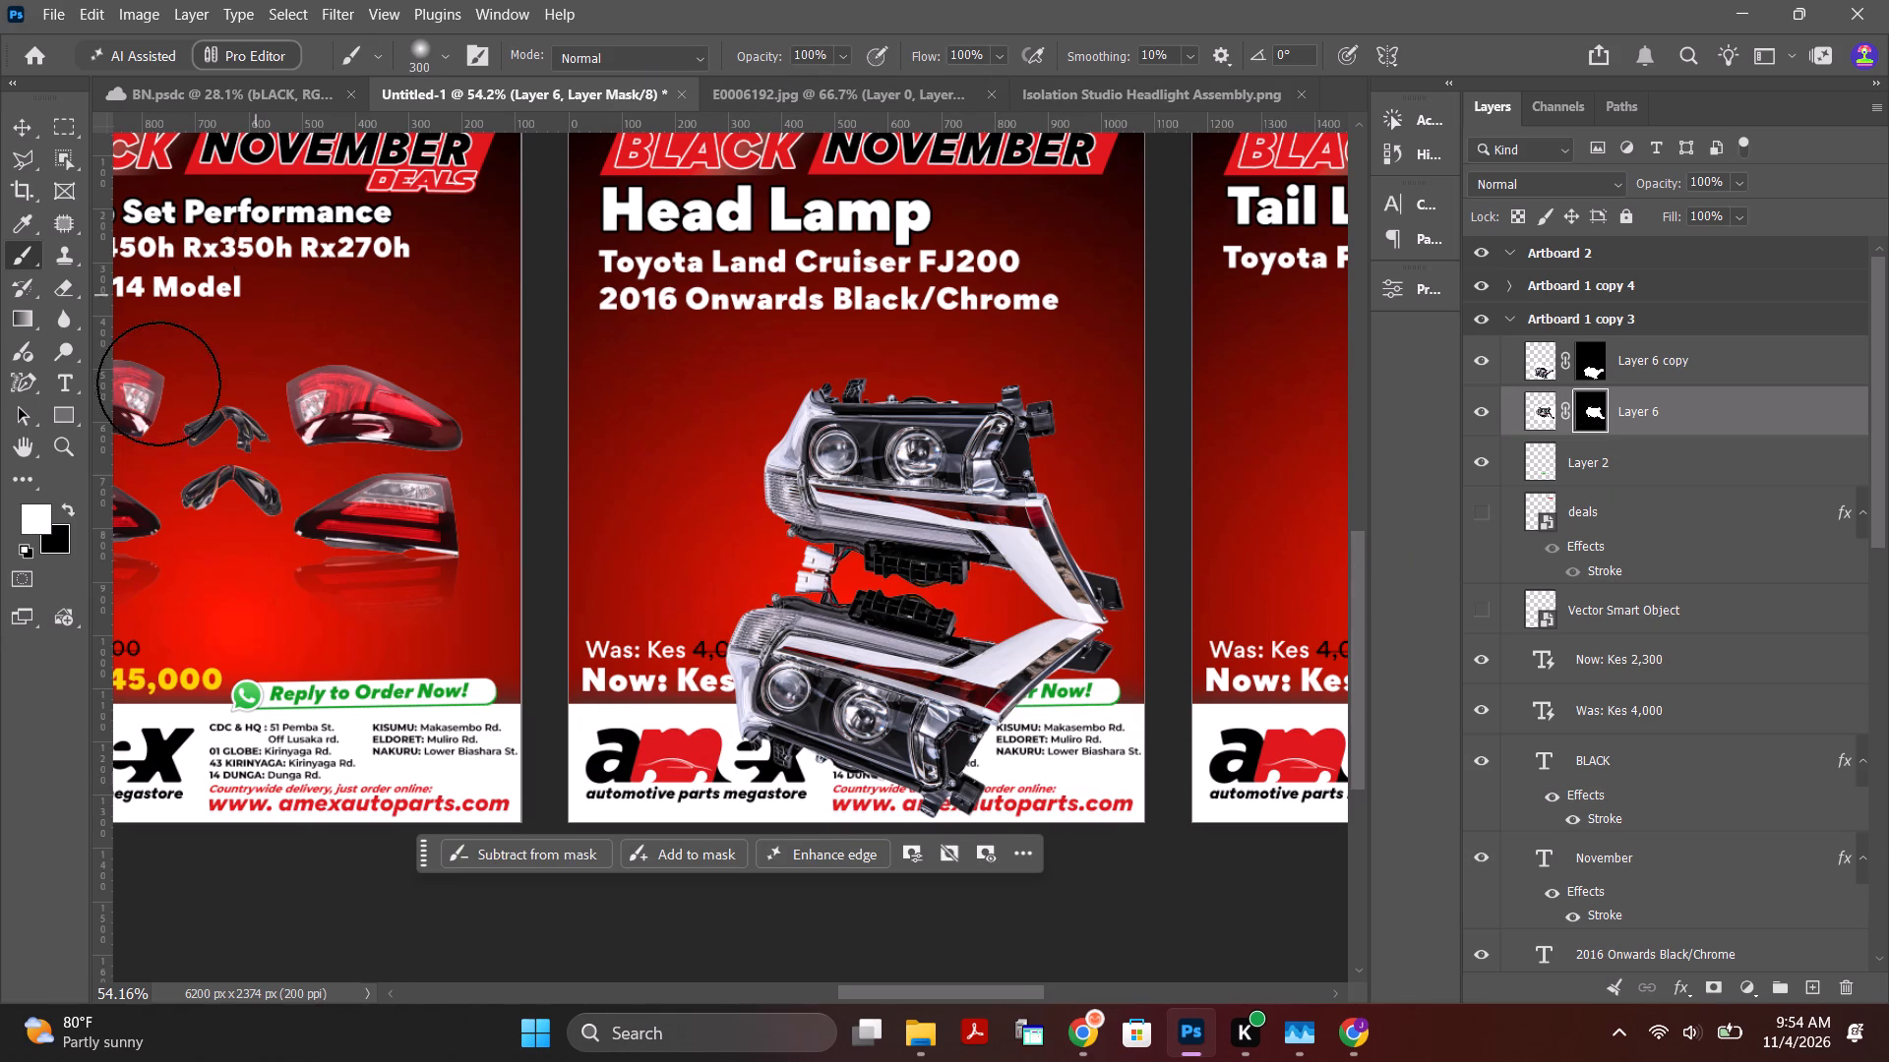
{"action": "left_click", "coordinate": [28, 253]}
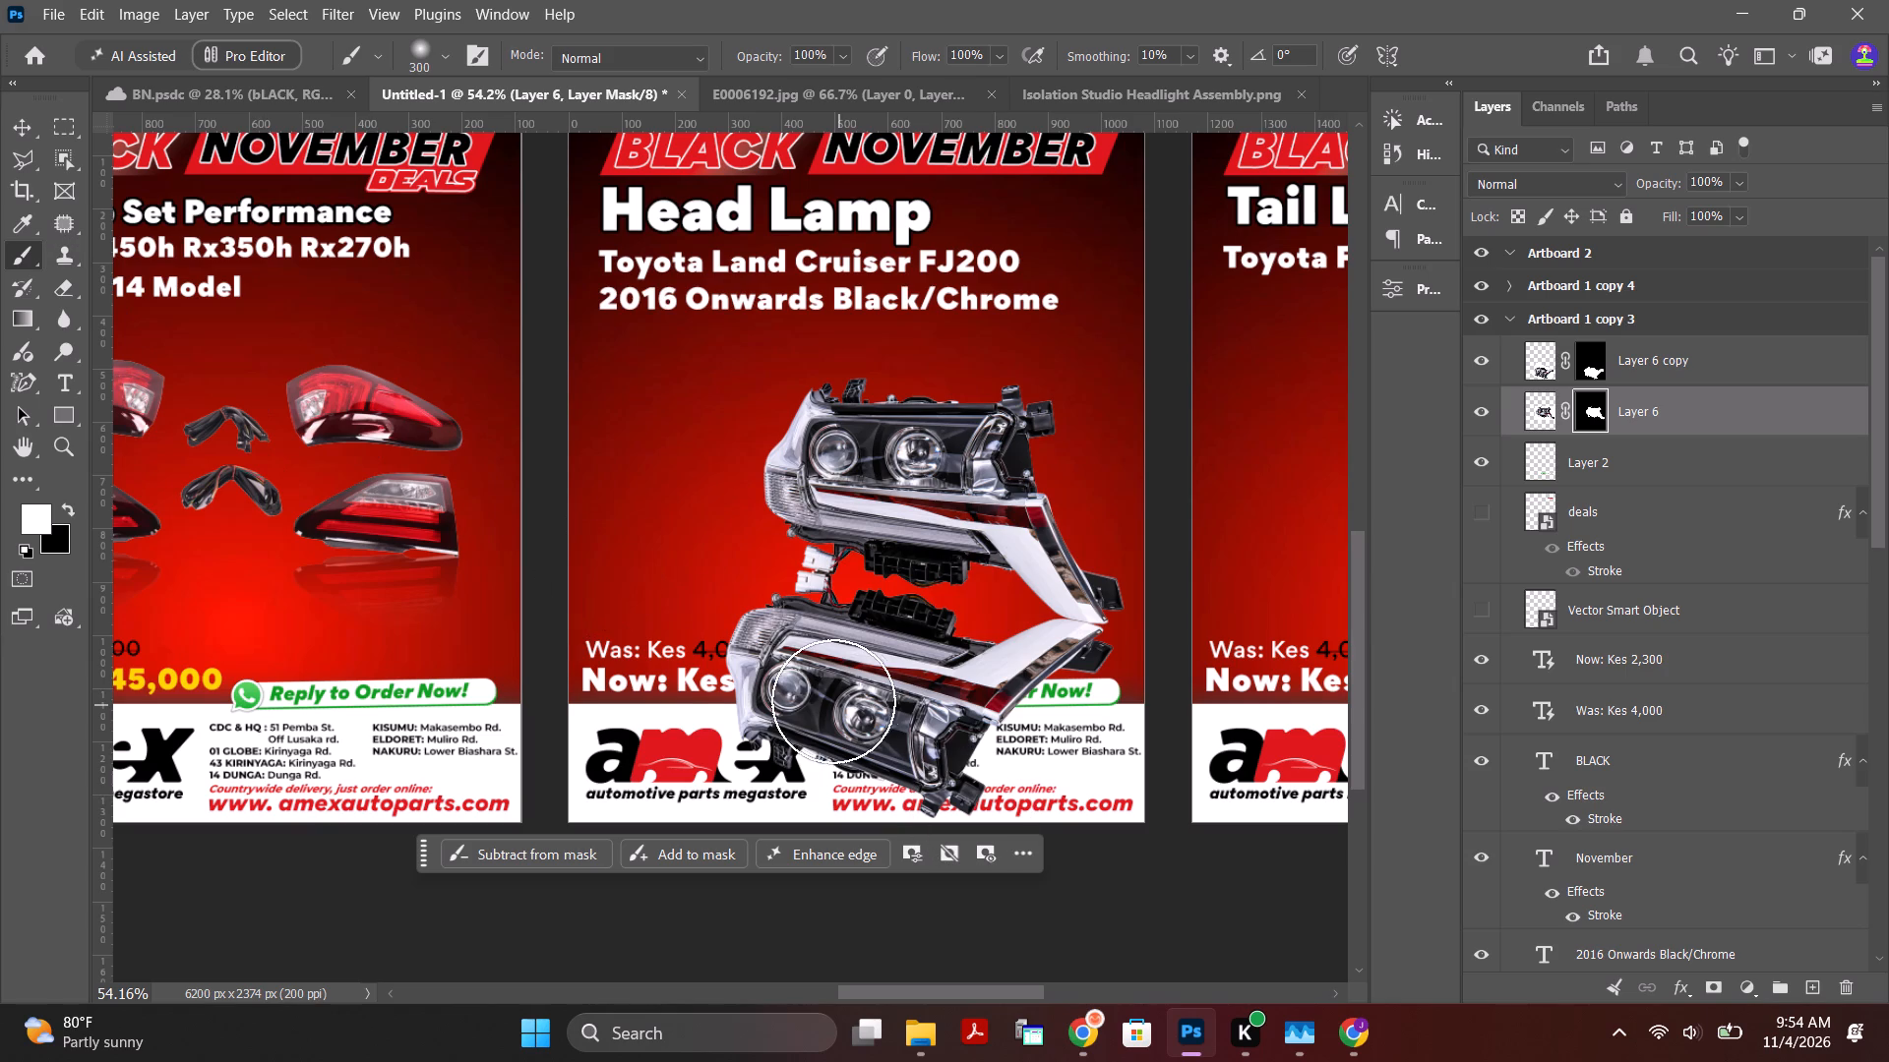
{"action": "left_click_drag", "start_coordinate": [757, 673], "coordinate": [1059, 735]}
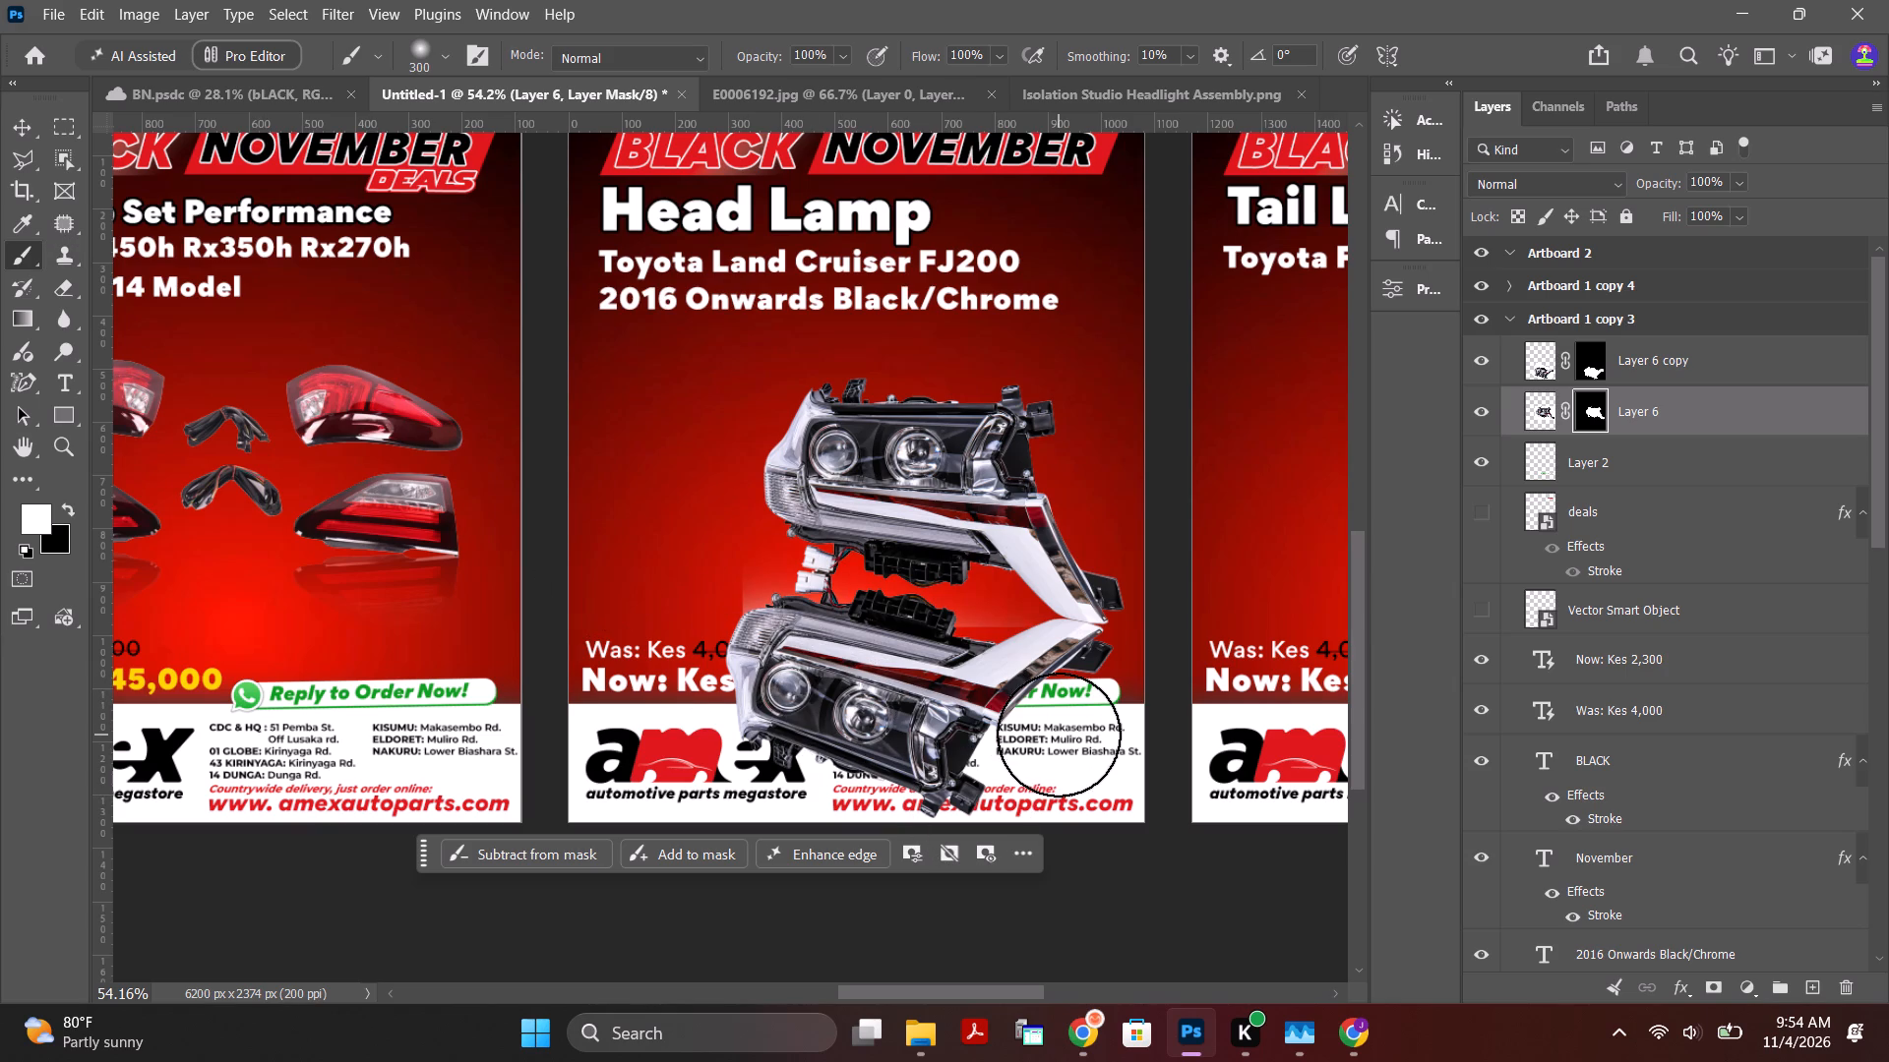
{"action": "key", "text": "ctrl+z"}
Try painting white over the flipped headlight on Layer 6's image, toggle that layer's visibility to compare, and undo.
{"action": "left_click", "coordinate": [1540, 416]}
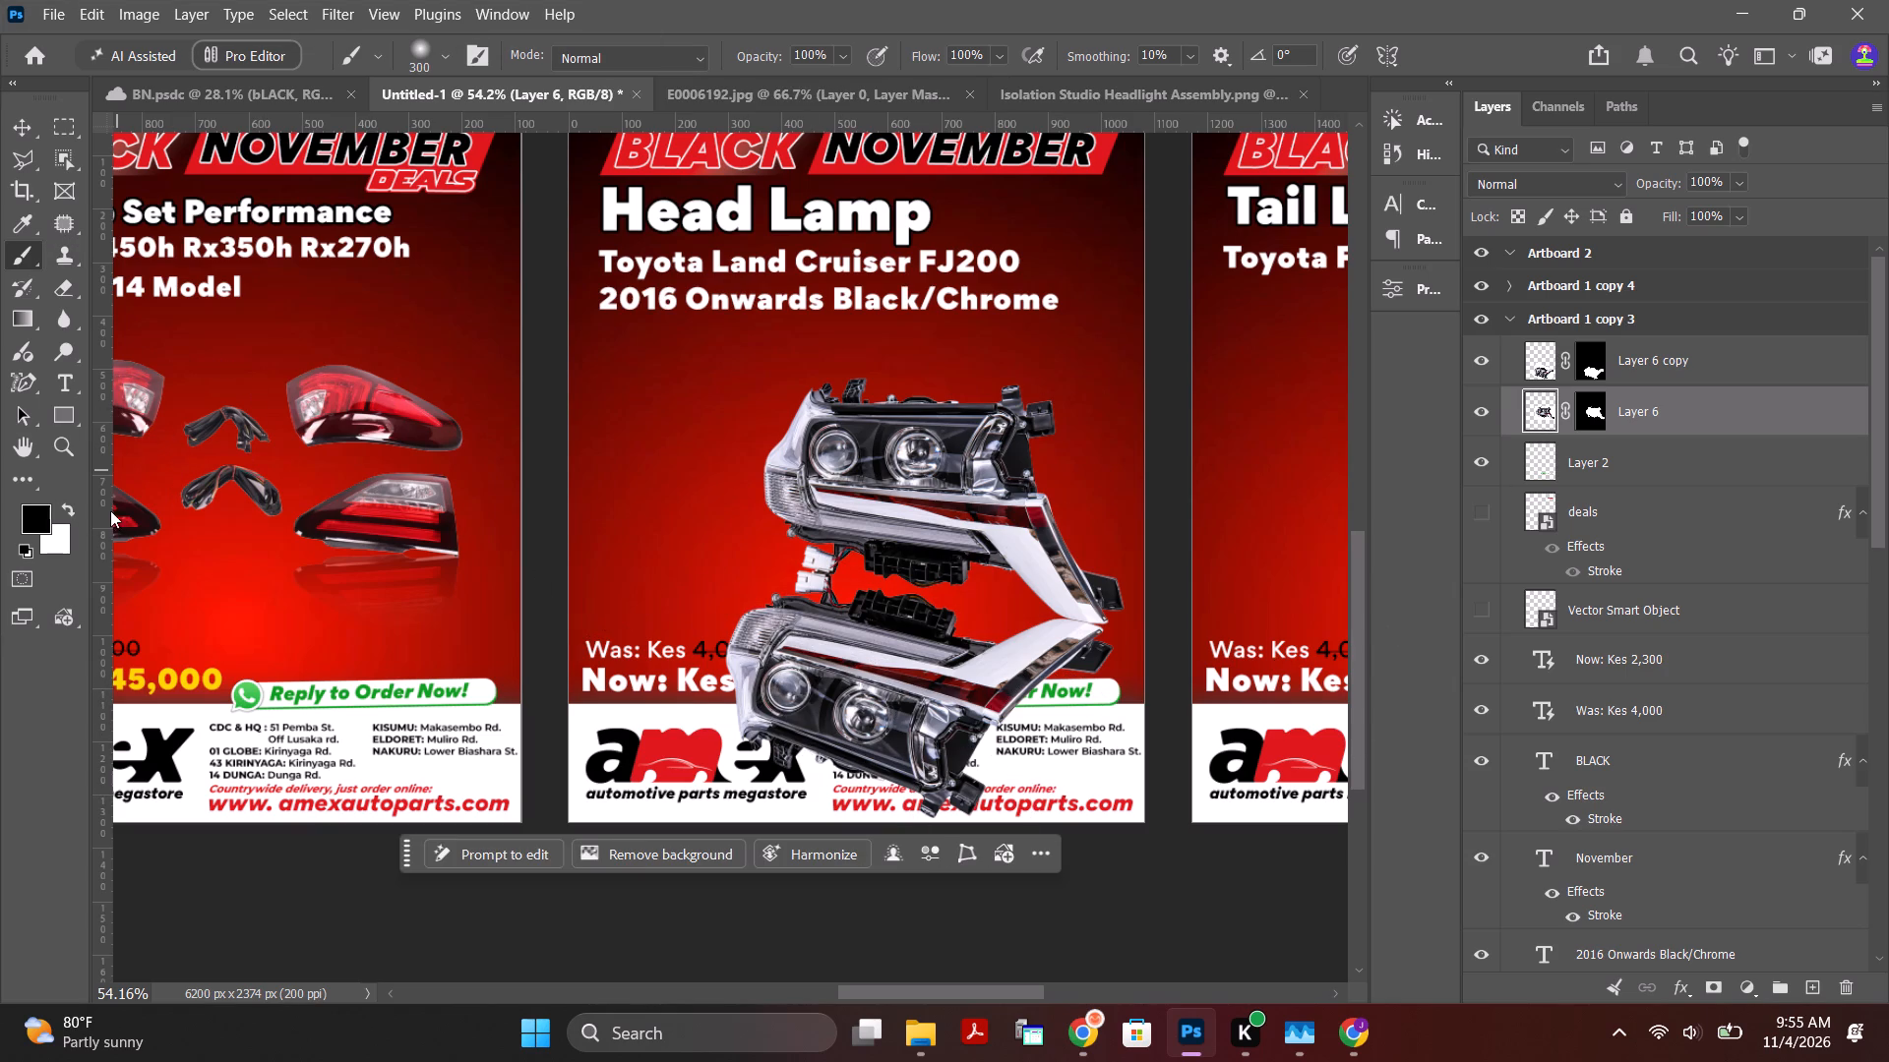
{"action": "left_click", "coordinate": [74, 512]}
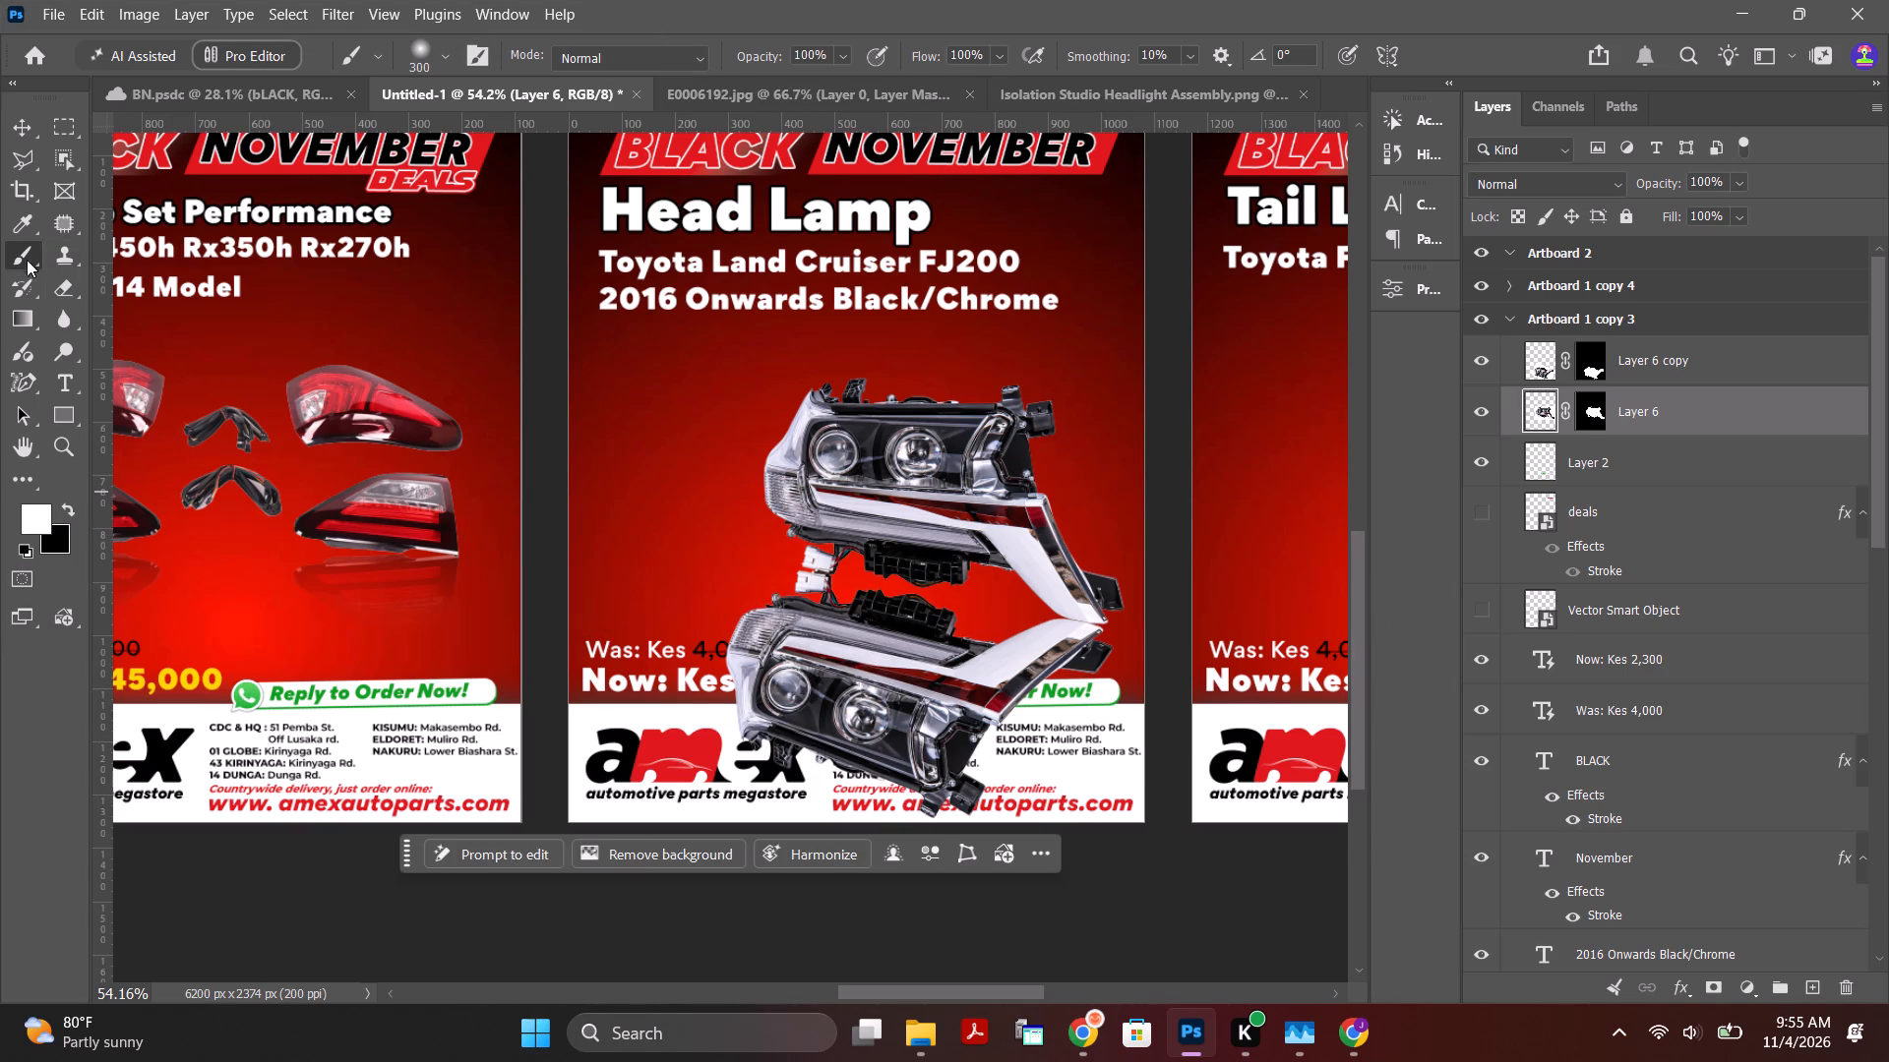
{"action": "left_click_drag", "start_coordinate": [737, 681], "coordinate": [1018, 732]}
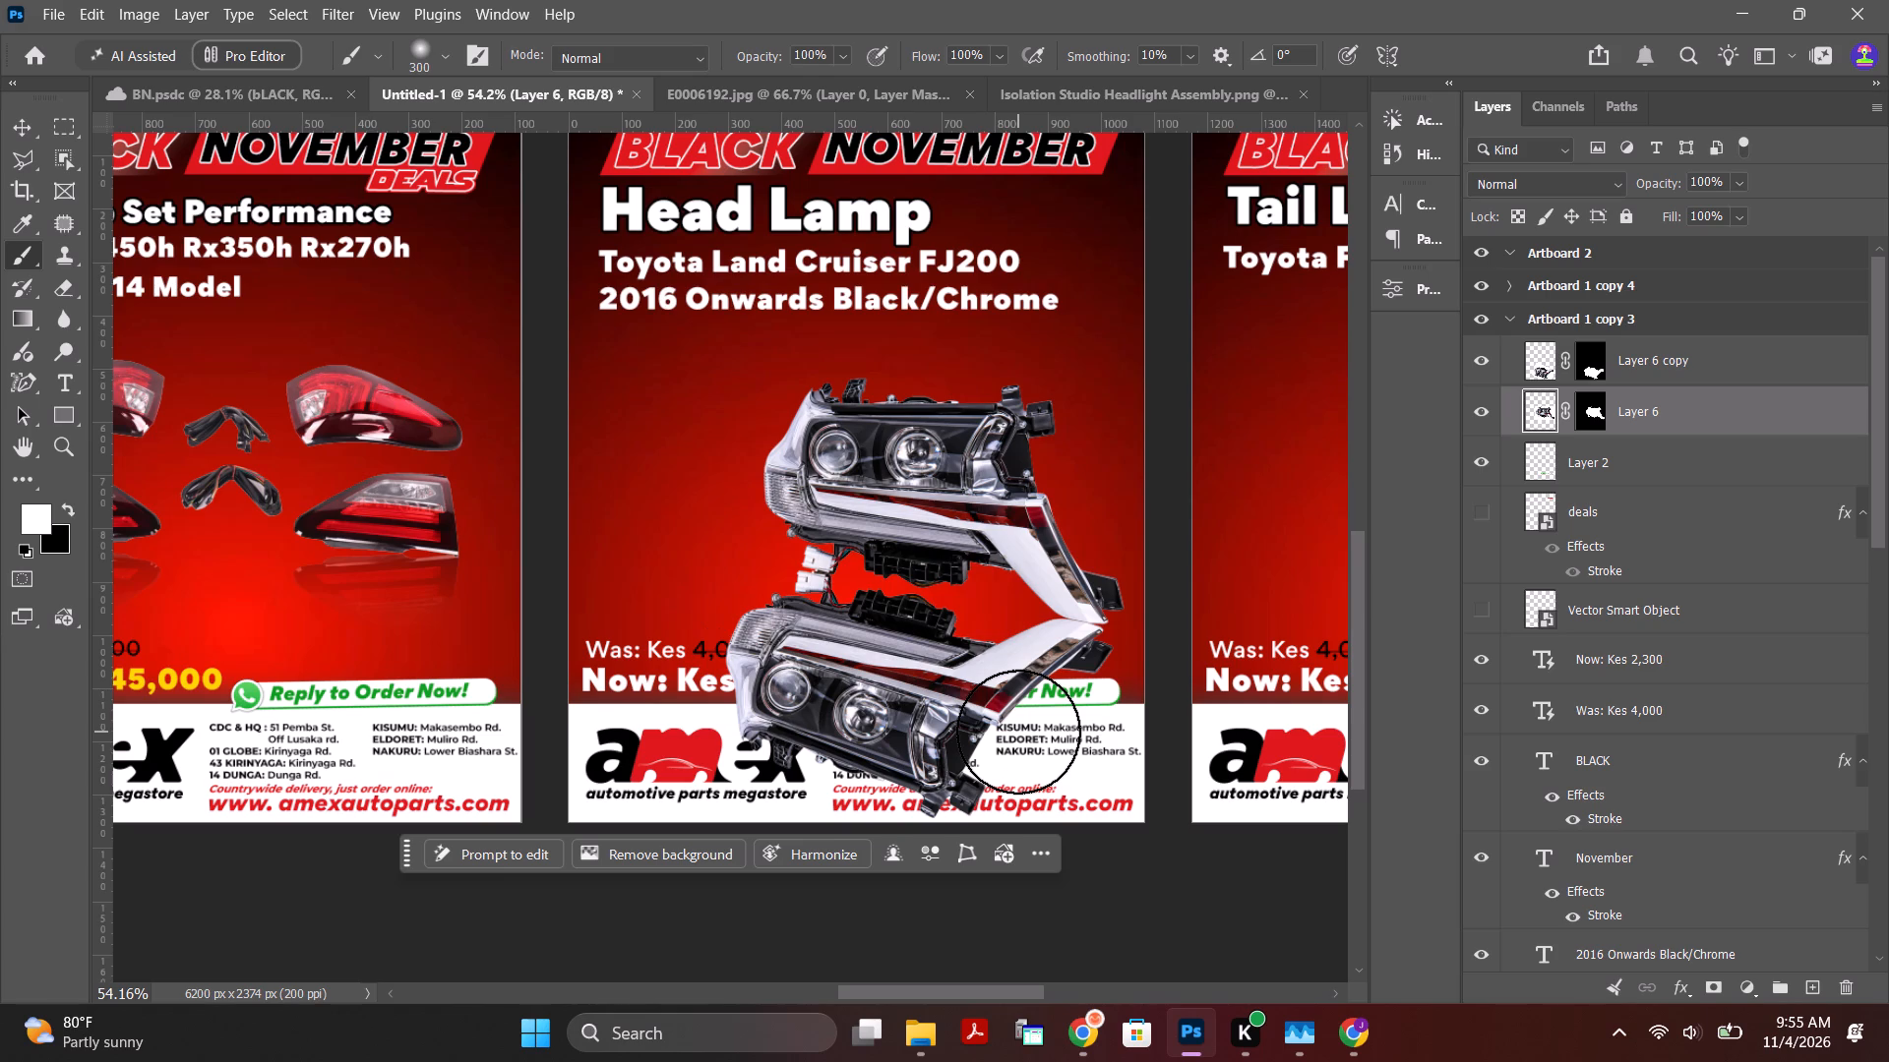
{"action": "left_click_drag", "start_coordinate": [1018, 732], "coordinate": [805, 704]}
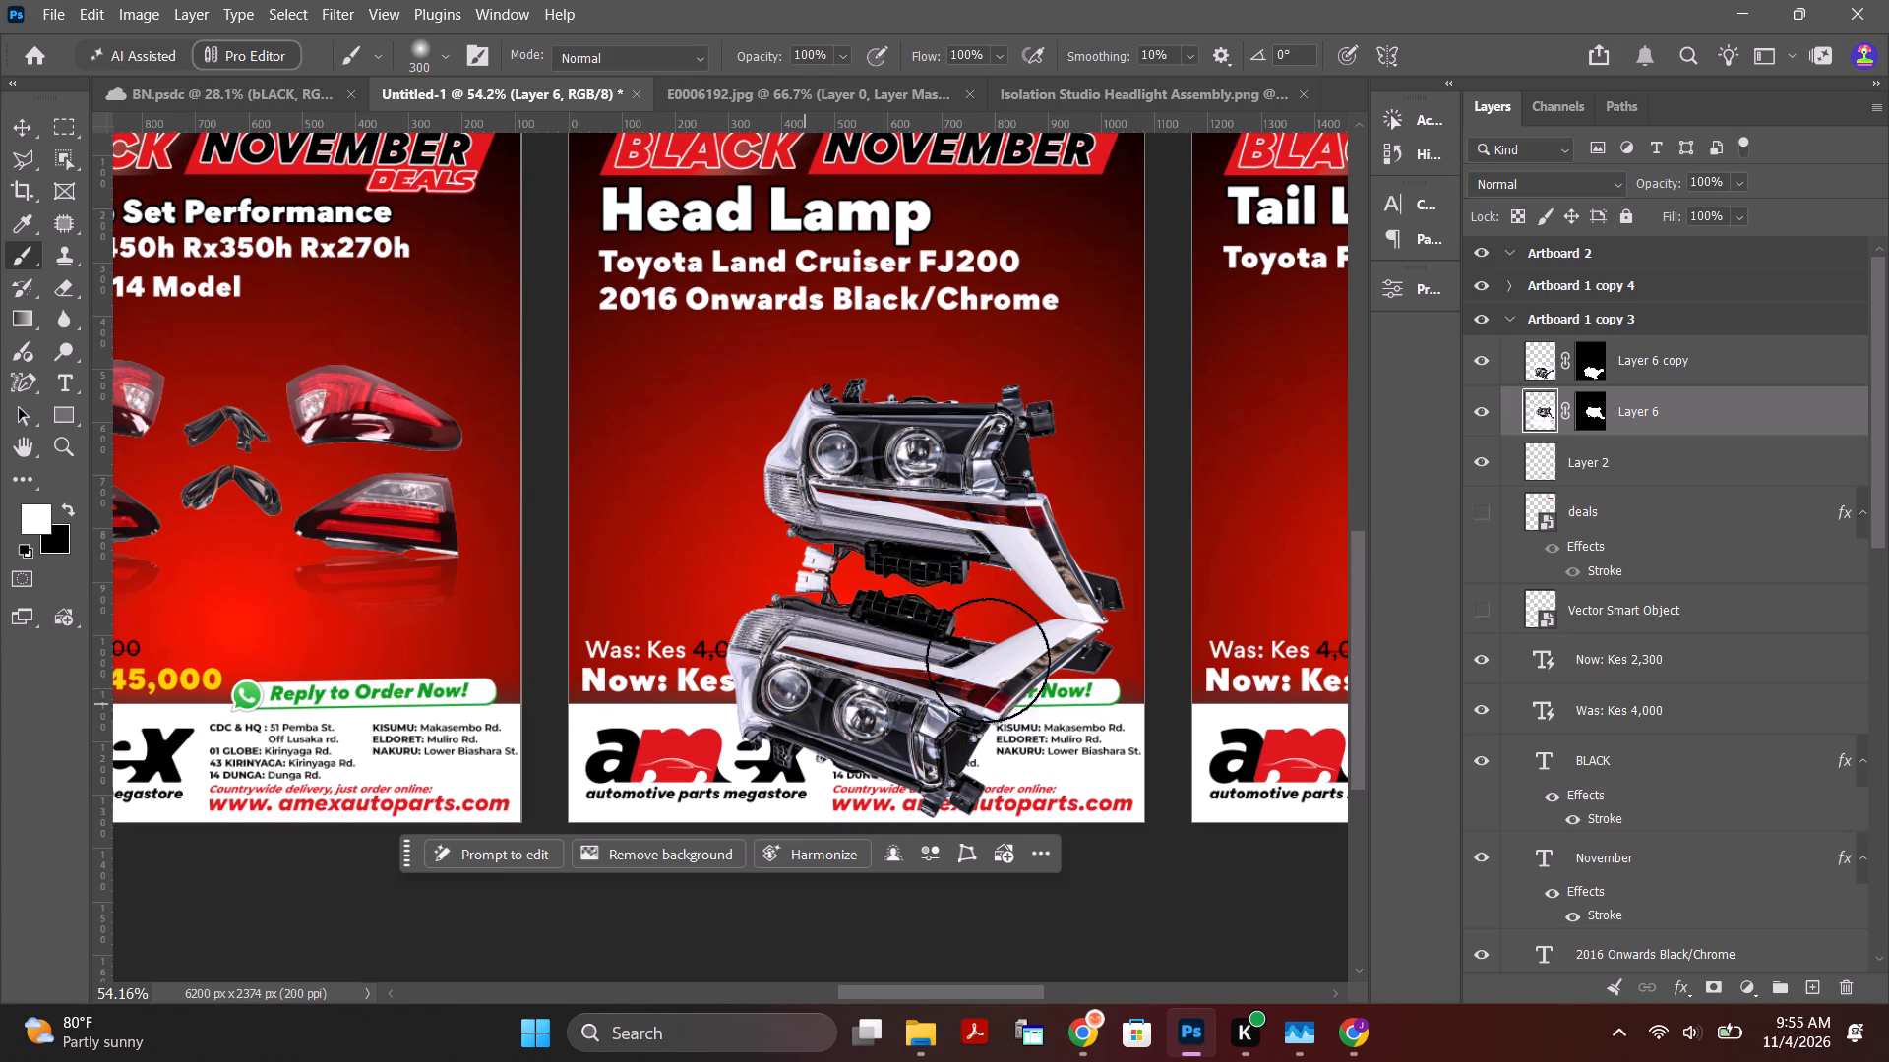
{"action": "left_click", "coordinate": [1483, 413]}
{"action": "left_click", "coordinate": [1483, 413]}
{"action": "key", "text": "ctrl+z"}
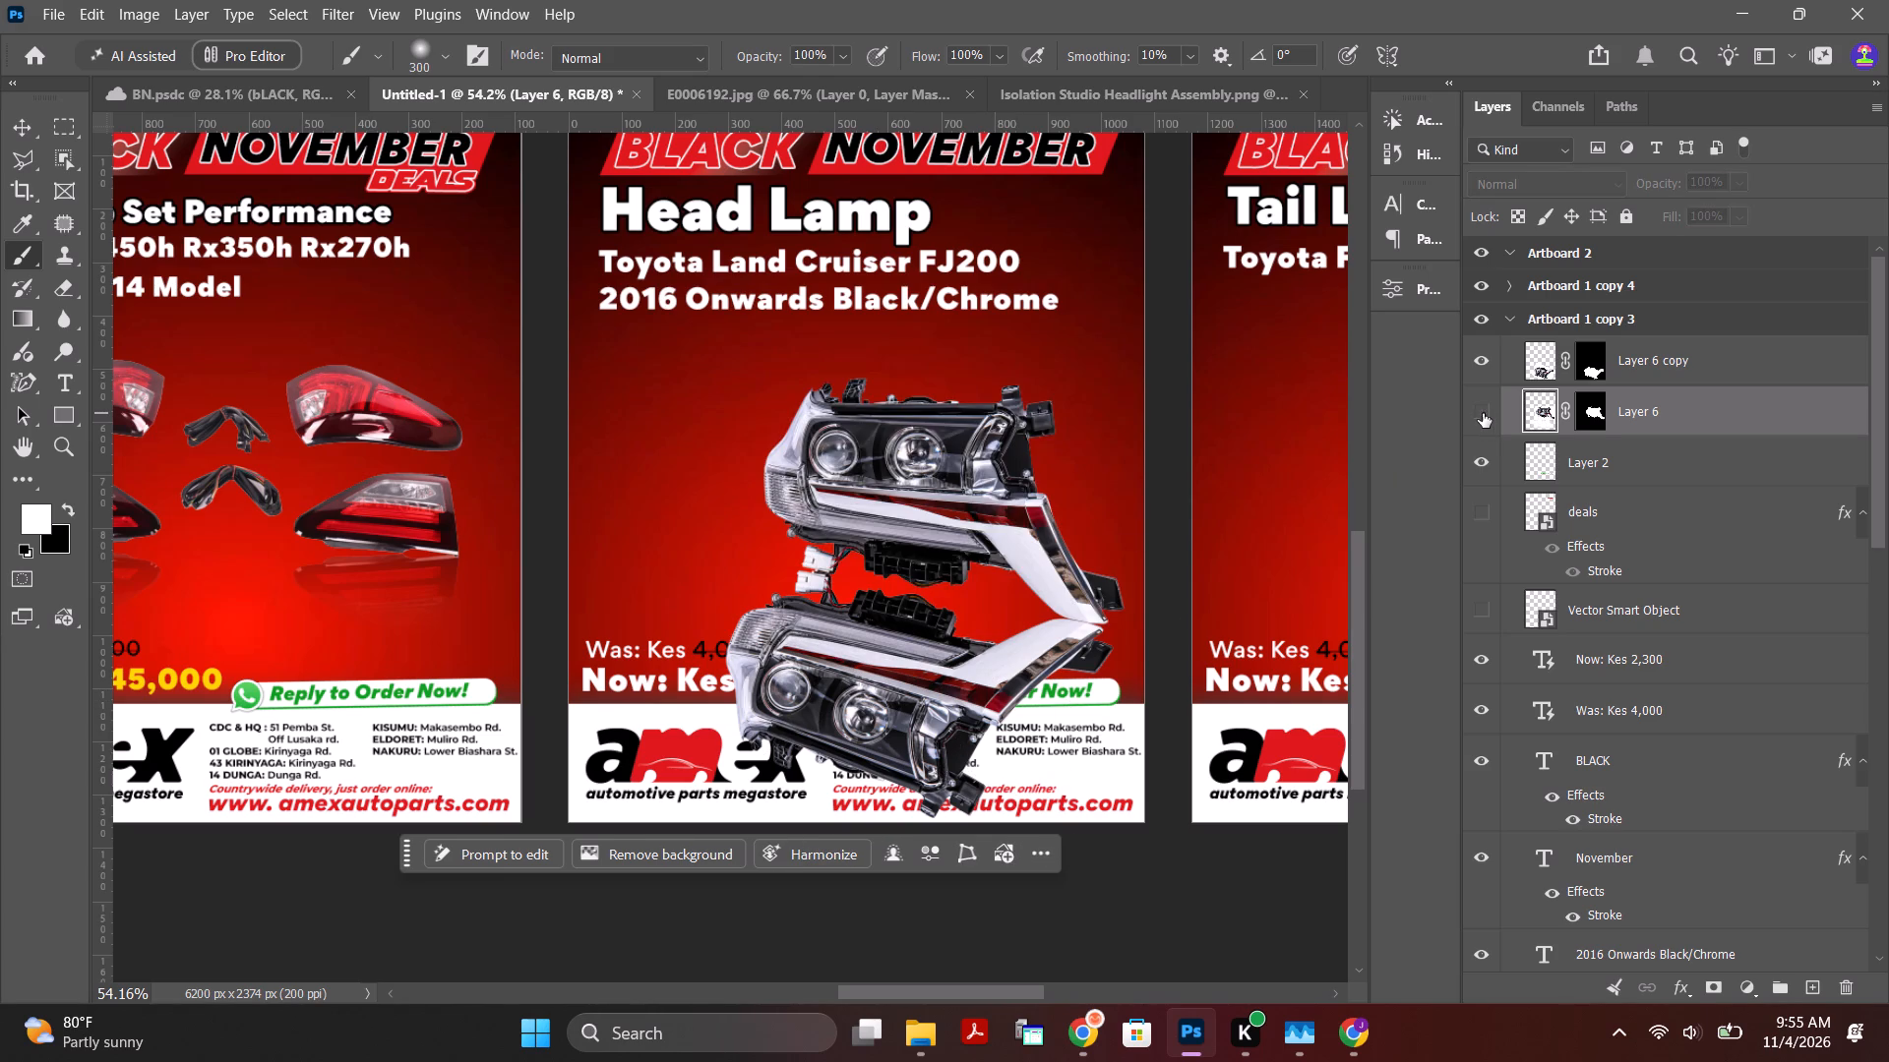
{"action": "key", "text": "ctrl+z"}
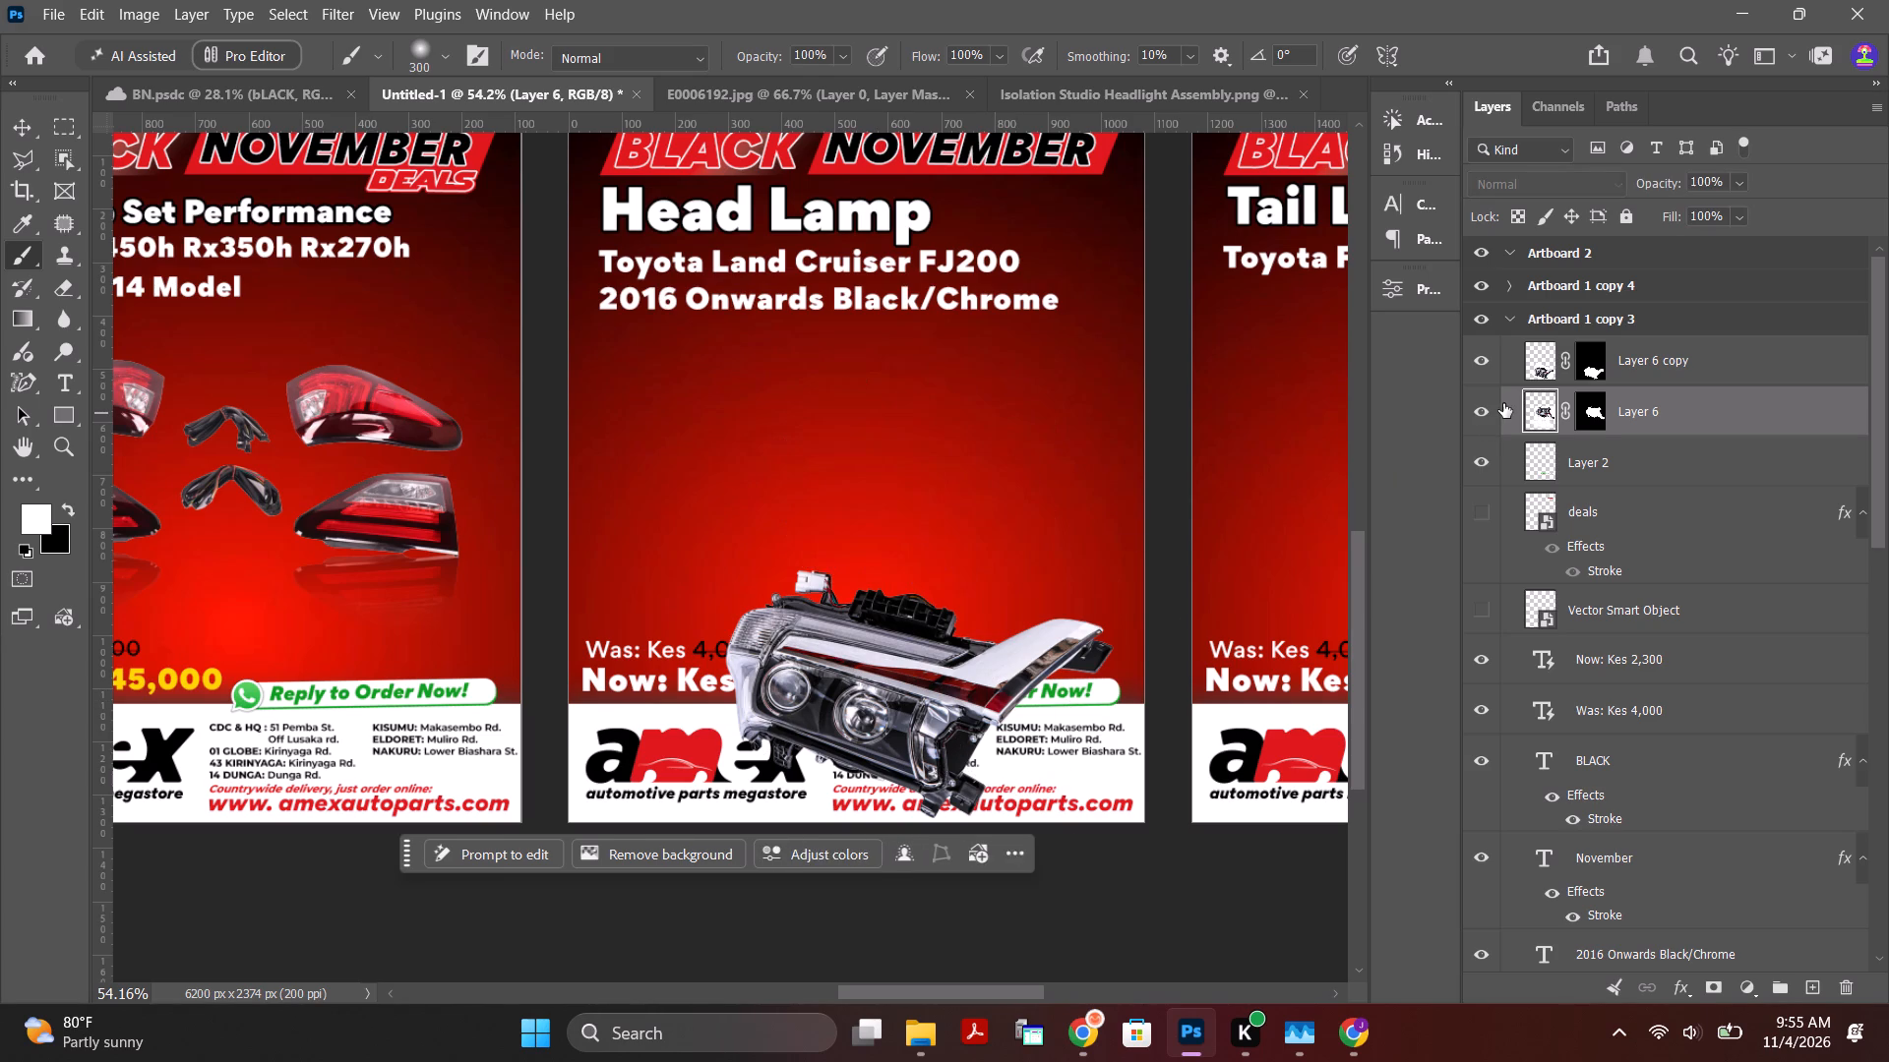
Move Layer 6 copy beneath Layer 6 in the stacking order and toggle its visibility to identify the headlight it holds.
{"action": "left_click", "coordinate": [1662, 364]}
{"action": "left_click_drag", "start_coordinate": [1678, 360], "coordinate": [1682, 426]}
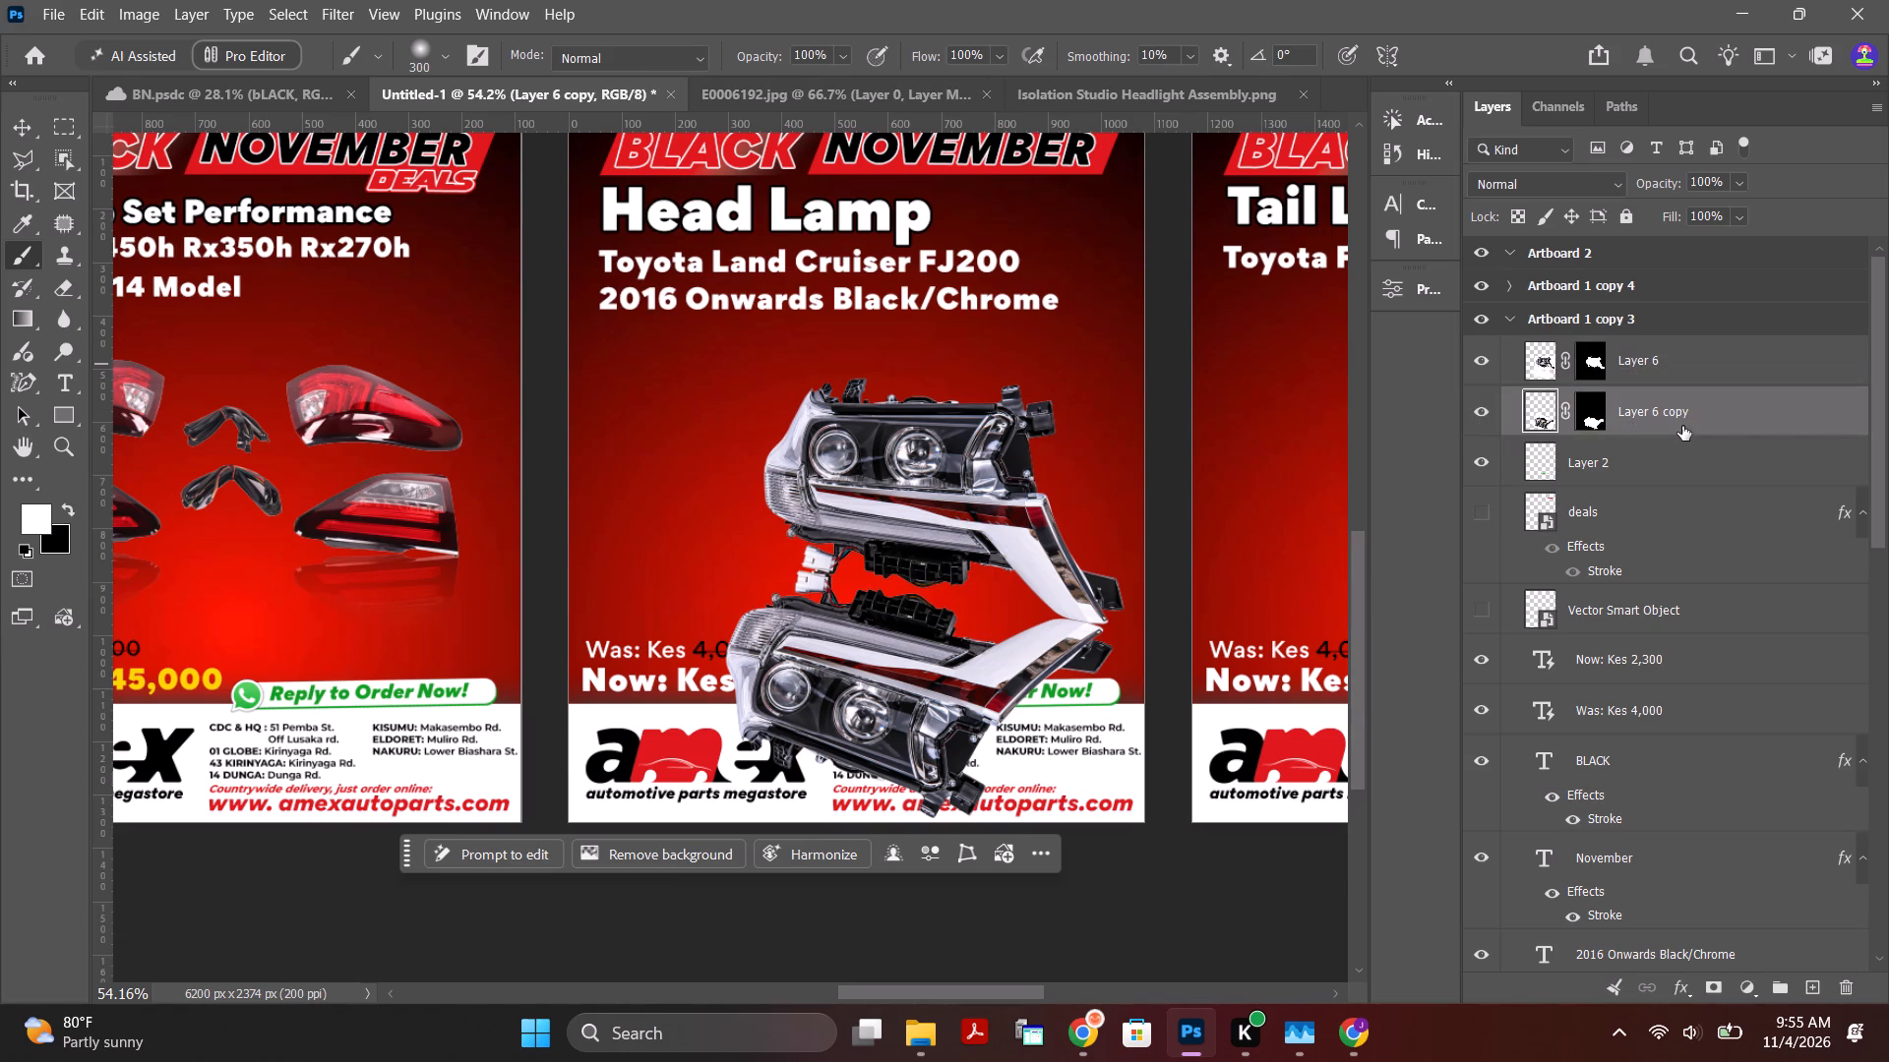
{"action": "left_click", "coordinate": [1483, 408]}
{"action": "left_click", "coordinate": [1483, 408]}
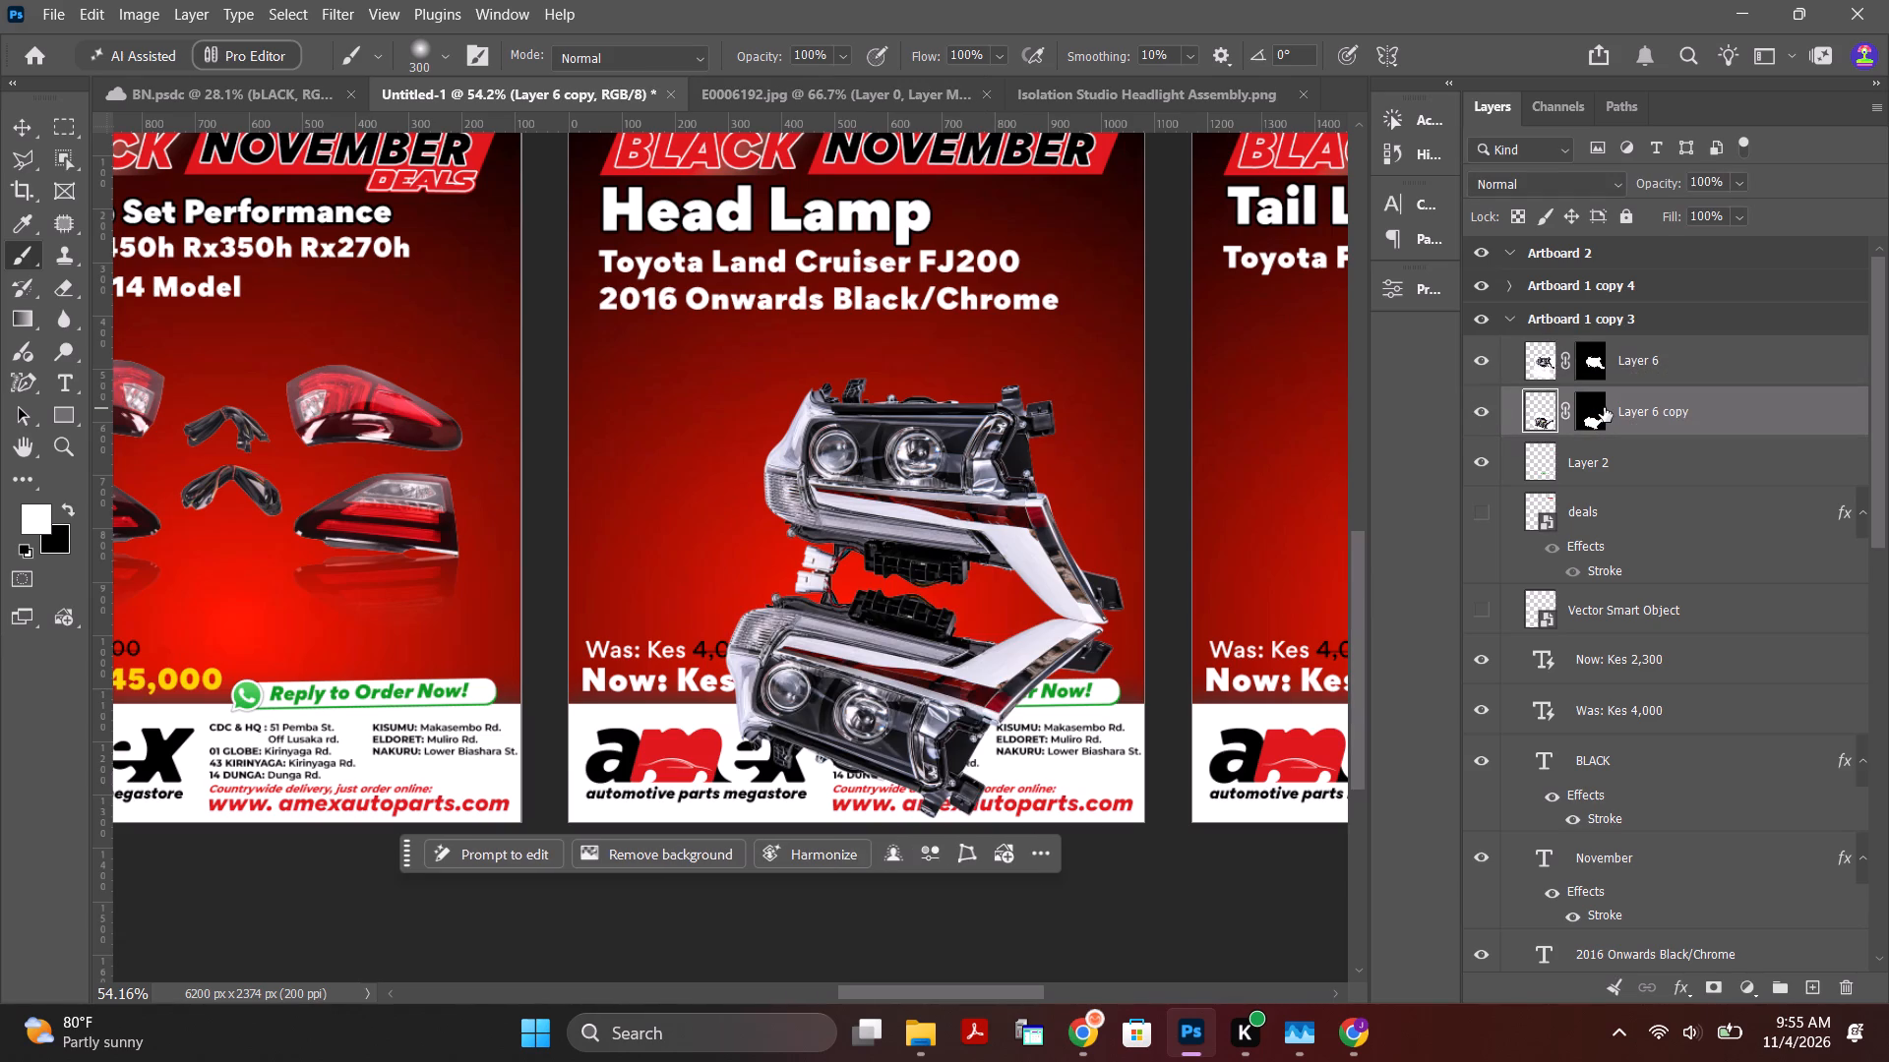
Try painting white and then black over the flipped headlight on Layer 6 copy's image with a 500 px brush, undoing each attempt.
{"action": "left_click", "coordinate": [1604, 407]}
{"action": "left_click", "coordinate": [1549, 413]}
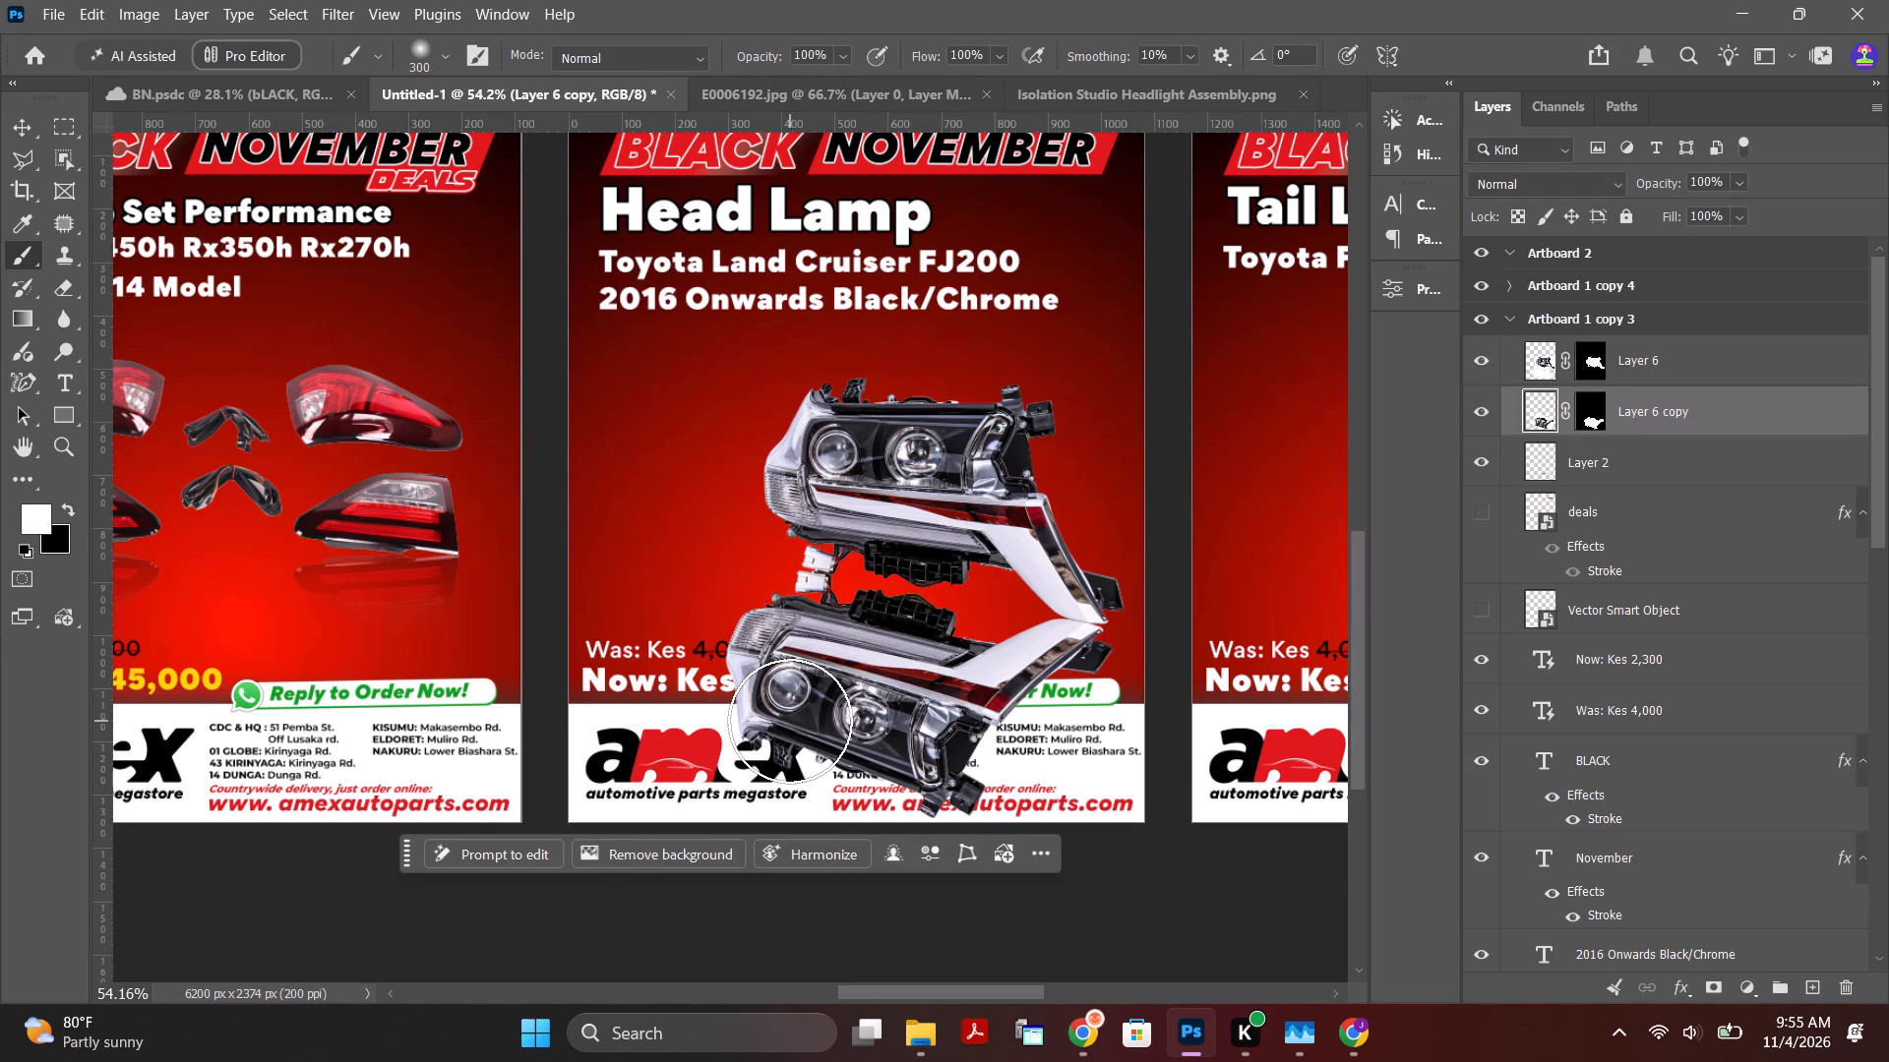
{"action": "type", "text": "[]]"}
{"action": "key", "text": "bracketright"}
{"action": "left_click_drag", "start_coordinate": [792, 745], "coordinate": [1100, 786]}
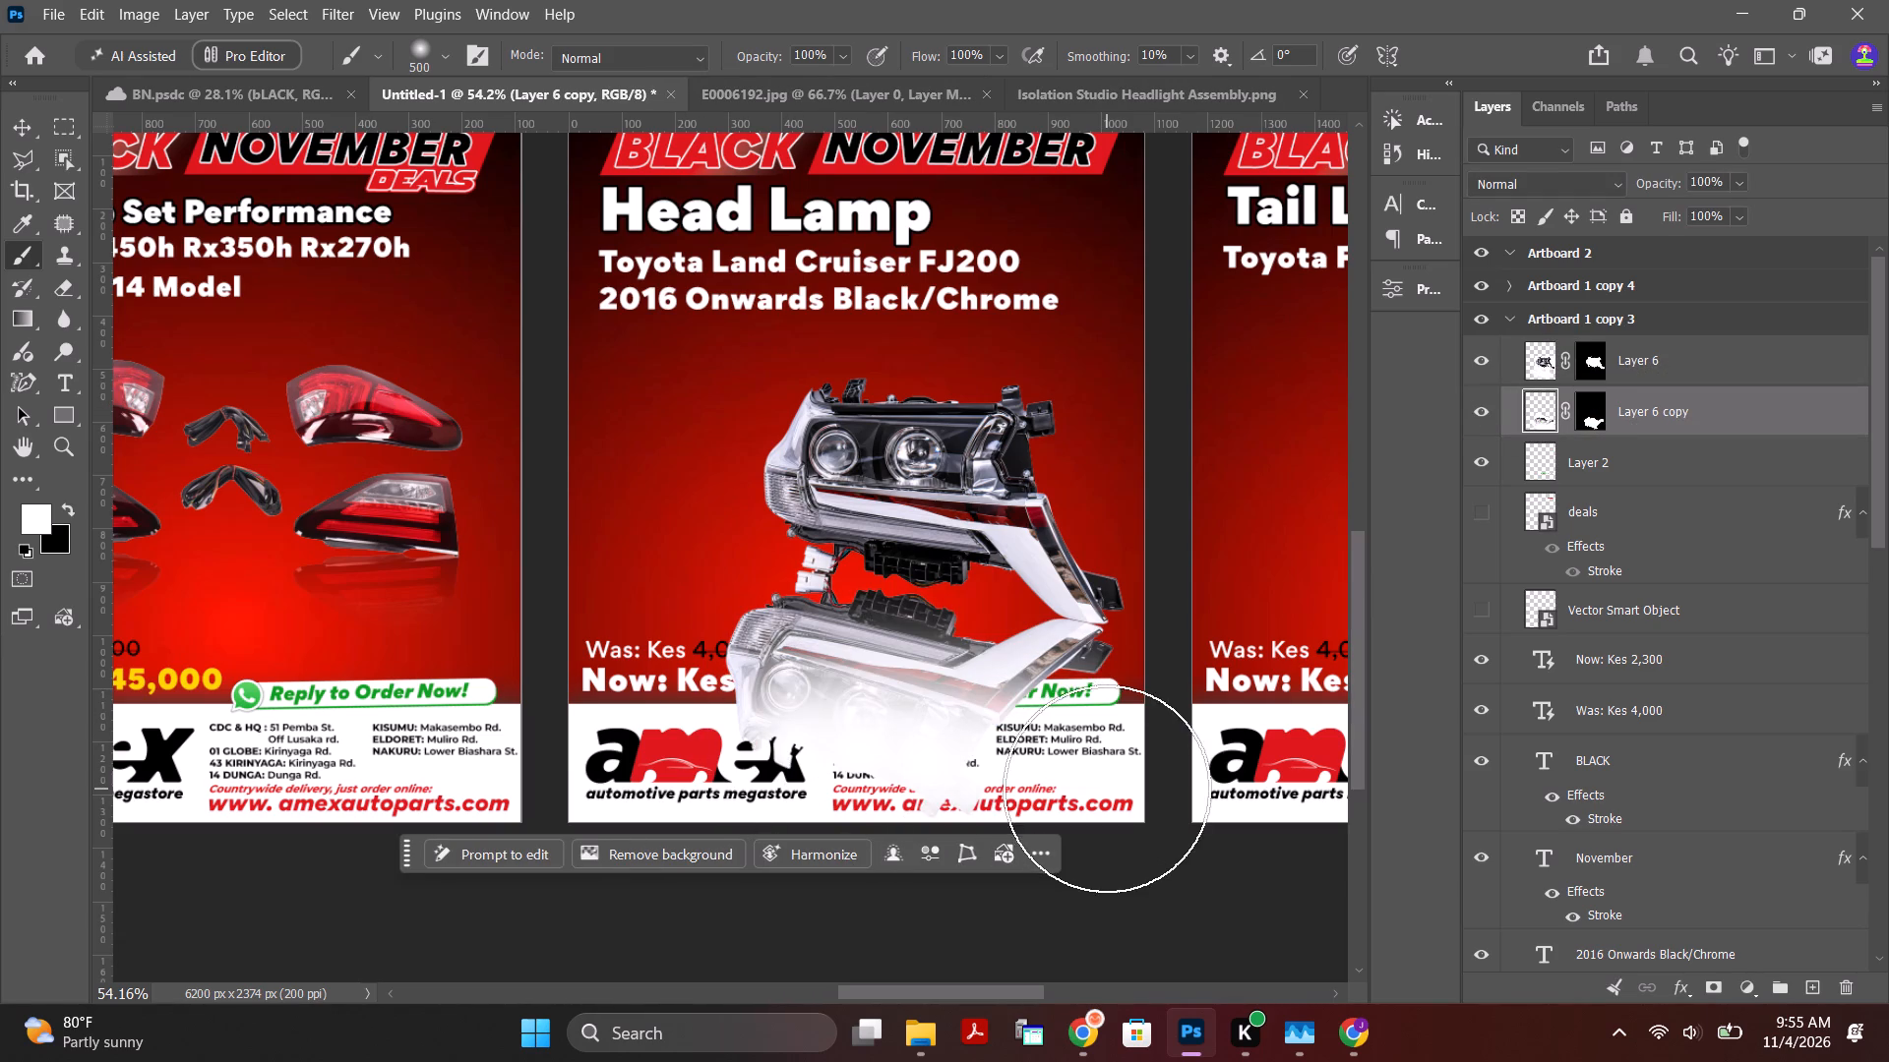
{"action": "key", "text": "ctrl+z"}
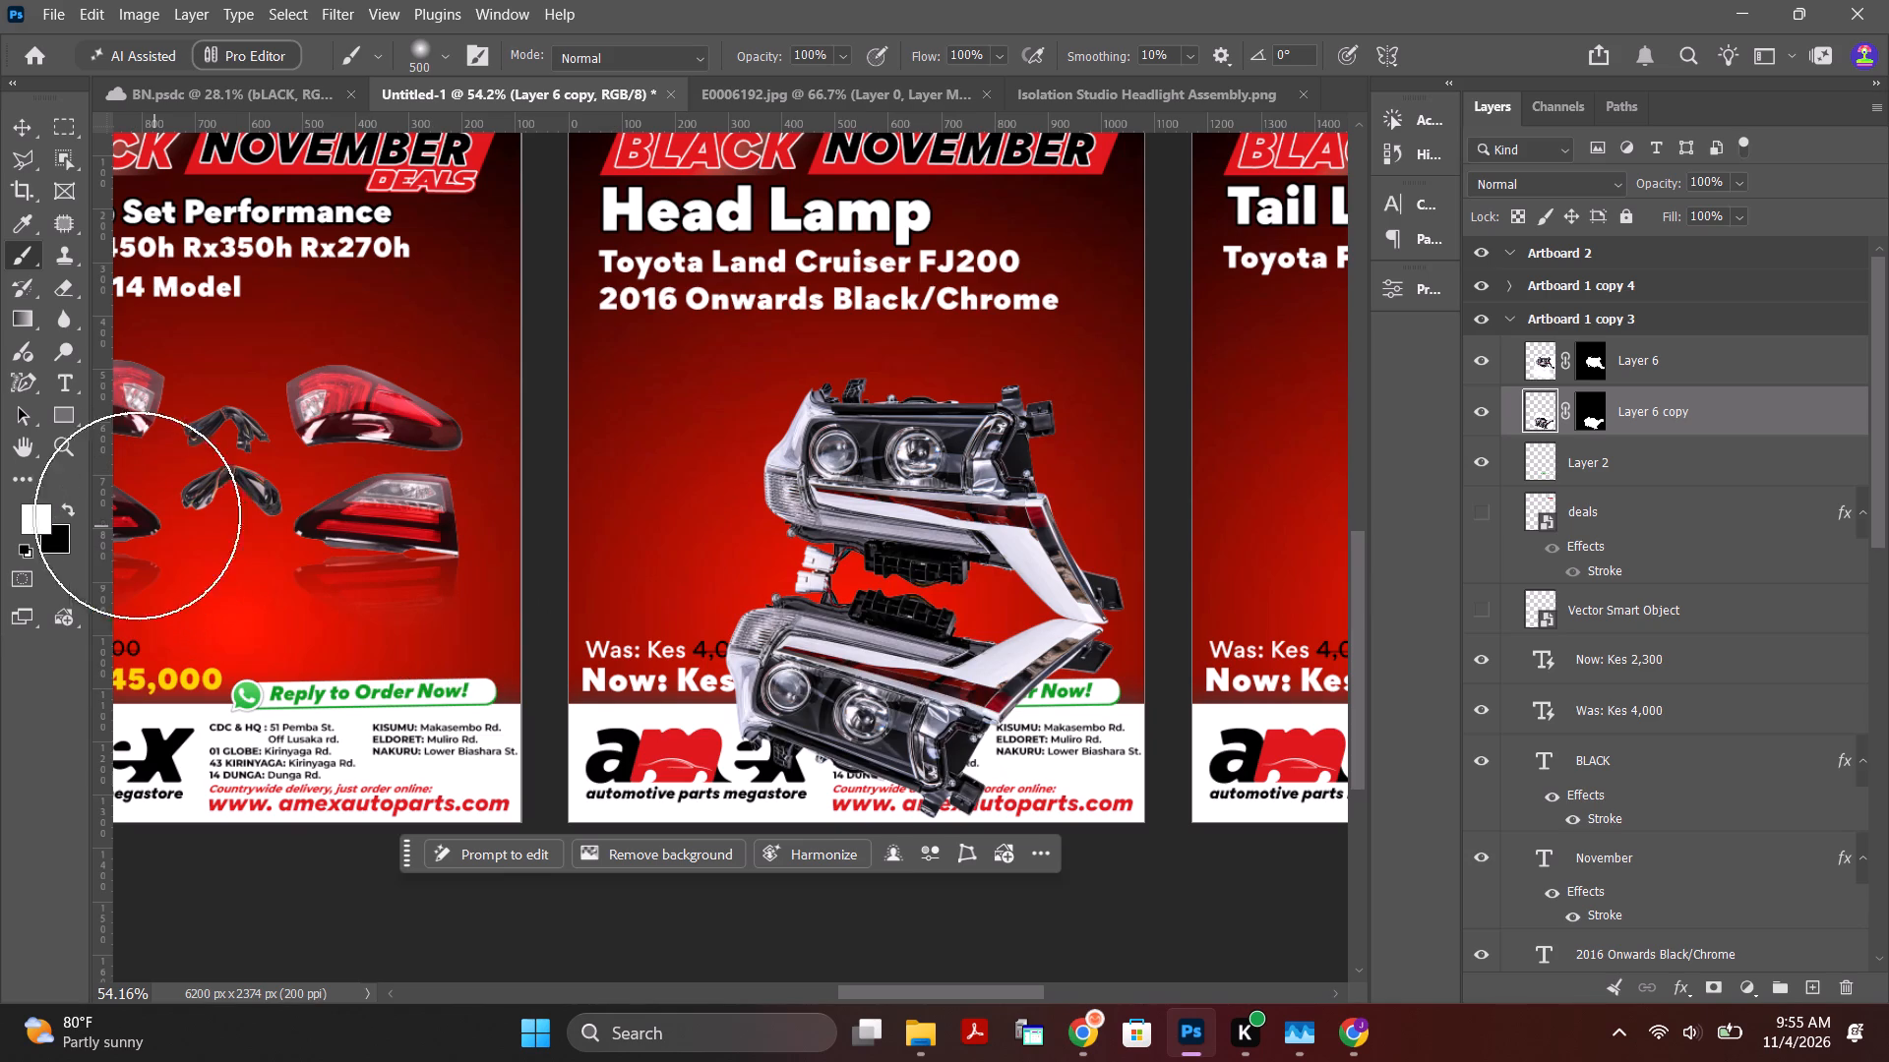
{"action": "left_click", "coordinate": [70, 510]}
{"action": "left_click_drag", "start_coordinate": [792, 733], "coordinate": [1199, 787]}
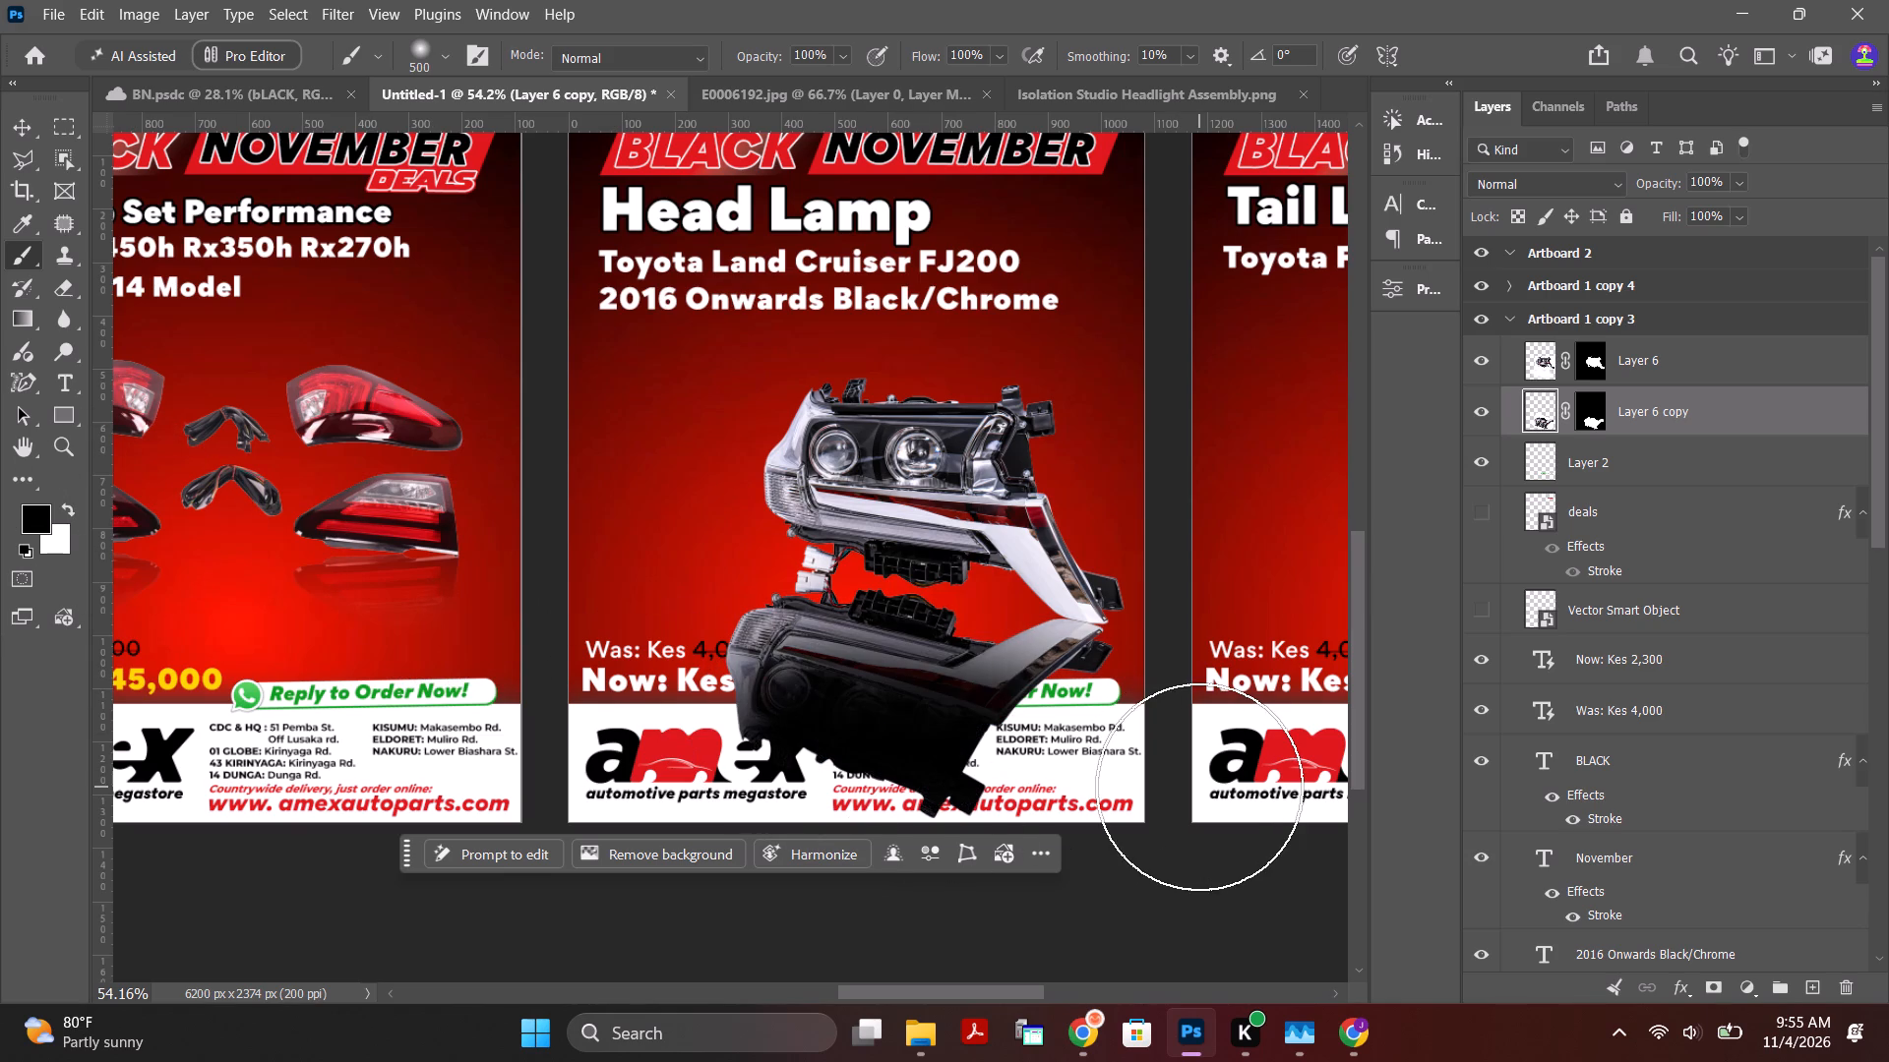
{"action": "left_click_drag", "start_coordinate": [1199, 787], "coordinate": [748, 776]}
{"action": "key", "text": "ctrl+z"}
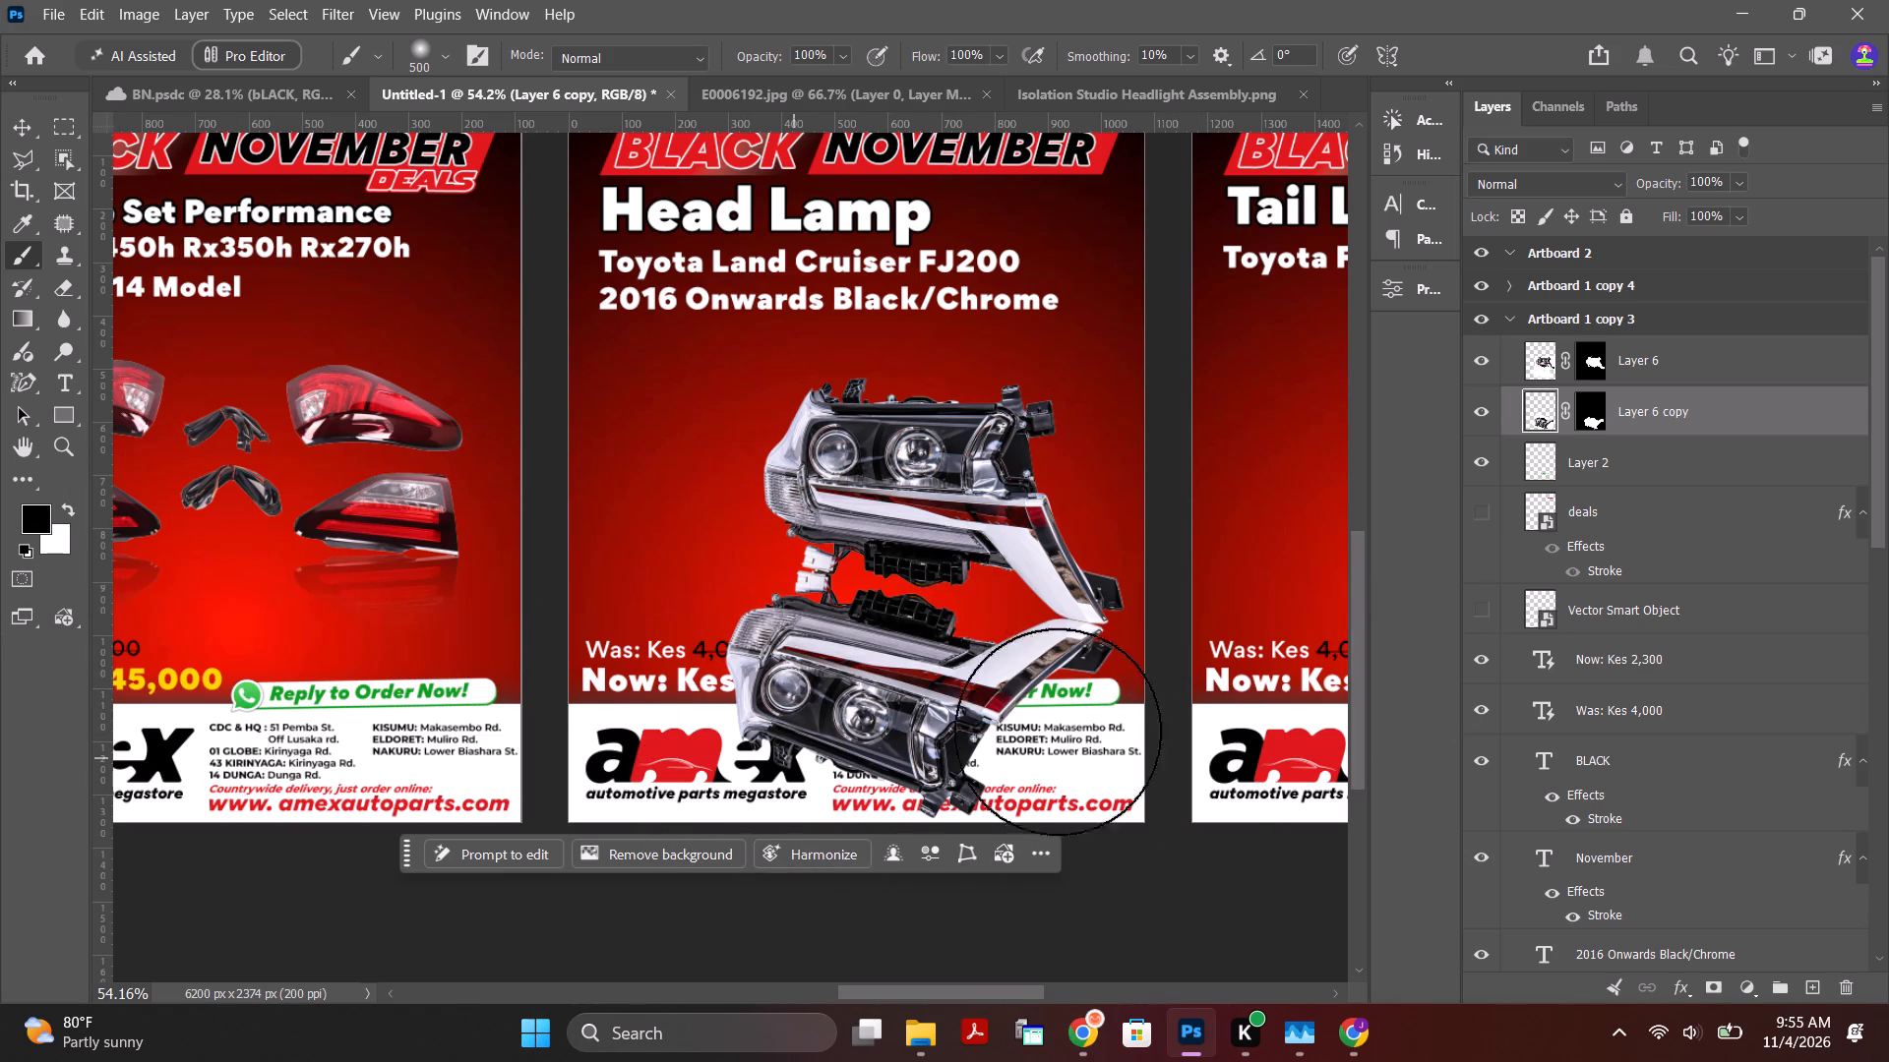
Fade the lower part of the flipped headlight by brushing black over it on Layer 6 copy's mask.
{"action": "left_click", "coordinate": [1598, 420]}
{"action": "left_click_drag", "start_coordinate": [725, 763], "coordinate": [1210, 803]}
{"action": "key", "text": "ctrl+z"}
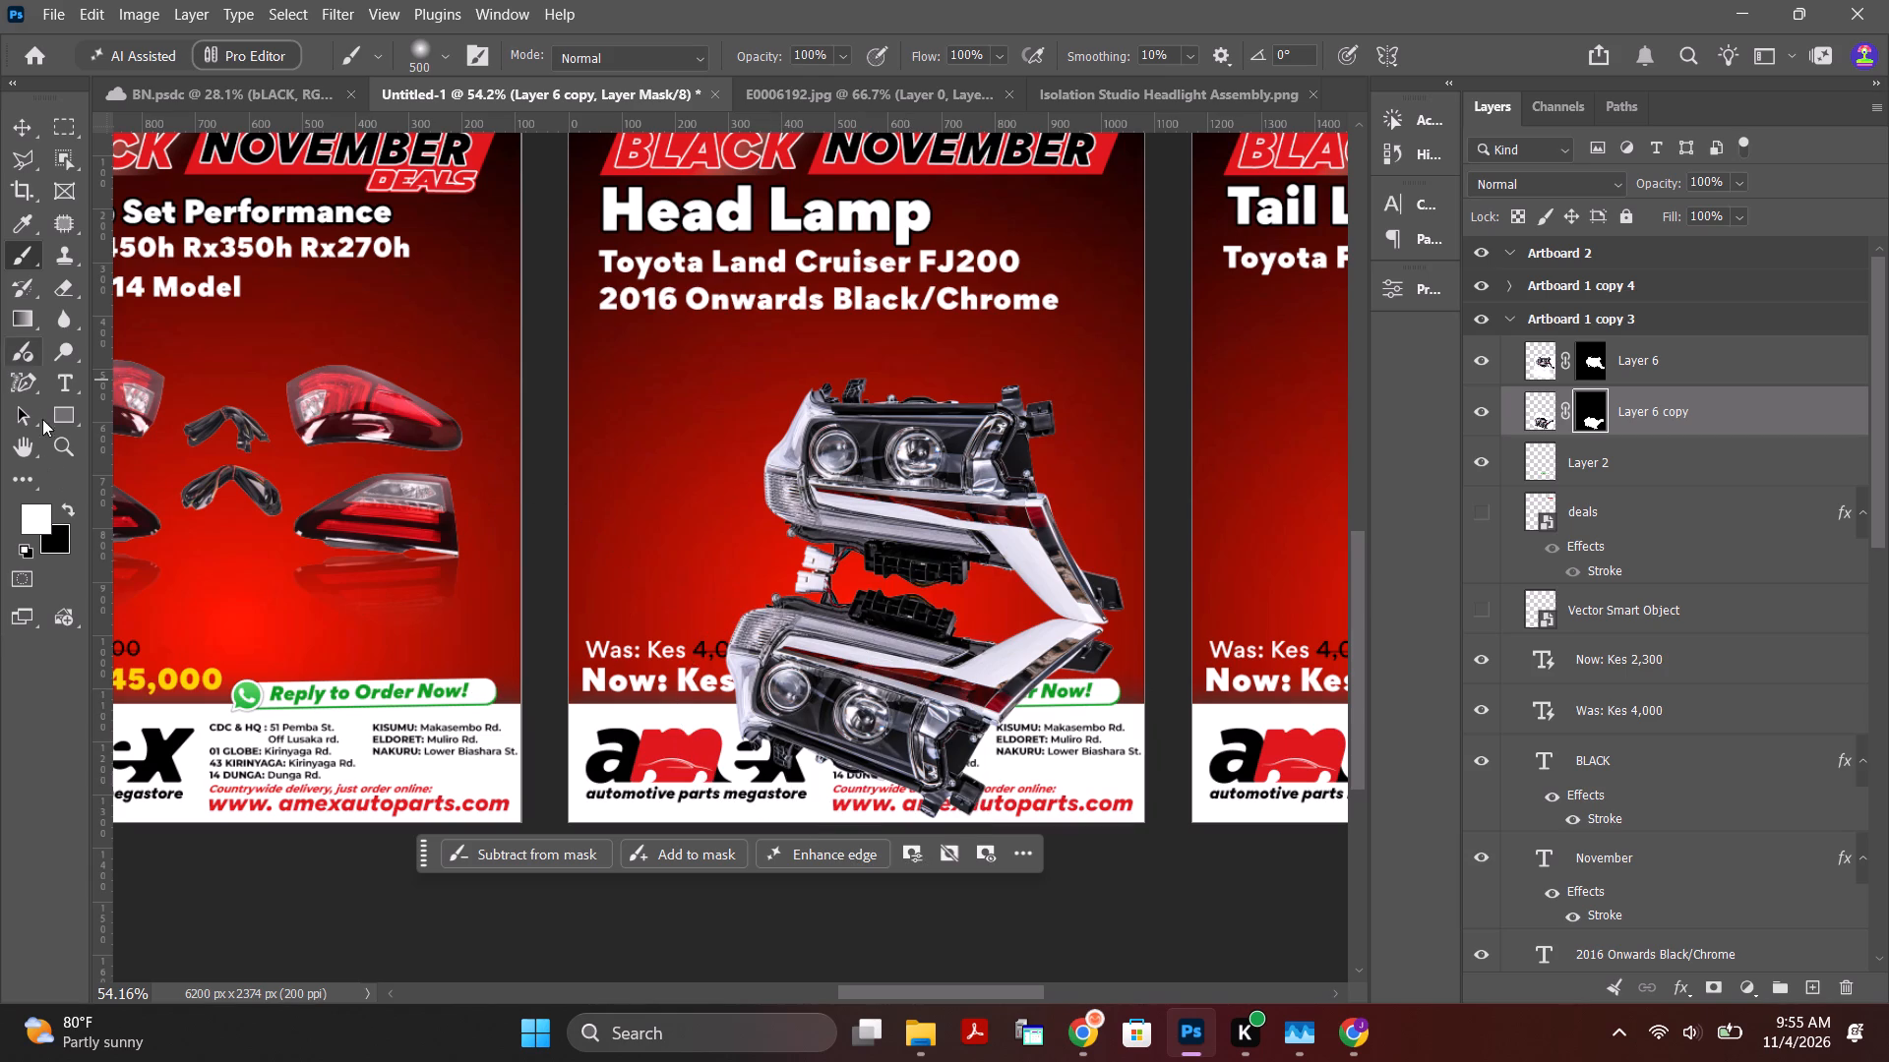
{"action": "left_click", "coordinate": [72, 508]}
{"action": "left_click", "coordinate": [30, 255]}
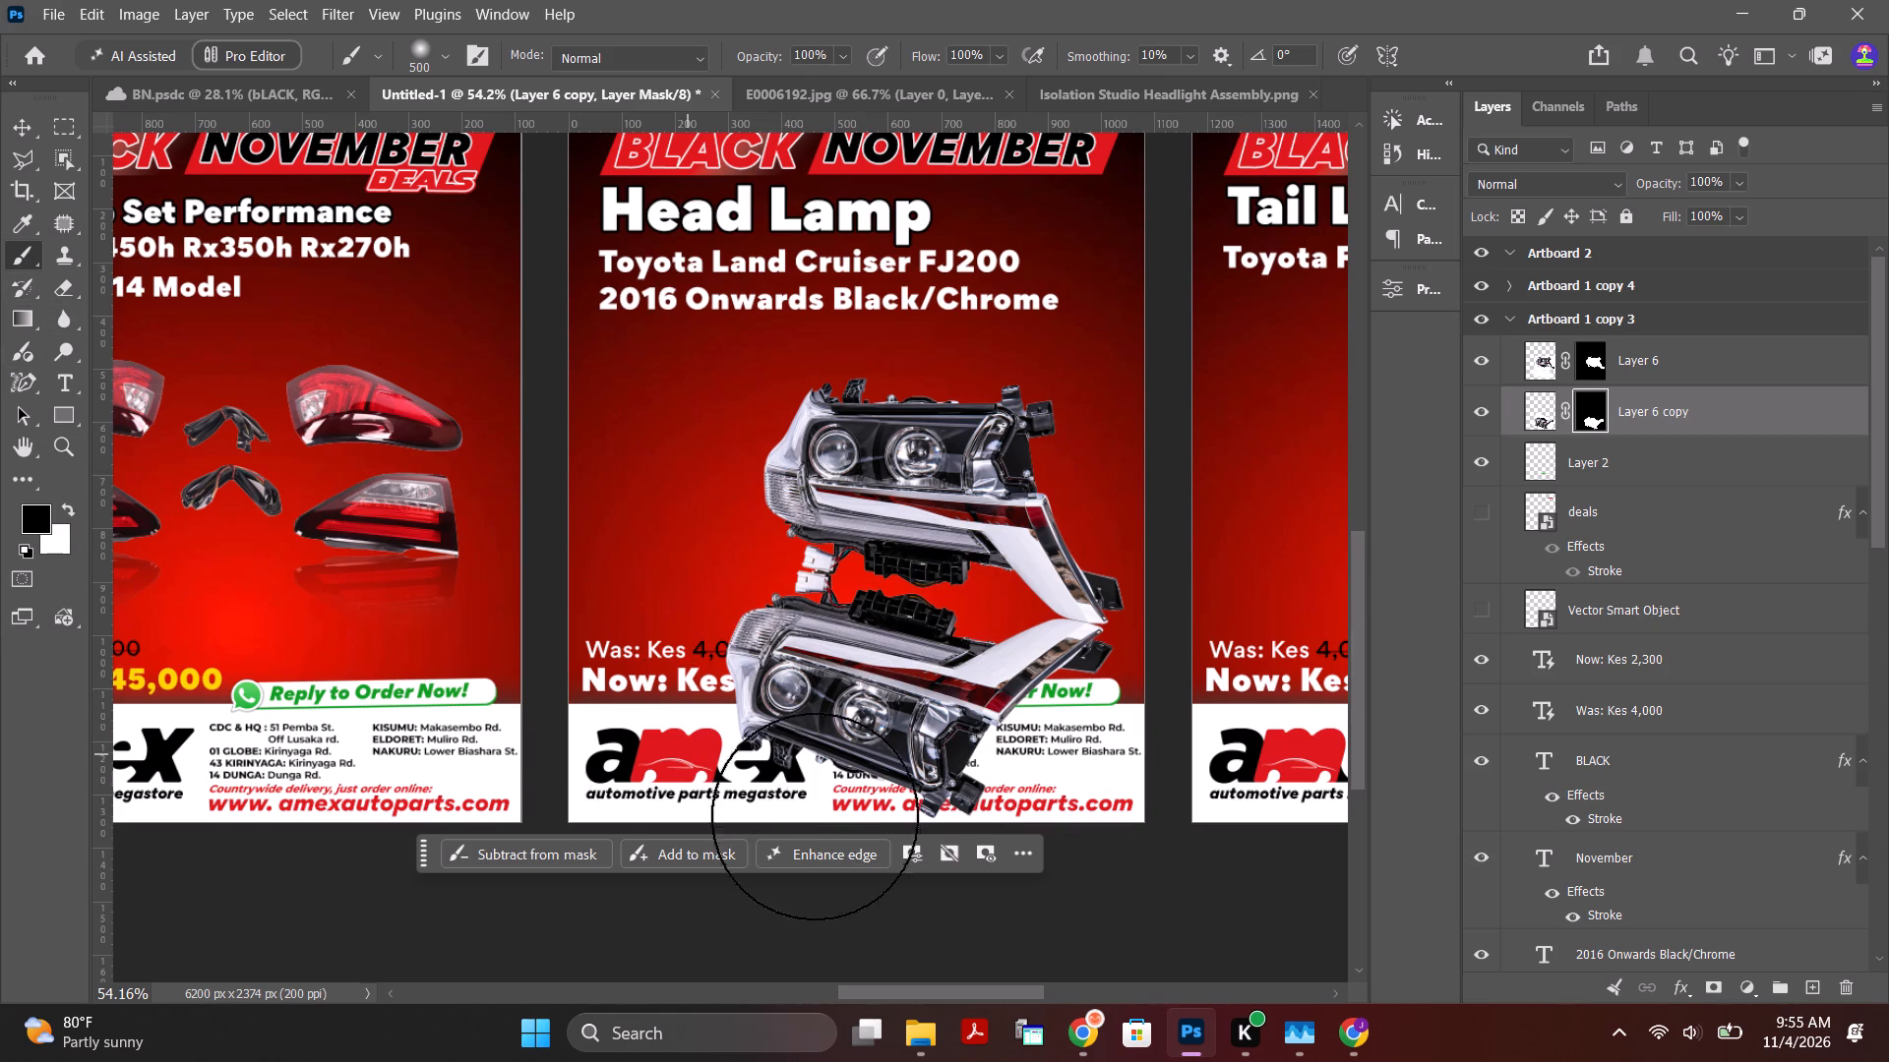
{"action": "left_click_drag", "start_coordinate": [789, 724], "coordinate": [635, 730]}
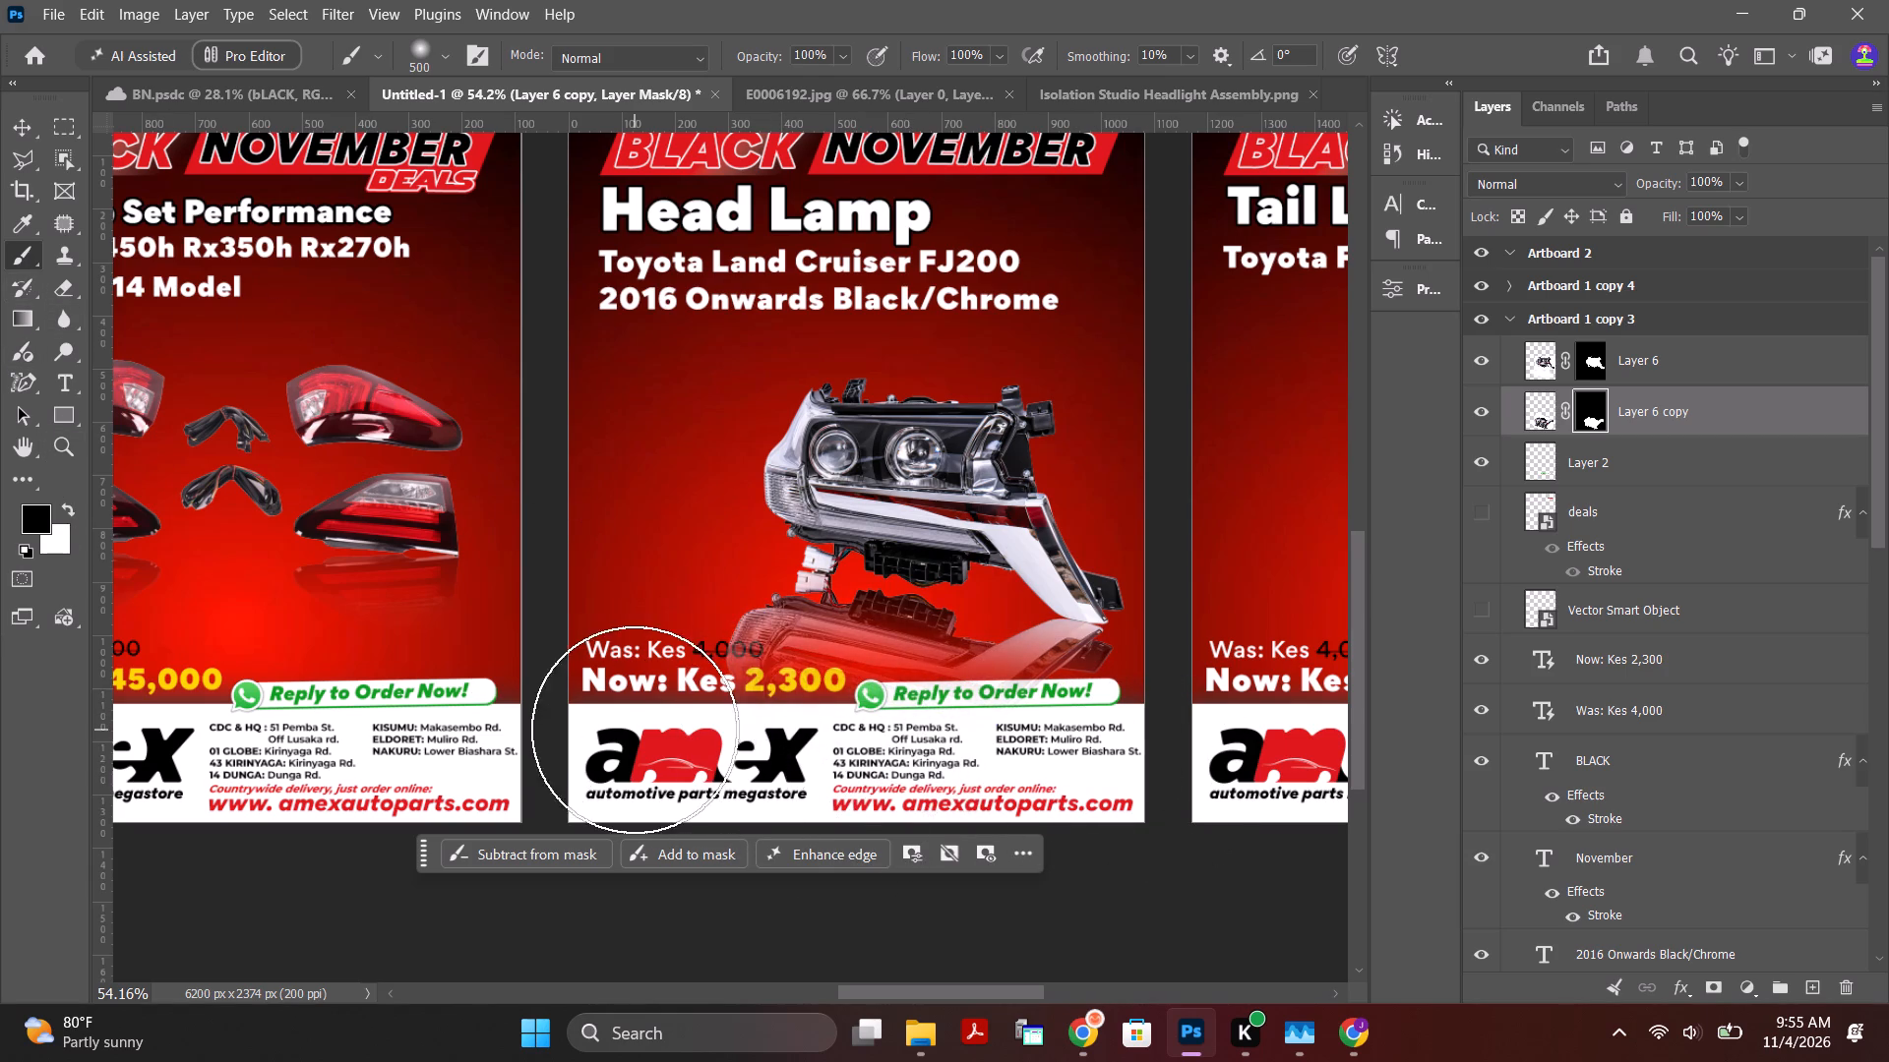
{"action": "left_click_drag", "start_coordinate": [635, 730], "coordinate": [696, 797]}
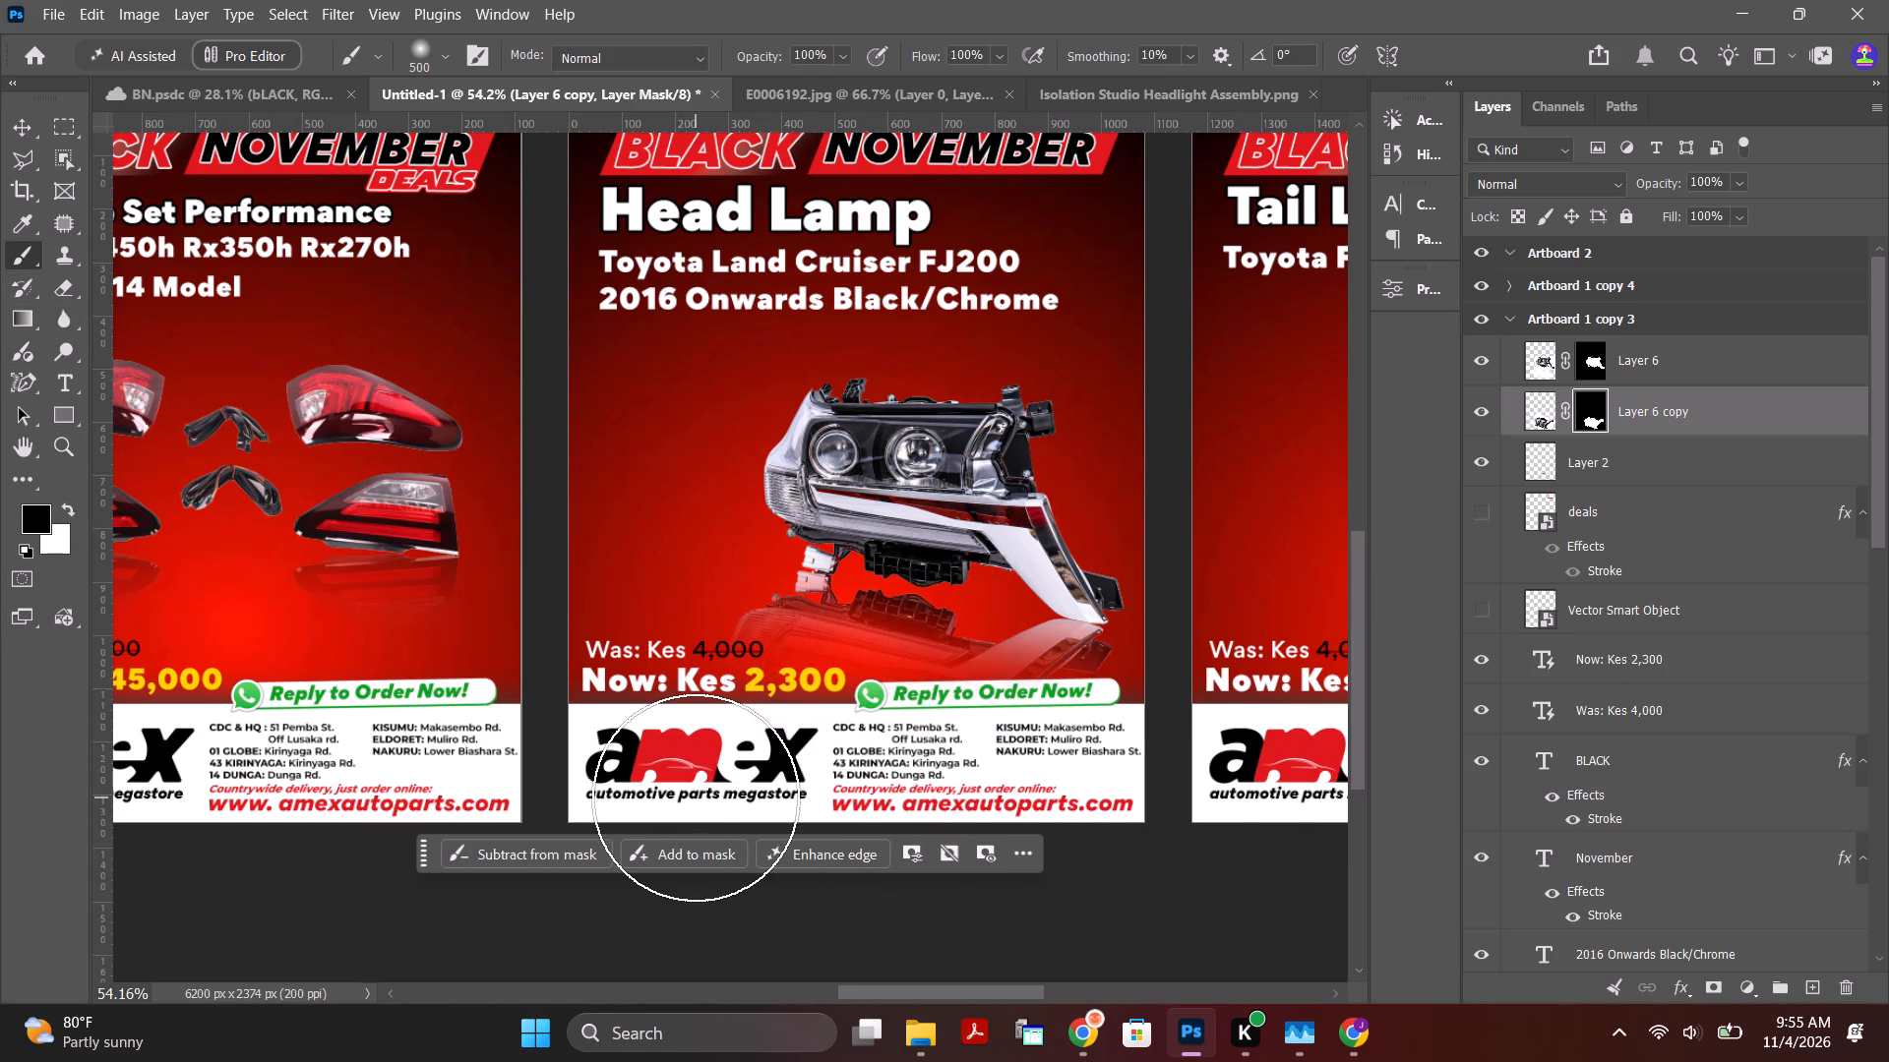
{"action": "left_click_drag", "start_coordinate": [696, 797], "coordinate": [960, 806]}
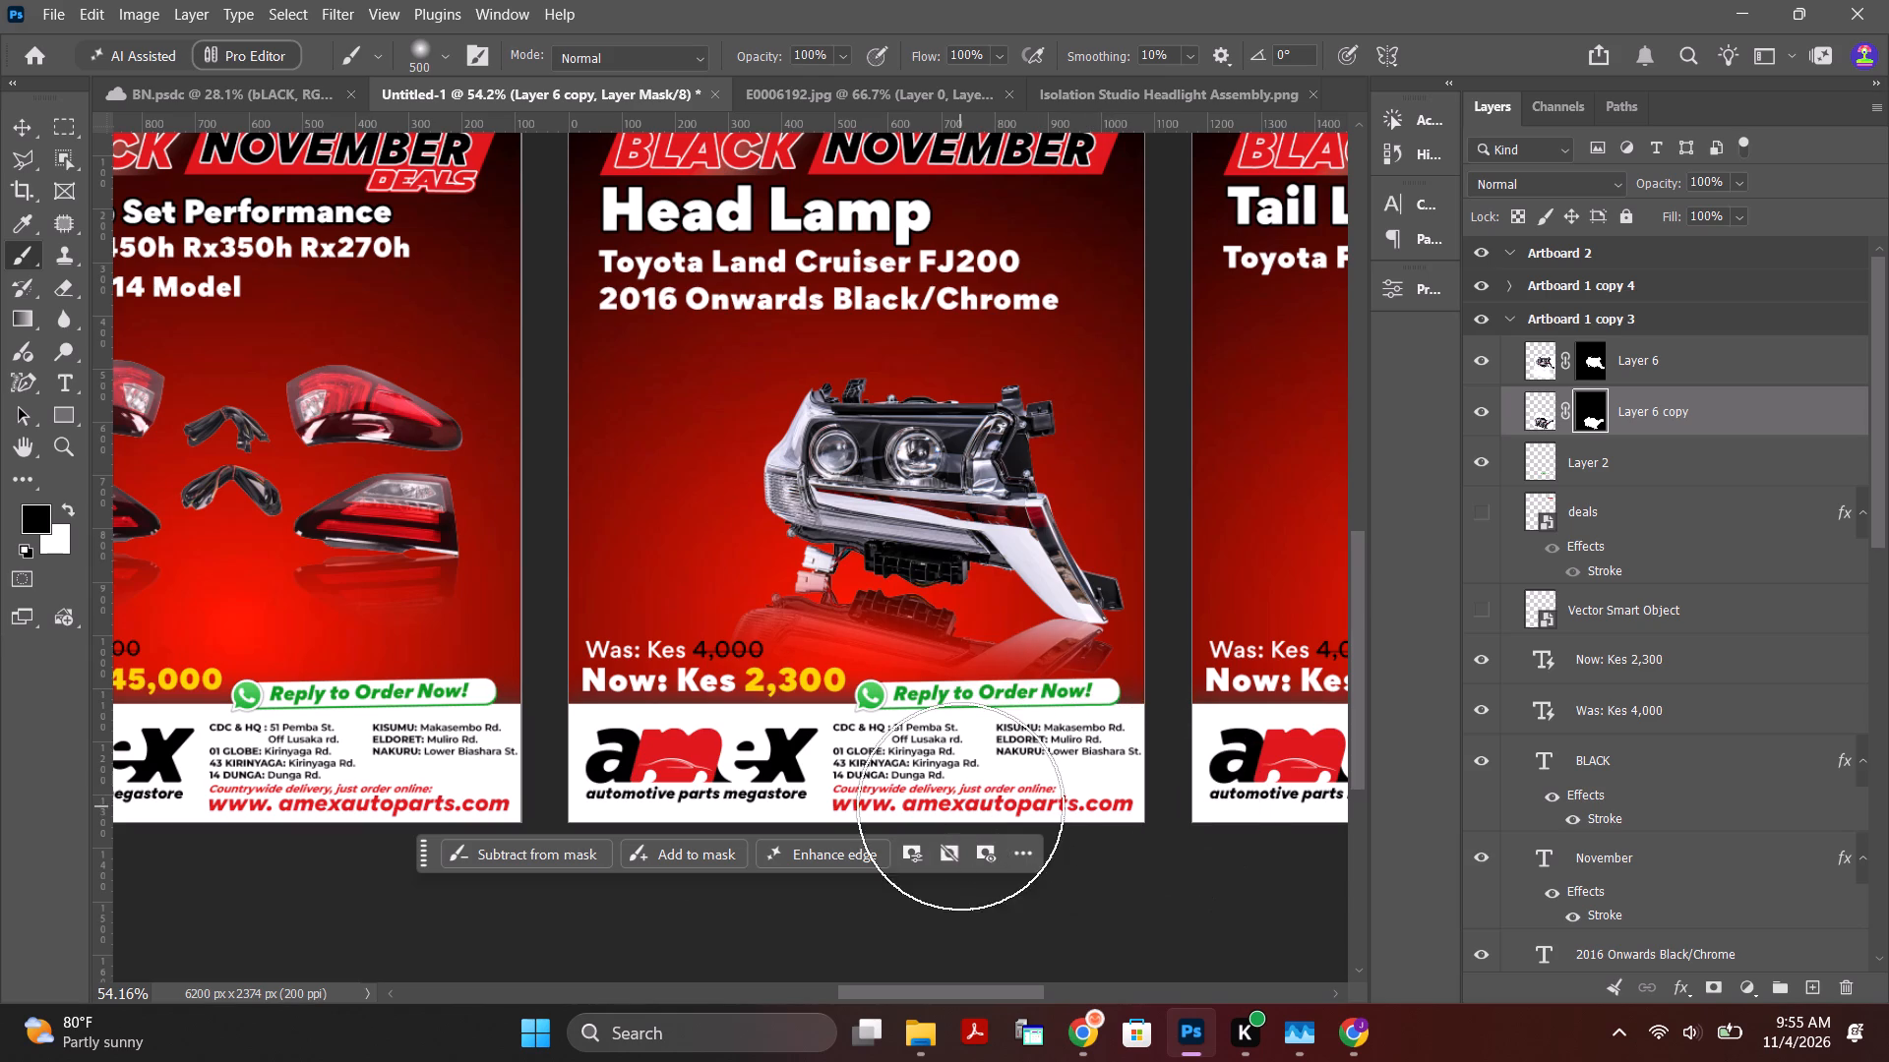
{"action": "left_click_drag", "start_coordinate": [960, 806], "coordinate": [893, 800]}
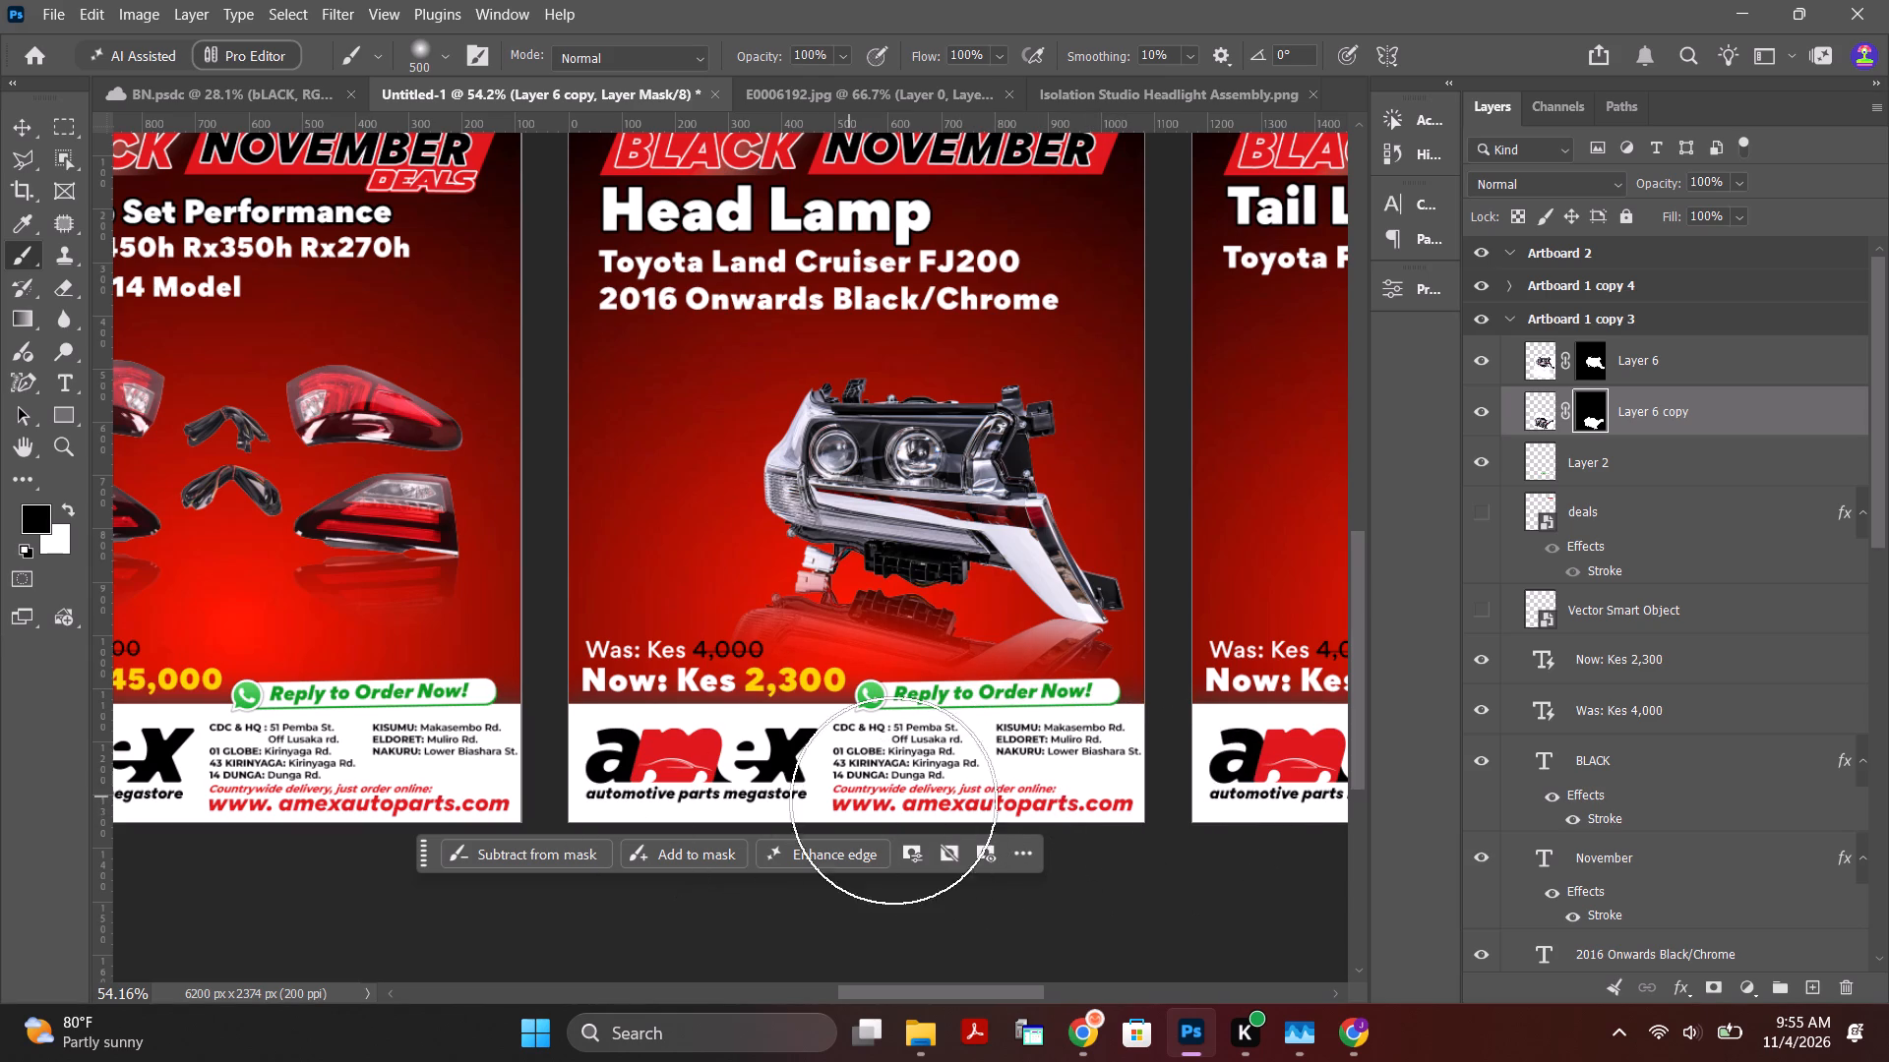
{"action": "left_click_drag", "start_coordinate": [893, 800], "coordinate": [1175, 845]}
{"action": "left_click_drag", "start_coordinate": [634, 726], "coordinate": [735, 754]}
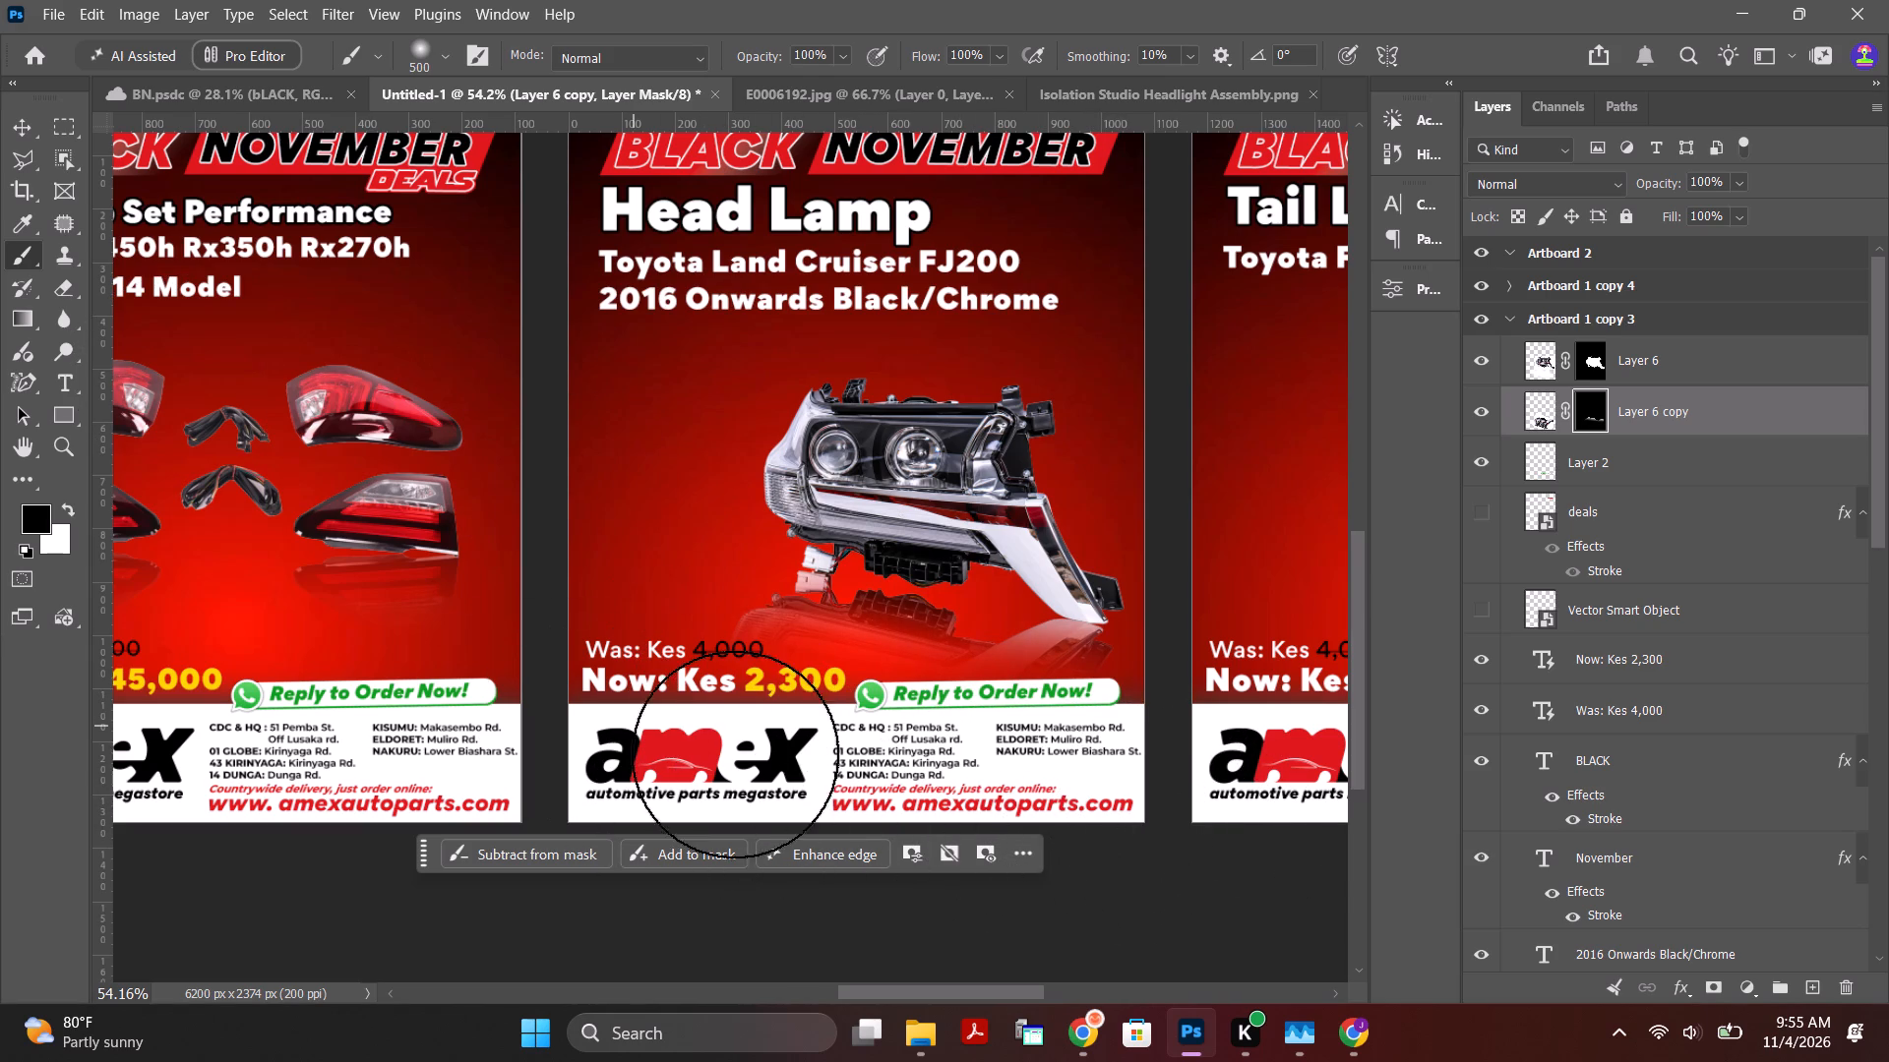
{"action": "left_click_drag", "start_coordinate": [735, 754], "coordinate": [747, 767]}
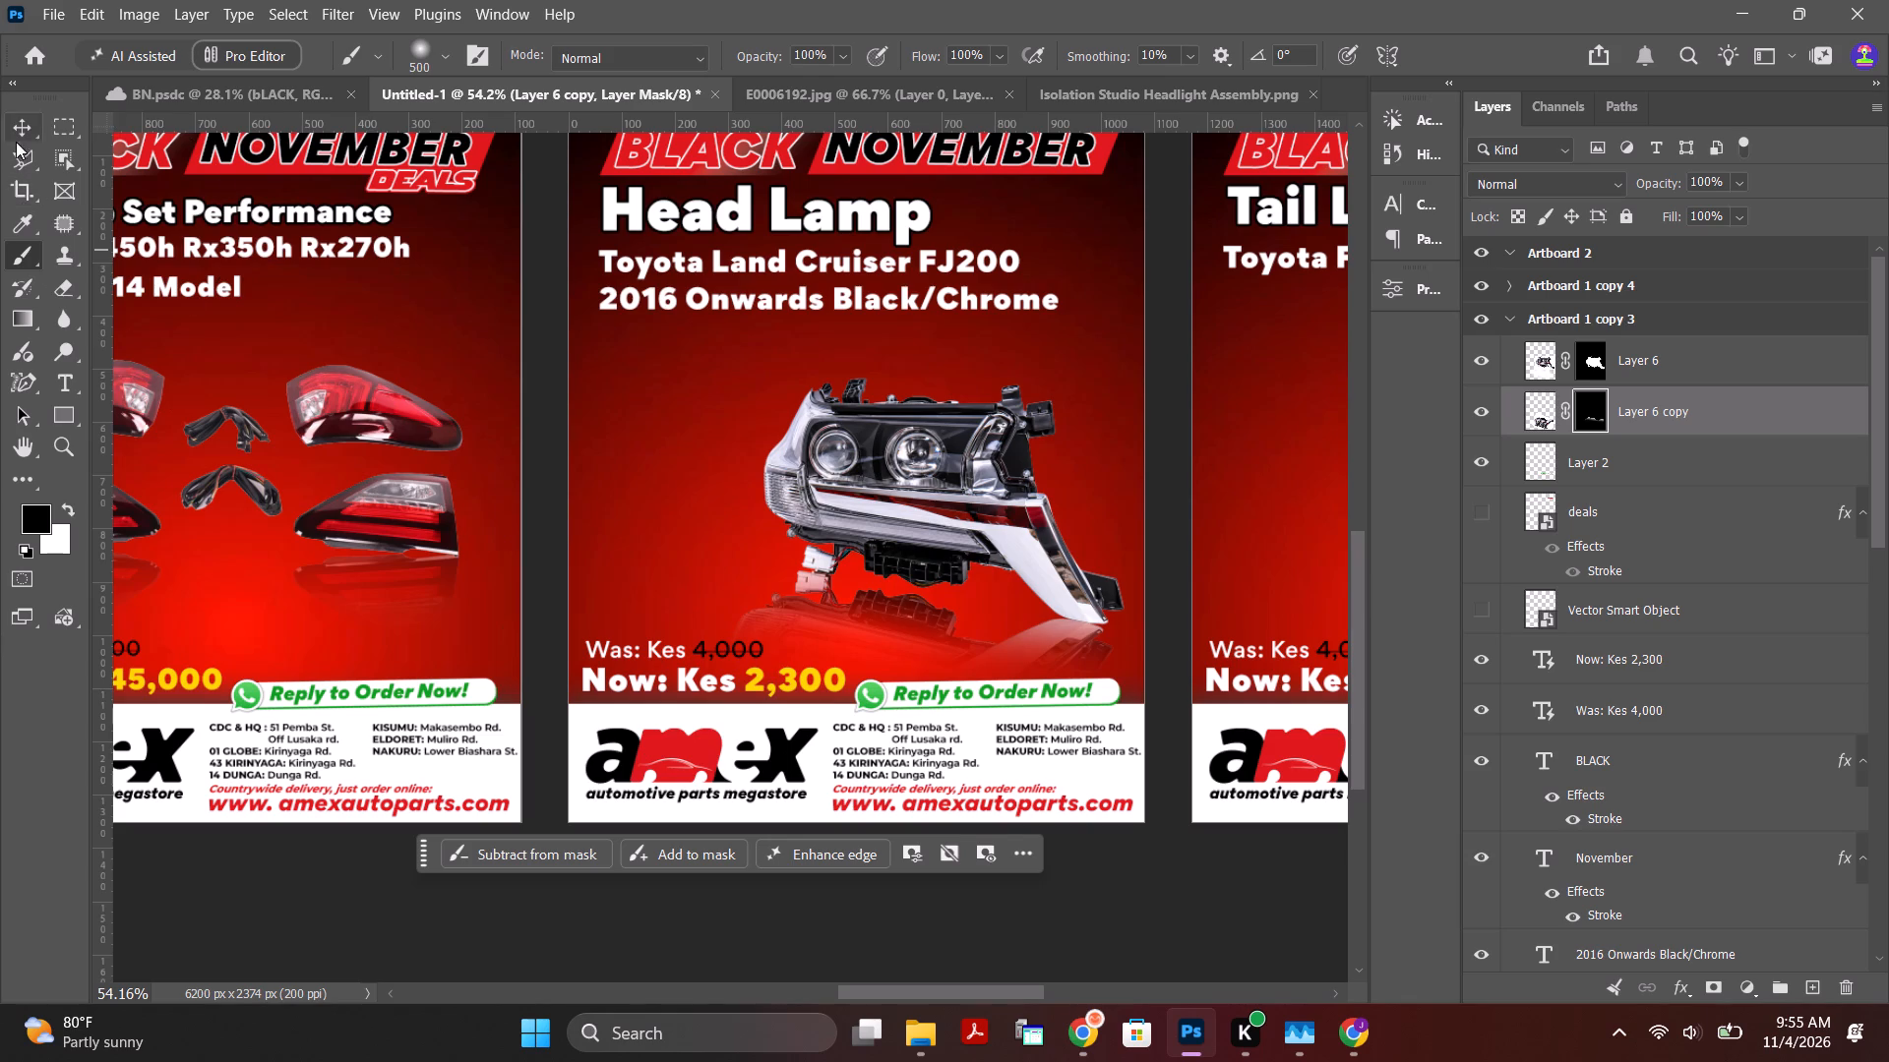
Nudge the faded reflection on Layer 6 copy upward so it tucks beneath the upright headlight.
{"action": "left_click", "coordinate": [1678, 418]}
{"action": "key", "text": "Up"}
{"action": "key", "text": "Up"}
{"action": "key", "text": "Up"}
{"action": "key", "text": "Up"}
{"action": "key", "text": "Up"}
{"action": "key", "text": "Up"}
{"action": "key", "text": "Up"}
{"action": "key", "text": "Up"}
{"action": "key", "text": "Up"}
{"action": "key", "text": "Up"}
{"action": "key", "text": "Up"}
{"action": "key", "text": "Up"}
{"action": "key", "text": "Up"}
{"action": "key", "text": "Up"}
{"action": "key", "text": "Up"}
{"action": "key", "text": "Up"}
{"action": "key", "text": "Up"}
{"action": "key", "text": "Up"}
{"action": "key", "text": "Up"}
{"action": "left_click", "coordinate": [1719, 412]}
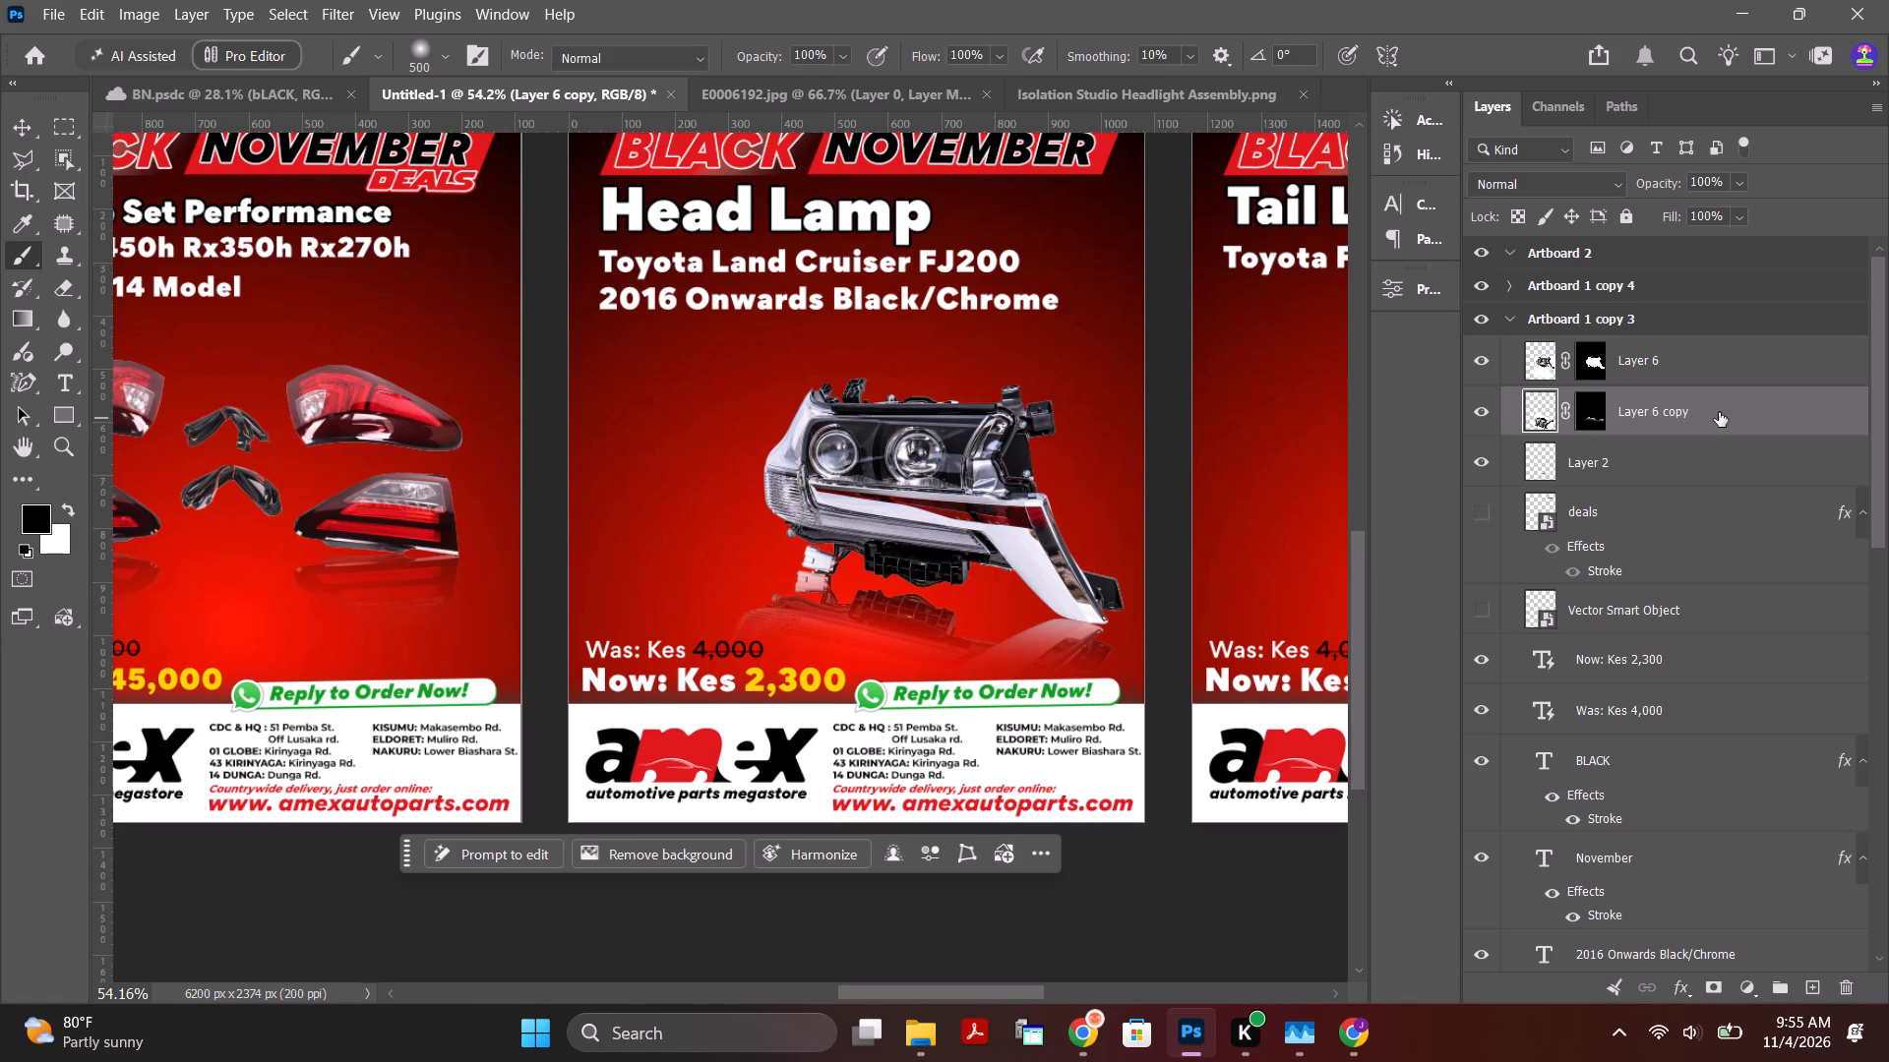
{"action": "left_click", "coordinate": [38, 128]}
{"action": "key", "text": "Up"}
{"action": "key", "text": "Up"}
{"action": "key", "text": "Up"}
{"action": "key", "text": "Up"}
{"action": "key", "text": "Up"}
{"action": "key", "text": "Up"}
{"action": "key", "text": "Up"}
{"action": "key", "text": "Up"}
{"action": "key", "text": "Up"}
{"action": "key", "text": "Up"}
{"action": "key", "text": "Up"}
{"action": "key", "text": "Up"}
{"action": "key", "text": "Up"}
{"action": "key", "text": "Up"}
{"action": "key", "text": "Up"}
{"action": "key", "text": "Up"}
{"action": "key", "text": "Up"}
{"action": "key", "text": "Up"}
{"action": "key", "text": "Up"}
{"action": "key", "text": "Up"}
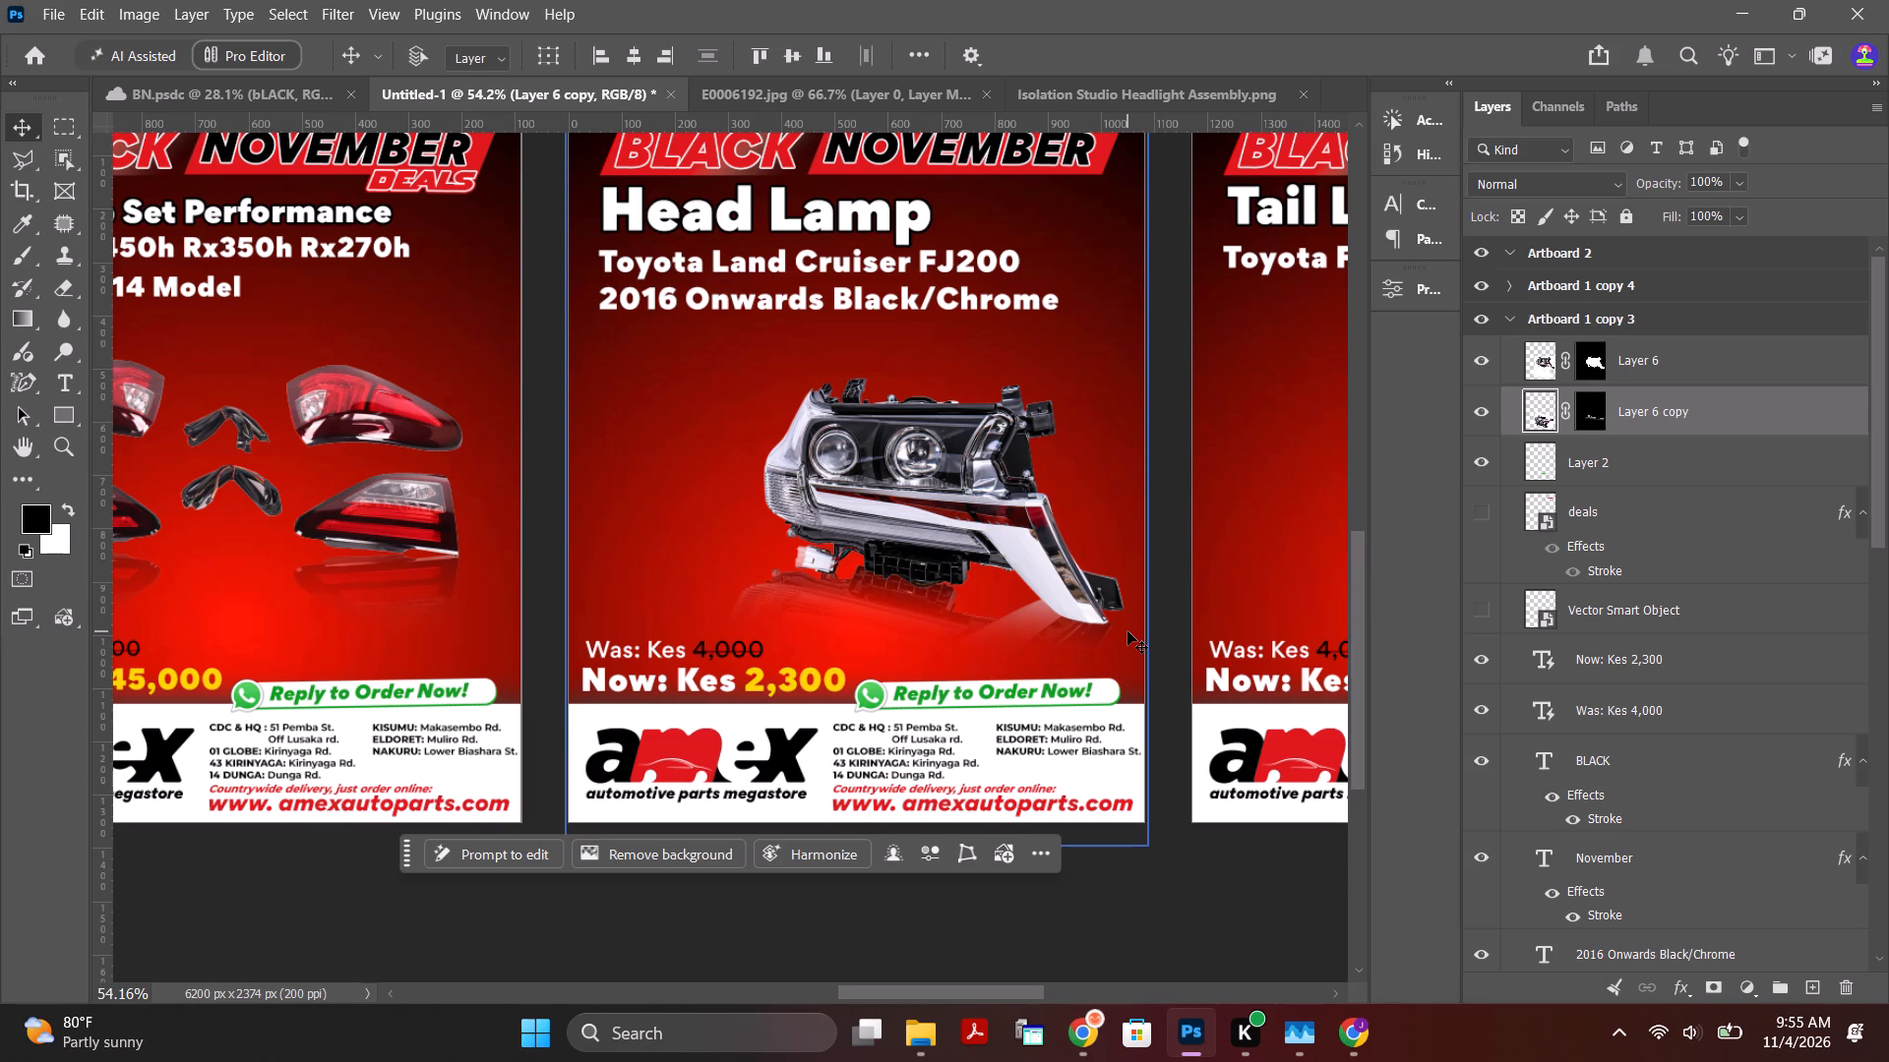
Nudge the Layer 6 copy reflection to the right to align it under the headlight, and toggle its visibility to compare.
{"action": "key", "text": "Right"}
{"action": "key", "text": "Right"}
{"action": "key", "text": "Right"}
{"action": "key", "text": "Right"}
{"action": "key", "text": "Right"}
{"action": "key", "text": "Right"}
{"action": "key", "text": "Right"}
{"action": "key", "text": "Right"}
{"action": "key", "text": "Right"}
{"action": "key", "text": "Right"}
{"action": "key", "text": "Right"}
{"action": "key", "text": "Right"}
{"action": "key", "text": "Right"}
{"action": "key", "text": "Right"}
{"action": "key", "text": "Right"}
{"action": "key", "text": "Right"}
{"action": "key", "text": "Right"}
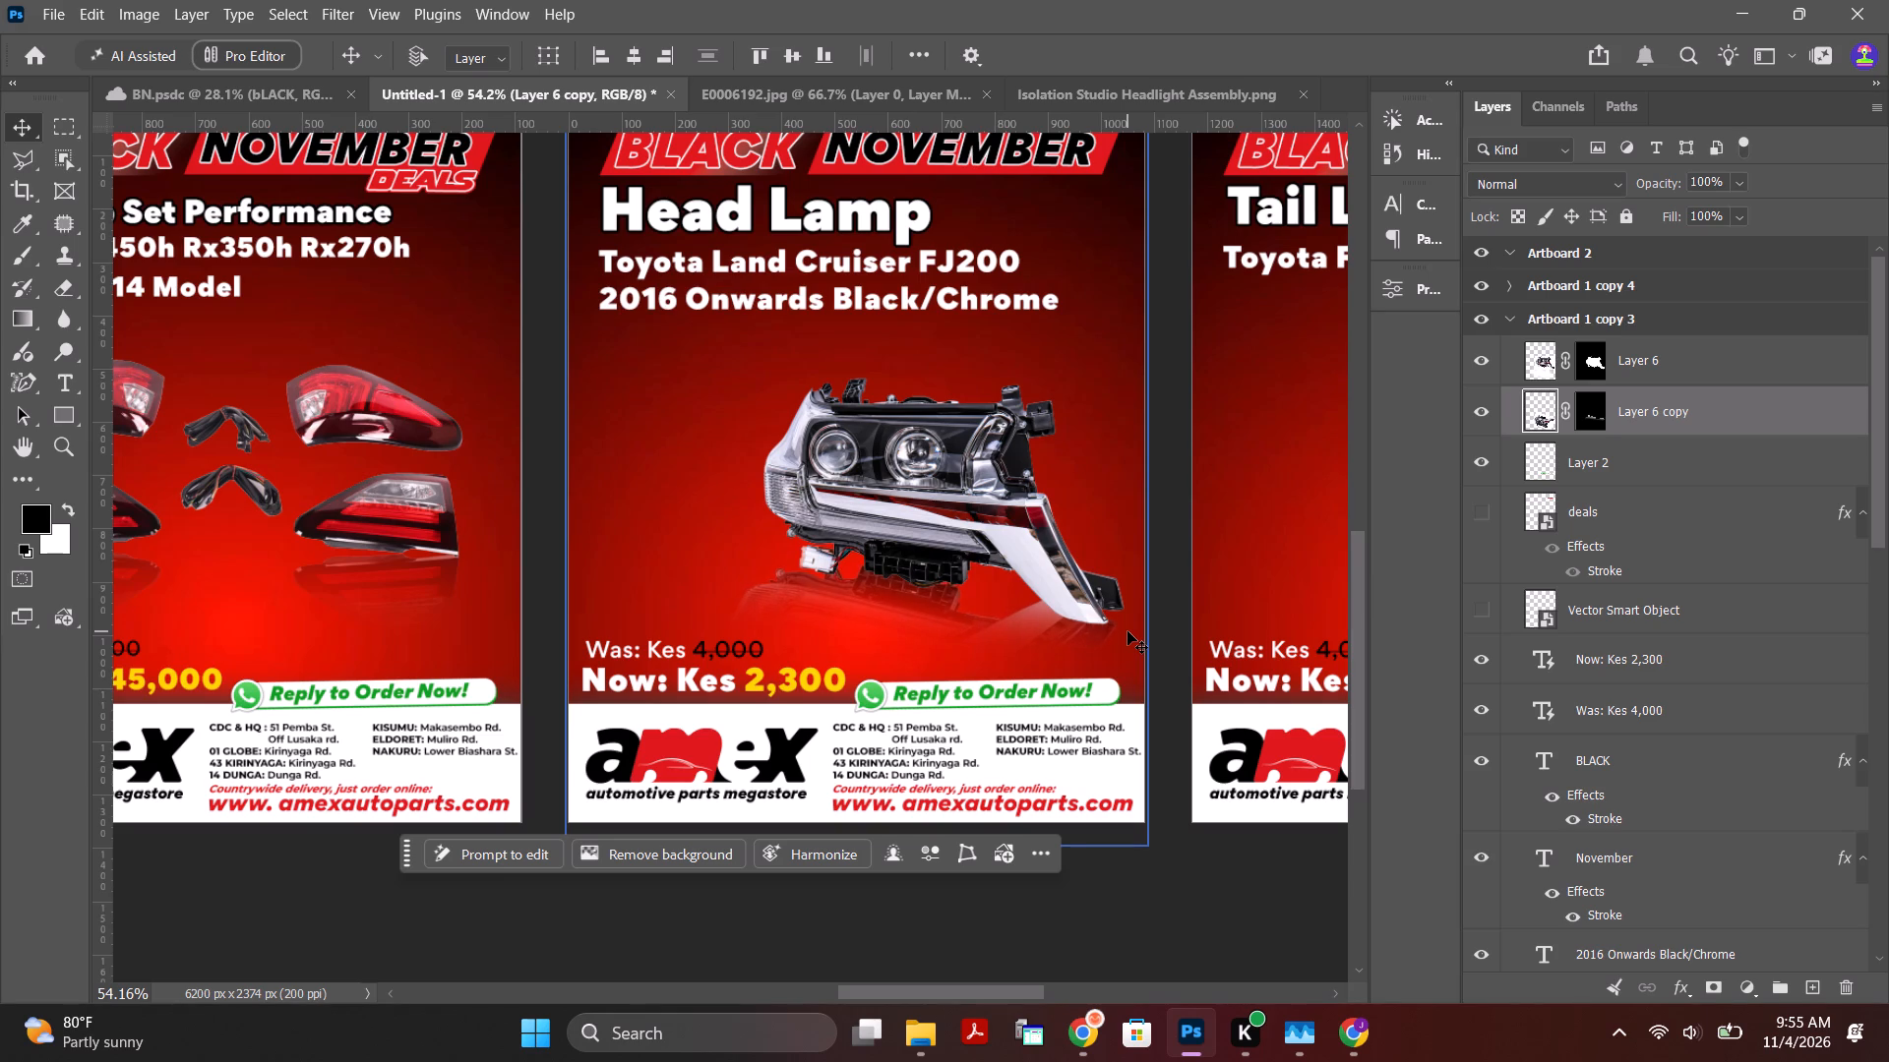
{"action": "key", "text": "Right"}
{"action": "key", "text": "Right"}
{"action": "key", "text": "Right"}
{"action": "key", "text": "Right"}
{"action": "left_click", "coordinate": [1479, 412]}
{"action": "left_click", "coordinate": [1479, 412]}
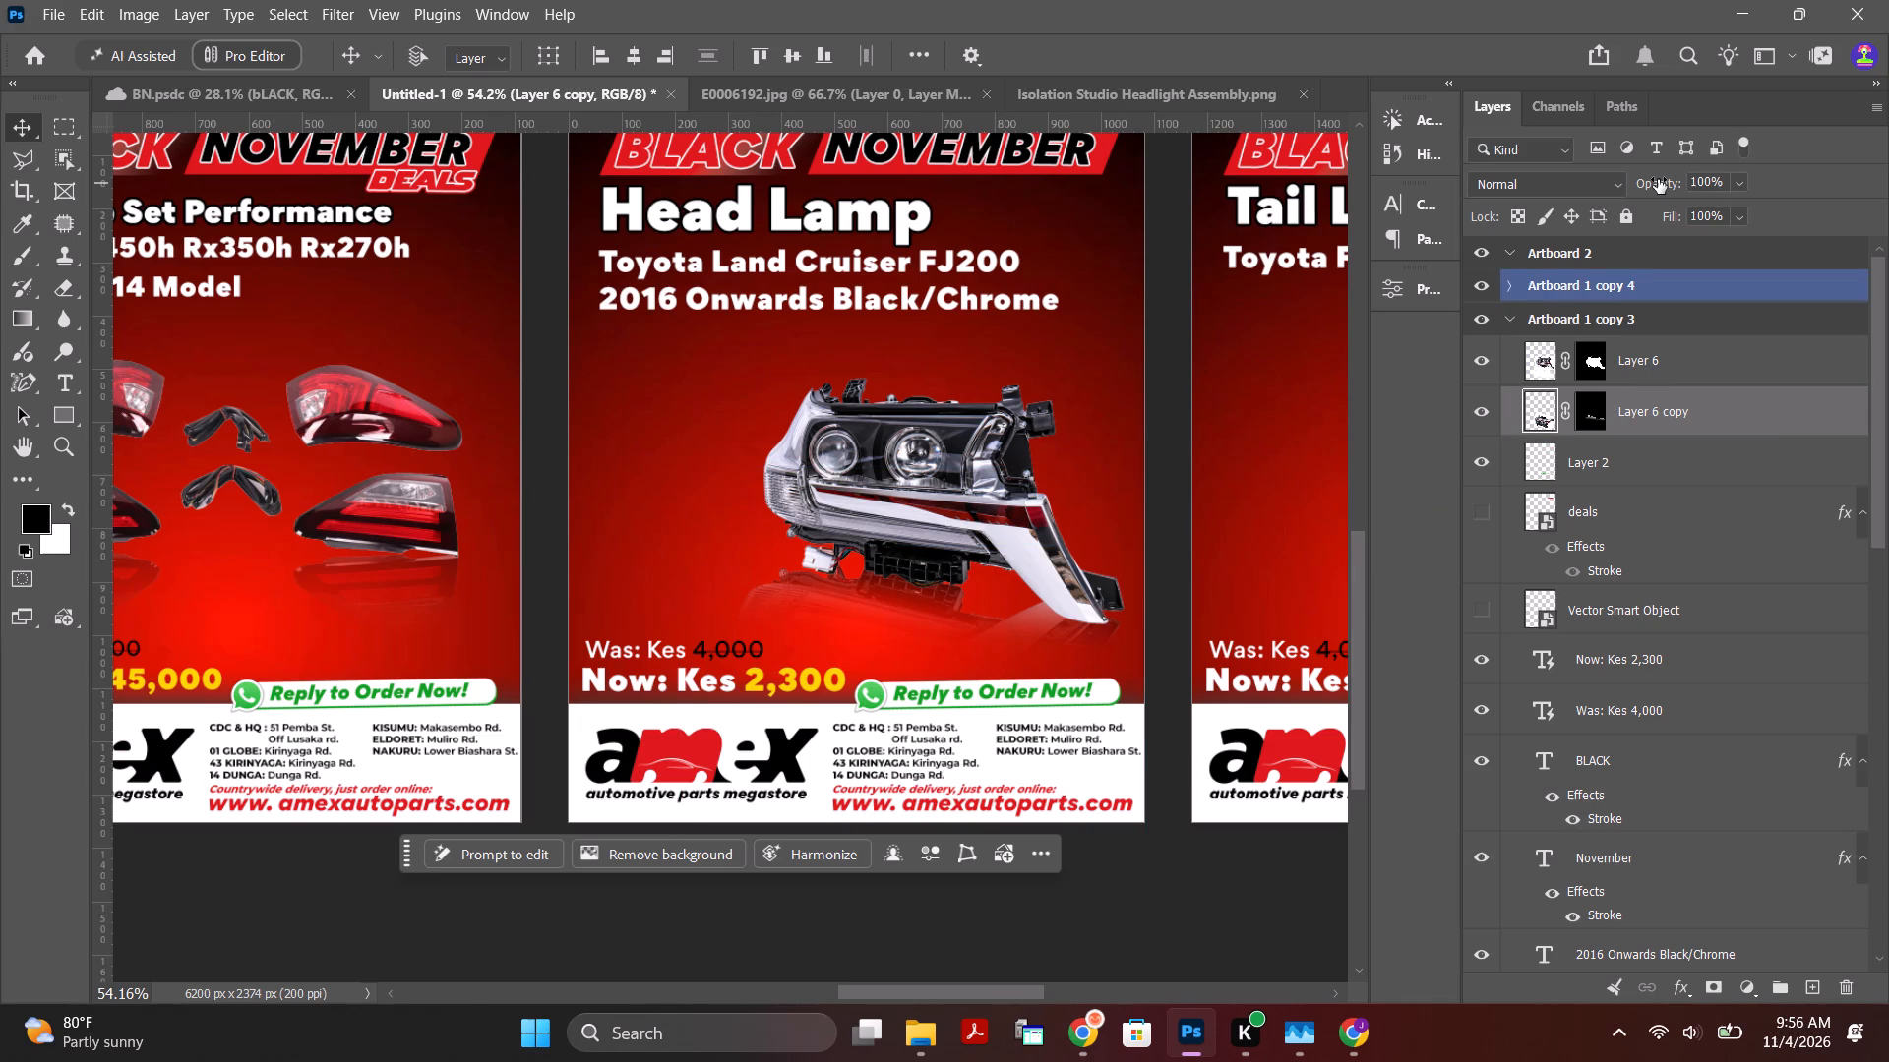
Set Layer 6 copy's opacity to 88%.
{"action": "left_click_drag", "start_coordinate": [1658, 180], "coordinate": [1643, 187]}
{"action": "left_click", "coordinate": [29, 126]}
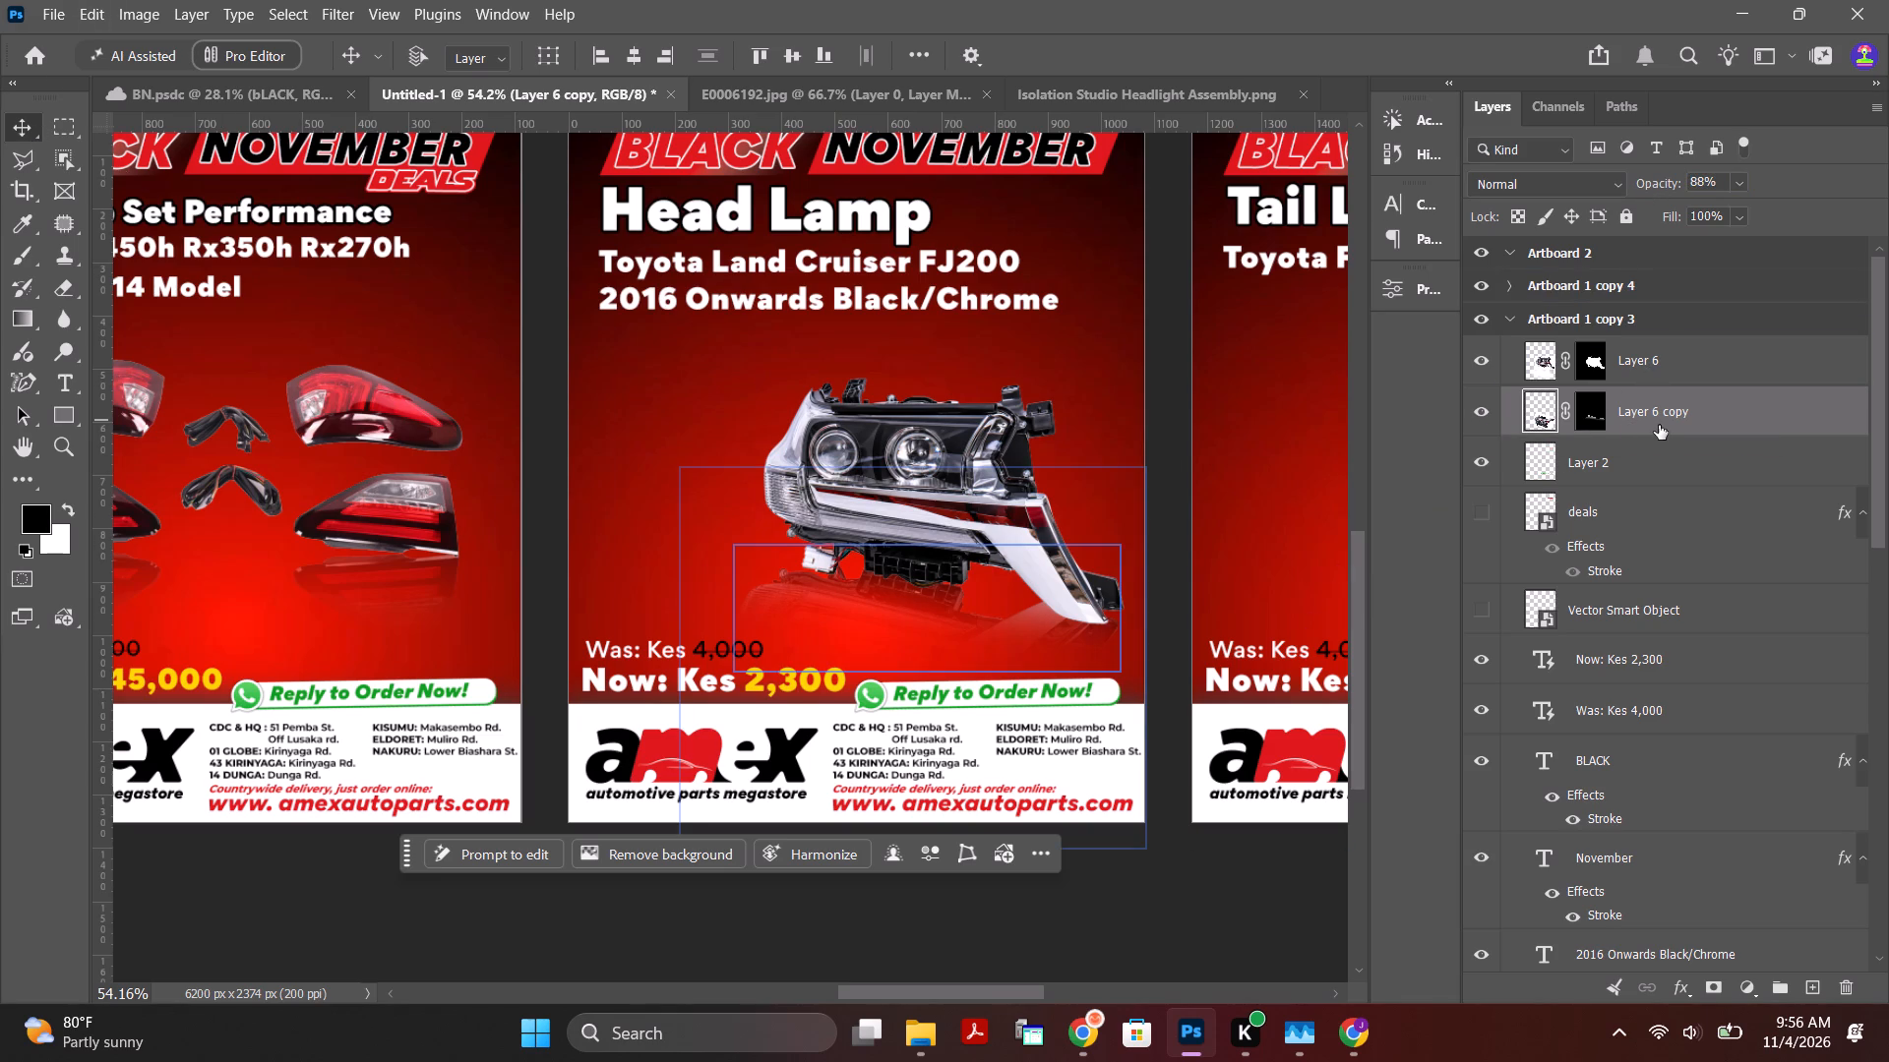
Link Layer 6 and Layer 6 copy so the headlight and its reflection stay together.
{"action": "left_click", "coordinate": [1704, 360], "text": "shift"}
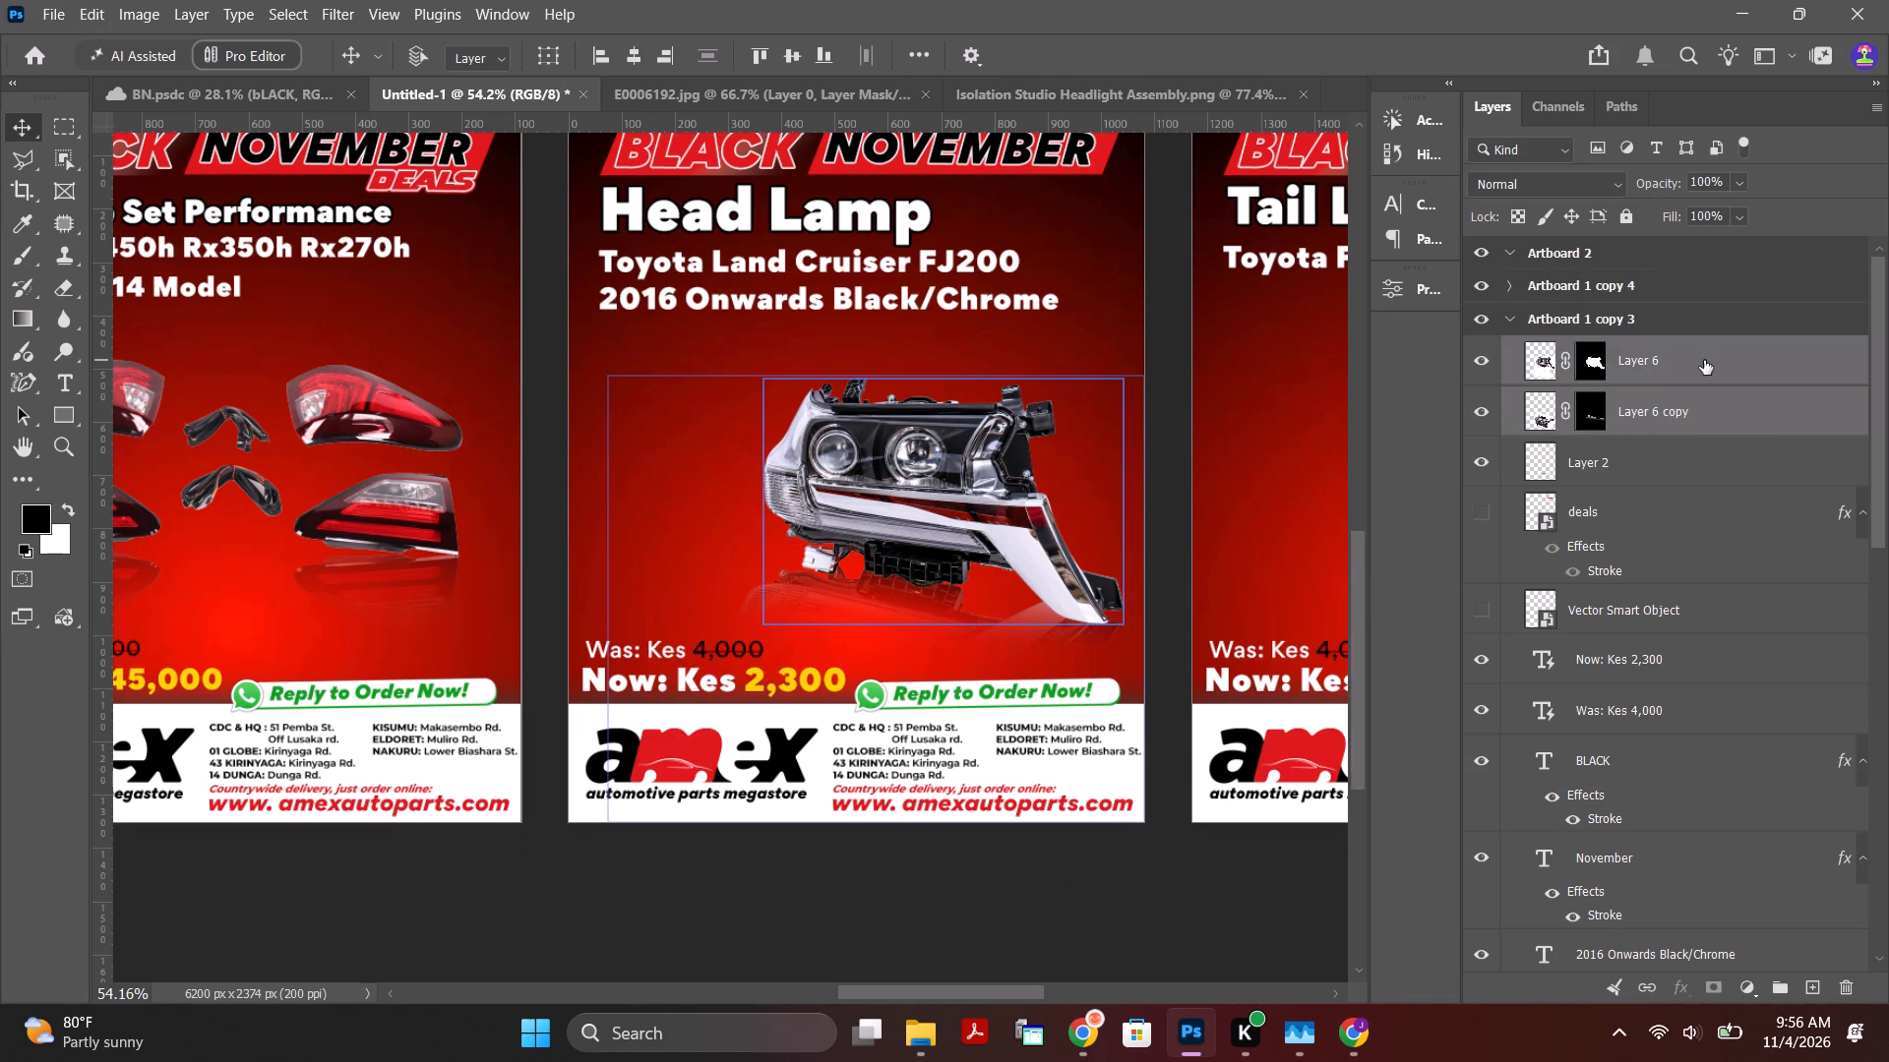
{"action": "right_click", "coordinate": [1704, 360]}
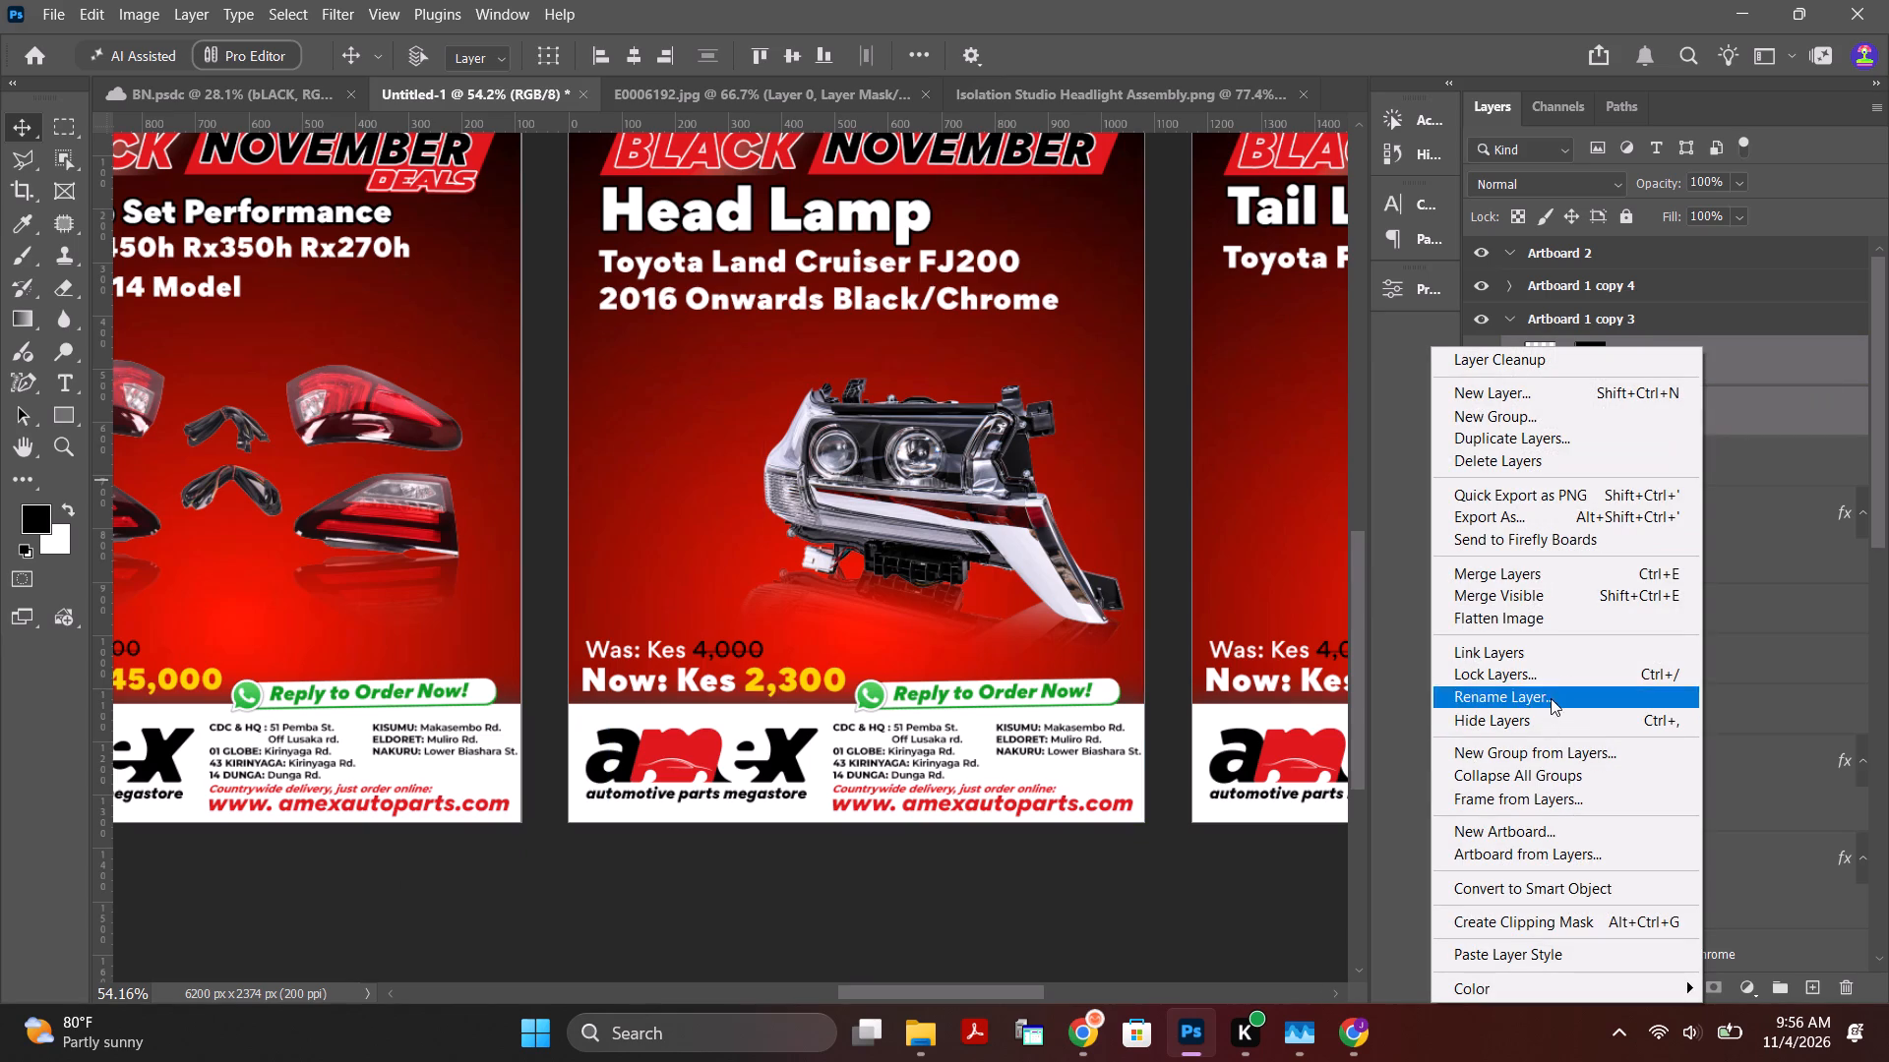
{"action": "left_click", "coordinate": [1557, 657]}
Duplicate Layer 6, the upright headlight.
{"action": "left_click", "coordinate": [1692, 375]}
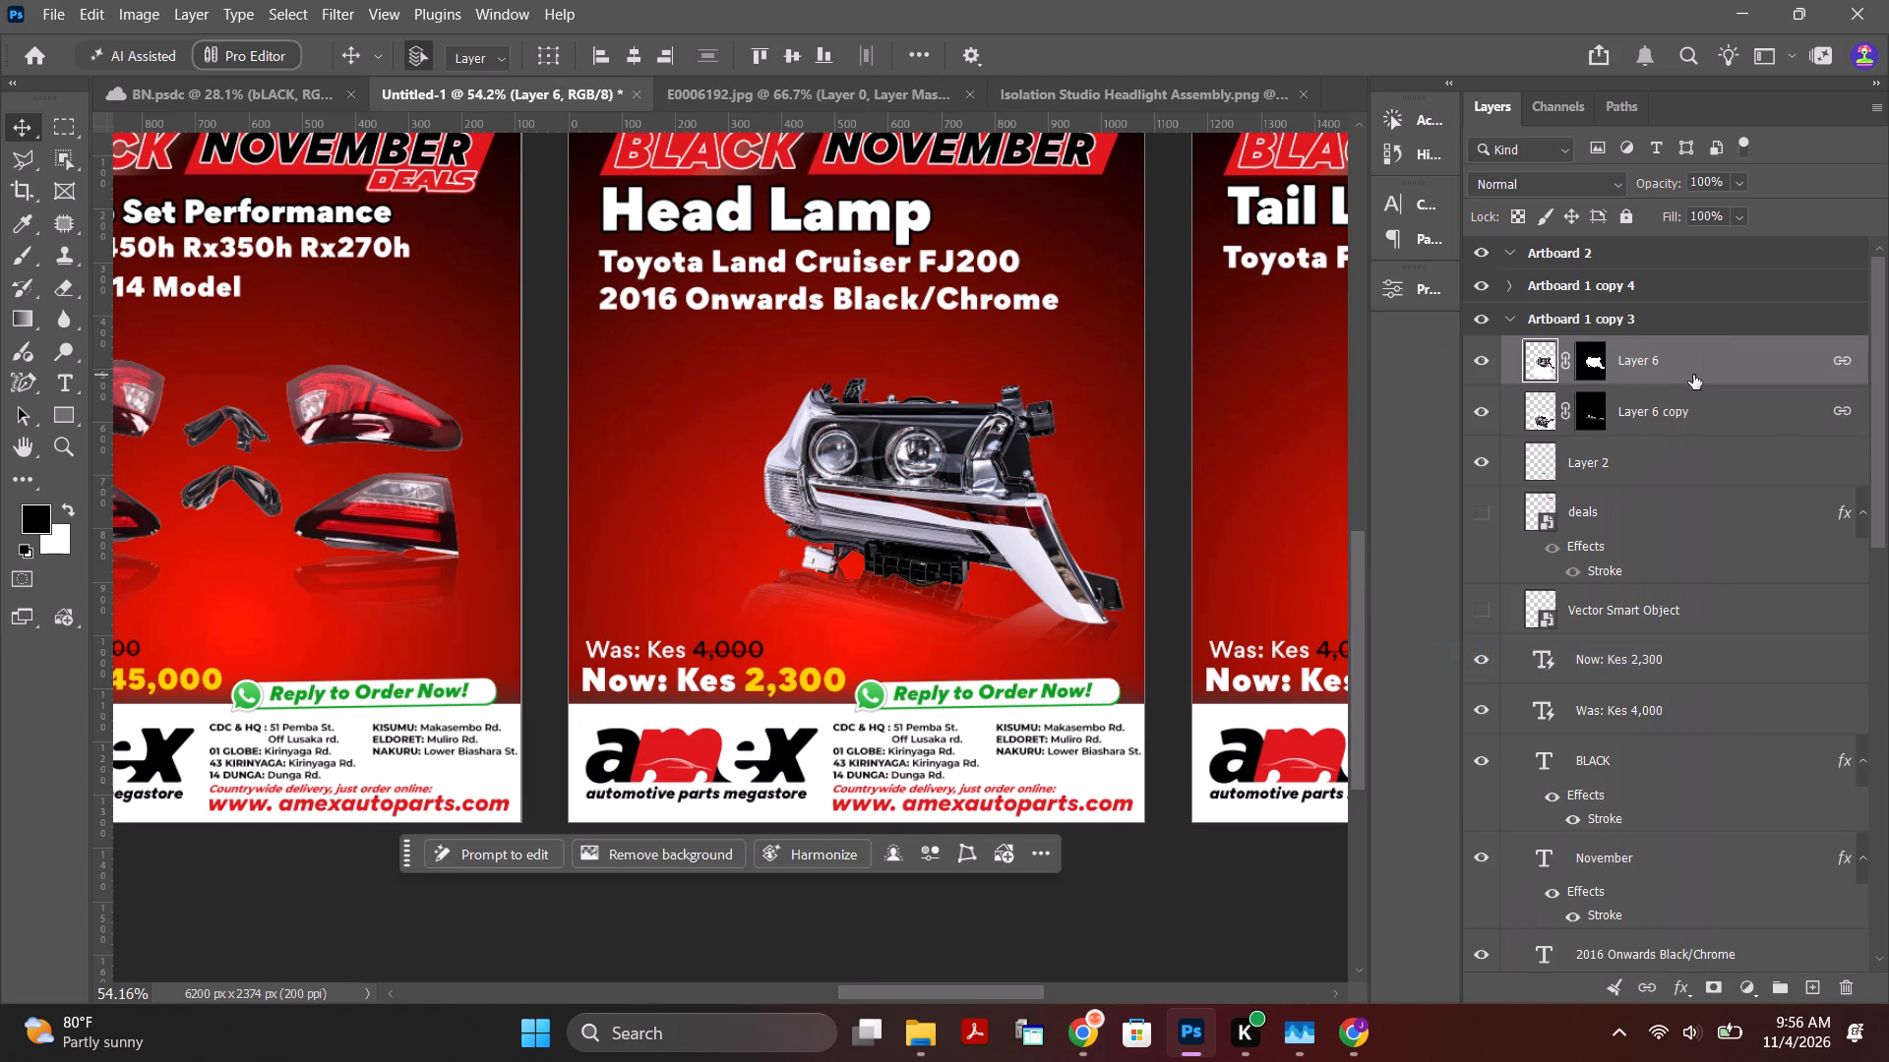
{"action": "key", "text": "ctrl+j"}
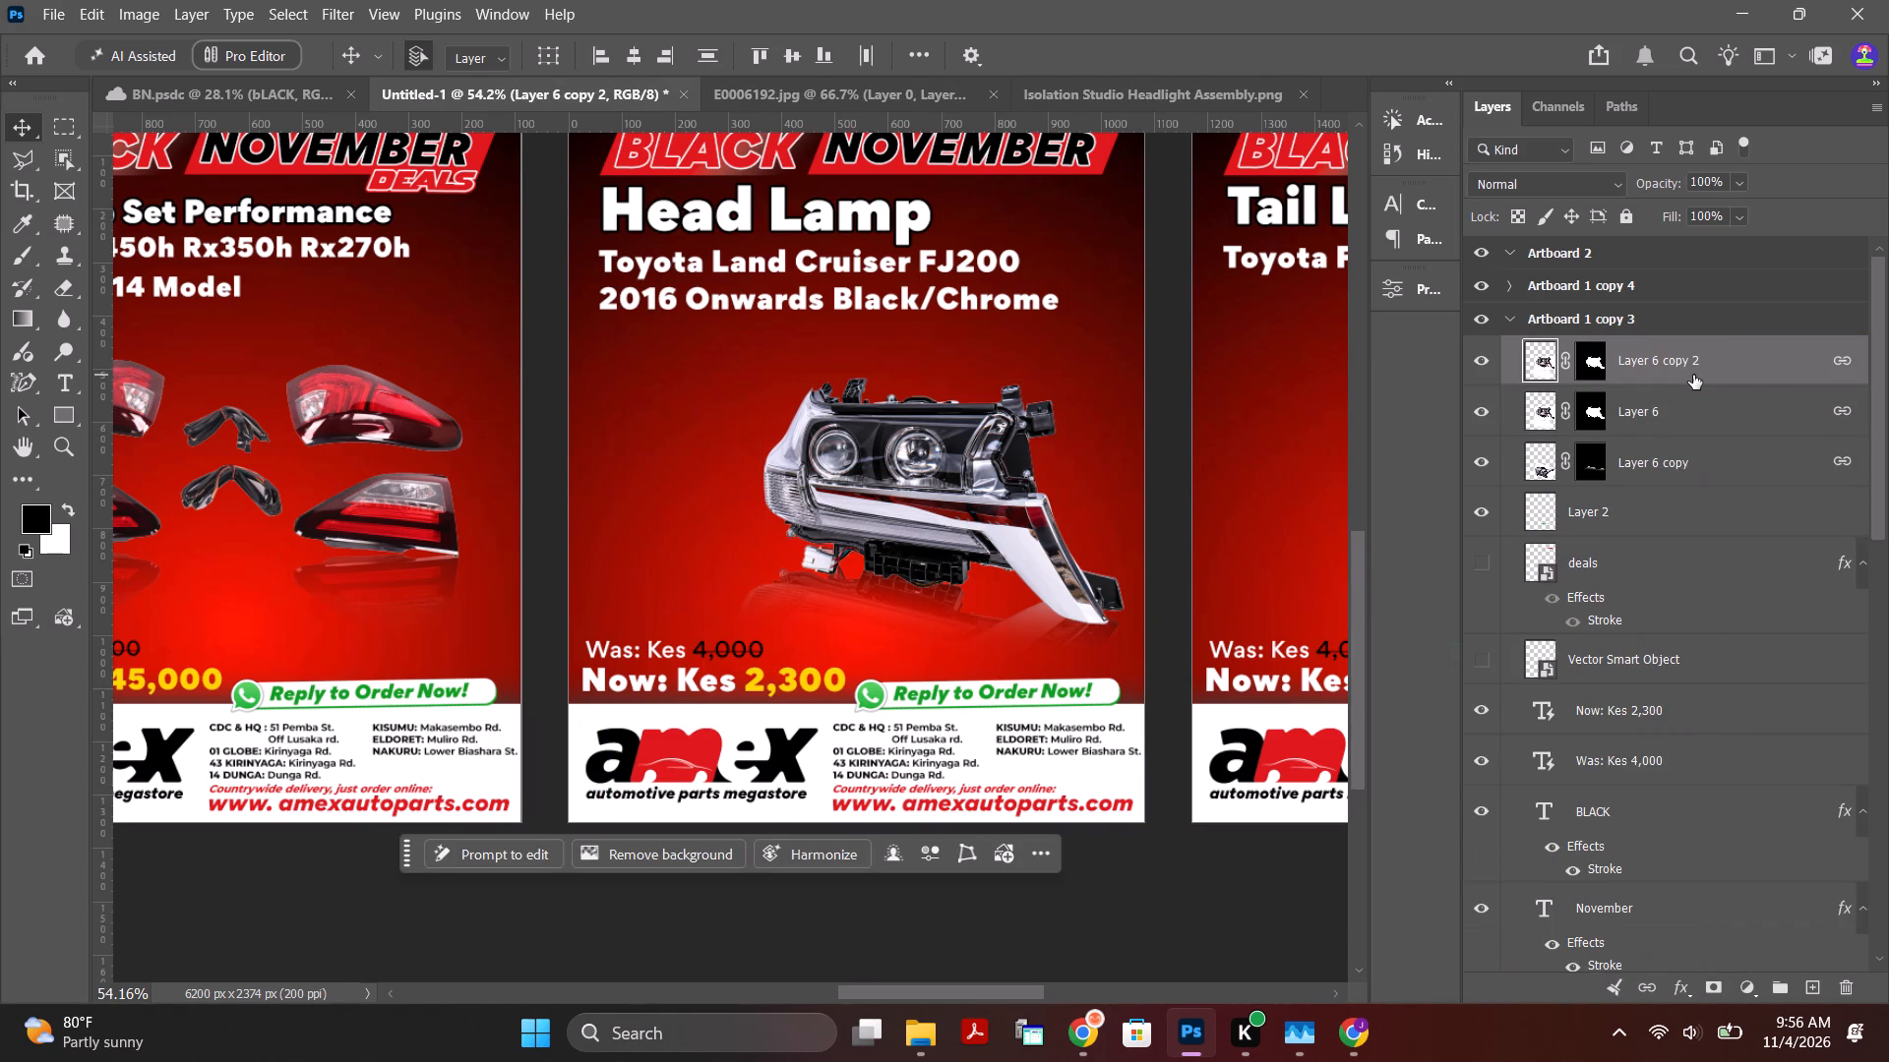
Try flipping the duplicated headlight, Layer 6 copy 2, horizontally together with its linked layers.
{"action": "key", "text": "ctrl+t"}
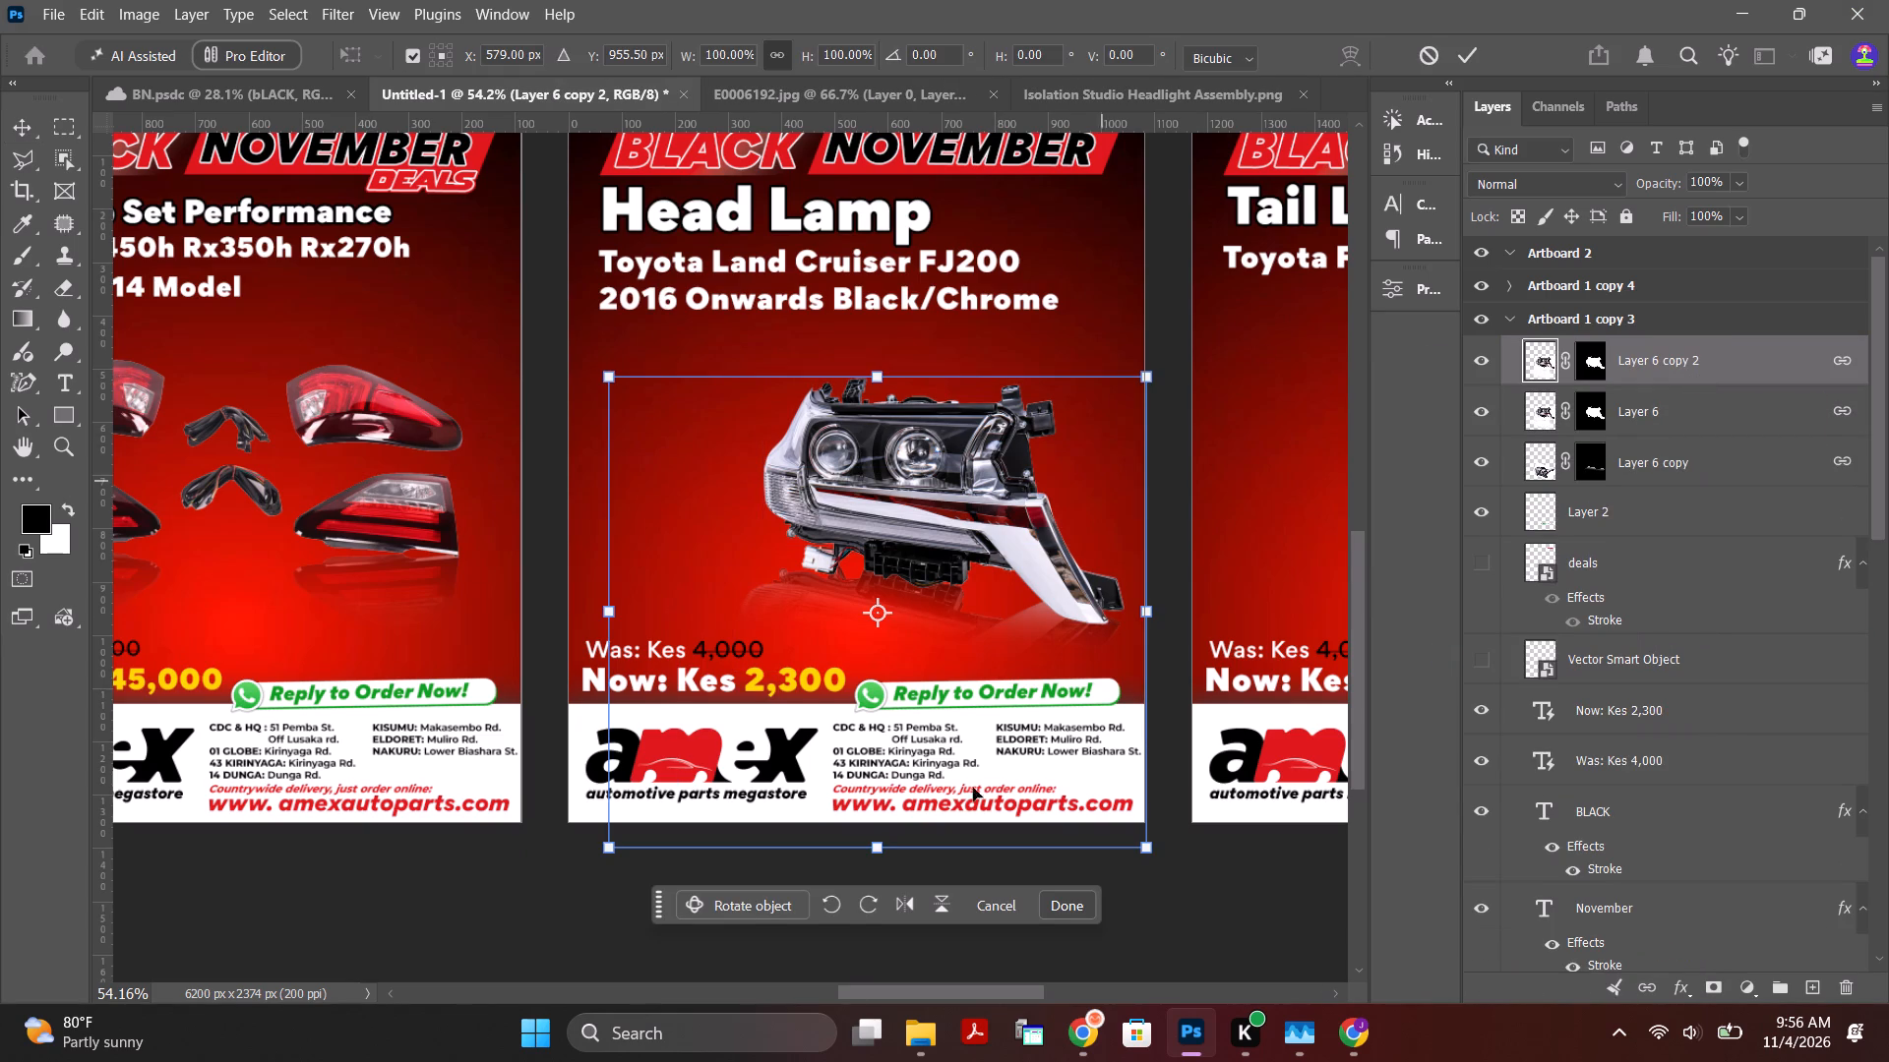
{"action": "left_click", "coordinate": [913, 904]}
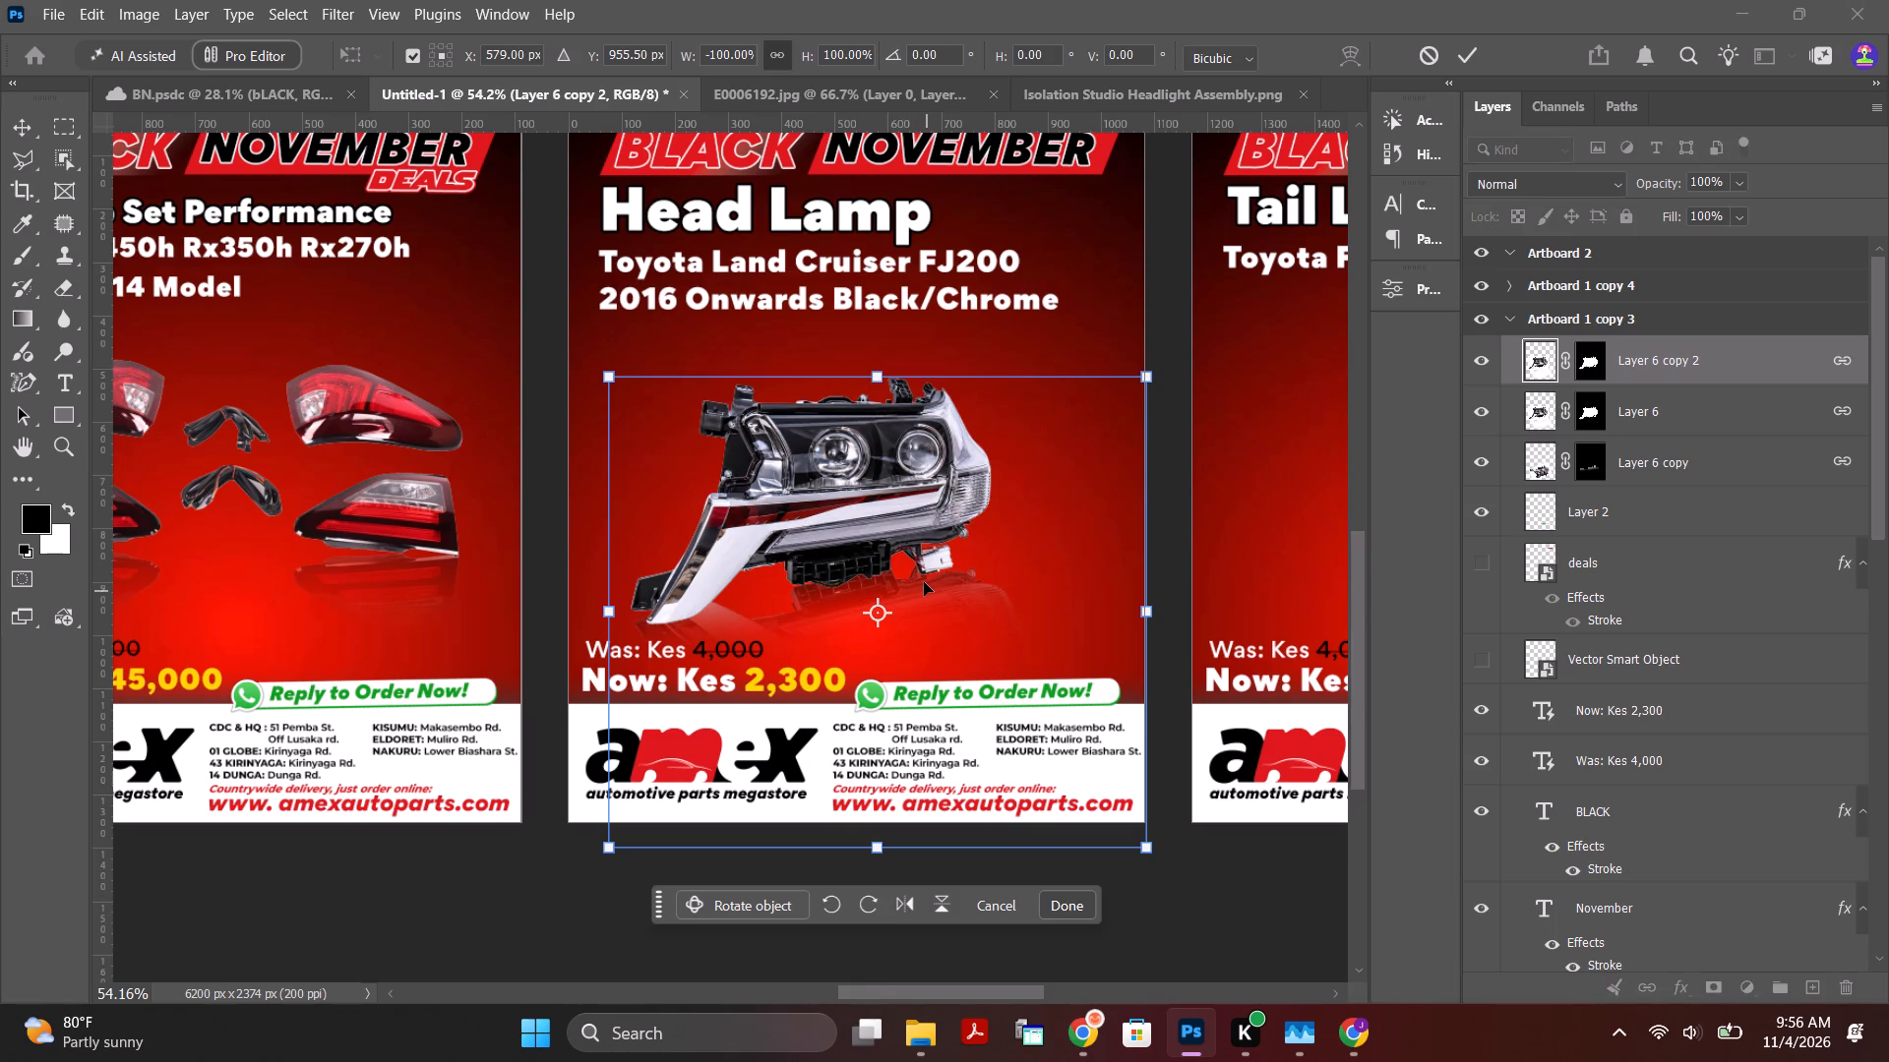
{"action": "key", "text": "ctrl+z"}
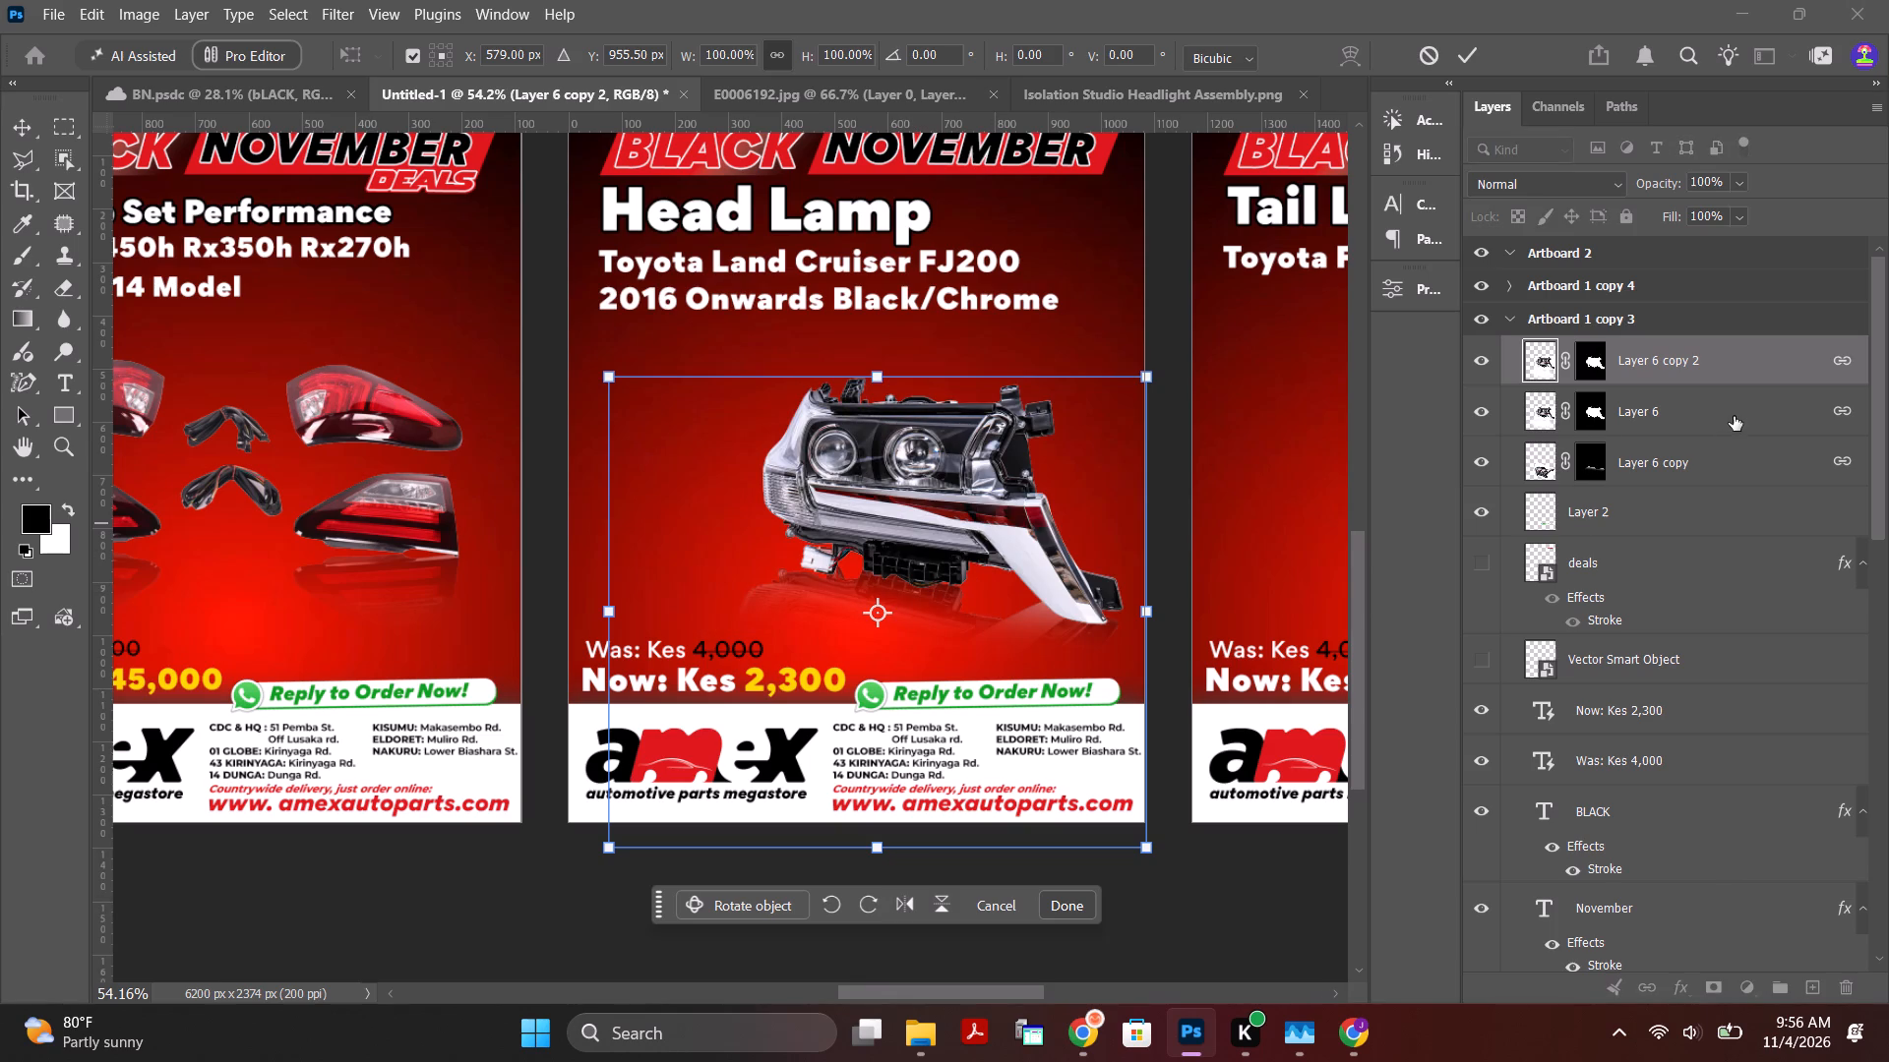
Toggle the visibility of Layer 6 copy, Layer 6 and Layer 6 copy 2 to check what each one shows.
{"action": "left_click", "coordinate": [1729, 419]}
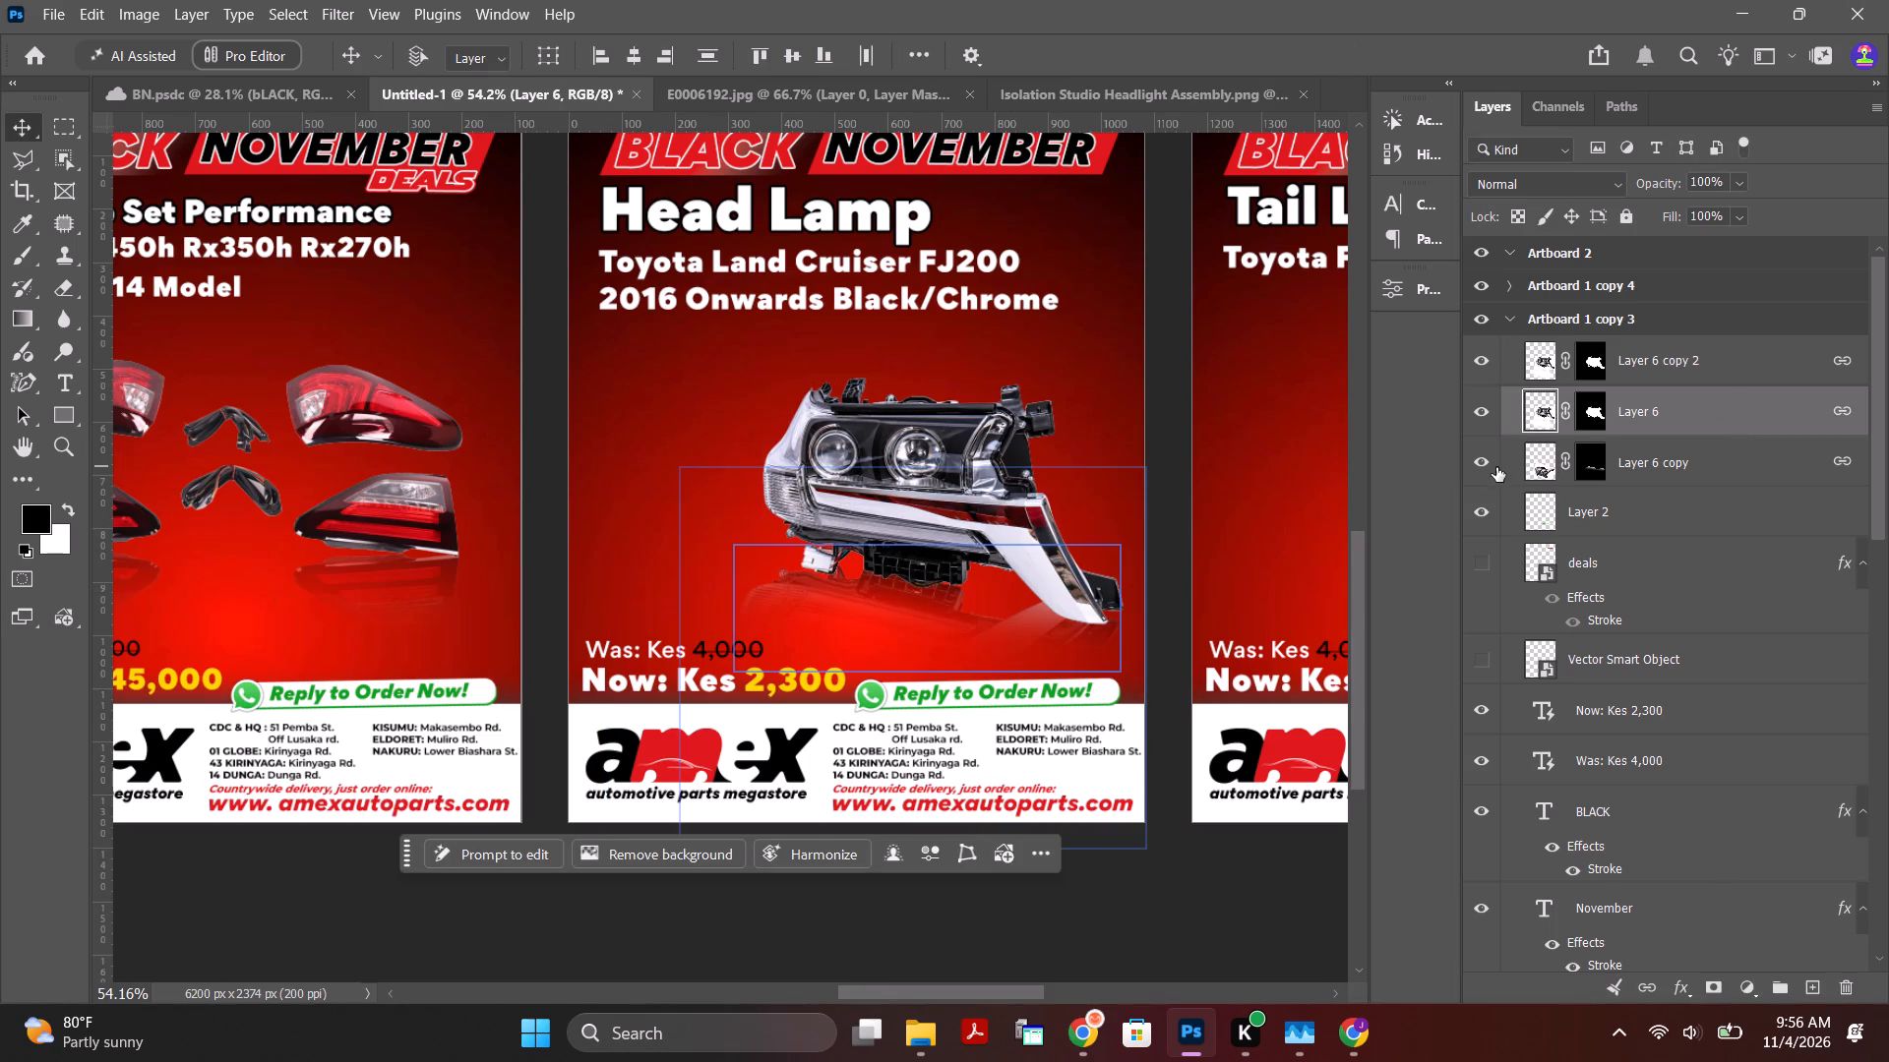
{"action": "left_click", "coordinate": [1478, 463]}
{"action": "left_click", "coordinate": [1488, 420]}
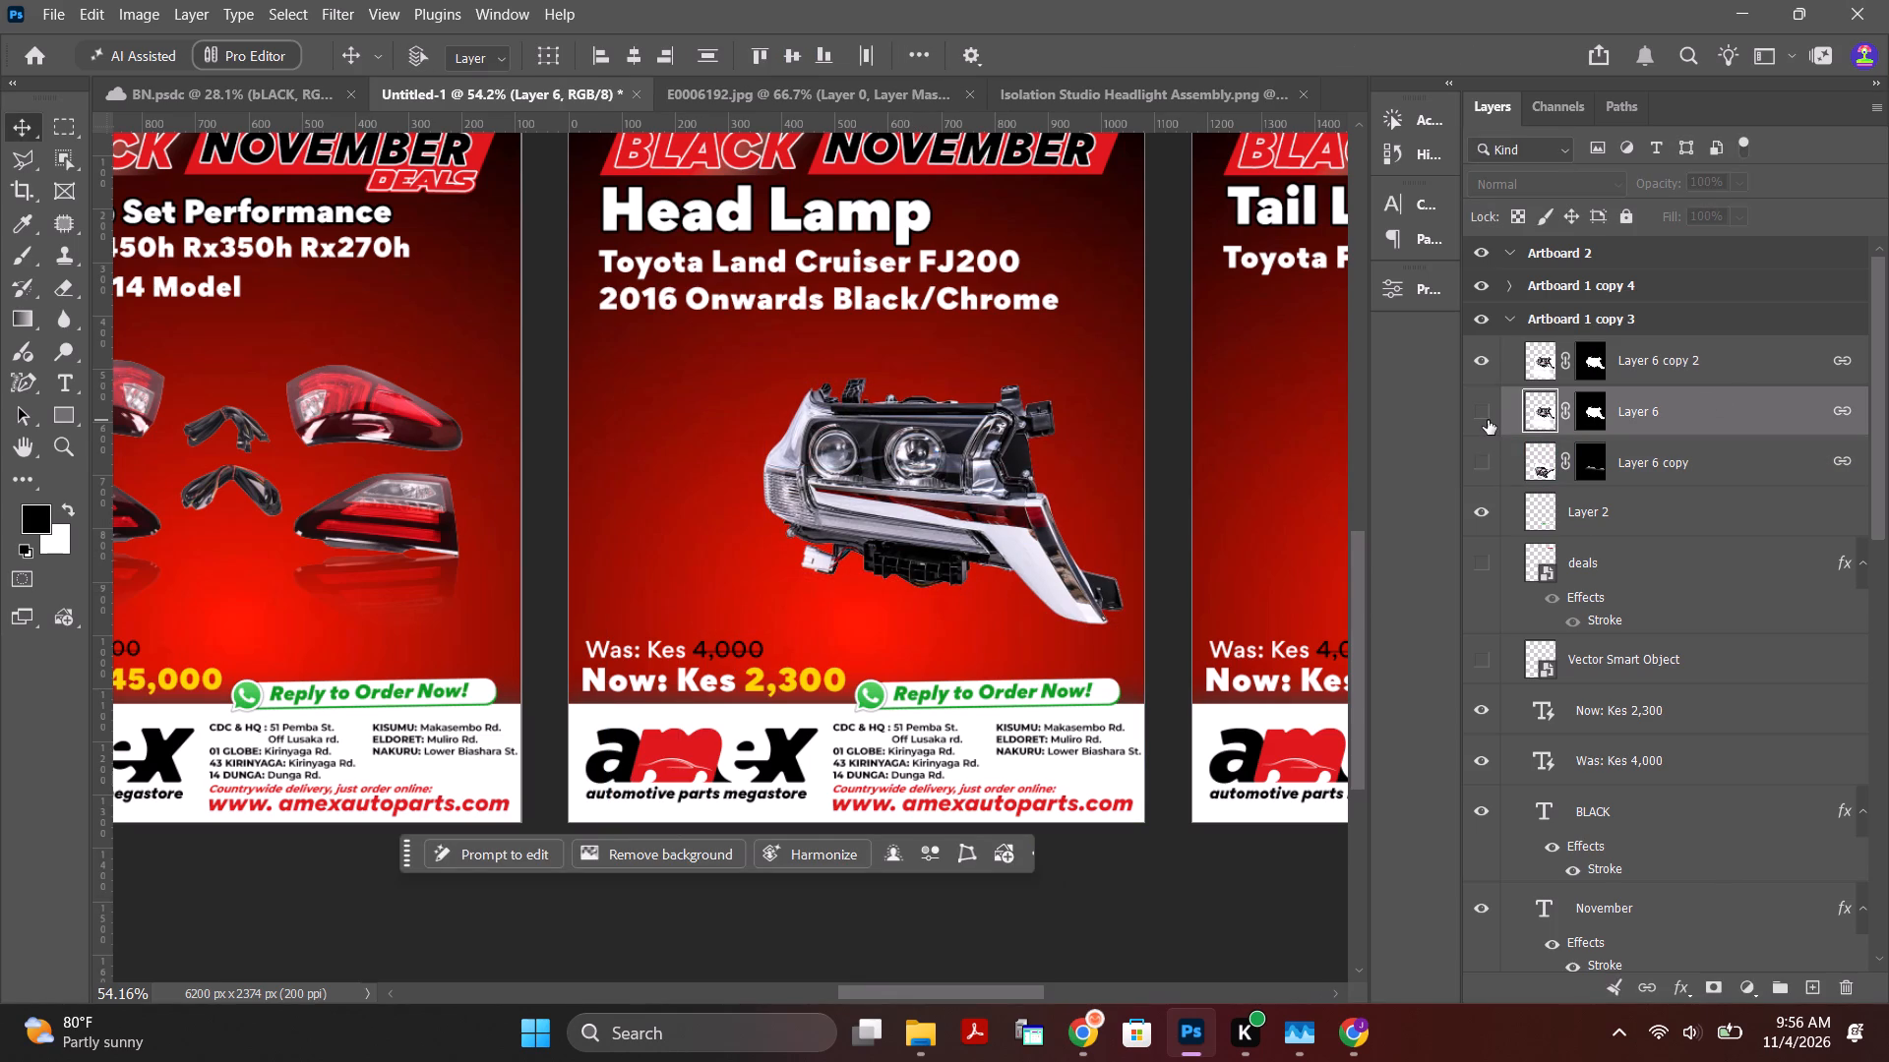
{"action": "left_click", "coordinate": [1483, 364]}
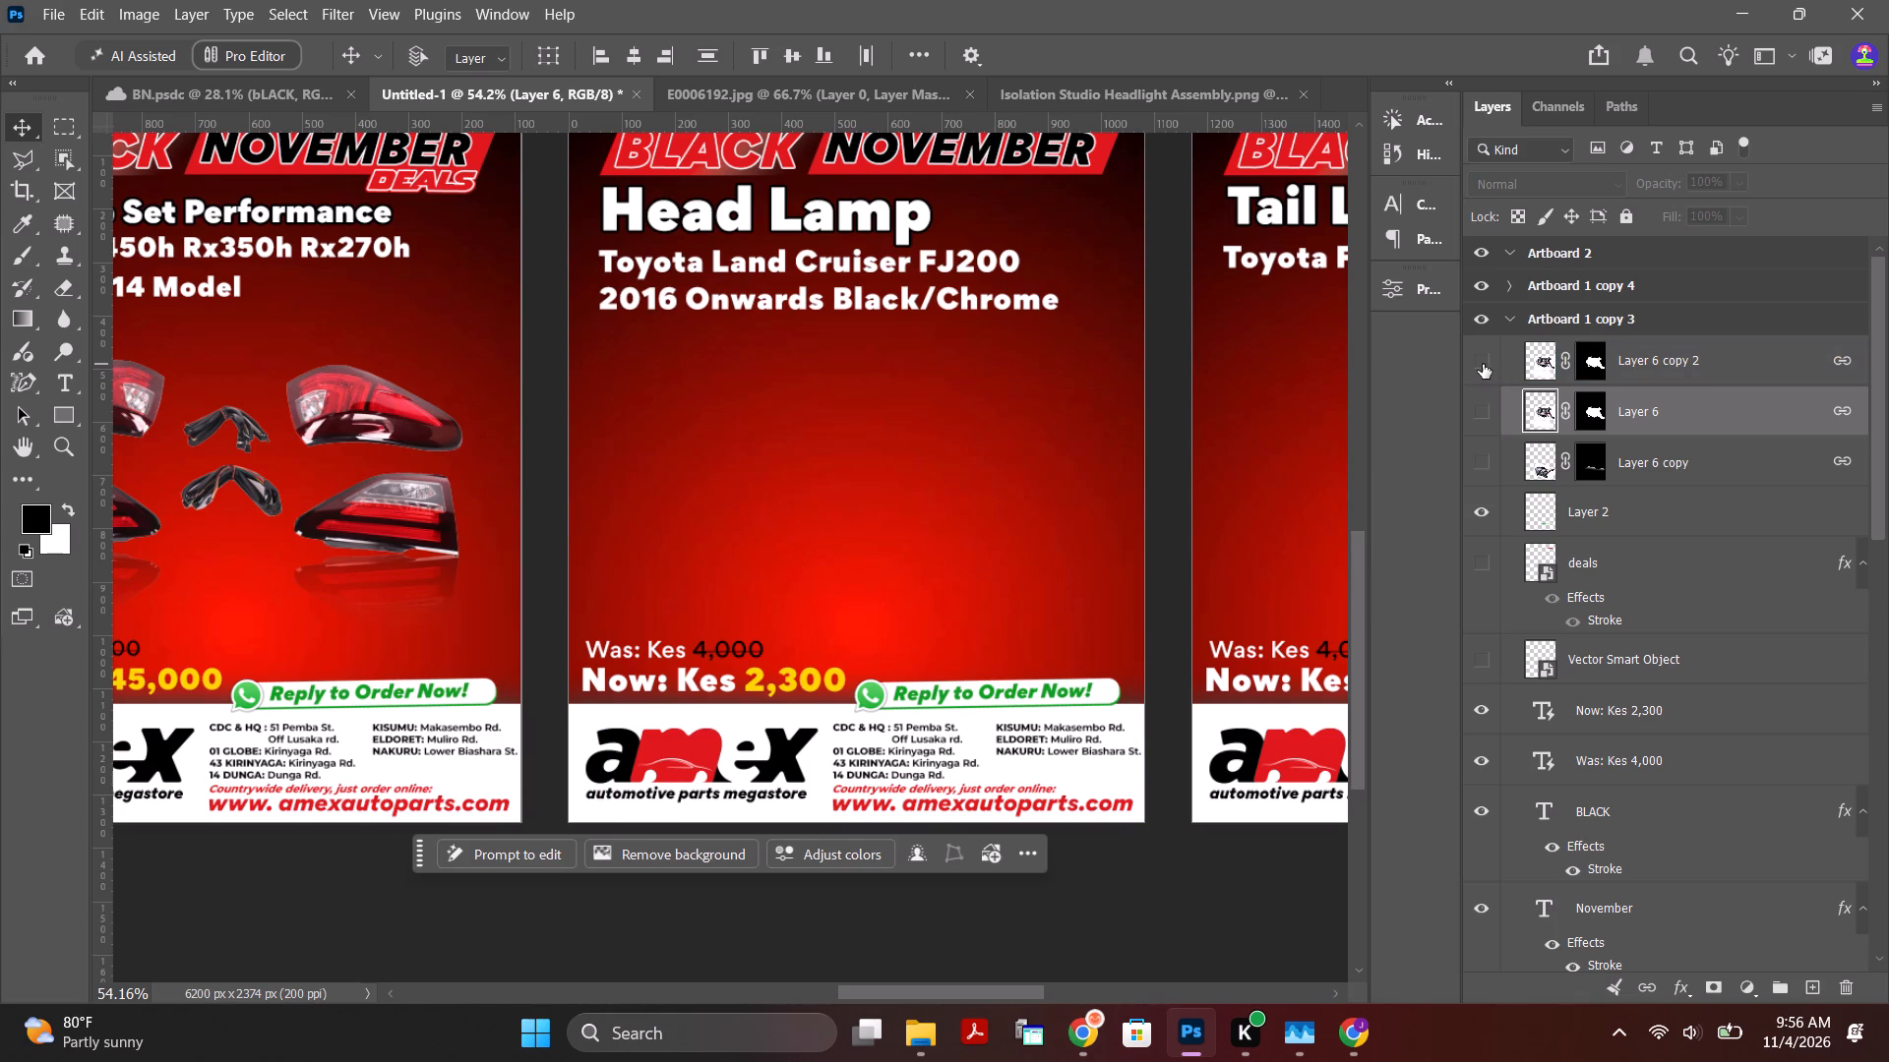
{"action": "left_click", "coordinate": [1483, 364]}
{"action": "left_click", "coordinate": [1487, 410]}
{"action": "left_click", "coordinate": [1491, 460]}
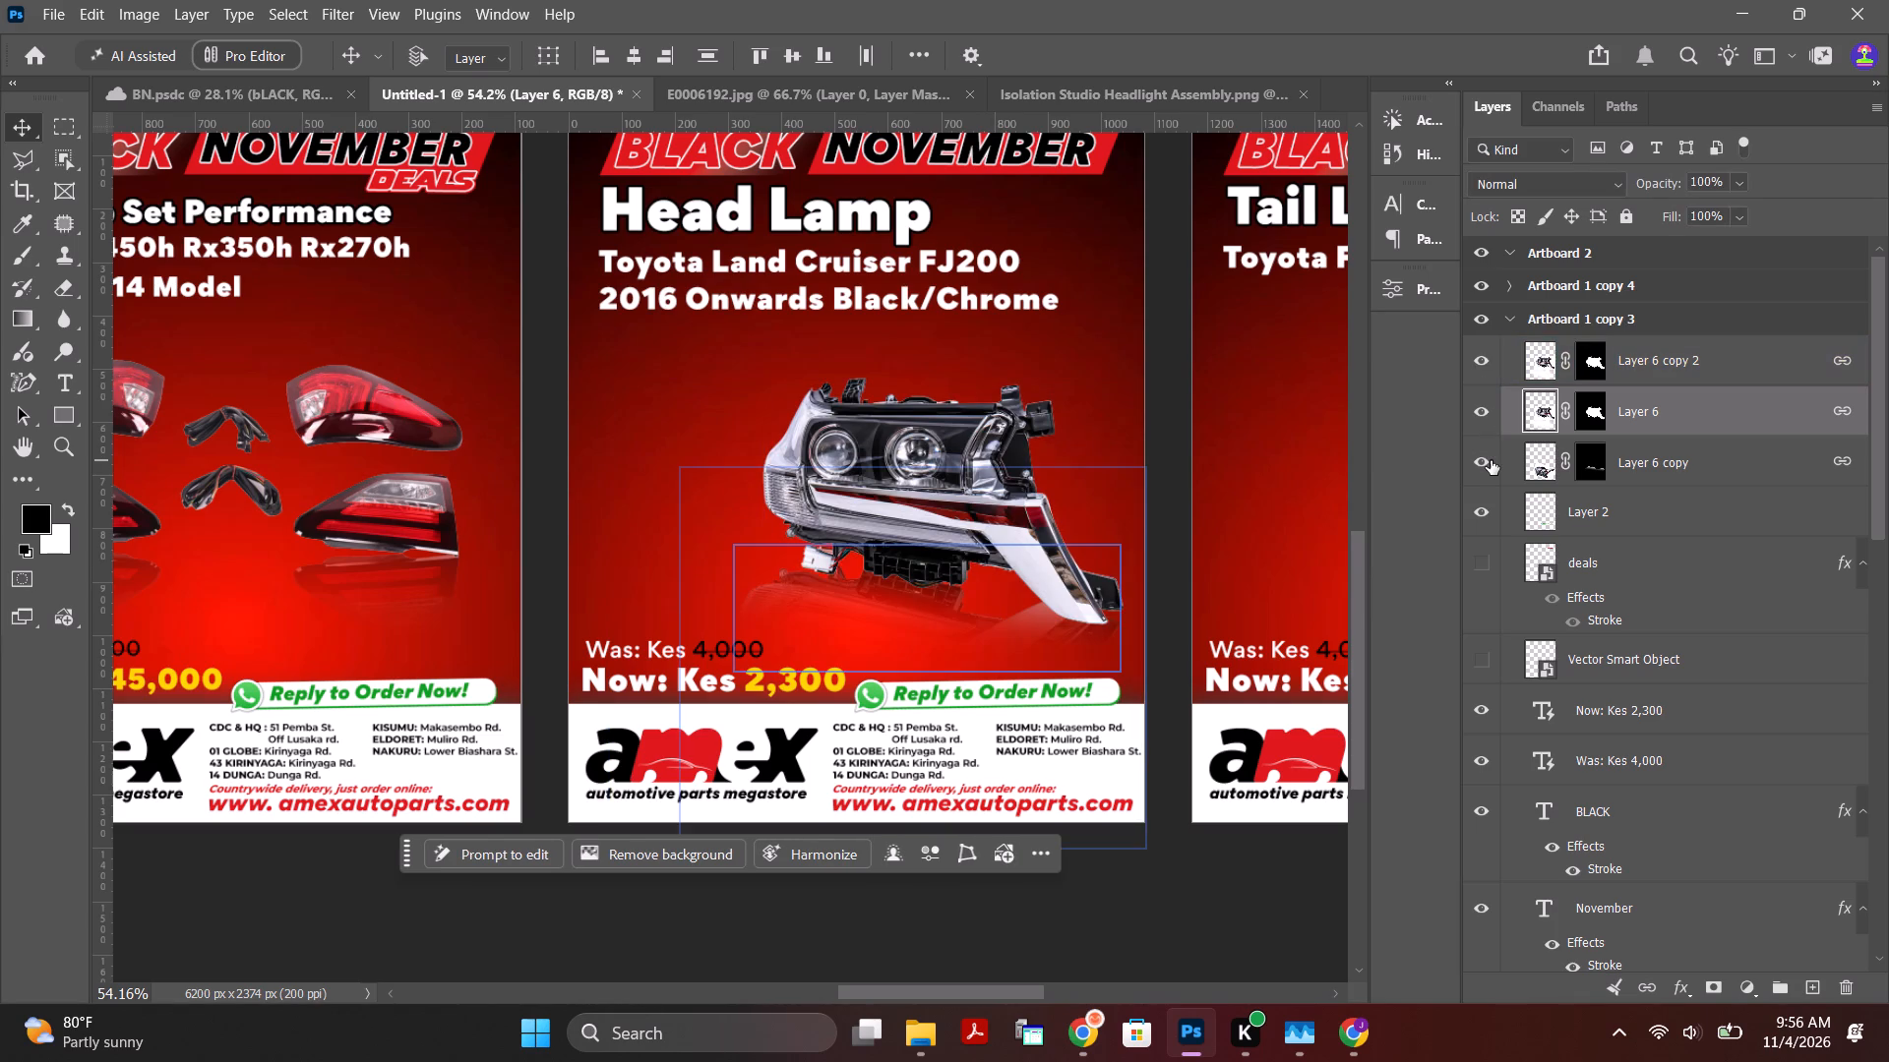
Undo back to before Layer 6 was duplicated on its own, removing Layer 6 copy 2.
{"action": "key", "text": "ctrl+z"}
{"action": "key", "text": "ctrl+z"}
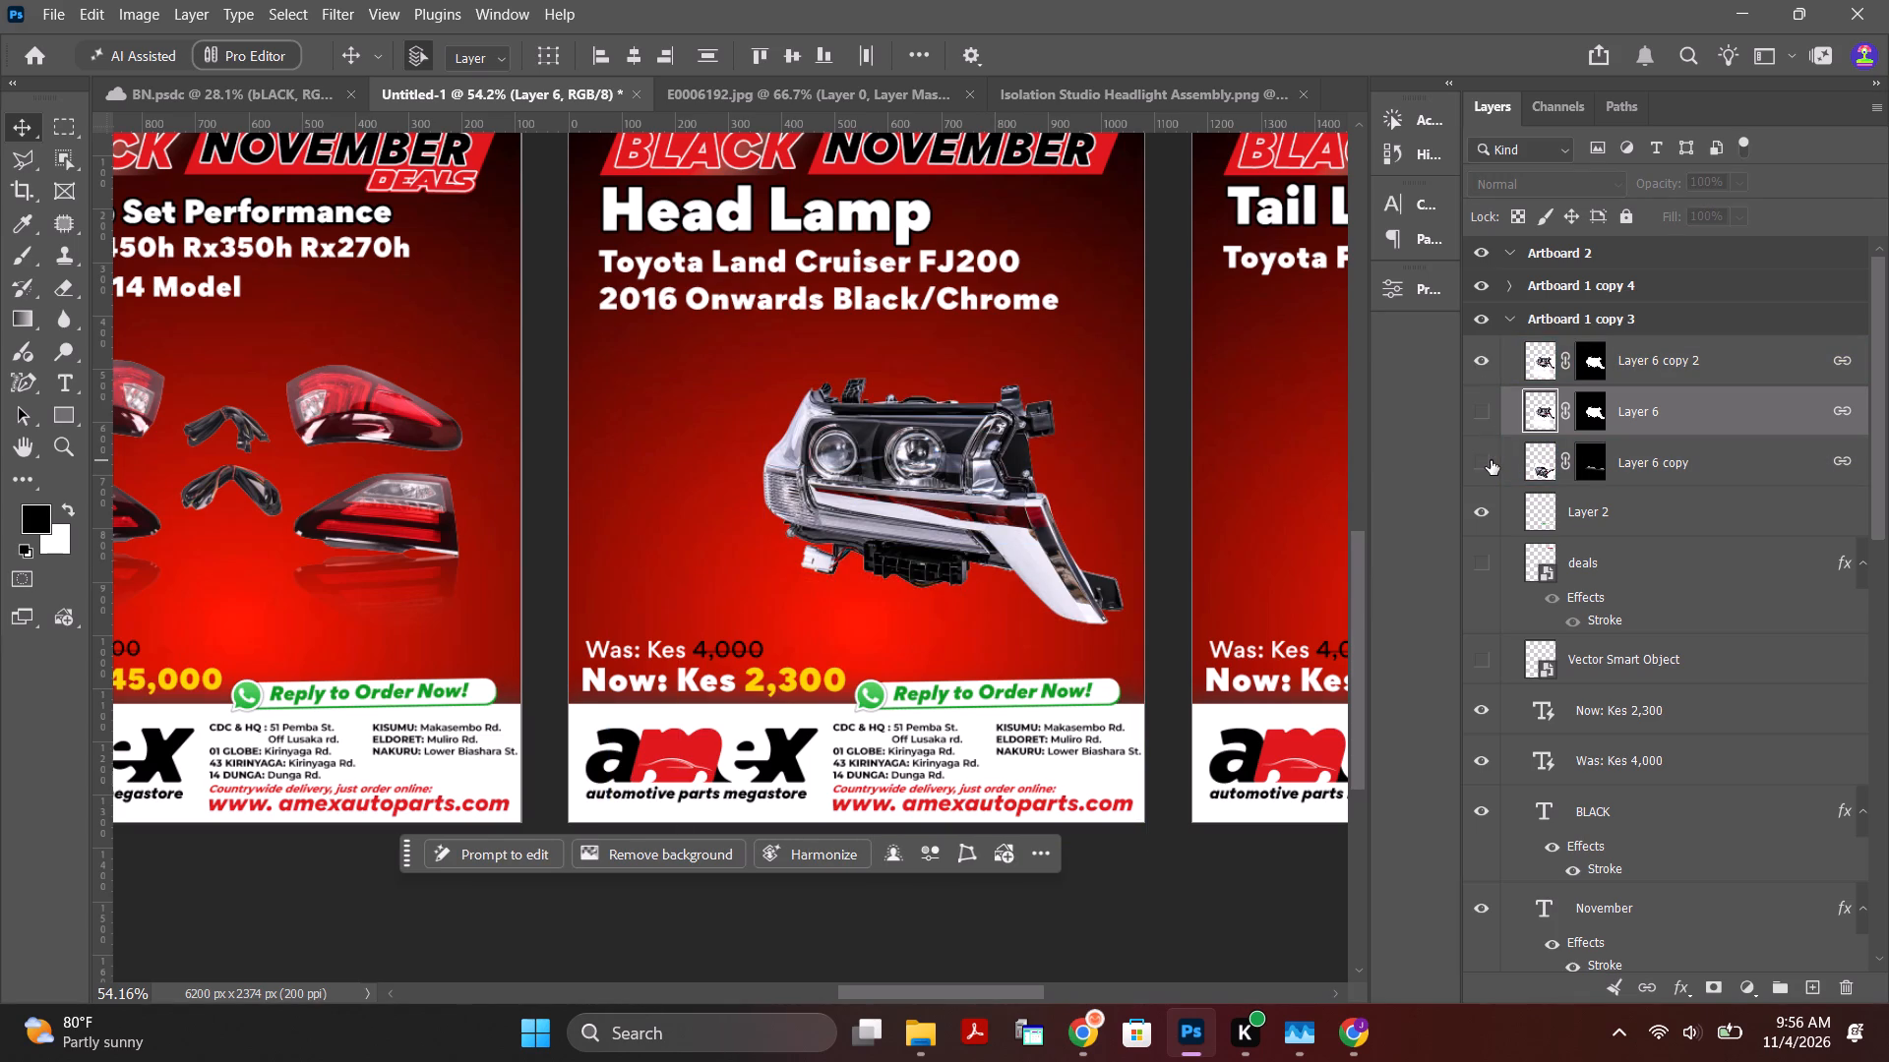
{"action": "key", "text": "ctrl+z"}
{"action": "key", "text": "ctrl+z"}
{"action": "key", "text": "ctrl+z"}
{"action": "key", "text": "ctrl+z"}
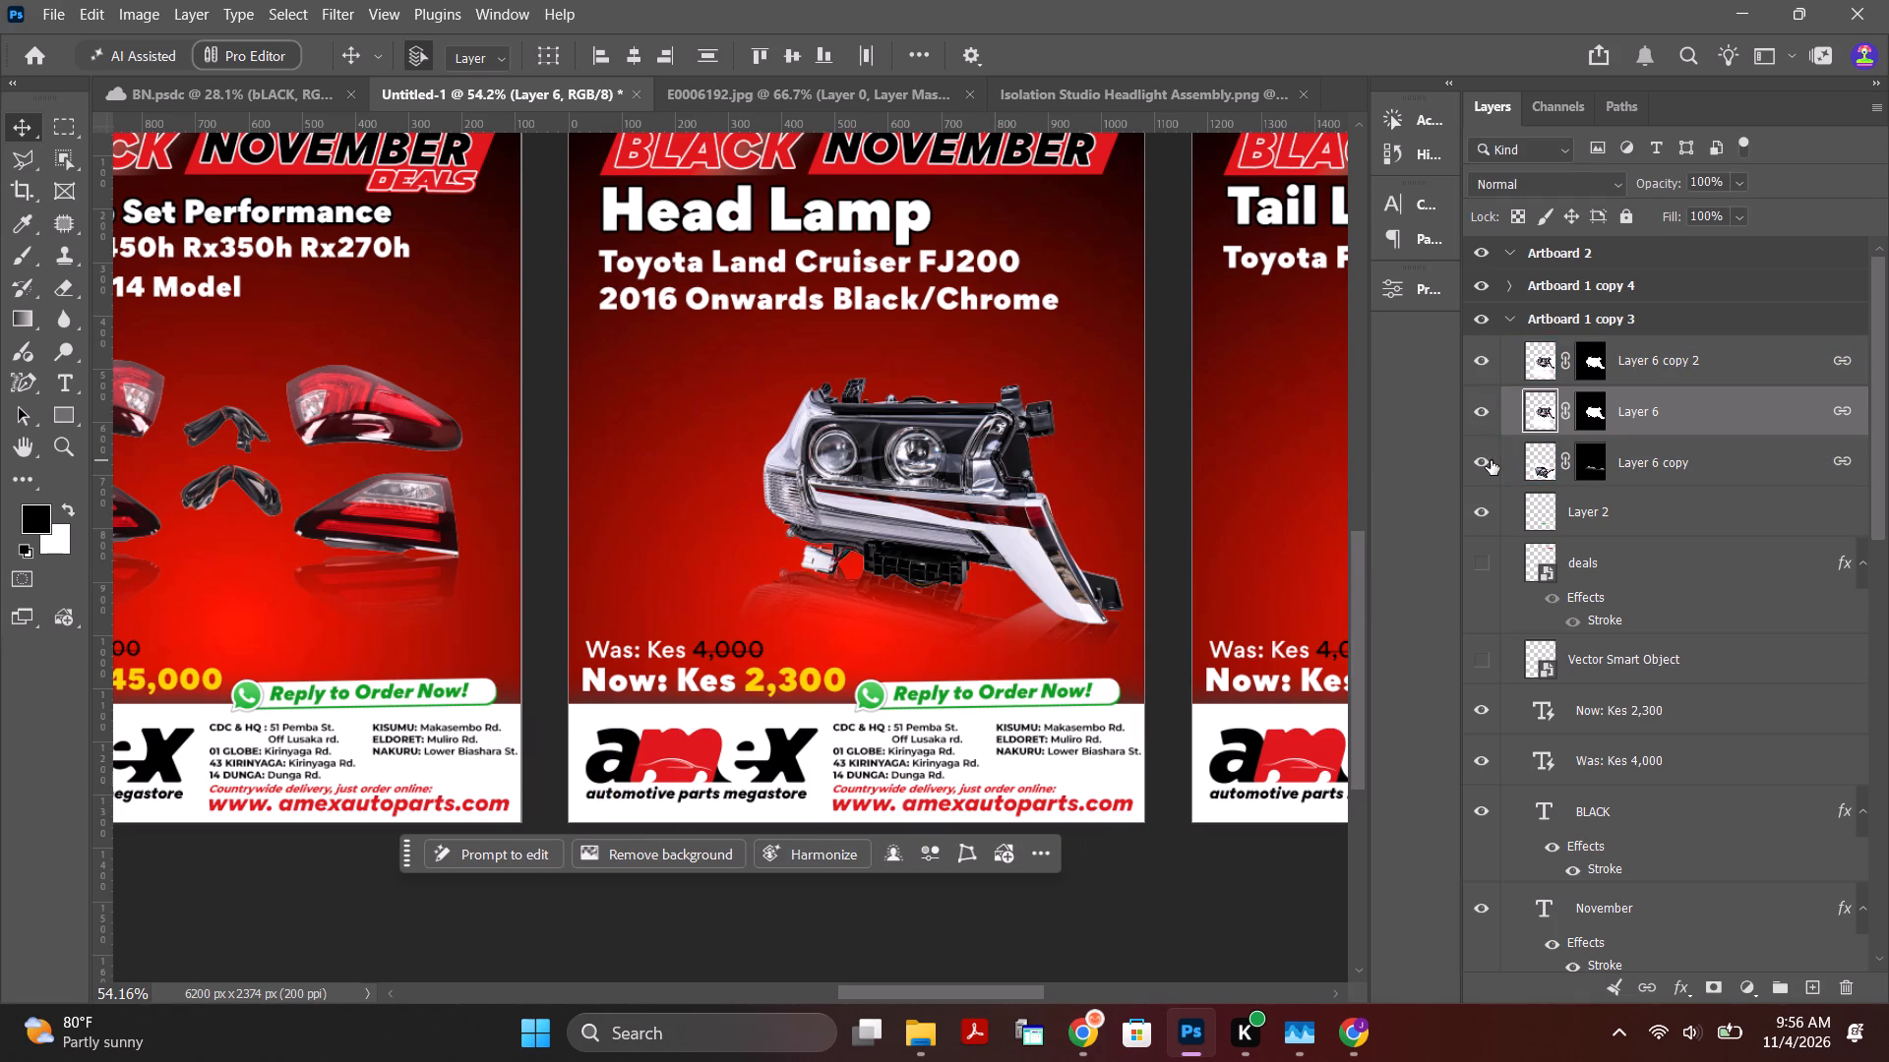
{"action": "key", "text": "ctrl+z"}
{"action": "key", "text": "ctrl+z"}
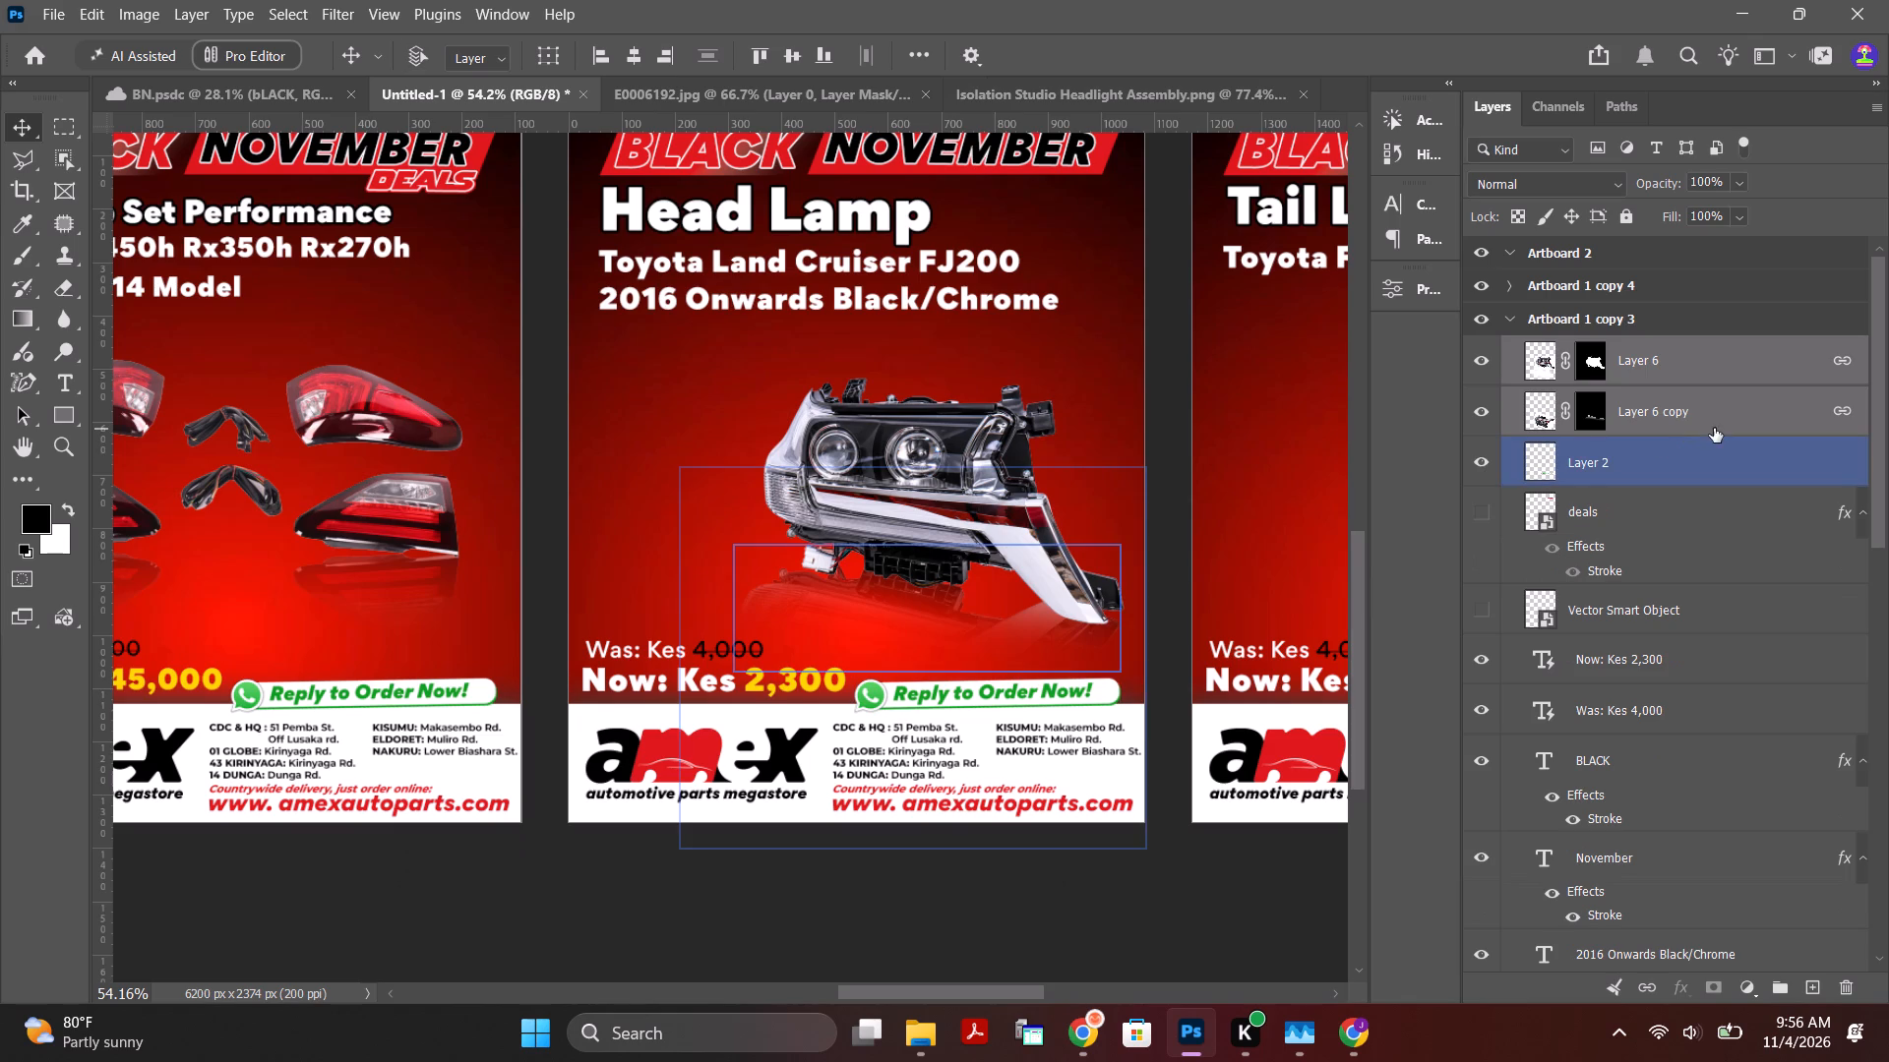
Duplicate Layer 6 and Layer 6 copy together, so the headlight and its reflection are both copied.
{"action": "left_click", "coordinate": [1733, 405]}
{"action": "left_click", "coordinate": [1739, 366]}
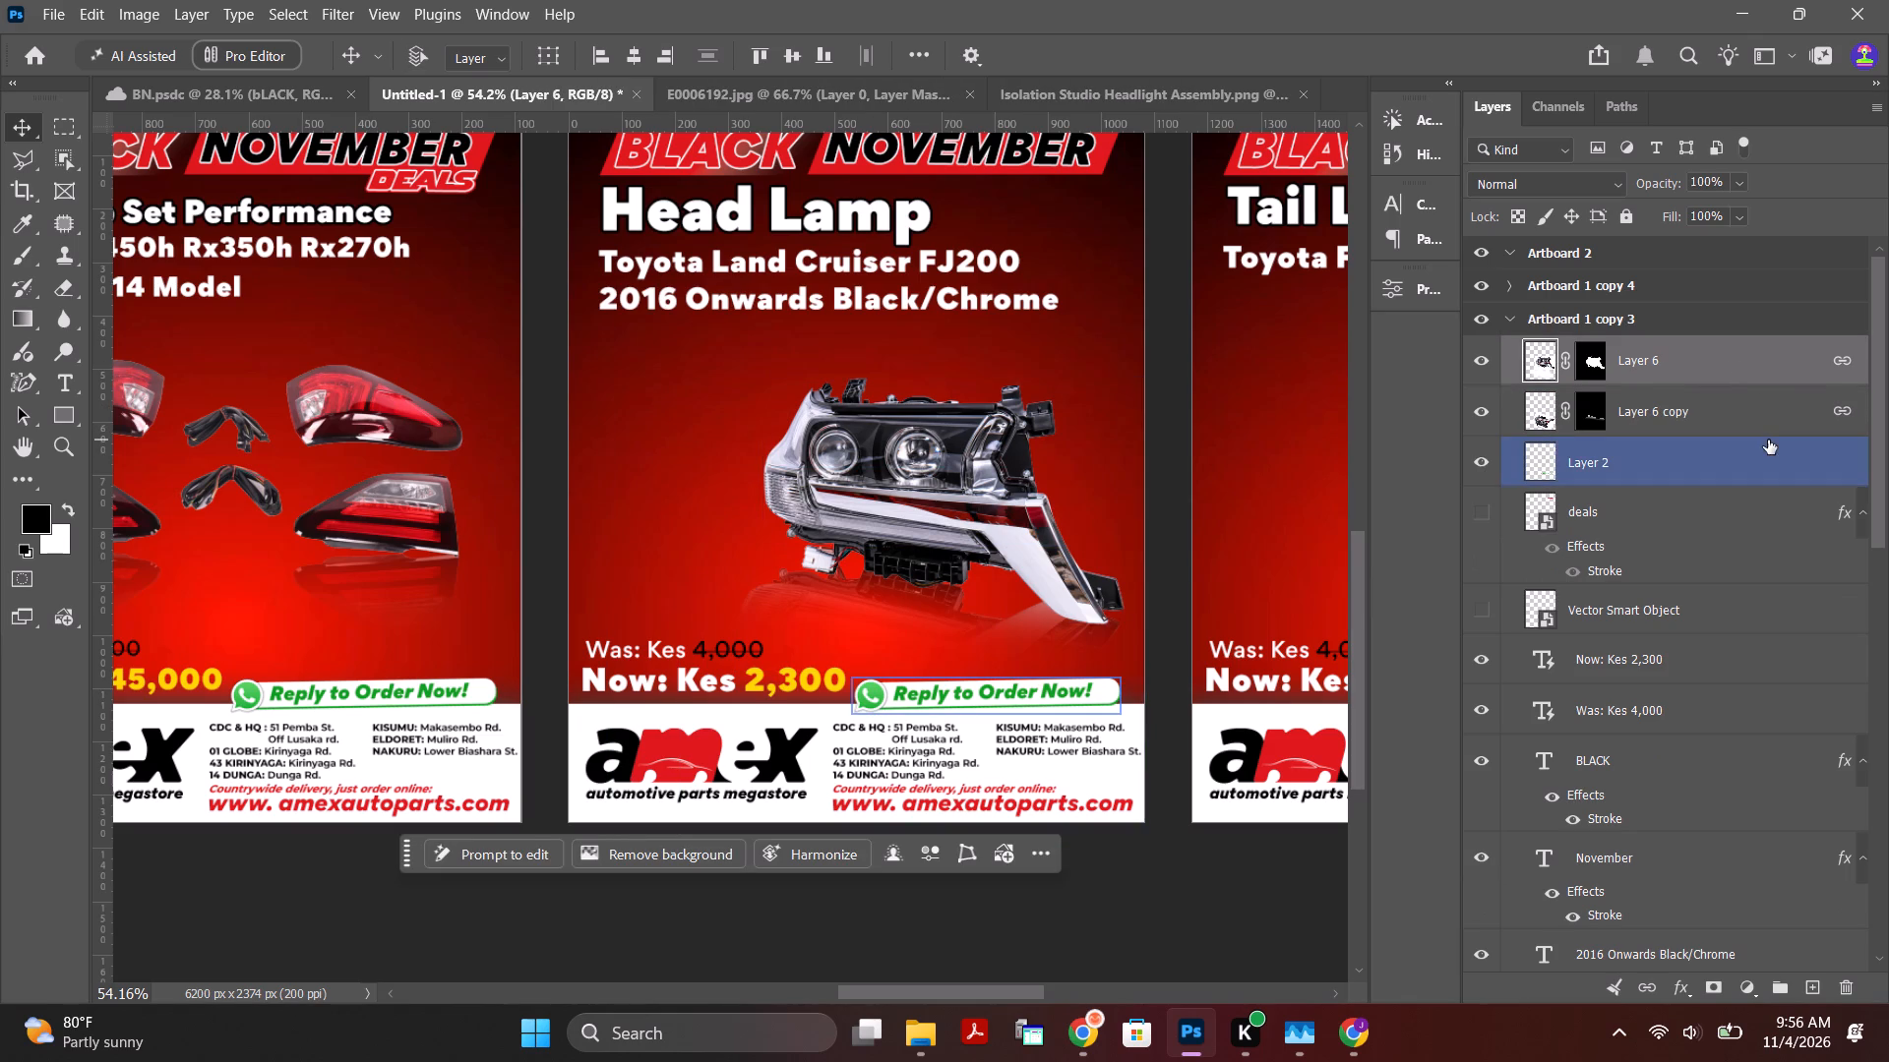
{"action": "left_click", "coordinate": [1729, 400], "text": "ctrl"}
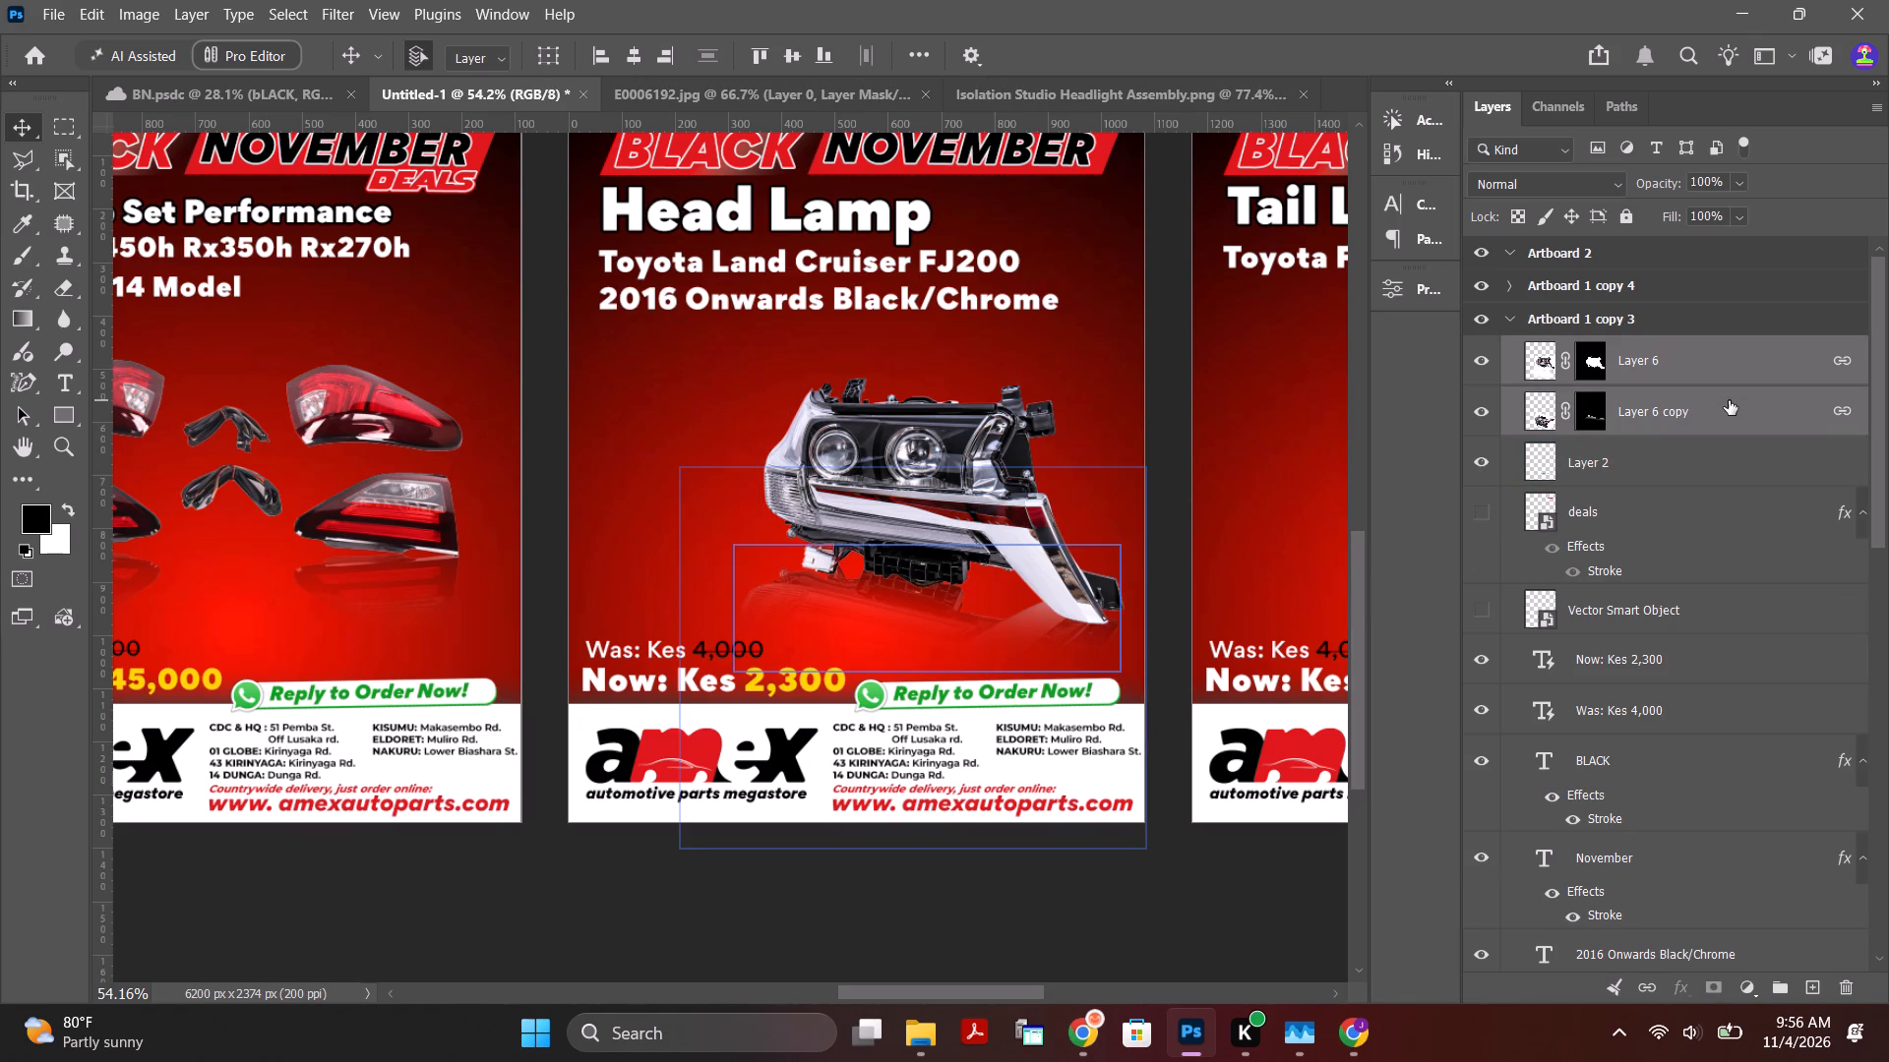
{"action": "key", "text": "ctrl+j"}
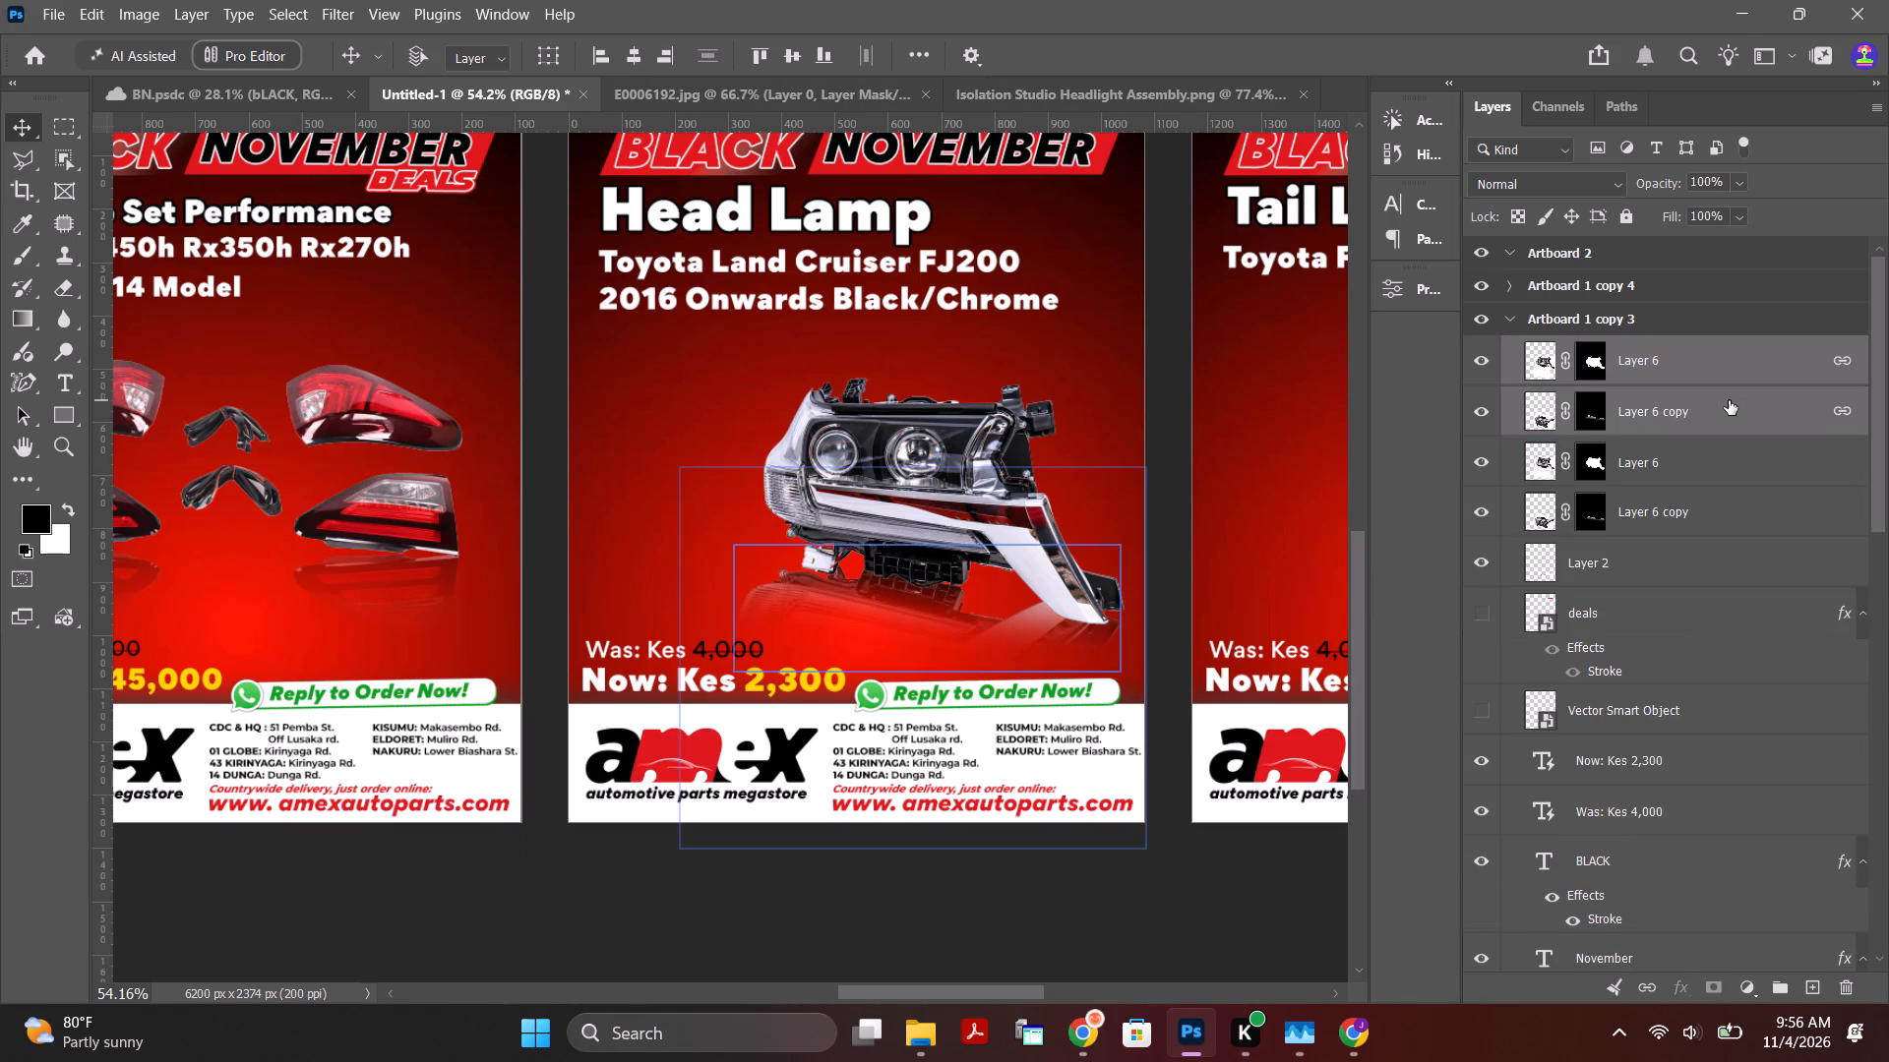
Flip the duplicated headlight and reflection horizontally, scale them to about 47%, and place them at the poster's left beside the large headlight.
{"action": "key", "text": "ctrl+t"}
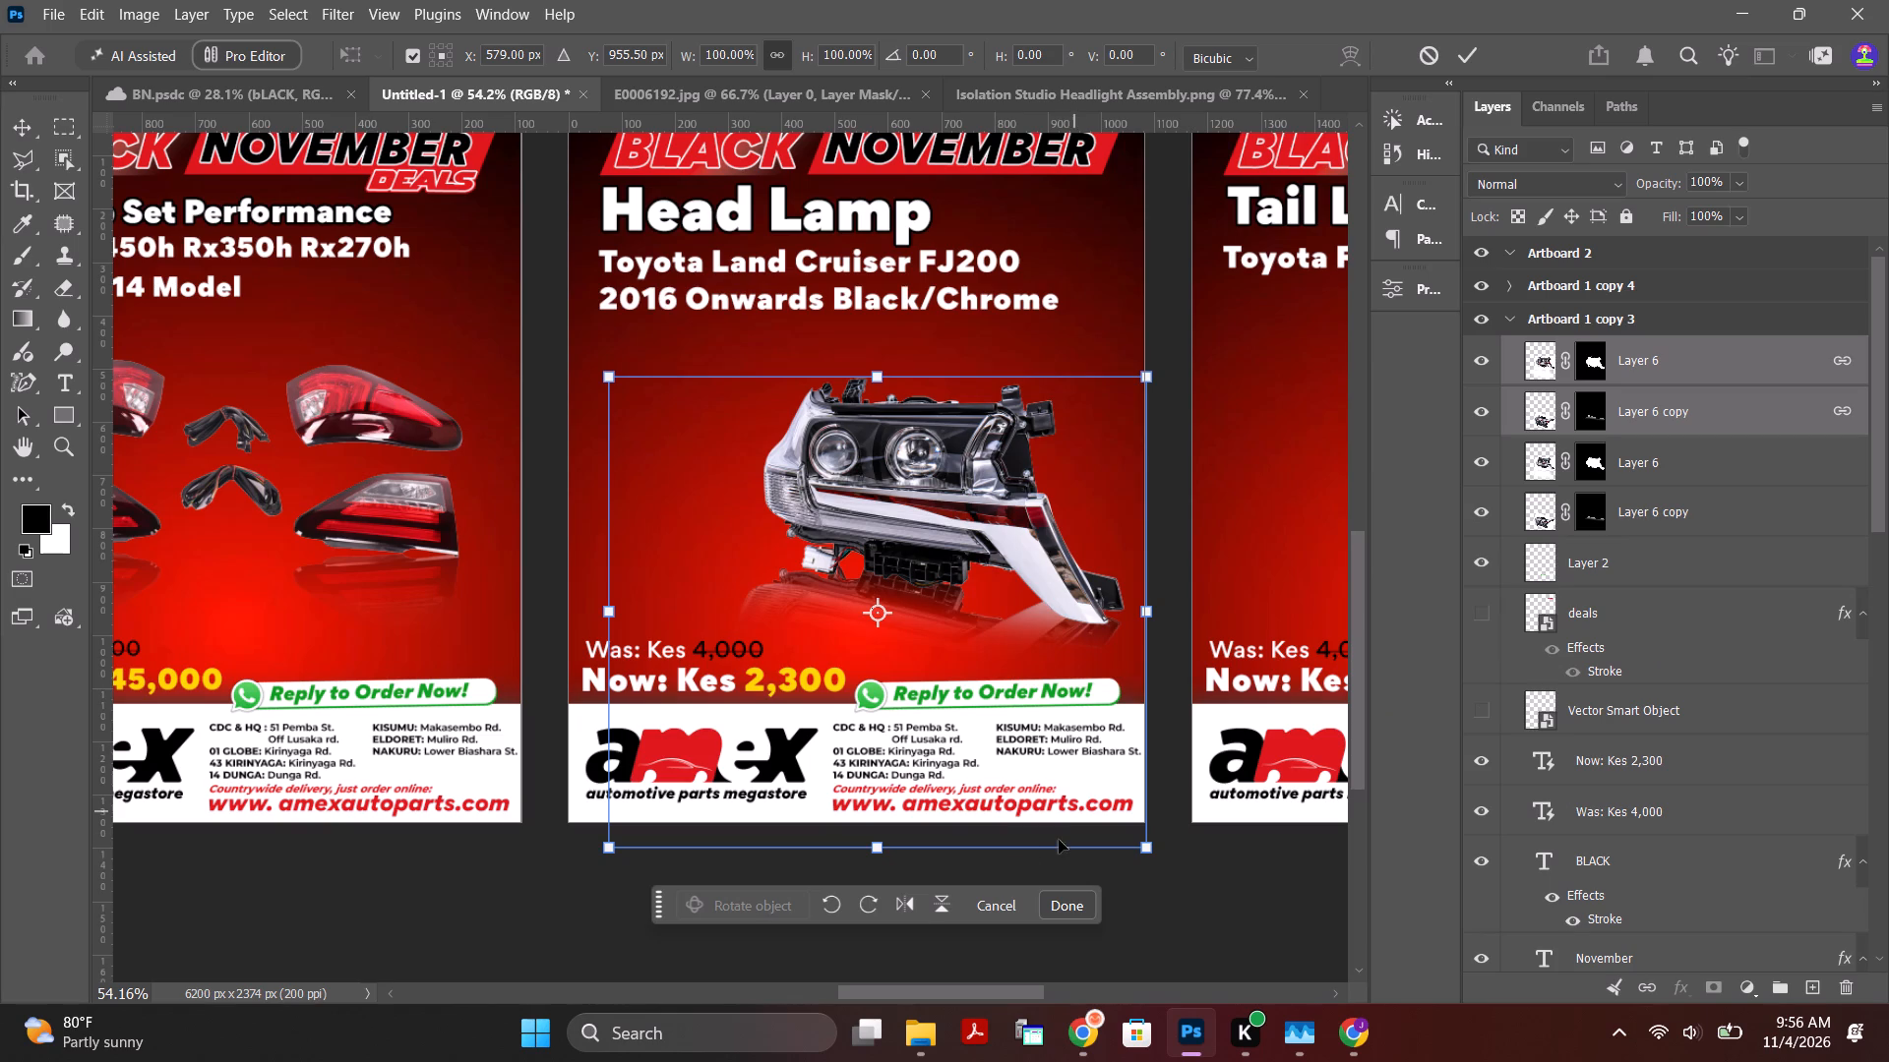
{"action": "left_click", "coordinate": [909, 906]}
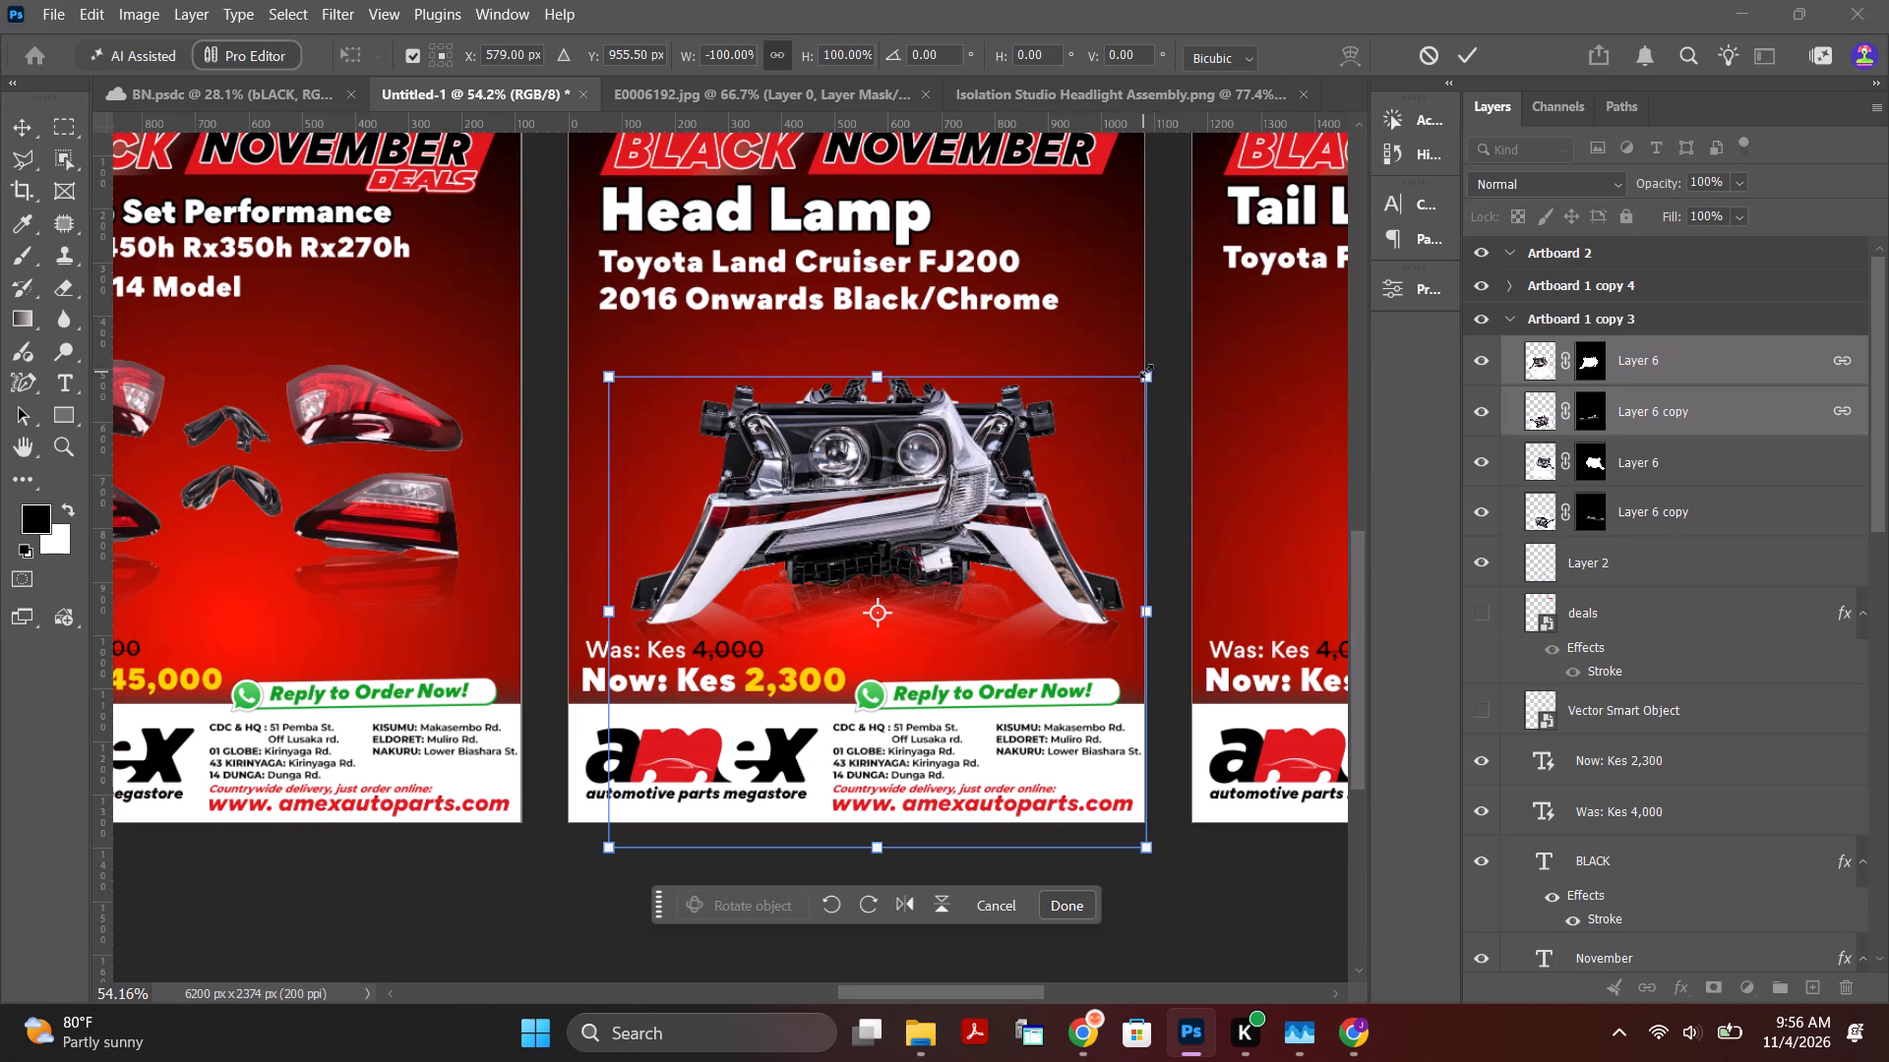
{"action": "left_click_drag", "start_coordinate": [1147, 371], "coordinate": [979, 423]}
{"action": "left_click_drag", "start_coordinate": [898, 560], "coordinate": [761, 453]}
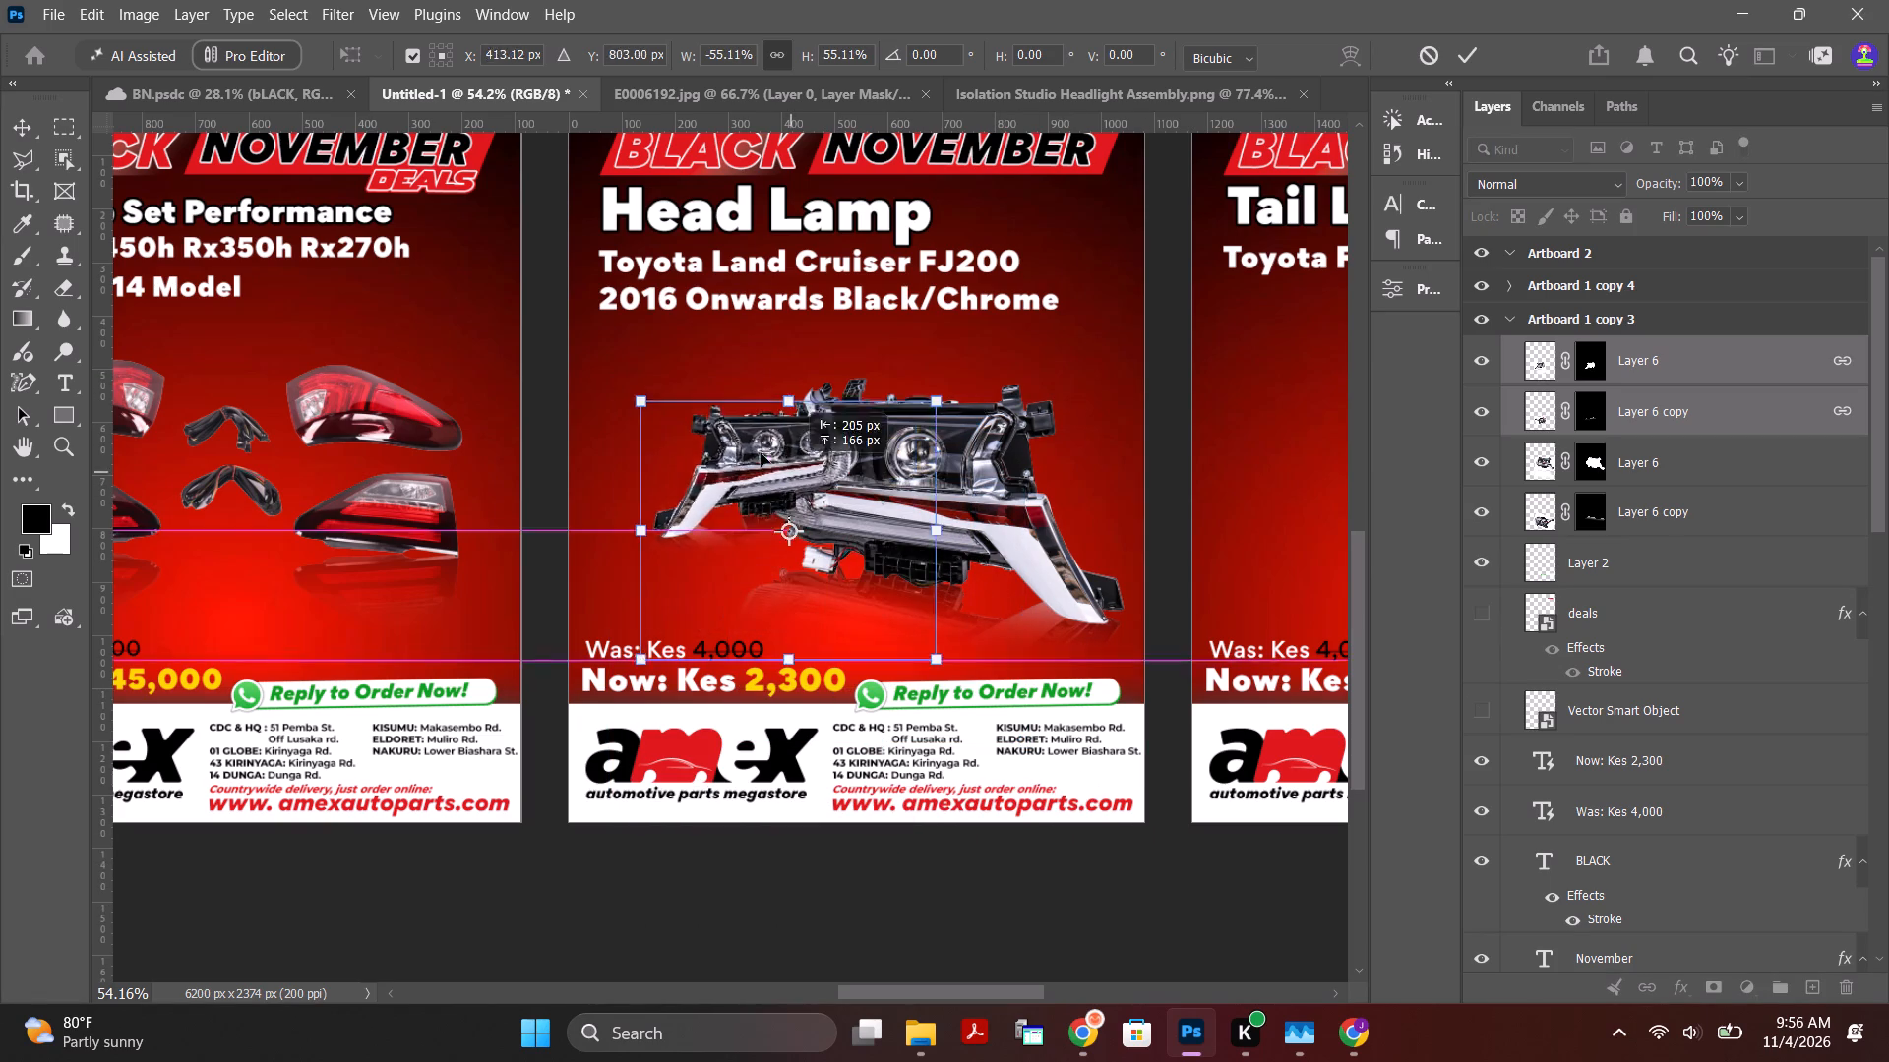
{"action": "left_click_drag", "start_coordinate": [761, 453], "coordinate": [767, 415]}
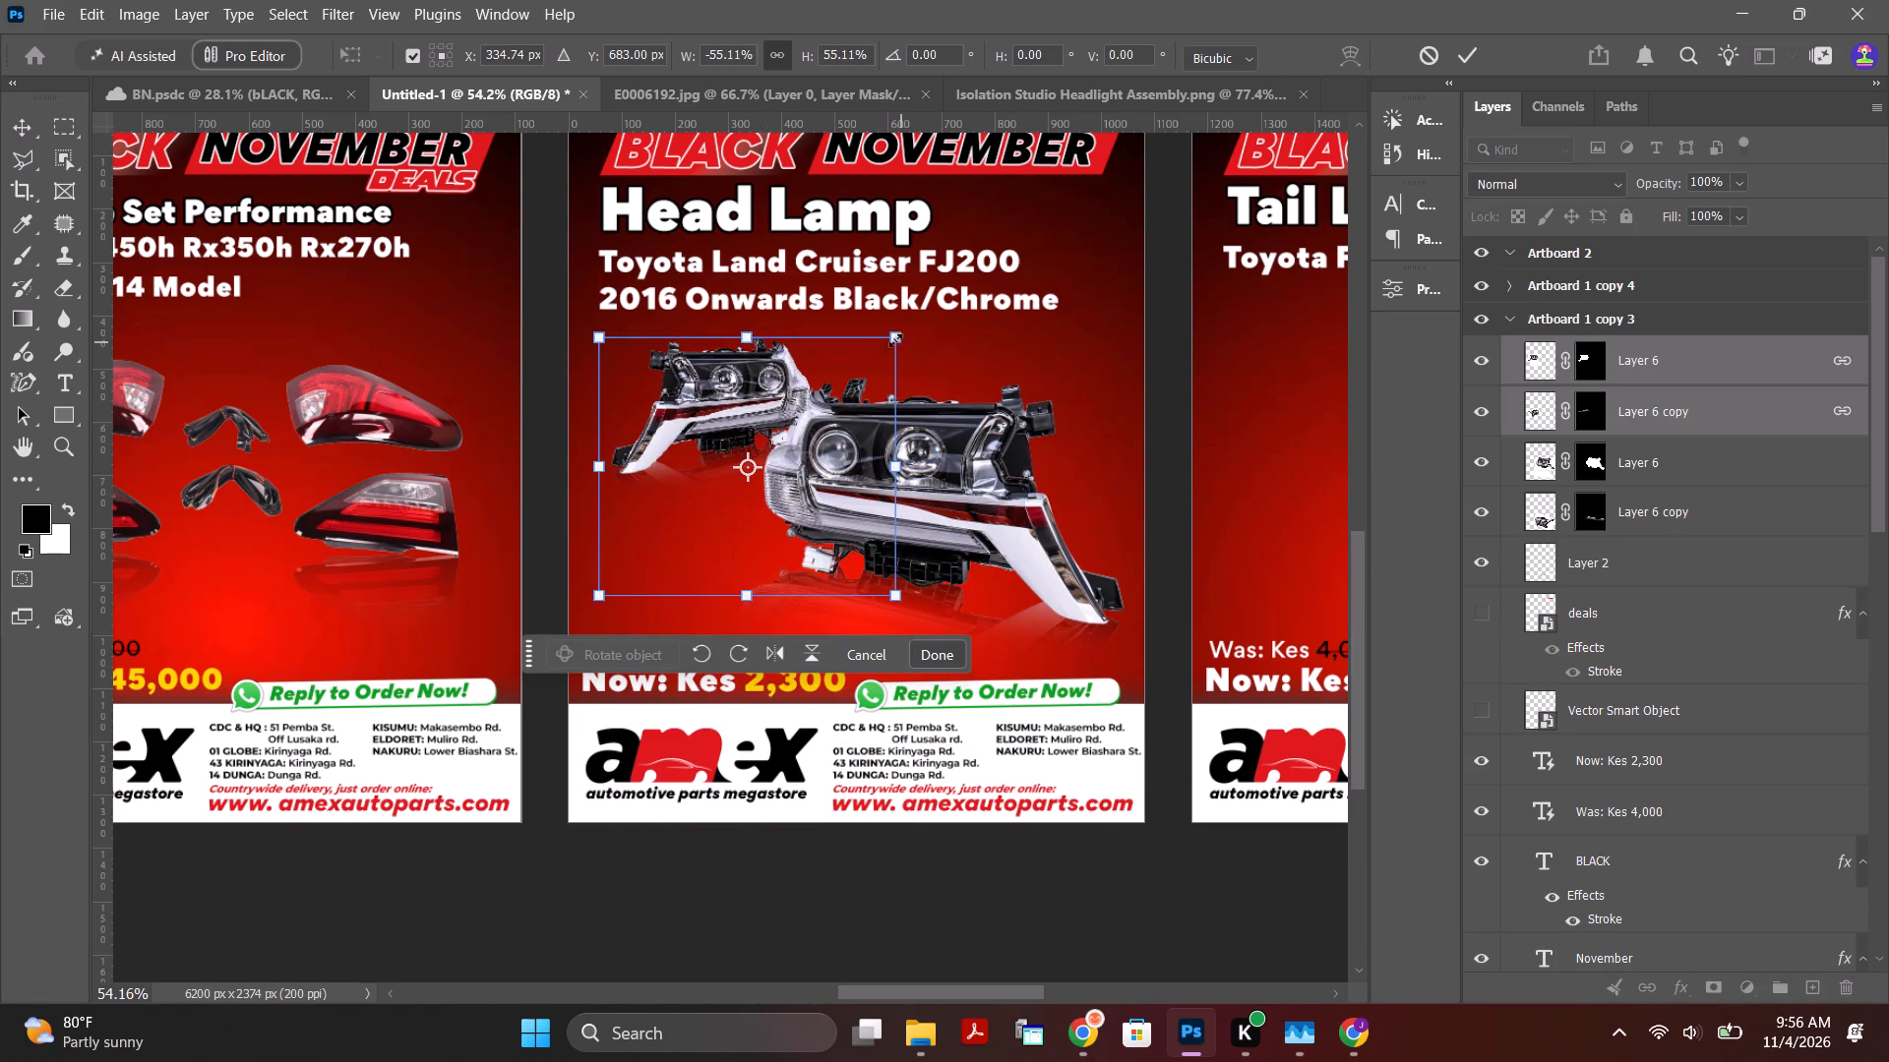
{"action": "left_click_drag", "start_coordinate": [892, 336], "coordinate": [863, 347], "text": "alt"}
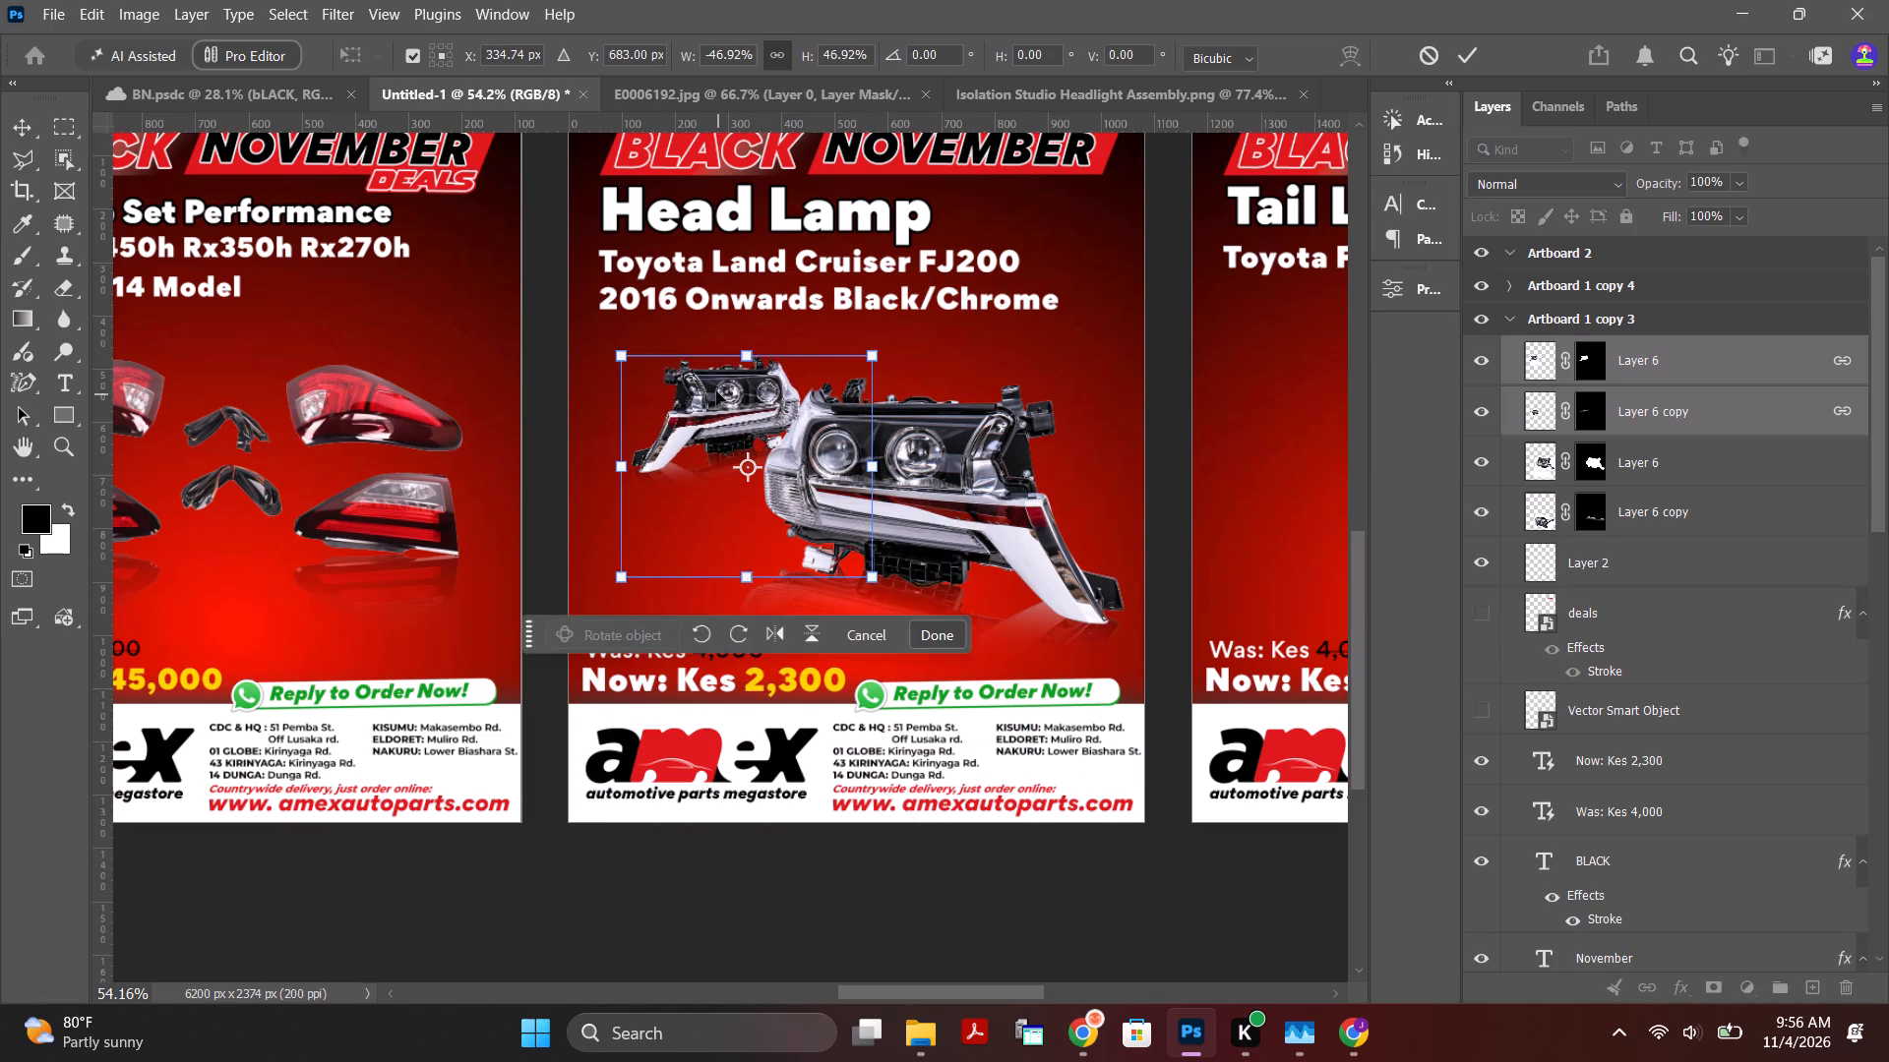
{"action": "left_click_drag", "start_coordinate": [716, 389], "coordinate": [687, 519]}
{"action": "left_click", "coordinate": [1460, 56]}
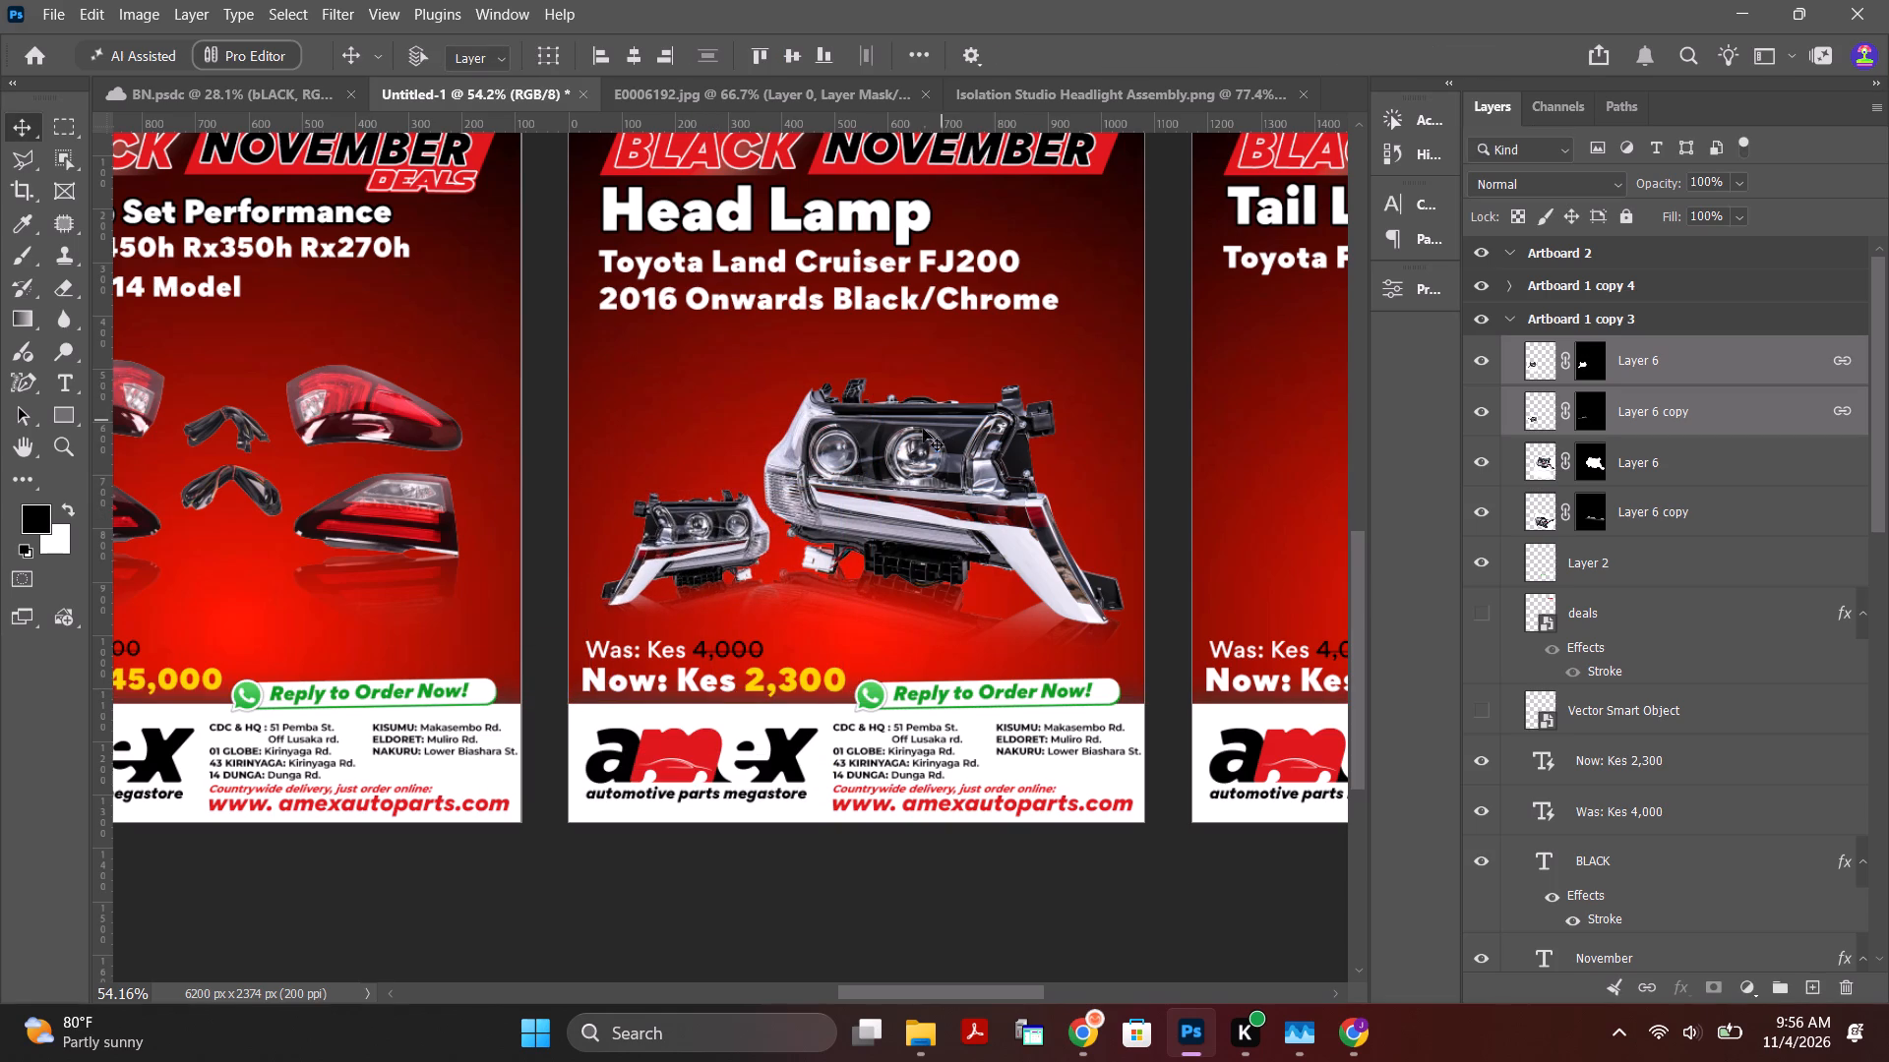
{"action": "left_click_drag", "start_coordinate": [908, 439], "coordinate": [888, 437]}
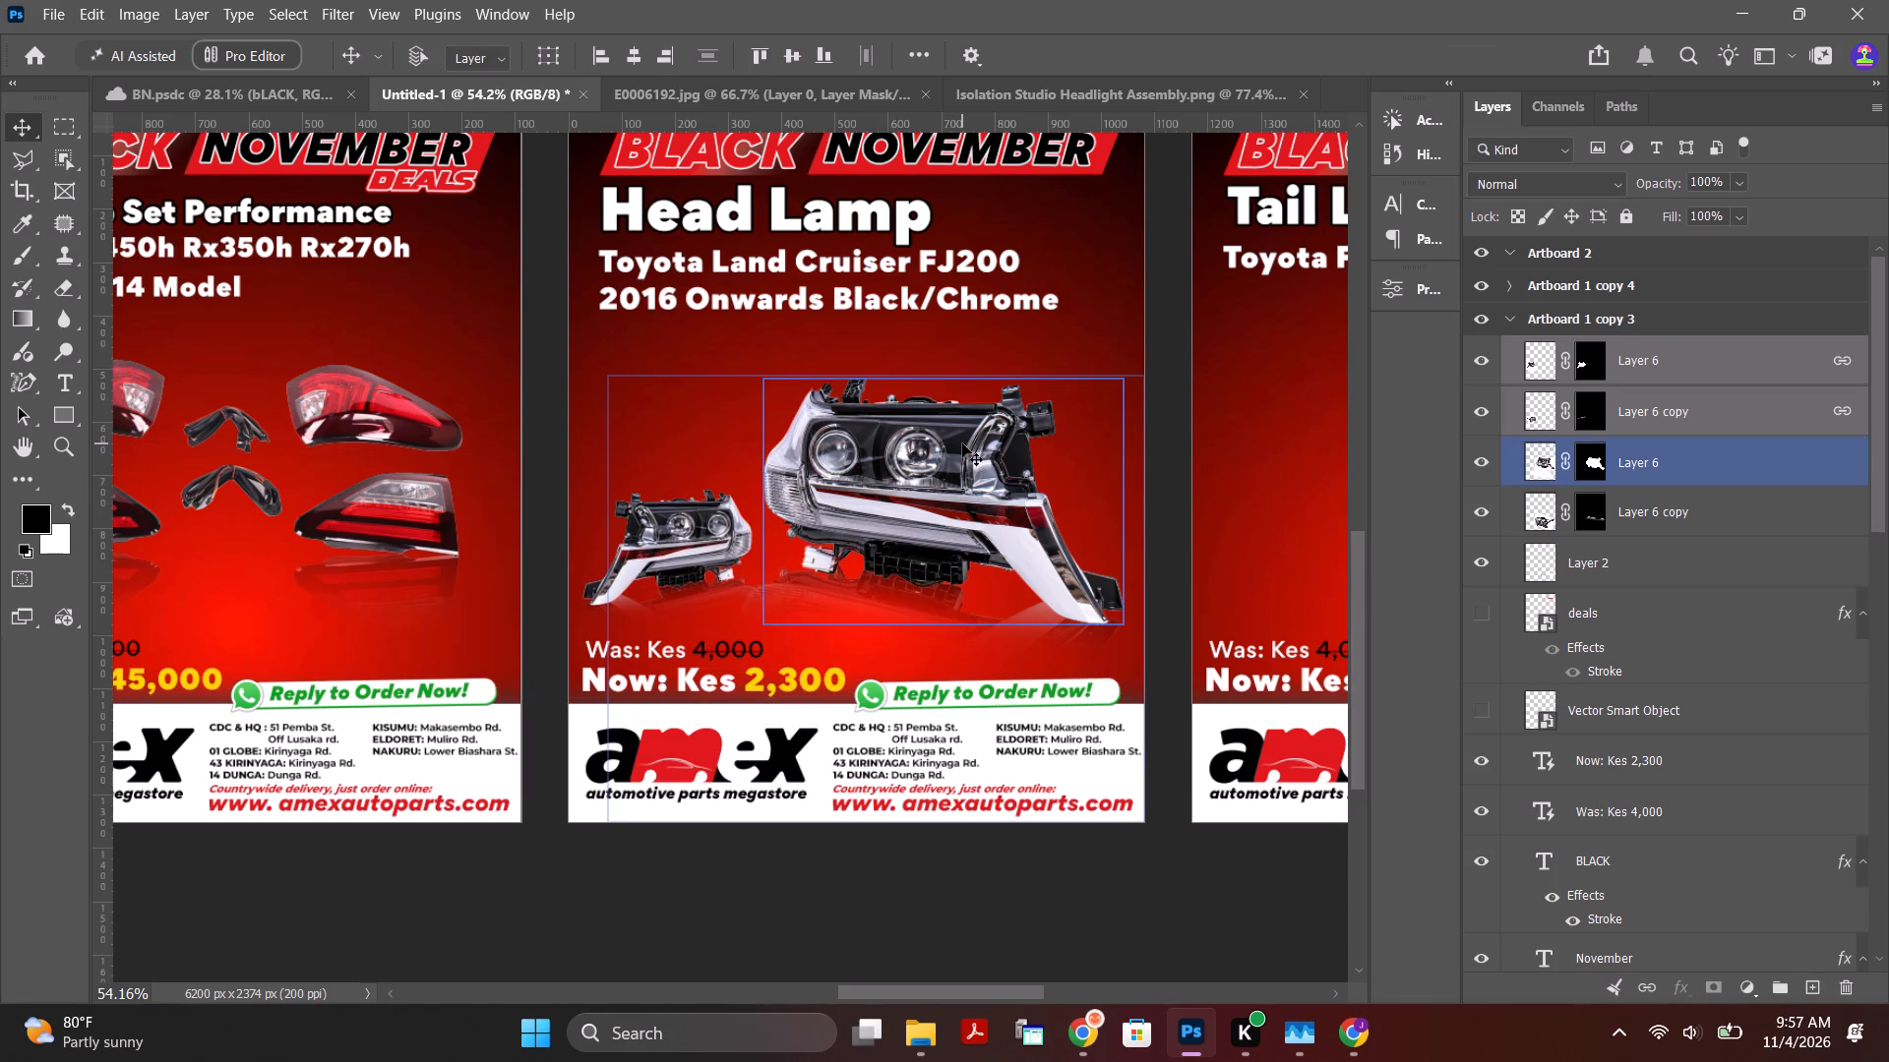
Move the large headlight and its reflection up and left so it sits behind the small mirrored headlight.
{"action": "left_click", "coordinate": [1678, 465]}
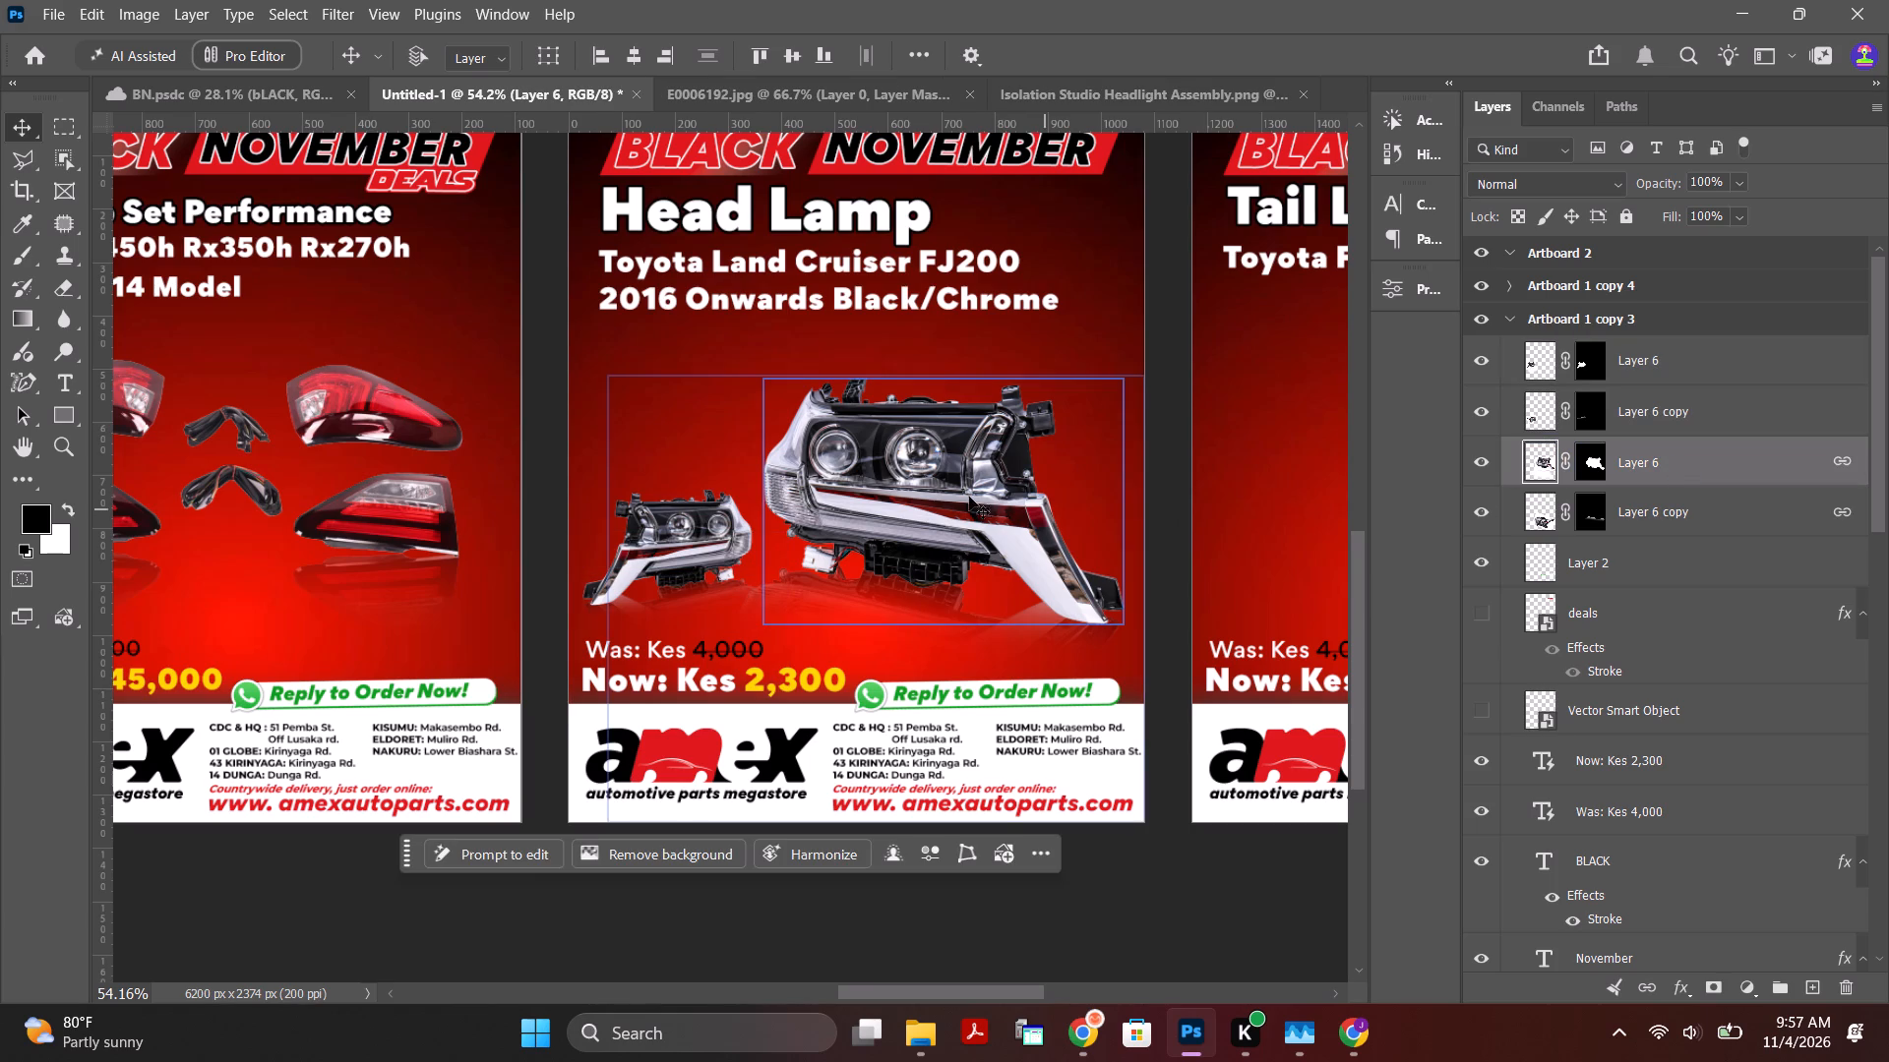
{"action": "left_click_drag", "start_coordinate": [939, 482], "coordinate": [910, 443]}
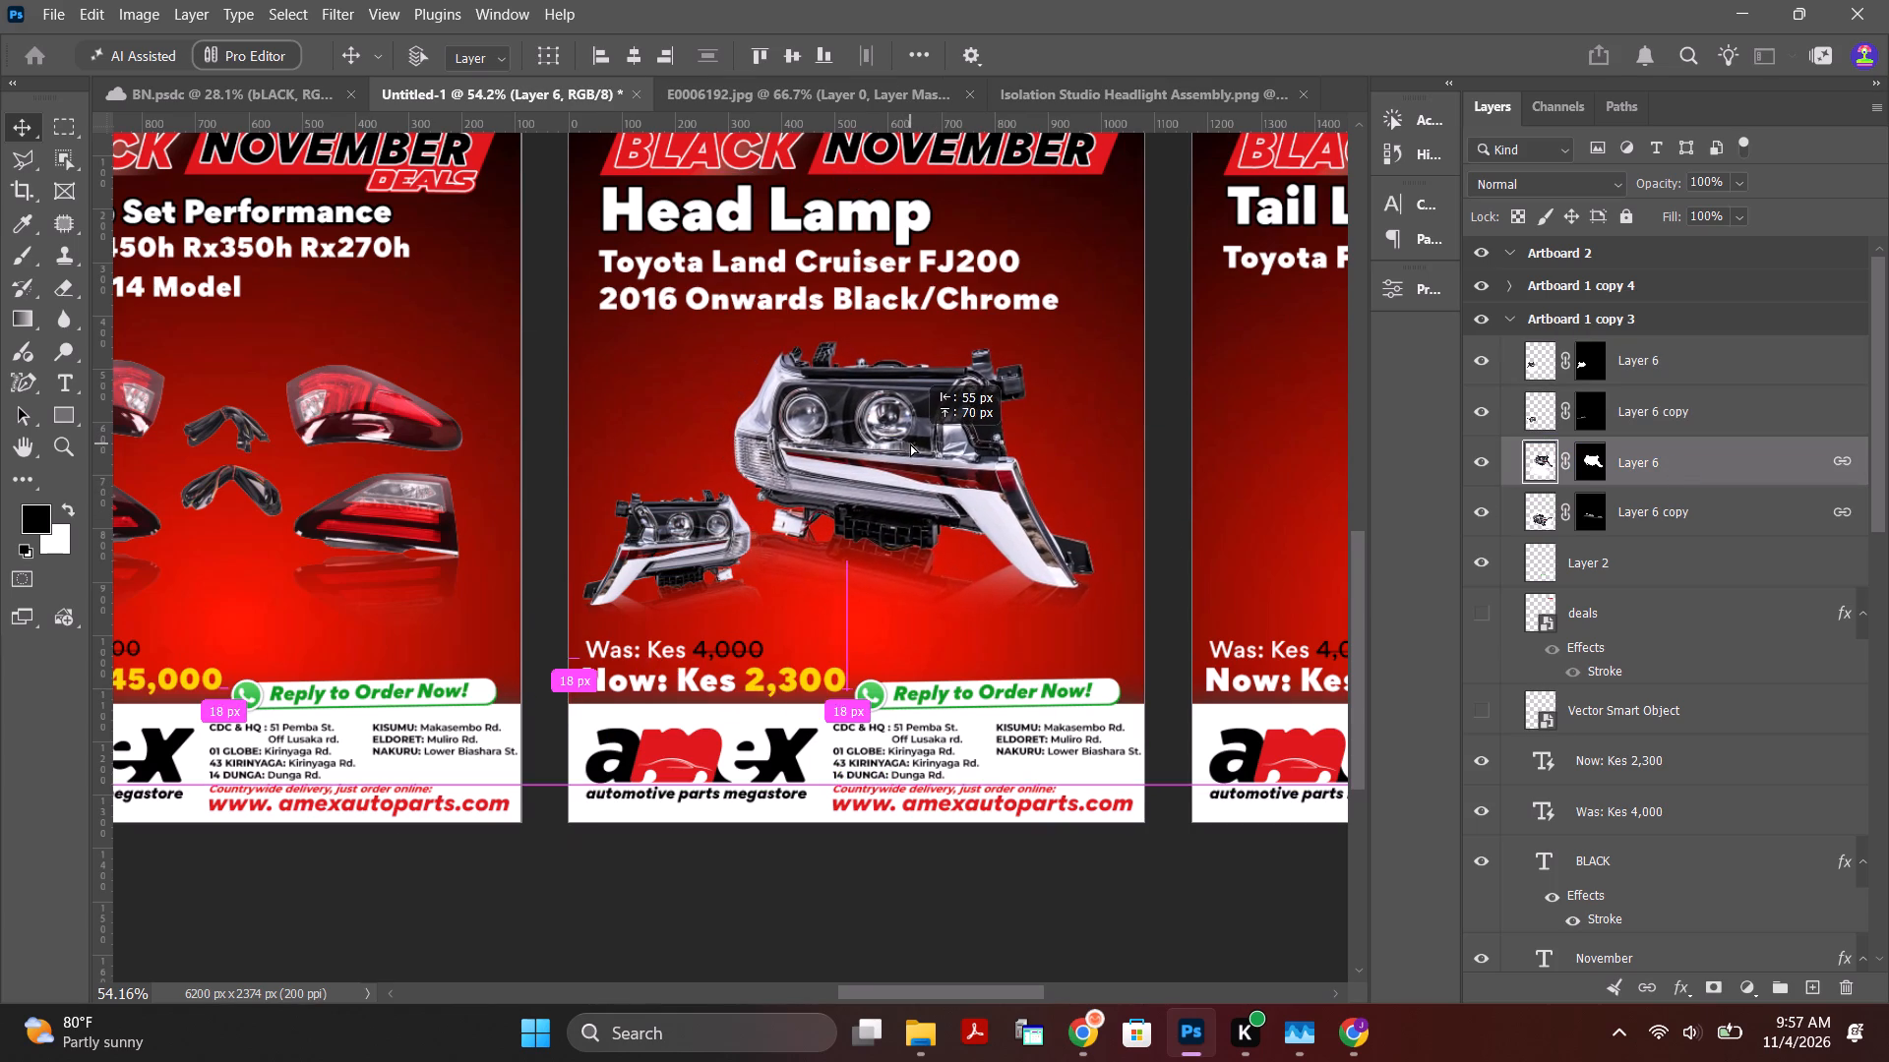
{"action": "left_click_drag", "start_coordinate": [910, 443], "coordinate": [912, 452]}
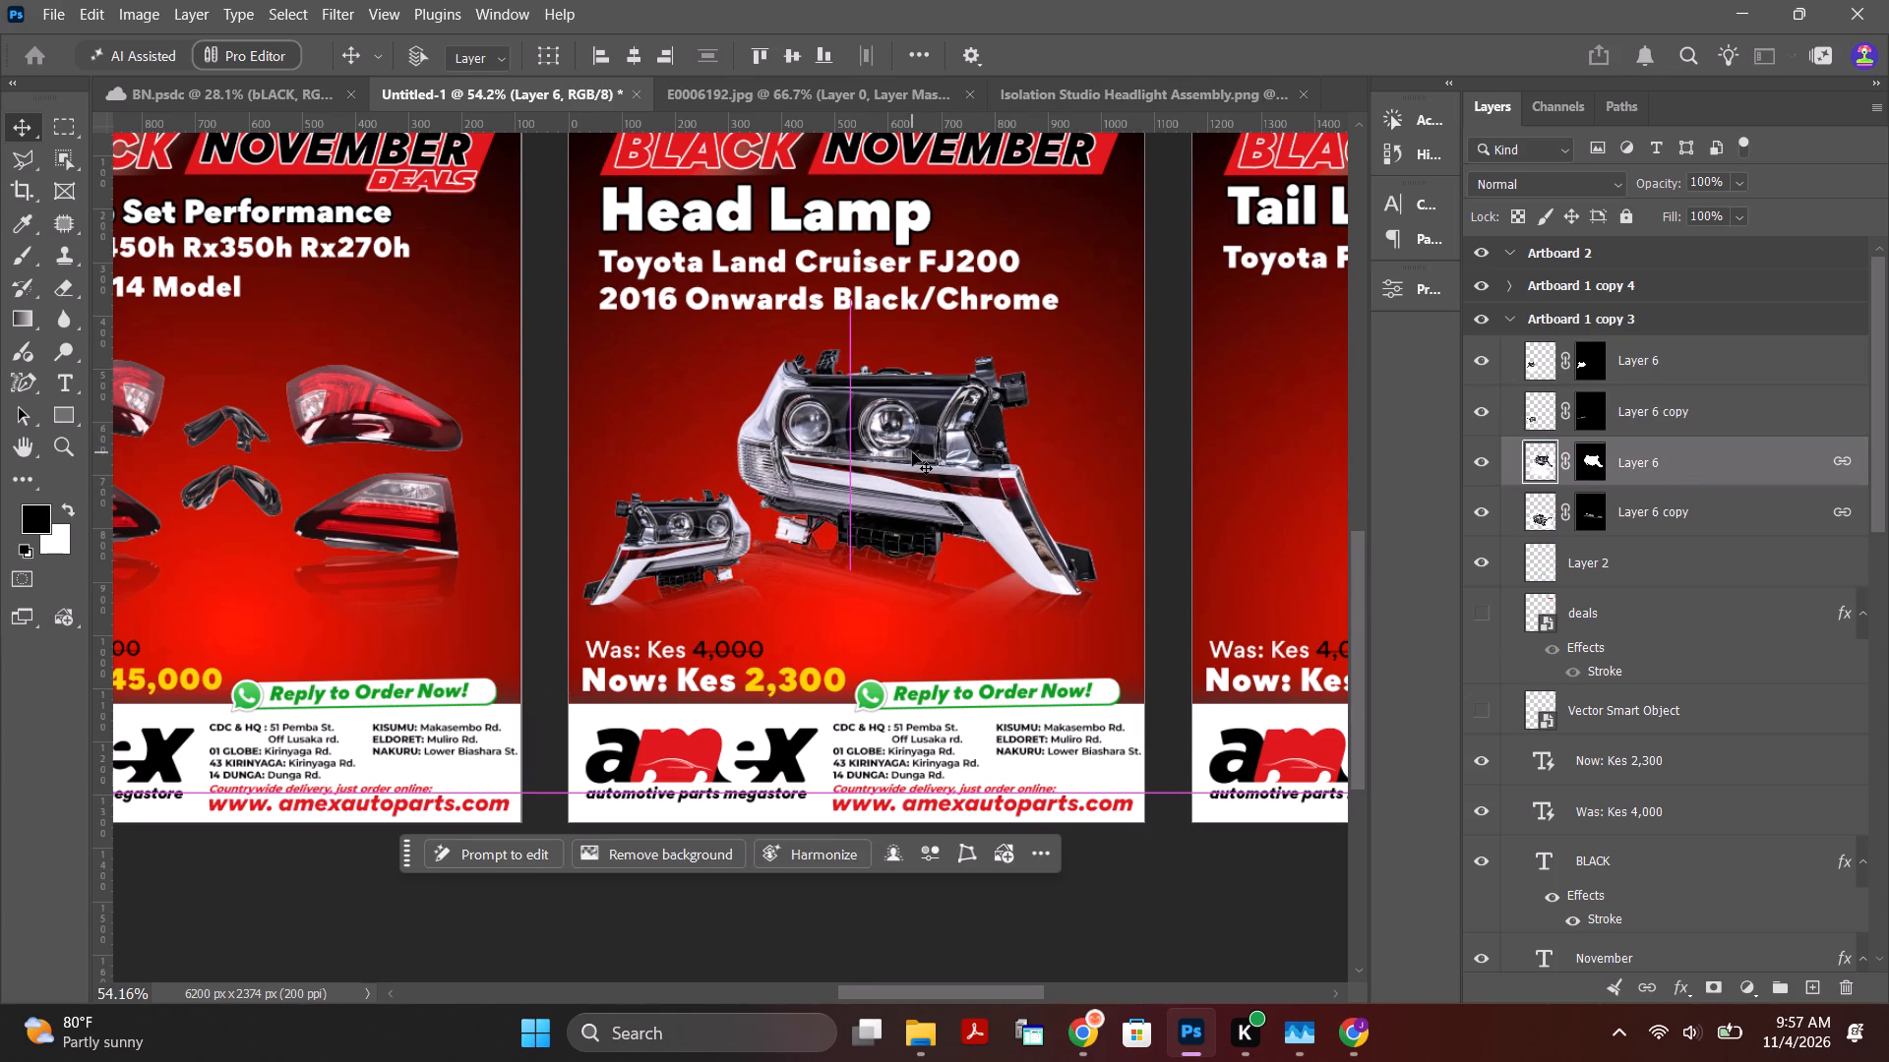
{"action": "left_click", "coordinate": [714, 536]}
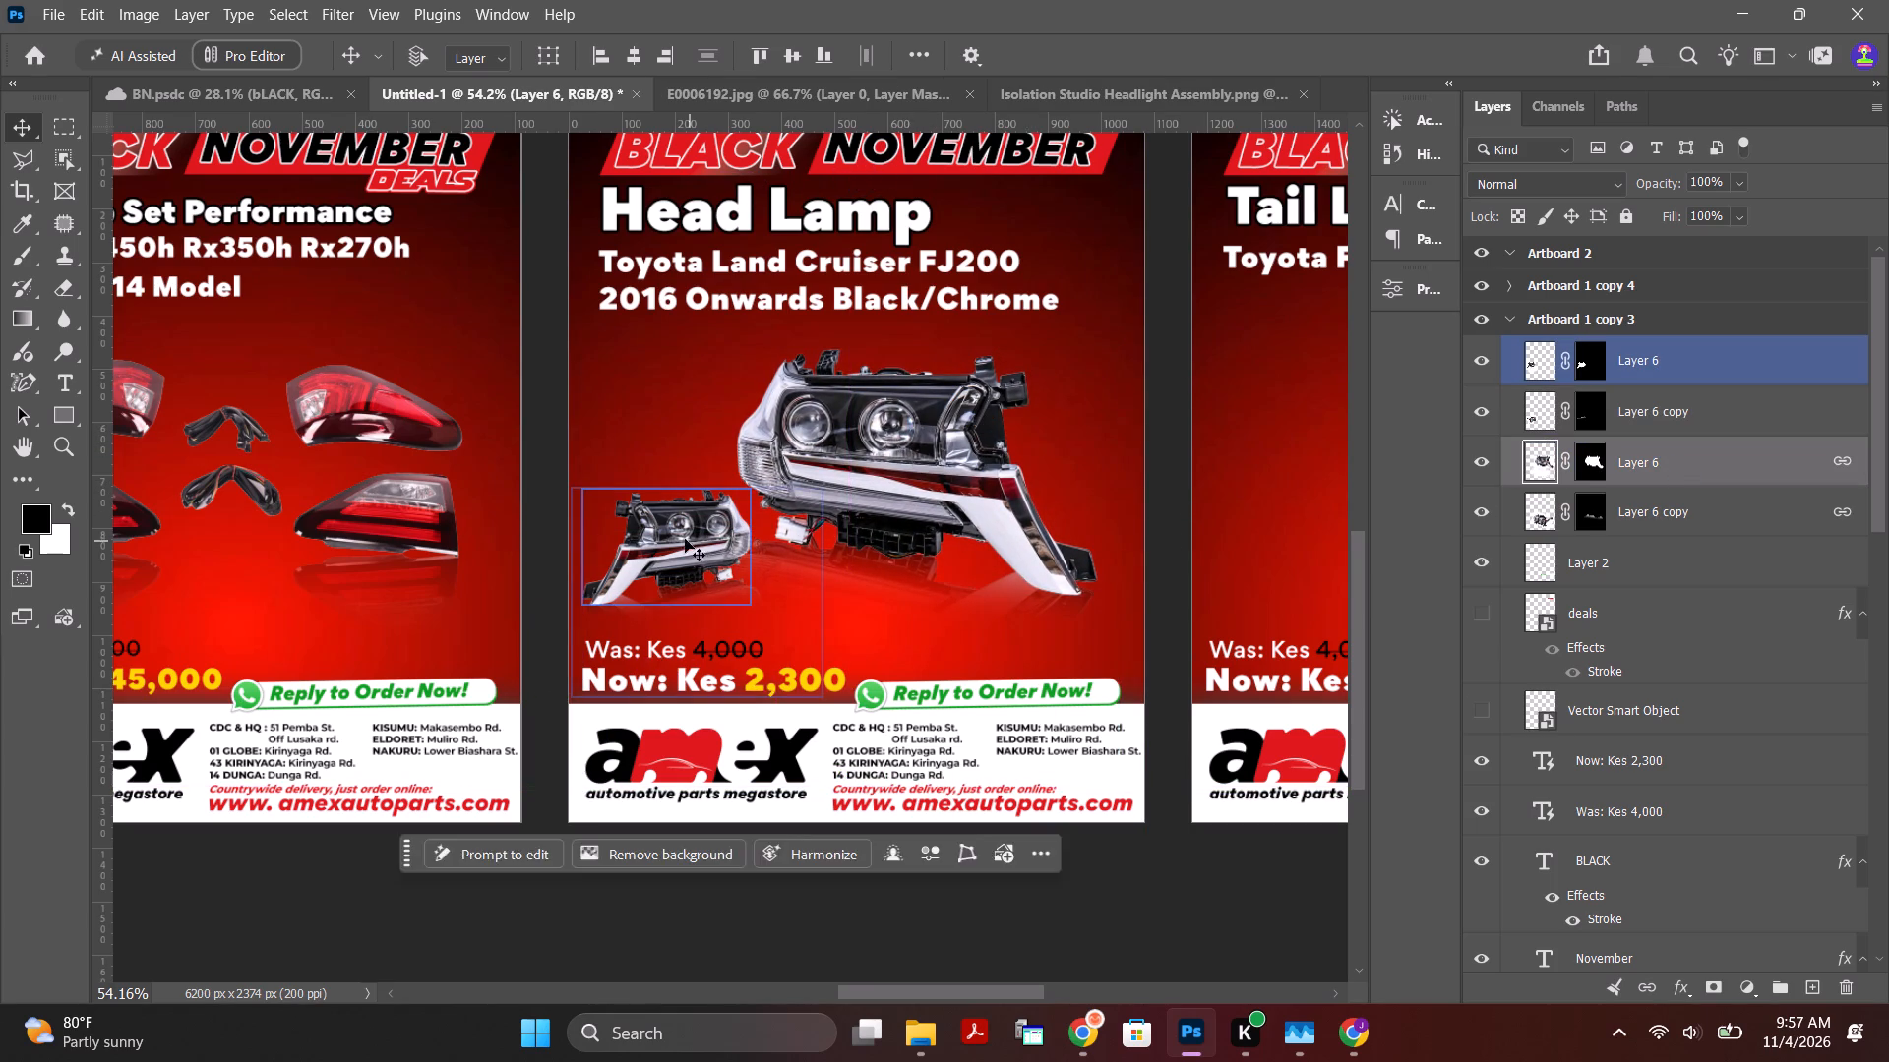
{"action": "left_click_drag", "start_coordinate": [685, 536], "coordinate": [608, 526]}
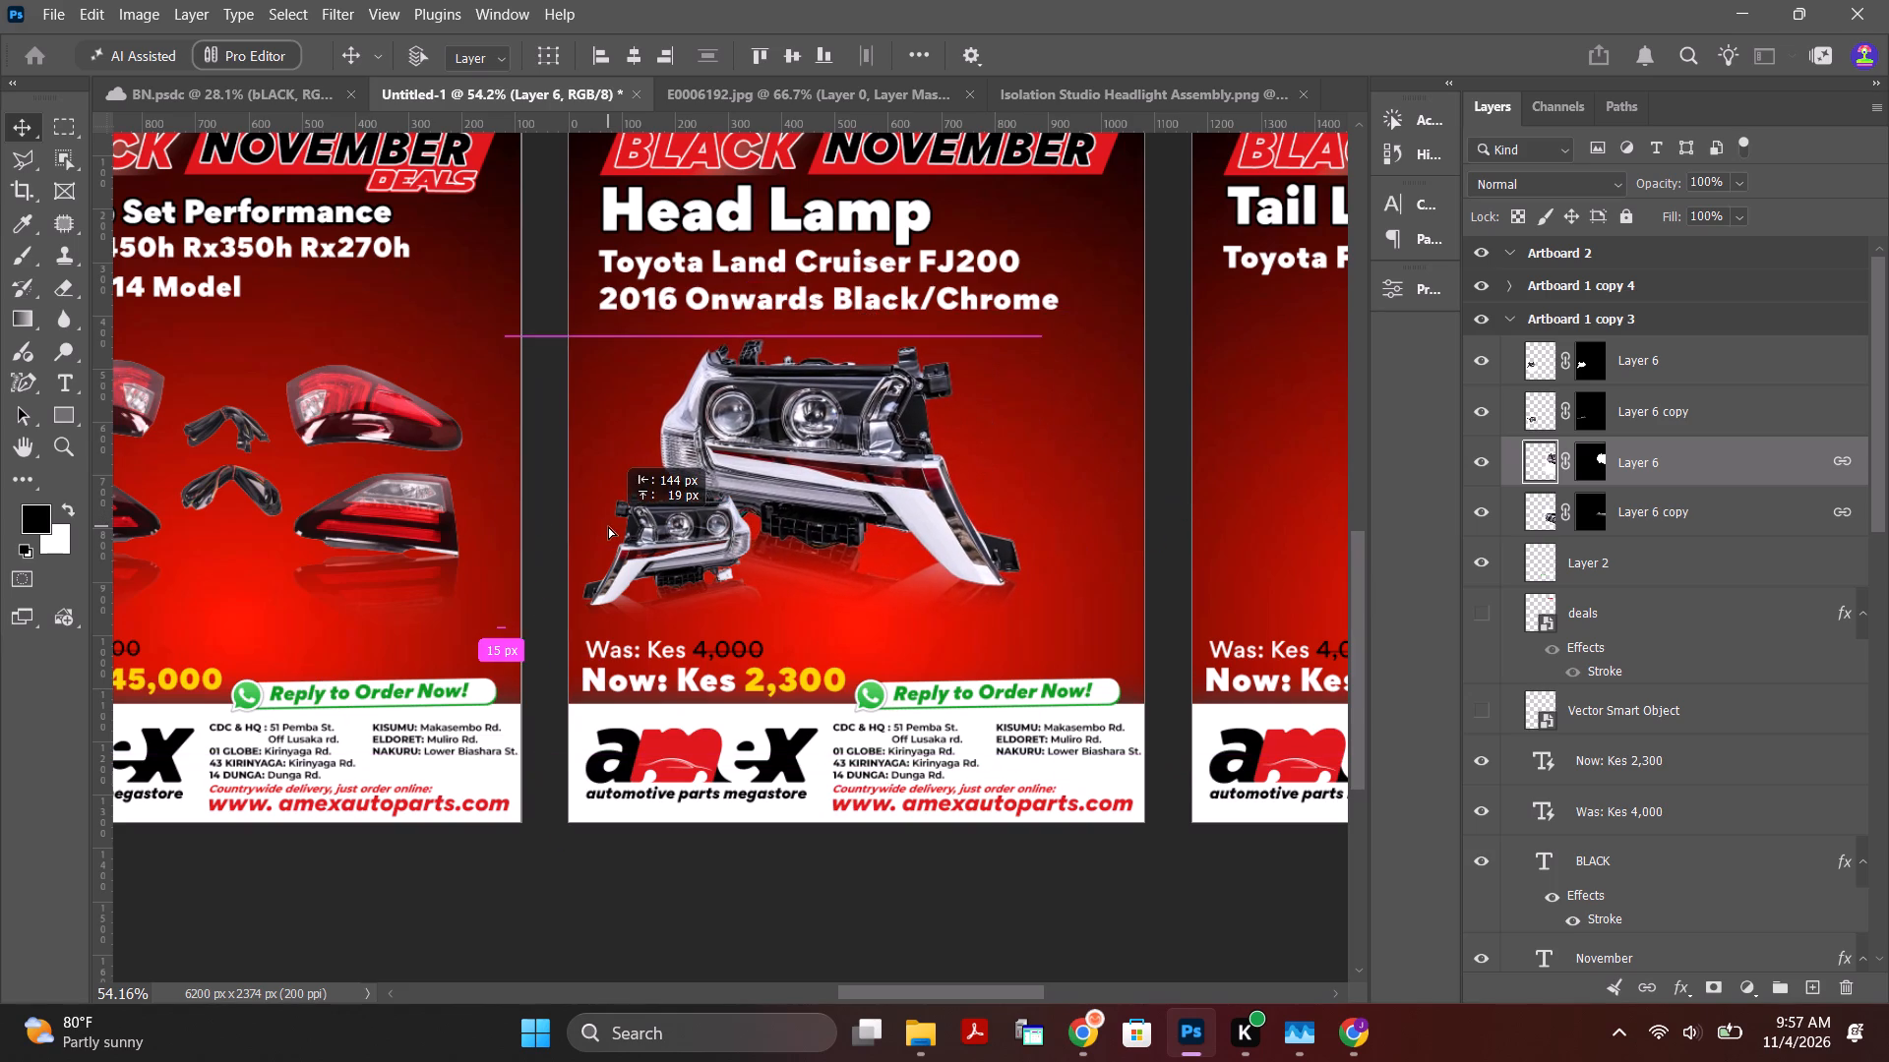
{"action": "left_click_drag", "start_coordinate": [608, 526], "coordinate": [605, 529]}
Scale the large headlight and its reflection to about 112% and shift them slightly down and left.
{"action": "key", "text": "ctrl+t"}
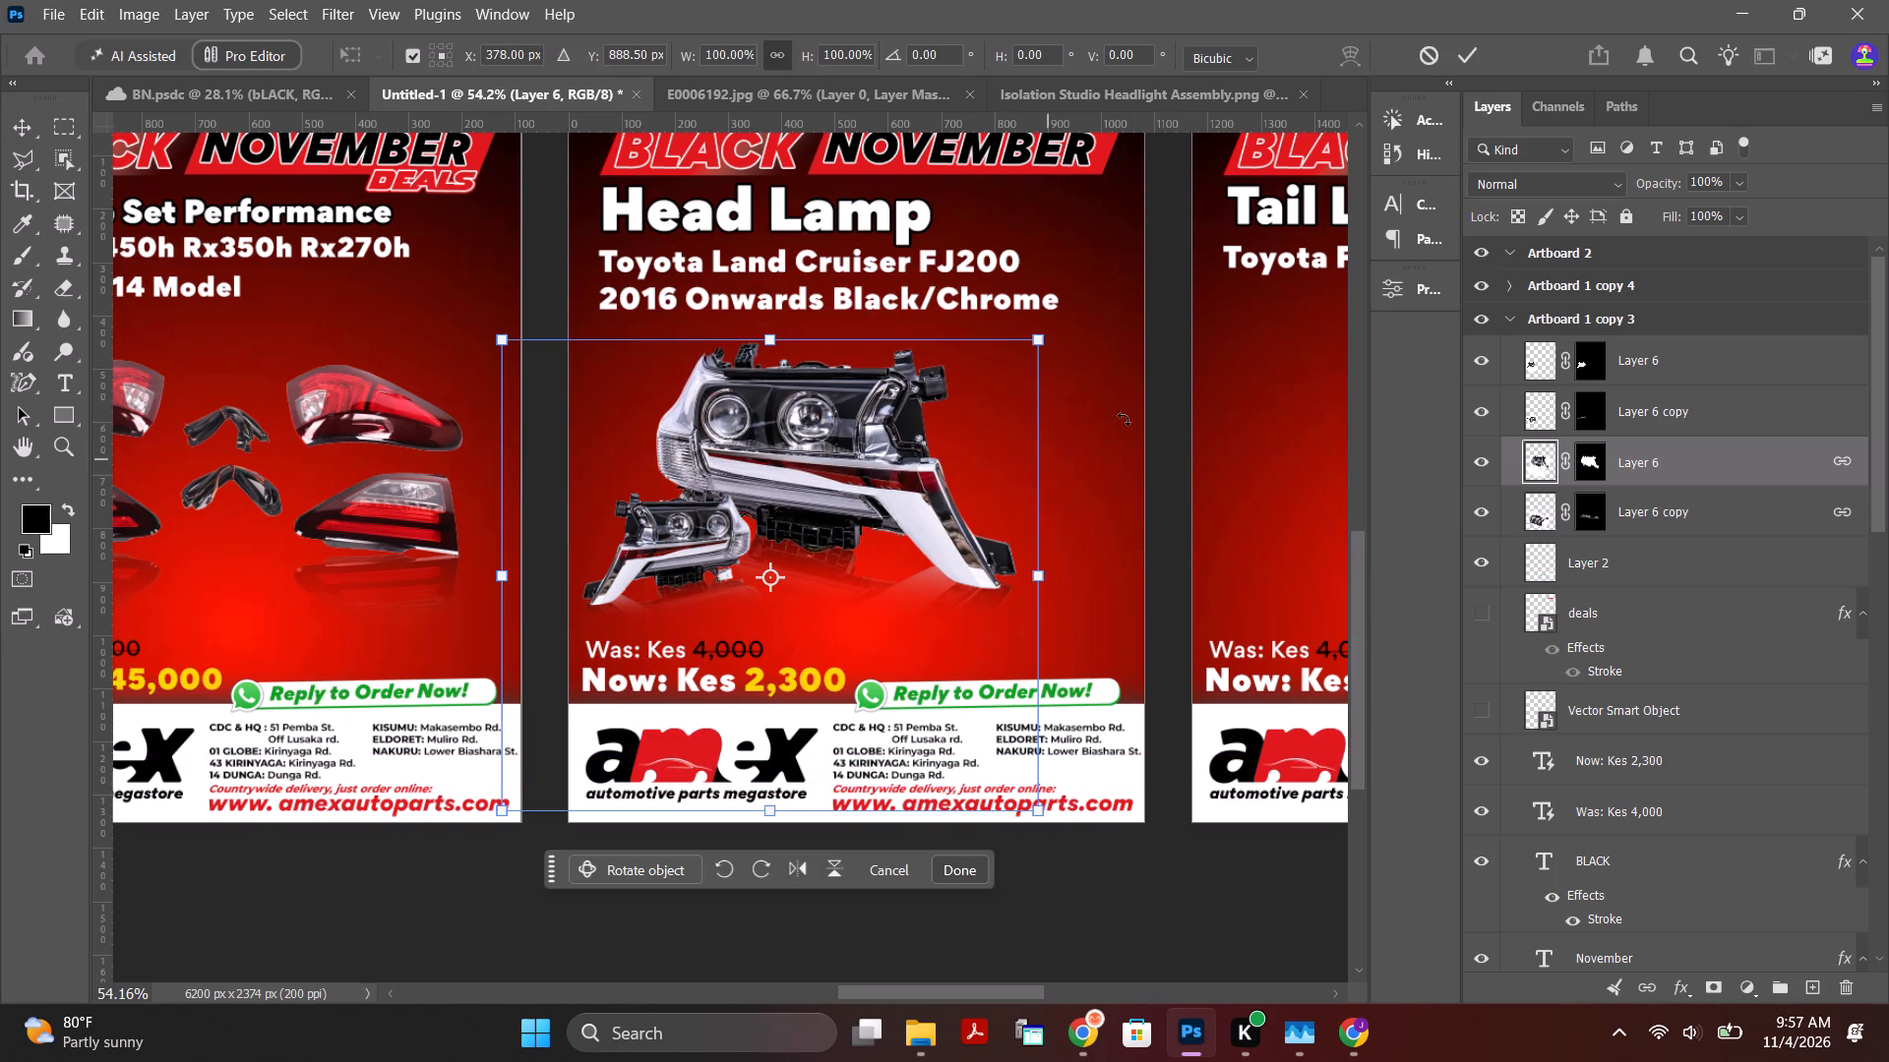
{"action": "left_click_drag", "start_coordinate": [1046, 336], "coordinate": [1078, 322]}
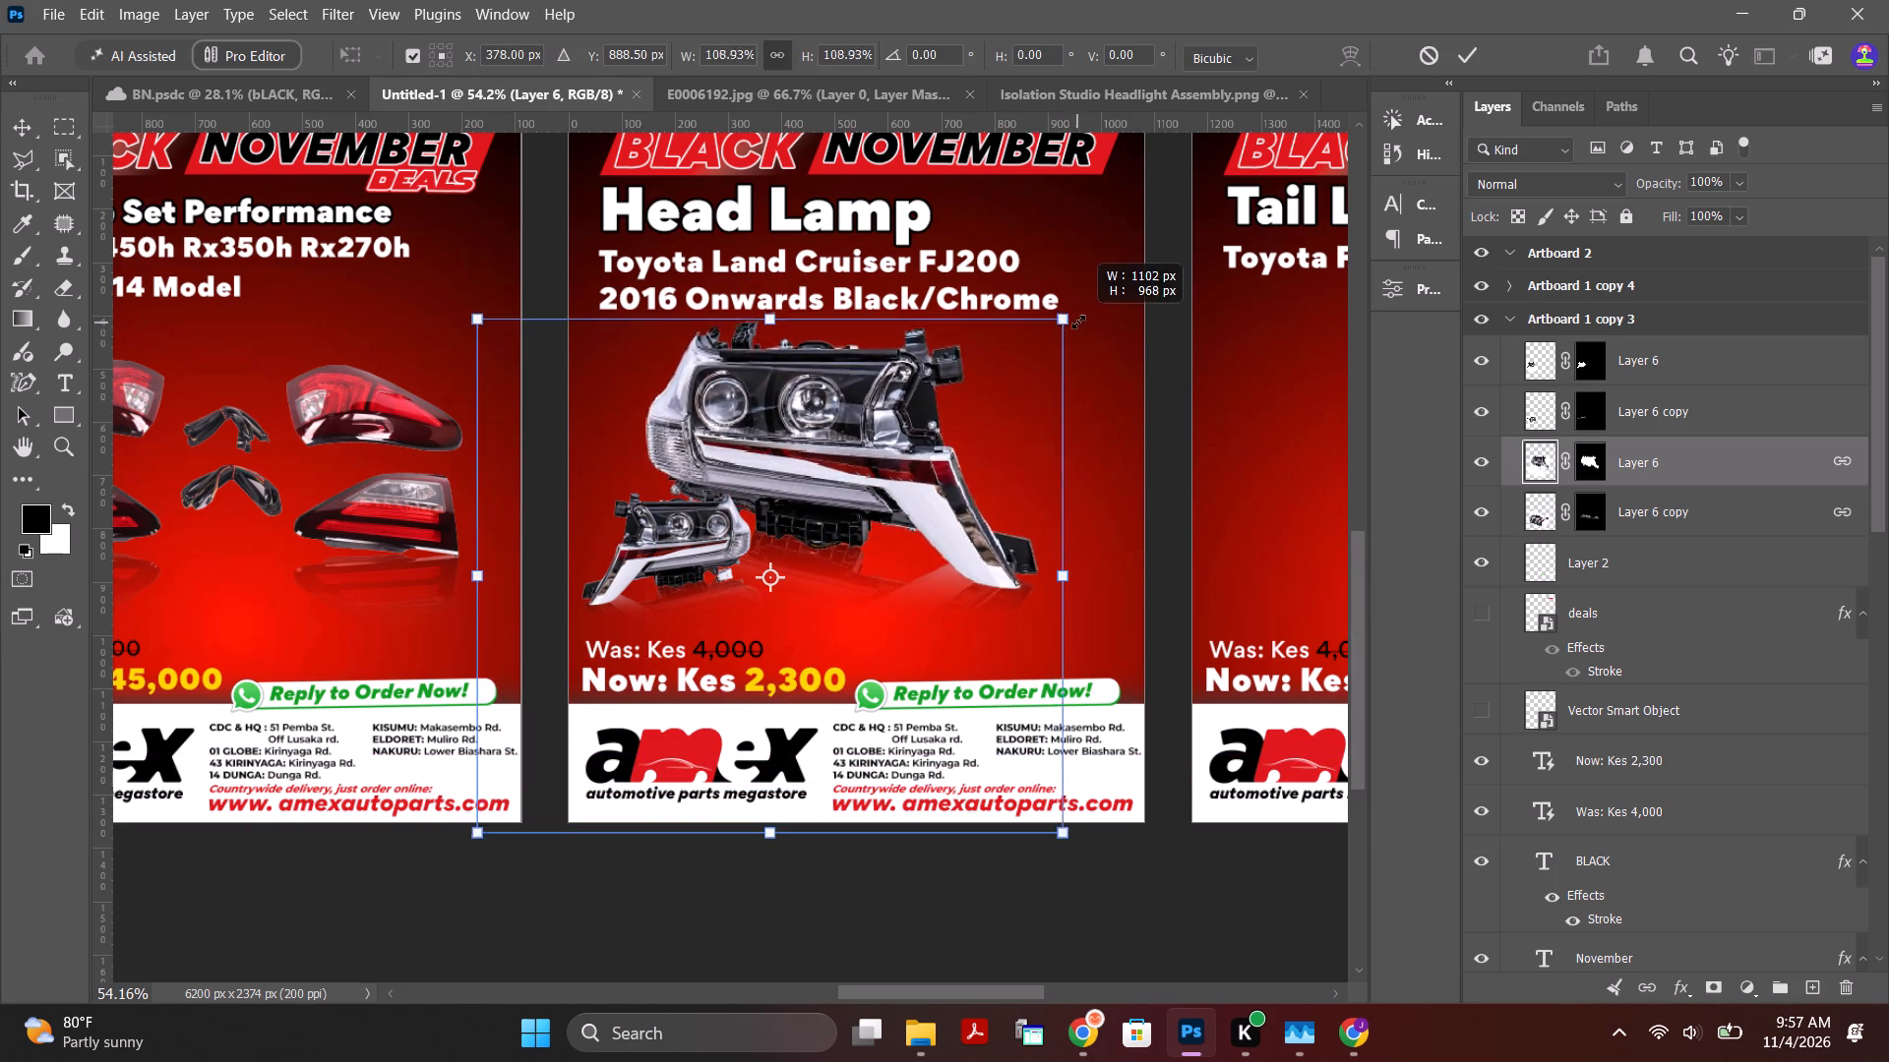
{"action": "left_click_drag", "start_coordinate": [1078, 322], "coordinate": [1087, 318]}
{"action": "left_click_drag", "start_coordinate": [860, 376], "coordinate": [845, 413]}
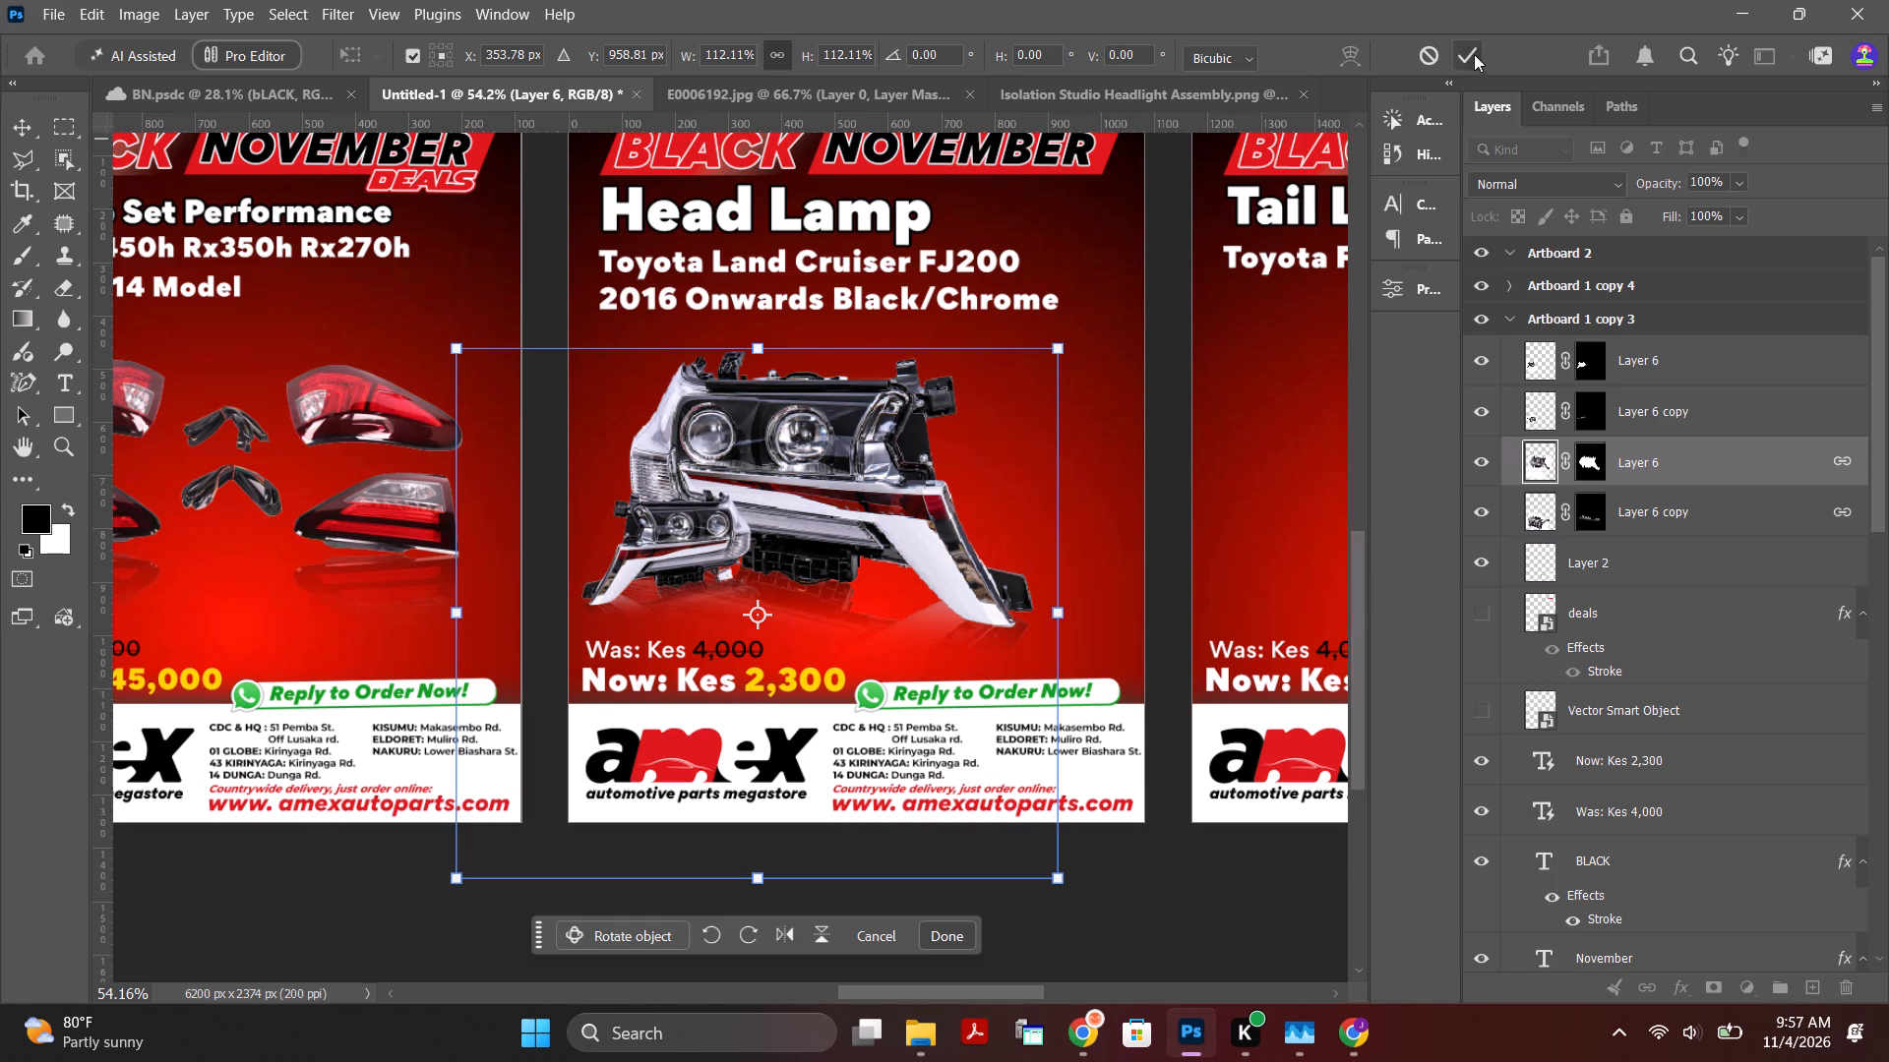
{"action": "left_click", "coordinate": [1474, 54]}
Move the small mirrored headlight and its reflection to the upper right of the large headlight.
{"action": "left_click", "coordinate": [702, 533]}
{"action": "left_click", "coordinate": [1712, 362]}
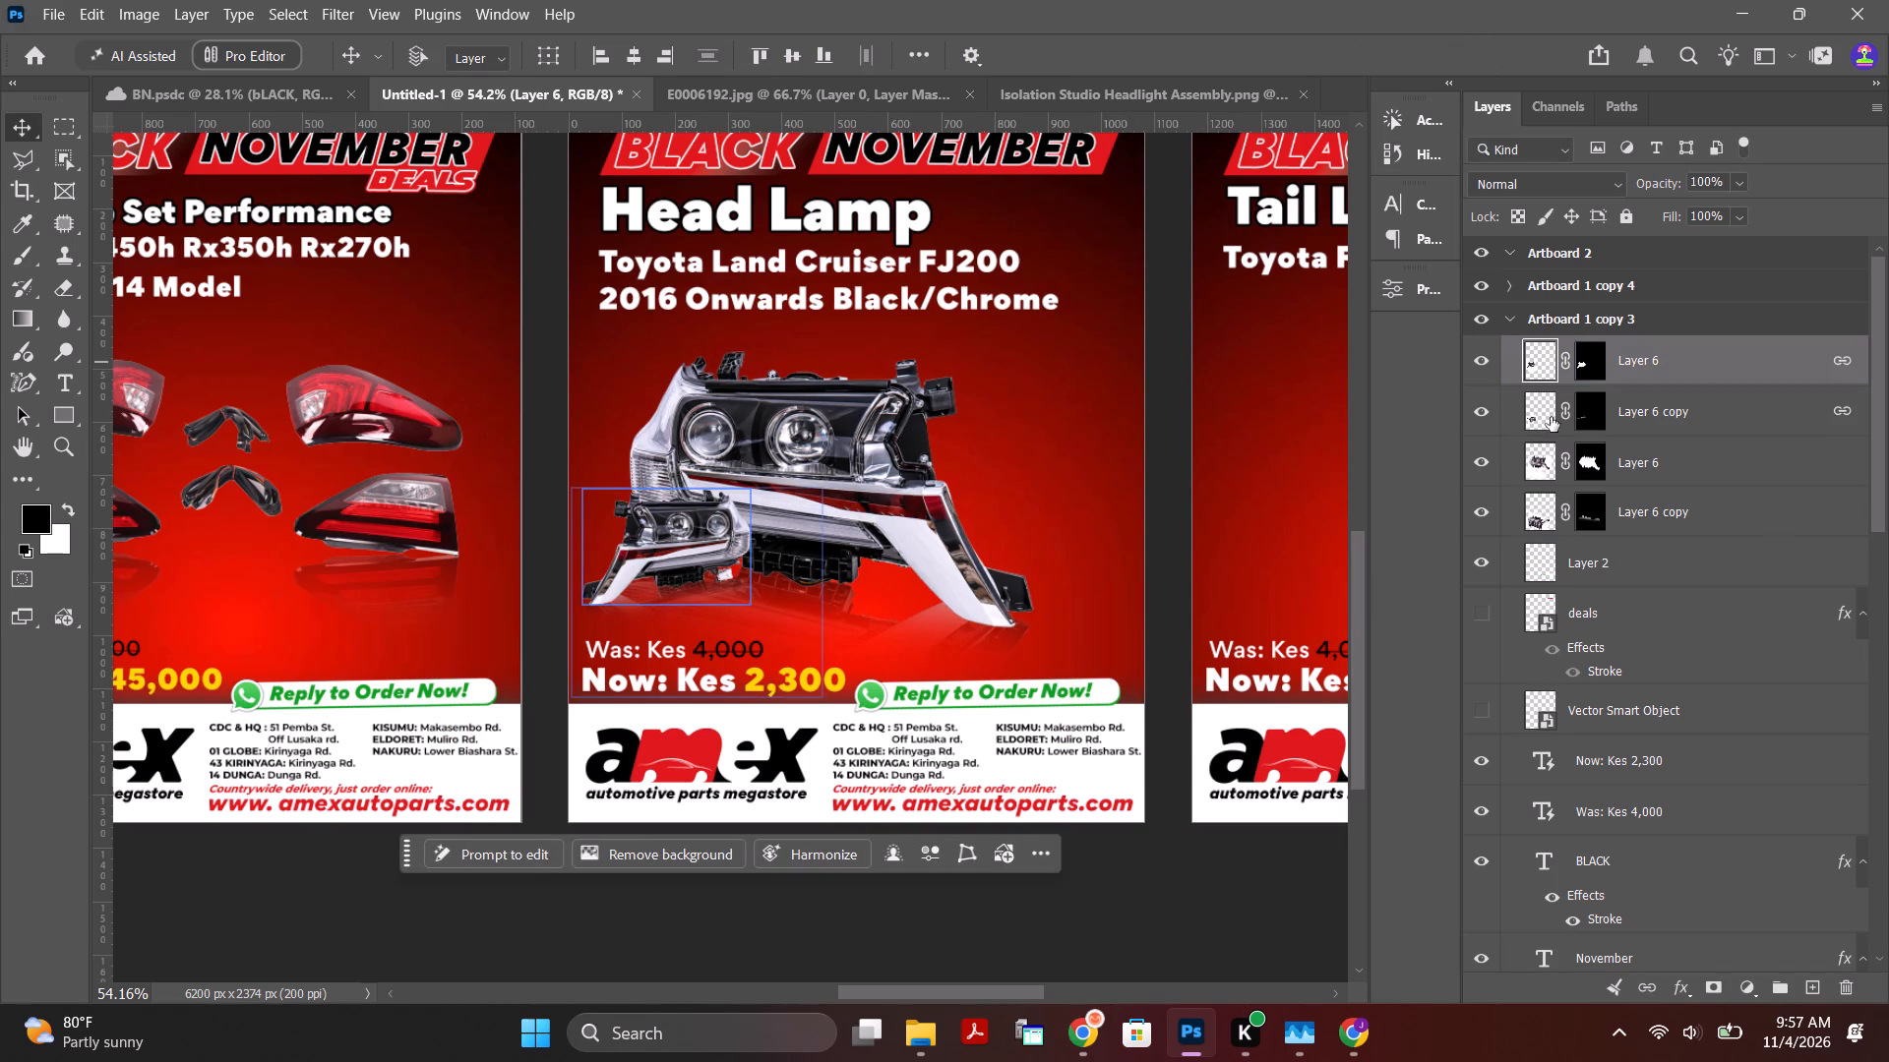
{"action": "left_click_drag", "start_coordinate": [655, 548], "coordinate": [1030, 436]}
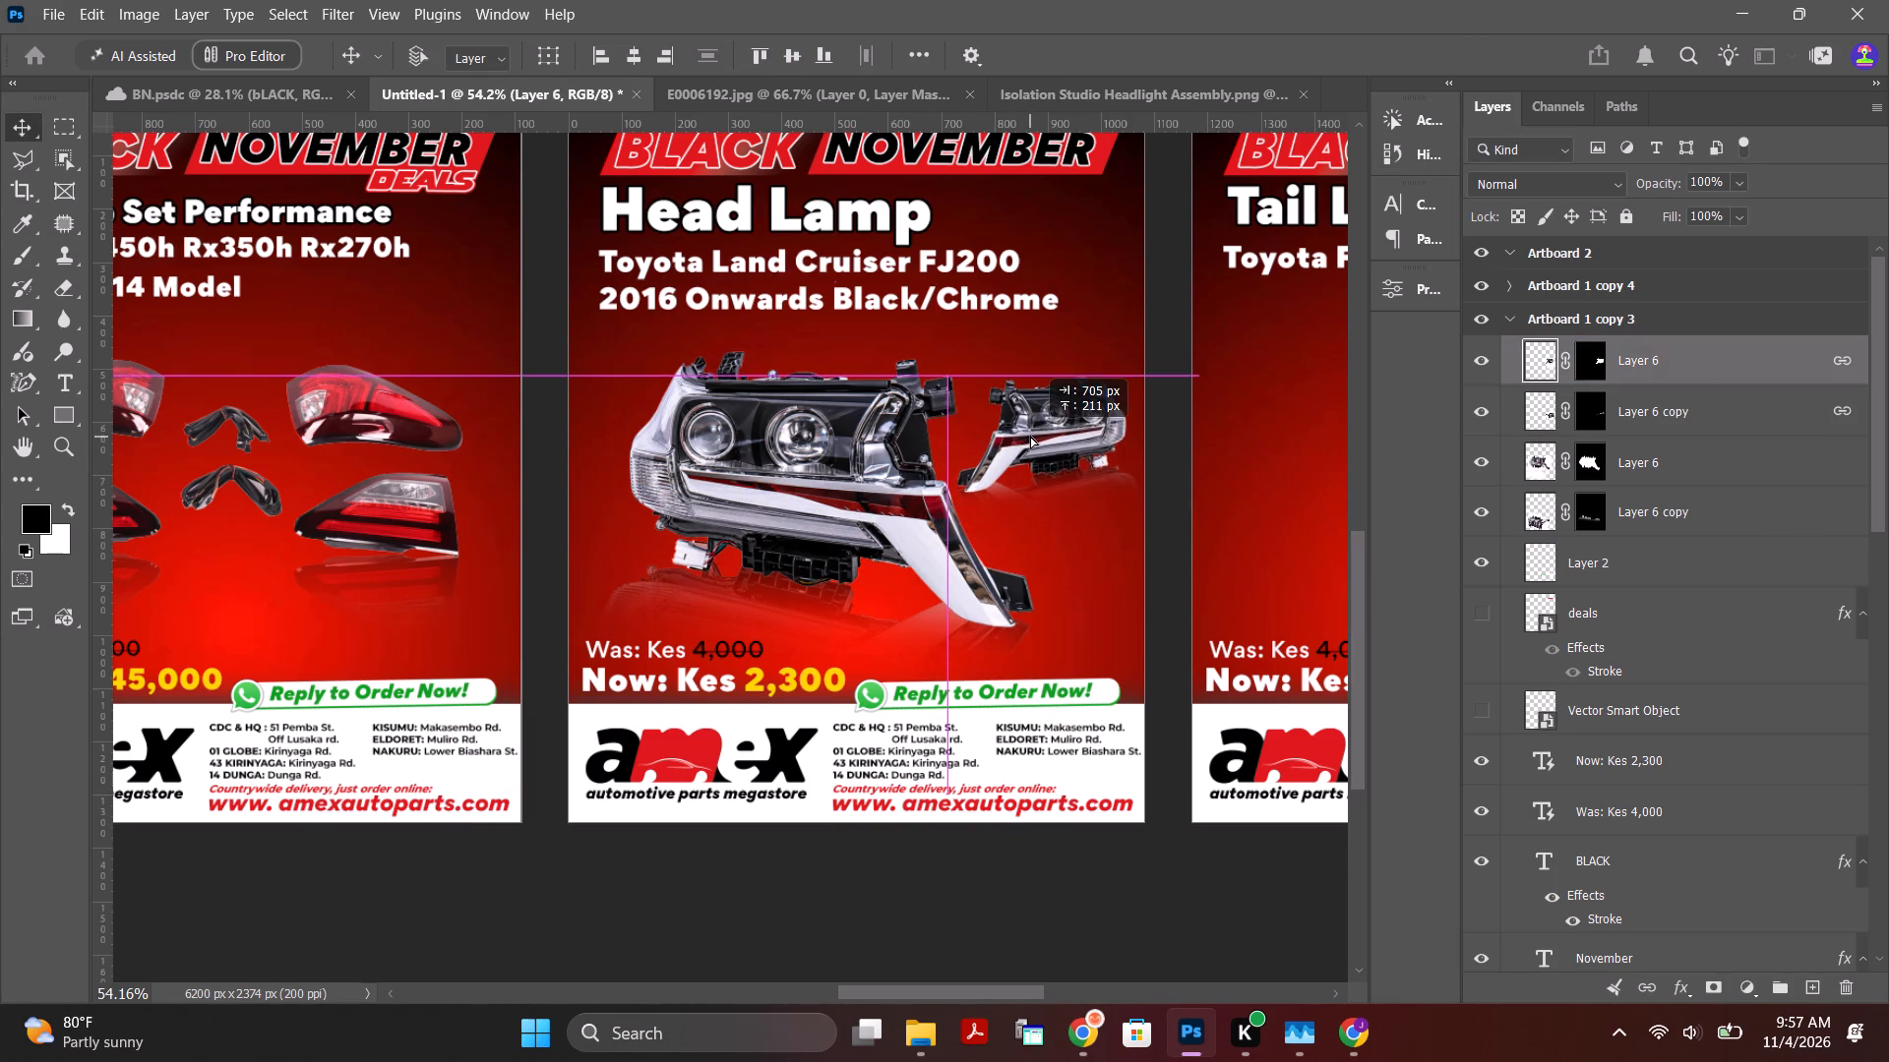
{"action": "left_click_drag", "start_coordinate": [1030, 436], "coordinate": [1035, 424]}
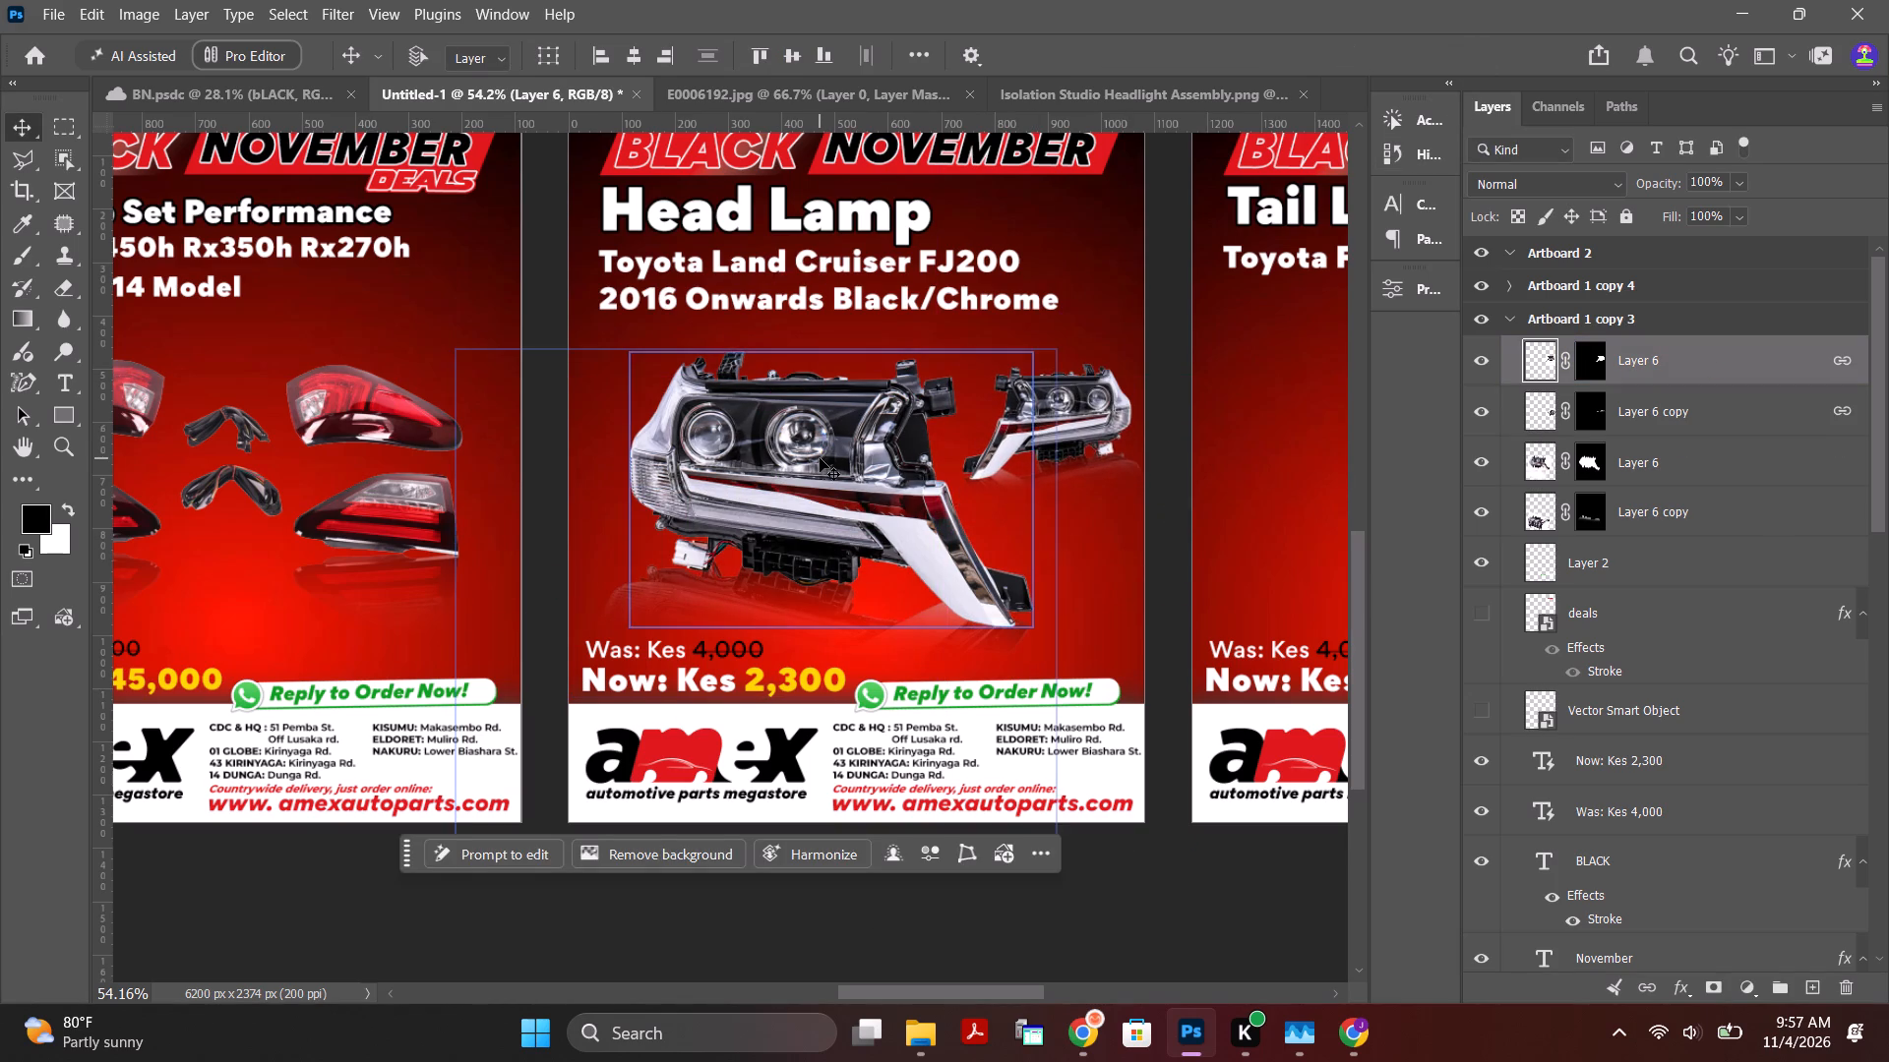
Move the large headlight and its reflection left and slightly down, clear of the small mirrored headlight.
{"action": "left_click", "coordinate": [821, 458]}
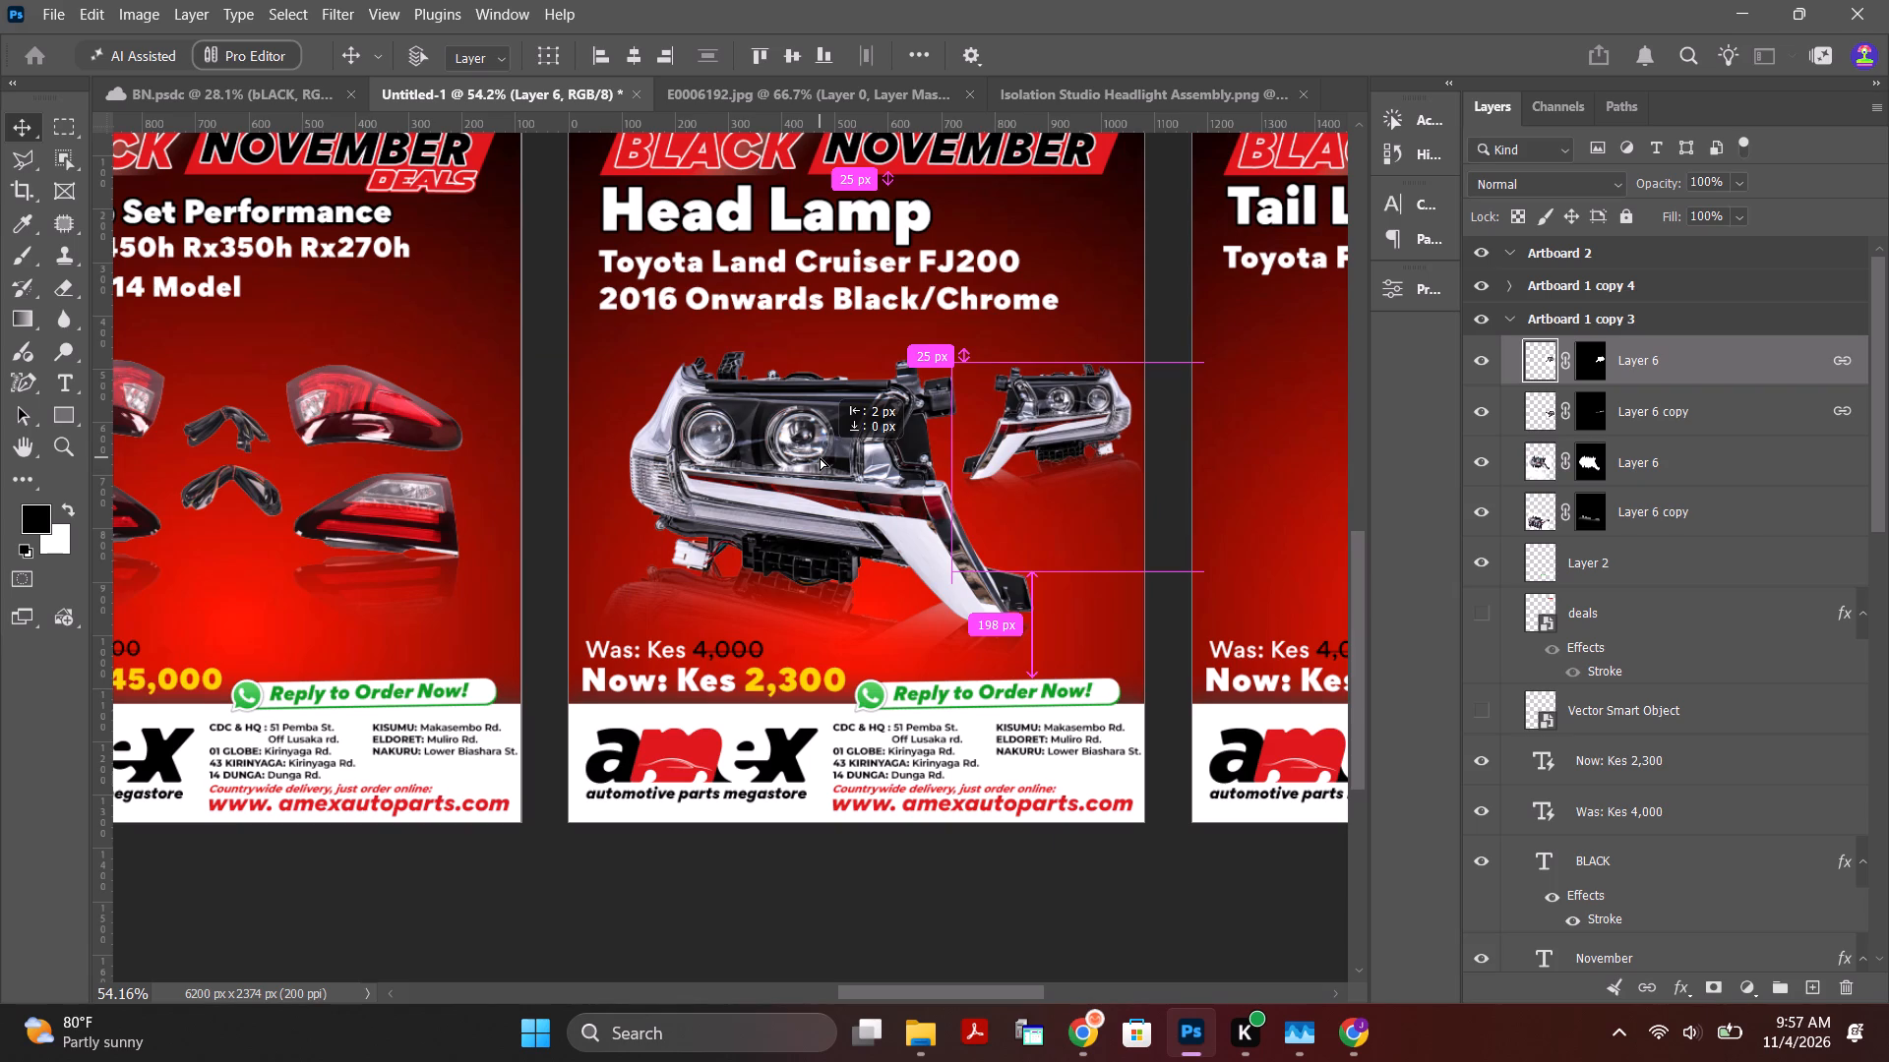
{"action": "left_click", "coordinate": [1658, 483]}
{"action": "left_click_drag", "start_coordinate": [750, 461], "coordinate": [721, 488]}
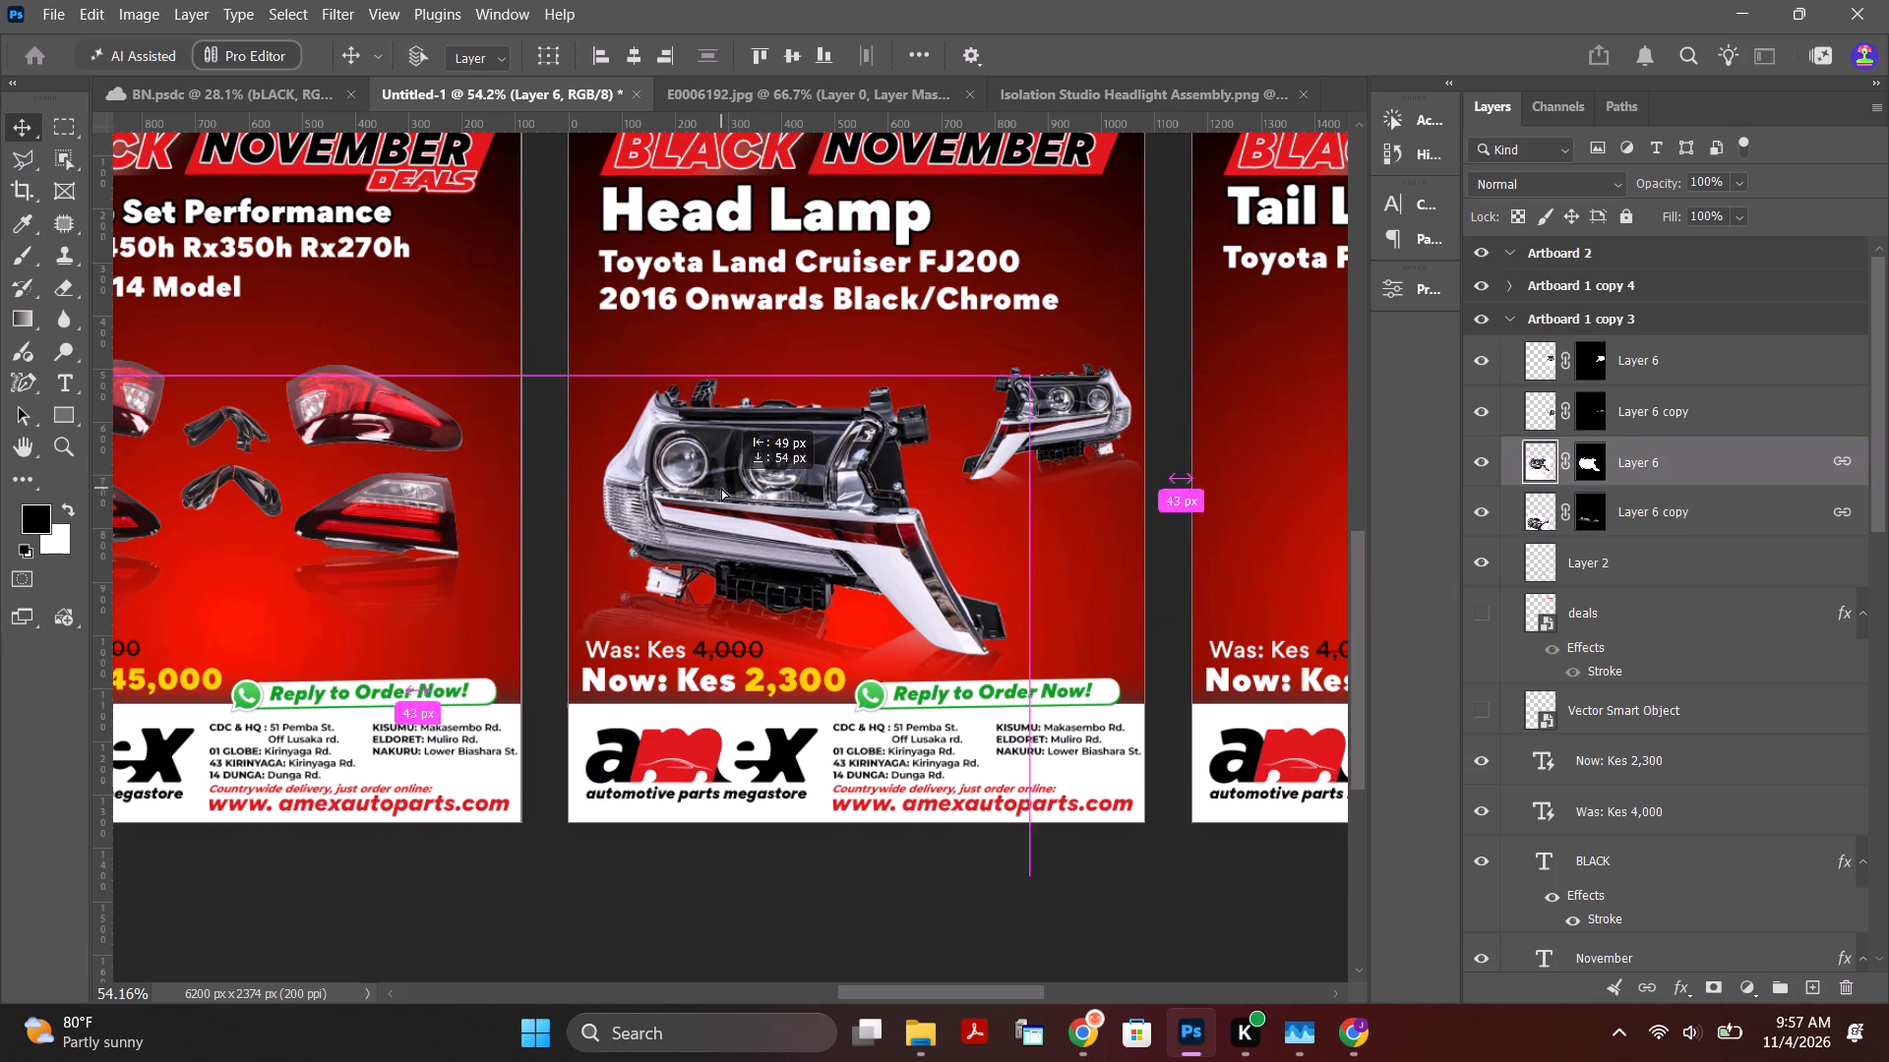
{"action": "left_click_drag", "start_coordinate": [721, 488], "coordinate": [711, 470]}
{"action": "left_click", "coordinate": [711, 470]}
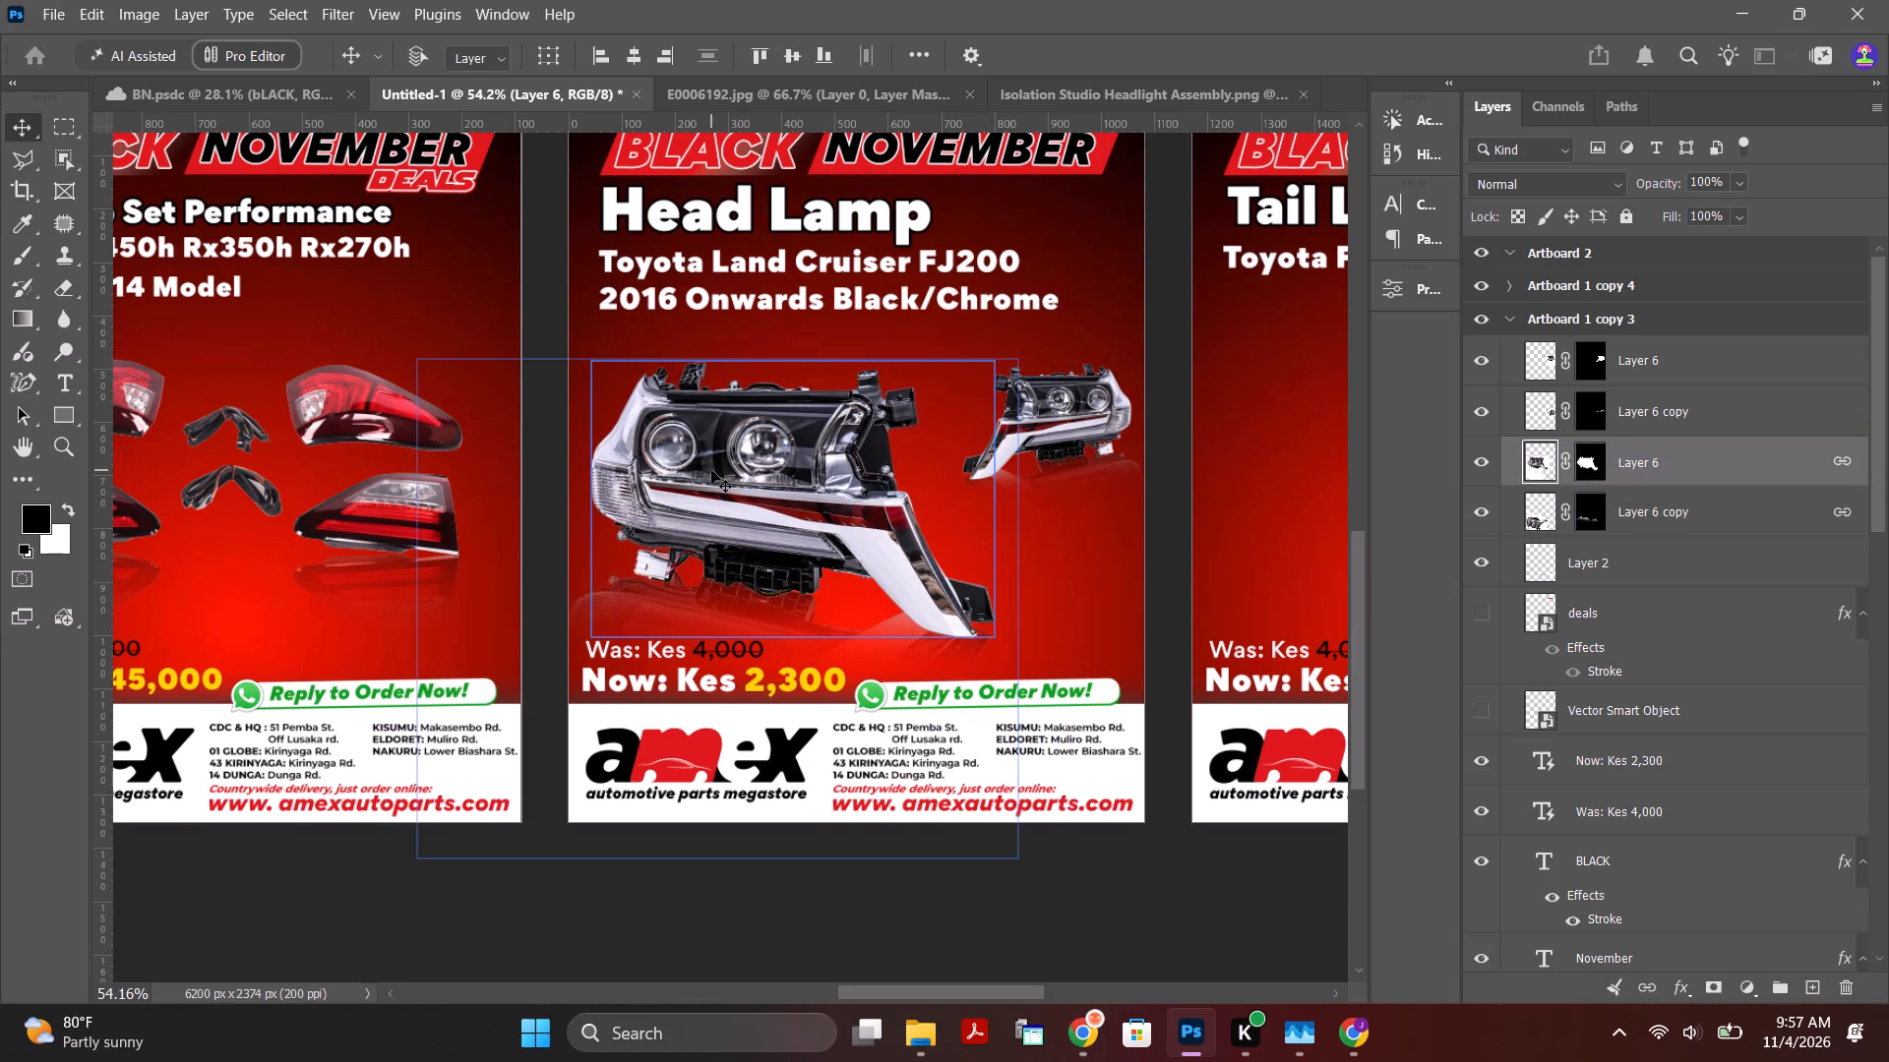
Move the small mirrored headlight and its reflection closer to the large headlight and scale them to about 110%.
{"action": "left_click", "coordinate": [1643, 368]}
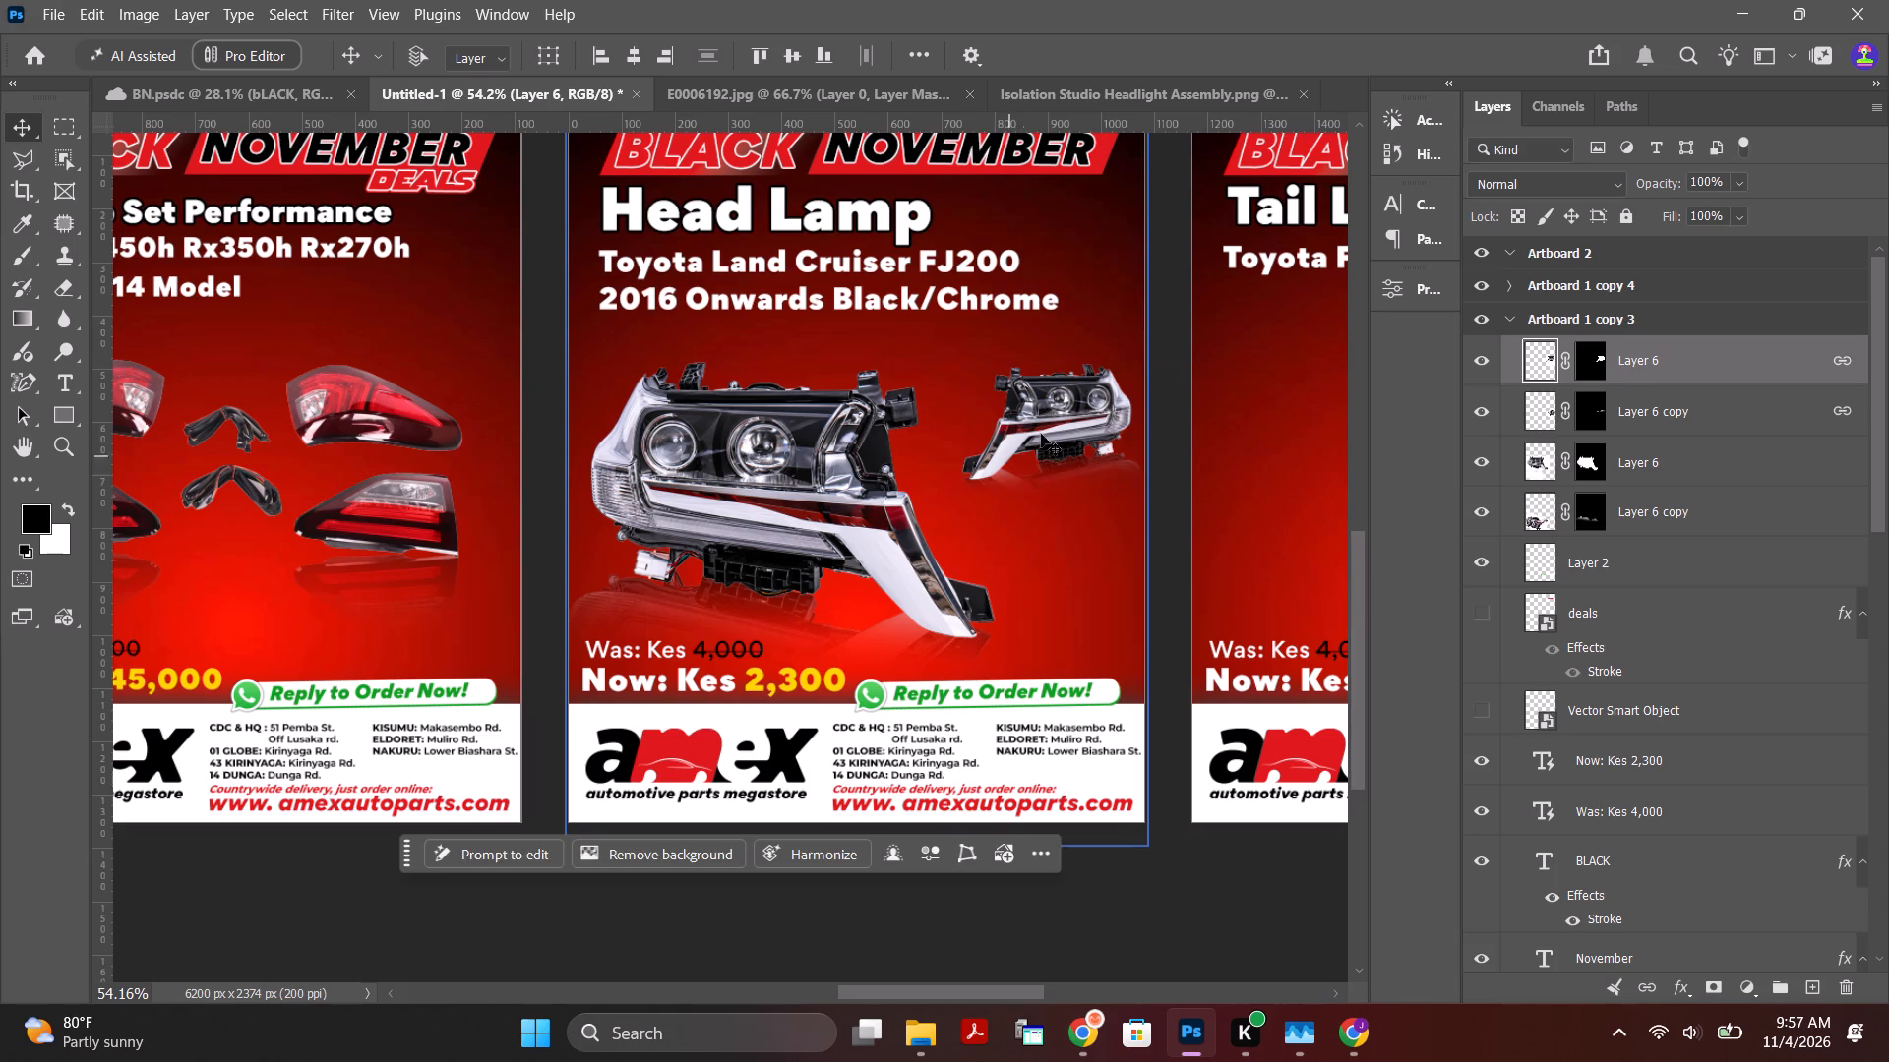
{"action": "left_click_drag", "start_coordinate": [1062, 421], "coordinate": [1025, 433]}
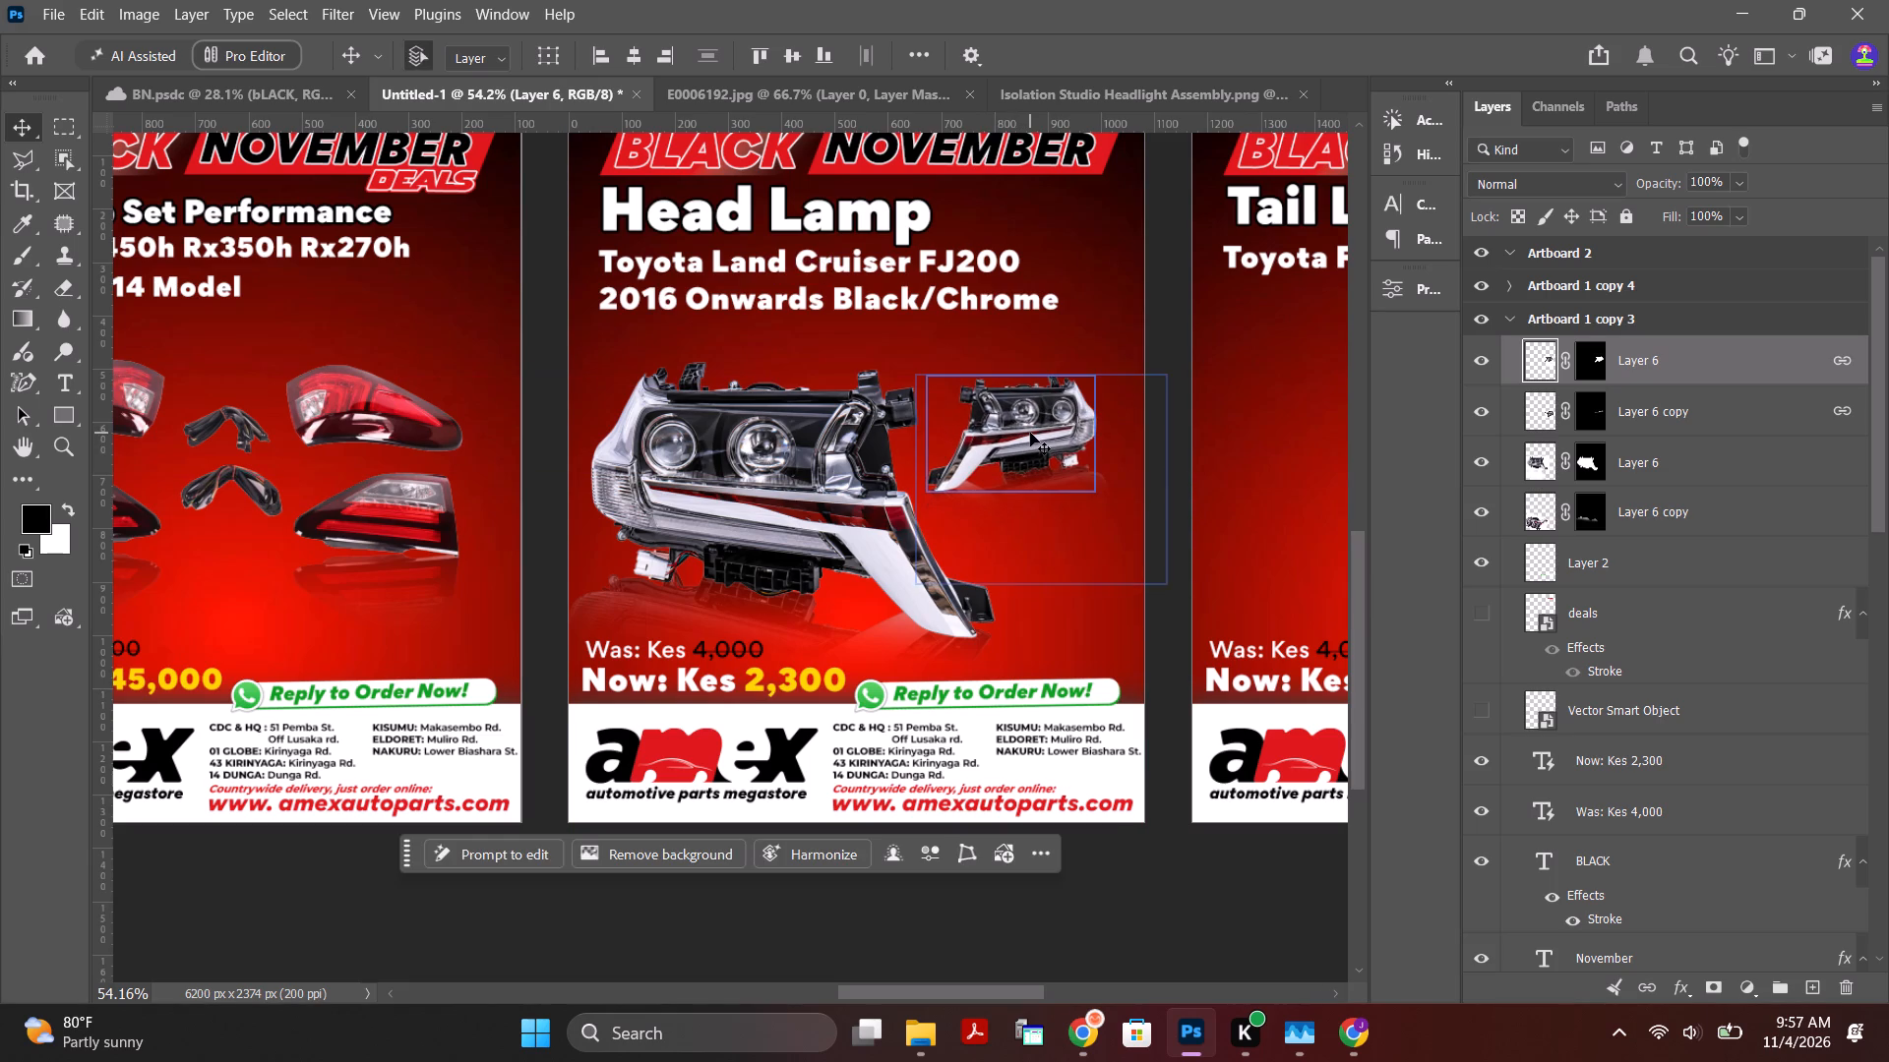
{"action": "key", "text": "ctrl+t"}
{"action": "left_click_drag", "start_coordinate": [1175, 374], "coordinate": [1197, 360]}
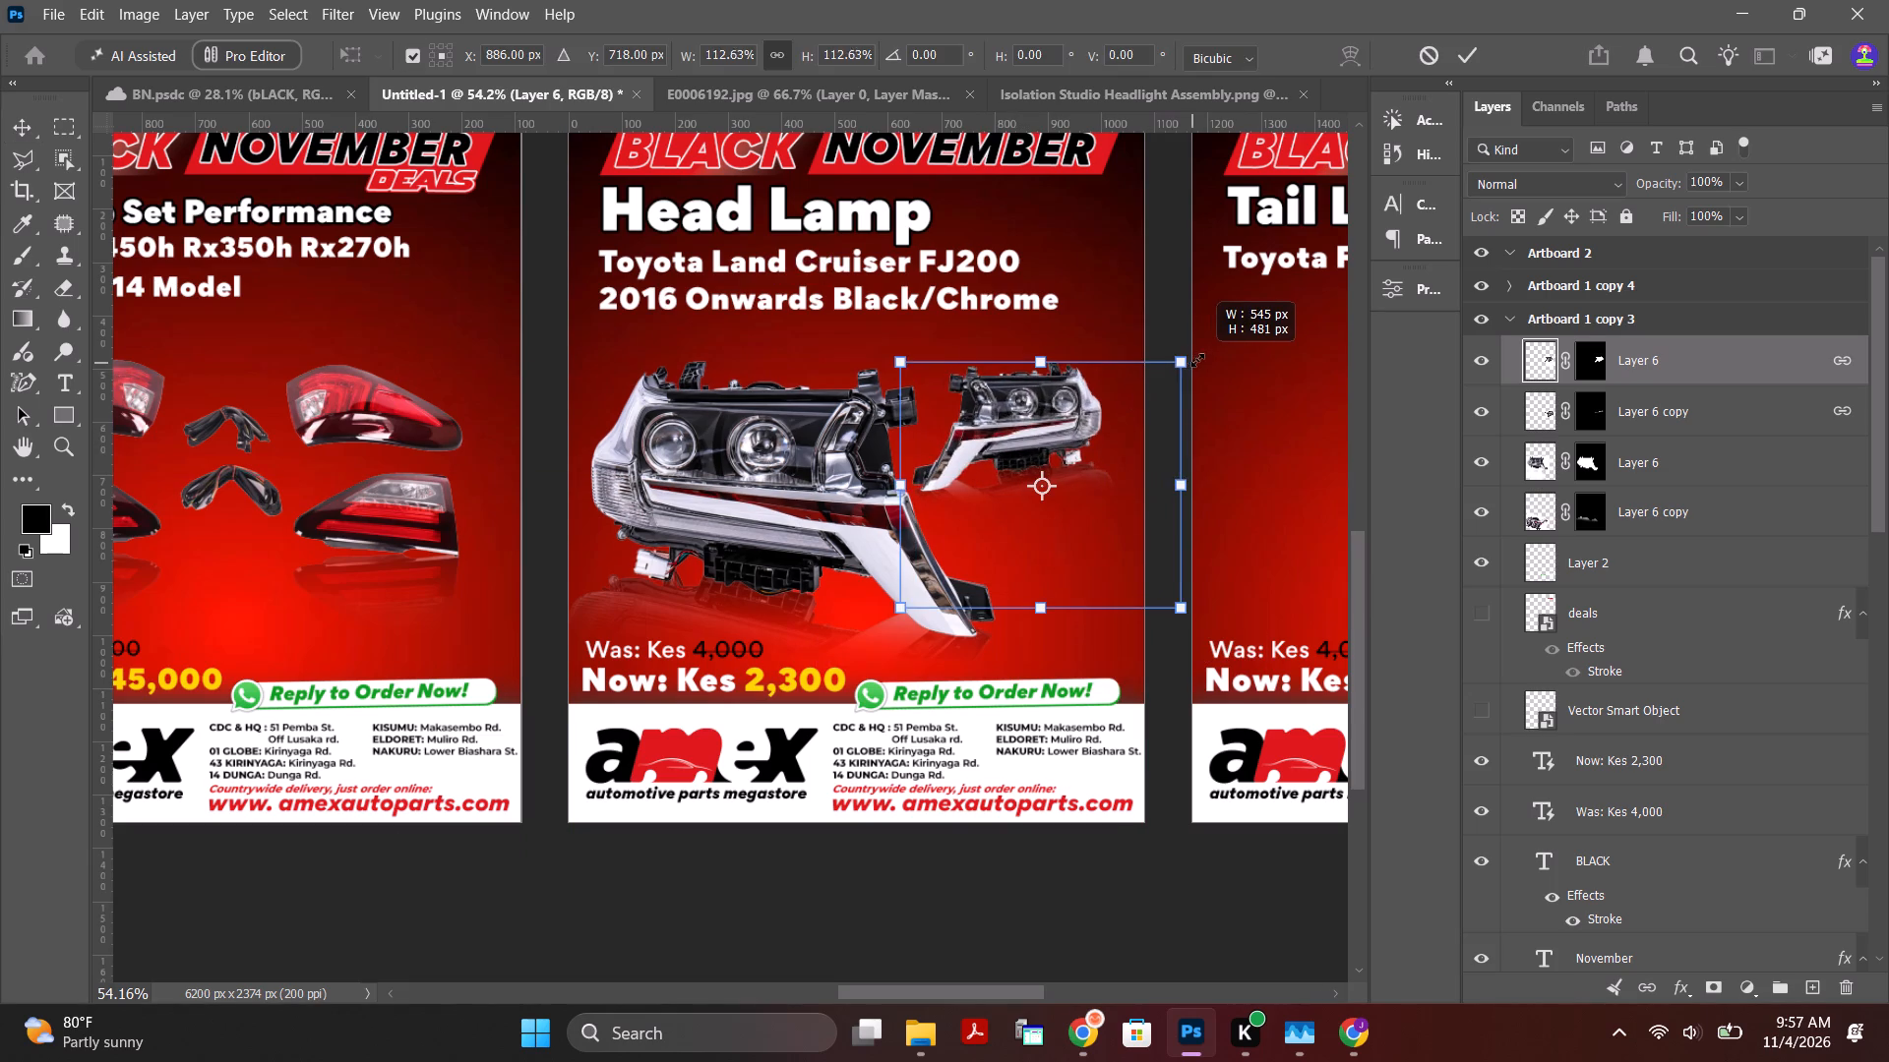
{"action": "left_click_drag", "start_coordinate": [1197, 360], "coordinate": [1189, 366]}
{"action": "left_click", "coordinate": [1039, 413]}
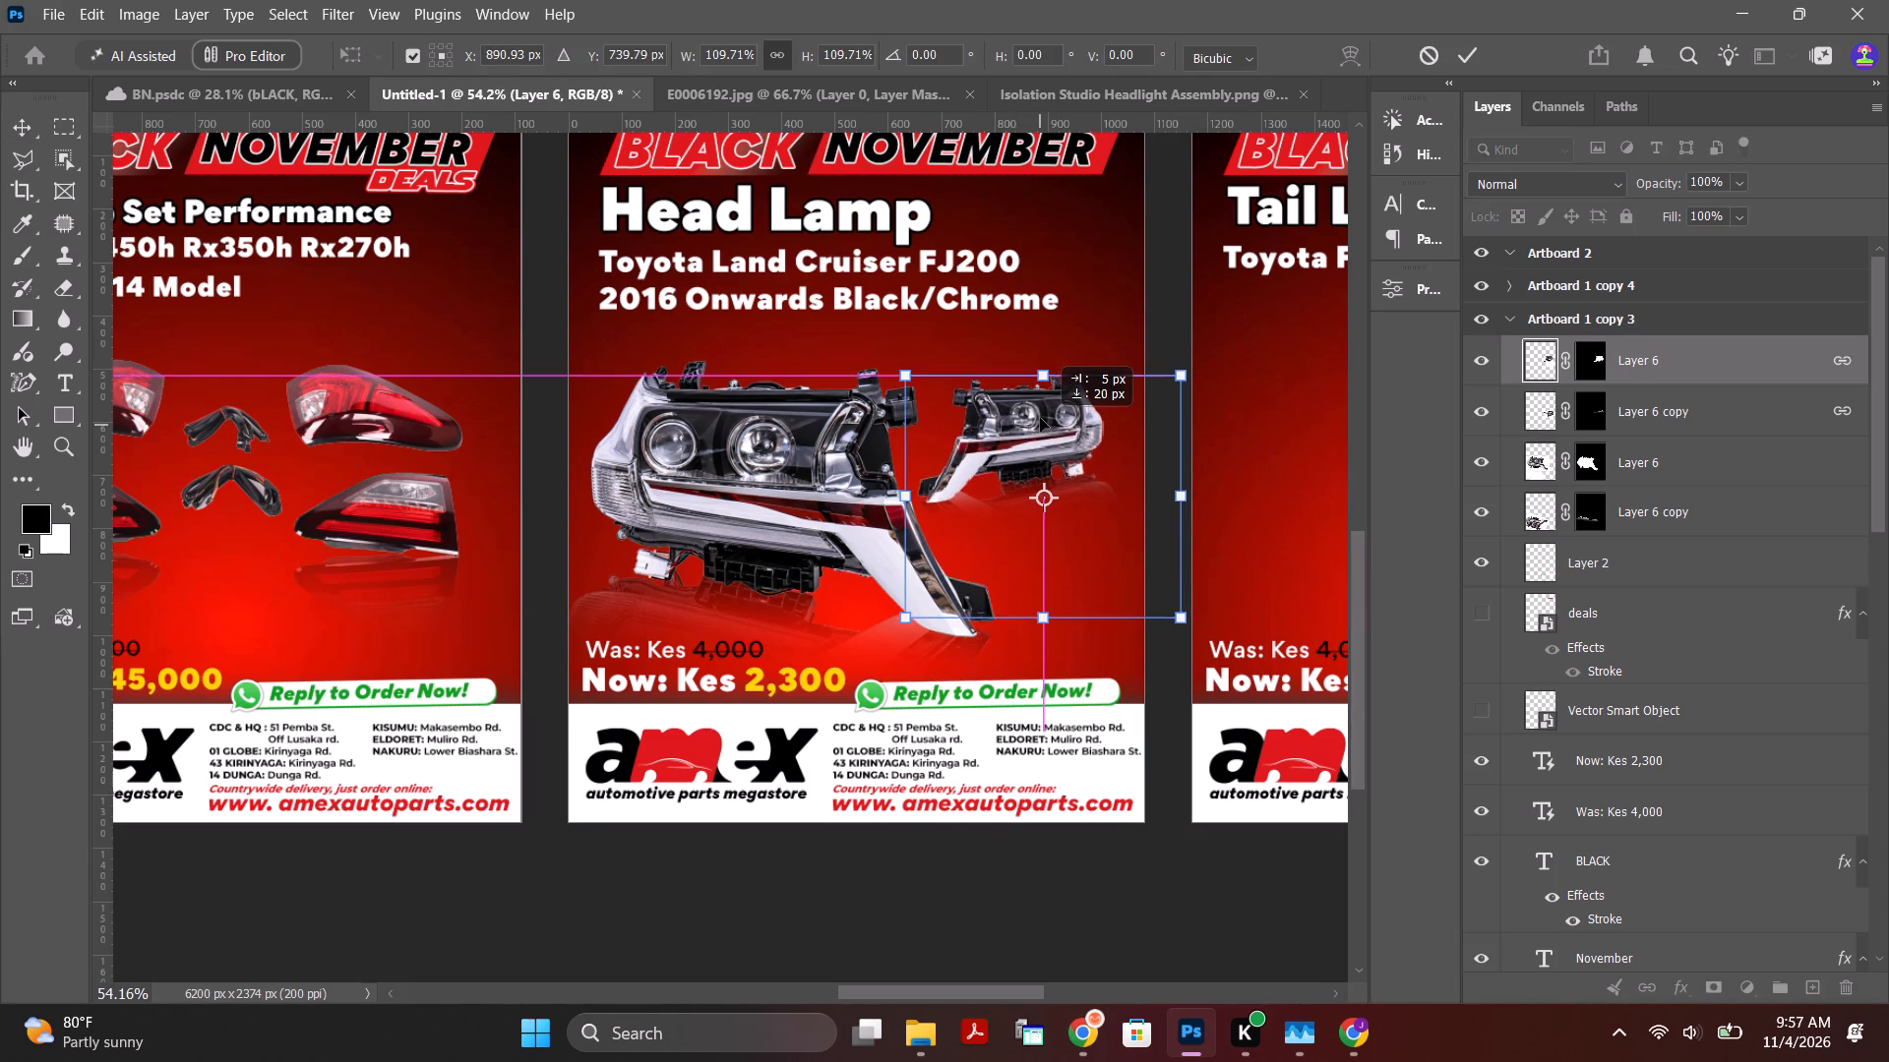
{"action": "left_click", "coordinate": [1467, 53]}
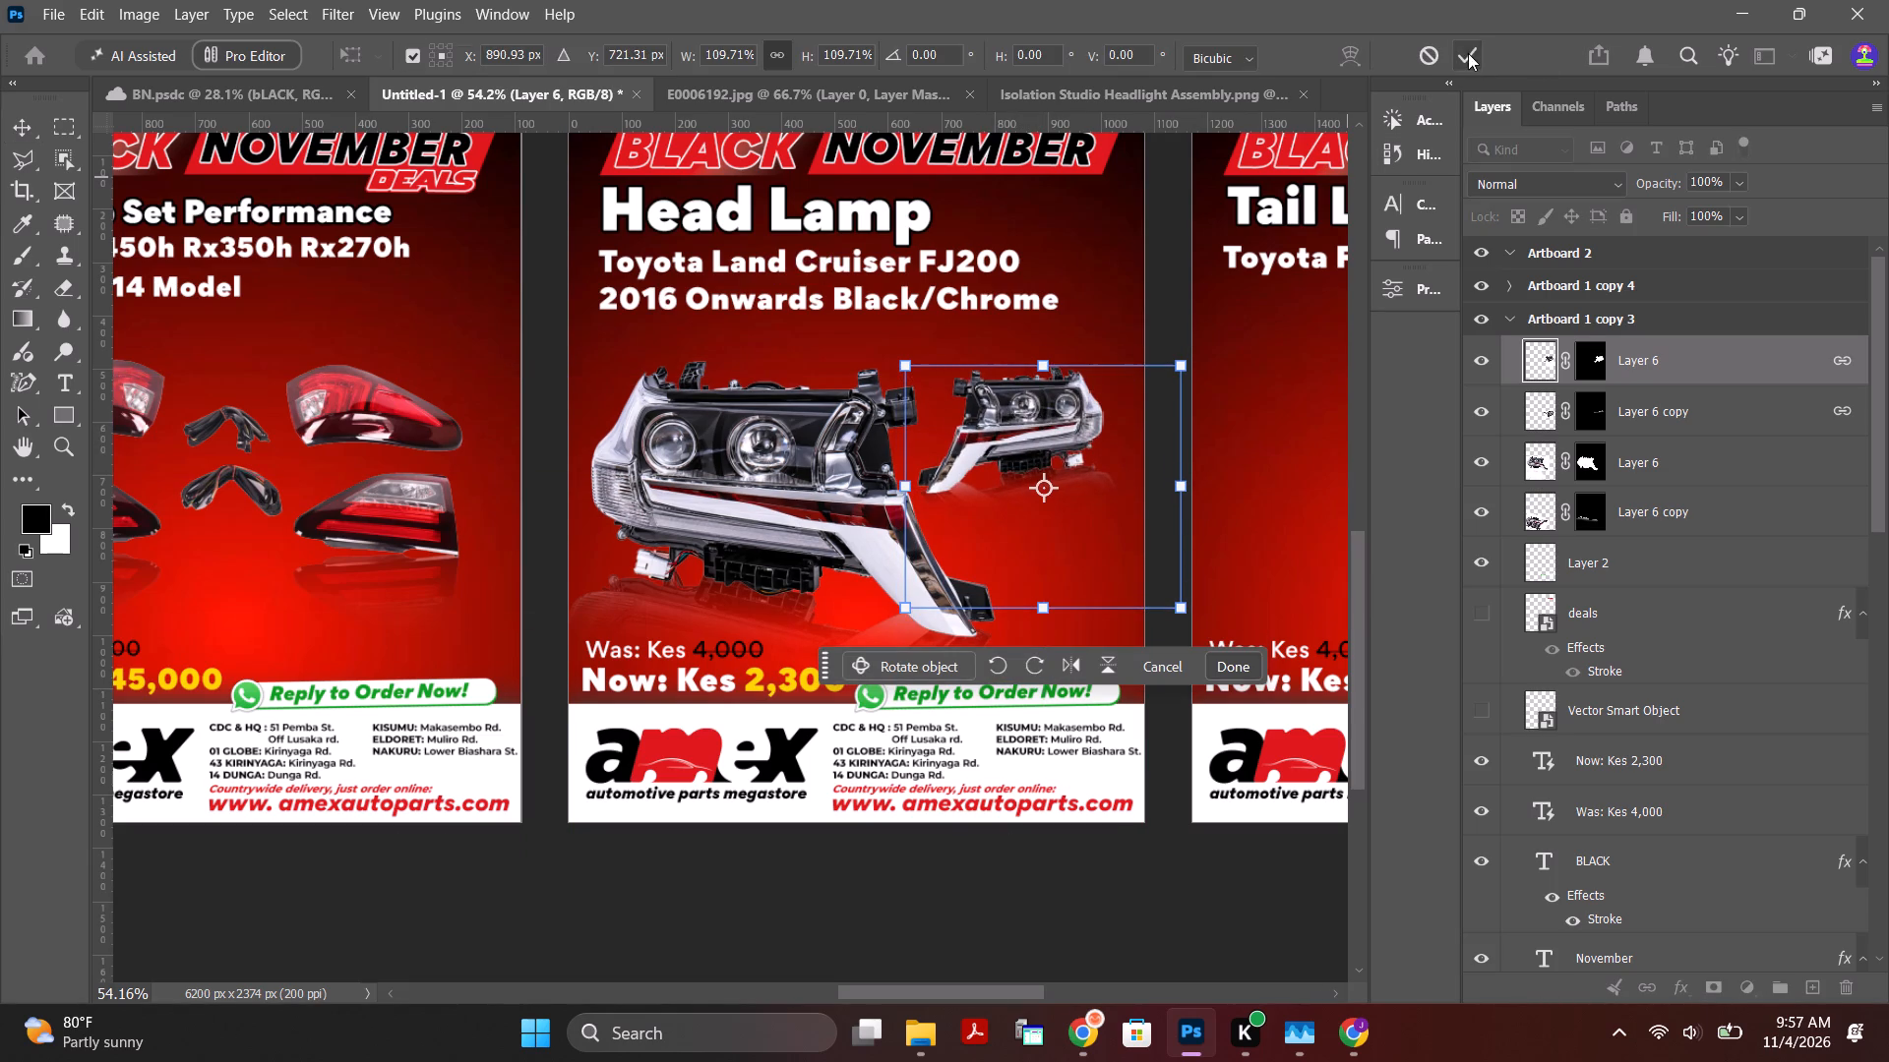
{"action": "left_click", "coordinate": [1136, 352]}
{"action": "left_click", "coordinate": [1164, 358]}
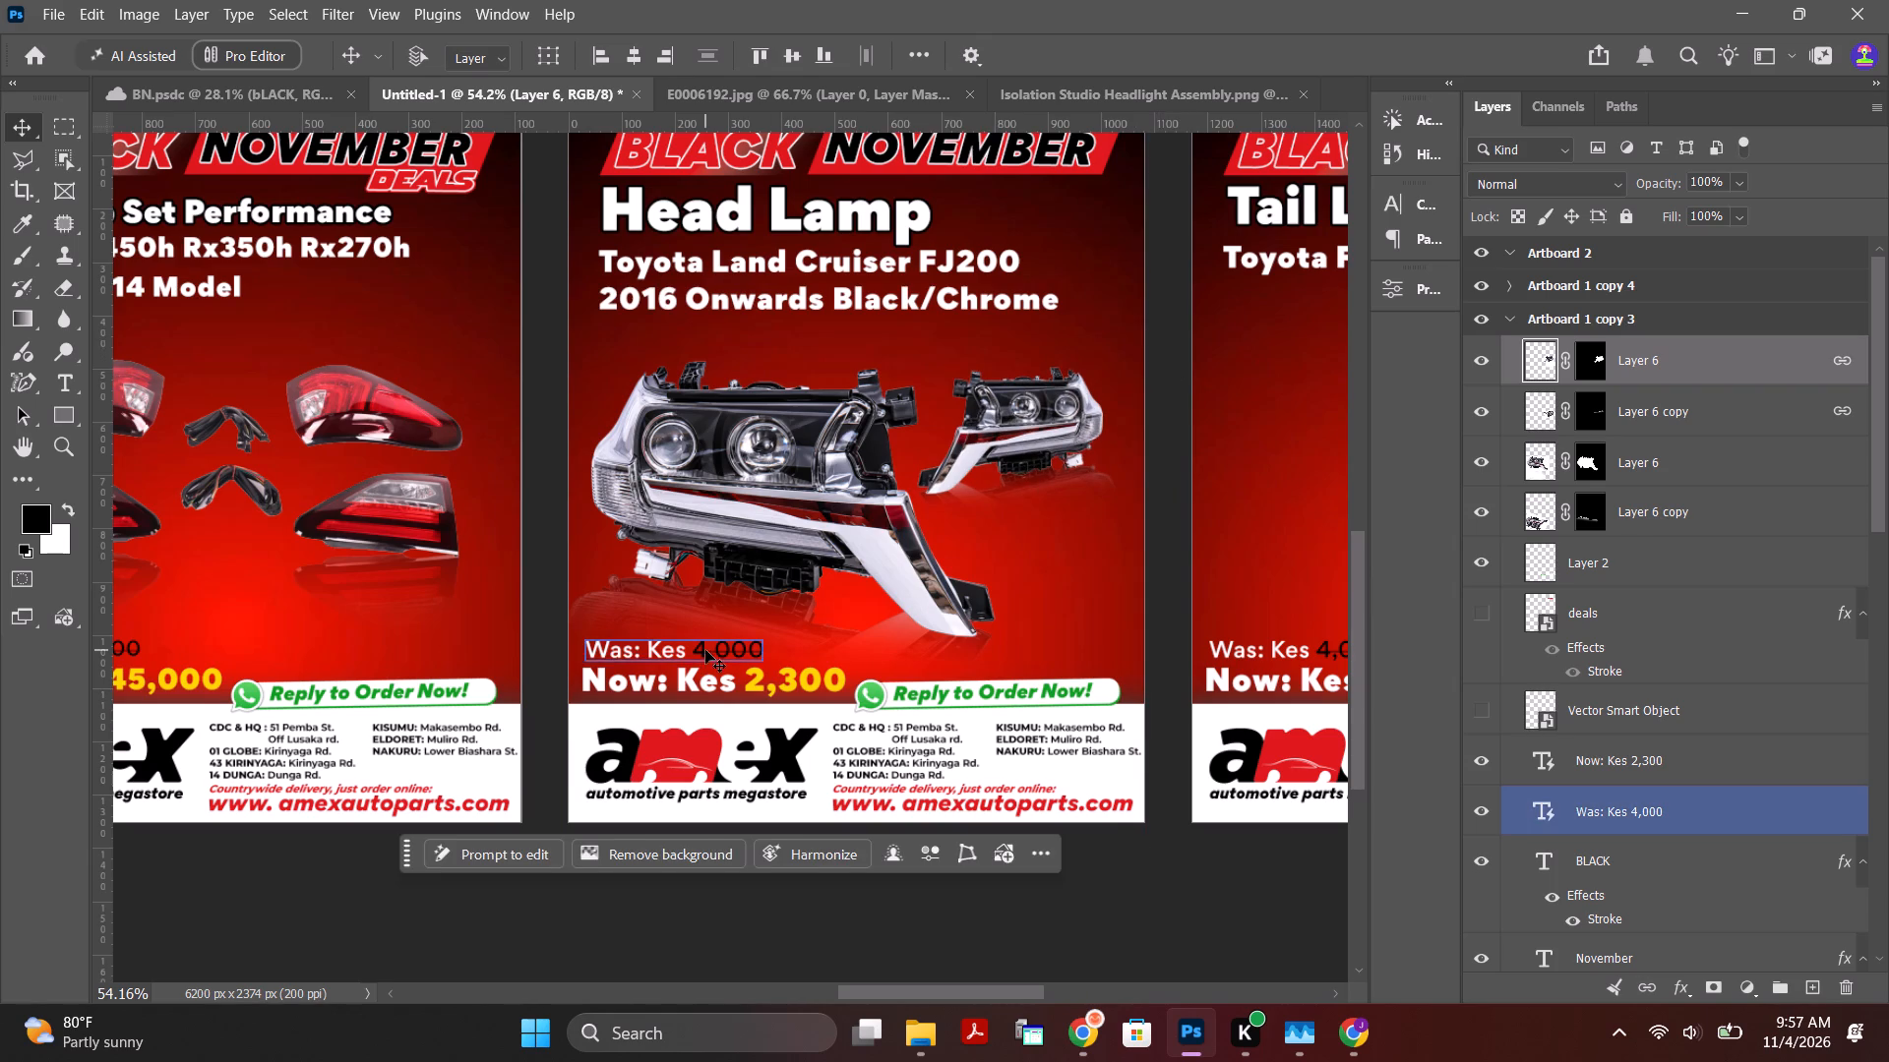
Switch to Chrome and copy the original price 45,000 from the Land Cruiser FJ200 head lamp product page.
{"action": "scroll", "coordinate": [706, 653], "scroll_direction": "down", "scroll_amount": 8, "text": "alt"}
{"action": "scroll", "coordinate": [562, 723], "scroll_direction": "up", "scroll_amount": 8, "text": "alt"}
{"action": "scroll", "coordinate": [891, 487], "scroll_direction": "down", "scroll_amount": 2, "text": "alt"}
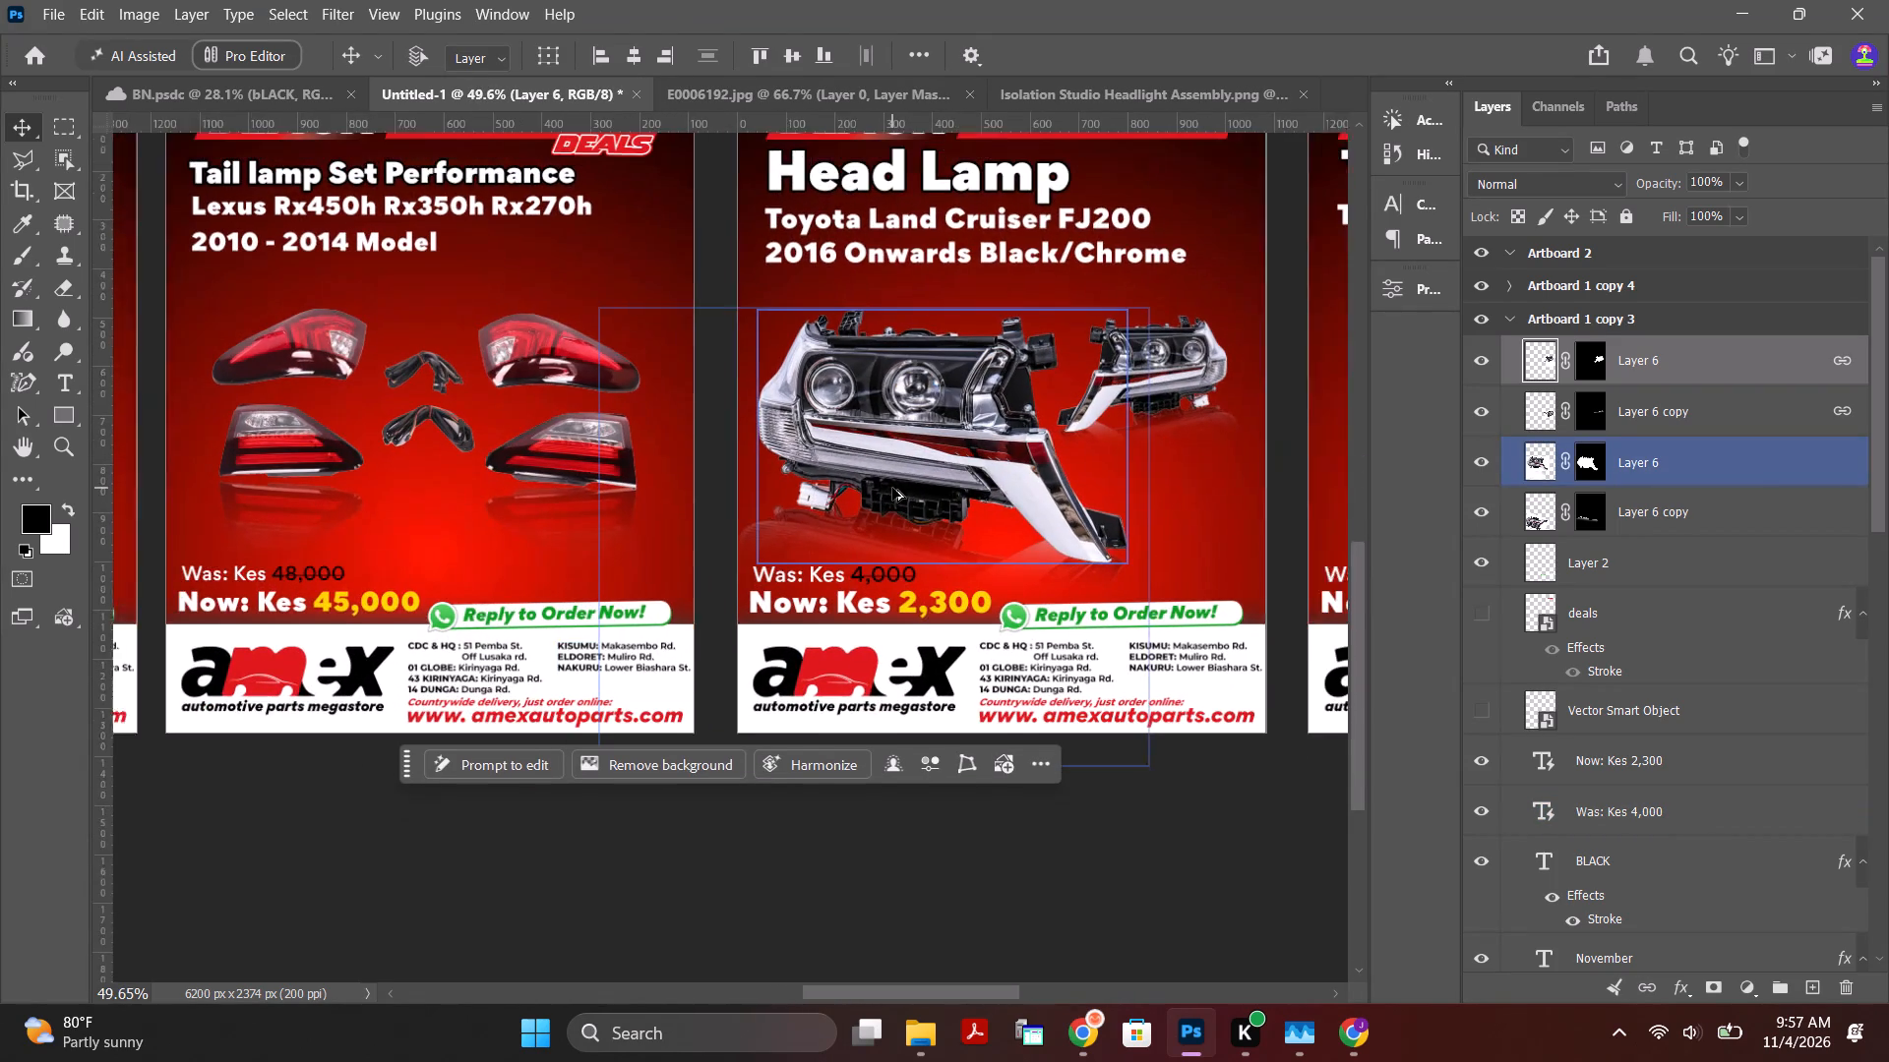
{"action": "left_click", "coordinate": [1097, 1041]}
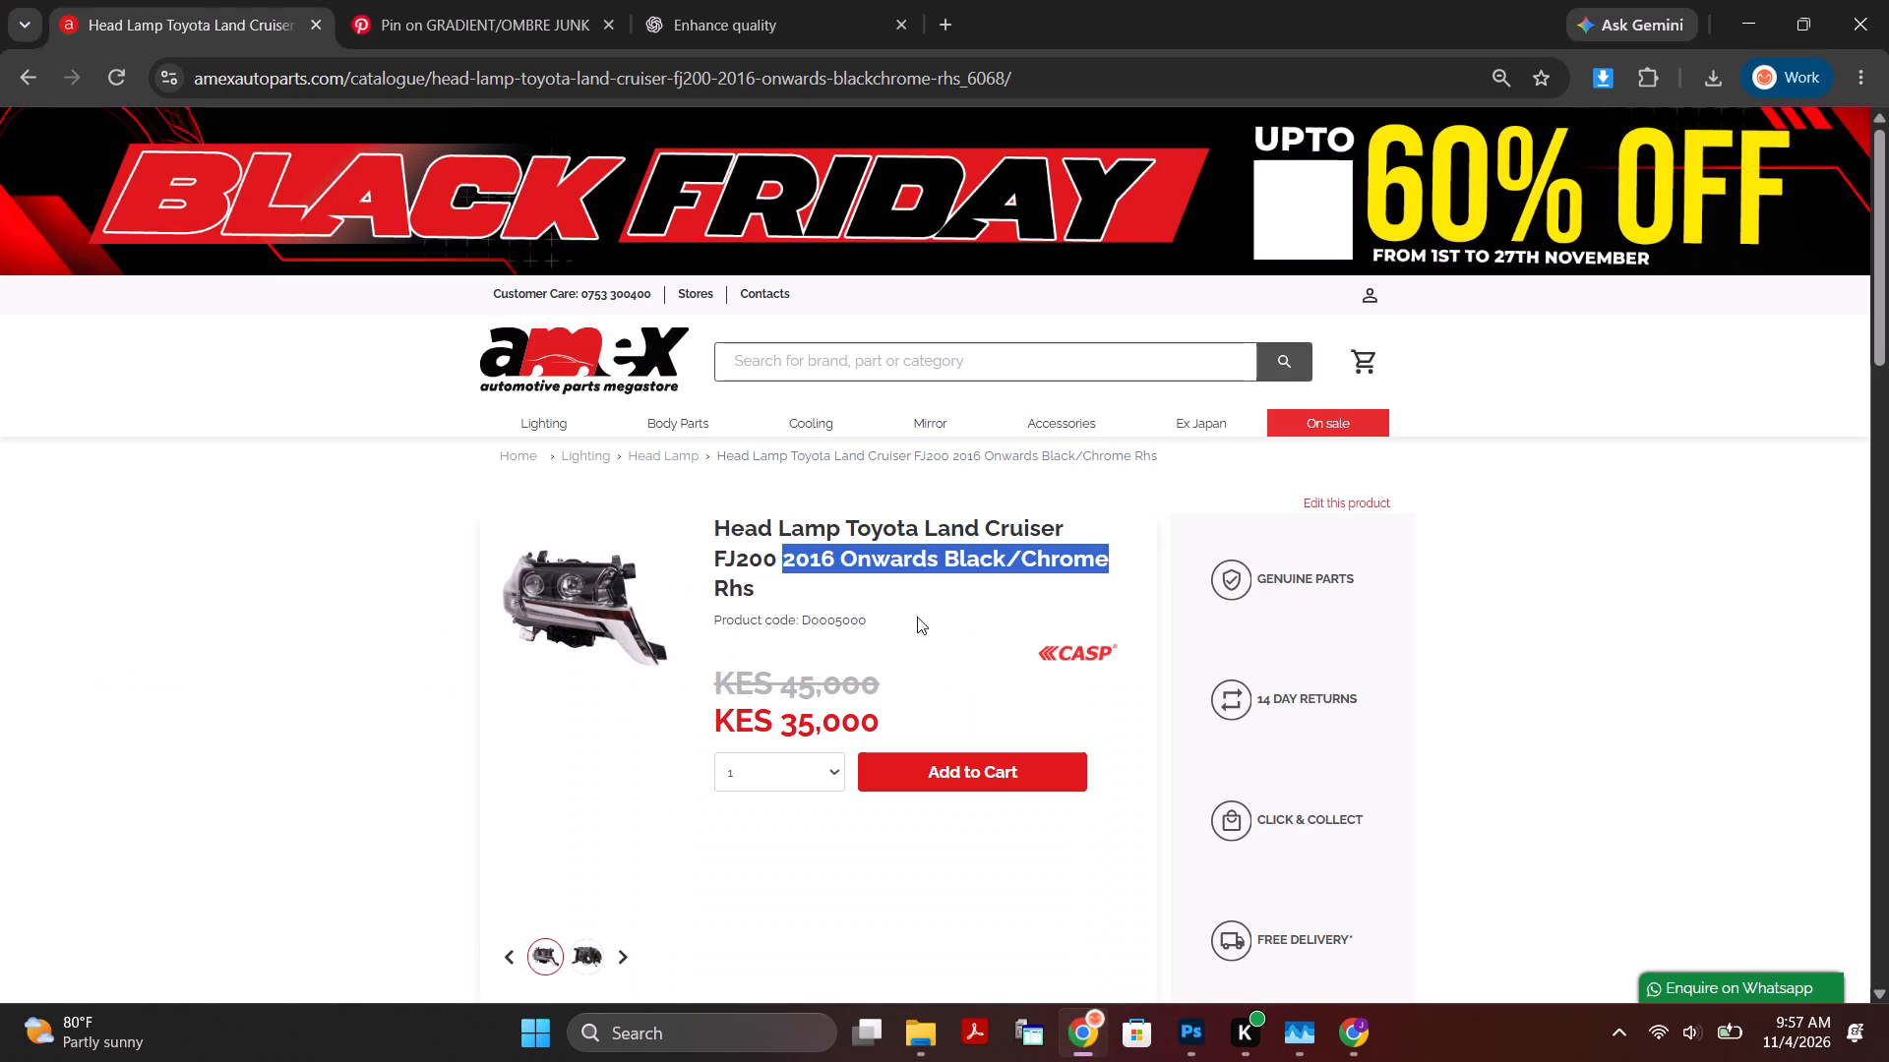
{"action": "left_click_drag", "start_coordinate": [780, 686], "coordinate": [892, 686]}
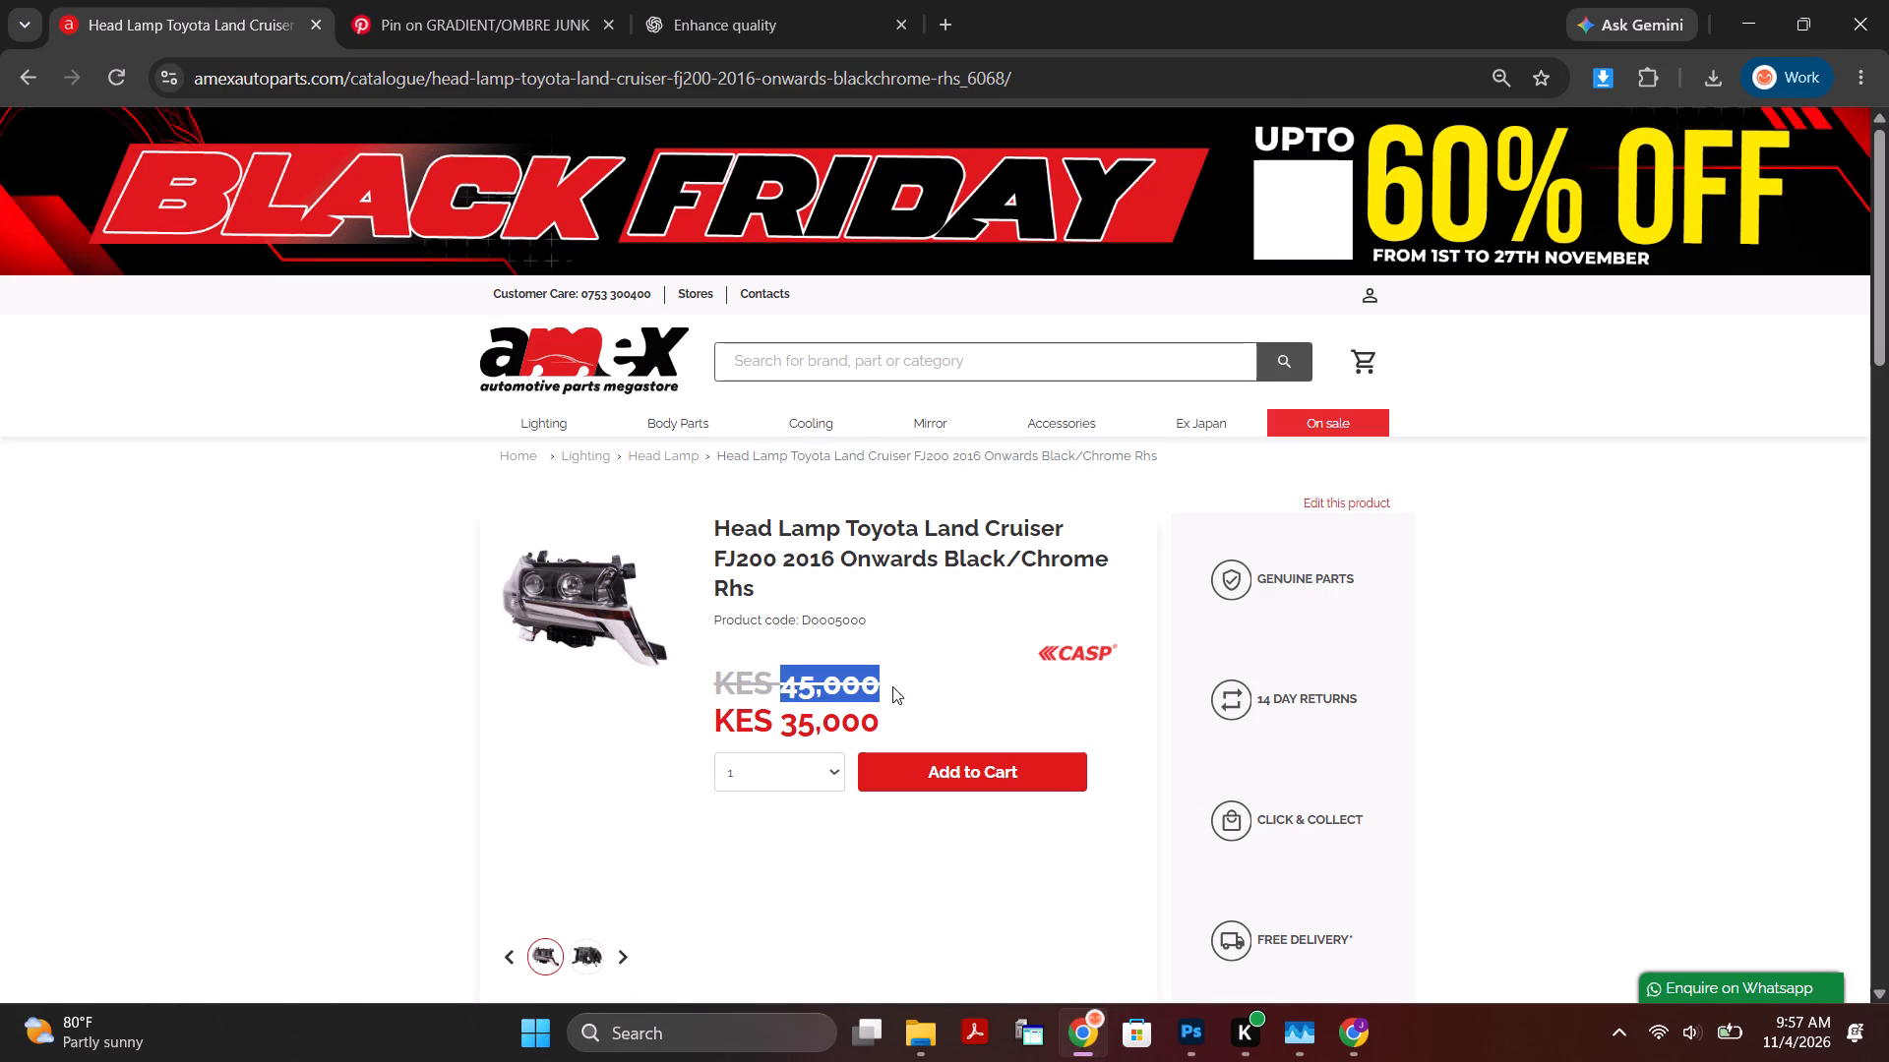
{"action": "left_click_drag", "start_coordinate": [892, 686], "coordinate": [909, 686]}
{"action": "key", "text": "ctrl+c"}
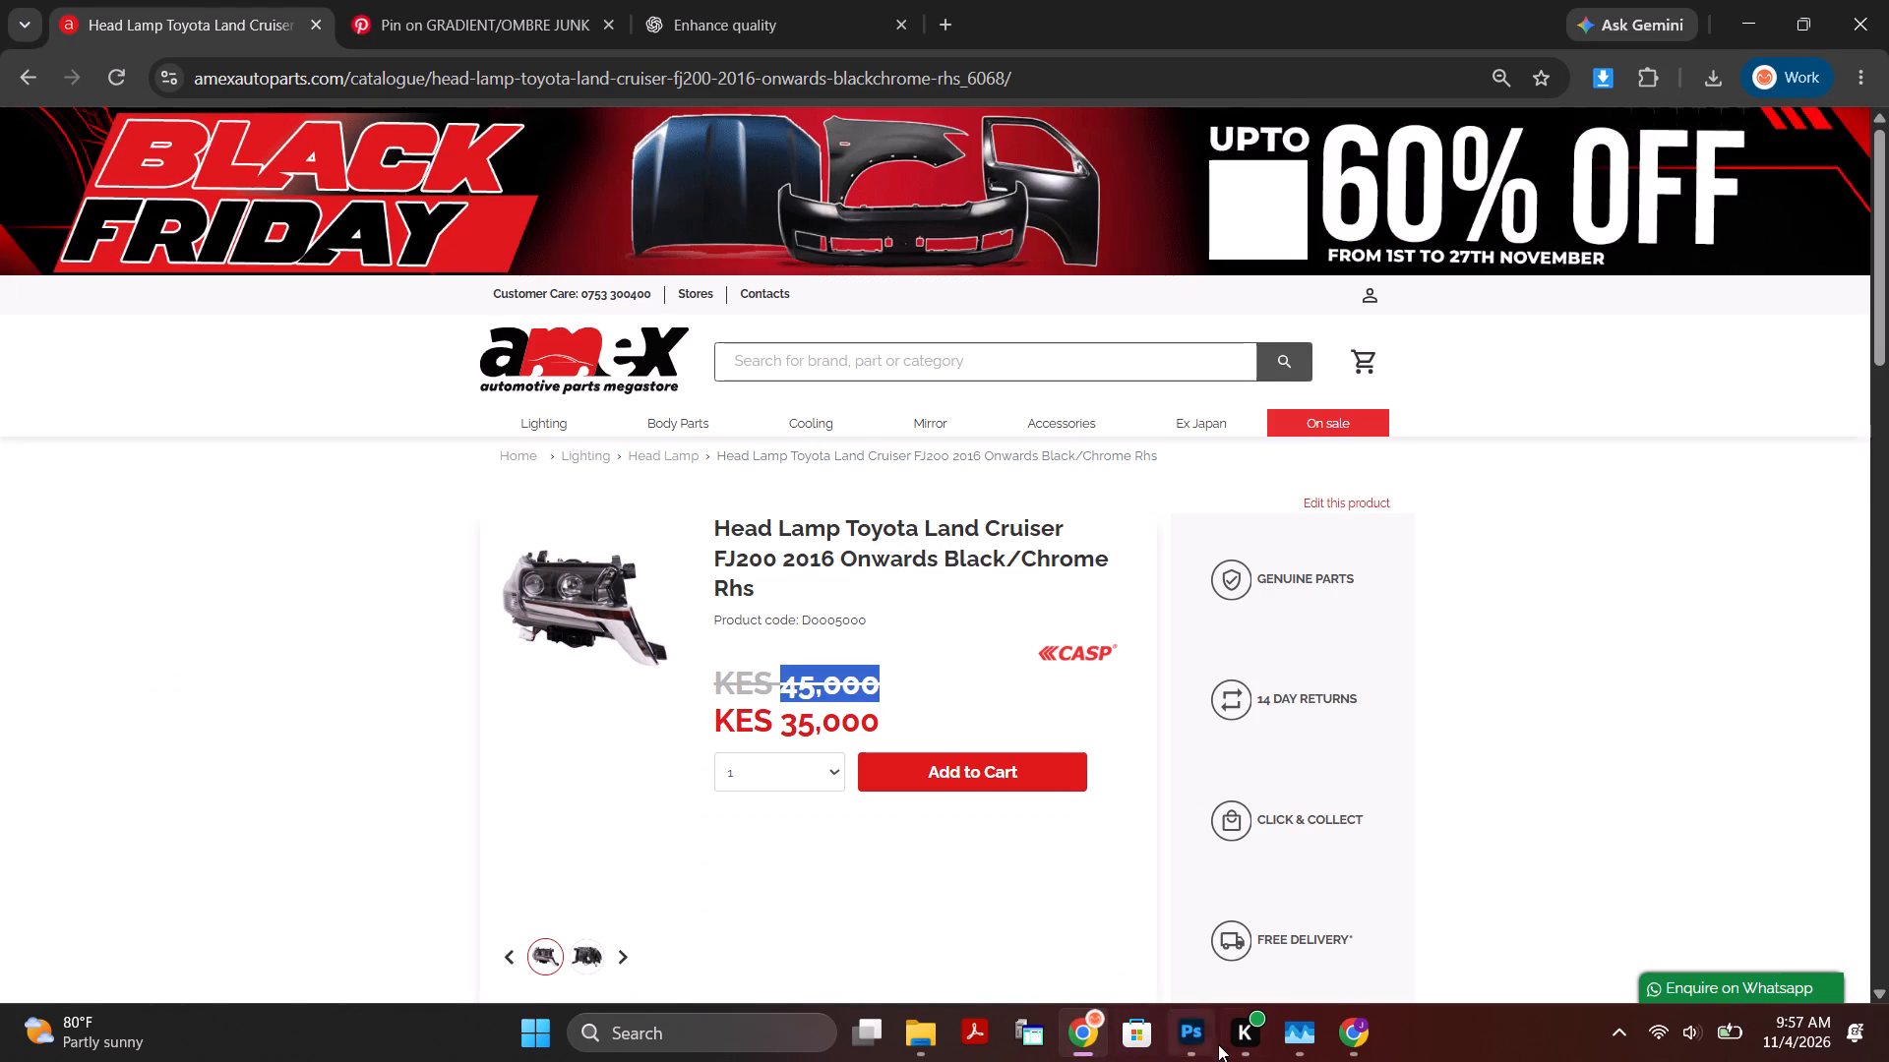
Switch back to Photoshop and change the Was price on the Head Lamp poster to Kes 45,000.
{"action": "left_click", "coordinate": [1191, 1040]}
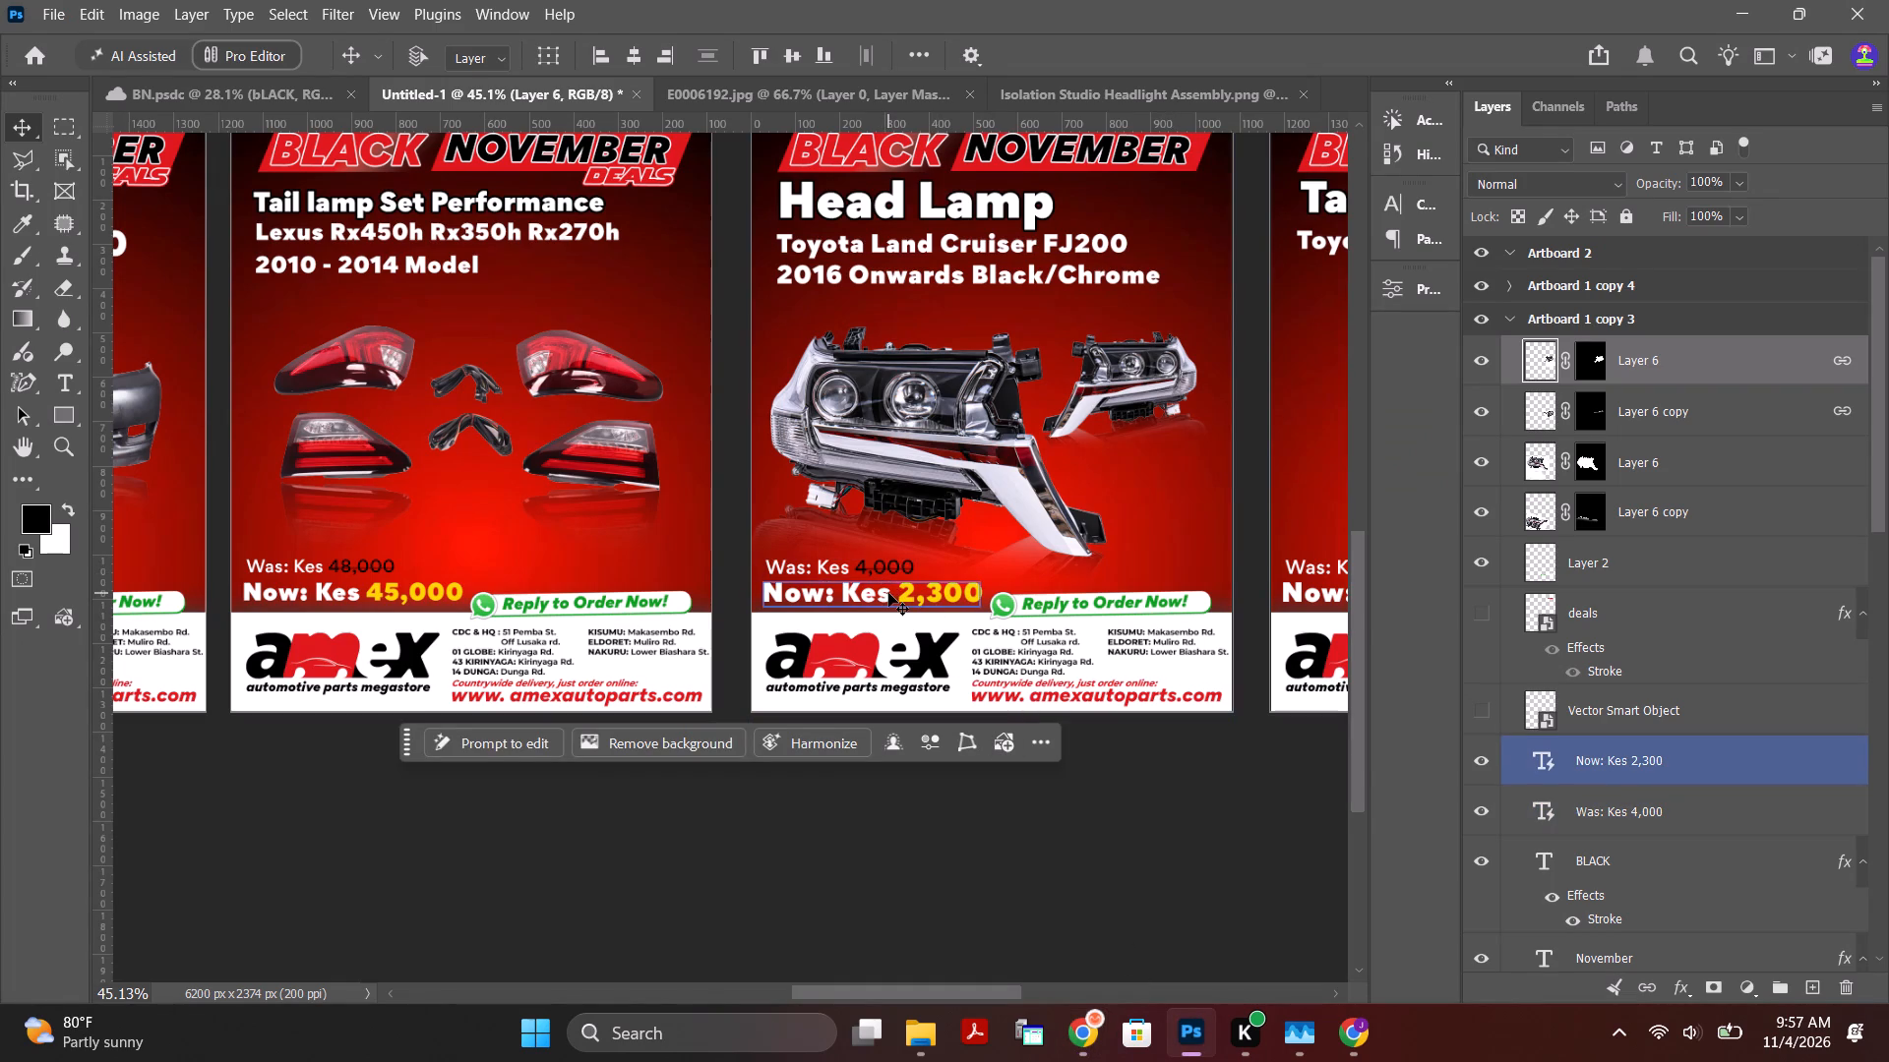
{"action": "scroll", "coordinate": [888, 593], "scroll_direction": "up", "scroll_amount": 10, "text": "alt"}
{"action": "double_click", "coordinate": [865, 520]}
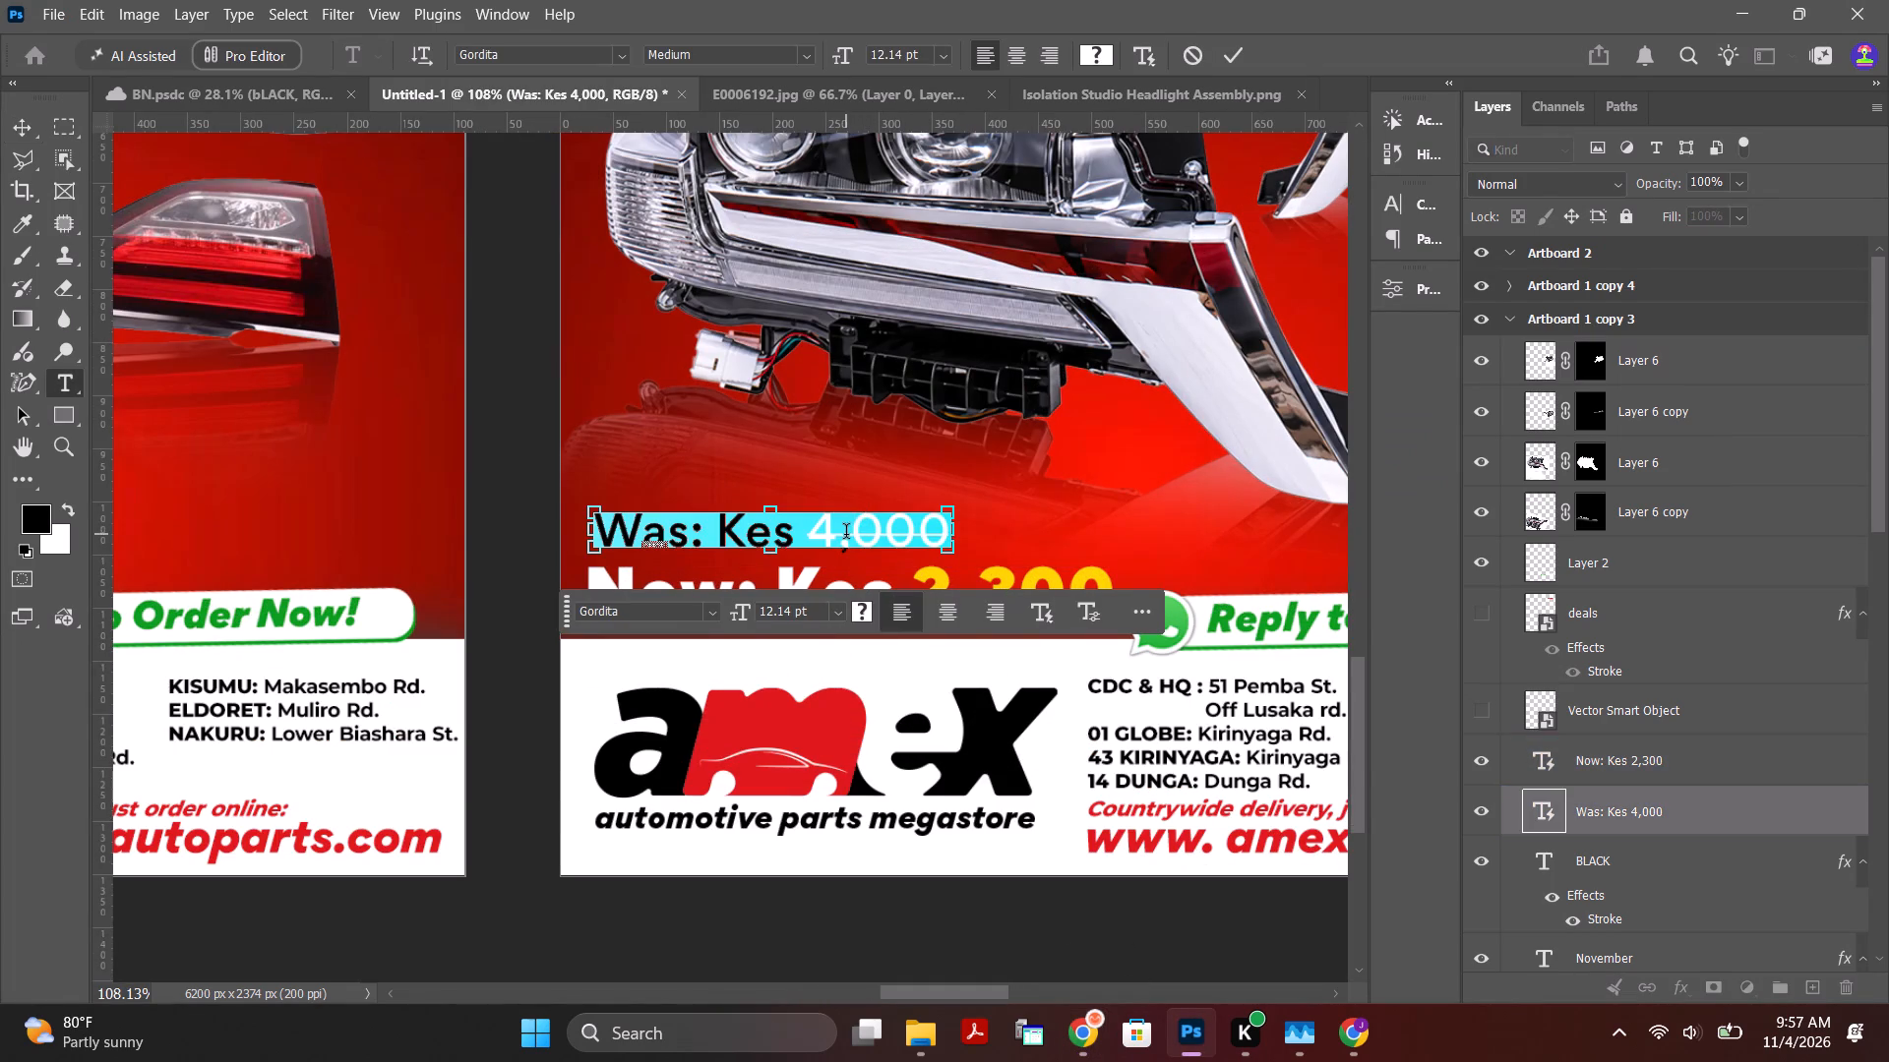
{"action": "left_click", "coordinate": [837, 538]}
{"action": "key", "text": "5"}
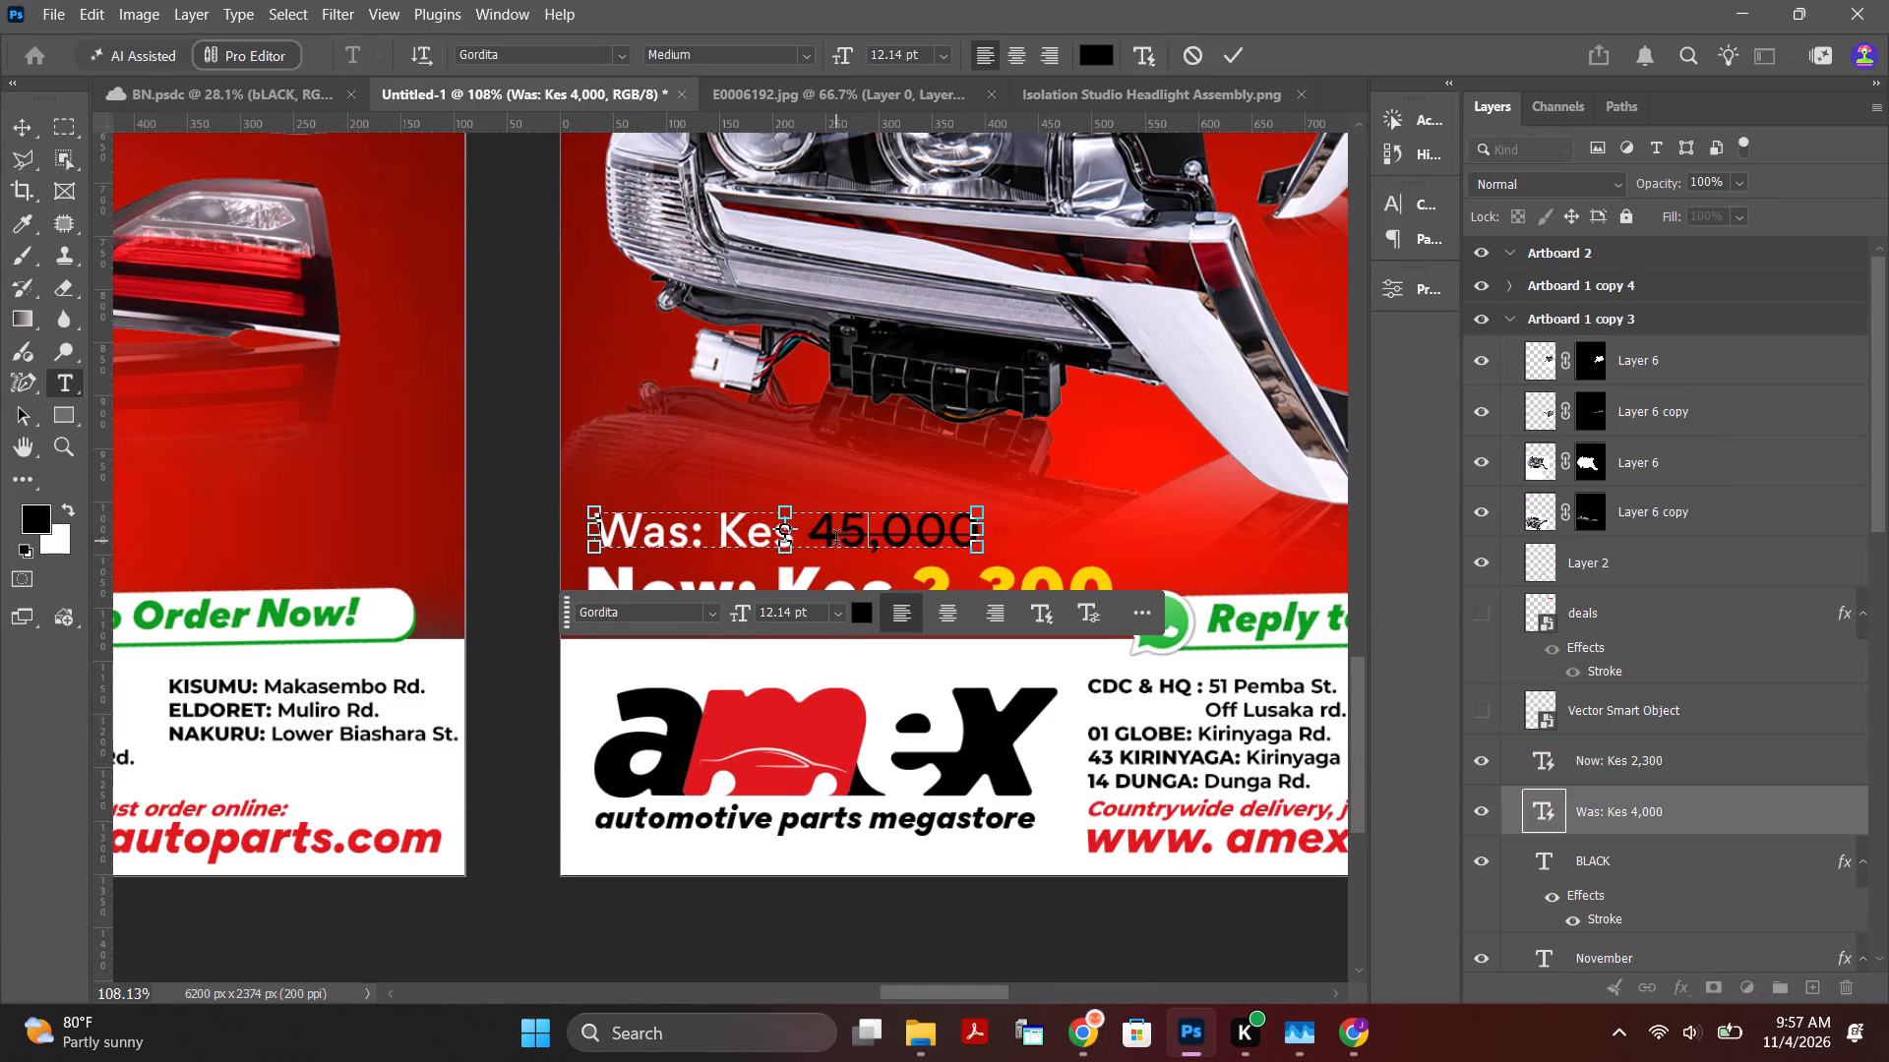
{"action": "left_click", "coordinate": [997, 567]}
{"action": "double_click", "coordinate": [1008, 581]}
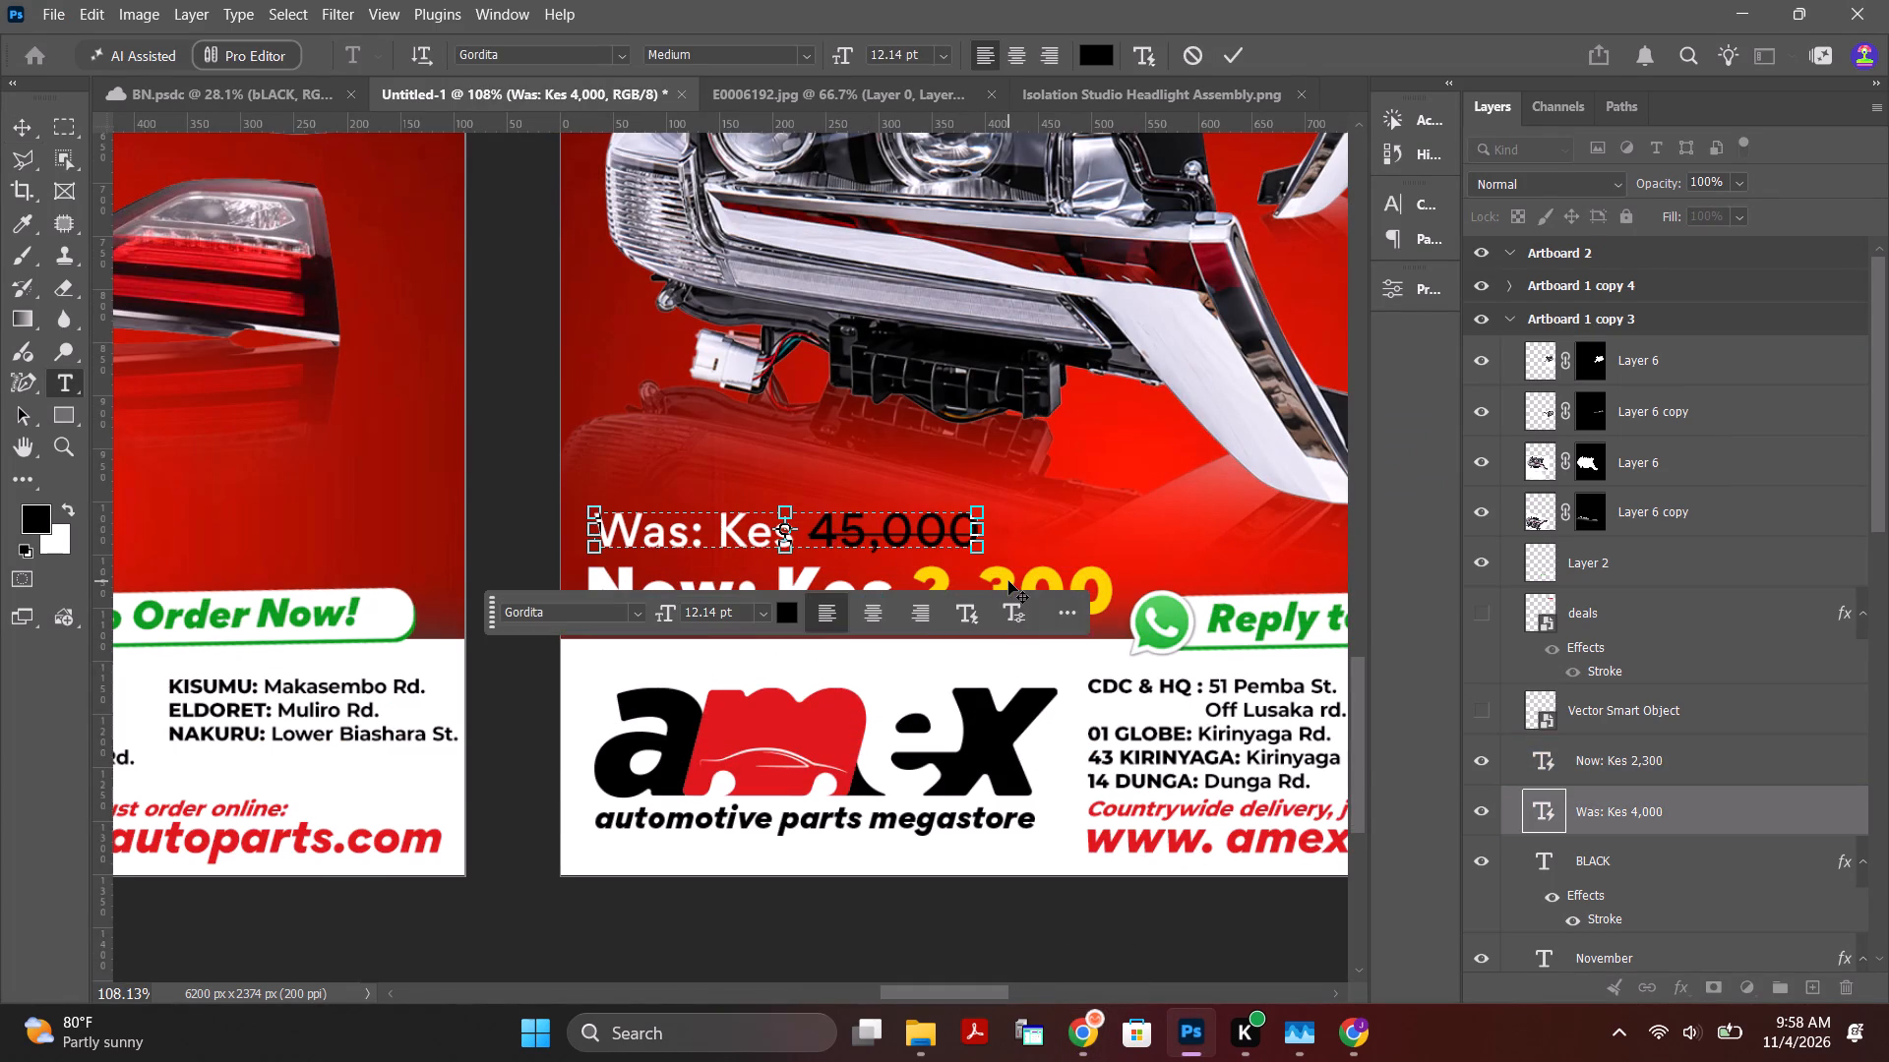
{"action": "left_click", "coordinate": [1070, 583]}
Change the Now price on the Head Lamp poster to Kes 35,000.
{"action": "double_click", "coordinate": [1099, 580]}
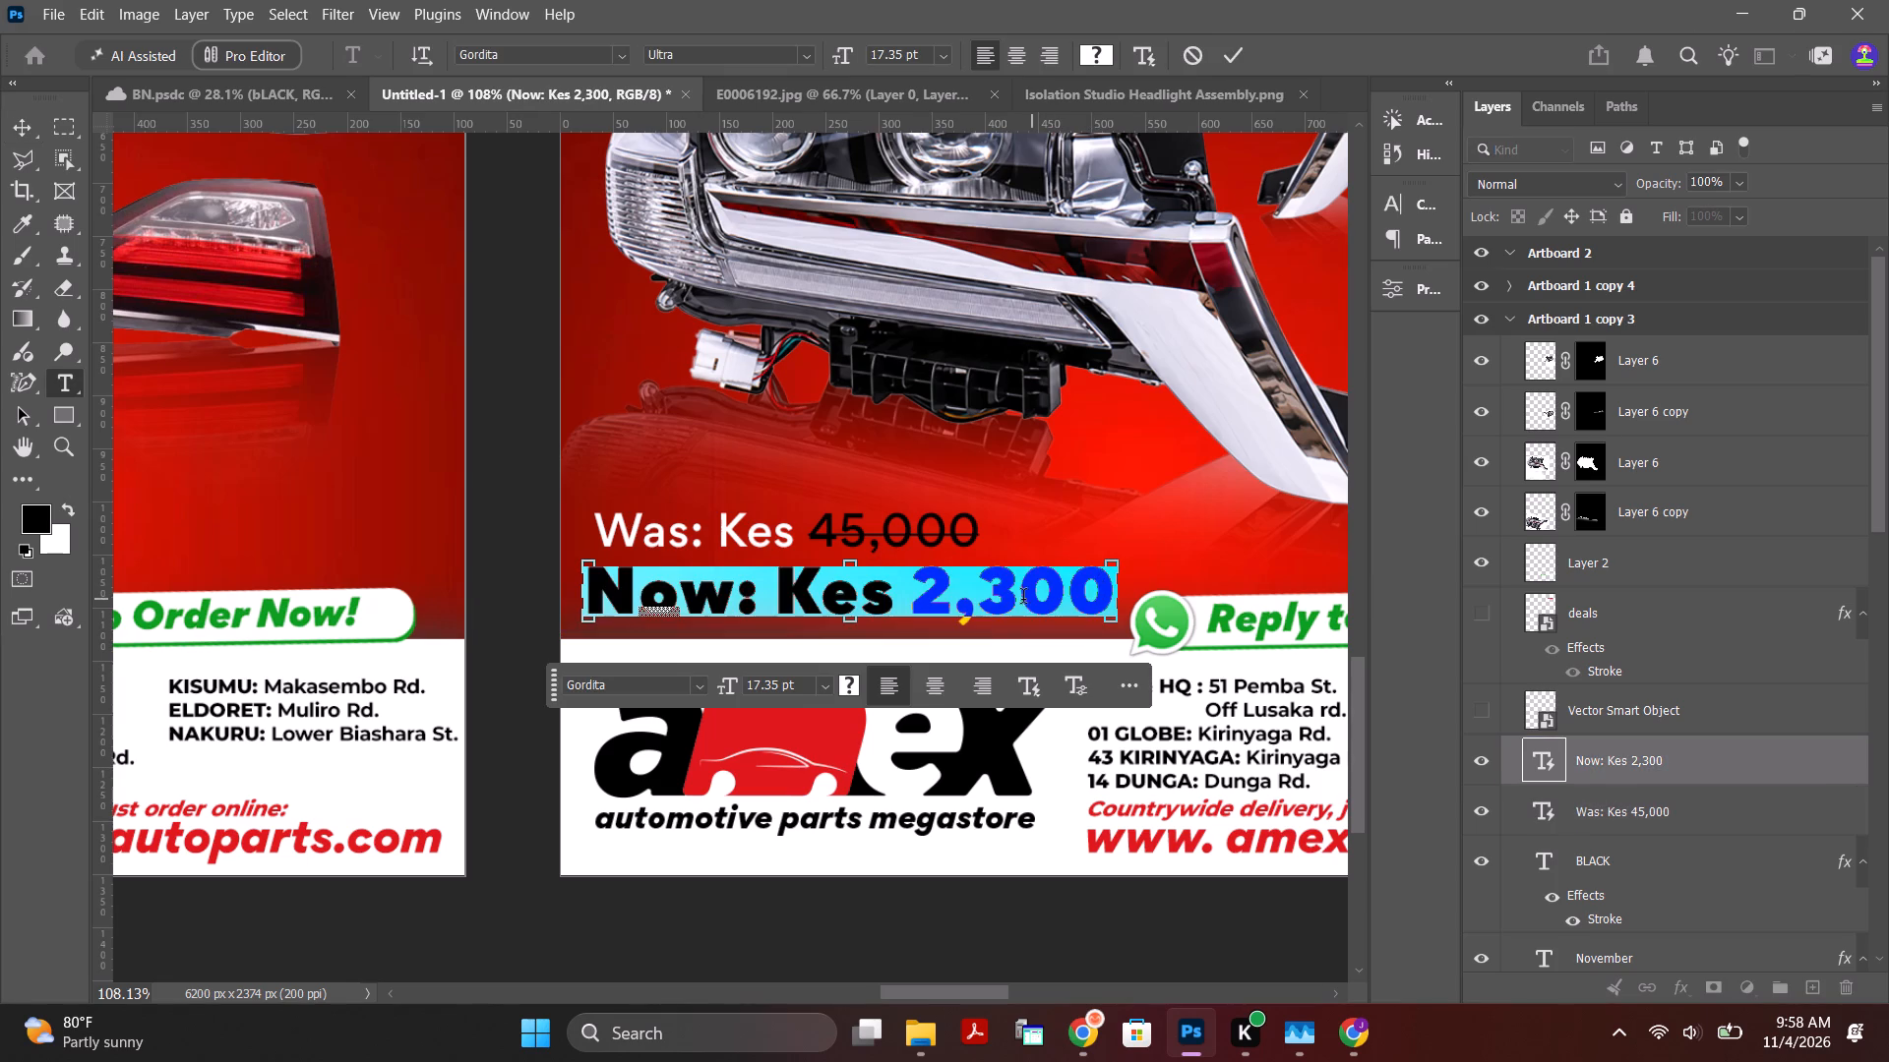
{"action": "left_click", "coordinate": [1023, 599]}
{"action": "left_click", "coordinate": [961, 607]}
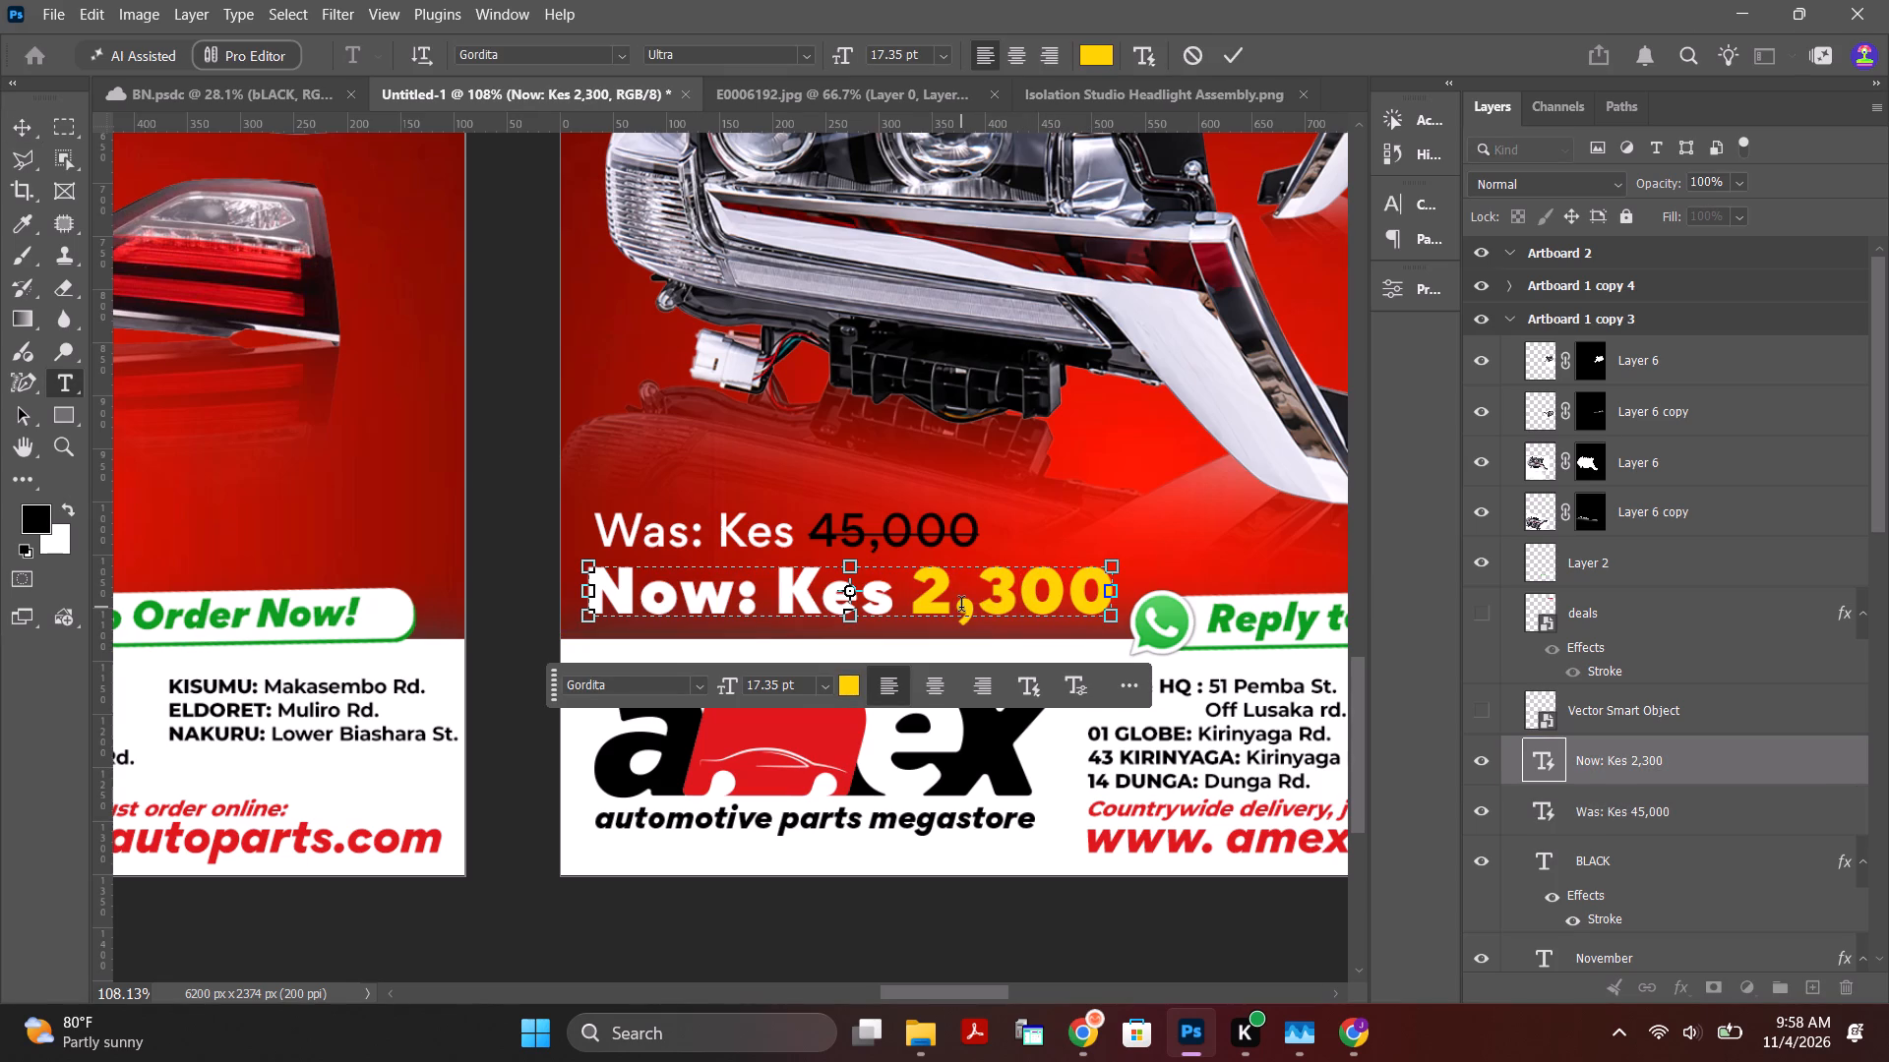
{"action": "key", "text": "BackSpace"}
{"action": "key", "text": "3"}
{"action": "left_click", "coordinate": [1019, 589]}
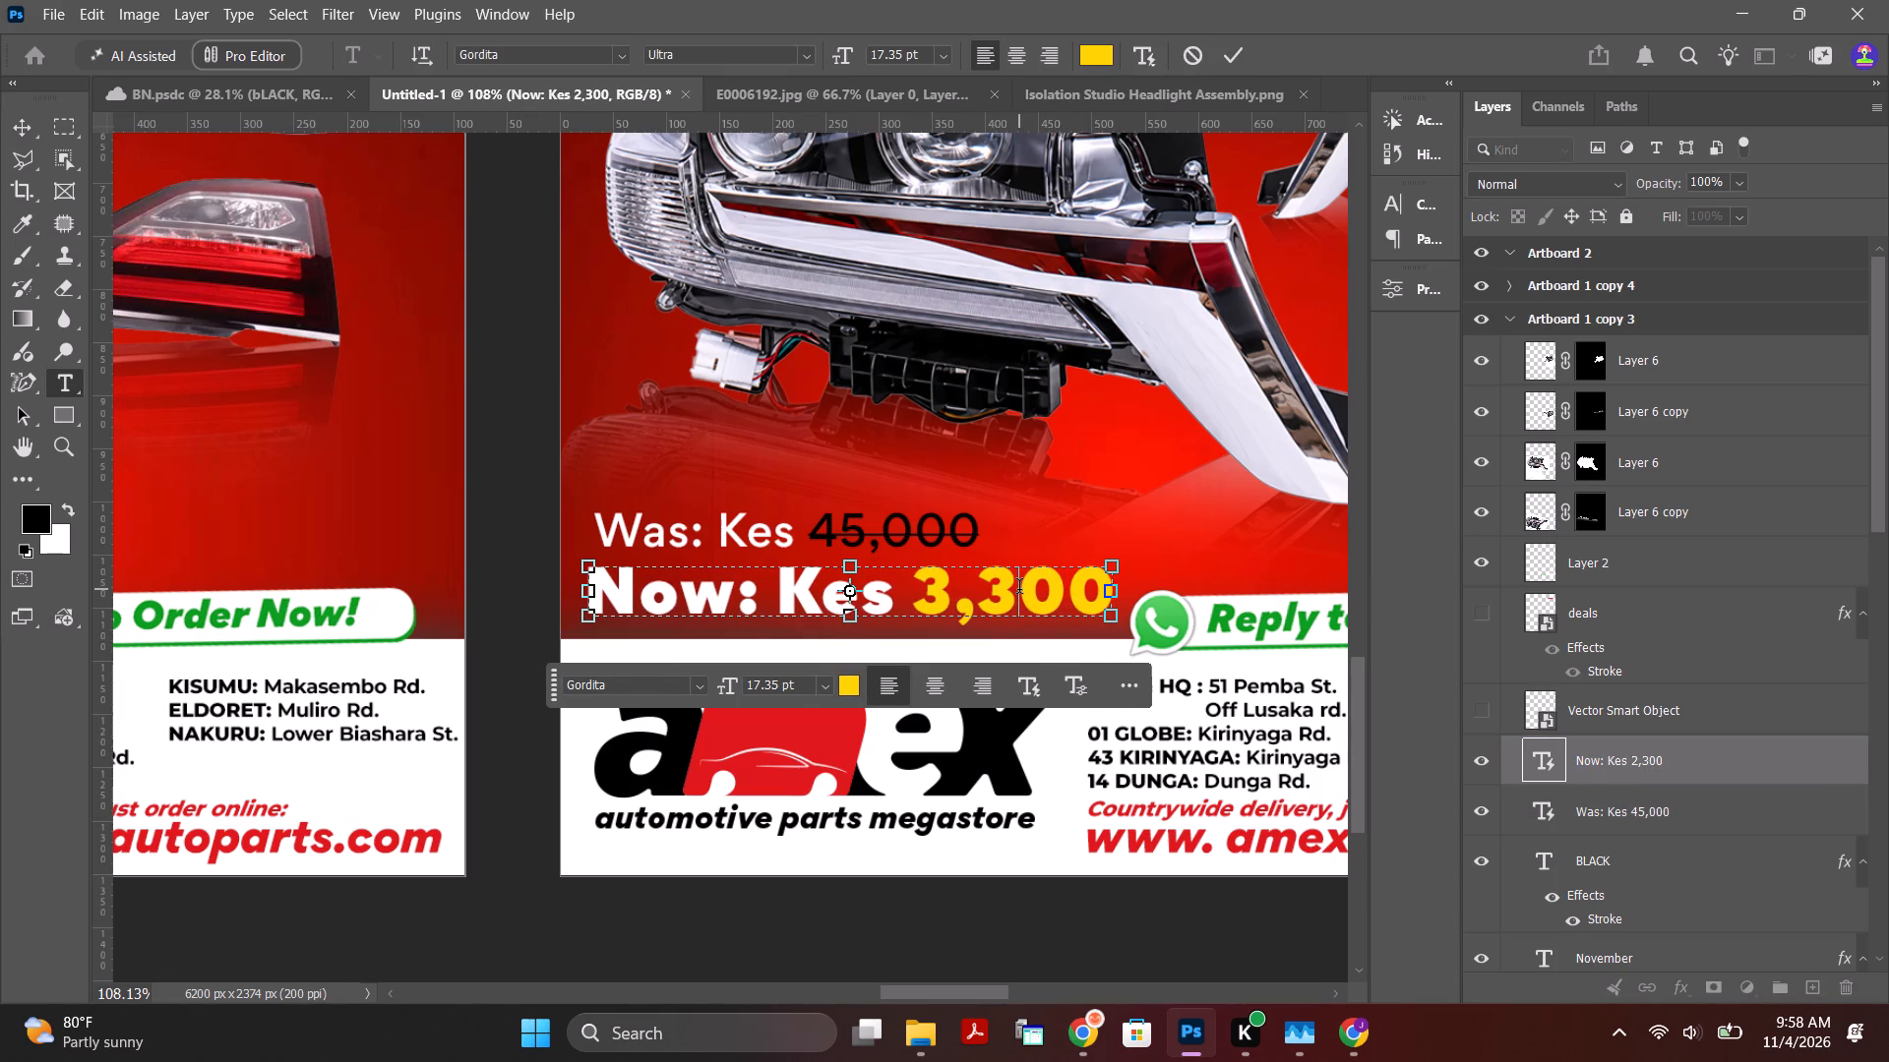
{"action": "key", "text": "BackSpace"}
{"action": "key", "text": "5"}
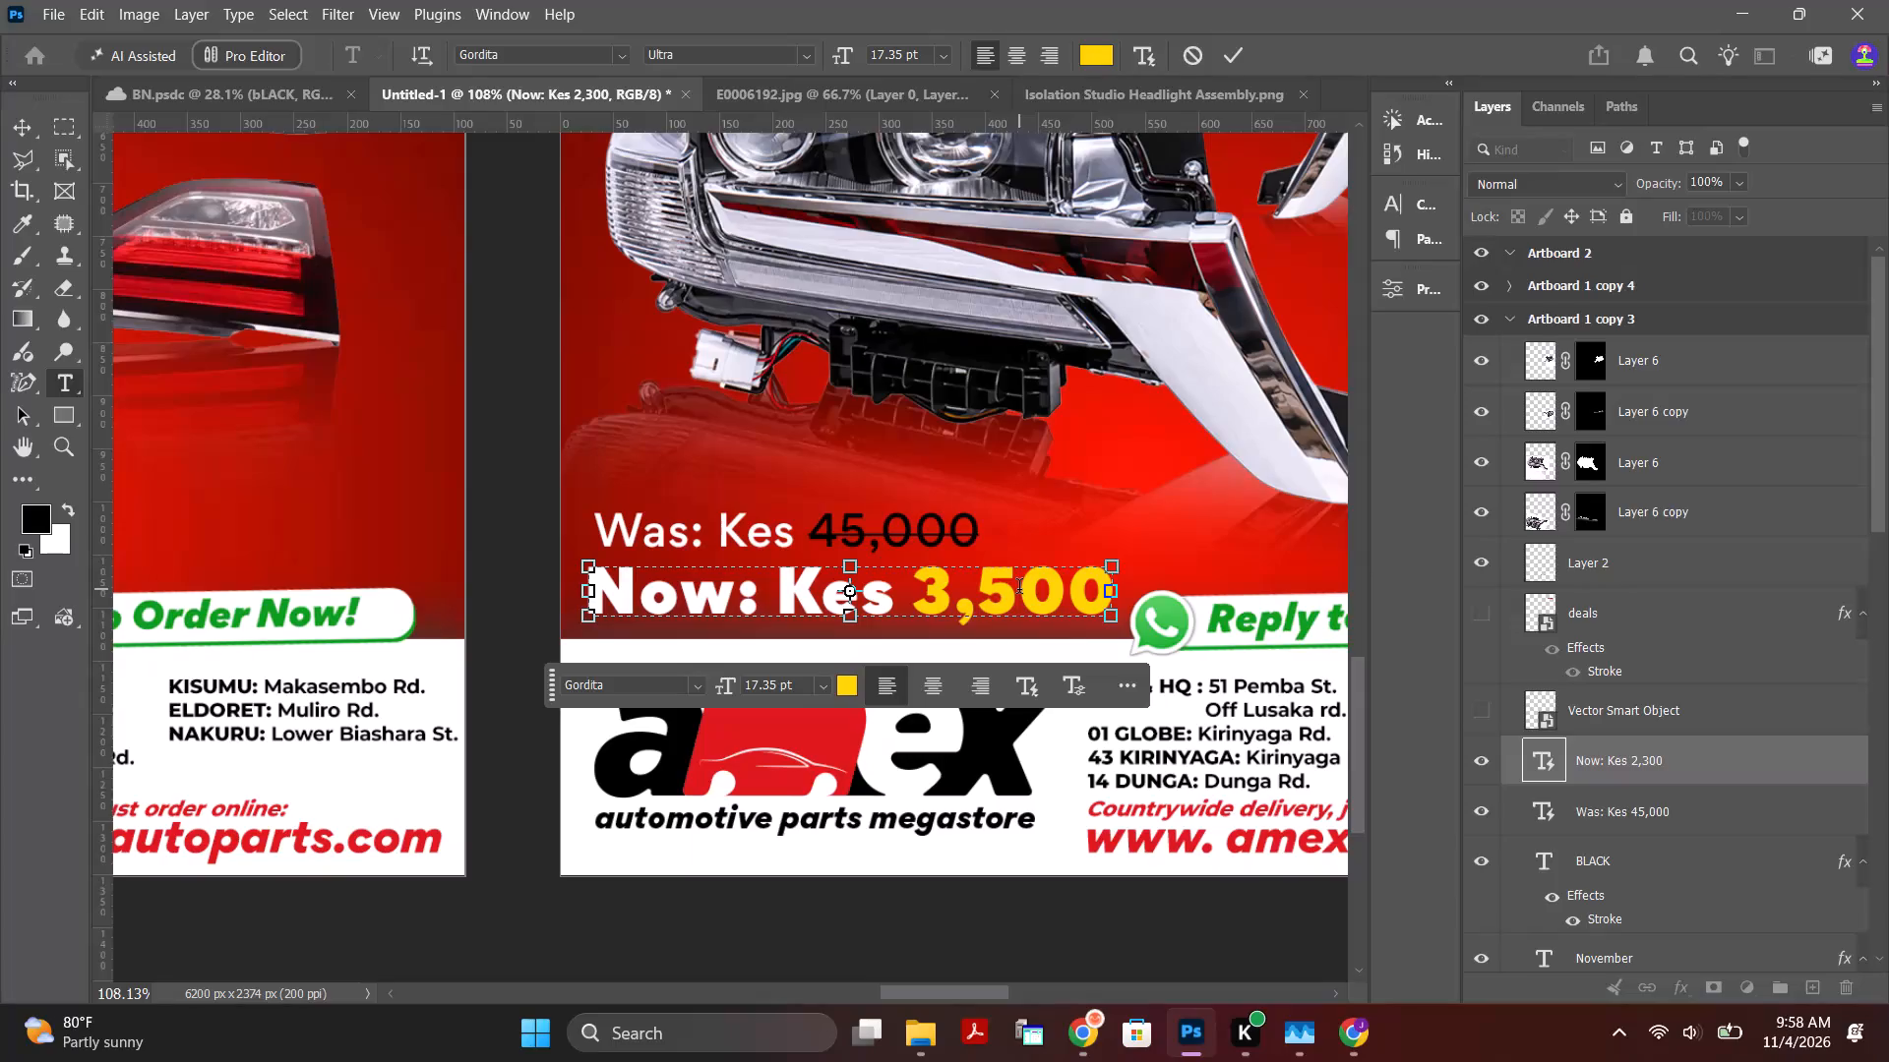
{"action": "left_click", "coordinate": [957, 604]}
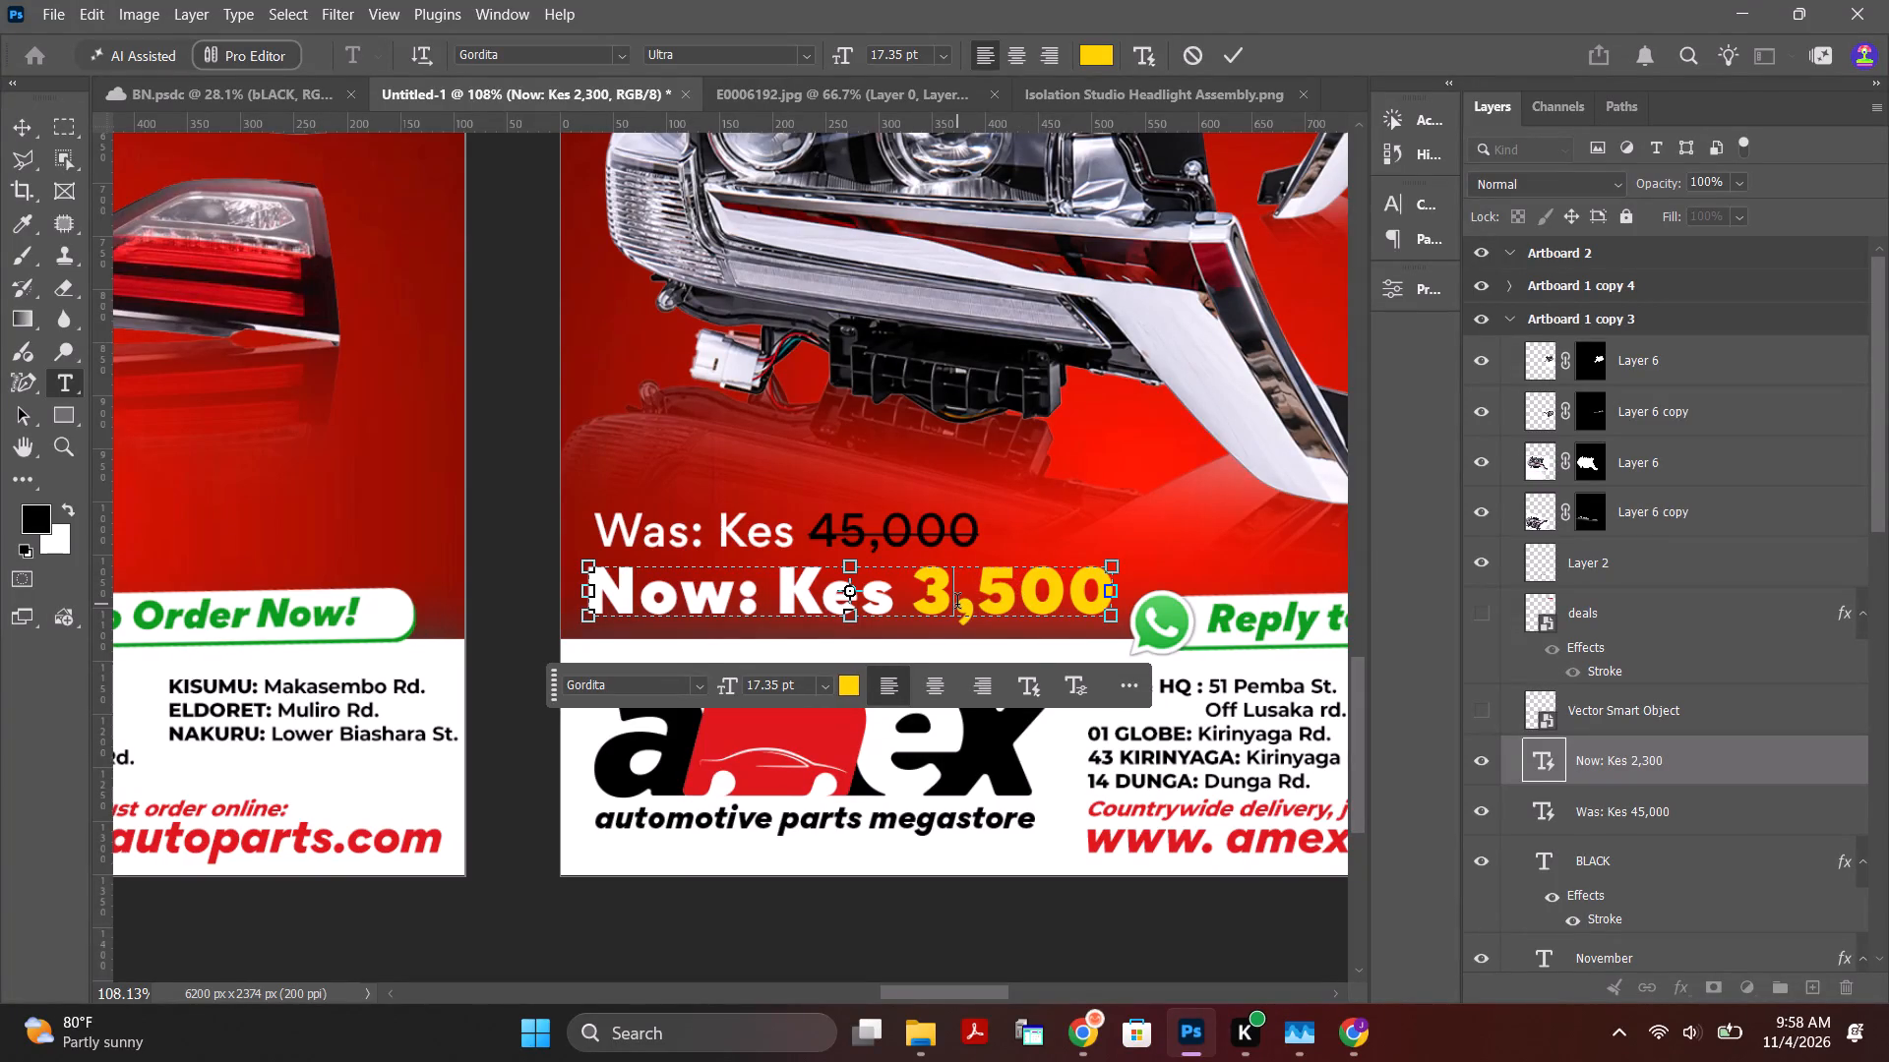
{"action": "key", "text": "5"}
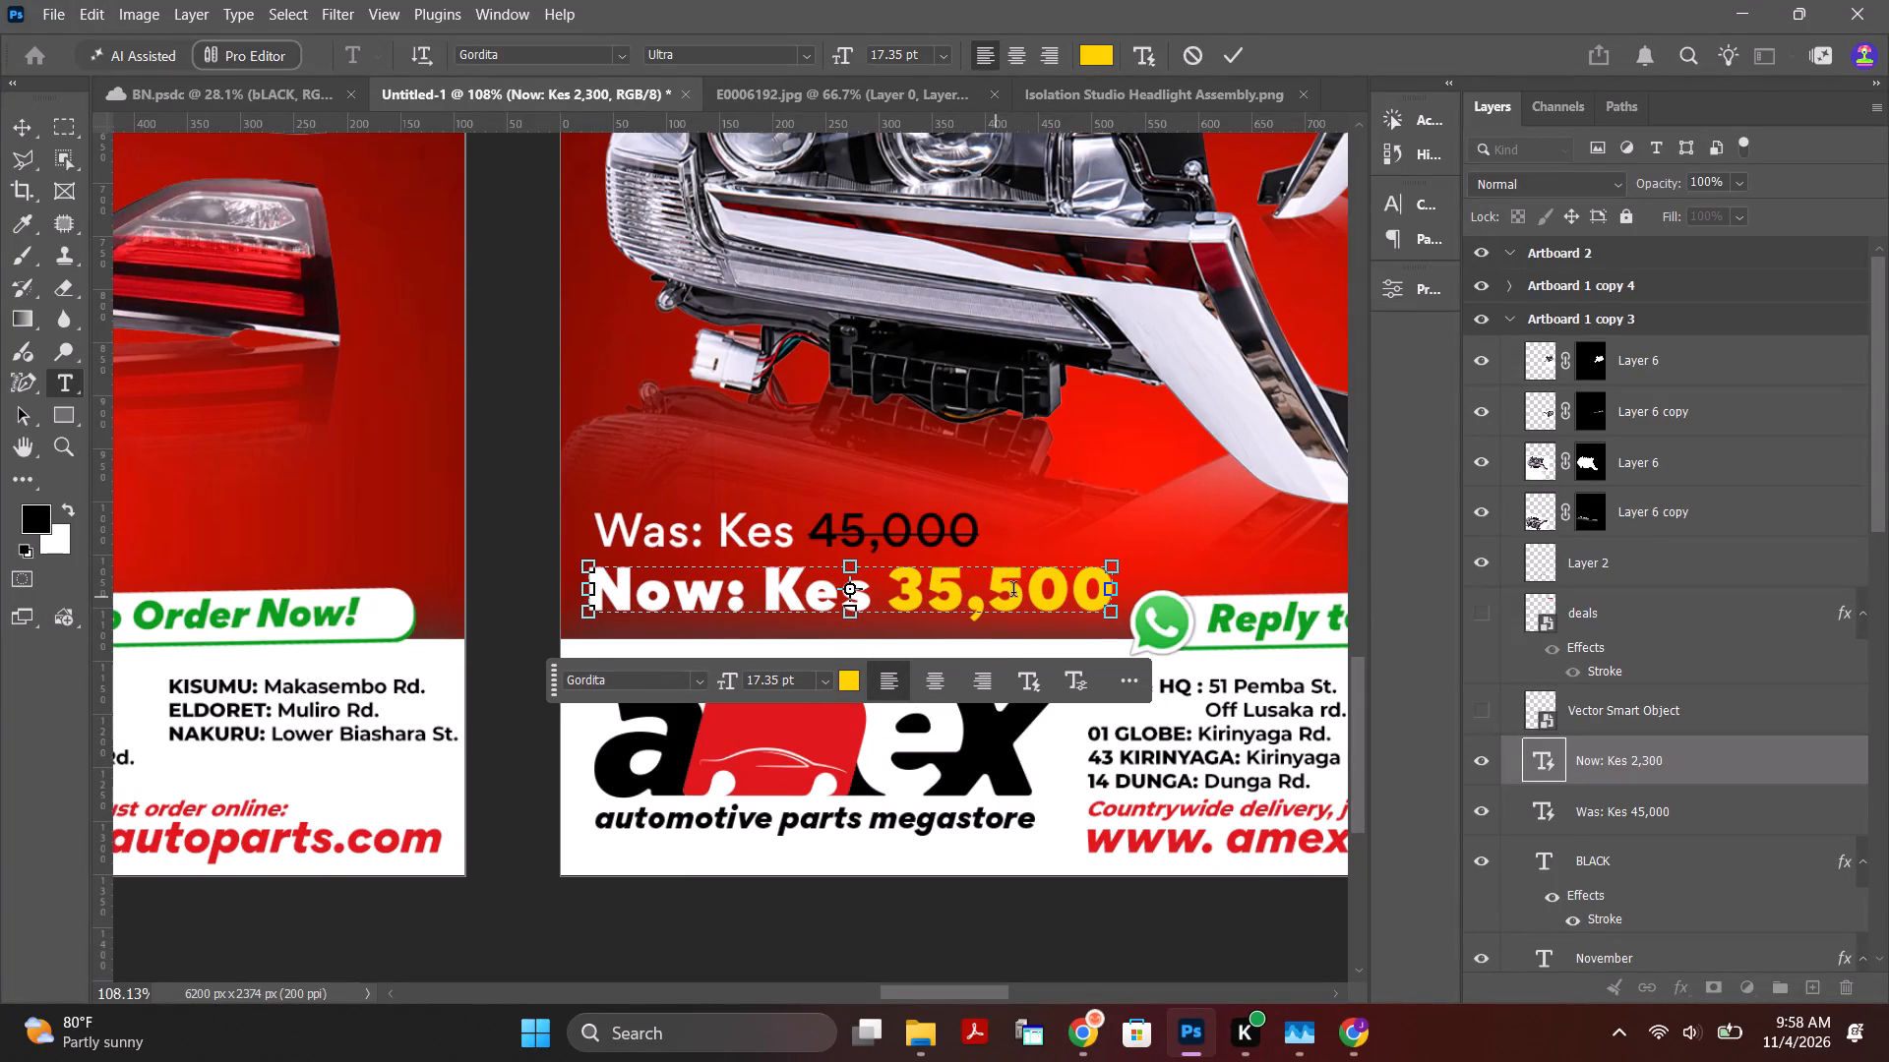
{"action": "left_click", "coordinate": [1022, 591]}
{"action": "key", "text": "BackSpace"}
{"action": "key", "text": "0"}
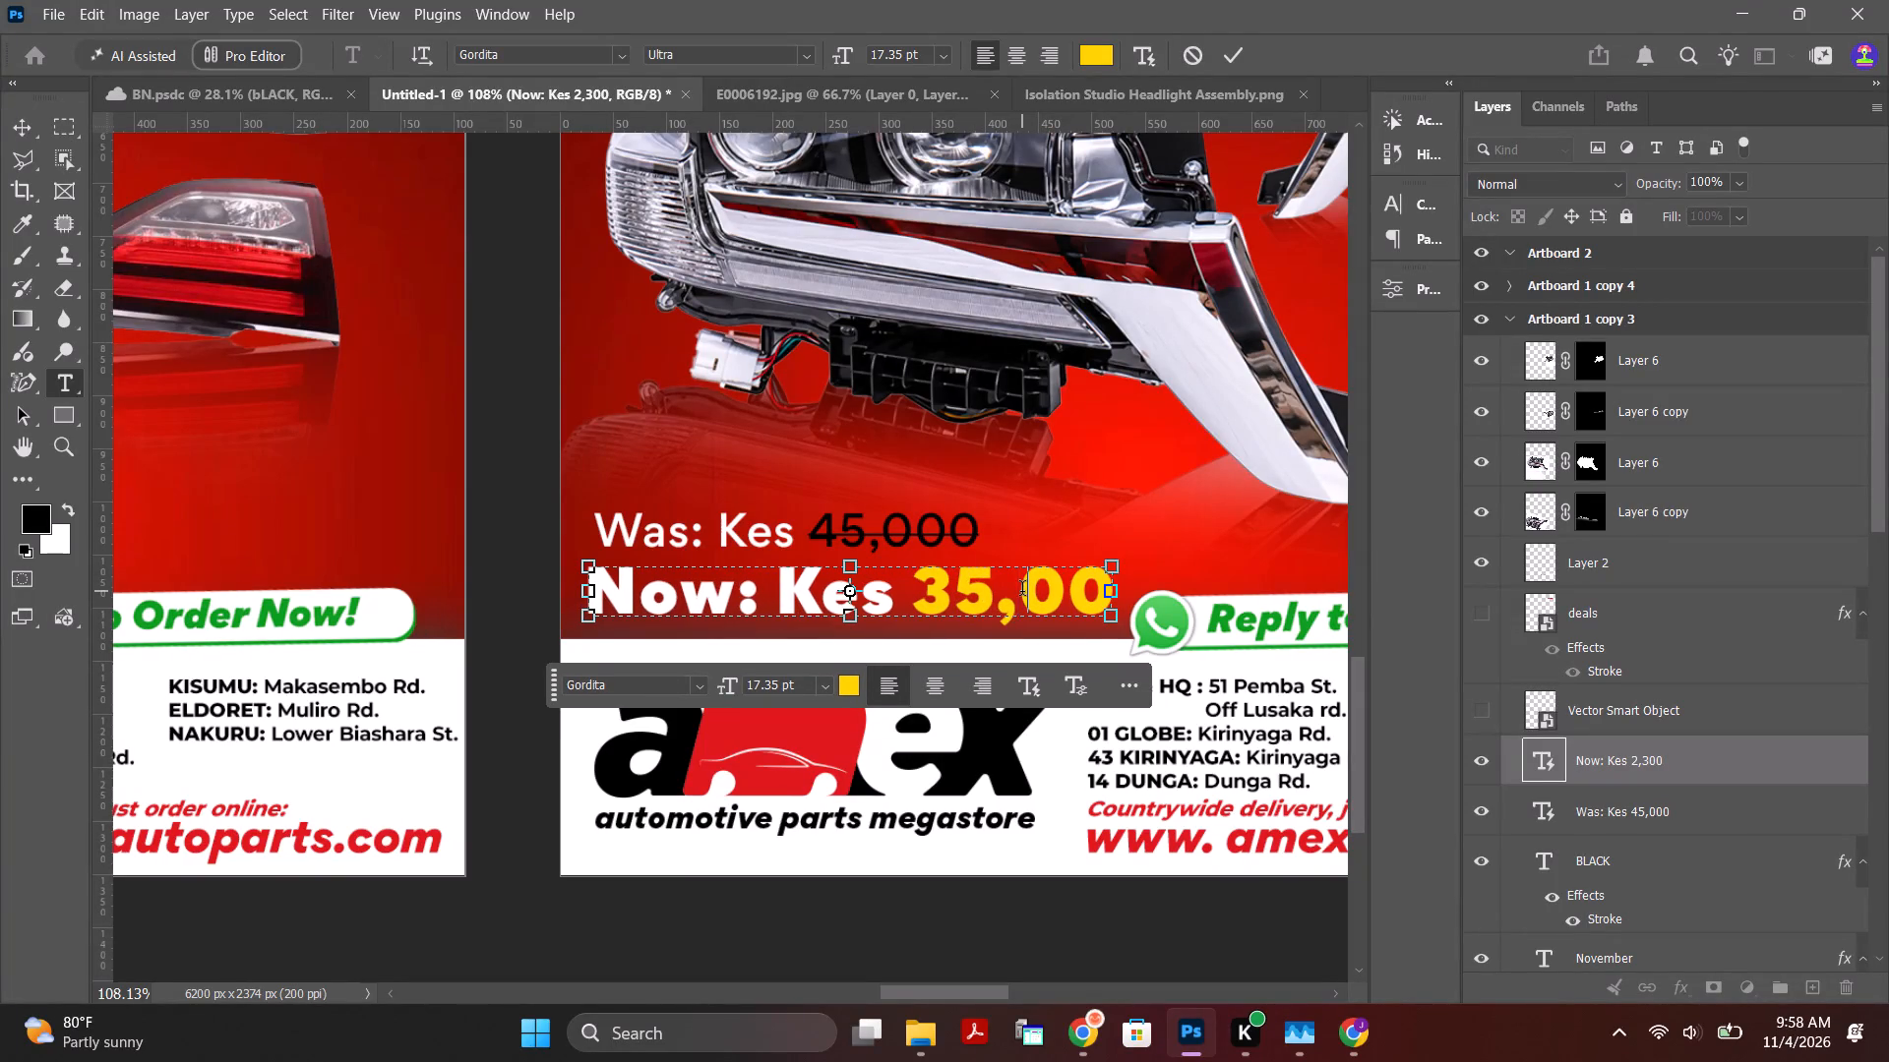
{"action": "left_click", "coordinate": [1236, 54]}
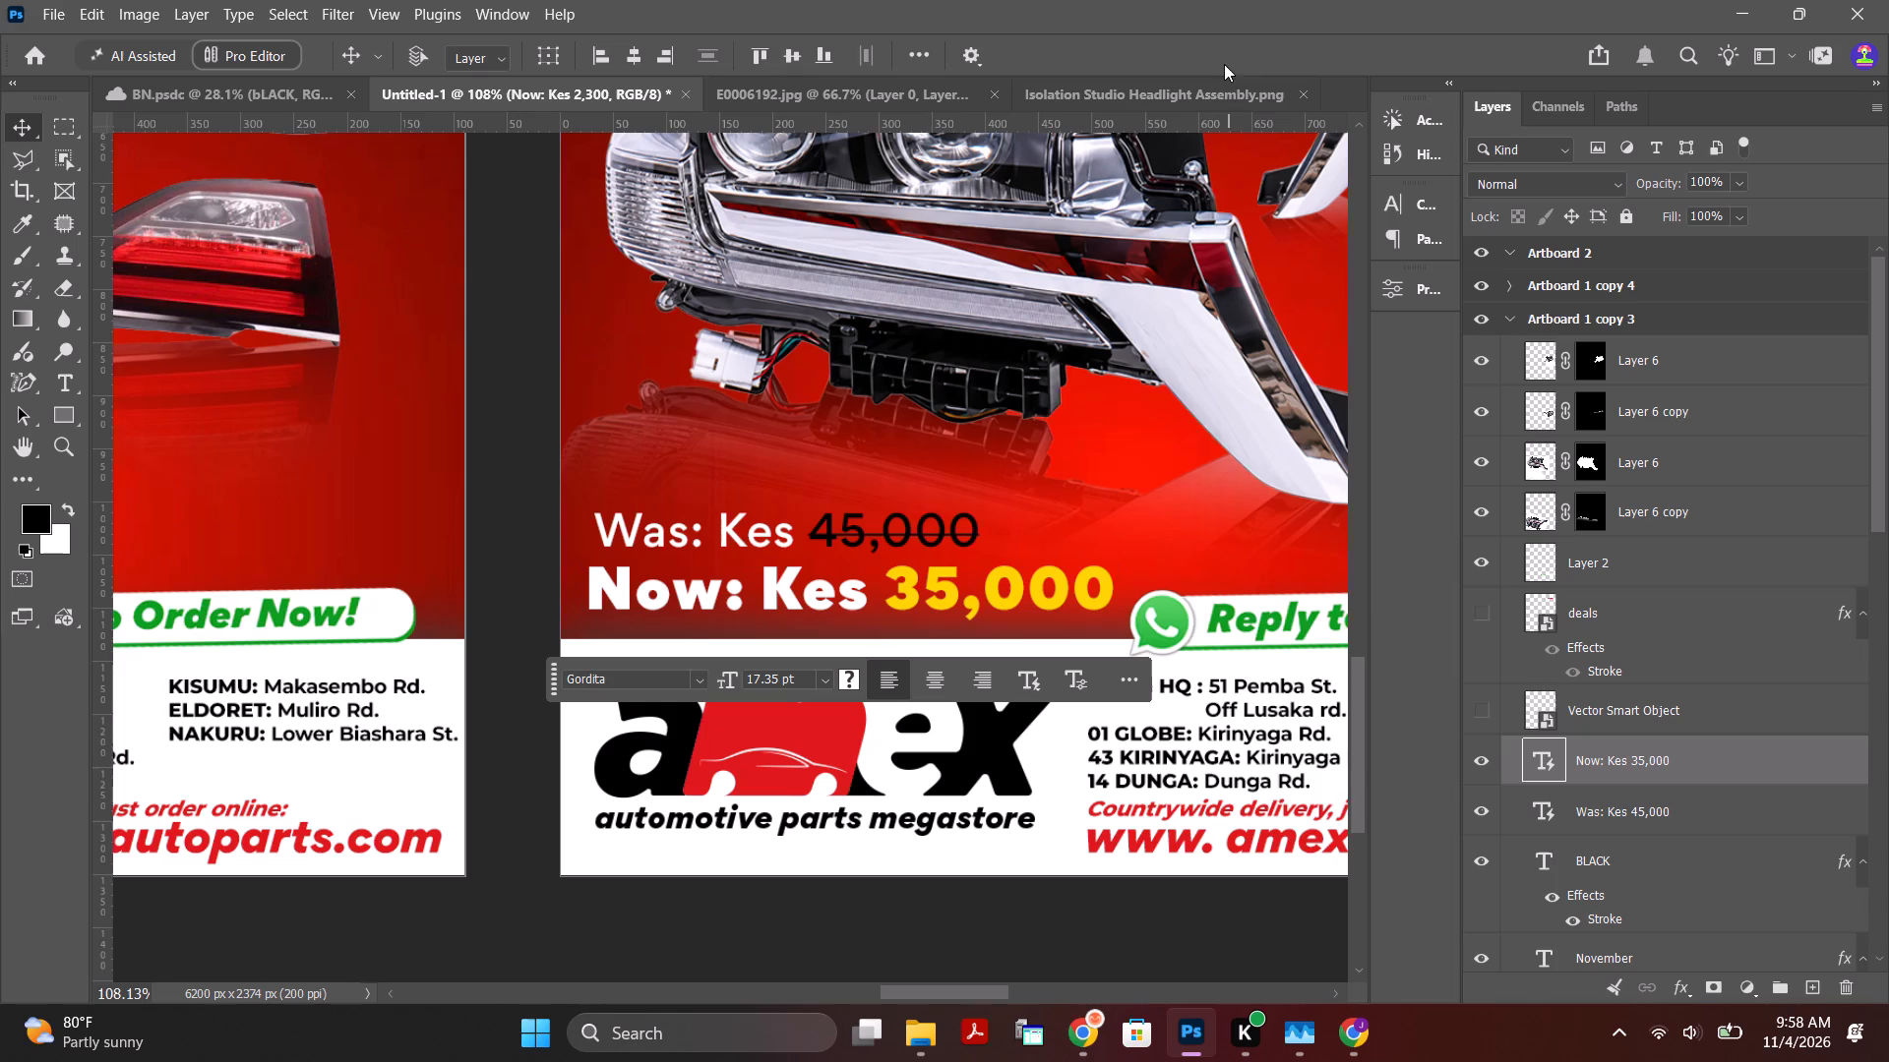
Check the discounted price on the head lamp product page in Chrome, then return to Photoshop.
{"action": "left_click", "coordinate": [1183, 1034]}
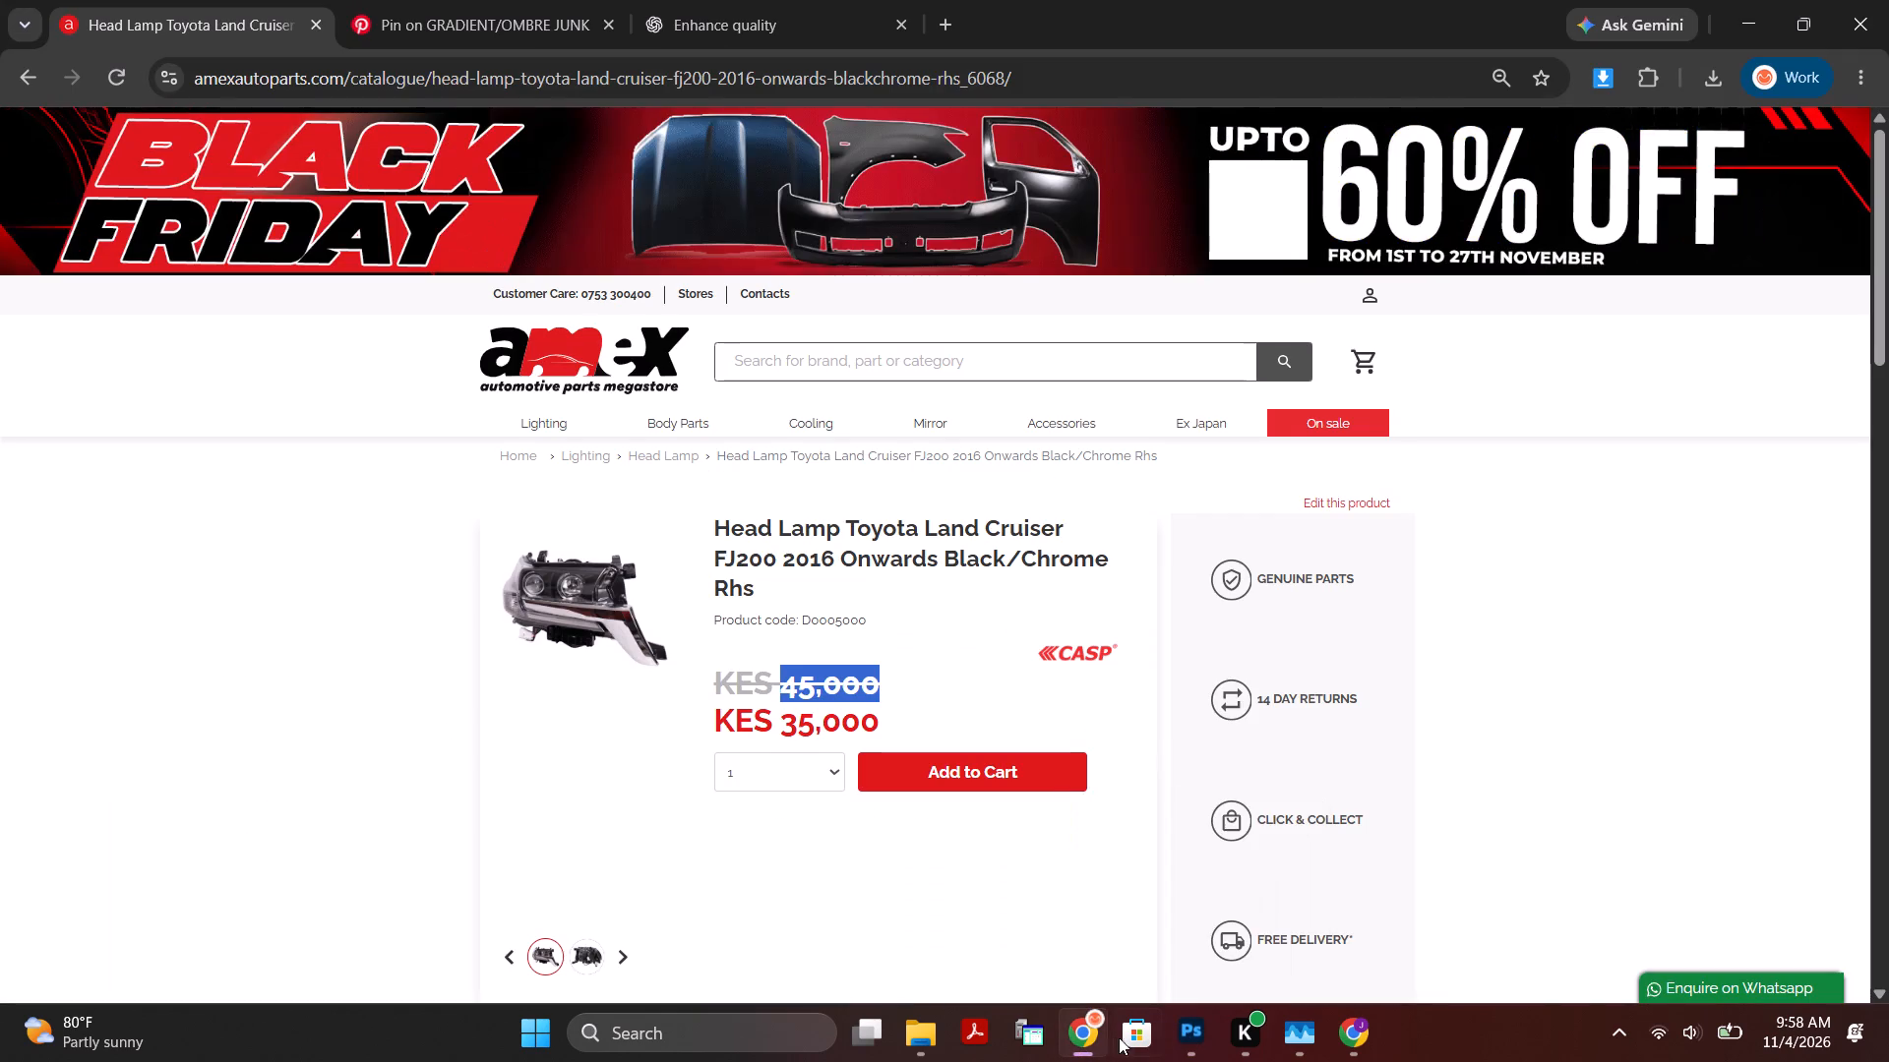
{"action": "left_click", "coordinate": [1090, 1035]}
{"action": "left_click", "coordinate": [1084, 1036]}
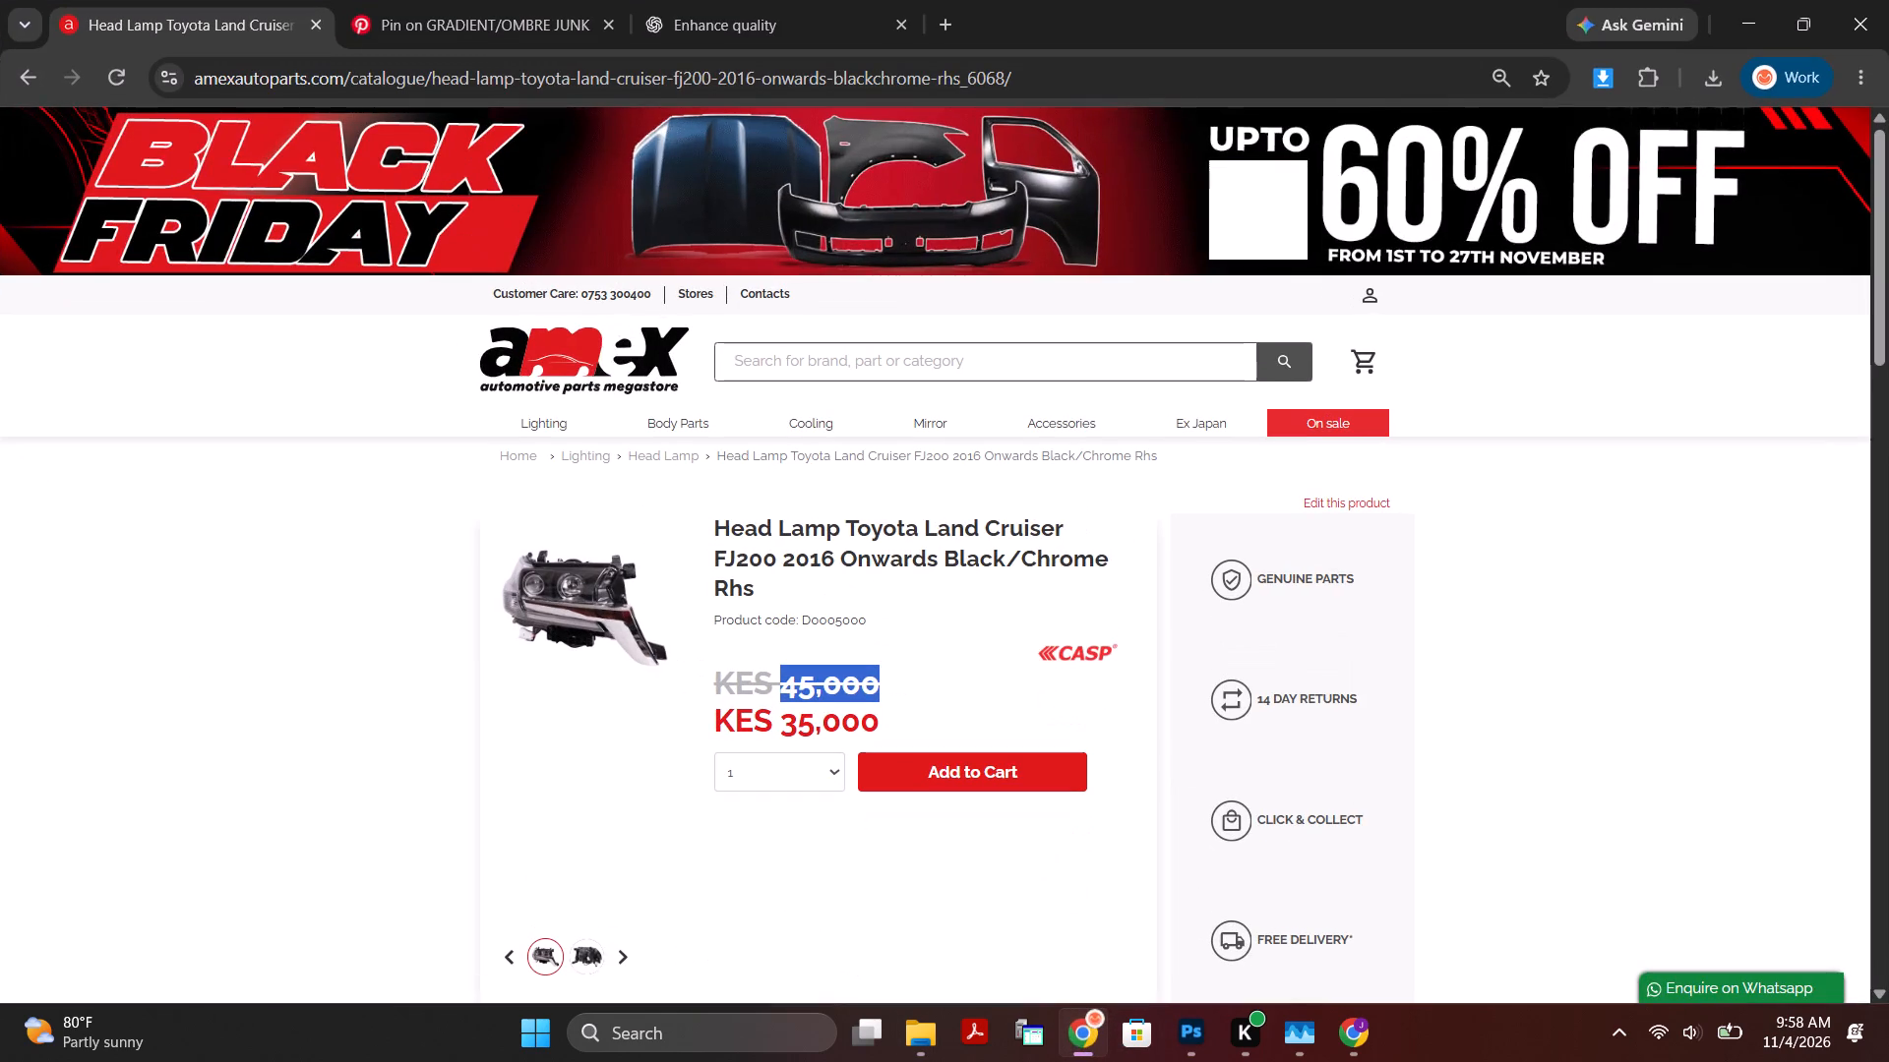
{"action": "left_click_drag", "start_coordinate": [786, 723], "coordinate": [911, 729]}
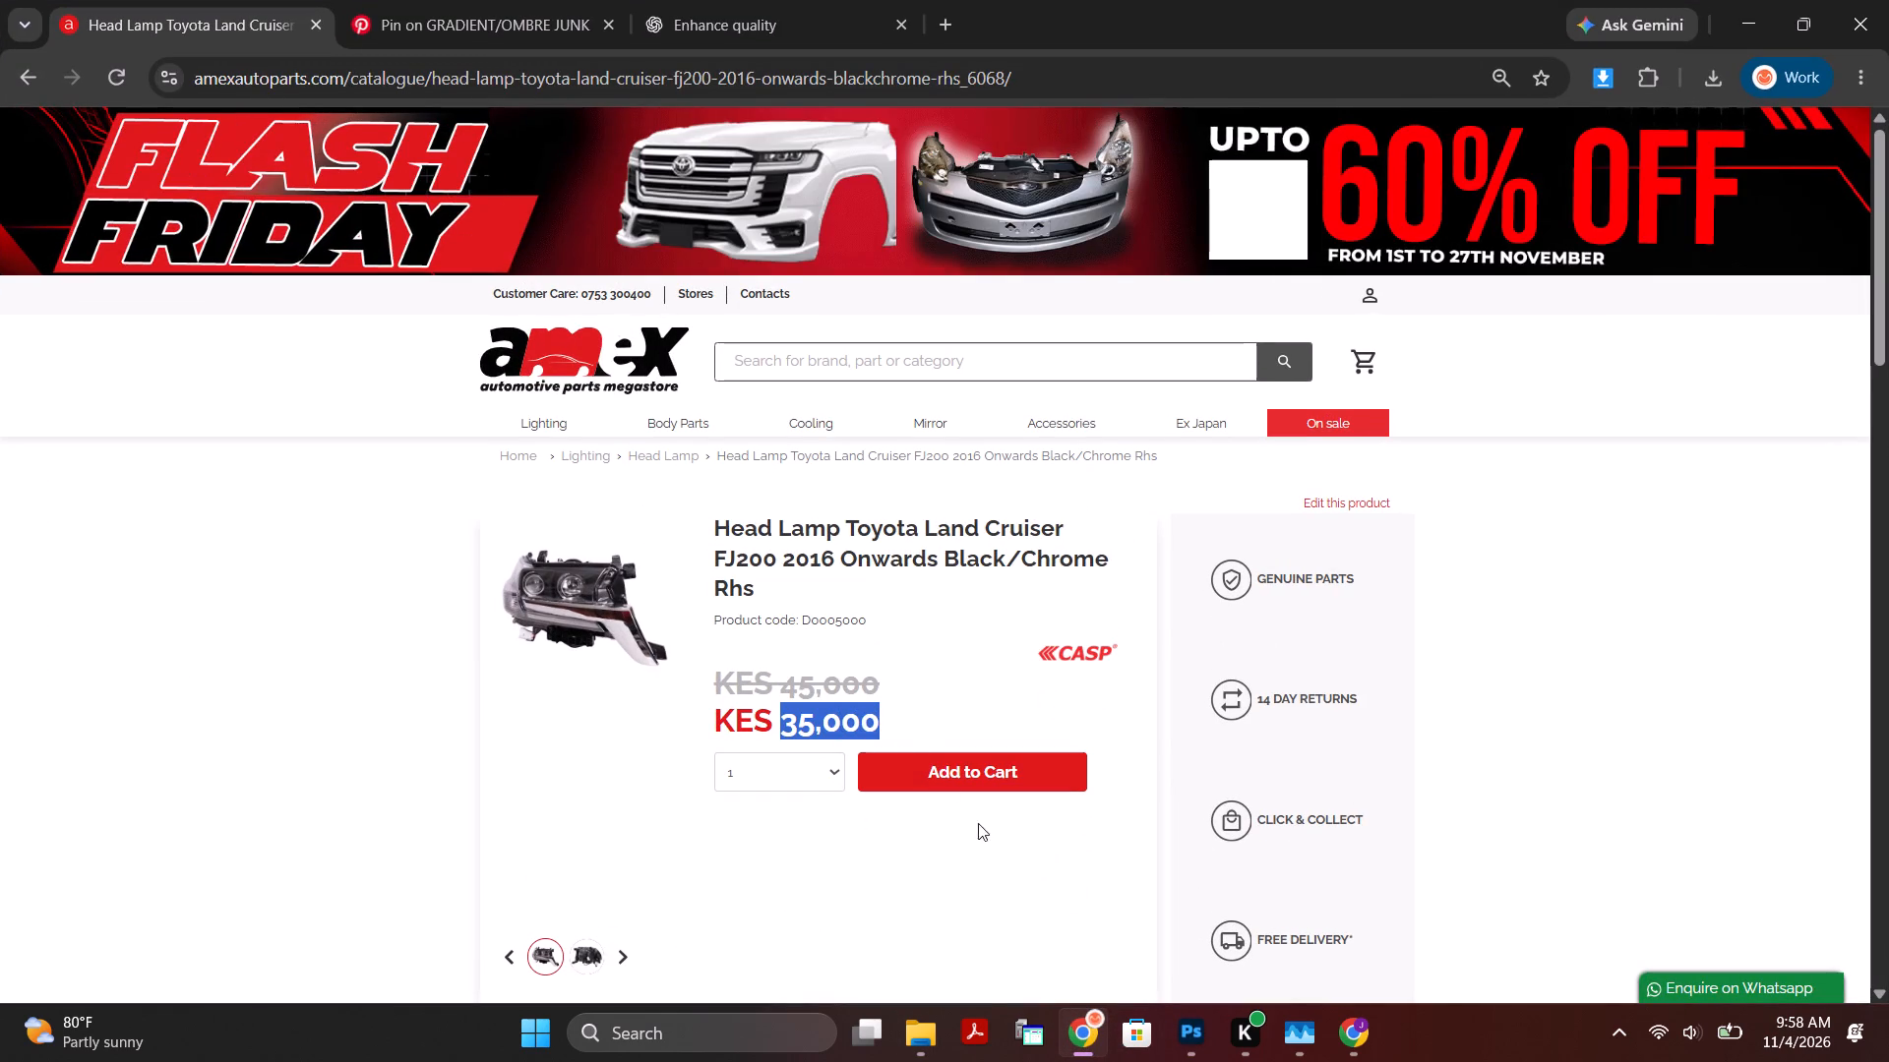
{"action": "left_click", "coordinate": [1188, 1027]}
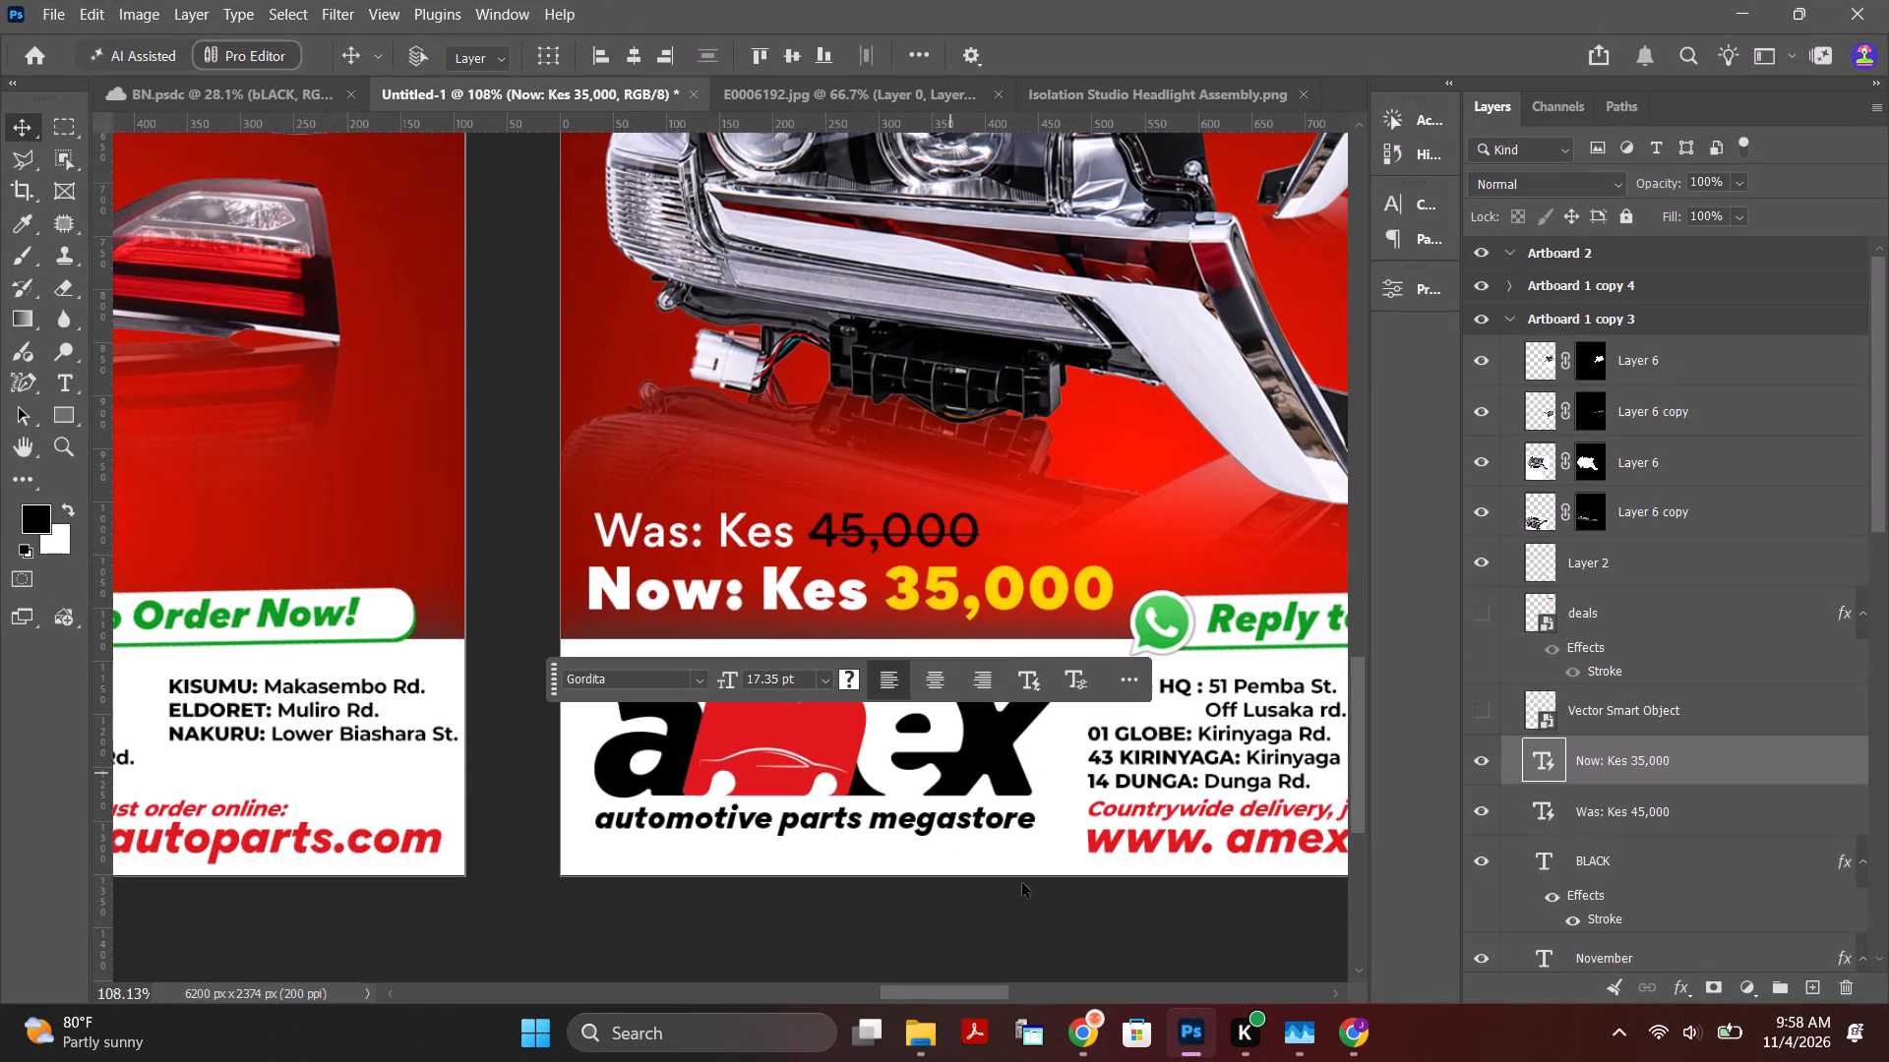
Return to the On sale catalogue in Chrome and browse the products on pages 8 and 10.
{"action": "scroll", "coordinate": [898, 774], "scroll_direction": "down", "scroll_amount": 12, "text": "alt"}
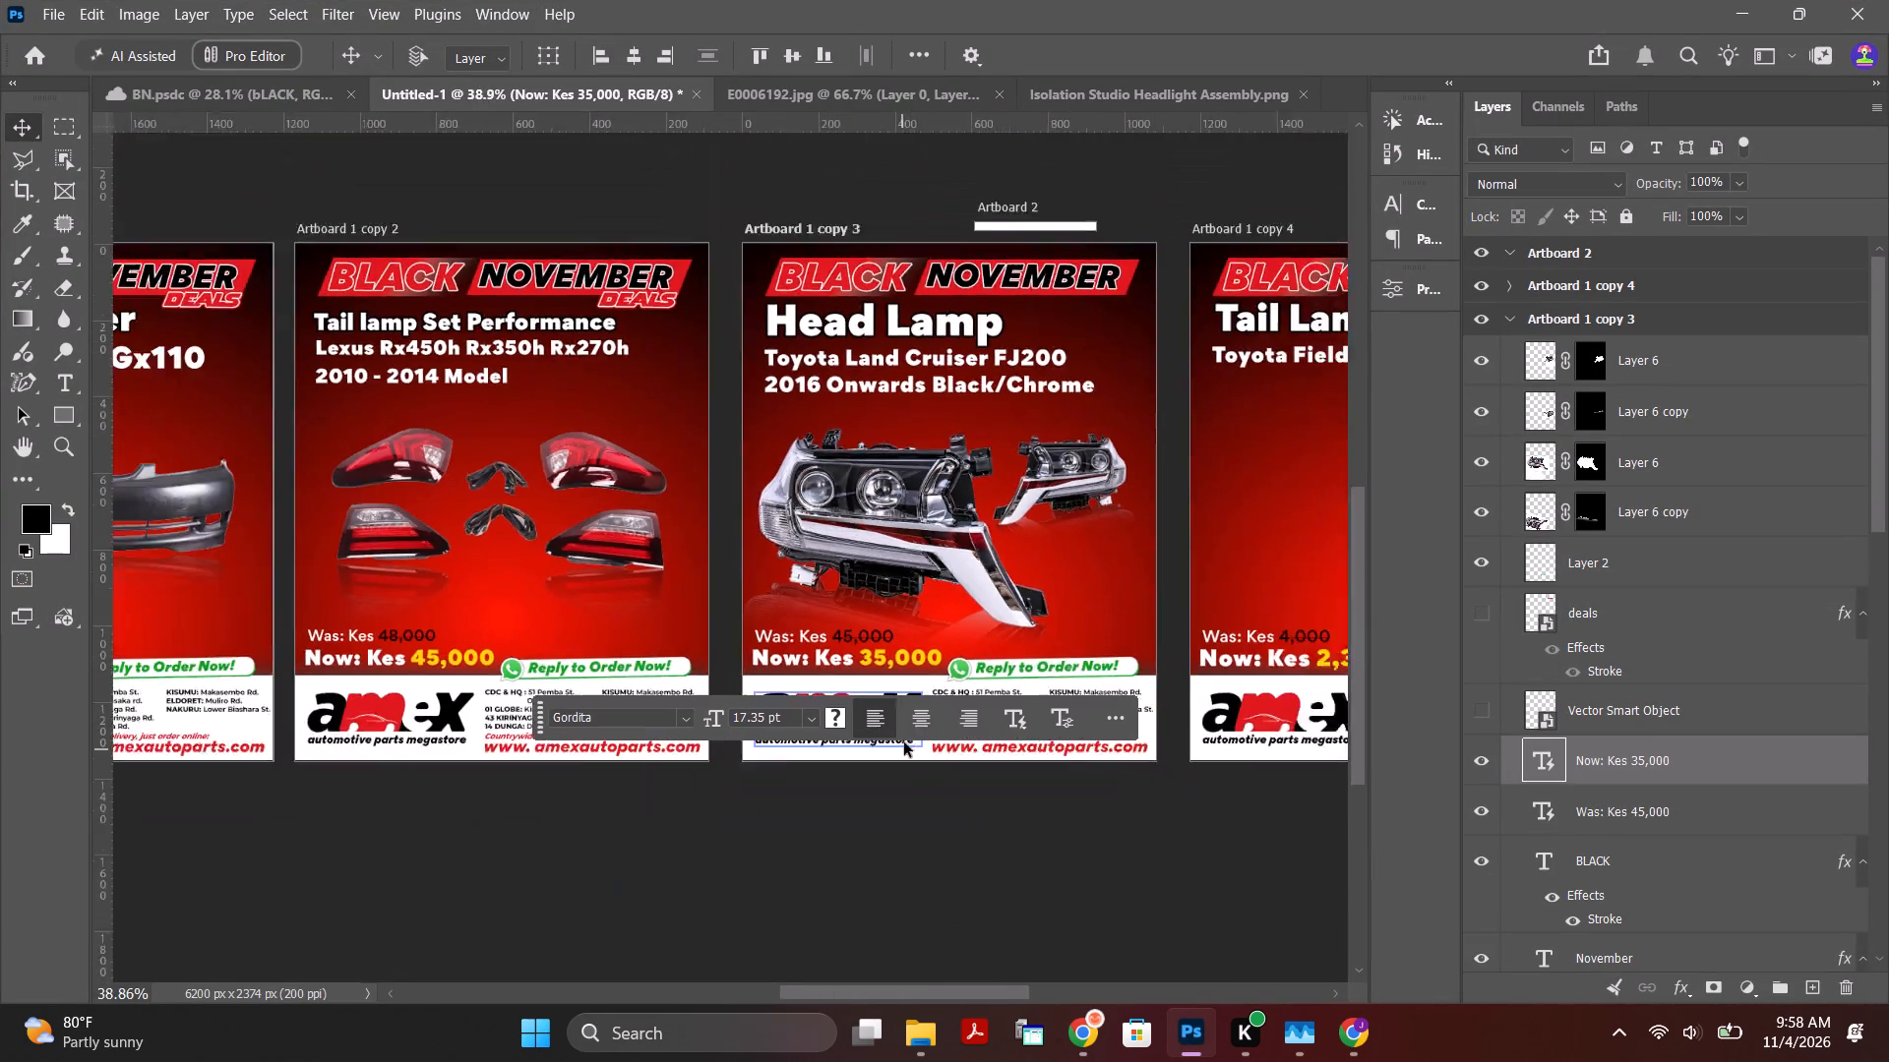
{"action": "scroll", "coordinate": [904, 742], "scroll_direction": "down", "scroll_amount": 11, "text": "alt"}
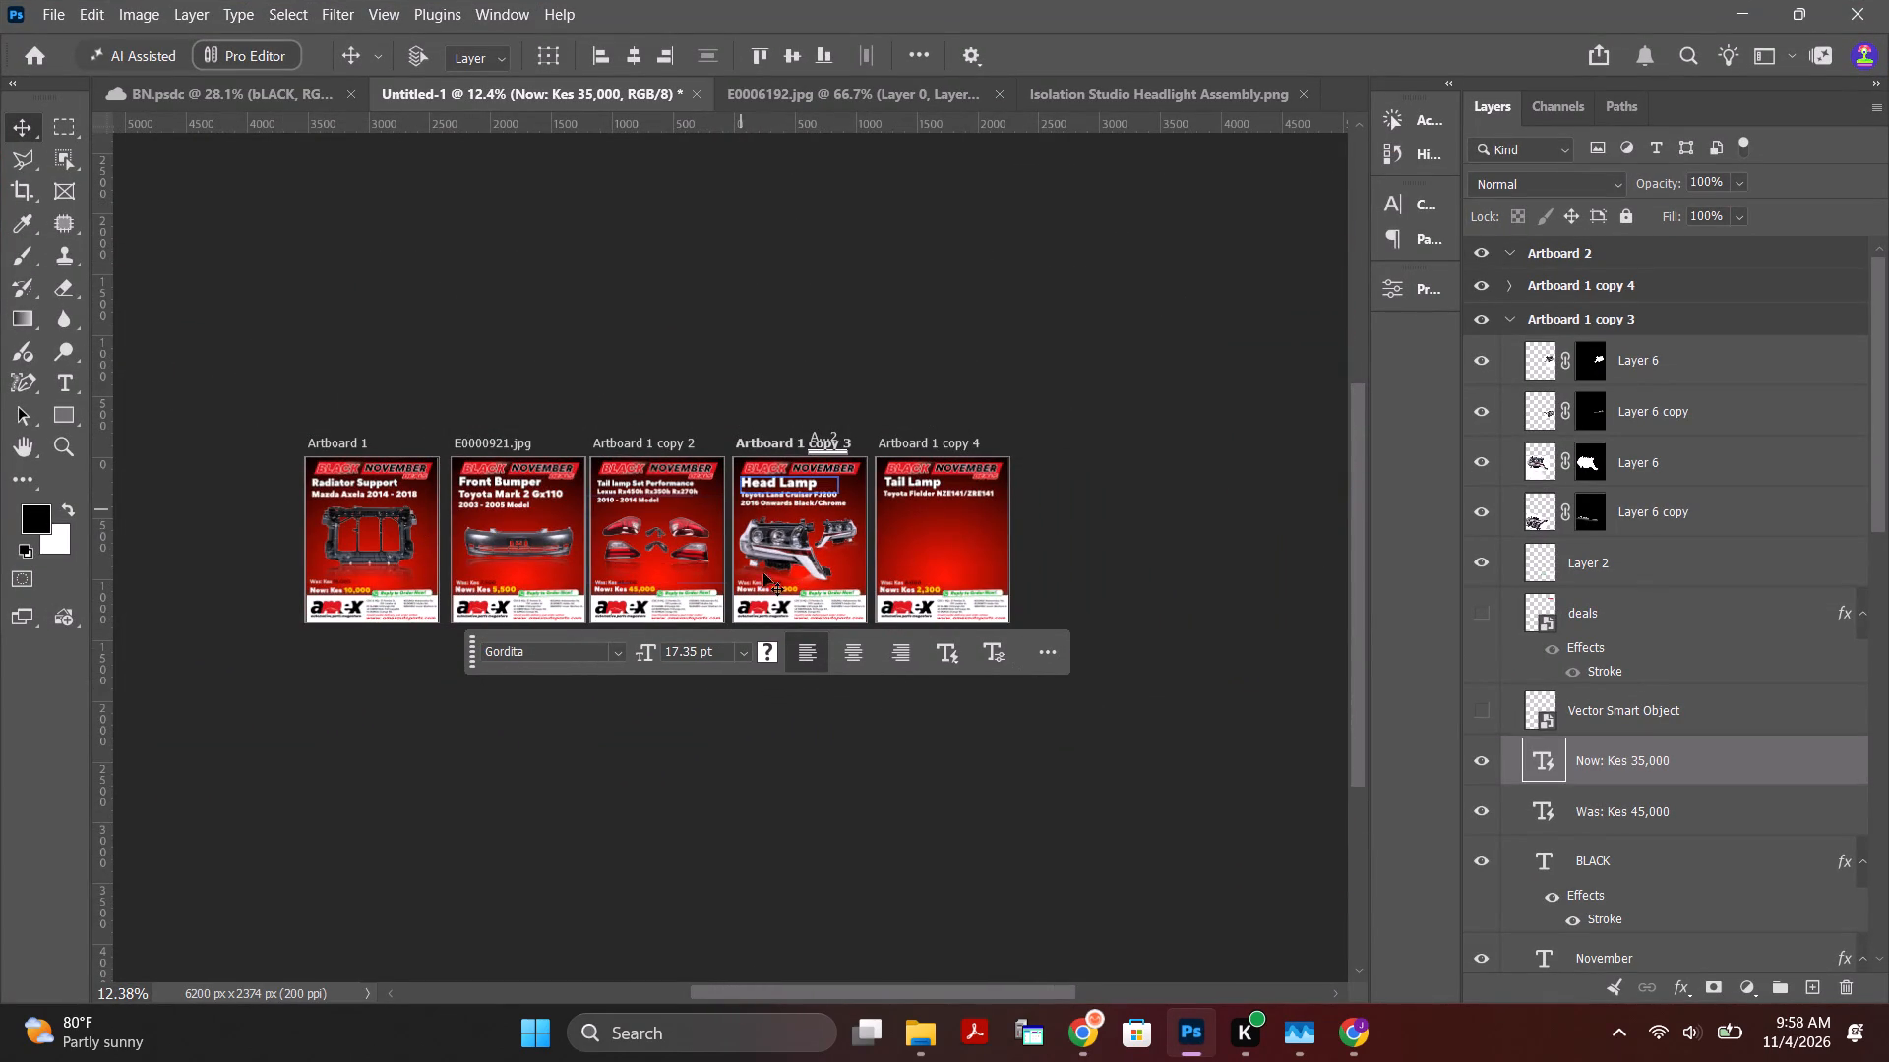
{"action": "scroll", "coordinate": [933, 549], "scroll_direction": "up", "scroll_amount": 11, "text": "alt"}
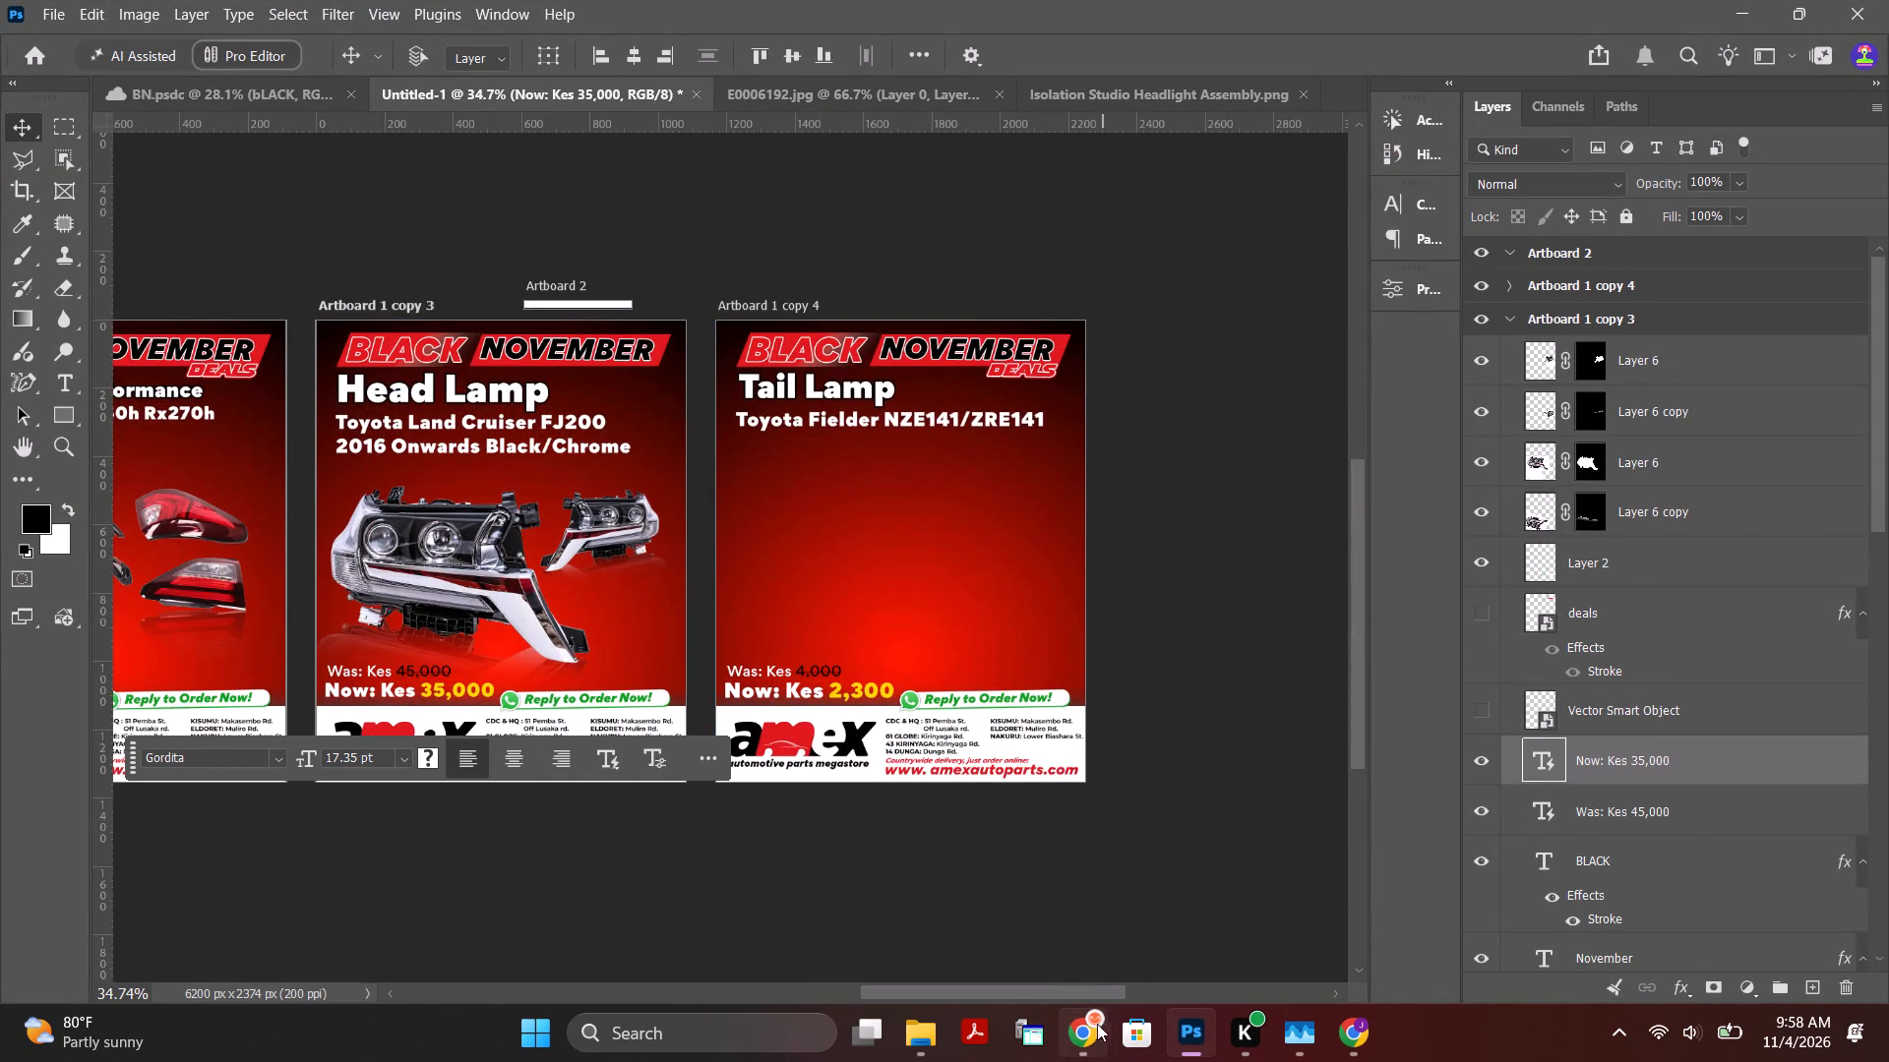
{"action": "left_click", "coordinate": [1088, 1032]}
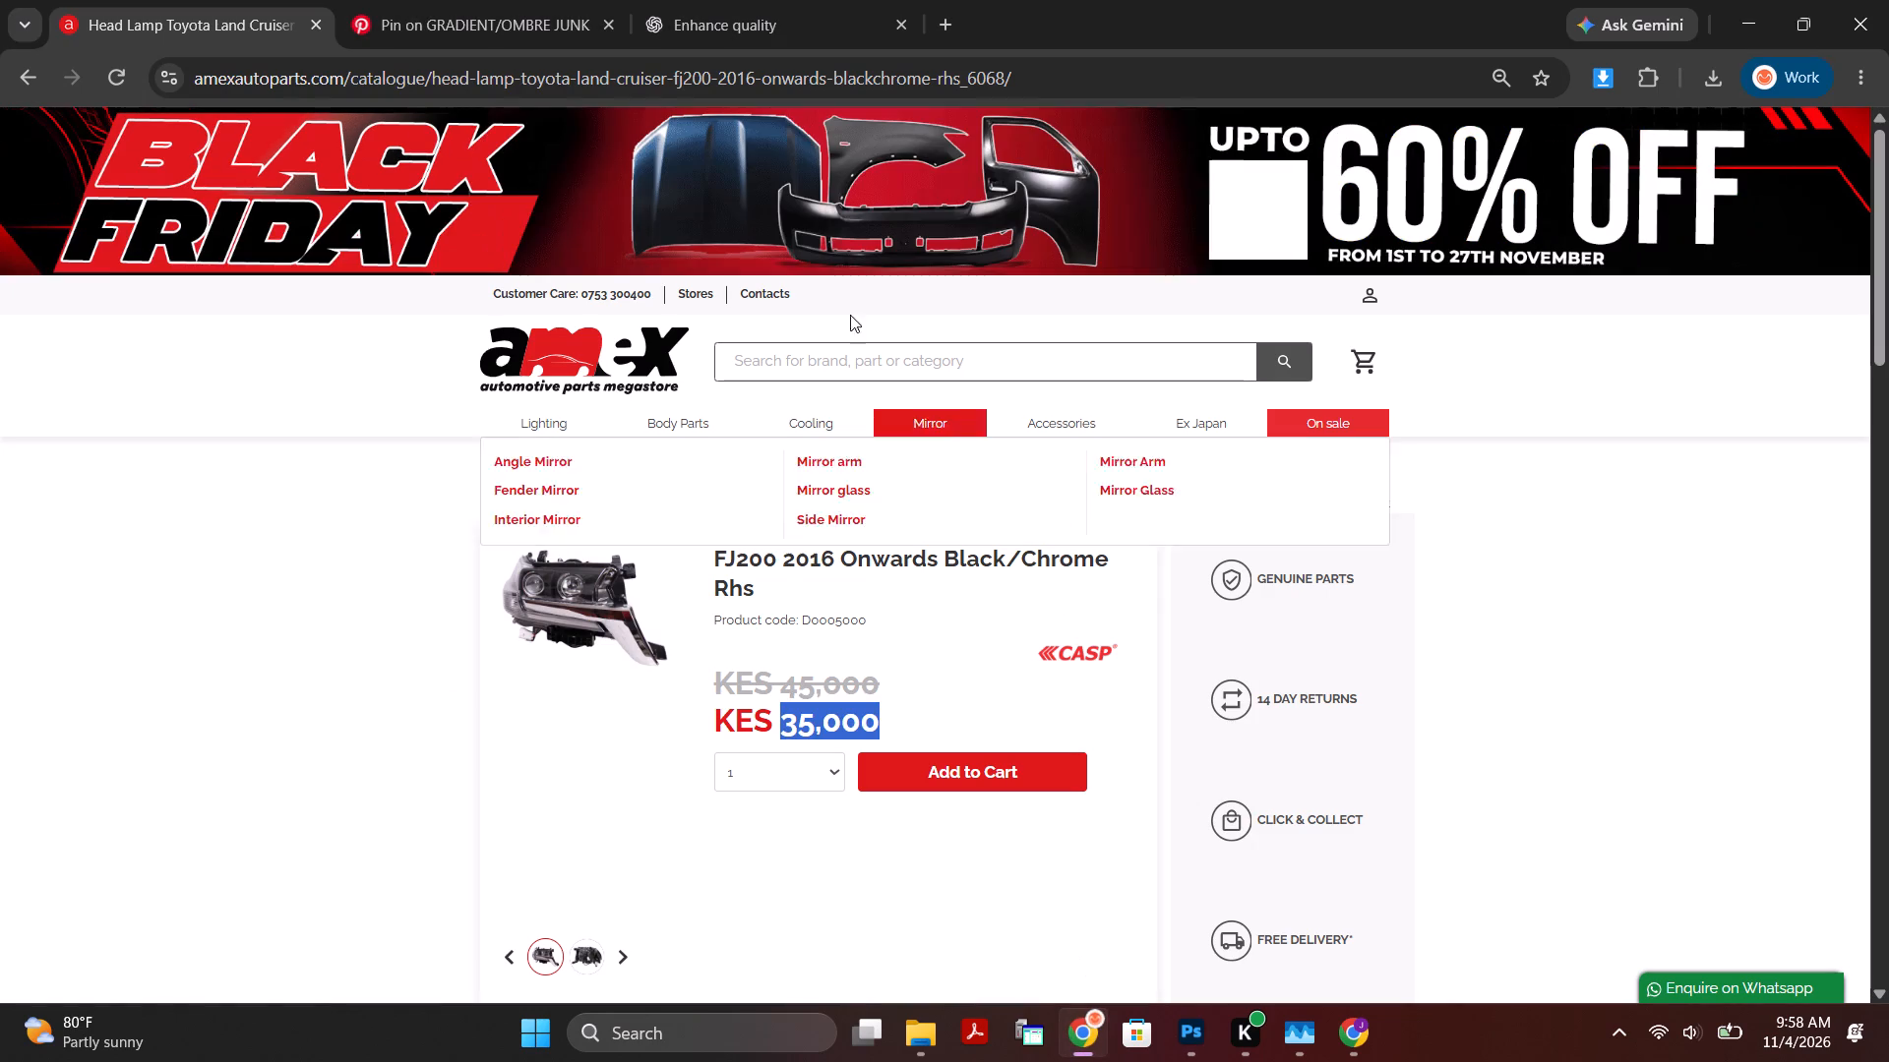
{"action": "left_click", "coordinate": [34, 76]}
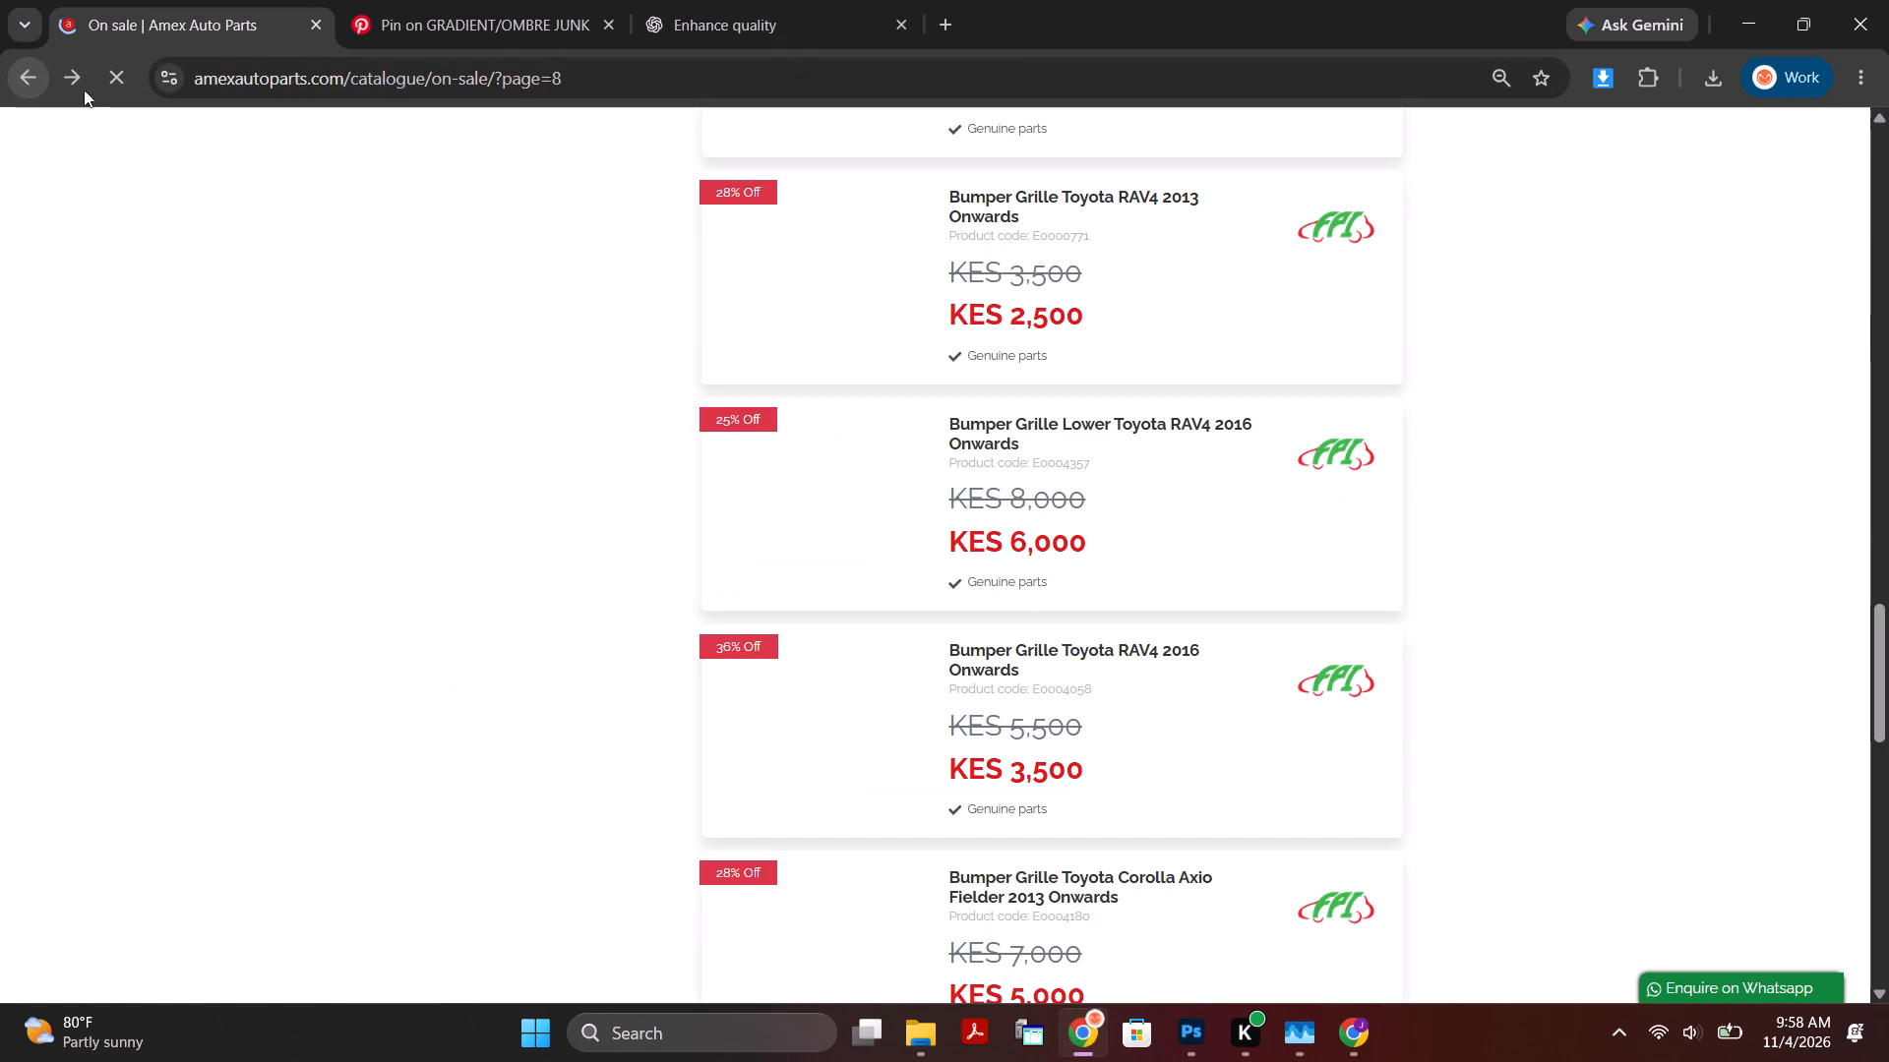
{"action": "scroll", "coordinate": [1089, 476], "scroll_direction": "down", "scroll_amount": 16}
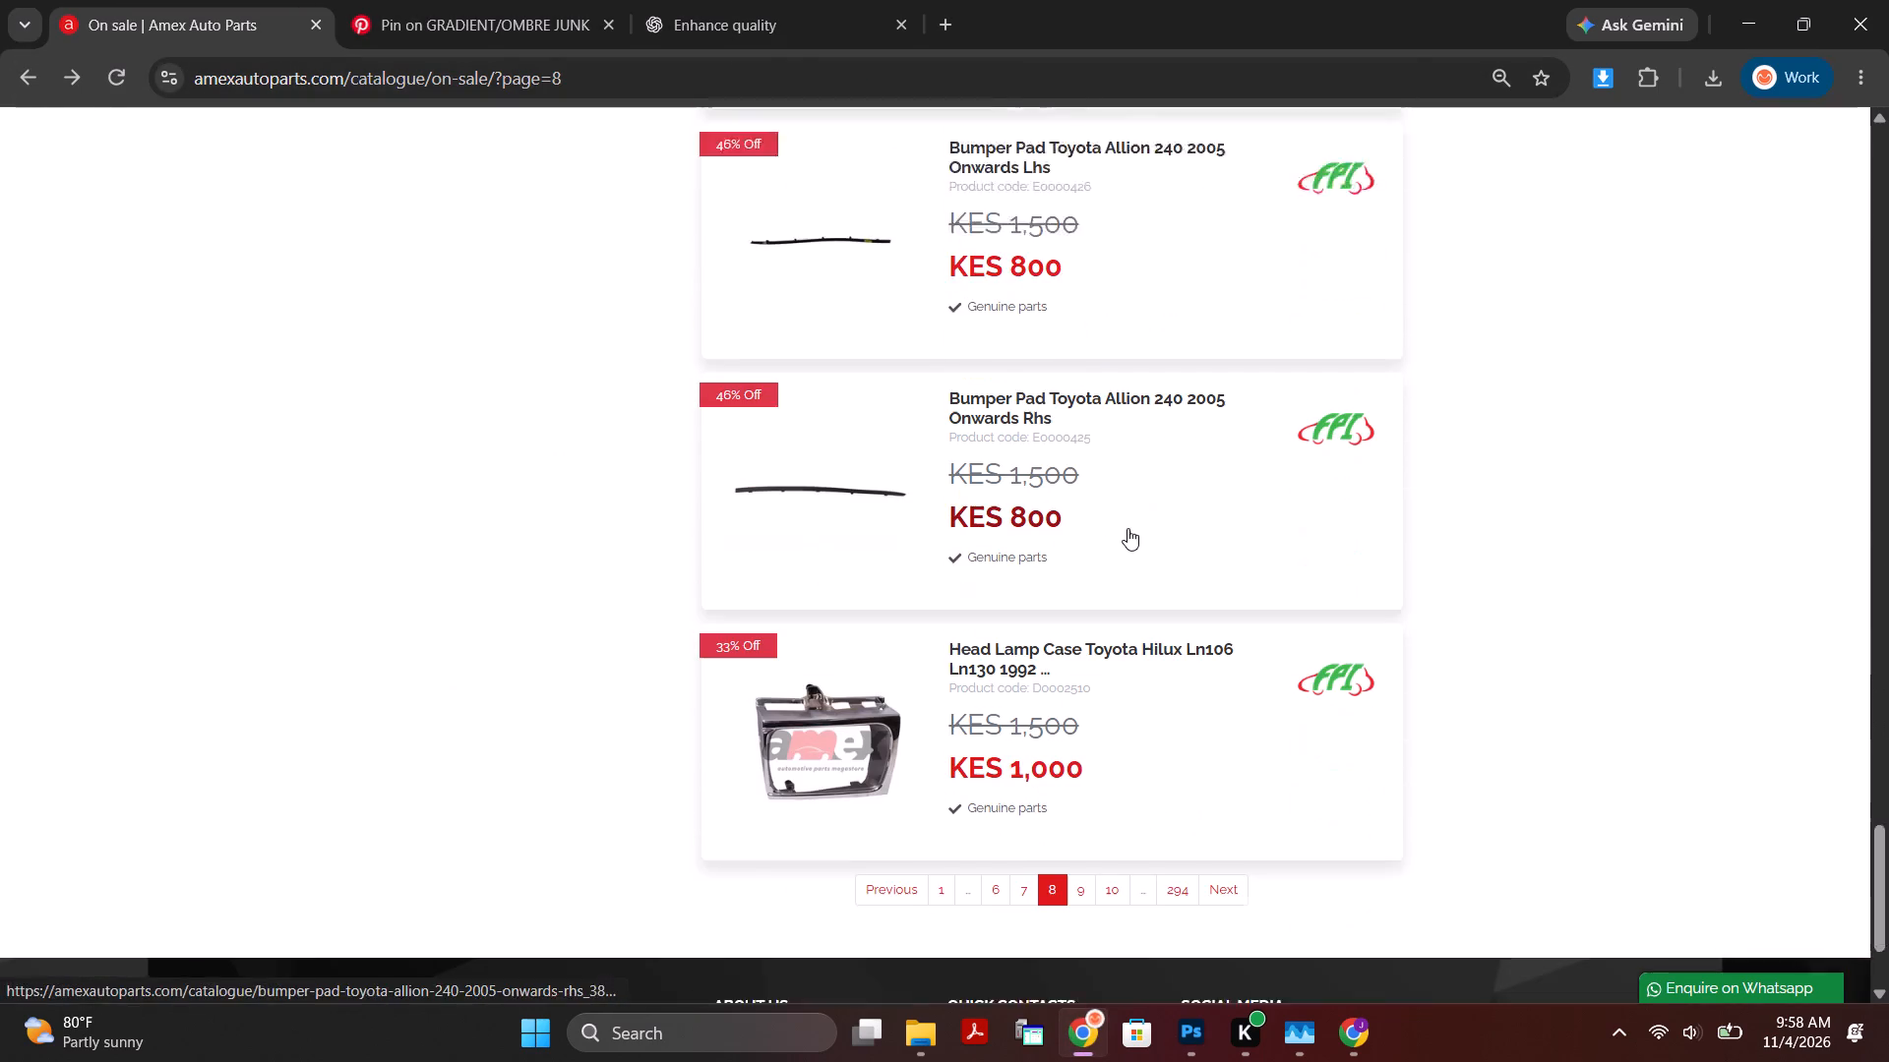
{"action": "scroll", "coordinate": [1127, 528], "scroll_direction": "down", "scroll_amount": 1}
{"action": "left_click", "coordinate": [1125, 687]}
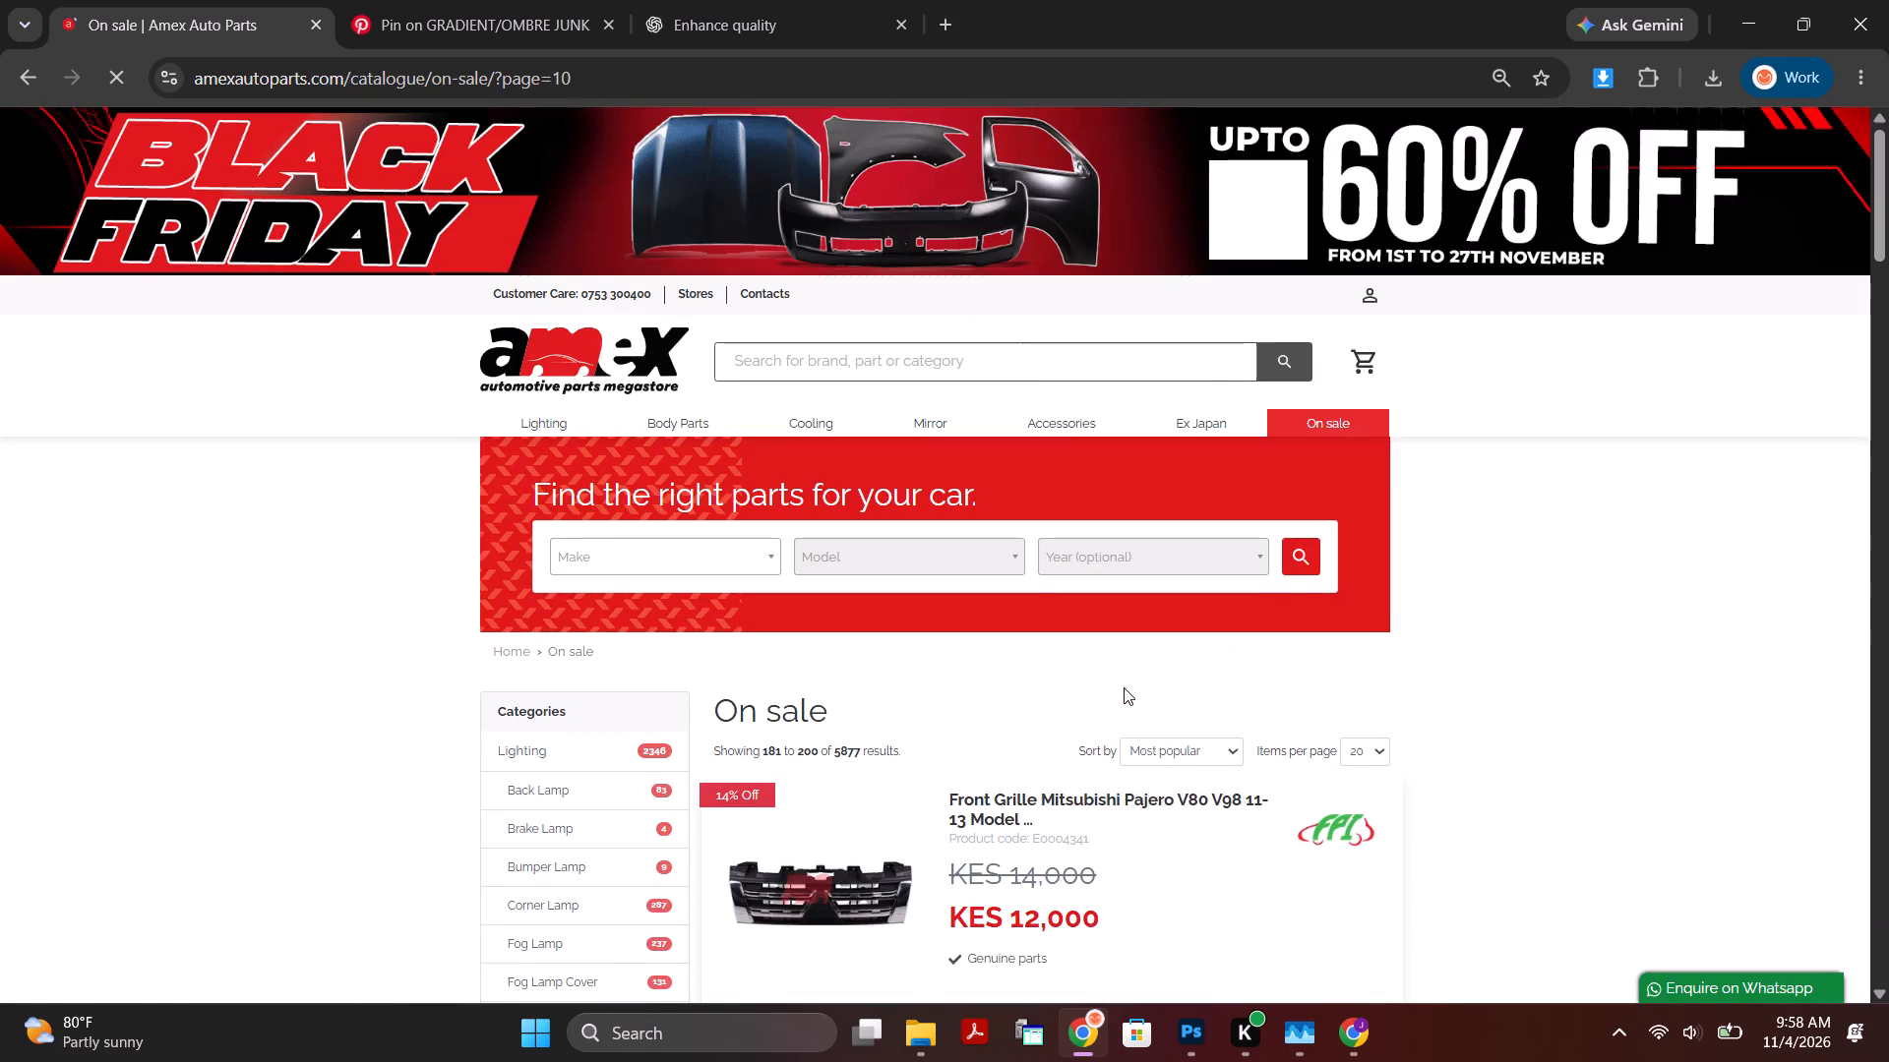
{"action": "scroll", "coordinate": [1127, 687], "scroll_direction": "down", "scroll_amount": 6}
{"action": "scroll", "coordinate": [1128, 687], "scroll_direction": "up", "scroll_amount": 1}
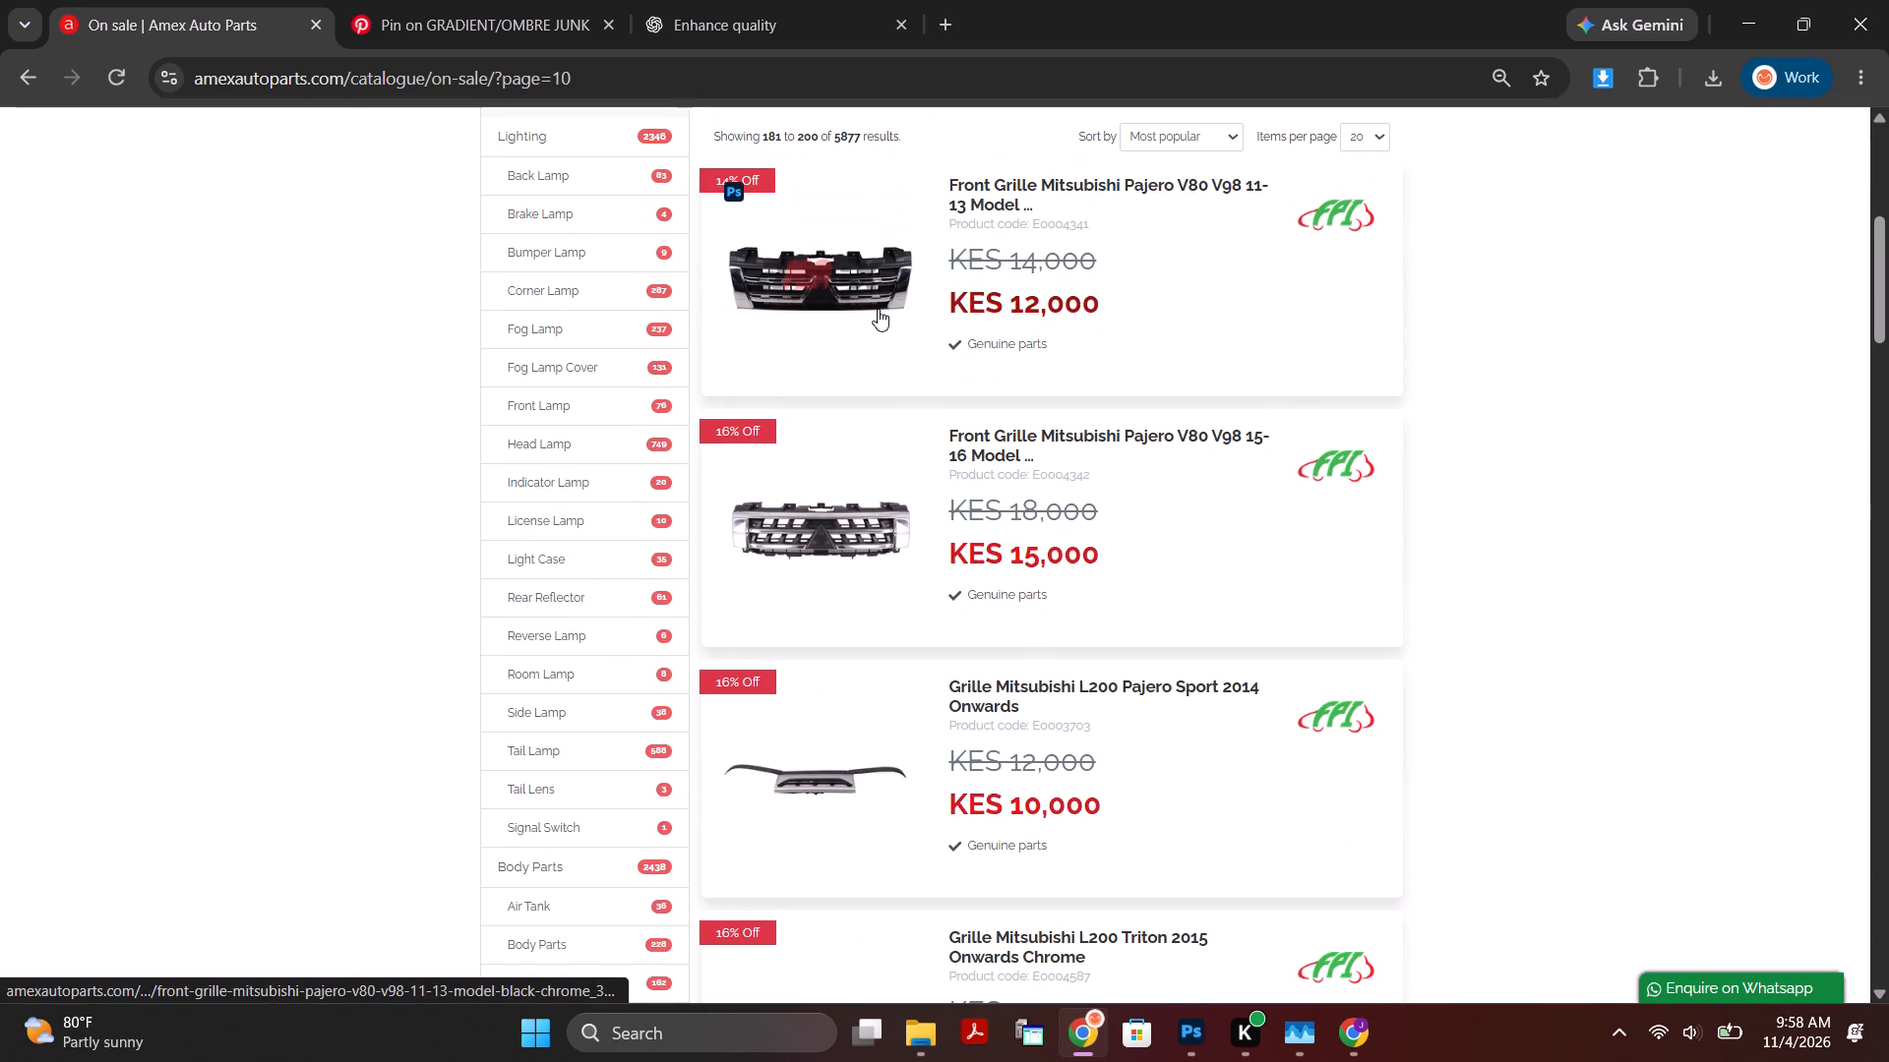
Switch back to Photoshop and review the whole row of poster artboards.
{"action": "left_click", "coordinate": [1186, 1035]}
{"action": "scroll", "coordinate": [891, 623], "scroll_direction": "down", "scroll_amount": 11, "text": "alt"}
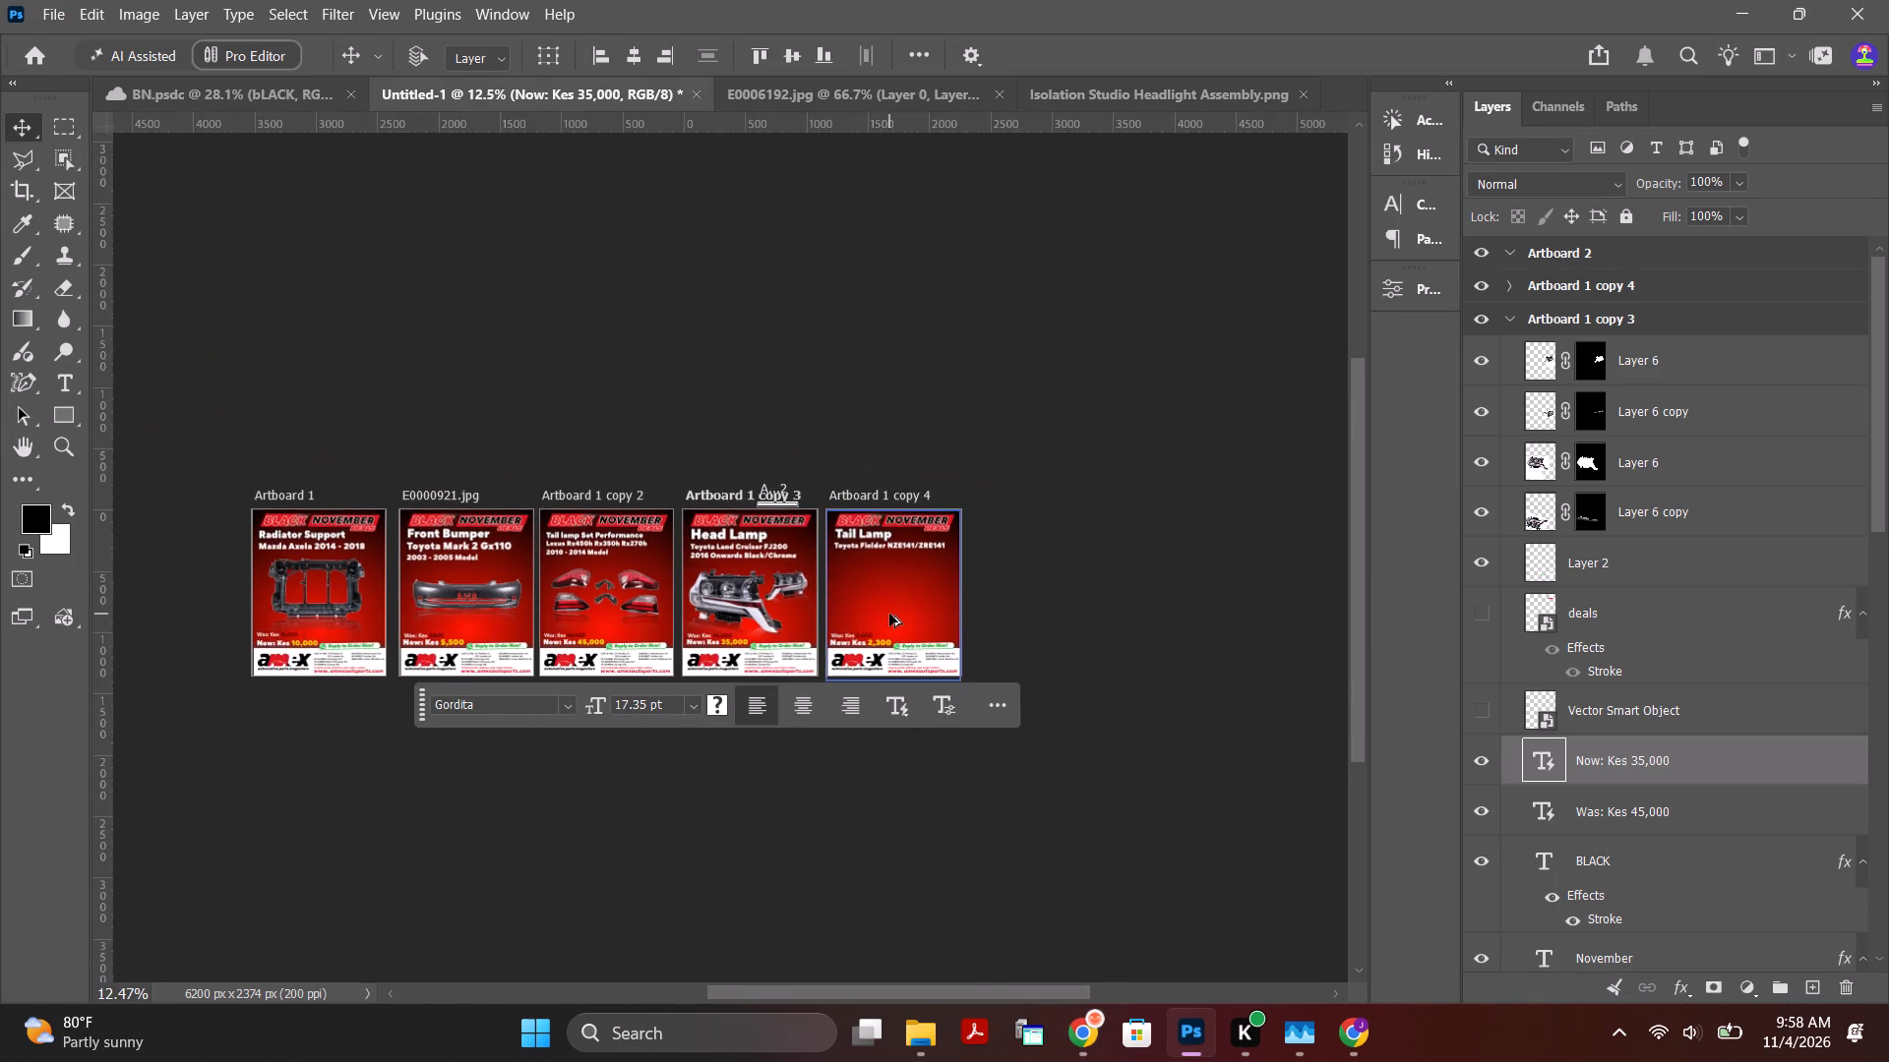
Switch to Chrome, open the Front Grille Mitsubishi Pajero V80 V98 11-13 Model product, and copy its enlarged image.
{"action": "scroll", "coordinate": [889, 613], "scroll_direction": "up", "scroll_amount": 13, "text": "alt"}
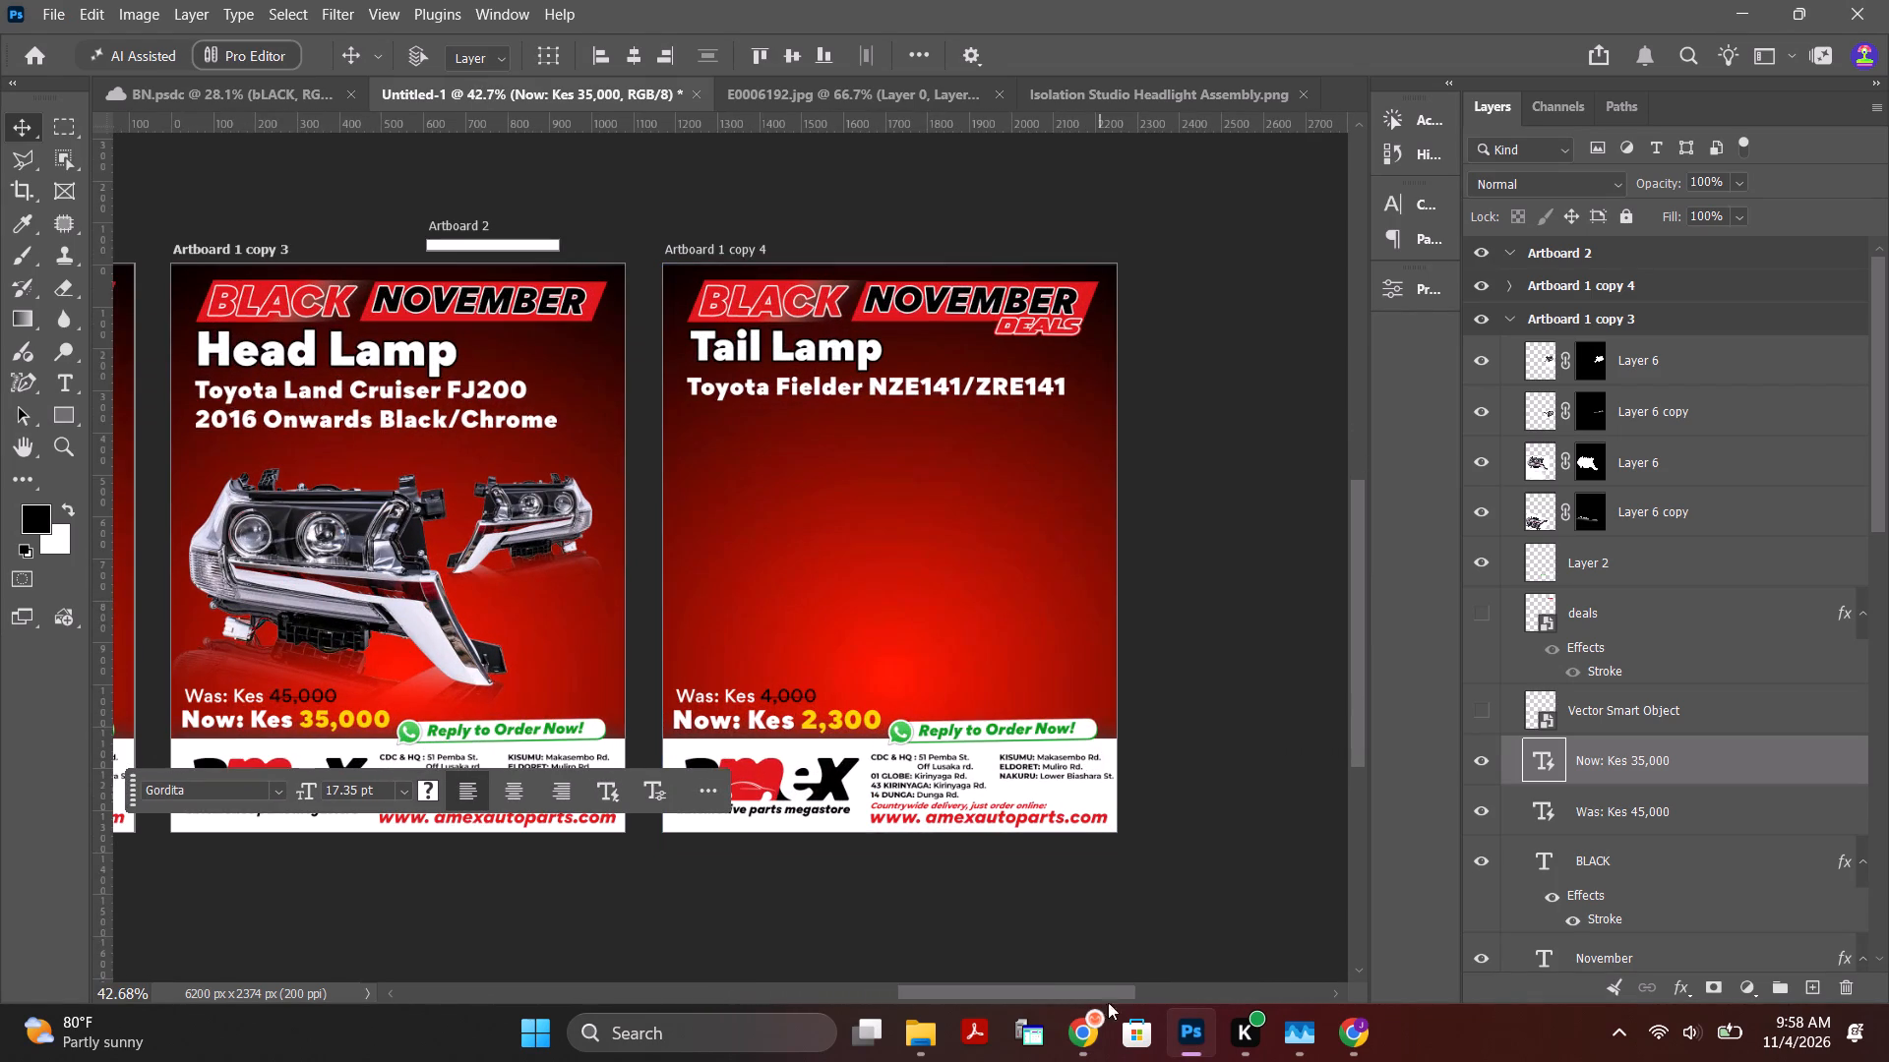
{"action": "left_click", "coordinate": [1088, 1024]}
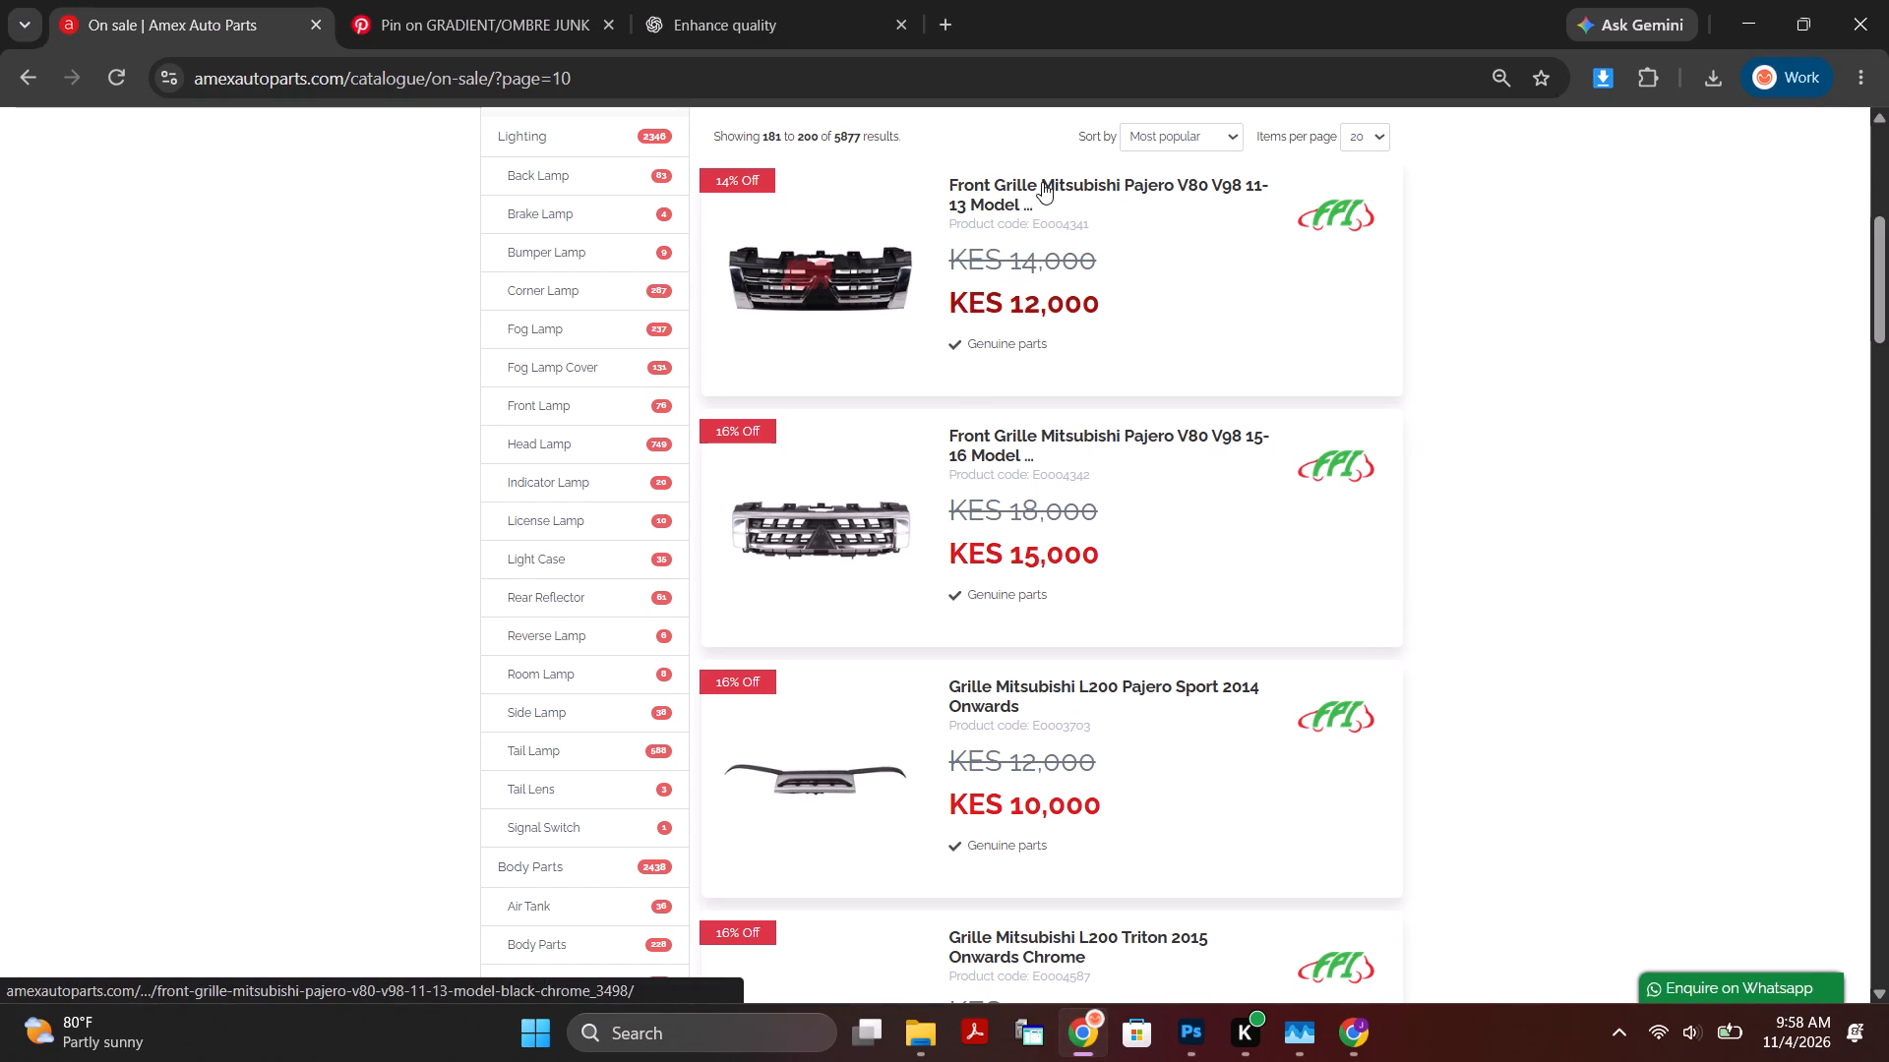
{"action": "left_click", "coordinate": [1042, 182]}
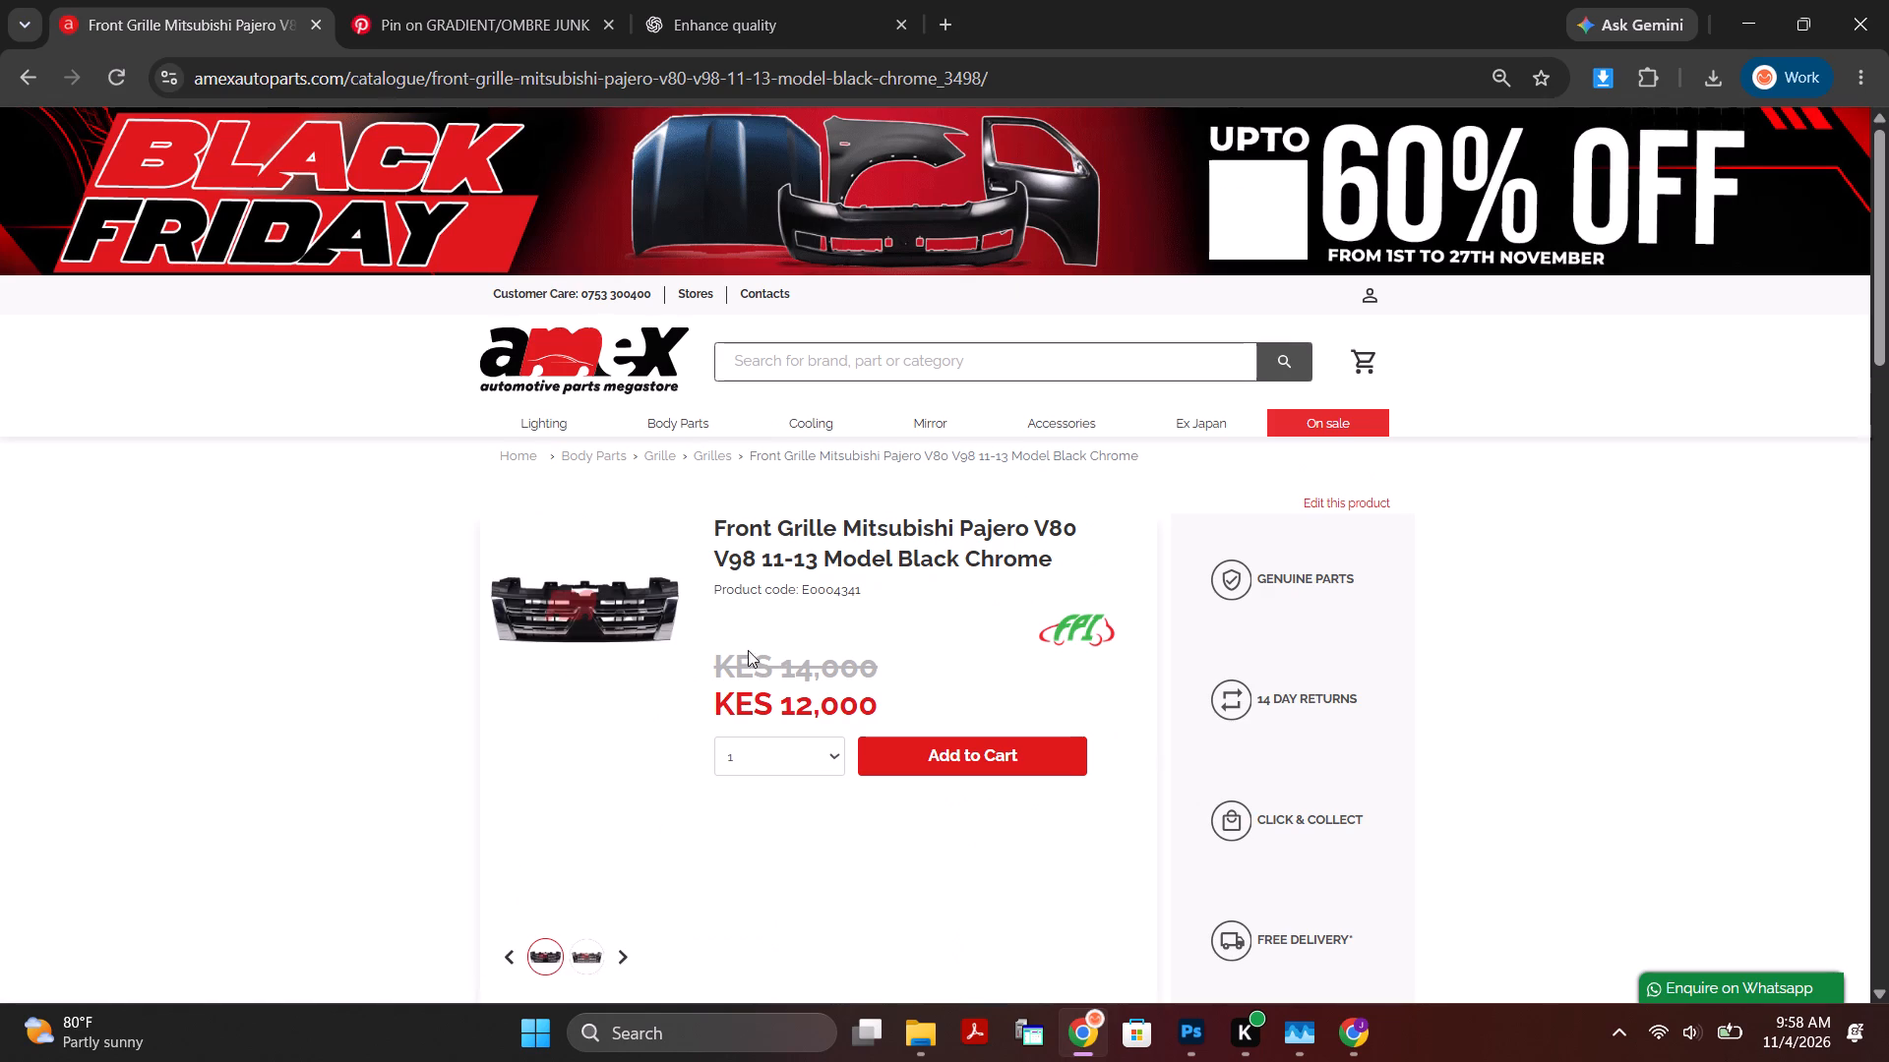
{"action": "left_click", "coordinate": [616, 625]}
{"action": "right_click", "coordinate": [744, 559]}
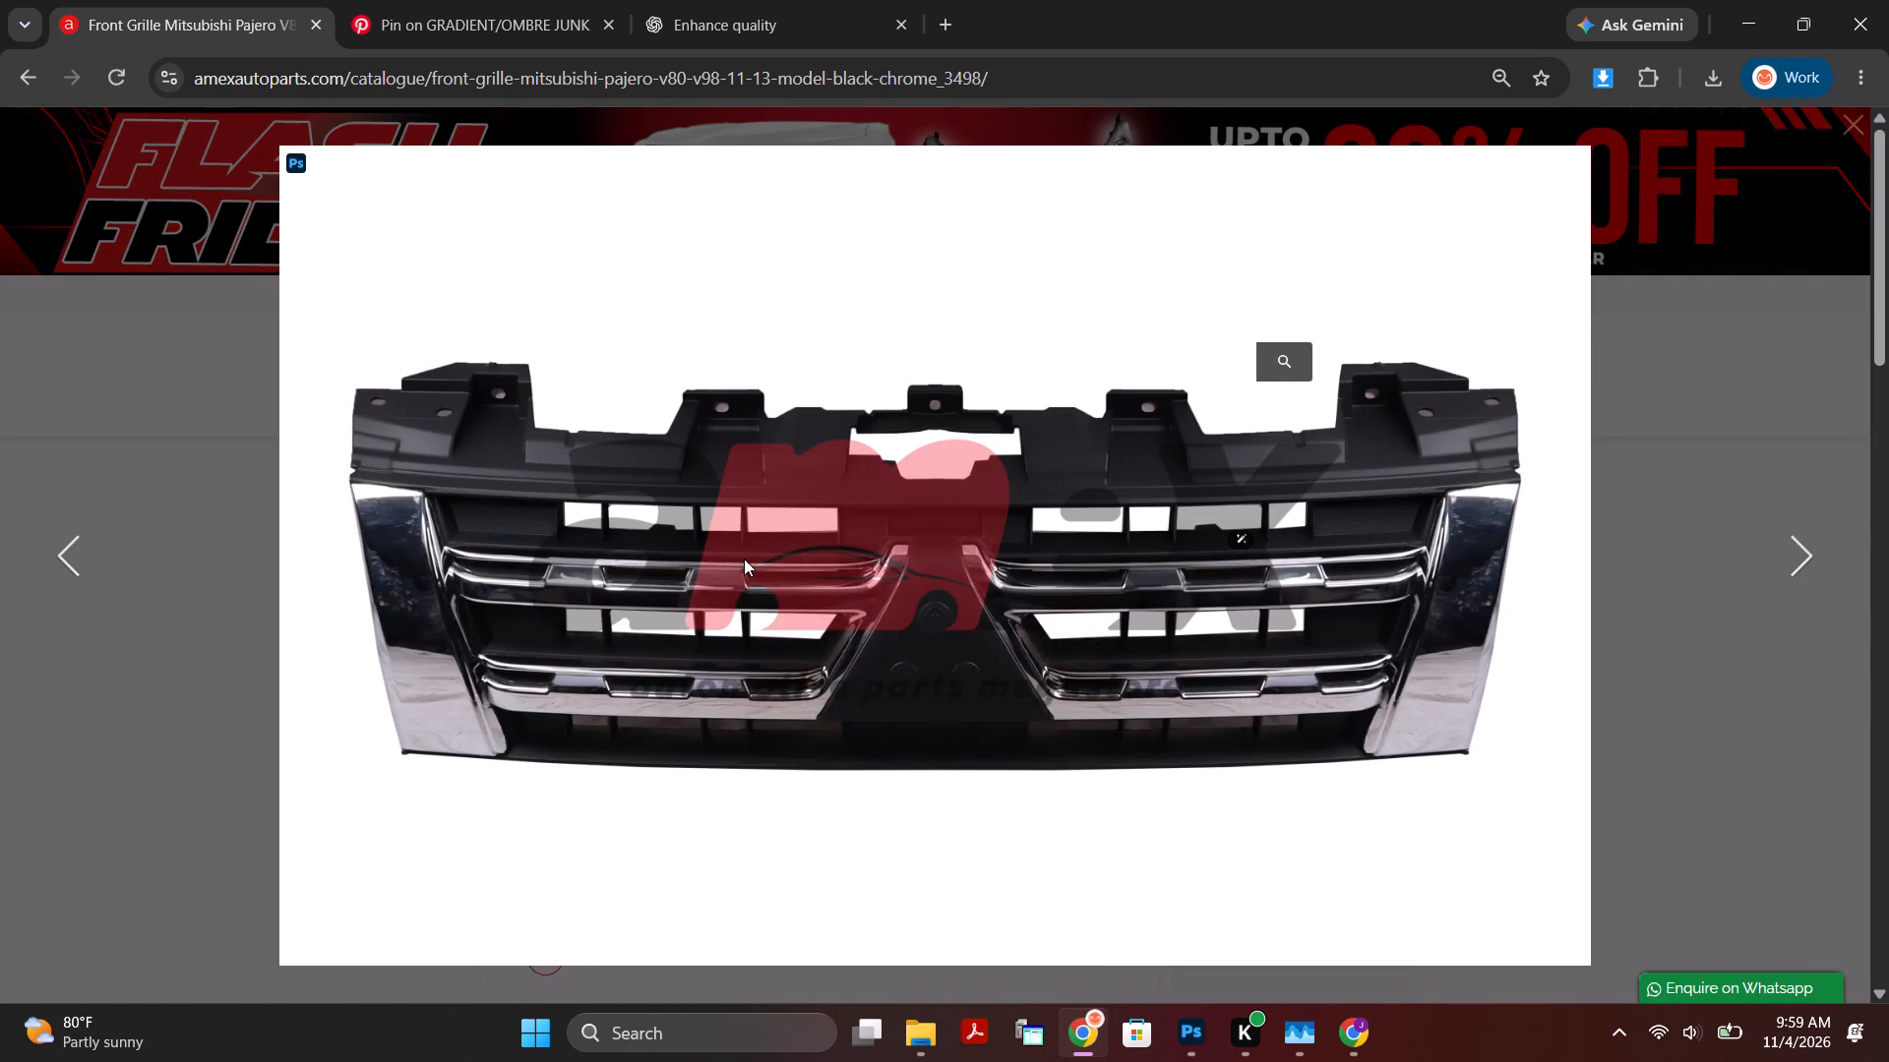
{"action": "left_click", "coordinate": [867, 657]}
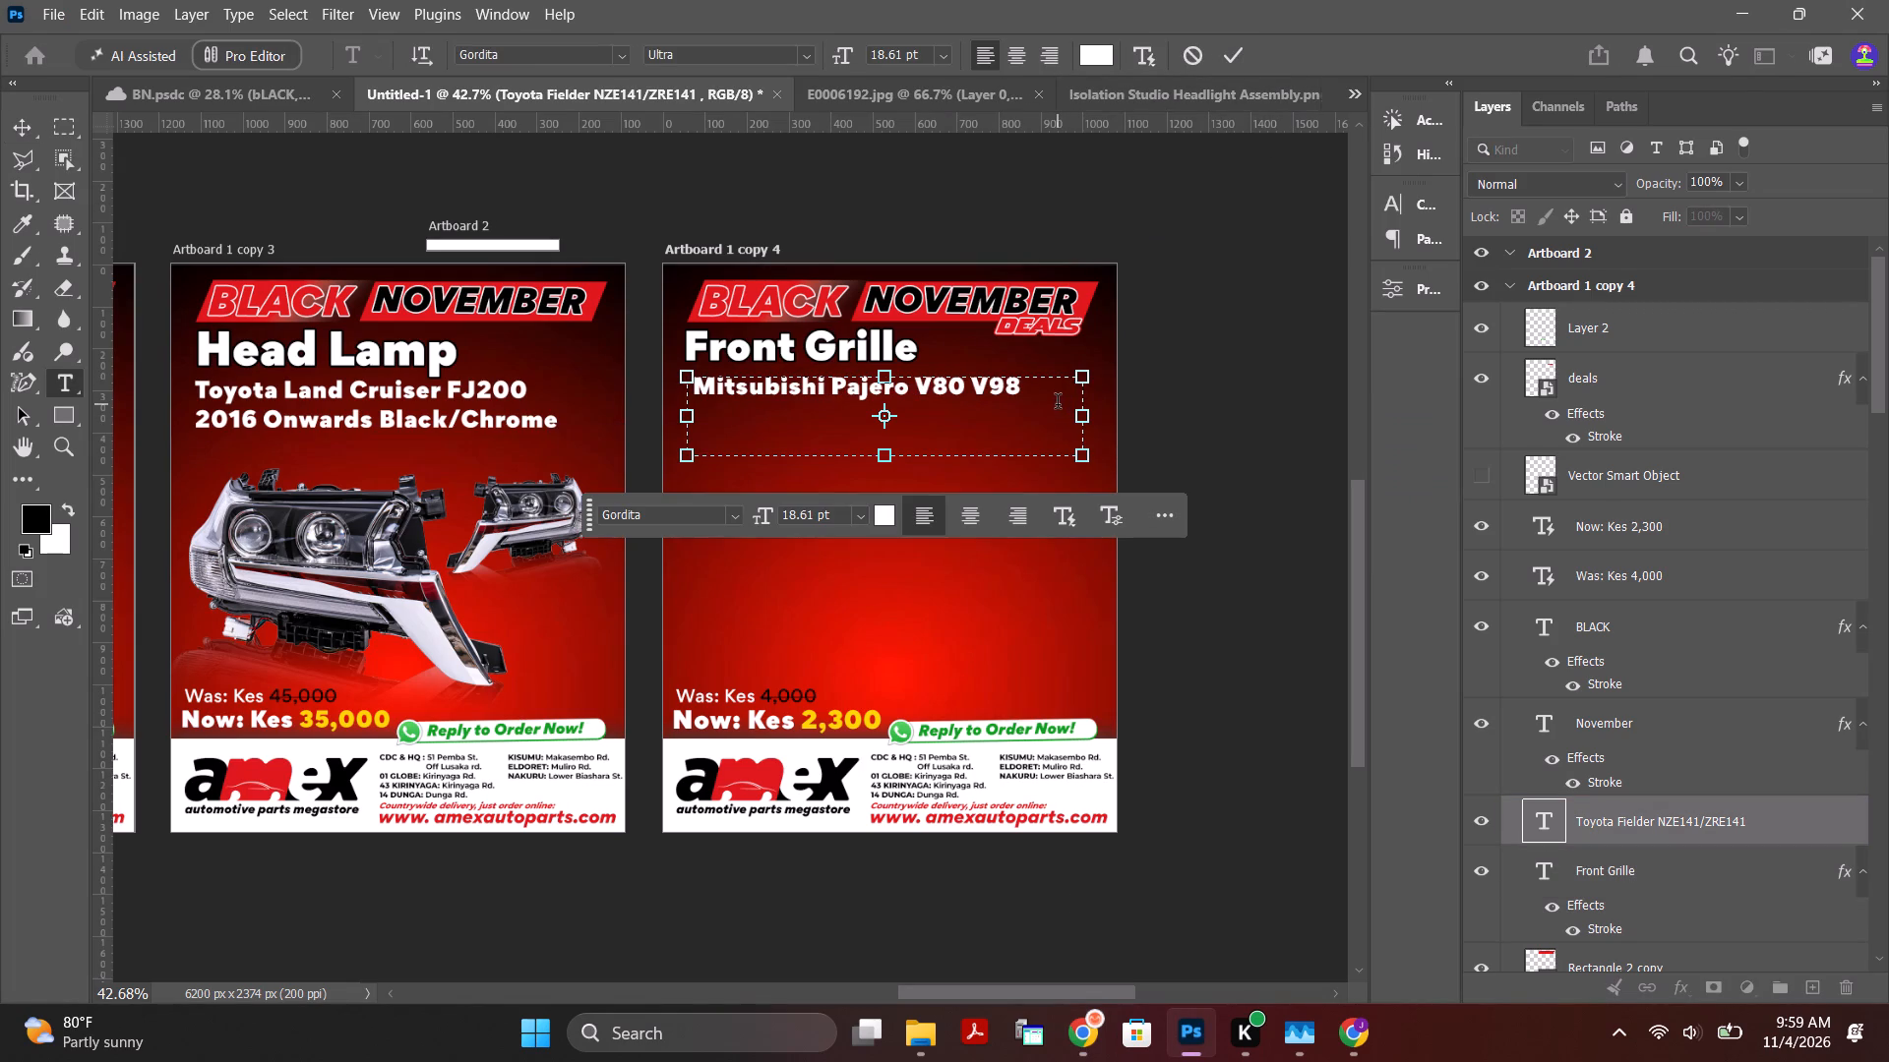
Set the font size of the Mitsubishi Pajero V80 V98 line to 21 pt.
{"action": "left_click_drag", "start_coordinate": [1038, 390], "coordinate": [664, 383]}
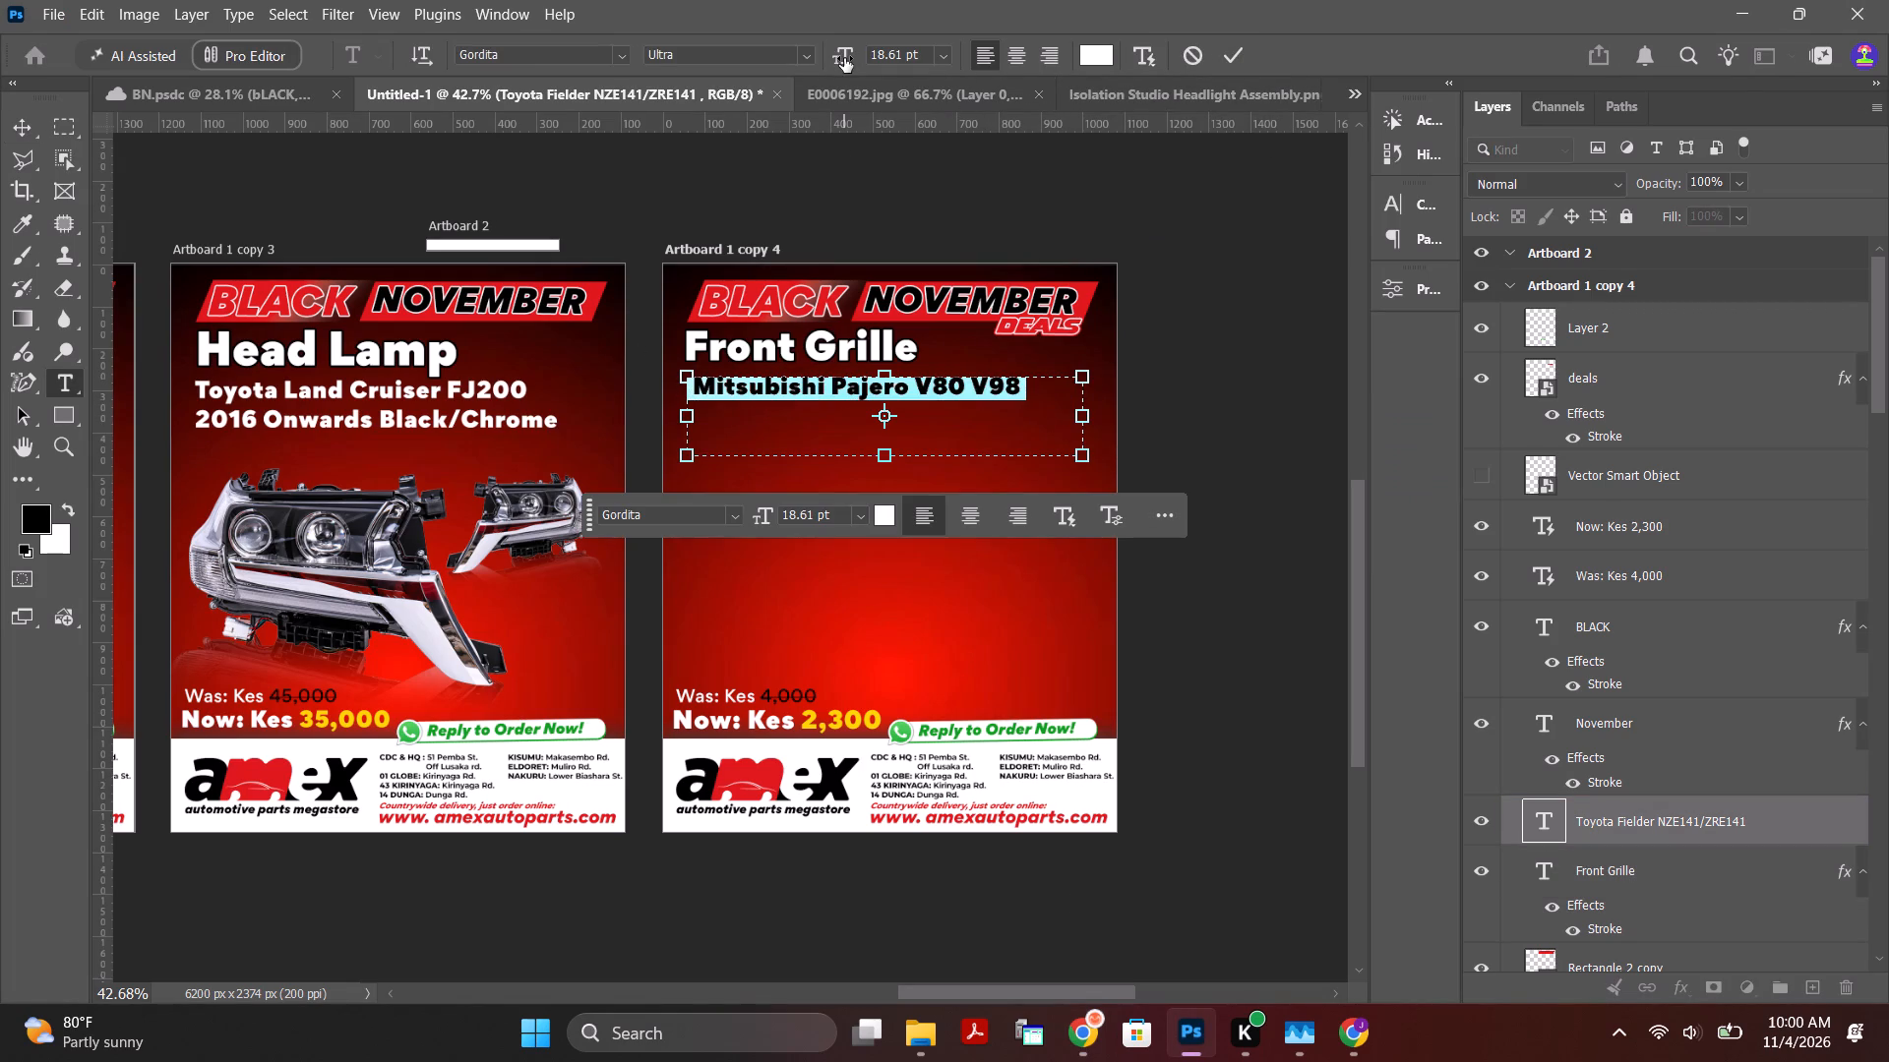
{"action": "left_click", "coordinate": [844, 58]}
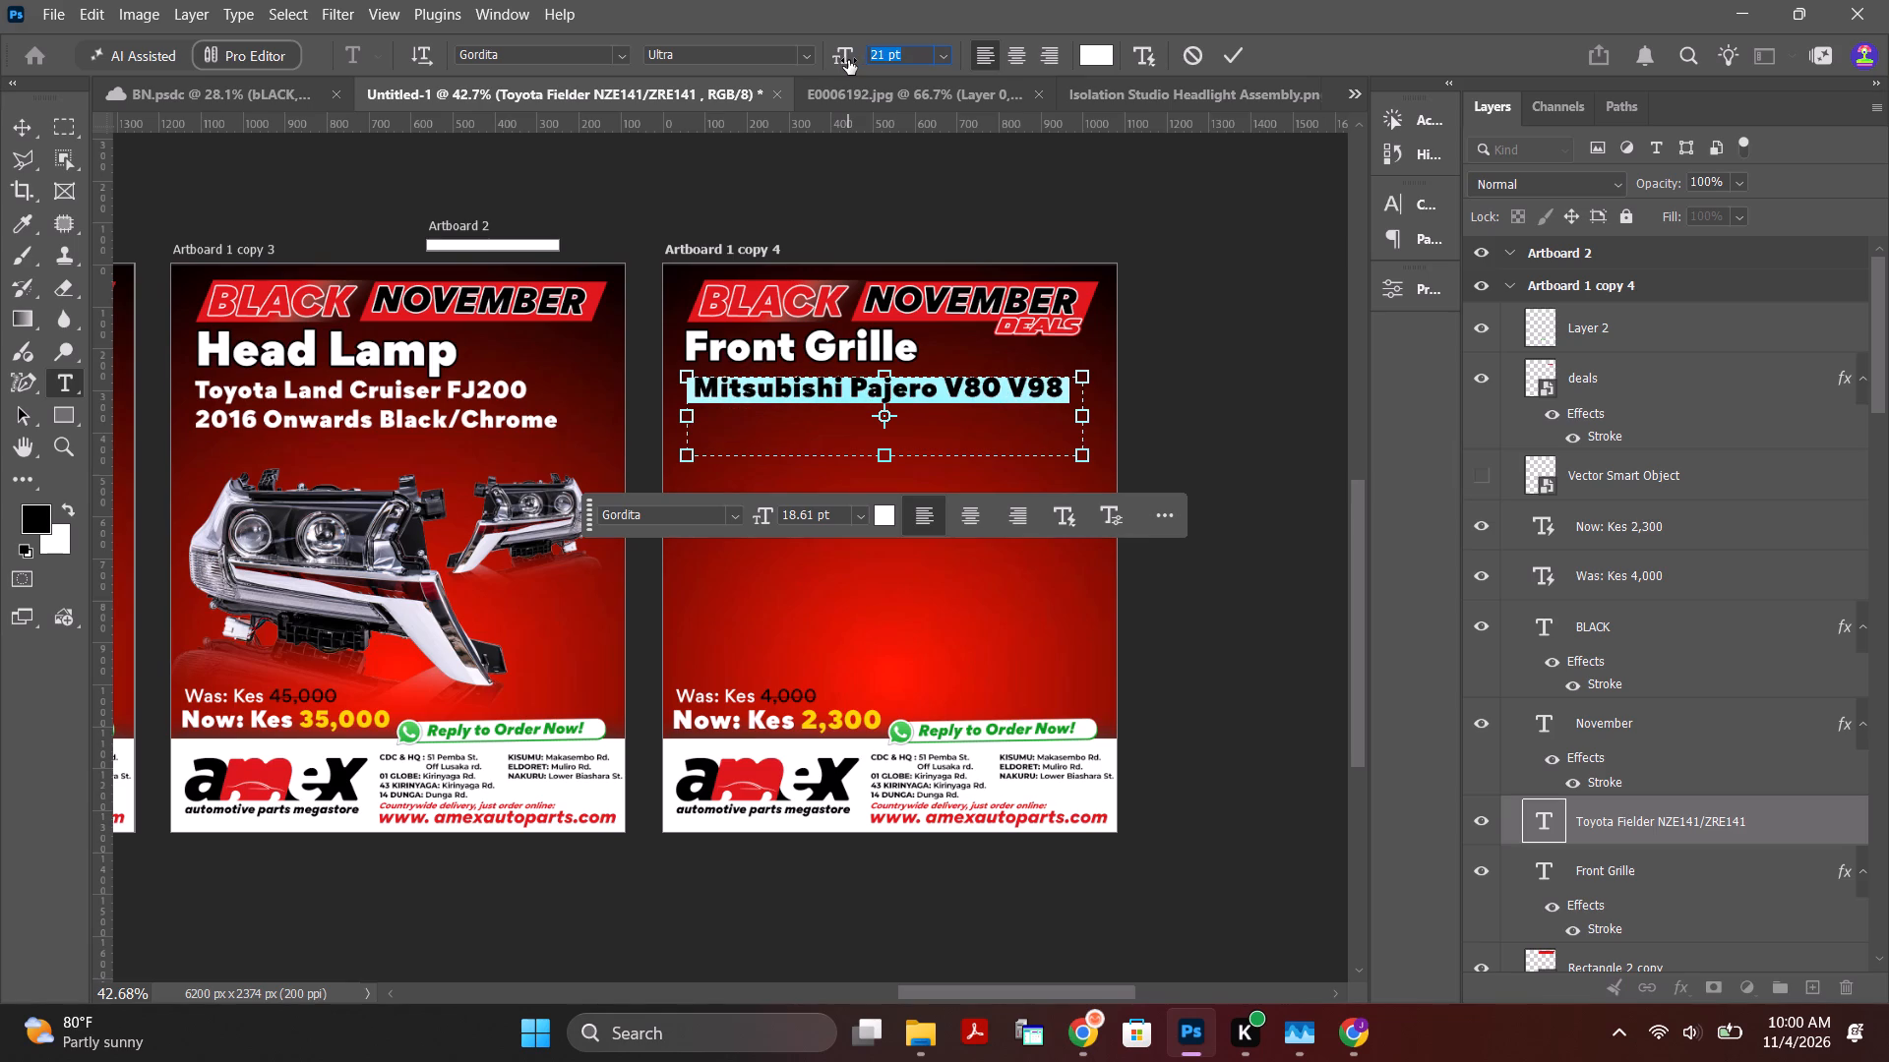
{"action": "left_click", "coordinate": [1241, 48]}
{"action": "left_click", "coordinate": [1222, 301]}
Move the Mitsubishi Pajero V80 V98 line slightly so its start lines up with the Front Grille heading.
{"action": "left_click", "coordinate": [800, 393]}
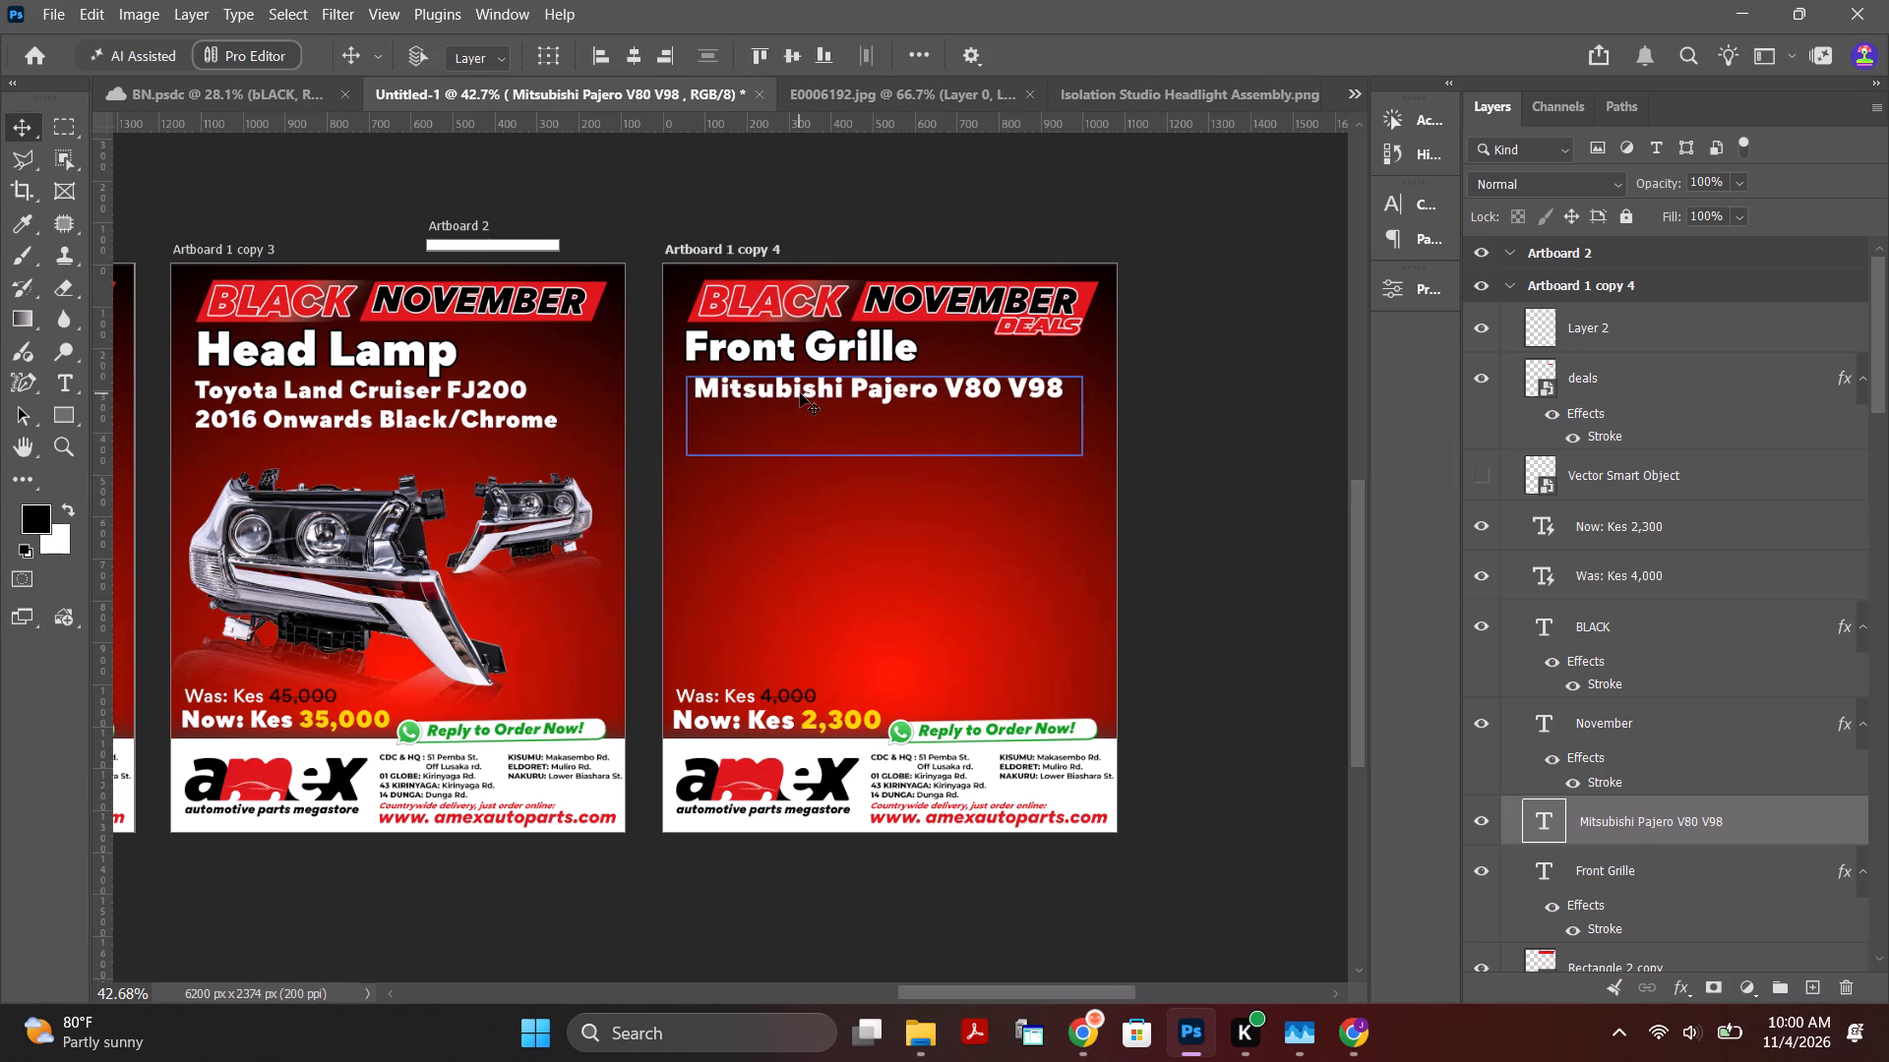
{"action": "left_click_drag", "start_coordinate": [808, 392], "coordinate": [799, 389]}
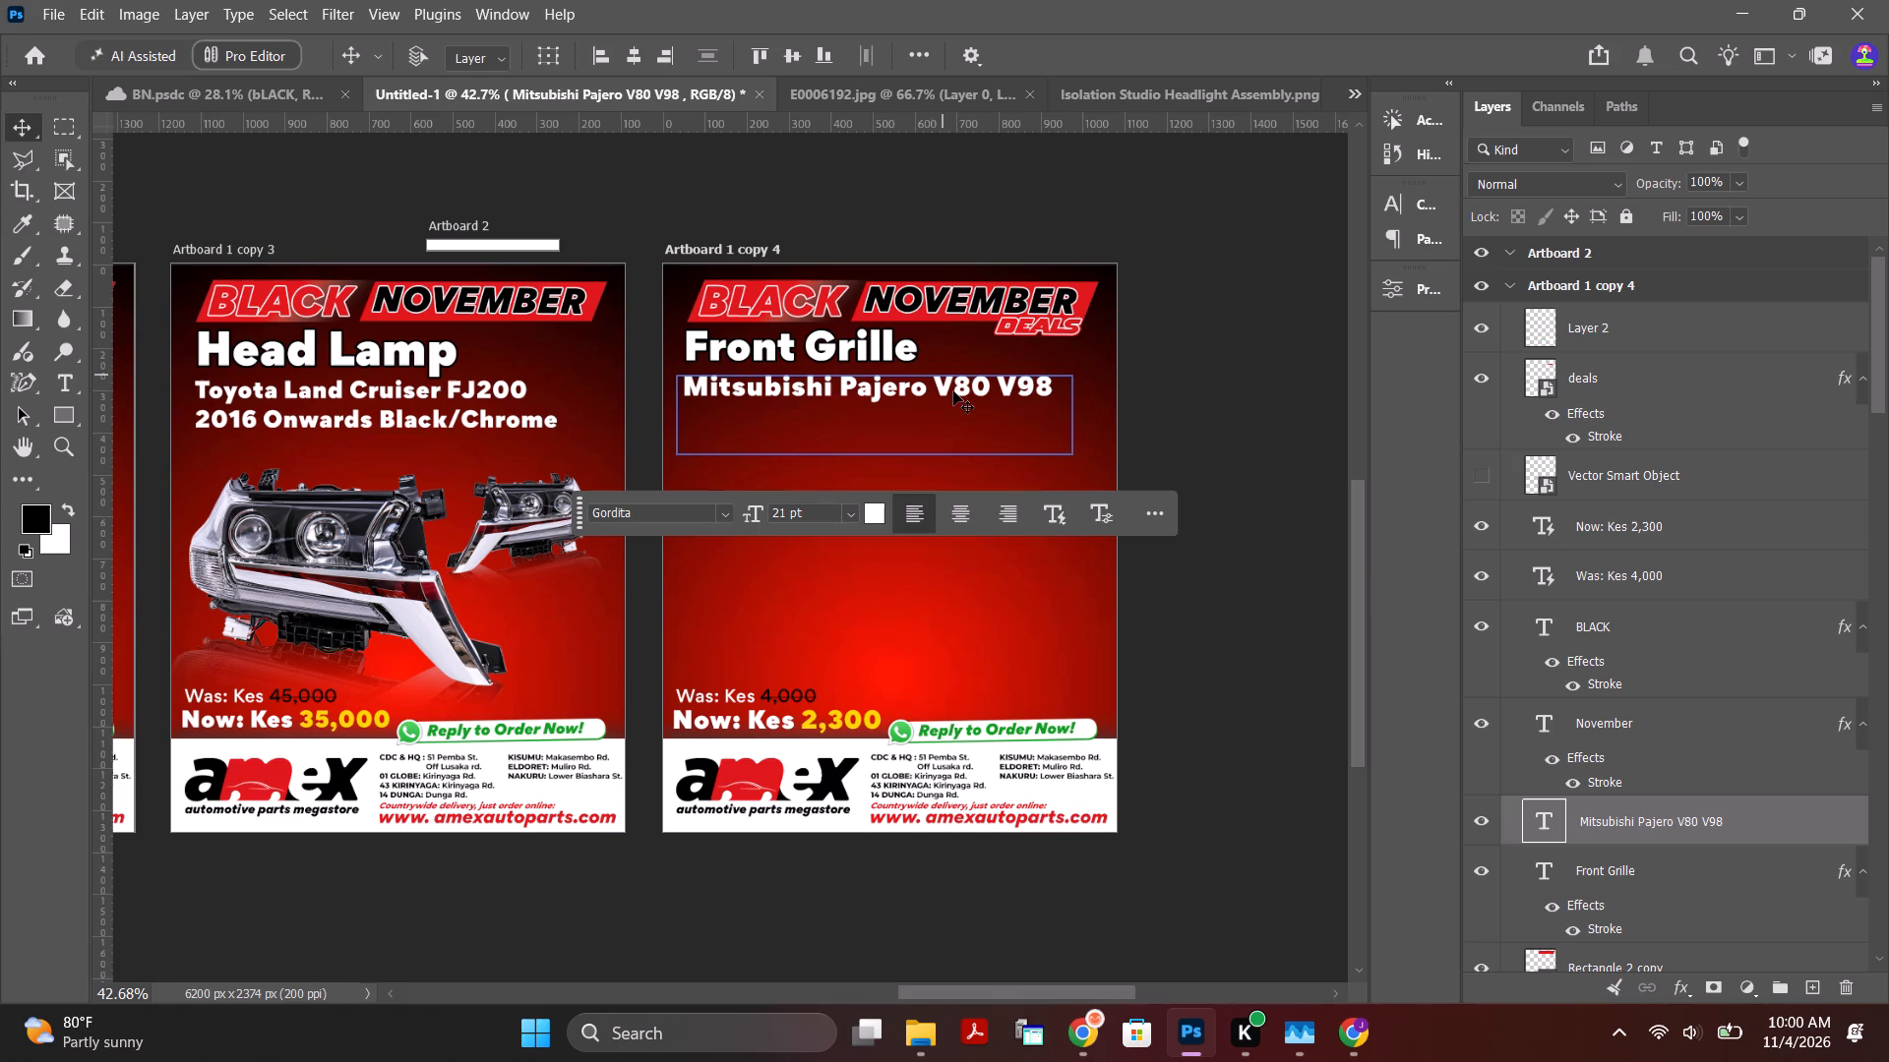
Duplicate the Mitsubishi Pajero V80 V98 line directly below the original as a second line.
{"action": "left_click_drag", "start_coordinate": [951, 387], "coordinate": [950, 405], "text": "alt"}
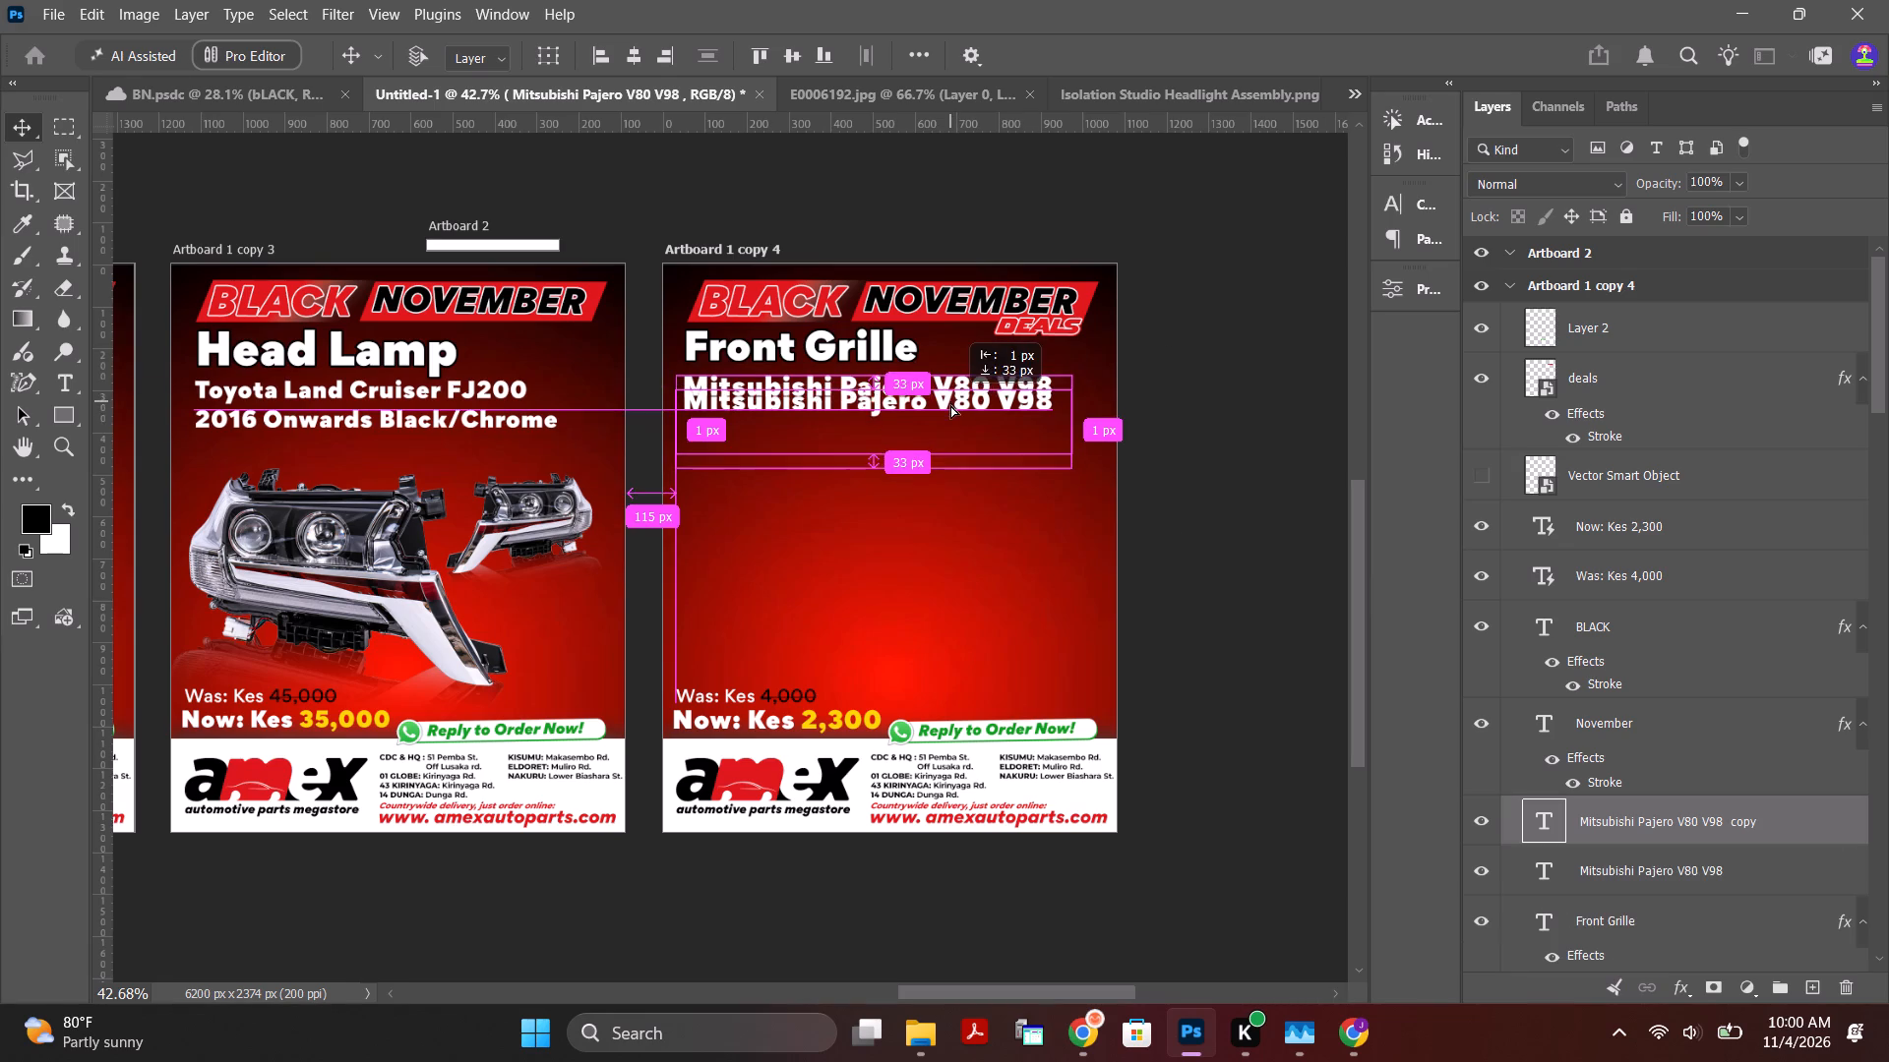
{"action": "left_click_drag", "start_coordinate": [950, 405], "coordinate": [951, 418], "text": "alt"}
Copy "Model" from the product title in Chrome and replace the duplicated second line in Photoshop with it.
{"action": "left_click", "coordinate": [1095, 1028]}
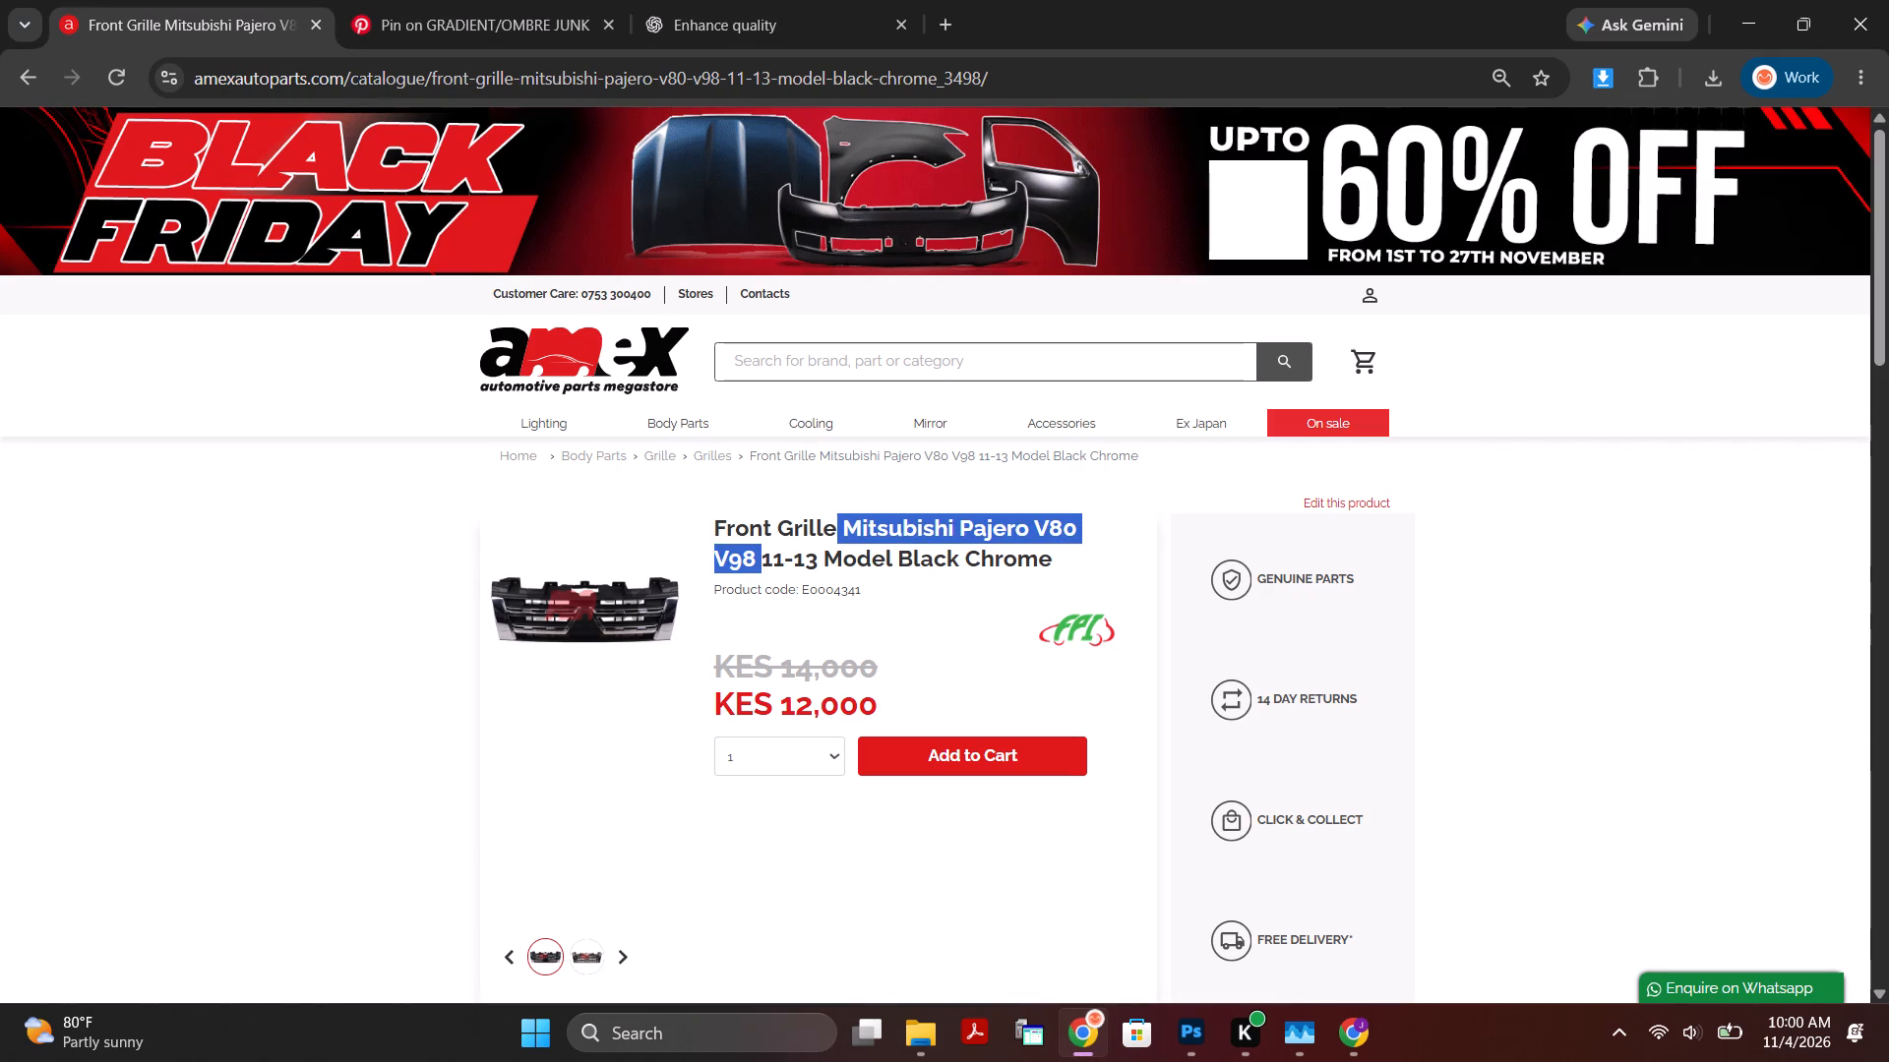
{"action": "left_click", "coordinate": [892, 560]}
{"action": "left_click_drag", "start_coordinate": [892, 560], "coordinate": [885, 559]}
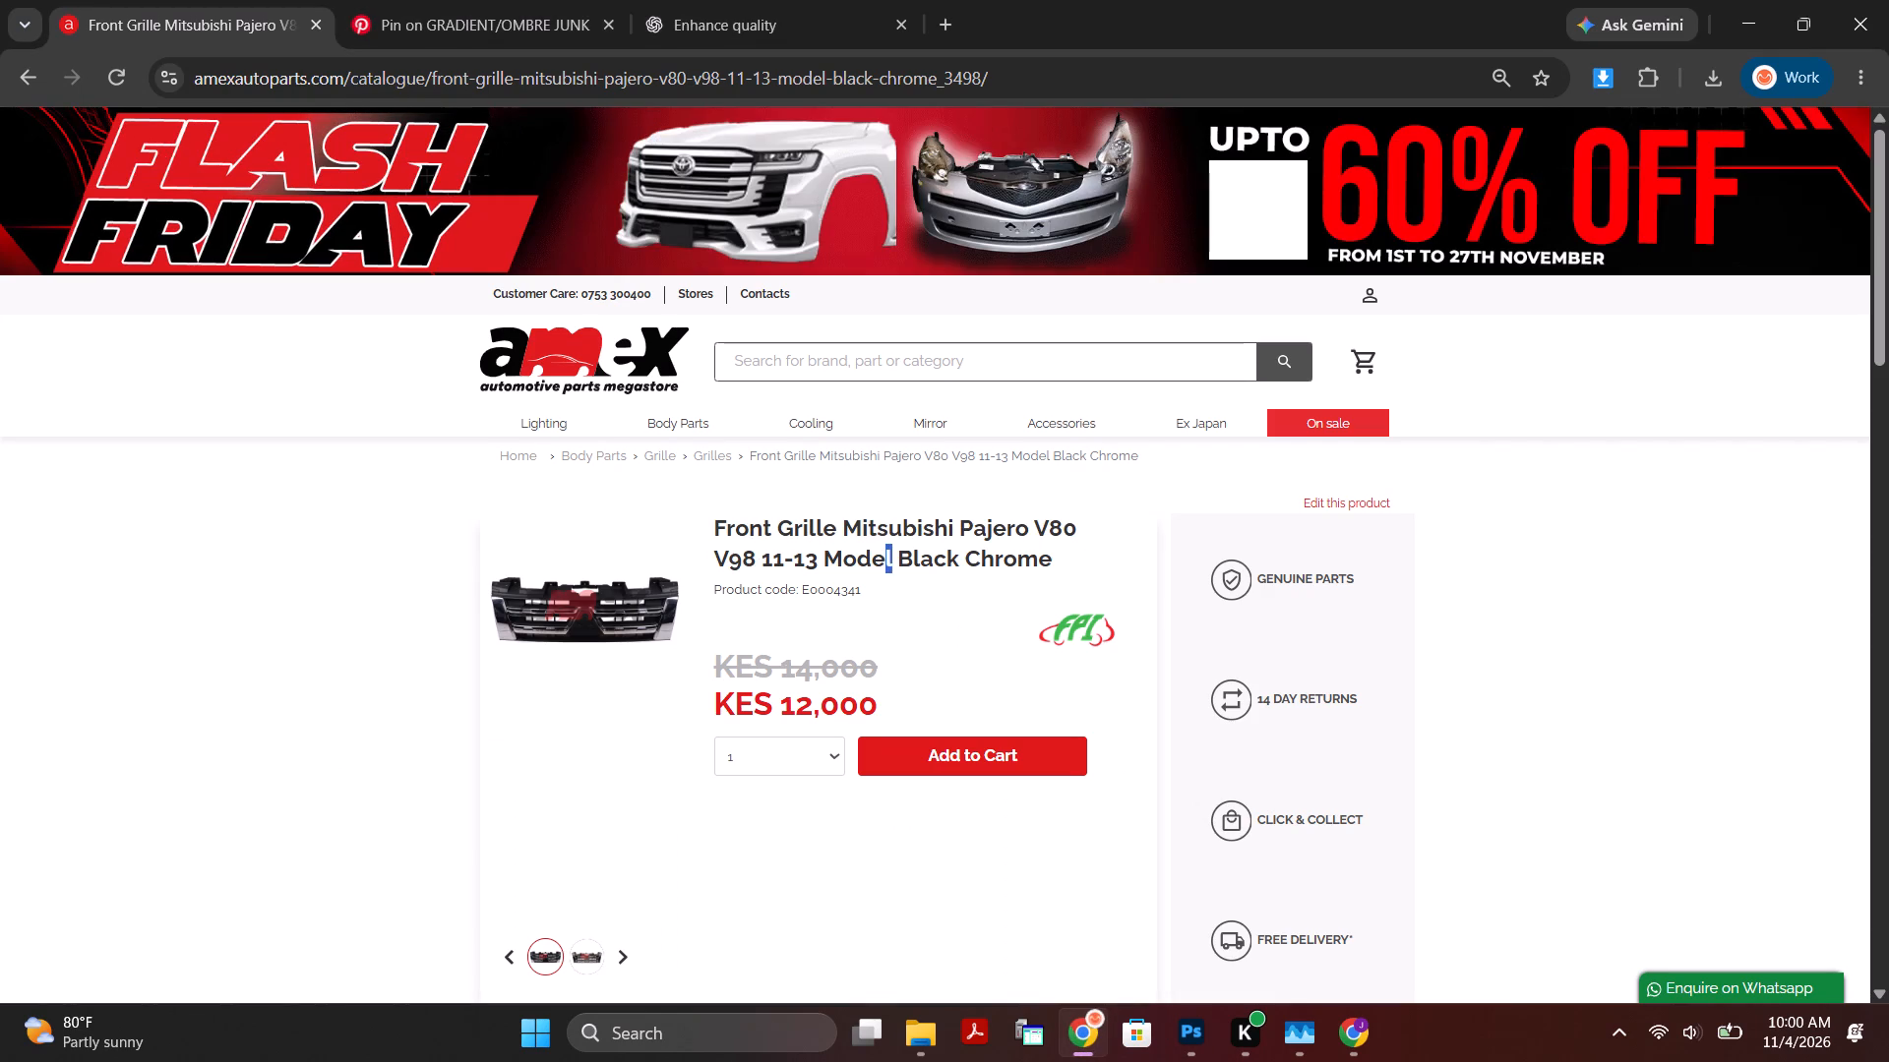
{"action": "left_click_drag", "start_coordinate": [885, 559], "coordinate": [824, 563]}
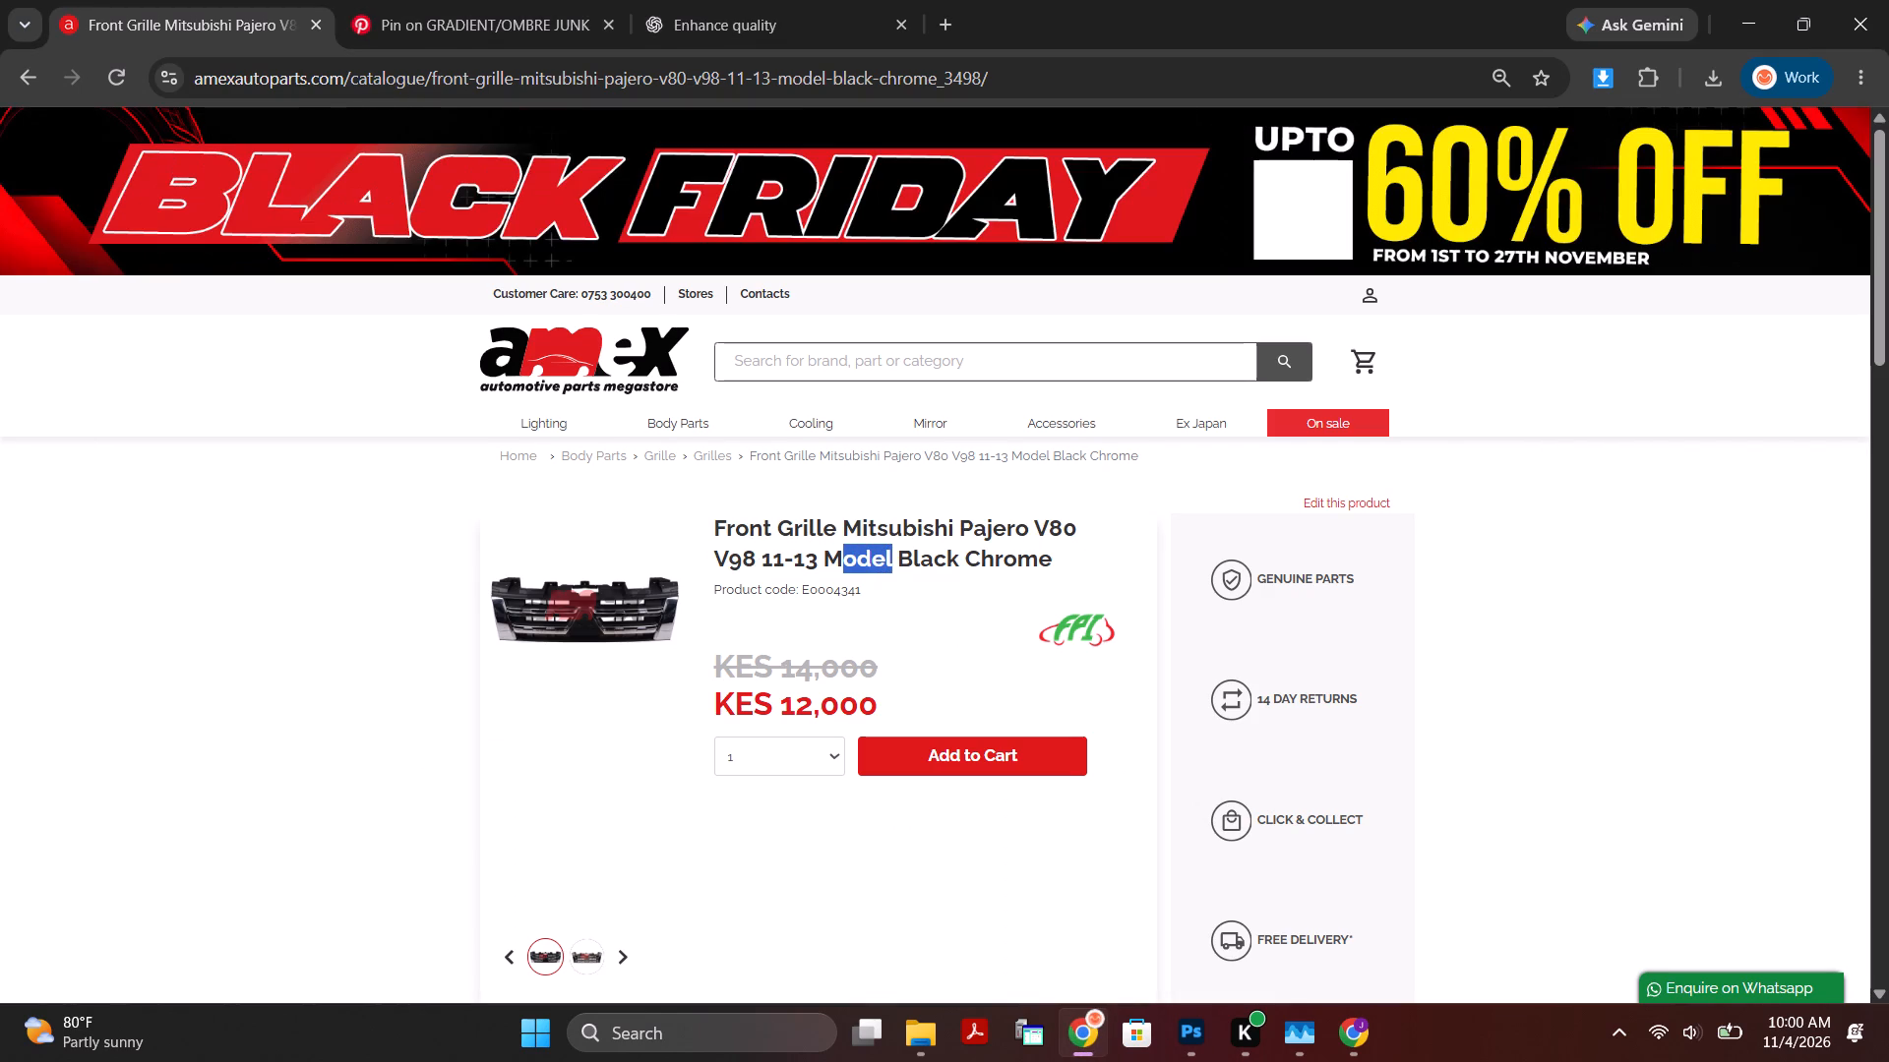
{"action": "key", "text": "ctrl+c"}
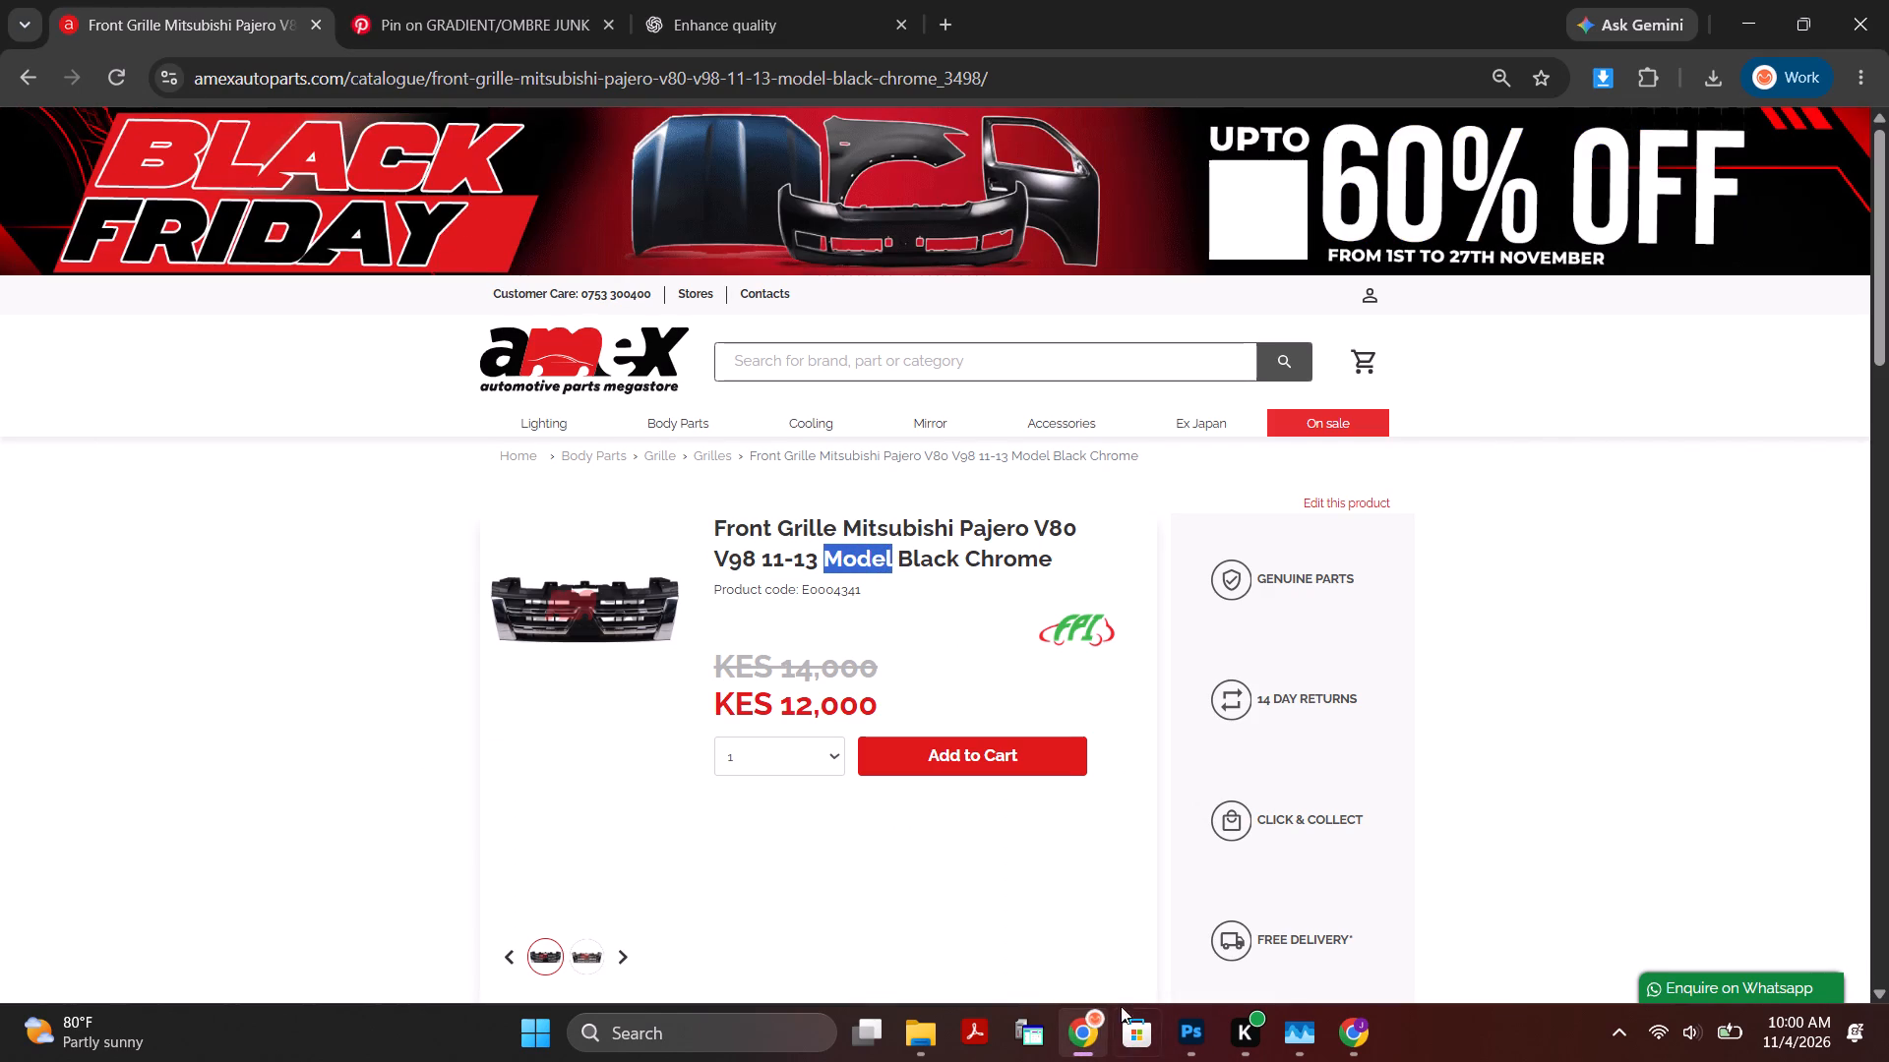
{"action": "left_click", "coordinate": [1188, 1036]}
{"action": "left_click", "coordinate": [928, 401]}
{"action": "double_click", "coordinate": [966, 418]}
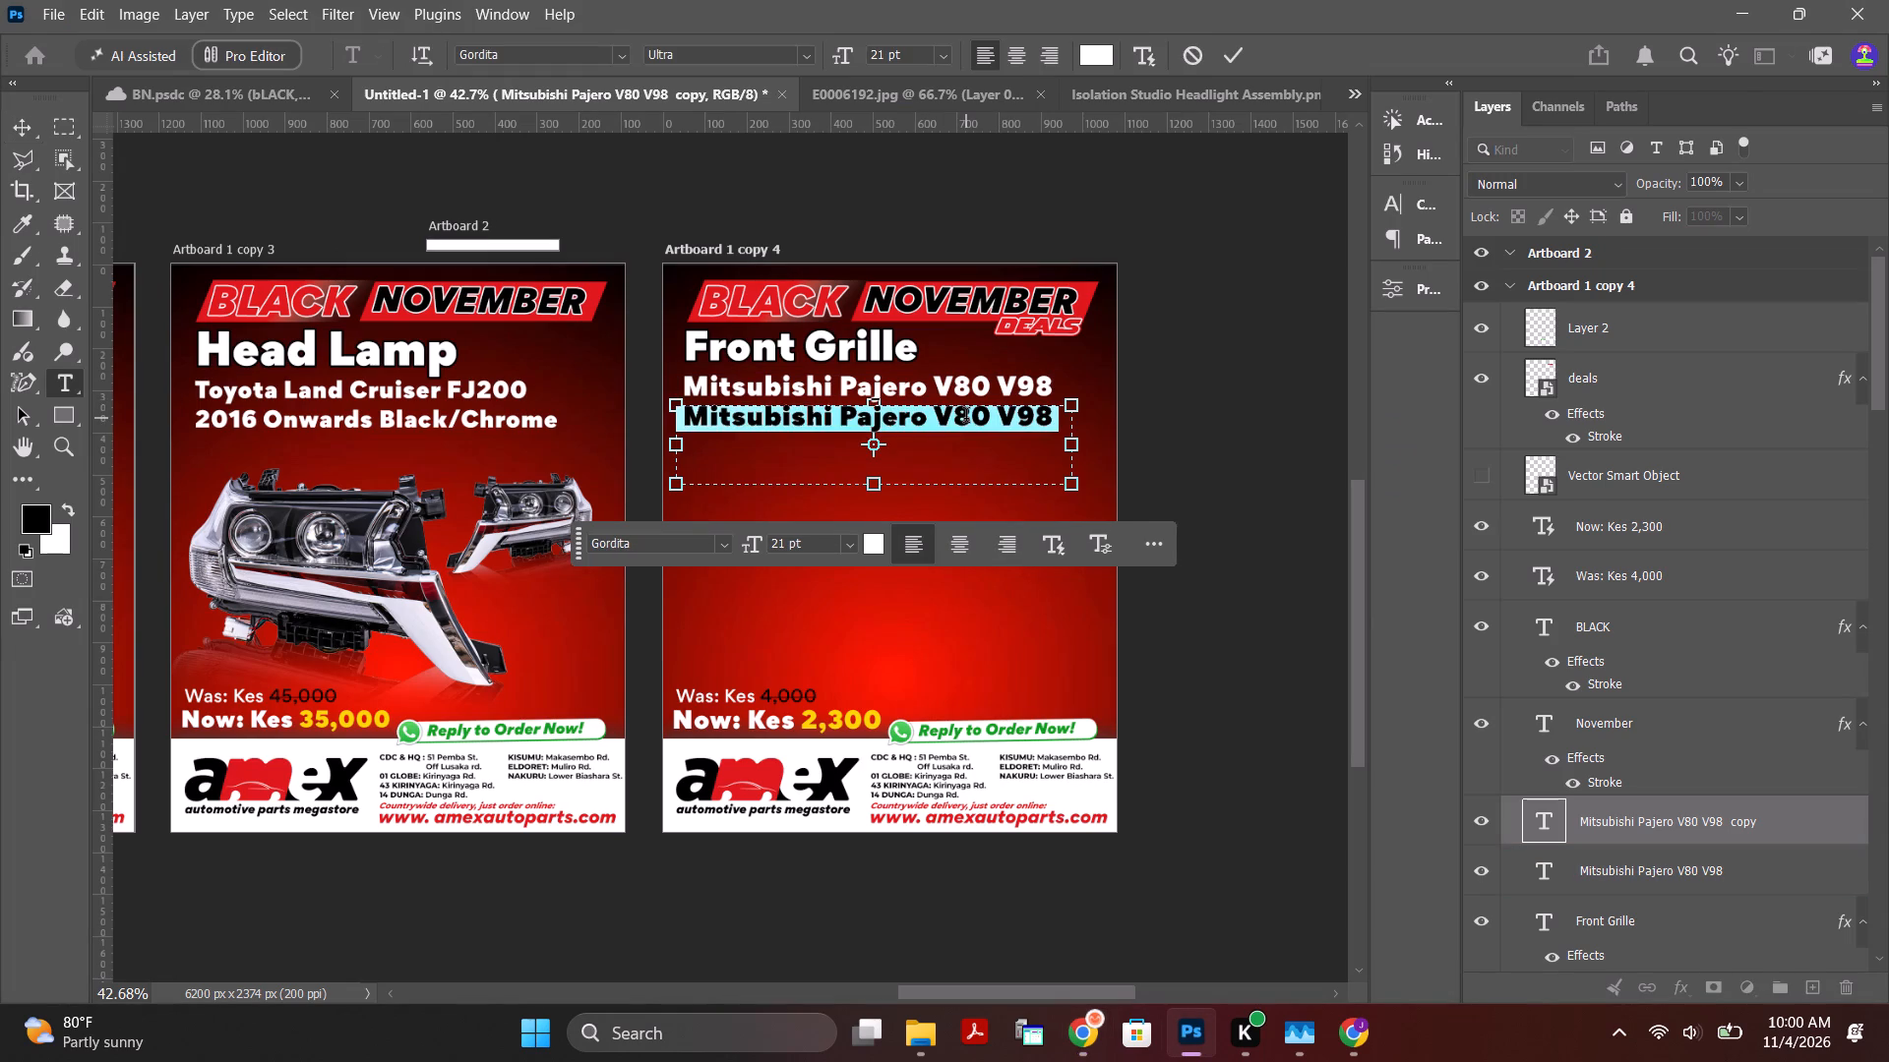
{"action": "key", "text": "ctrl+v"}
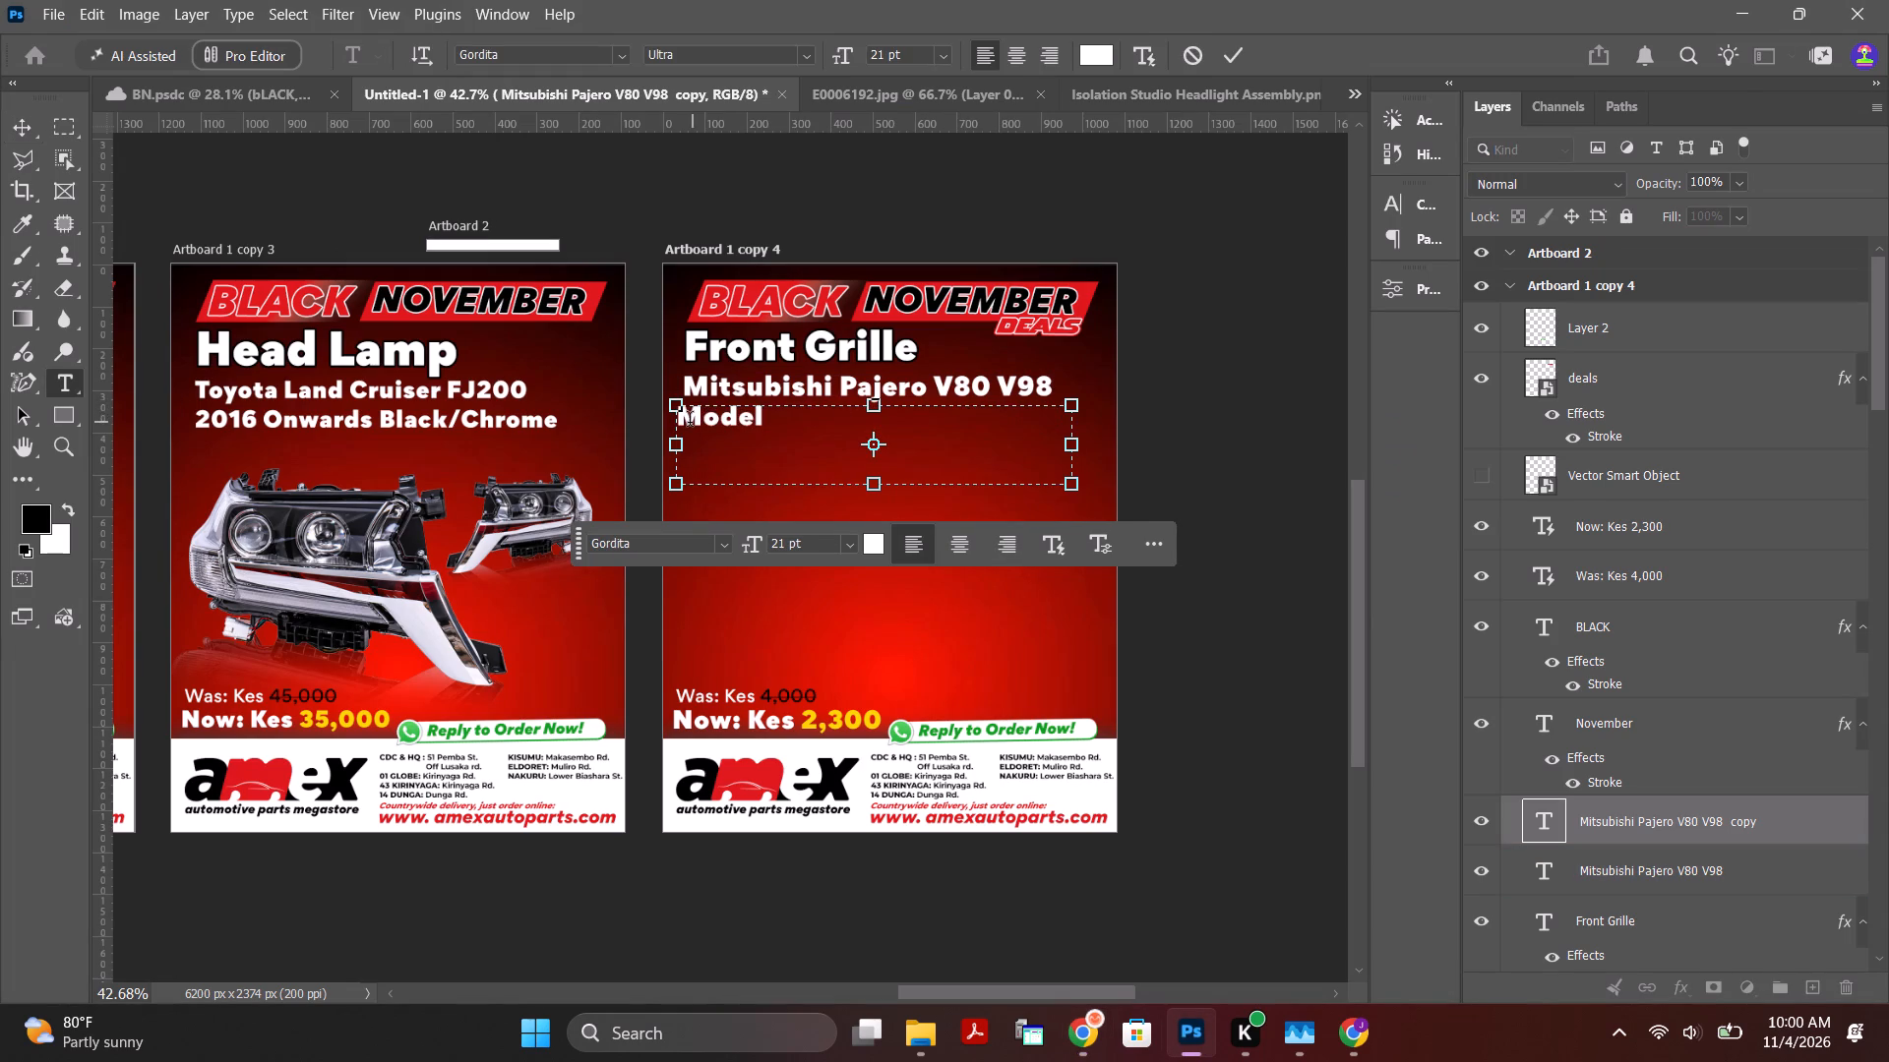
Insert "2011 - 2013" before "Model" in the second line of the Front Grille poster.
{"action": "left_click", "coordinate": [688, 422]}
{"action": "type", "text": "20"}
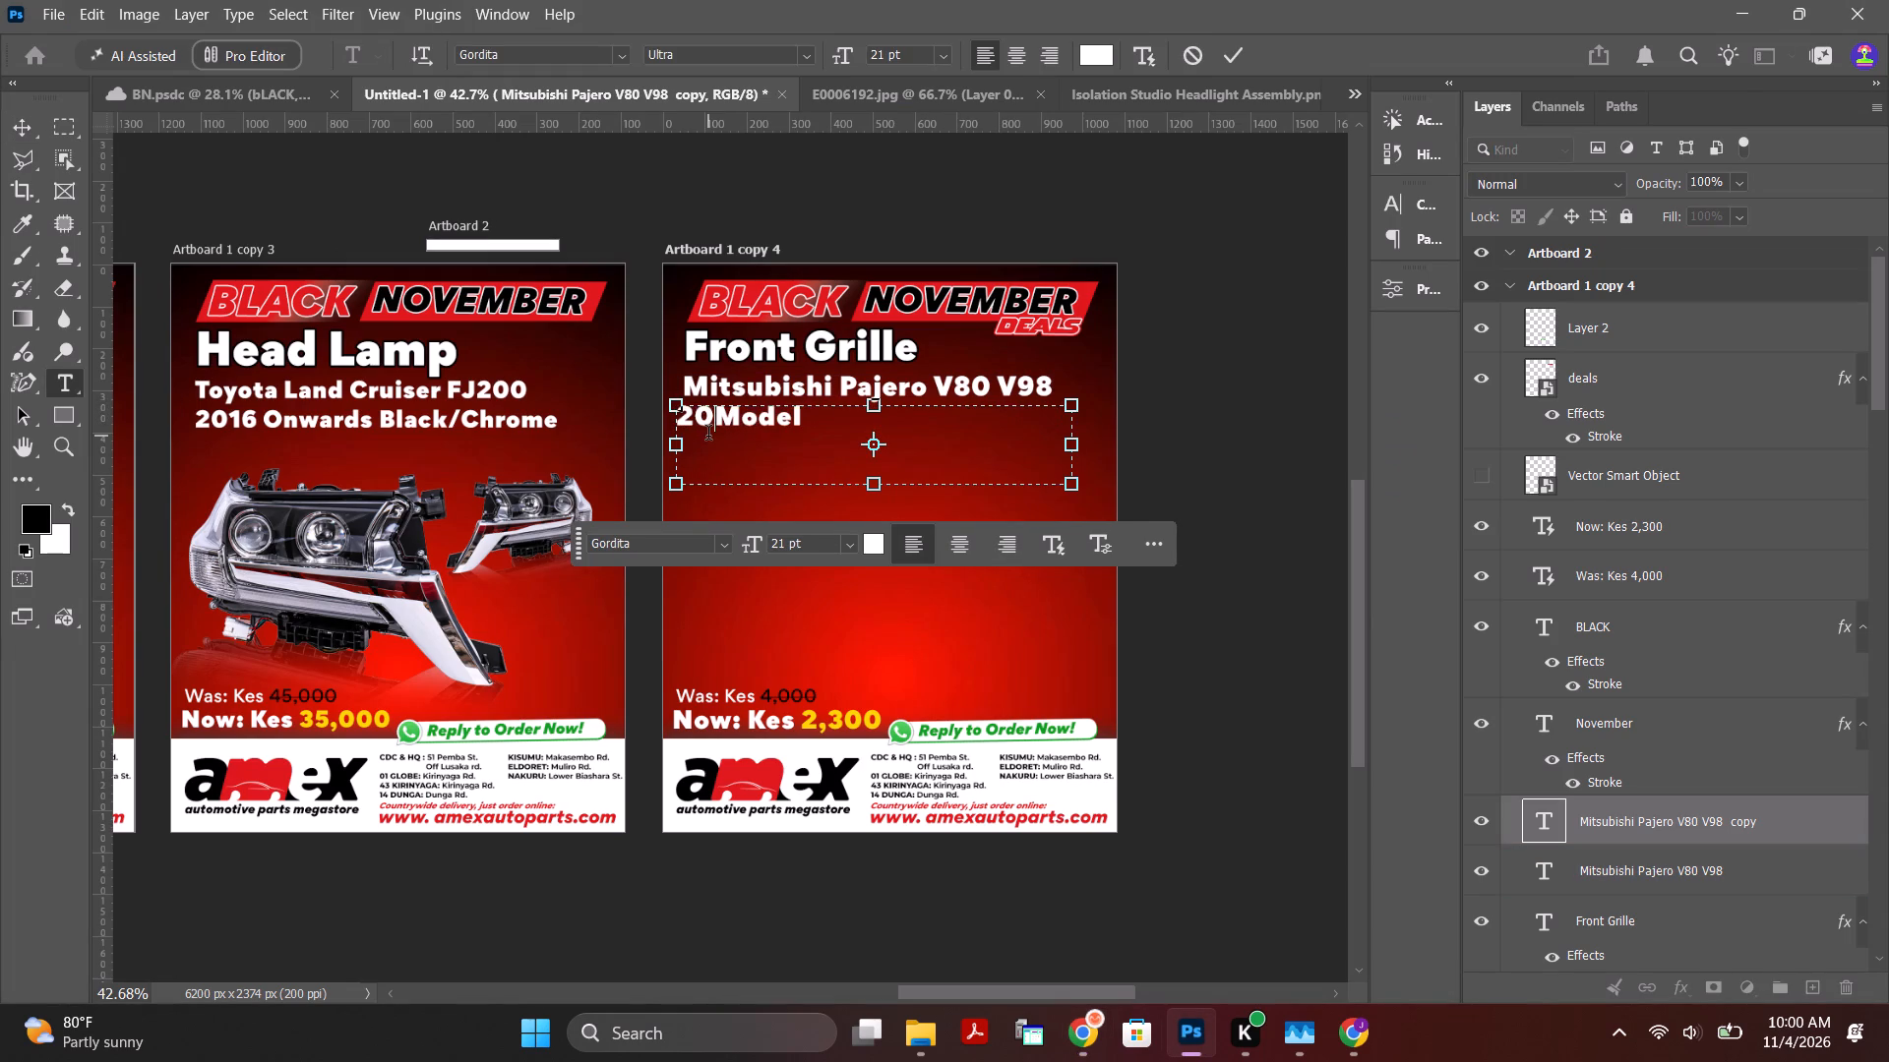
{"action": "type", "text": "11"}
{"action": "key", "text": "space"}
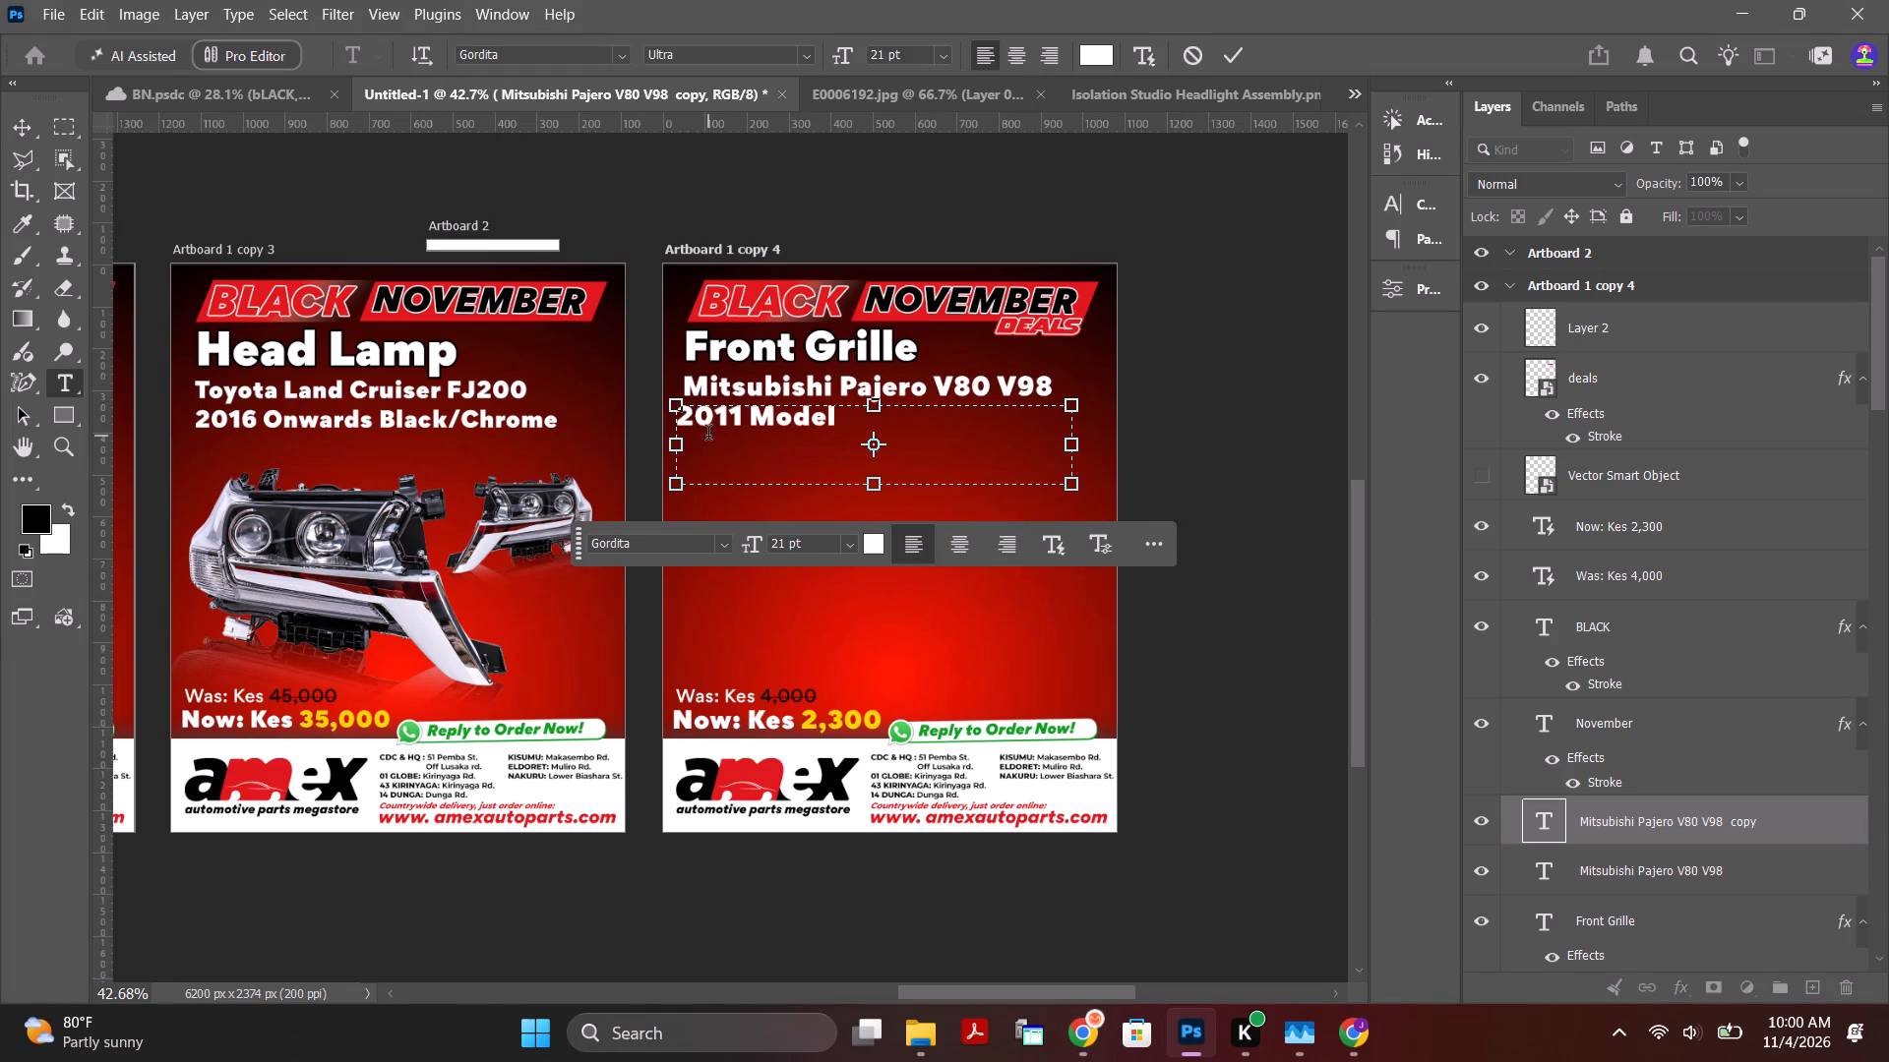
{"action": "type", "text": "-"}
{"action": "key", "text": "space"}
{"action": "type", "text": "2013"}
{"action": "key", "text": "space"}
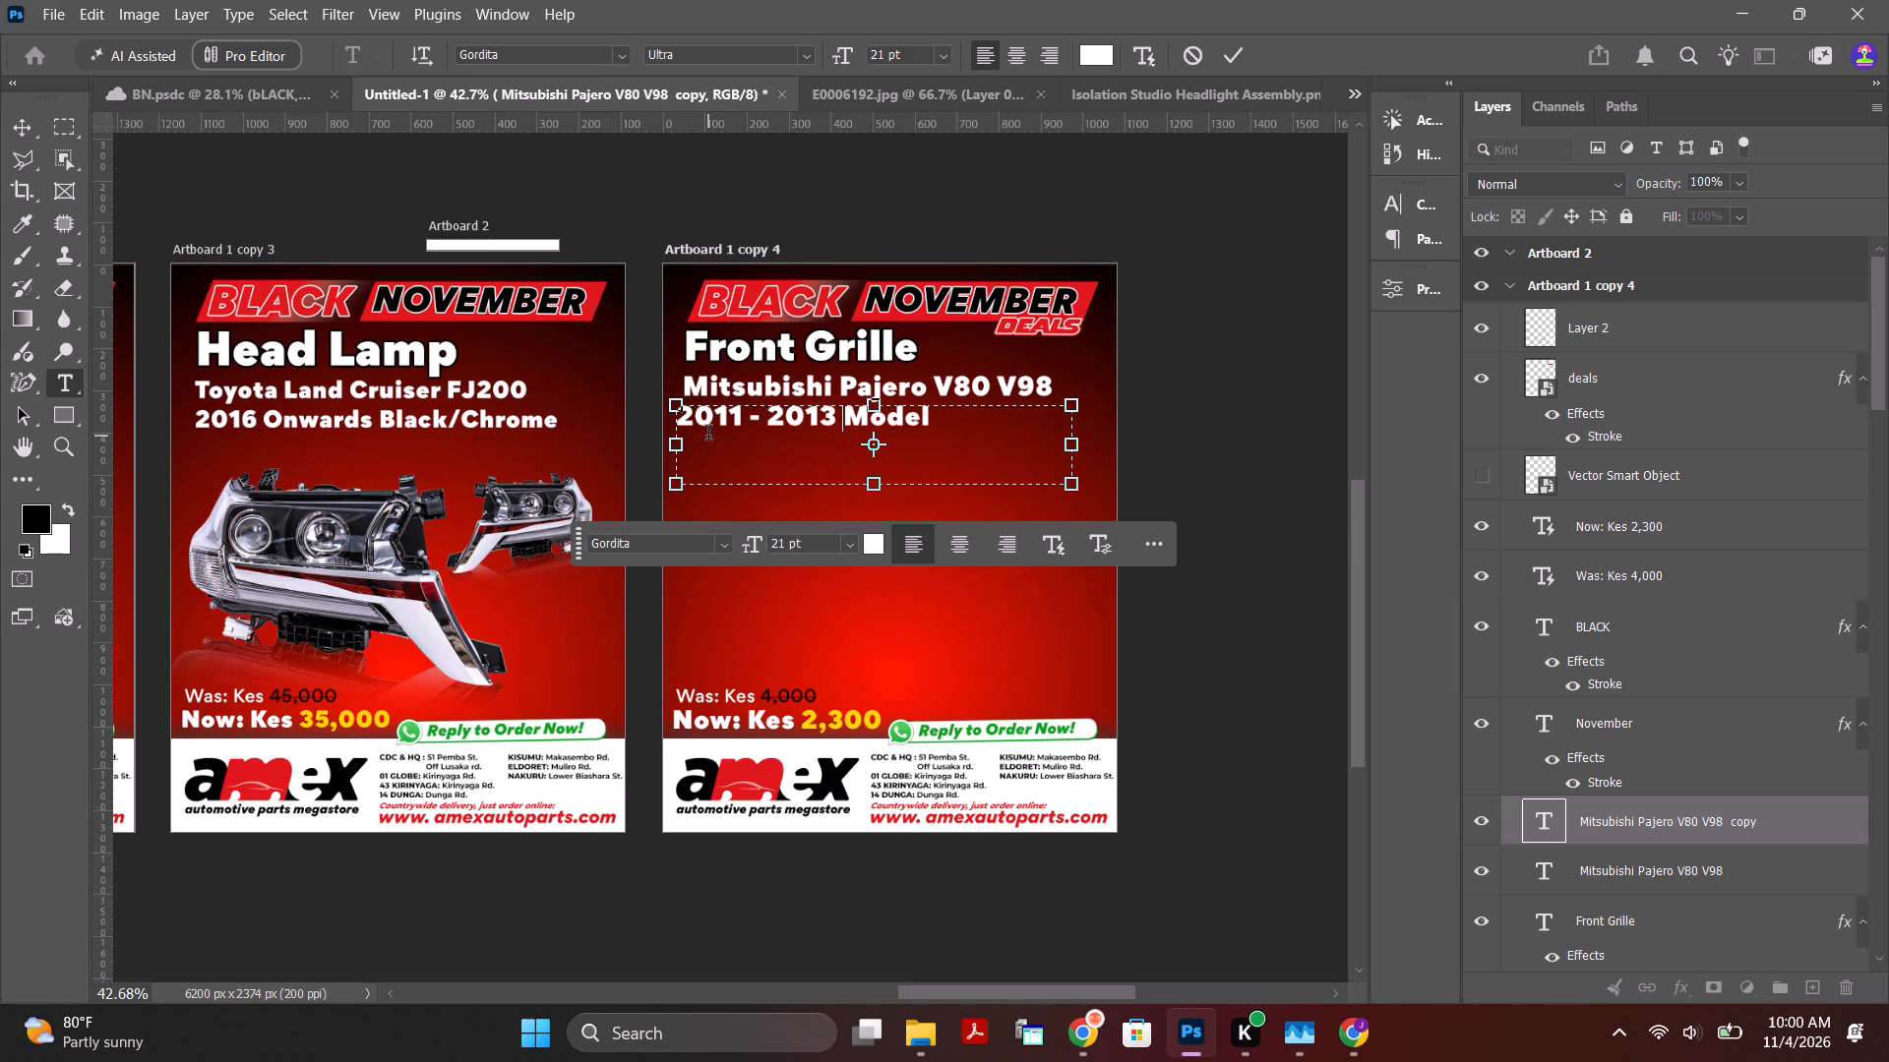
{"action": "left_click", "coordinate": [1246, 56]}
{"action": "left_click", "coordinate": [1261, 306]}
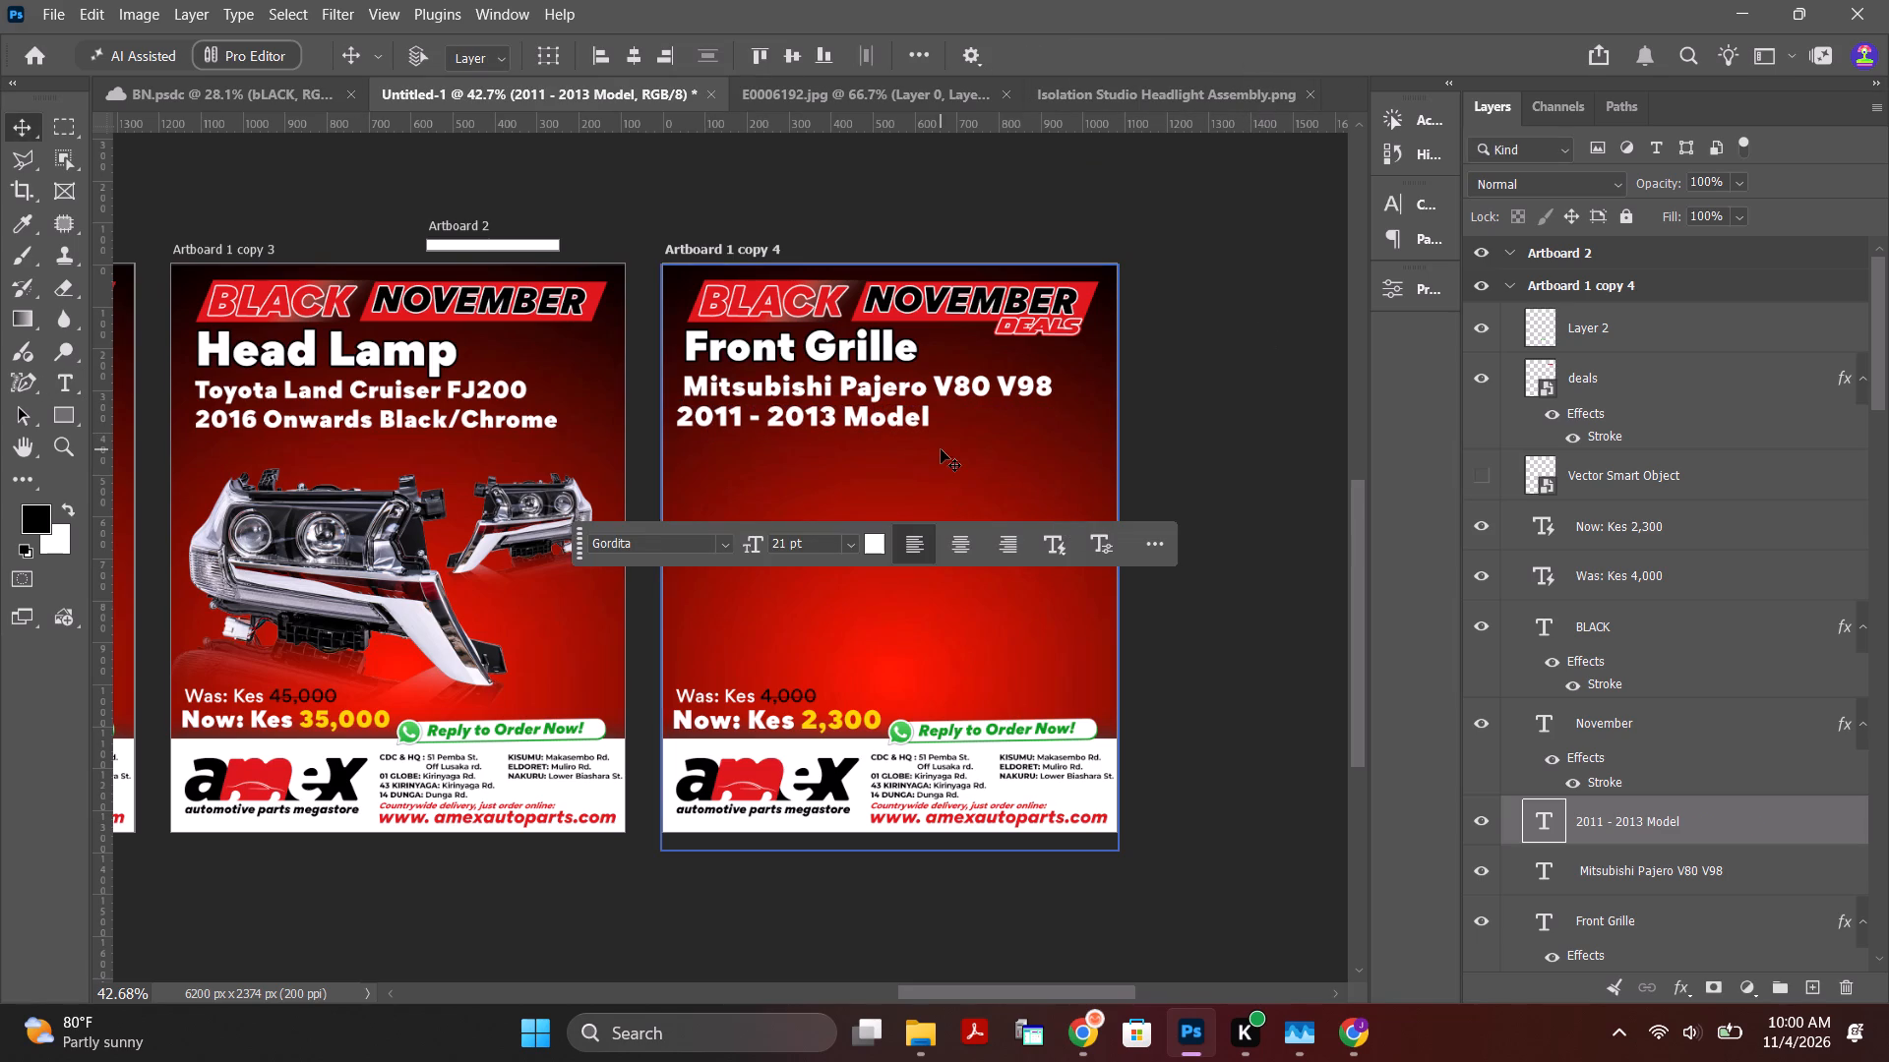
Position the 2011 - 2013 Model line under the Mitsubishi Pajero V80 V98 line with their starts aligned.
{"action": "left_click", "coordinate": [839, 417]}
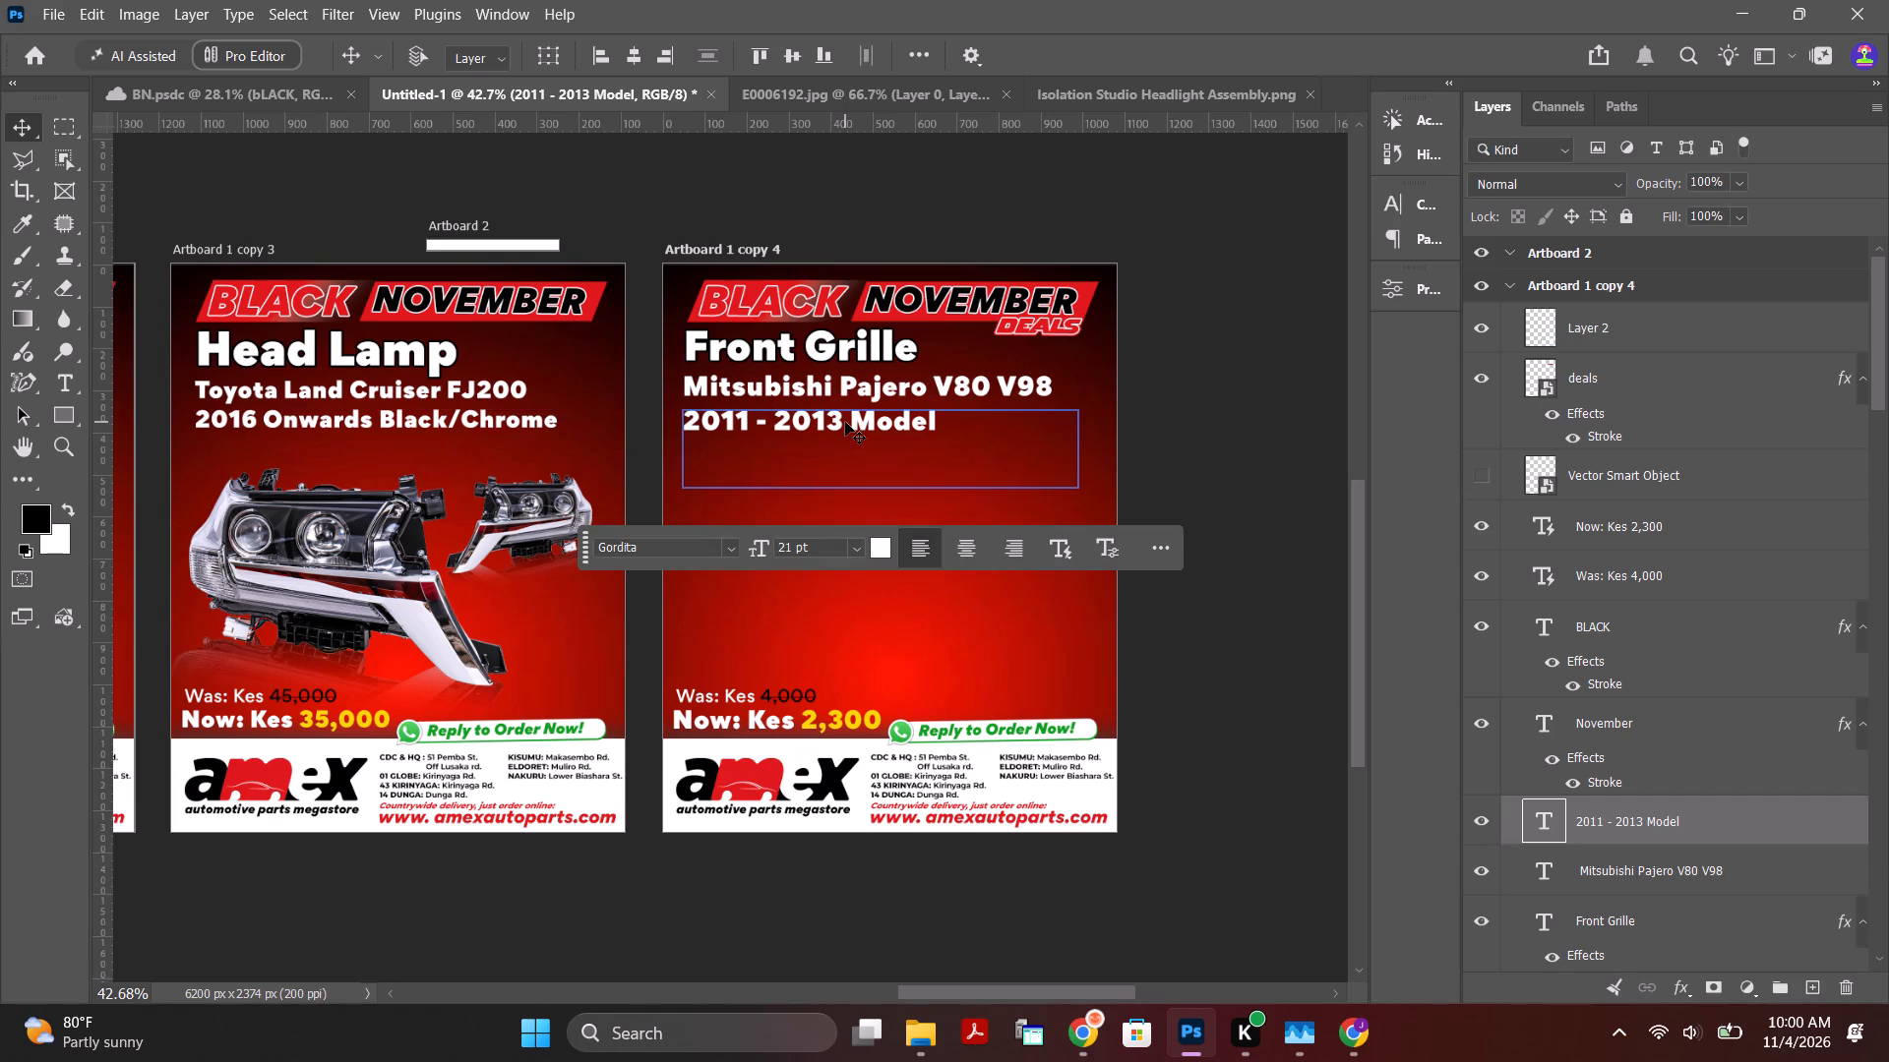
{"action": "key", "text": "Up"}
{"action": "key", "text": "Up"}
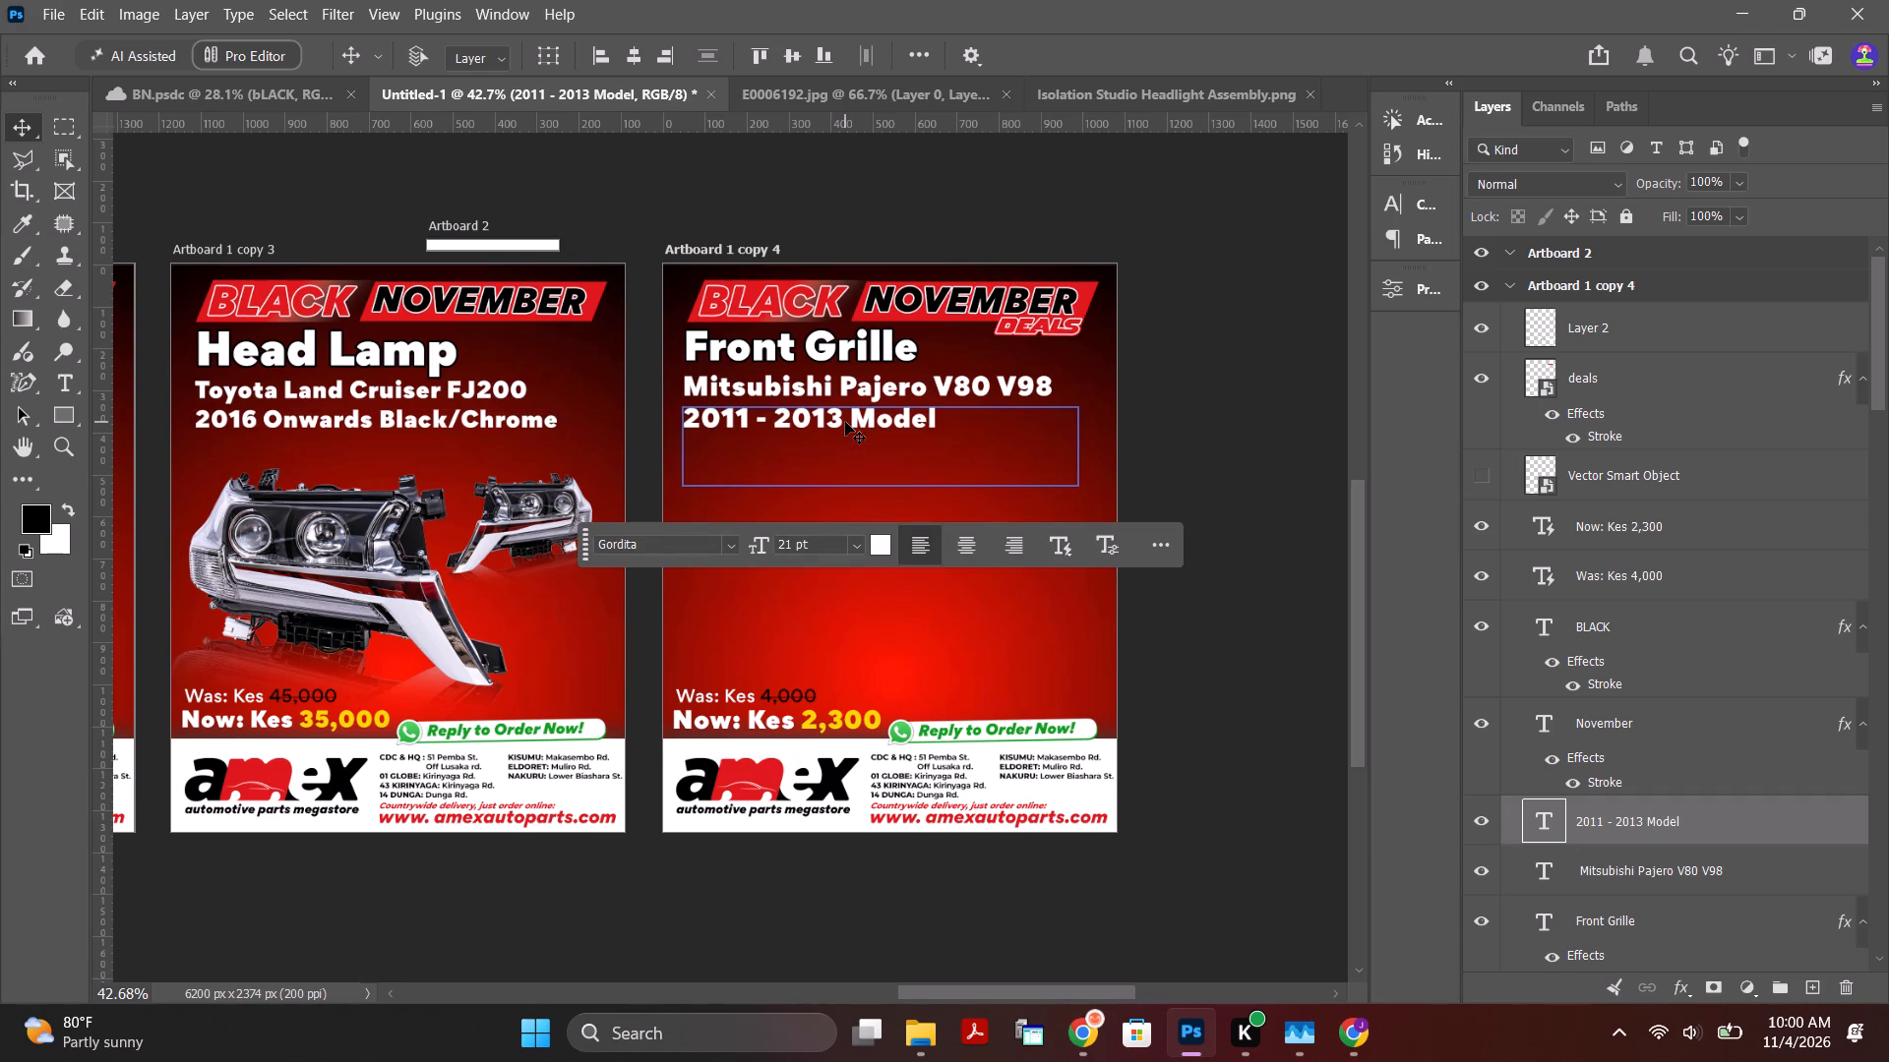
{"action": "left_click", "coordinate": [1207, 432]}
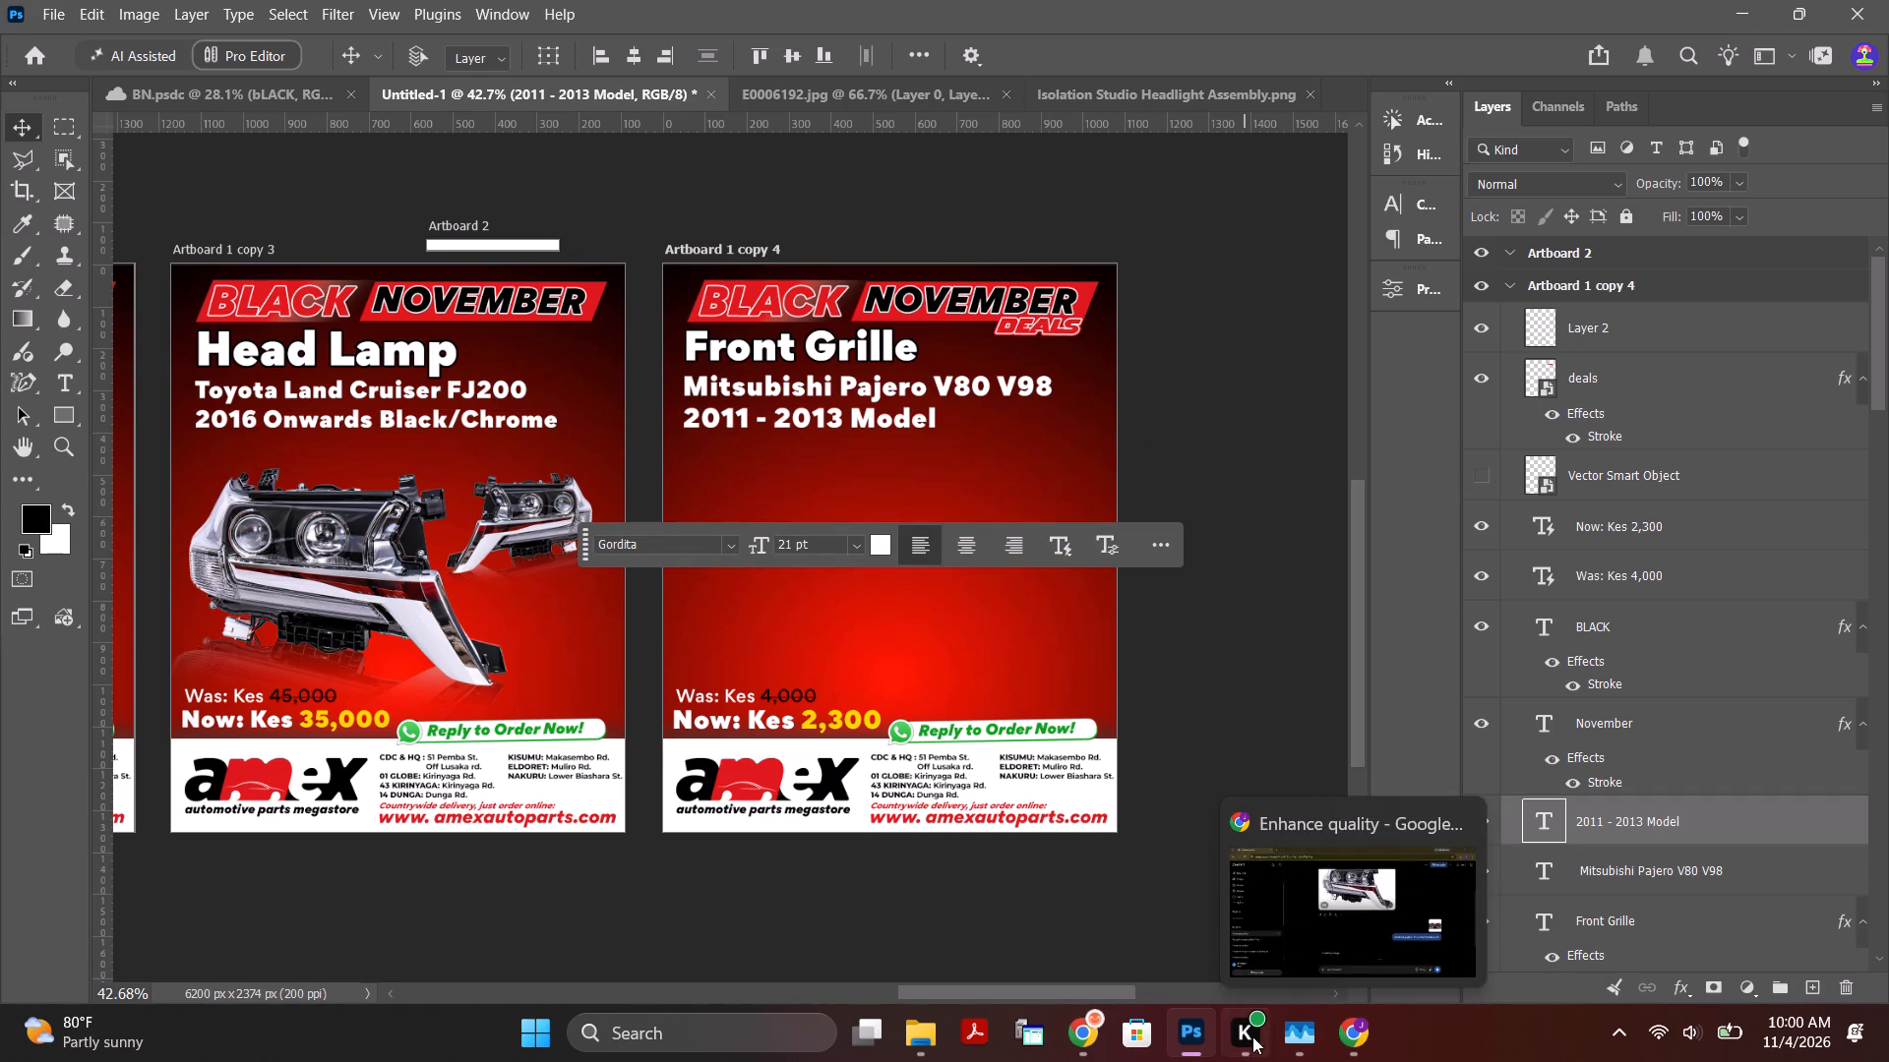
Copy the old price 14,000 from the Chrome product page and replace the "Was: Kes" amount in Photoshop with it.
{"action": "left_click", "coordinate": [1088, 1040]}
{"action": "left_click_drag", "start_coordinate": [782, 670], "coordinate": [826, 669]}
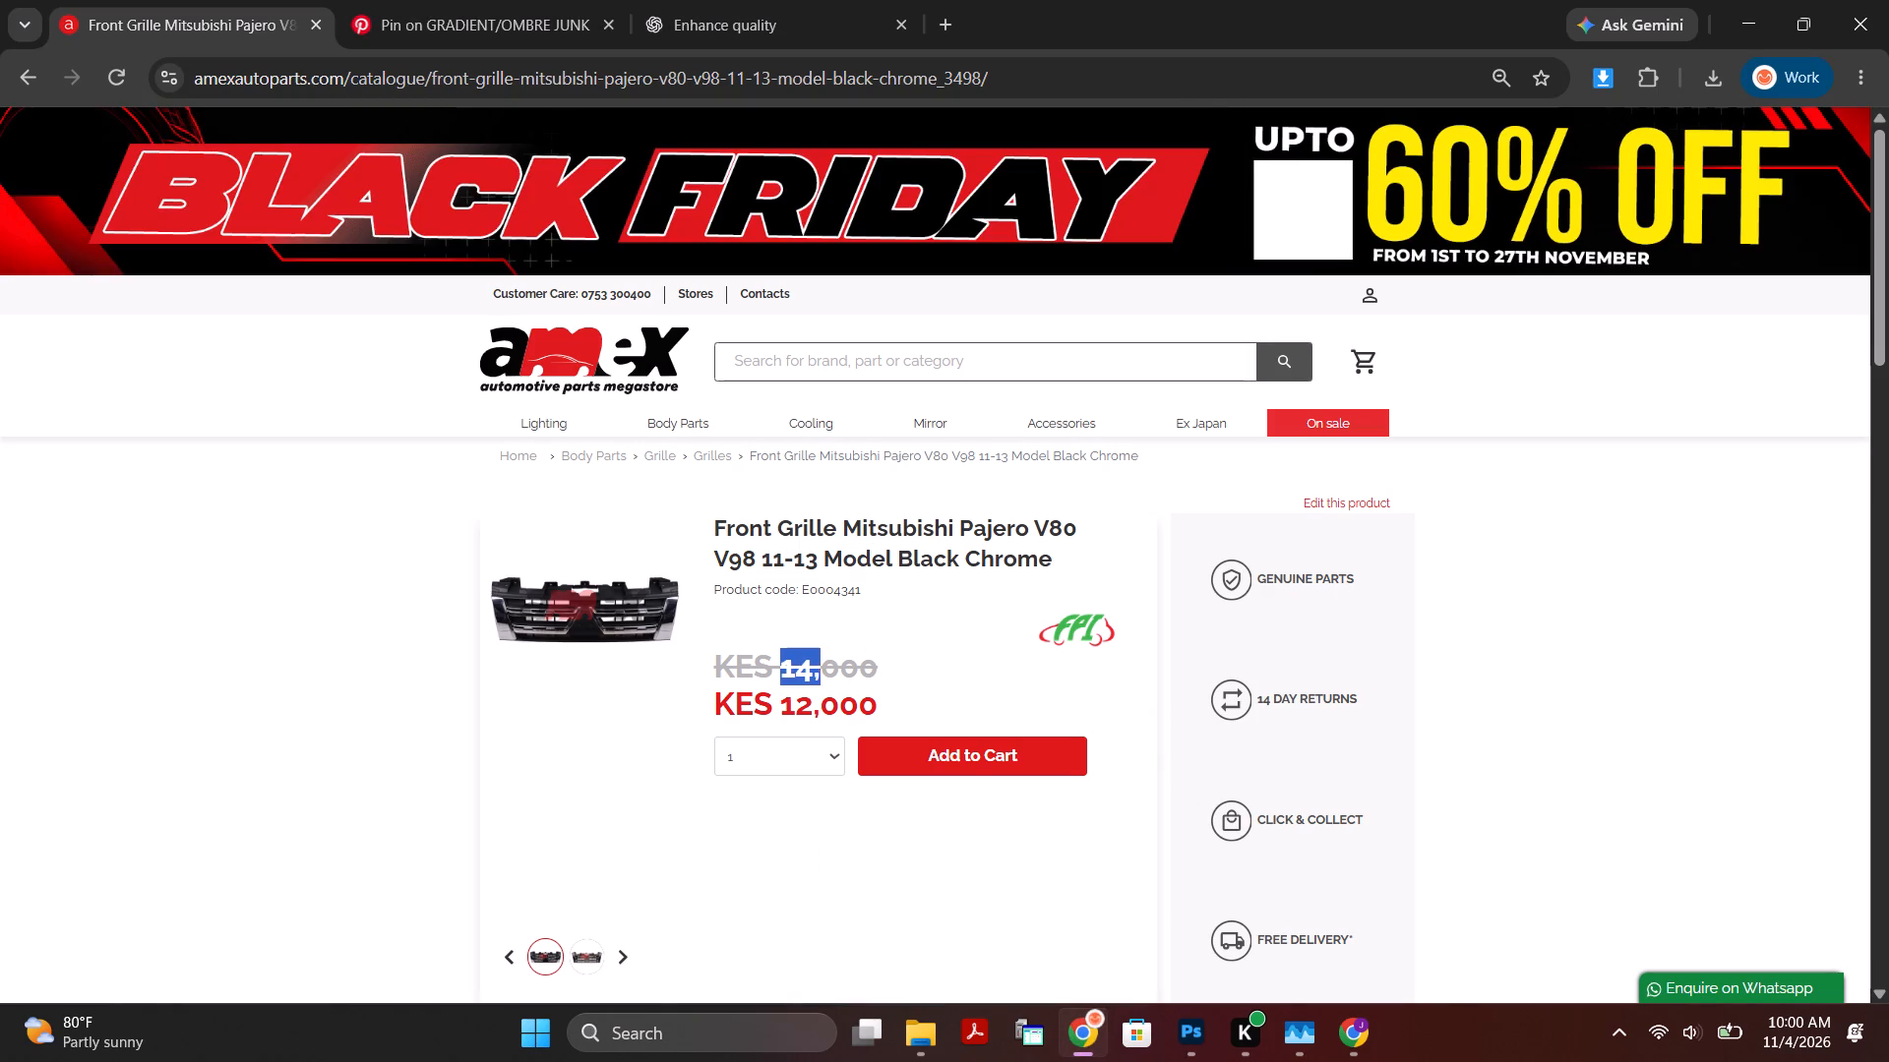
{"action": "left_click_drag", "start_coordinate": [826, 669], "coordinate": [884, 669]}
{"action": "key", "text": "ctrl+c"}
{"action": "left_click", "coordinate": [1184, 1035]}
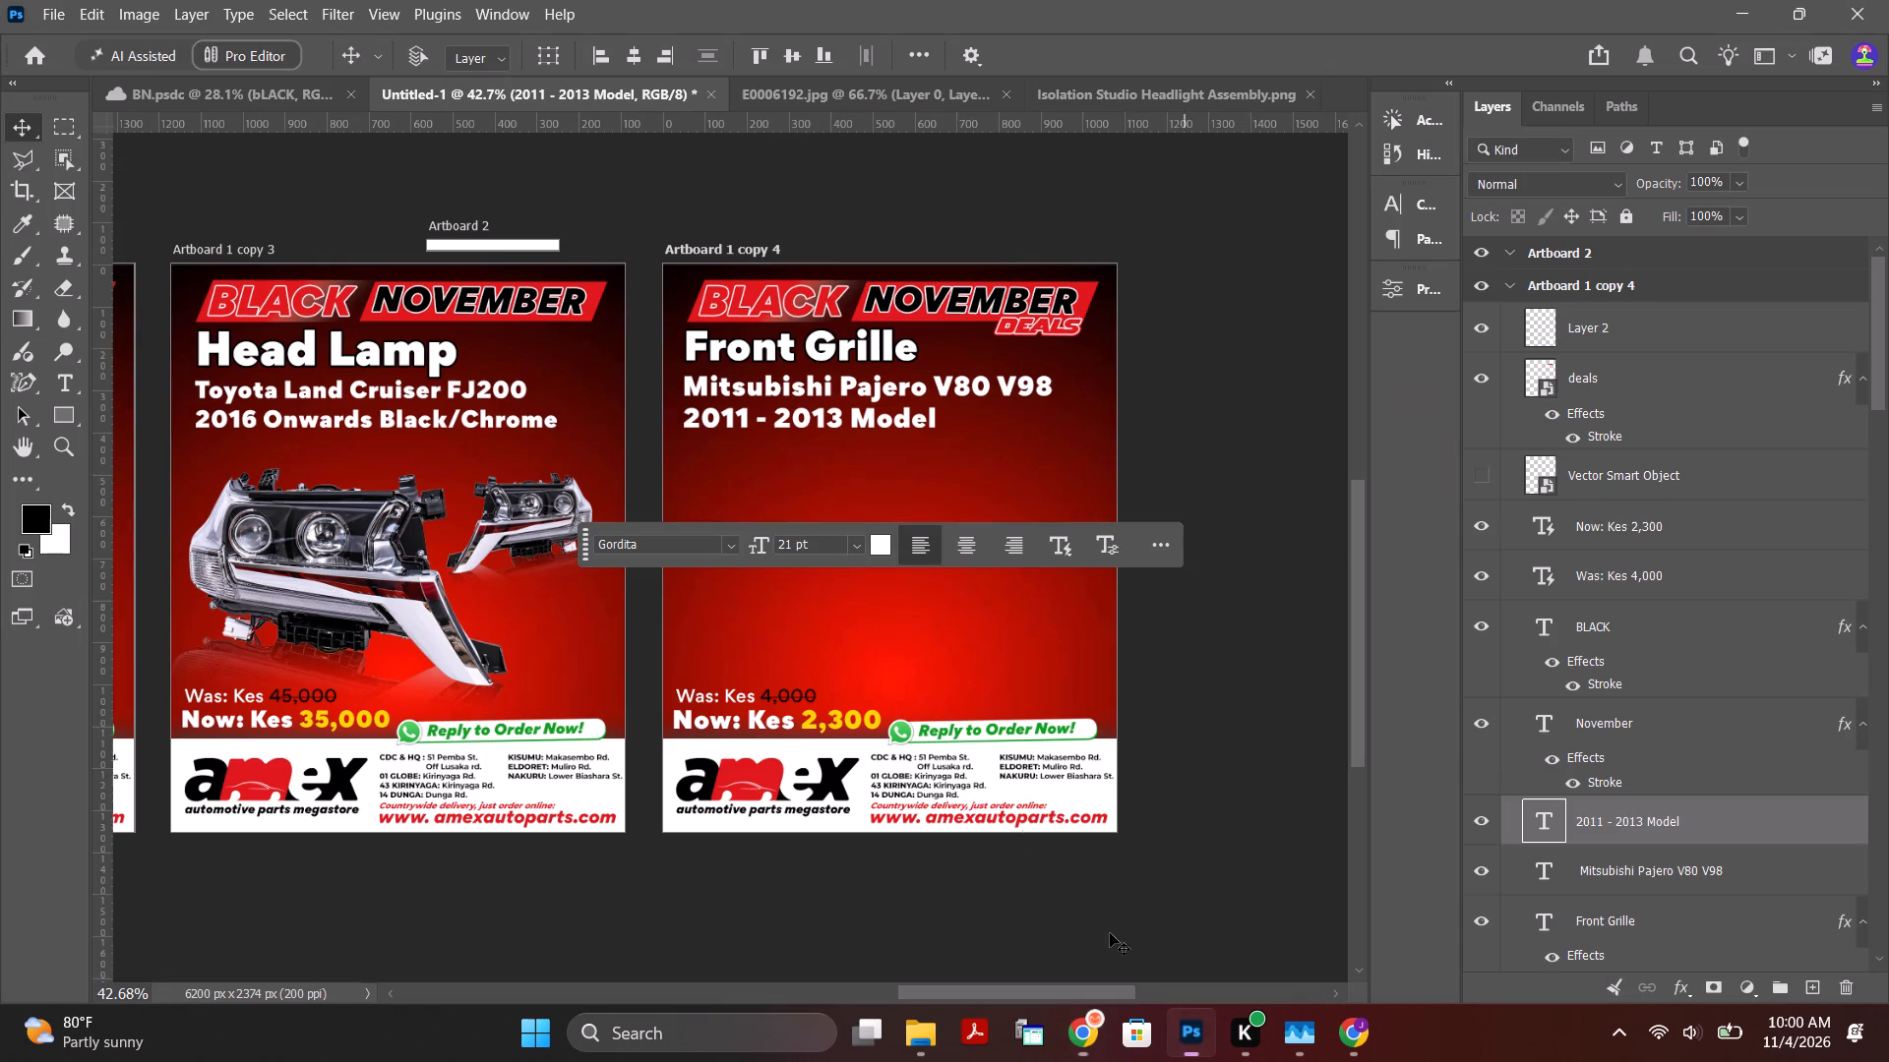
{"action": "double_click", "coordinate": [807, 697]}
{"action": "left_click", "coordinate": [766, 702]}
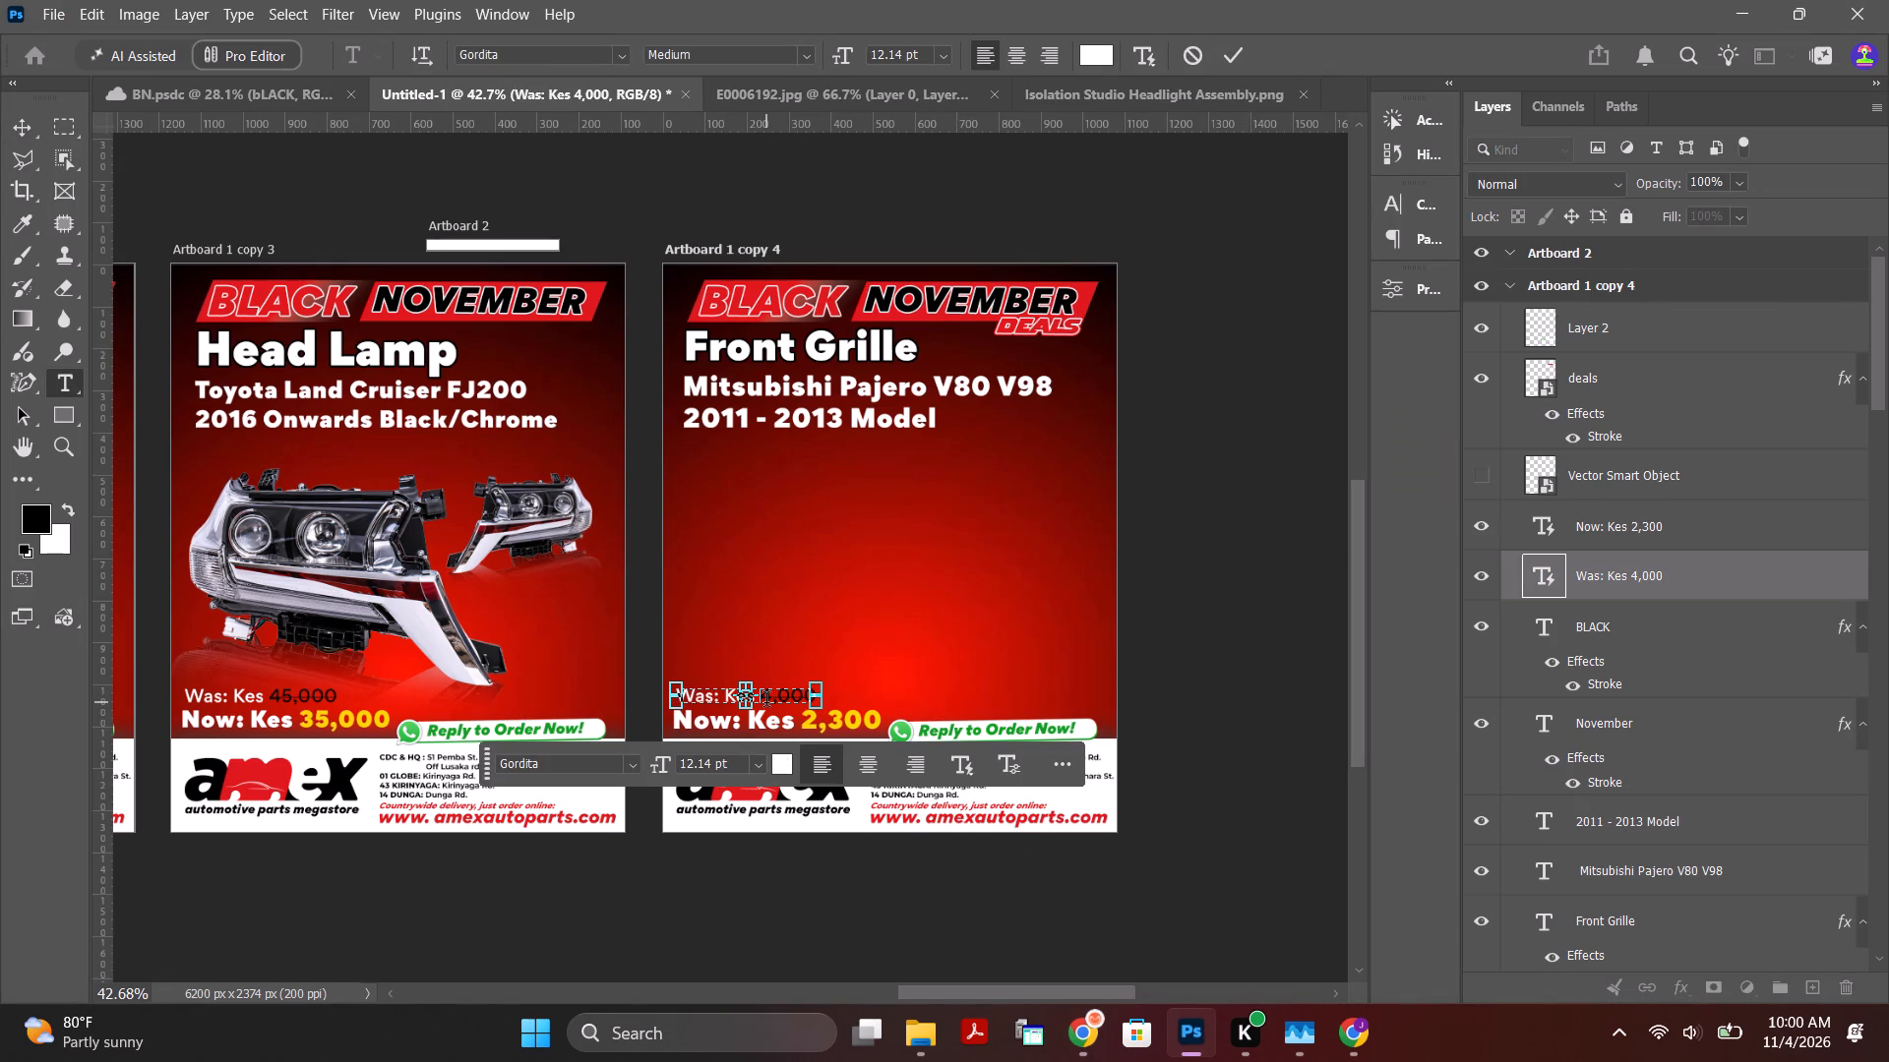
{"action": "scroll", "coordinate": [766, 705], "scroll_direction": "up", "scroll_amount": 15, "text": "alt"}
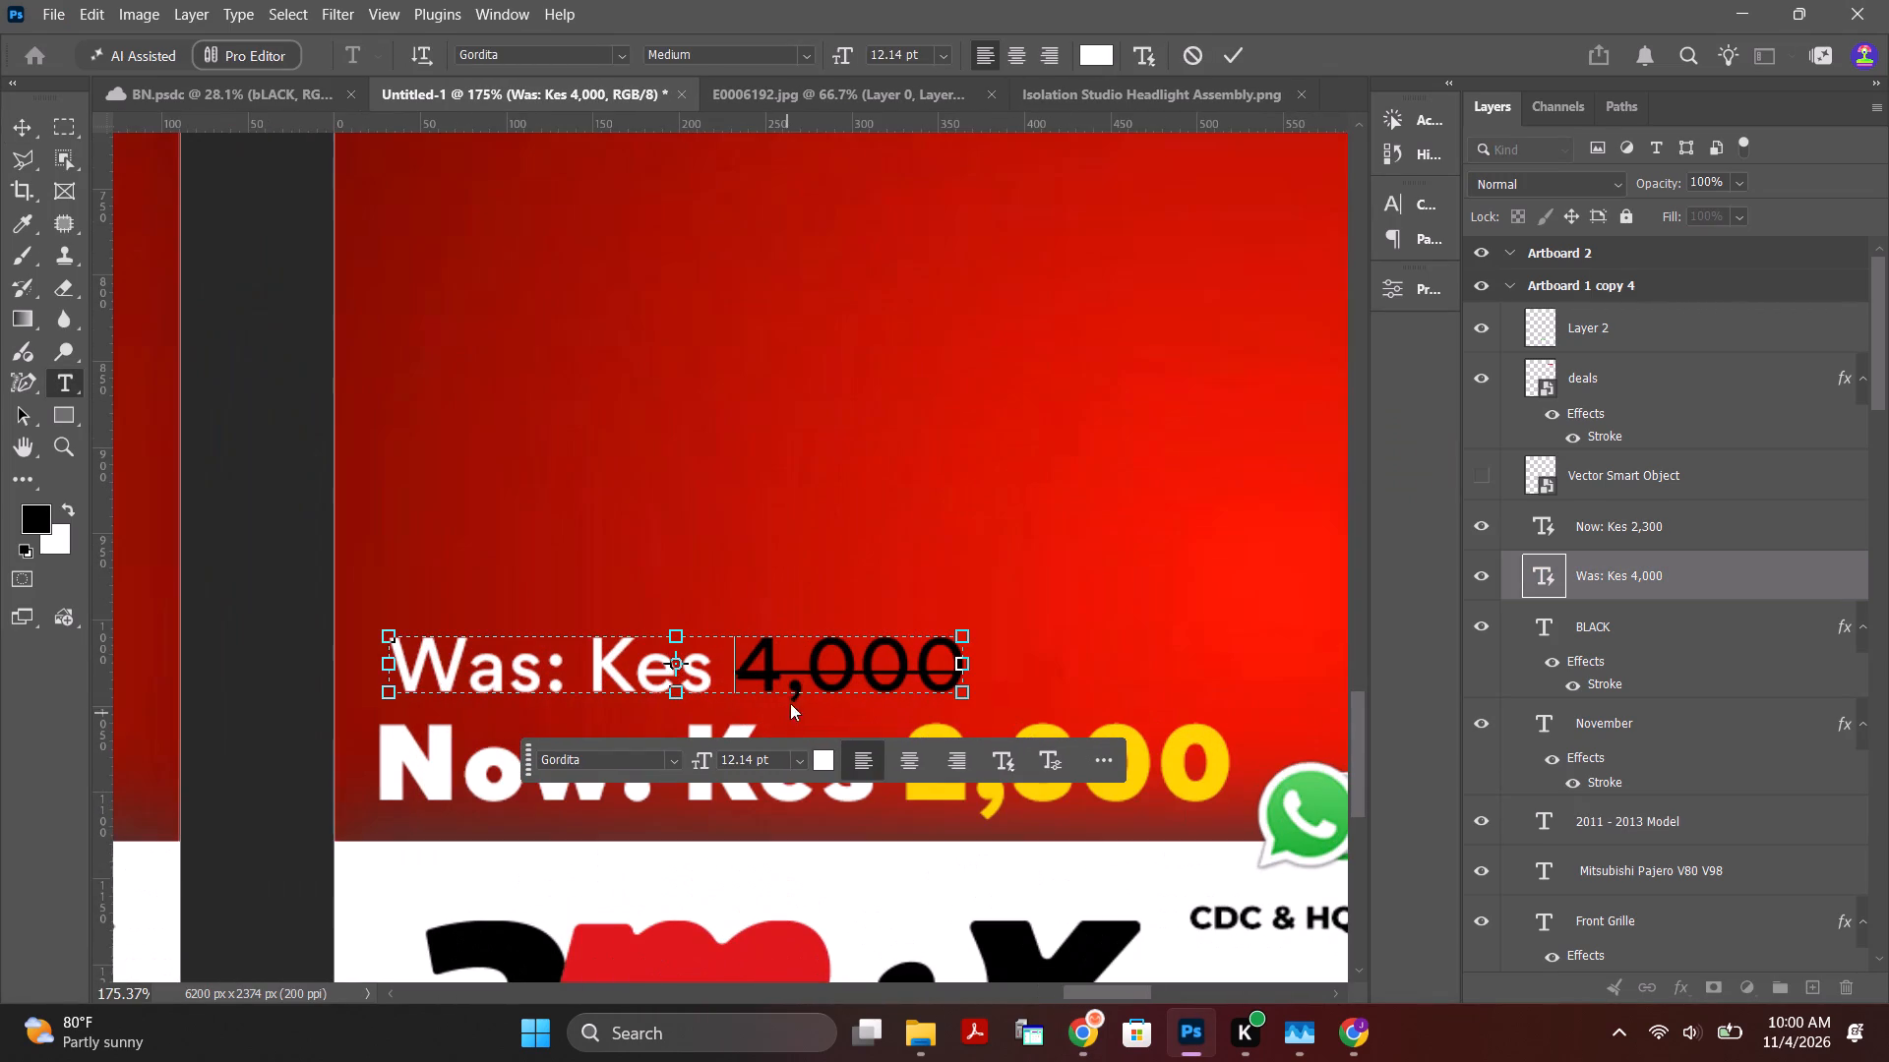
{"action": "key", "text": "1"}
{"action": "key", "text": "1"}
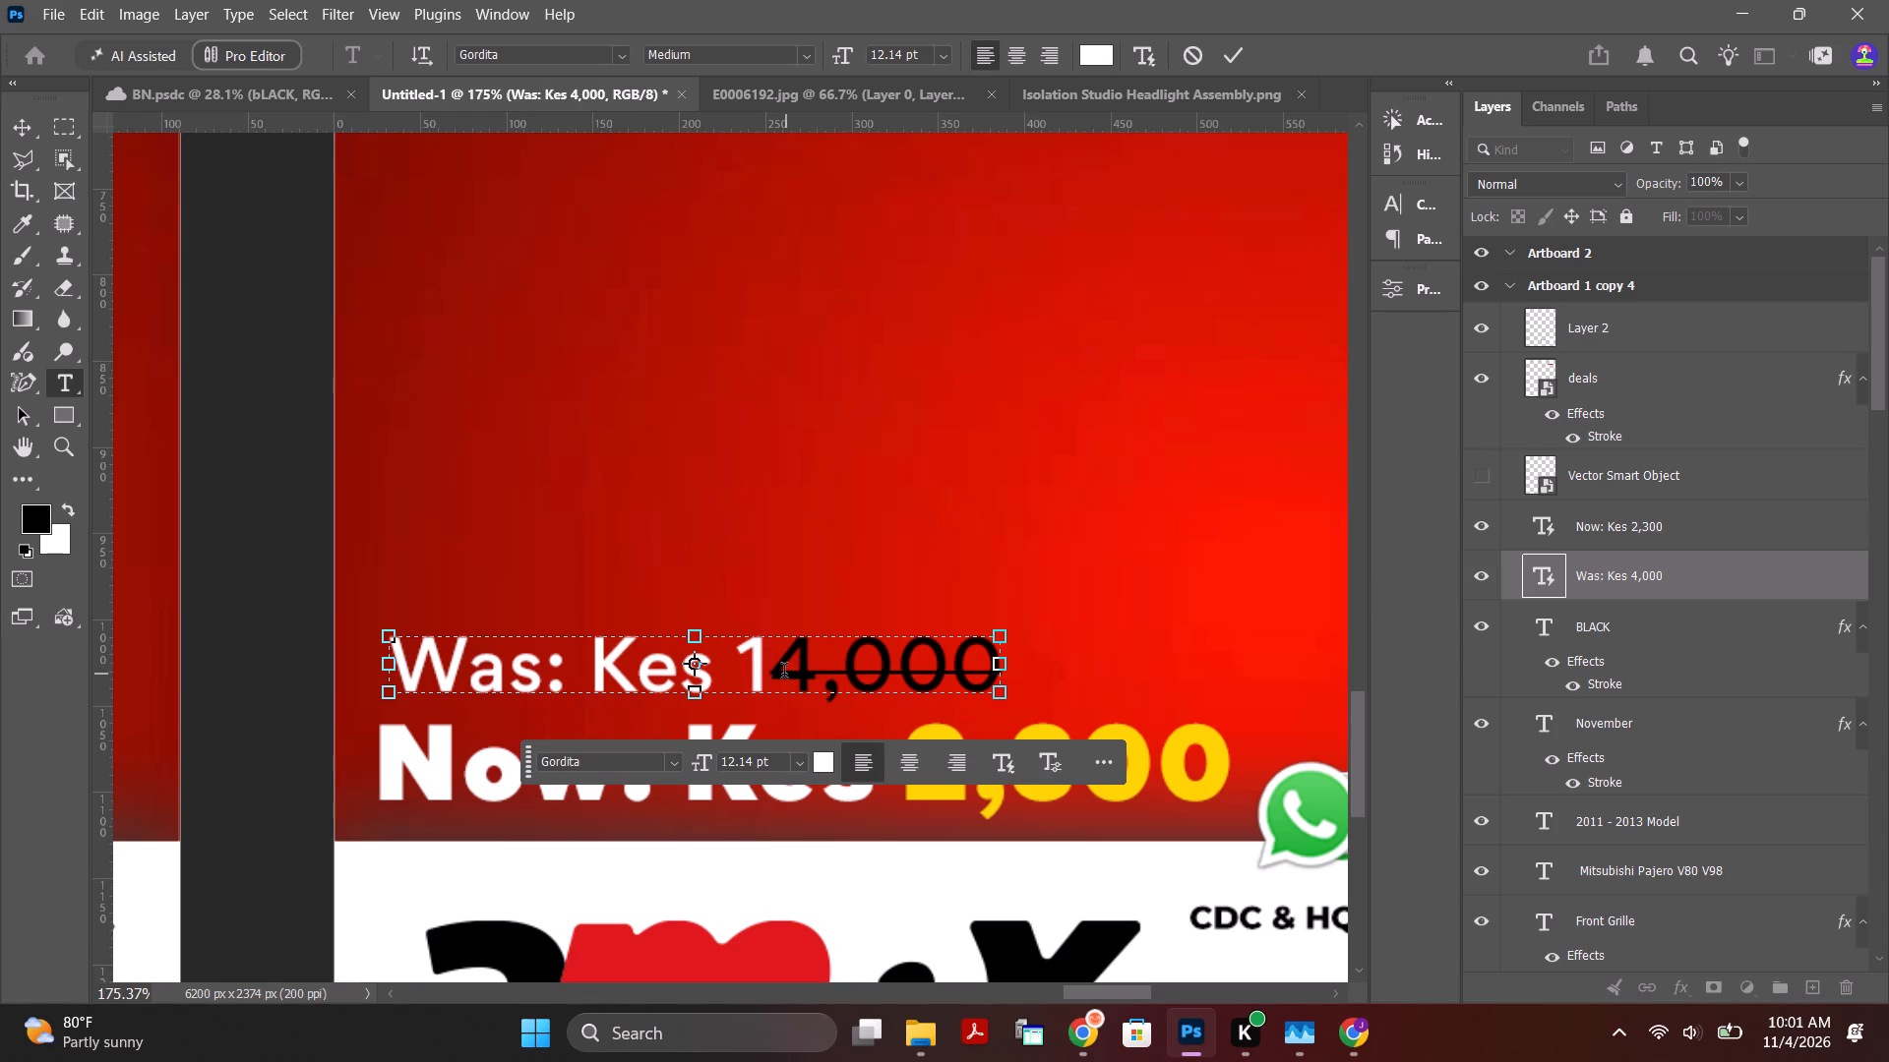
{"action": "left_click_drag", "start_coordinate": [747, 663], "coordinate": [1058, 689]}
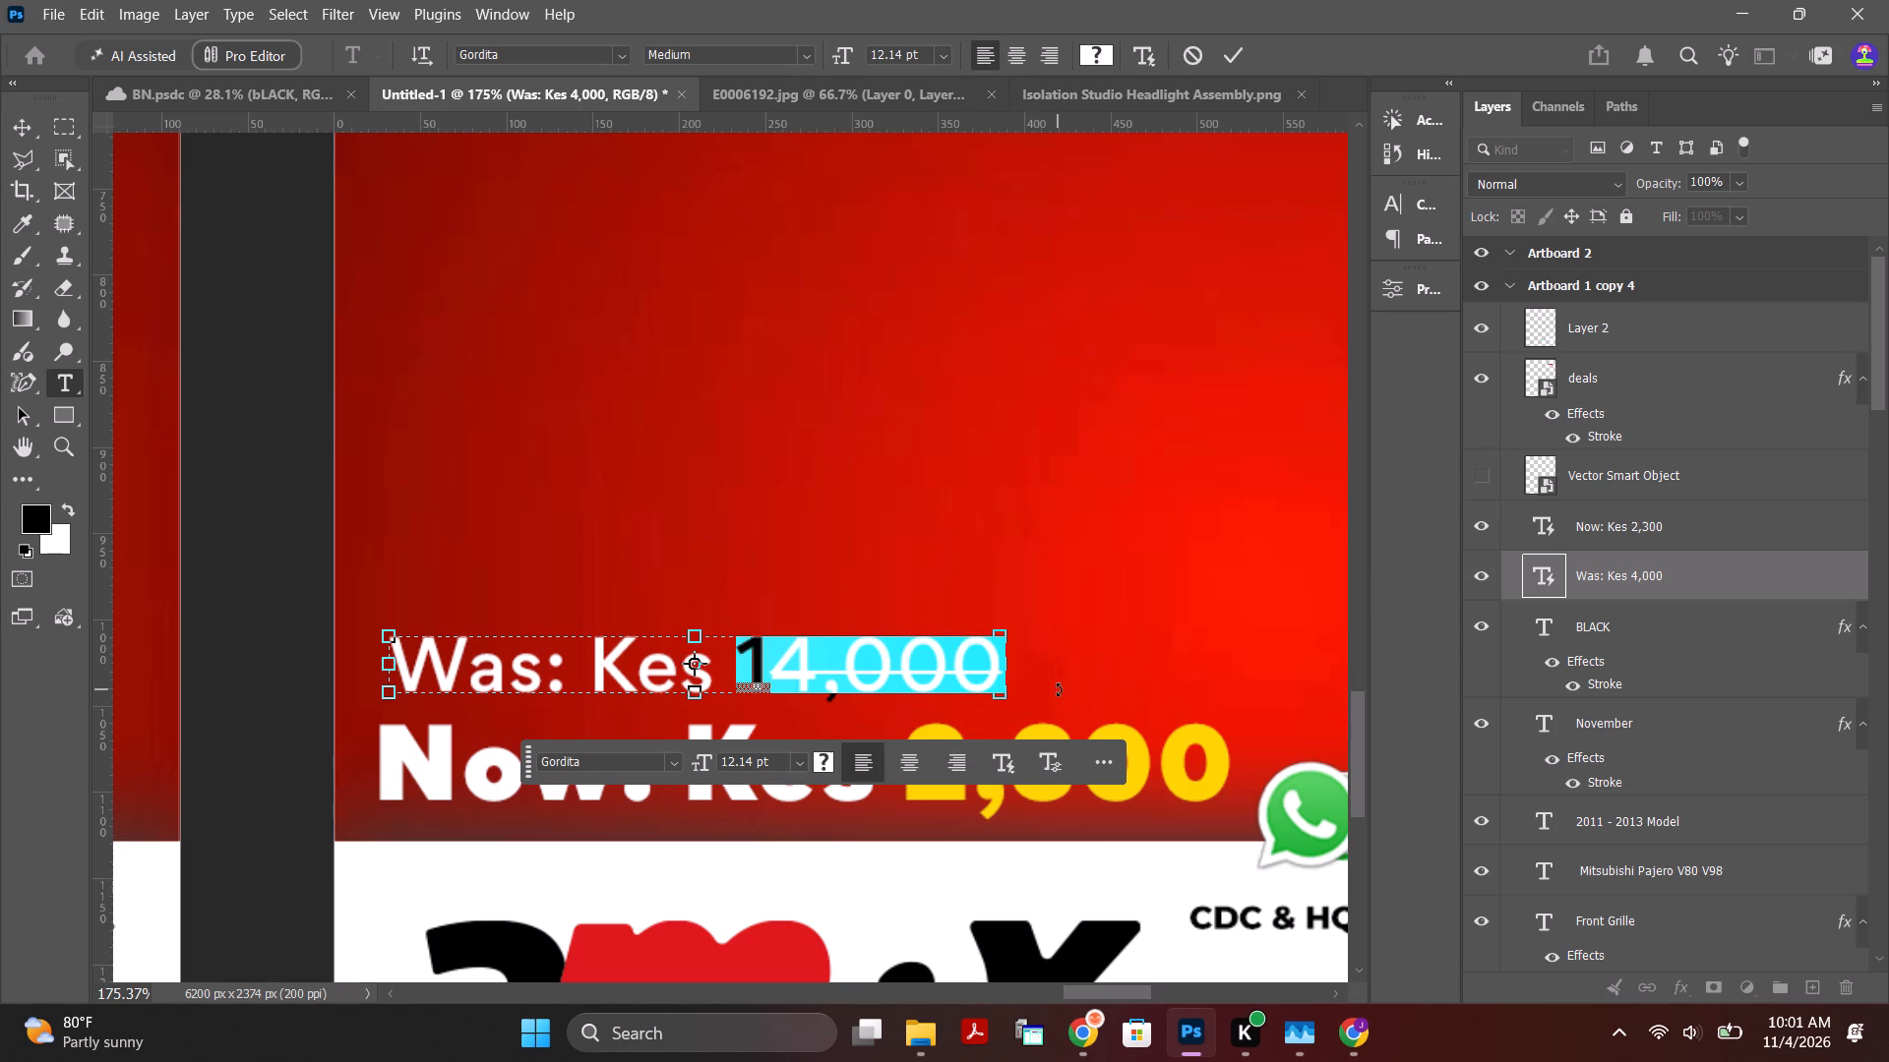
{"action": "key", "text": "ctrl+v"}
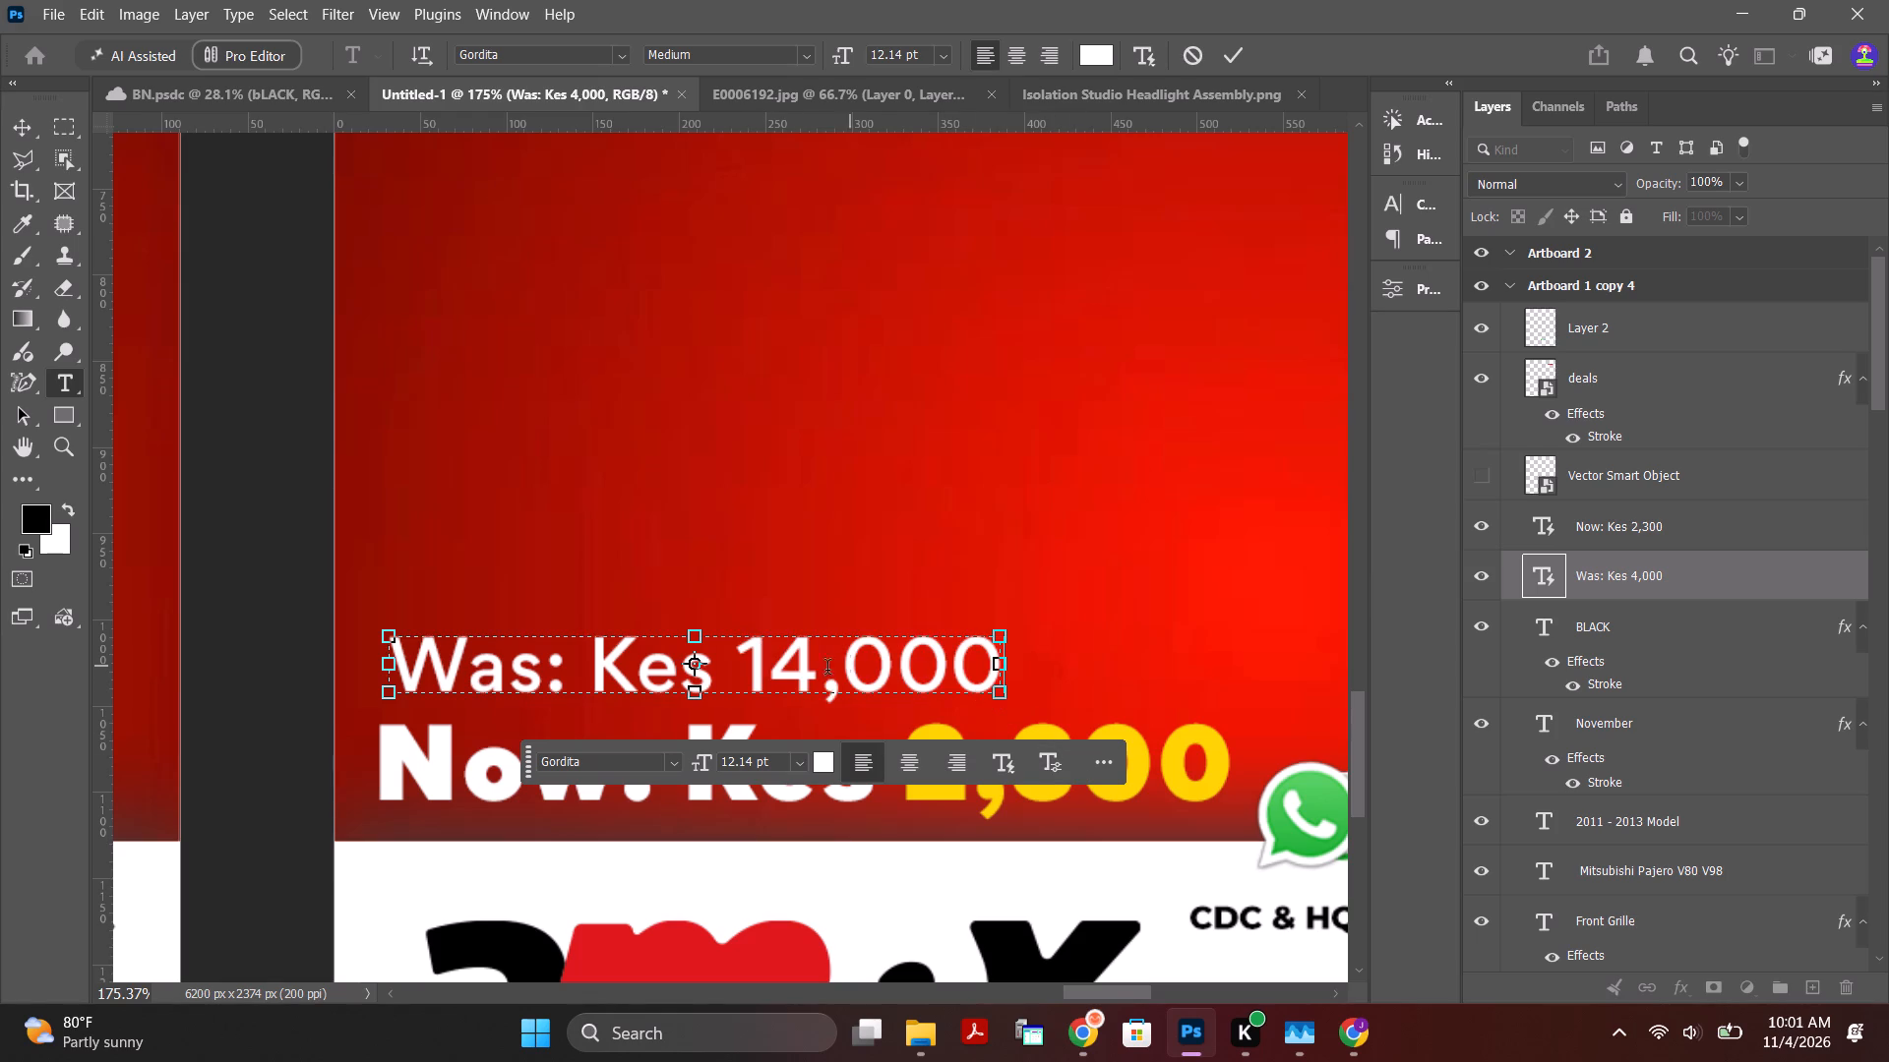
Set the text colour of the 14,000 amount in the Was line to black (000000).
{"action": "left_click", "coordinate": [796, 675]}
{"action": "left_click_drag", "start_coordinate": [751, 672], "coordinate": [979, 672]}
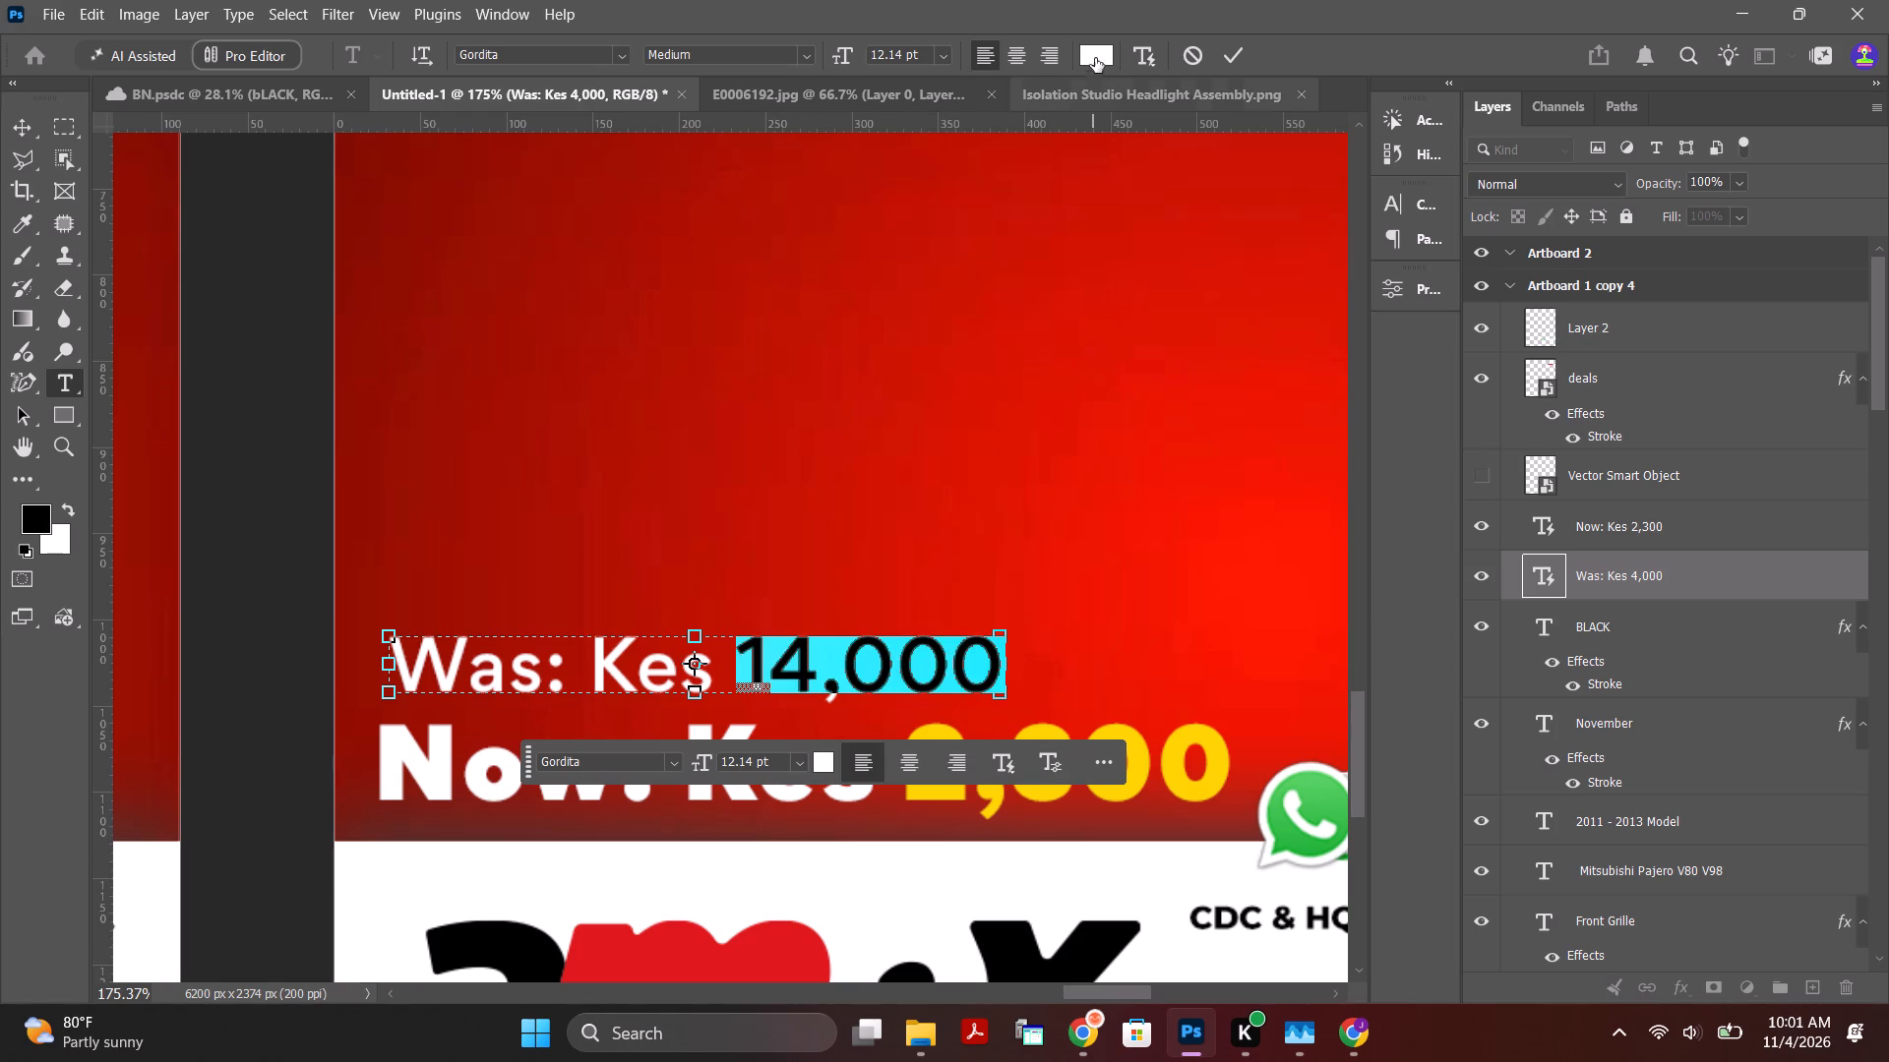
{"action": "left_click", "coordinate": [1097, 51]}
{"action": "left_click_drag", "start_coordinate": [264, 373], "coordinate": [354, 593]}
{"action": "left_click", "coordinate": [574, 188]}
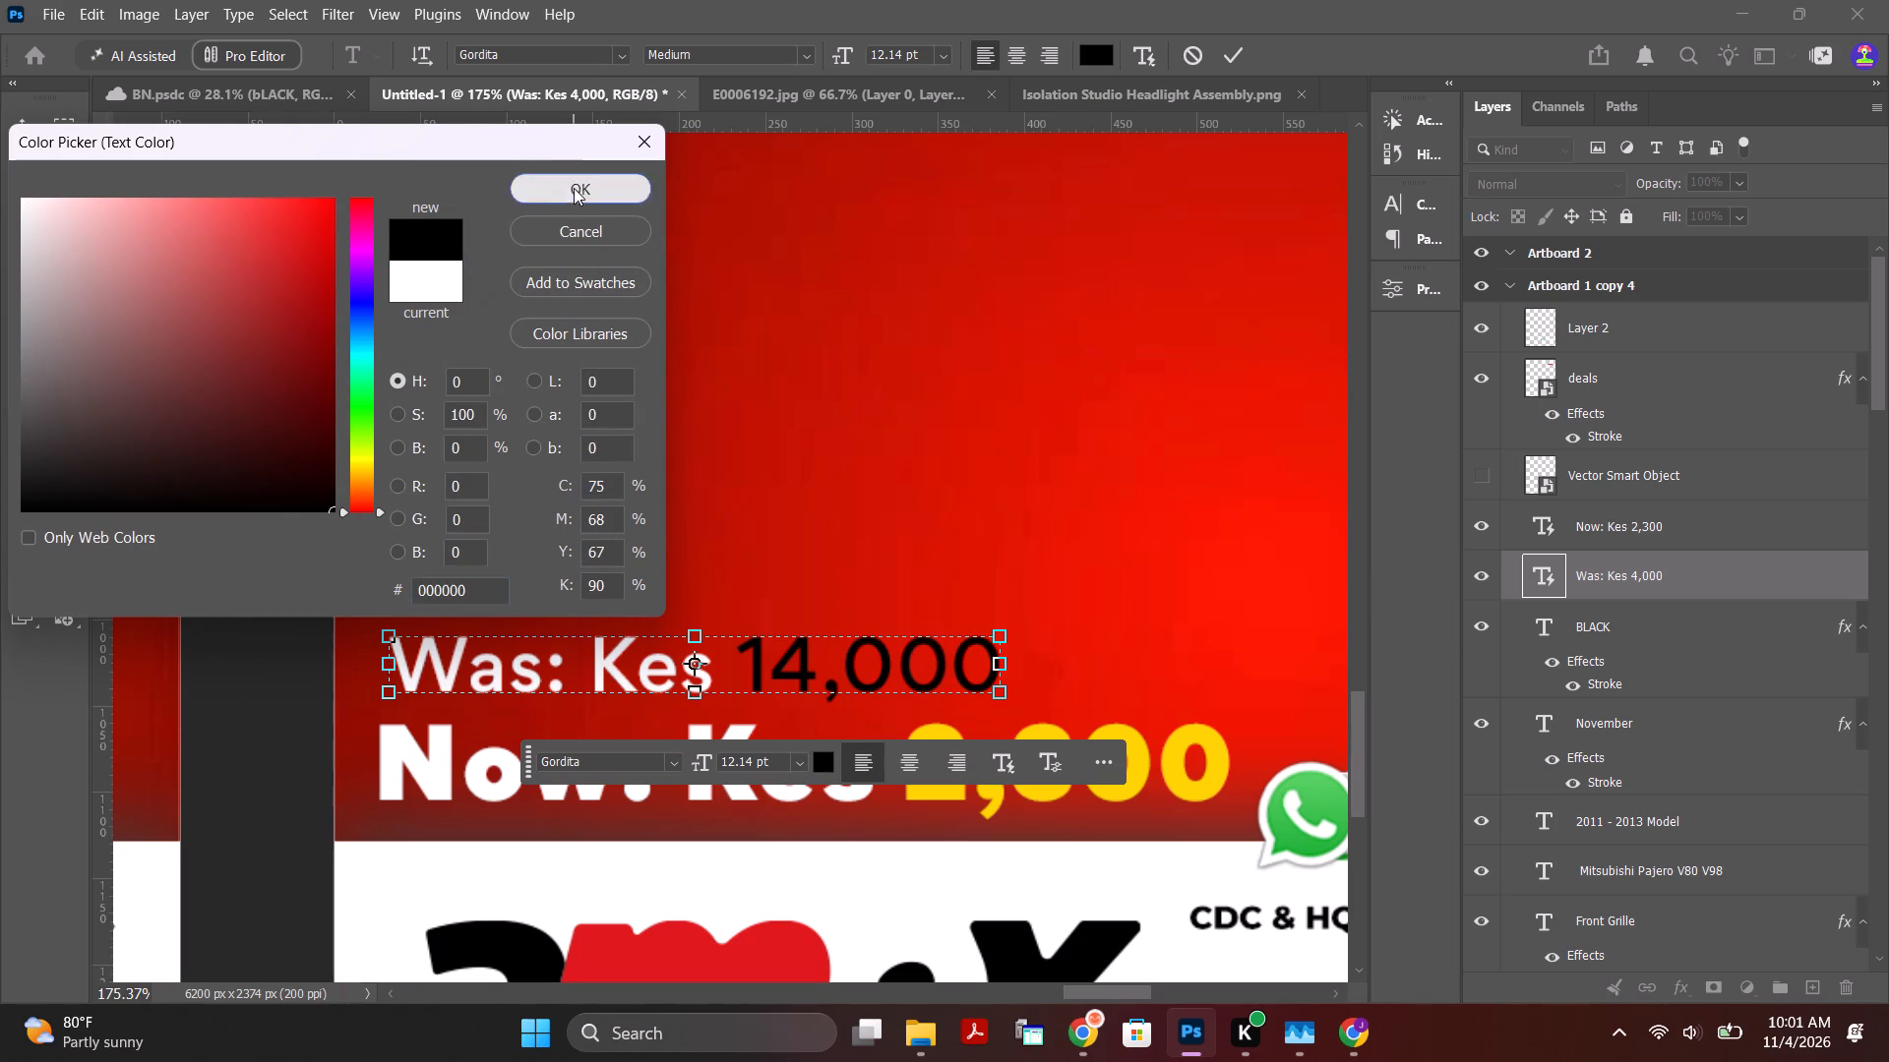
{"action": "left_click", "coordinate": [1243, 52]}
{"action": "left_click", "coordinate": [256, 361]}
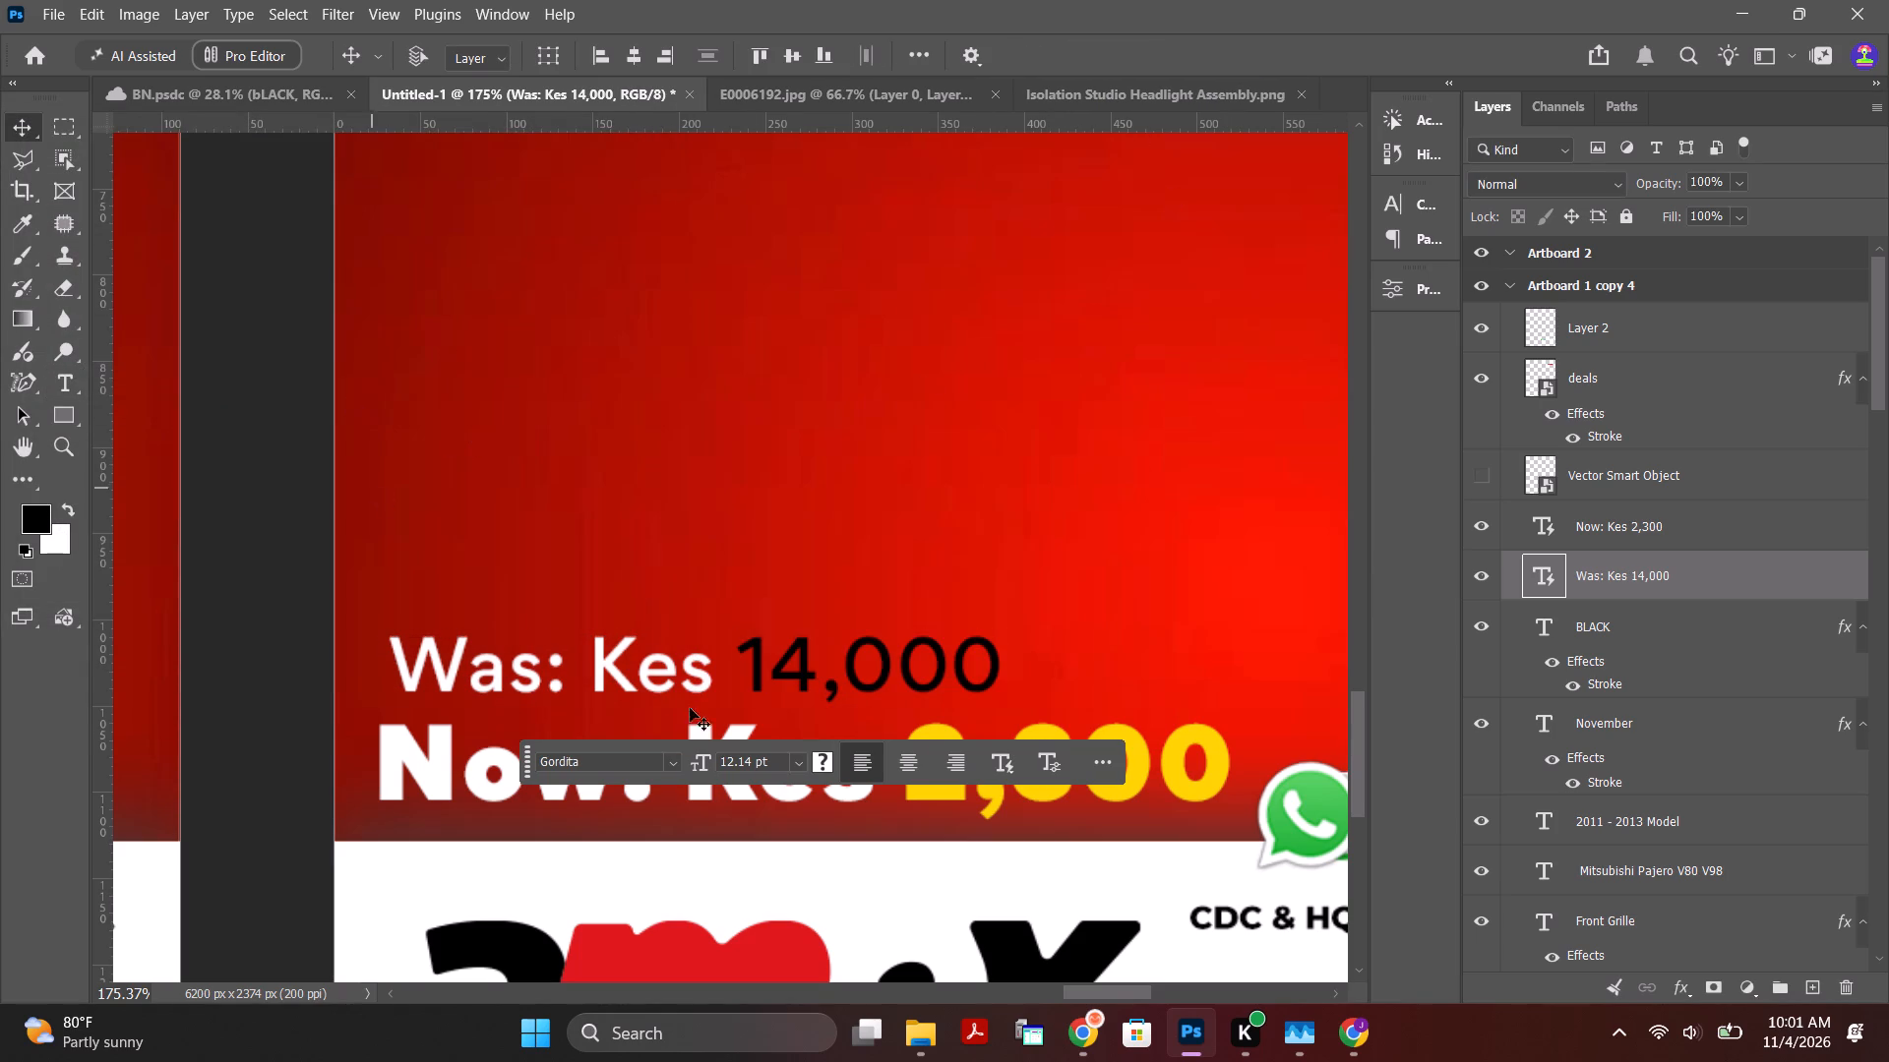
{"action": "scroll", "coordinate": [998, 756], "scroll_direction": "down", "scroll_amount": 8}
{"action": "left_click", "coordinate": [1091, 1039]}
{"action": "left_click", "coordinate": [848, 698]}
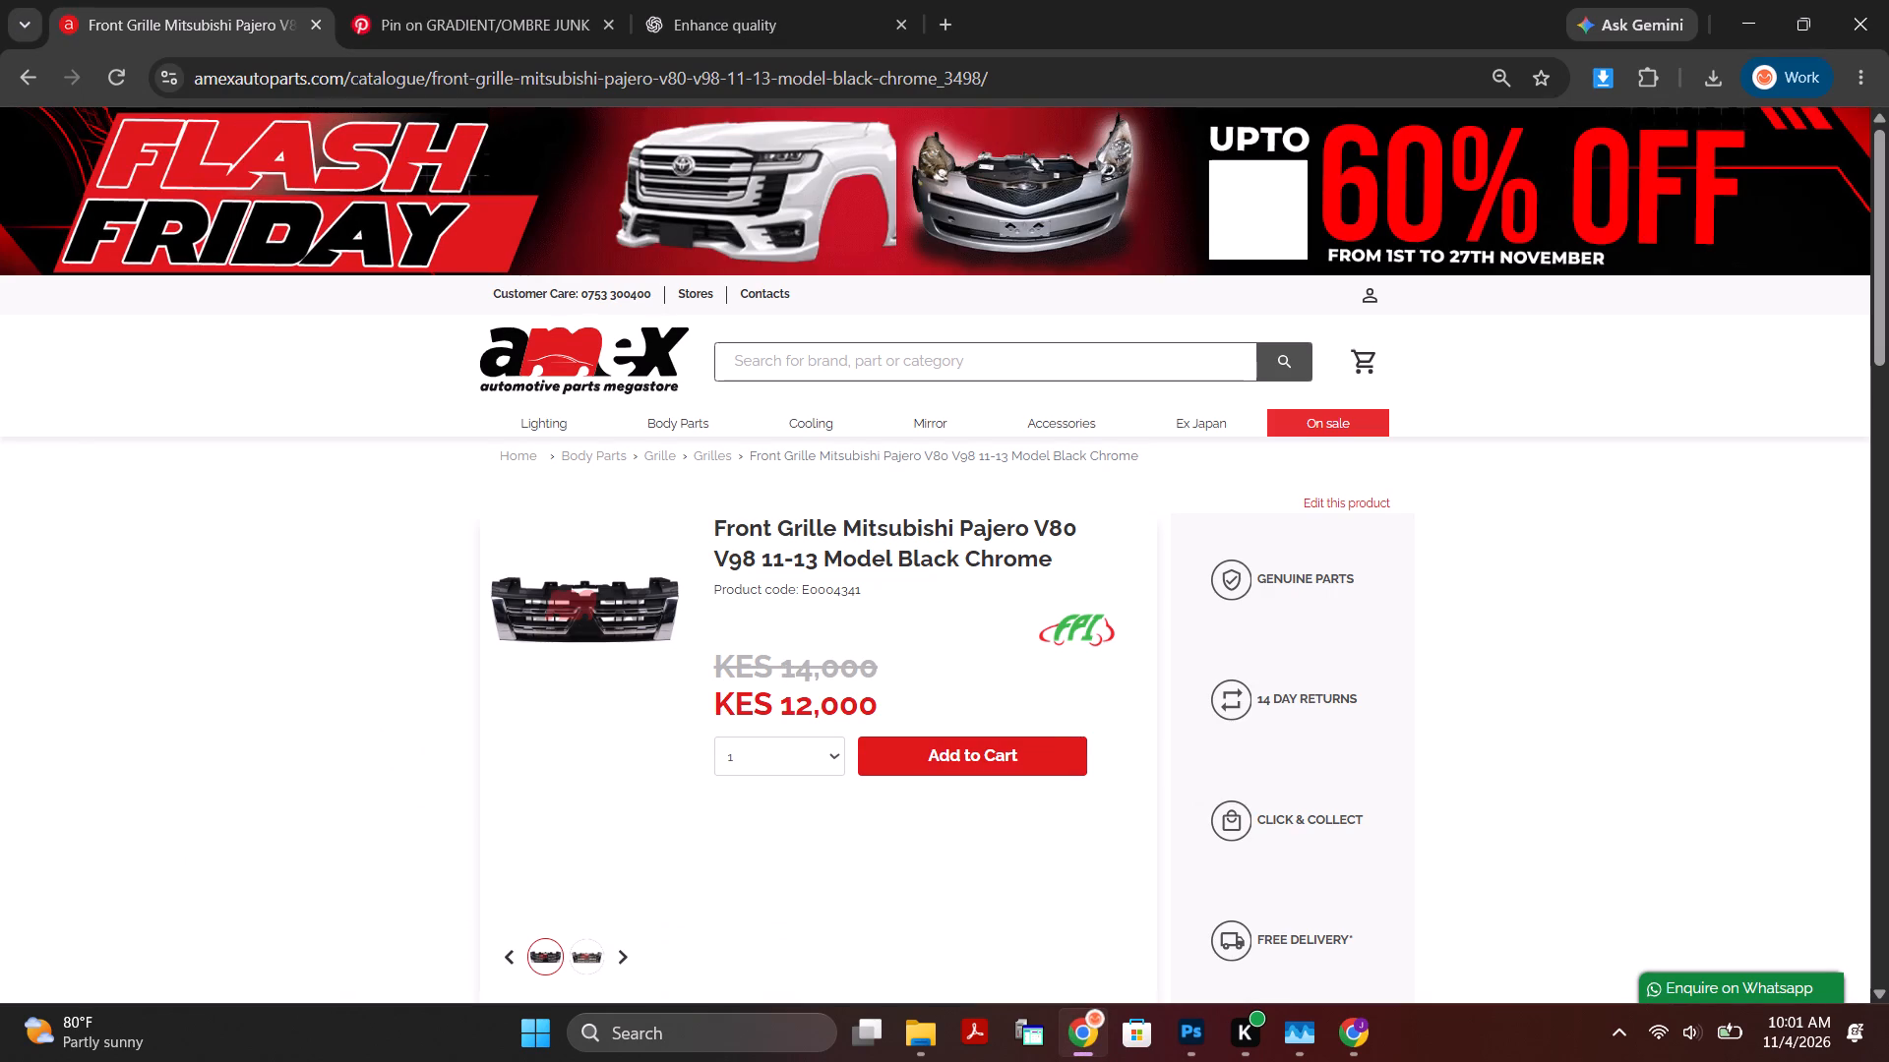
{"action": "left_click_drag", "start_coordinate": [774, 707], "coordinate": [939, 710]}
{"action": "key", "text": "ctrl+c"}
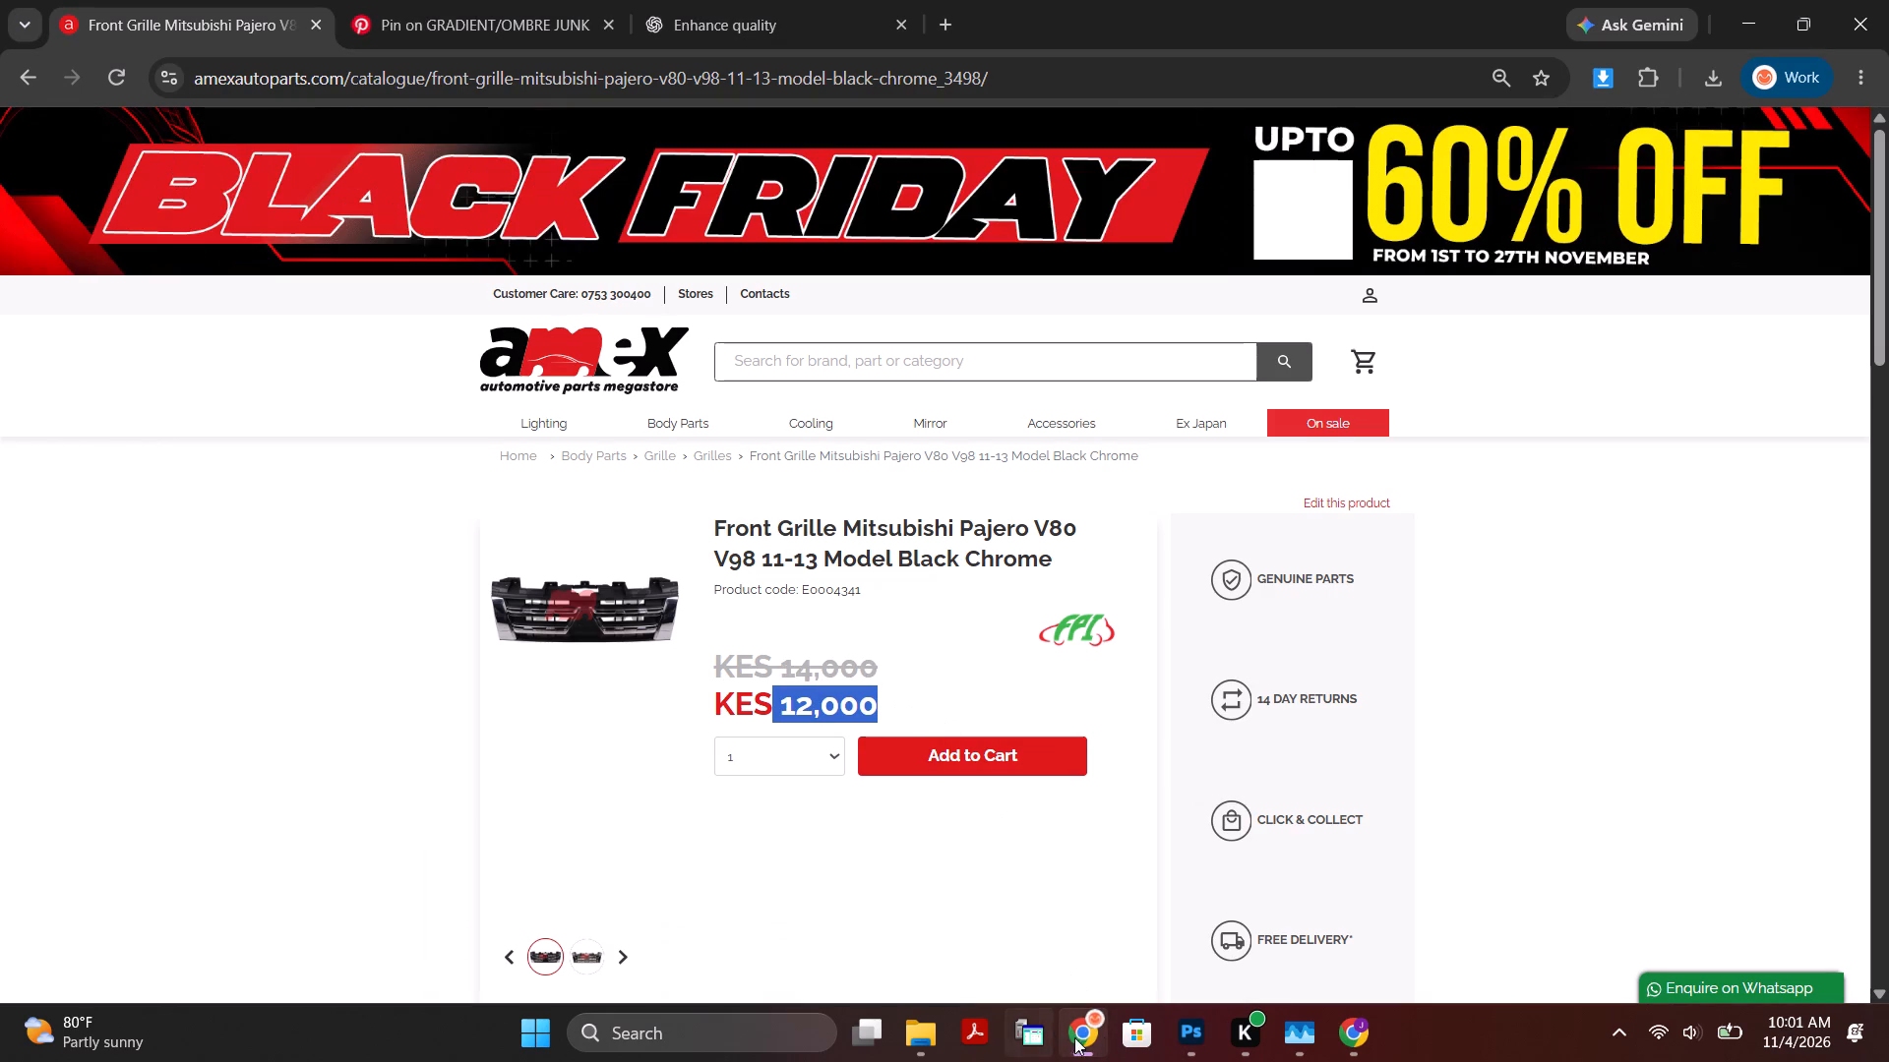
{"action": "left_click", "coordinate": [1194, 1038]}
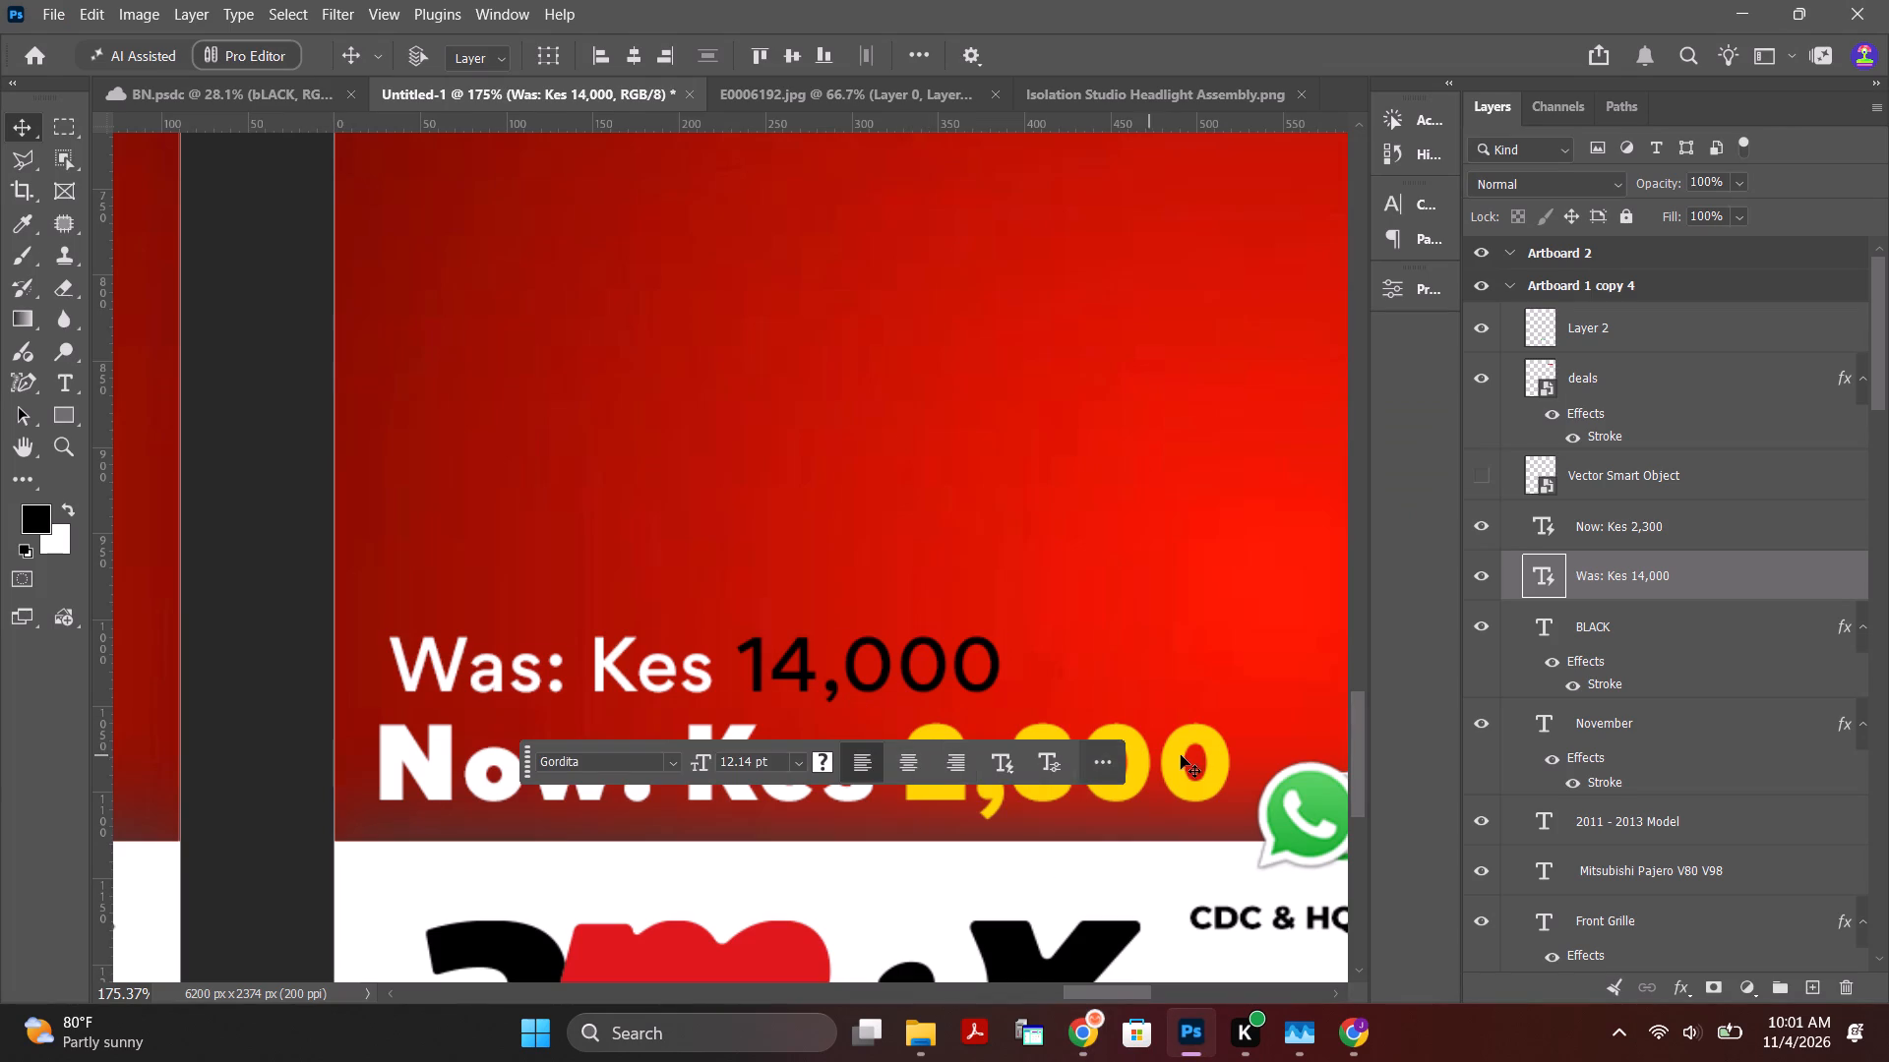
{"action": "triple_click", "coordinate": [1183, 755]}
{"action": "left_click", "coordinate": [919, 768]}
{"action": "left_click_drag", "start_coordinate": [925, 766], "coordinate": [1218, 766]}
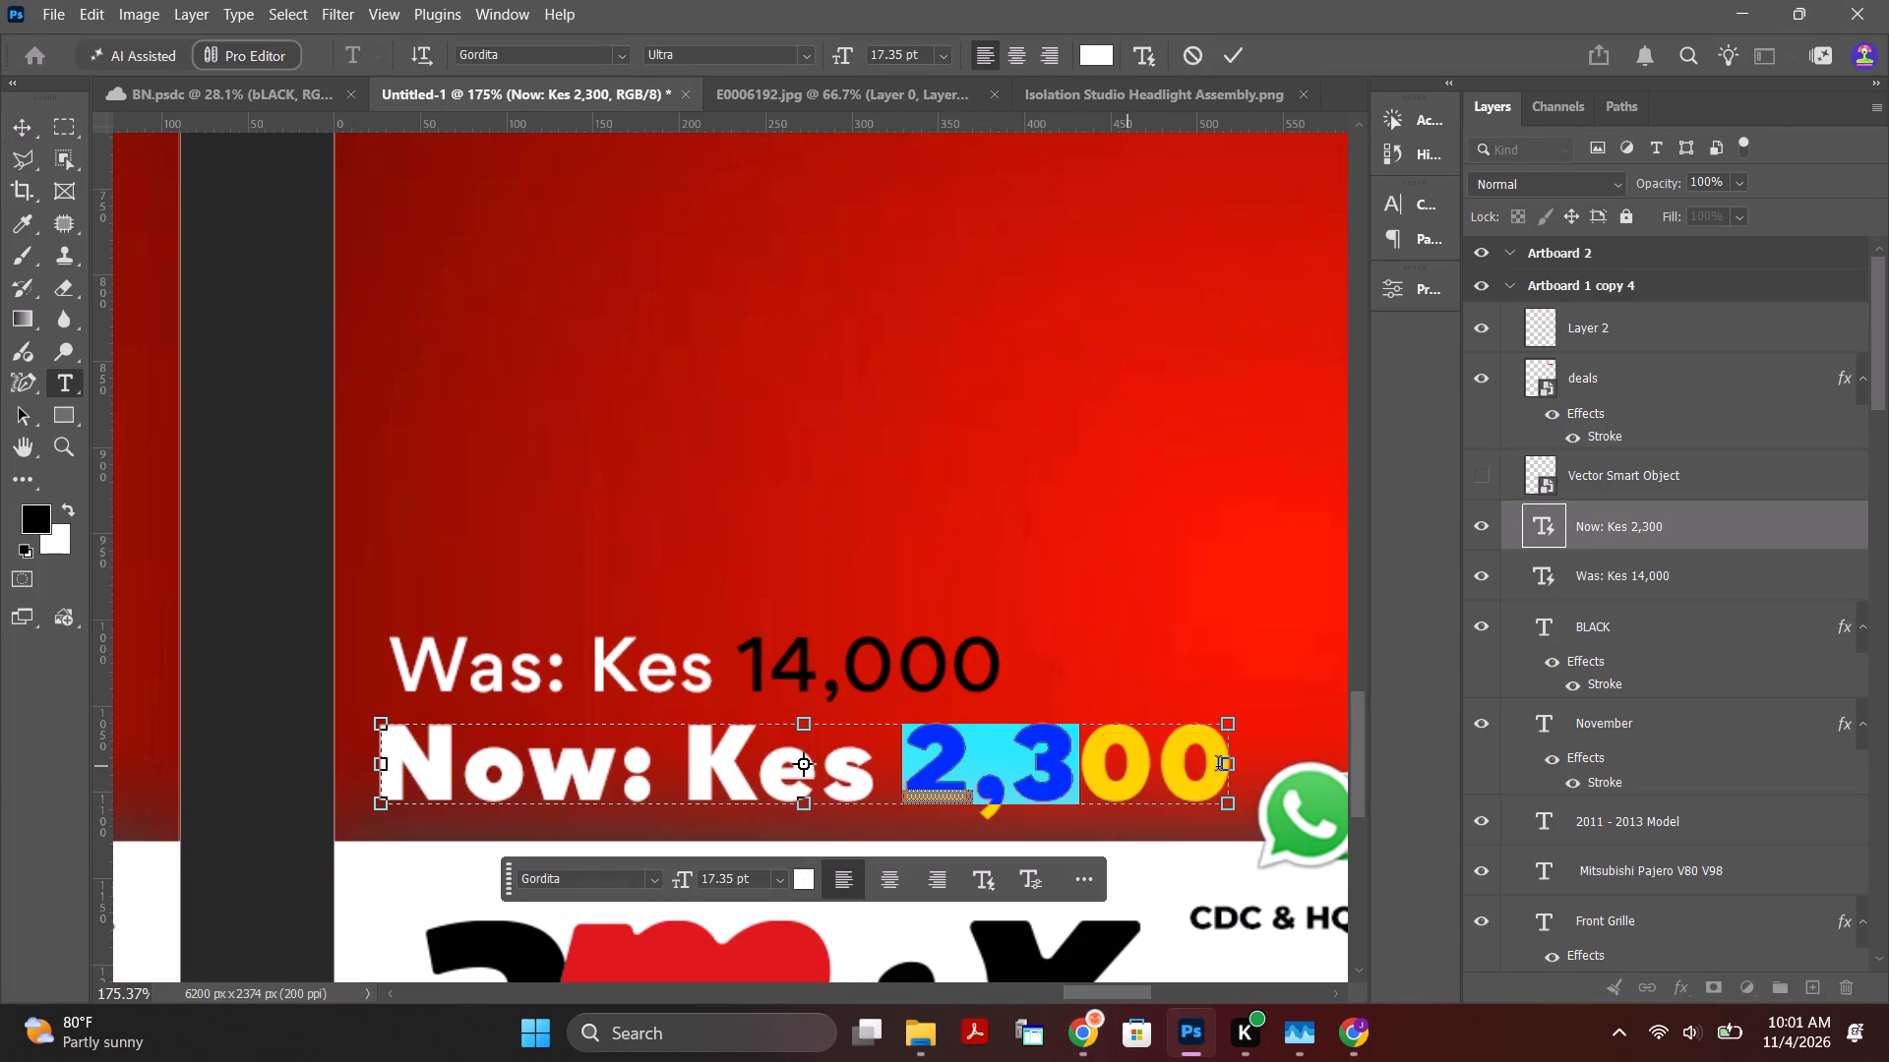
{"action": "left_click_drag", "start_coordinate": [1218, 766], "coordinate": [1319, 764]}
{"action": "key", "text": "ctrl+v"}
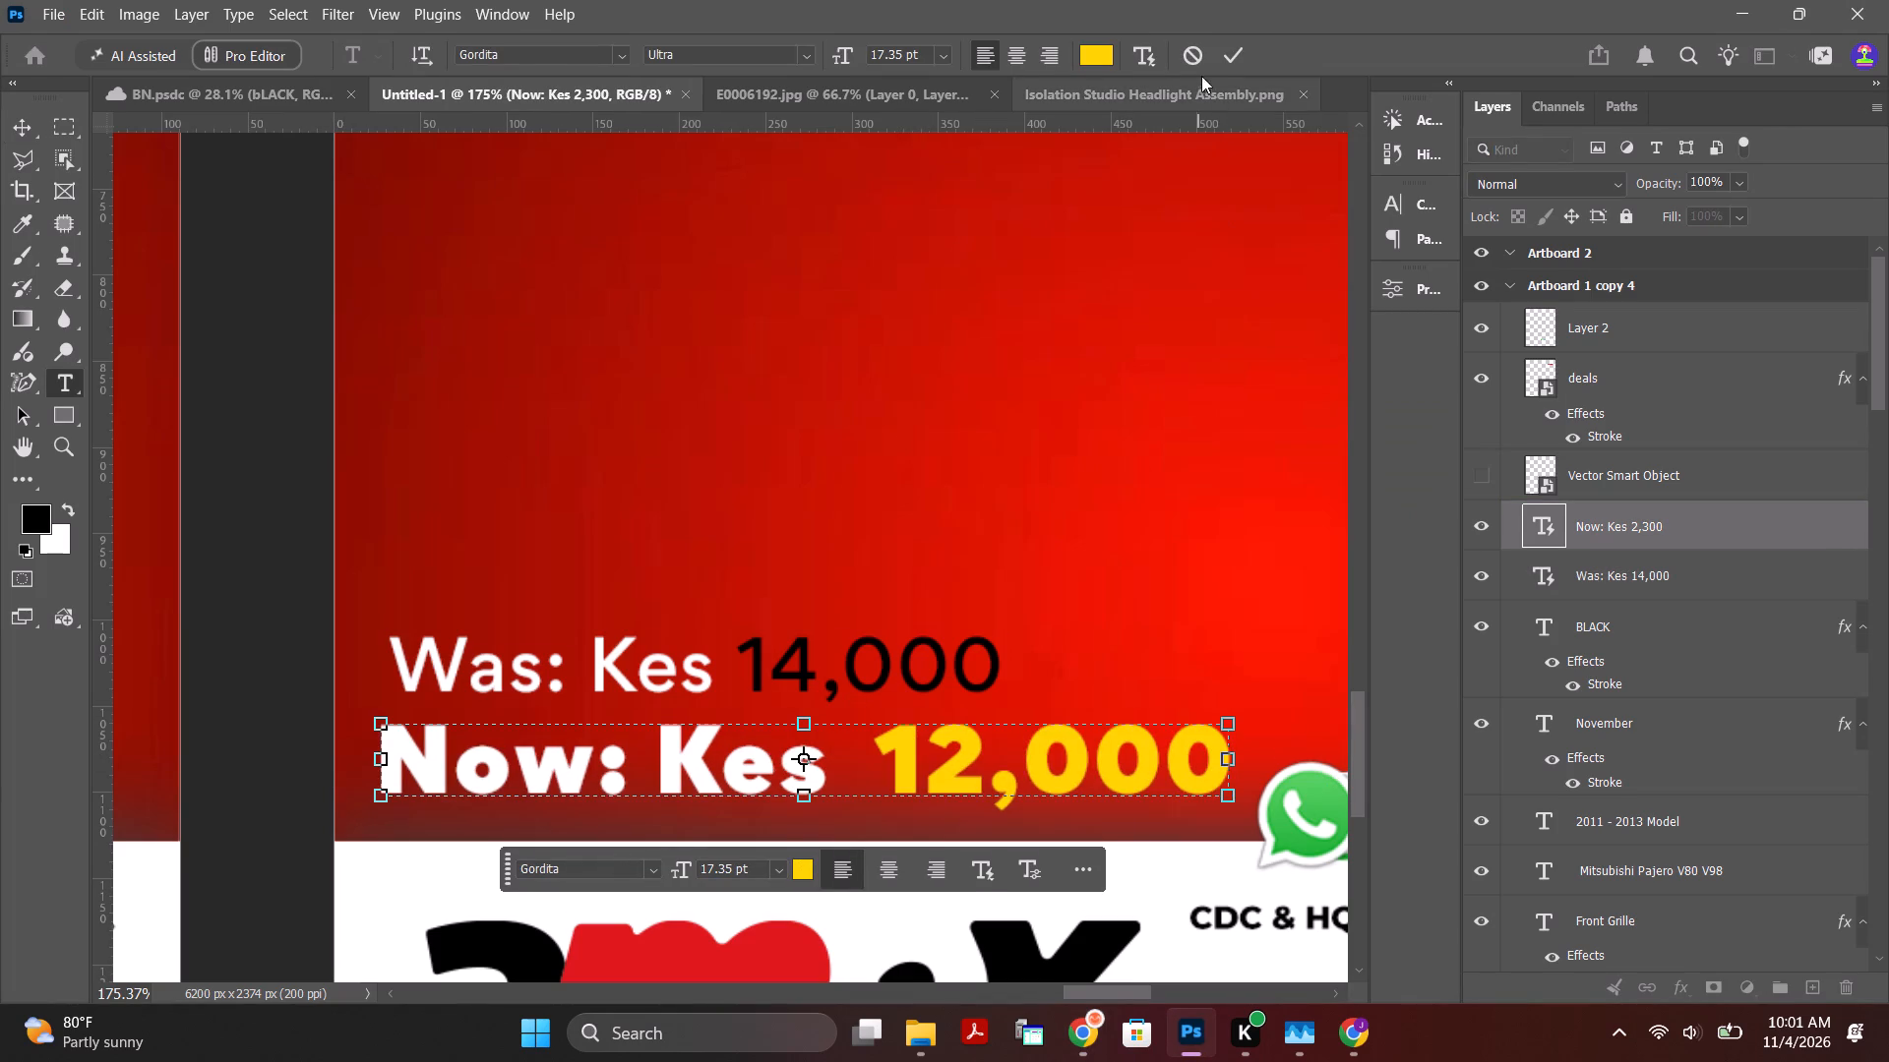
{"action": "left_click", "coordinate": [1234, 50]}
{"action": "left_click", "coordinate": [237, 427]}
{"action": "left_click", "coordinate": [5, 122]}
{"action": "left_click", "coordinate": [177, 256]}
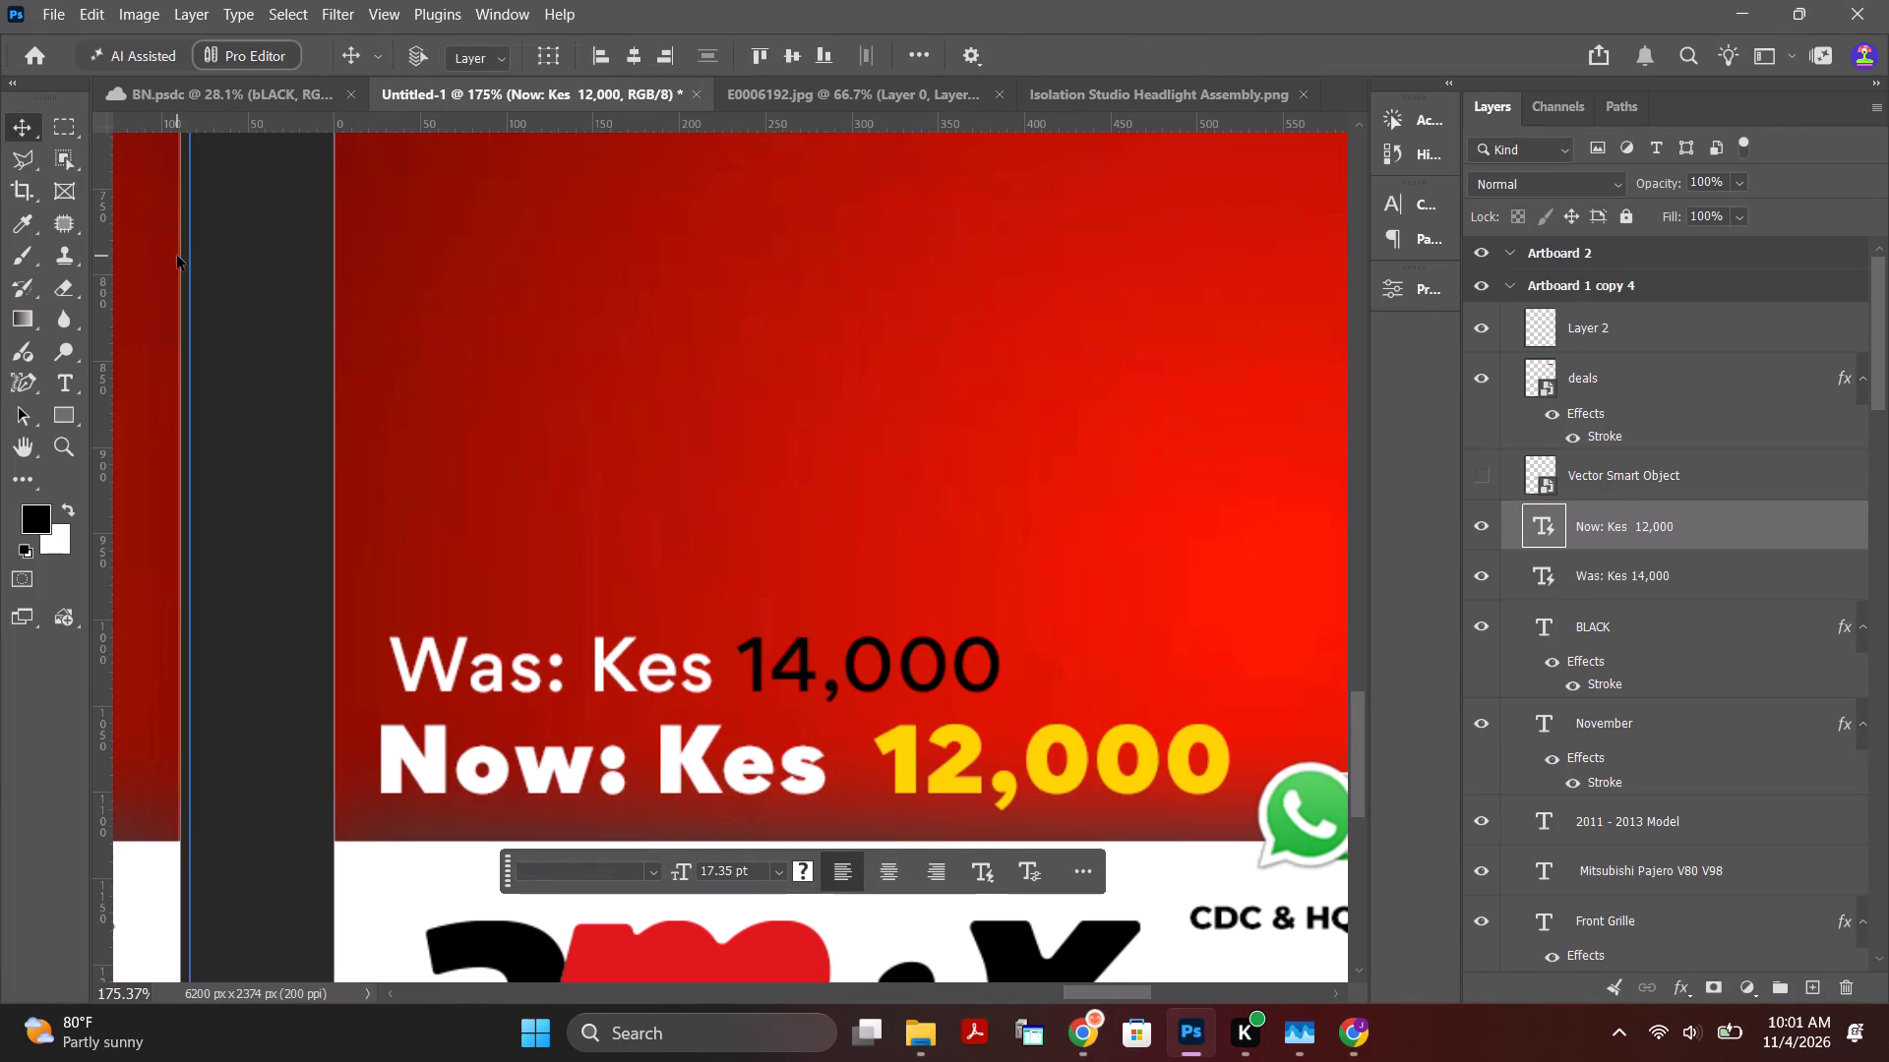
{"action": "scroll", "coordinate": [452, 481], "scroll_direction": "down", "scroll_amount": 14}
{"action": "scroll", "coordinate": [621, 536], "scroll_direction": "down", "scroll_amount": 3, "text": "alt"}
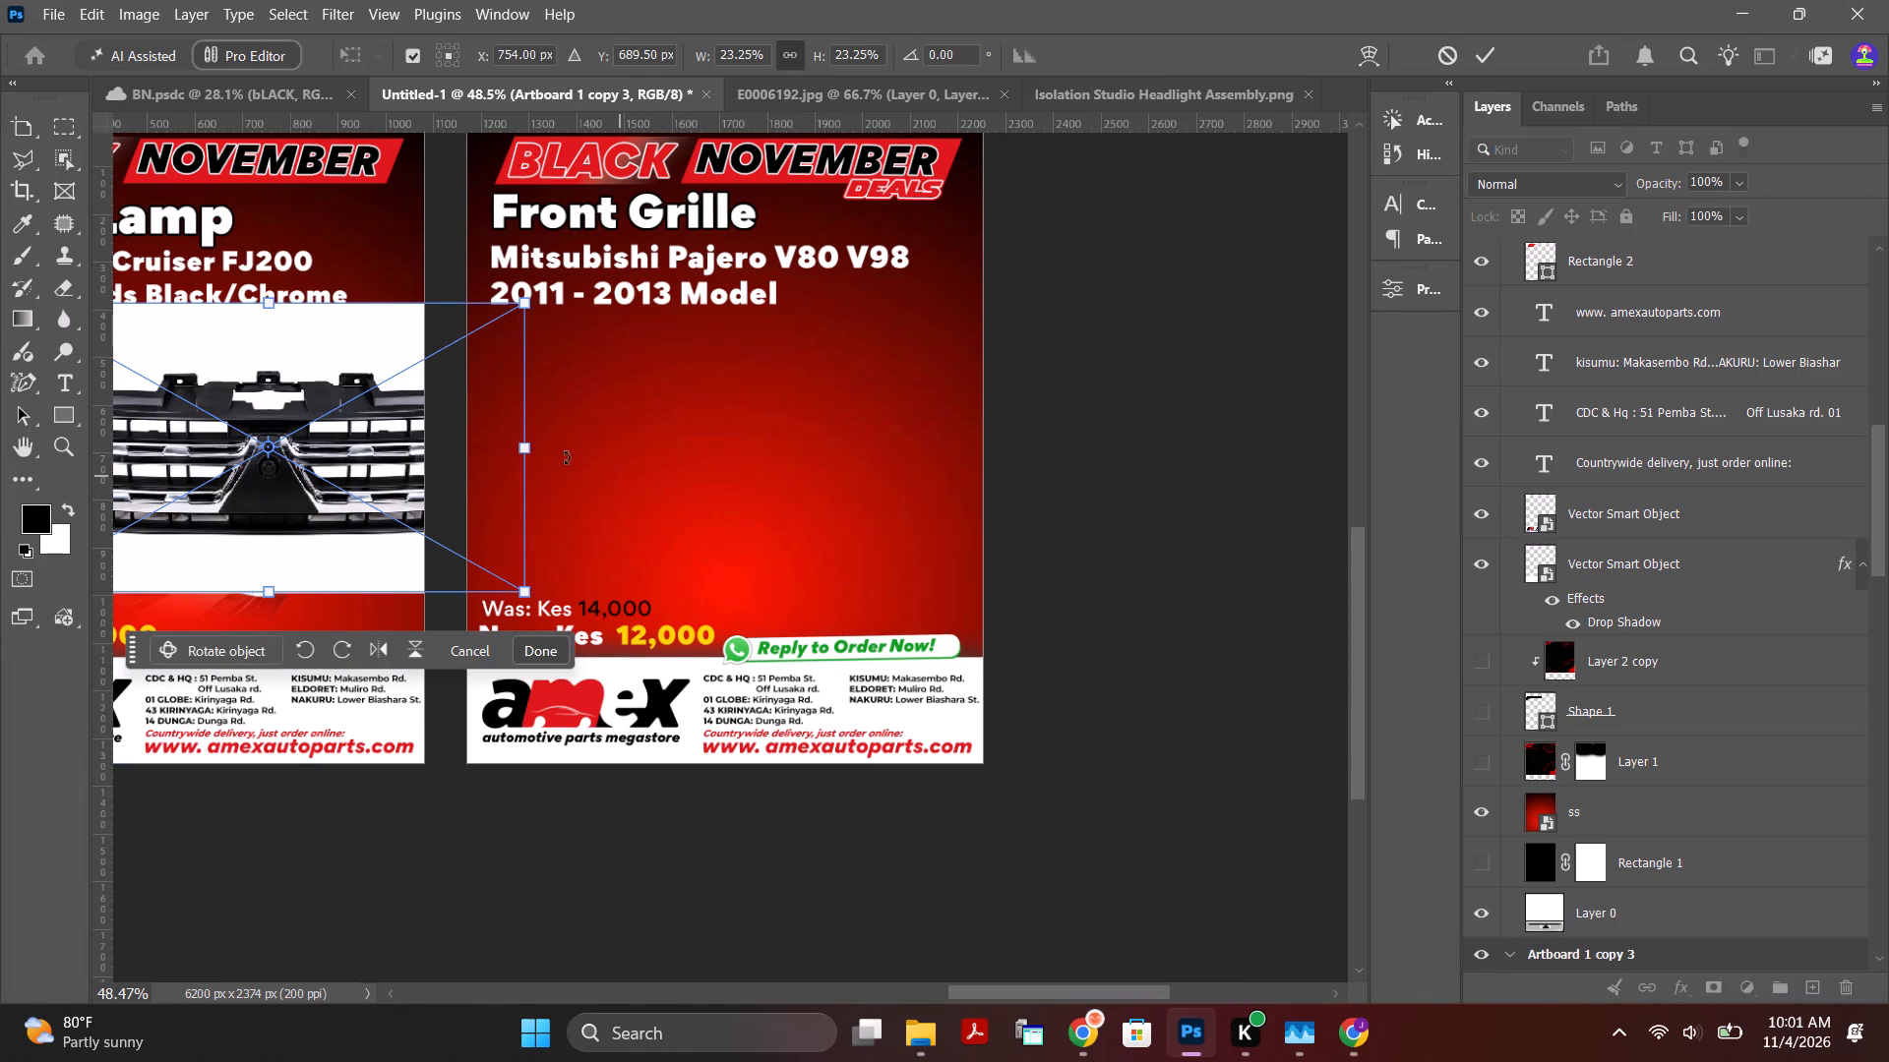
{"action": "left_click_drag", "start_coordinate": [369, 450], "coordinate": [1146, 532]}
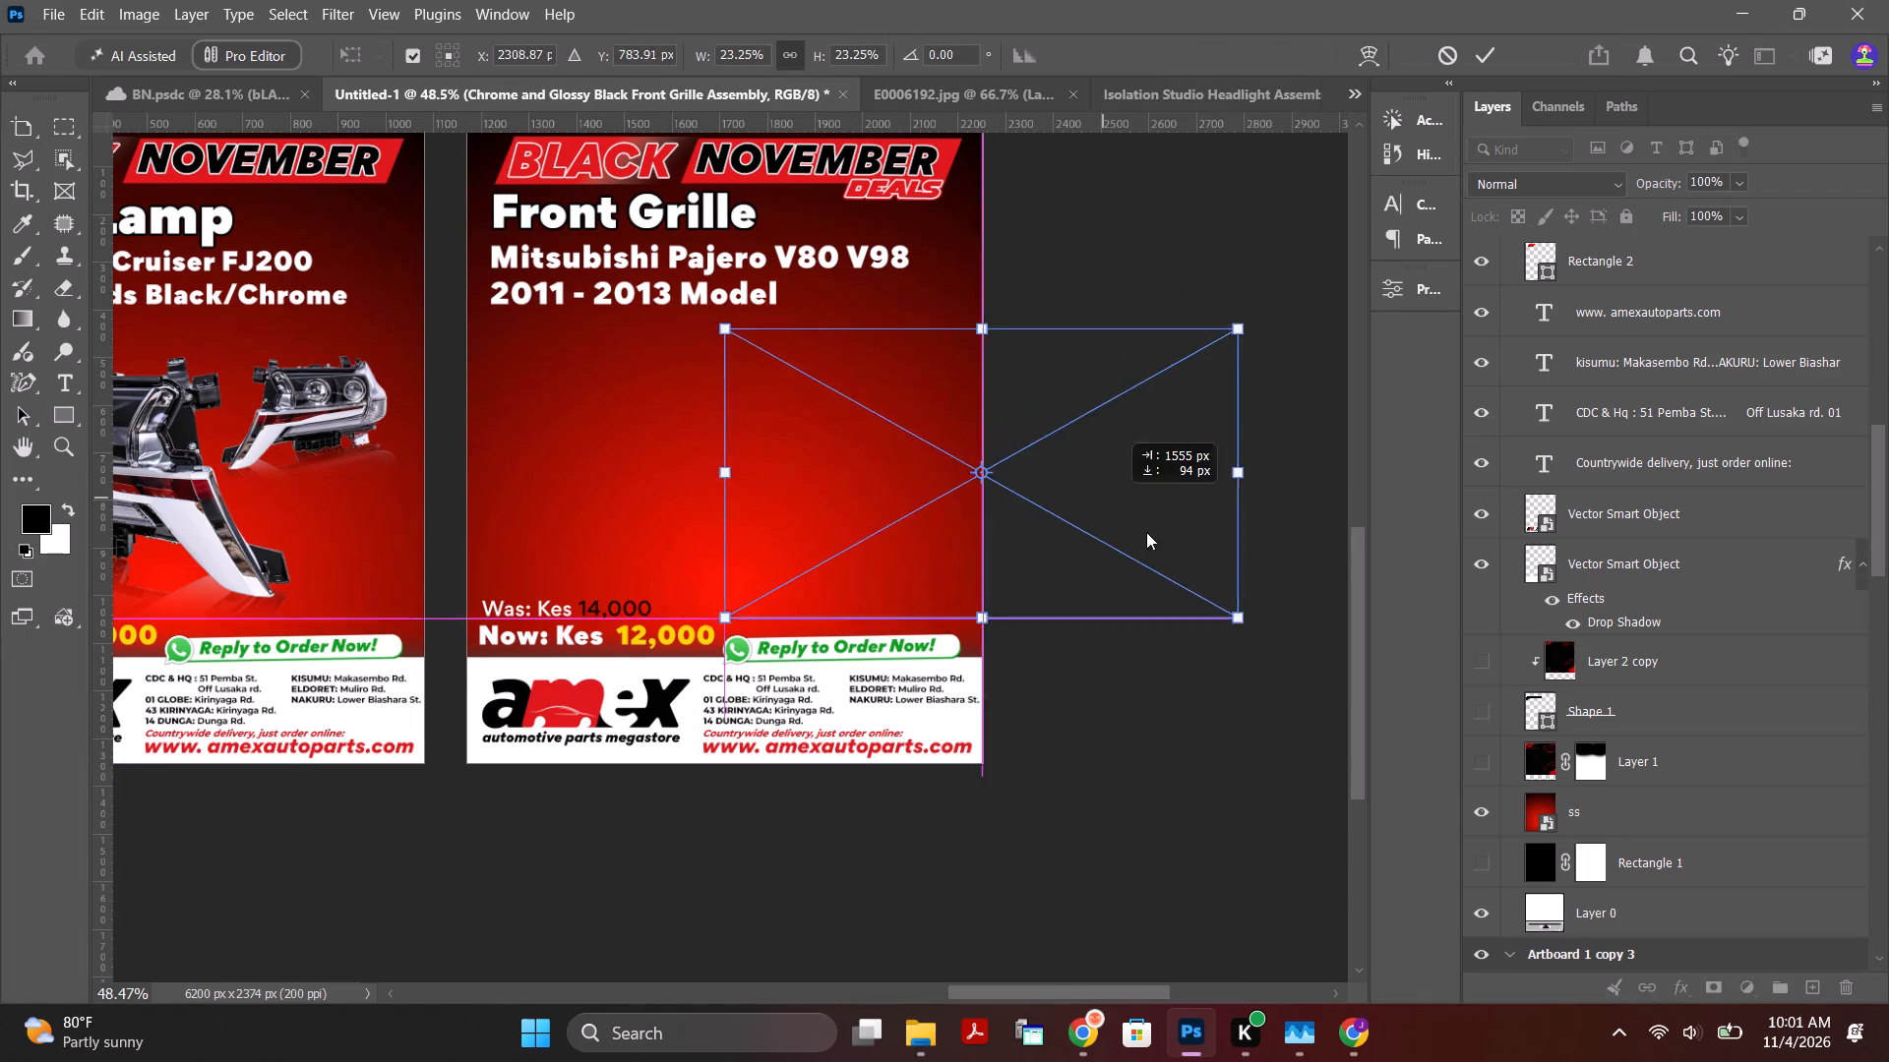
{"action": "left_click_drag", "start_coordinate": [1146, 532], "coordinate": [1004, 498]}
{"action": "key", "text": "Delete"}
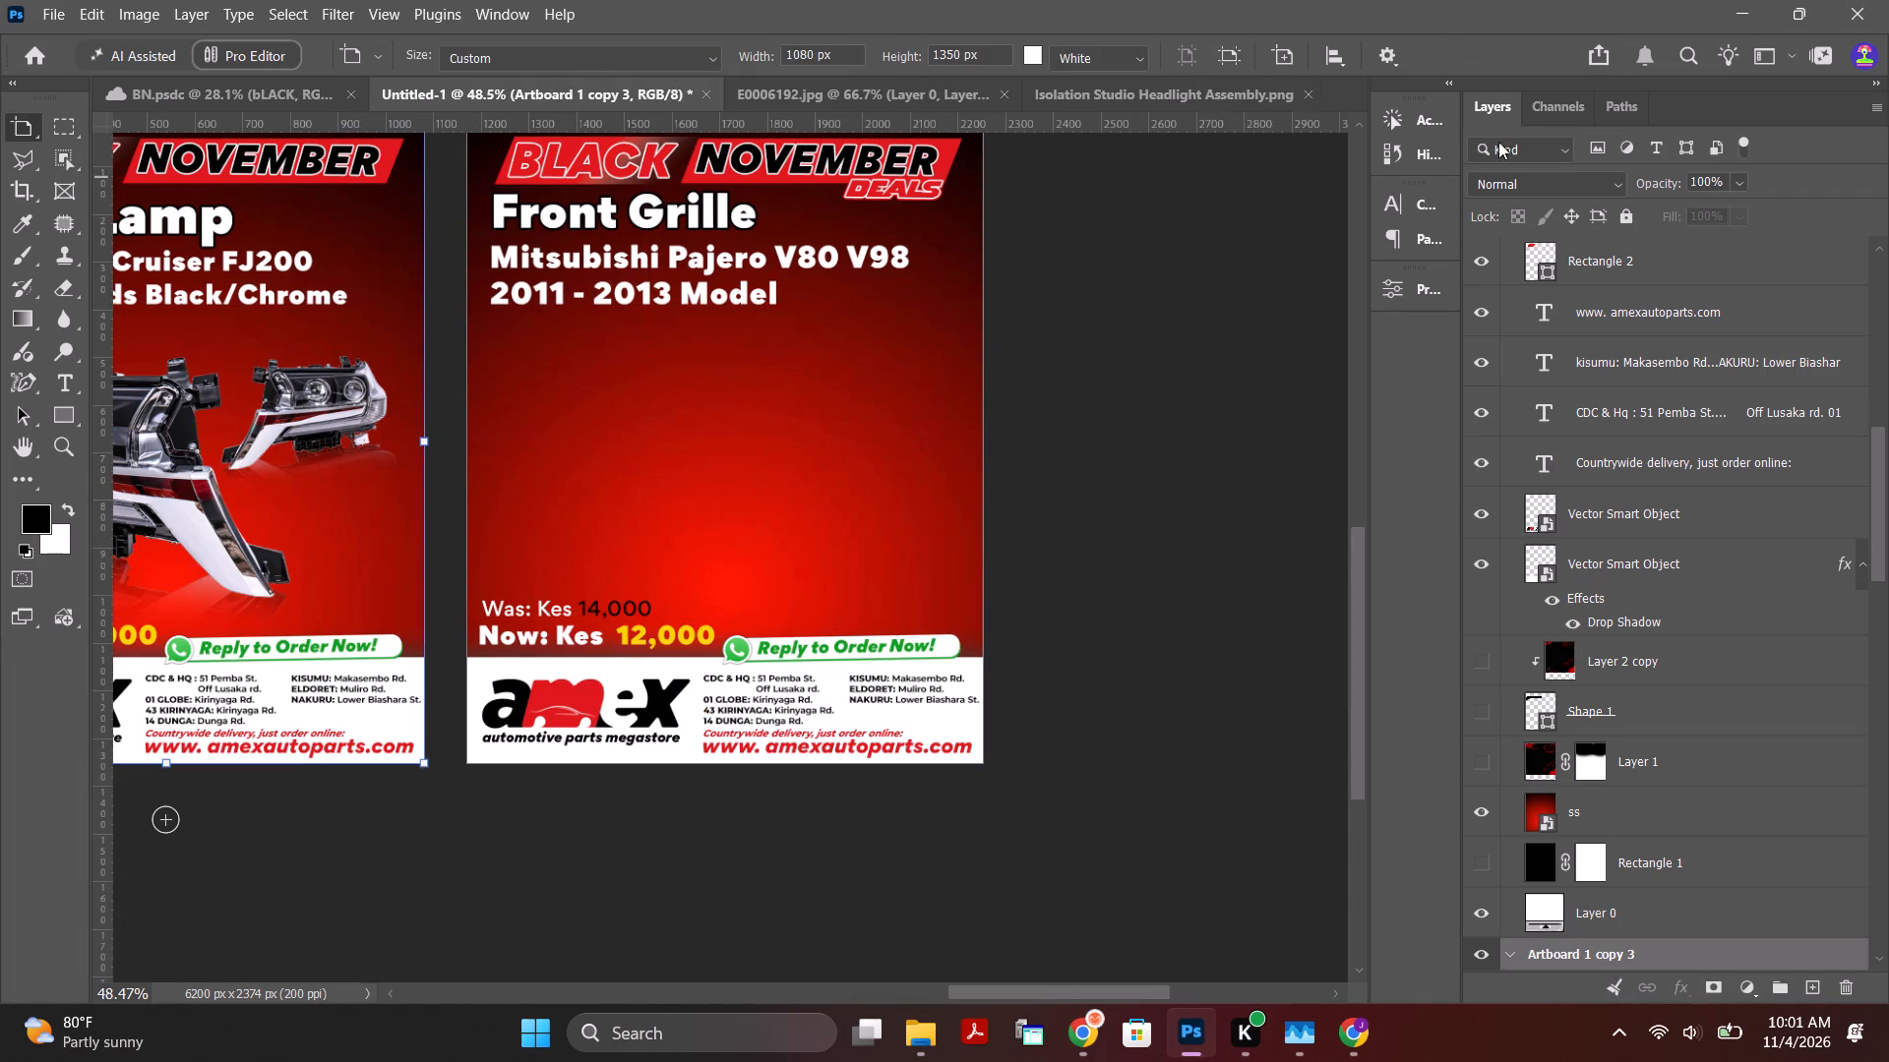
Close the Isolation Studio Headlight Assembly.png document.
{"action": "left_click", "coordinate": [1115, 98]}
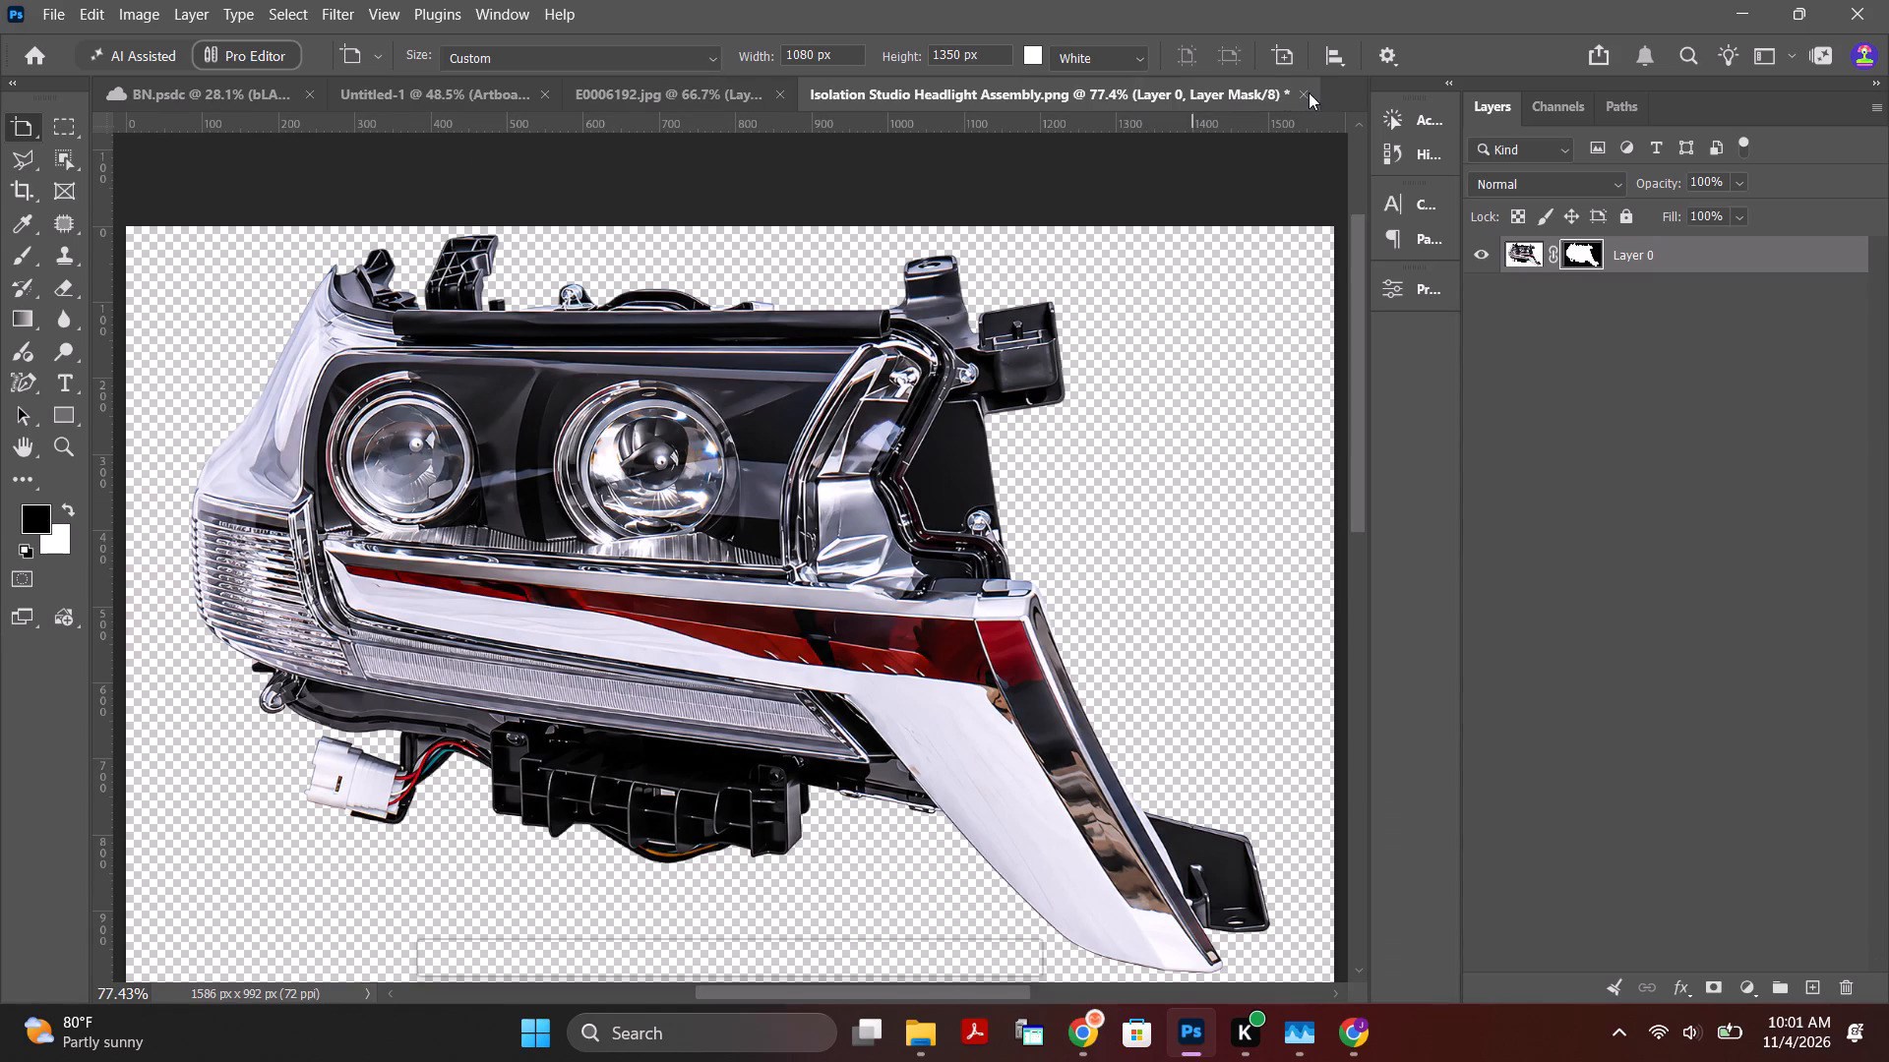
{"action": "left_click", "coordinate": [1310, 92]}
{"action": "left_click", "coordinate": [1006, 399]}
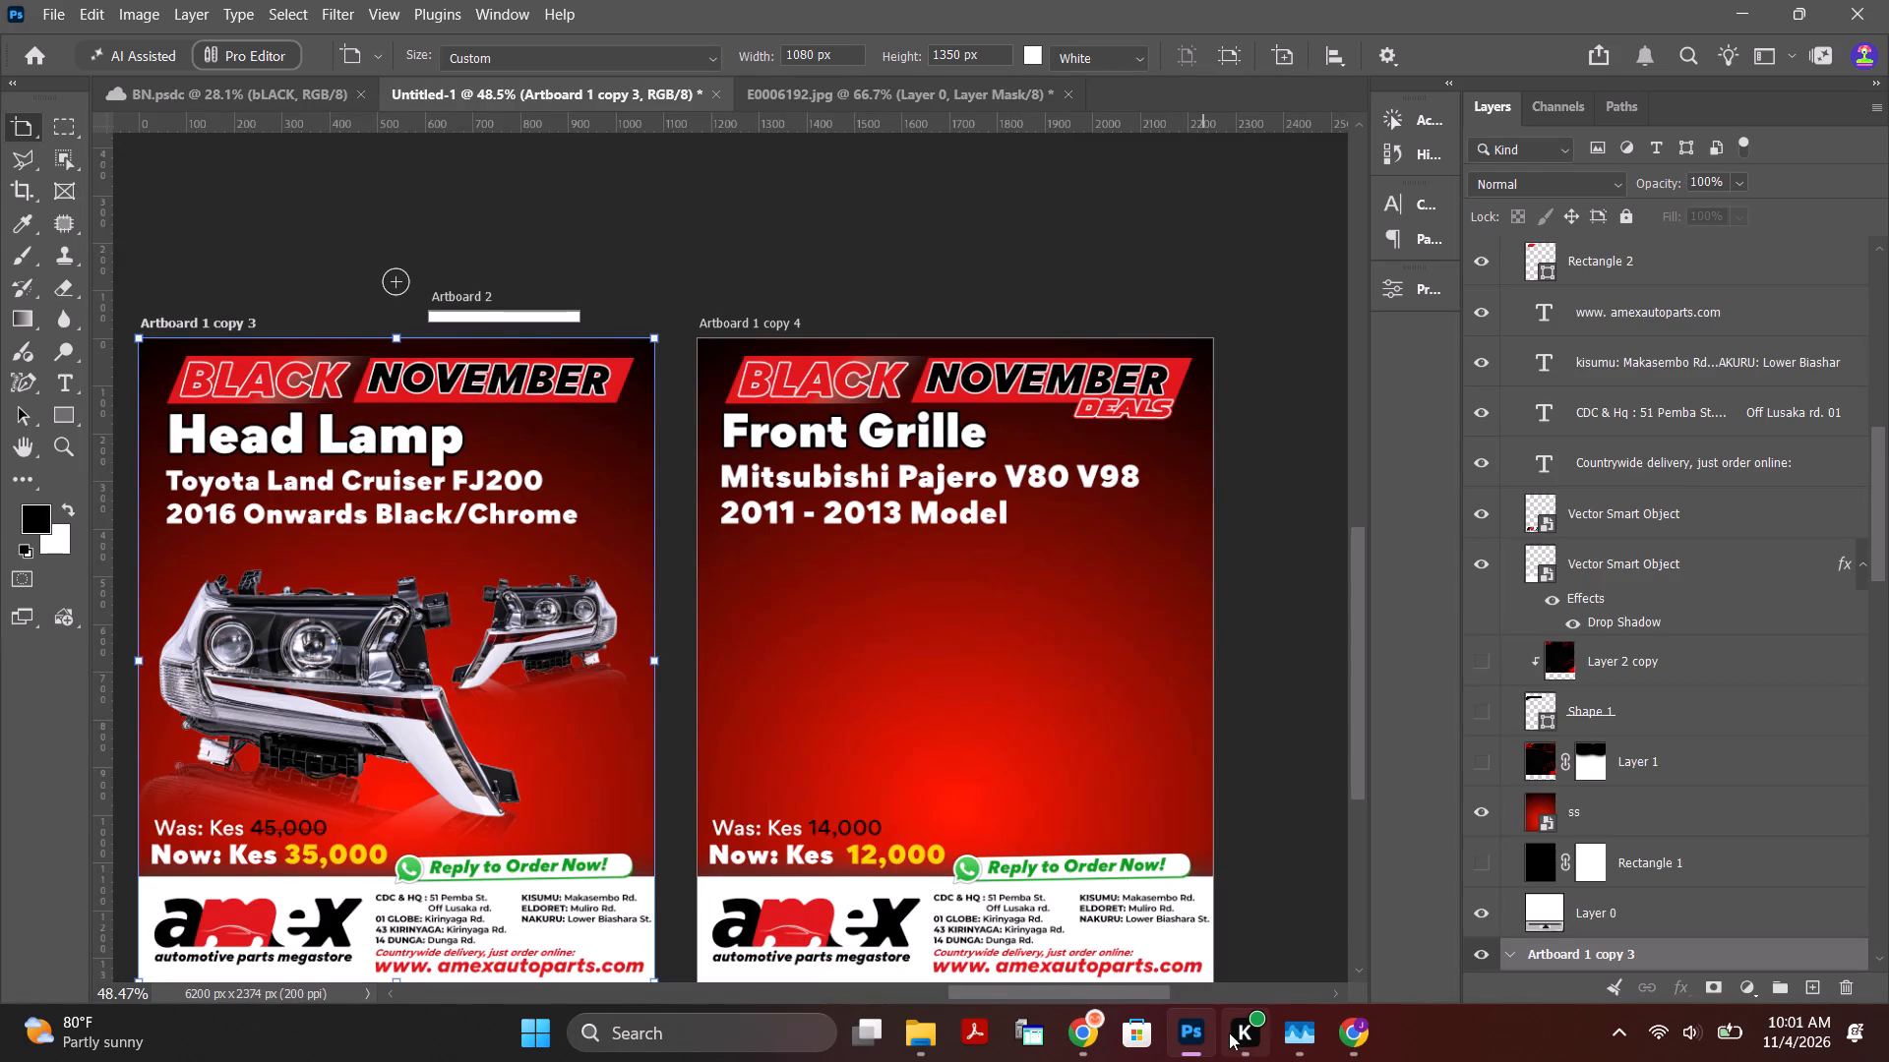
Open the downloaded Chrome and Glossy Black Front Grille Assembly.png from the Downloads folder as its own Photoshop document.
{"action": "left_click", "coordinate": [1349, 1041]}
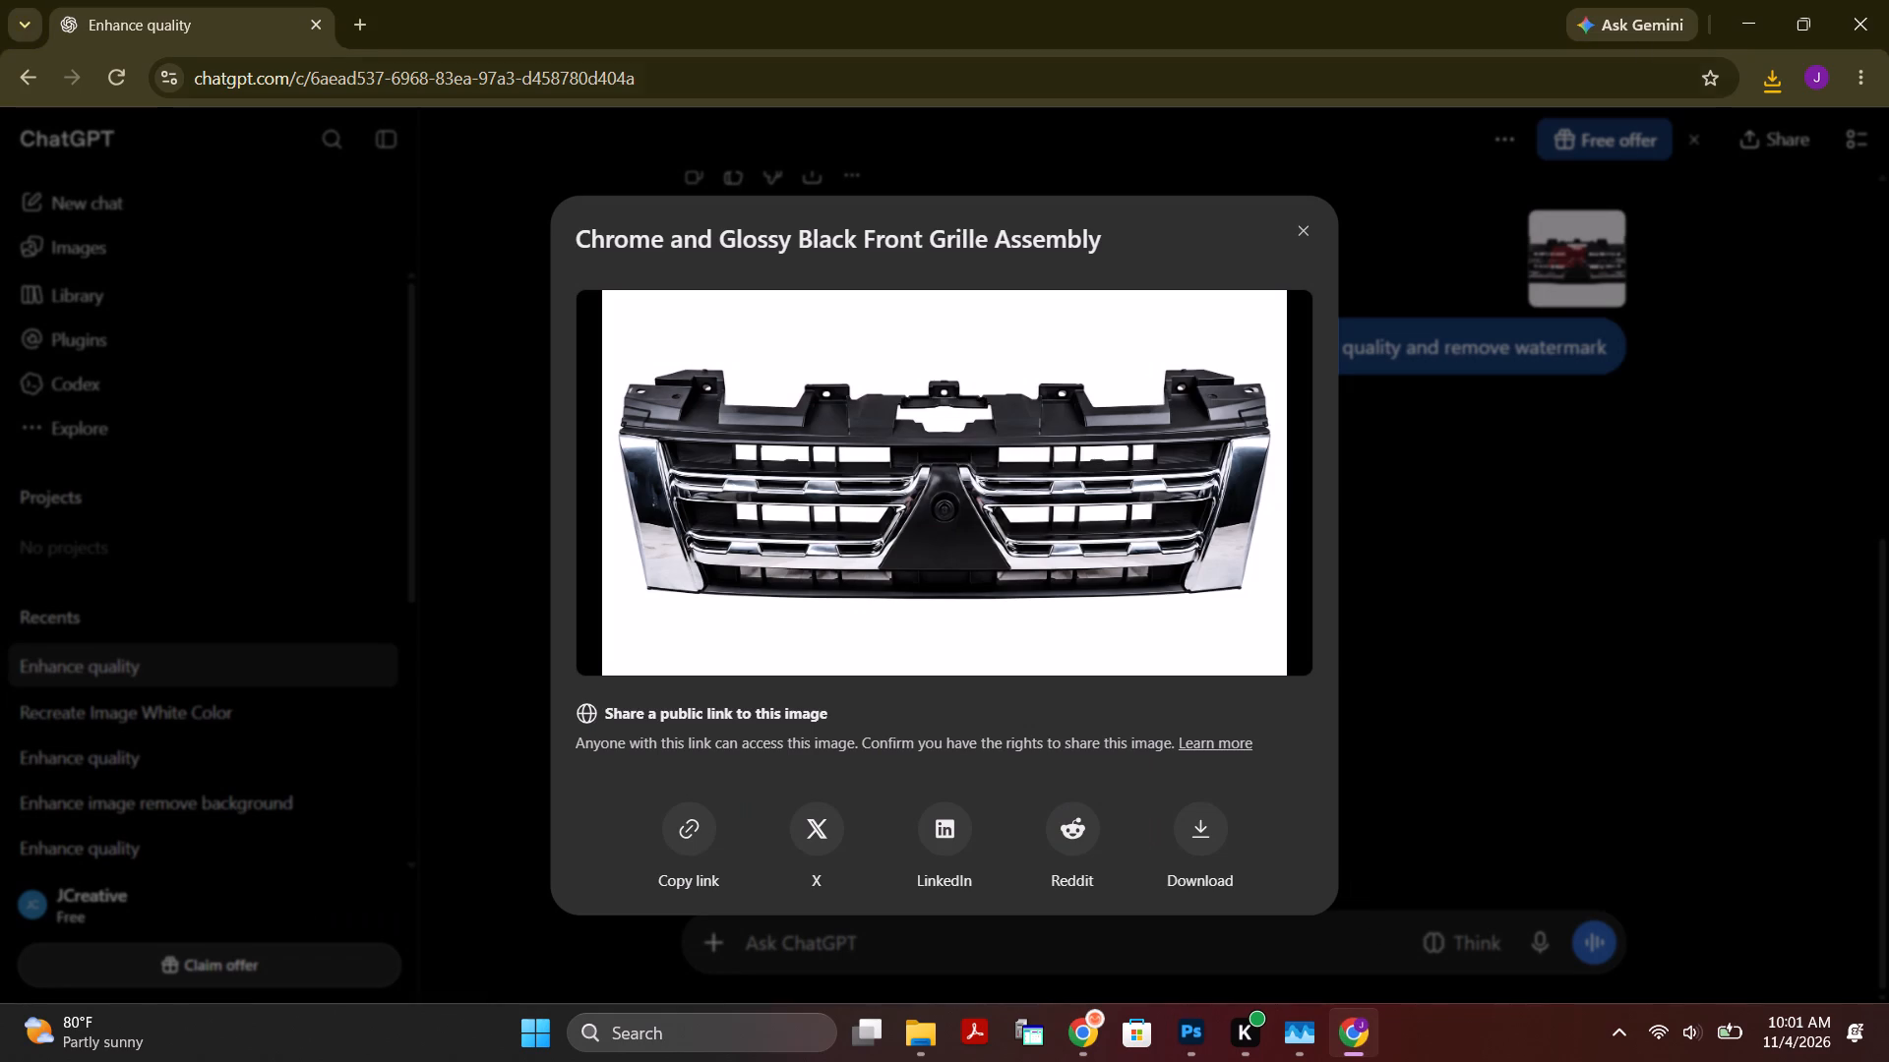
{"action": "left_click", "coordinate": [1298, 226]}
{"action": "left_click", "coordinate": [1769, 88]}
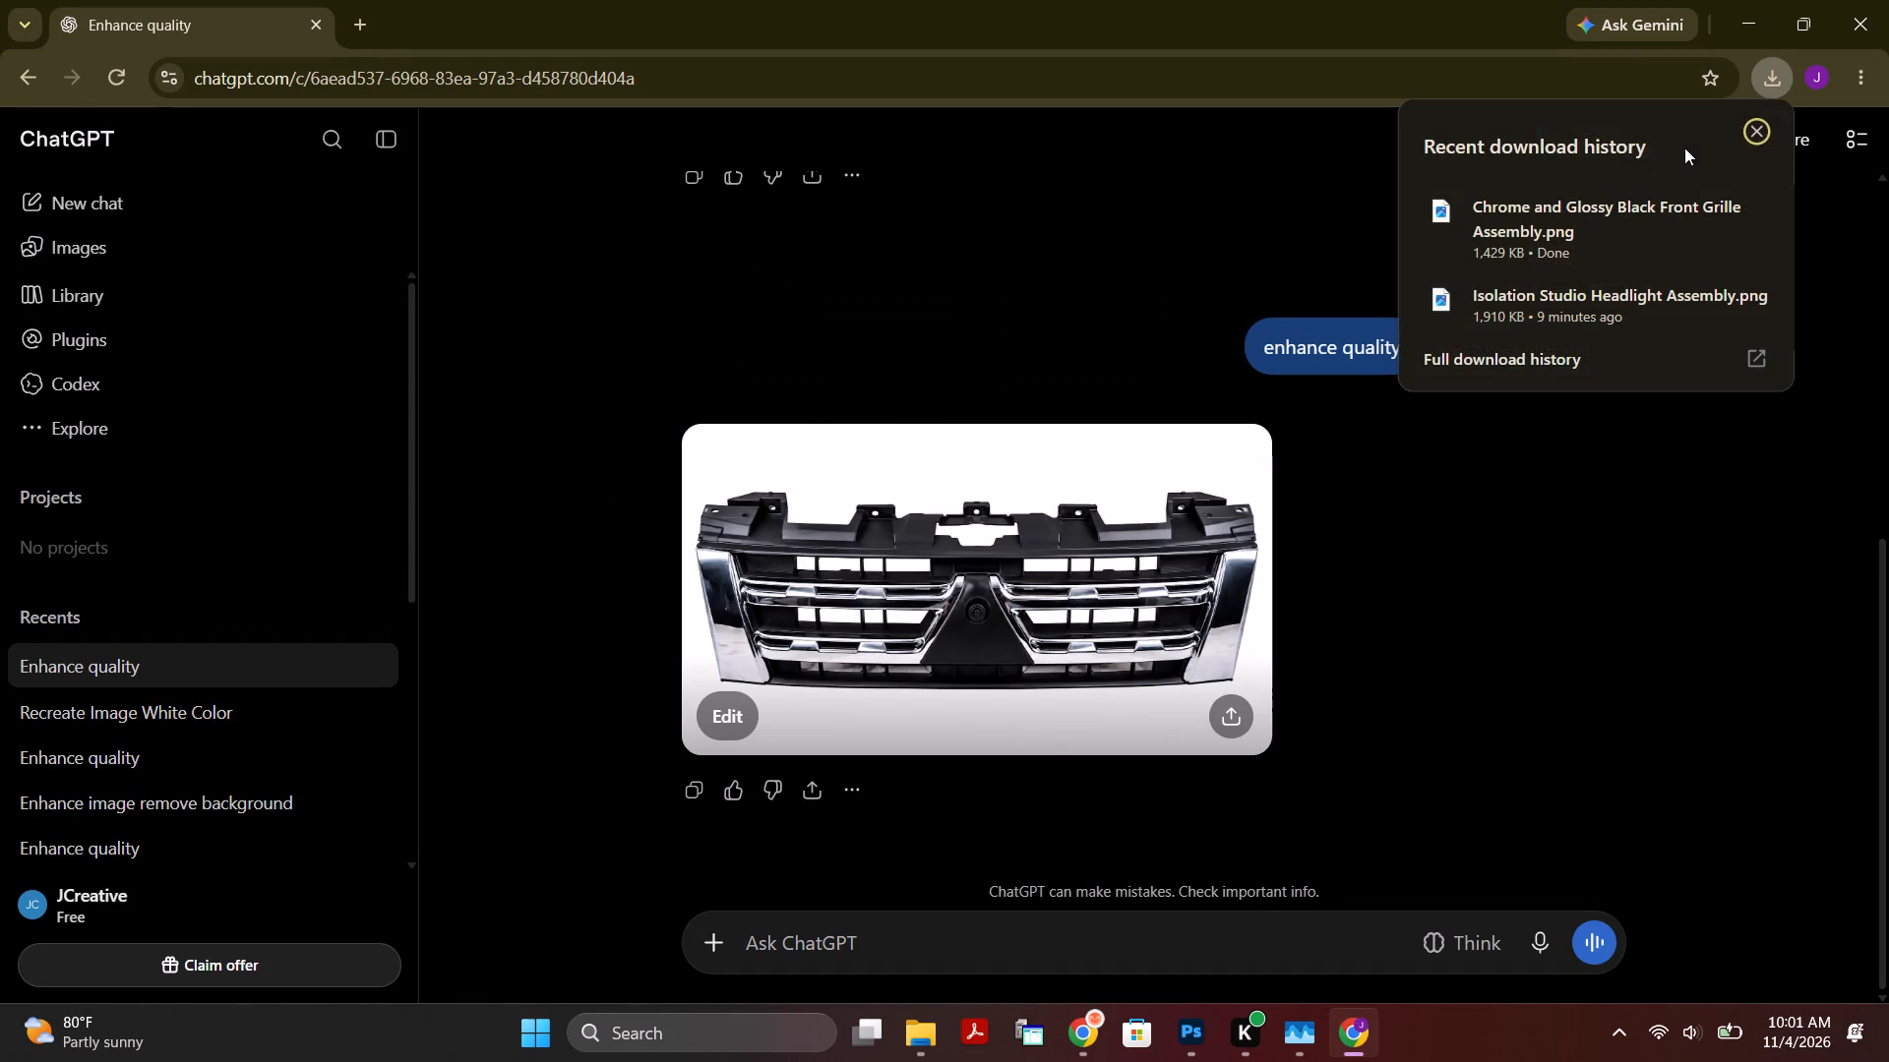
{"action": "left_click", "coordinate": [1712, 208]}
{"action": "left_click_drag", "start_coordinate": [882, 233], "coordinate": [1262, 844]}
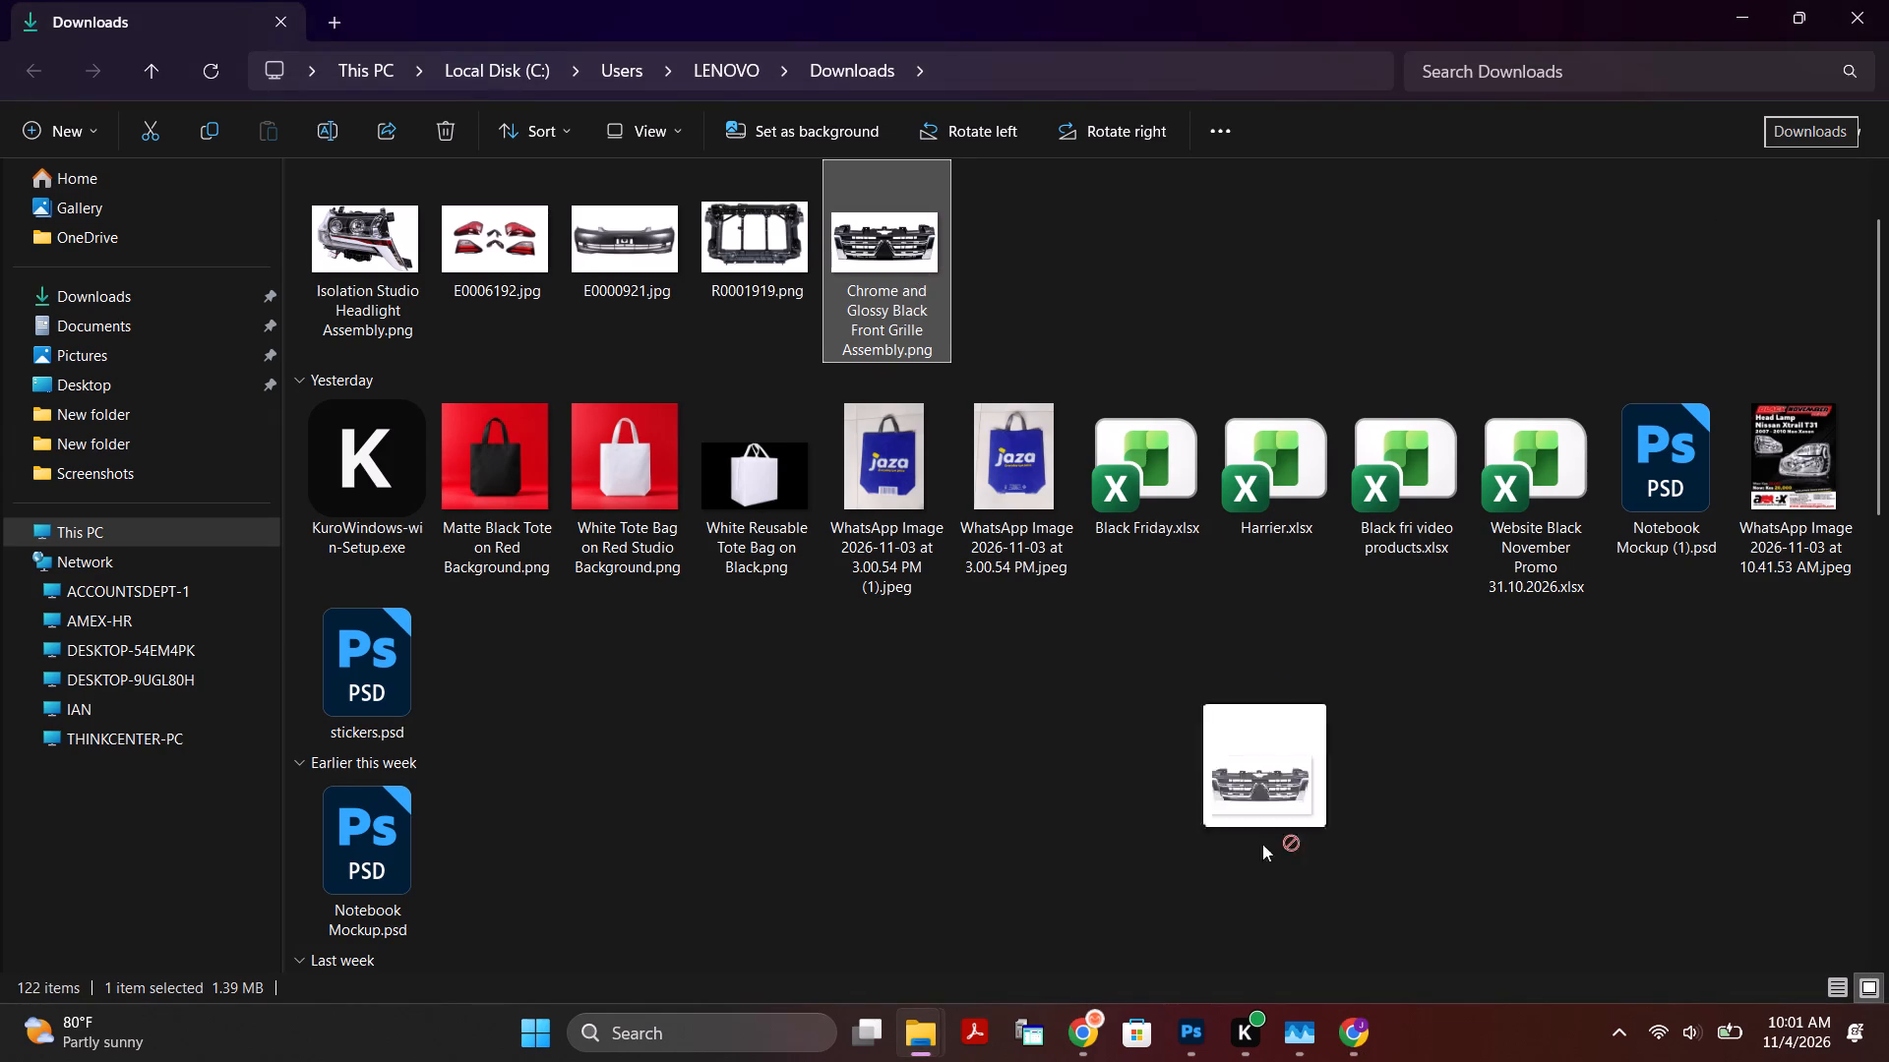
{"action": "left_click_drag", "start_coordinate": [1262, 844], "coordinate": [1188, 102]}
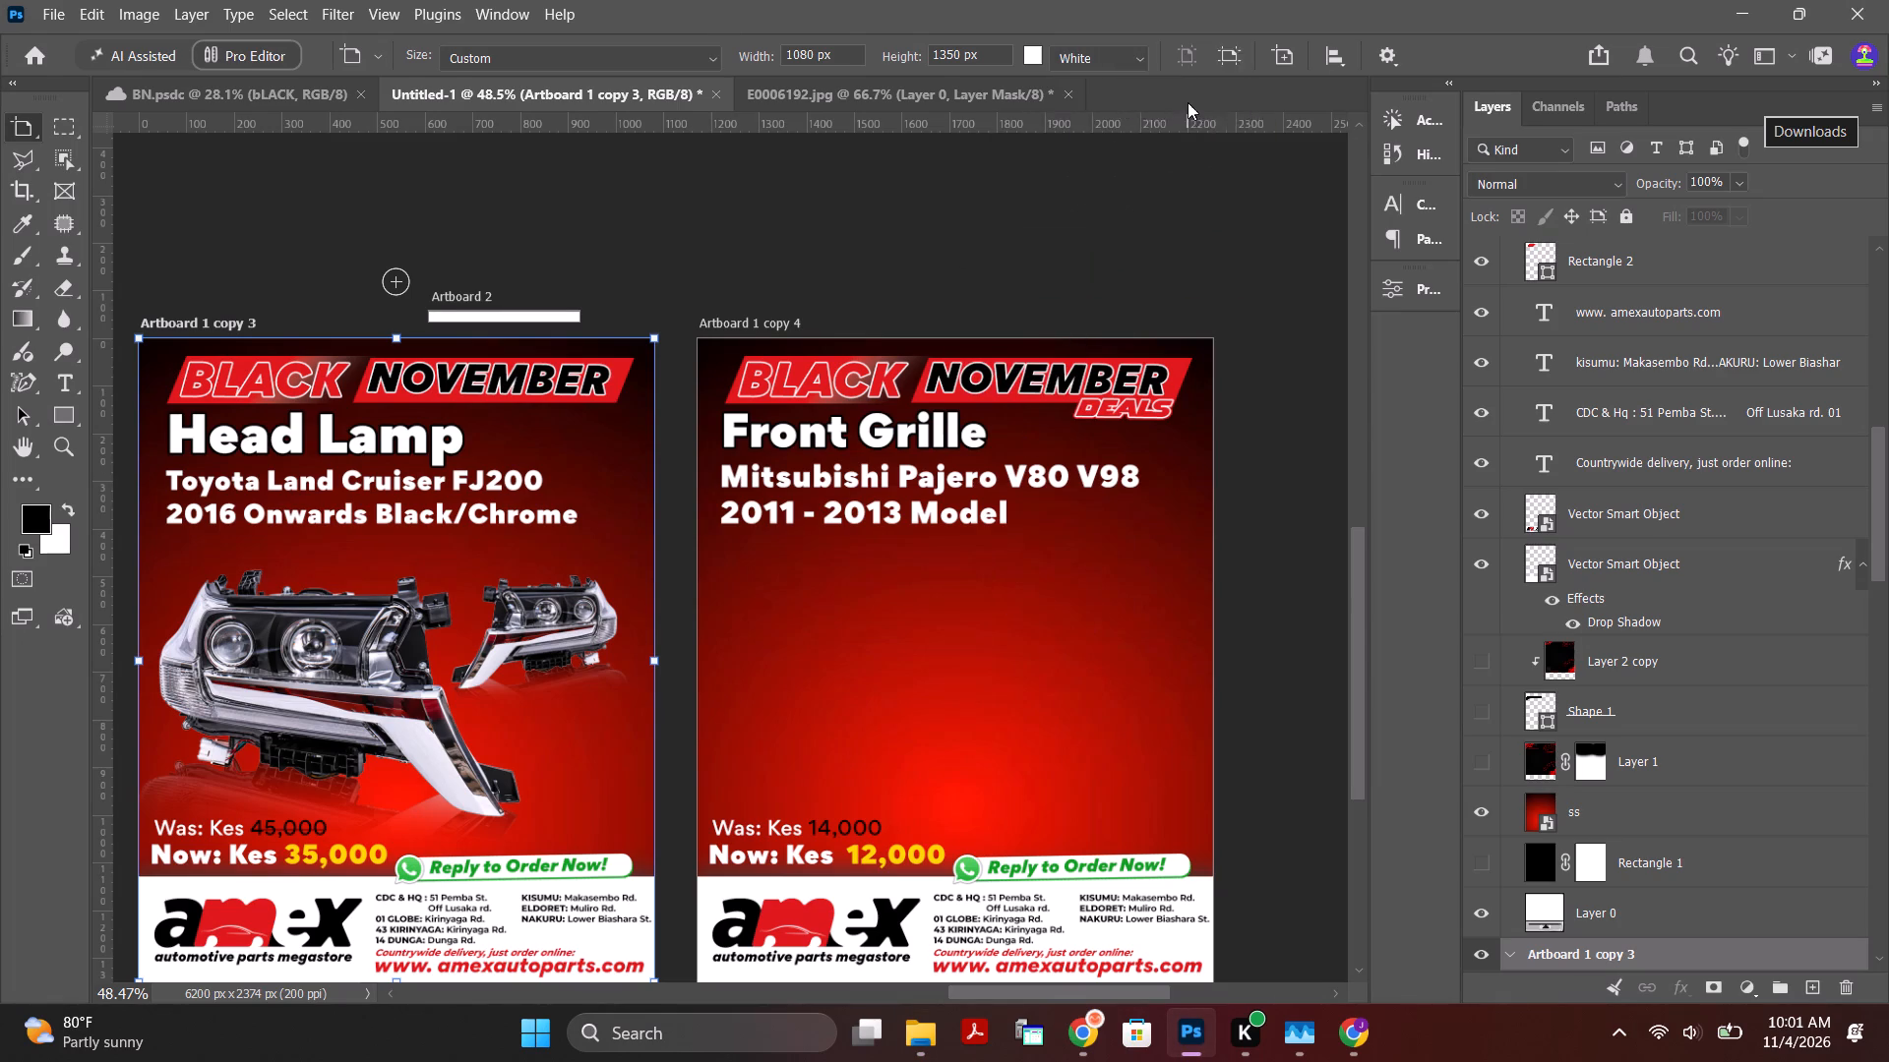
Unlock the grille image's background layer and select the grille with the Select subject action.
{"action": "left_click", "coordinate": [1835, 249]}
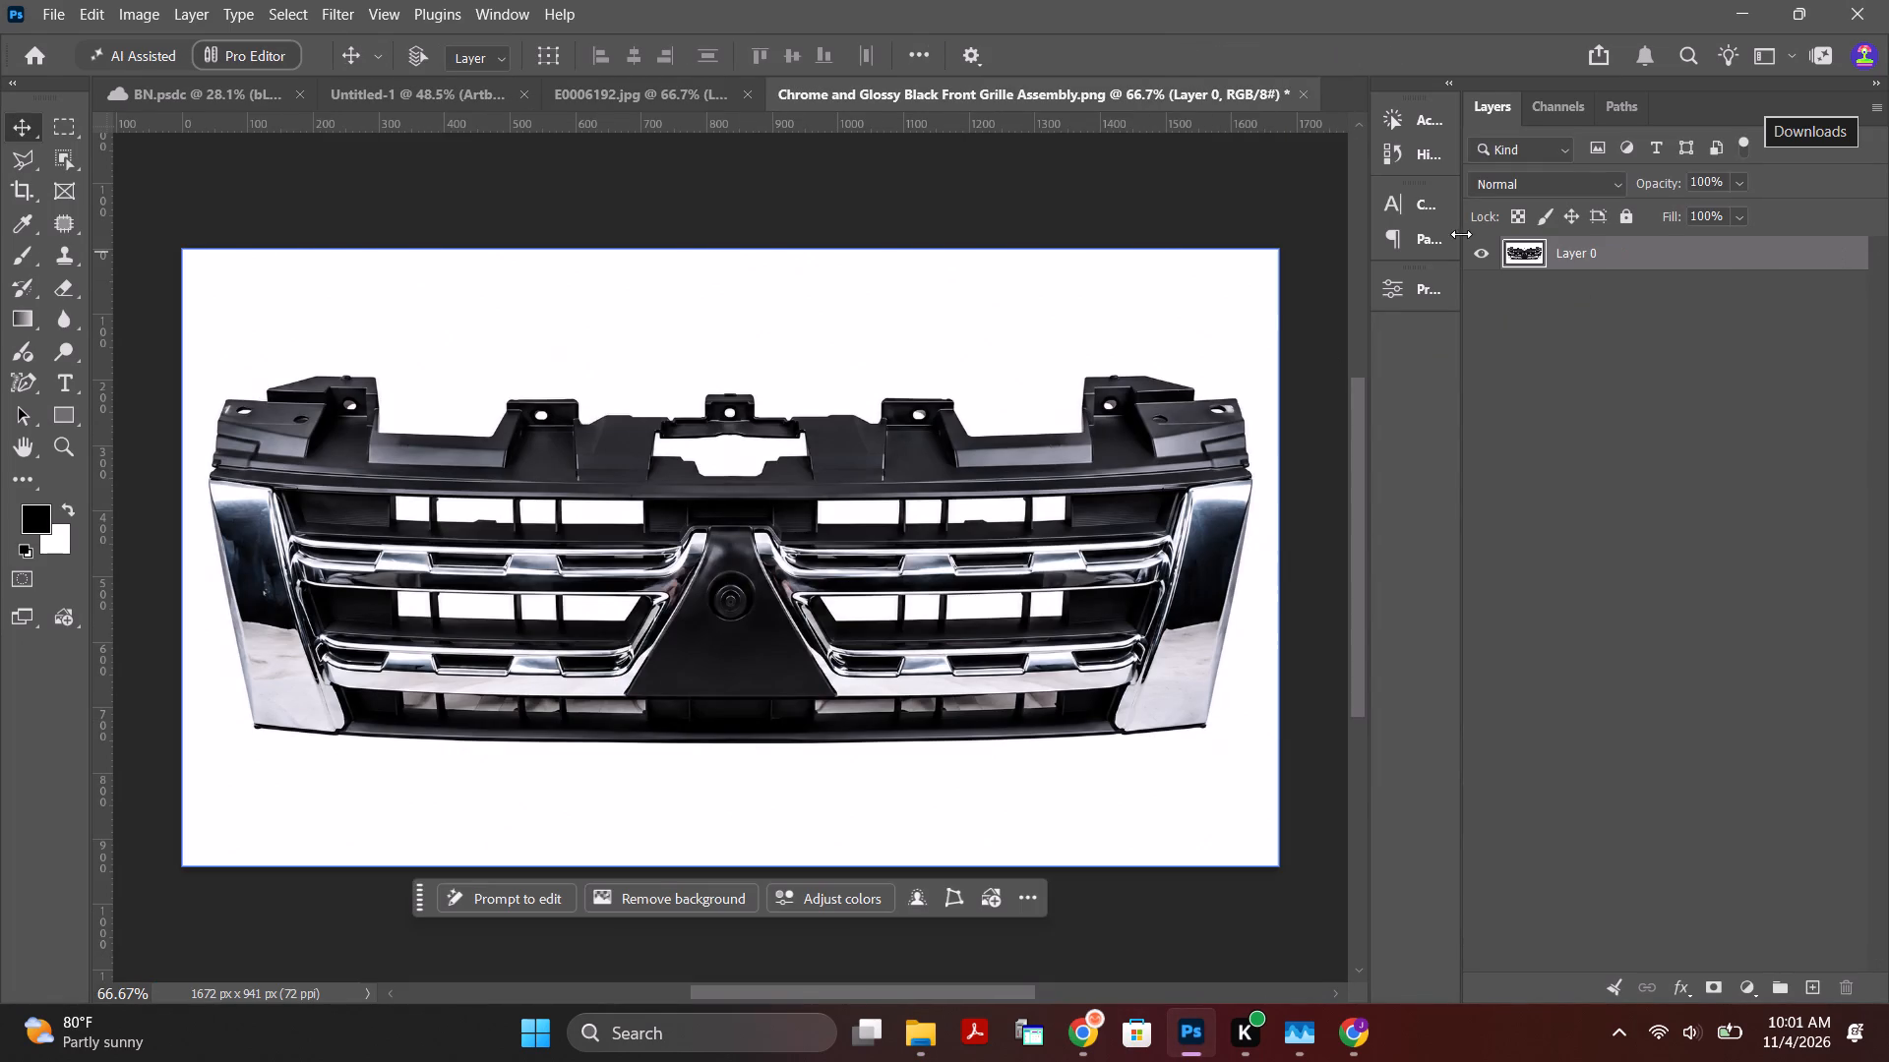
{"action": "left_click", "coordinate": [1415, 133]}
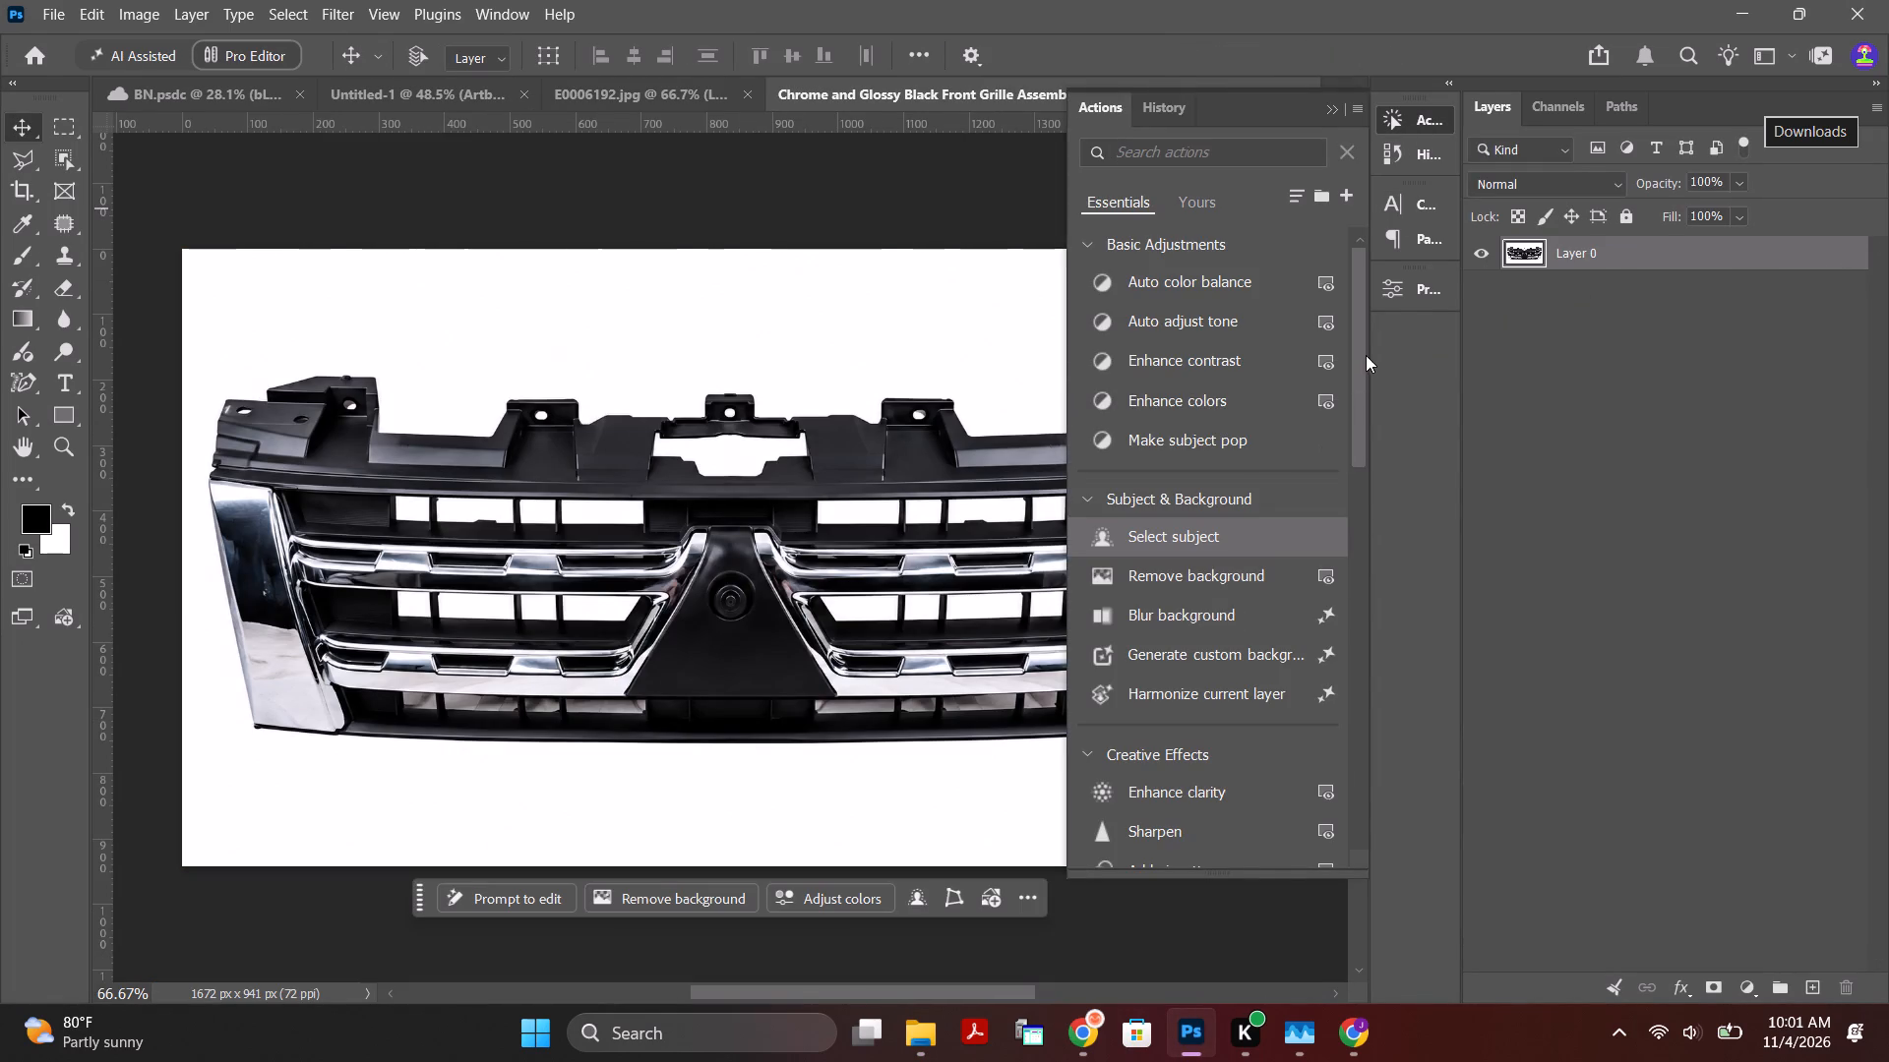
{"action": "left_click_drag", "start_coordinate": [1367, 352], "coordinate": [1383, 446]}
{"action": "left_click", "coordinate": [1234, 260]}
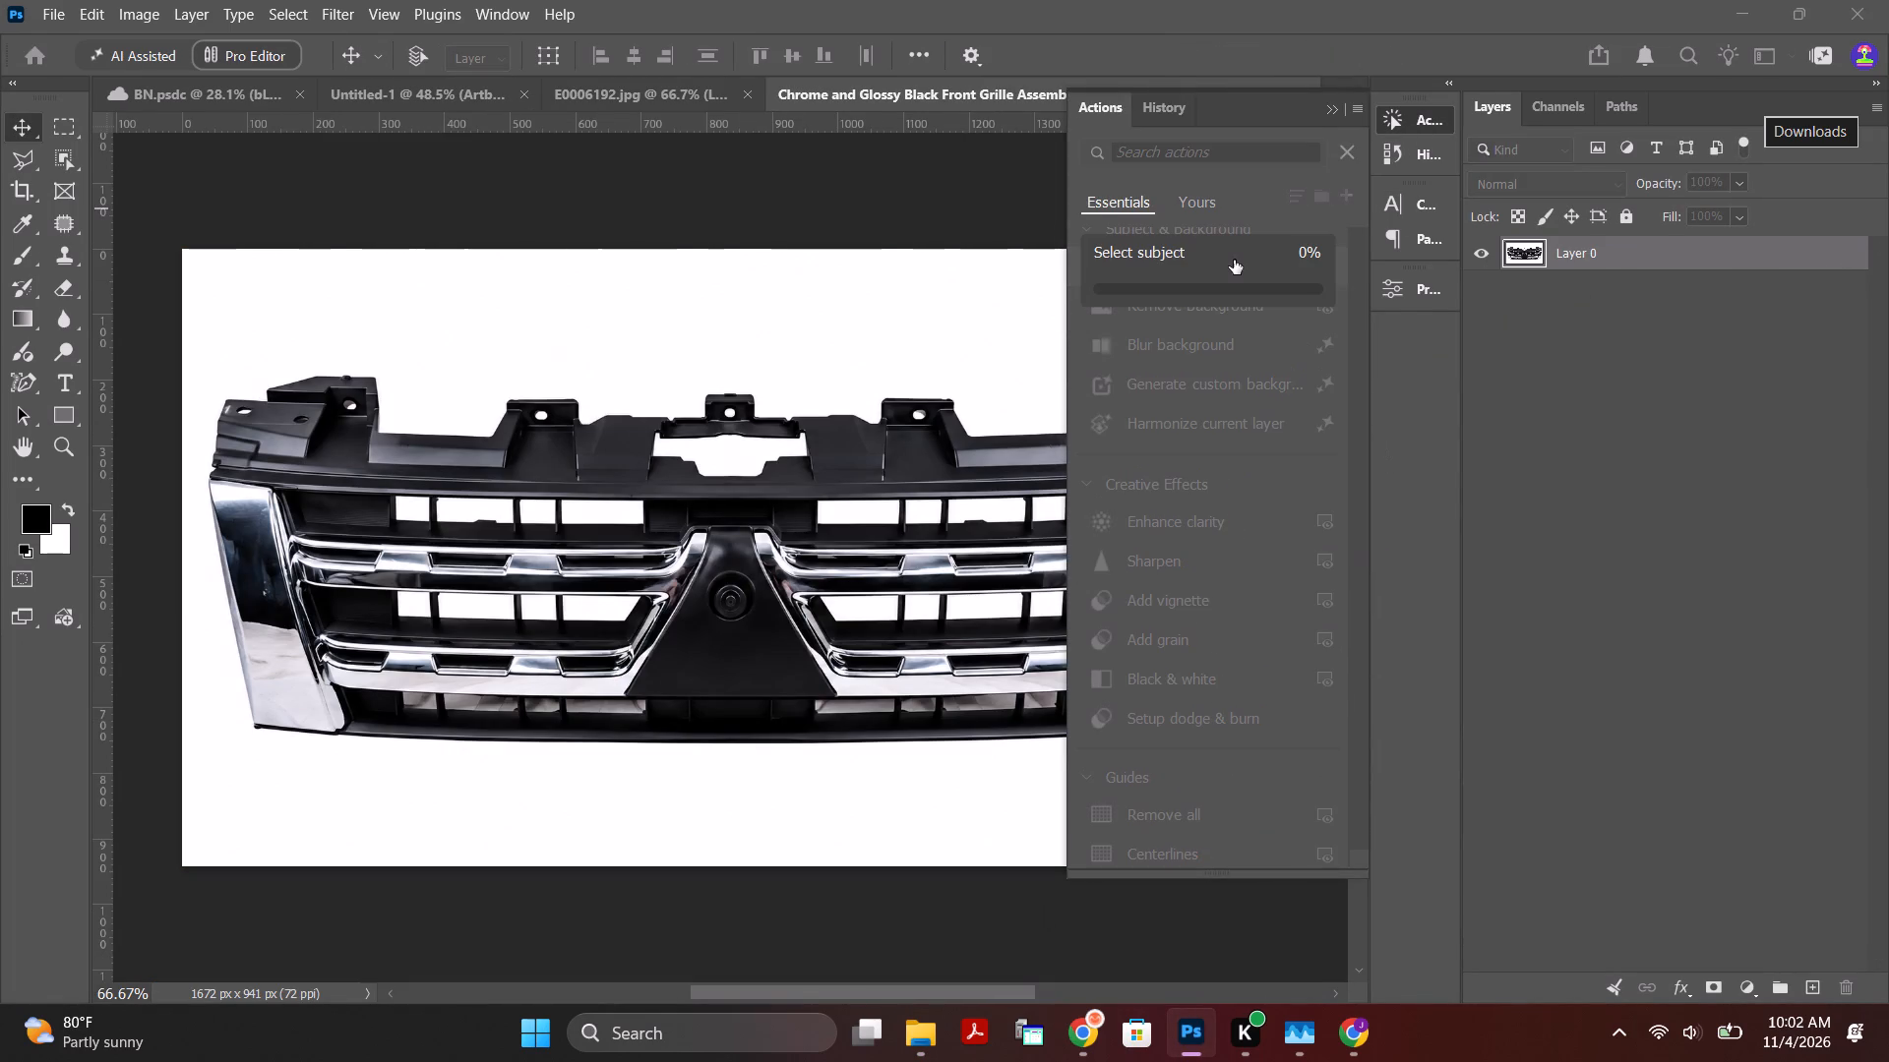
Switch to Chrome, return to the Amex On sale listing, examine the page 10 products and go to page 11.
{"action": "left_click", "coordinate": [1083, 1034]}
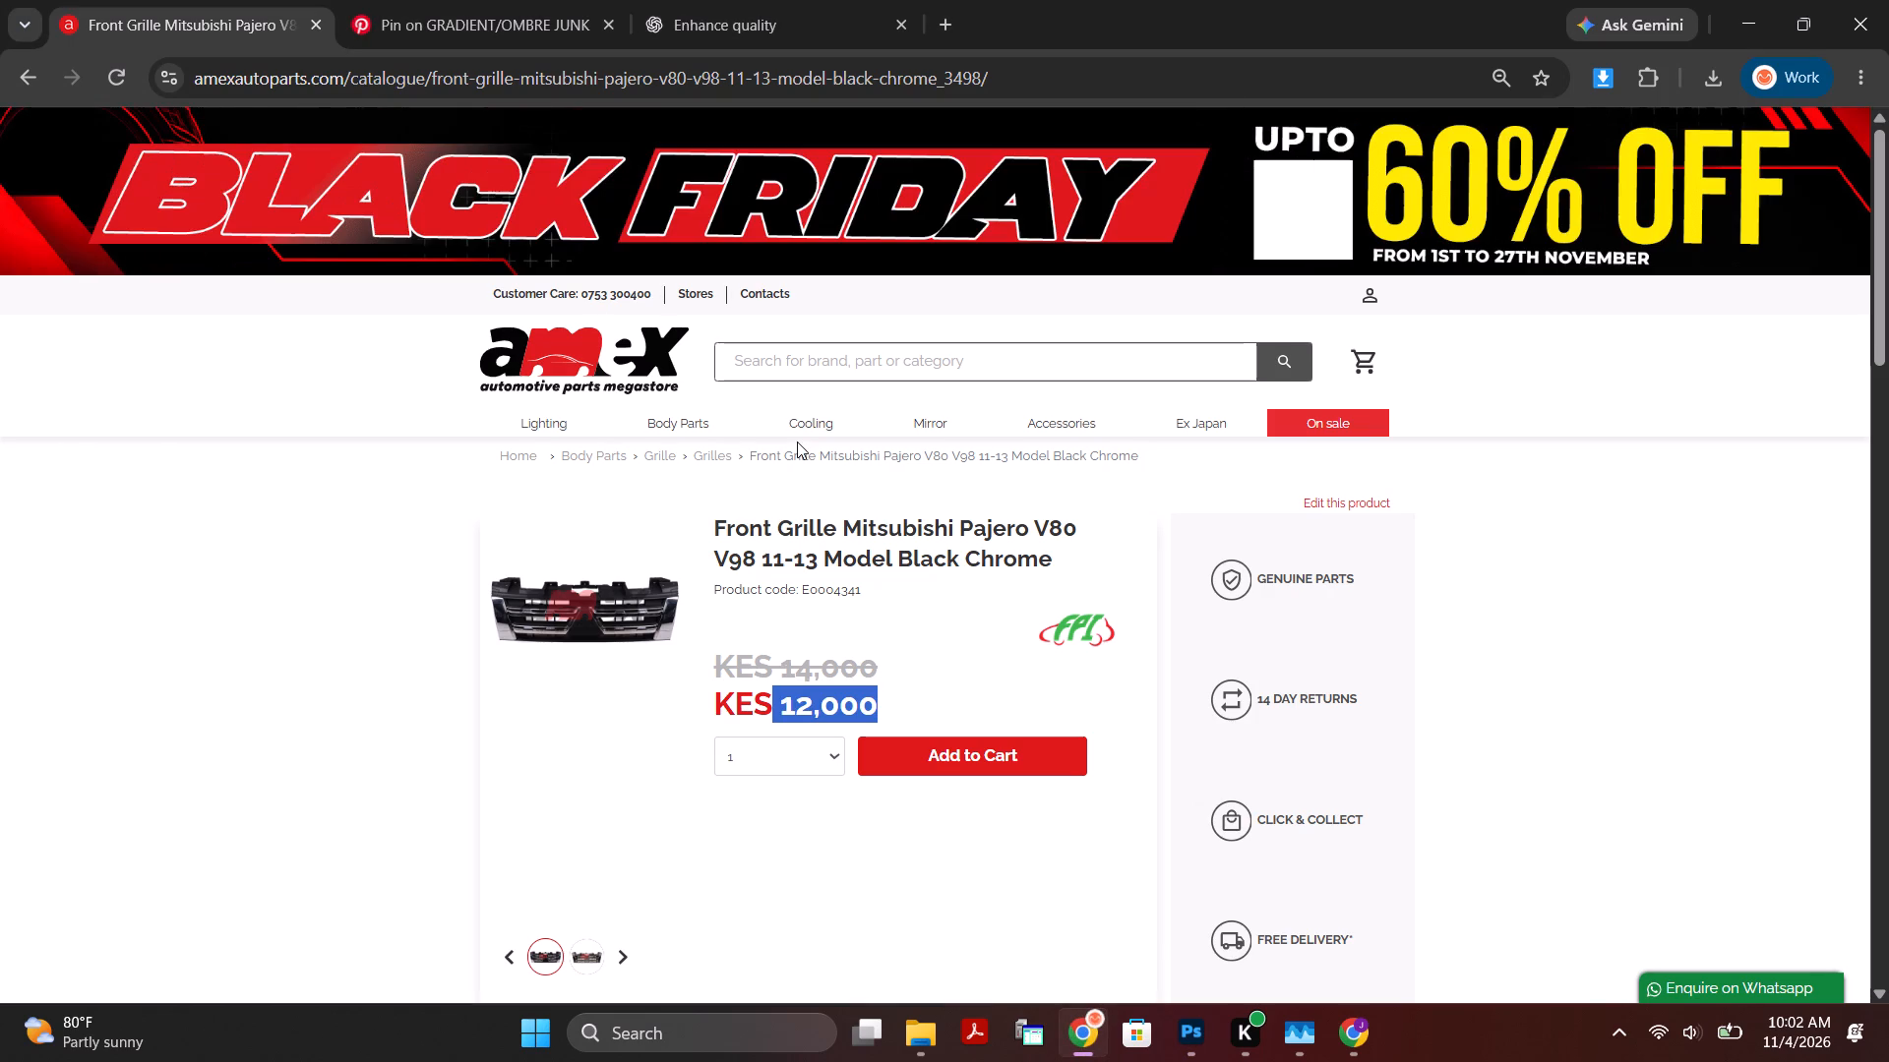
{"action": "left_click", "coordinate": [33, 77]}
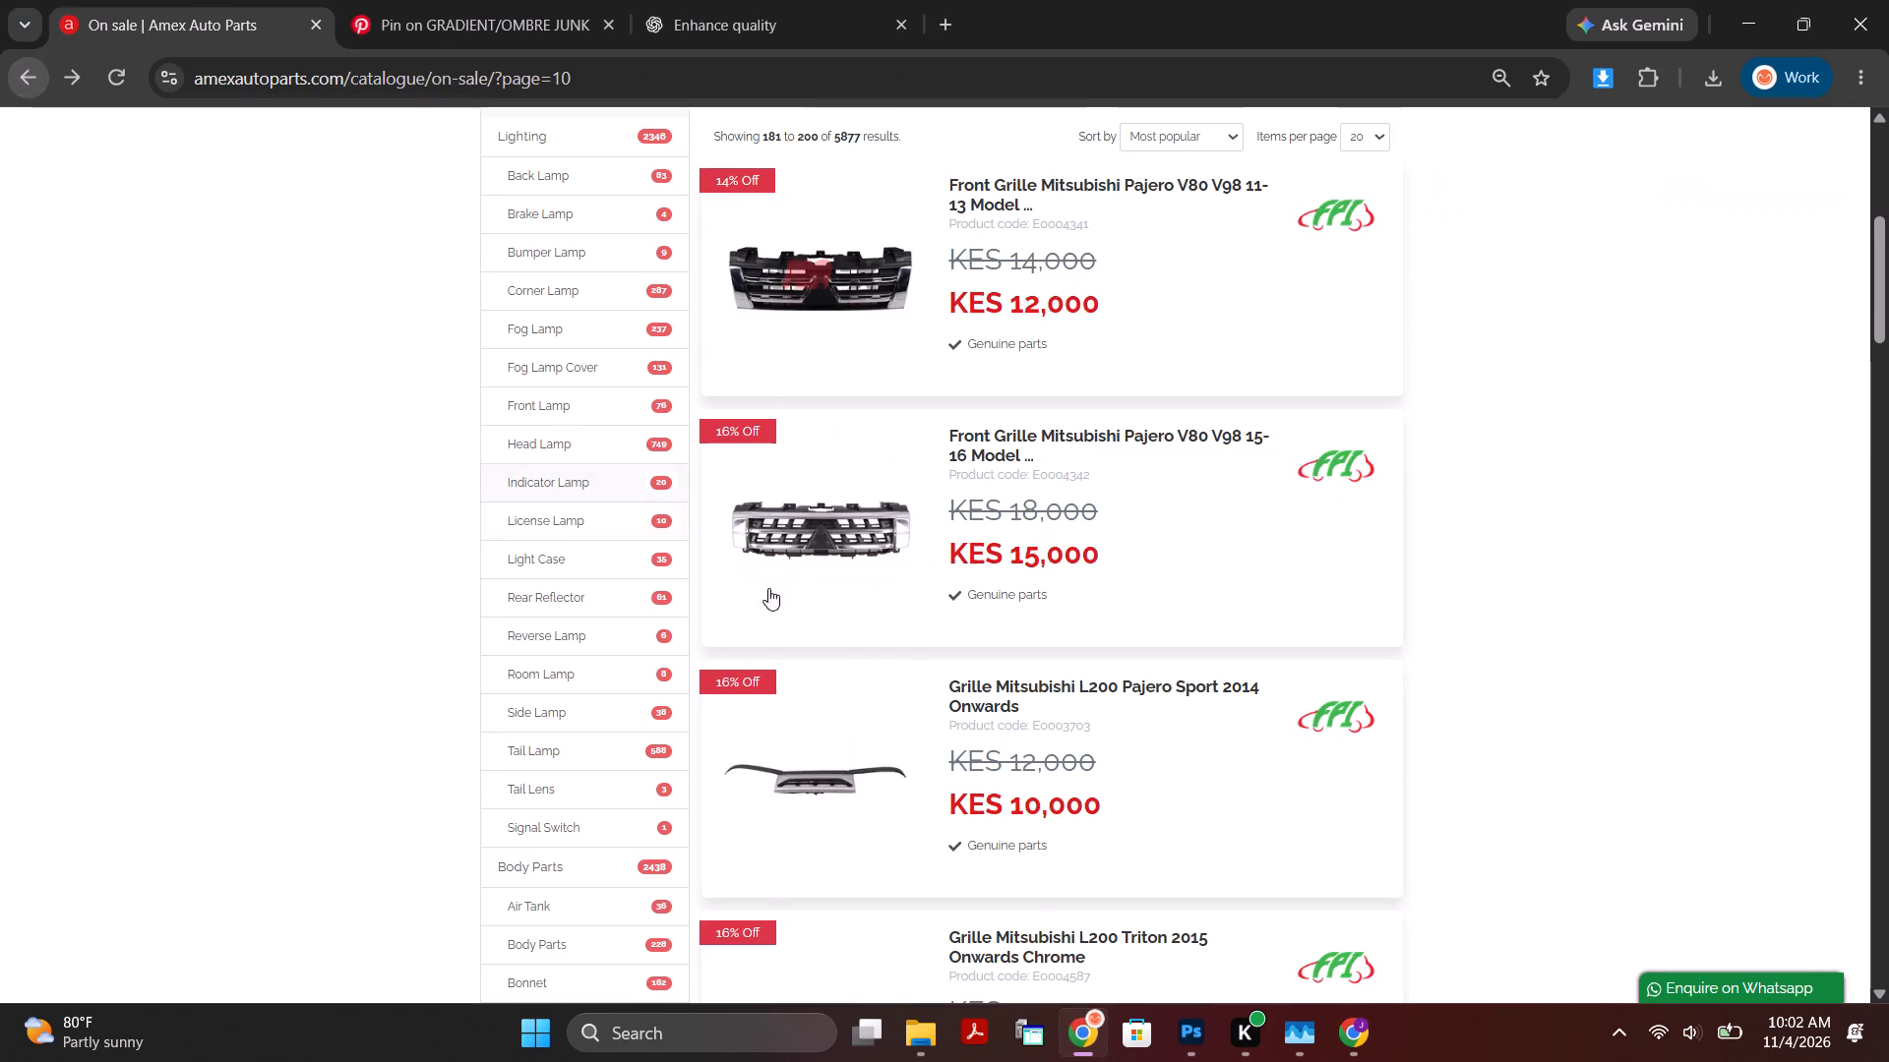
{"action": "scroll", "coordinate": [858, 619], "scroll_direction": "down", "scroll_amount": 11}
{"action": "scroll", "coordinate": [945, 624], "scroll_direction": "down", "scroll_amount": 10}
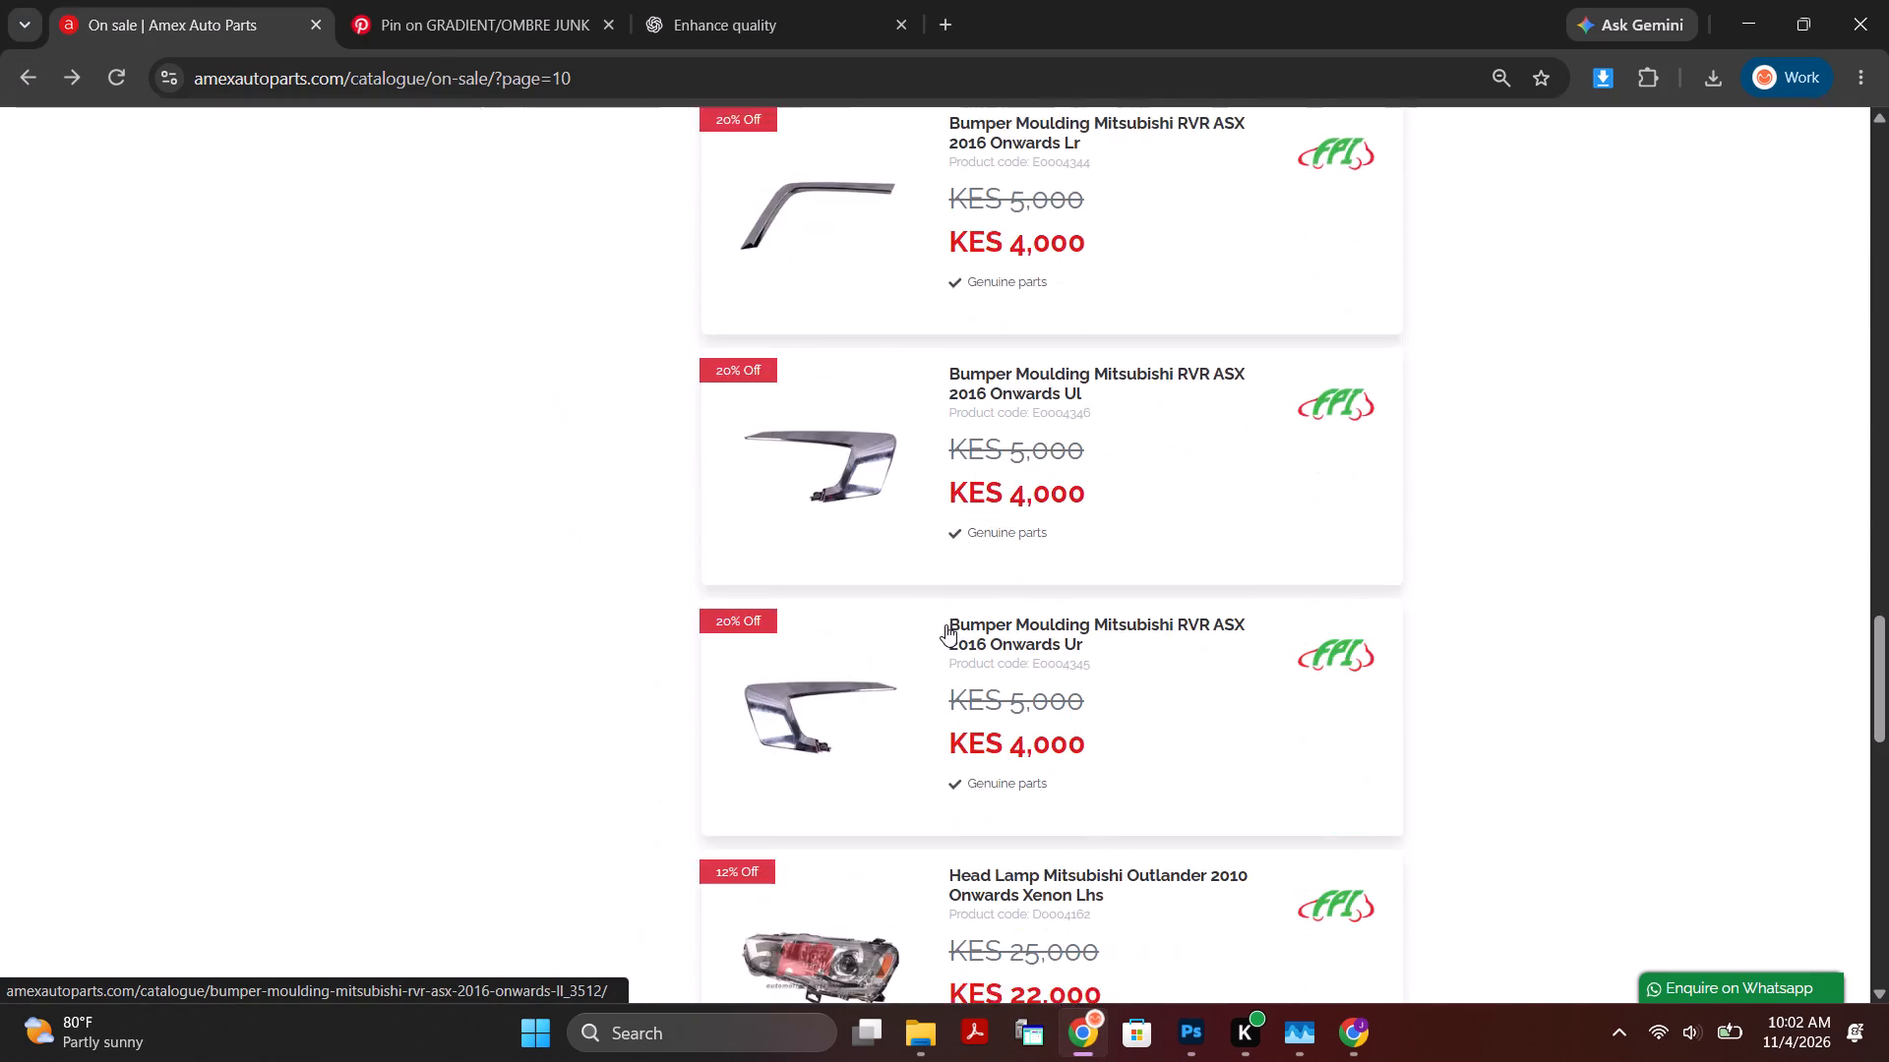
{"action": "scroll", "coordinate": [945, 624], "scroll_direction": "down", "scroll_amount": 16}
{"action": "scroll", "coordinate": [953, 626], "scroll_direction": "up", "scroll_amount": 2}
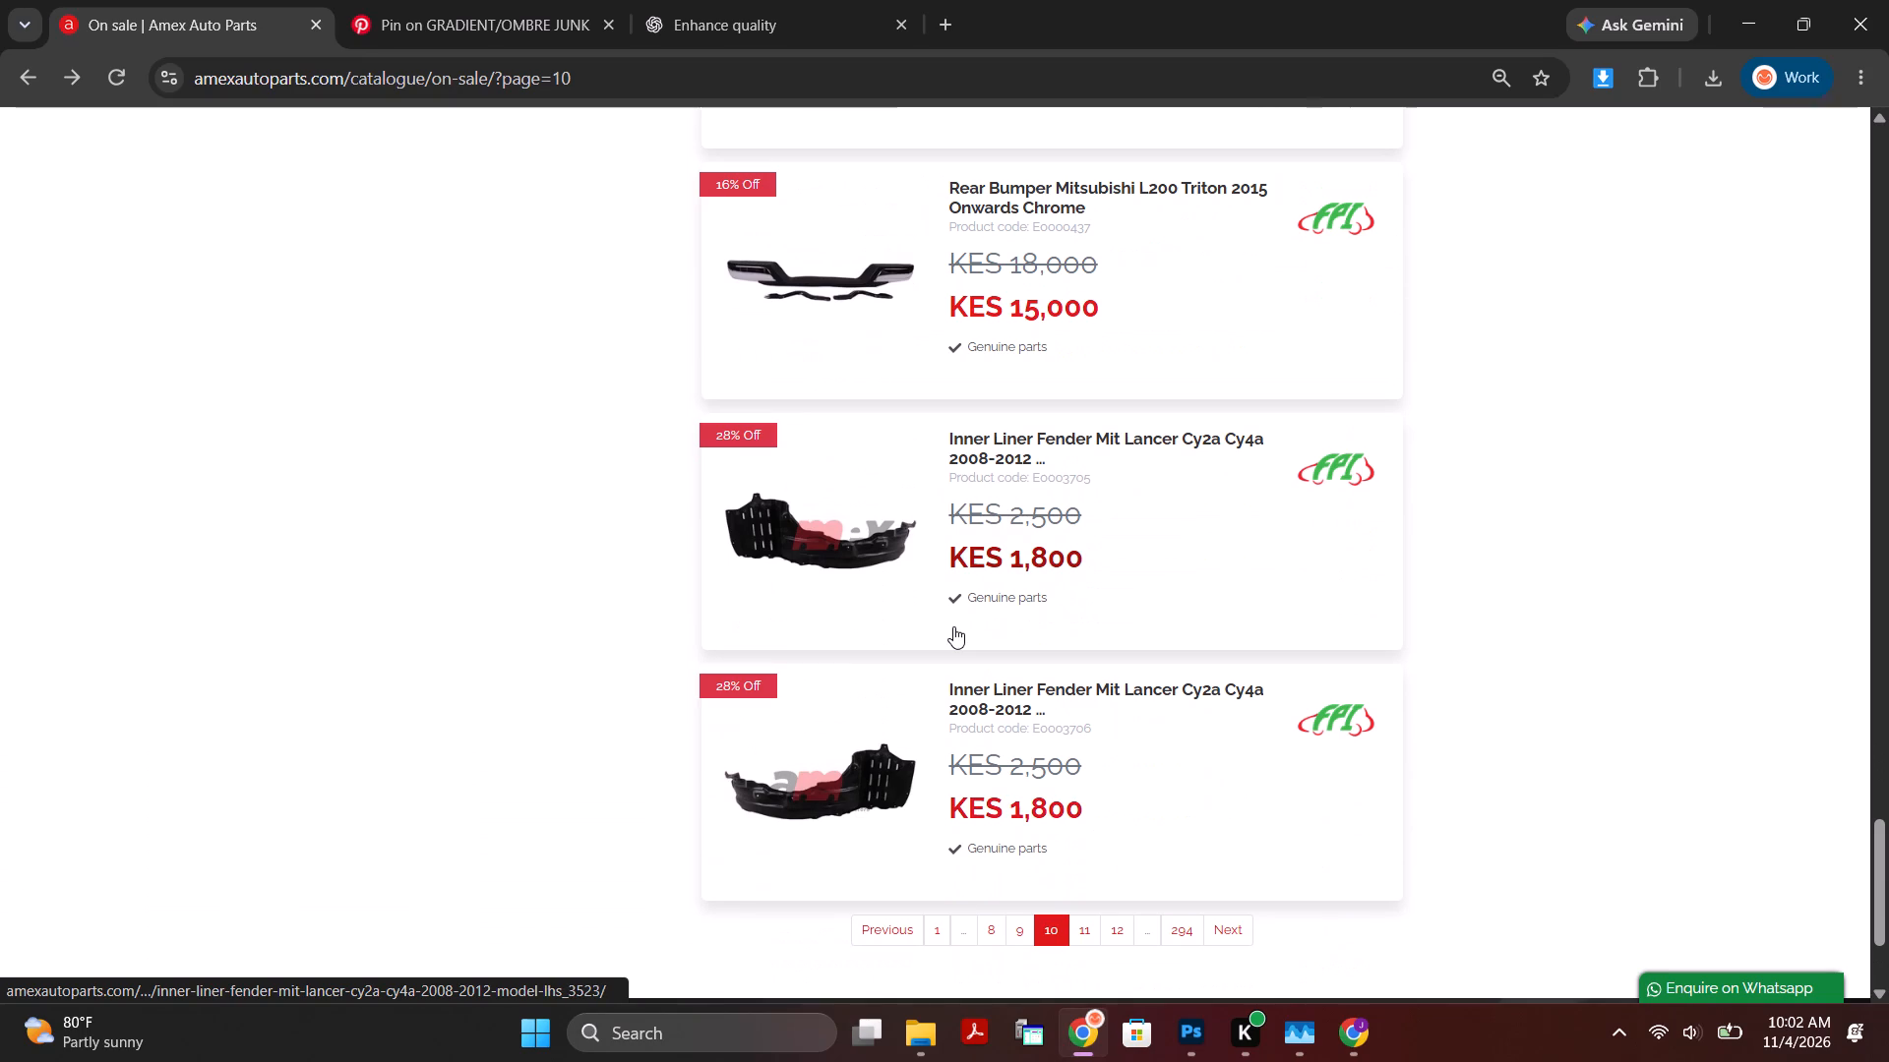
{"action": "left_click", "coordinate": [1085, 929]}
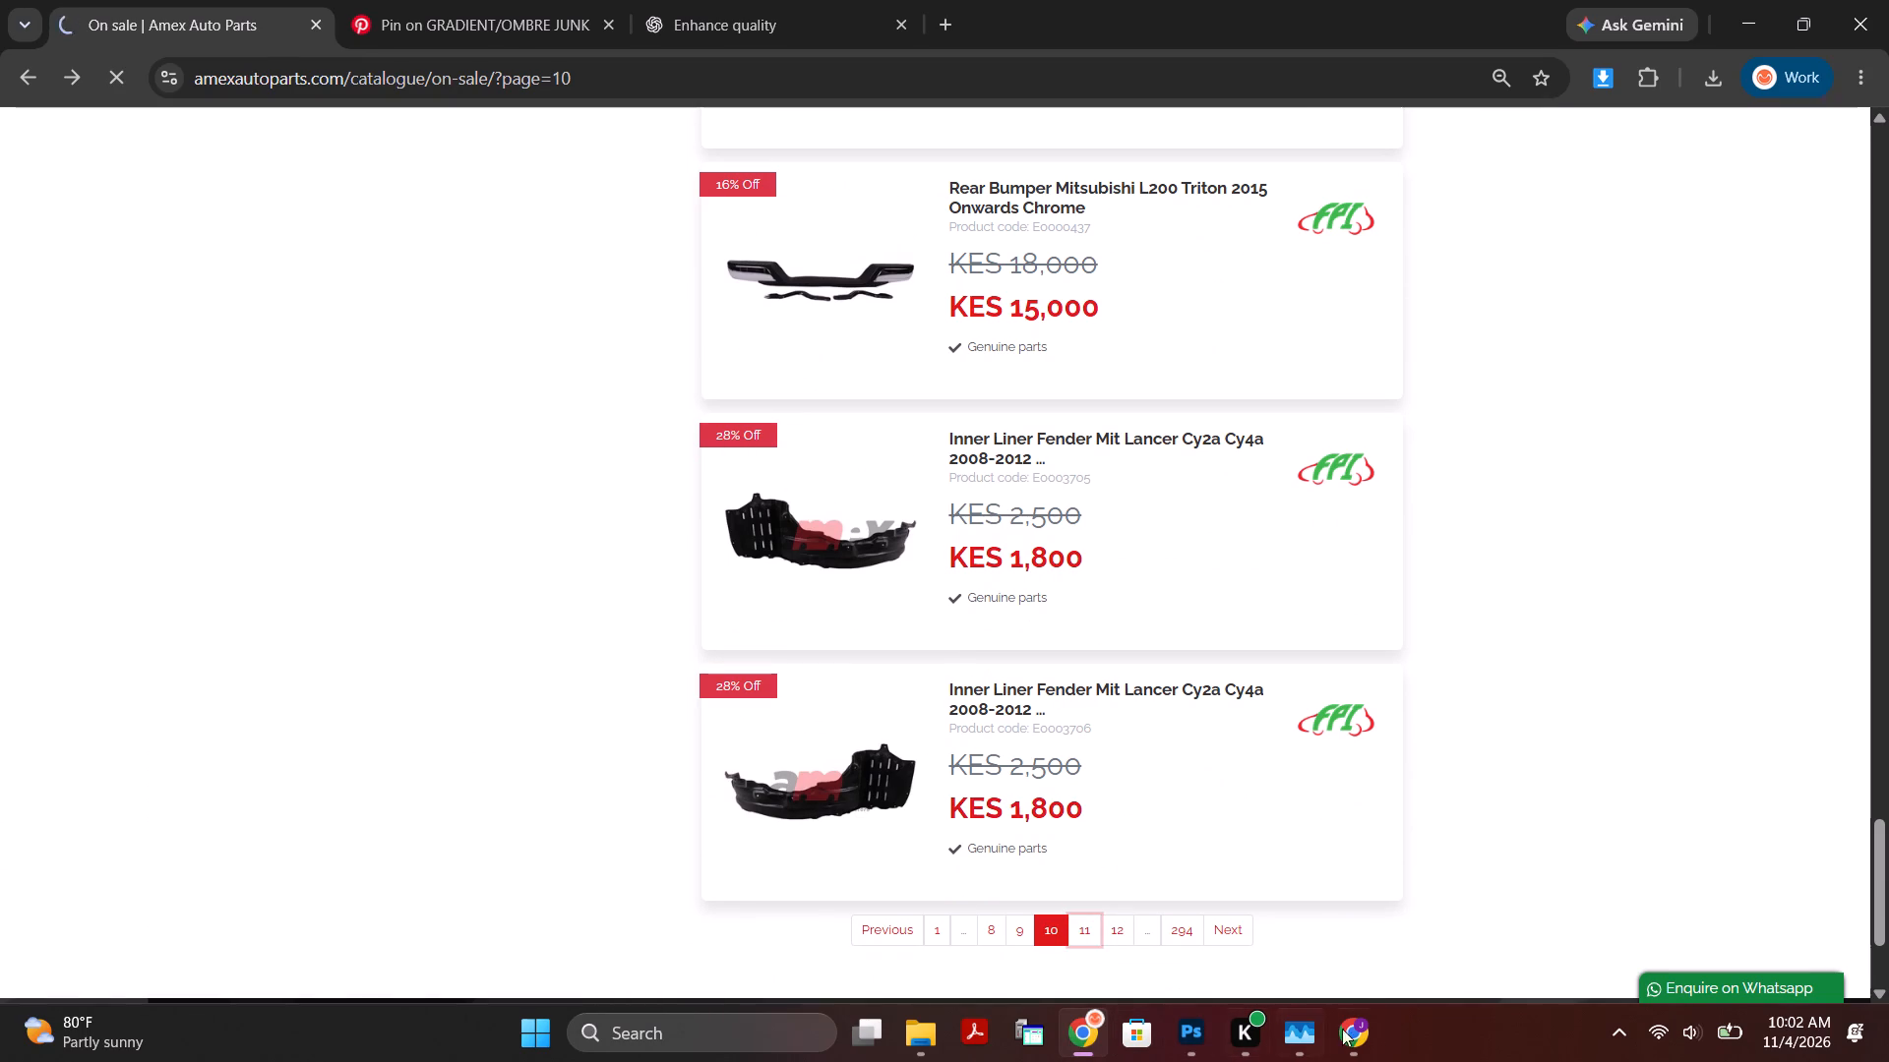
Check on the subject selection in Photoshop, then examine the products on page 11 of the On sale listing and go to page 12.
{"action": "left_click", "coordinate": [1192, 1048]}
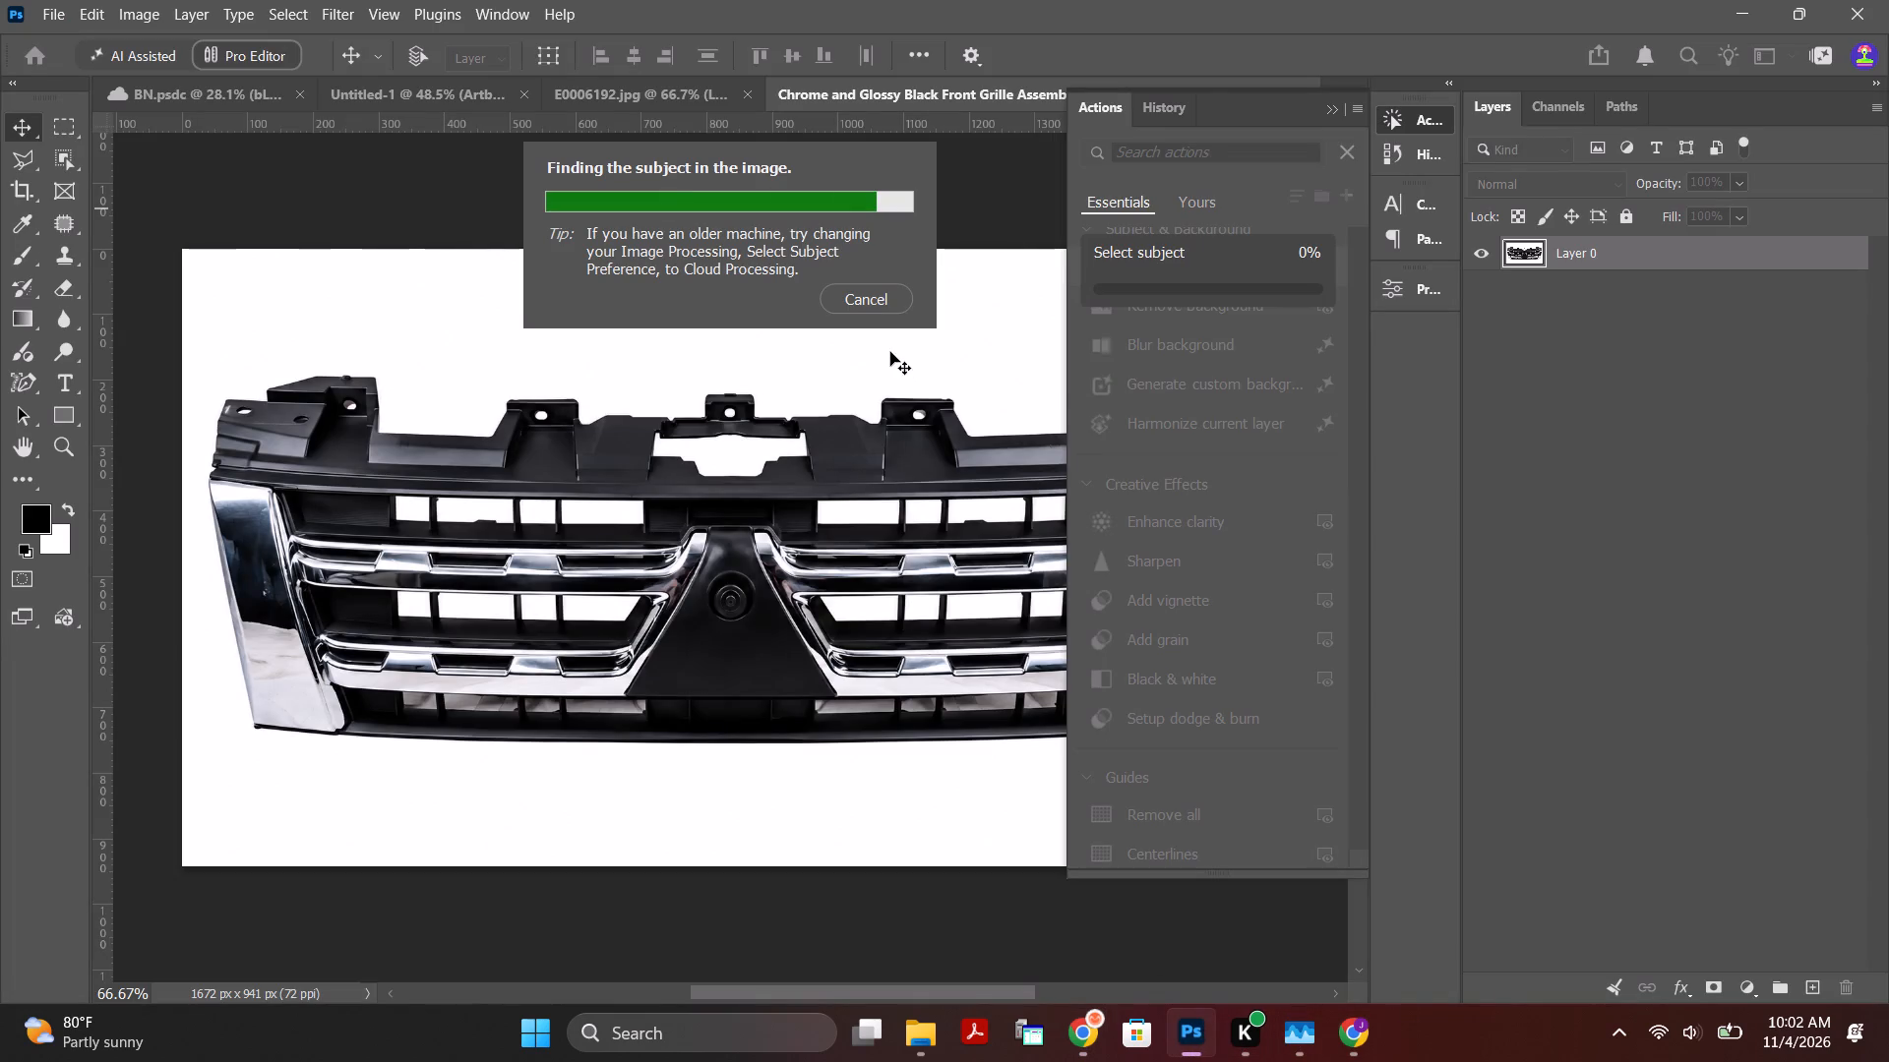
{"action": "left_click", "coordinate": [1073, 1043]}
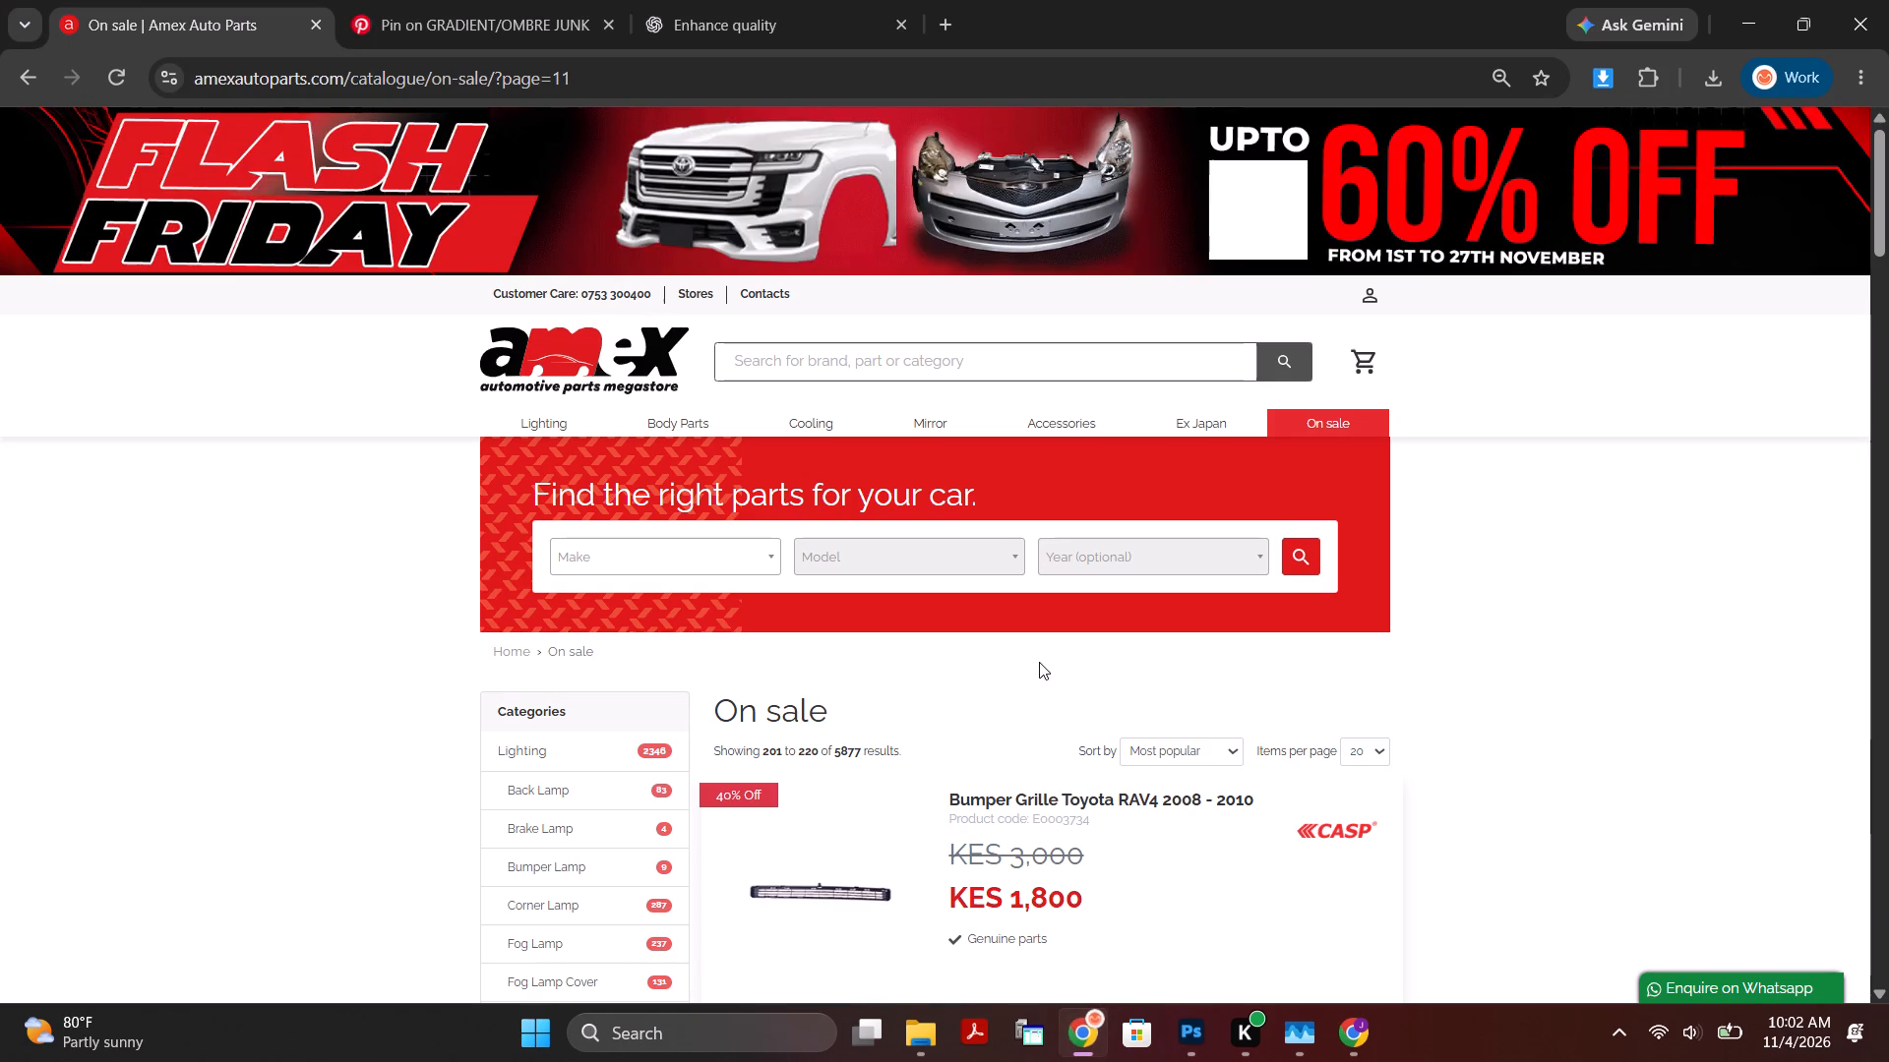
{"action": "scroll", "coordinate": [1039, 716], "scroll_direction": "down", "scroll_amount": 13}
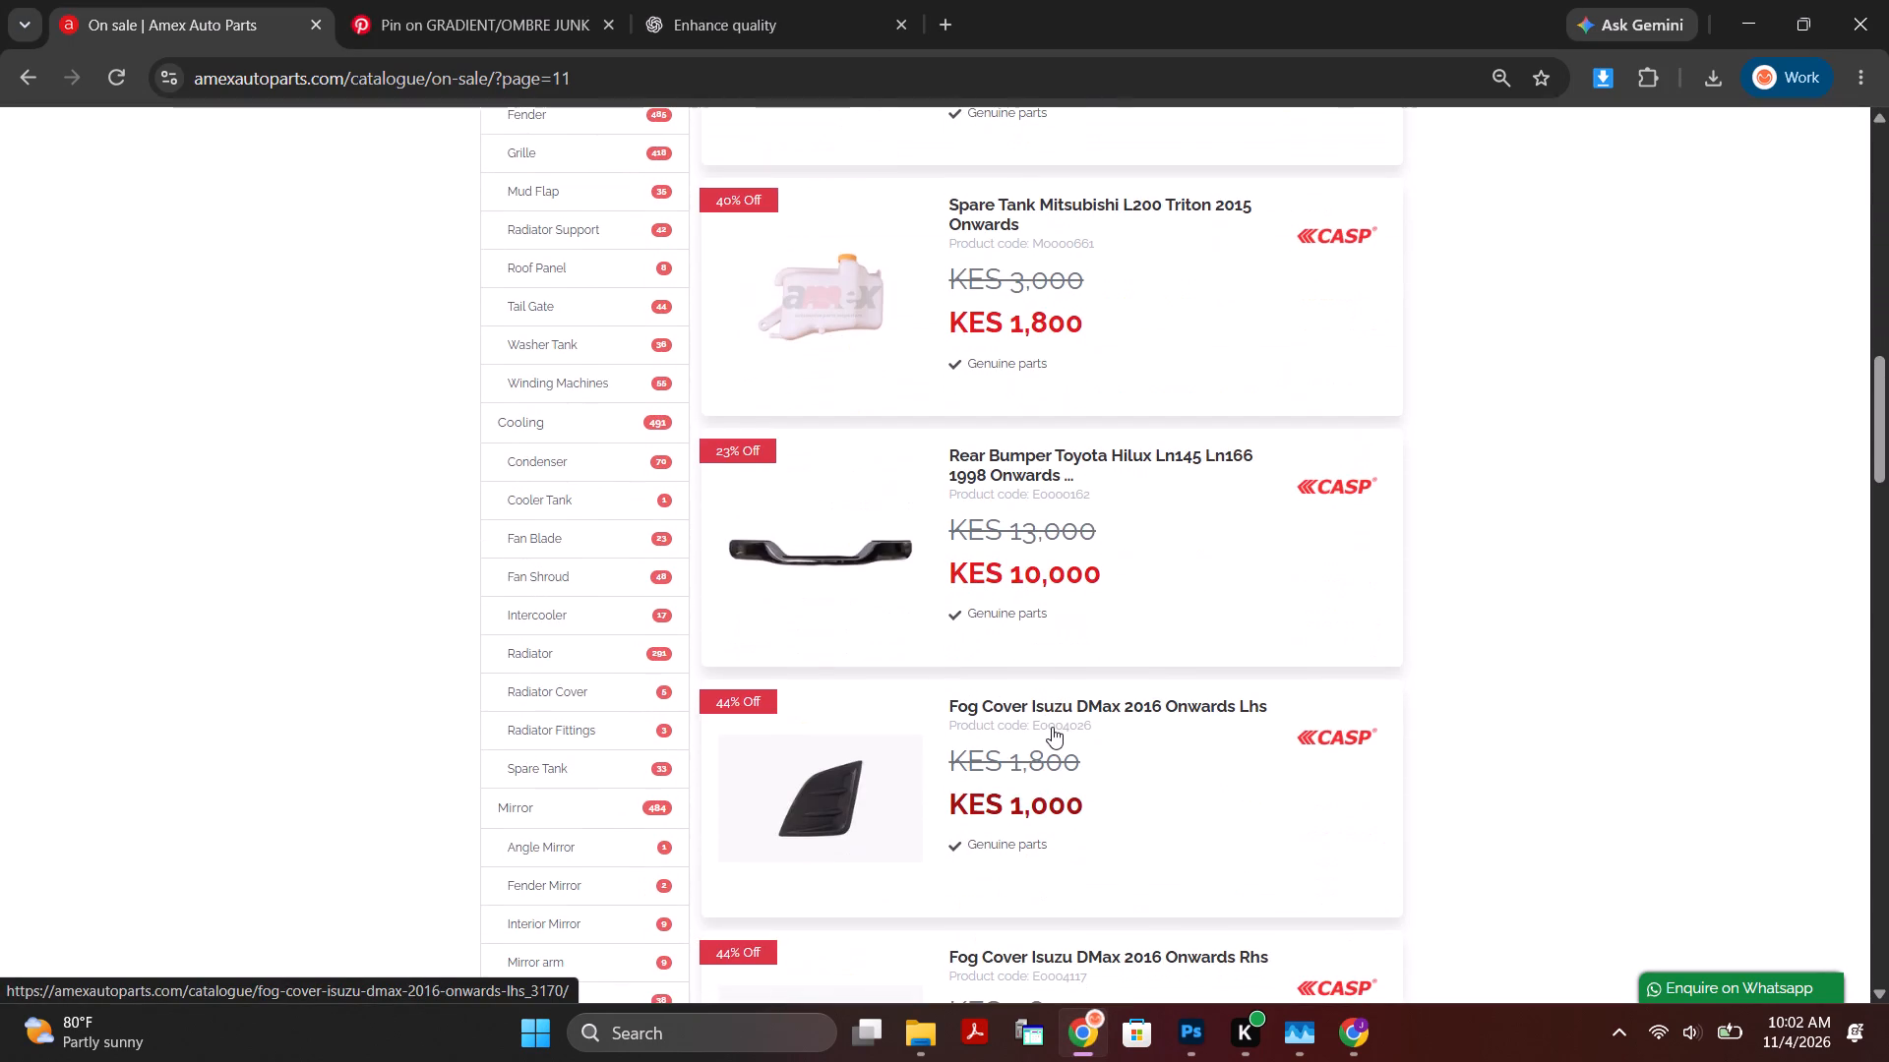
{"action": "scroll", "coordinate": [1054, 726], "scroll_direction": "down", "scroll_amount": 15}
{"action": "scroll", "coordinate": [1068, 755], "scroll_direction": "down", "scroll_amount": 11}
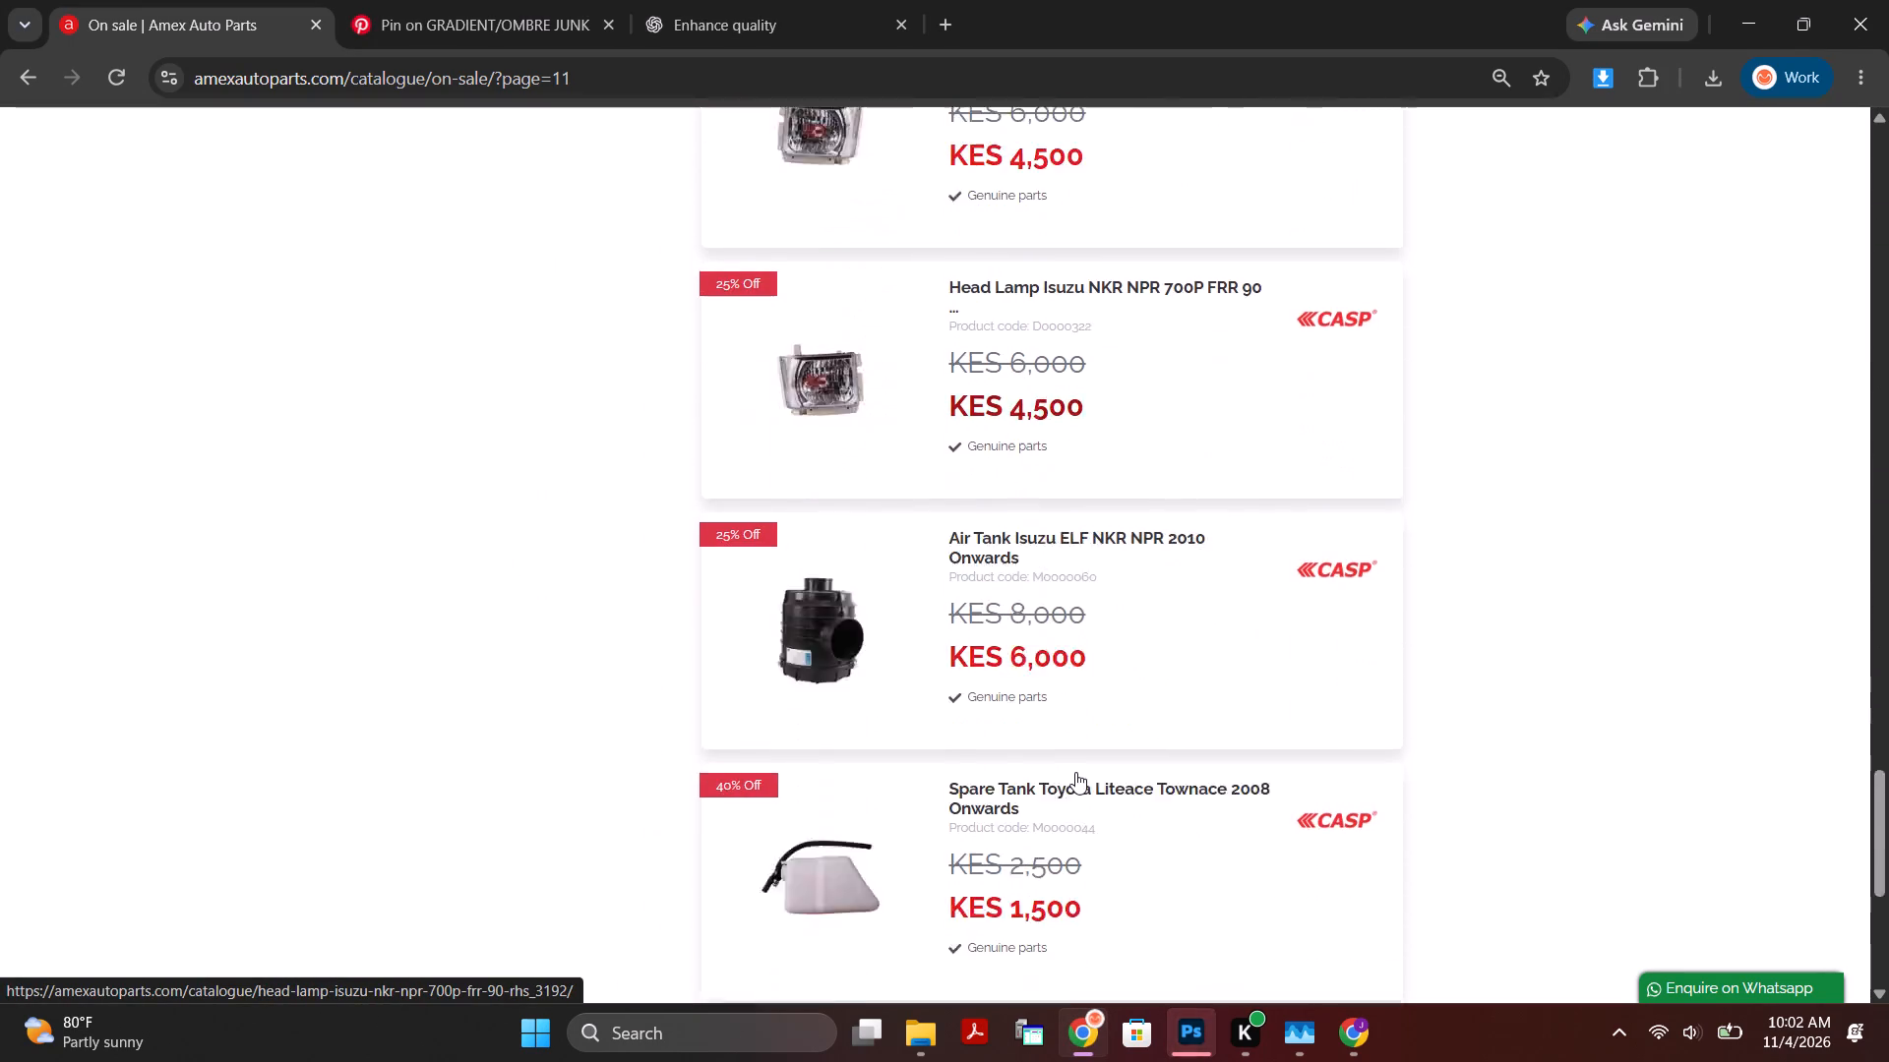
{"action": "scroll", "coordinate": [1075, 772], "scroll_direction": "down", "scroll_amount": 1}
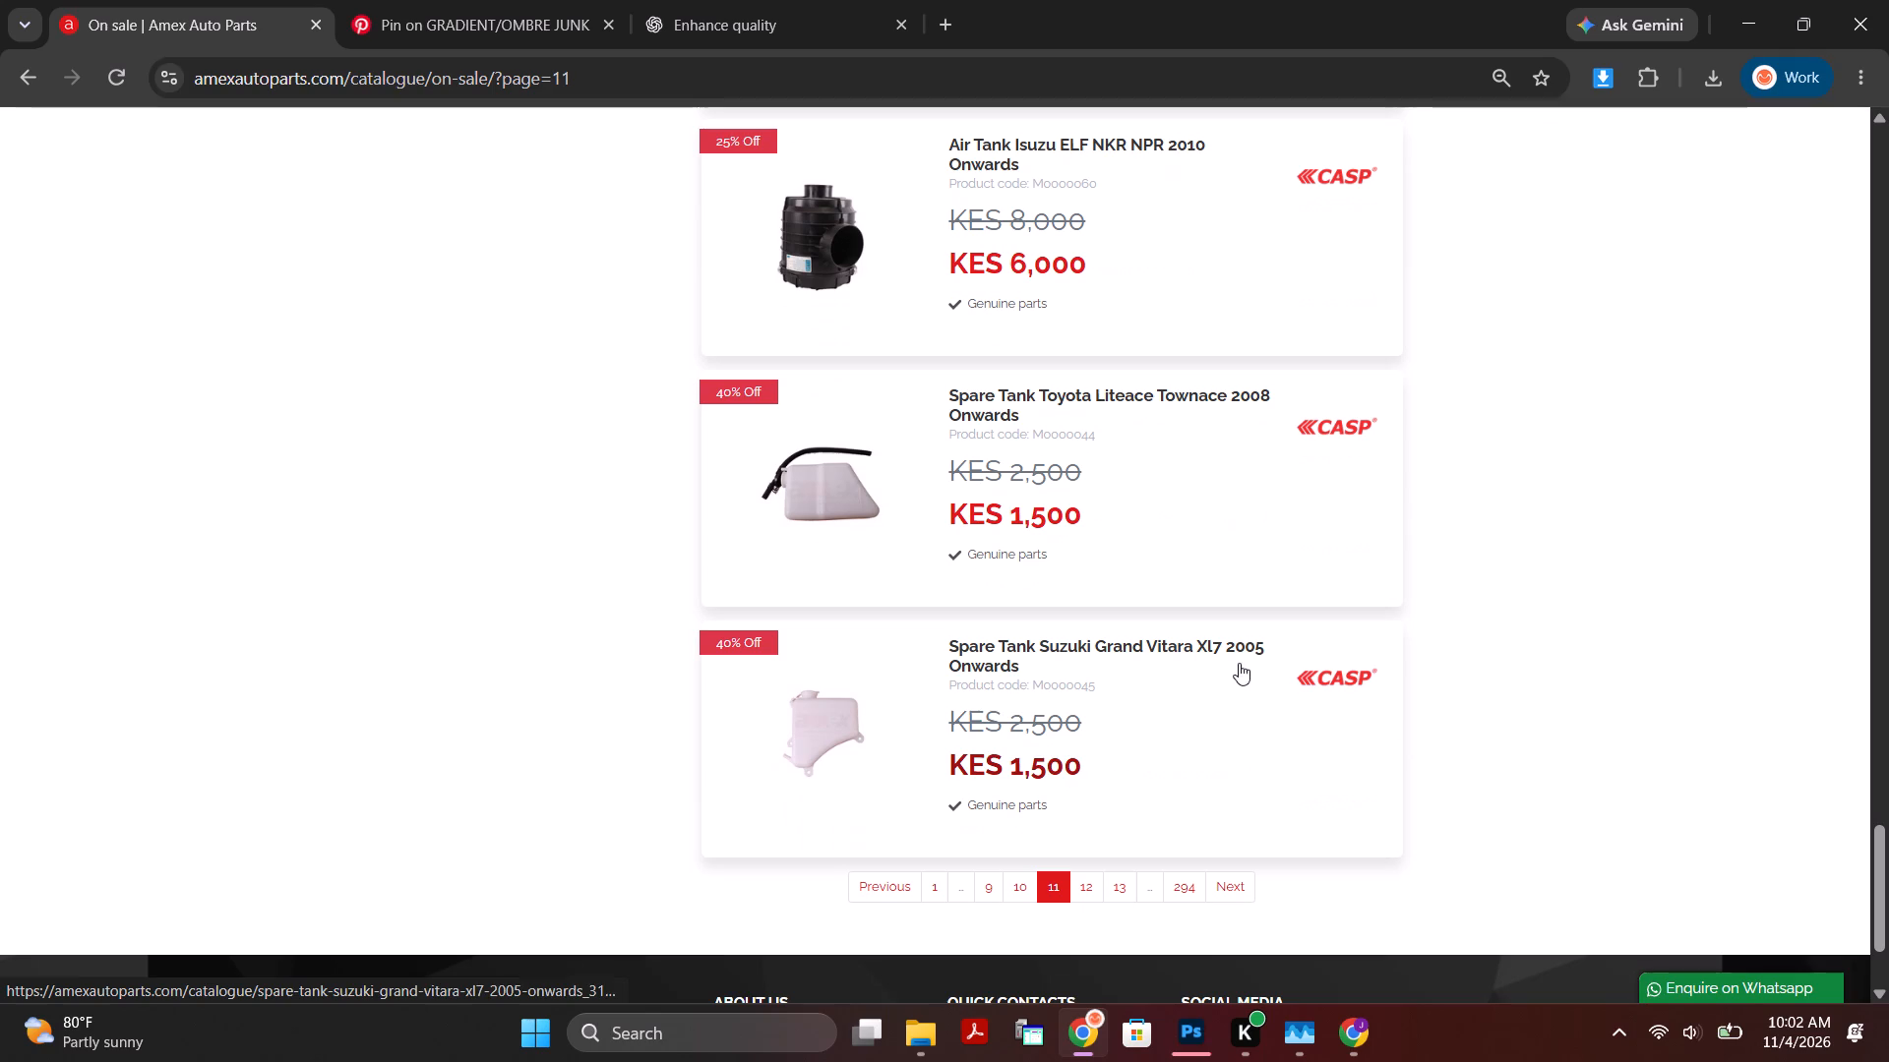
{"action": "left_click", "coordinate": [1090, 885]}
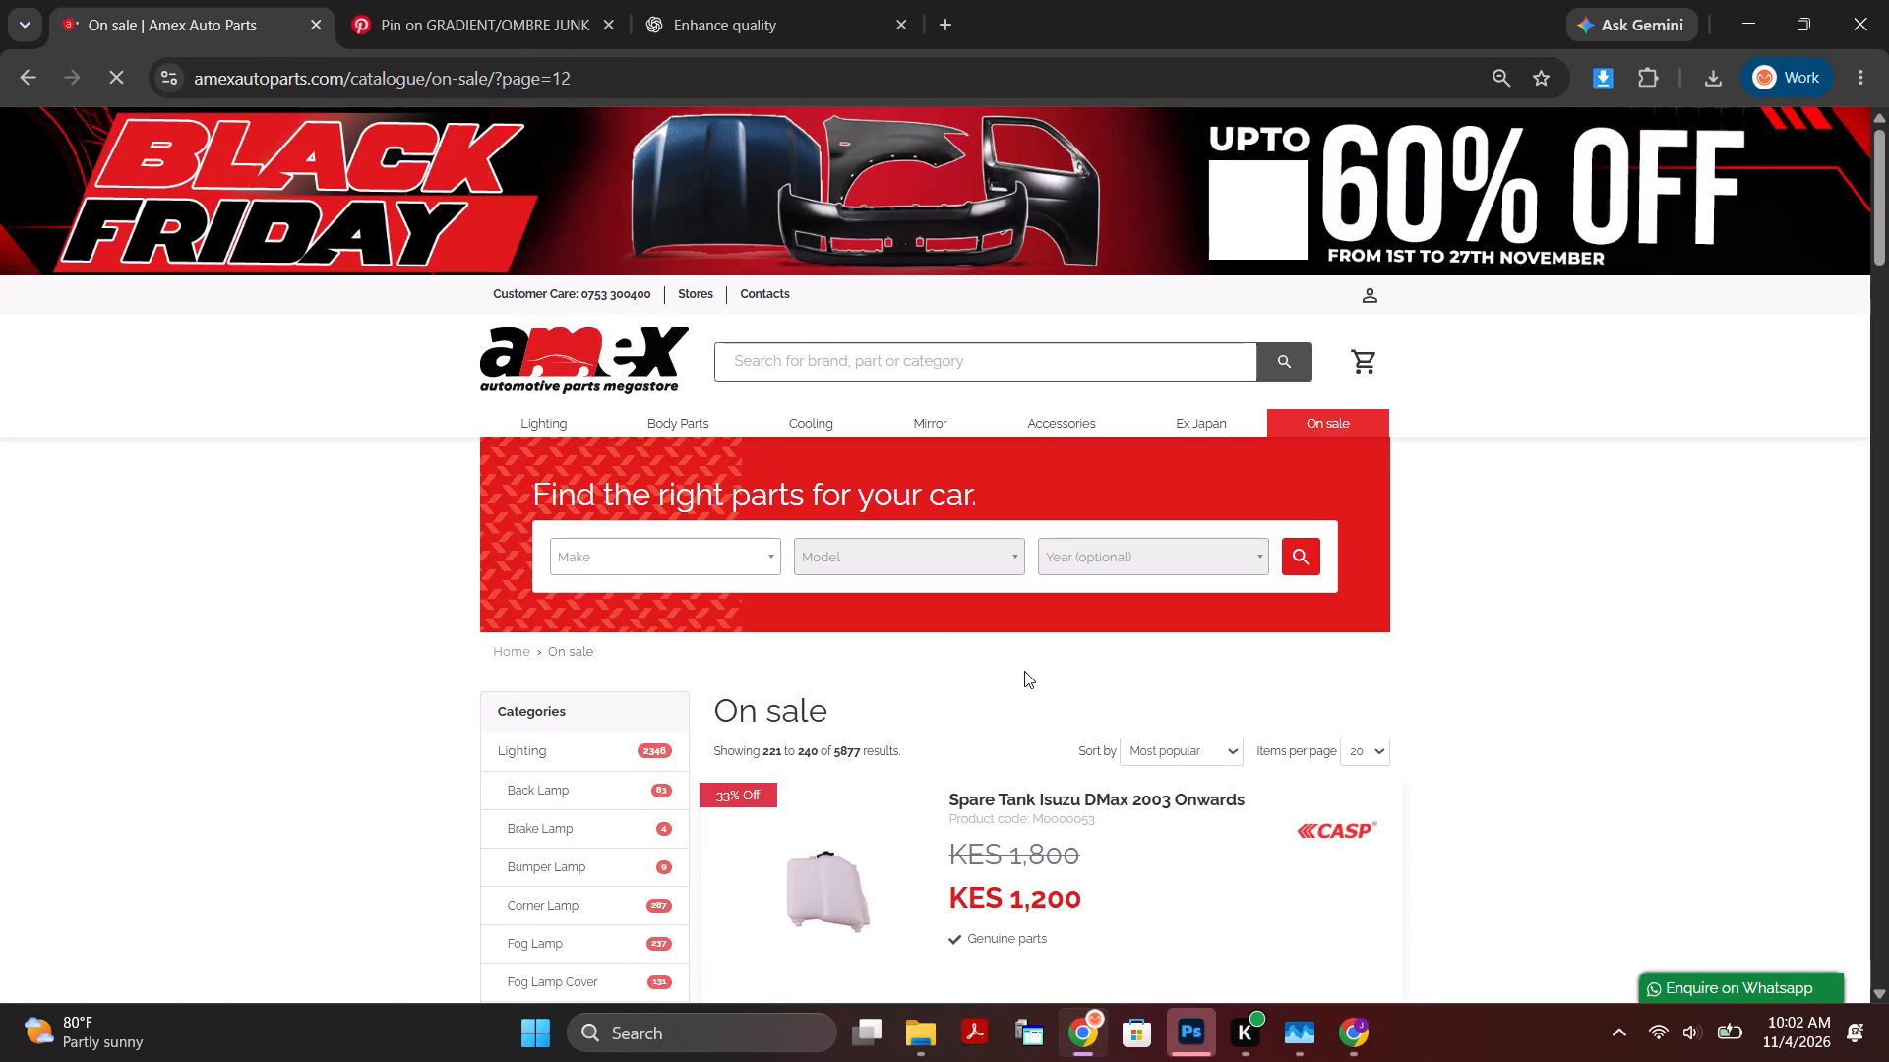
Examine the products on page 12 of the On sale listing and go to page 13.
{"action": "scroll", "coordinate": [1058, 743], "scroll_direction": "down", "scroll_amount": 16}
{"action": "scroll", "coordinate": [1062, 767], "scroll_direction": "down", "scroll_amount": 7}
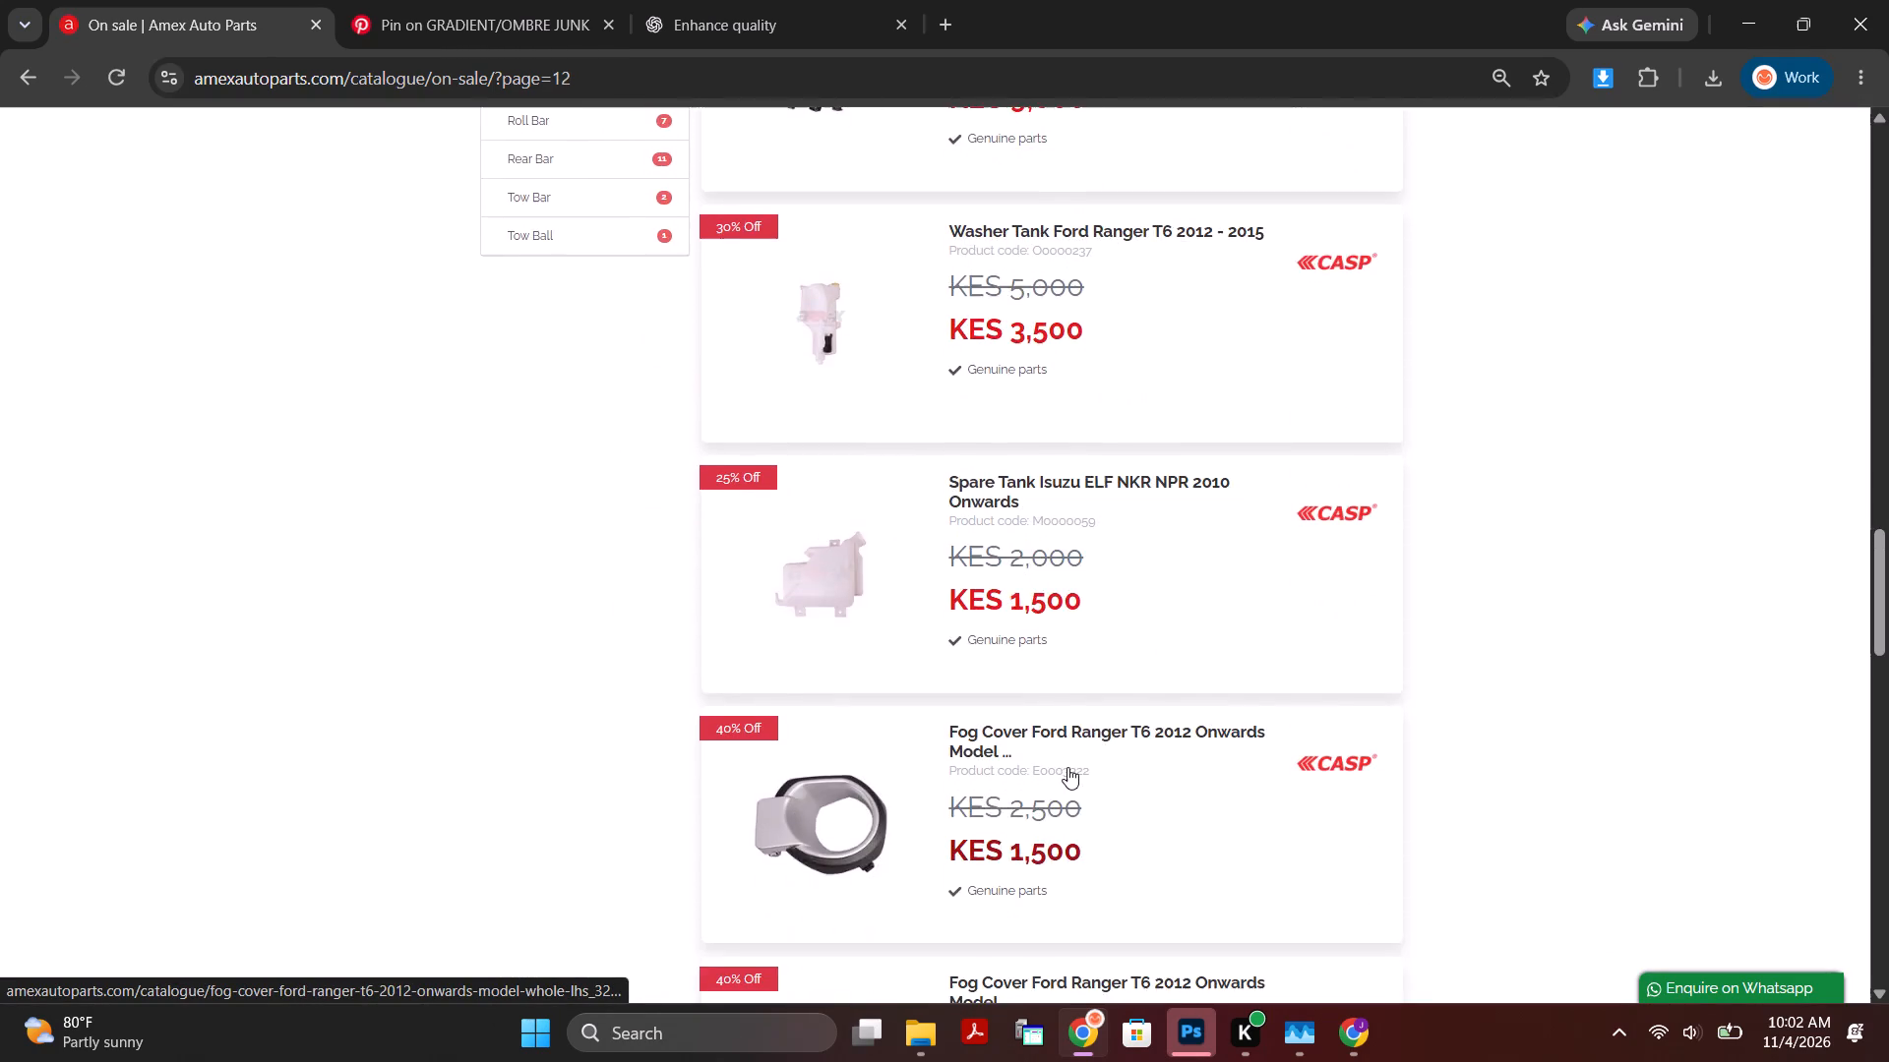
{"action": "scroll", "coordinate": [1067, 767], "scroll_direction": "down", "scroll_amount": 17}
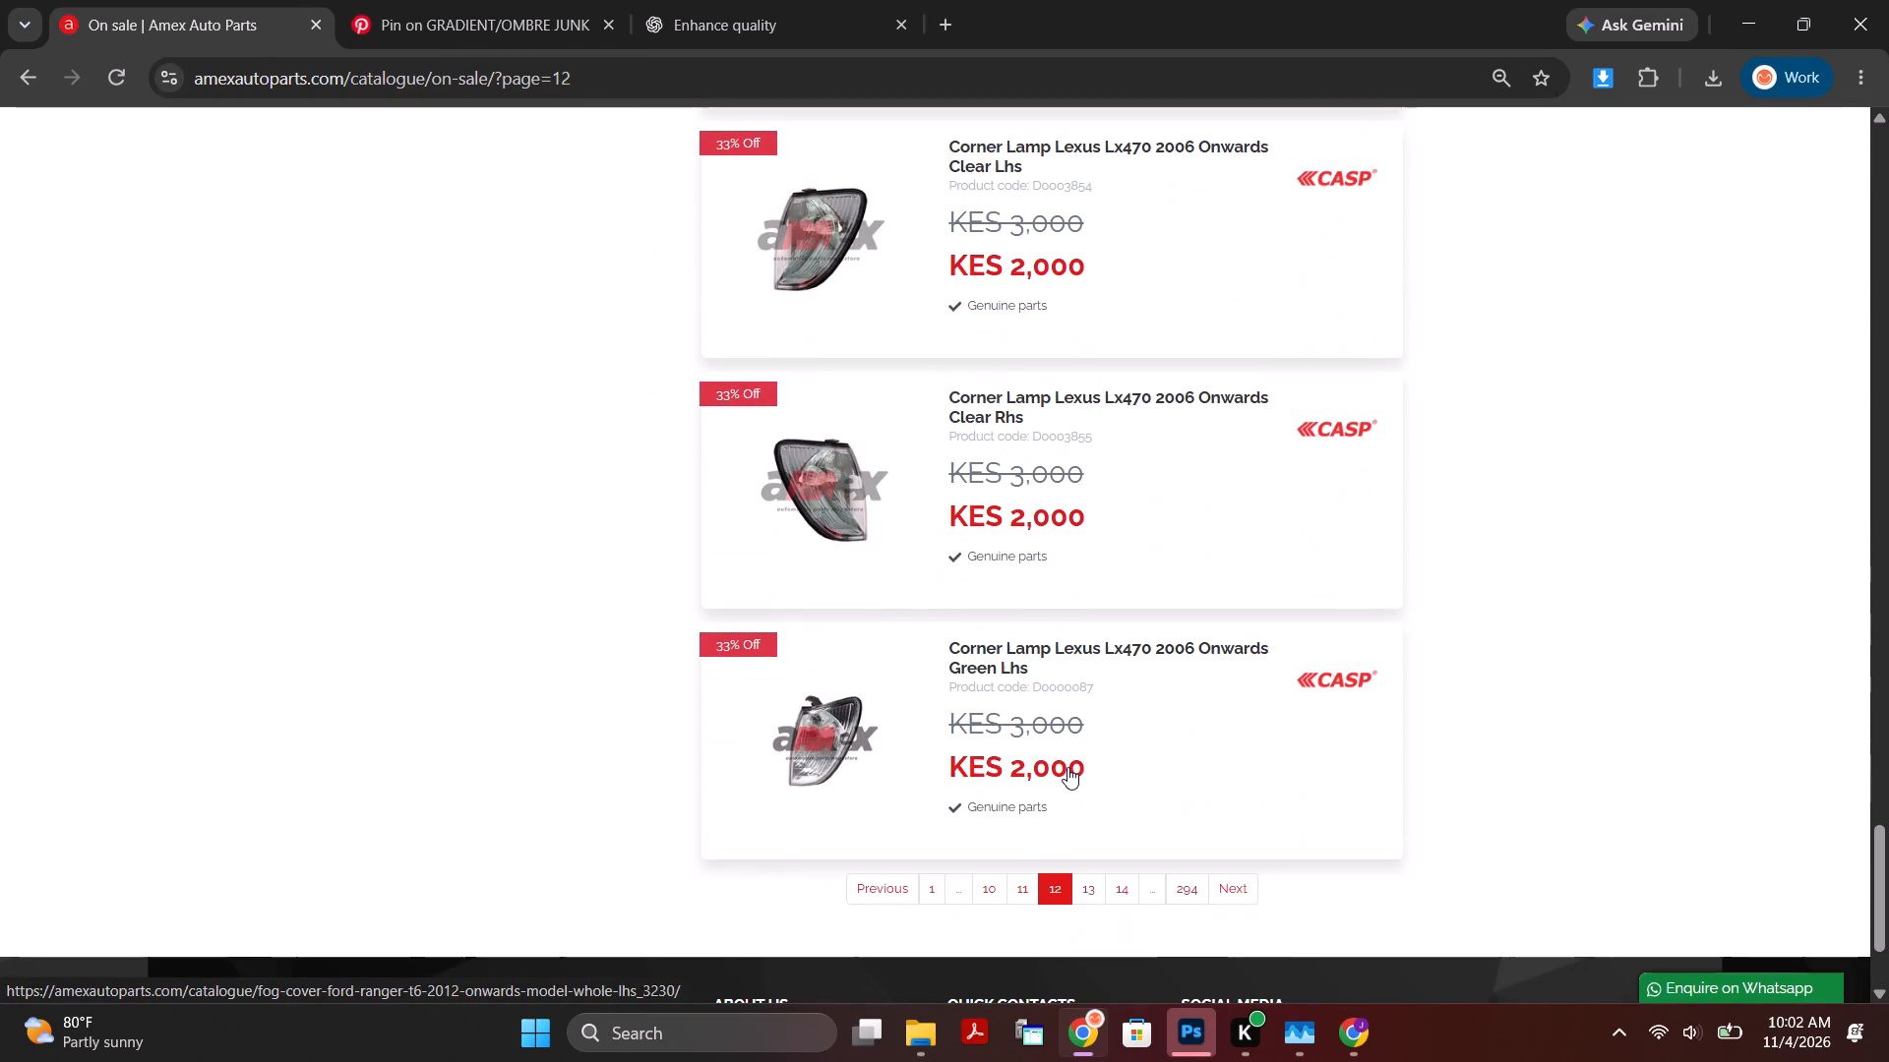
{"action": "left_click", "coordinate": [1093, 888]}
Switch to Photoshop and add a layer mask from the grille selection to hide the white background.
{"action": "left_click", "coordinate": [1200, 1033]}
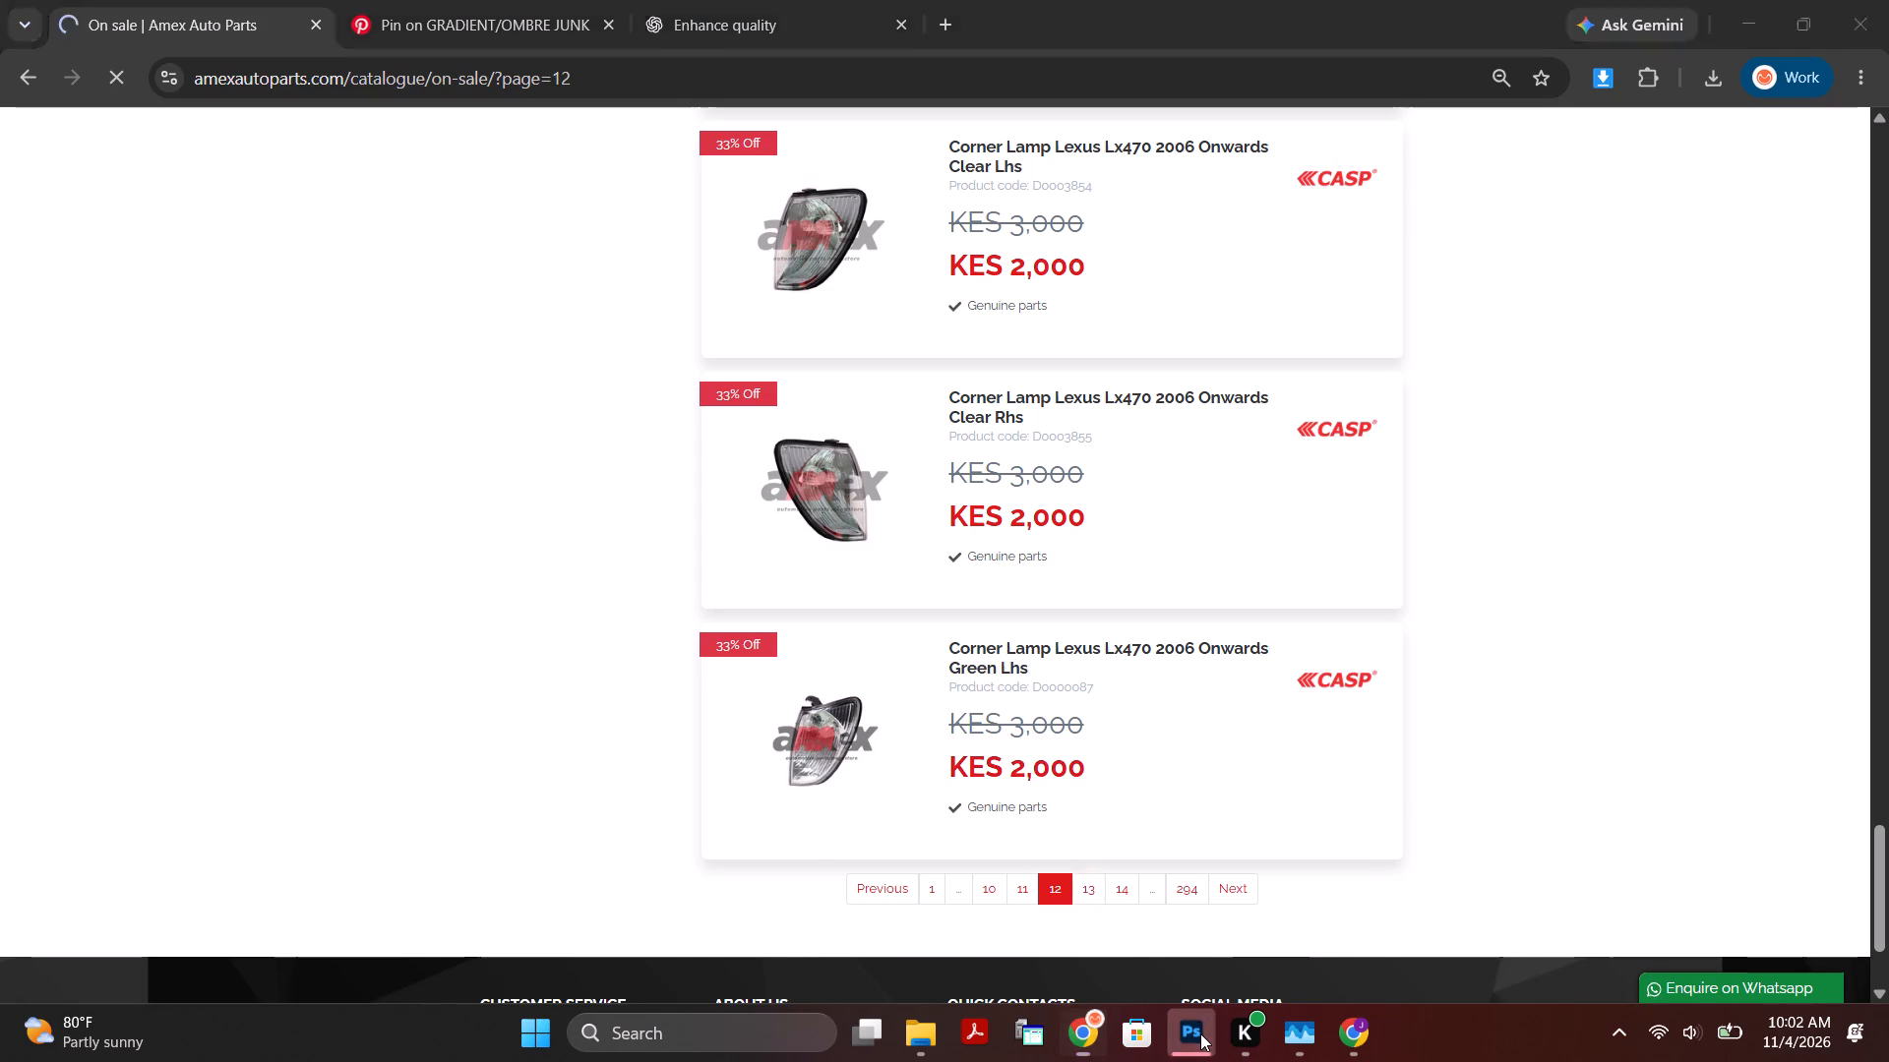
{"action": "left_click", "coordinate": [1710, 994]}
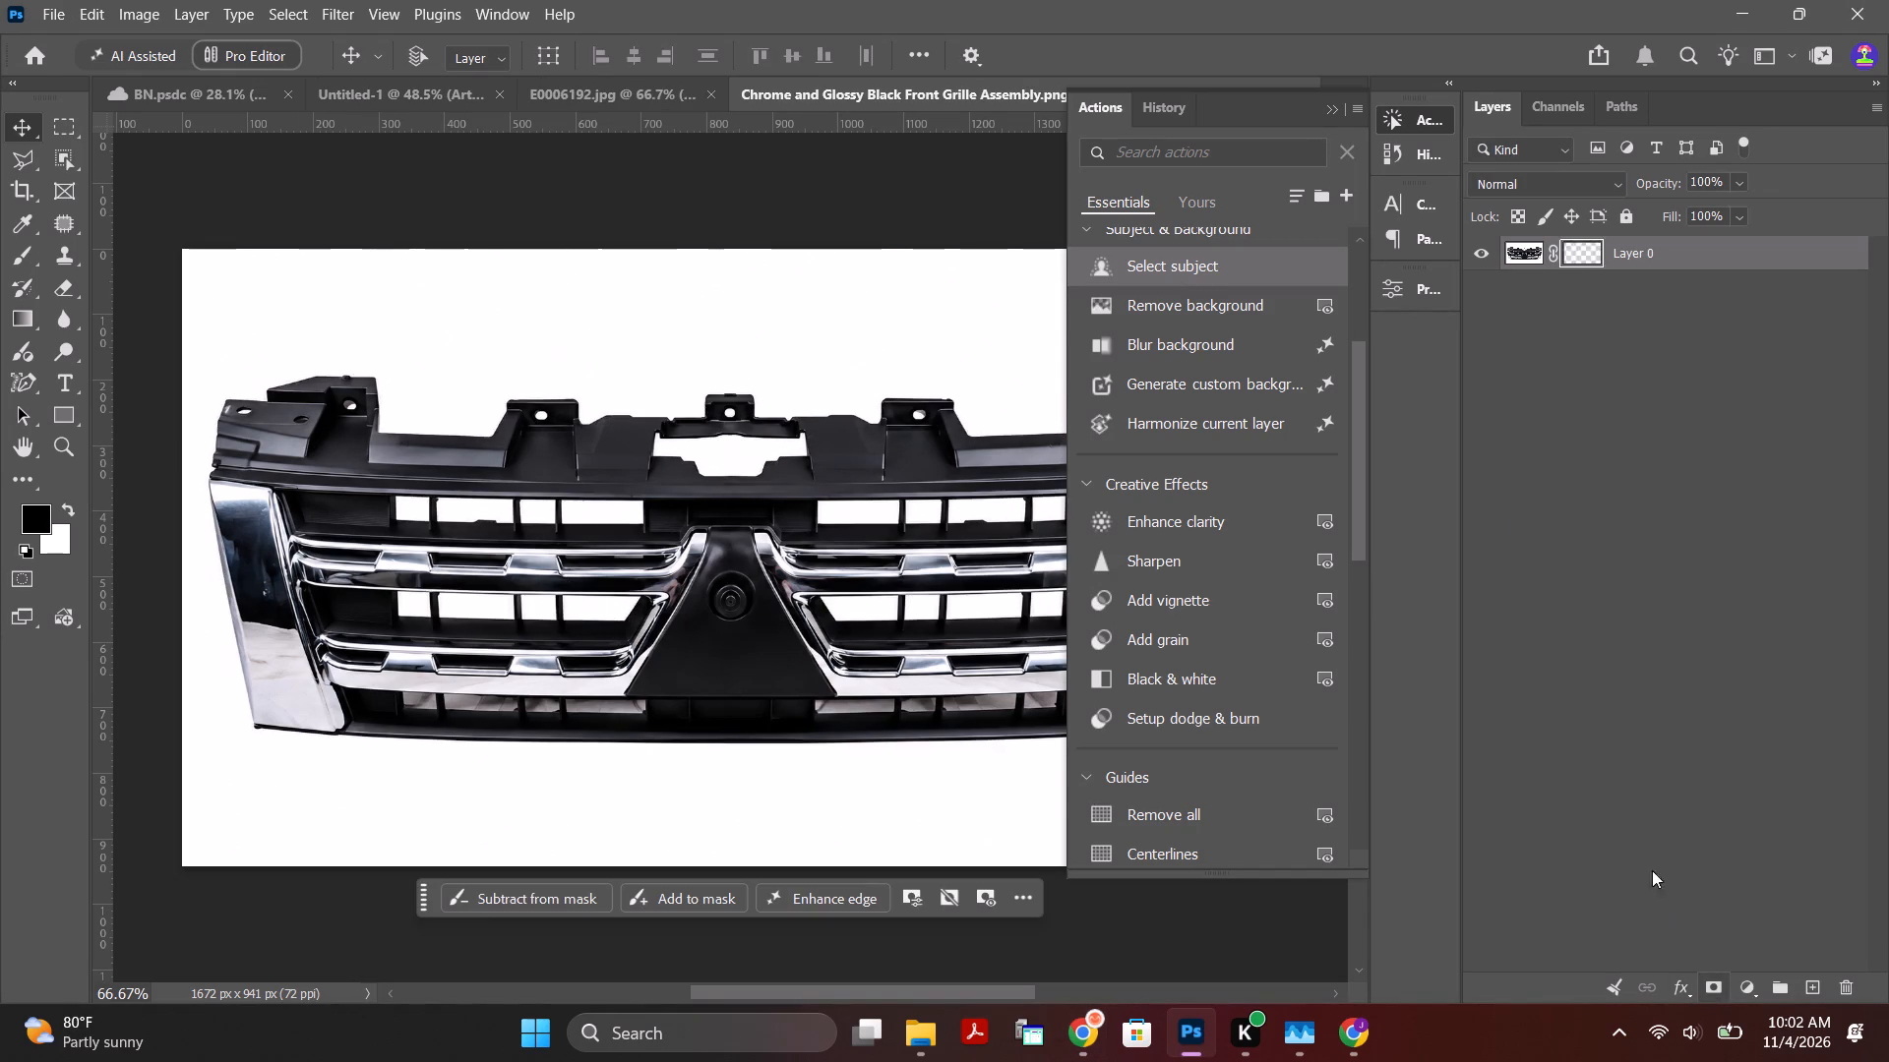
{"action": "left_click", "coordinate": [1329, 108]}
Move the masked grille layer into the Untitled-1 document, onto the Front Grille poster artboard.
{"action": "left_click_drag", "start_coordinate": [1092, 503], "coordinate": [792, 378]}
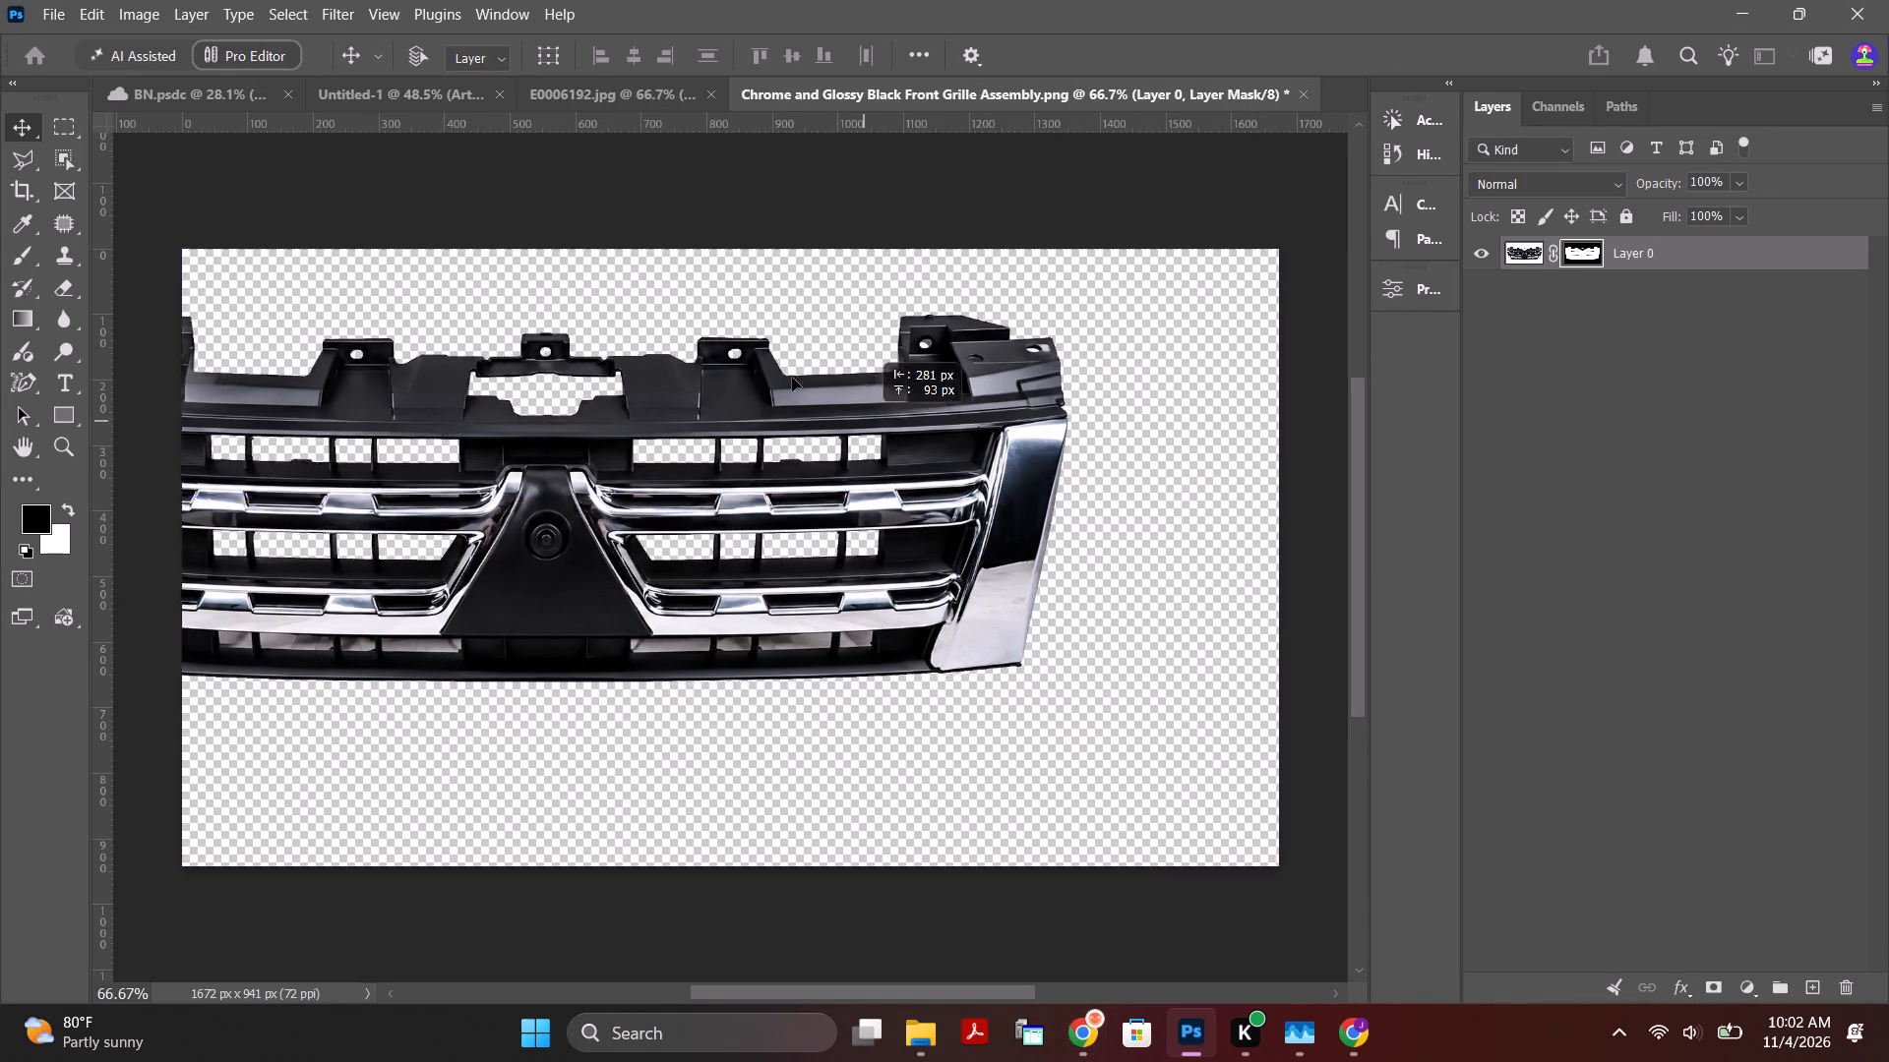
{"action": "left_click_drag", "start_coordinate": [792, 378], "coordinate": [479, 188]}
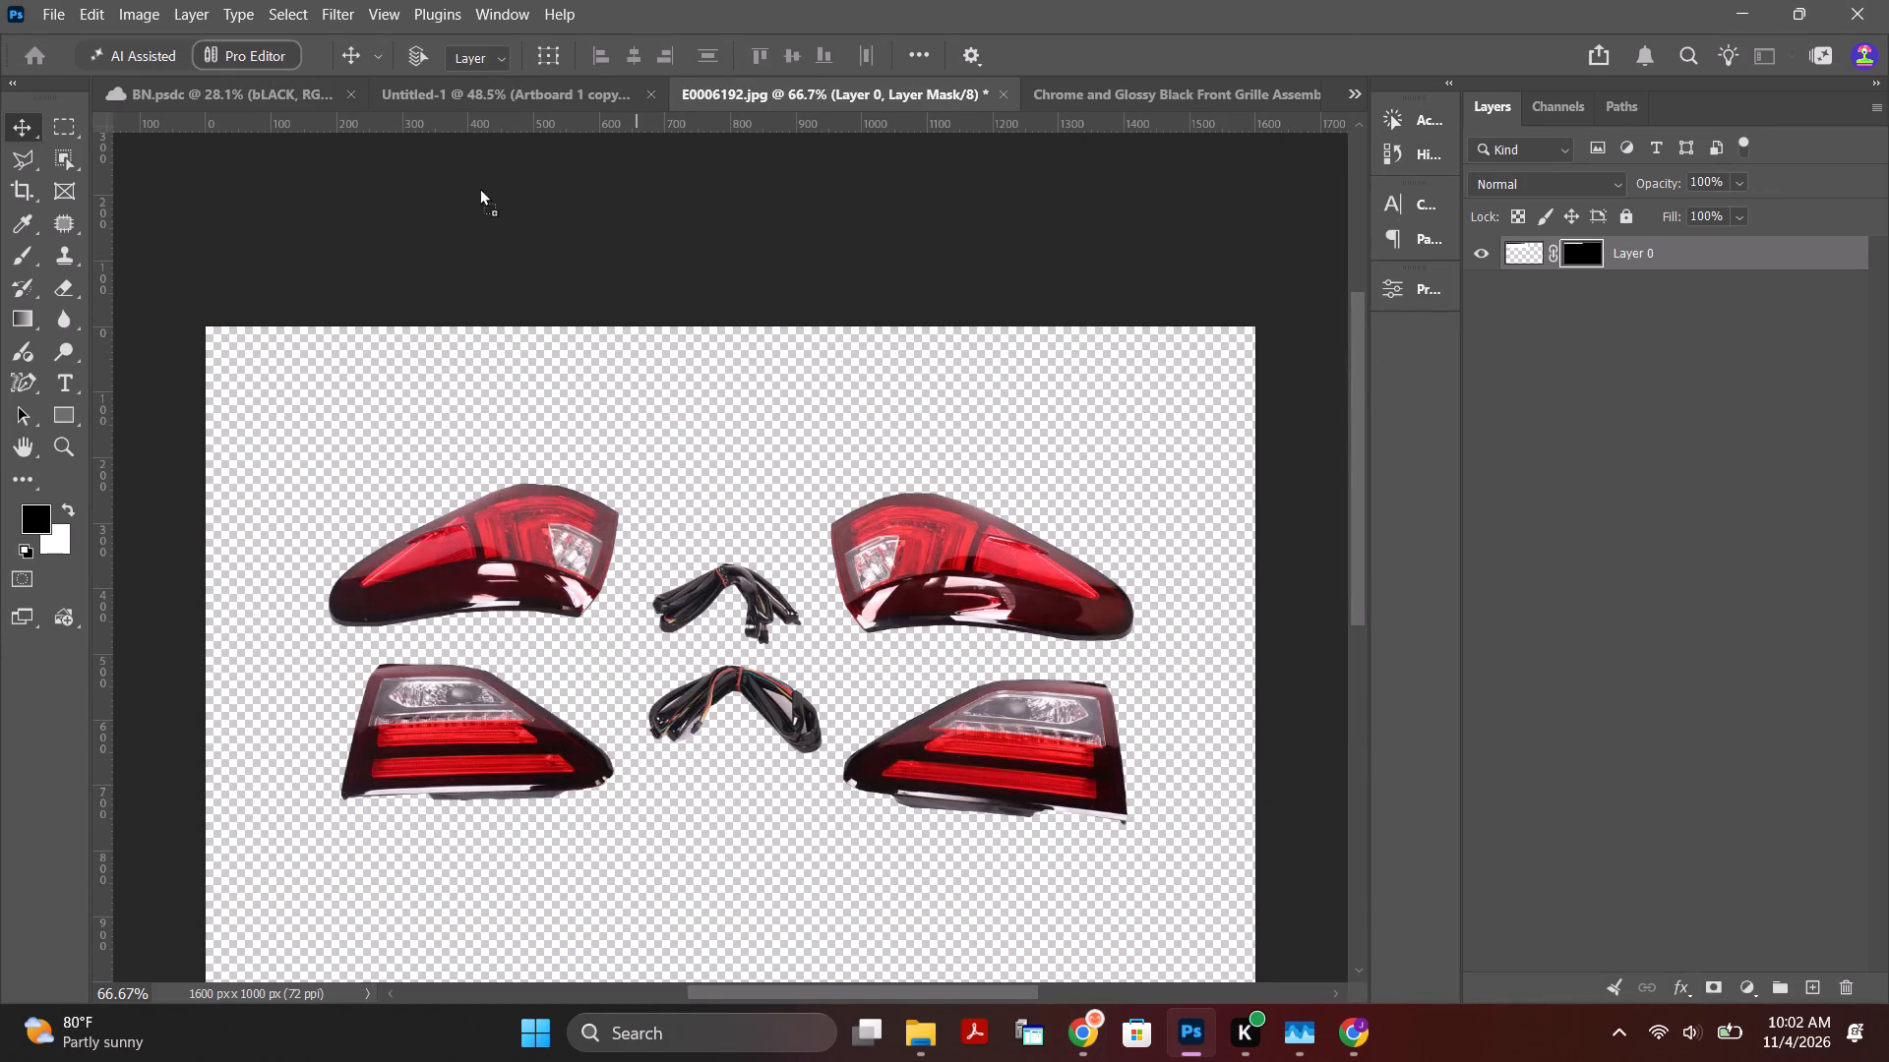
{"action": "left_click_drag", "start_coordinate": [479, 188], "coordinate": [986, 688]}
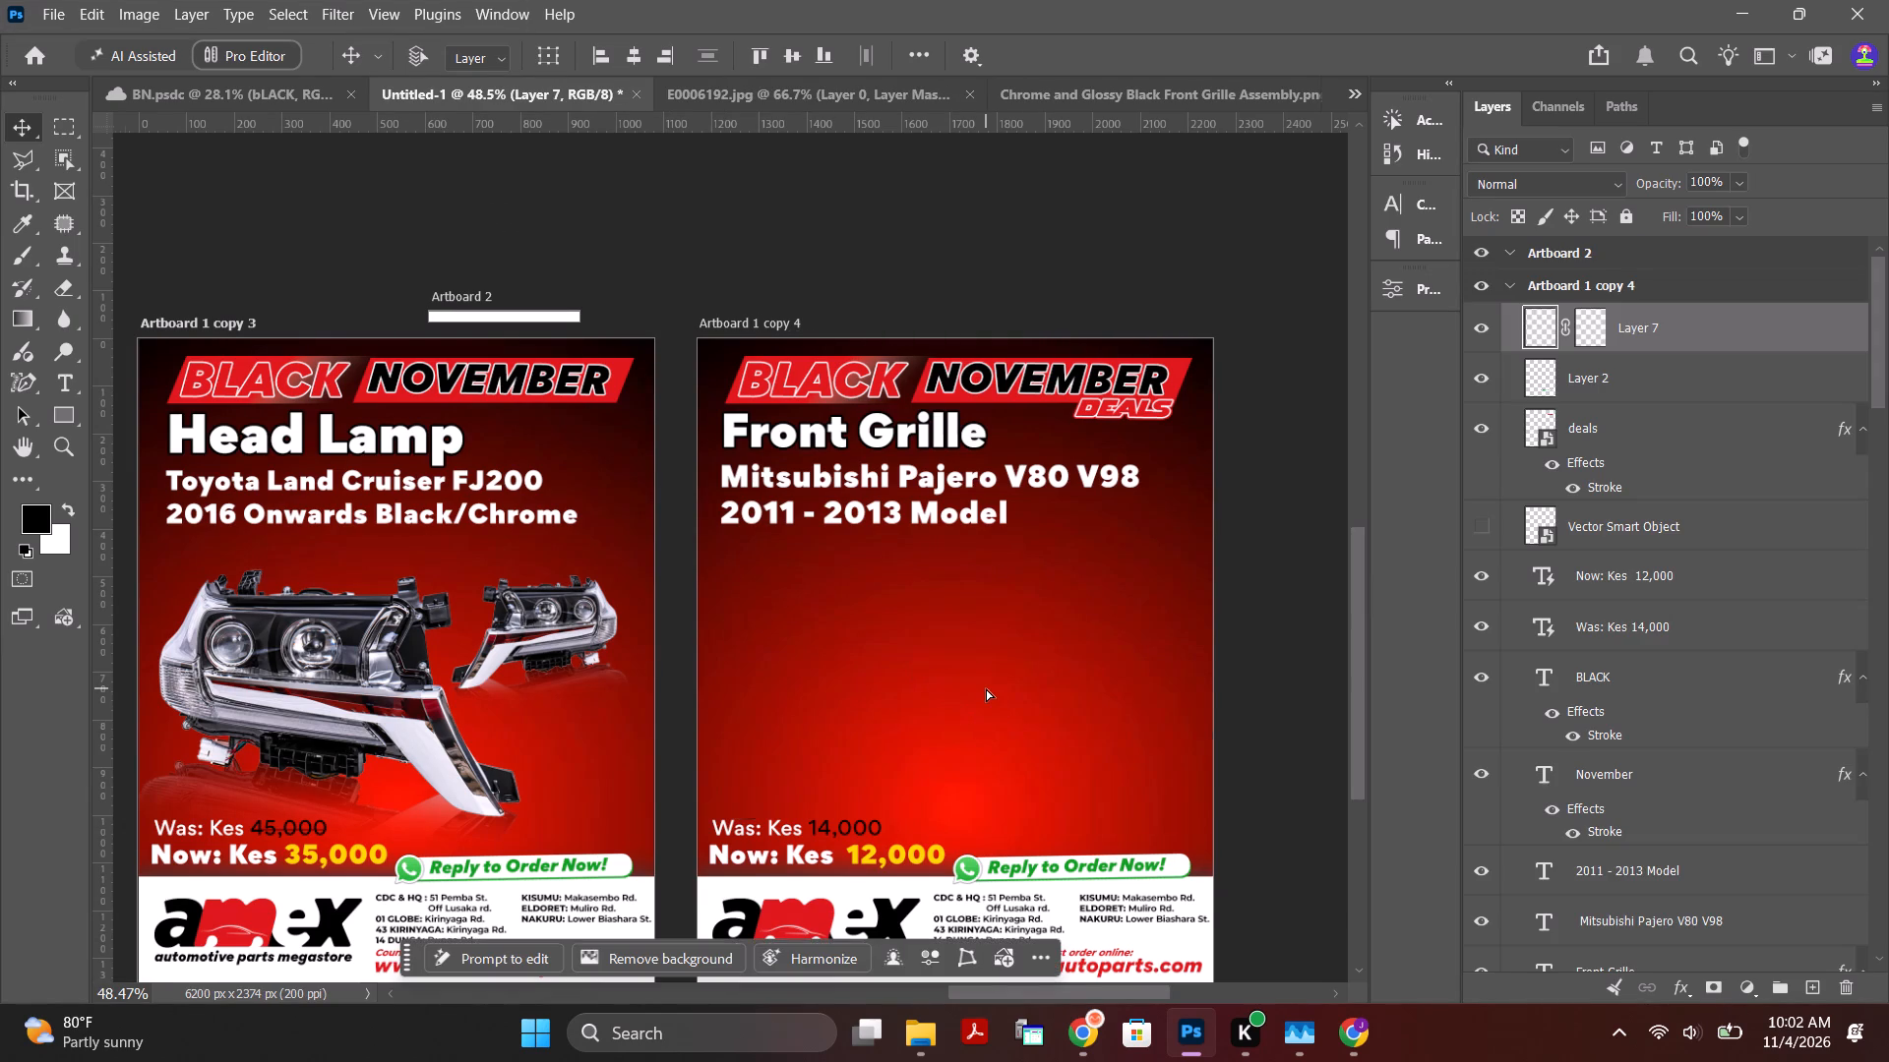
Scale the grille layer to about 58% and centre it on the Front Grille poster, between the model years and the prices.
{"action": "key", "text": "ctrl+t"}
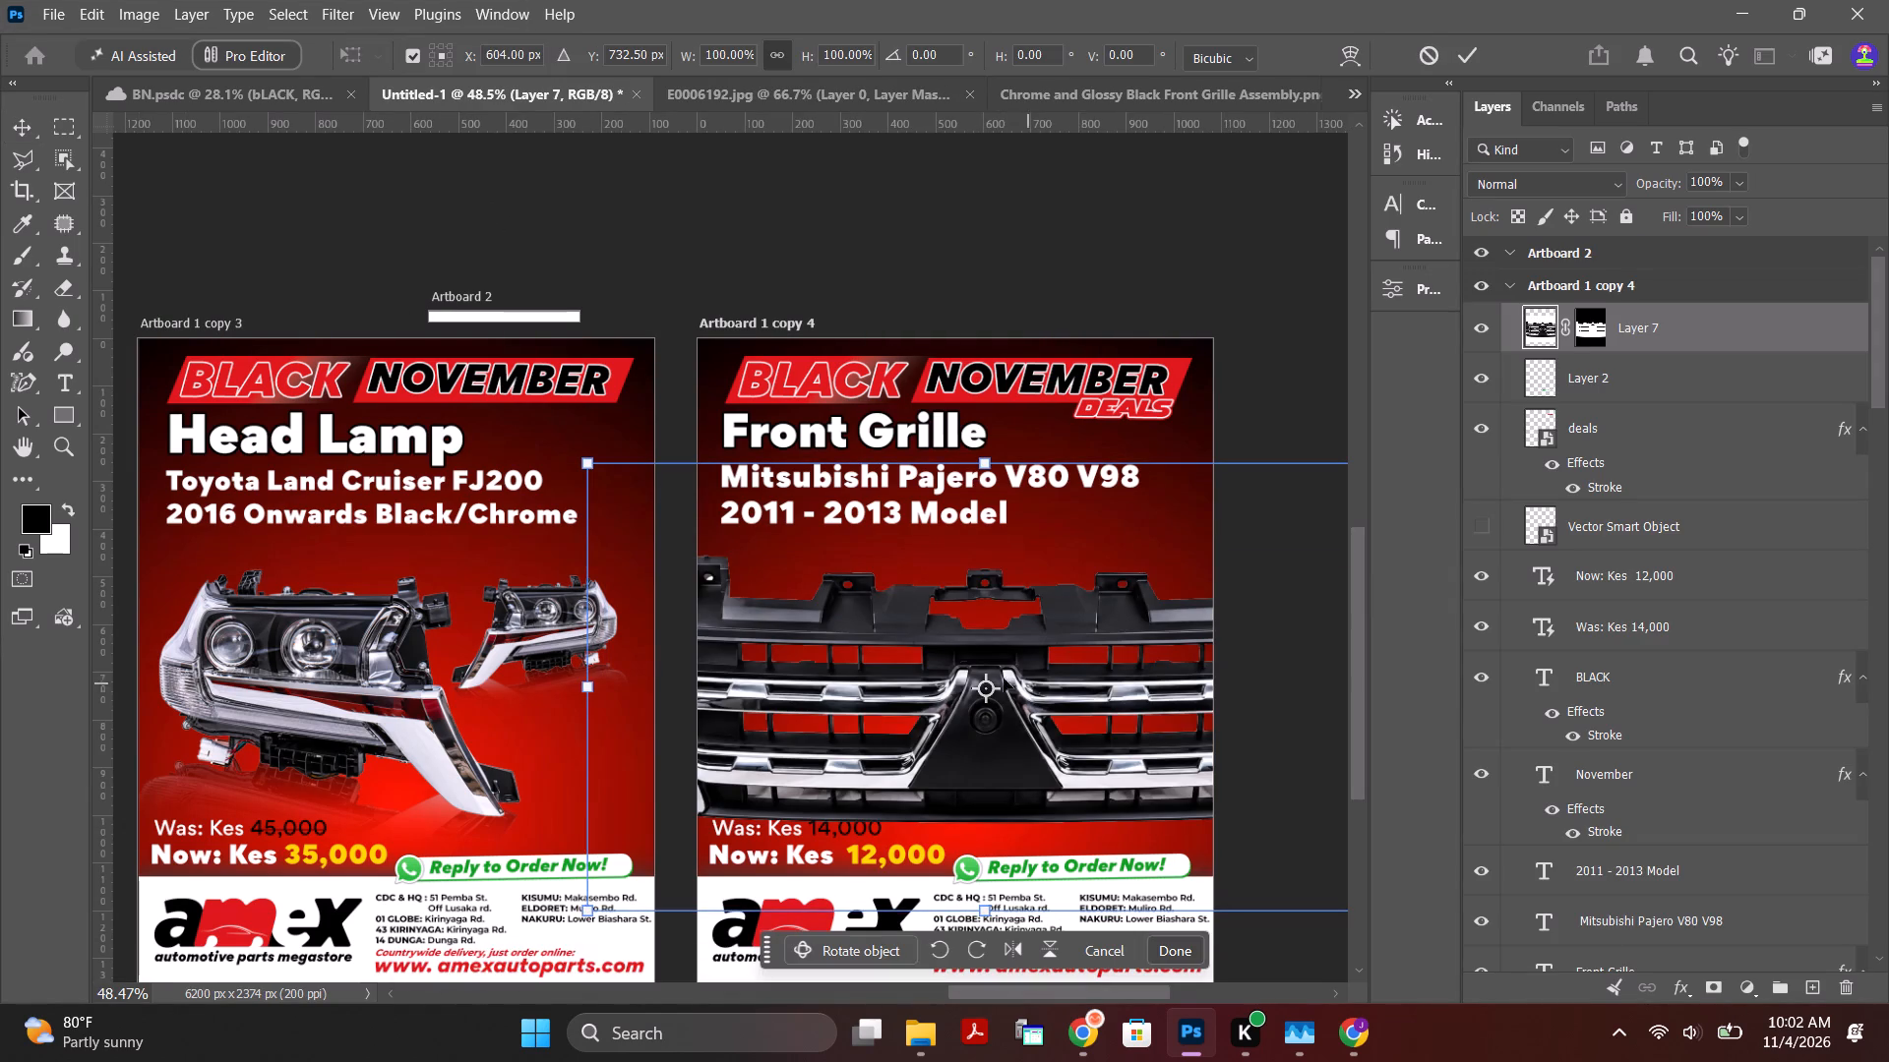
{"action": "left_click_drag", "start_coordinate": [585, 460], "coordinate": [737, 560], "text": "alt"}
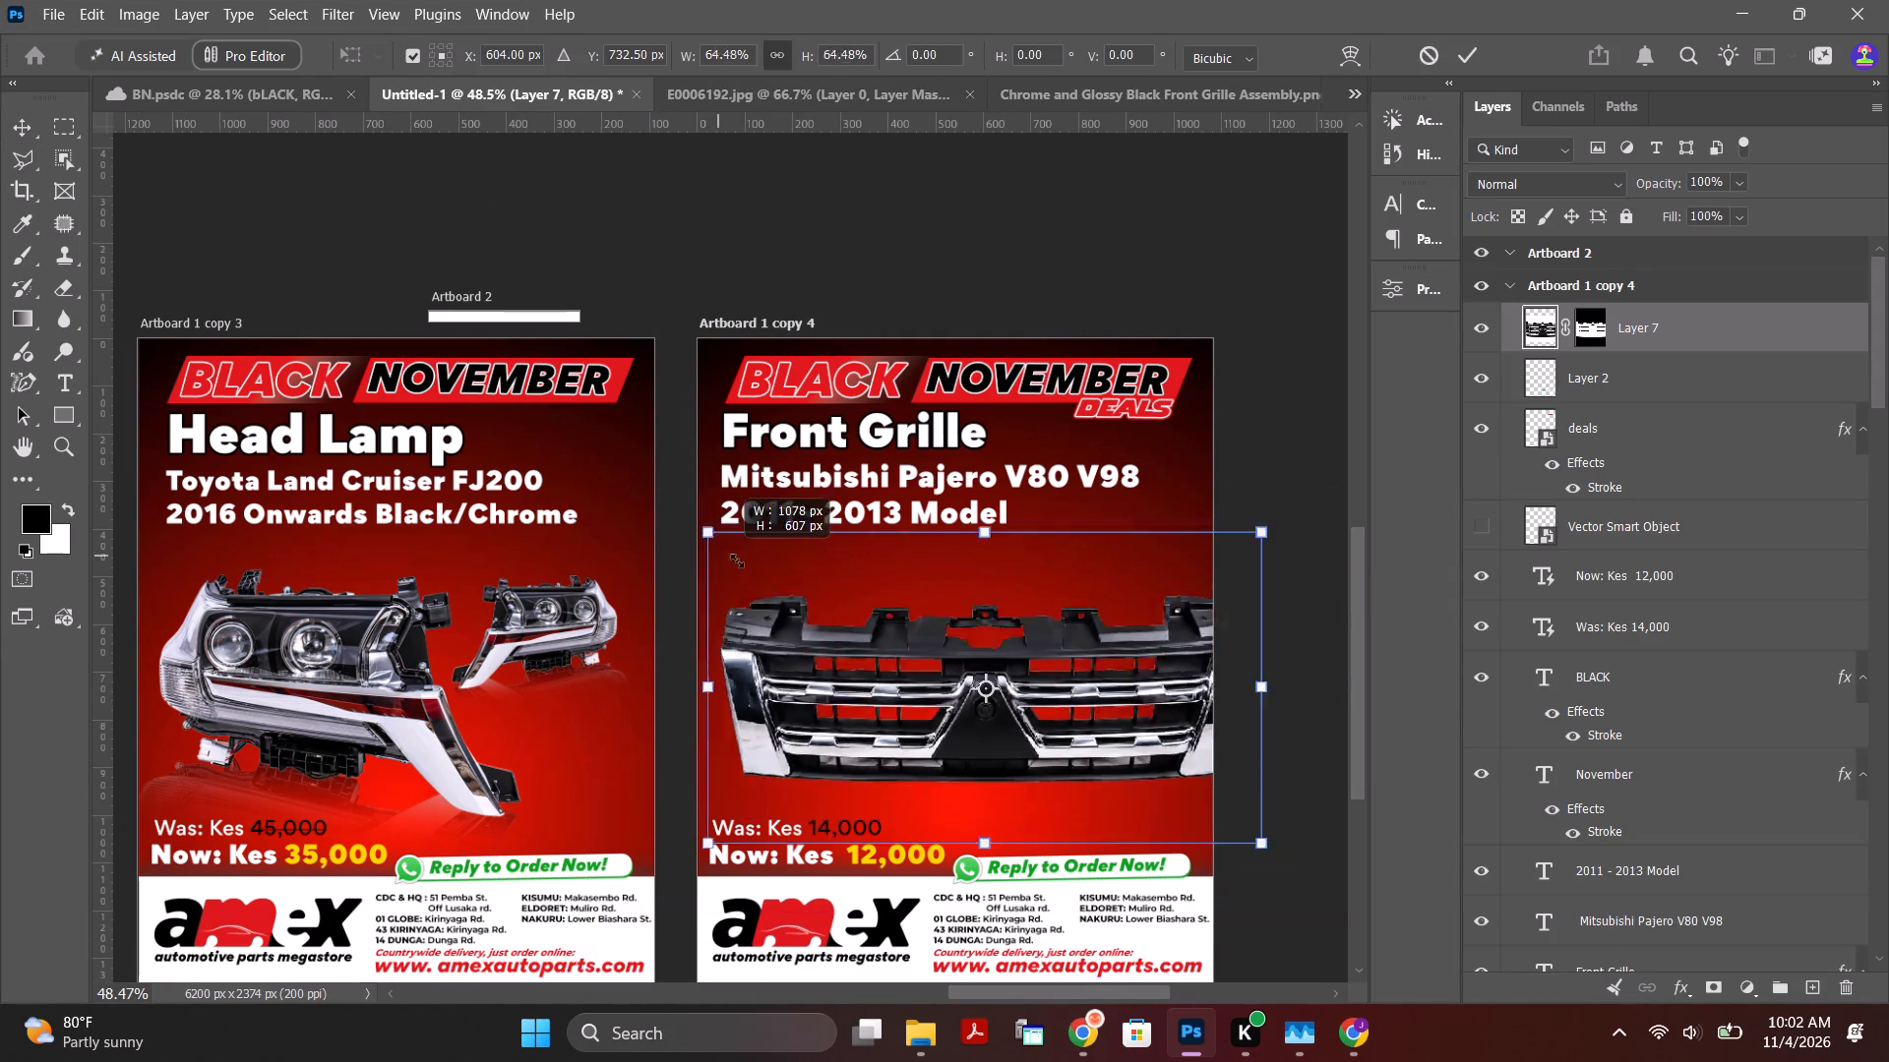
{"action": "left_click_drag", "start_coordinate": [737, 560], "coordinate": [783, 575], "text": "alt"}
{"action": "left_click_drag", "start_coordinate": [981, 670], "coordinate": [943, 652]}
{"action": "scroll", "coordinate": [1068, 740], "scroll_direction": "up", "scroll_amount": 3, "text": "alt"}
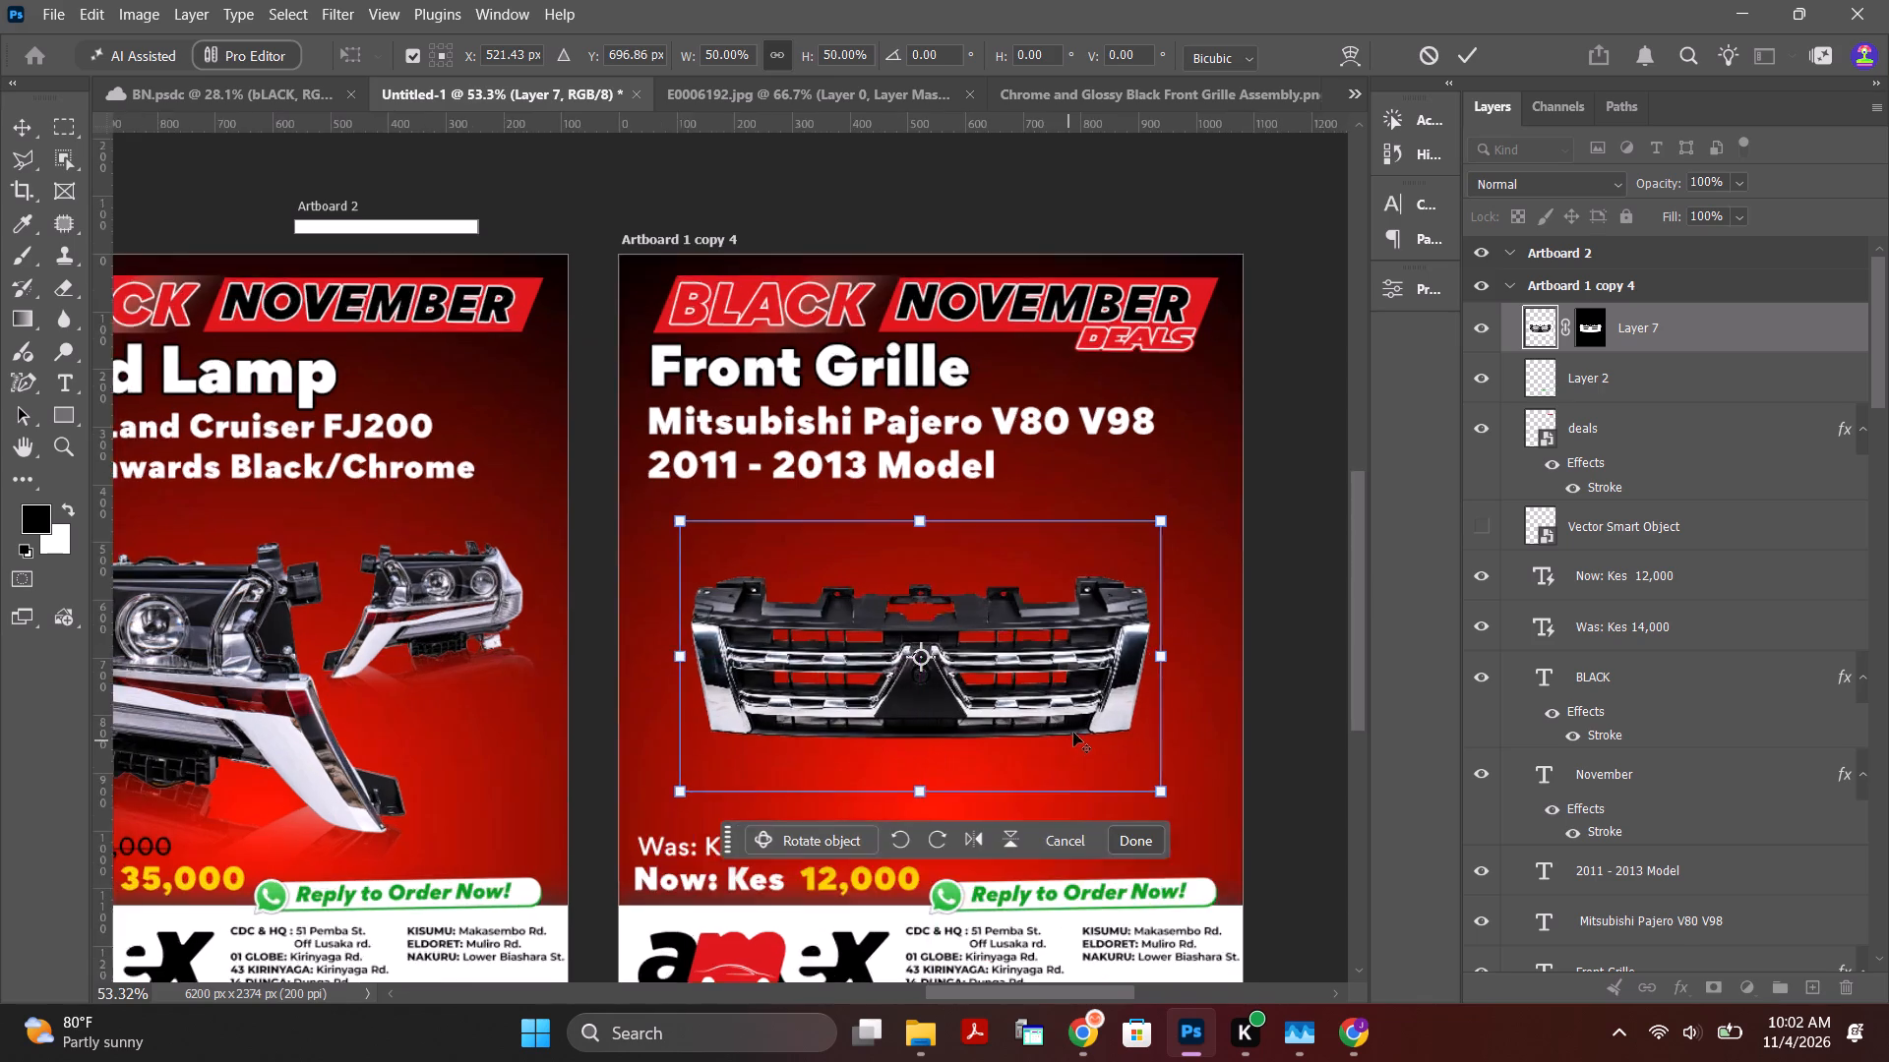
{"action": "scroll", "coordinate": [1073, 733], "scroll_direction": "up", "scroll_amount": 6, "text": "alt"}
{"action": "left_click", "coordinate": [1222, 344]}
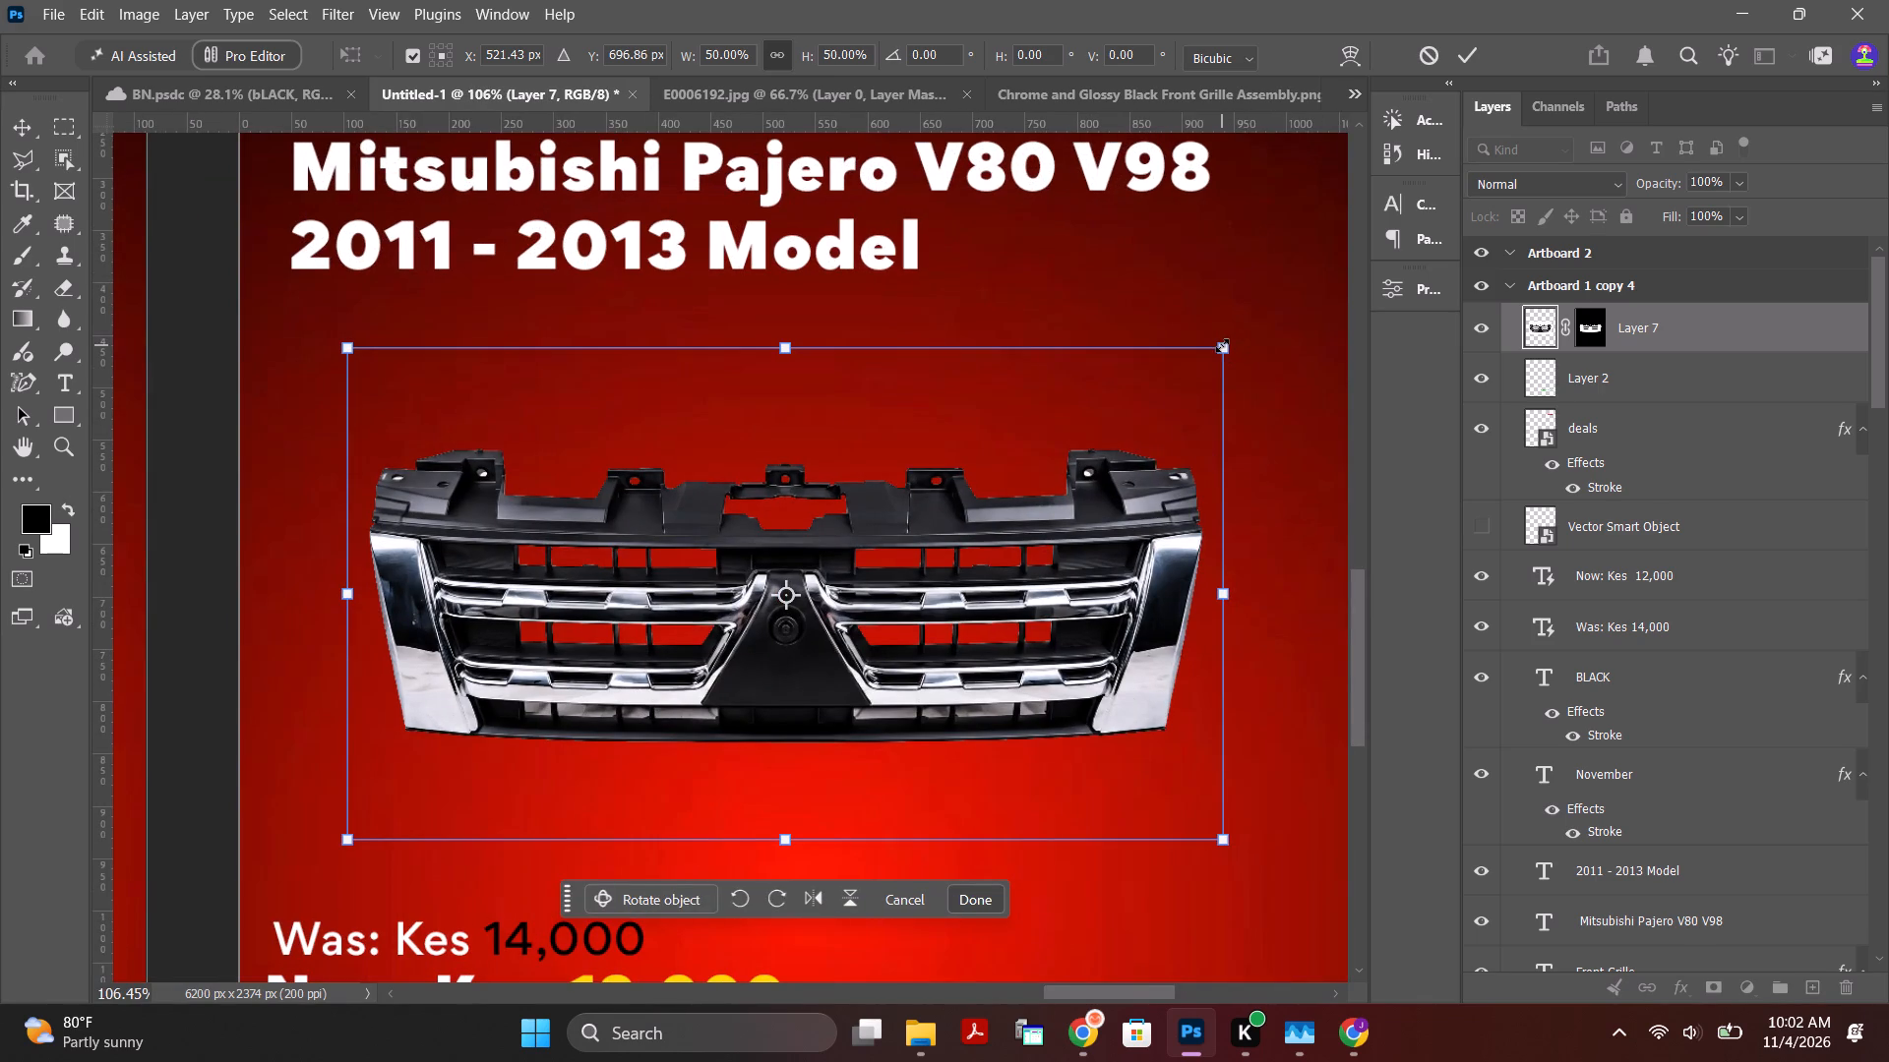
{"action": "left_click_drag", "start_coordinate": [1222, 345], "coordinate": [1341, 280]}
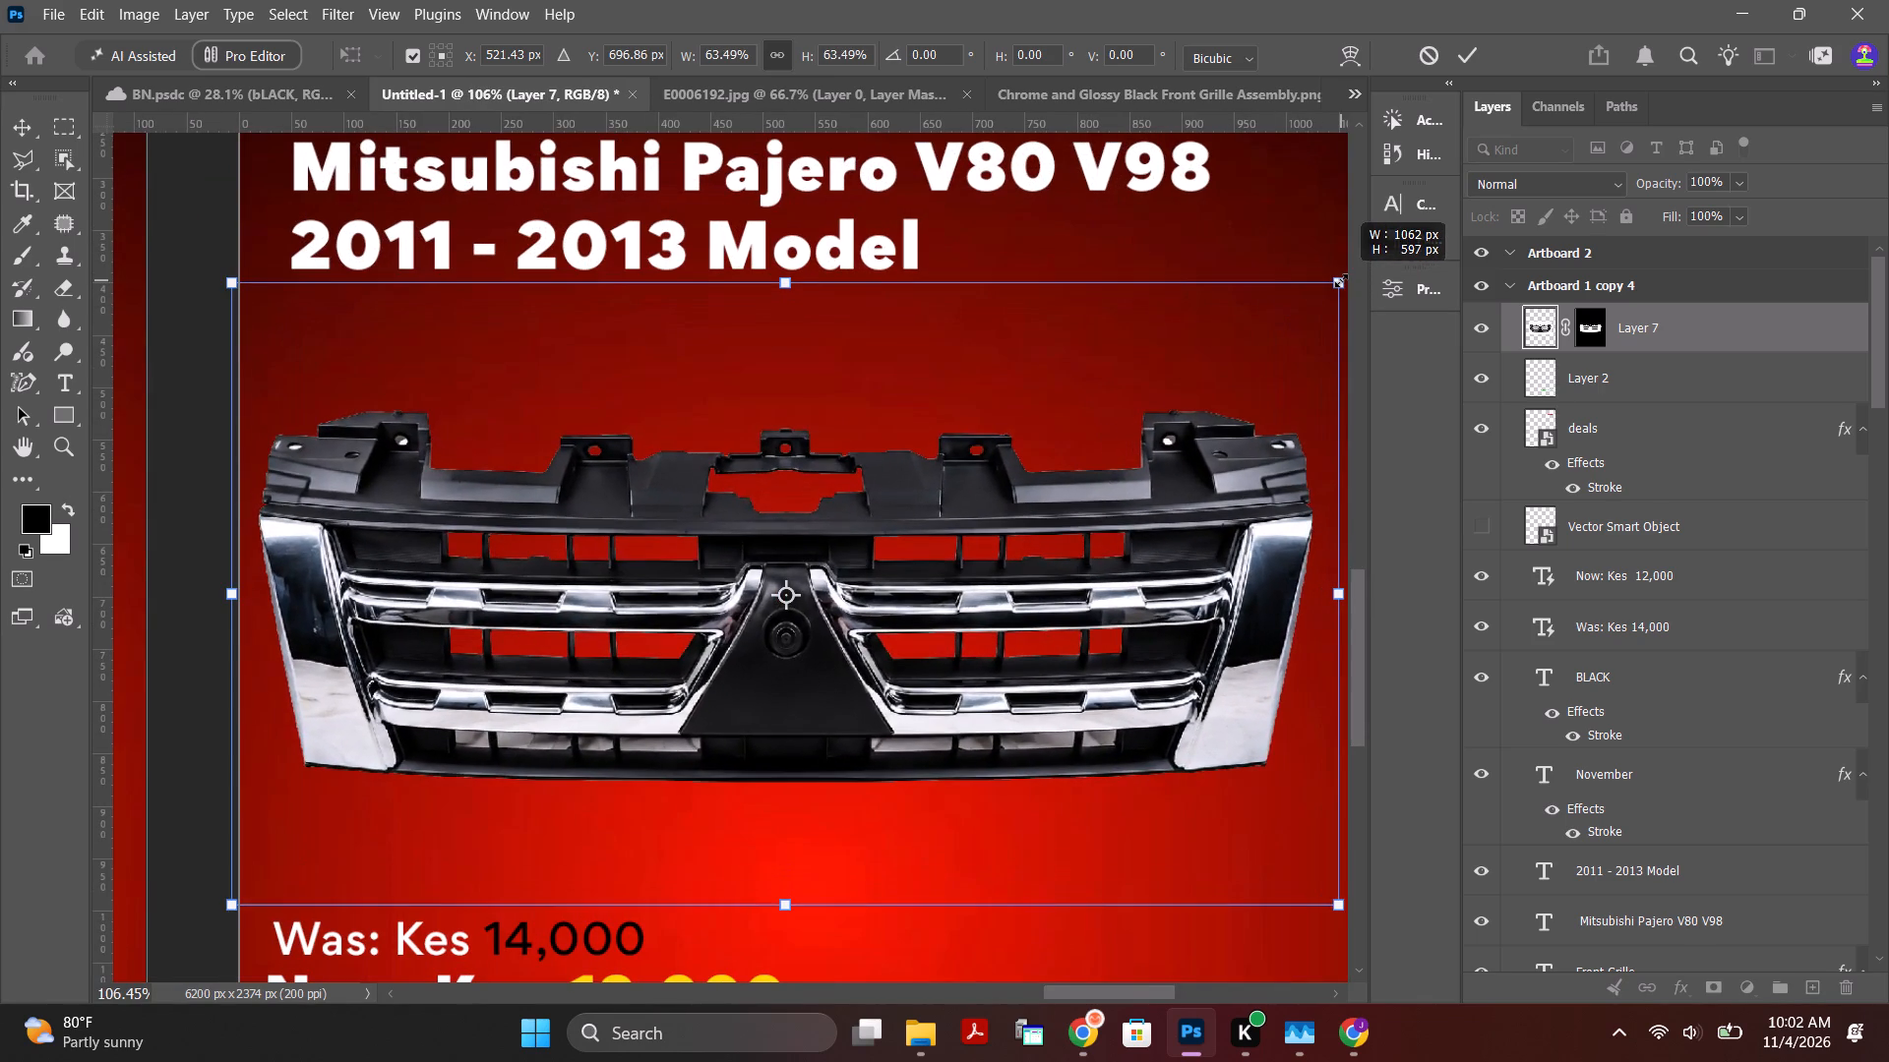
{"action": "left_click_drag", "start_coordinate": [1341, 280], "coordinate": [1325, 288]}
{"action": "scroll", "coordinate": [870, 385], "scroll_direction": "down", "scroll_amount": 6, "text": "alt"}
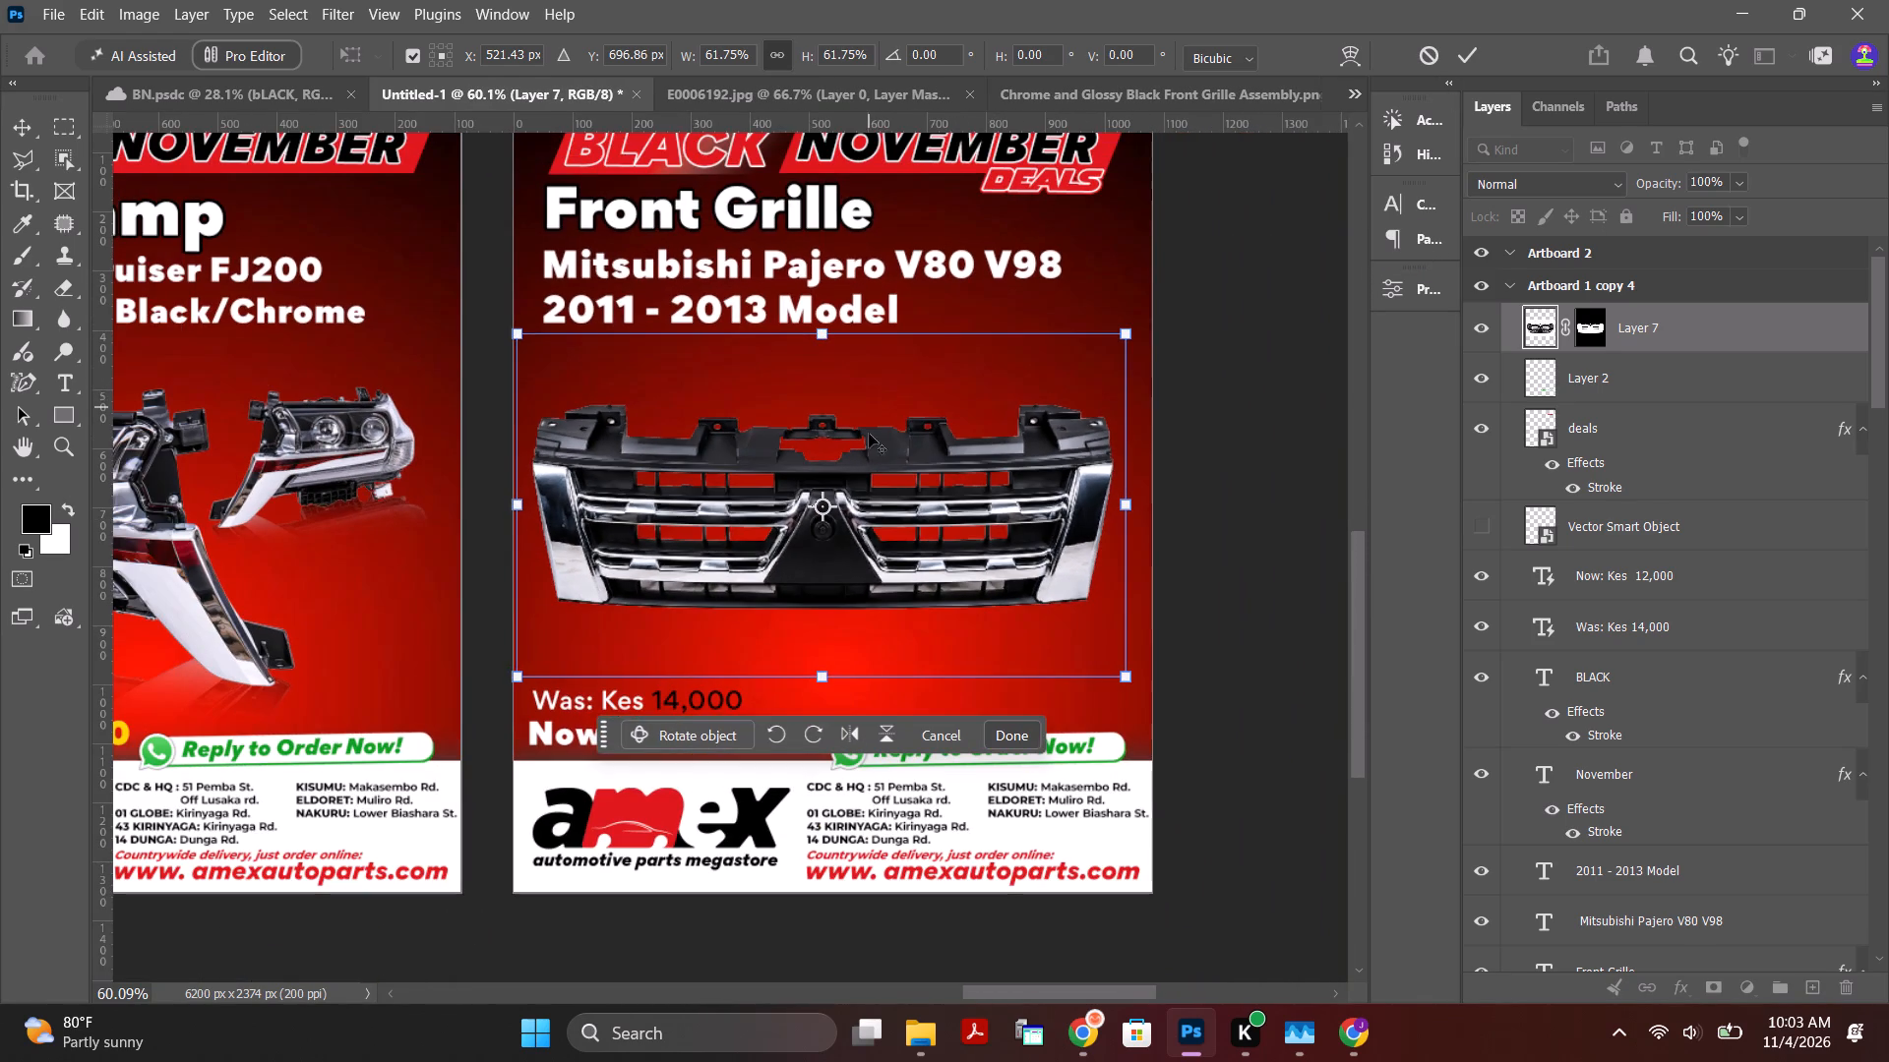
{"action": "left_click", "coordinate": [867, 501]}
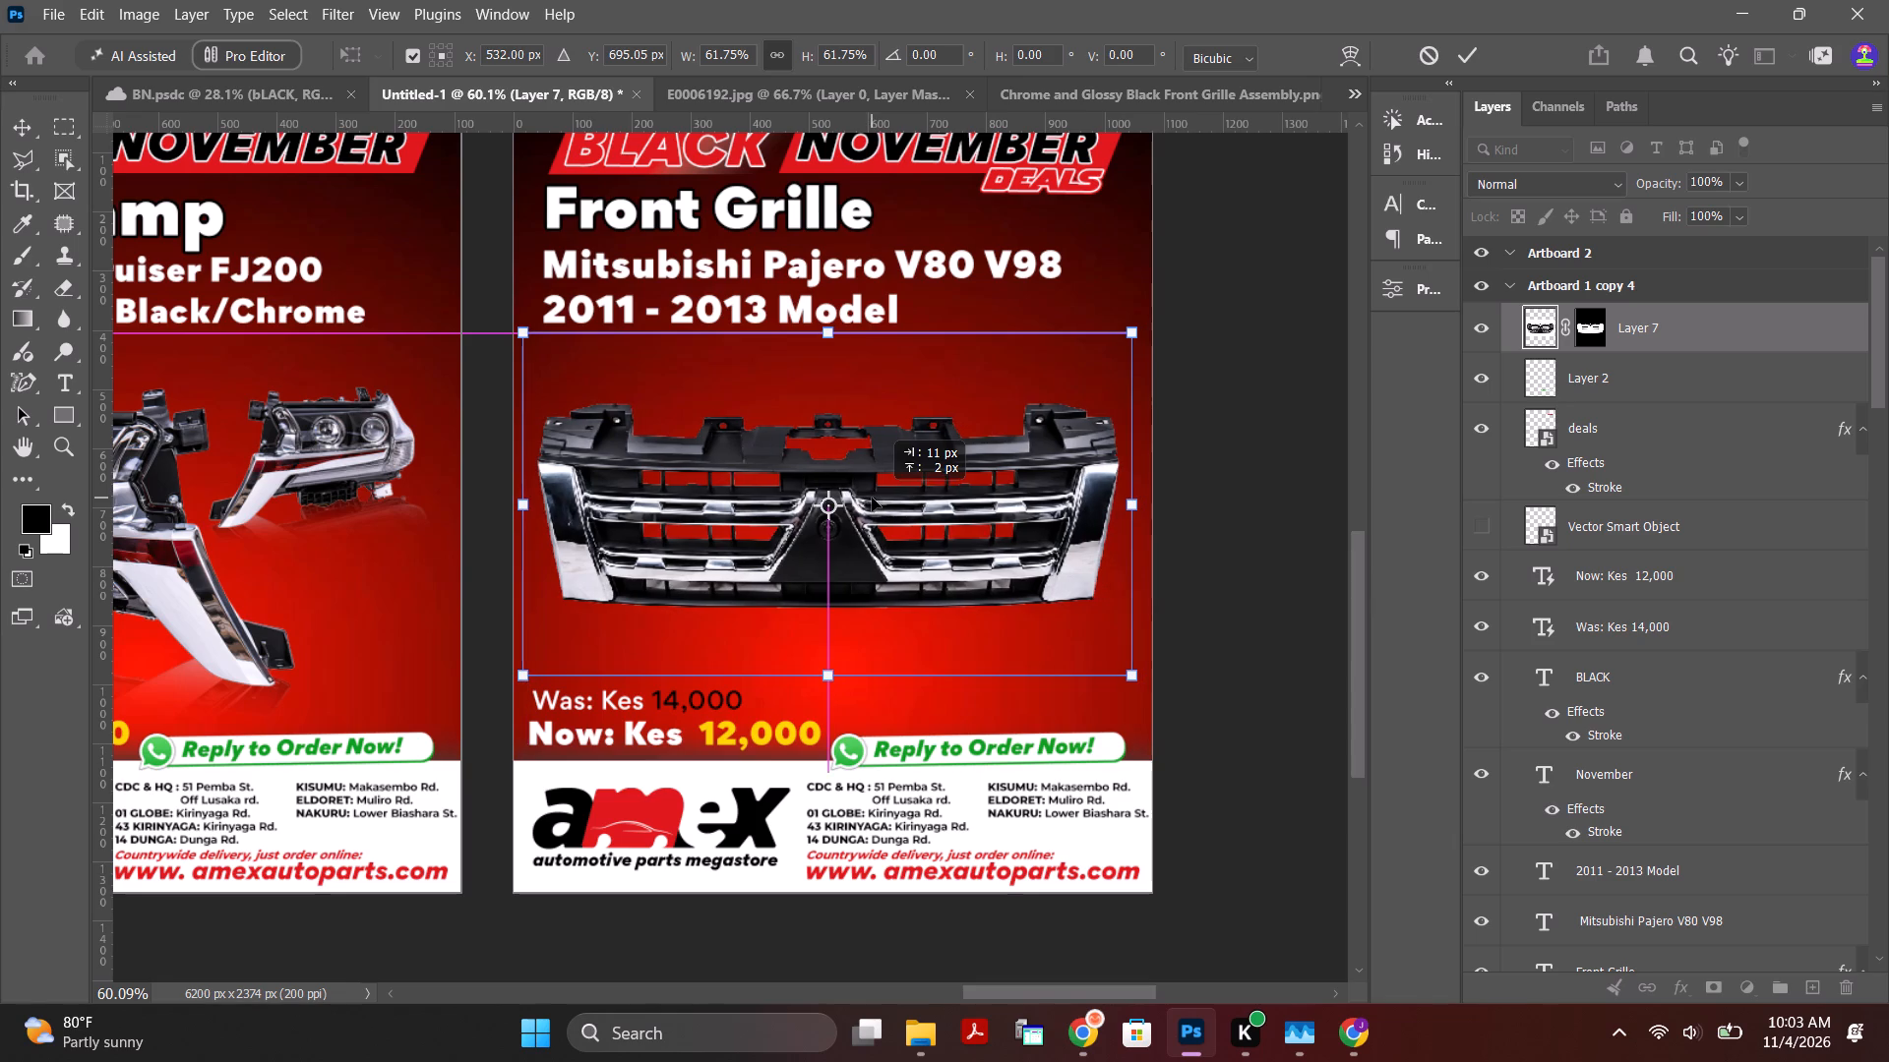
{"action": "left_click_drag", "start_coordinate": [1129, 333], "coordinate": [1114, 345], "text": "alt"}
{"action": "left_click_drag", "start_coordinate": [893, 470], "coordinate": [901, 461]}
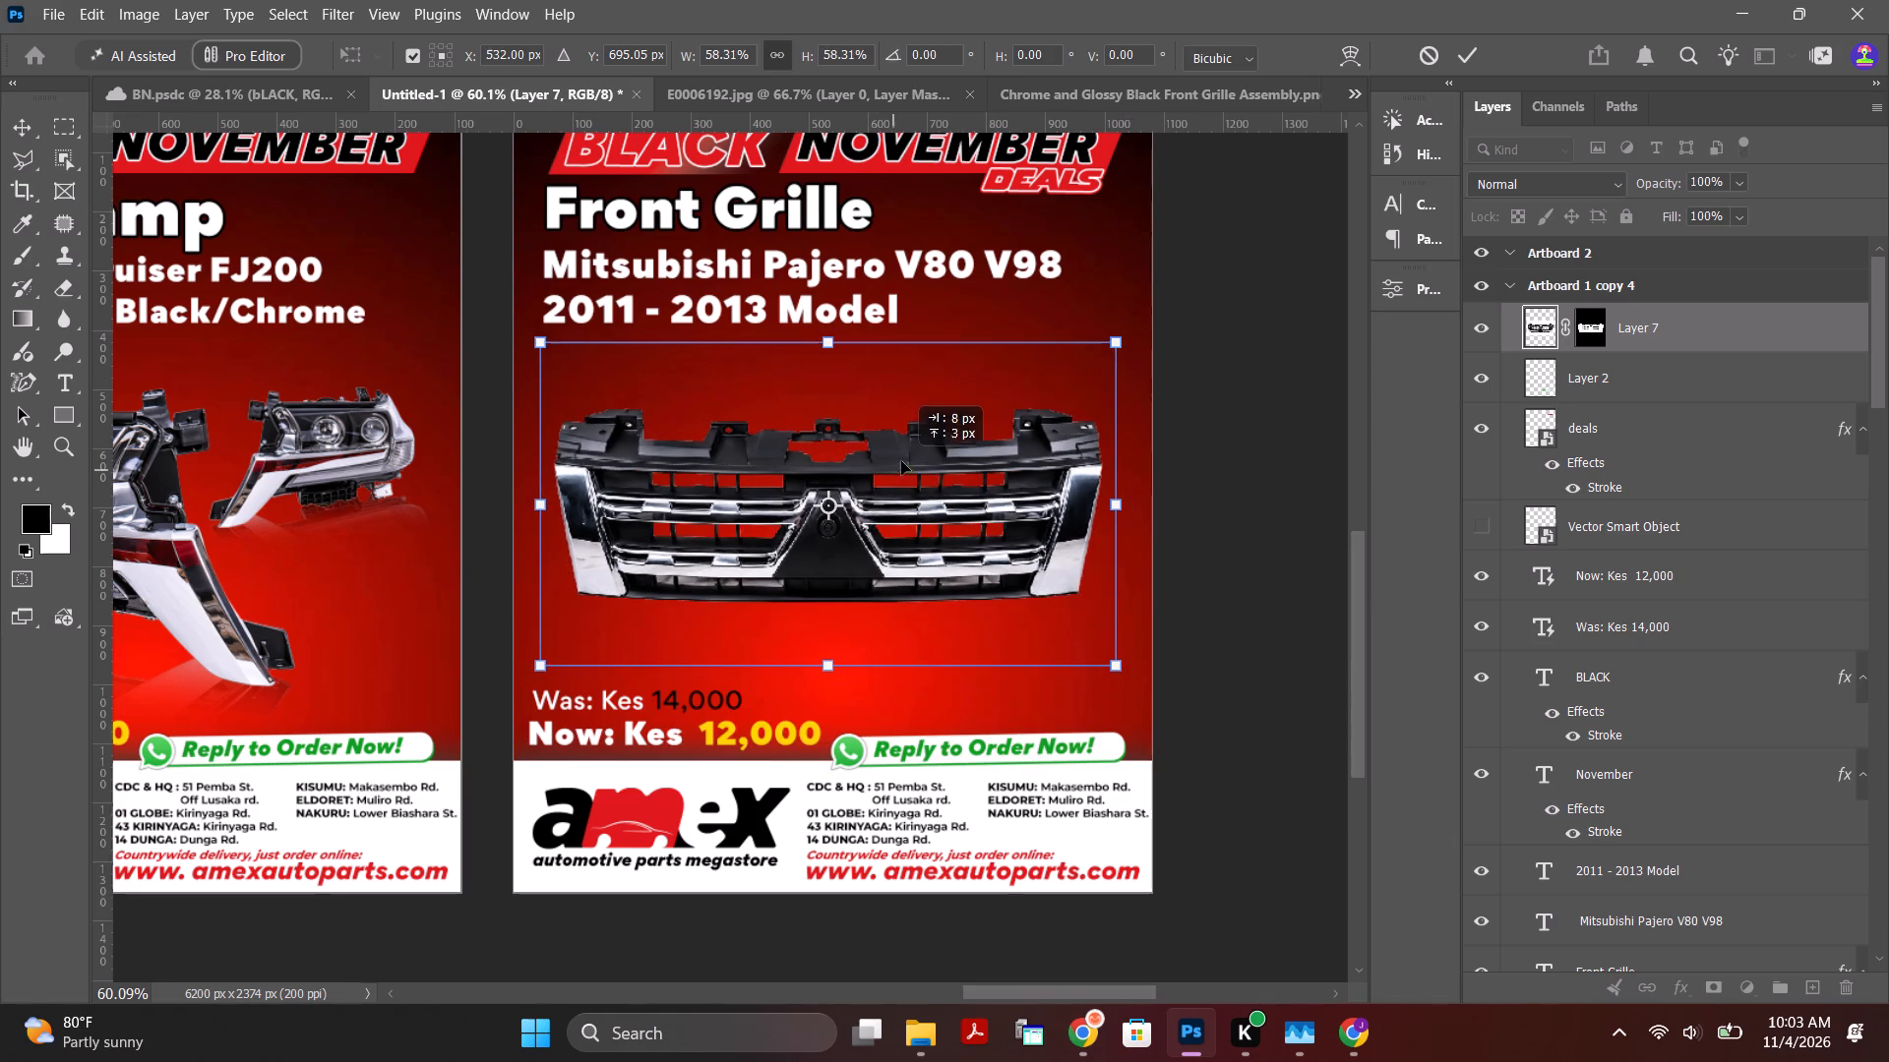
{"action": "left_click_drag", "start_coordinate": [901, 461], "coordinate": [893, 459]}
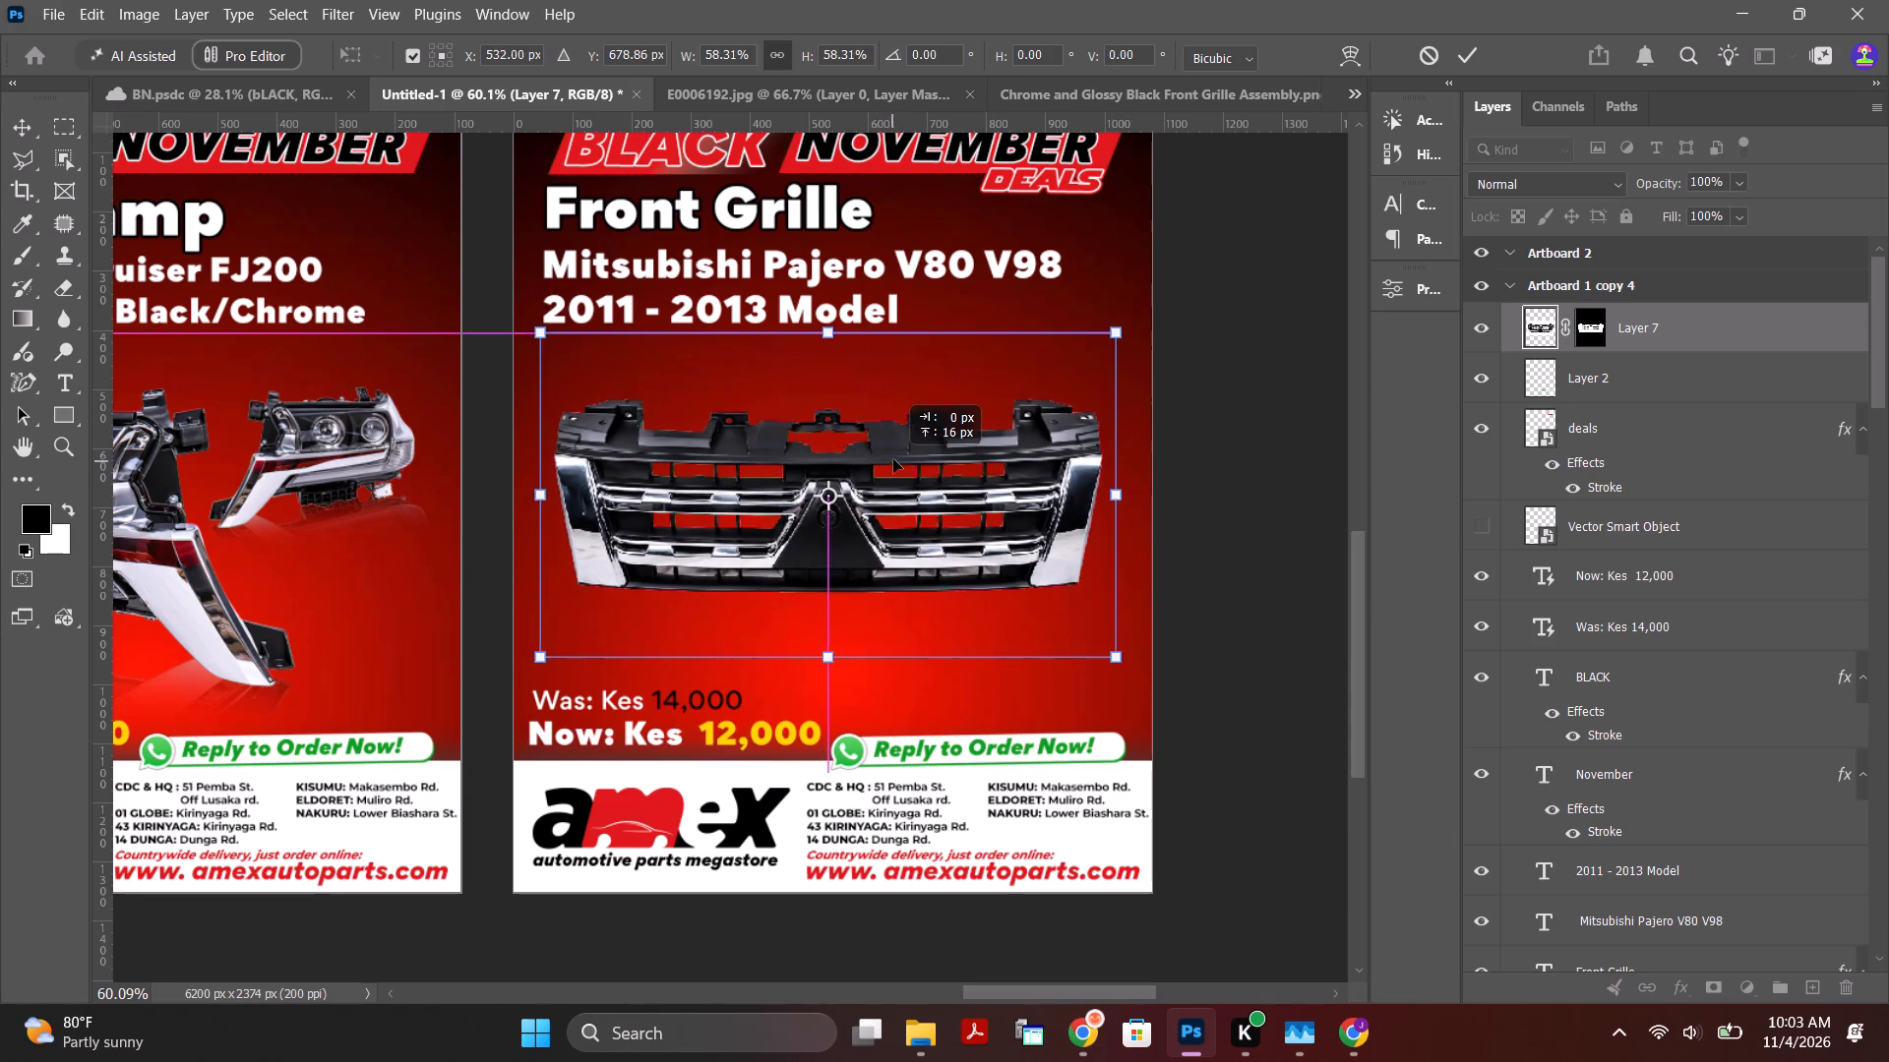
{"action": "left_click_drag", "start_coordinate": [893, 459], "coordinate": [895, 459]}
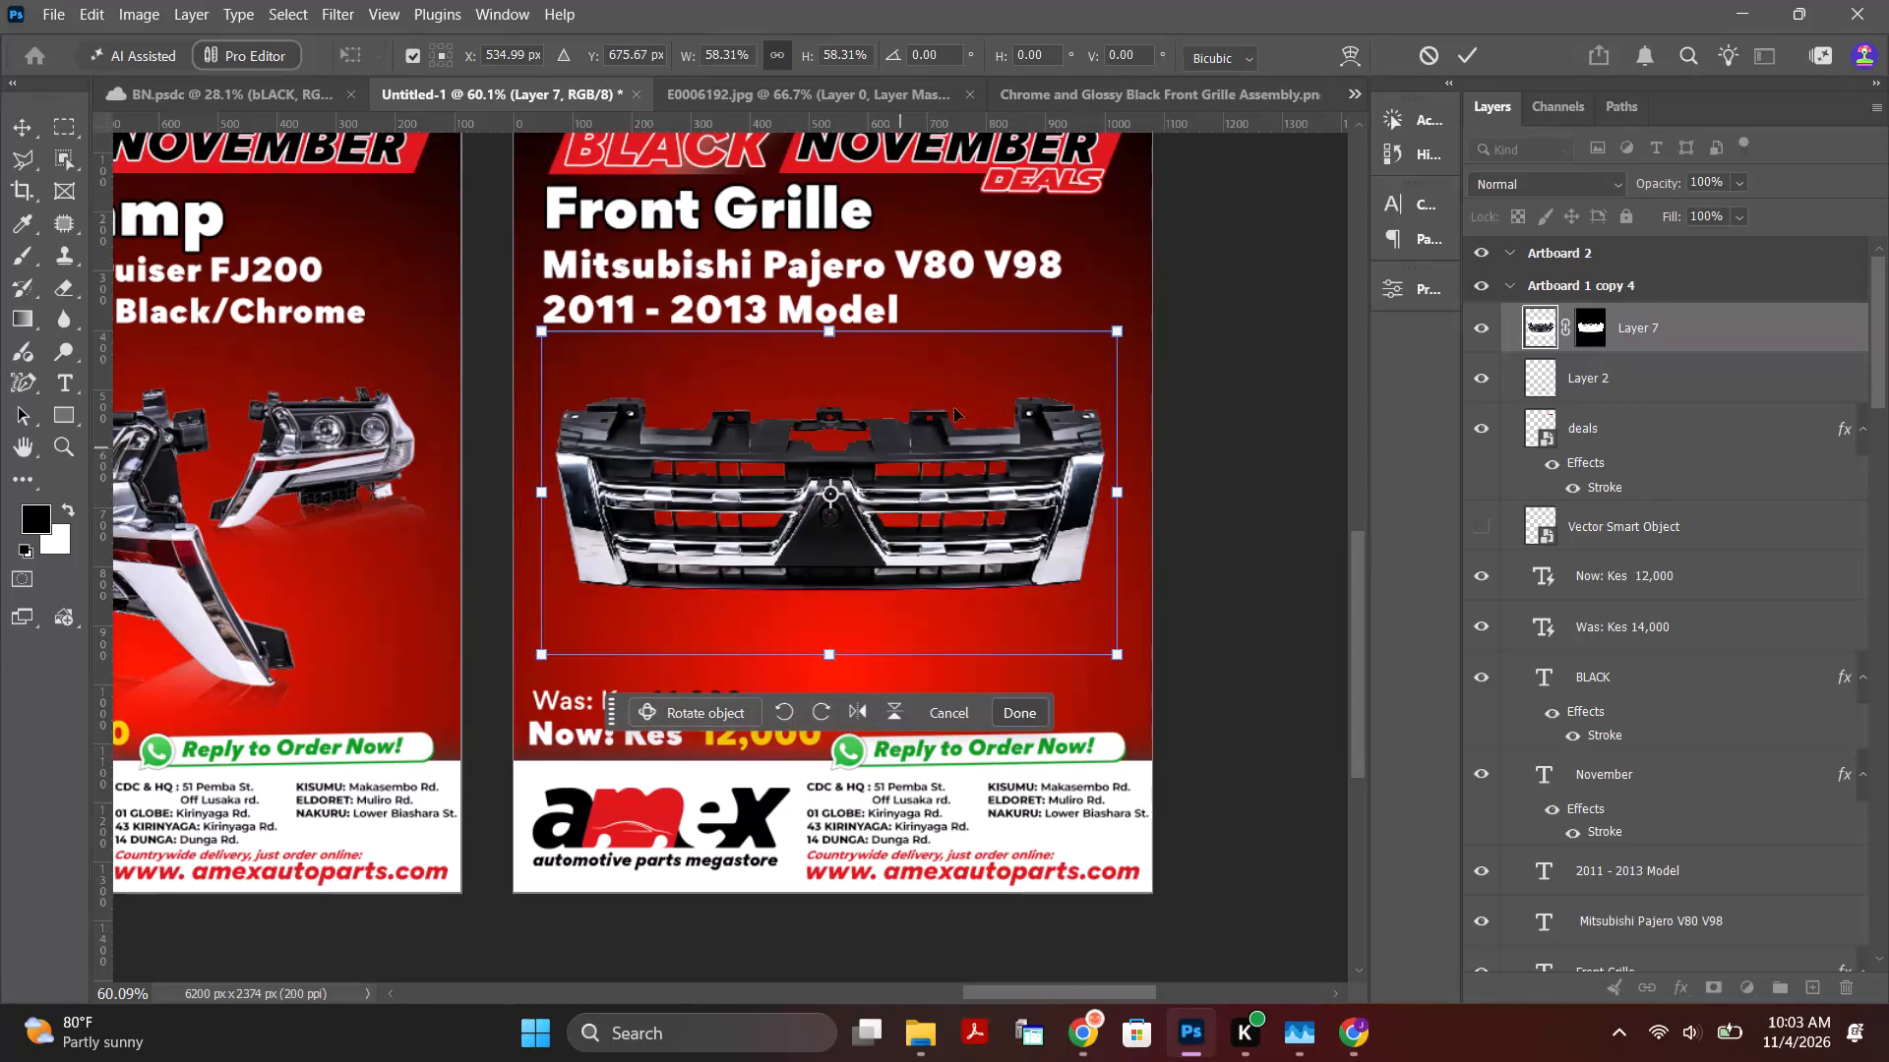
{"action": "left_click", "coordinate": [1457, 64]}
{"action": "left_click", "coordinate": [1239, 289]}
{"action": "left_click", "coordinate": [1056, 489]}
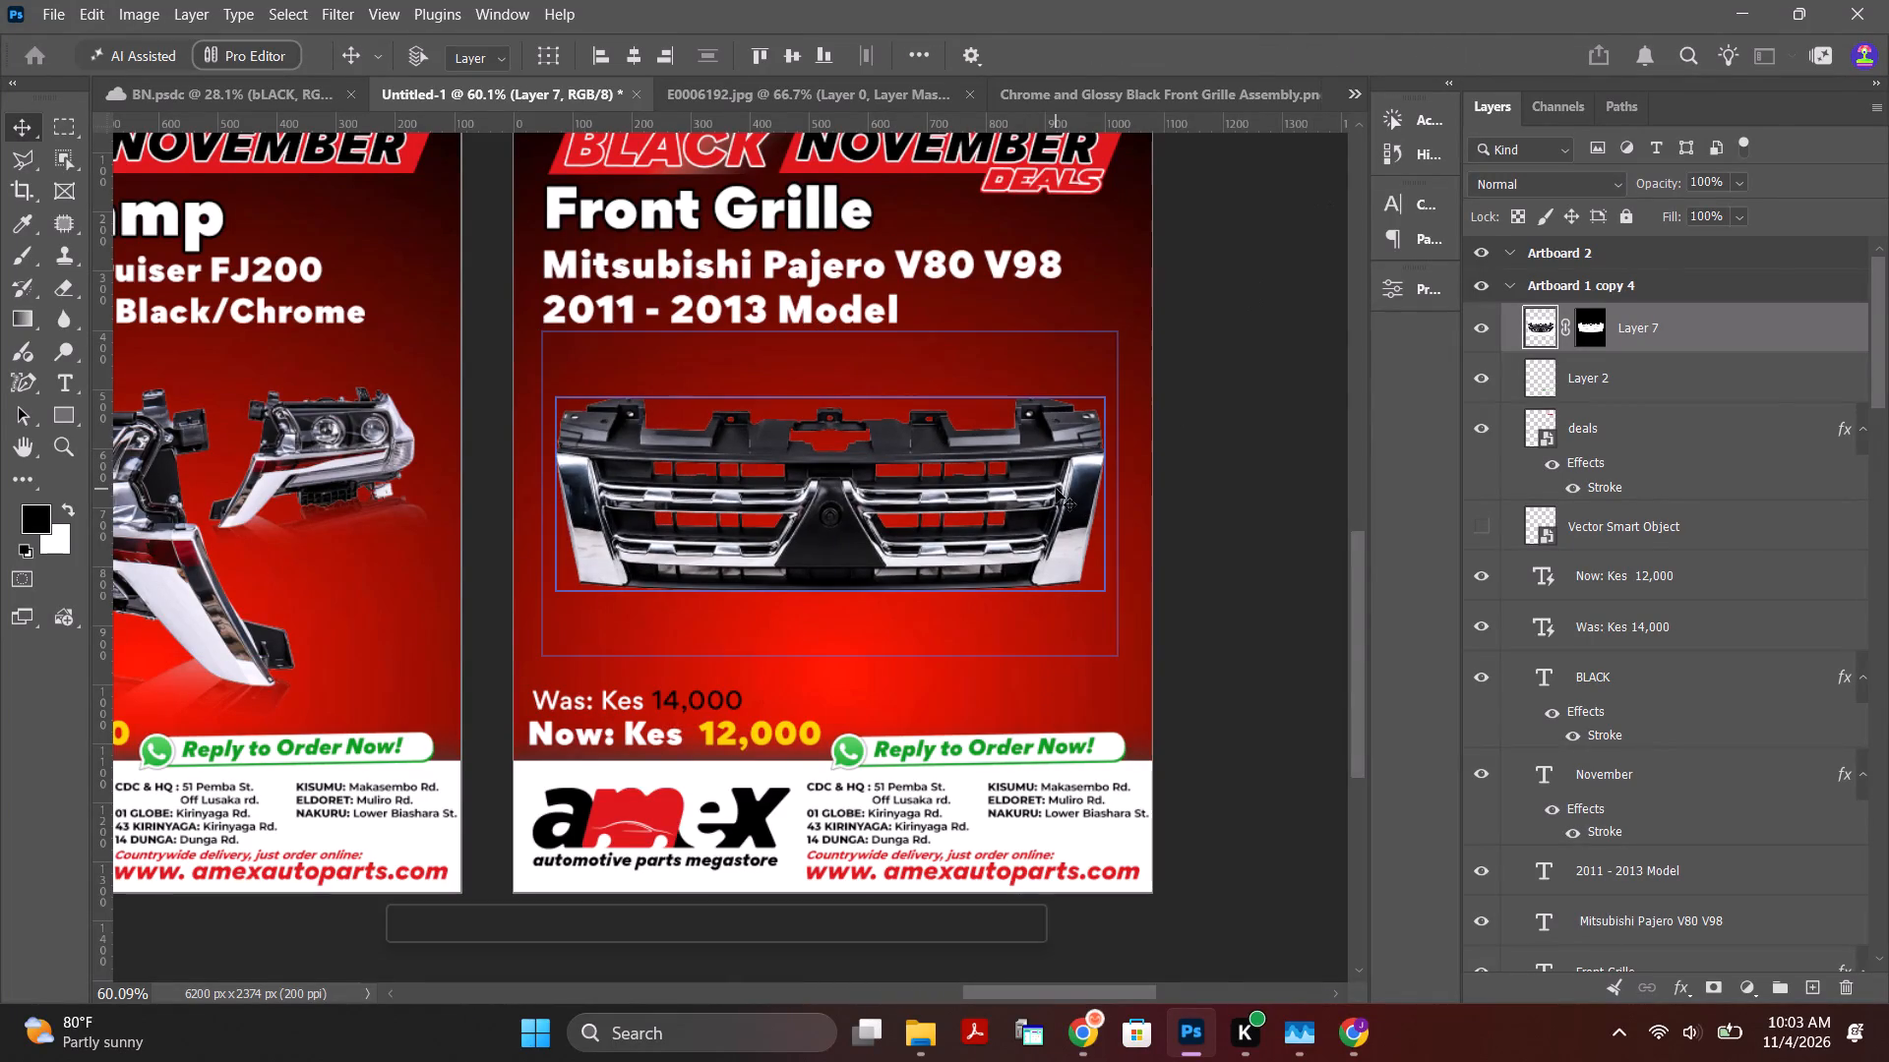
{"action": "left_click", "coordinate": [985, 475]}
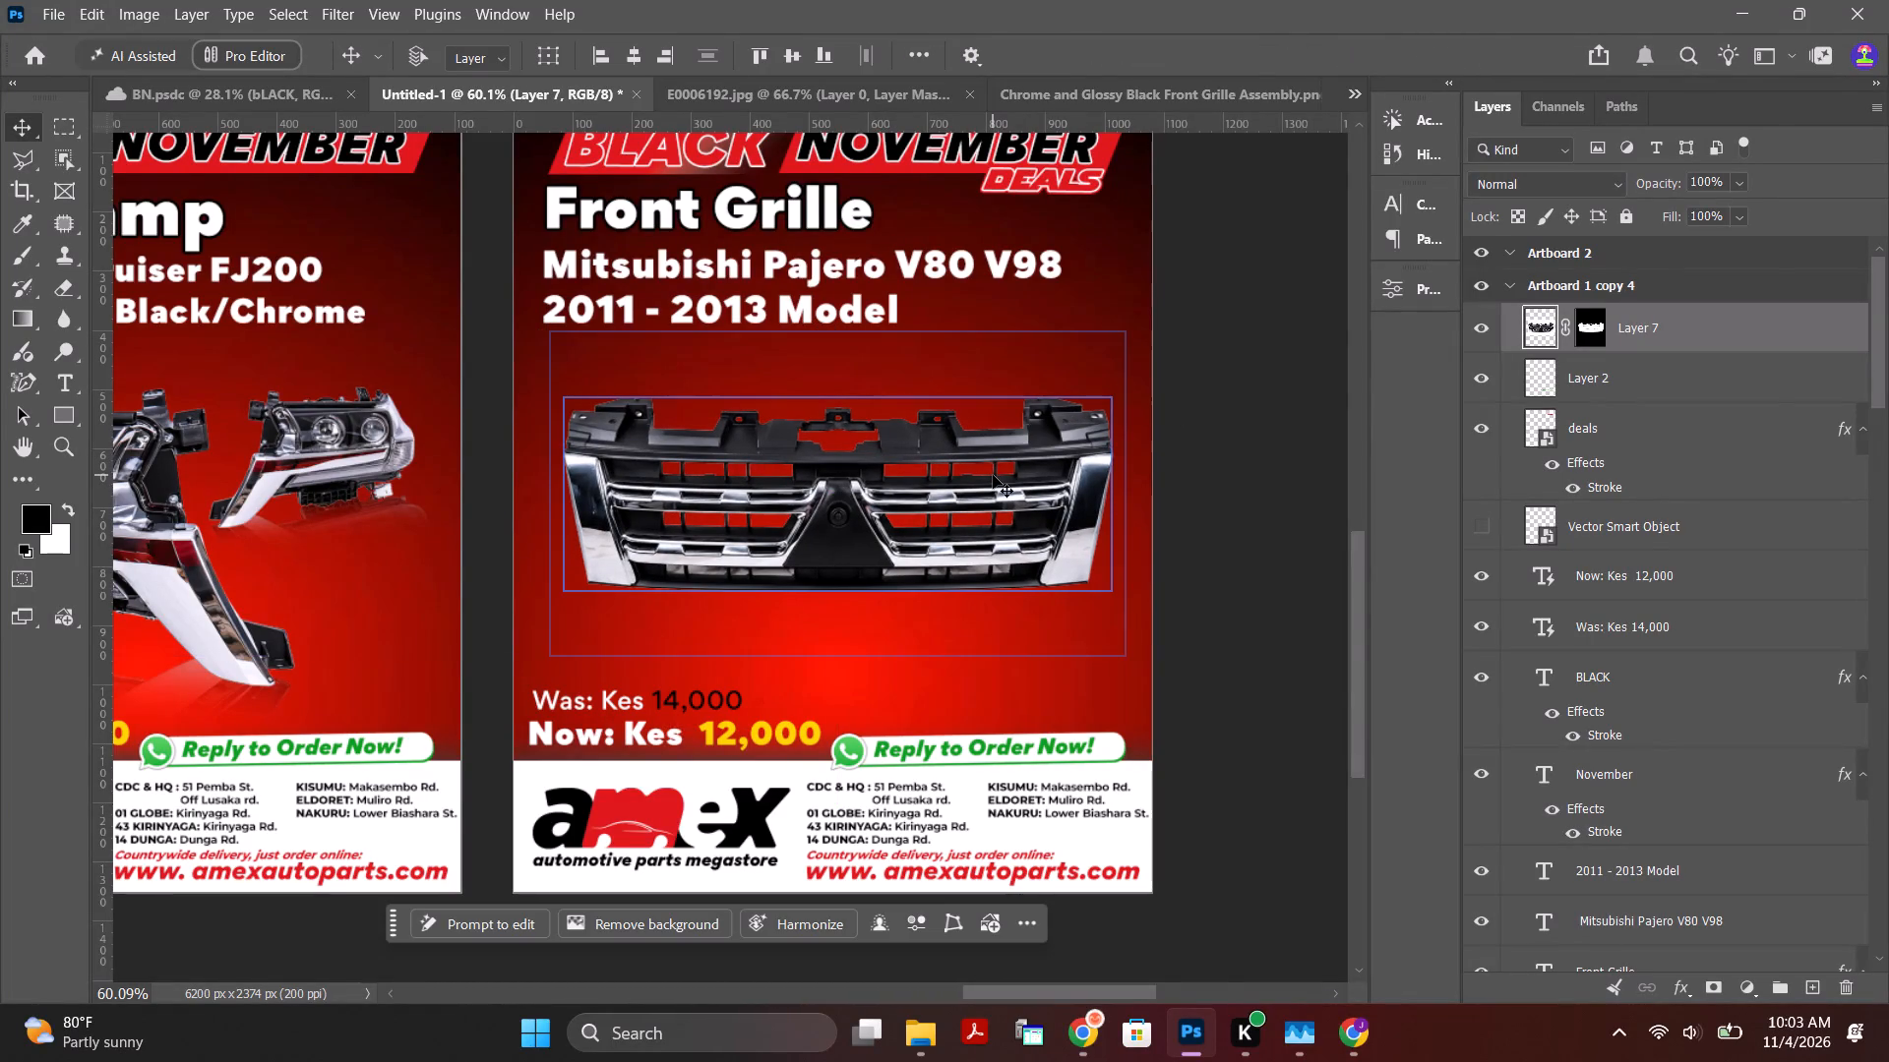
Duplicate the grille, place the copy beneath the original in the layer stack, flip it vertically and move it directly below as a reflection.
{"action": "key", "text": "ctrl+j"}
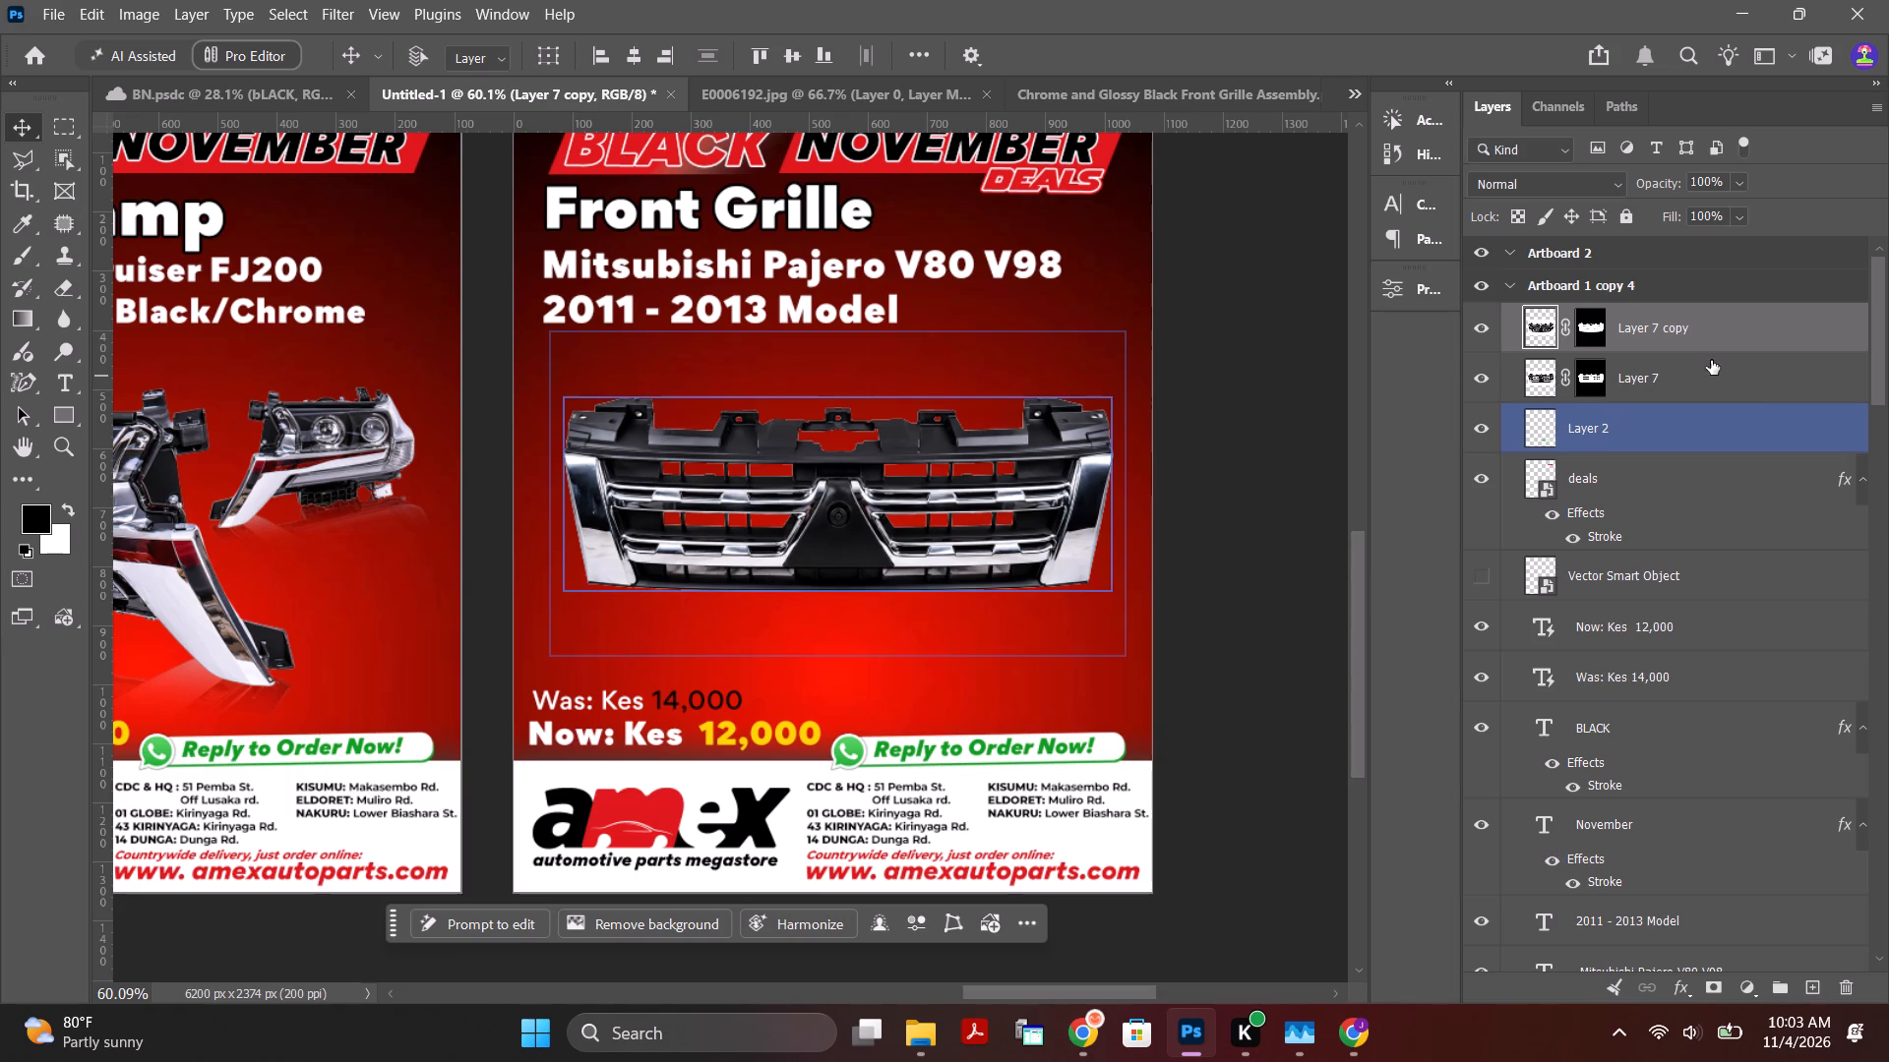
{"action": "left_click_drag", "start_coordinate": [1712, 328], "coordinate": [1721, 393]}
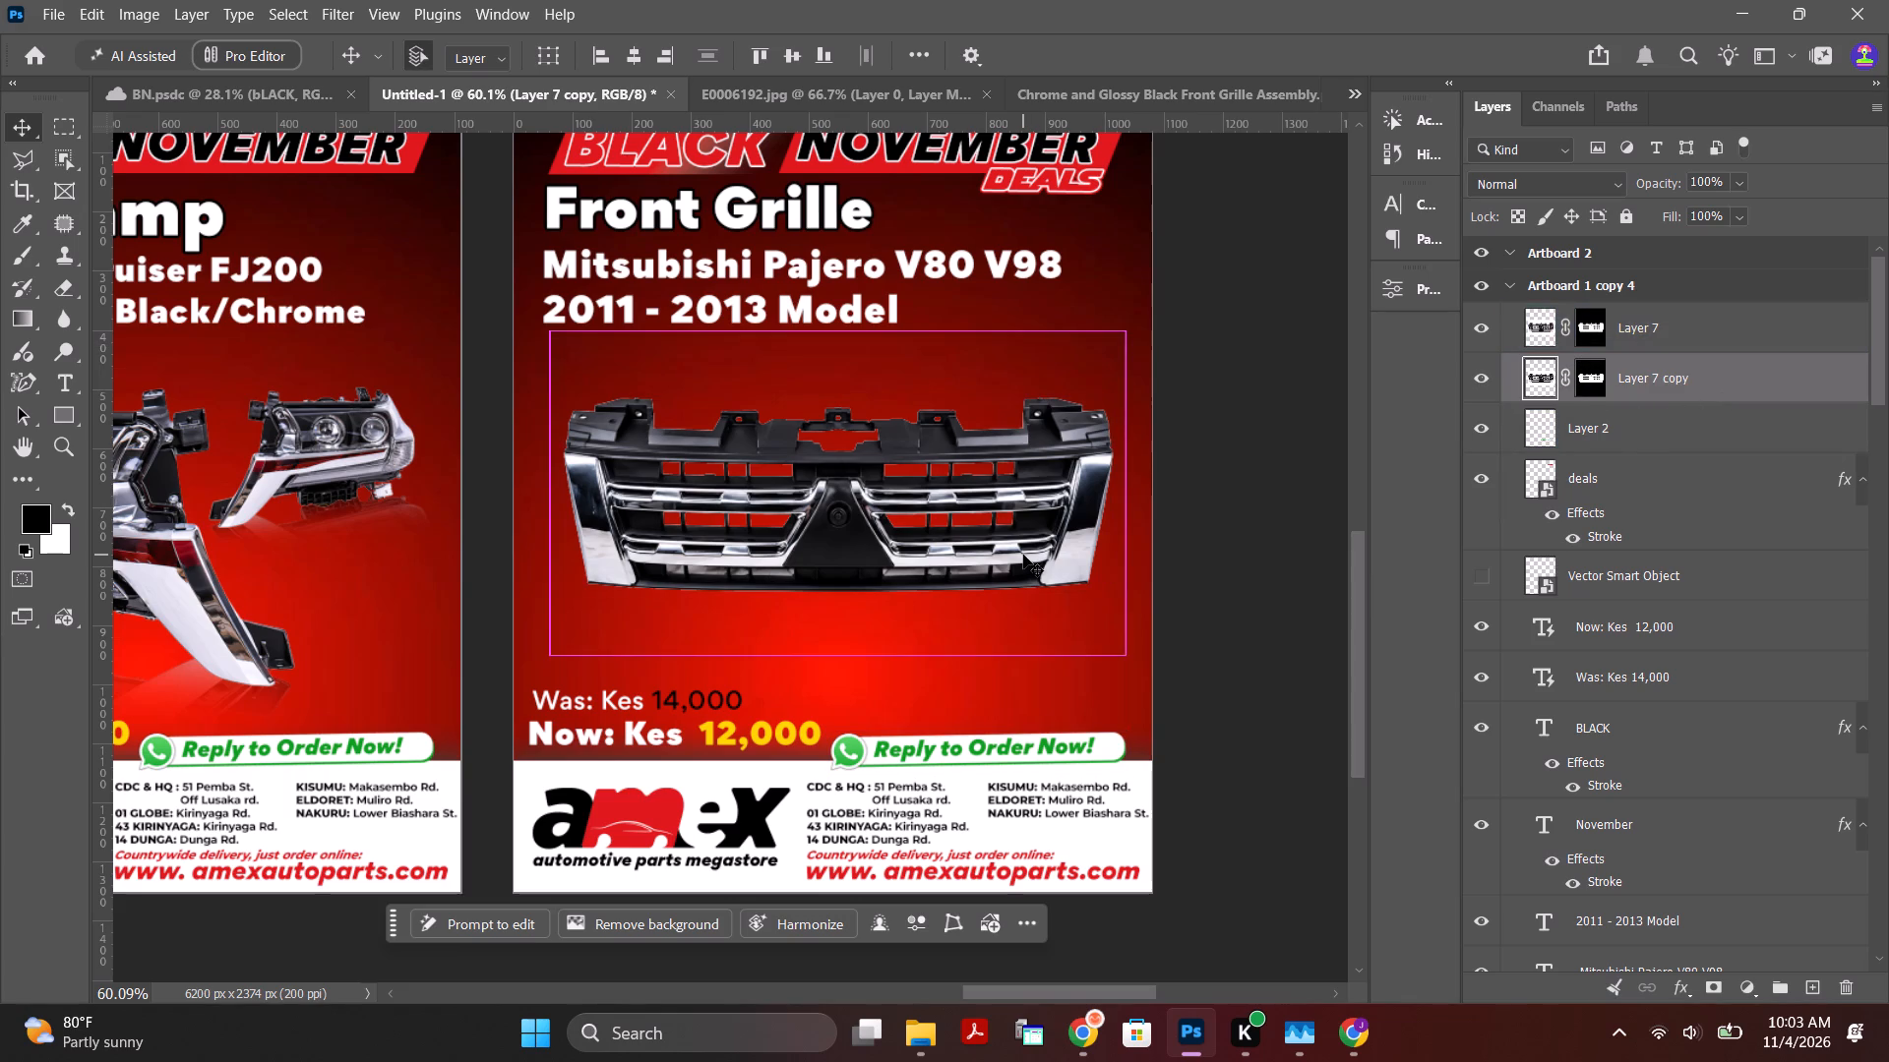
{"action": "key", "text": "ctrl+t"}
{"action": "left_click", "coordinate": [903, 718]}
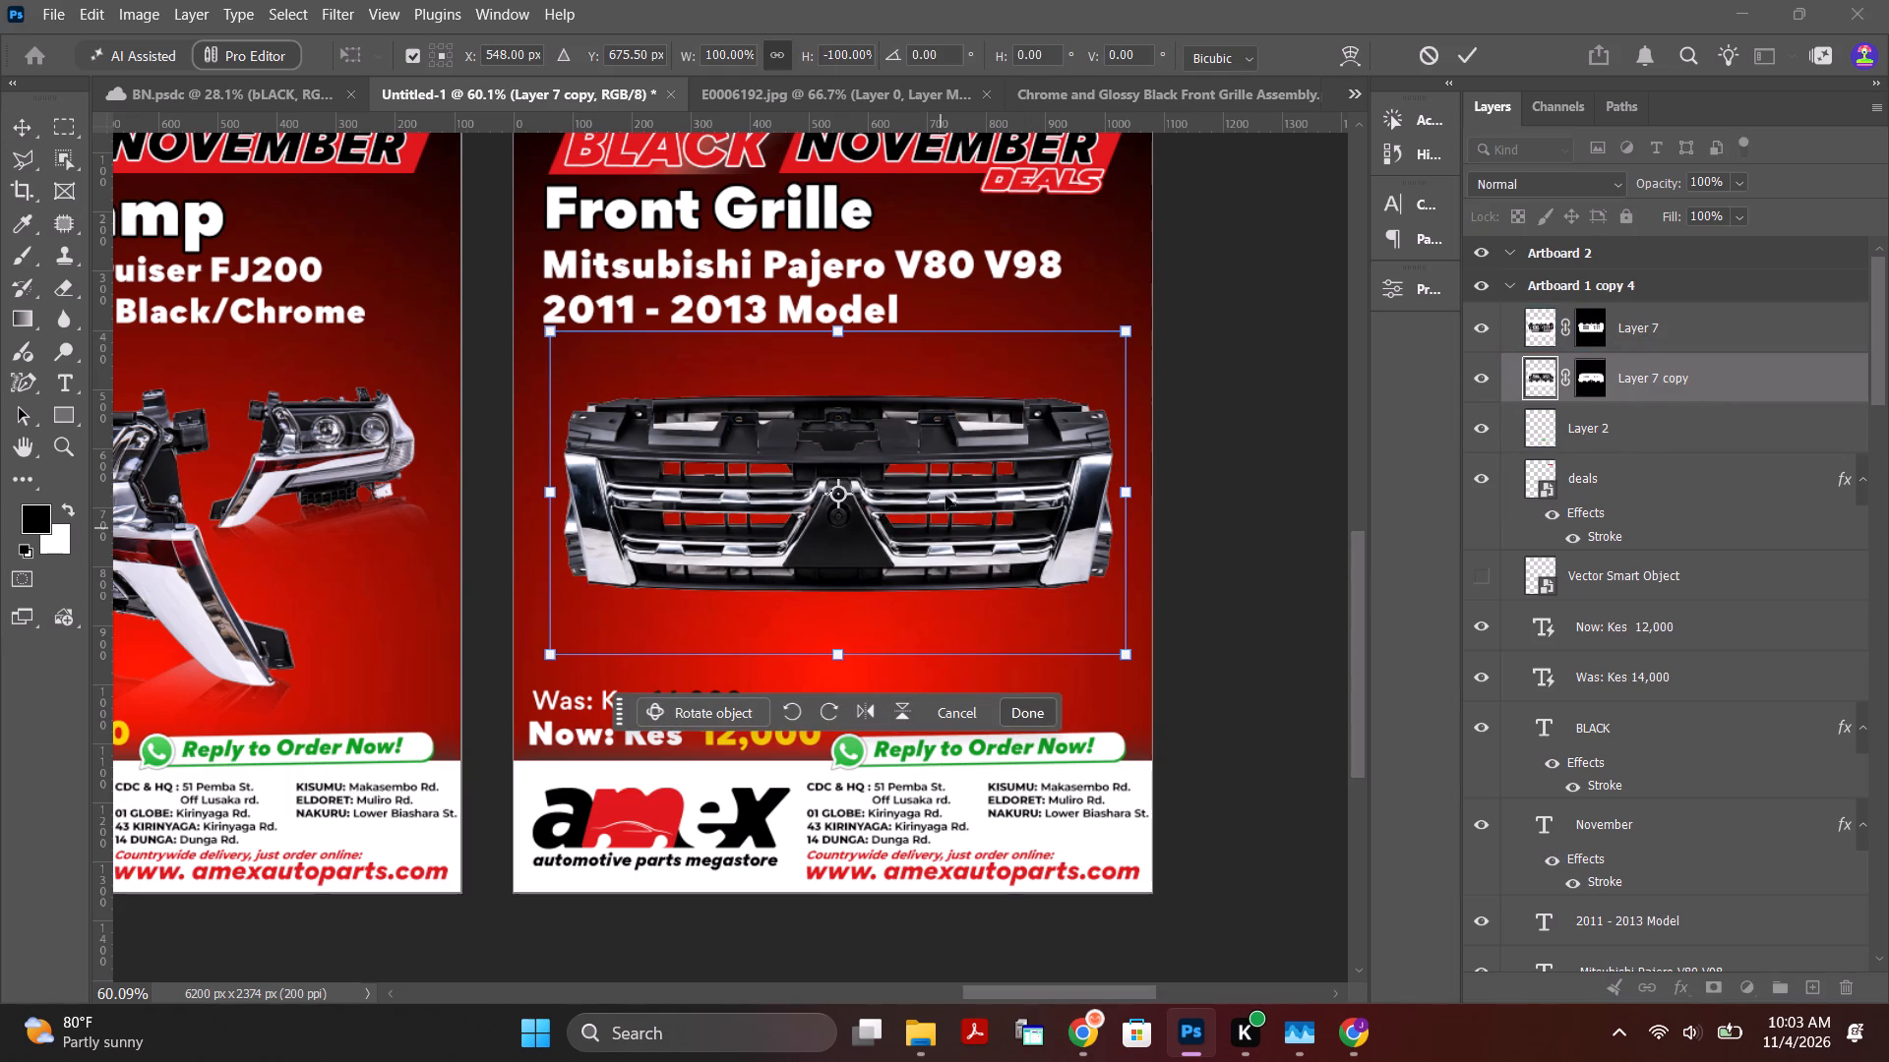
{"action": "left_click_drag", "start_coordinate": [1107, 533], "coordinate": [1128, 669]}
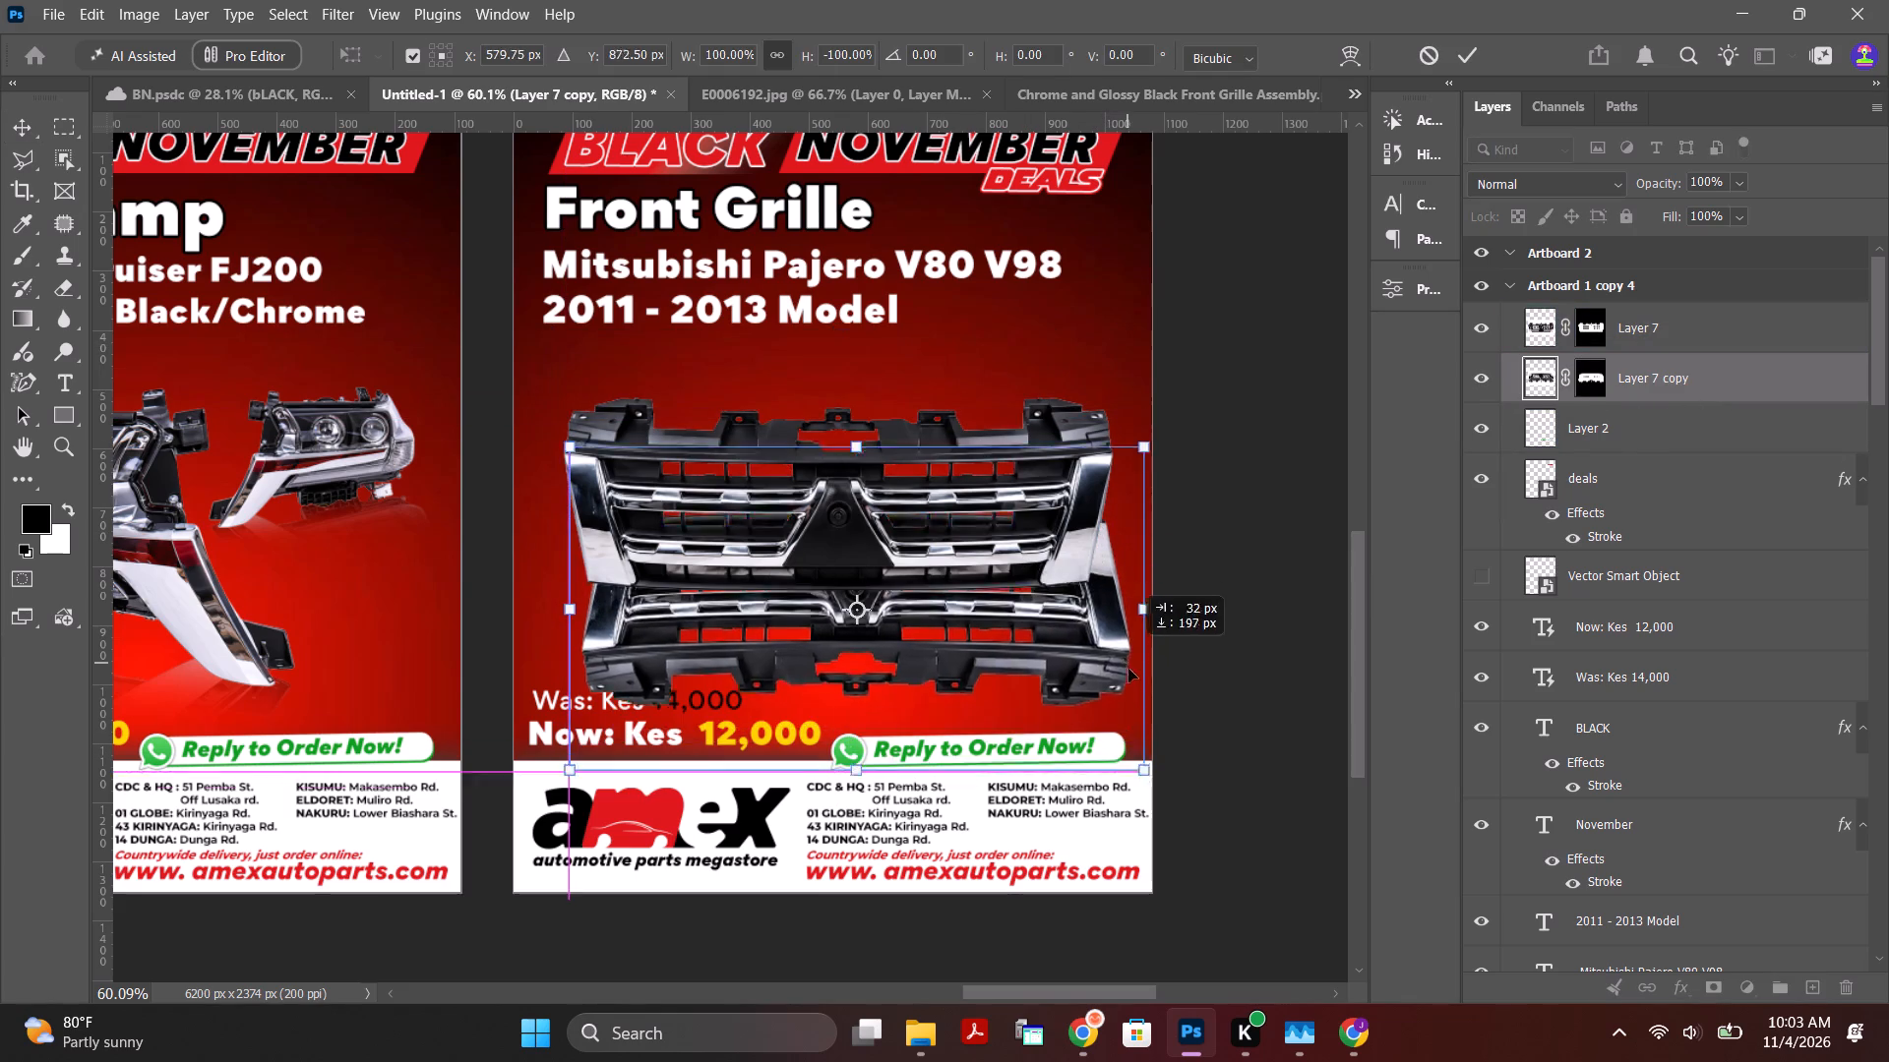
{"action": "left_click_drag", "start_coordinate": [1128, 669], "coordinate": [1108, 727]}
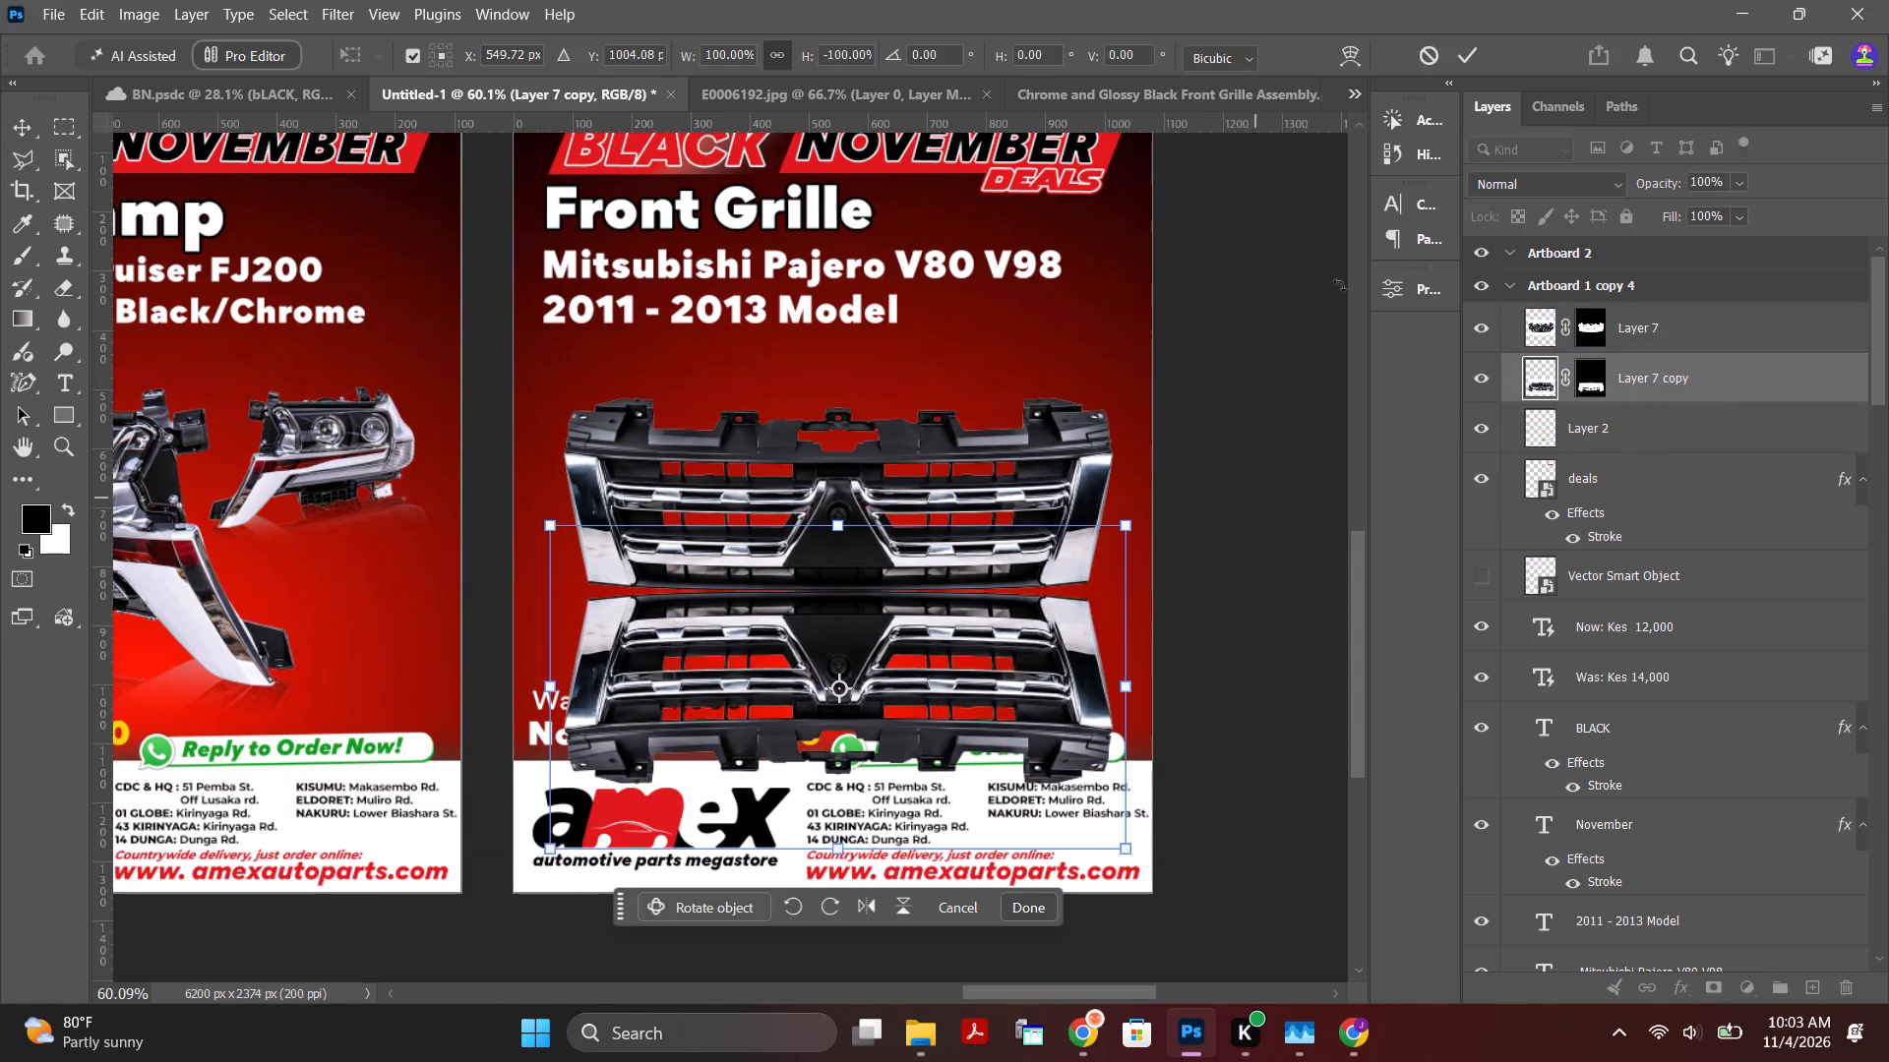
{"action": "left_click", "coordinate": [1472, 53]}
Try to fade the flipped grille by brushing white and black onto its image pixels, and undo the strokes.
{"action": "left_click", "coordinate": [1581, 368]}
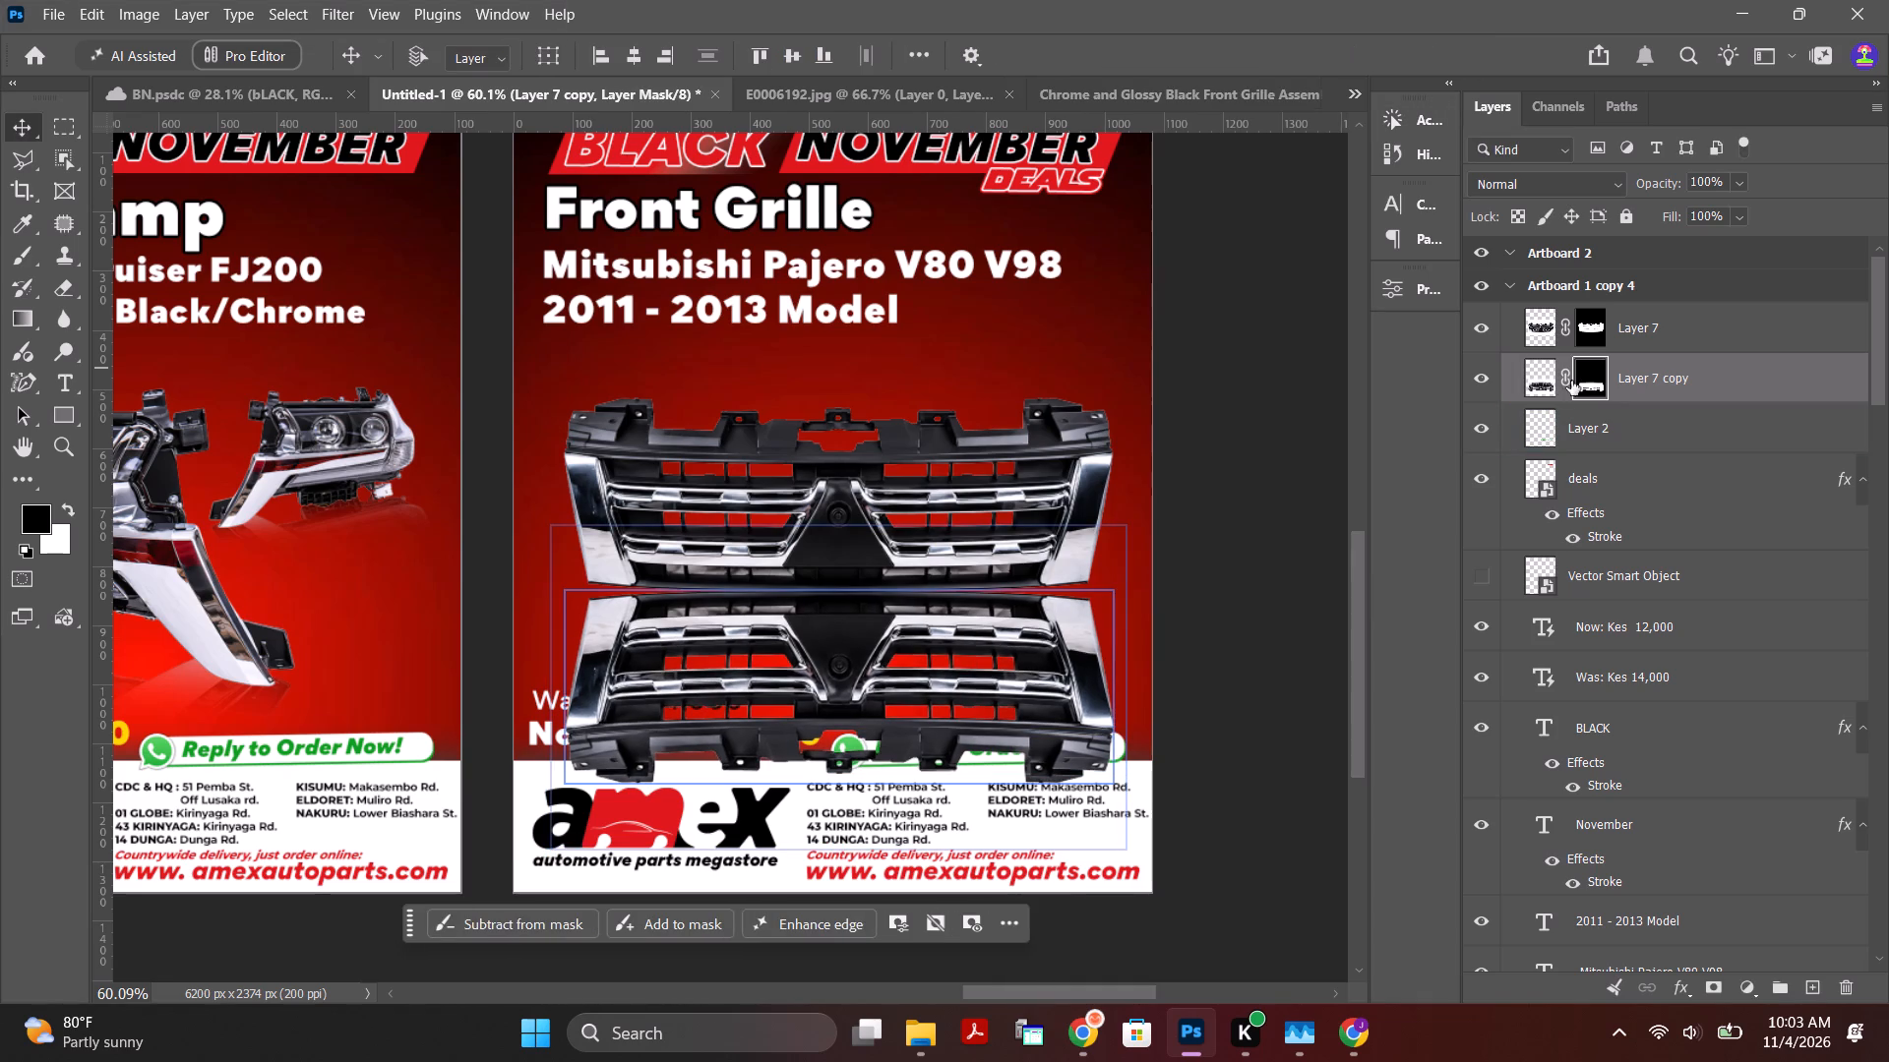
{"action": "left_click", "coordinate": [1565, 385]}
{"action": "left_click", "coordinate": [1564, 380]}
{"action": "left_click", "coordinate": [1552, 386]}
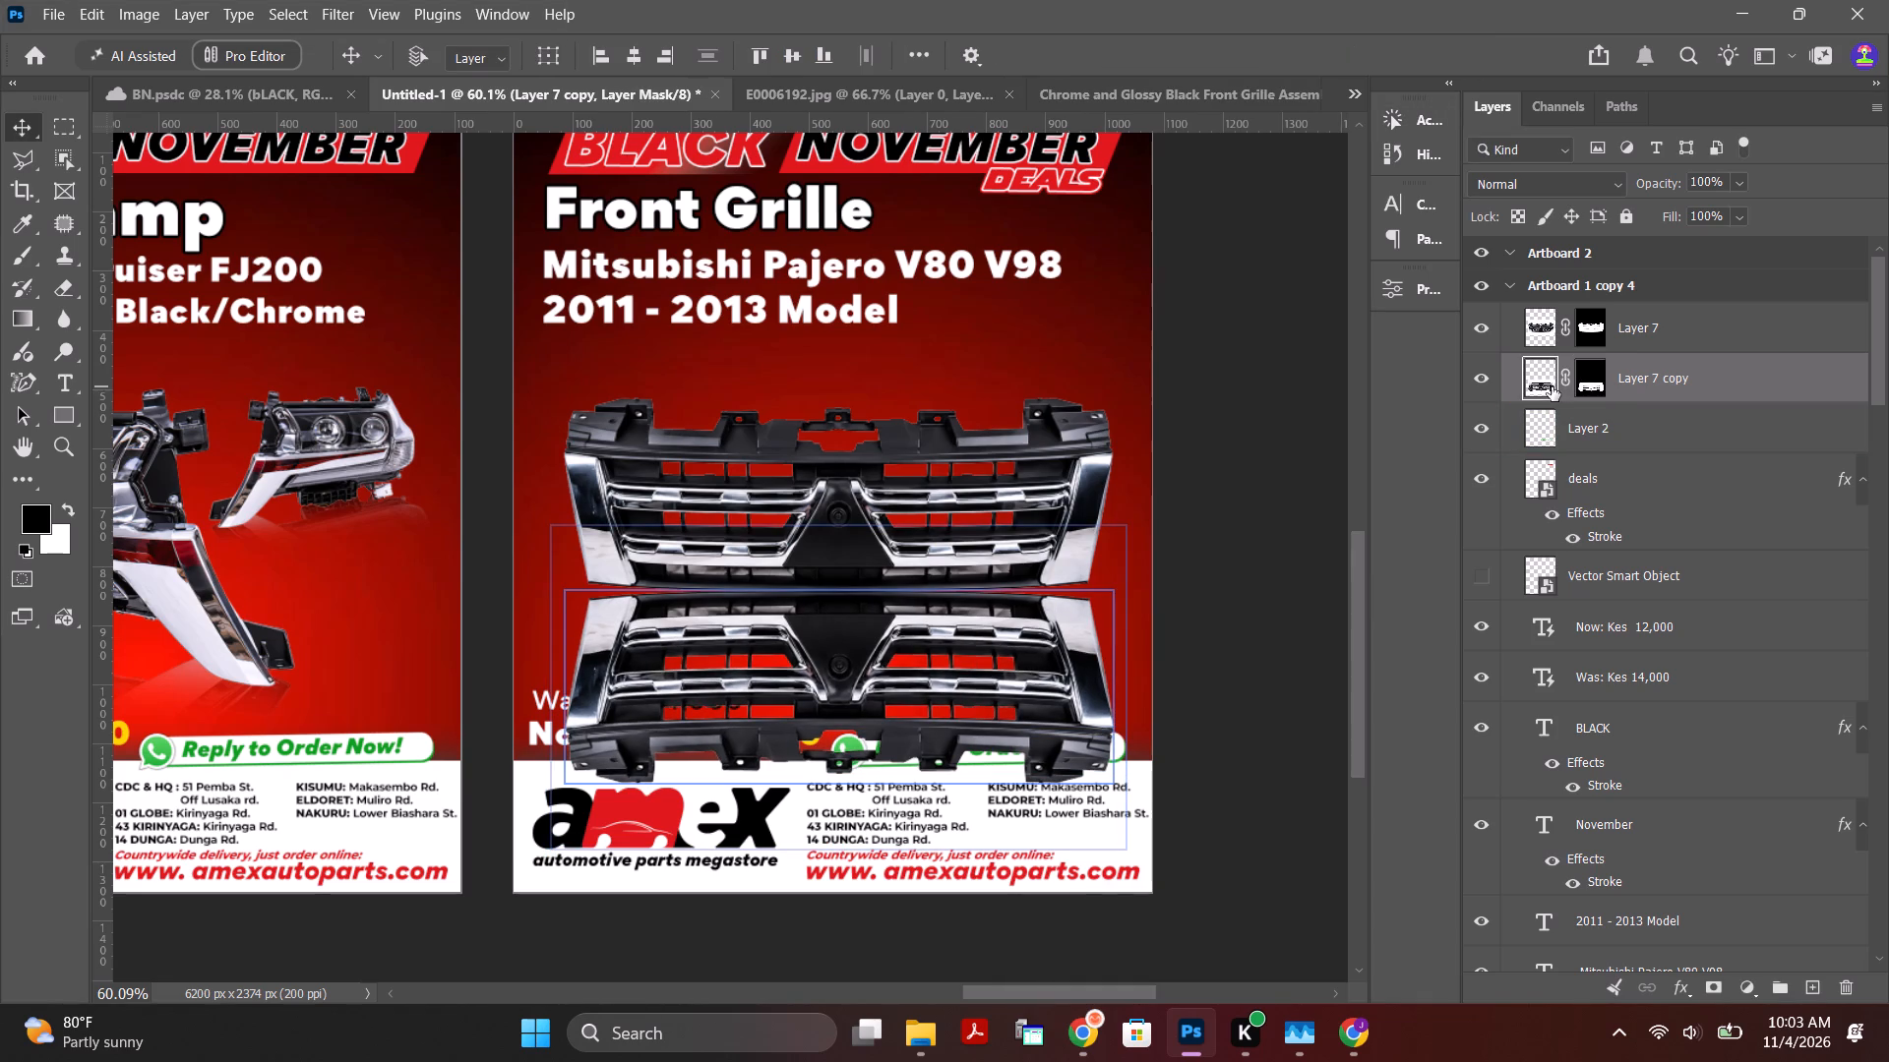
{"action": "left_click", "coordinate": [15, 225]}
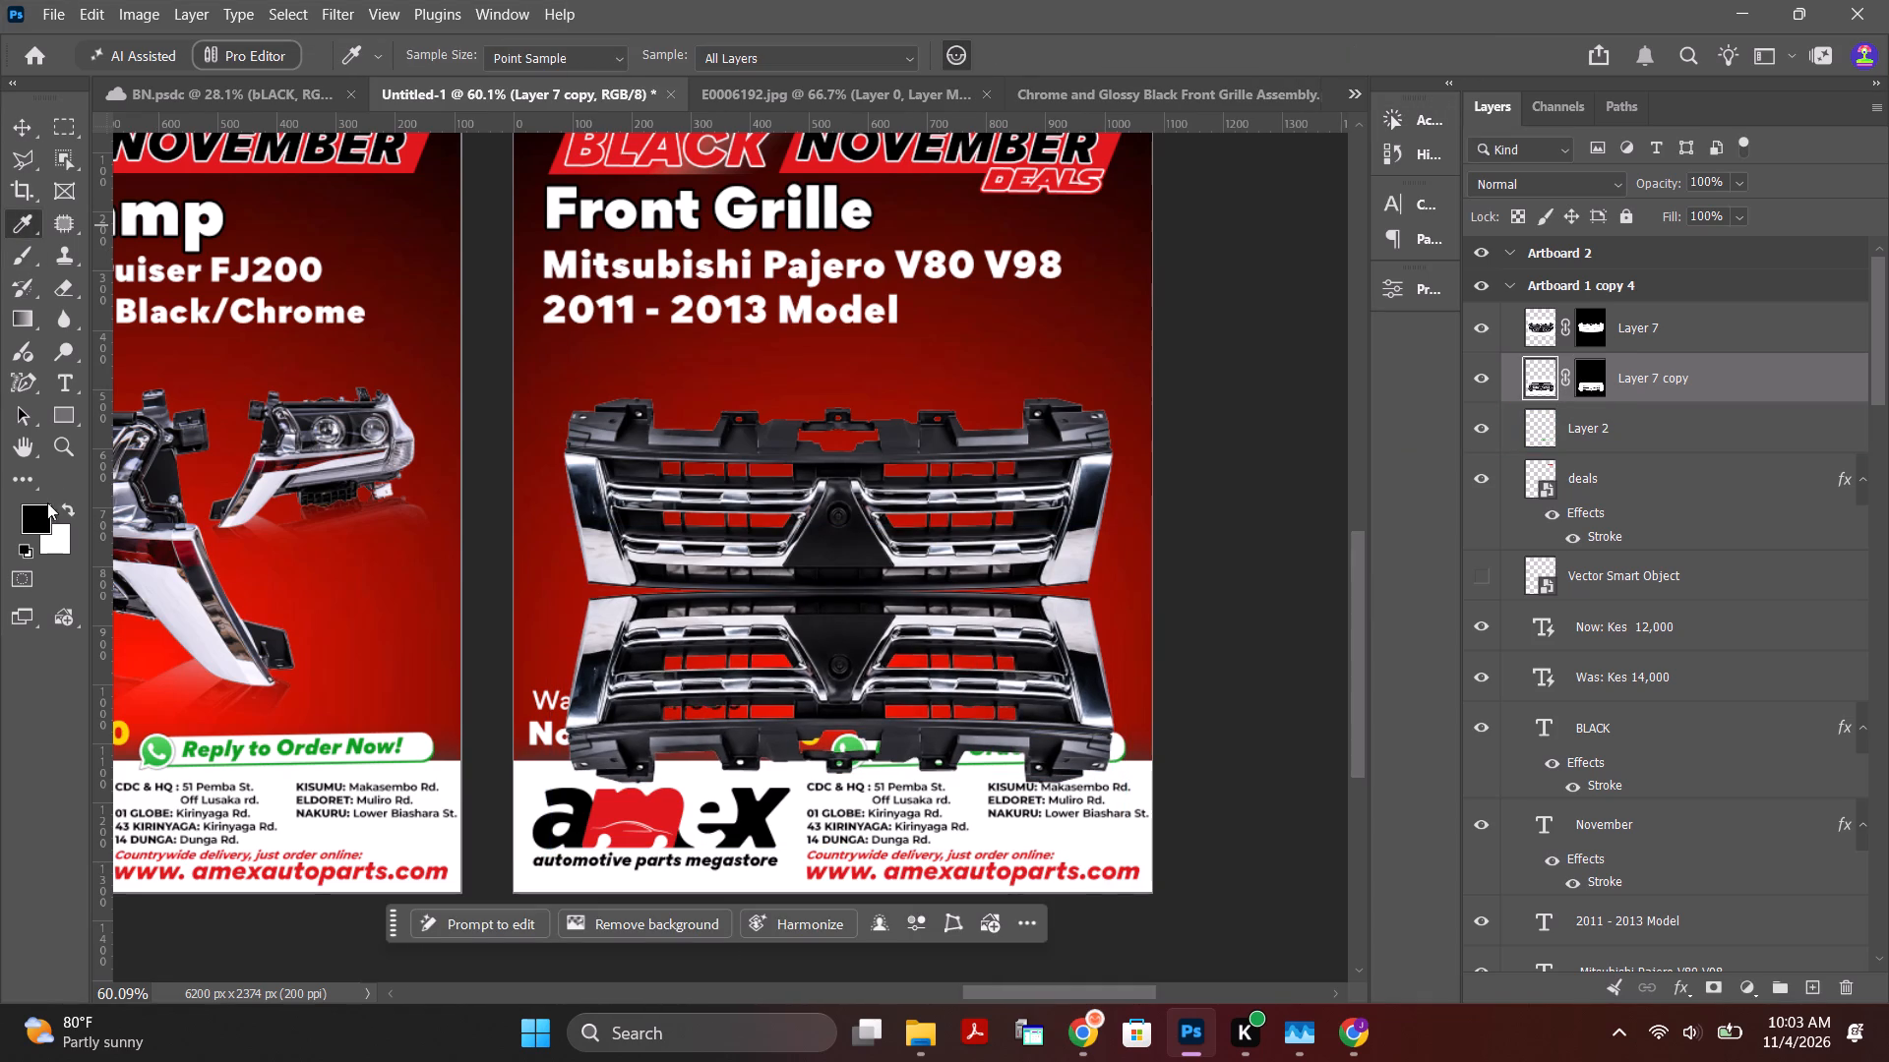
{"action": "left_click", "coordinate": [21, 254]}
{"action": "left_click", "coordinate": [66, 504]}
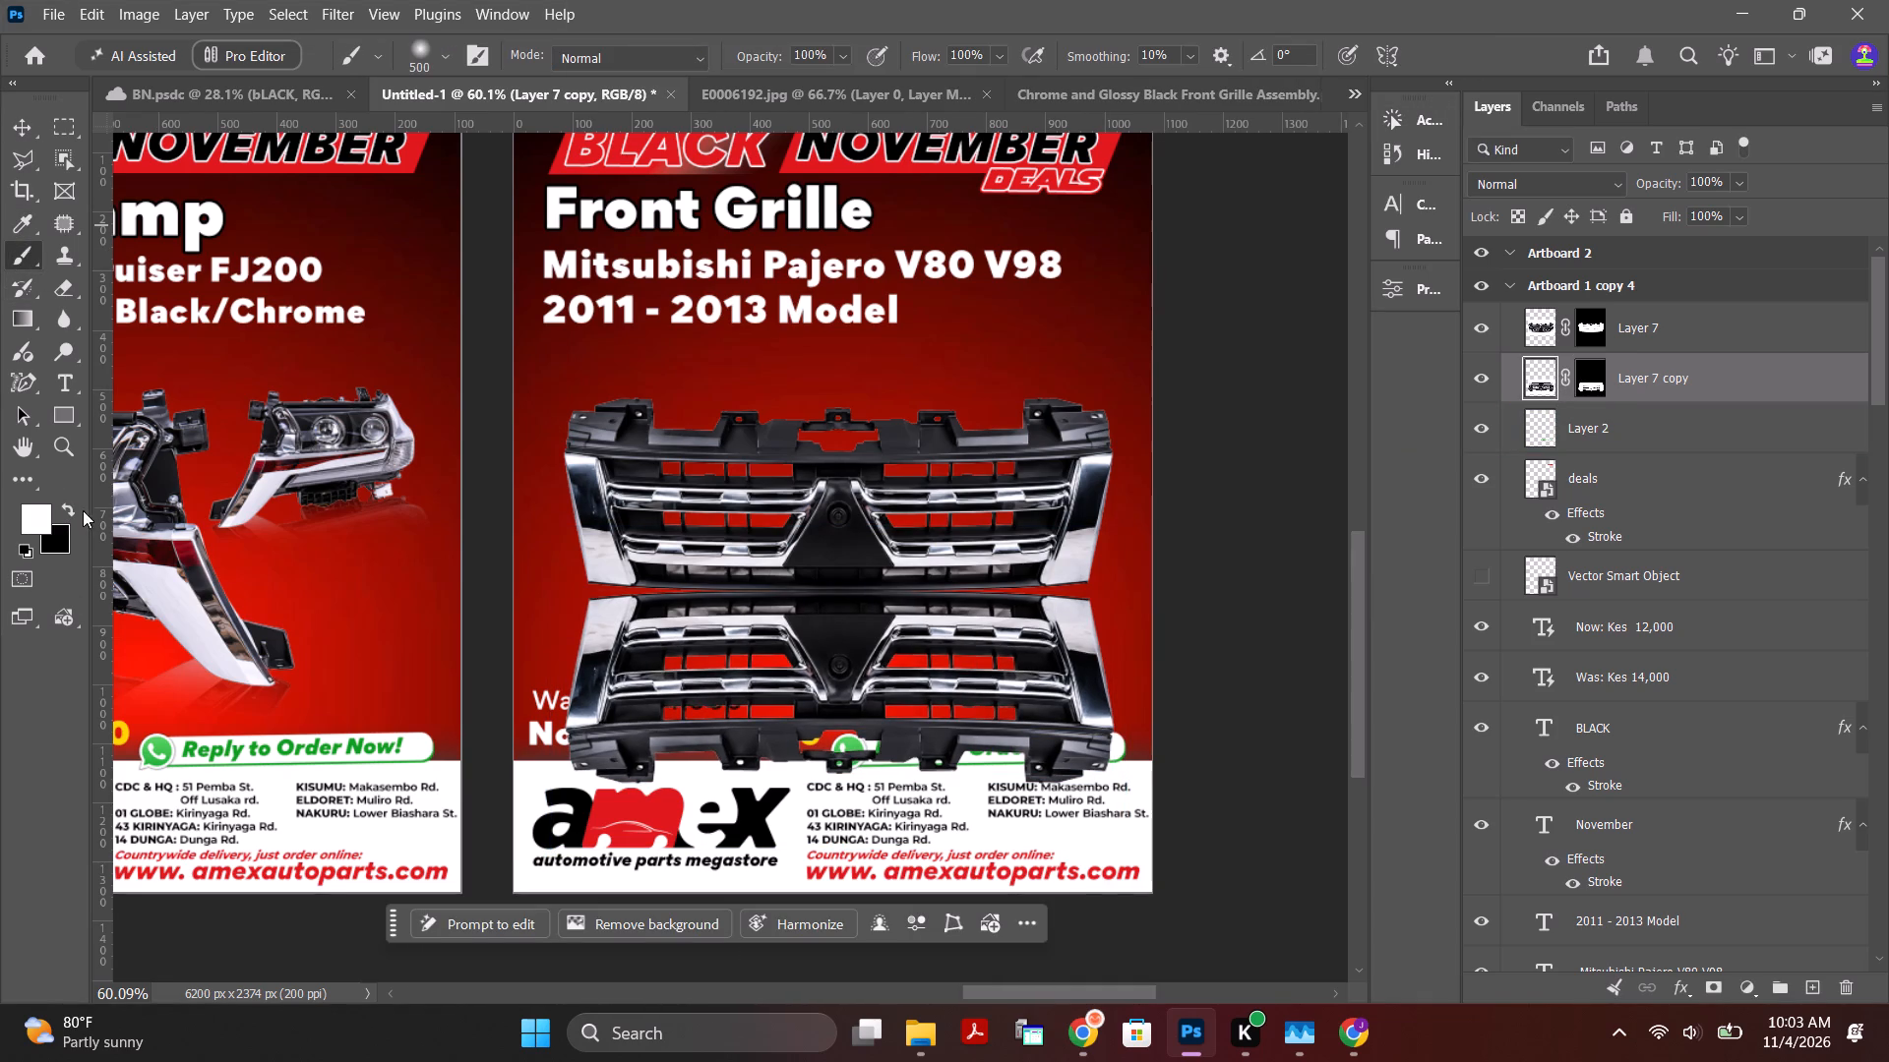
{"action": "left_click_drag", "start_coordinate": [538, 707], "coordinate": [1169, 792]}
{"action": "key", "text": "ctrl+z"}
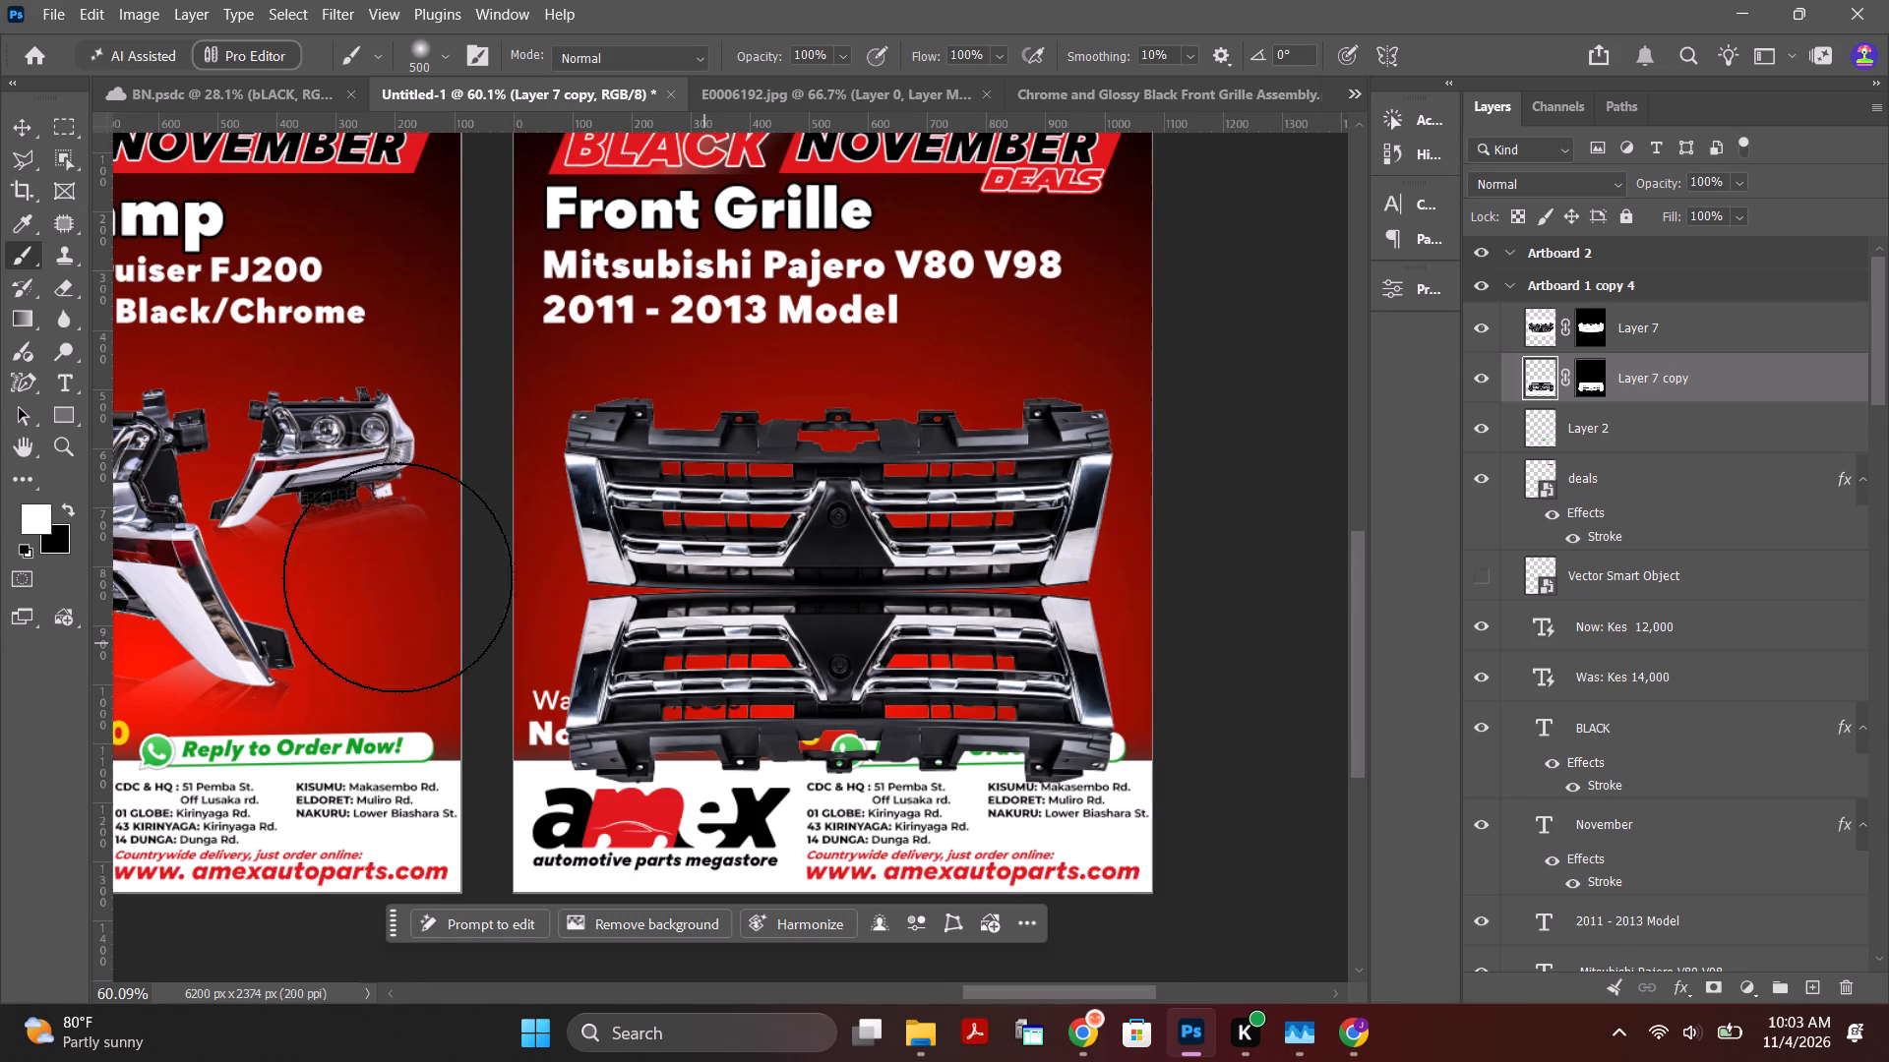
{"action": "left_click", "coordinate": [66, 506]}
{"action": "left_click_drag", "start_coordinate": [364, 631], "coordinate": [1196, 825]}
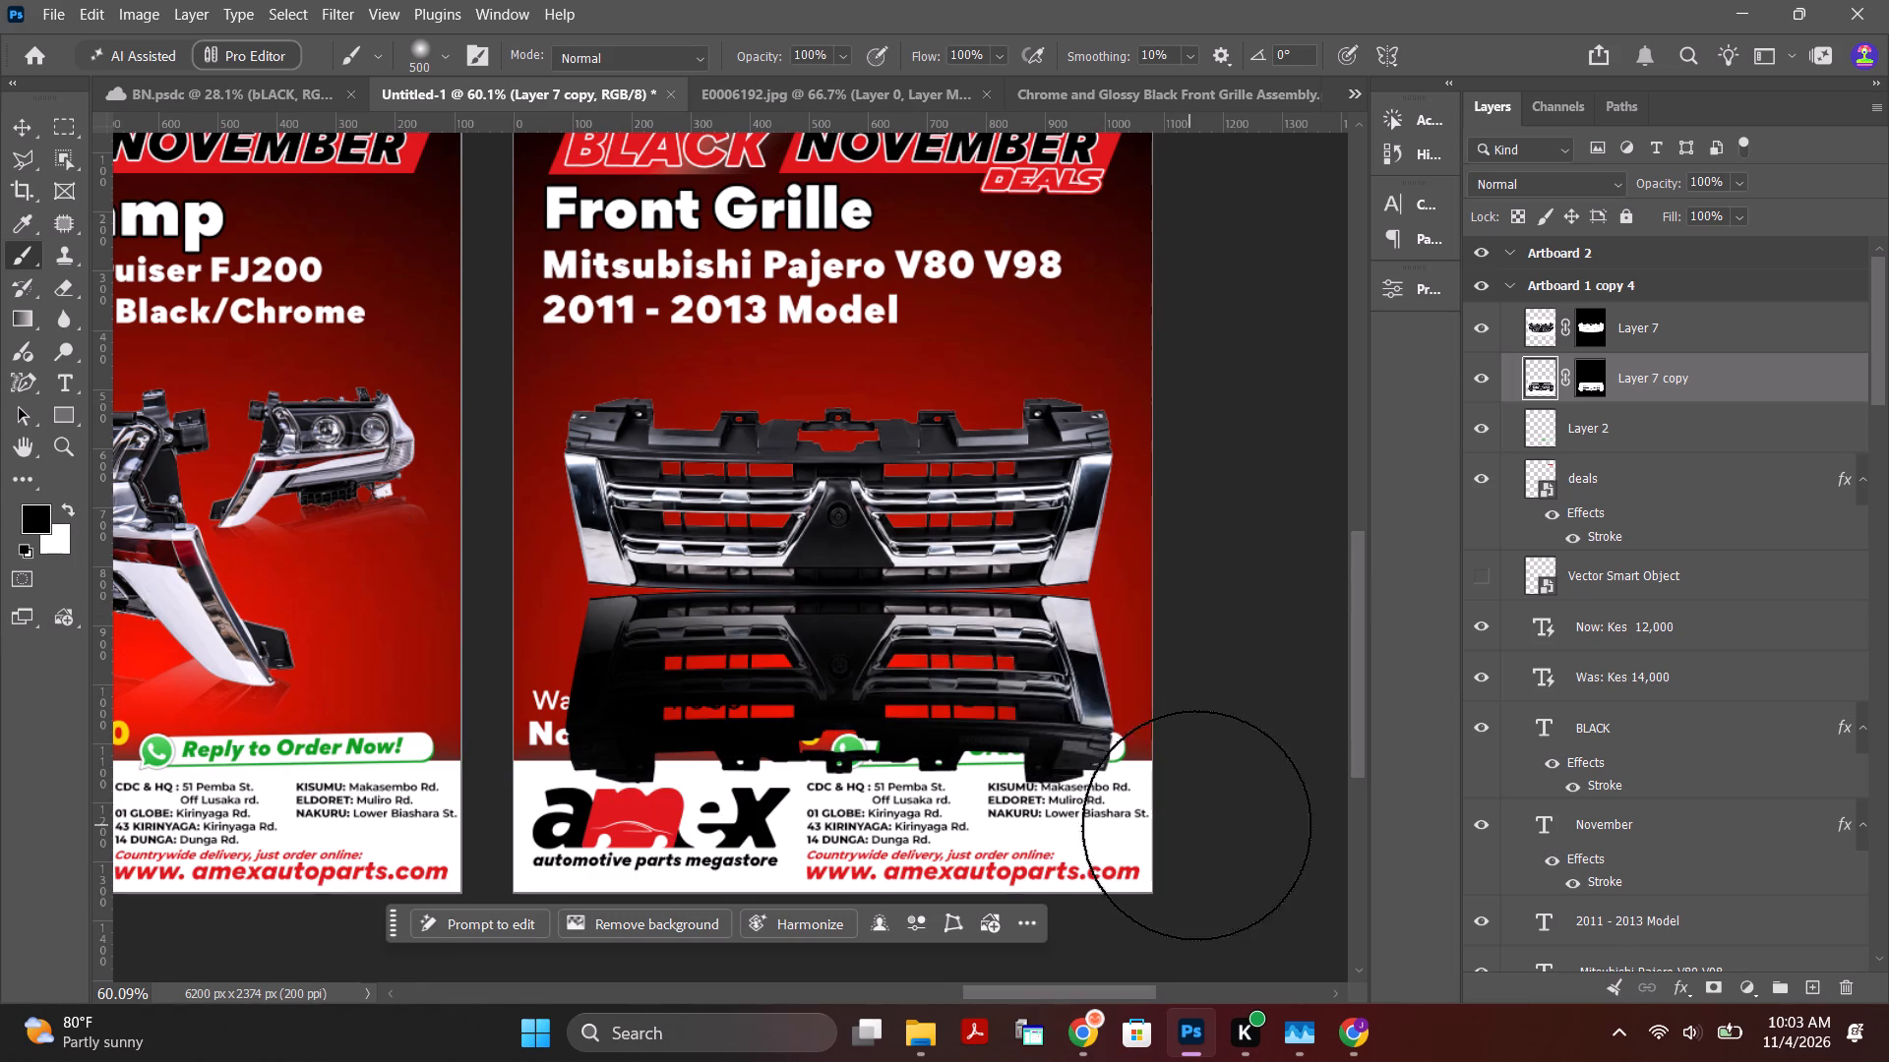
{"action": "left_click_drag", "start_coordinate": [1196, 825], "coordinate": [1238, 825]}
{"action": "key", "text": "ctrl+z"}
Fade the flipped grille towards its lower part by painting black on its layer mask, reducing the brush opacity to 76%.
{"action": "left_click", "coordinate": [1593, 388]}
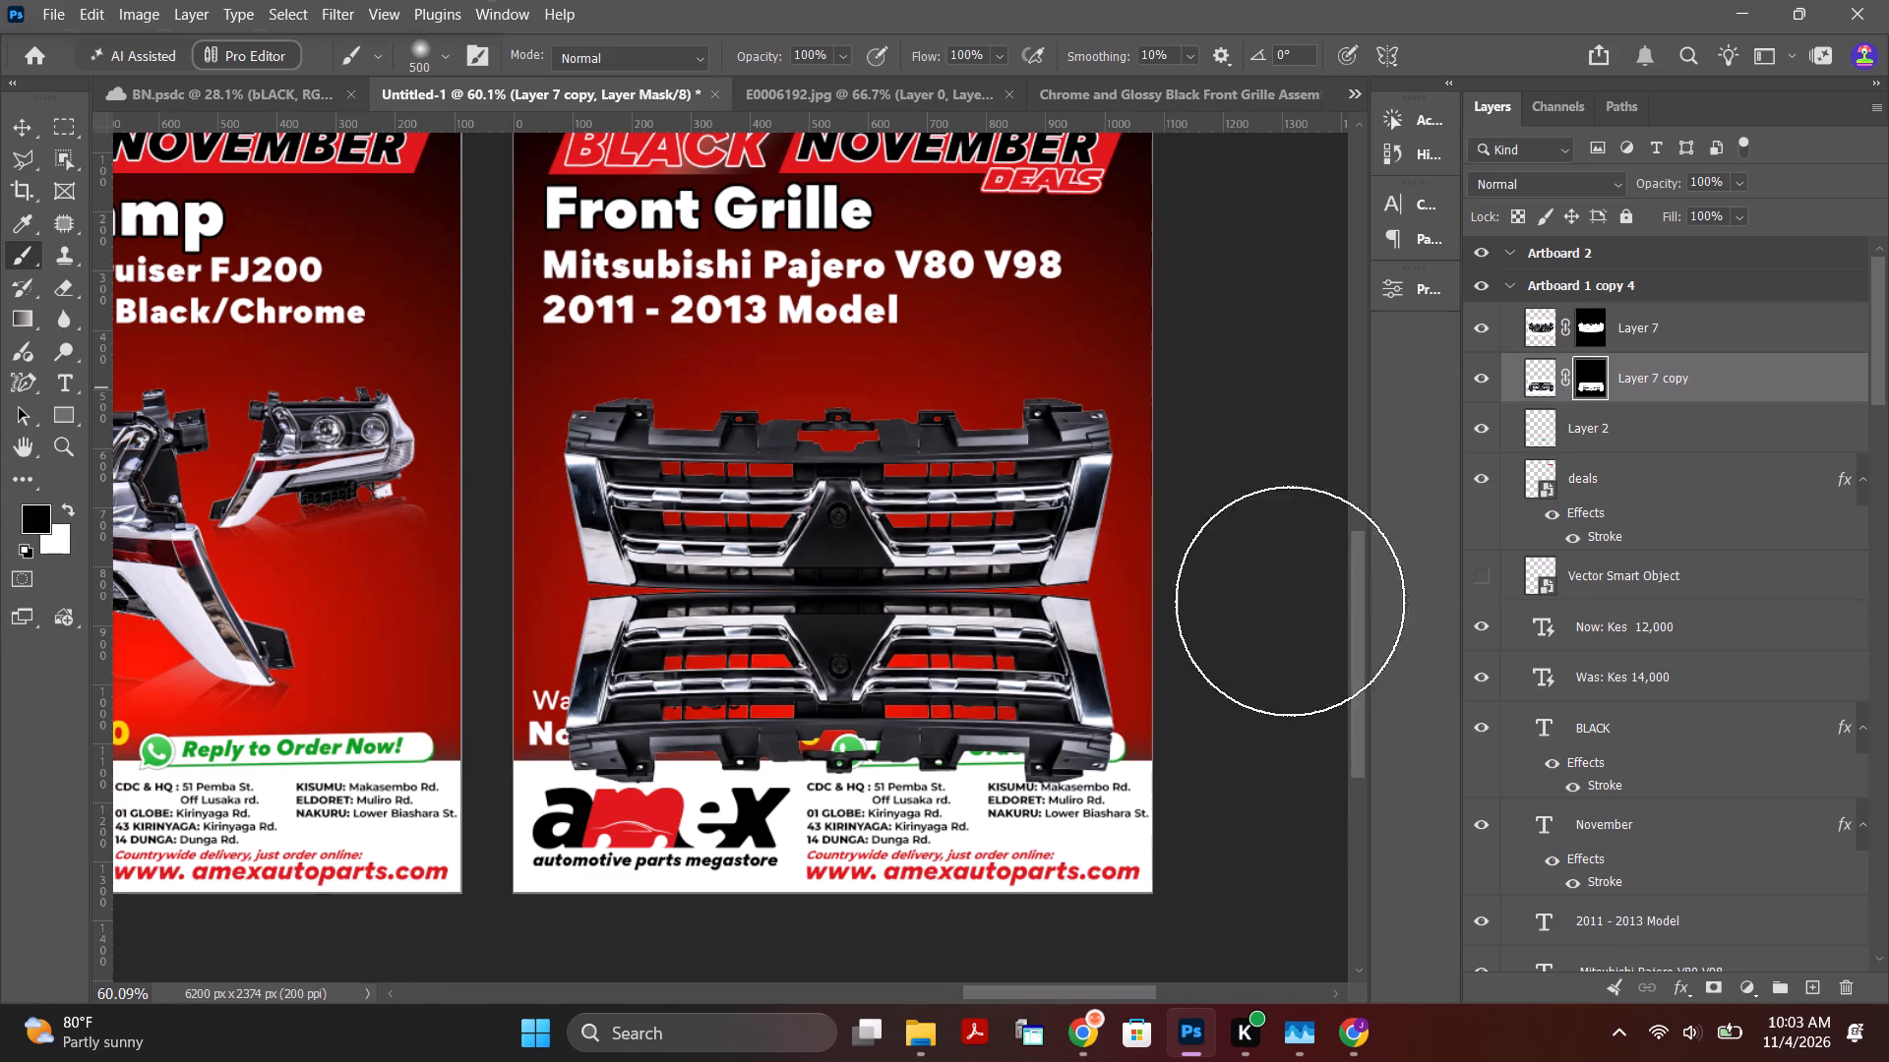
{"action": "left_click_drag", "start_coordinate": [664, 762], "coordinate": [435, 764]}
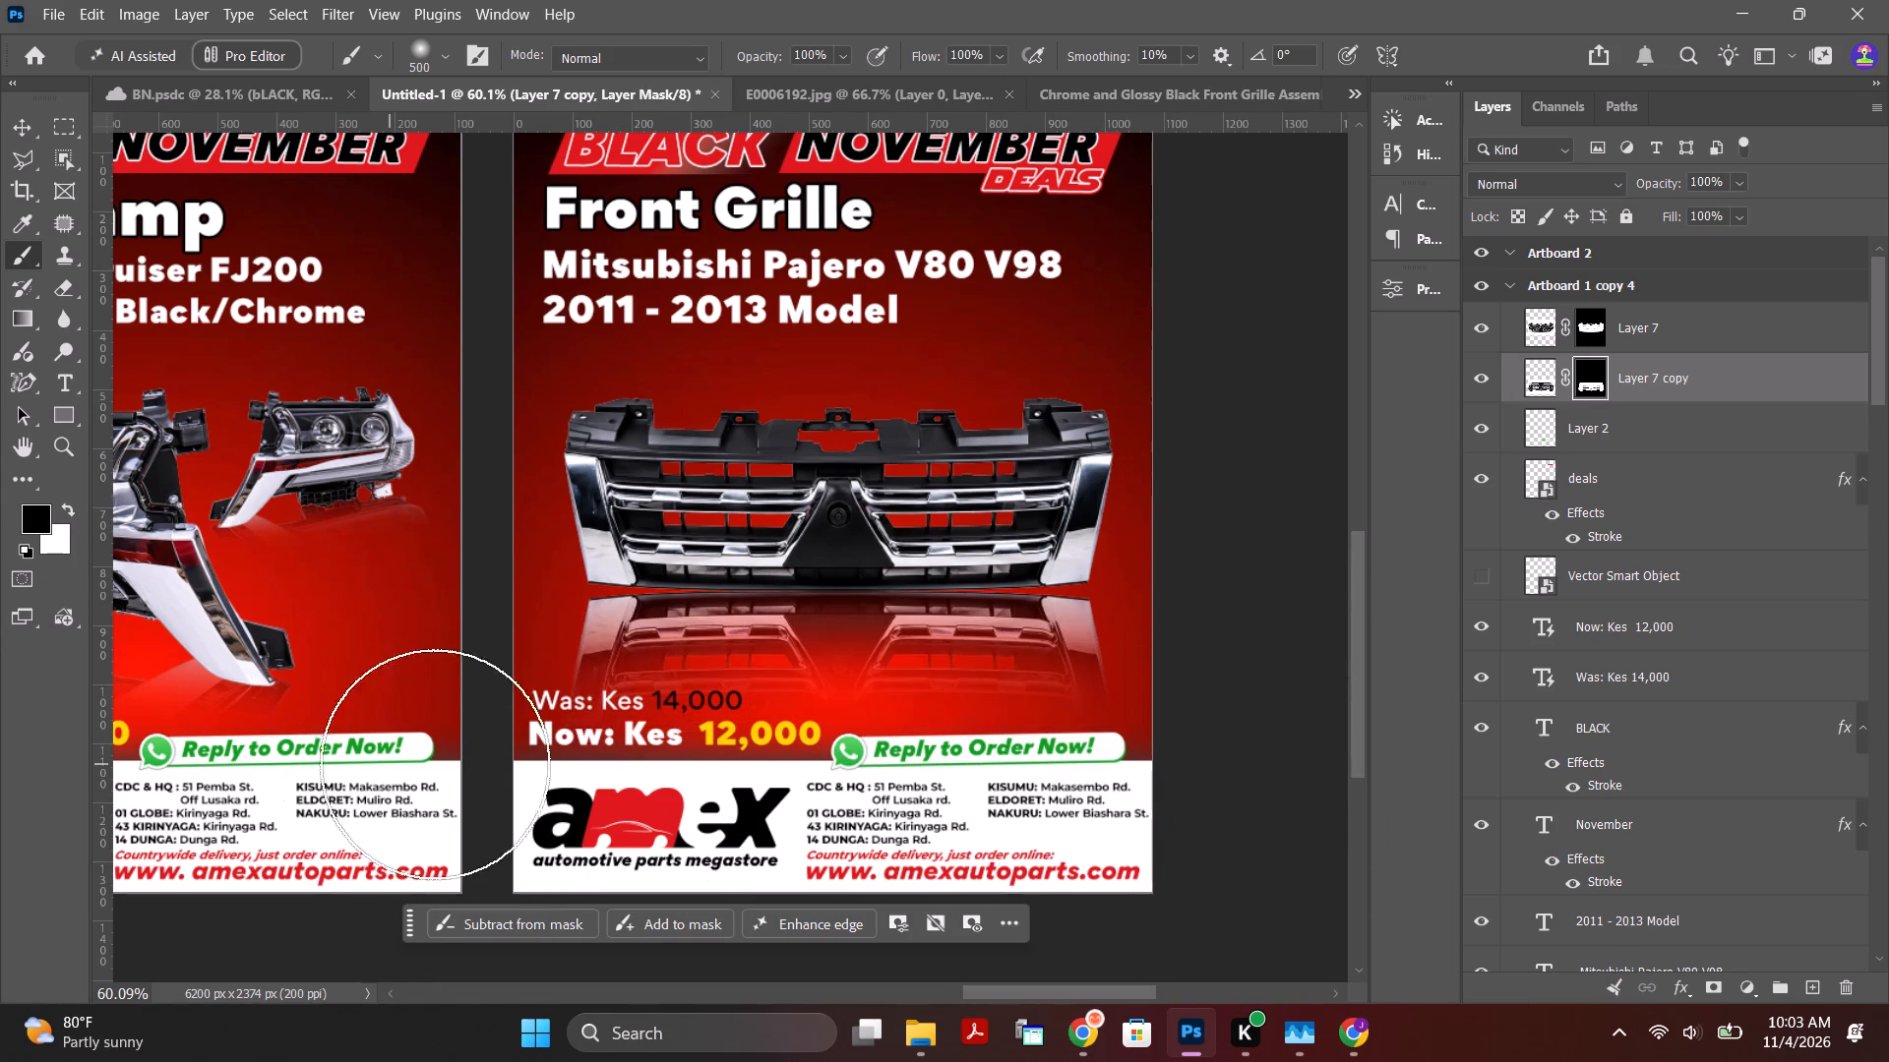
{"action": "left_click_drag", "start_coordinate": [435, 764], "coordinate": [1025, 835]}
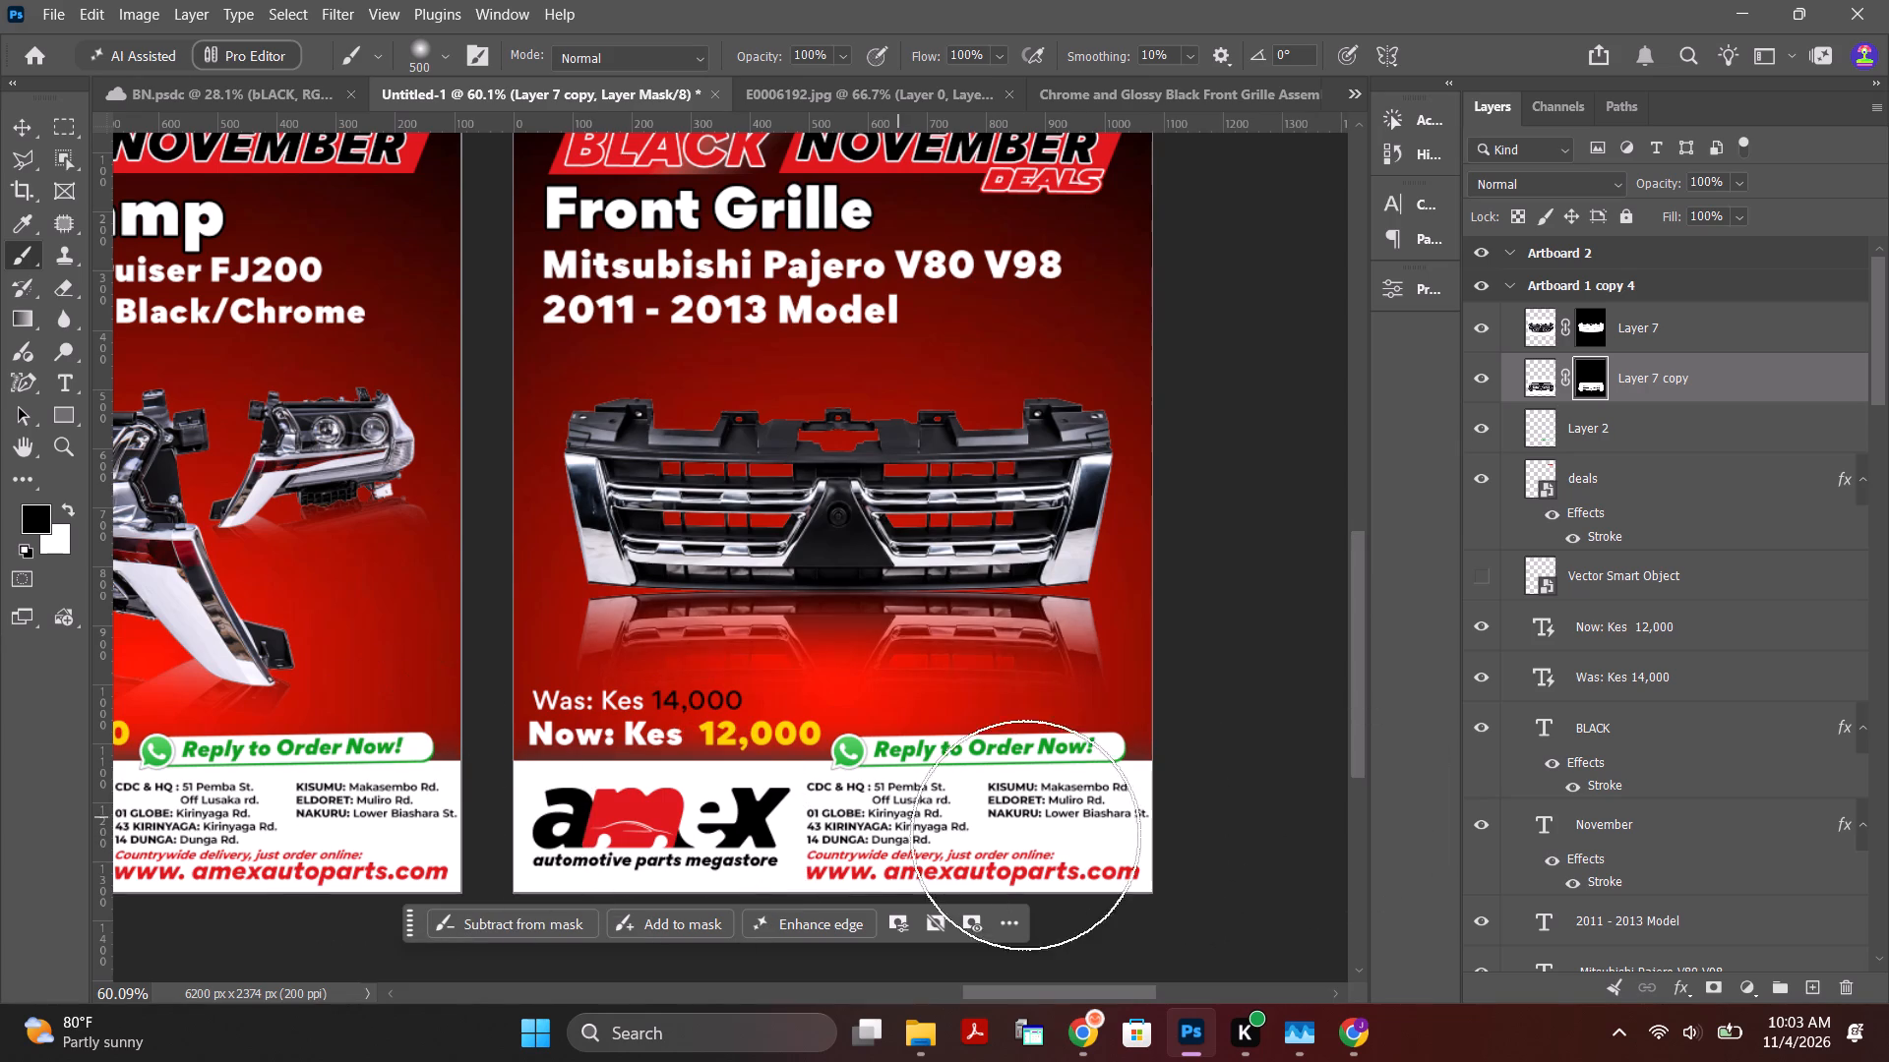
{"action": "left_click_drag", "start_coordinate": [1025, 835], "coordinate": [833, 786]}
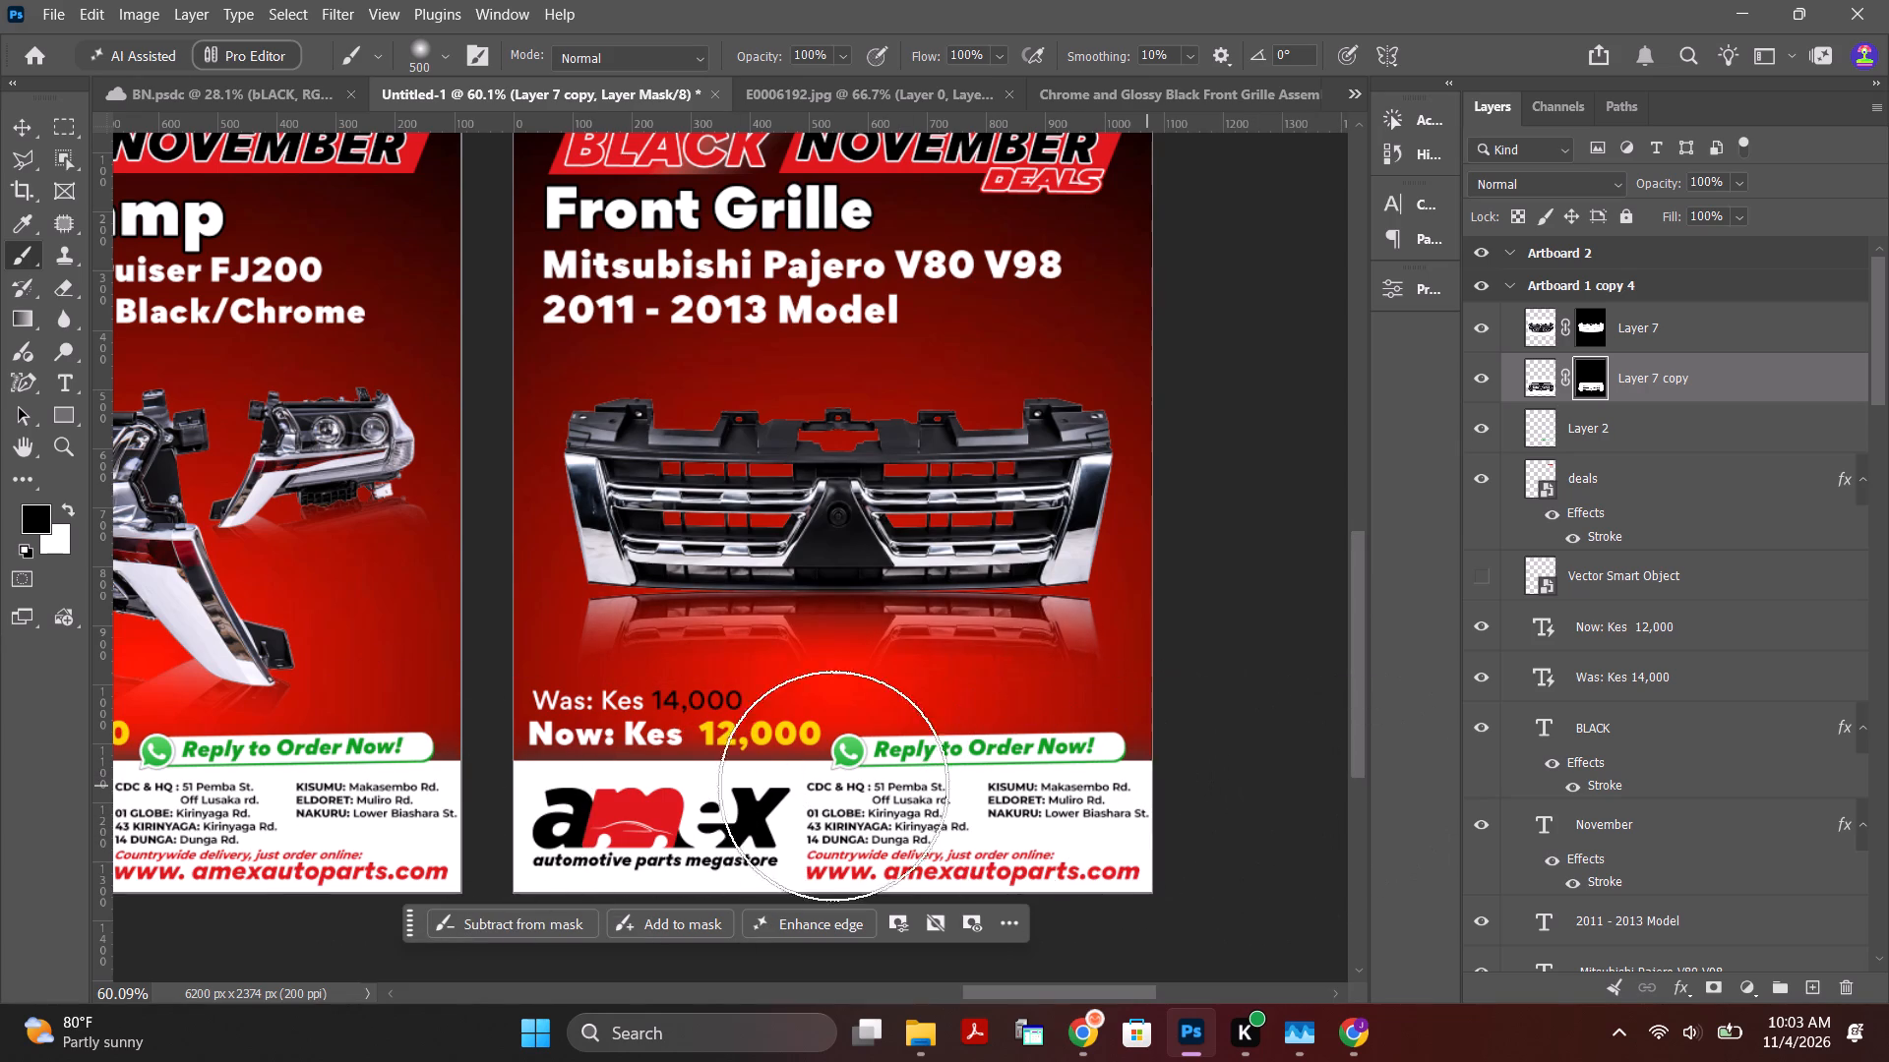
{"action": "left_click_drag", "start_coordinate": [833, 786], "coordinate": [1366, 787]}
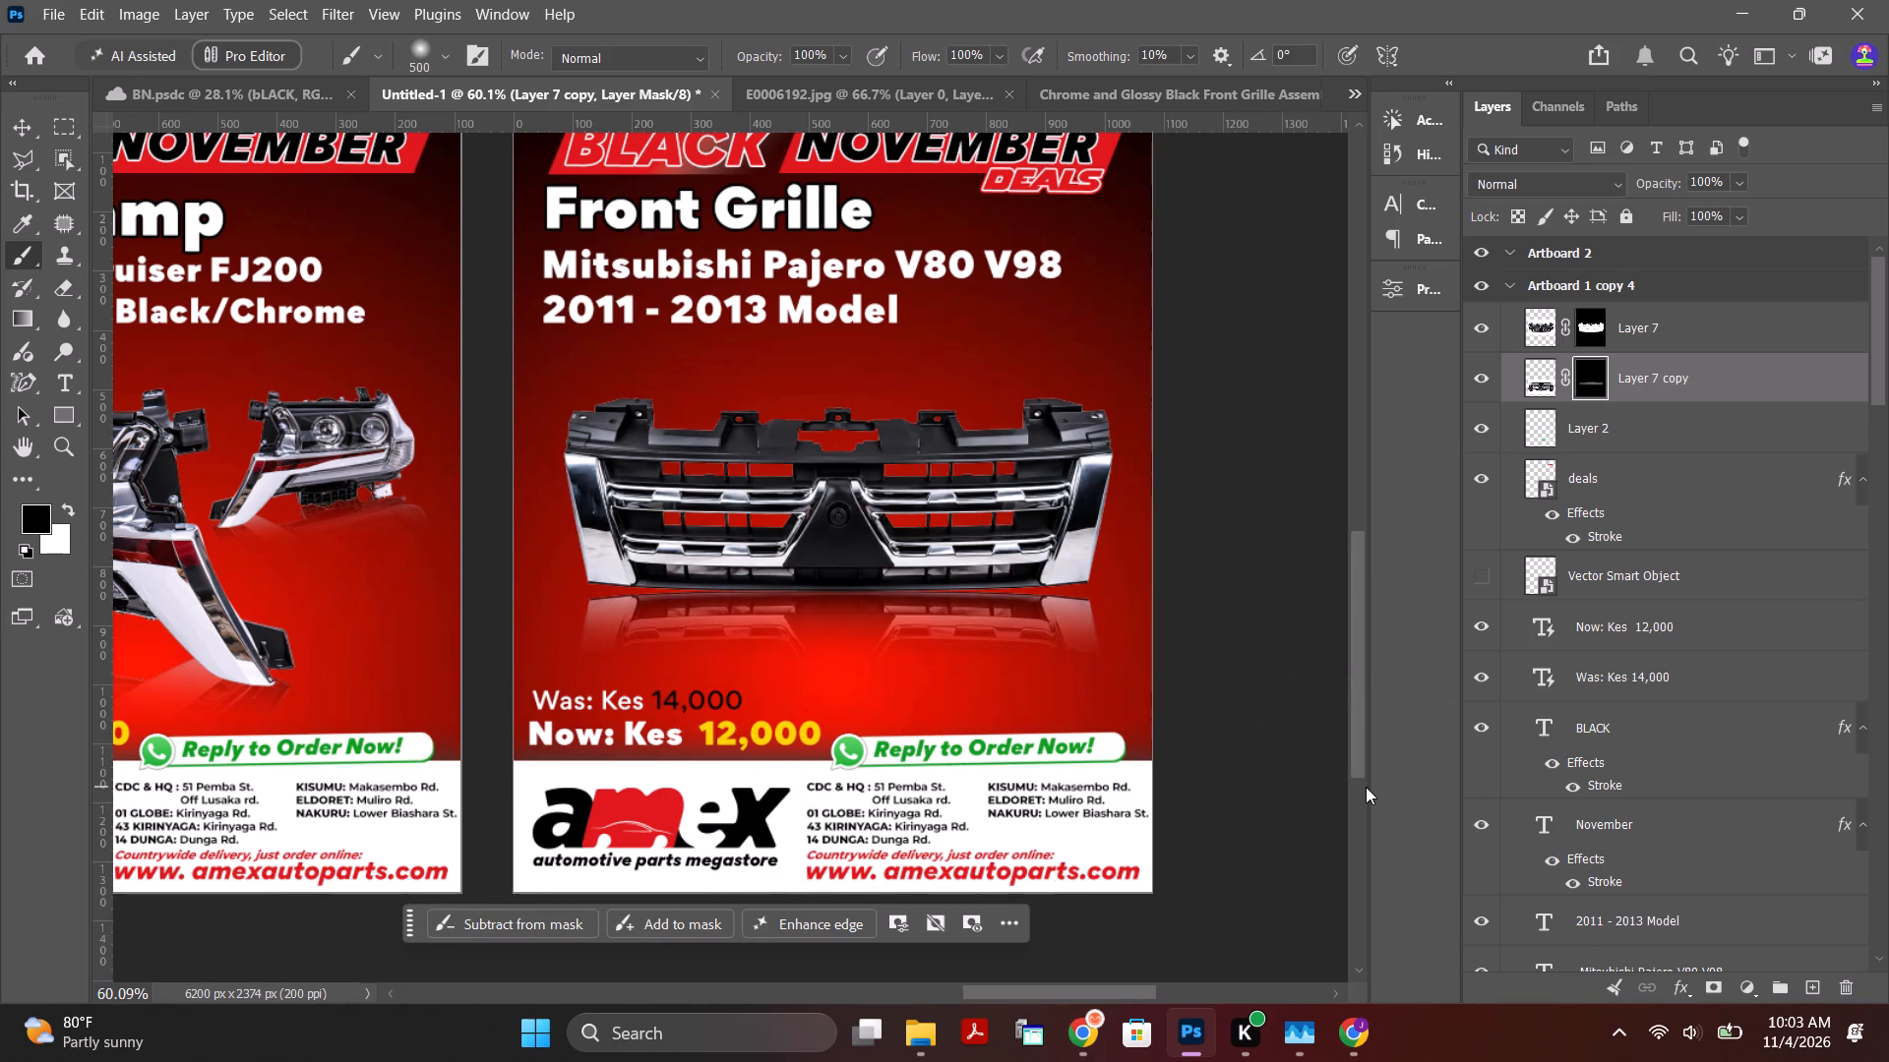
{"action": "key", "text": "ctrl+z"}
{"action": "left_click_drag", "start_coordinate": [541, 774], "coordinate": [1493, 830]}
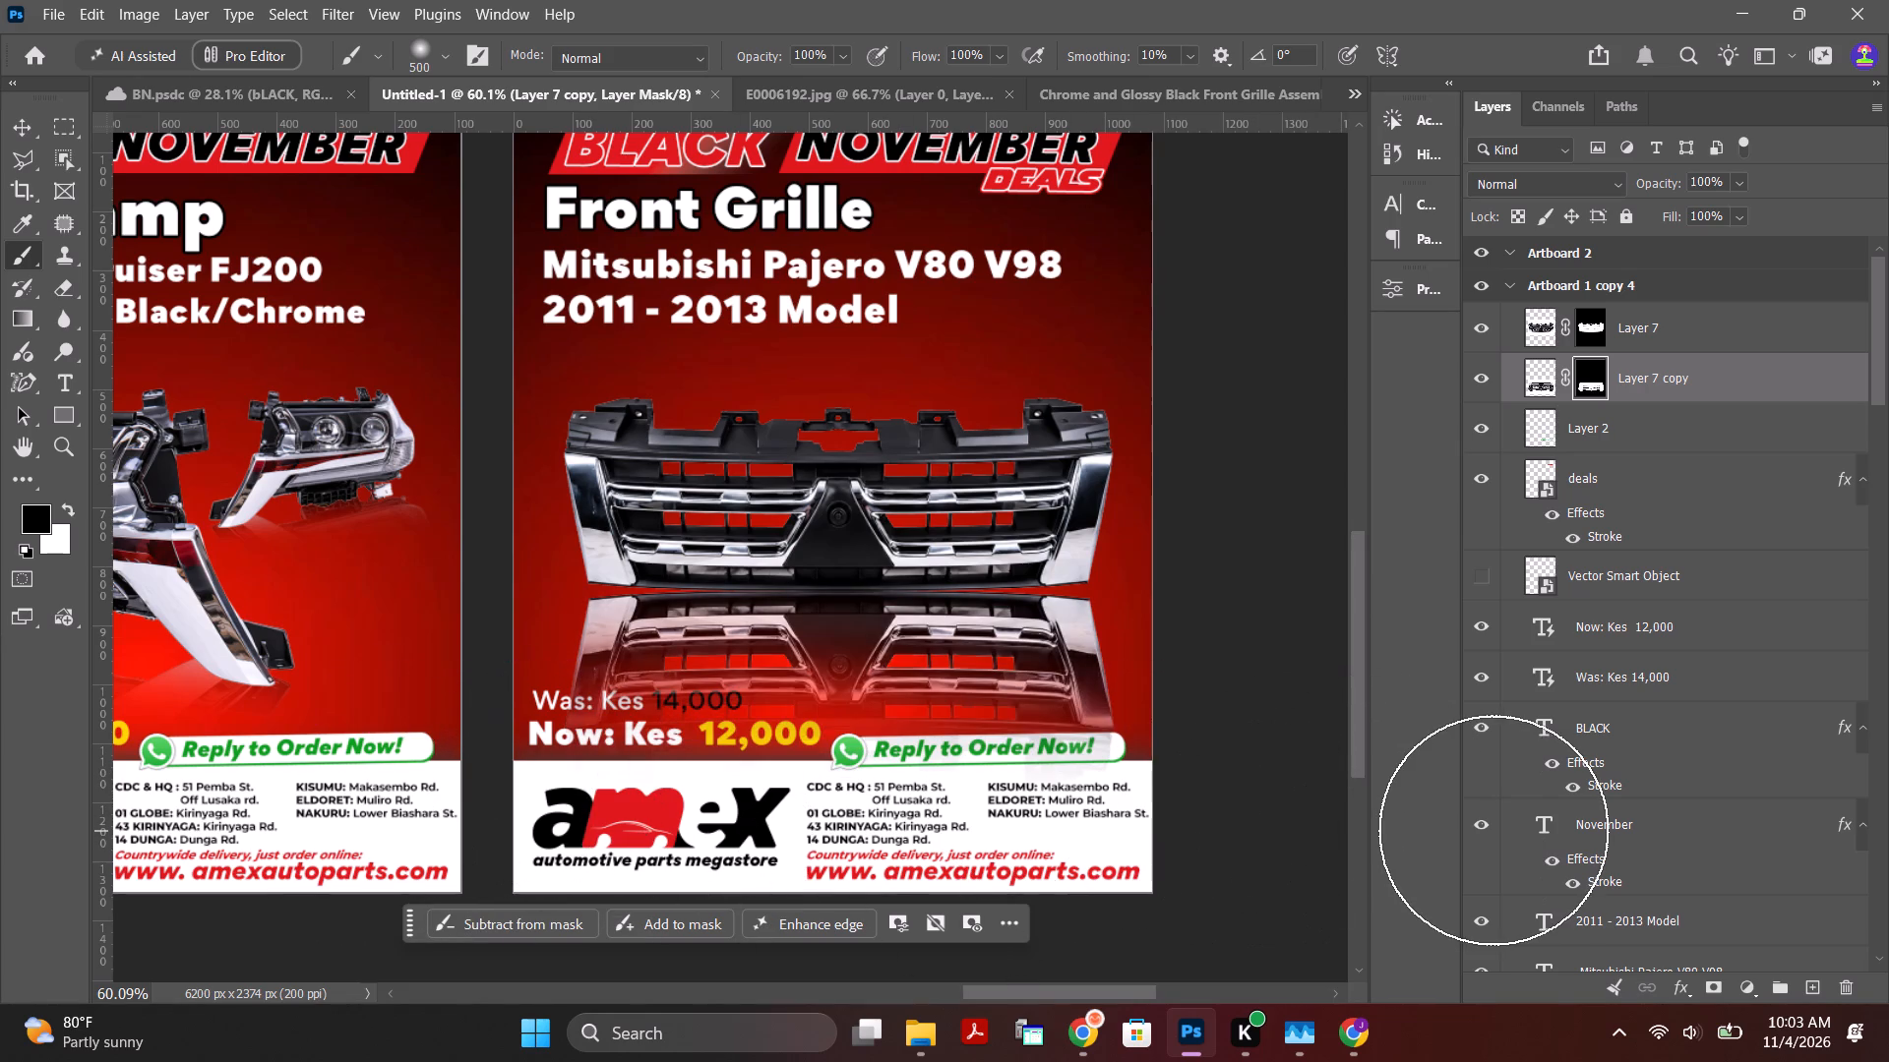
{"action": "left_click_drag", "start_coordinate": [1493, 830], "coordinate": [982, 855]}
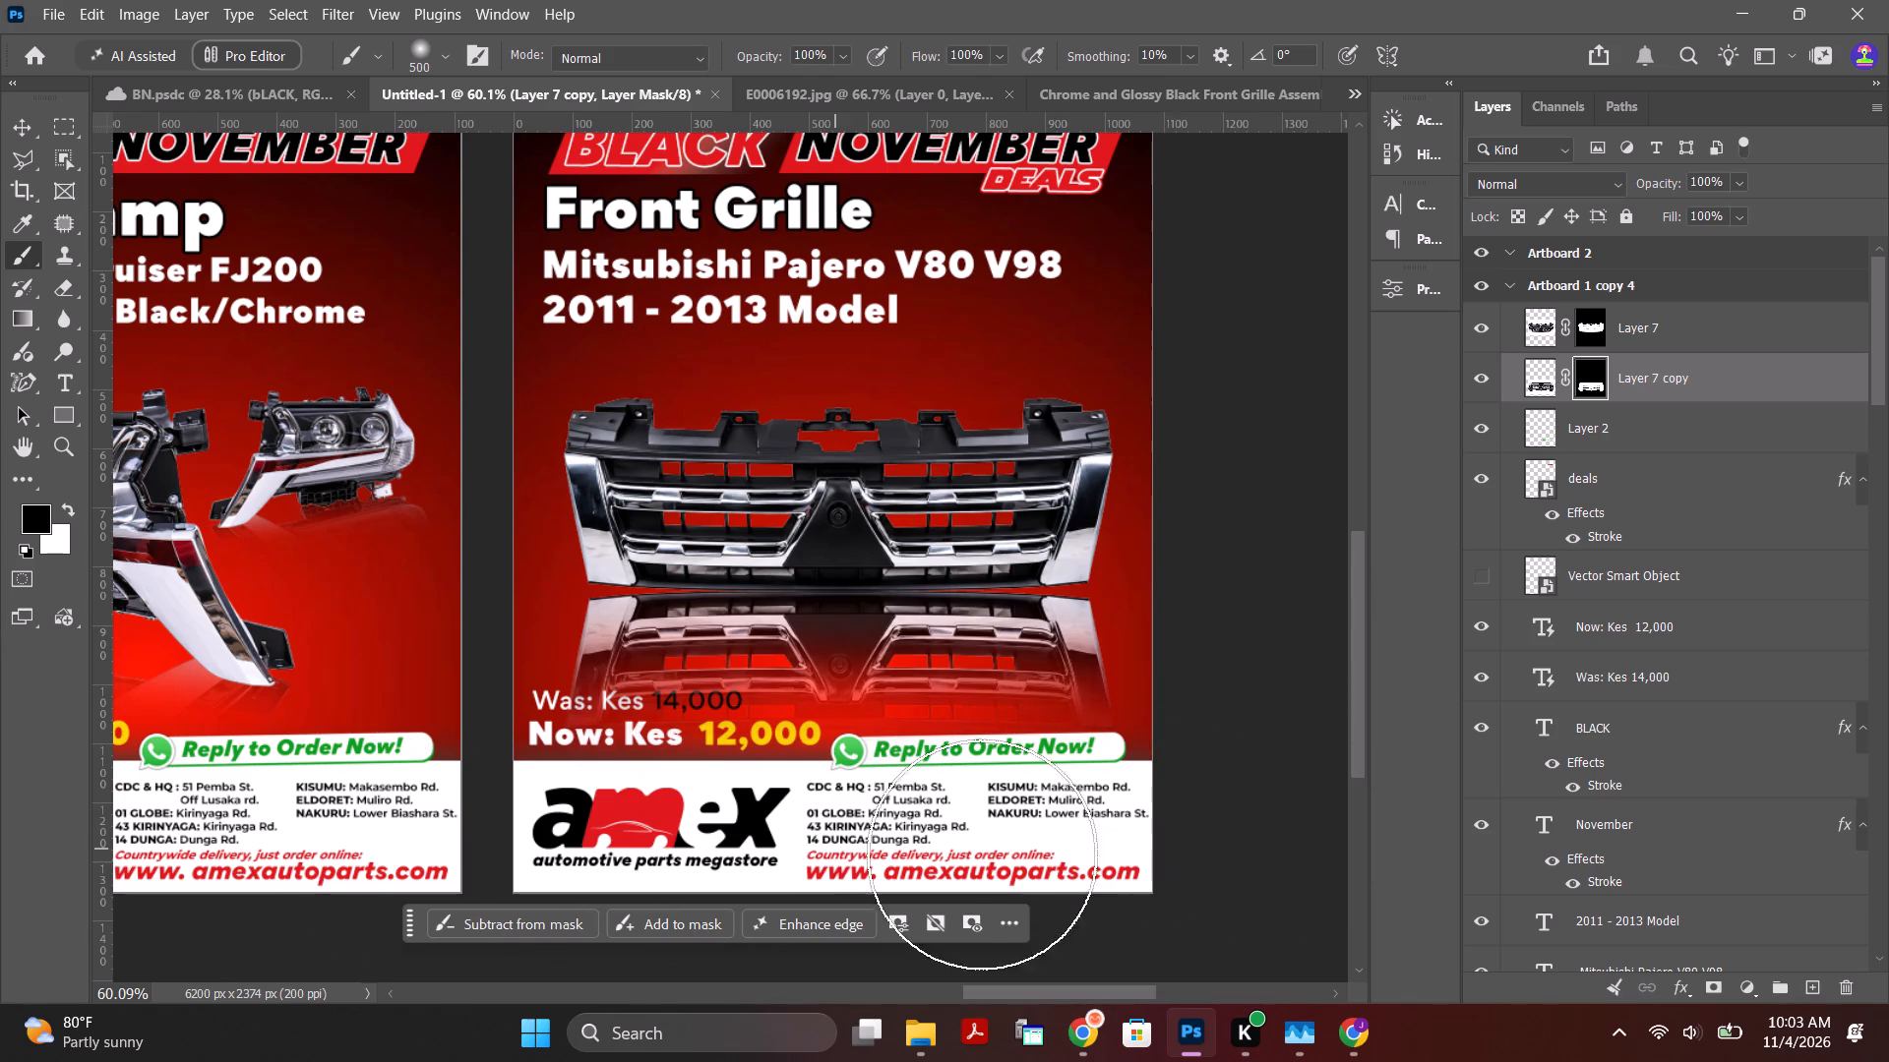
{"action": "left_click_drag", "start_coordinate": [982, 855], "coordinate": [1325, 831]}
{"action": "left_click_drag", "start_coordinate": [777, 56], "coordinate": [748, 65]}
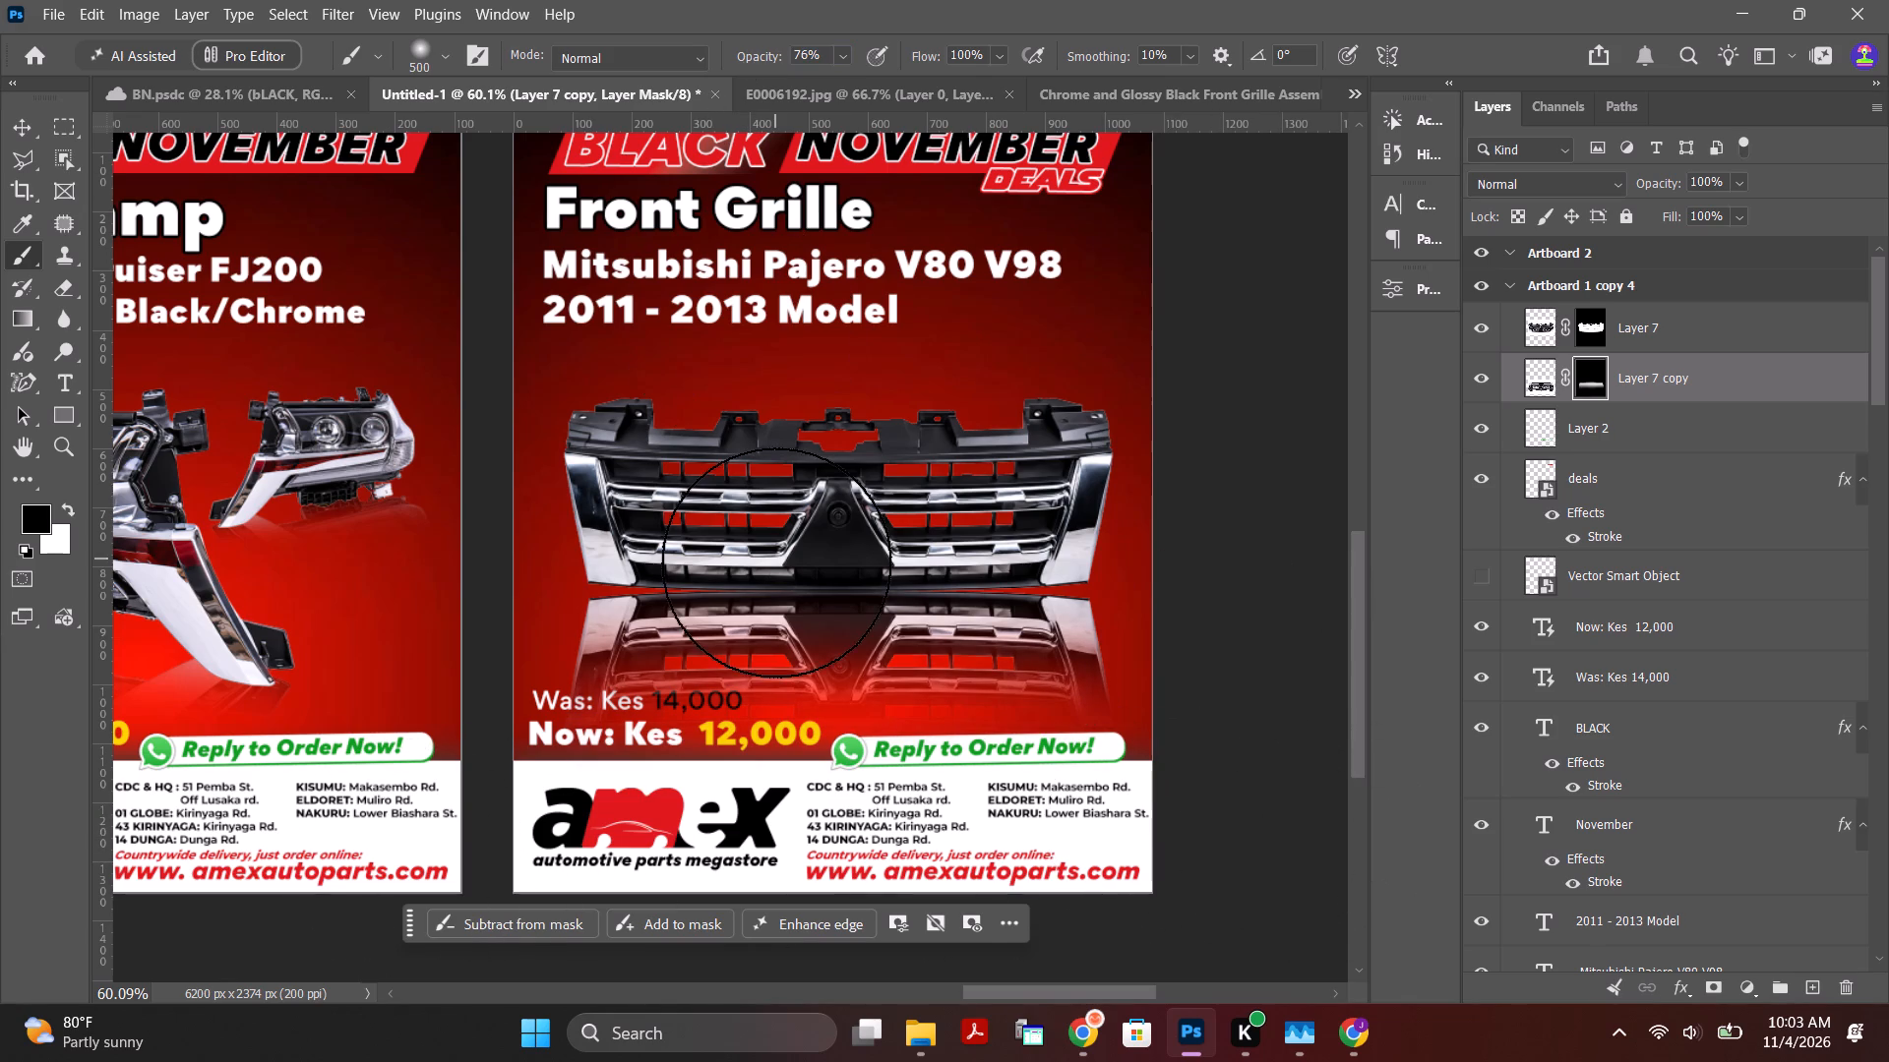
{"action": "left_click_drag", "start_coordinate": [533, 698], "coordinate": [933, 775]}
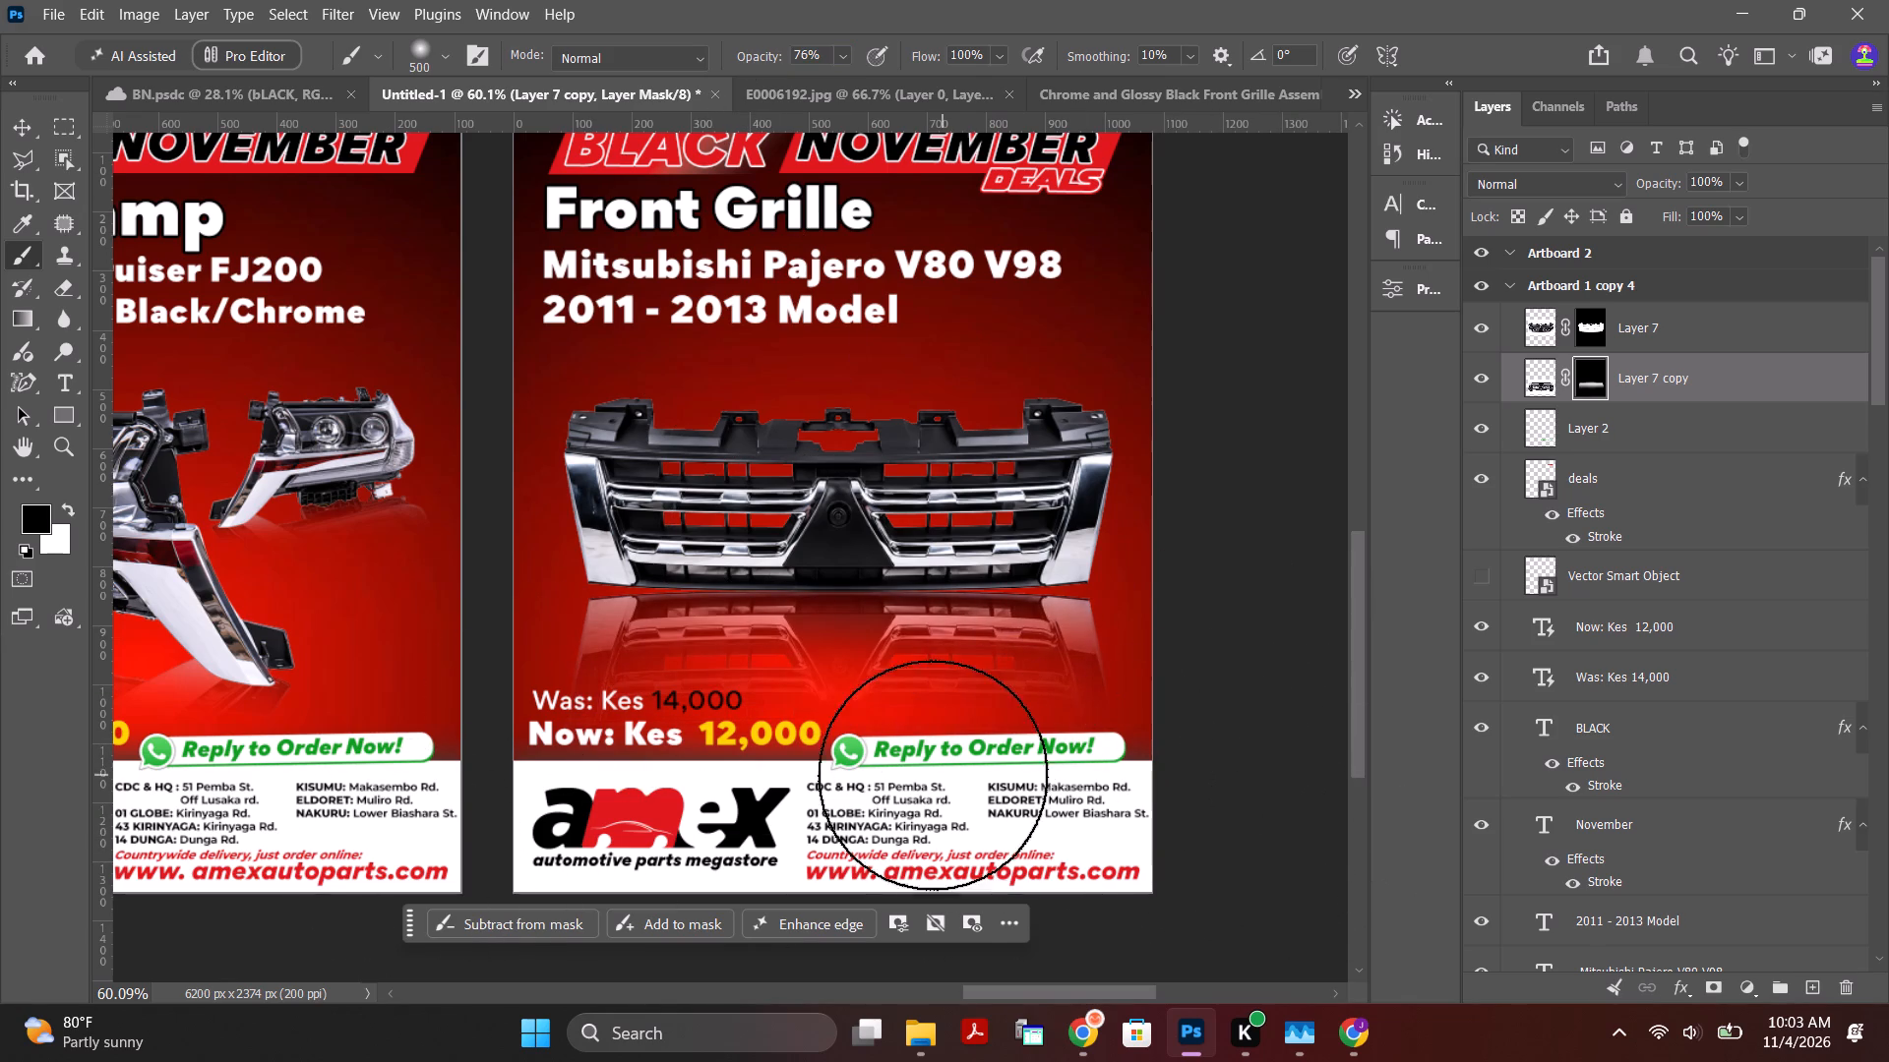
{"action": "left_click_drag", "start_coordinate": [933, 775], "coordinate": [1222, 773]}
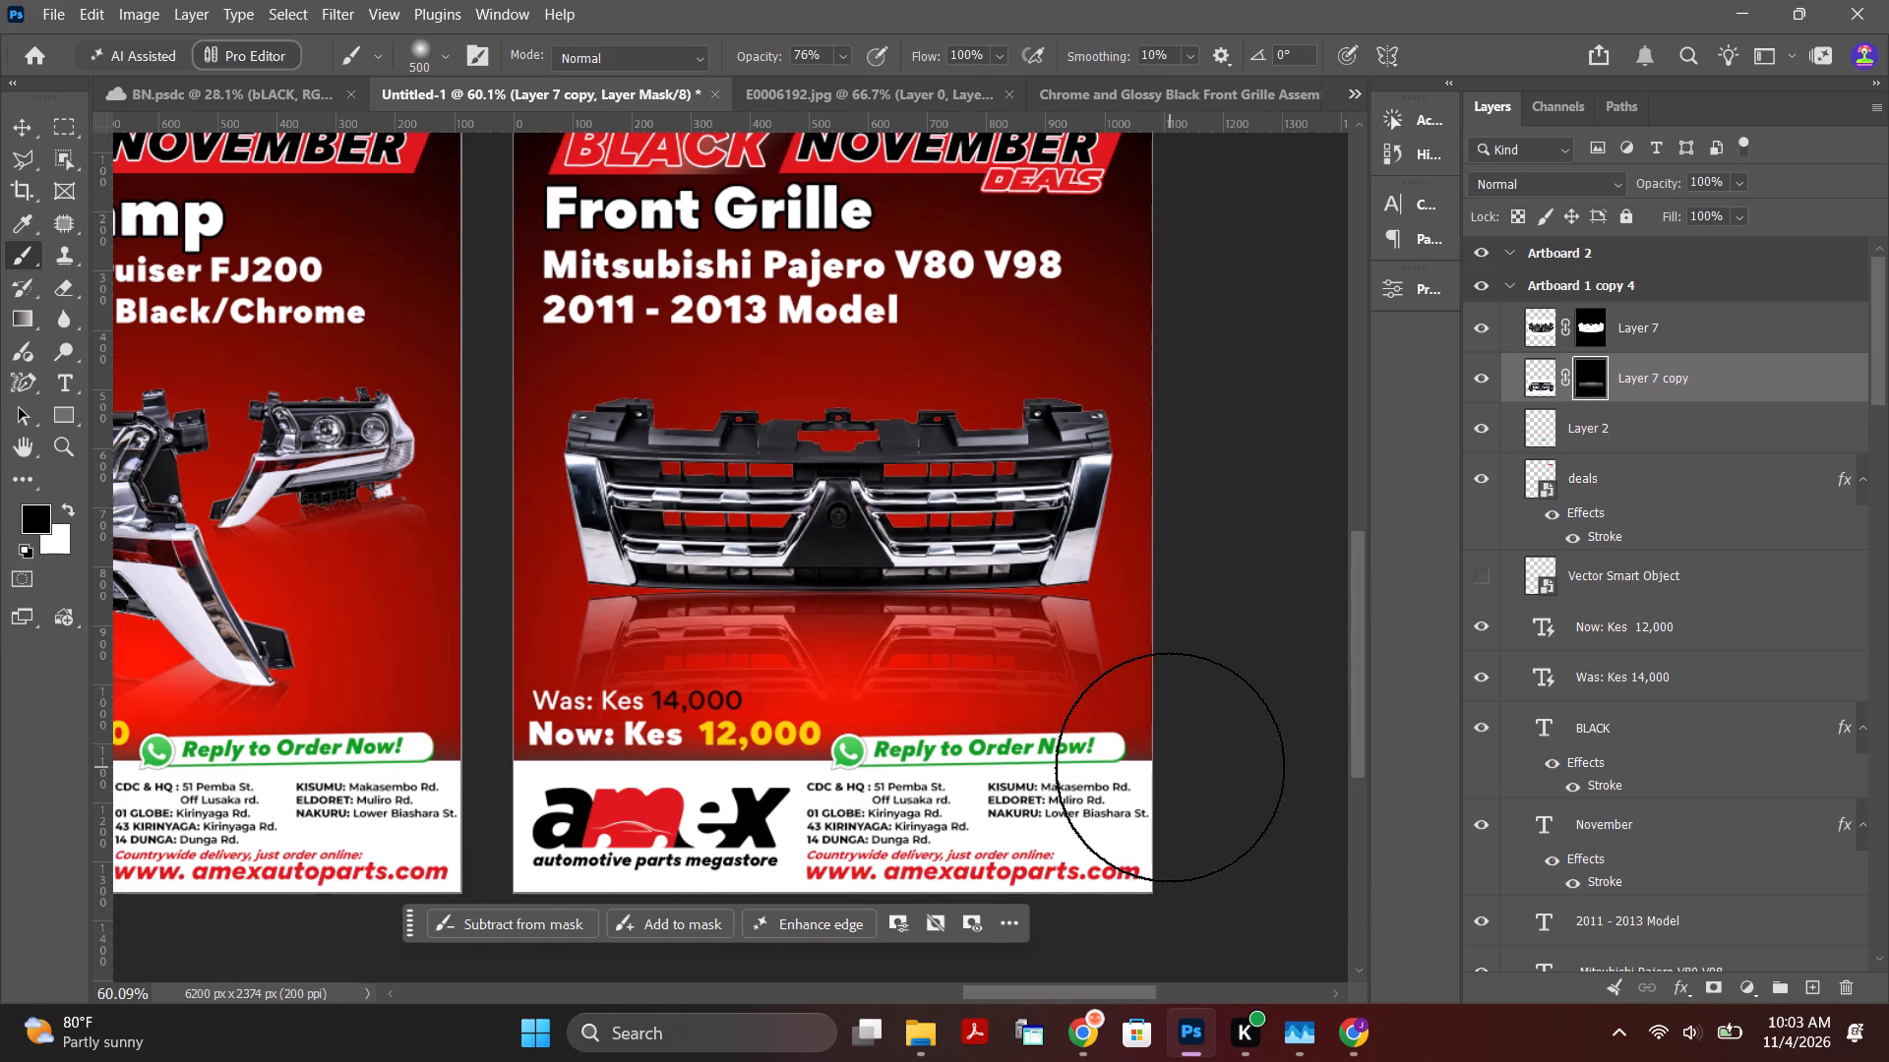
{"action": "left_click_drag", "start_coordinate": [627, 764], "coordinate": [672, 782]}
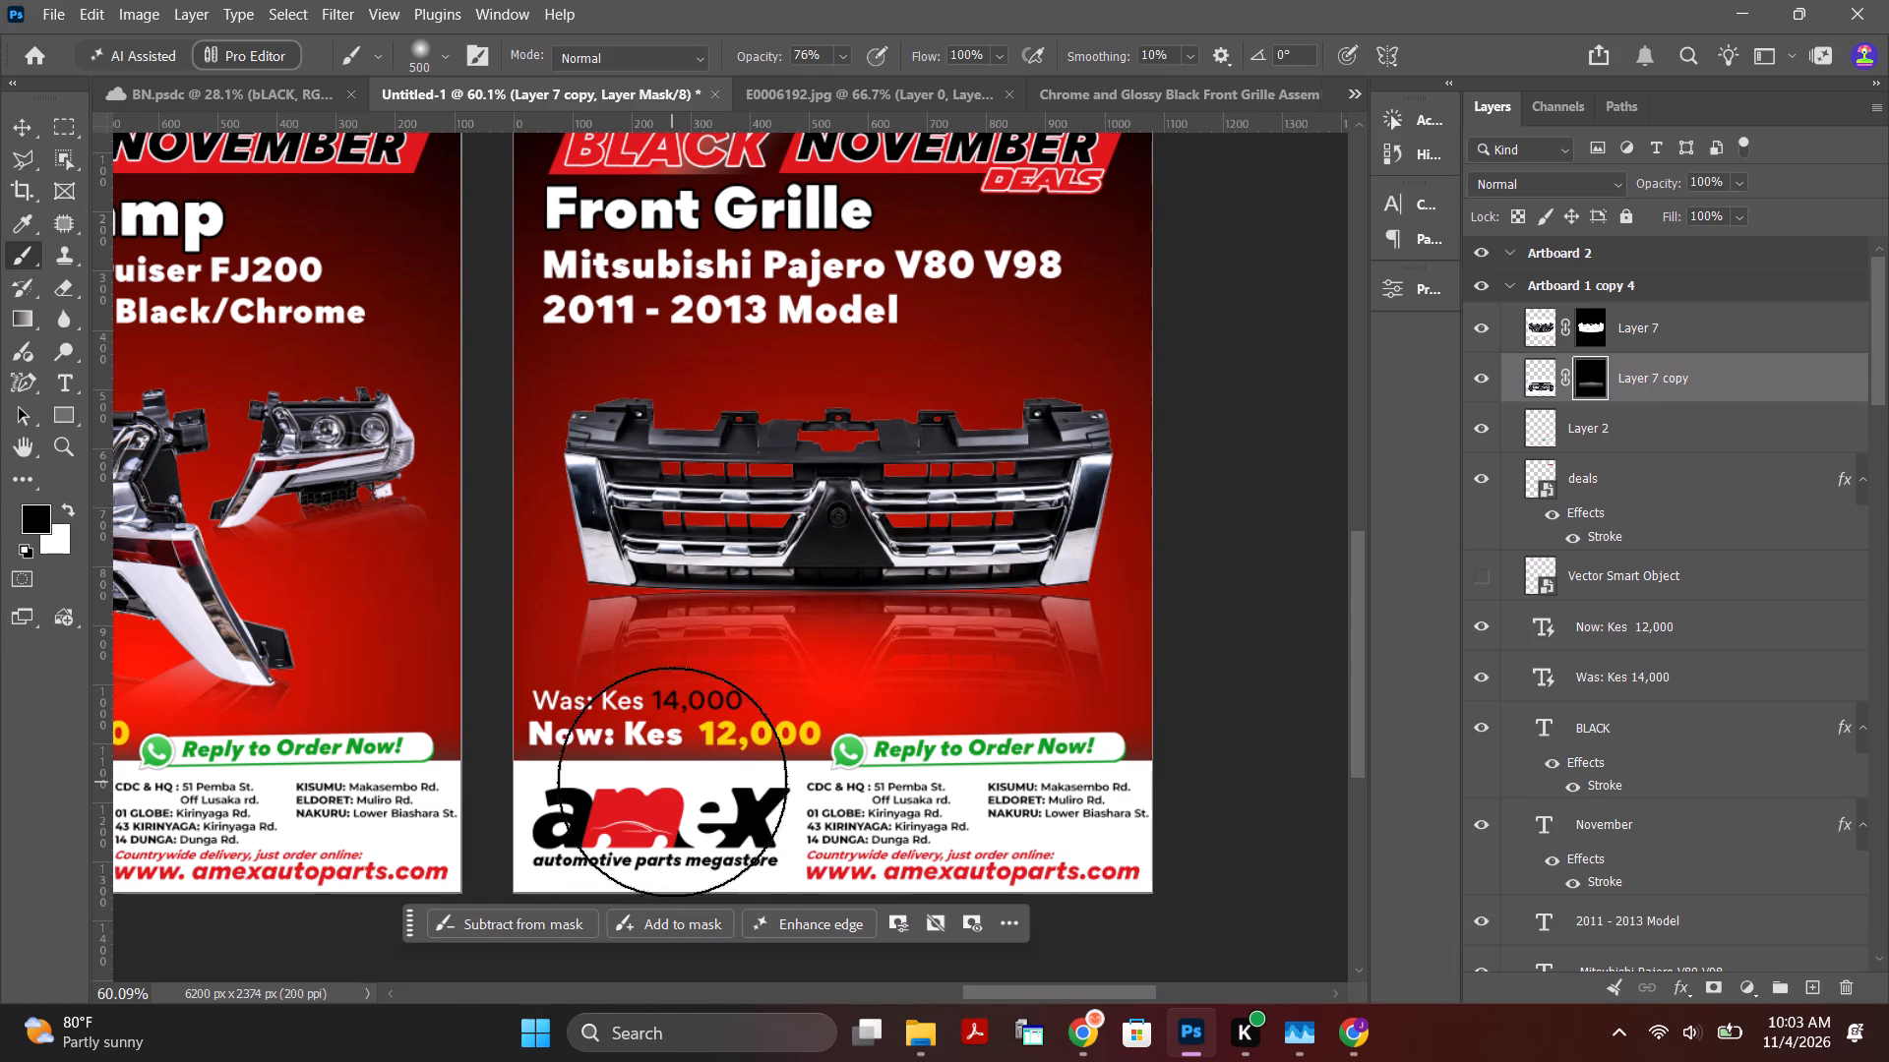
{"action": "left_click_drag", "start_coordinate": [672, 782], "coordinate": [1462, 740]}
Lower the reflection layer's opacity to about 67%.
{"action": "left_click_drag", "start_coordinate": [1674, 186], "coordinate": [1633, 189]}
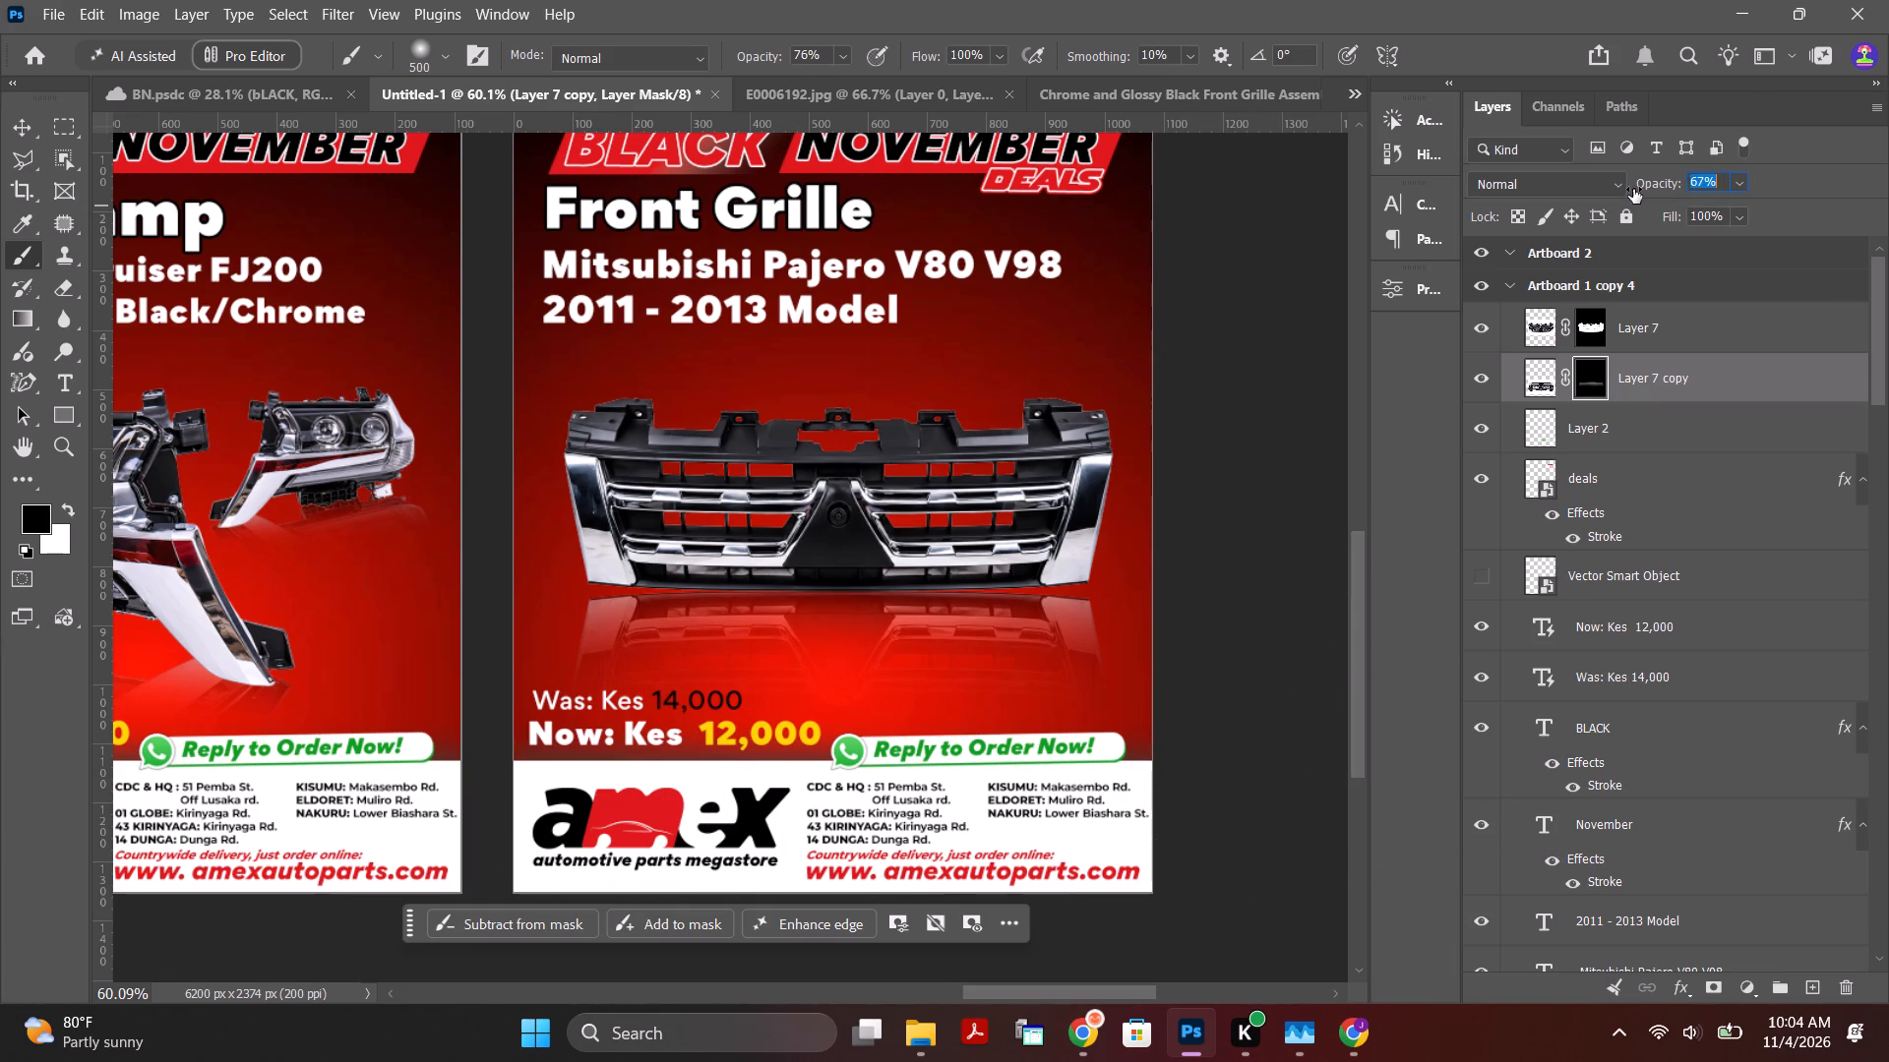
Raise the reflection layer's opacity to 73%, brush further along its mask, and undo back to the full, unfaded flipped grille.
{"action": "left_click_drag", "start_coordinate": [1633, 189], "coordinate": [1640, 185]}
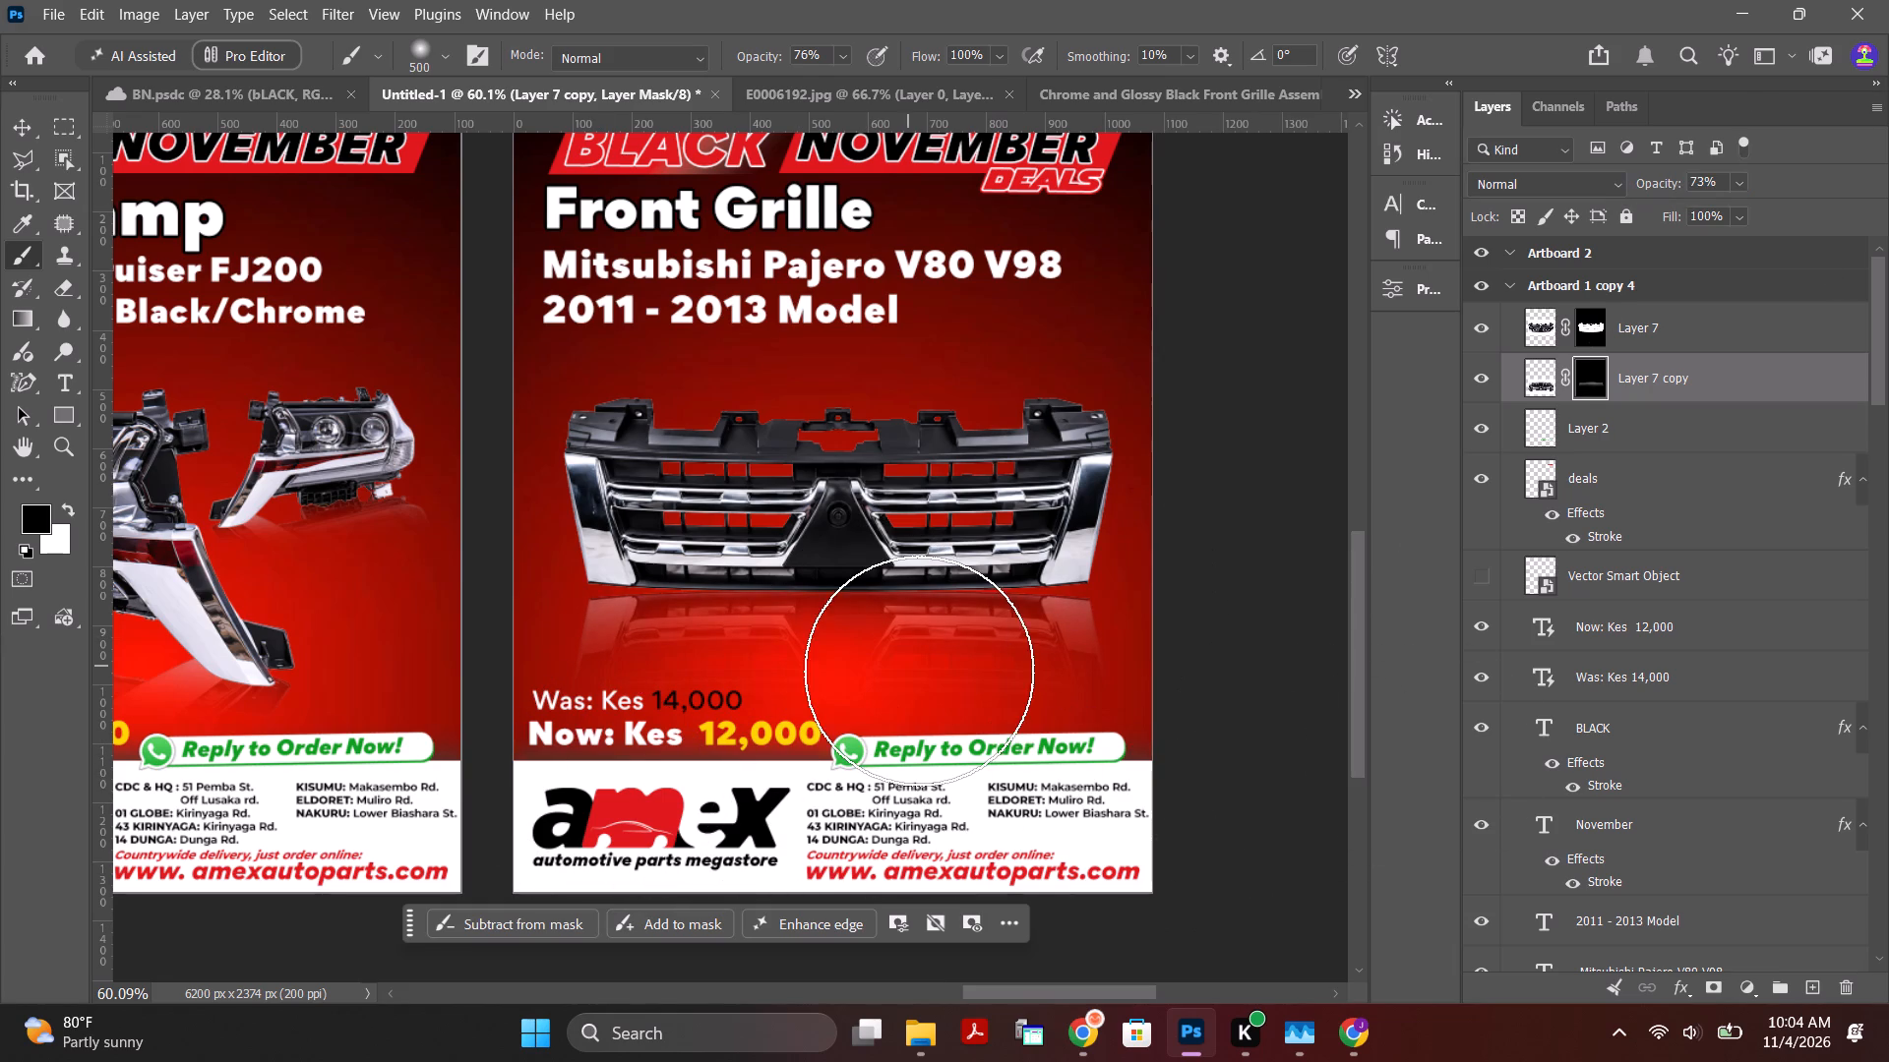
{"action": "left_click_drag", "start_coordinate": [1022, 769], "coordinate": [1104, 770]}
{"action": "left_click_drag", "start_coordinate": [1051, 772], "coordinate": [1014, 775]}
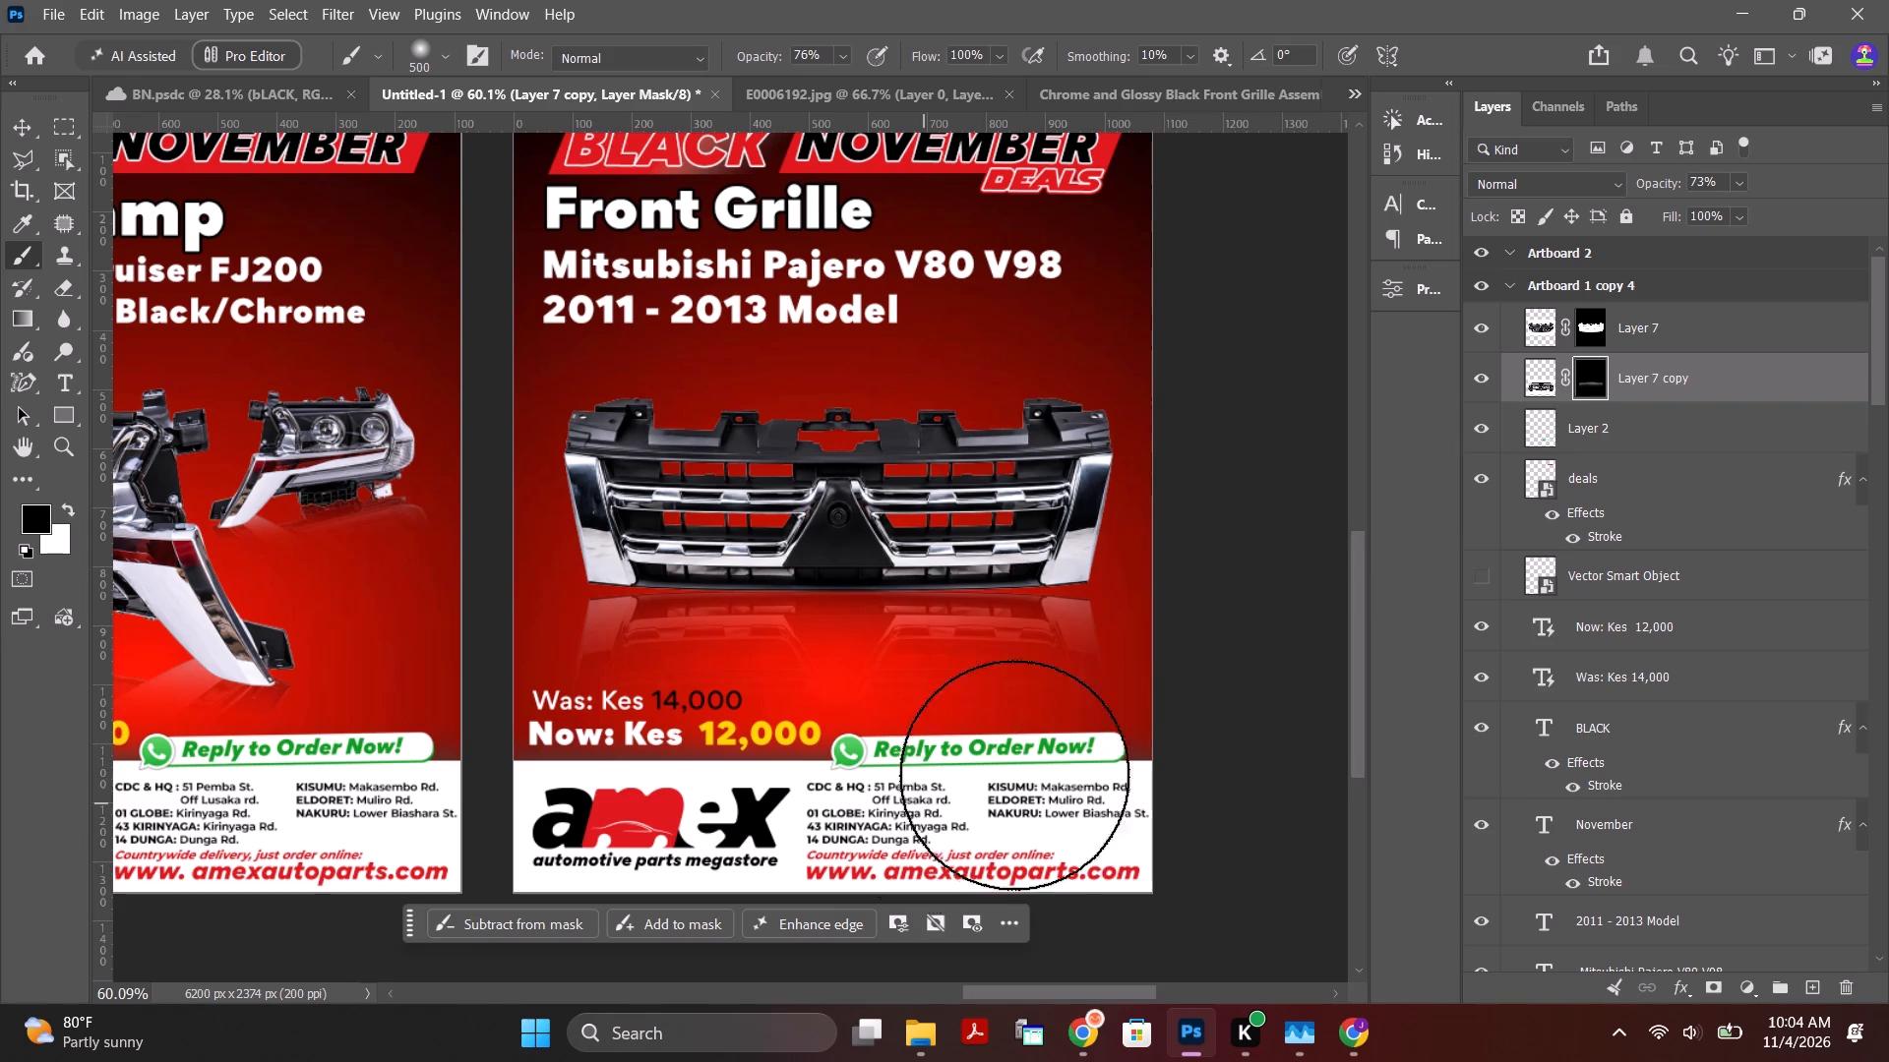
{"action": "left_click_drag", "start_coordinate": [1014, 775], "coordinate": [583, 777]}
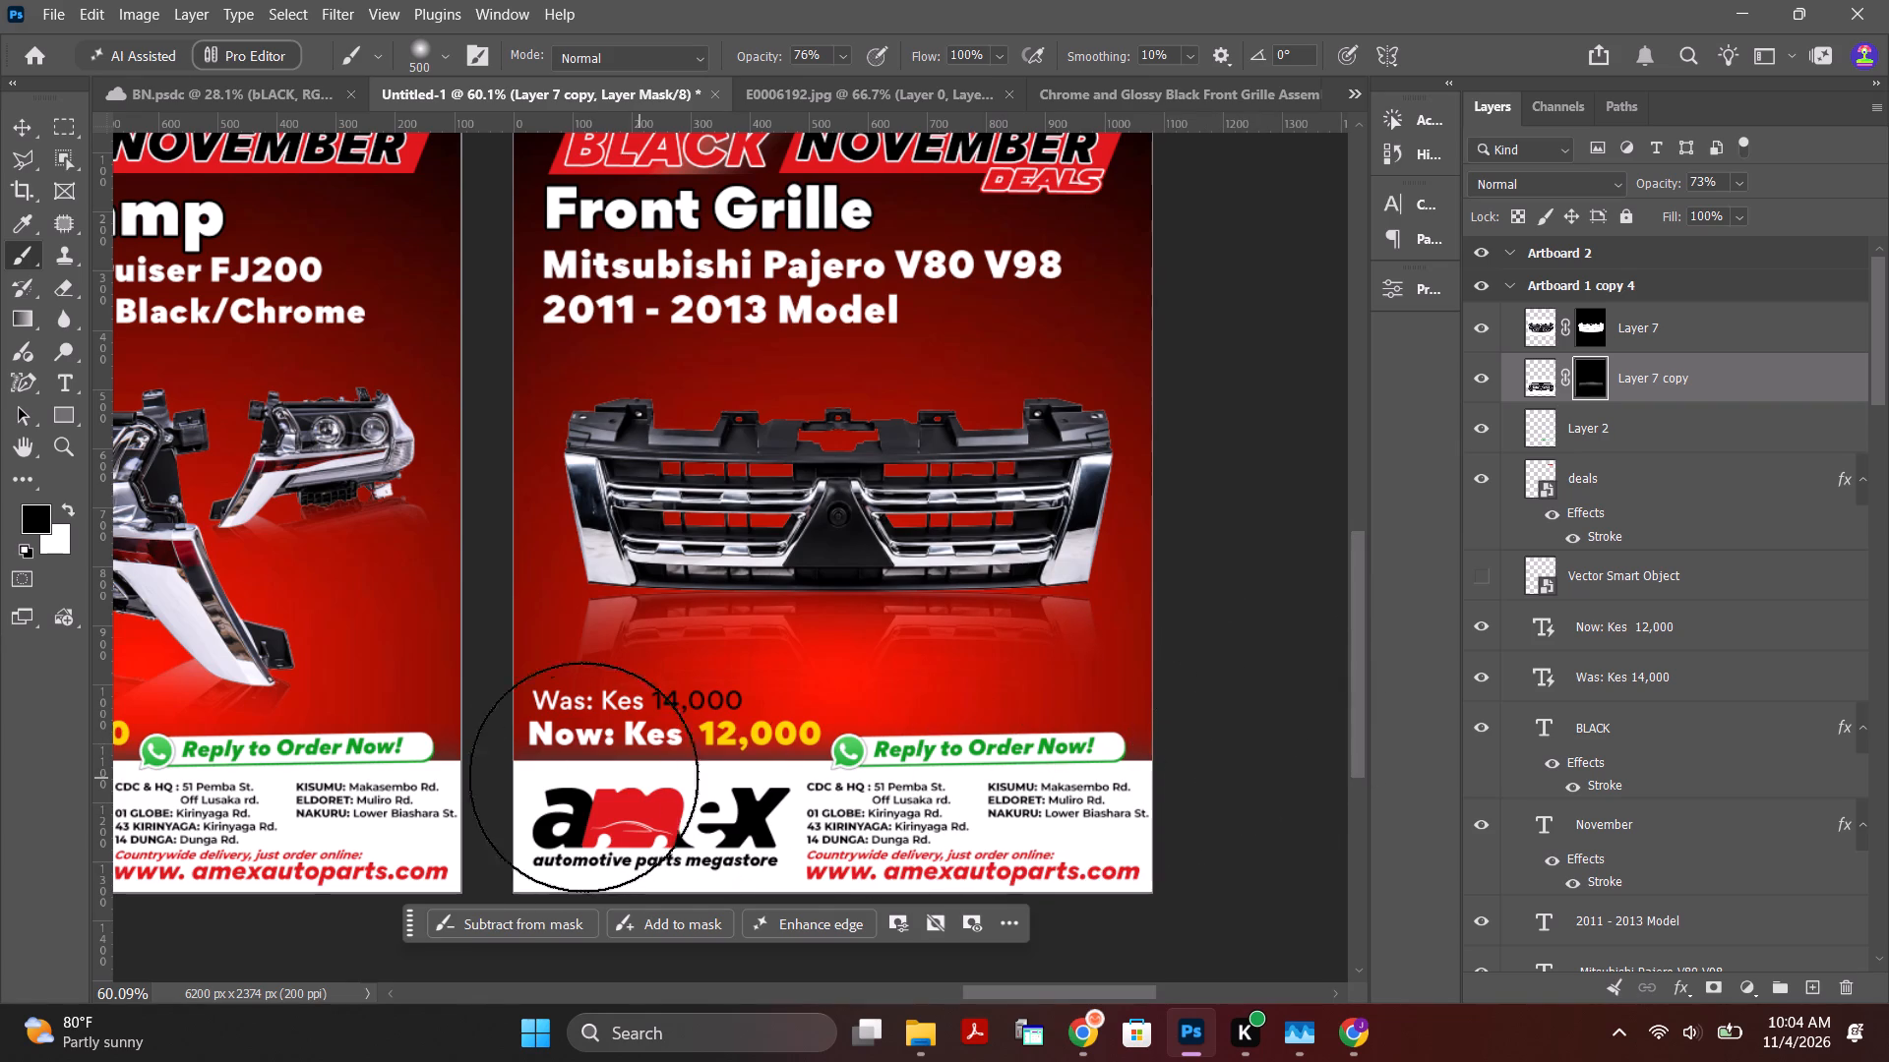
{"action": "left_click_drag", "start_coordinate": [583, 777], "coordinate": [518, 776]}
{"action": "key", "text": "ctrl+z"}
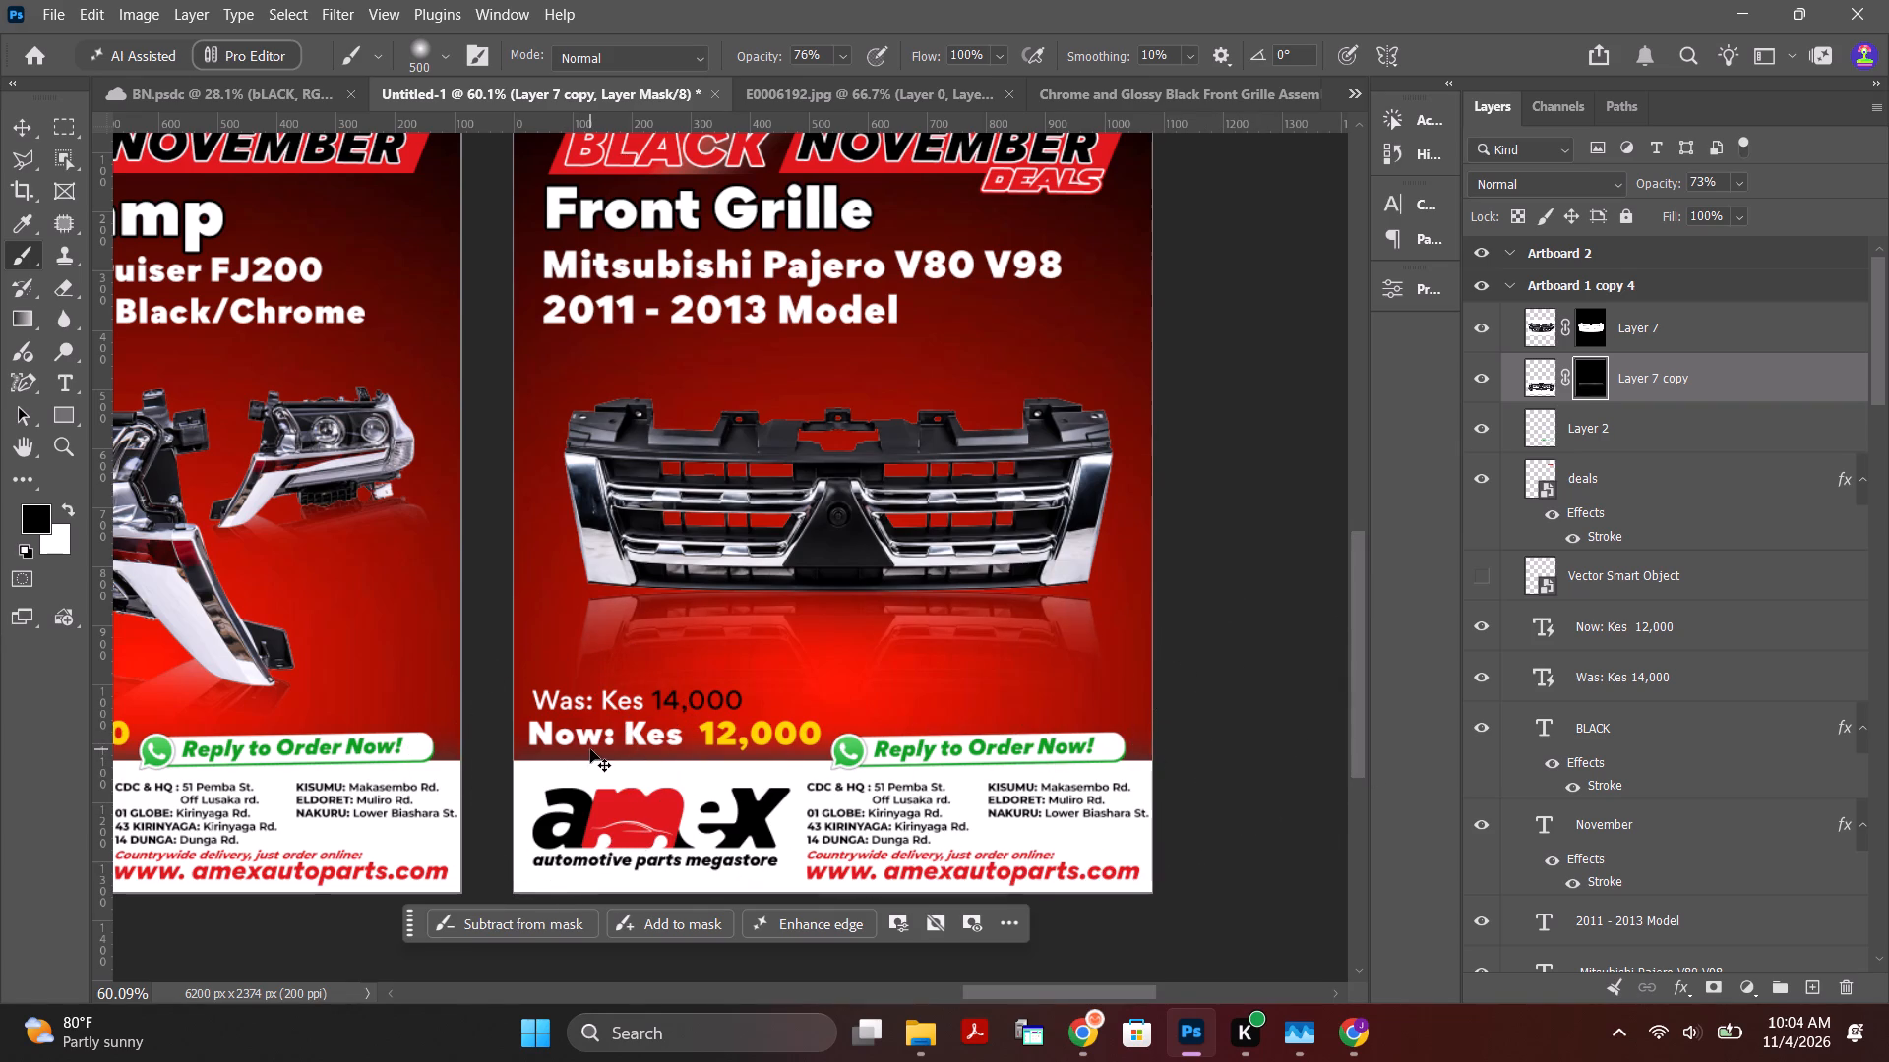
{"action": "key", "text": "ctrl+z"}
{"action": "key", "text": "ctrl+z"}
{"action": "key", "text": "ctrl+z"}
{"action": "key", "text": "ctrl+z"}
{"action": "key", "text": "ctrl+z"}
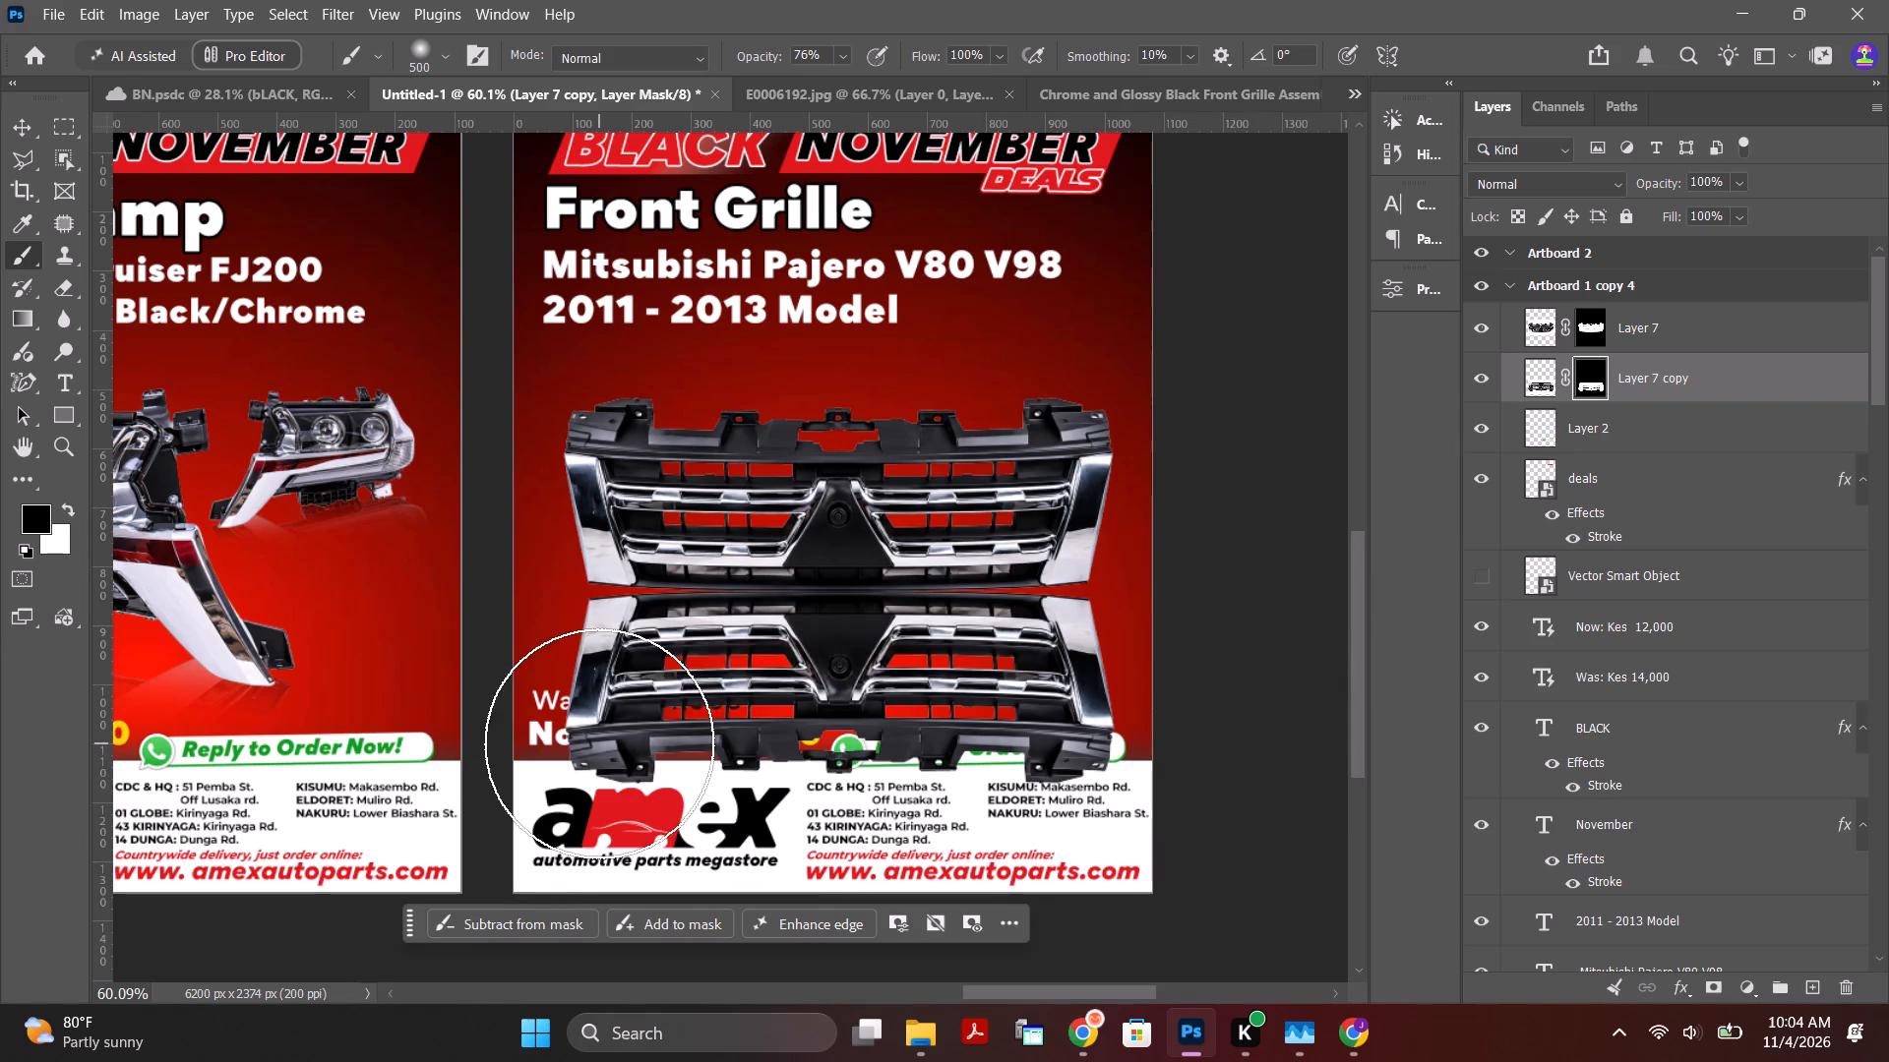
Fade the lower part of the flipped grille by painting black on its mask, raising brush opacity to 100% and reducing brush size to 250.
{"action": "left_click_drag", "start_coordinate": [606, 771], "coordinate": [730, 806]}
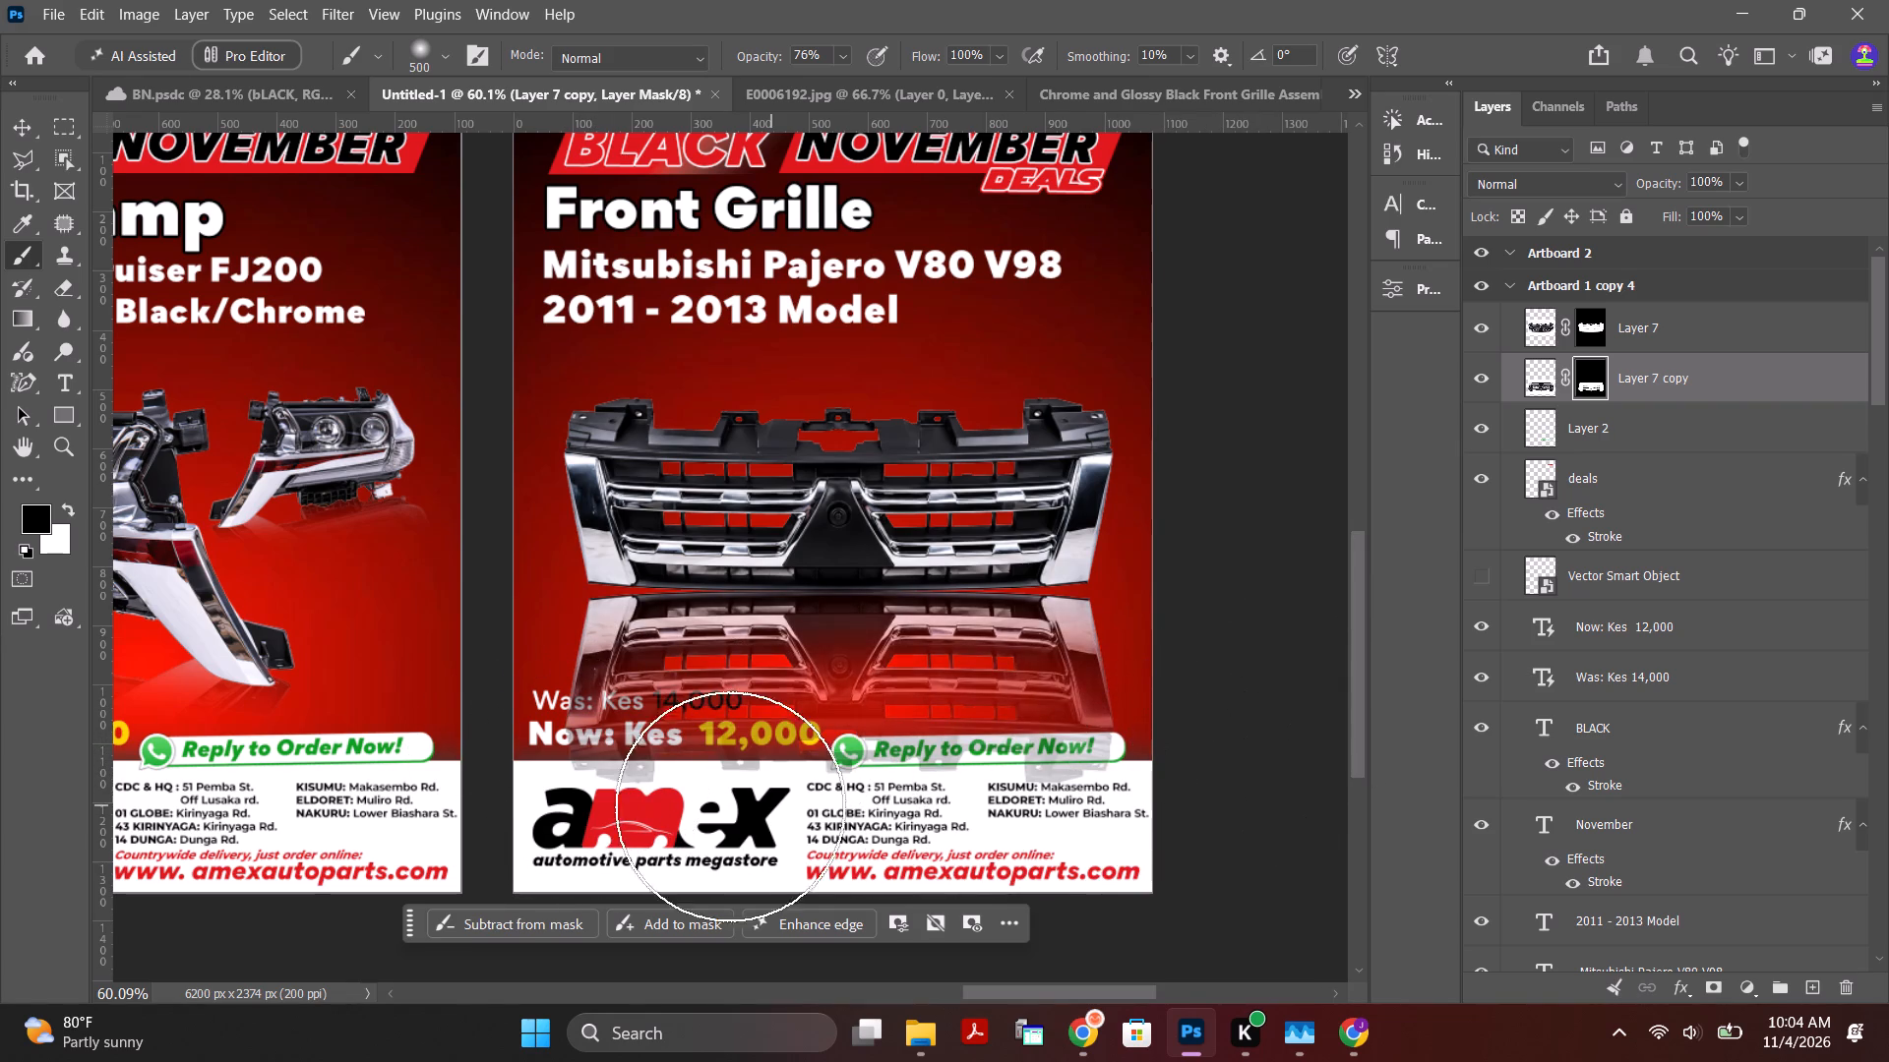
{"action": "left_click_drag", "start_coordinate": [730, 806], "coordinate": [729, 842]}
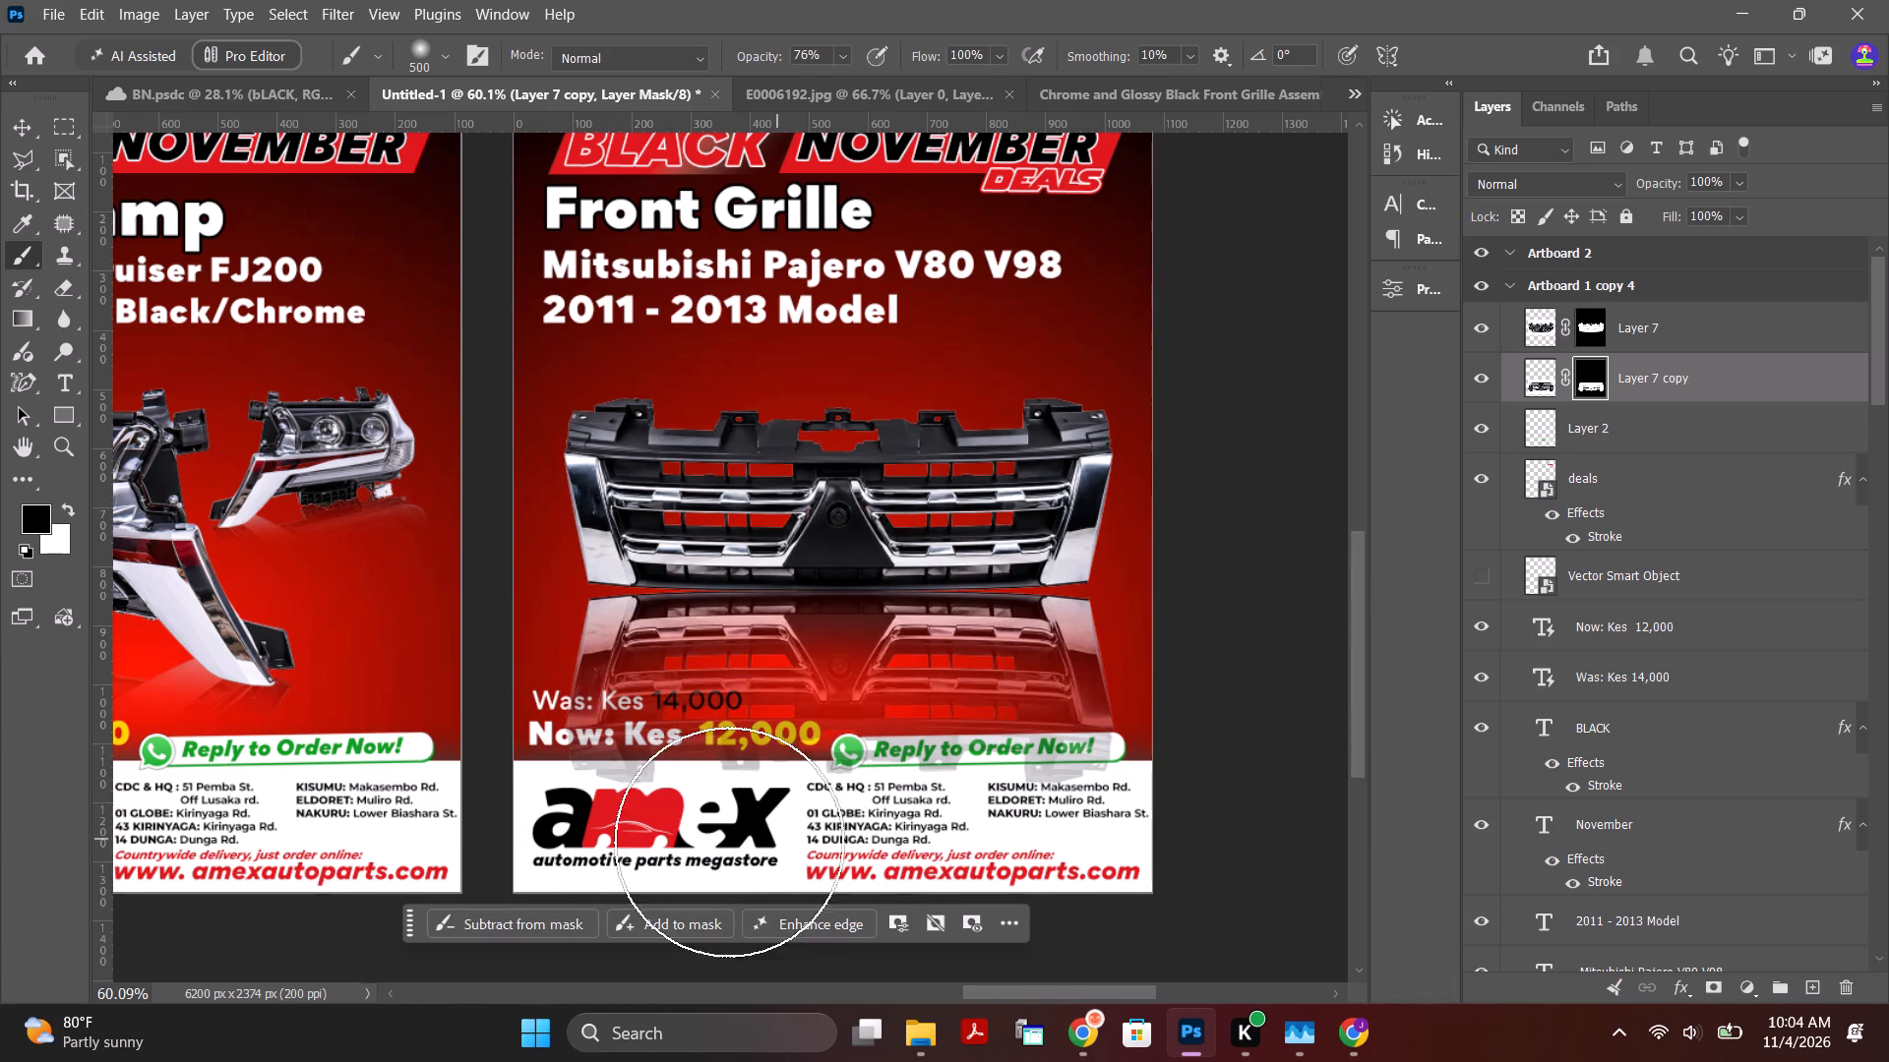
{"action": "left_click_drag", "start_coordinate": [729, 842], "coordinate": [560, 813]}
{"action": "left_click_drag", "start_coordinate": [750, 56], "coordinate": [942, 67]}
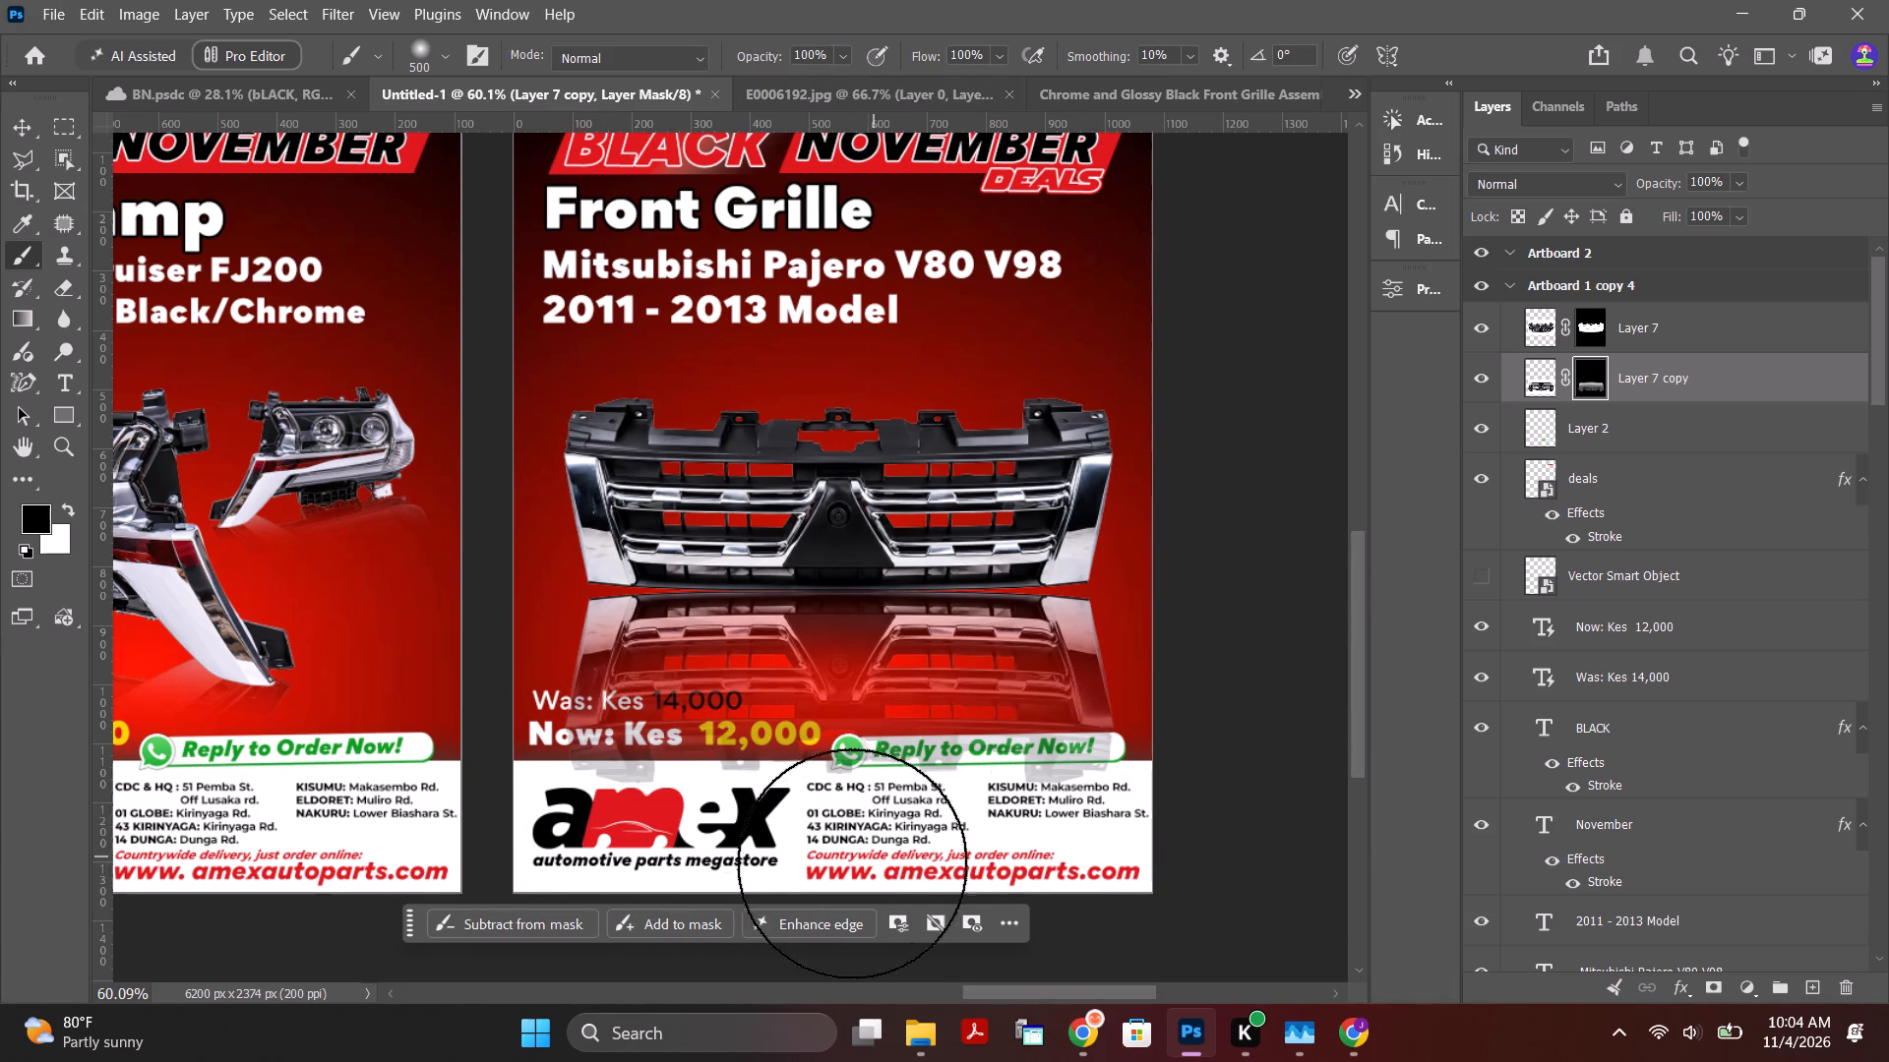
{"action": "left_click_drag", "start_coordinate": [546, 809], "coordinate": [1131, 802]}
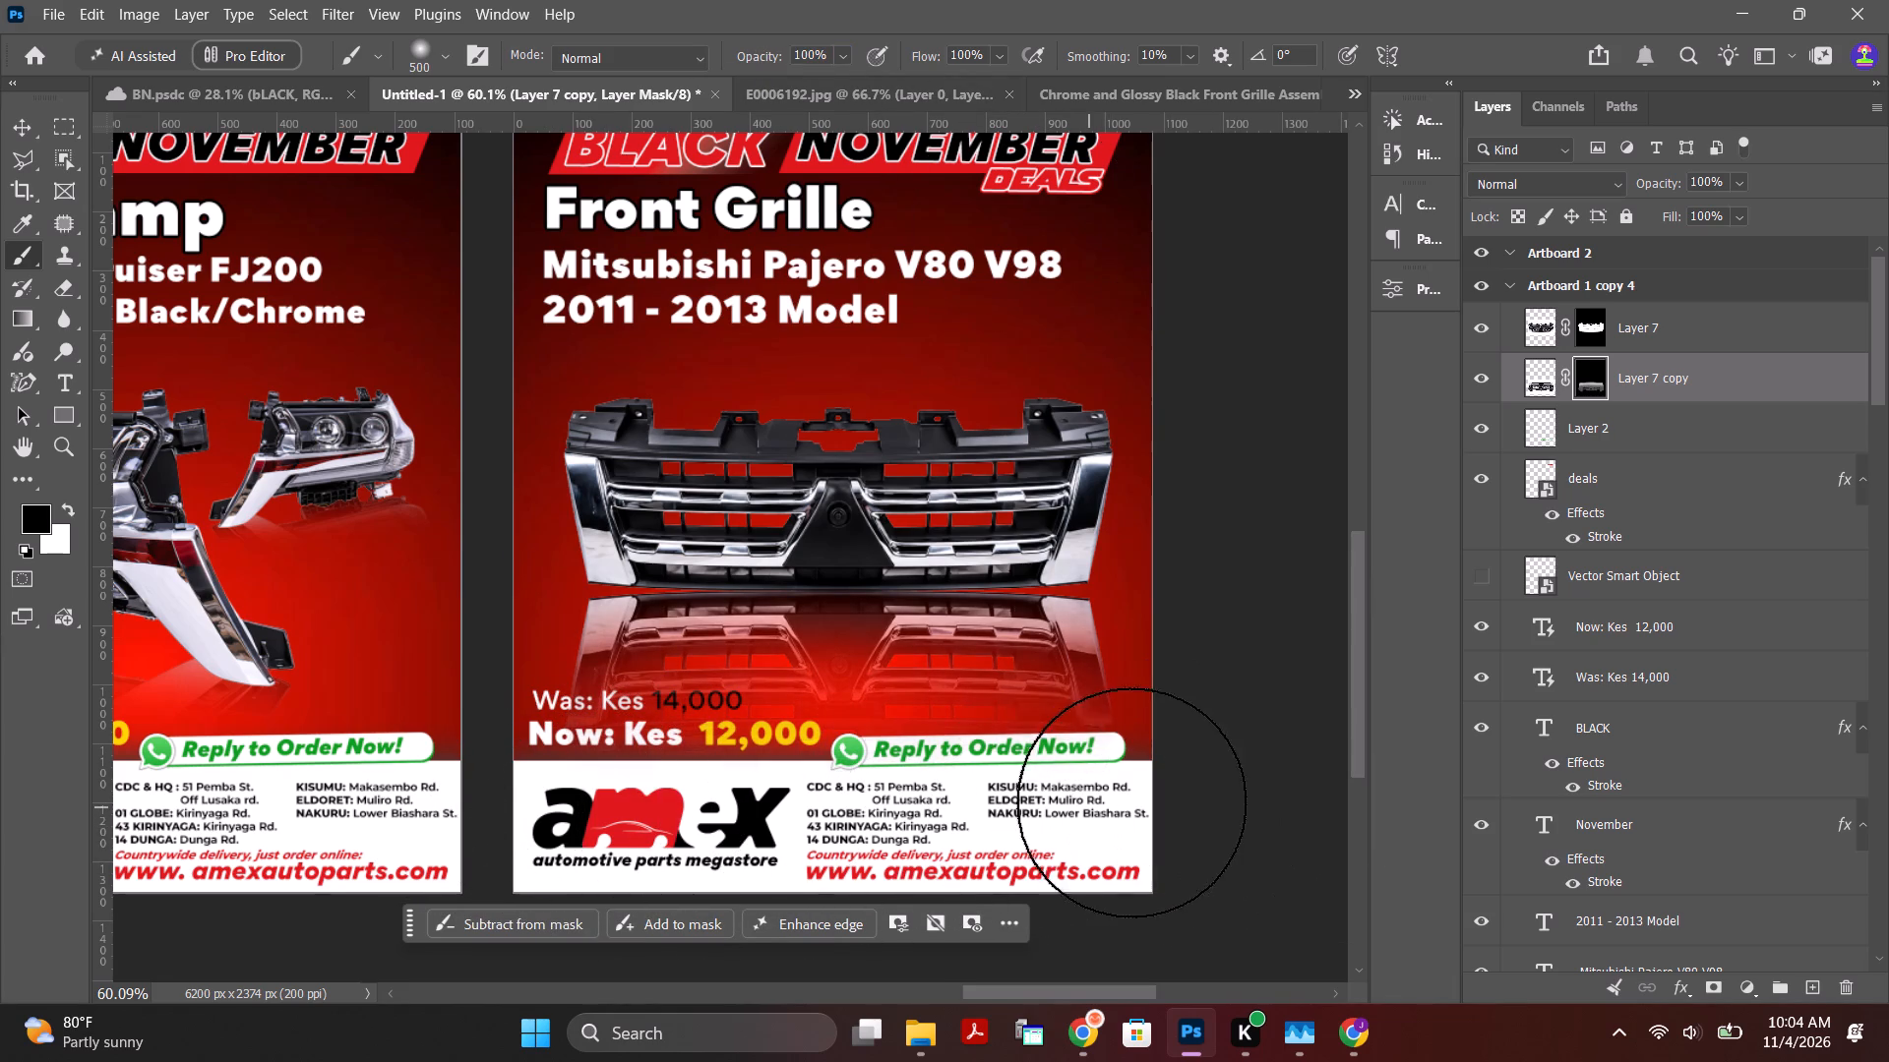
{"action": "left_click_drag", "start_coordinate": [1131, 802], "coordinate": [1175, 790]}
{"action": "key", "text": "bracketleft"}
{"action": "key", "text": "bracketleft"}
{"action": "key", "text": "bracketleft"}
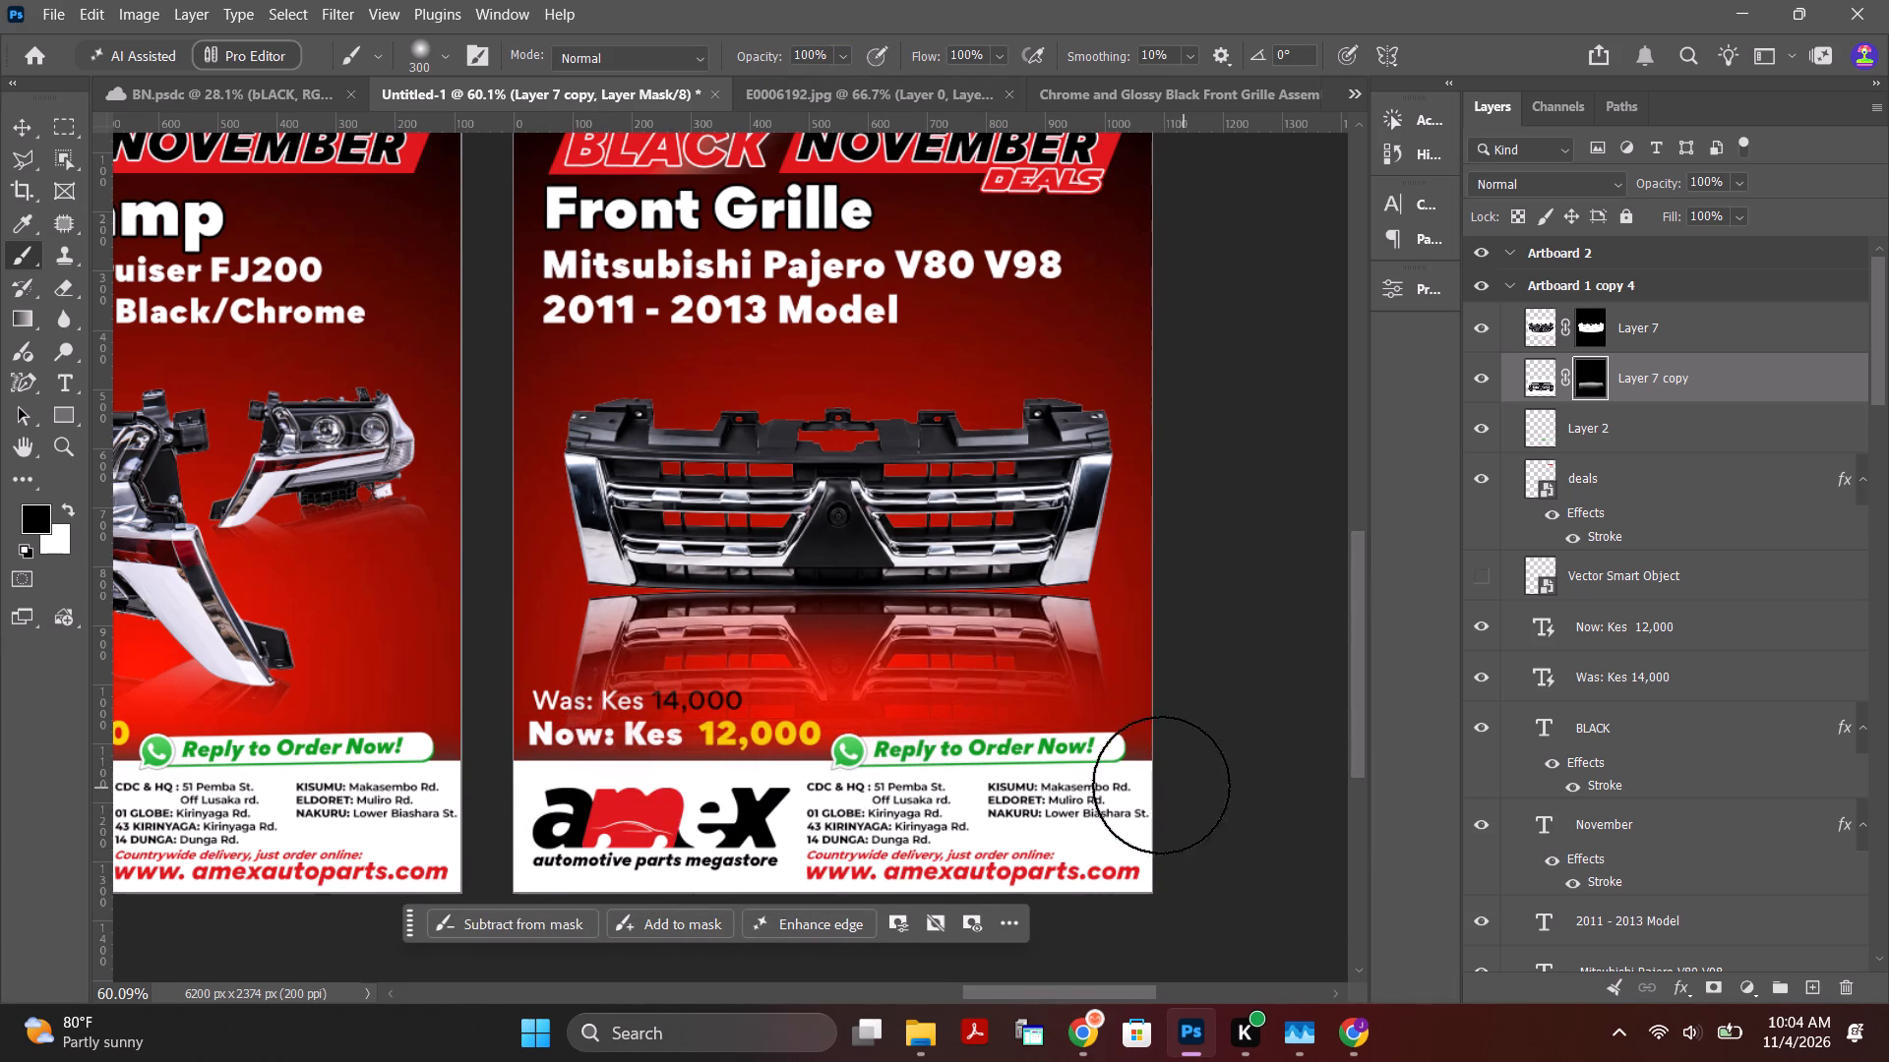
{"action": "left_click_drag", "start_coordinate": [1212, 751], "coordinate": [1221, 749]}
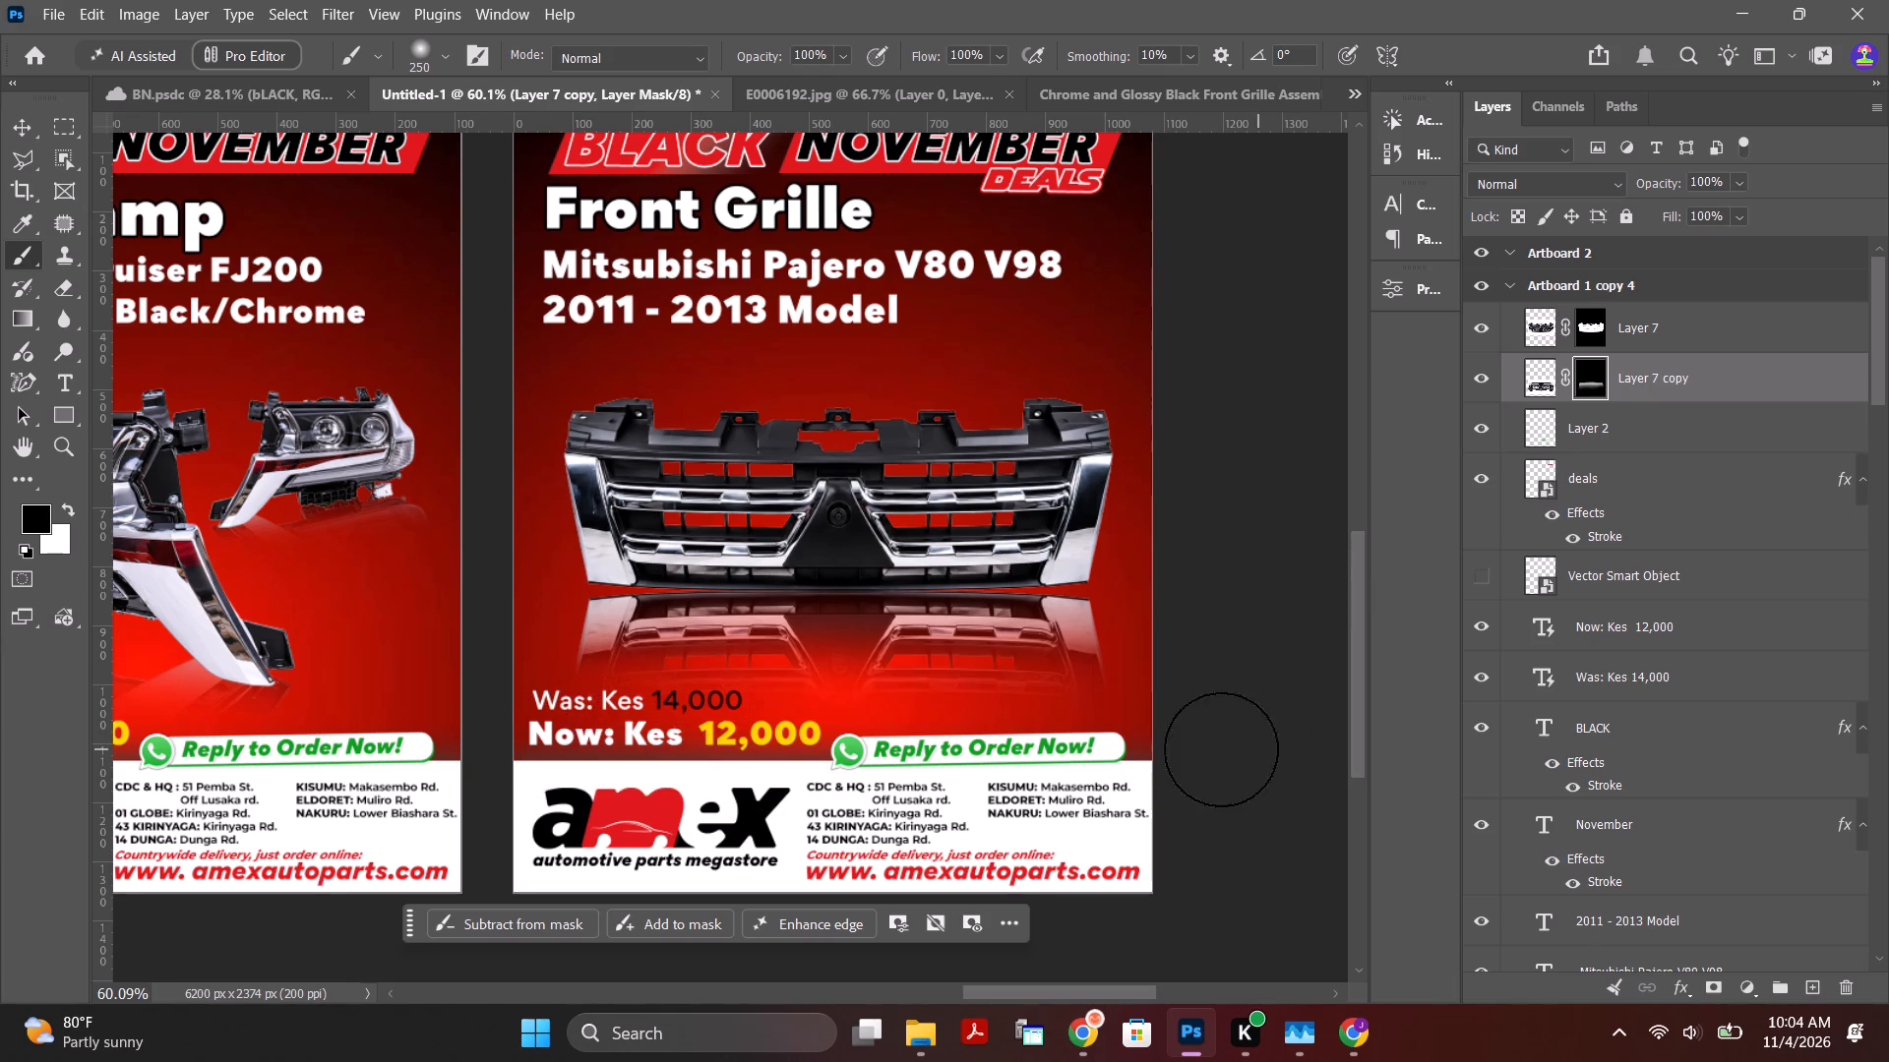
{"action": "left_click_drag", "start_coordinate": [1221, 749], "coordinate": [1042, 720]}
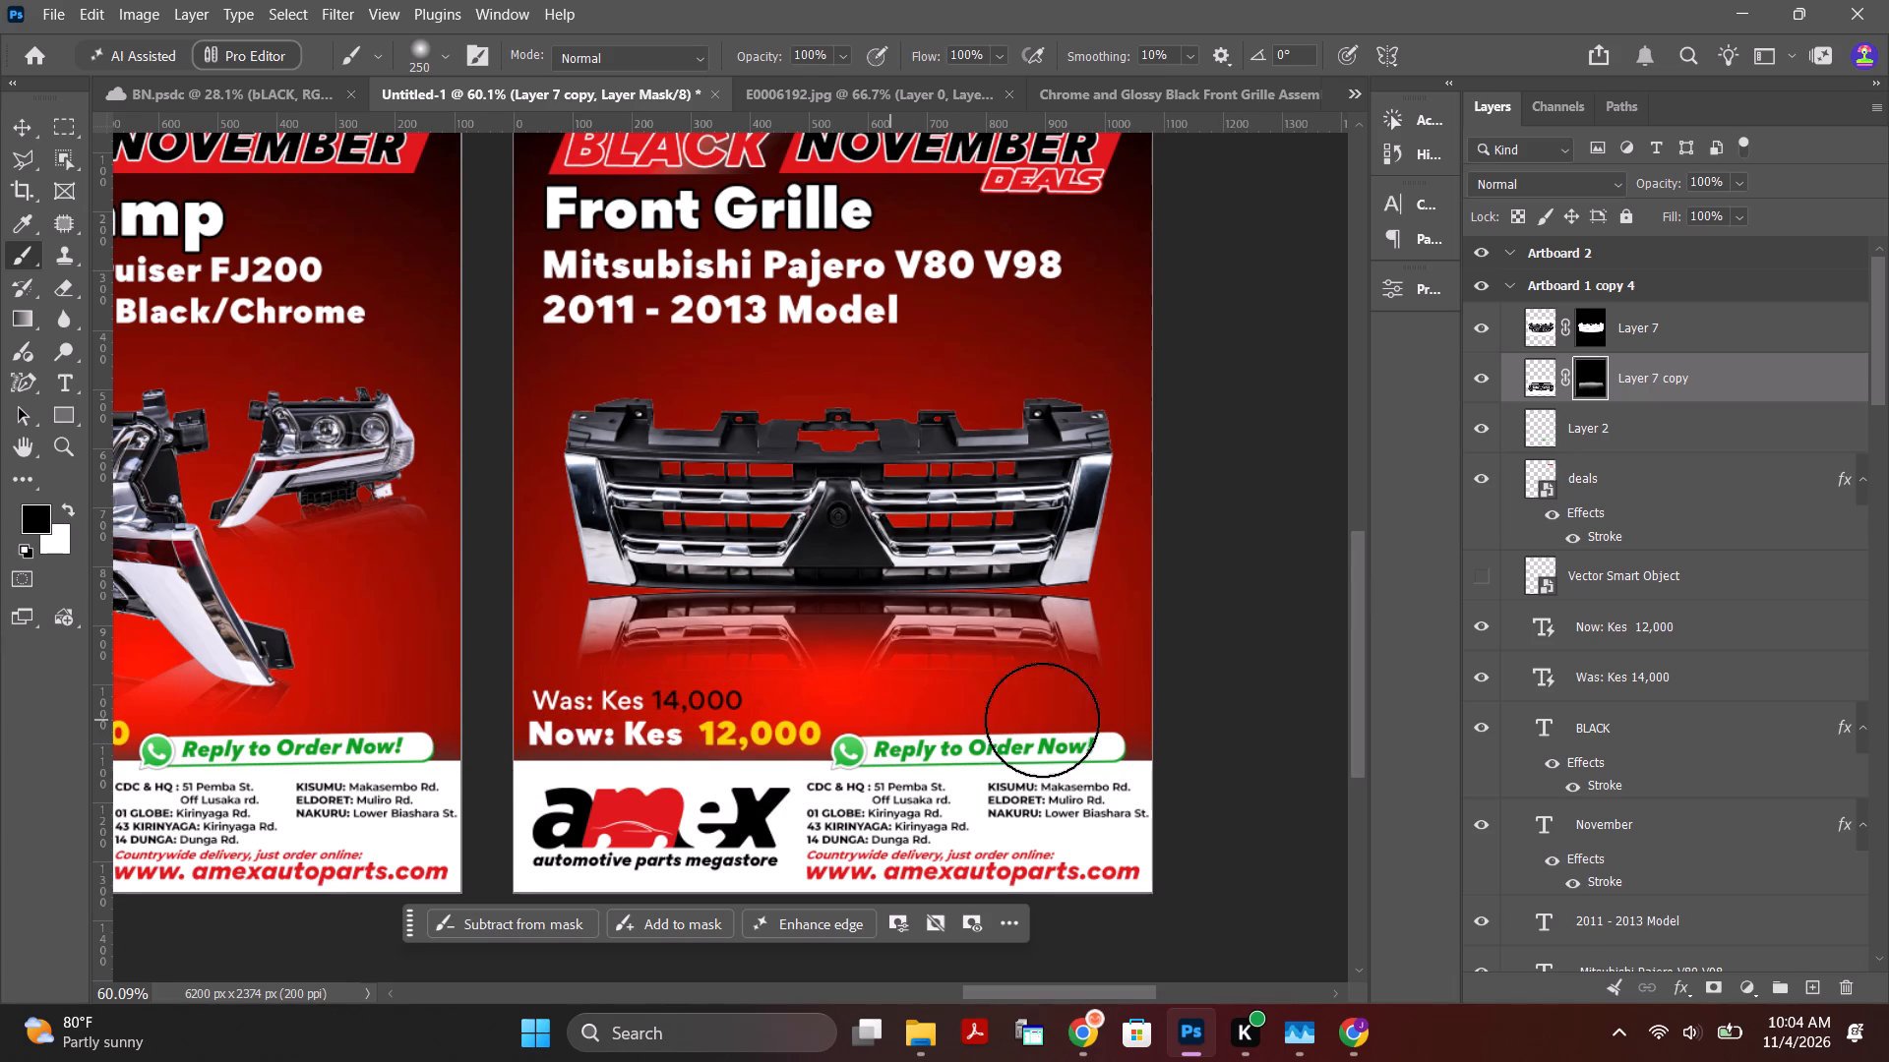
{"action": "left_click_drag", "start_coordinate": [1042, 720], "coordinate": [1244, 758]}
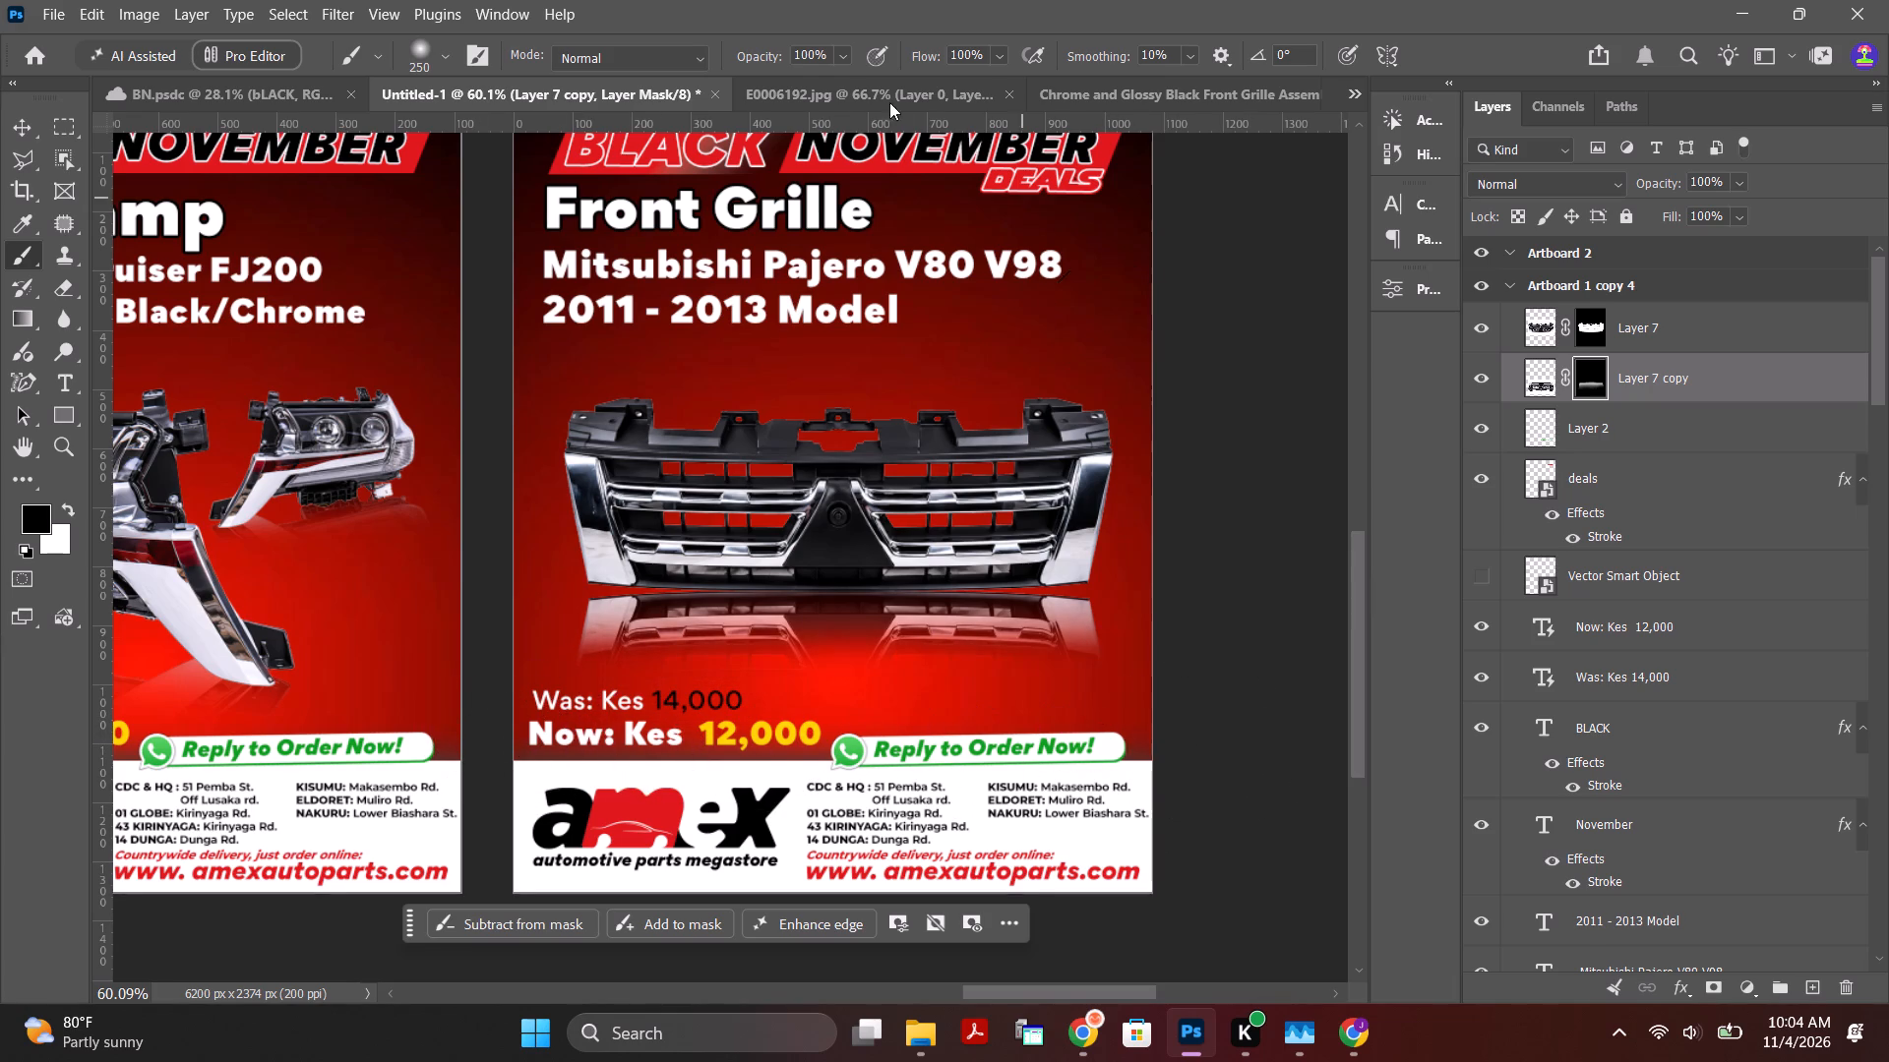
Soften the reflection's lower edge by painting black across its mask with a size 300 brush at 73% opacity.
{"action": "left_click_drag", "start_coordinate": [766, 55], "coordinate": [734, 55]}
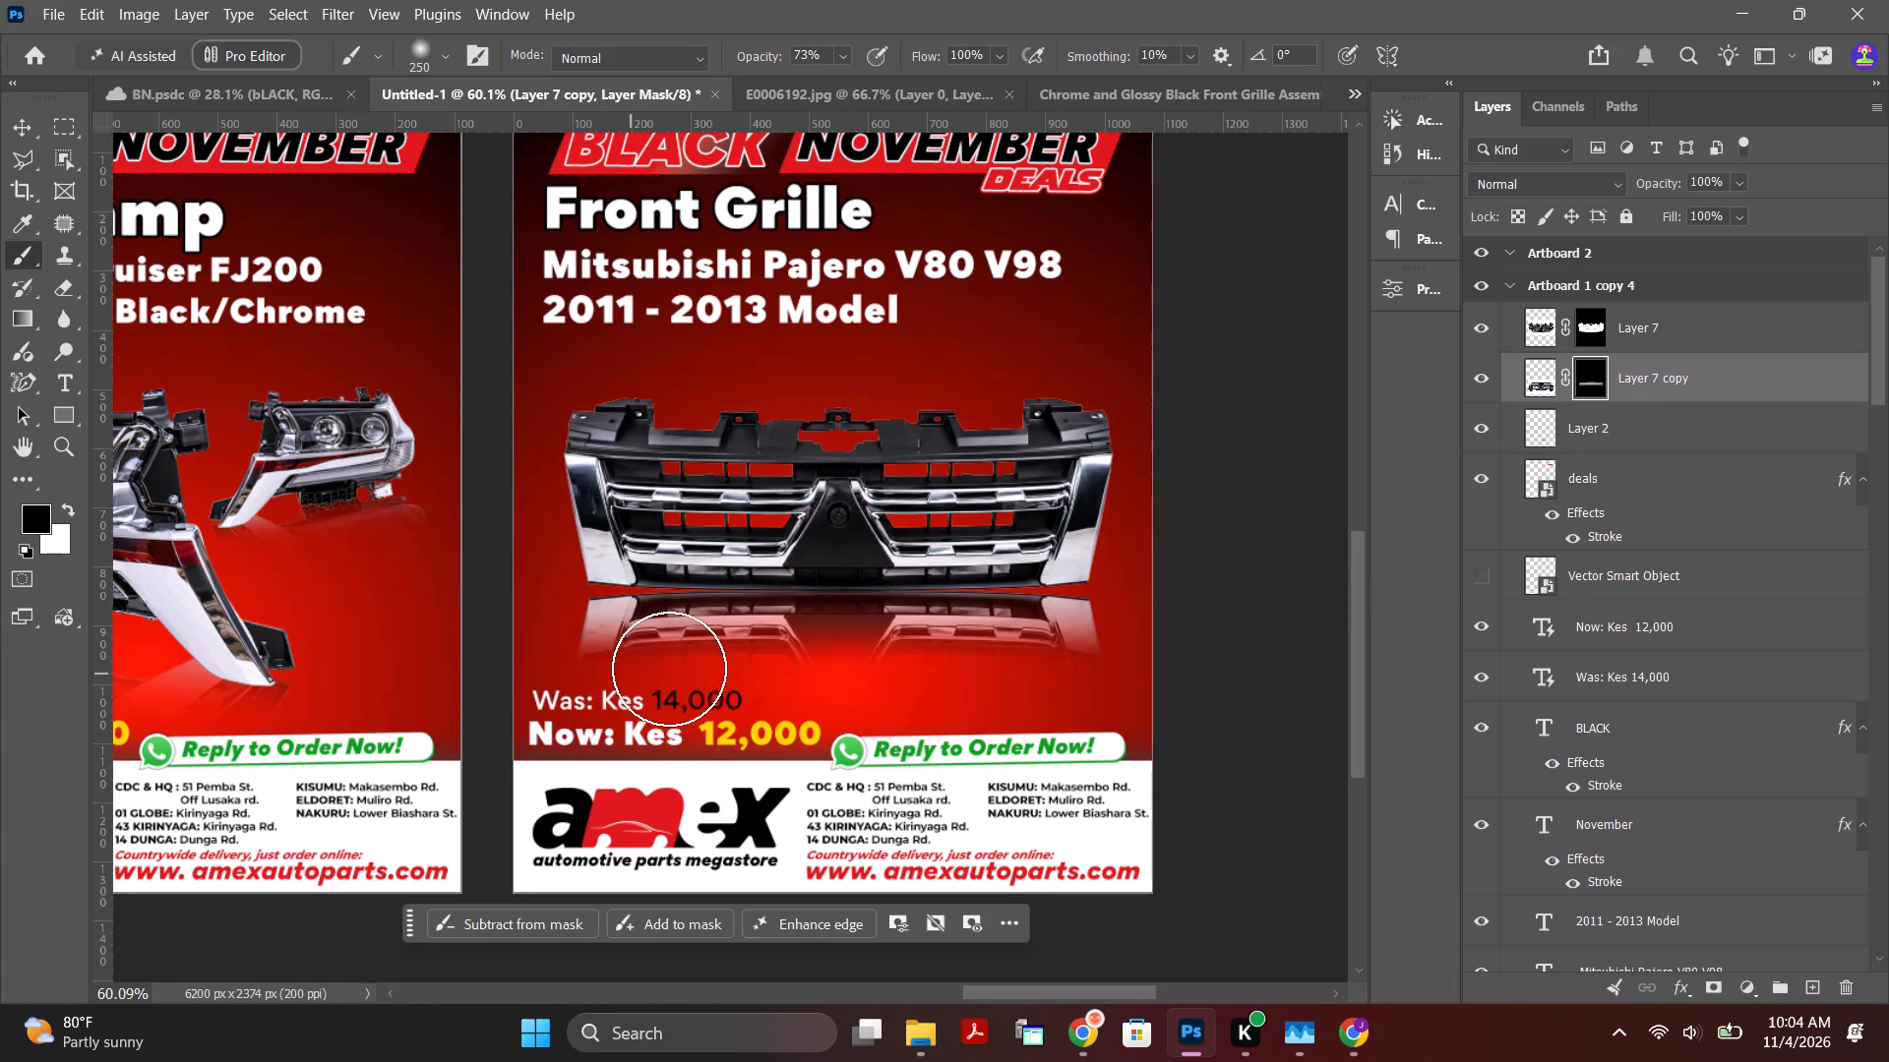
{"action": "key", "text": "bracketright"}
{"action": "left_click_drag", "start_coordinate": [525, 710], "coordinate": [620, 727]}
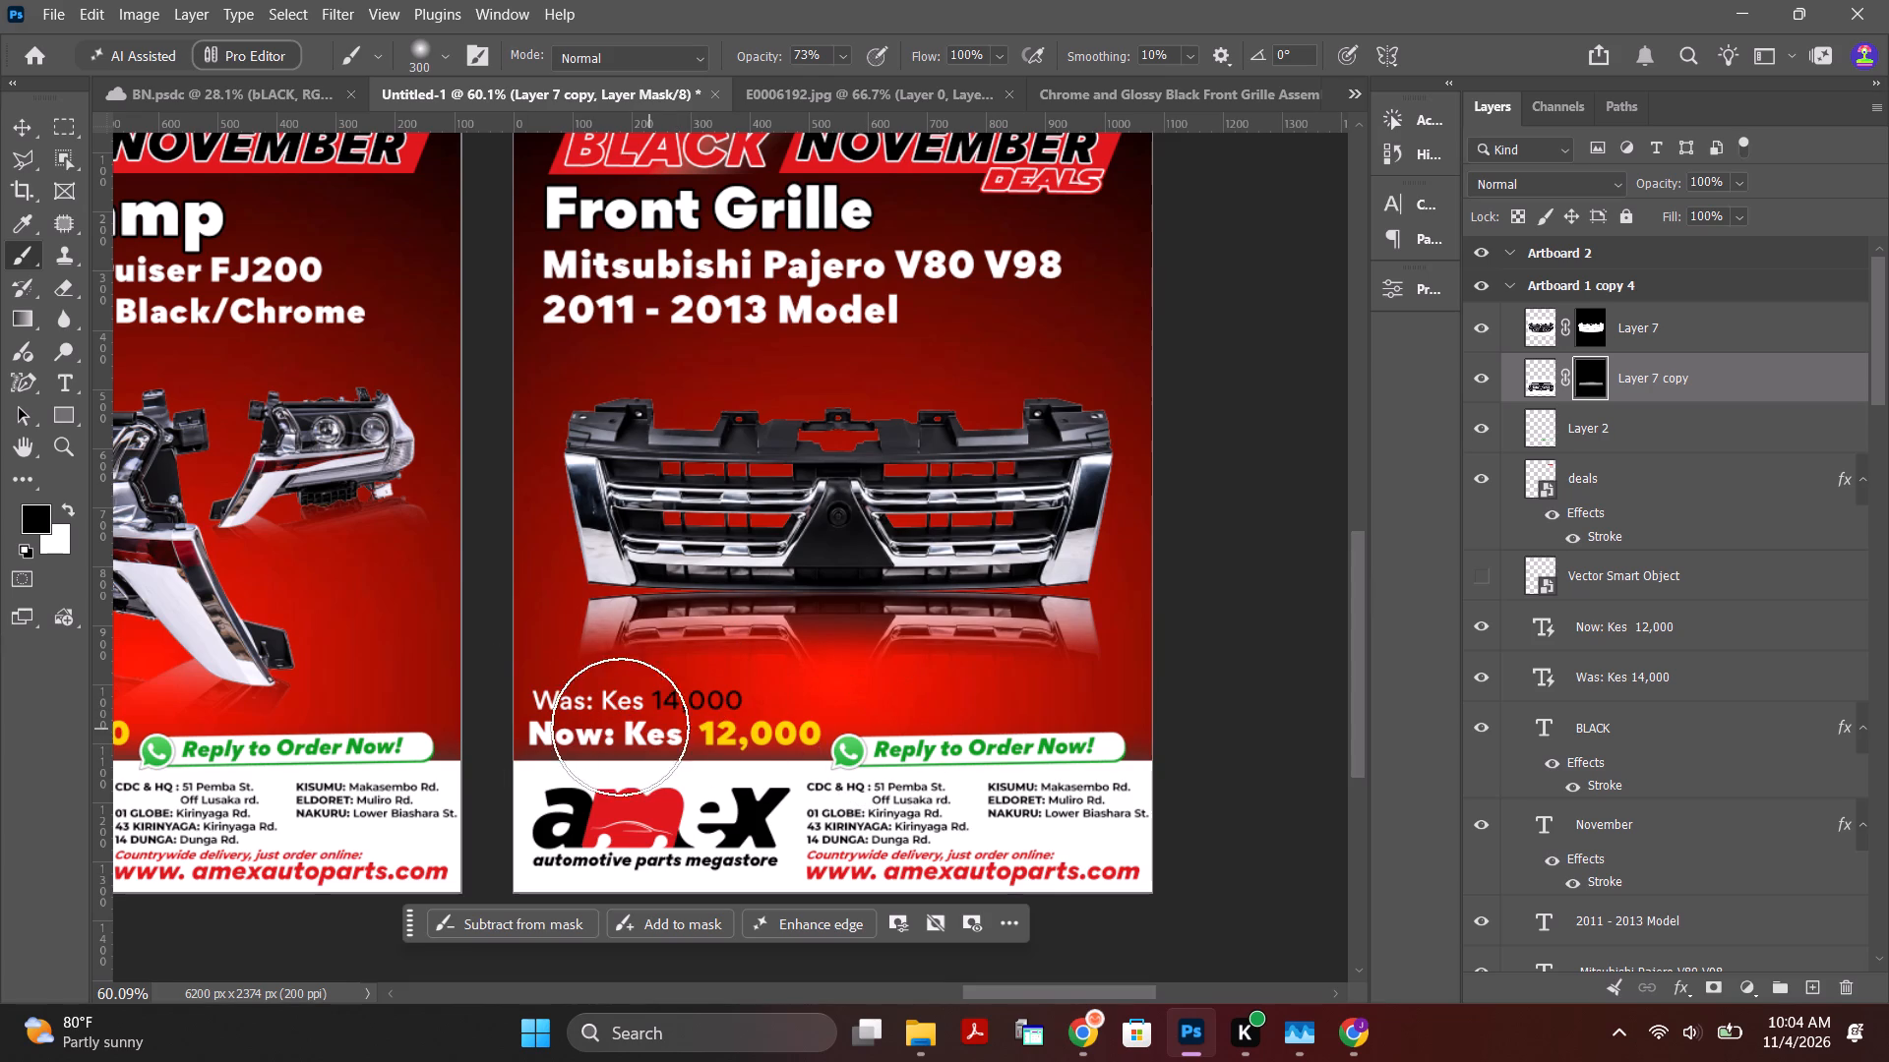
{"action": "left_click_drag", "start_coordinate": [620, 727], "coordinate": [937, 732]}
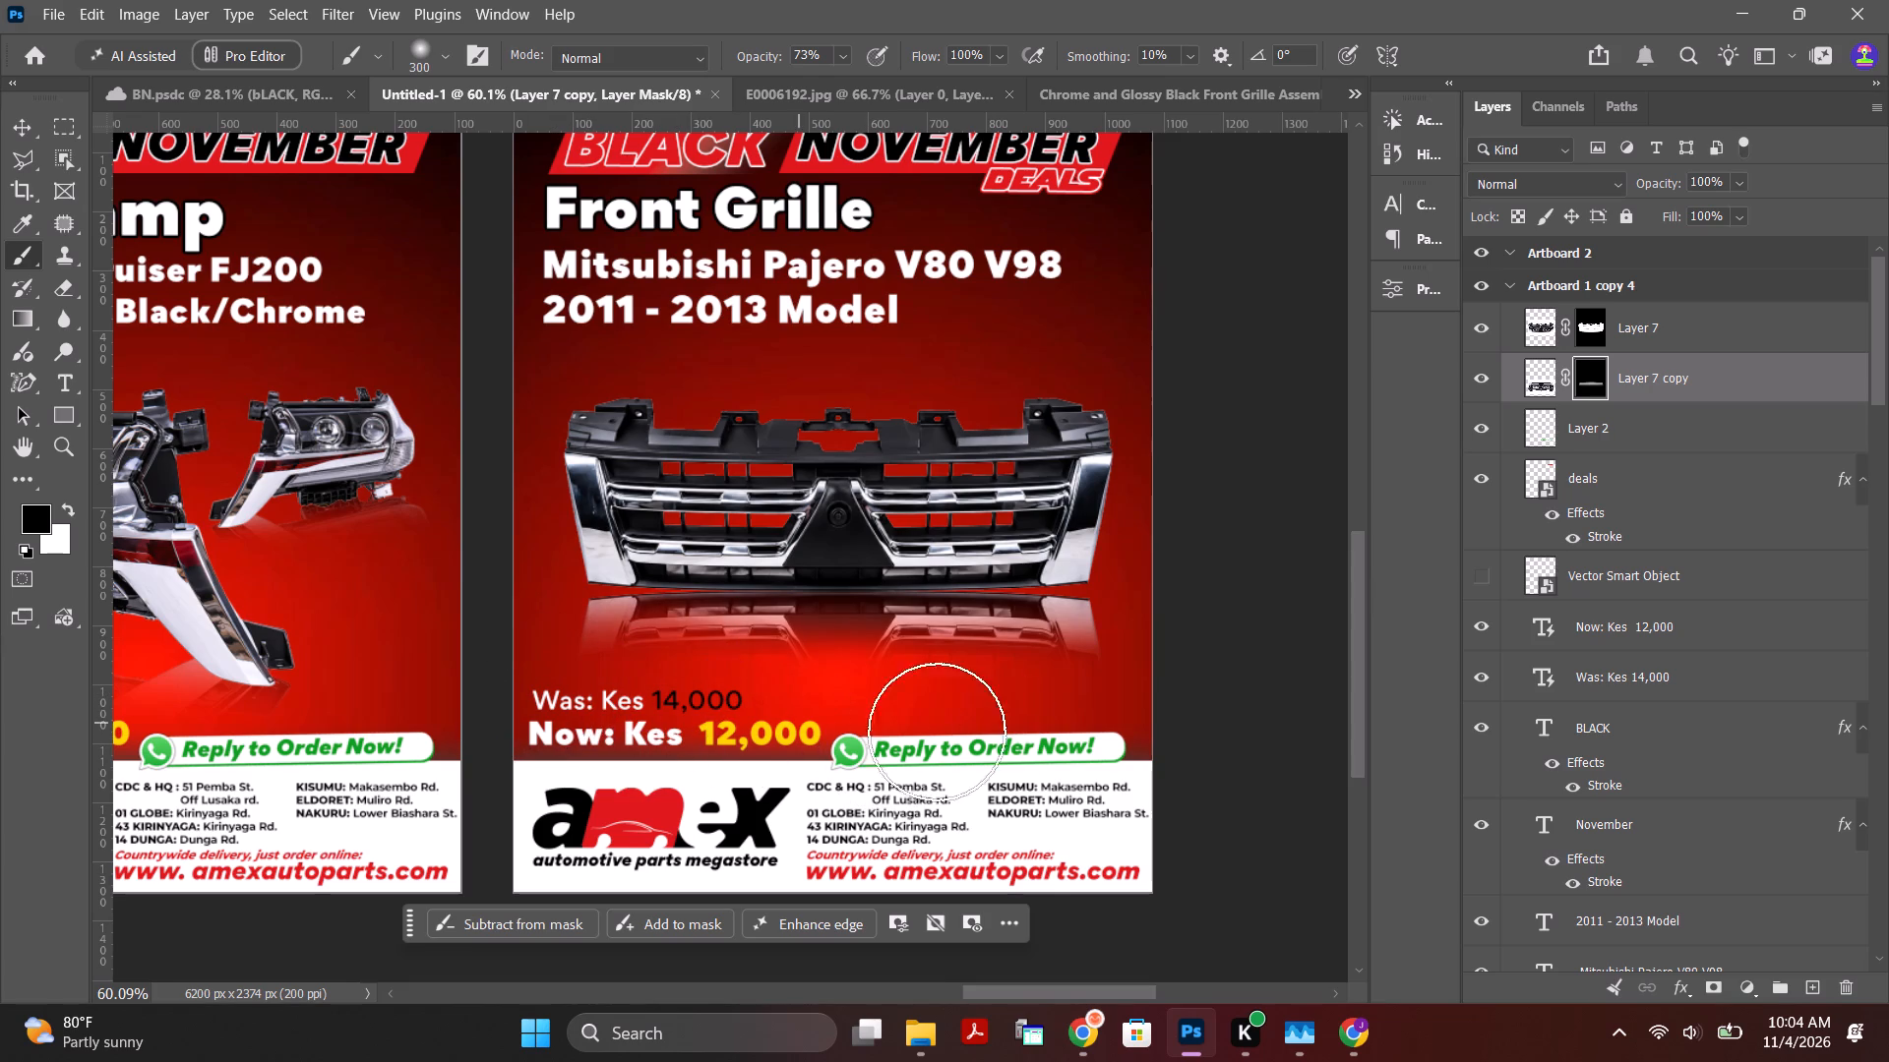
{"action": "left_click_drag", "start_coordinate": [937, 732], "coordinate": [937, 723]}
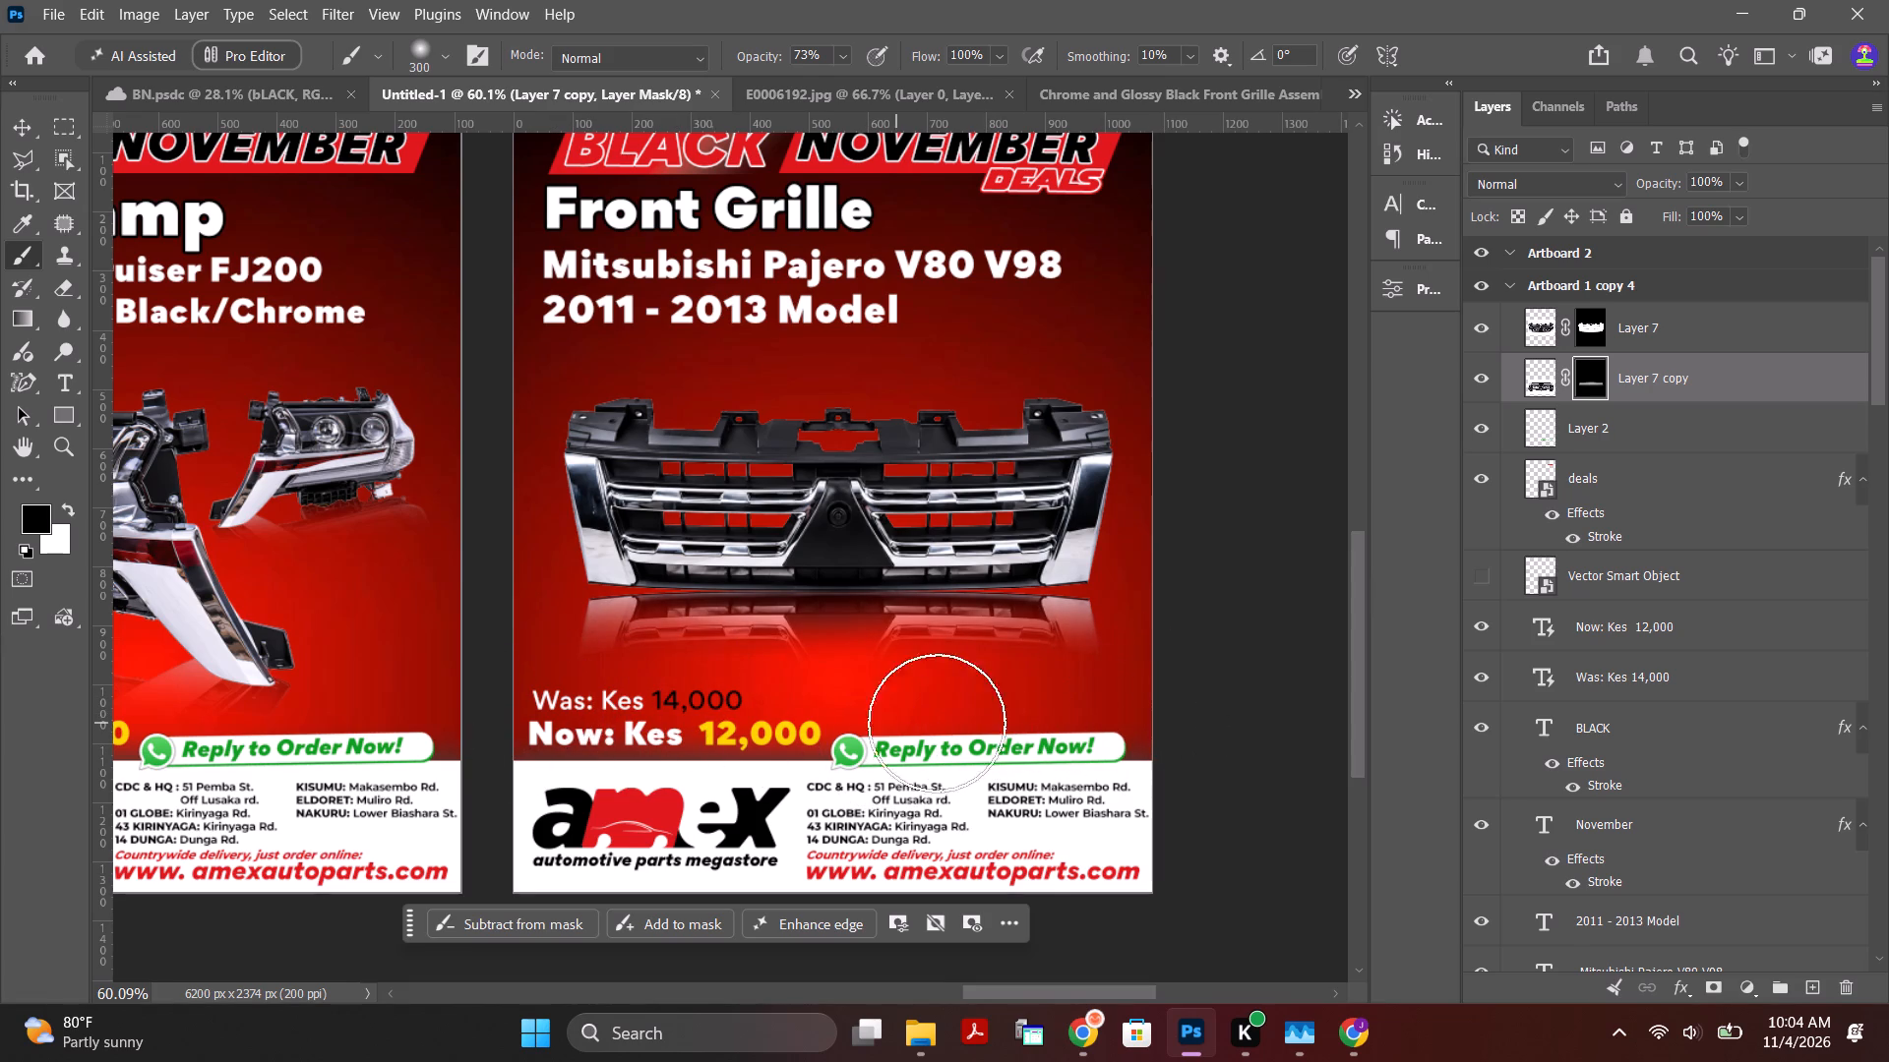
{"action": "left_click_drag", "start_coordinate": [937, 723], "coordinate": [1232, 722]}
Lower the opacity of the grille's reflection layer to 62%.
{"action": "left_click_drag", "start_coordinate": [1666, 185], "coordinate": [1665, 185]}
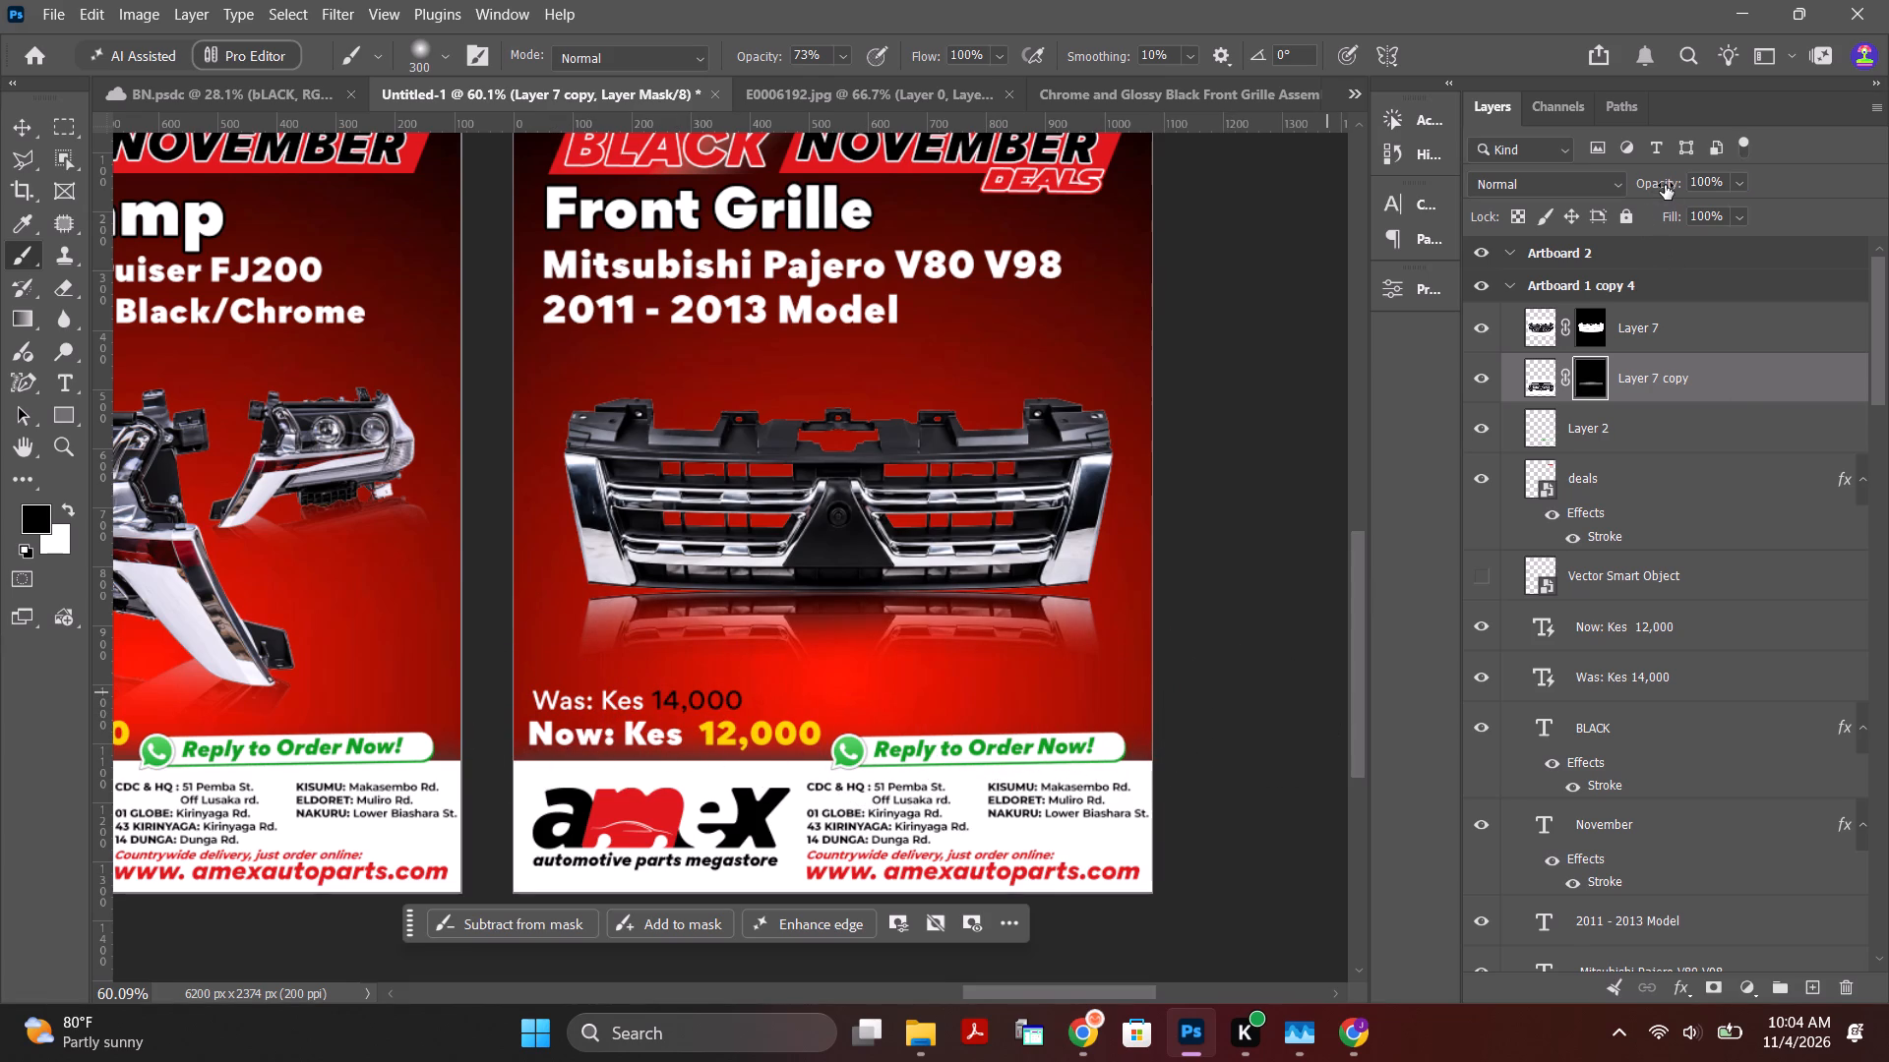
{"action": "left_click_drag", "start_coordinate": [1665, 185], "coordinate": [1618, 188]}
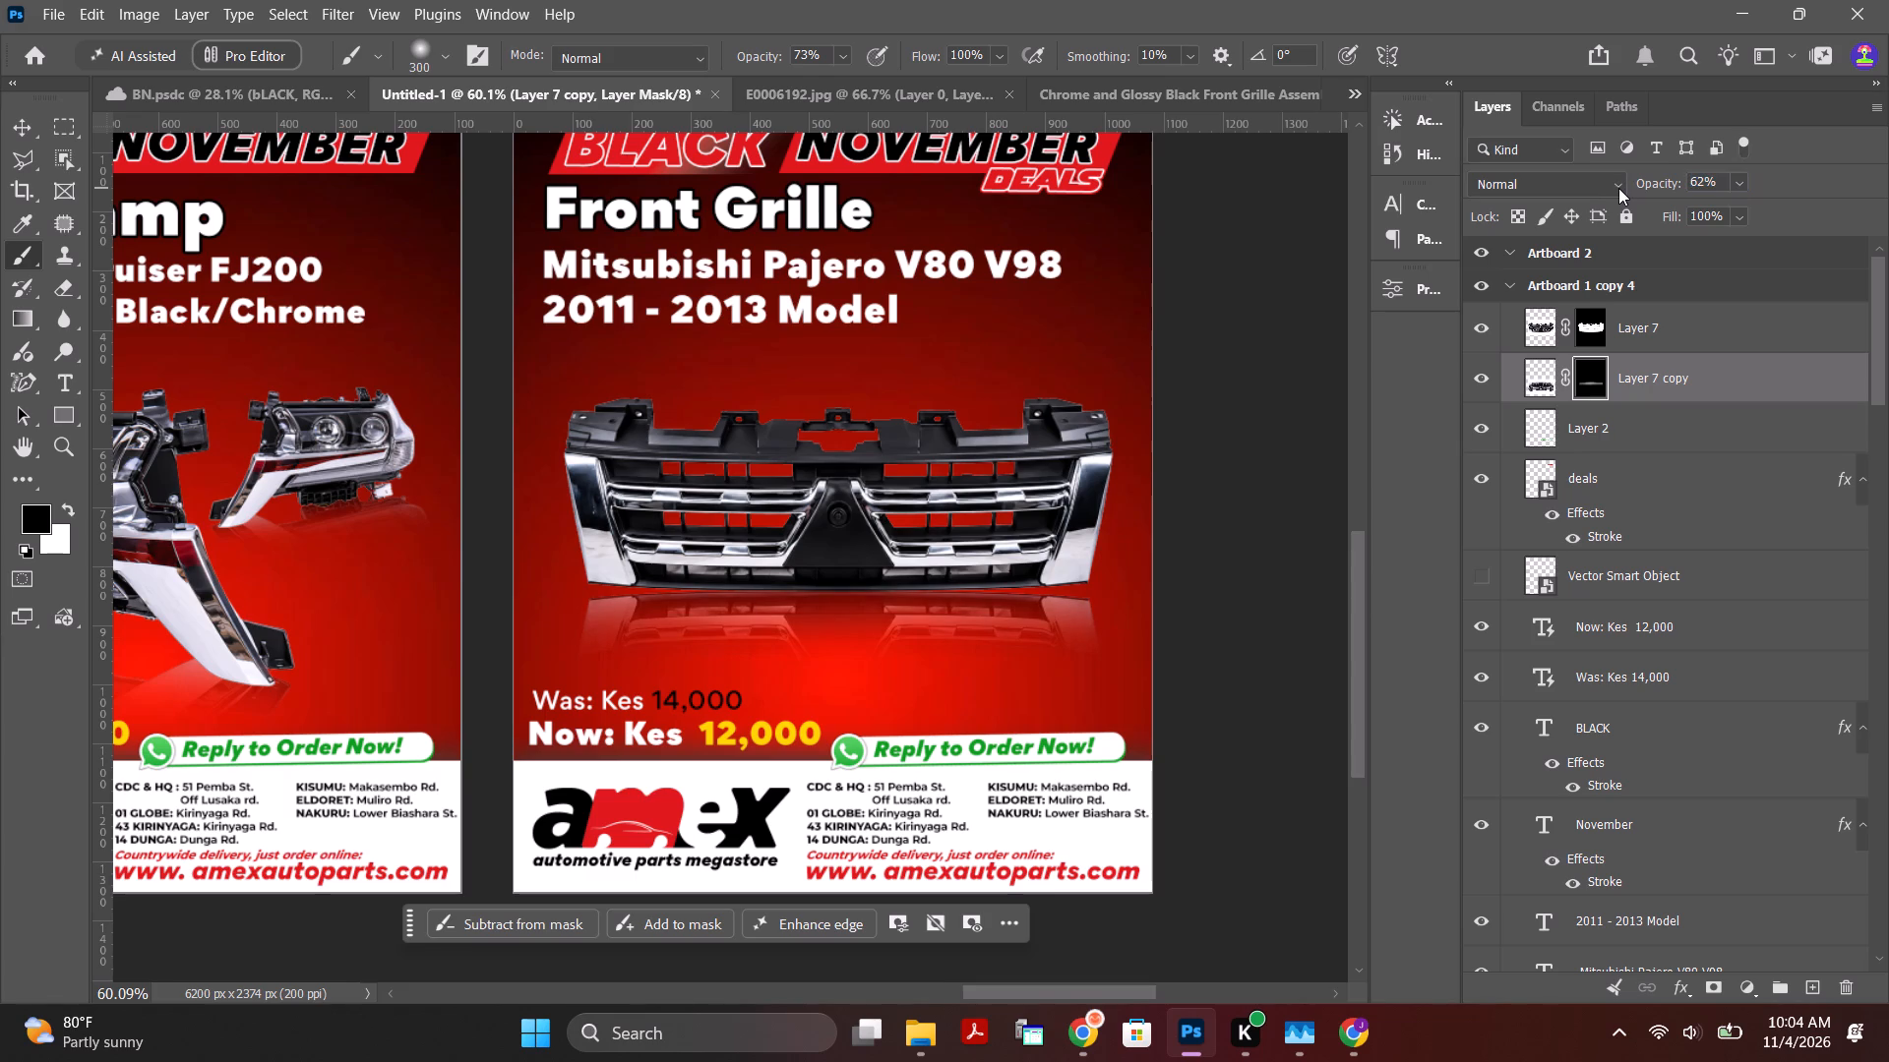
Nudge the reflection layer vertically to adjust the gap beneath the front grille.
{"action": "left_click", "coordinate": [25, 124]}
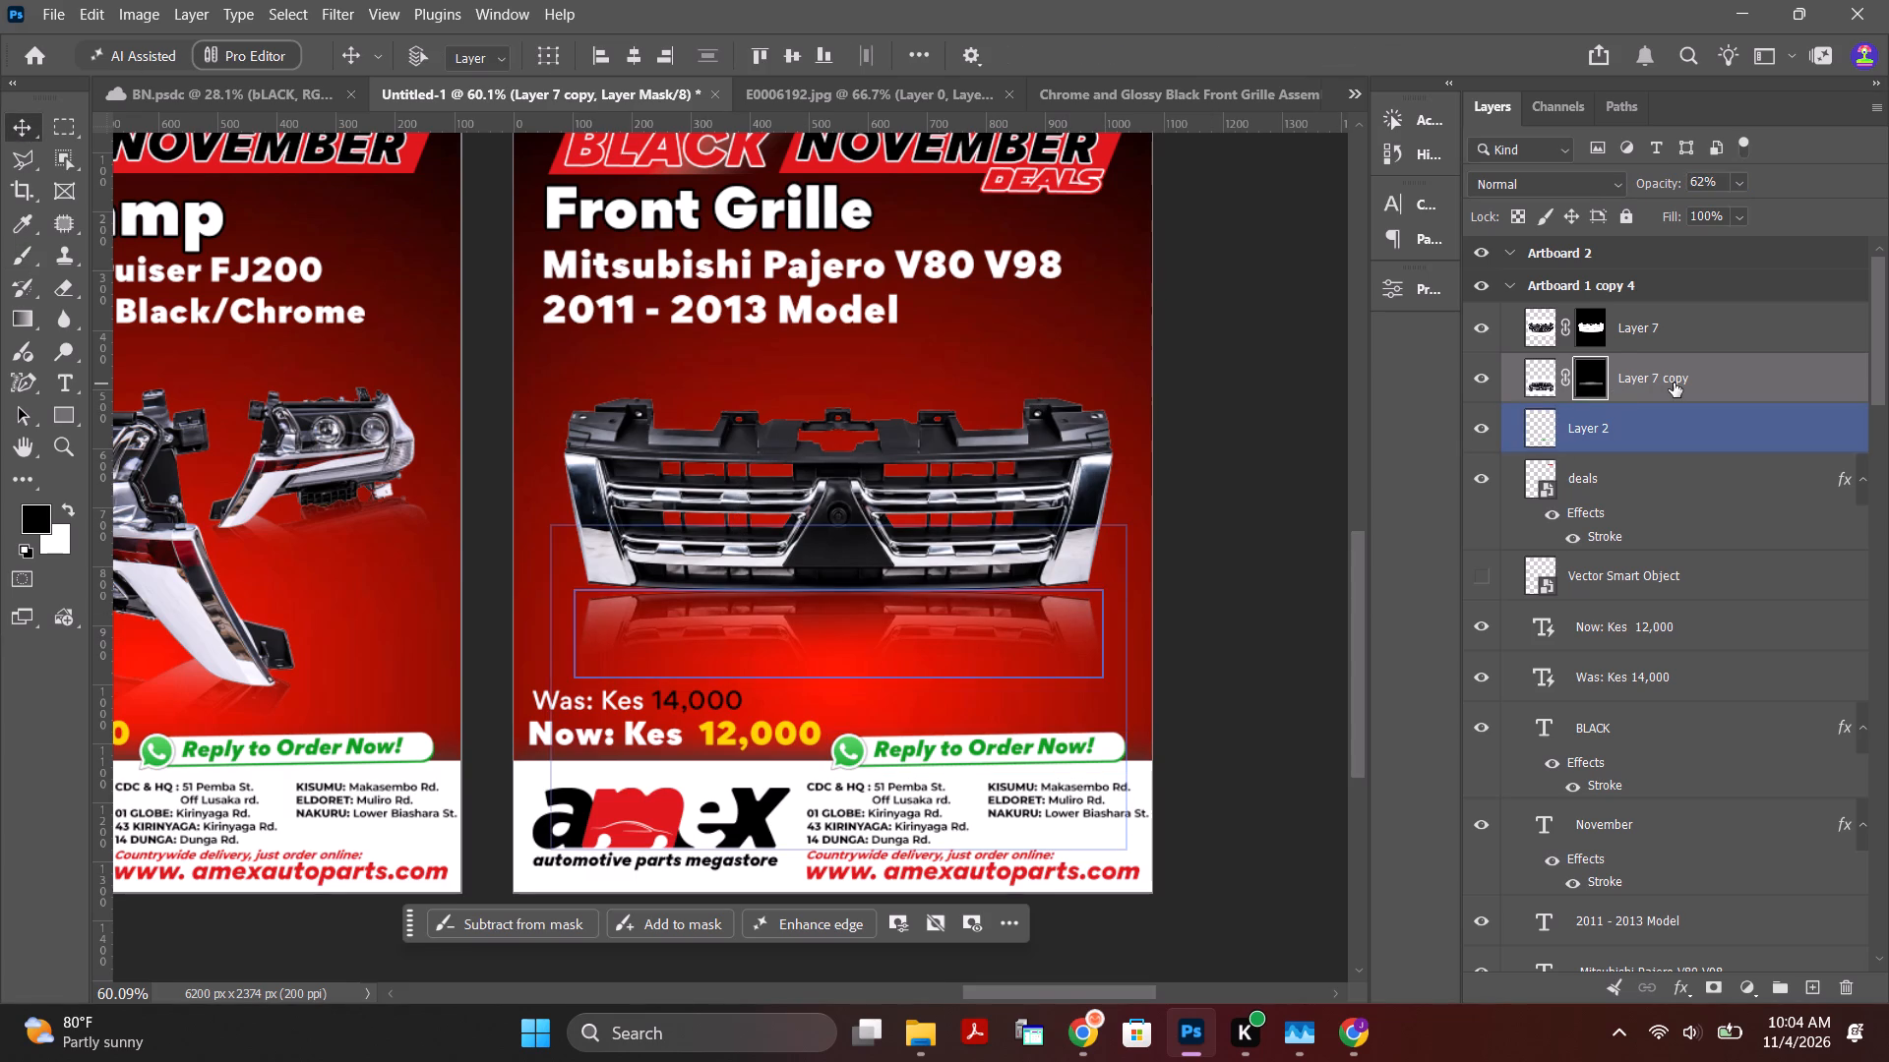
{"action": "left_click", "coordinate": [1674, 383]}
{"action": "key", "text": "Down"}
{"action": "key", "text": "Down"}
{"action": "key", "text": "Down"}
{"action": "key", "text": "Down"}
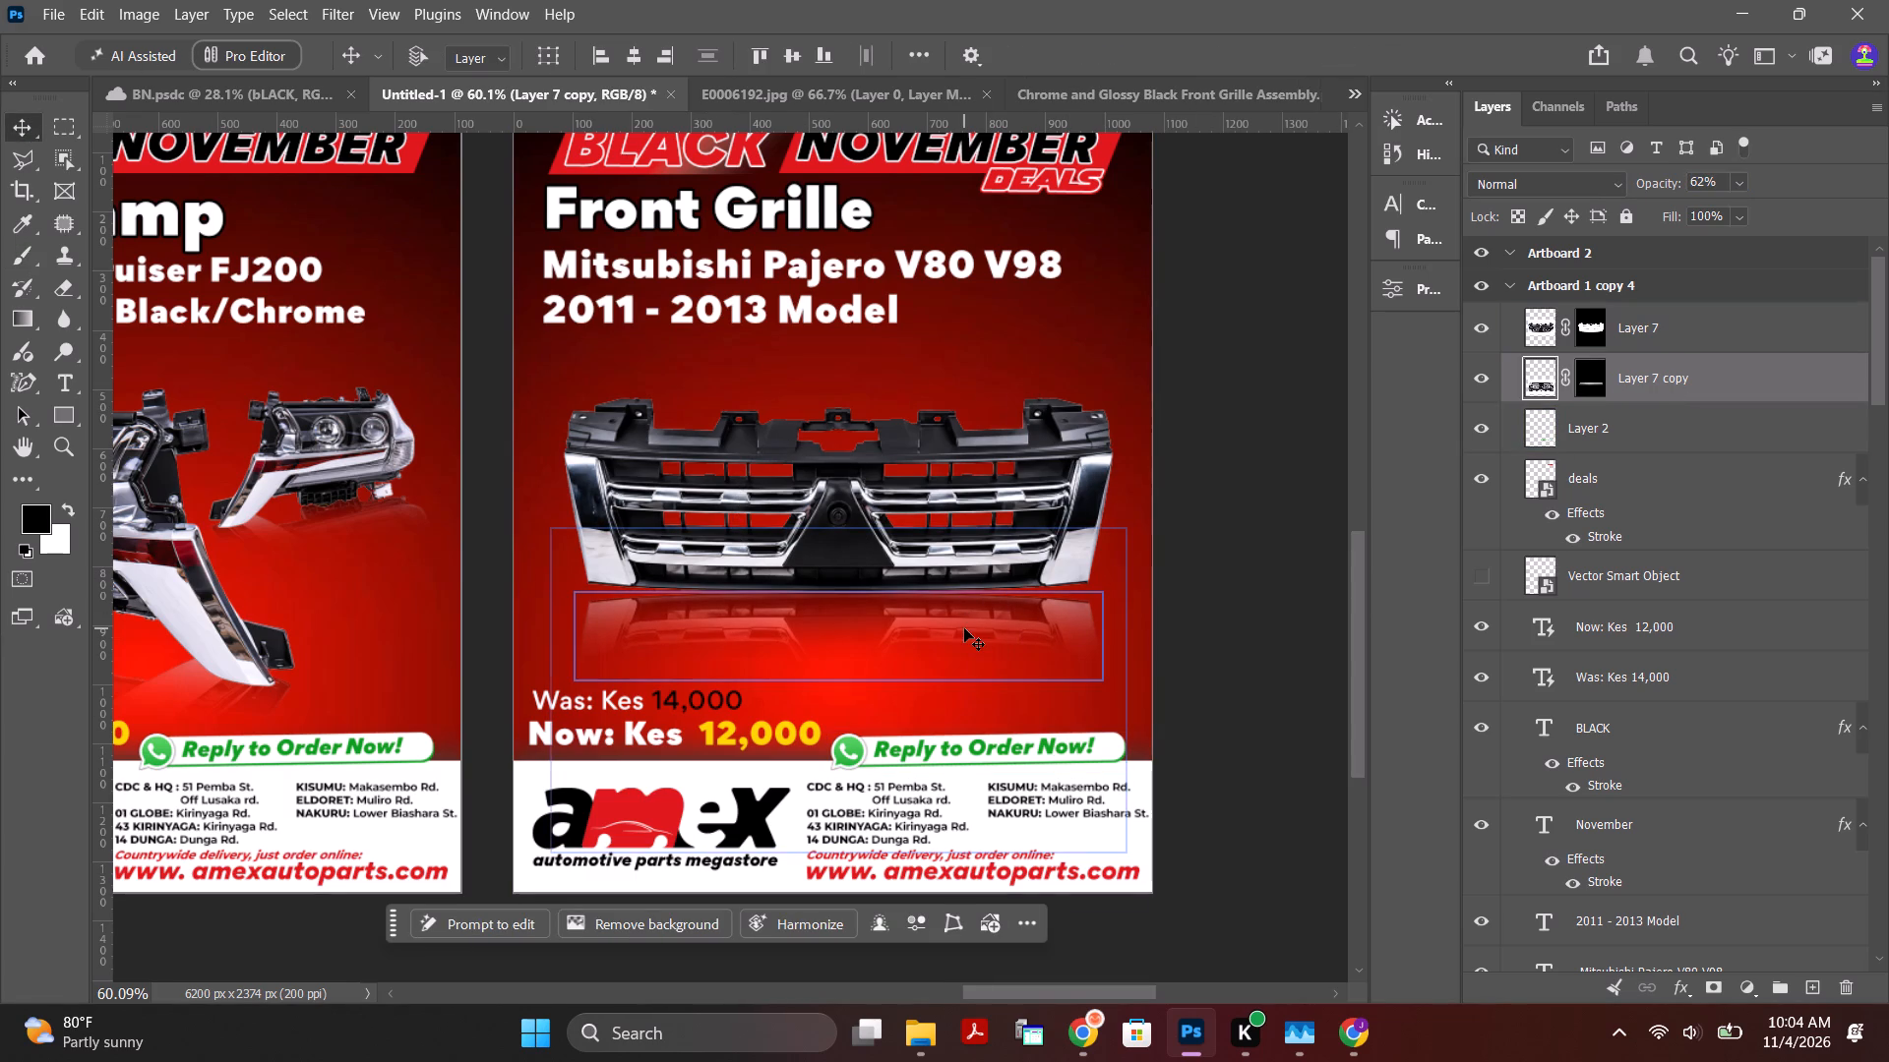
{"action": "key", "text": "Up"}
{"action": "key", "text": "Up"}
{"action": "key", "text": "Up"}
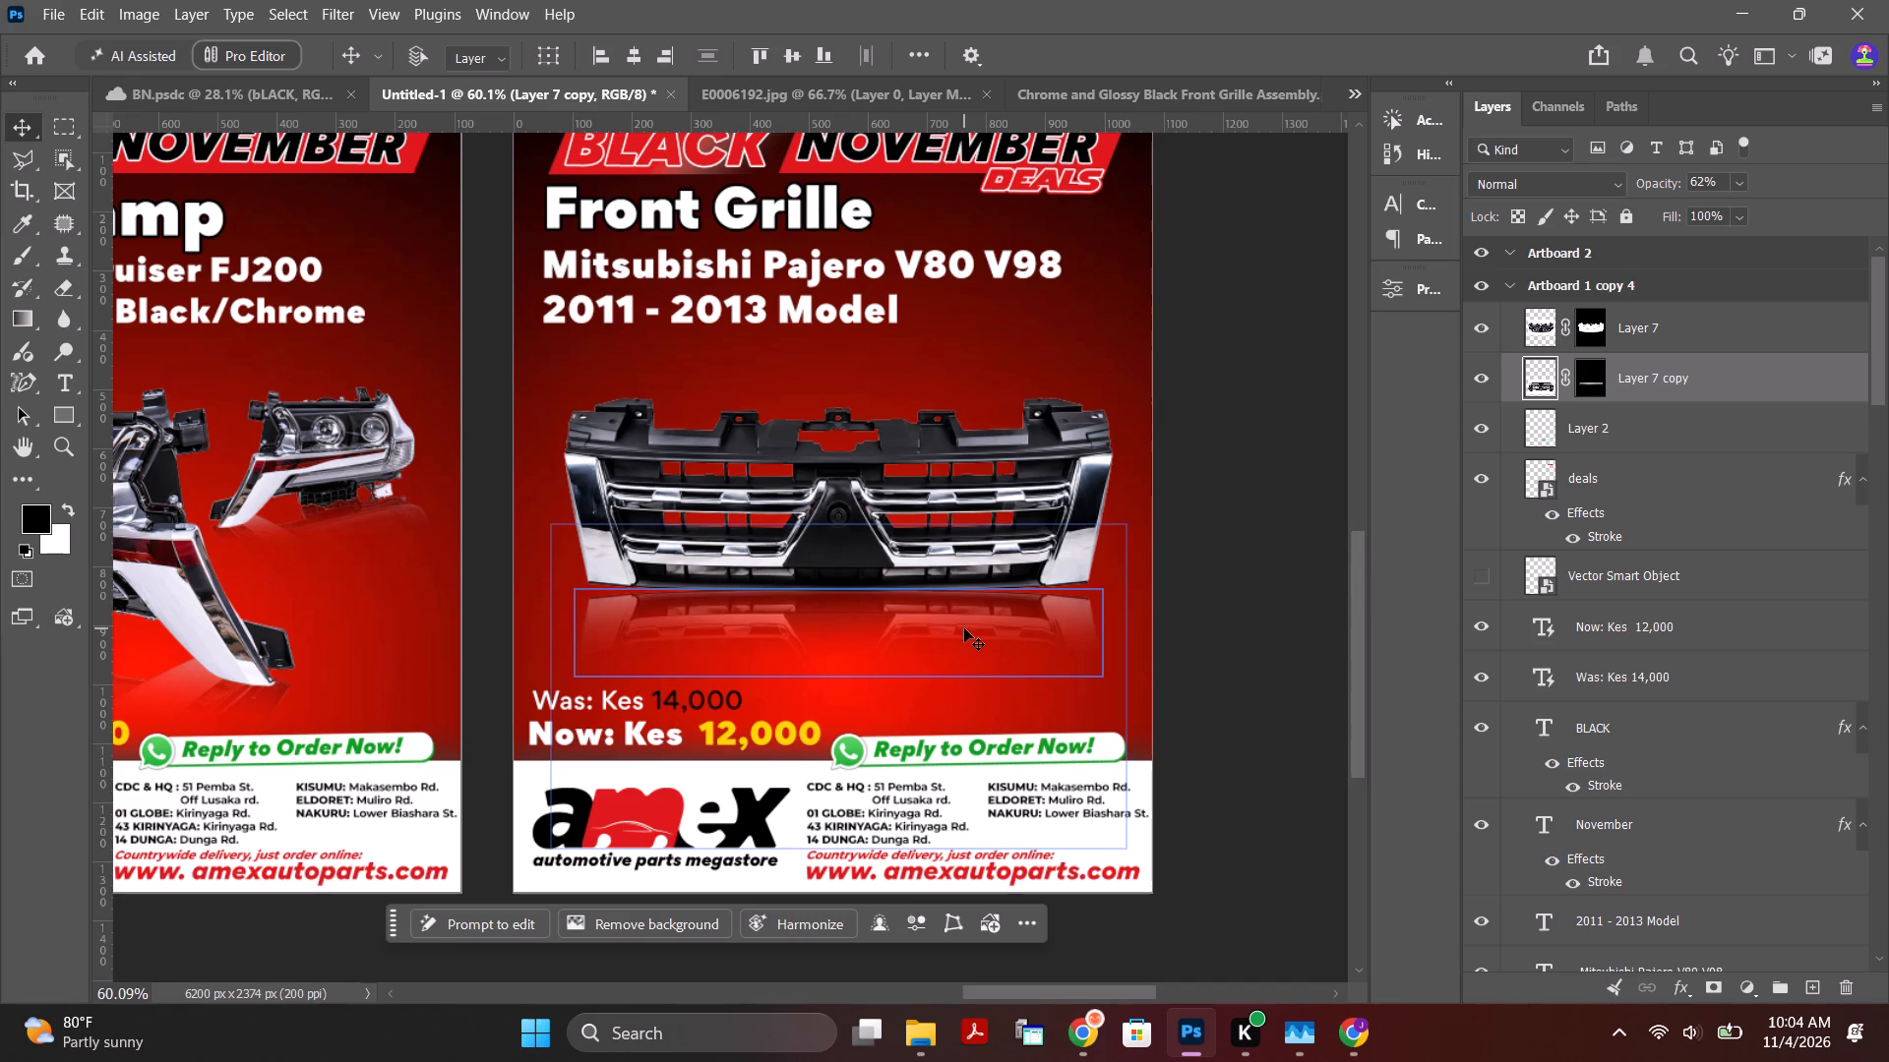
{"action": "left_click", "coordinate": [28, 129]}
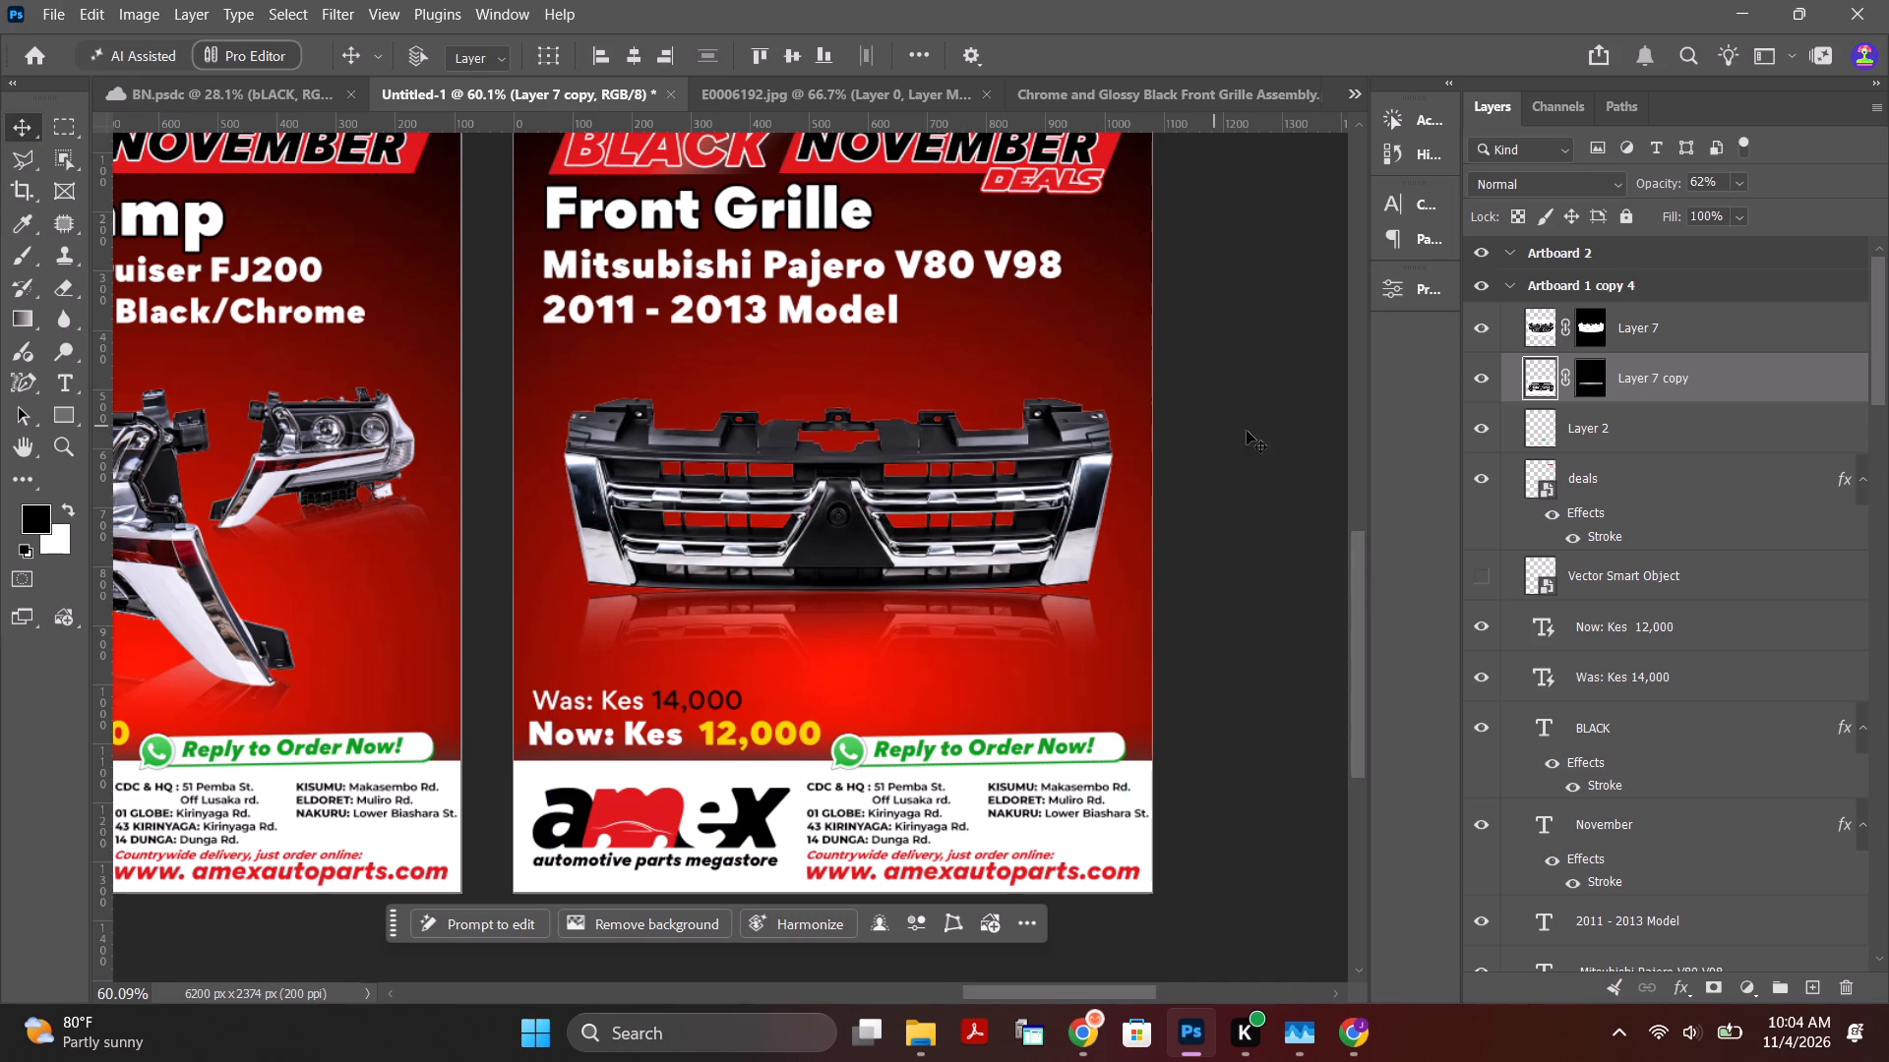
{"action": "left_click", "coordinate": [1276, 441]}
Examine the finished Front Grille poster and its reflection alongside the other posters.
{"action": "scroll", "coordinate": [675, 690], "scroll_direction": "down", "scroll_amount": 8, "text": "alt"}
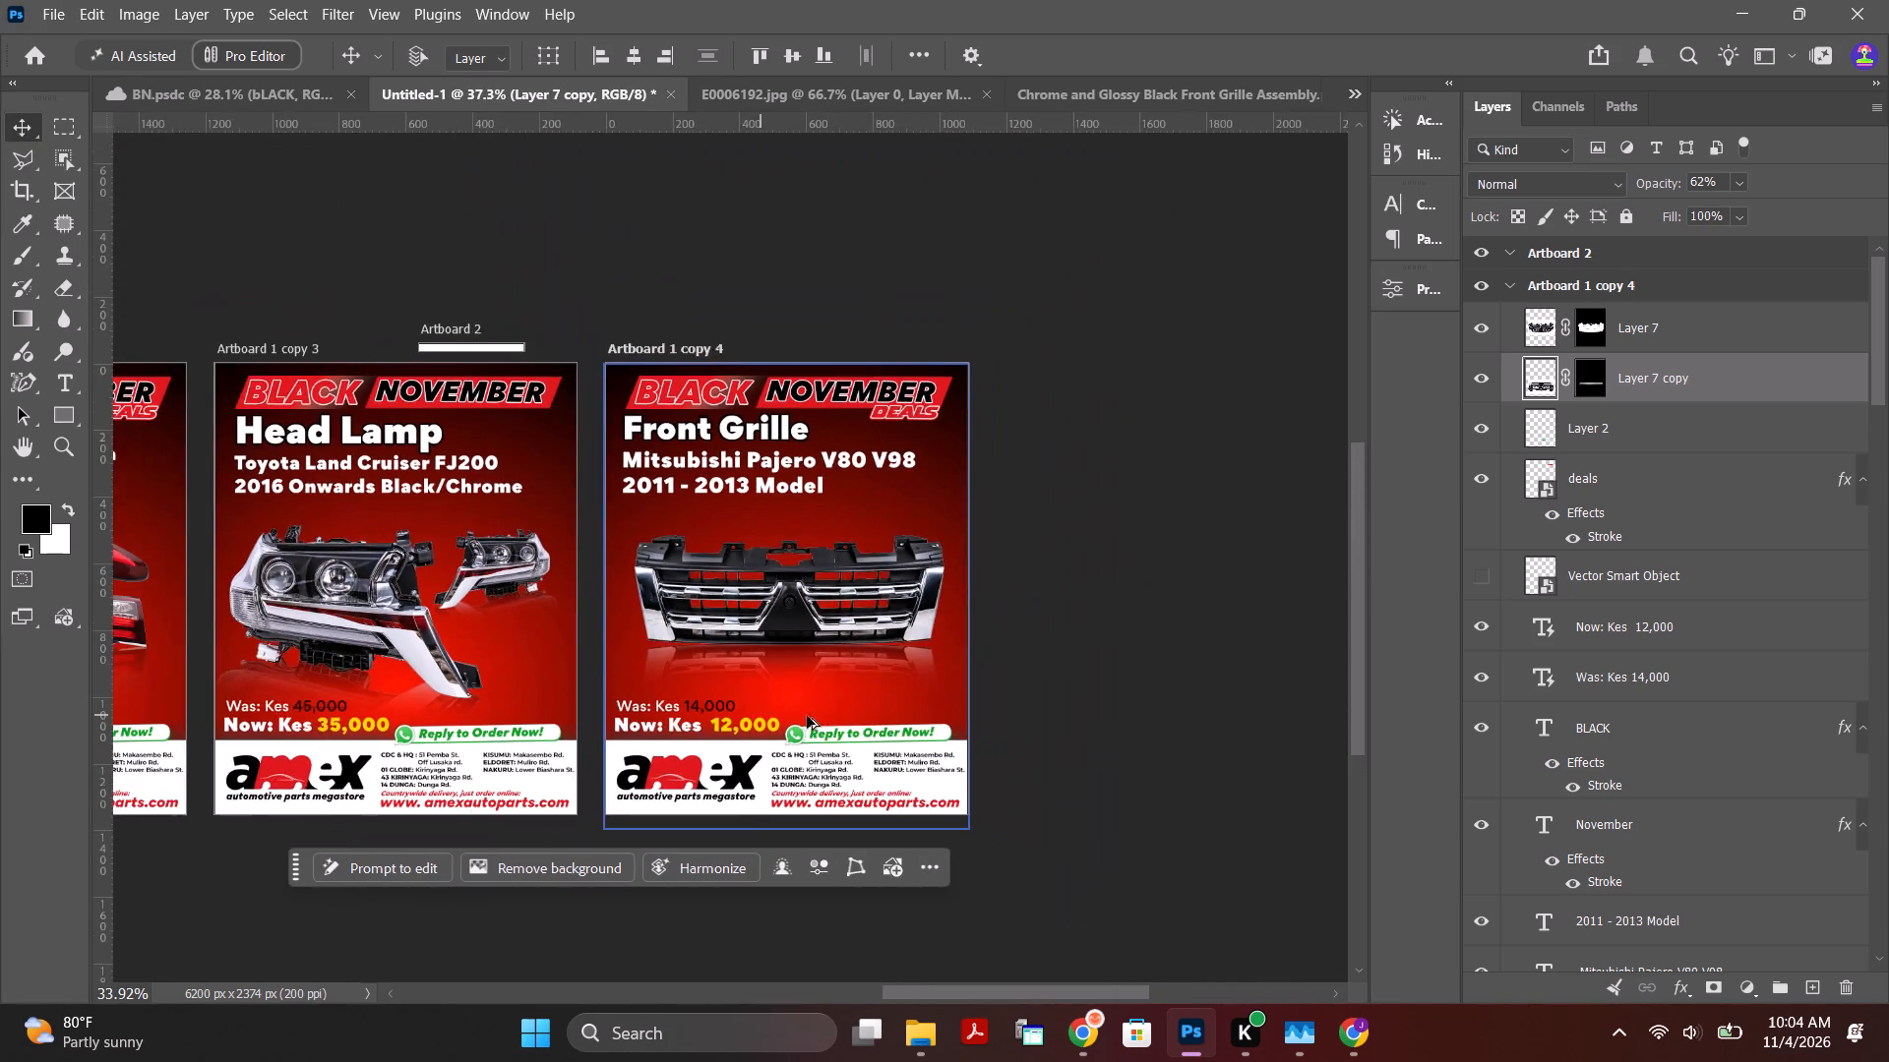
{"action": "scroll", "coordinate": [827, 713], "scroll_direction": "down", "scroll_amount": 4, "text": "alt"}
{"action": "scroll", "coordinate": [922, 739], "scroll_direction": "down", "scroll_amount": 7, "text": "alt"}
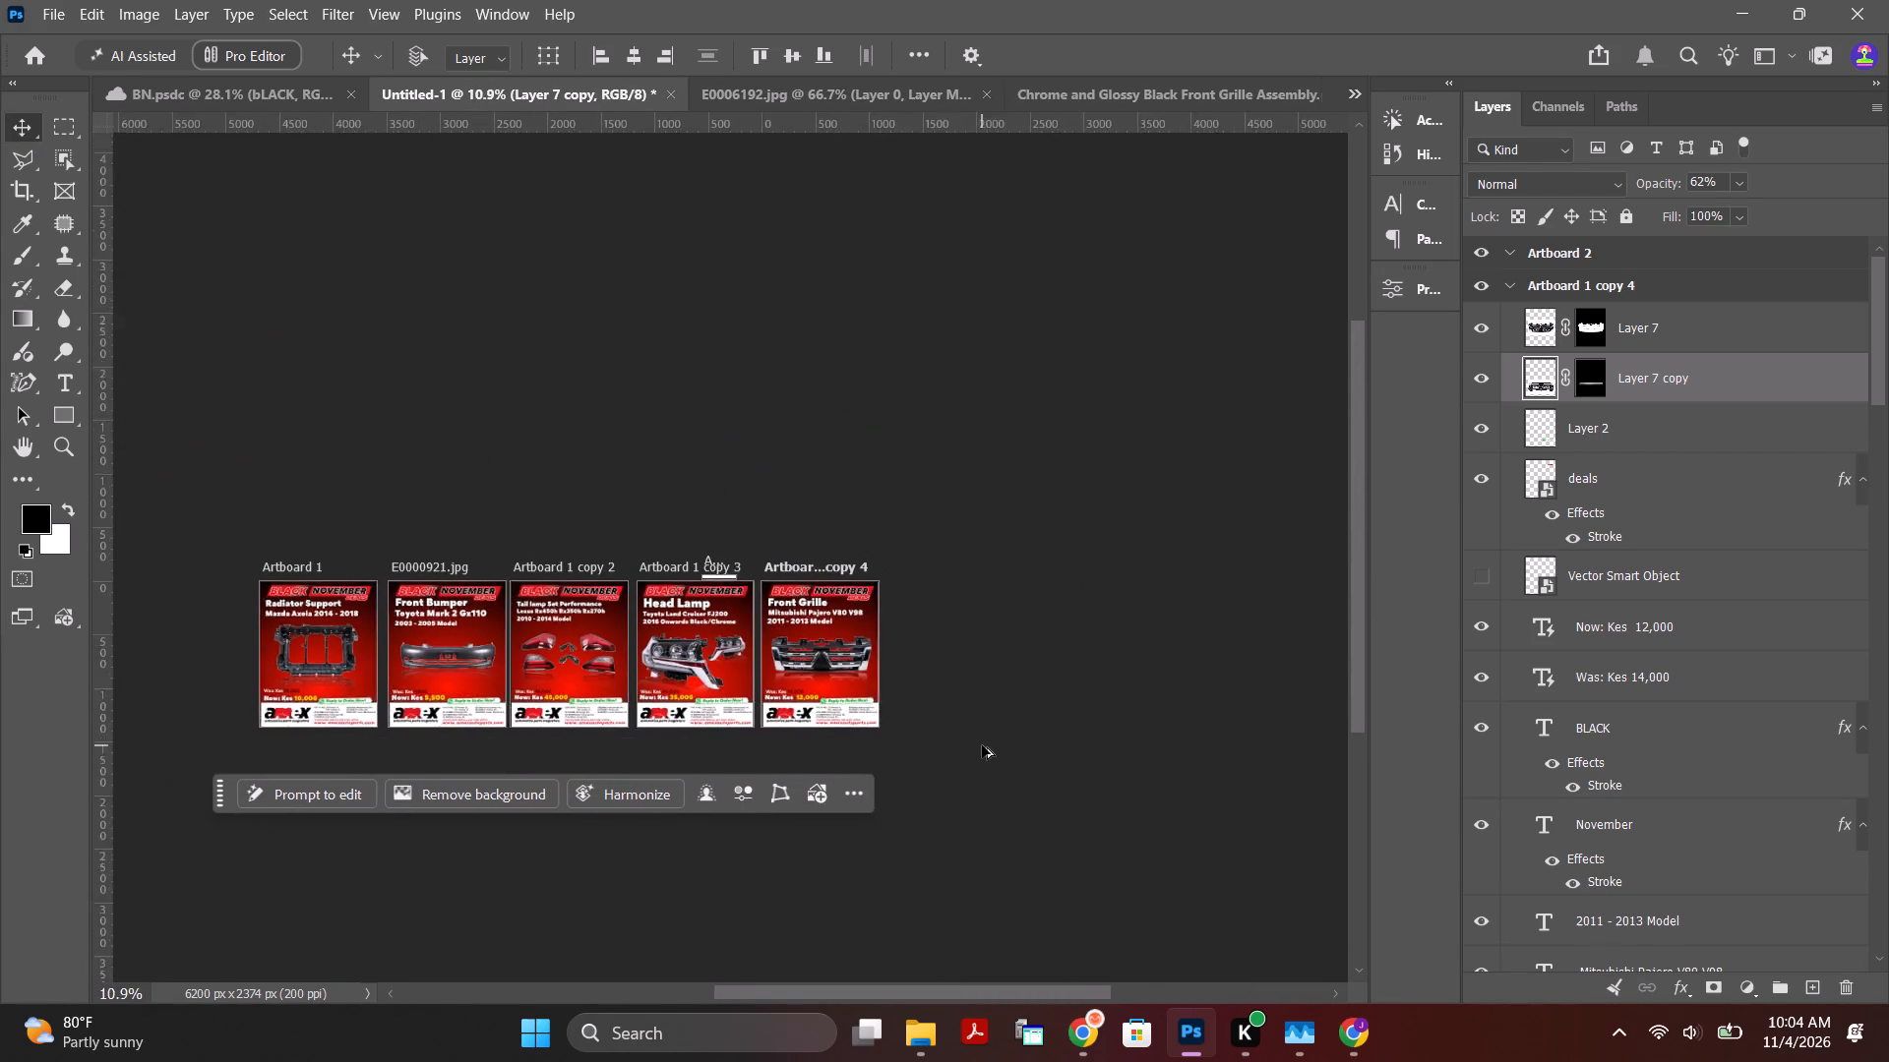
{"action": "scroll", "coordinate": [982, 745], "scroll_direction": "down", "scroll_amount": 2, "text": "alt"}
{"action": "scroll", "coordinate": [512, 711], "scroll_direction": "up", "scroll_amount": 19, "text": "alt"}
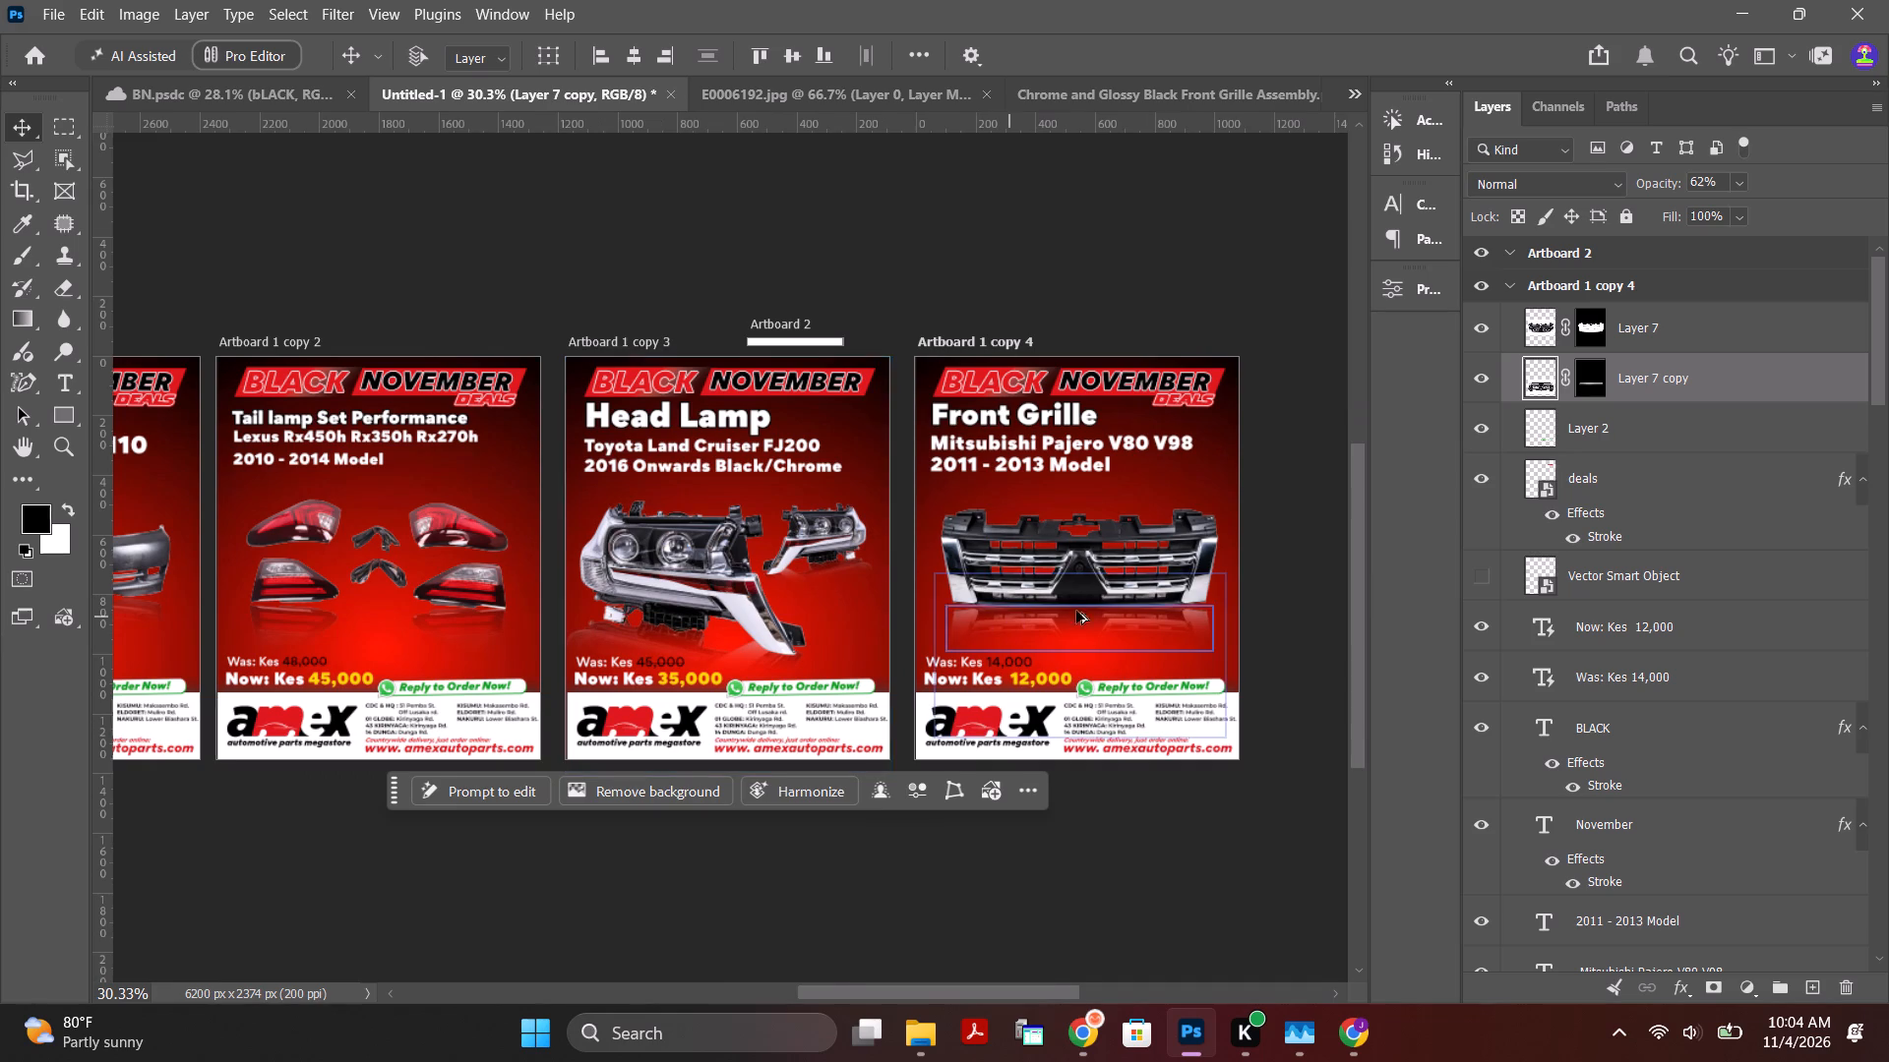
{"action": "scroll", "coordinate": [1092, 603], "scroll_direction": "up", "scroll_amount": 3, "text": "alt"}
{"action": "scroll", "coordinate": [1092, 603], "scroll_direction": "down", "scroll_amount": 5, "text": "alt"}
{"action": "scroll", "coordinate": [1092, 614], "scroll_direction": "up", "scroll_amount": 4, "text": "alt"}
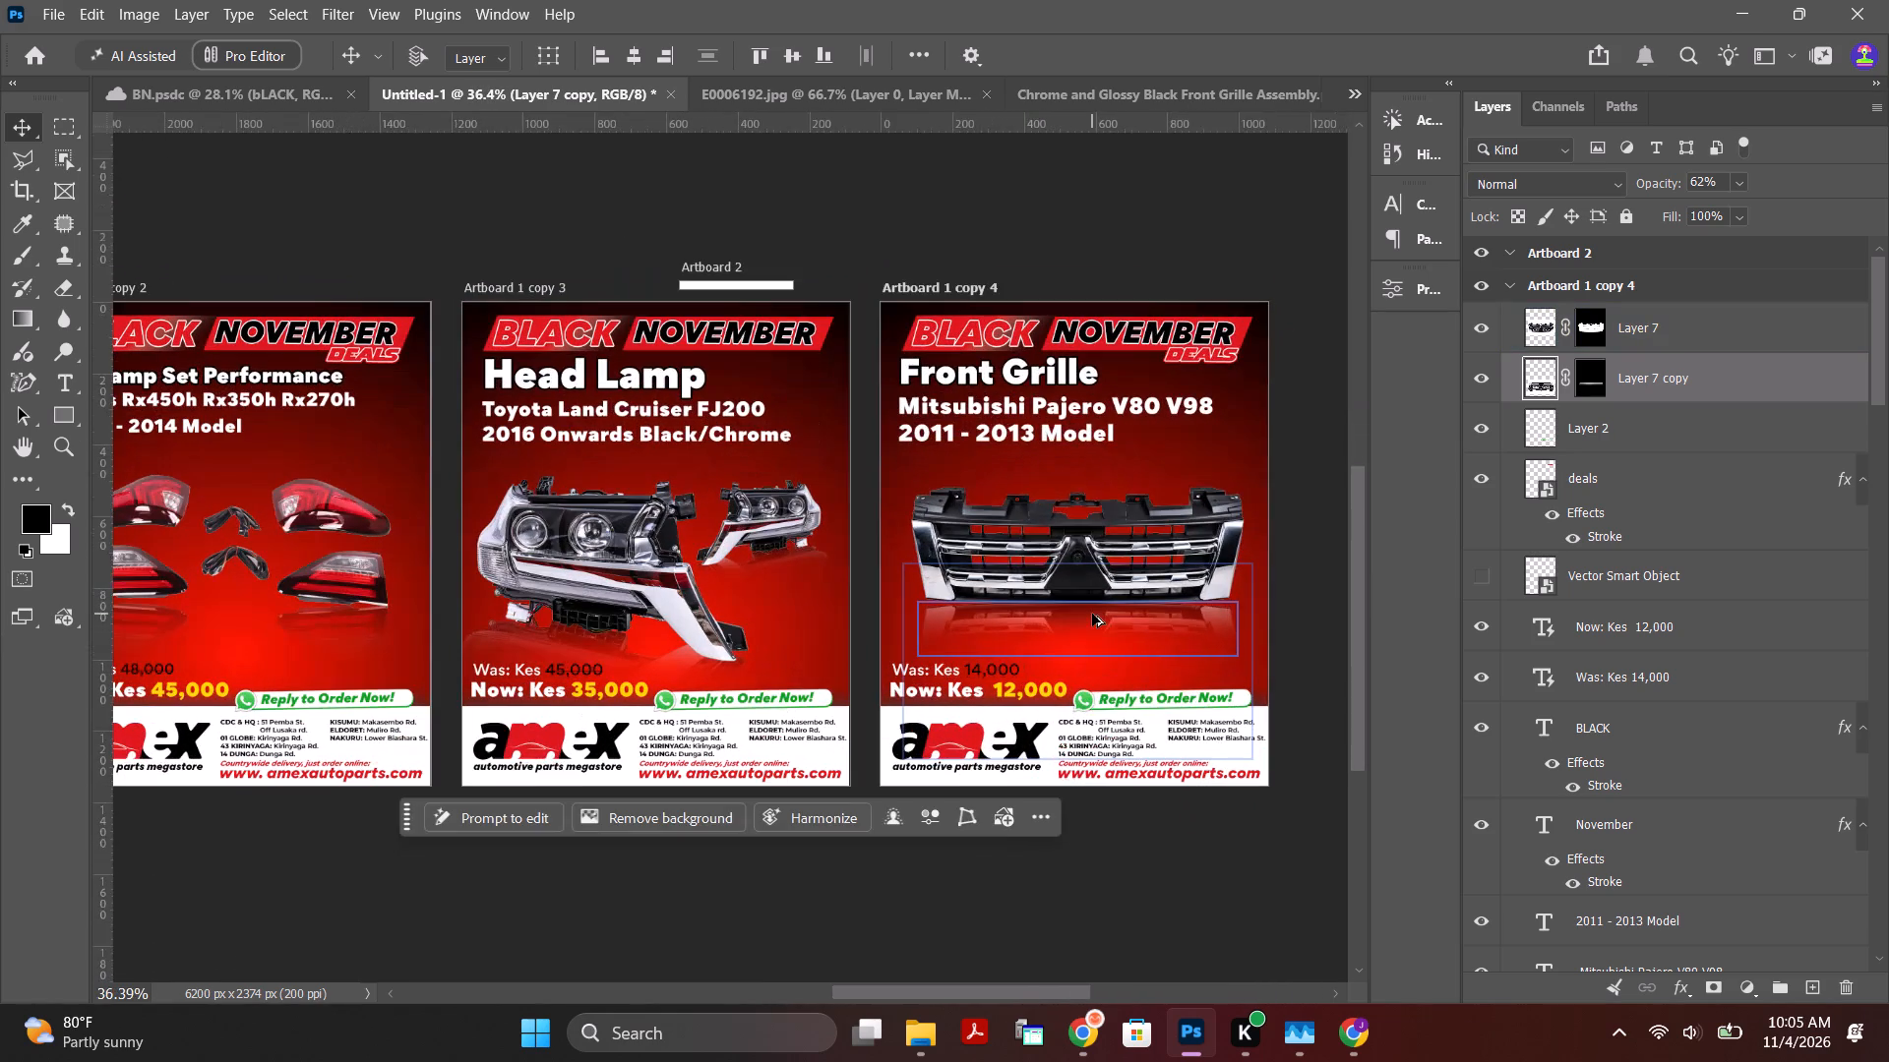
Switch to Chrome, browse the Amex Auto Parts on-sale listings for another part, and return to Photoshop.
{"action": "left_click", "coordinate": [1091, 1044]}
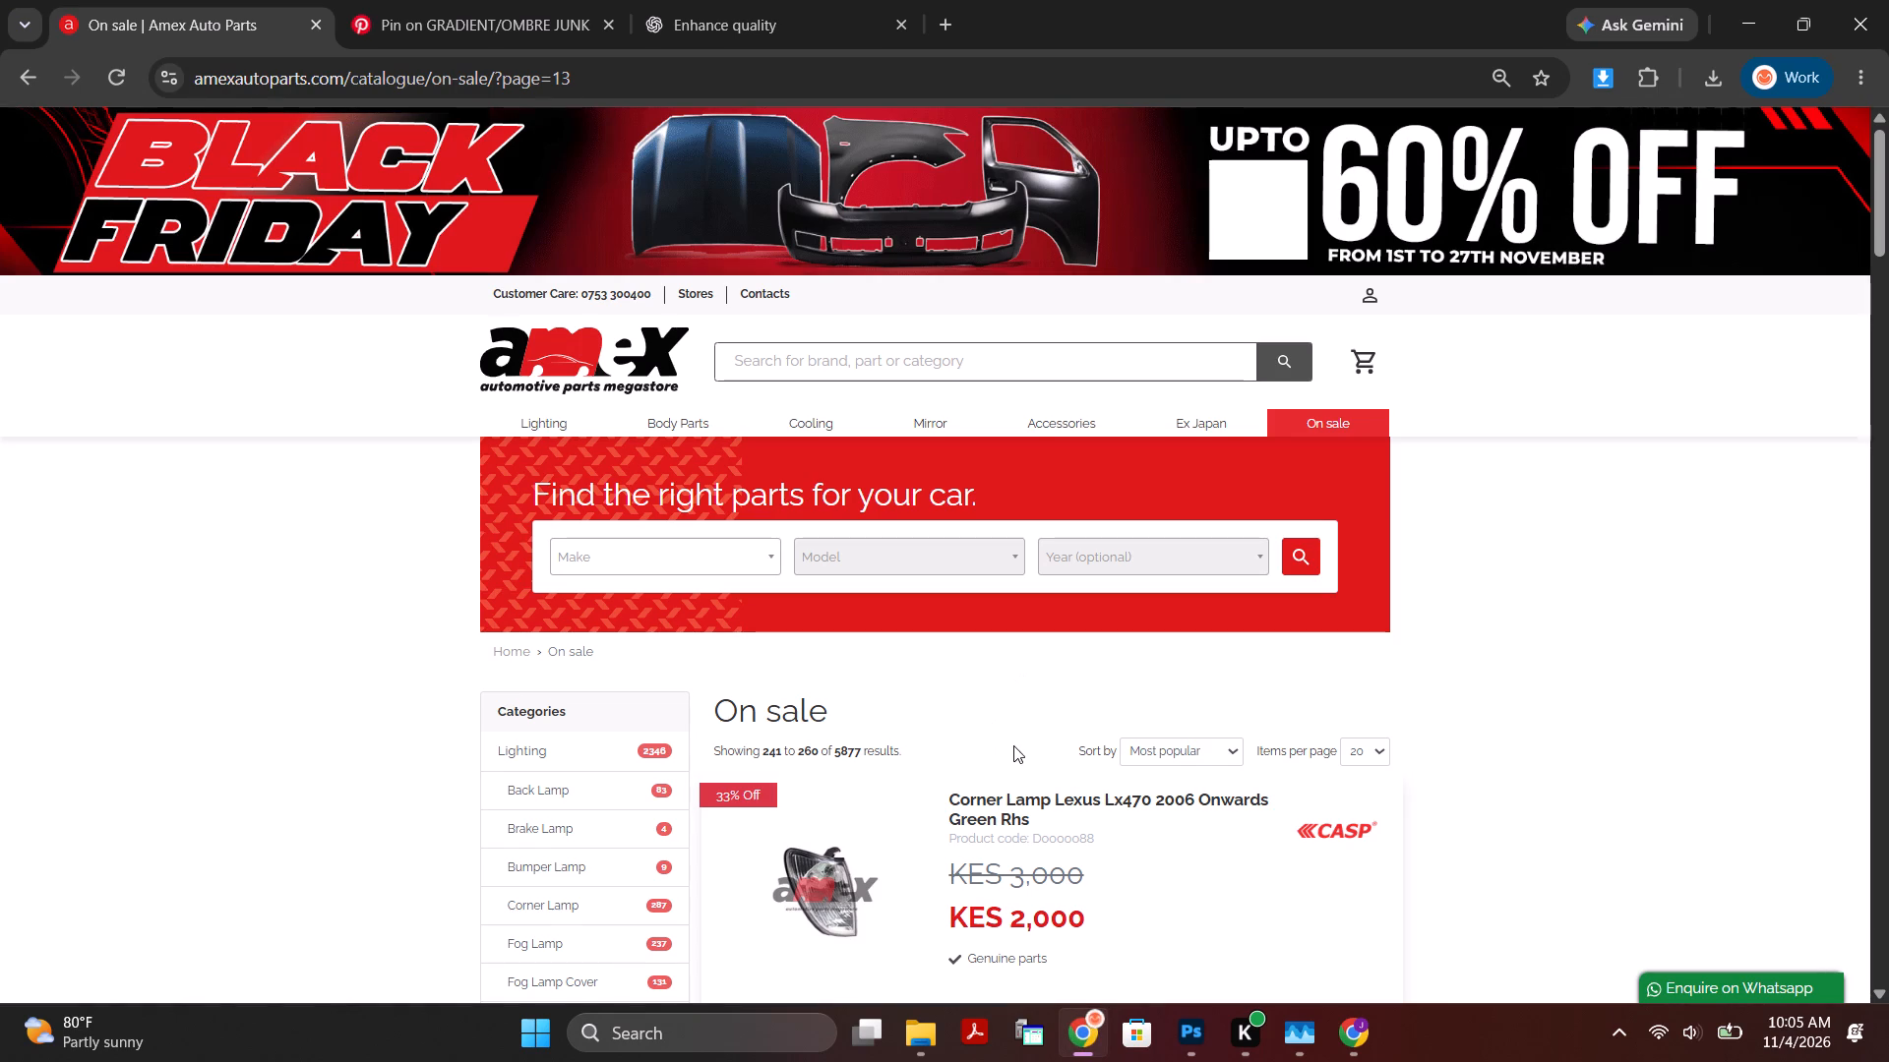
{"action": "scroll", "coordinate": [1069, 675], "scroll_direction": "down", "scroll_amount": 15}
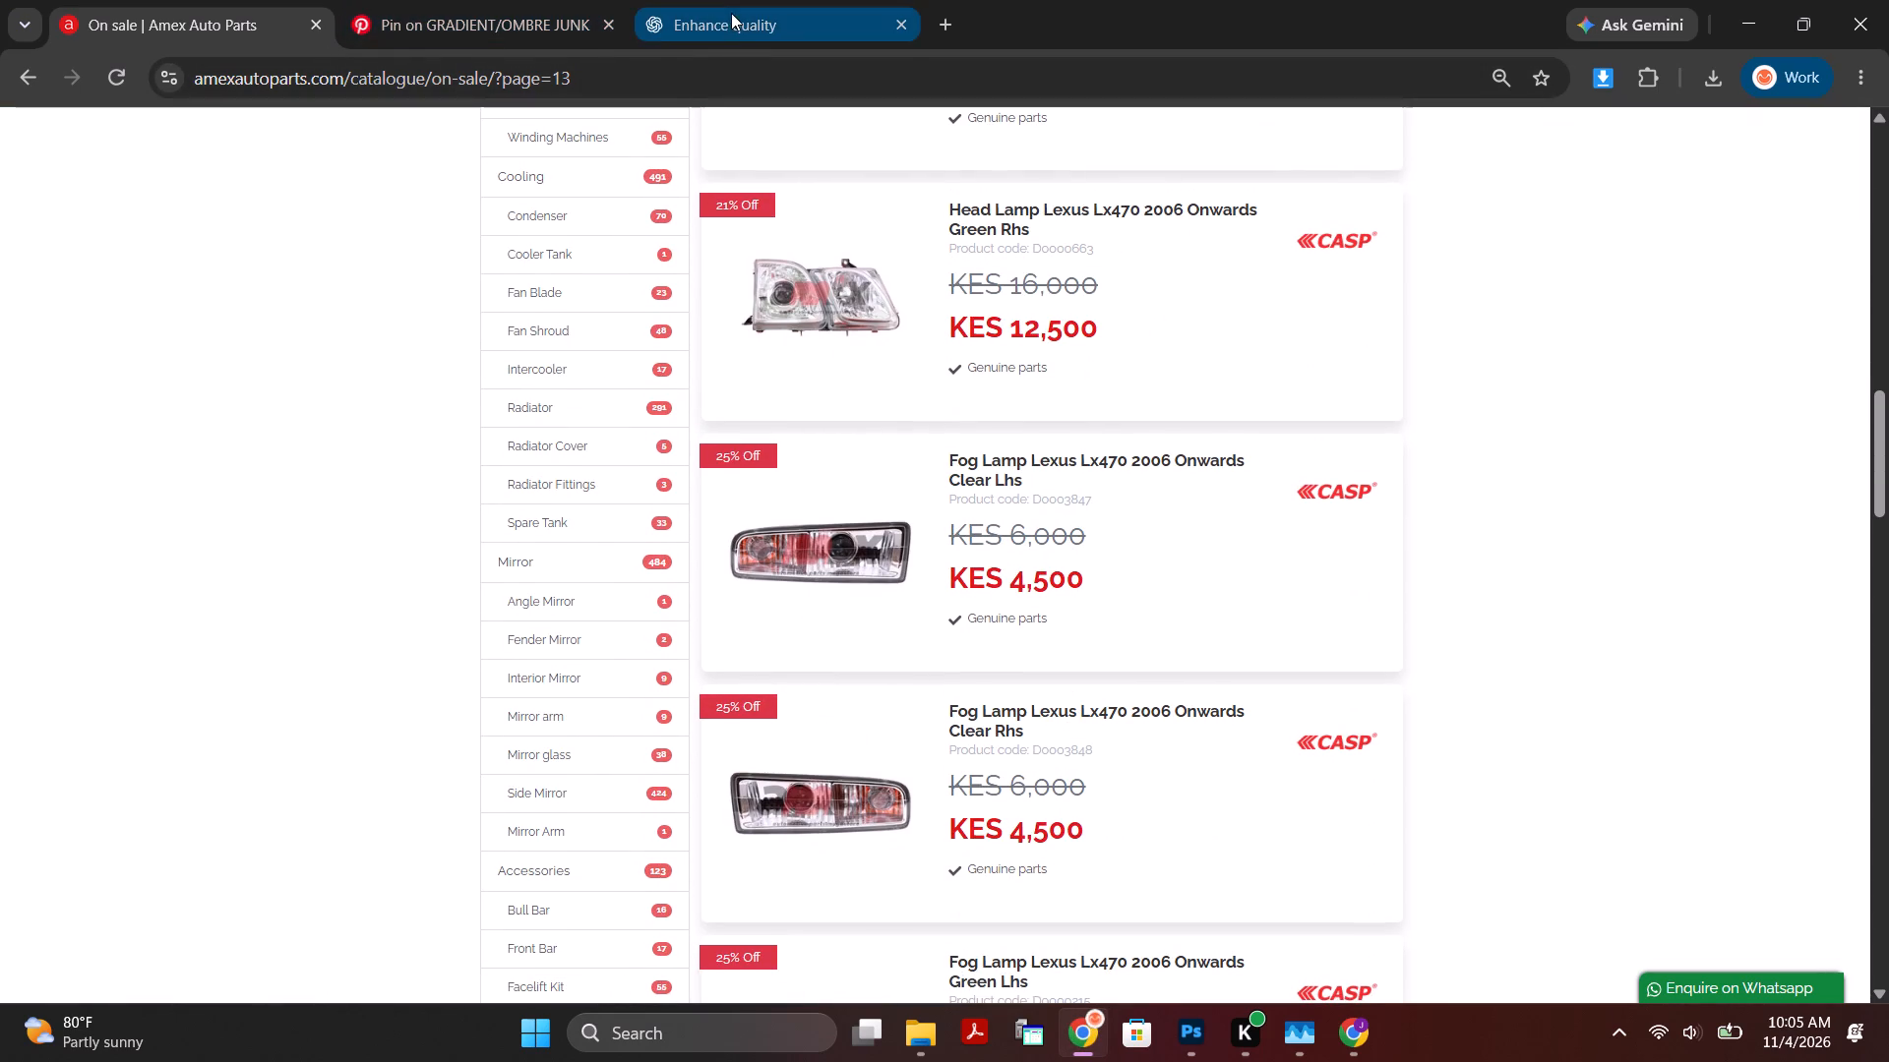
{"action": "left_click", "coordinate": [166, 29]}
{"action": "scroll", "coordinate": [1155, 838], "scroll_direction": "down", "scroll_amount": 4}
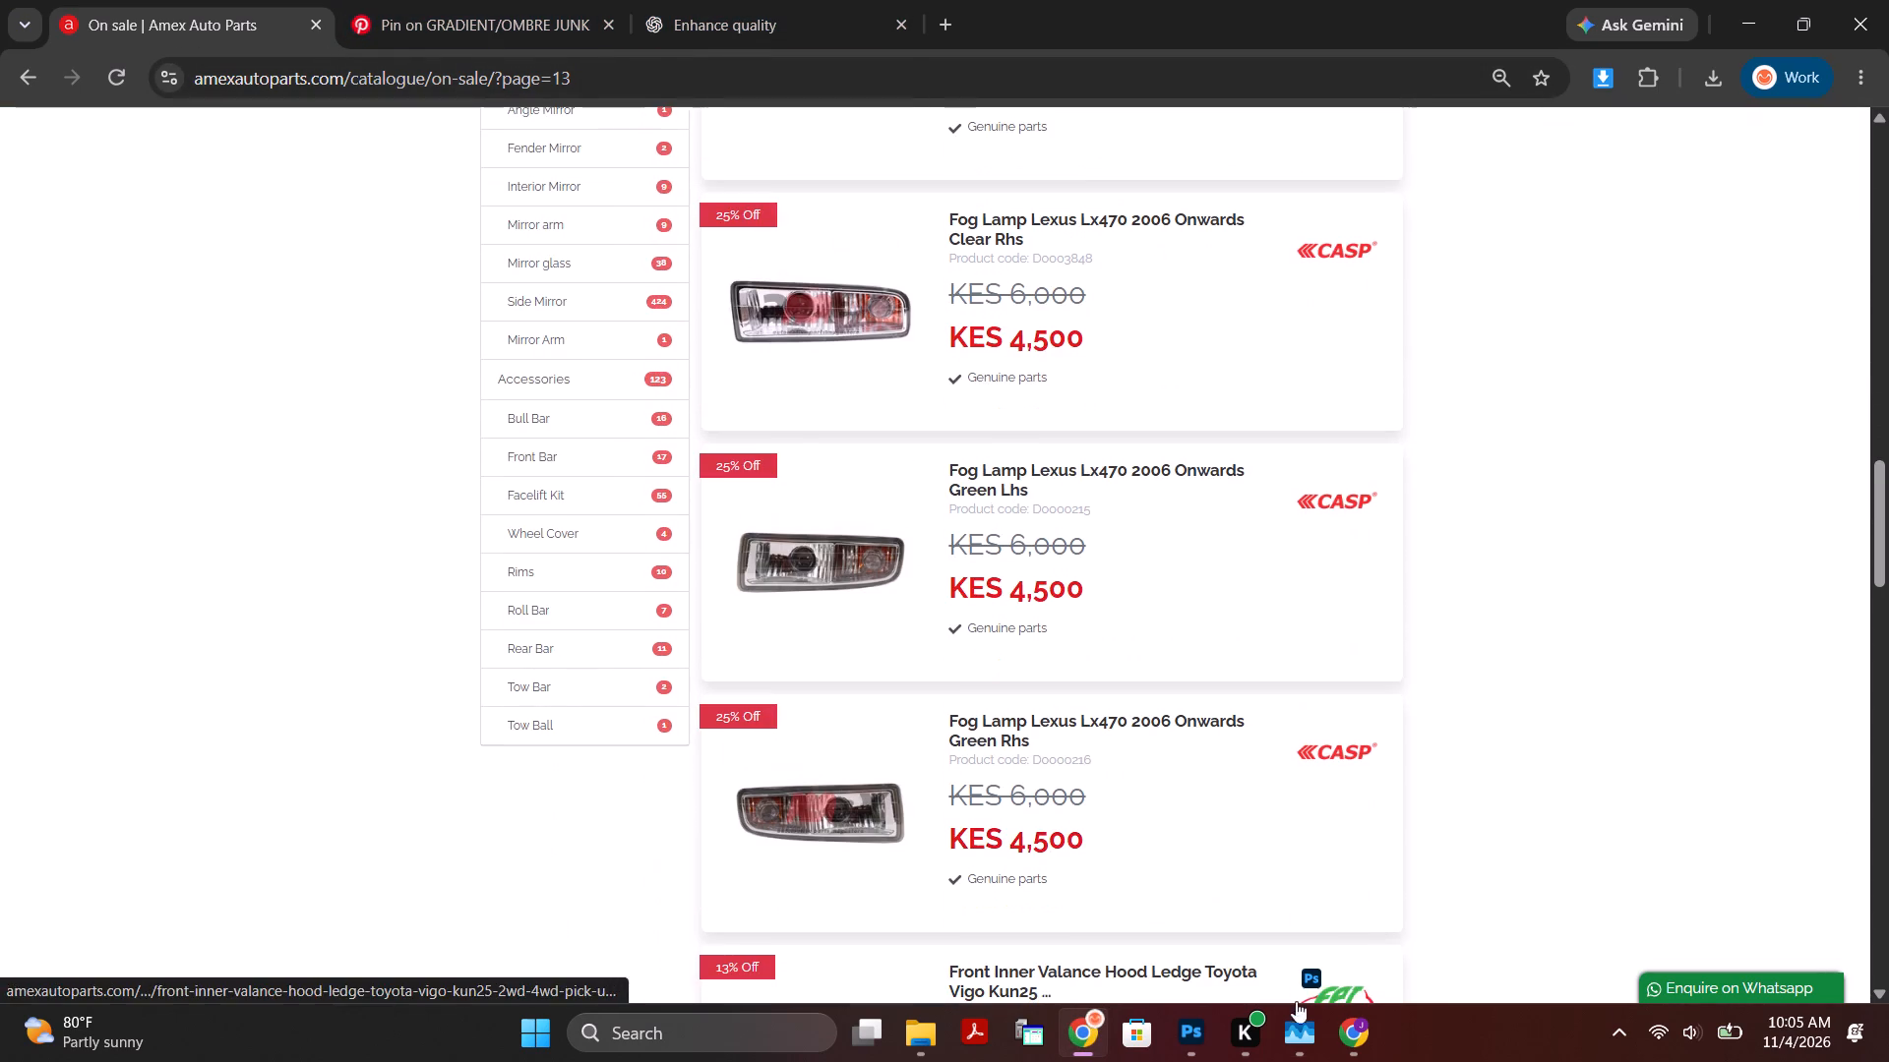
{"action": "left_click", "coordinate": [1190, 1036]}
Review the whole row of five Black November poster artboards together.
{"action": "scroll", "coordinate": [1005, 672], "scroll_direction": "down", "scroll_amount": 13, "text": "alt"}
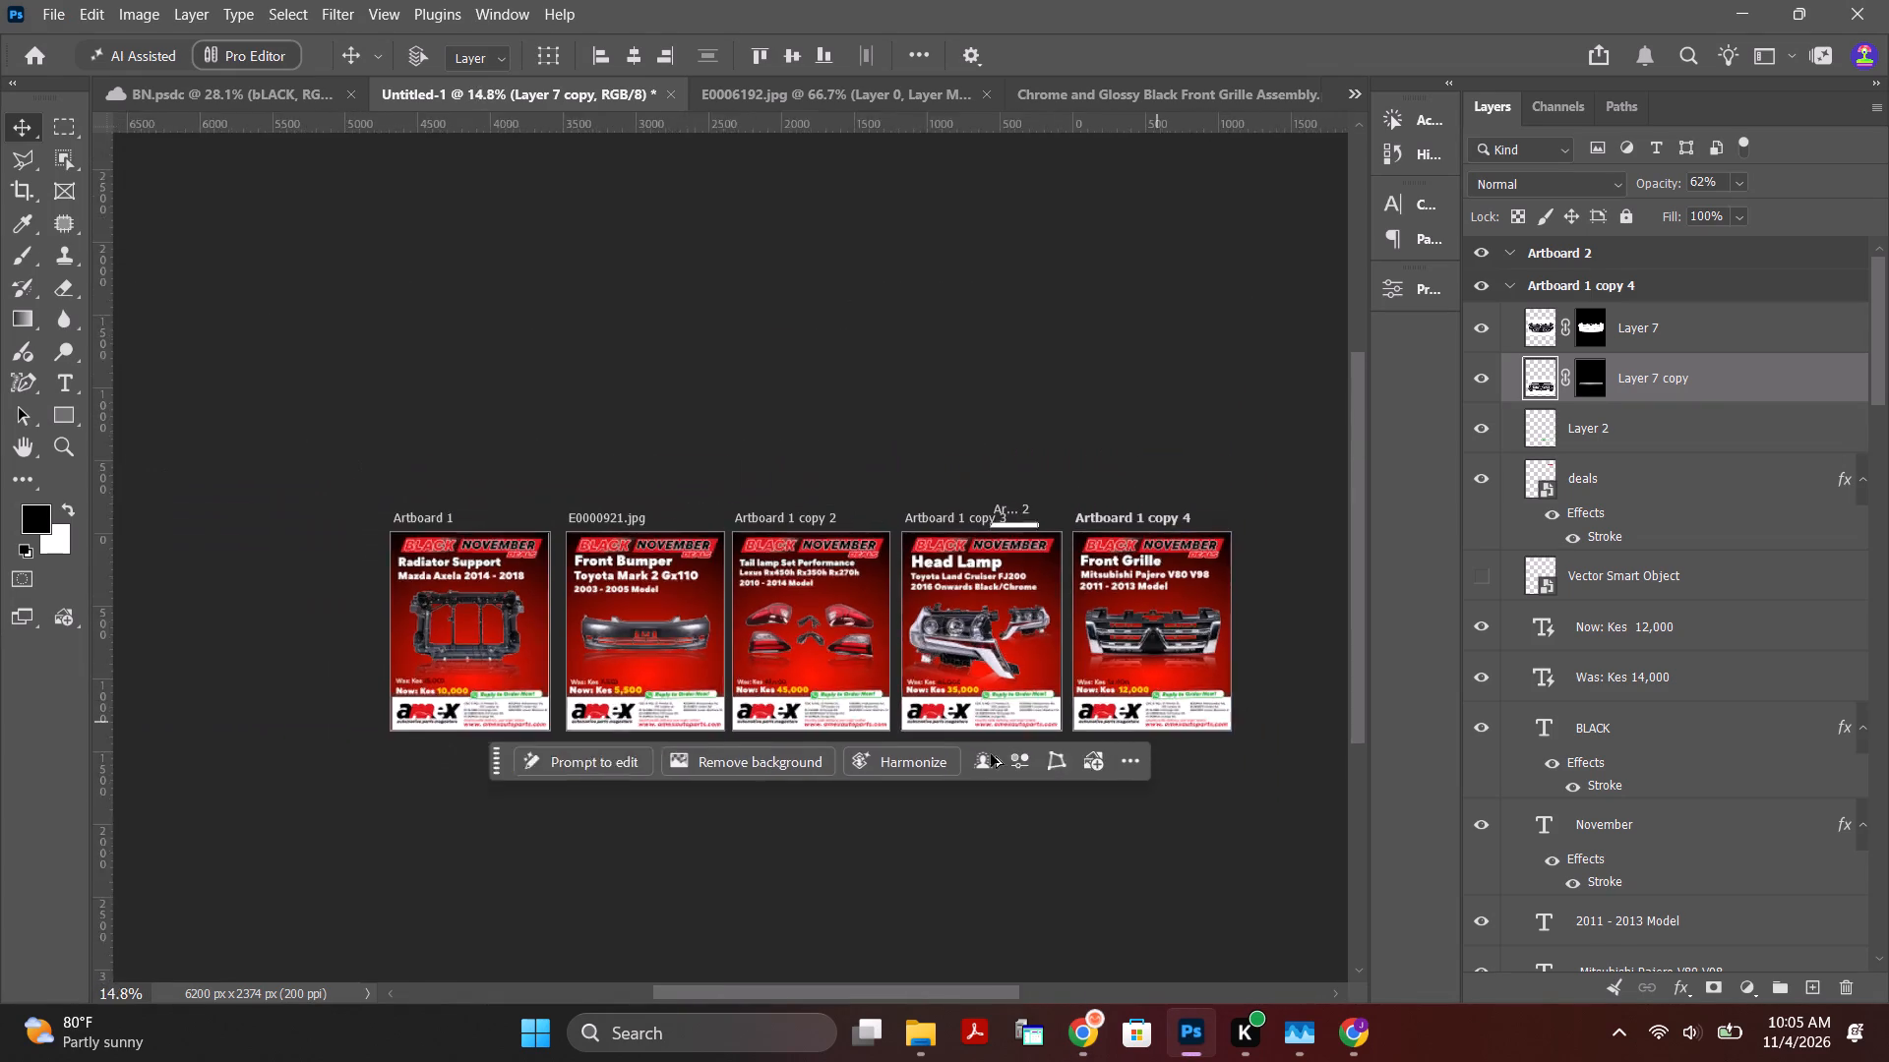
{"action": "scroll", "coordinate": [738, 829], "scroll_direction": "up", "scroll_amount": 10, "text": "alt"}
{"action": "scroll", "coordinate": [908, 748], "scroll_direction": "down", "scroll_amount": 12, "text": "alt"}
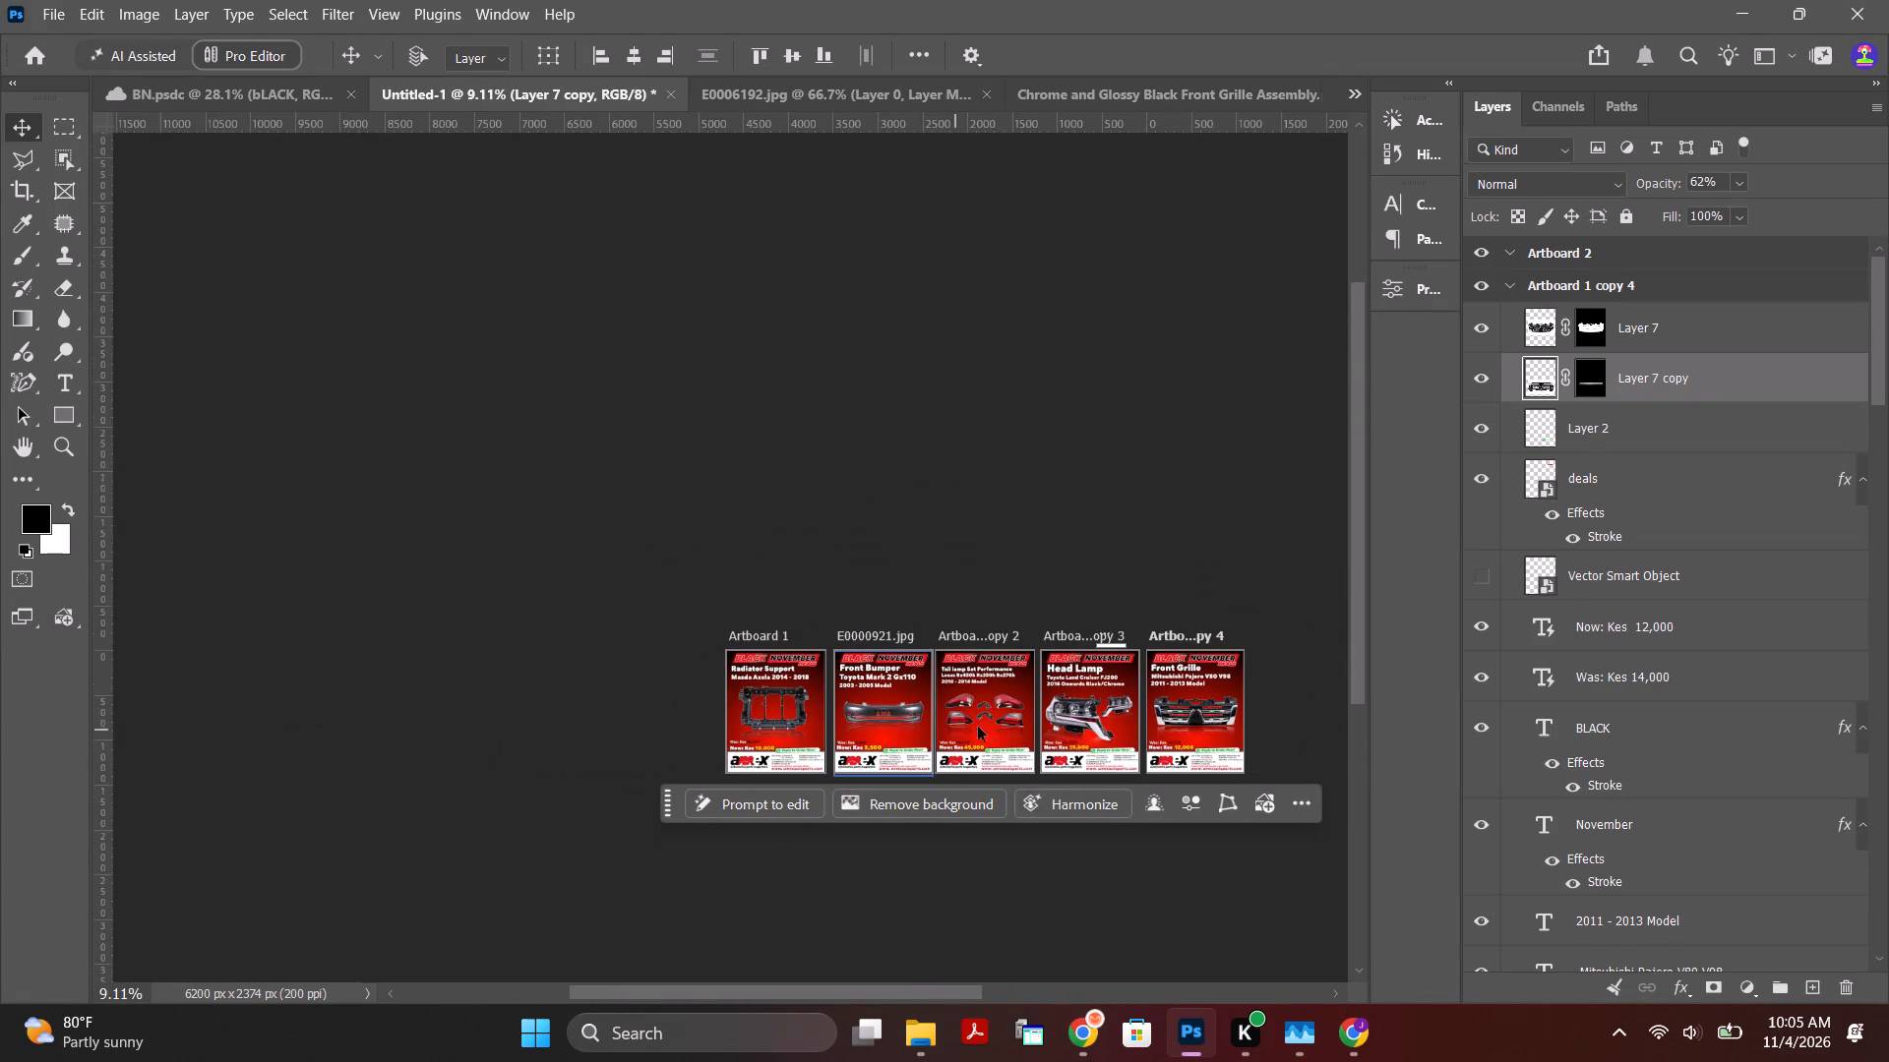
{"action": "scroll", "coordinate": [1129, 796], "scroll_direction": "up", "scroll_amount": 3, "text": "alt"}
{"action": "scroll", "coordinate": [1193, 687], "scroll_direction": "up", "scroll_amount": 6, "text": "alt"}
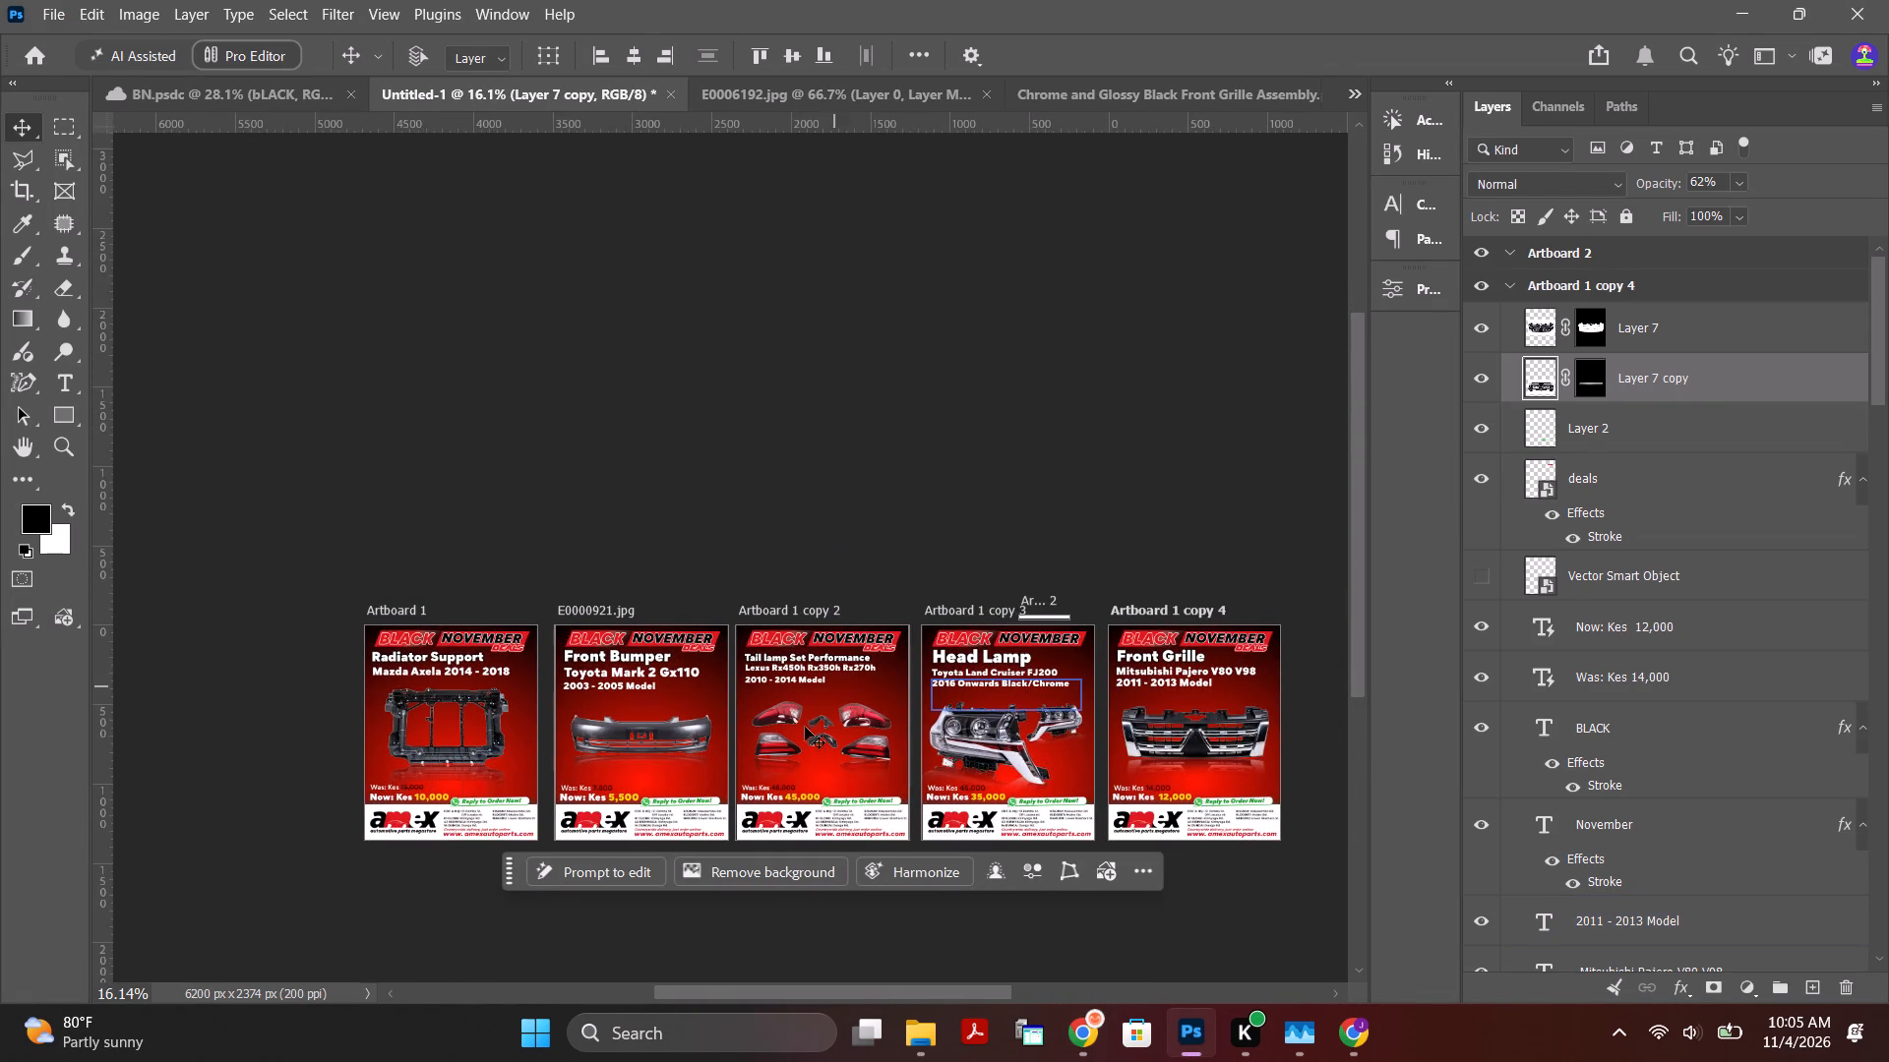
{"action": "left_click_drag", "start_coordinate": [1357, 404], "coordinate": [1354, 426]}
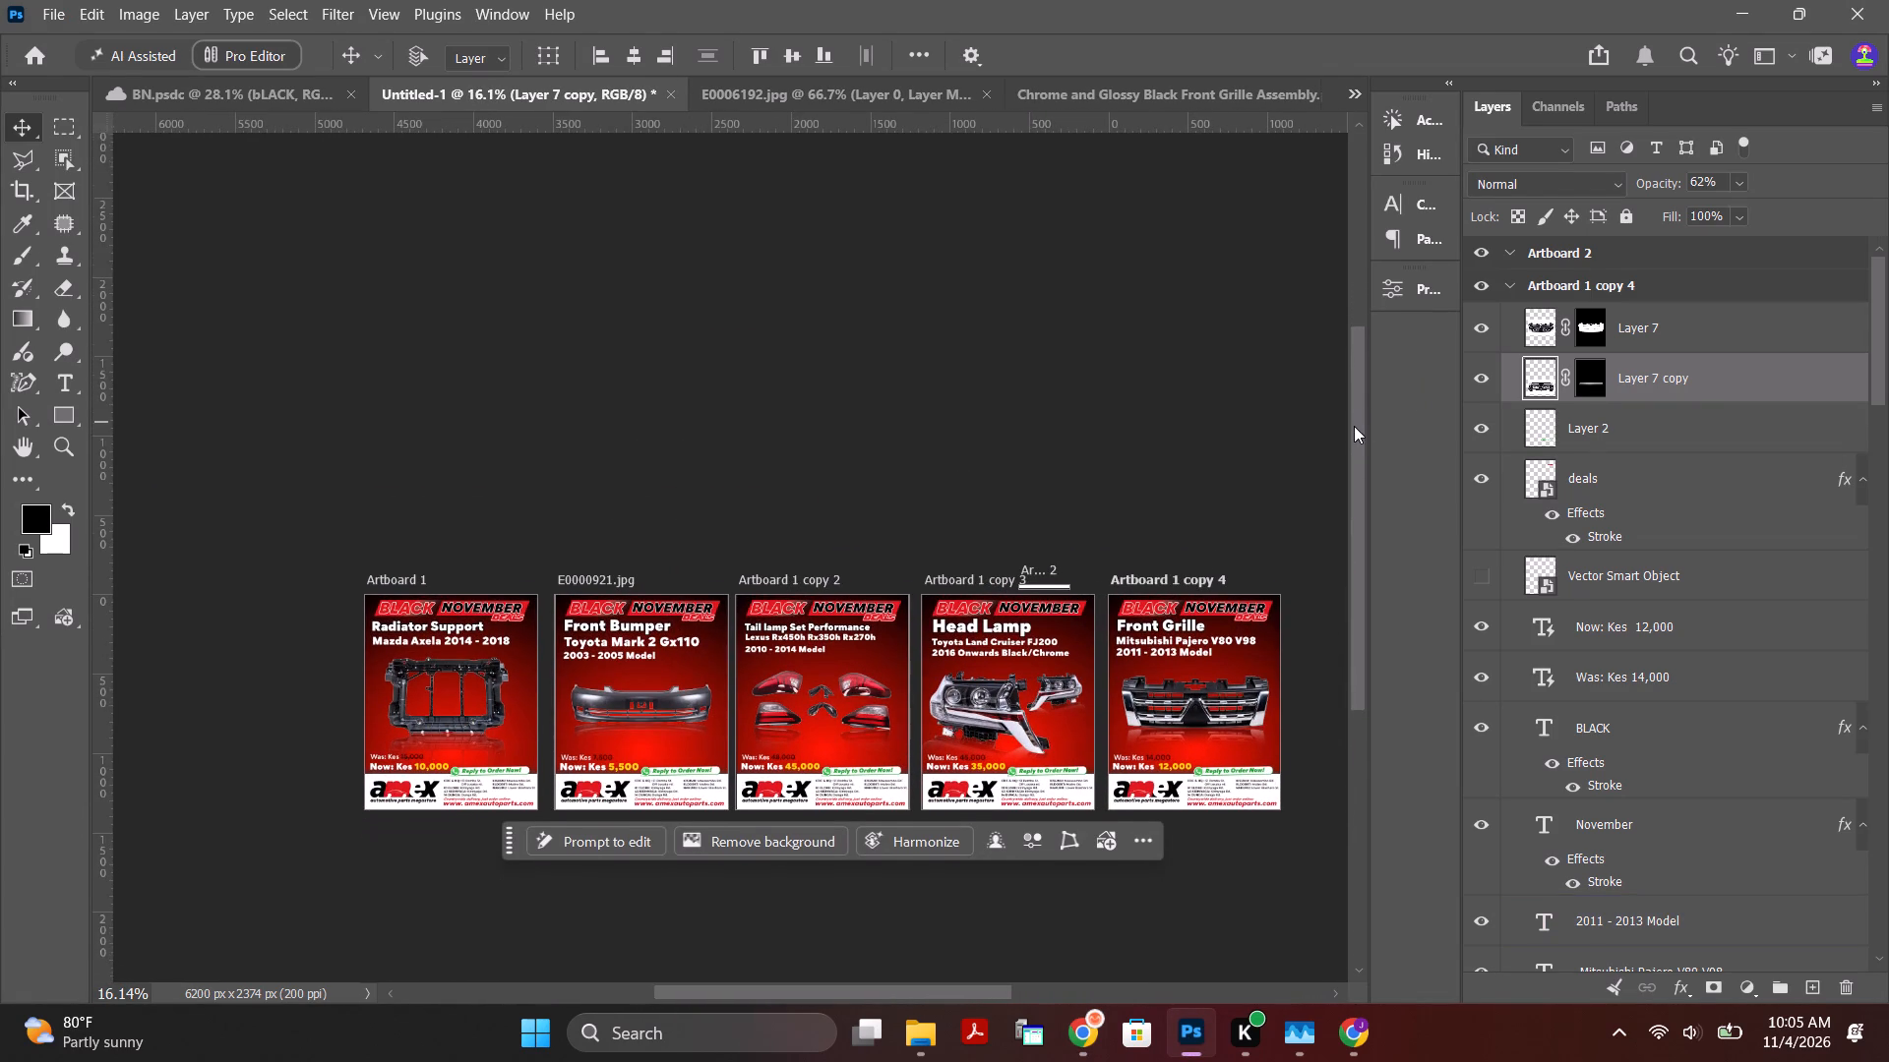
{"action": "left_click_drag", "start_coordinate": [1354, 426], "coordinate": [1369, 505]}
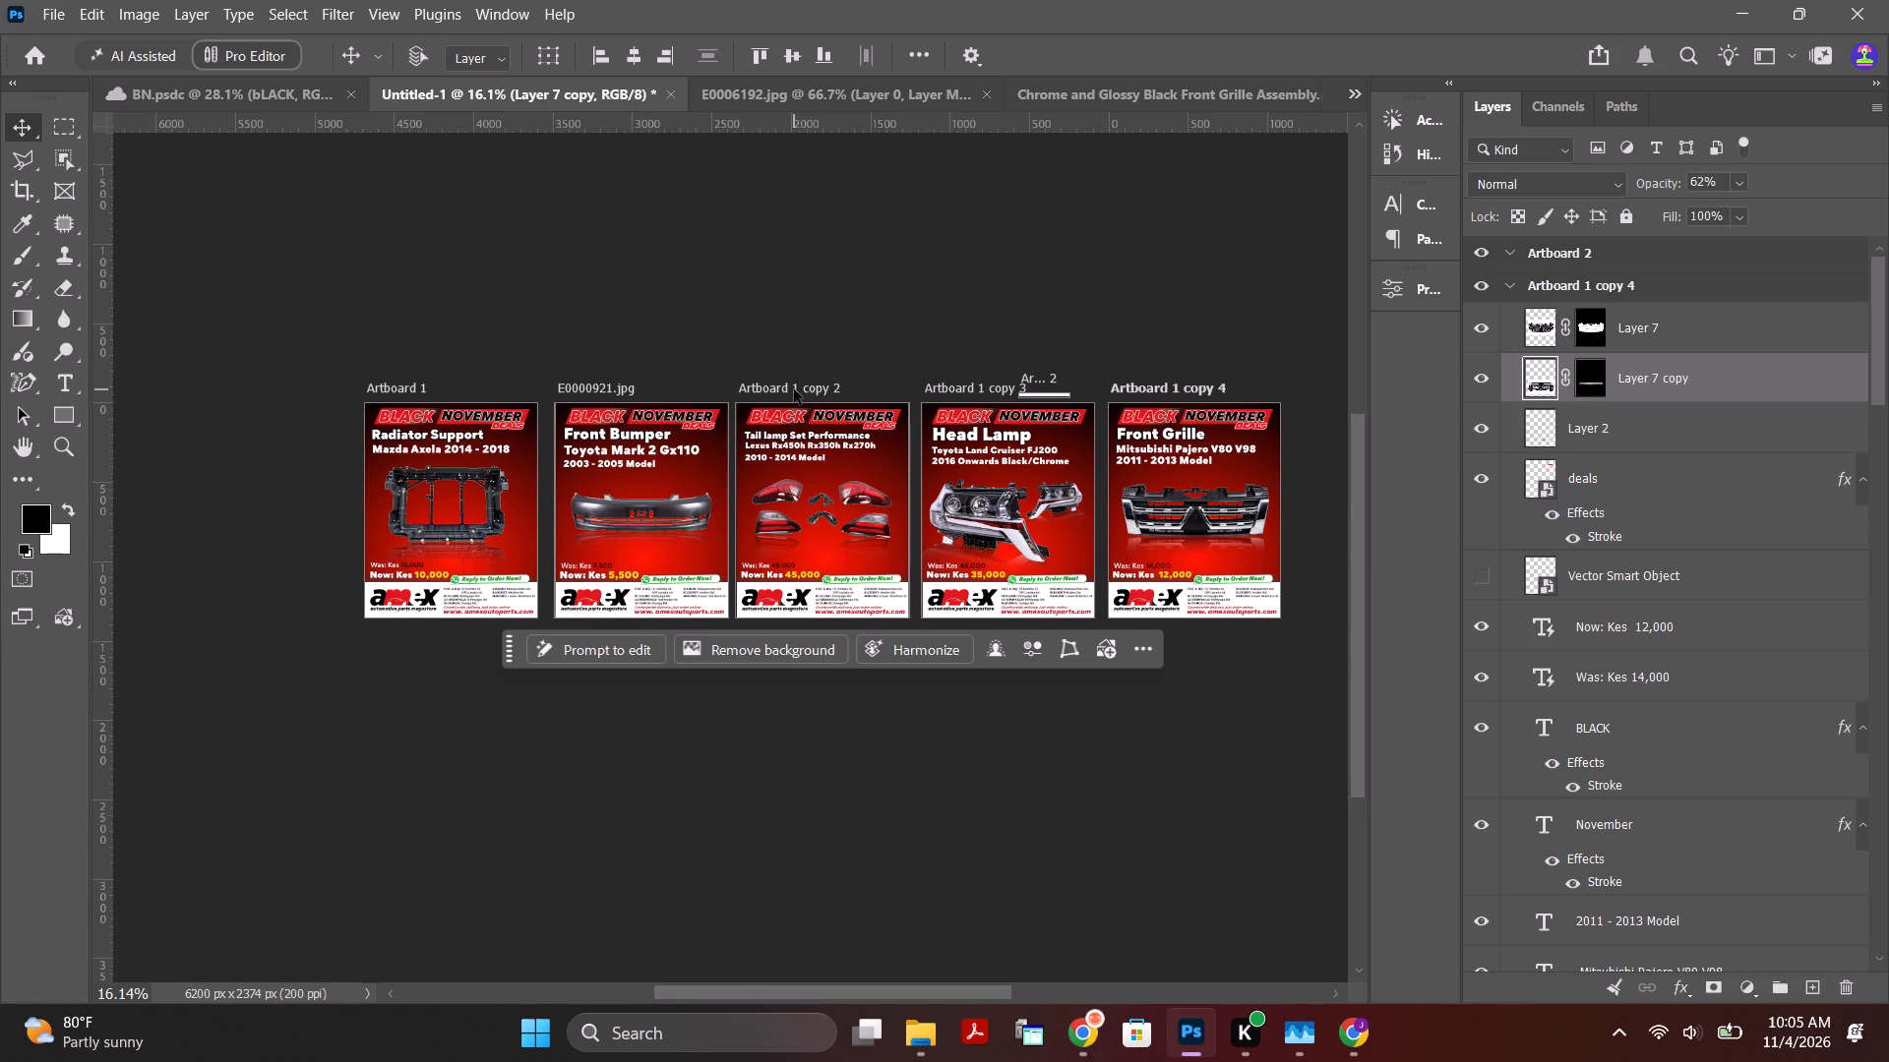
Copy the name of the Front Bumper poster's artboard, E0000921.jpg, for reuse on the other artboards.
{"action": "double_click", "coordinate": [594, 388]}
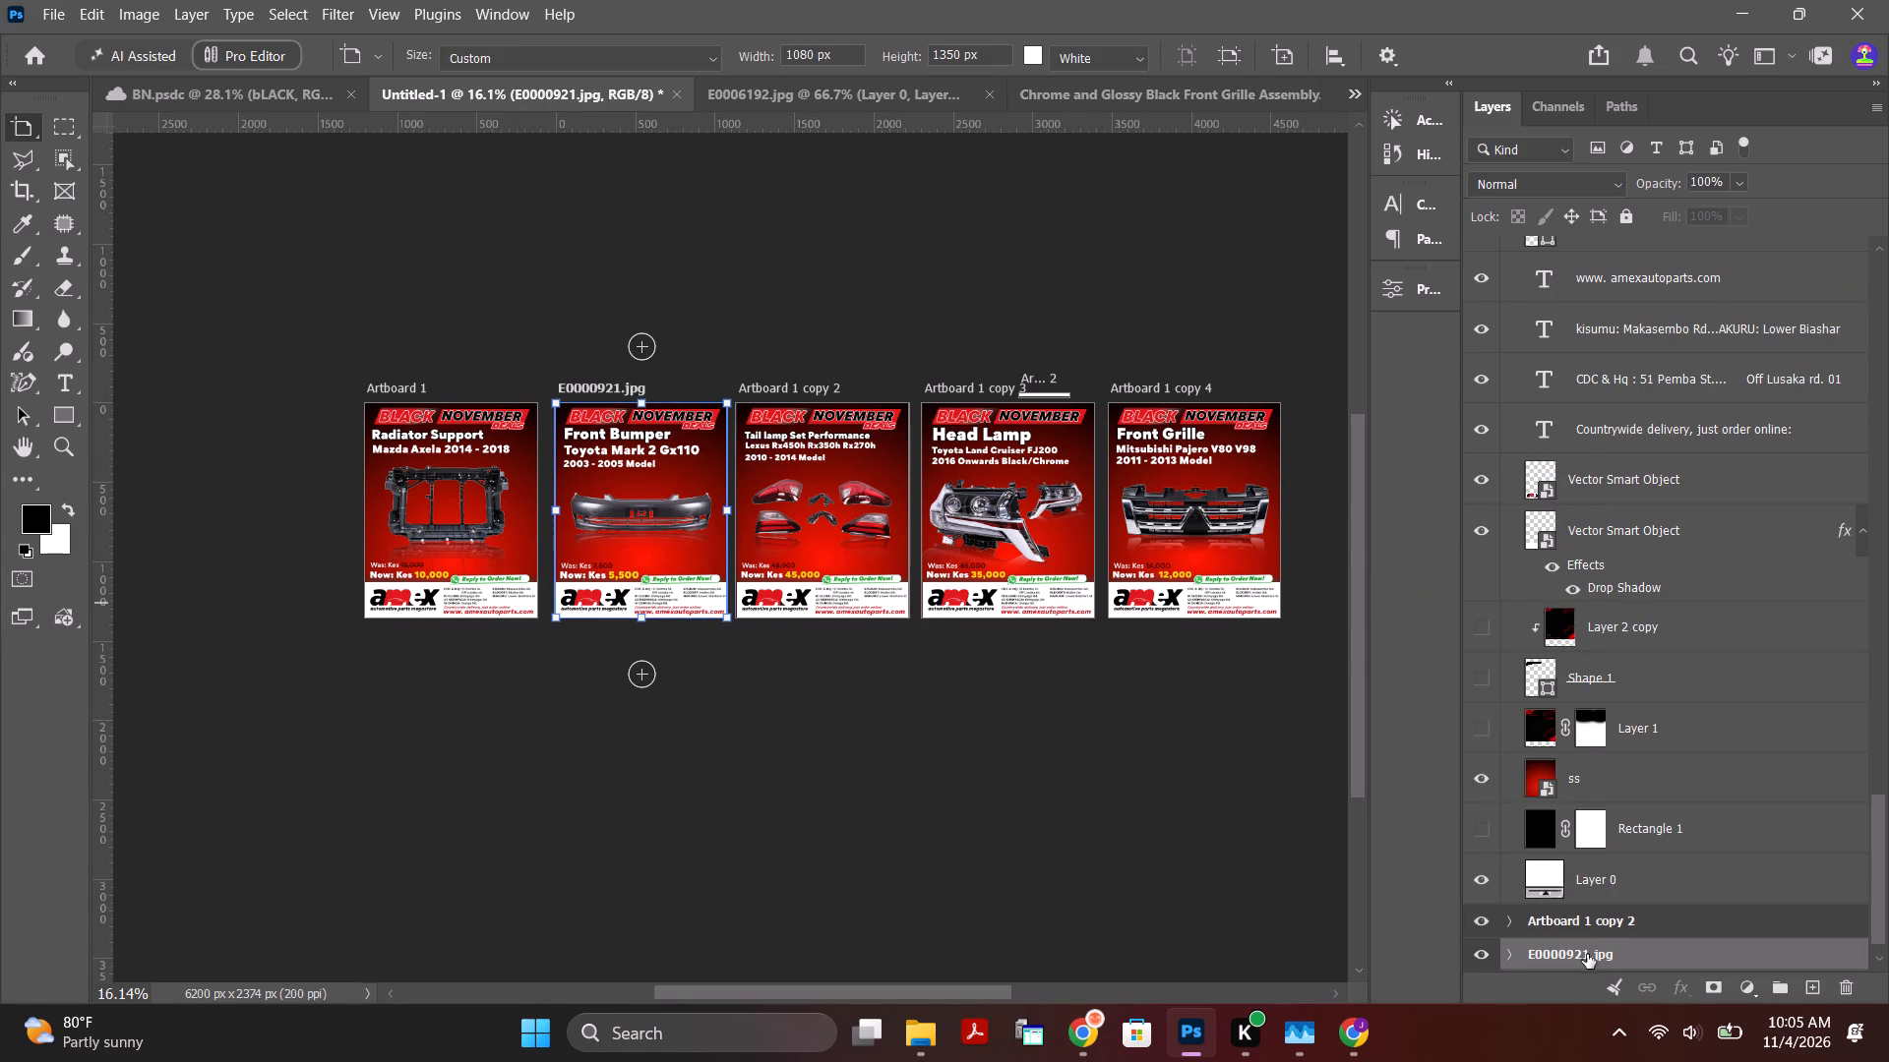
{"action": "double_click", "coordinate": [1587, 953]}
{"action": "key", "text": "ctrl+c"}
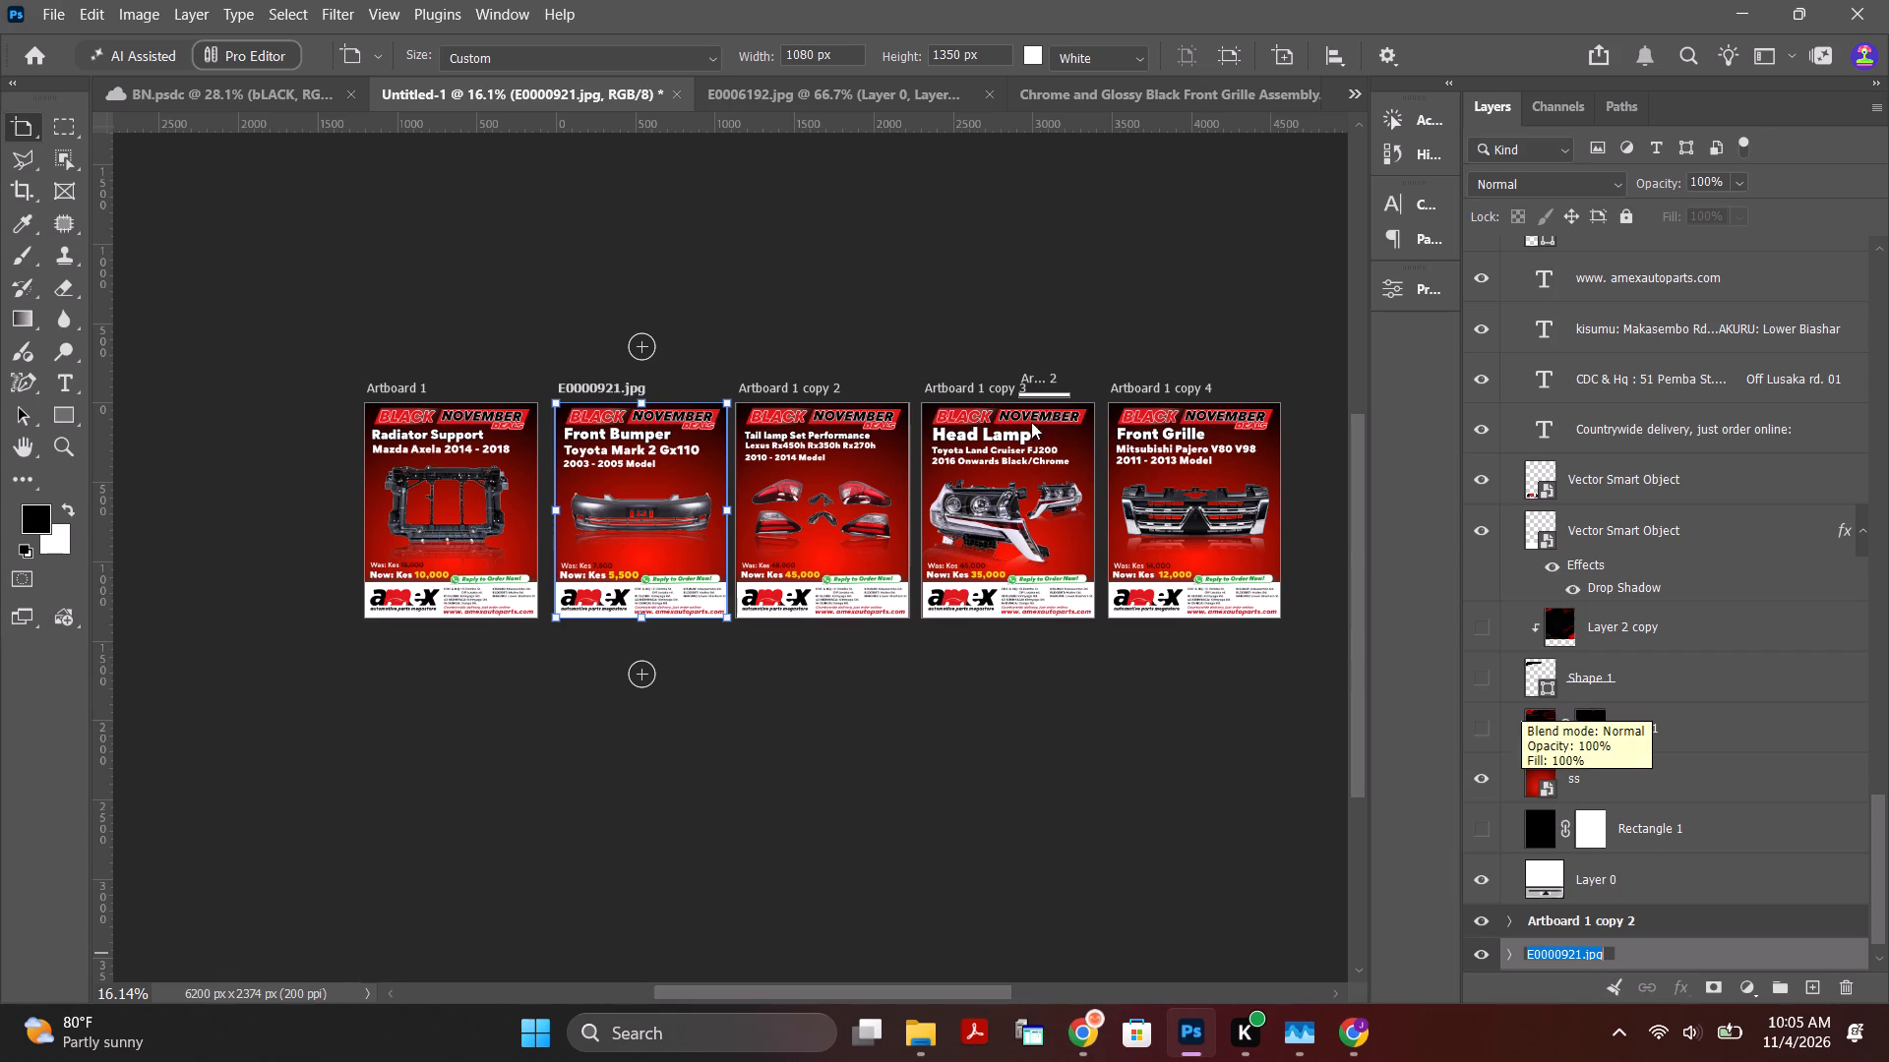
Rename the Tail lamp set poster's artboard as E00009234.jpg2, using the copied name as its base.
{"action": "left_click", "coordinate": [818, 390]}
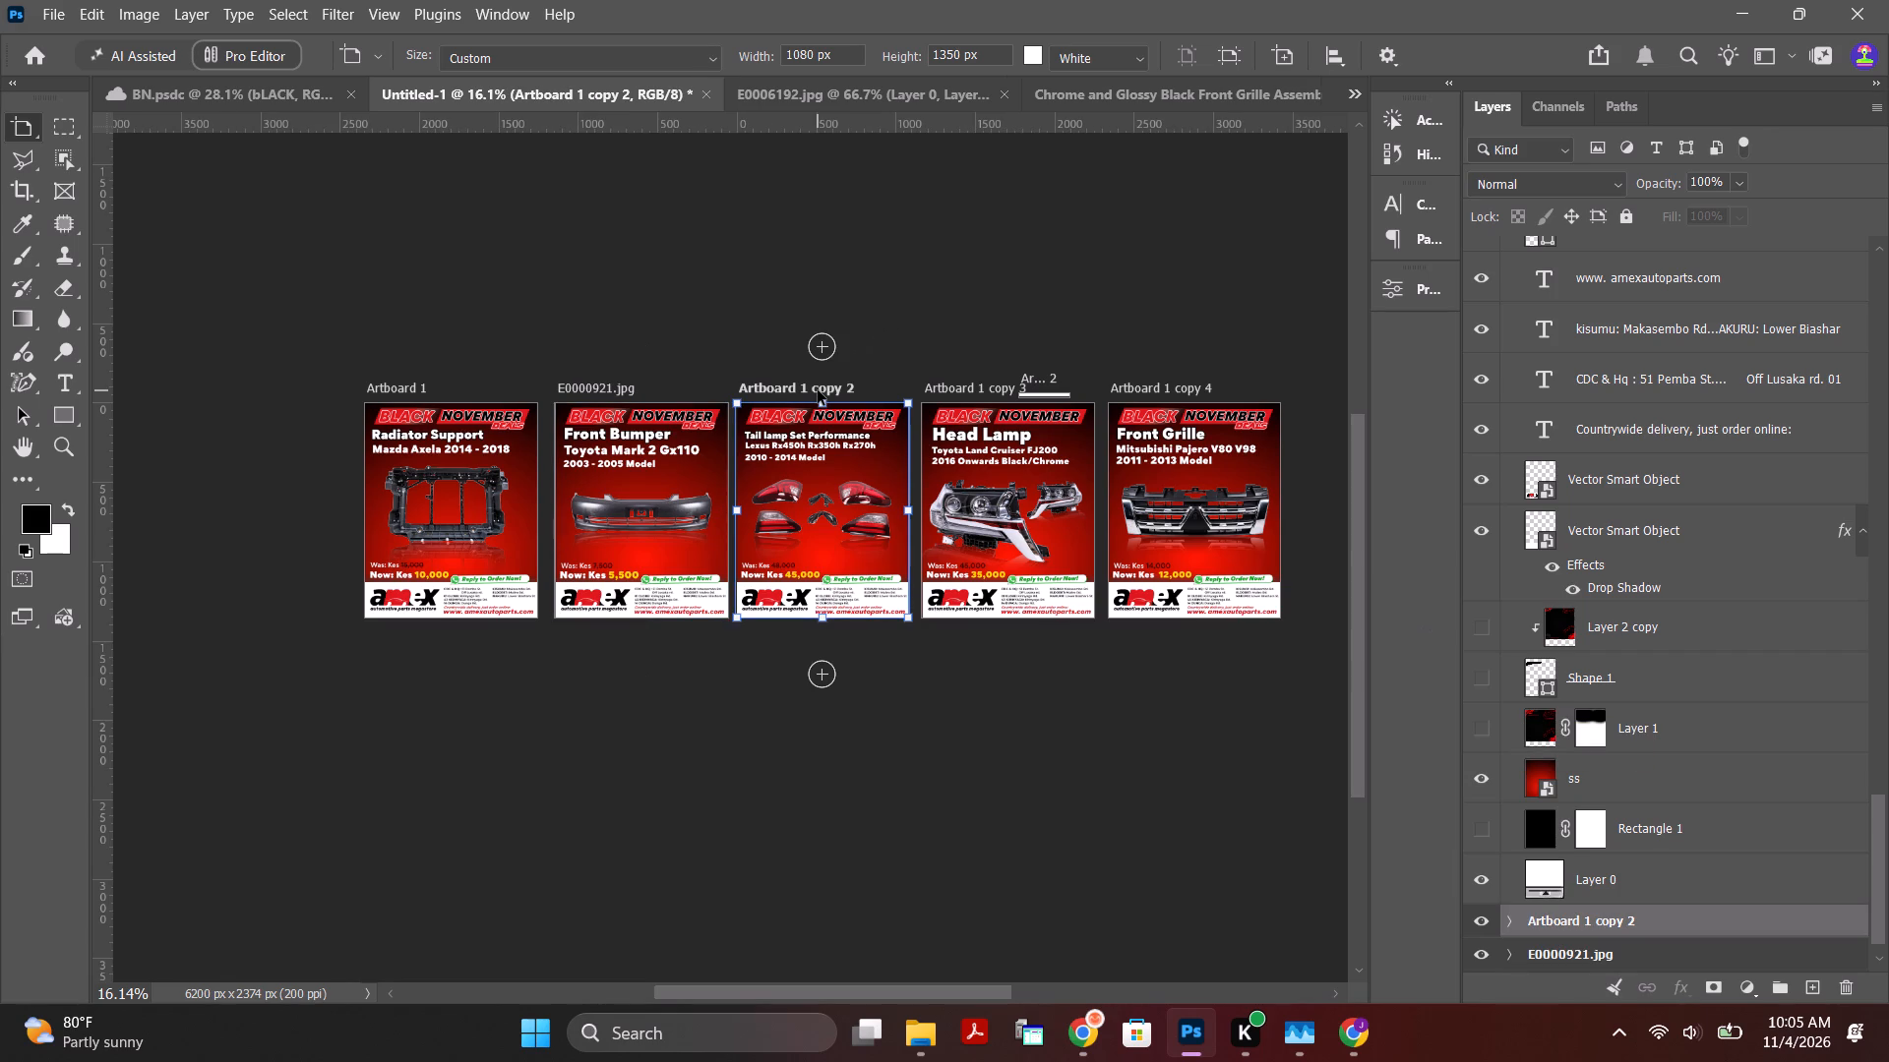
{"action": "double_click", "coordinate": [1585, 927]}
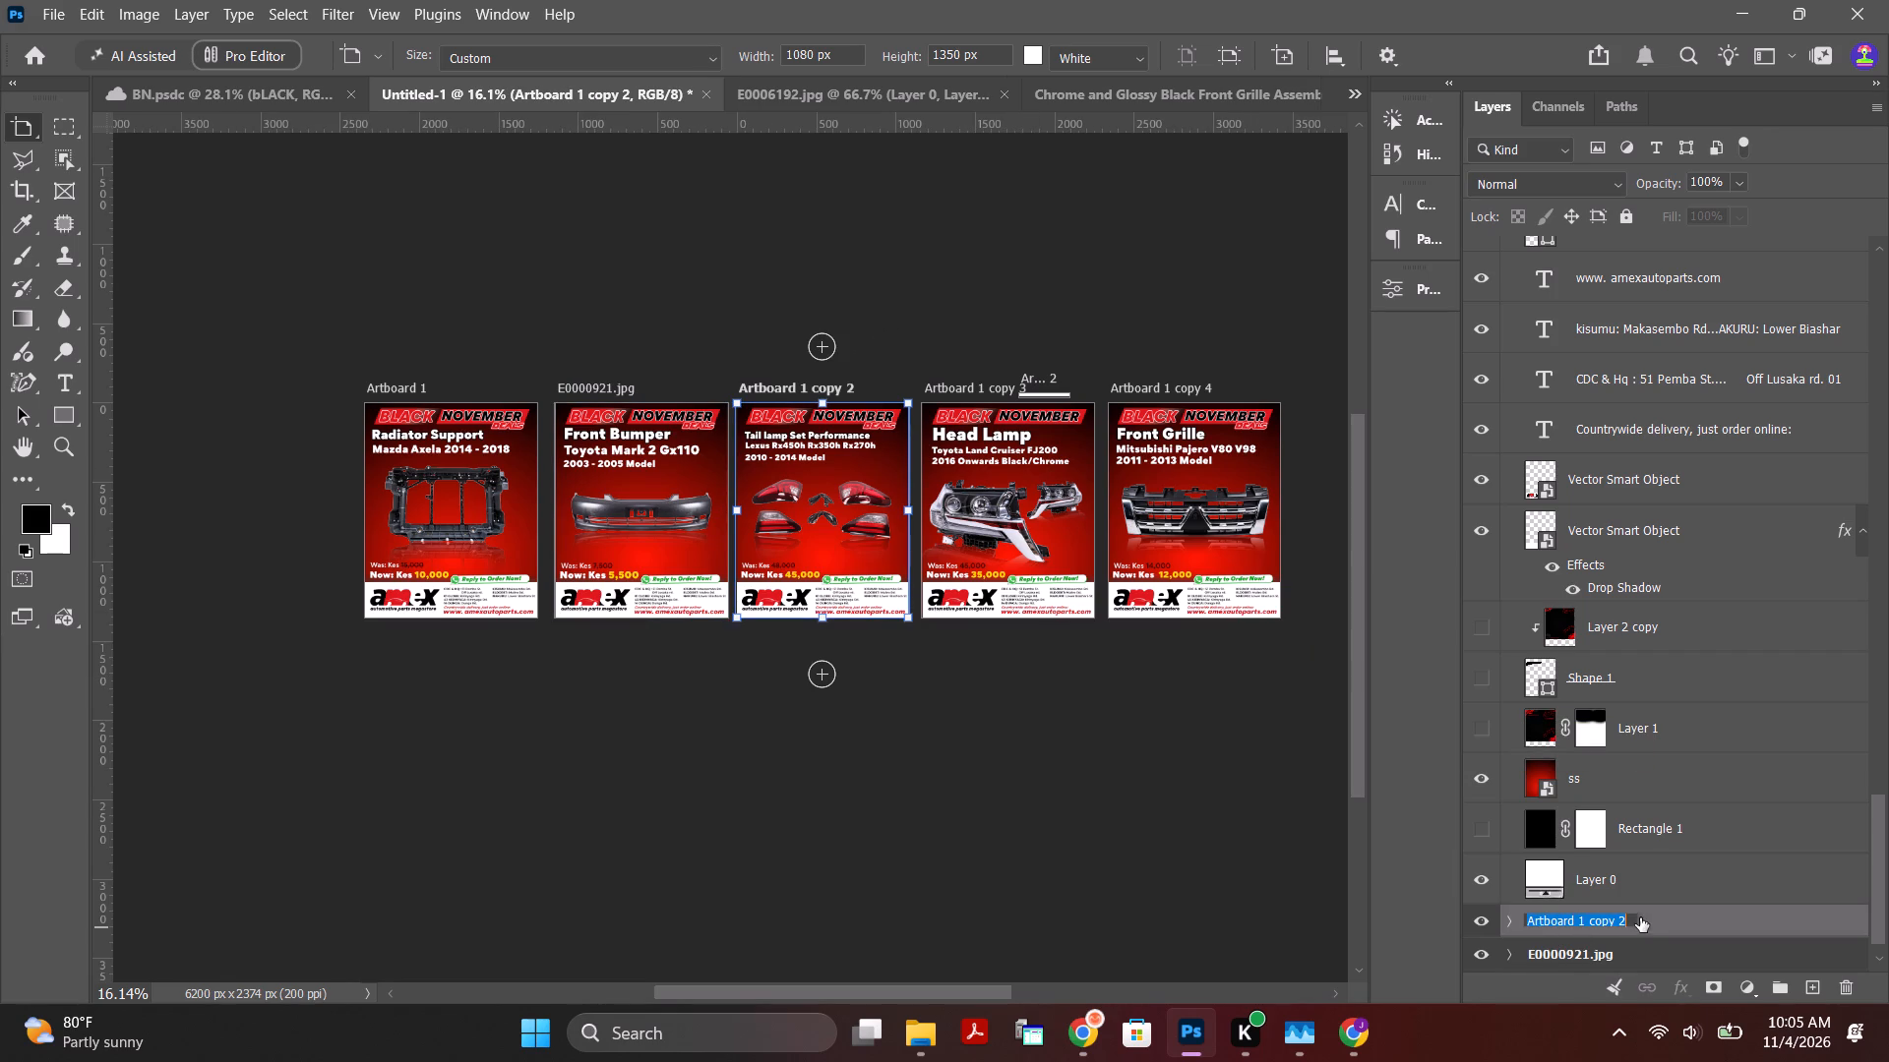
{"action": "left_click_drag", "start_coordinate": [1633, 917], "coordinate": [1521, 924]}
{"action": "left_click", "coordinate": [1613, 922]}
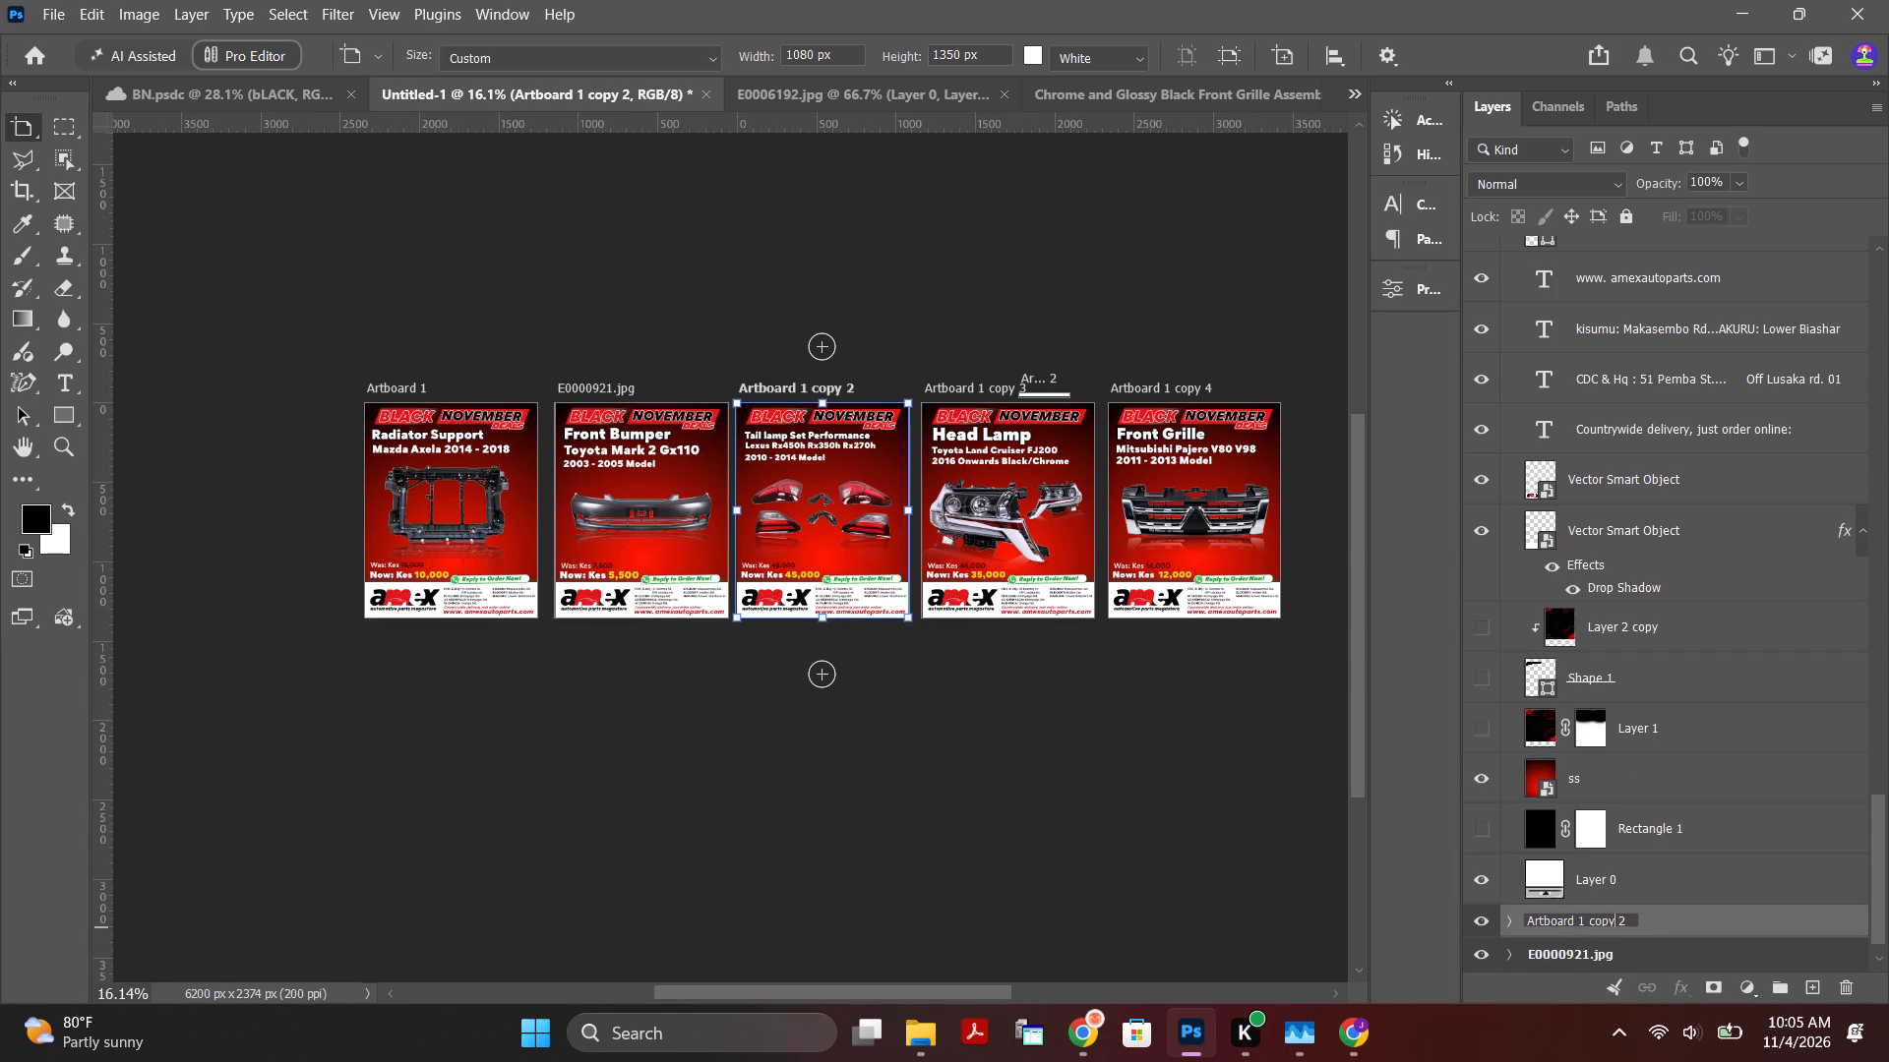
{"action": "left_click_drag", "start_coordinate": [1617, 920], "coordinate": [1511, 919]}
{"action": "key", "text": "ctrl+v"}
{"action": "left_click", "coordinate": [1580, 920]}
{"action": "key", "text": "BackSpace"}
{"action": "type", "text": "34"}
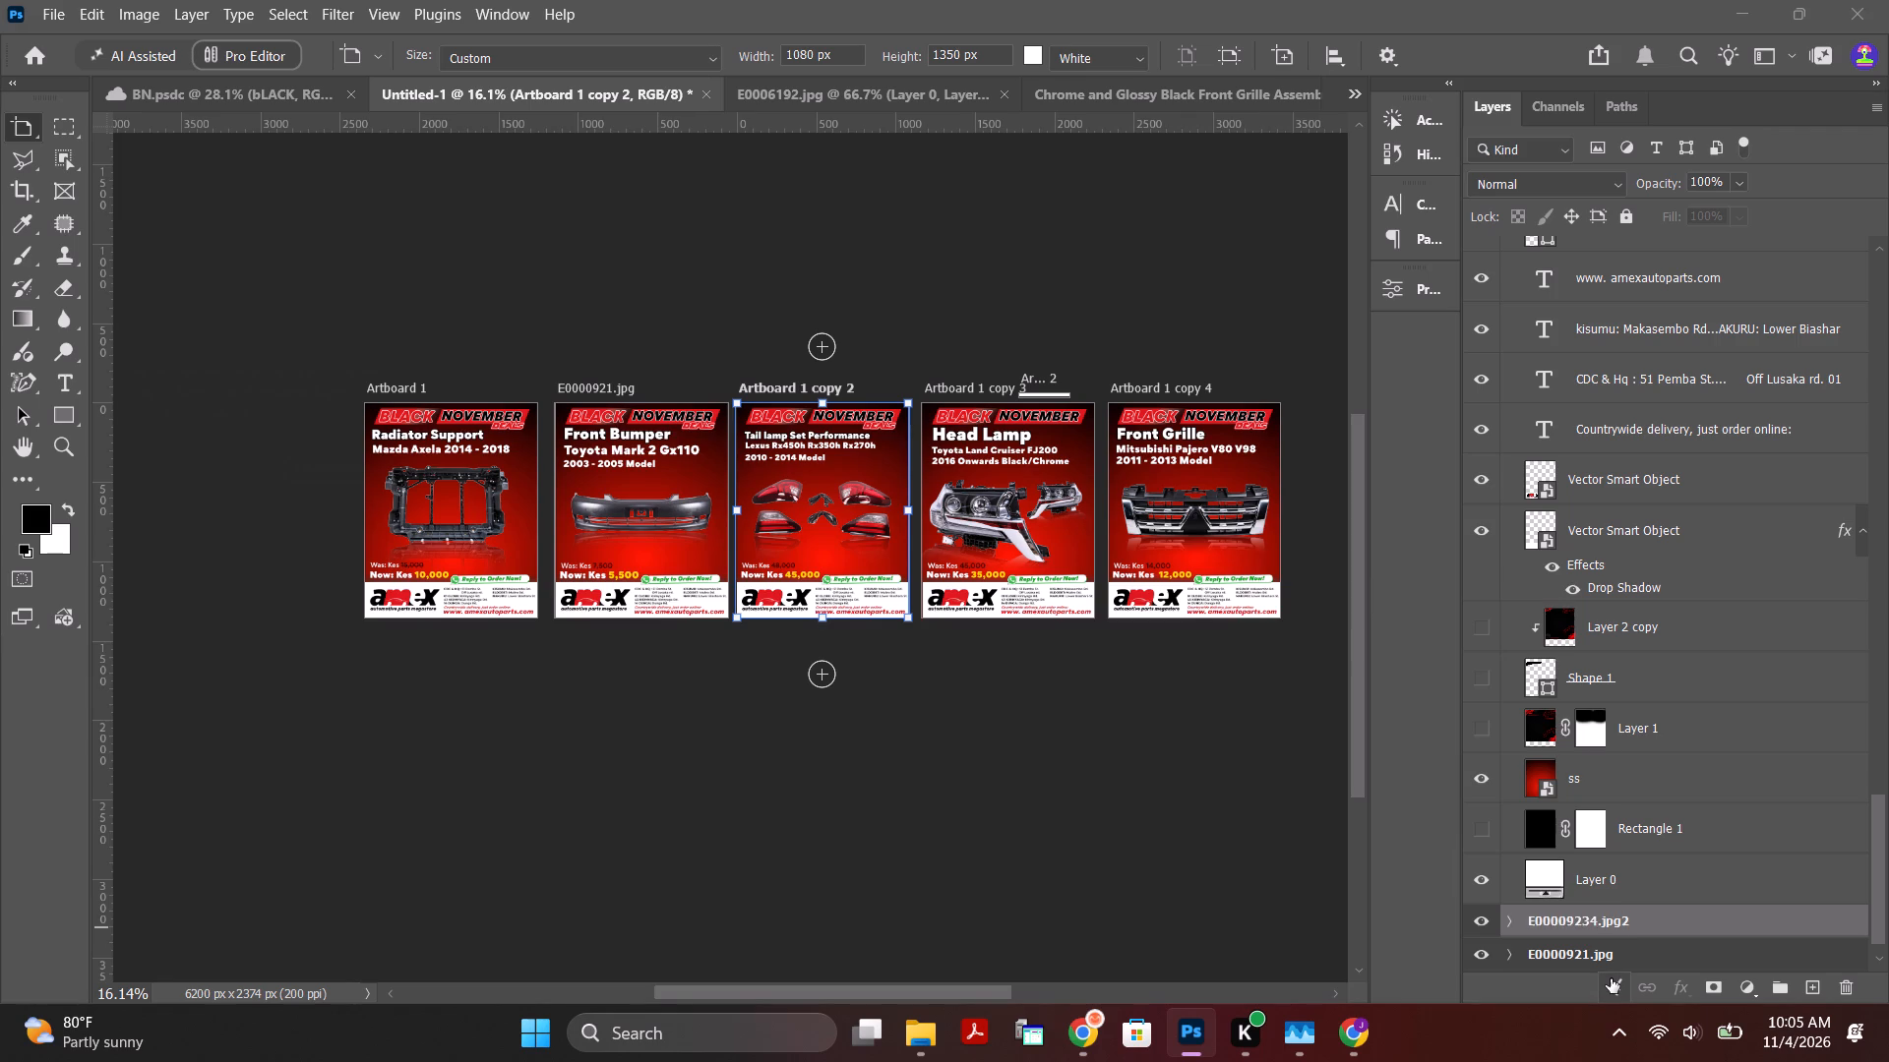
{"action": "key", "text": "Return"}
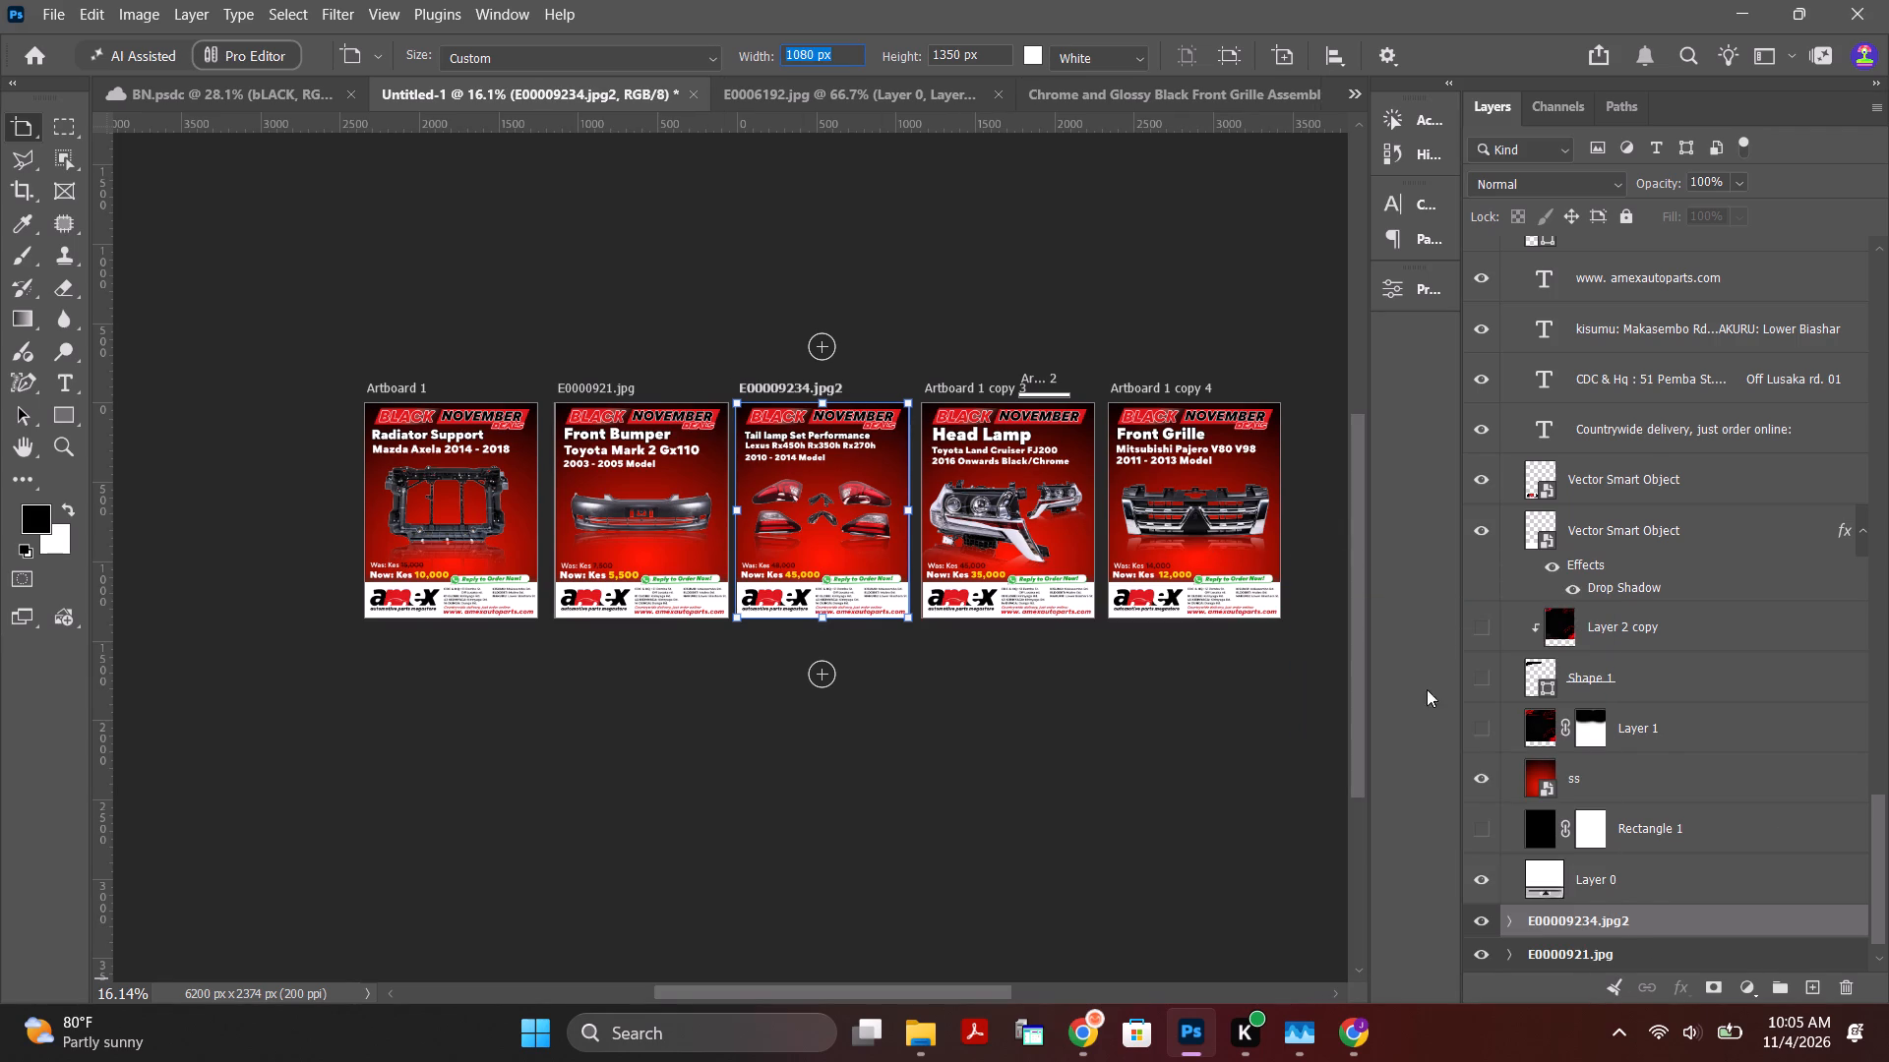
Correct the Tail lamp set artboard's name to E00009234.jpg and return to the Move tool.
{"action": "left_click", "coordinate": [1633, 923]}
{"action": "double_click", "coordinate": [1617, 922]}
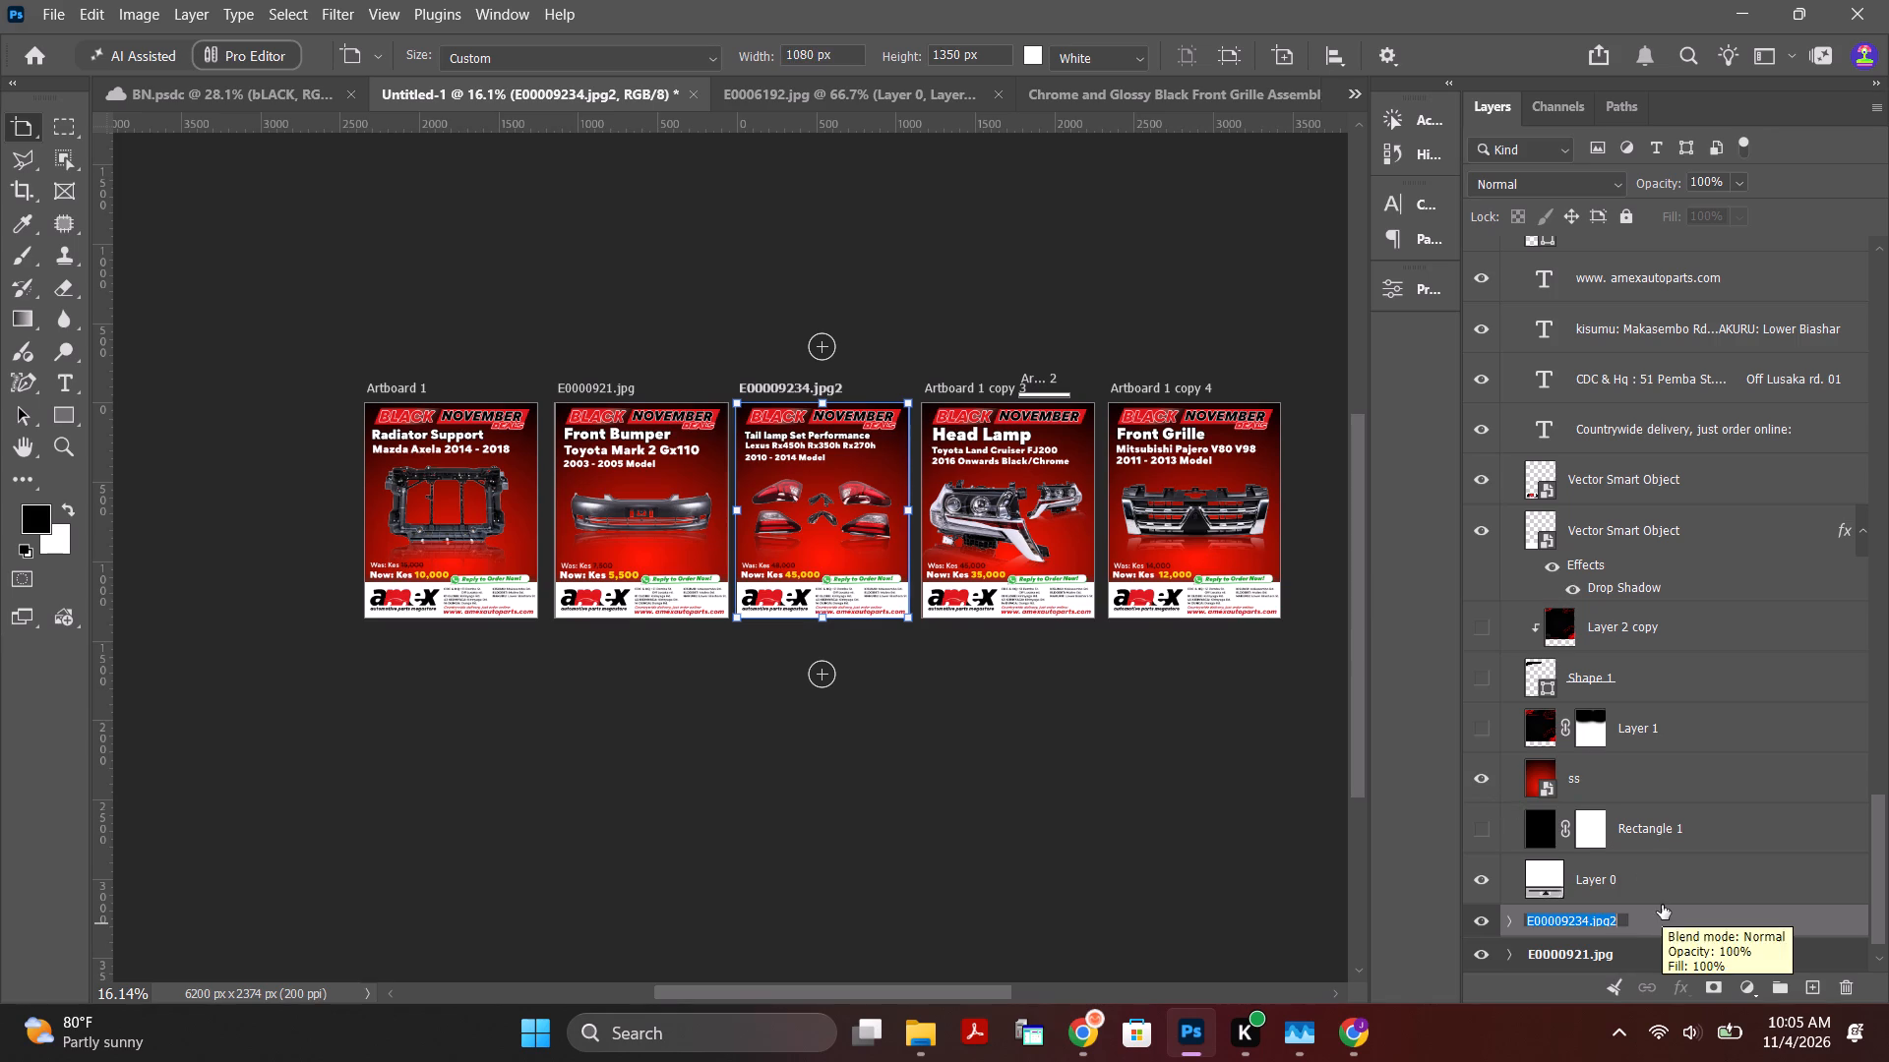
{"action": "left_click", "coordinate": [1622, 918]}
{"action": "key", "text": "BackSpace"}
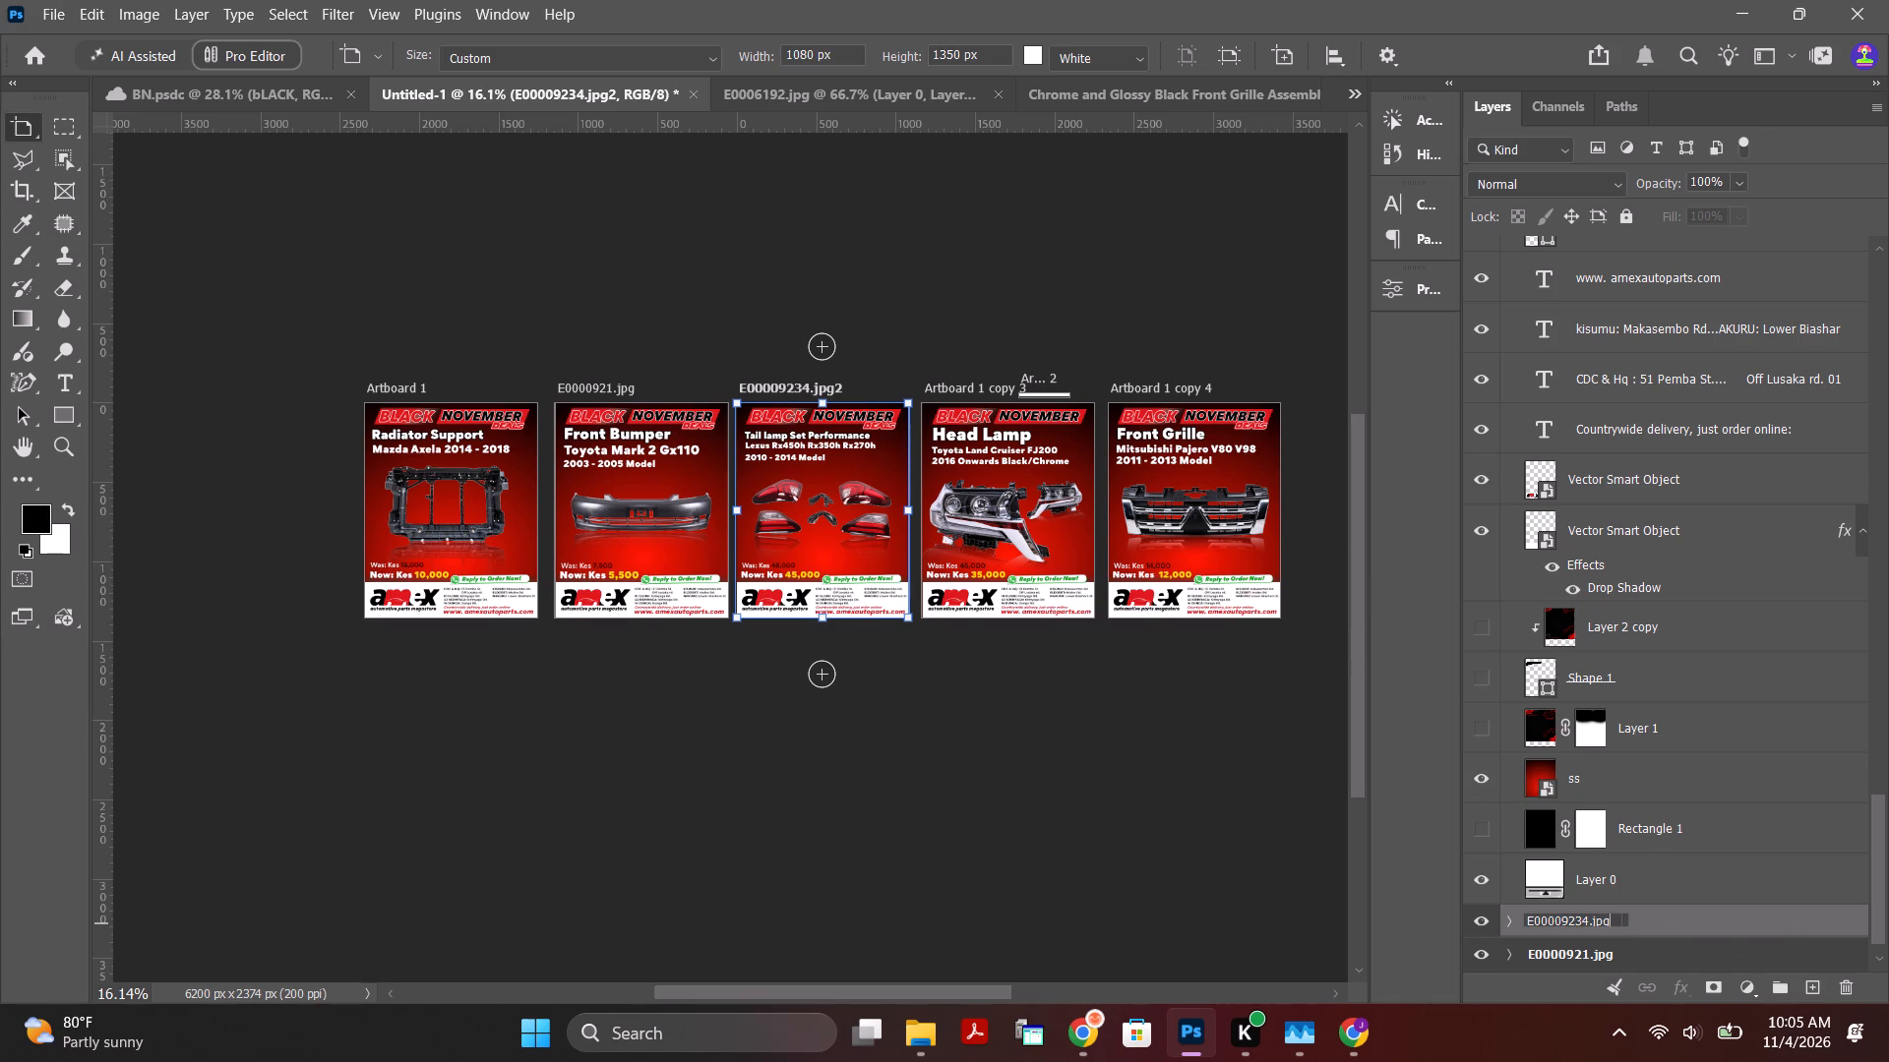
{"action": "right_click", "coordinate": [14, 129]}
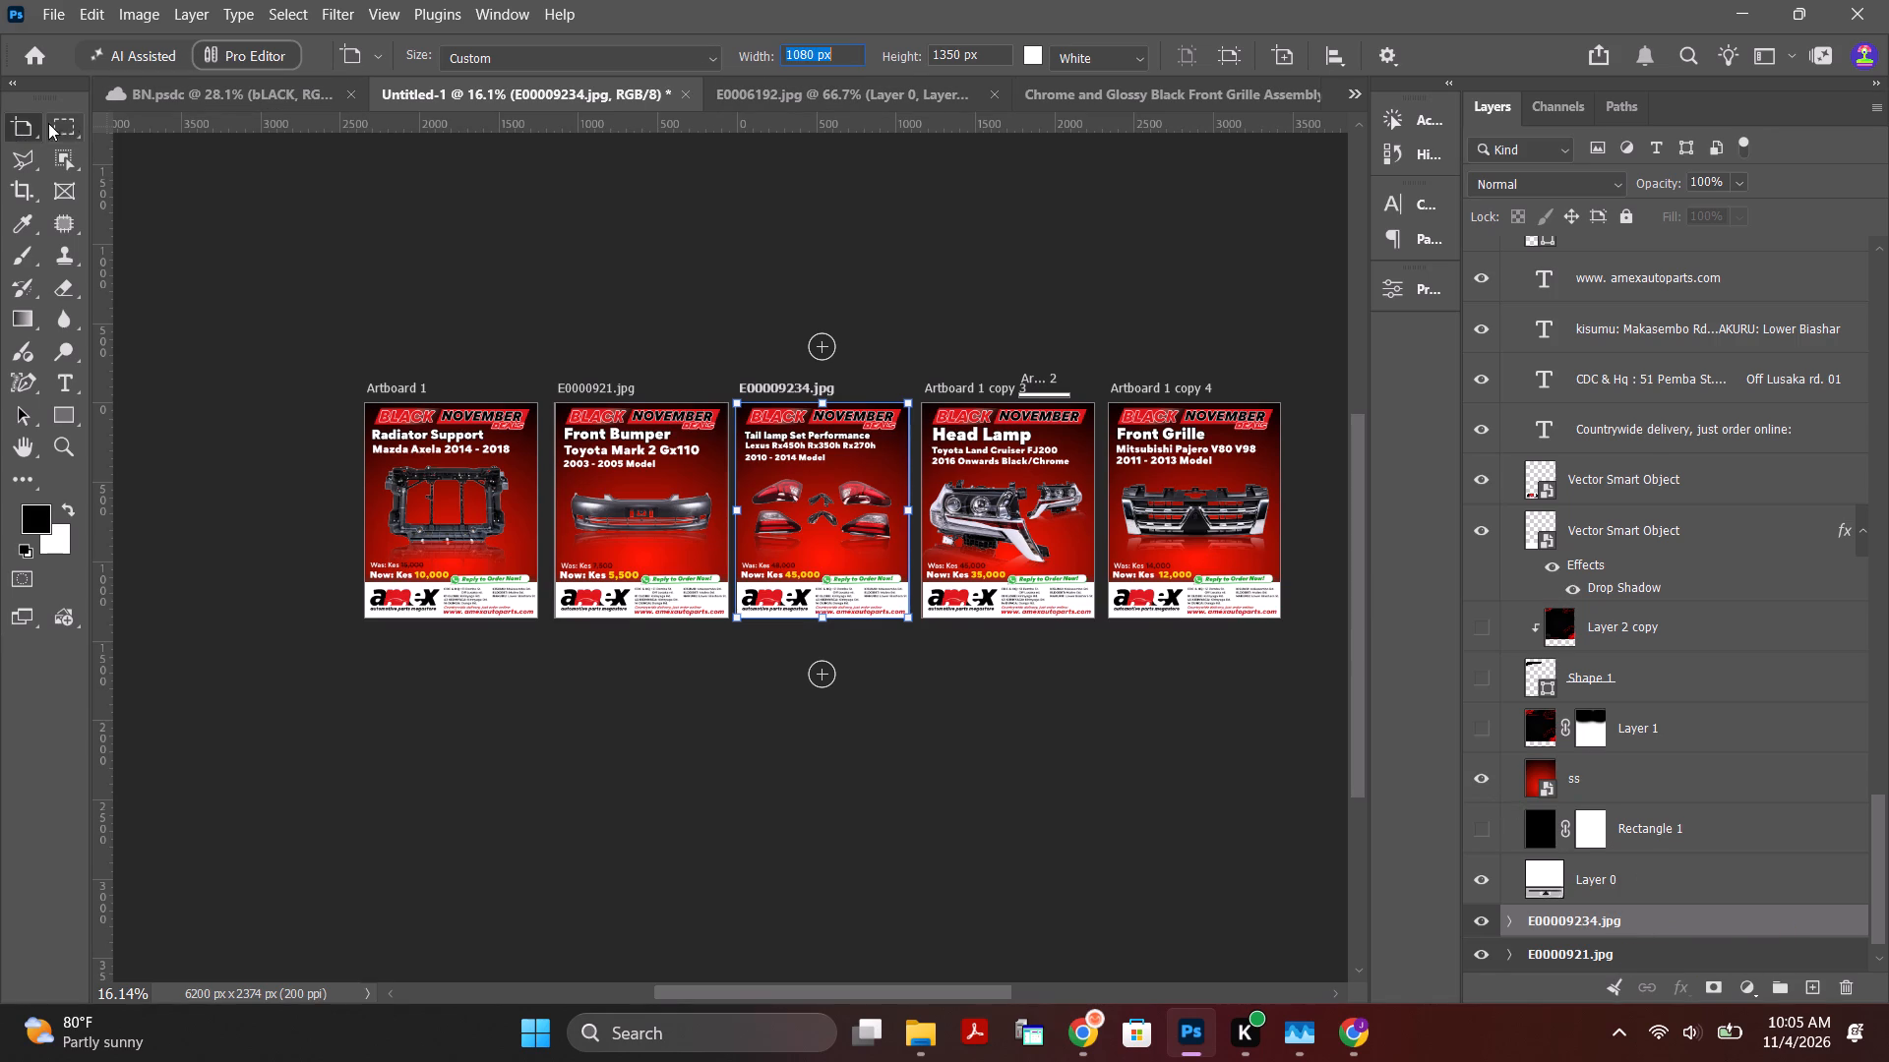
{"action": "right_click", "coordinate": [23, 123]}
{"action": "left_click", "coordinate": [90, 123]}
{"action": "left_click", "coordinate": [157, 247]}
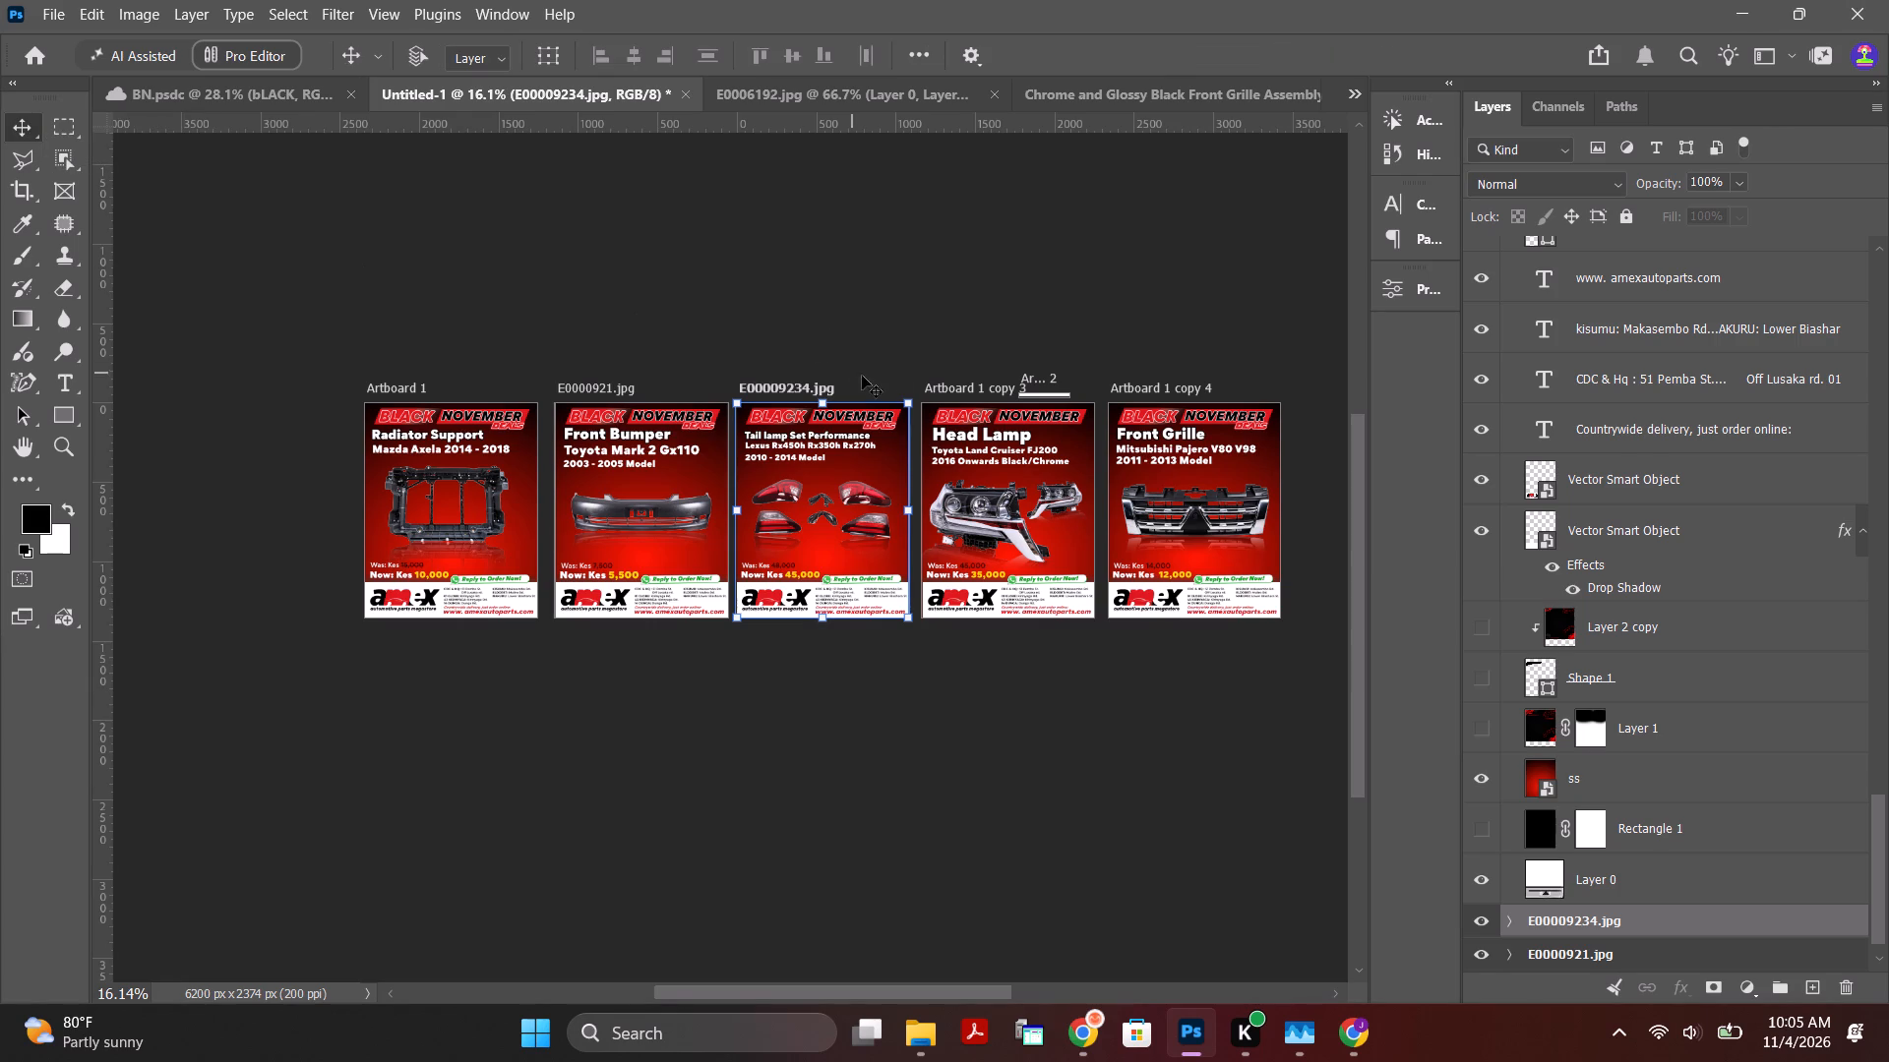
Rename the Head Lamp poster's artboard as E0000451.jpg, using the copied name as its base.
{"action": "left_click", "coordinate": [961, 388]}
{"action": "double_click", "coordinate": [961, 388]}
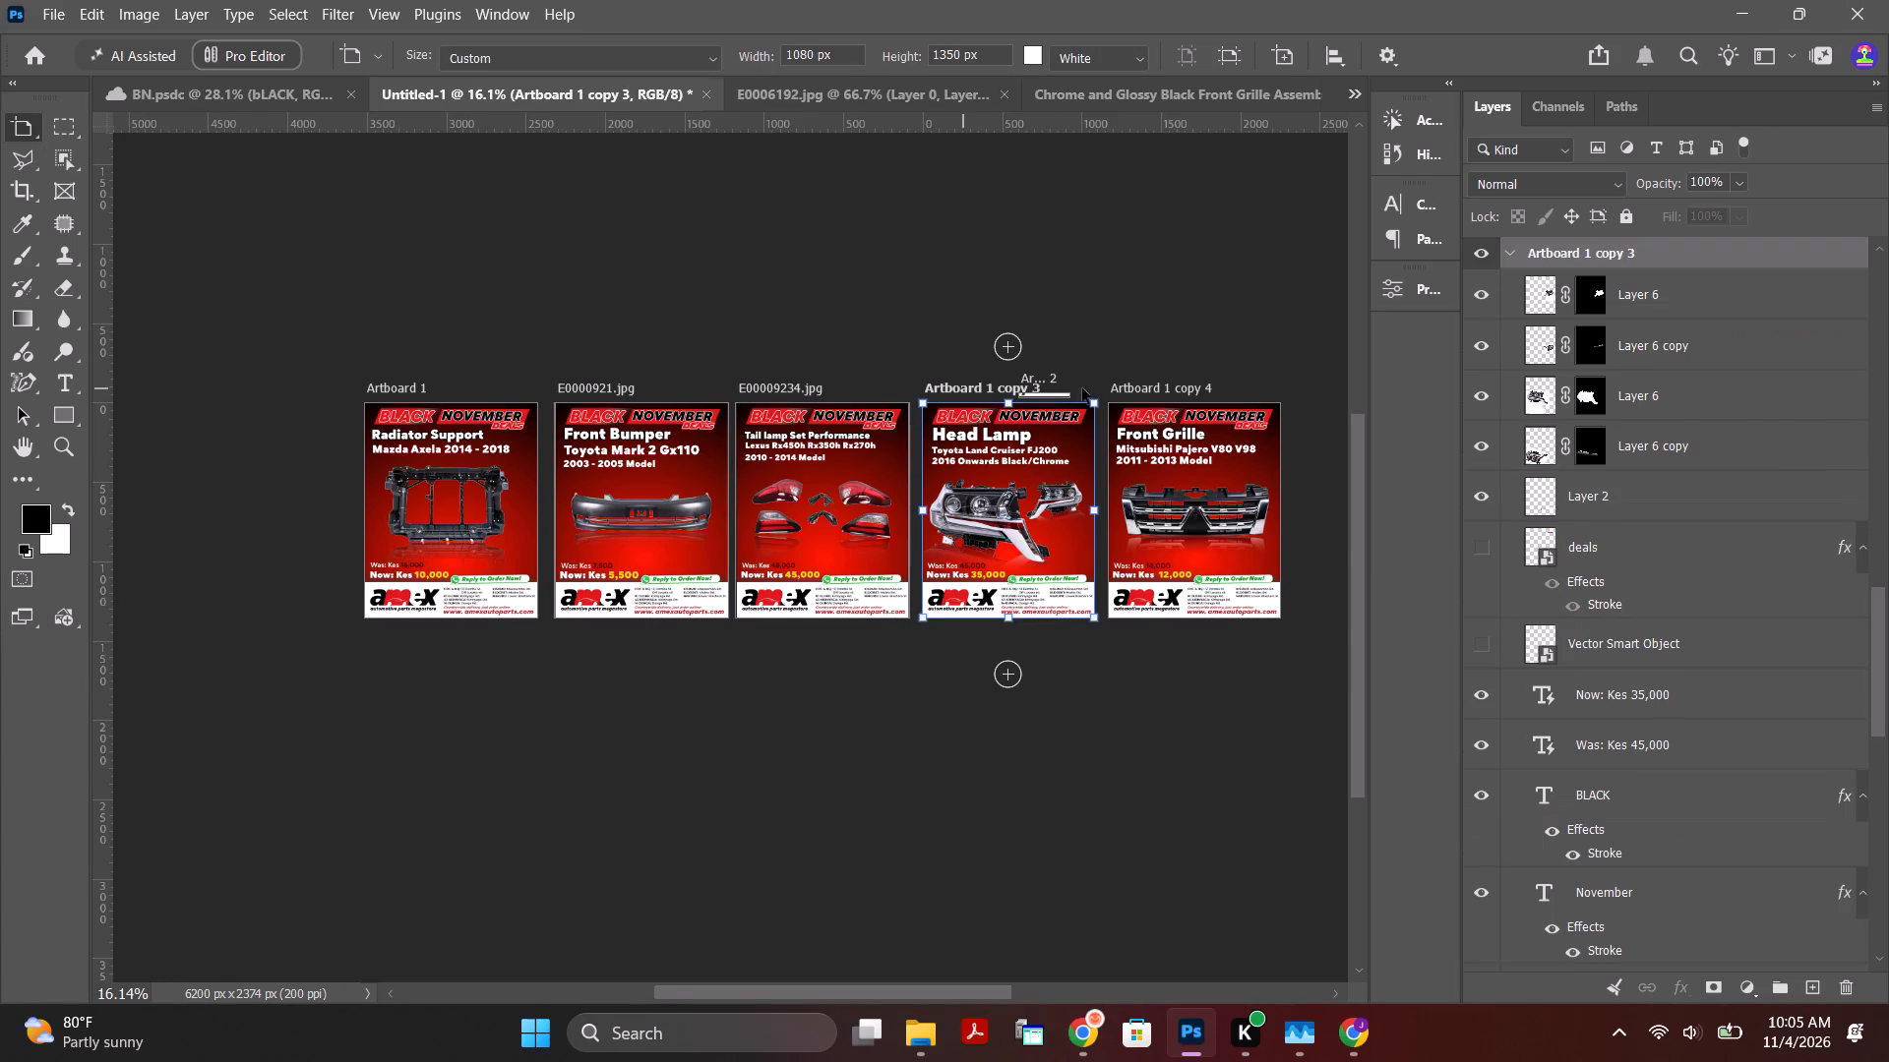
{"action": "double_click", "coordinate": [1608, 255]}
{"action": "left_click", "coordinate": [1611, 253]}
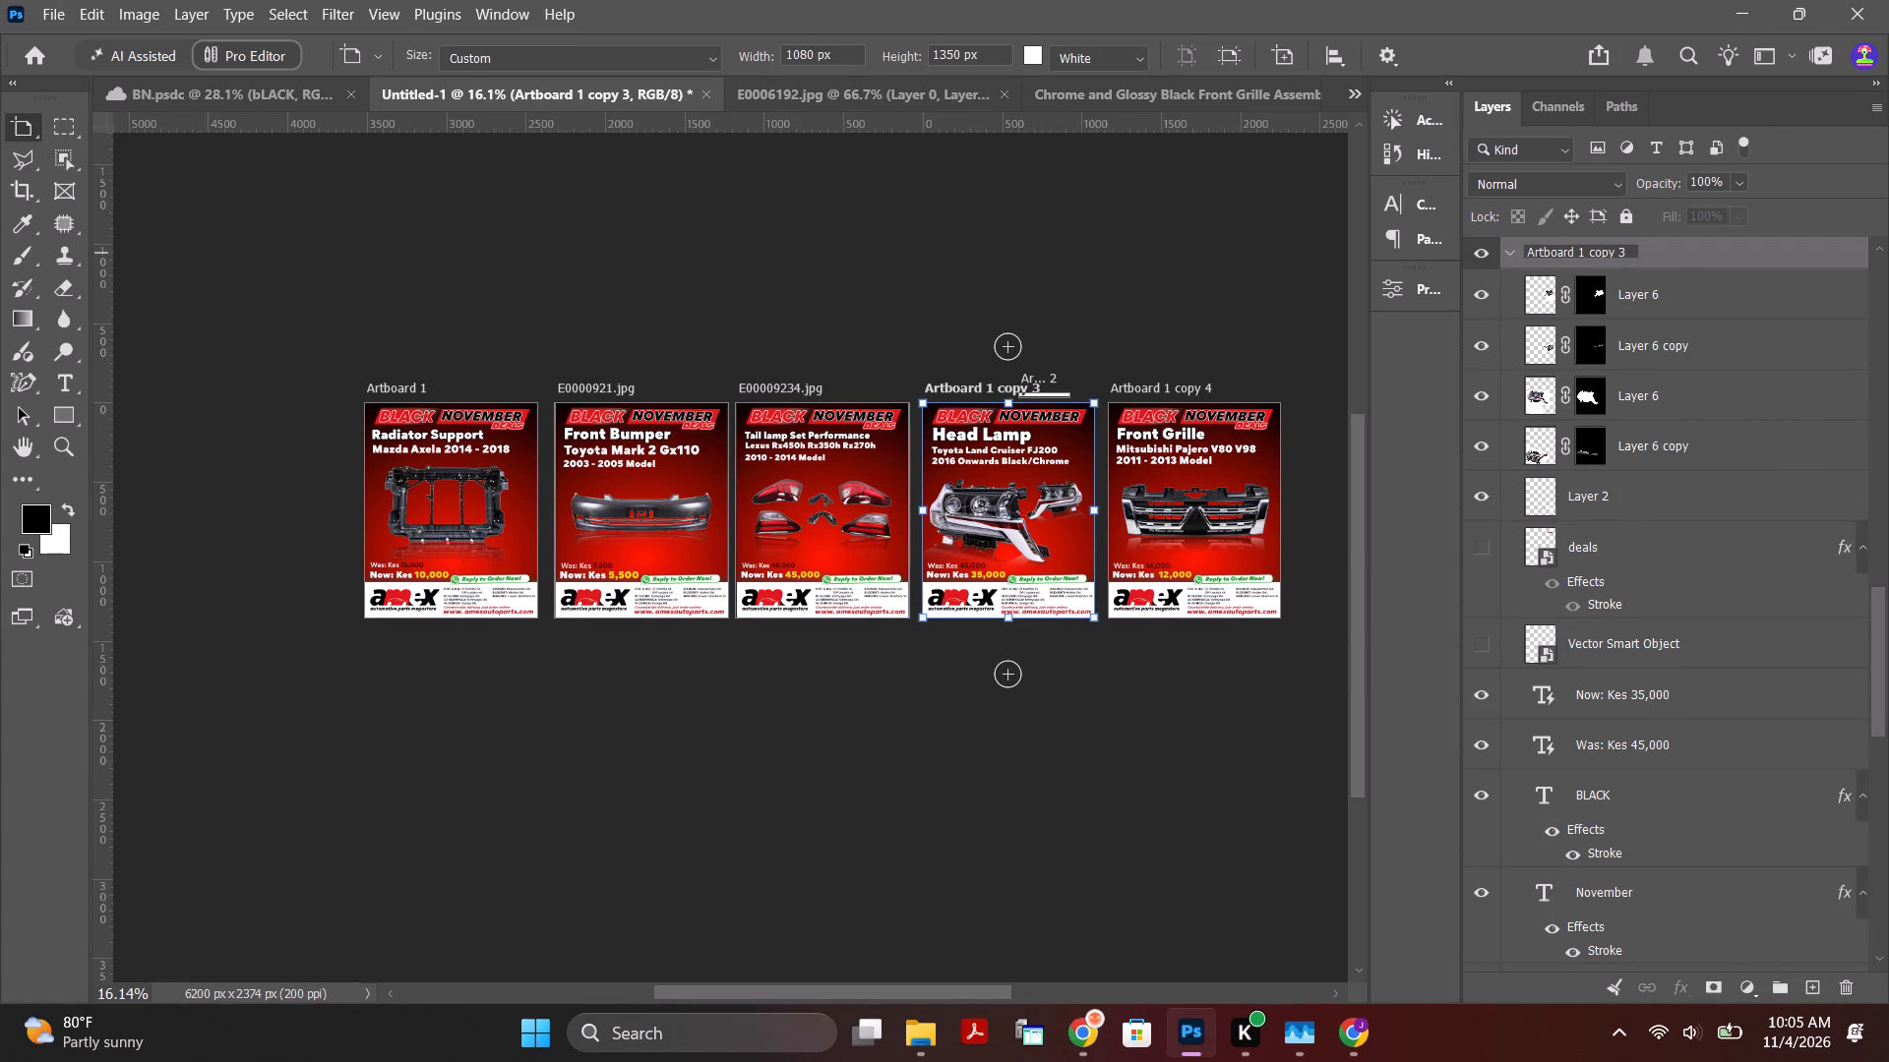
{"action": "left_click_drag", "start_coordinate": [1615, 253], "coordinate": [1487, 260]}
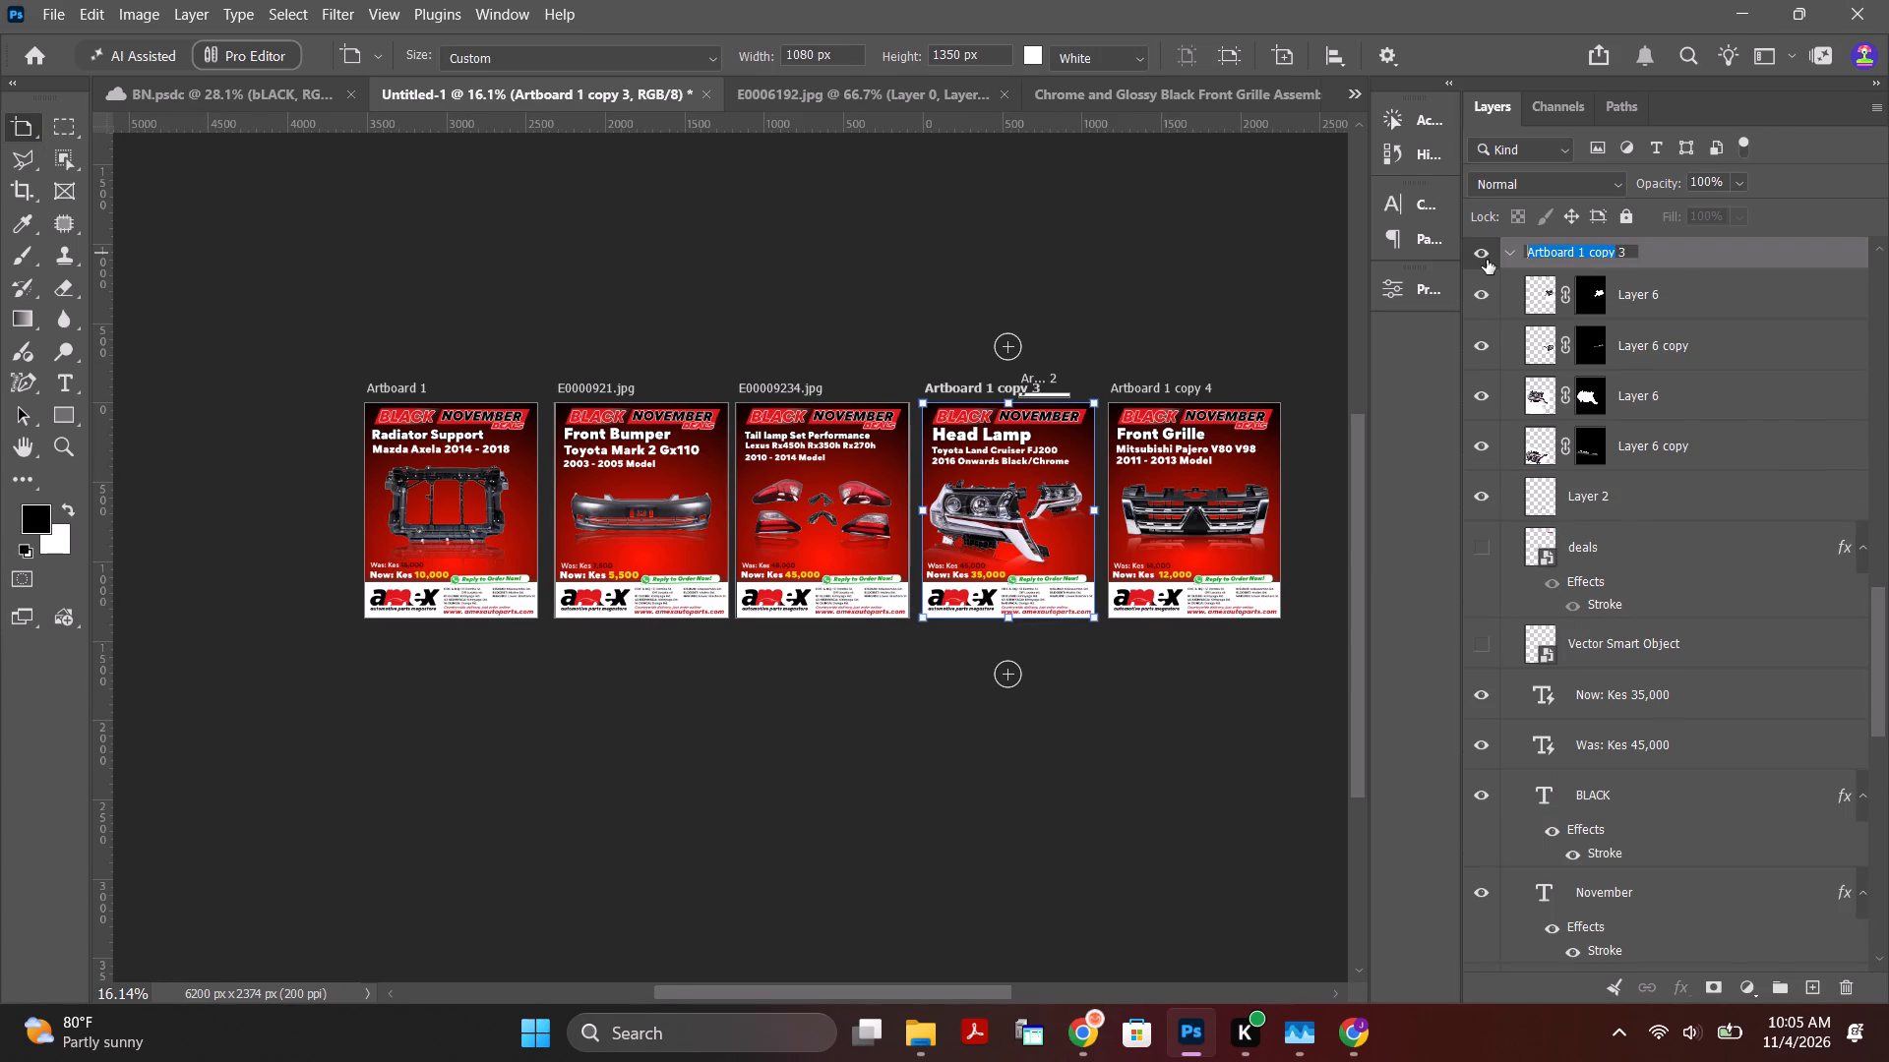
{"action": "key", "text": "ctrl+v"}
{"action": "left_click", "coordinate": [1575, 249]}
{"action": "key", "text": "BackSpace"}
{"action": "key", "text": "BackSpace"}
{"action": "type", "text": "45"}
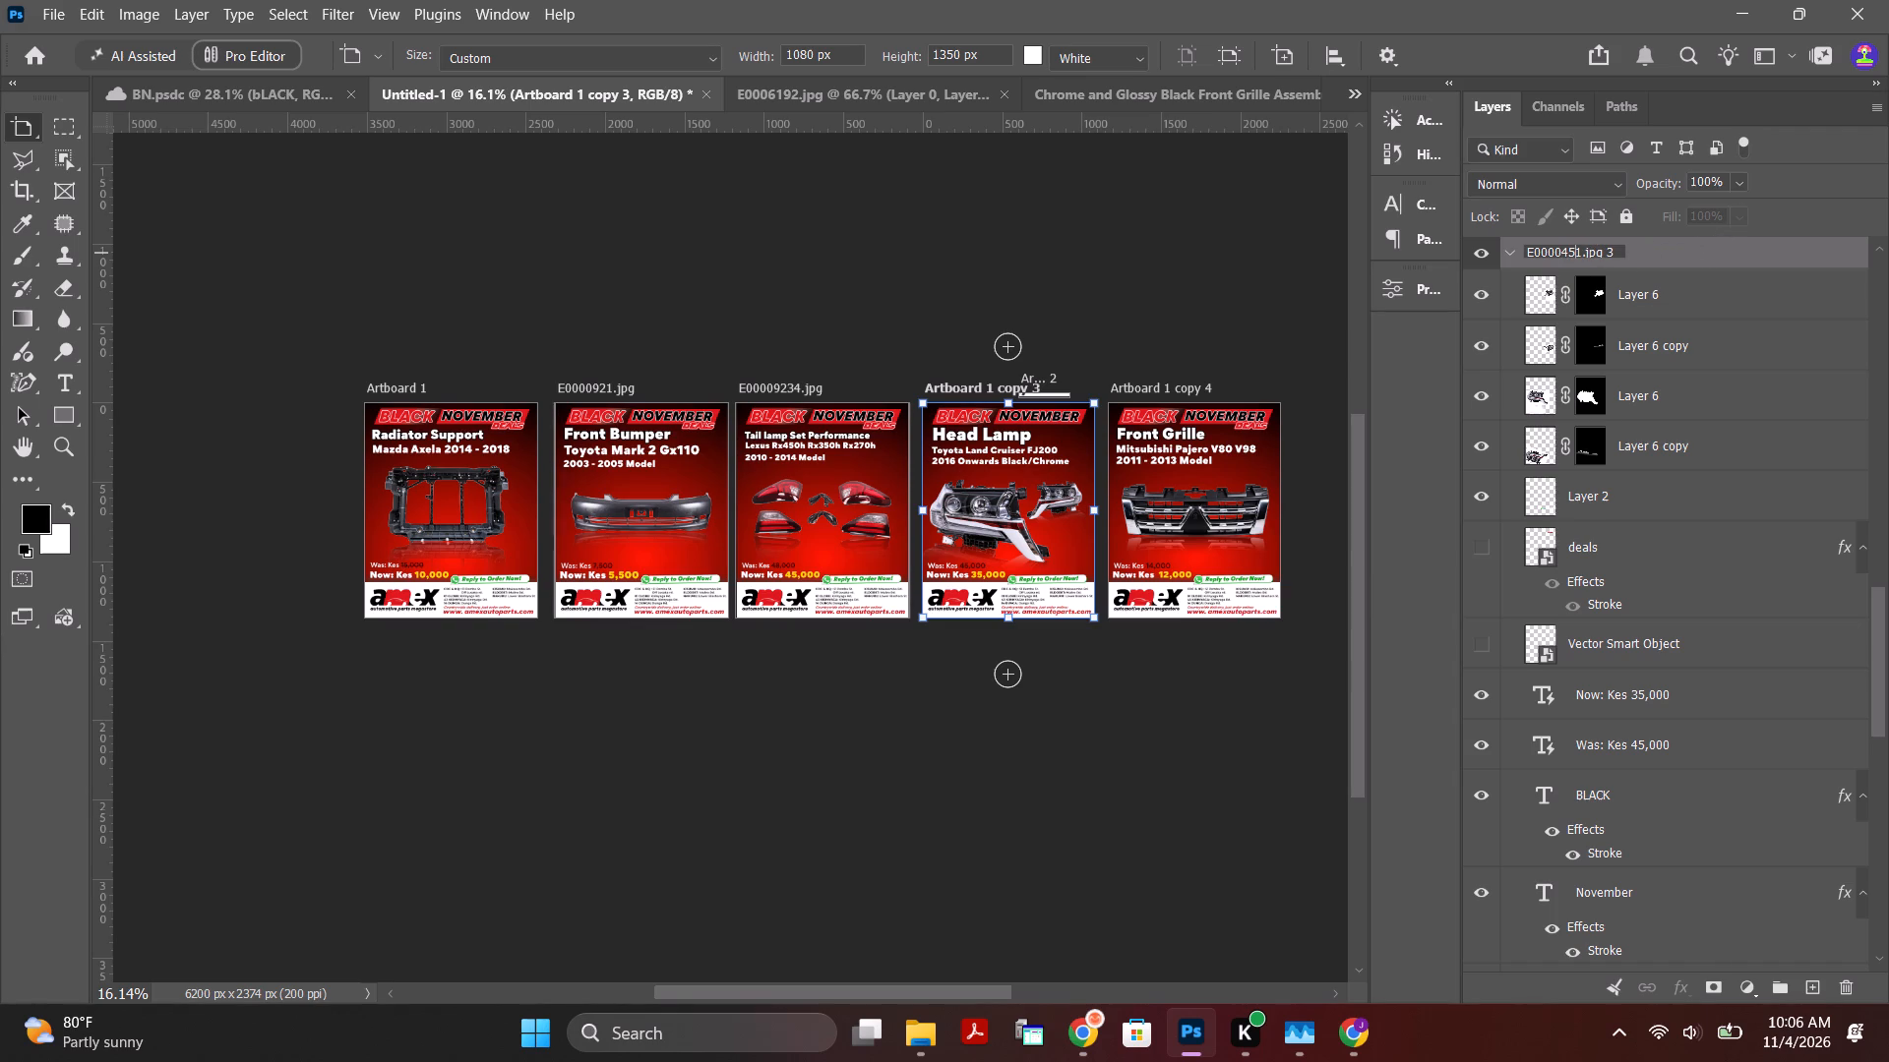
{"action": "left_click", "coordinate": [1616, 246]}
{"action": "key", "text": "BackSpace"}
{"action": "key", "text": "Return"}
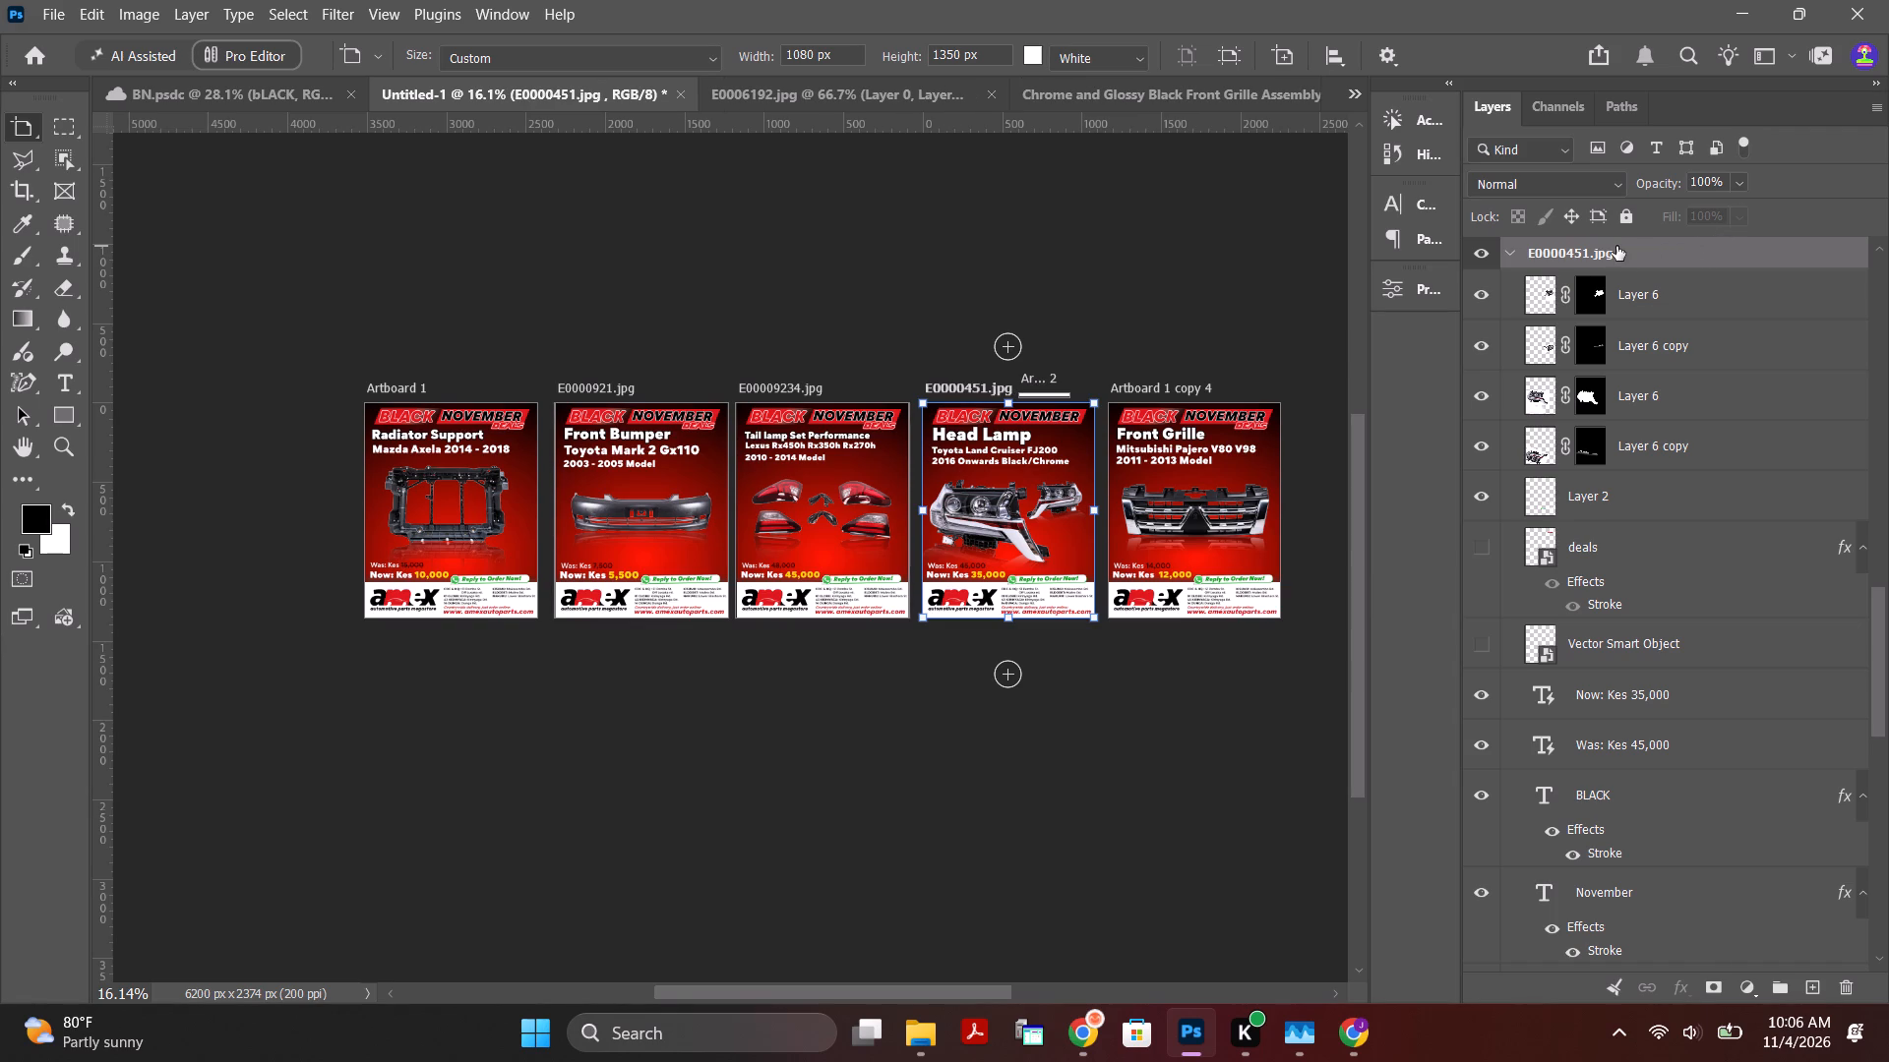
Rename the Front Grille poster's artboard as E0343921.jpg, using the copied name as its base.
{"action": "triple_click", "coordinate": [1168, 391]}
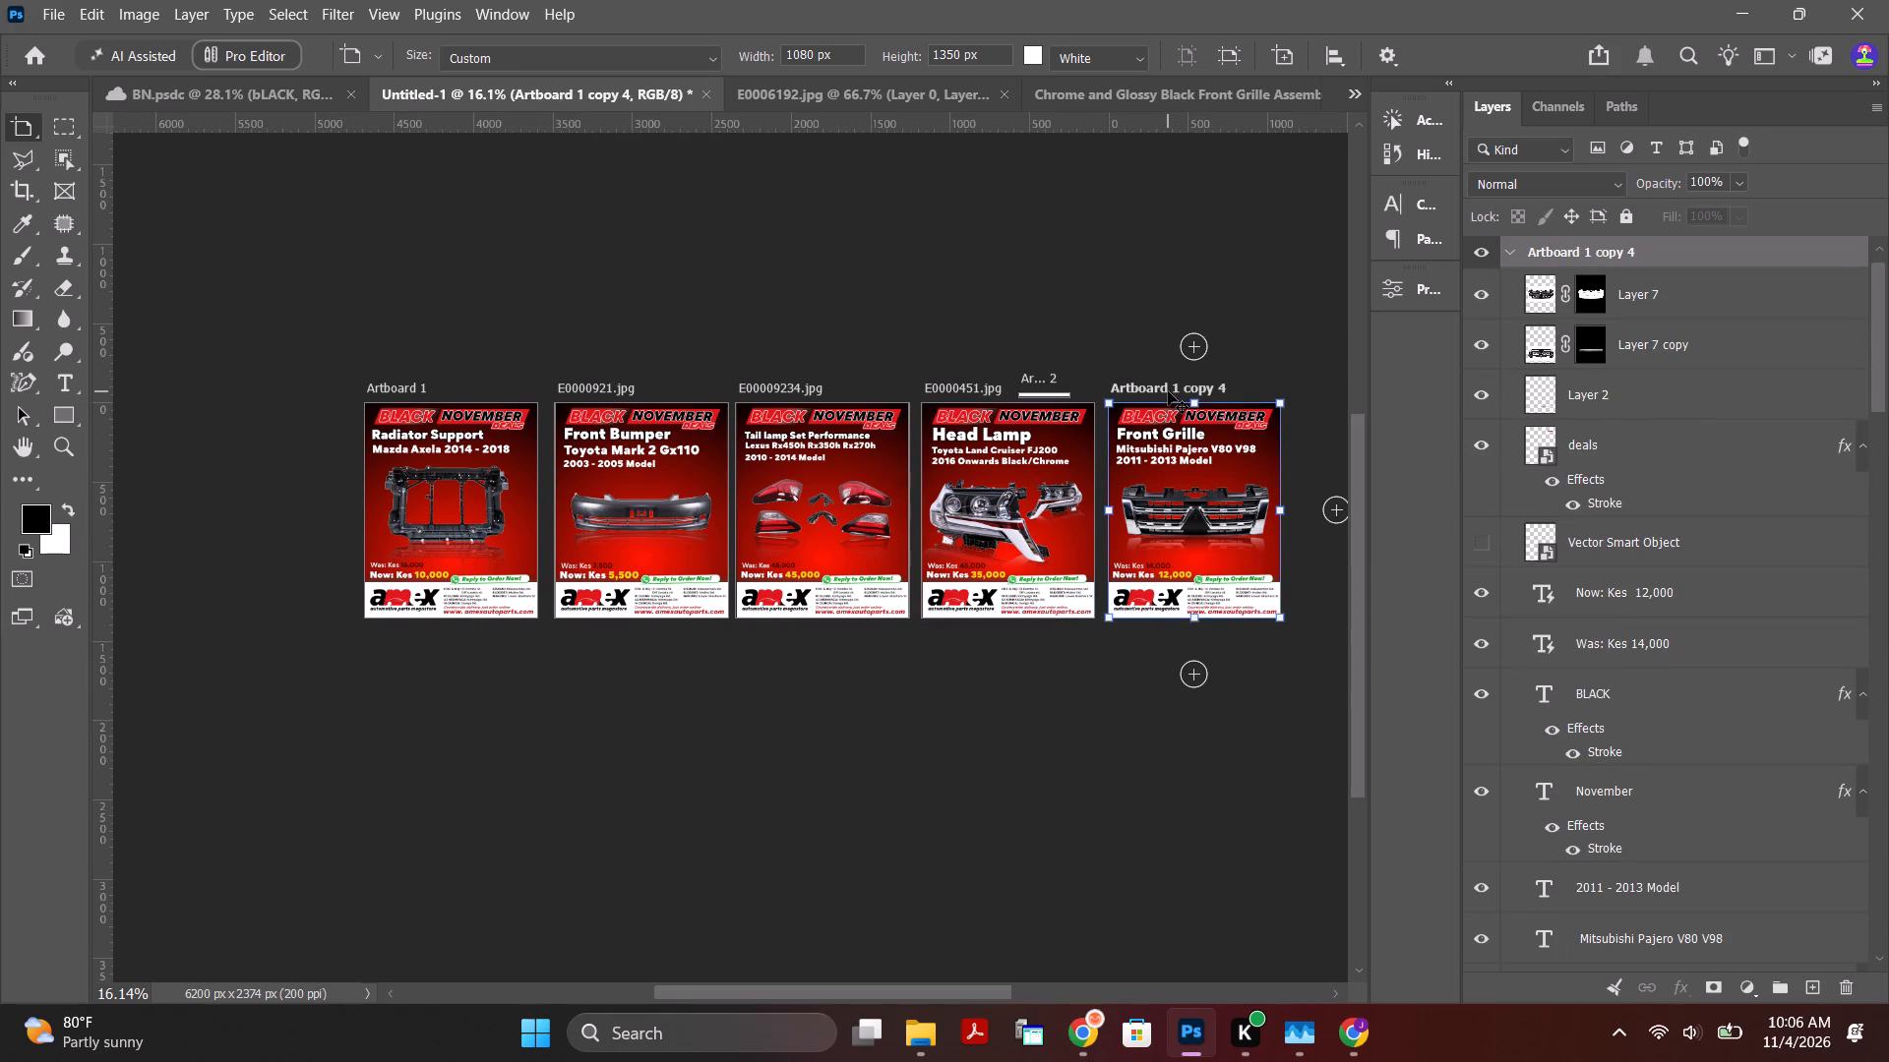
{"action": "triple_click", "coordinate": [1166, 385]}
{"action": "left_click", "coordinate": [1202, 383]}
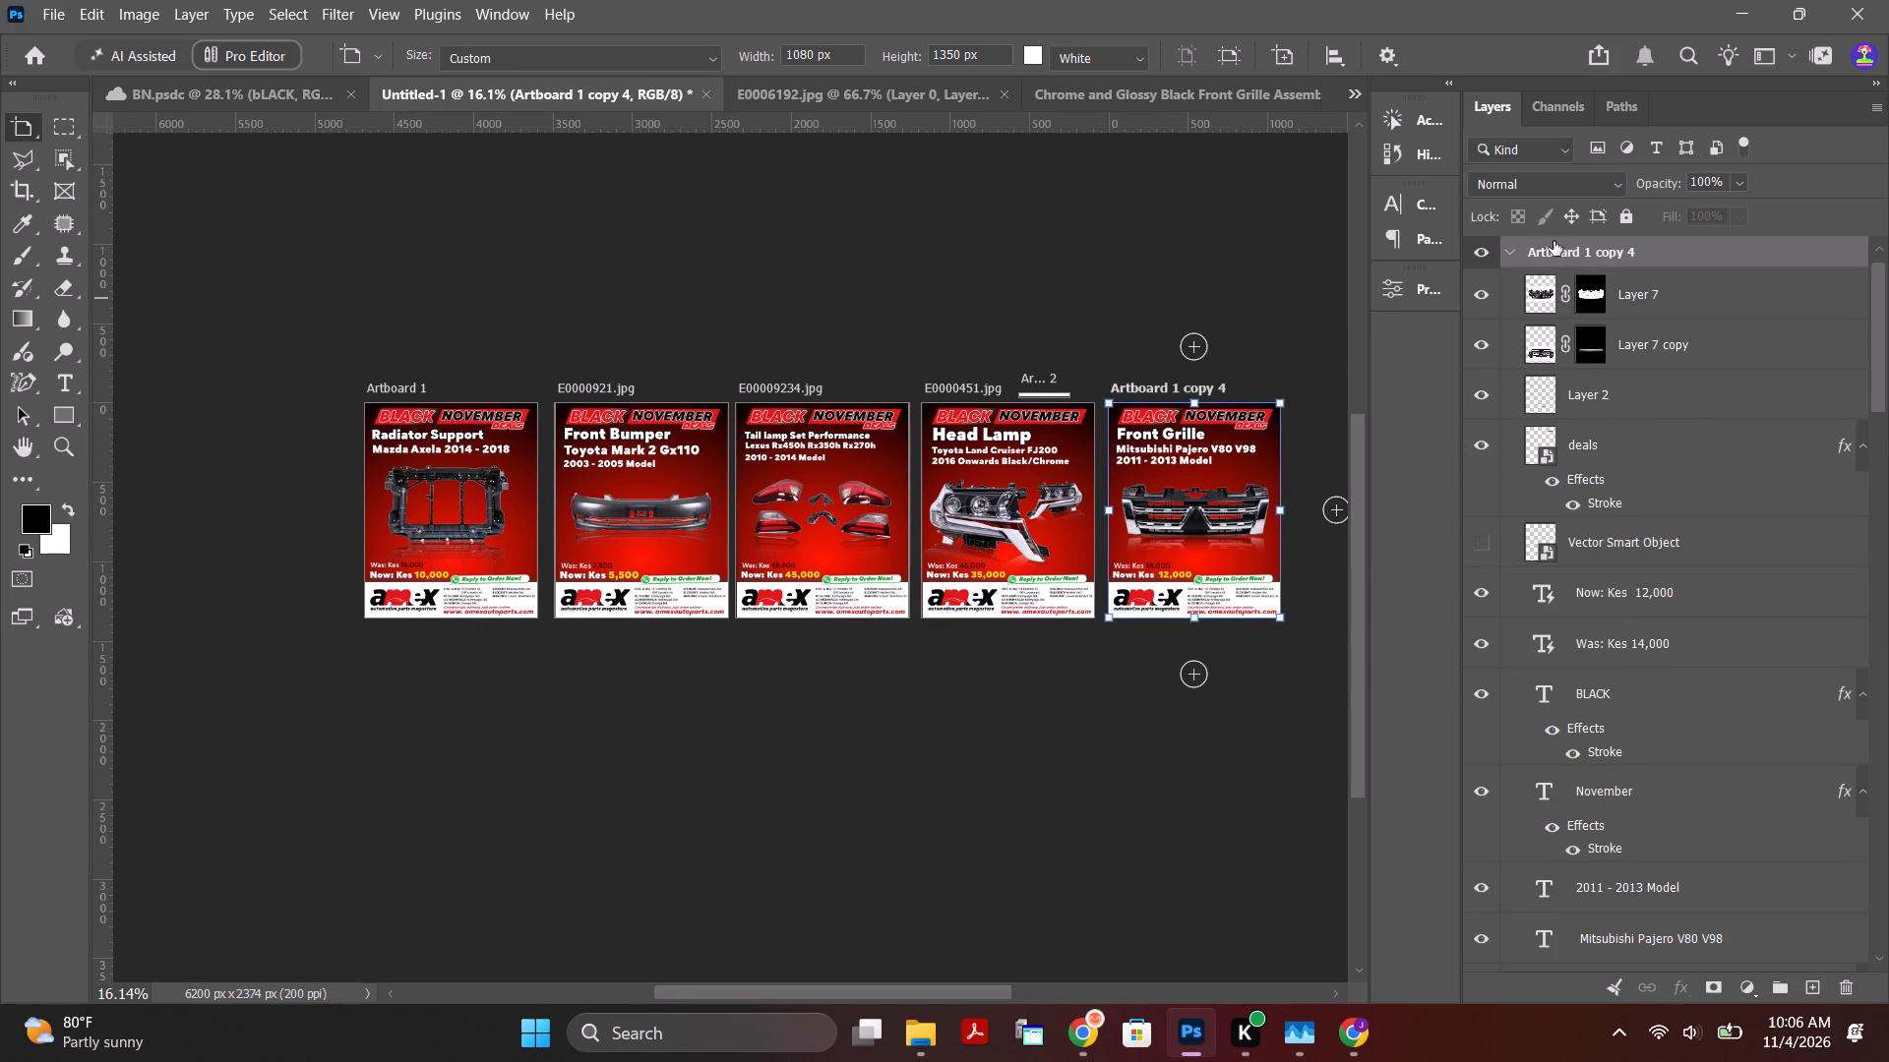
{"action": "left_click", "coordinate": [1556, 241]}
{"action": "triple_click", "coordinate": [1569, 249]}
{"action": "left_click_drag", "start_coordinate": [1631, 251], "coordinate": [1494, 258]}
{"action": "key", "text": "ctrl+v"}
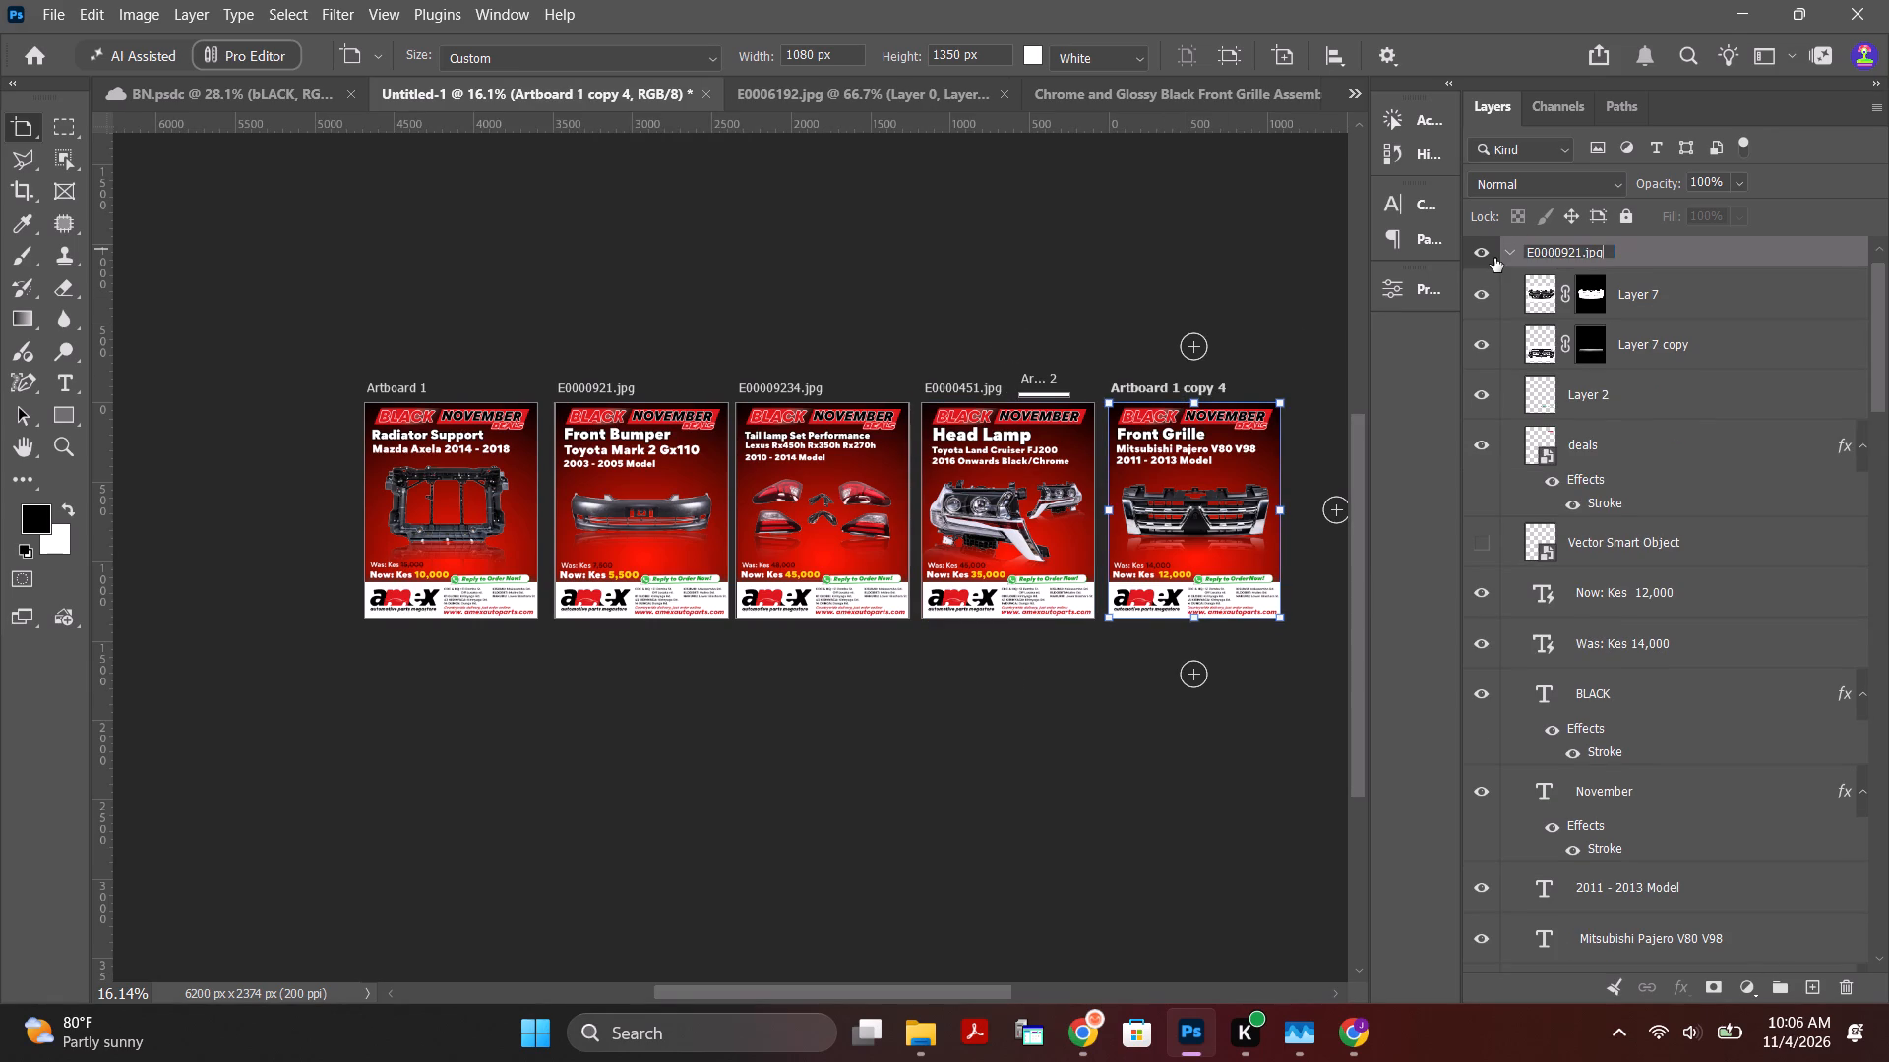
{"action": "left_click", "coordinate": [1558, 253]}
{"action": "key", "text": "BackSpace"}
{"action": "key", "text": "BackSpace"}
{"action": "key", "text": "BackSpace"}
{"action": "type", "text": "343"}
{"action": "key", "text": "Return"}
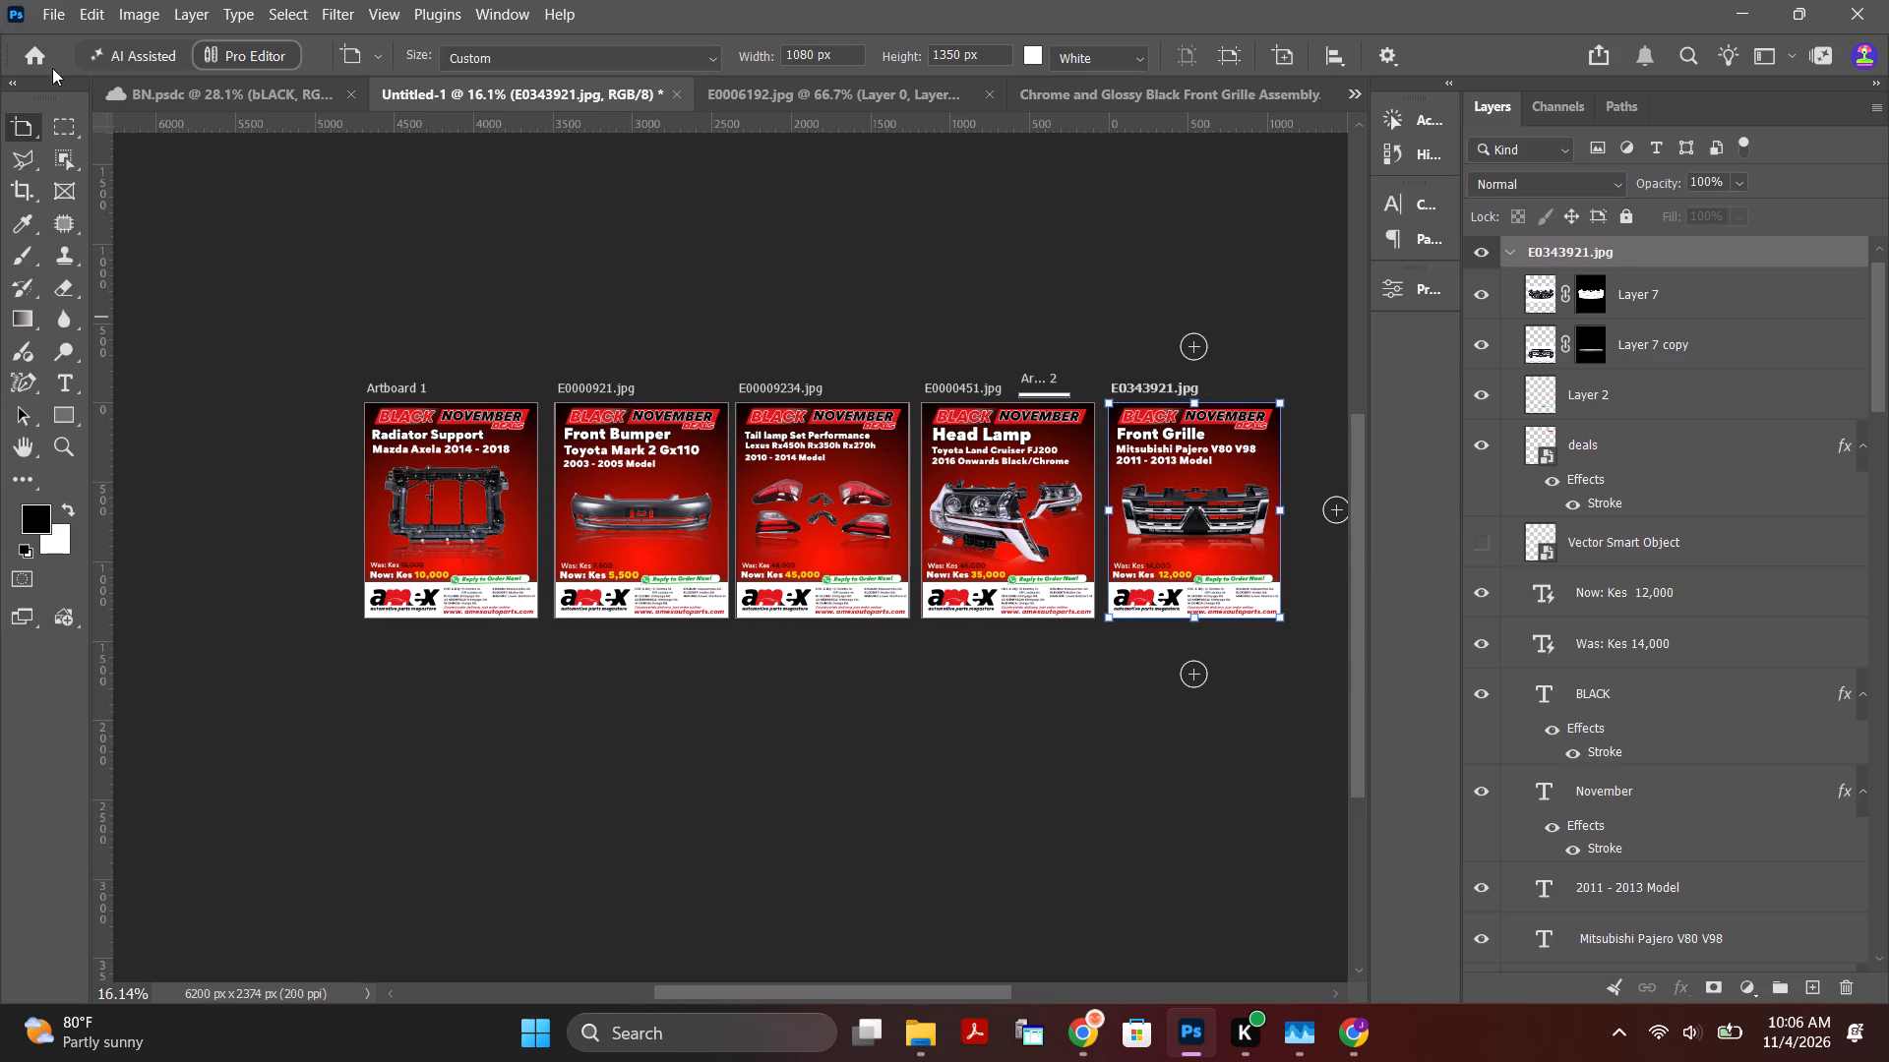
Shift the Radiator Support artboard horizontally about 31 px towards the Front Bumper artboard.
{"action": "triple_click", "coordinate": [393, 388]}
{"action": "left_click", "coordinate": [397, 387]}
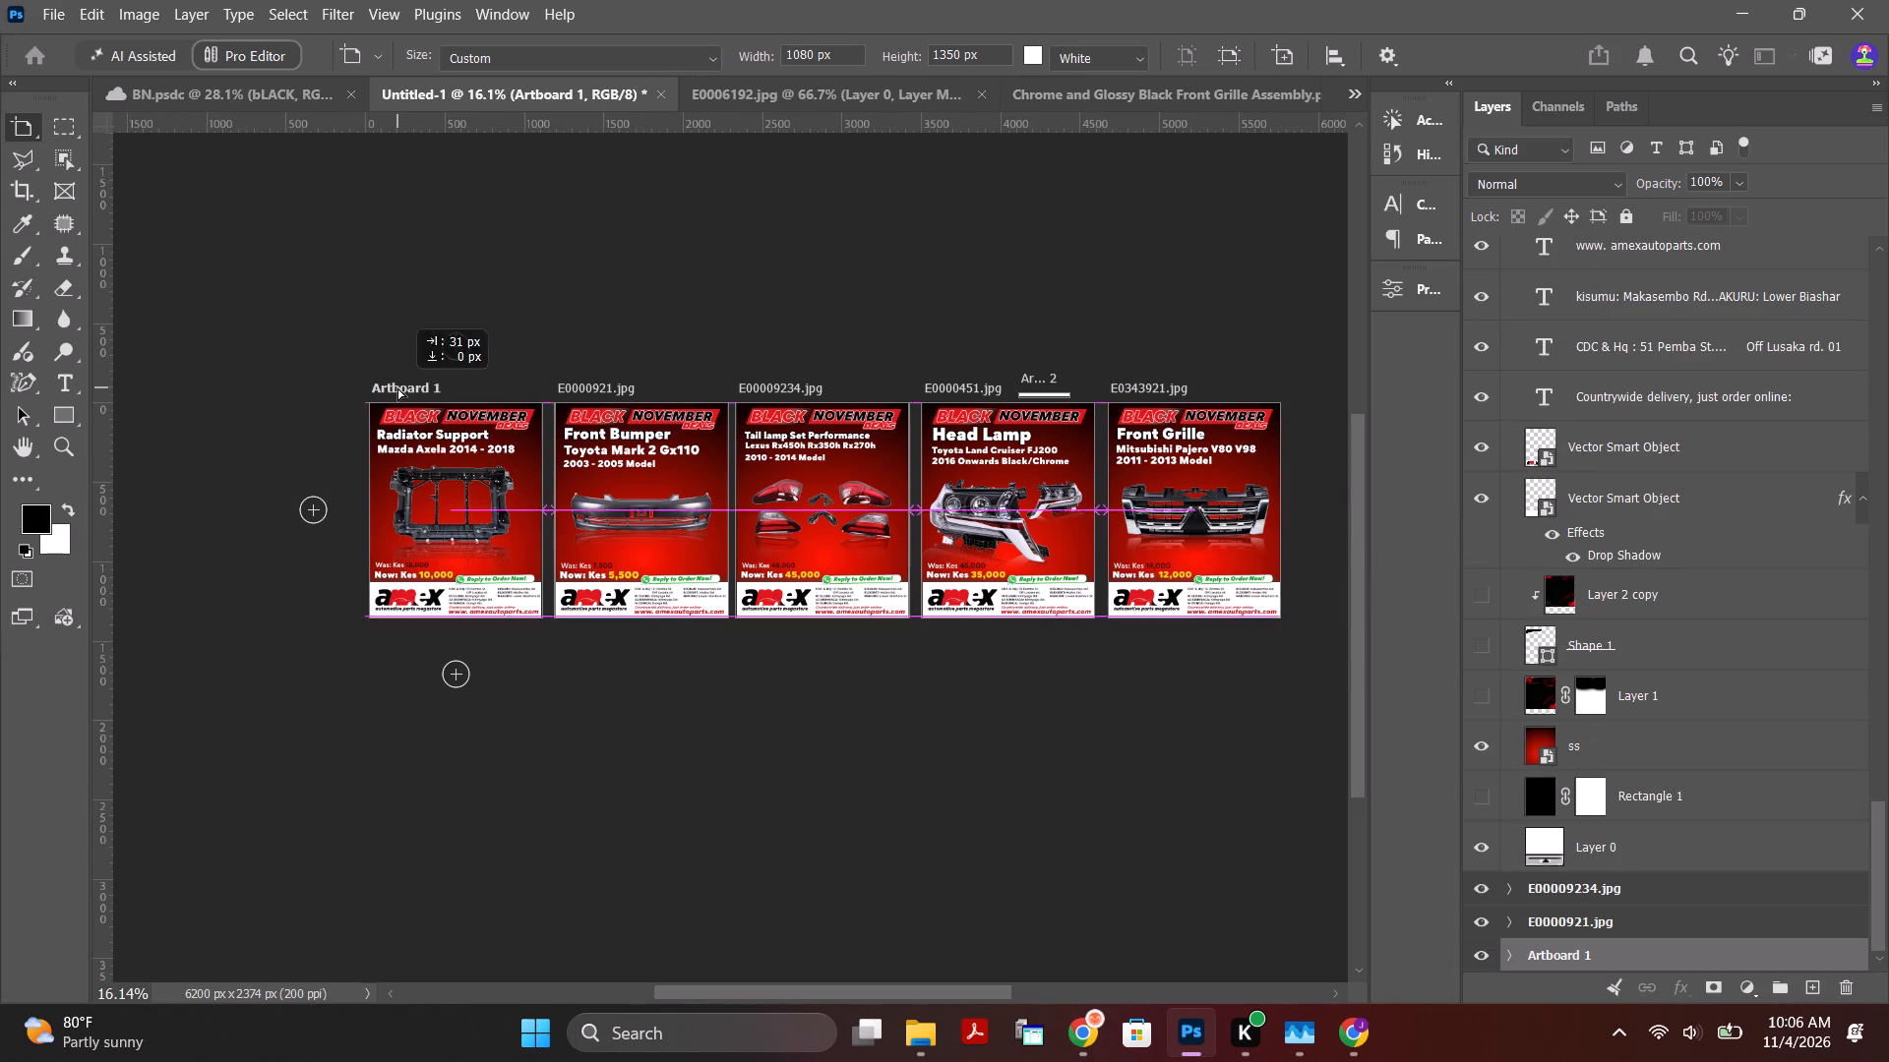
{"action": "triple_click", "coordinate": [413, 387]}
{"action": "double_click", "coordinate": [413, 387]}
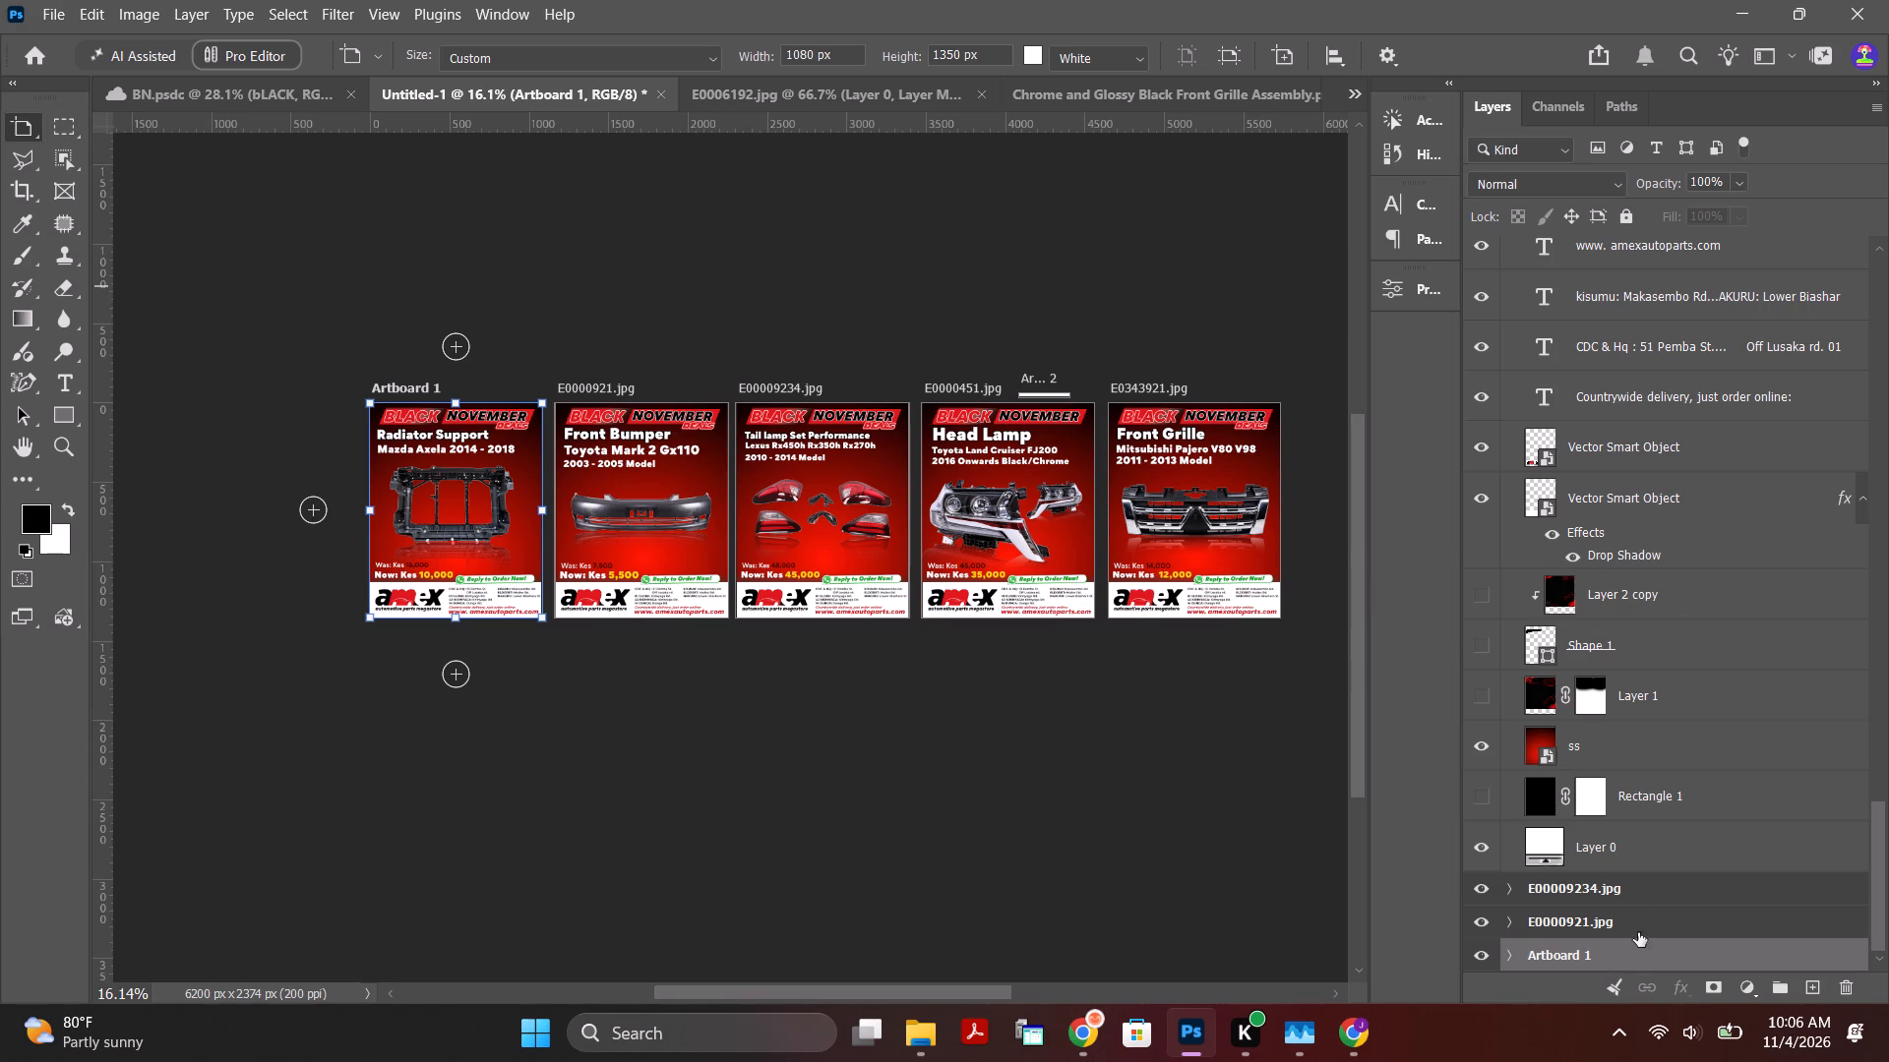
Rename the Radiator Support poster's artboard as 0921.jpg, based on the copied name, and return to the Move tool.
{"action": "triple_click", "coordinate": [1572, 958]}
{"action": "left_click_drag", "start_coordinate": [1599, 954], "coordinate": [1474, 957]}
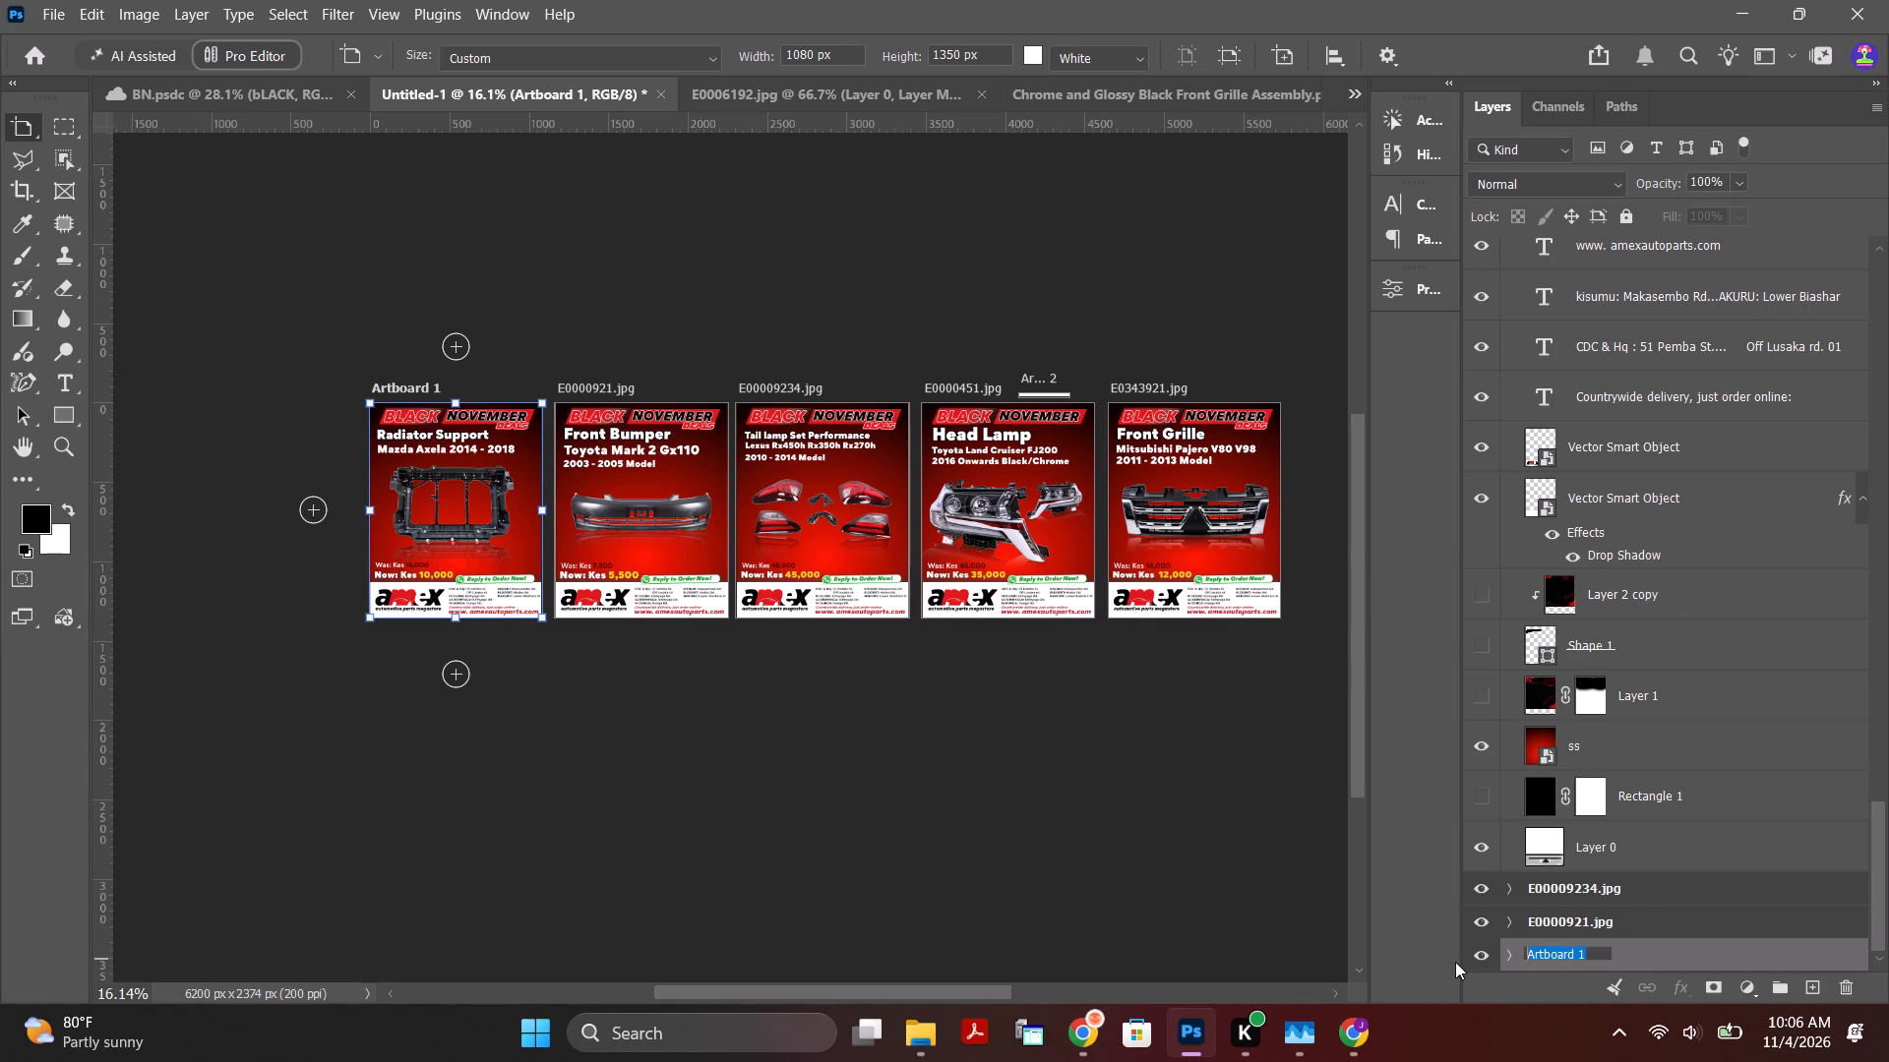
{"action": "key", "text": "ctrl+v"}
{"action": "left_click_drag", "start_coordinate": [1557, 953], "coordinate": [1508, 953]}
{"action": "left_click_drag", "start_coordinate": [1508, 953], "coordinate": [1504, 953]}
{"action": "key", "text": "BackSpace"}
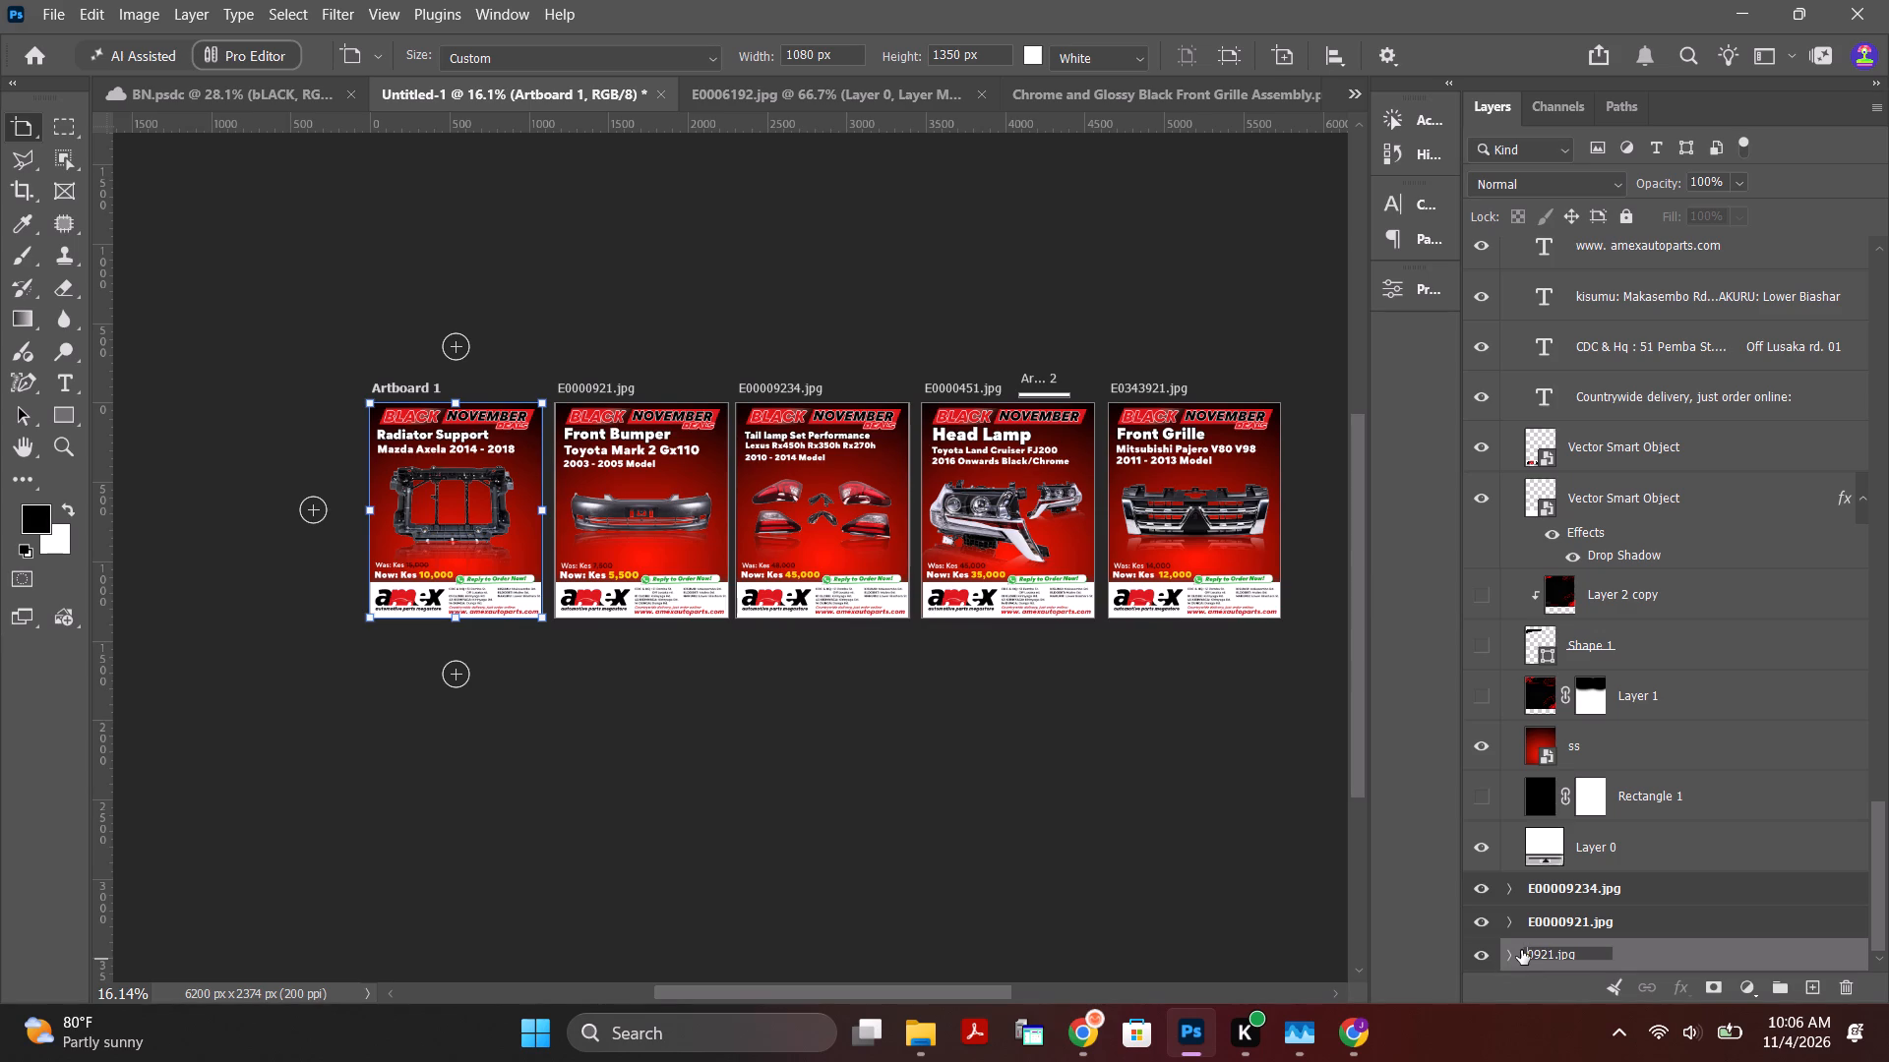
{"action": "key", "text": "Return"}
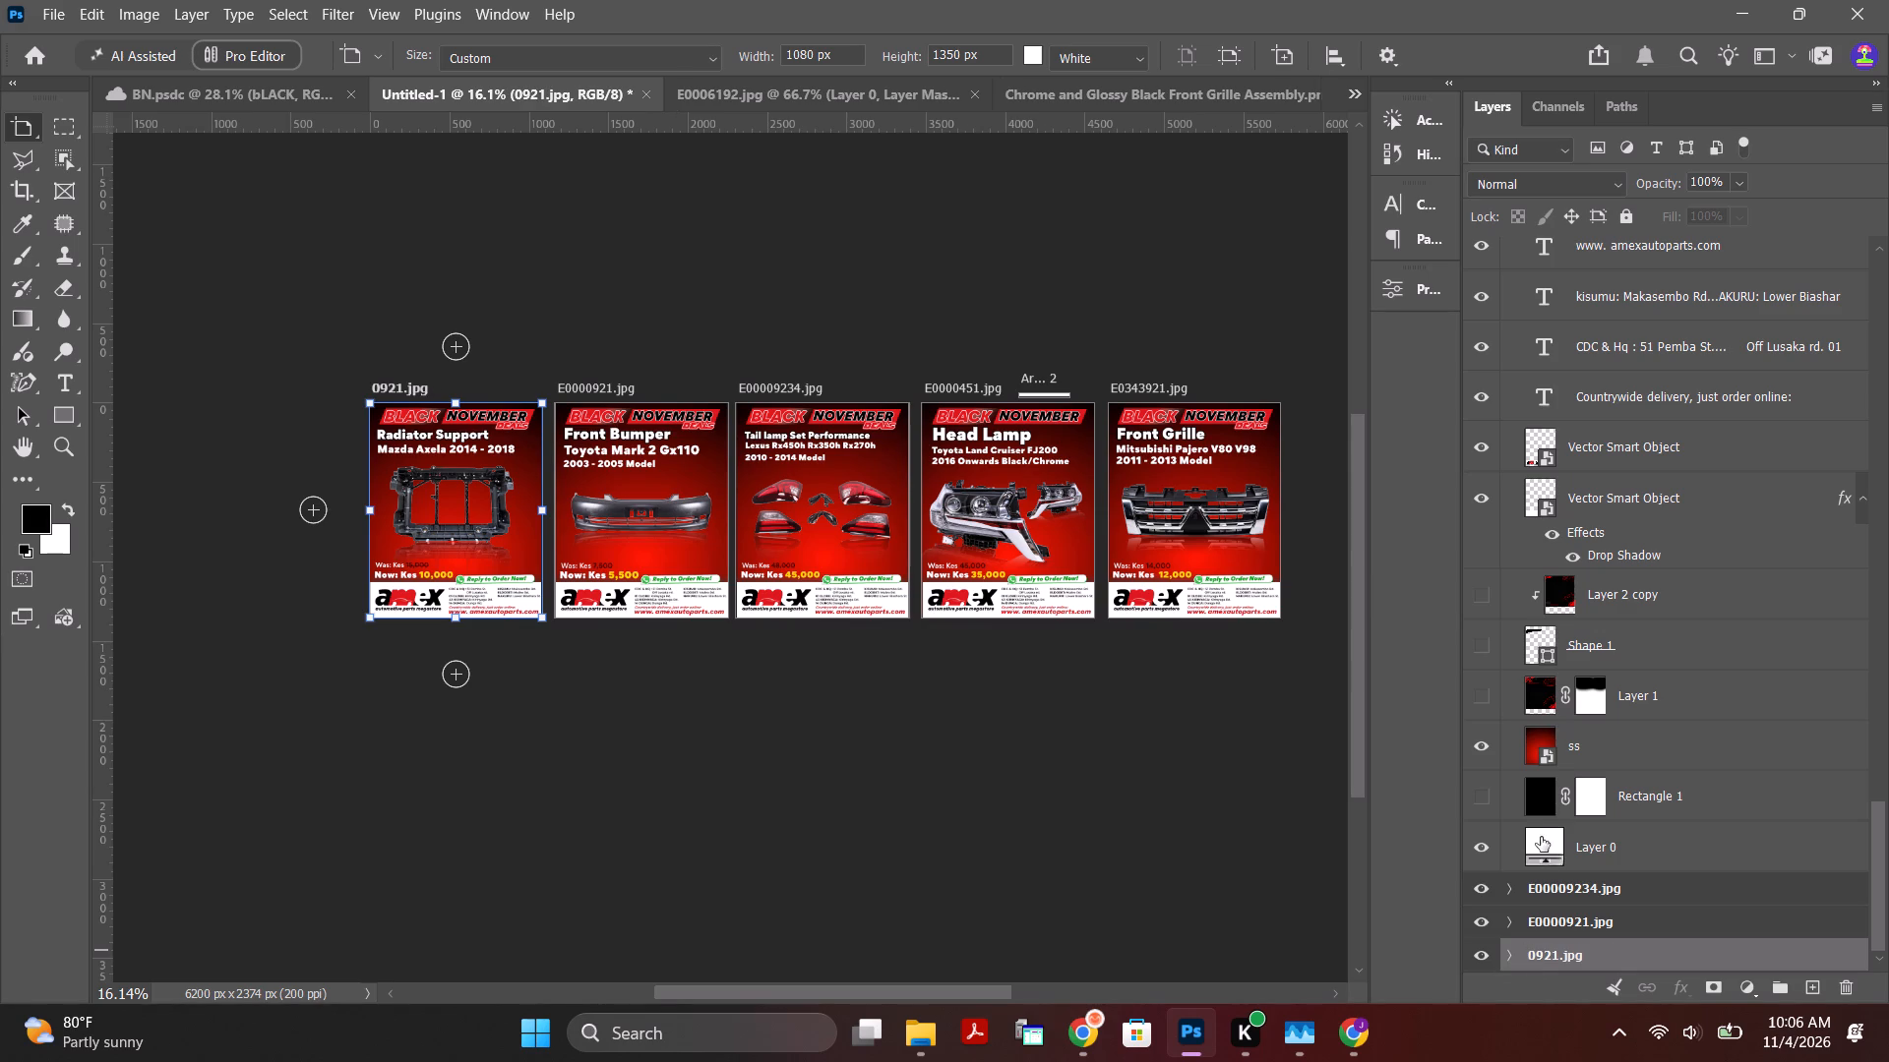
{"action": "right_click", "coordinate": [21, 120]}
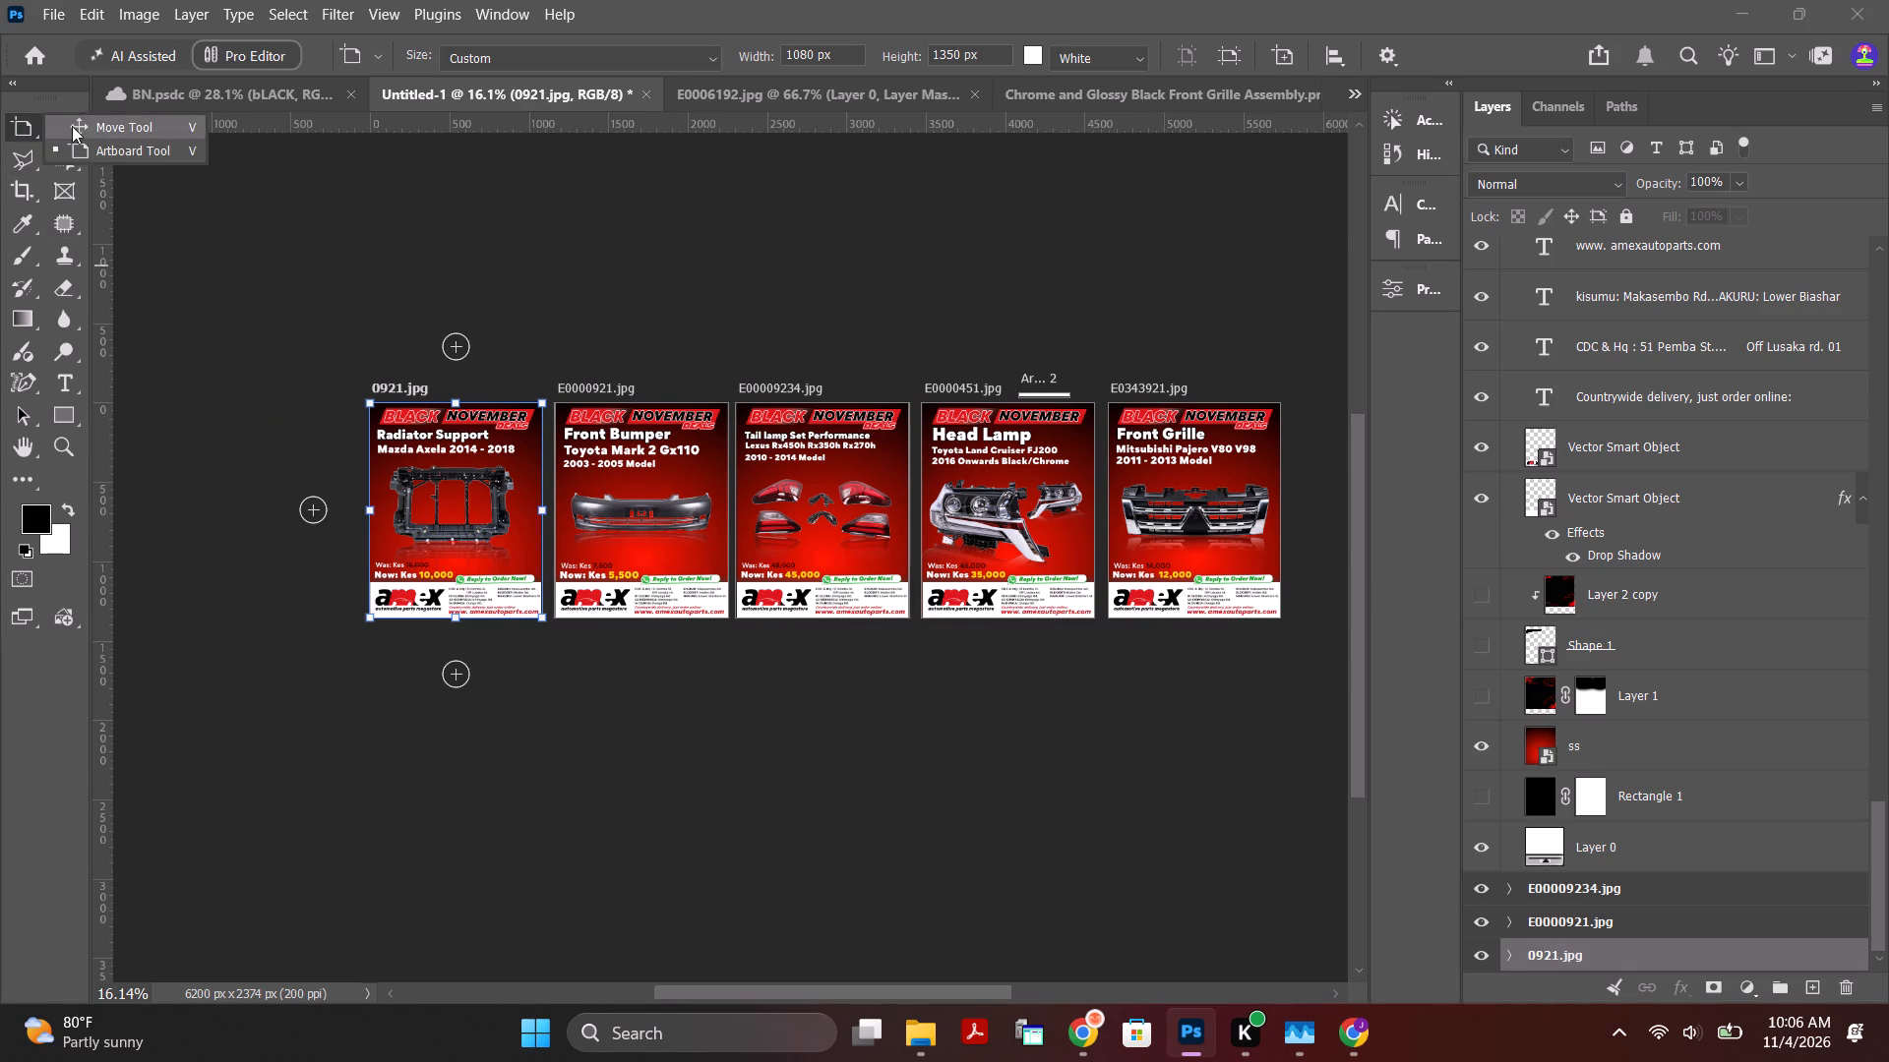
{"action": "left_click", "coordinate": [72, 126]}
{"action": "left_click", "coordinate": [264, 209]}
{"action": "left_click", "coordinate": [29, 132]}
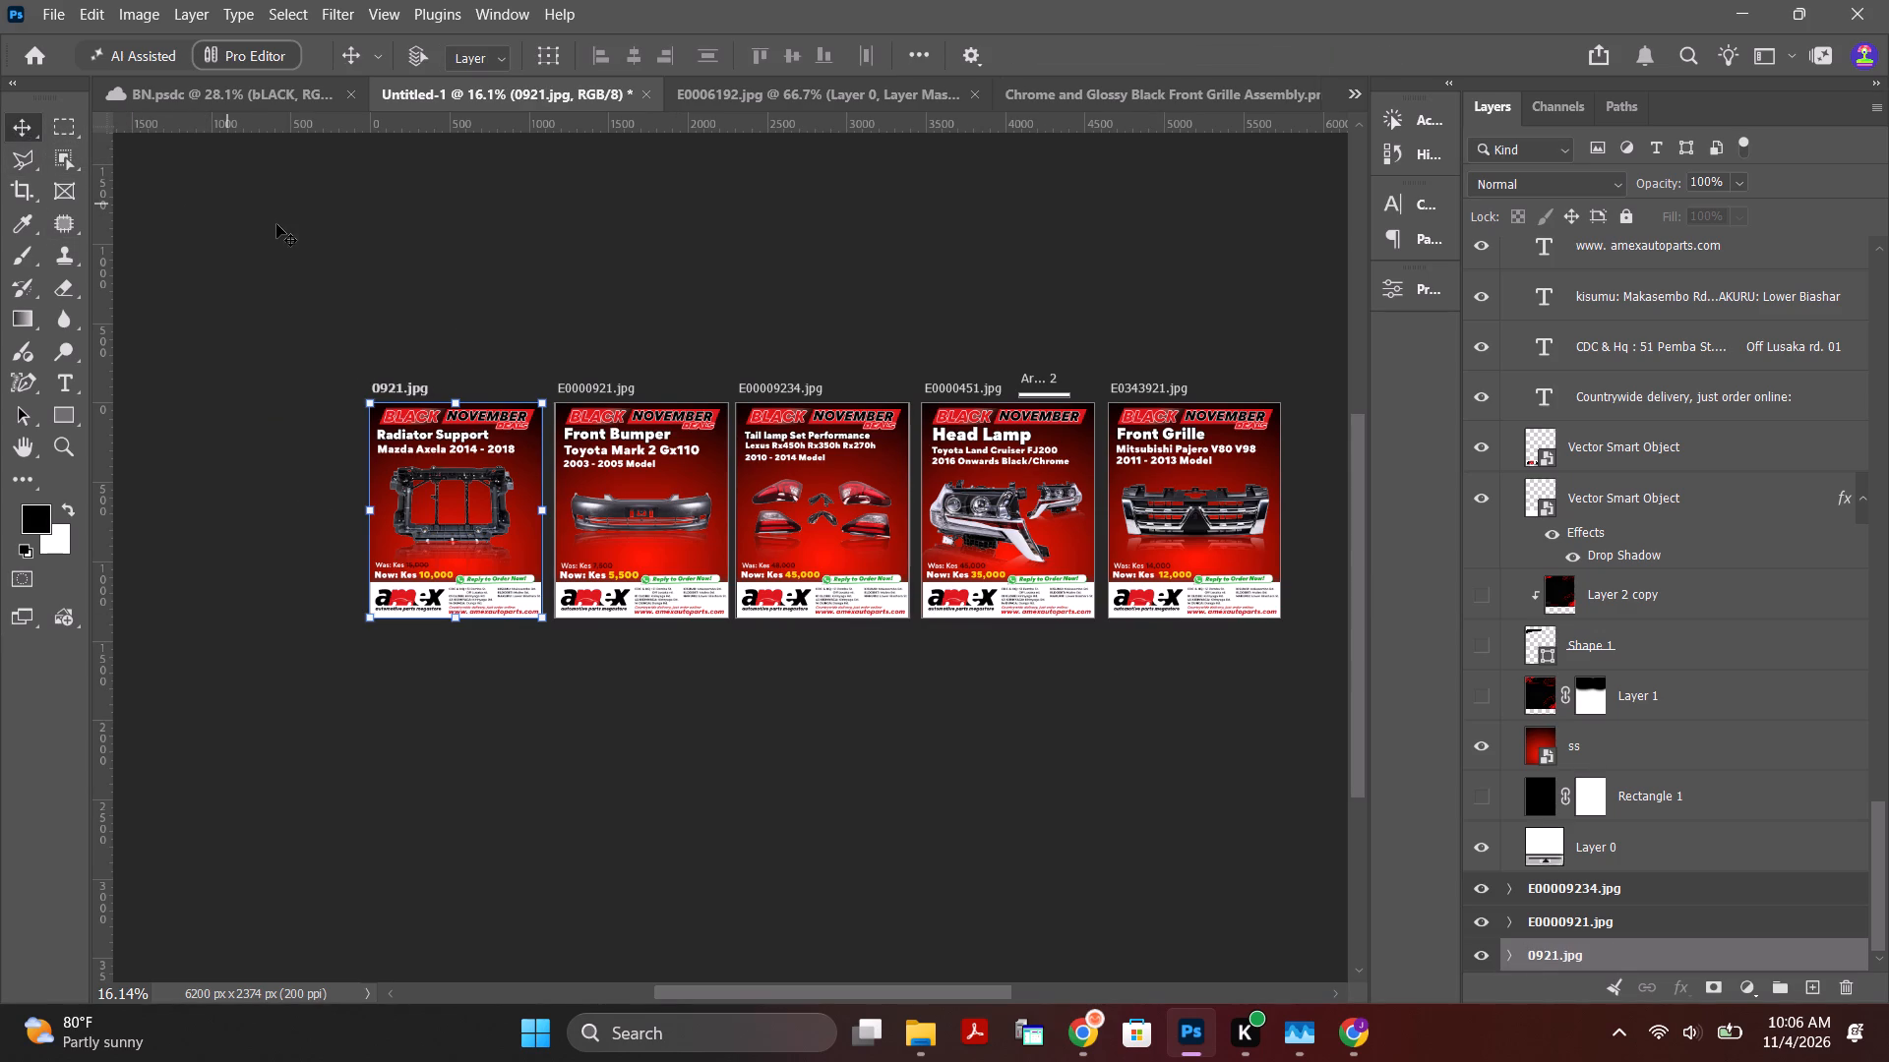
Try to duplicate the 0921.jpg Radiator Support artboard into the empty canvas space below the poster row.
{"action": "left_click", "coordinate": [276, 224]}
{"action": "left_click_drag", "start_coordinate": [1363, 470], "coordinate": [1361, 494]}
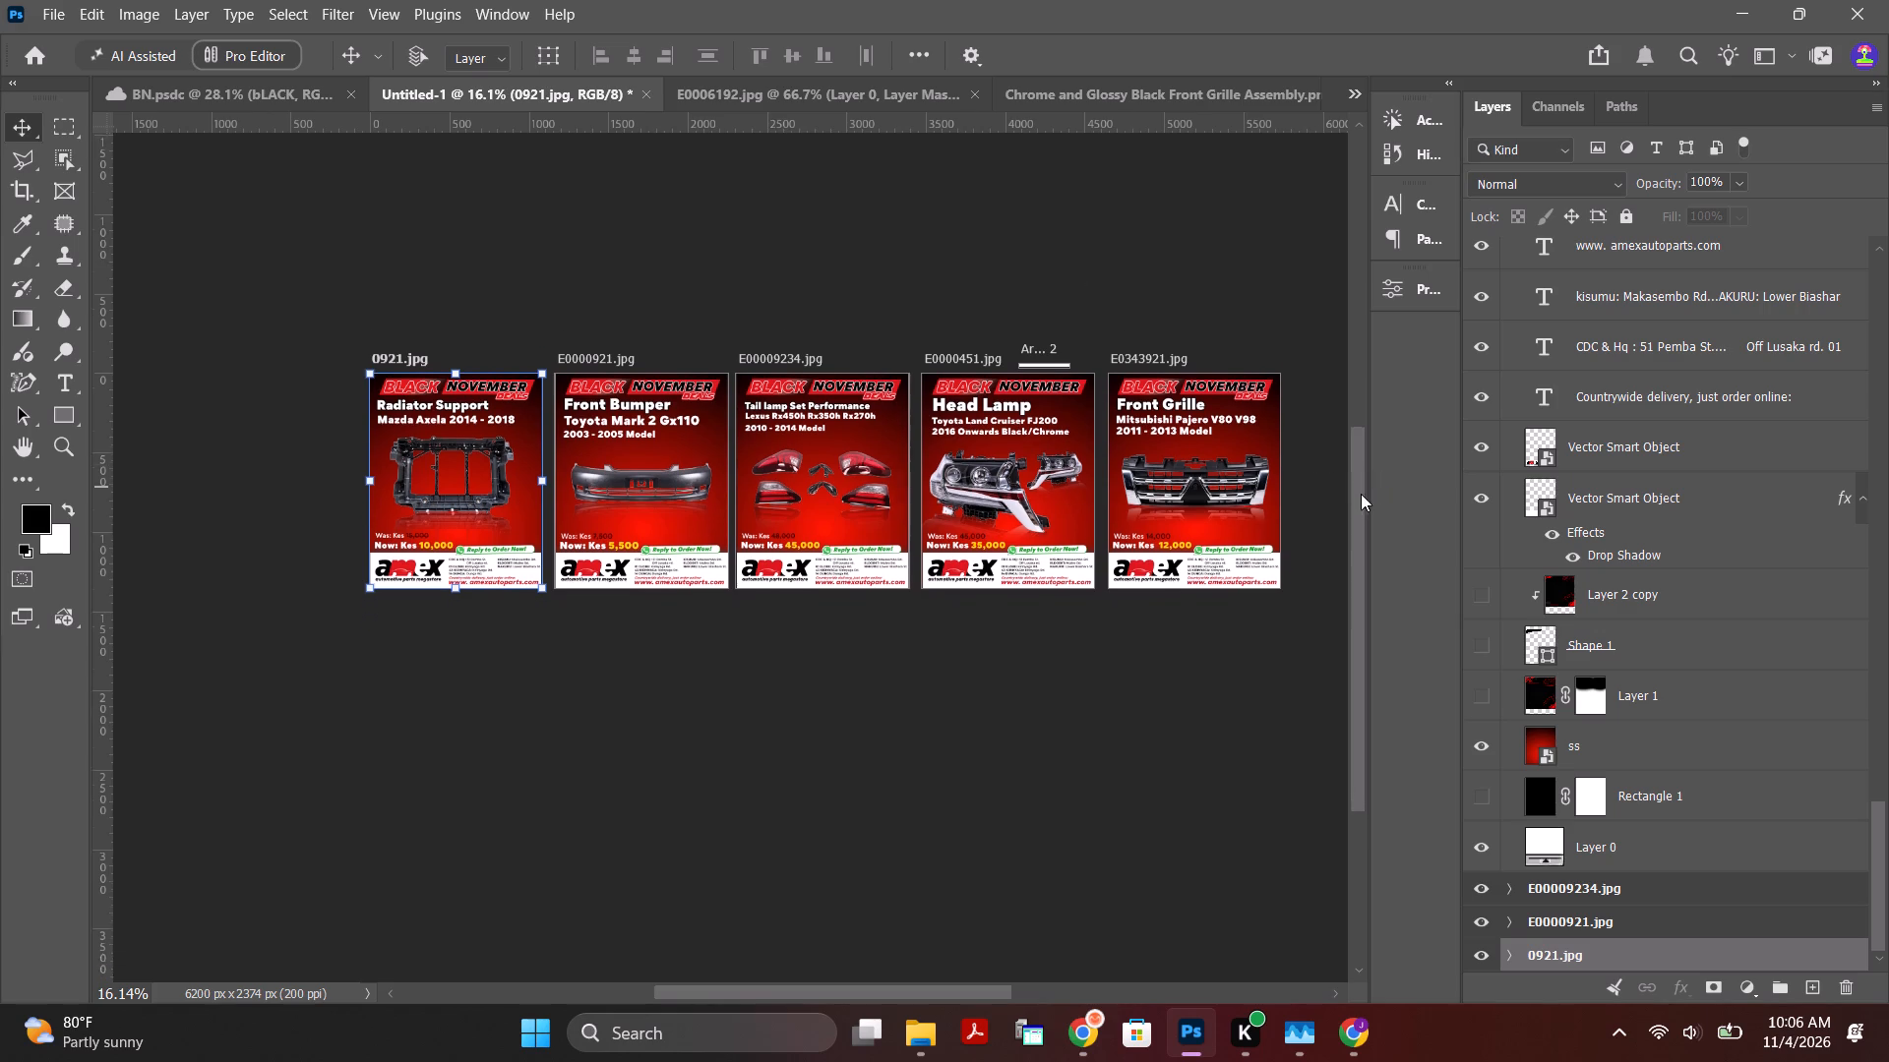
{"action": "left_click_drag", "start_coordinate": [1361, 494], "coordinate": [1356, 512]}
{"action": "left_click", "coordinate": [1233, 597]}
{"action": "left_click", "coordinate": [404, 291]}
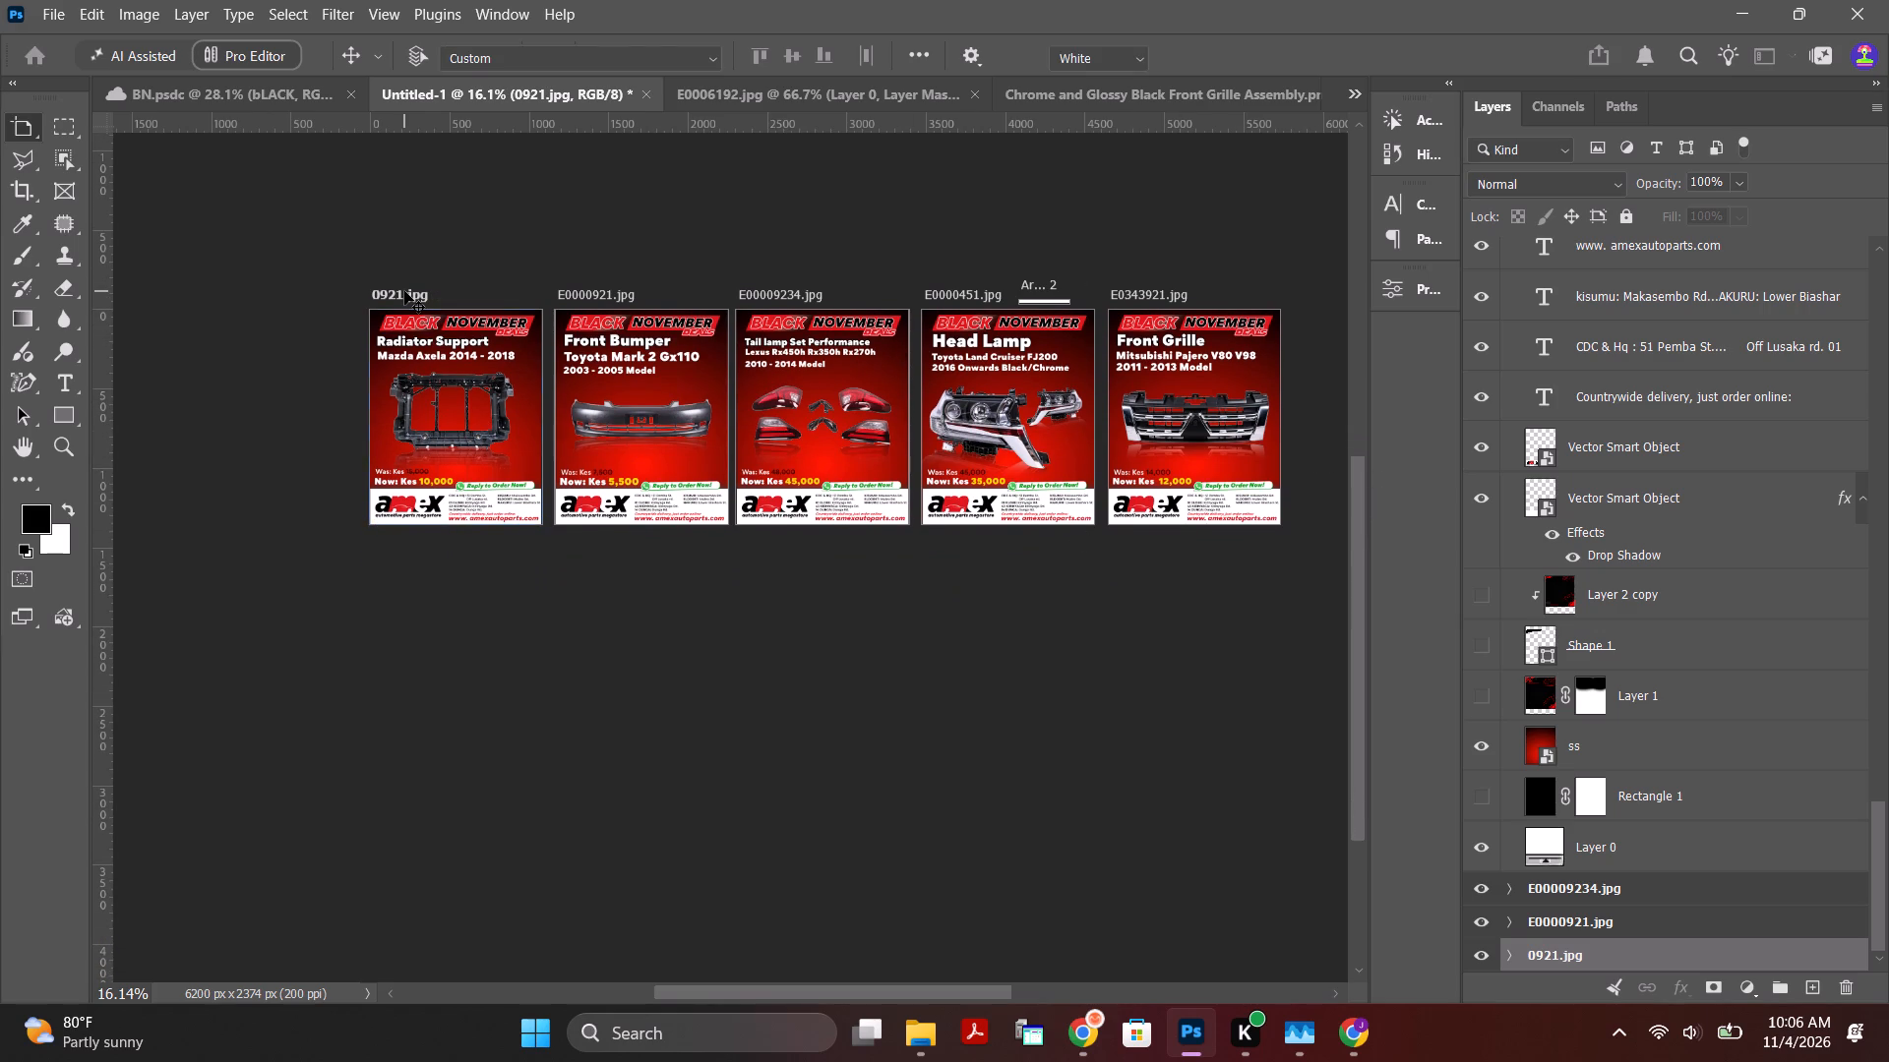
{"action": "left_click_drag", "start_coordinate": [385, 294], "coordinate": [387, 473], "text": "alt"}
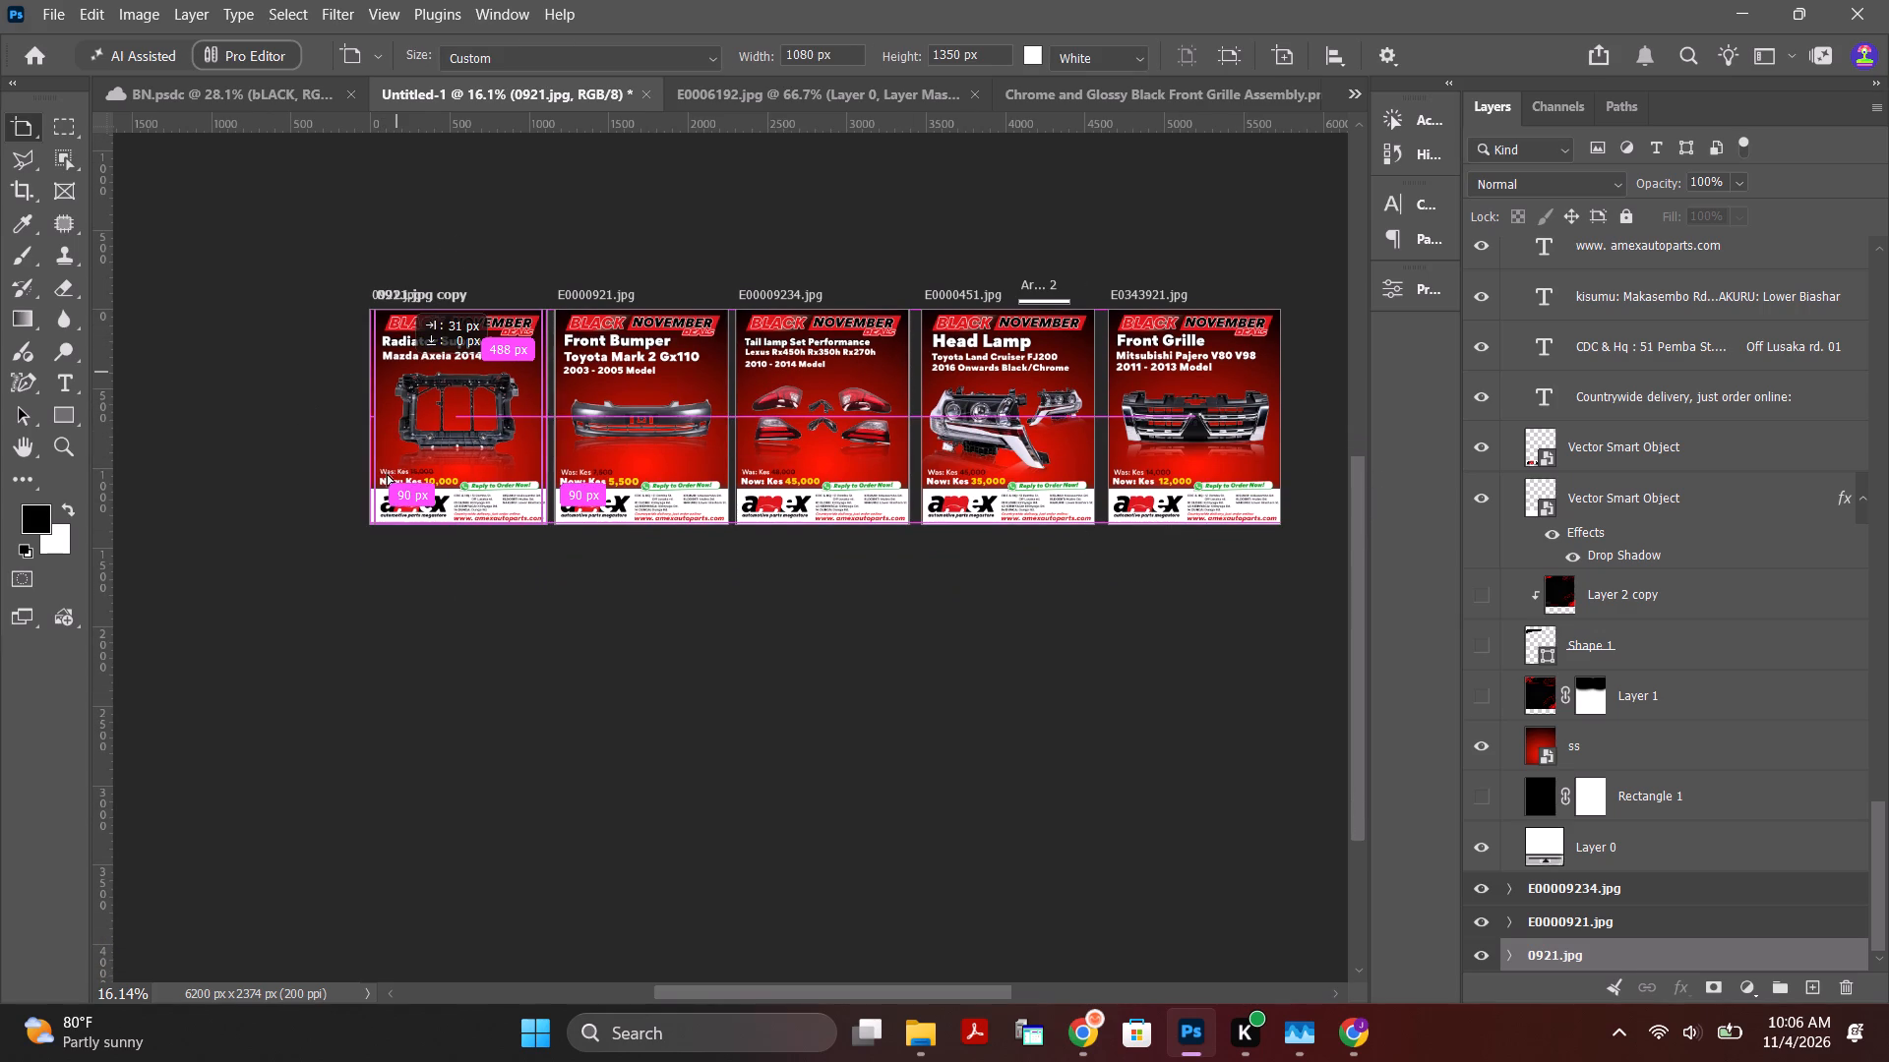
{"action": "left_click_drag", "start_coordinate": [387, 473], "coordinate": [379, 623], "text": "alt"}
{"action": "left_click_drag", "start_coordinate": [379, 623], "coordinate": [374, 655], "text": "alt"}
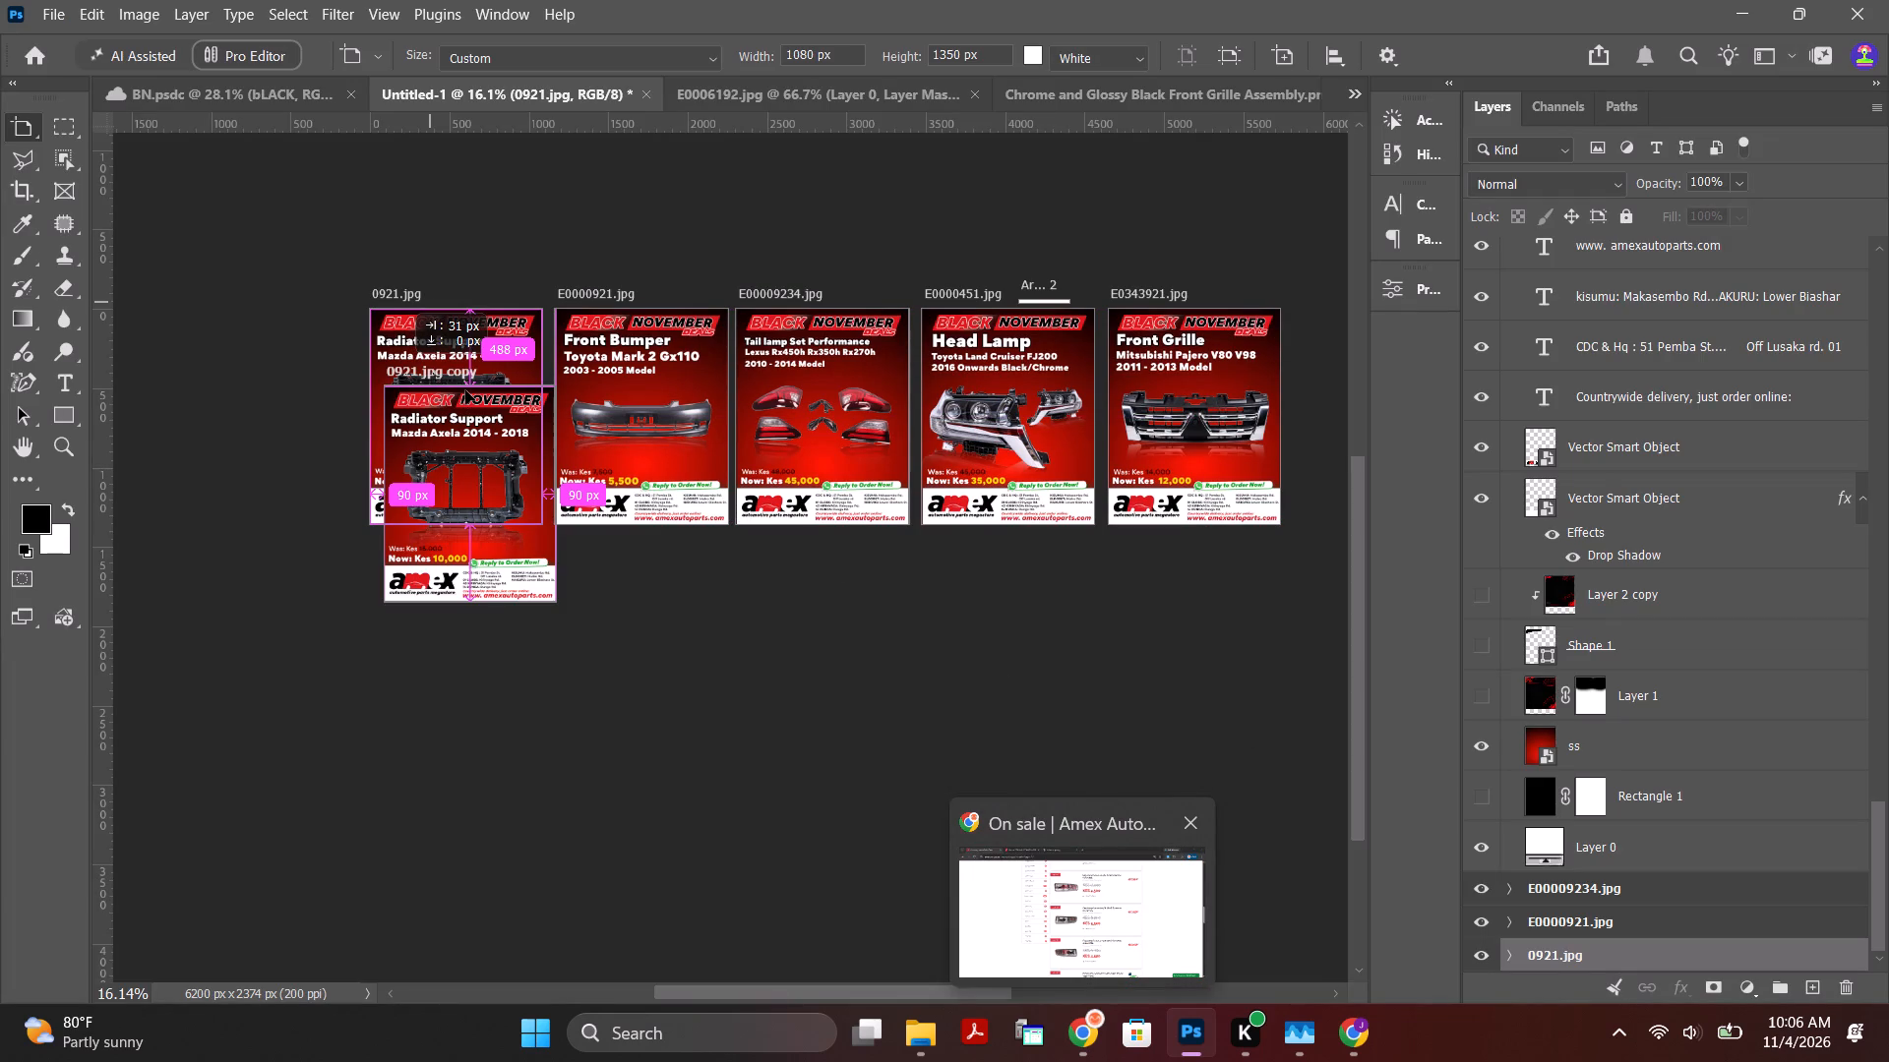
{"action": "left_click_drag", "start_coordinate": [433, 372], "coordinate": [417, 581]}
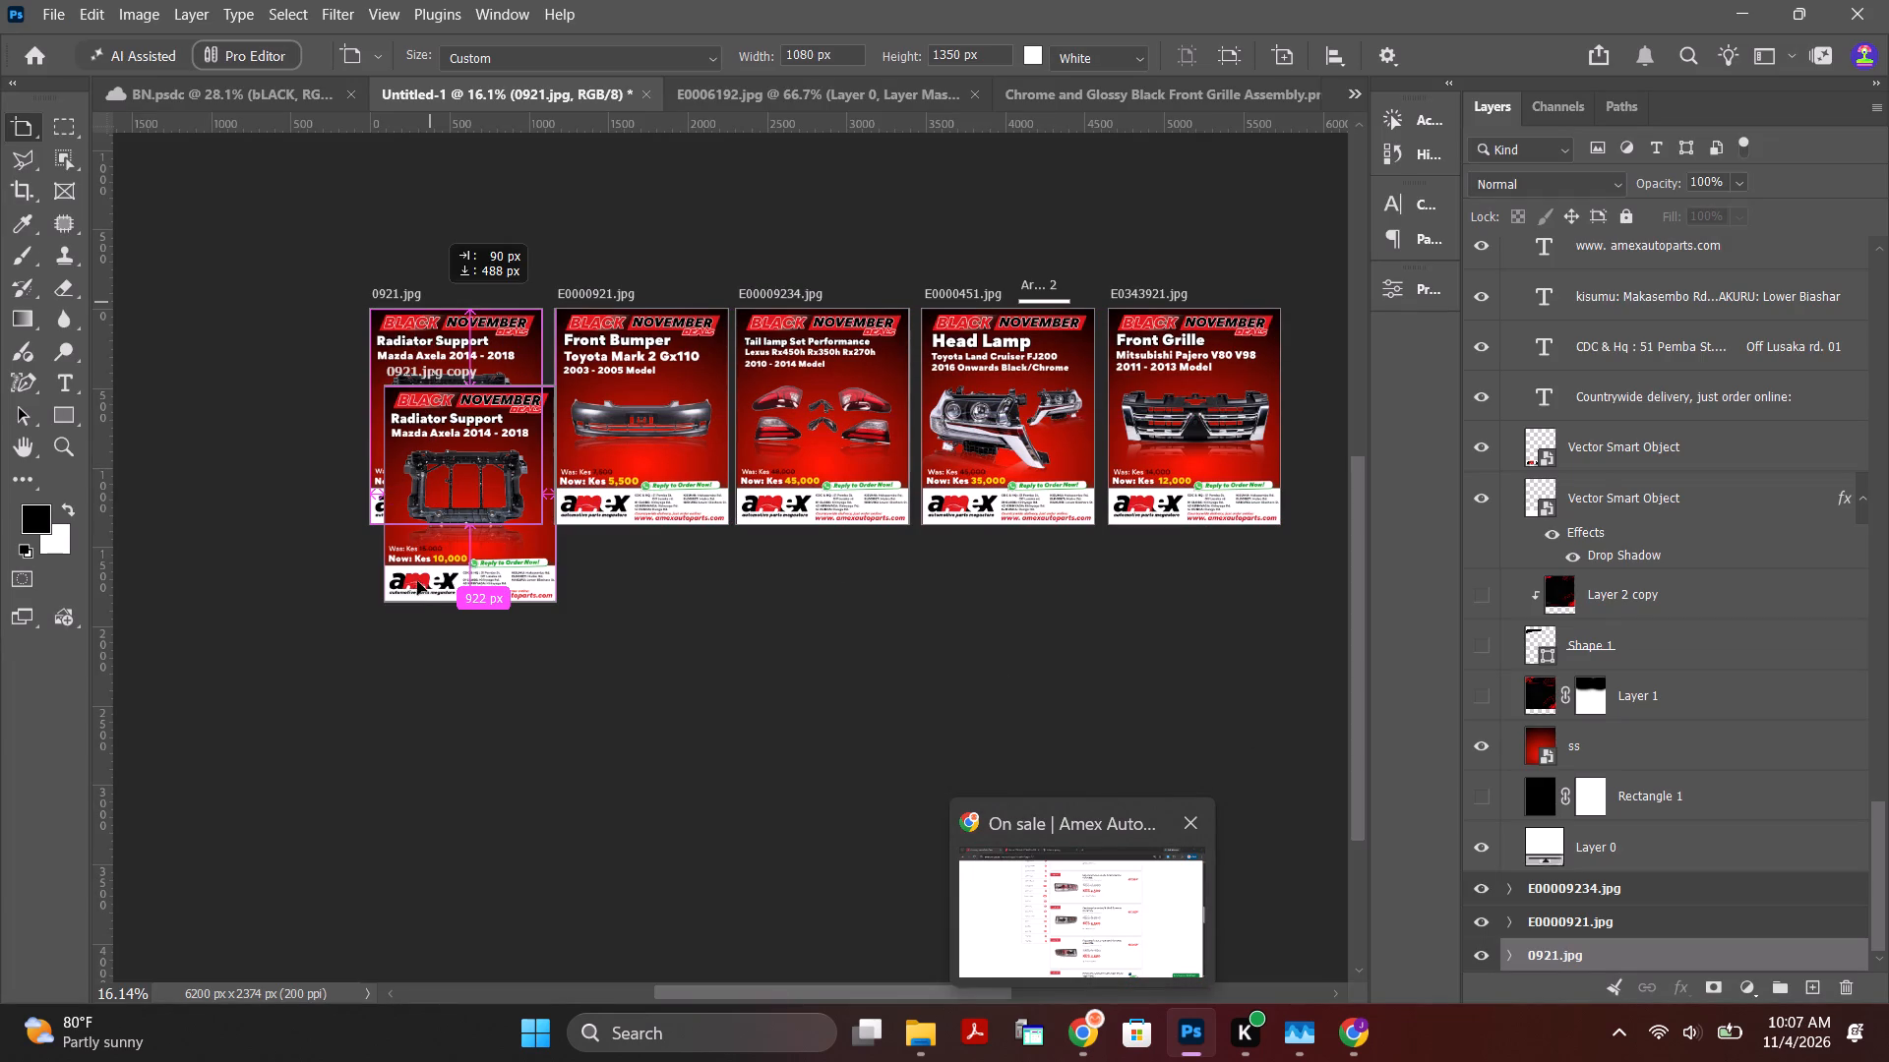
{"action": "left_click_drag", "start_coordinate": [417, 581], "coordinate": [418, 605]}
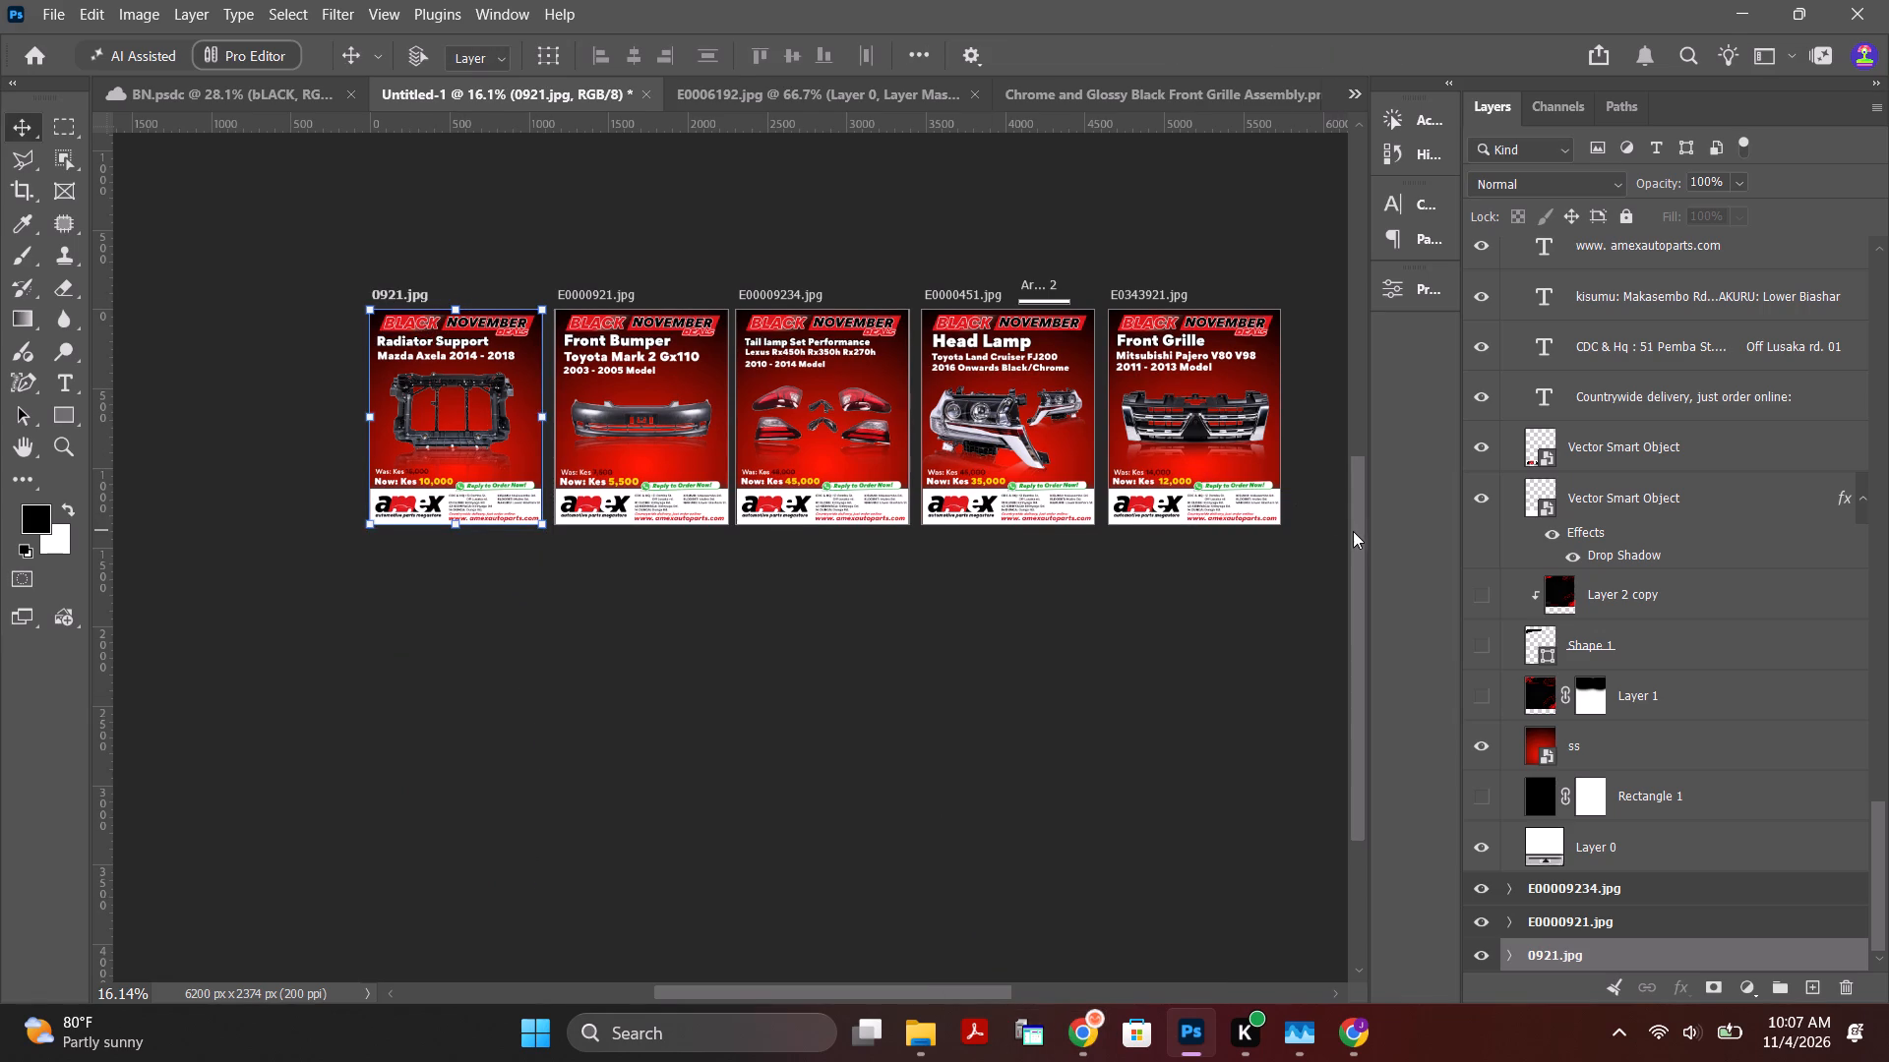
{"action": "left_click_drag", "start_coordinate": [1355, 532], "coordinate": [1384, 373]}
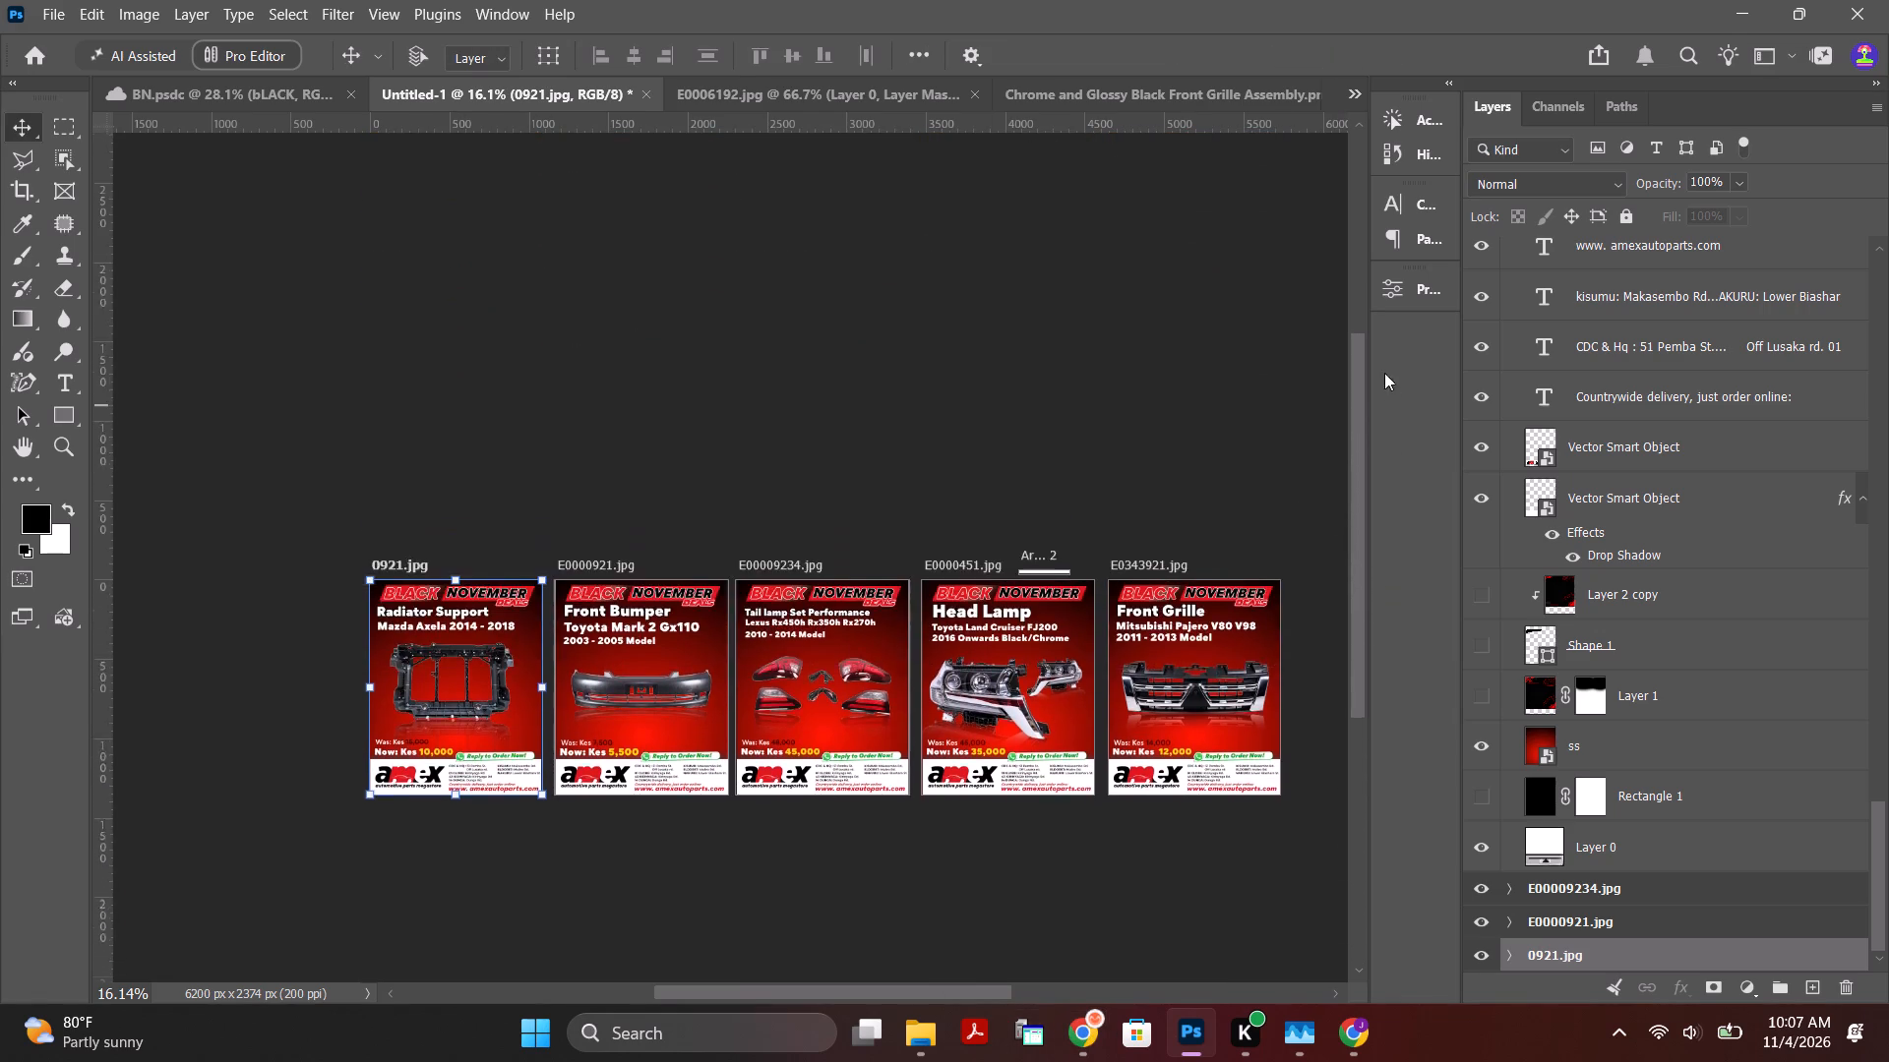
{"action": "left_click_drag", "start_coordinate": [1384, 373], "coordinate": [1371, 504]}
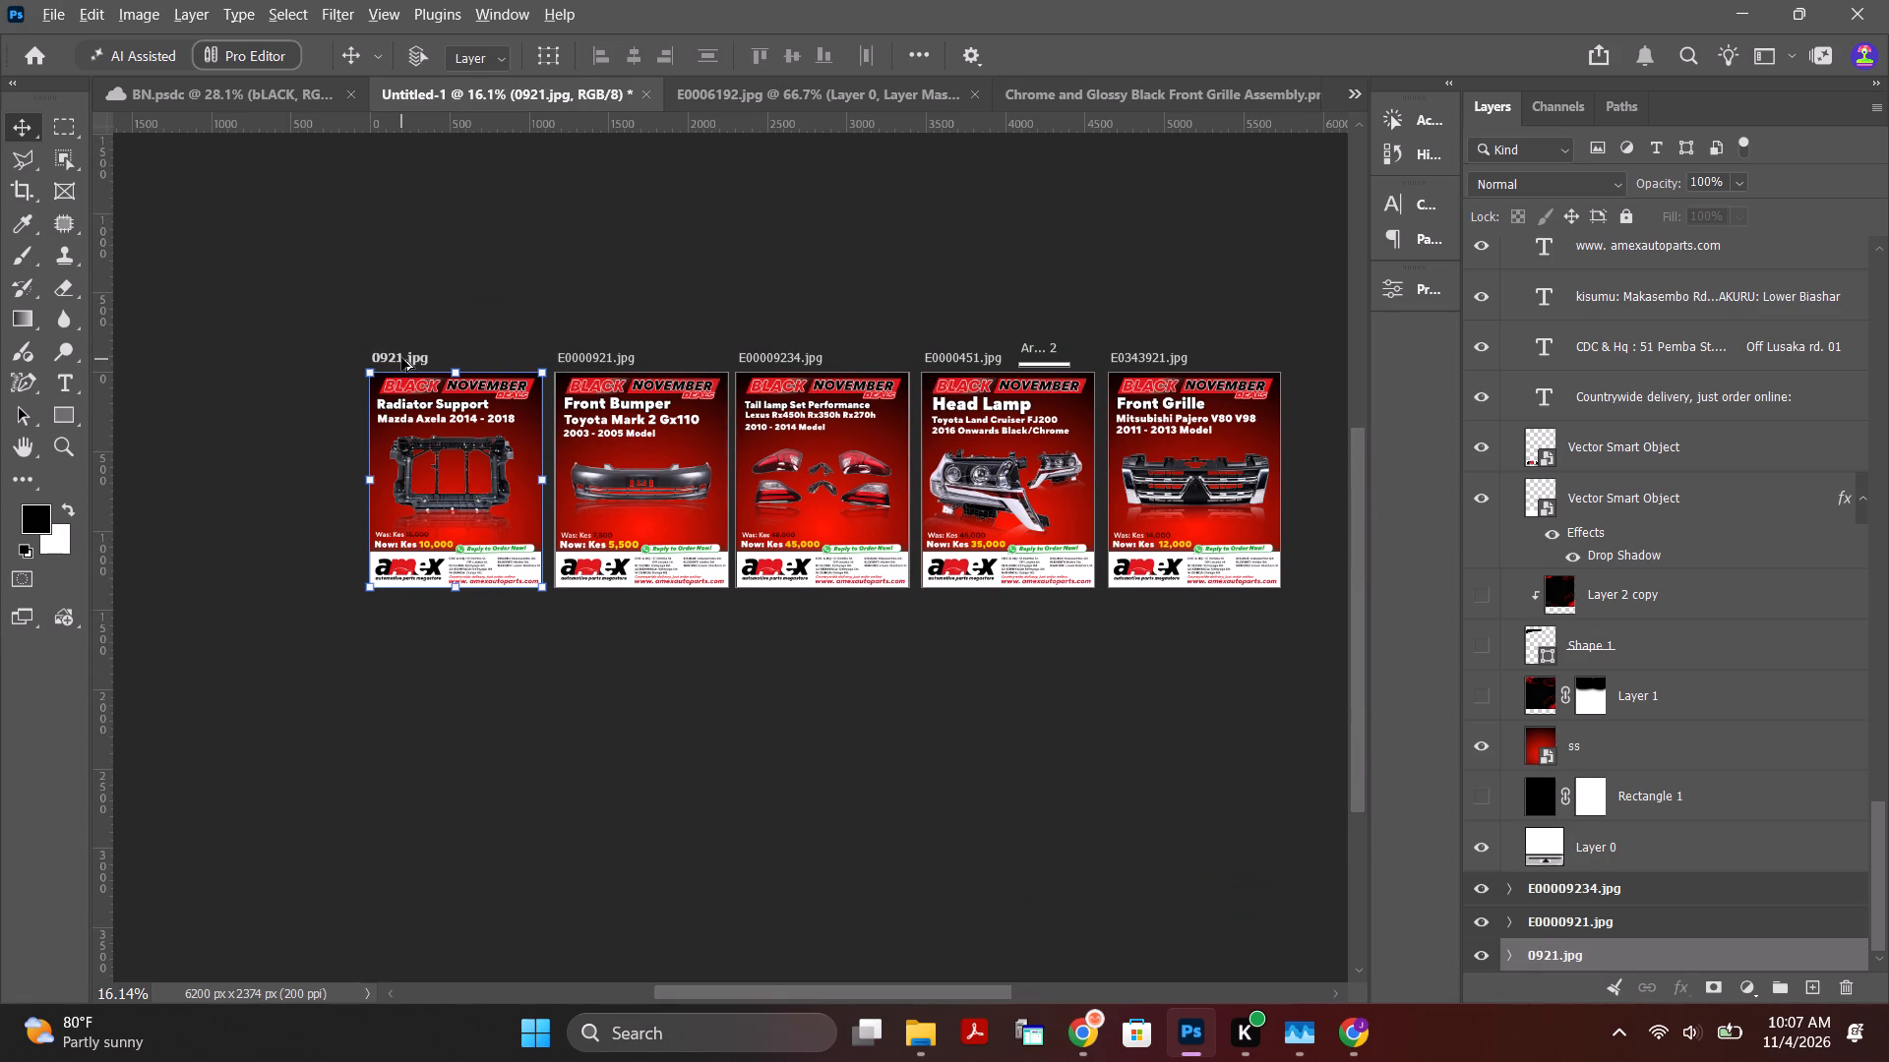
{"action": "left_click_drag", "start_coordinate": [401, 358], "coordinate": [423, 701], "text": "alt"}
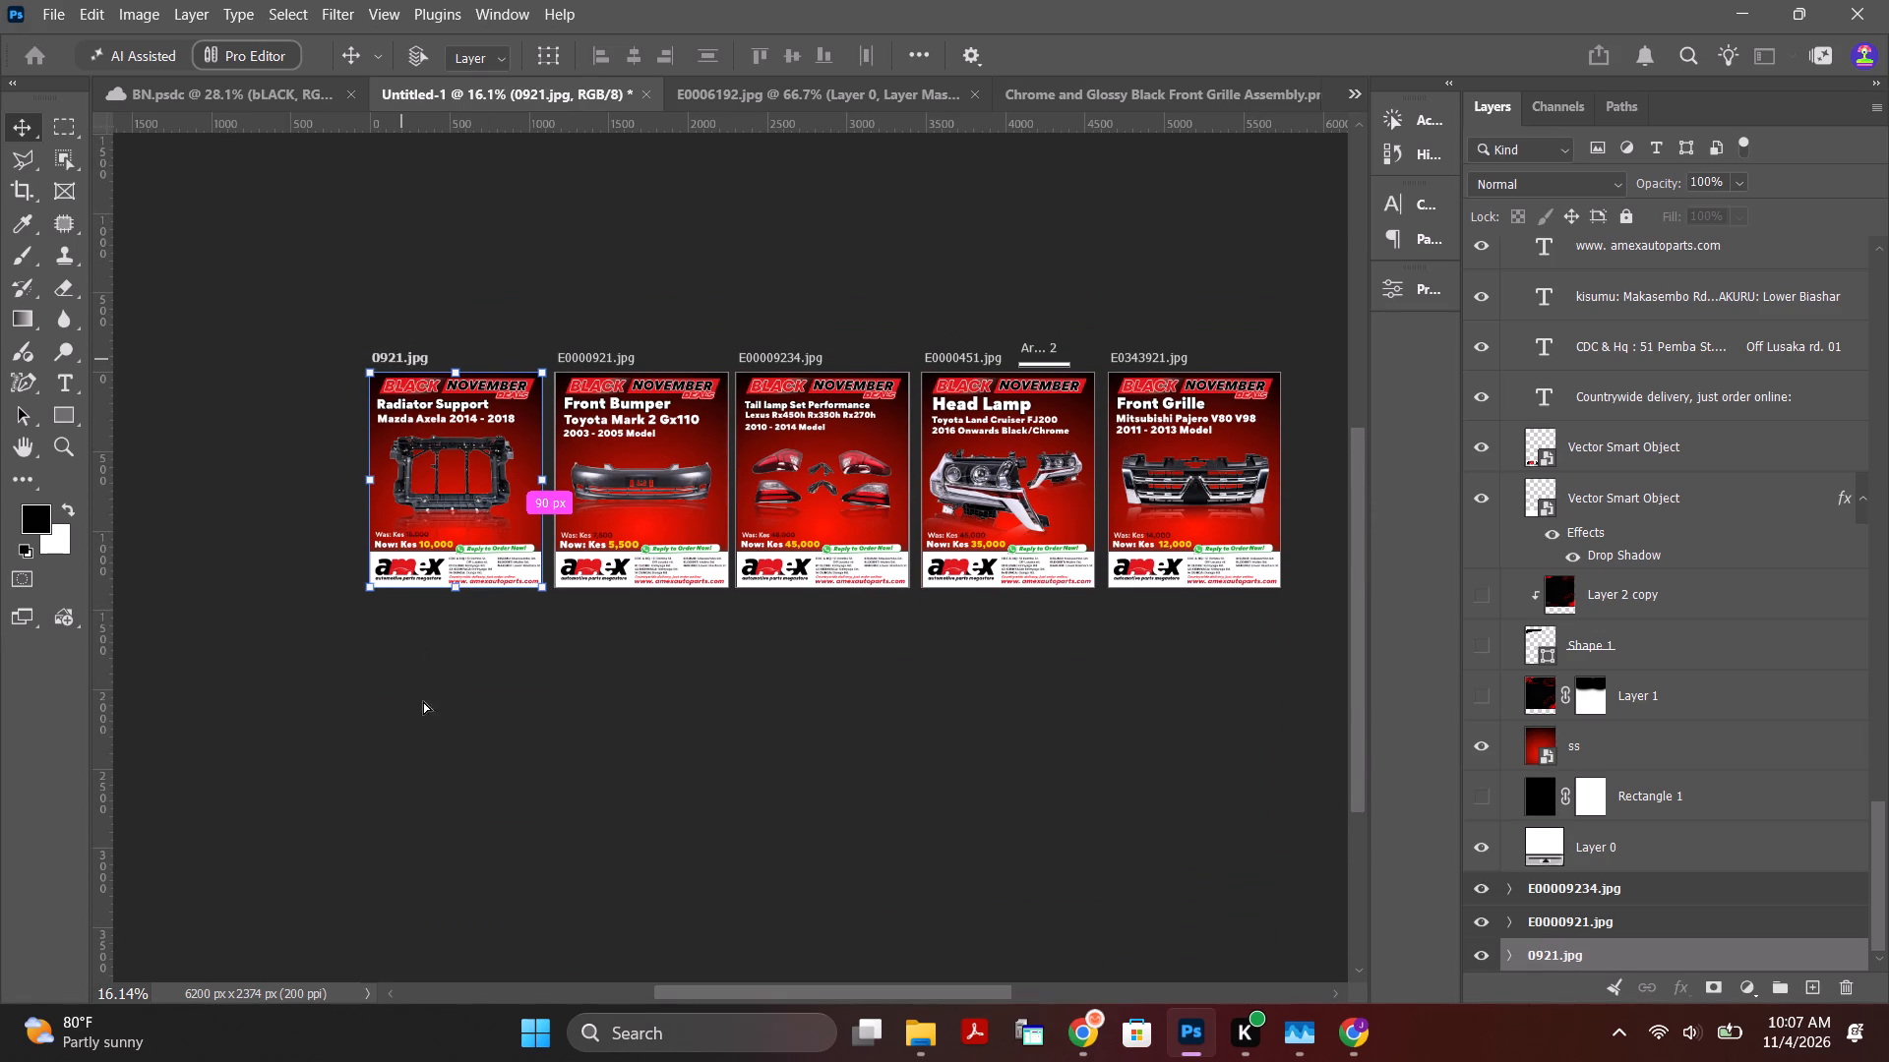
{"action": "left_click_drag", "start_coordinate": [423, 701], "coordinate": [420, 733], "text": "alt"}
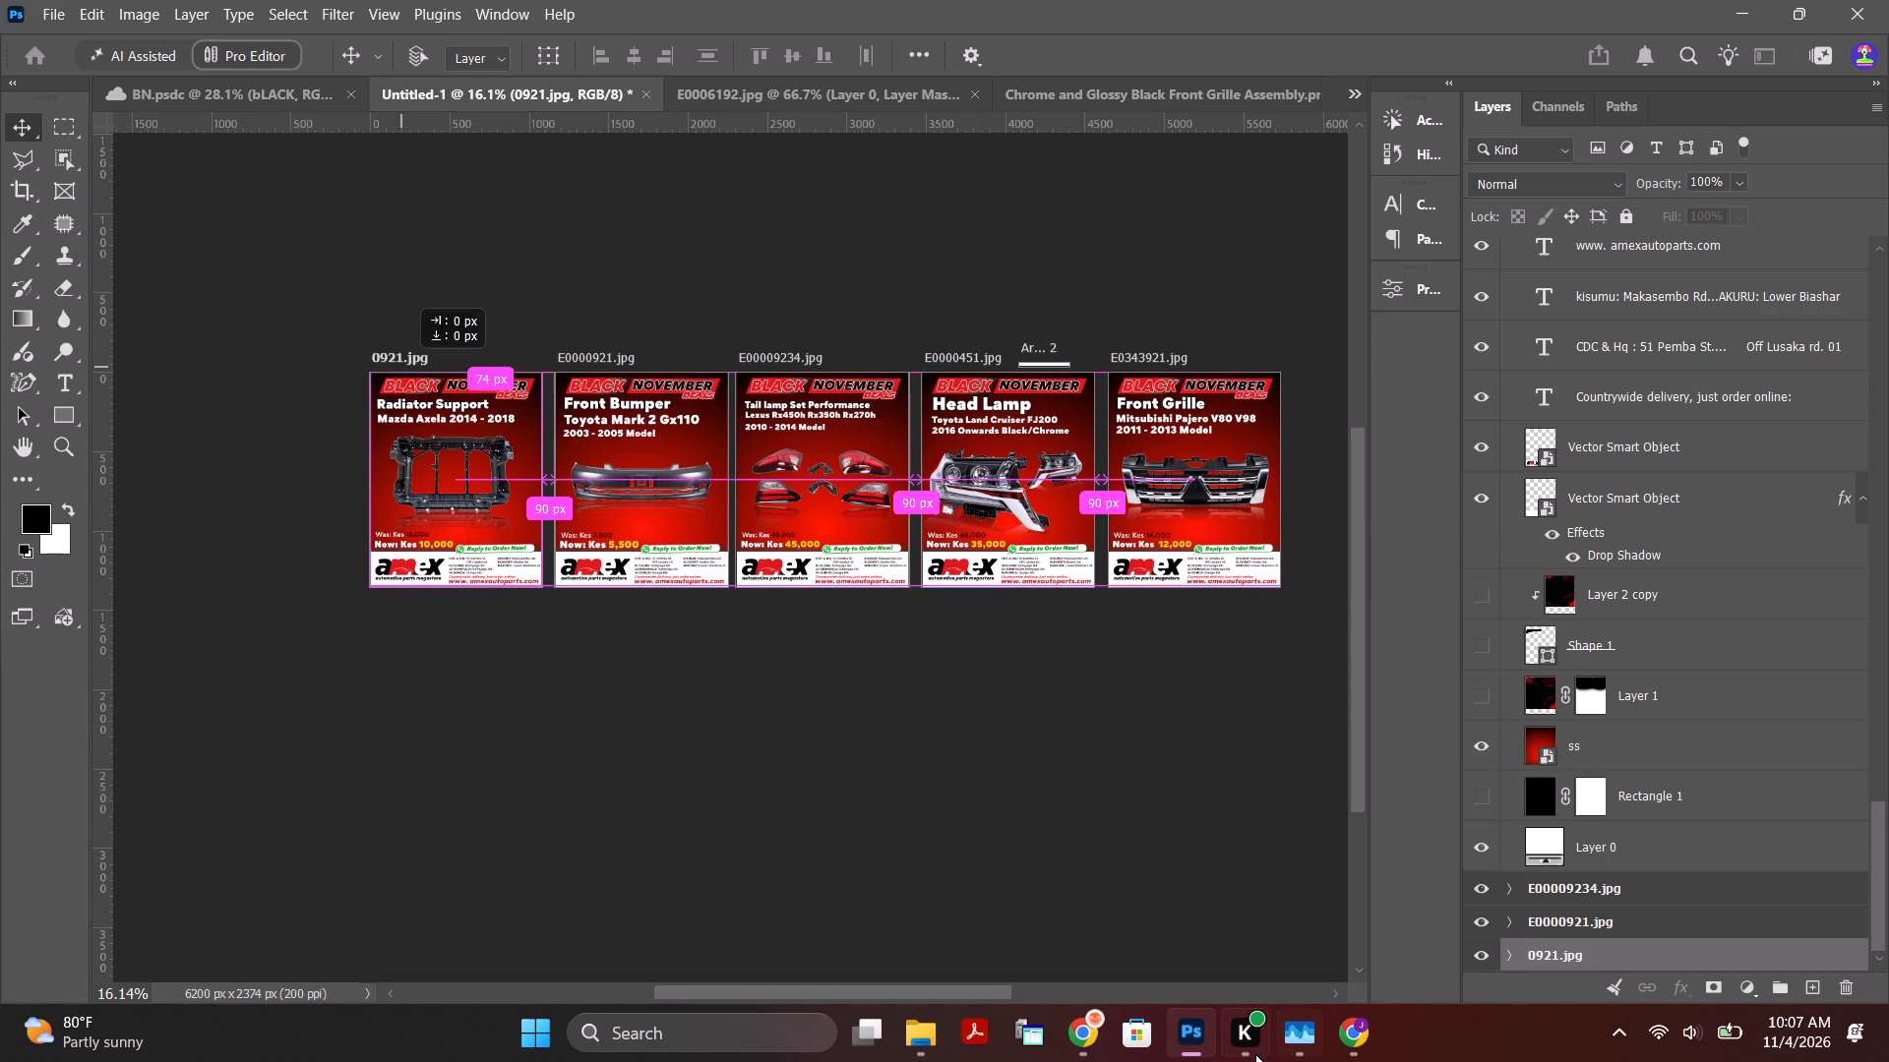
Create a second virtual desktop, open YouTube in Chrome there and play the video GETTY X AKUKU | OFF AIR 4.
{"action": "key", "text": "super+Tab"}
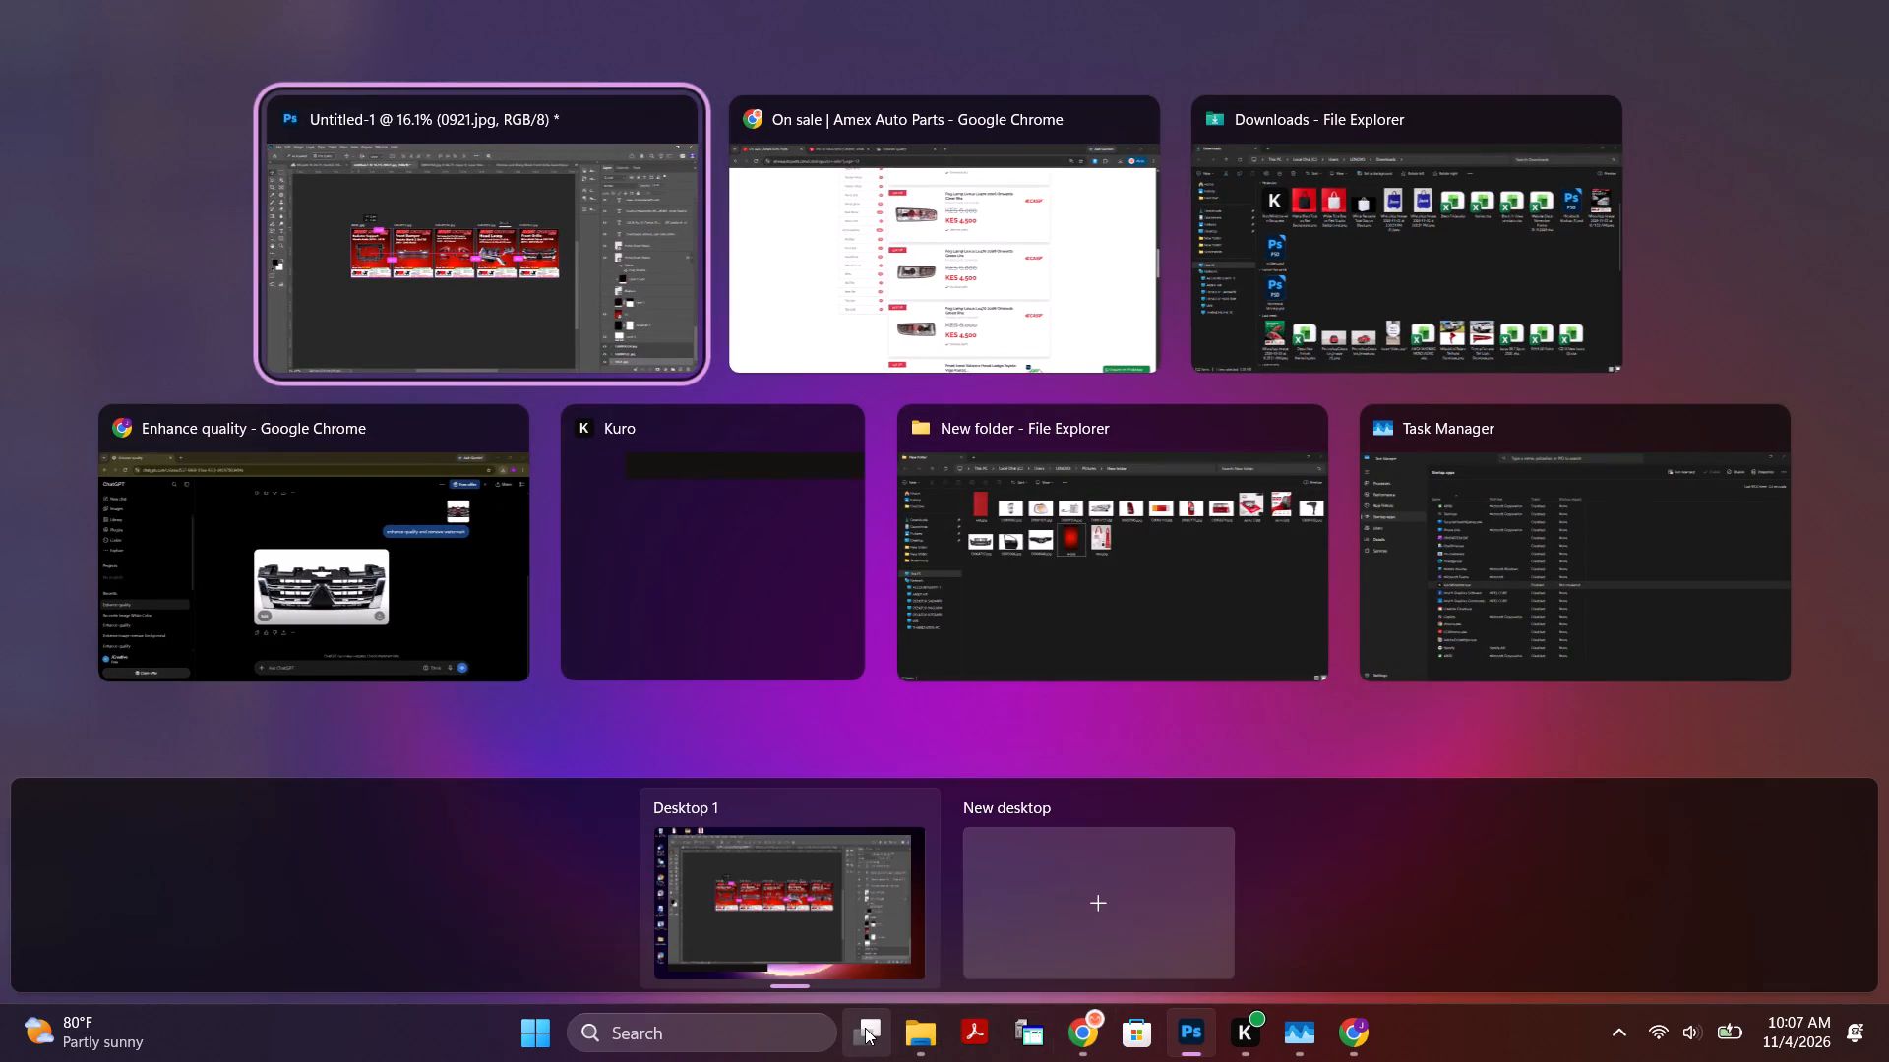
{"action": "left_click", "coordinate": [1013, 914]}
{"action": "left_click", "coordinate": [887, 904]}
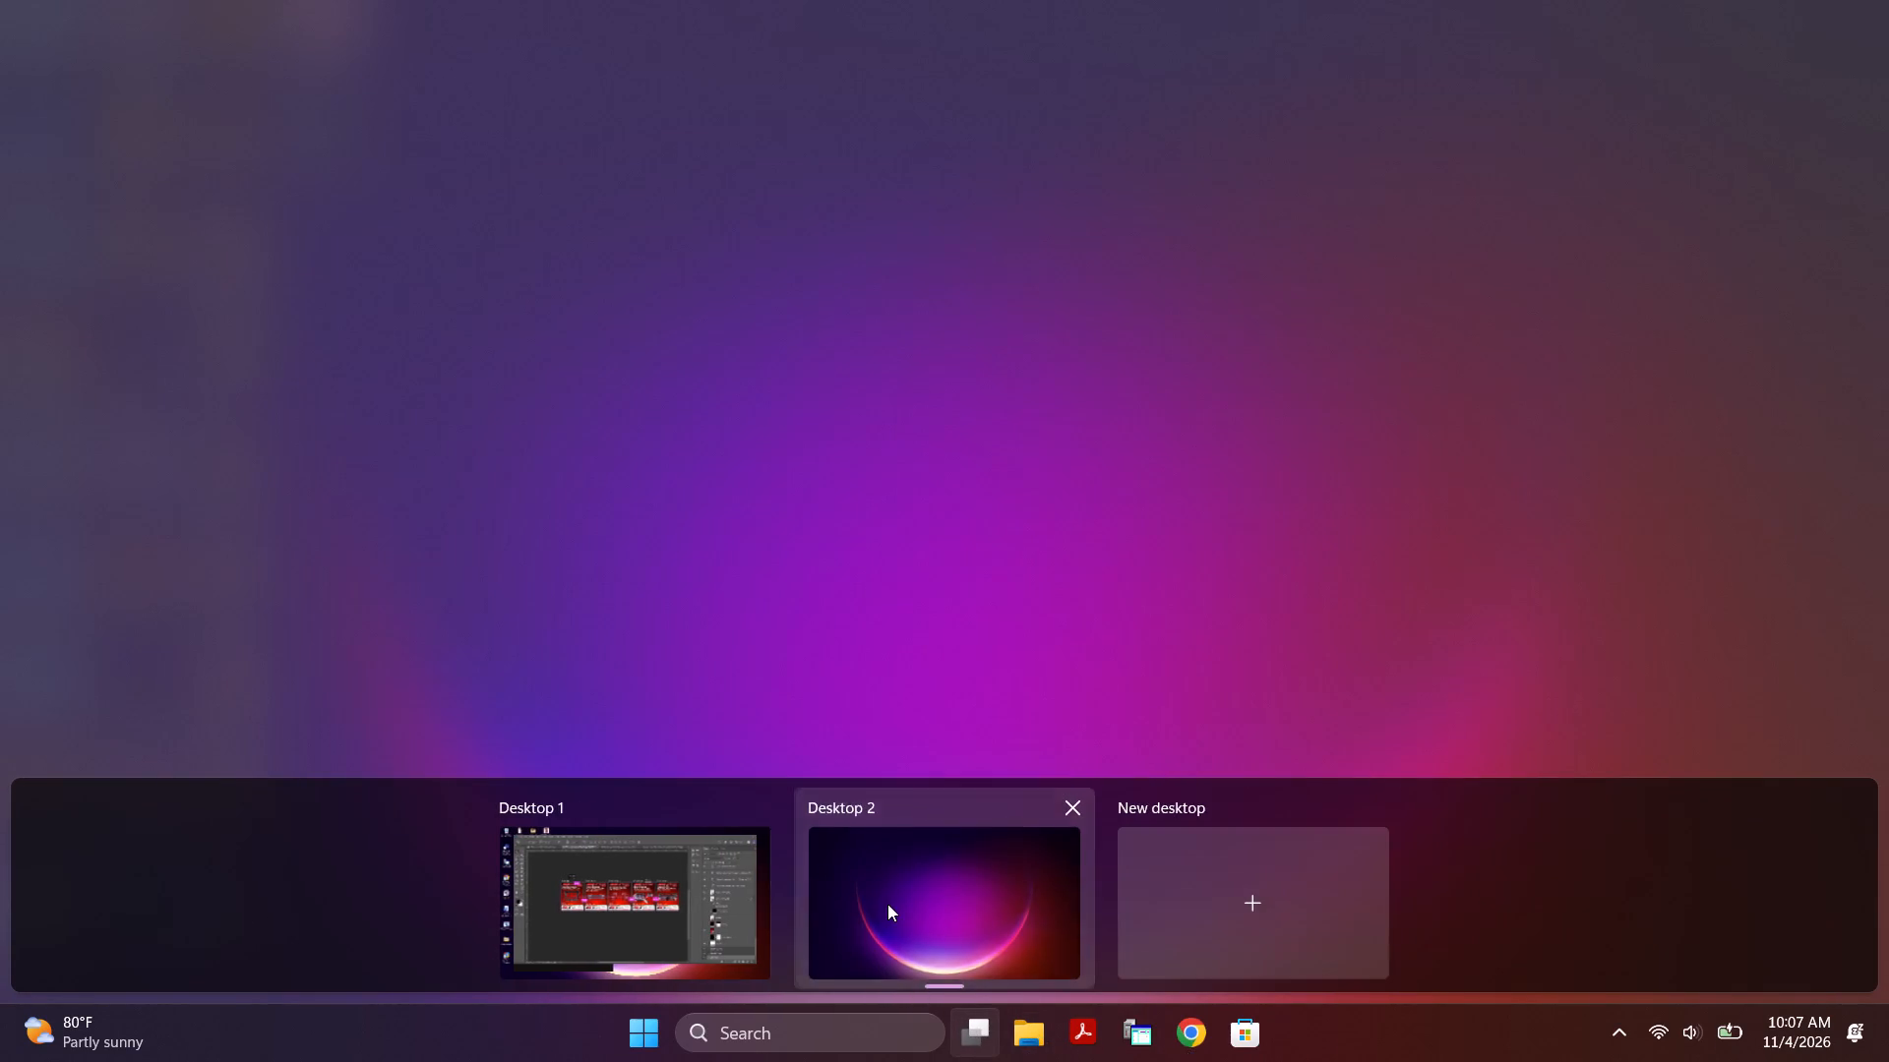
{"action": "double_click", "coordinate": [78, 361]}
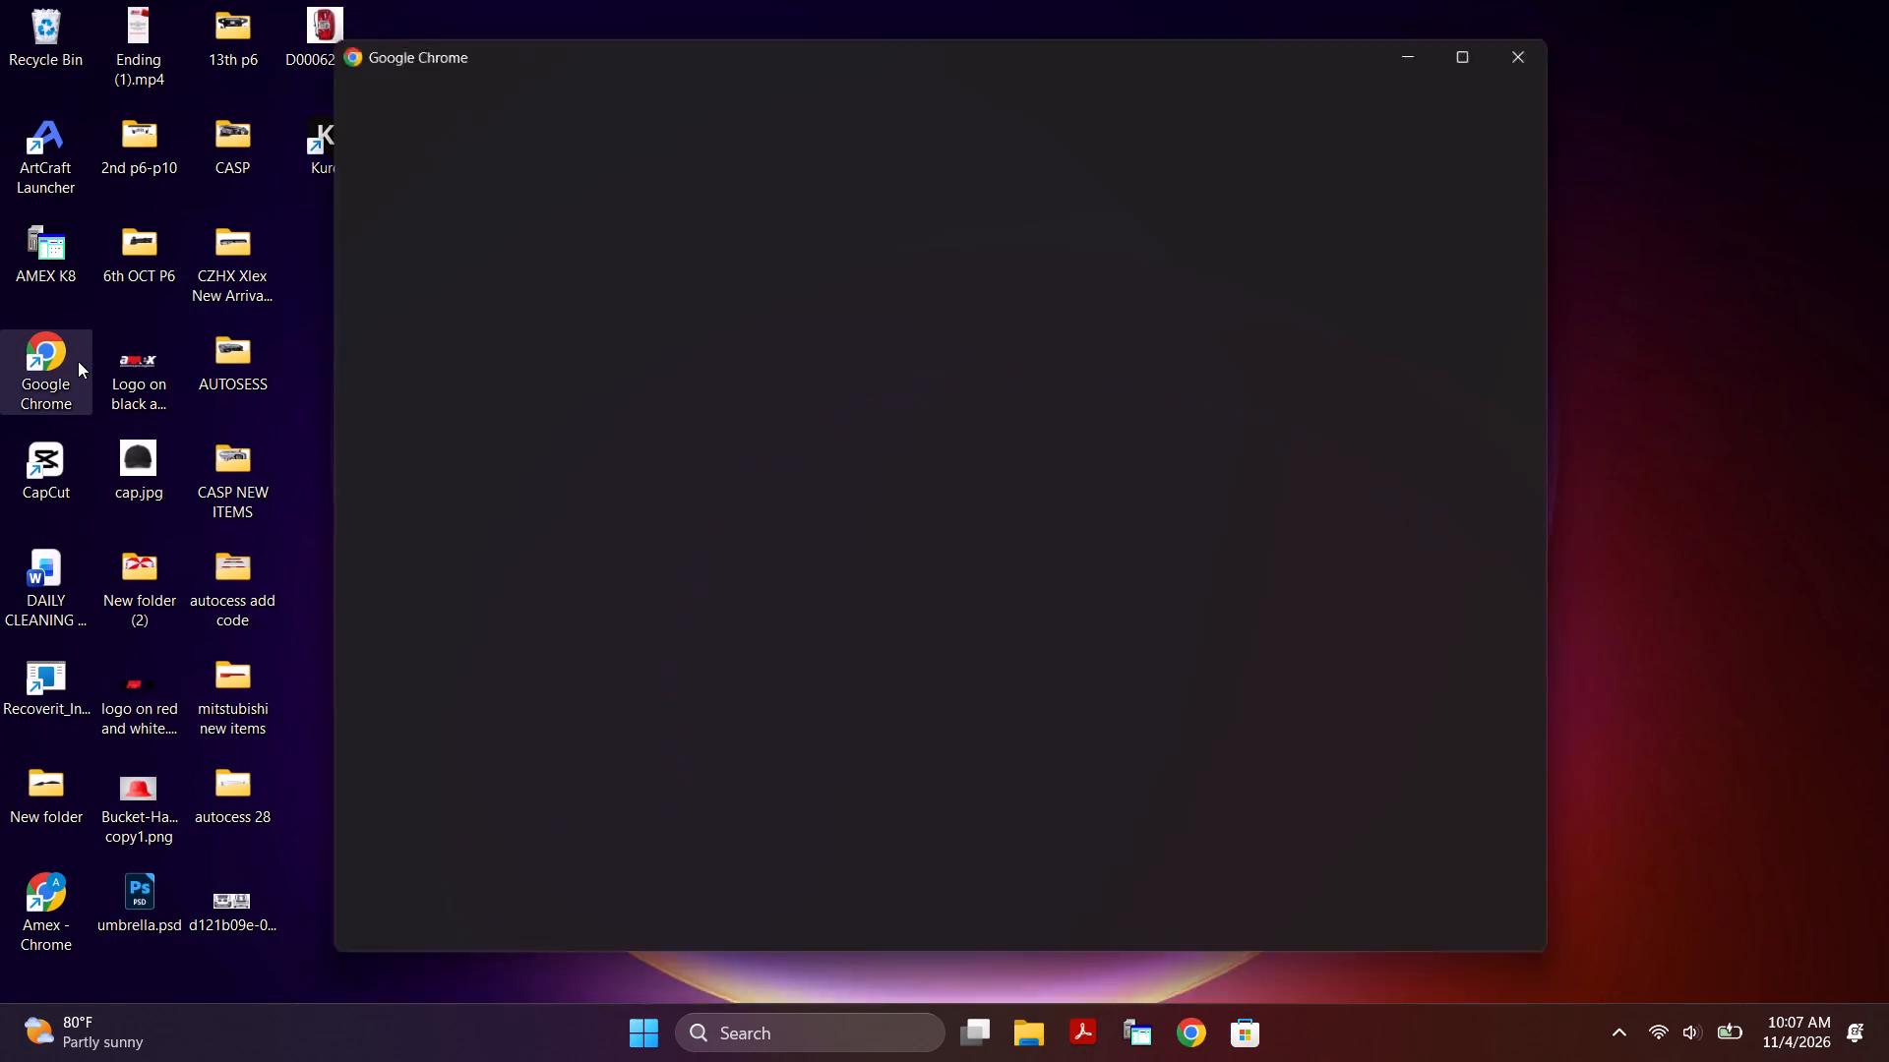
{"action": "left_click", "coordinate": [821, 598]}
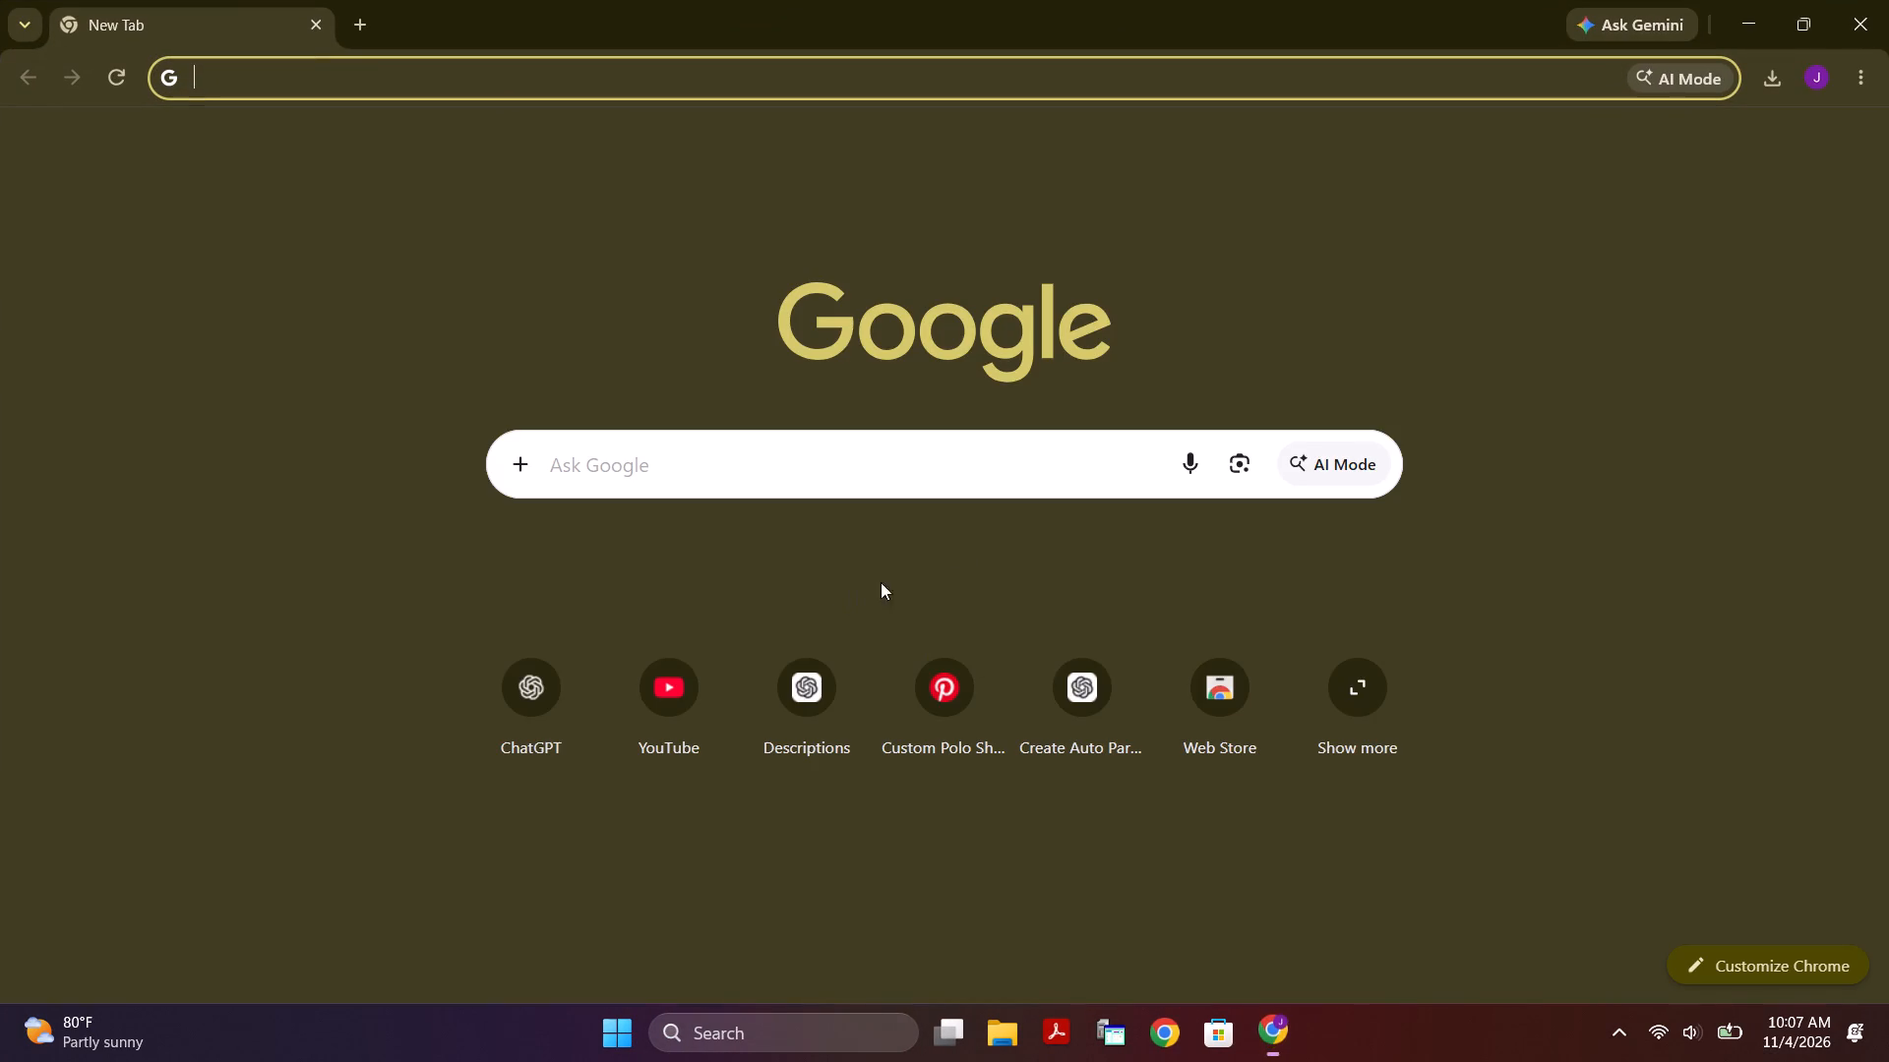
{"action": "left_click", "coordinate": [690, 715]}
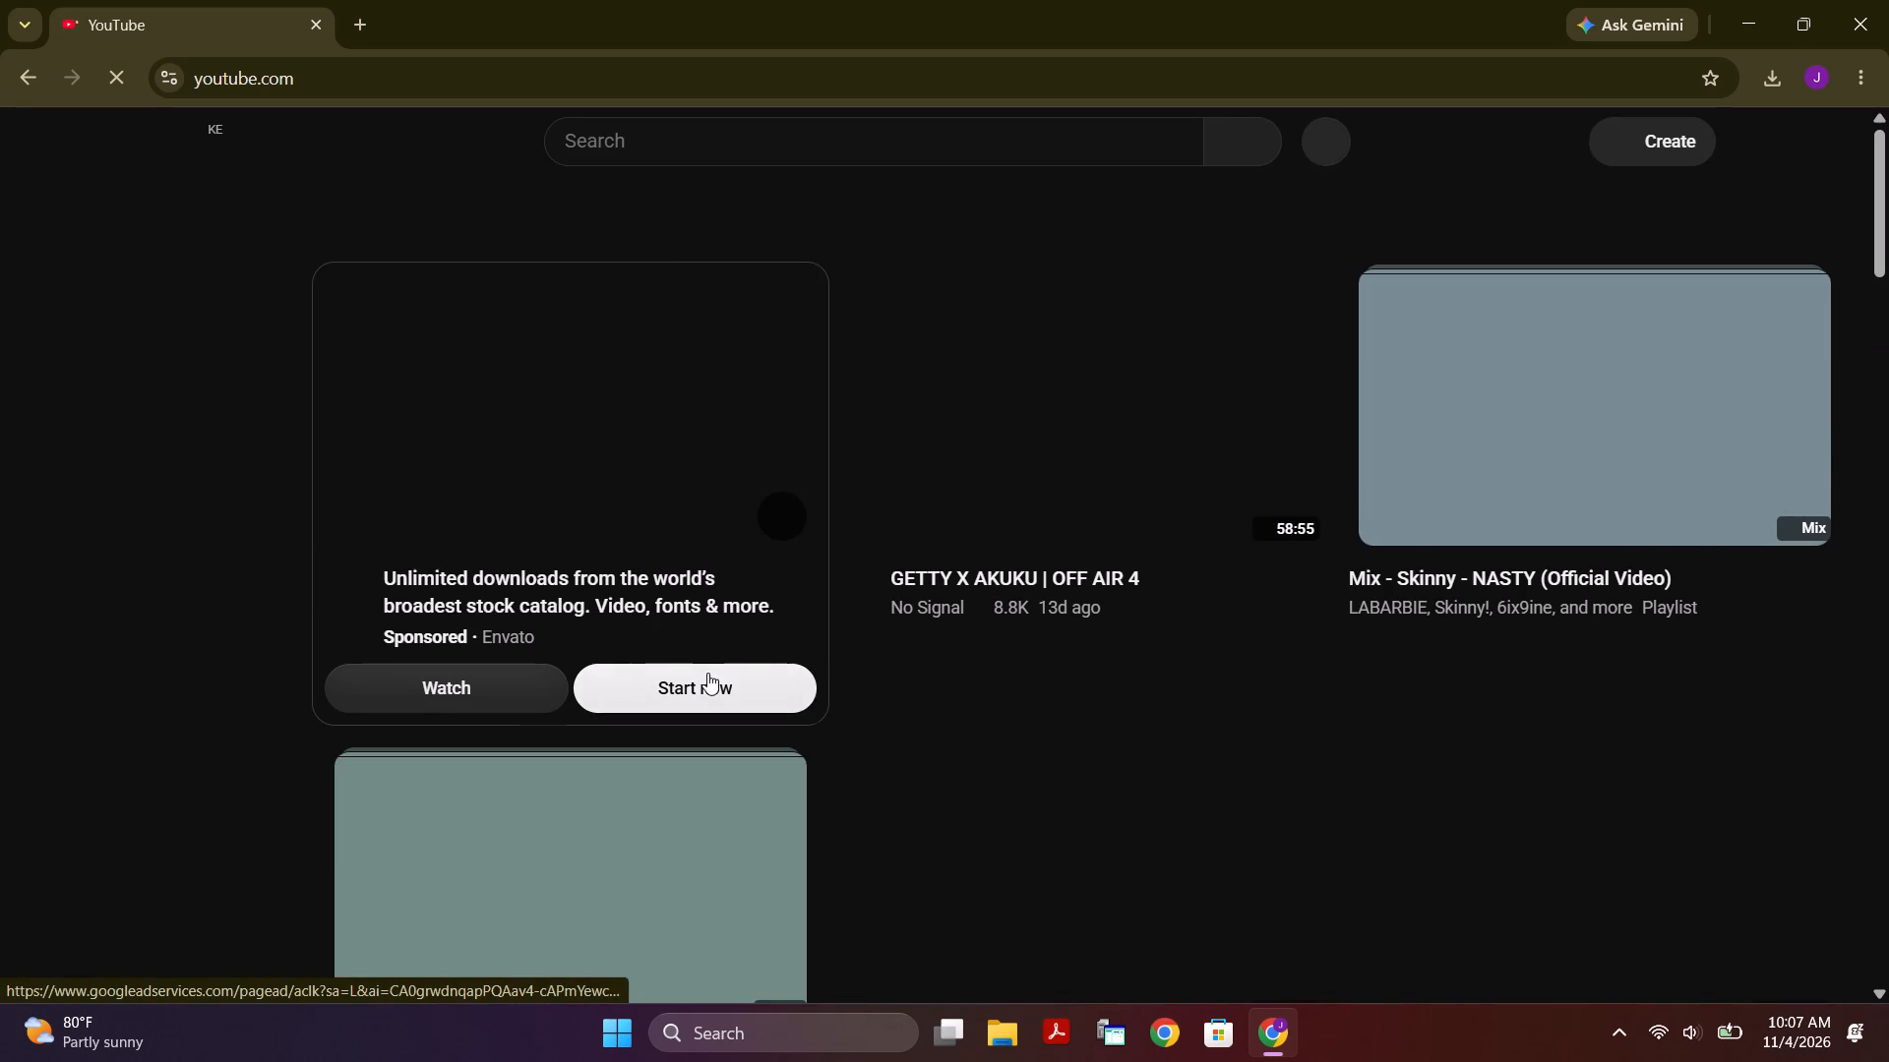
{"action": "scroll", "coordinate": [1070, 743], "scroll_direction": "down", "scroll_amount": 2}
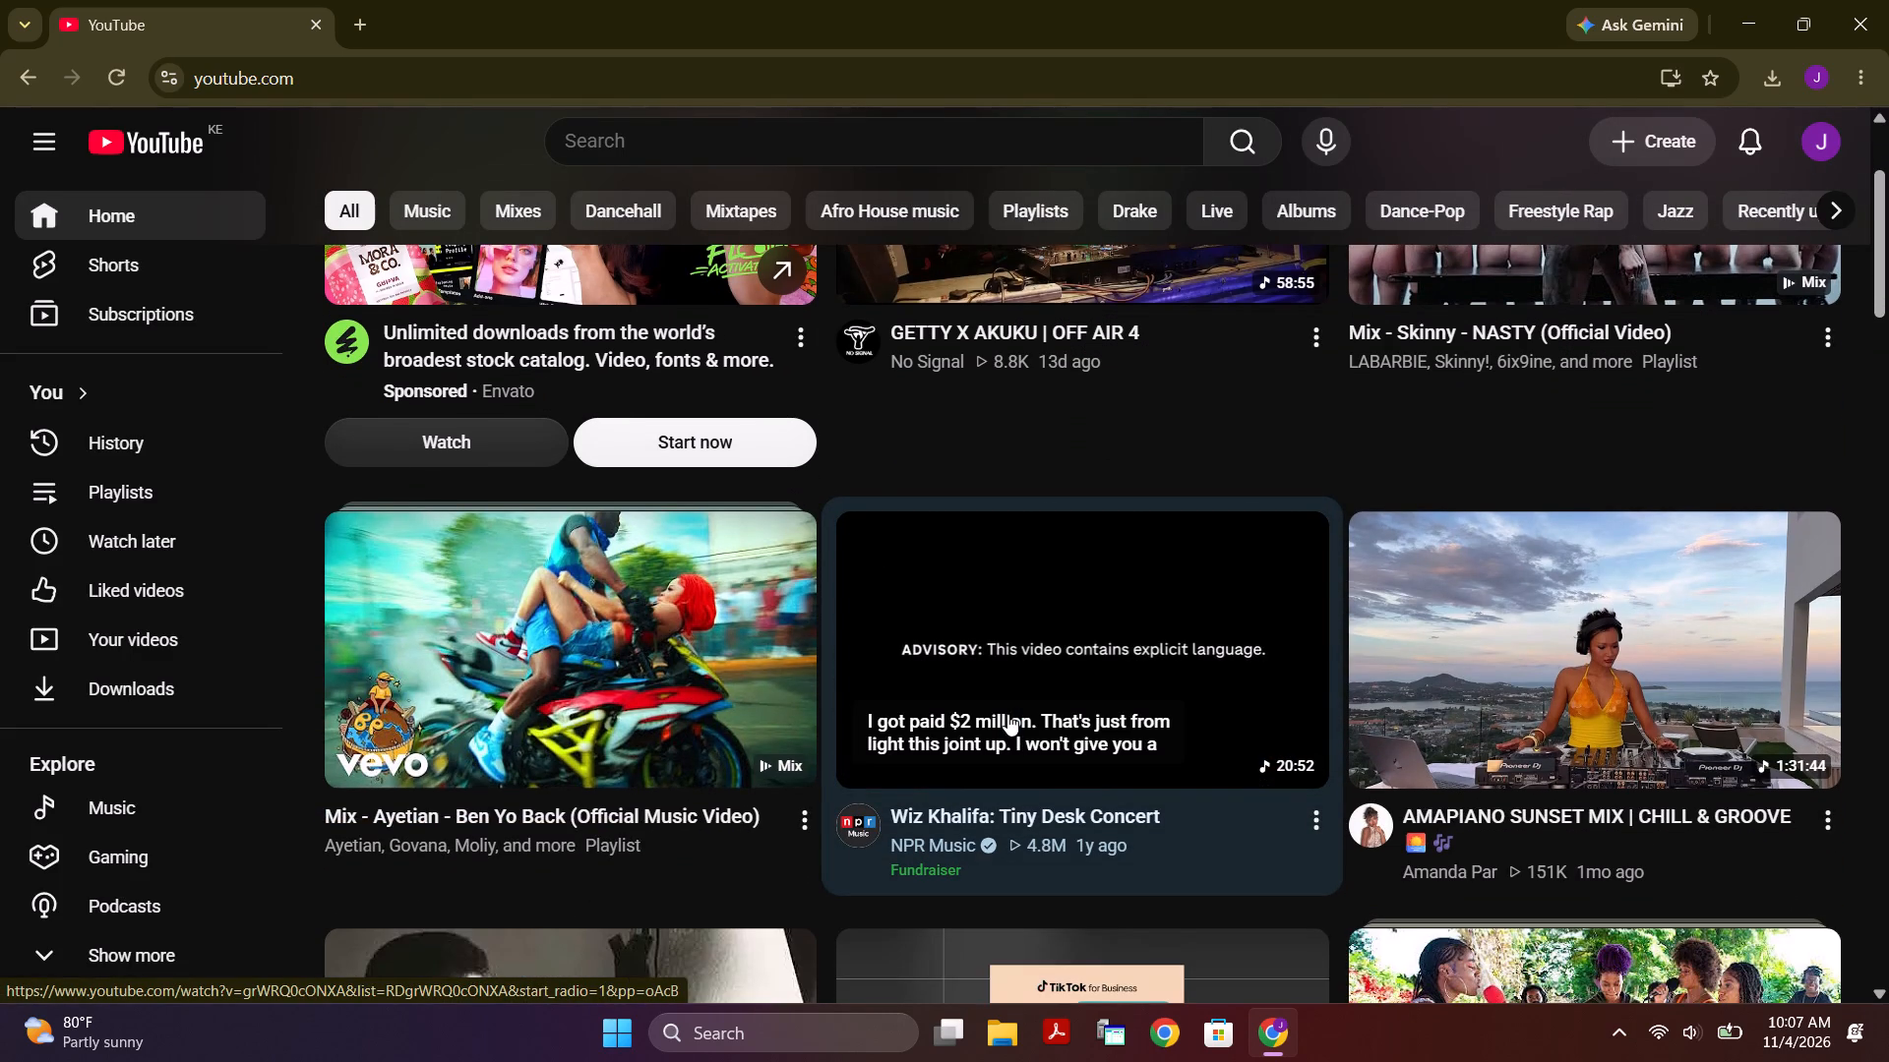
{"action": "scroll", "coordinate": [1007, 714], "scroll_direction": "up", "scroll_amount": 2}
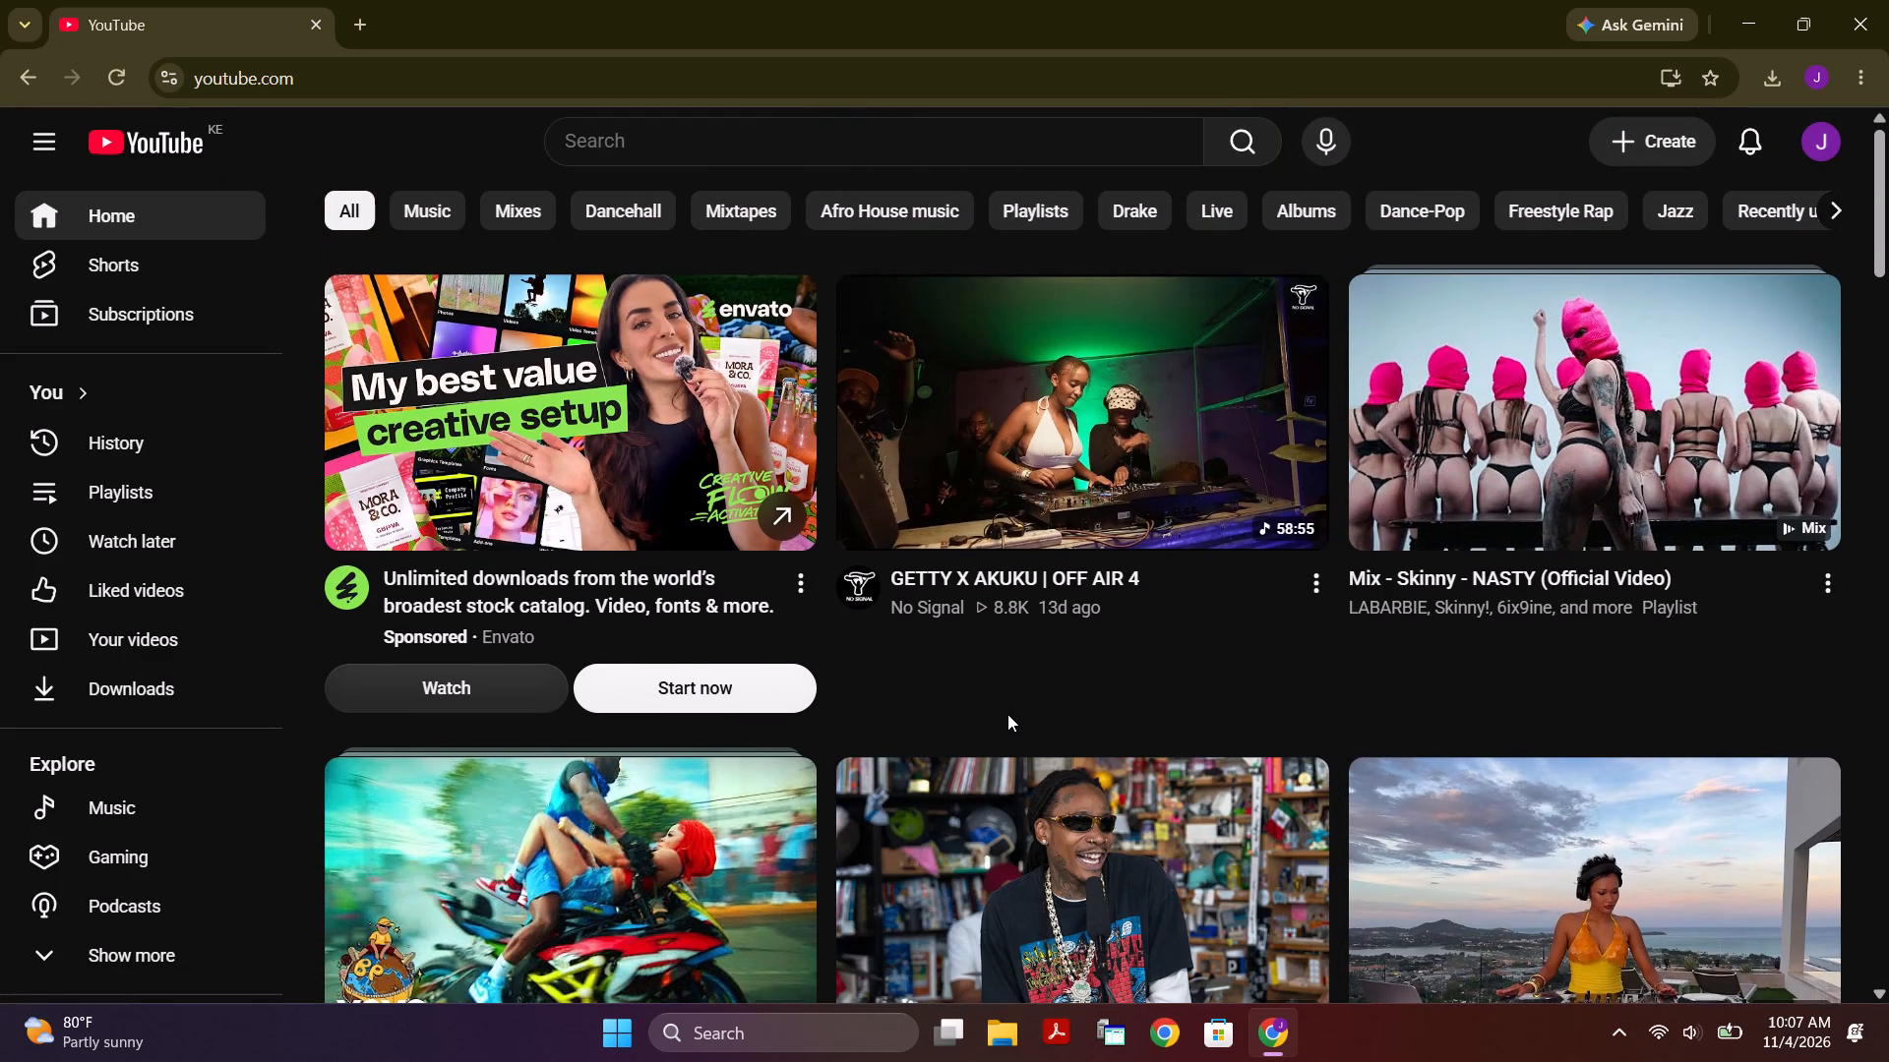
{"action": "left_click", "coordinate": [1165, 407]}
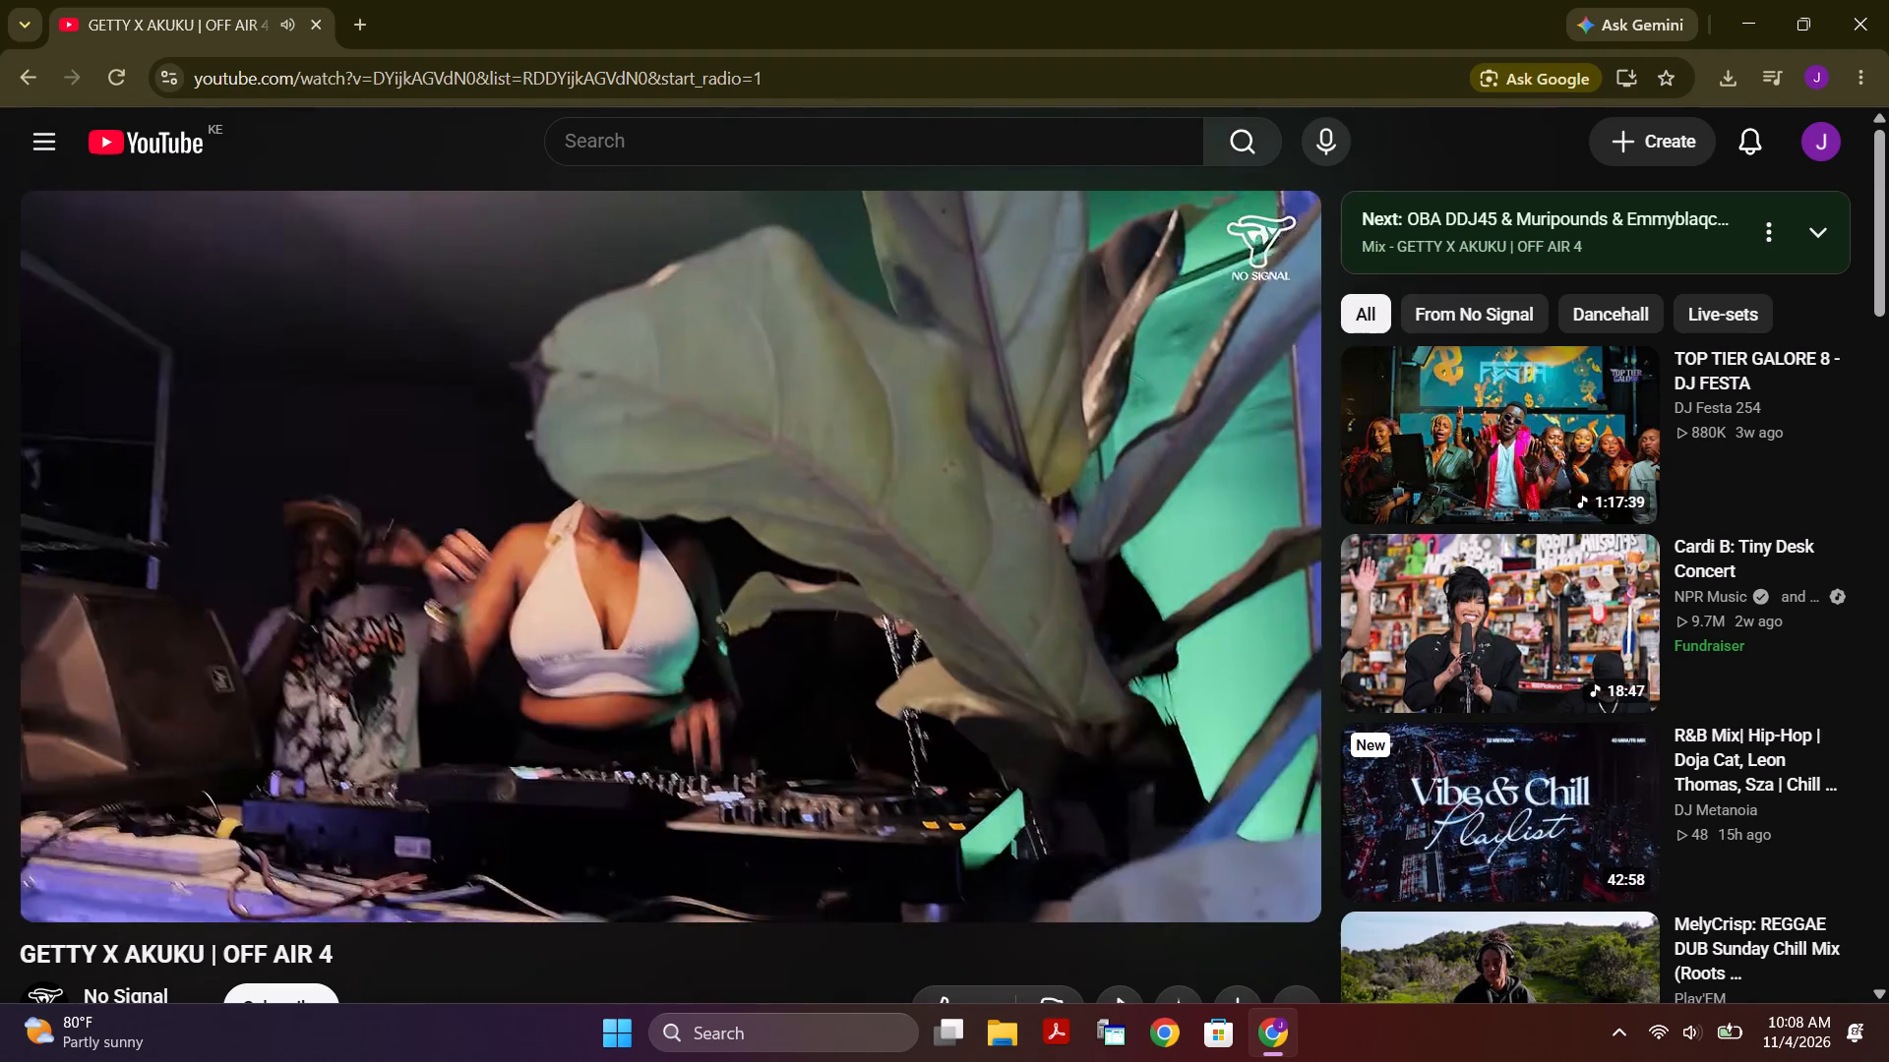
Switch back to Photoshop on Desktop 1 and collapse the E0343921.jpg and E0000451.jpg artboards in the layer list.
{"action": "key", "text": "super+Tab"}
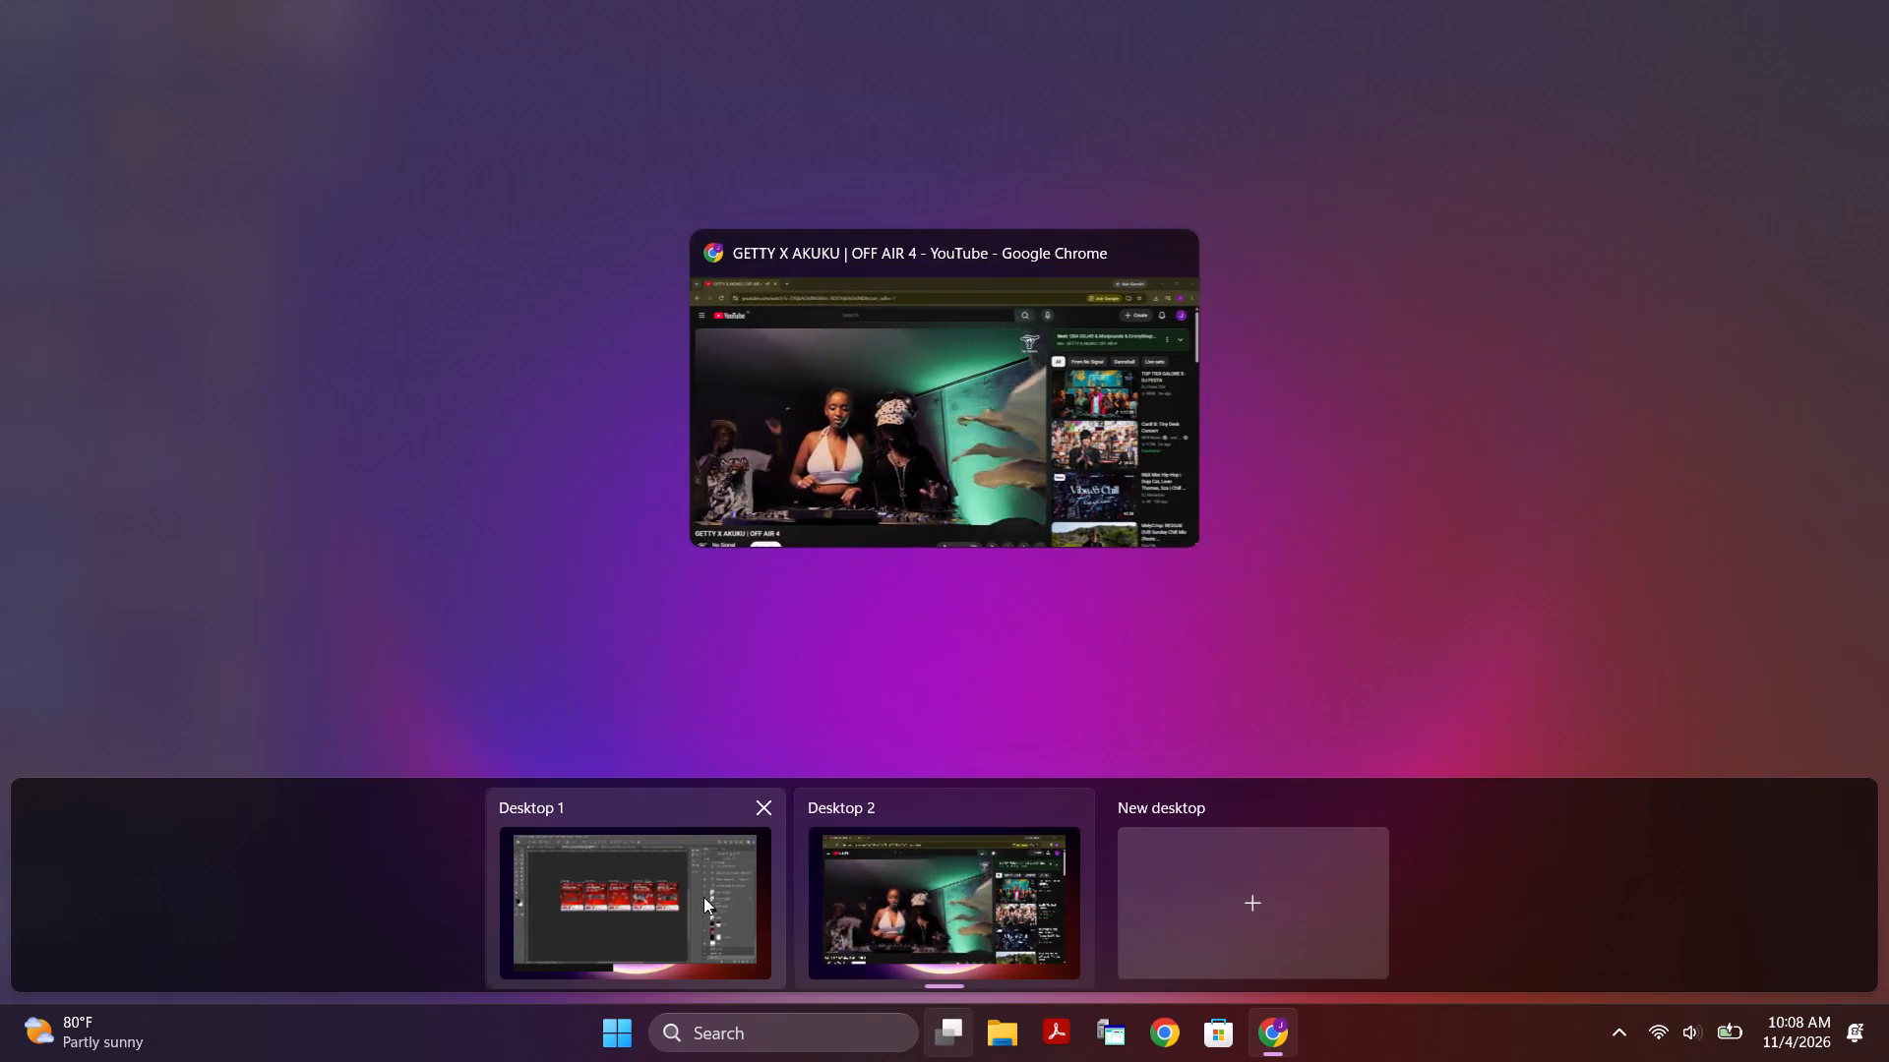
{"action": "left_click", "coordinate": [703, 897]}
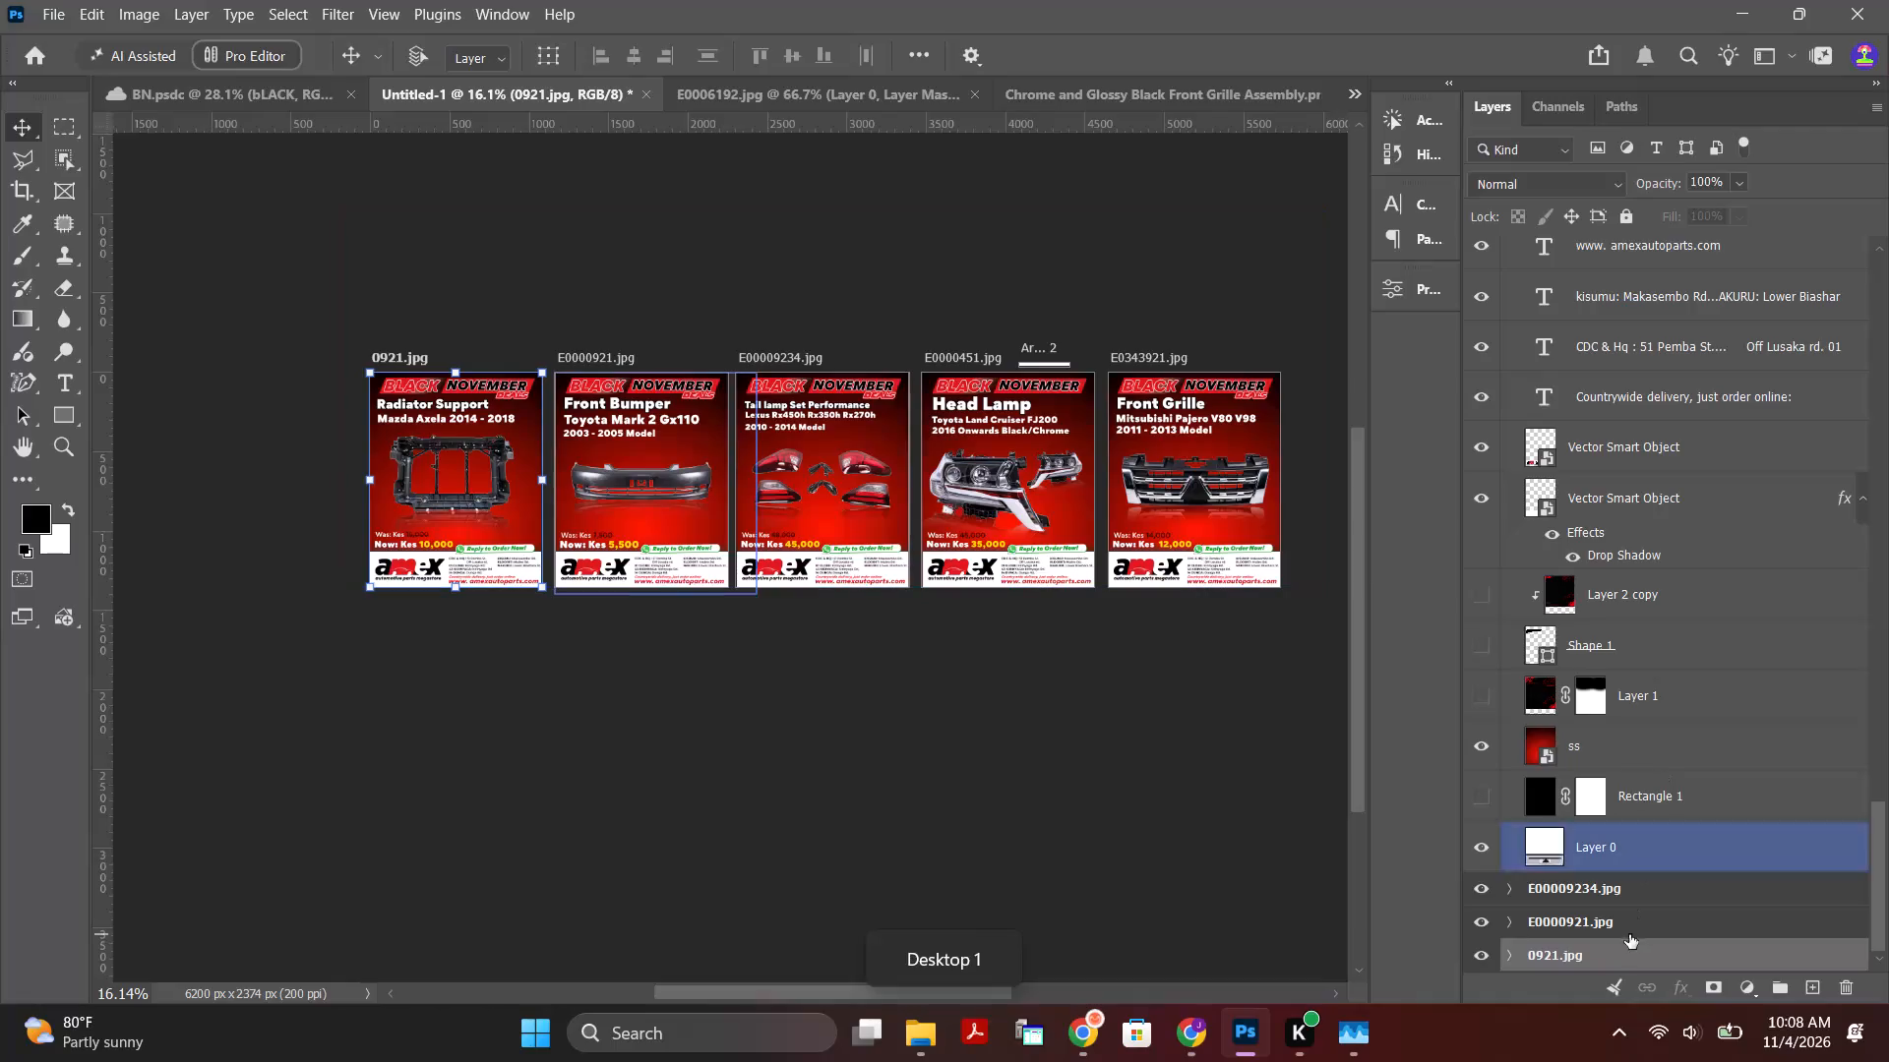
{"action": "scroll", "coordinate": [1599, 364], "scroll_direction": "up", "scroll_amount": 17}
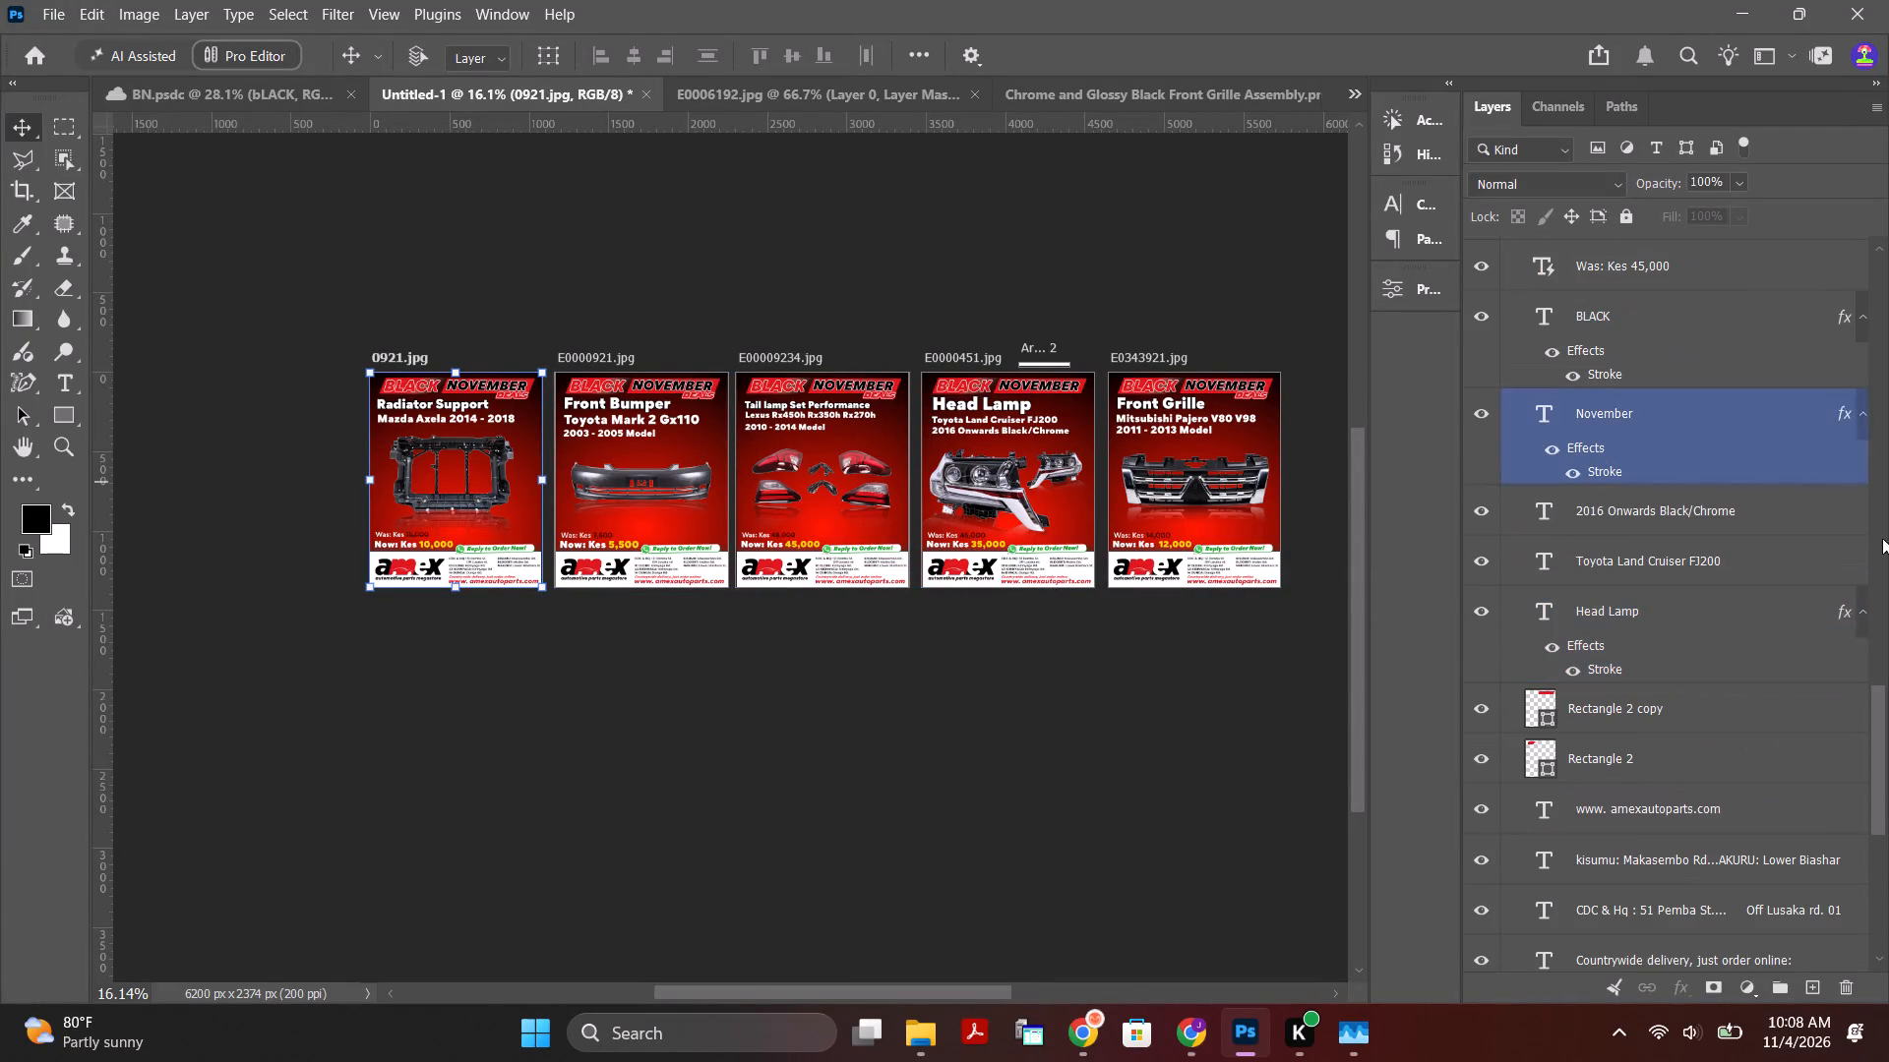
{"action": "left_click_drag", "start_coordinate": [1883, 716], "coordinate": [1888, 237]}
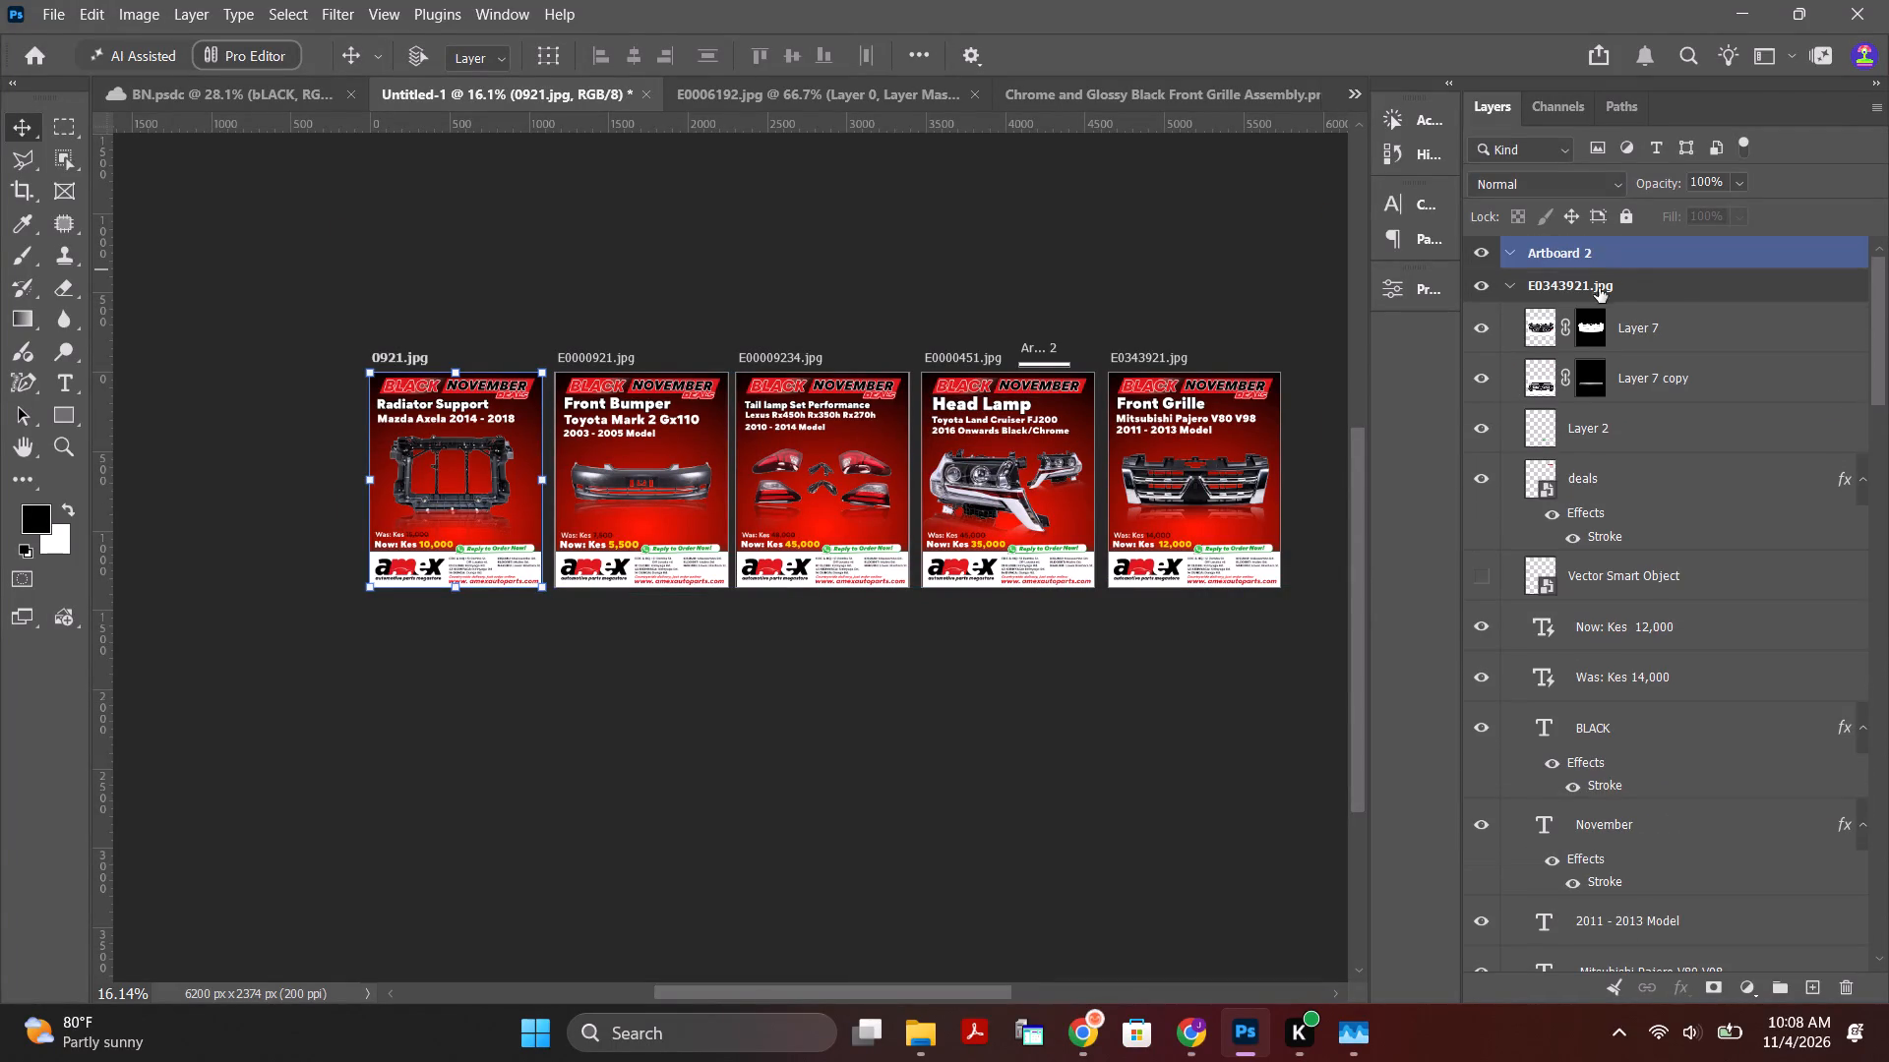
{"action": "left_click", "coordinate": [1506, 287]}
{"action": "left_click", "coordinate": [1512, 318]}
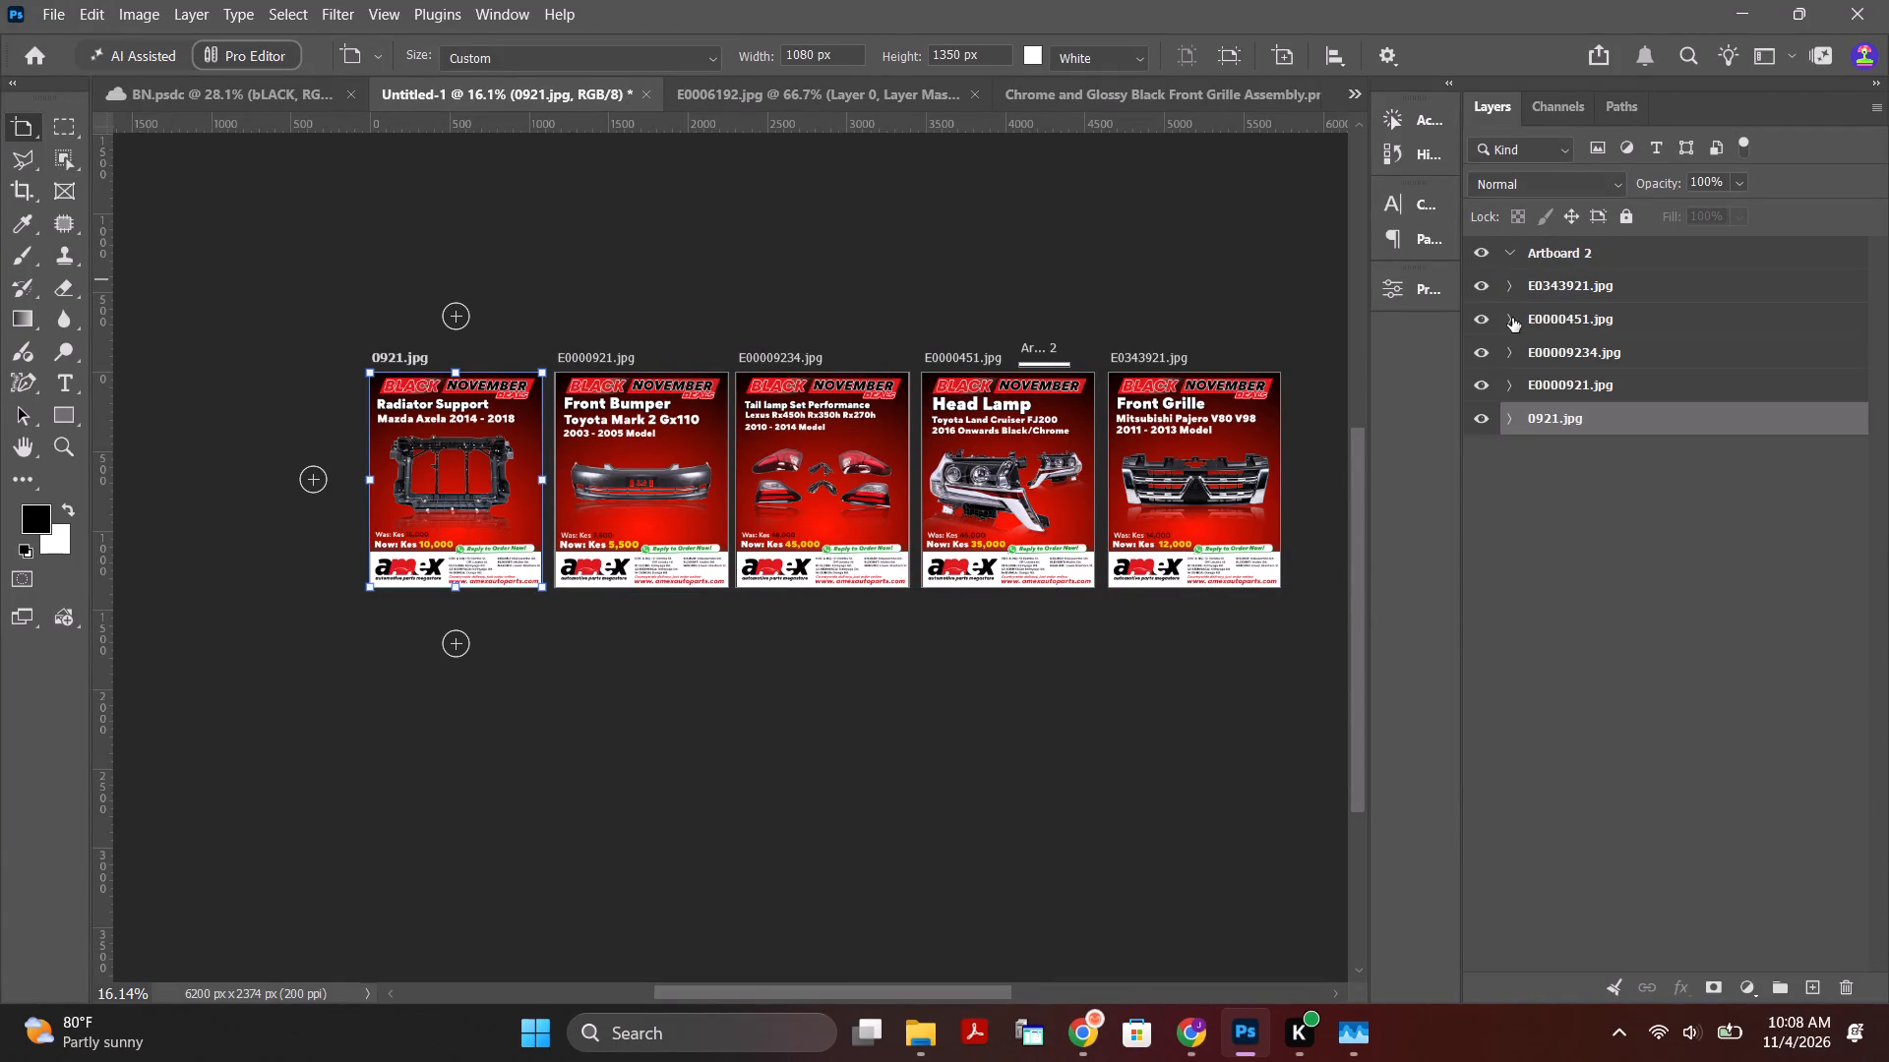
{"action": "left_click", "coordinate": [1589, 498]}
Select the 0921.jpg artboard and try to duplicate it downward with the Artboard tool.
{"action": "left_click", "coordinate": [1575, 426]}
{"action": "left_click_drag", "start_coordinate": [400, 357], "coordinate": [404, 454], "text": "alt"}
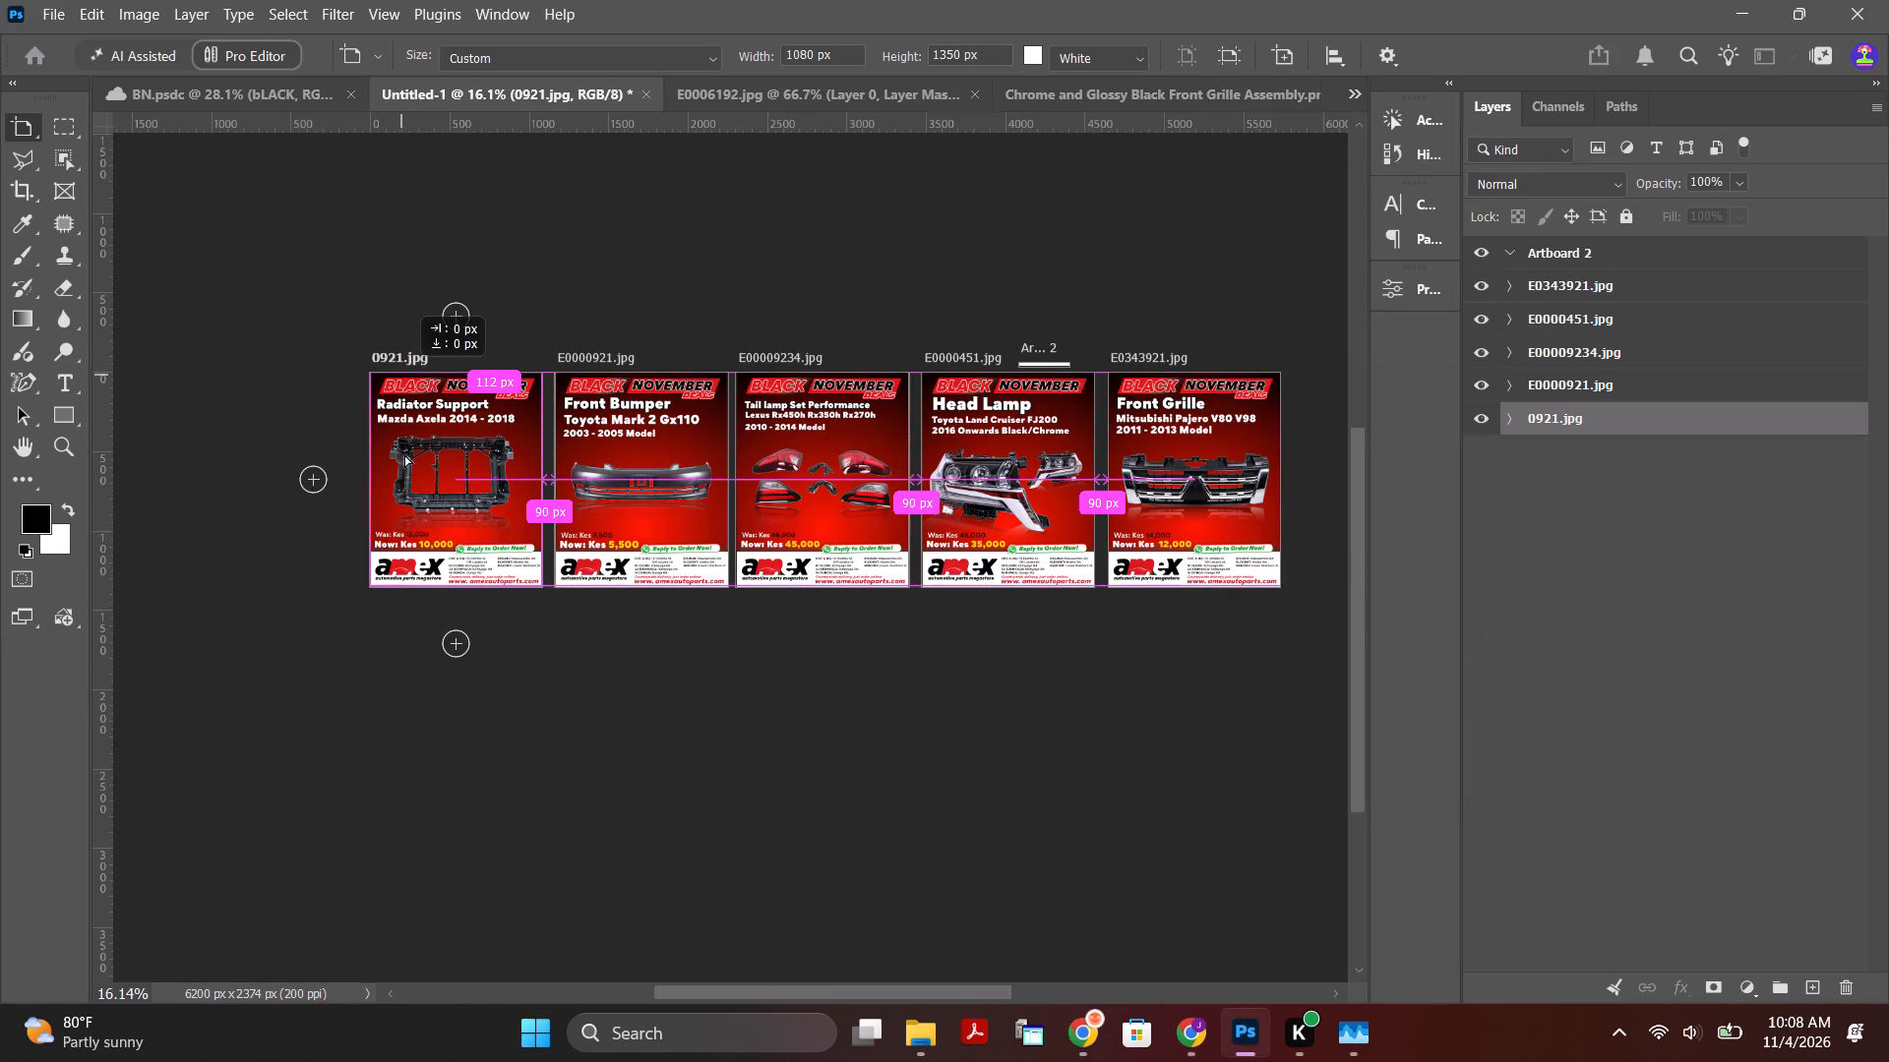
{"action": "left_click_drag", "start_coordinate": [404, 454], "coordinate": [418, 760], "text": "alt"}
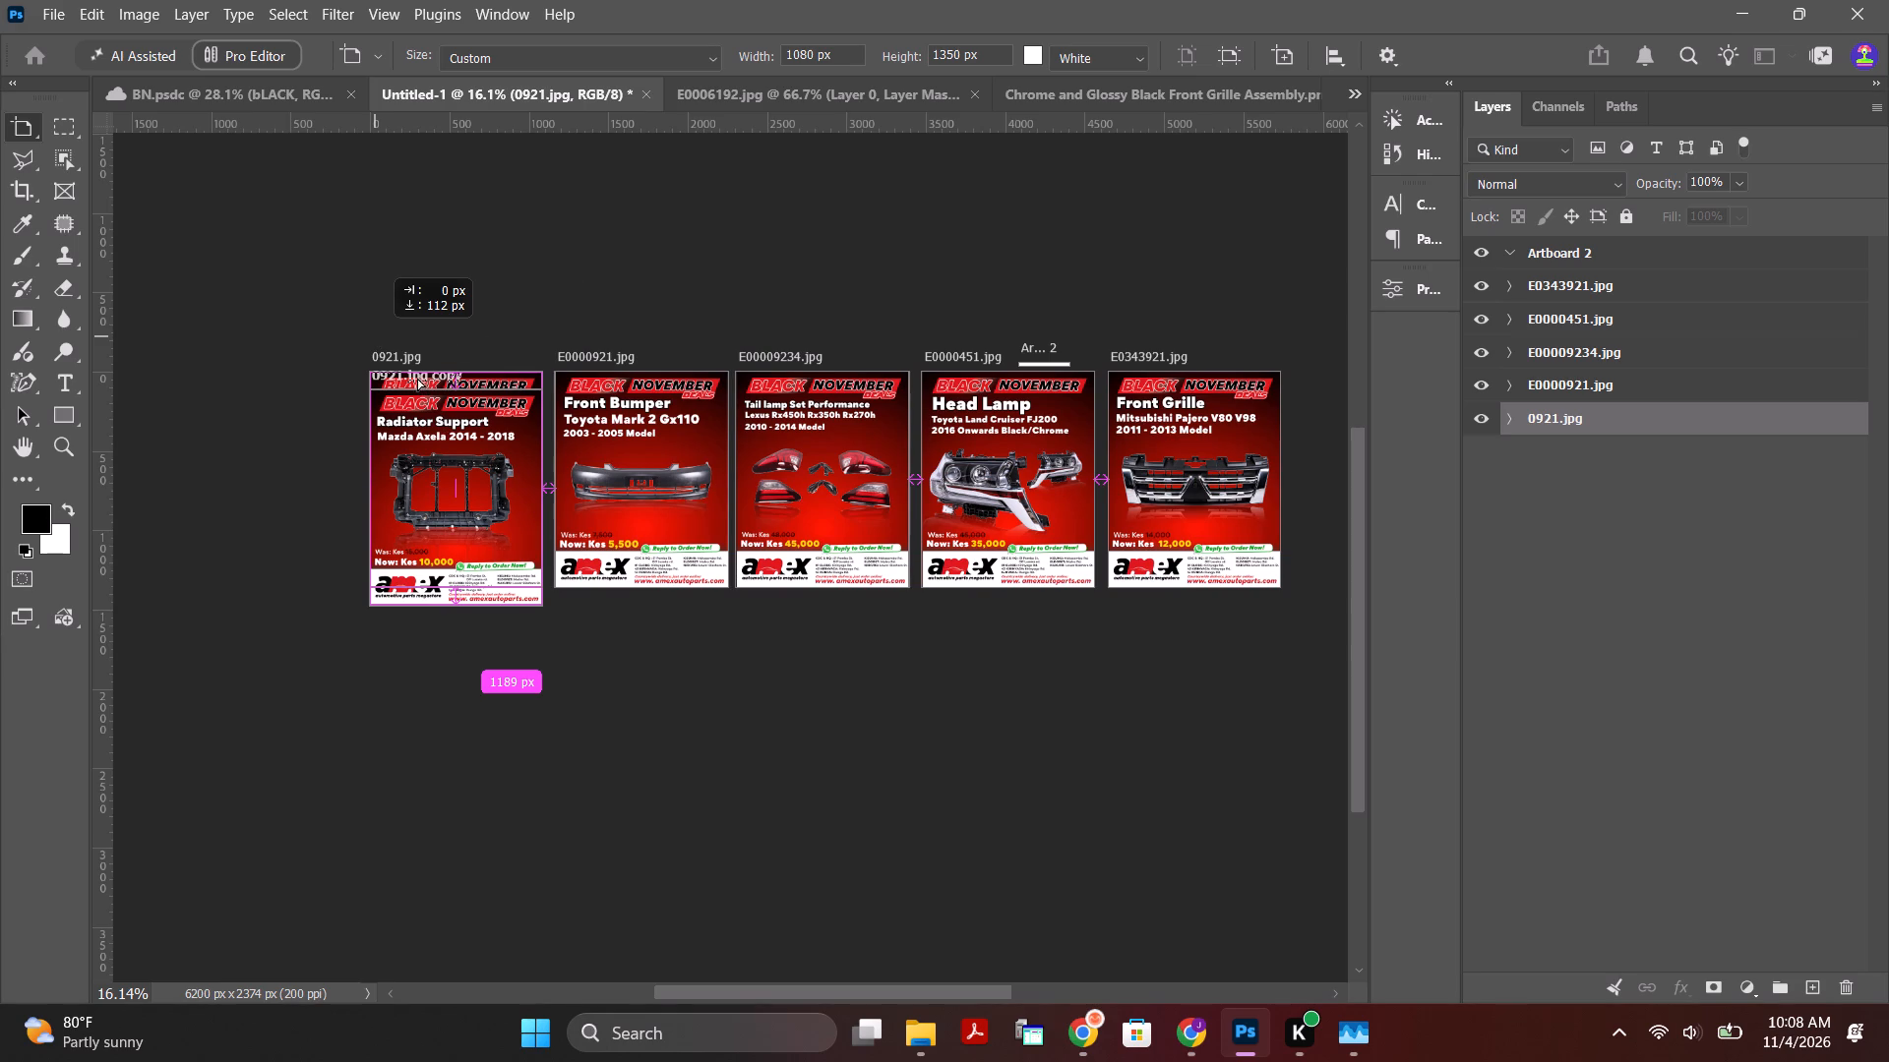
Using the Move tool, duplicate the 0921.jpg Radiator Support artboard and position the copy just beneath the original to start a second row.
{"action": "right_click", "coordinate": [23, 125]}
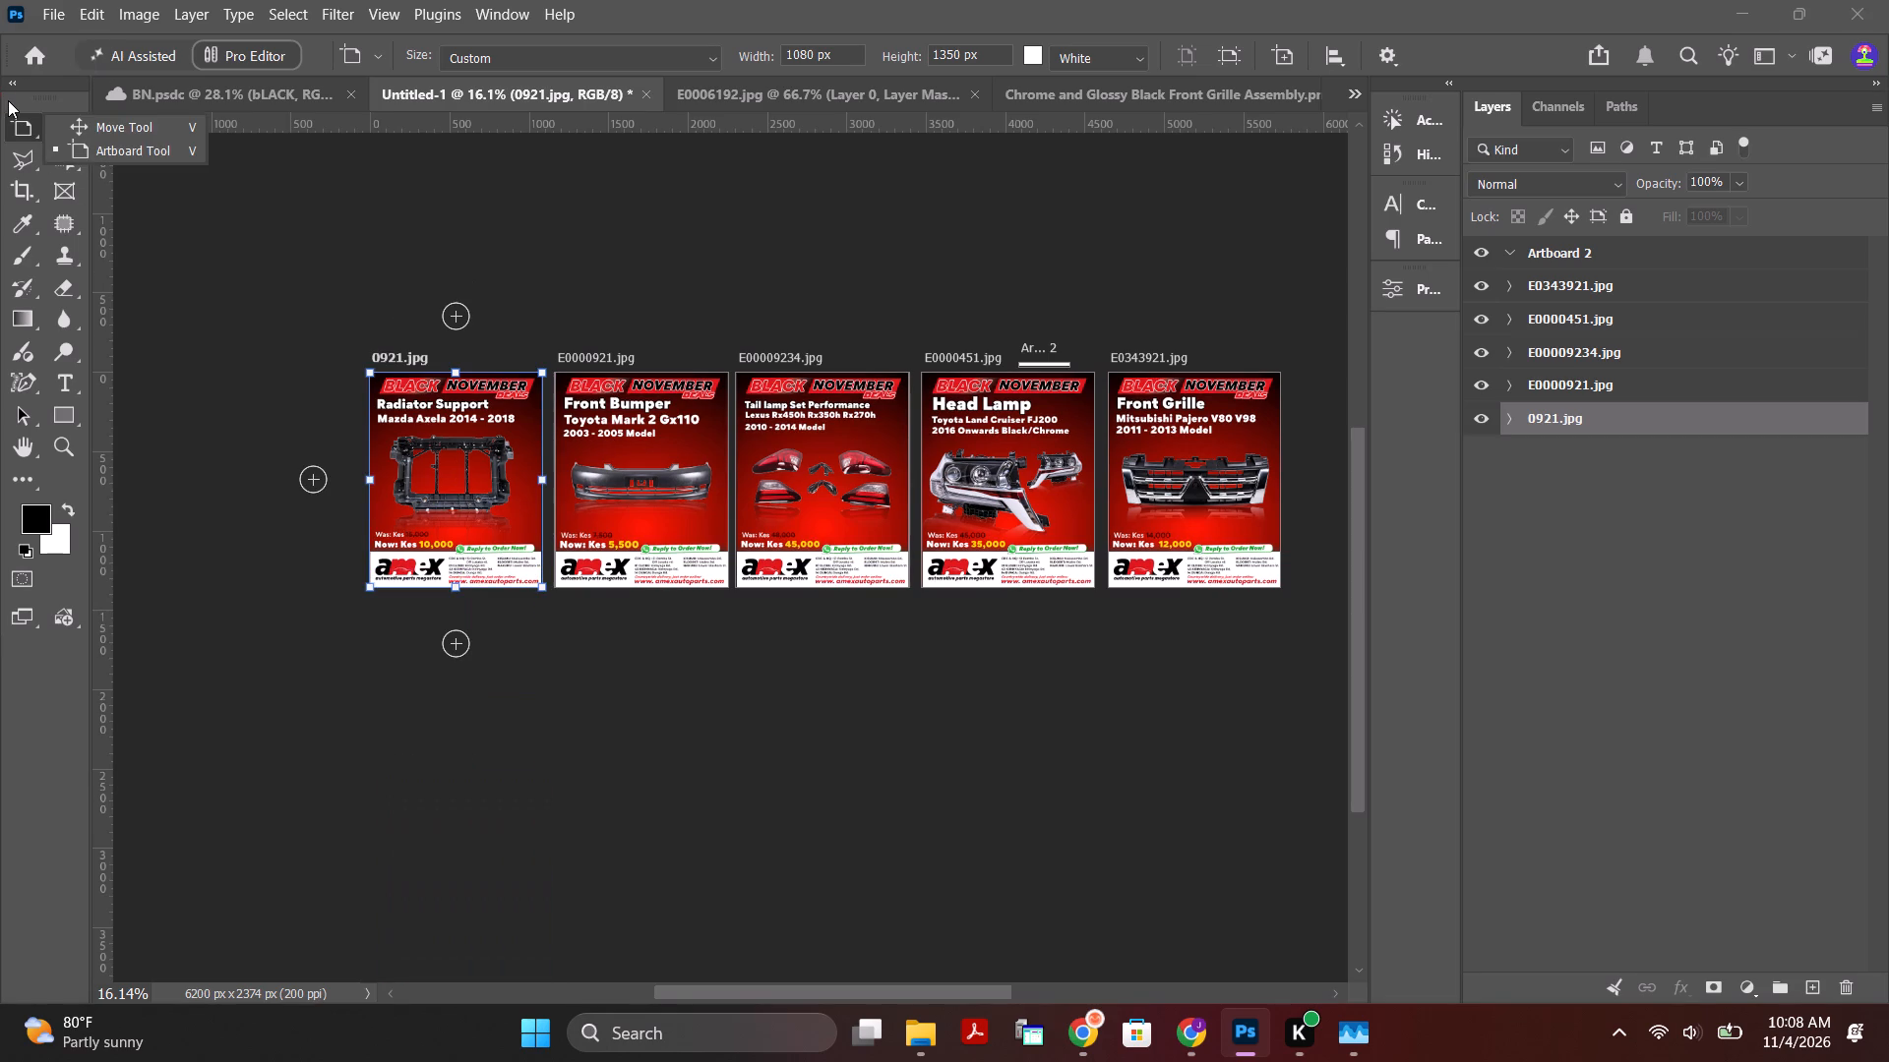
{"action": "left_click", "coordinate": [142, 128]}
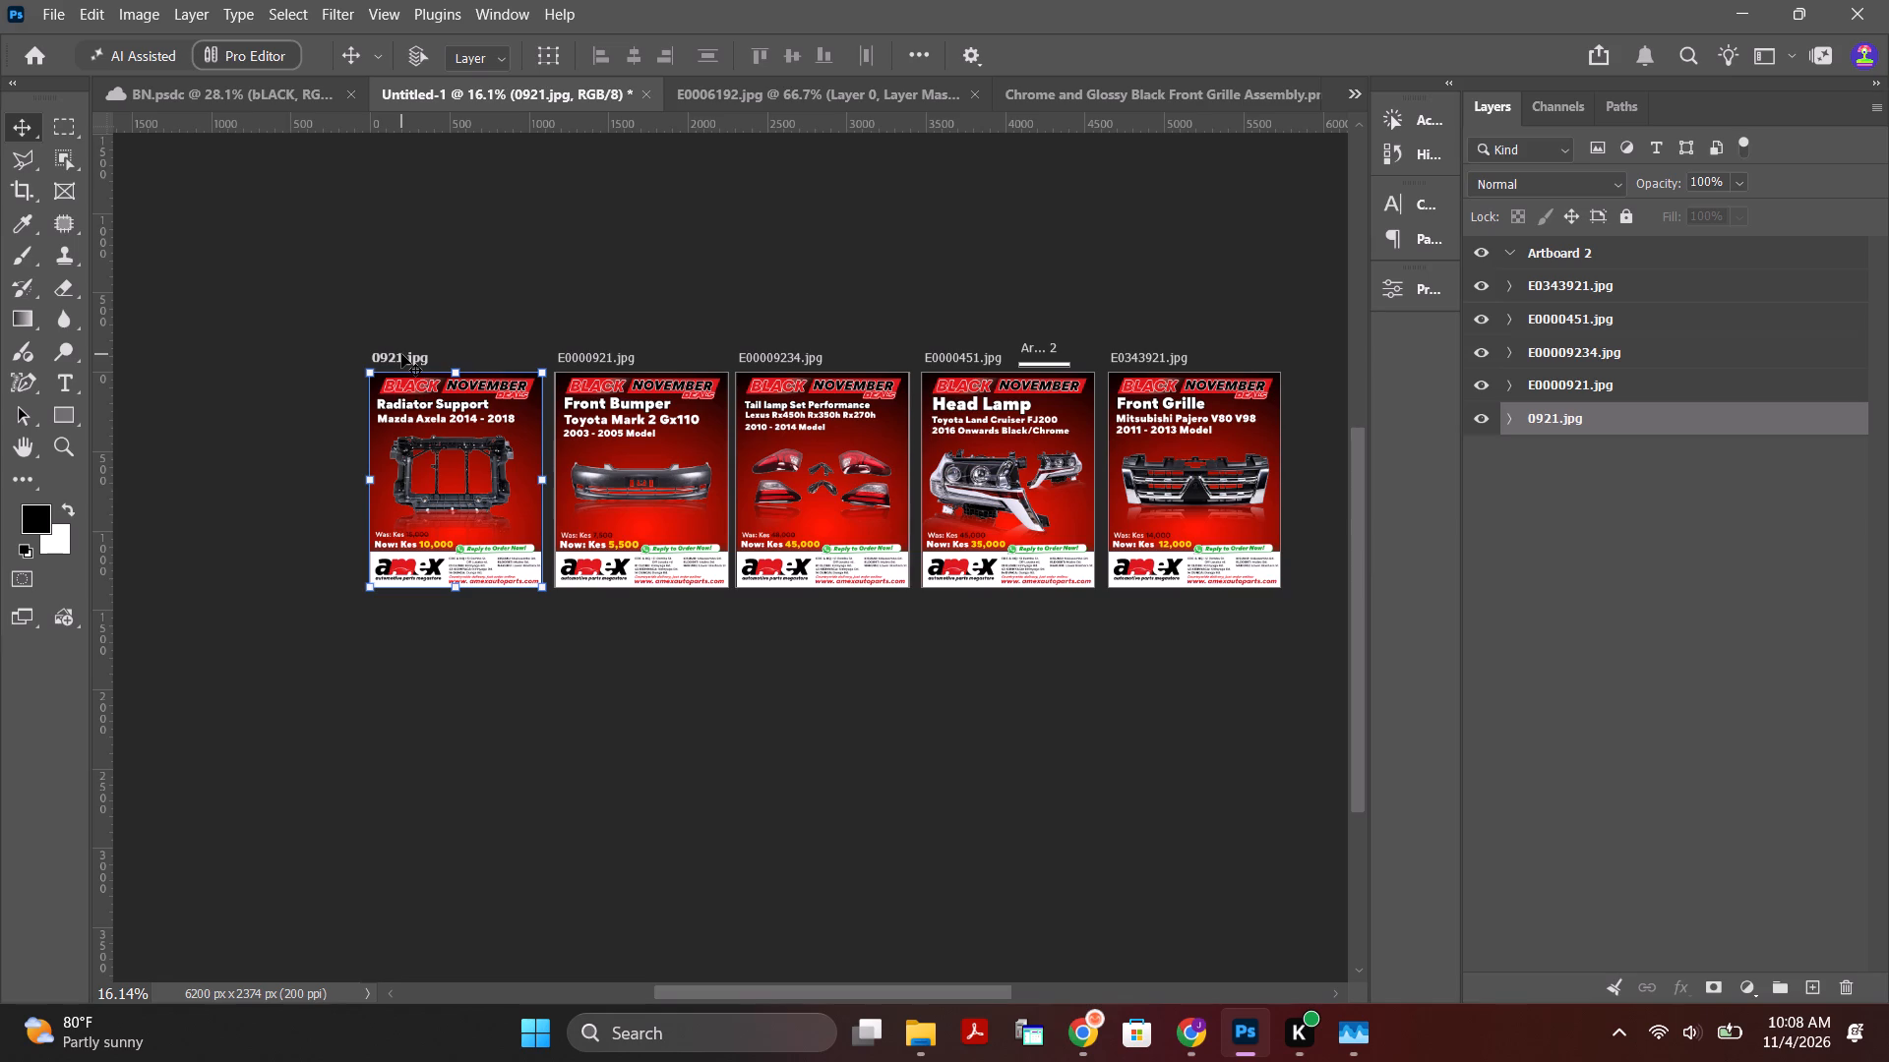
{"action": "left_click_drag", "start_coordinate": [398, 356], "coordinate": [398, 401], "text": "alt"}
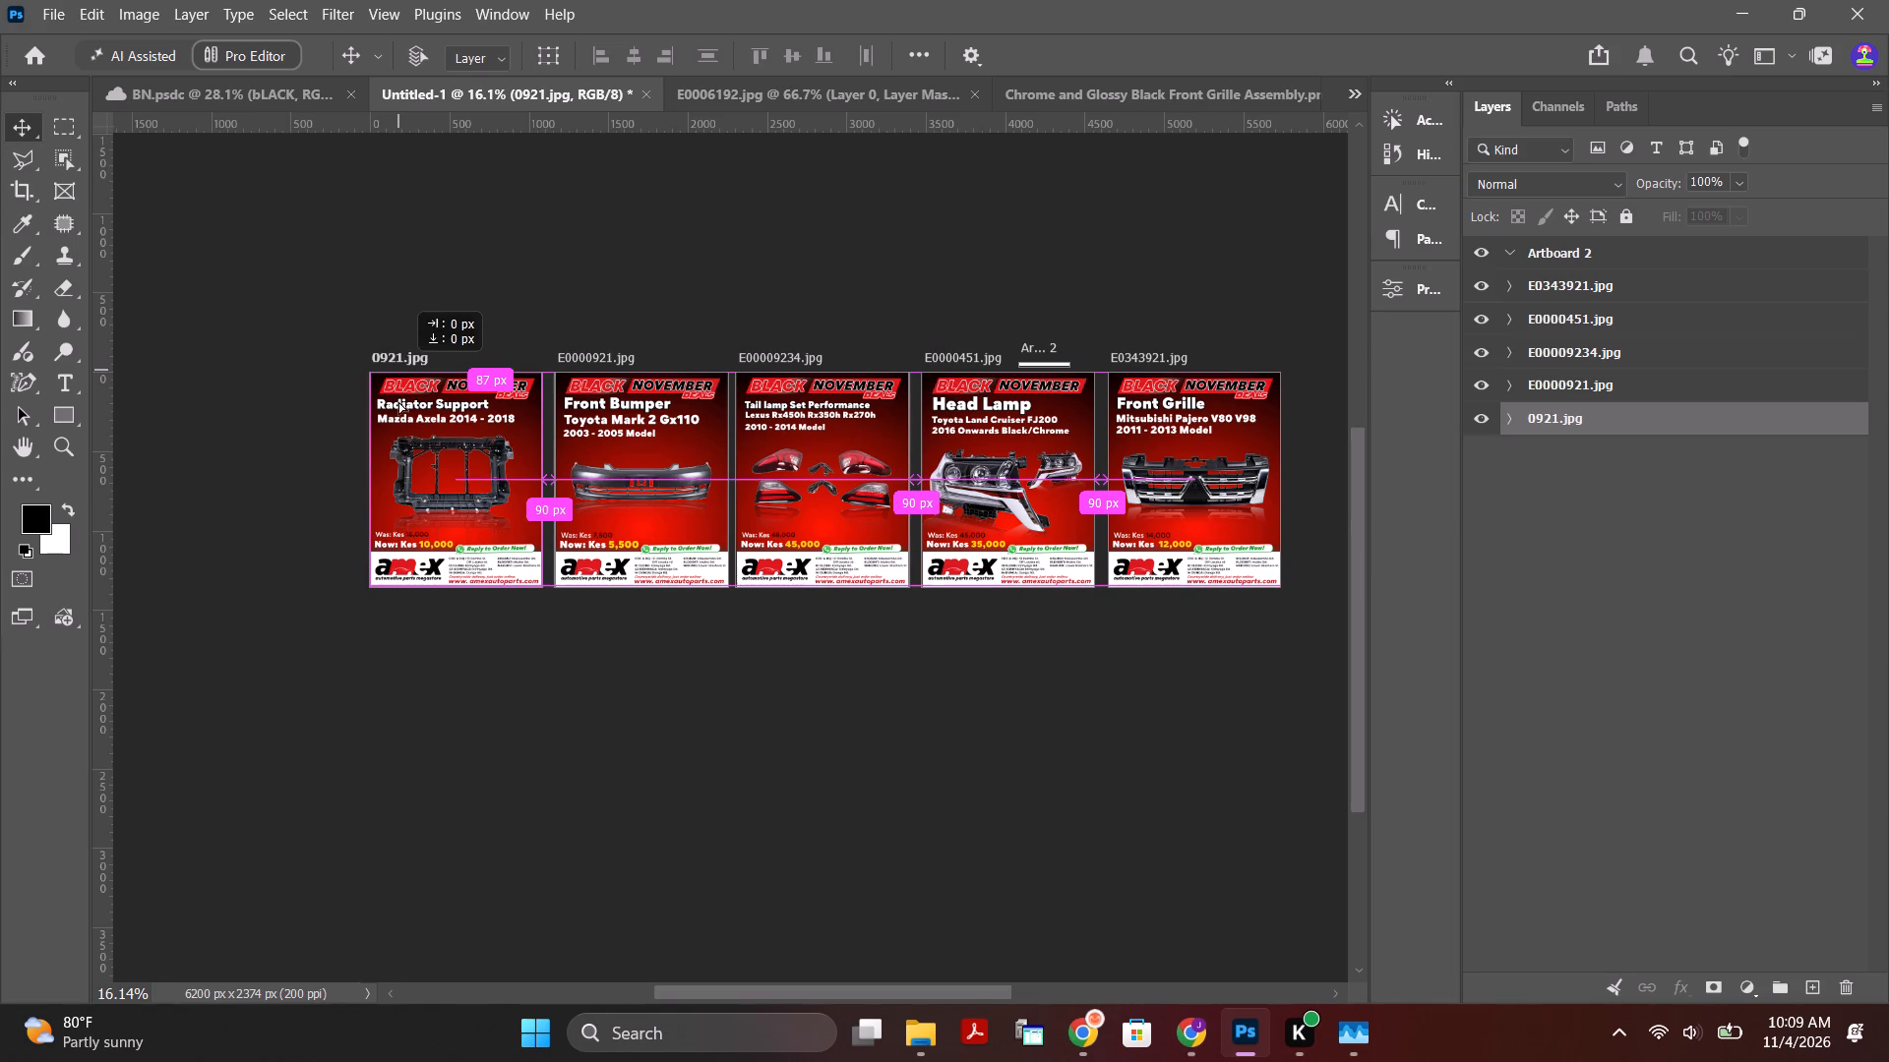
{"action": "left_click_drag", "start_coordinate": [398, 401], "coordinate": [271, 498], "text": "alt"}
{"action": "left_click_drag", "start_coordinate": [271, 498], "coordinate": [399, 707], "text": "alt"}
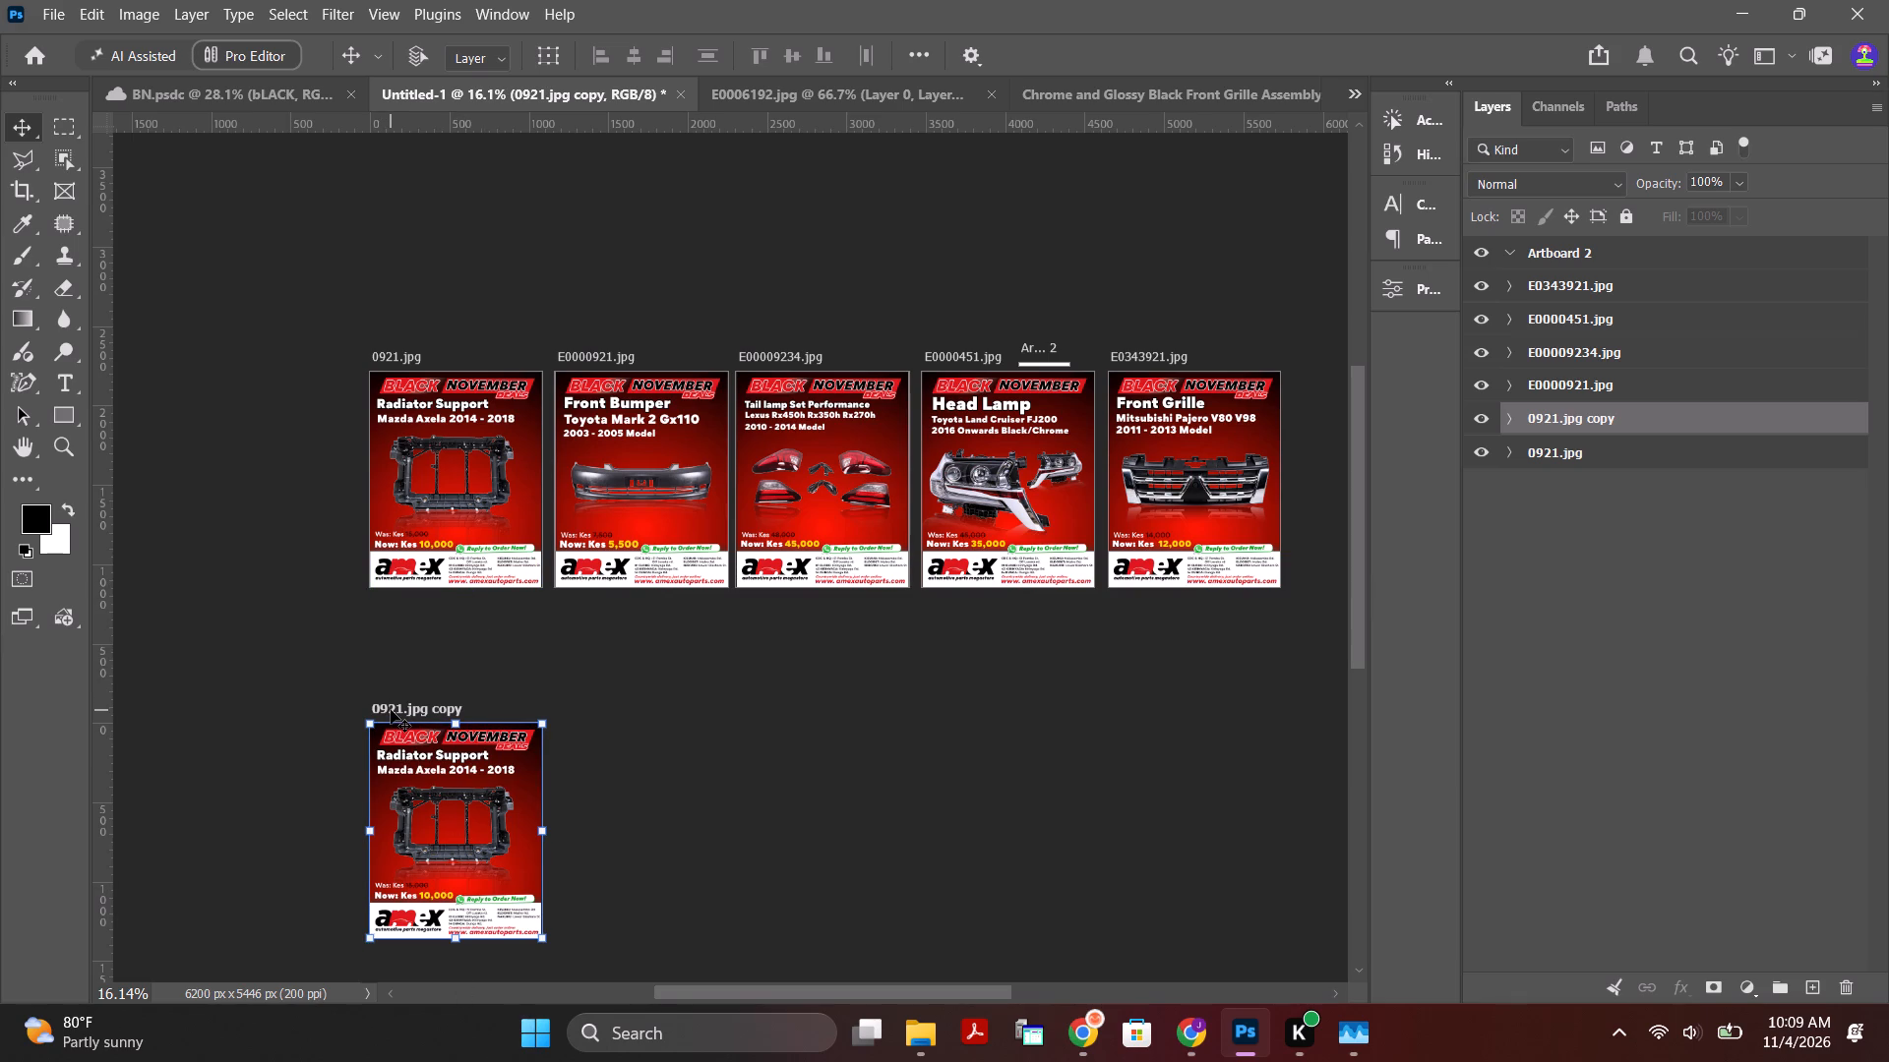
{"action": "left_click_drag", "start_coordinate": [391, 710], "coordinate": [394, 600]}
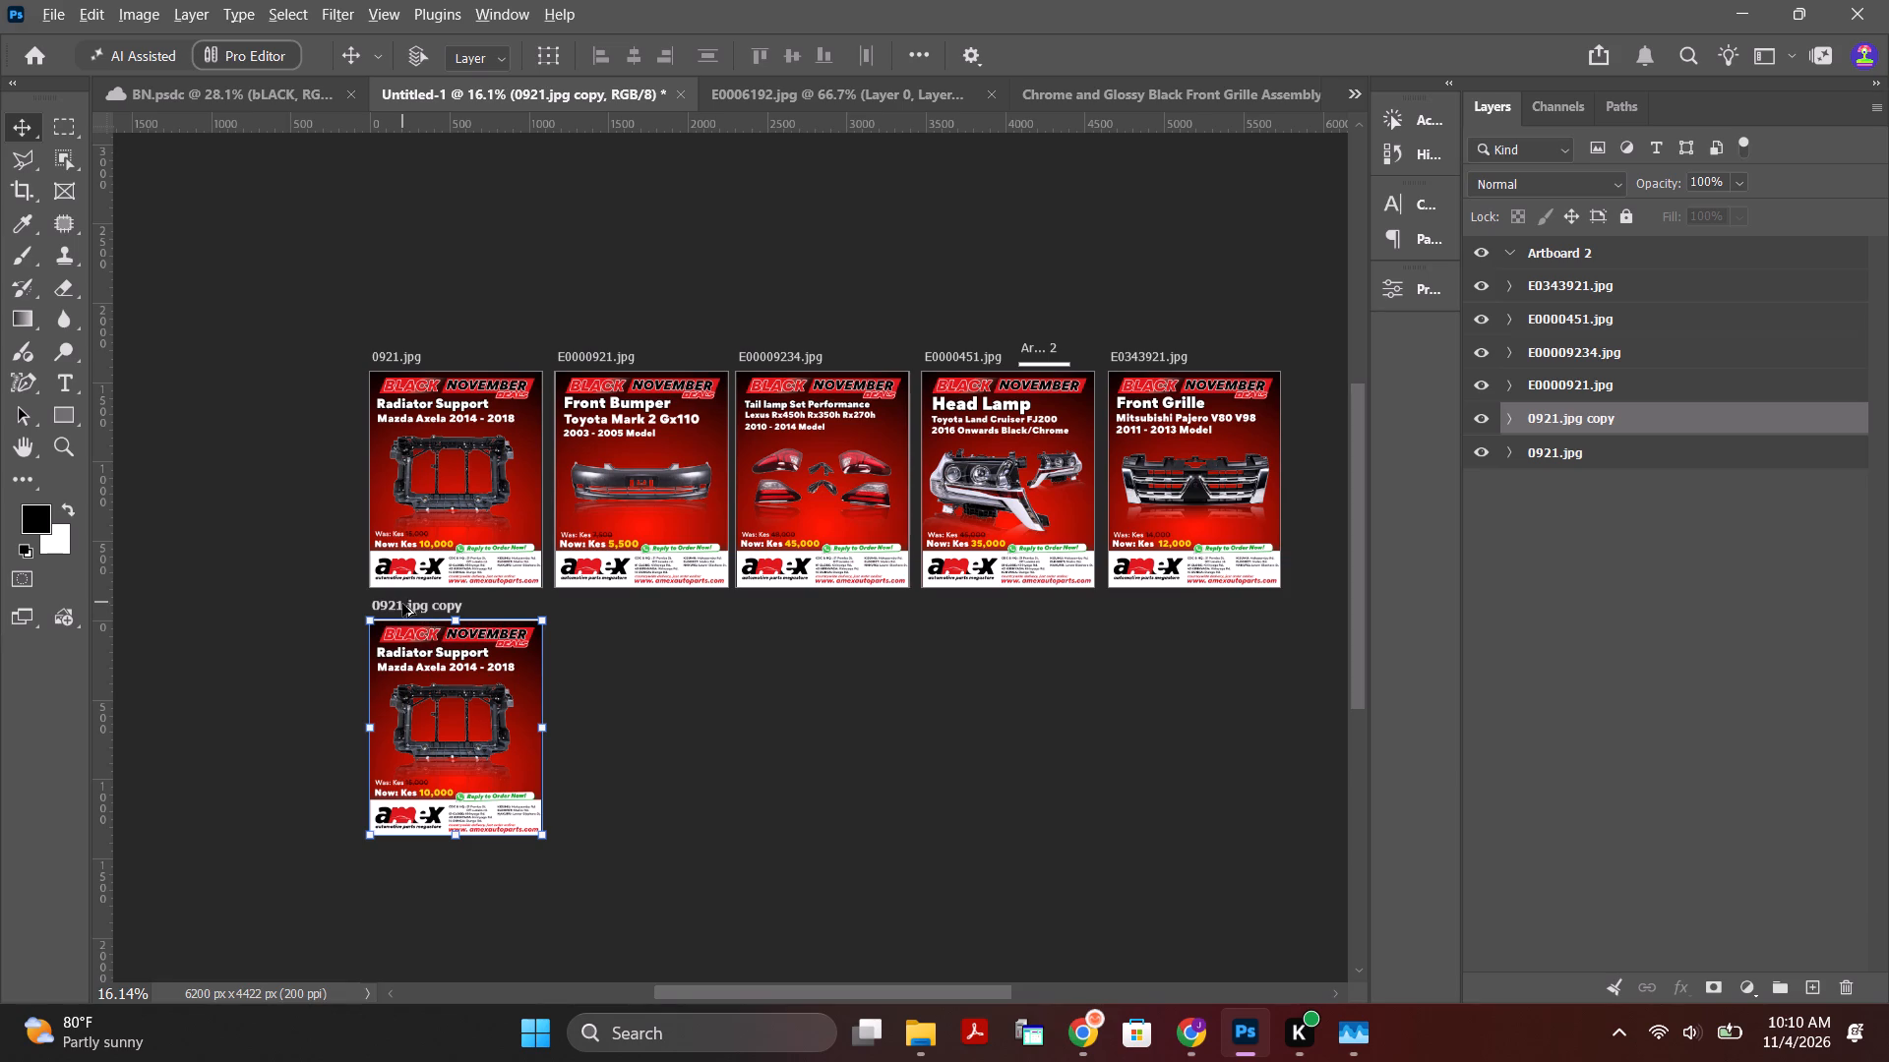
Duplicate the second-row Radiator Support artboard four times to the right, spacing the copies to make a row of five posters.
{"action": "left_click_drag", "start_coordinate": [402, 608], "coordinate": [595, 601], "text": "alt"}
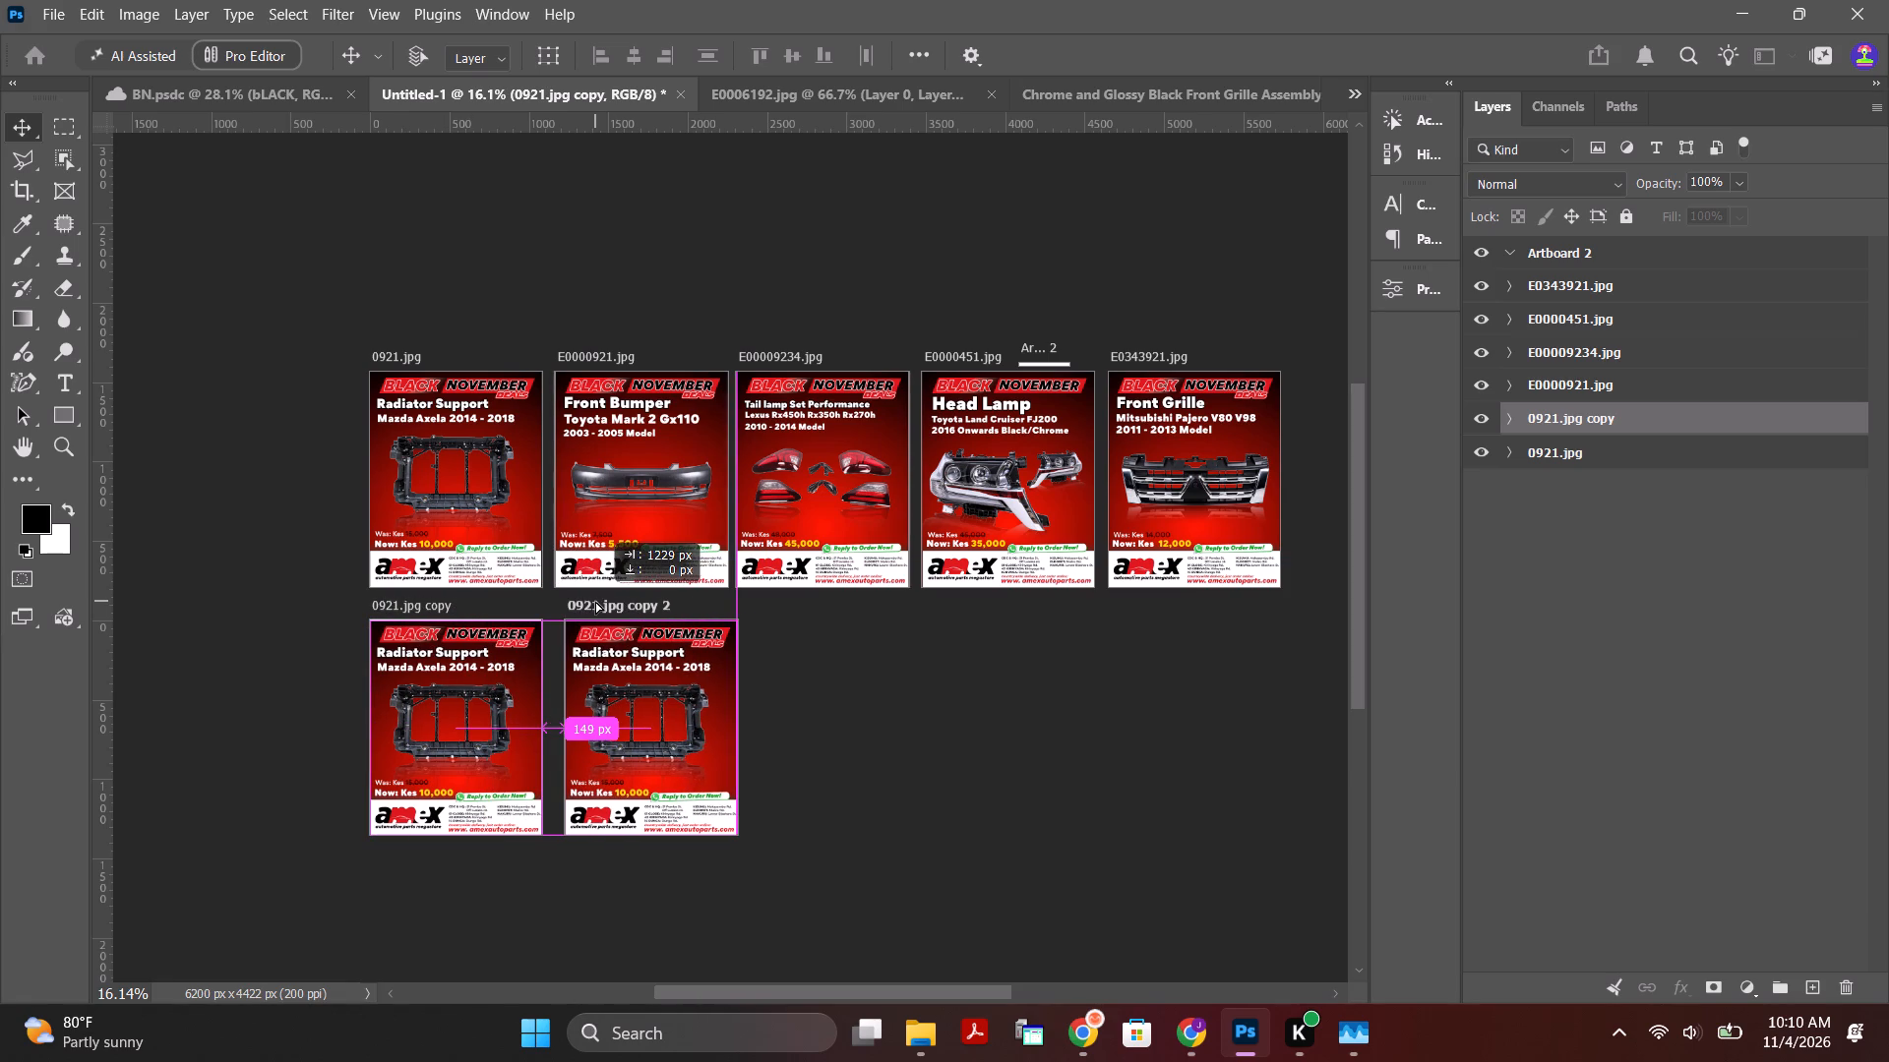
{"action": "left_click_drag", "start_coordinate": [595, 601], "coordinate": [591, 601], "text": "alt"}
{"action": "left_click_drag", "start_coordinate": [594, 606], "coordinate": [739, 601], "text": "alt"}
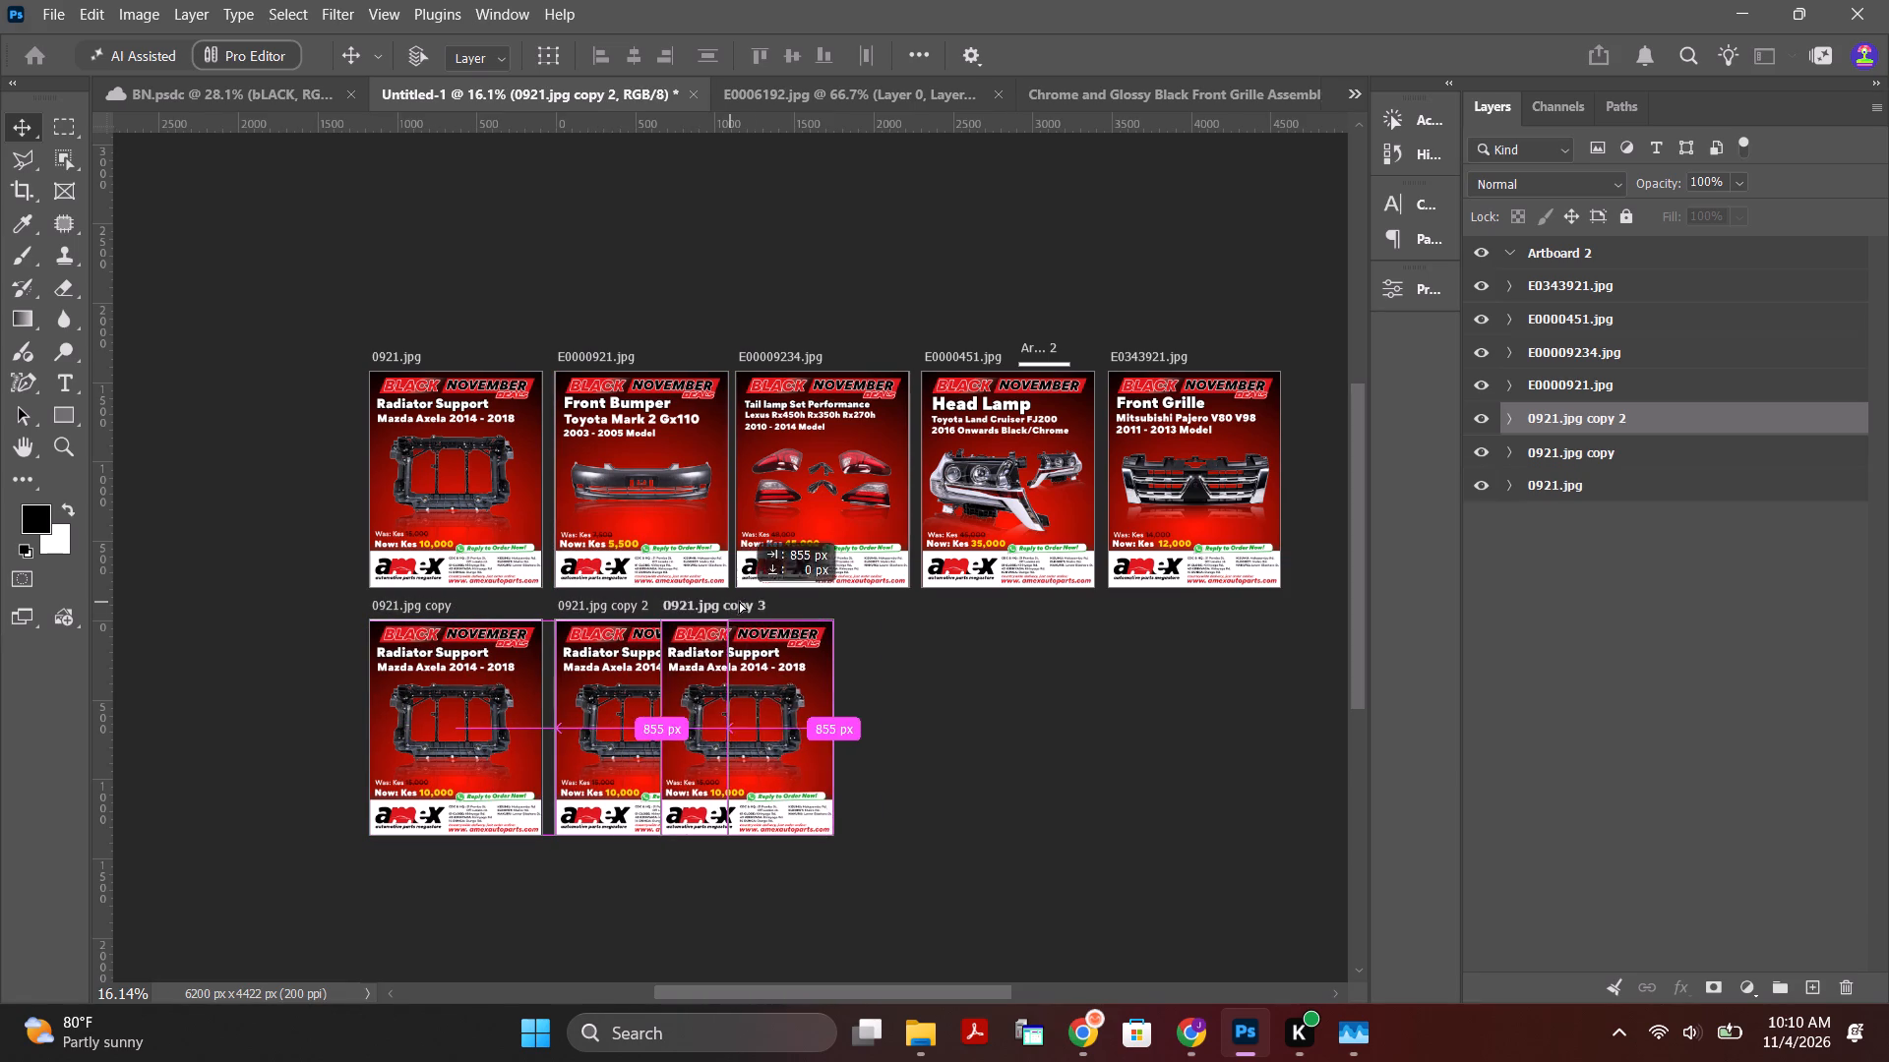
{"action": "left_click_drag", "start_coordinate": [739, 601], "coordinate": [773, 597], "text": "alt"}
{"action": "left_click_drag", "start_coordinate": [785, 604], "coordinate": [980, 600], "text": "alt"}
{"action": "left_click_drag", "start_coordinate": [989, 609], "coordinate": [1160, 605], "text": "alt"}
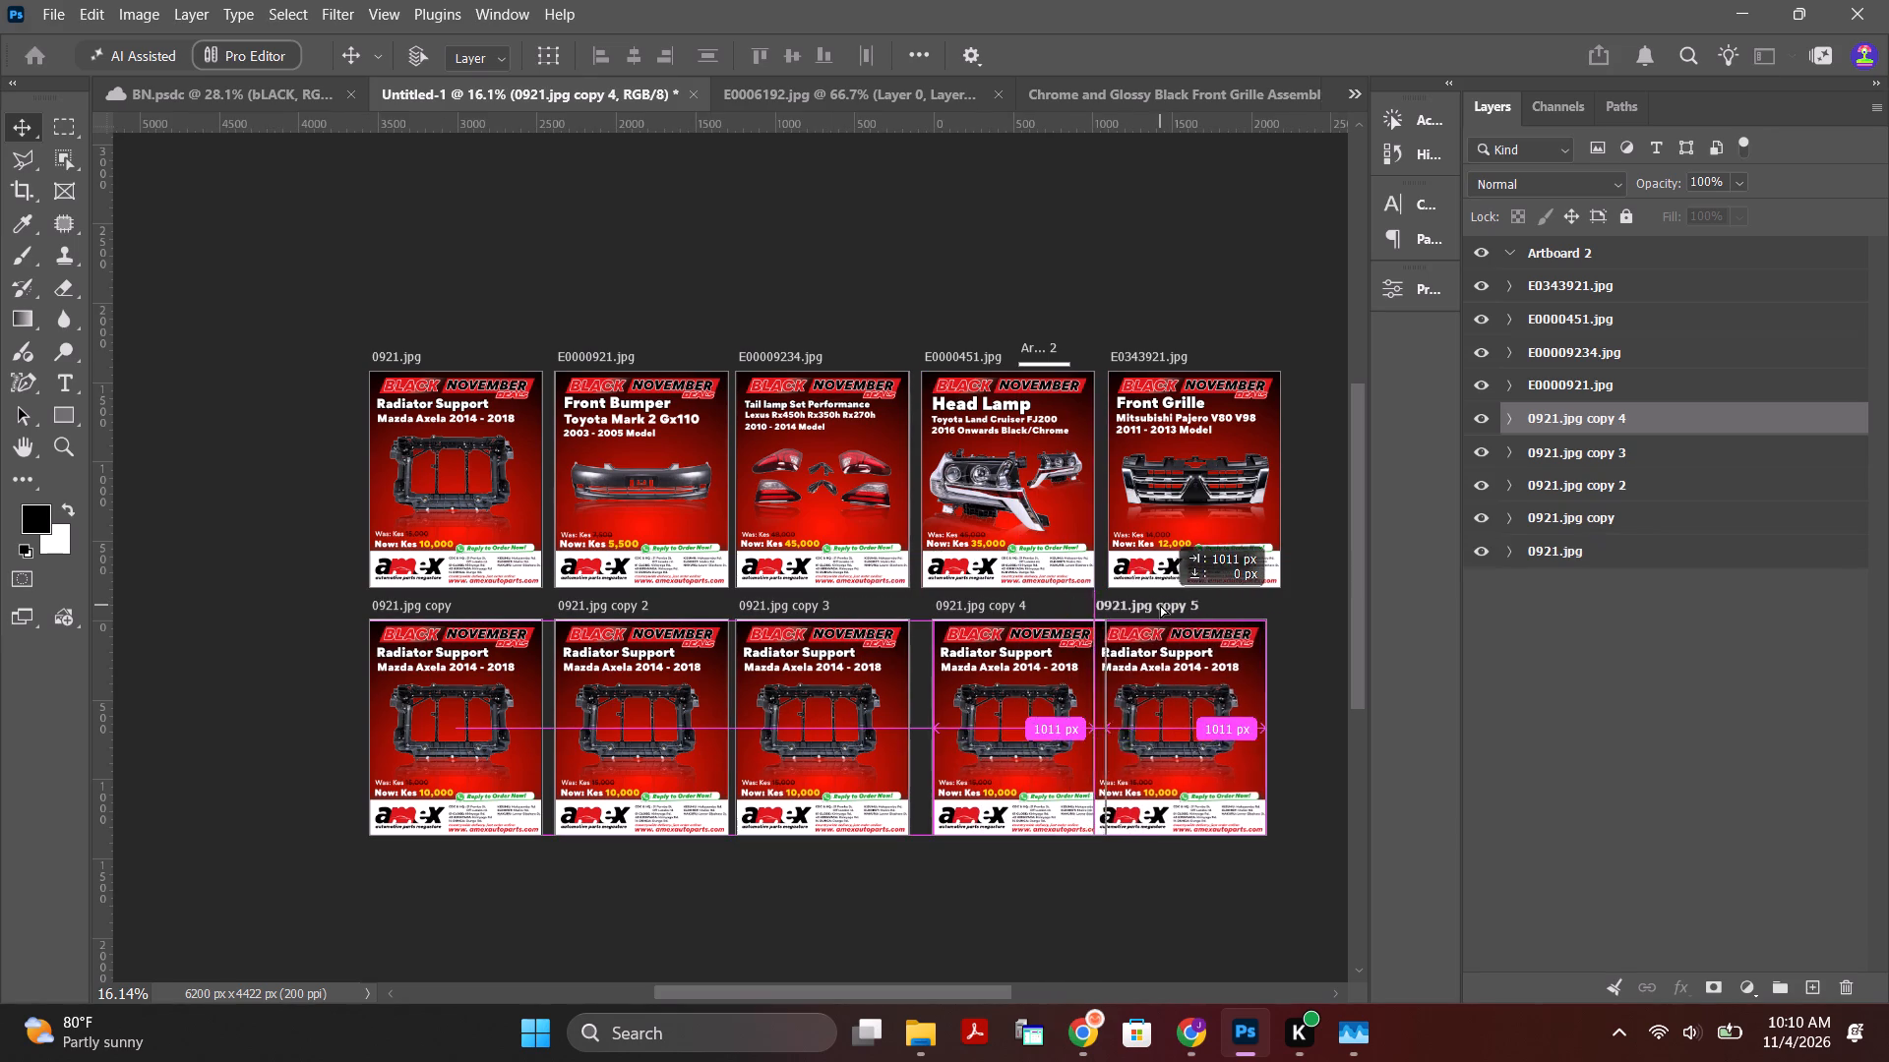
{"action": "left_click_drag", "start_coordinate": [1160, 605], "coordinate": [1189, 604], "text": "alt"}
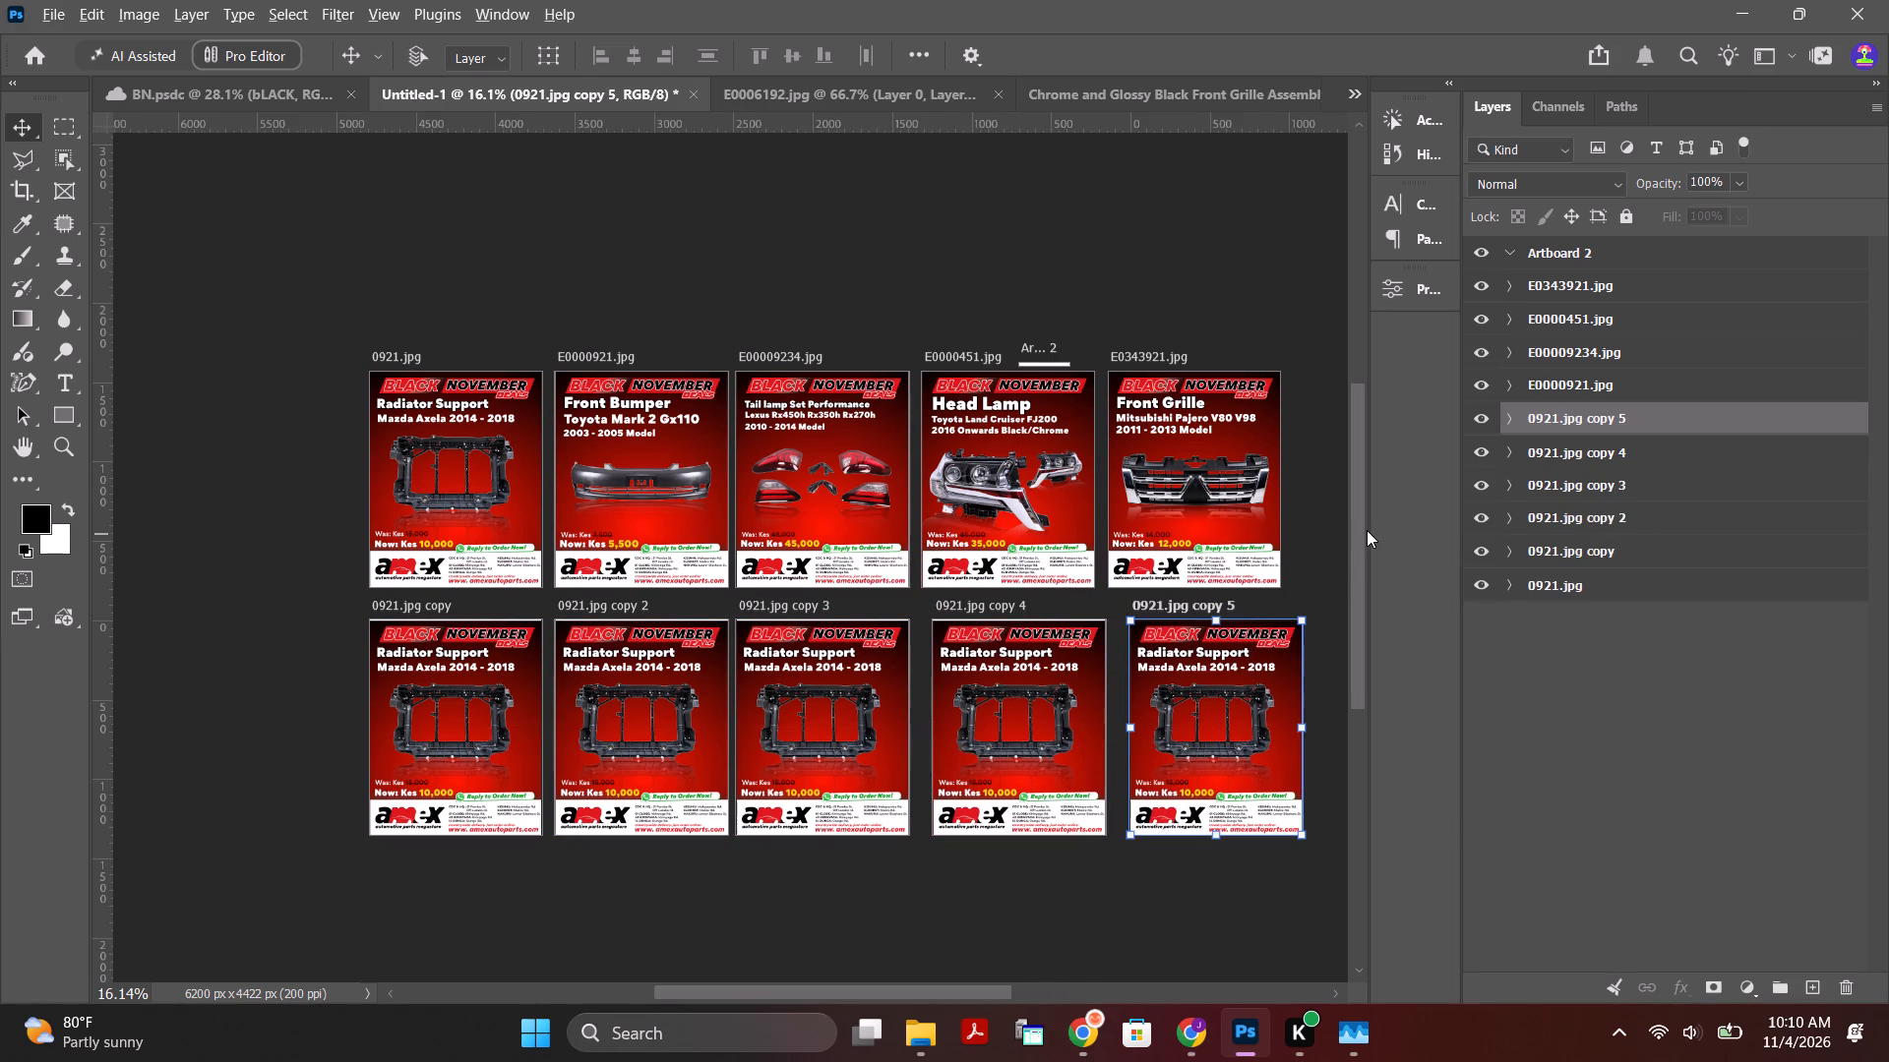
{"action": "left_click_drag", "start_coordinate": [1366, 532], "coordinate": [1371, 567], "text": "alt"}
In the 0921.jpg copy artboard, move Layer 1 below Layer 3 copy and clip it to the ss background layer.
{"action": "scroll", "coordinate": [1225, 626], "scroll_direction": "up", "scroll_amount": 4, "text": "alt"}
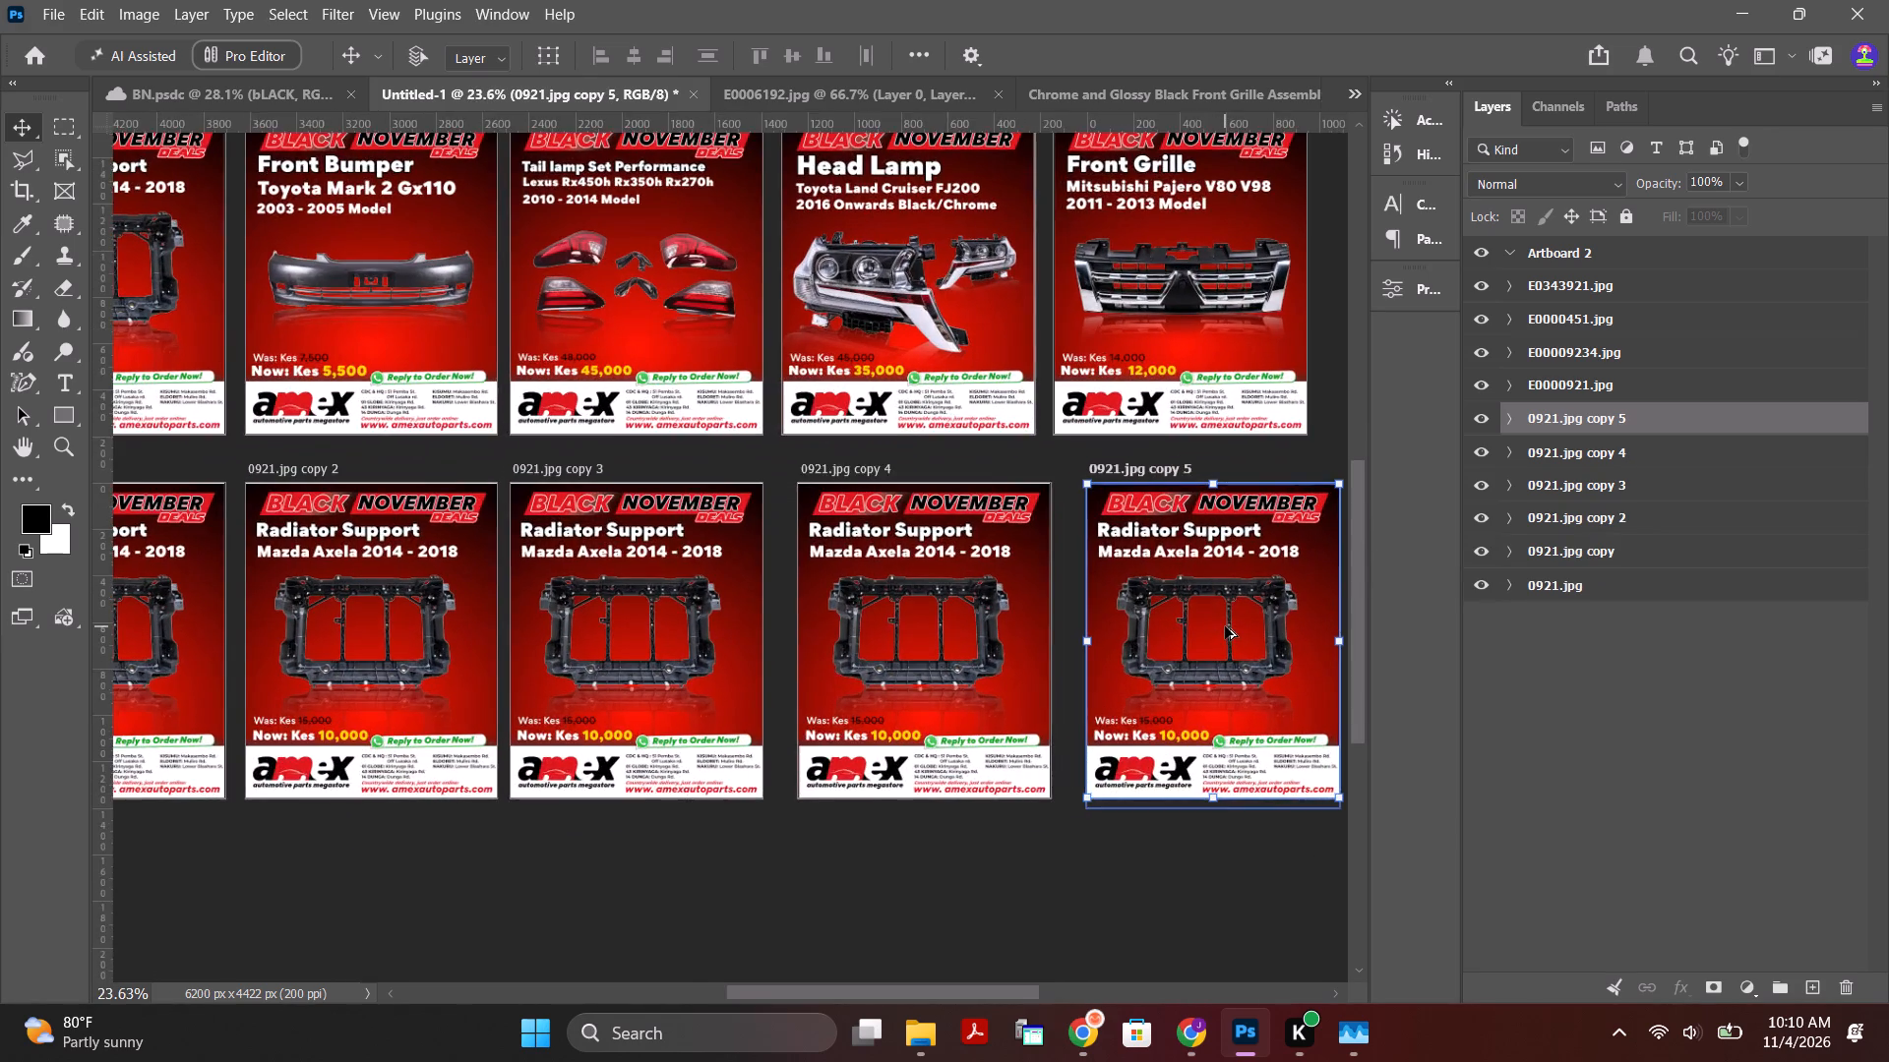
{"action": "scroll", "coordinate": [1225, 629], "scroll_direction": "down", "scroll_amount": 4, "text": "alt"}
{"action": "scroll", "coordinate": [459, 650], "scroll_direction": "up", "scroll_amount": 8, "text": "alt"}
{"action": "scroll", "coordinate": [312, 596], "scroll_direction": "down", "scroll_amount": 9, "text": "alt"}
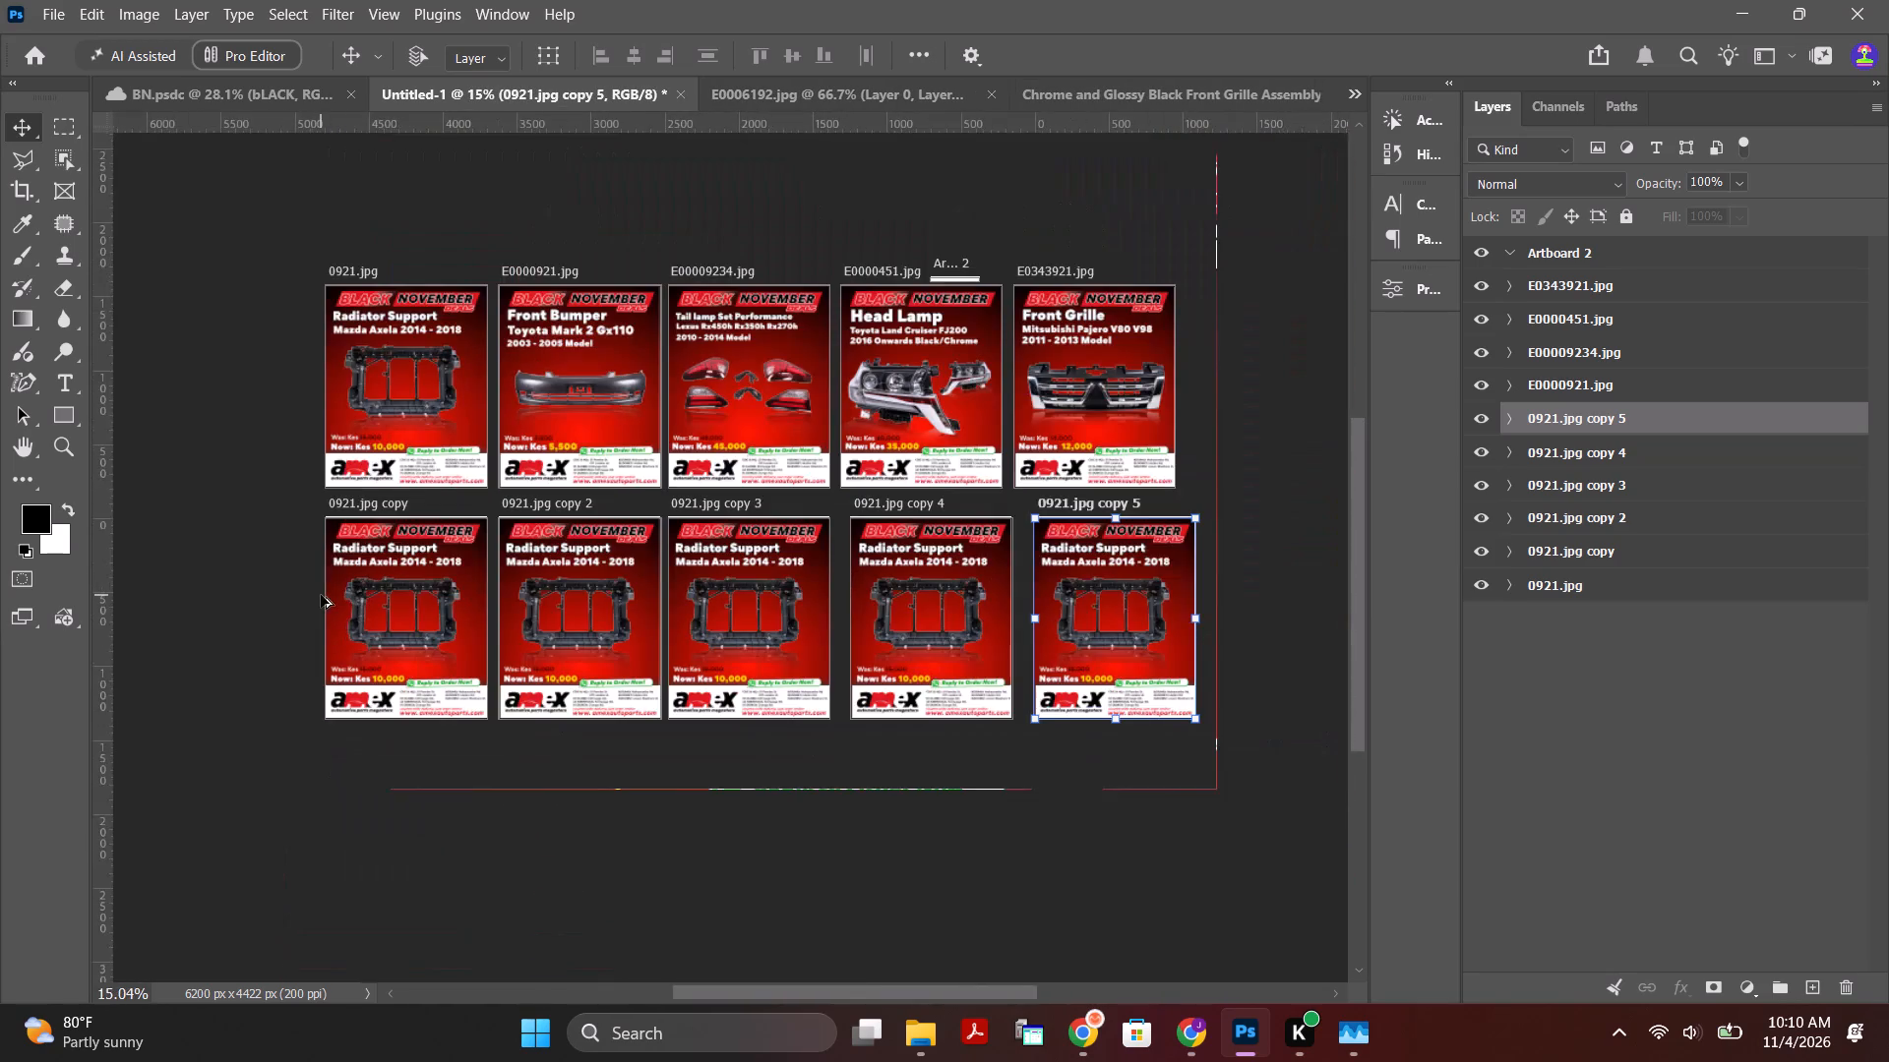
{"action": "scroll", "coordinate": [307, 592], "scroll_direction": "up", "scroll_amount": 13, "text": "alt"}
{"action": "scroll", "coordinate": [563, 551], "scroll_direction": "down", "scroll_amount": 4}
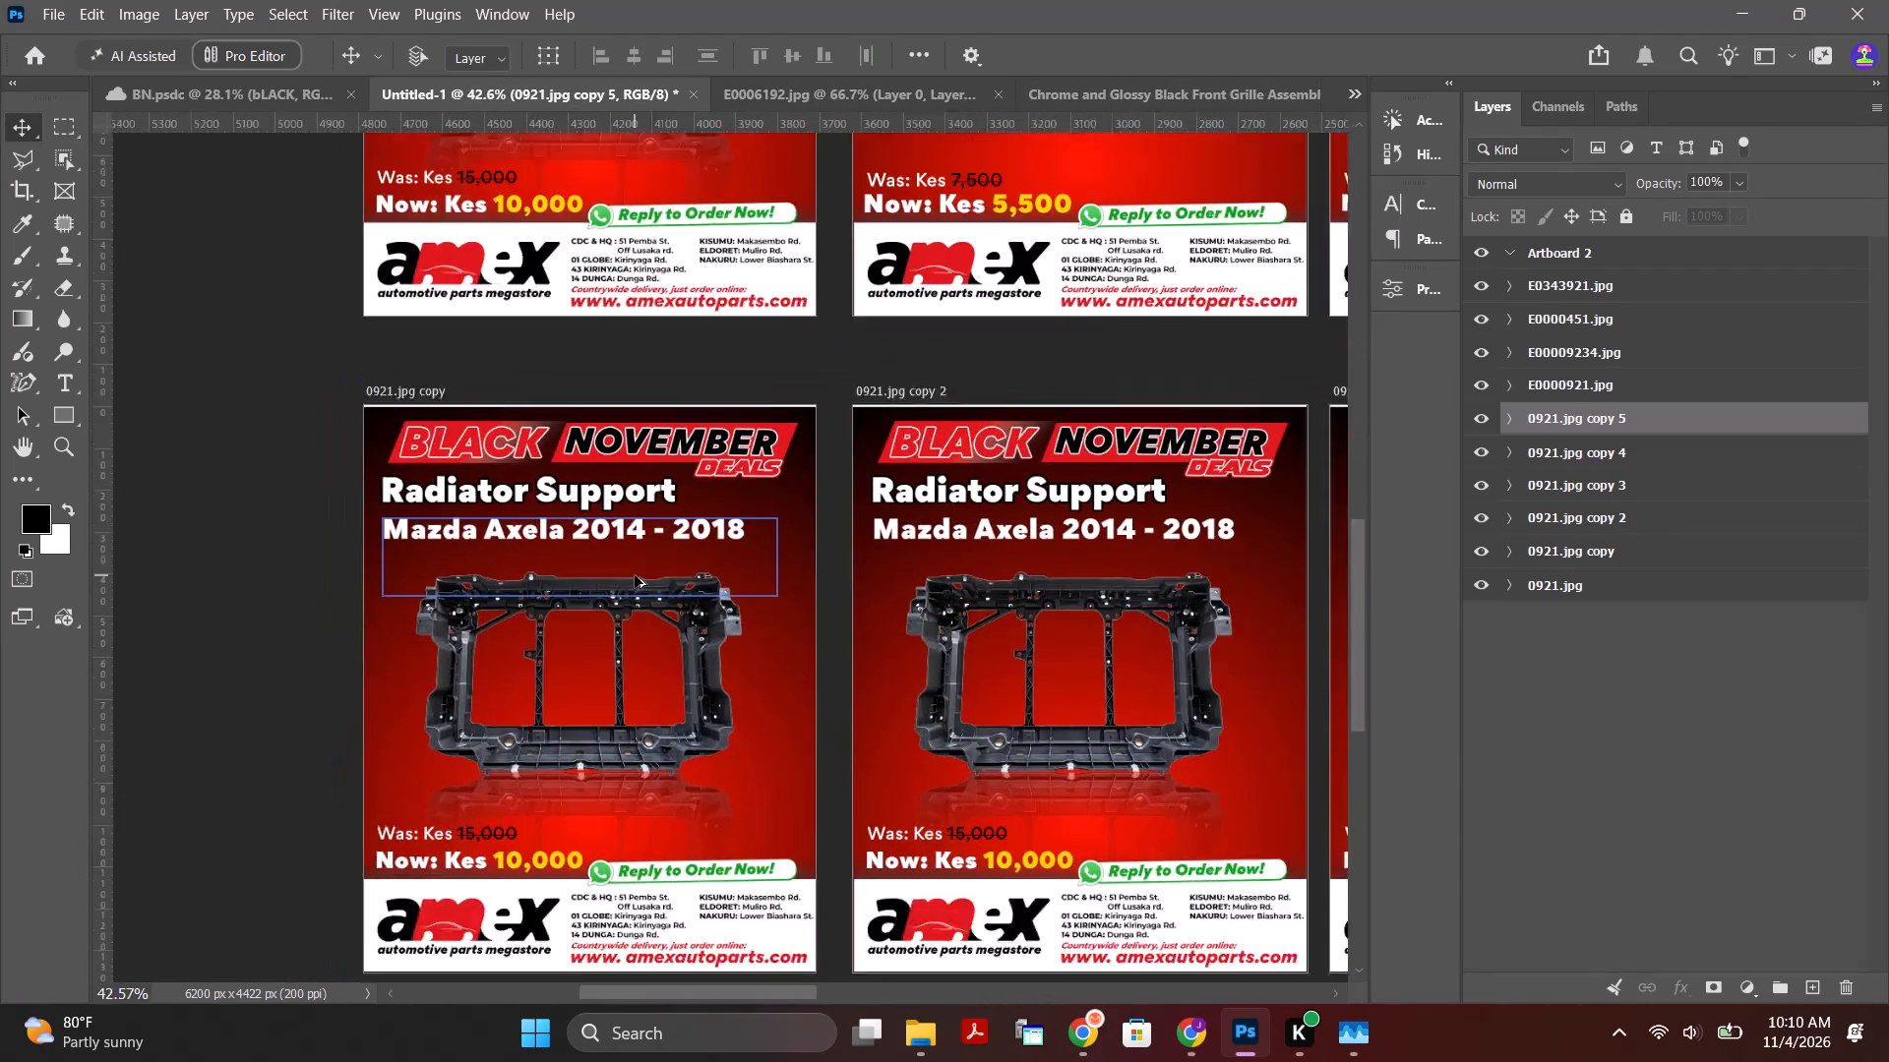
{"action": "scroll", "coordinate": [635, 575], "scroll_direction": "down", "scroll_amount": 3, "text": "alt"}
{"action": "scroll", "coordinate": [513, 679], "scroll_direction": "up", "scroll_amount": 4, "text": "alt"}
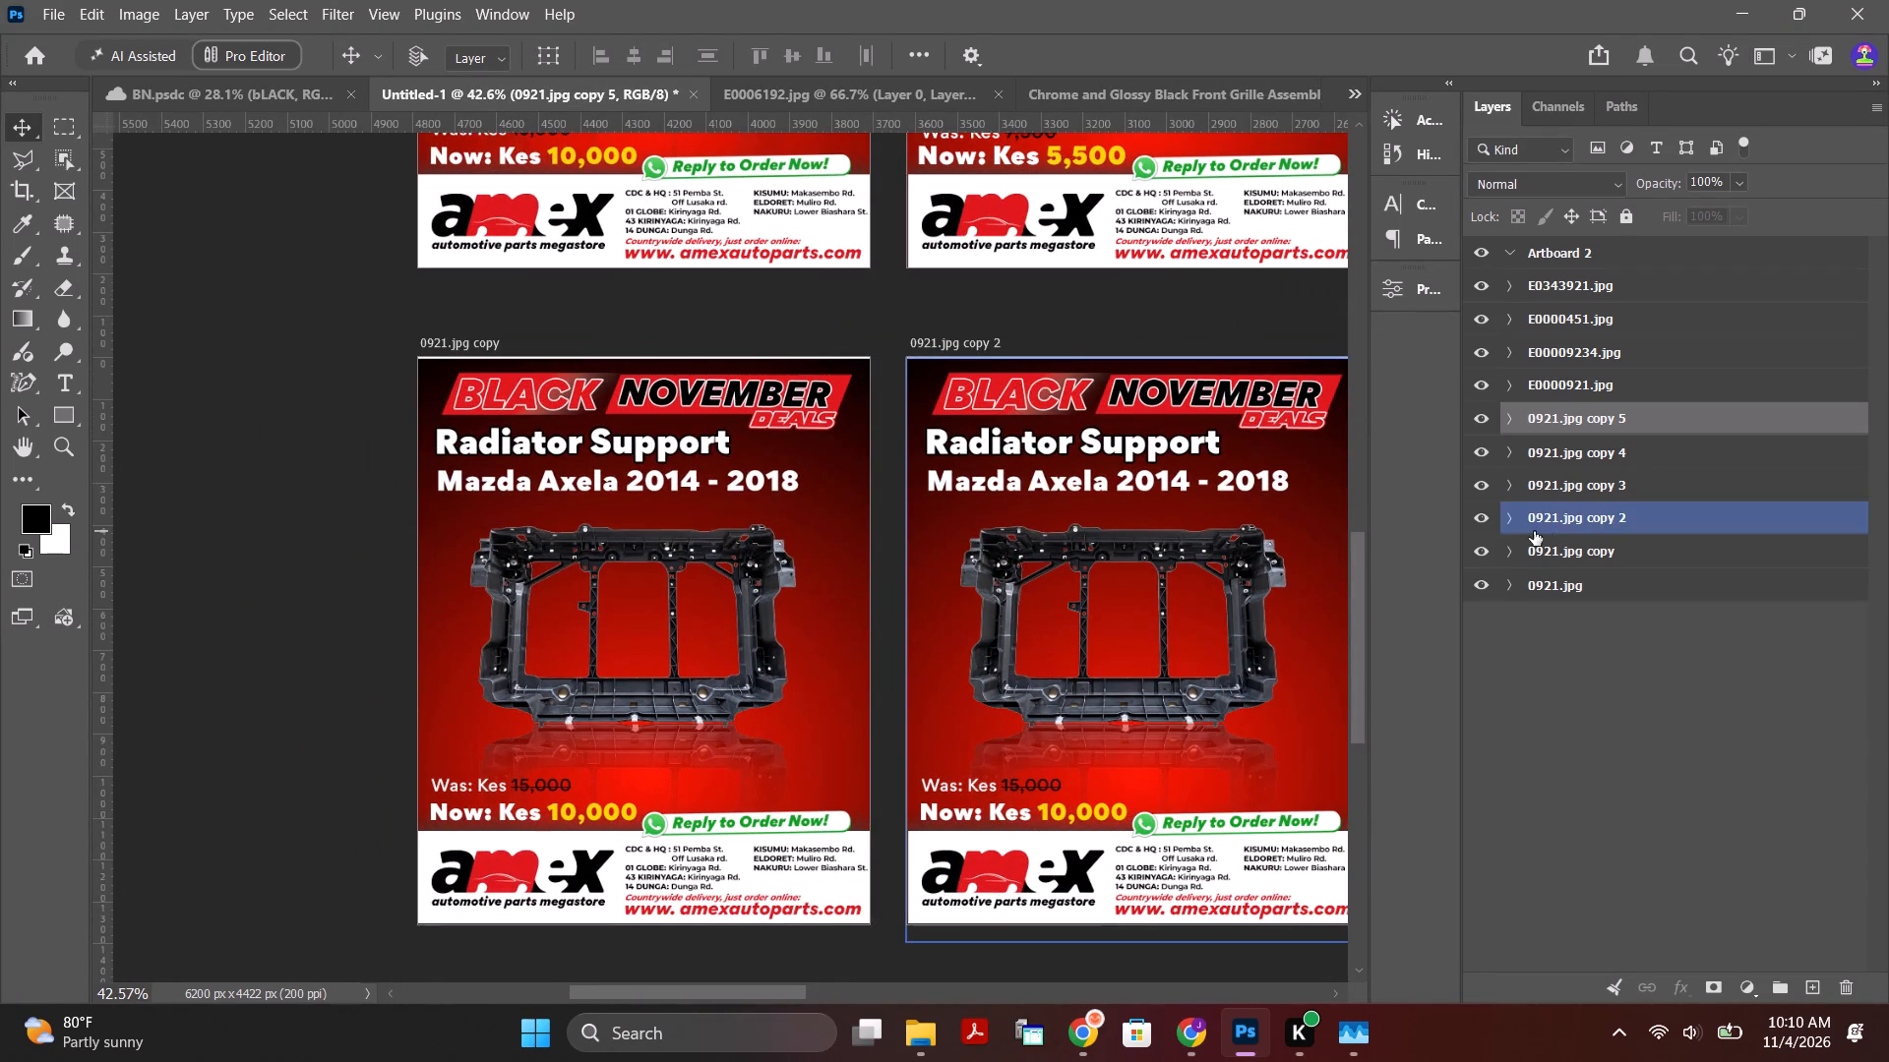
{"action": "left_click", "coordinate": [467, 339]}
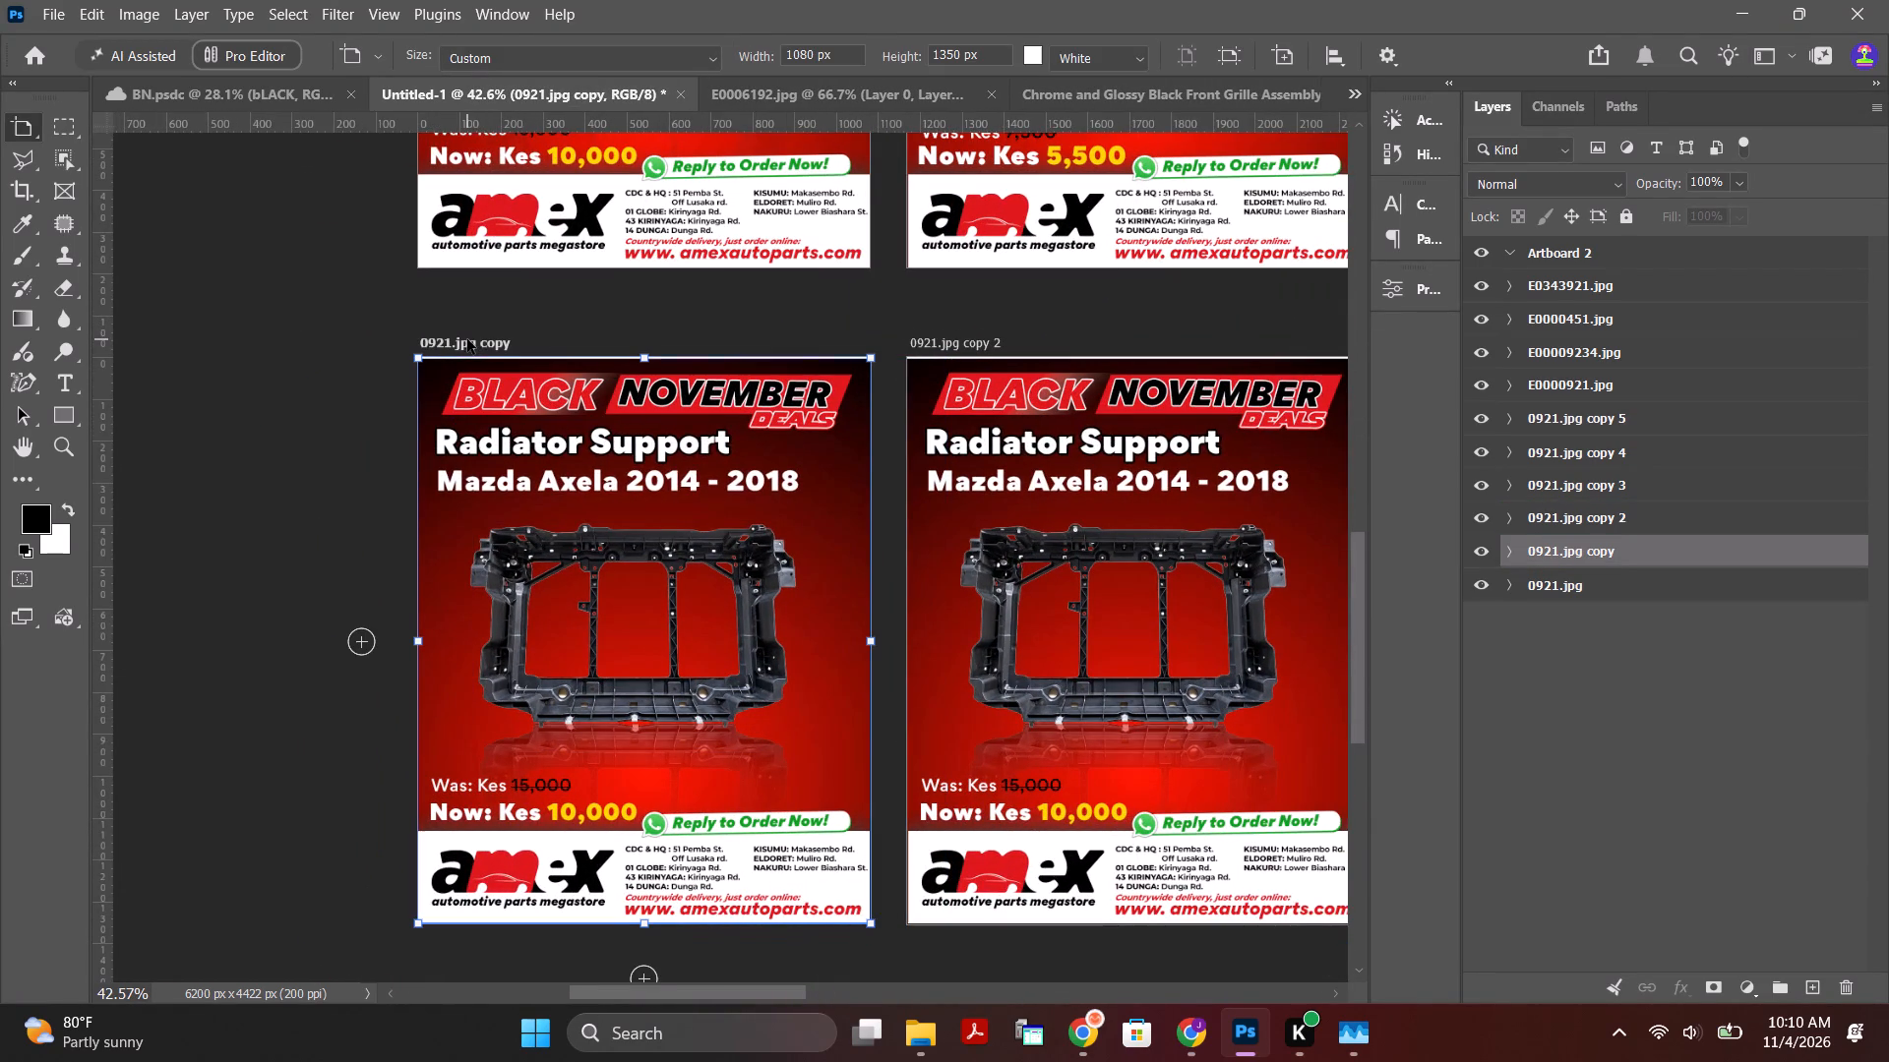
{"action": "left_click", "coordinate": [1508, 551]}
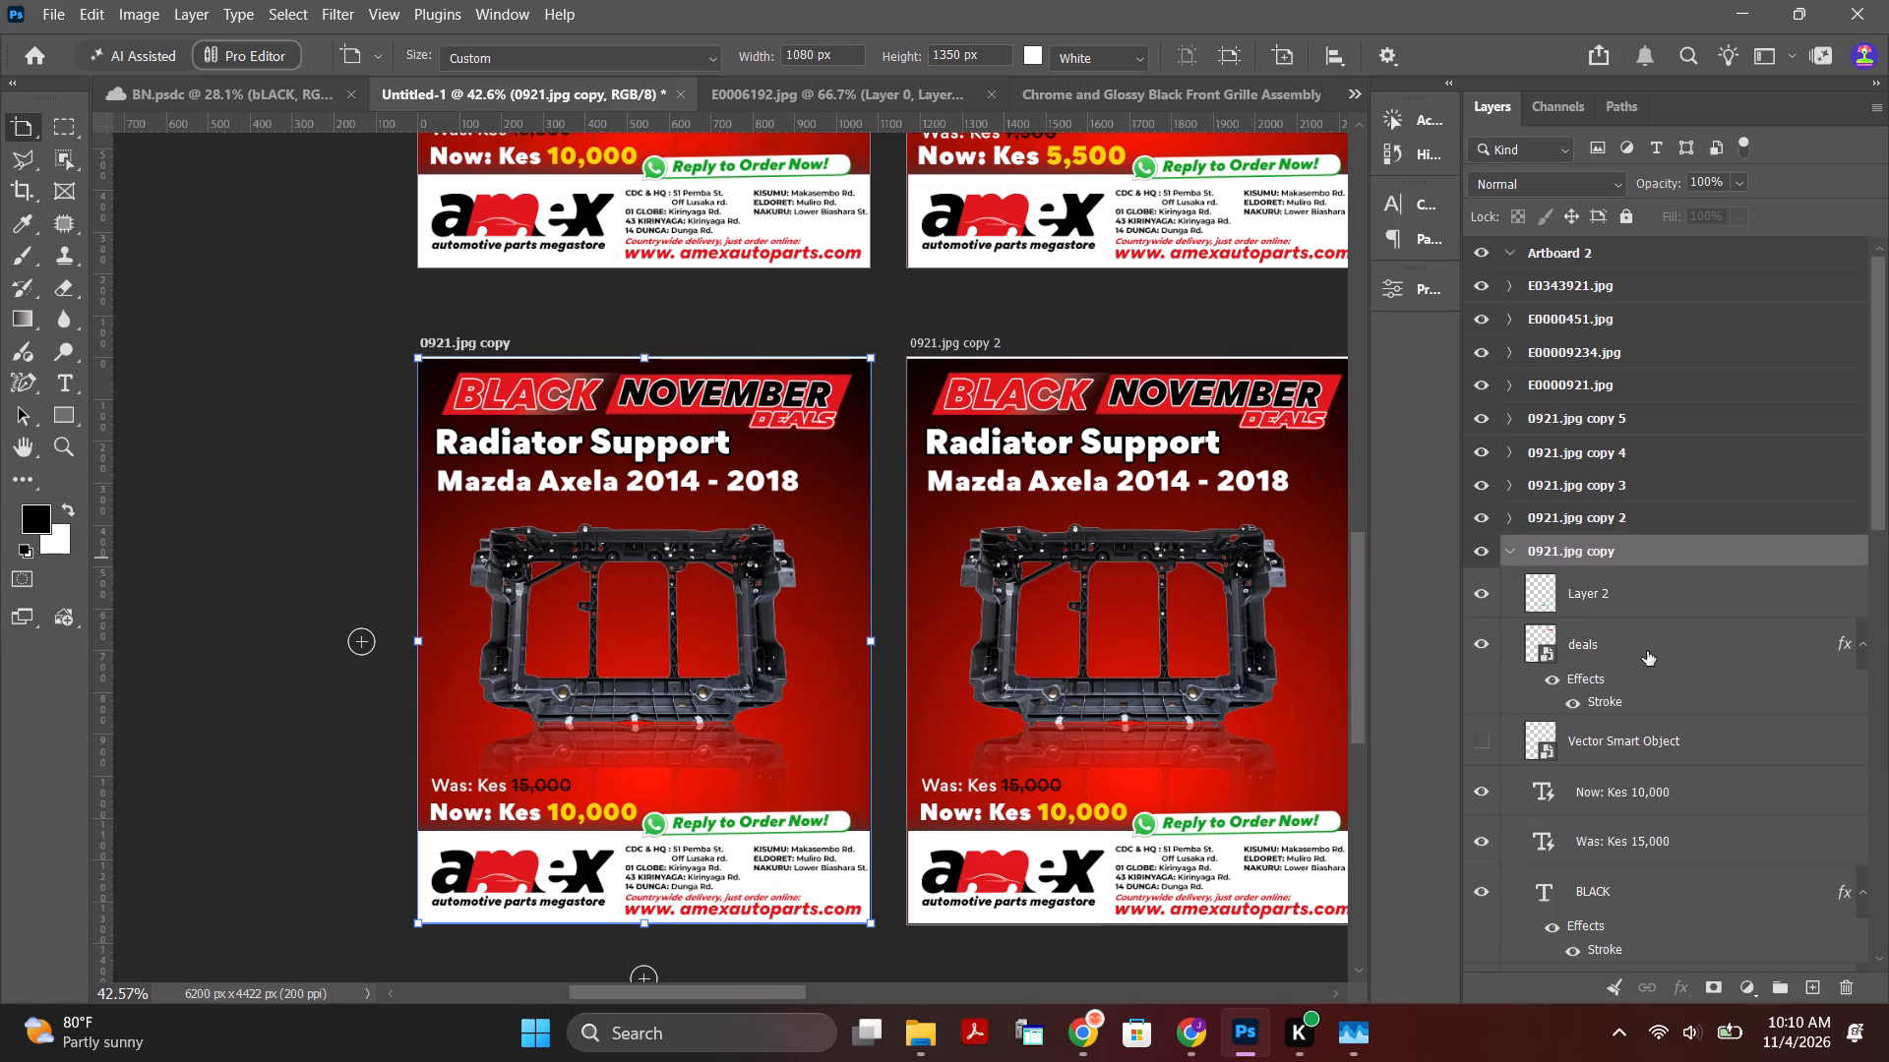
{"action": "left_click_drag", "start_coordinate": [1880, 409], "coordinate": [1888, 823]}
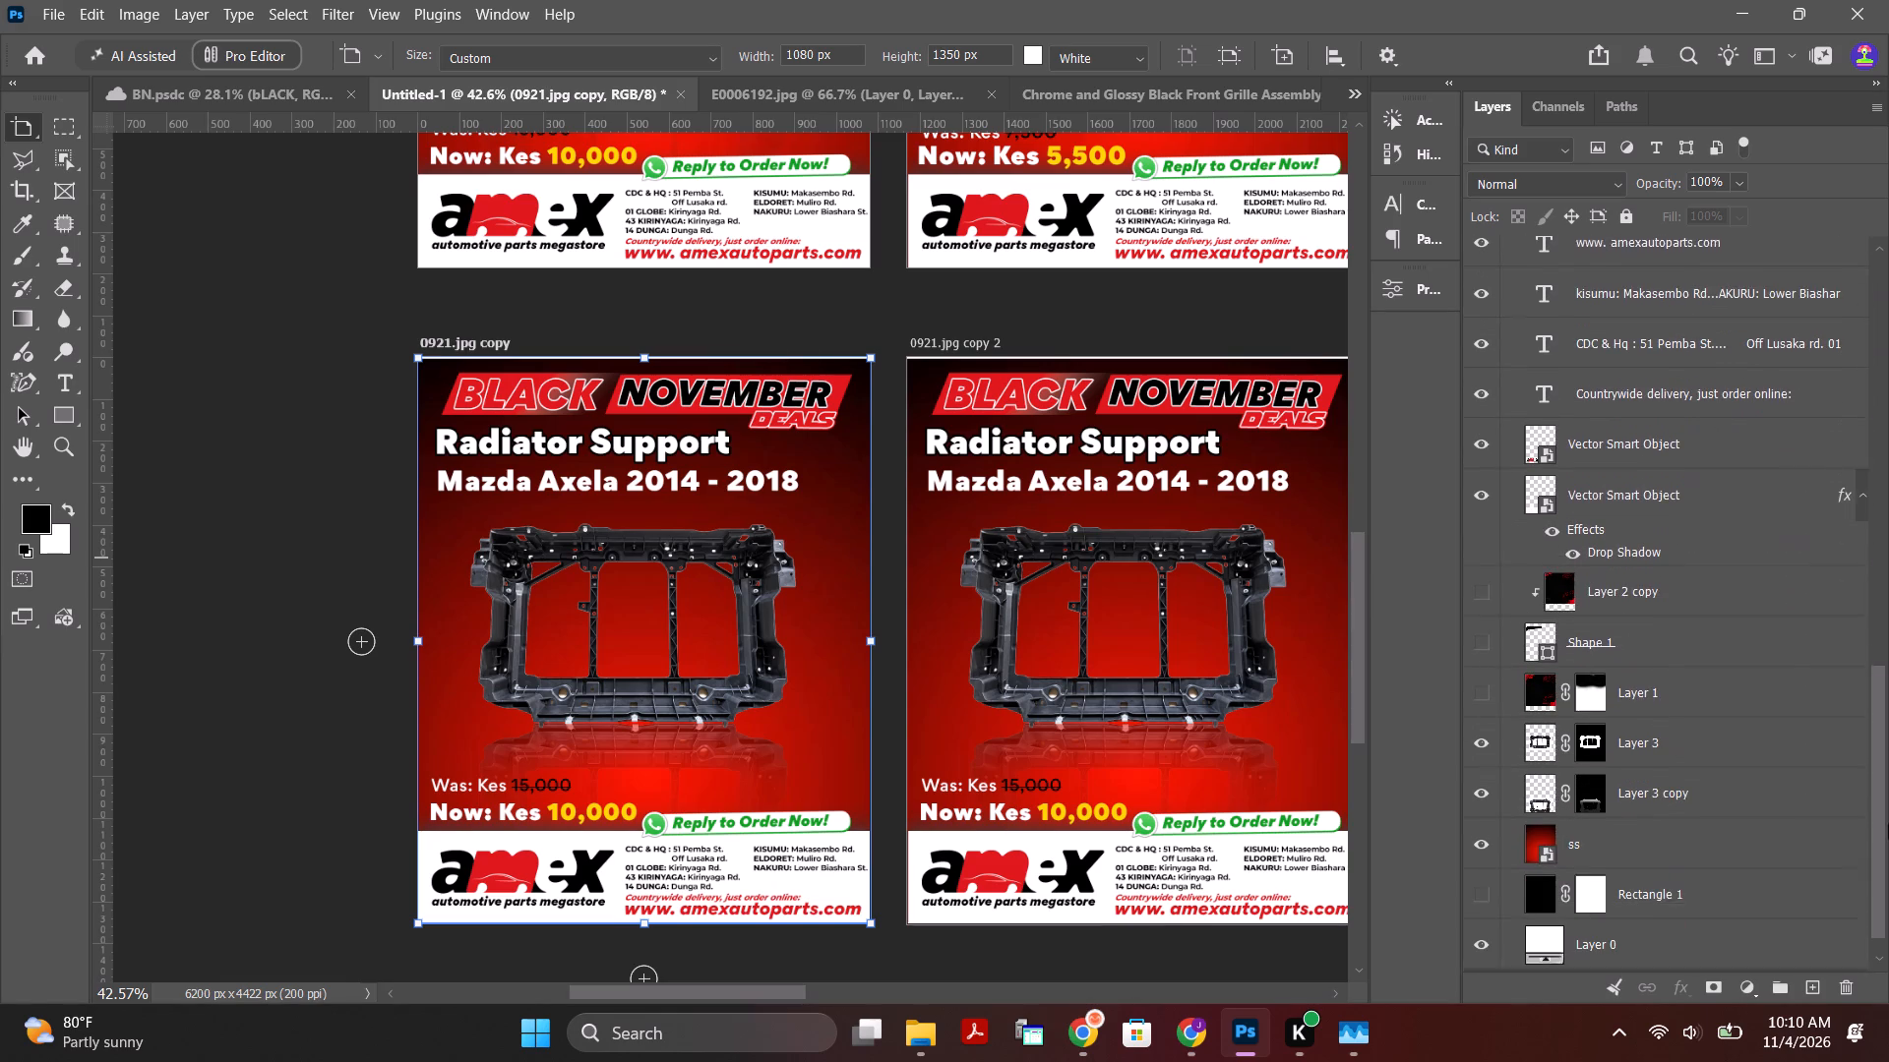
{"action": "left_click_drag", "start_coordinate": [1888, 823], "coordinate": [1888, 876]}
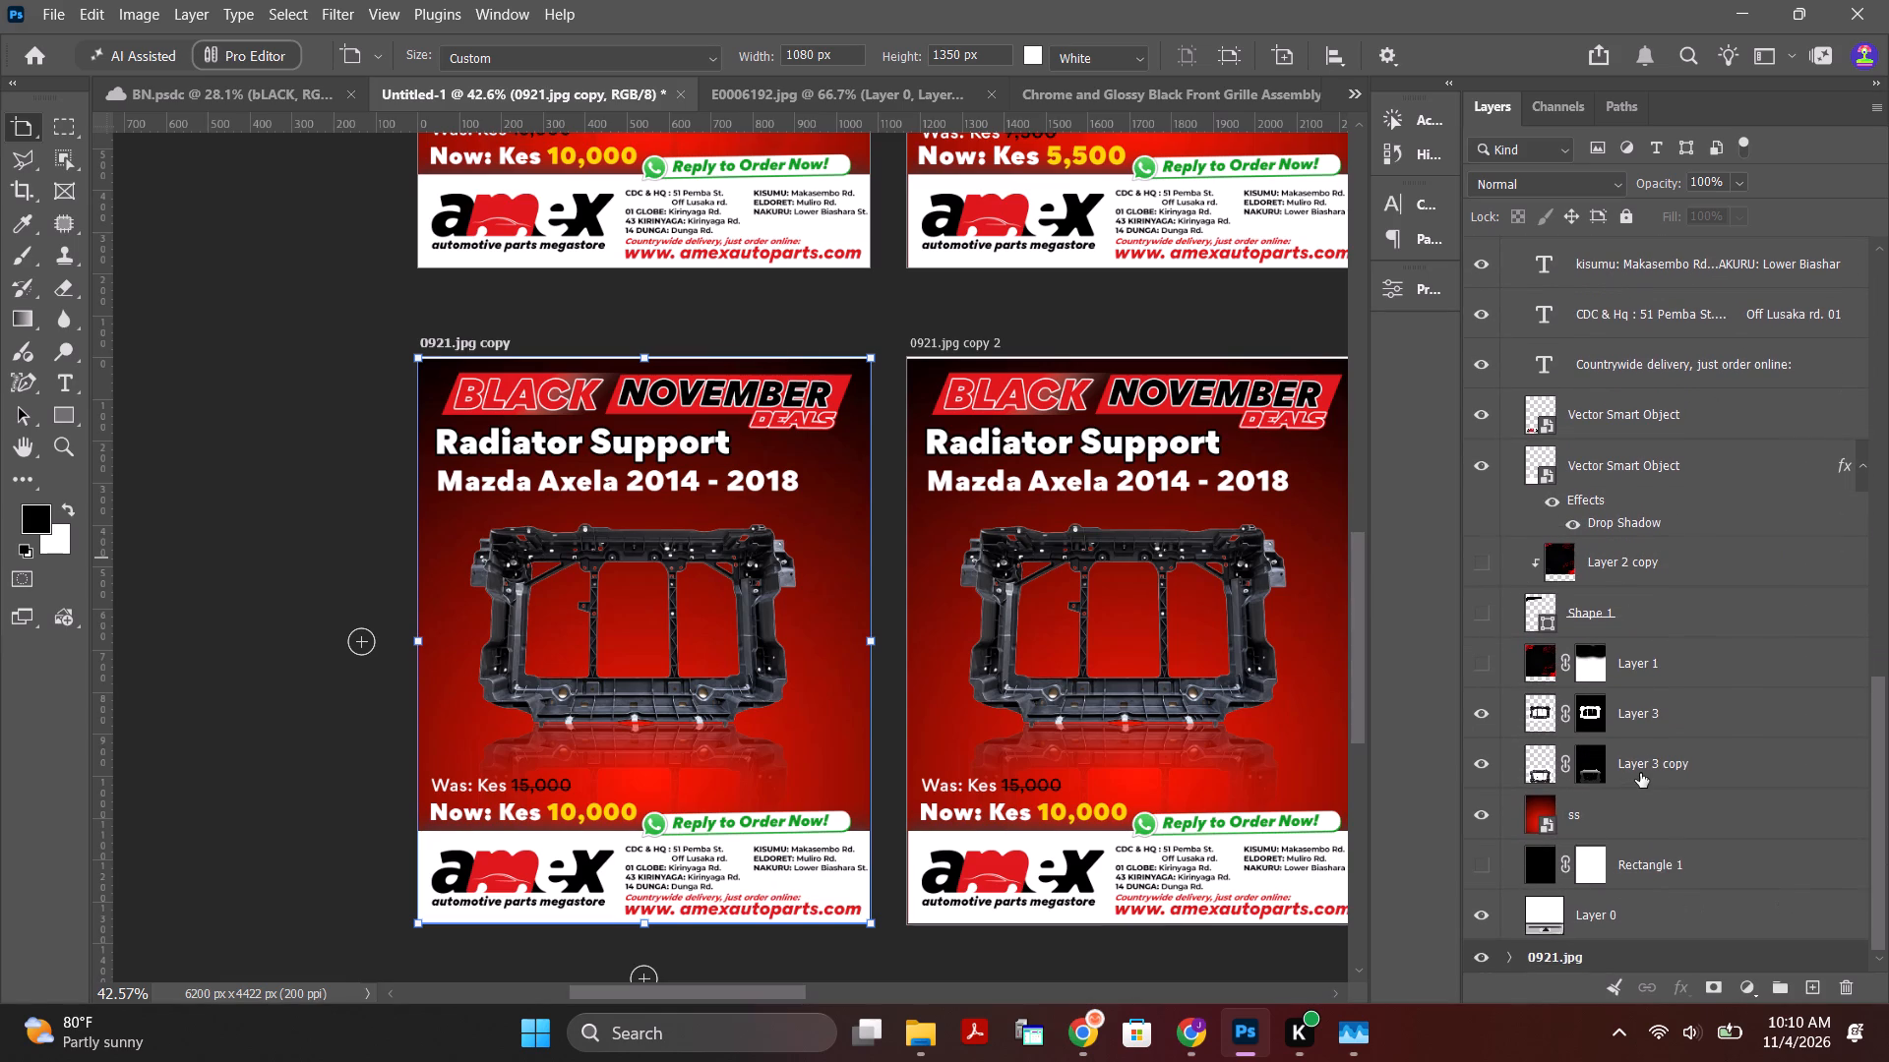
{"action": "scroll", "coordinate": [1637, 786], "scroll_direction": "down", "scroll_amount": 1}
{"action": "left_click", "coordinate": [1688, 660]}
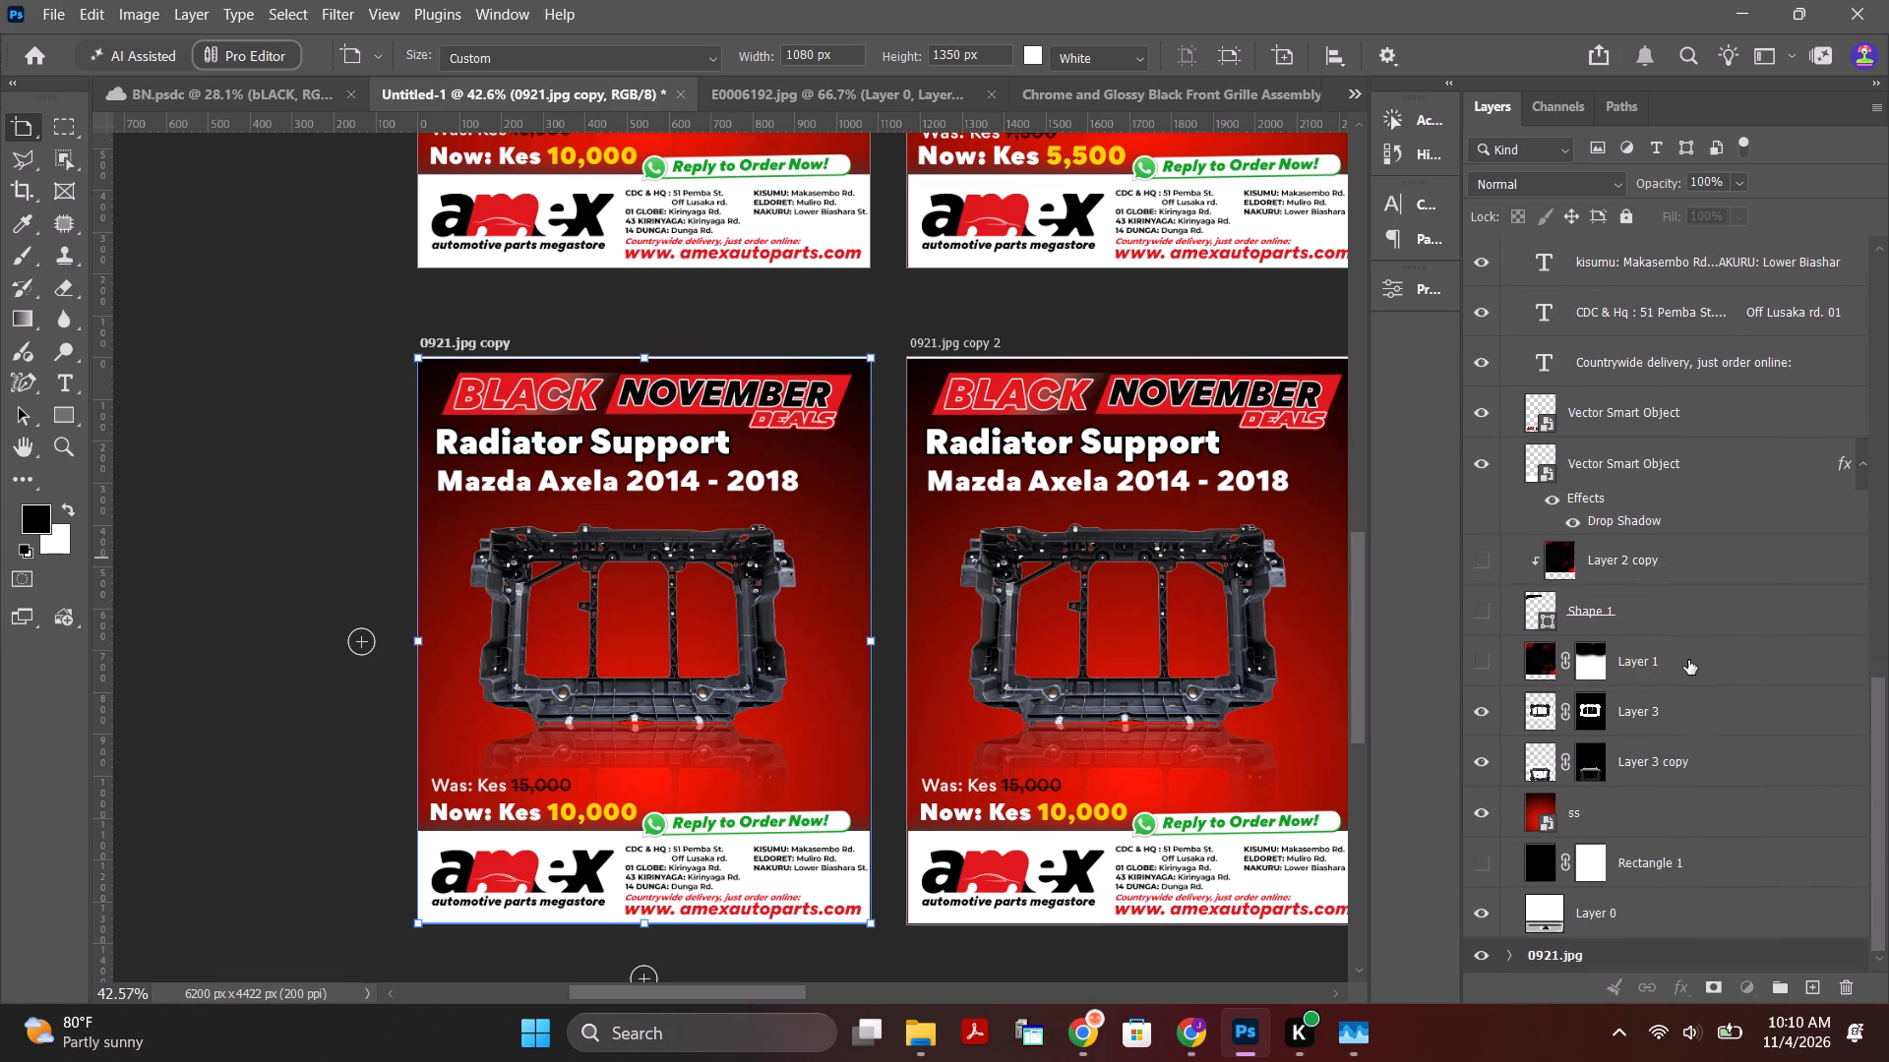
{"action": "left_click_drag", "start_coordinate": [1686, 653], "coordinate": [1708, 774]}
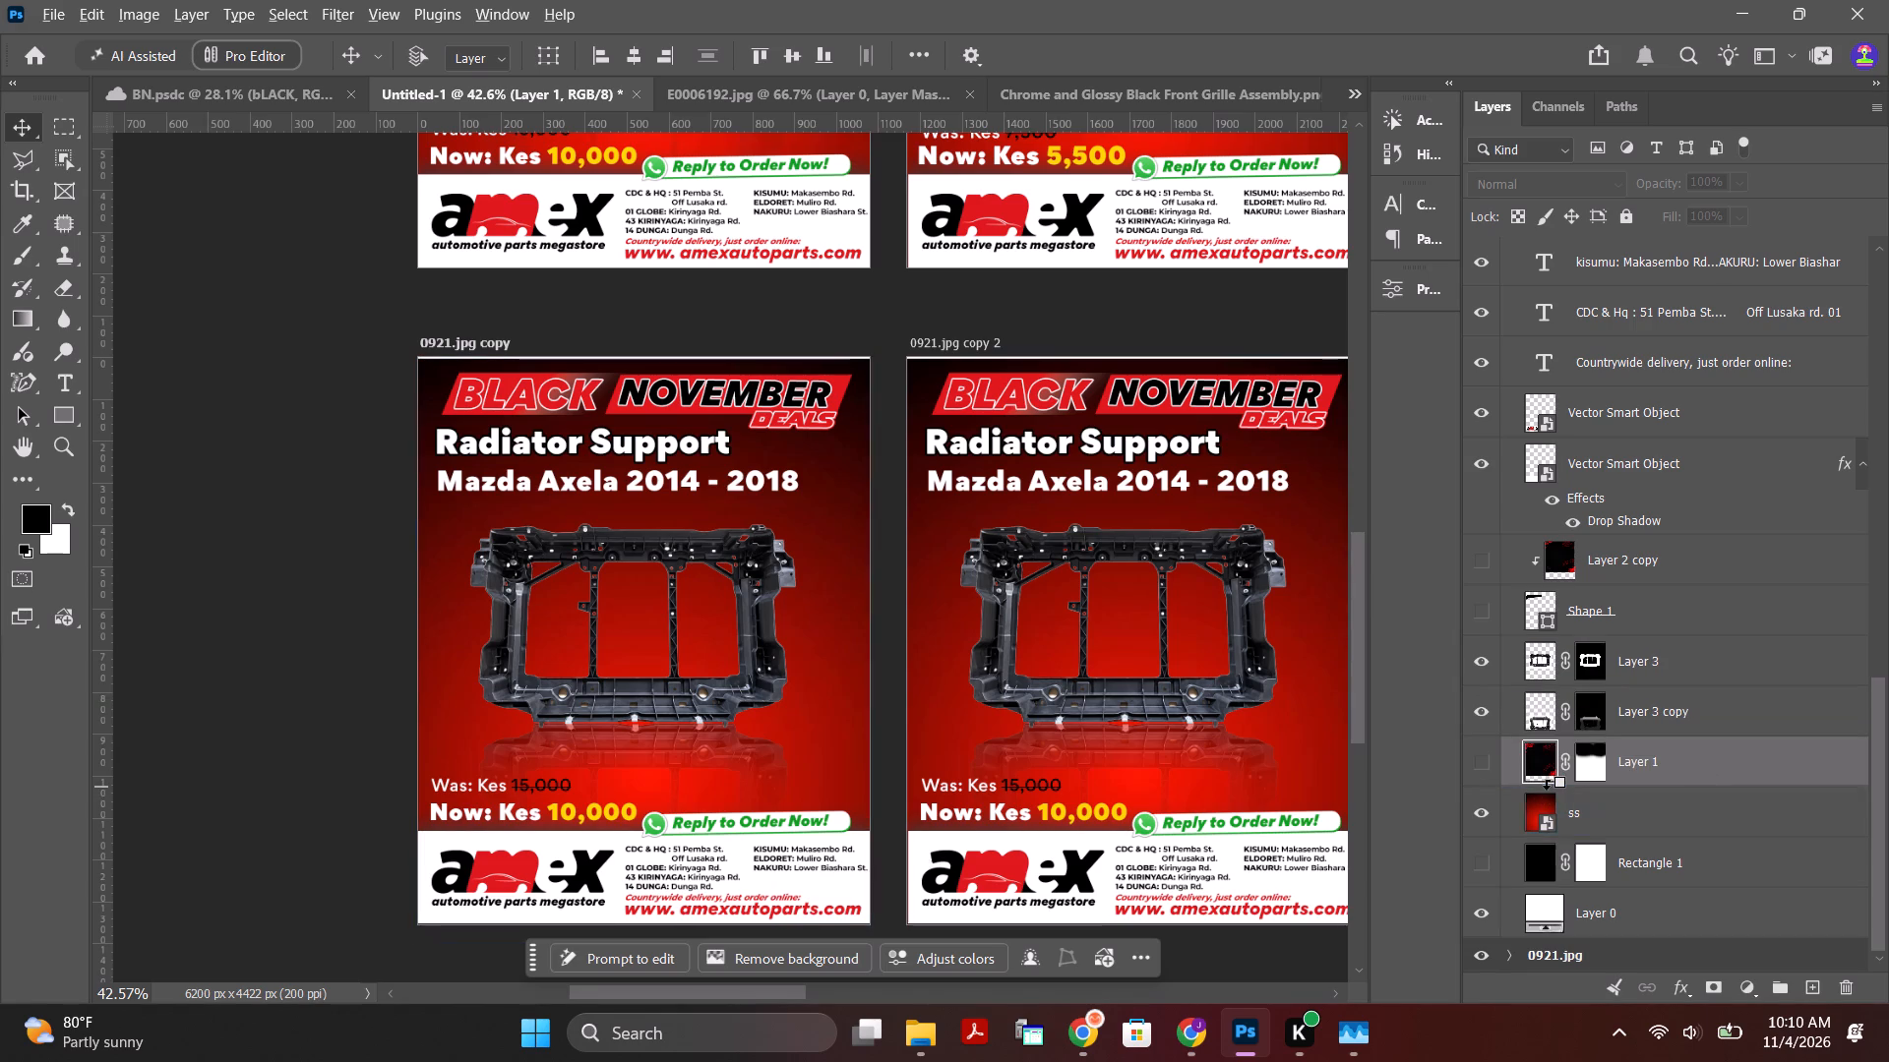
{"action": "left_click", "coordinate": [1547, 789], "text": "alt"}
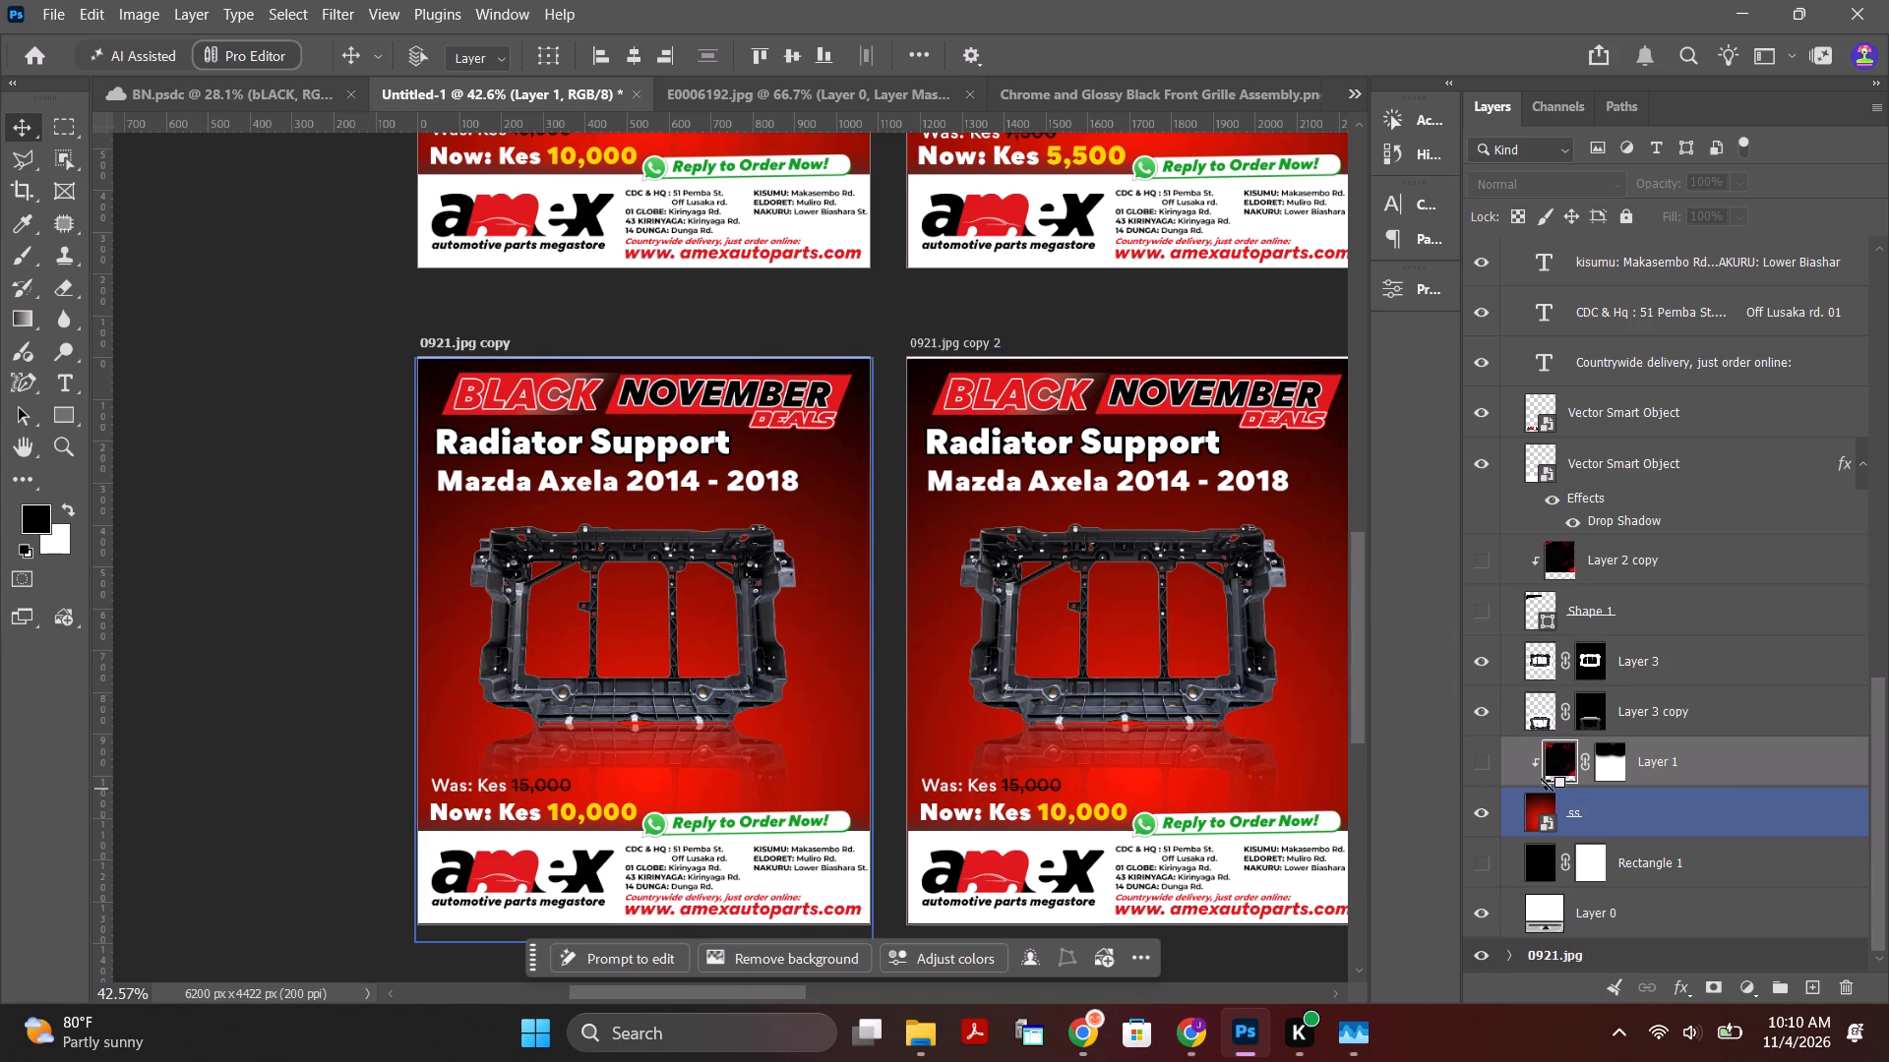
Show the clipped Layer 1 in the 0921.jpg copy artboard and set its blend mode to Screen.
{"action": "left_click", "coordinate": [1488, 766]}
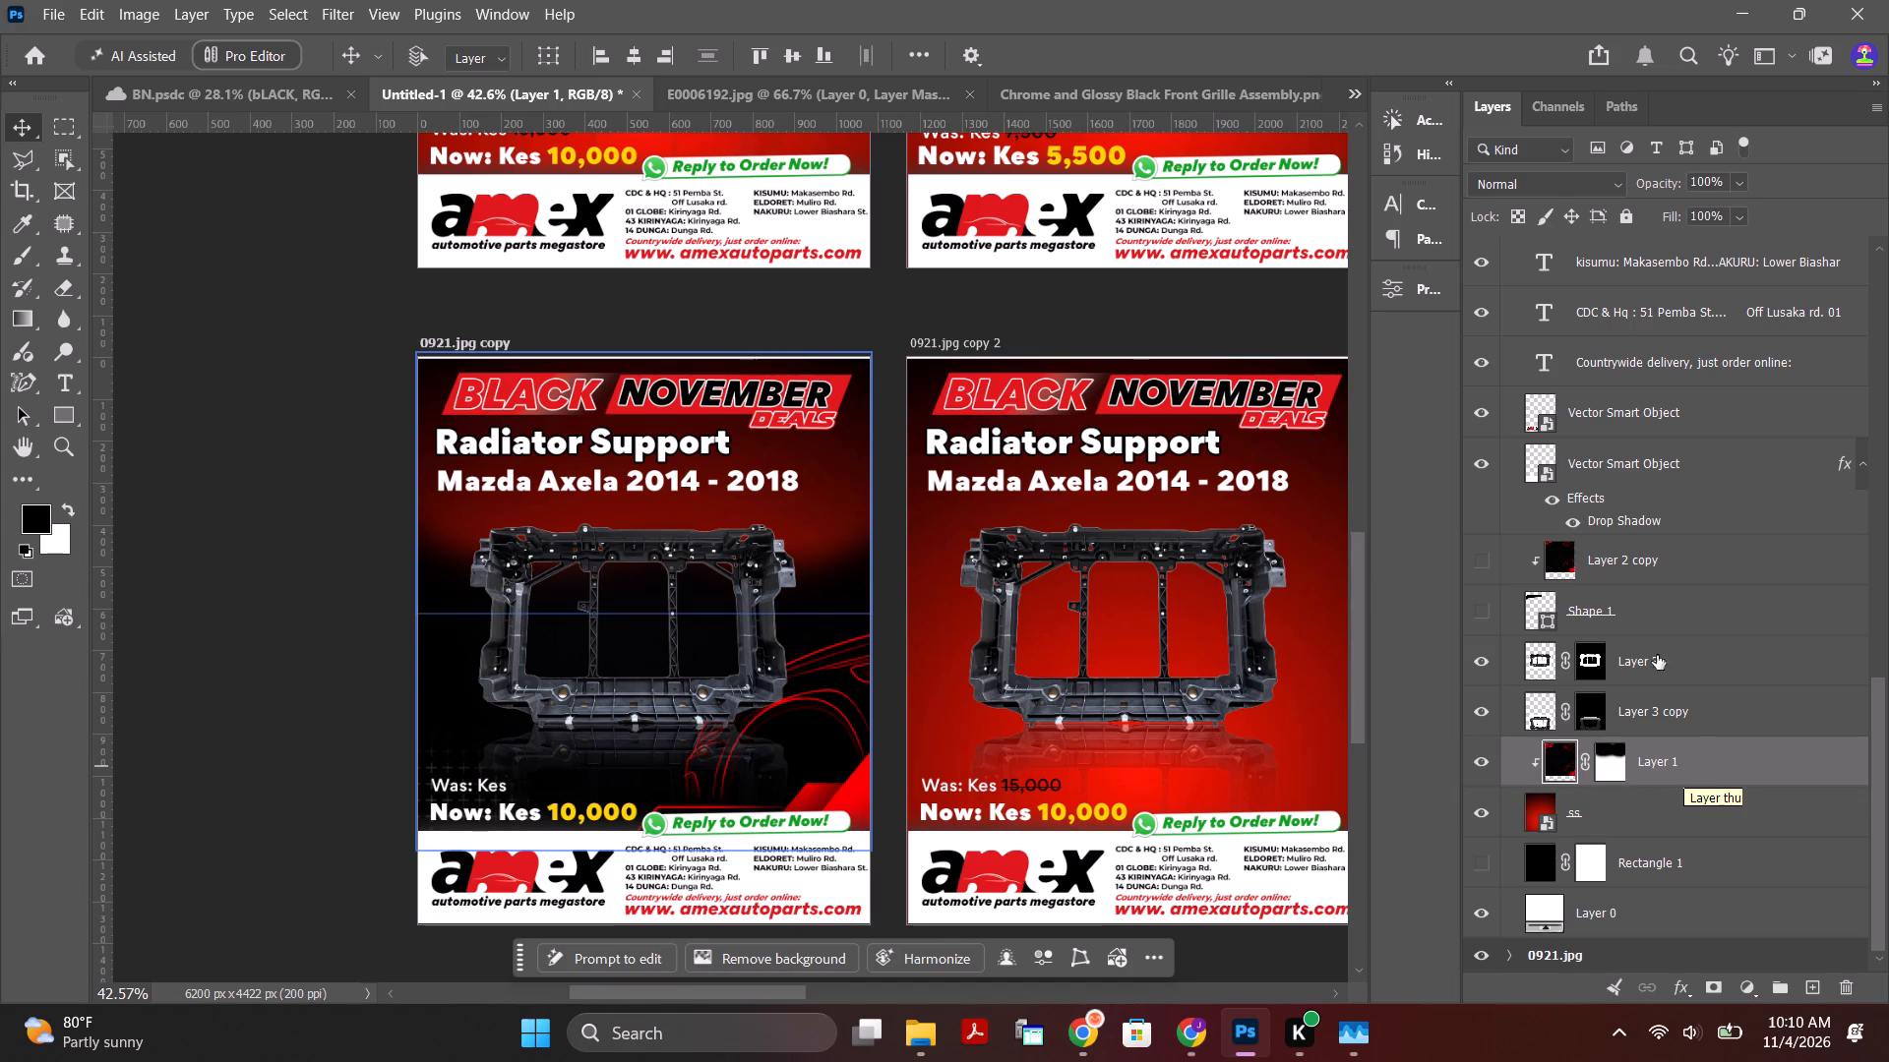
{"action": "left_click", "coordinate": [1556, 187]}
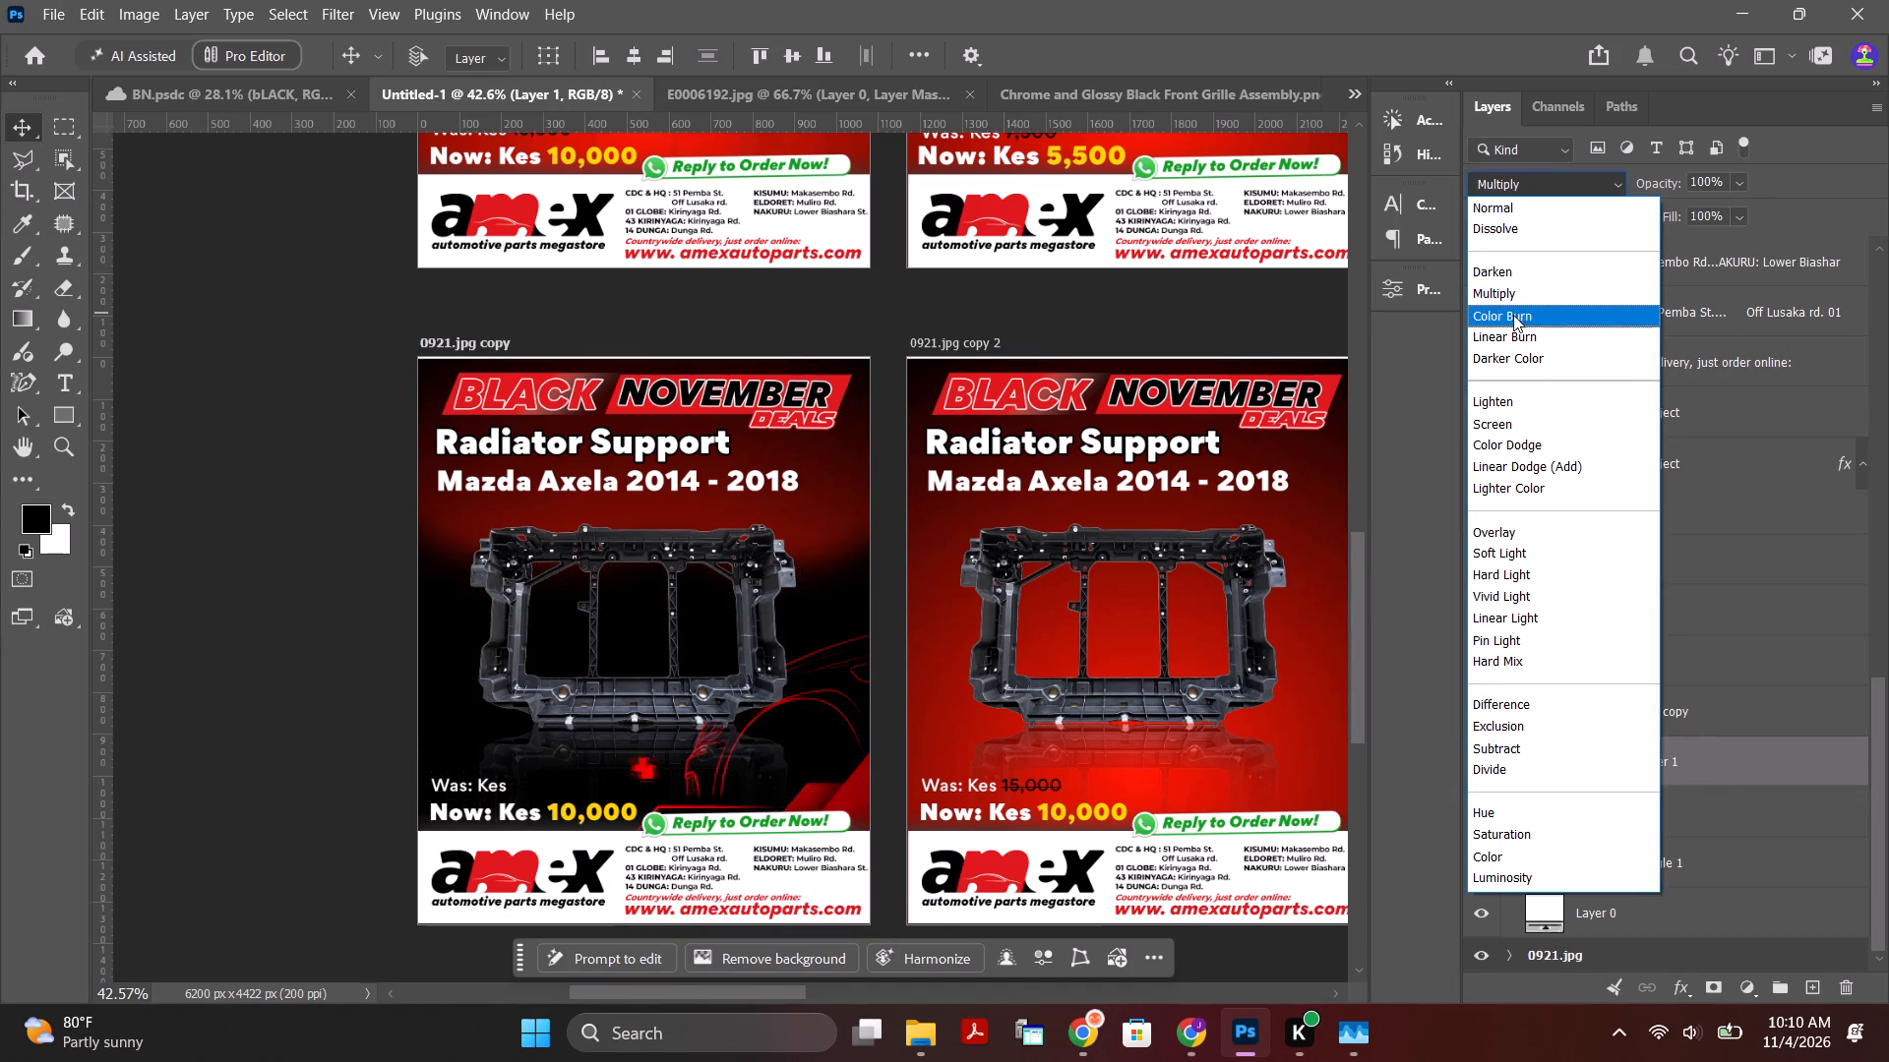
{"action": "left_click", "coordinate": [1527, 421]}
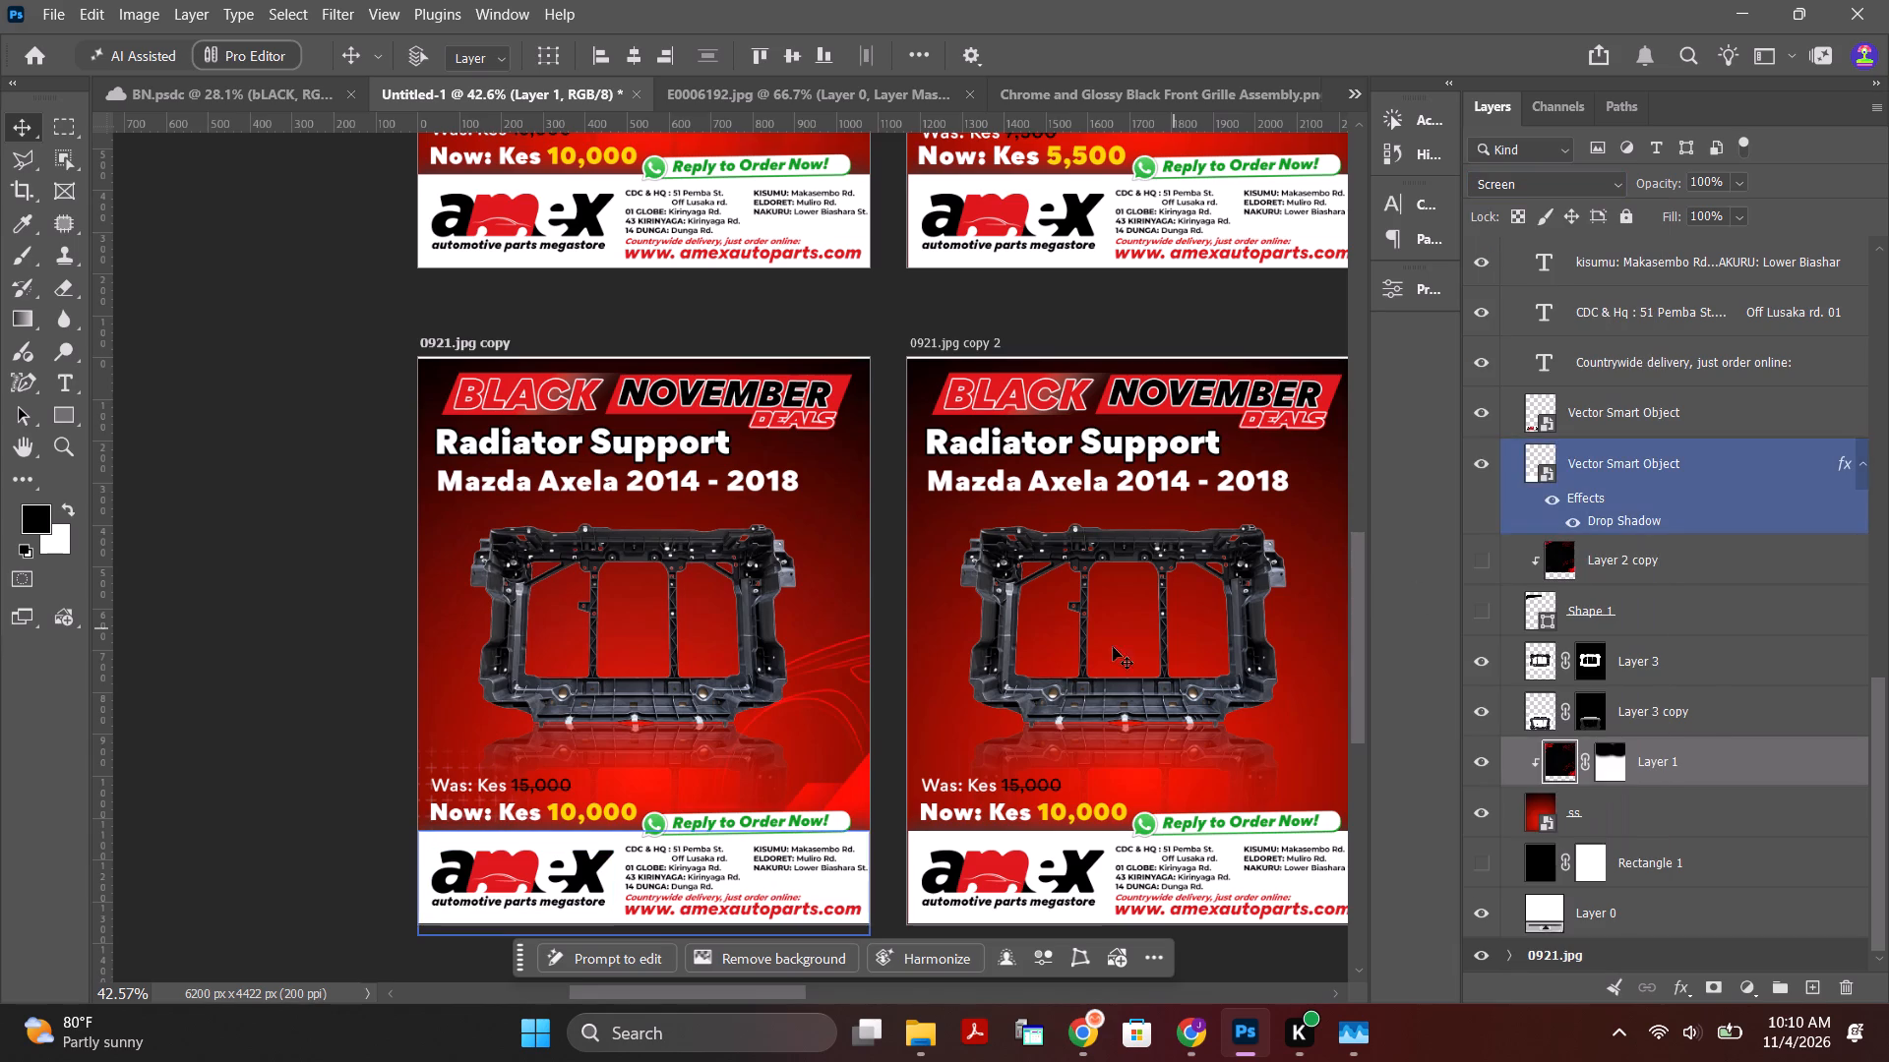
Delete Layer 1, the clipped line-art overlay, from the 0921.jpg copy artboard.
{"action": "scroll", "coordinate": [642, 674], "scroll_direction": "up", "scroll_amount": 3, "text": "alt"}
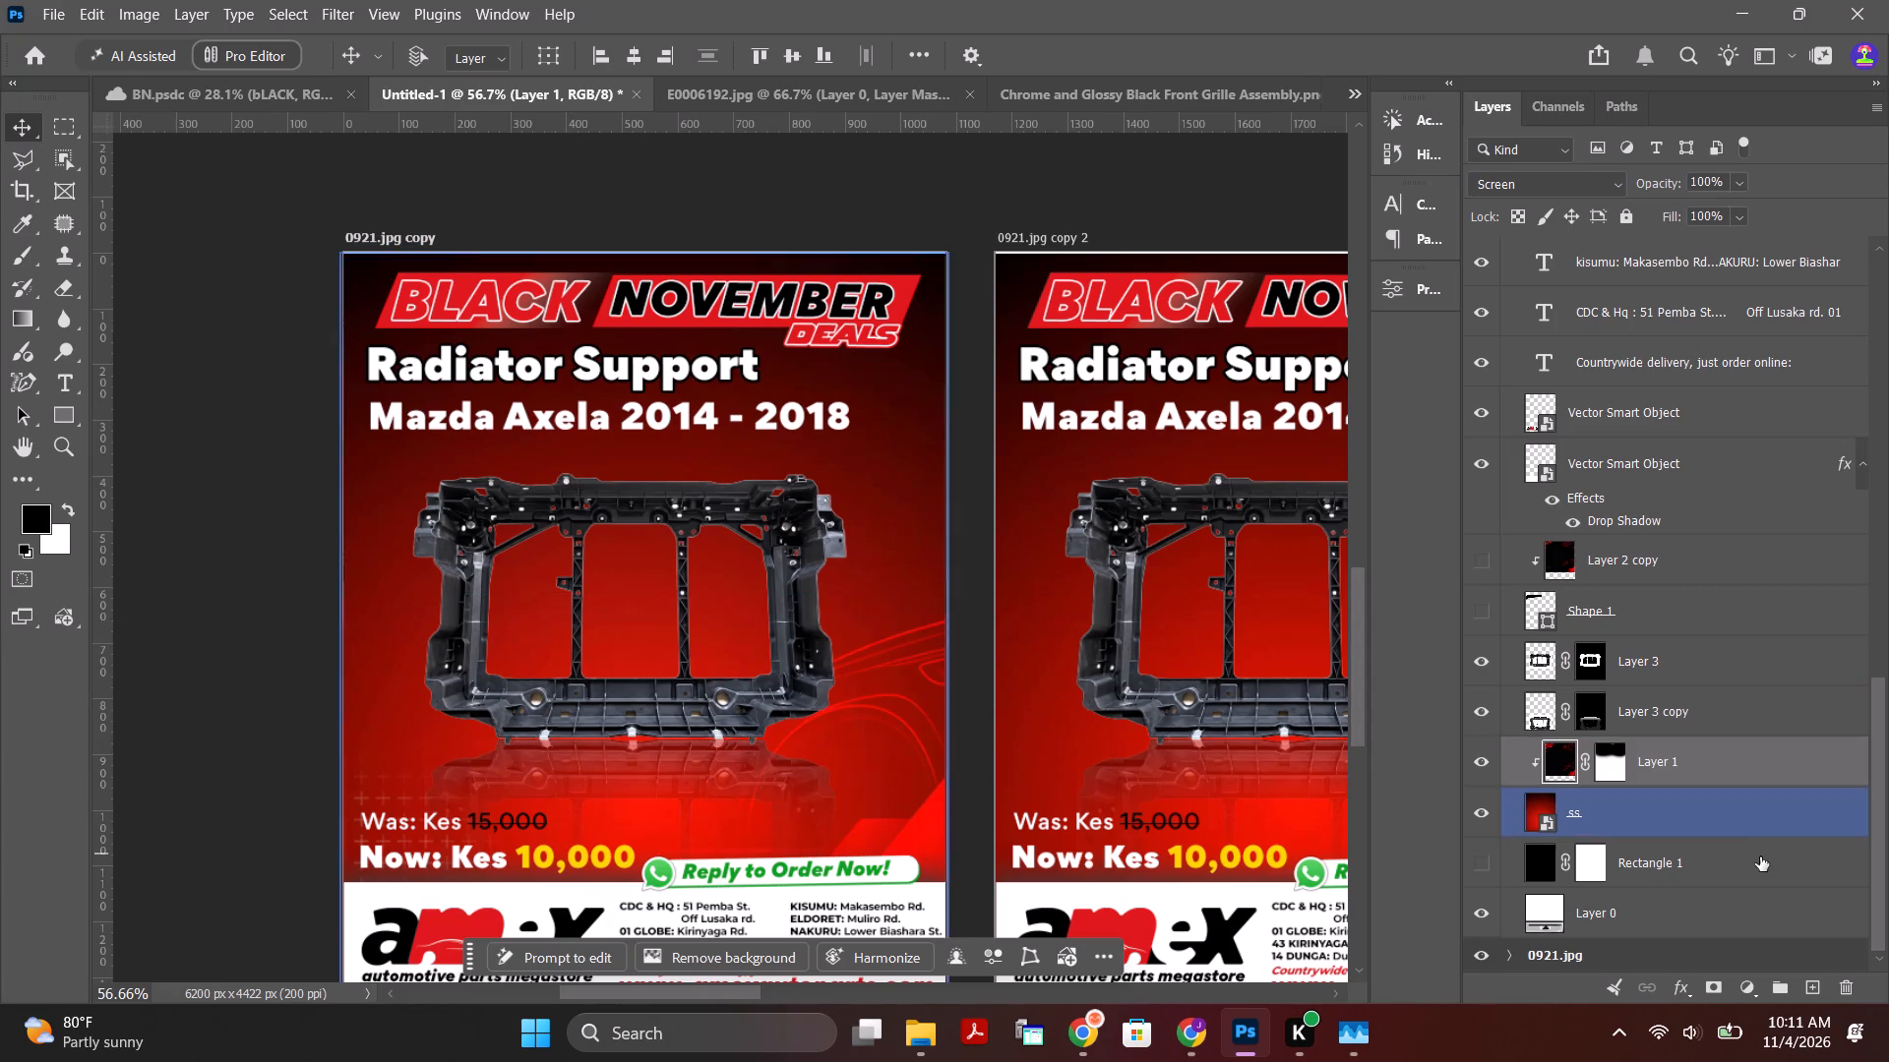
{"action": "scroll", "coordinate": [1724, 766], "scroll_direction": "down", "scroll_amount": 4}
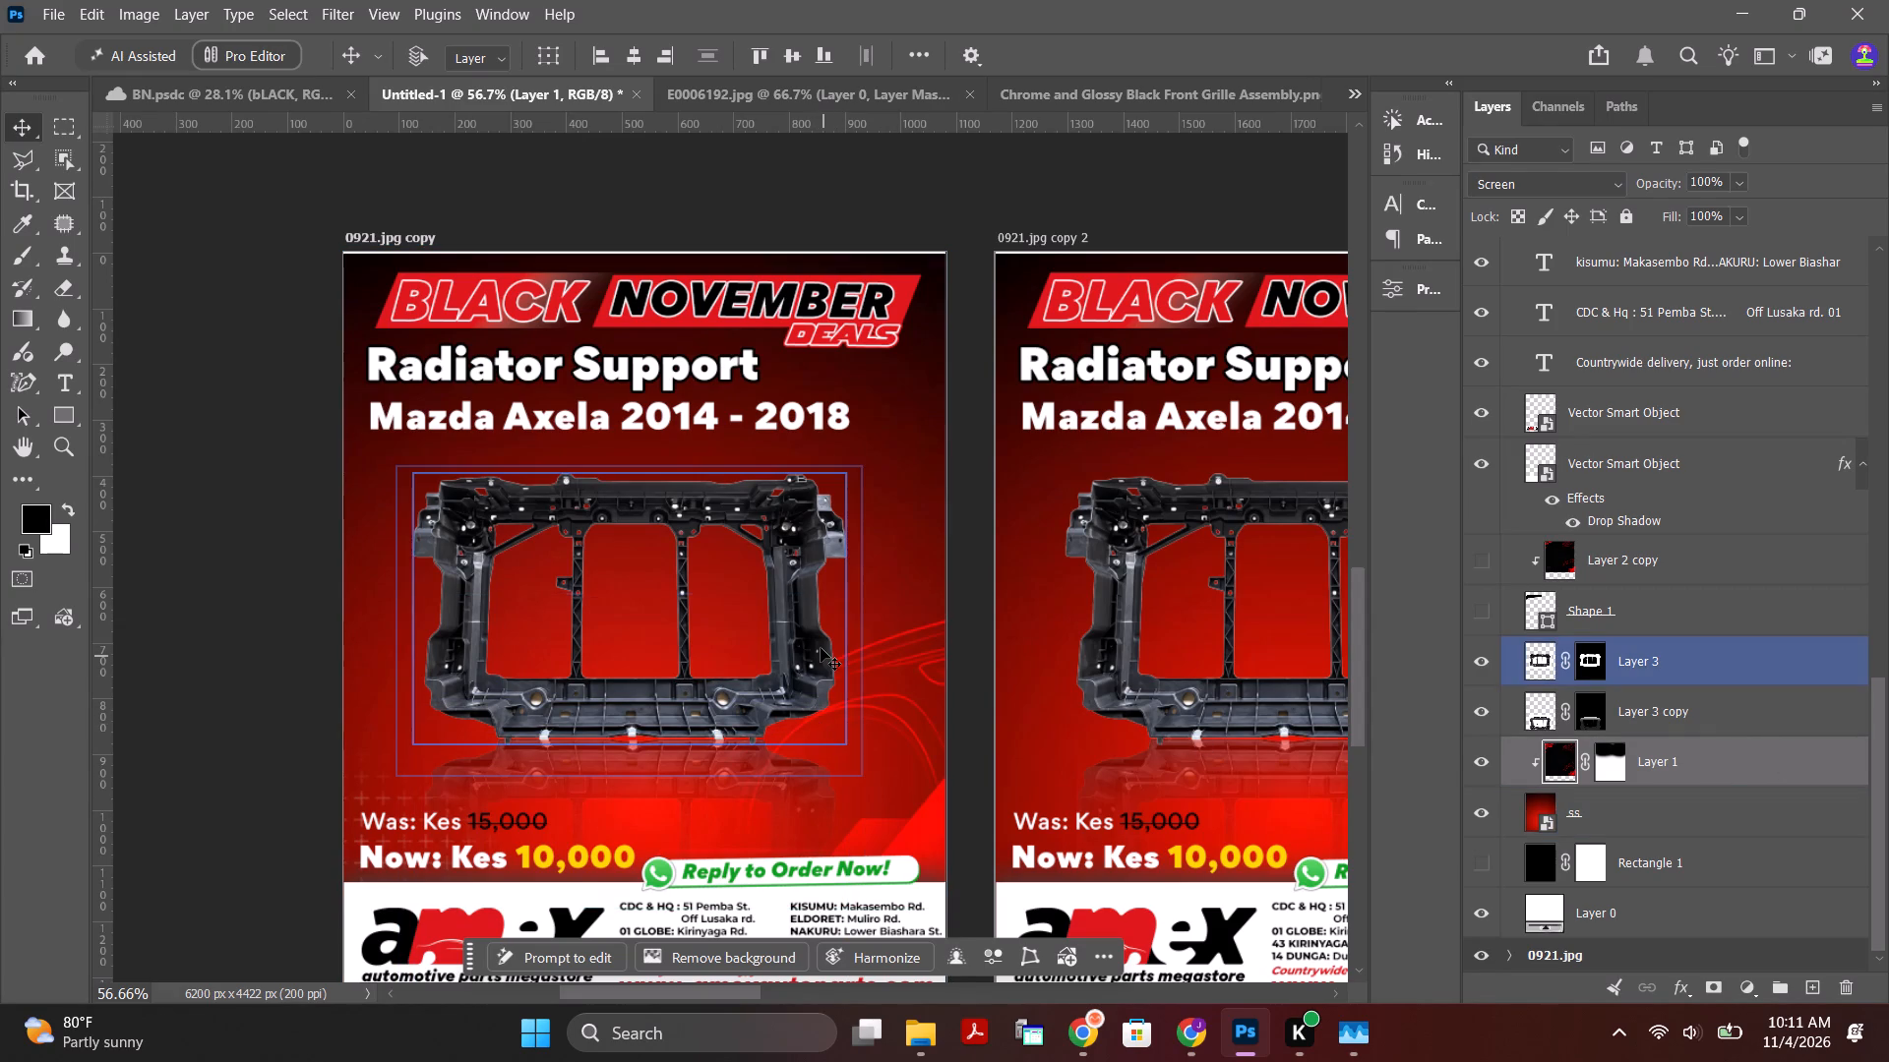
{"action": "left_click", "coordinate": [812, 588]}
{"action": "key", "text": "Delete"}
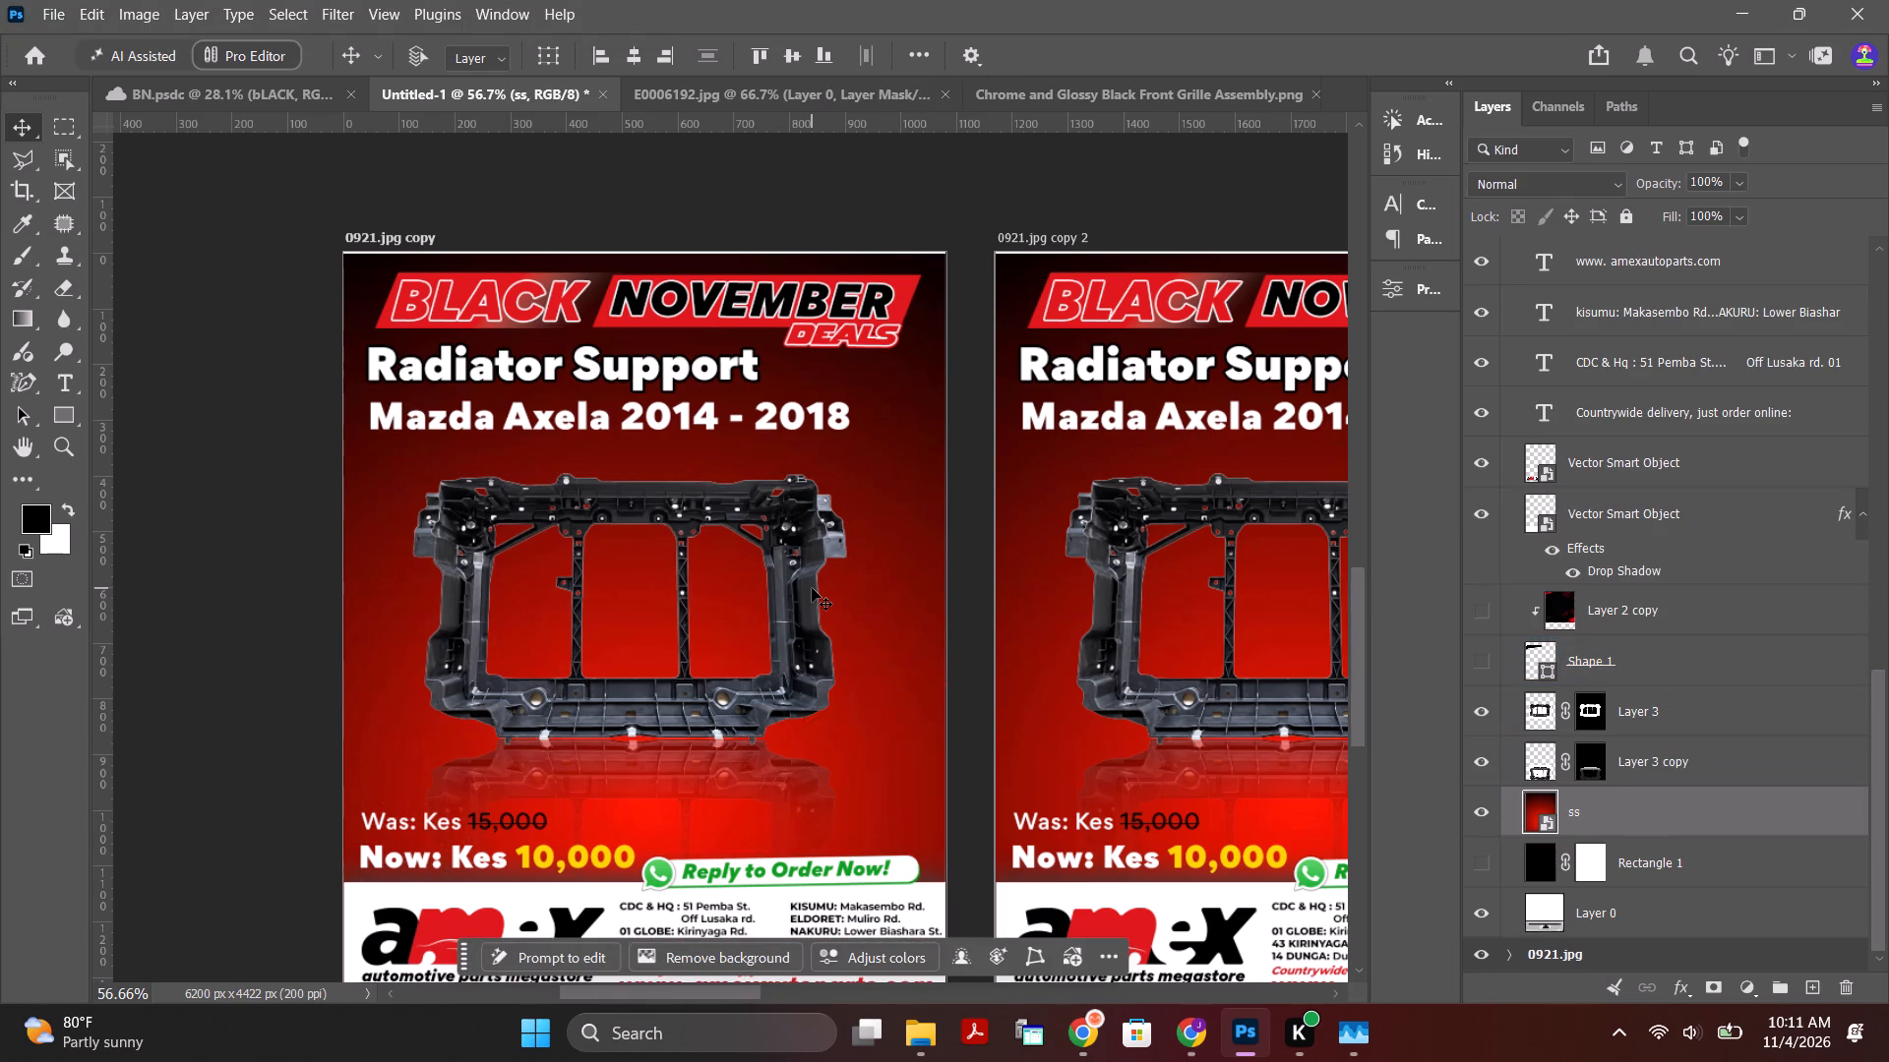
Undo the deletion of Layer 1, the line-art overlay, in the 0921.jpg copy artboard.
{"action": "key", "text": "ctrl+z"}
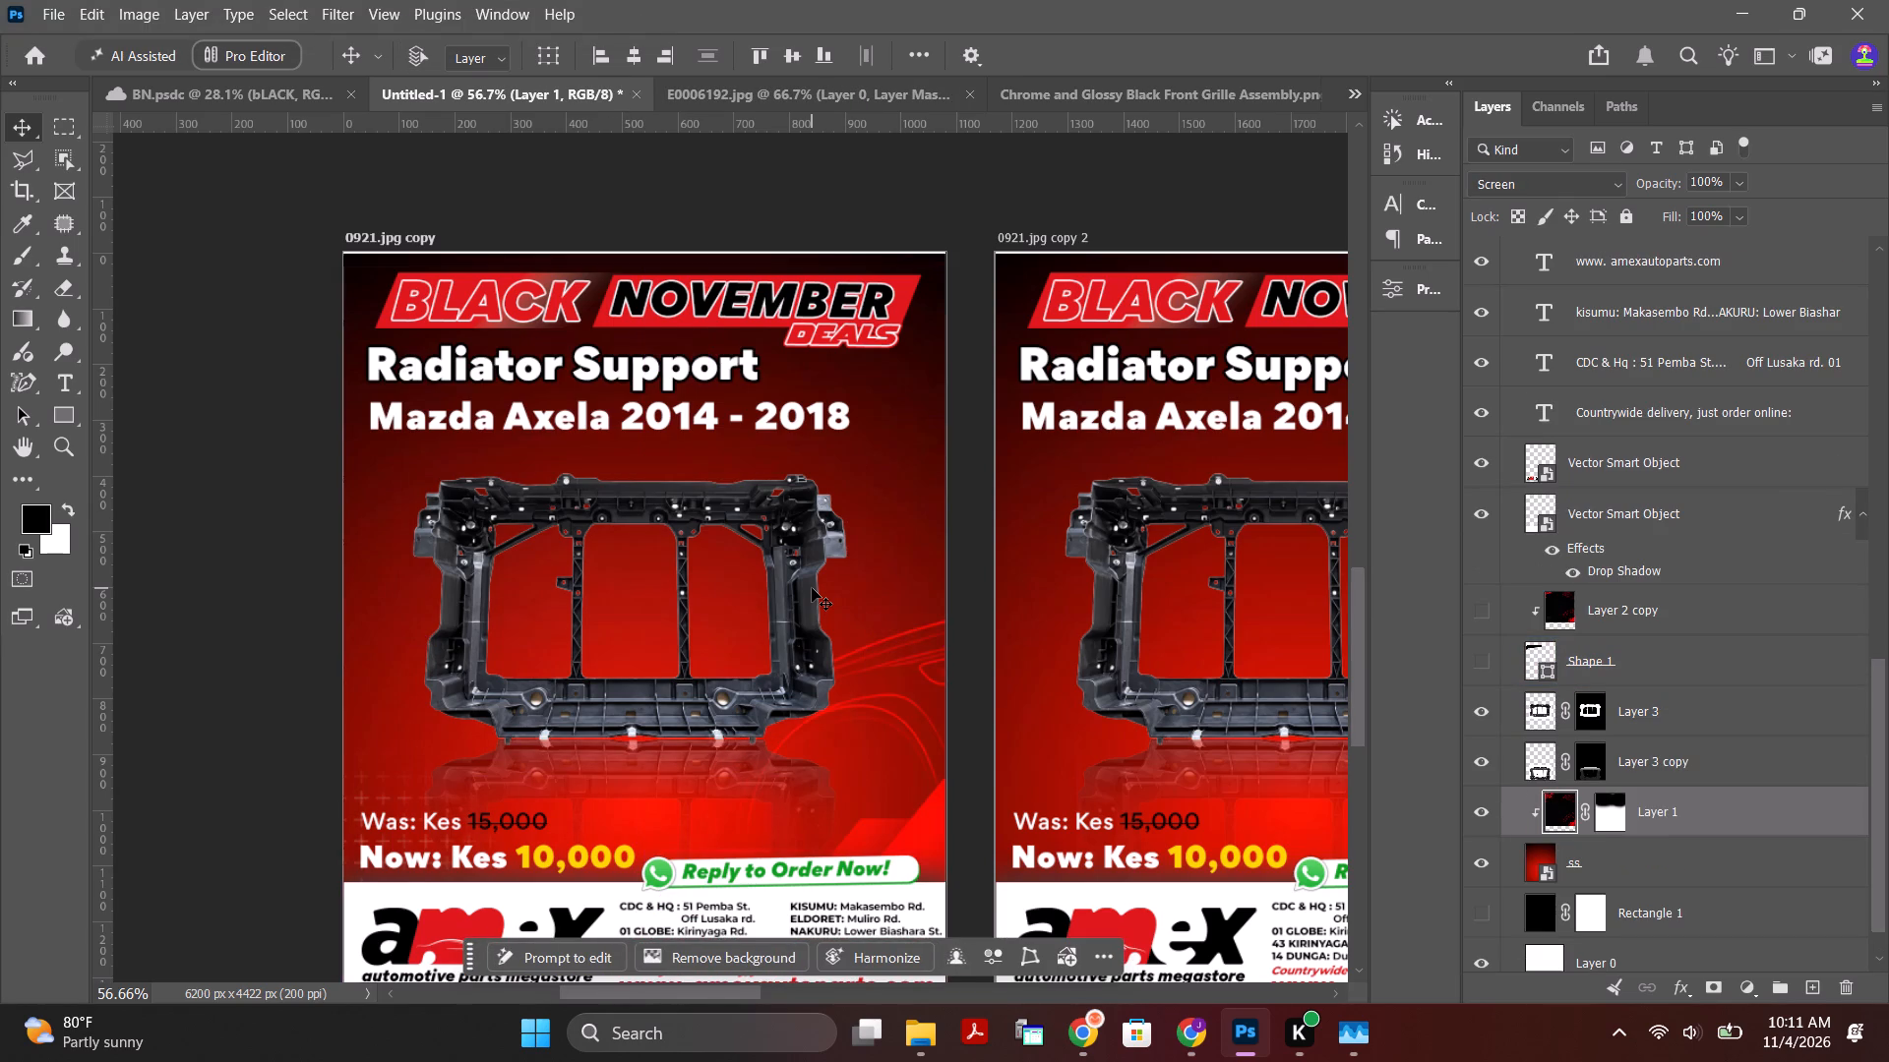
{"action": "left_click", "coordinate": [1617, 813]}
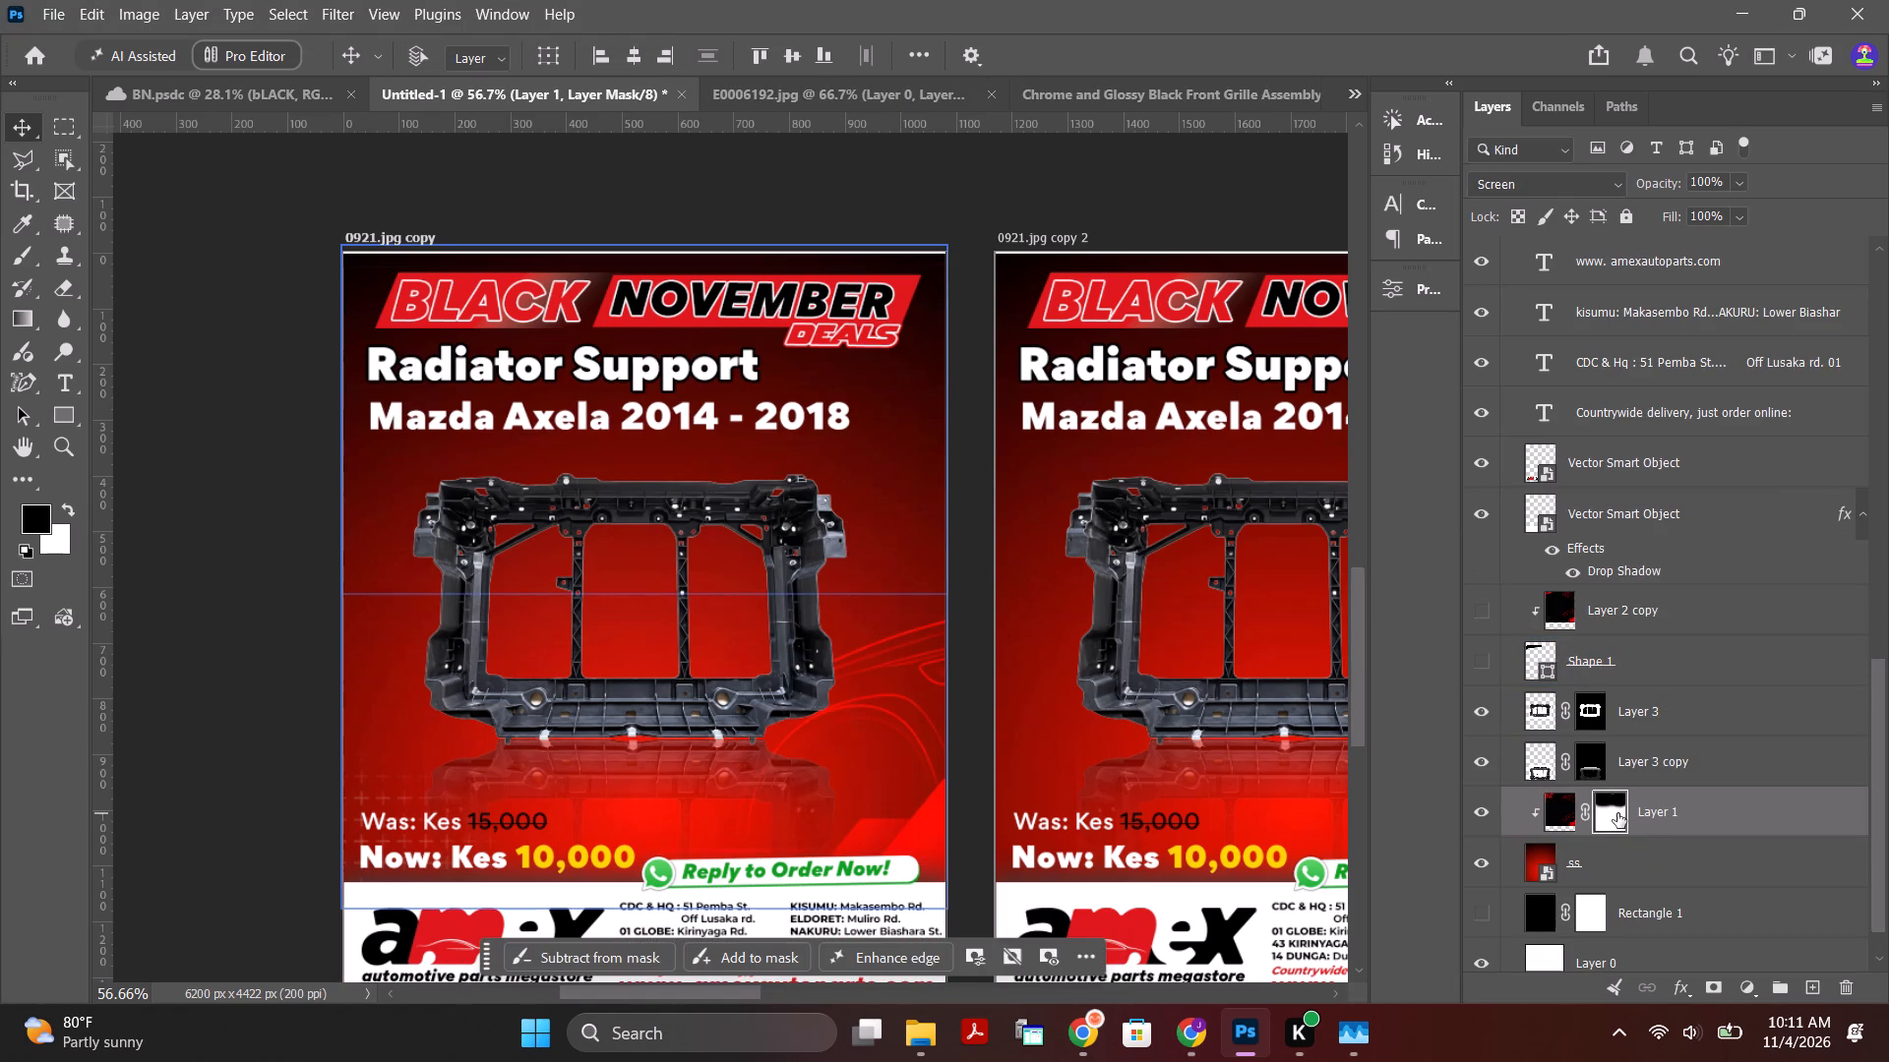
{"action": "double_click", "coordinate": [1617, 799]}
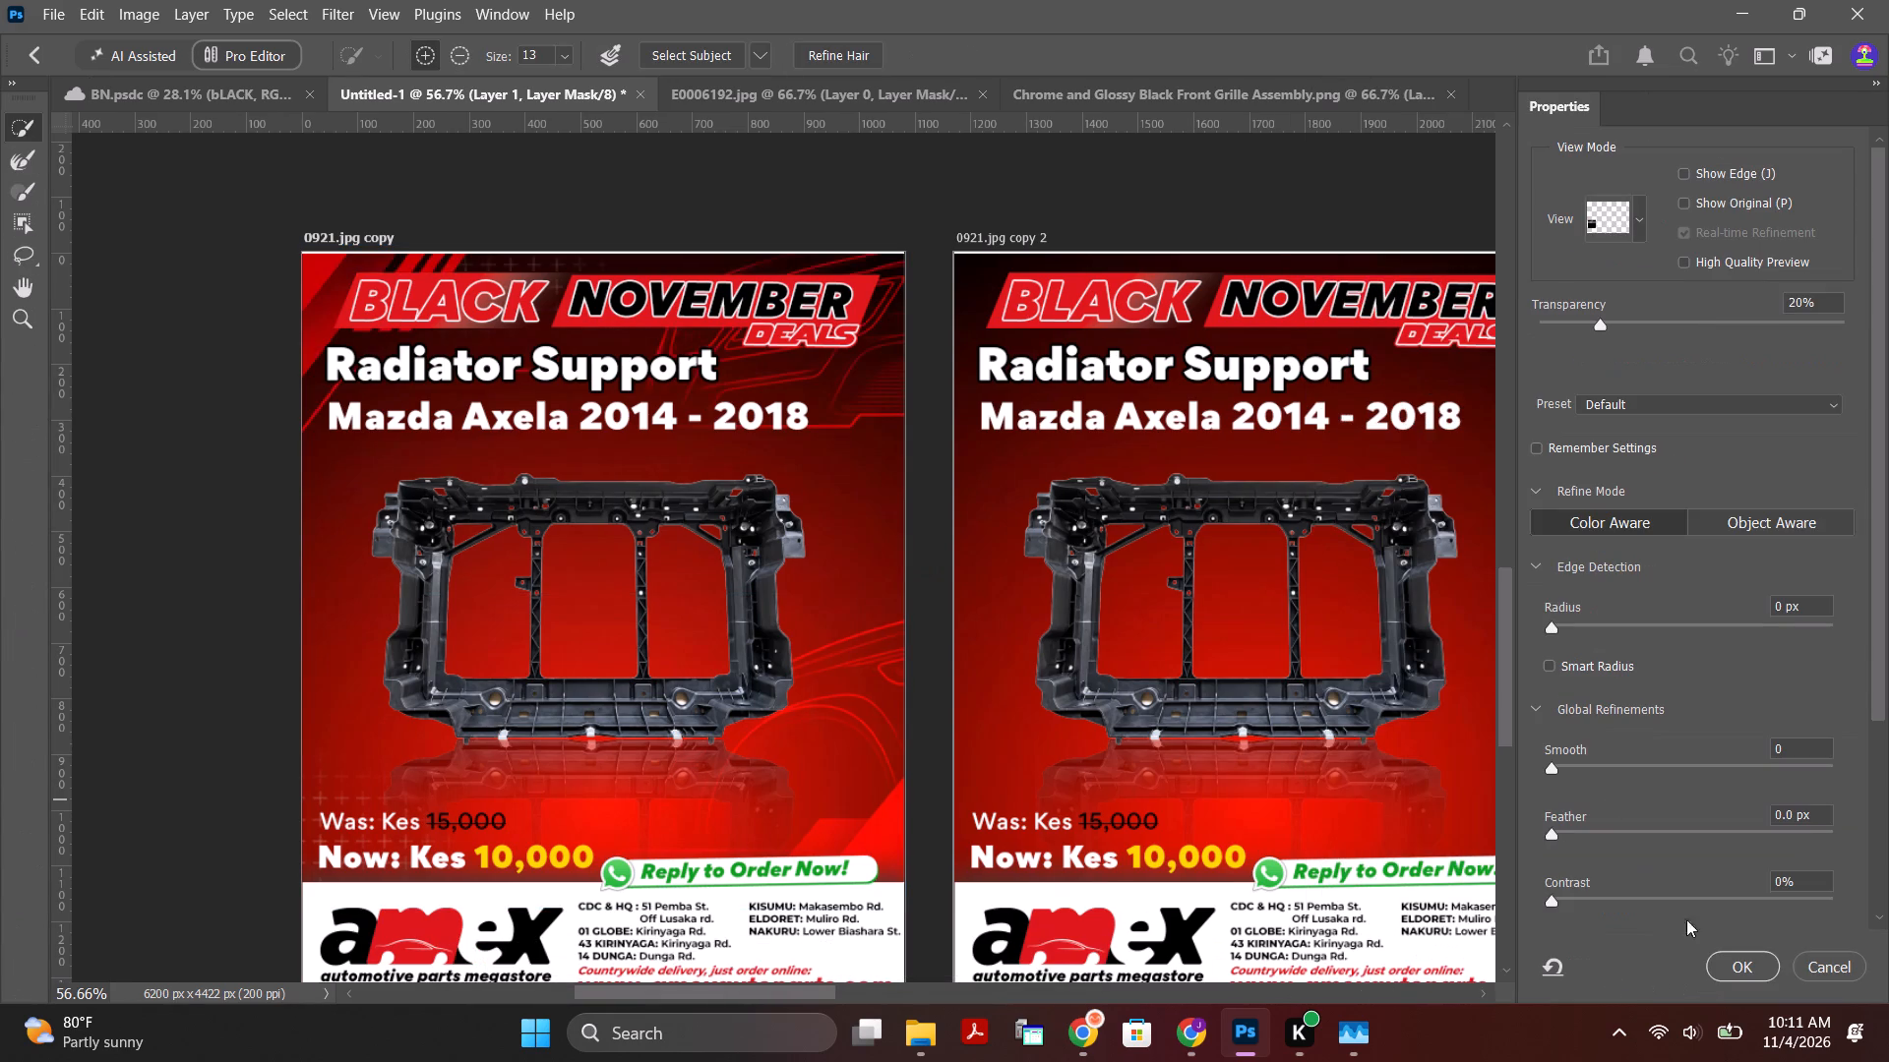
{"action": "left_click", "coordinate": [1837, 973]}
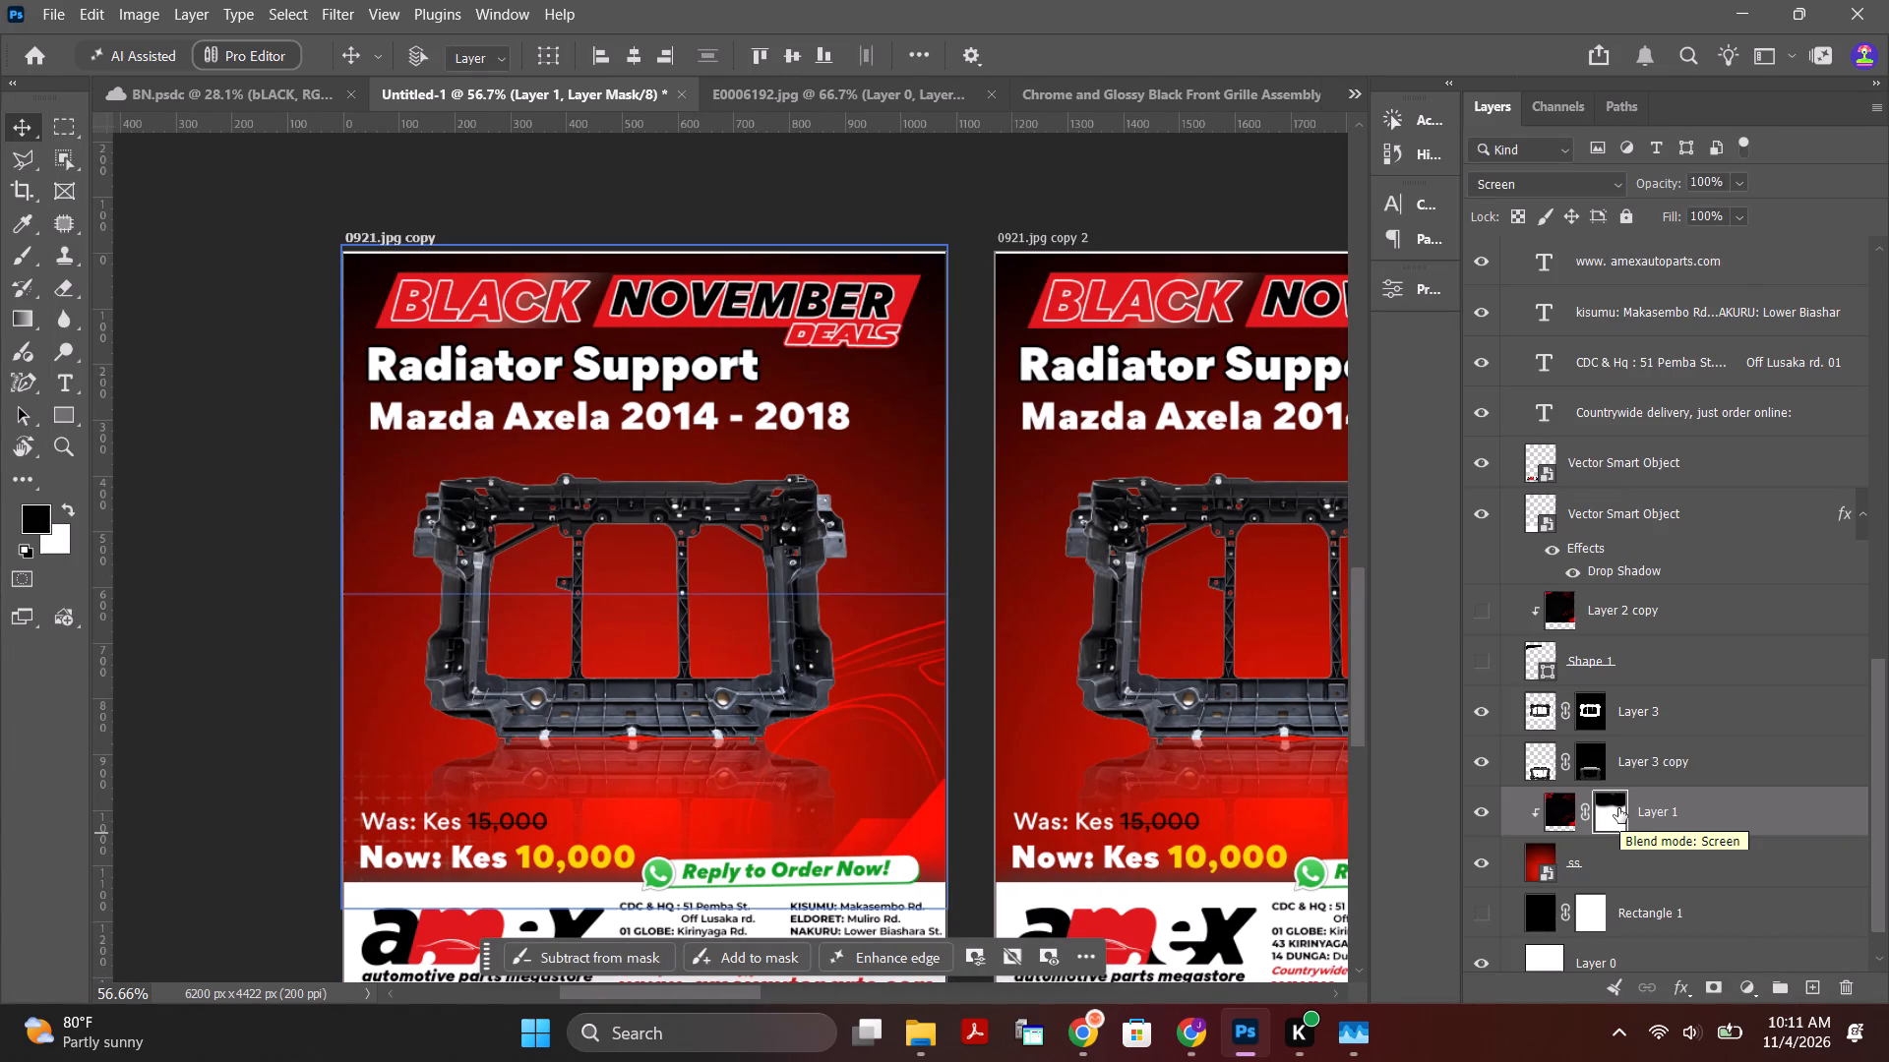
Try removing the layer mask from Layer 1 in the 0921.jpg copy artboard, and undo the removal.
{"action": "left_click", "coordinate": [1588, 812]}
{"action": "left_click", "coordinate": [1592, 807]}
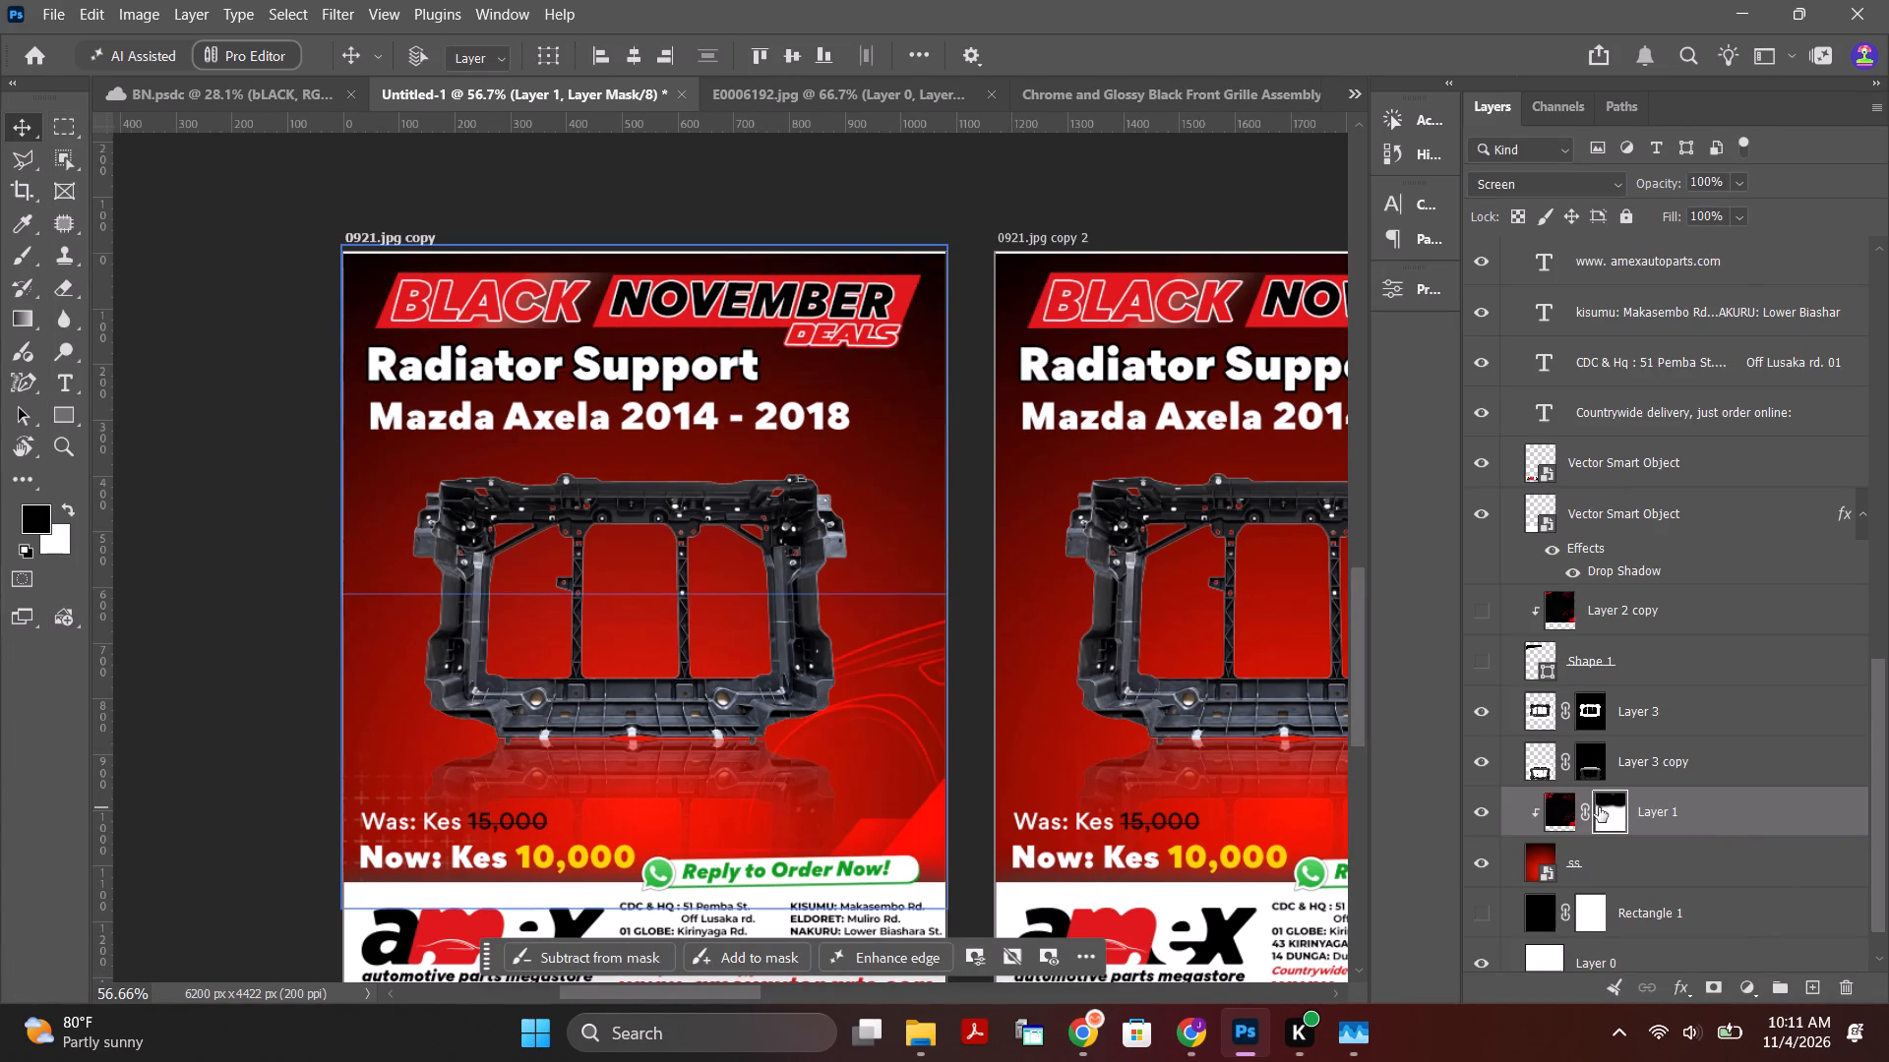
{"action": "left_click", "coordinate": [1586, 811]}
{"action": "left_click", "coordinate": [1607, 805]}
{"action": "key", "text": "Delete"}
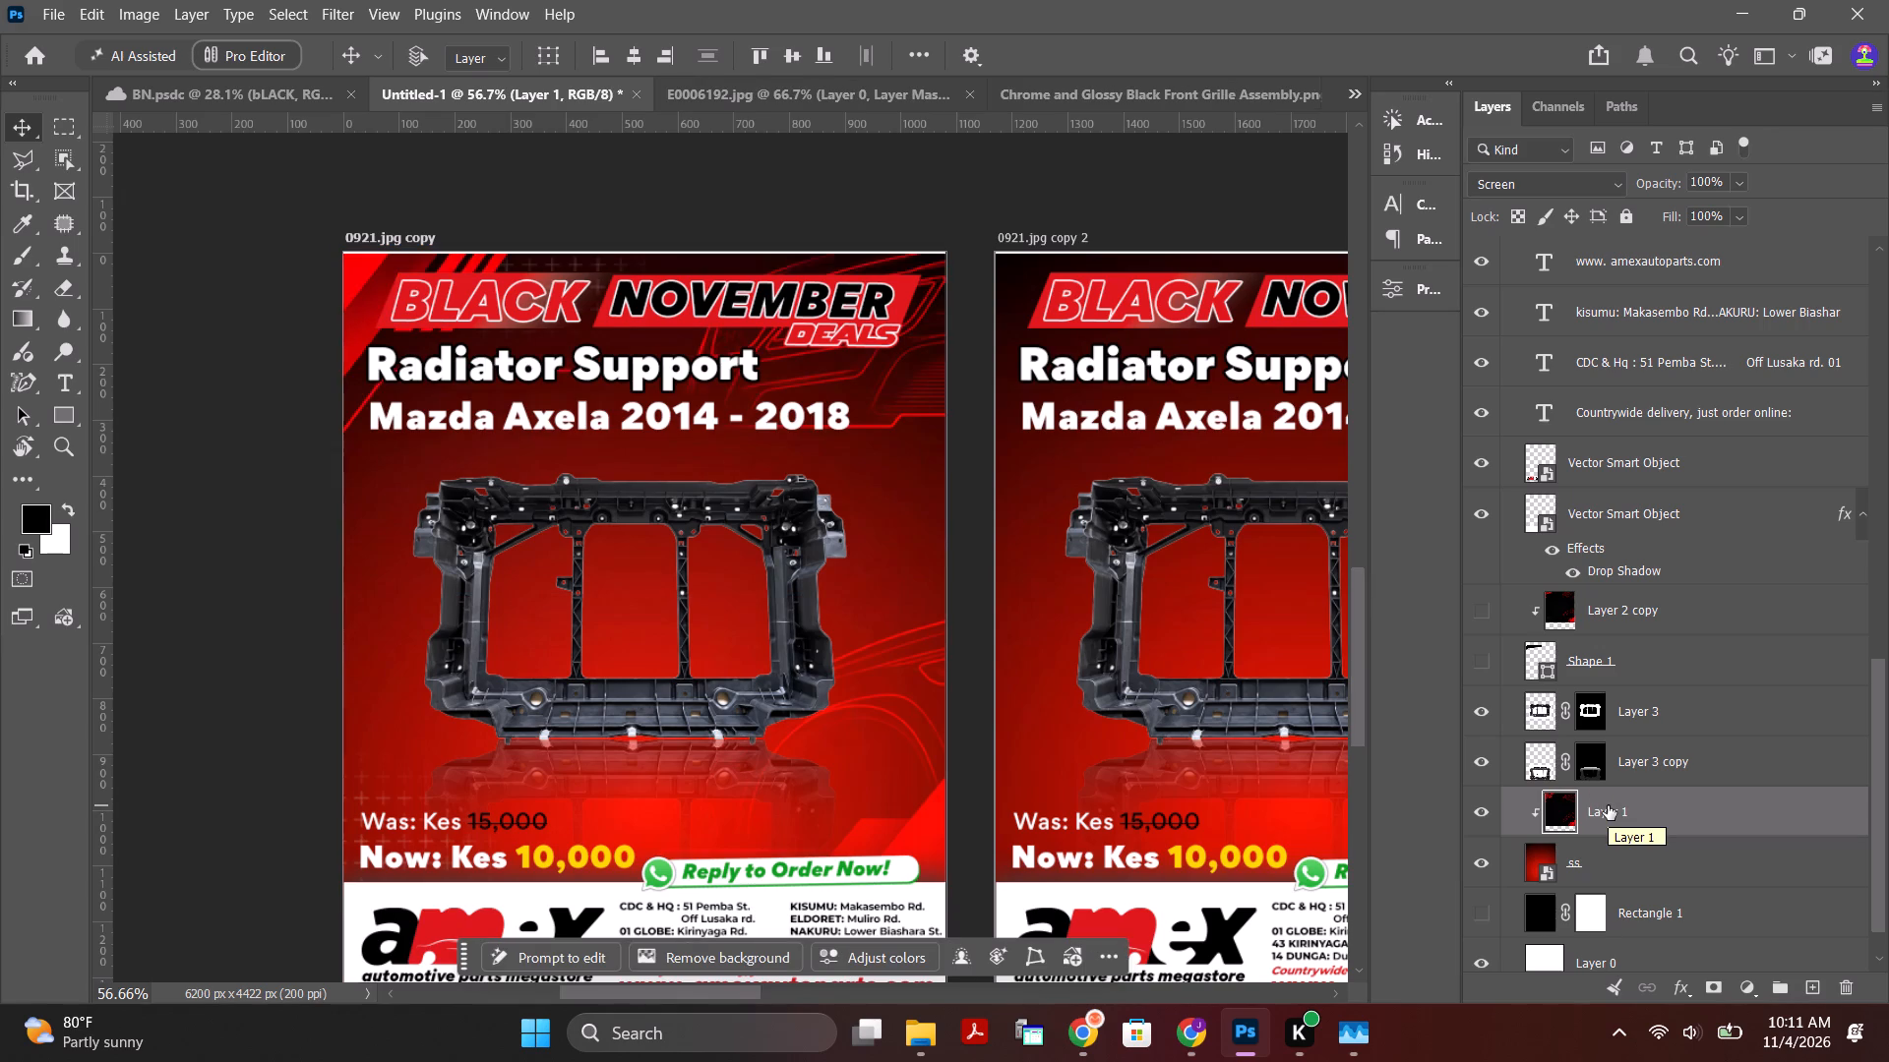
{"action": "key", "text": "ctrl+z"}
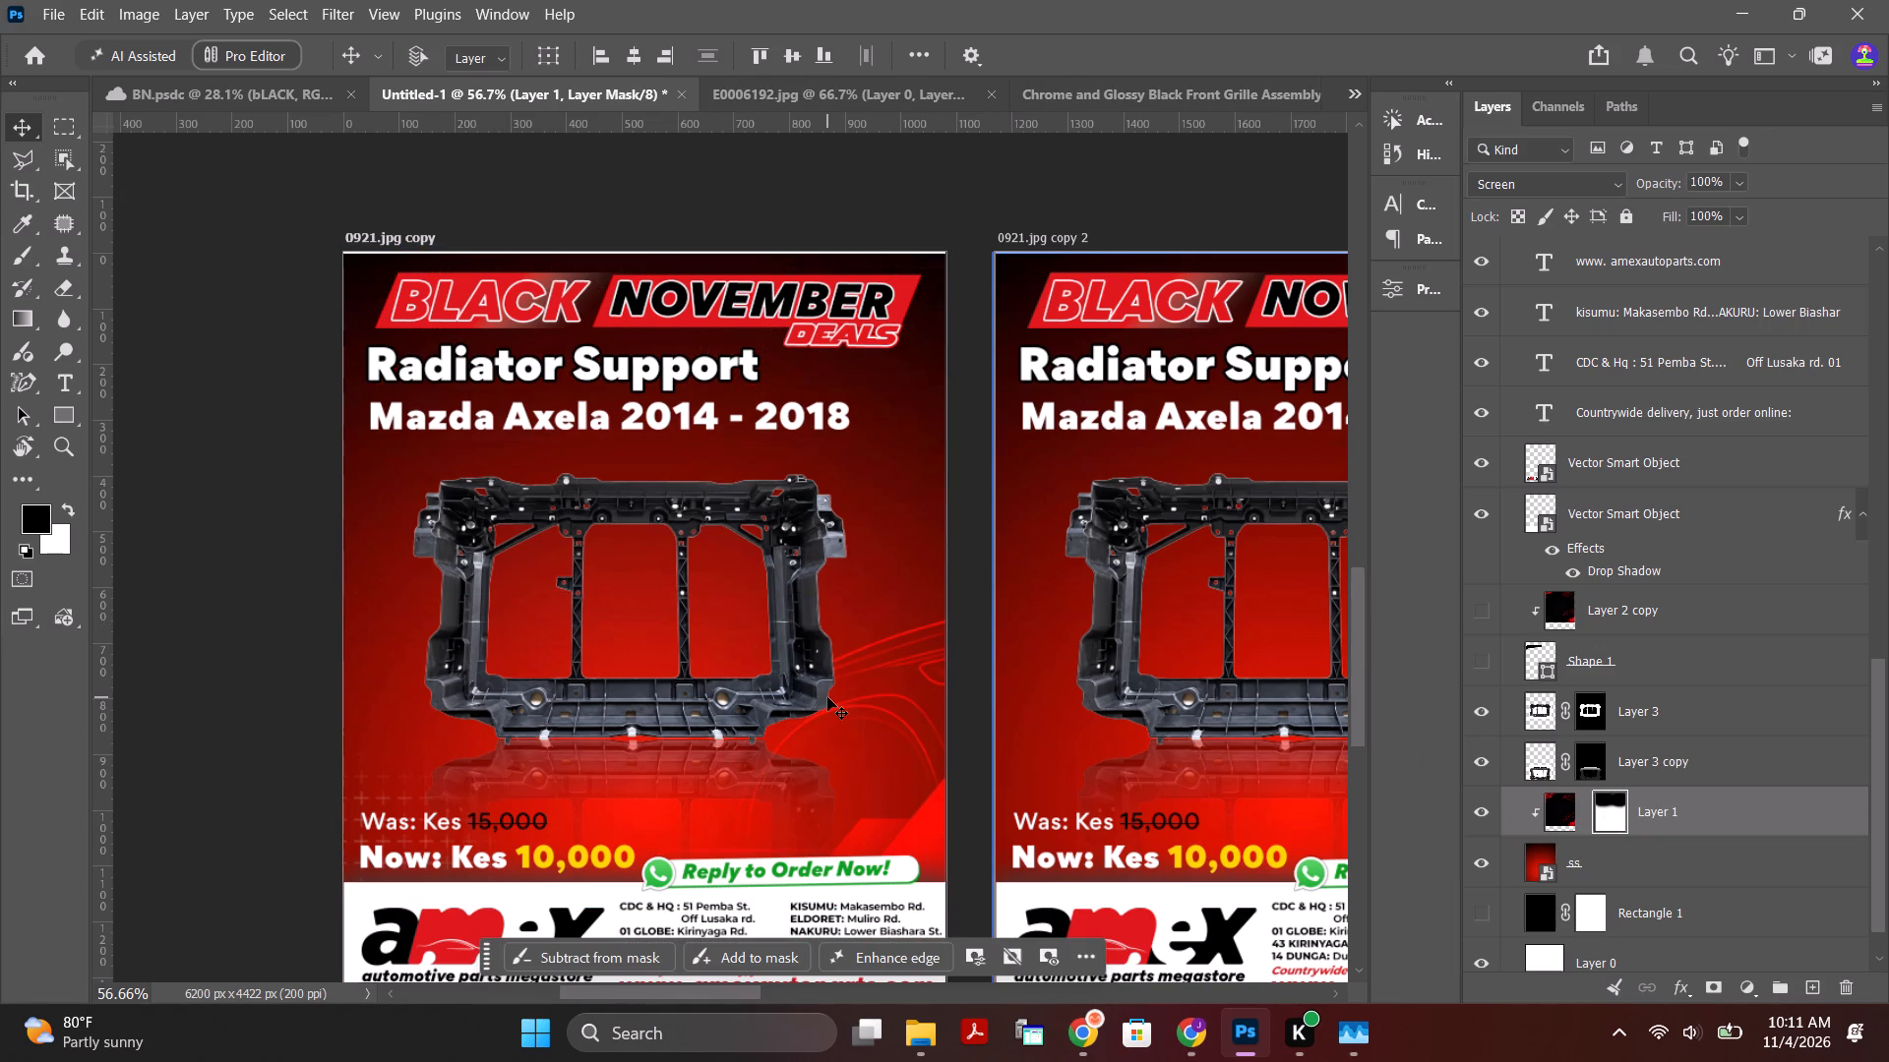
Delete Layer 3 and Layer 3 copy, the radiator support image and its reflection, from the 0921.jpg copy artboard.
{"action": "scroll", "coordinate": [831, 701], "scroll_direction": "down", "scroll_amount": 8}
{"action": "scroll", "coordinate": [707, 863], "scroll_direction": "up", "scroll_amount": 7, "text": "alt"}
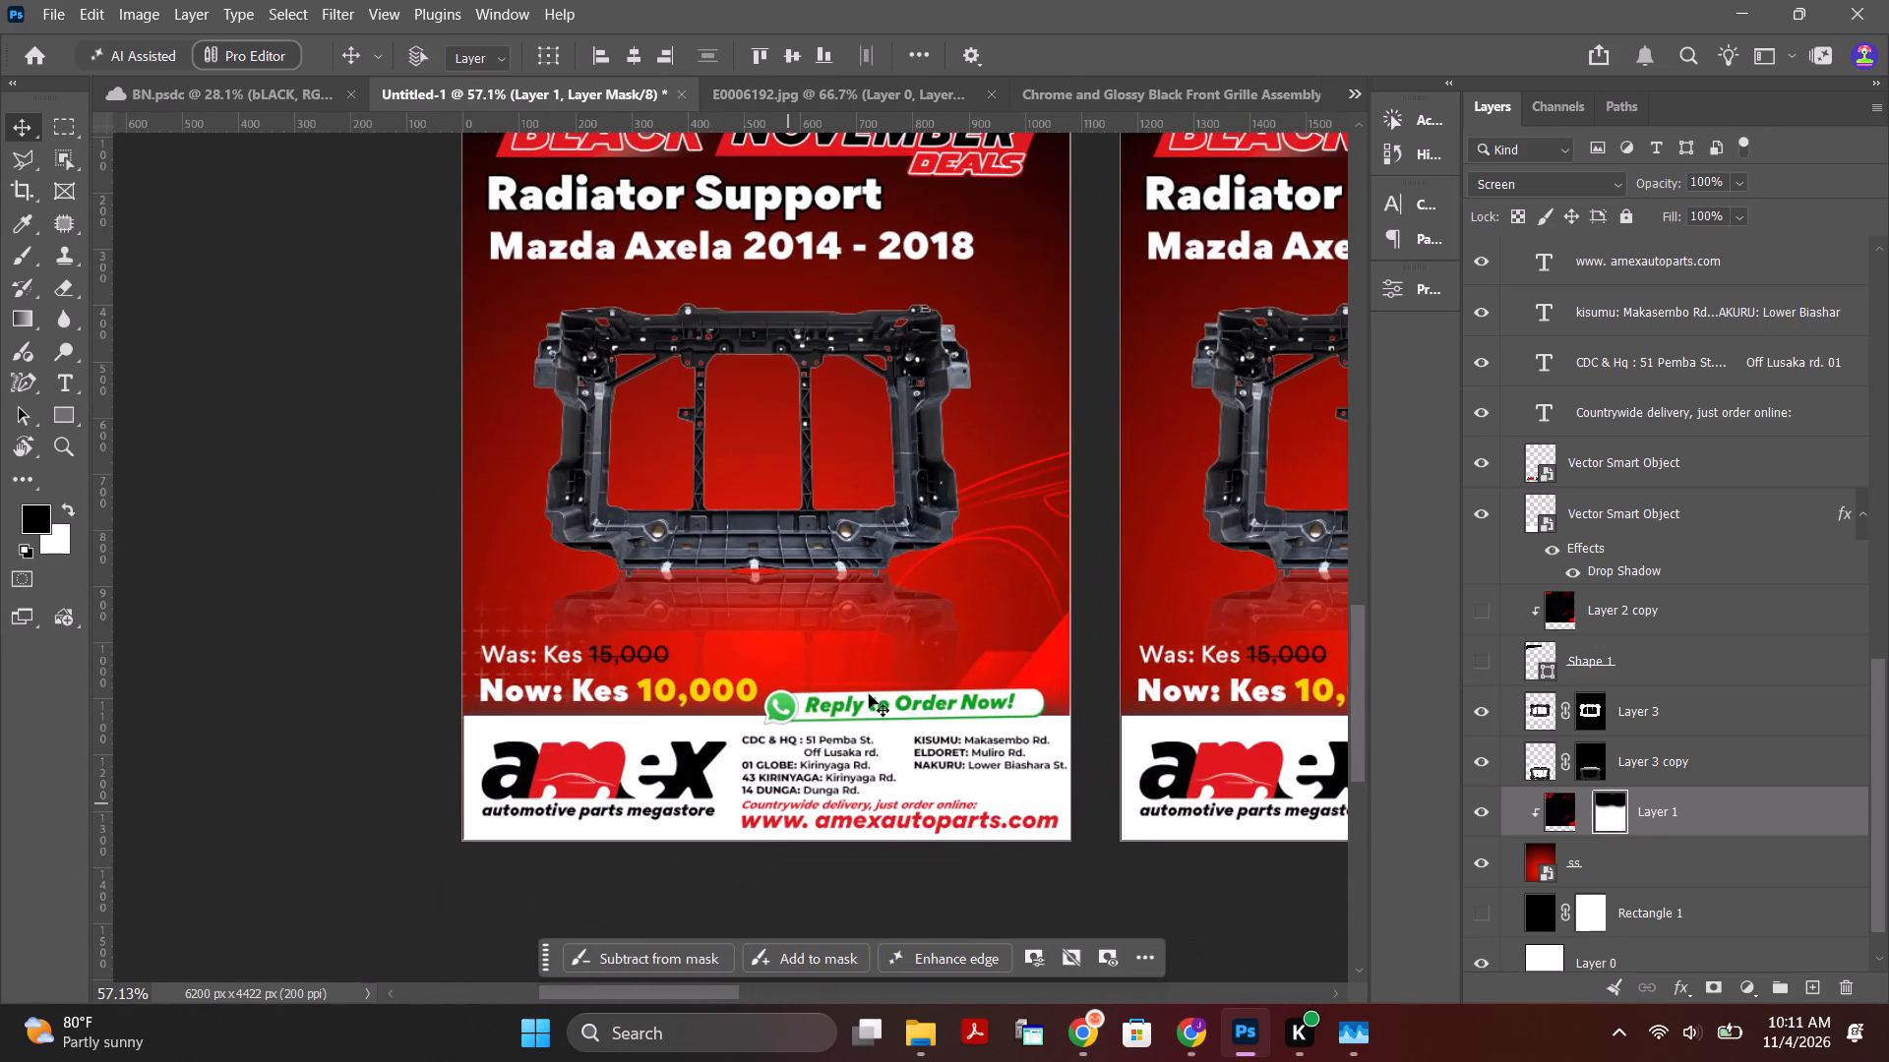
{"action": "left_click", "coordinate": [930, 437]}
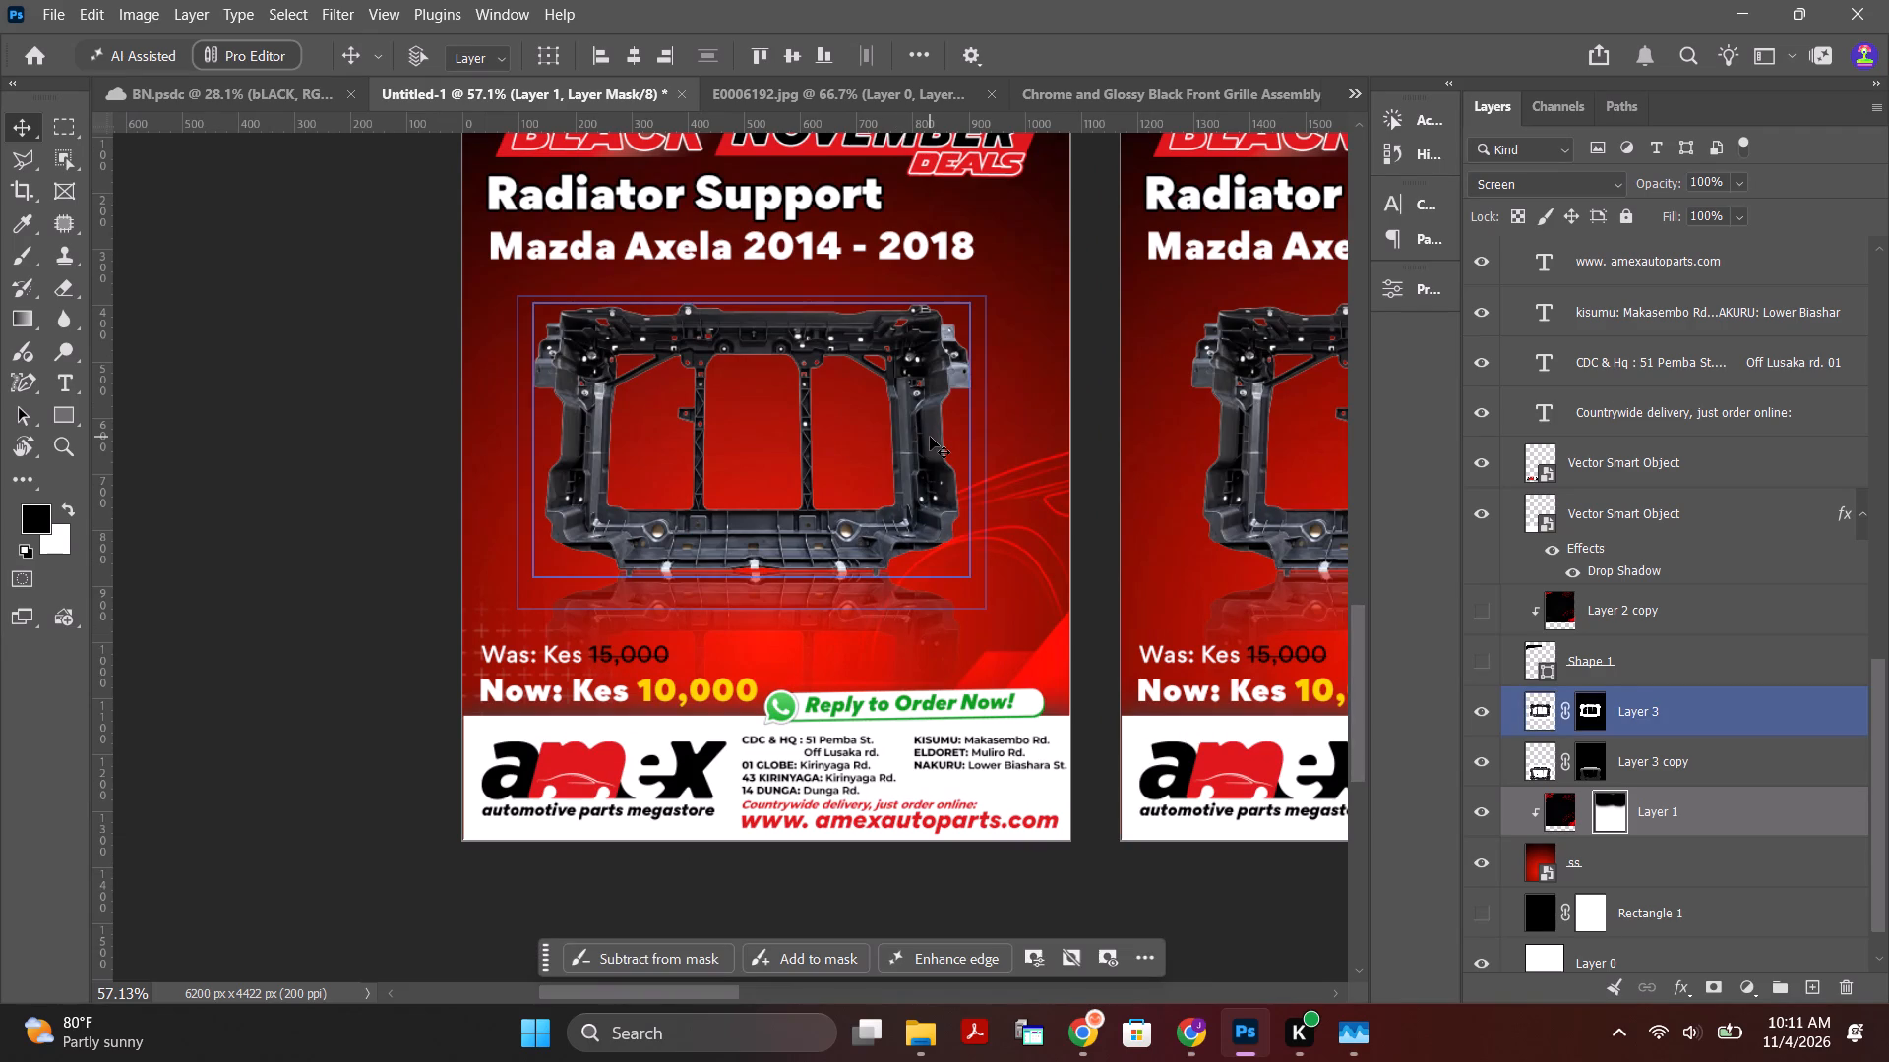
{"action": "left_click", "coordinate": [1656, 717]}
{"action": "key", "text": "BackSpace"}
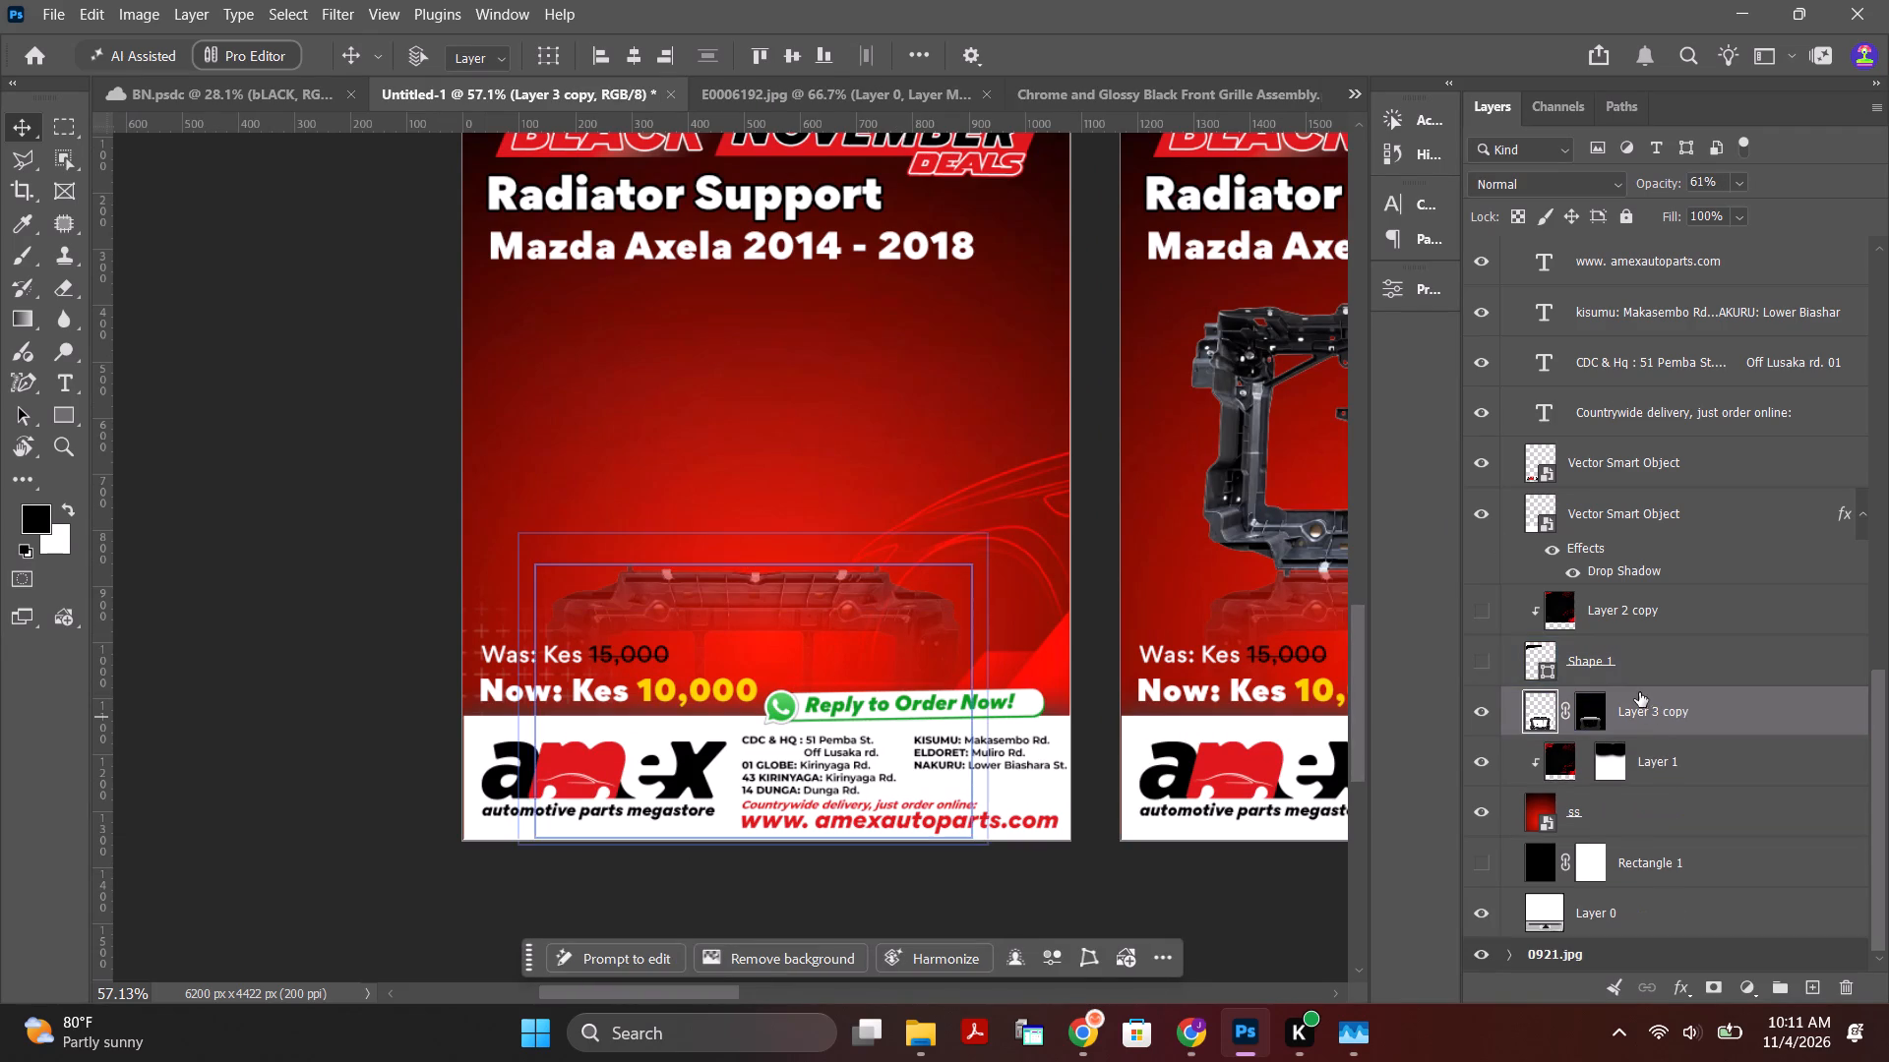
{"action": "left_click", "coordinate": [1649, 706]}
{"action": "key", "text": "BackSpace"}
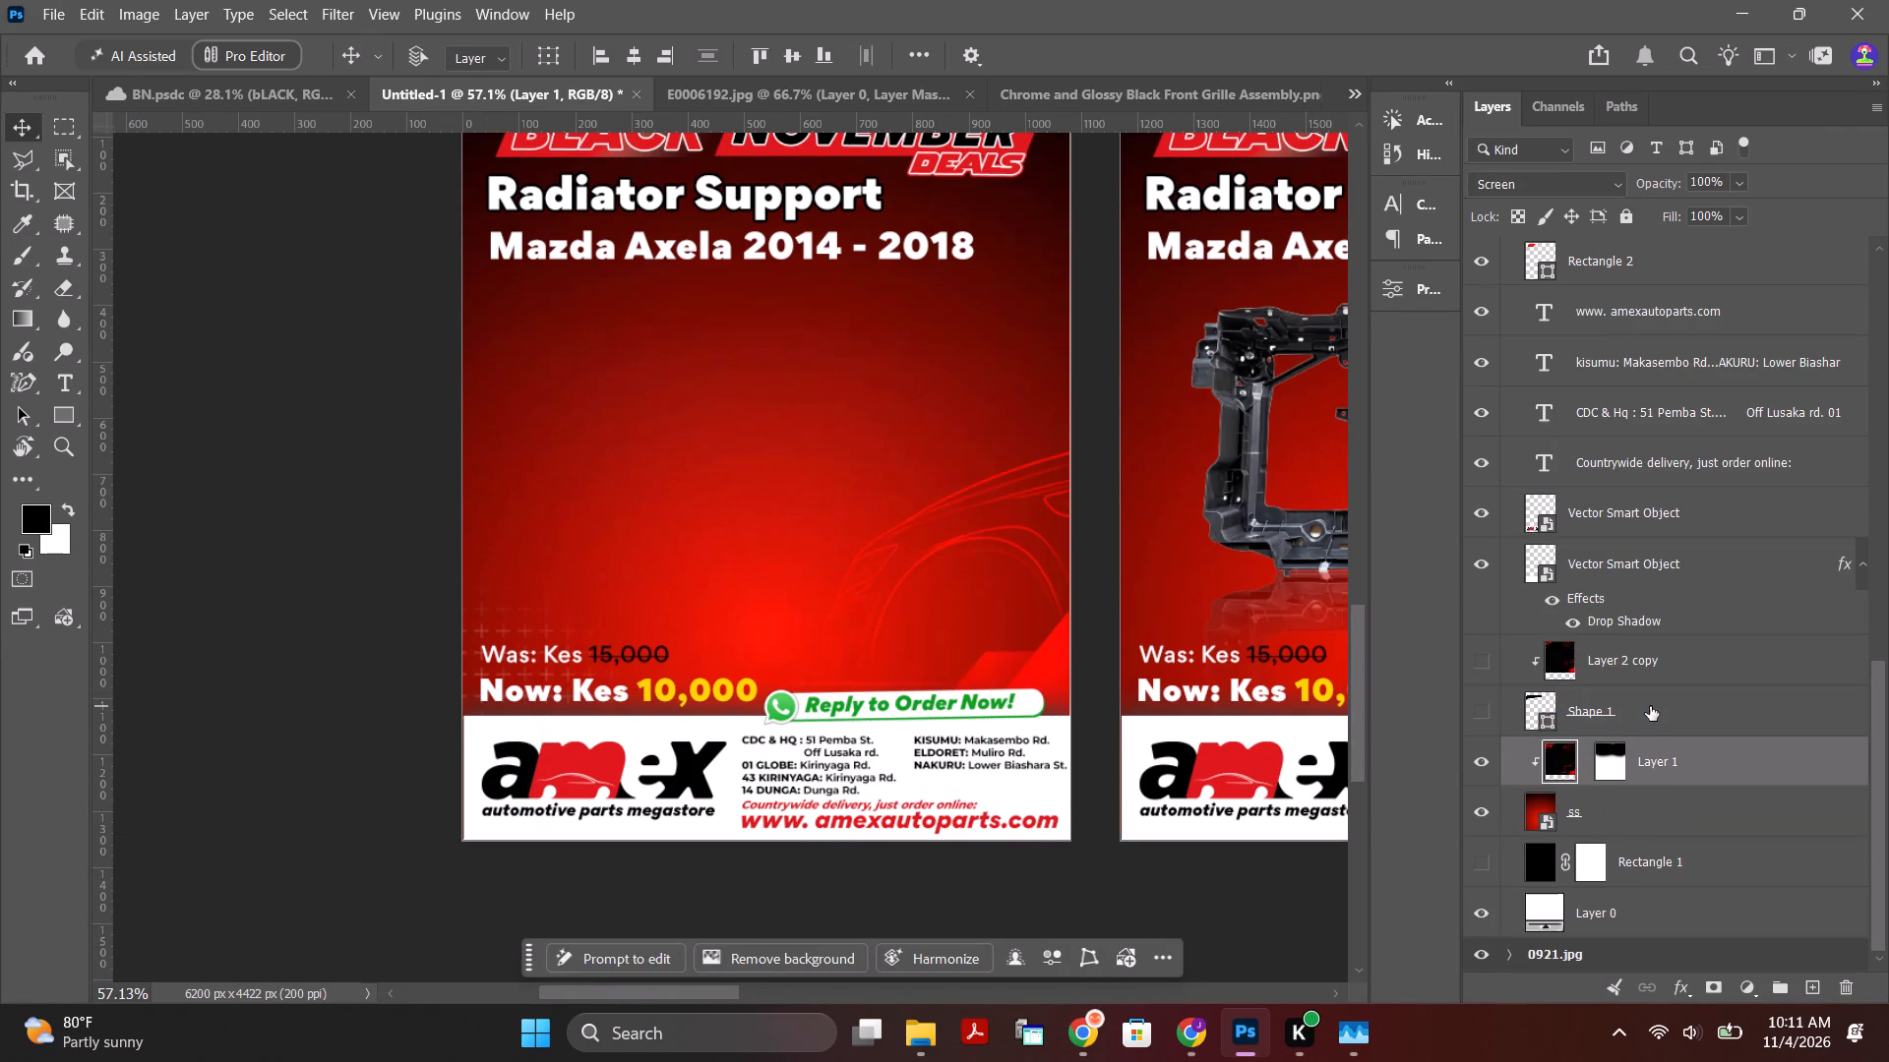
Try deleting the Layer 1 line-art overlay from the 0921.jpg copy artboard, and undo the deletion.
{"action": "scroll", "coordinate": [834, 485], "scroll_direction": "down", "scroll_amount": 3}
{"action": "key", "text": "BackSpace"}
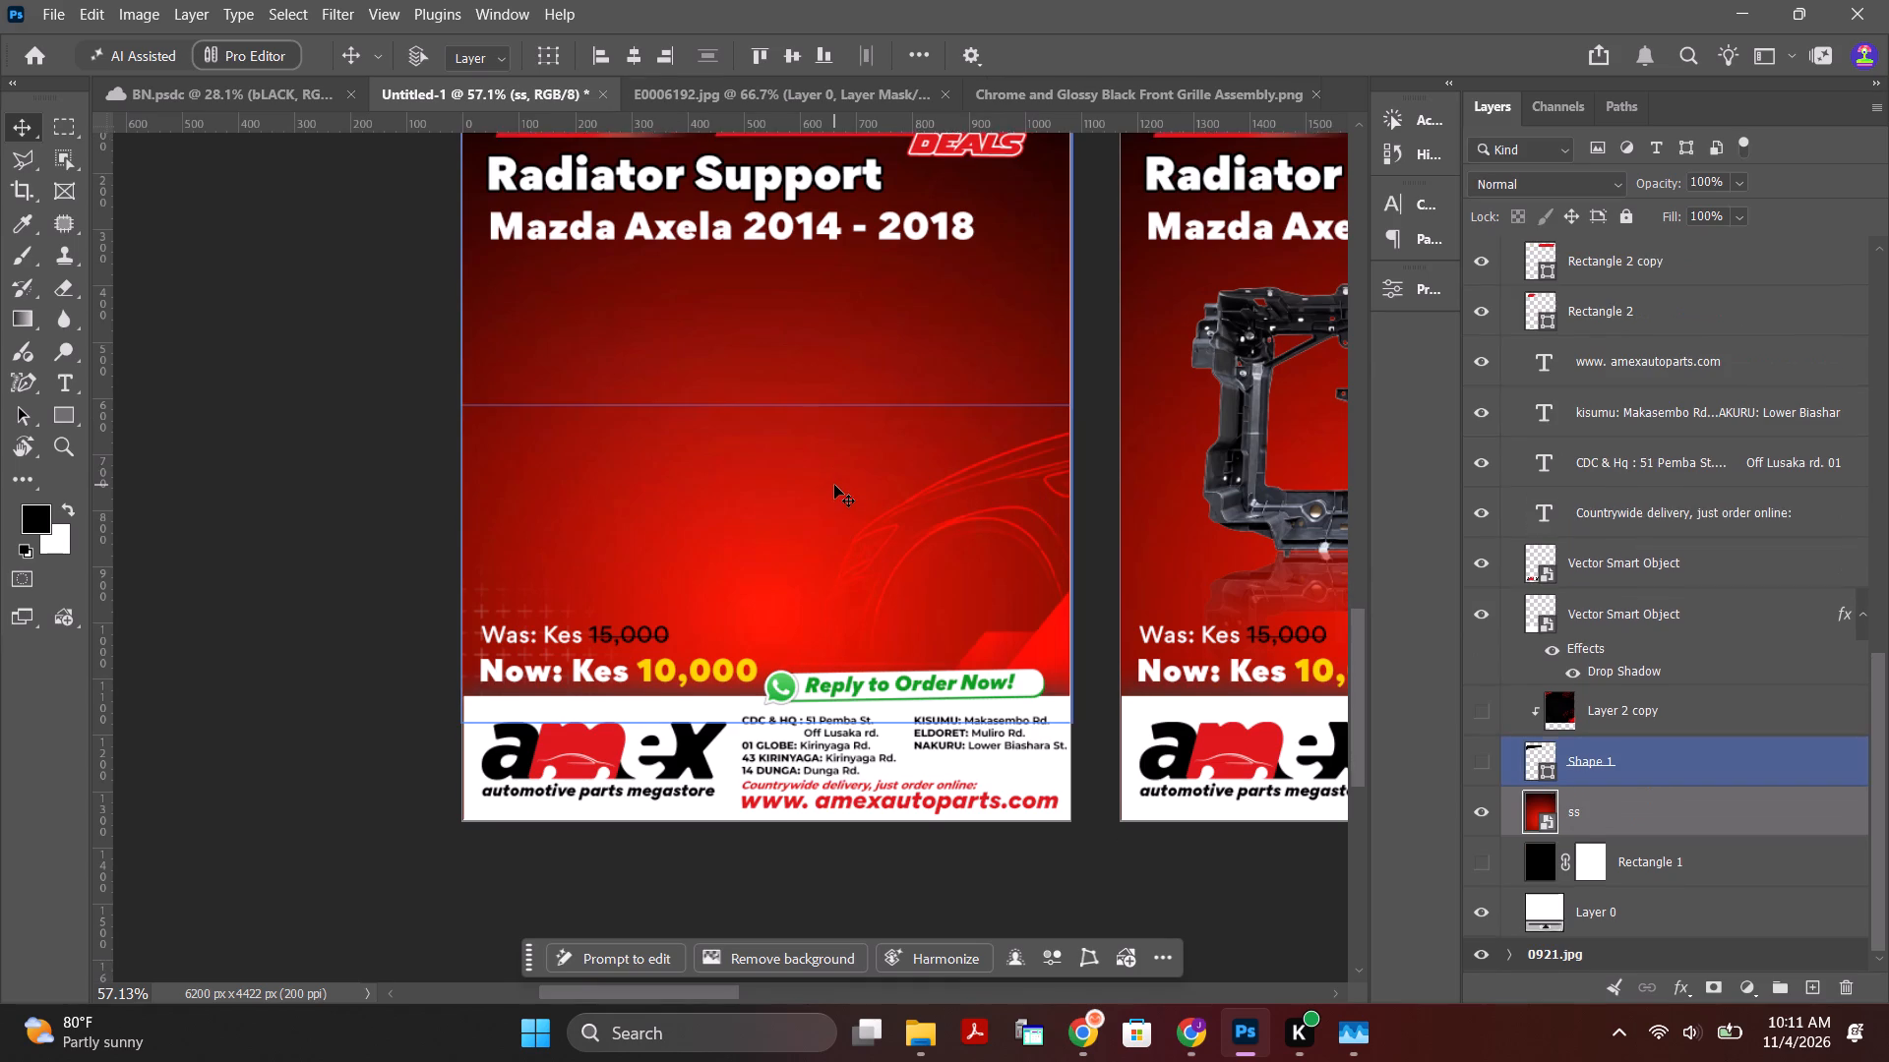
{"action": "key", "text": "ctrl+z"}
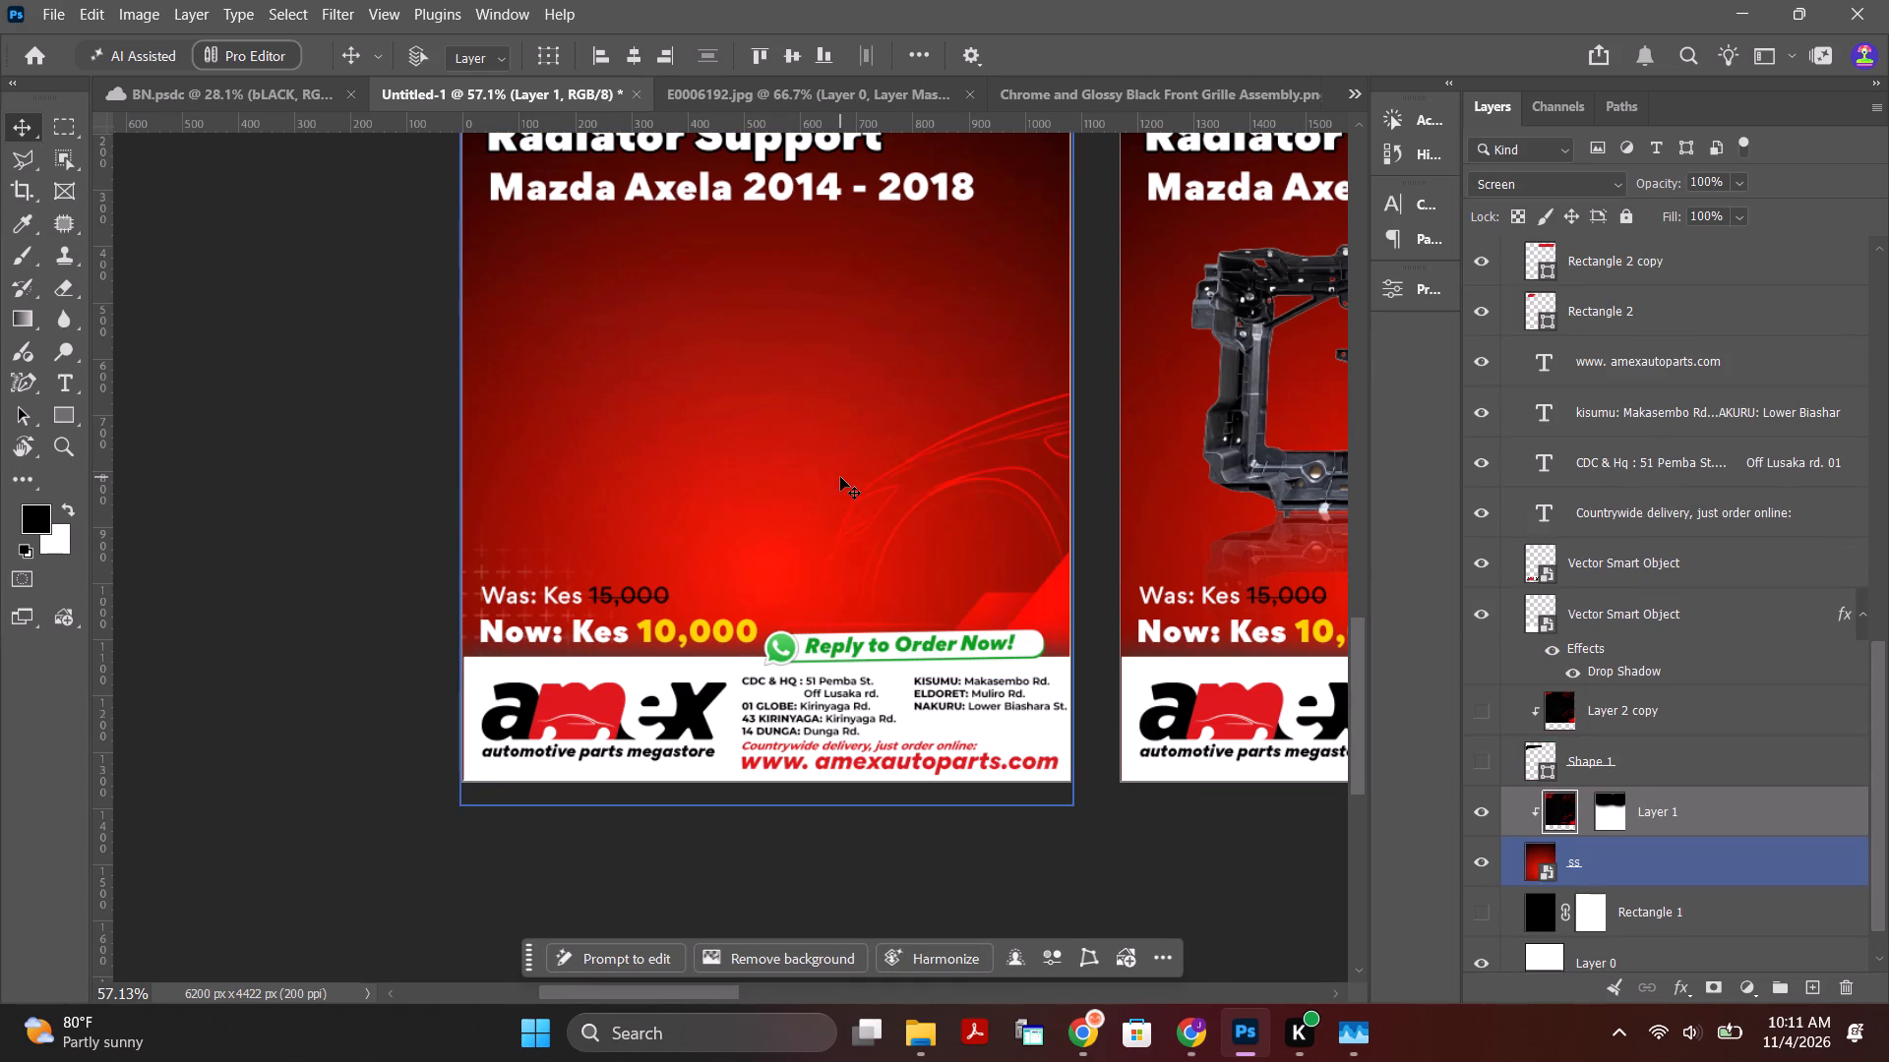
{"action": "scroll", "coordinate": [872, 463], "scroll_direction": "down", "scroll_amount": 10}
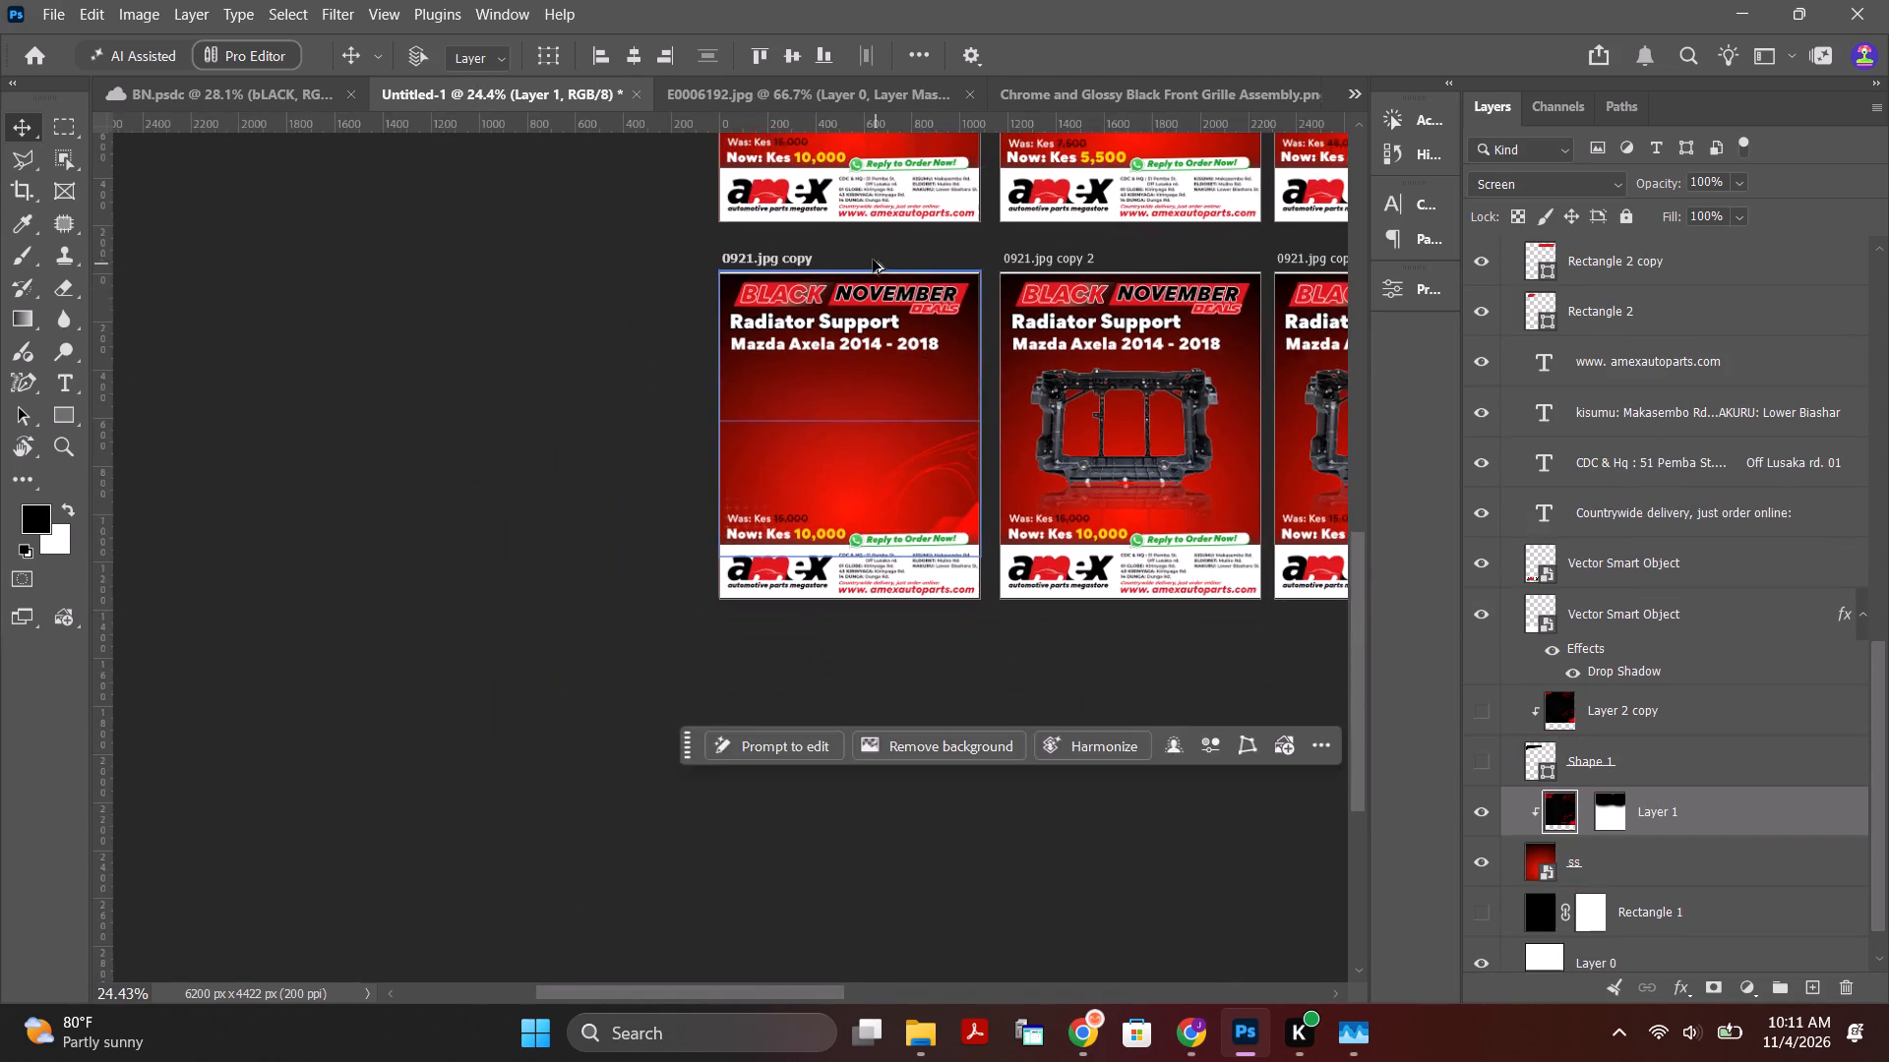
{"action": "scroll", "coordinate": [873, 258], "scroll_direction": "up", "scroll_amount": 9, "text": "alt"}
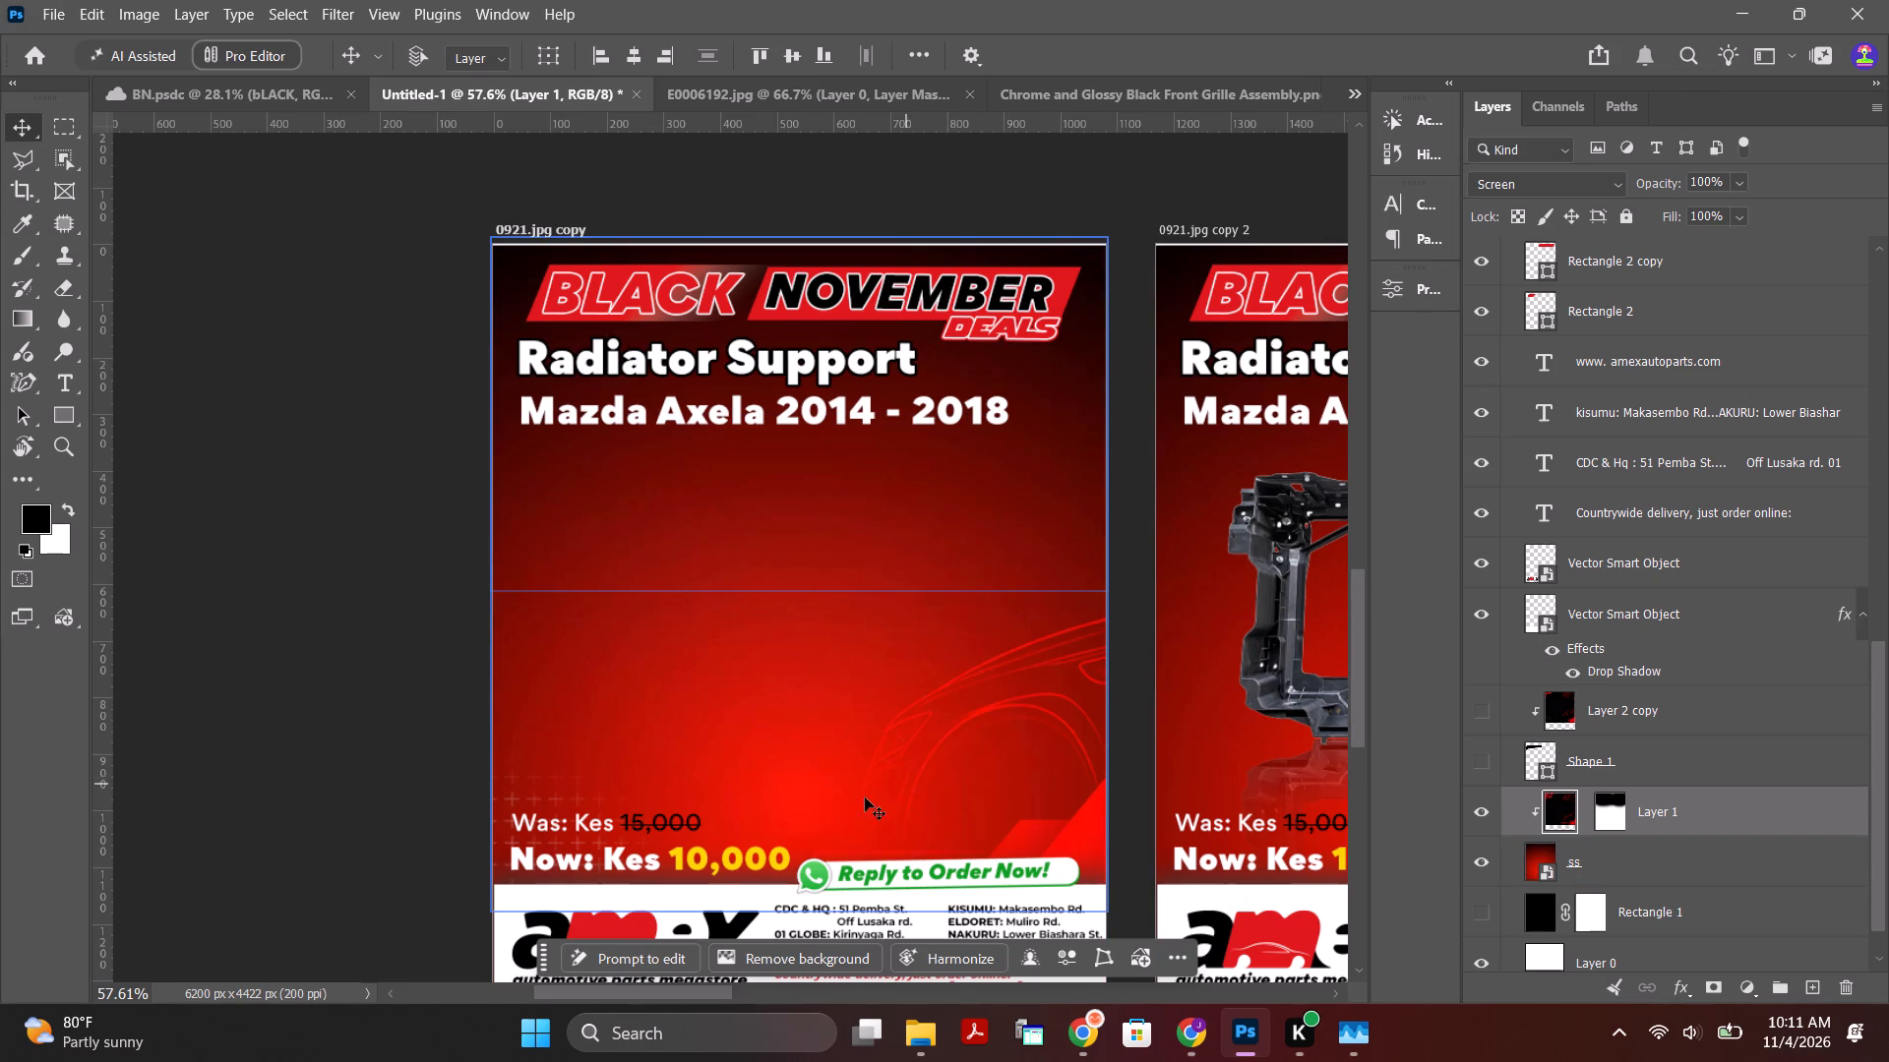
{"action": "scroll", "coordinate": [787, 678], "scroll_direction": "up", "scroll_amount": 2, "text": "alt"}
Switch to Chrome and examine the Amex Auto Parts on-sale products on page 13 for the next poster item.
{"action": "left_click", "coordinate": [1086, 1043]}
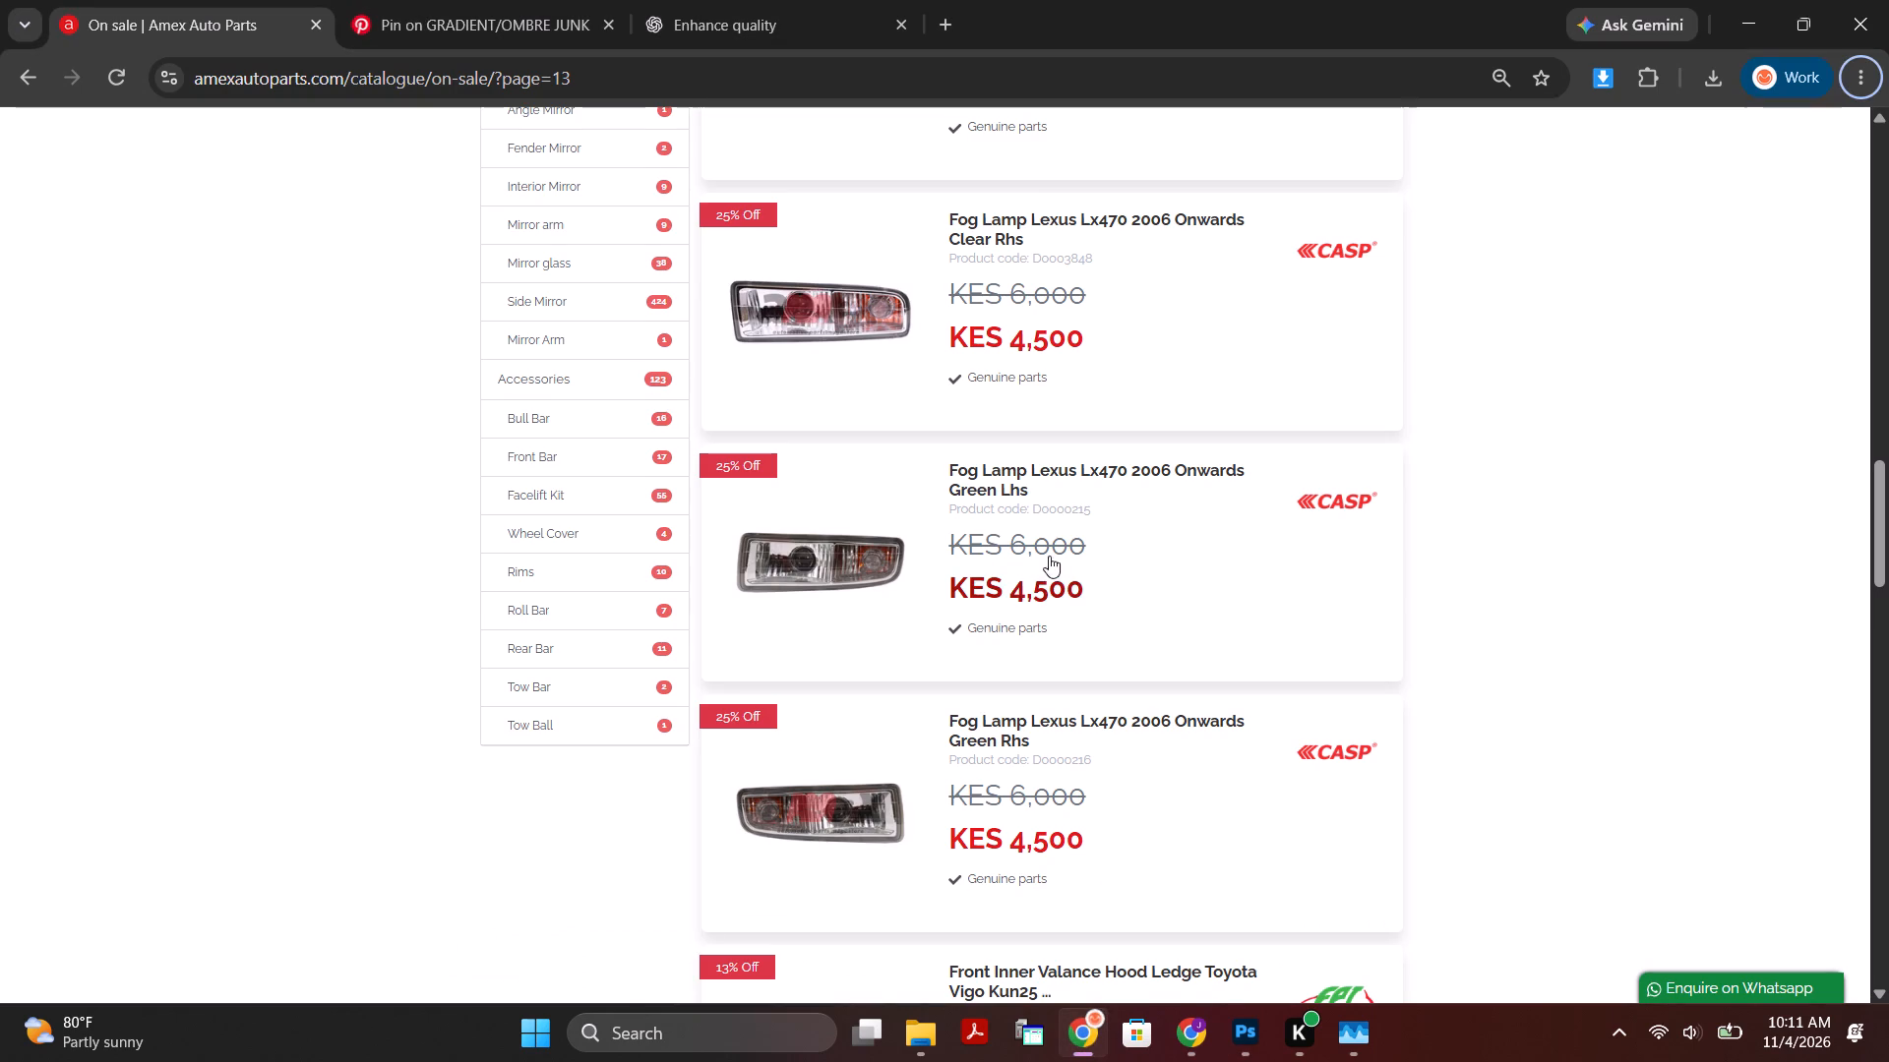
{"action": "scroll", "coordinate": [944, 604], "scroll_direction": "down", "scroll_amount": 14}
{"action": "scroll", "coordinate": [946, 624], "scroll_direction": "up", "scroll_amount": 2}
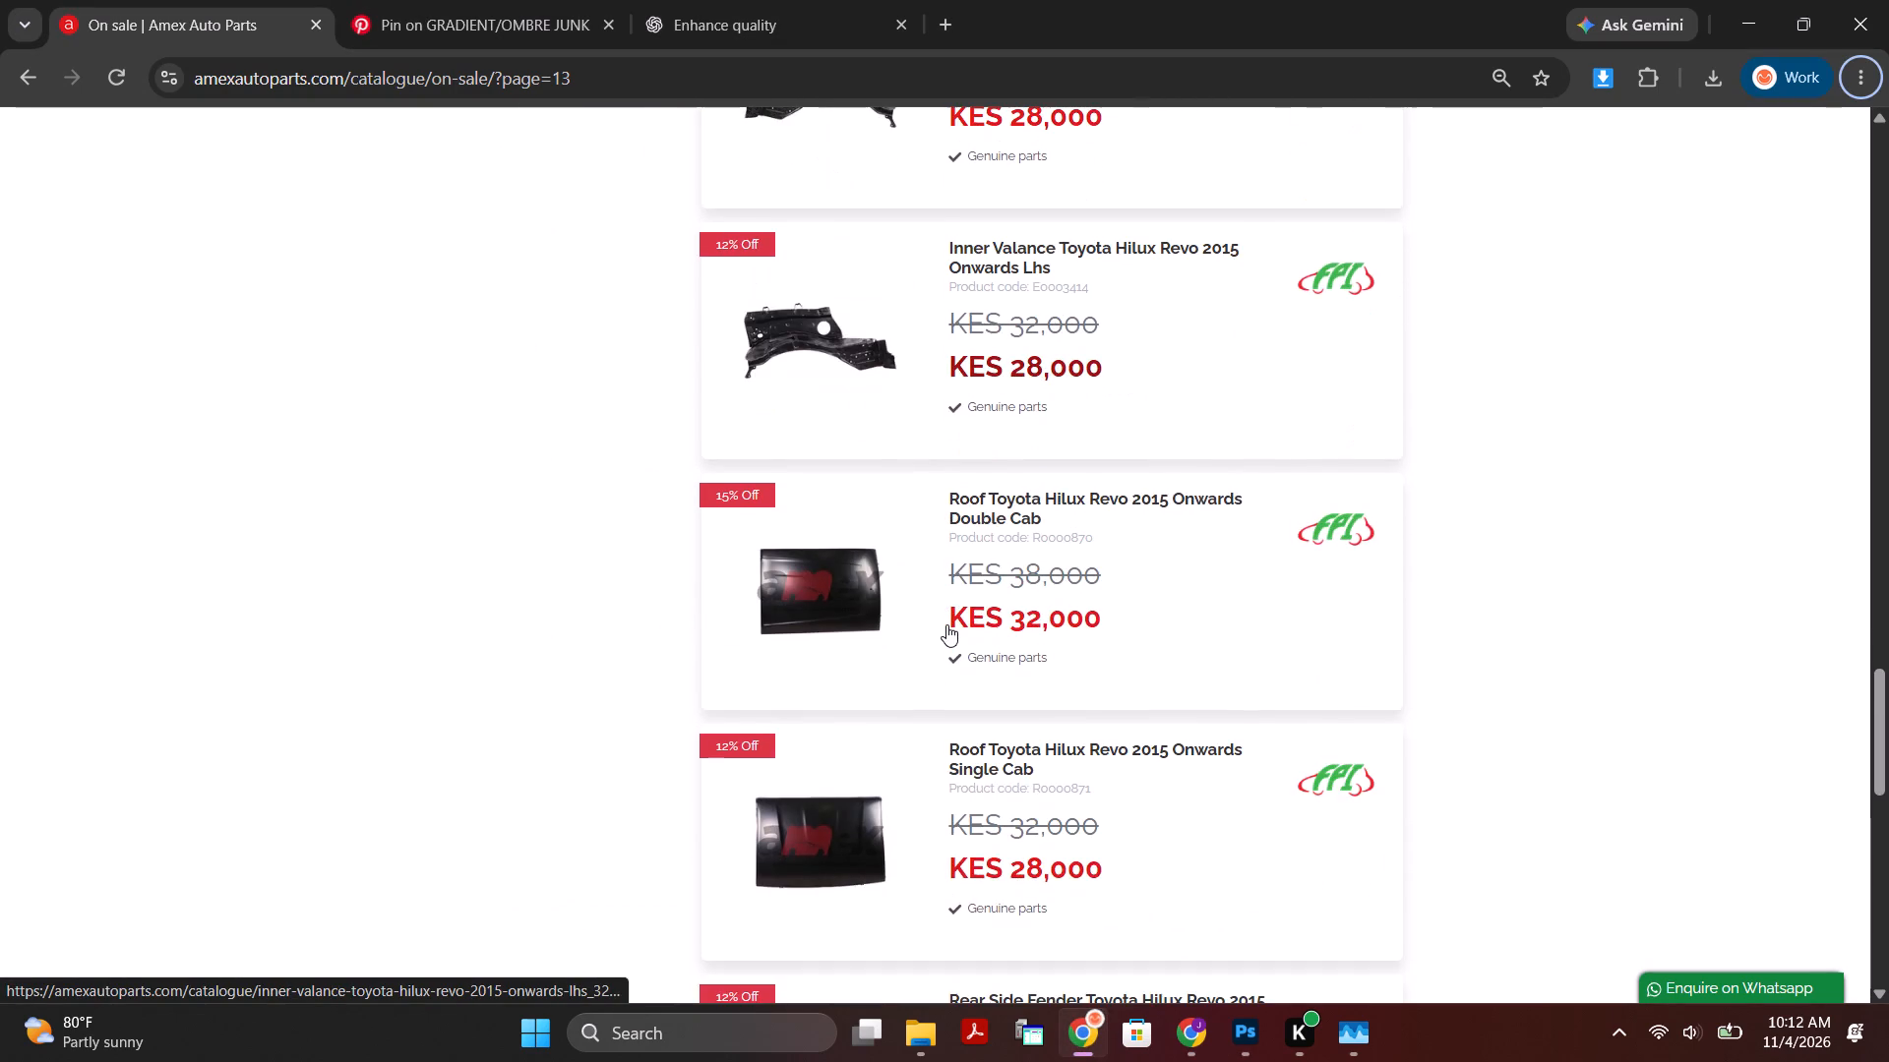
{"action": "scroll", "coordinate": [946, 624], "scroll_direction": "up", "scroll_amount": 3}
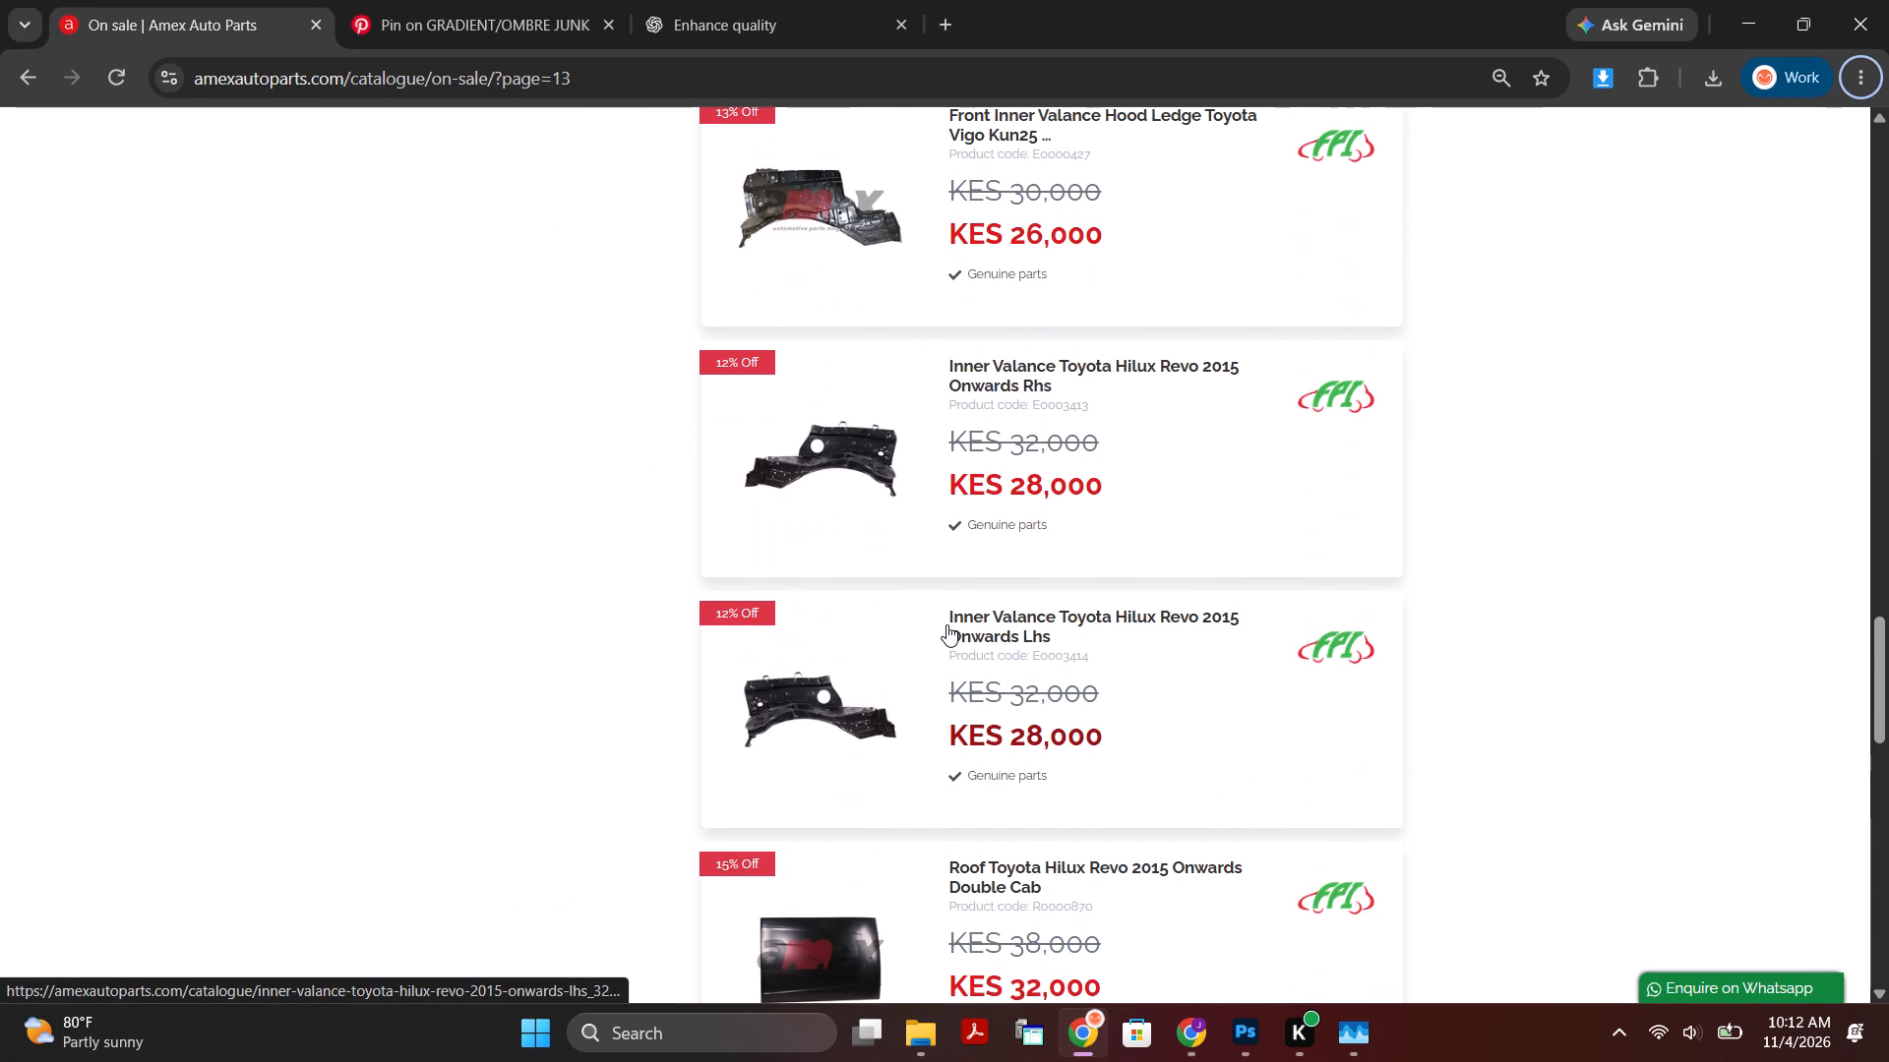
{"action": "scroll", "coordinate": [946, 624], "scroll_direction": "down", "scroll_amount": 18}
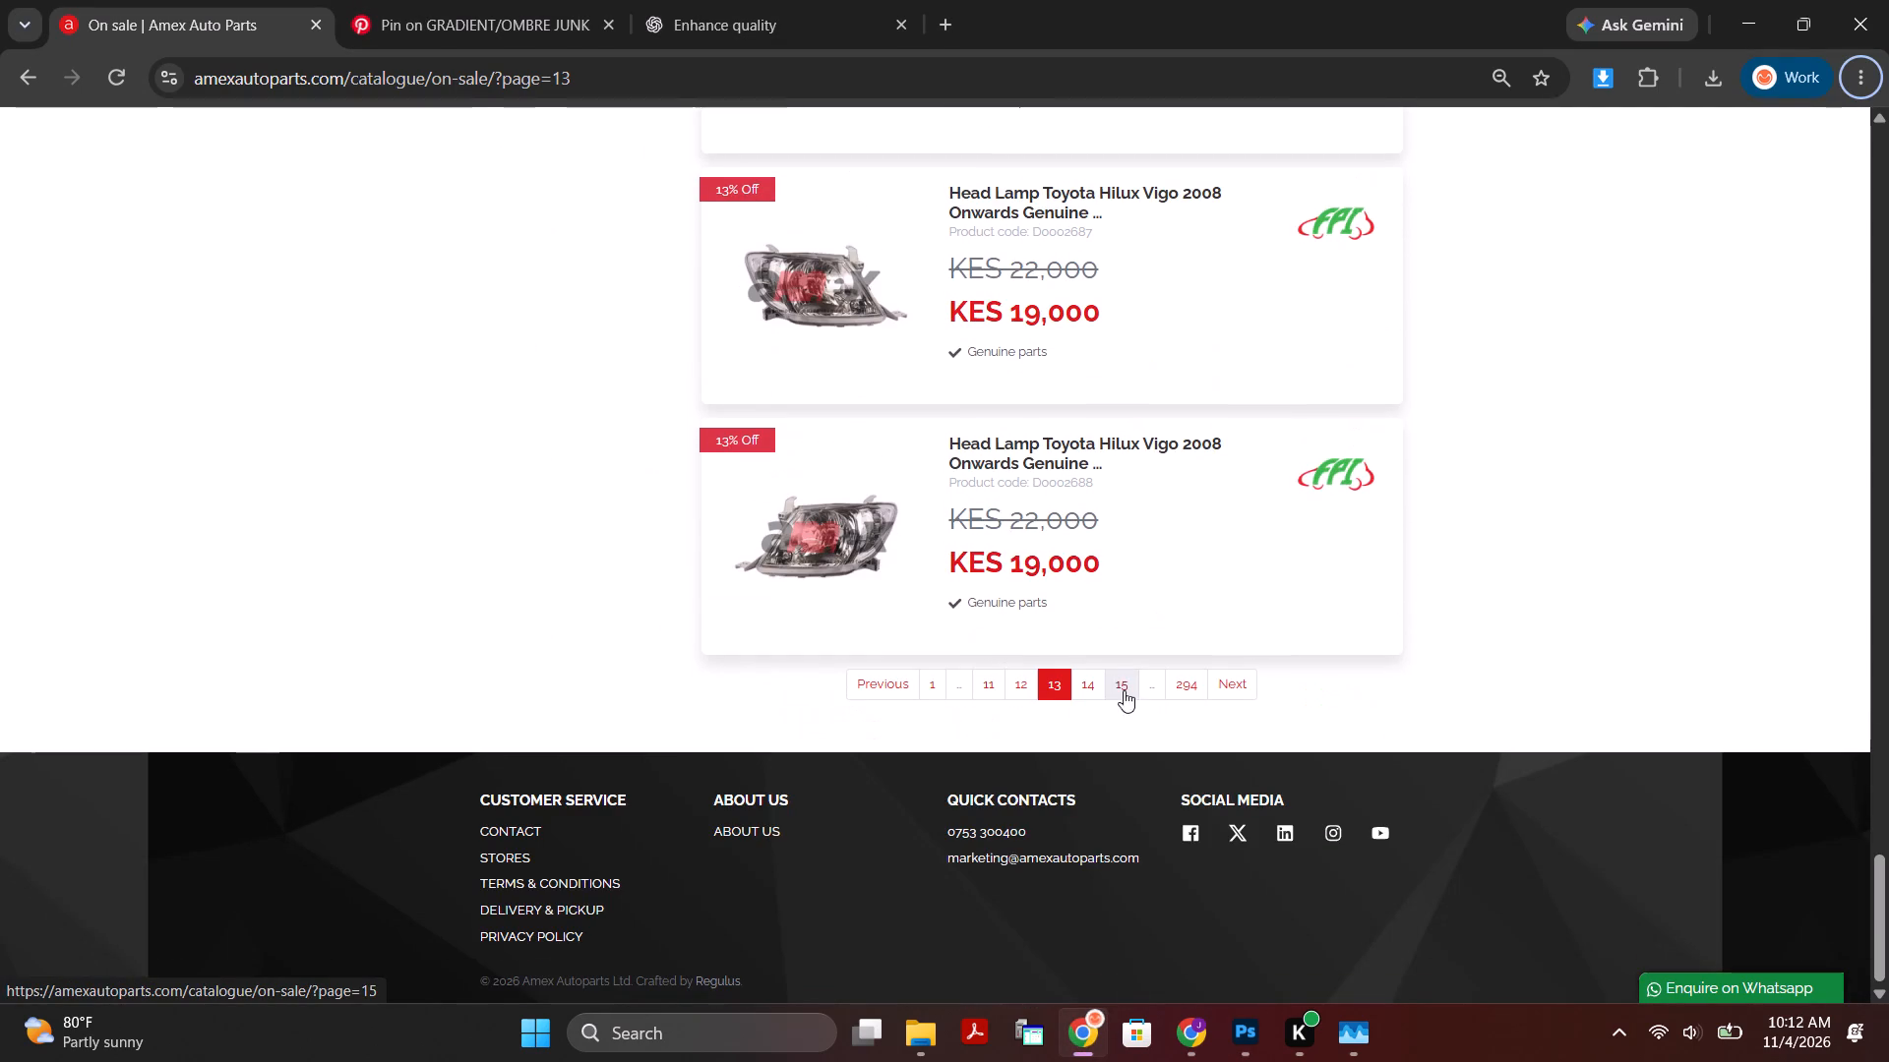
Open page 14 of the on-sale catalogue and examine its products for a poster item.
{"action": "left_click", "coordinate": [1088, 679]}
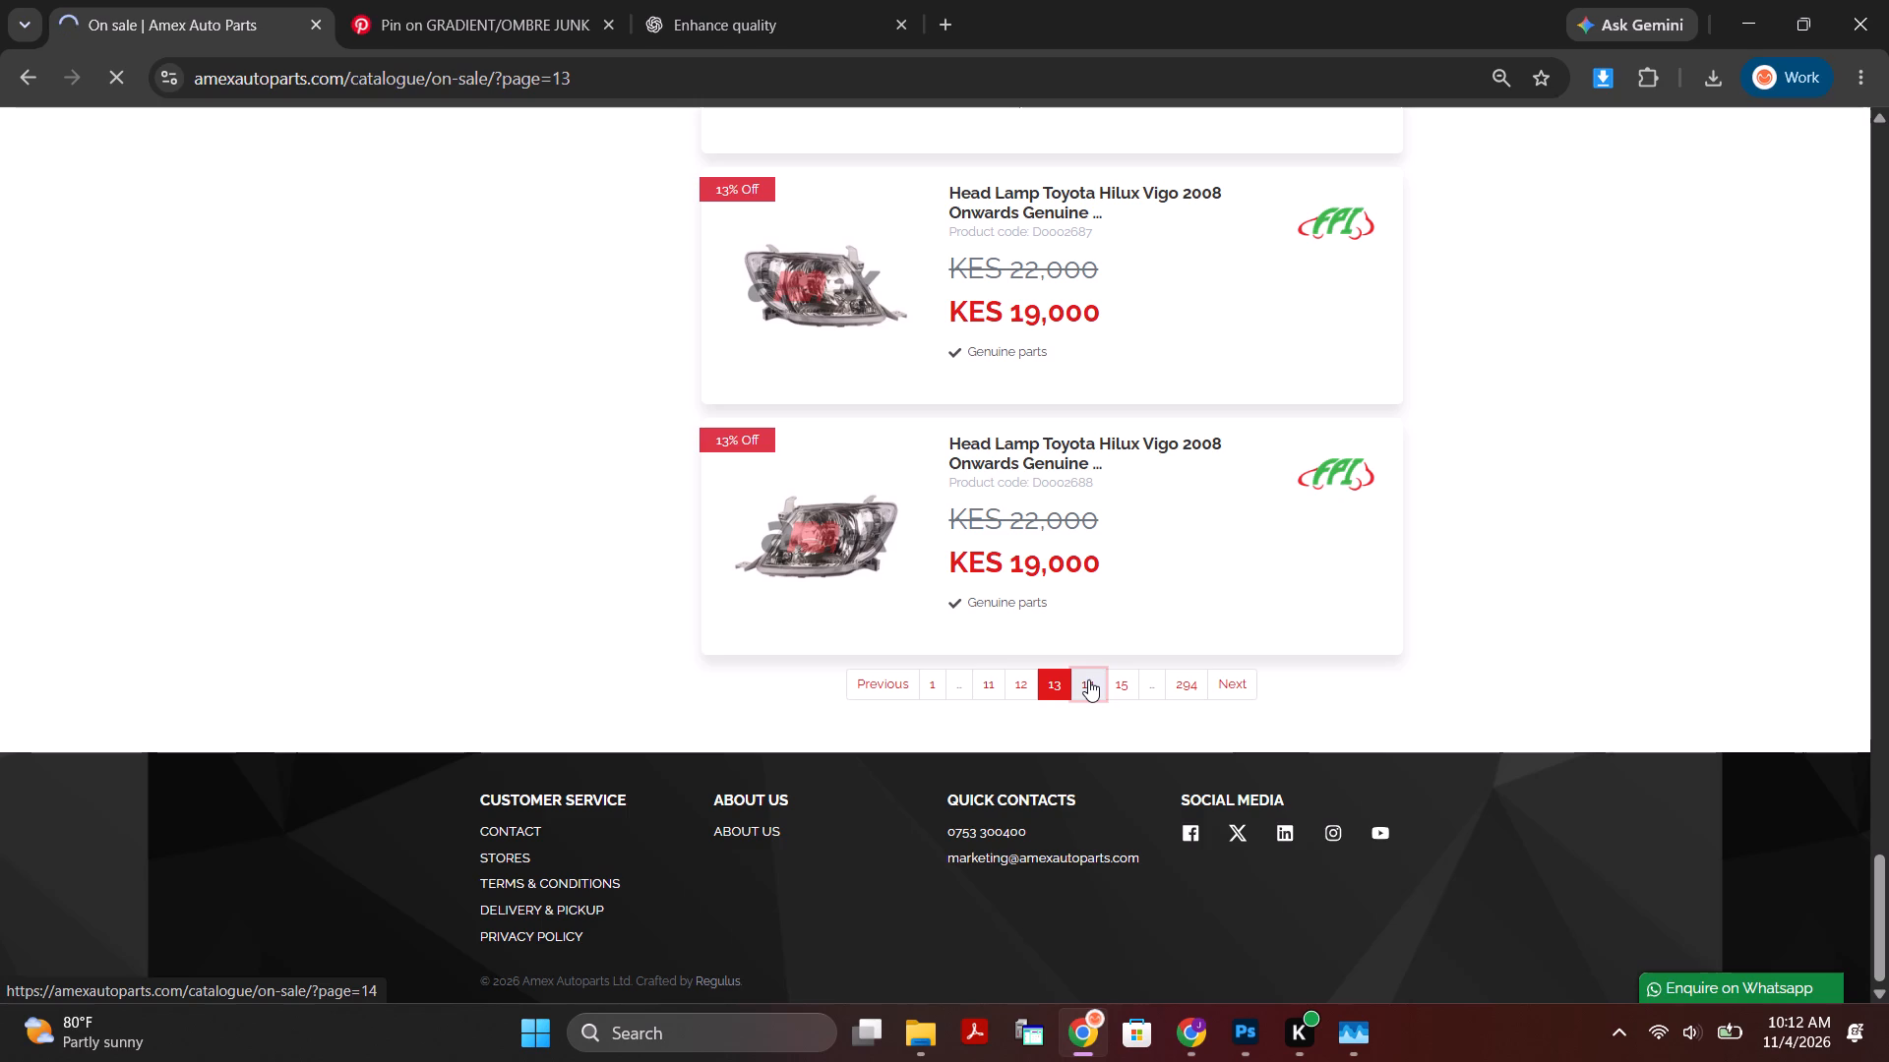
{"action": "scroll", "coordinate": [1087, 680], "scroll_direction": "down", "scroll_amount": 6}
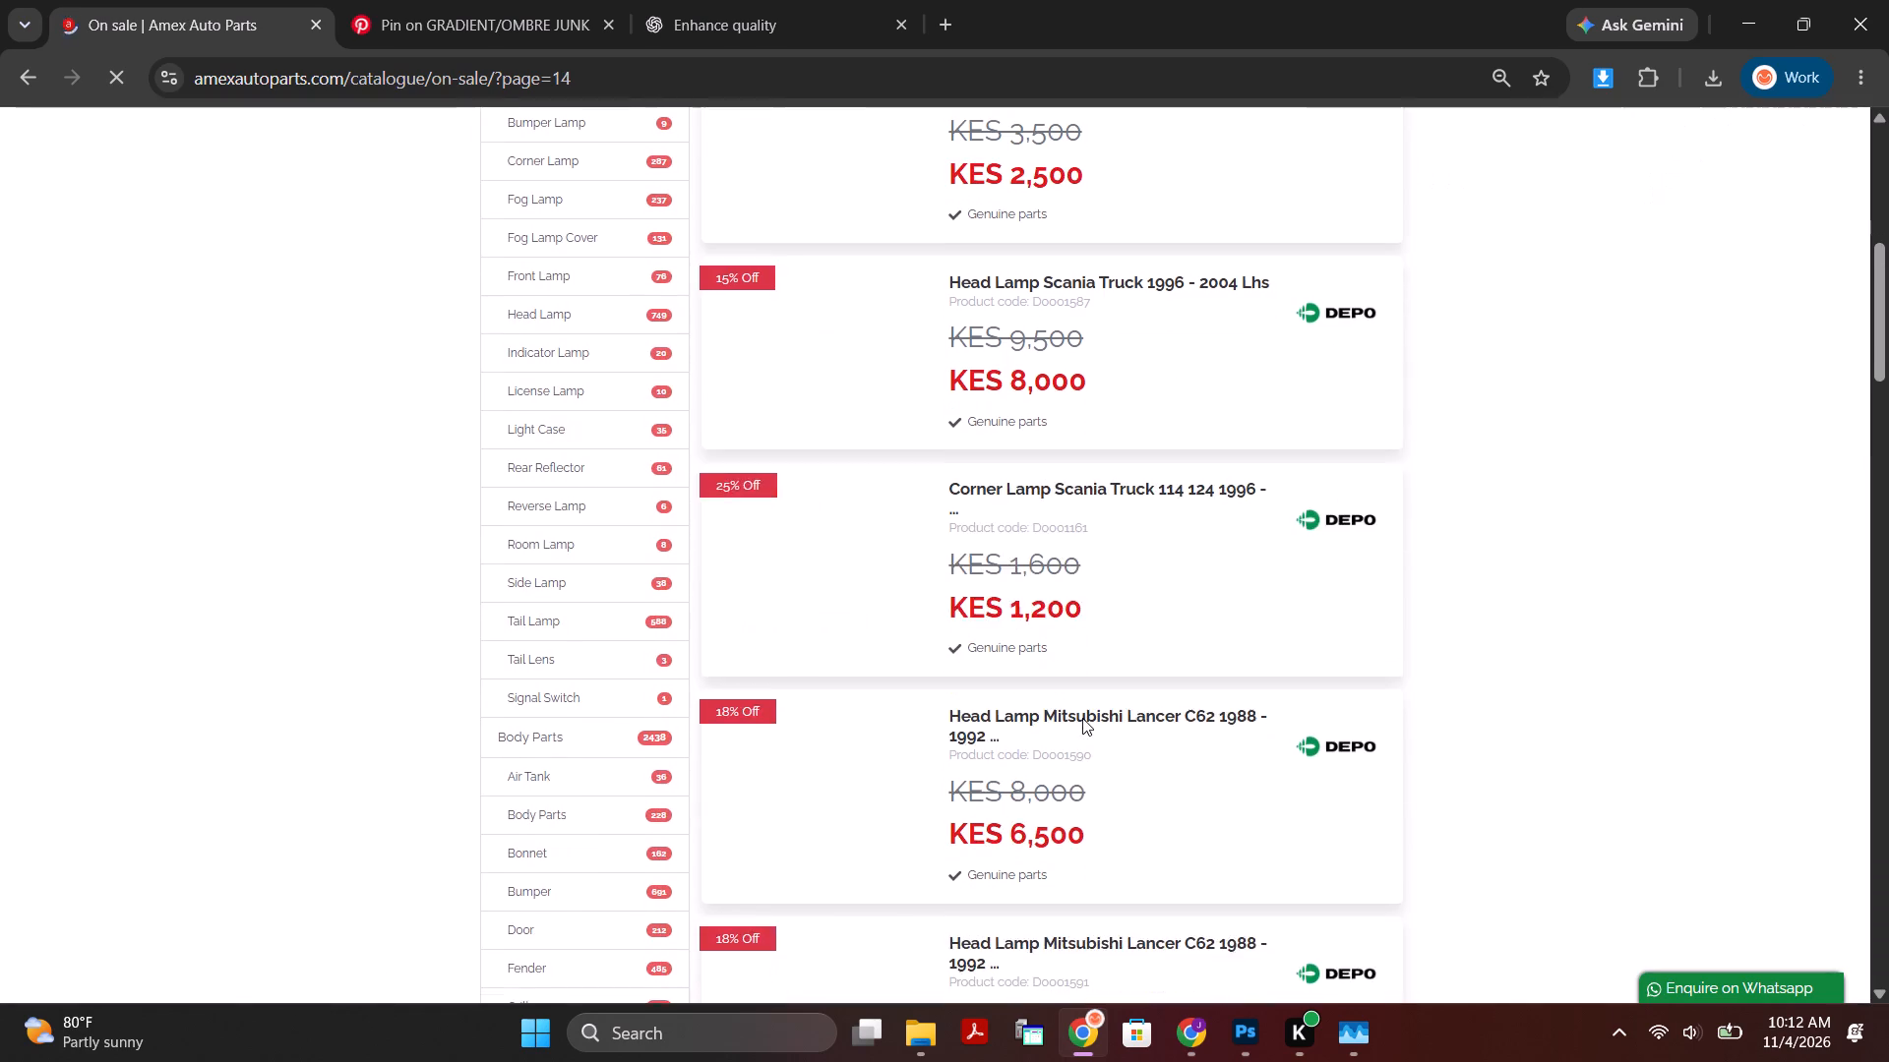
{"action": "scroll", "coordinate": [1082, 718], "scroll_direction": "down", "scroll_amount": 6}
{"action": "scroll", "coordinate": [1078, 723], "scroll_direction": "up", "scroll_amount": 4}
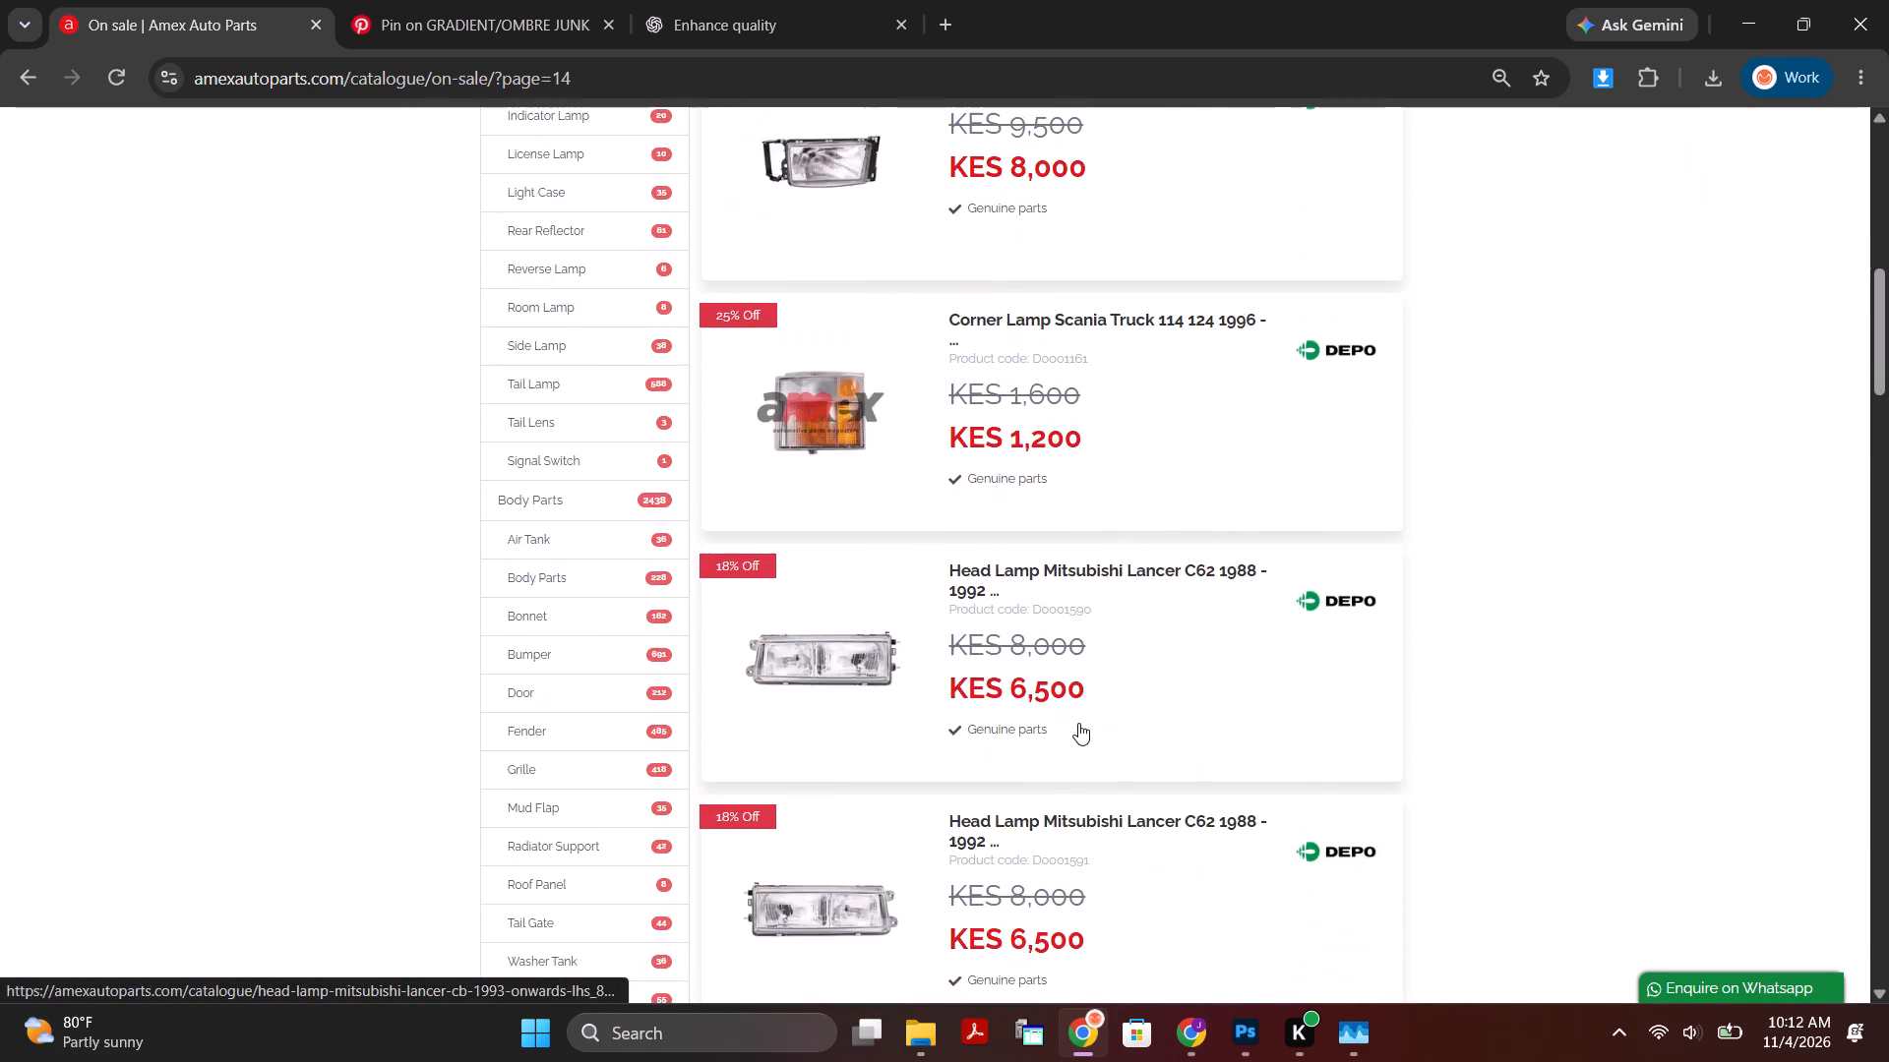
{"action": "scroll", "coordinate": [1078, 723], "scroll_direction": "up", "scroll_amount": 3}
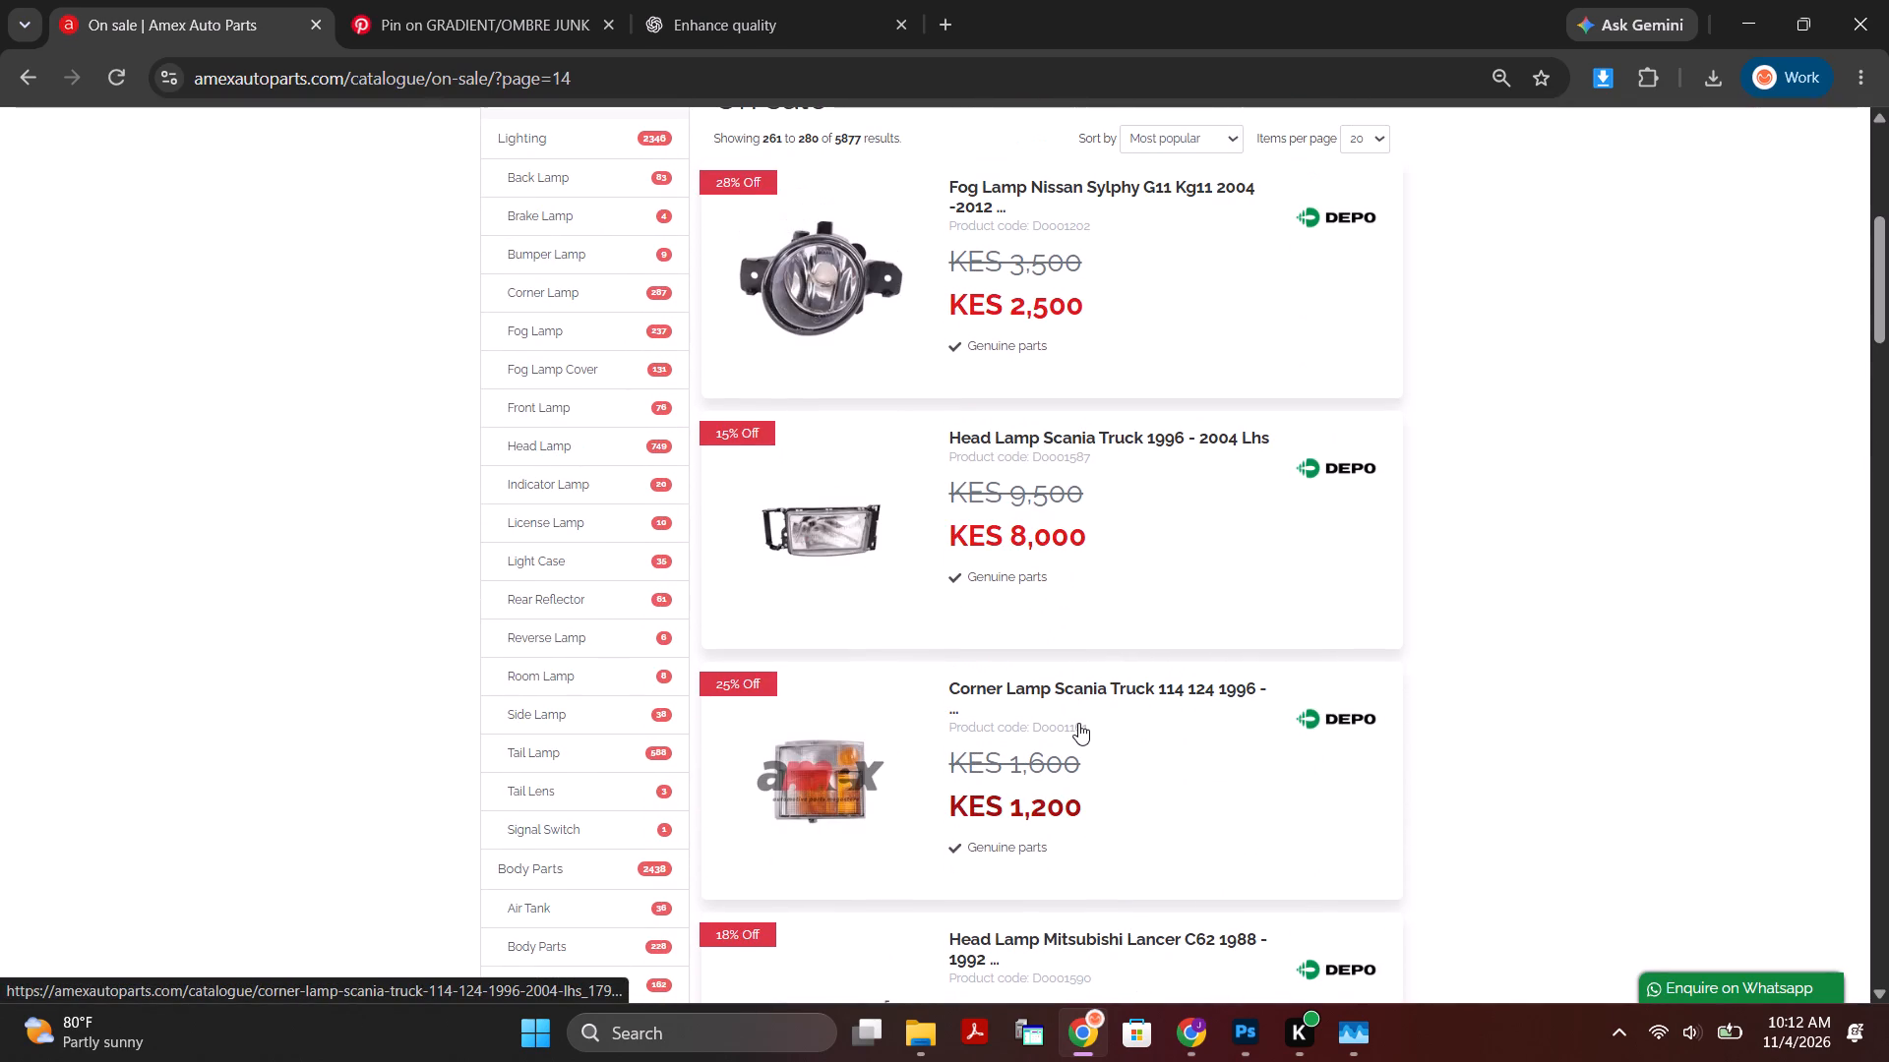
{"action": "scroll", "coordinate": [1078, 737], "scroll_direction": "down", "scroll_amount": 15}
{"action": "scroll", "coordinate": [1078, 746], "scroll_direction": "down", "scroll_amount": 6}
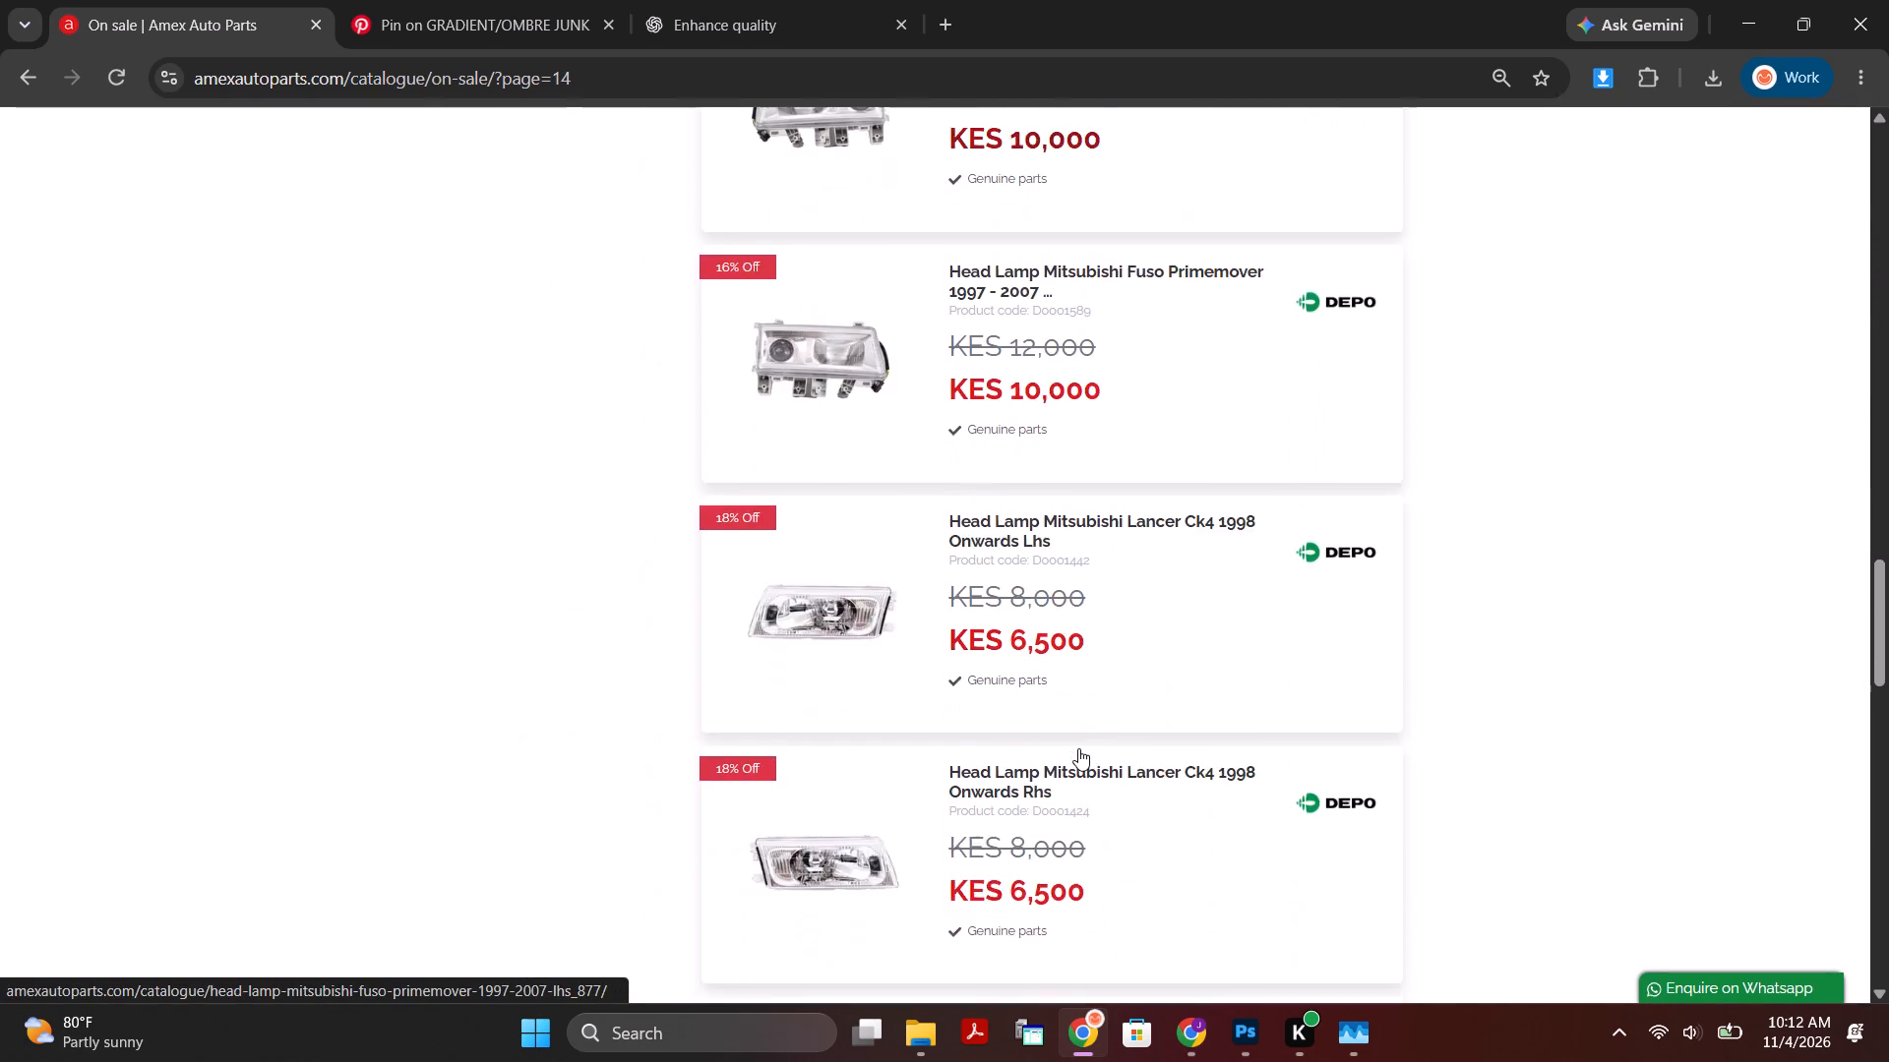
{"action": "scroll", "coordinate": [1078, 748], "scroll_direction": "down", "scroll_amount": 1}
{"action": "scroll", "coordinate": [1078, 748], "scroll_direction": "up", "scroll_amount": 2}
{"action": "scroll", "coordinate": [1078, 755], "scroll_direction": "down", "scroll_amount": 4}
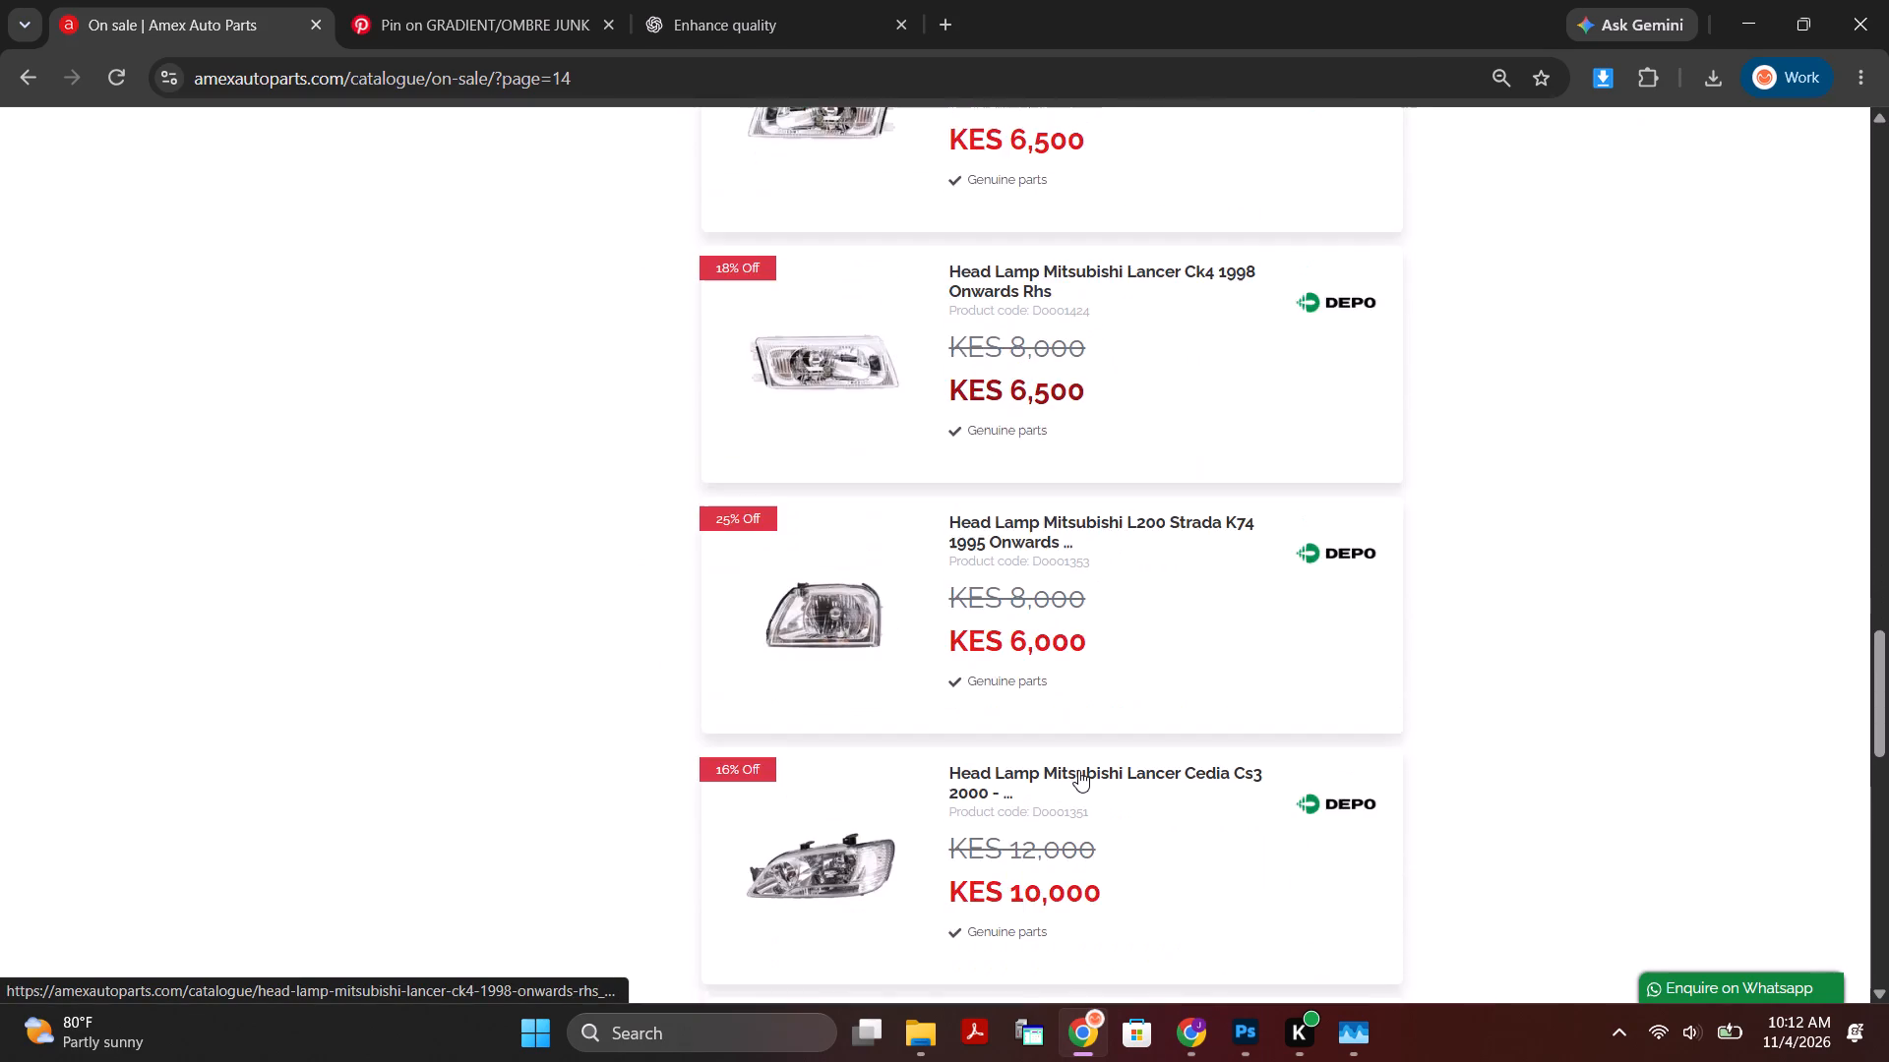
{"action": "scroll", "coordinate": [1078, 770], "scroll_direction": "down", "scroll_amount": 15}
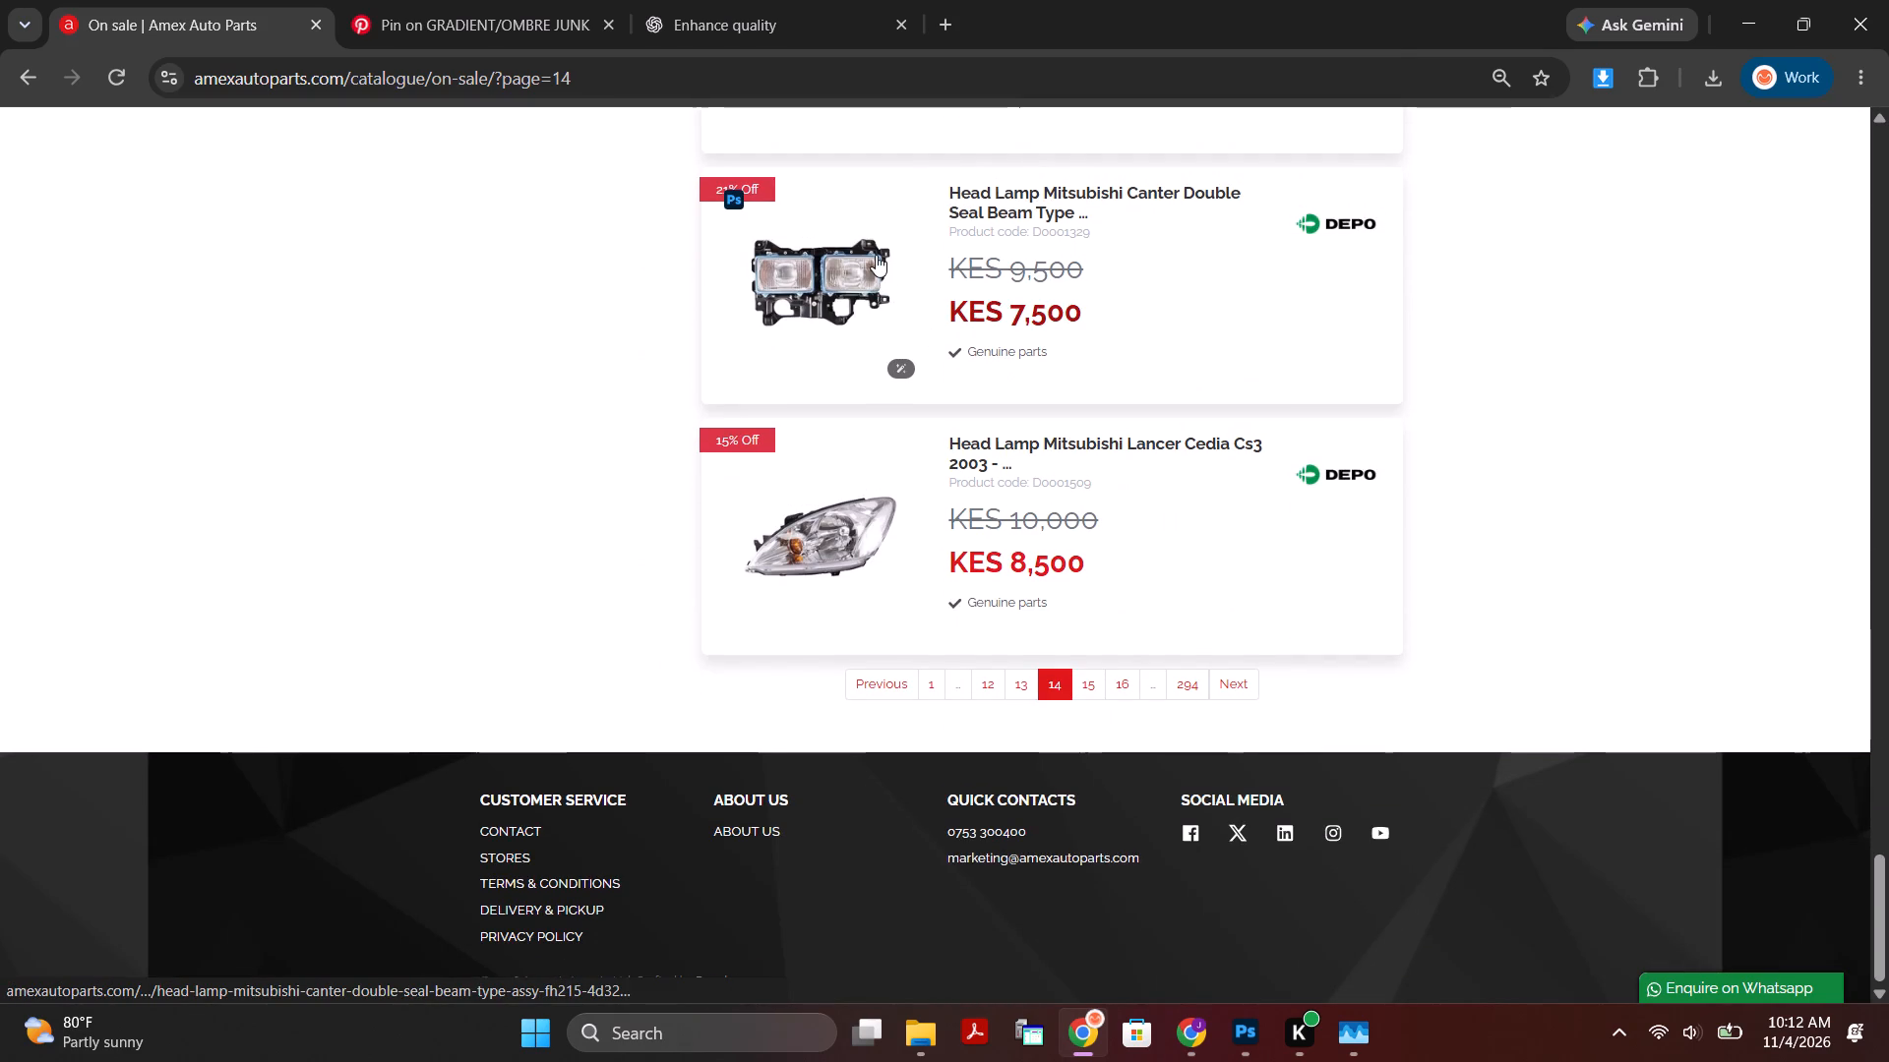
Save the full-size Mitsubishi Canter Double Seal Beam Type head lamp image to Downloads as D0001329.jpg.
{"action": "left_click", "coordinate": [876, 255]}
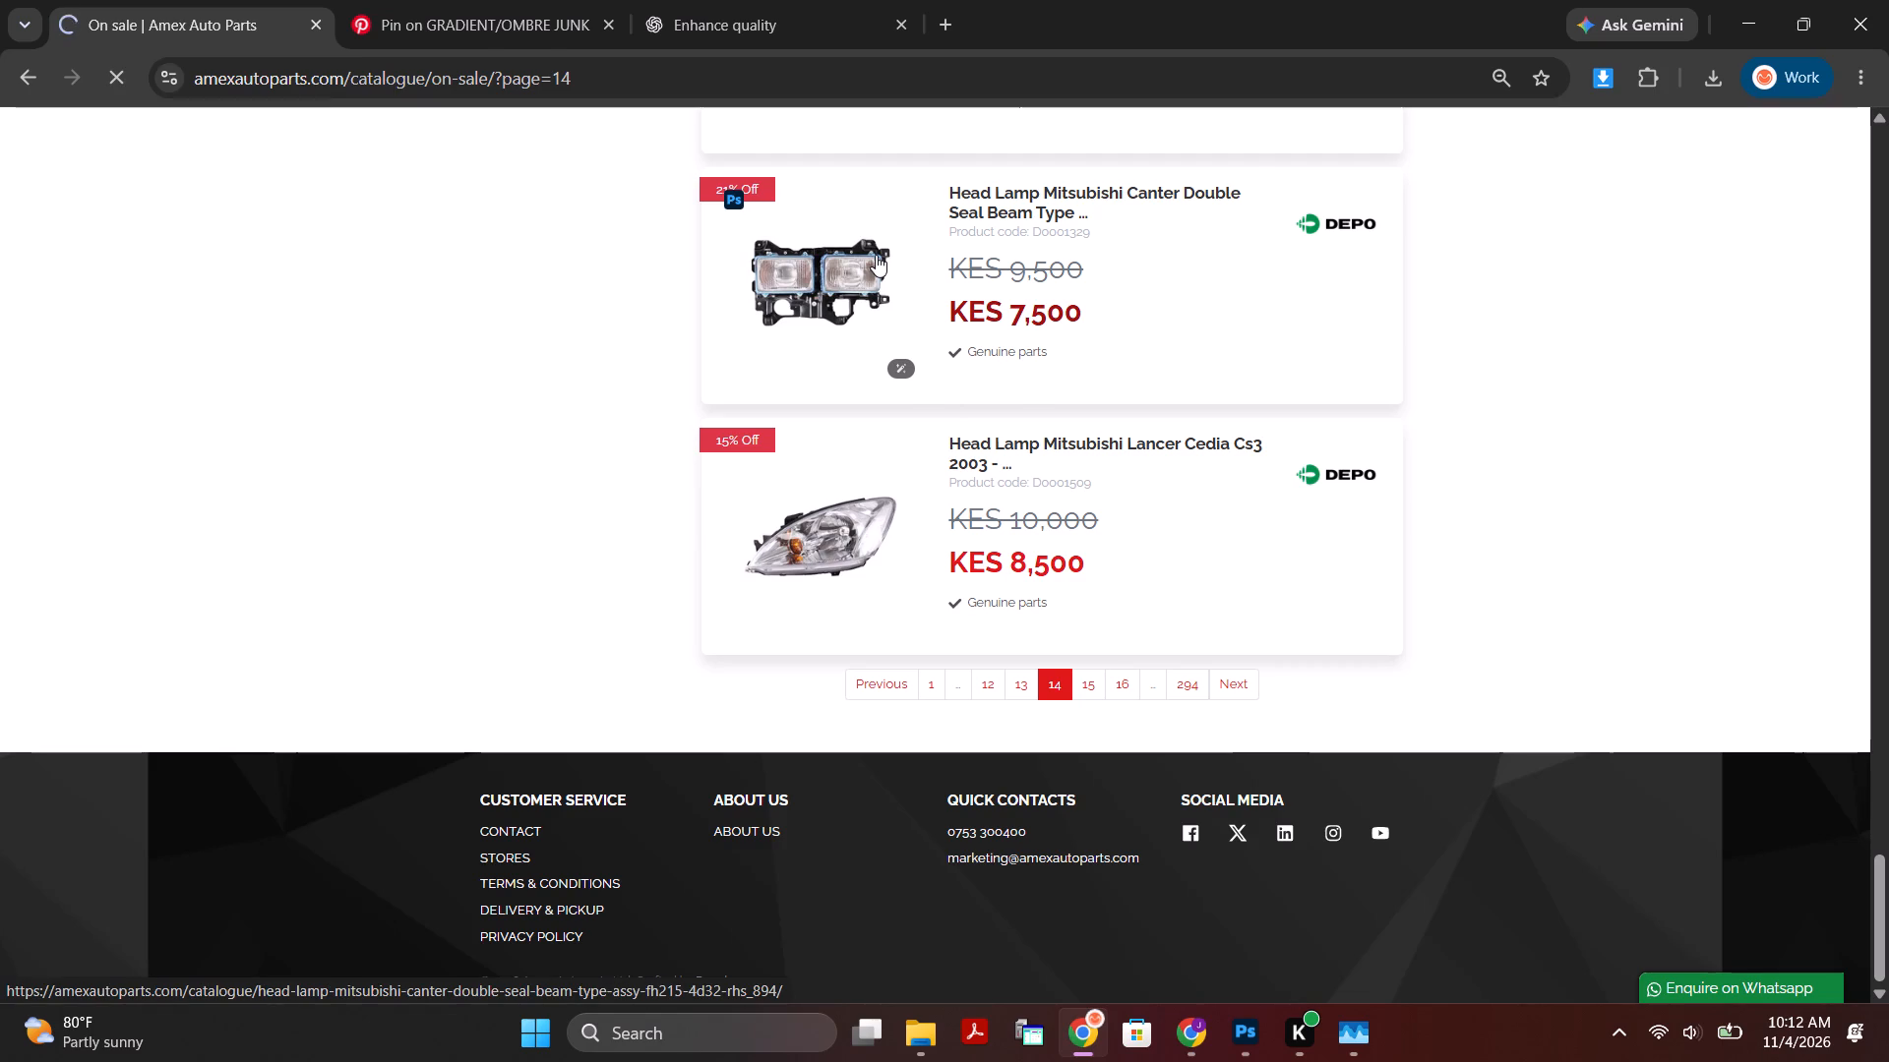
{"action": "left_click", "coordinate": [639, 589]}
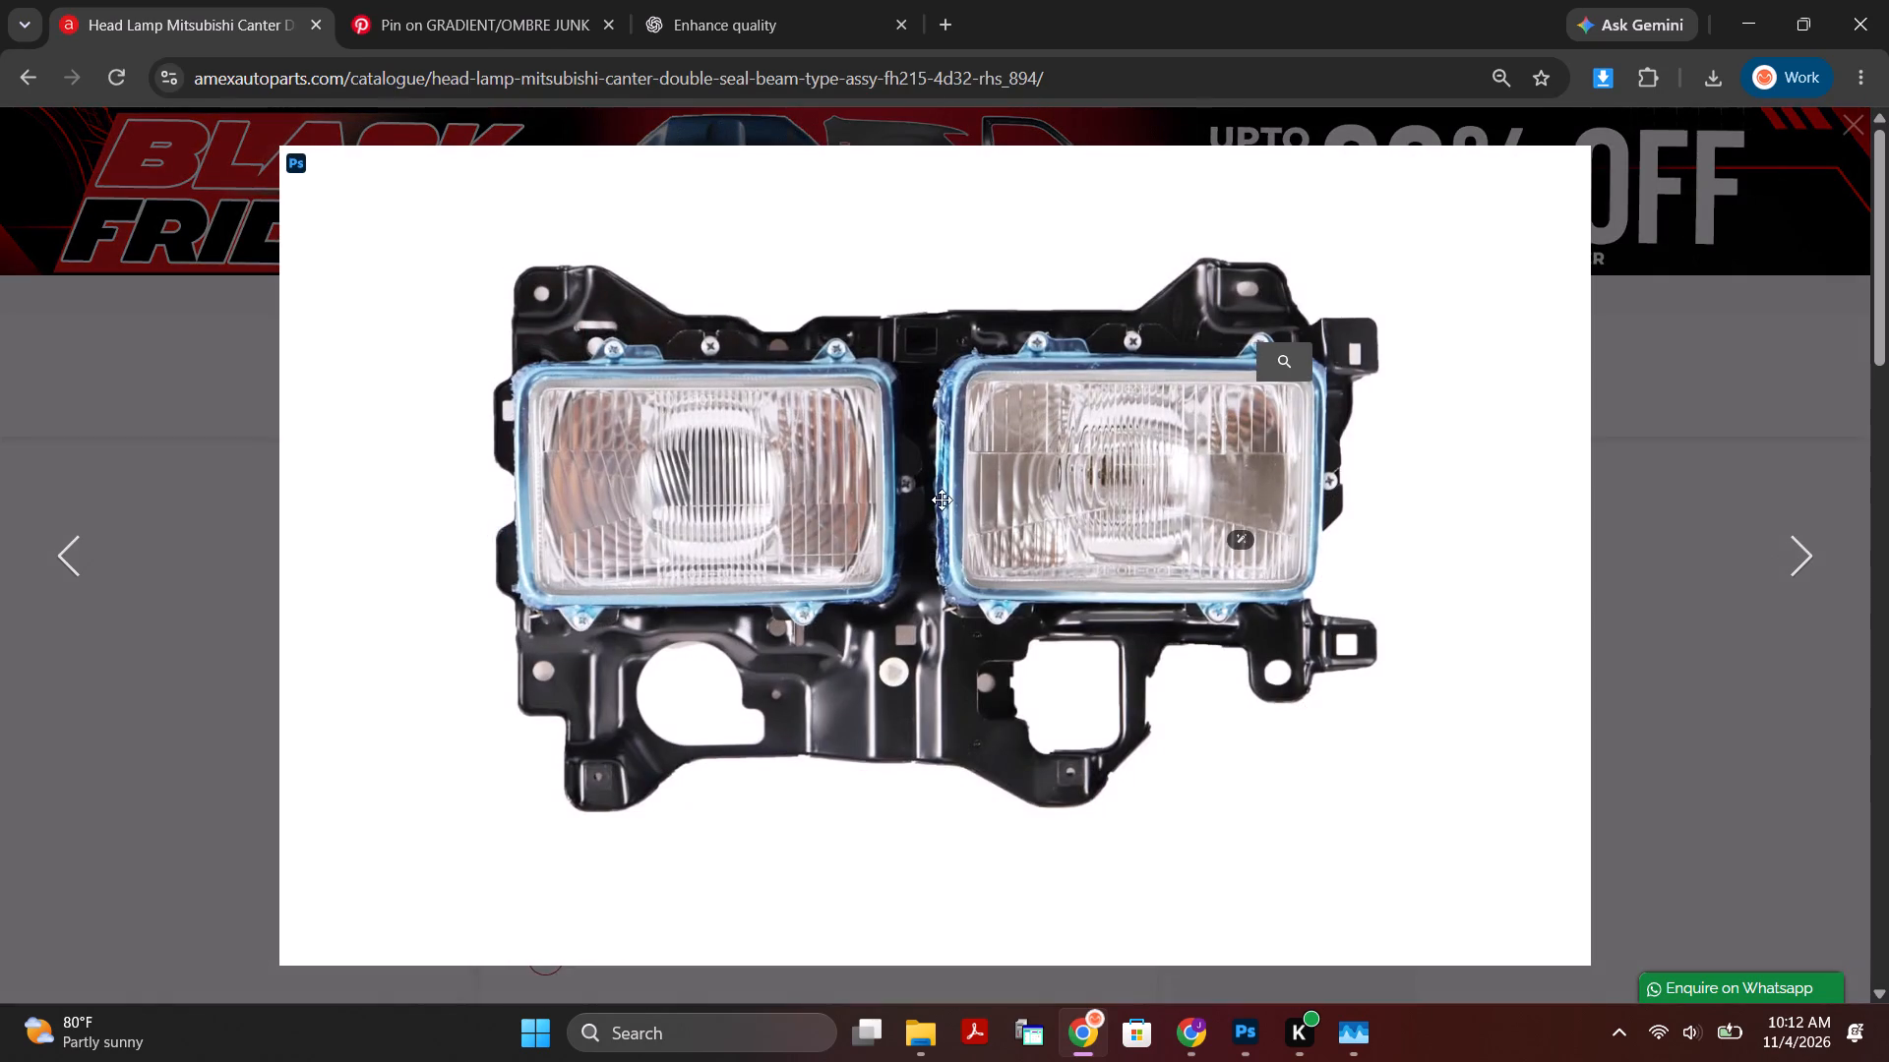
{"action": "right_click", "coordinate": [942, 500]}
{"action": "left_click", "coordinate": [1077, 579]}
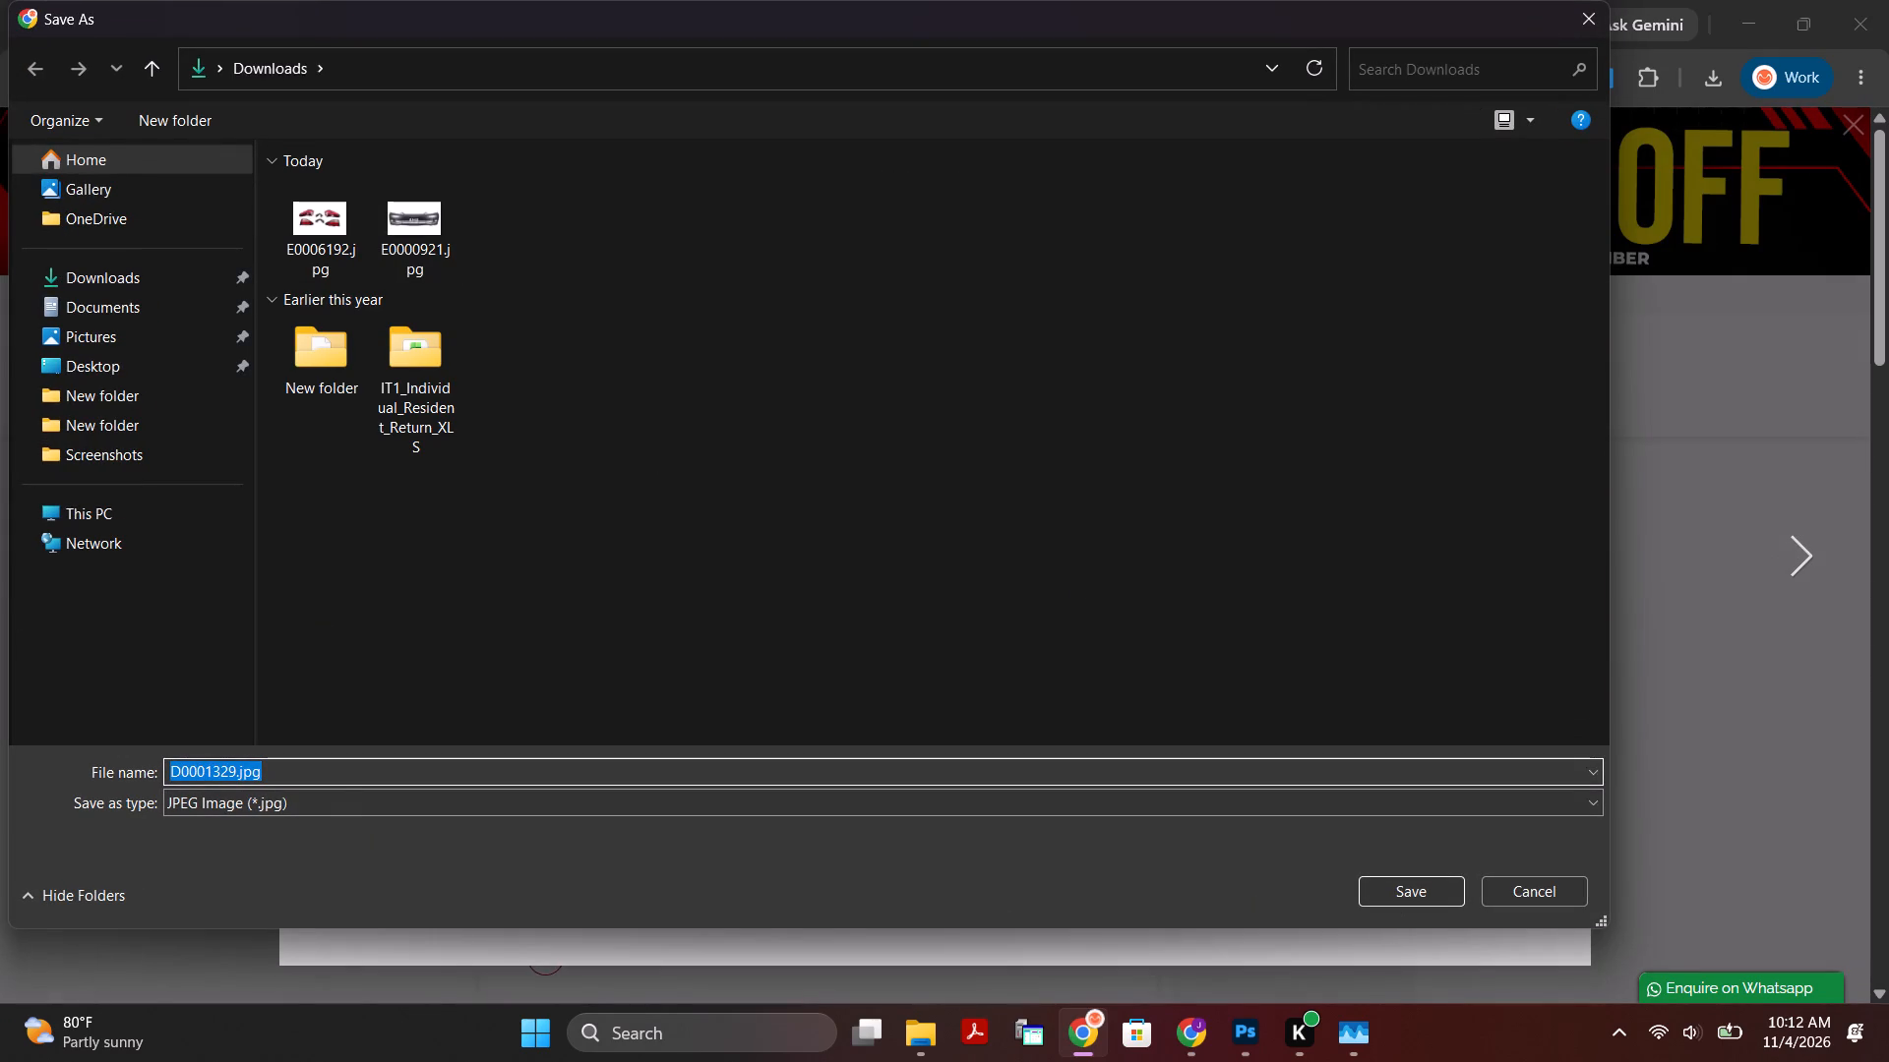
{"action": "left_click_drag", "start_coordinate": [325, 768], "coordinate": [56, 774]}
{"action": "key", "text": "ctrl+c"}
{"action": "left_click", "coordinate": [1402, 881]}
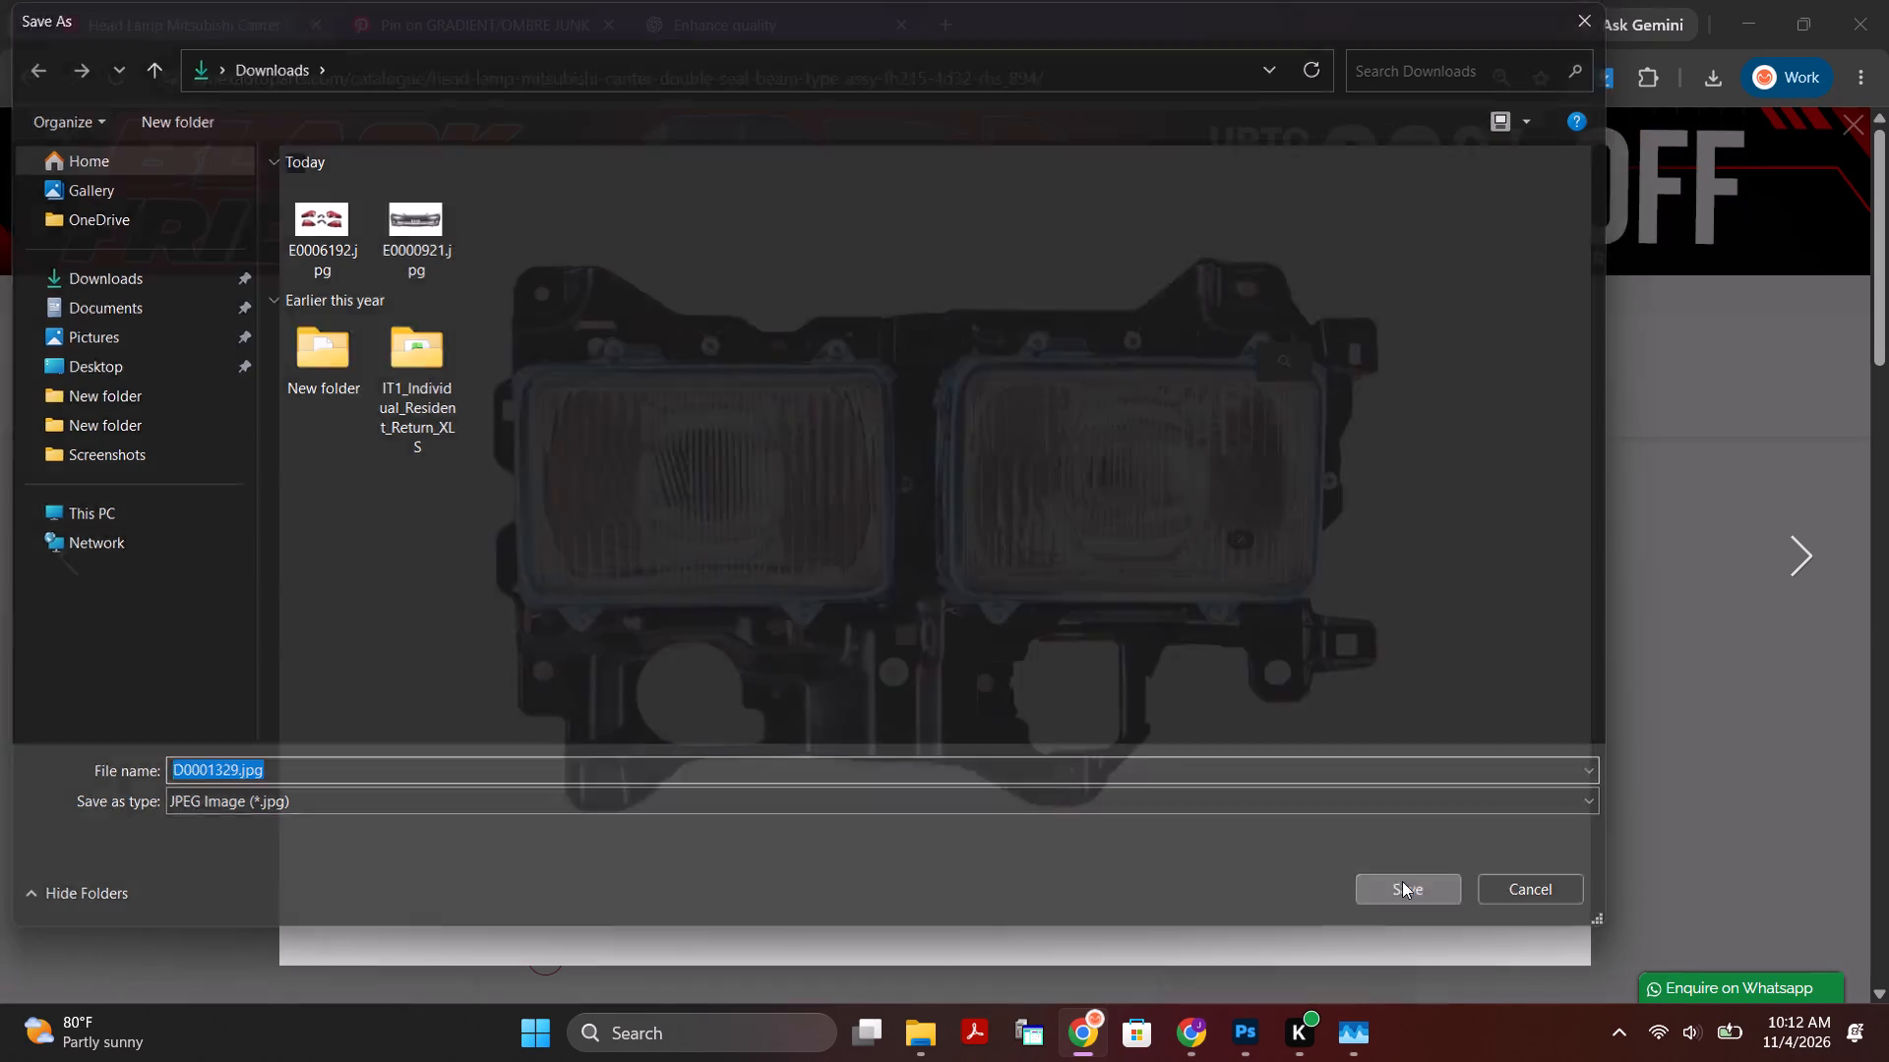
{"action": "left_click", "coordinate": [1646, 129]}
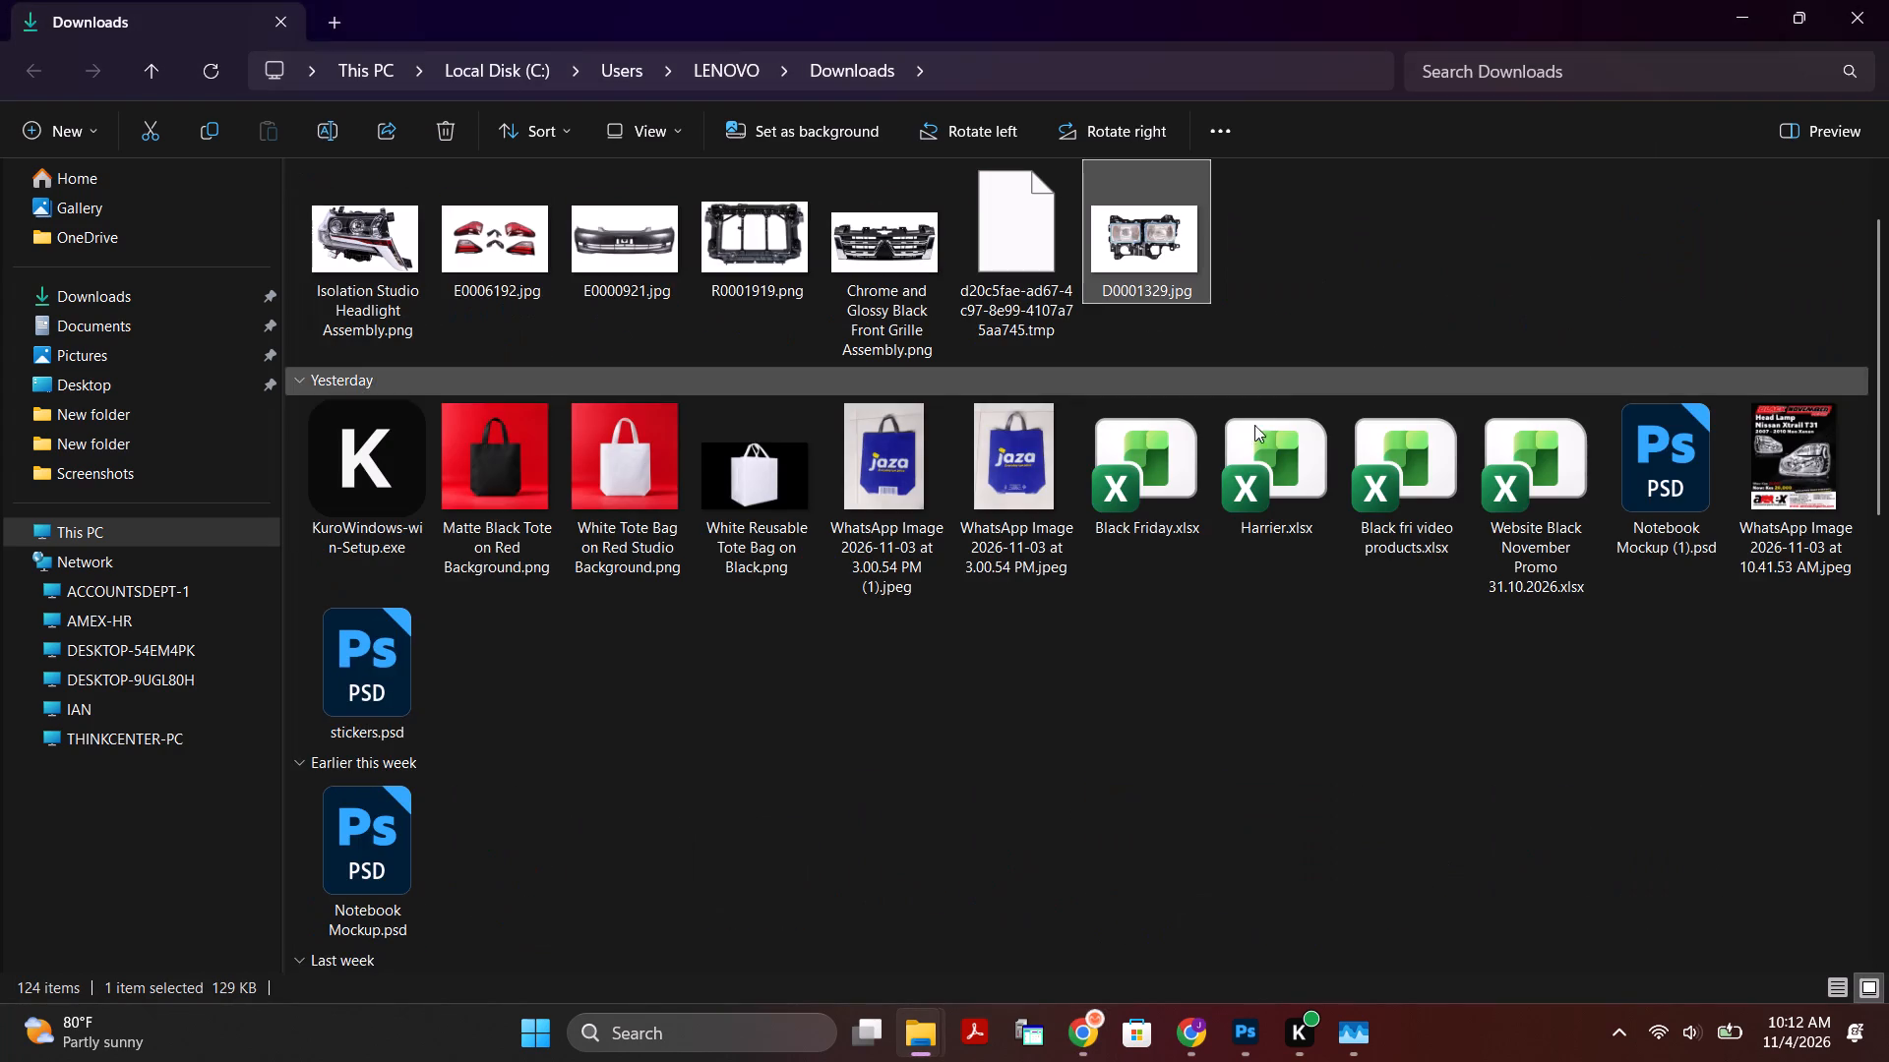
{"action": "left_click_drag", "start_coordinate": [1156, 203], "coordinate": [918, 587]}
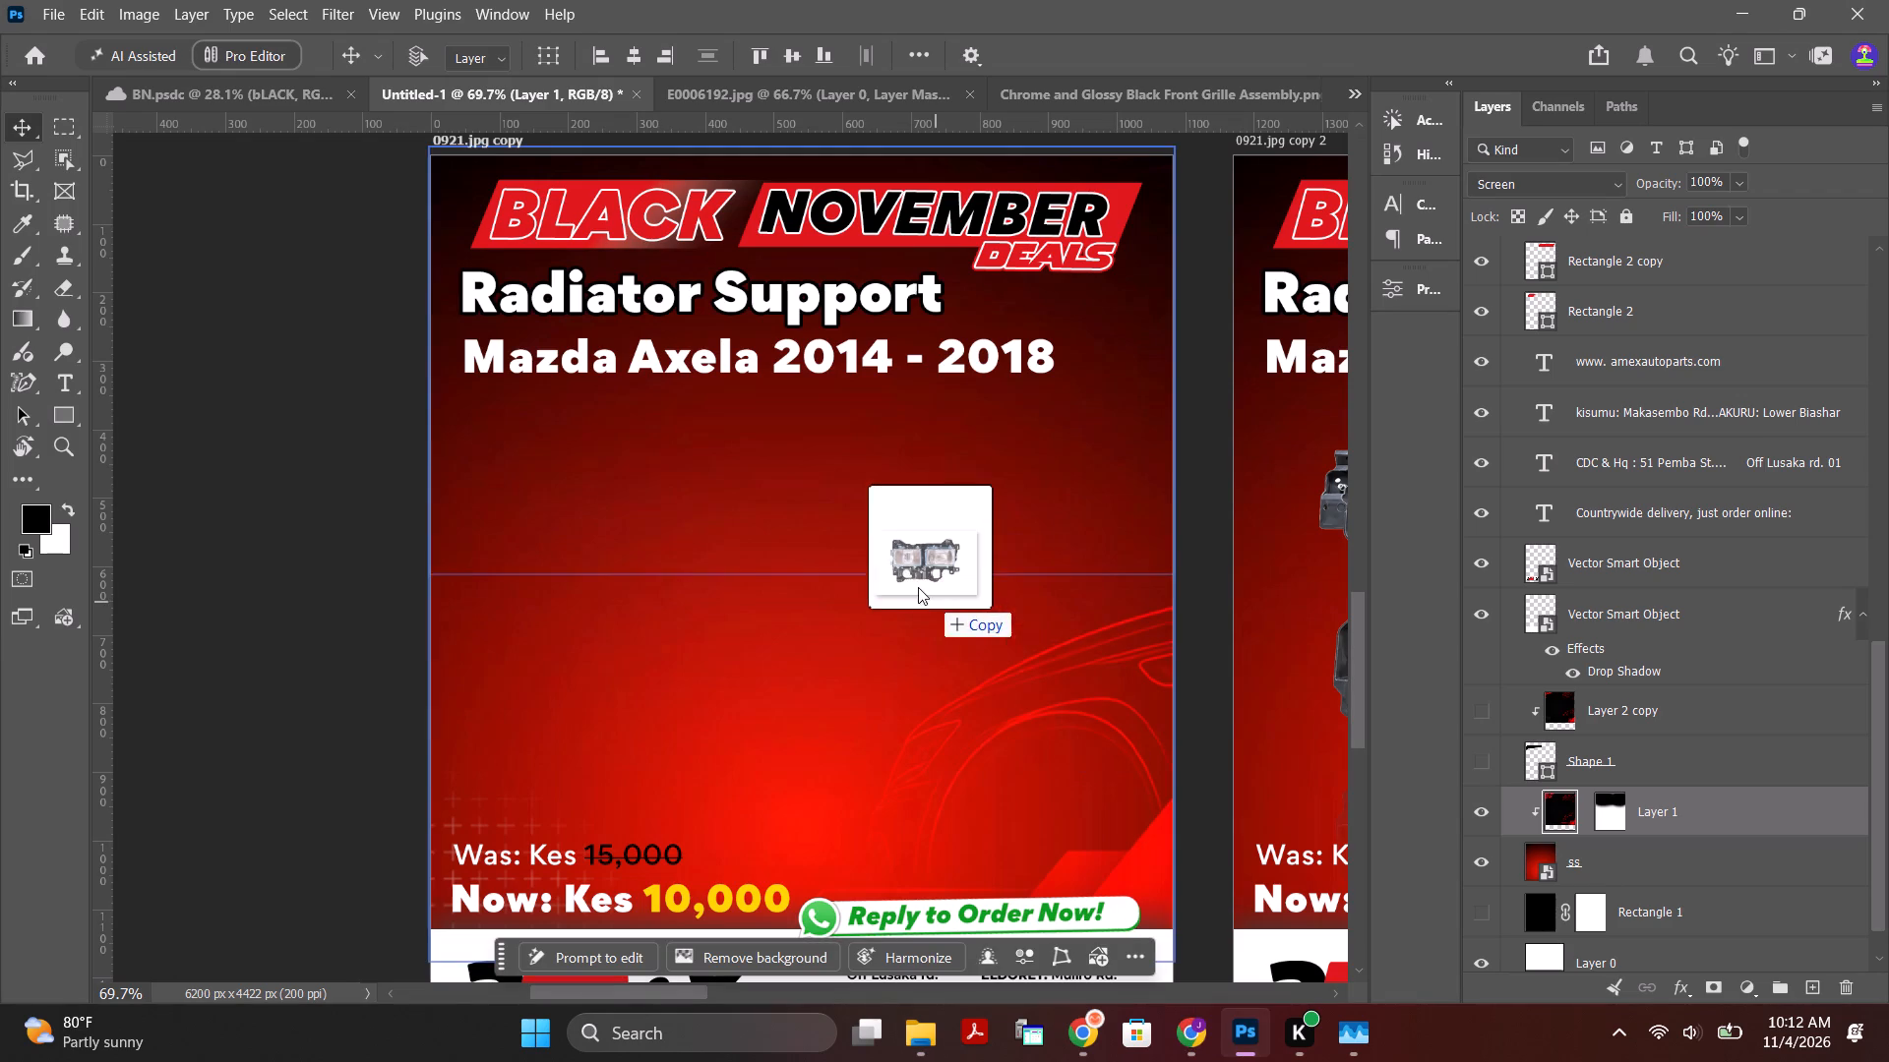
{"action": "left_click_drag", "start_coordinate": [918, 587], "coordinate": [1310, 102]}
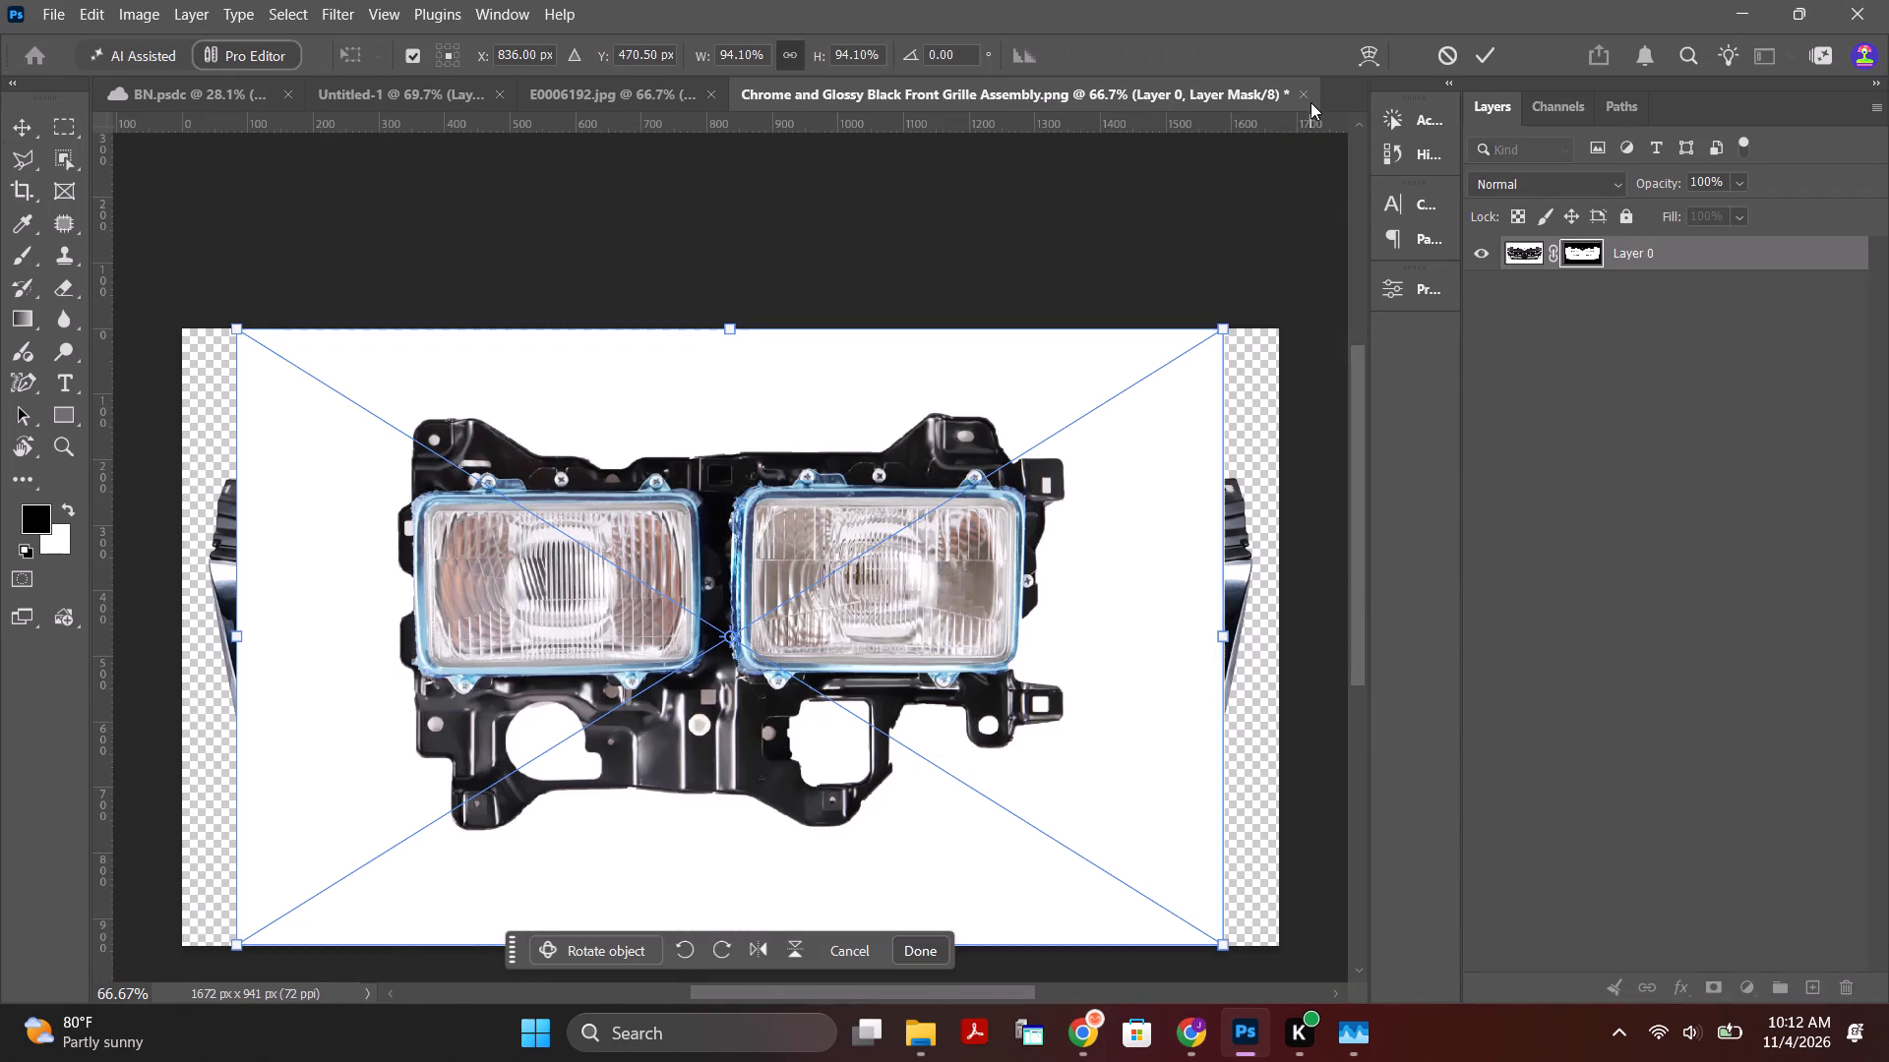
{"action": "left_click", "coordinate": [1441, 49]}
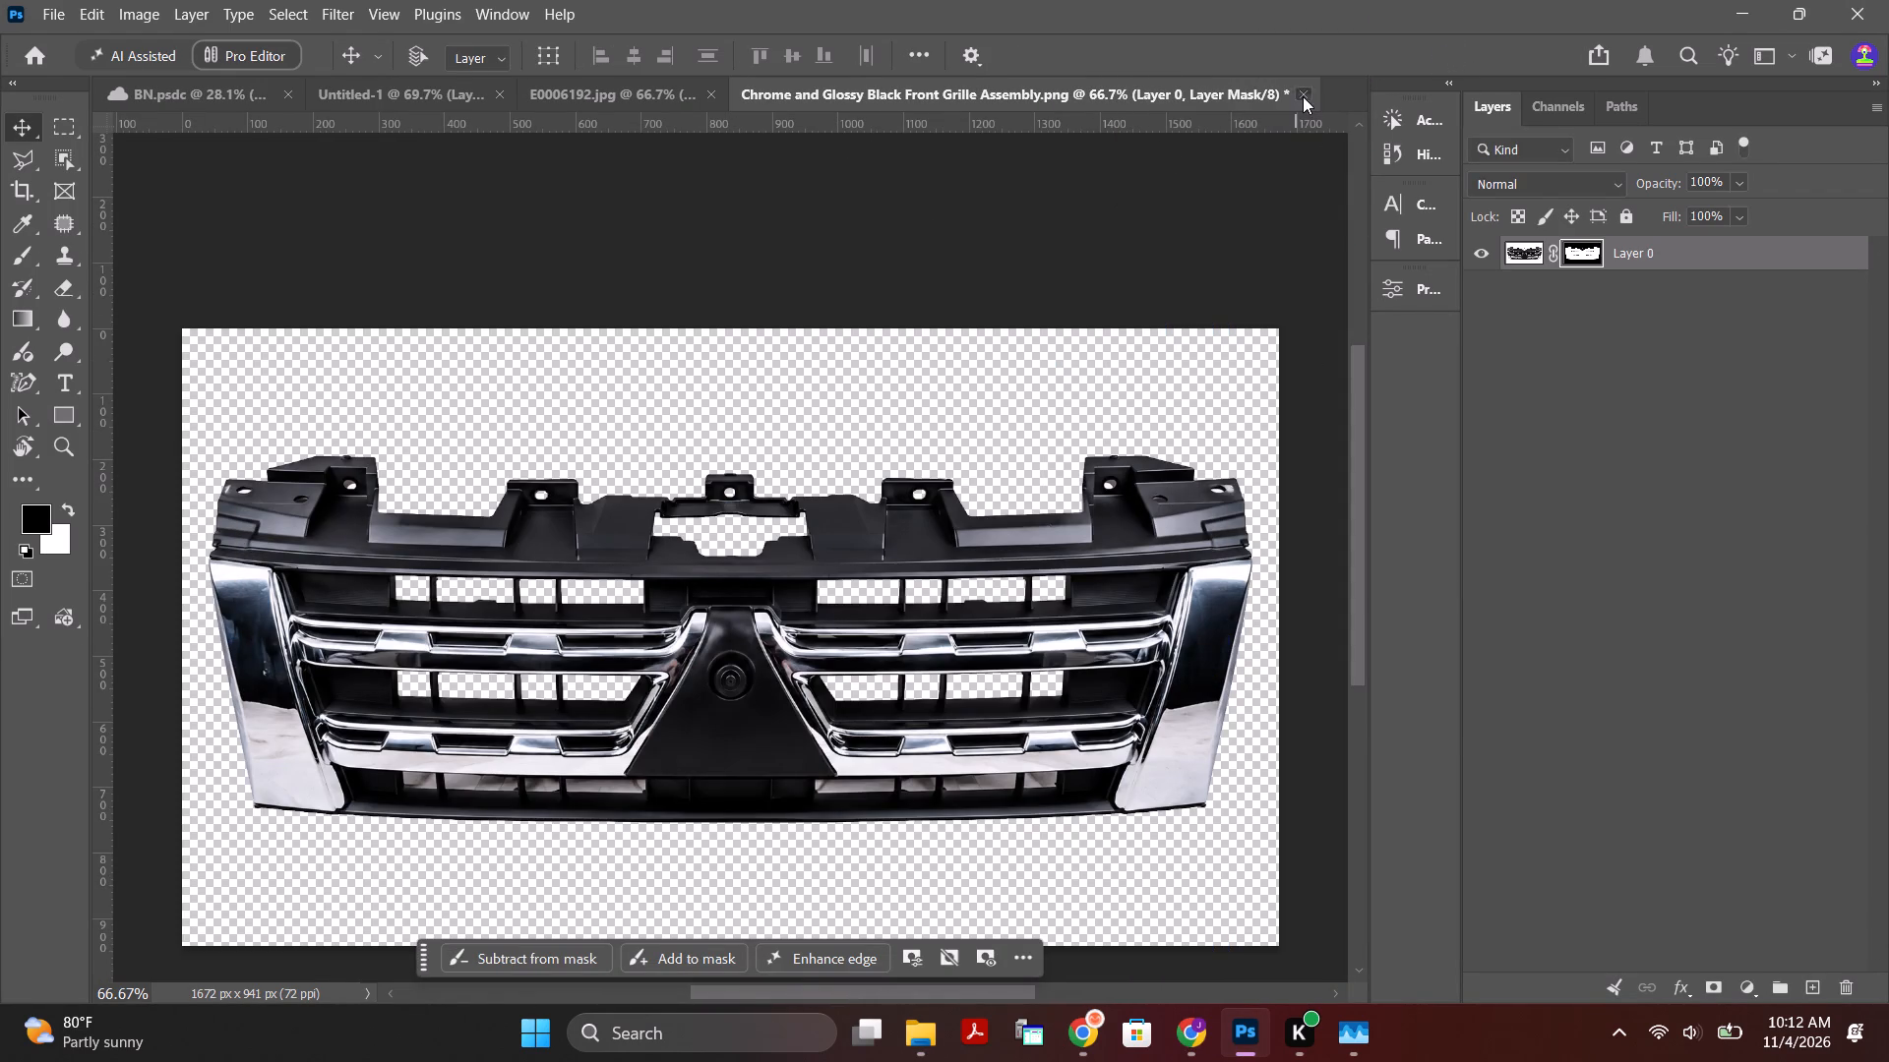
Close the Chrome and Glossy Black Front Grille Assembly.png document.
{"action": "left_click", "coordinate": [1303, 96]}
{"action": "left_click", "coordinate": [1005, 406]}
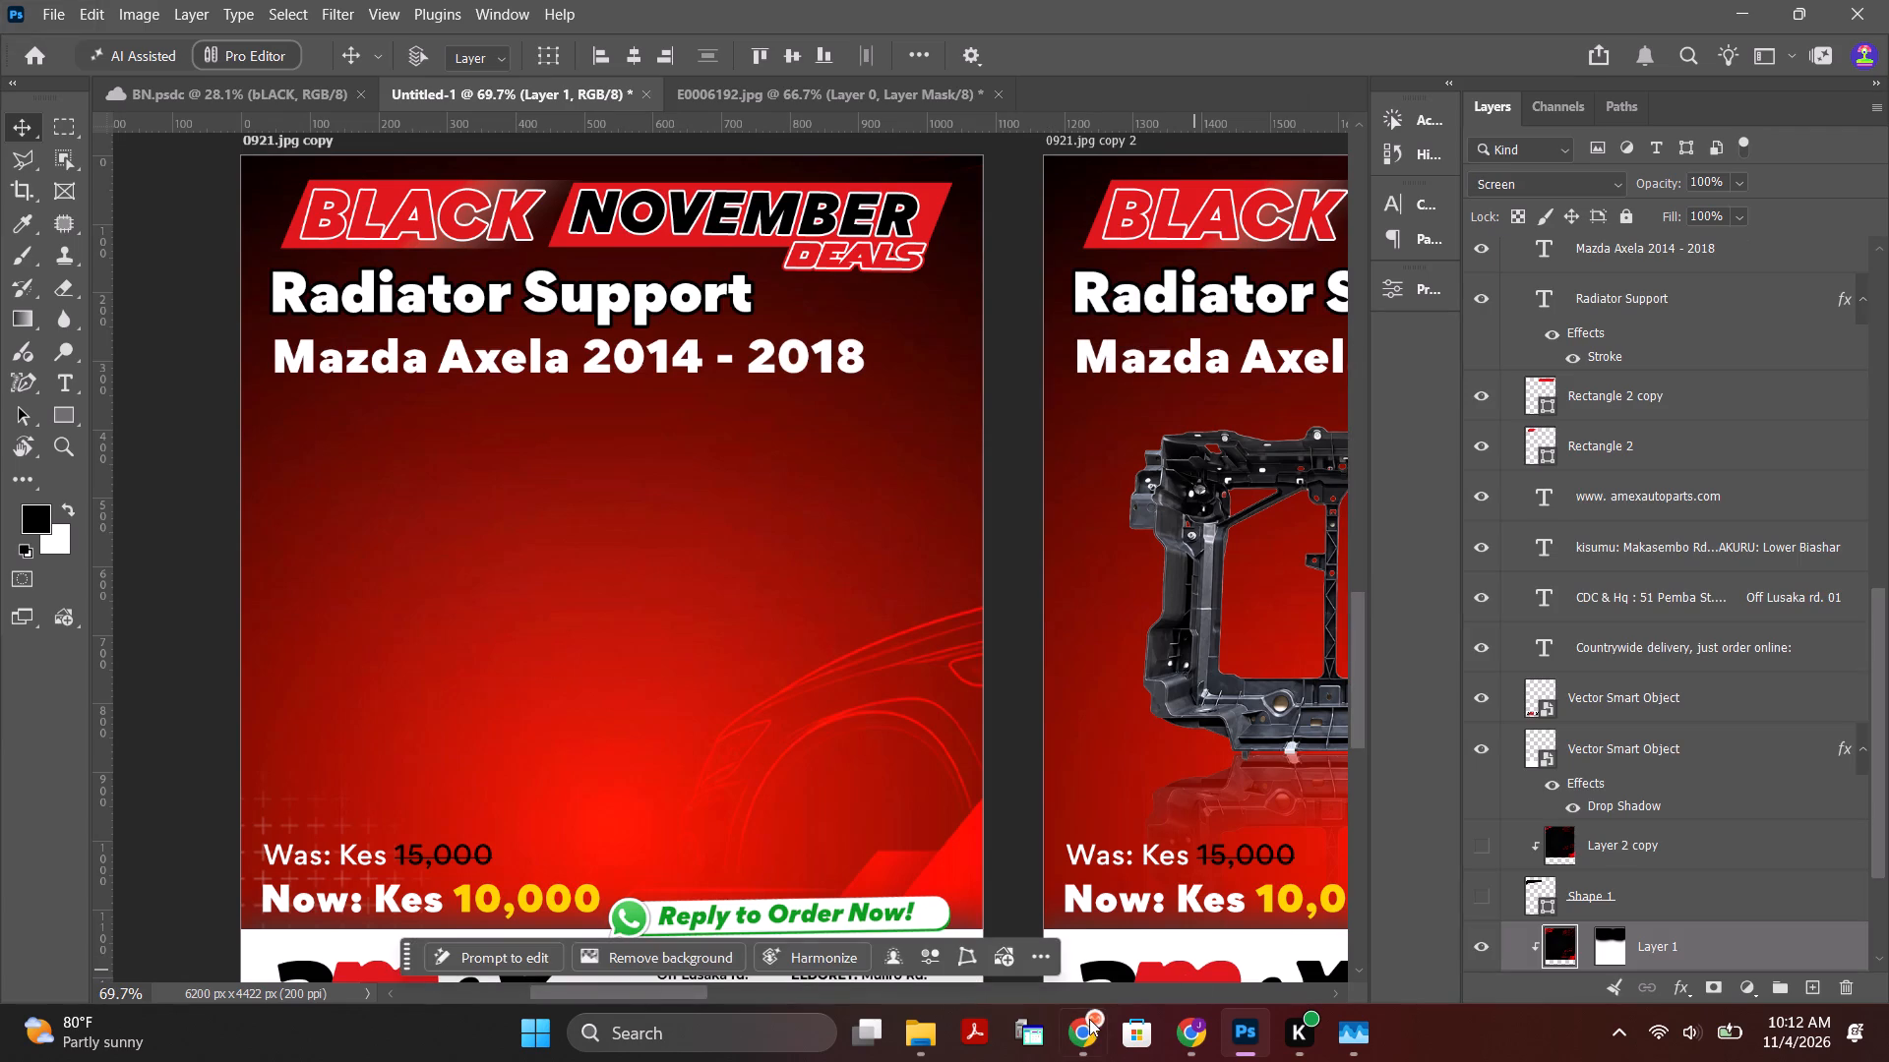
Open D0001329.jpg from the Downloads folder as its own document in Photoshop.
{"action": "left_click", "coordinate": [910, 1042]}
{"action": "left_click", "coordinate": [1010, 871]}
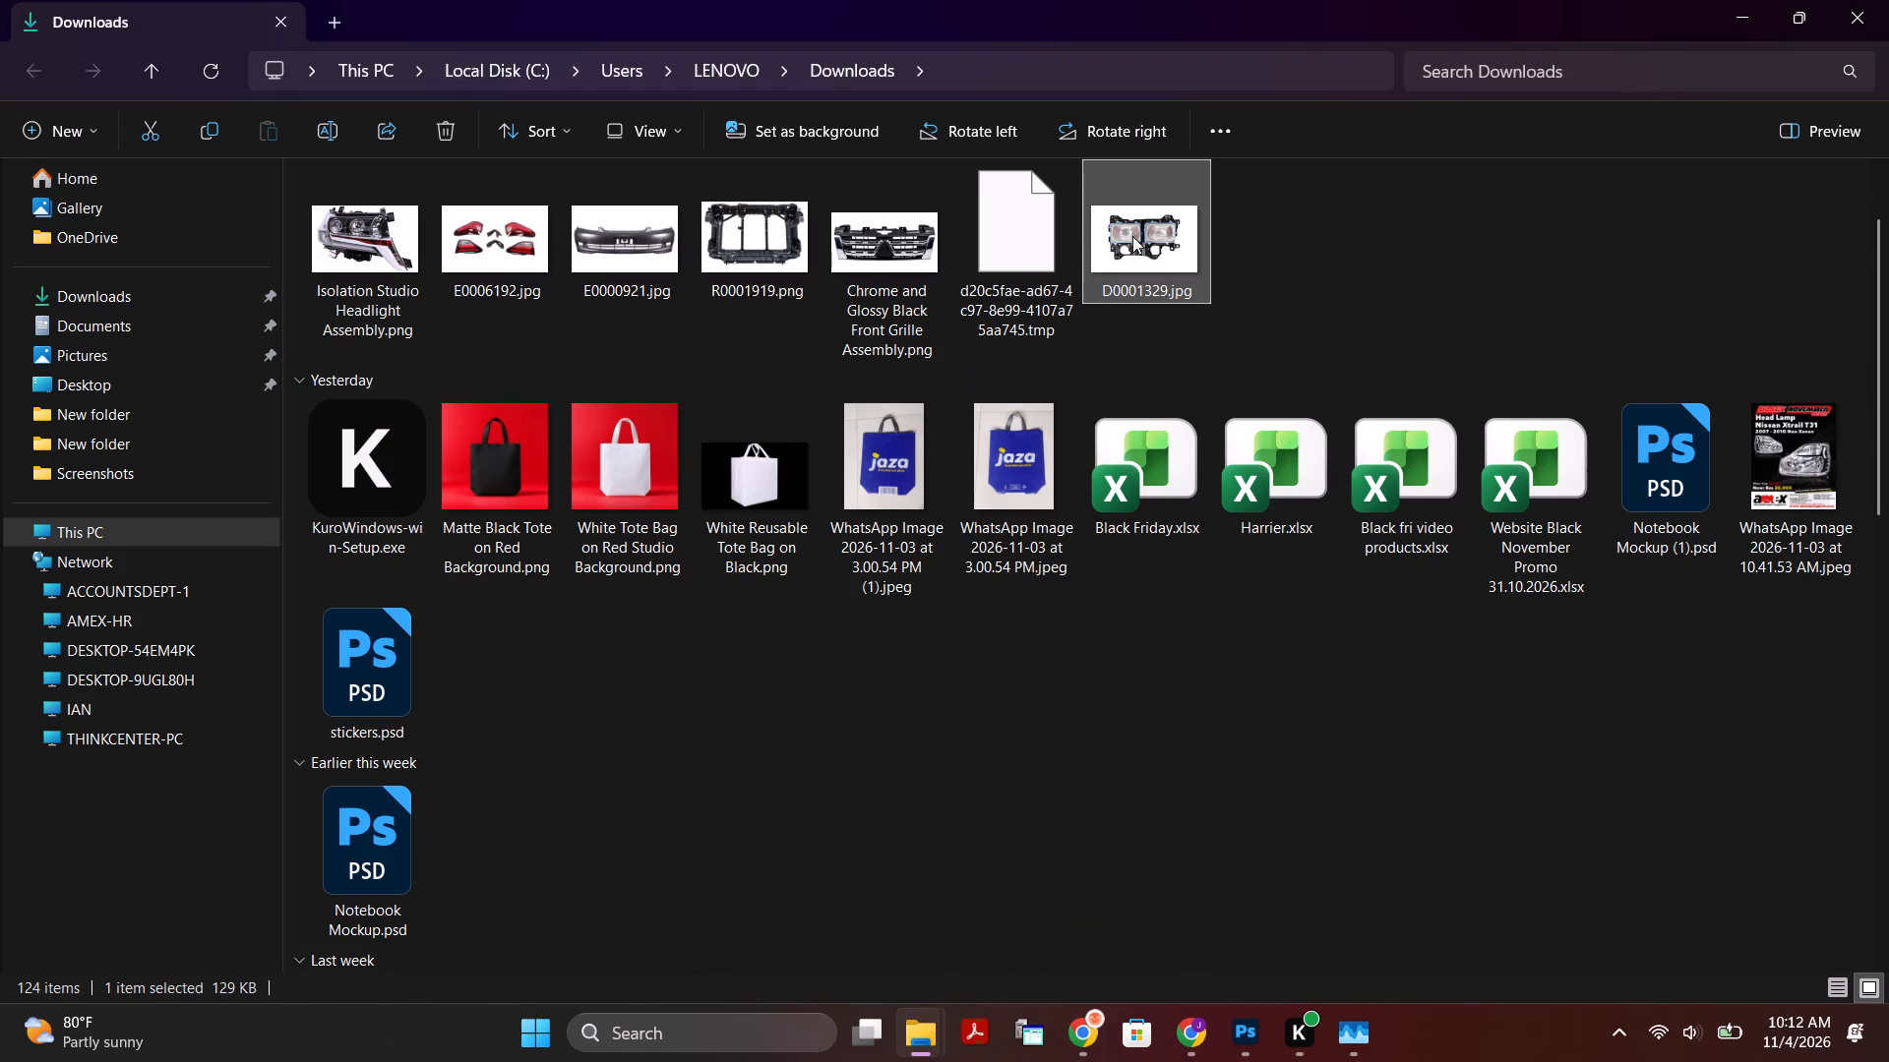
{"action": "left_click_drag", "start_coordinate": [1160, 227], "coordinate": [1008, 458]}
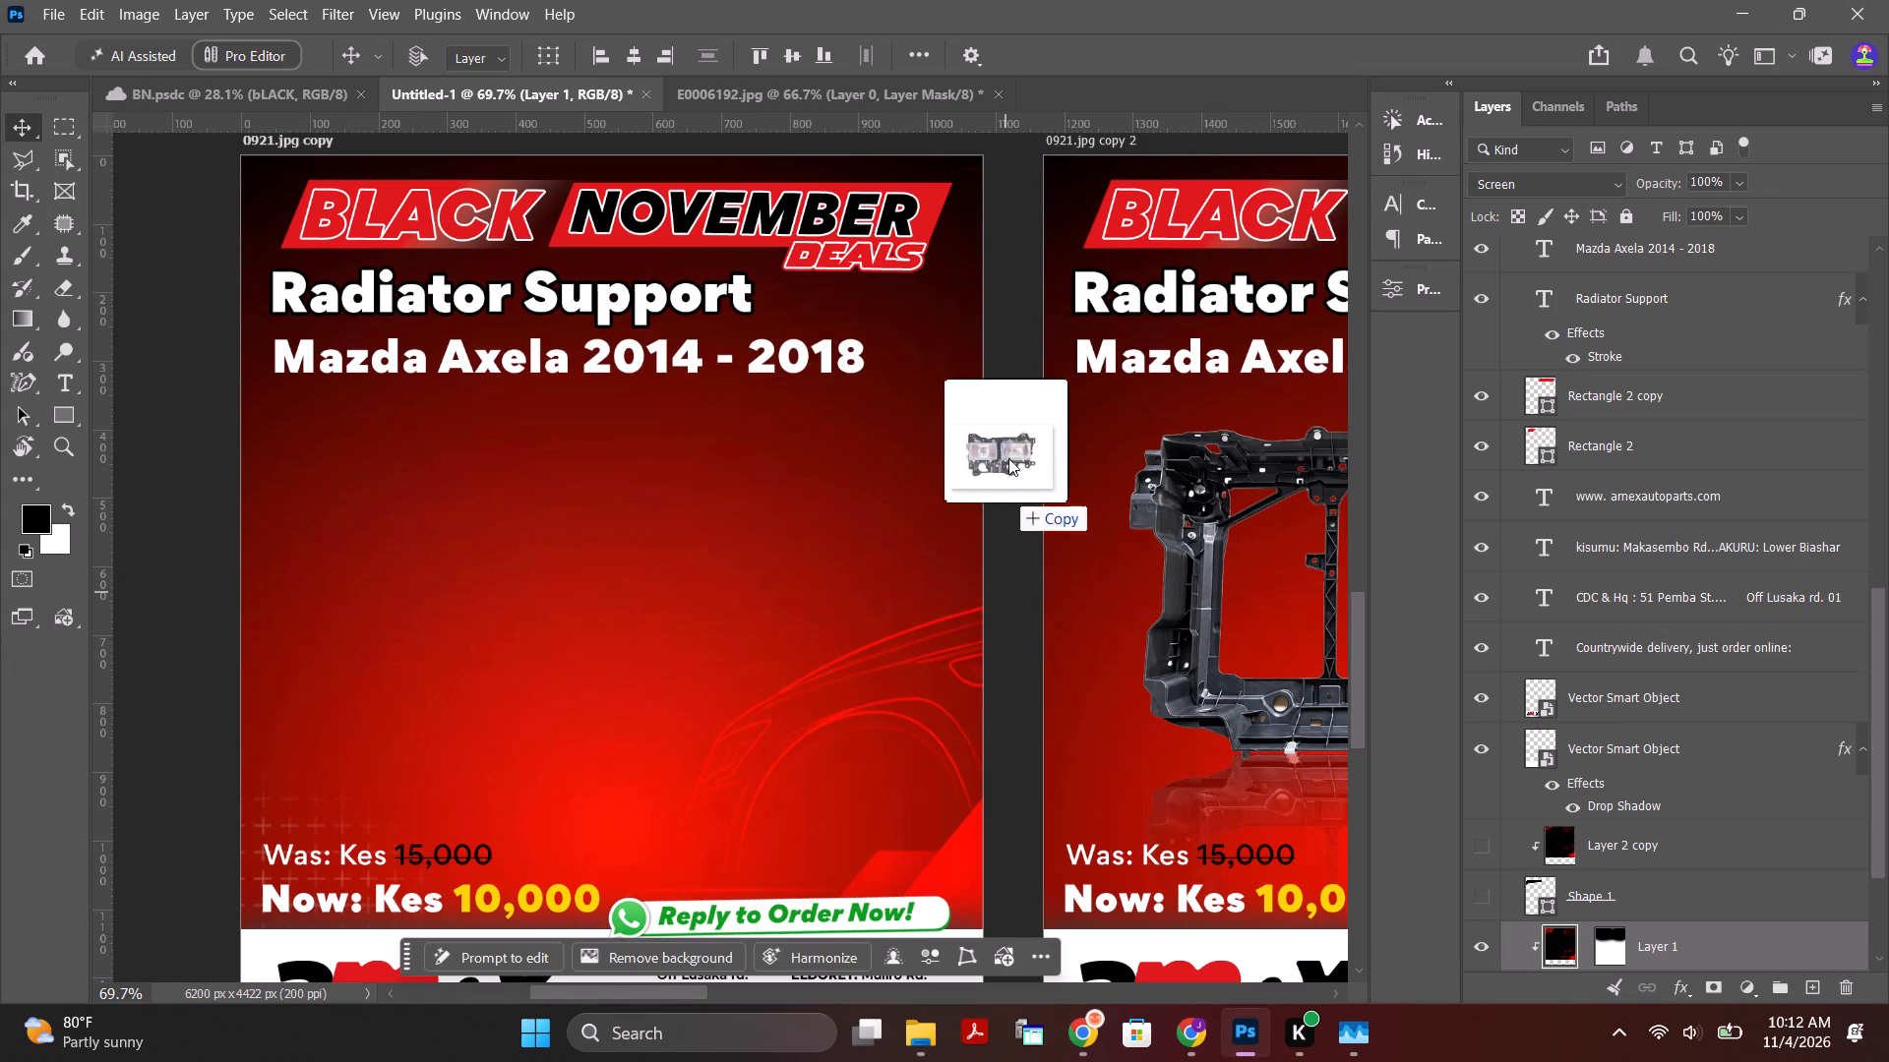
{"action": "left_click_drag", "start_coordinate": [1008, 458], "coordinate": [1190, 91]}
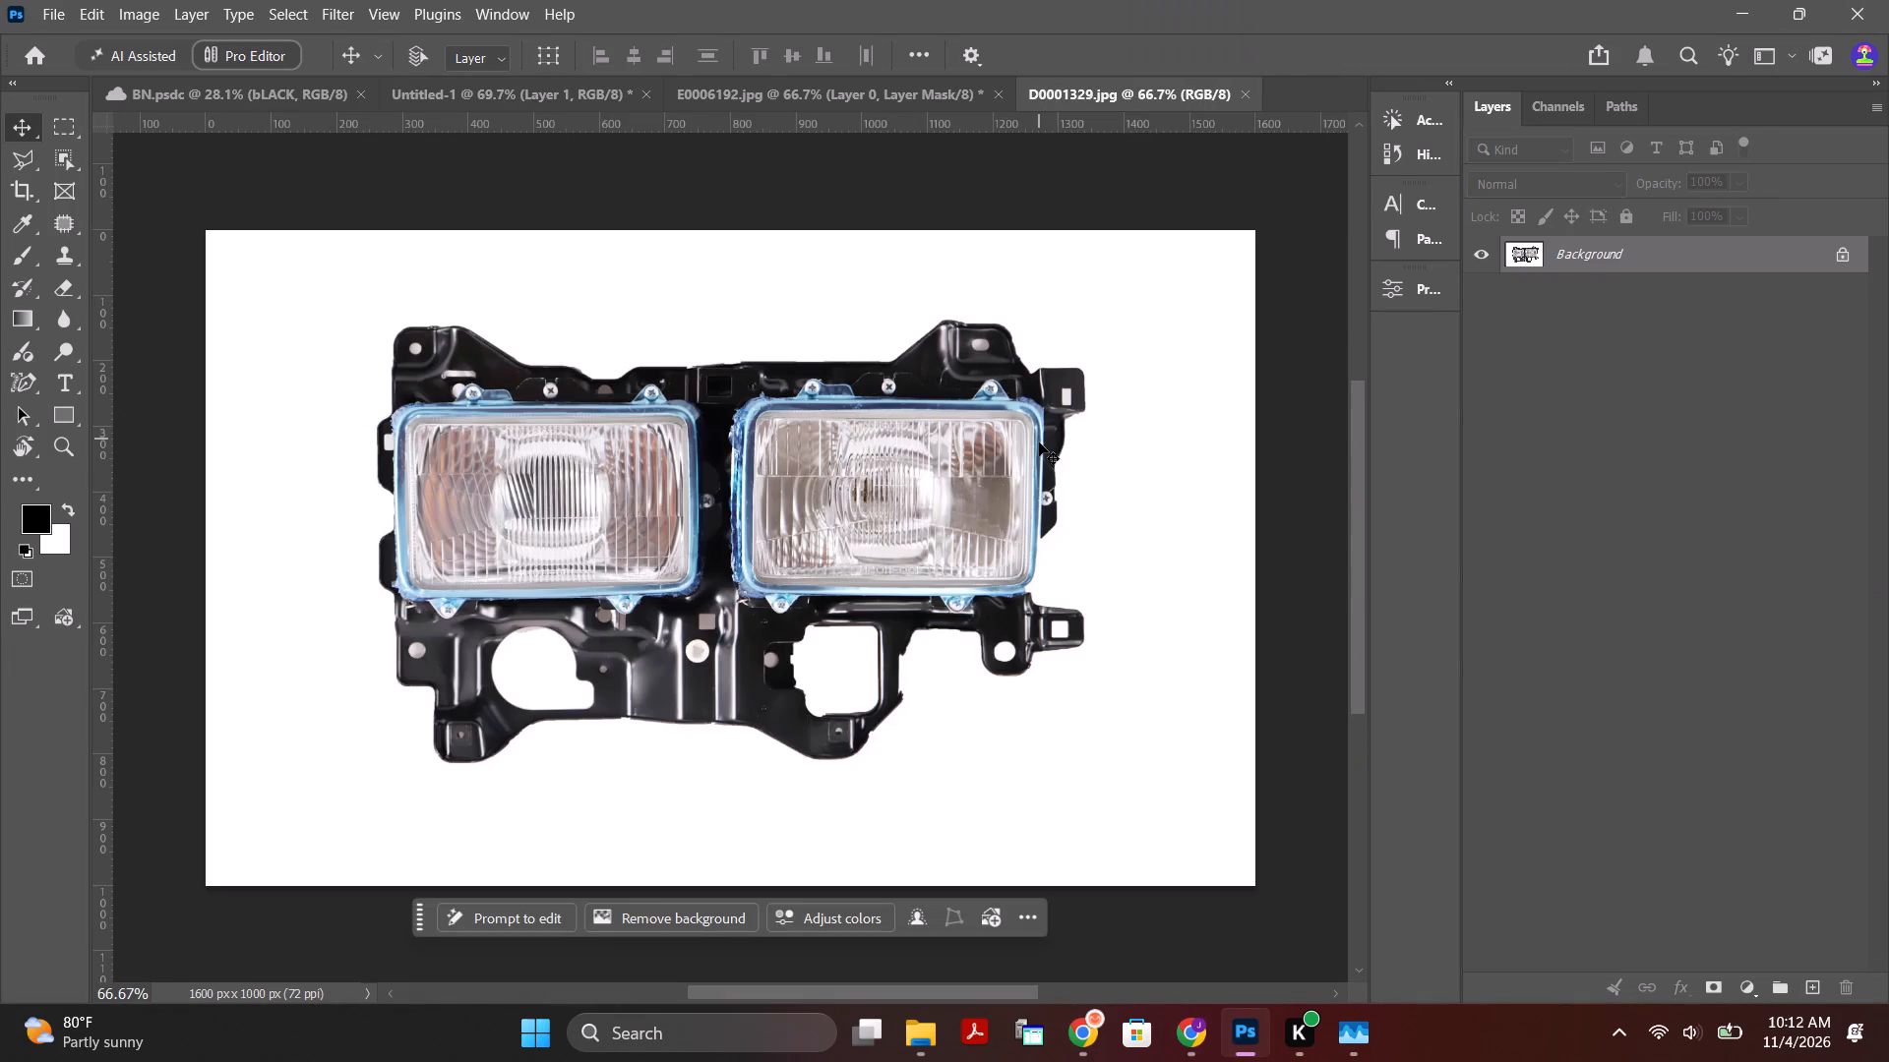
Unlock the head lamp photo's background layer, select the subject and mask out the white background.
{"action": "left_click", "coordinate": [1847, 260]}
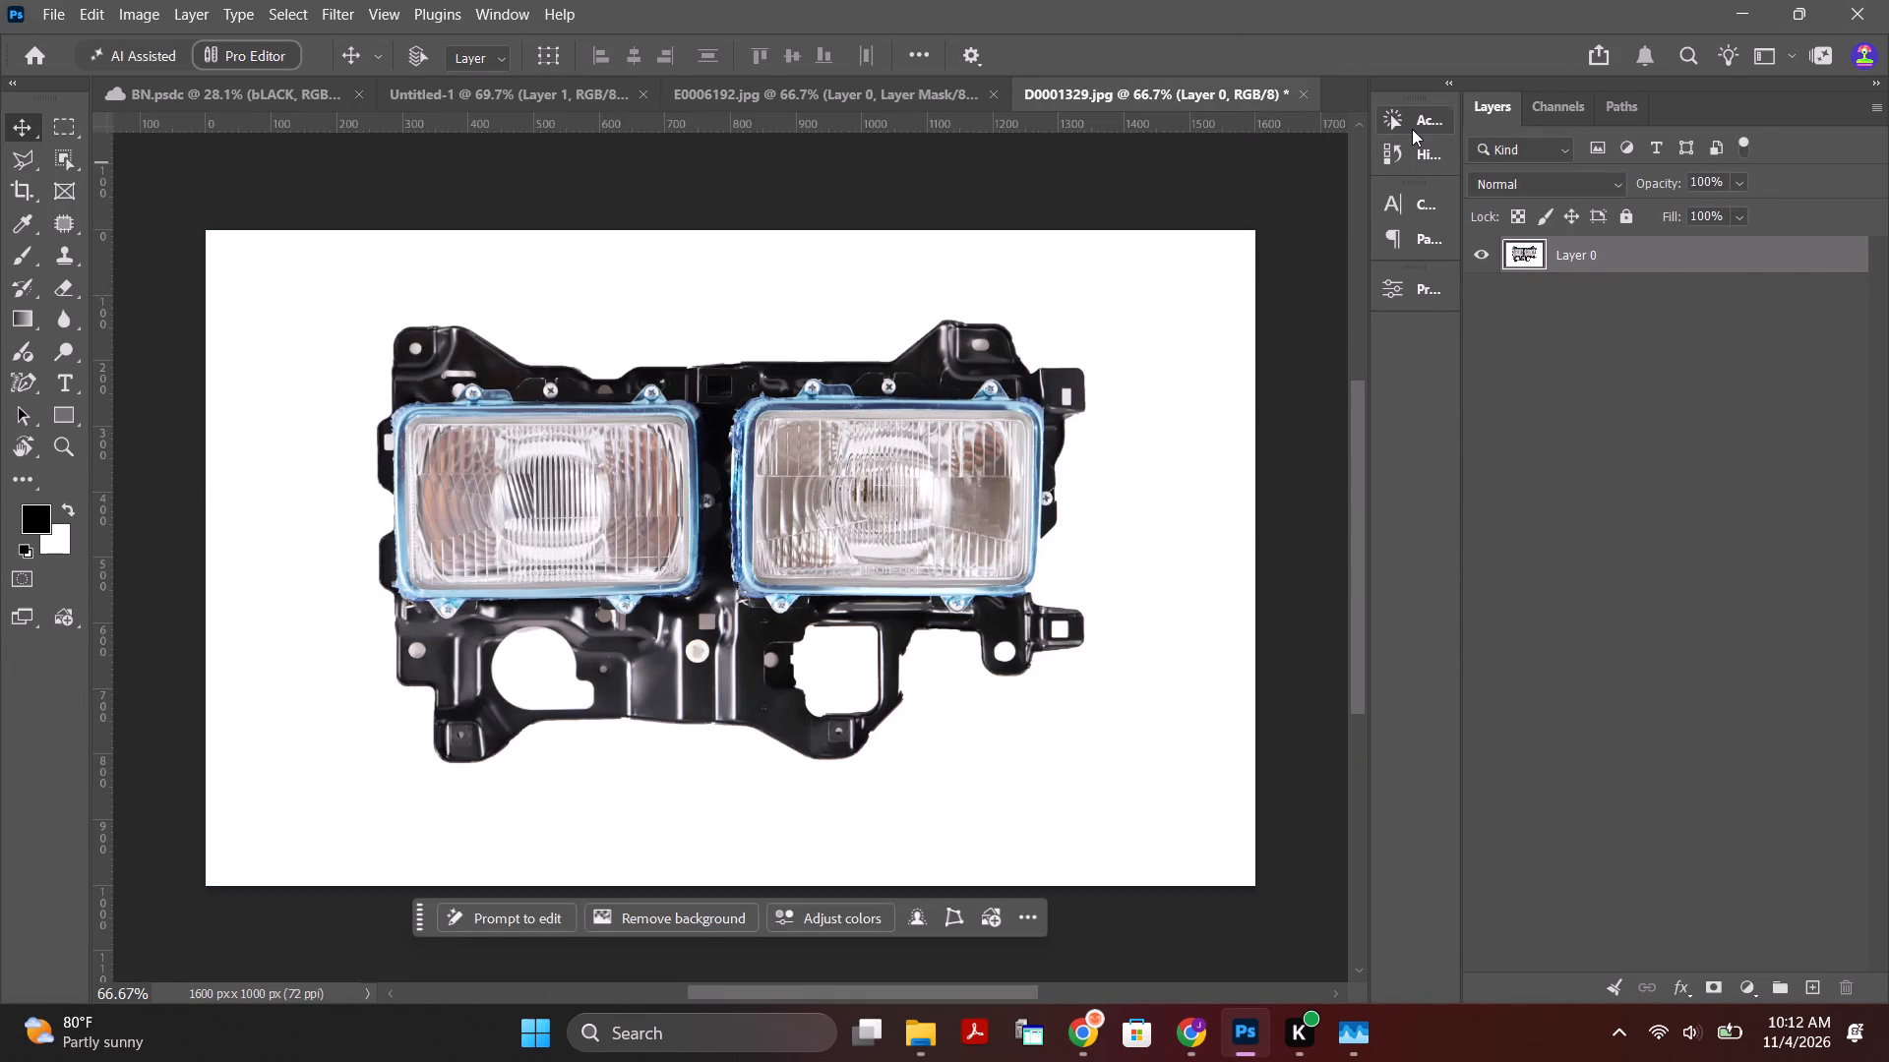
{"action": "left_click", "coordinate": [1412, 129]}
{"action": "left_click", "coordinate": [1222, 545]}
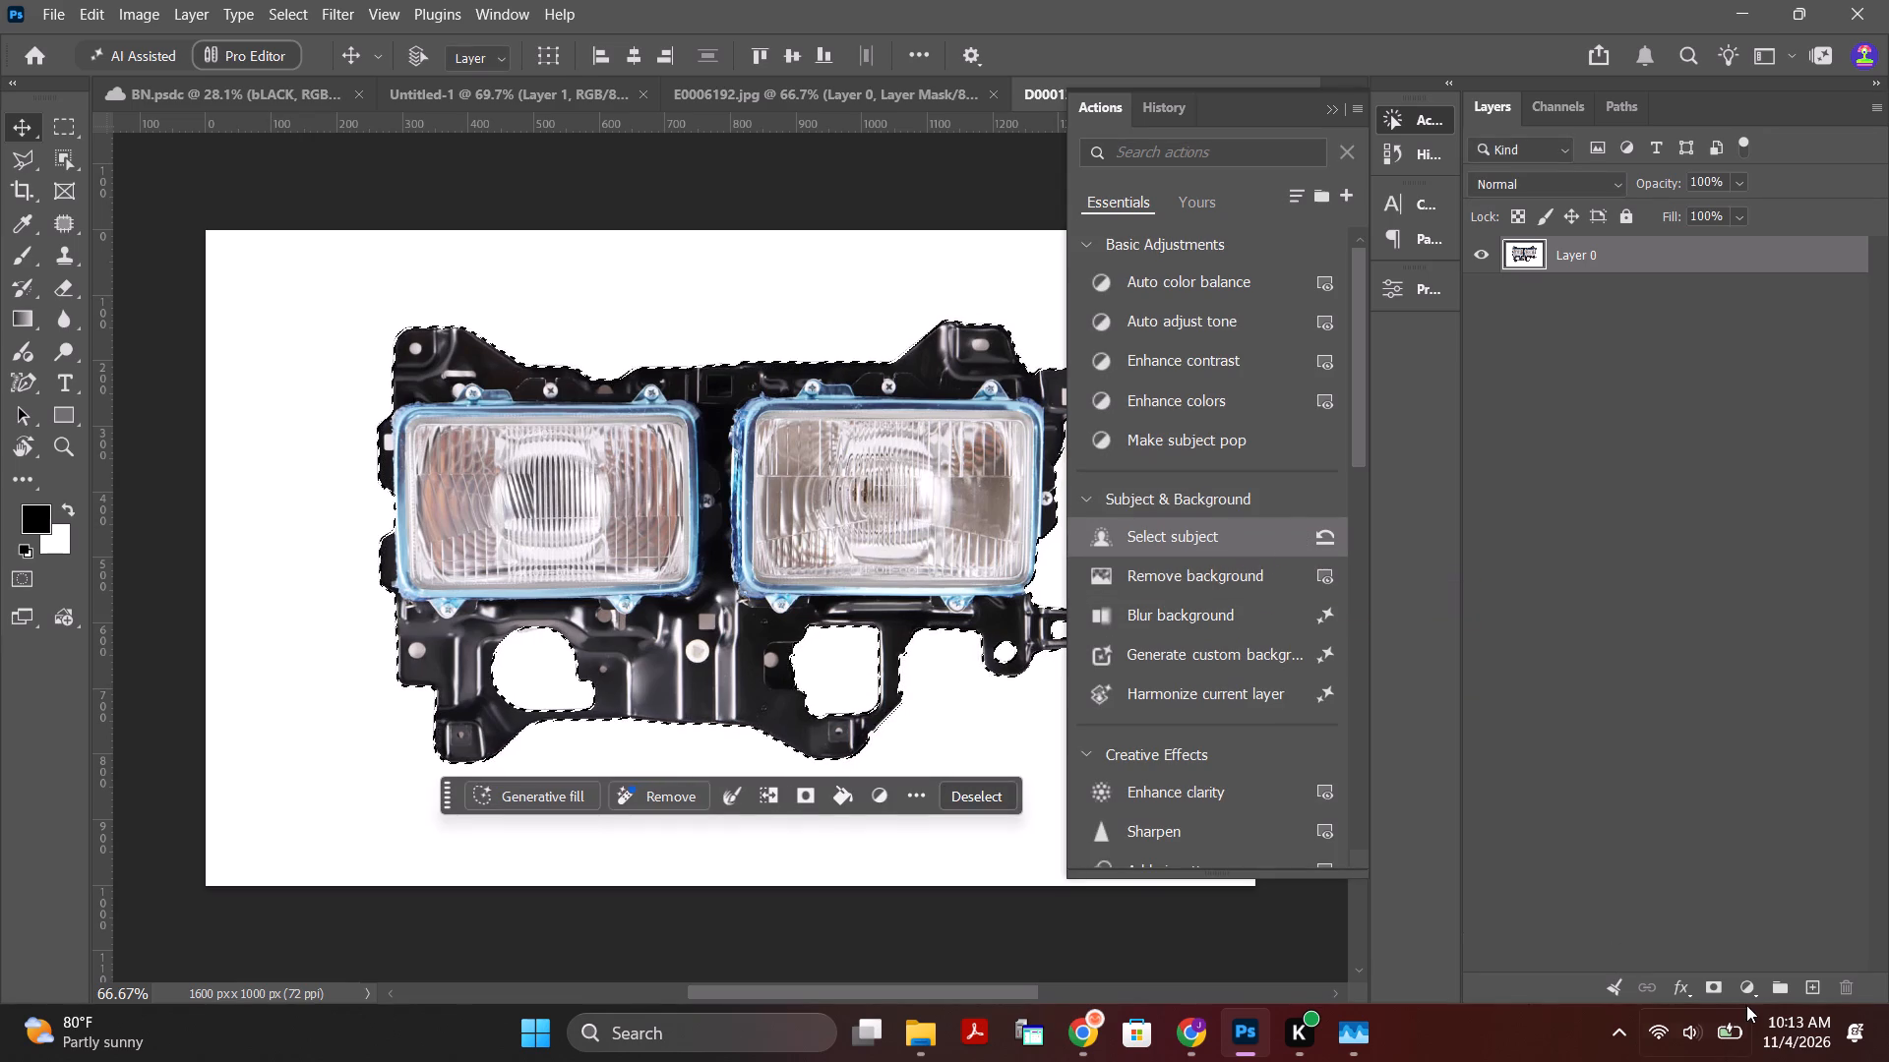
{"action": "left_click", "coordinate": [1722, 989]}
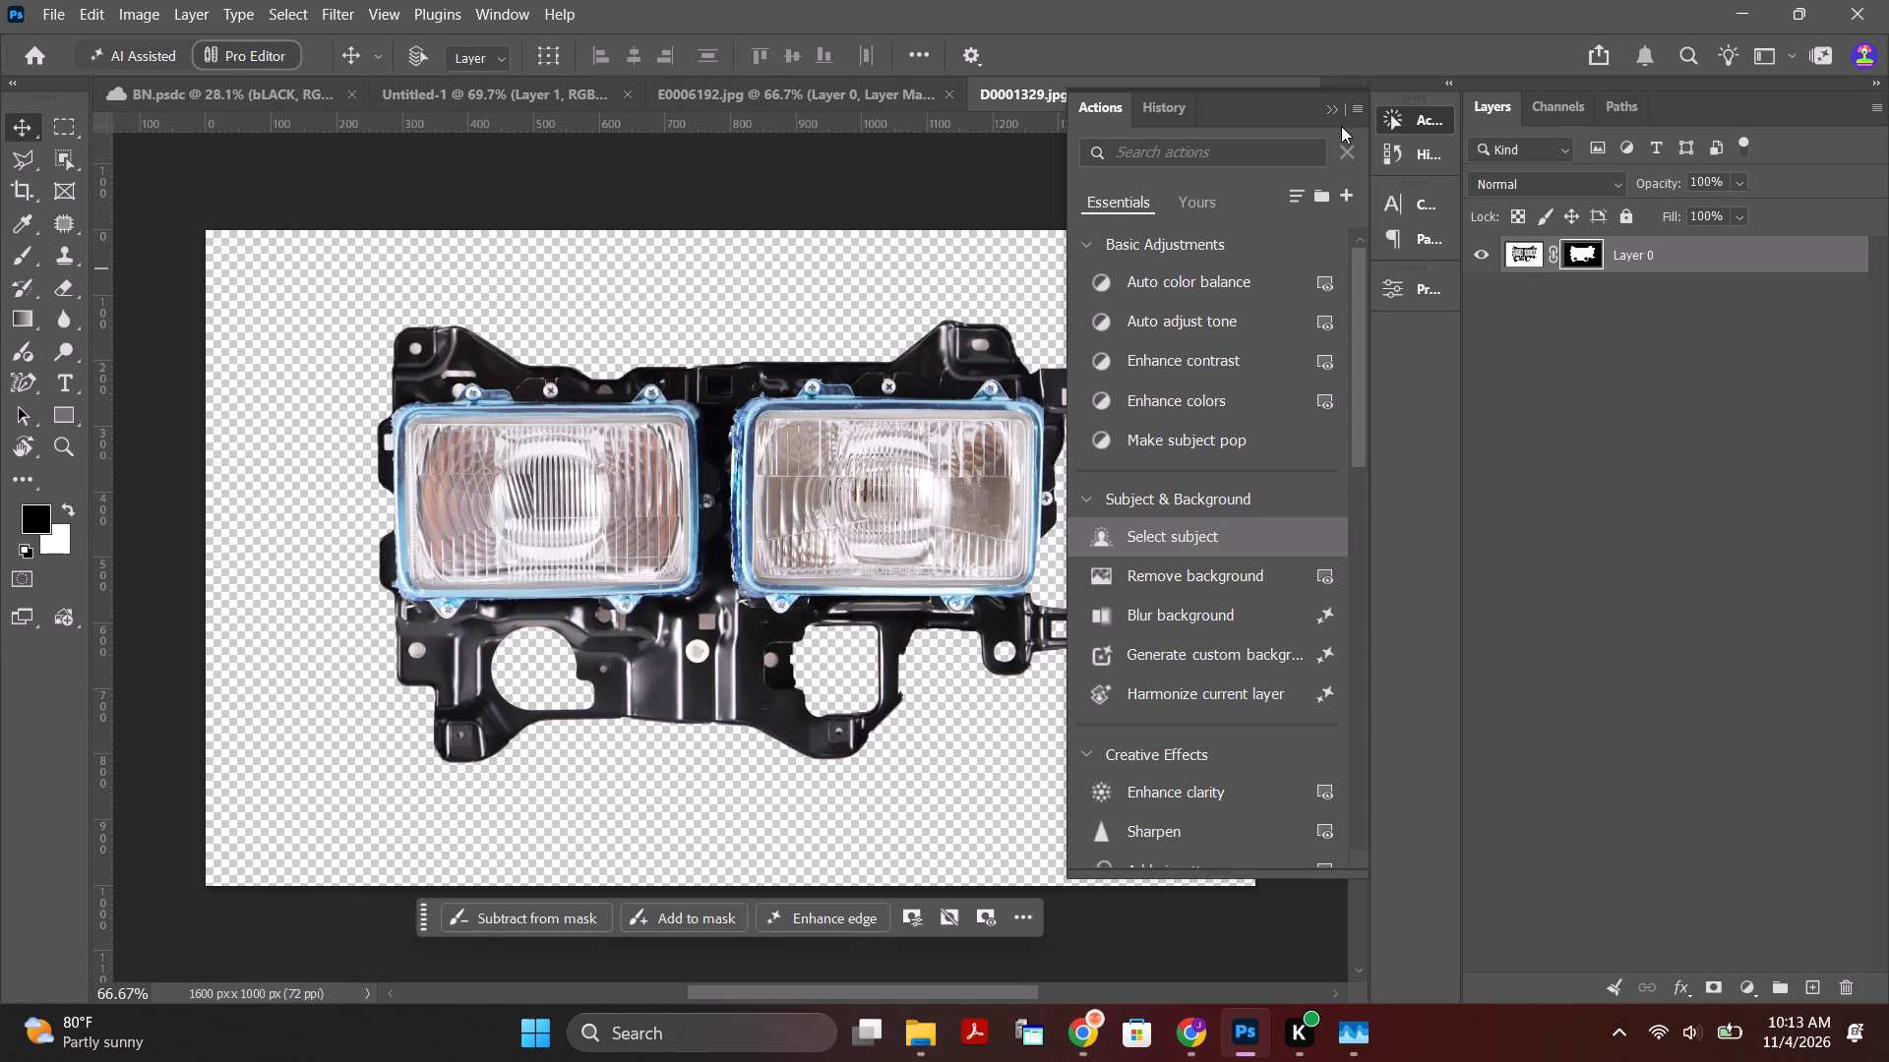
{"action": "left_click", "coordinate": [1337, 114]}
Move the masked head lamp into Untitled-1, onto the empty 0921.jpg copy poster.
{"action": "left_click_drag", "start_coordinate": [968, 451], "coordinate": [849, 438]}
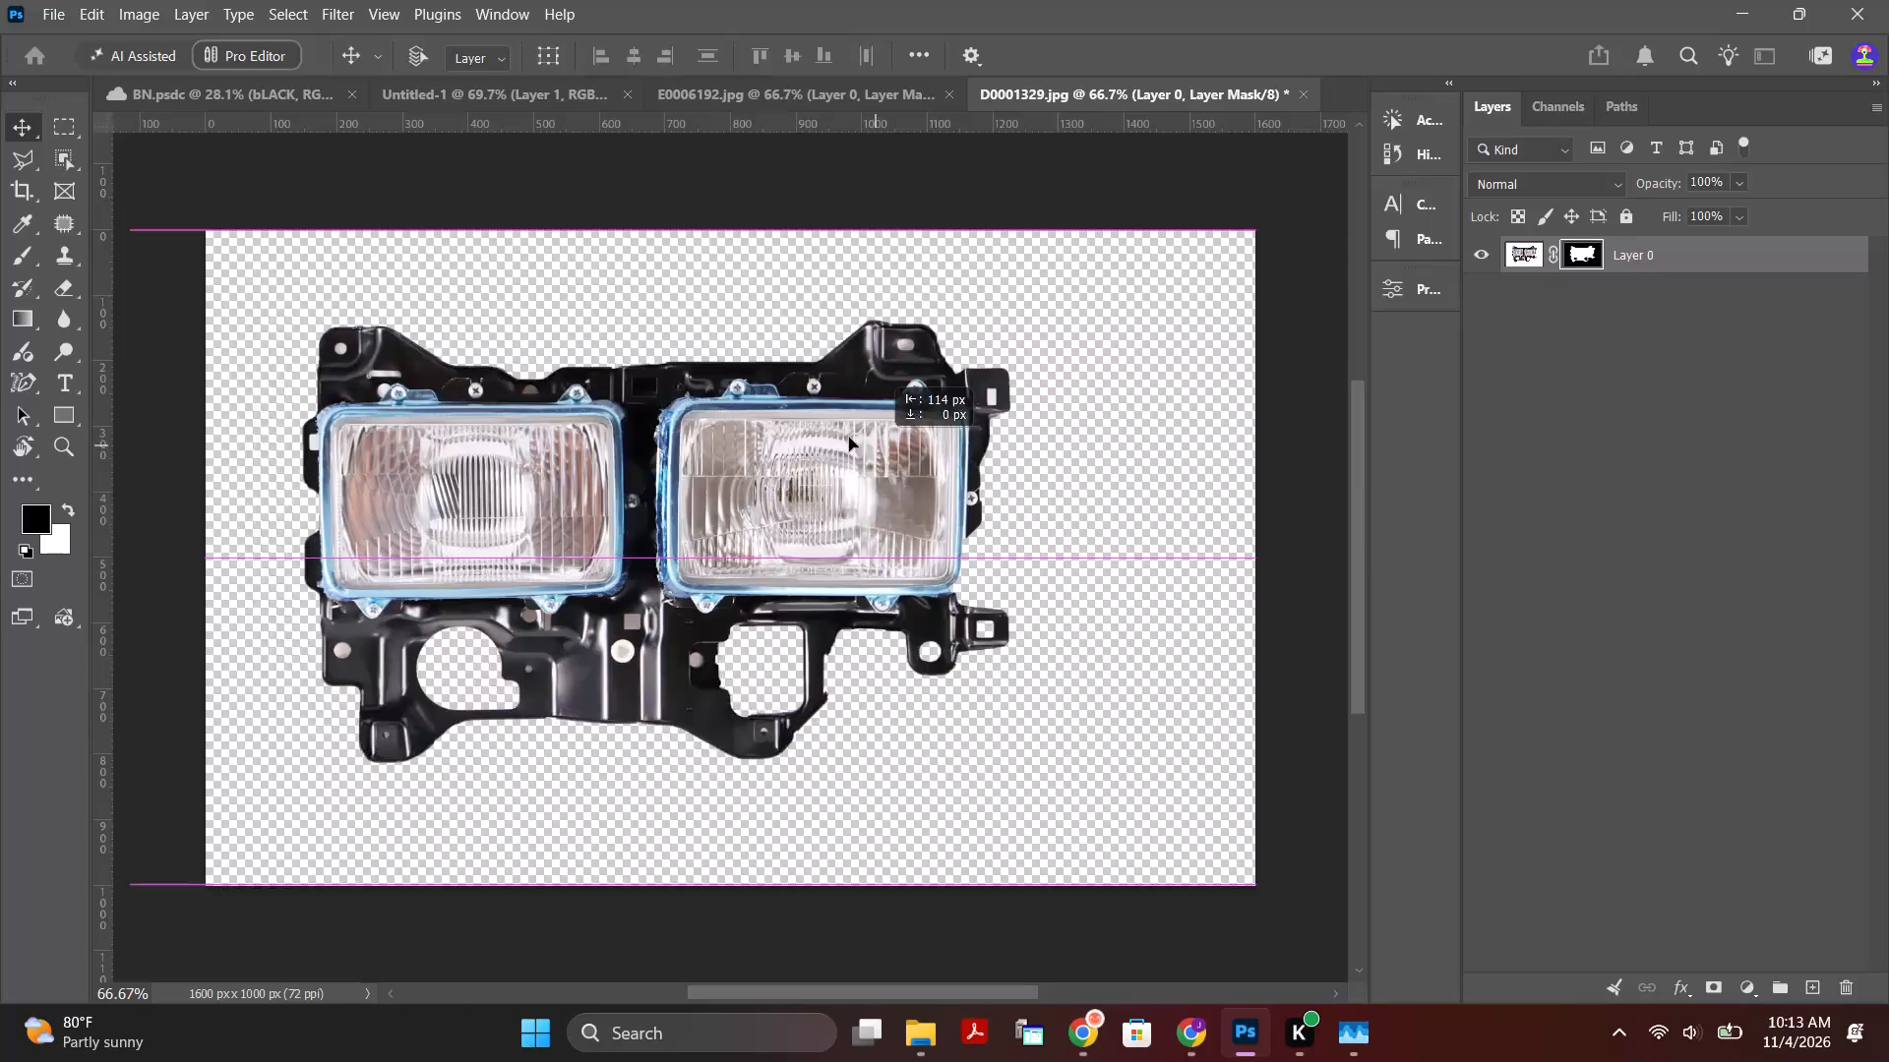
{"action": "left_click_drag", "start_coordinate": [849, 438], "coordinate": [504, 87]}
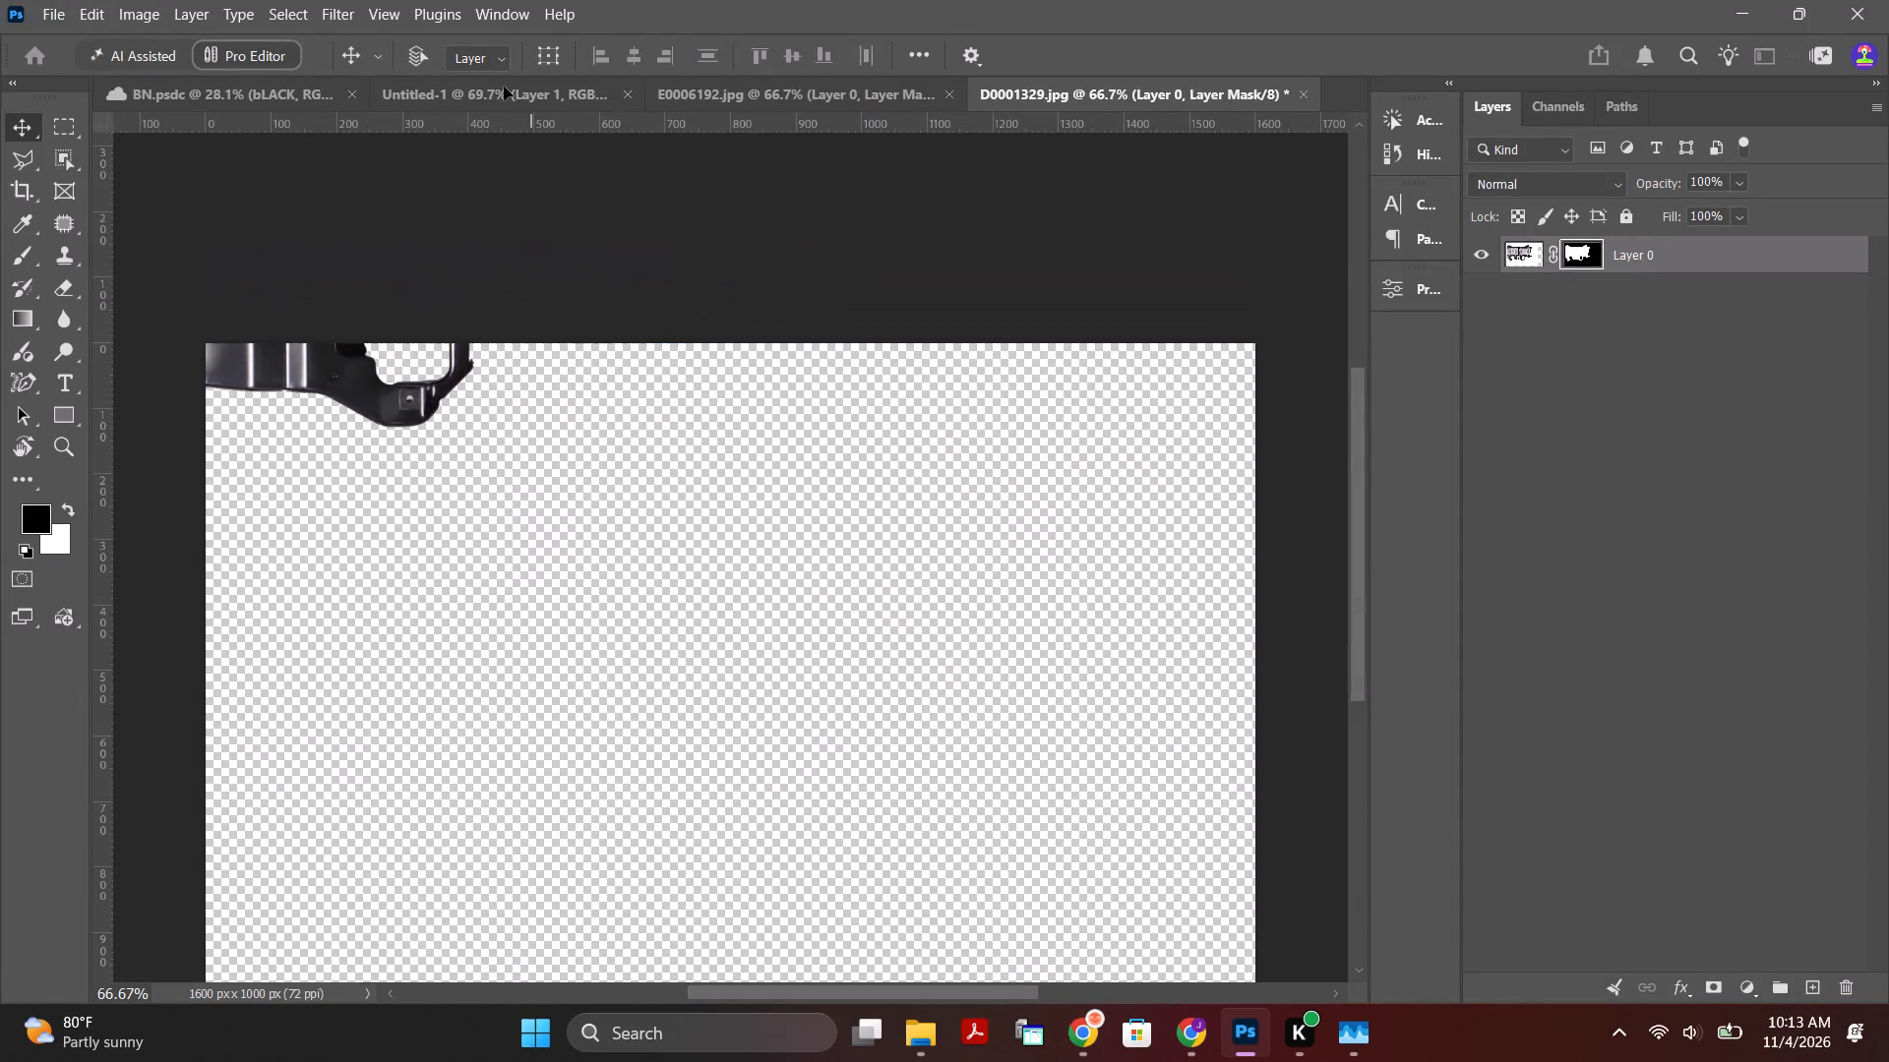
{"action": "left_click_drag", "start_coordinate": [504, 87], "coordinate": [683, 590]}
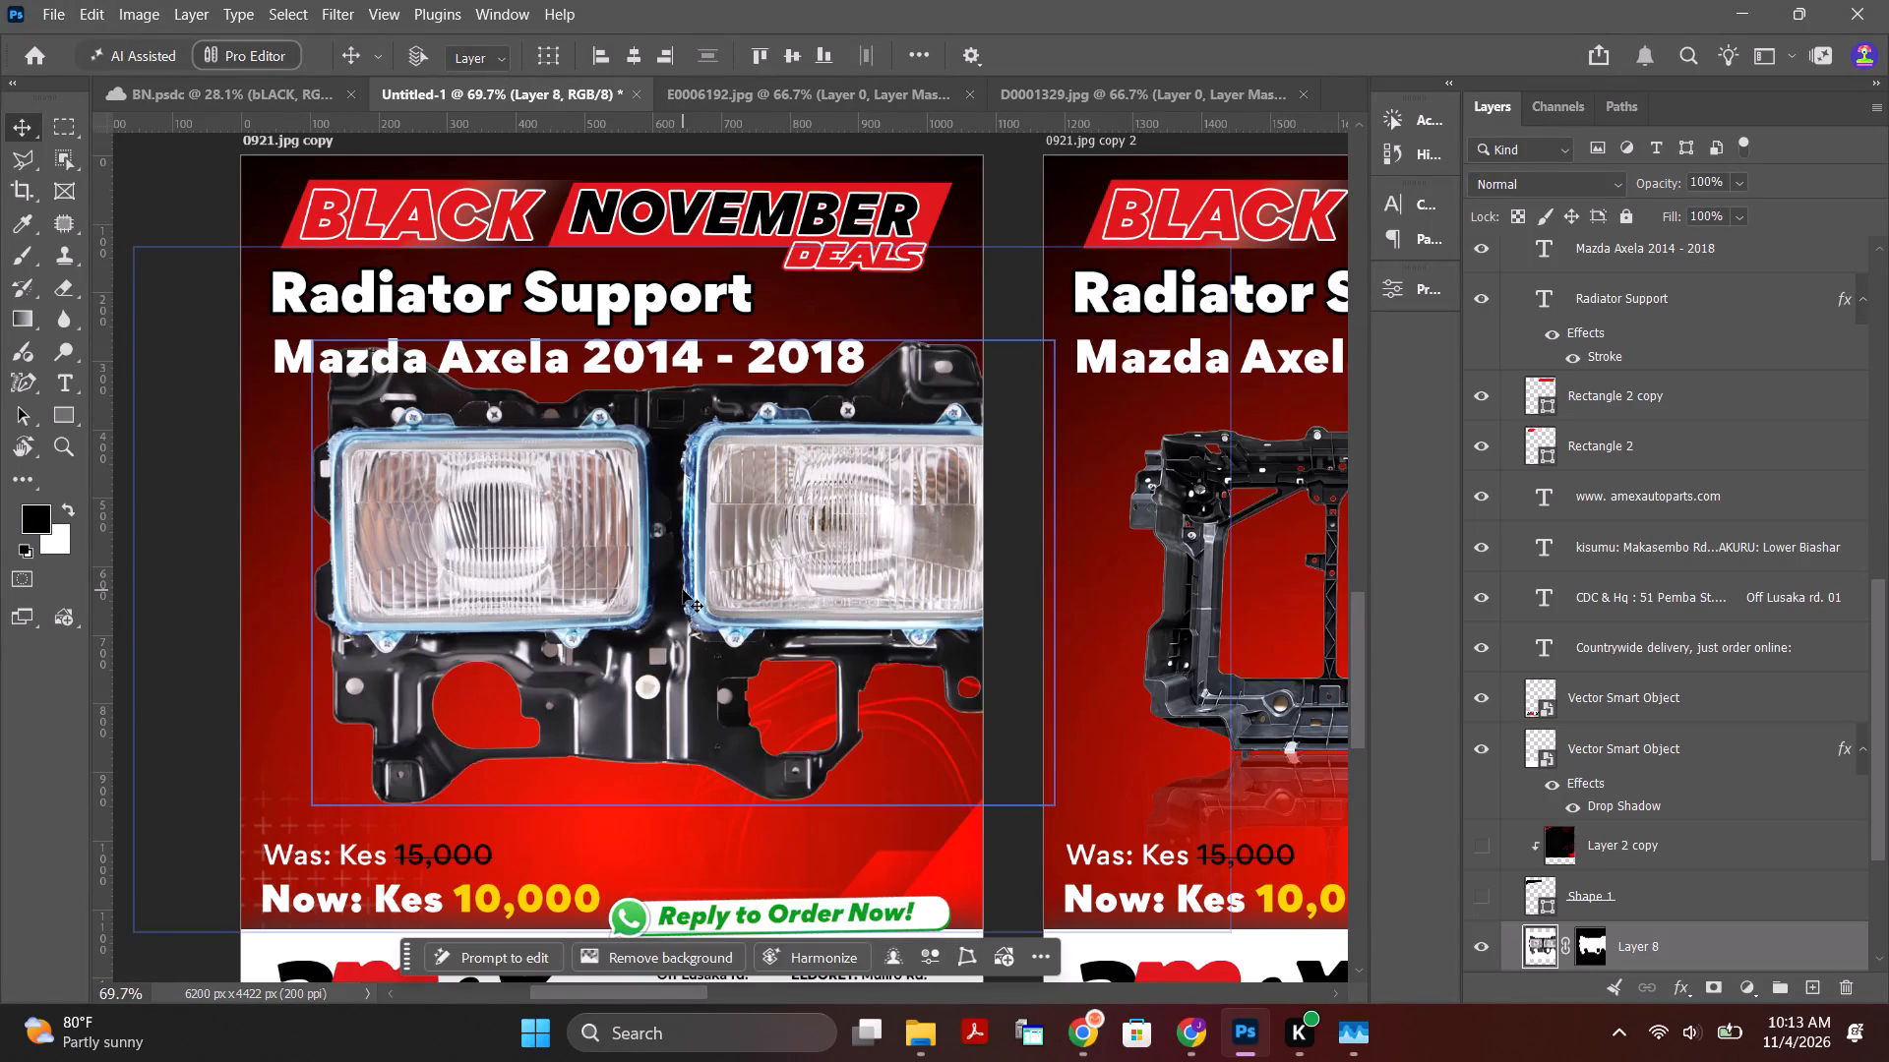
Scale the head lamp to about 86% and centre it between the title and the prices on the 0921.jpg copy poster.
{"action": "scroll", "coordinate": [684, 592], "scroll_direction": "down", "scroll_amount": 5, "text": "ctrl"}
{"action": "scroll", "coordinate": [688, 597], "scroll_direction": "down", "scroll_amount": 3}
{"action": "scroll", "coordinate": [688, 597], "scroll_direction": "down", "scroll_amount": 9, "text": "alt"}
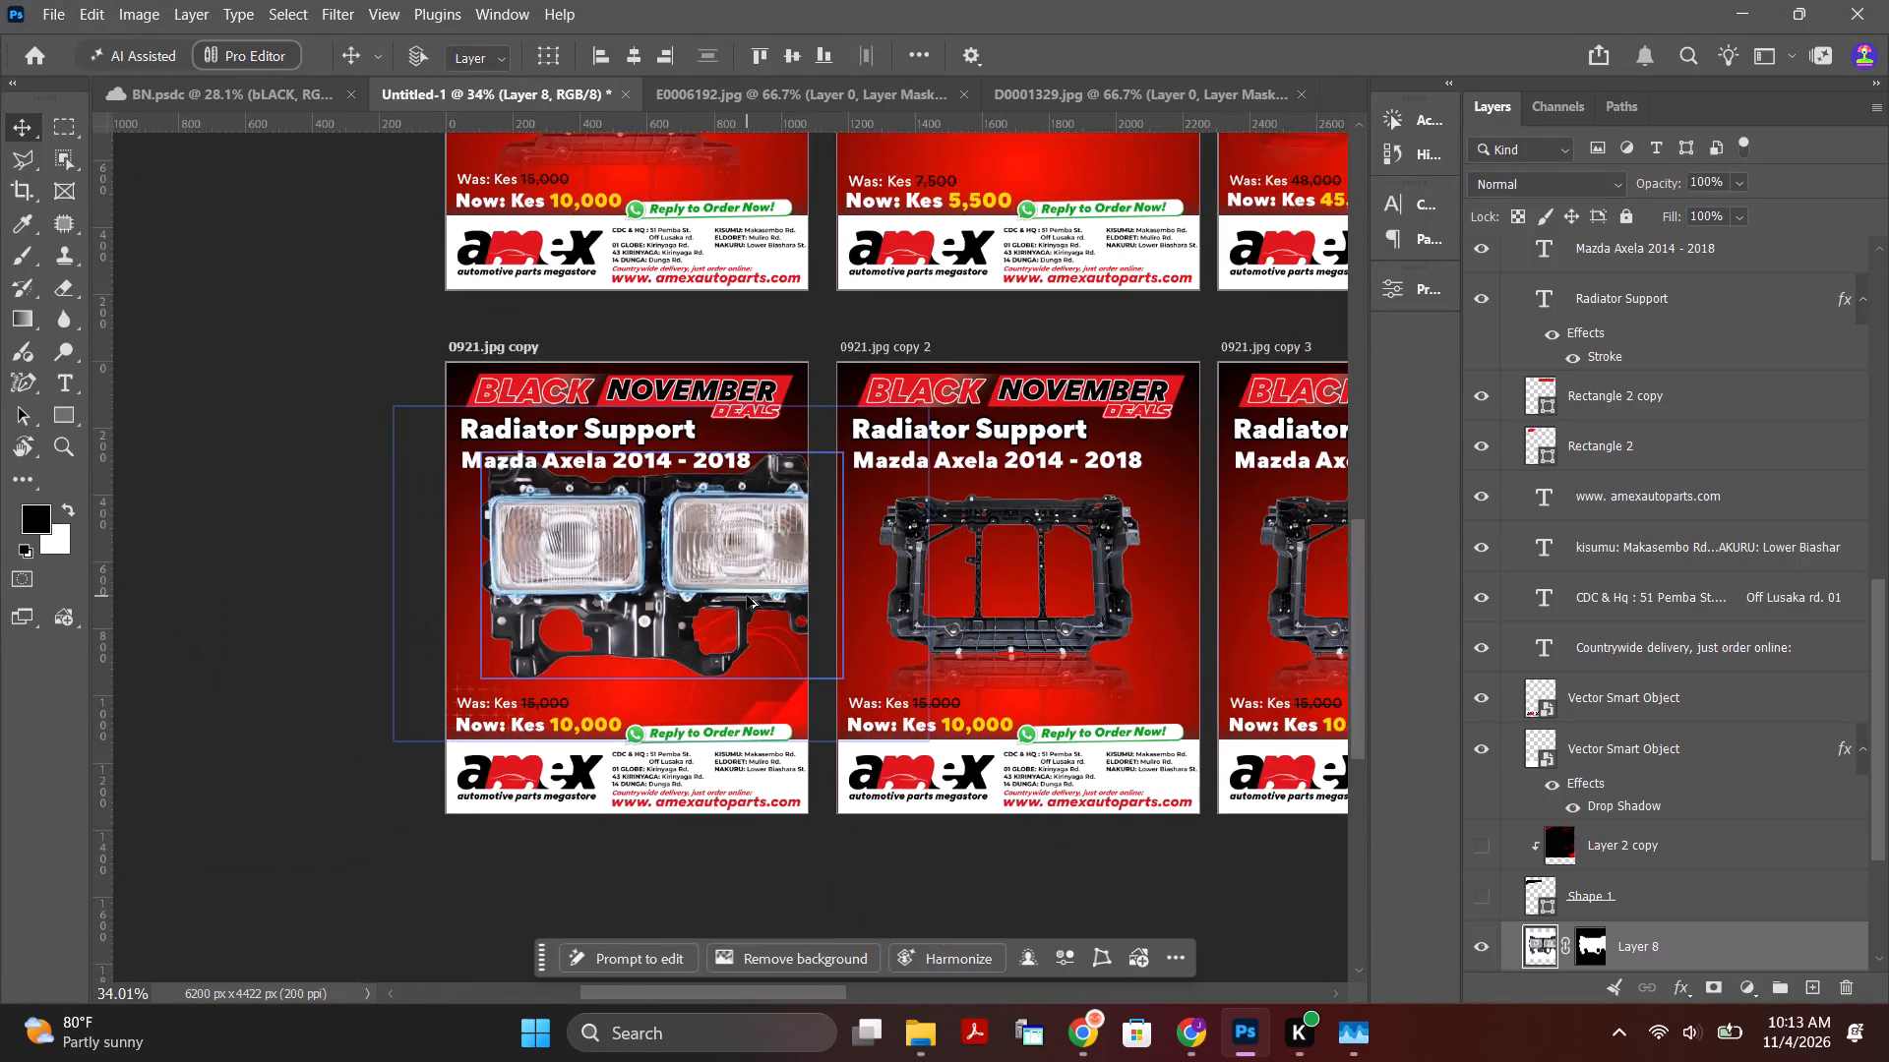
{"action": "scroll", "coordinate": [747, 596], "scroll_direction": "down", "scroll_amount": 1, "text": "alt"}
{"action": "scroll", "coordinate": [356, 541], "scroll_direction": "up", "scroll_amount": 5, "text": "alt"}
{"action": "left_click_drag", "start_coordinate": [764, 570], "coordinate": [752, 591]}
{"action": "key", "text": "ctrl+t"}
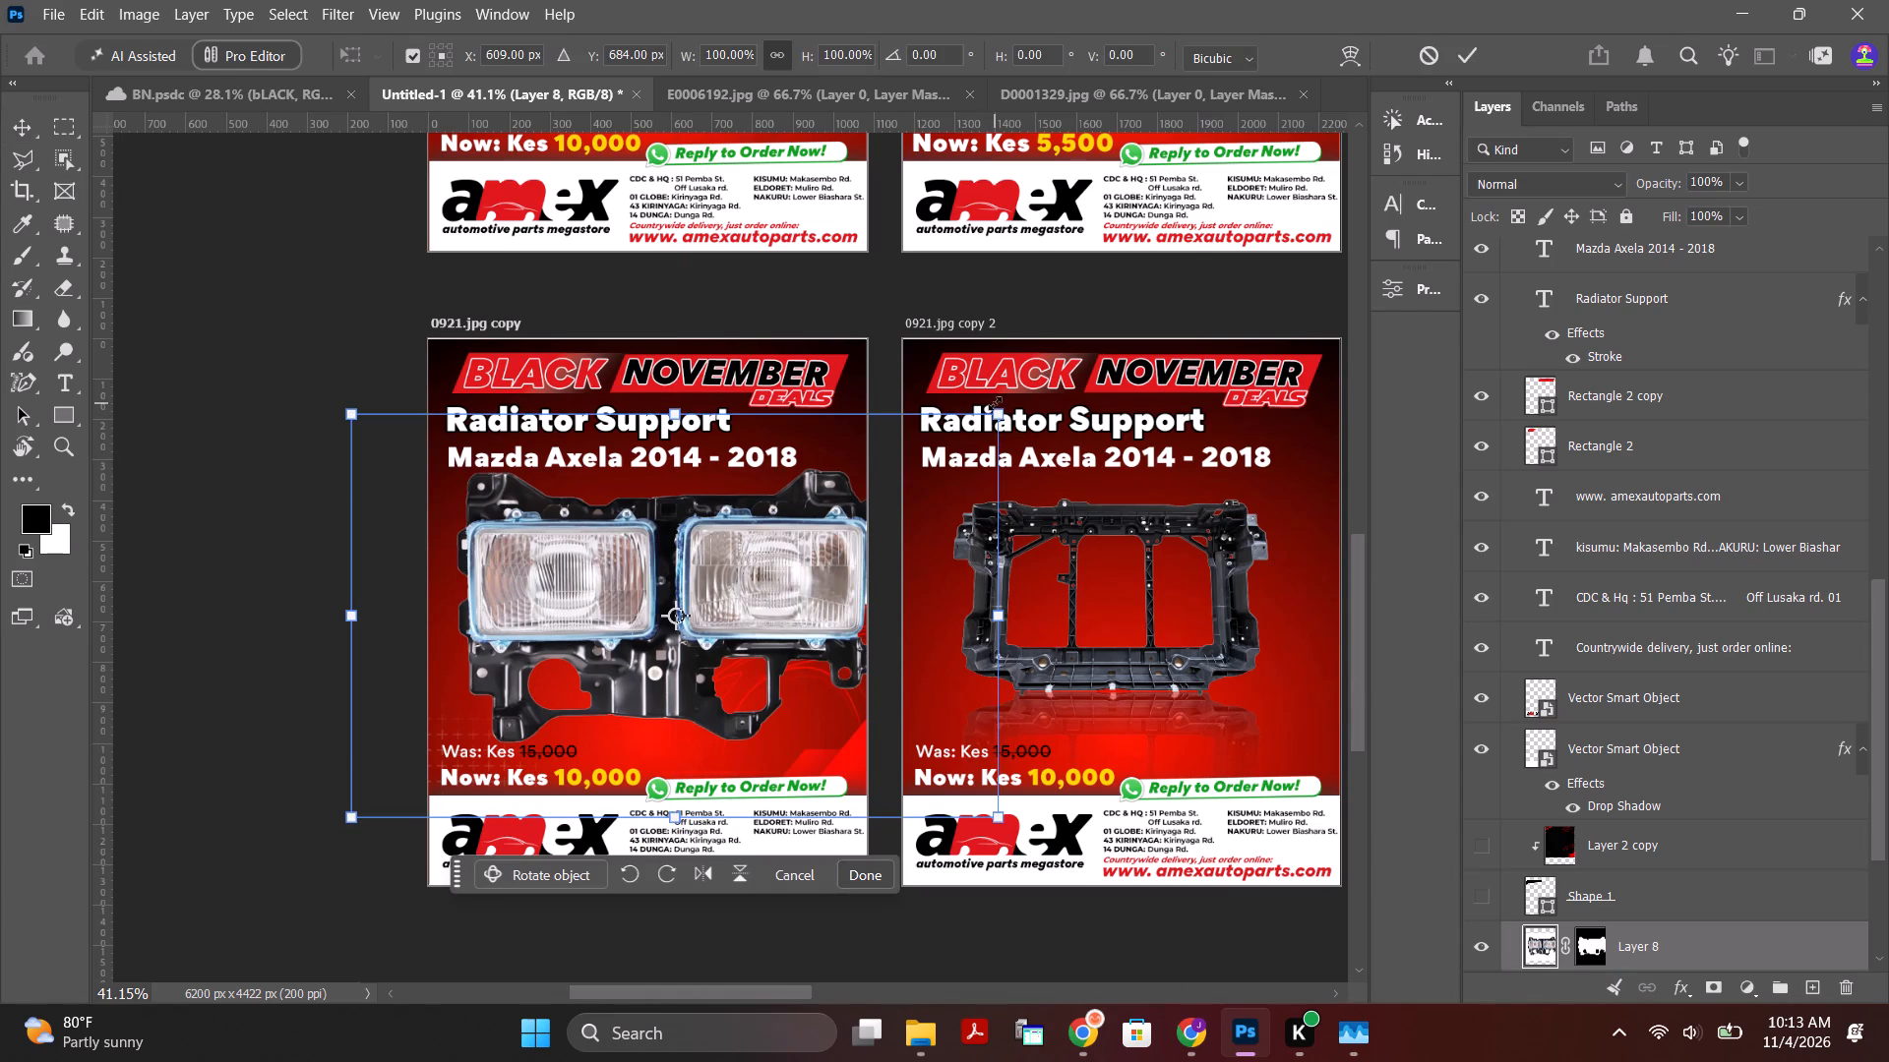
{"action": "left_click_drag", "start_coordinate": [994, 412], "coordinate": [921, 454]}
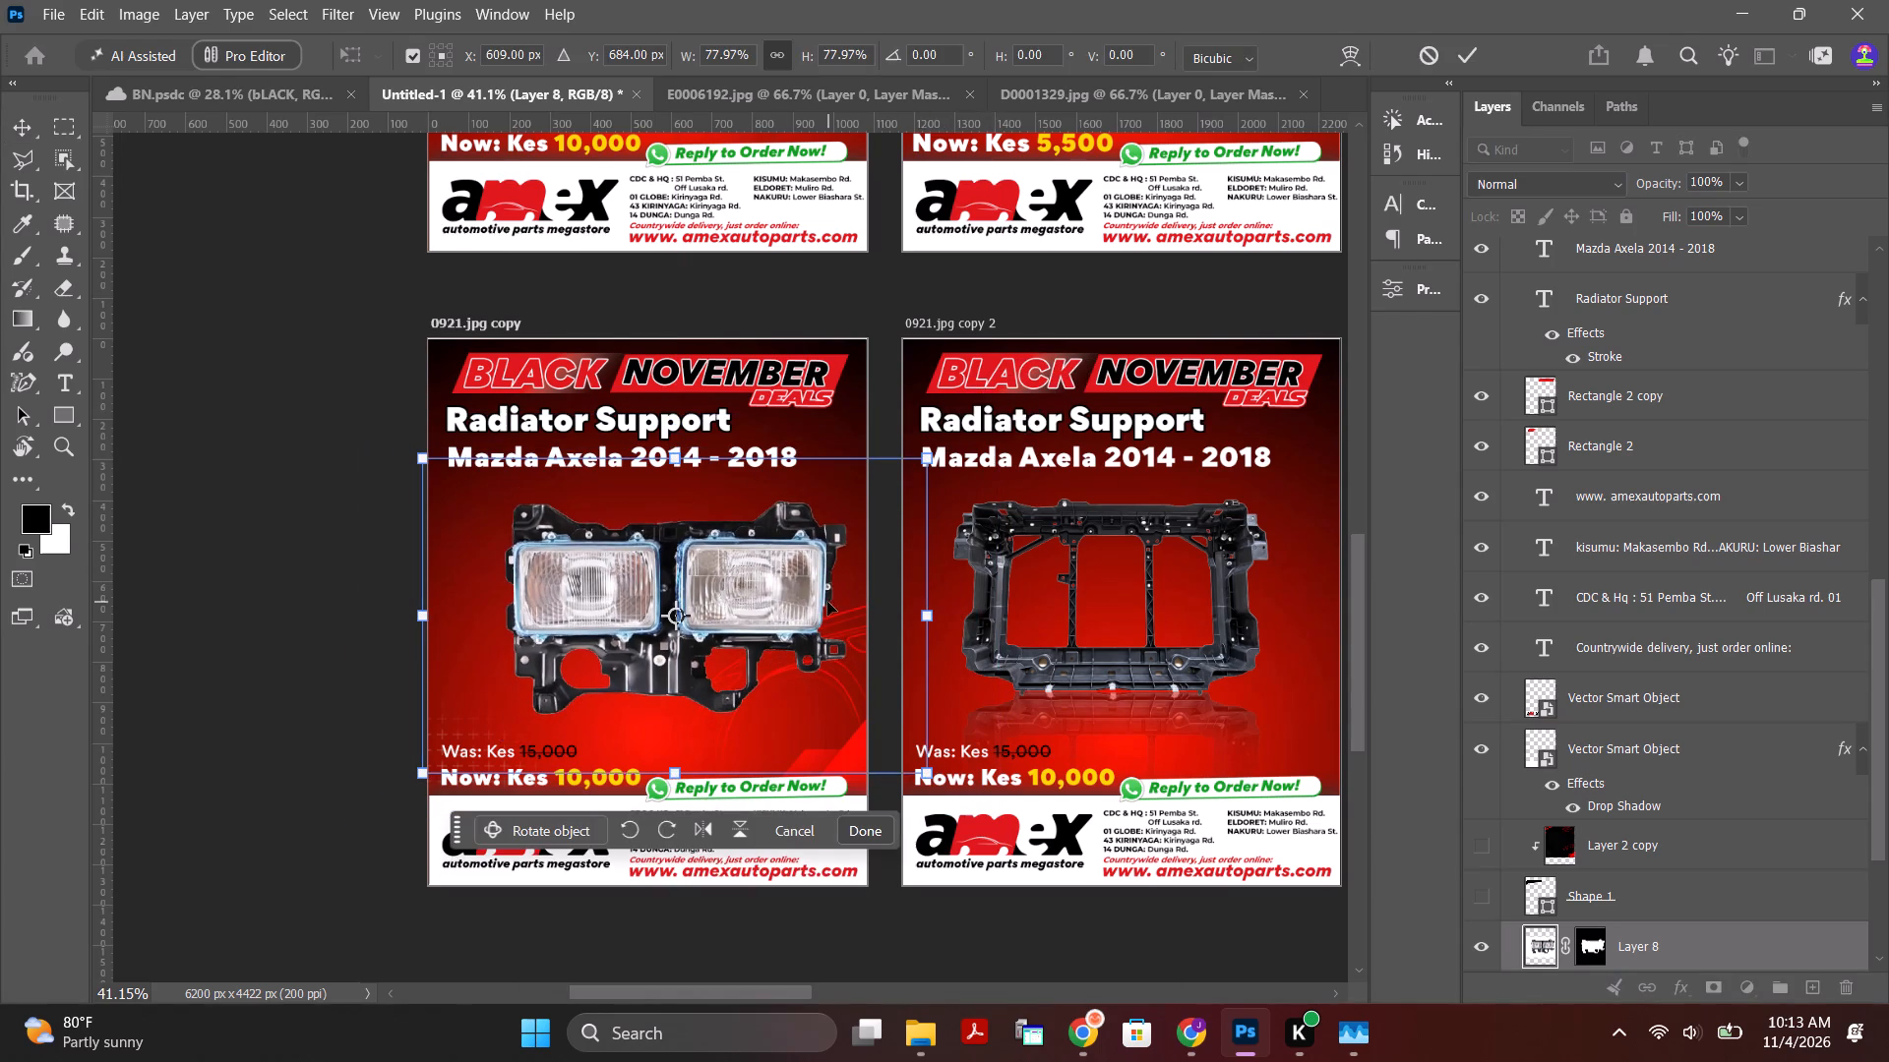
{"action": "scroll", "coordinate": [676, 616], "scroll_direction": "up", "scroll_amount": 4, "text": "alt"}
{"action": "left_click_drag", "start_coordinate": [813, 555], "coordinate": [768, 559]}
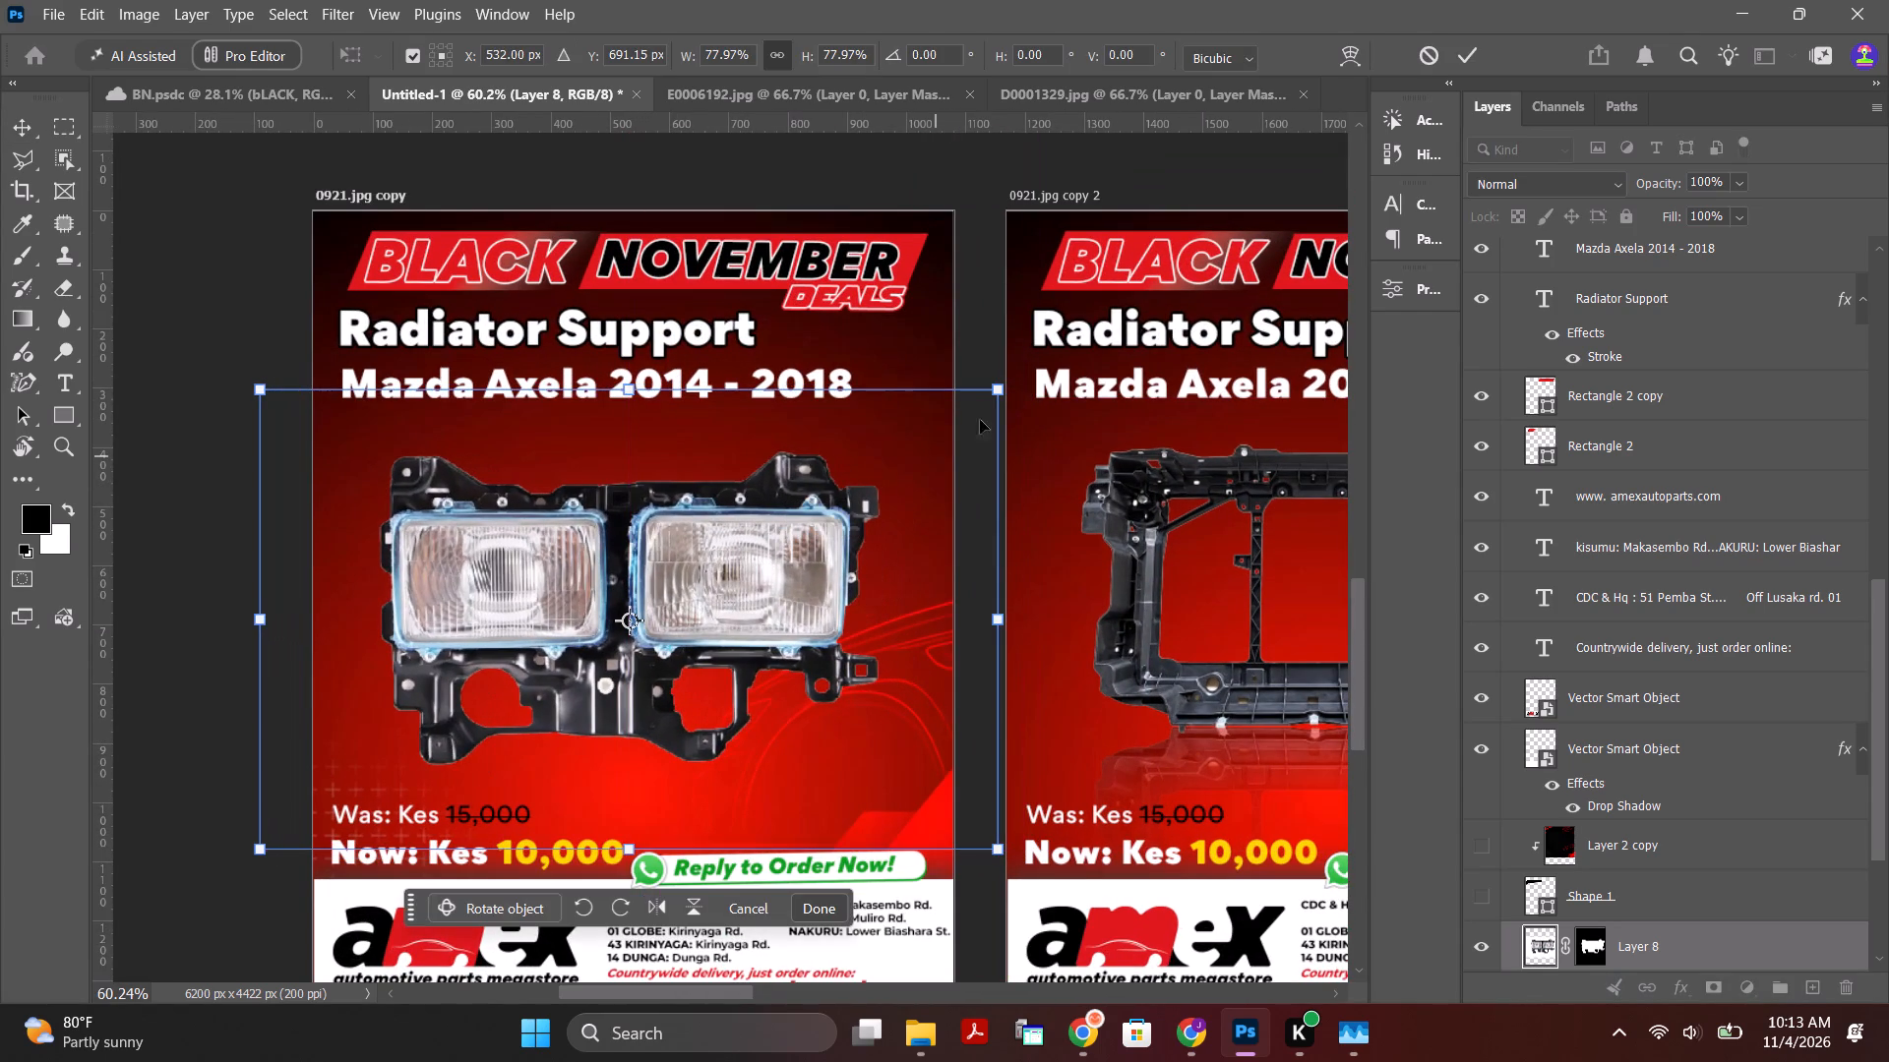
{"action": "left_click_drag", "start_coordinate": [1004, 393], "coordinate": [1035, 362]}
{"action": "left_click_drag", "start_coordinate": [776, 529], "coordinate": [786, 526]}
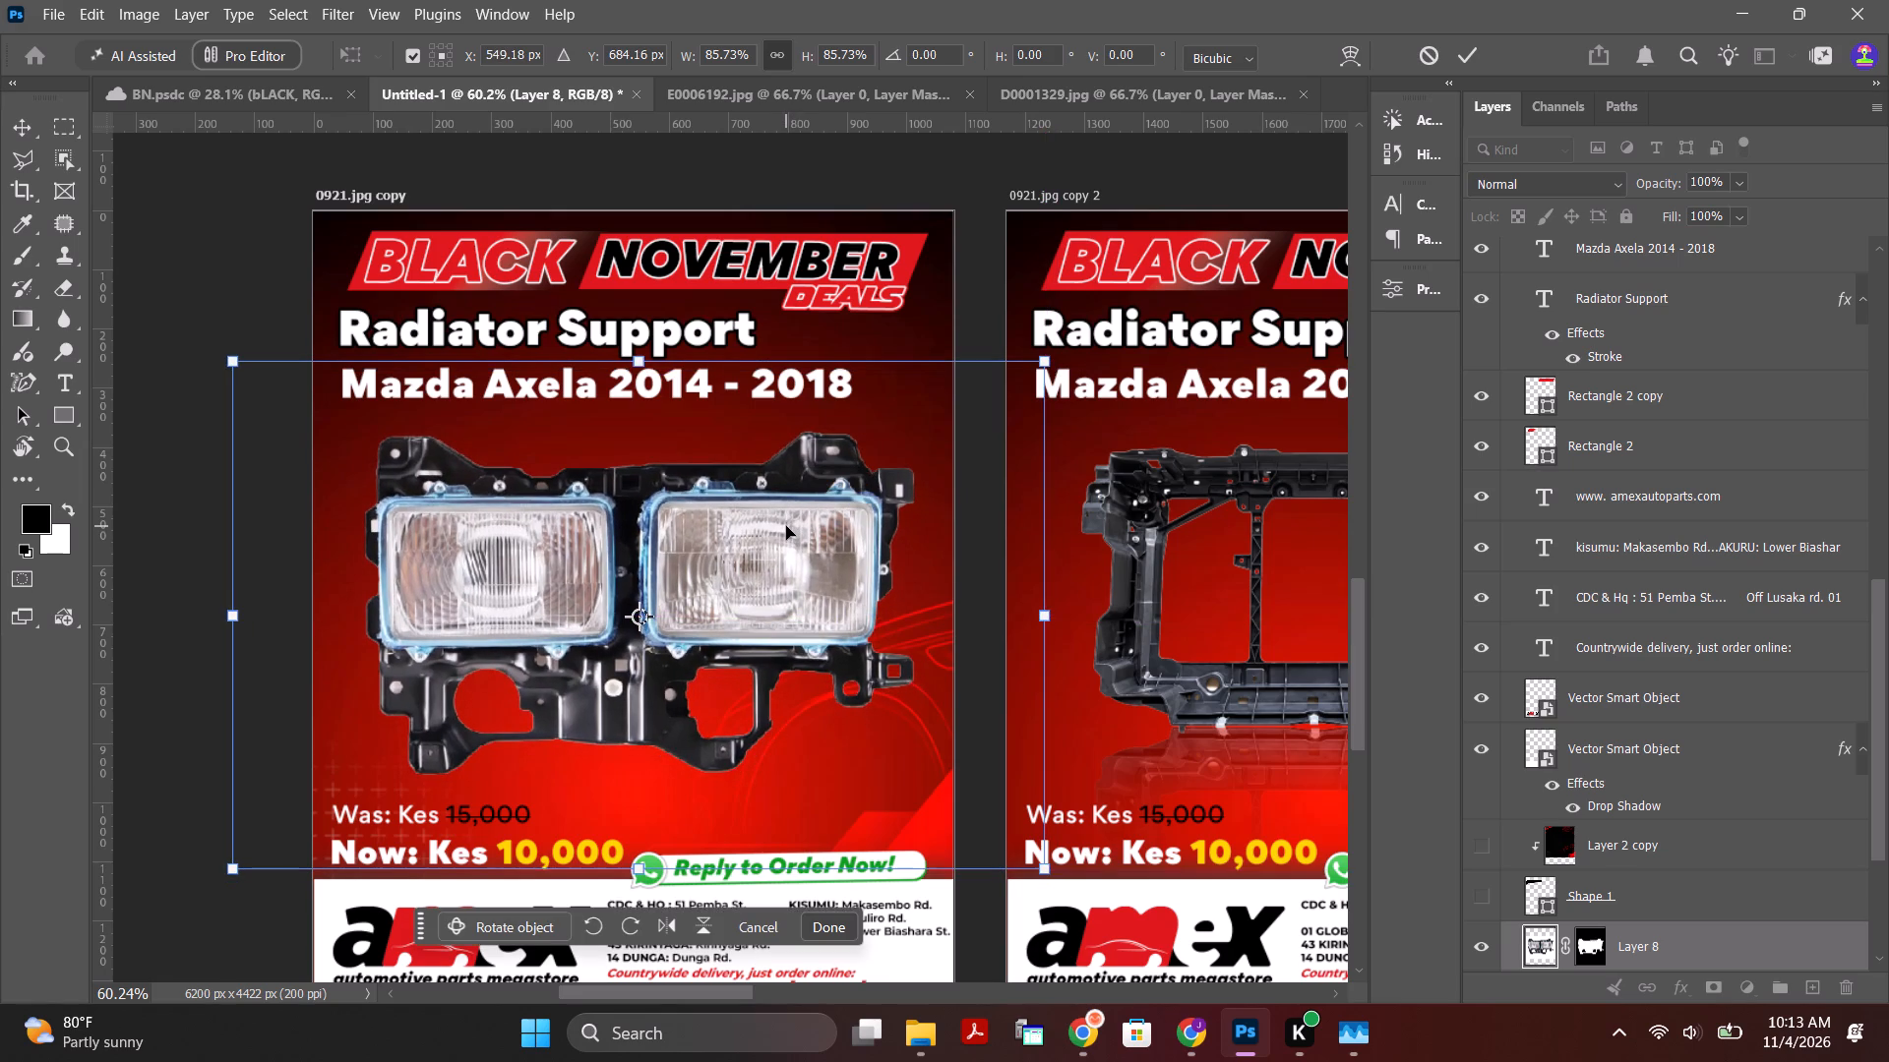
{"action": "left_click", "coordinate": [1464, 59]}
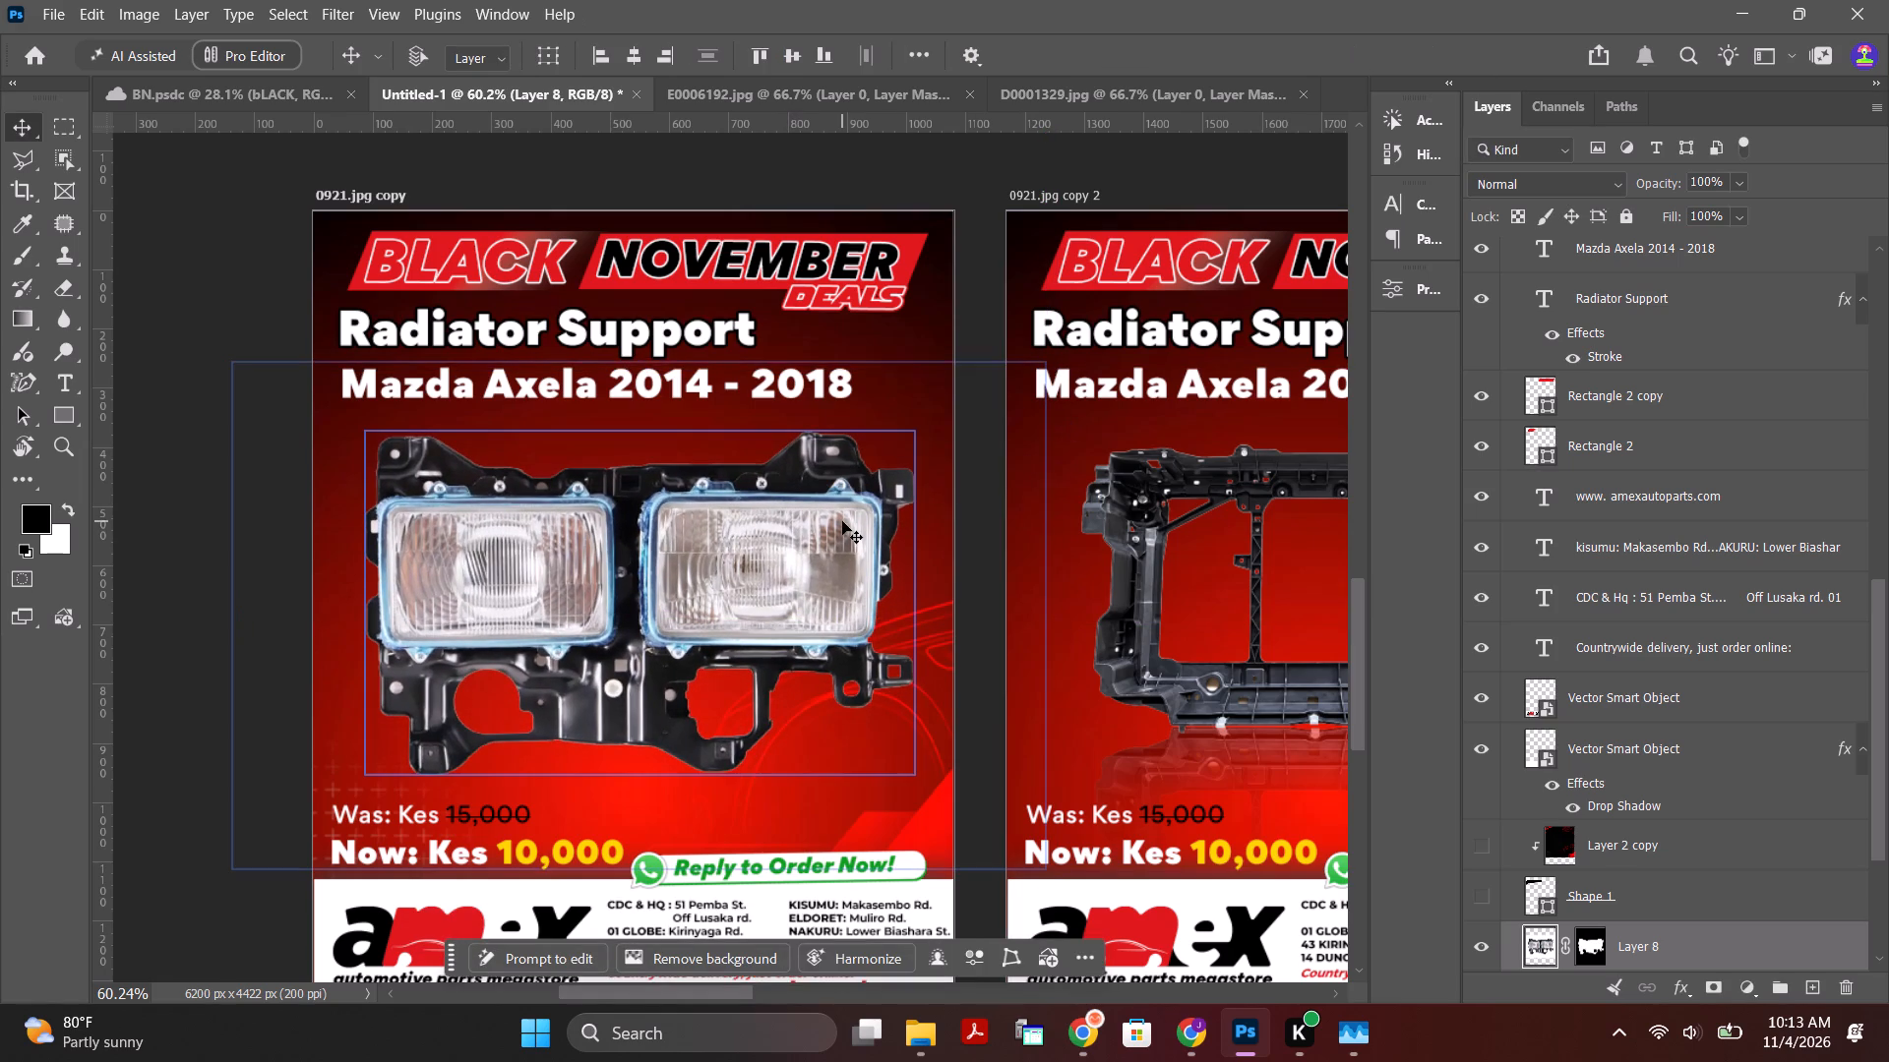
Copy "Head Lamp" from the Mitsubishi Canter product page in Chrome and replace the 0921.jpg copy poster's "Radiator Support" heading with it.
{"action": "scroll", "coordinate": [695, 619], "scroll_direction": "up", "scroll_amount": 5, "text": "alt"}
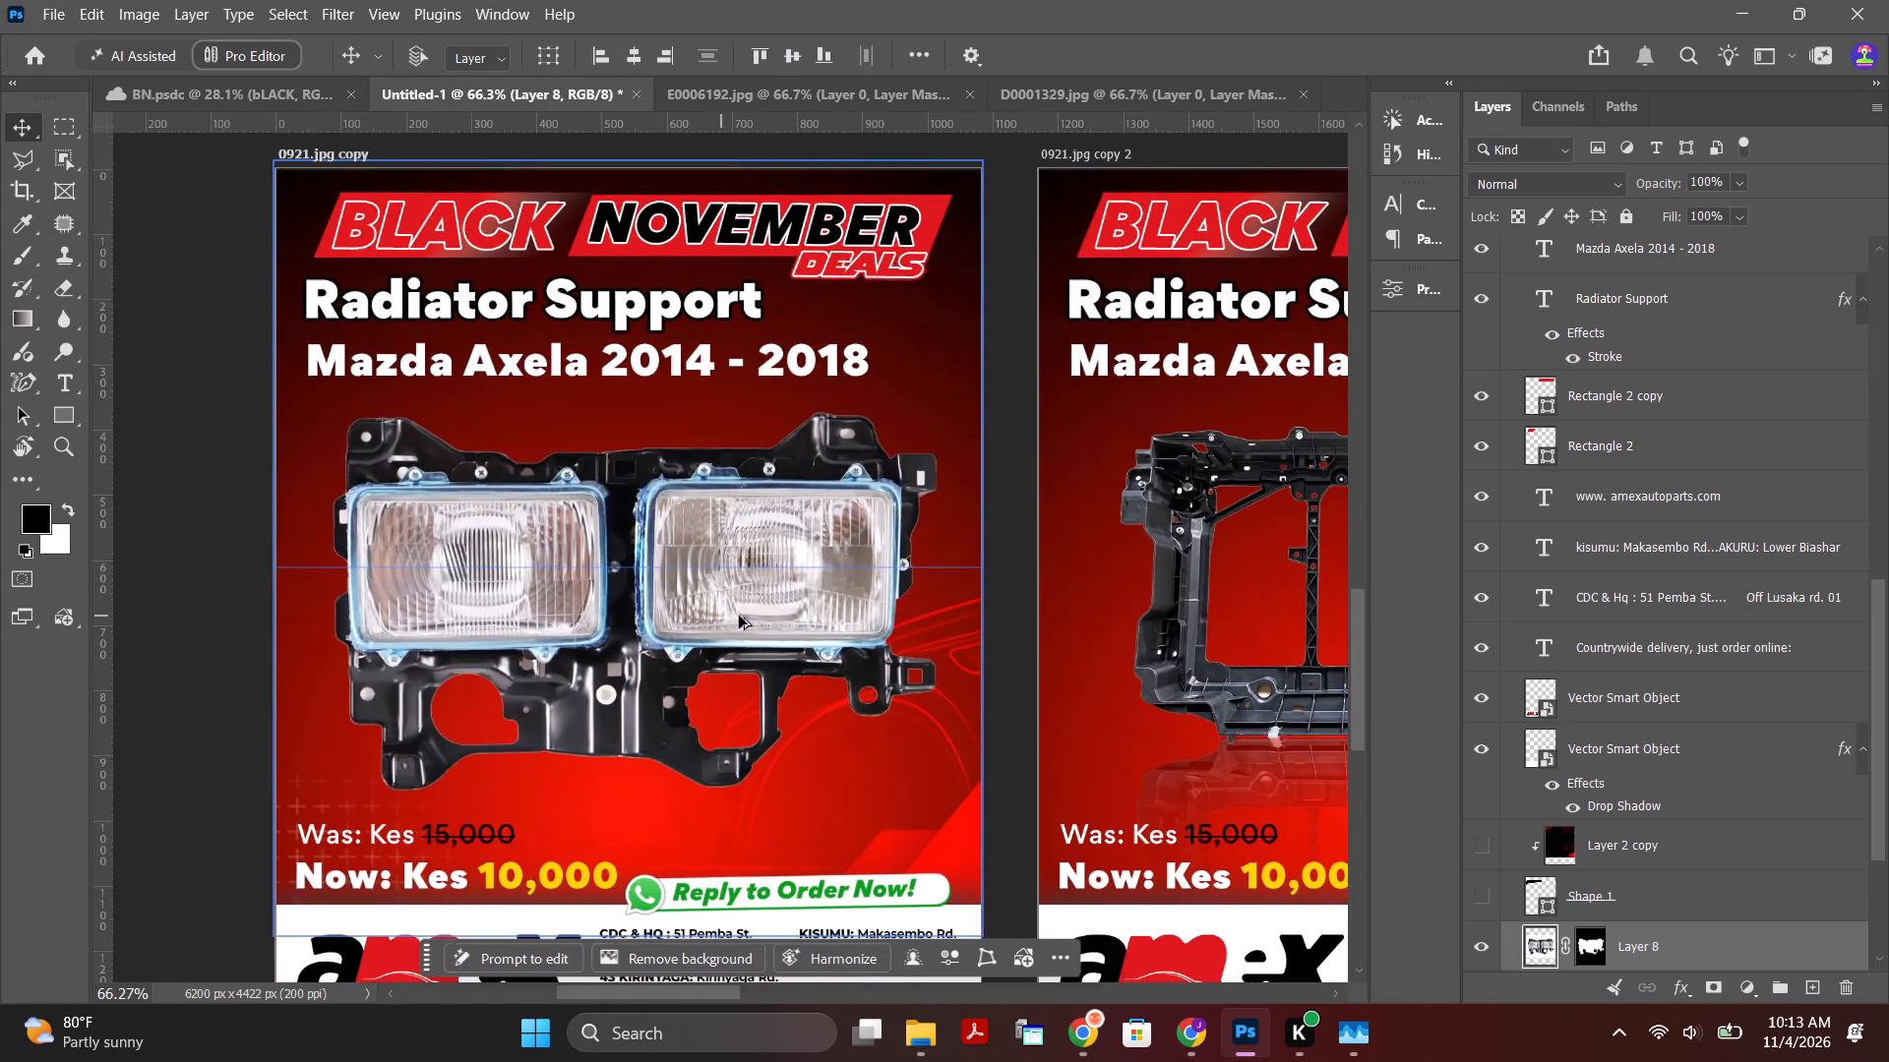
{"action": "scroll", "coordinate": [755, 616], "scroll_direction": "down", "scroll_amount": 10, "text": "alt"}
{"action": "scroll", "coordinate": [973, 678], "scroll_direction": "down", "scroll_amount": 4, "text": "alt"}
{"action": "scroll", "coordinate": [825, 863], "scroll_direction": "up", "scroll_amount": 6, "text": "alt"}
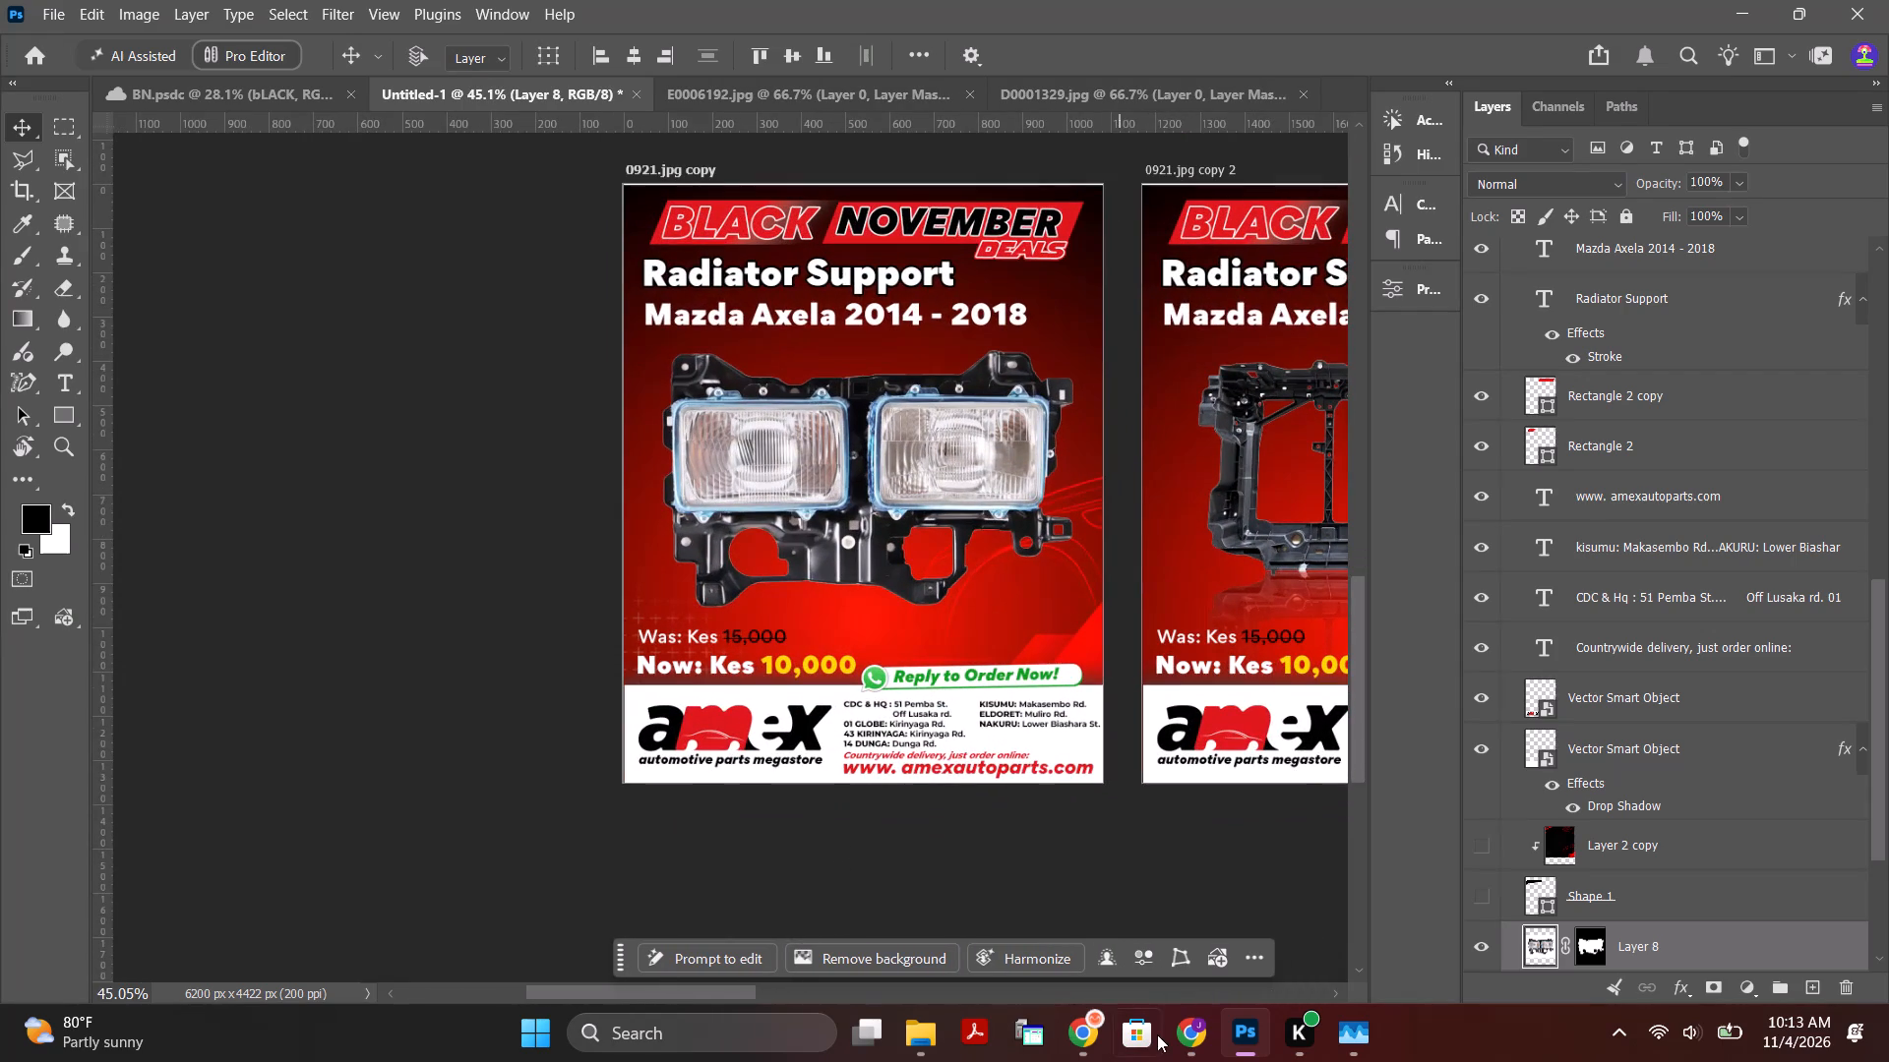
{"action": "left_click", "coordinate": [1198, 1044]}
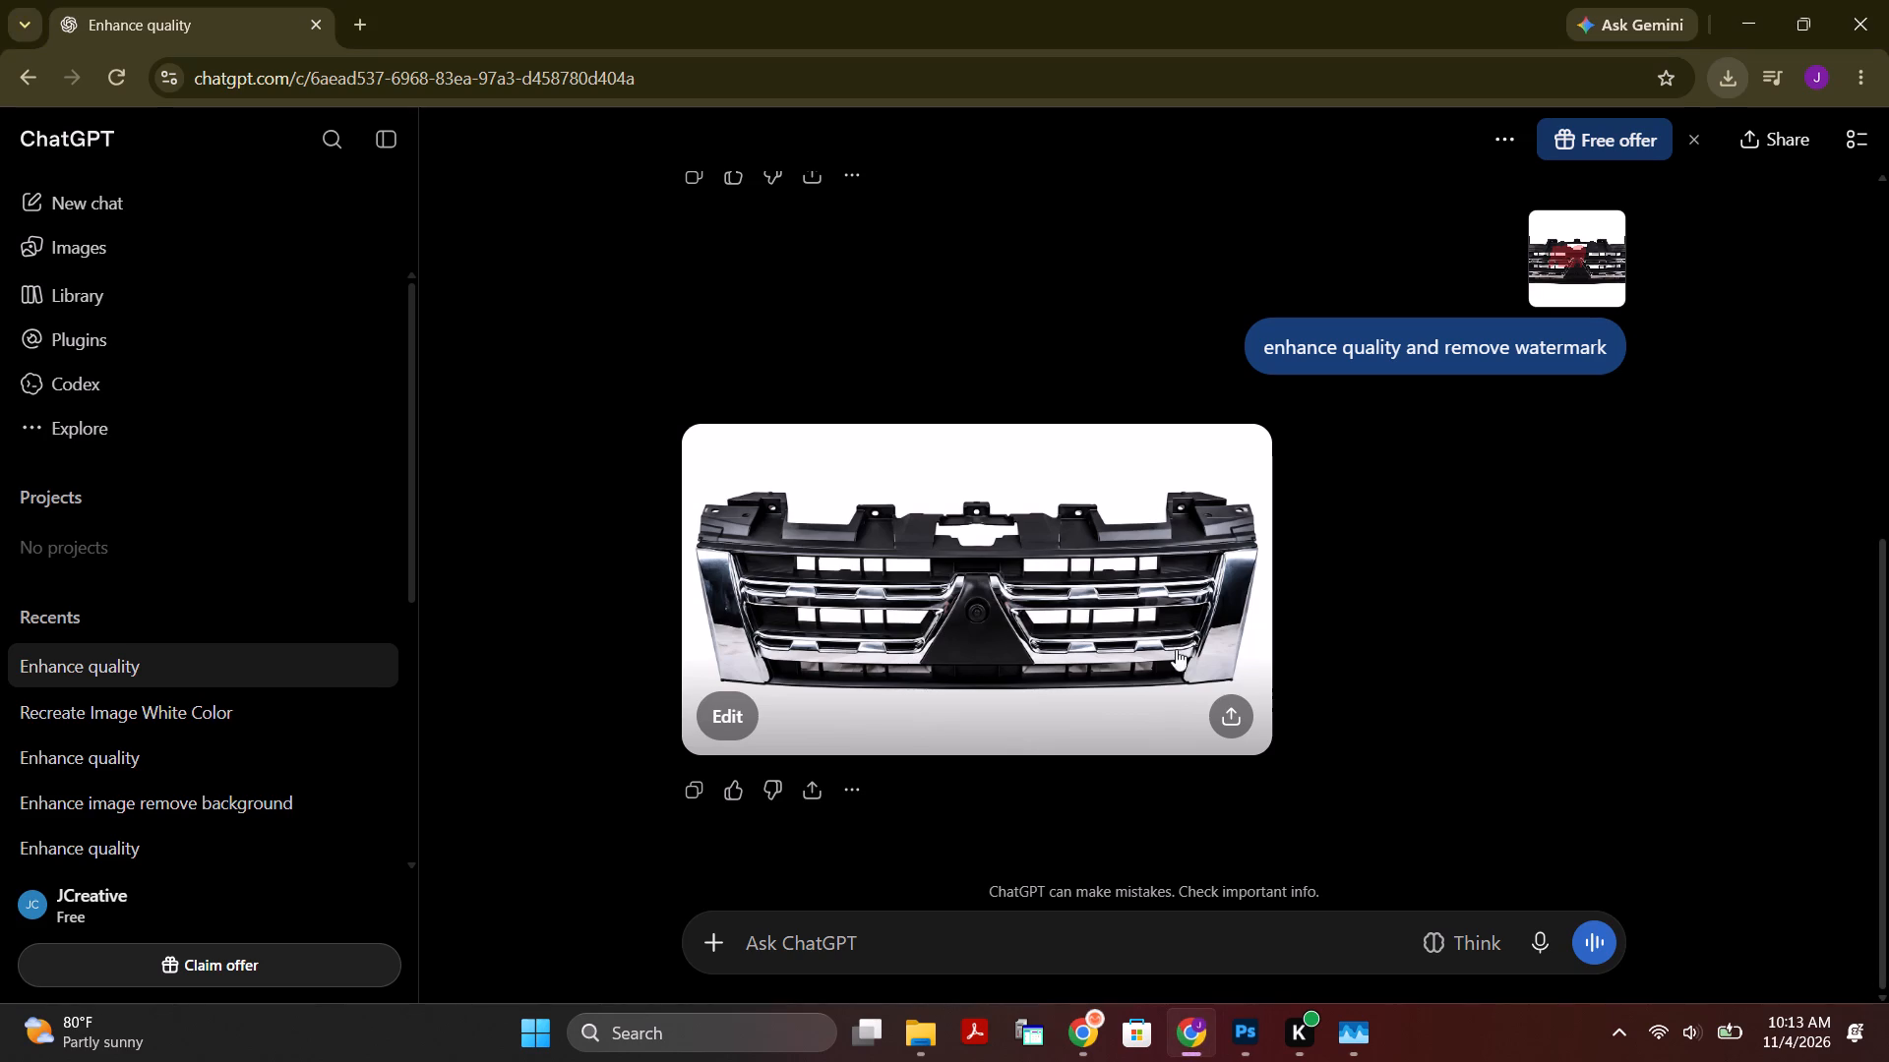
{"action": "left_click", "coordinate": [1085, 1047]}
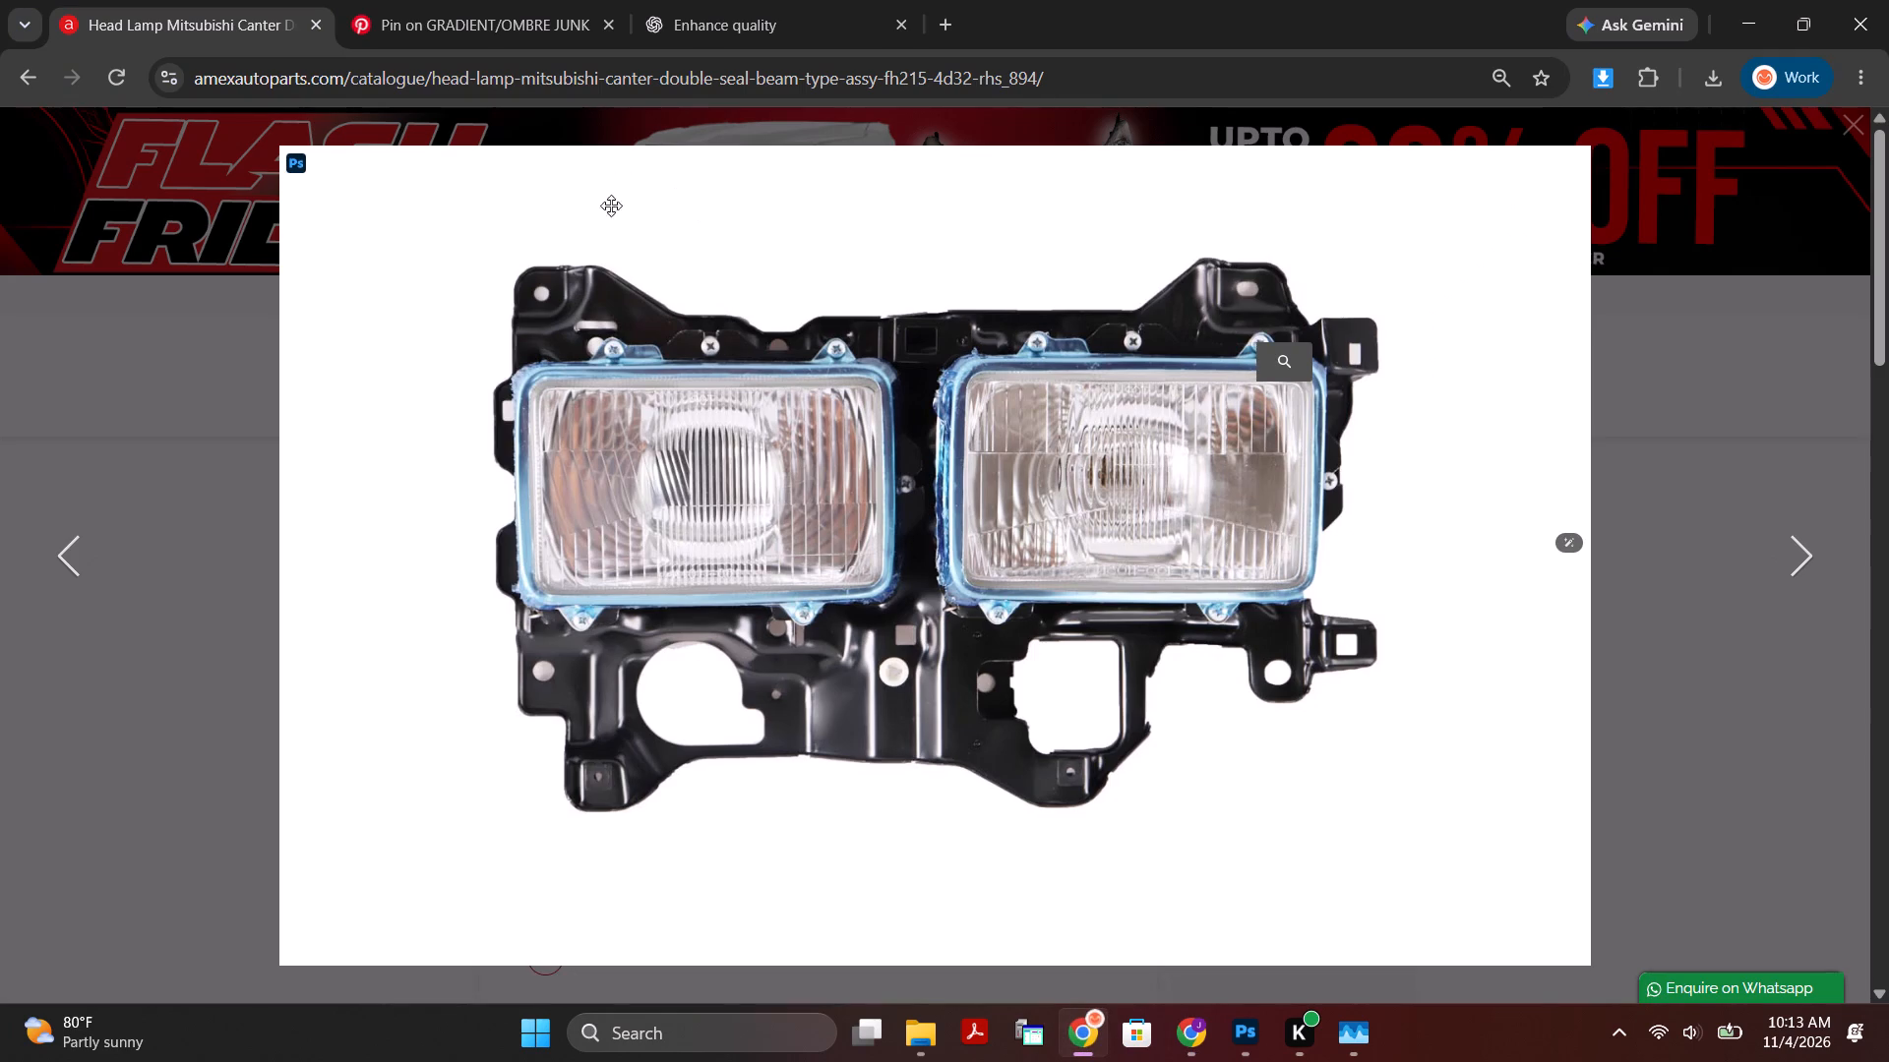
{"action": "left_click", "coordinate": [202, 324]}
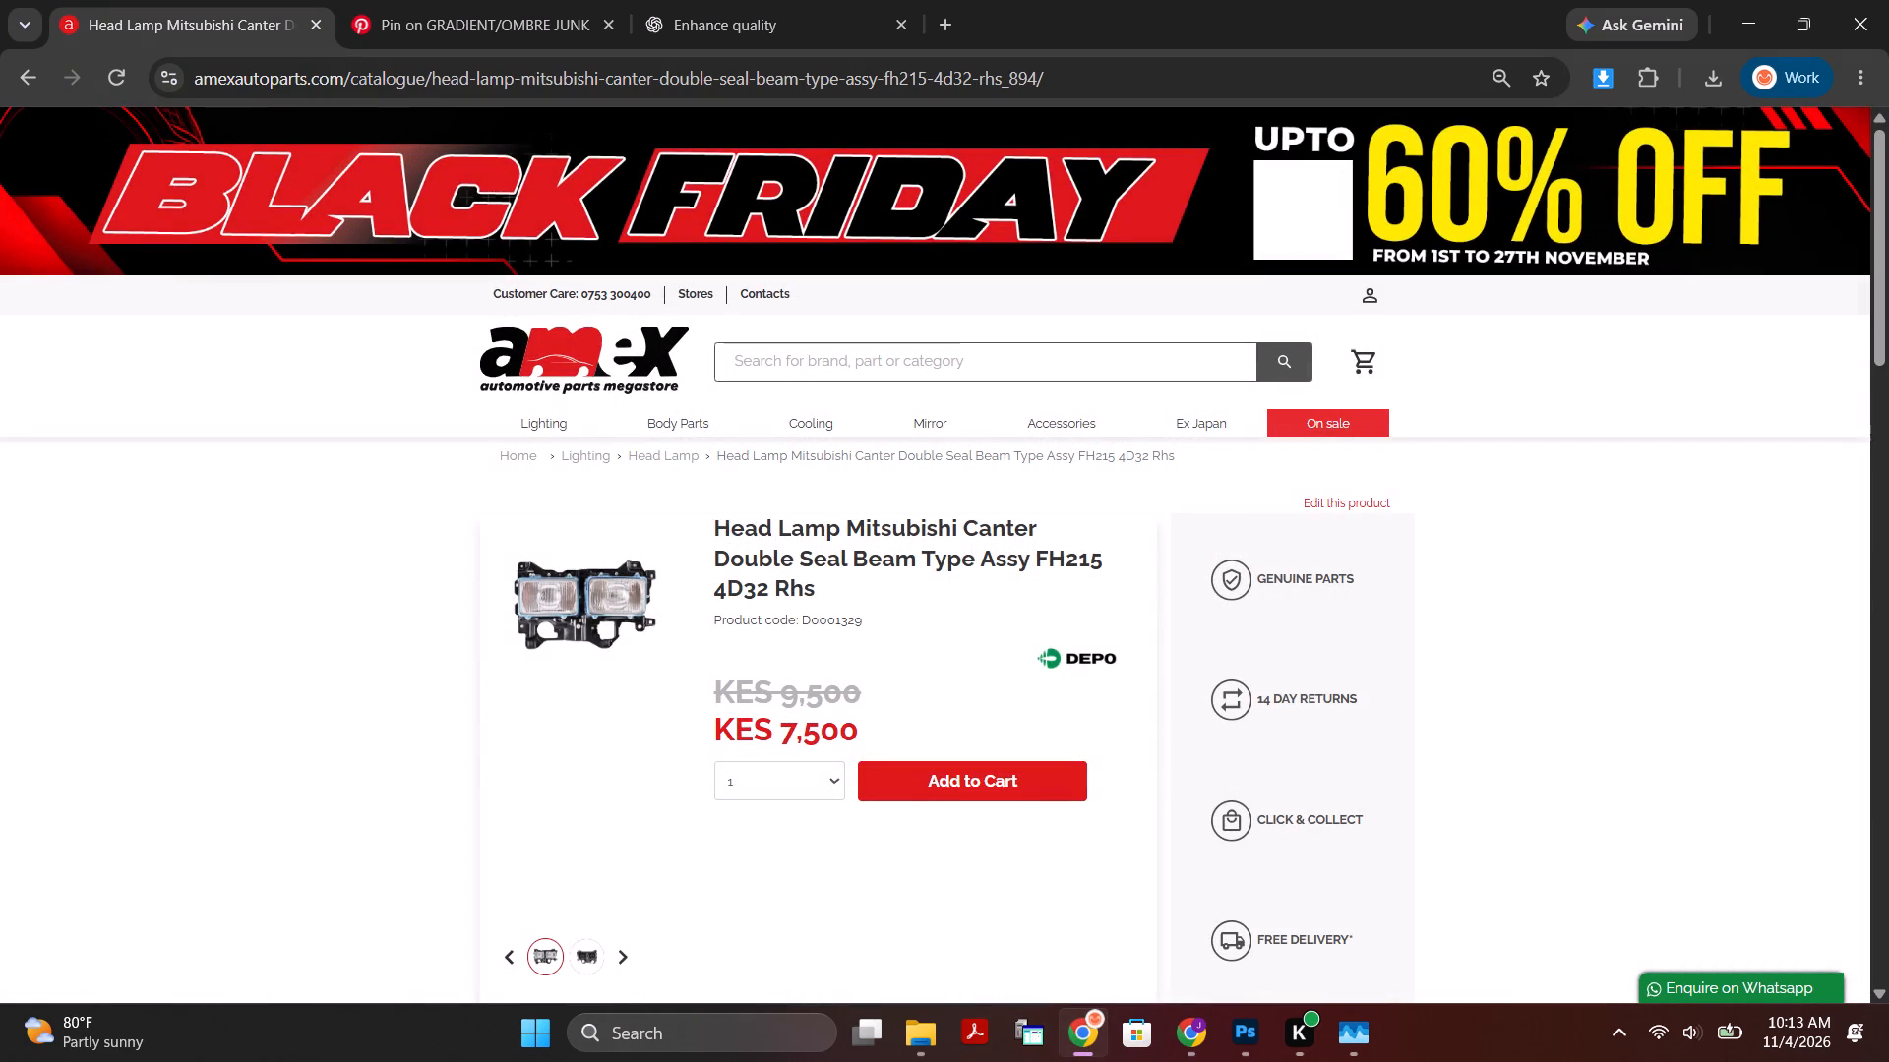
{"action": "left_click_drag", "start_coordinate": [841, 526], "coordinate": [709, 529]}
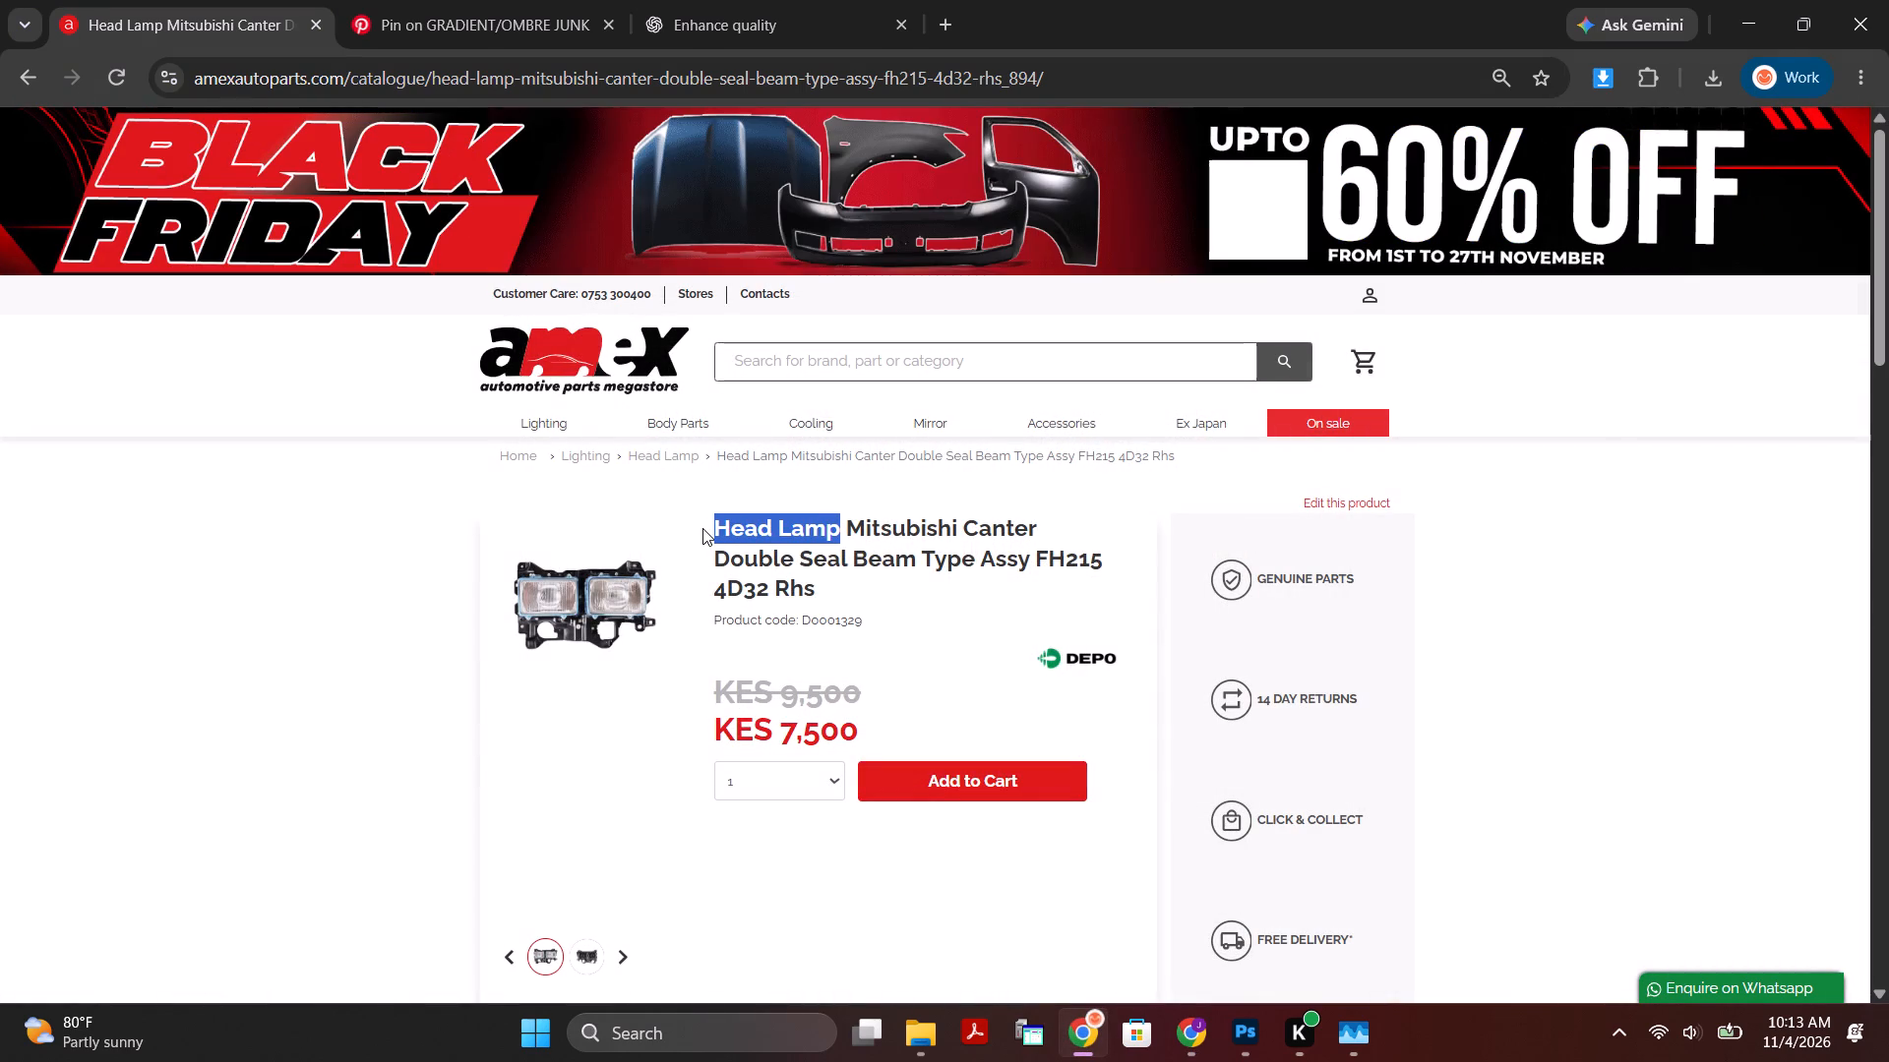
{"action": "key", "text": "ctrl+c"}
{"action": "left_click", "coordinate": [1242, 1032]}
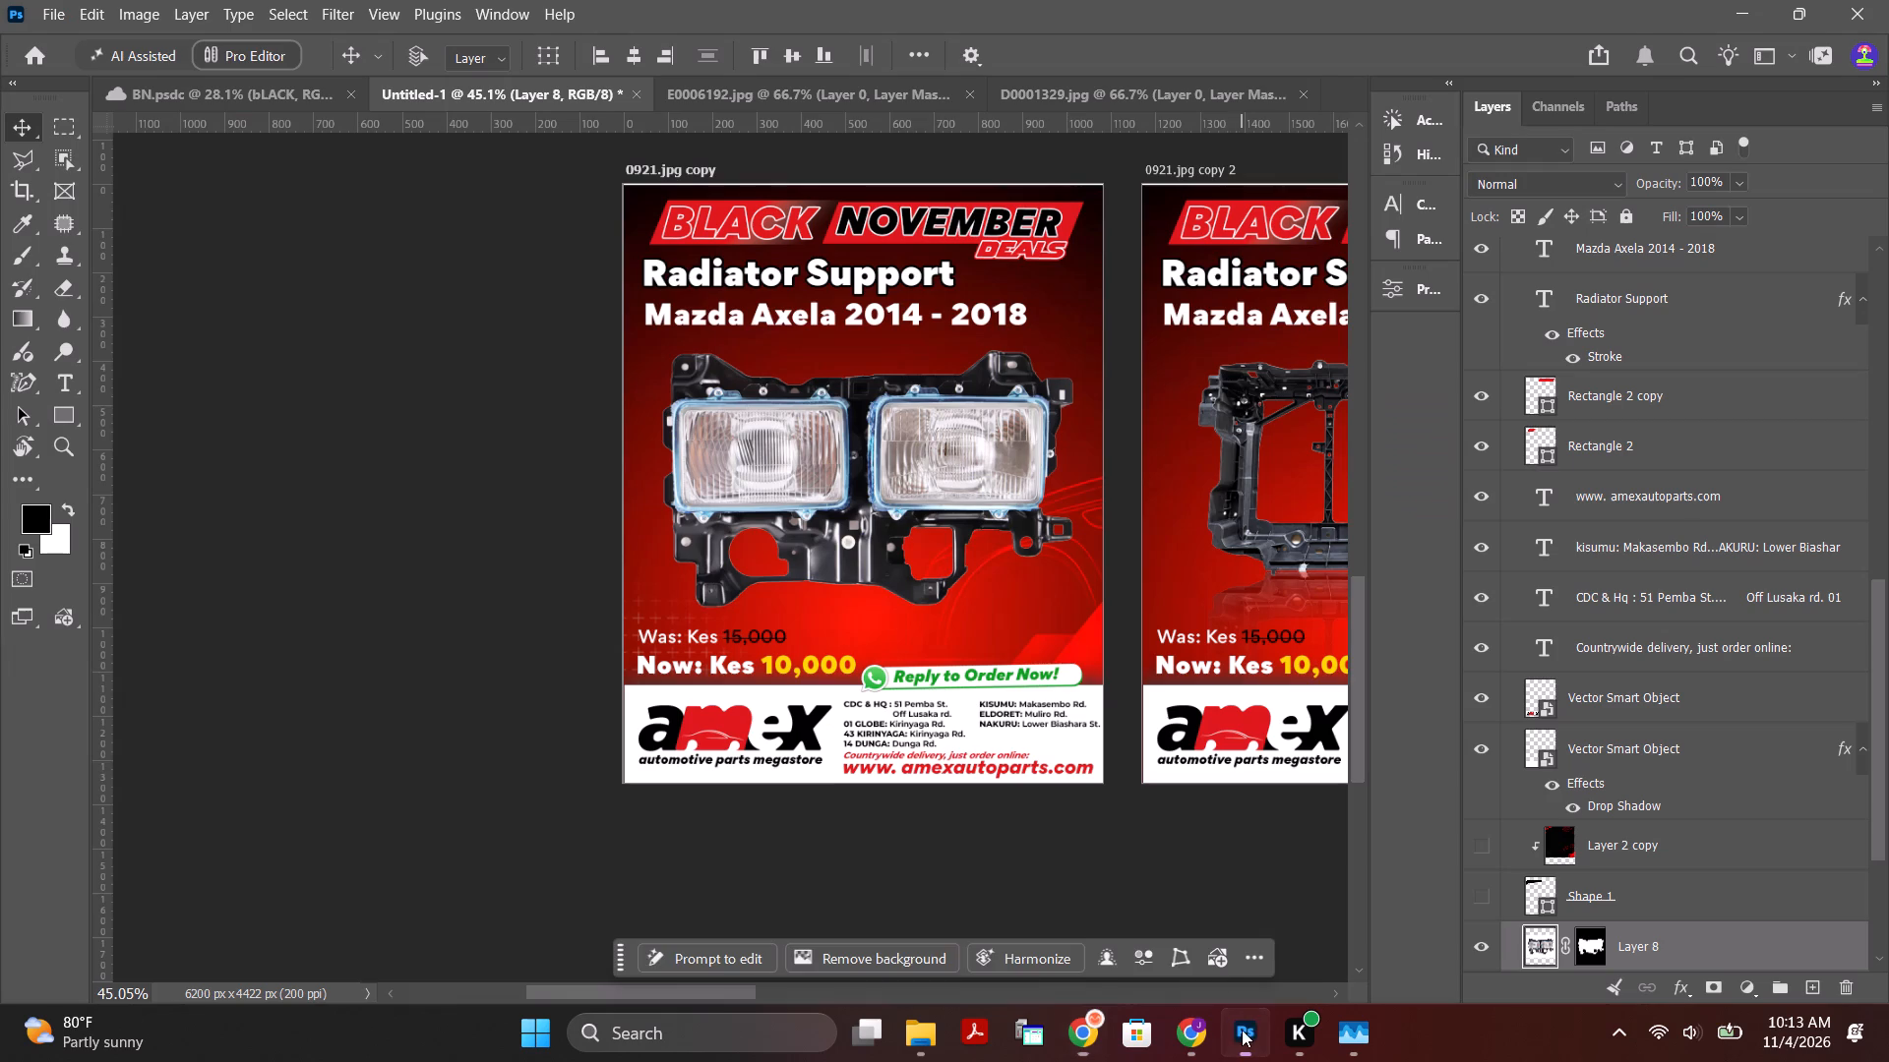
{"action": "double_click", "coordinate": [813, 280]}
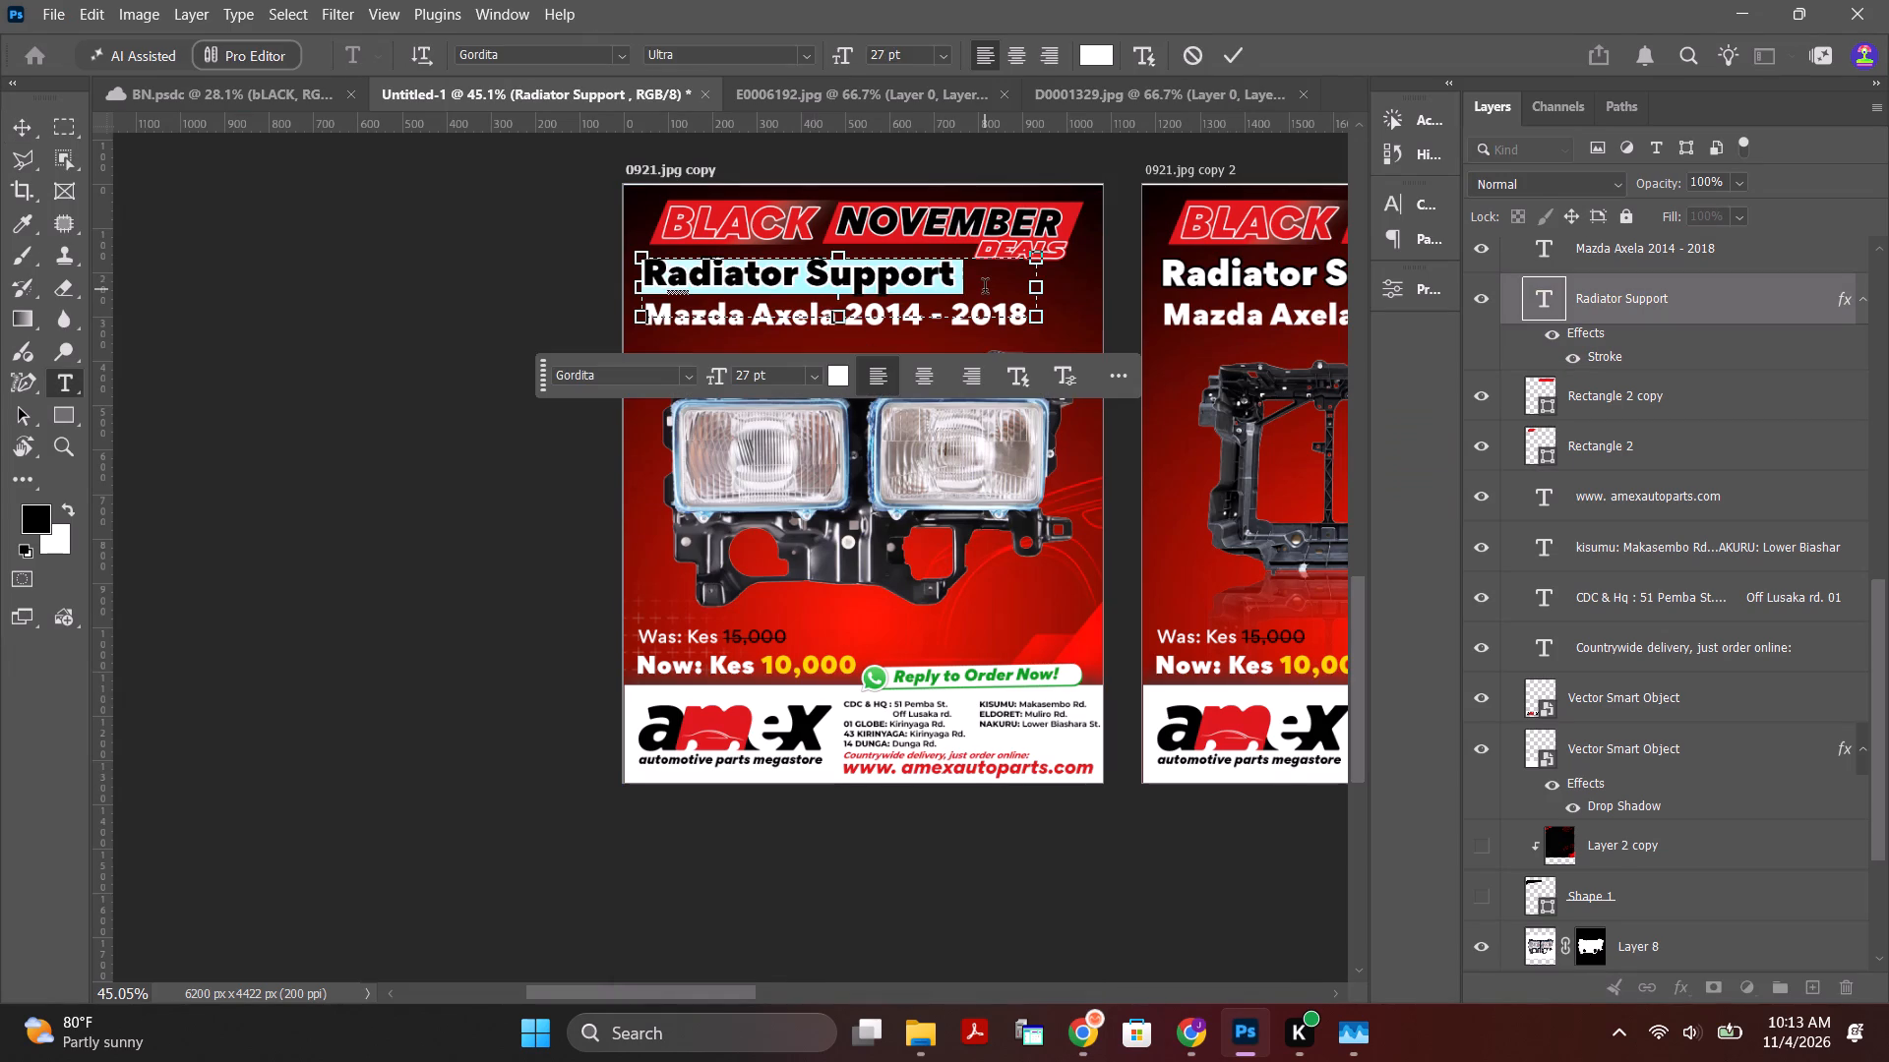
{"action": "key", "text": "ctrl+v"}
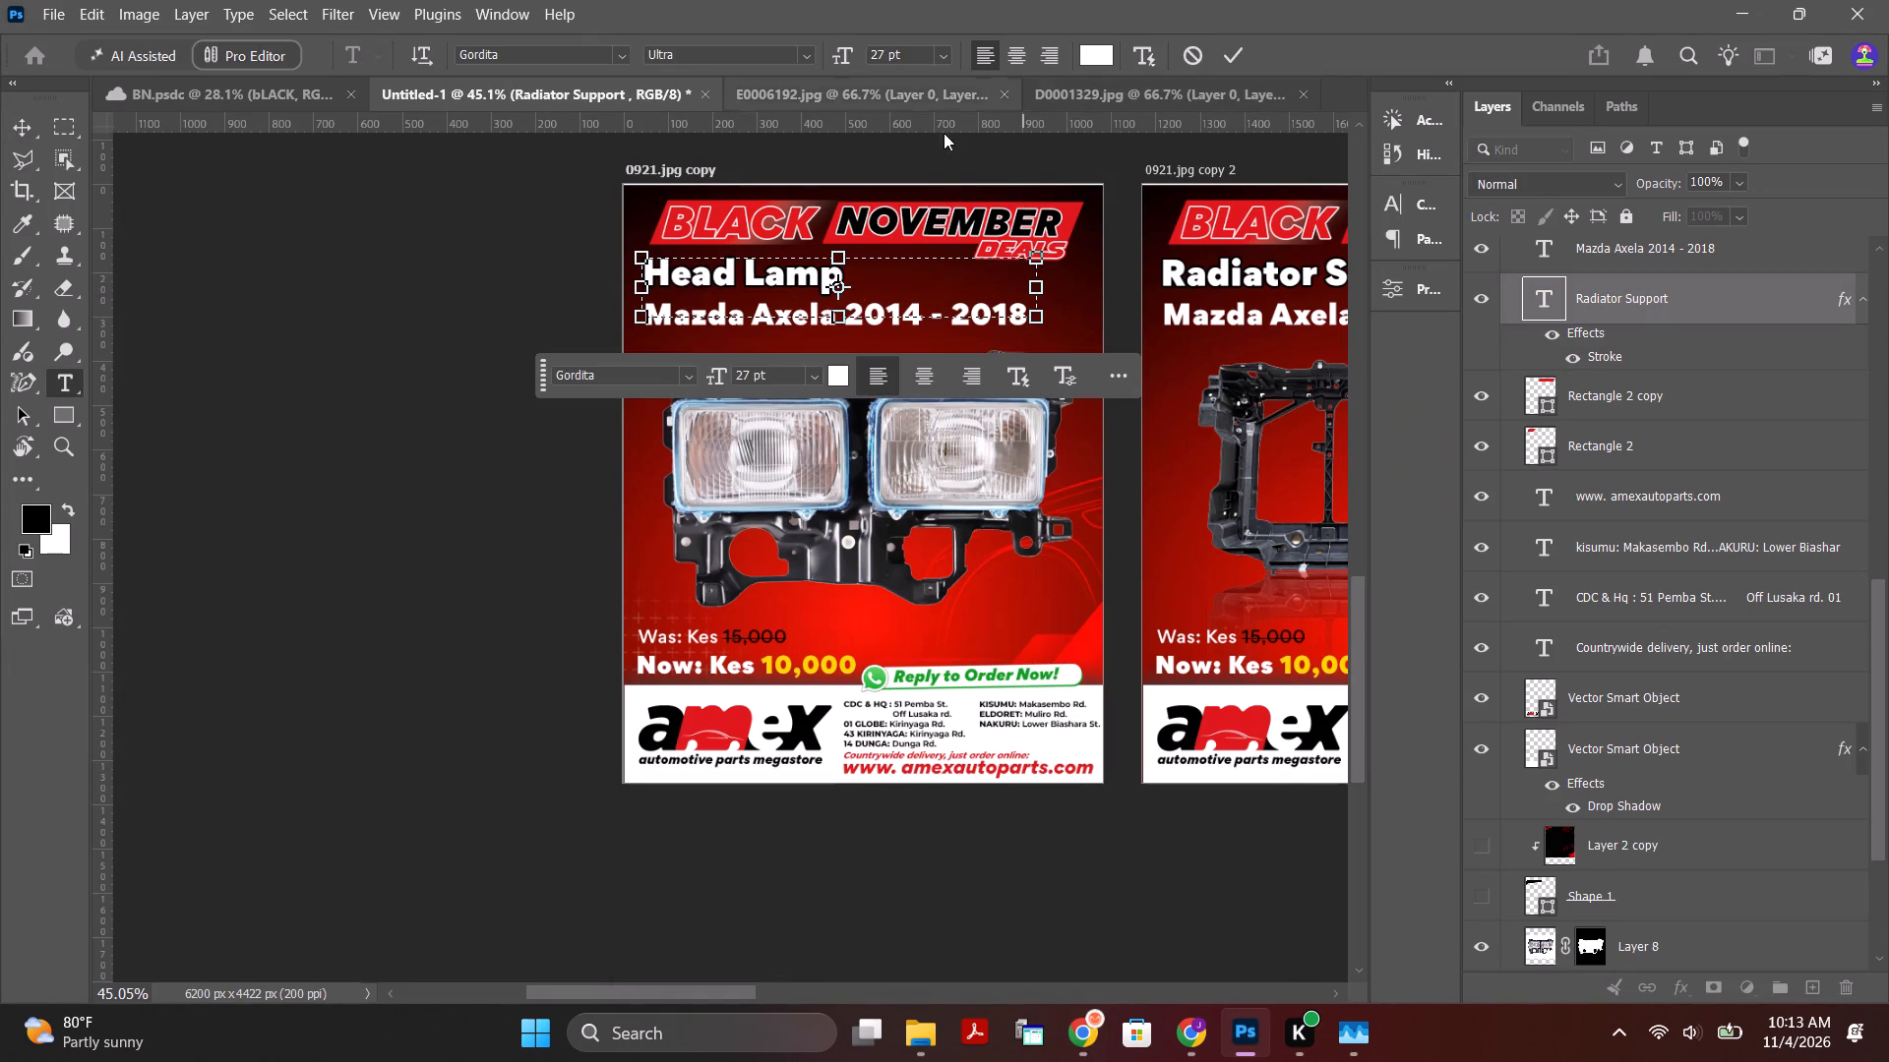
Enlarge the "Head Lamp" heading text to 33 pt.
{"action": "left_click_drag", "start_coordinate": [855, 283], "coordinate": [674, 292]}
{"action": "left_click", "coordinate": [852, 277]}
{"action": "left_click_drag", "start_coordinate": [868, 277], "coordinate": [562, 270]}
{"action": "left_click", "coordinate": [836, 51]}
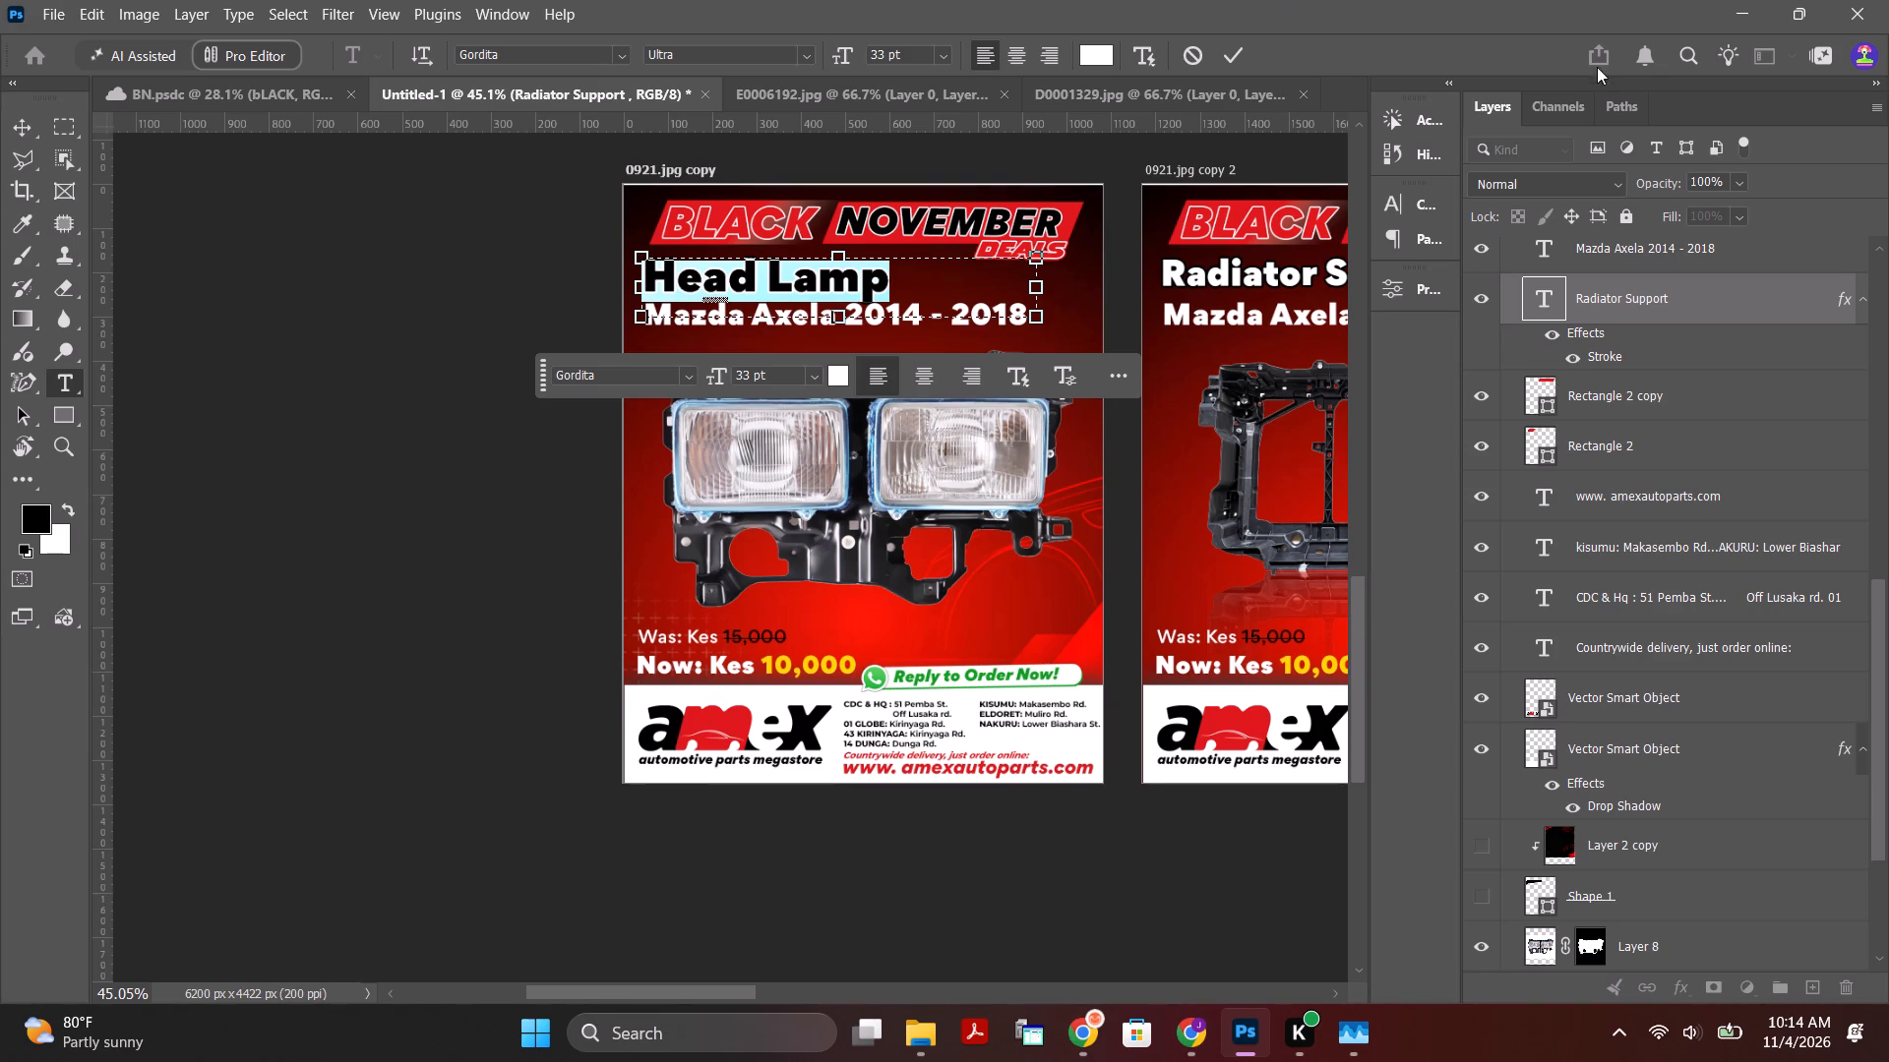
{"action": "left_click", "coordinate": [1225, 53]}
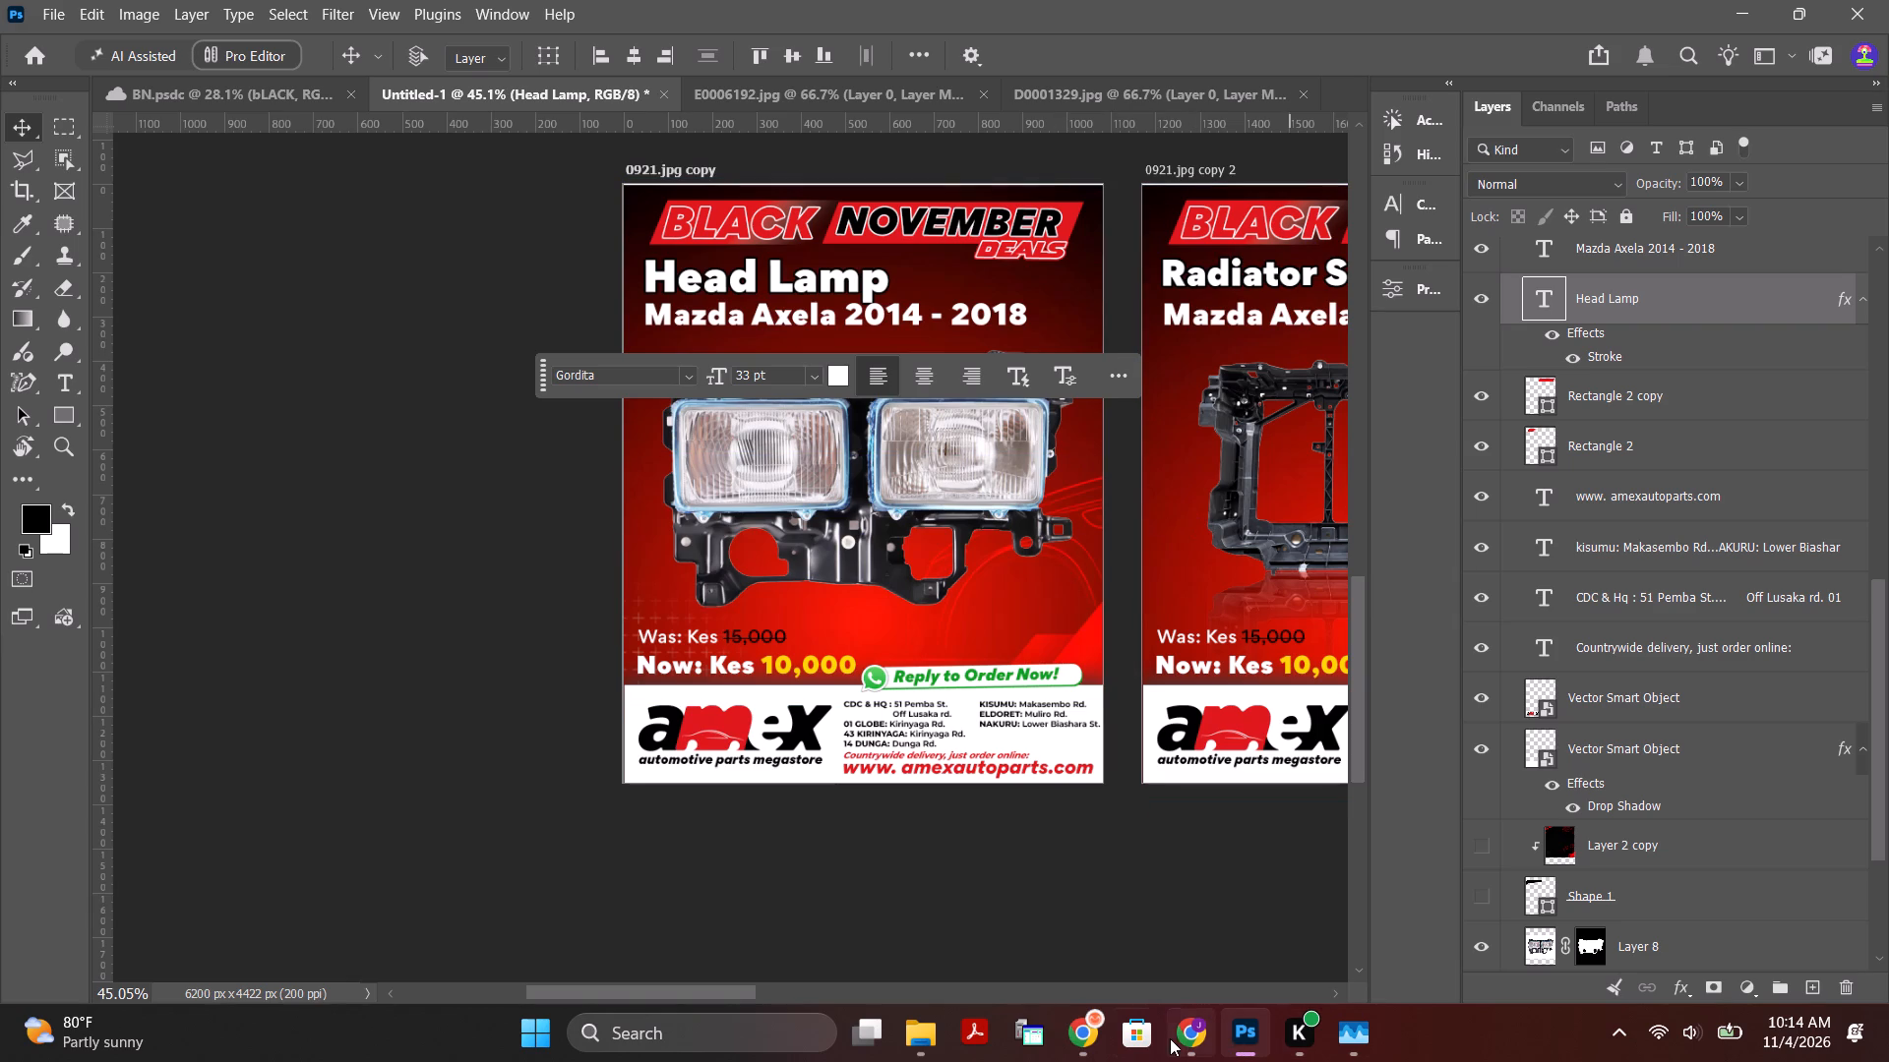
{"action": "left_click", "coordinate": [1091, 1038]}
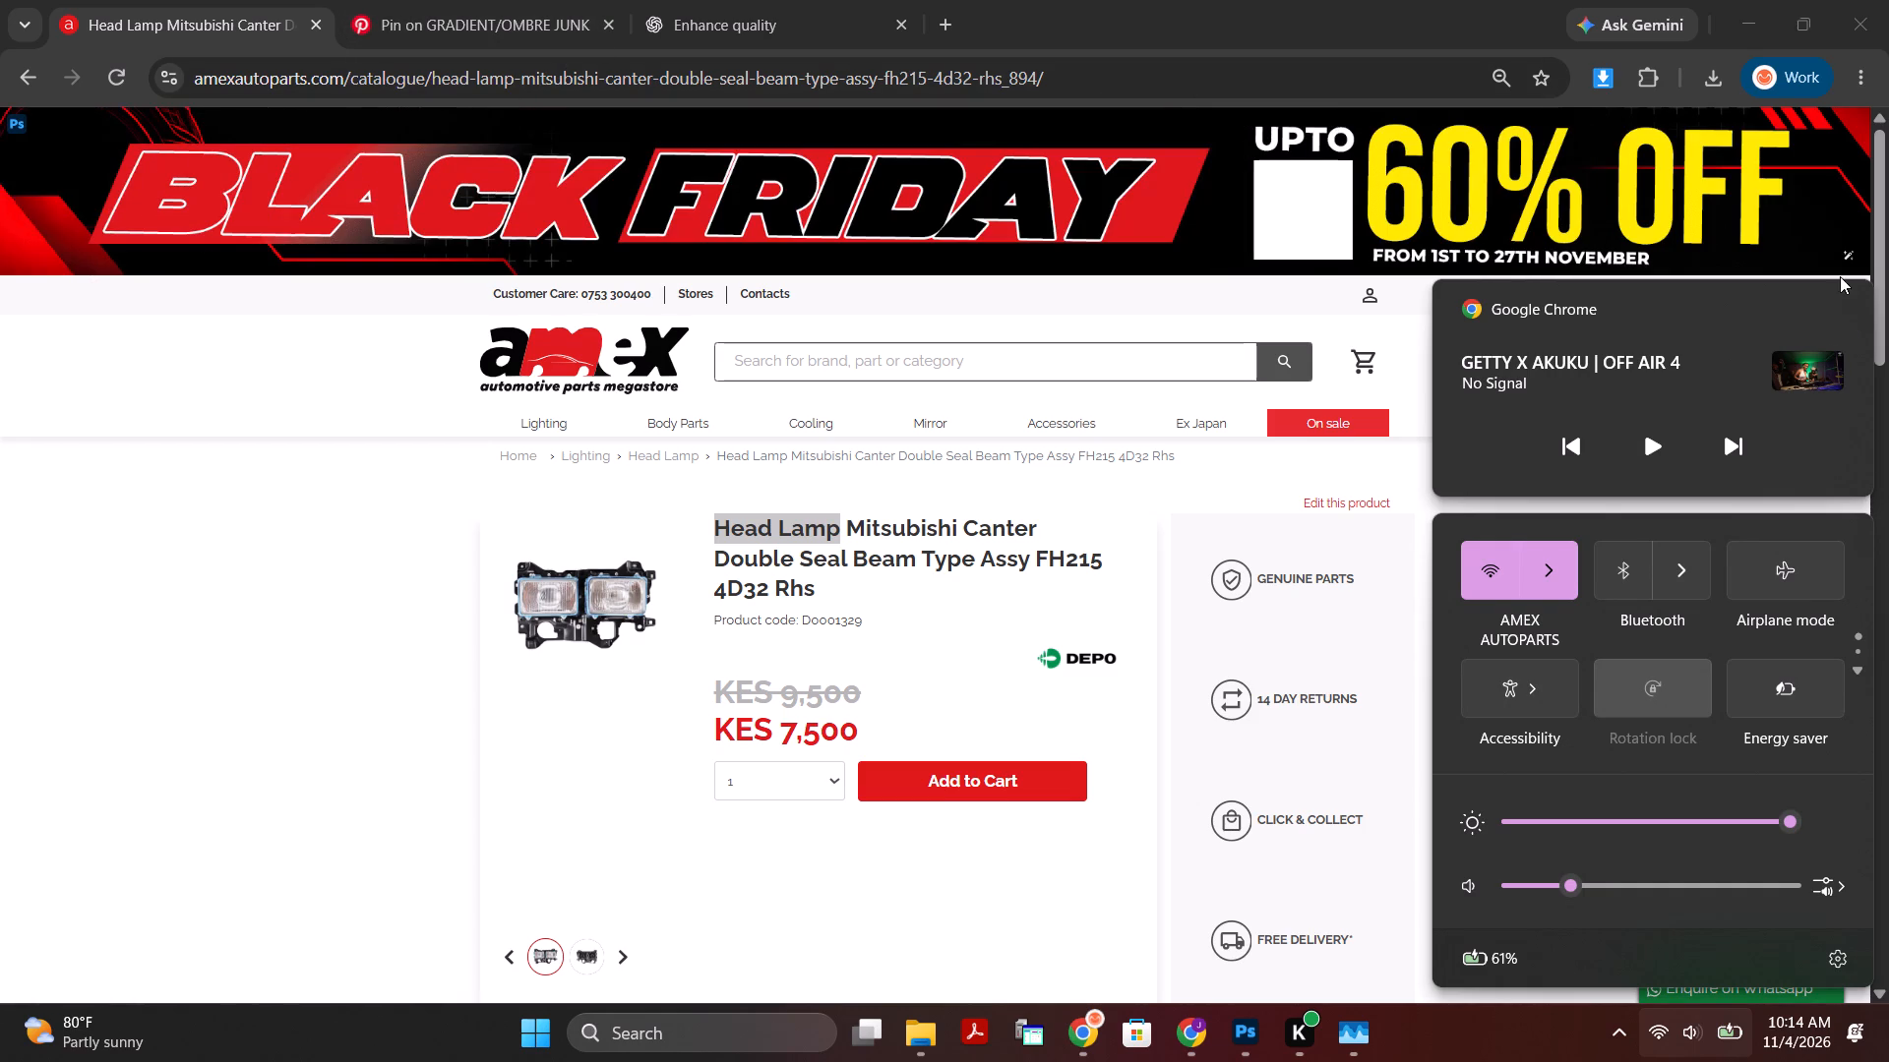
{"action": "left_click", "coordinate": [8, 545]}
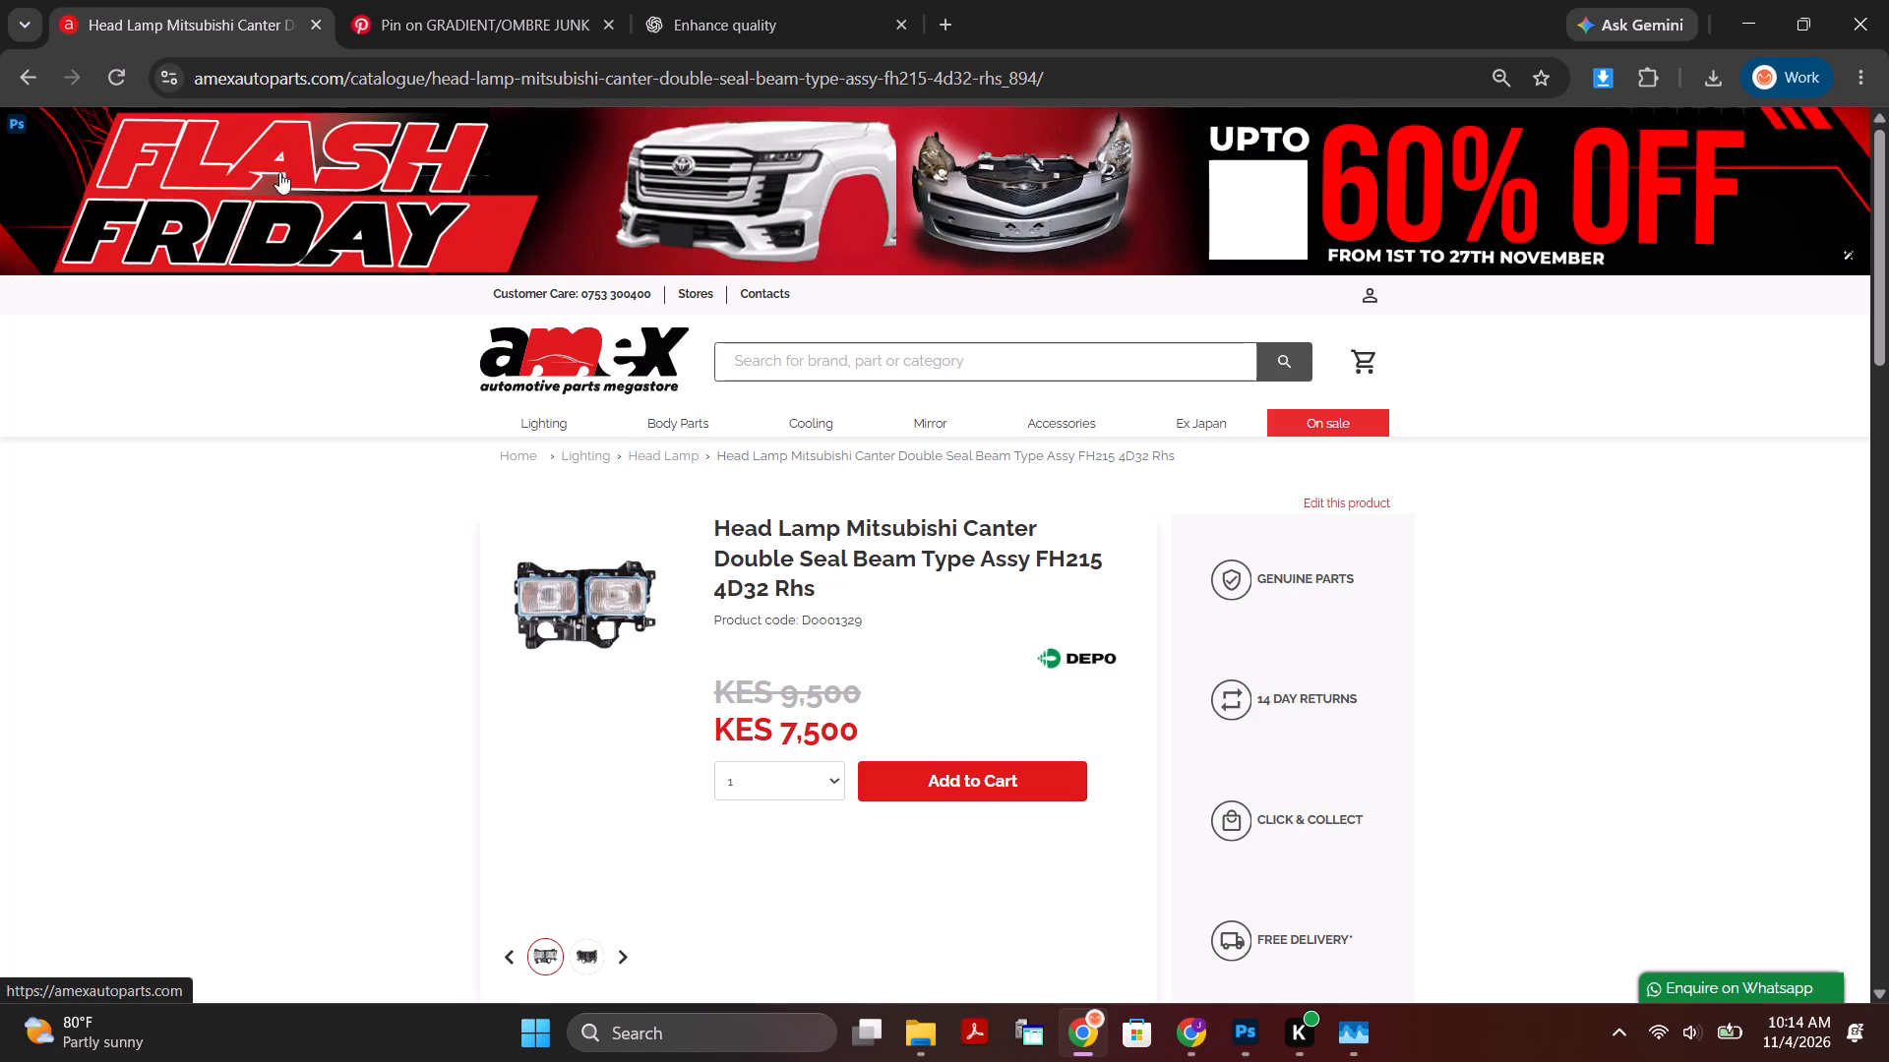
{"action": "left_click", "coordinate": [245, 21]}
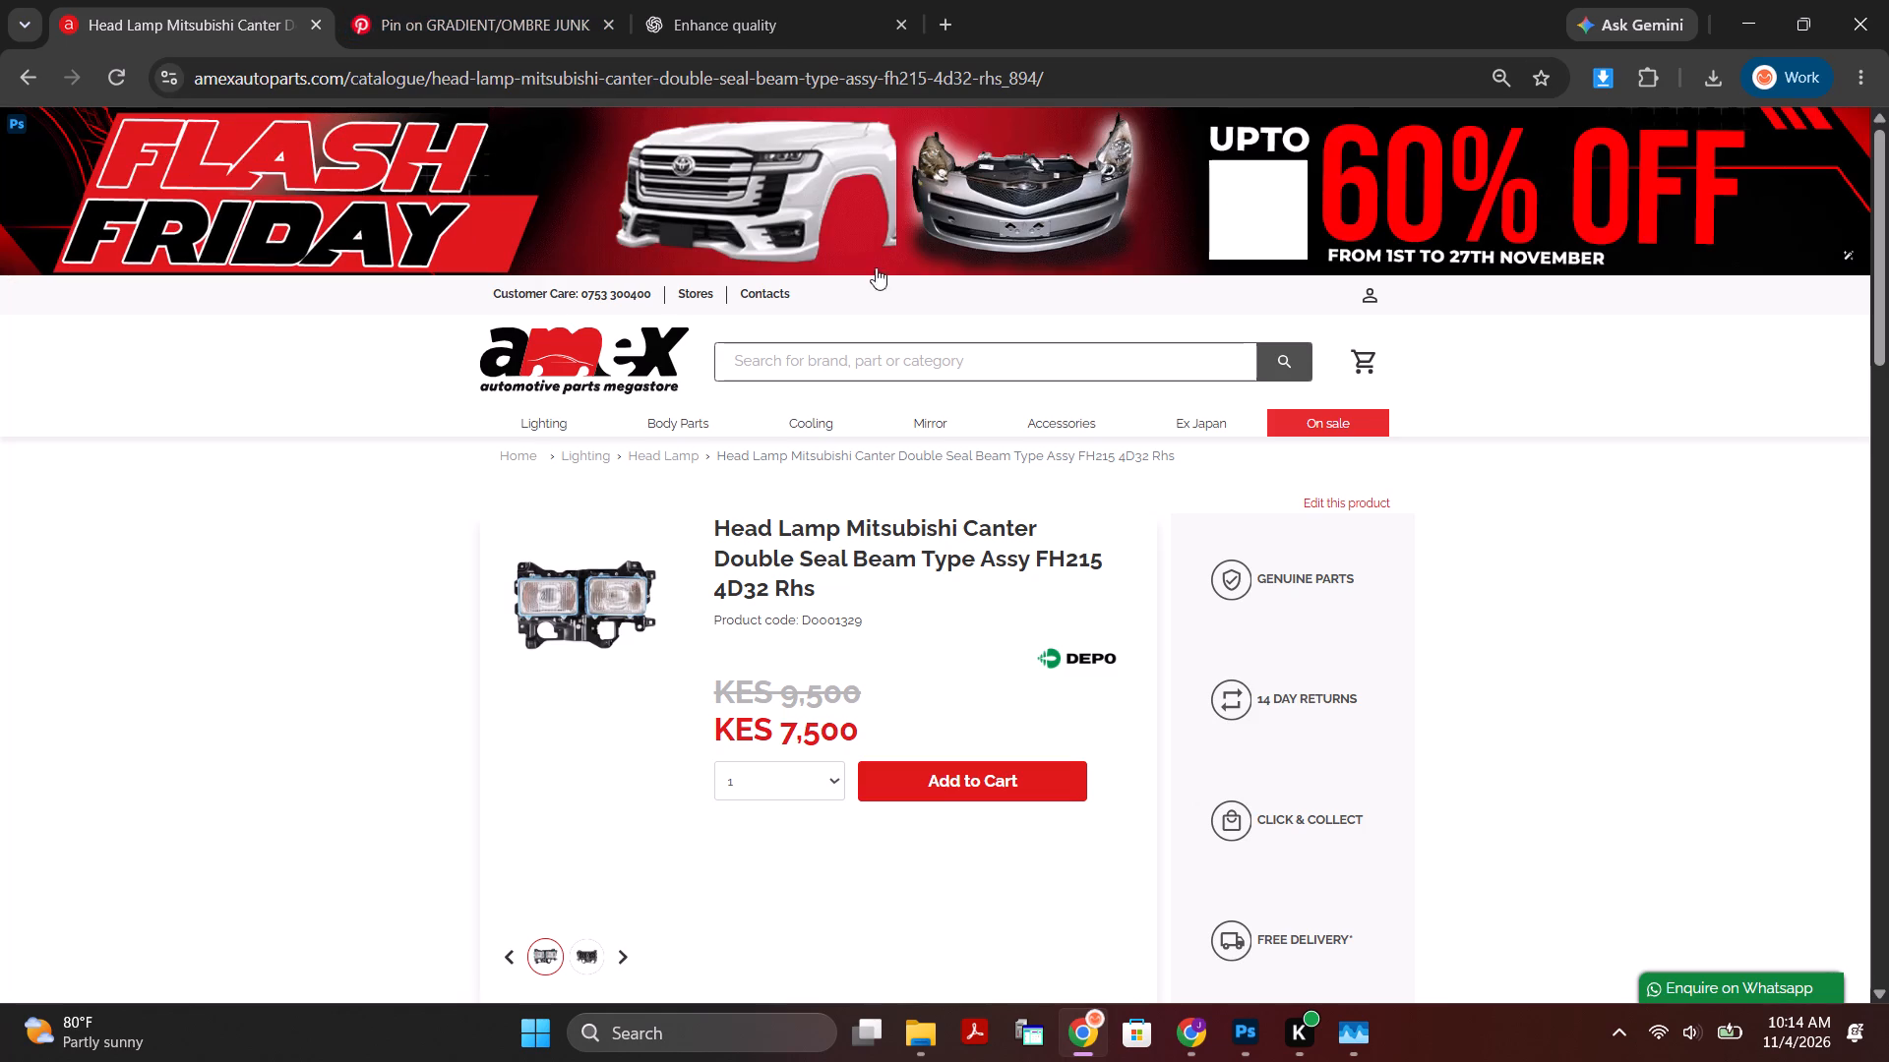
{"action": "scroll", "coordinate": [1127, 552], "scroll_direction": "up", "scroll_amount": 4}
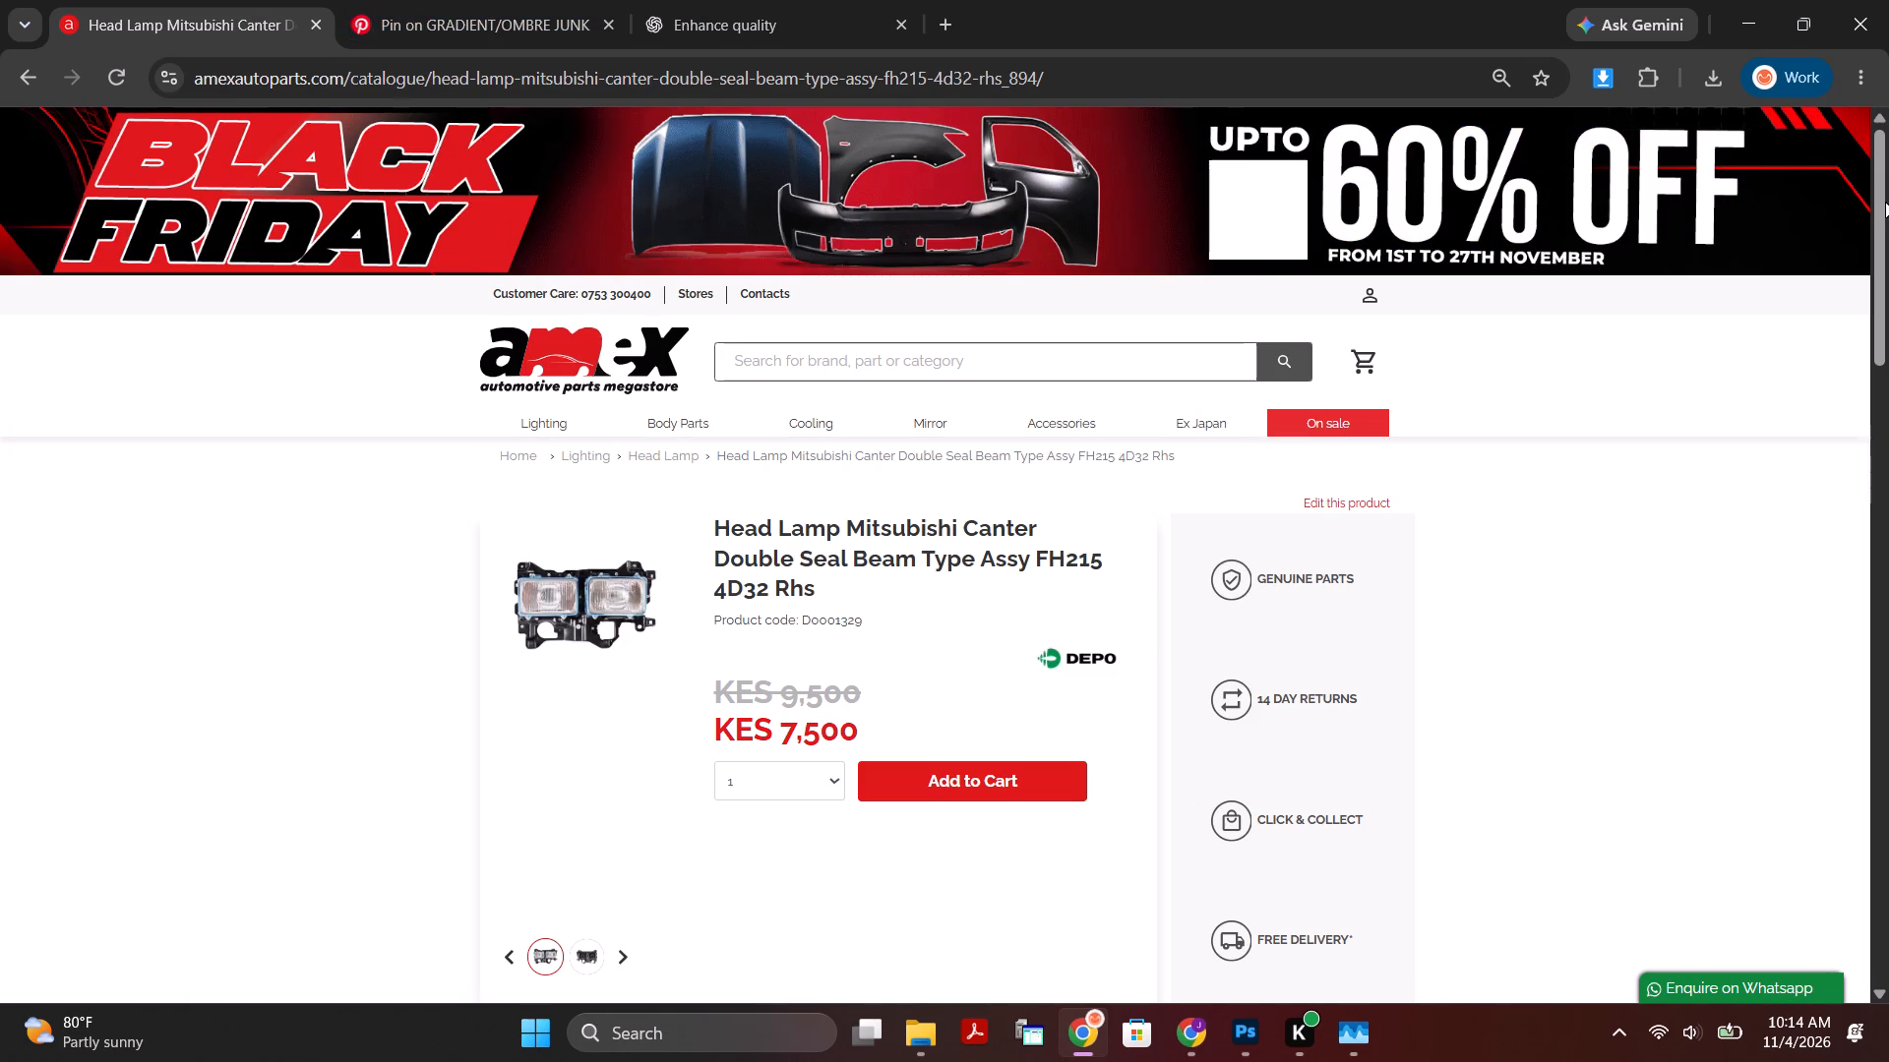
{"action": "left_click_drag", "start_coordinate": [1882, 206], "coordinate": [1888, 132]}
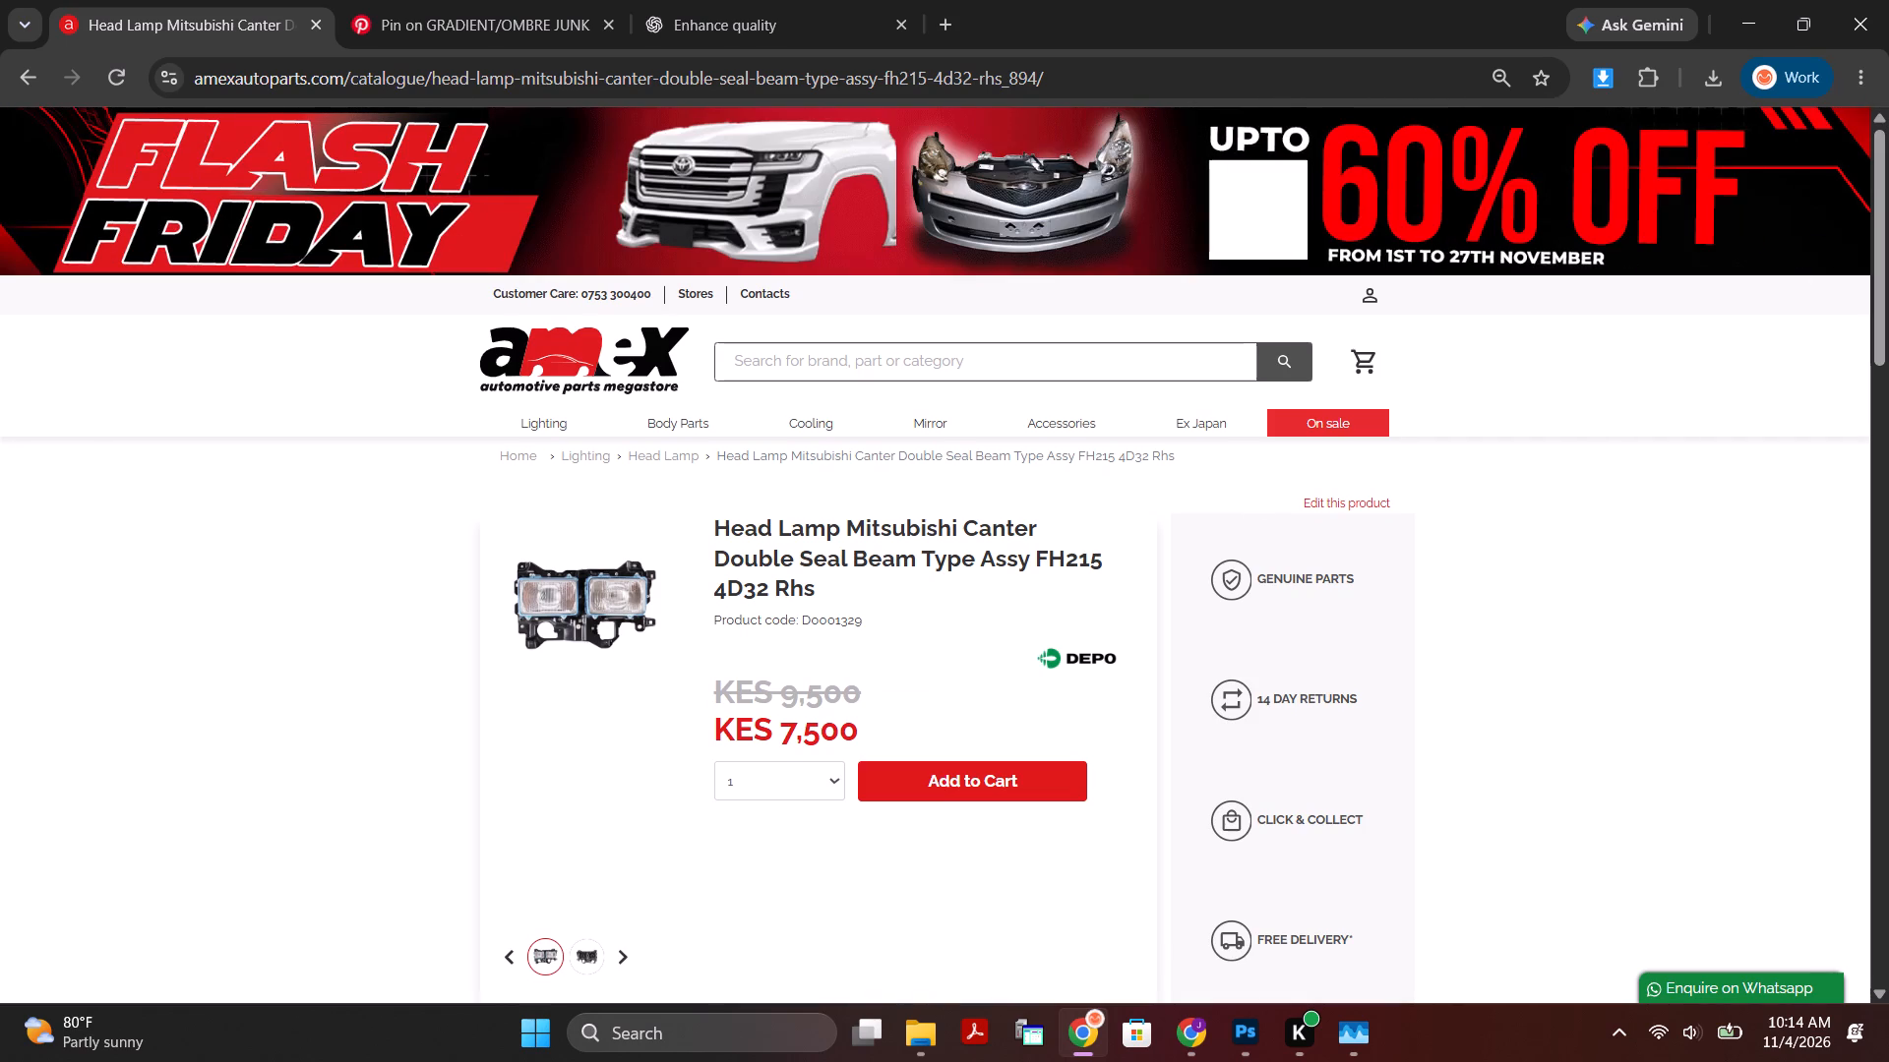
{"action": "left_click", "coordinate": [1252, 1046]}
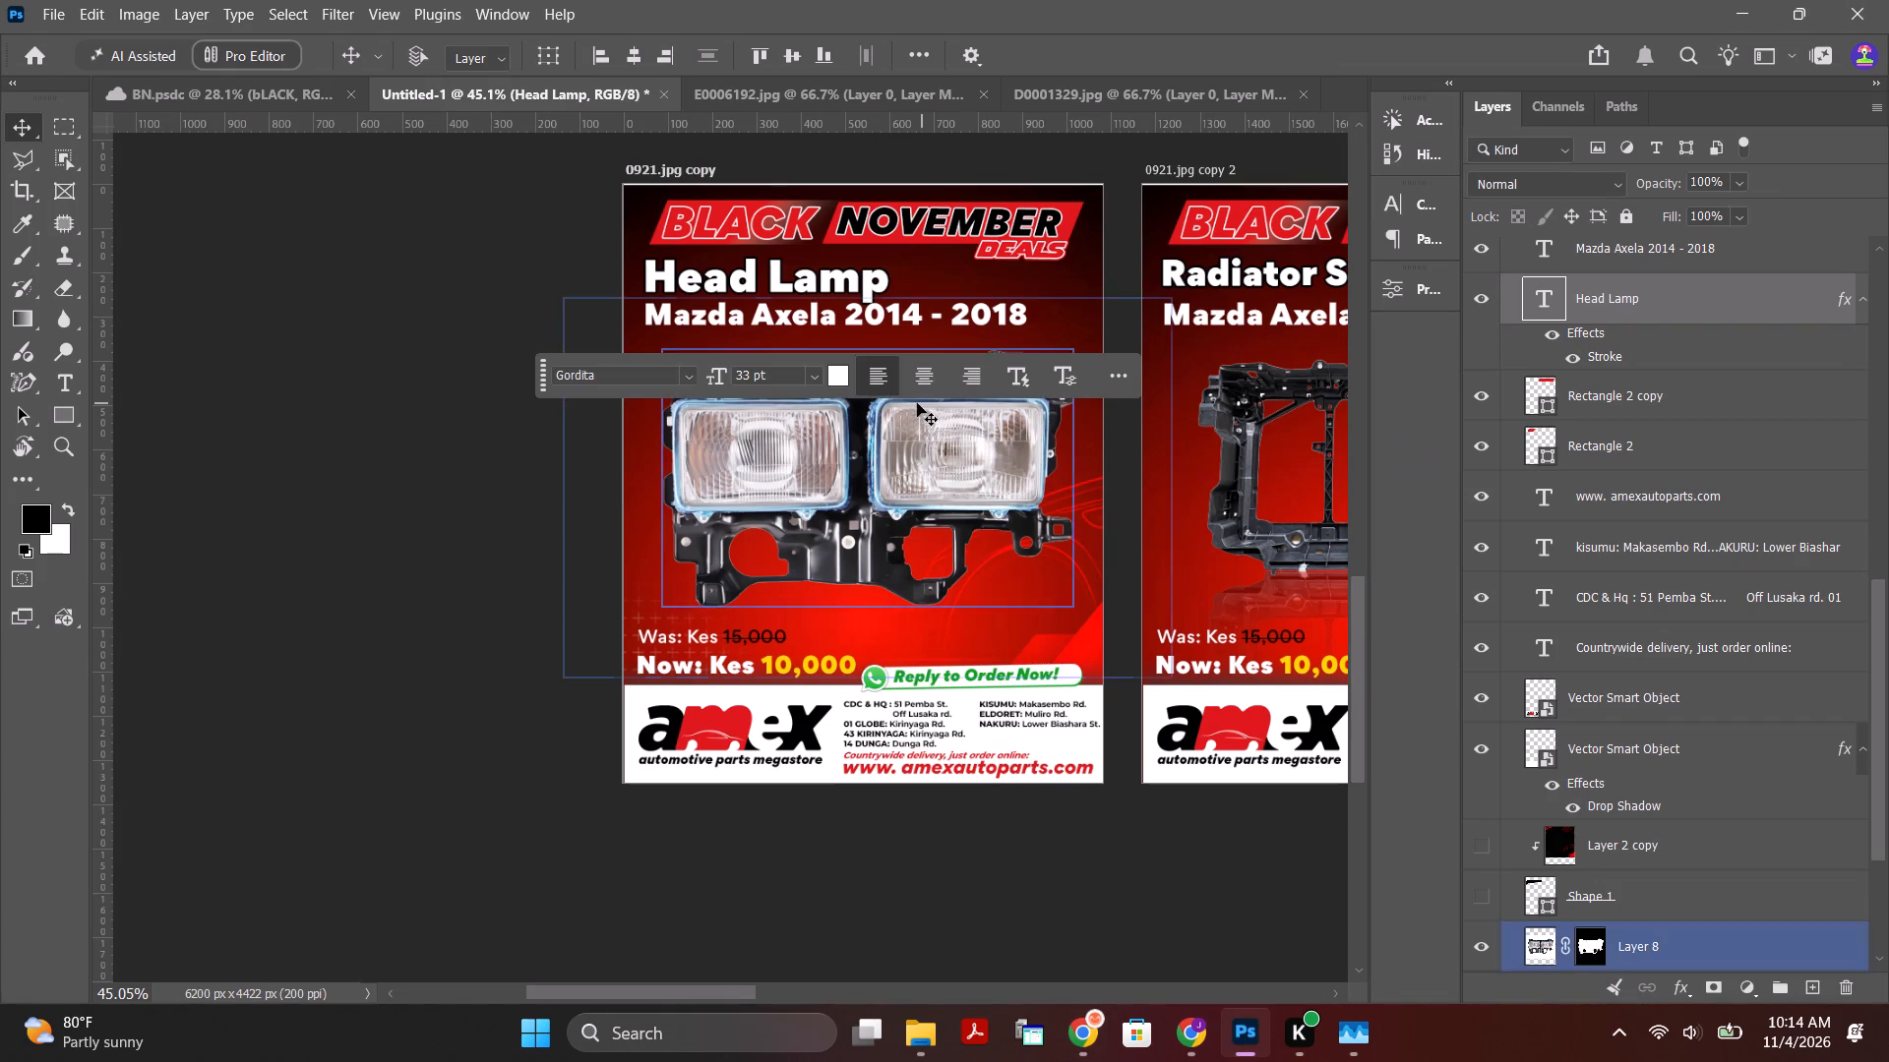
Move the "Mazda Axela 2014 - 2018" subtitle slightly down, away from the "Head Lamp" heading on the 0921.jpg copy poster.
{"action": "left_click", "coordinate": [933, 457]}
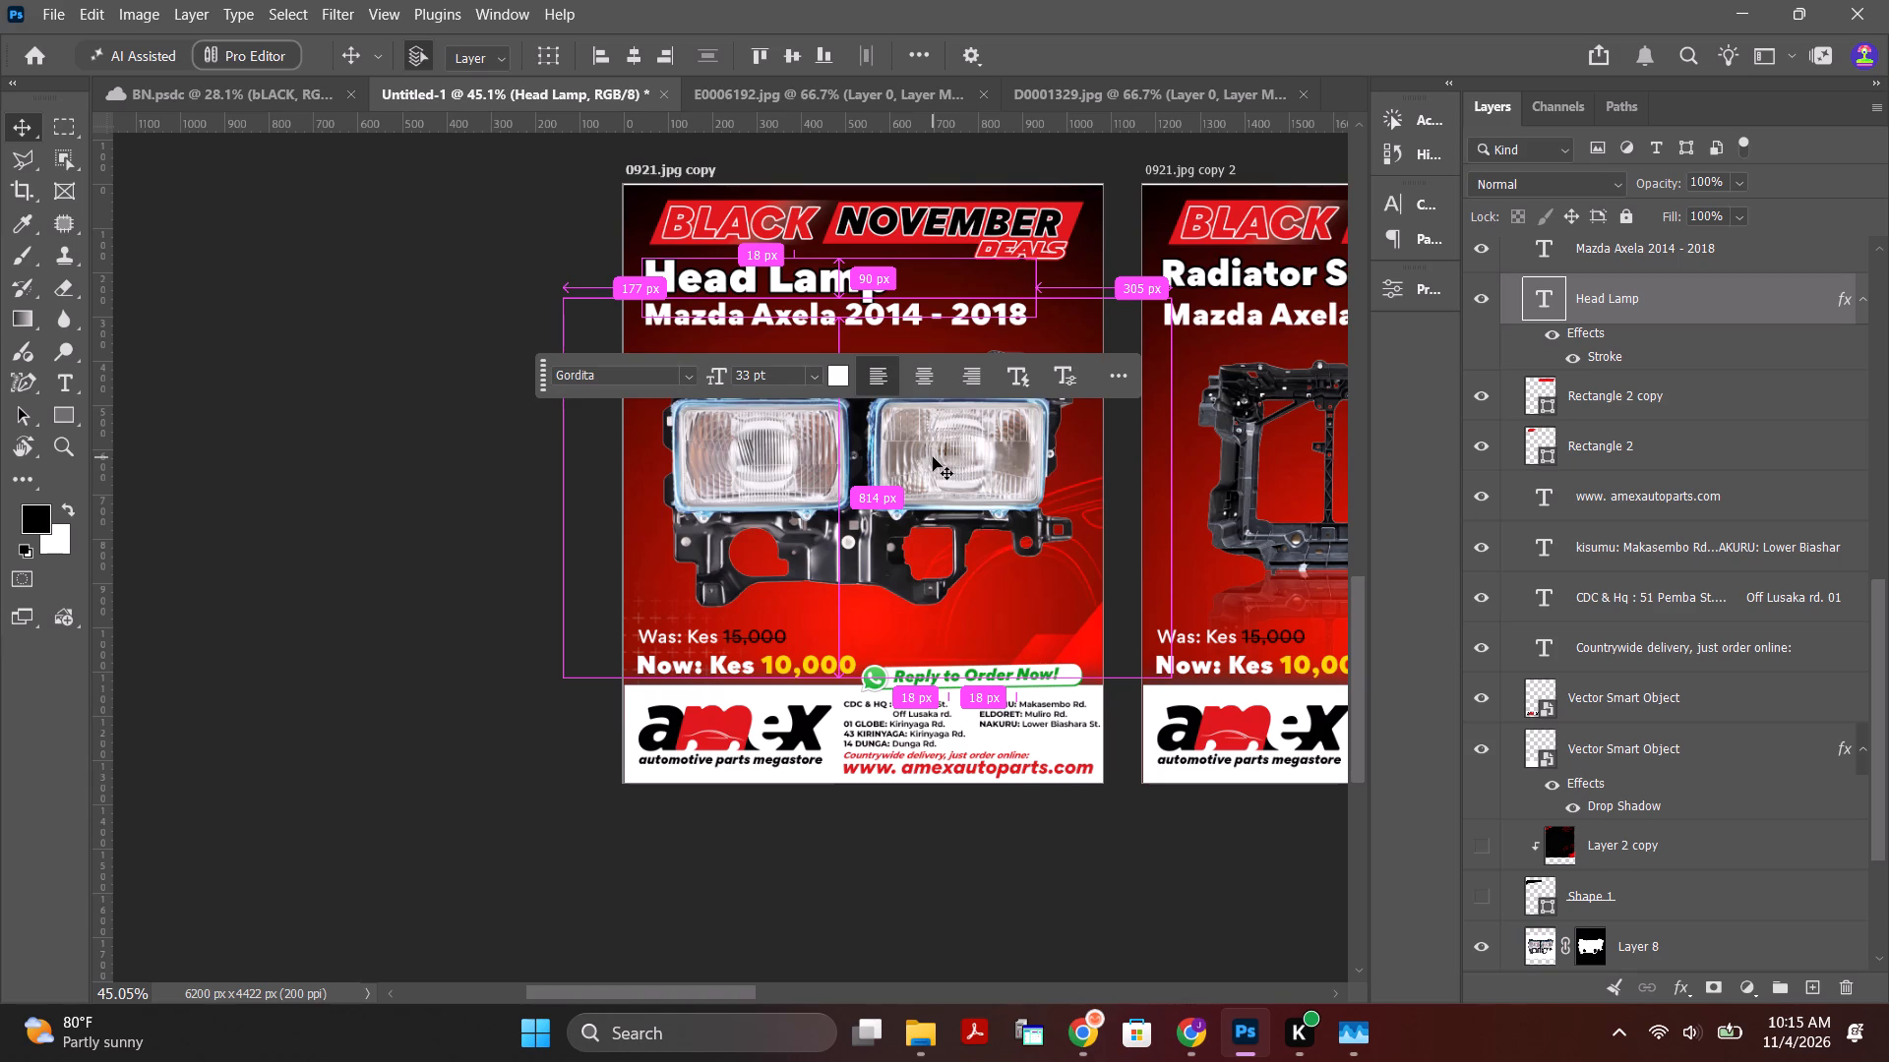
{"action": "left_click", "coordinate": [876, 283]}
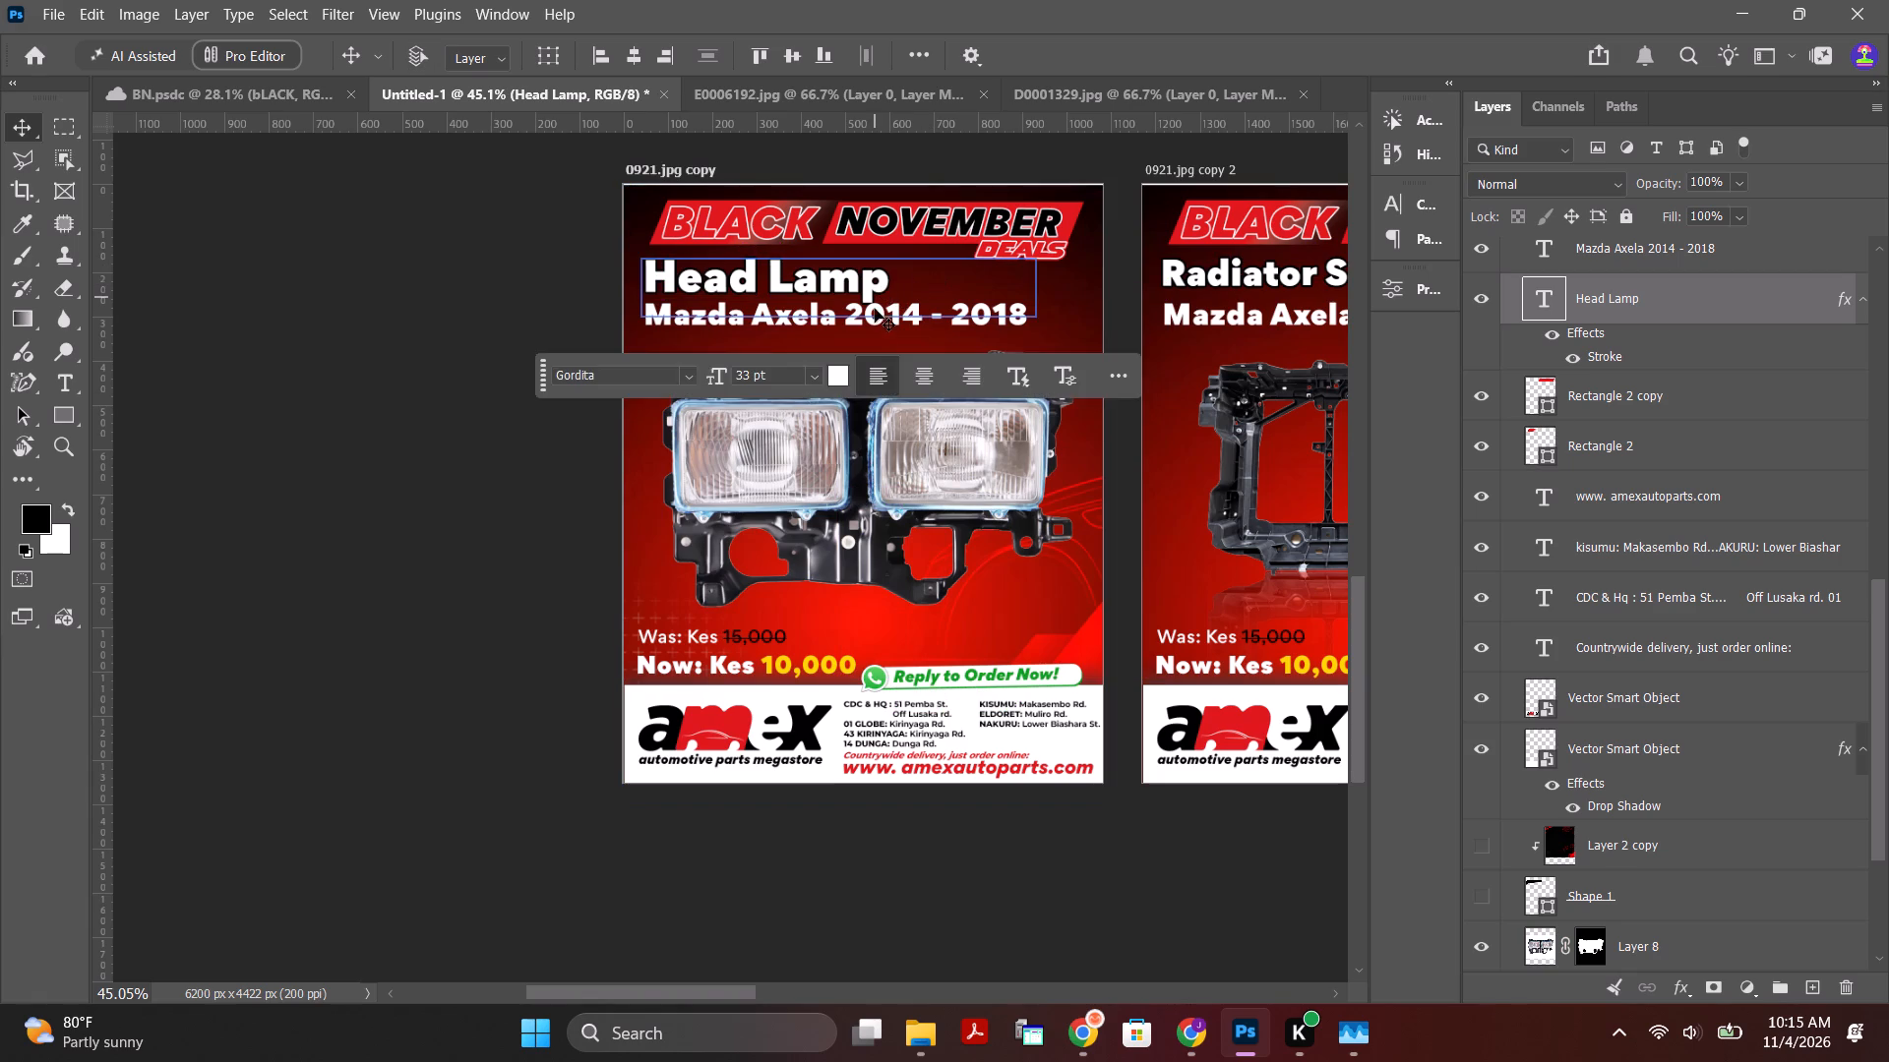
{"action": "left_click", "coordinate": [878, 316]}
{"action": "left_click_drag", "start_coordinate": [882, 316], "coordinate": [877, 331]}
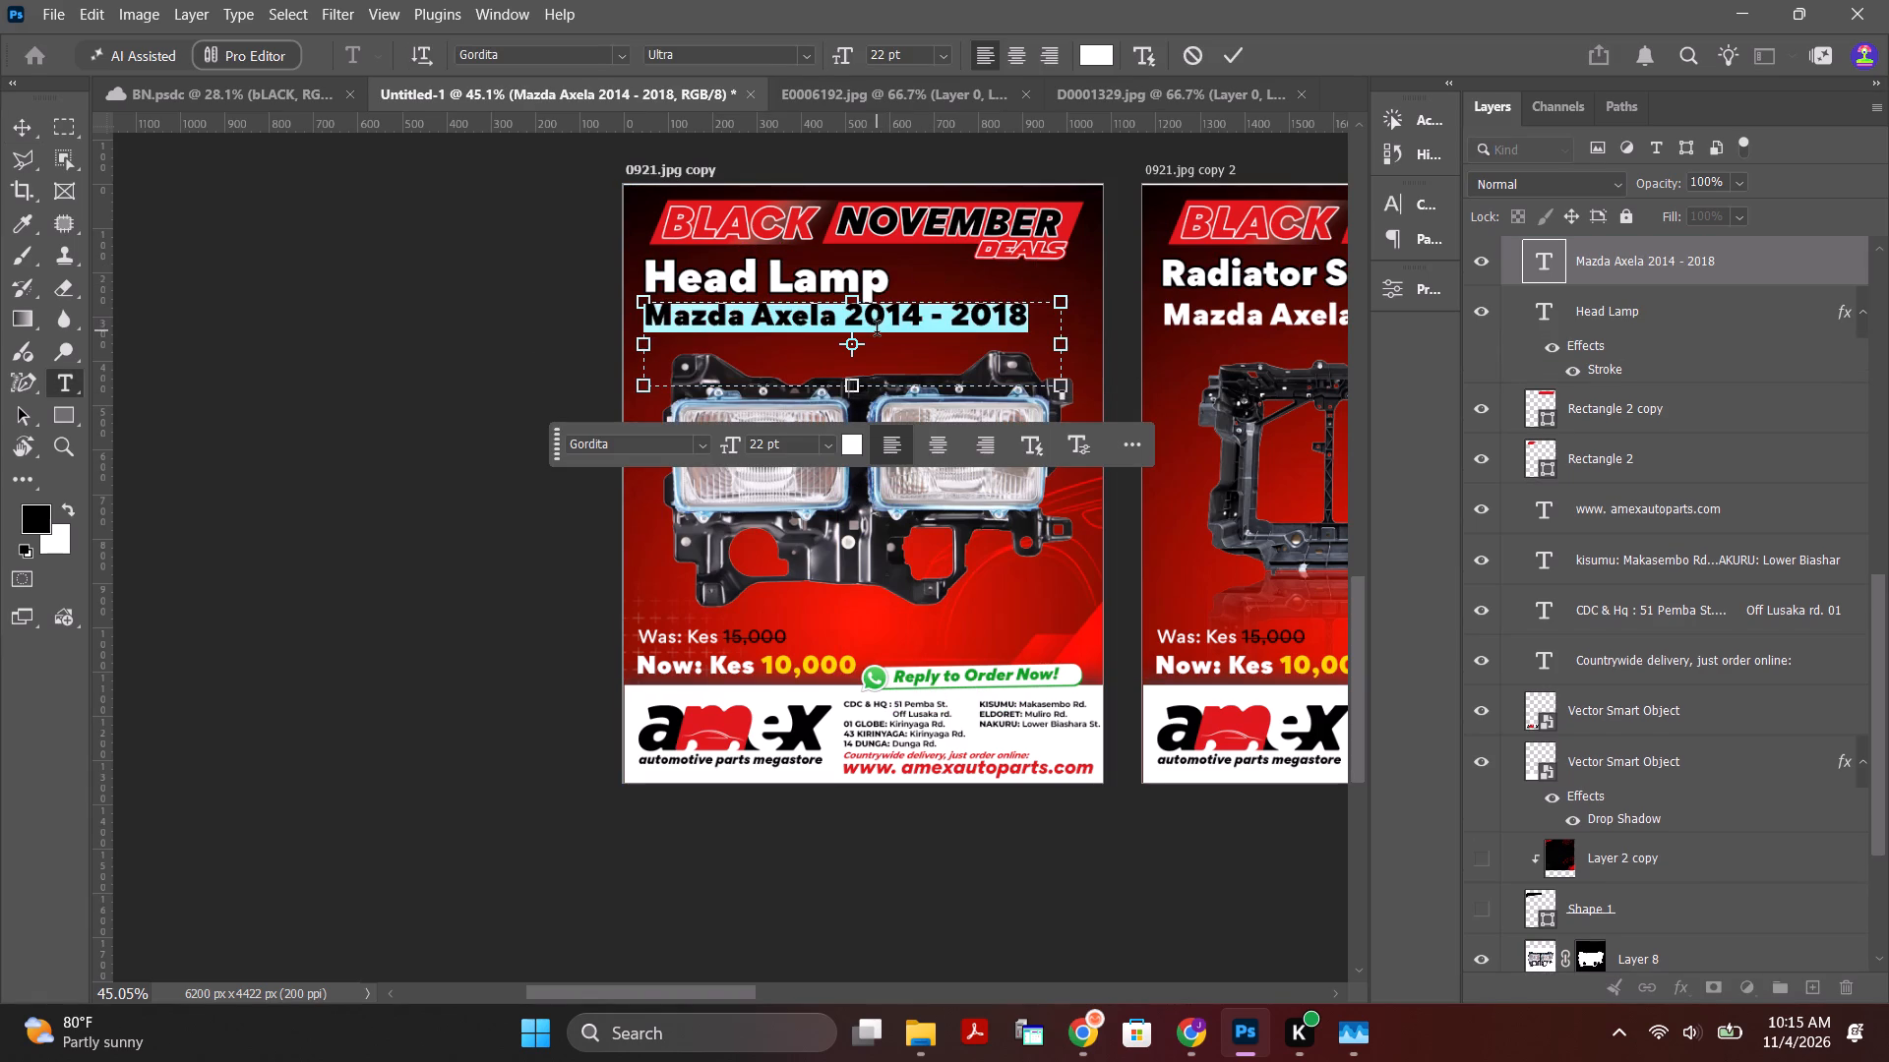
{"action": "left_click_drag", "start_coordinate": [877, 331], "coordinate": [877, 333]}
{"action": "key", "text": "Down"}
{"action": "key", "text": "Down"}
{"action": "key", "text": "Down"}
{"action": "key", "text": "Down"}
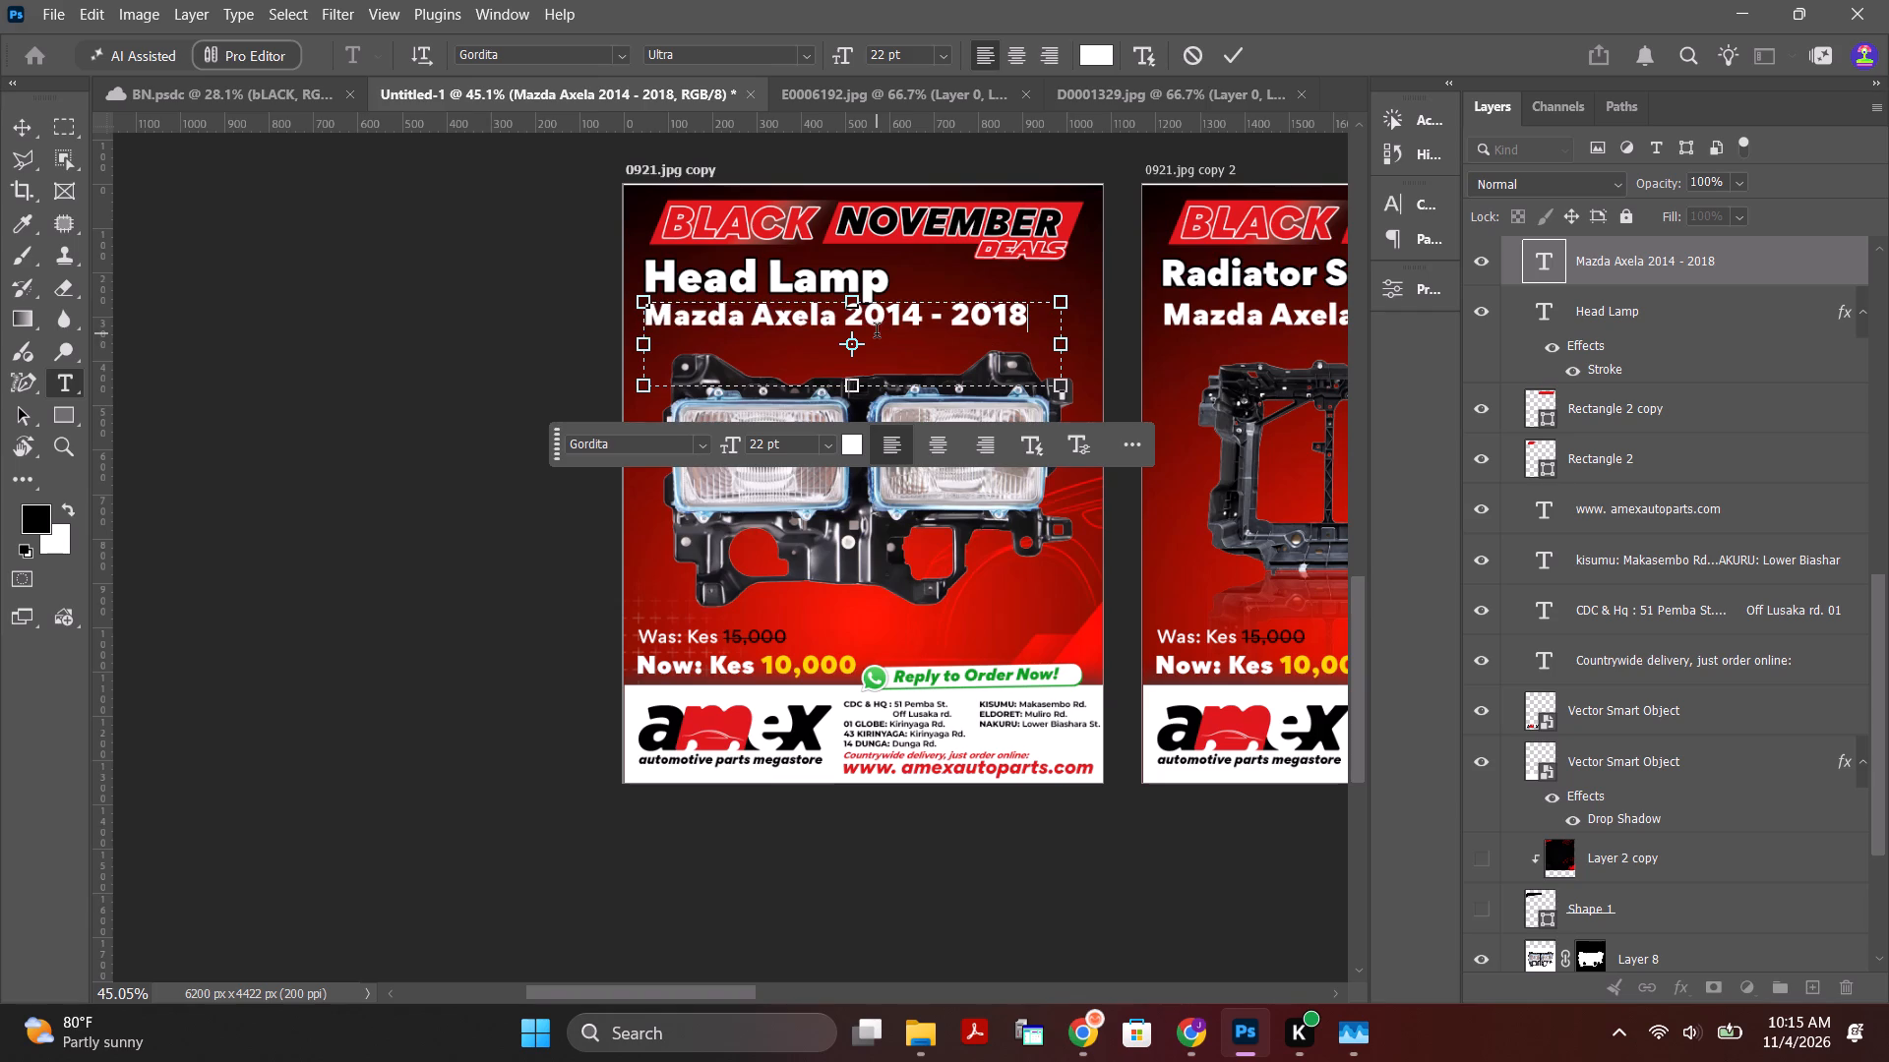
{"action": "left_click", "coordinate": [1241, 50]}
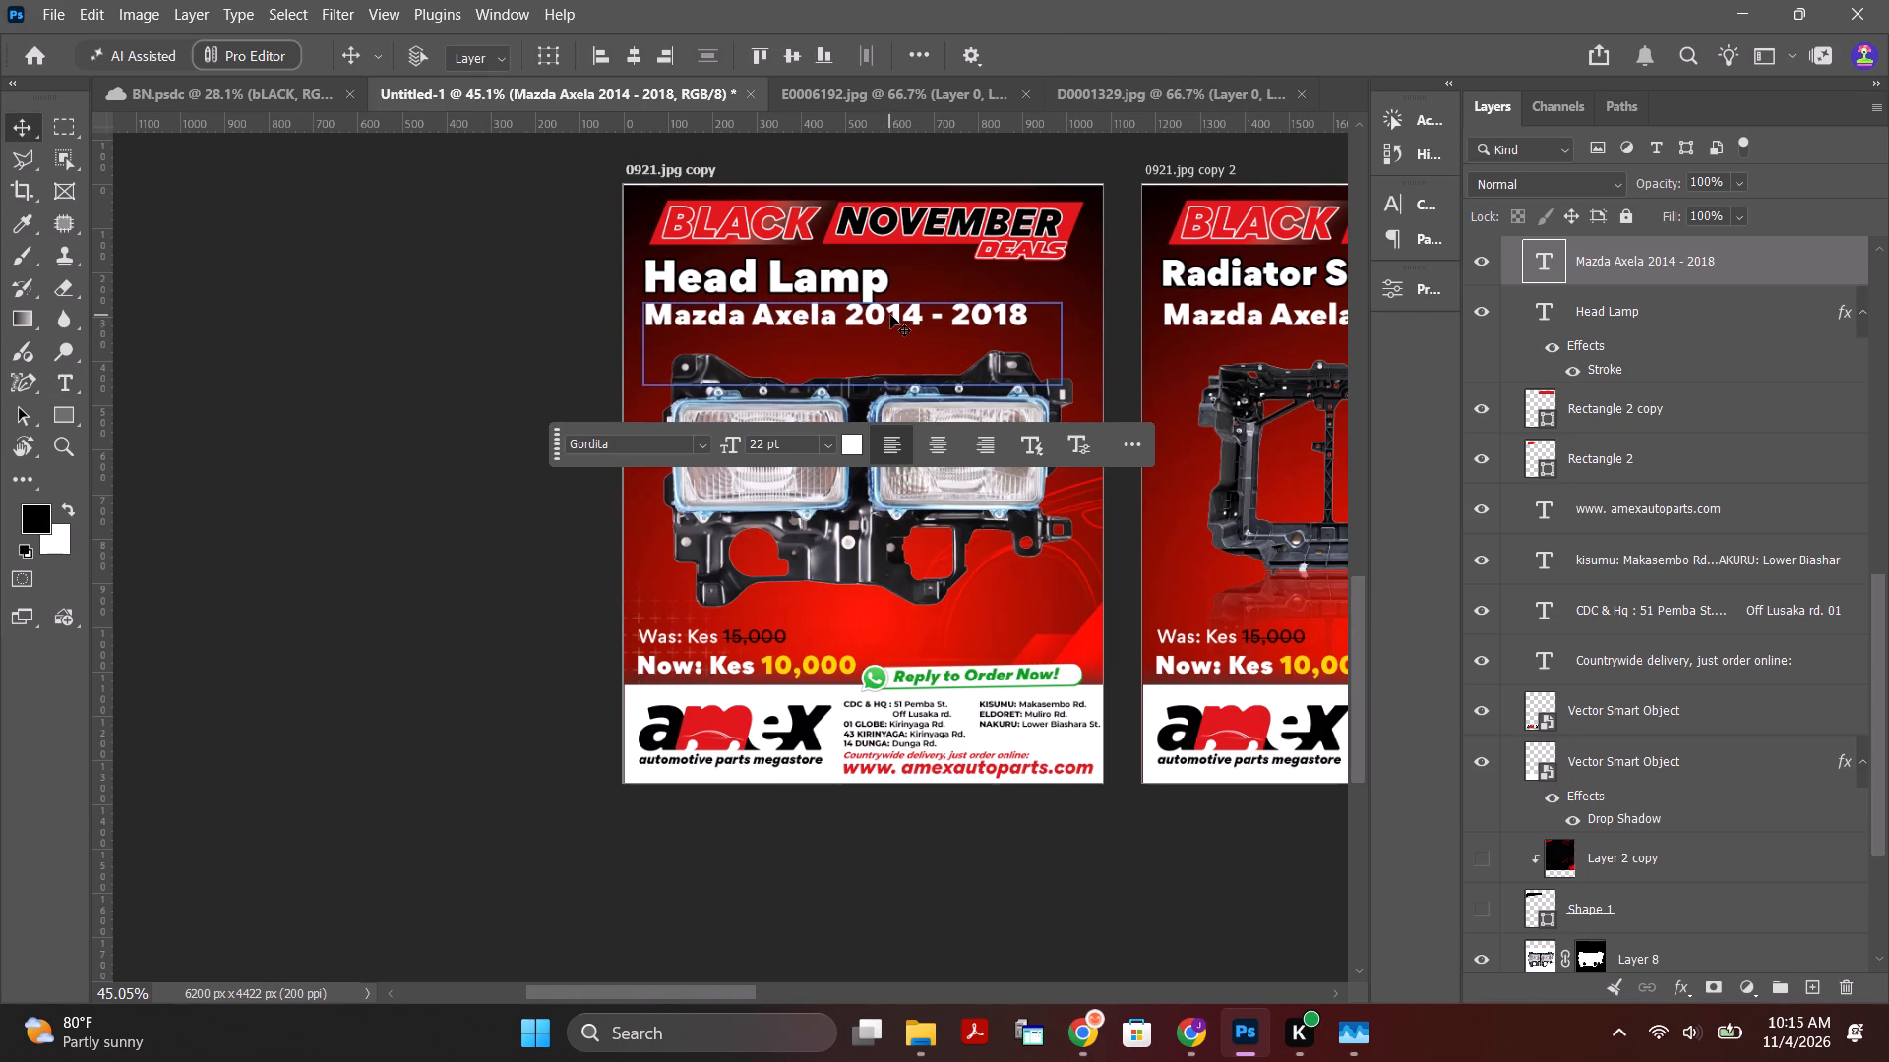
{"action": "left_click", "coordinate": [890, 315]}
{"action": "left_click_drag", "start_coordinate": [897, 313], "coordinate": [893, 318]}
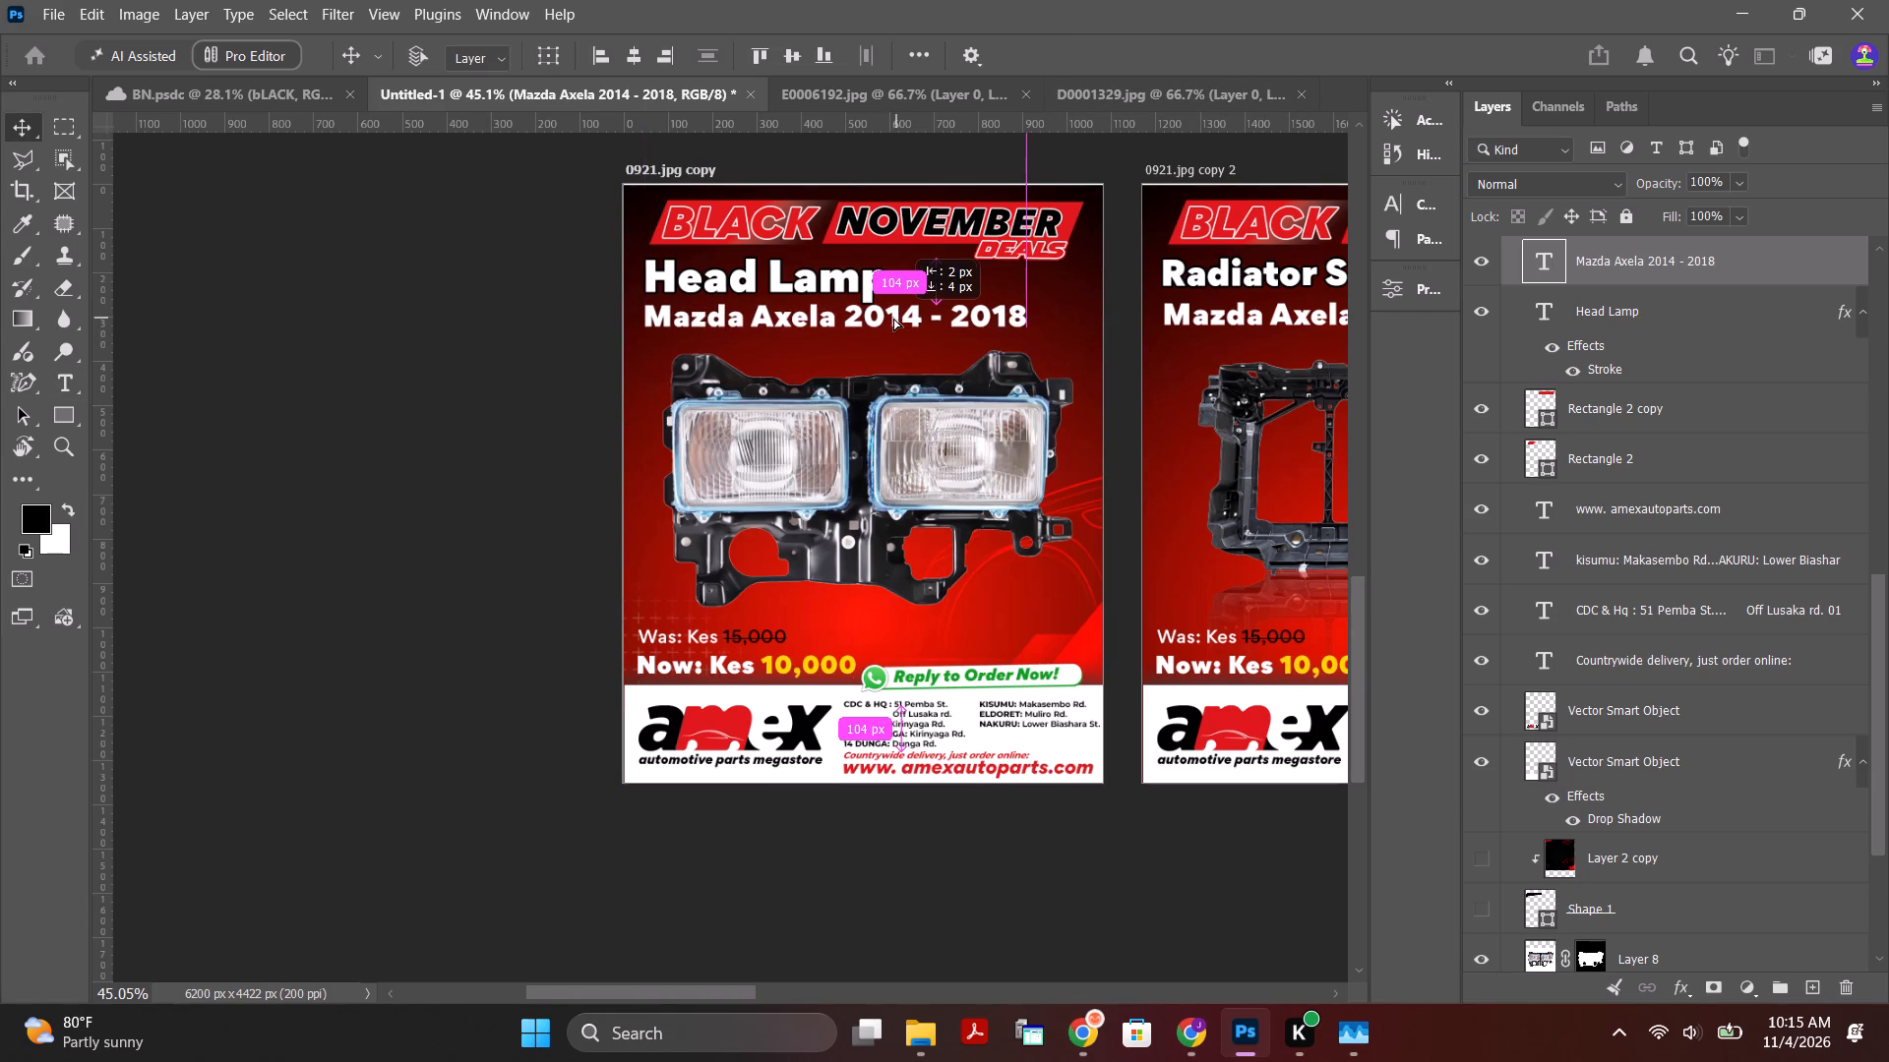
{"action": "left_click_drag", "start_coordinate": [893, 318], "coordinate": [897, 322]}
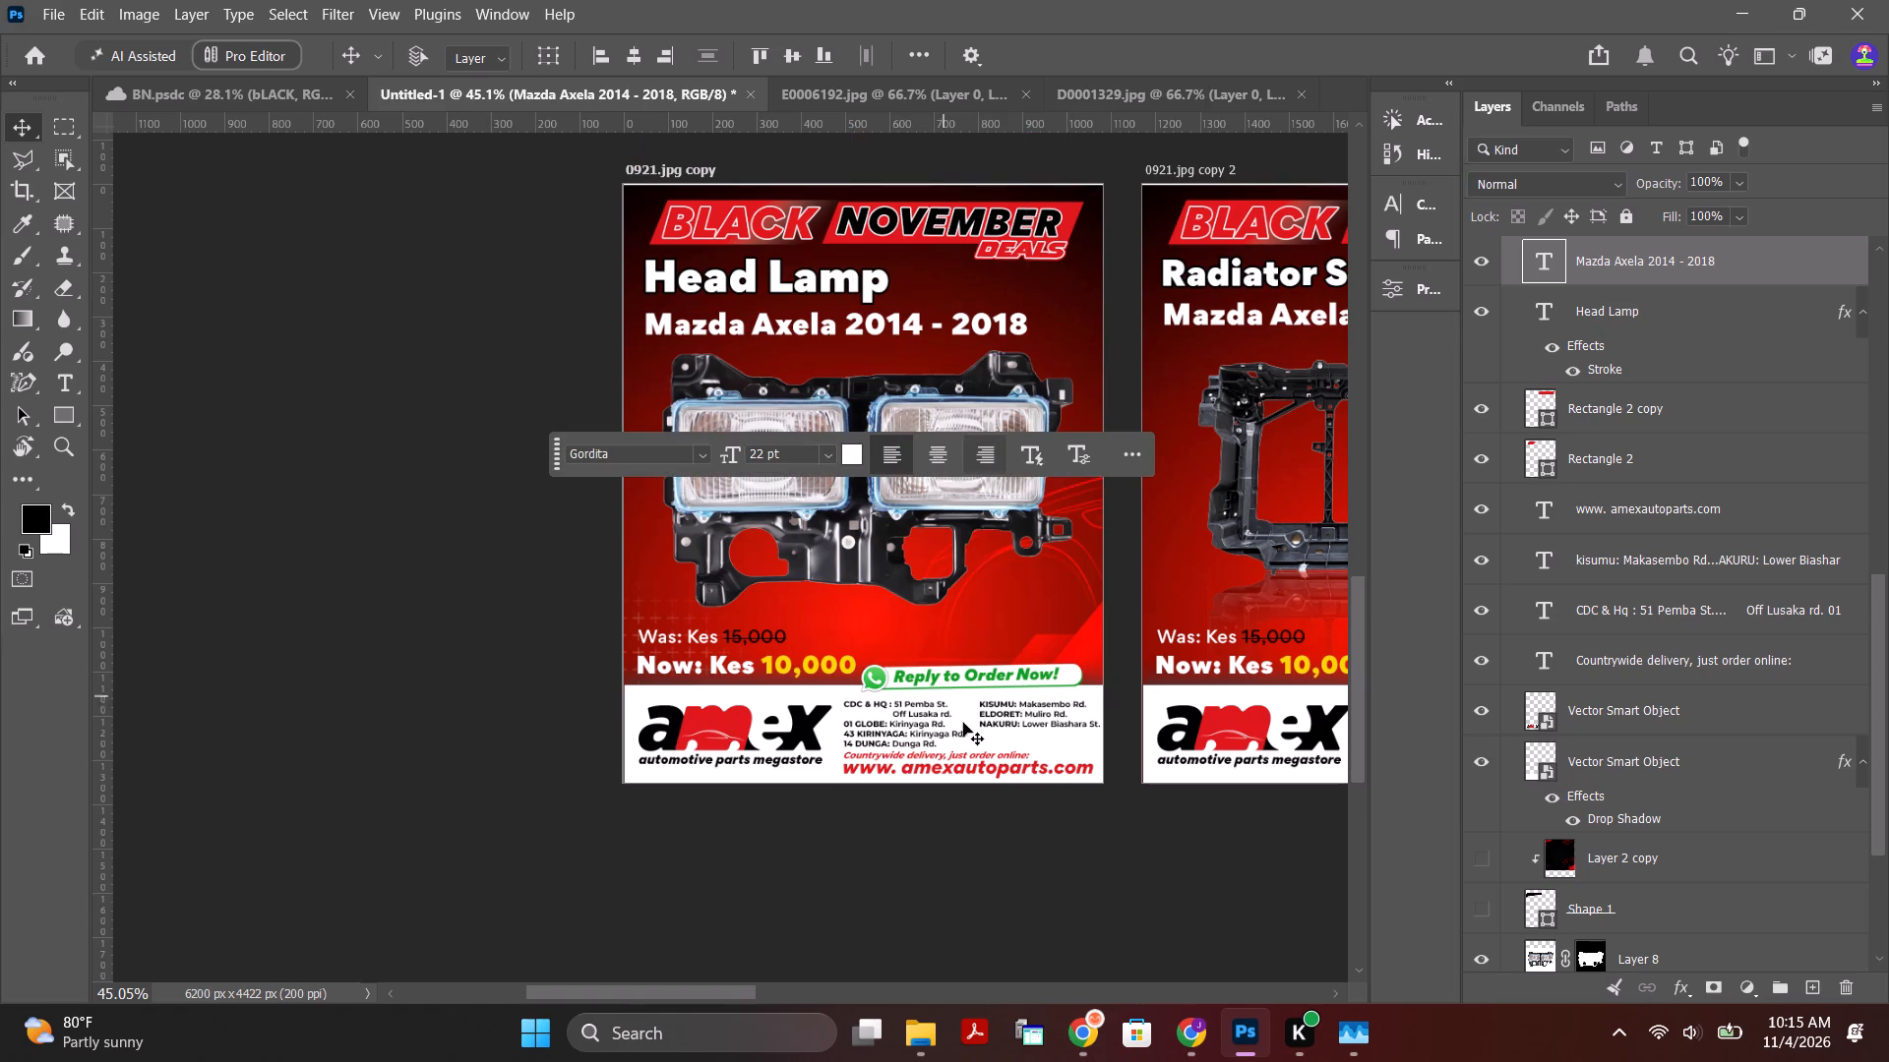
Copy "Mitsubishi Canter Double Seal Beam Type Assy FH215 4D32" from the product page in Chrome and replace the poster's Mazda Axela subtitle with it at 7 pt.
{"action": "left_click", "coordinate": [1093, 1033]}
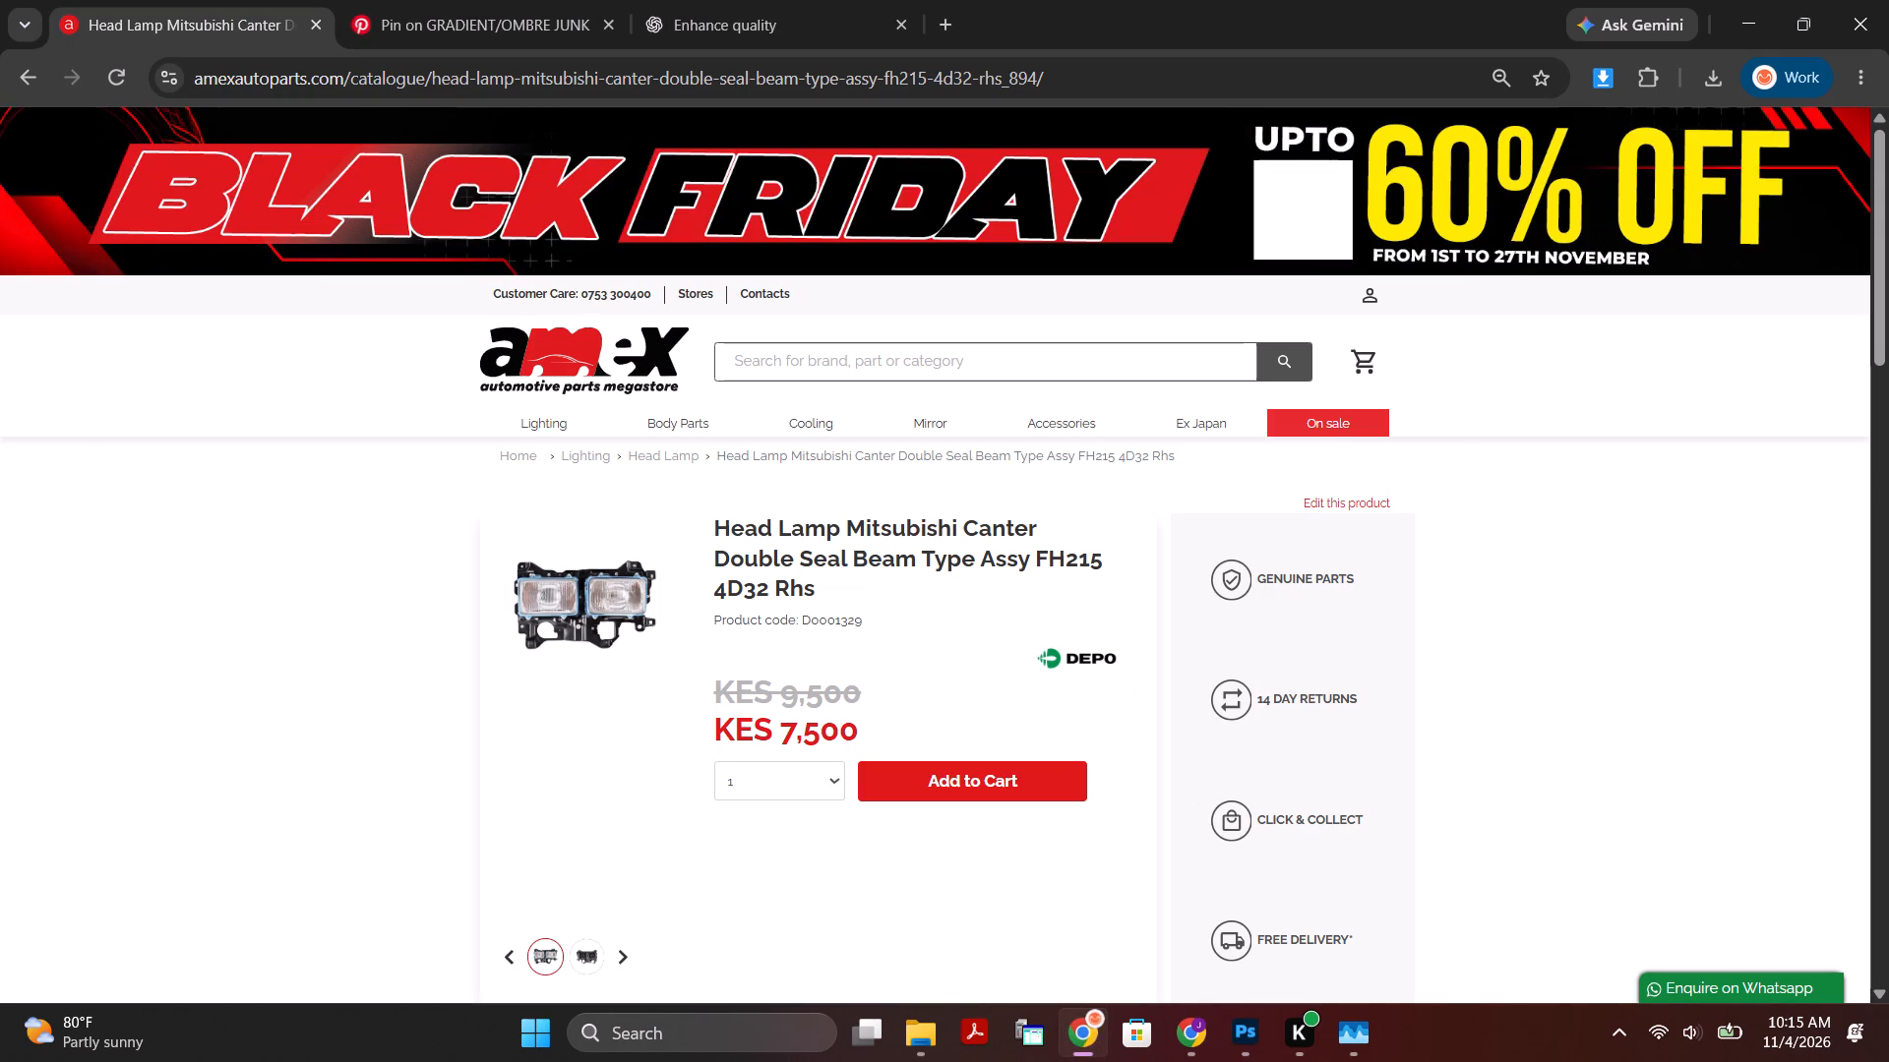
{"action": "left_click_drag", "start_coordinate": [849, 526], "coordinate": [833, 568]}
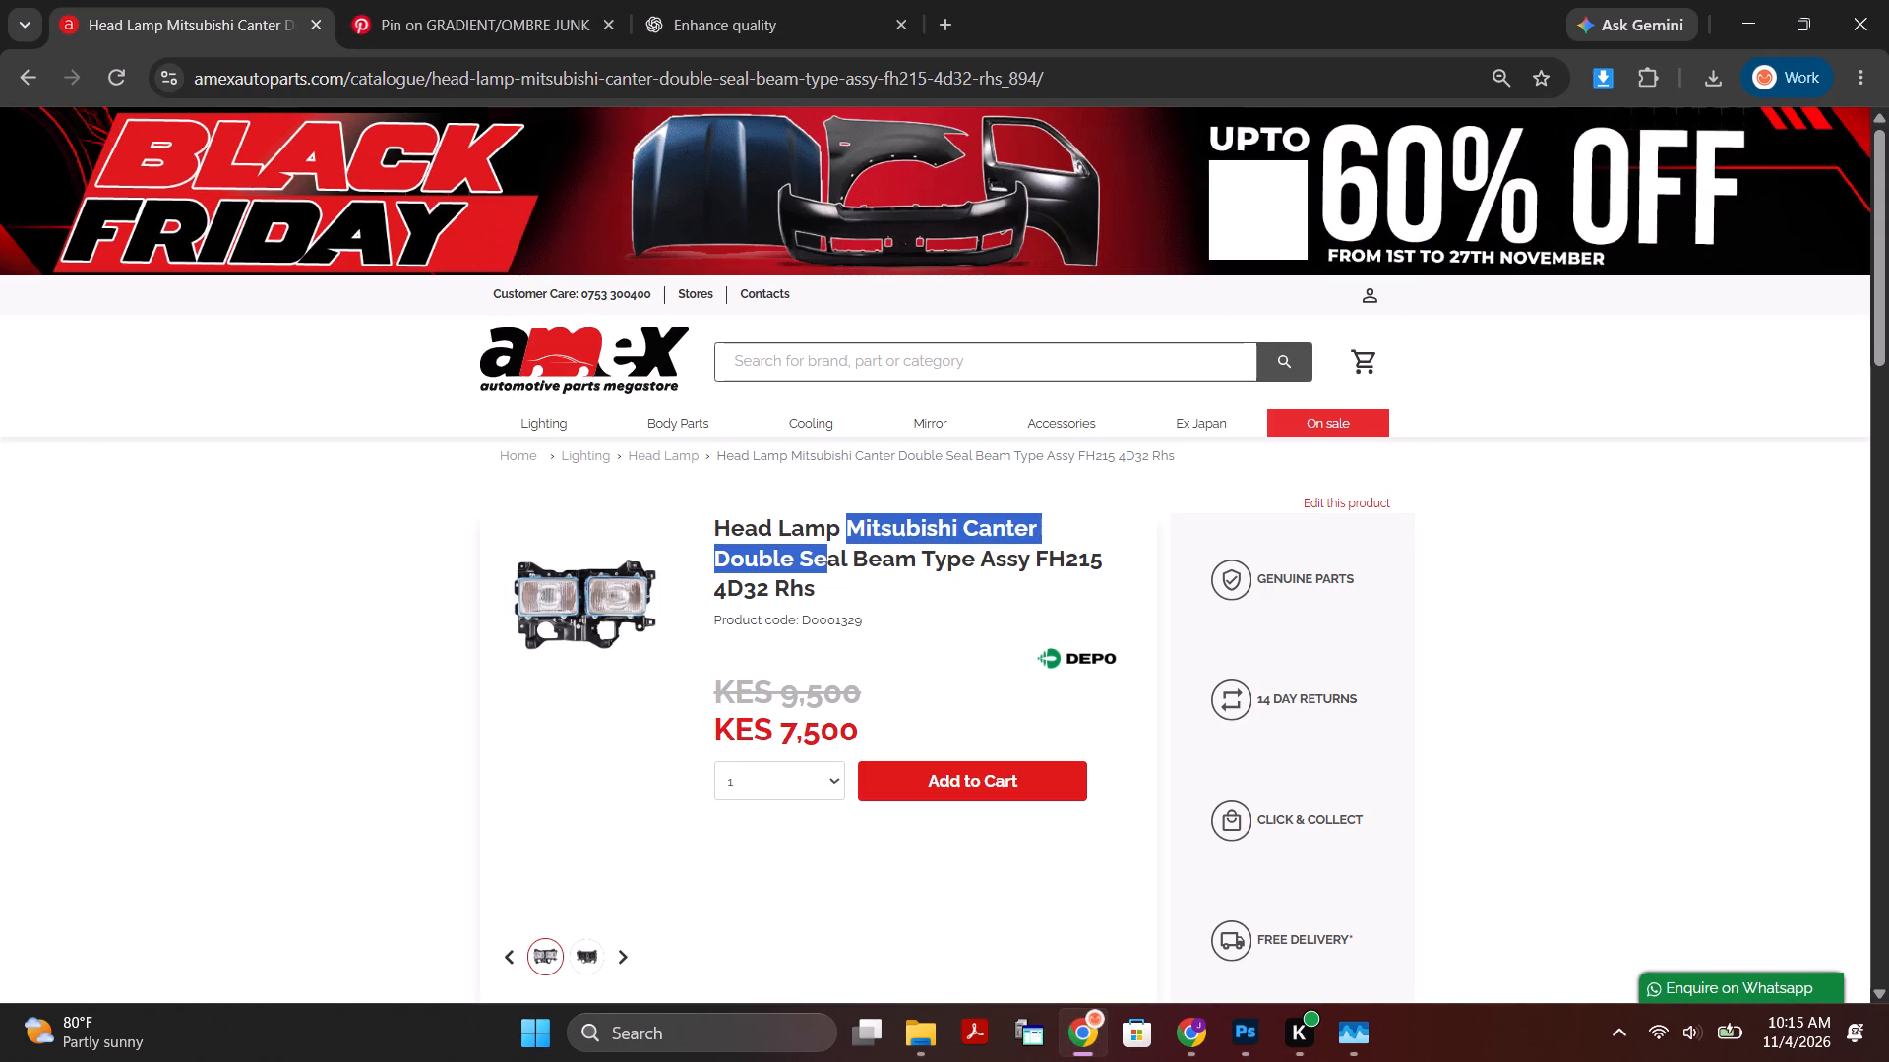
{"action": "left_click_drag", "start_coordinate": [833, 568], "coordinate": [1028, 551]}
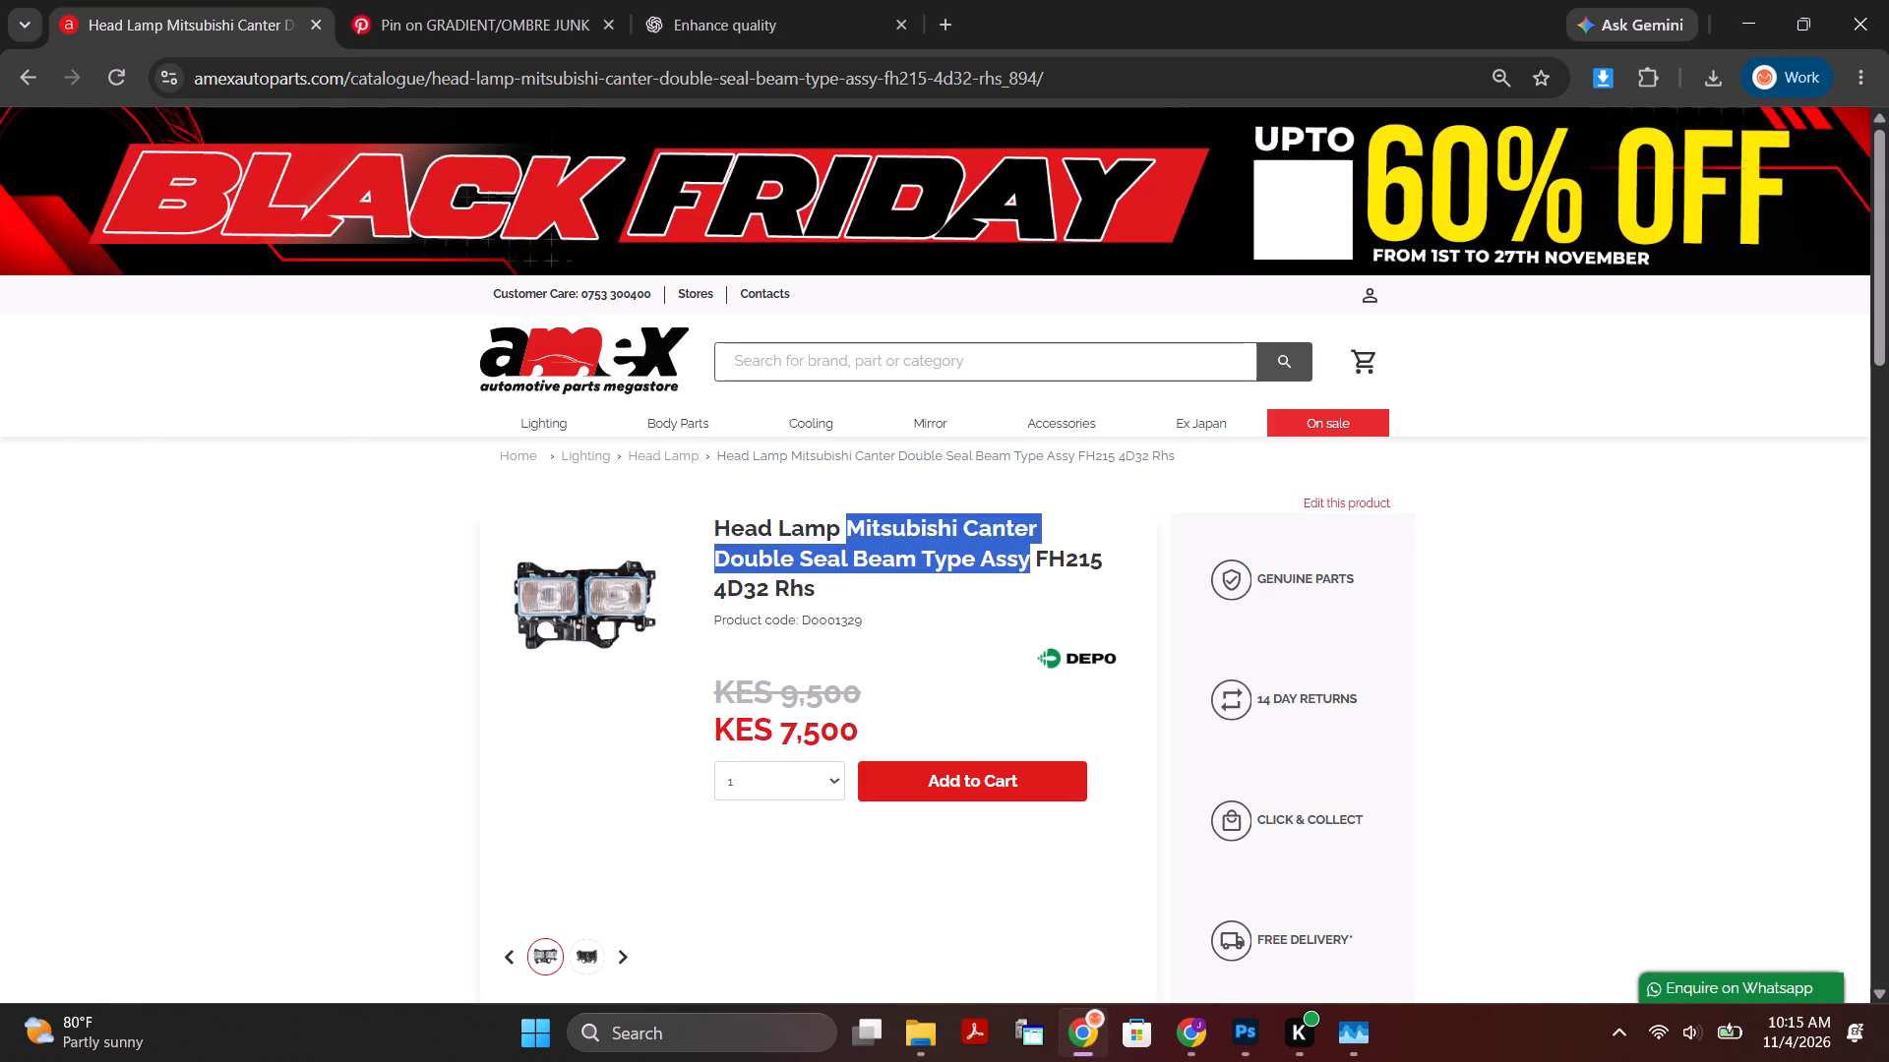
{"action": "left_click", "coordinate": [857, 525]}
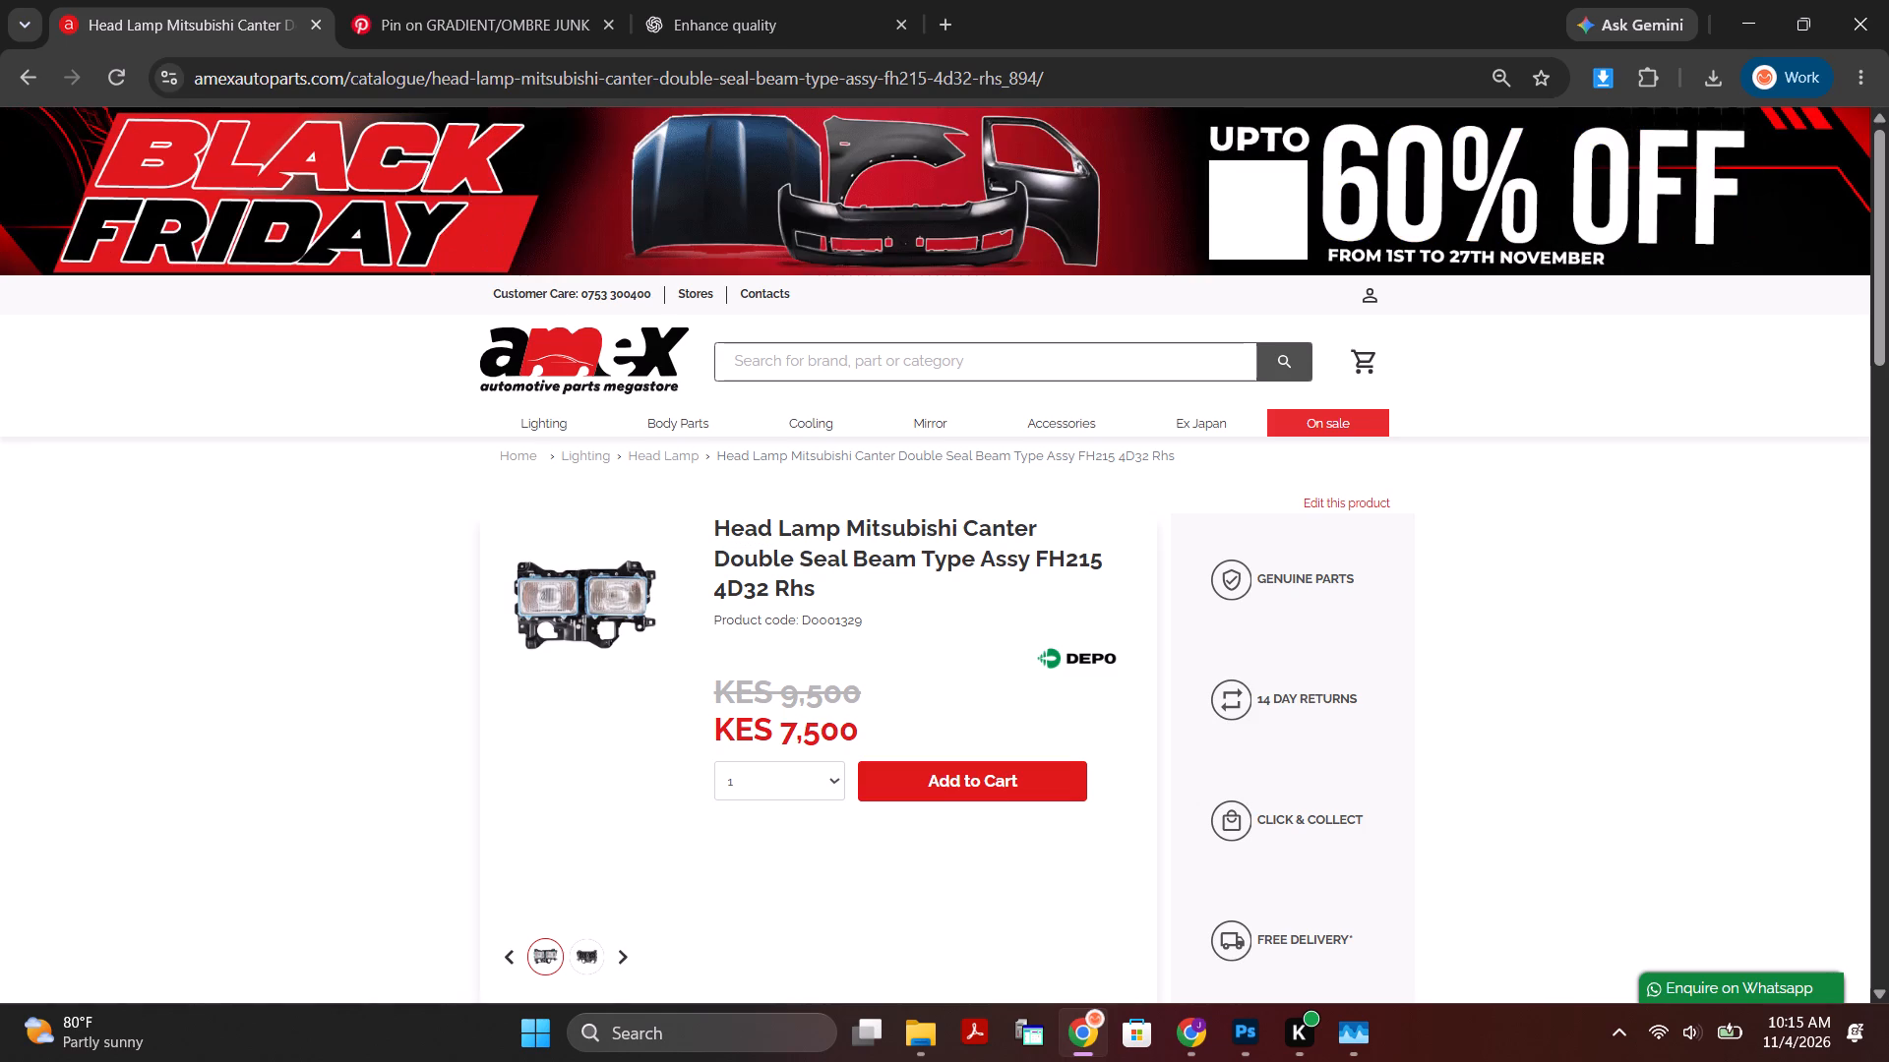
{"action": "left_click_drag", "start_coordinate": [841, 524], "coordinate": [1121, 565]}
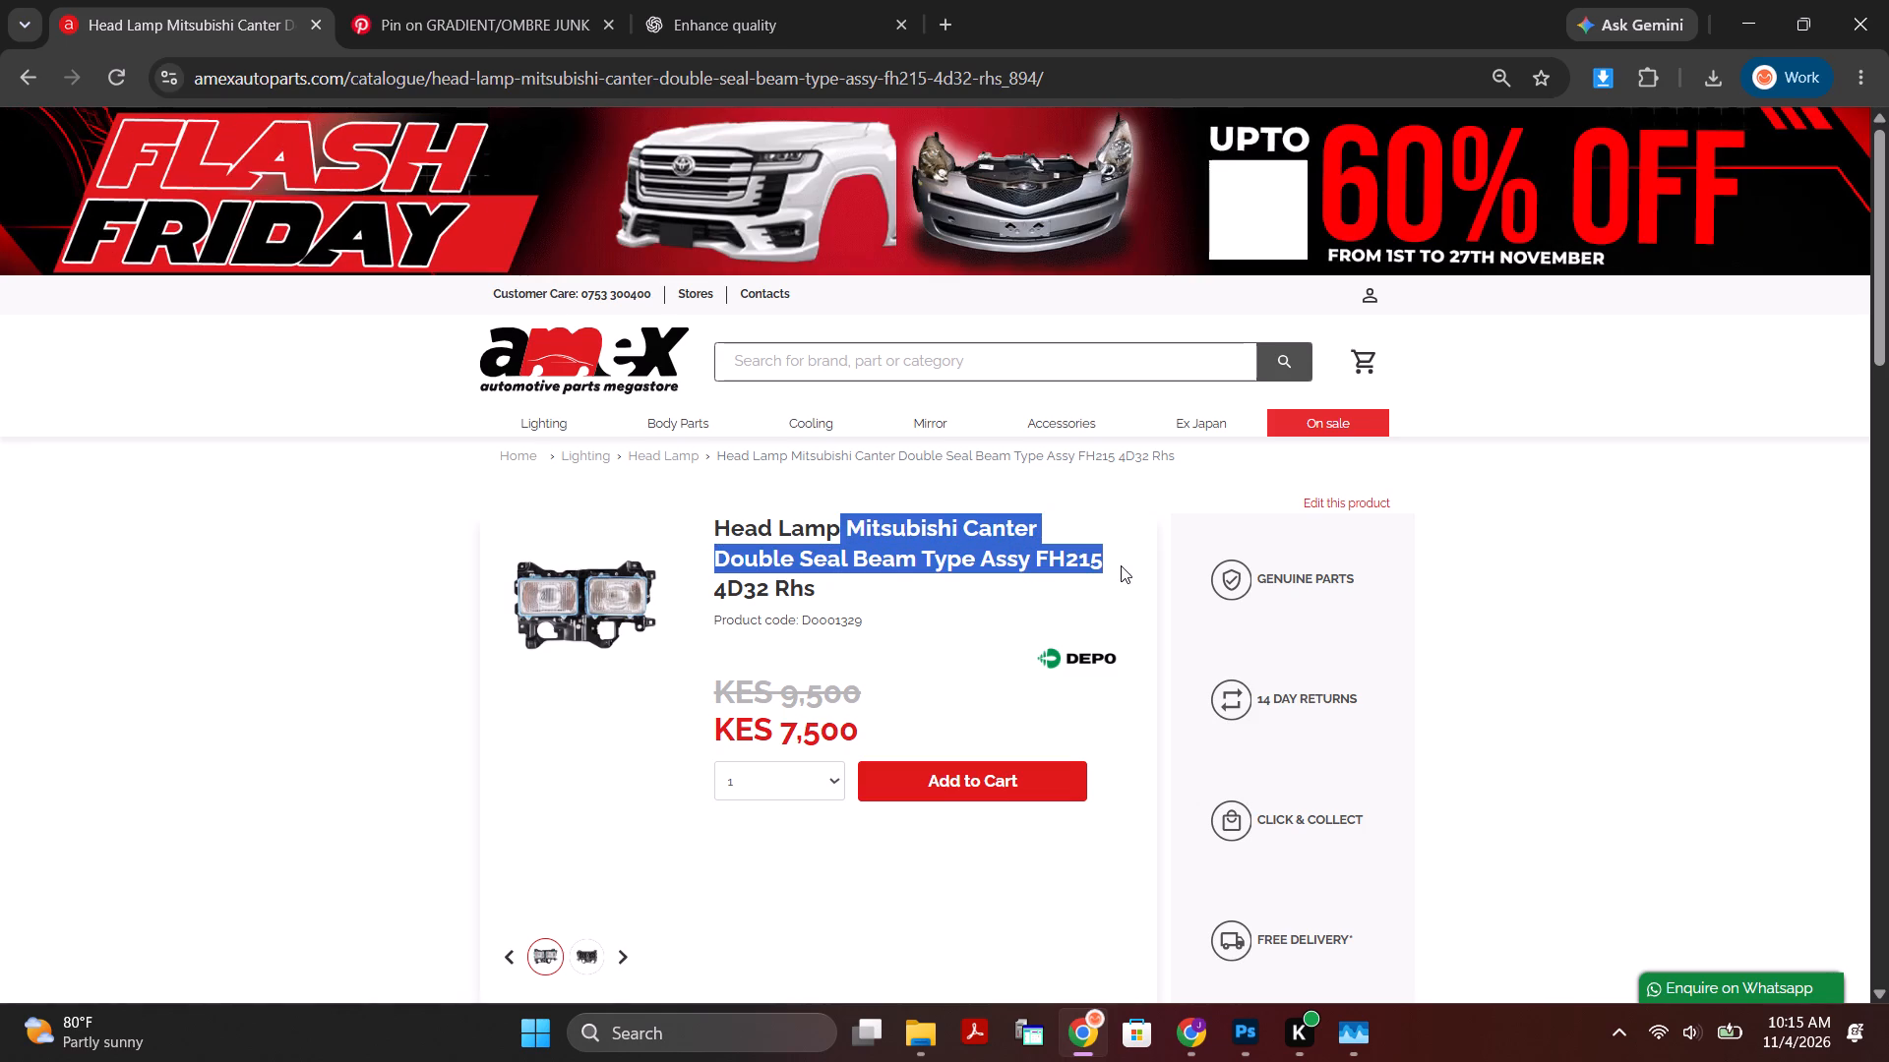
{"action": "left_click_drag", "start_coordinate": [1121, 565], "coordinate": [775, 591]}
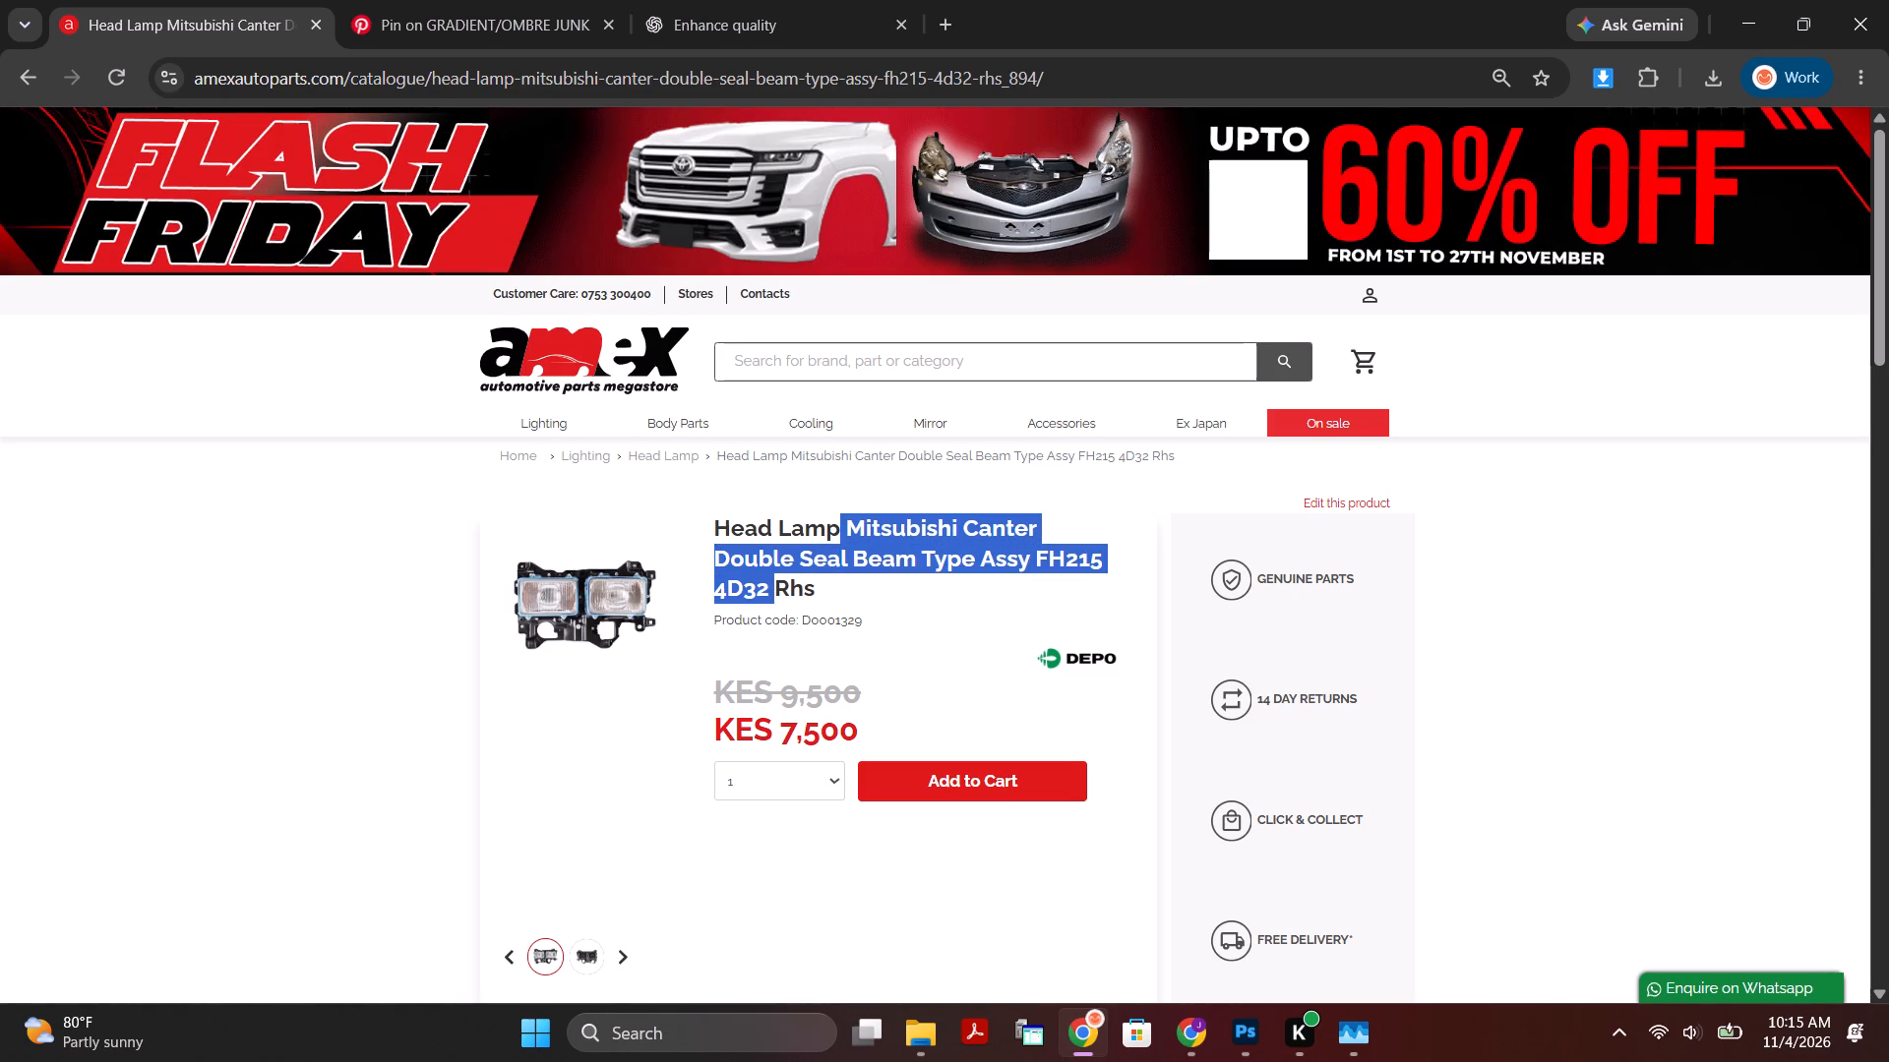
{"action": "key", "text": "ctrl+c"}
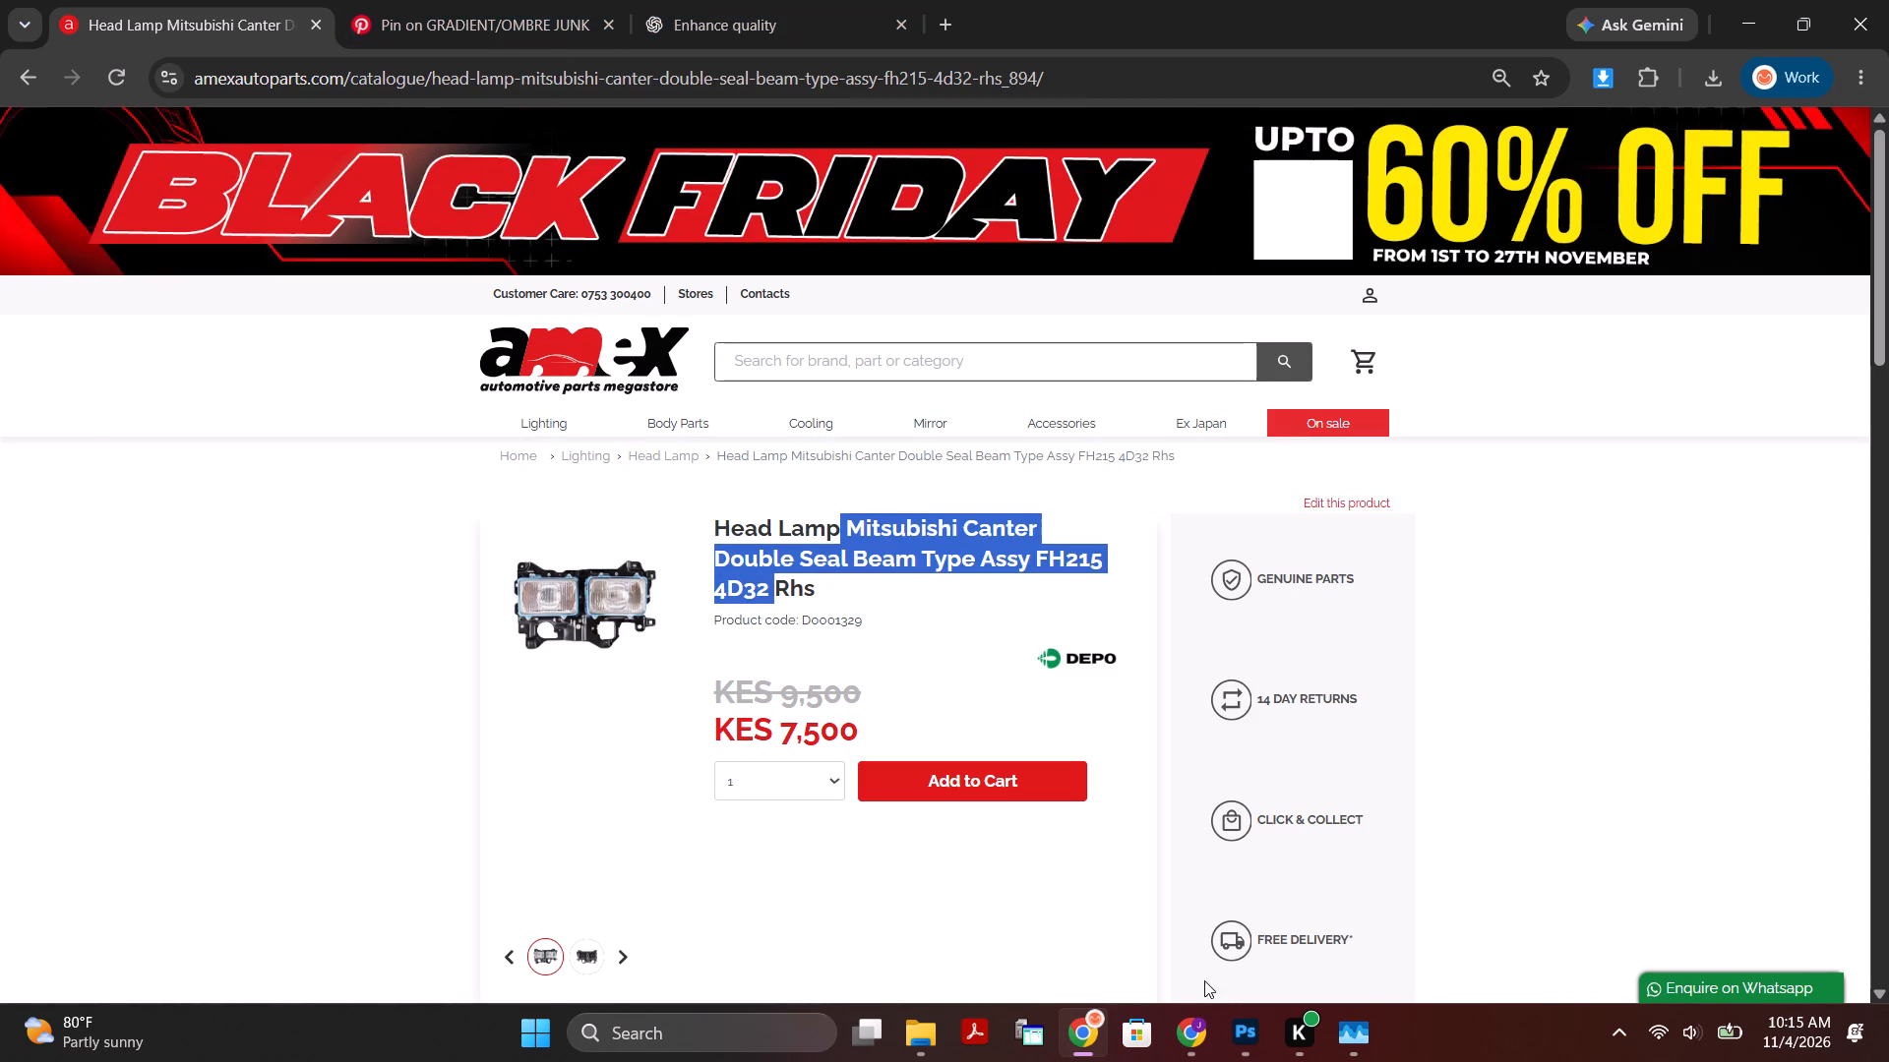
{"action": "left_click", "coordinate": [1246, 1043]}
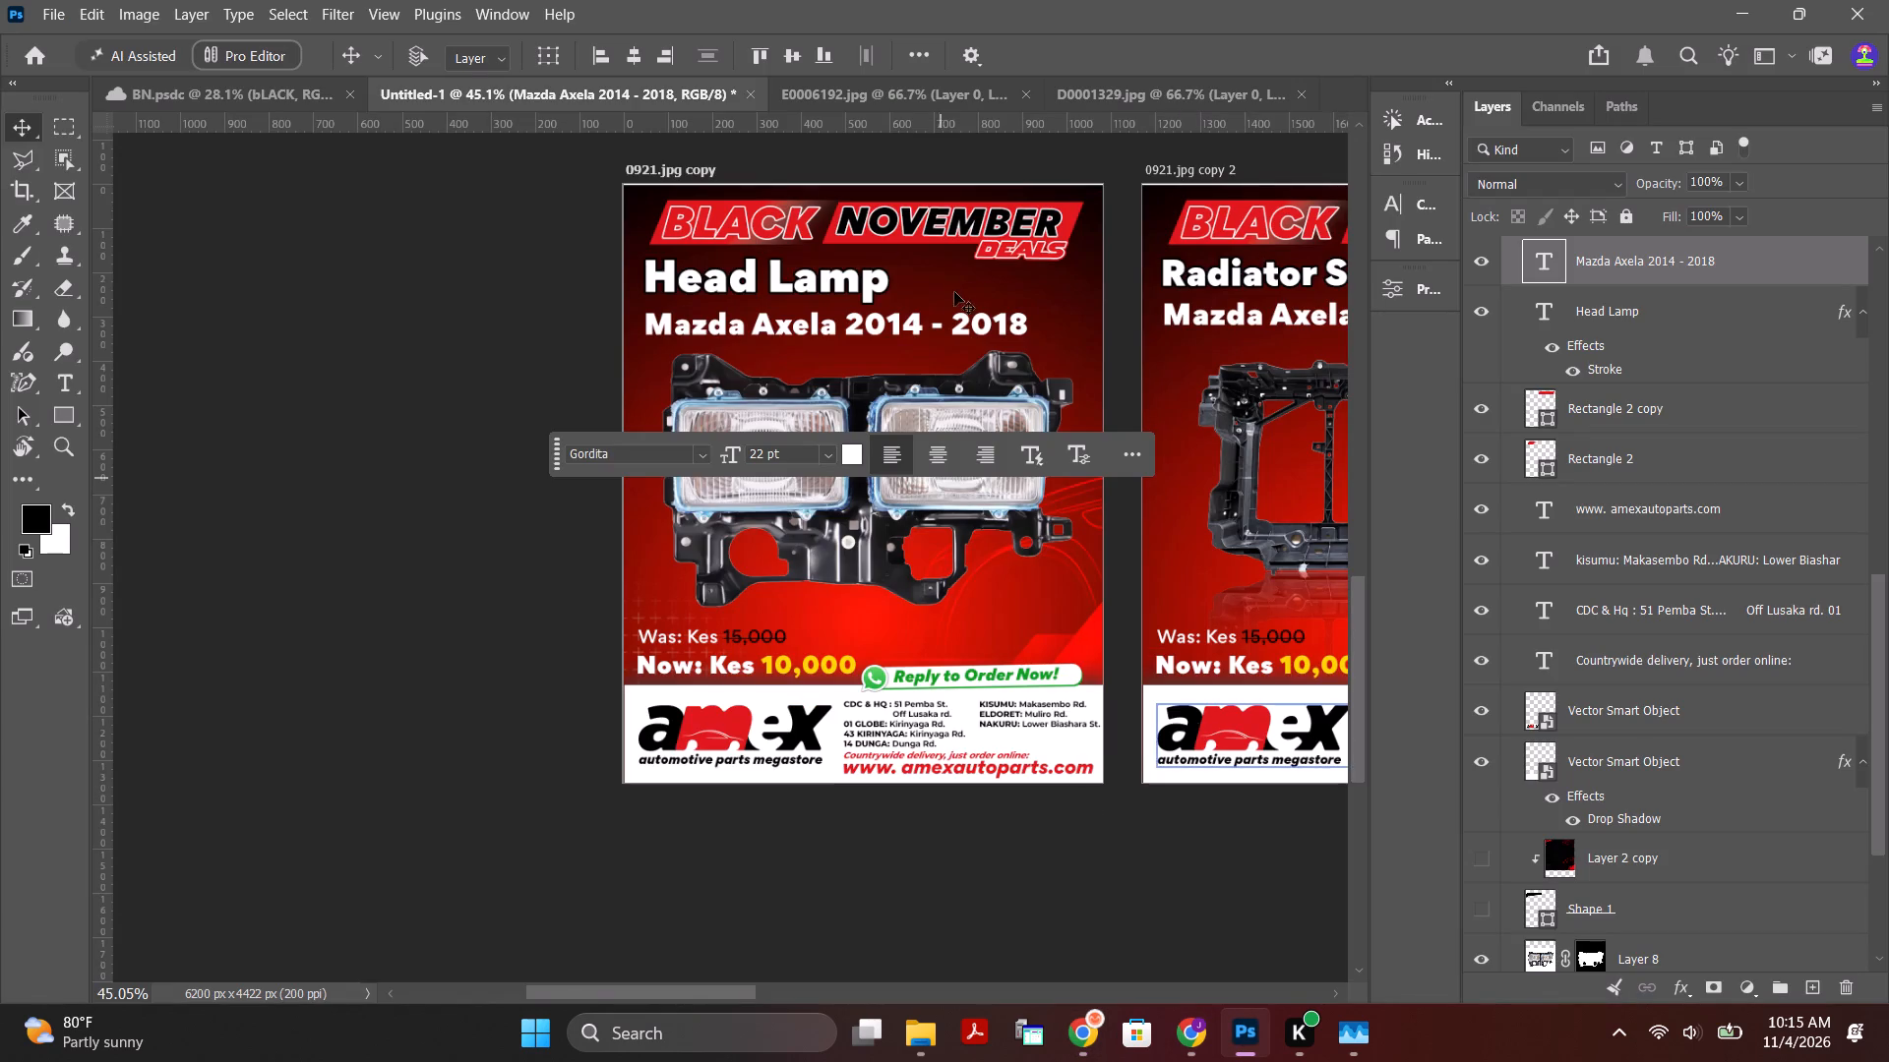
{"action": "triple_click", "coordinate": [972, 328]}
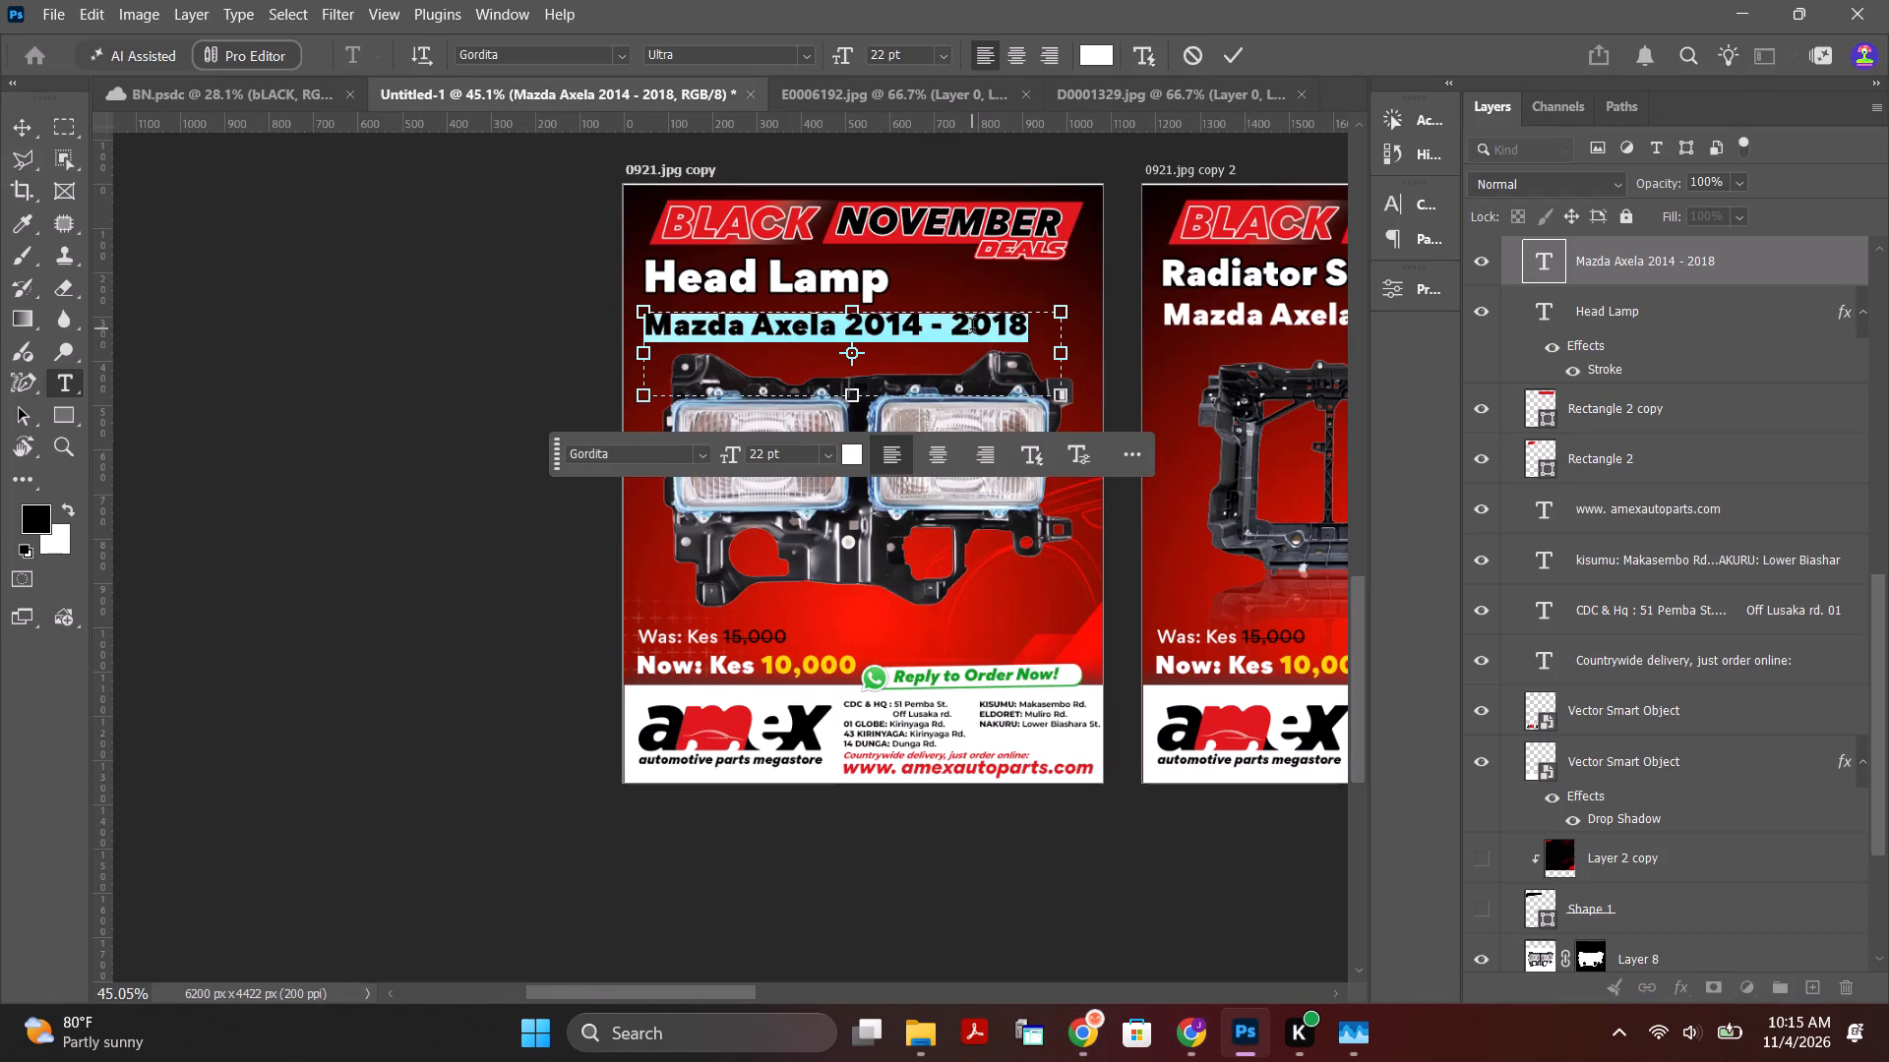
{"action": "left_click_drag", "start_coordinate": [848, 59], "coordinate": [831, 63]}
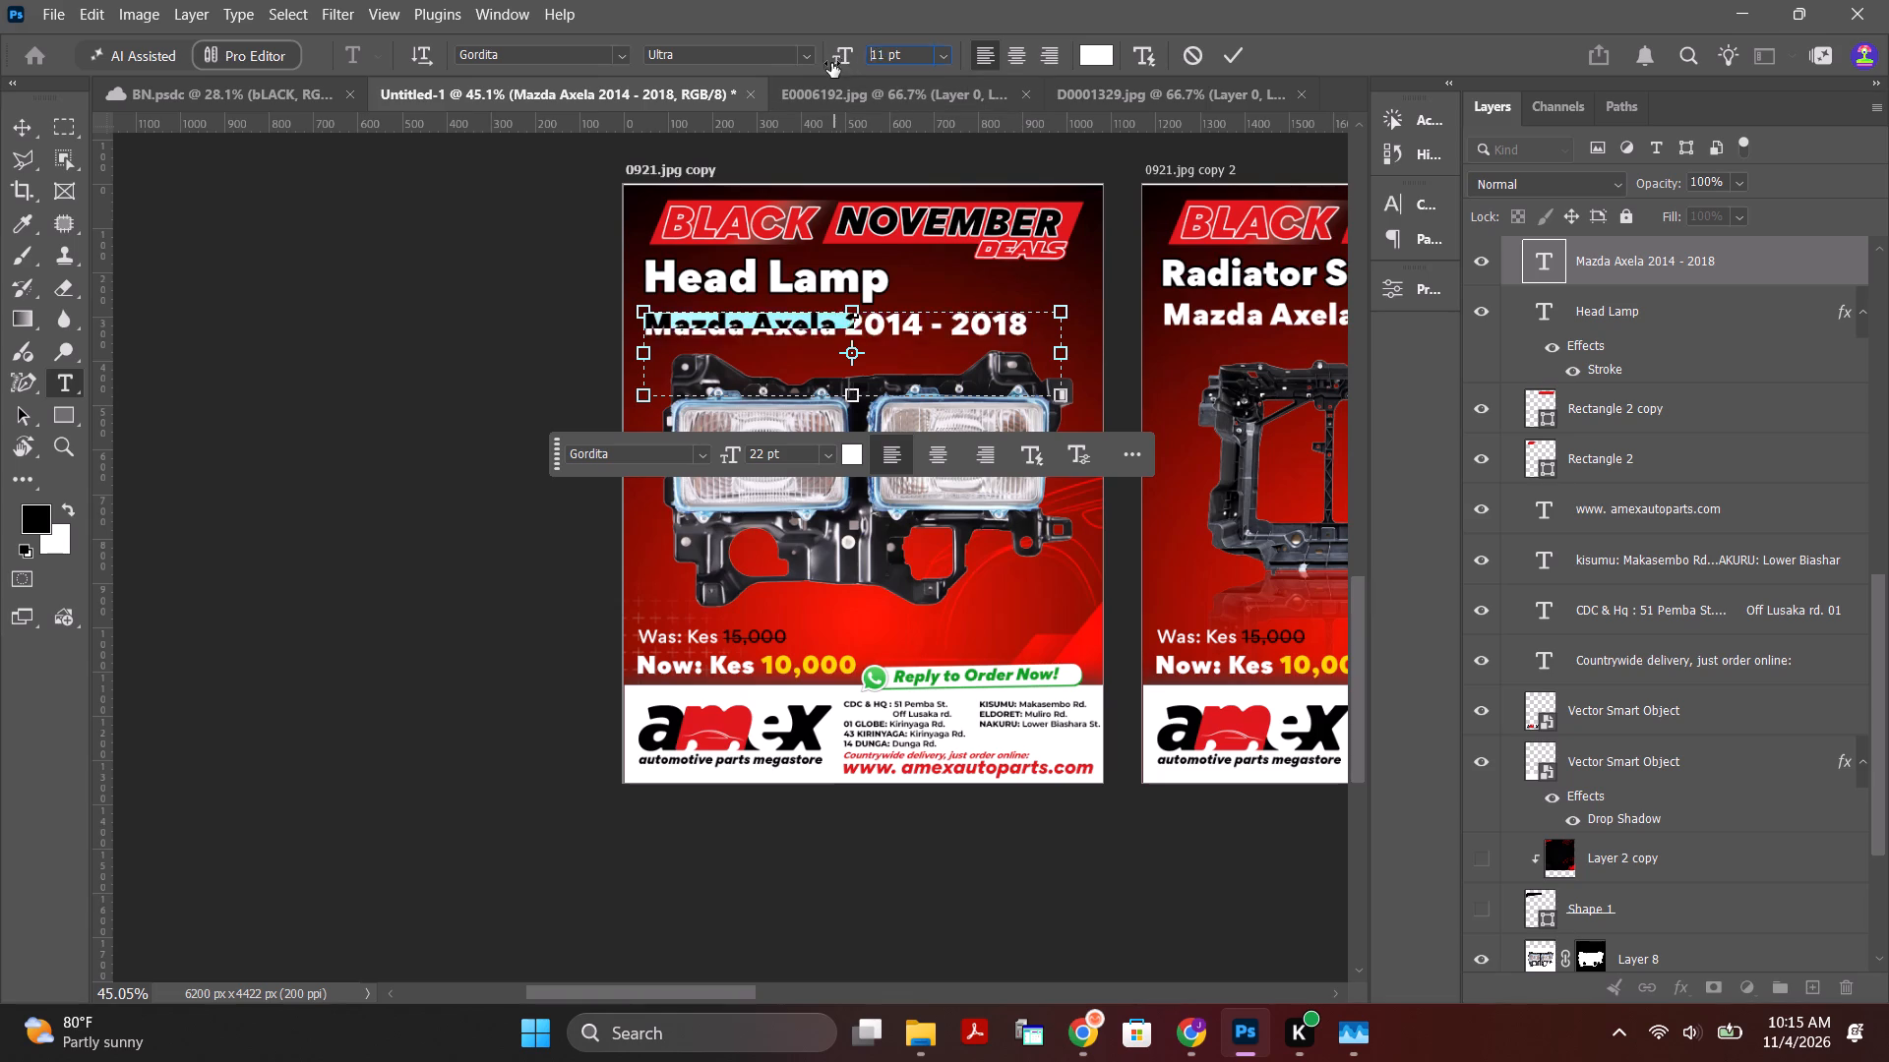
{"action": "left_click_drag", "start_coordinate": [831, 63], "coordinate": [828, 69]}
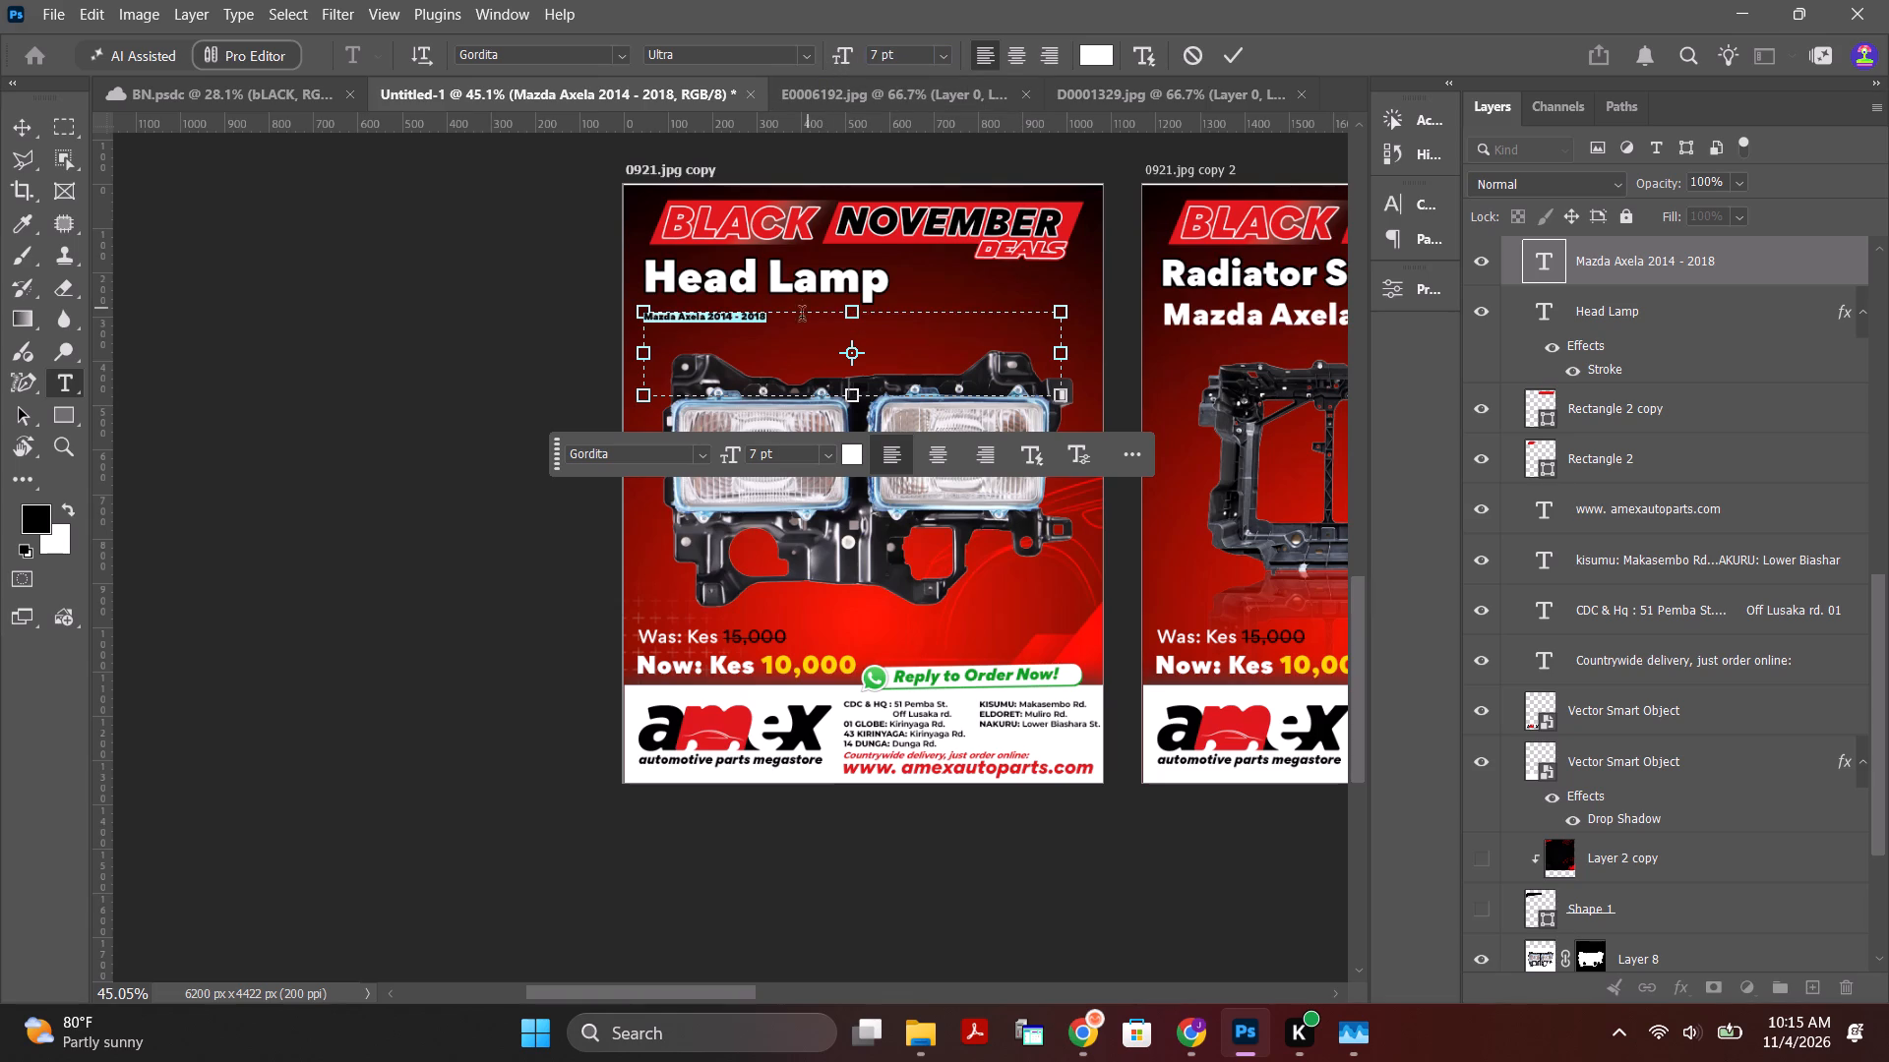
{"action": "left_click_drag", "start_coordinate": [781, 323], "coordinate": [594, 331]}
{"action": "key", "text": "ctrl+v"}
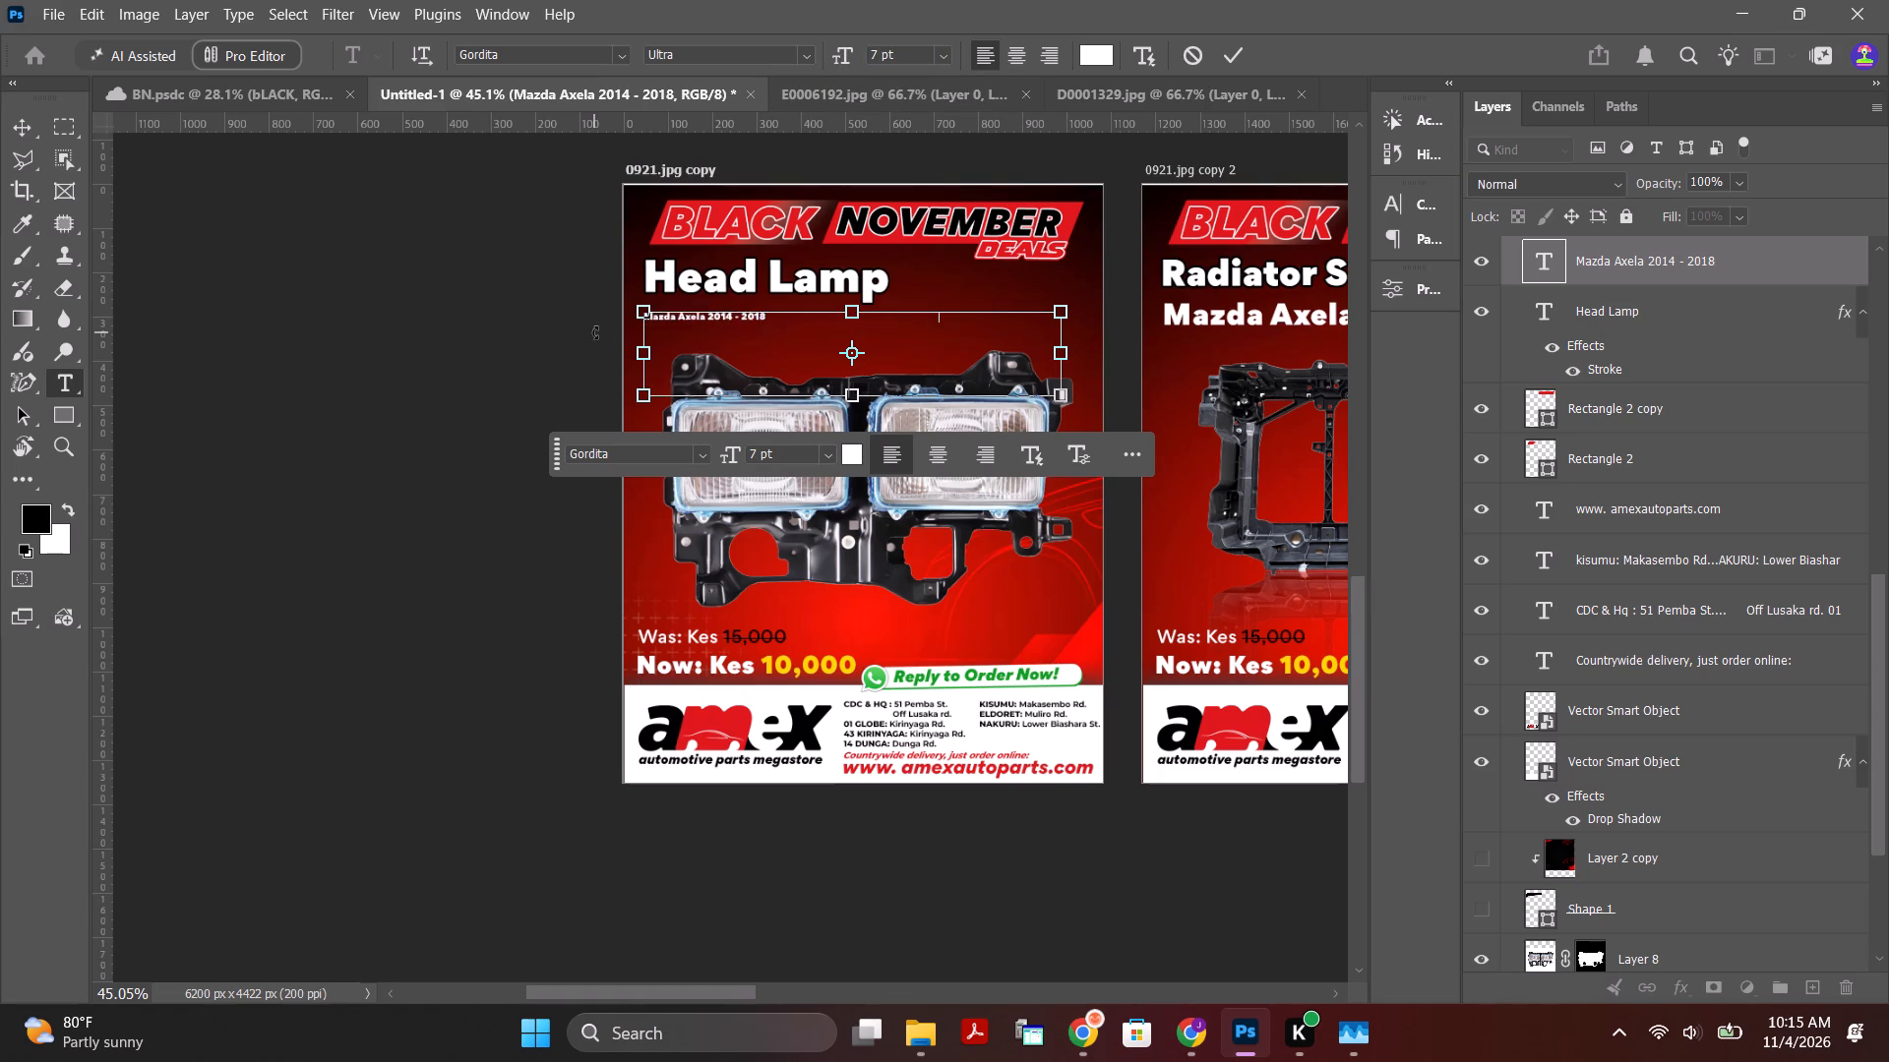
Enlarge the Mitsubishi Canter subtitle text to 19 pt so it fills two lines.
{"action": "left_click_drag", "start_coordinate": [957, 325], "coordinate": [614, 331]}
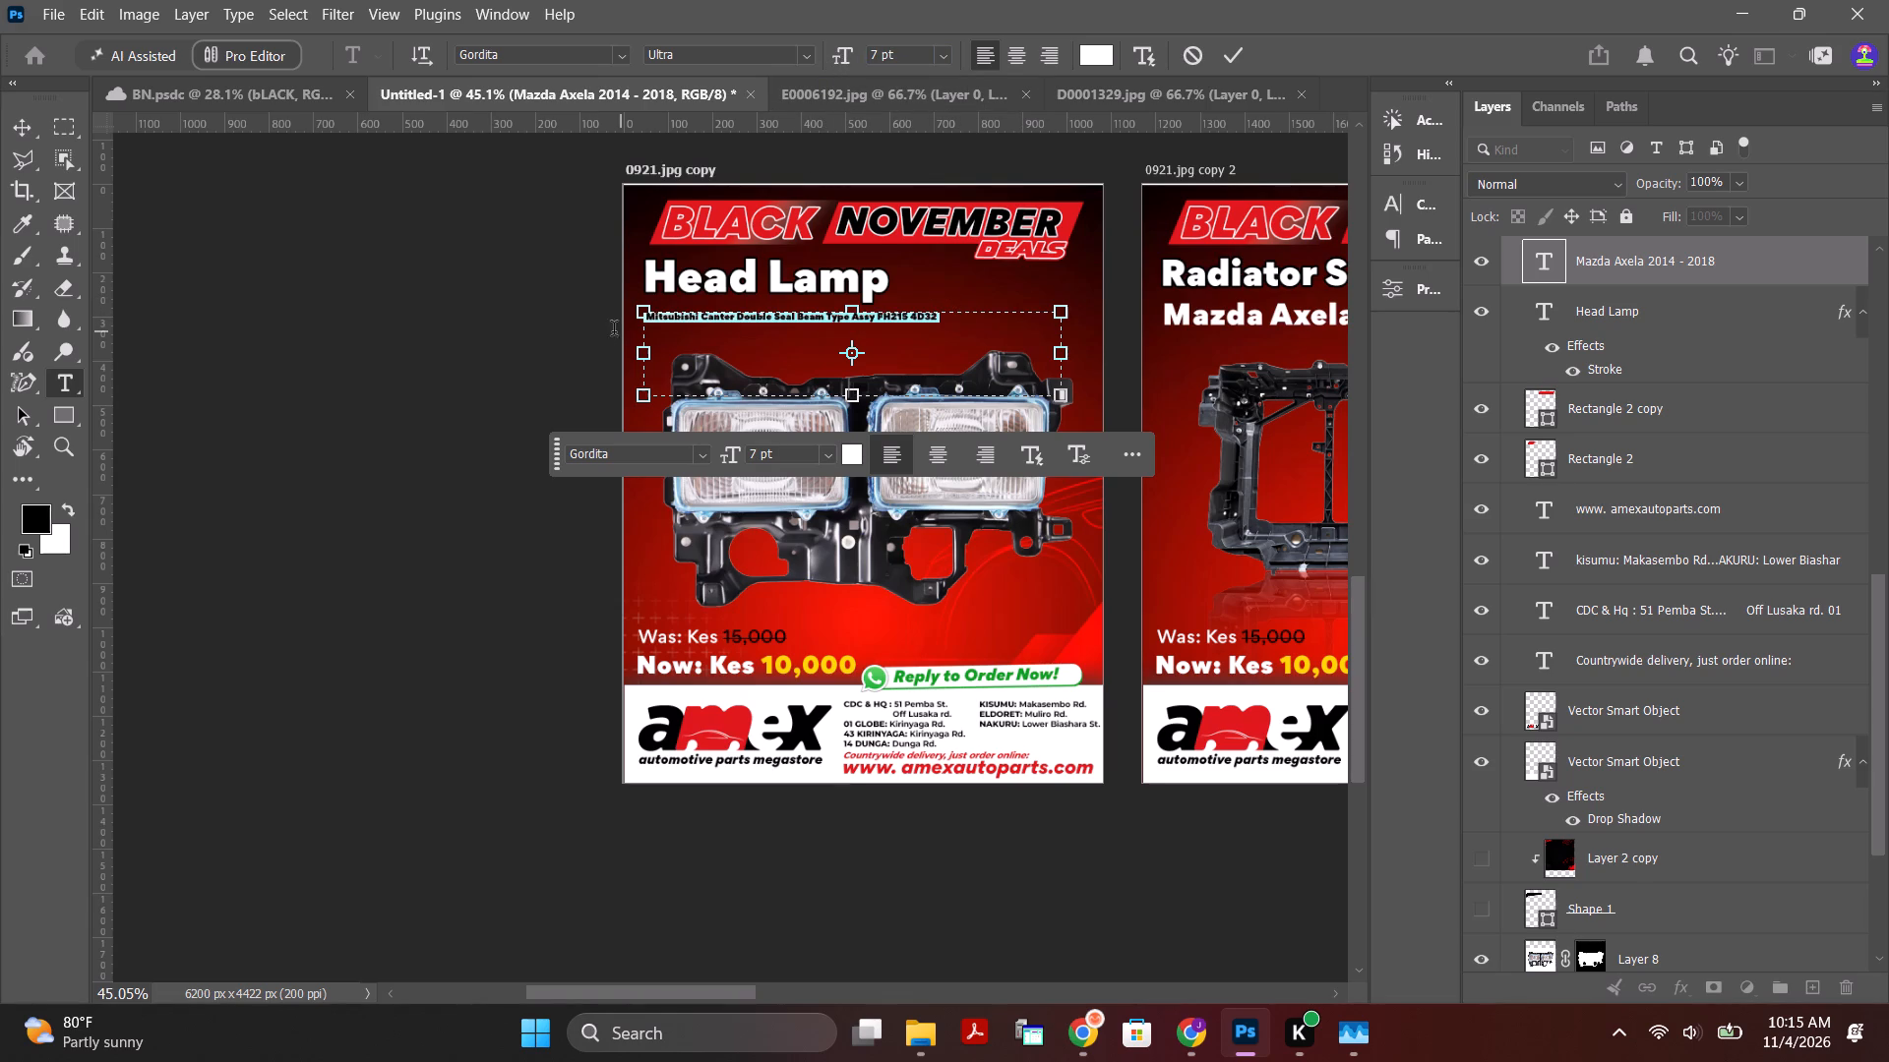
{"action": "left_click_drag", "start_coordinate": [614, 331], "coordinate": [605, 331]}
{"action": "left_click_drag", "start_coordinate": [841, 47], "coordinate": [854, 57]}
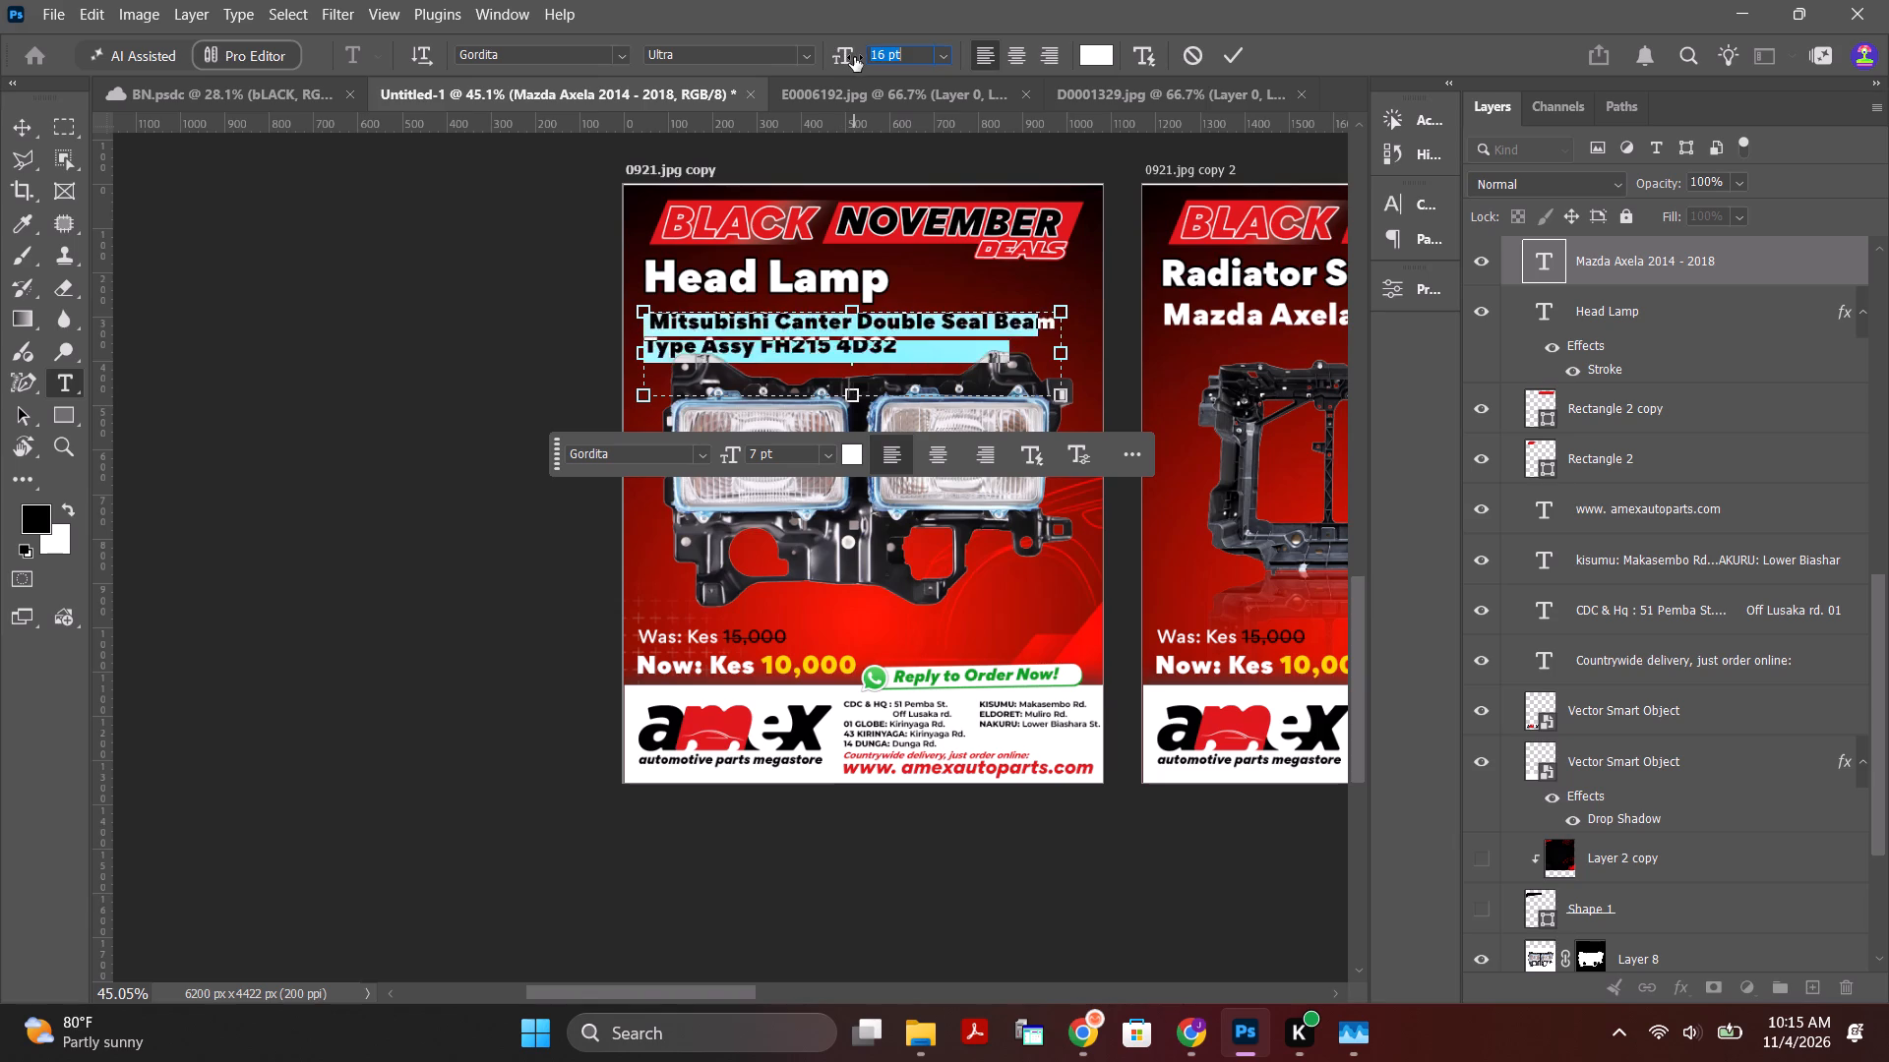
{"action": "left_click_drag", "start_coordinate": [854, 57], "coordinate": [853, 56]}
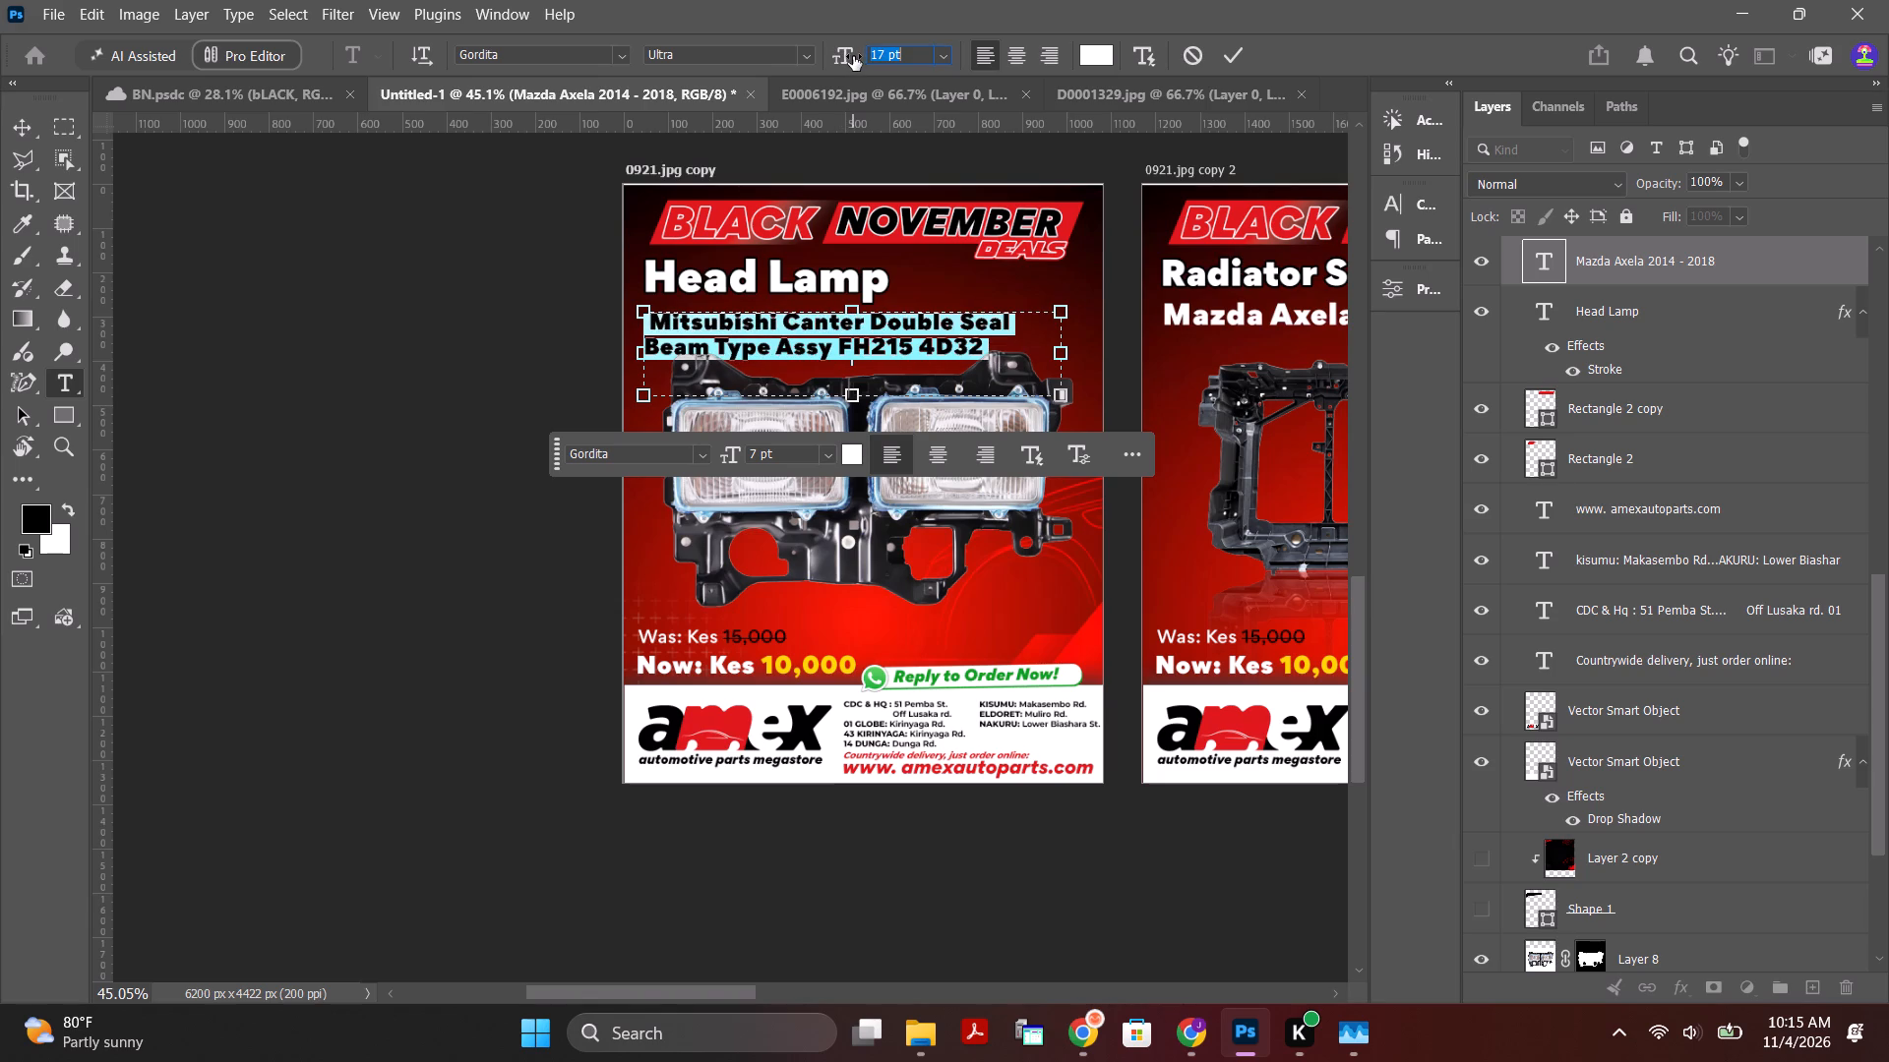
{"action": "left_click_drag", "start_coordinate": [853, 56], "coordinate": [855, 56]}
{"action": "left_click", "coordinate": [1227, 49]}
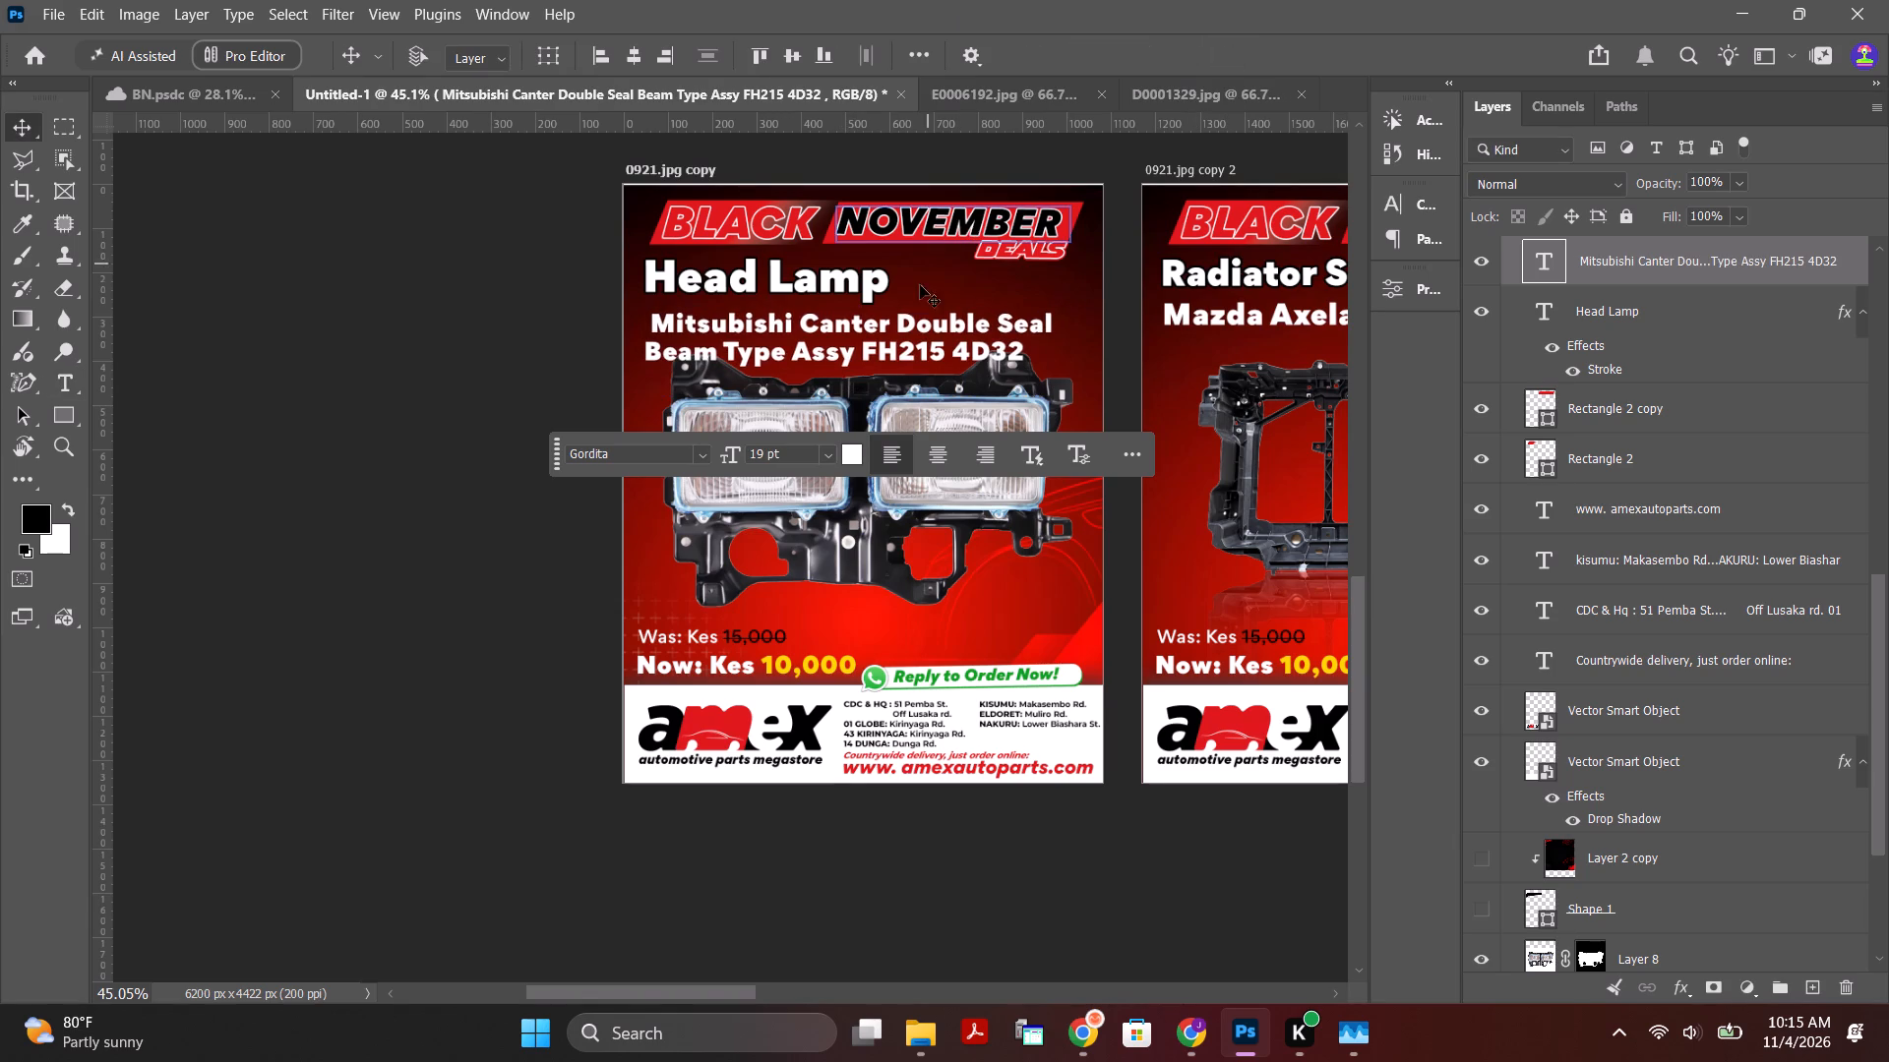
Delete the leading space before "Mitsubishi" in the subtitle so its first line aligns with the second.
{"action": "double_click", "coordinate": [680, 326]}
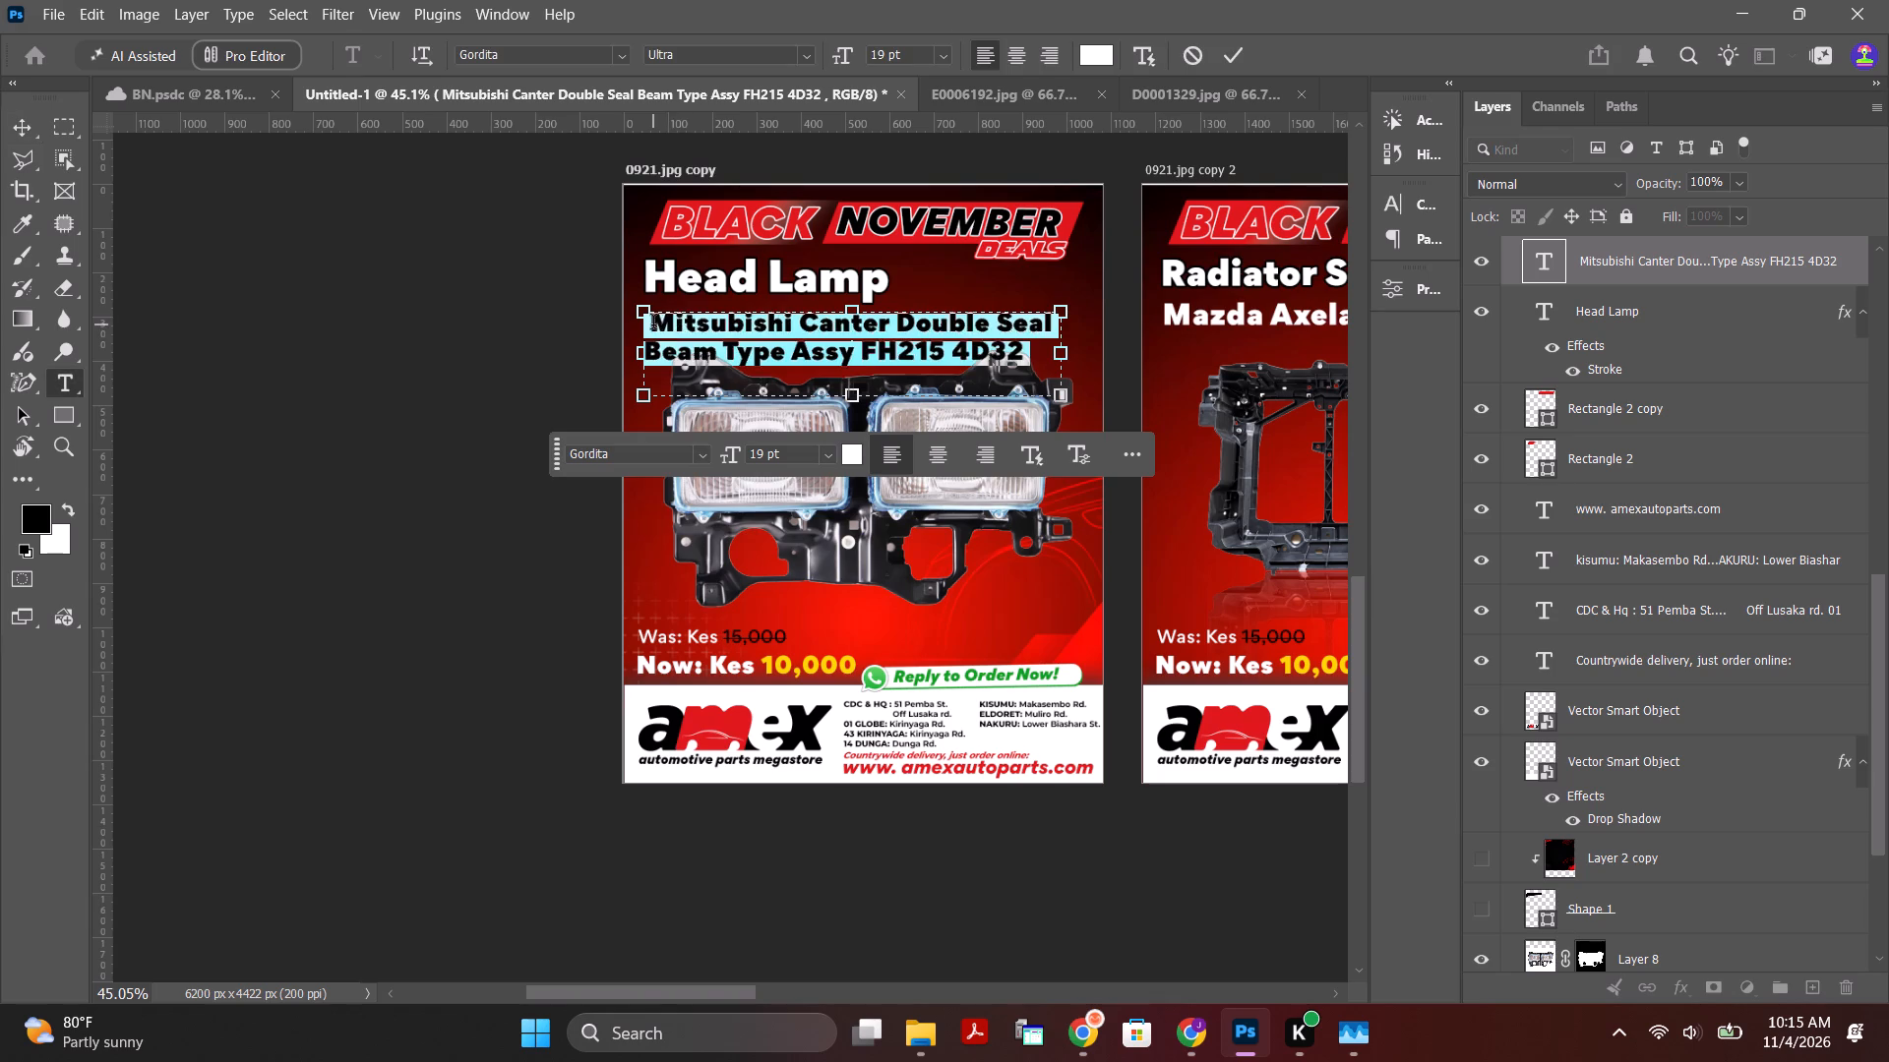
{"action": "left_click", "coordinate": [653, 324]}
{"action": "key", "text": "BackSpace"}
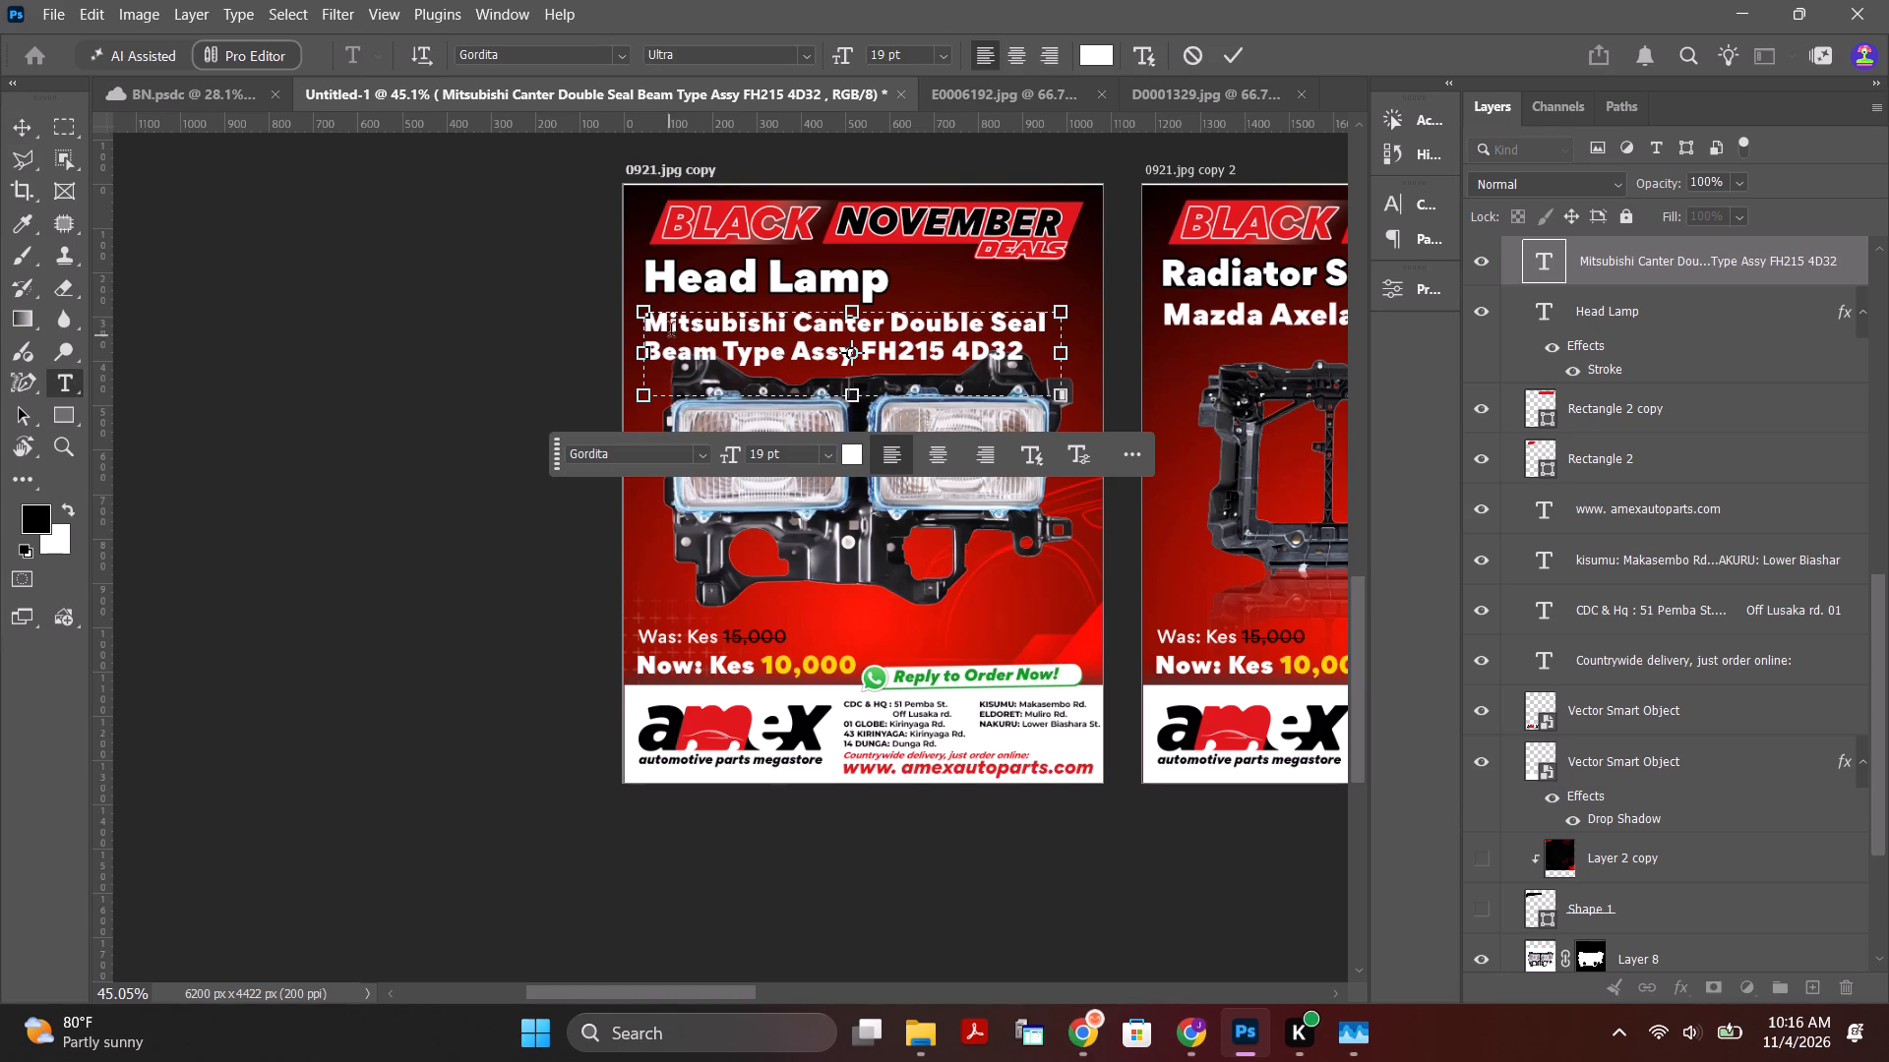
{"action": "left_click", "coordinate": [1241, 51]}
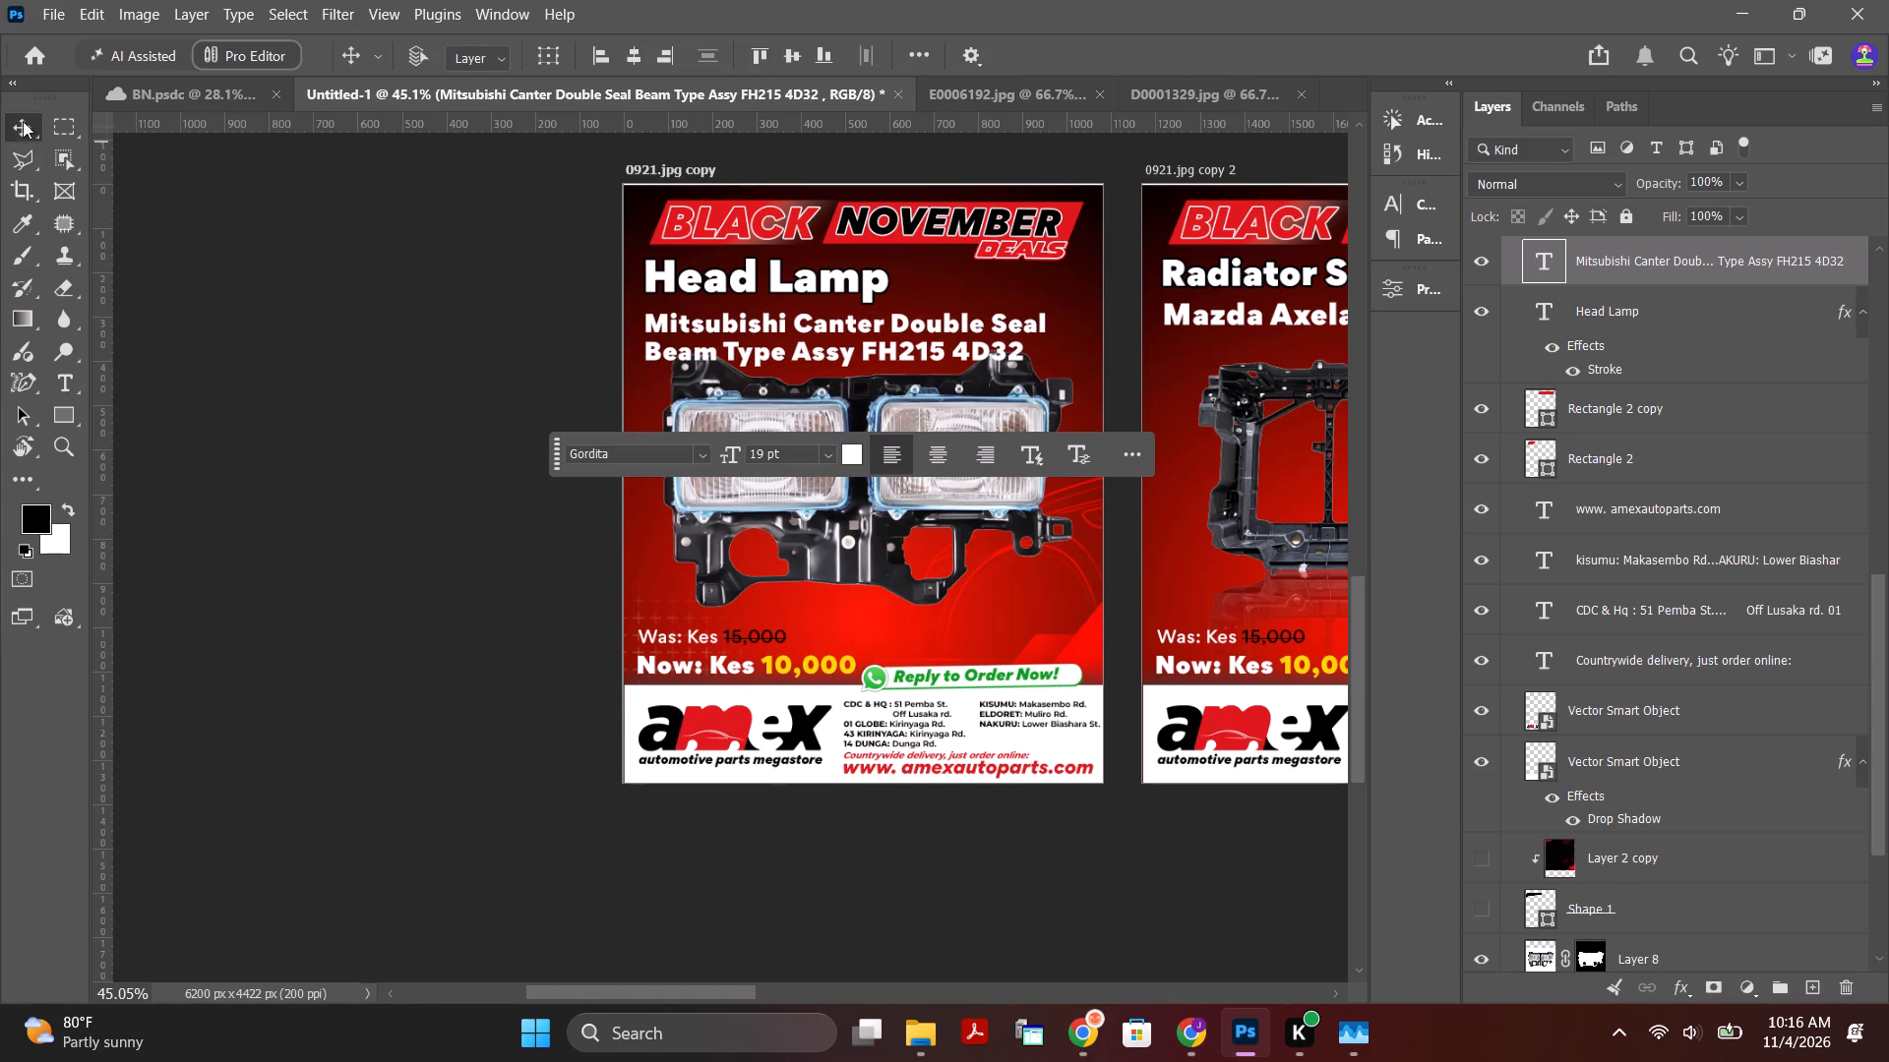
Move the two-line Mitsubishi Canter subtitle slightly up, closer to the "Head Lamp" heading.
{"action": "left_click", "coordinate": [22, 121]}
{"action": "left_click", "coordinate": [452, 283]}
{"action": "scroll", "coordinate": [826, 454], "scroll_direction": "up", "scroll_amount": 3}
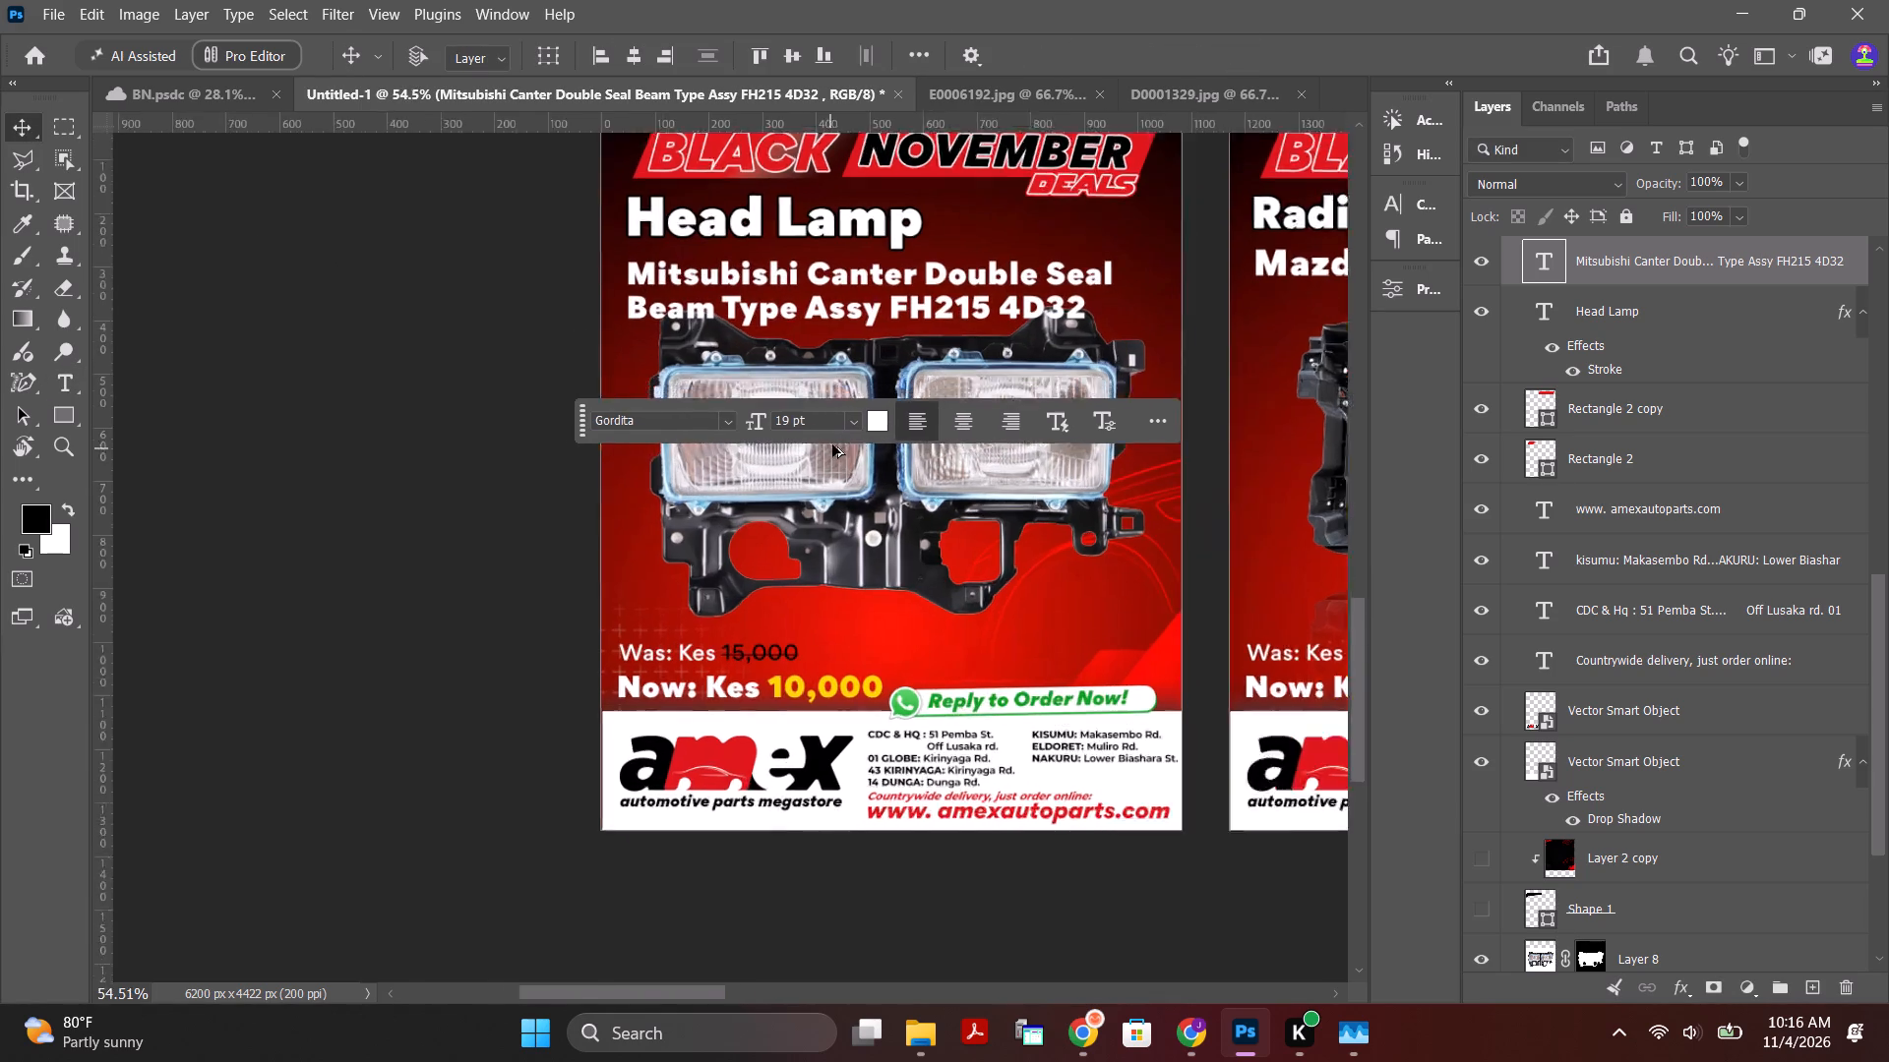
{"action": "scroll", "coordinate": [832, 444], "scroll_direction": "up", "scroll_amount": 4}
{"action": "left_click_drag", "start_coordinate": [920, 440], "coordinate": [920, 441]}
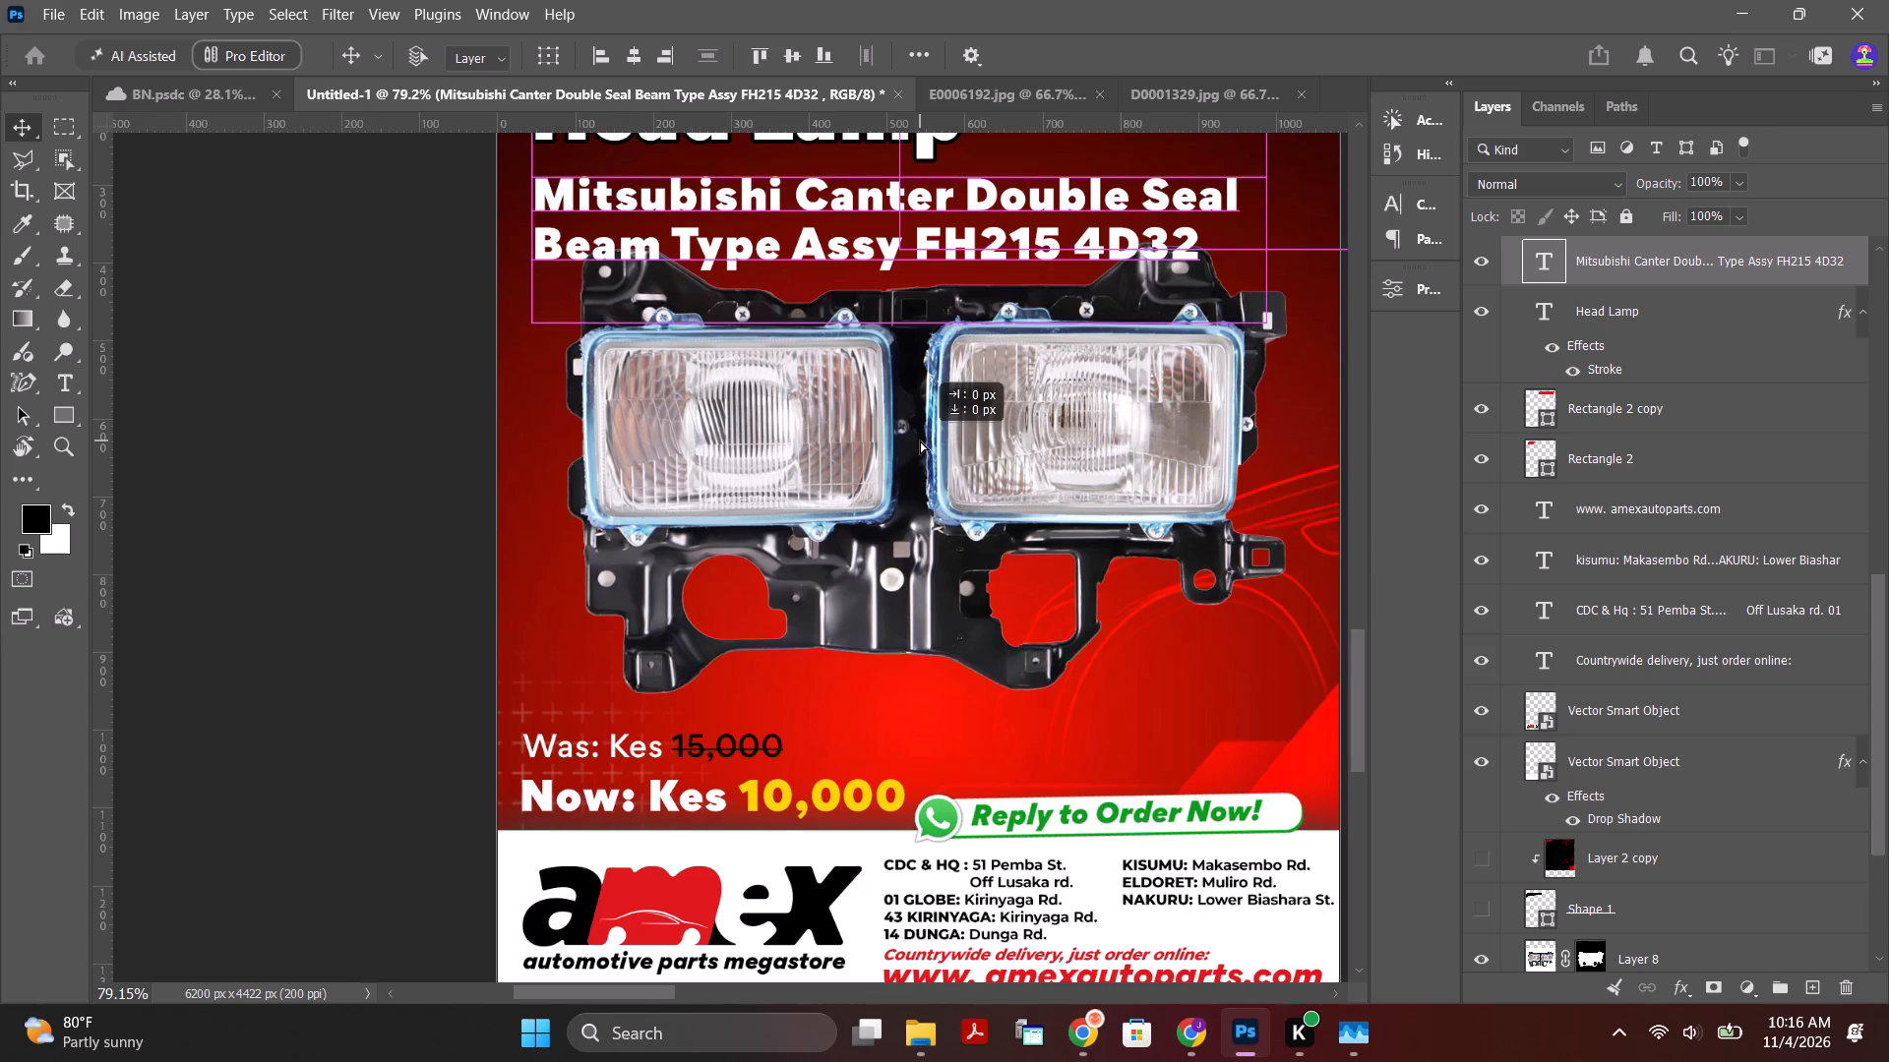
{"action": "left_click_drag", "start_coordinate": [920, 441], "coordinate": [920, 431]}
{"action": "left_click", "coordinate": [271, 437]}
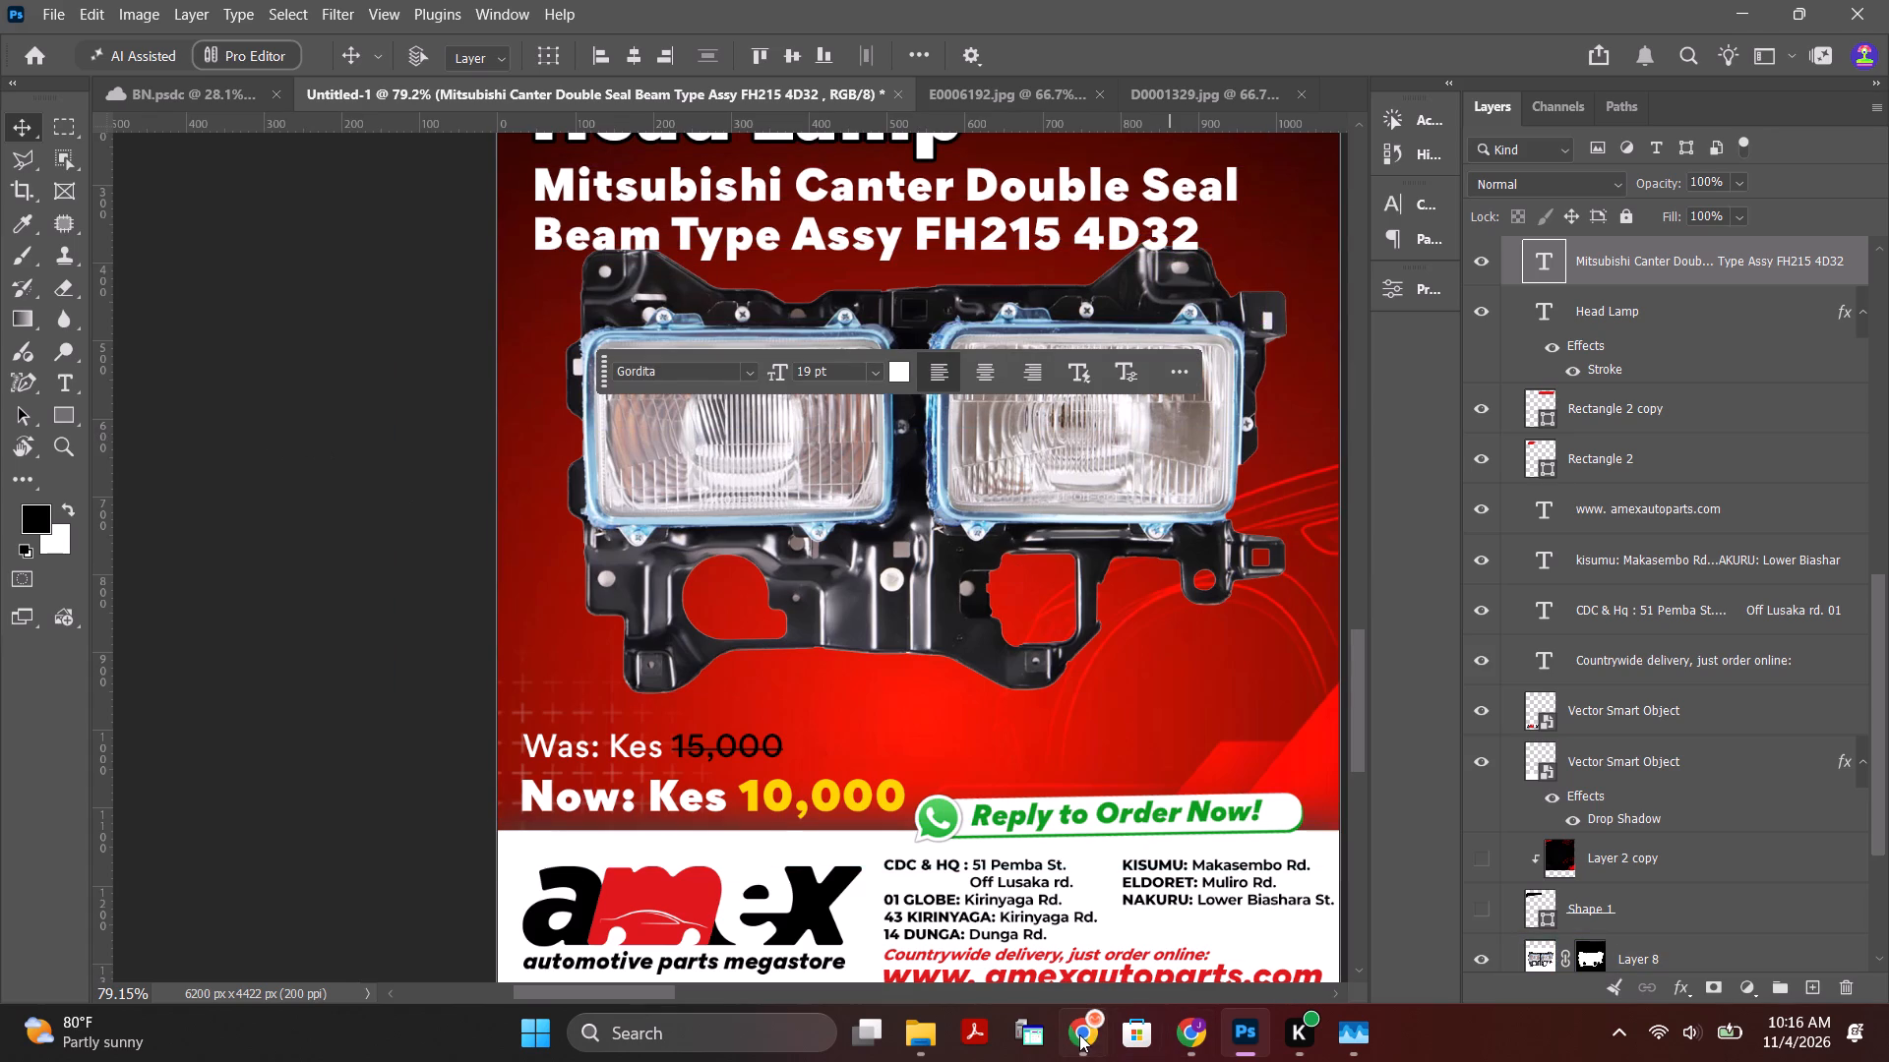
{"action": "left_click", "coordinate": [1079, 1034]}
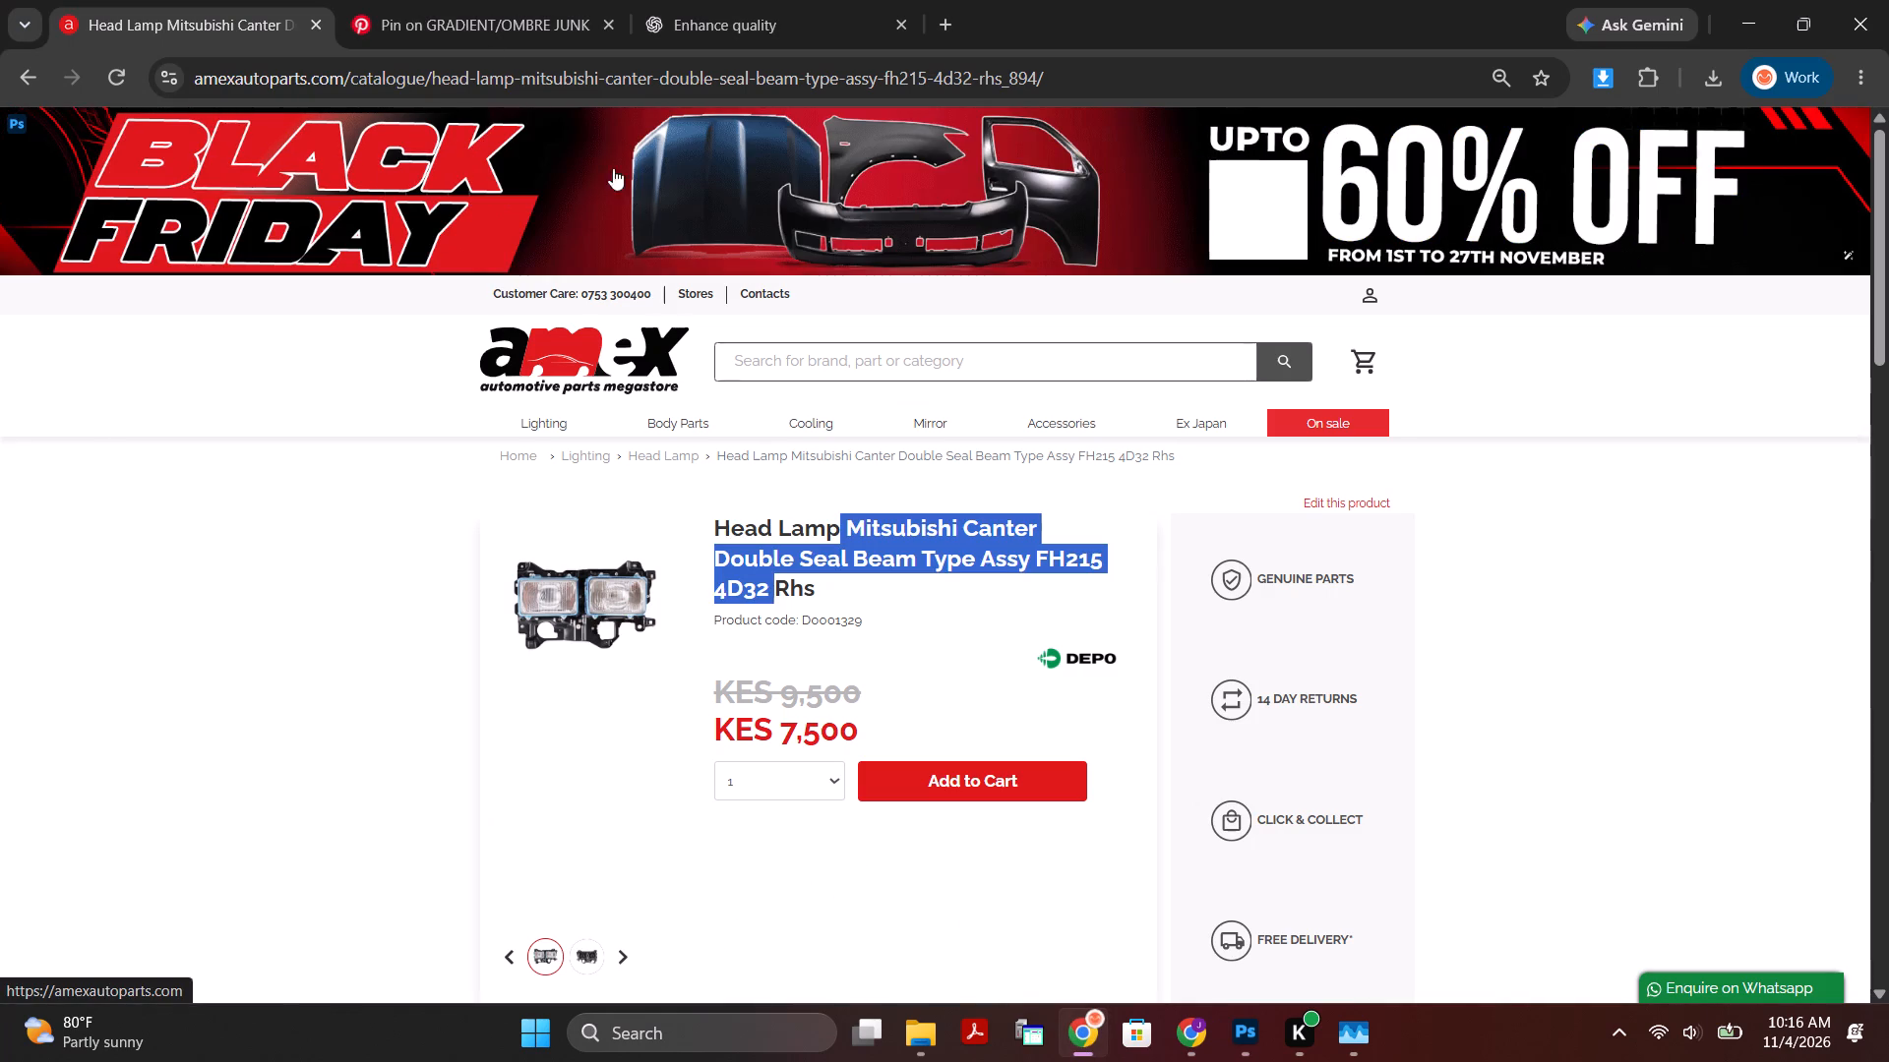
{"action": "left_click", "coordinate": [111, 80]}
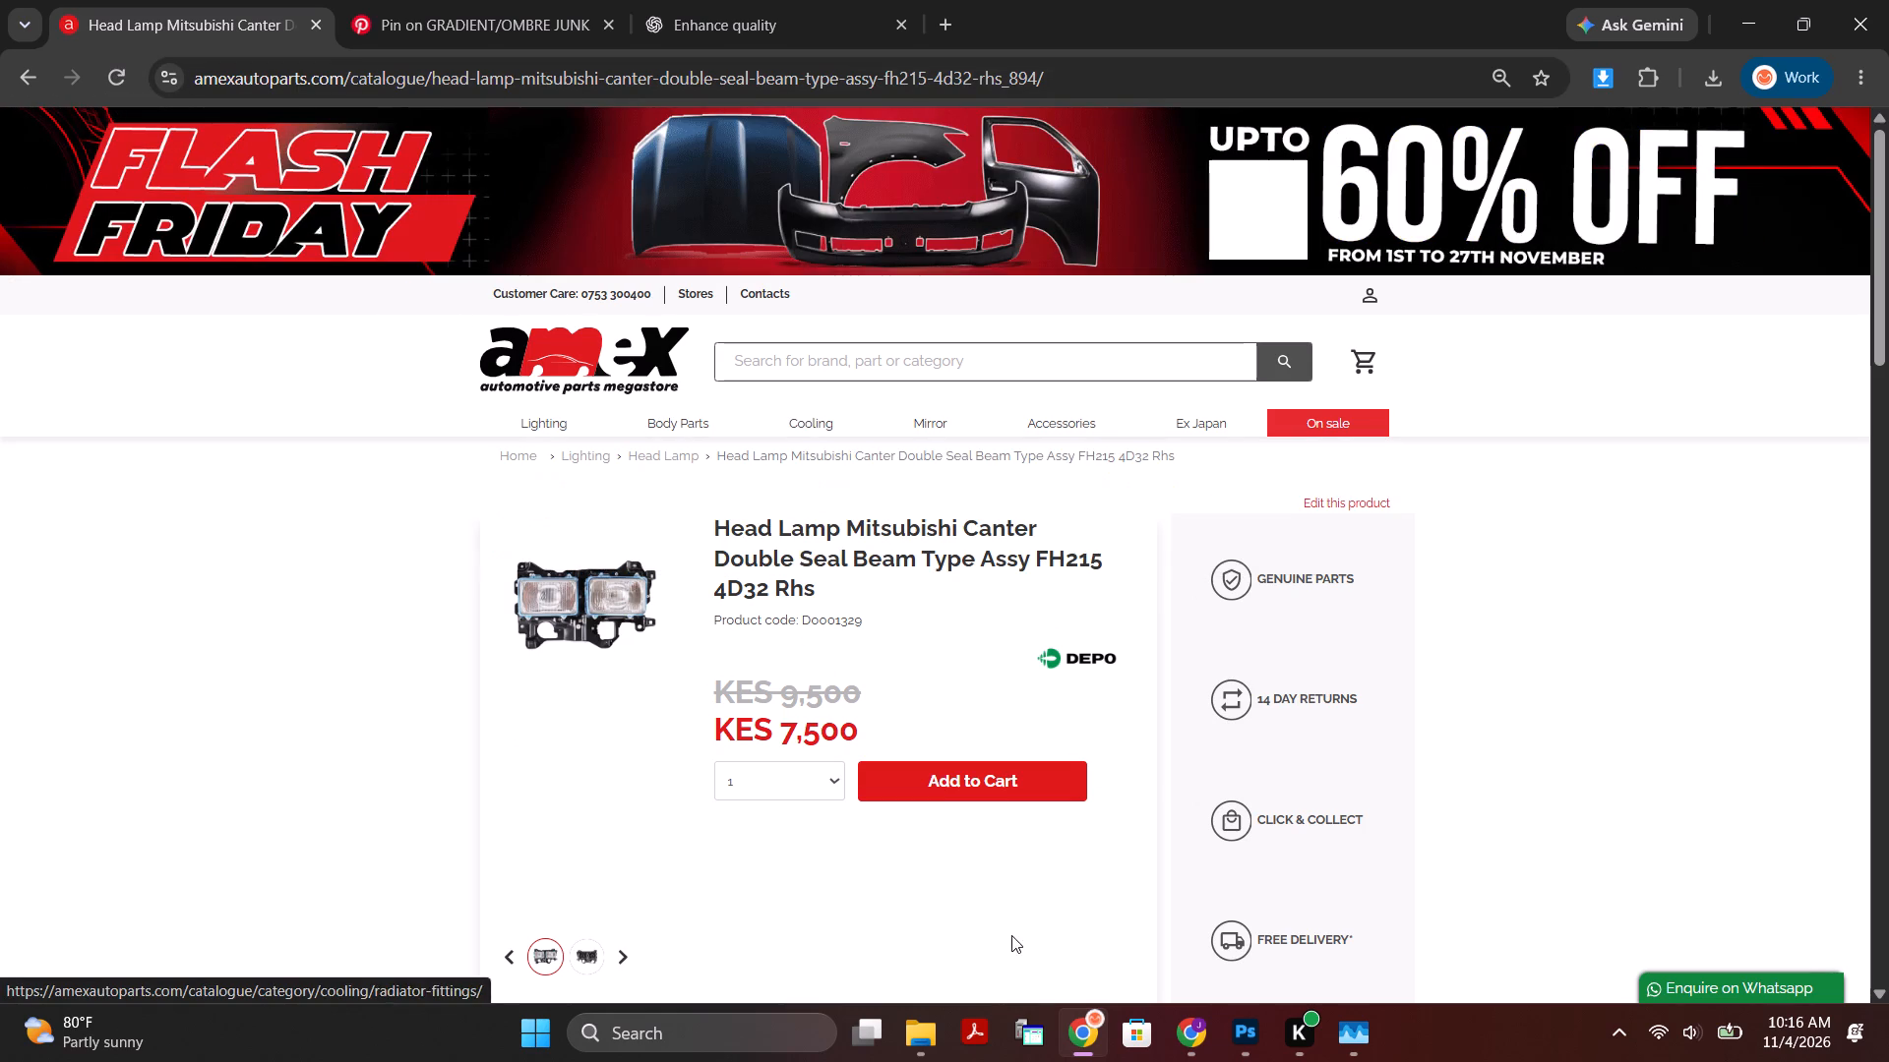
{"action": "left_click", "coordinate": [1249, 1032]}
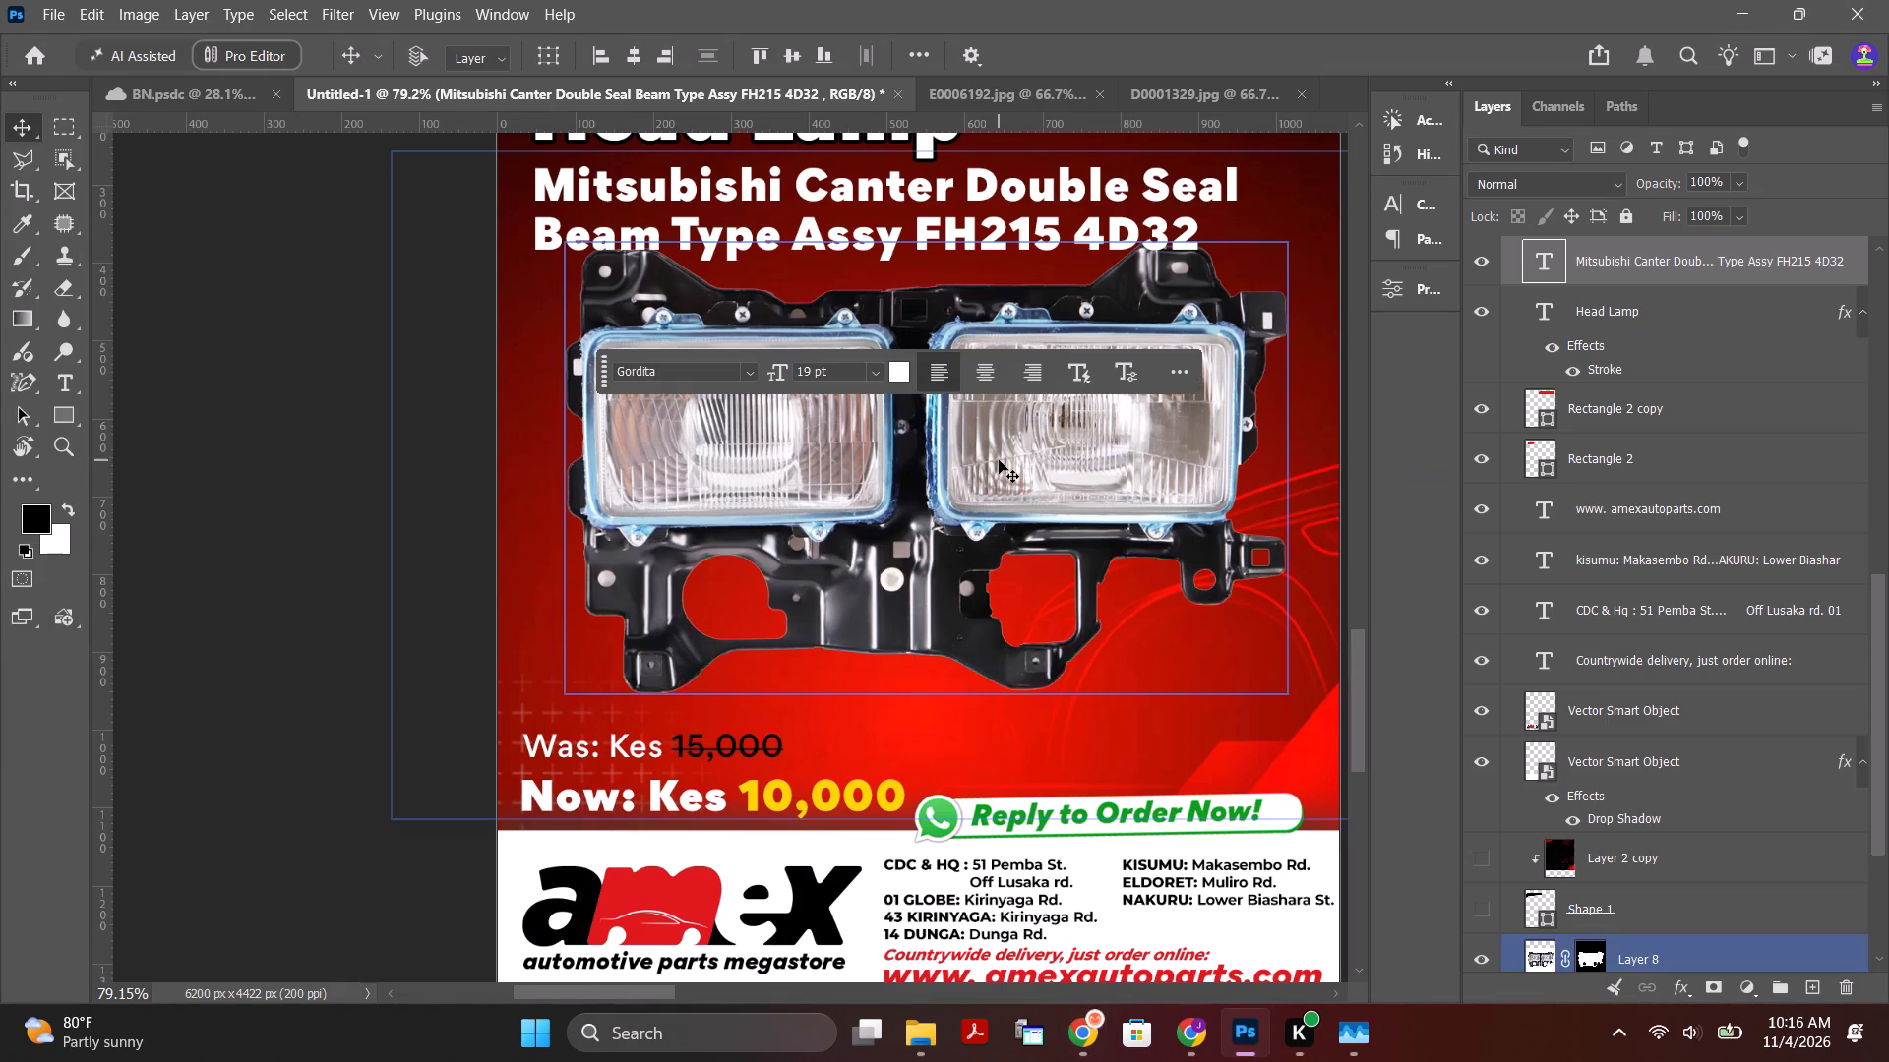
Nudge the two-line Mitsubishi Canter subtitle slightly up, away from the head lamp image.
{"action": "left_click", "coordinate": [1011, 468]}
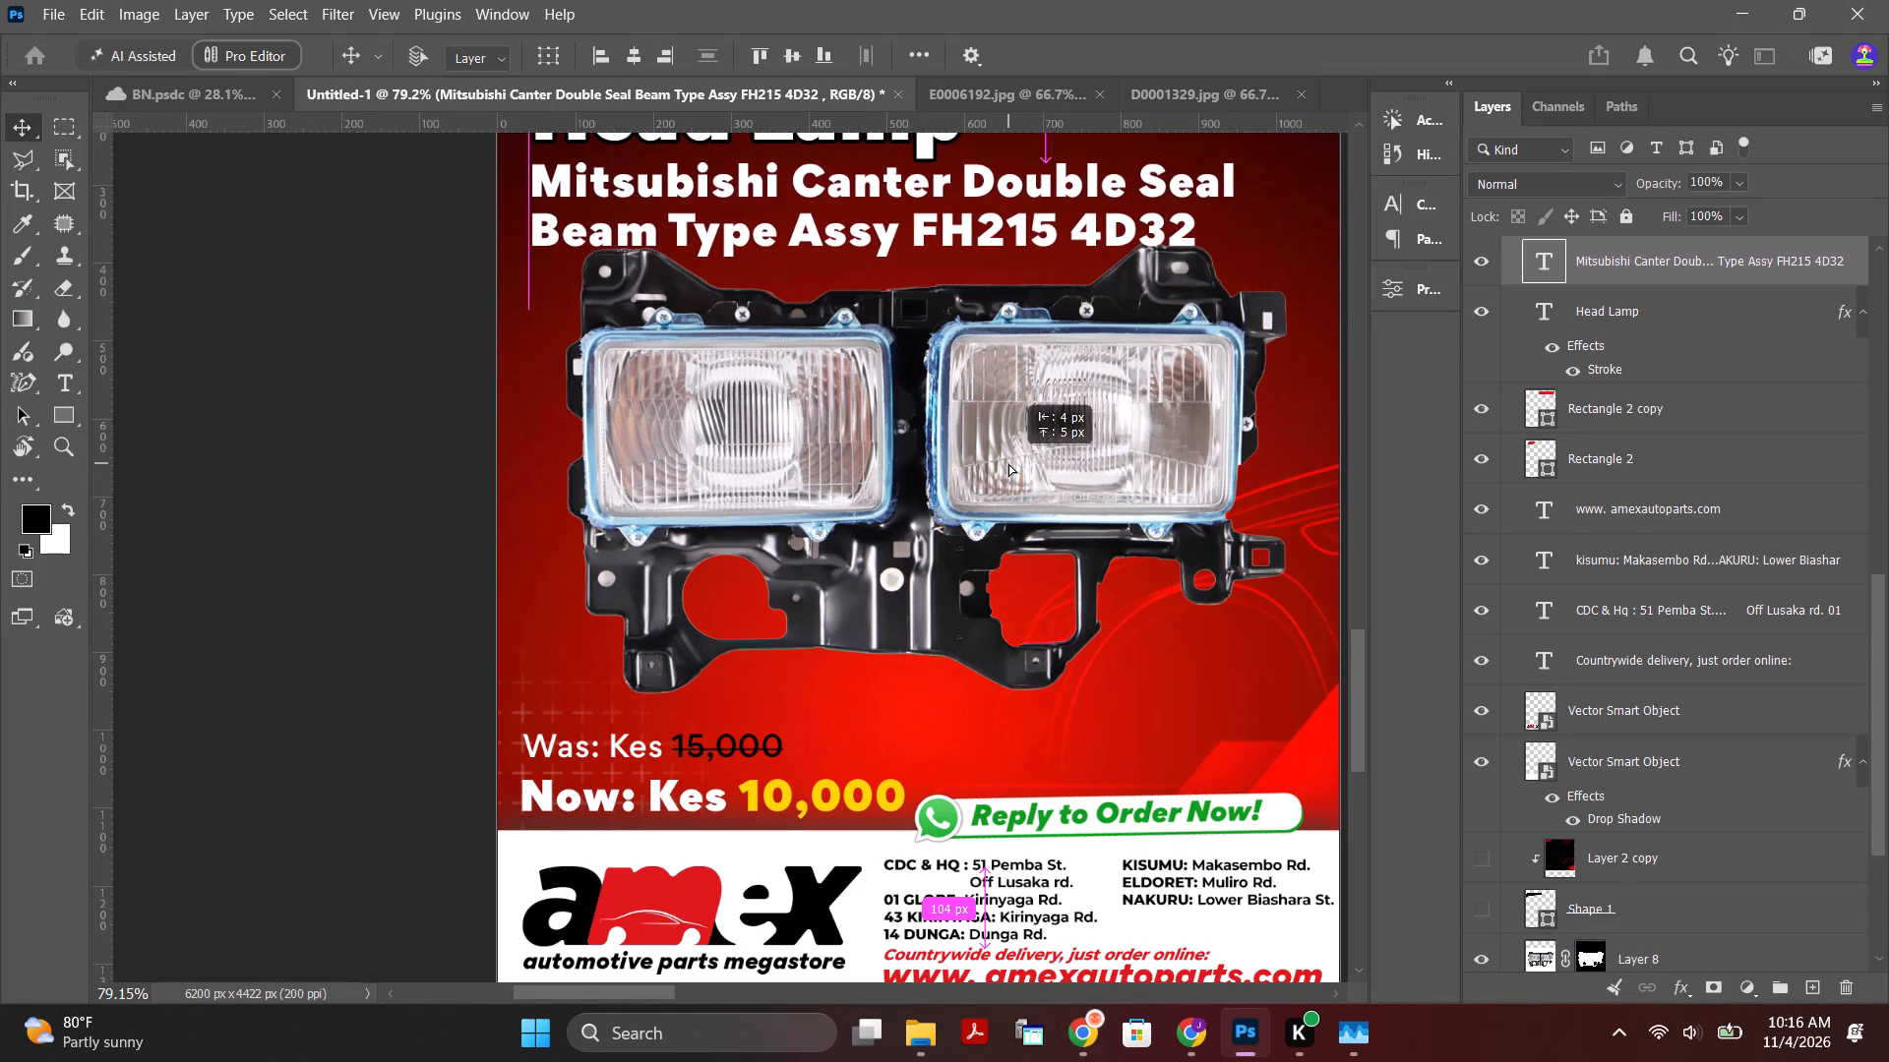
{"action": "left_click", "coordinate": [1150, 606]}
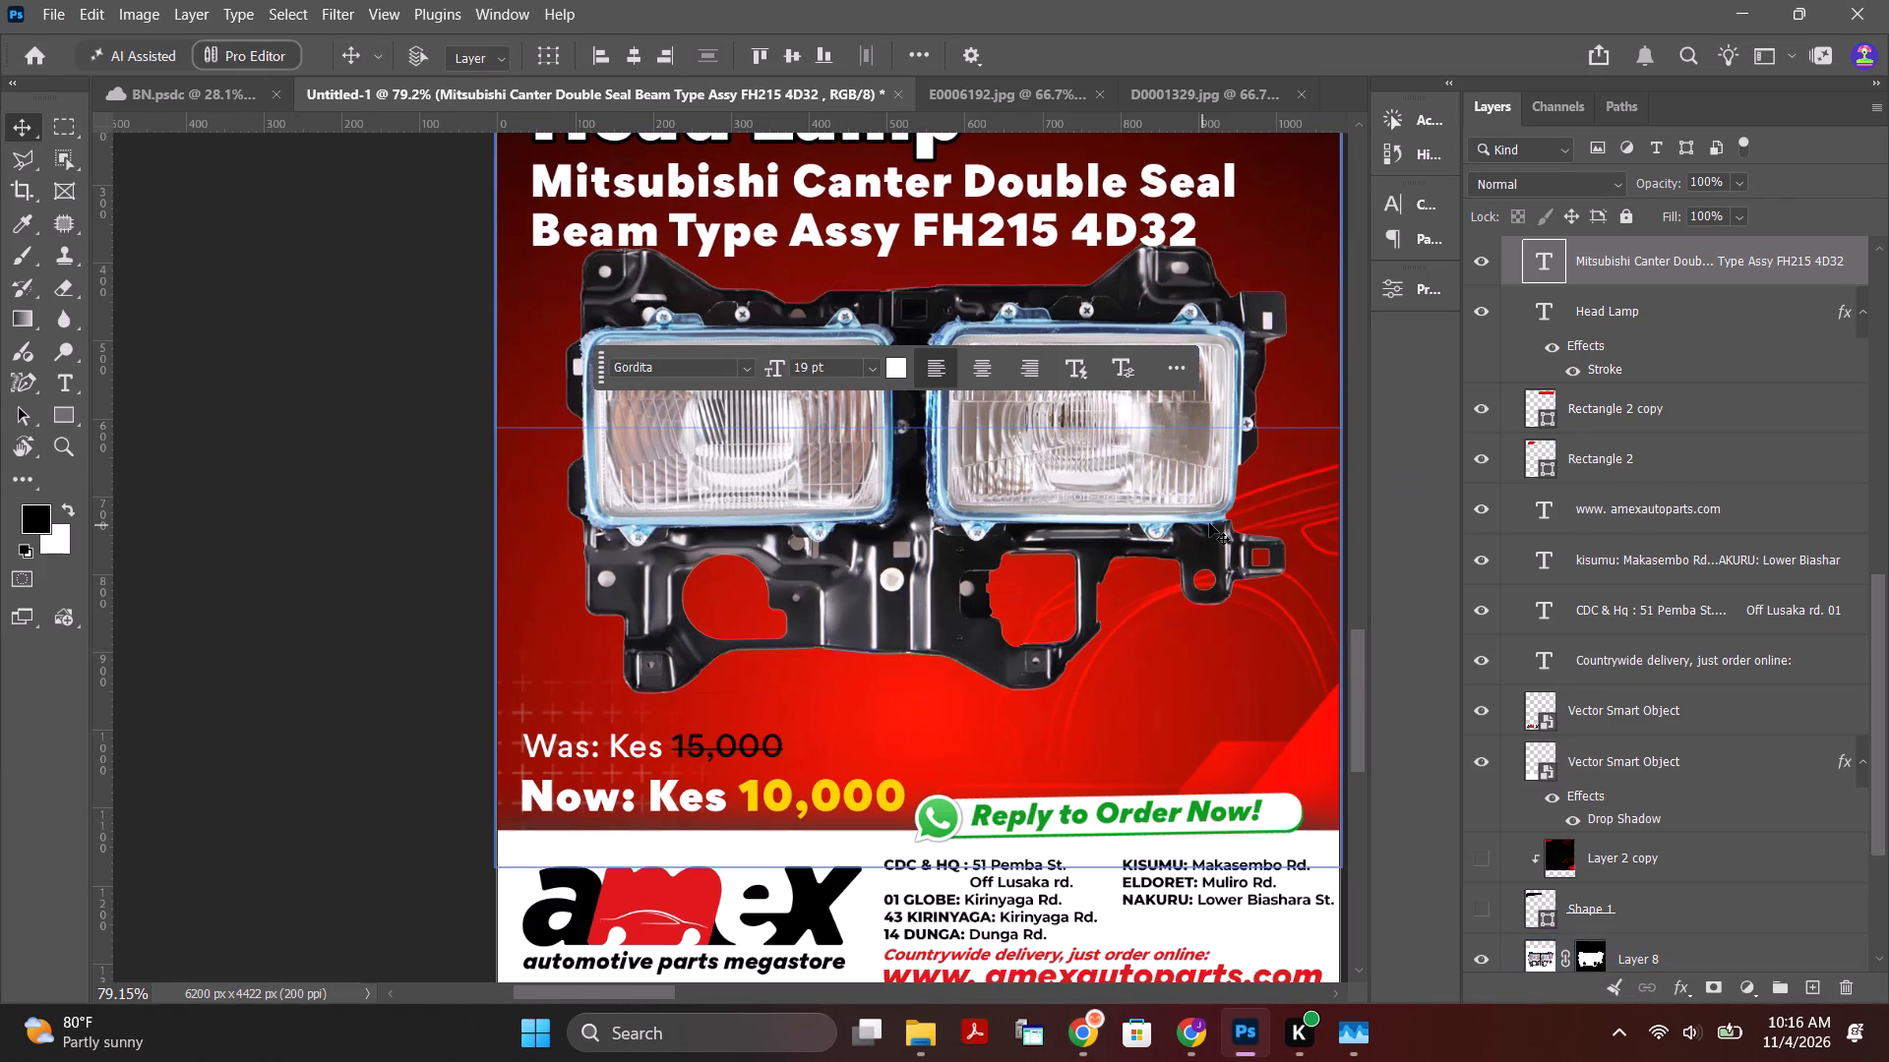
{"action": "left_click", "coordinate": [1209, 523]}
{"action": "left_click", "coordinate": [1218, 512]}
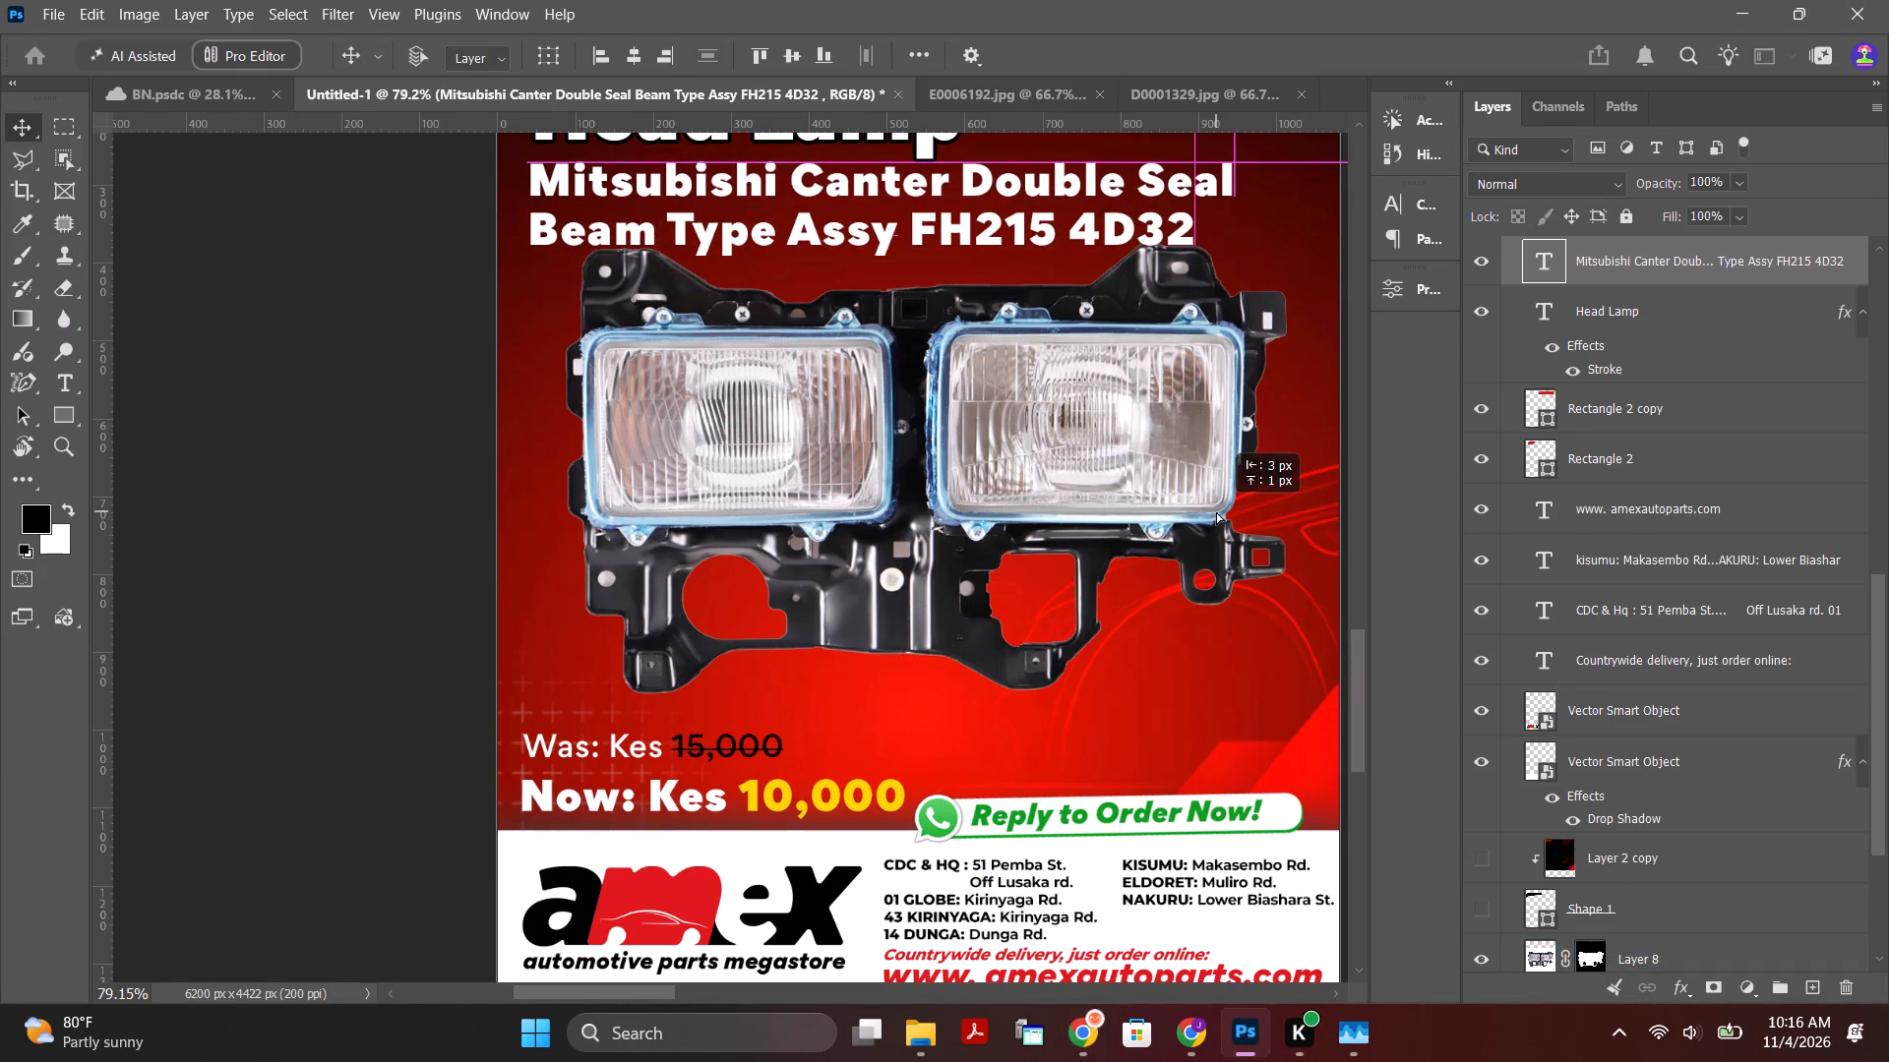
Move the head lamp image on Layer 8 down about 31 px to leave a gap below the subtitle.
{"action": "left_click", "coordinate": [1666, 959]}
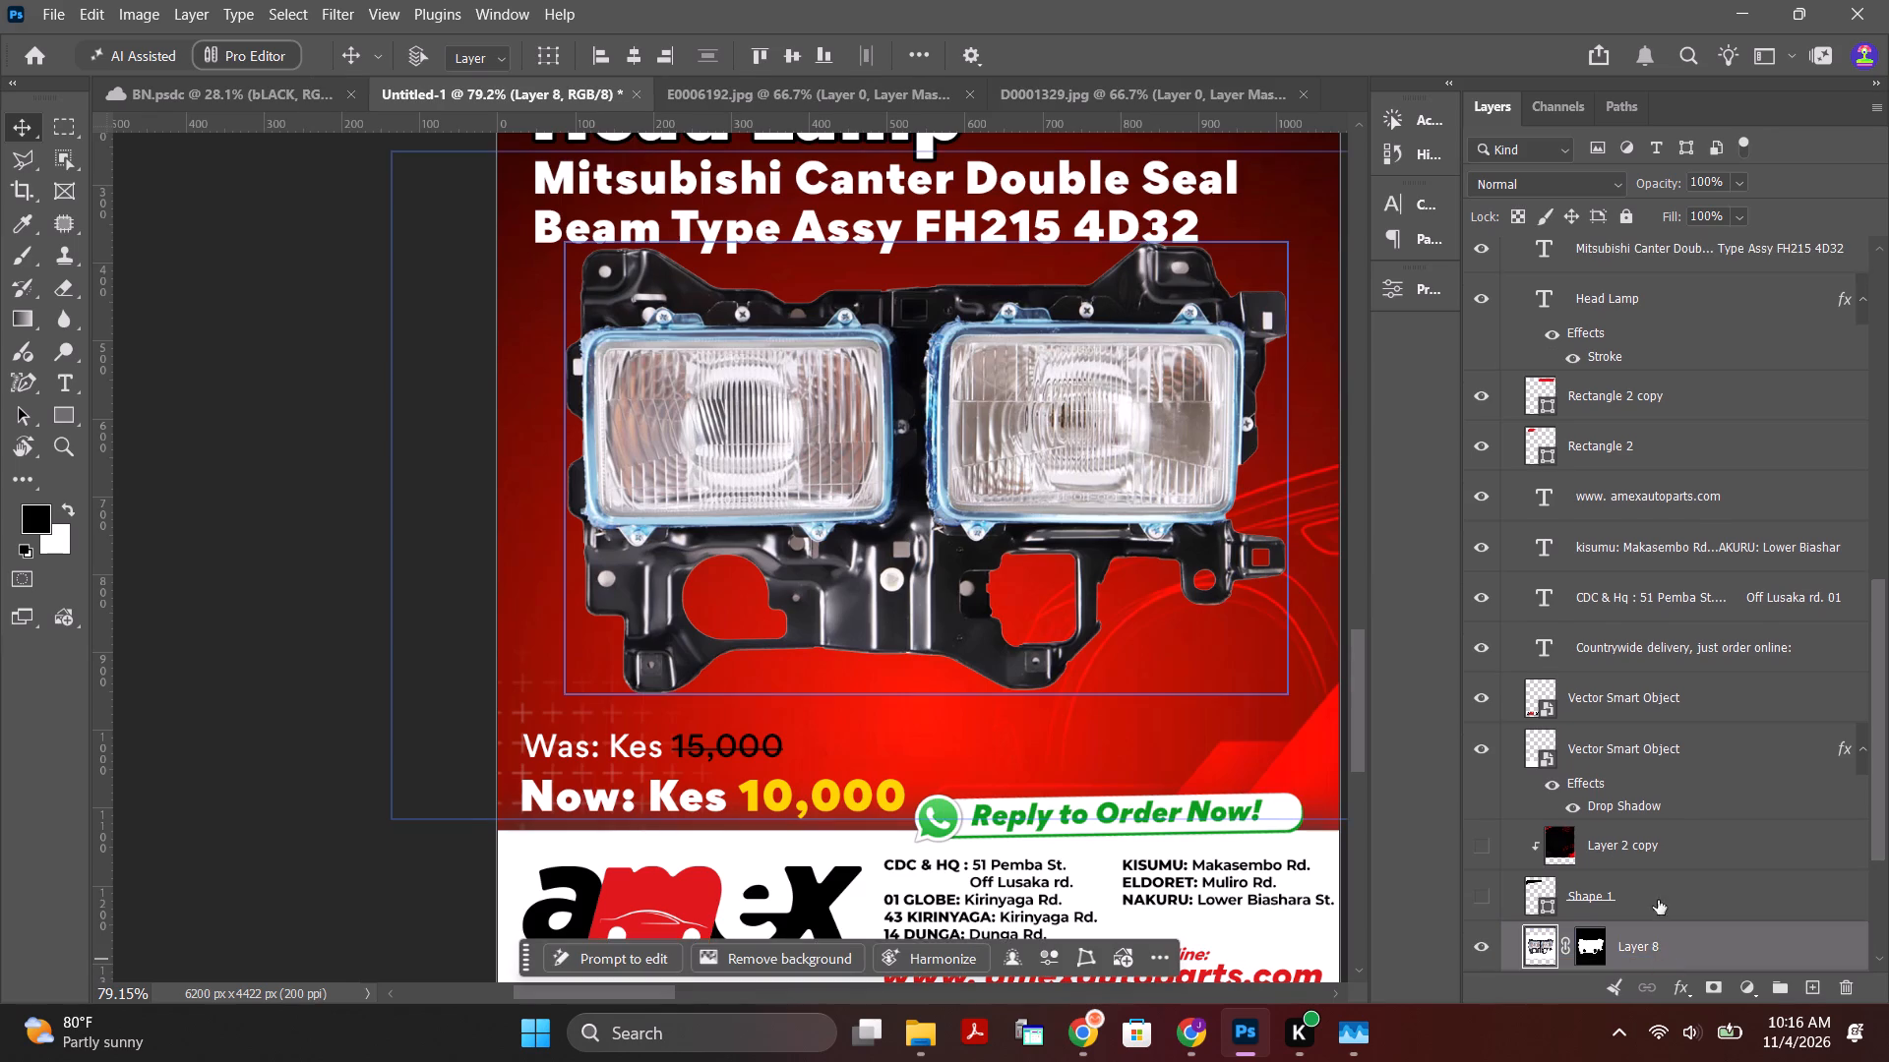
{"action": "scroll", "coordinate": [1658, 810], "scroll_direction": "down", "scroll_amount": 4}
{"action": "left_click", "coordinate": [1631, 816]}
{"action": "left_click_drag", "start_coordinate": [1157, 493], "coordinate": [1150, 521]}
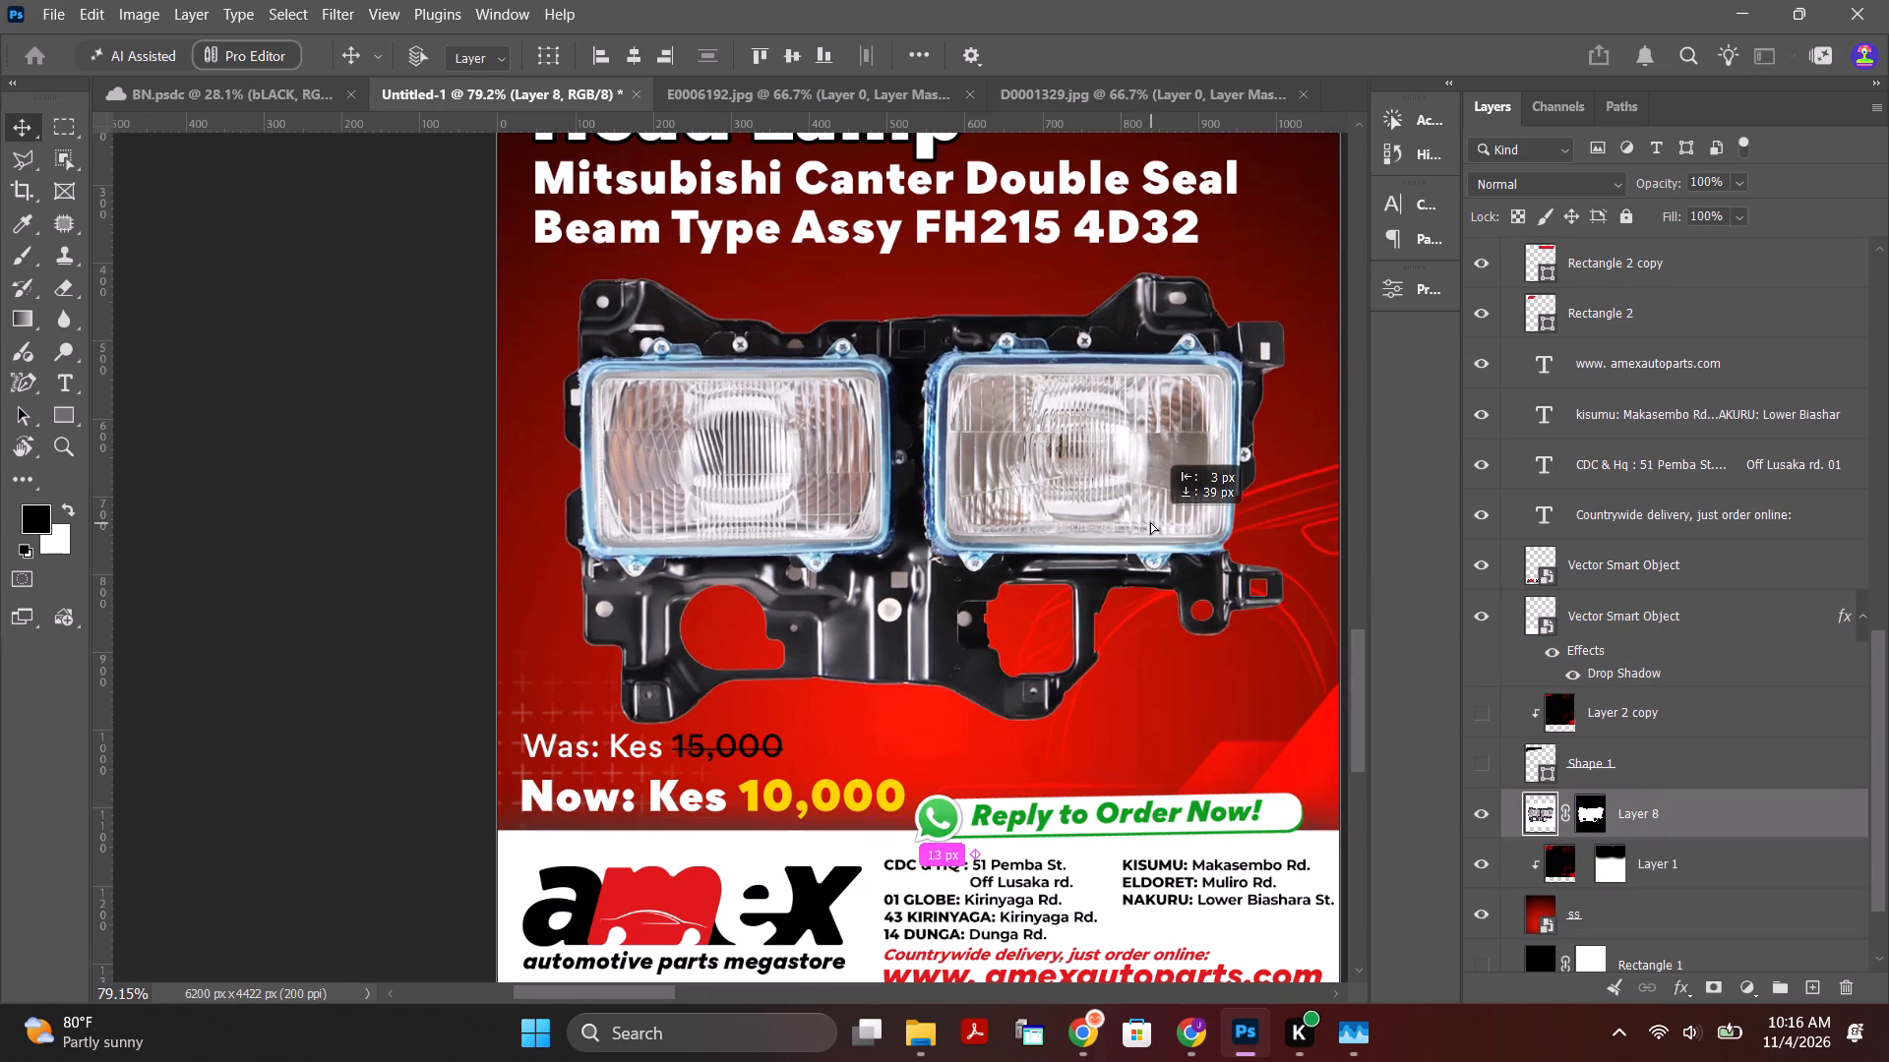
{"action": "left_click_drag", "start_coordinate": [1150, 521], "coordinate": [1150, 515]}
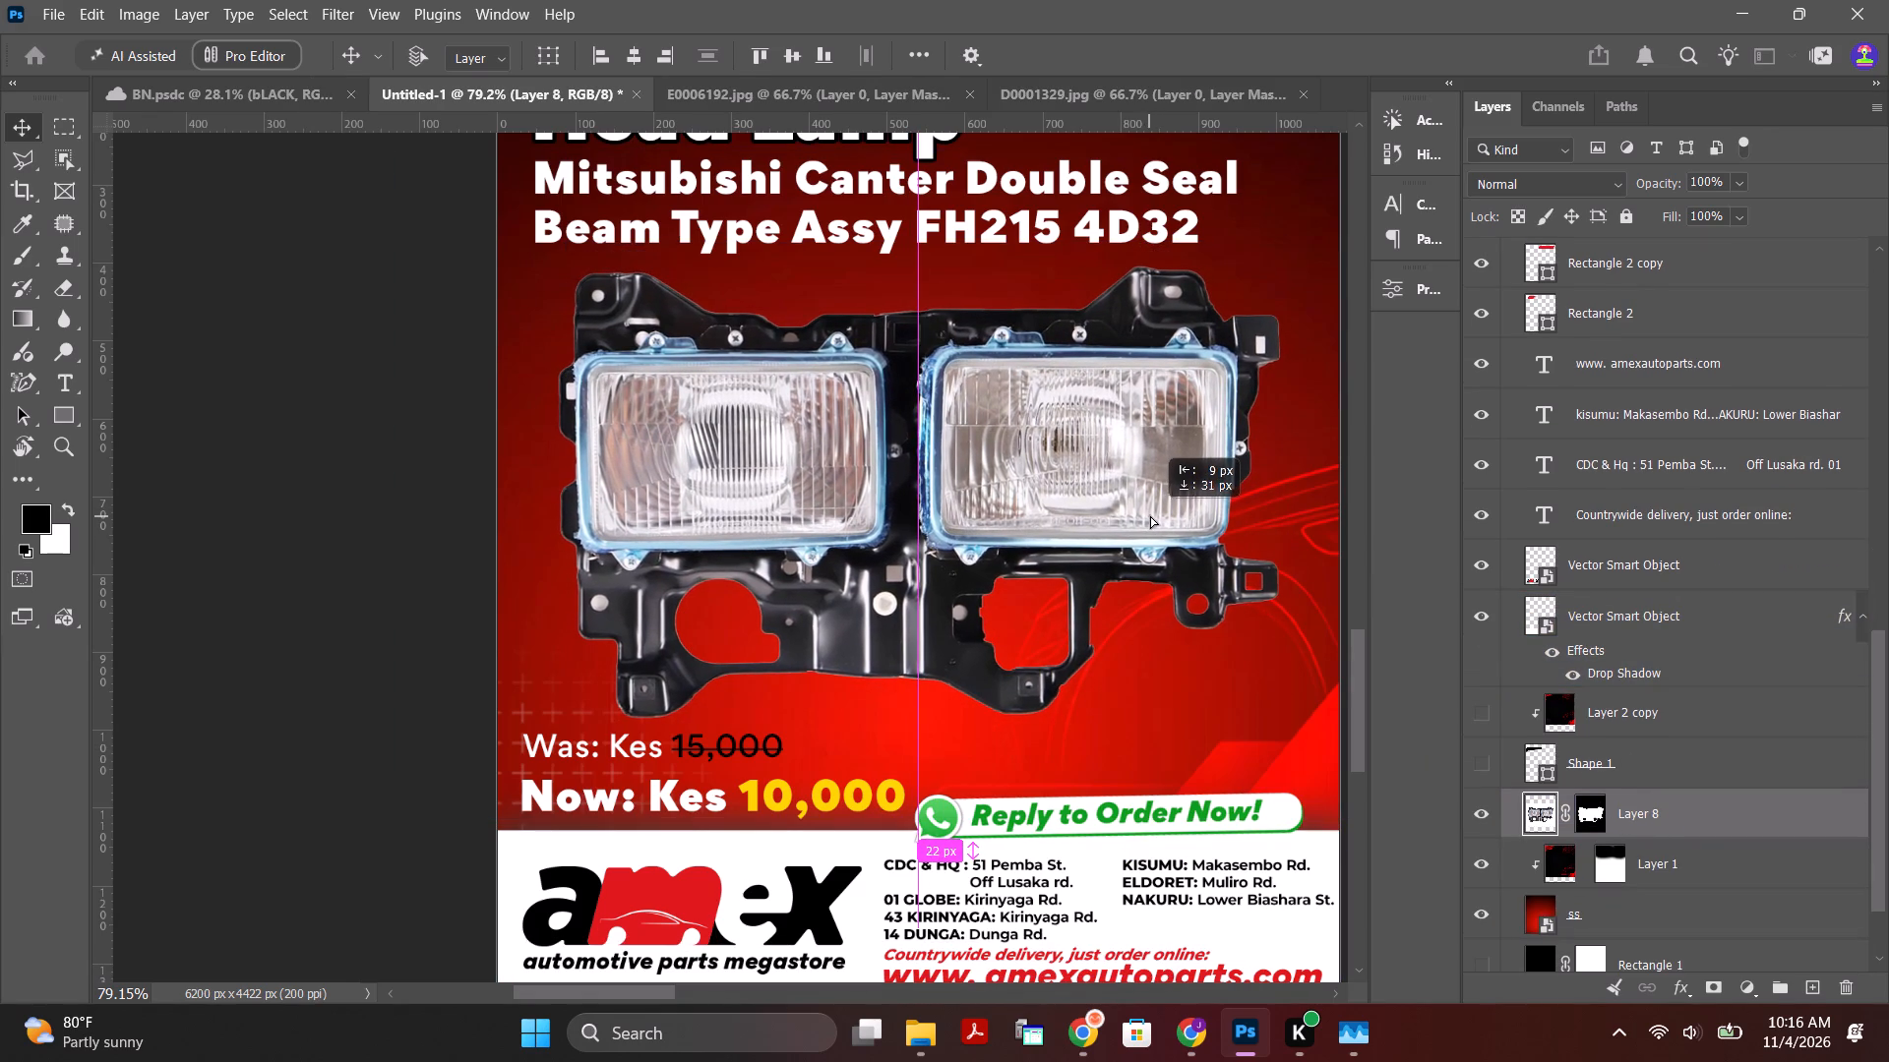
{"action": "left_click_drag", "start_coordinate": [1150, 515], "coordinate": [1155, 513]}
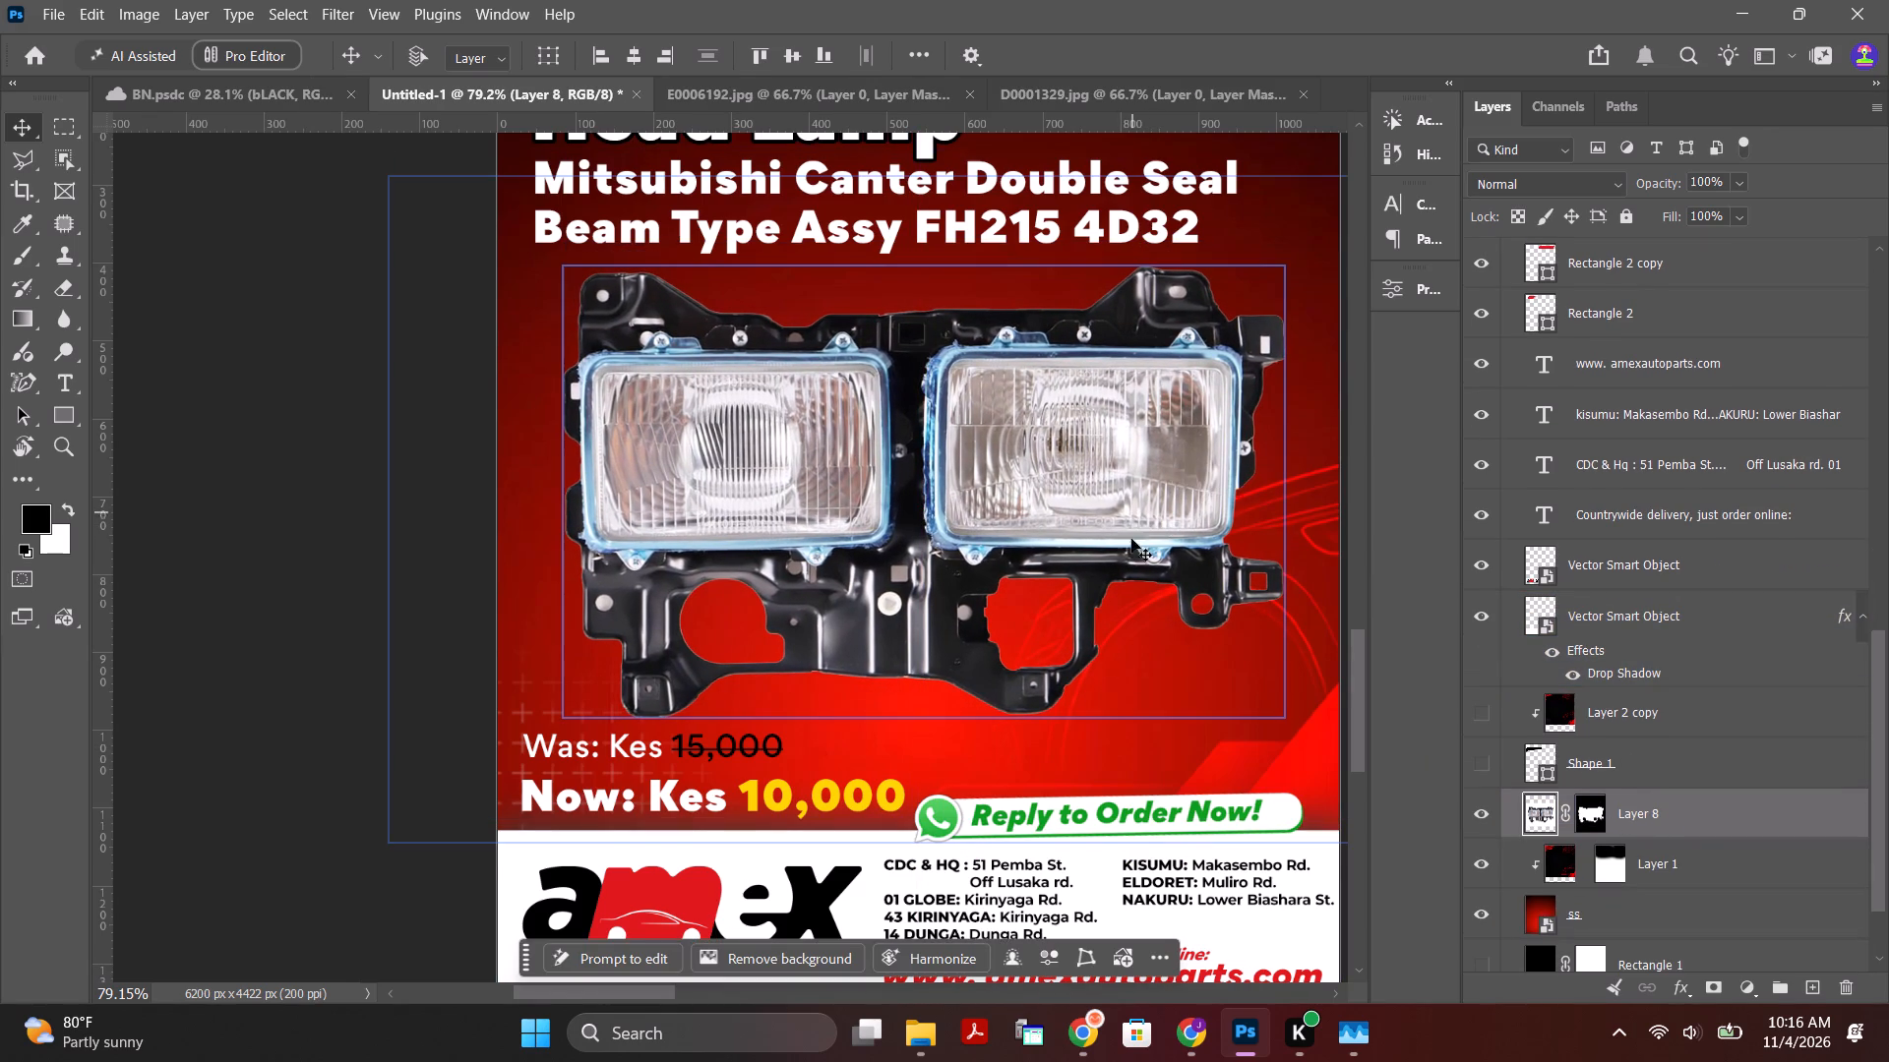
Copy the crossed-out price 9,500 from the product page in Chrome and replace the amount in the poster's "Was: Kes" line with it.
{"action": "left_click", "coordinate": [1090, 1036]}
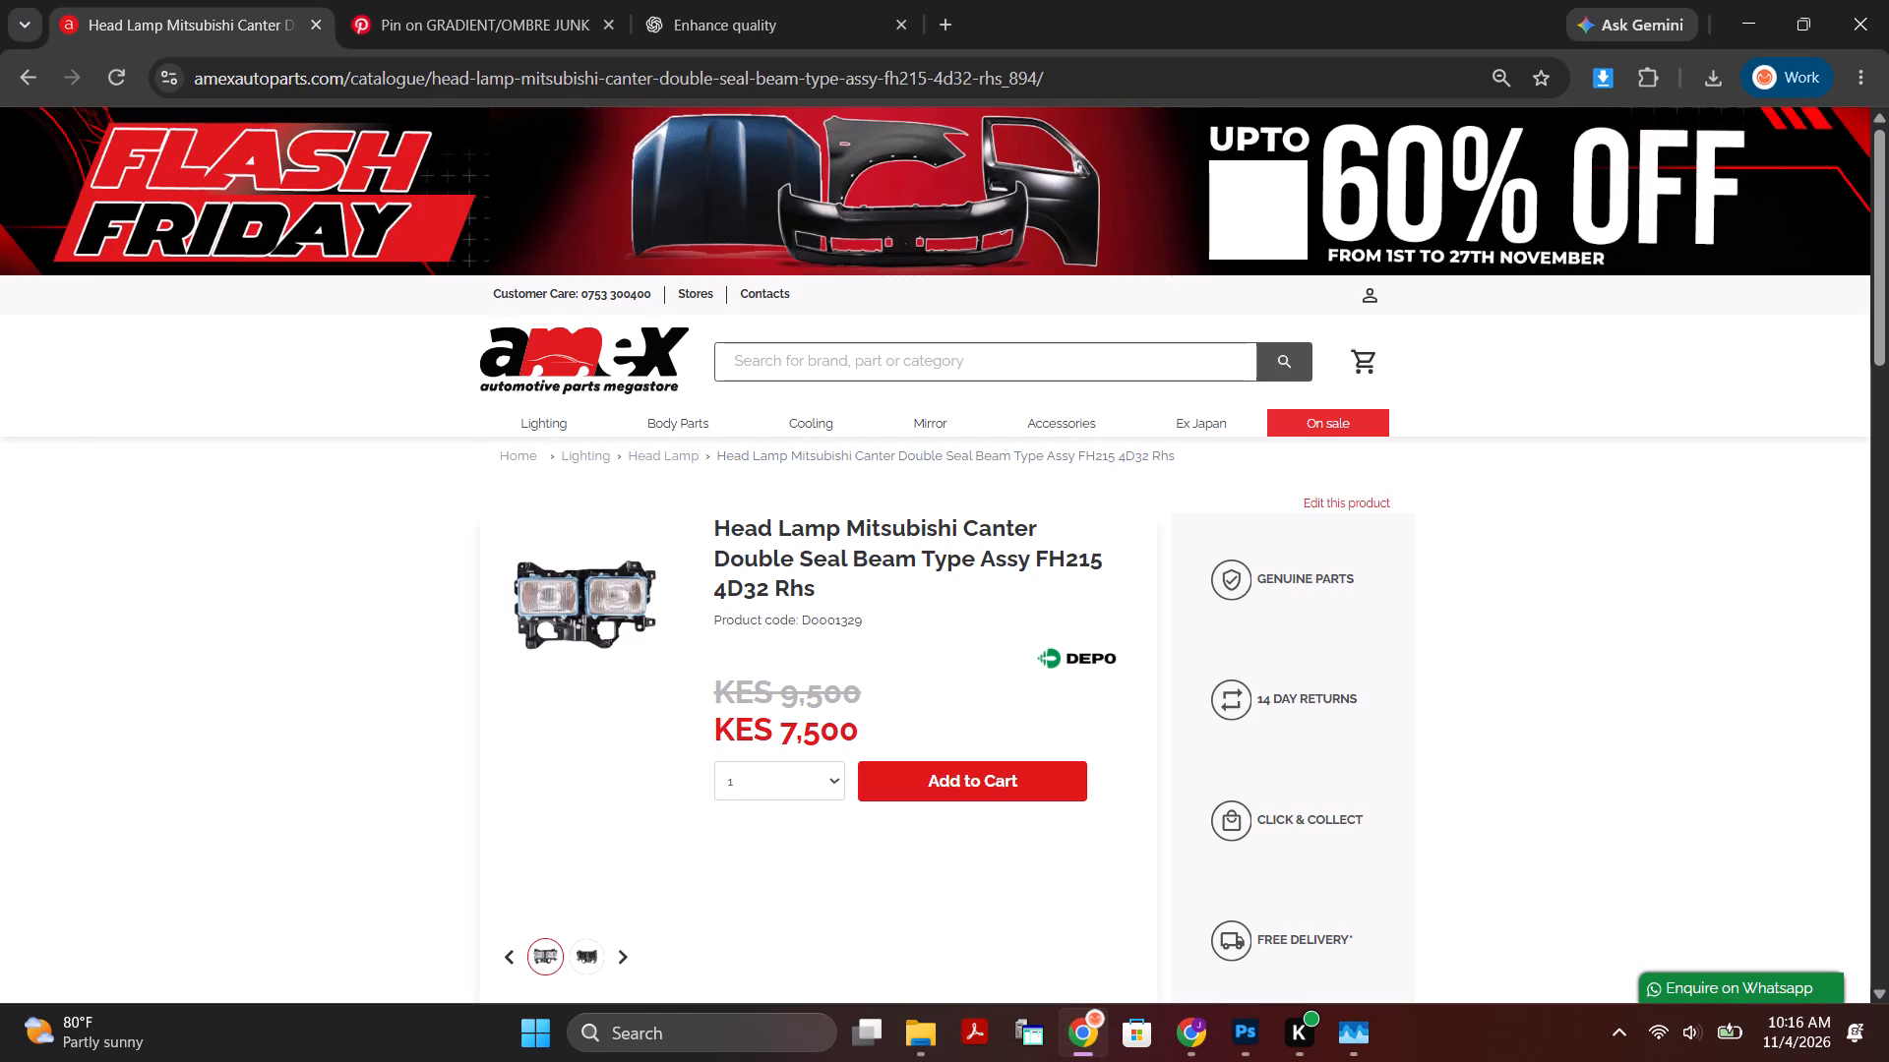
{"action": "left_click_drag", "start_coordinate": [801, 616], "coordinate": [915, 625]}
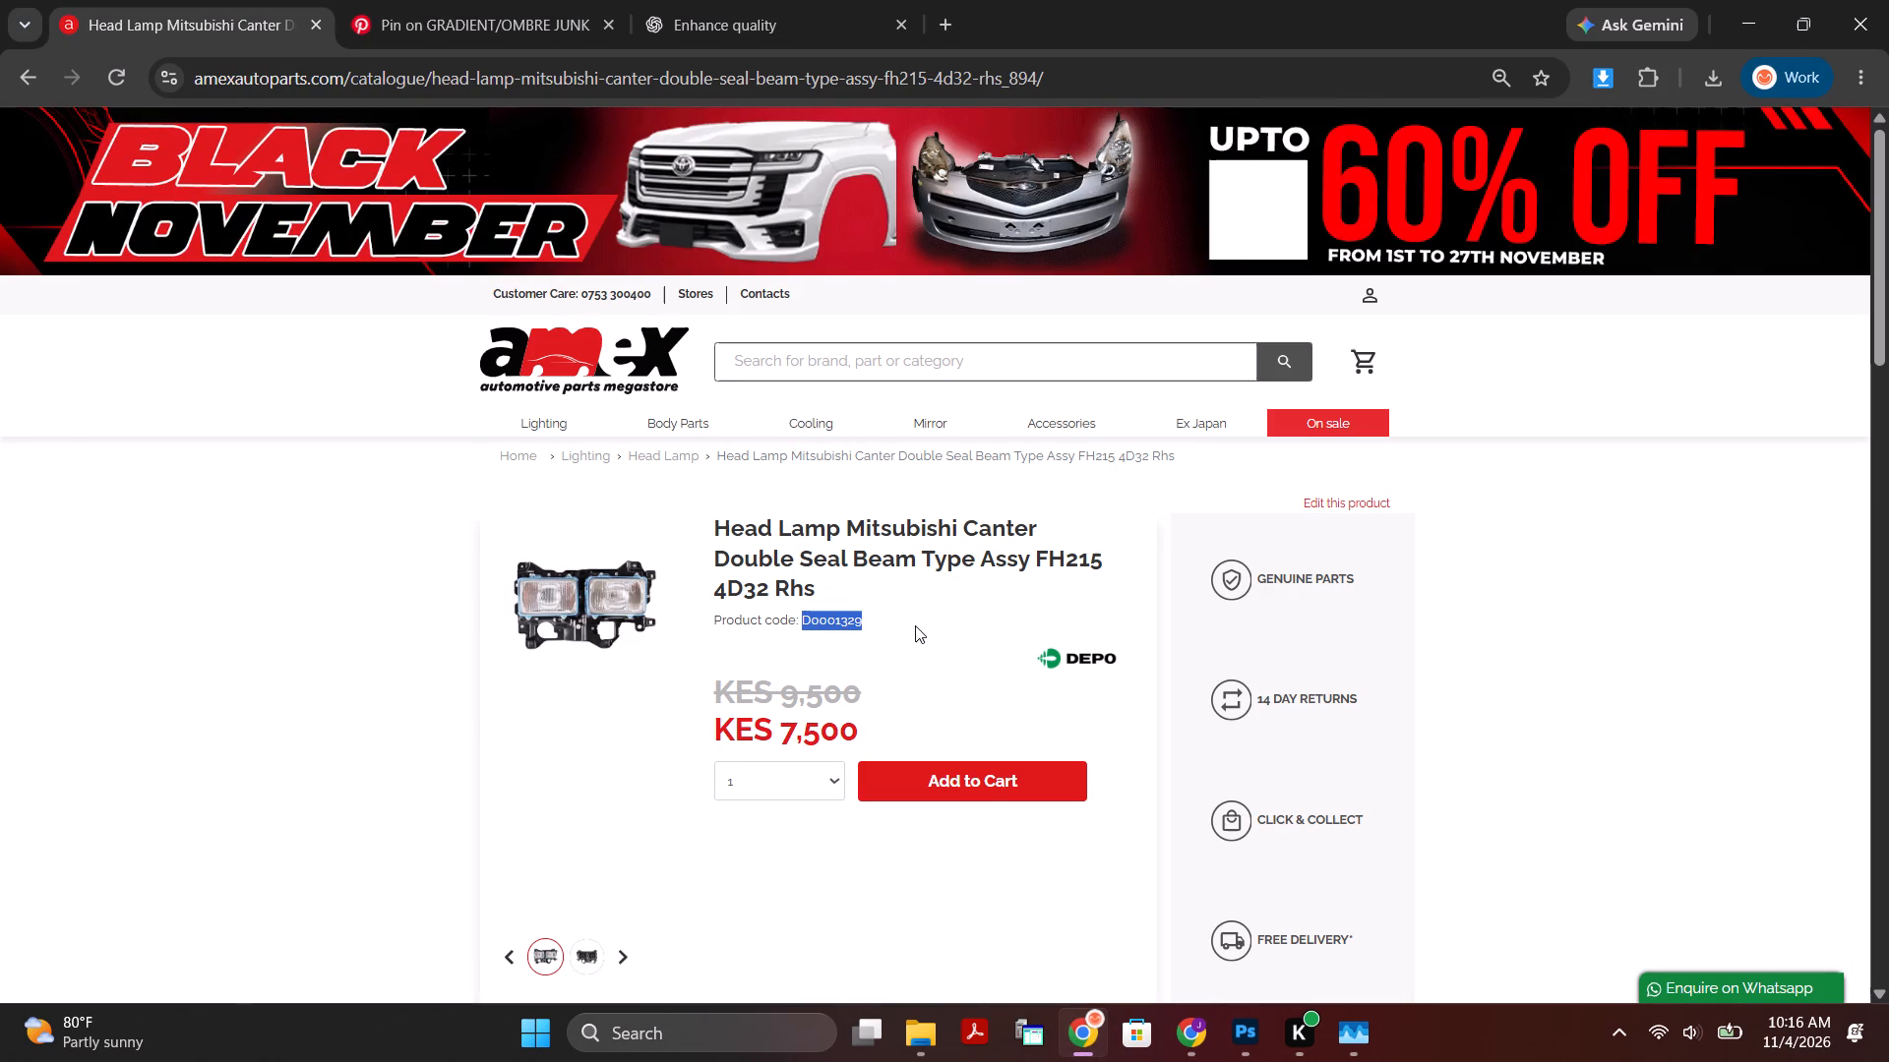
{"action": "left_click_drag", "start_coordinate": [780, 697], "coordinate": [899, 694]}
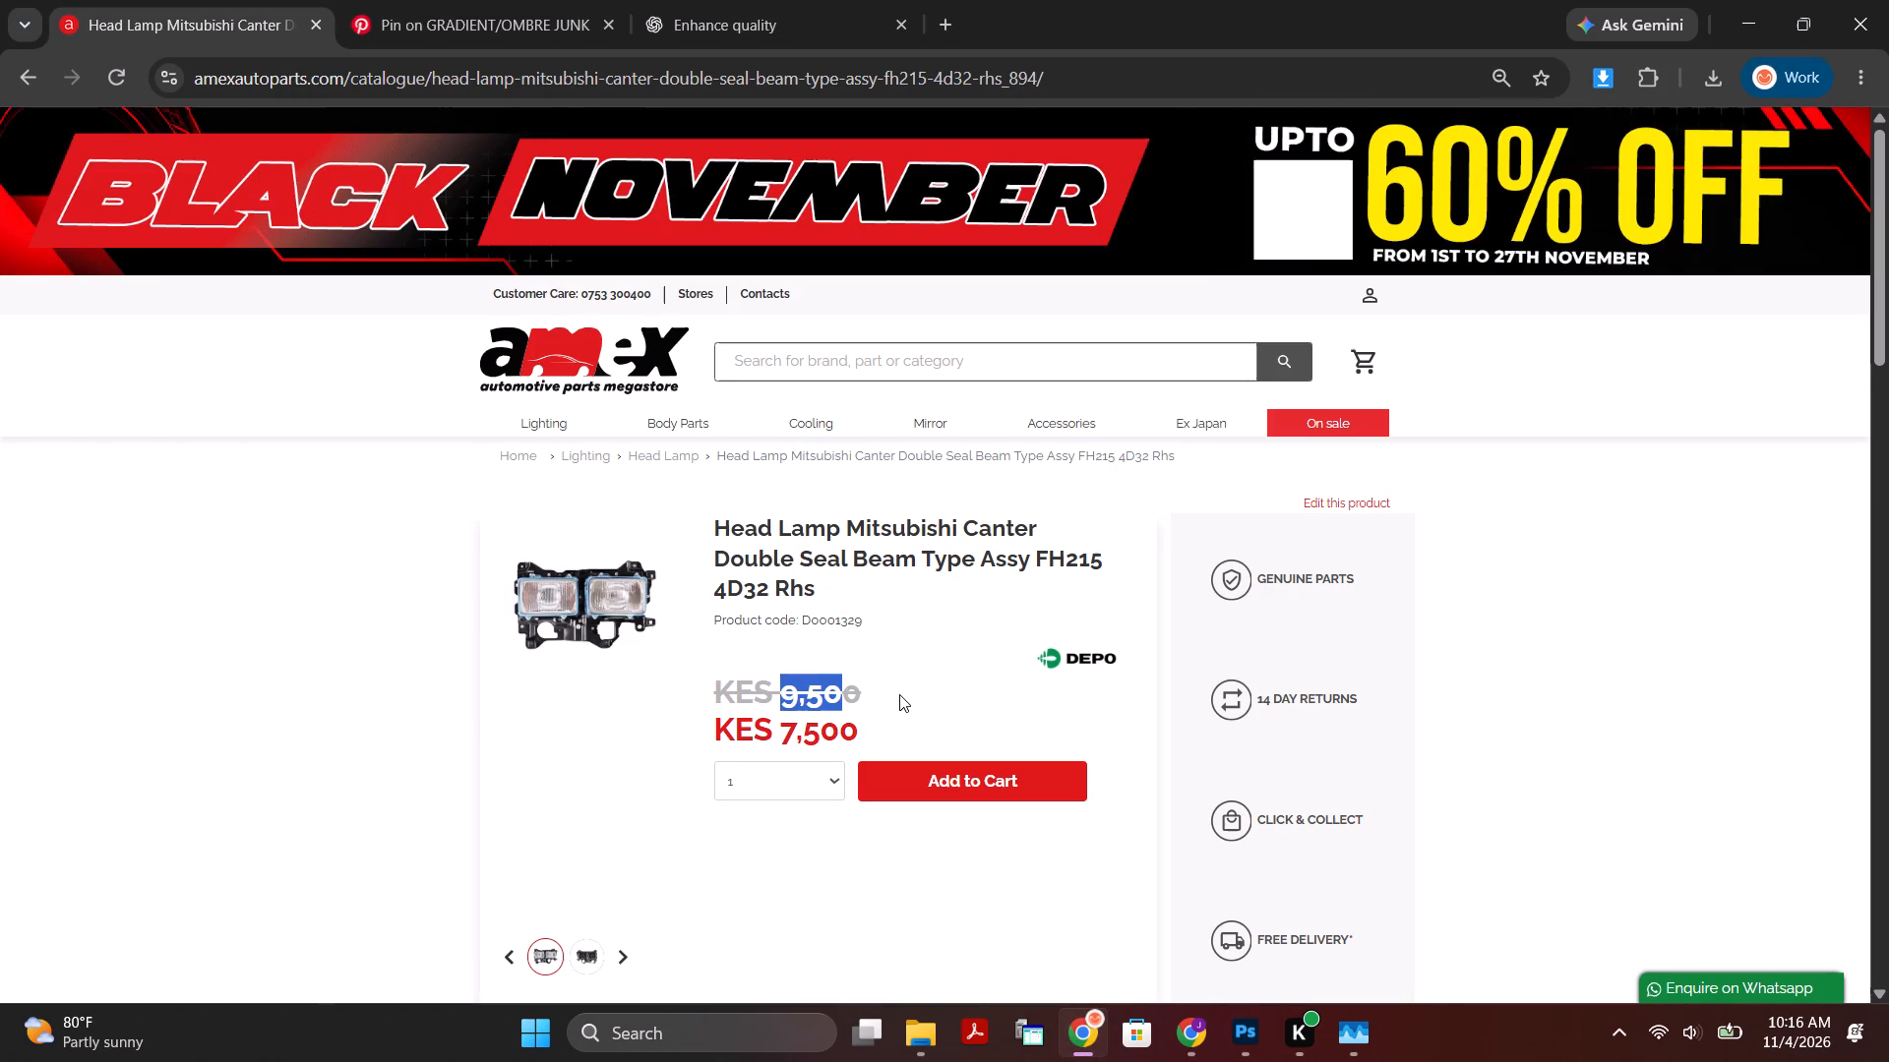
{"action": "key", "text": "ctrl+c"}
{"action": "left_click", "coordinate": [1253, 1042]}
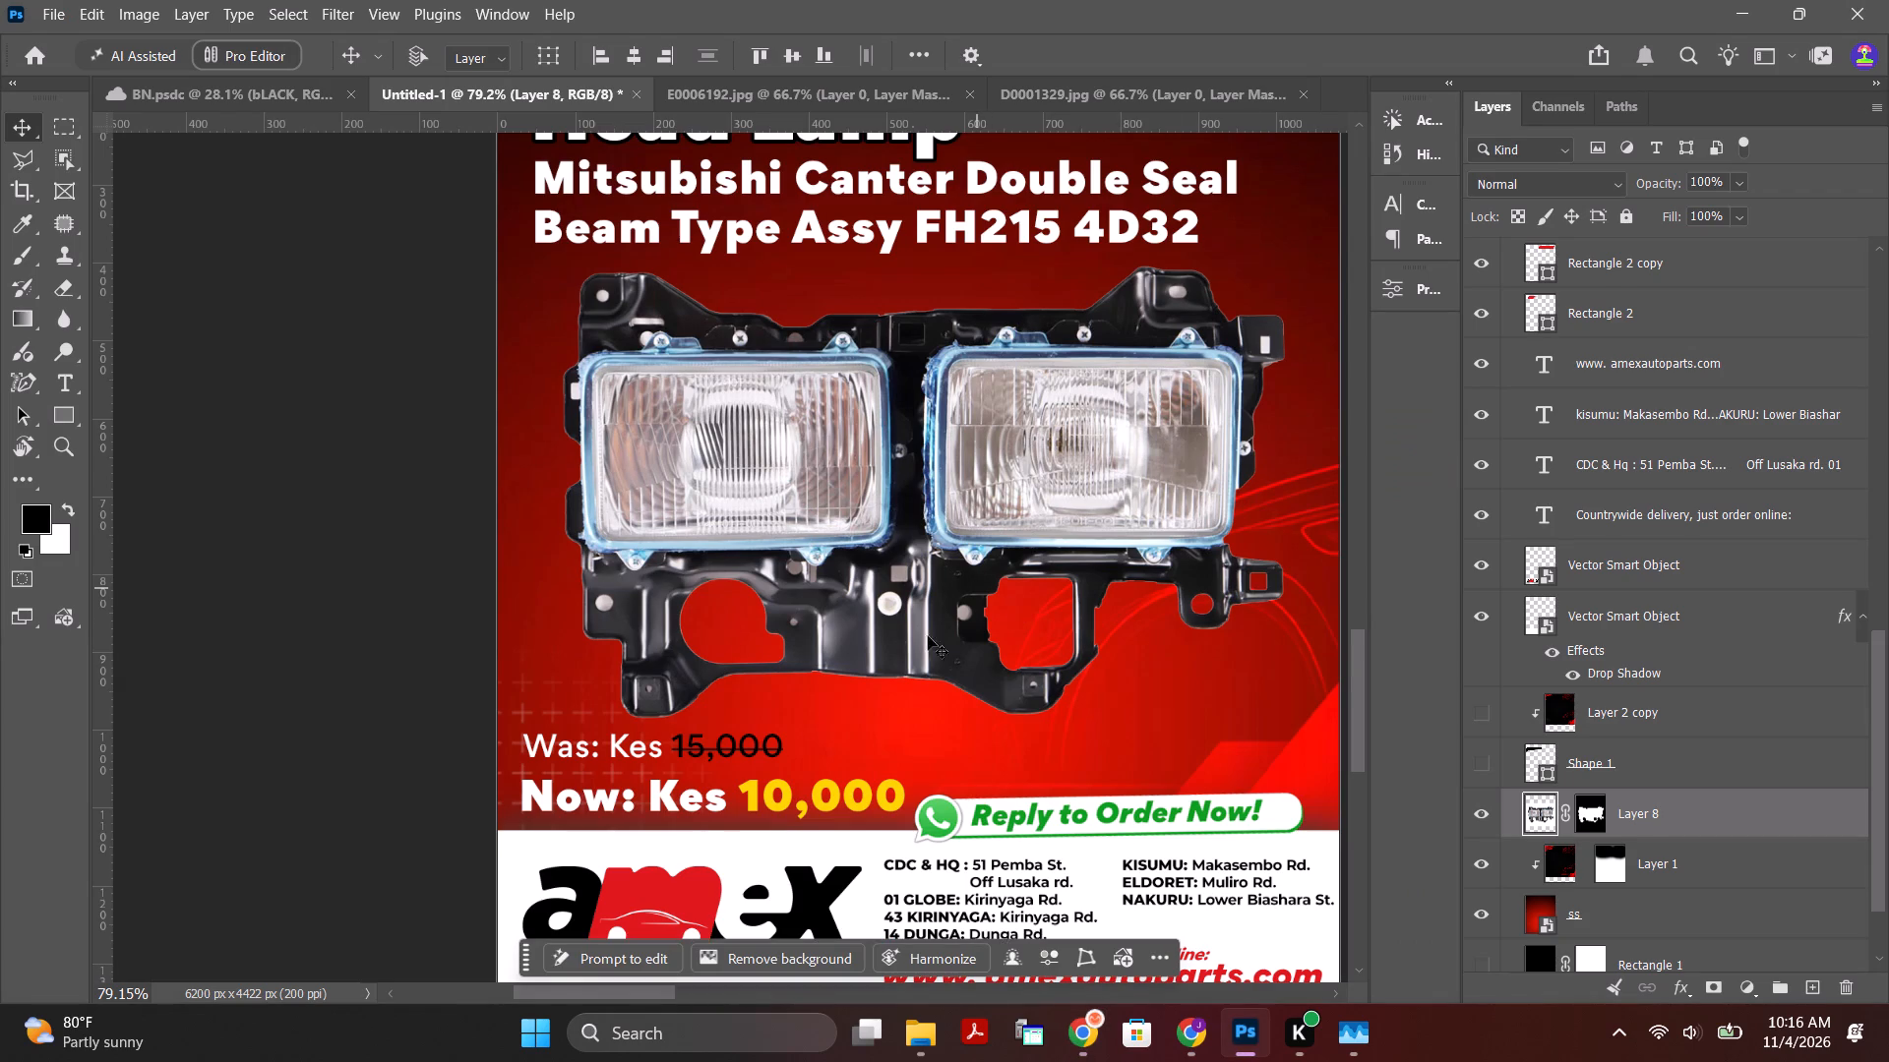
{"action": "double_click", "coordinate": [716, 742]}
{"action": "left_click", "coordinate": [693, 748]}
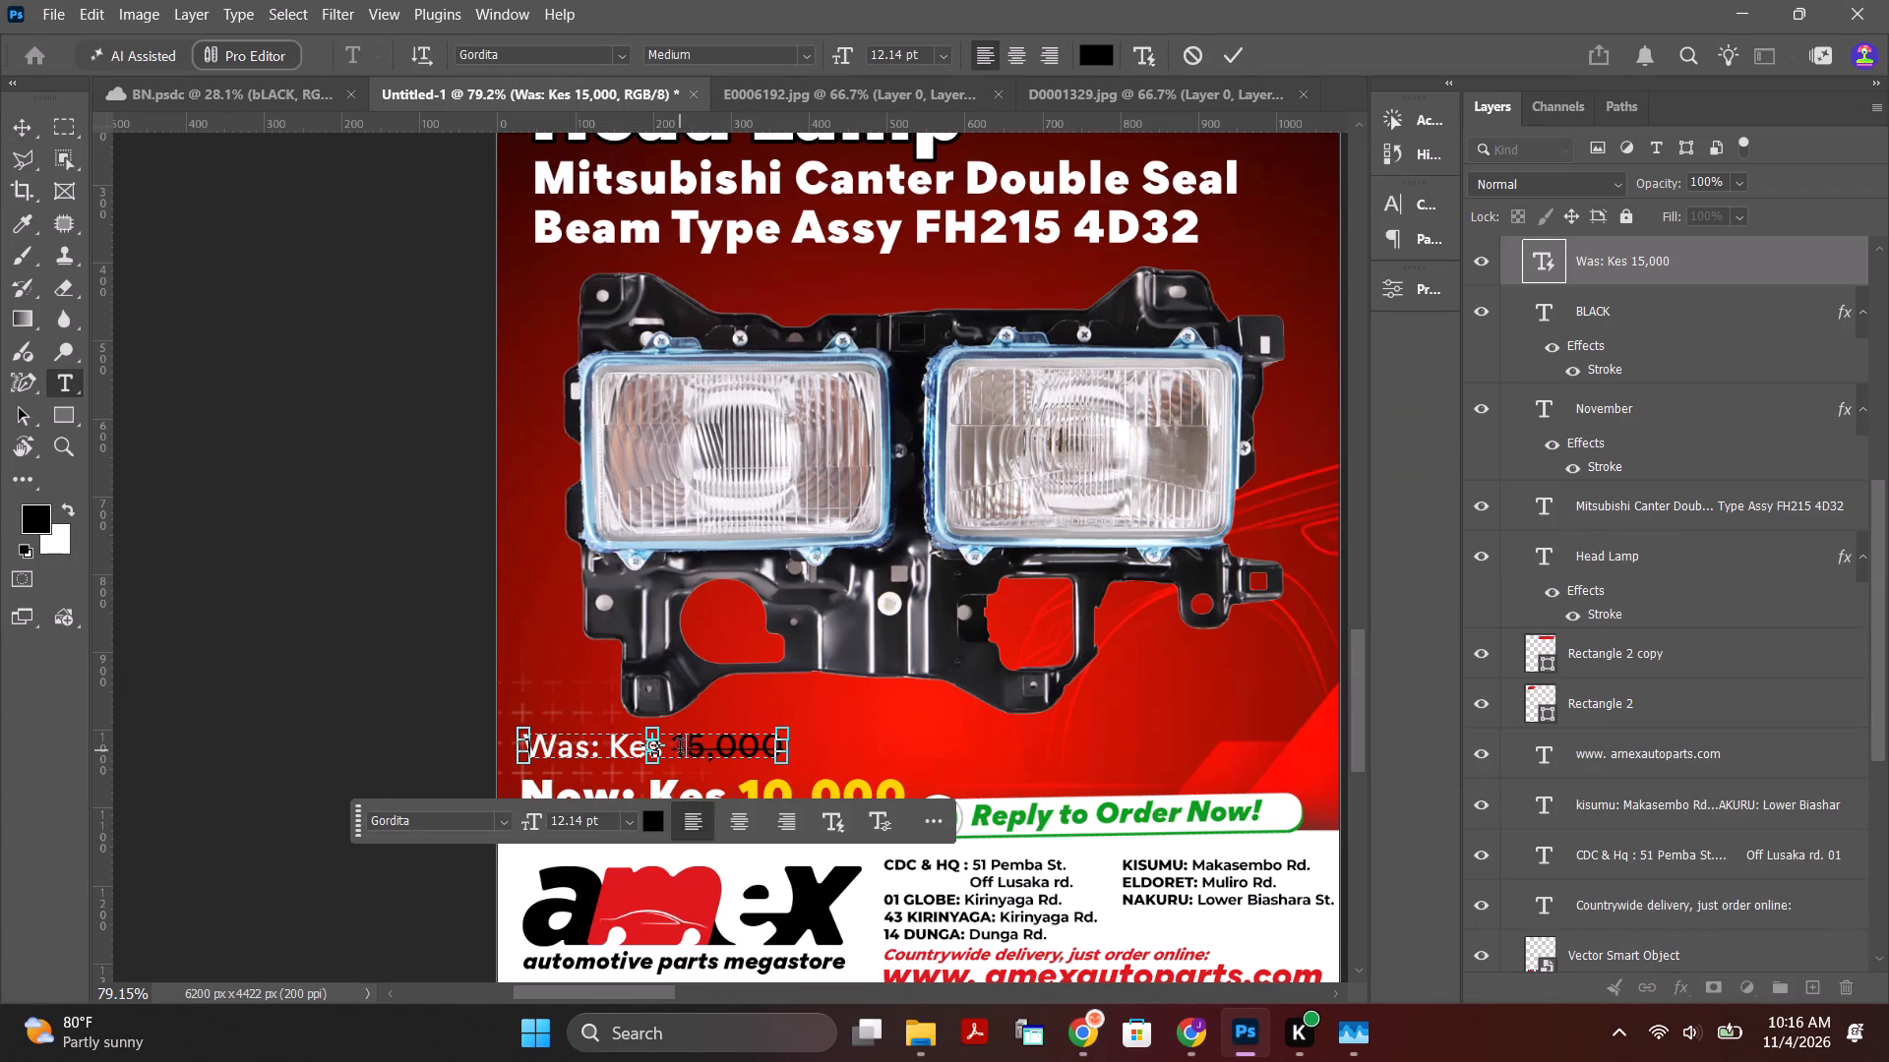
{"action": "left_click_drag", "start_coordinate": [672, 746], "coordinate": [828, 755]}
{"action": "key", "text": "ctrl+v"}
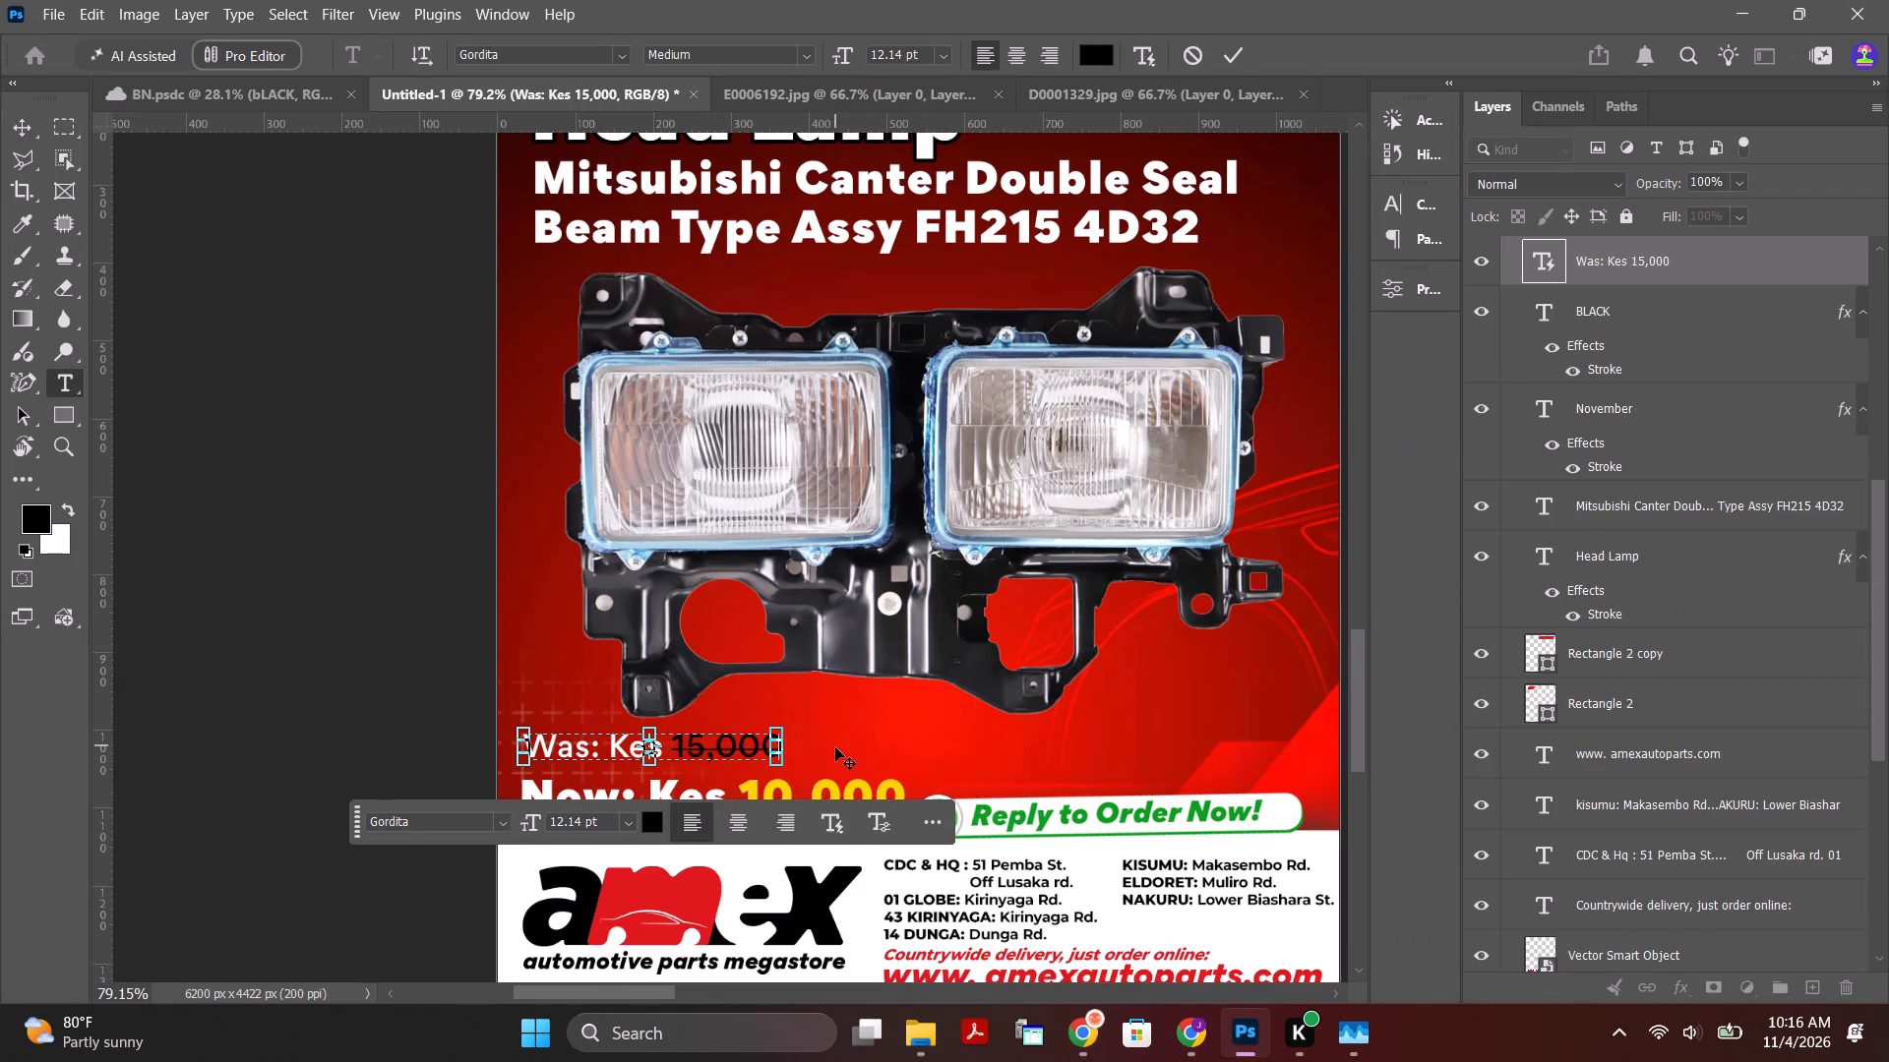
Copy the sale price 7,500 from the product page in Chrome and replace the yellow amount in the poster's "Now: Kes" line with it.
{"action": "left_click", "coordinate": [1075, 1033]}
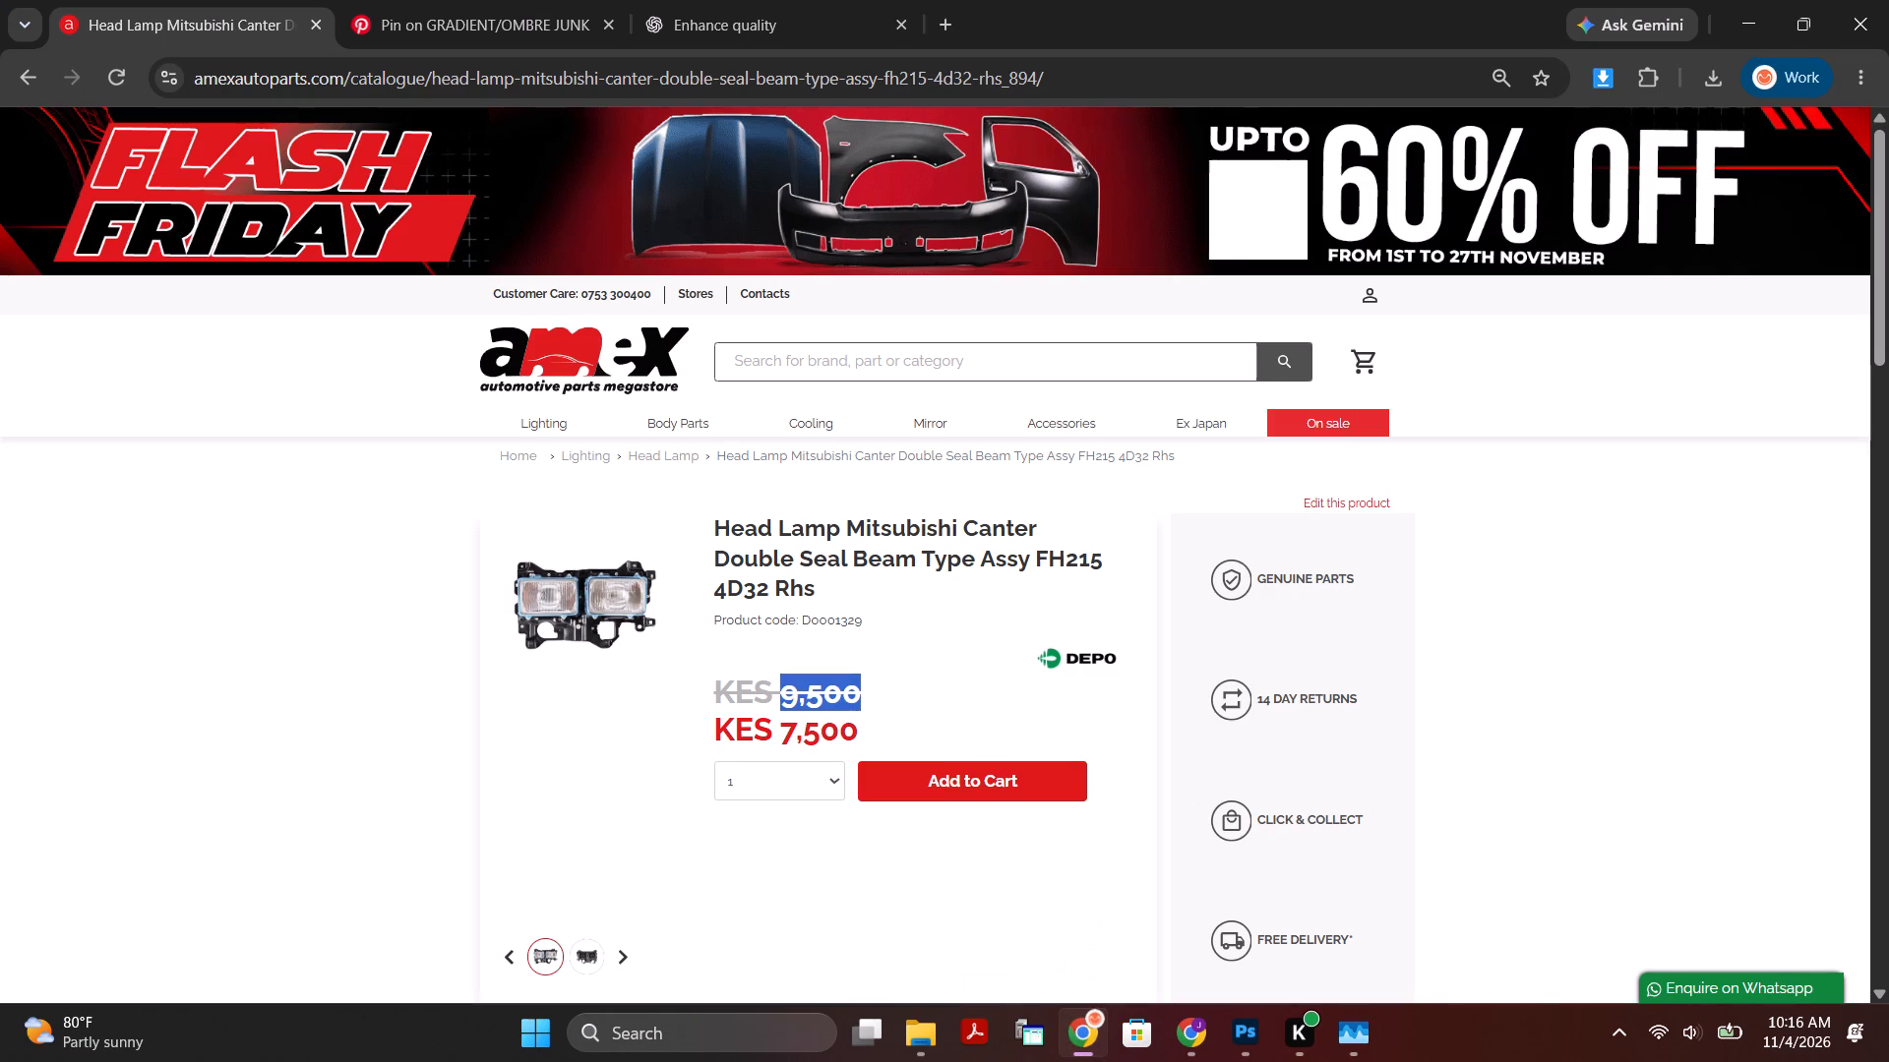
{"action": "left_click_drag", "start_coordinate": [780, 732], "coordinate": [900, 740]}
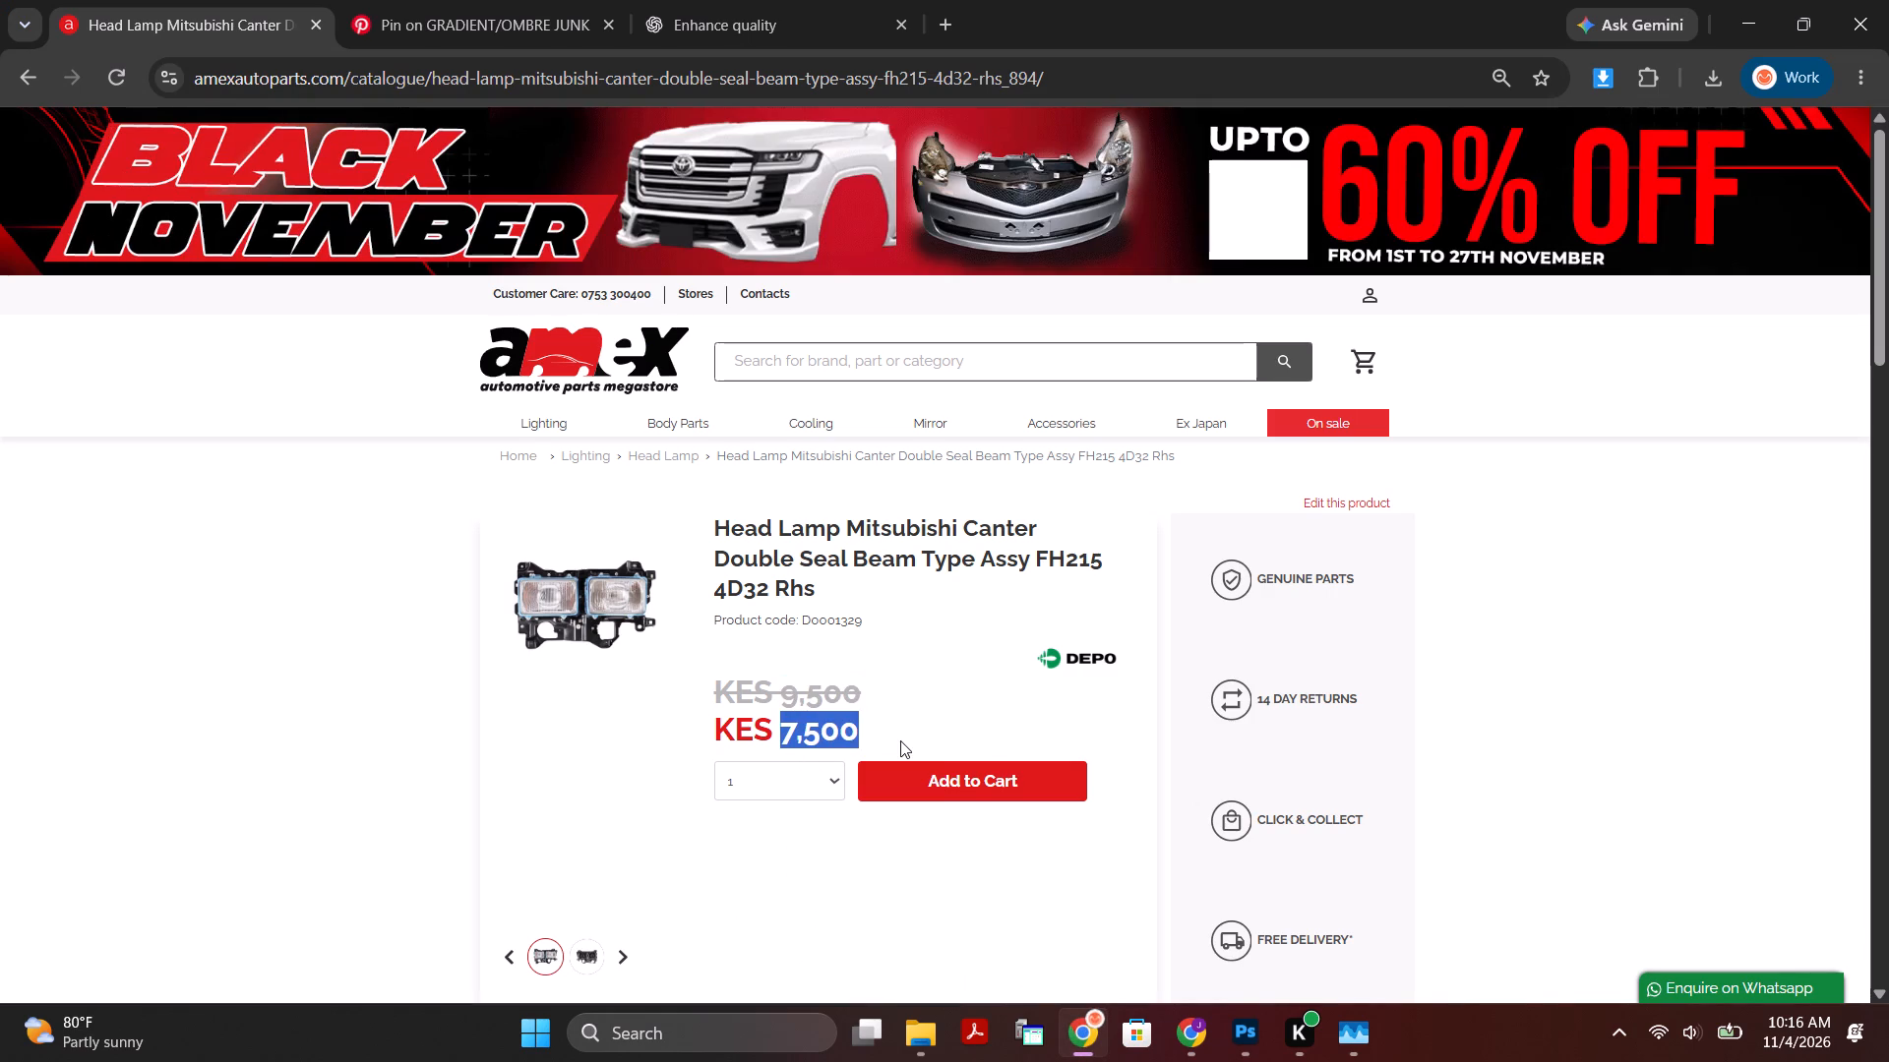
{"action": "key", "text": "ctrl+c"}
{"action": "left_click", "coordinate": [1255, 1028]}
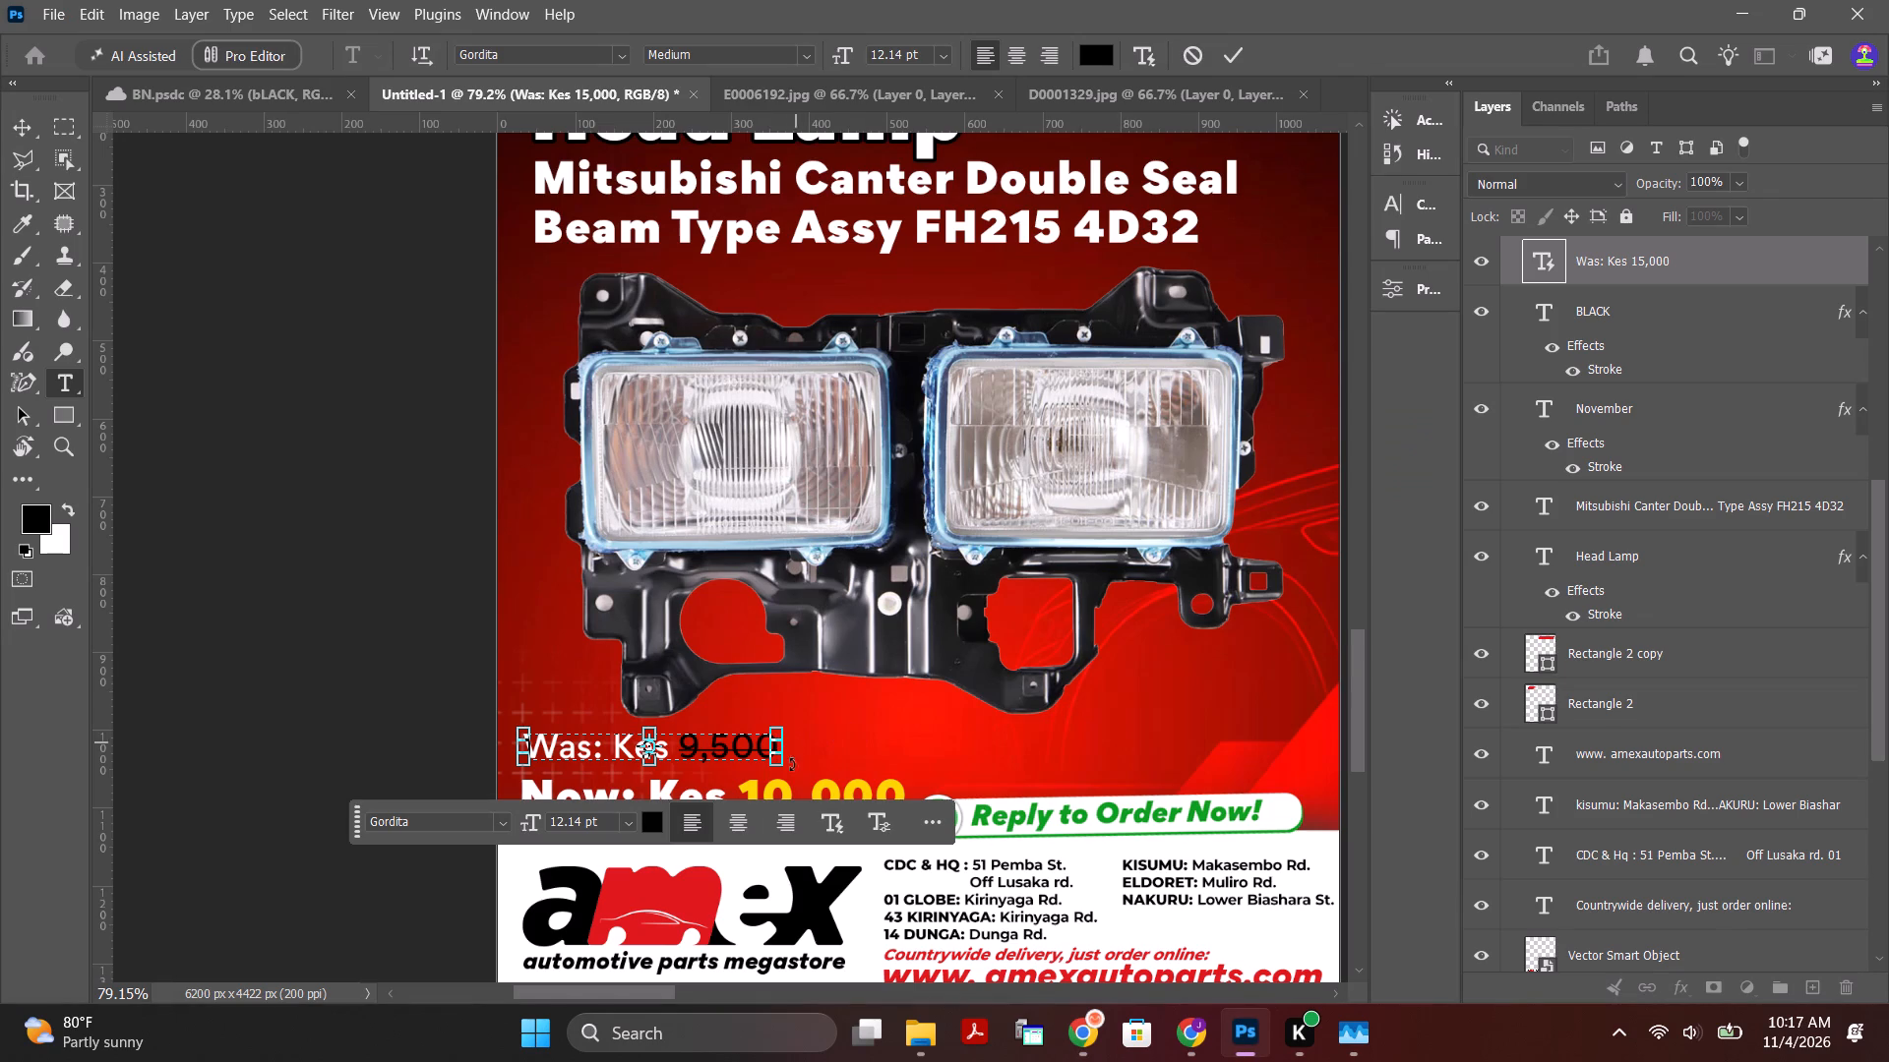
{"action": "double_click", "coordinate": [845, 790]}
{"action": "left_click", "coordinate": [827, 794]}
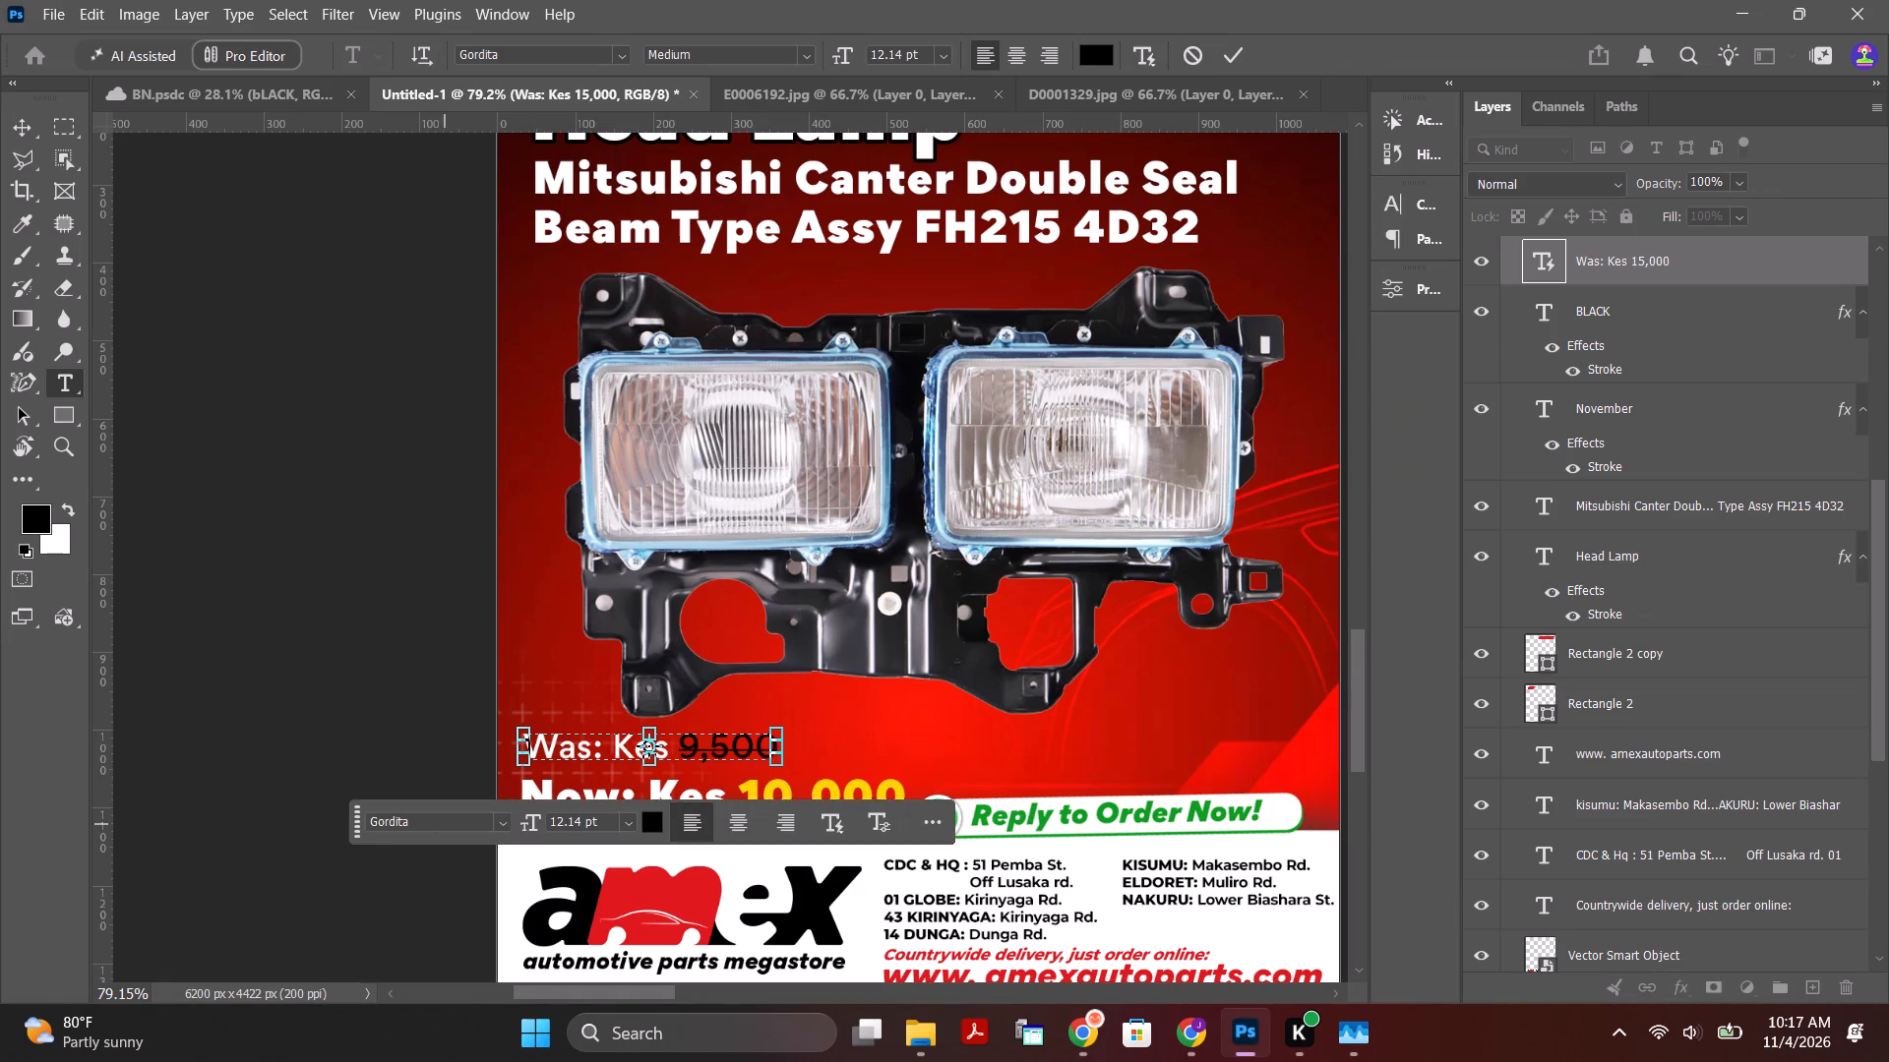
{"action": "left_click_drag", "start_coordinate": [350, 819], "coordinate": [194, 604]}
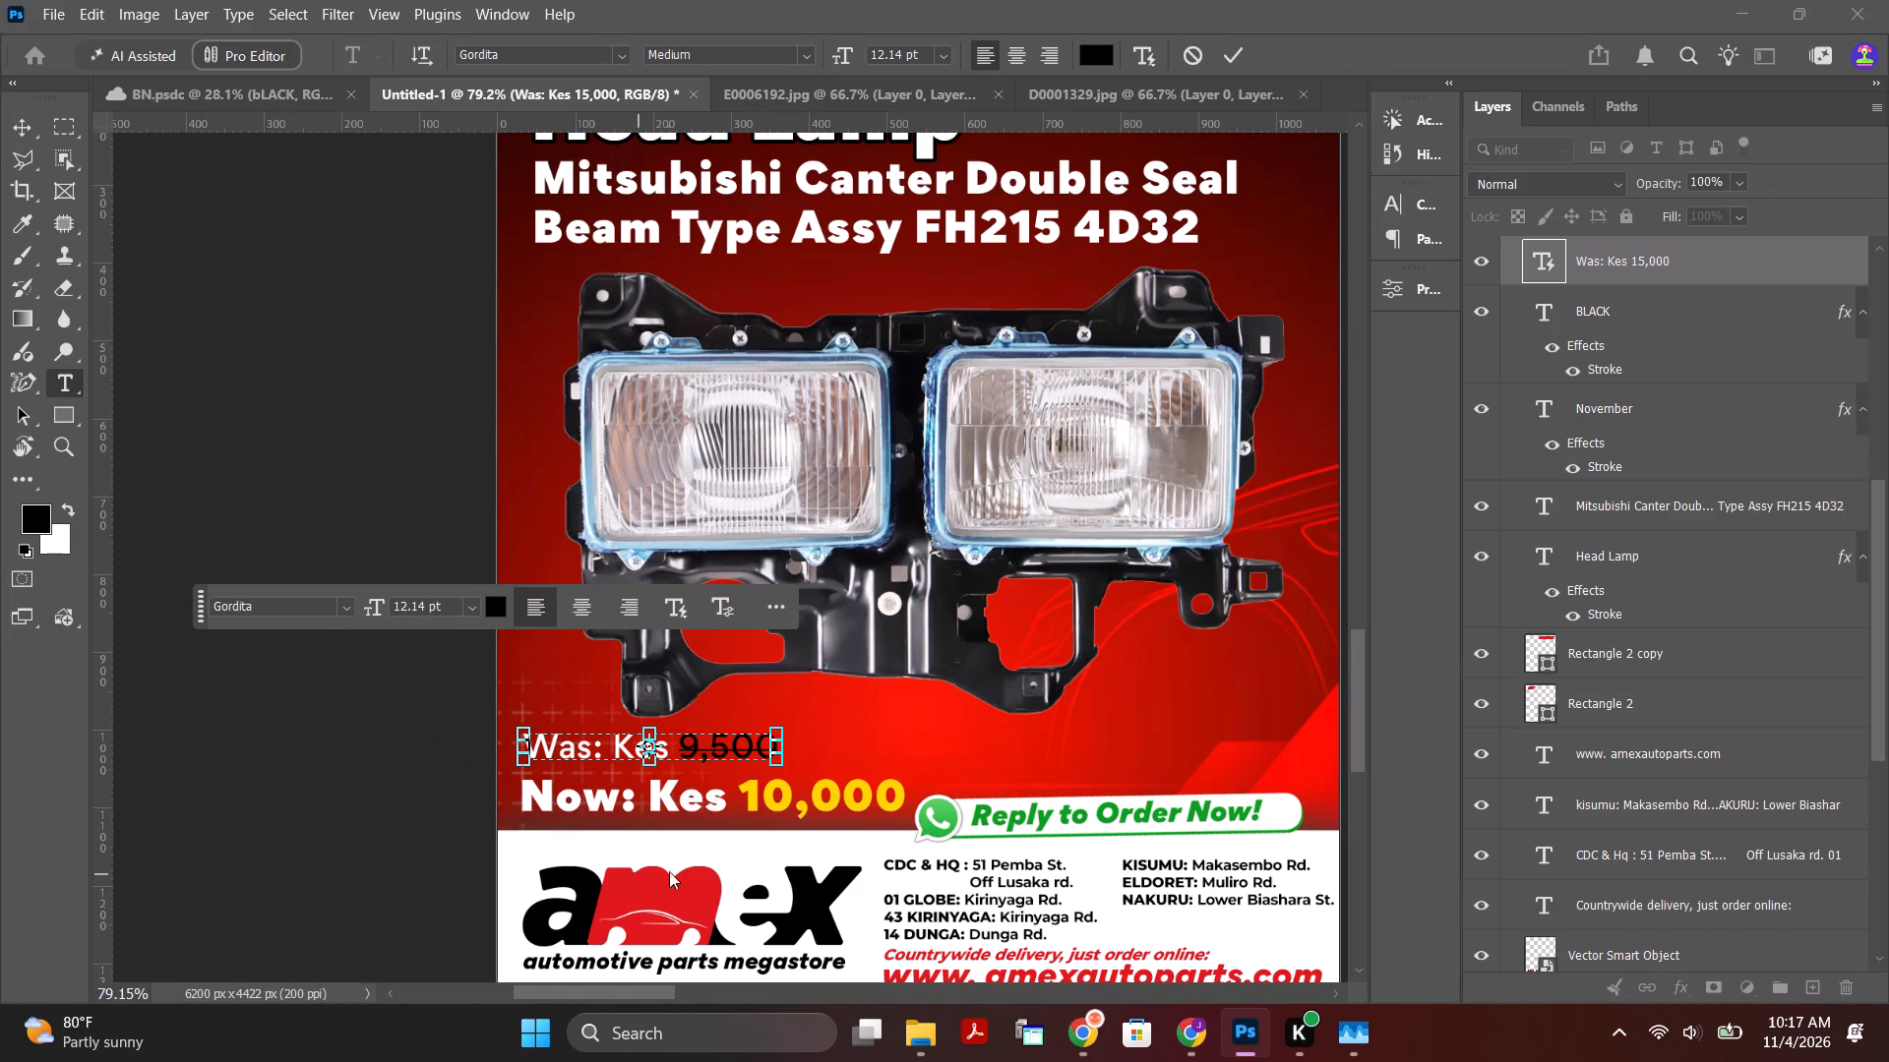
{"action": "double_click", "coordinate": [770, 794]}
{"action": "left_click", "coordinate": [778, 801]}
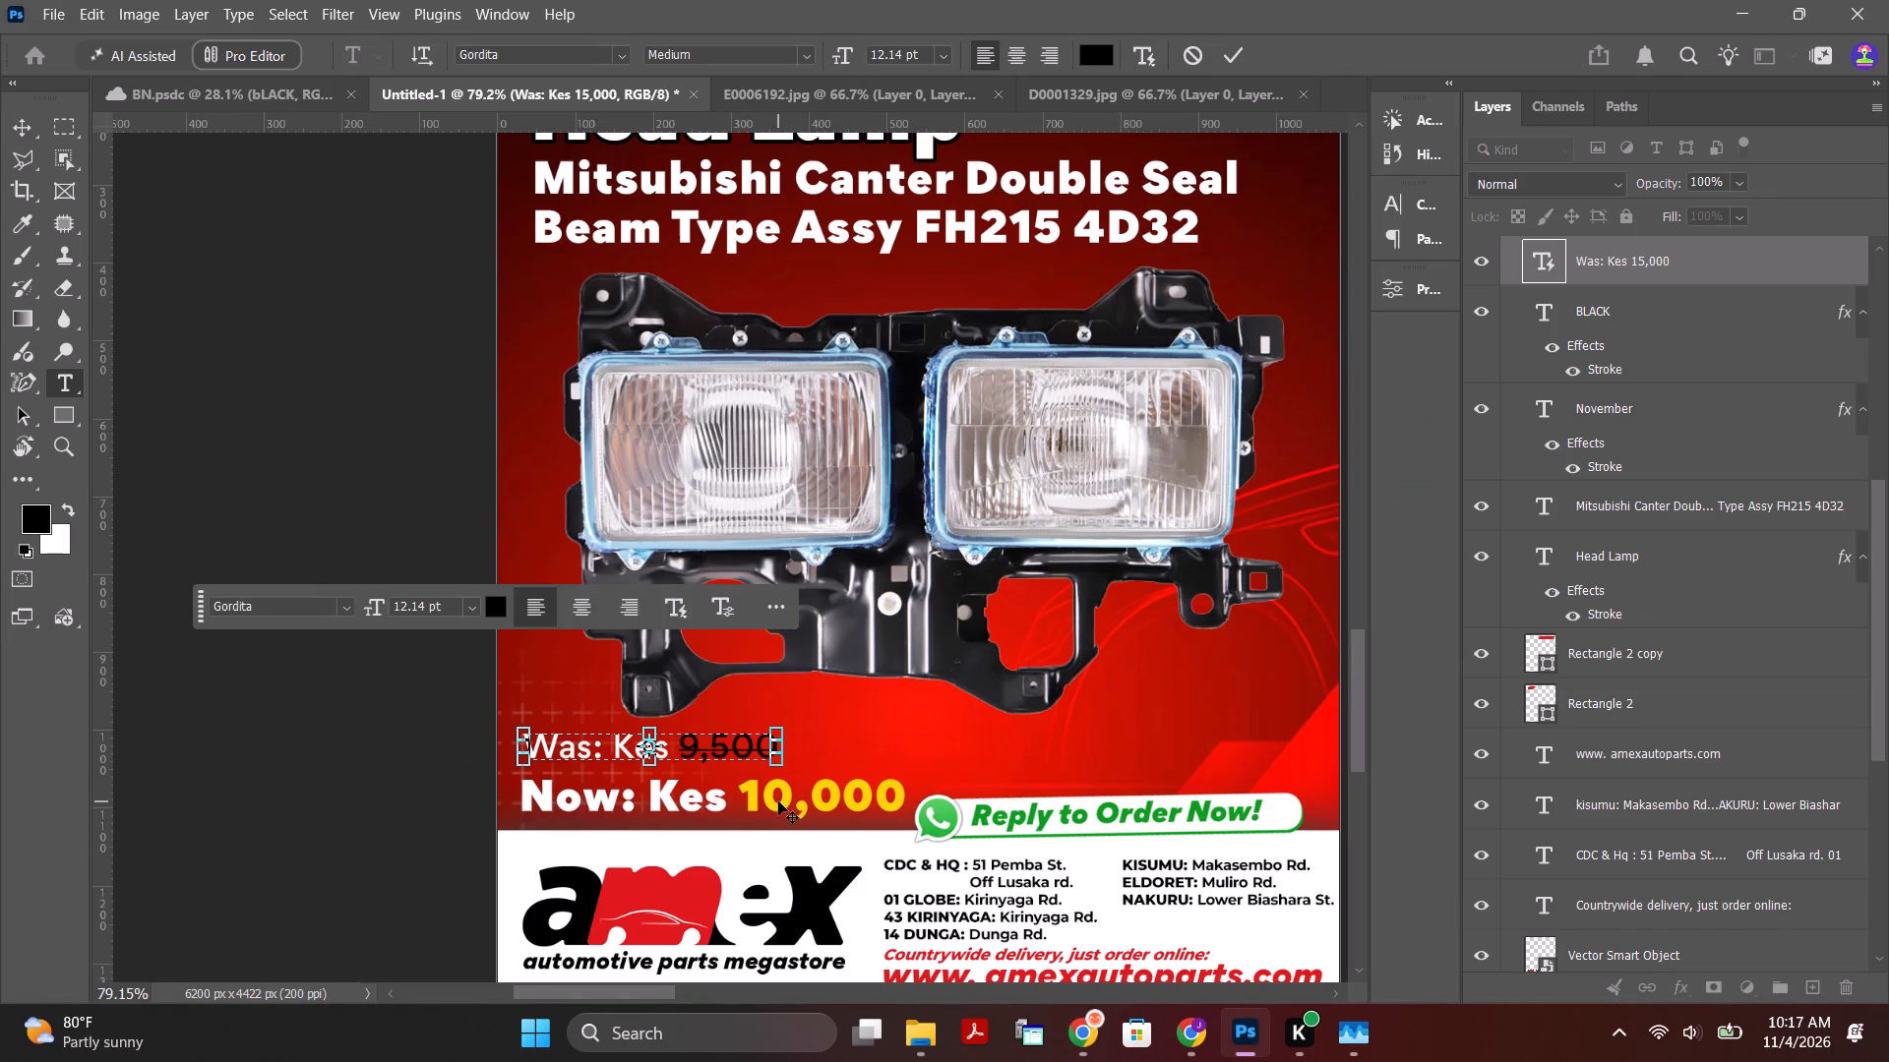
{"action": "triple_click", "coordinate": [781, 810]}
{"action": "triple_click", "coordinate": [859, 796]}
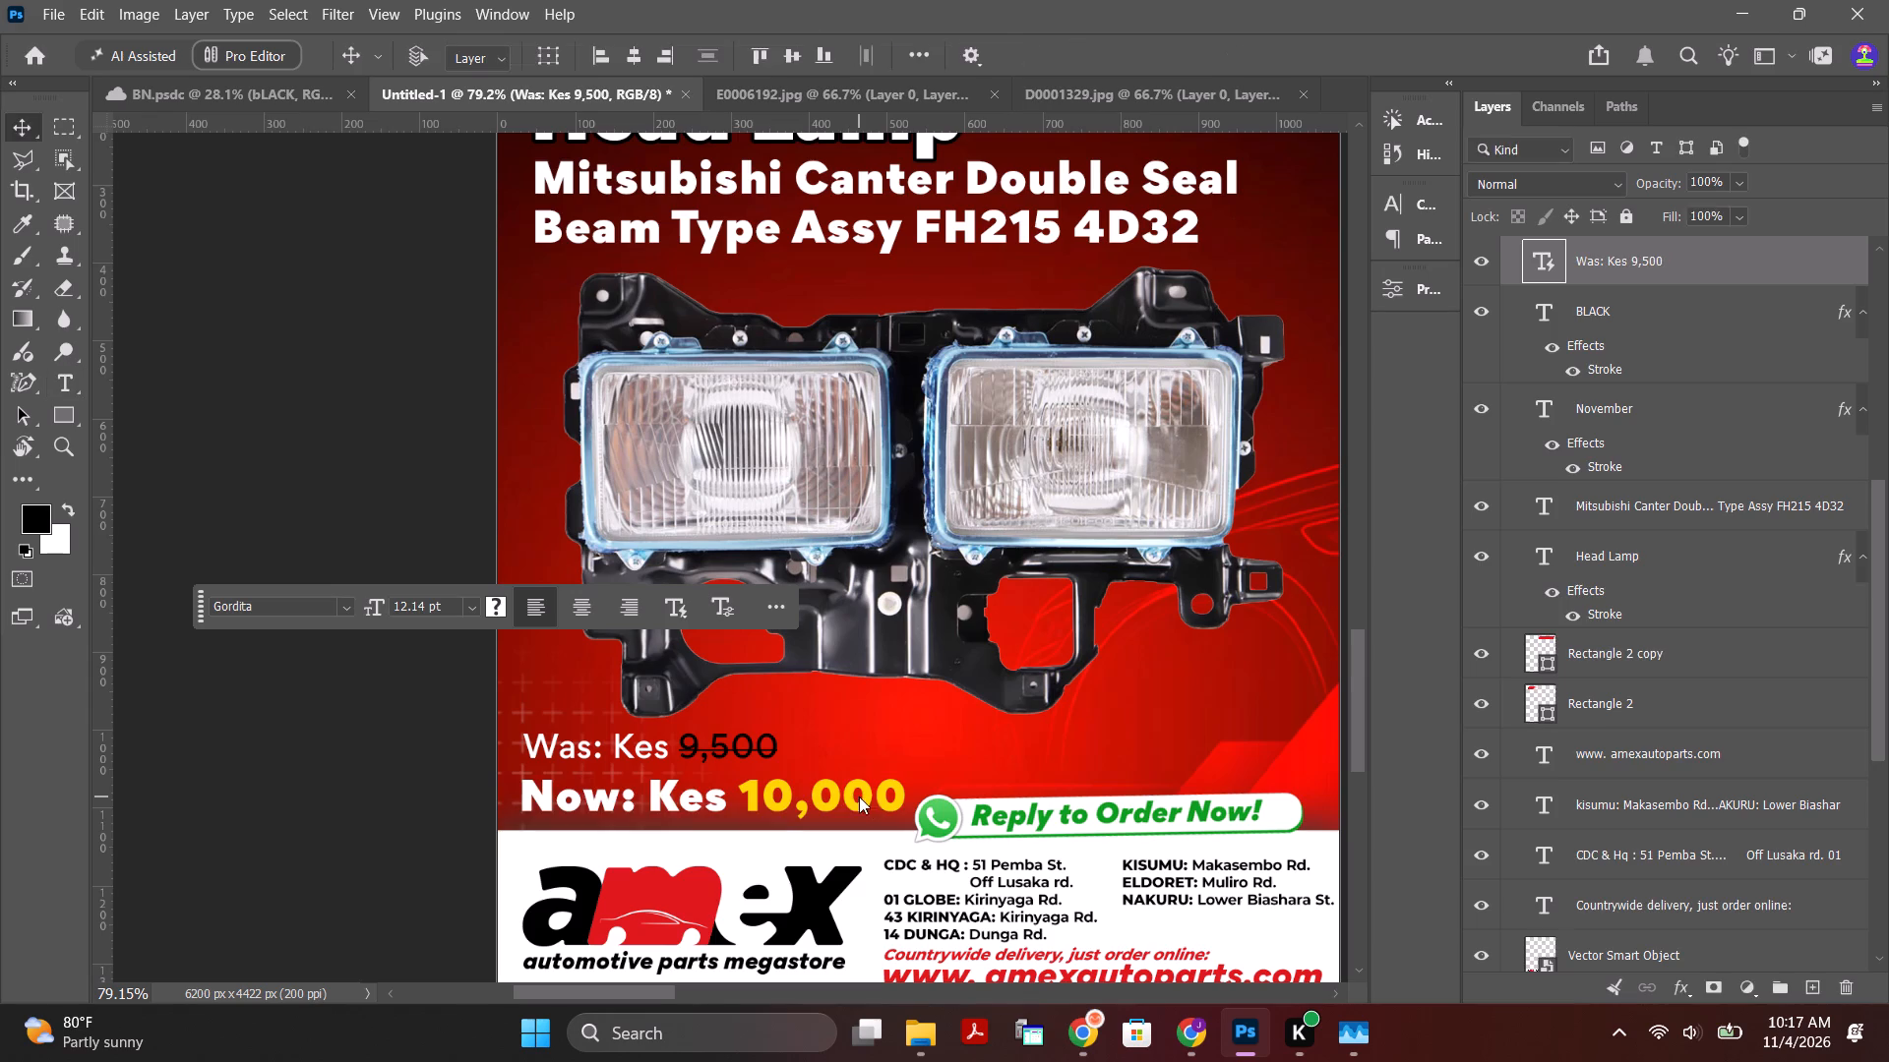
{"action": "left_click", "coordinate": [744, 799]}
{"action": "left_click_drag", "start_coordinate": [744, 799], "coordinate": [878, 800]}
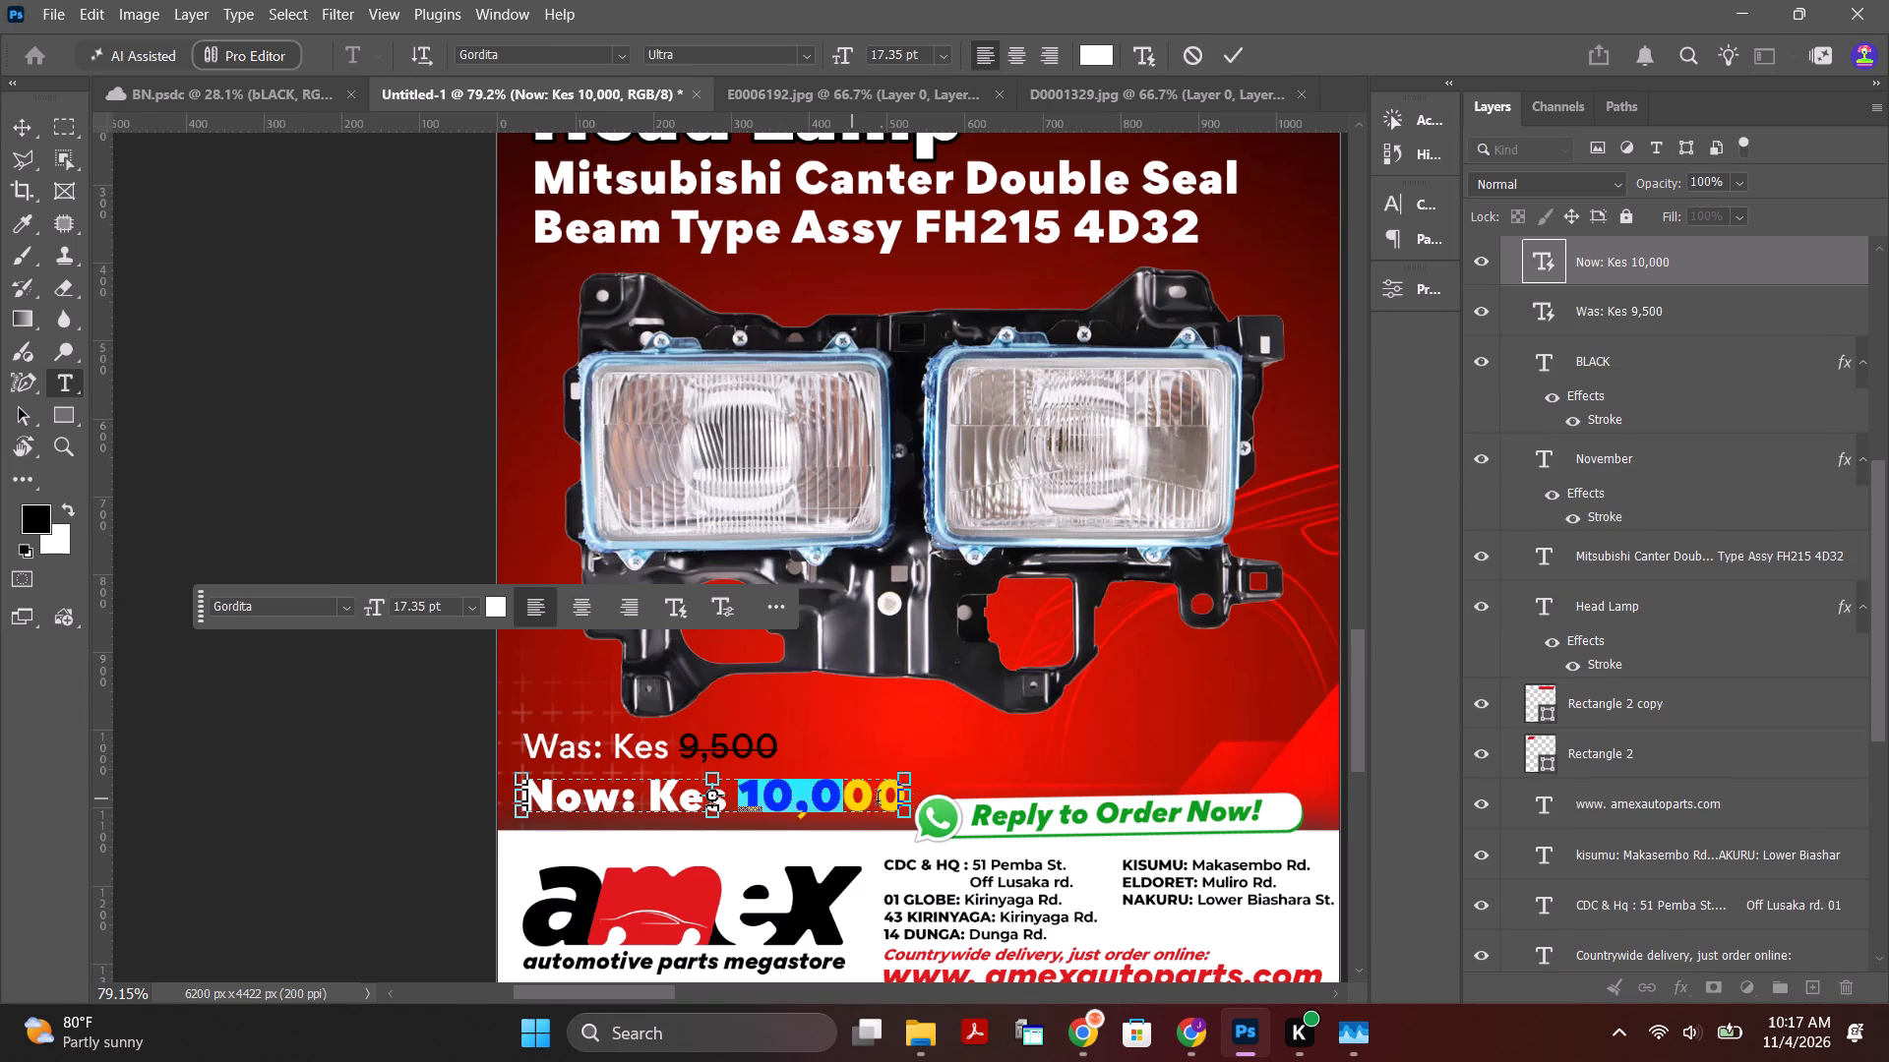
{"action": "left_click_drag", "start_coordinate": [878, 800], "coordinate": [932, 807]}
{"action": "key", "text": "ctrl+v"}
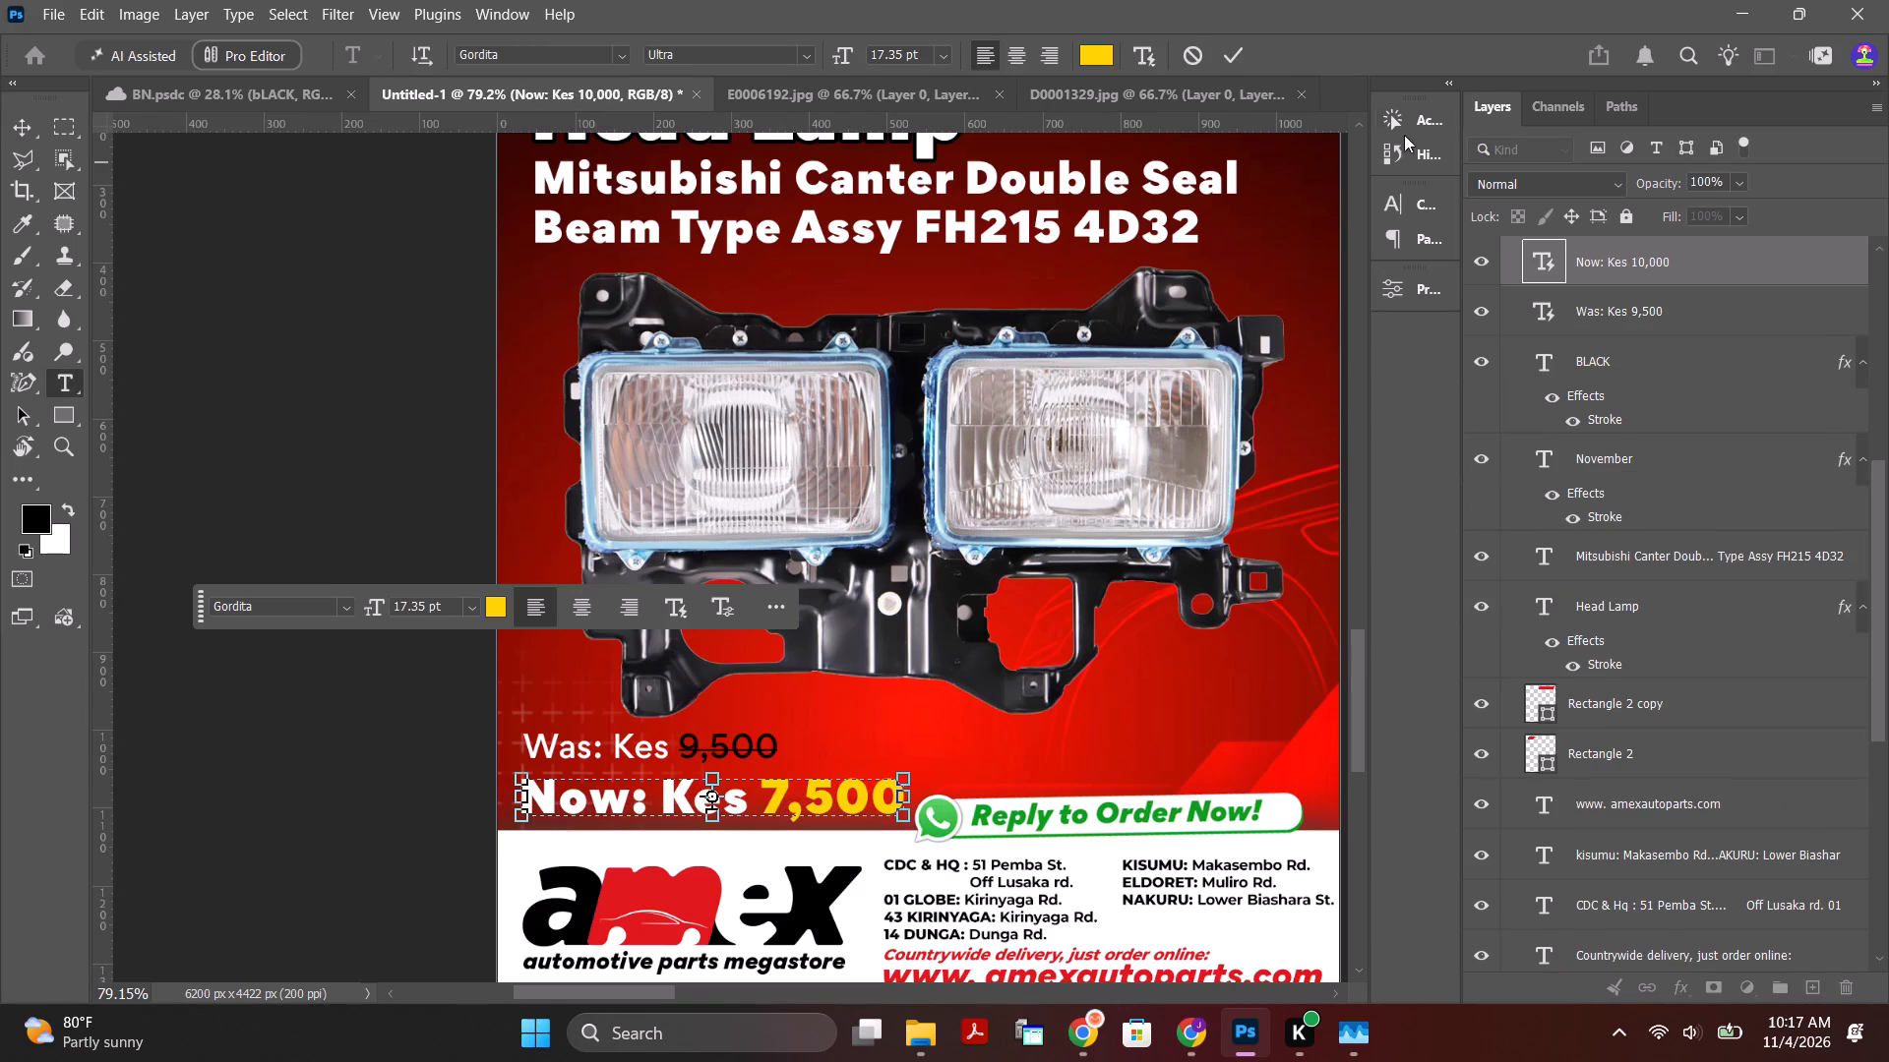
{"action": "left_click", "coordinate": [1235, 52]}
{"action": "left_click", "coordinate": [163, 214]}
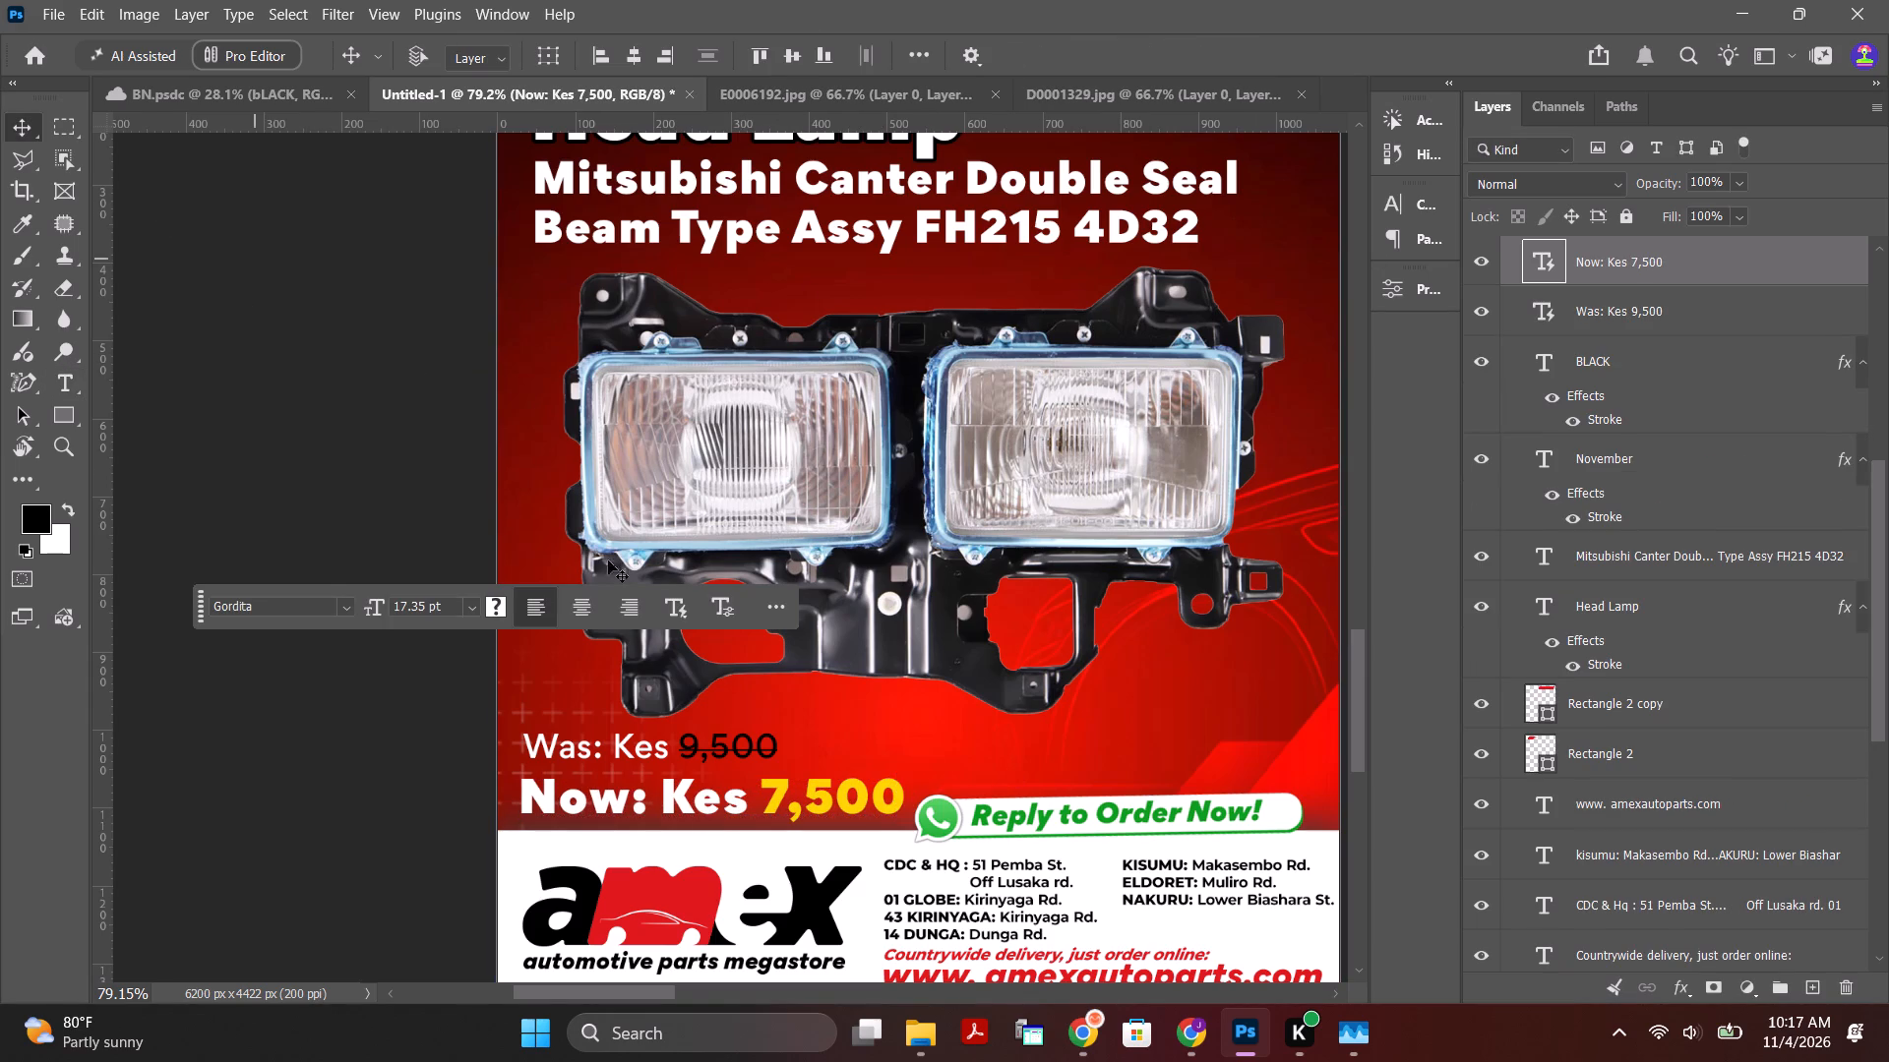
Duplicate the head lamp's Layer 8 and place the copy directly beneath the original in the layer order.
{"action": "scroll", "coordinate": [1627, 702], "scroll_direction": "down", "scroll_amount": 5}
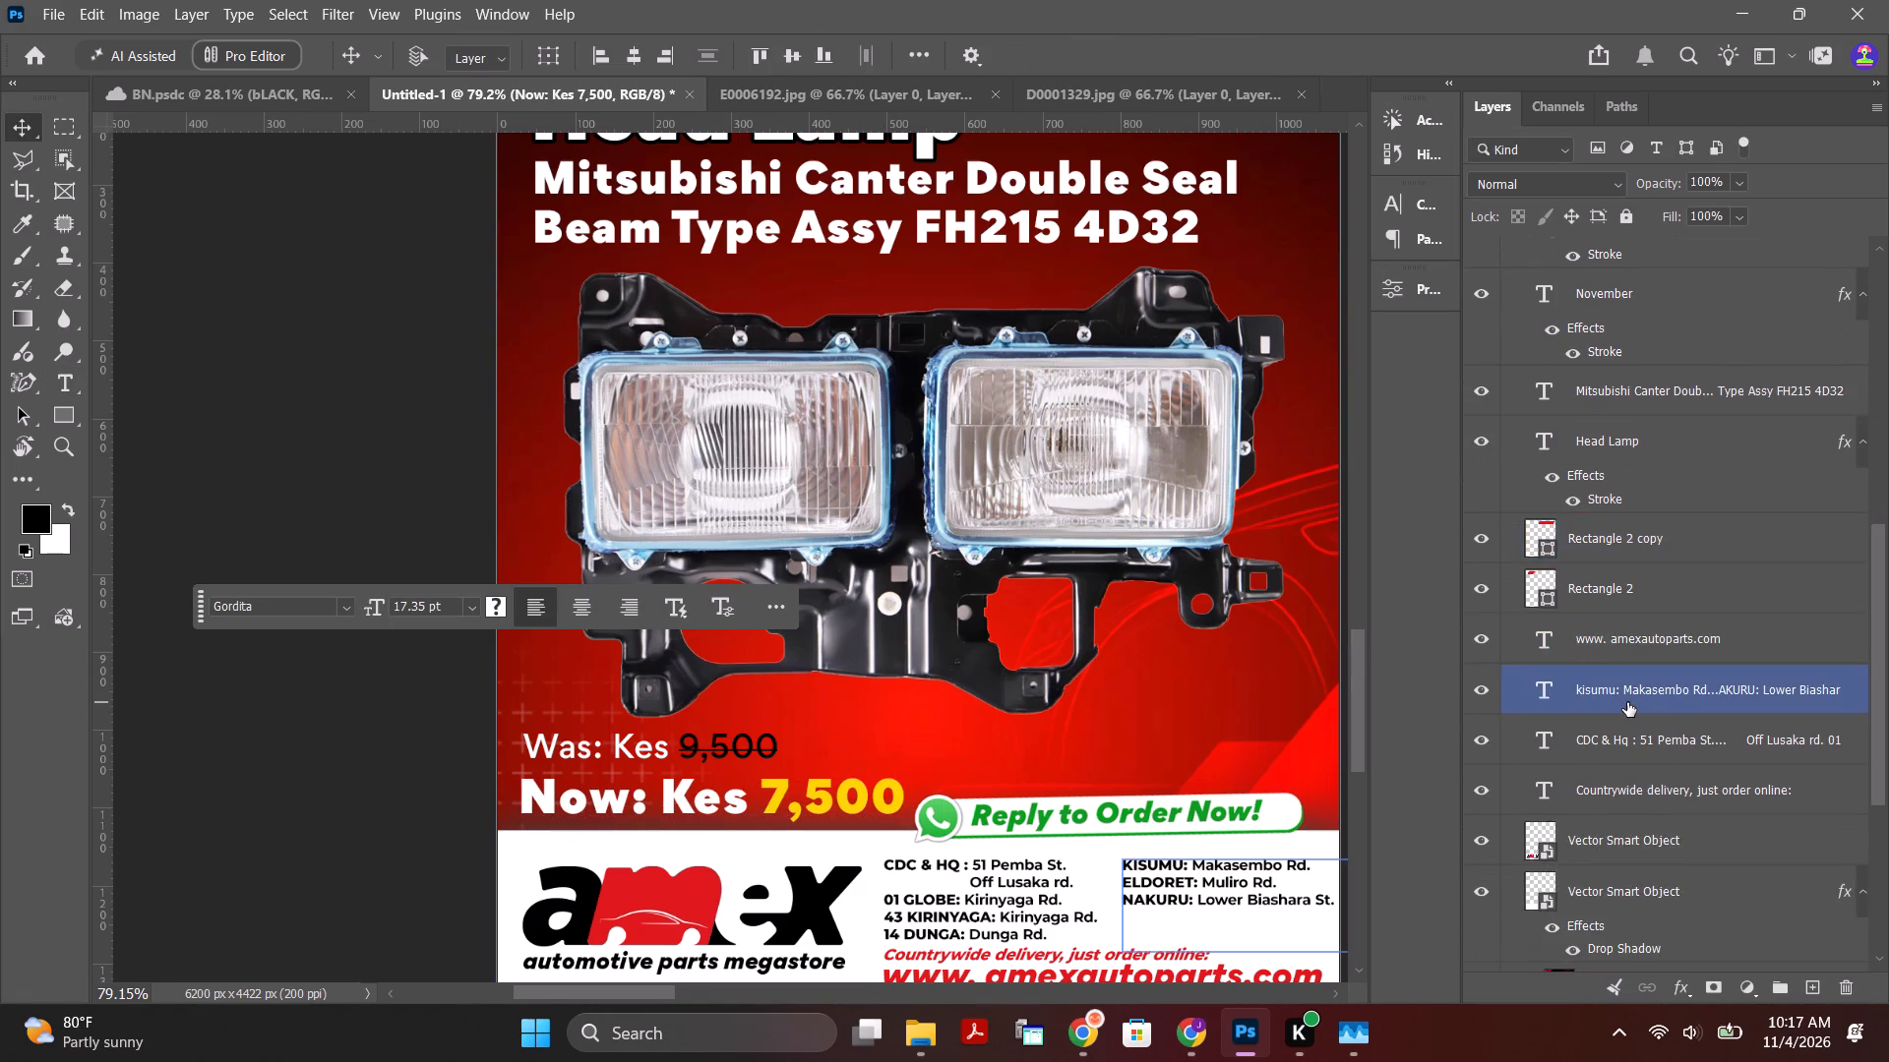
{"action": "scroll", "coordinate": [1628, 709], "scroll_direction": "down", "scroll_amount": 12}
{"action": "left_click", "coordinate": [1629, 719]}
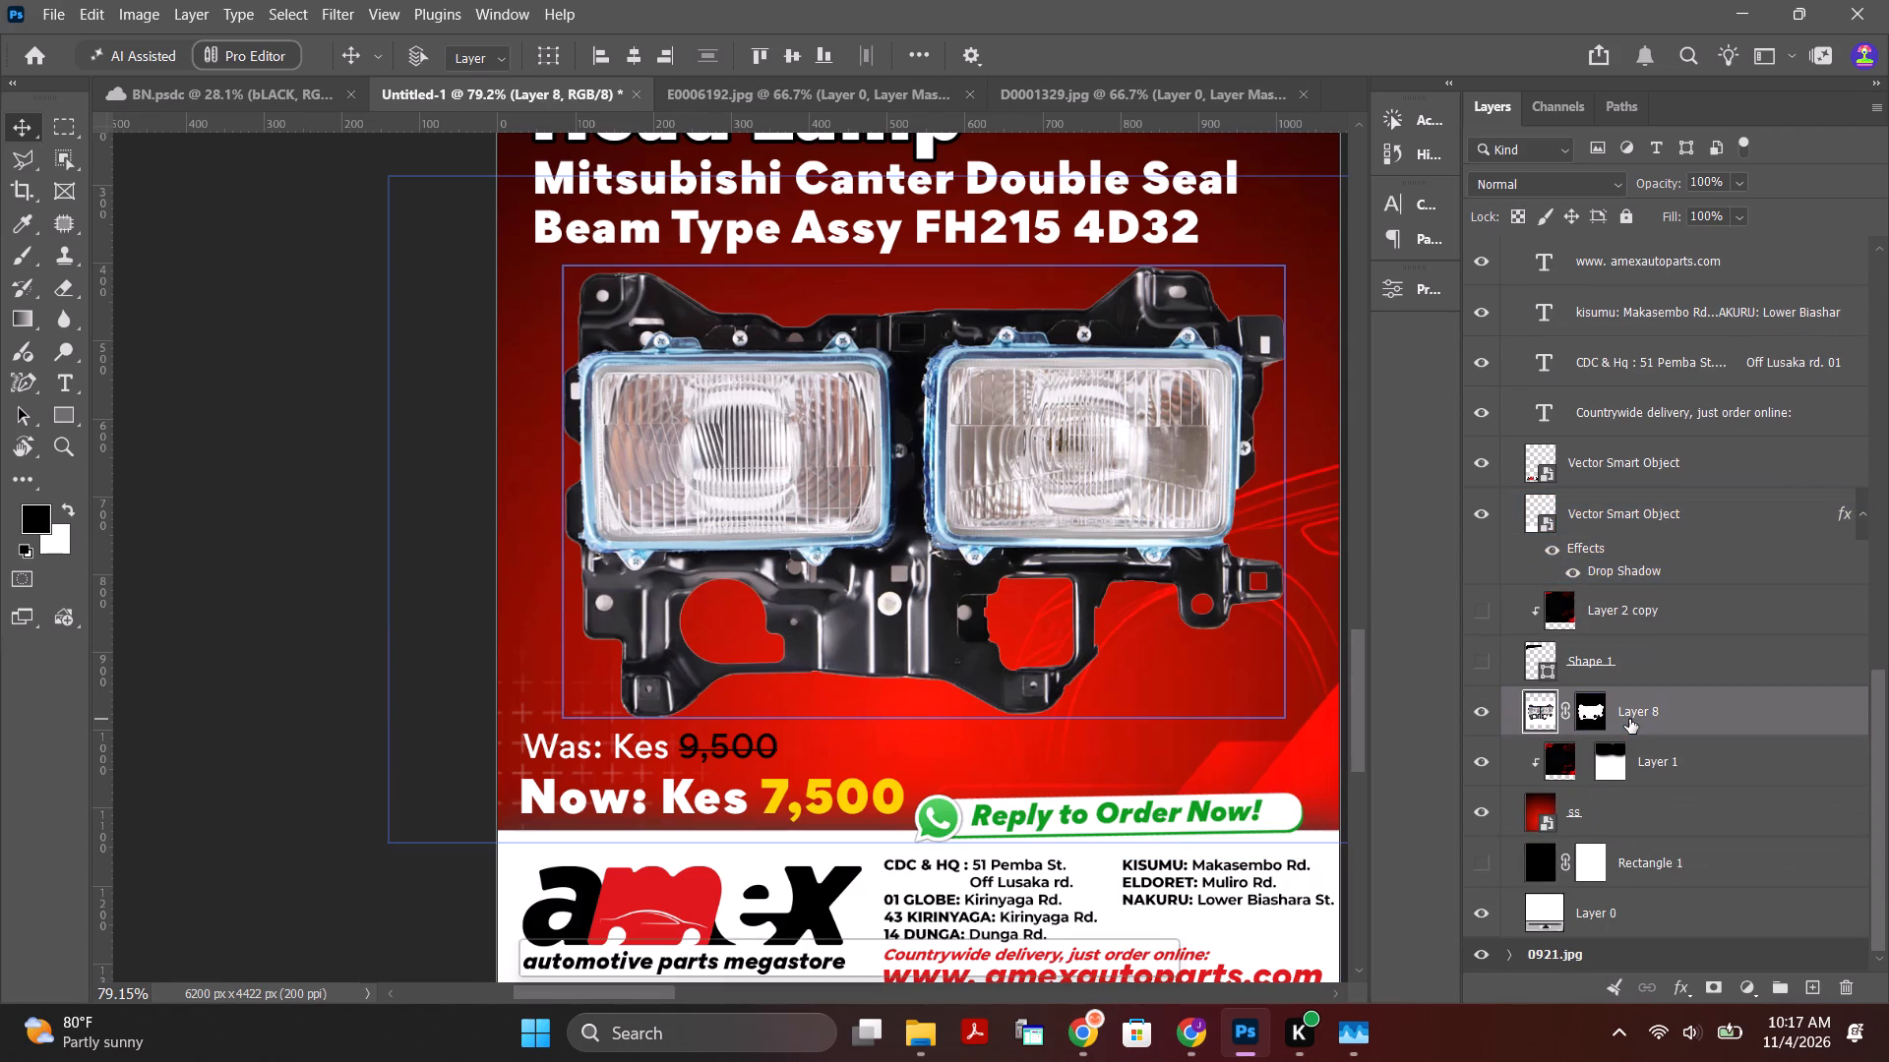
{"action": "key", "text": "ctrl+j"}
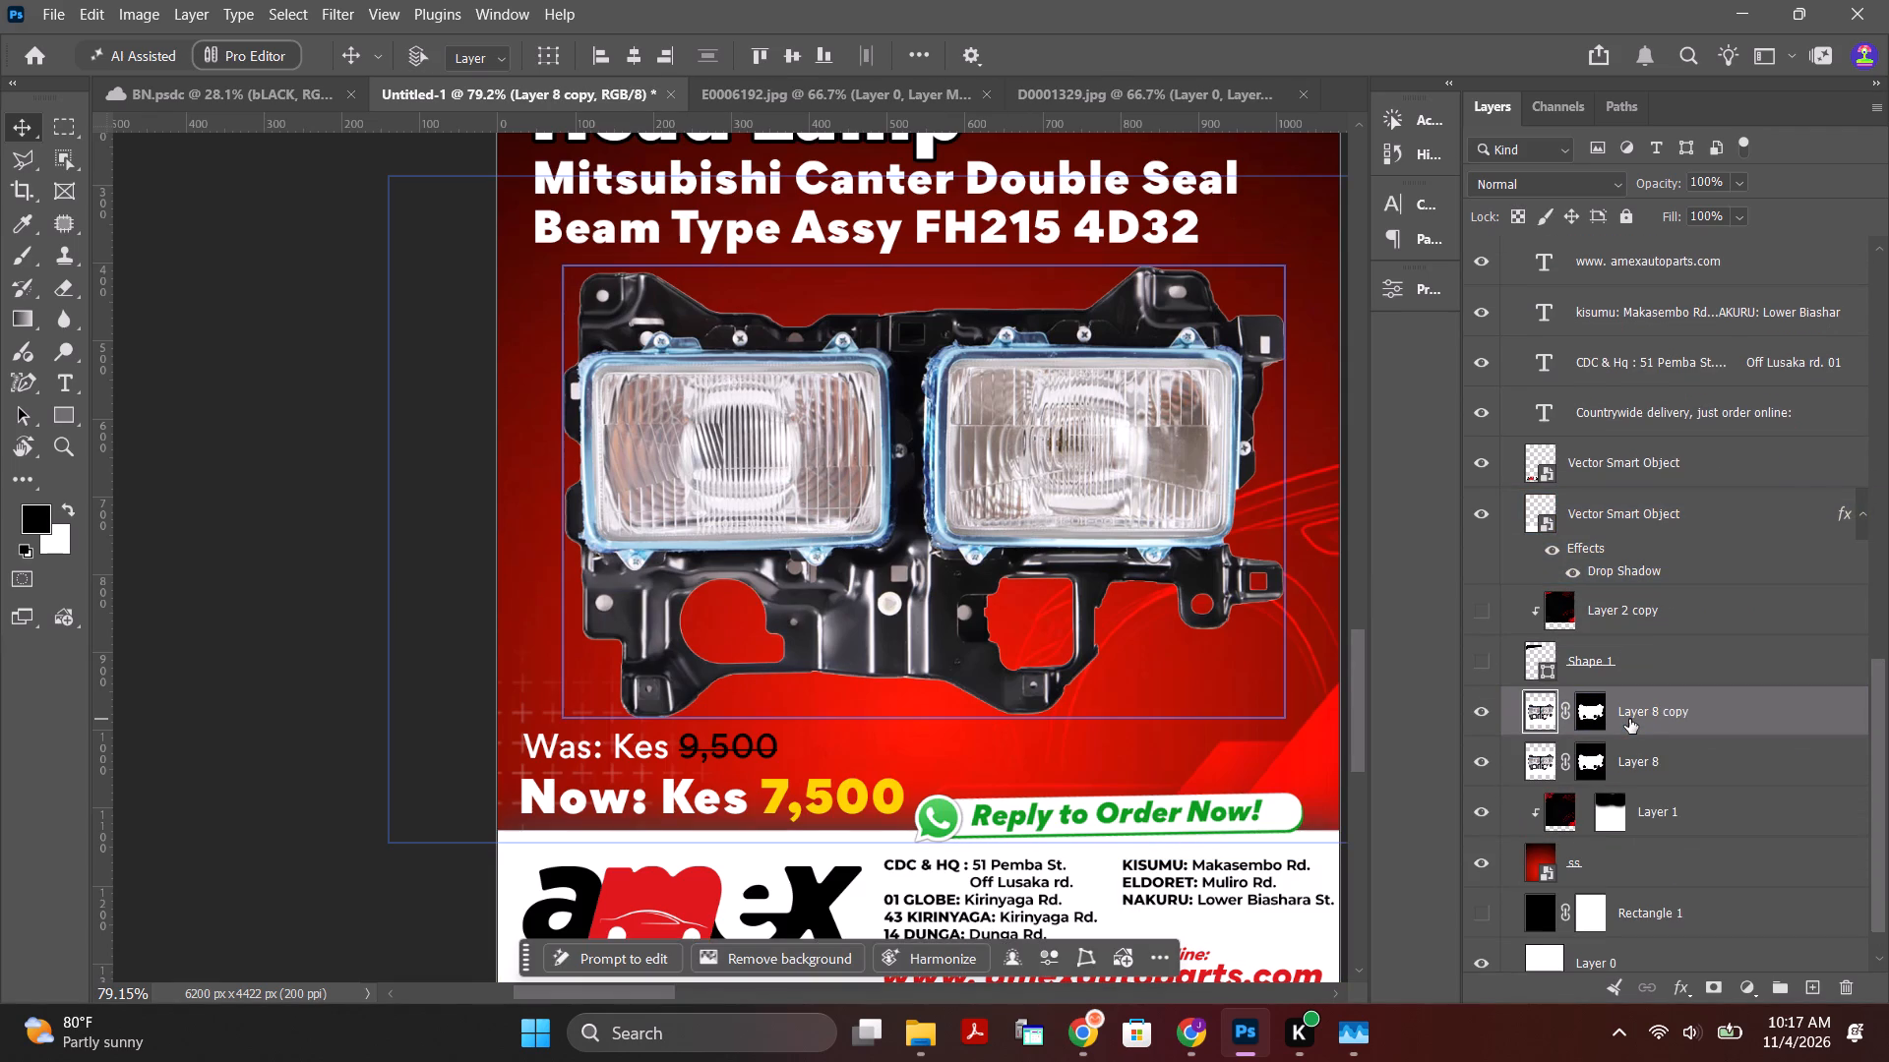
{"action": "left_click_drag", "start_coordinate": [1667, 715], "coordinate": [1682, 784]}
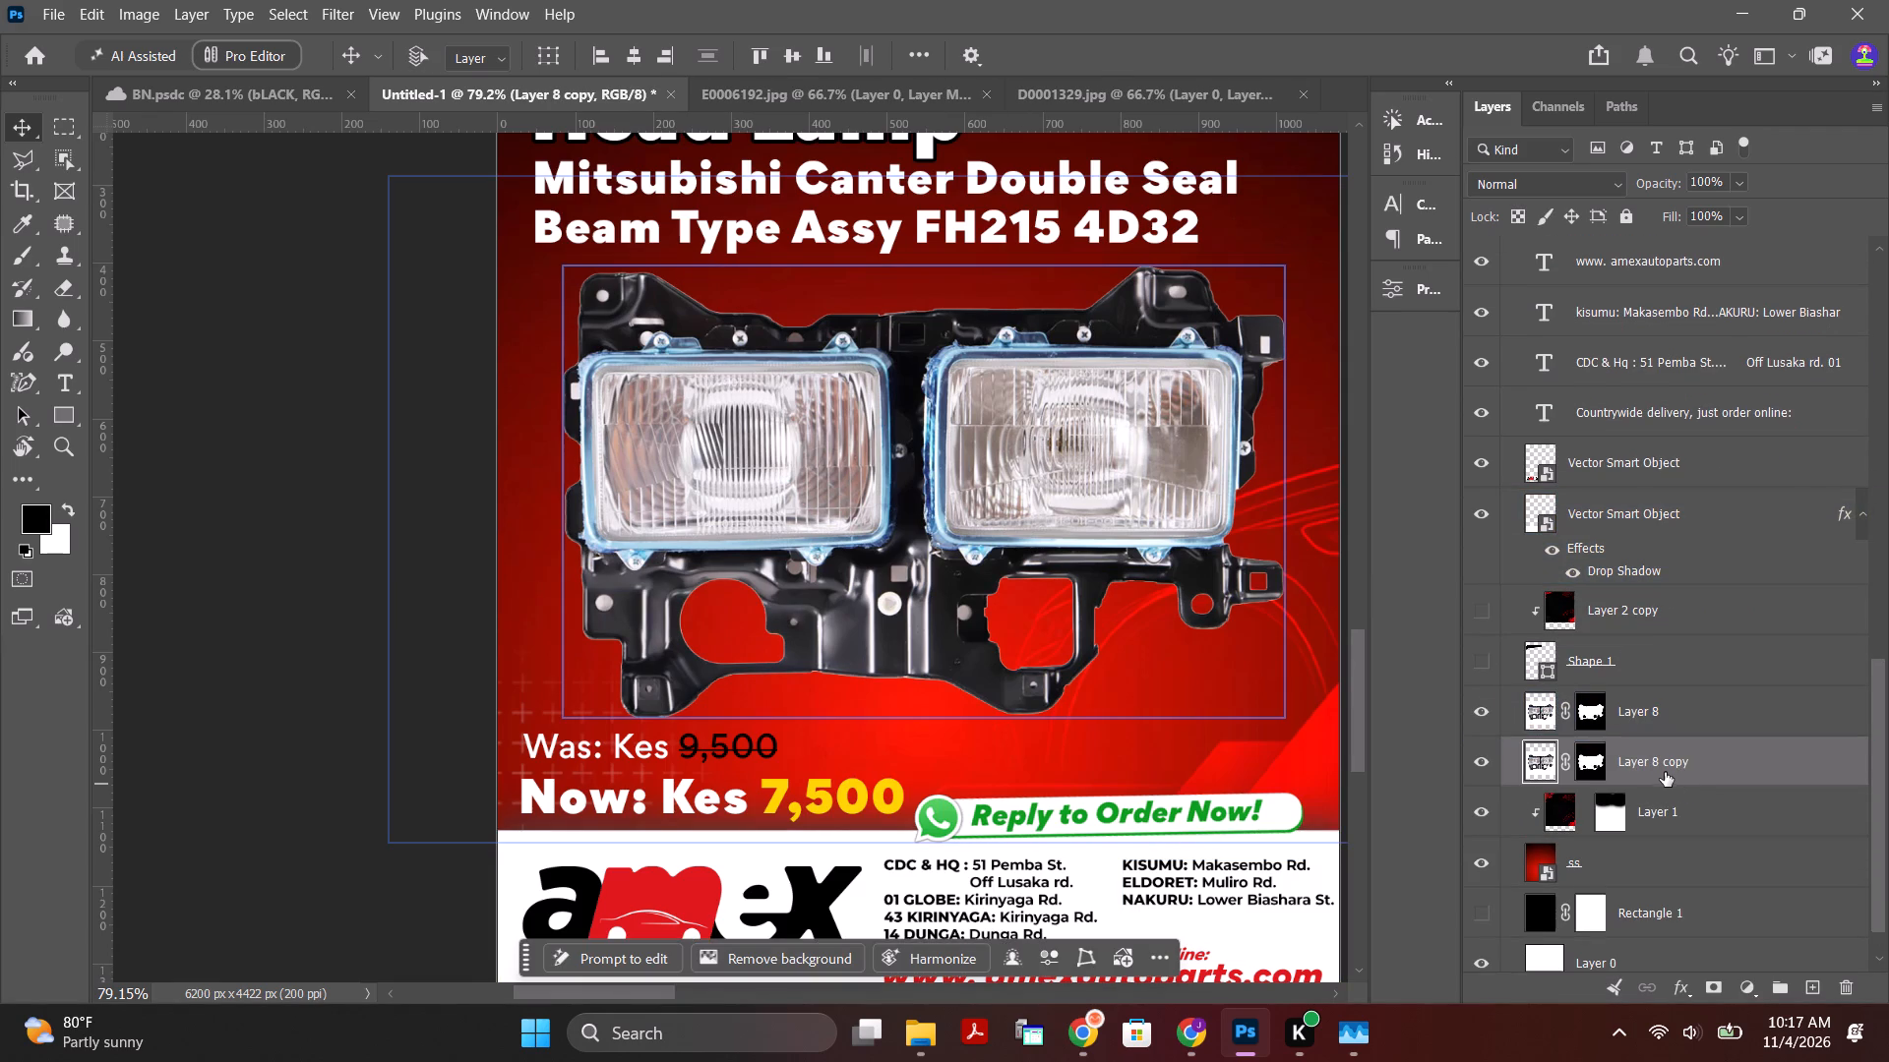
{"action": "left_click", "coordinate": [1666, 769]}
Flip the Layer 8 copy vertically, move it down about 530 px to meet the lamp's lower edge, and rotate it slightly.
{"action": "key", "text": "ctrl+t"}
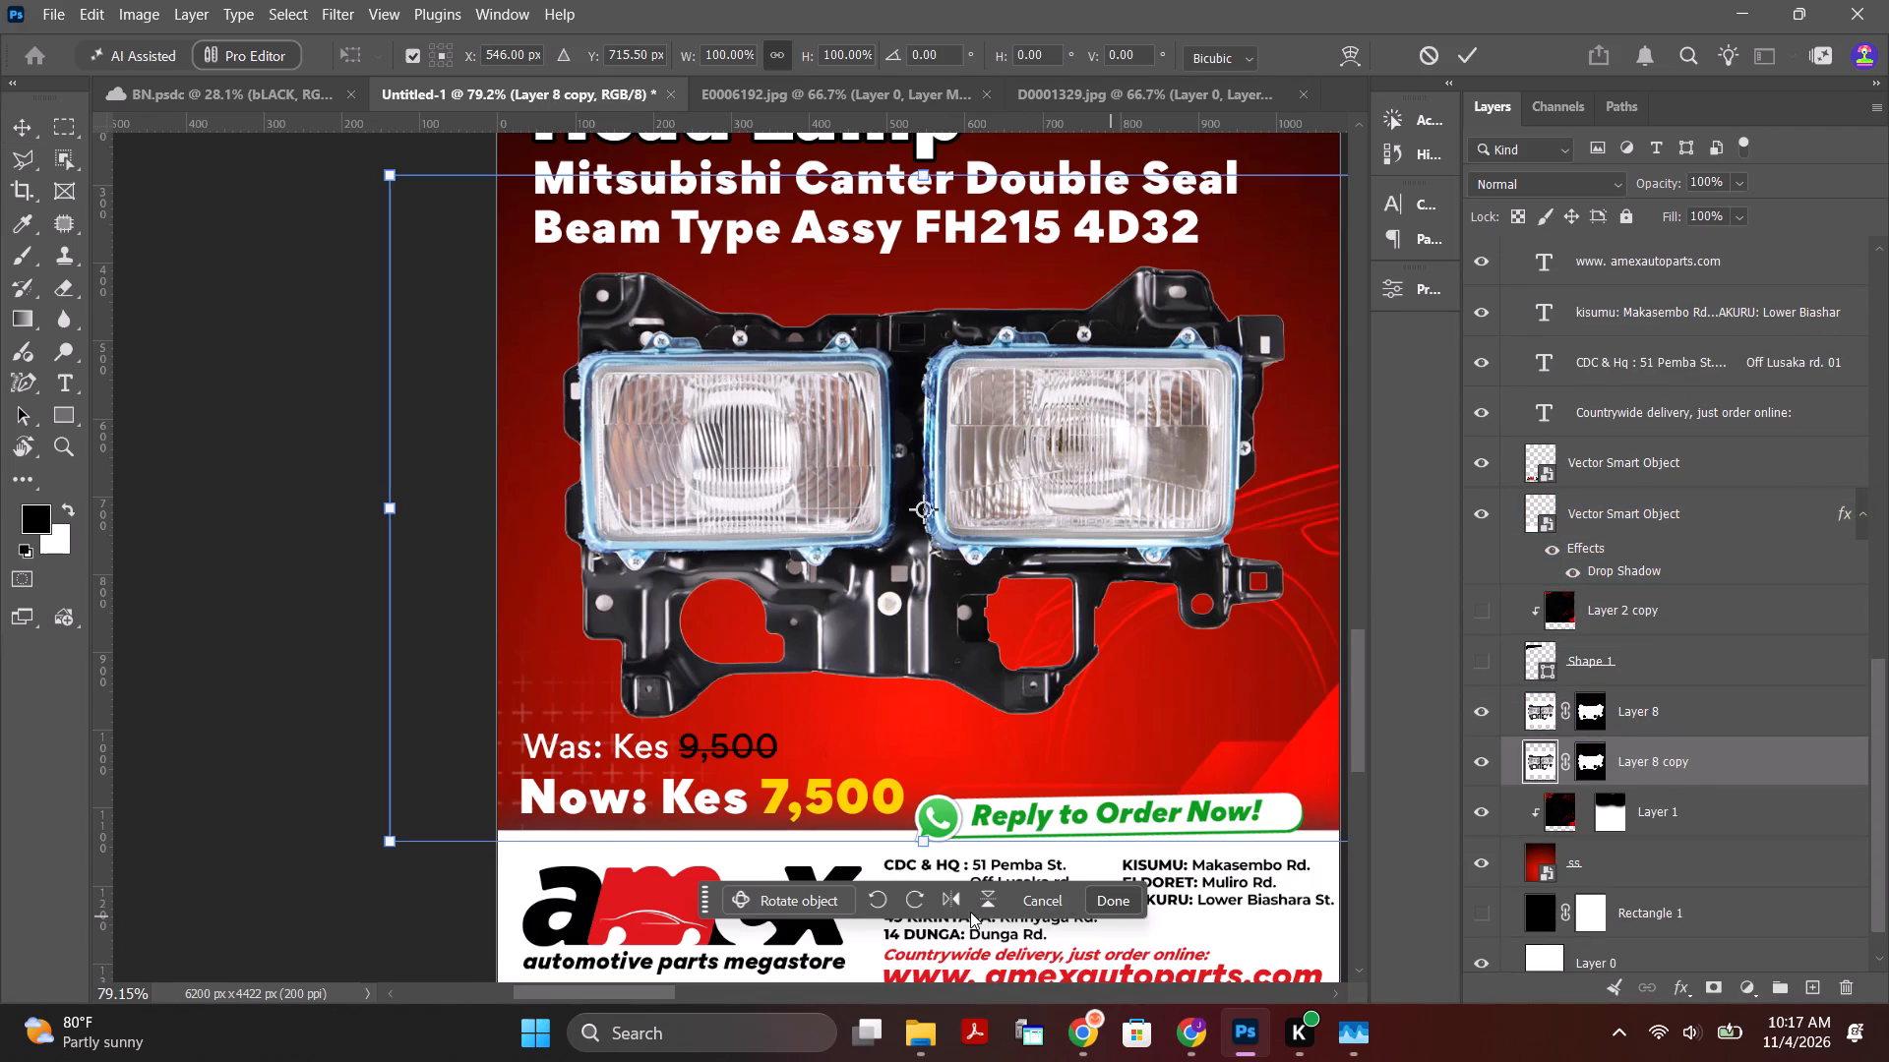
{"action": "left_click", "coordinate": [980, 896]}
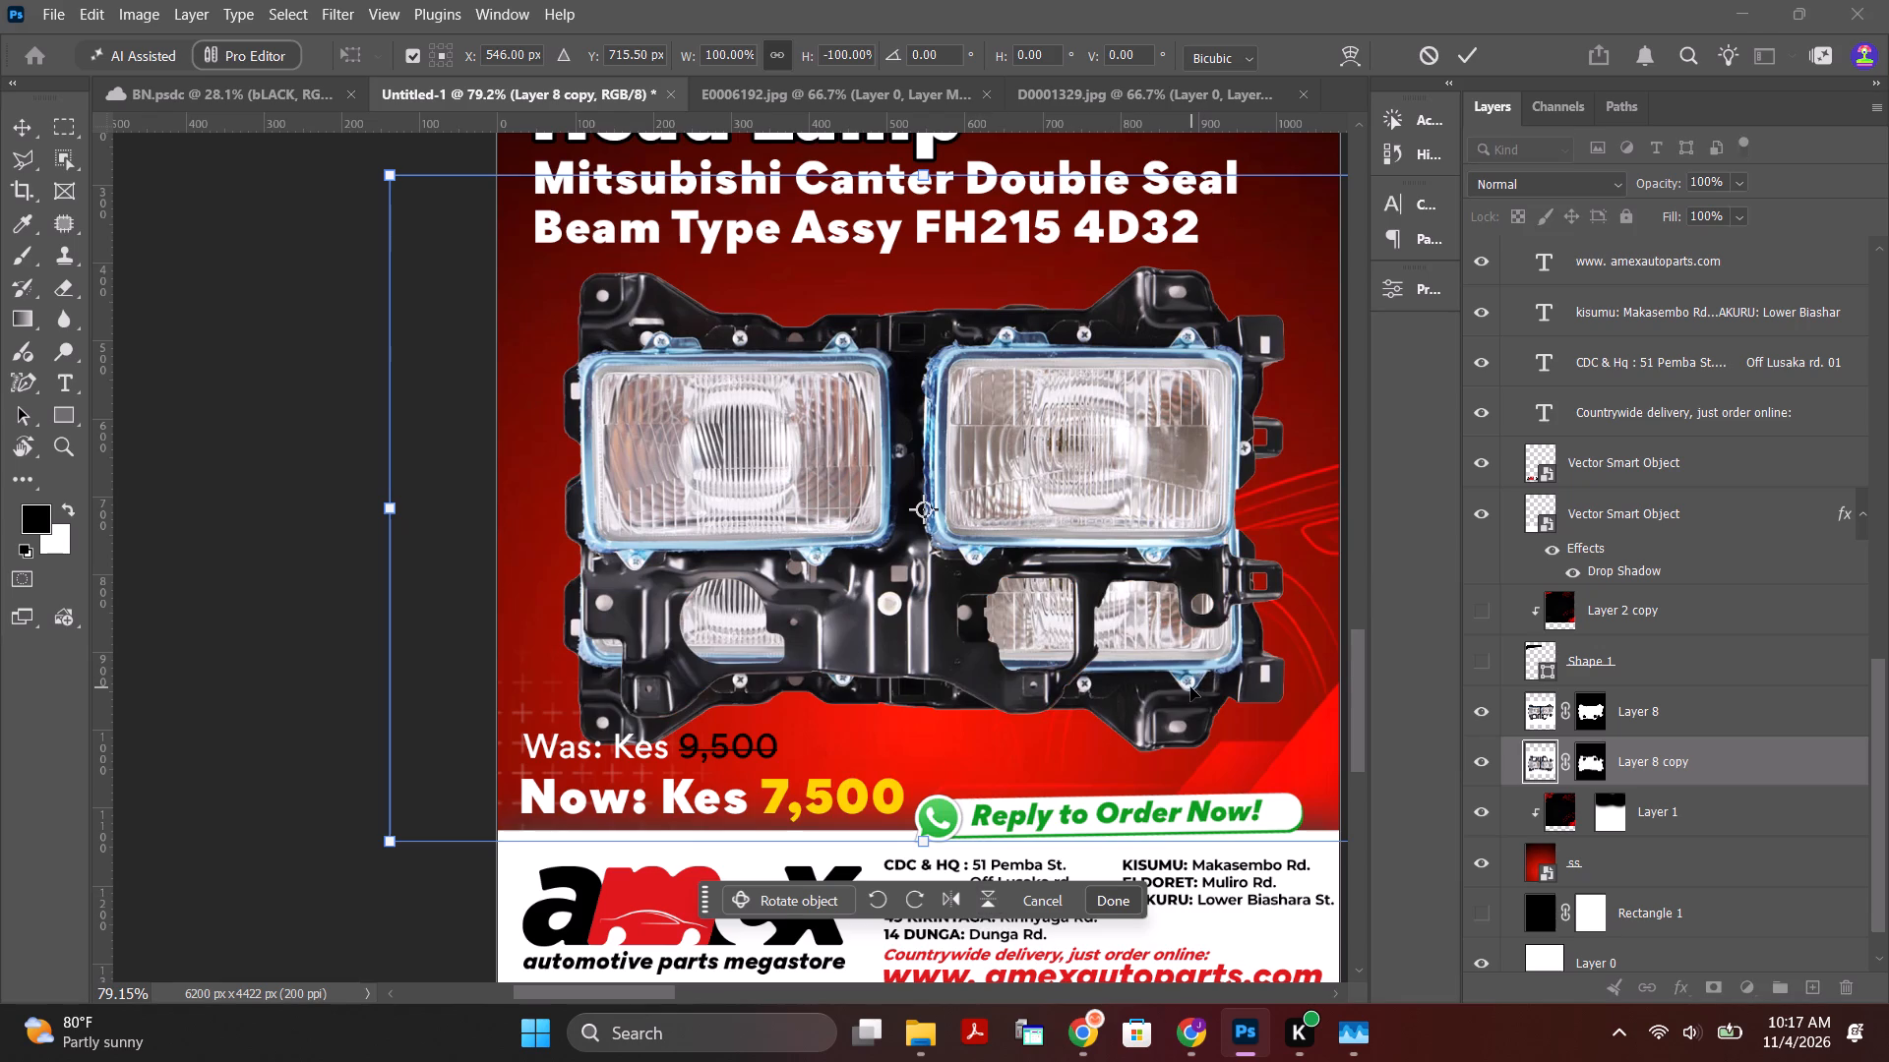
{"action": "left_click_drag", "start_coordinate": [1190, 690], "coordinate": [1209, 994]}
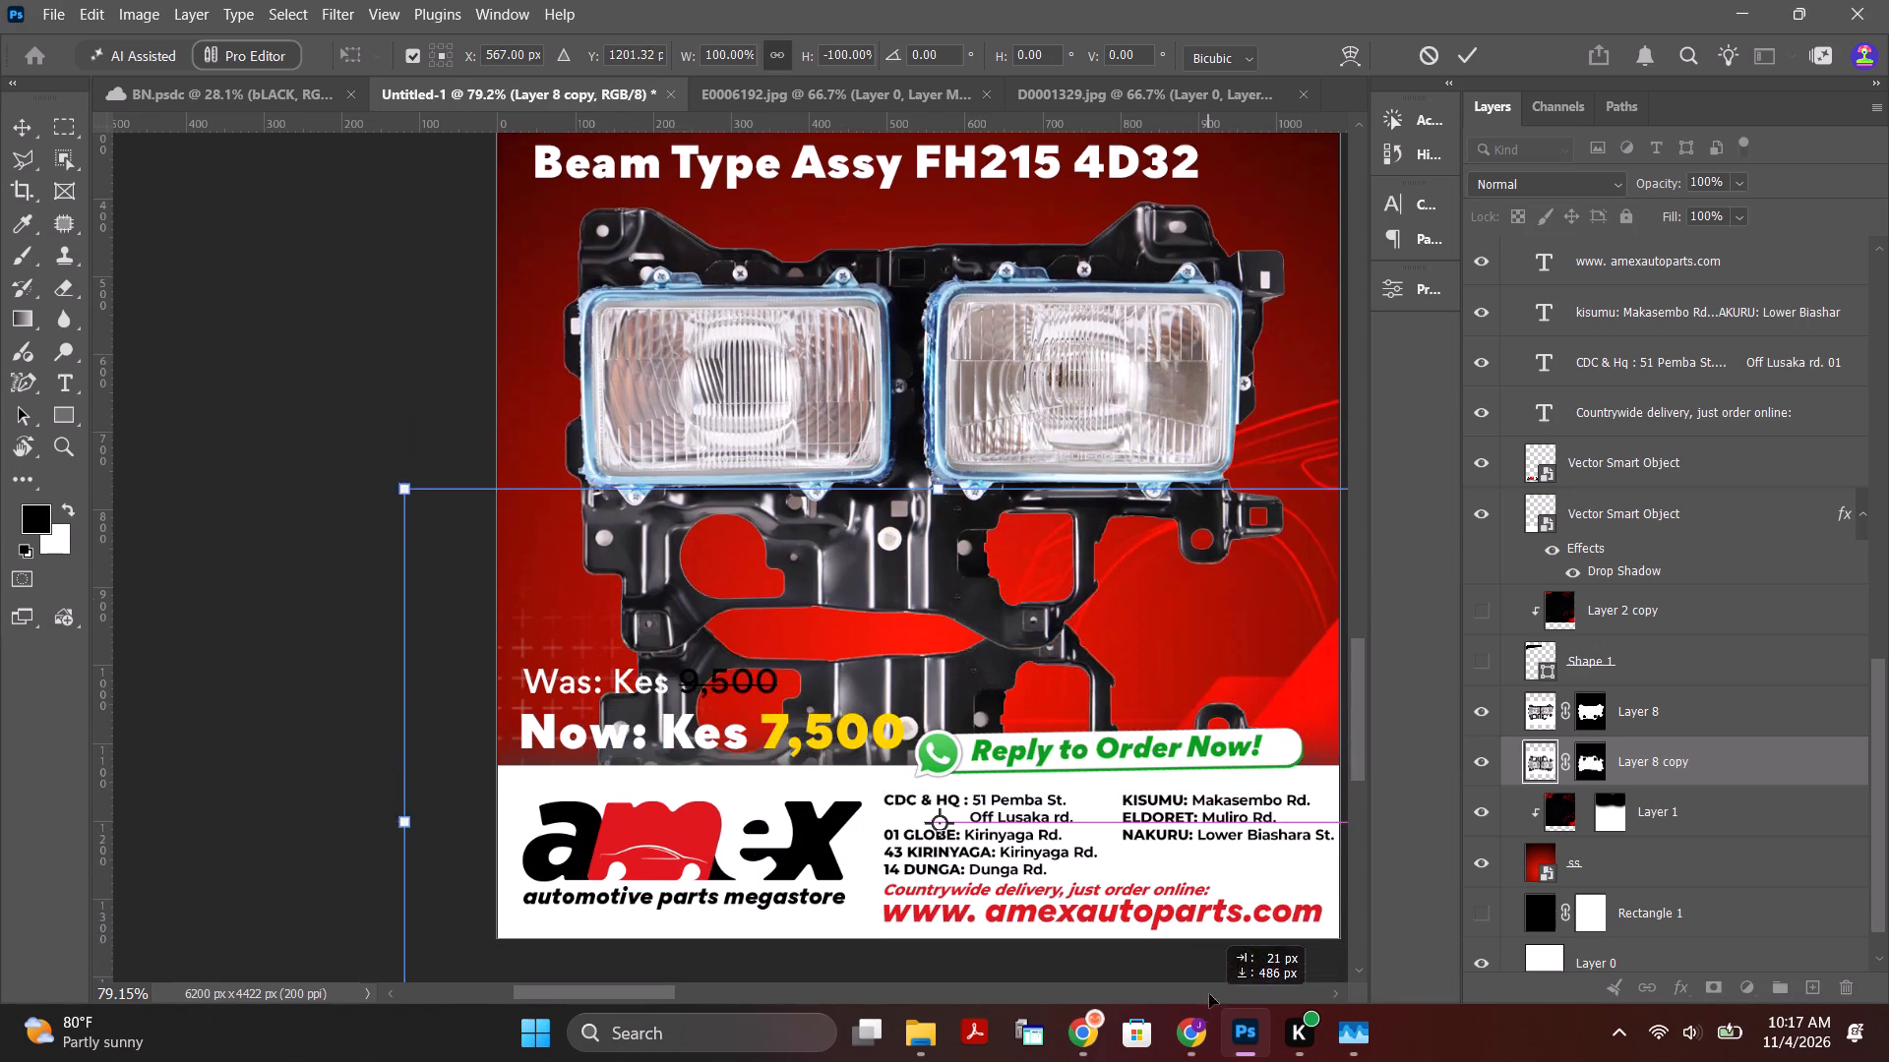
{"action": "left_click_drag", "start_coordinate": [1209, 994], "coordinate": [1200, 955]}
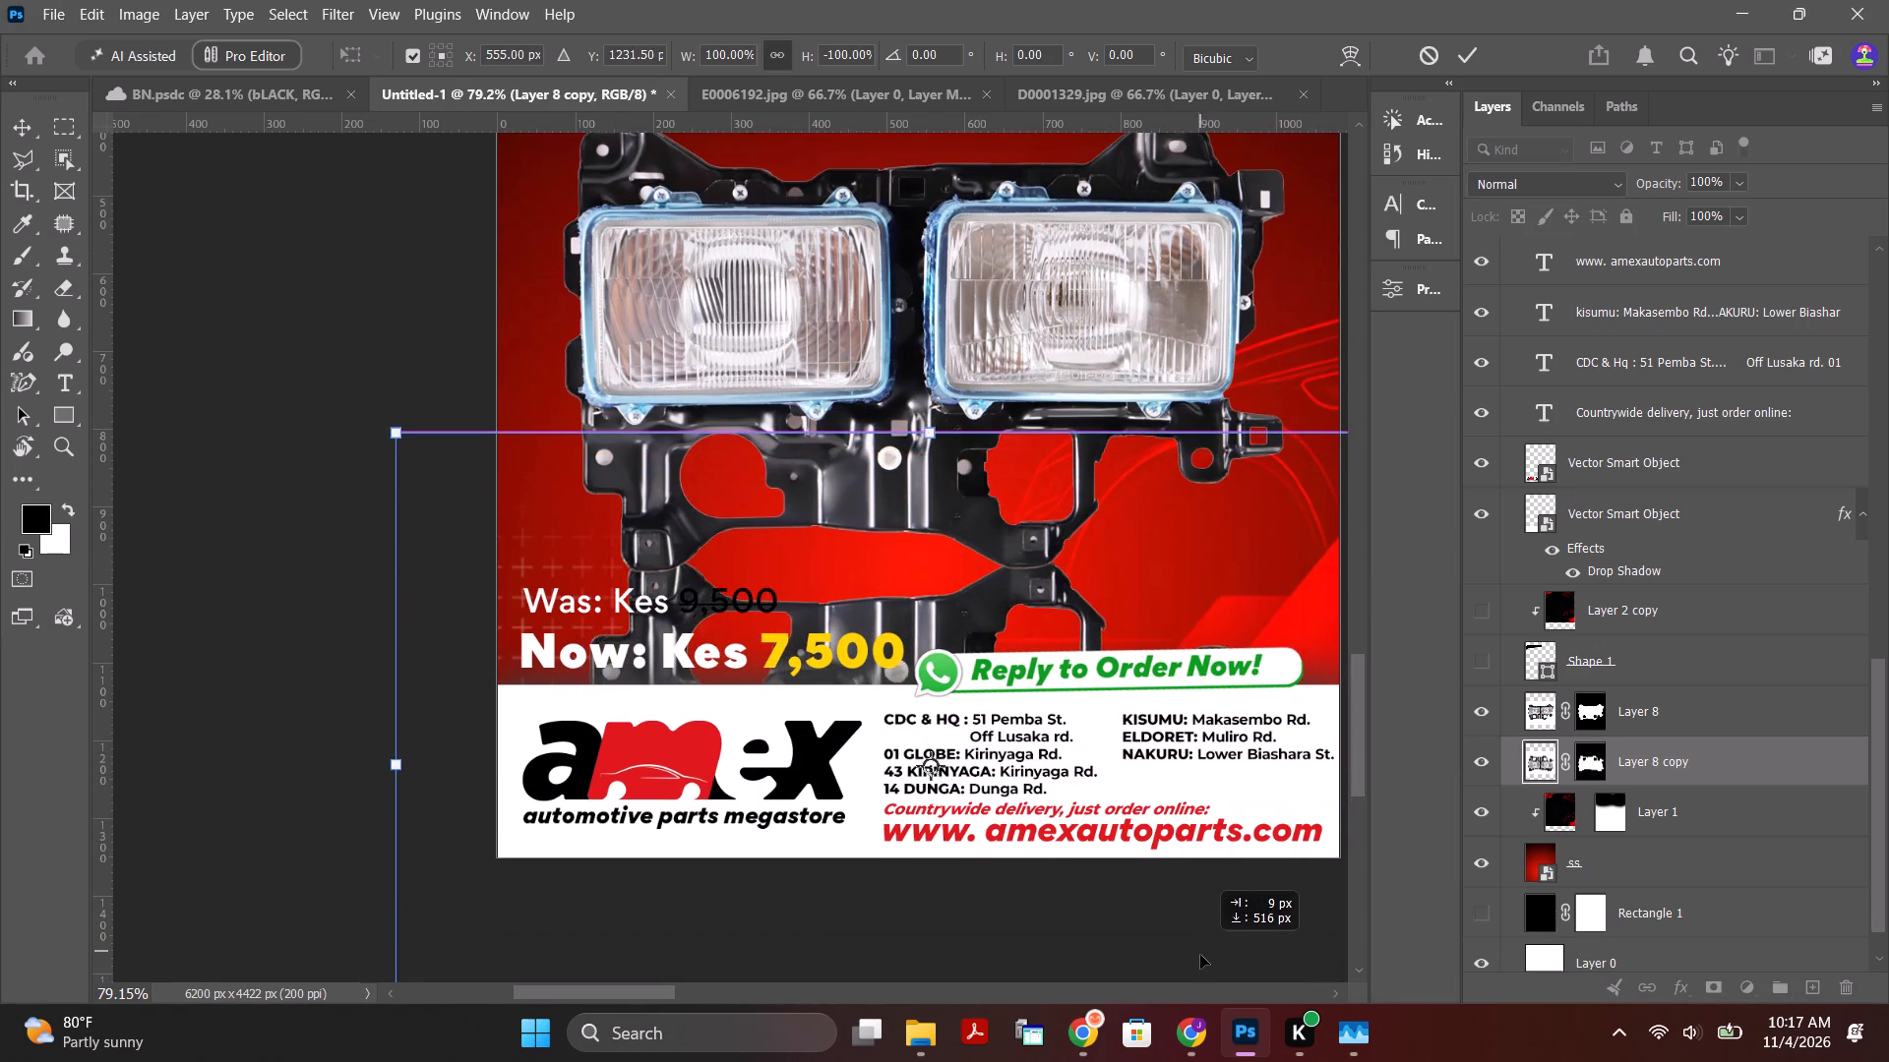
{"action": "left_click_drag", "start_coordinate": [1200, 955], "coordinate": [1199, 958]}
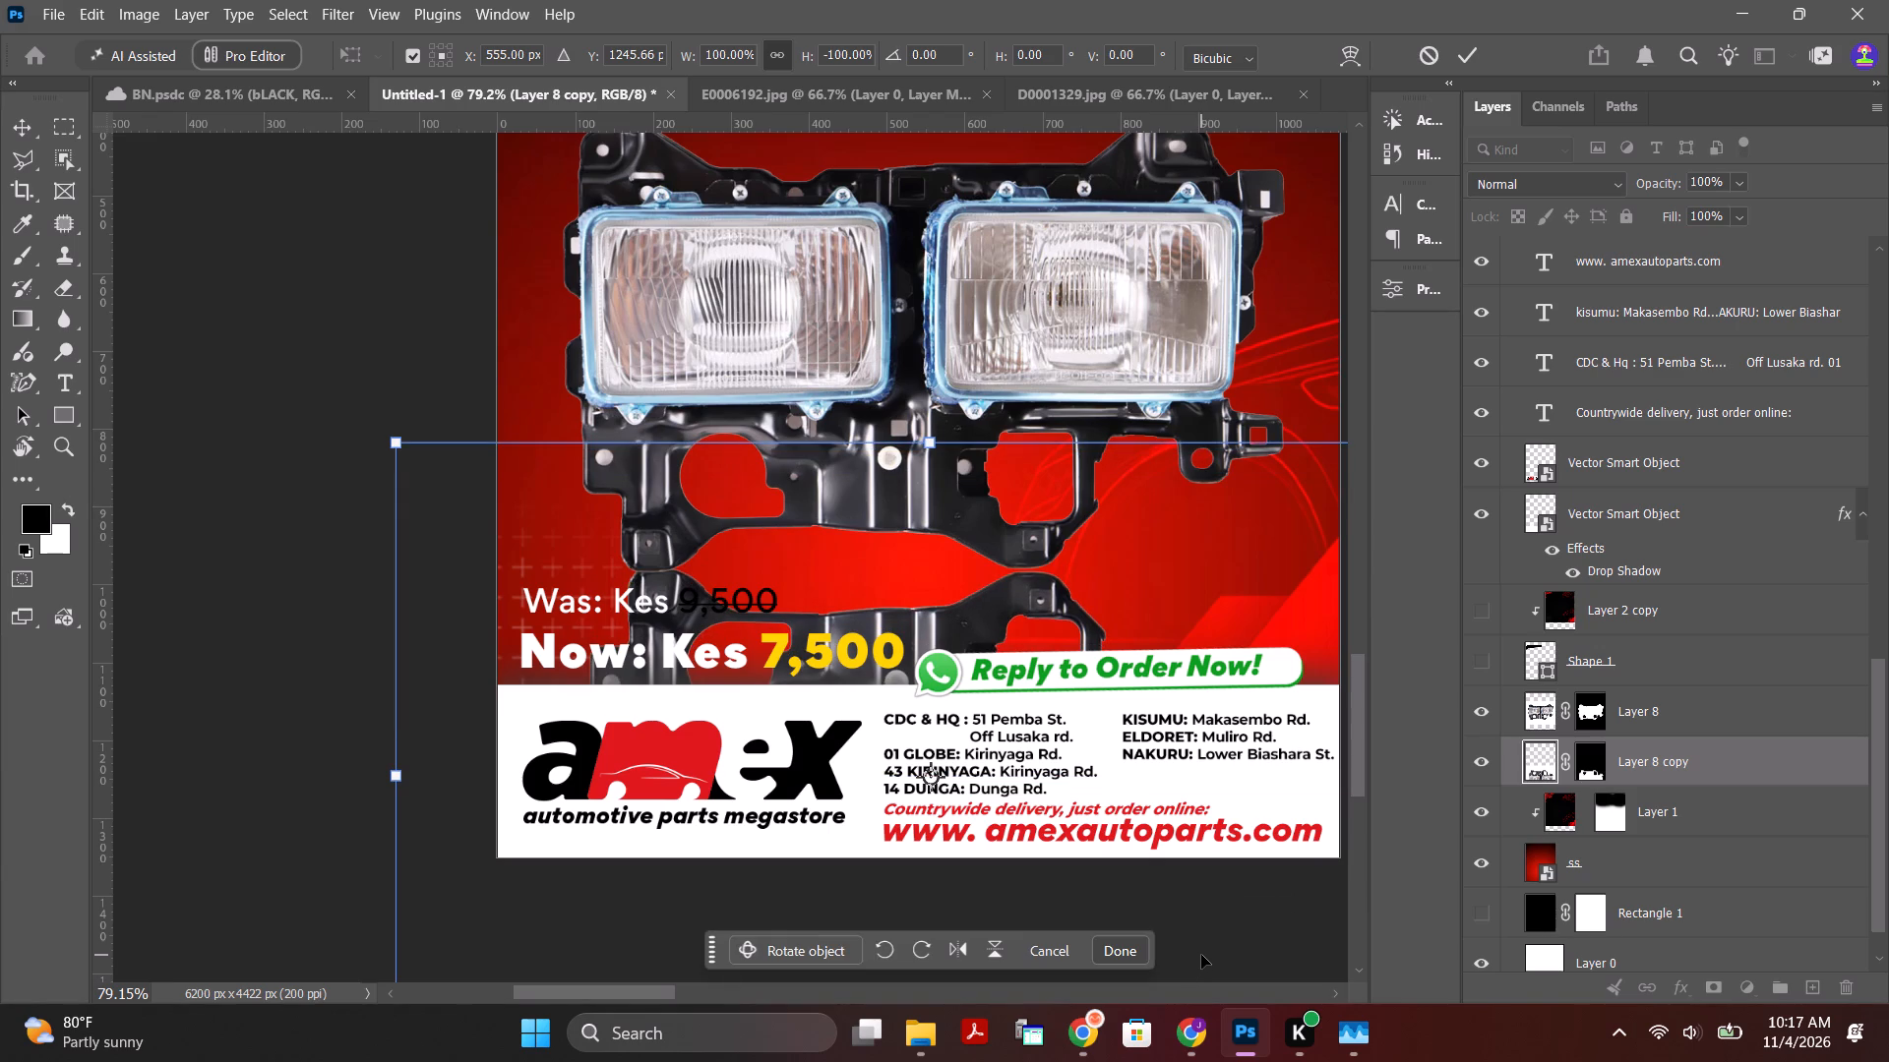
{"action": "left_click_drag", "start_coordinate": [353, 422], "coordinate": [346, 445]}
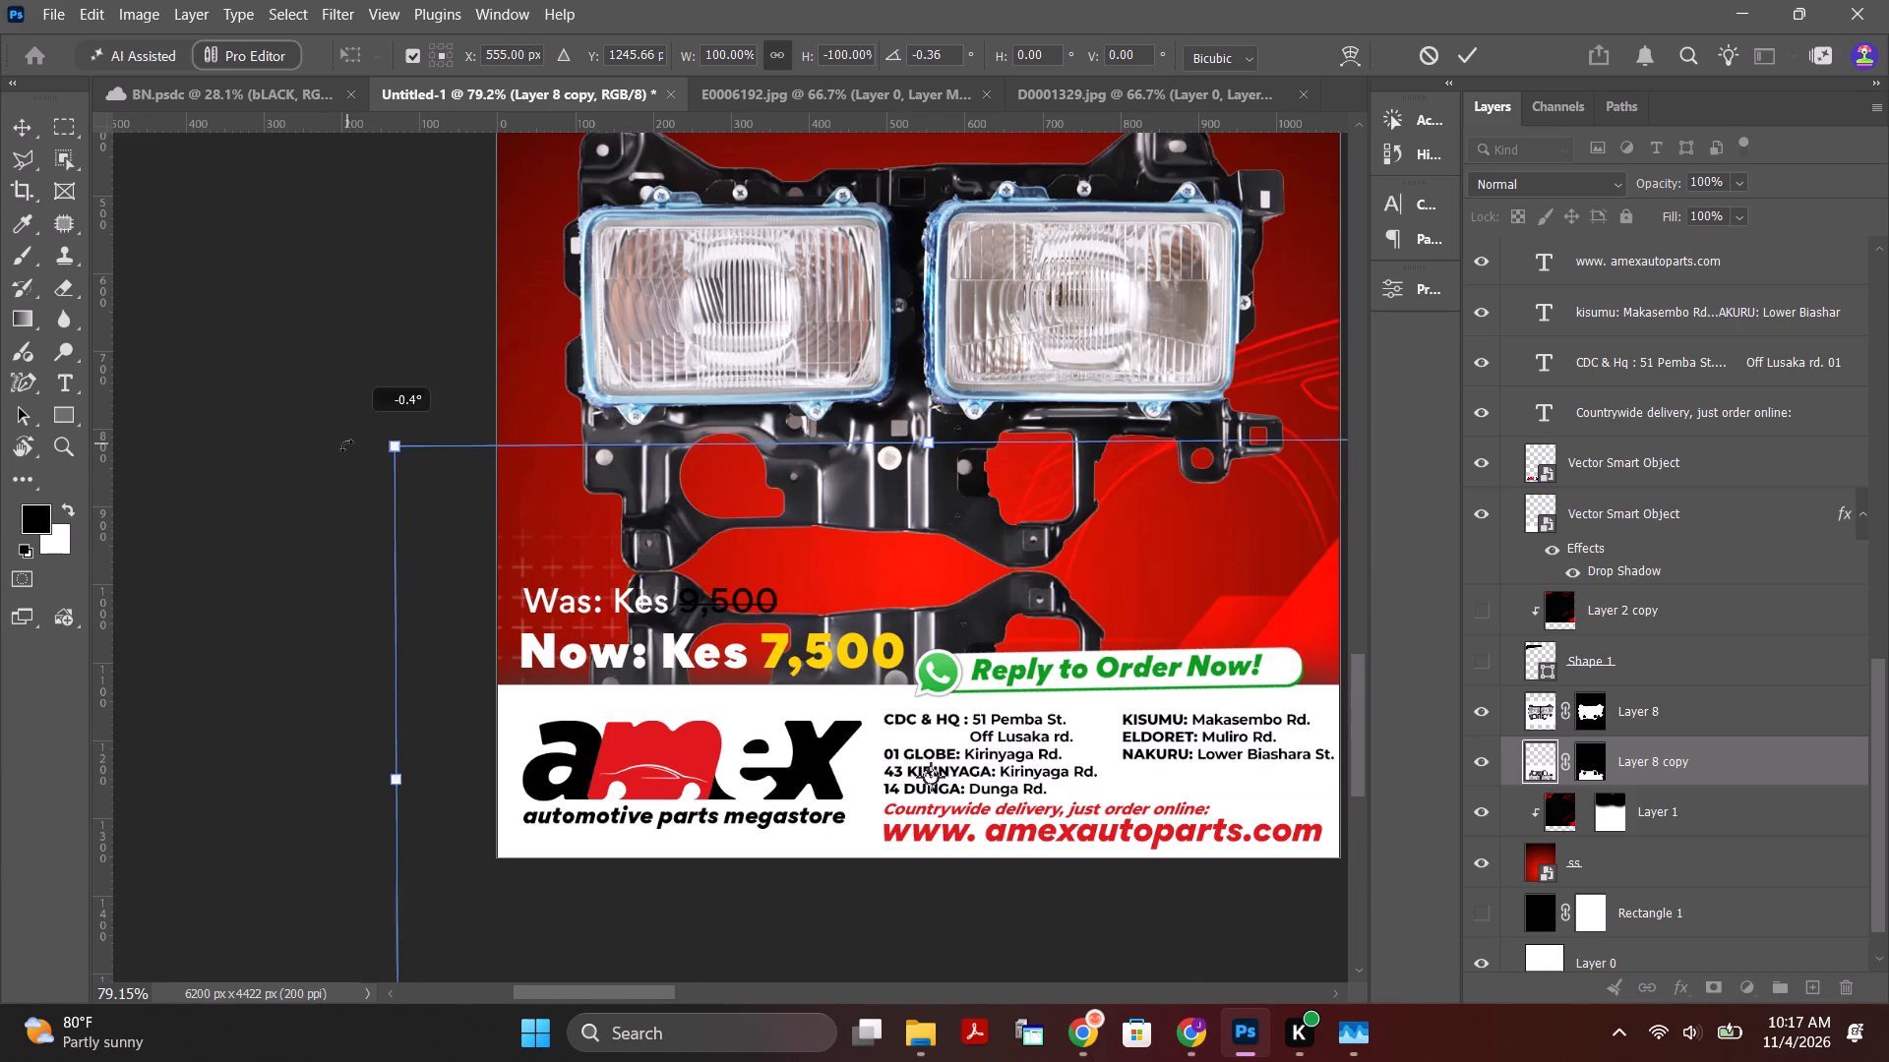
{"action": "left_click_drag", "start_coordinate": [346, 445], "coordinate": [379, 475]}
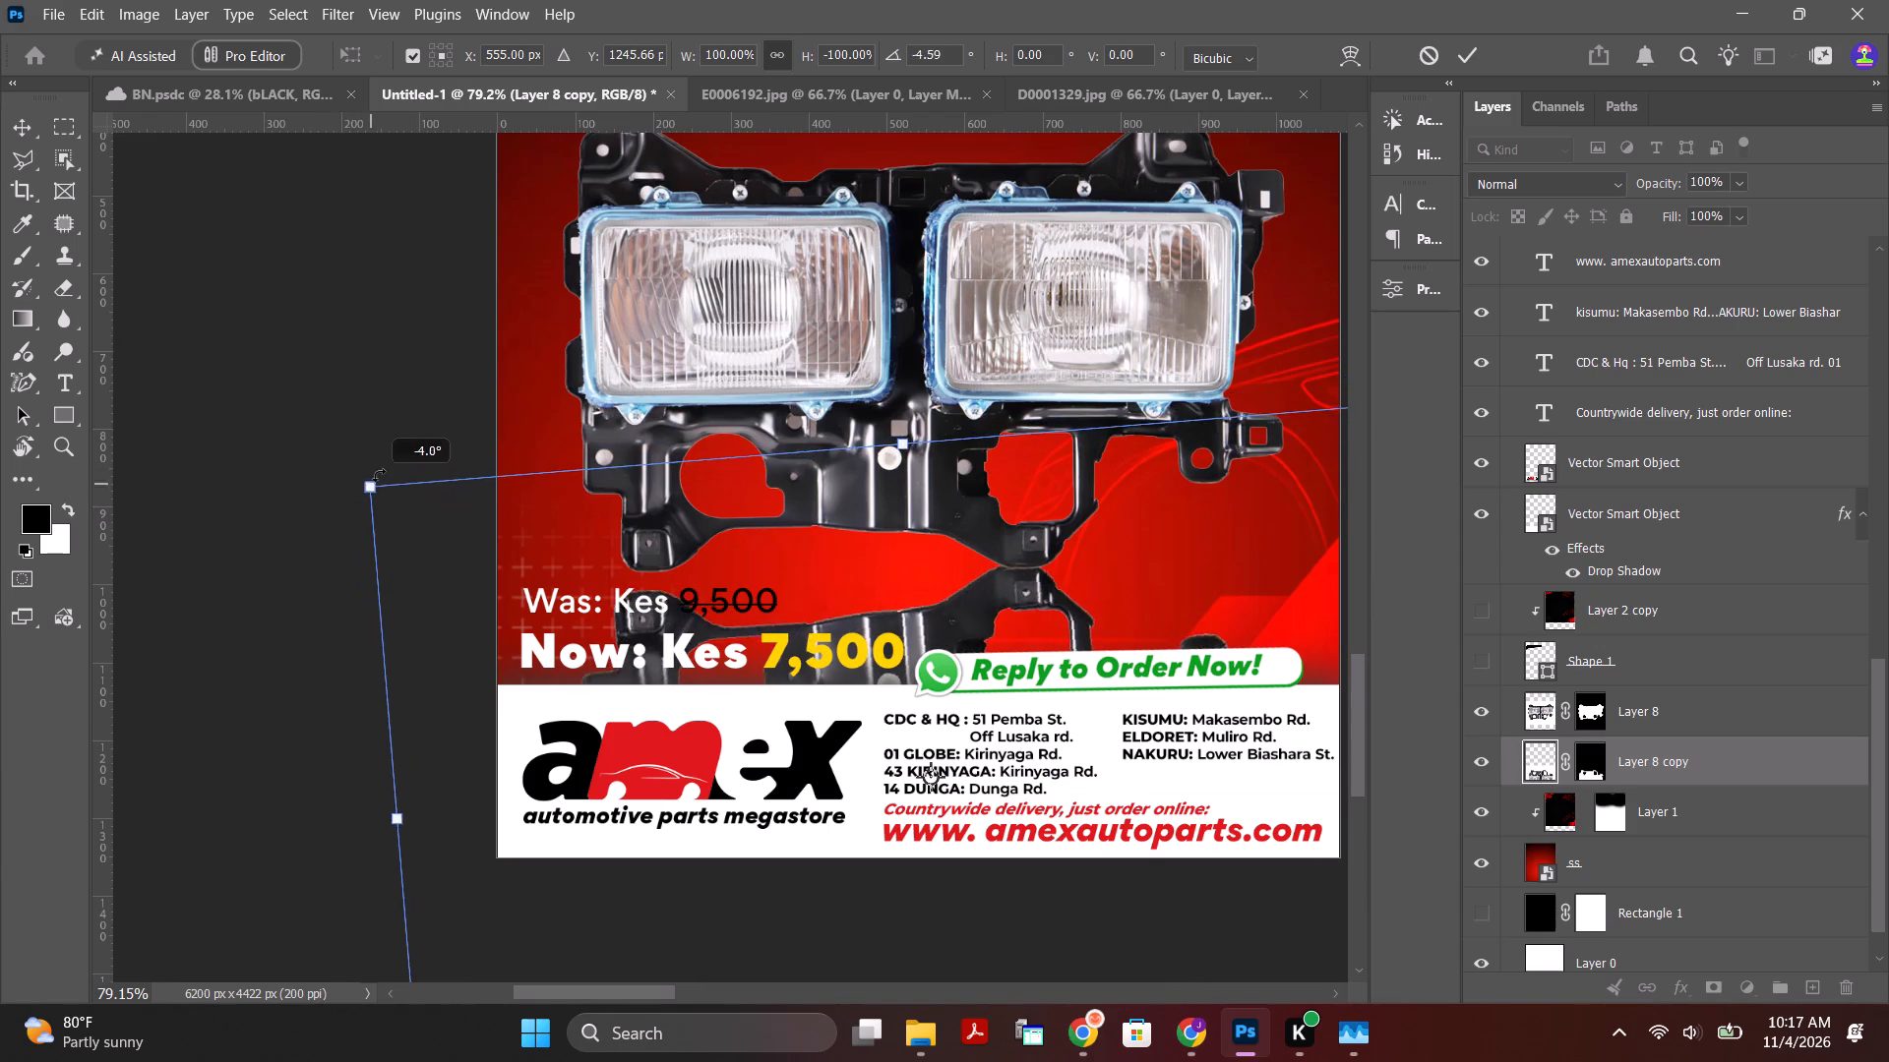
{"action": "left_click_drag", "start_coordinate": [379, 475], "coordinate": [405, 468]}
{"action": "left_click", "coordinate": [1475, 54]}
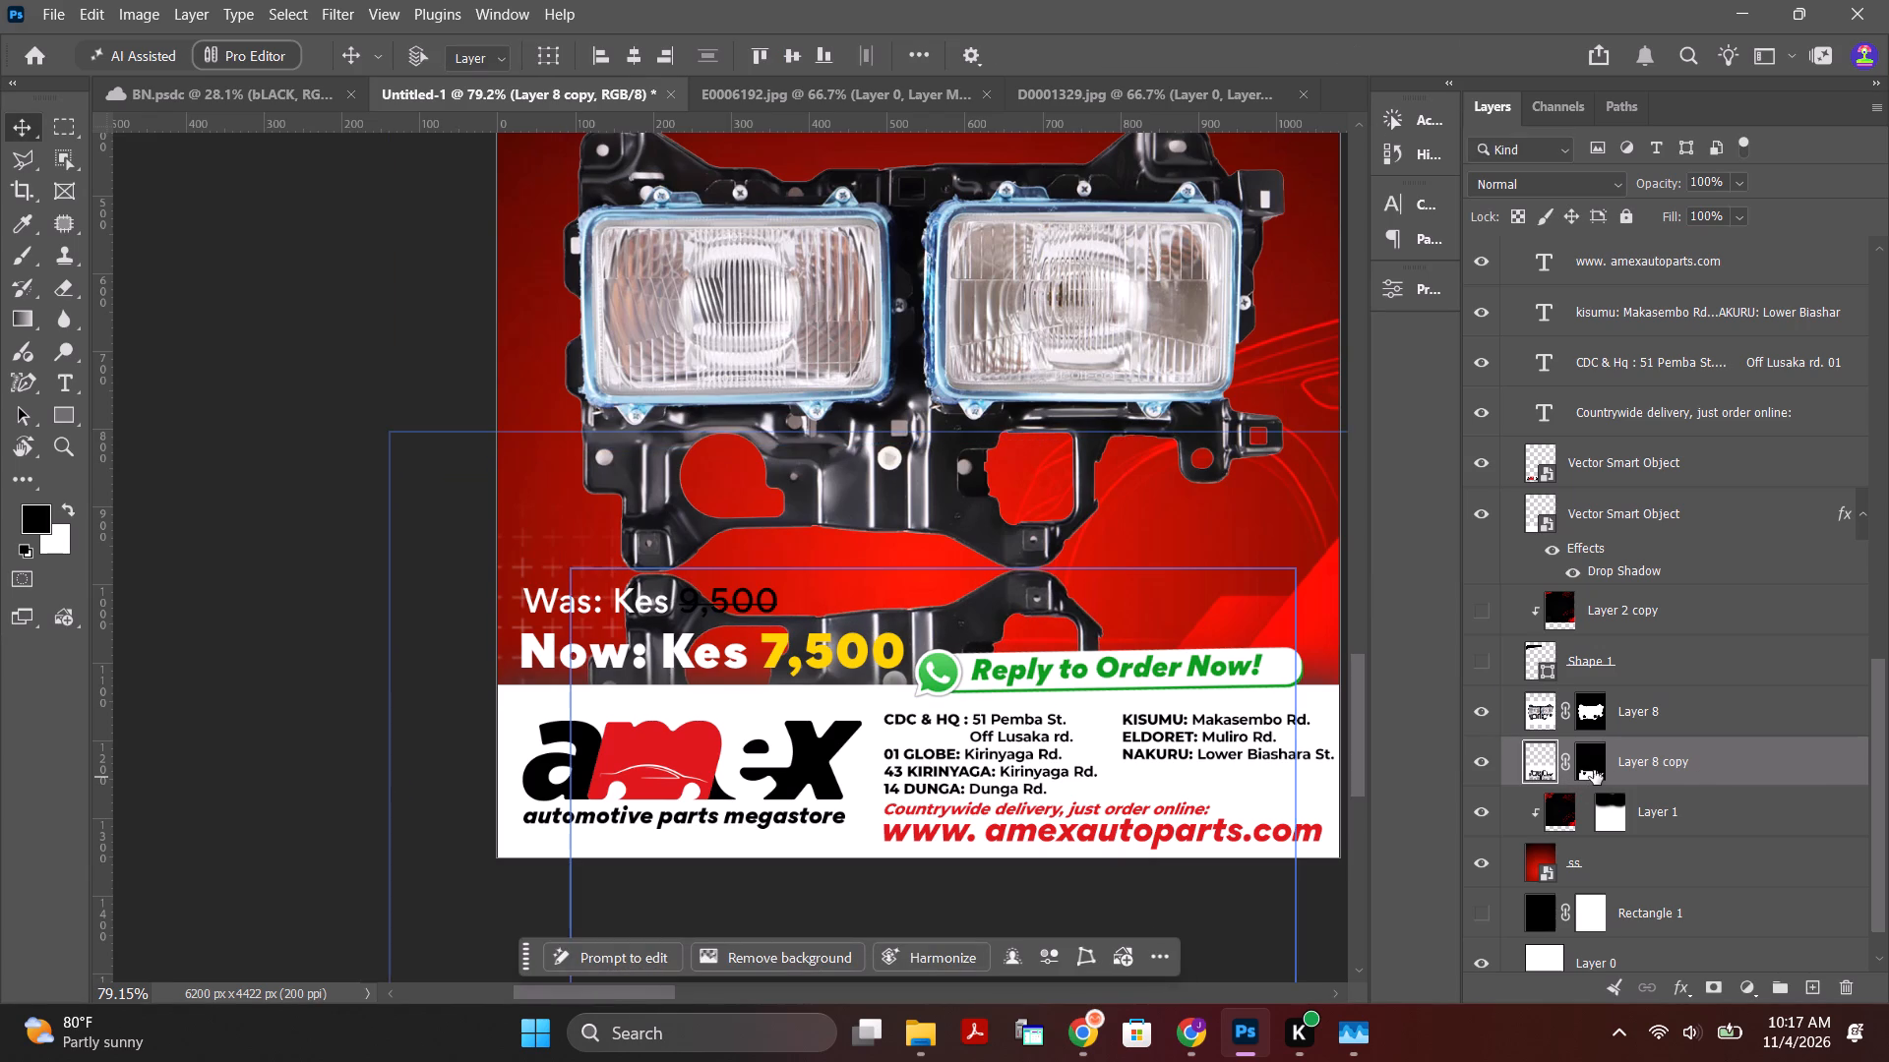
Set up the Brush tool with 93% opacity.
{"action": "left_click", "coordinate": [26, 254]}
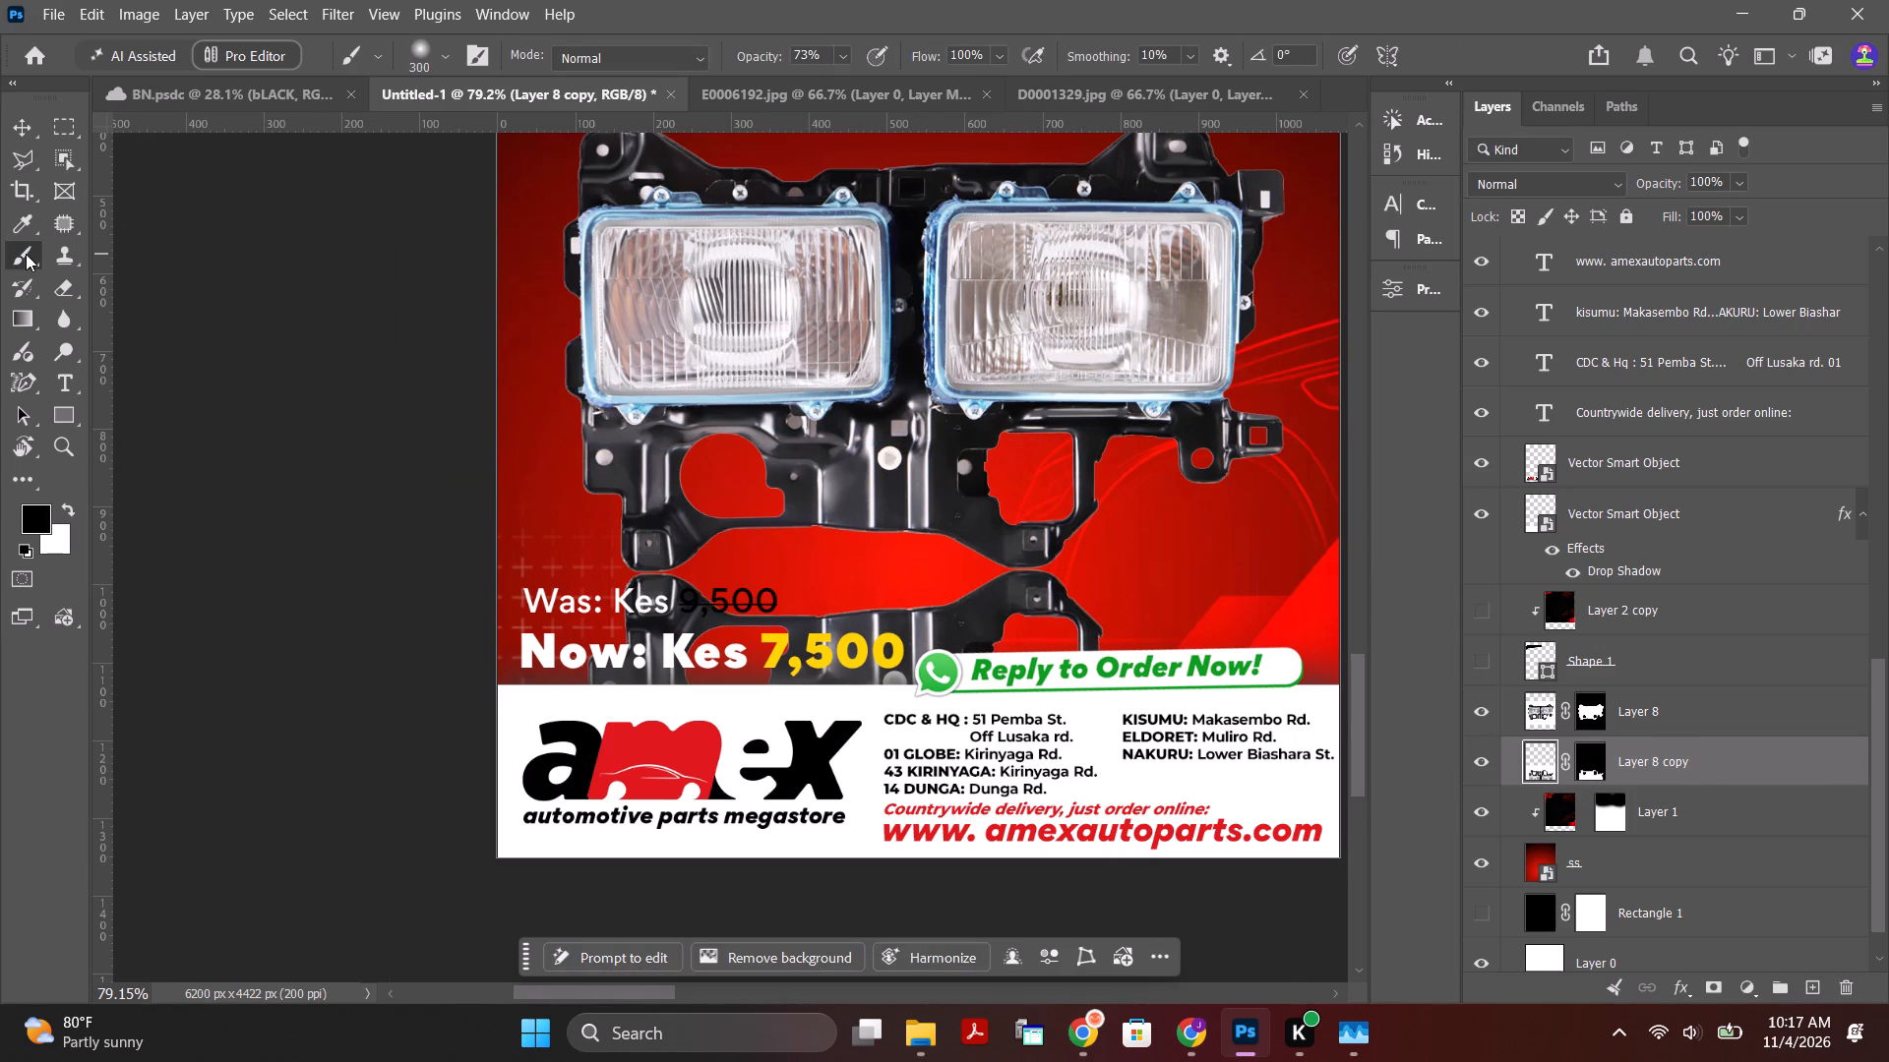
{"action": "left_click_drag", "start_coordinate": [751, 61], "coordinate": [767, 62]}
{"action": "left_click_drag", "start_coordinate": [767, 62], "coordinate": [775, 64]}
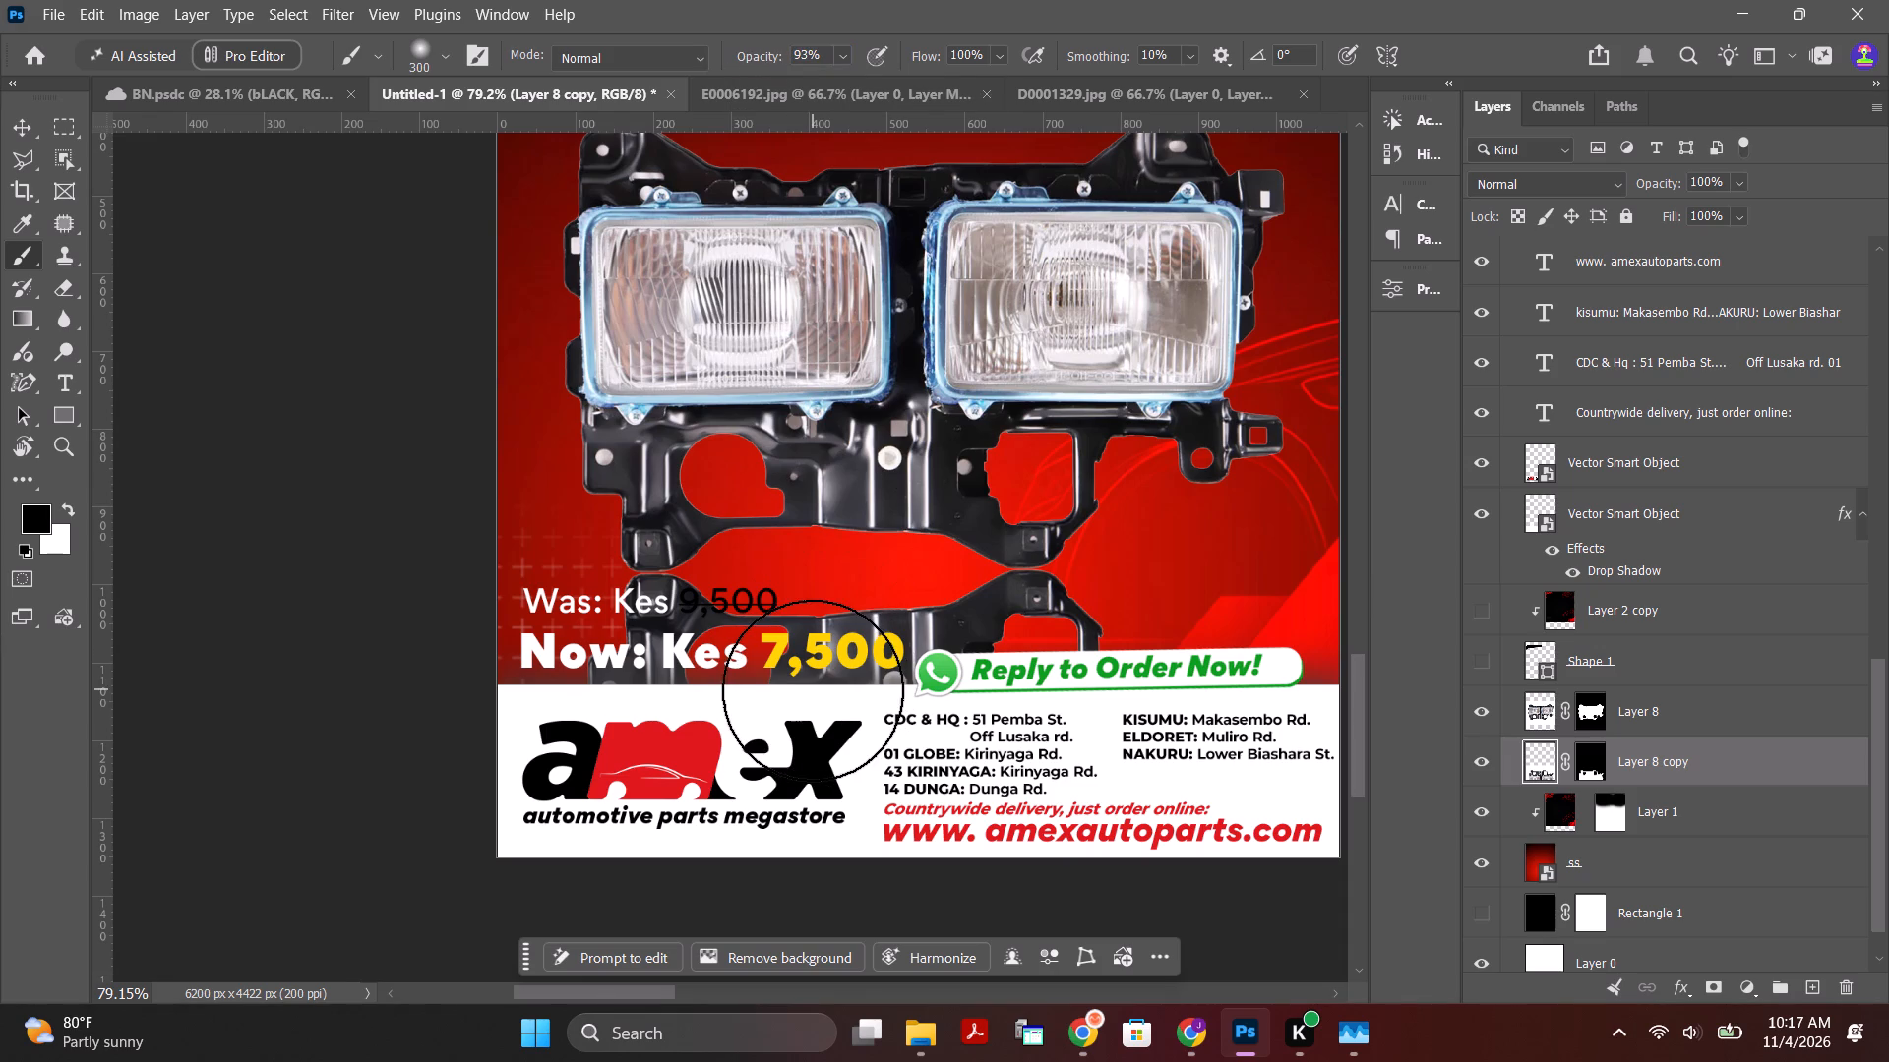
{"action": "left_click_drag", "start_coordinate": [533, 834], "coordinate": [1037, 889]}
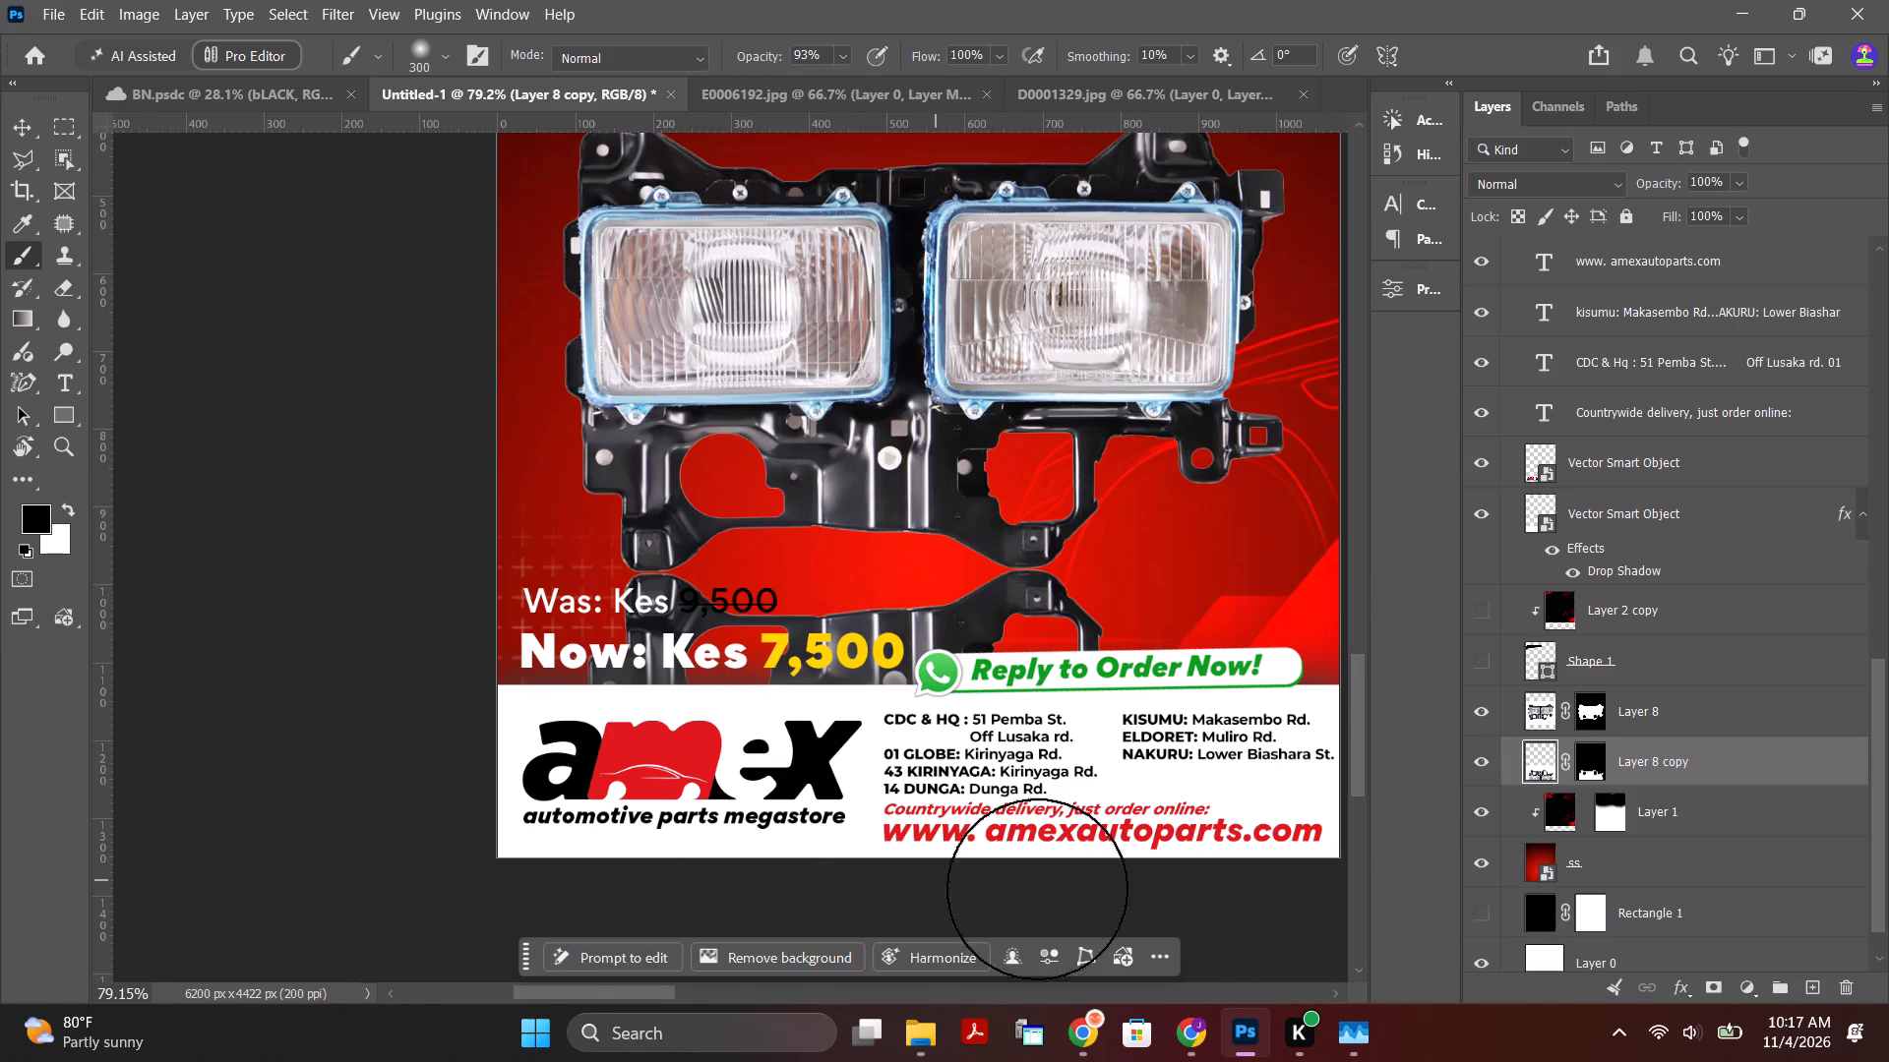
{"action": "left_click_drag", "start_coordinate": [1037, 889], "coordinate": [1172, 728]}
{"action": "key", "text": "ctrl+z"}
Paint black on the Layer 8 copy's mask across its lower part so the lamp reflection fades out above the footer.
{"action": "left_click", "coordinate": [1582, 767]}
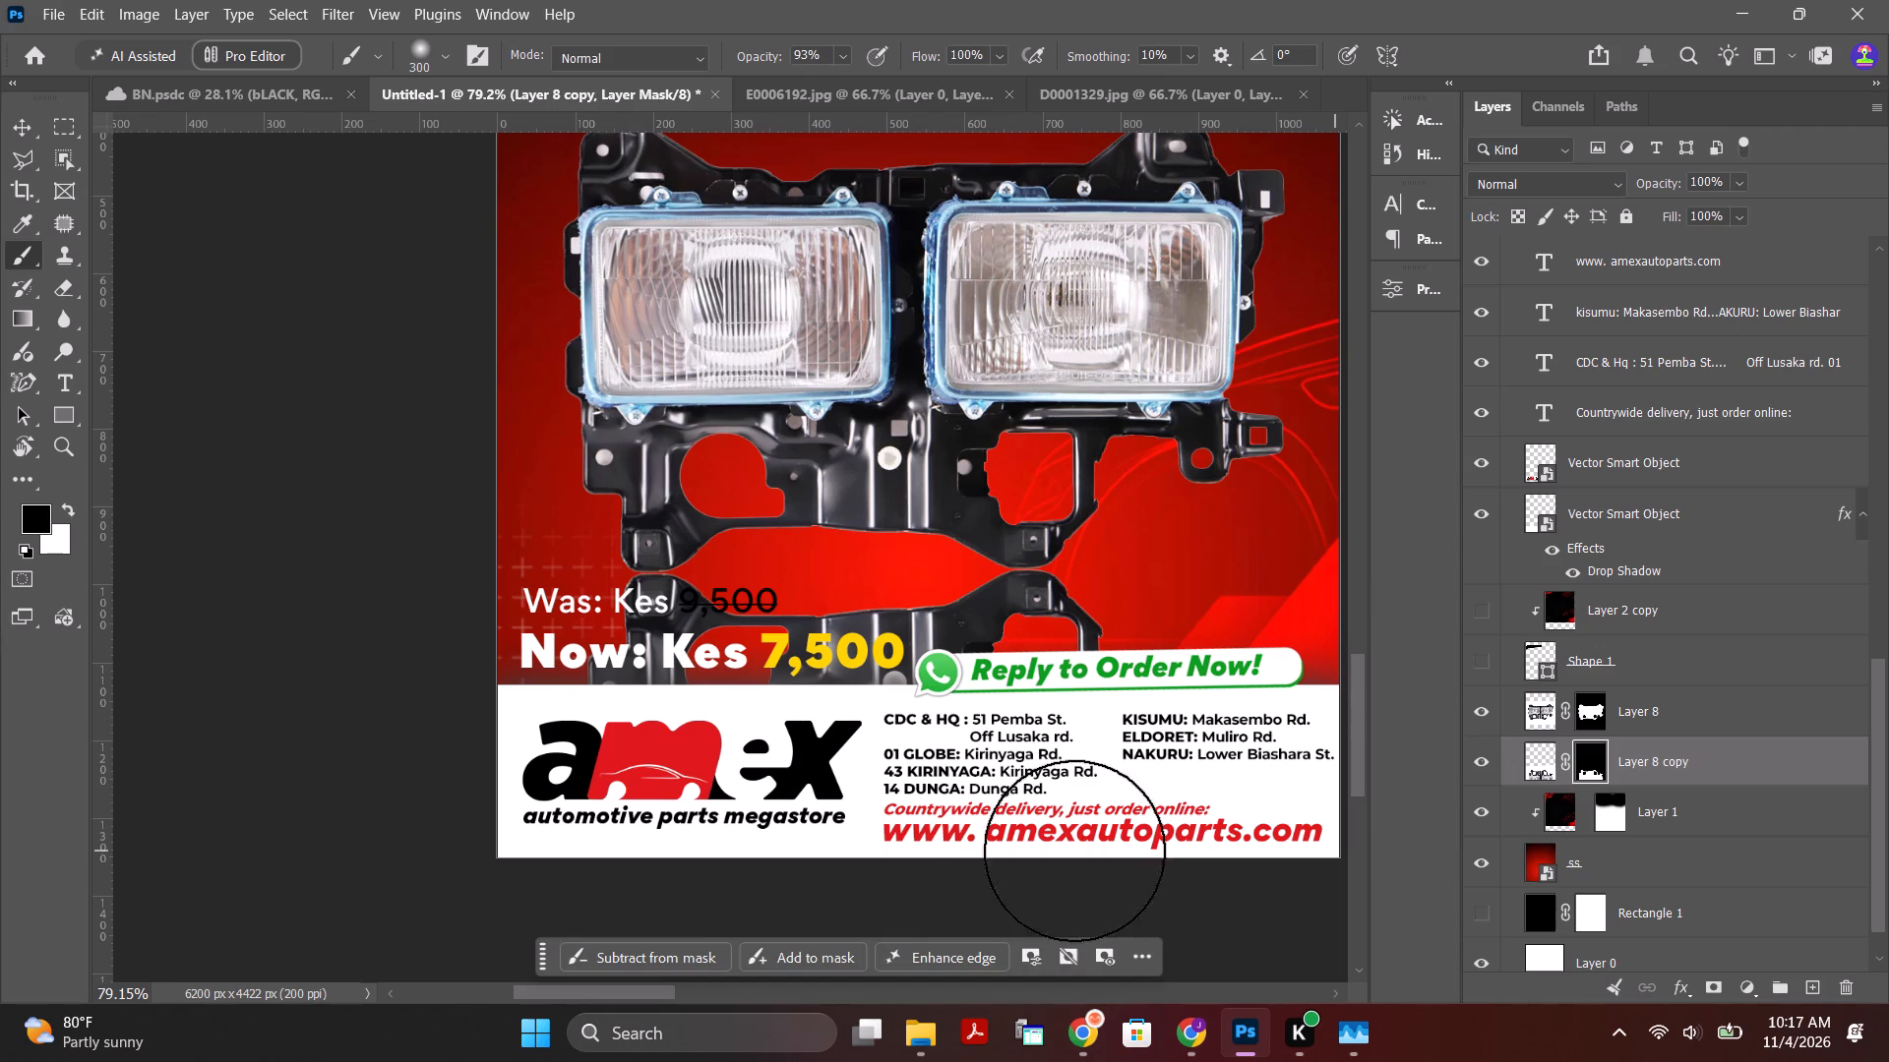
{"action": "left_click_drag", "start_coordinate": [578, 798], "coordinate": [983, 796]}
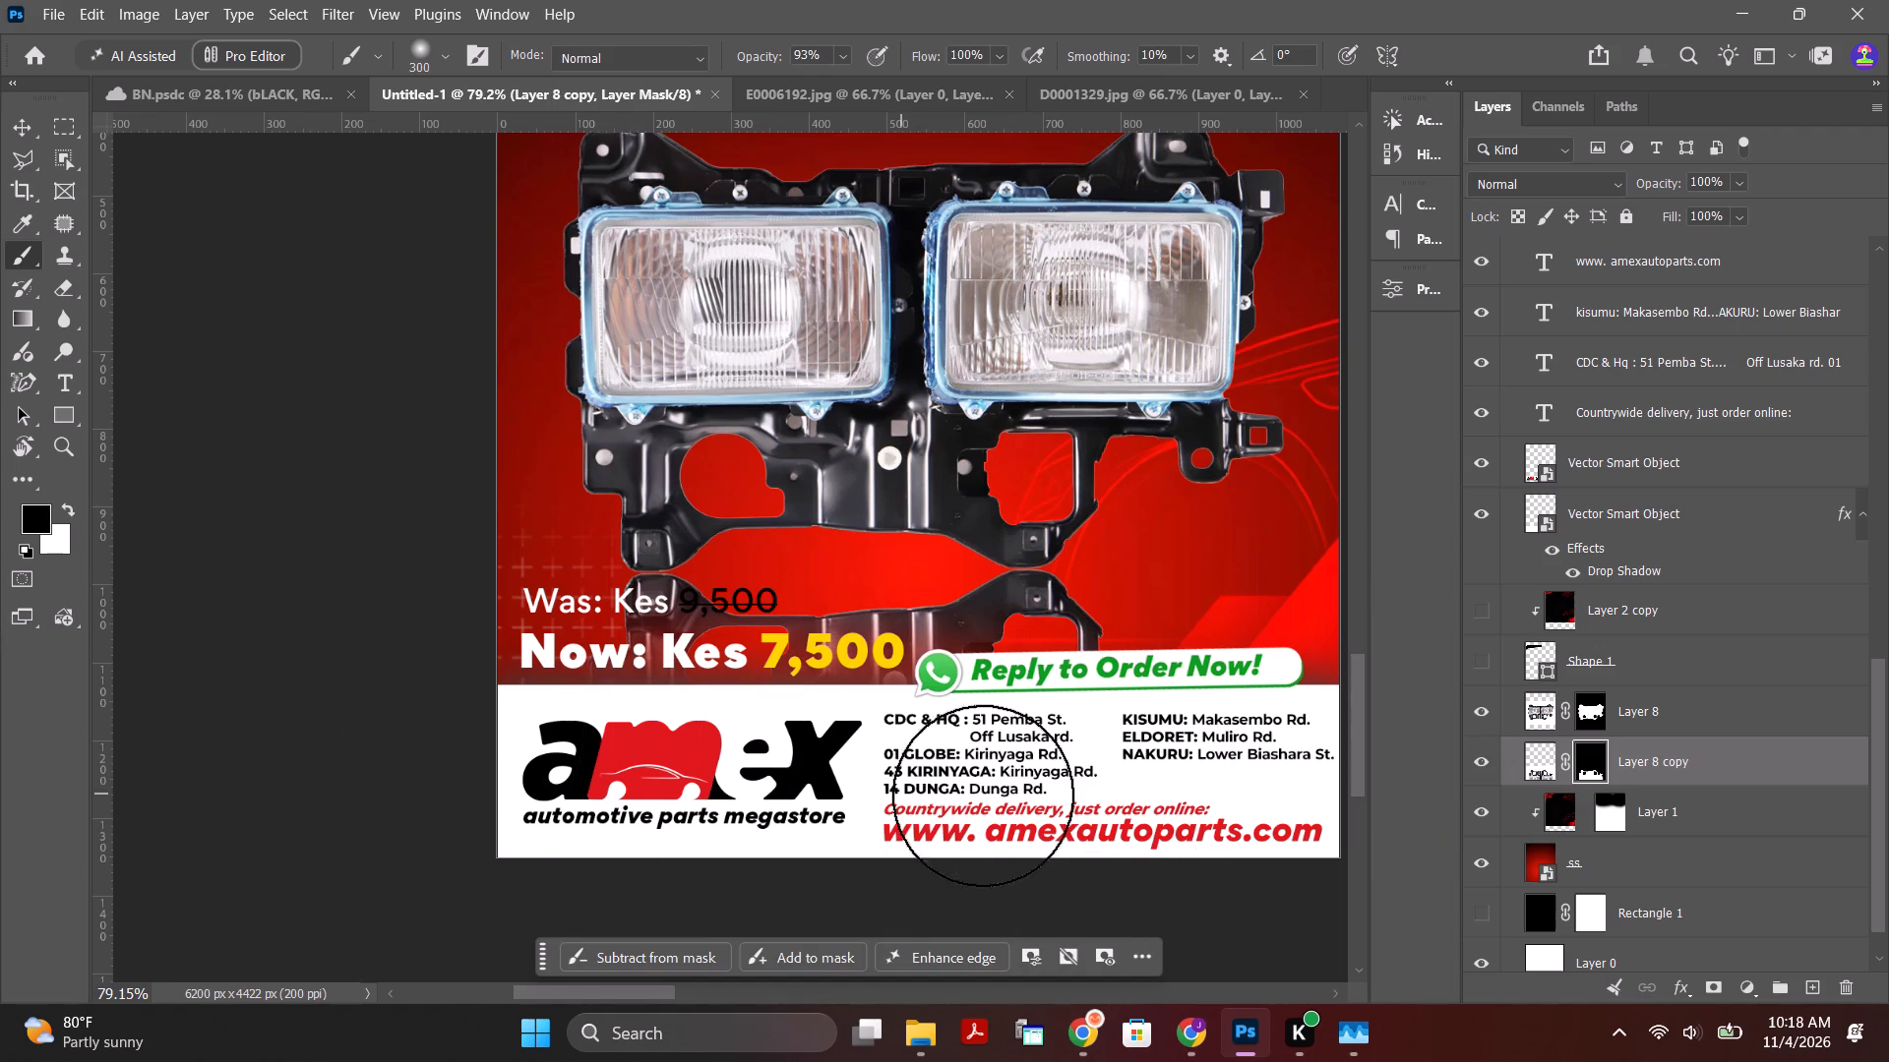
{"action": "left_click_drag", "start_coordinate": [983, 796], "coordinate": [1274, 702]}
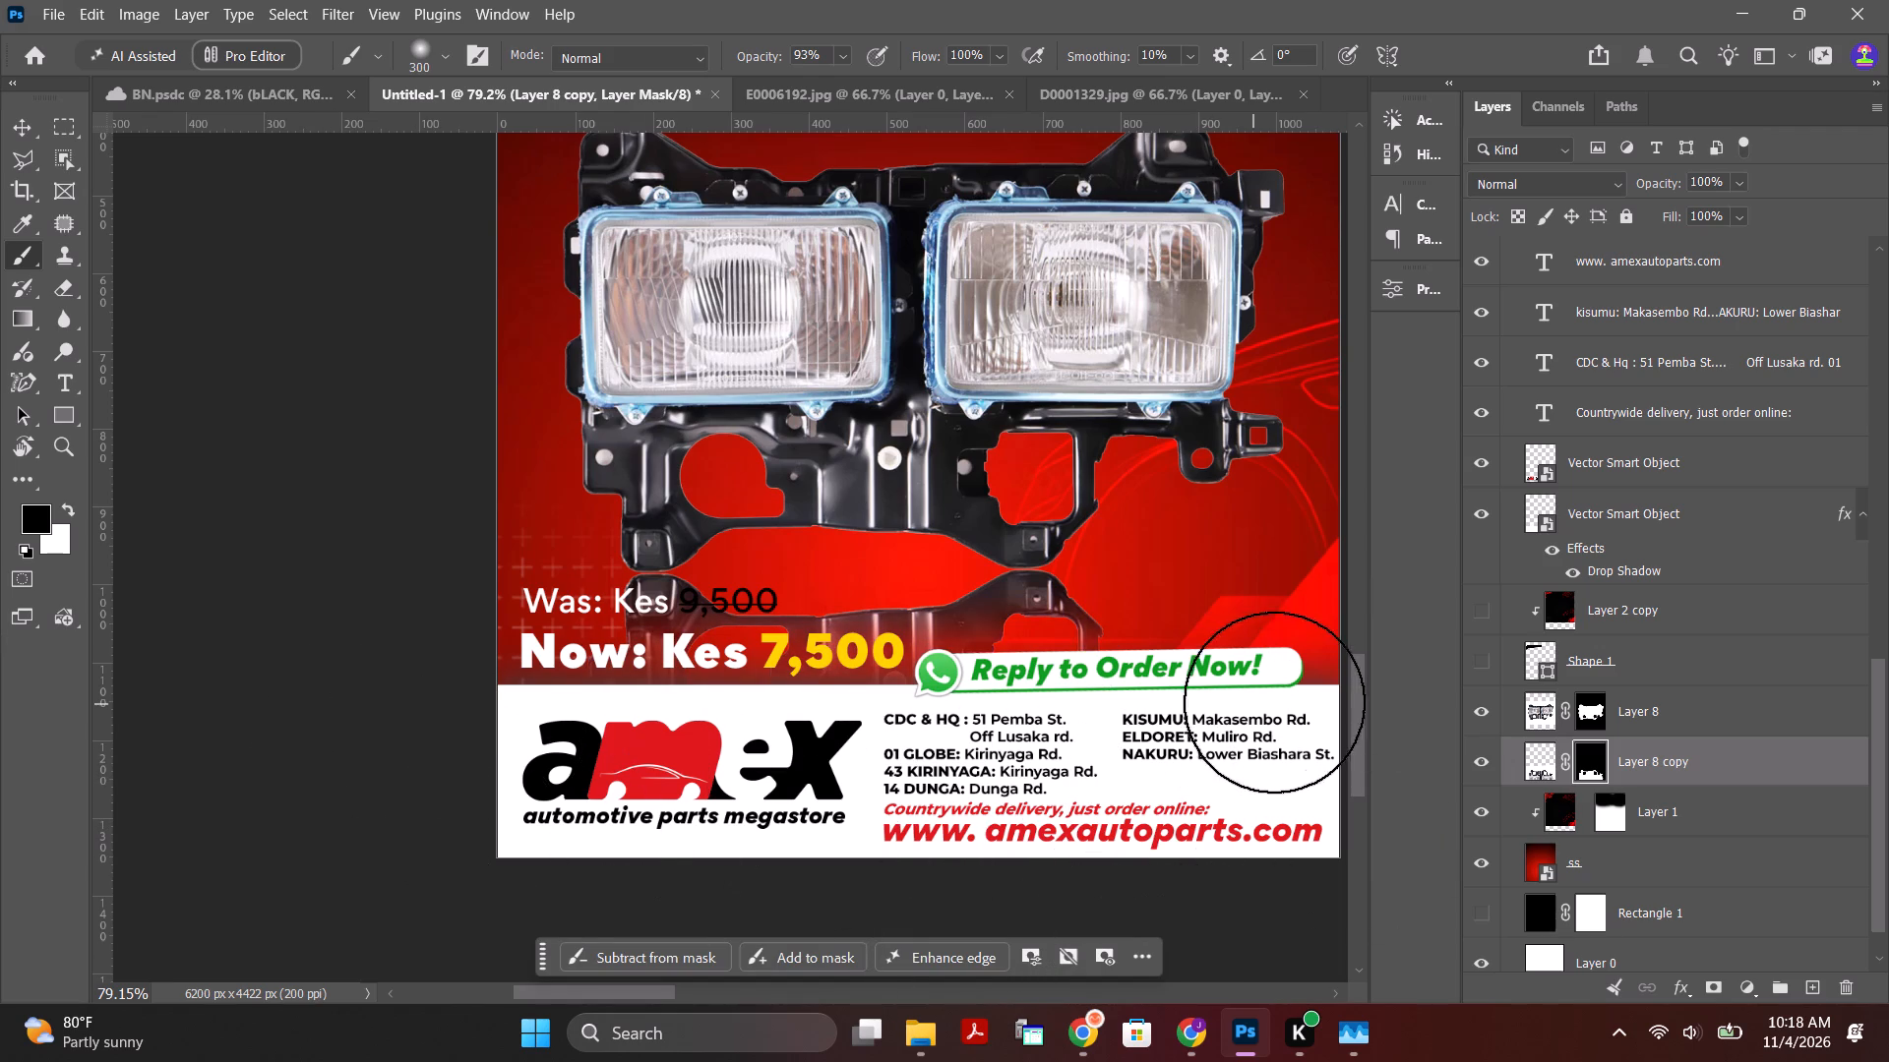
{"action": "left_click_drag", "start_coordinate": [1274, 702], "coordinate": [1153, 728]}
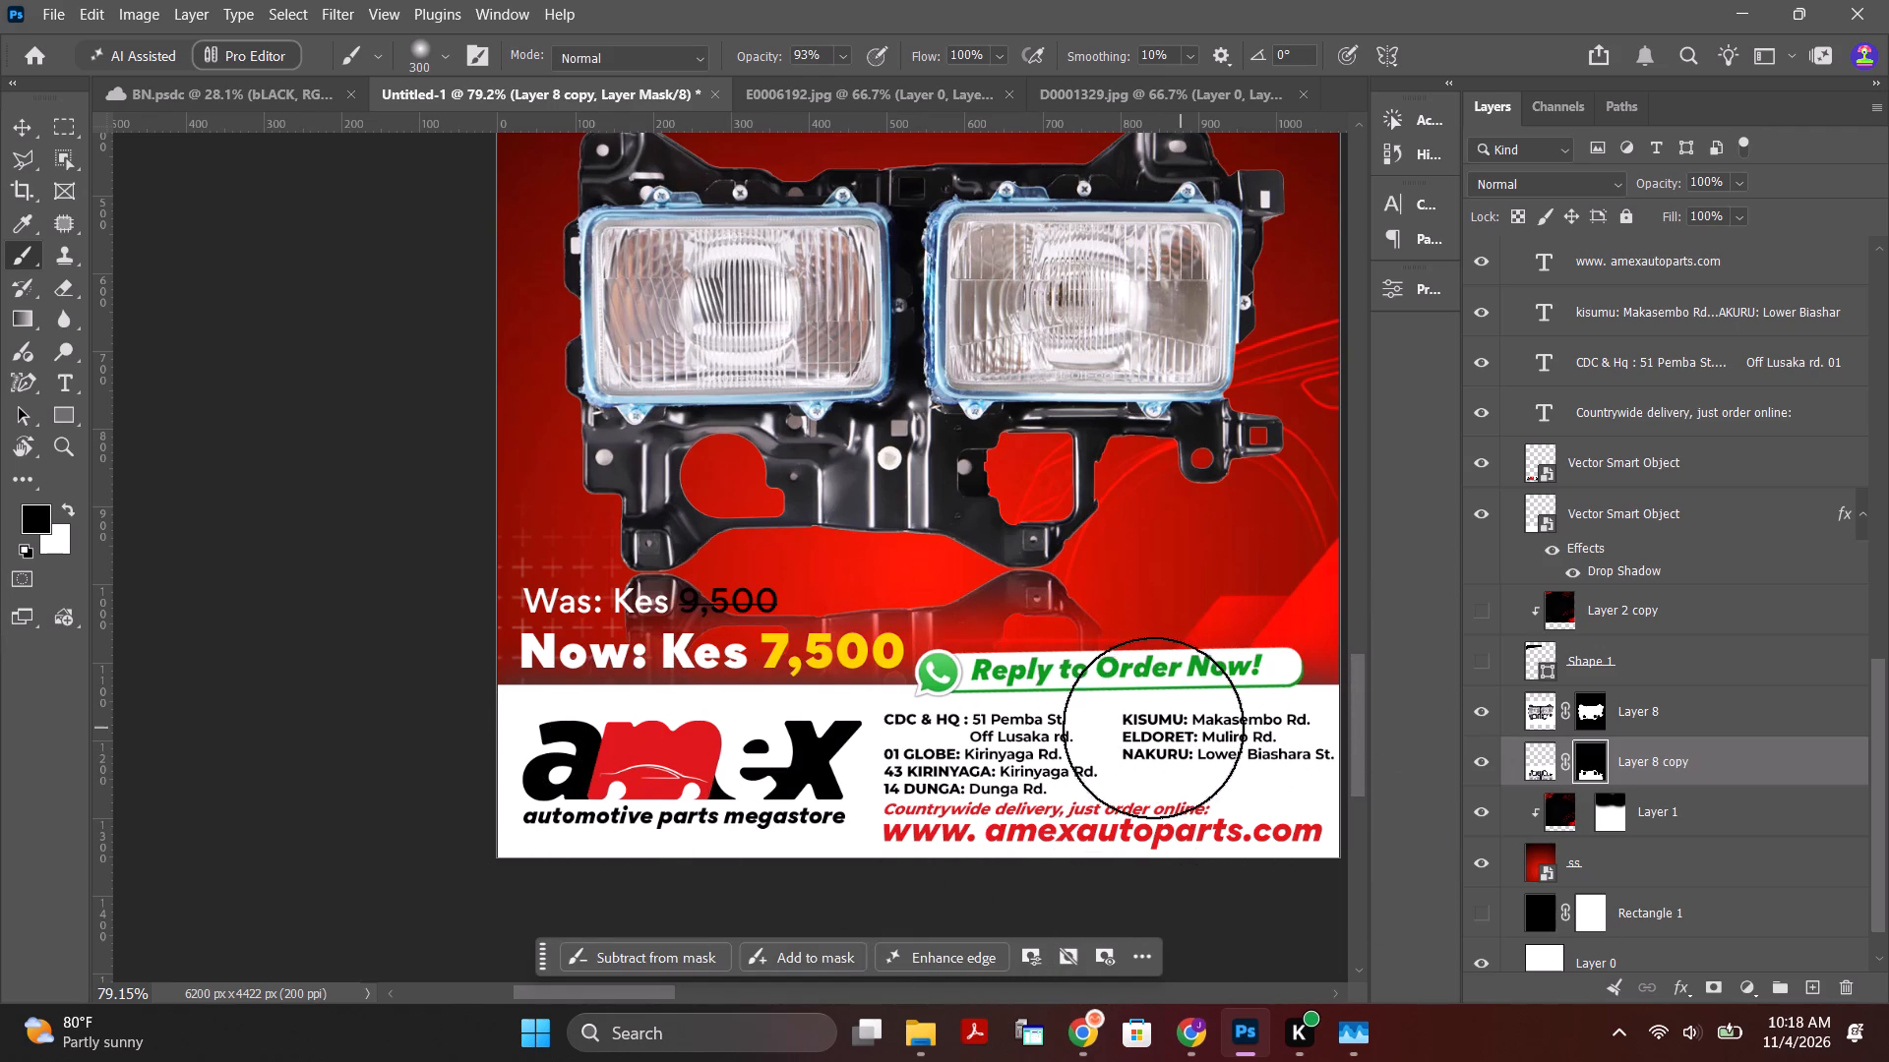
{"action": "left_click_drag", "start_coordinate": [1153, 728], "coordinate": [899, 759]}
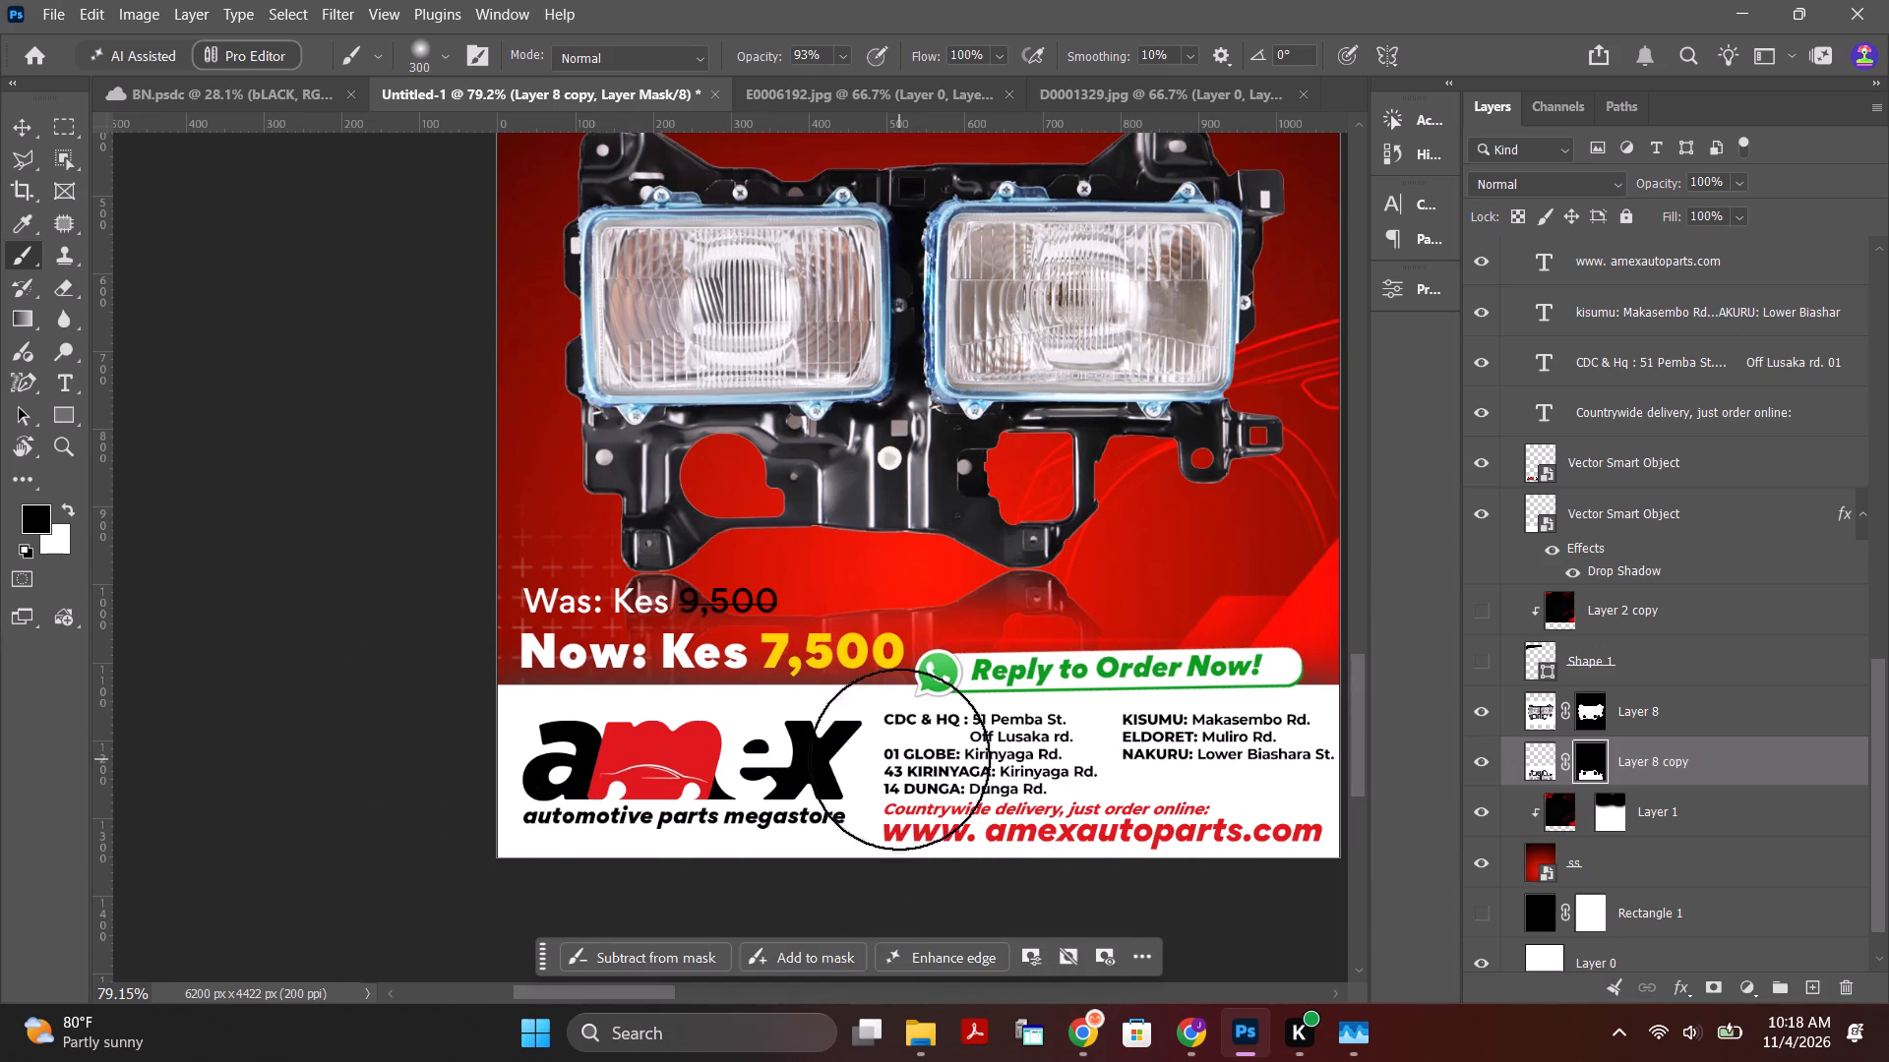
{"action": "left_click_drag", "start_coordinate": [899, 759], "coordinate": [1012, 795]}
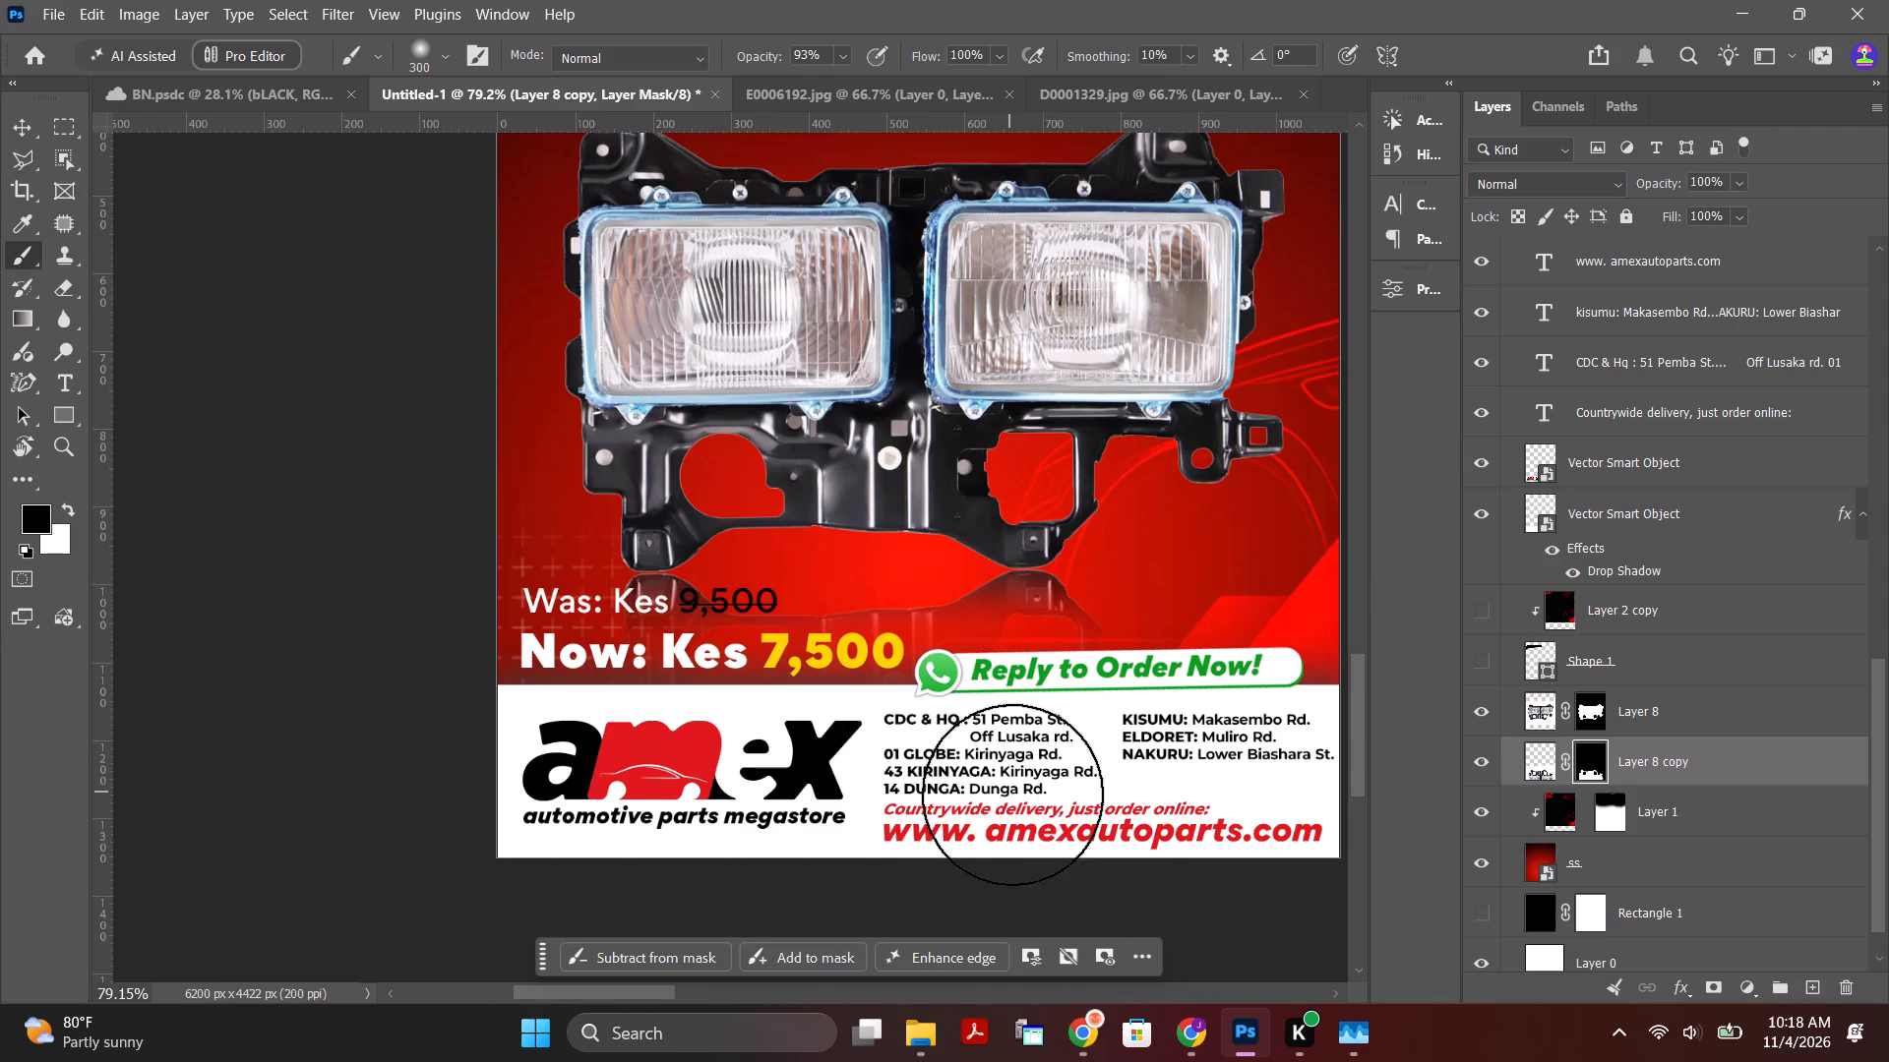
{"action": "left_click_drag", "start_coordinate": [1012, 795], "coordinate": [1137, 757]}
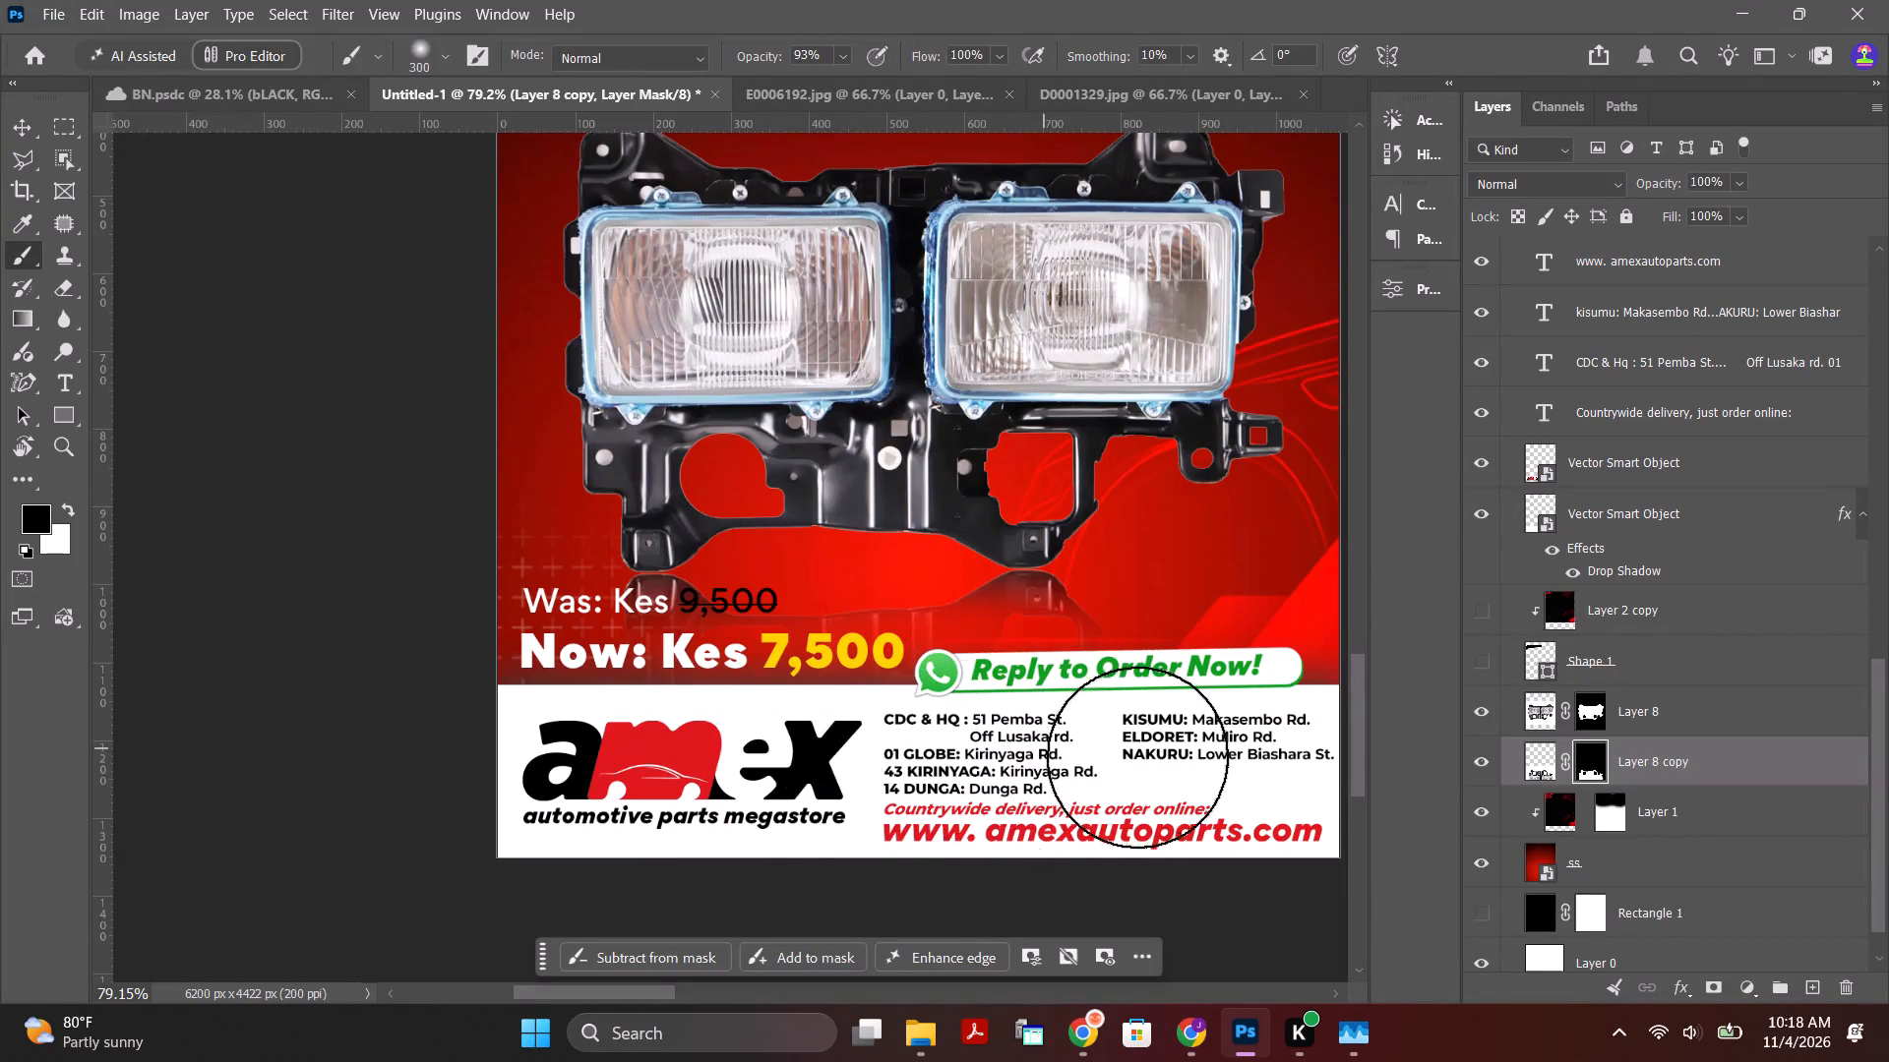
{"action": "left_click_drag", "start_coordinate": [1137, 757], "coordinate": [754, 880]}
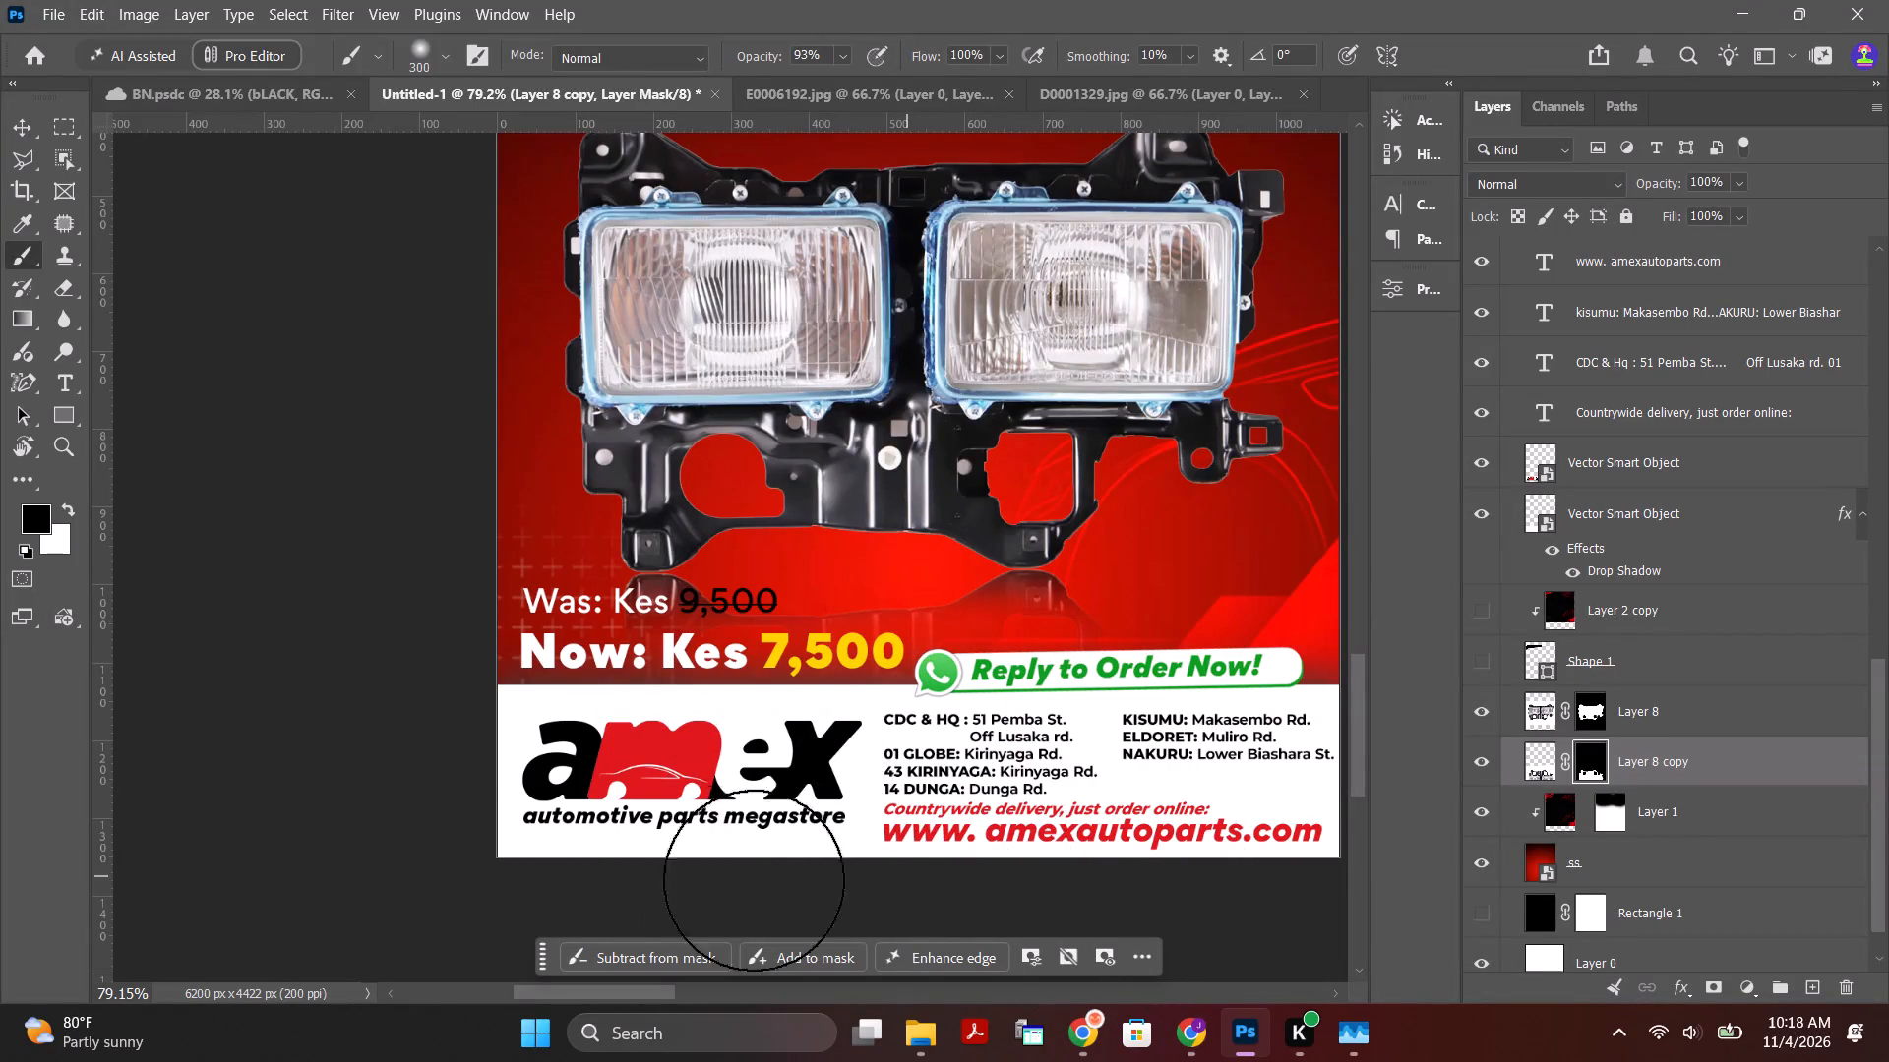
{"action": "left_click_drag", "start_coordinate": [754, 880], "coordinate": [1082, 831]}
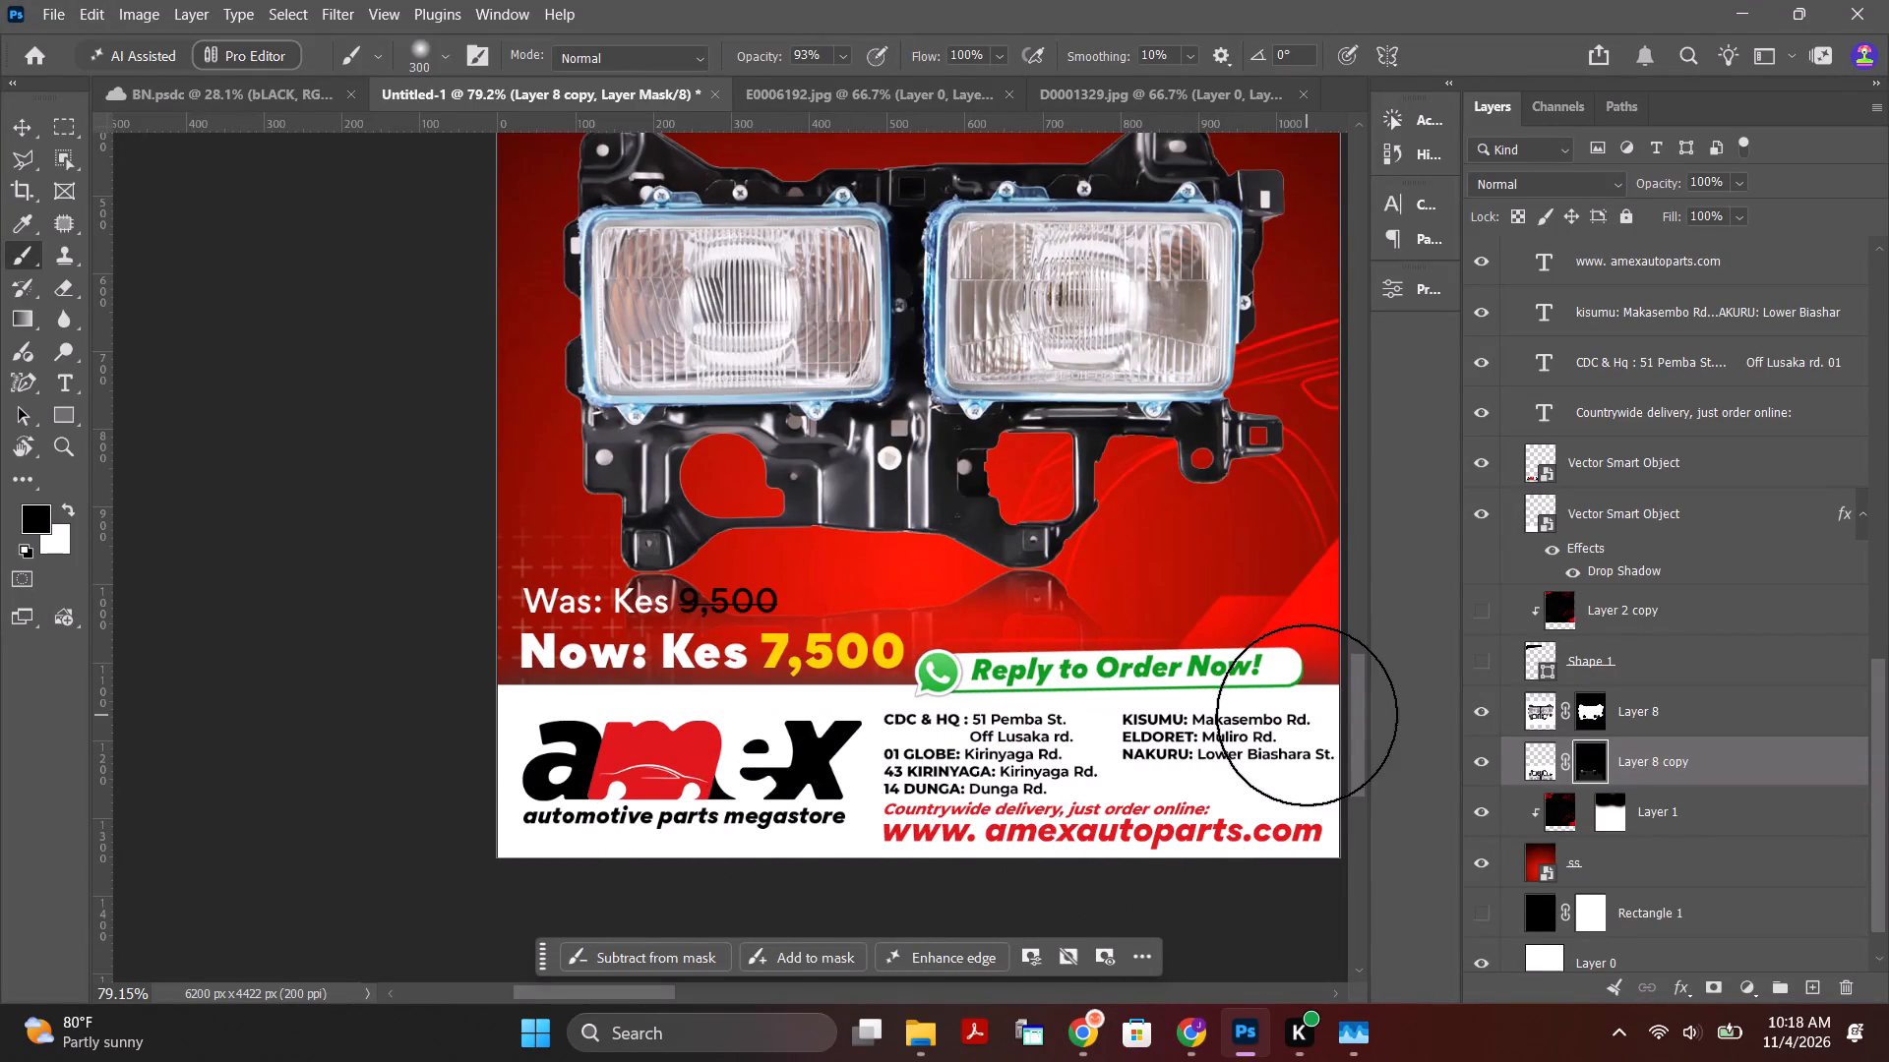
Set the Layer 8 copy's opacity to 80% and brush more of the reflection's mask around the price lines and logo.
{"action": "left_click_drag", "start_coordinate": [1668, 180], "coordinate": [1660, 183]}
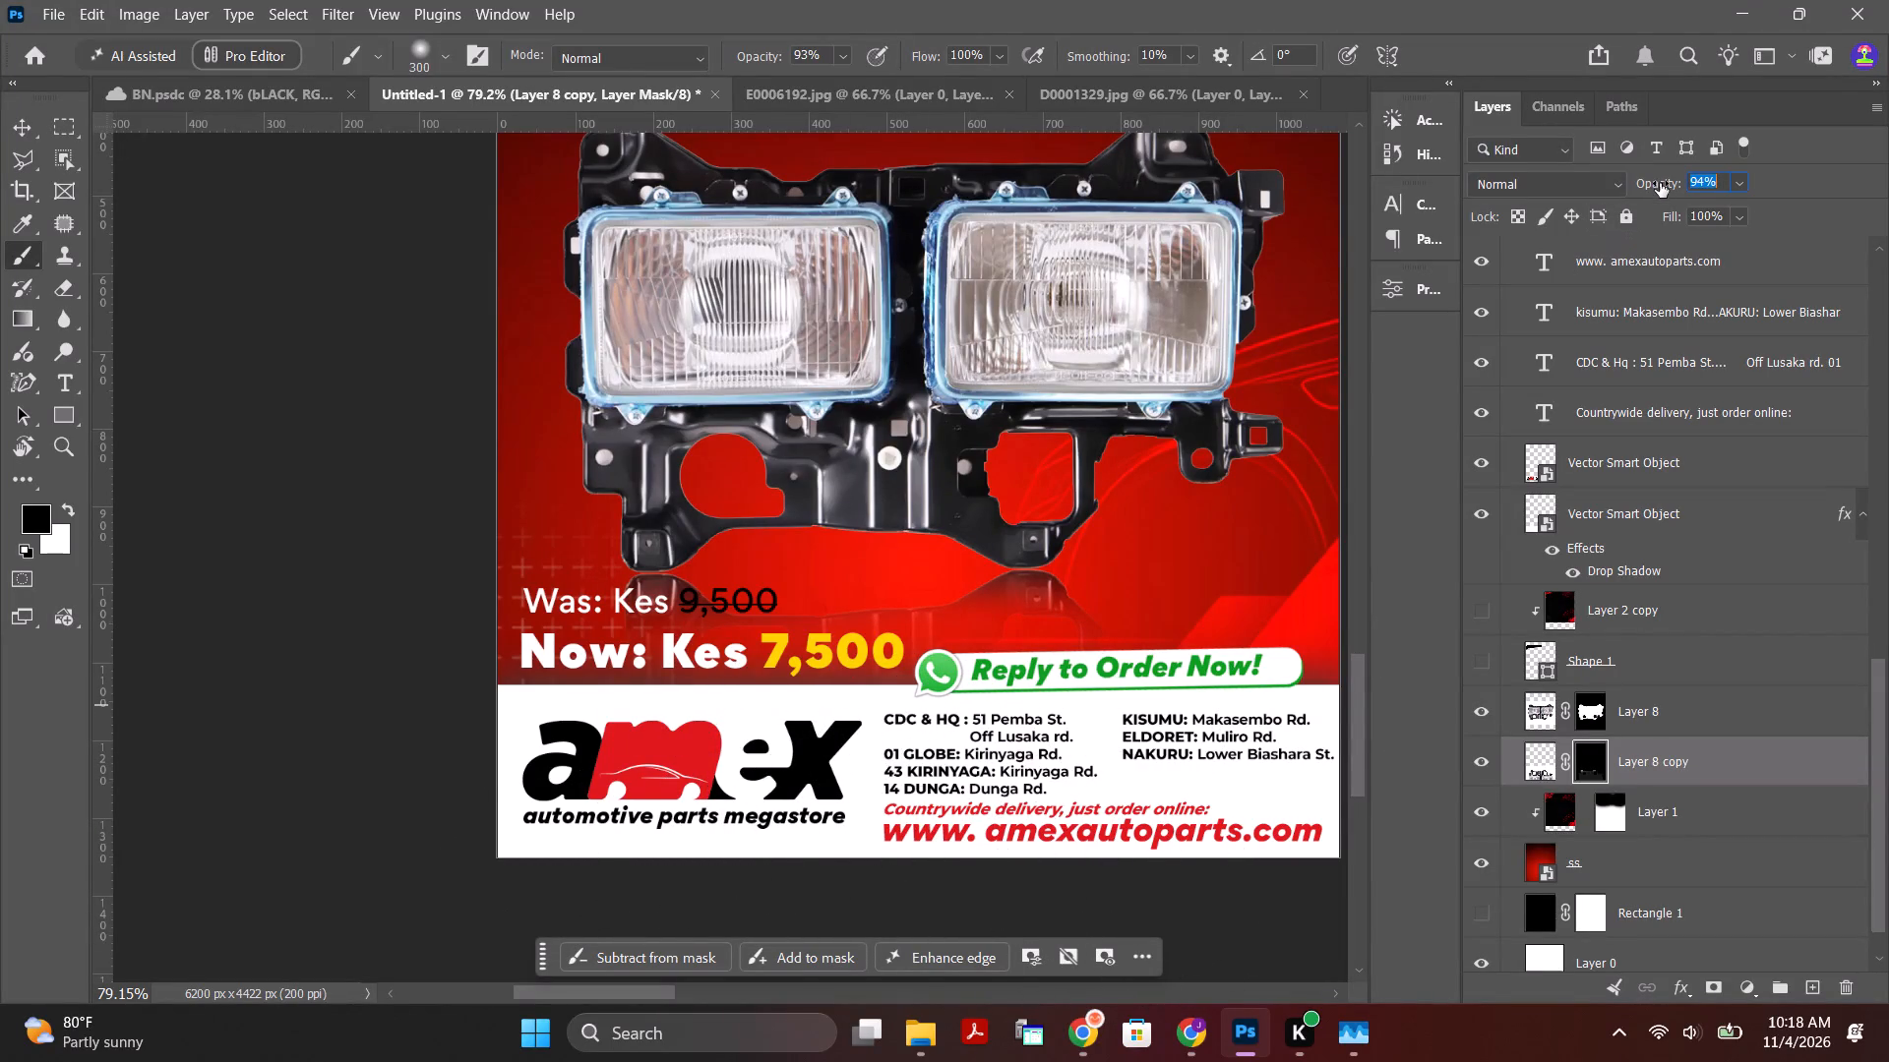
{"action": "left_click_drag", "start_coordinate": [1660, 183], "coordinate": [1642, 183]}
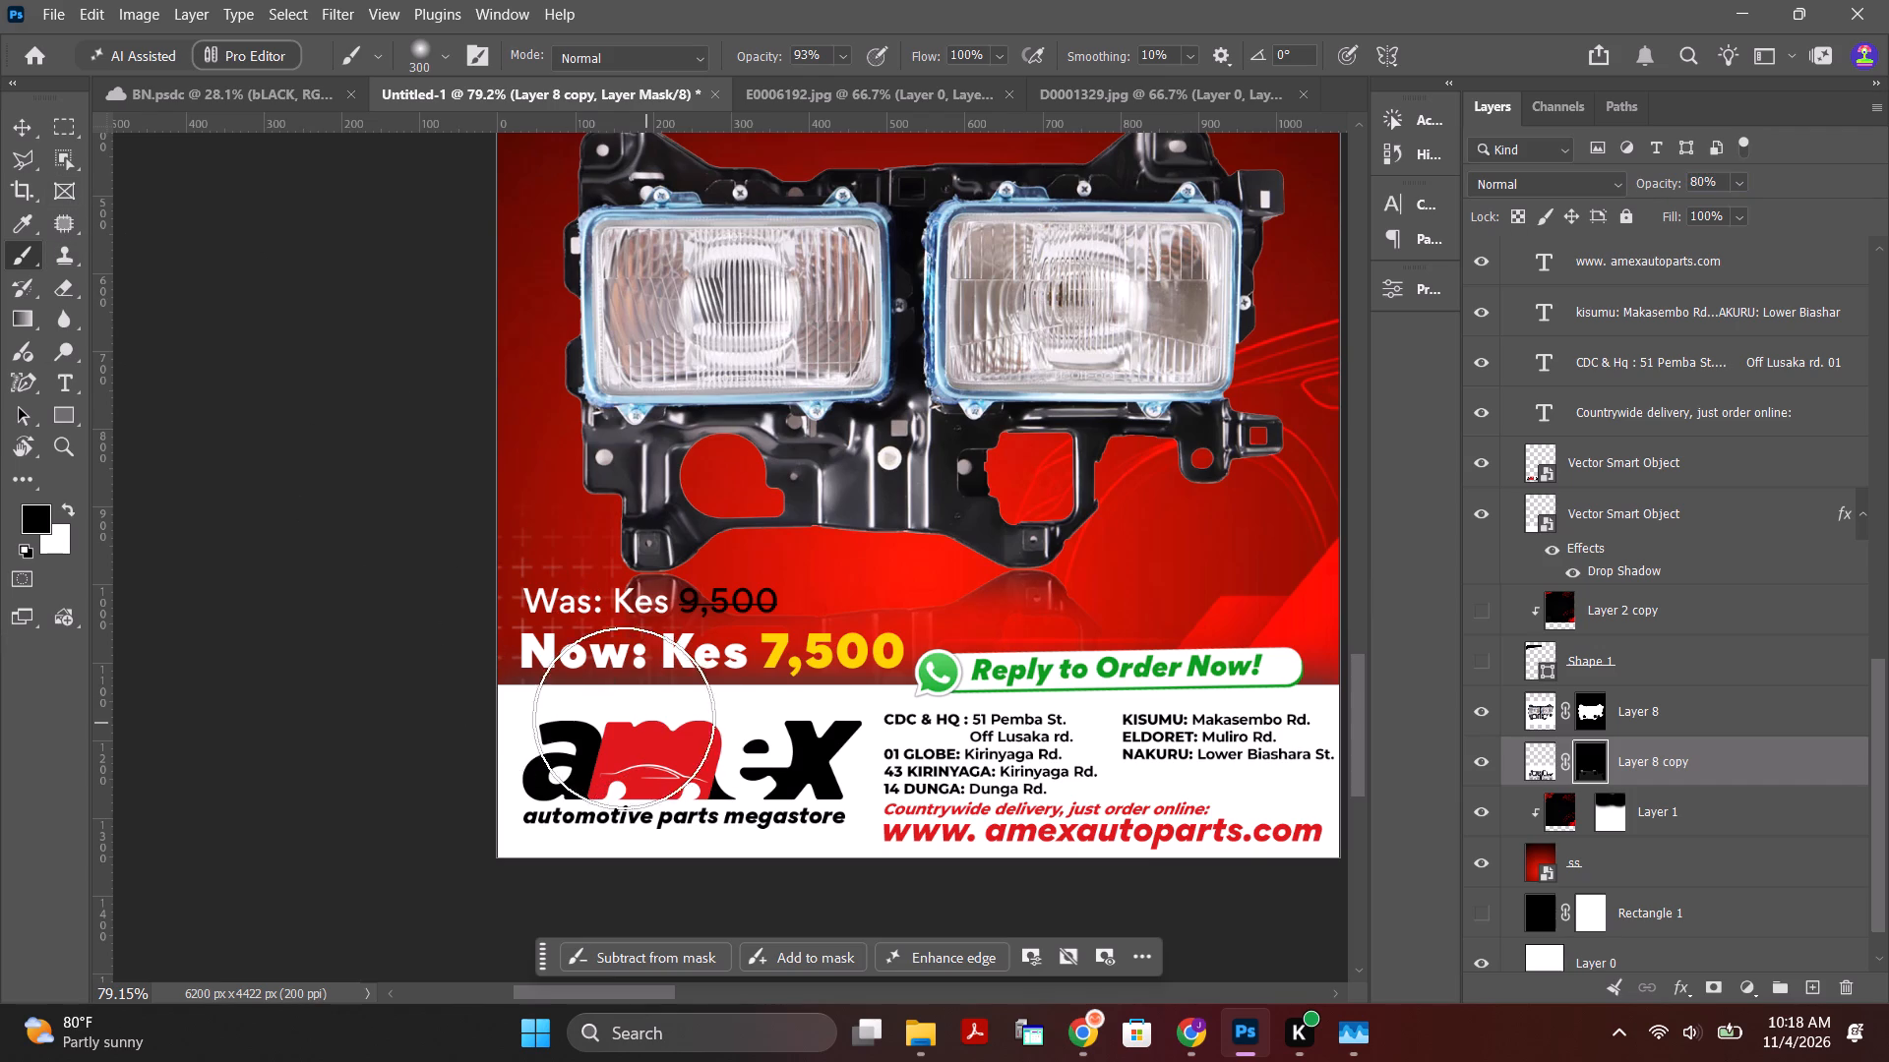
{"action": "left_click_drag", "start_coordinate": [620, 717], "coordinate": [725, 707]}
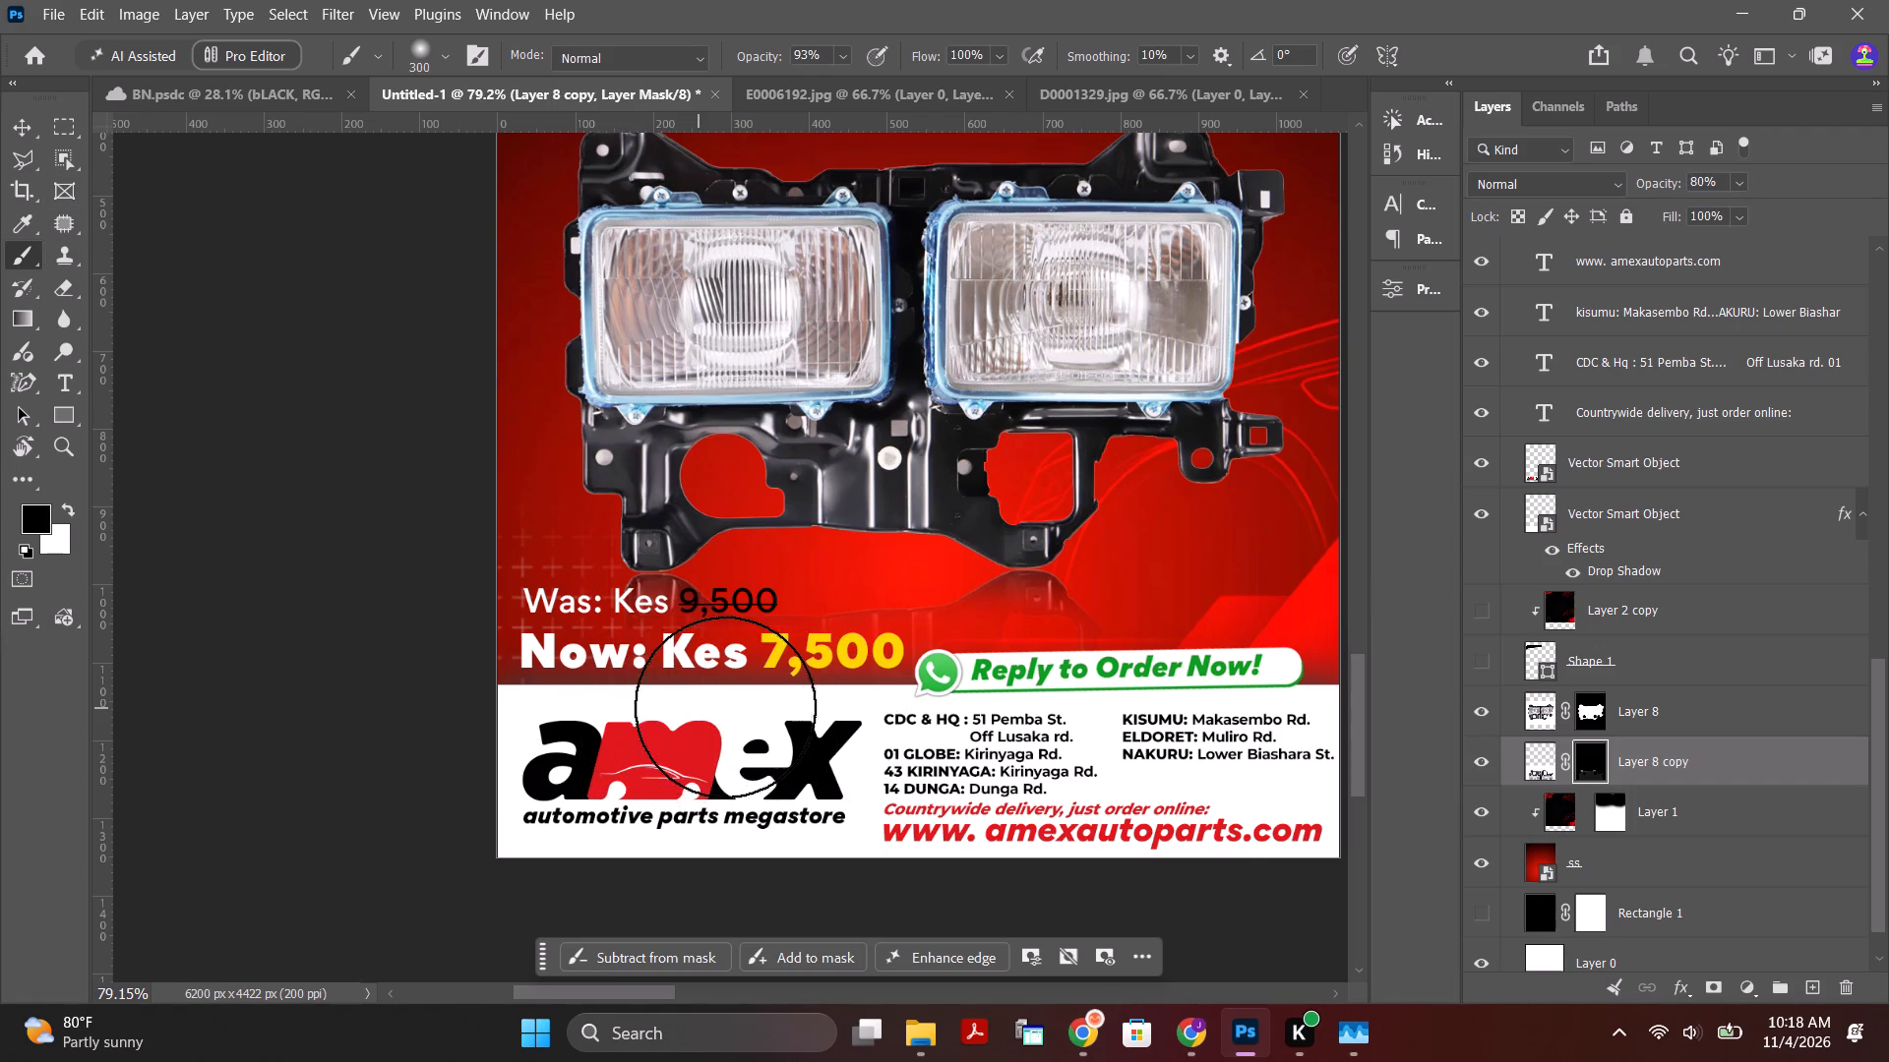
{"action": "left_click_drag", "start_coordinate": [725, 707], "coordinate": [770, 720]}
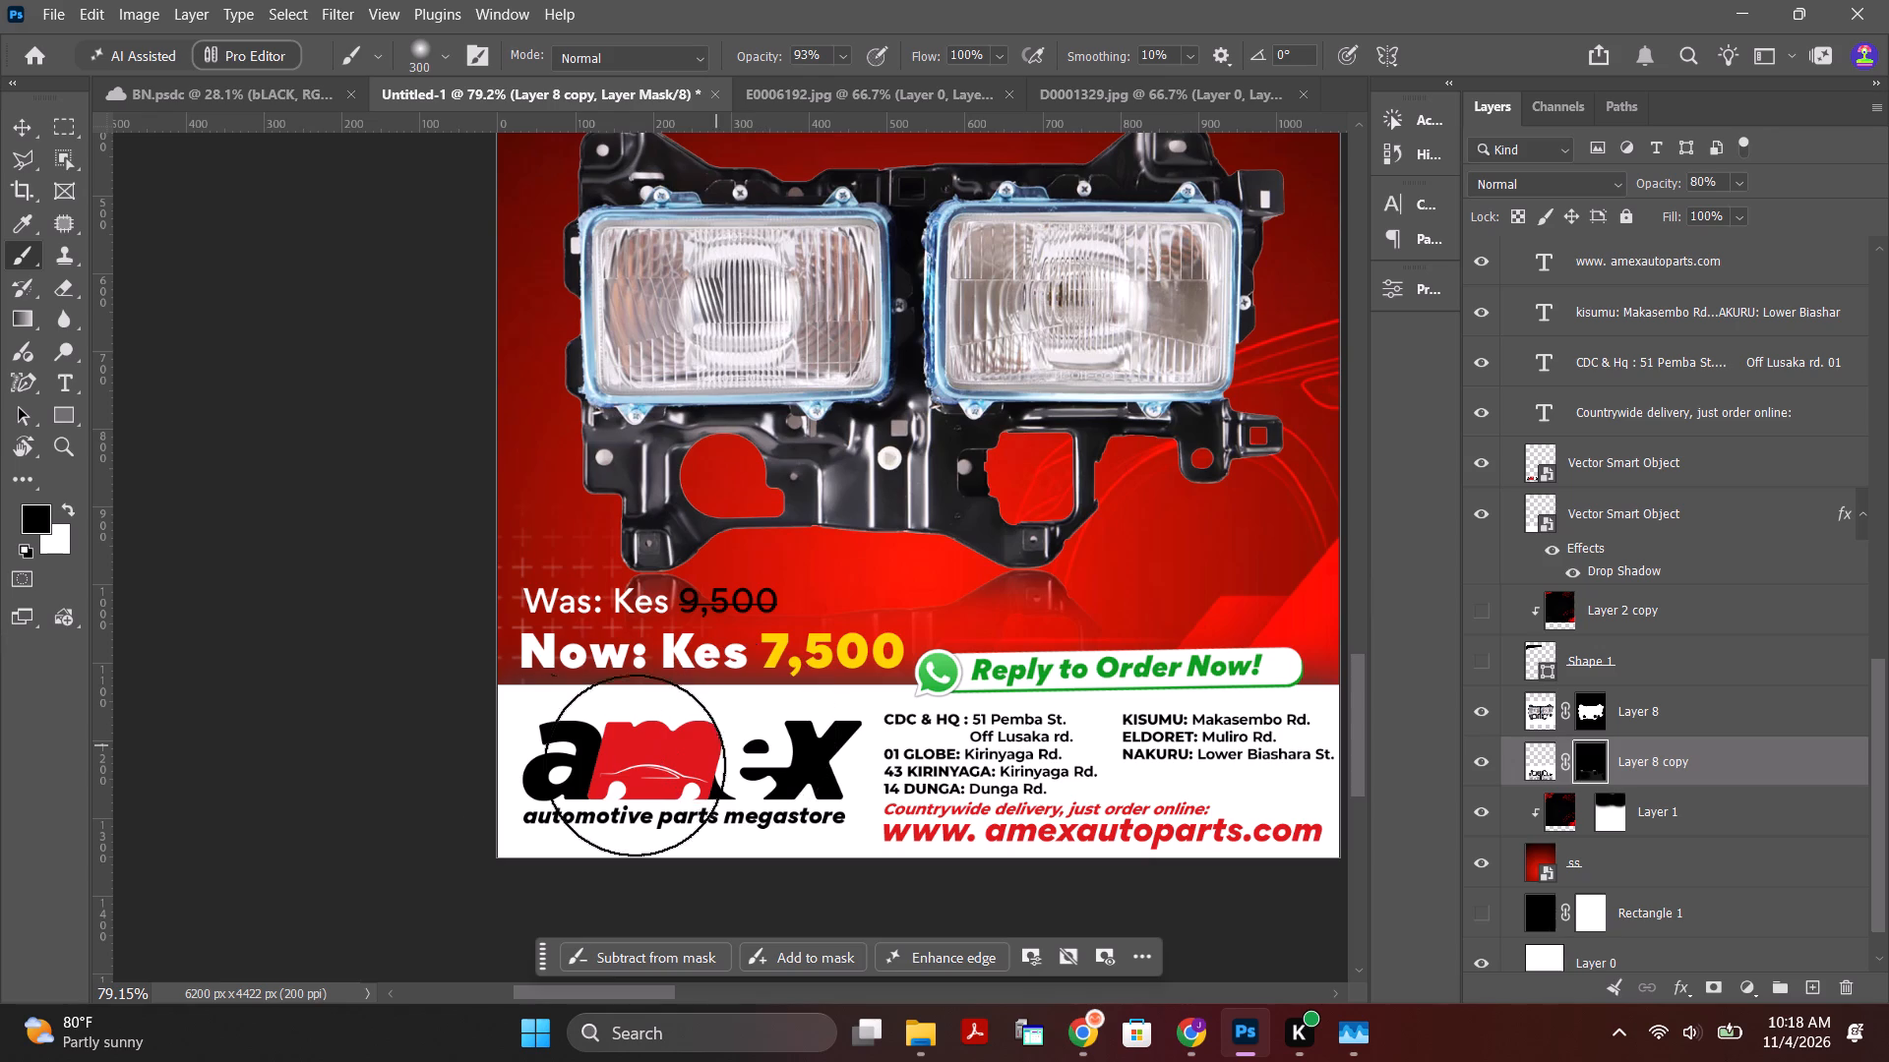
{"action": "left_click", "coordinate": [21, 125]}
{"action": "left_click", "coordinate": [375, 456]}
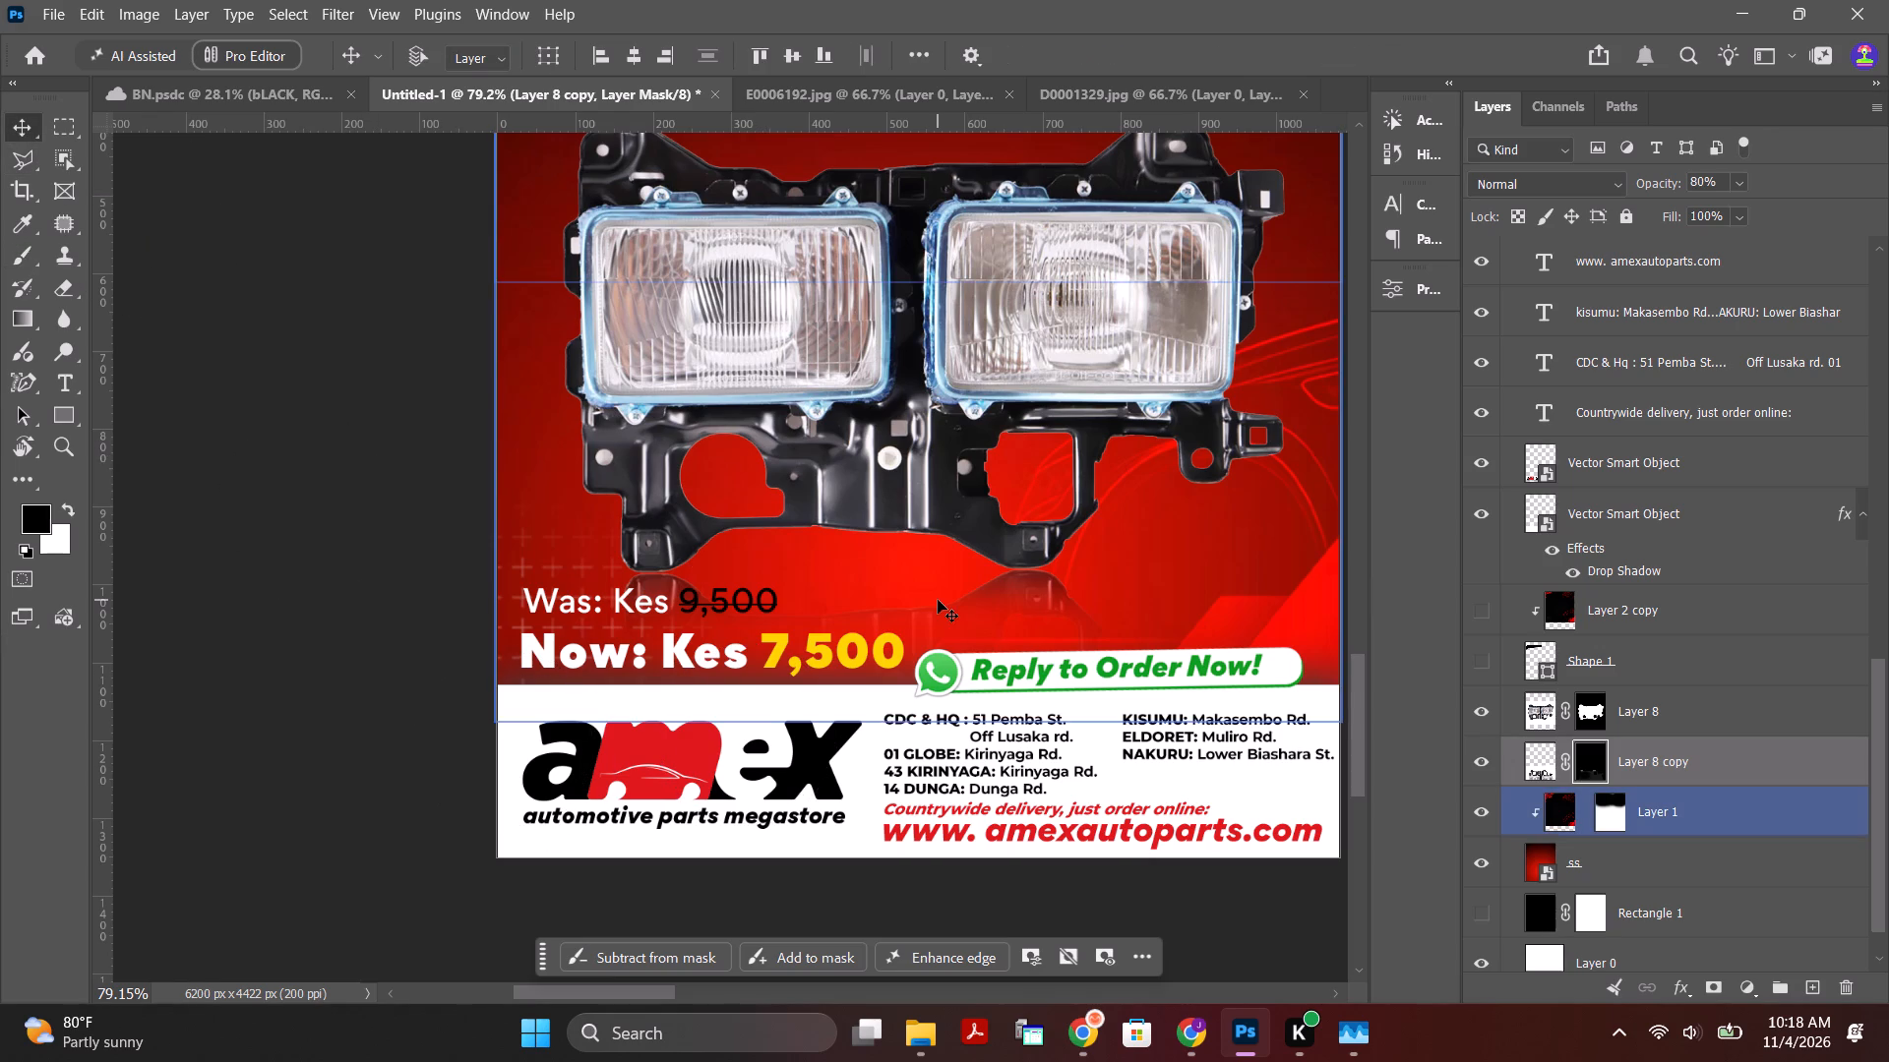
Open the Depo copy document from the Poster Templates project.
{"action": "scroll", "coordinate": [940, 608], "scroll_direction": "down", "scroll_amount": 16}
{"action": "scroll", "coordinate": [954, 623], "scroll_direction": "down", "scroll_amount": 3, "text": "alt"}
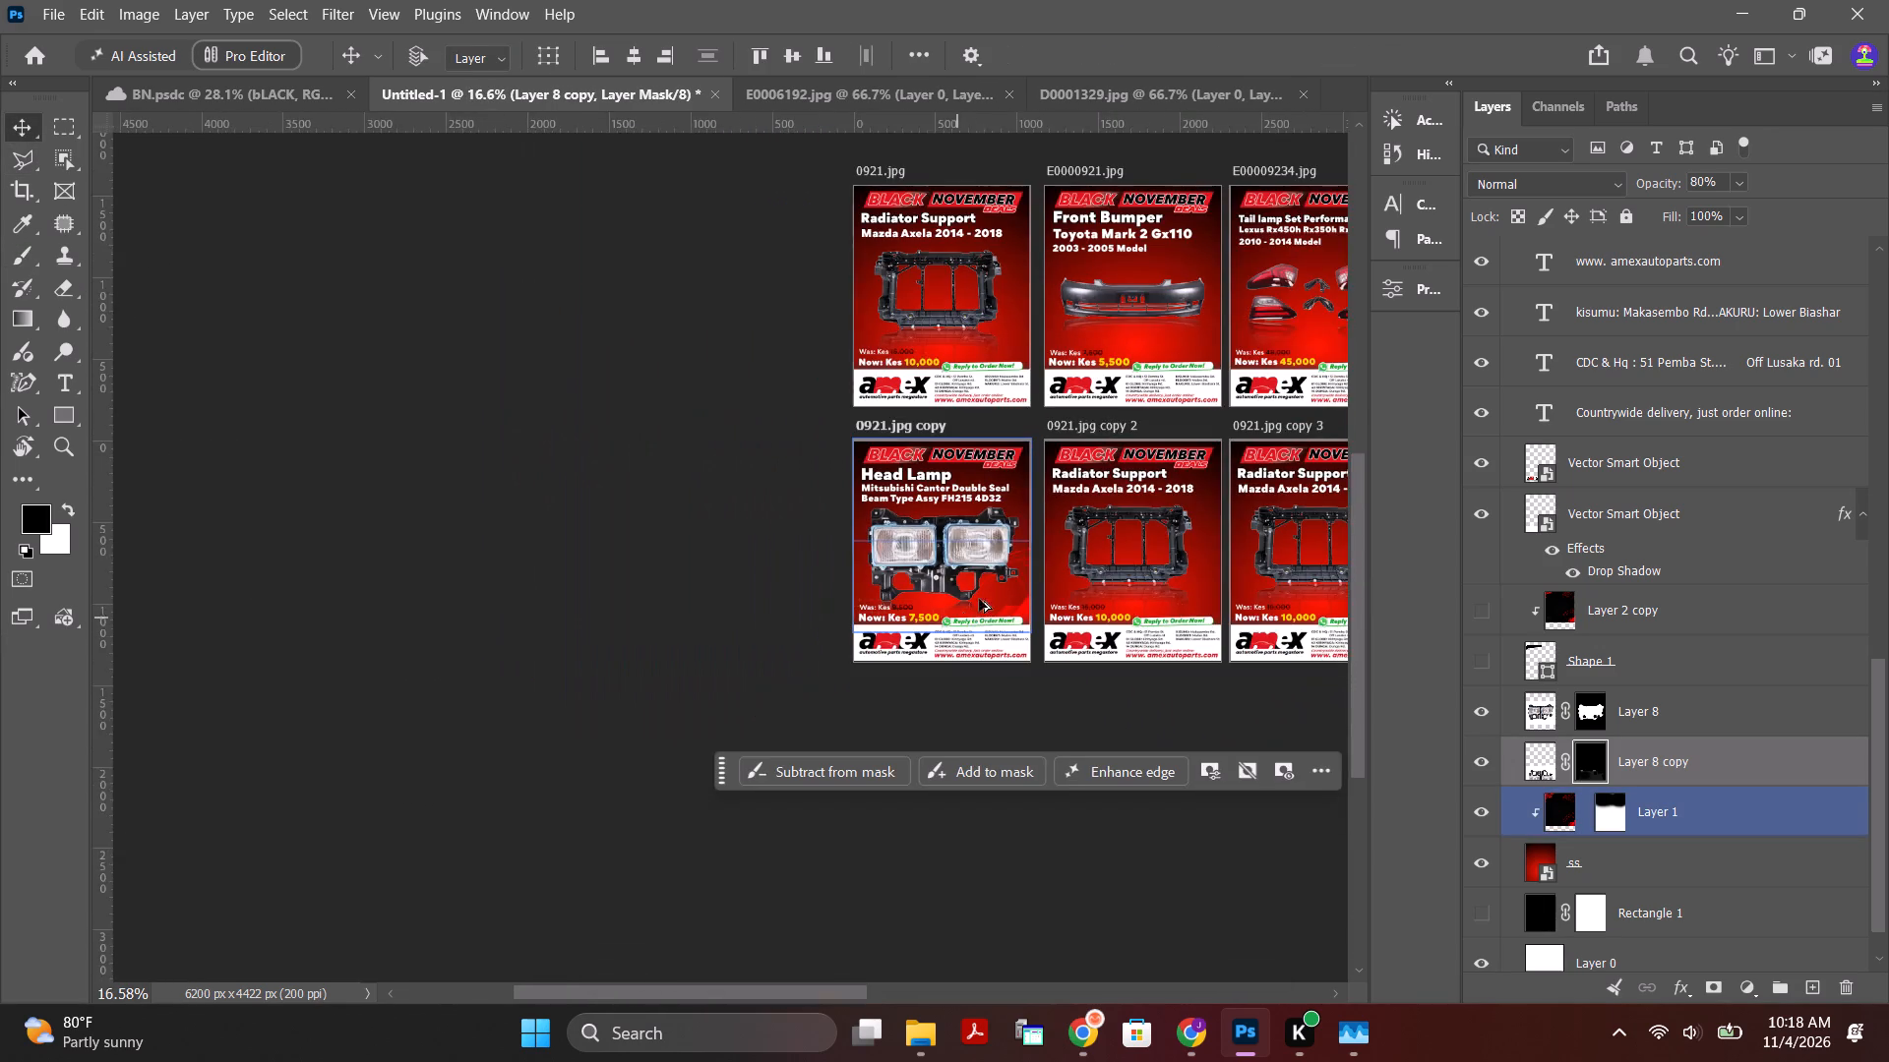
{"action": "scroll", "coordinate": [1131, 491], "scroll_direction": "up", "scroll_amount": 2, "text": "alt"}
{"action": "left_click_drag", "start_coordinate": [830, 990], "coordinate": [909, 989]}
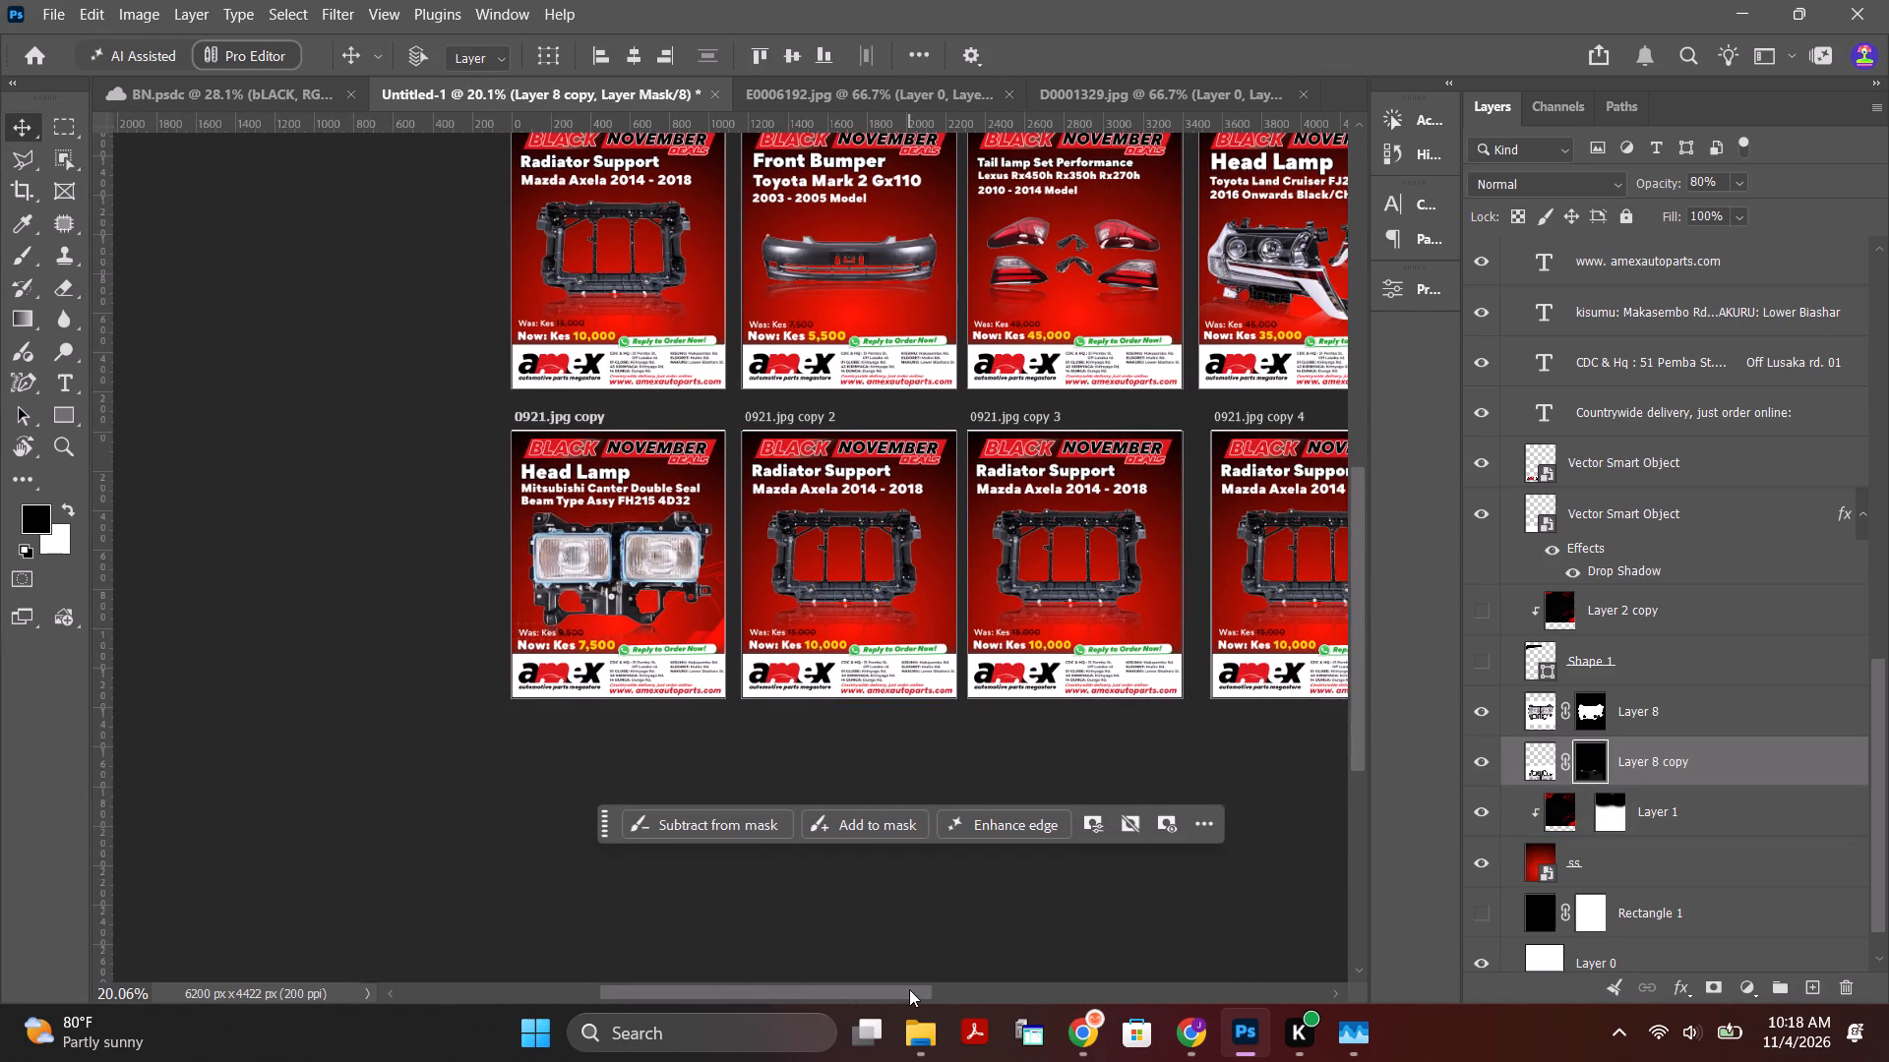
{"action": "left_click_drag", "start_coordinate": [909, 989], "coordinate": [992, 987]}
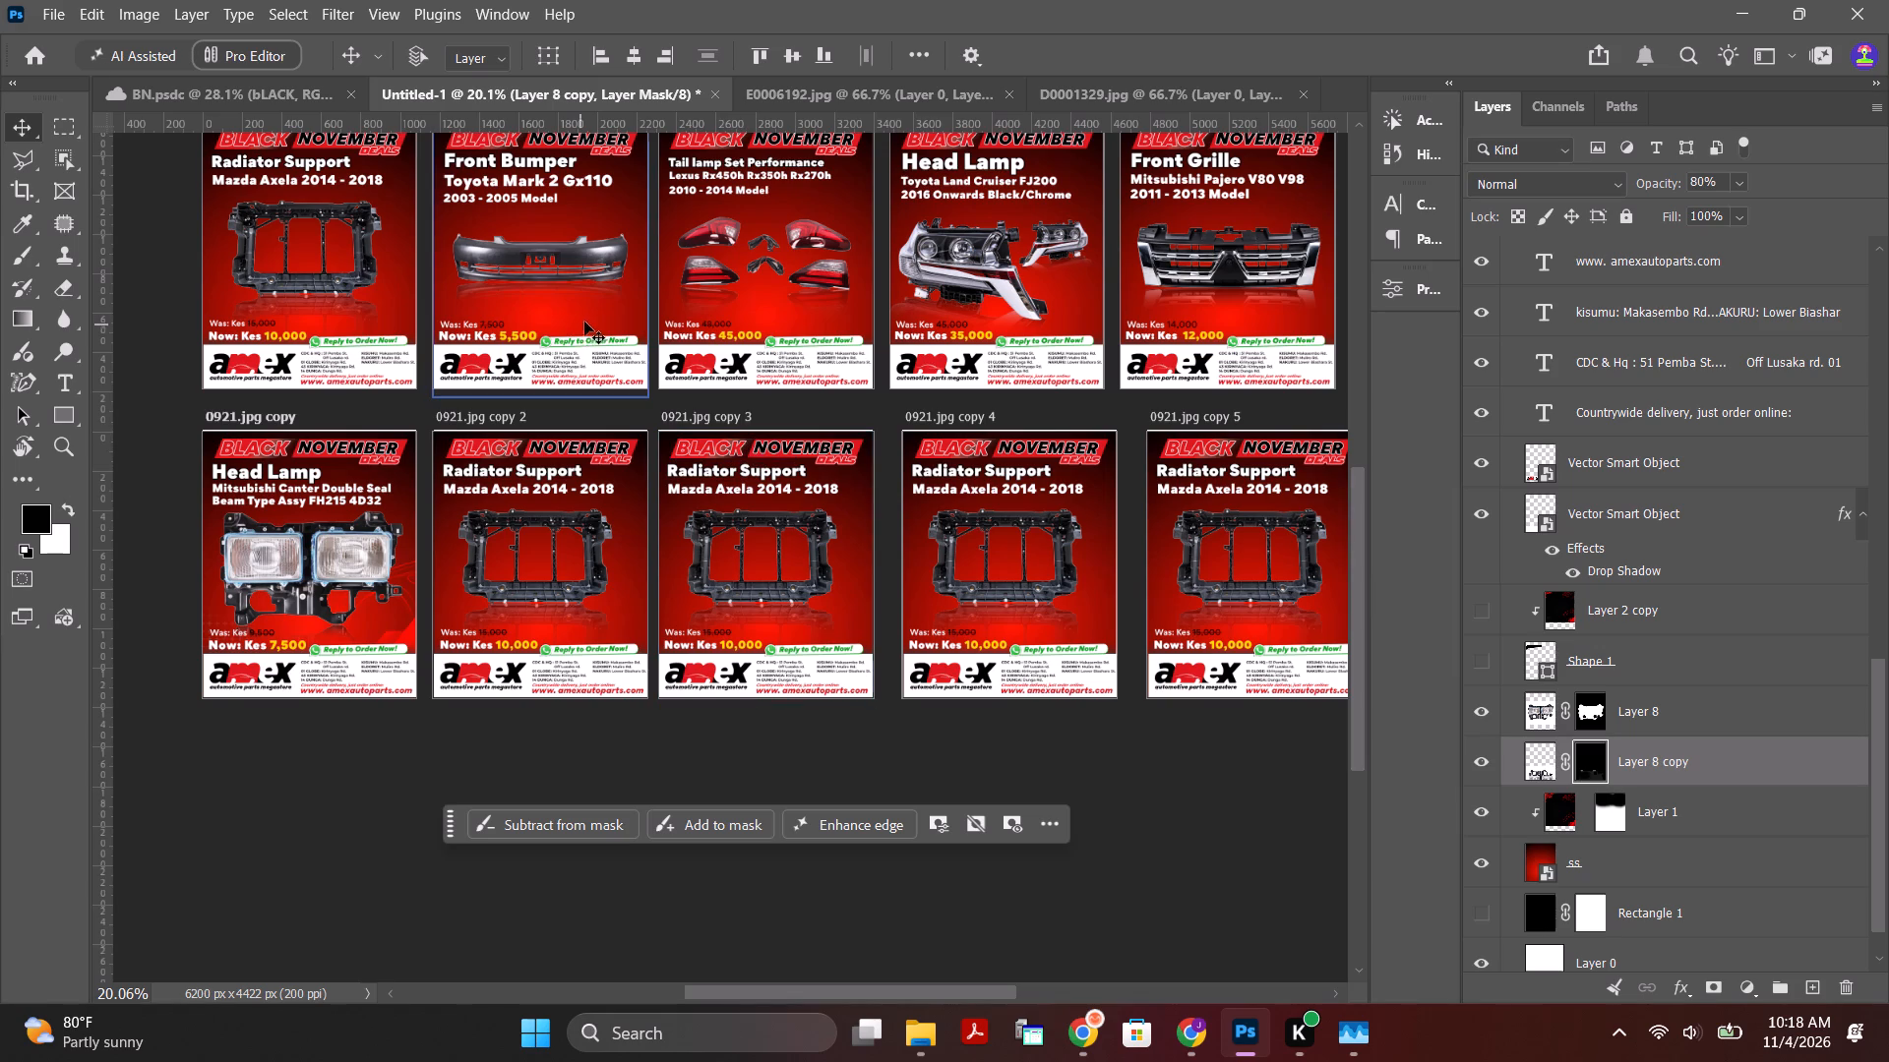
{"action": "left_click", "coordinate": [298, 99]}
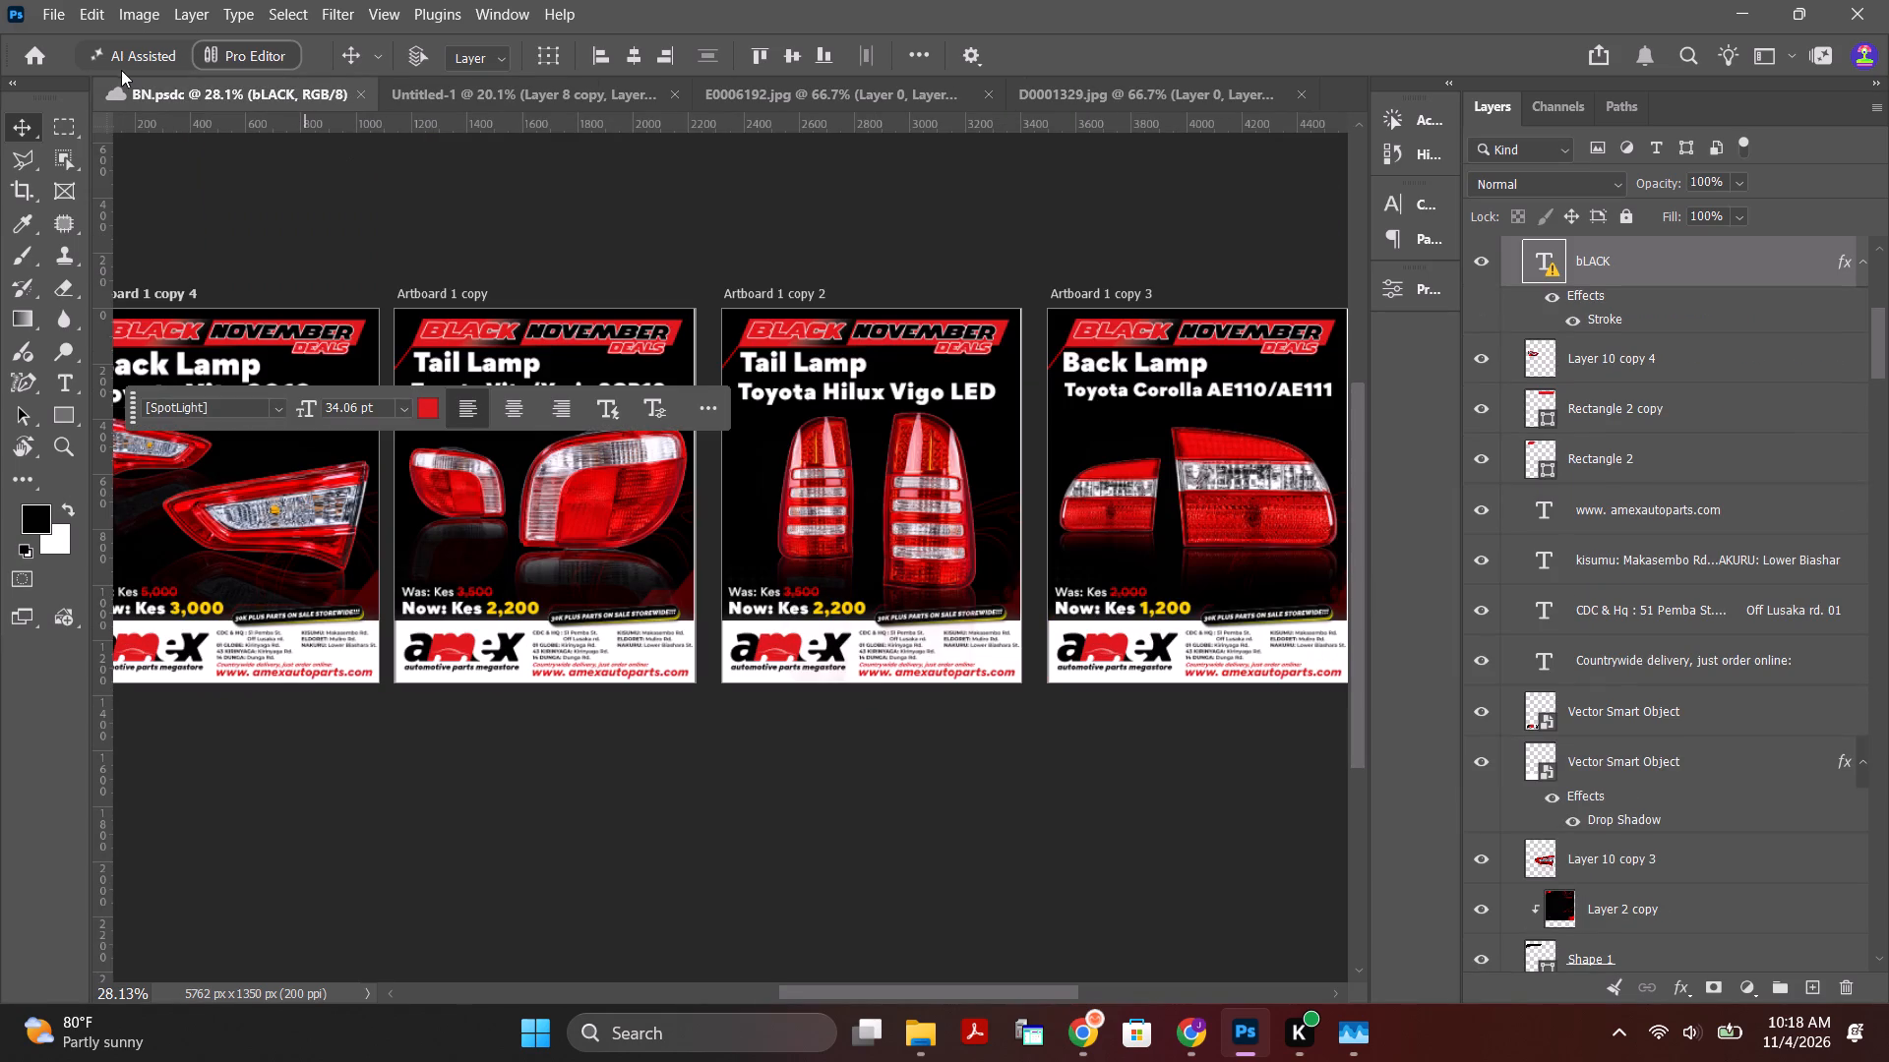
{"action": "left_click", "coordinate": [42, 53]}
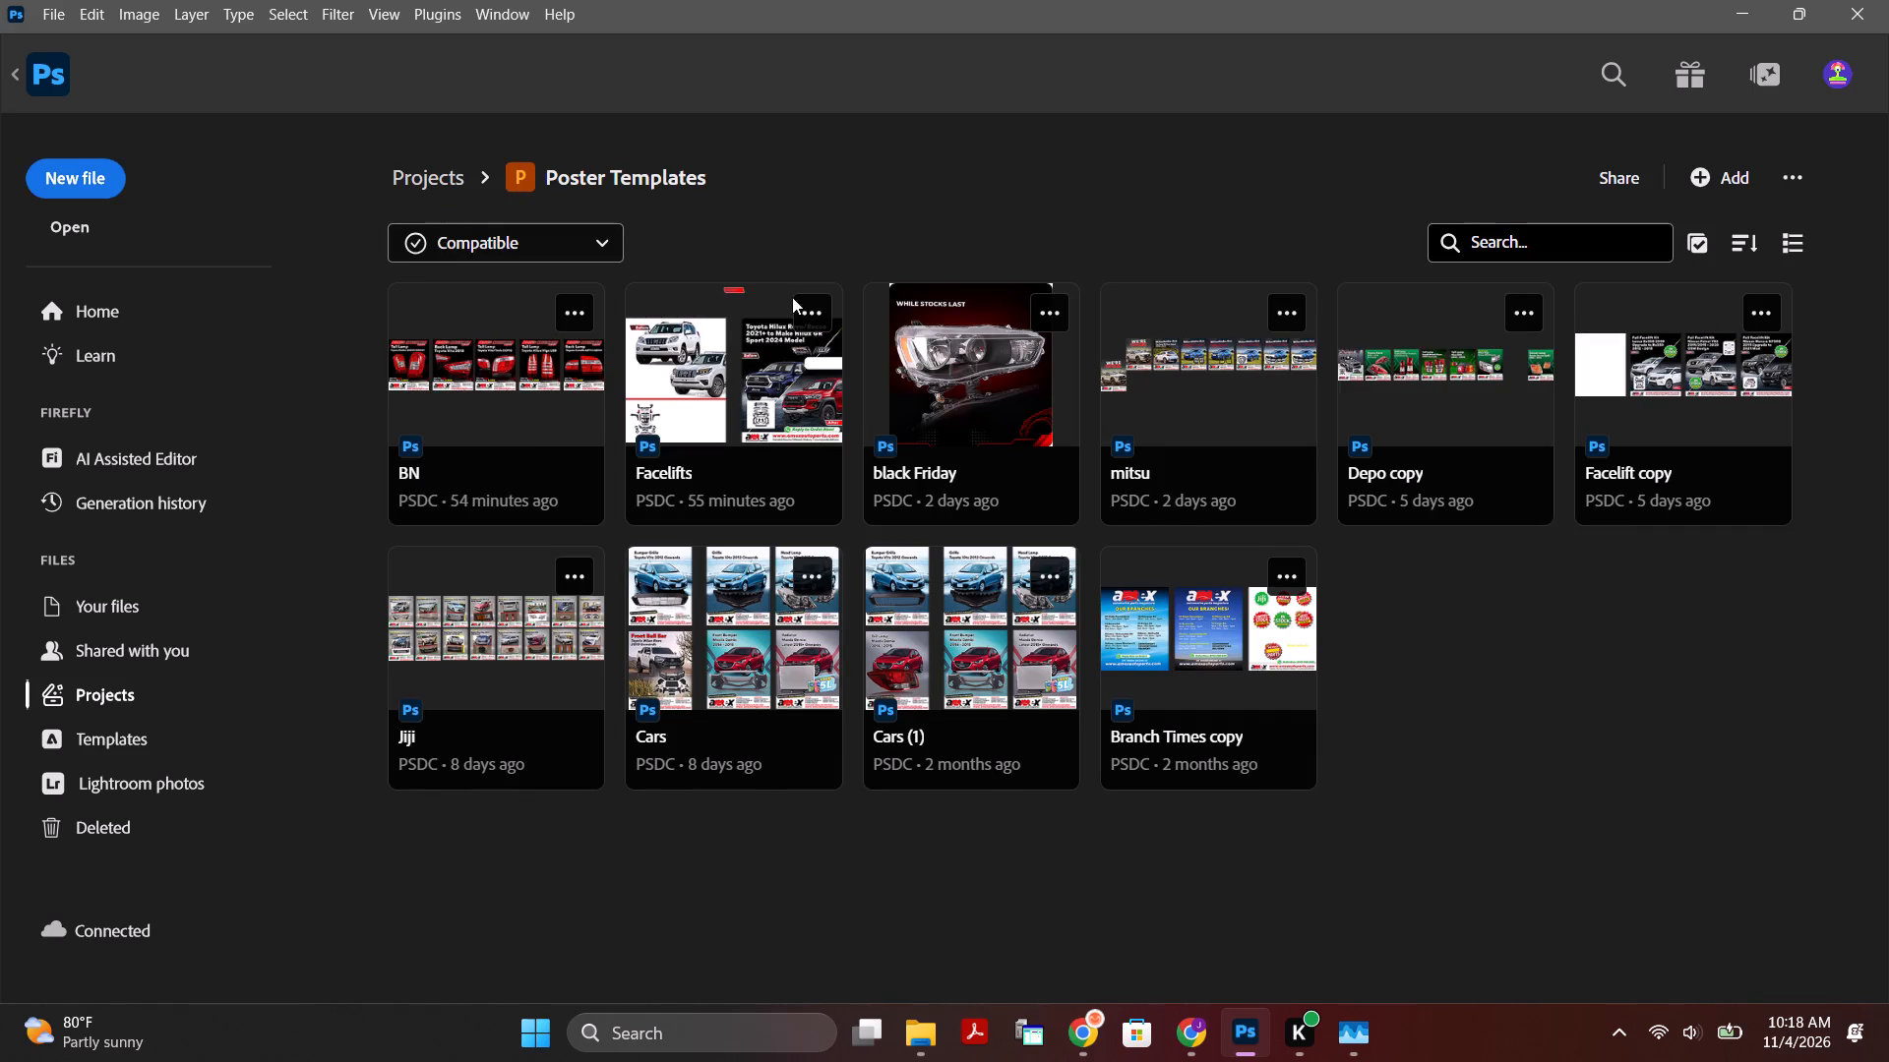
{"action": "double_click", "coordinate": [1518, 374]}
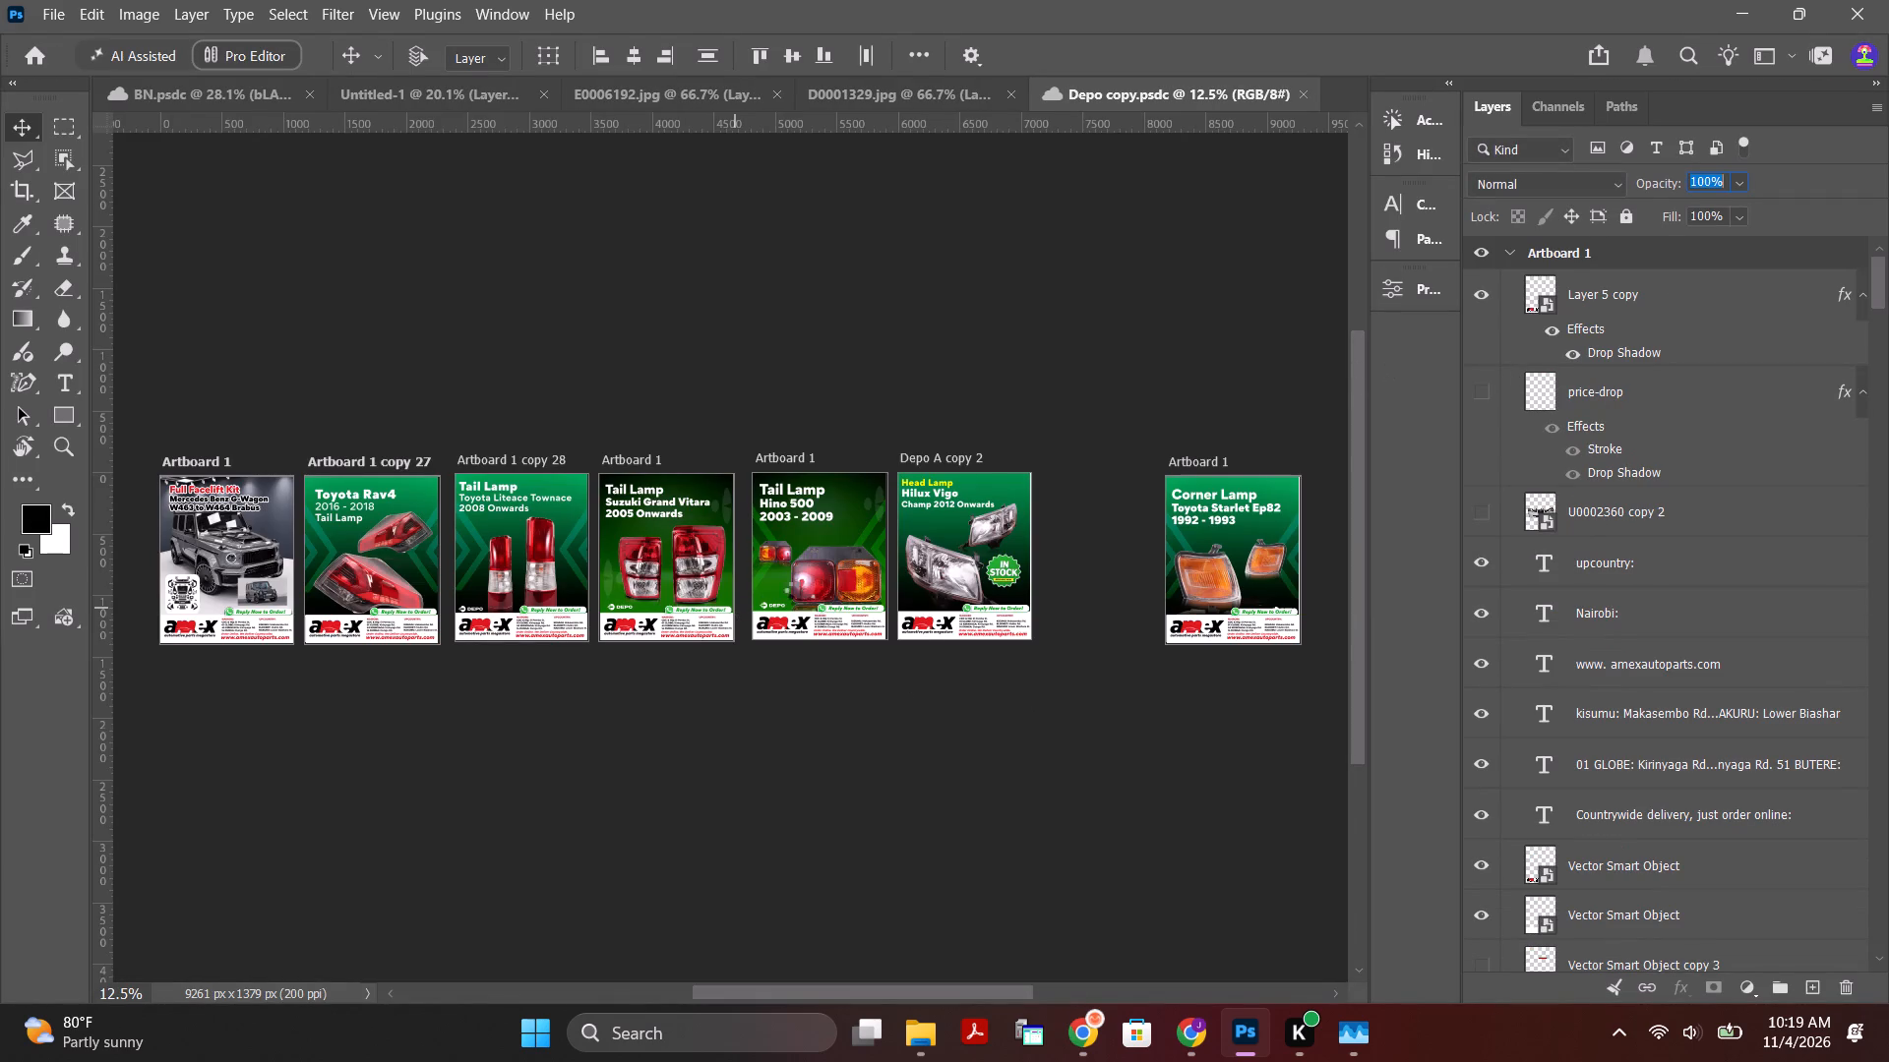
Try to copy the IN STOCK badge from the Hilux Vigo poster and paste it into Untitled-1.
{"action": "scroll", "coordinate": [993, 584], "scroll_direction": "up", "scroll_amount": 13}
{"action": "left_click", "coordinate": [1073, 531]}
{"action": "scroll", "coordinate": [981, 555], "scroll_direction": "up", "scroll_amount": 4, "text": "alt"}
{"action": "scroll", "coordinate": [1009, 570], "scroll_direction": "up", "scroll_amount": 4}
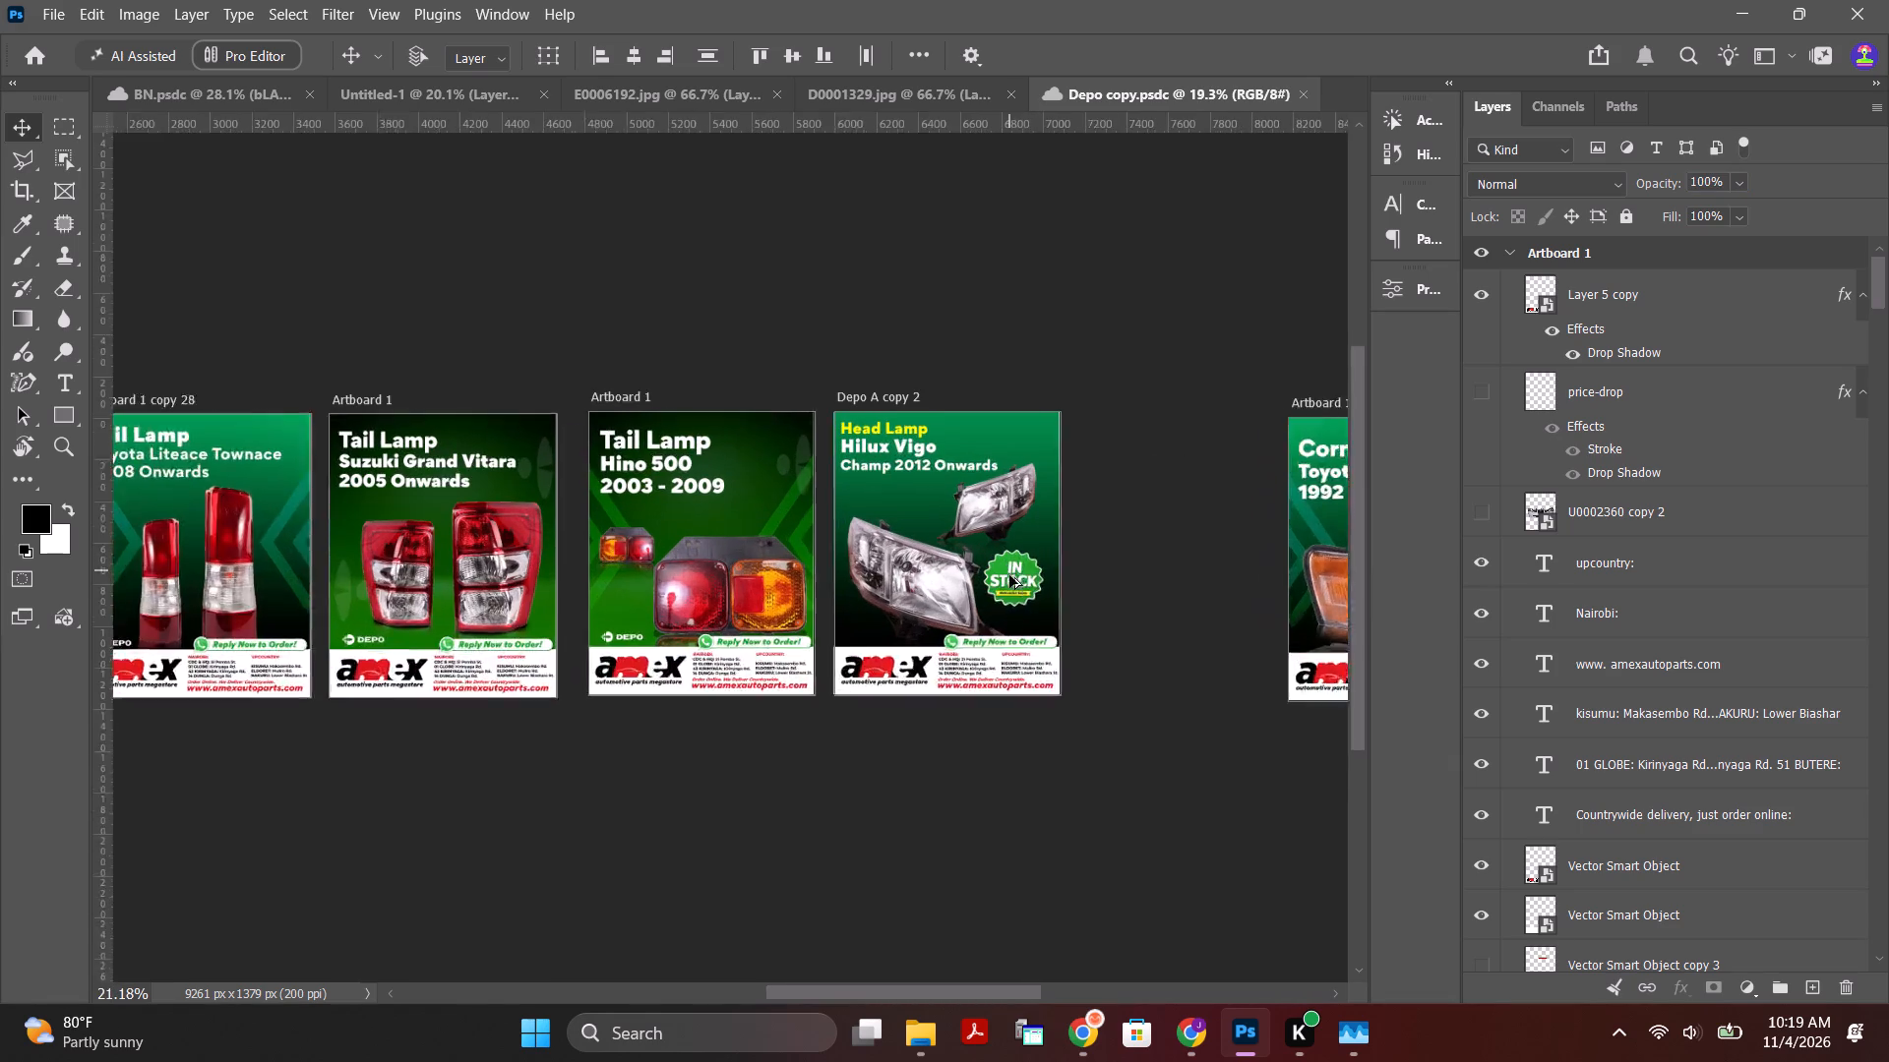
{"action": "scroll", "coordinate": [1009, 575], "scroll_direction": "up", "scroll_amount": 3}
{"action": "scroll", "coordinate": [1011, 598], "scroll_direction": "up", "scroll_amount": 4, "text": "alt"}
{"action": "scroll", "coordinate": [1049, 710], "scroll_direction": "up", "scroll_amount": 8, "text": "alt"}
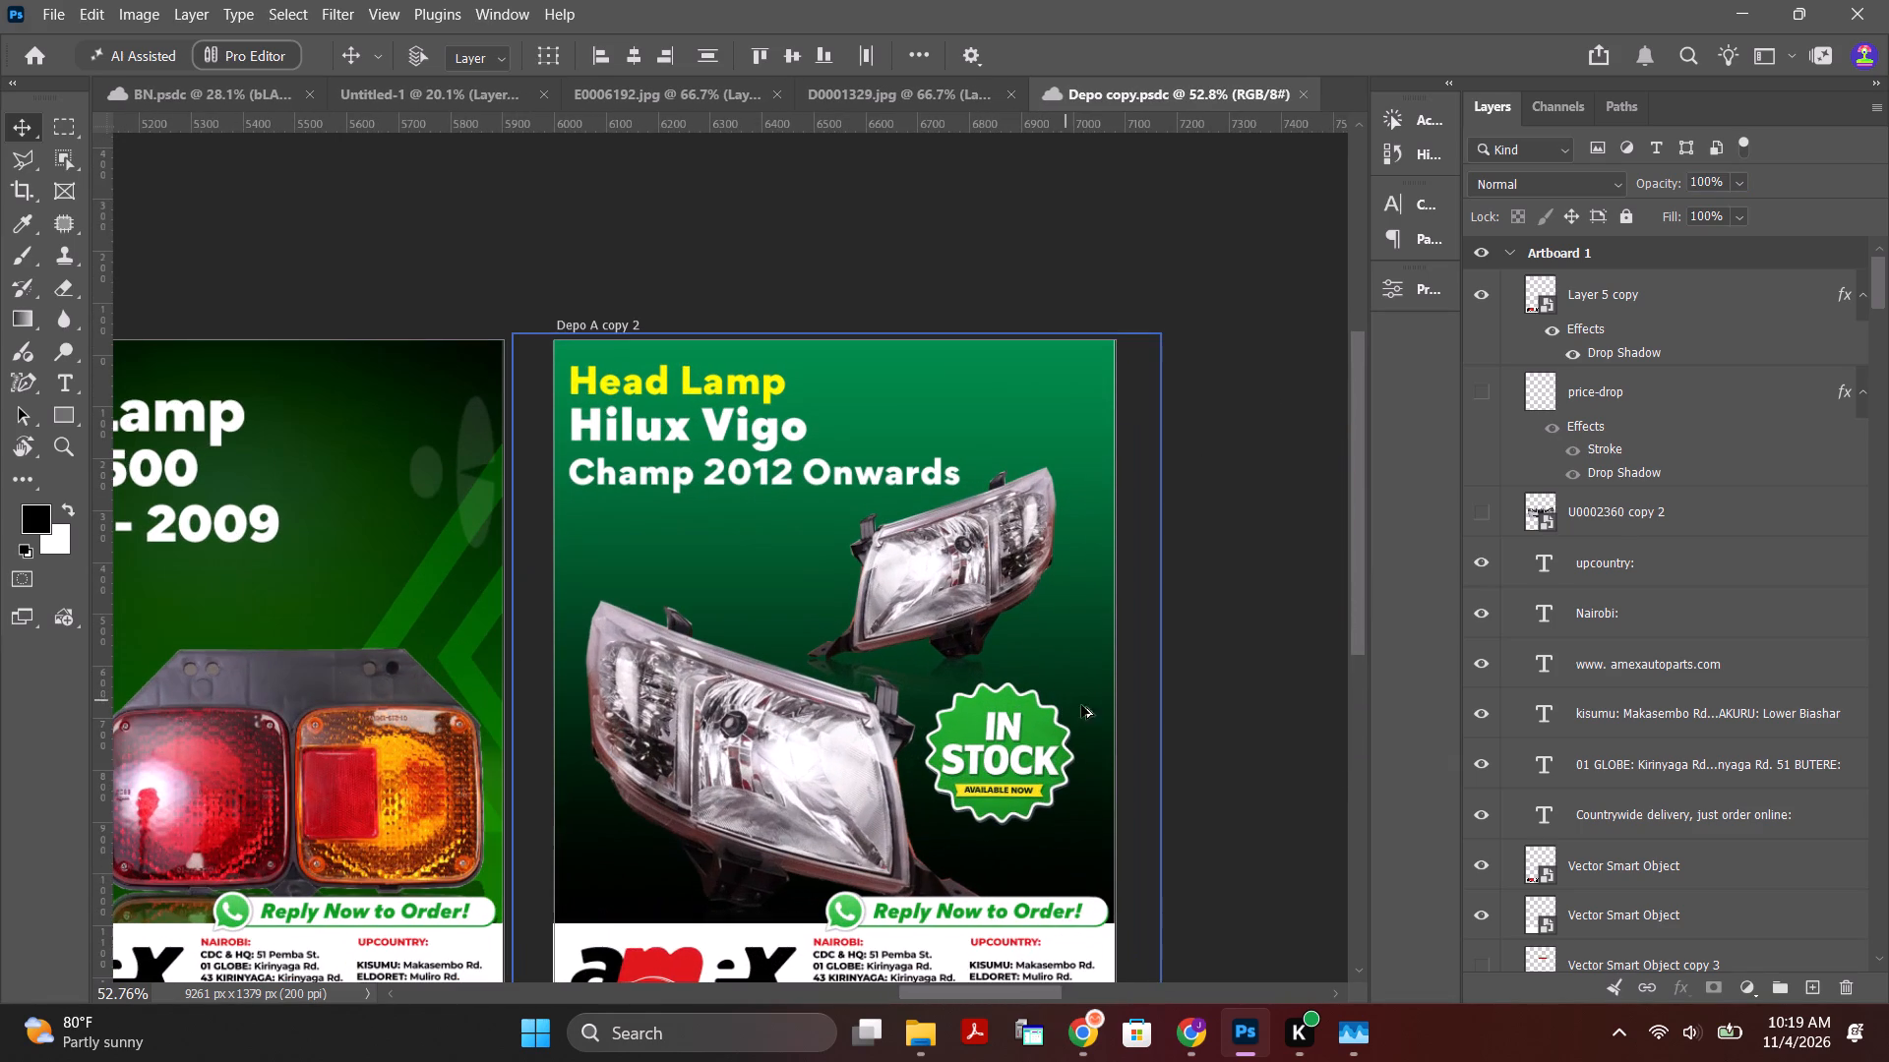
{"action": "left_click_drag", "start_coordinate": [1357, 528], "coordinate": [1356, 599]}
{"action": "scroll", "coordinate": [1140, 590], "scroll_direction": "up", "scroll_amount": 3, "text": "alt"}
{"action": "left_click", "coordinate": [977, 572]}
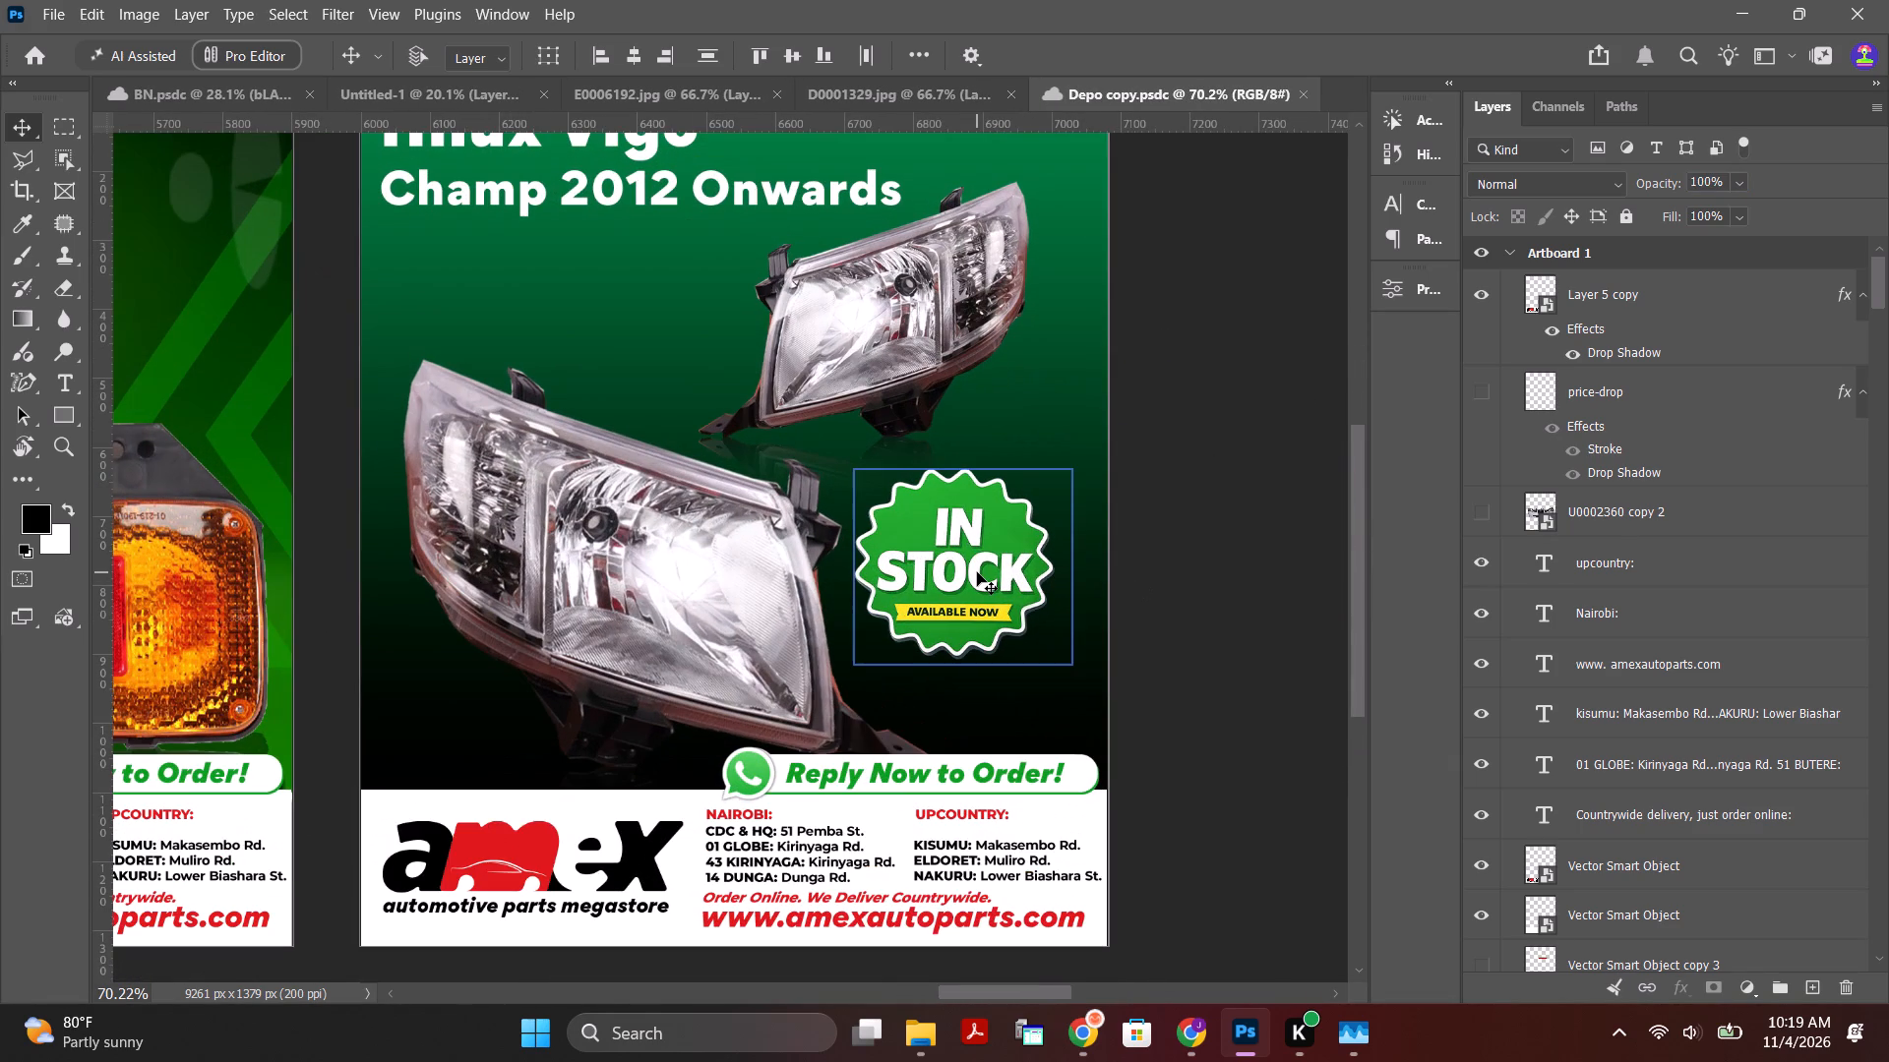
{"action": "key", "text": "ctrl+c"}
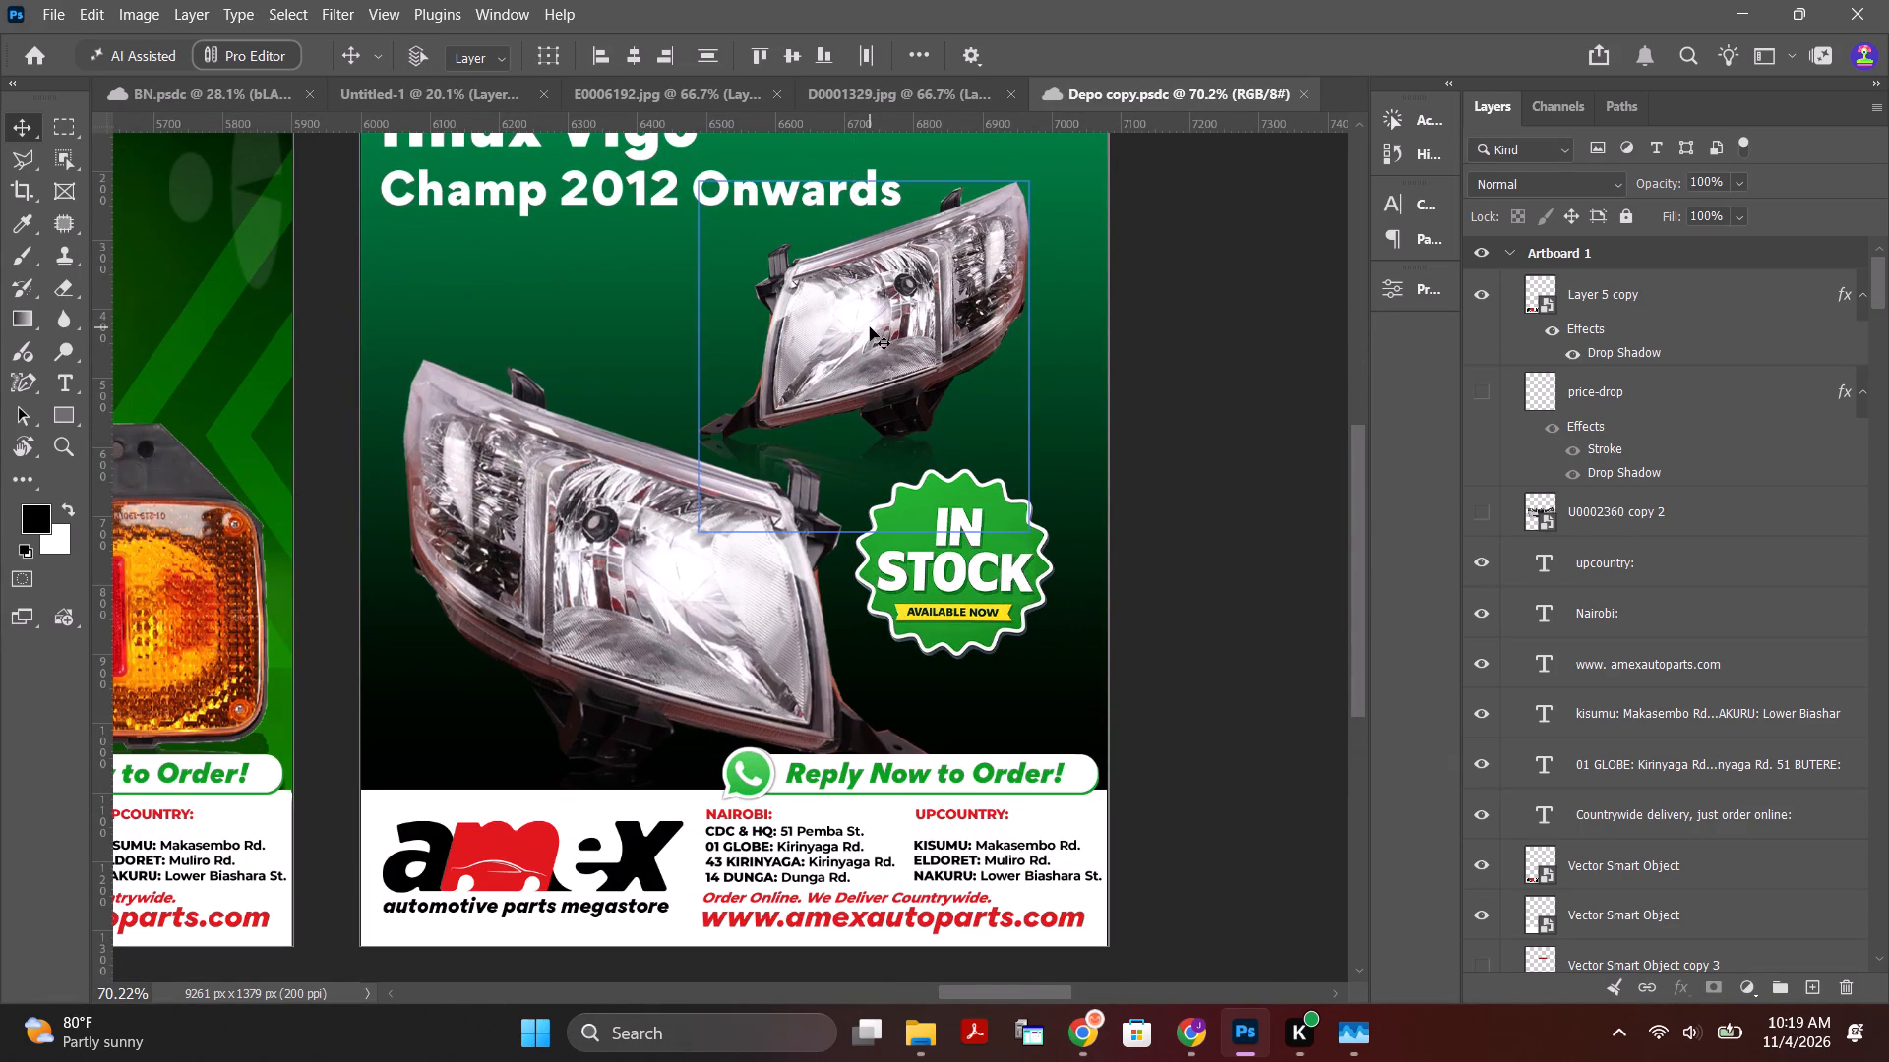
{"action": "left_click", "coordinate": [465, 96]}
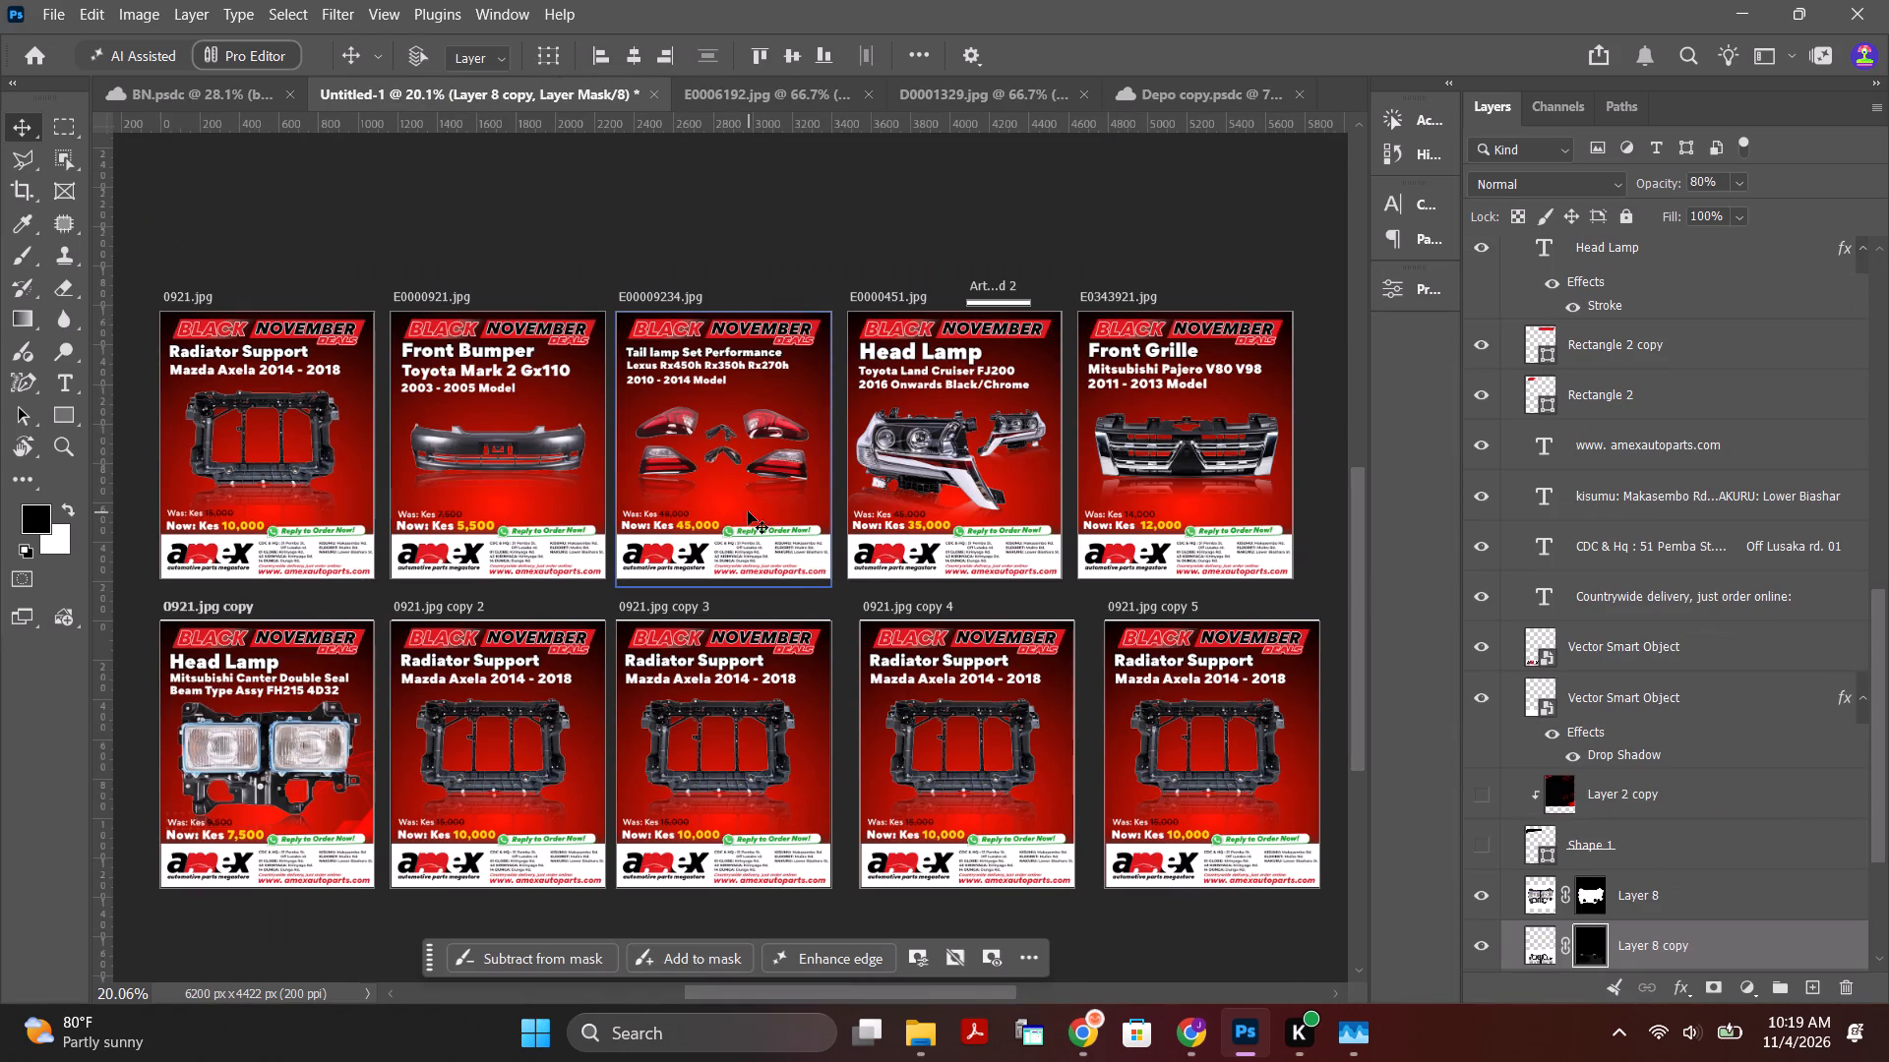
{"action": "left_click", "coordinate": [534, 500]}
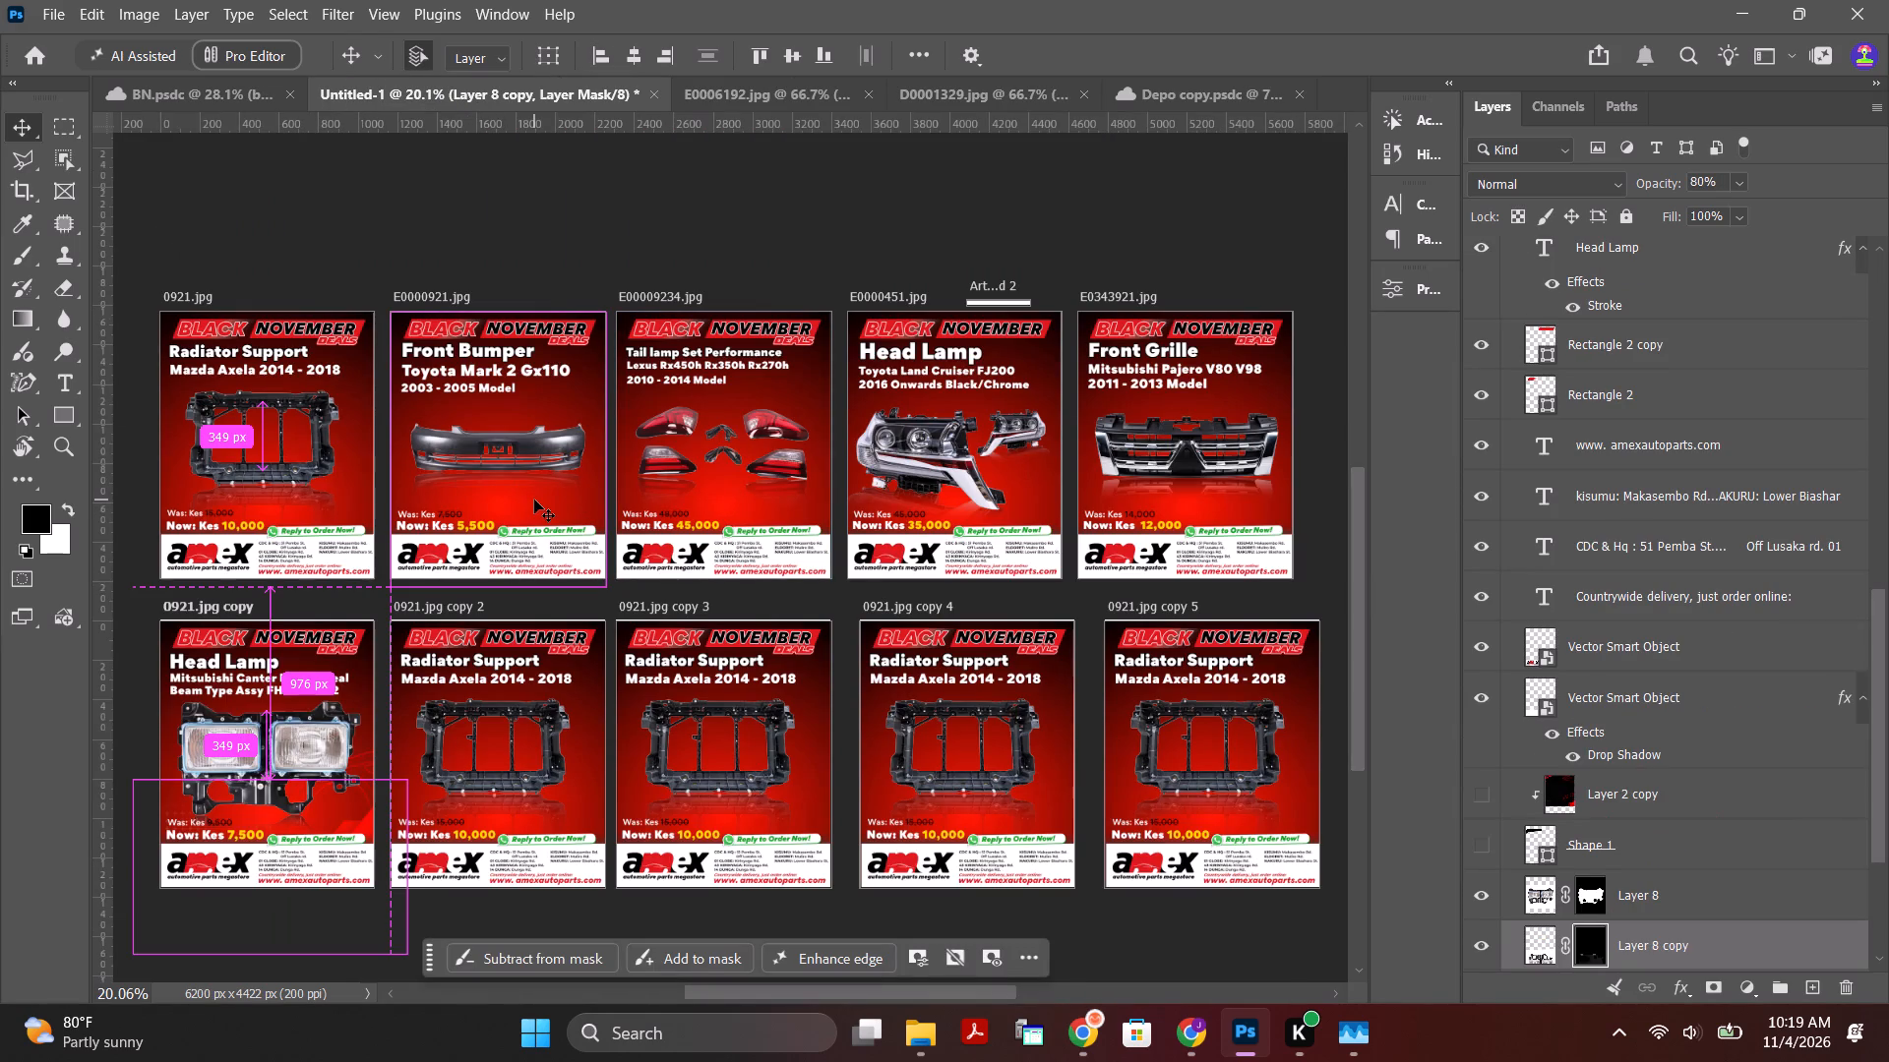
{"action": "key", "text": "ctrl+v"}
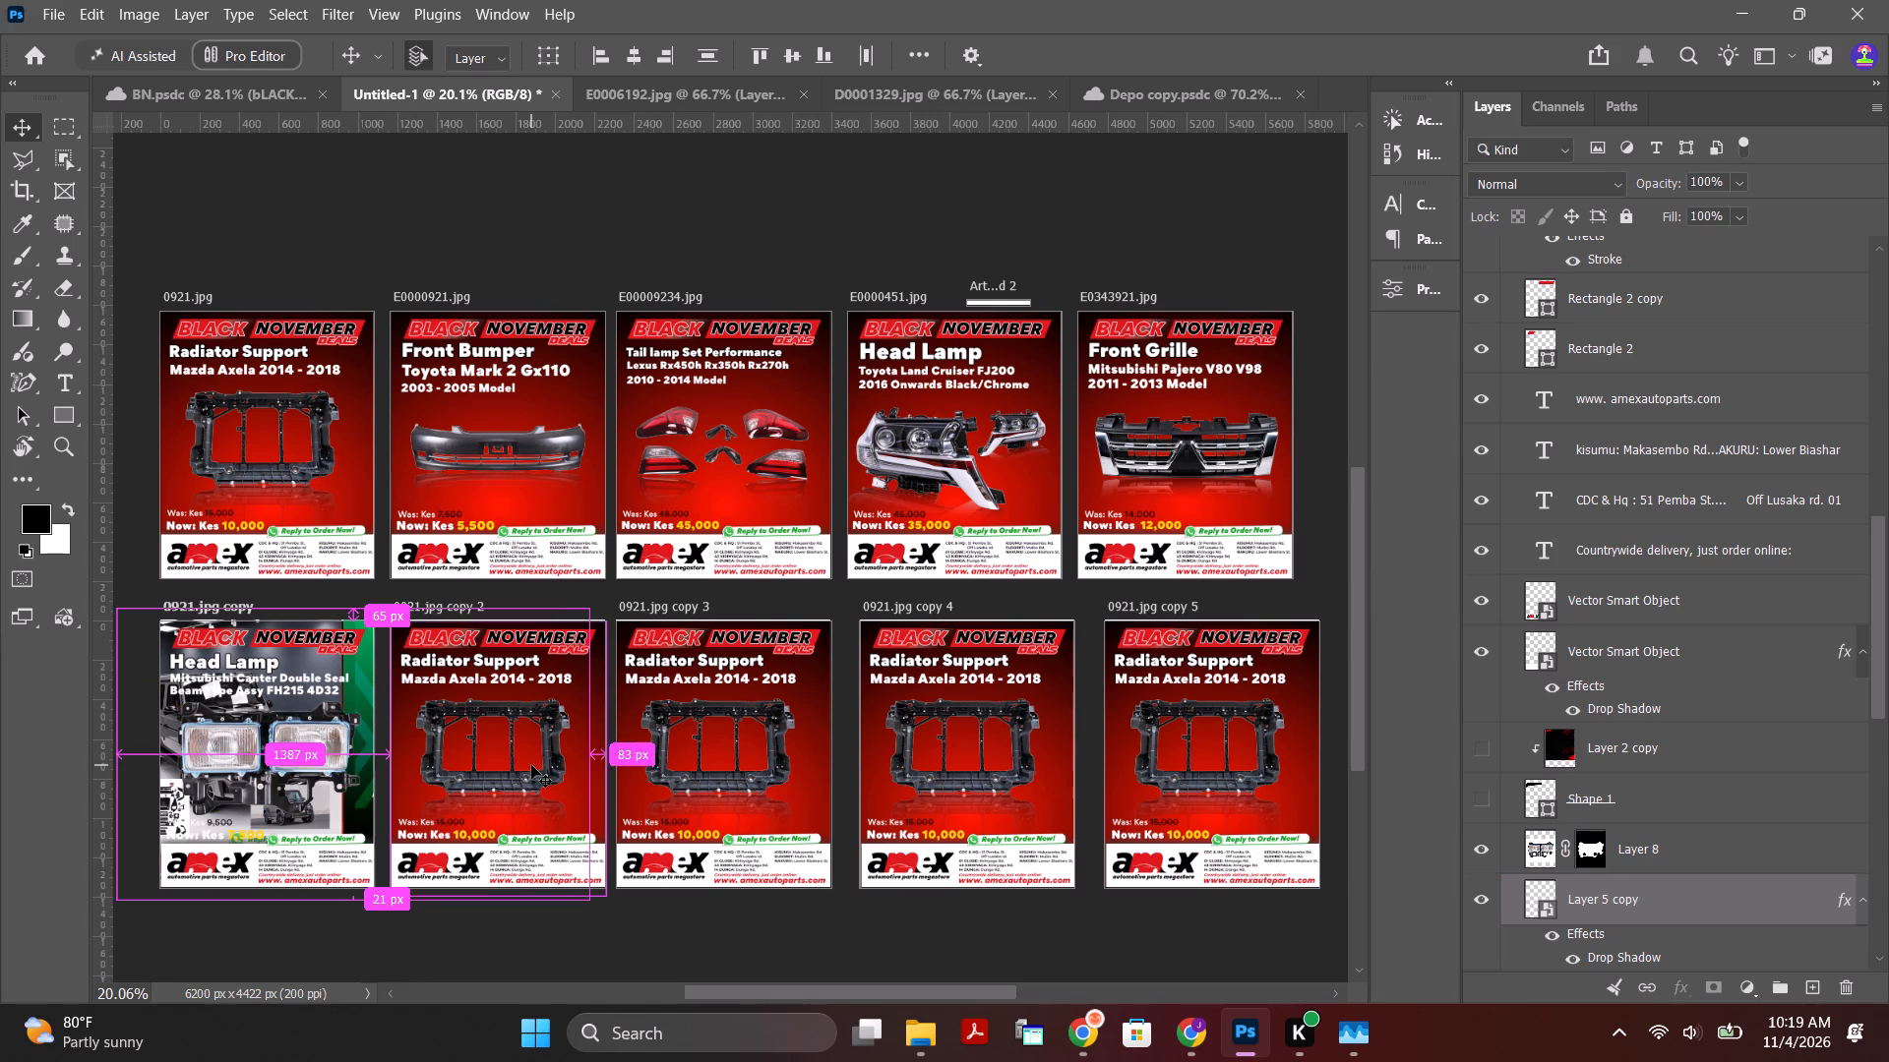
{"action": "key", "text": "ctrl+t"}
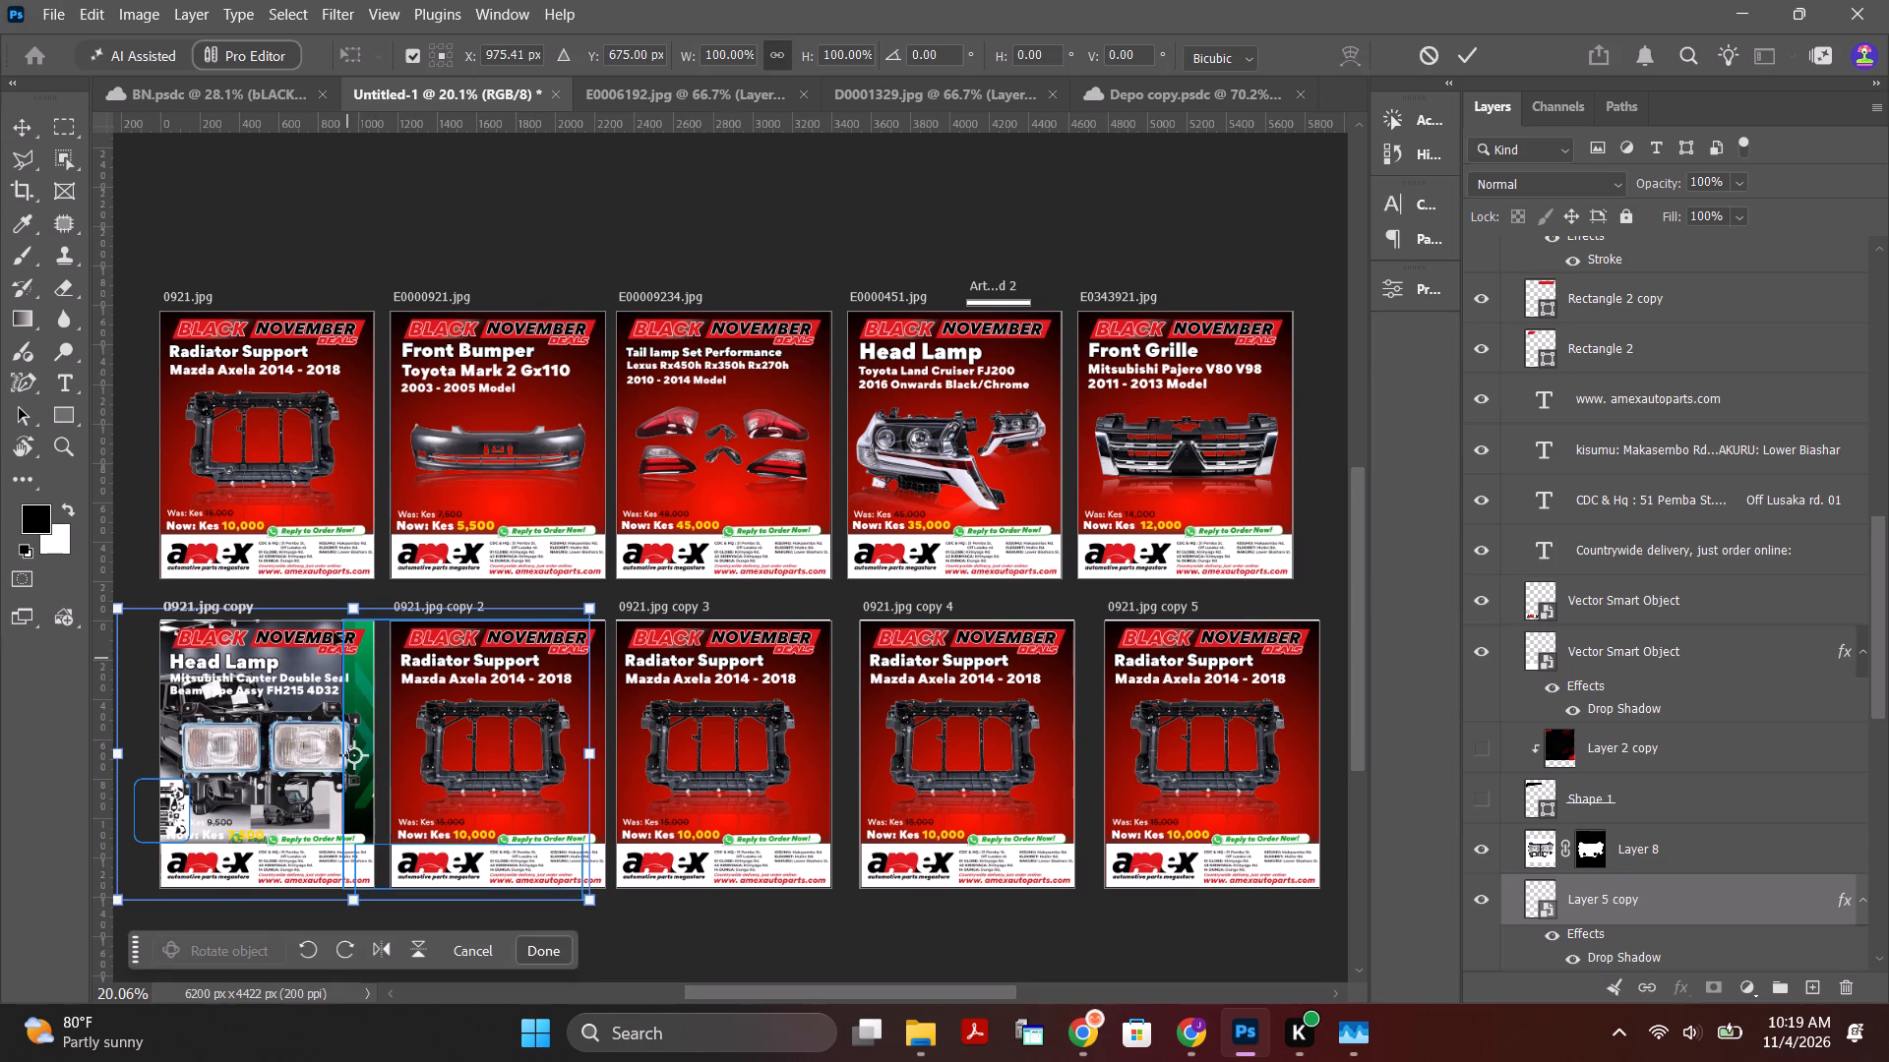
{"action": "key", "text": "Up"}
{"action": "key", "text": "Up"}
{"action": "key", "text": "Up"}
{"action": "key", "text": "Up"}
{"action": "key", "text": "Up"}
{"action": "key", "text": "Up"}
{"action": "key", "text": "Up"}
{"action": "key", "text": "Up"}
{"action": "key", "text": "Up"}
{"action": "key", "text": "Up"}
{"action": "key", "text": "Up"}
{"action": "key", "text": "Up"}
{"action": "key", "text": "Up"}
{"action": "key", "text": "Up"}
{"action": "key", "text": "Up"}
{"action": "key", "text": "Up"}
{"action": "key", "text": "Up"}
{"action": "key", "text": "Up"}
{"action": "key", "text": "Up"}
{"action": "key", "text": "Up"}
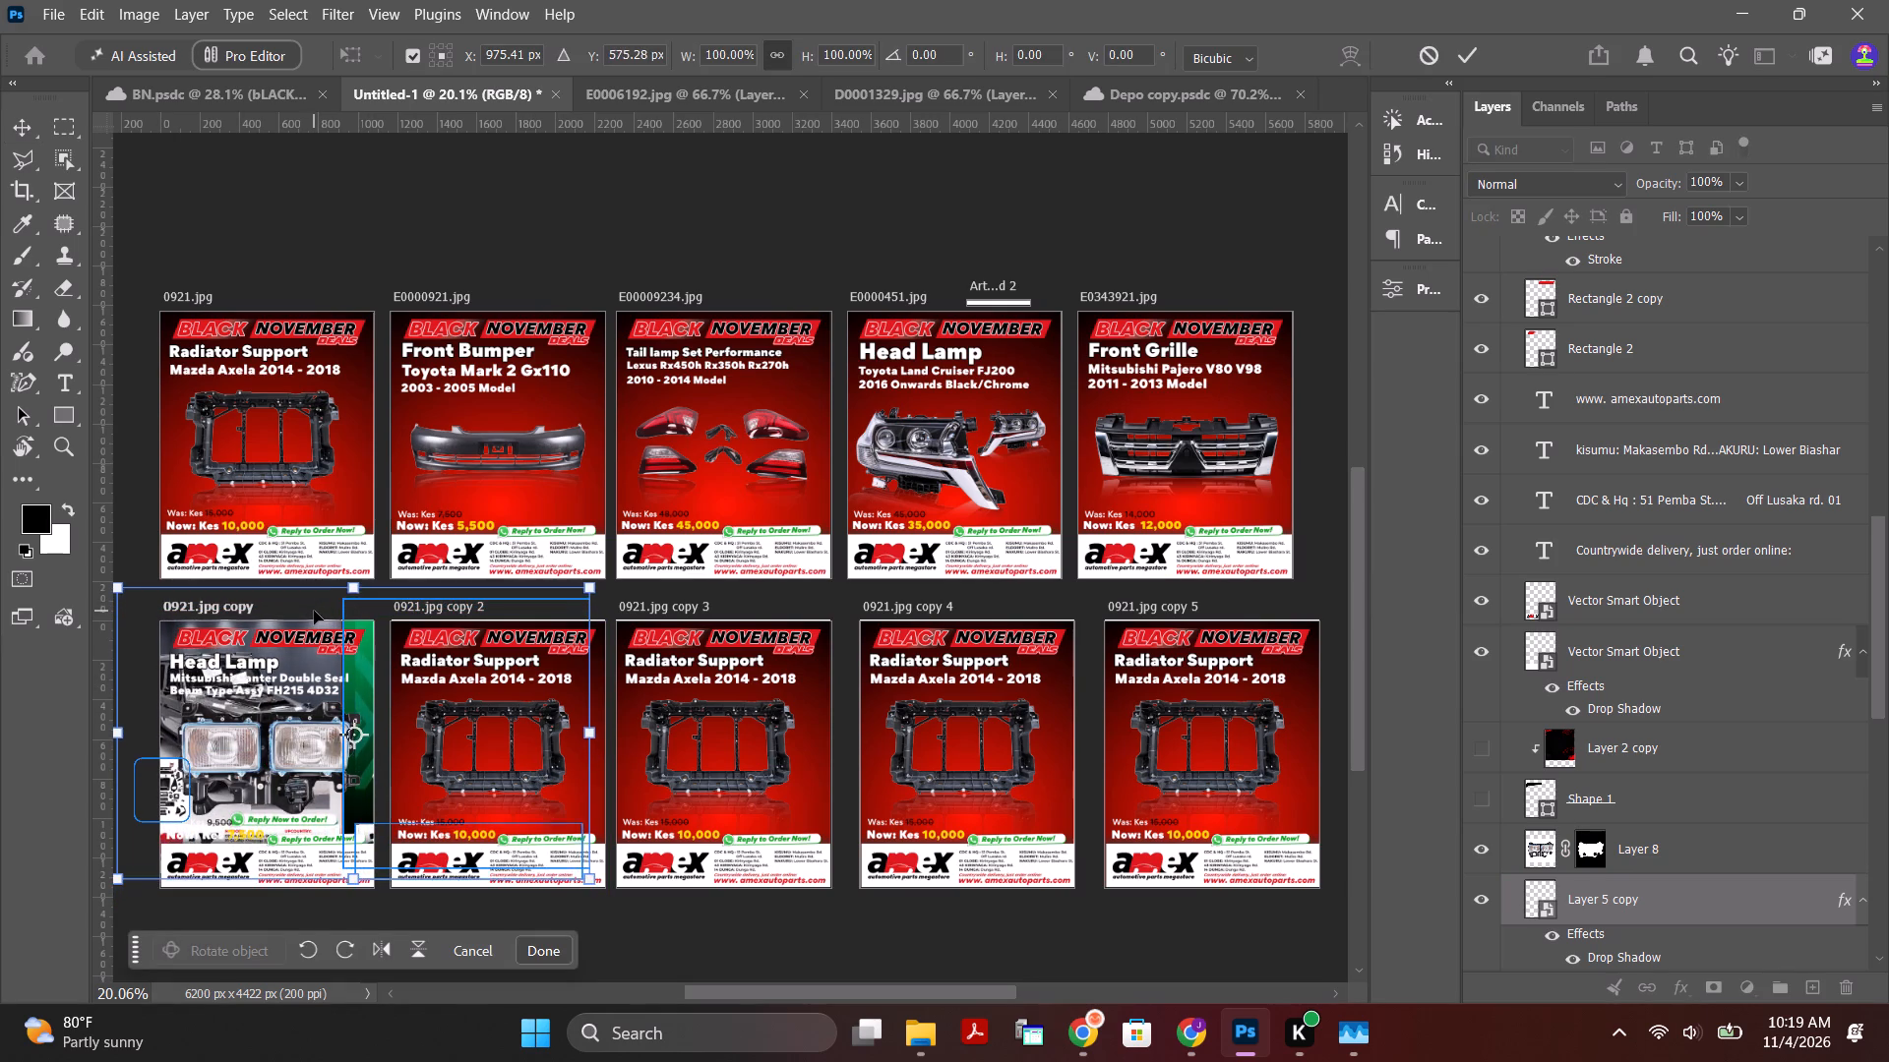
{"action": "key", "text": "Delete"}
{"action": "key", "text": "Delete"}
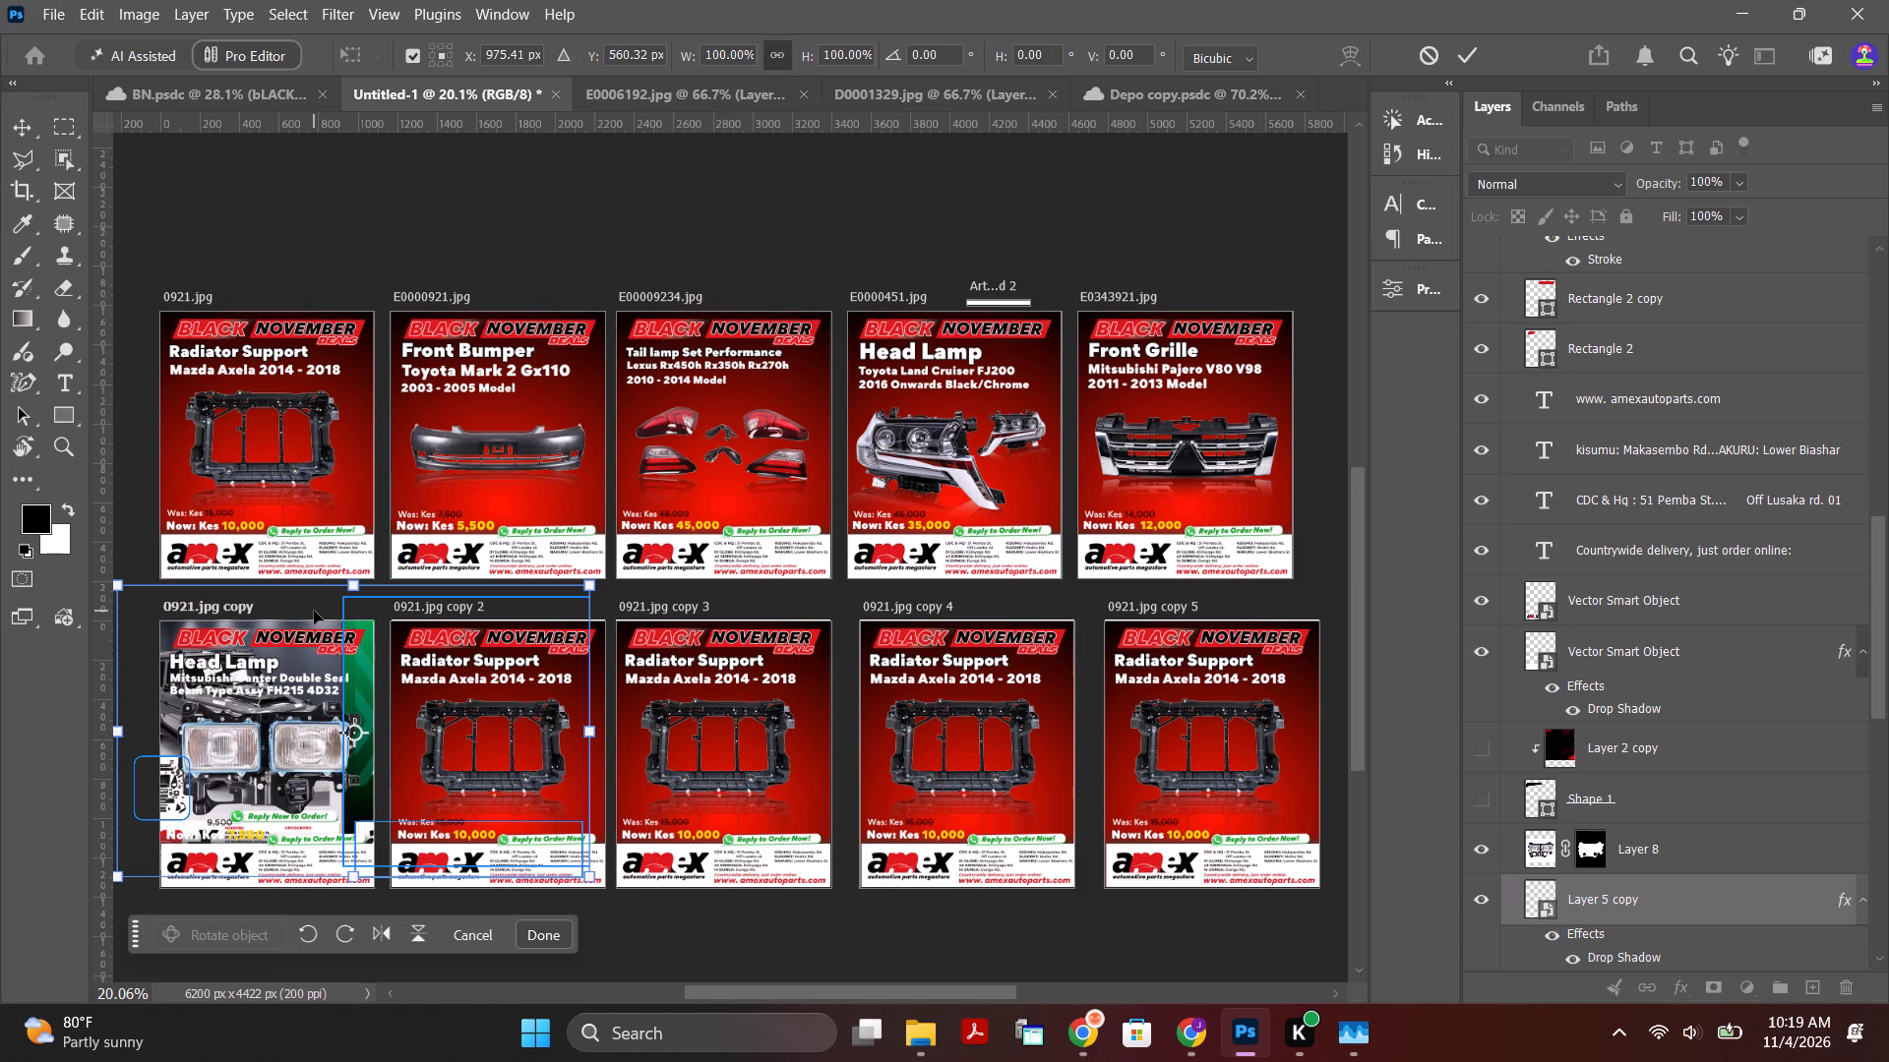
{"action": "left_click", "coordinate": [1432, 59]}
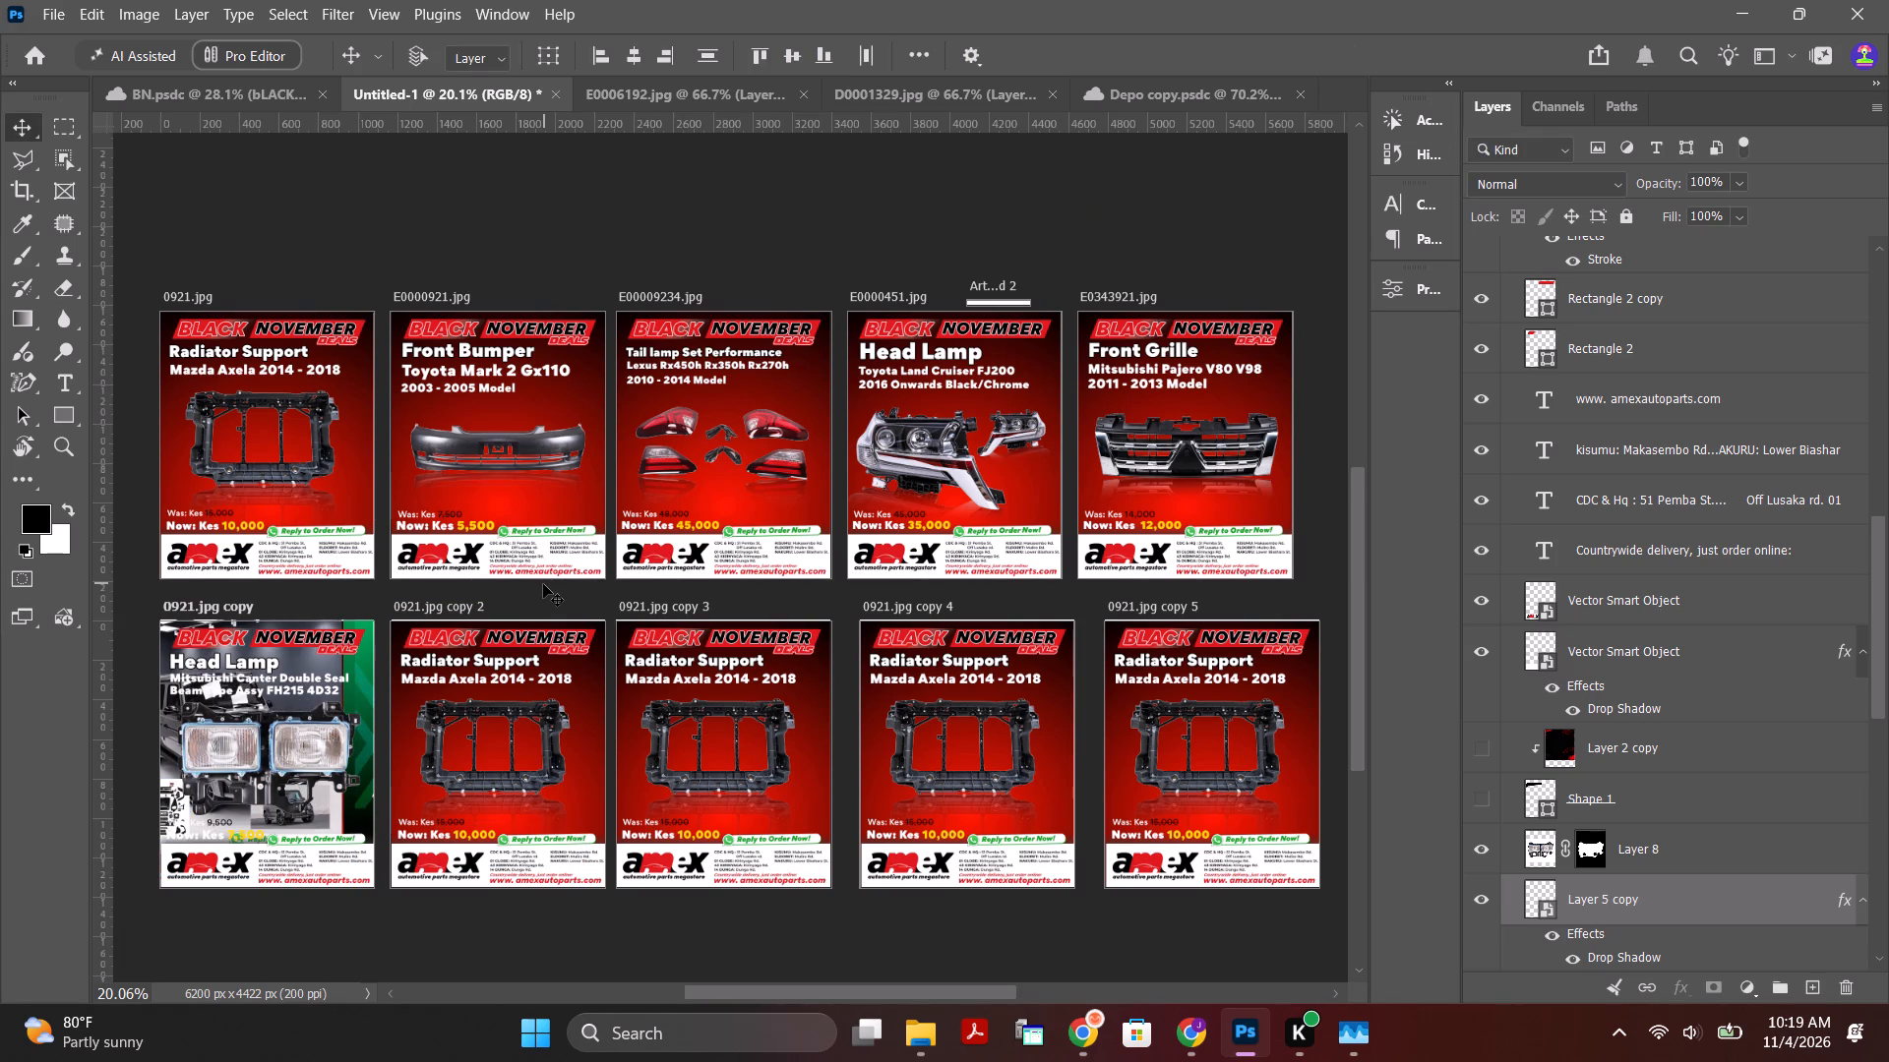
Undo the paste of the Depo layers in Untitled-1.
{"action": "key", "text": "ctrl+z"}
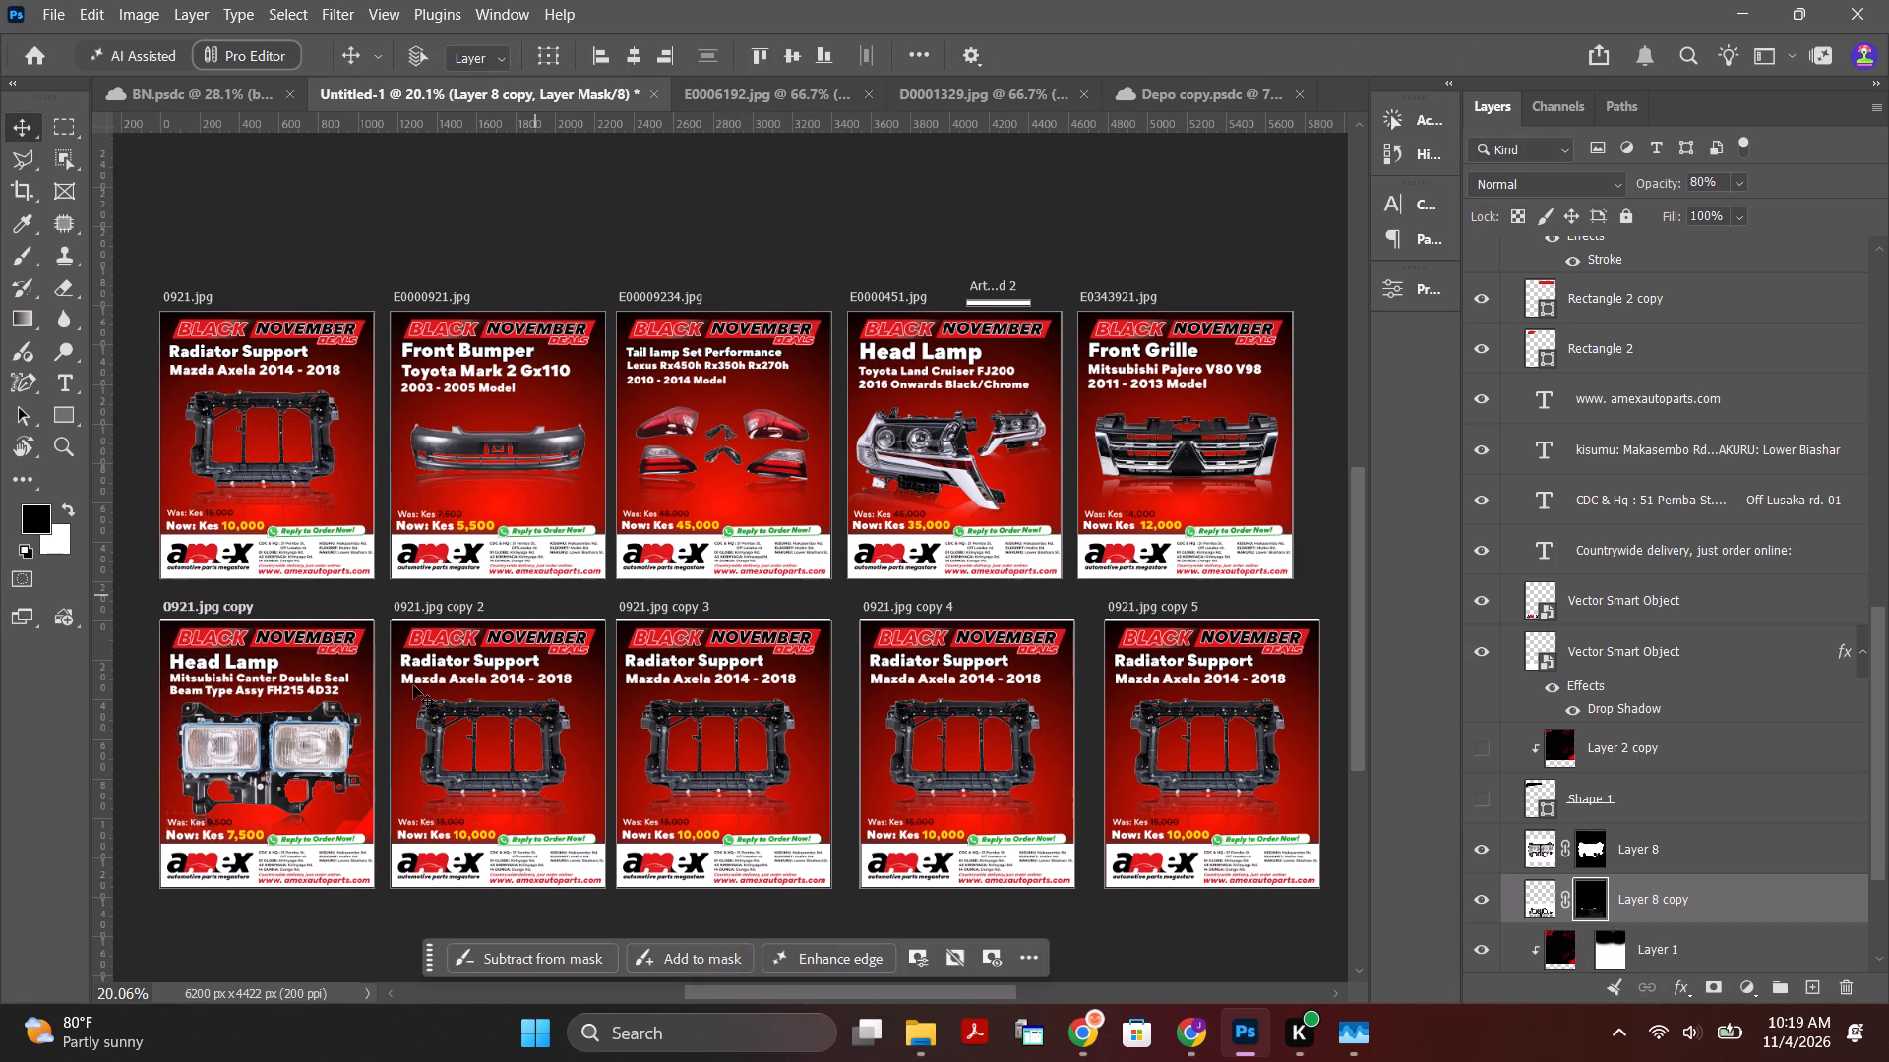
Return to the Depo copy document and search its layers for the IN STOCK badge.
{"action": "left_click", "coordinate": [1205, 92]}
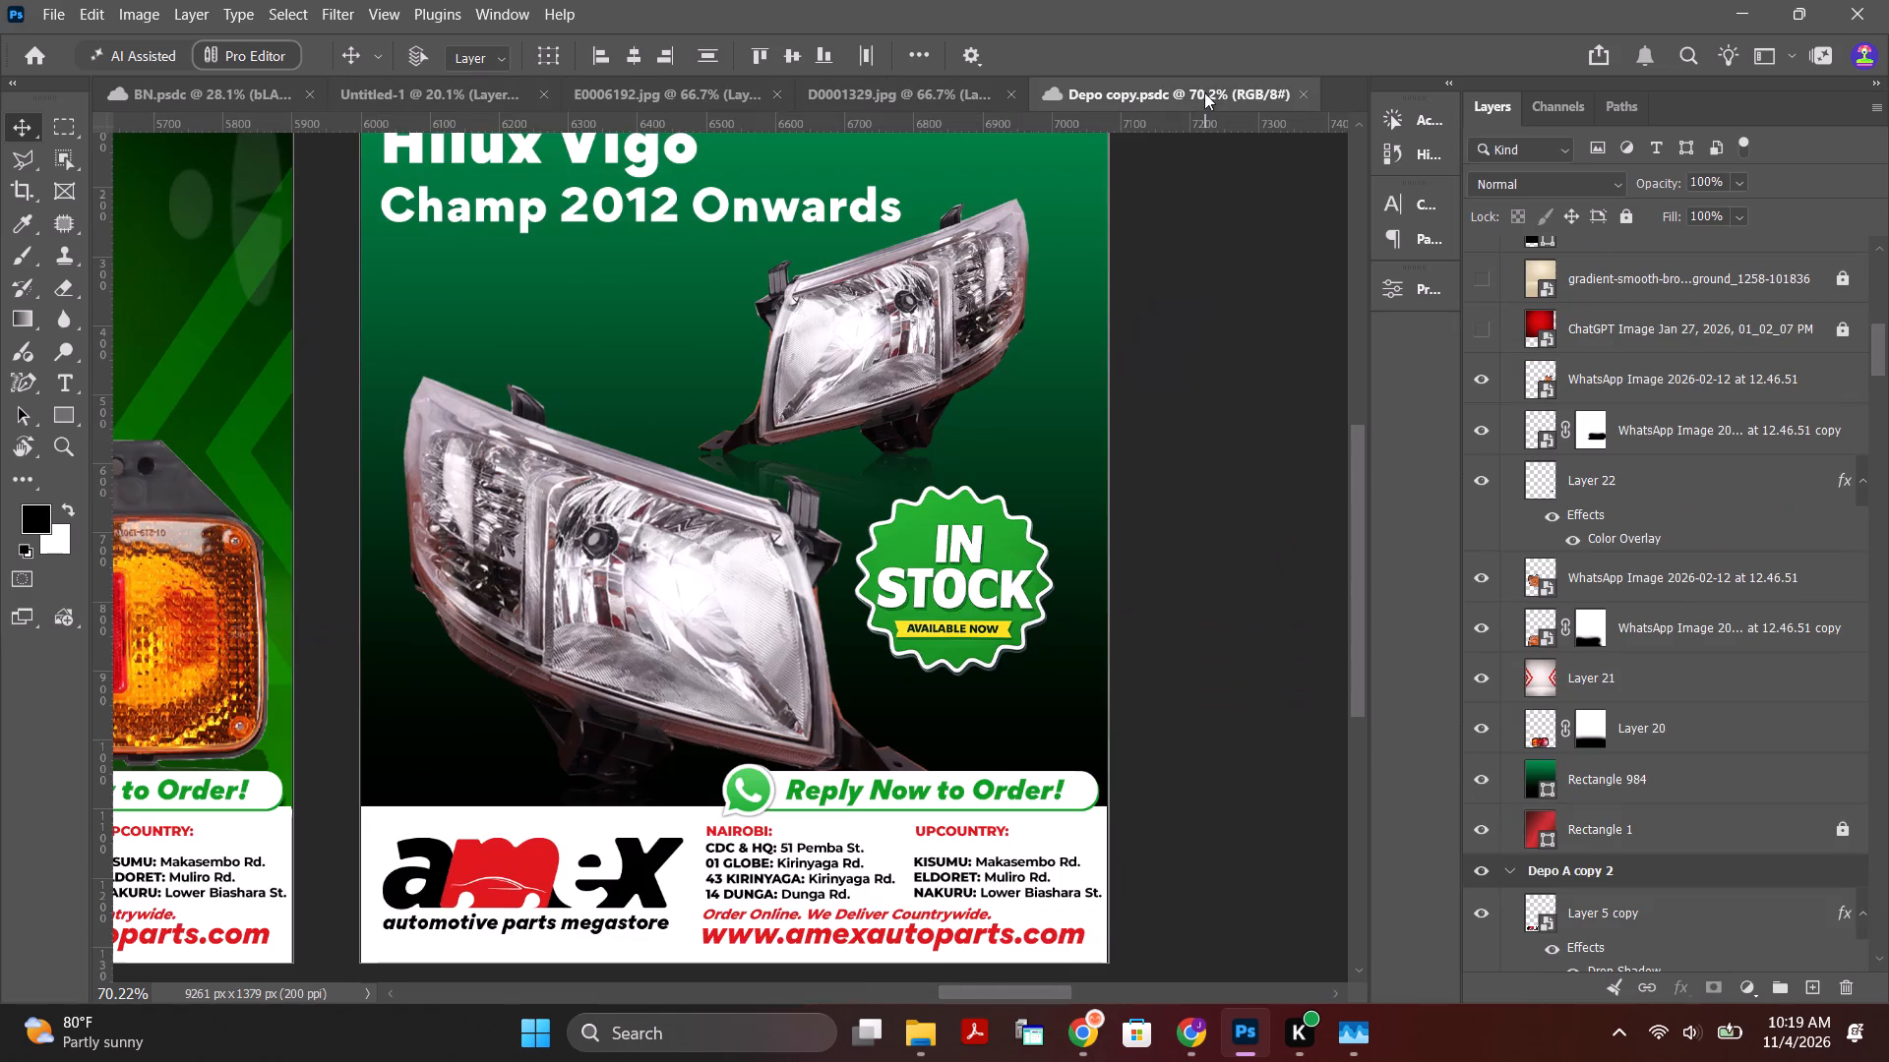
{"action": "left_click", "coordinate": [945, 566]}
{"action": "triple_click", "coordinate": [945, 566]}
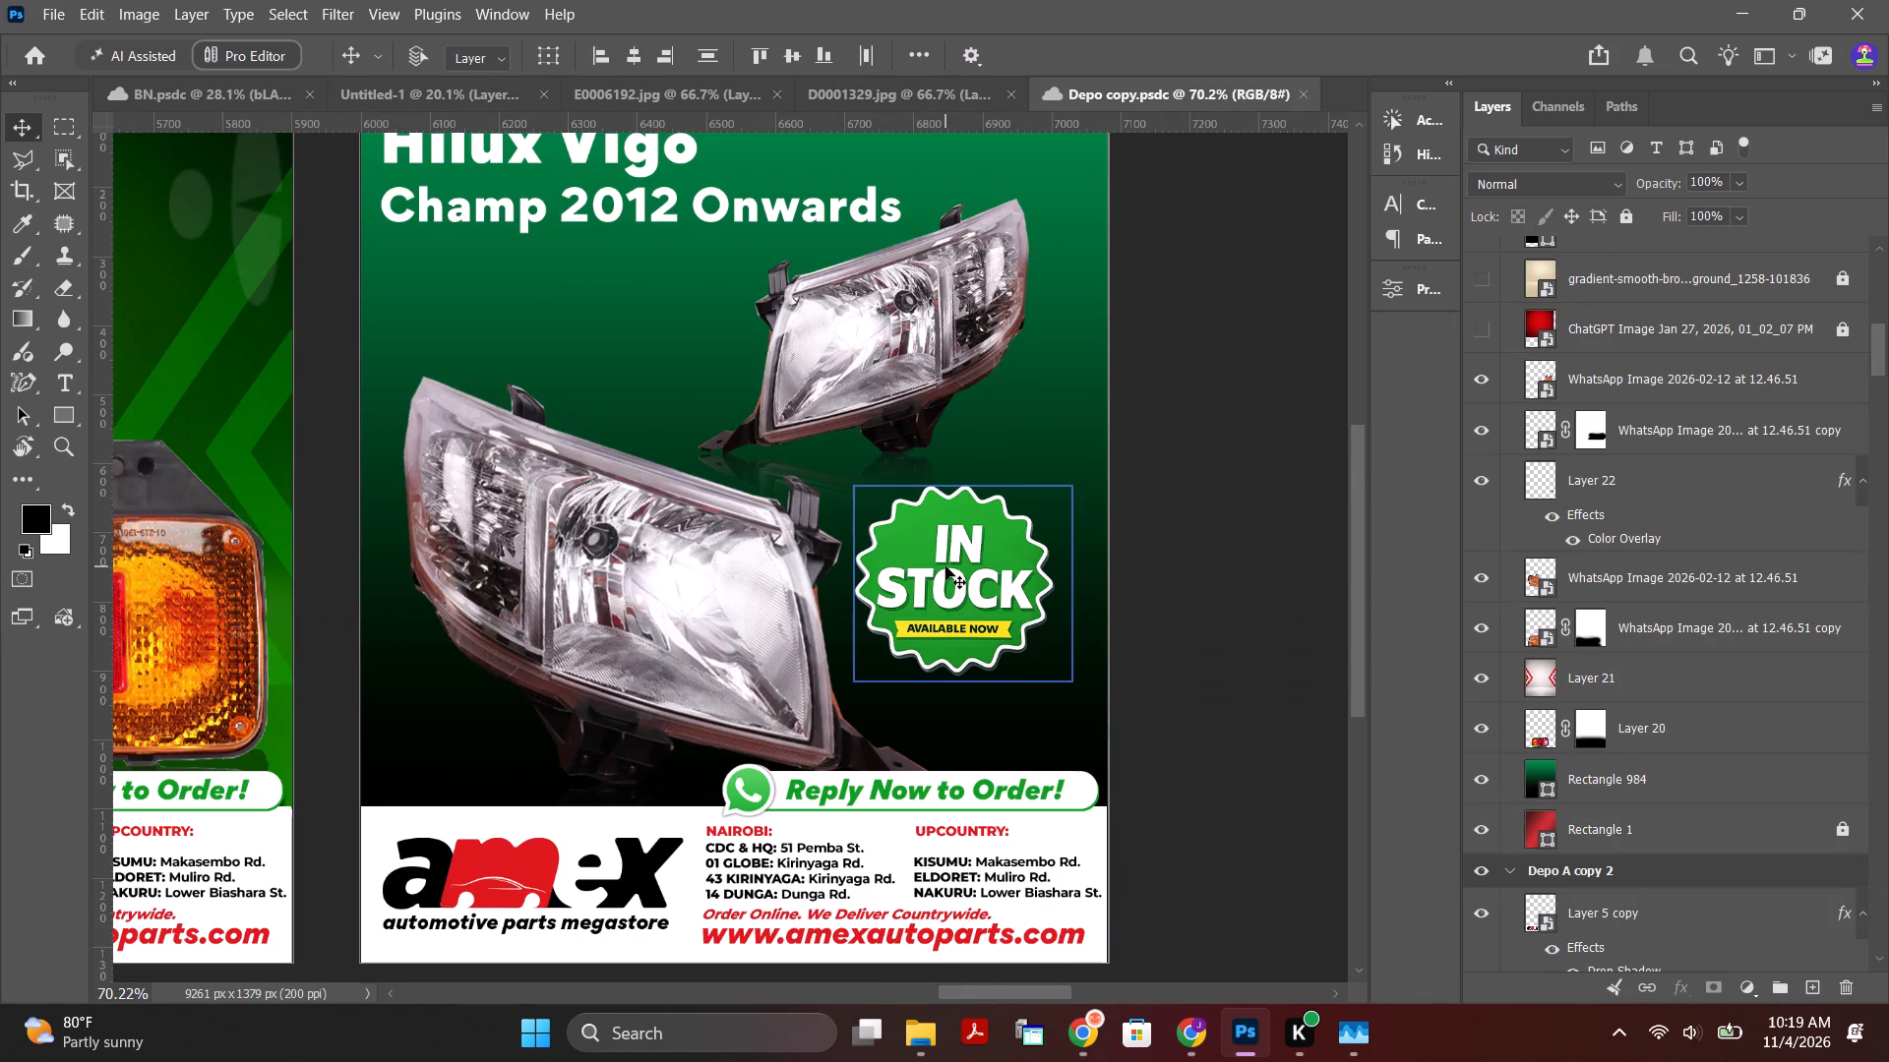
{"action": "left_click", "coordinate": [945, 566]}
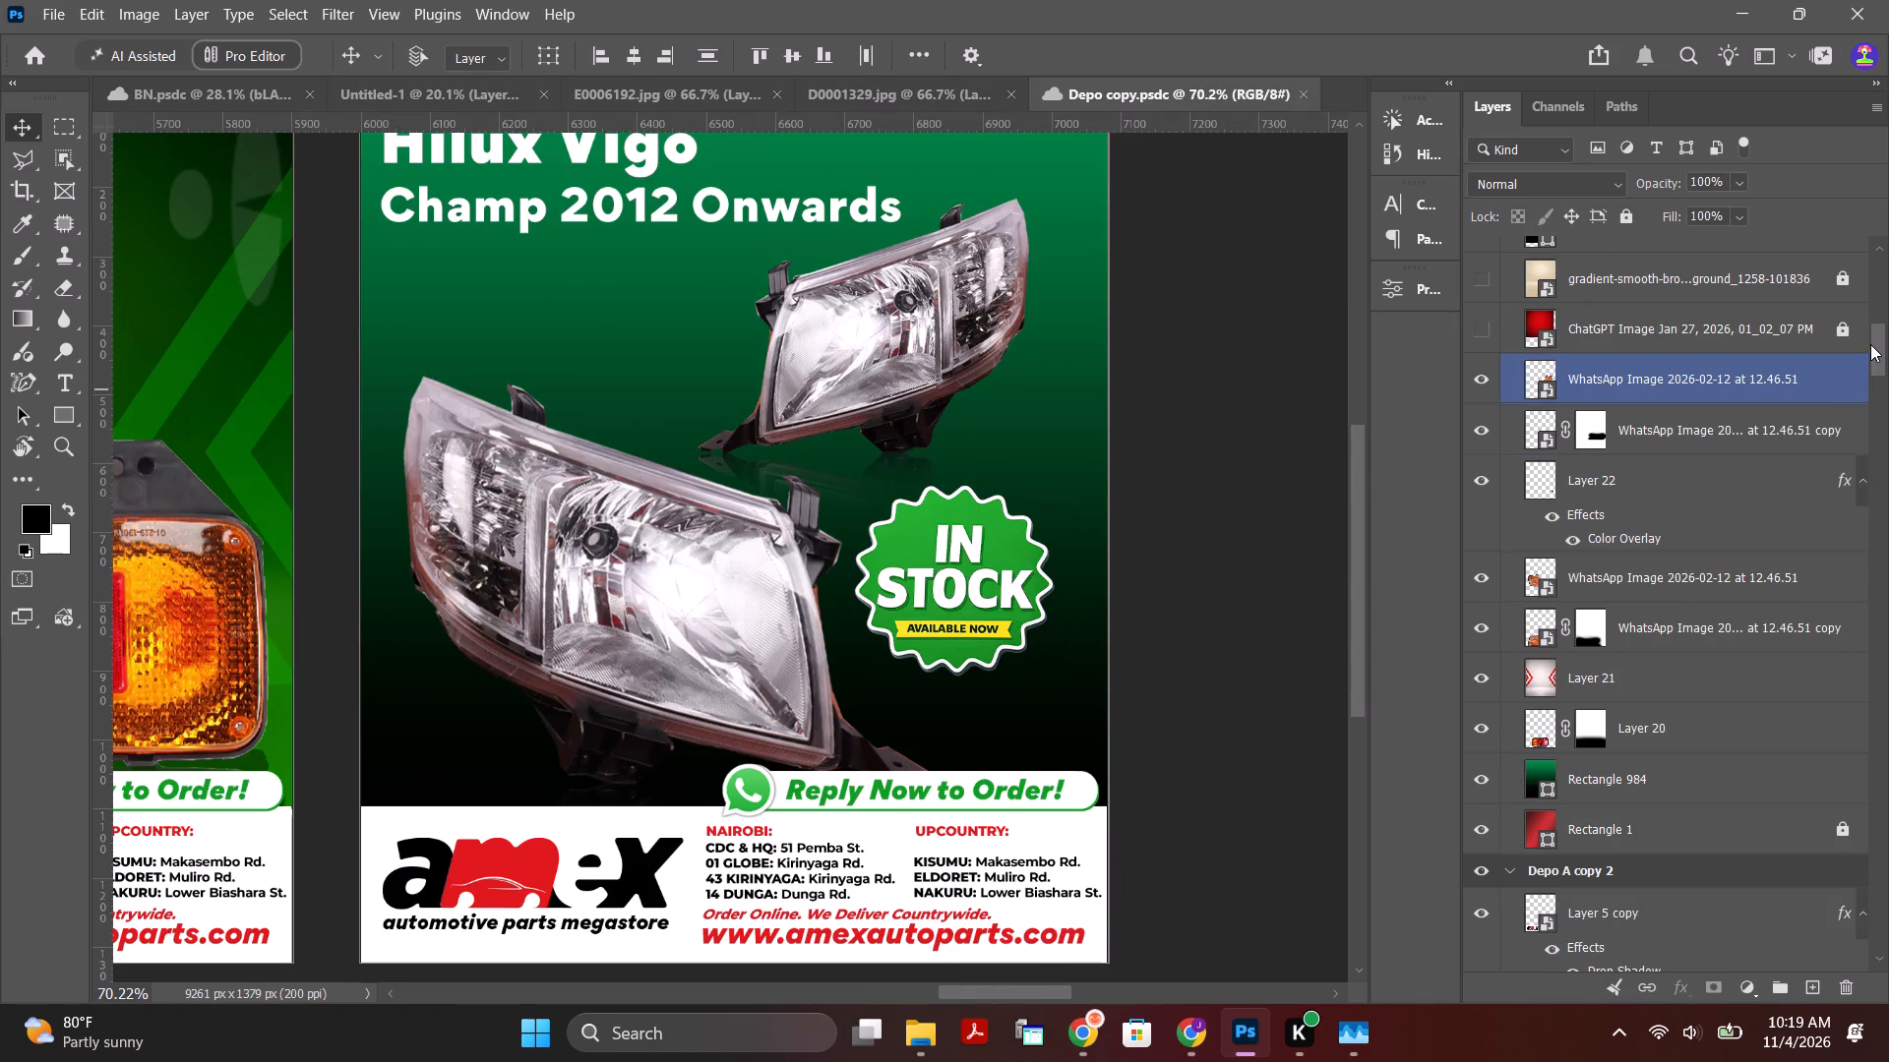
{"action": "left_click_drag", "start_coordinate": [1881, 343], "coordinate": [1888, 539]}
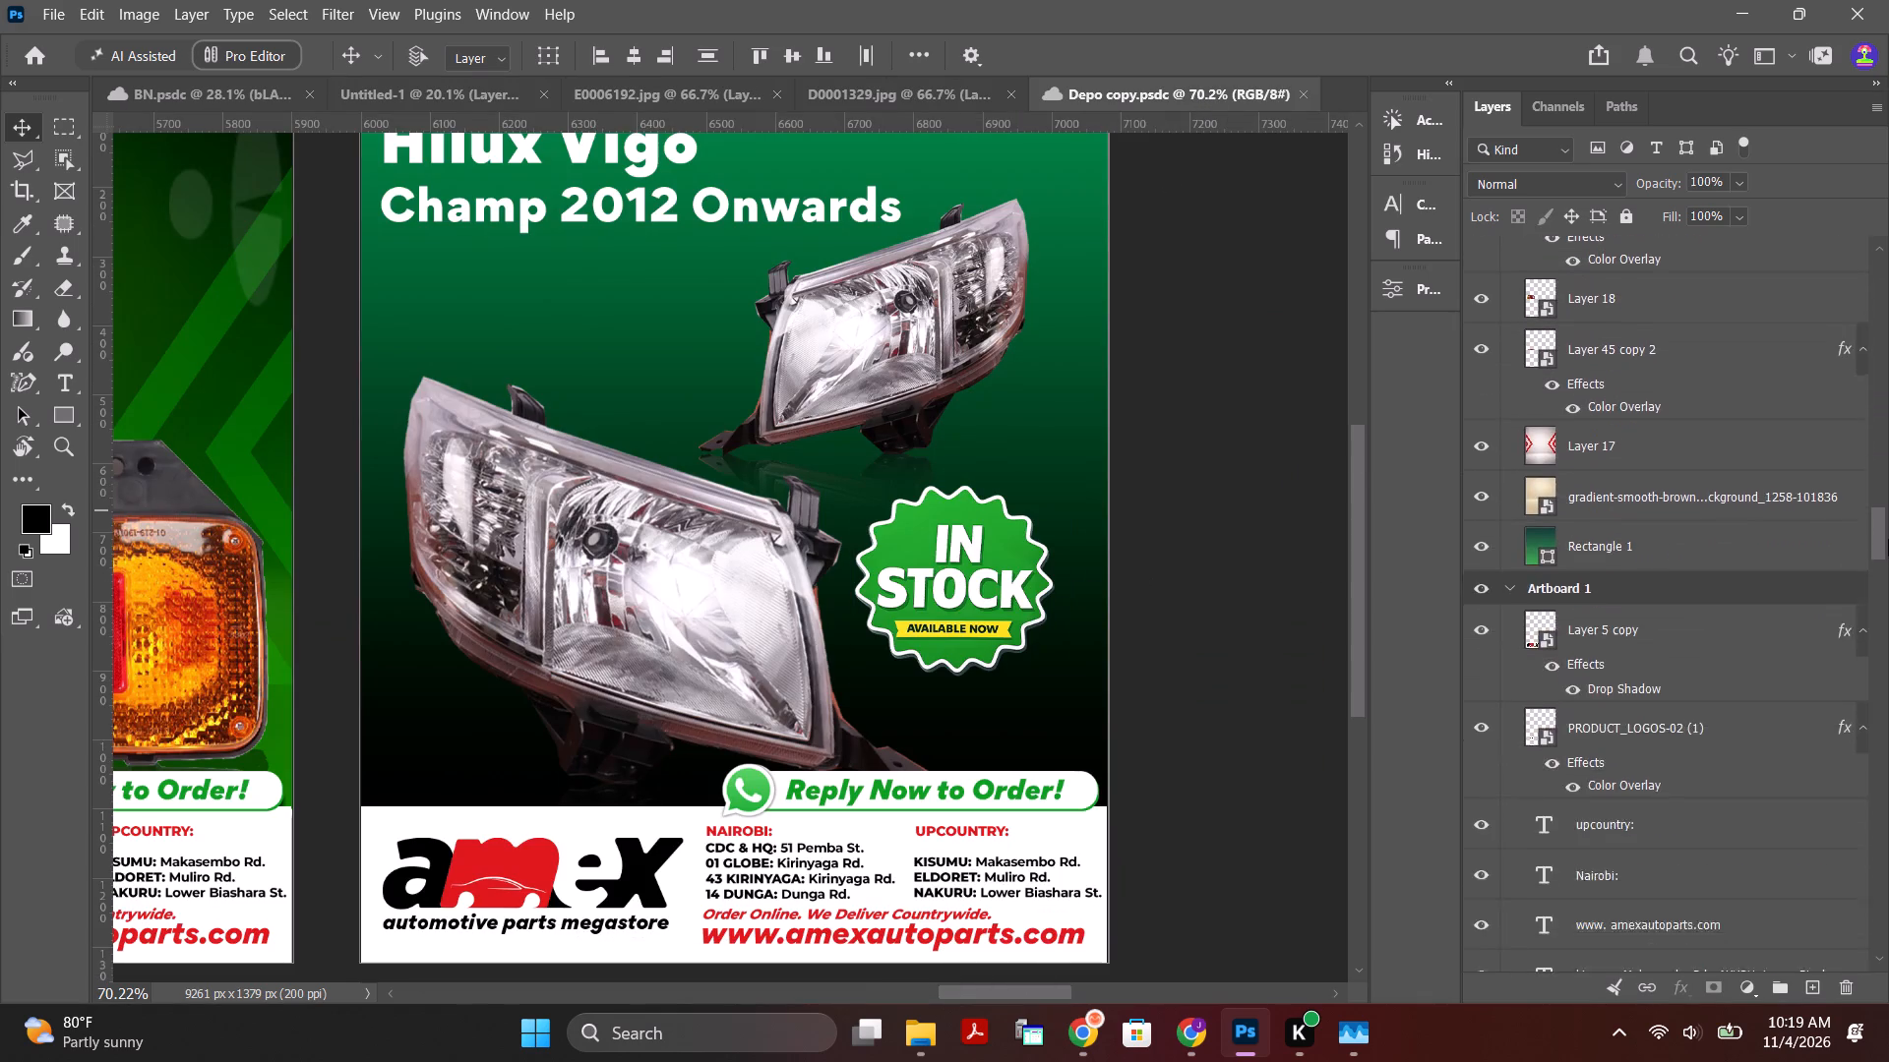
{"action": "left_click_drag", "start_coordinate": [1888, 539], "coordinate": [1888, 766]}
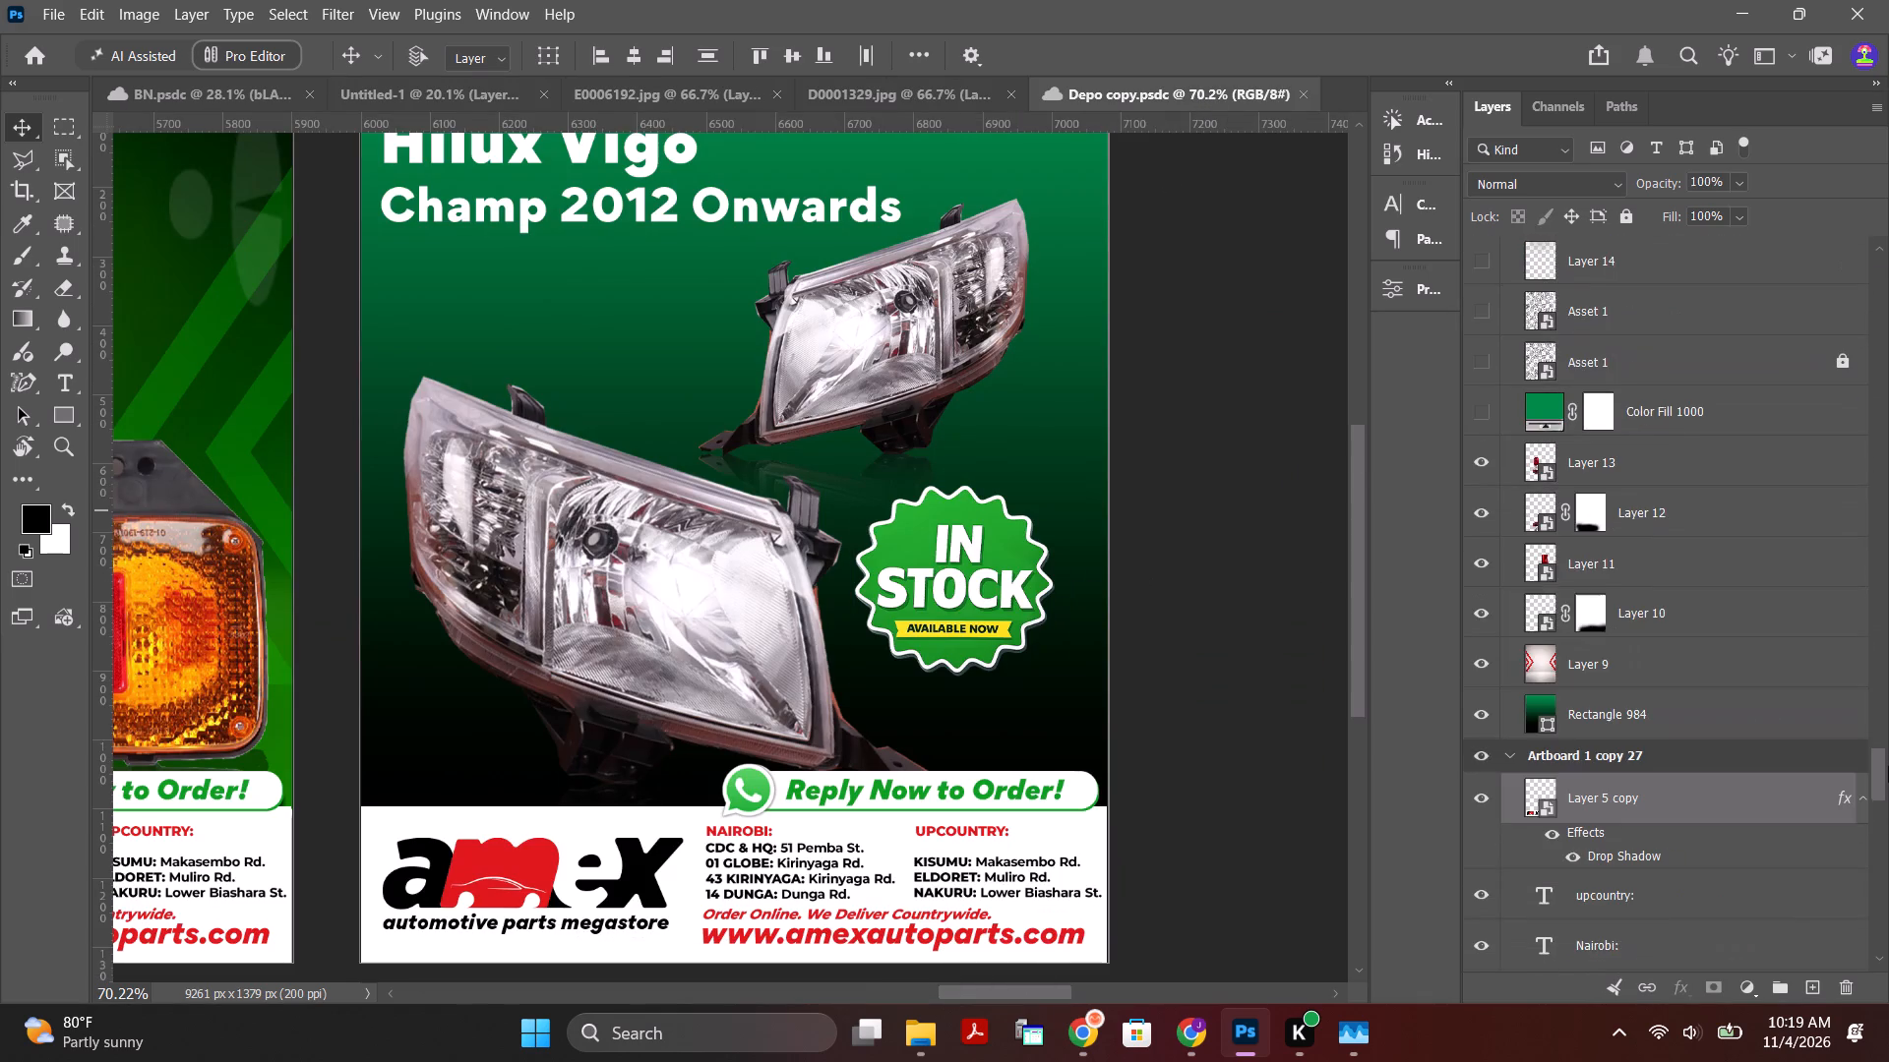
{"action": "left_click_drag", "start_coordinate": [1888, 766], "coordinate": [1888, 961]}
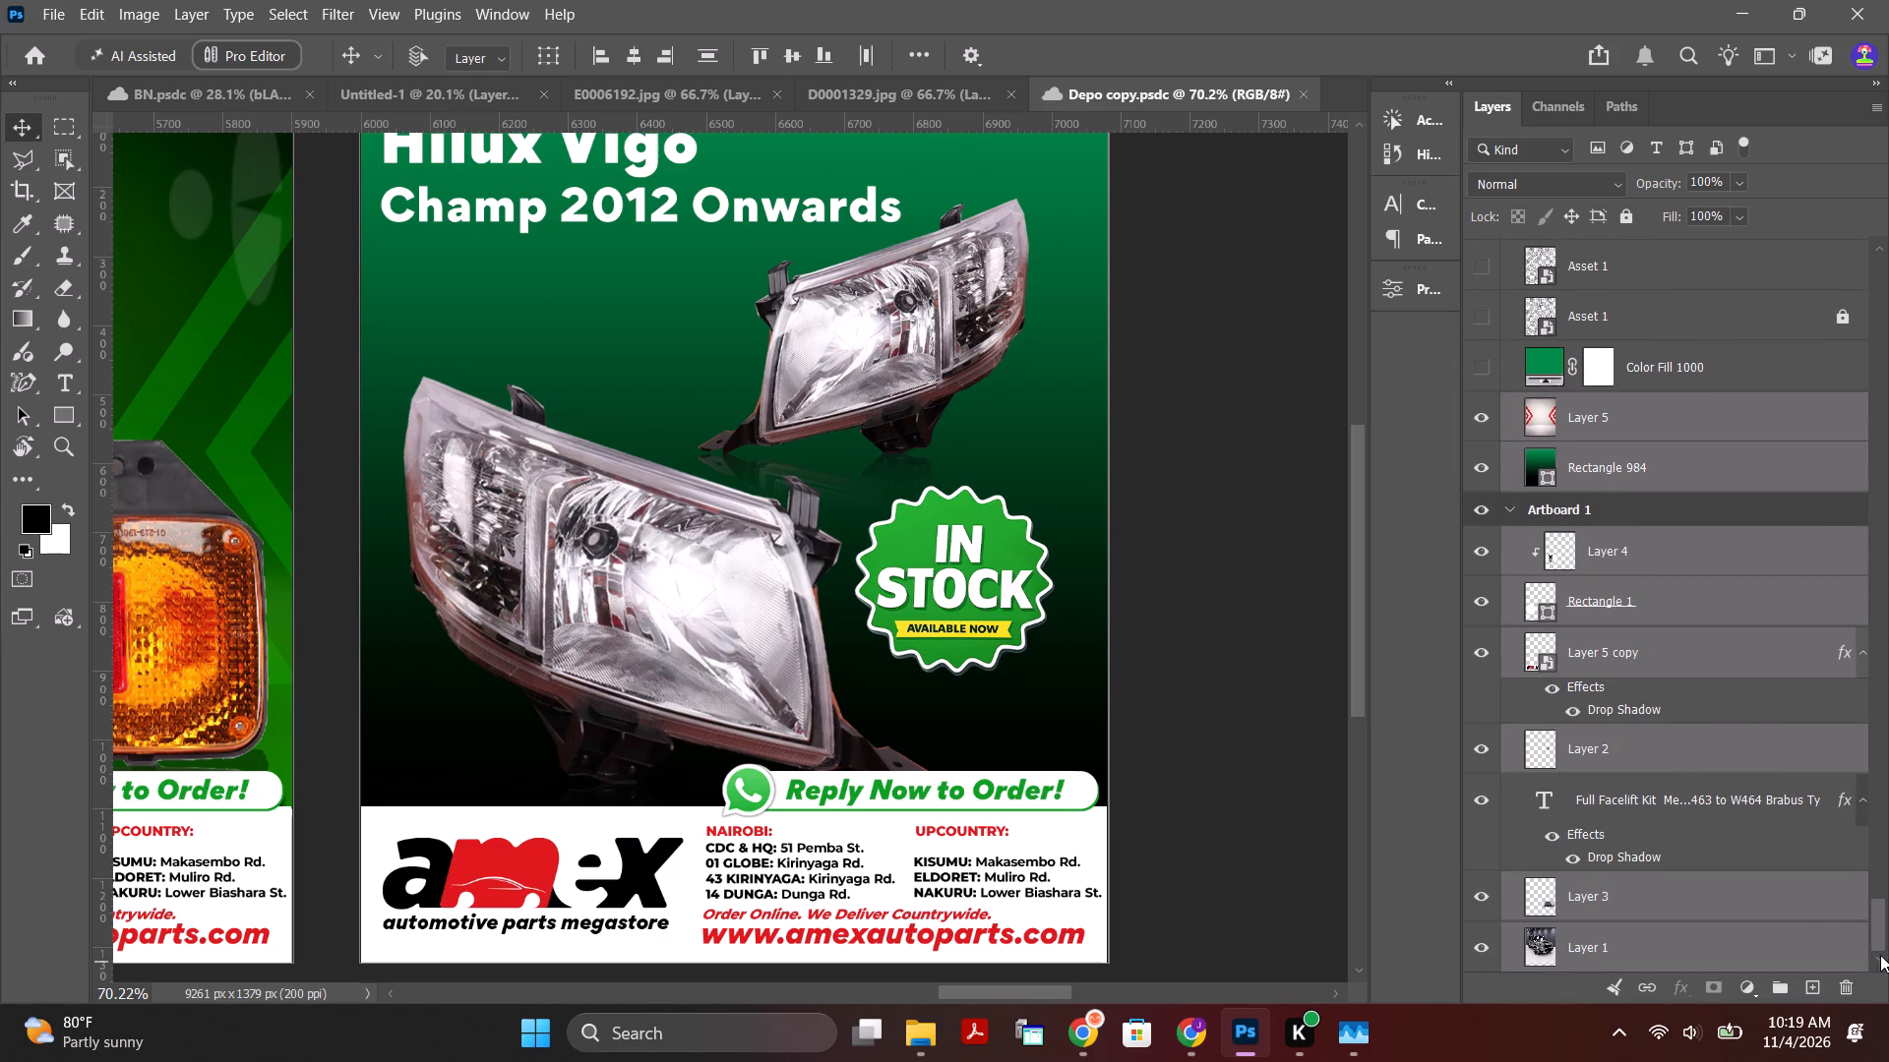
{"action": "left_click", "coordinate": [1253, 631]}
{"action": "left_click", "coordinate": [1576, 596]}
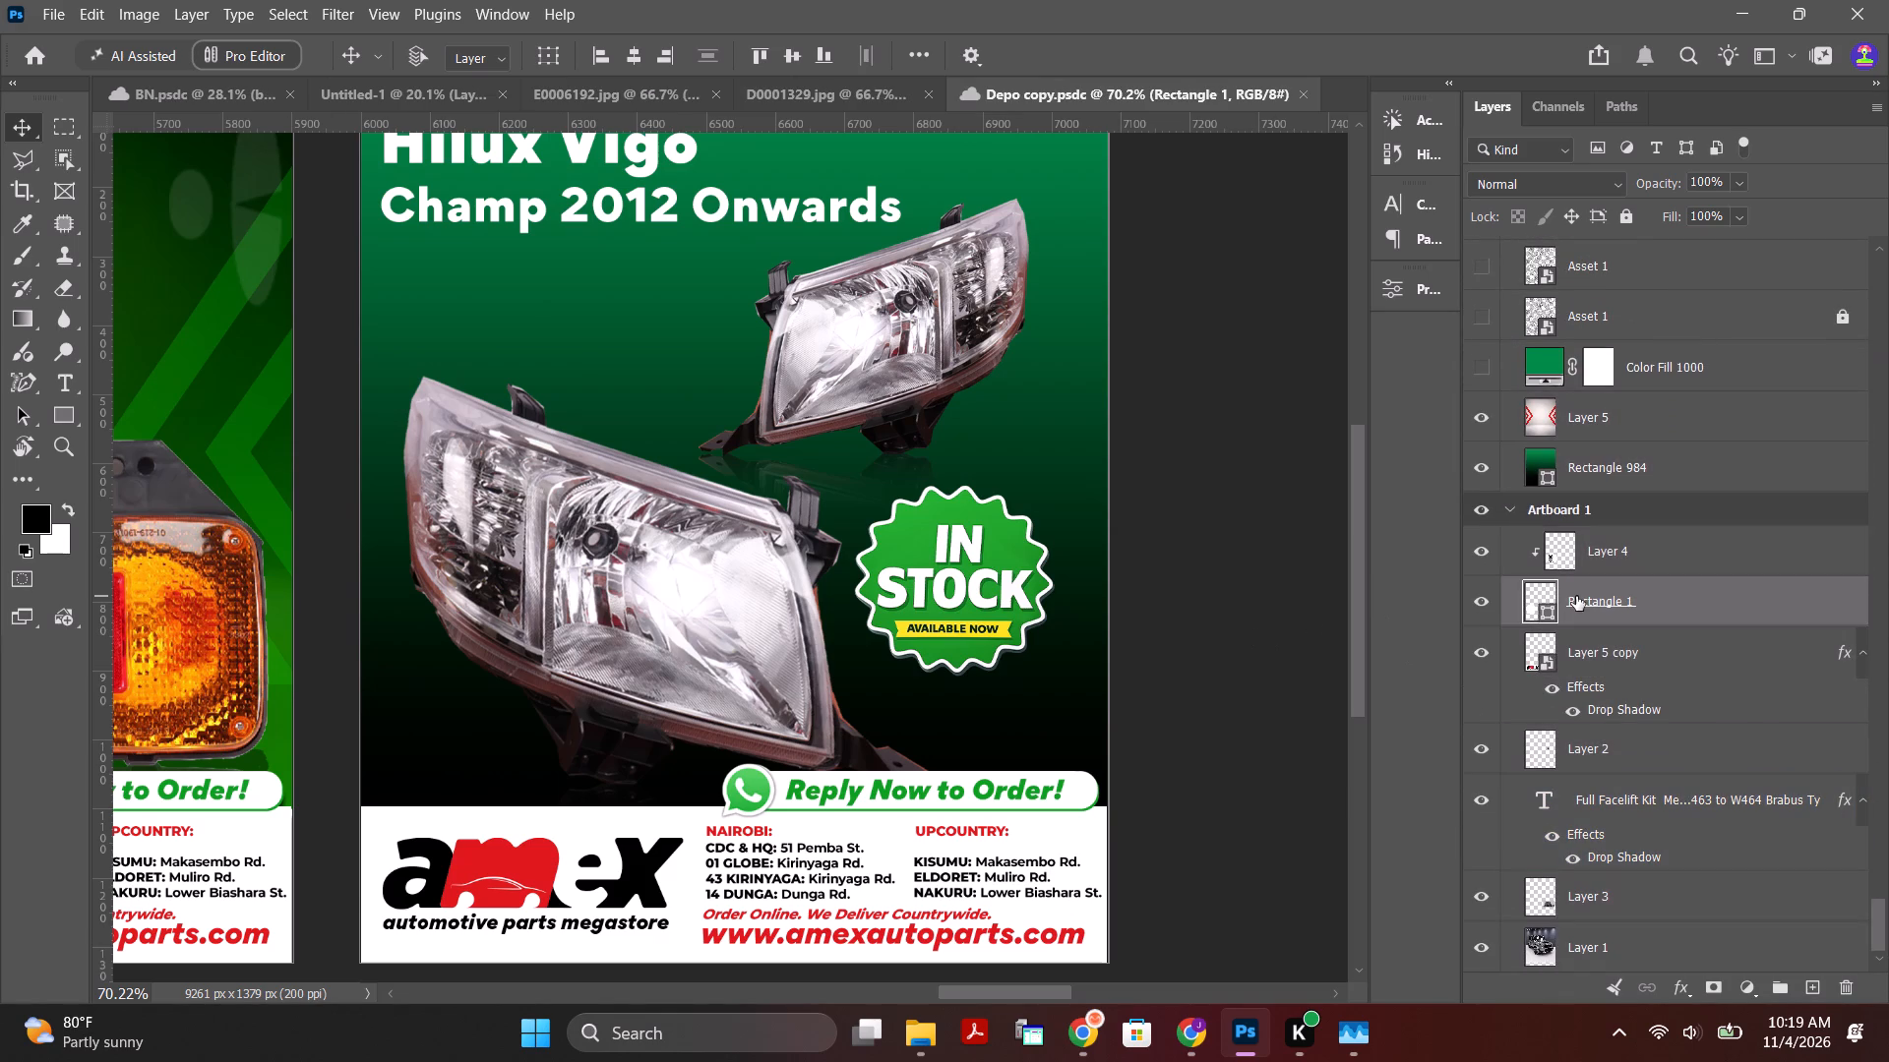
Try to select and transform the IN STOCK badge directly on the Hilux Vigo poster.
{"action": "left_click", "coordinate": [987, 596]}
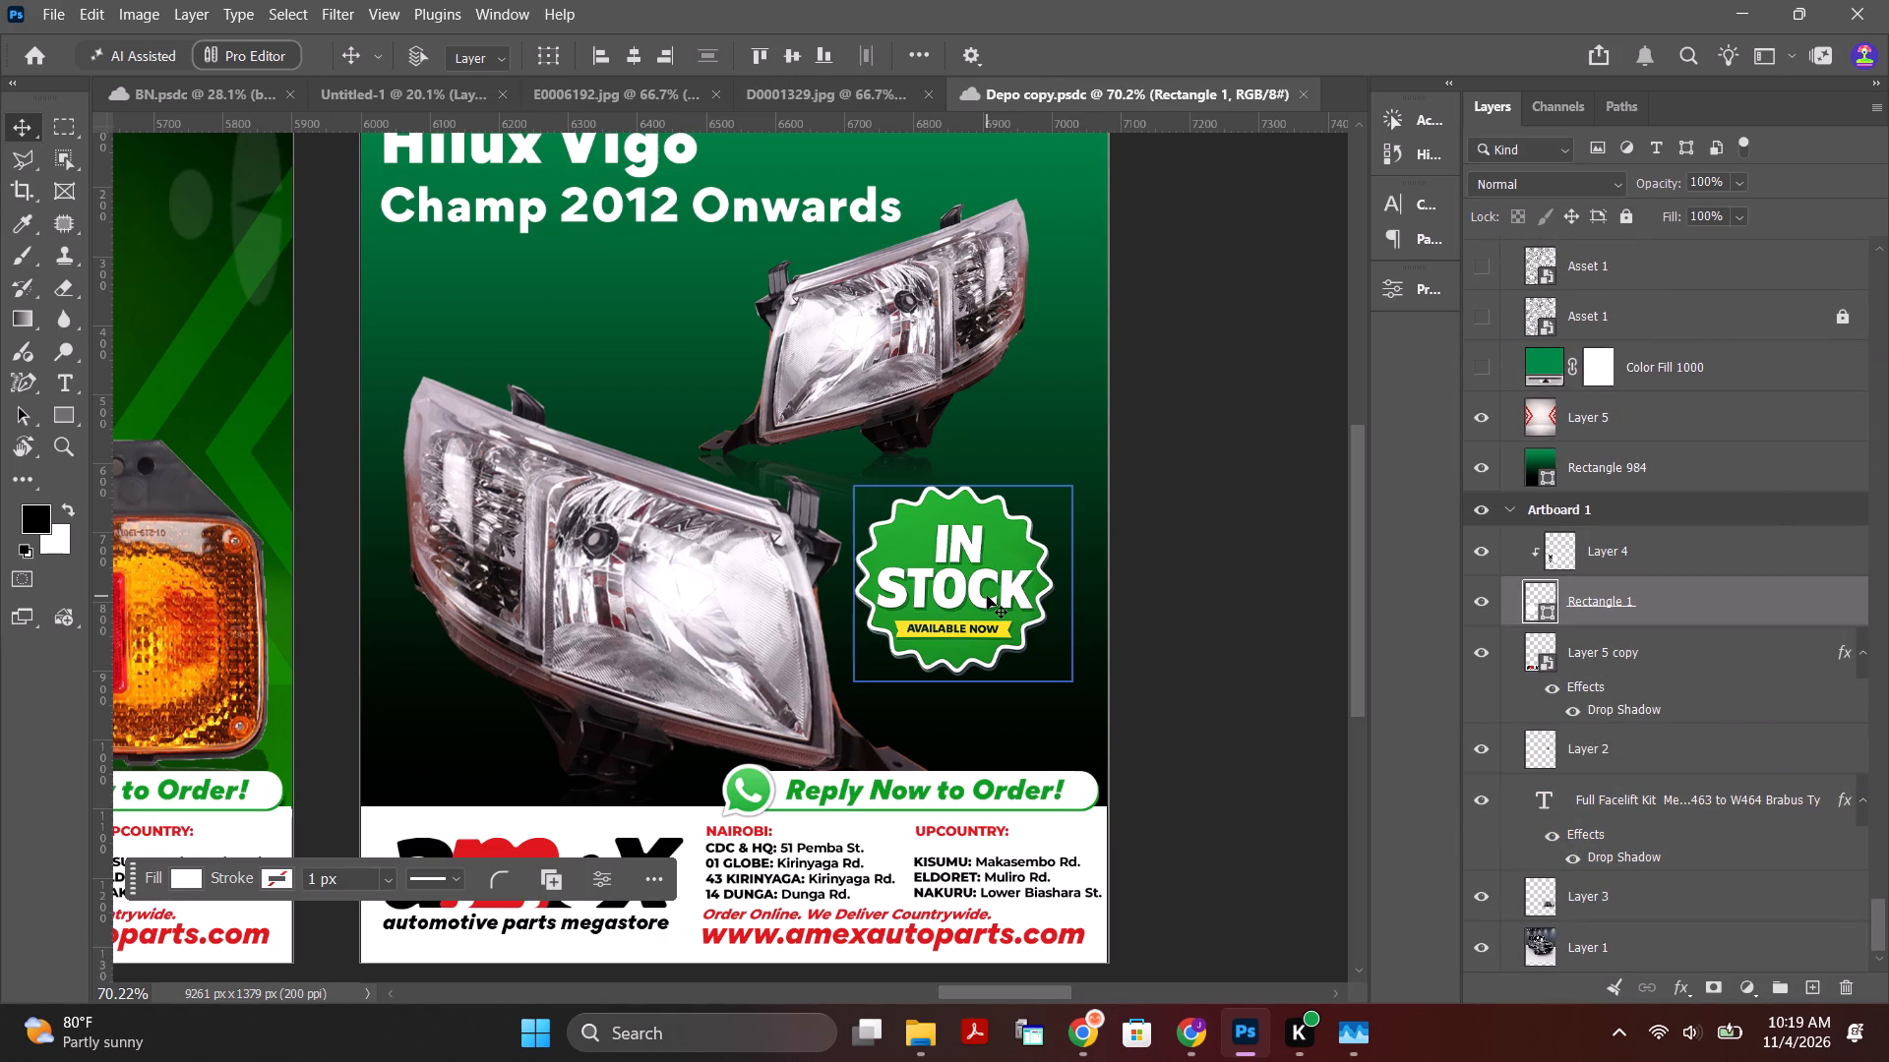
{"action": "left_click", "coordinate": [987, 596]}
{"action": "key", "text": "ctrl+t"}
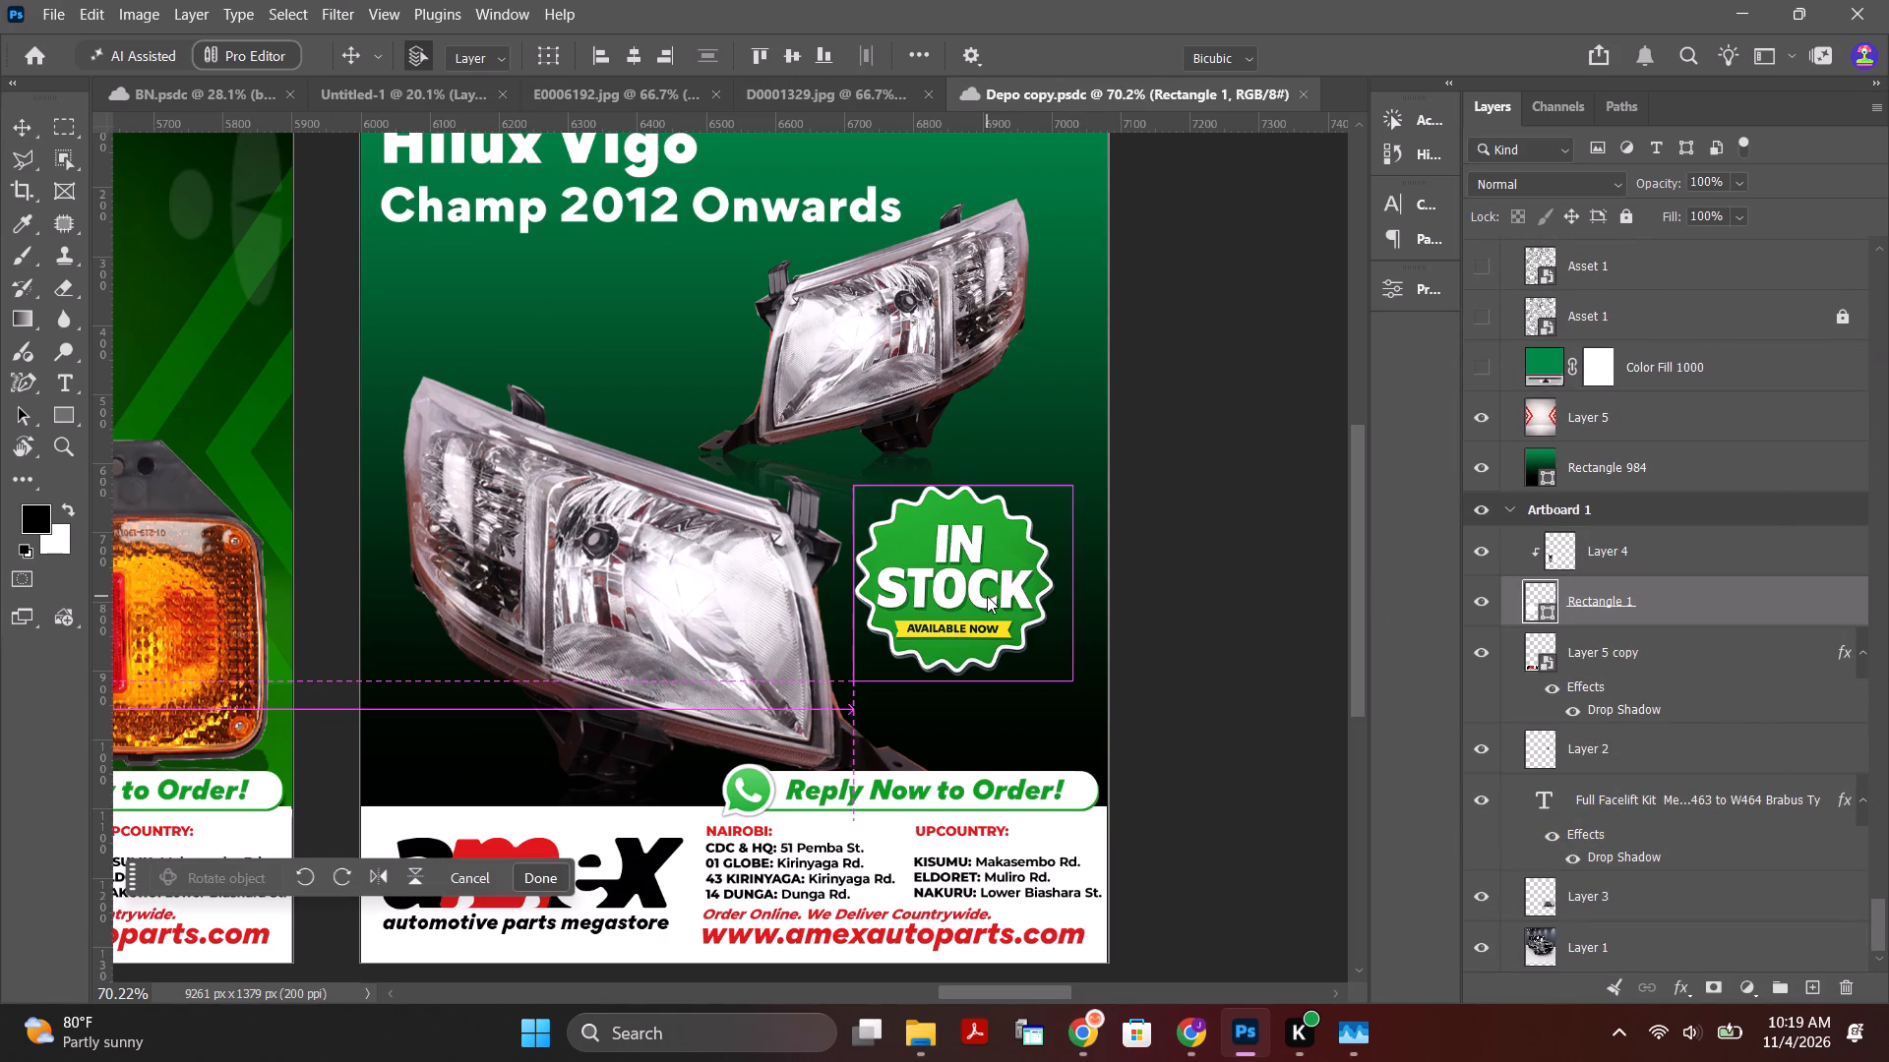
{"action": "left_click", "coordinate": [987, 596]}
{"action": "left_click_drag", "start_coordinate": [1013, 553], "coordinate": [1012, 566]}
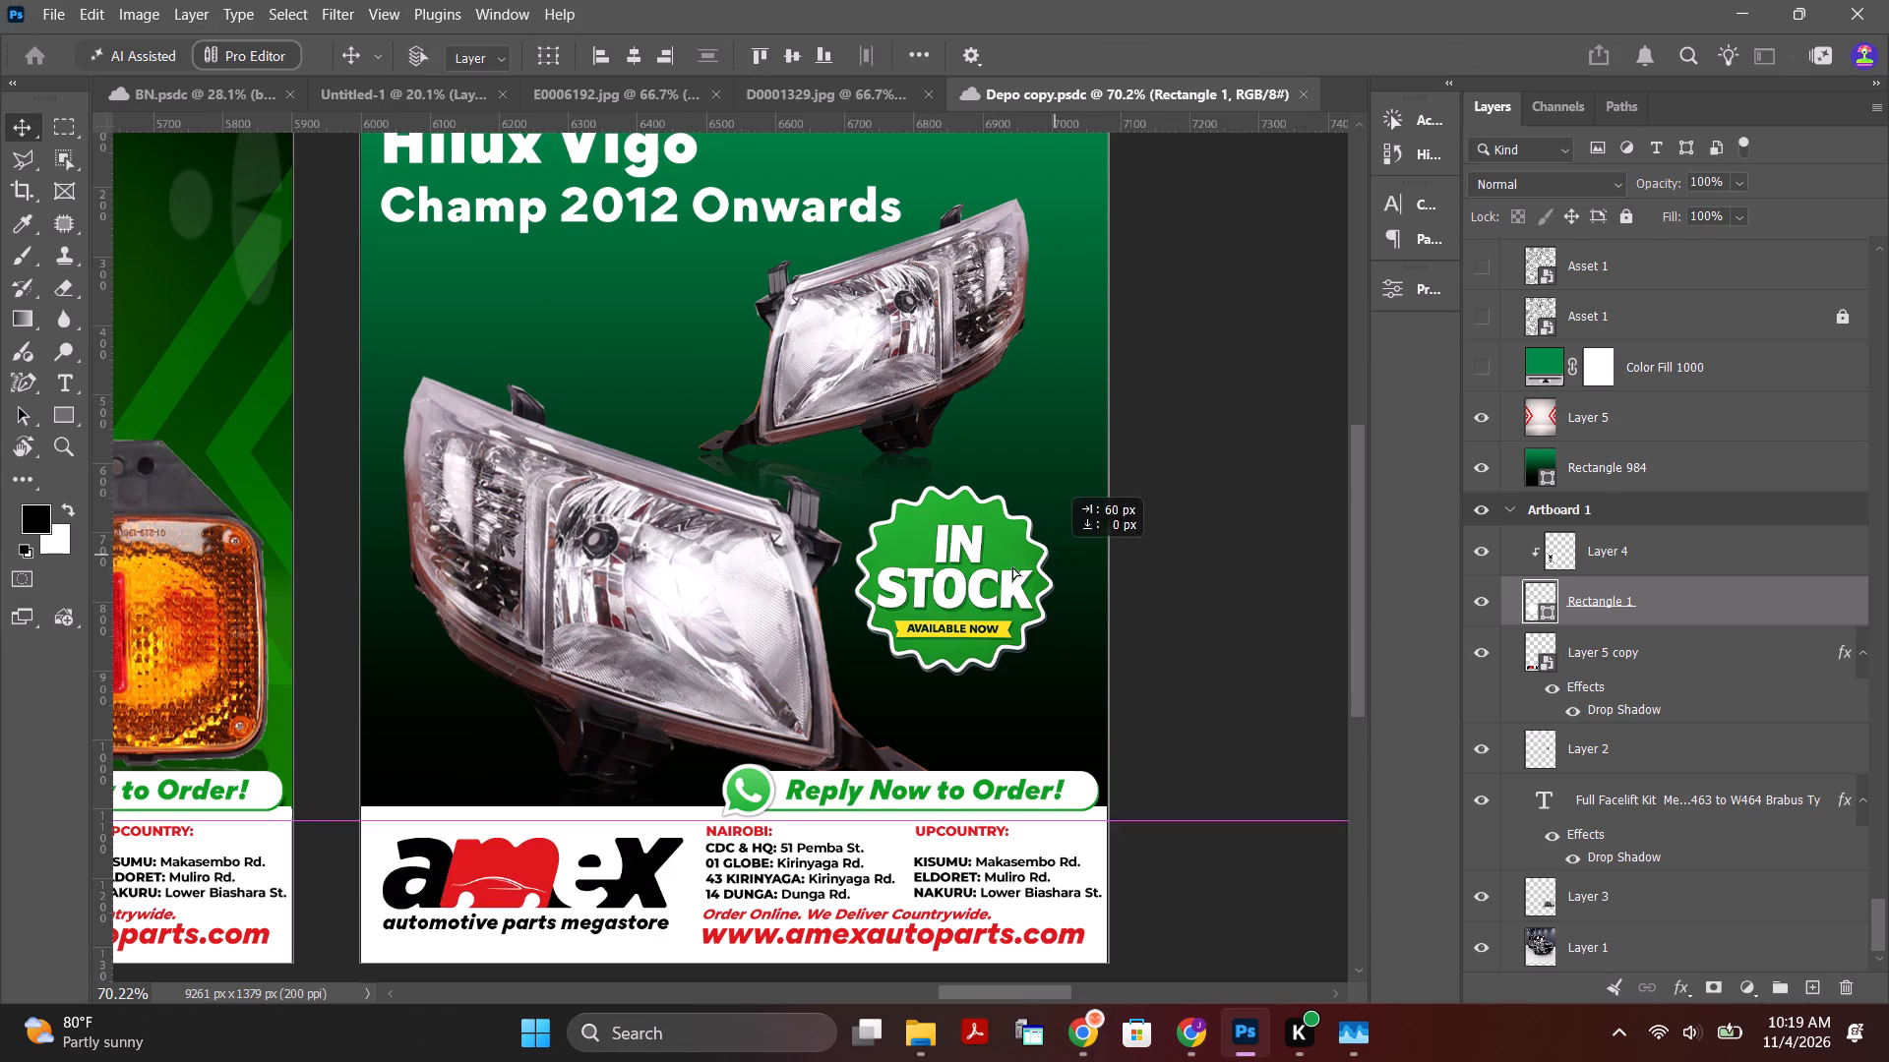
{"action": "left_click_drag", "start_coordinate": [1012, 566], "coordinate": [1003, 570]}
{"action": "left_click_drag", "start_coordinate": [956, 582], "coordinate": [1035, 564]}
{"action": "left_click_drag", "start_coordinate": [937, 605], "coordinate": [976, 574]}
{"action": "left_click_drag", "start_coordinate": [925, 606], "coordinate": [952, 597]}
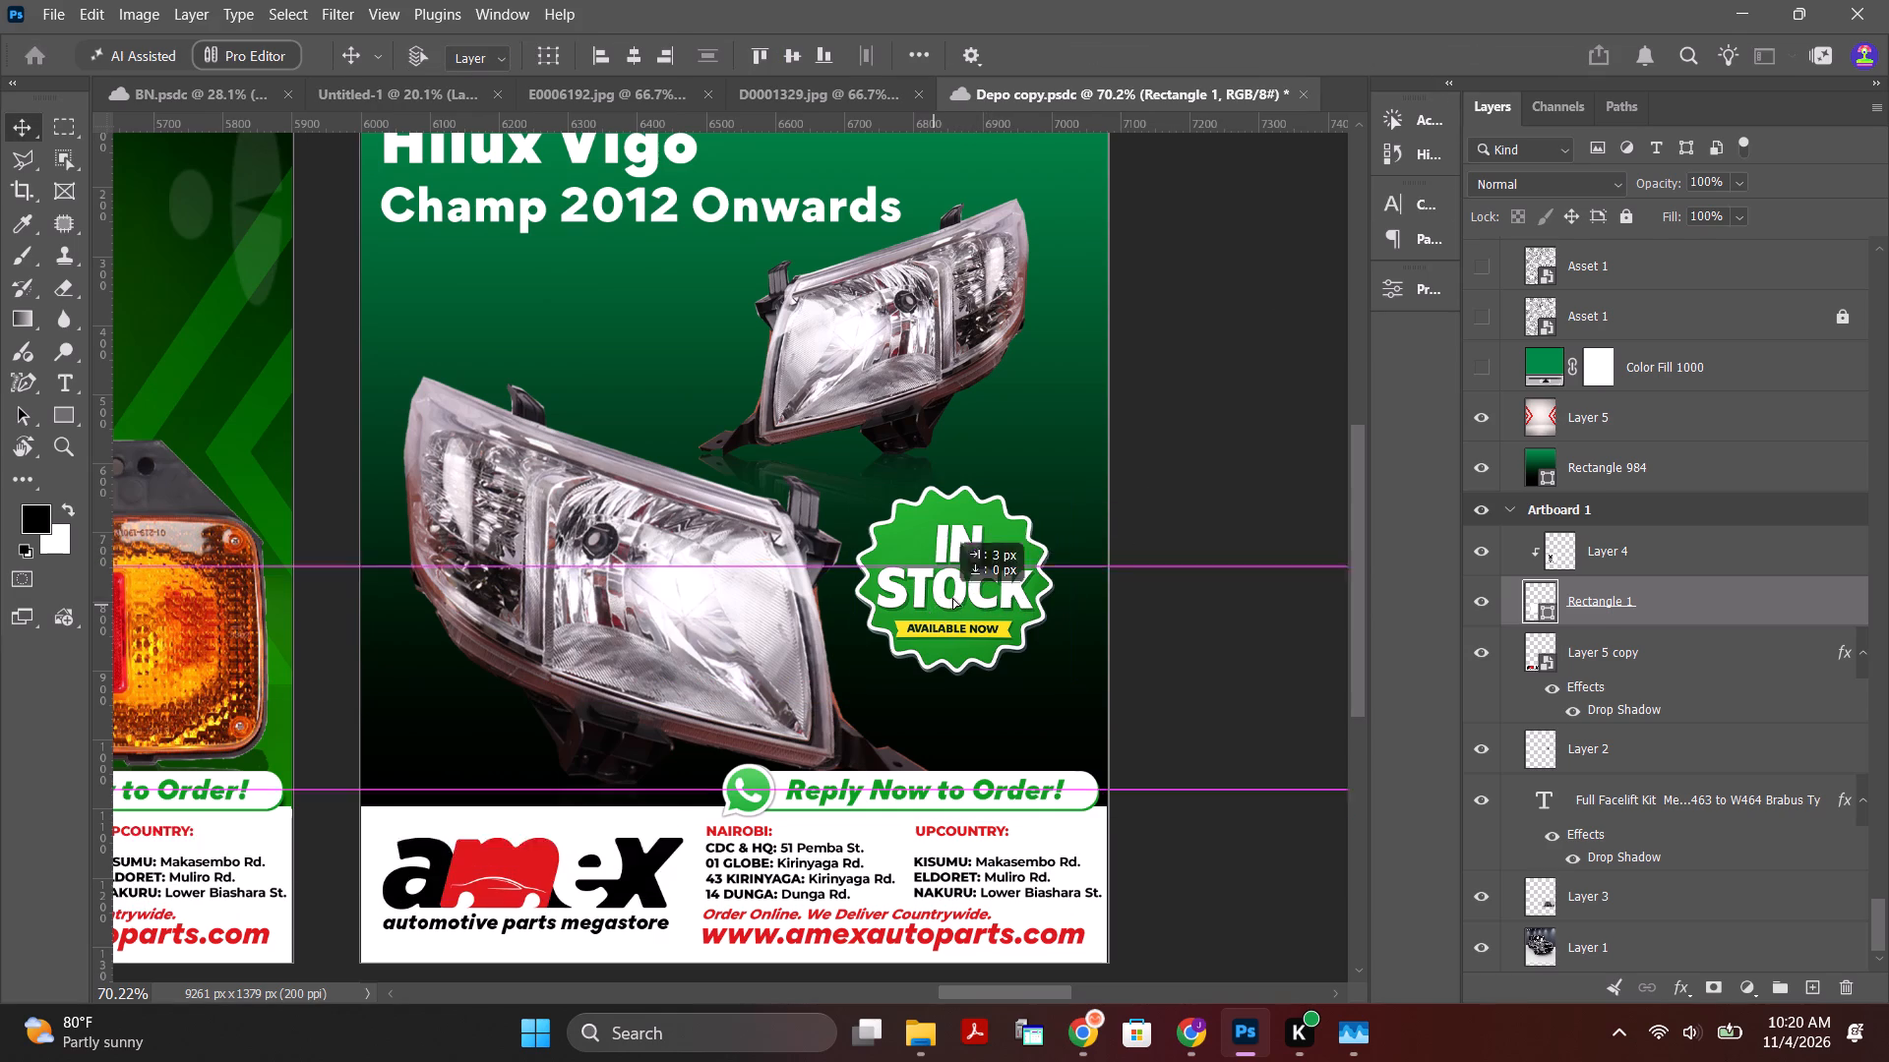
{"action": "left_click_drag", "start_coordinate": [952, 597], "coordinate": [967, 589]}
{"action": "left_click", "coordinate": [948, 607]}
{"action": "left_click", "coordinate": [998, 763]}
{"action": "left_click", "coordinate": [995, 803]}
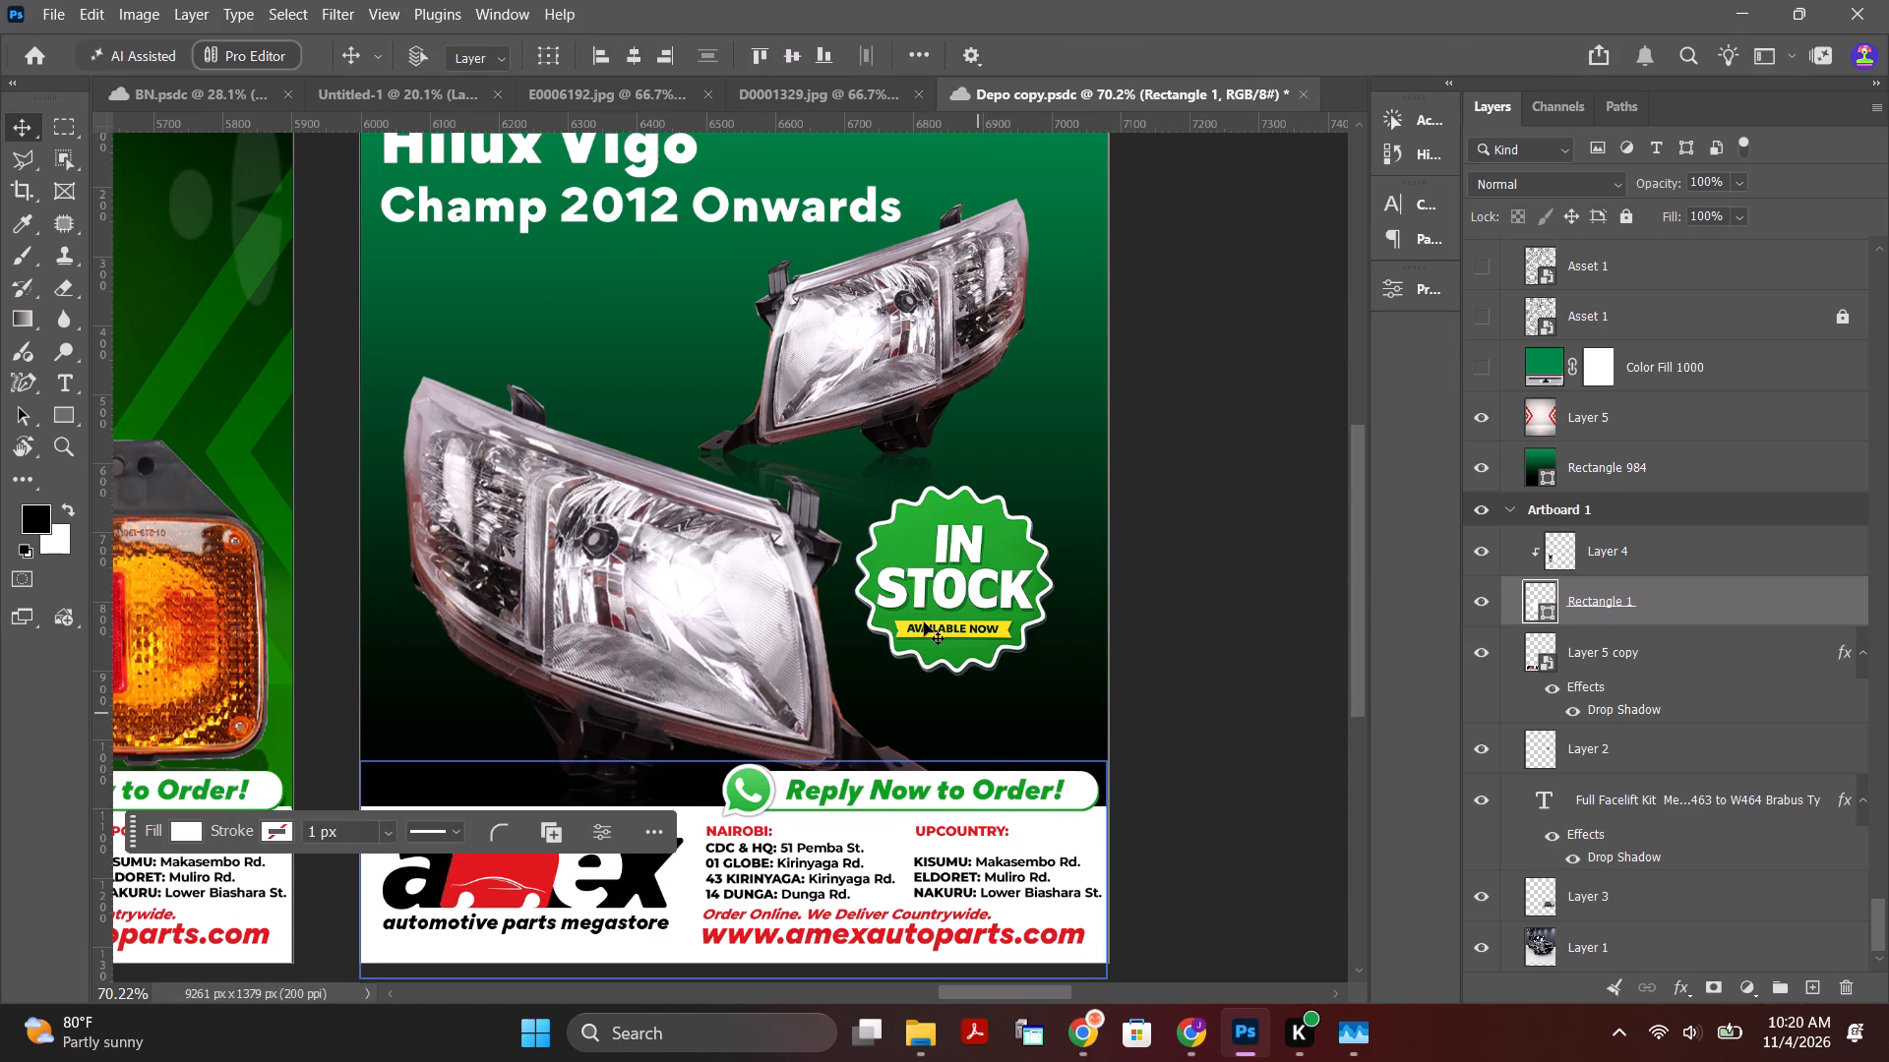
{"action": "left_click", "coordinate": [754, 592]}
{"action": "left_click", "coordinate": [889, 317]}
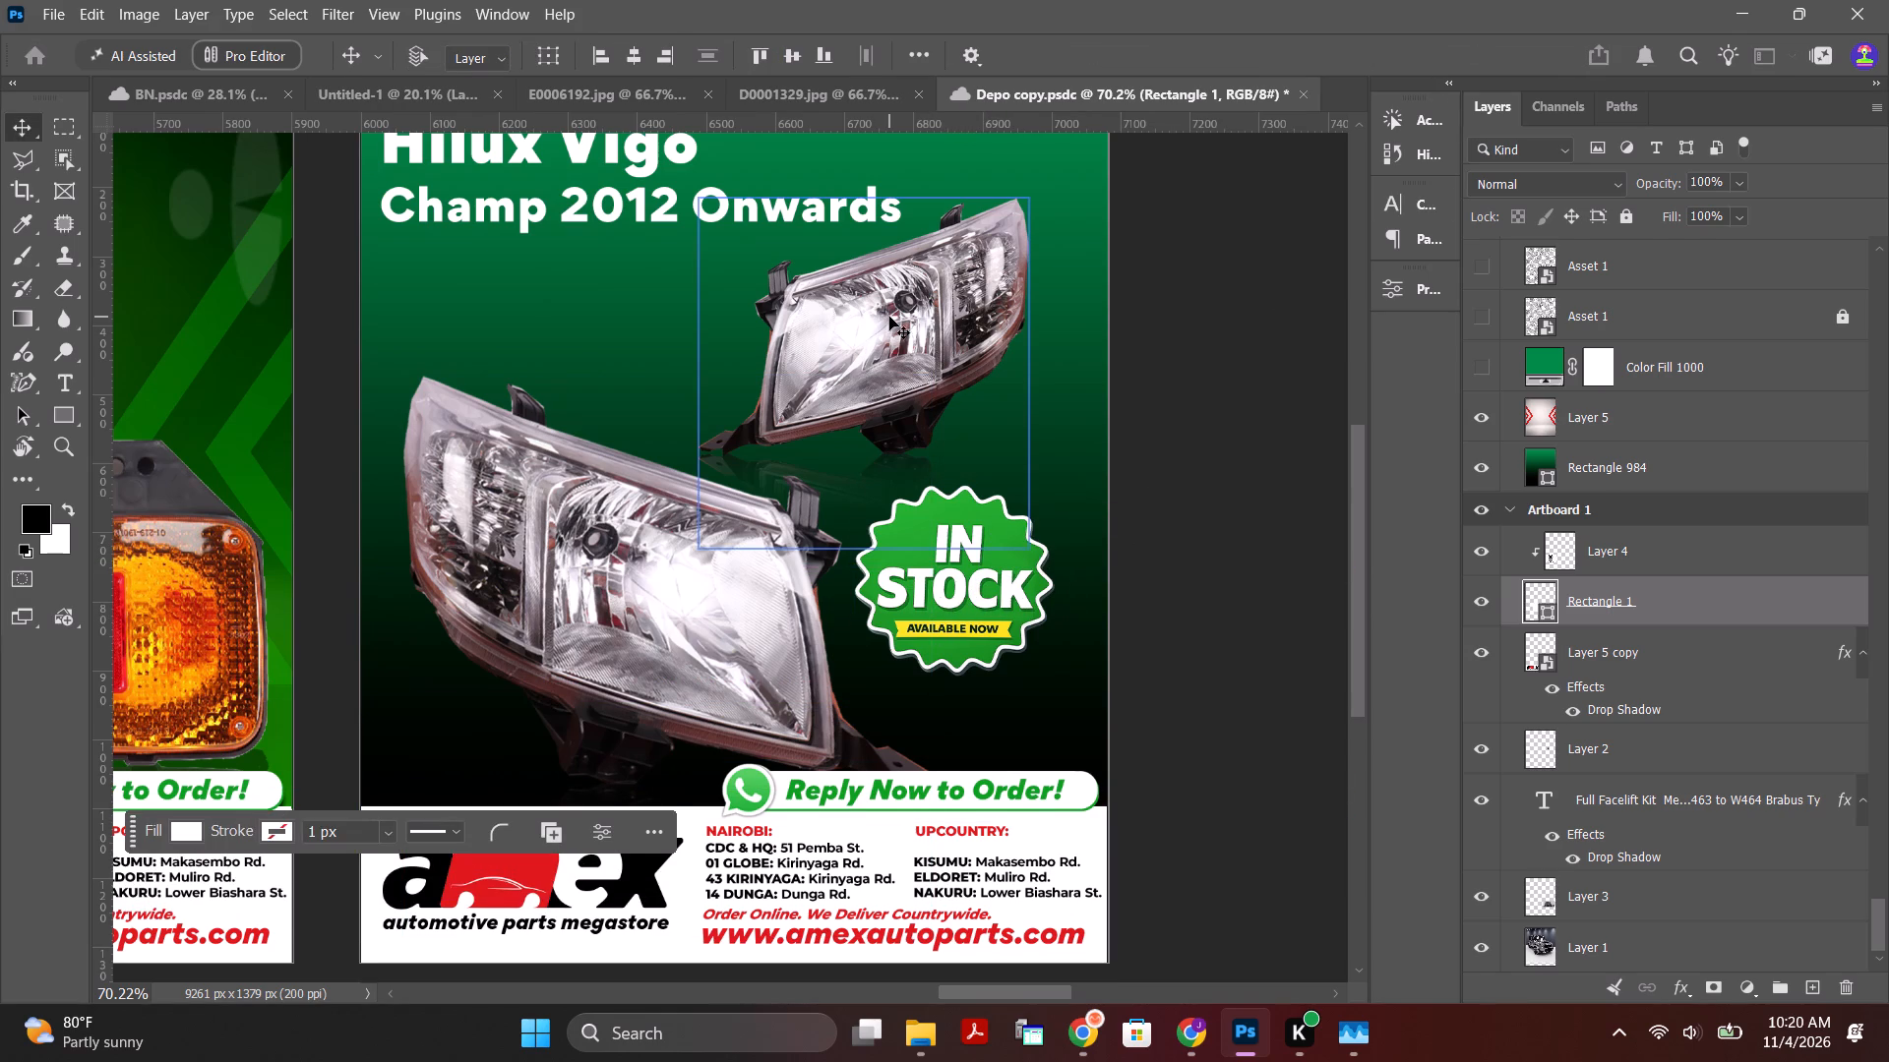
Copy the IN STOCK badge, Layer 33, from the Depo A copy 2 artboard and paste it into Untitled-1's 0921.jpg copy artboard.
{"action": "scroll", "coordinate": [888, 323], "scroll_direction": "up", "scroll_amount": 6}
{"action": "scroll", "coordinate": [882, 306], "scroll_direction": "down", "scroll_amount": 5, "text": "alt"}
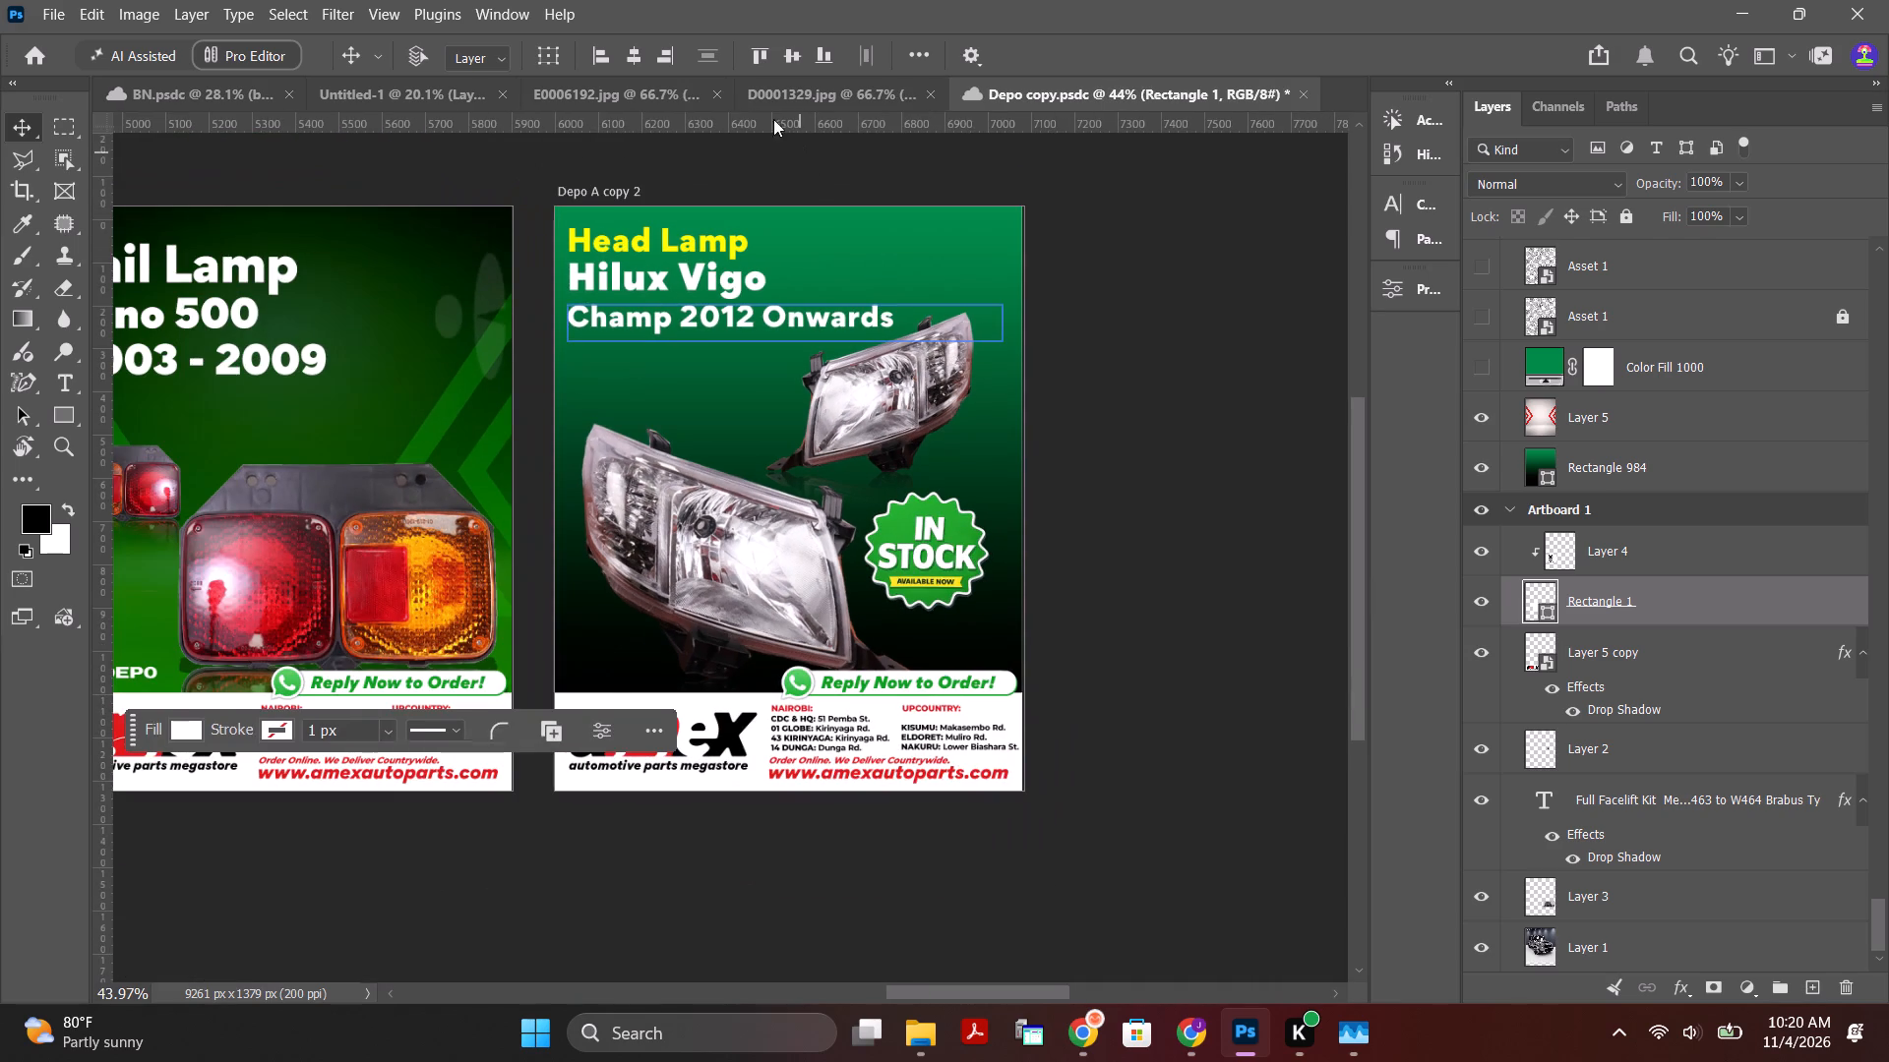
{"action": "left_click", "coordinate": [608, 193]}
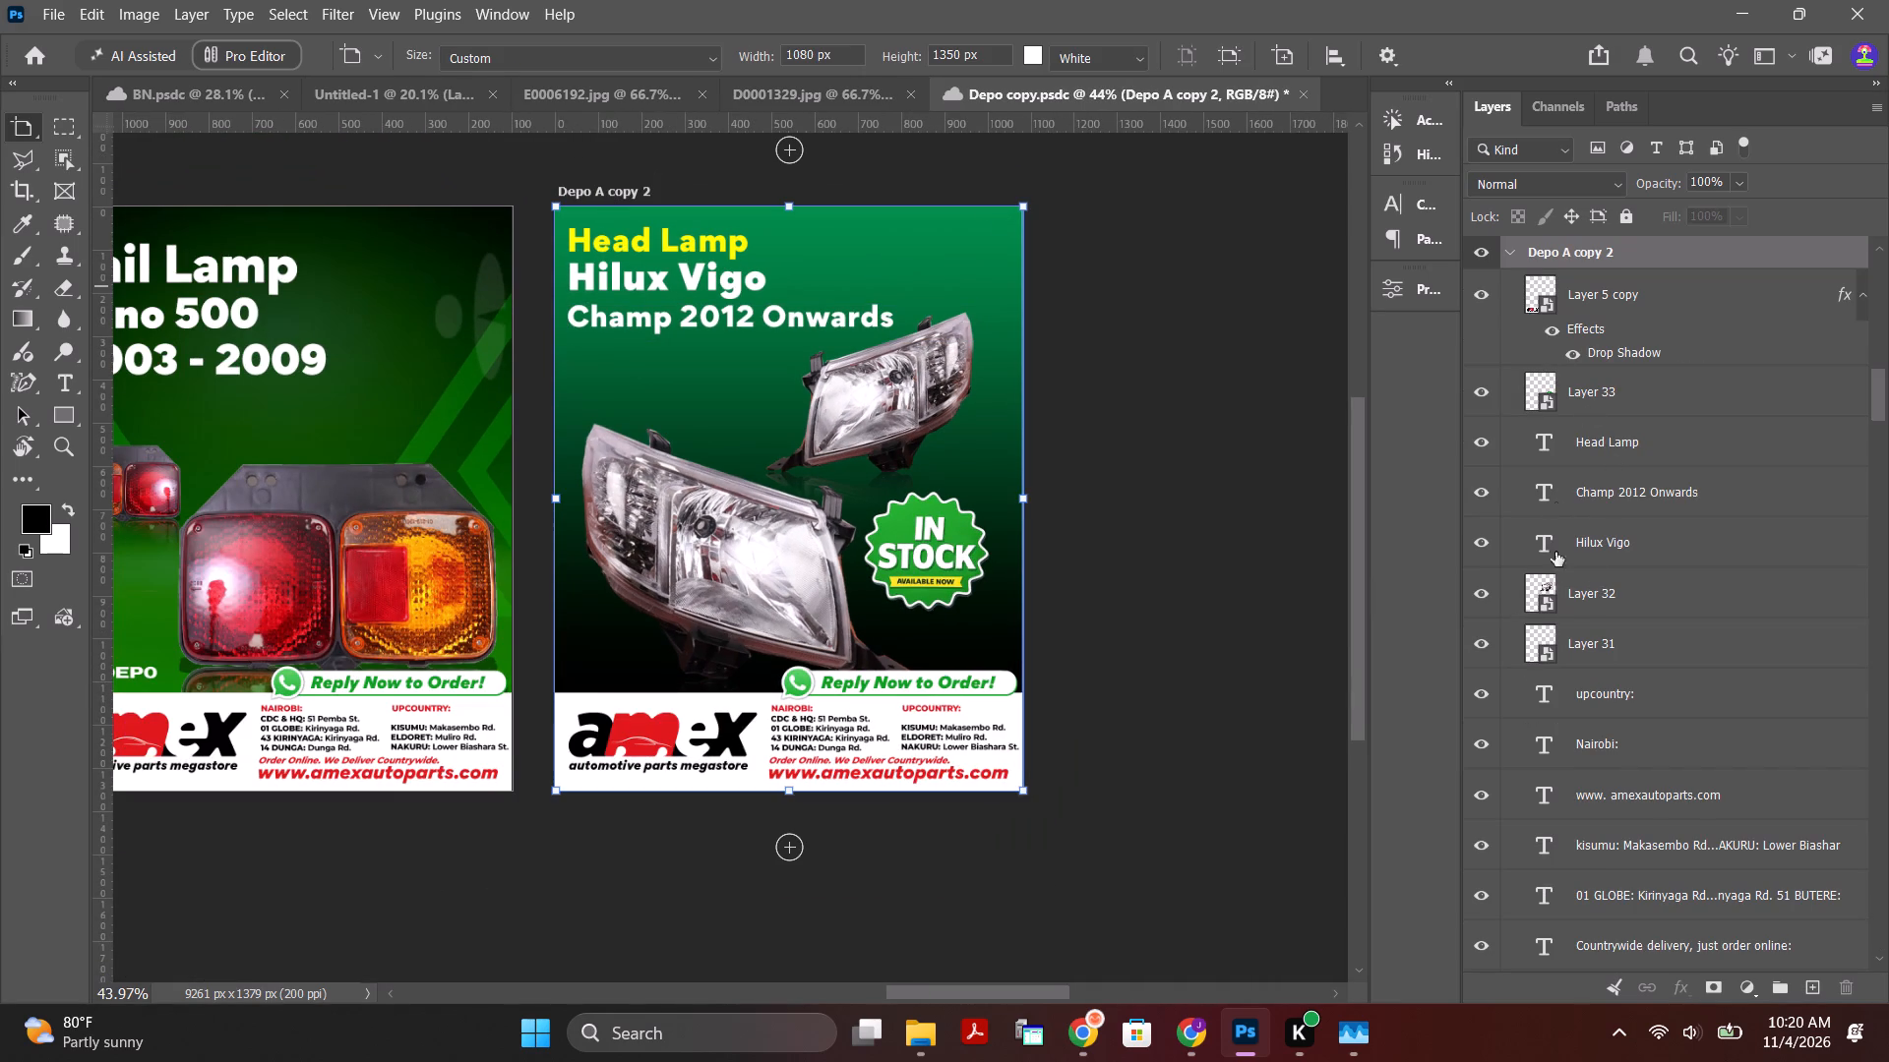
{"action": "left_click", "coordinate": [1490, 394]}
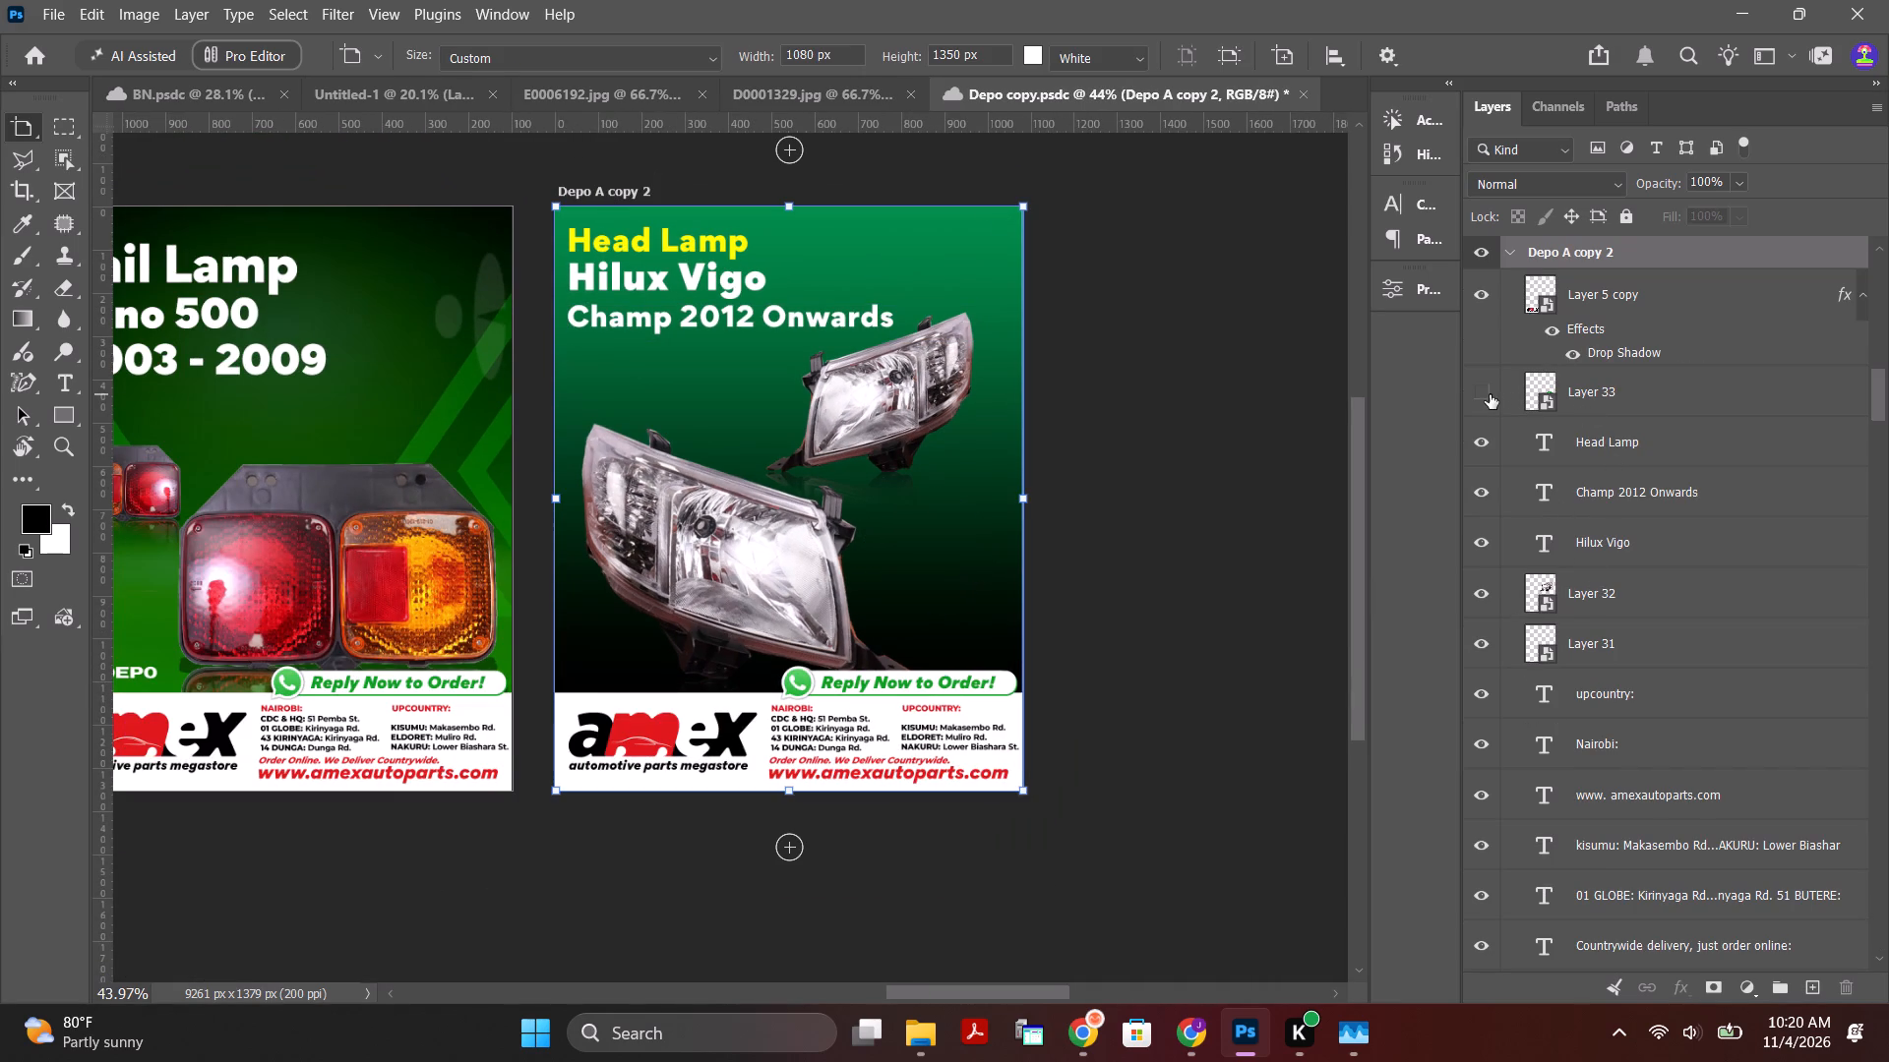
{"action": "left_click", "coordinate": [1490, 394]}
{"action": "left_click", "coordinate": [1646, 402]}
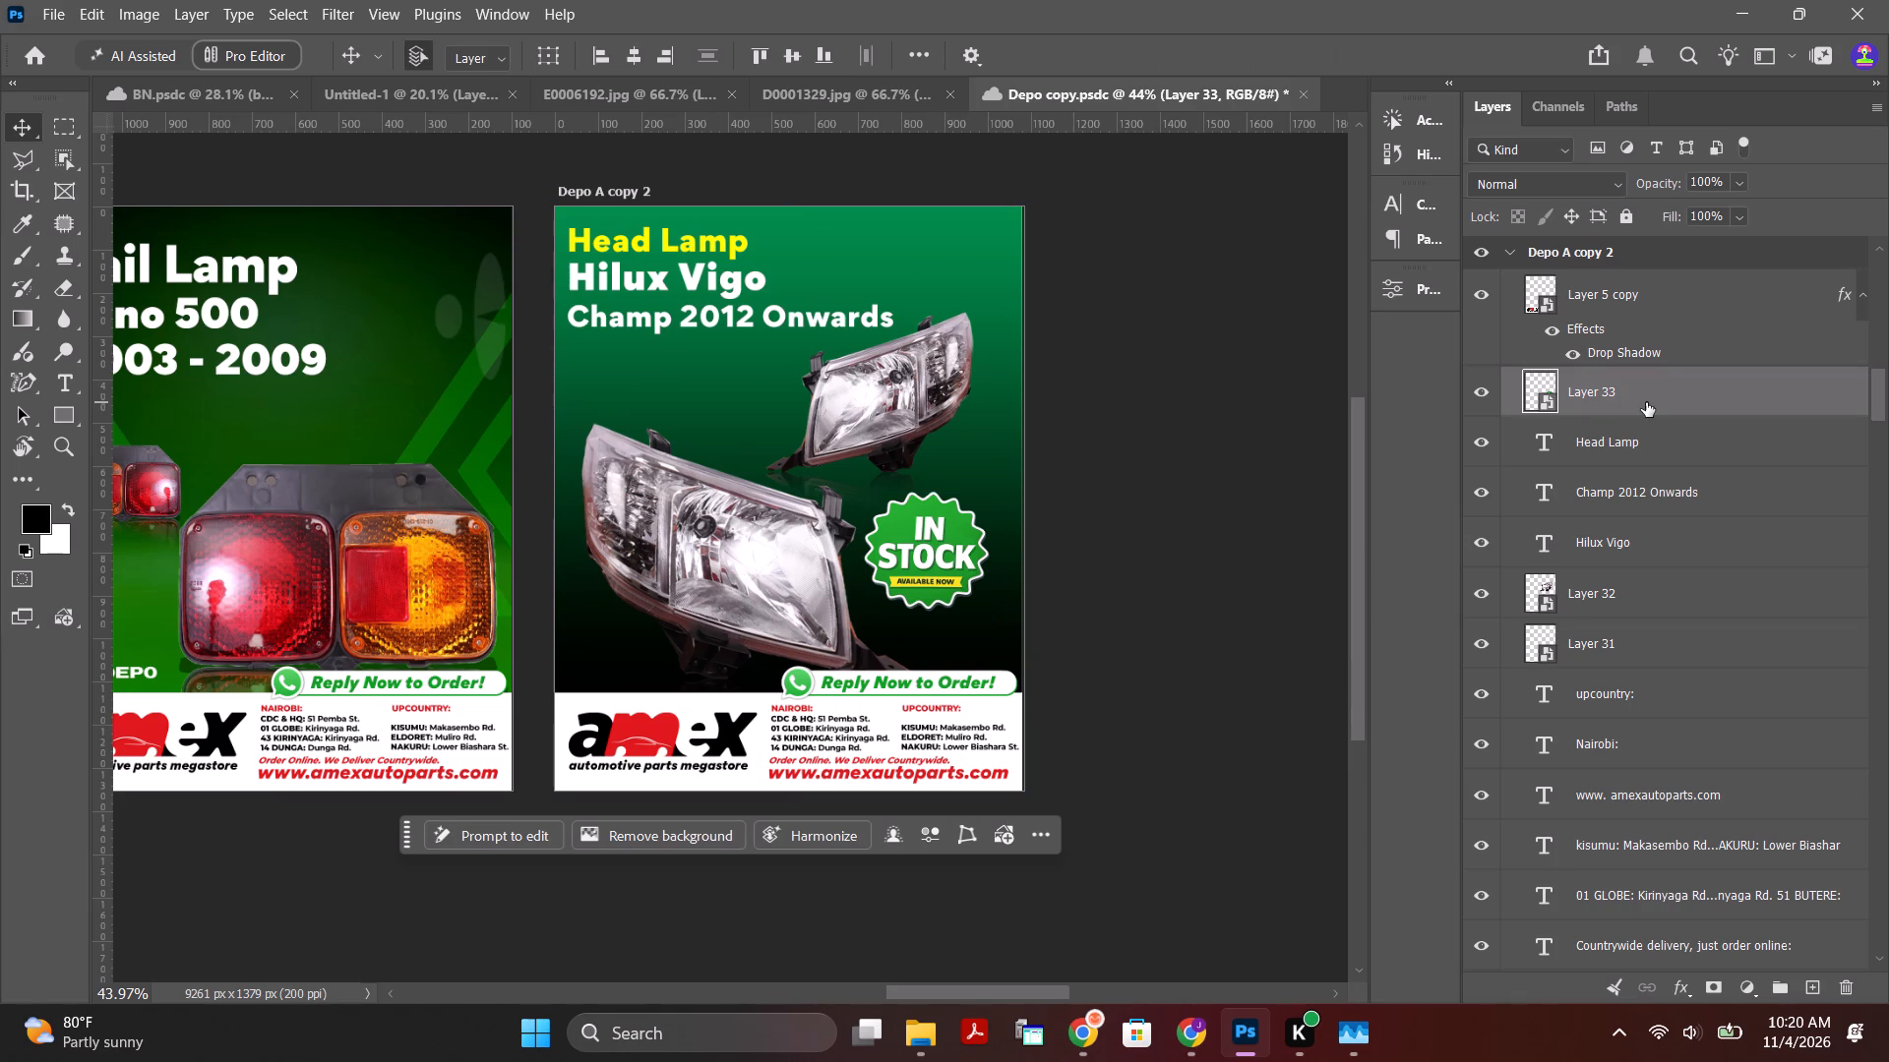
{"action": "key", "text": "ctrl+c"}
{"action": "left_click", "coordinate": [428, 97]}
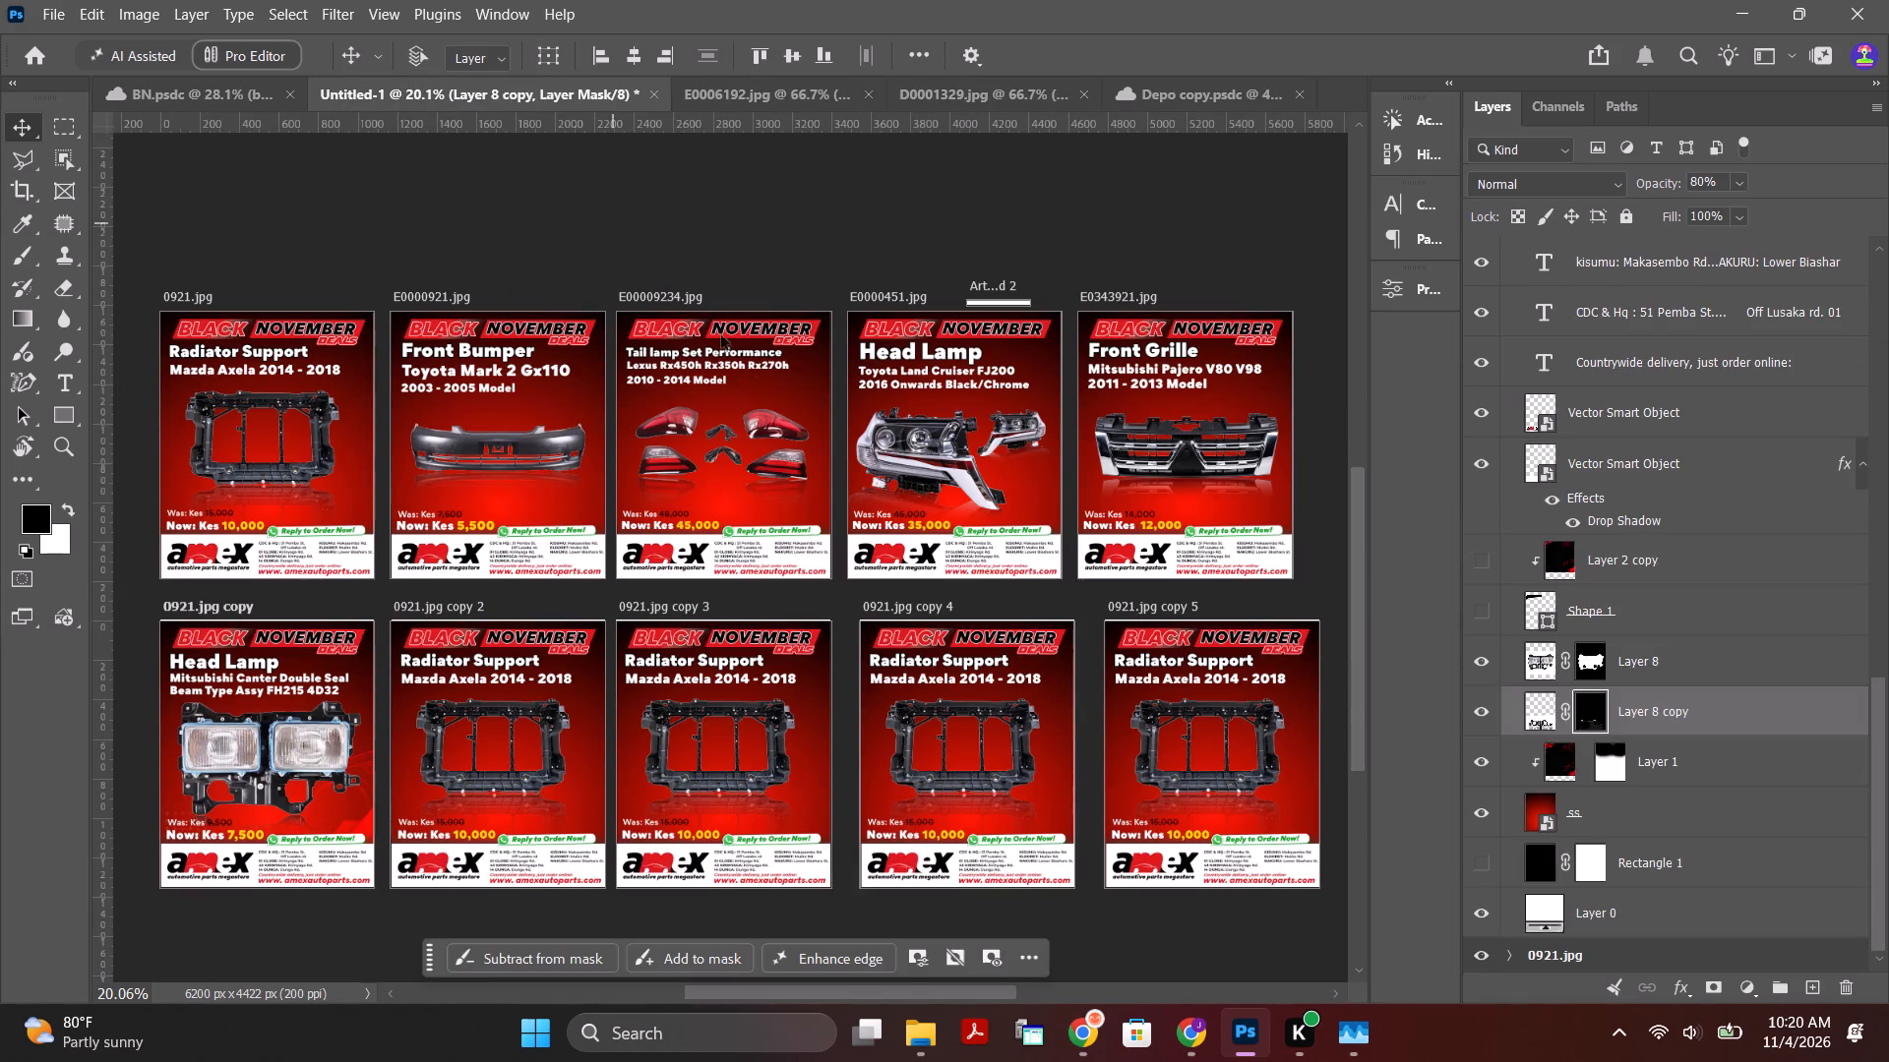
{"action": "left_click", "coordinate": [527, 487]}
{"action": "key", "text": "ctrl+v"}
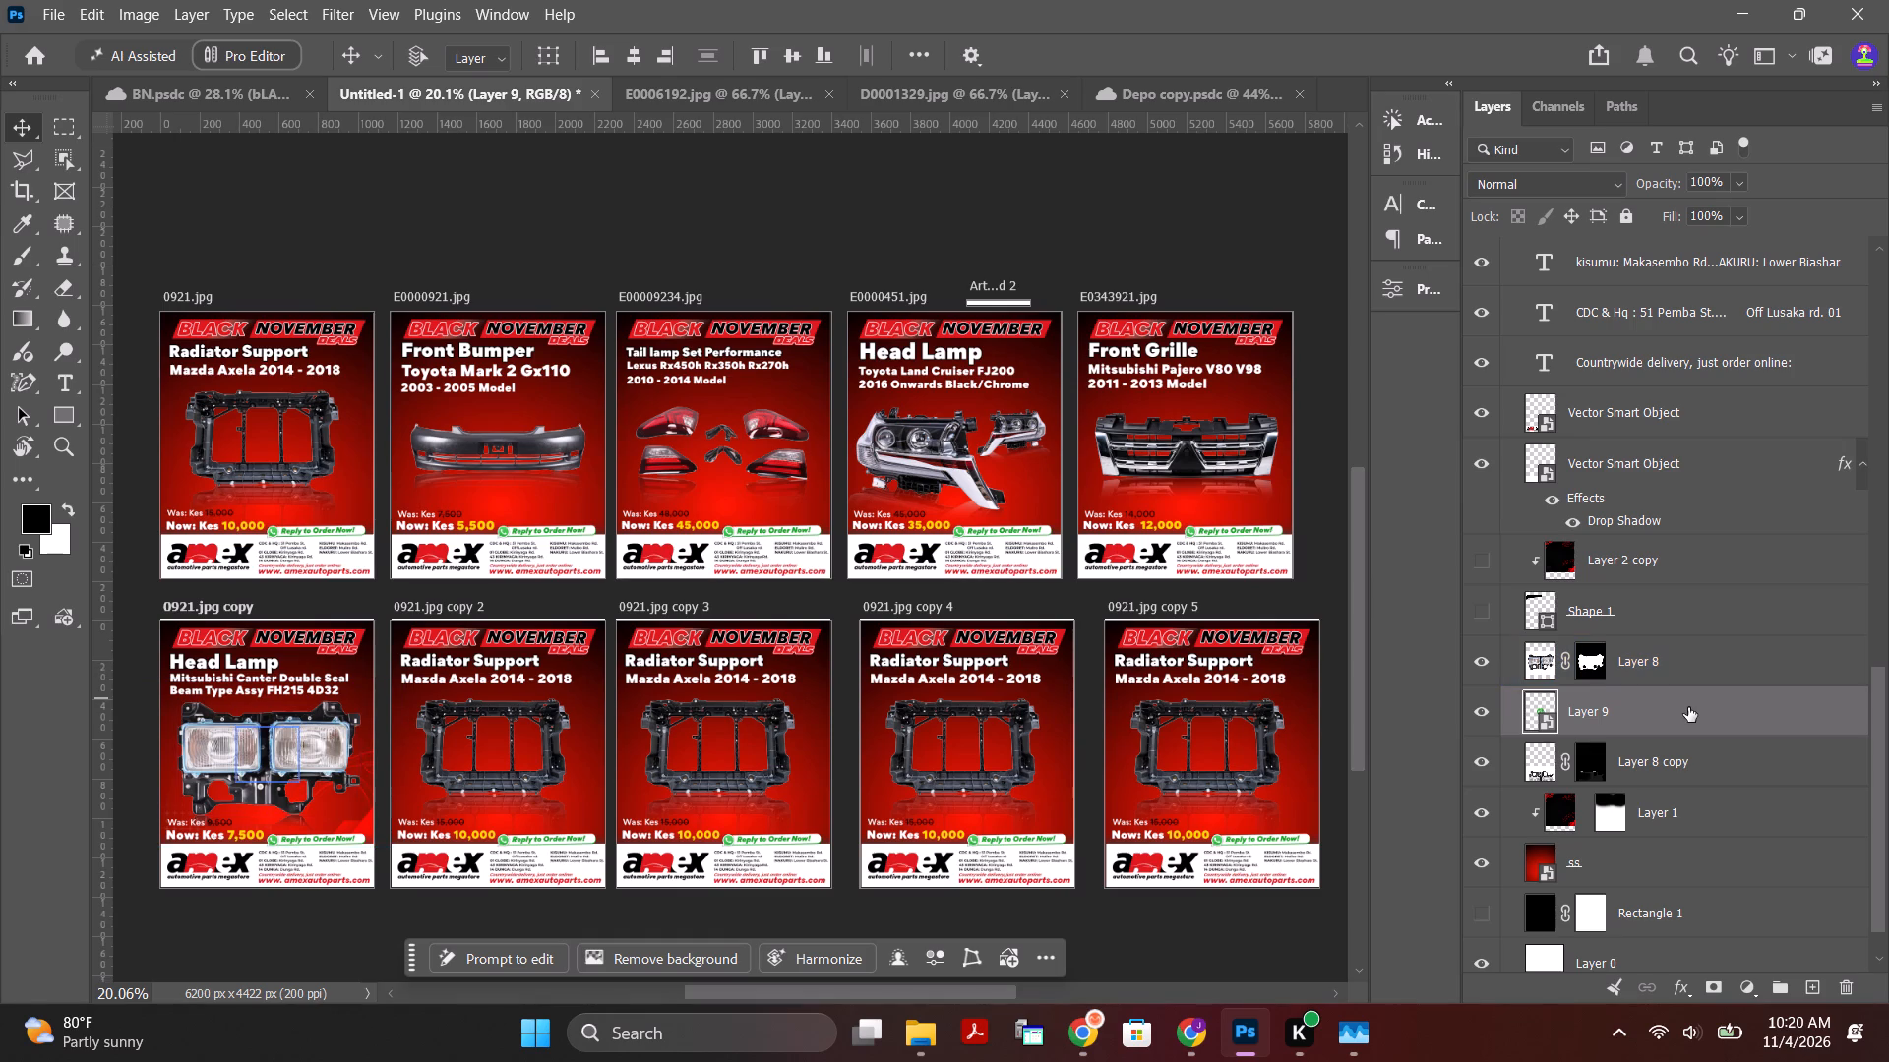
Move the IN STOCK badge, Layer 9, up the 0921.jpg copy artboard's layer stack, placing it between Layer 2 and deals.
{"action": "scroll", "coordinate": [1698, 657], "scroll_direction": "up", "scroll_amount": 9}
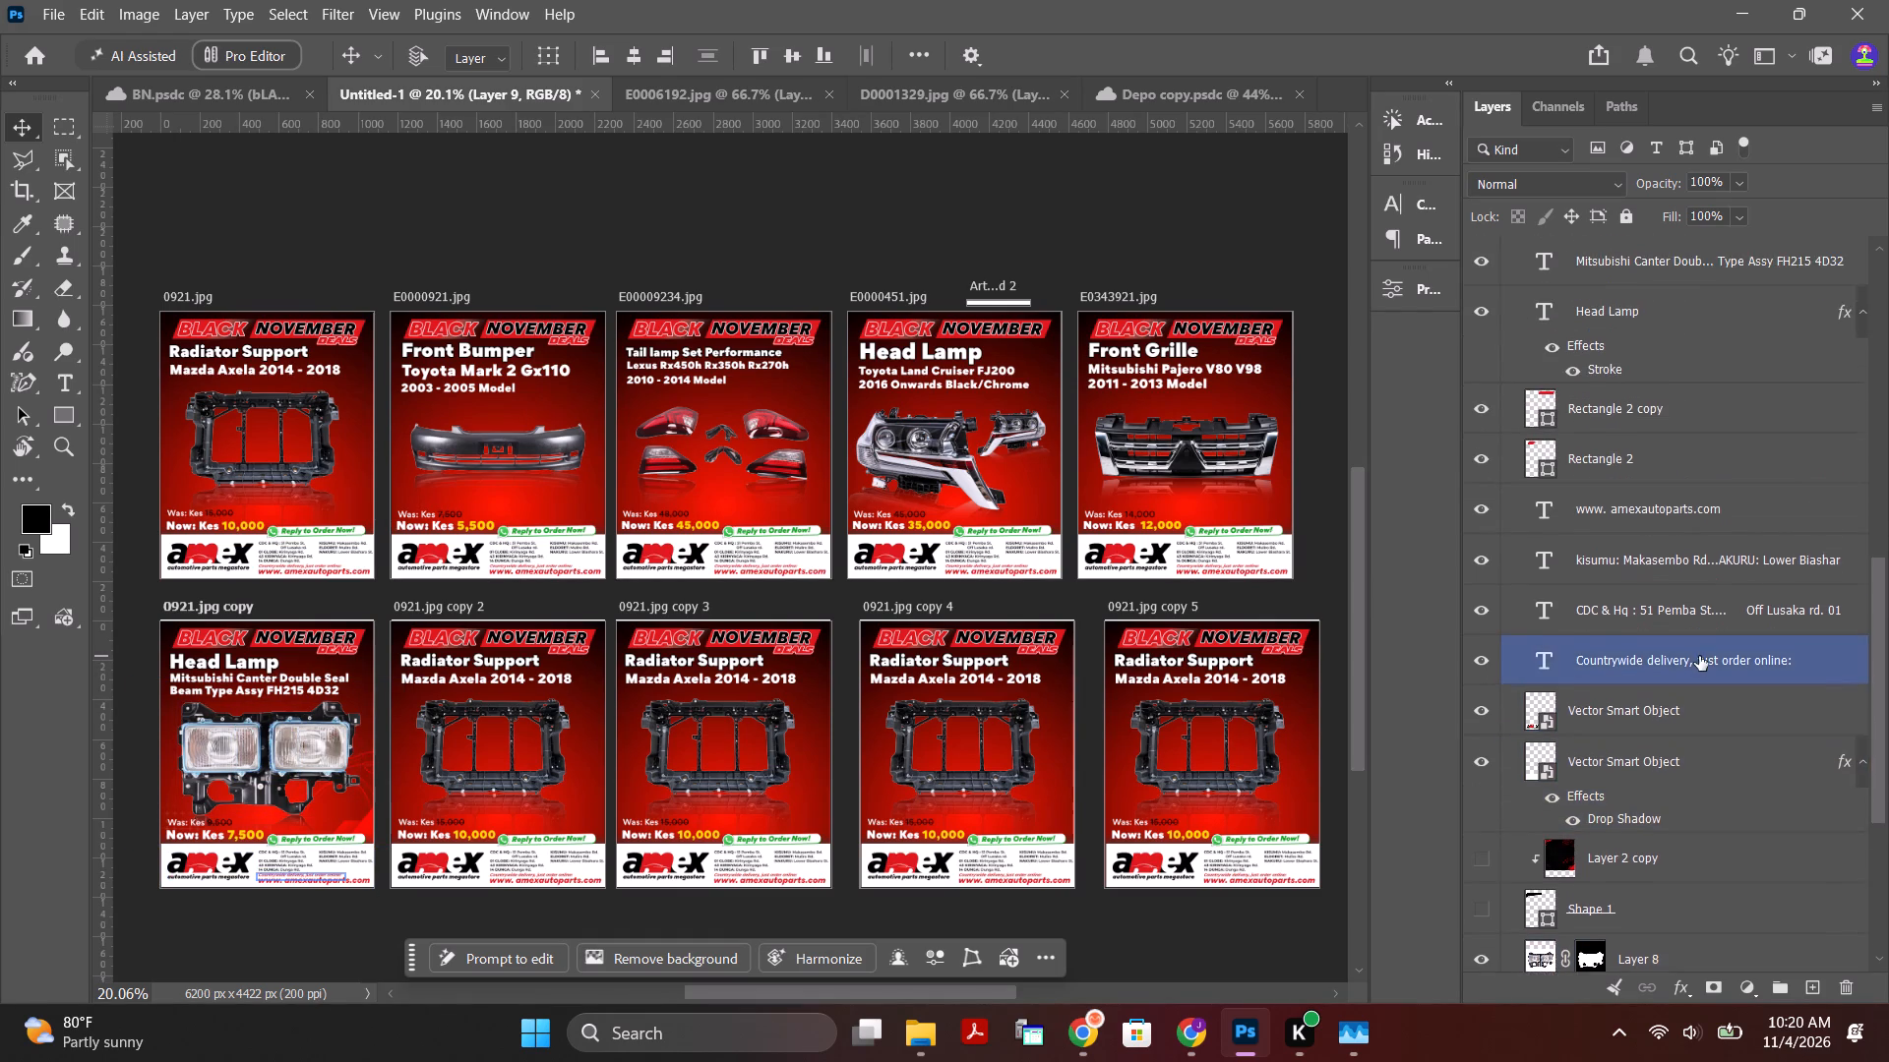
{"action": "scroll", "coordinate": [1699, 656], "scroll_direction": "up", "scroll_amount": 13}
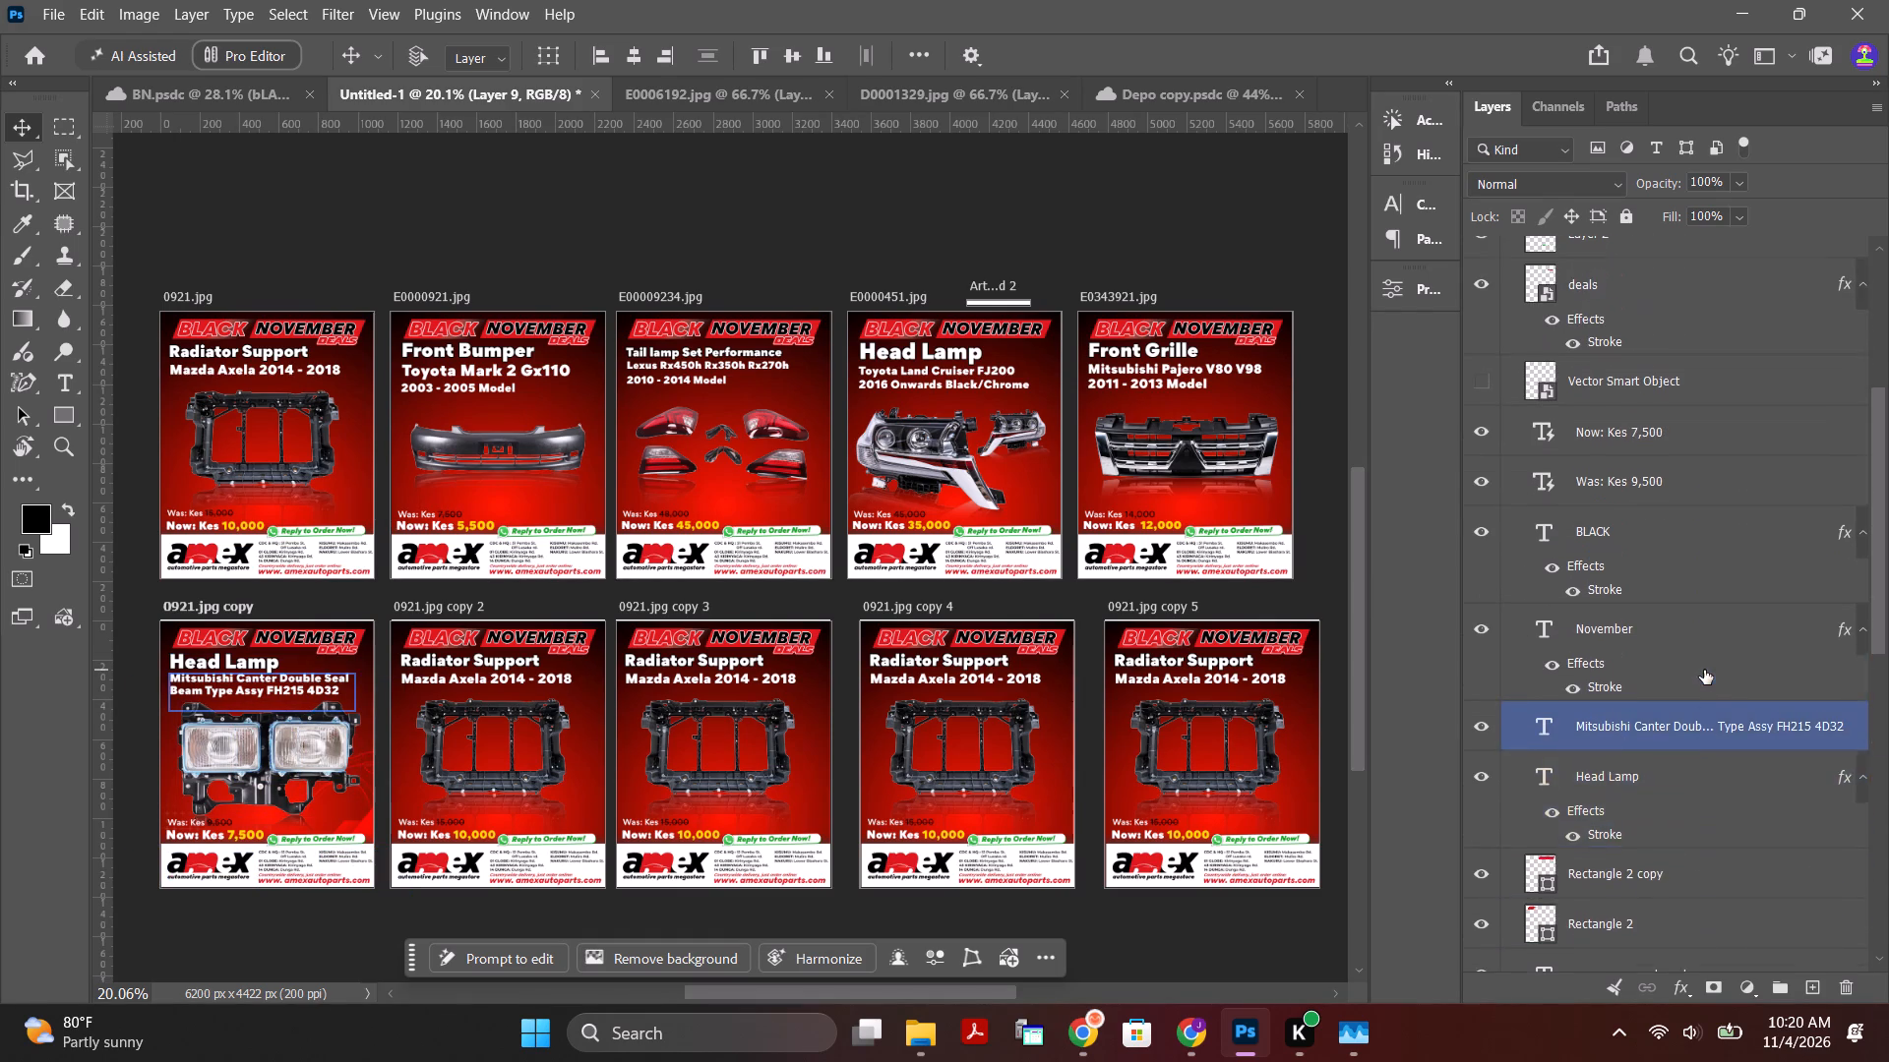
{"action": "scroll", "coordinate": [1704, 670], "scroll_direction": "up", "scroll_amount": 3}
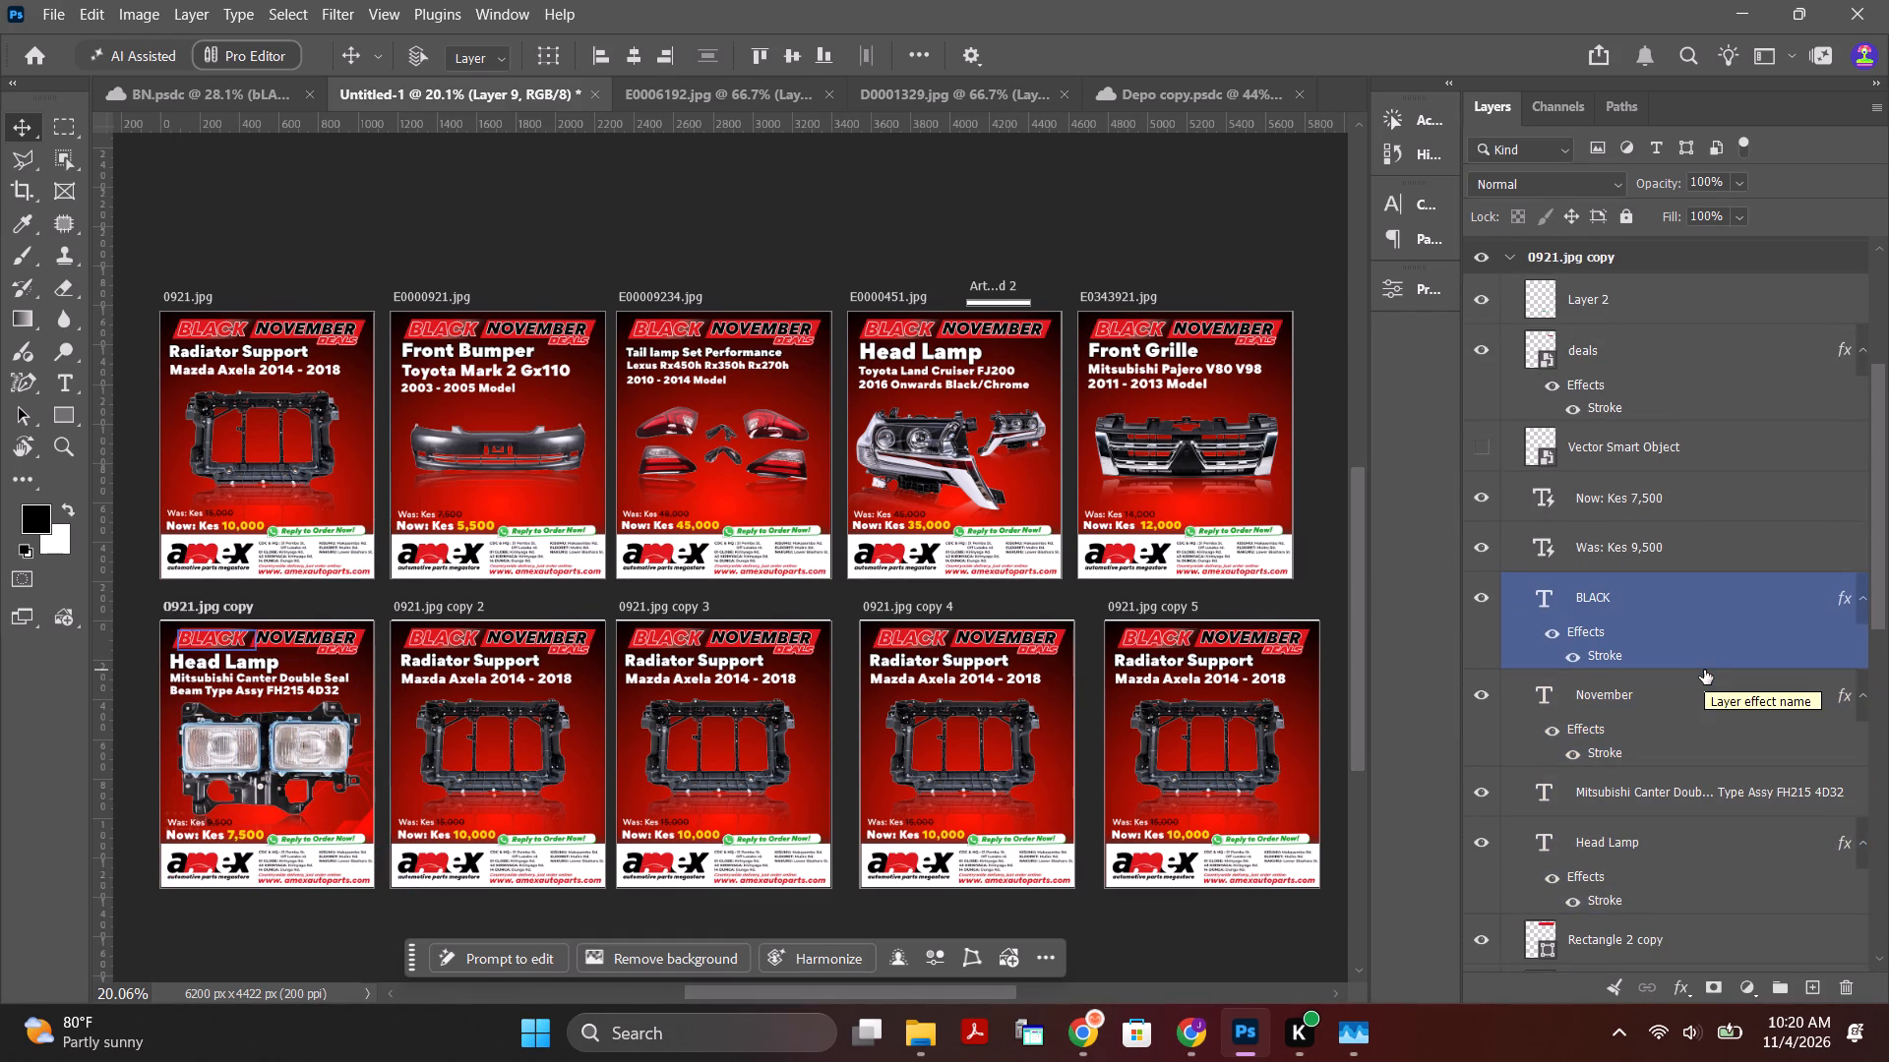
{"action": "scroll", "coordinate": [1704, 670], "scroll_direction": "down", "scroll_amount": 11}
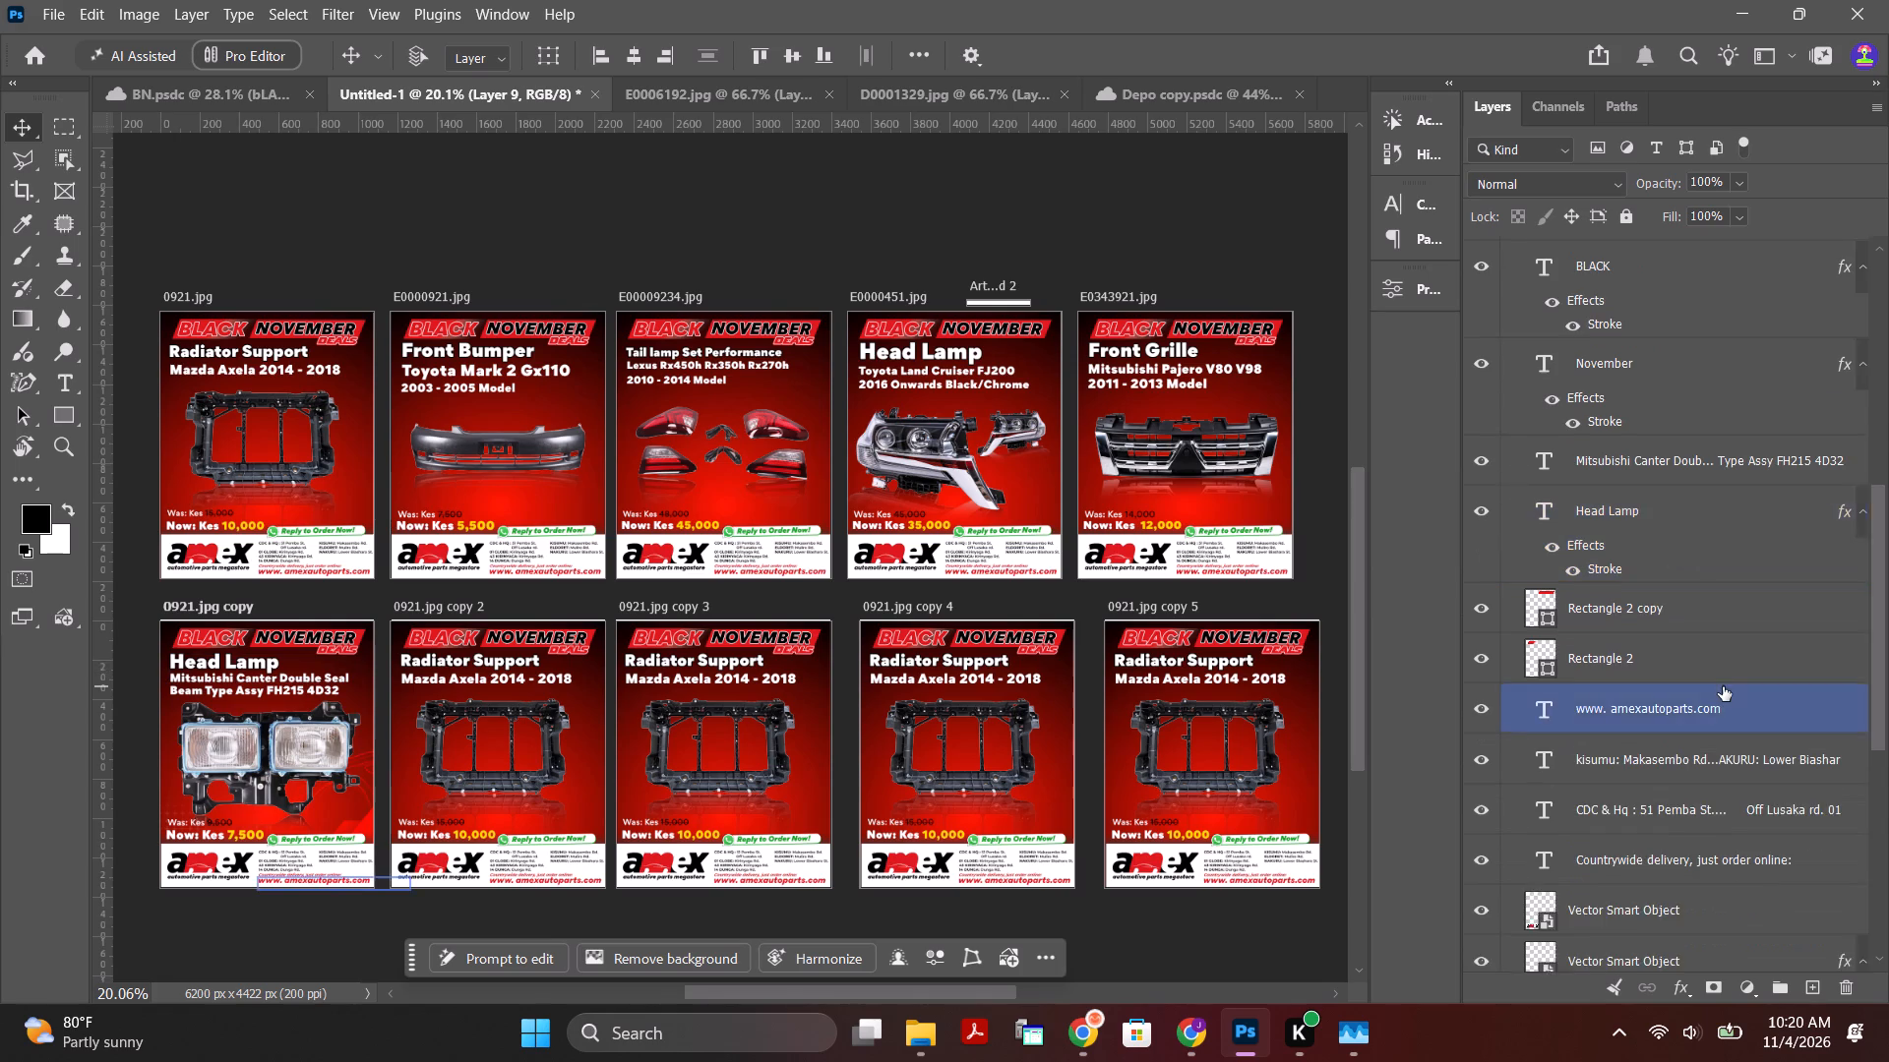
{"action": "scroll", "coordinate": [1723, 686], "scroll_direction": "down", "scroll_amount": 9}
{"action": "scroll", "coordinate": [1859, 828], "scroll_direction": "down", "scroll_amount": 3}
{"action": "left_click_drag", "start_coordinate": [1686, 778], "coordinate": [1611, 375]}
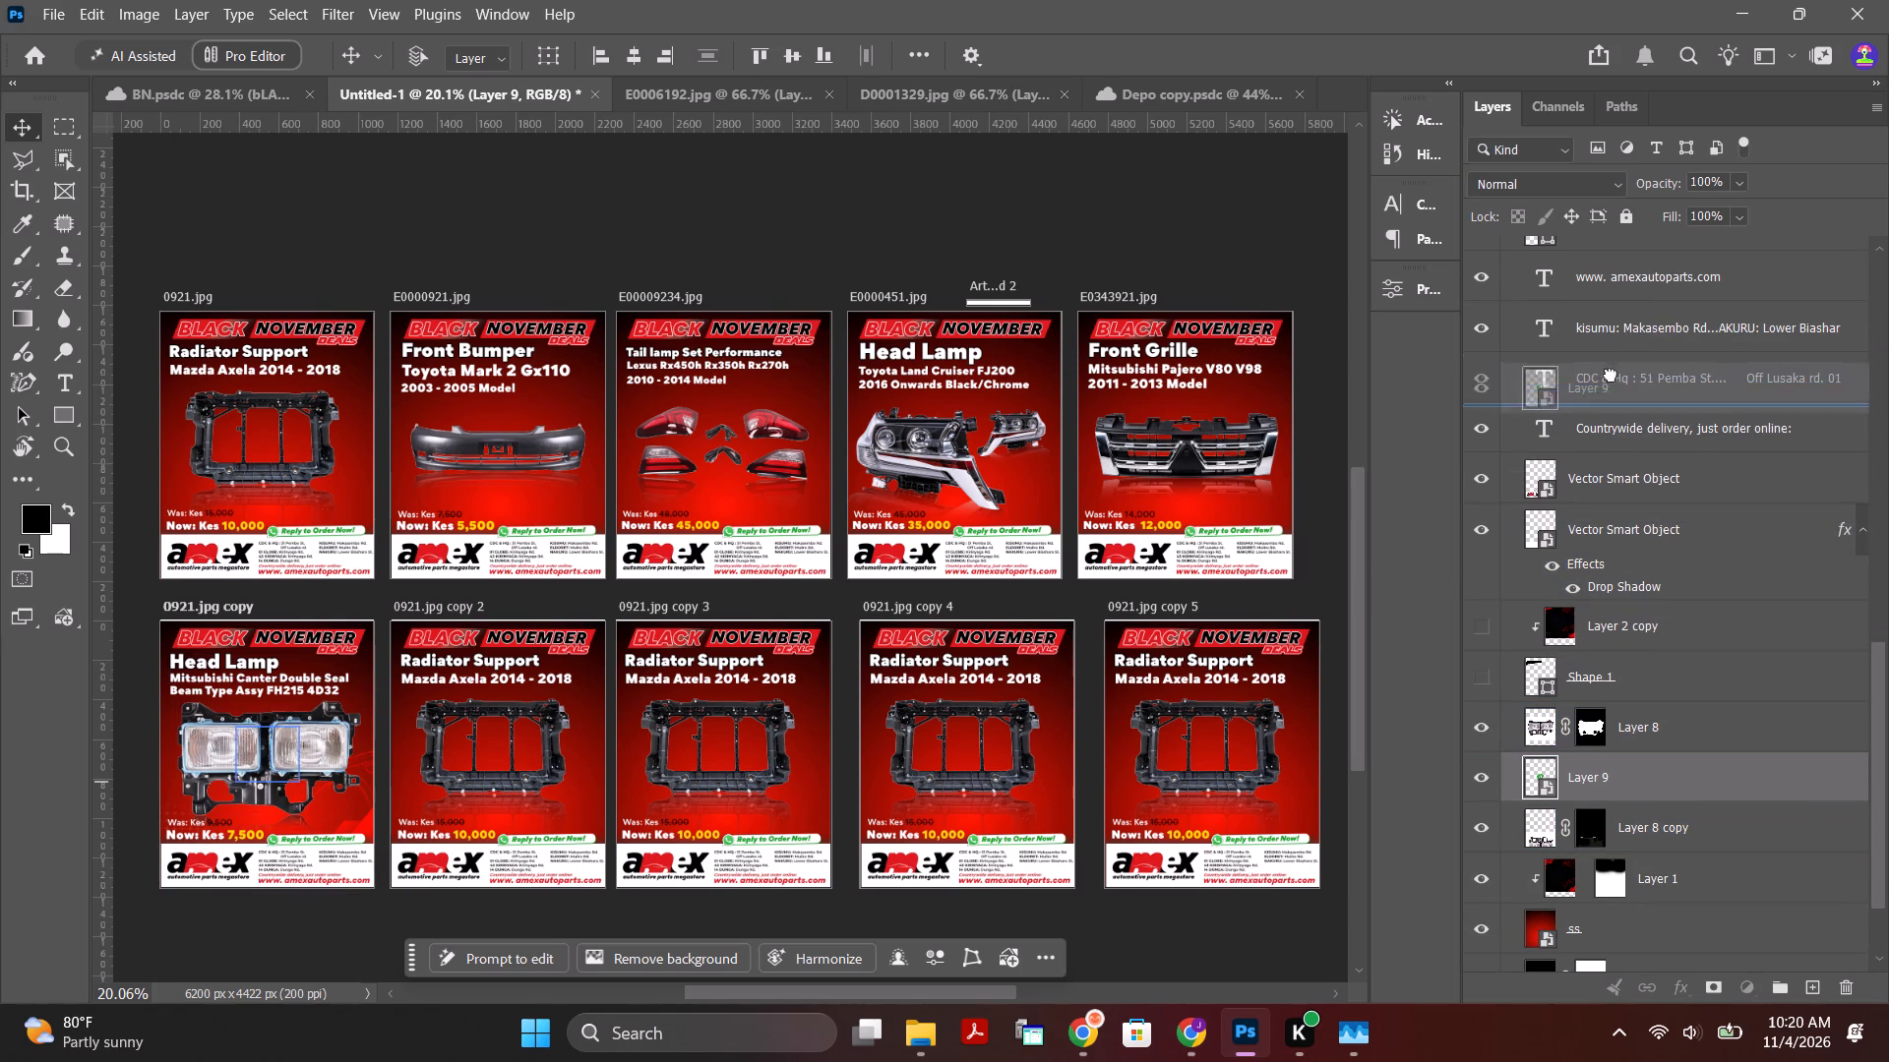
{"action": "left_click_drag", "start_coordinate": [1611, 375], "coordinate": [1609, 180]}
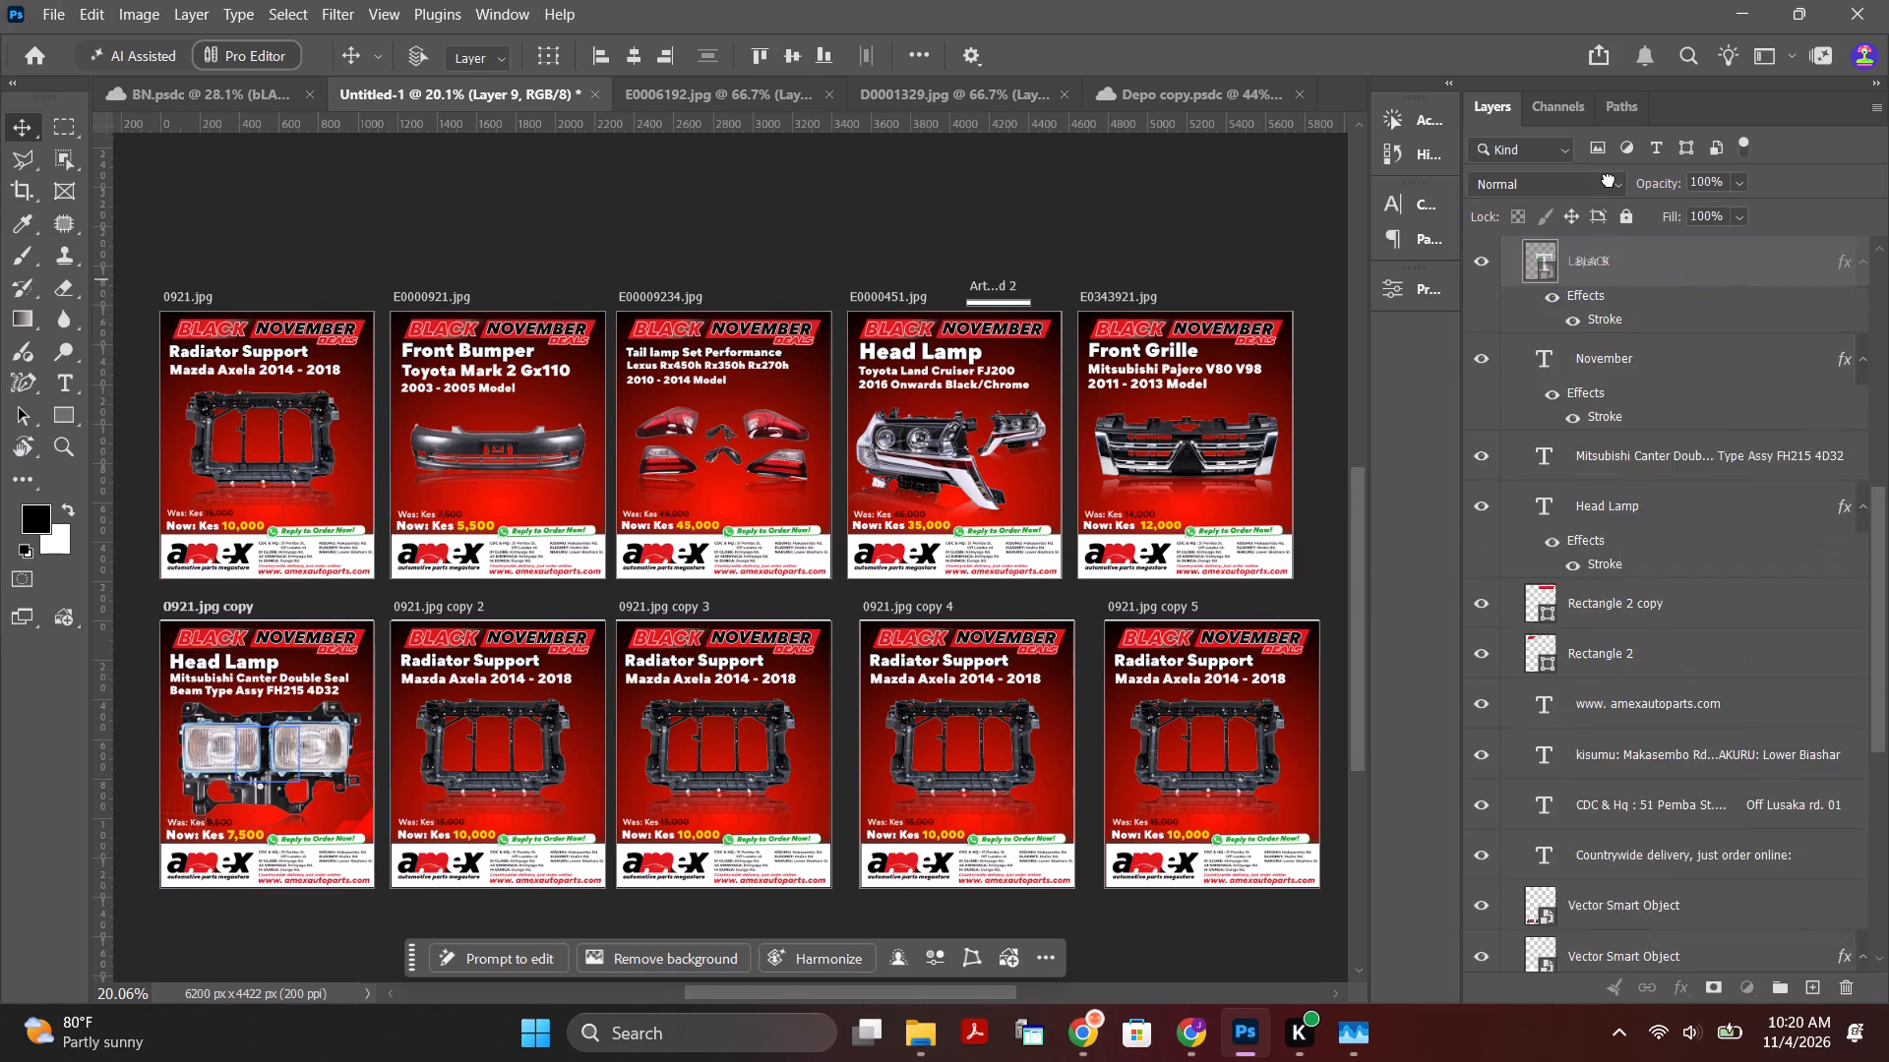
{"action": "left_click_drag", "start_coordinate": [1609, 180], "coordinate": [1678, 922]}
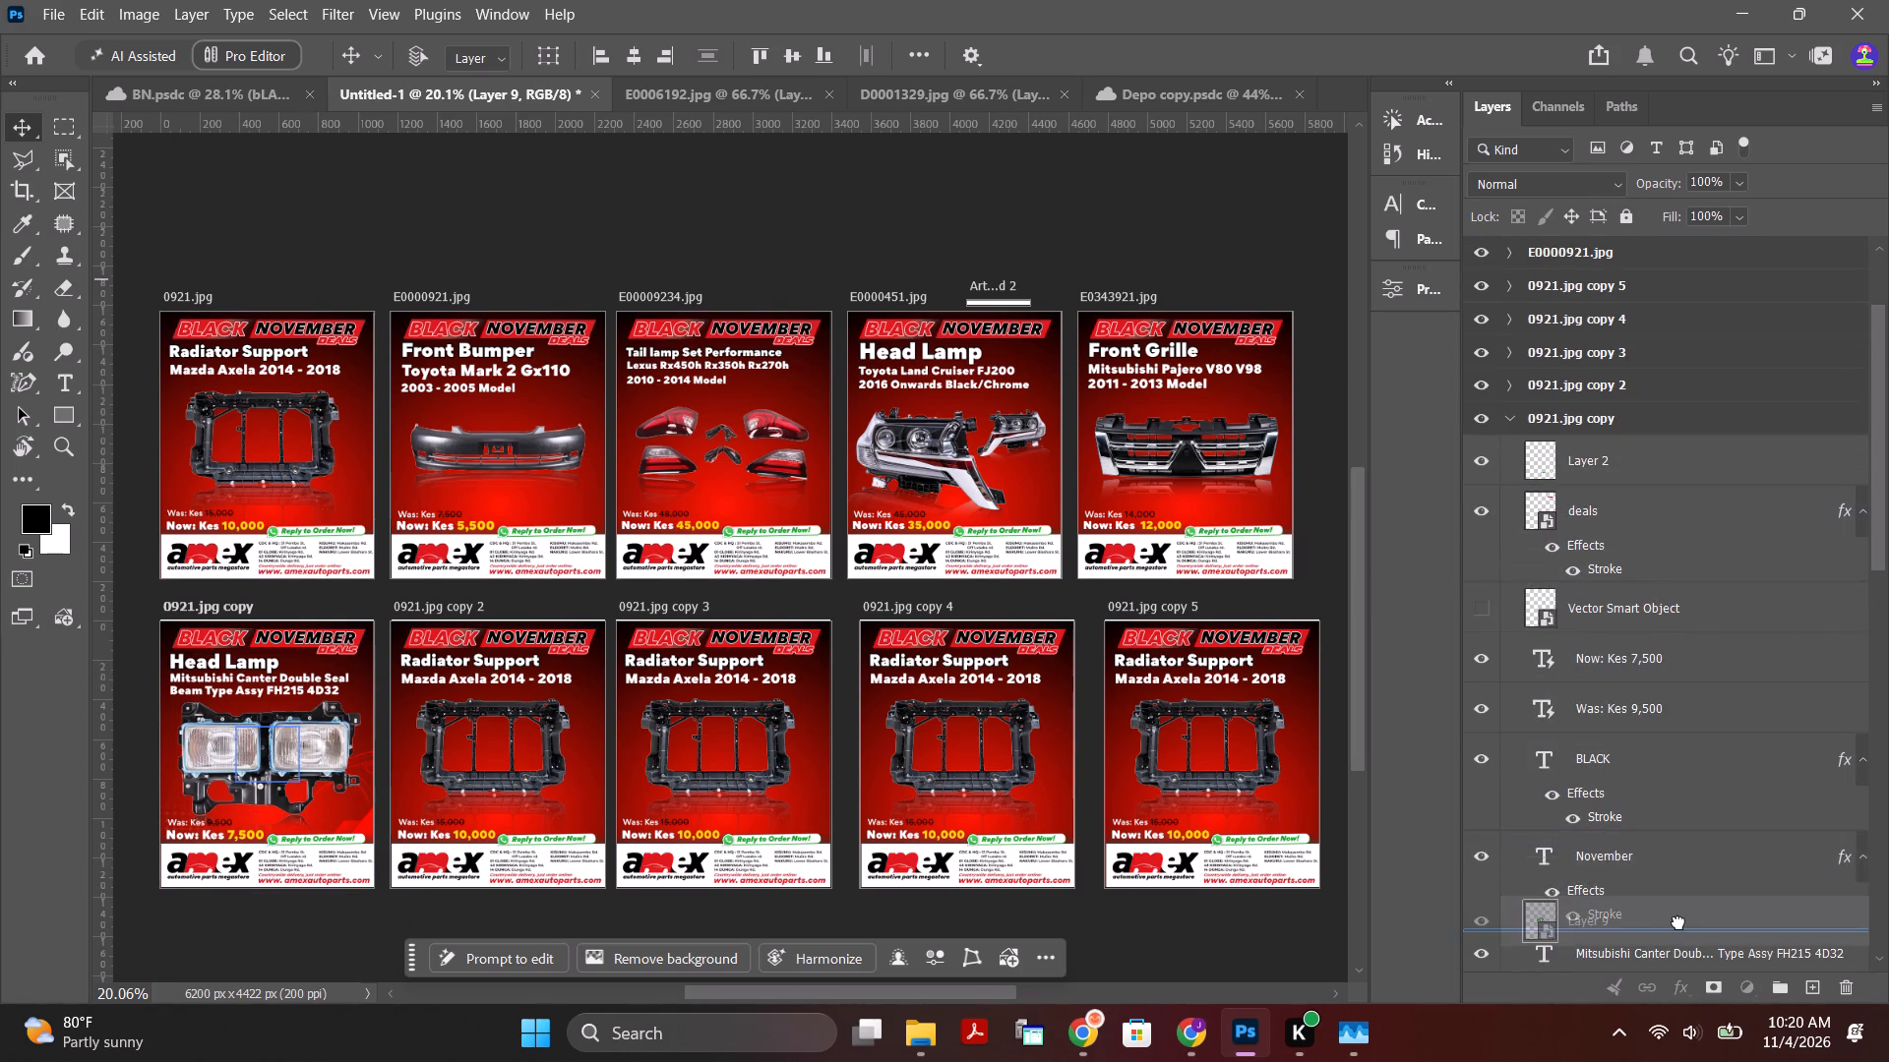
{"action": "left_click_drag", "start_coordinate": [1678, 922], "coordinate": [1702, 485]}
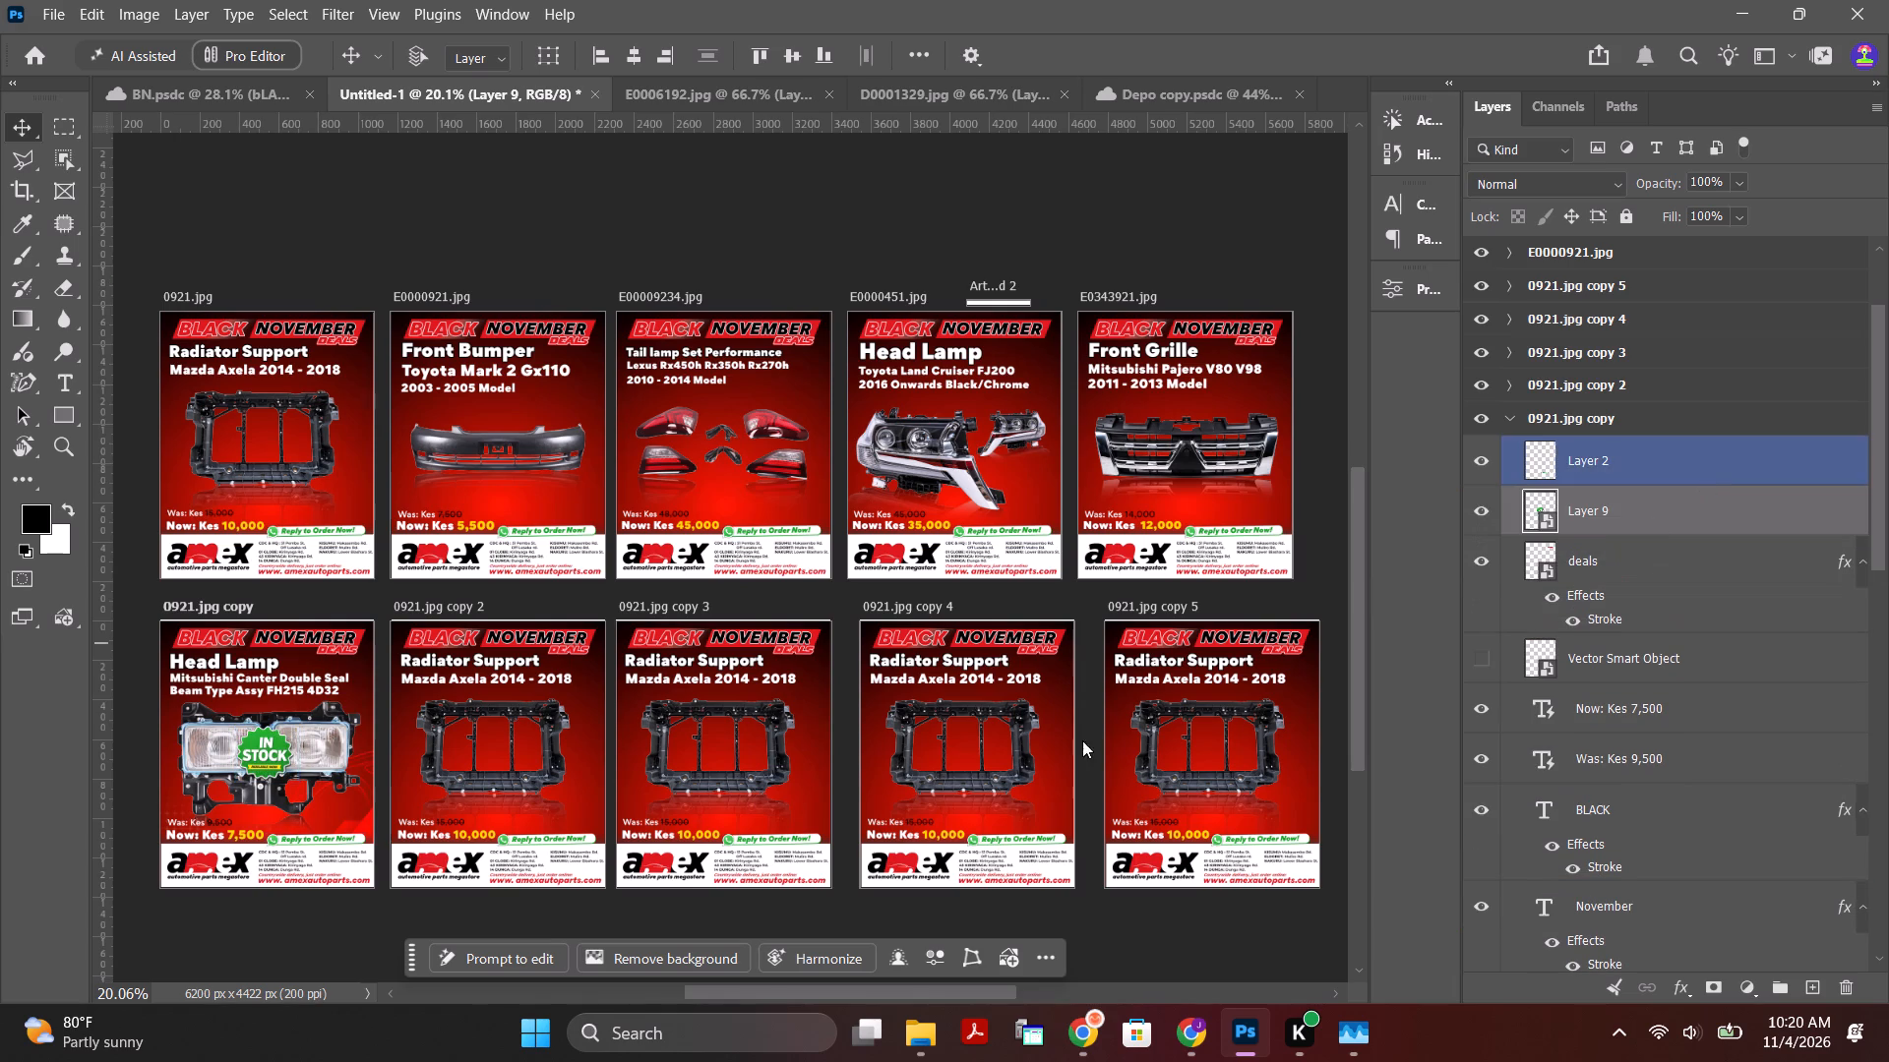
Move the IN STOCK badge onto the Front Bumper poster, E0000921.jpg, above its Reply to Order Now banner.
{"action": "left_click_drag", "start_coordinate": [262, 753], "coordinate": [327, 497]}
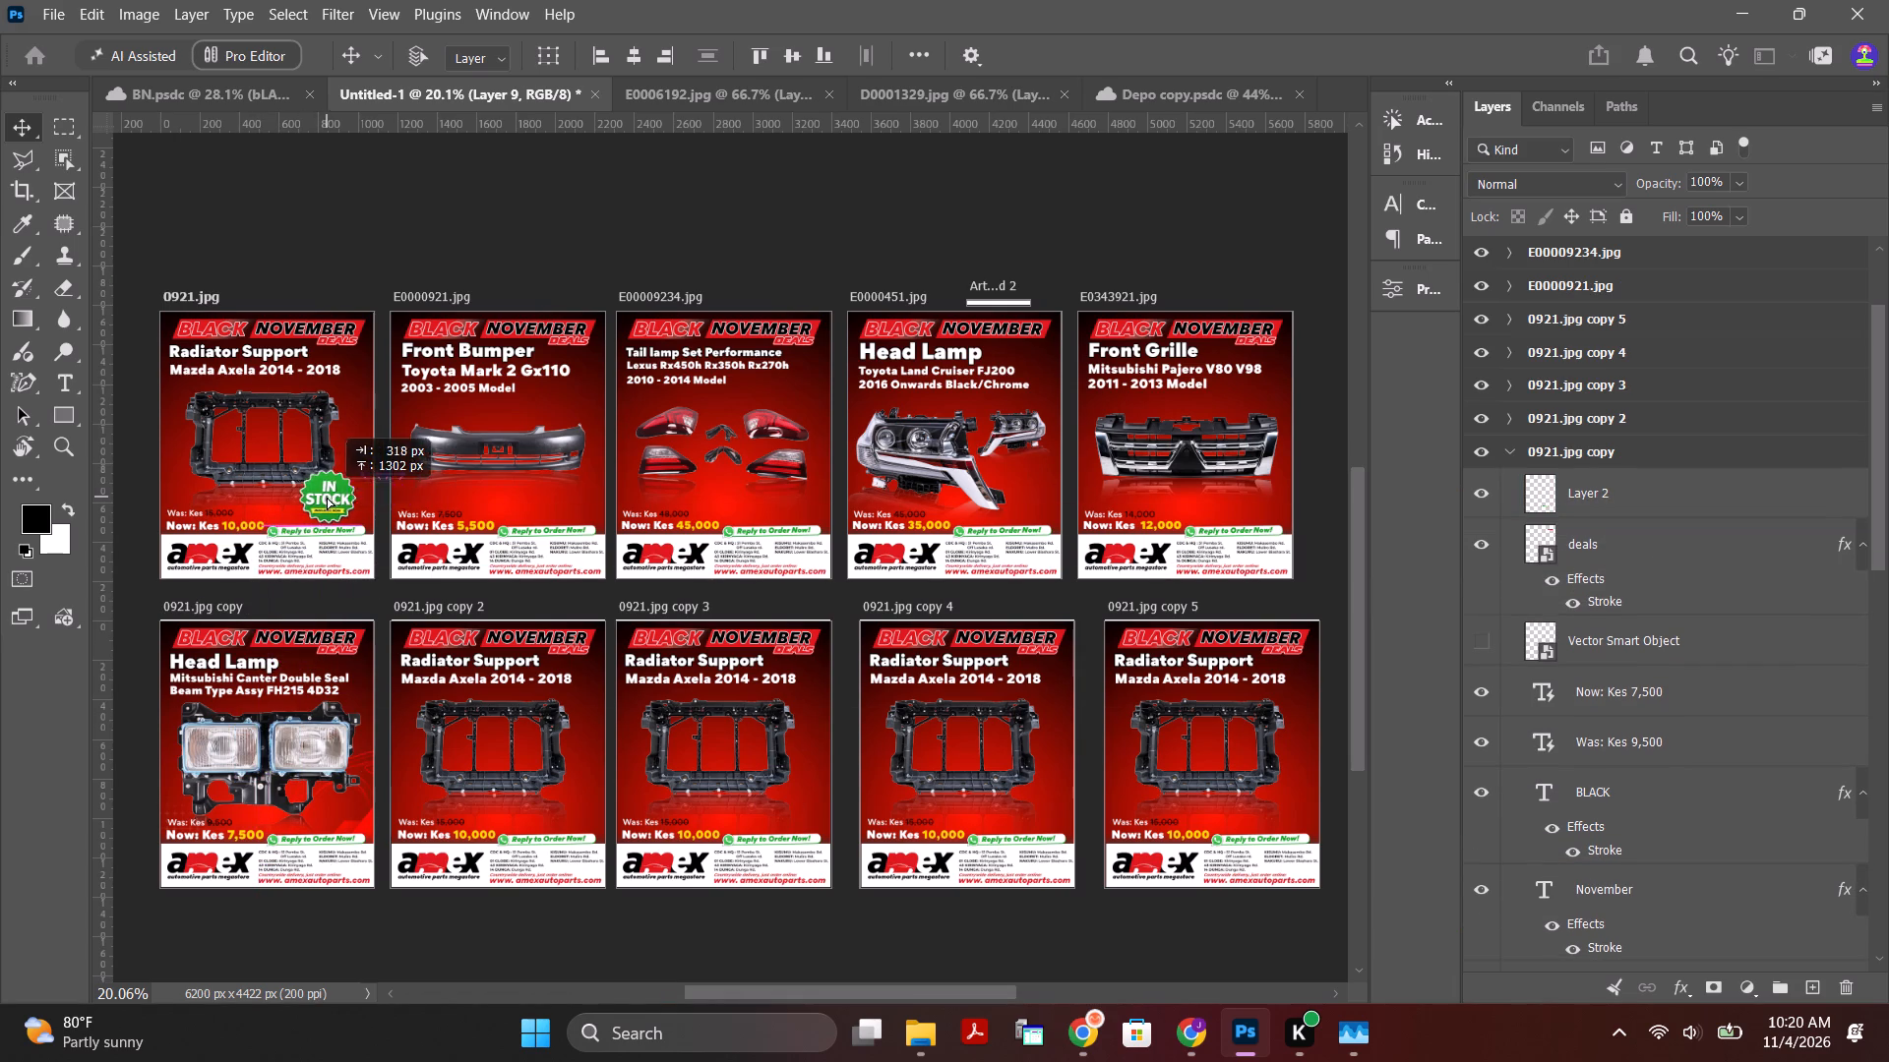
{"action": "left_click_drag", "start_coordinate": [327, 497], "coordinate": [339, 494]}
{"action": "scroll", "coordinate": [339, 494], "scroll_direction": "up", "scroll_amount": 7, "text": "alt"}
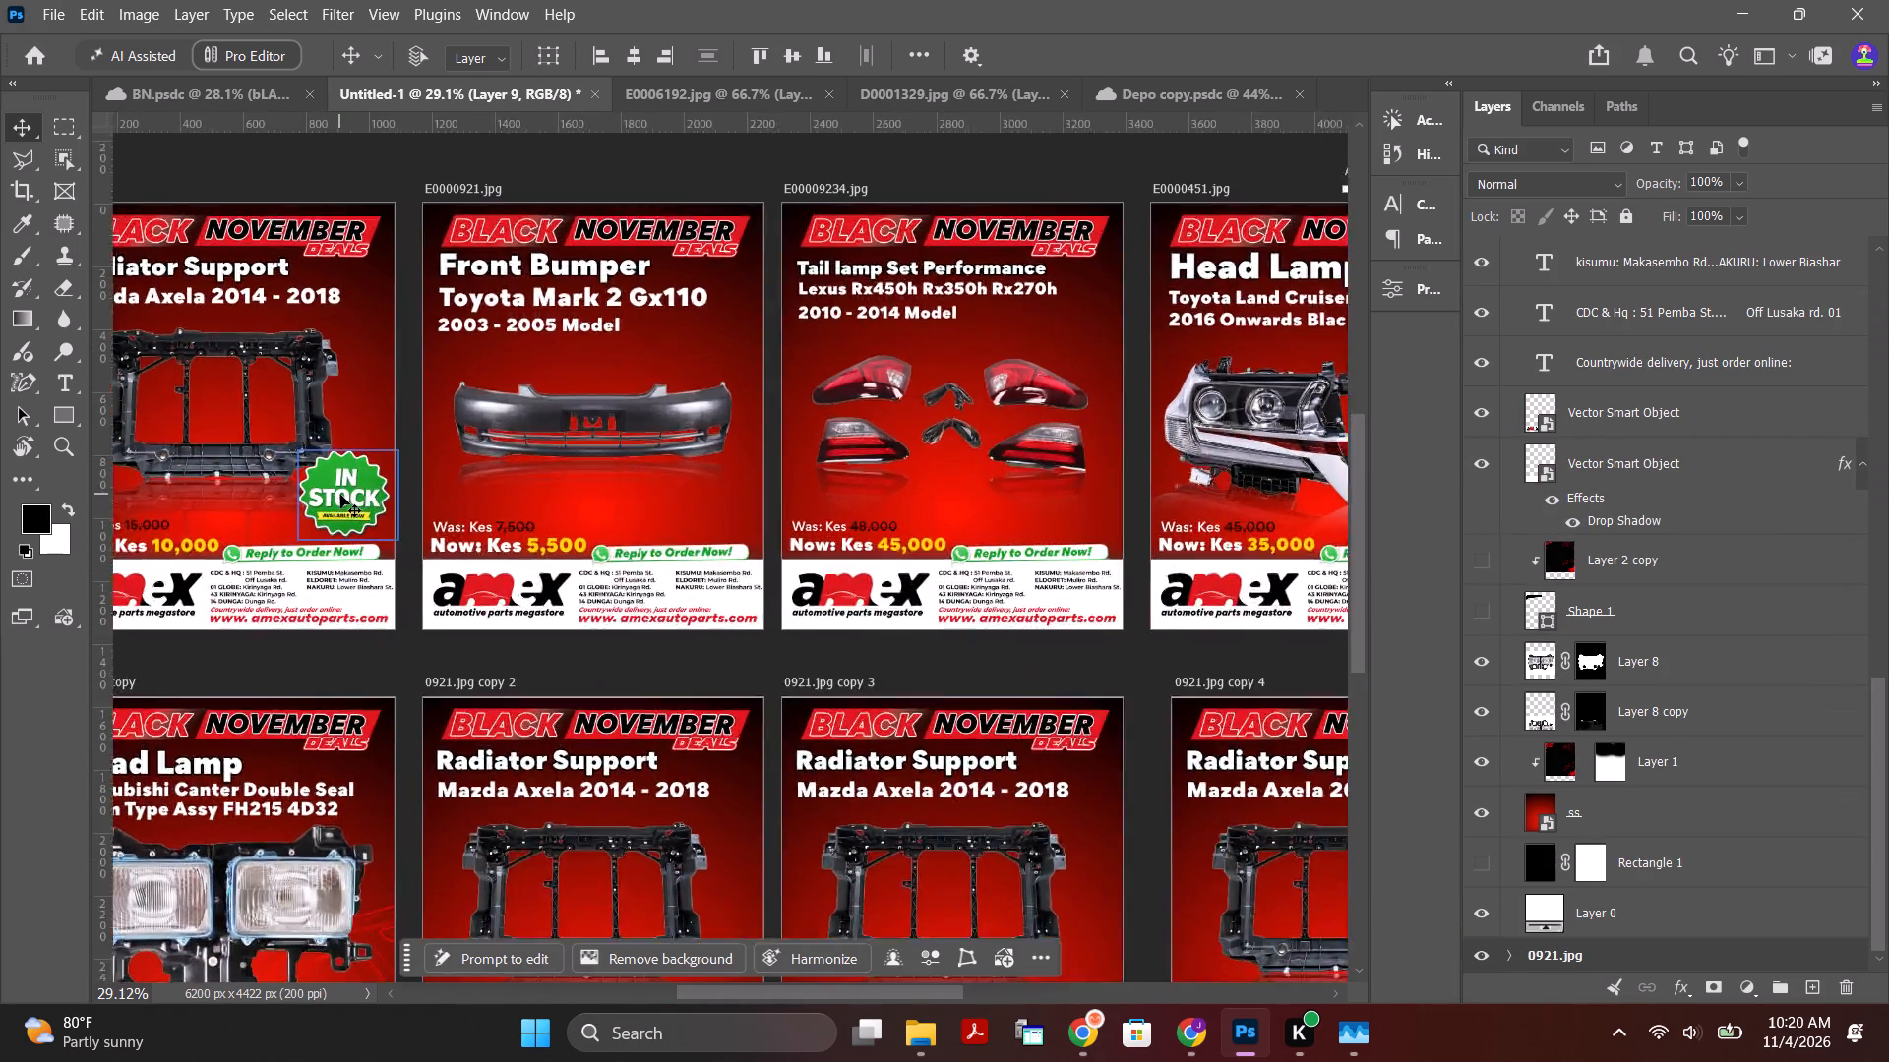
{"action": "scroll", "coordinate": [340, 495], "scroll_direction": "up", "scroll_amount": 5, "text": "alt"}
{"action": "scroll", "coordinate": [370, 487], "scroll_direction": "down", "scroll_amount": 12, "text": "alt"}
{"action": "scroll", "coordinate": [160, 442], "scroll_direction": "up", "scroll_amount": 4, "text": "alt"}
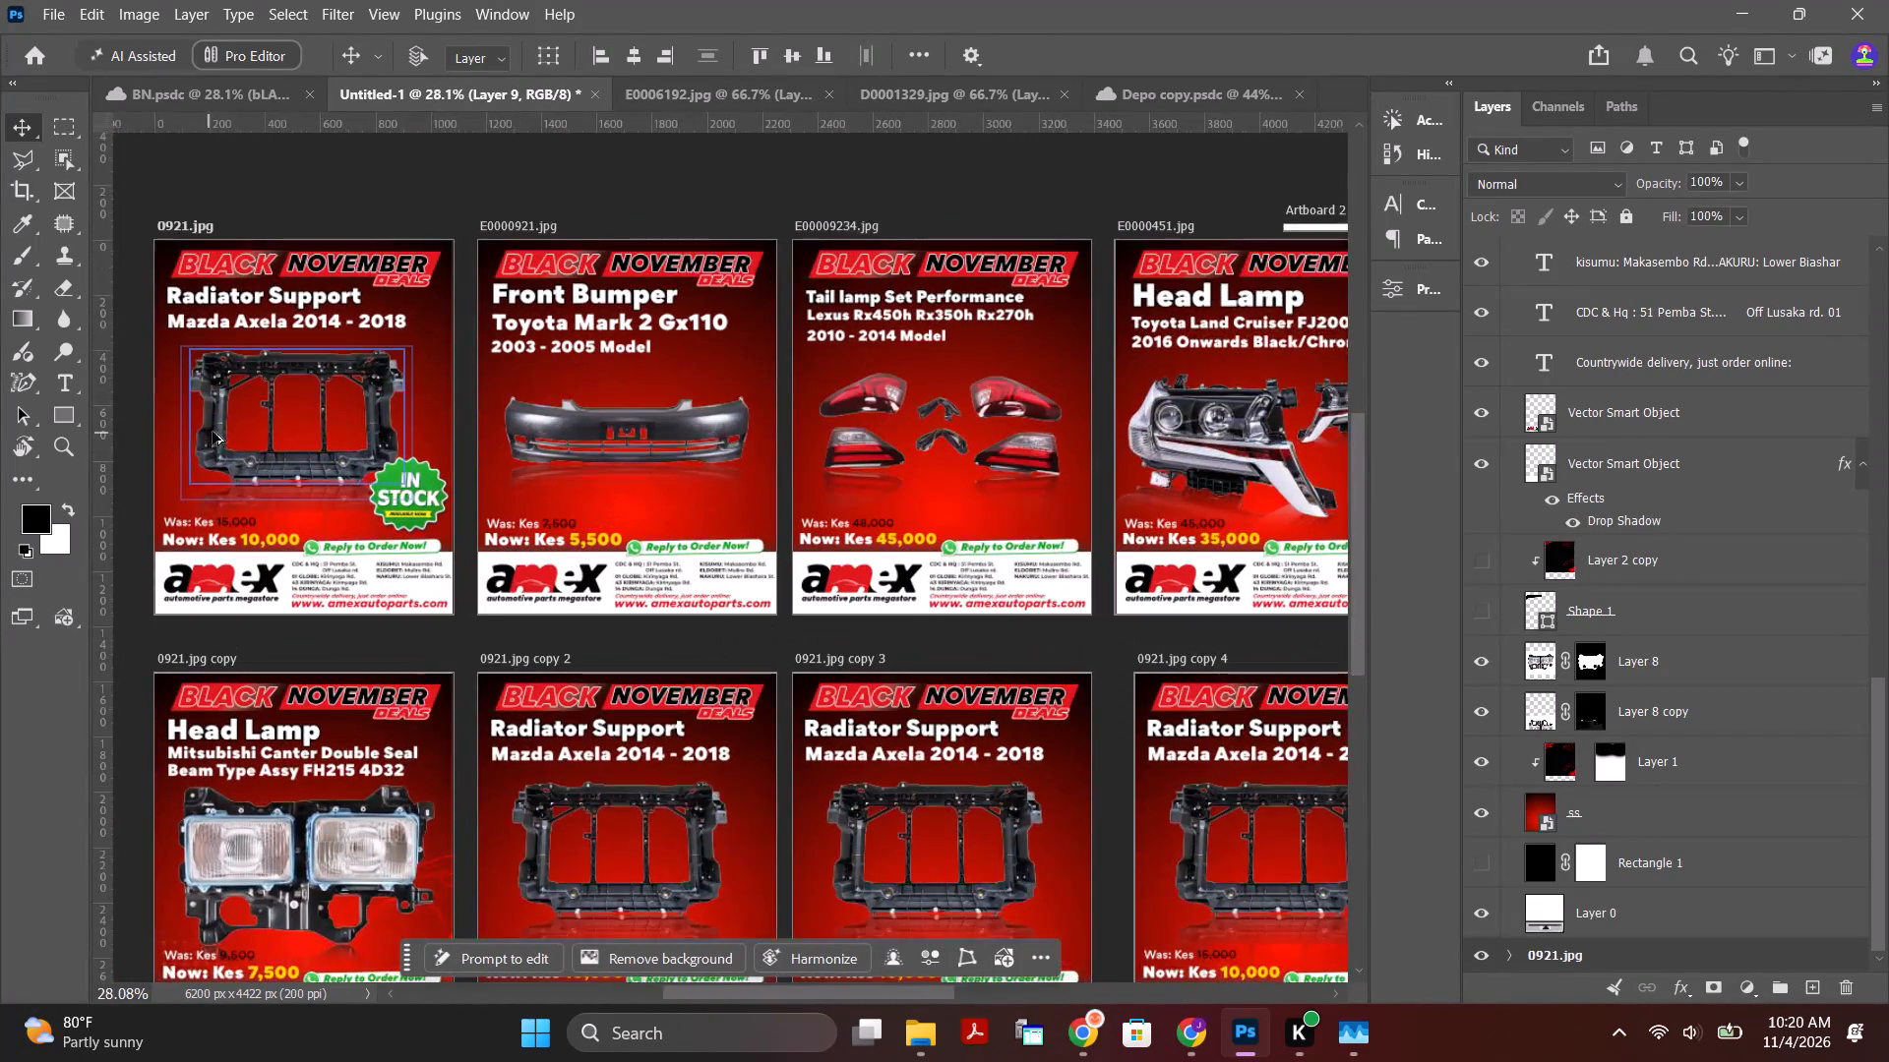
{"action": "scroll", "coordinate": [213, 432], "scroll_direction": "up", "scroll_amount": 2, "text": "alt"}
{"action": "left_click_drag", "start_coordinate": [469, 510], "coordinate": [843, 530]}
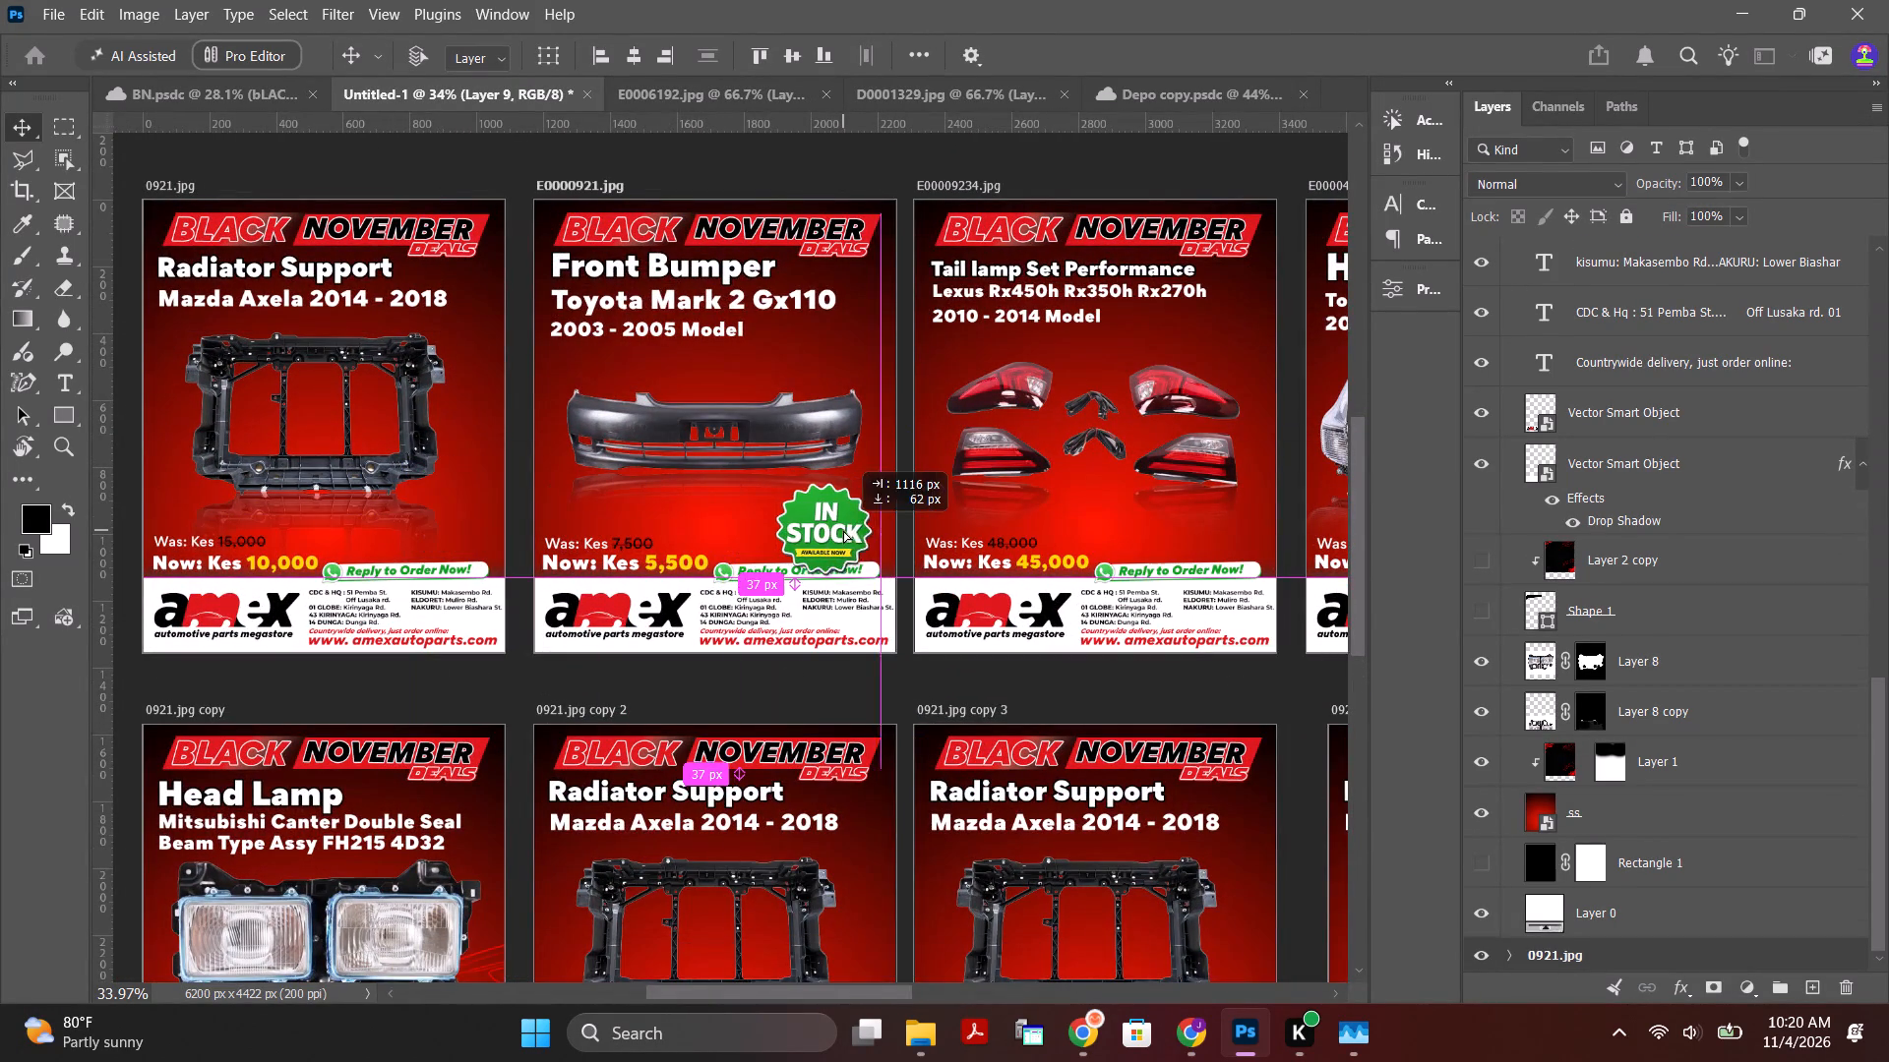
{"action": "left_click_drag", "start_coordinate": [843, 530], "coordinate": [850, 508]}
Scale the Front Bumper poster's IN STOCK badge to about 27.64% and reposition it at about X 928, Y 945 px.
{"action": "key", "text": "ctrl+t"}
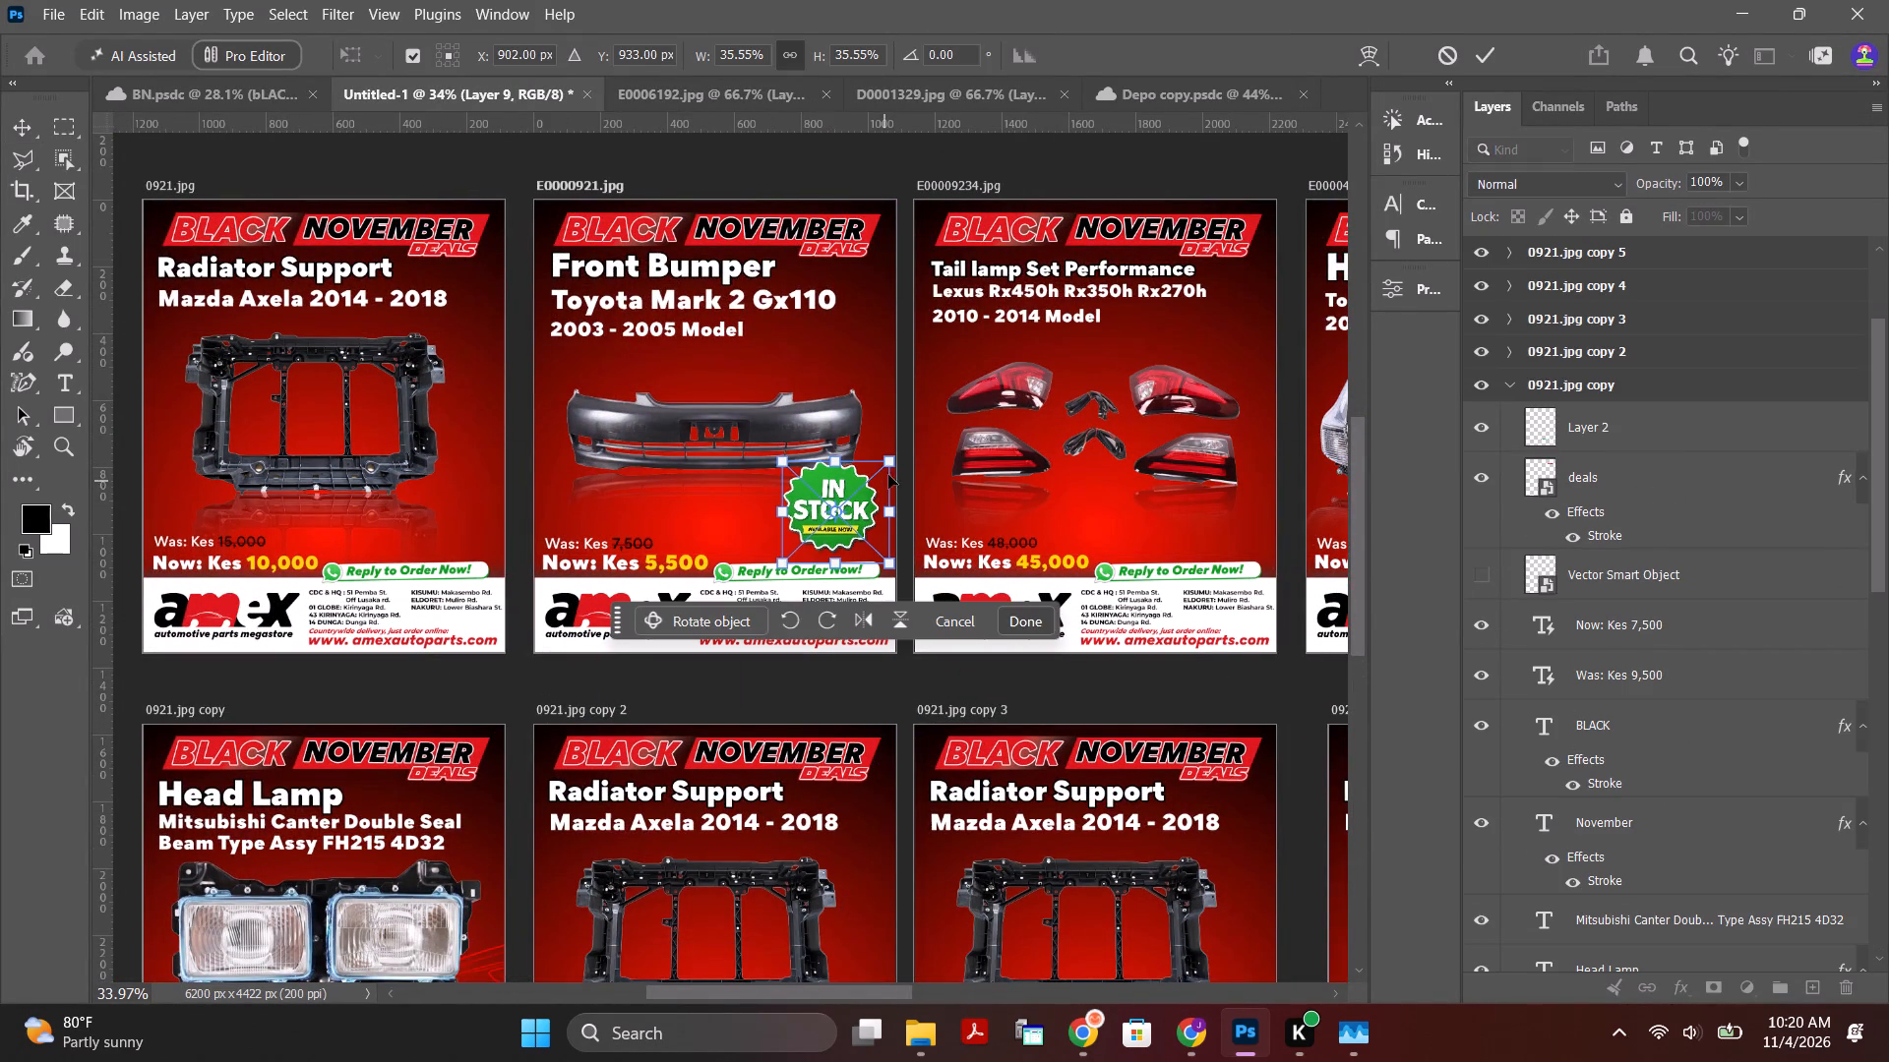
{"action": "left_click_drag", "start_coordinate": [890, 459], "coordinate": [876, 468], "text": "alt"}
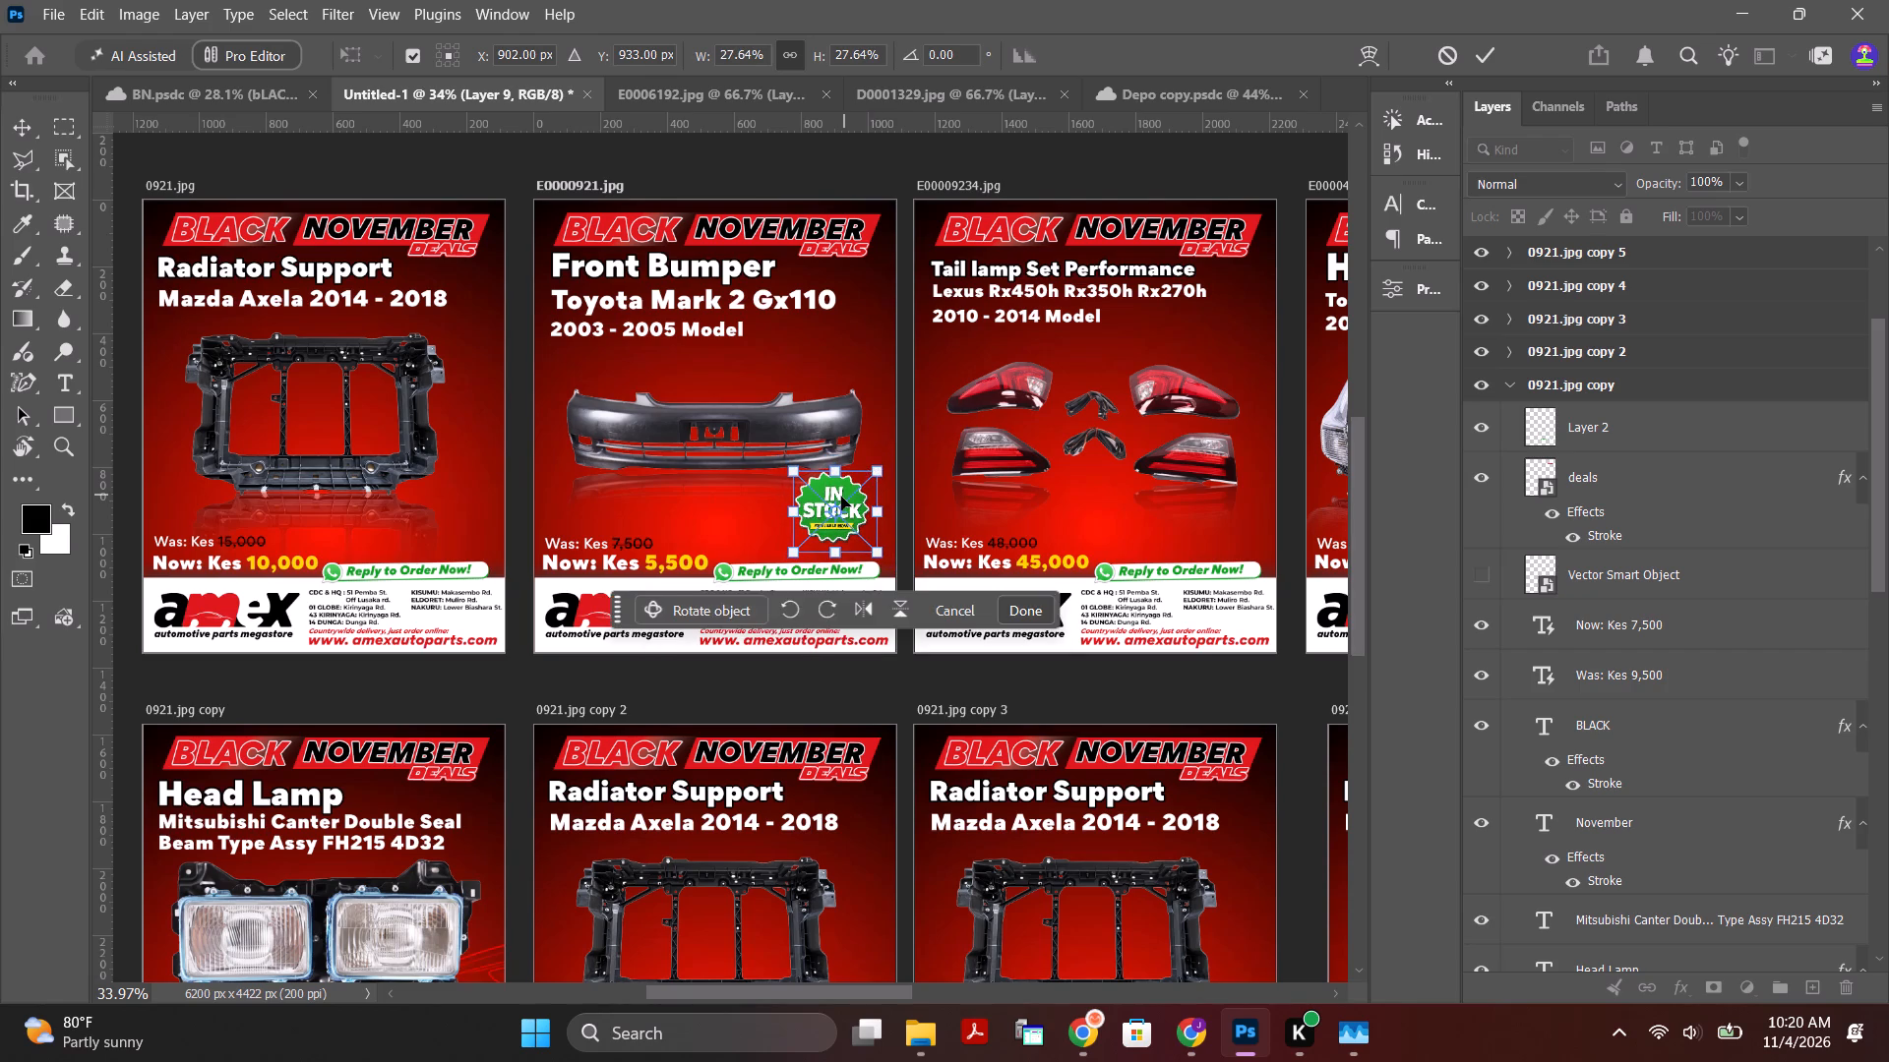
{"action": "left_click_drag", "start_coordinate": [841, 497], "coordinate": [850, 501]}
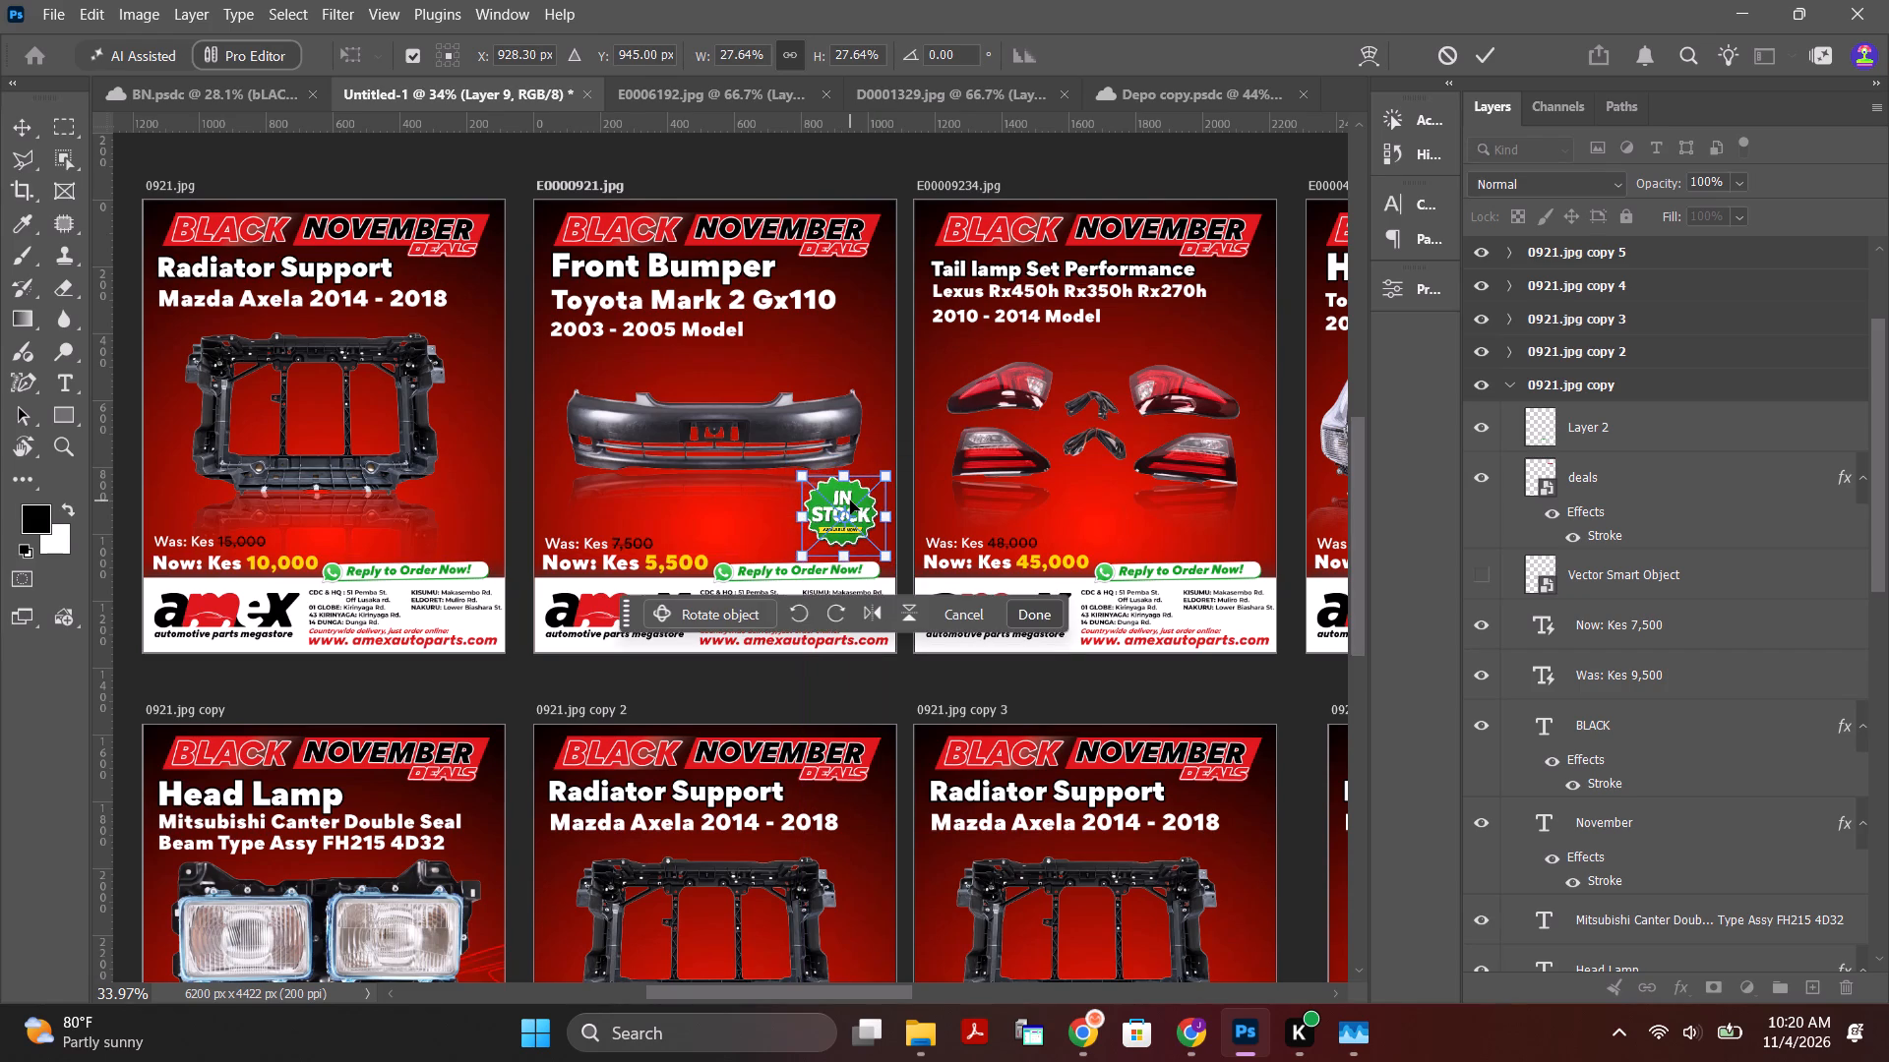
{"action": "left_click", "coordinate": [1491, 51]}
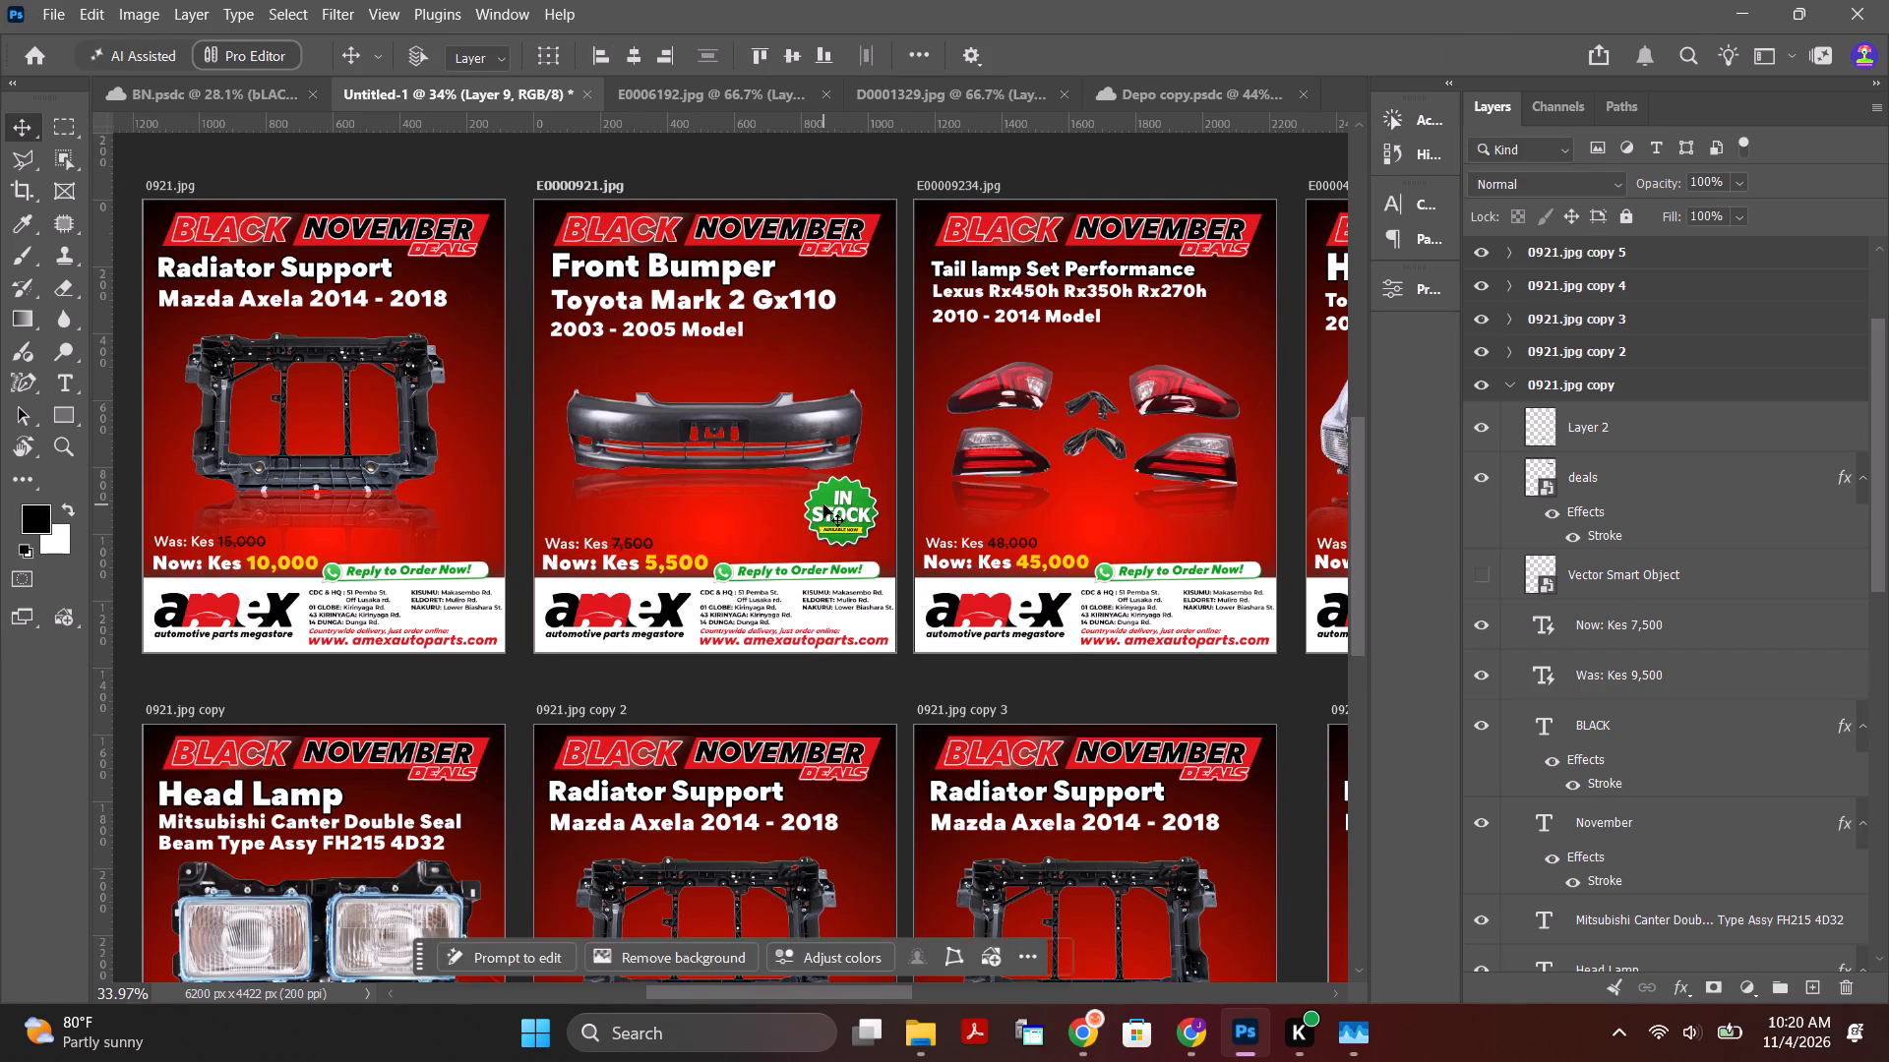
{"action": "left_click", "coordinate": [850, 513]}
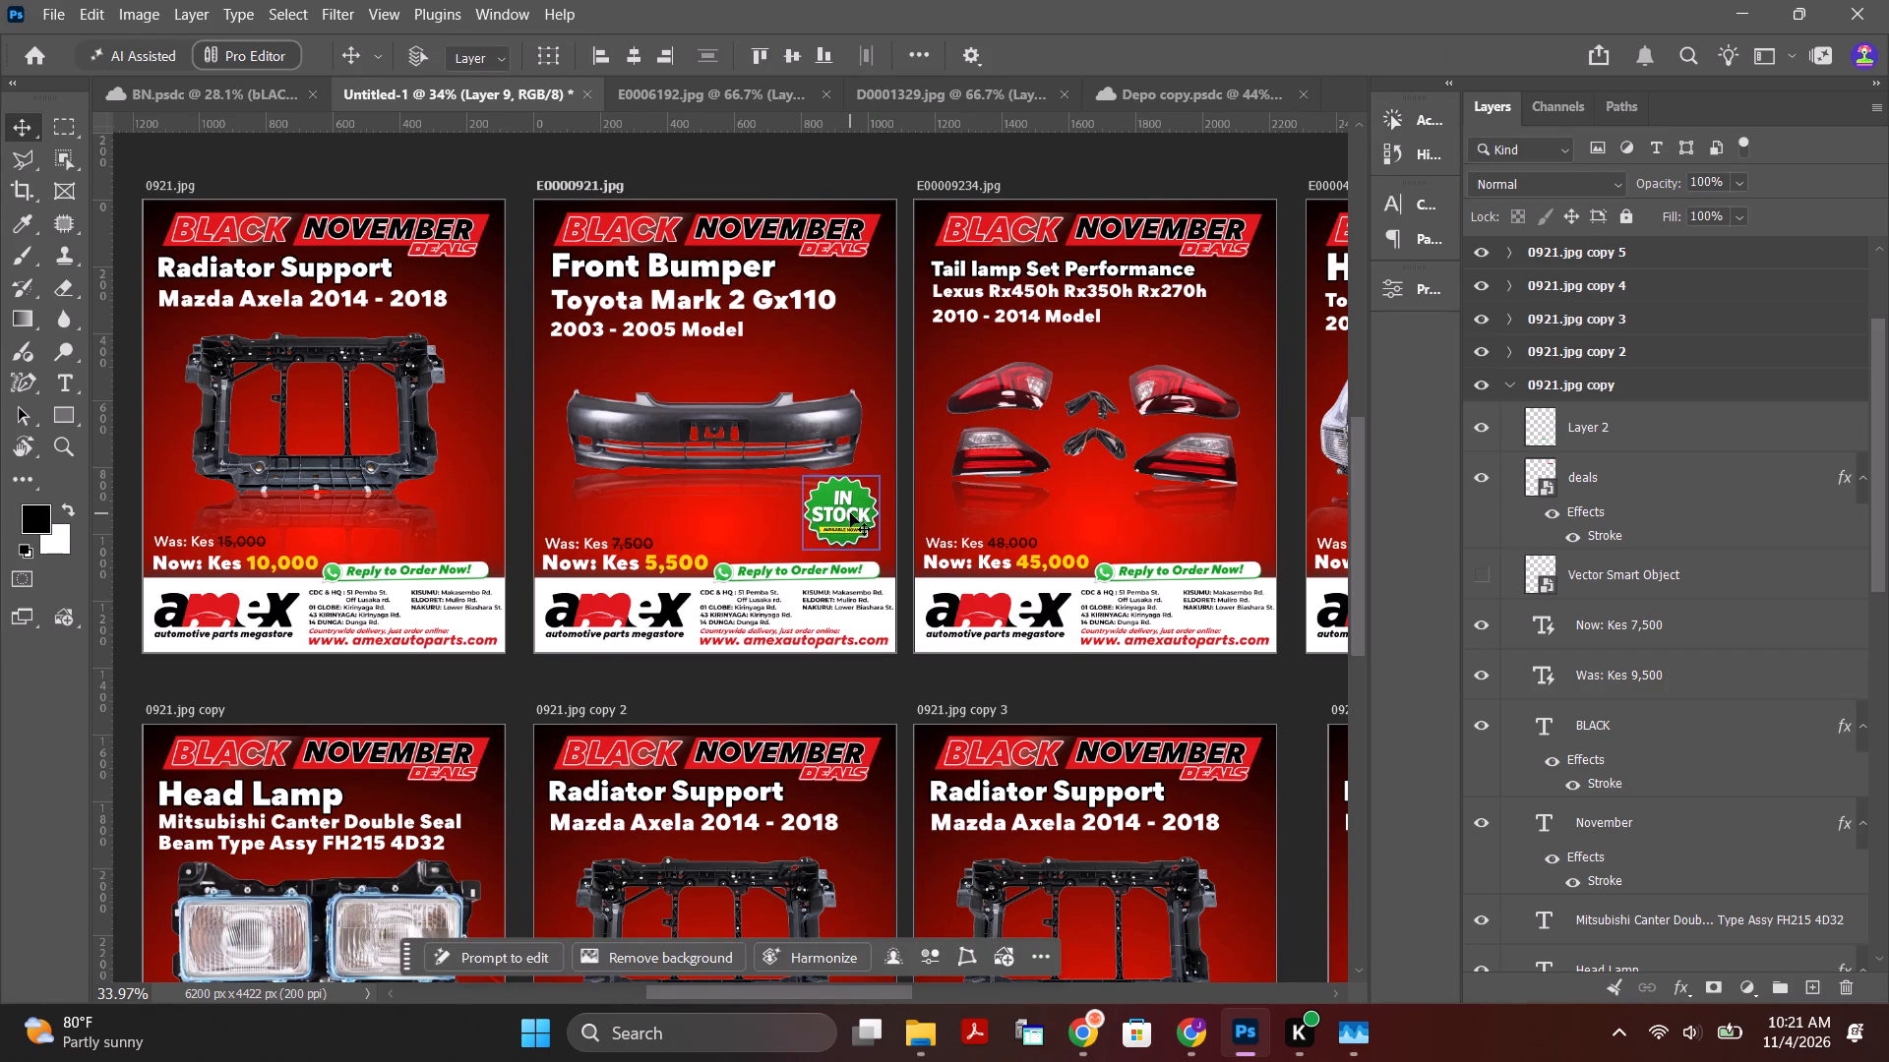
Check the top layers of the 0921.jpg copy artboard by toggling their visibility, and show the hidden Vector Smart Object below deals.
{"action": "left_click", "coordinate": [1612, 423]}
{"action": "left_click", "coordinate": [1488, 427]}
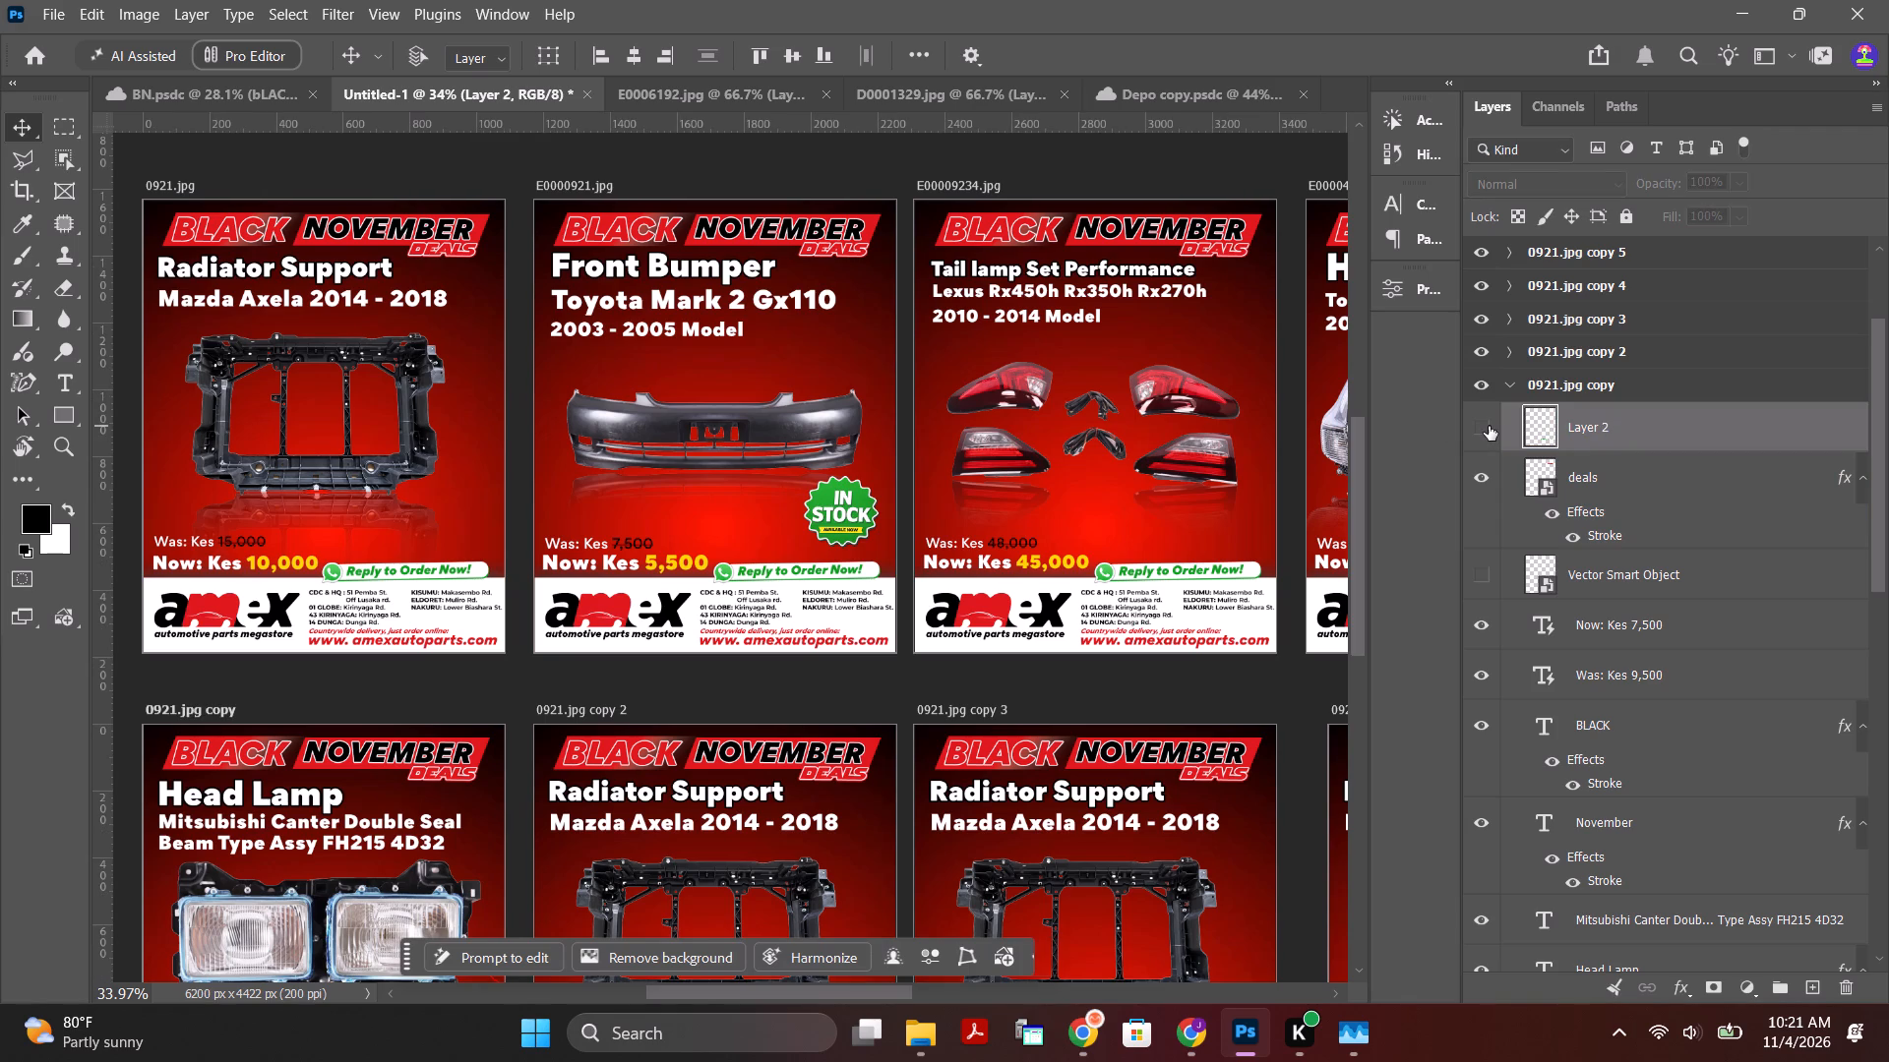
{"action": "left_click", "coordinate": [1490, 428]}
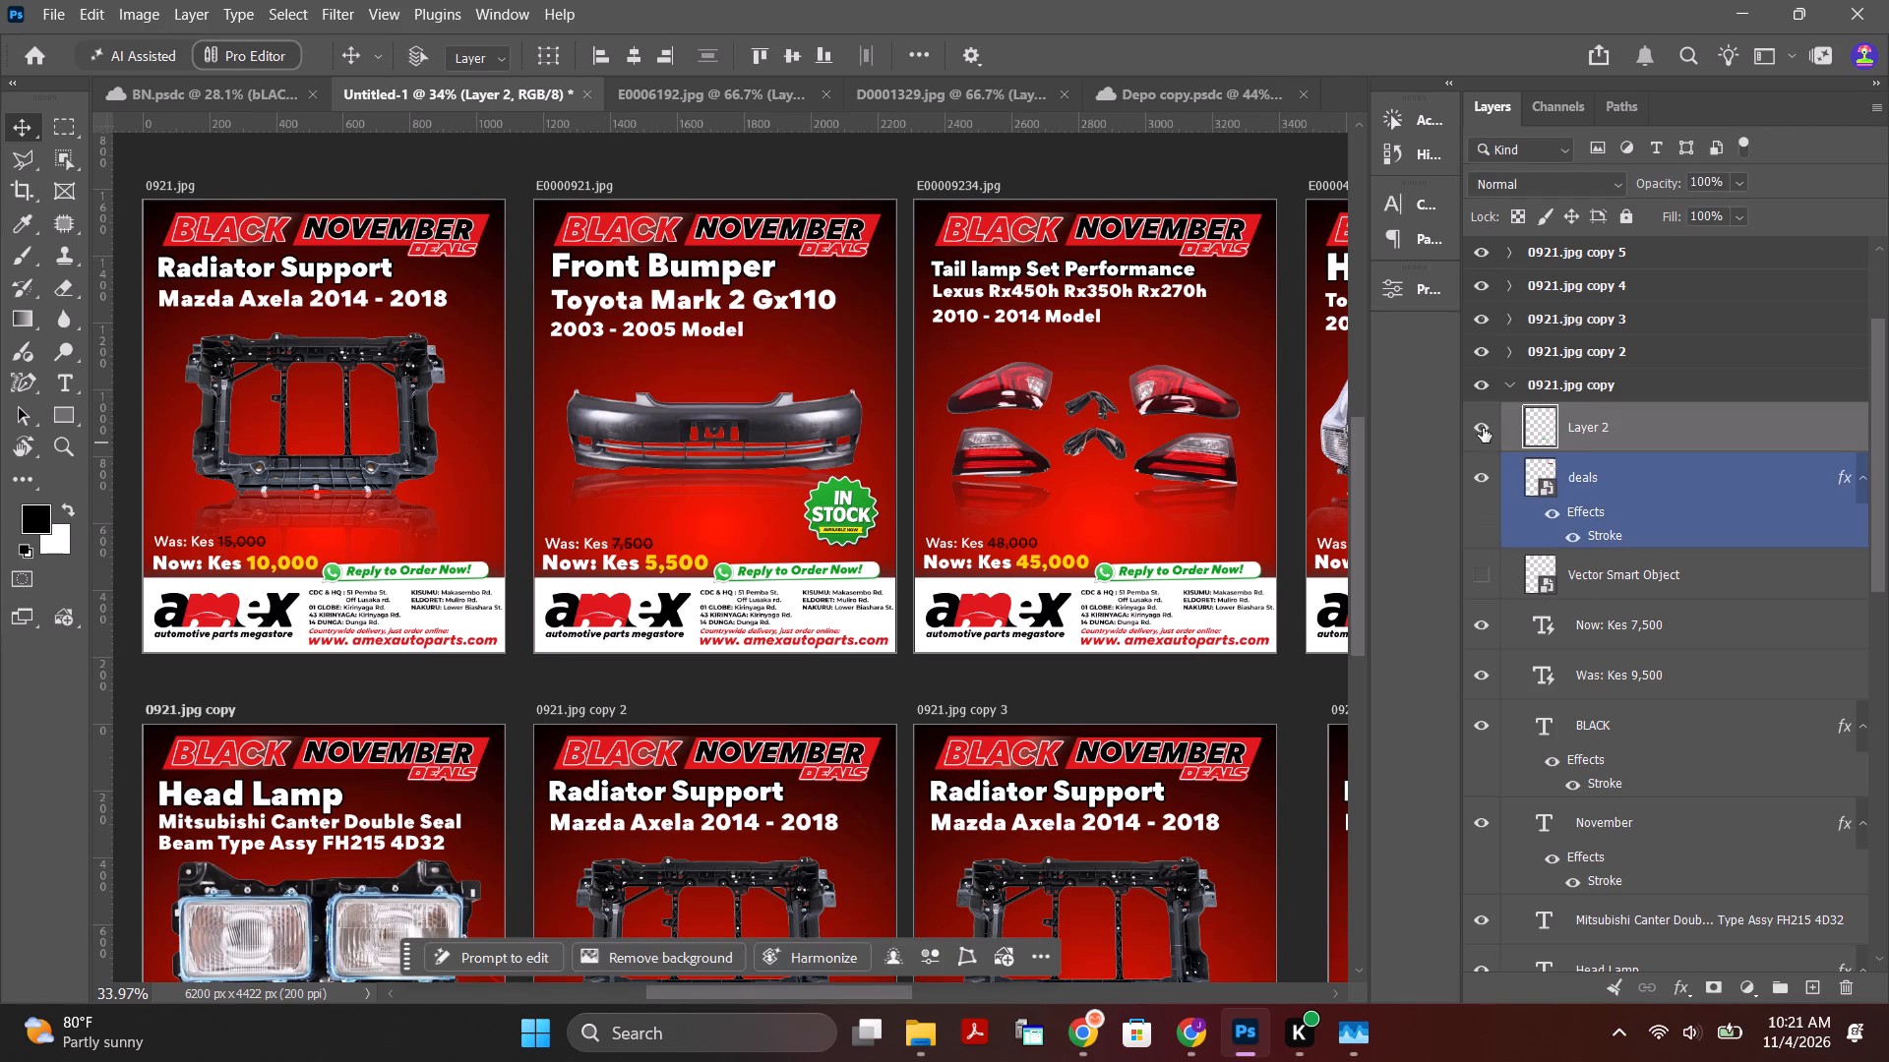
{"action": "left_click", "coordinate": [1484, 577]}
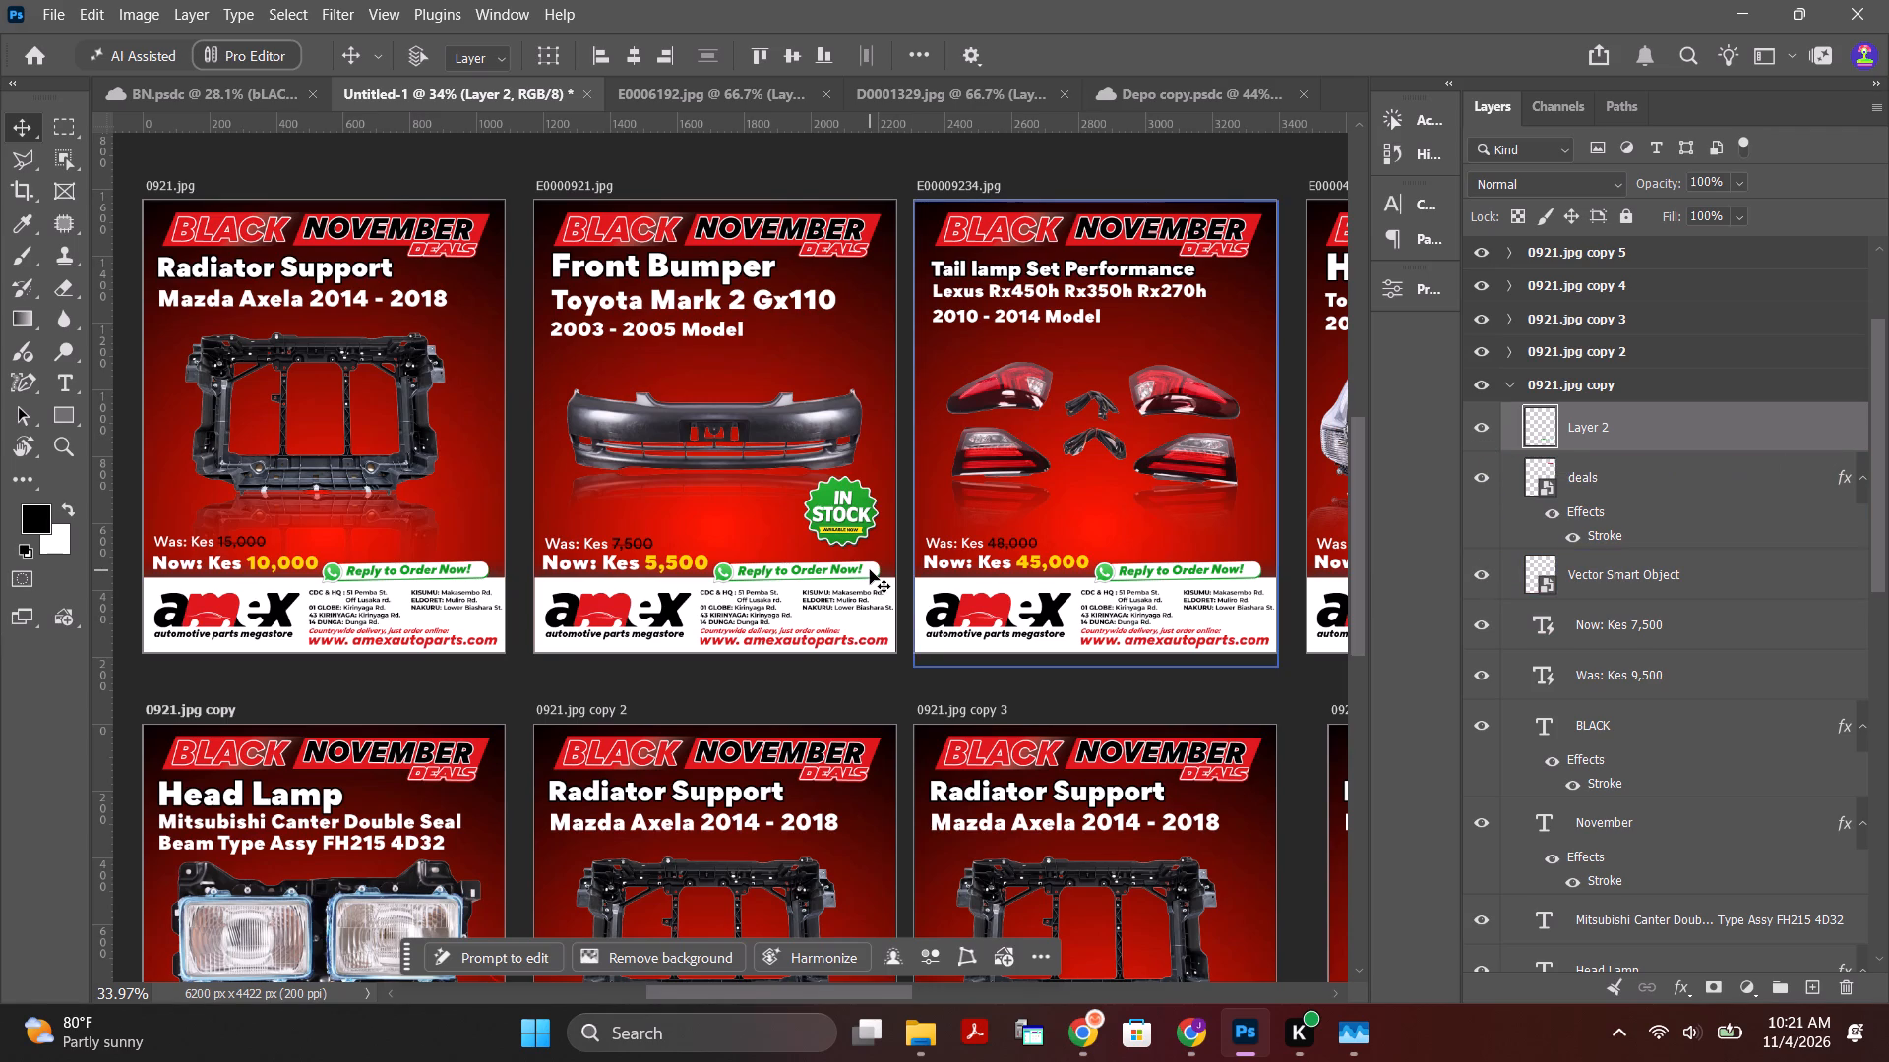
{"action": "left_click", "coordinate": [1479, 574]}
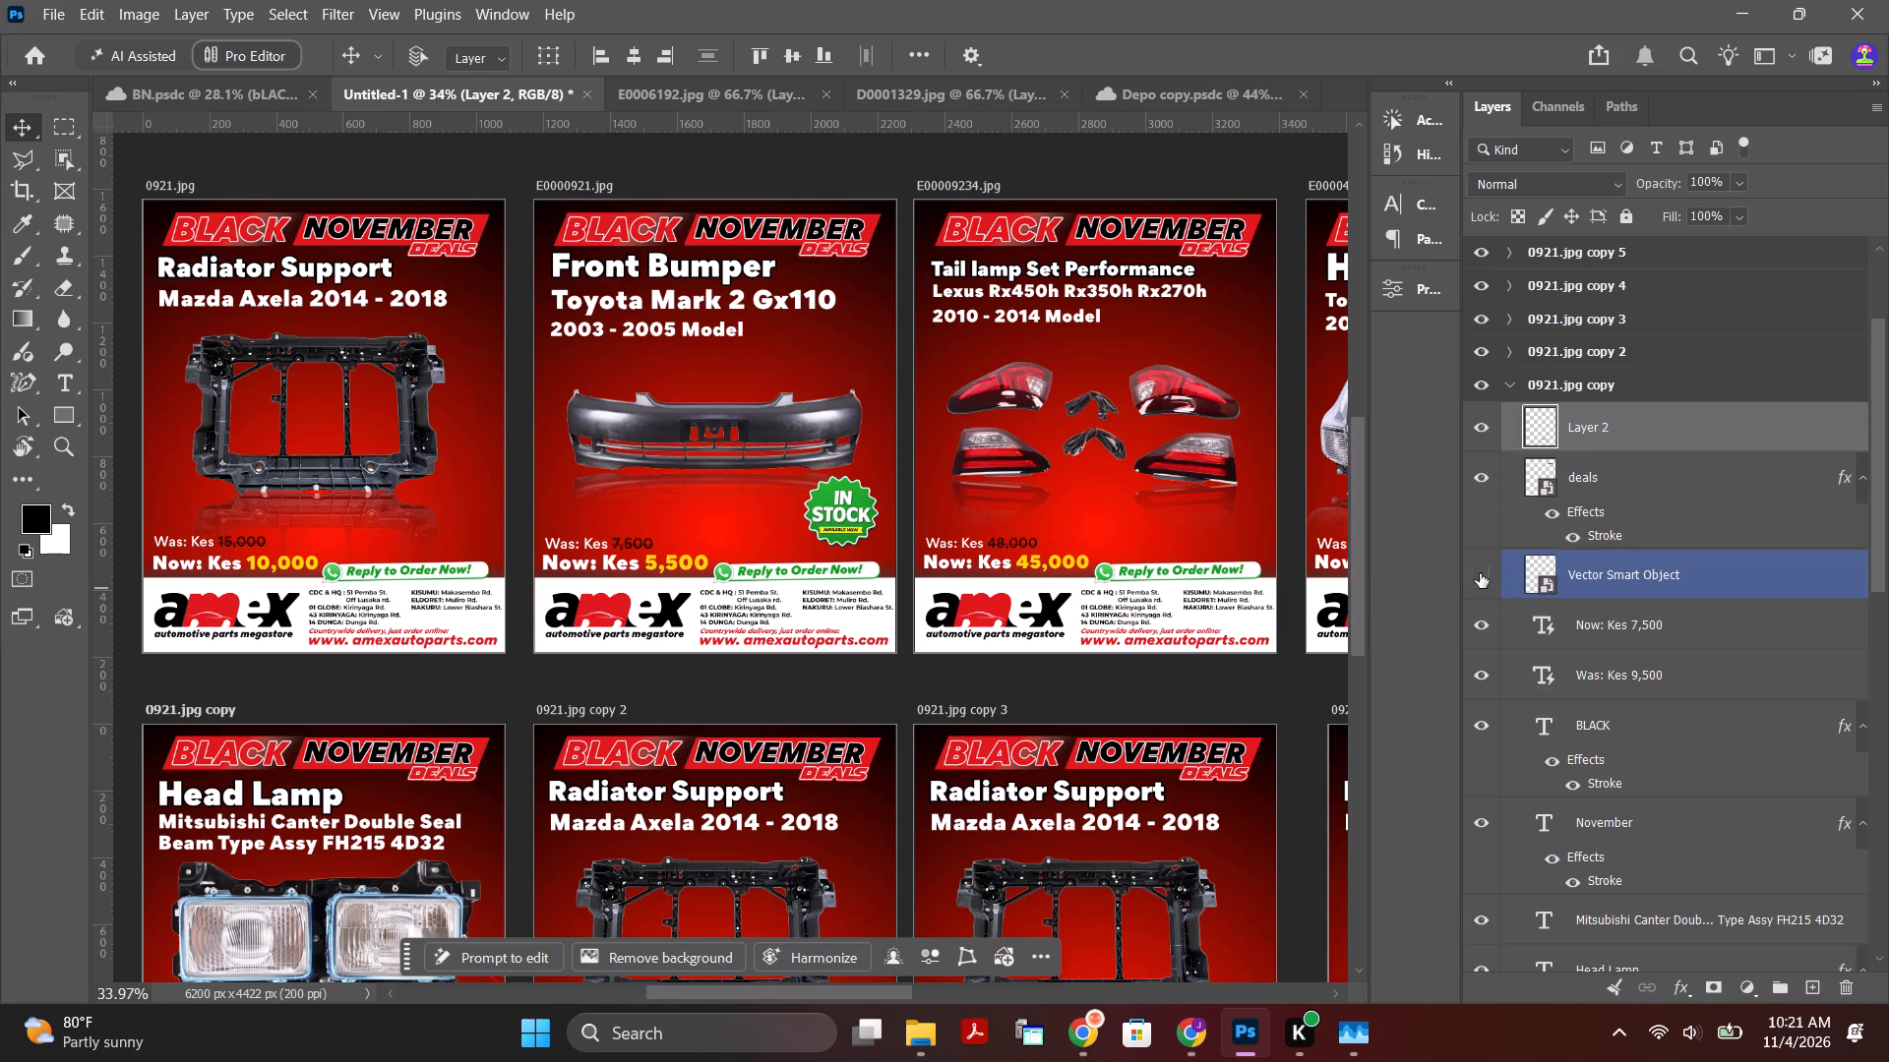
{"action": "left_click", "coordinate": [1480, 573]}
{"action": "left_click", "coordinate": [1480, 573]}
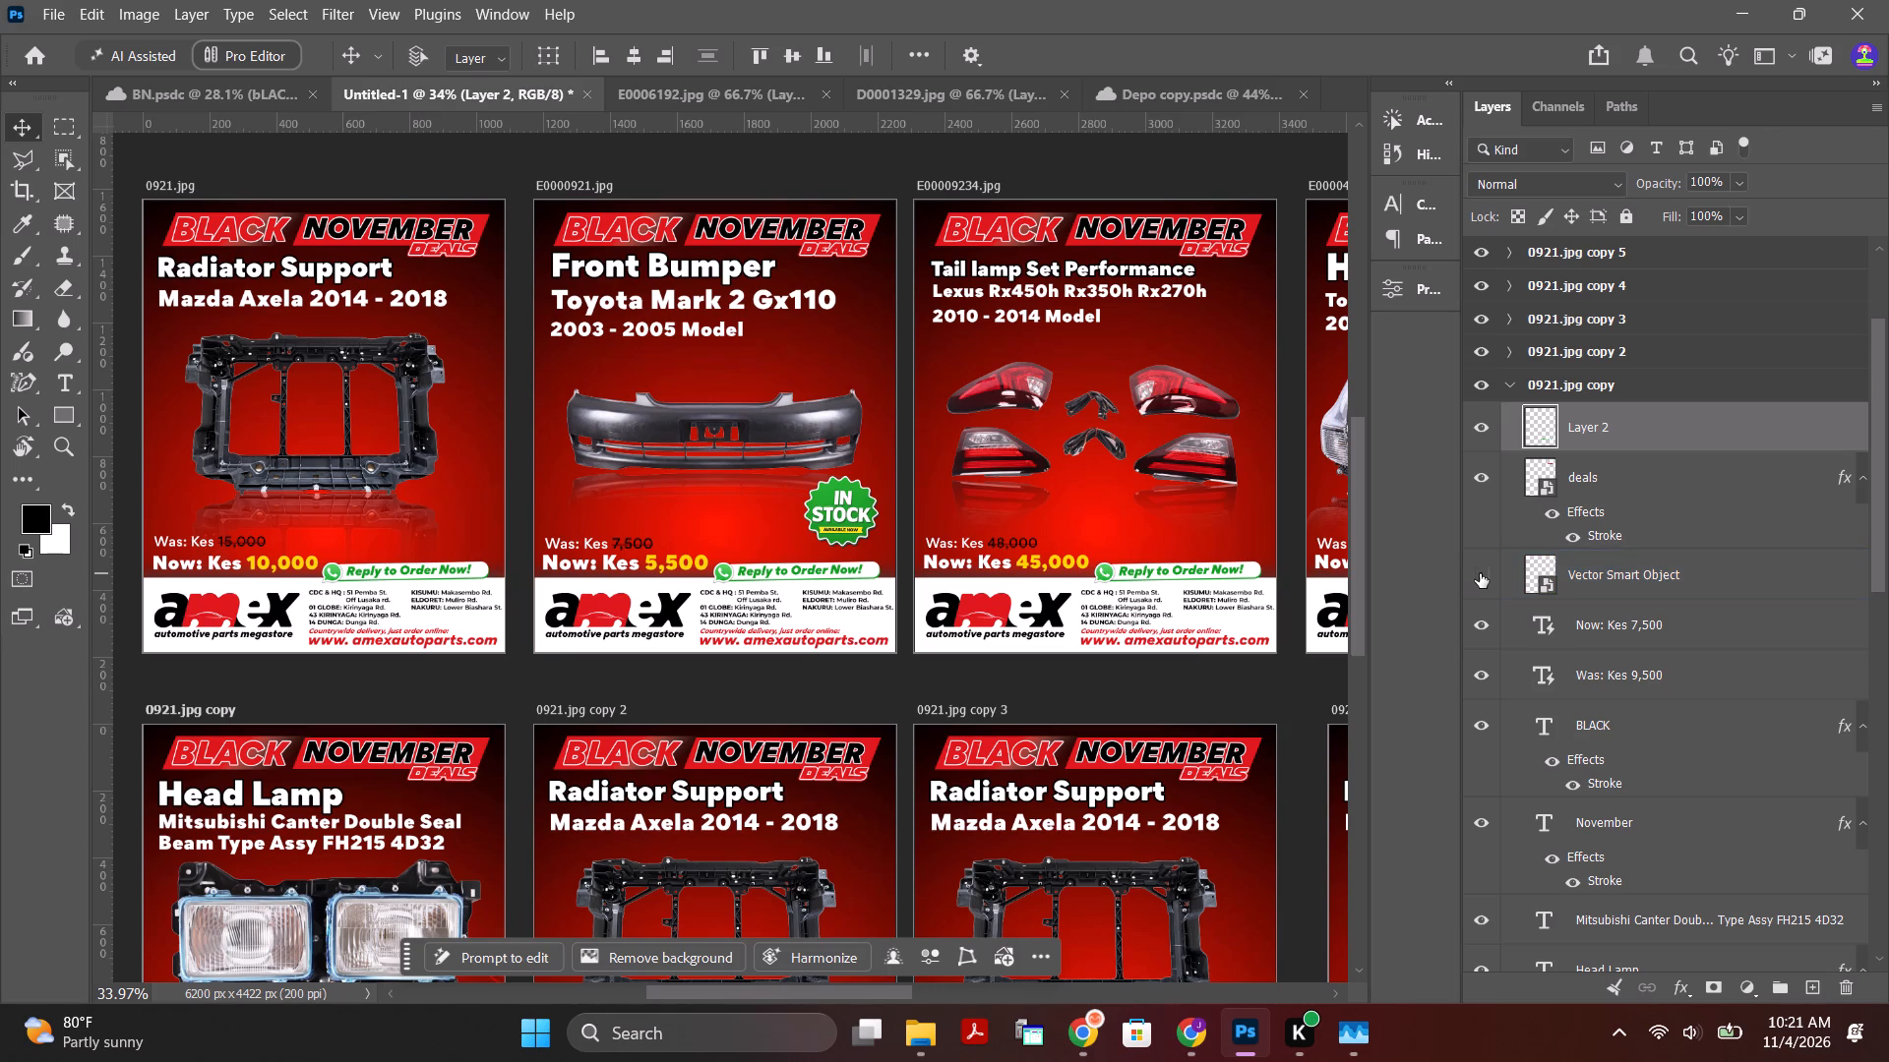
{"action": "left_click", "coordinate": [1484, 476]}
{"action": "left_click", "coordinate": [1484, 476]}
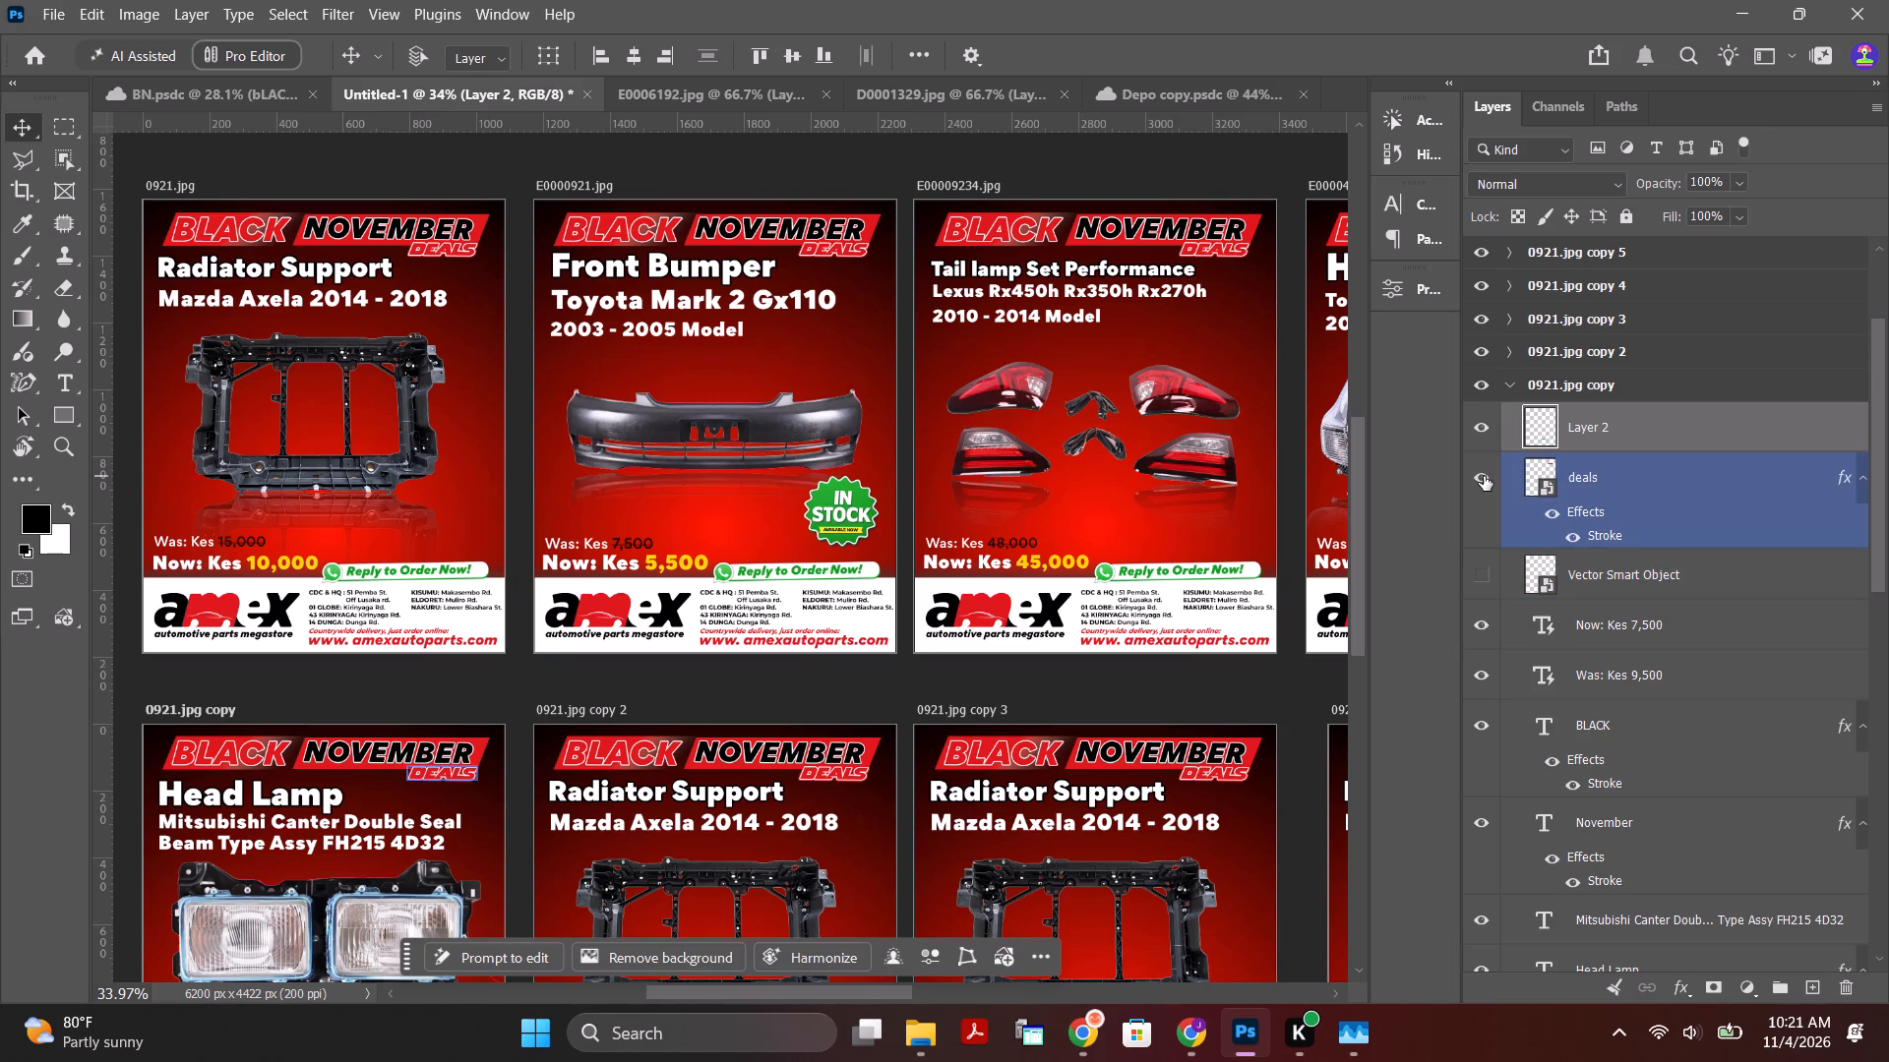
{"action": "left_click", "coordinate": [1482, 578]}
Duplicate the IN STOCK badge, Layer 9, from E0000921.jpg onto the Toyota Land Cruiser Head Lamp poster, E0000451.jpg, above its reply banner.
{"action": "scroll", "coordinate": [884, 675], "scroll_direction": "down", "scroll_amount": 4}
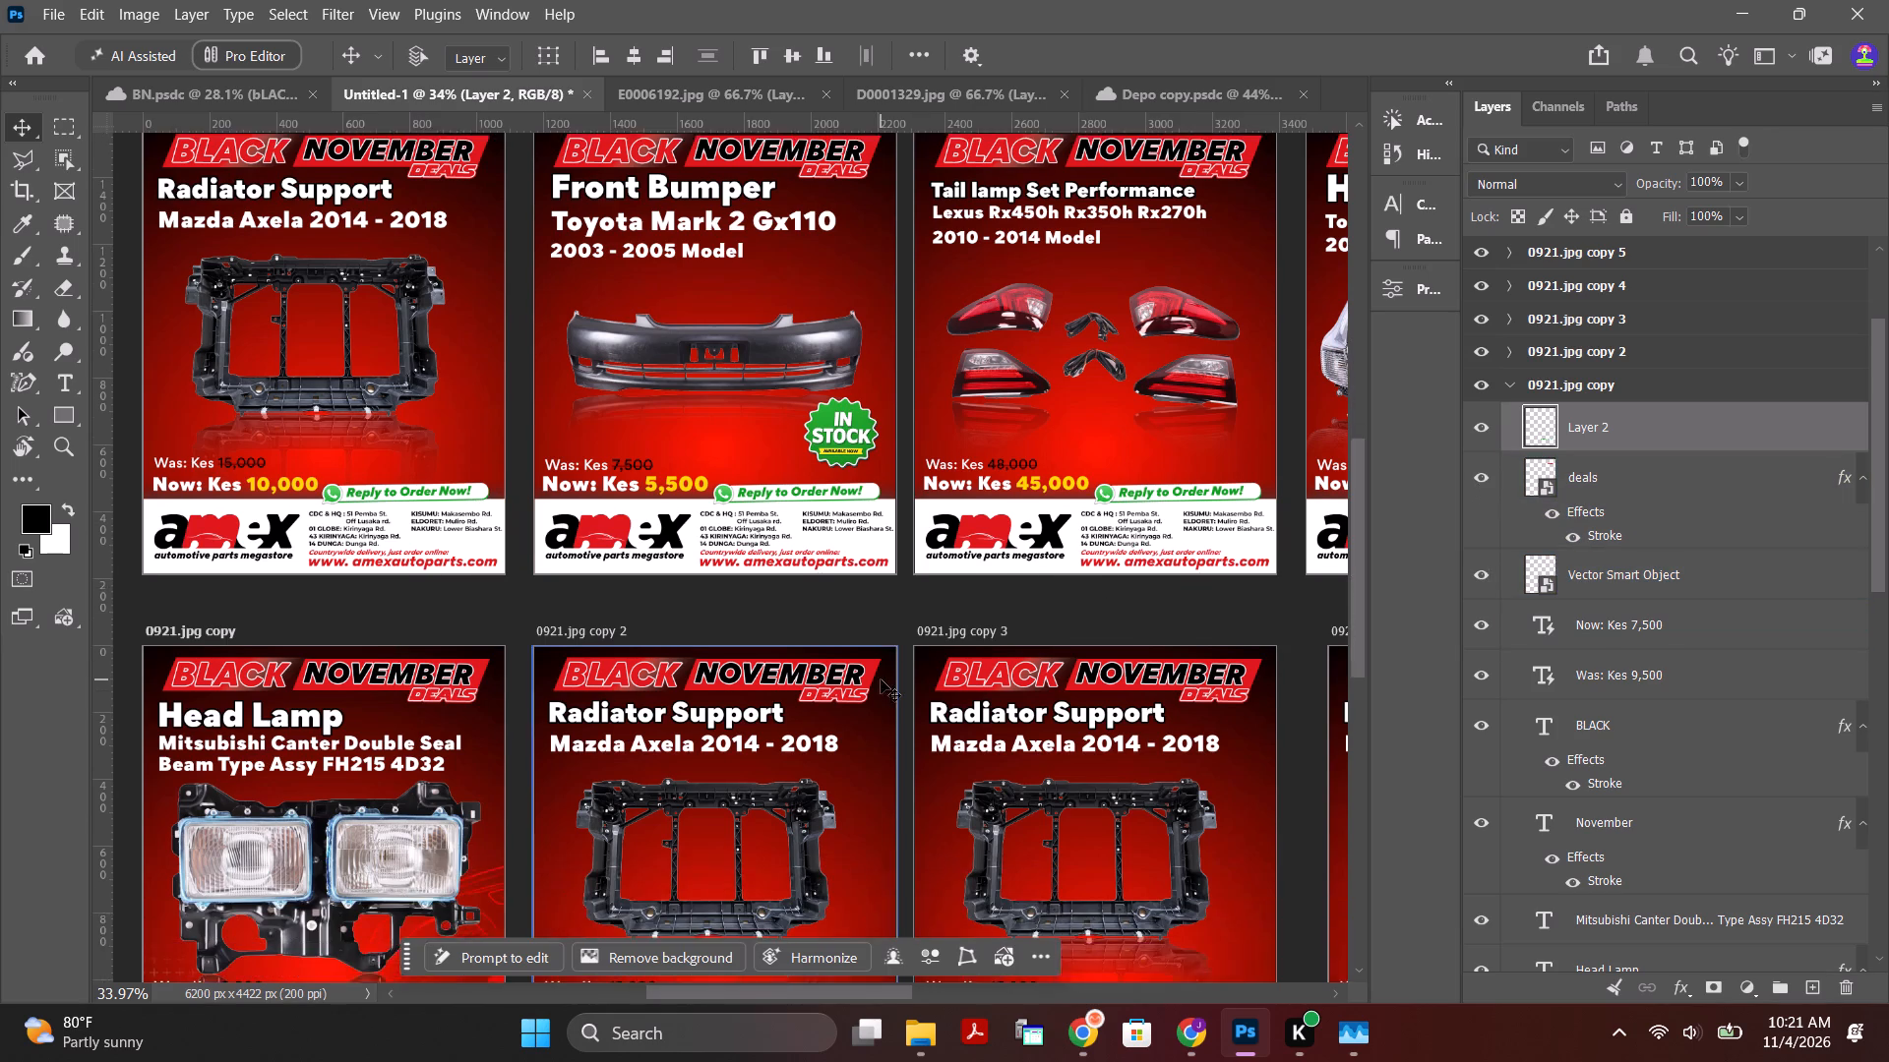
{"action": "scroll", "coordinate": [881, 679], "scroll_direction": "down", "scroll_amount": 11}
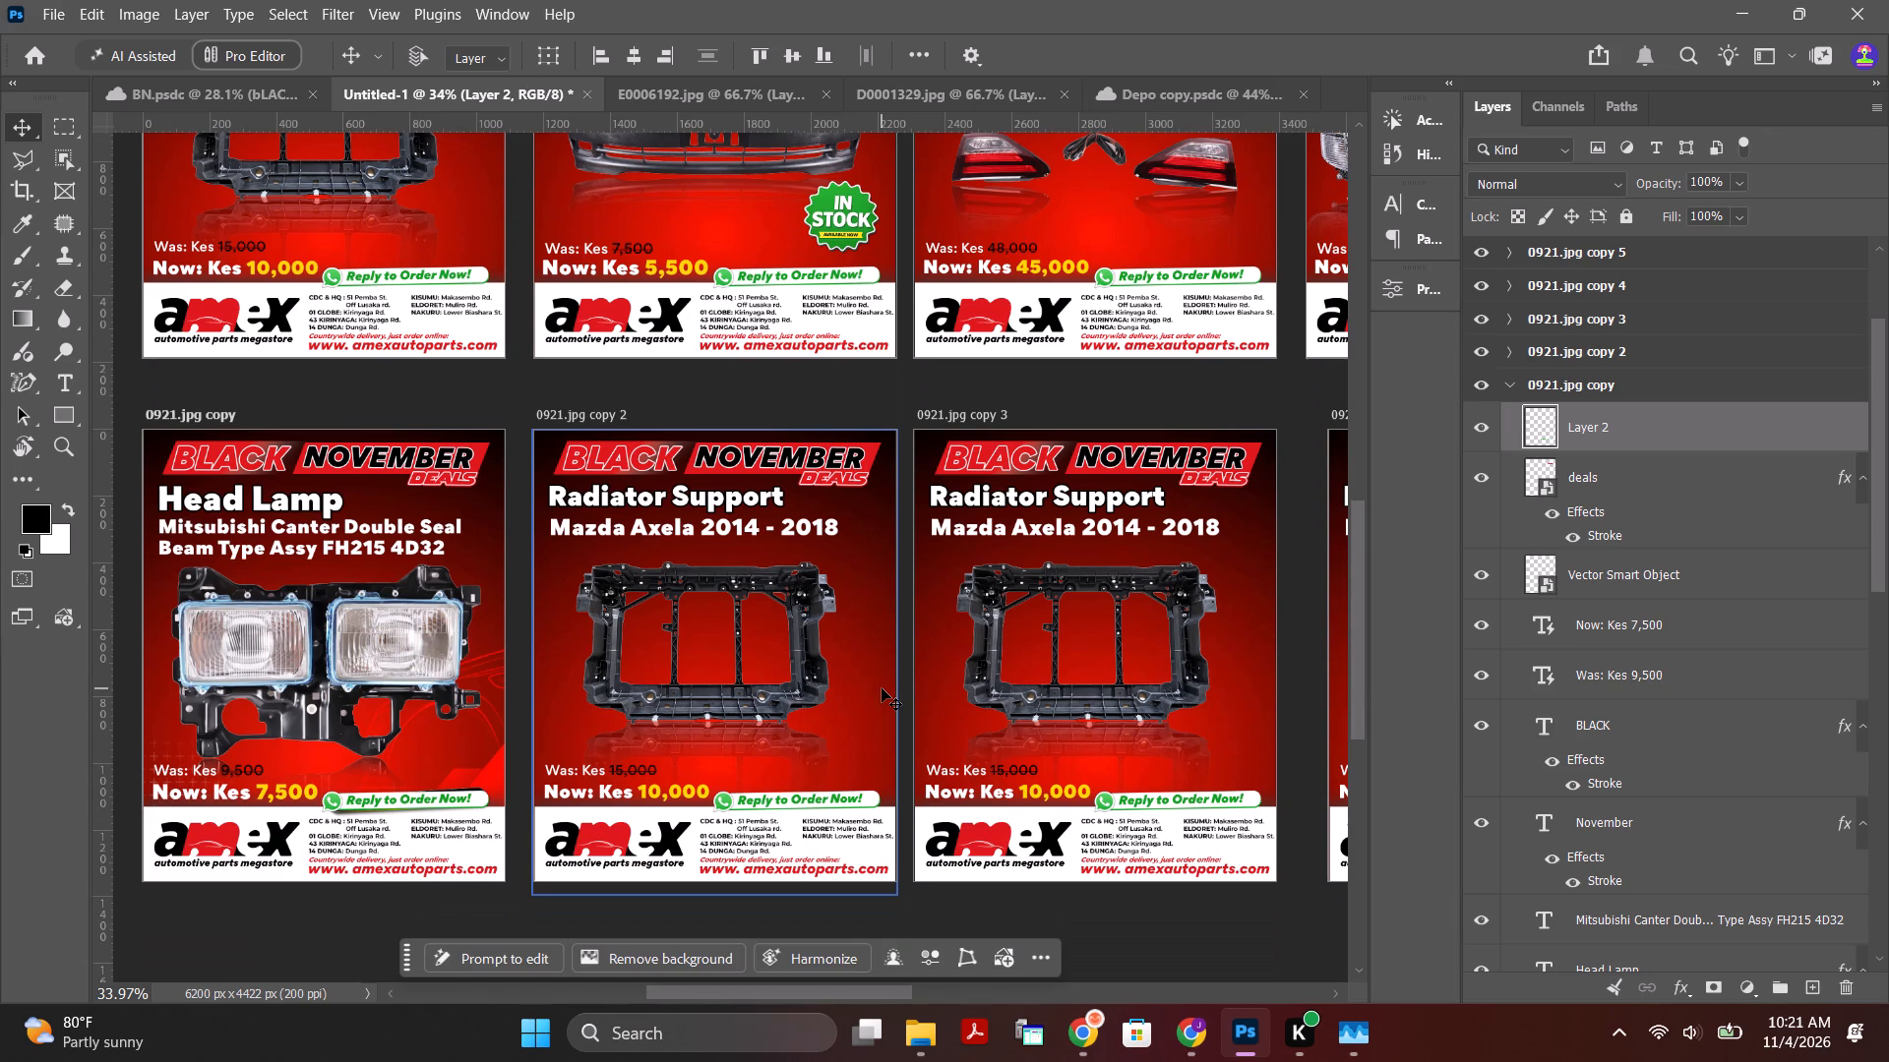
{"action": "scroll", "coordinate": [882, 688], "scroll_direction": "down", "scroll_amount": 4, "text": "alt"}
{"action": "scroll", "coordinate": [899, 691], "scroll_direction": "down", "scroll_amount": 3}
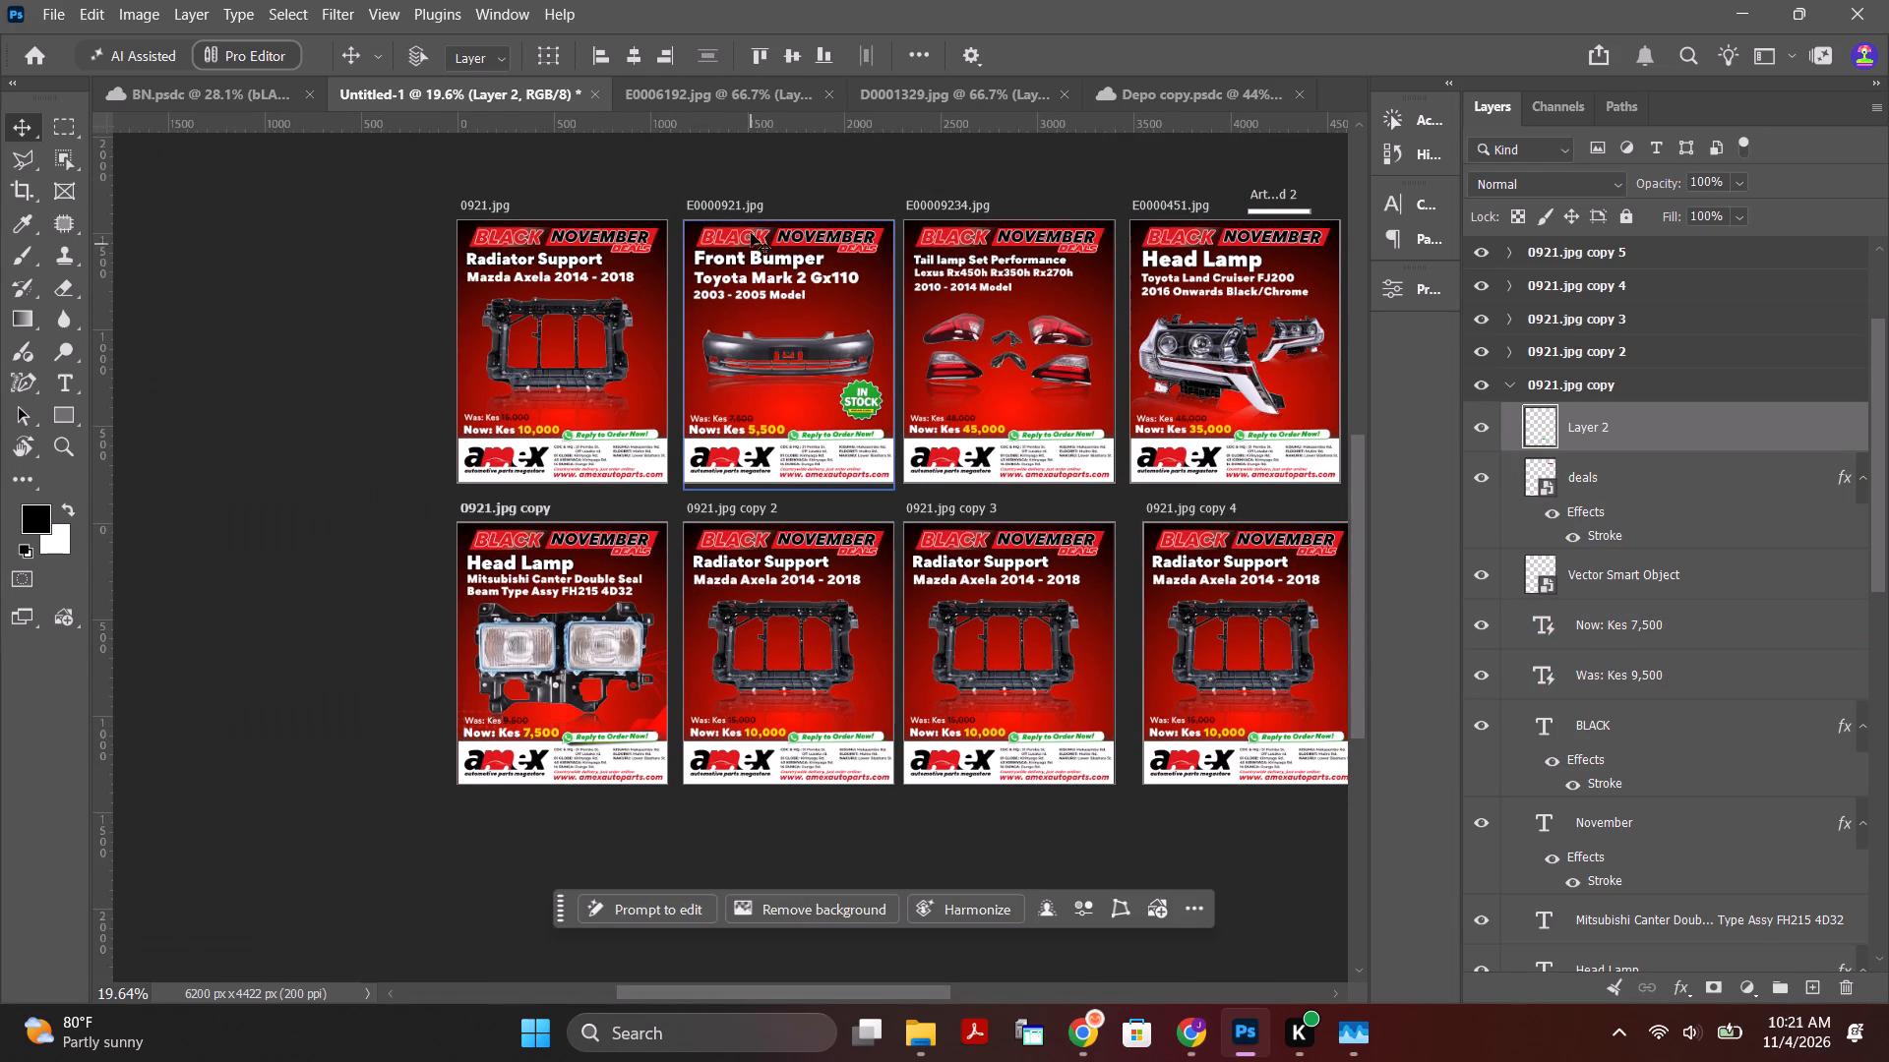
{"action": "left_click", "coordinate": [729, 203]}
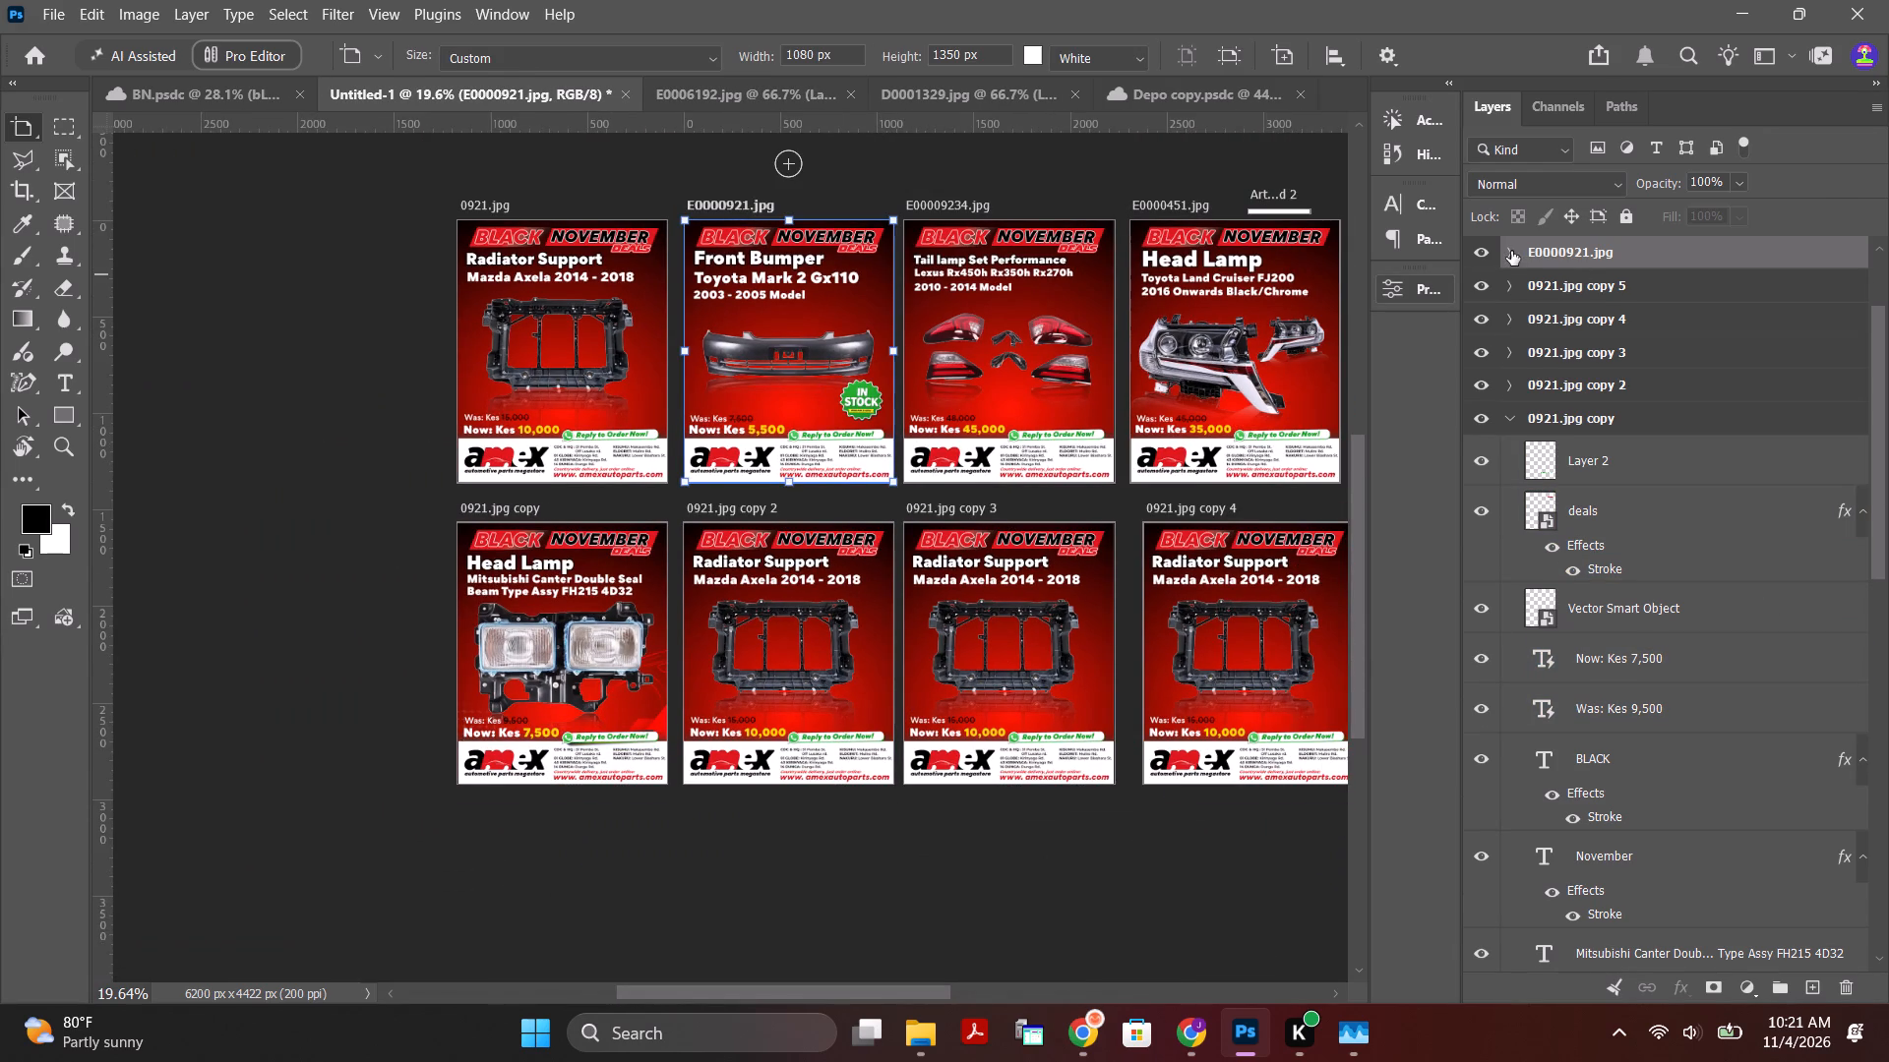
{"action": "left_click", "coordinate": [1511, 251]}
{"action": "left_click", "coordinate": [1482, 291]}
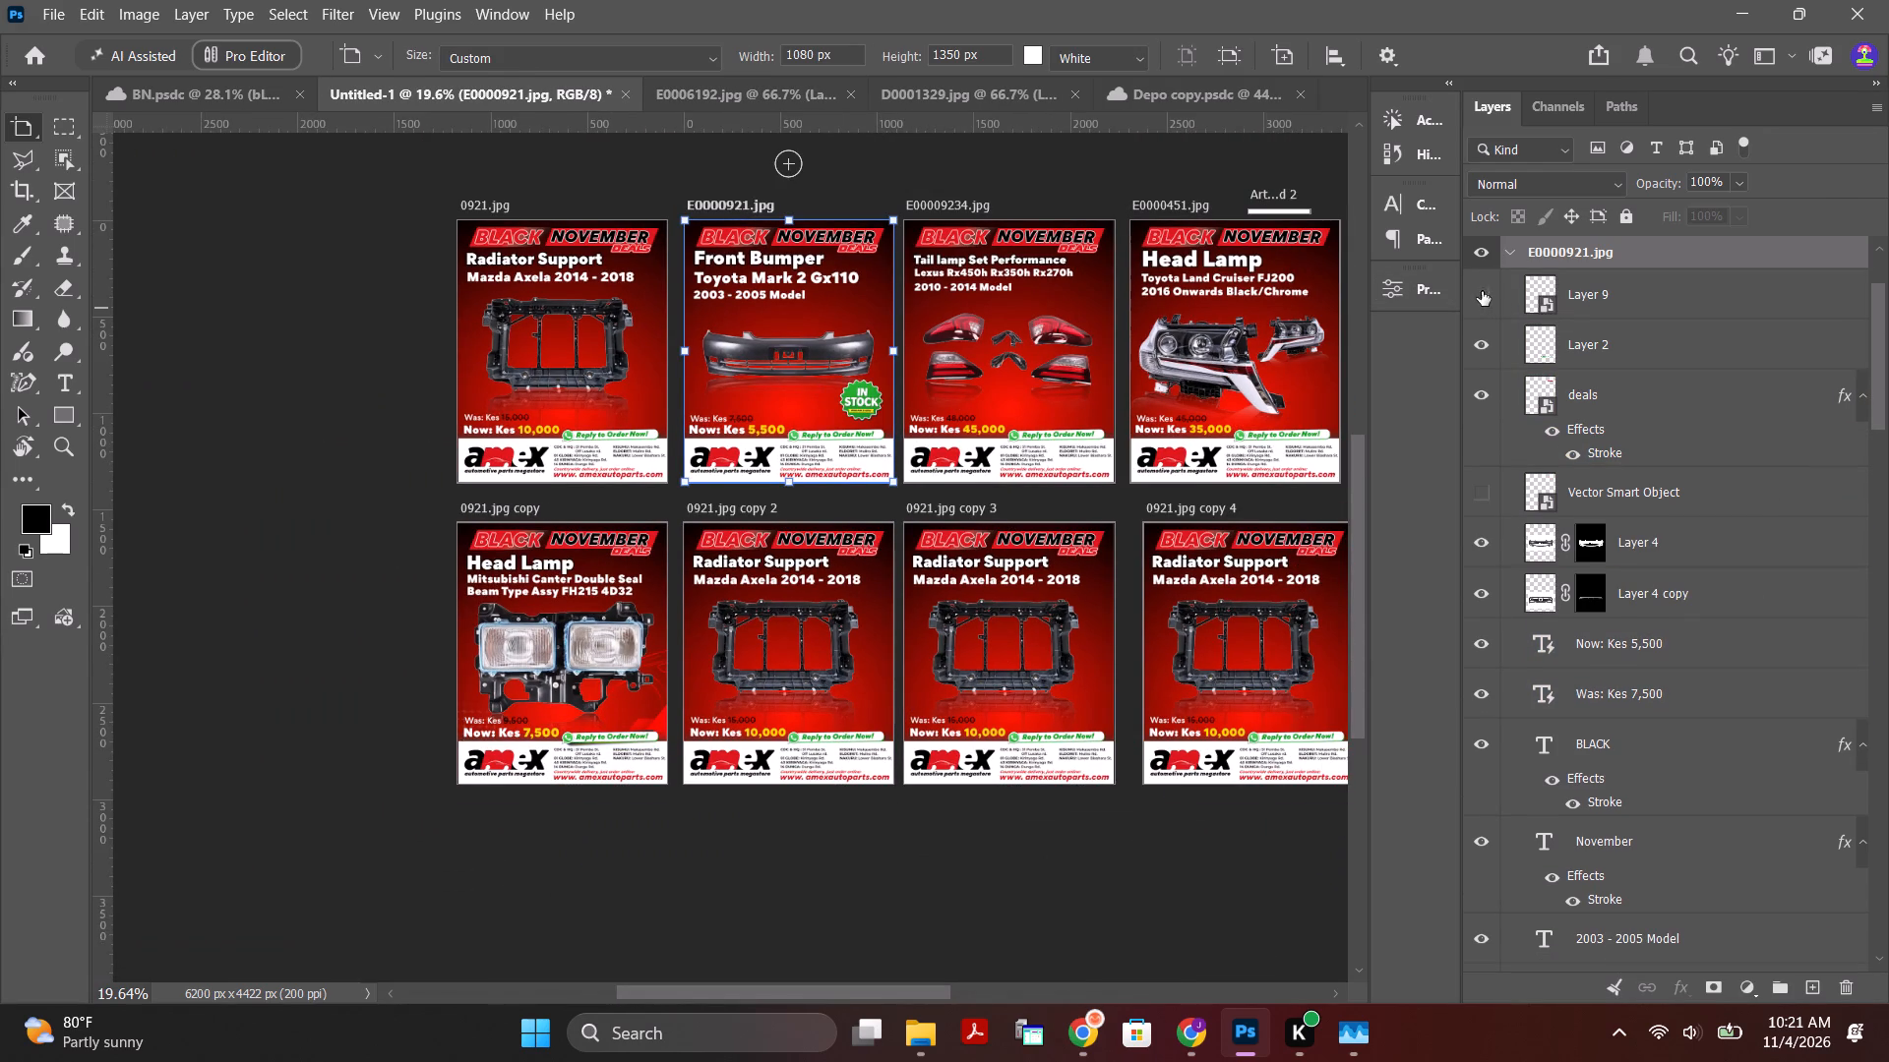
{"action": "left_click", "coordinate": [1482, 291]}
{"action": "left_click", "coordinate": [1634, 304]}
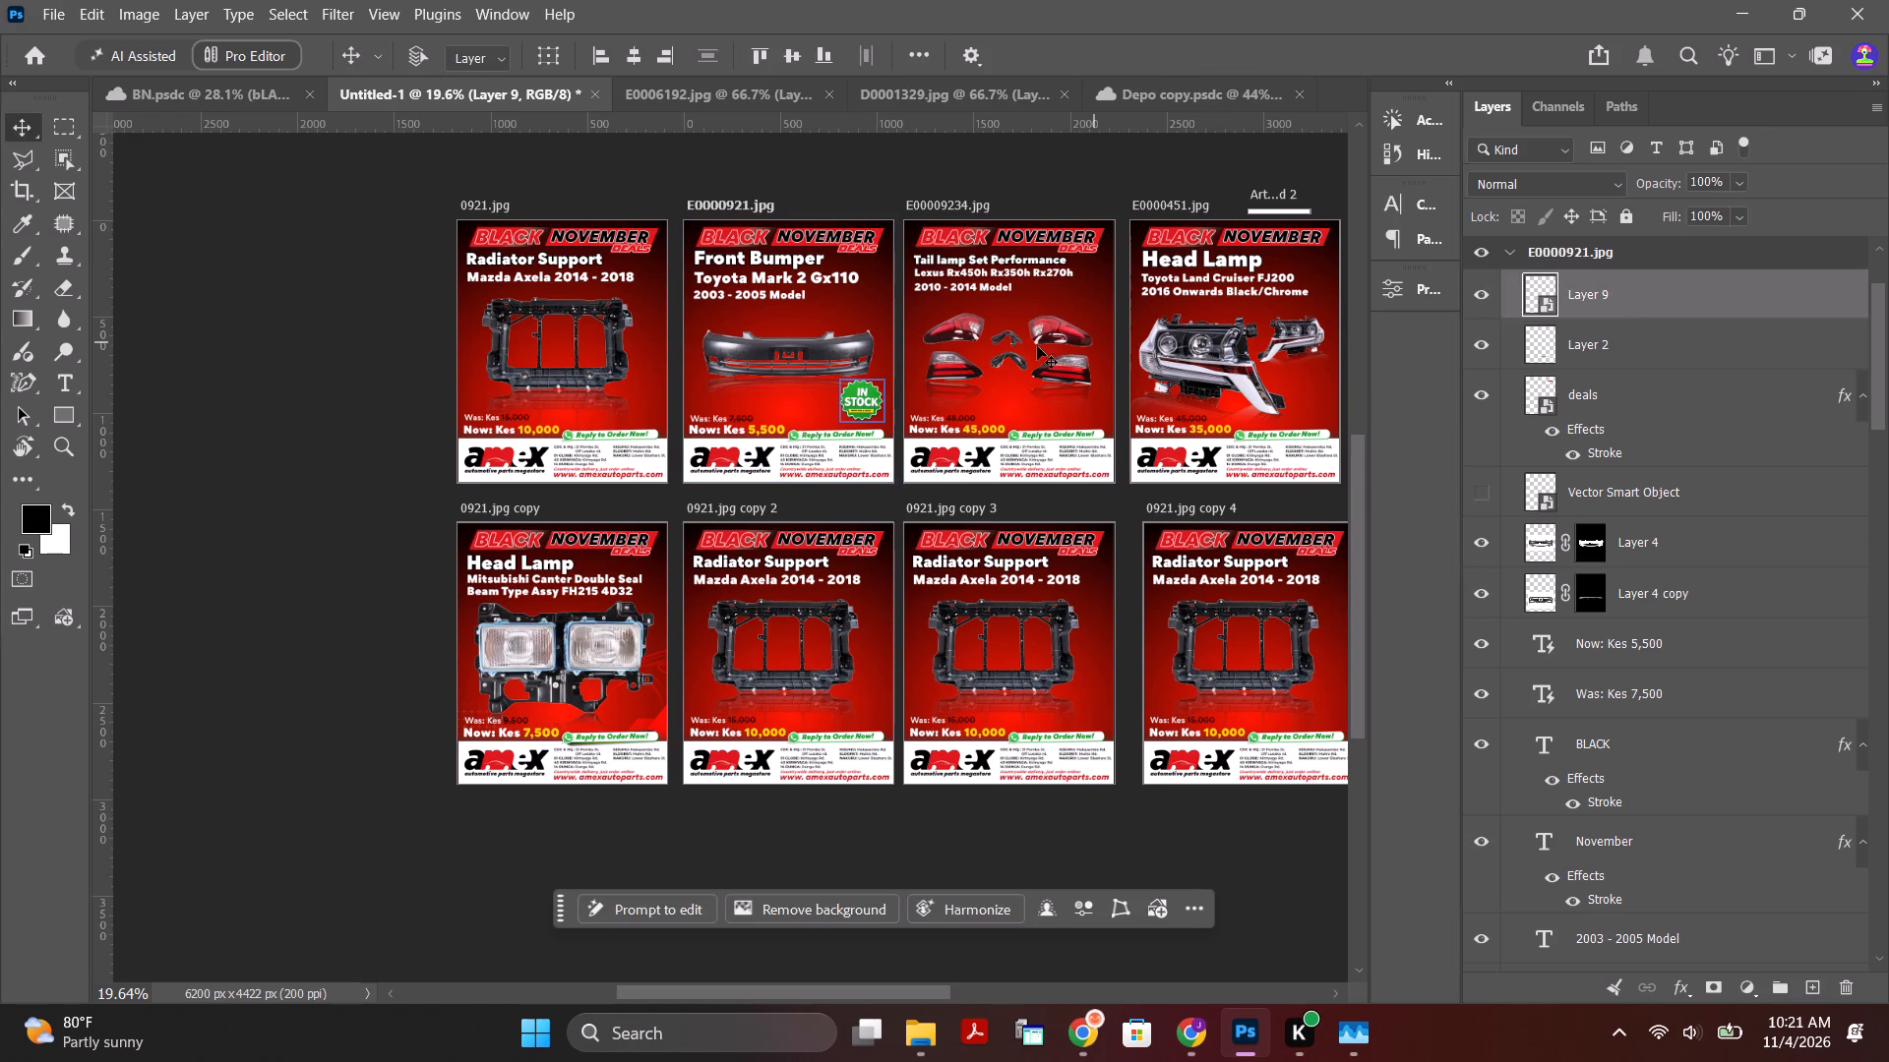
{"action": "left_click_drag", "start_coordinate": [870, 401], "coordinate": [1316, 391], "text": "alt"}
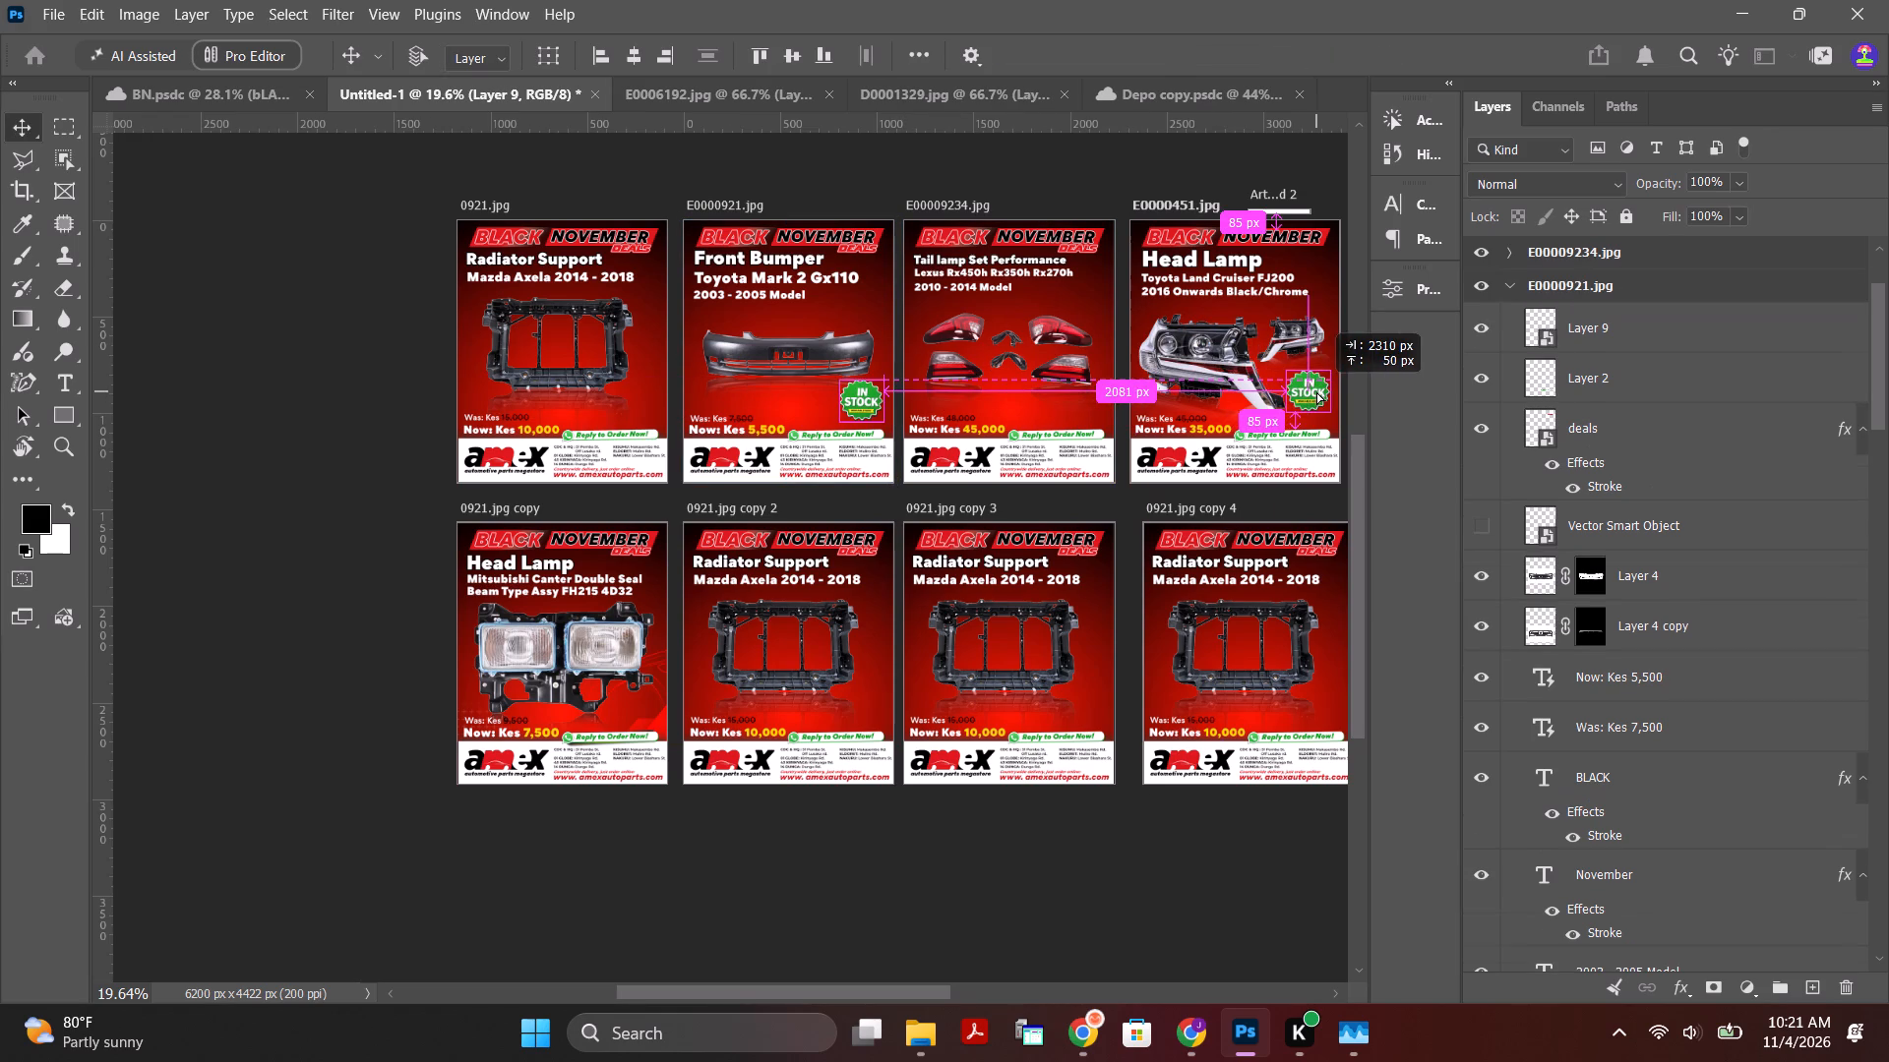
{"action": "left_click_drag", "start_coordinate": [1316, 391], "coordinate": [1304, 394], "text": "alt"}
Show the hidden Vector Smart Object layer between deals and Layer 4 in the E0000921.jpg artboard.
{"action": "scroll", "coordinate": [1314, 423], "scroll_direction": "up", "scroll_amount": 6, "text": "alt"}
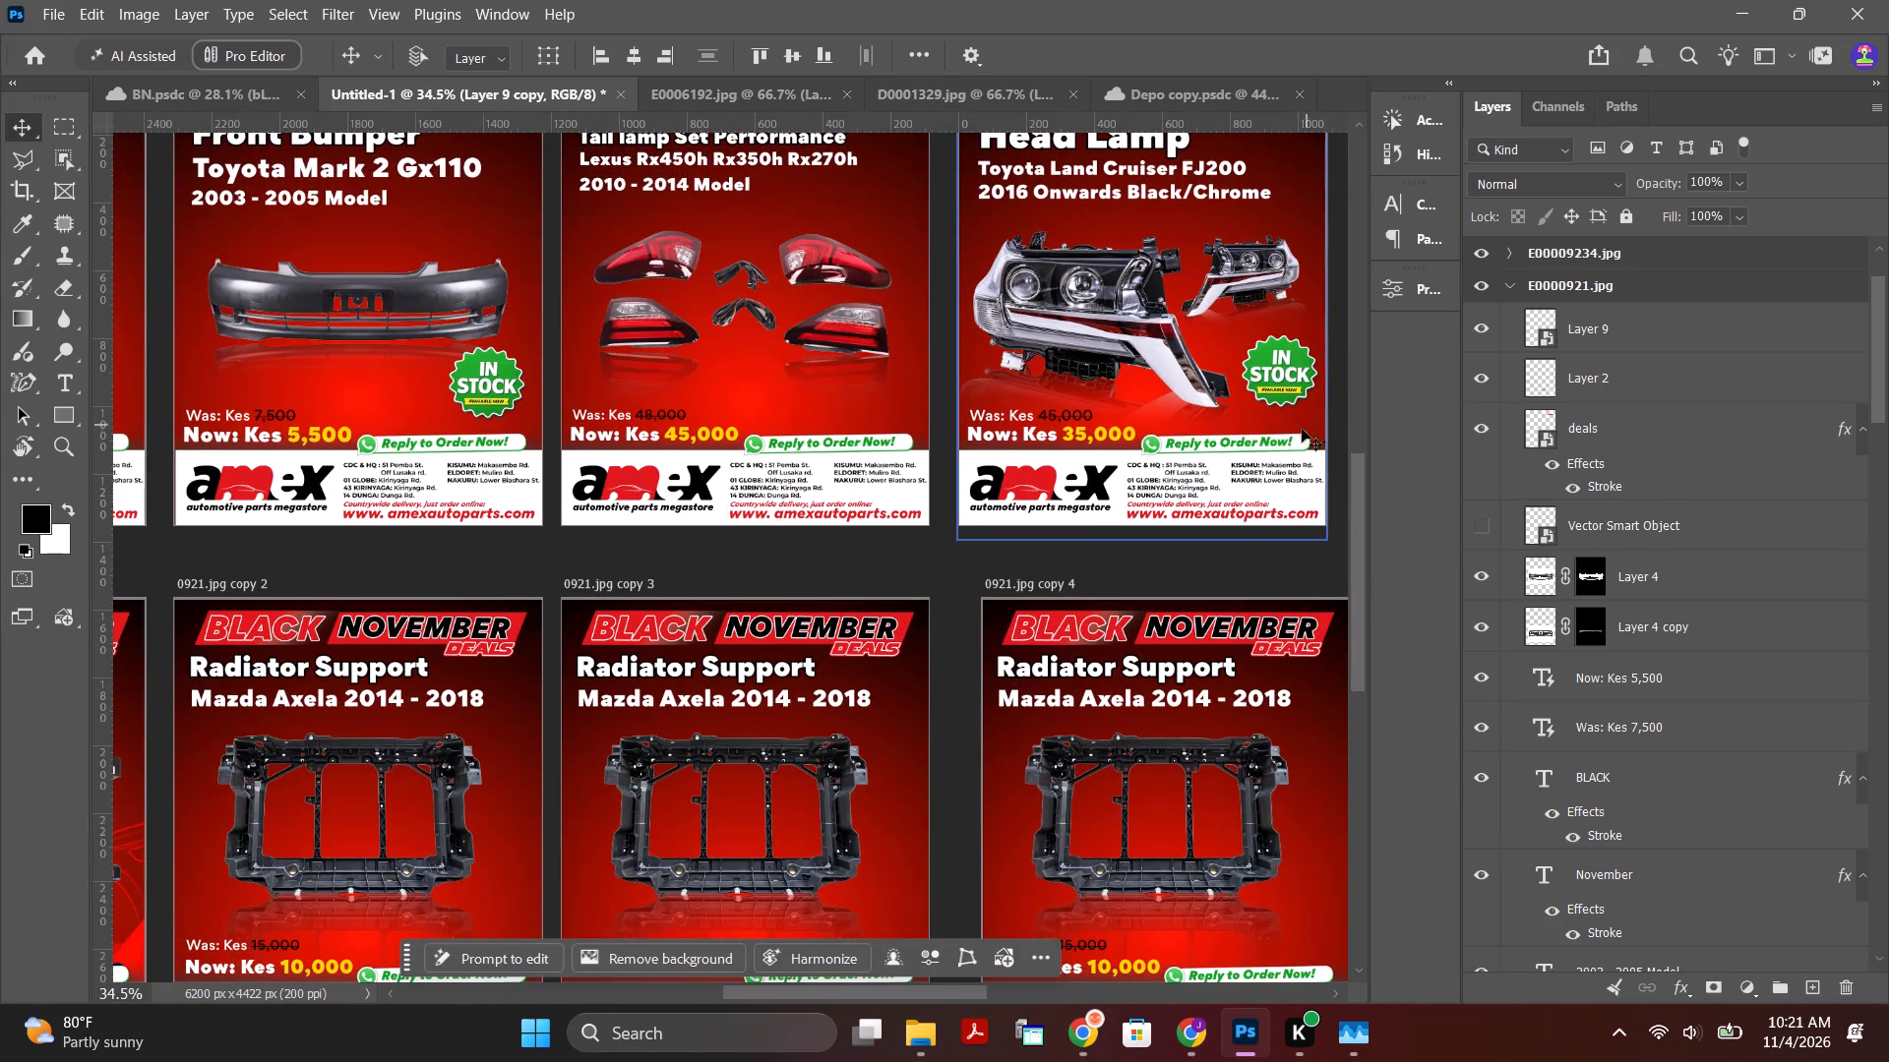
{"action": "left_click", "coordinate": [1288, 445]}
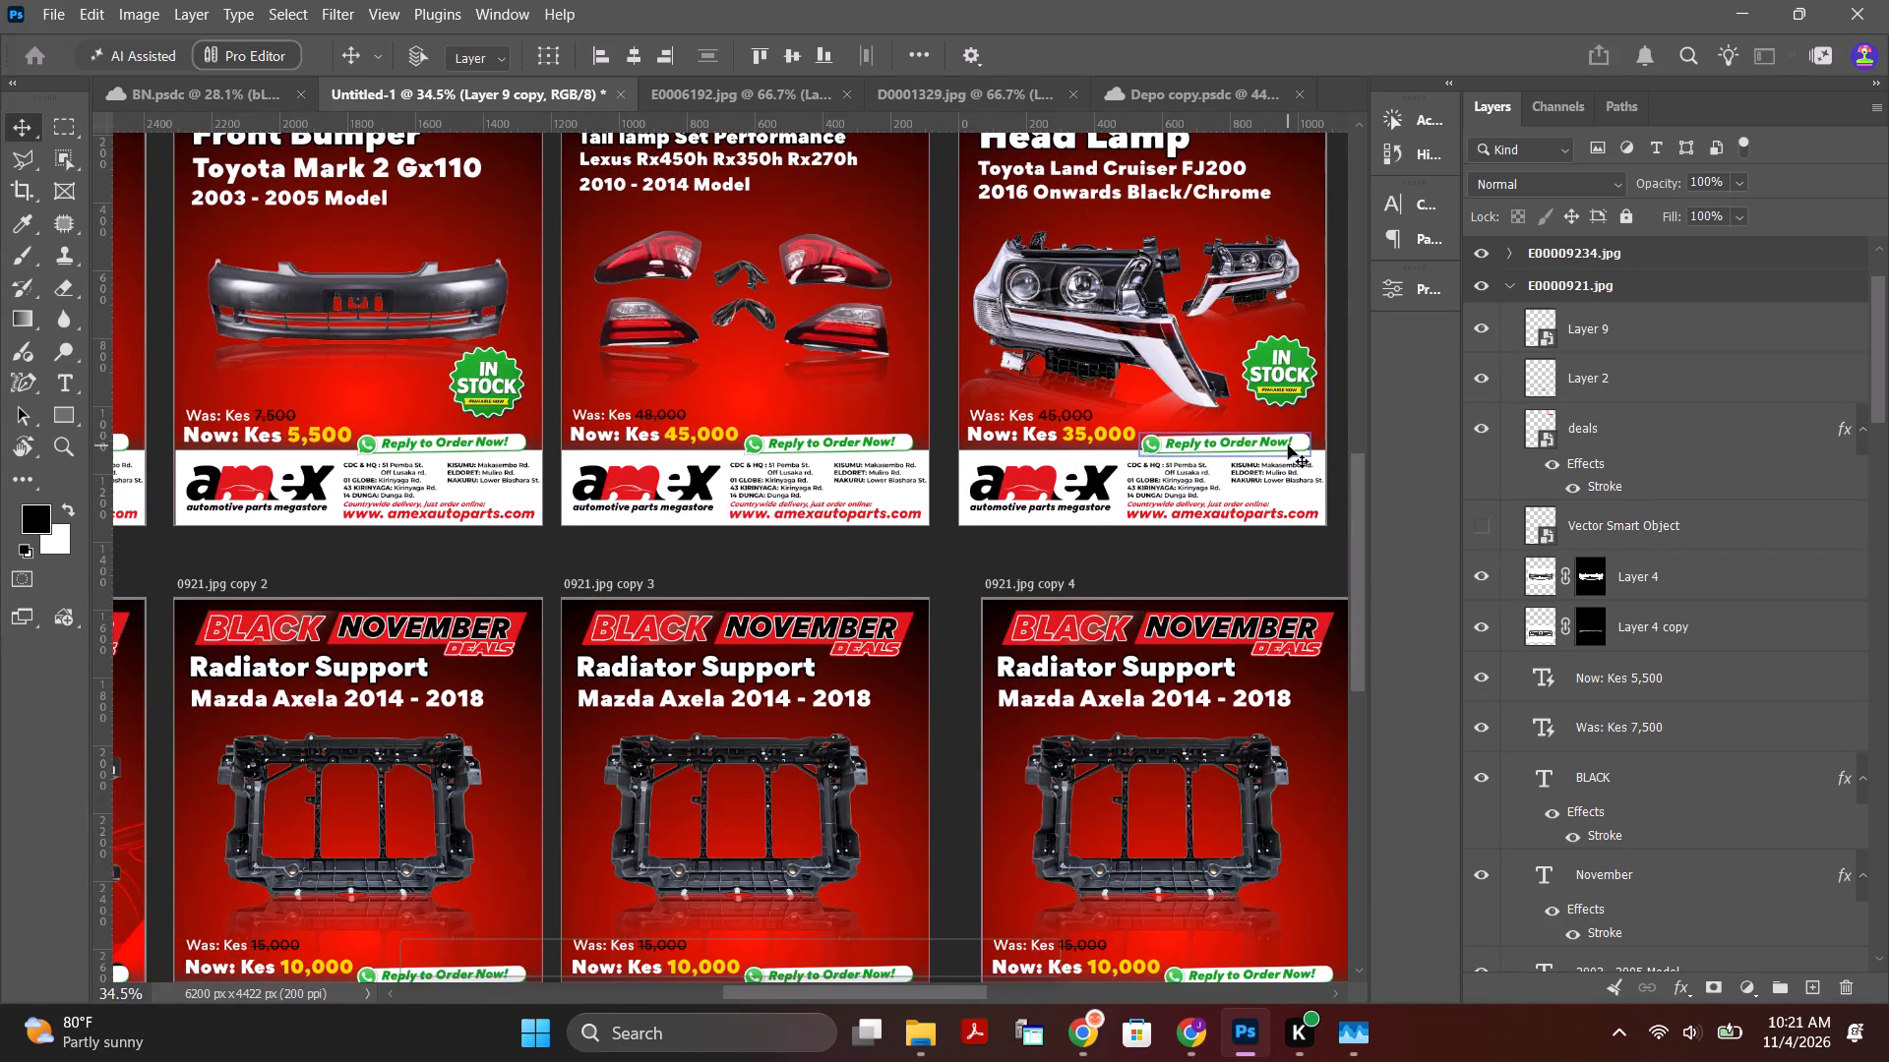
{"action": "left_click", "coordinate": [1480, 527]}
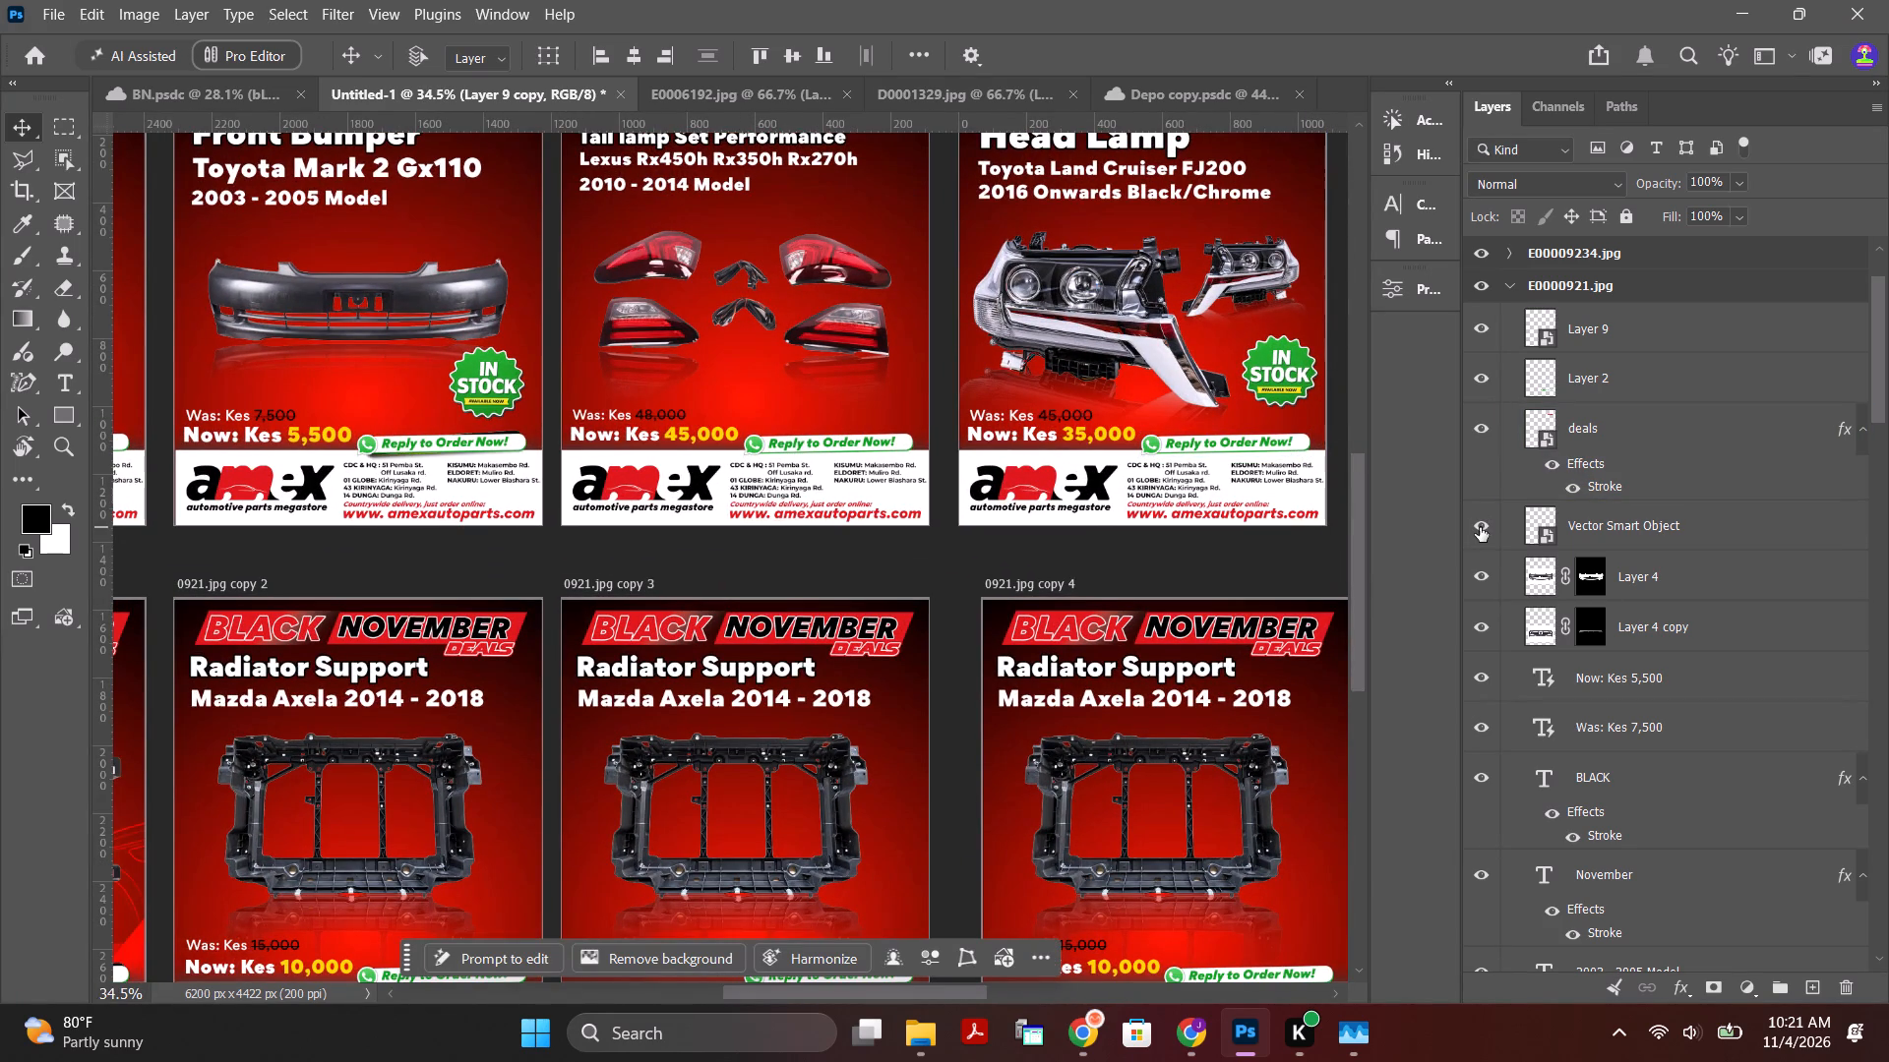
{"action": "left_click", "coordinate": [1480, 527]}
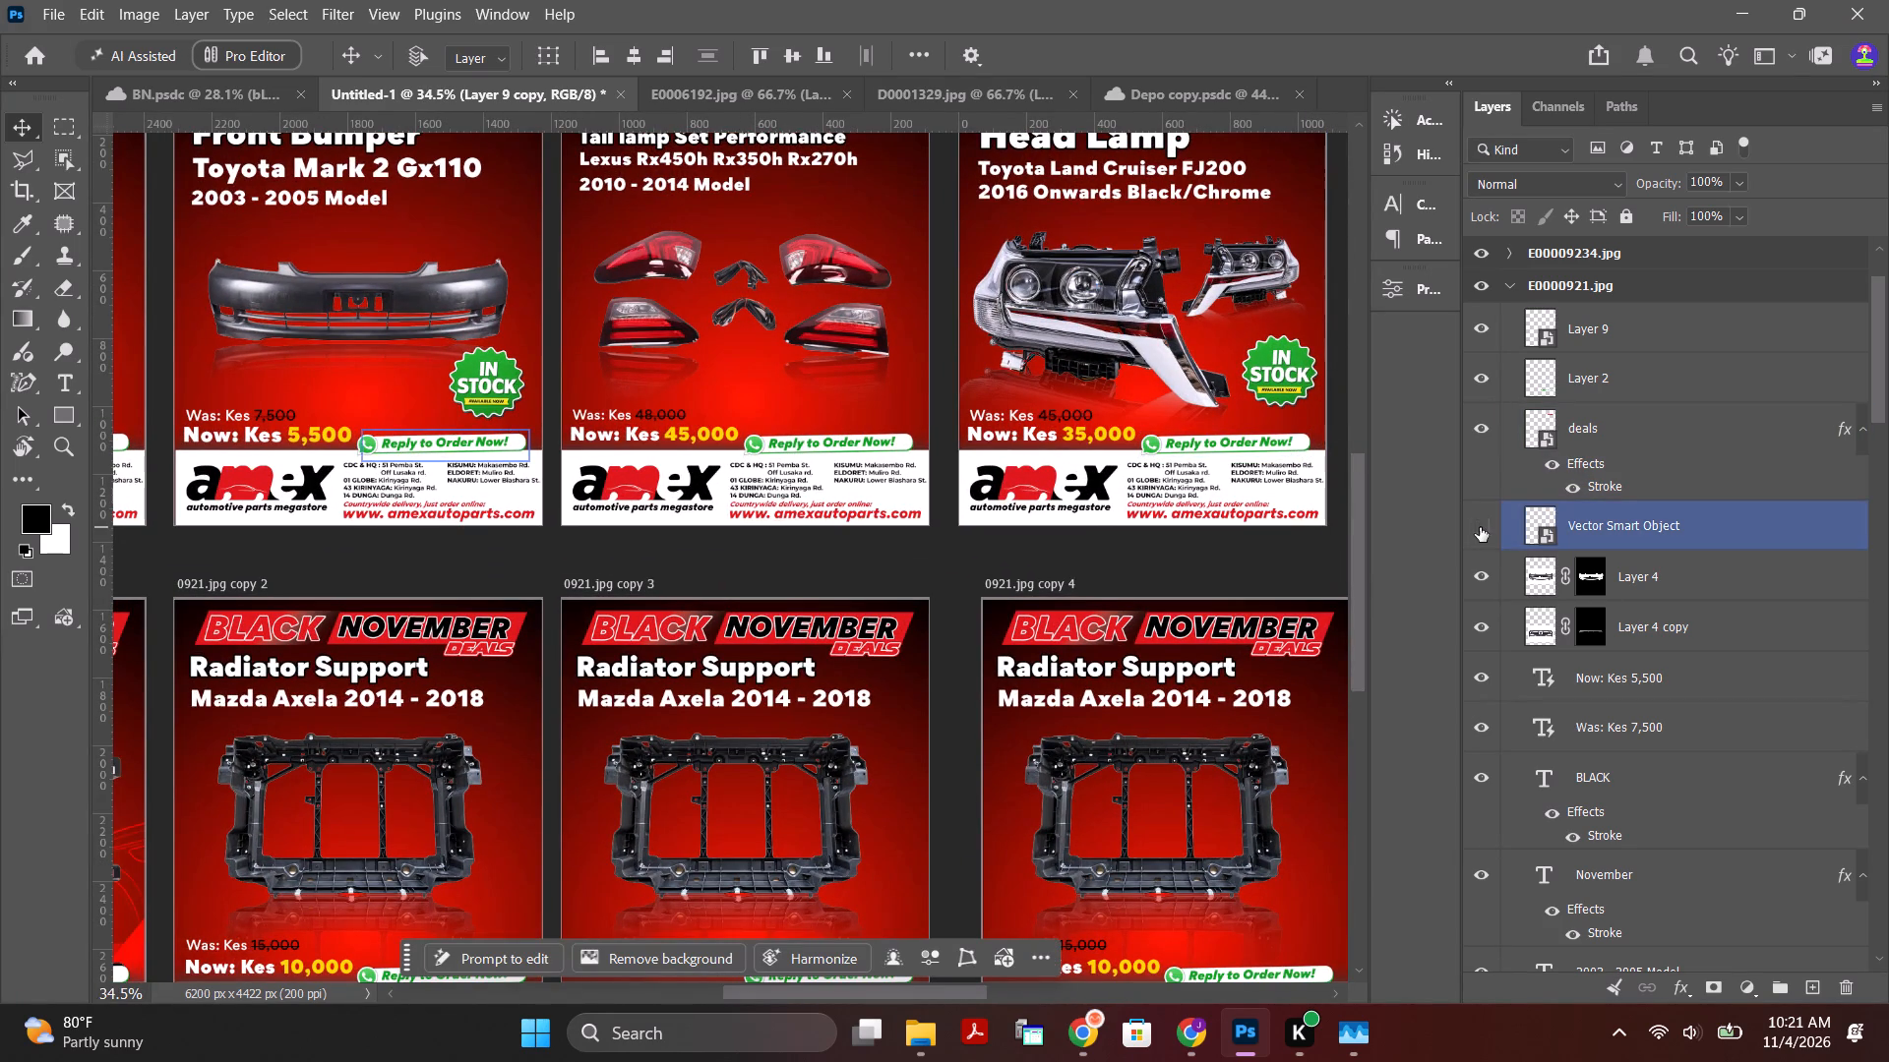
{"action": "left_click", "coordinate": [1480, 527]}
{"action": "scroll", "coordinate": [892, 522], "scroll_direction": "down", "scroll_amount": 8, "text": "alt"}
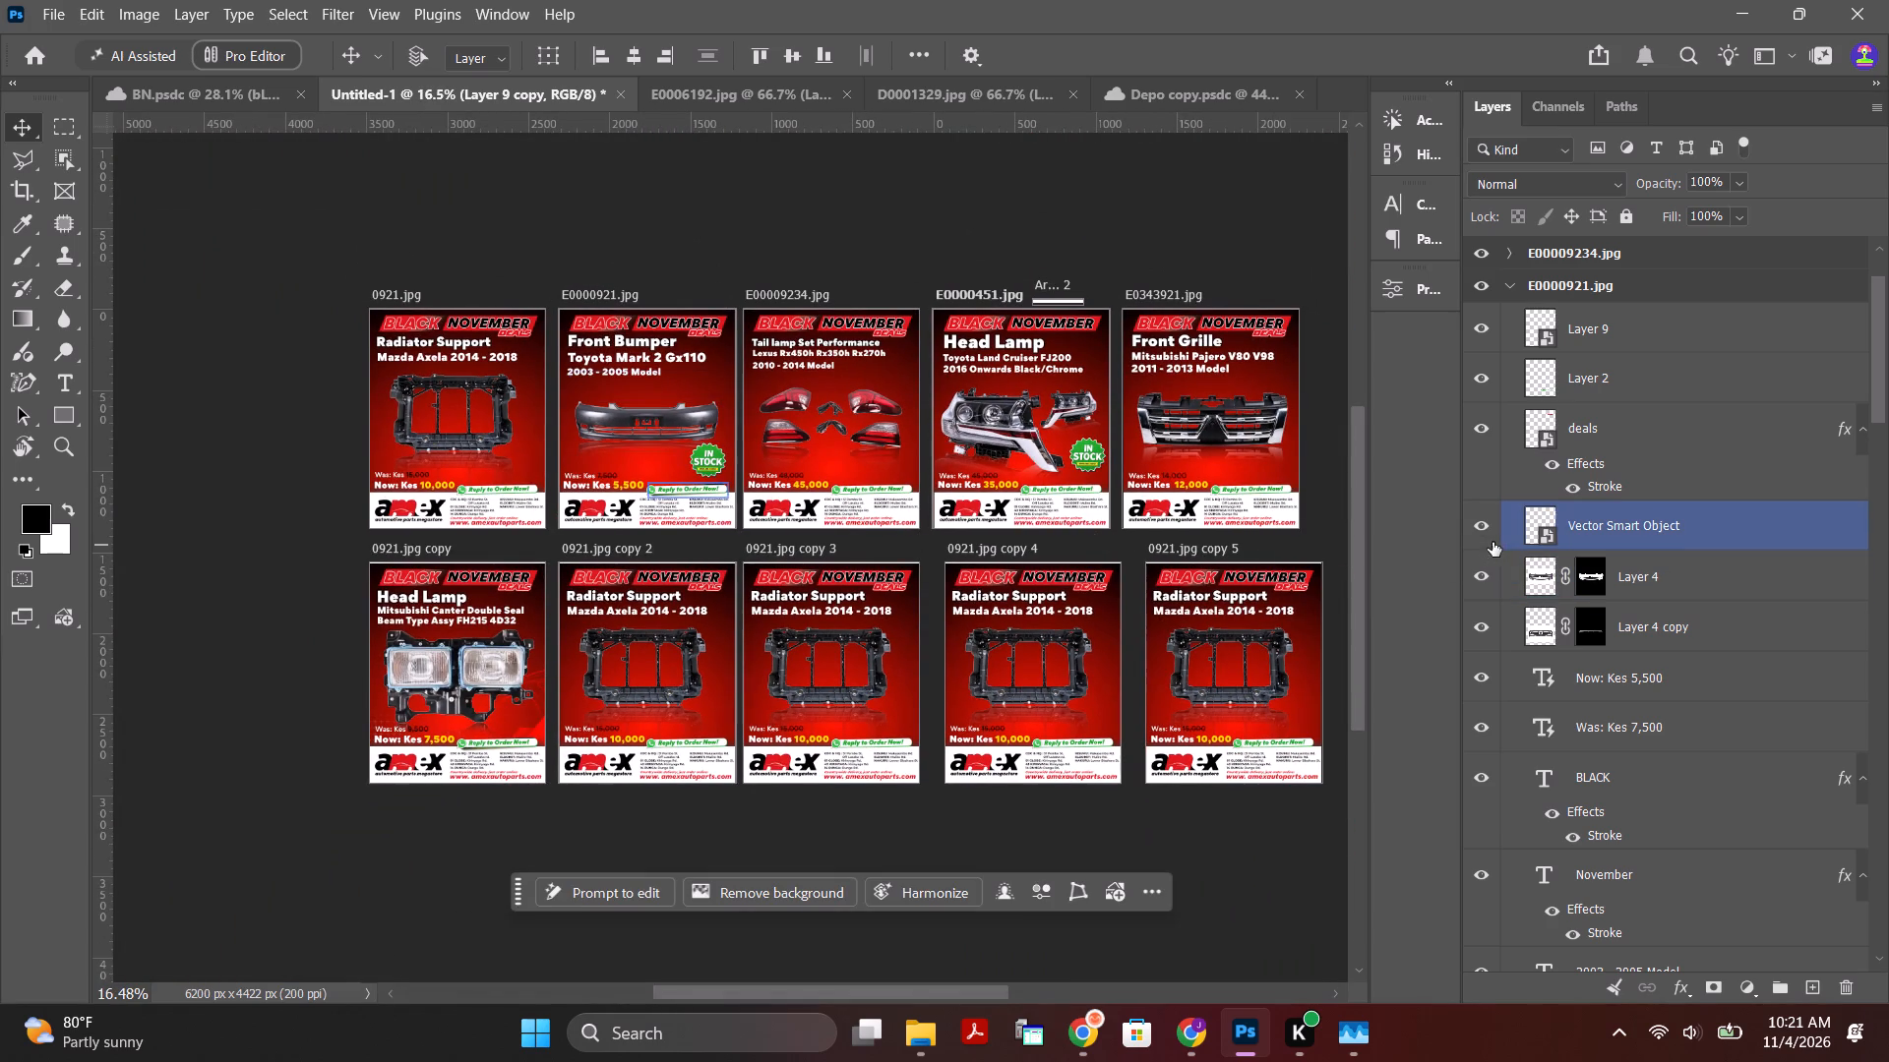
Check the E0000921.jpg artboard's layers by toggling the Vector Smart Objects' visibility to find which one holds the reply banner.
{"action": "left_click", "coordinate": [1482, 529]}
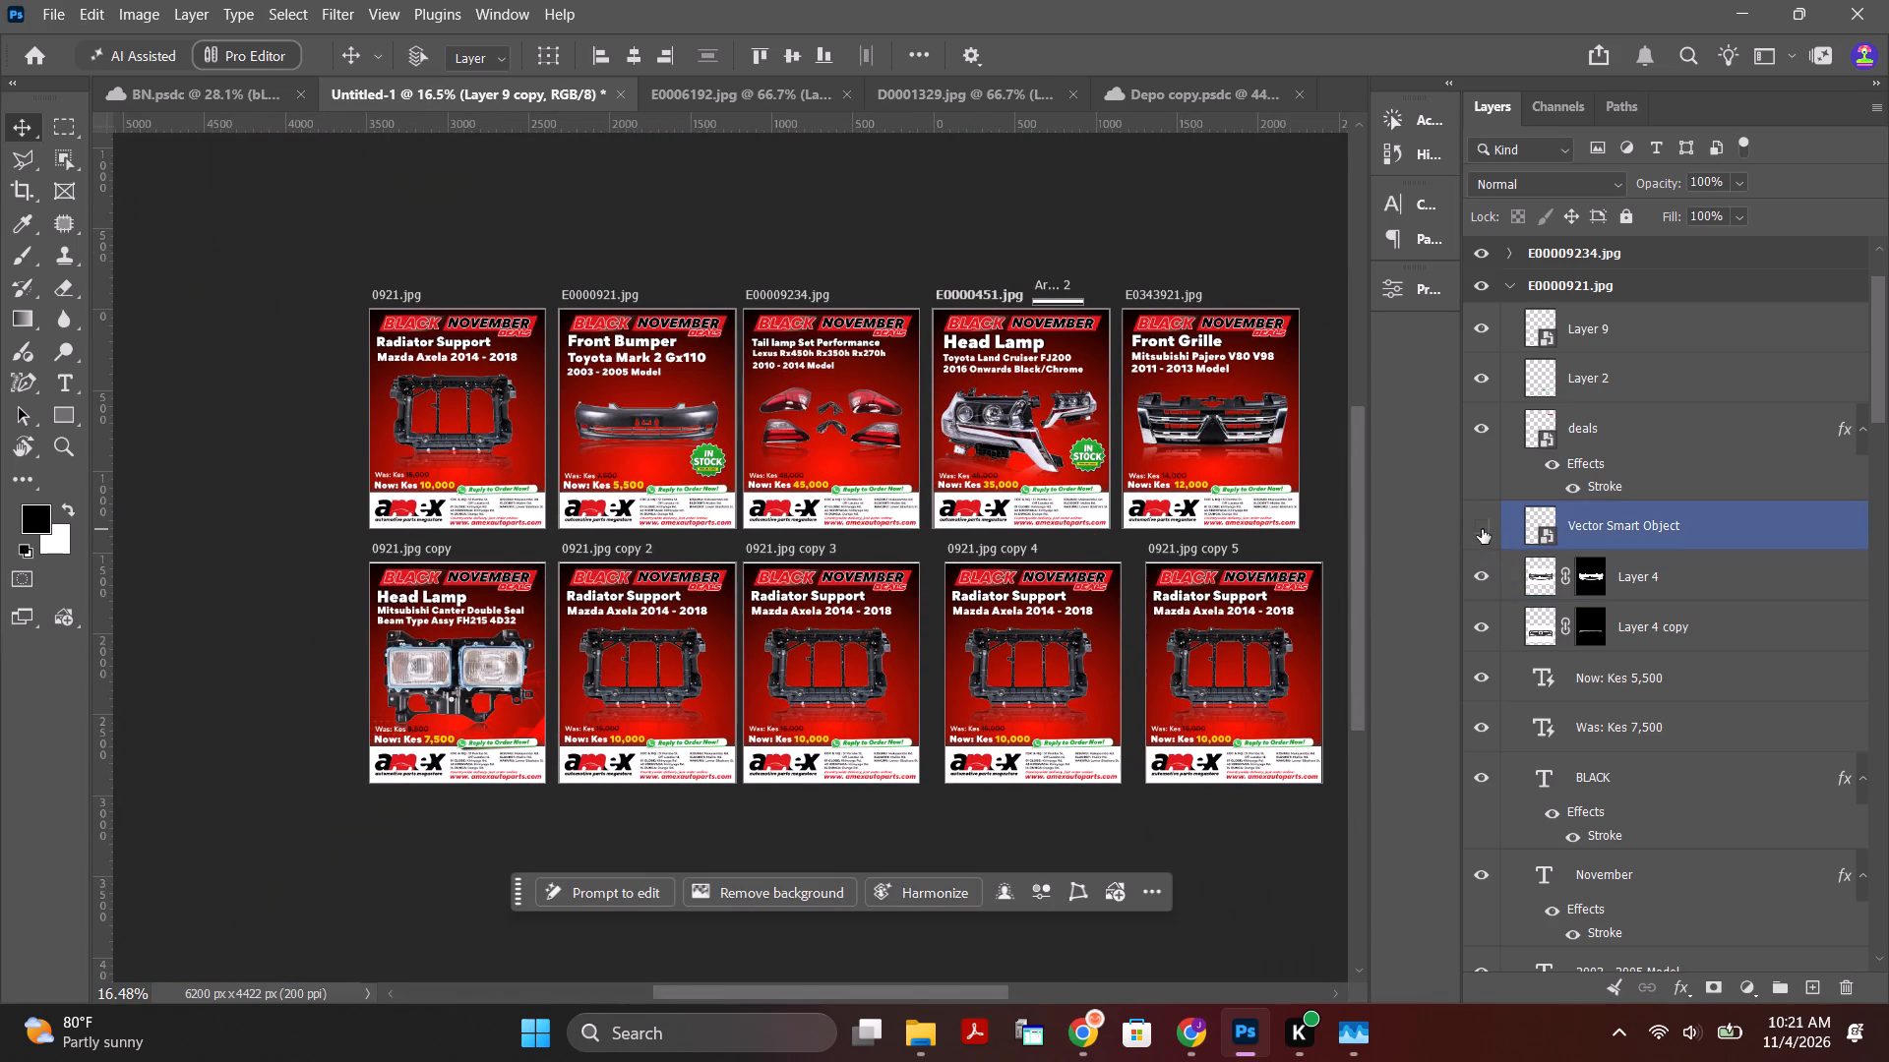
{"action": "left_click", "coordinate": [1482, 529]}
{"action": "left_click", "coordinate": [1482, 529]}
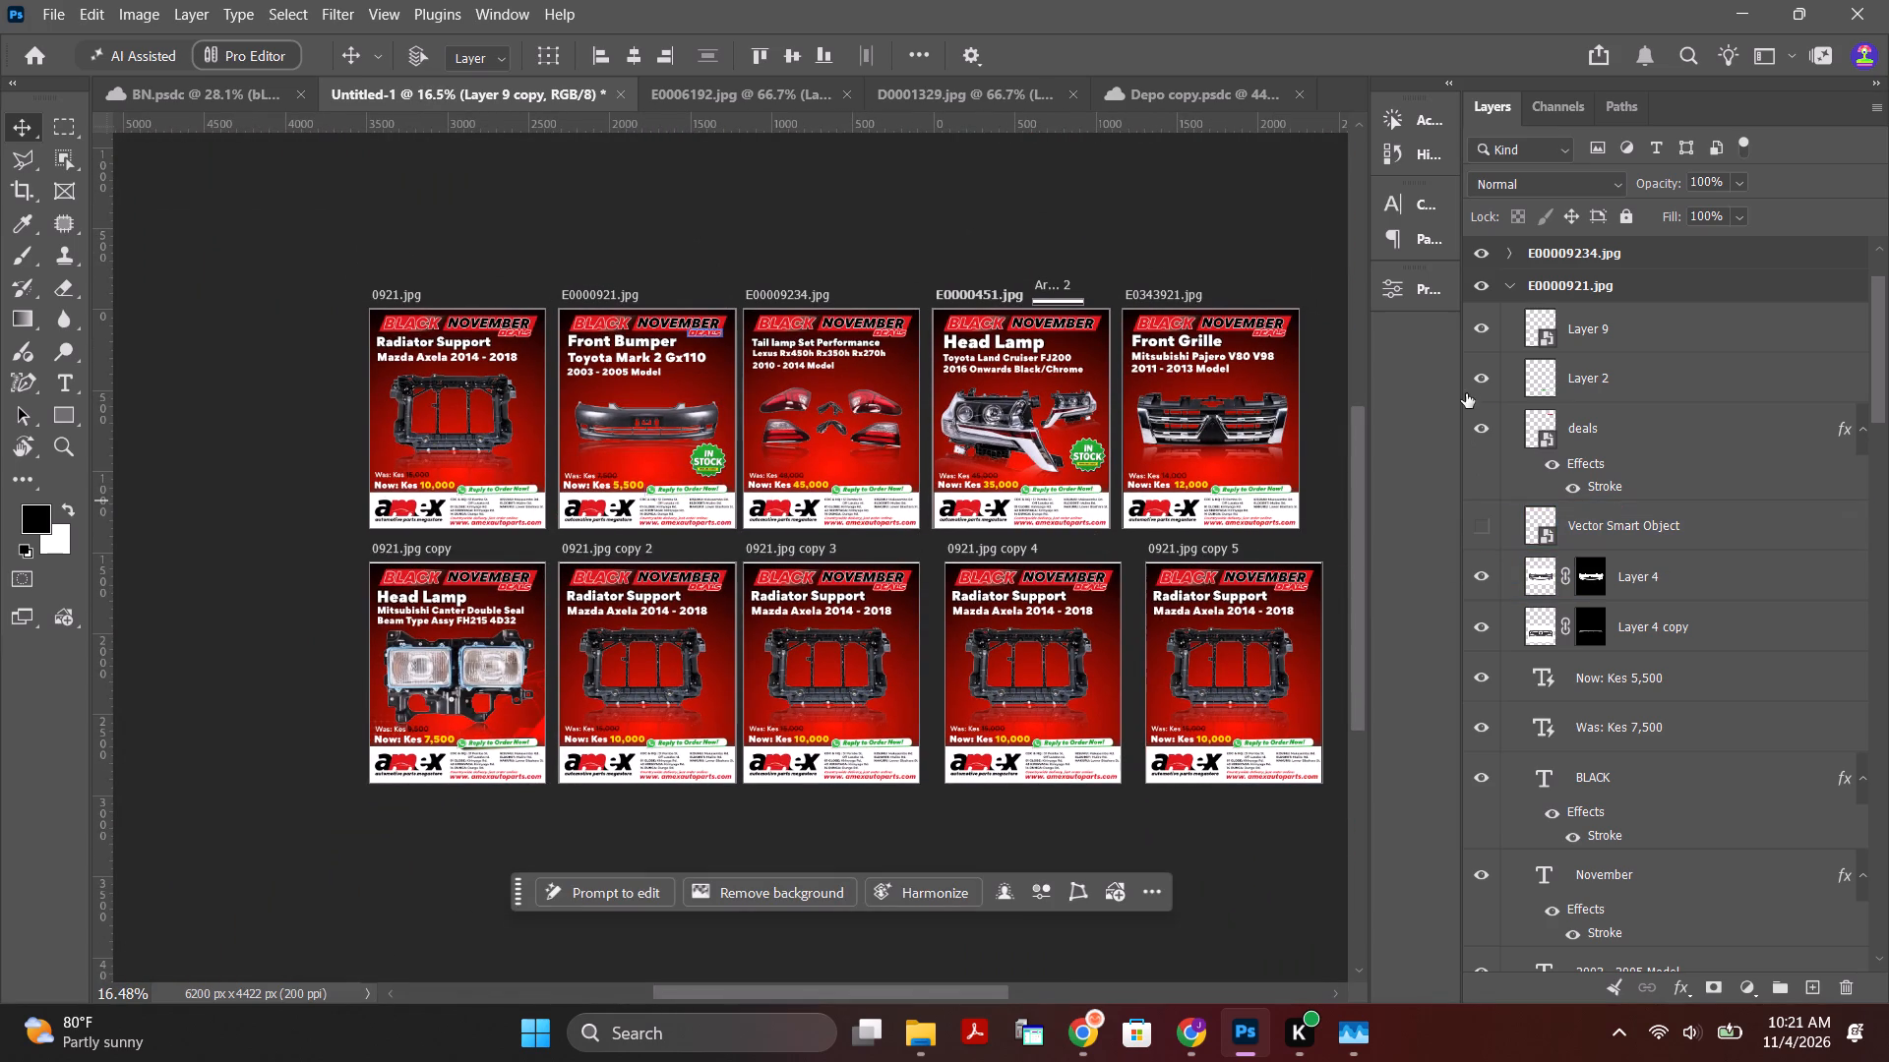
{"action": "scroll", "coordinate": [1607, 618], "scroll_direction": "down", "scroll_amount": 4}
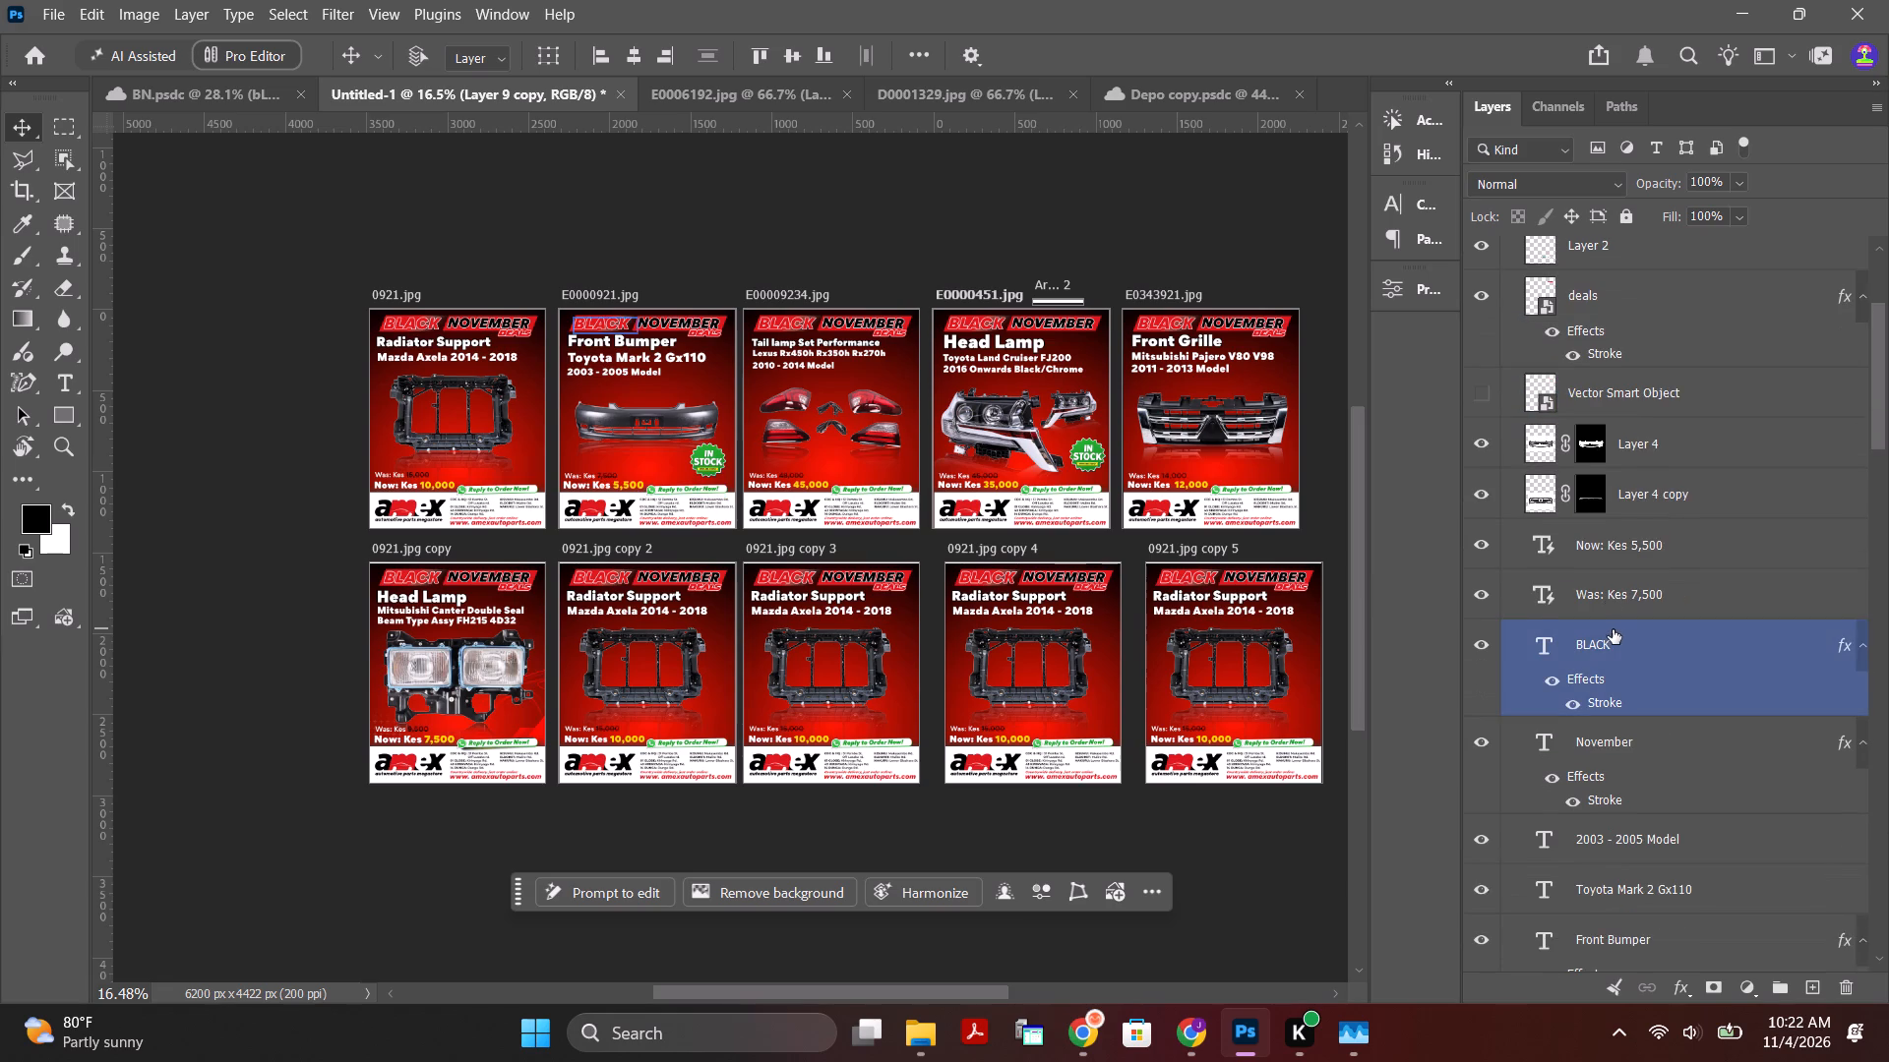
{"action": "scroll", "coordinate": [1613, 631], "scroll_direction": "down", "scroll_amount": 19}
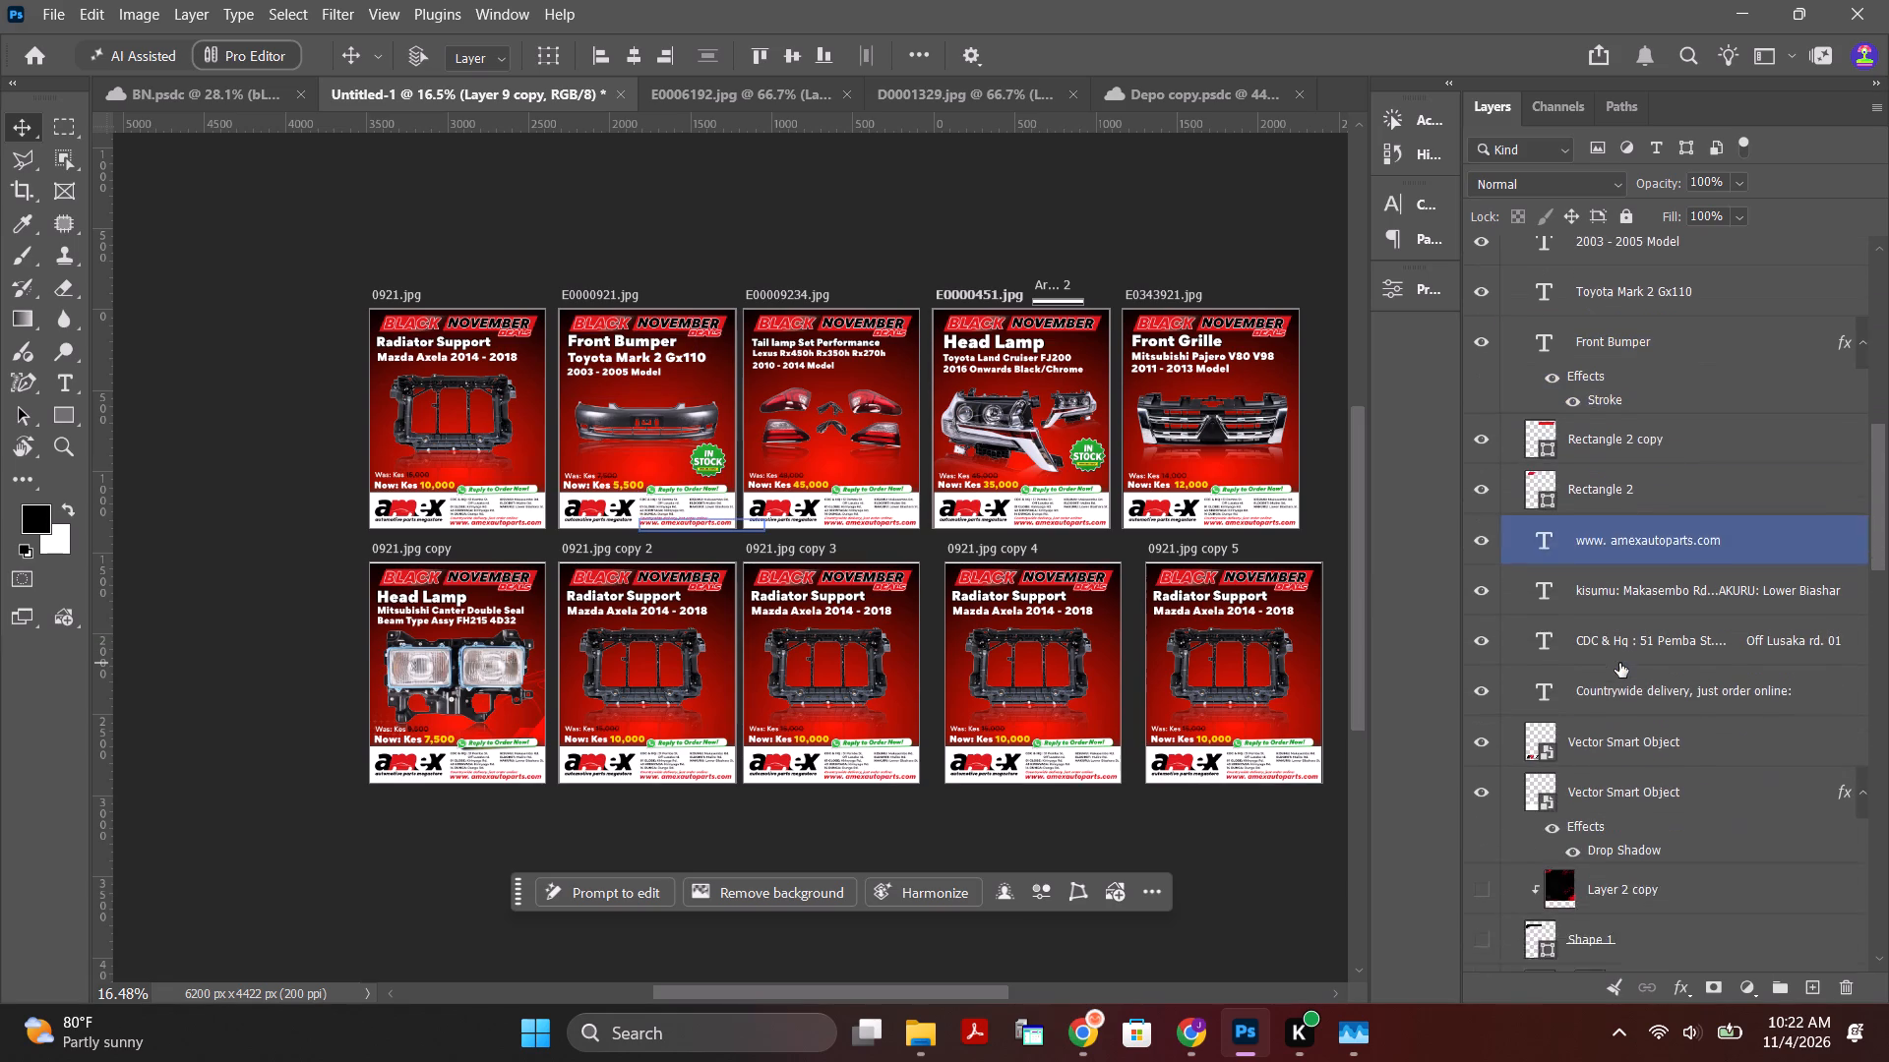
{"action": "left_click", "coordinate": [1477, 761]}
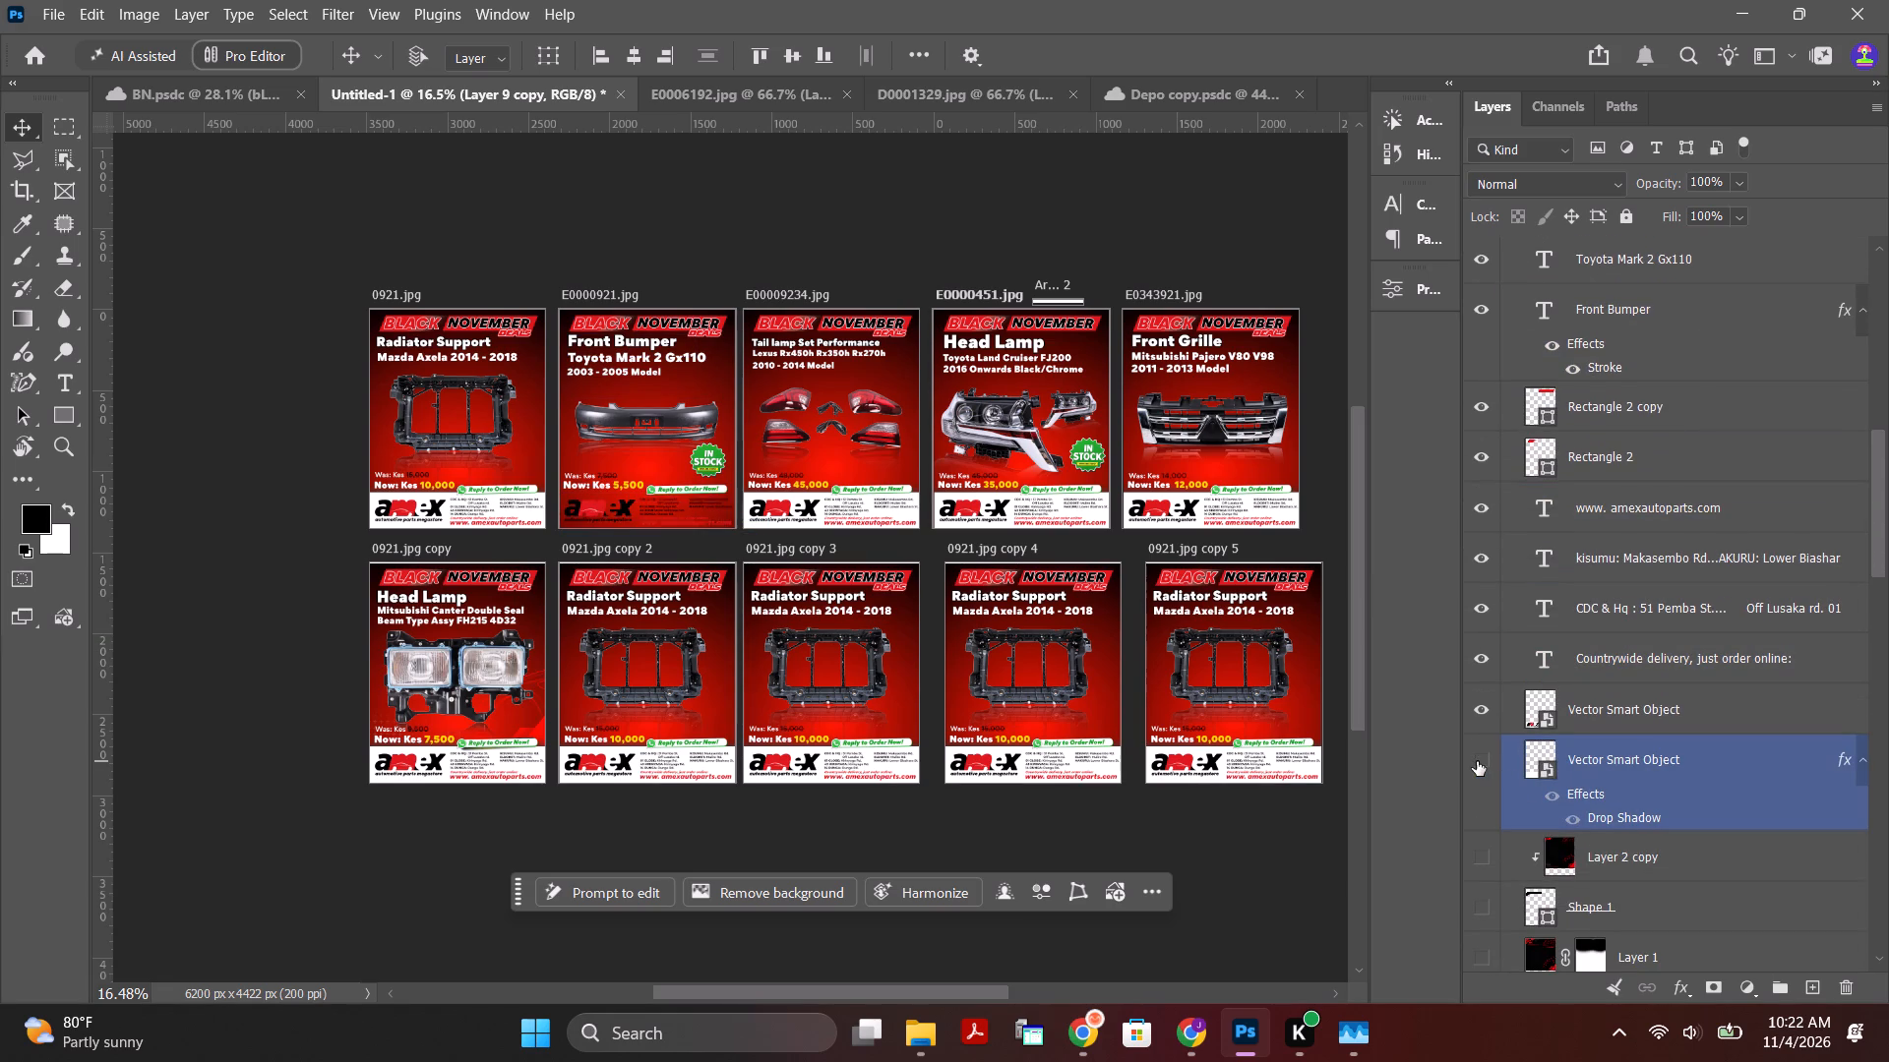
{"action": "left_click", "coordinate": [1477, 761]}
{"action": "scroll", "coordinate": [1567, 788], "scroll_direction": "down", "scroll_amount": 6}
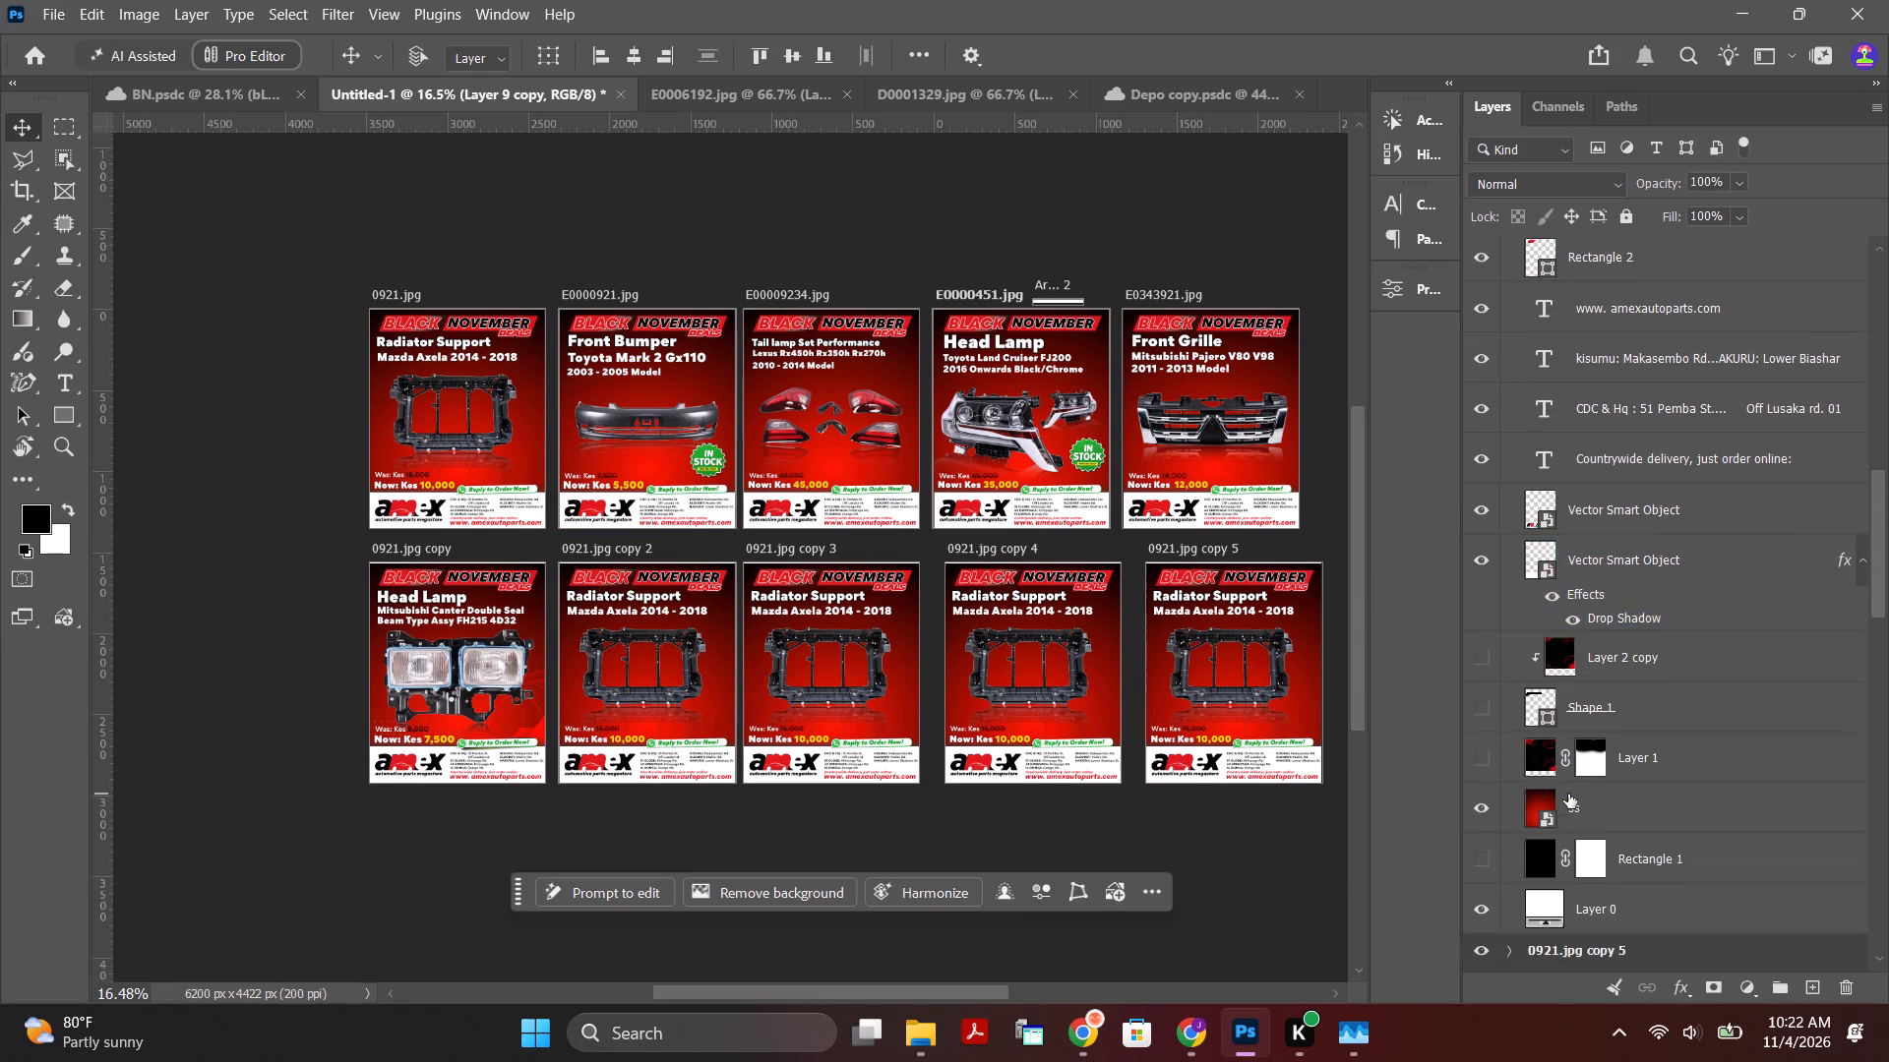
In the E0000921.jpg artboard, swap the green reply banner by hiding Layer 2 and showing the Vector Smart Object below deals.
{"action": "scroll", "coordinate": [1568, 794], "scroll_direction": "up", "scroll_amount": 11}
{"action": "scroll", "coordinate": [1570, 795], "scroll_direction": "up", "scroll_amount": 12}
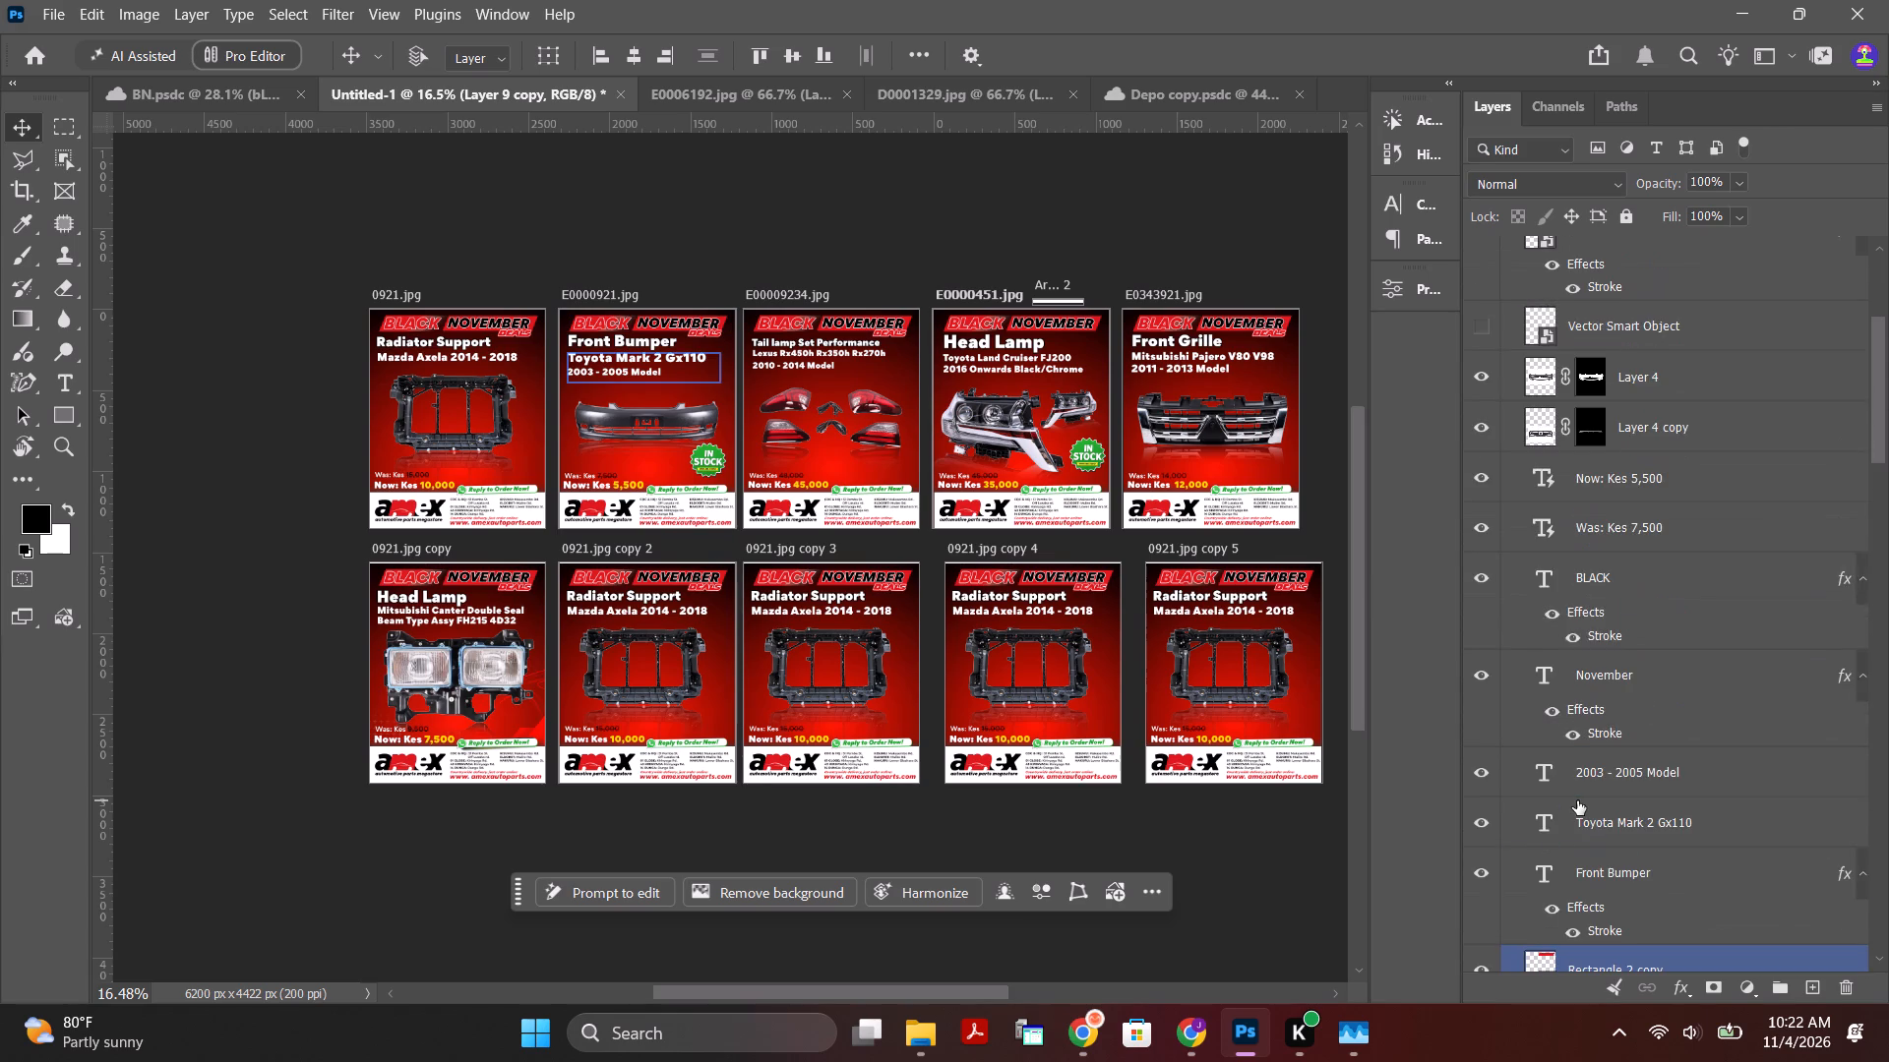
{"action": "scroll", "coordinate": [1577, 800], "scroll_direction": "up", "scroll_amount": 18}
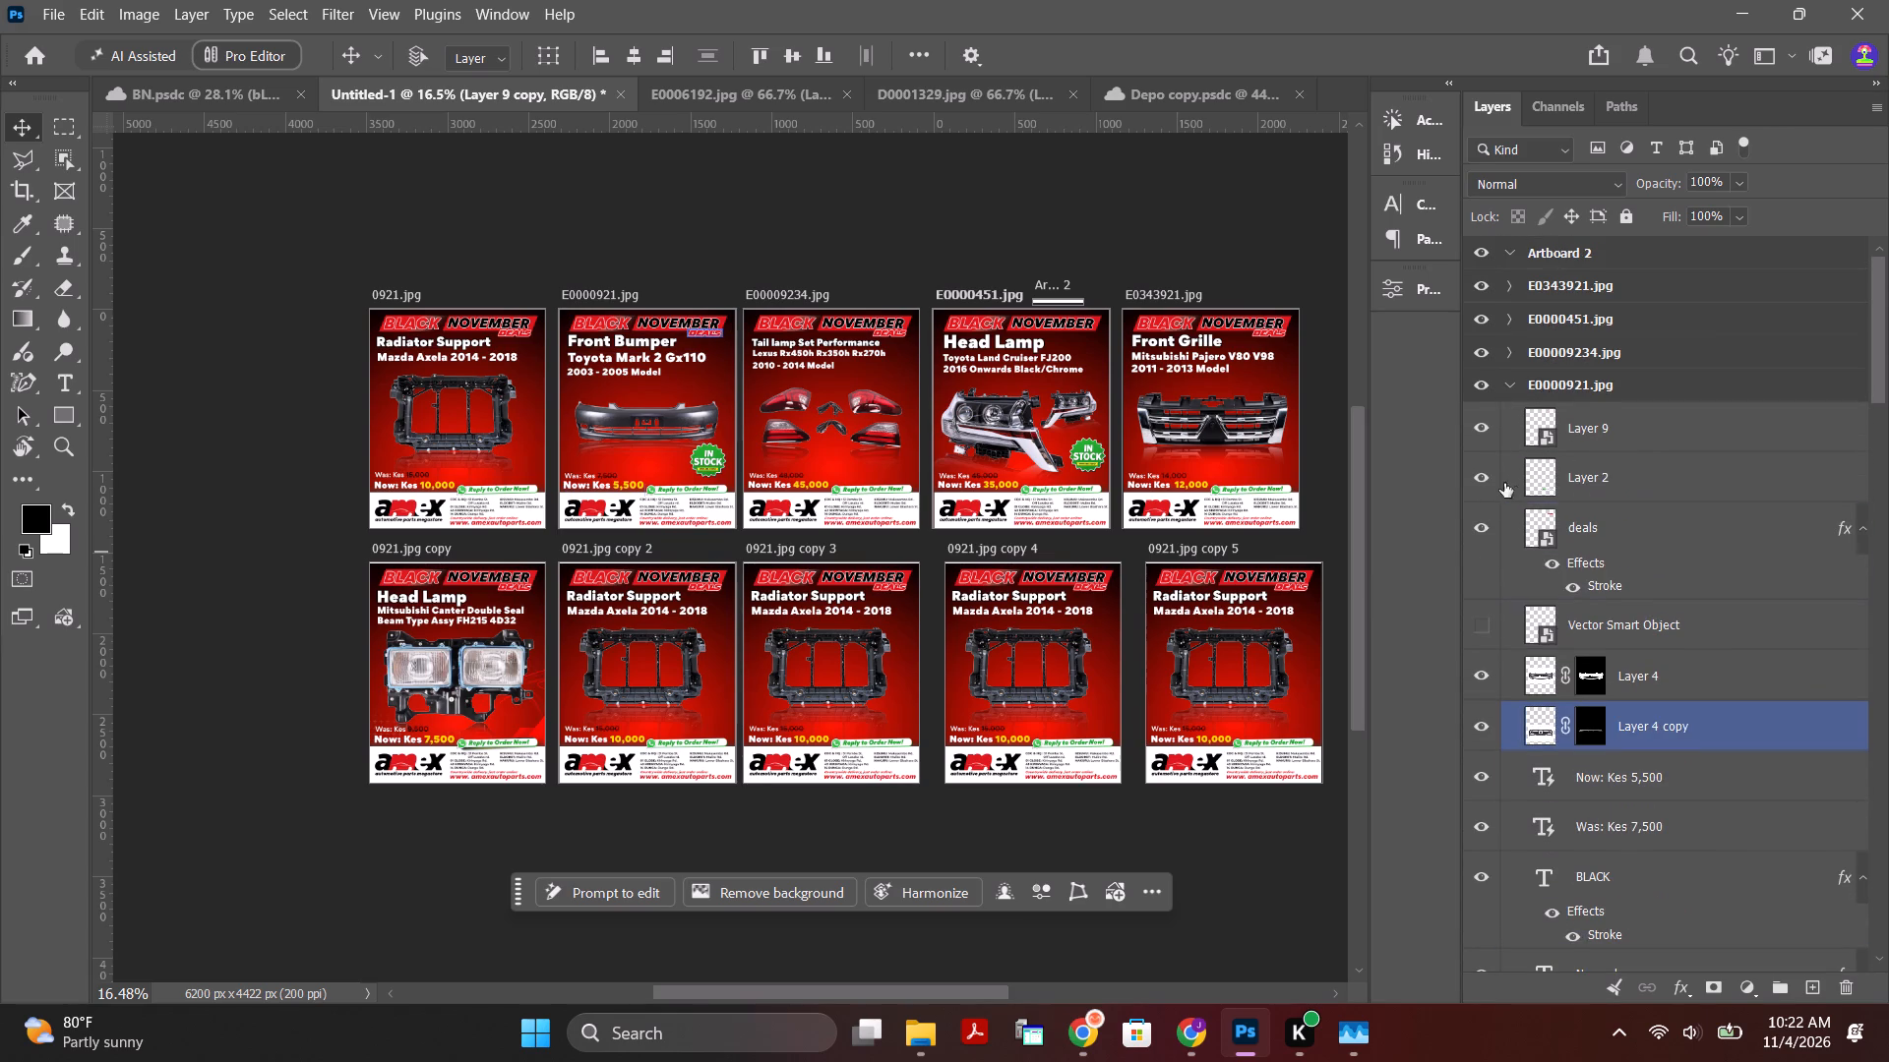
{"action": "left_click", "coordinate": [1481, 481]}
{"action": "left_click", "coordinate": [1481, 481]}
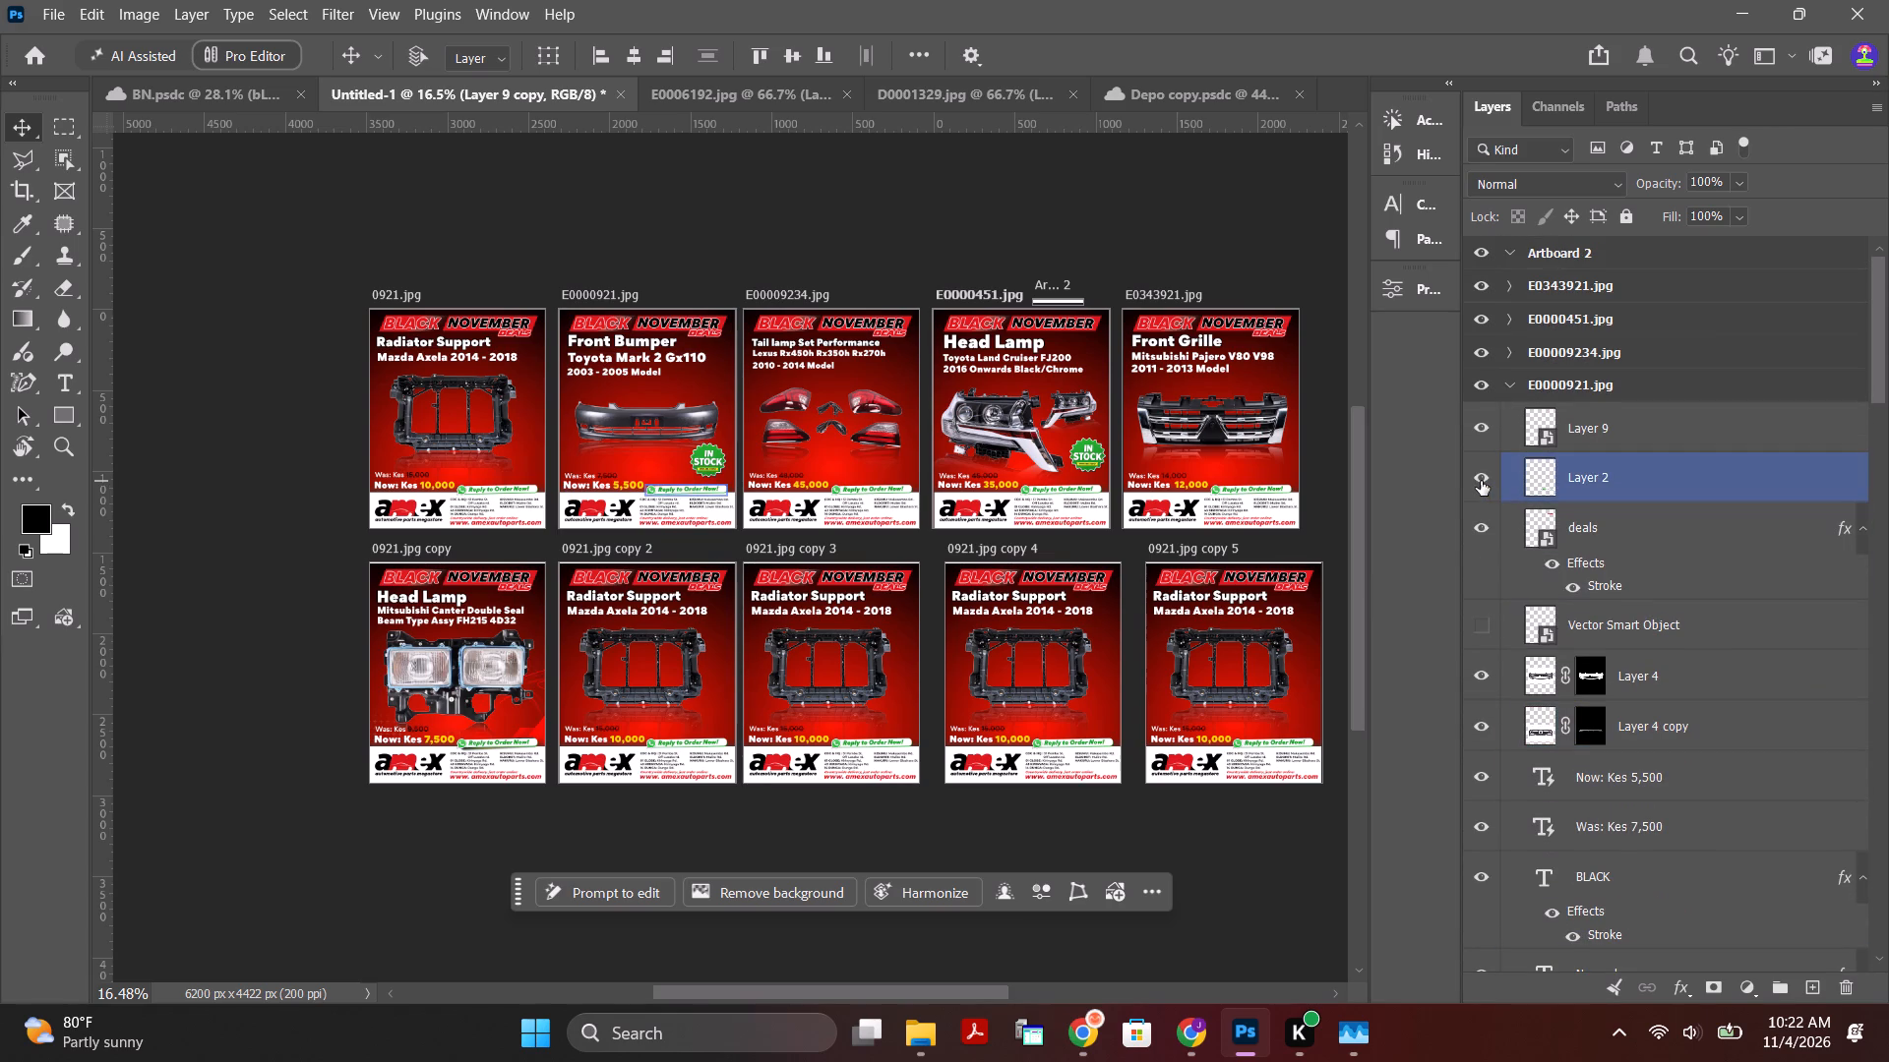
{"action": "left_click", "coordinate": [1481, 481]}
{"action": "left_click", "coordinate": [1485, 629]}
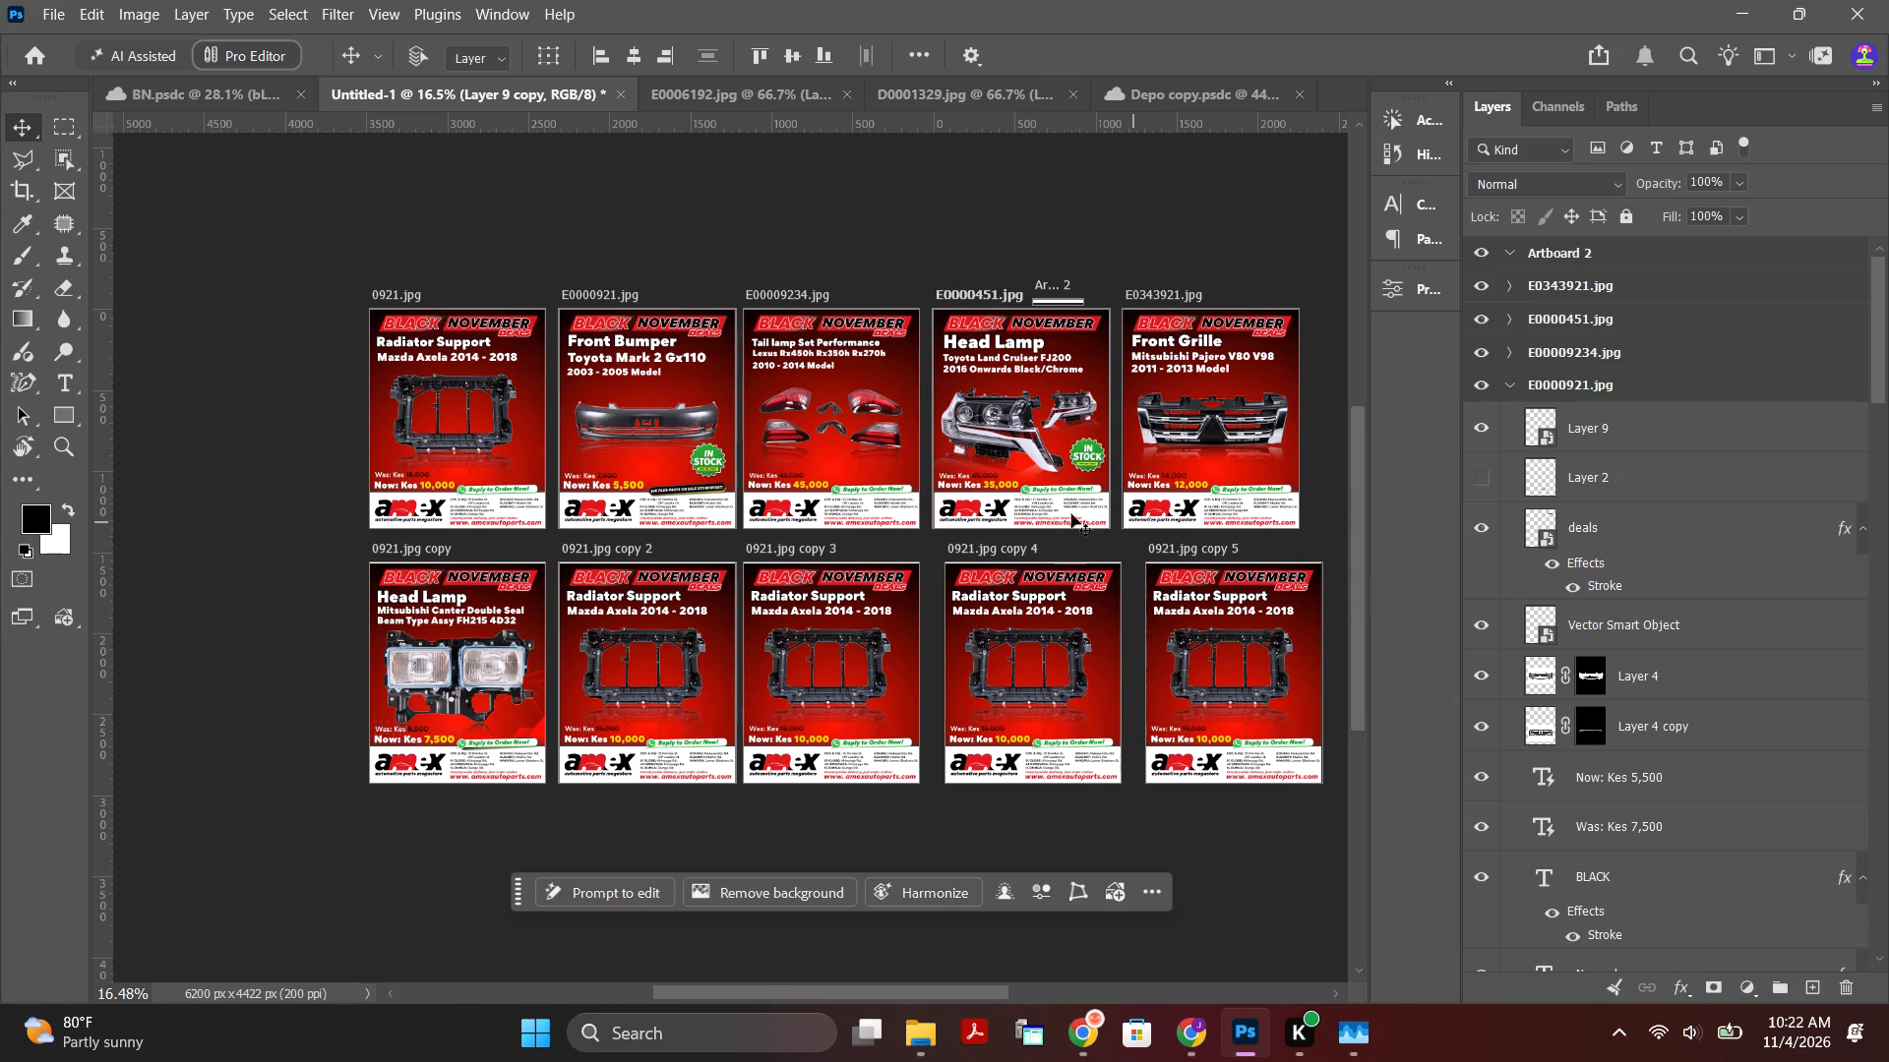
Expand the E0000451.jpg artboard's layers and show the Vector Smart Object below deals.
{"action": "left_click", "coordinate": [1100, 353]}
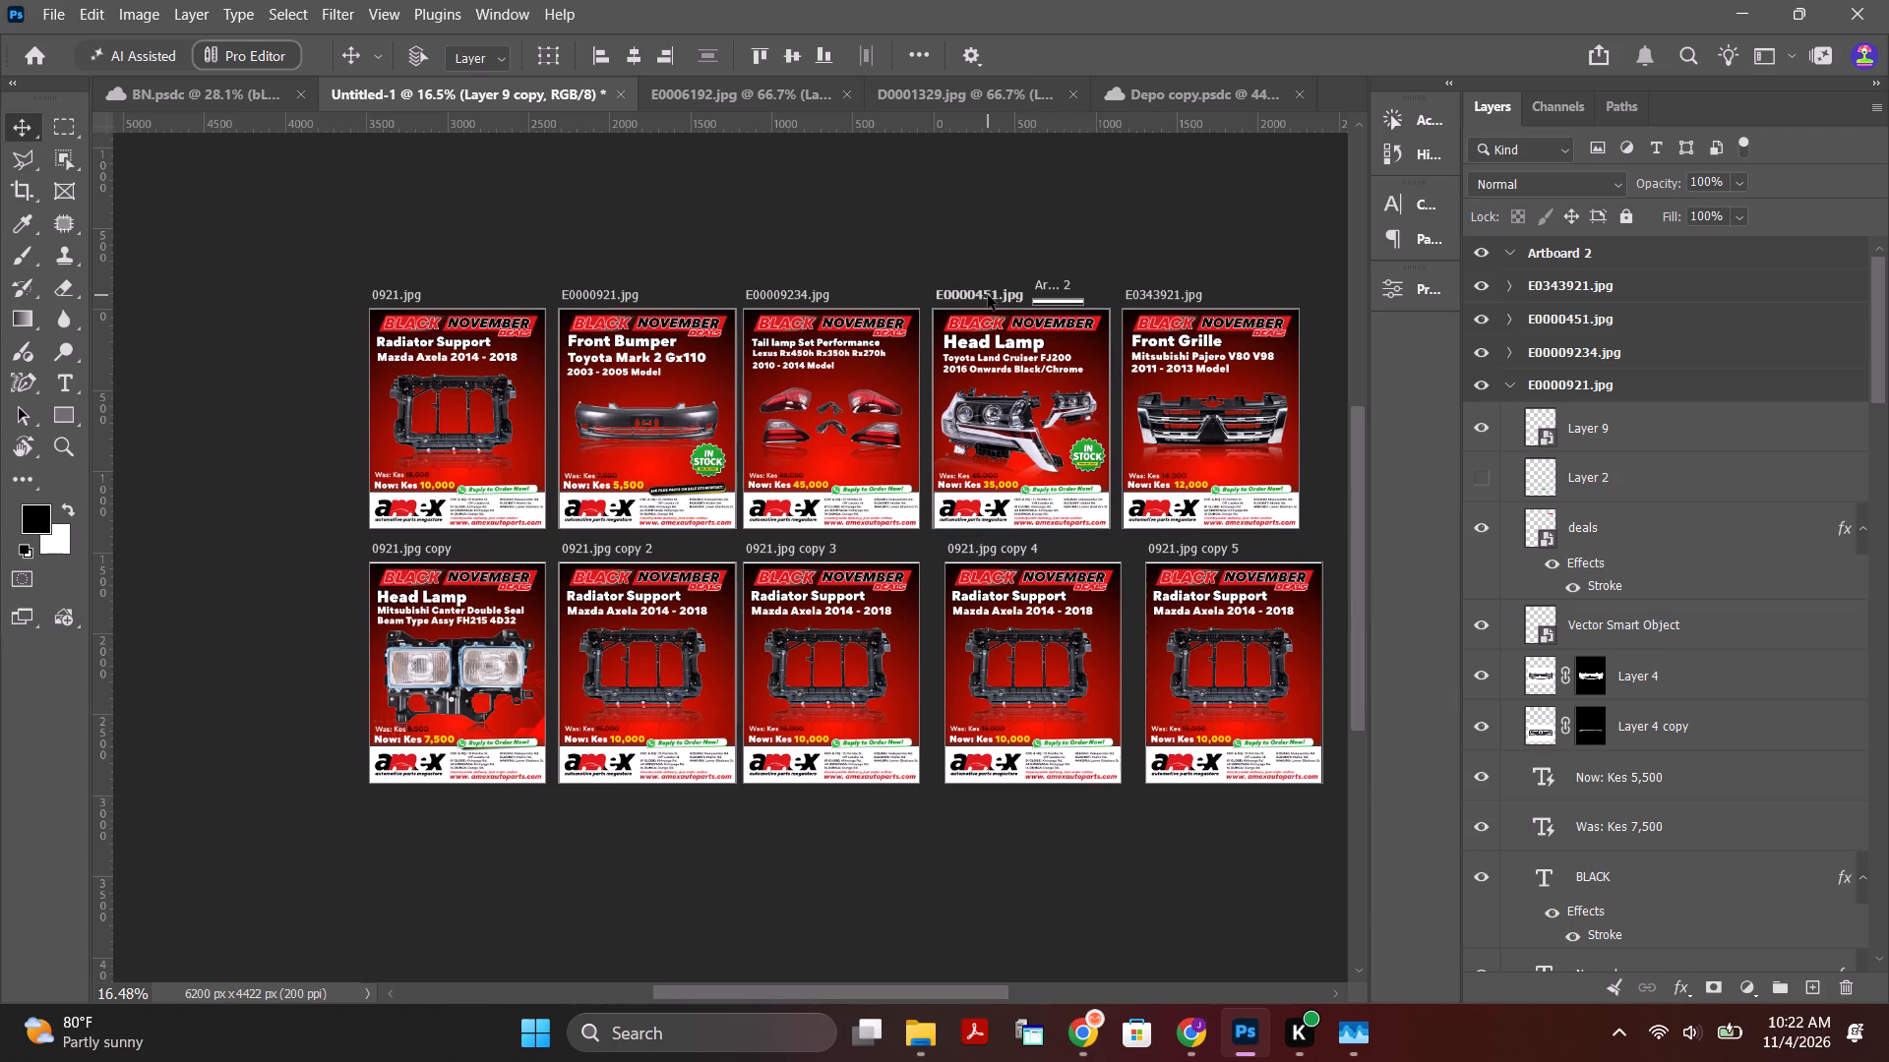
{"action": "left_click", "coordinate": [988, 295]}
{"action": "left_click", "coordinate": [1507, 318]}
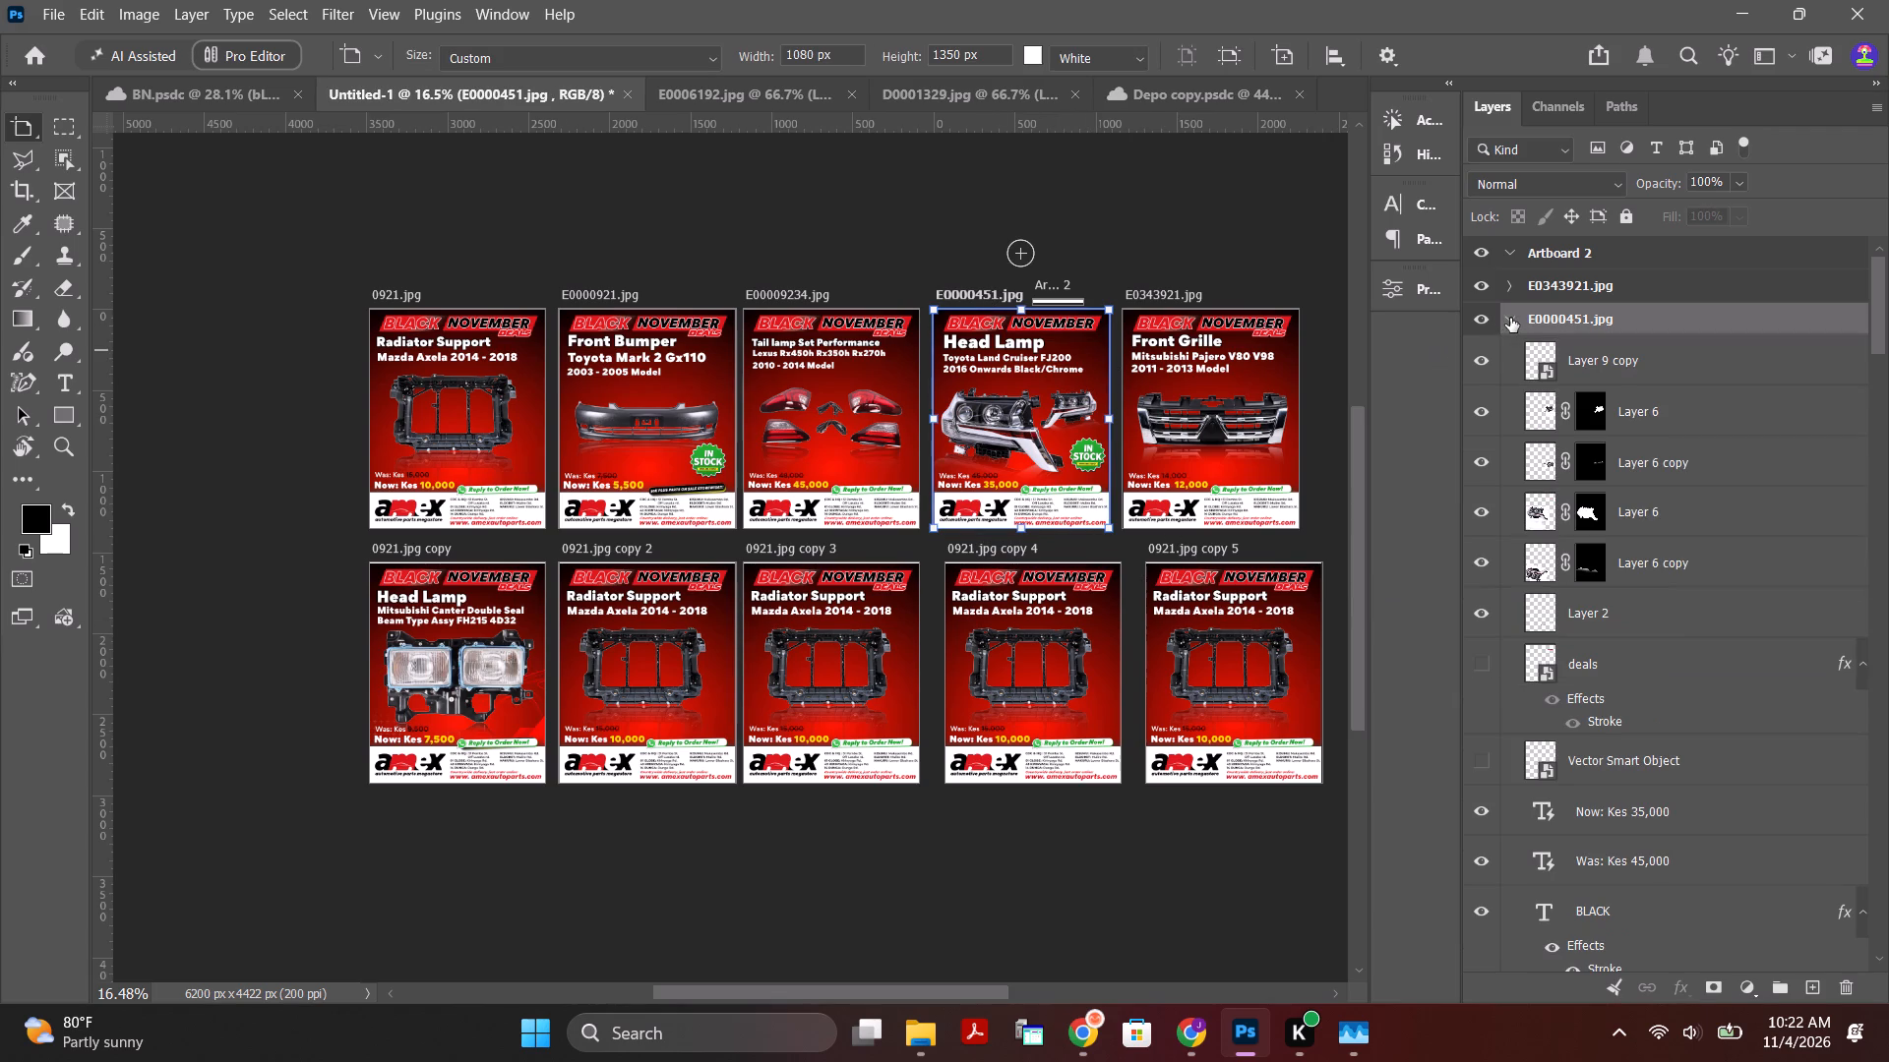
{"action": "left_click", "coordinate": [1481, 764]}
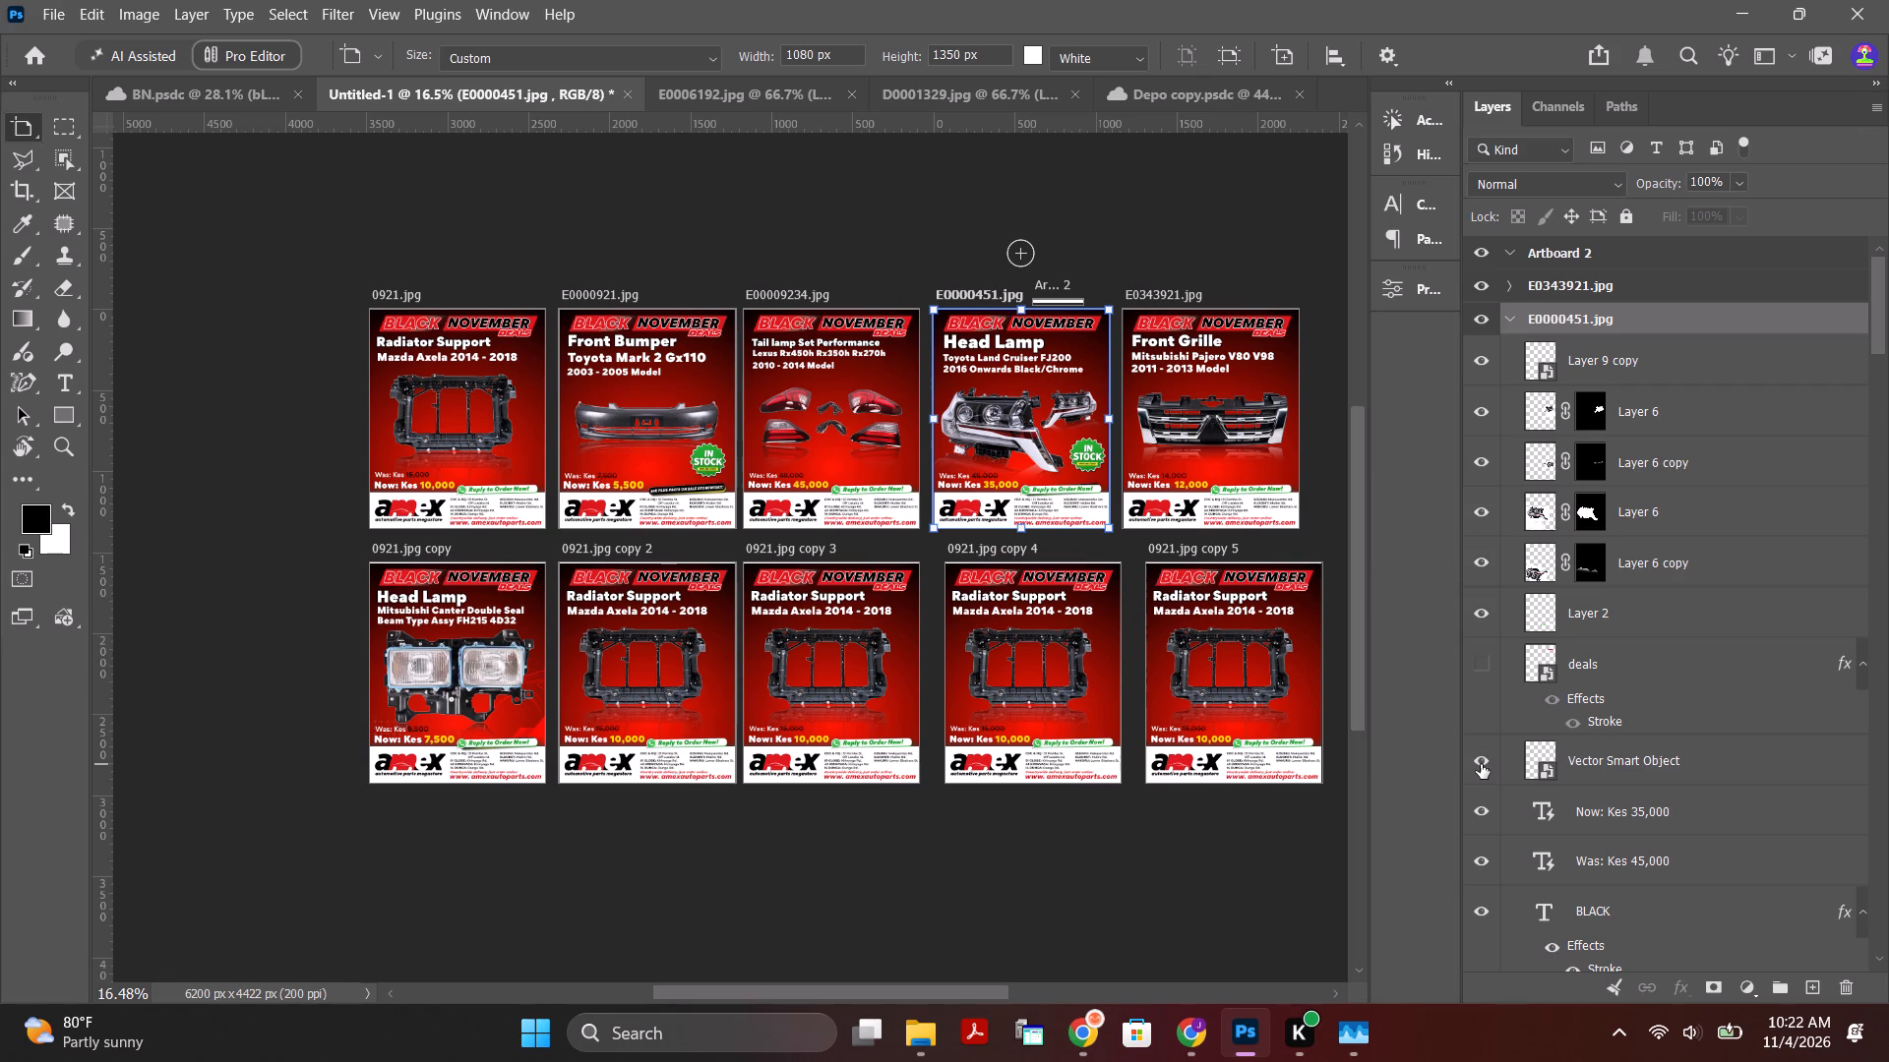
{"action": "left_click", "coordinate": [1481, 764]}
{"action": "left_click", "coordinate": [1481, 764]}
Check the E0000451.jpg artboard's layers, toggling Layer 9 copy and the lower Vector Smart Objects to find the green reply banner.
{"action": "left_click", "coordinate": [1483, 364]}
{"action": "left_click", "coordinate": [1484, 363]}
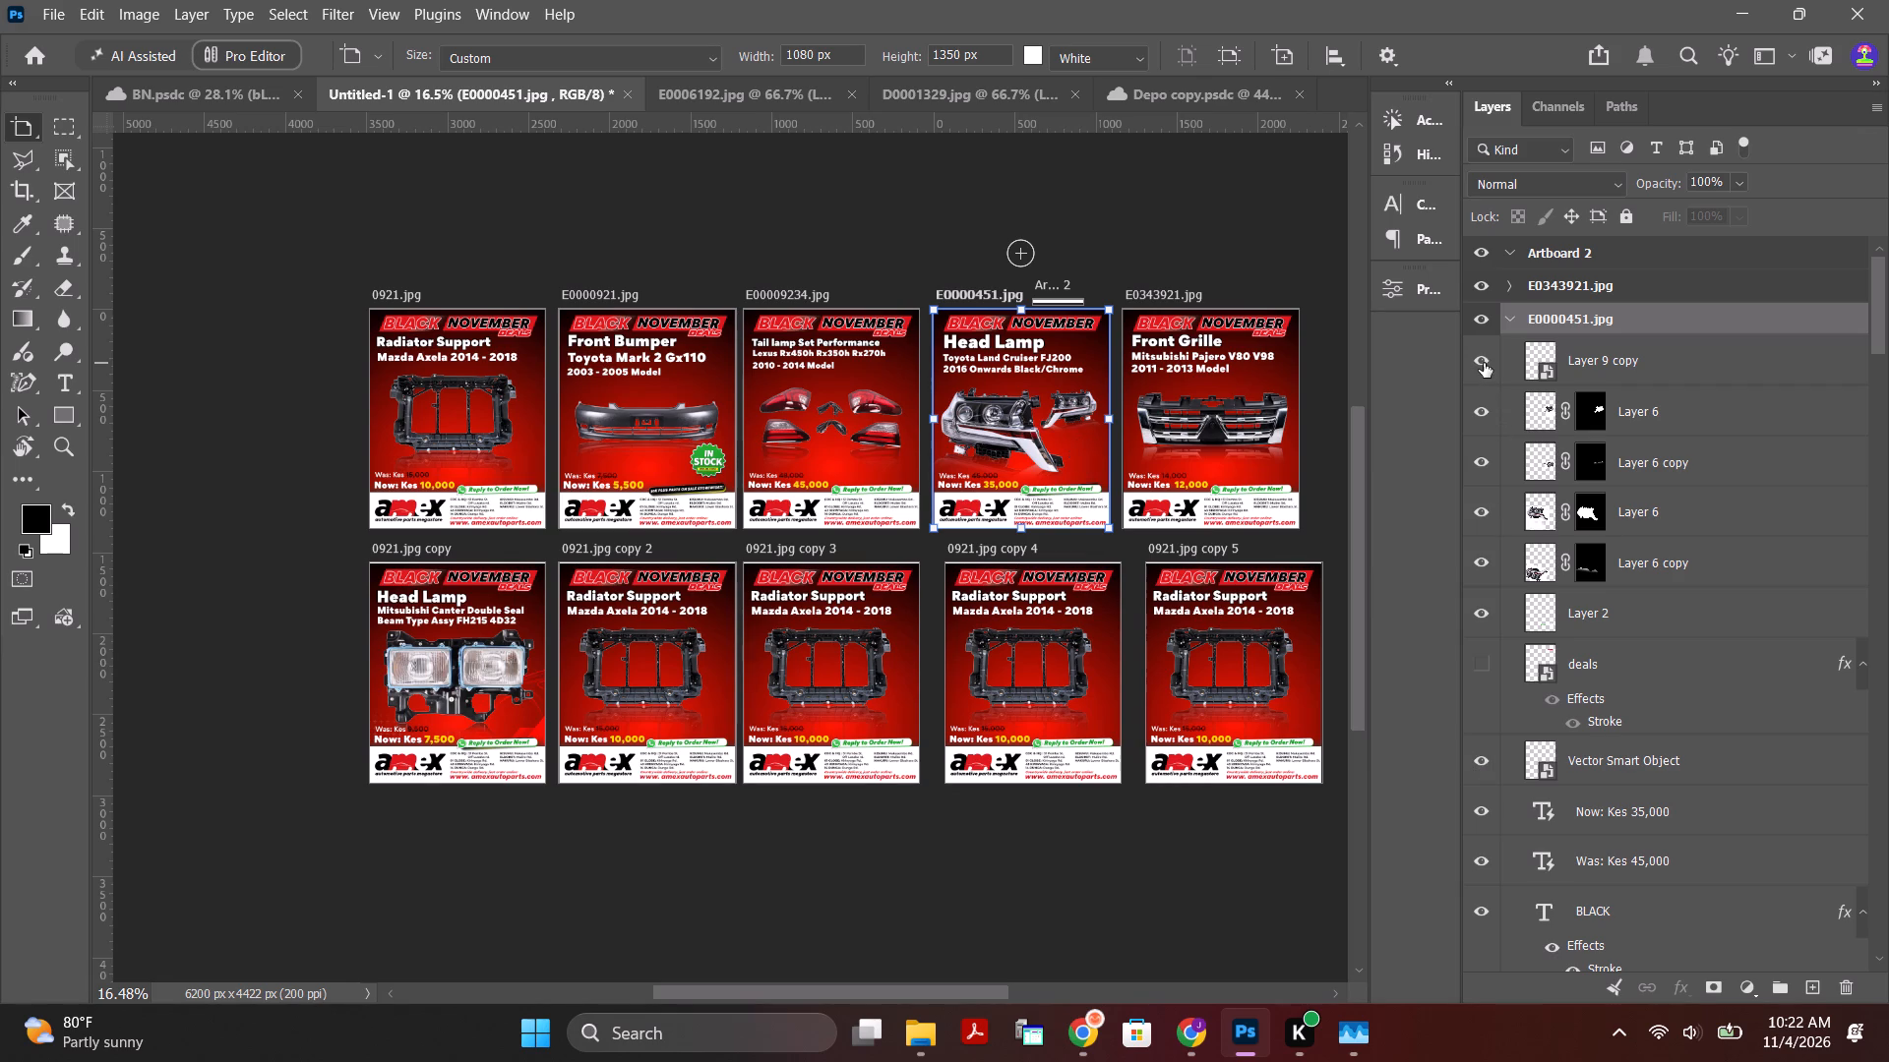
{"action": "scroll", "coordinate": [1530, 669], "scroll_direction": "down", "scroll_amount": 3}
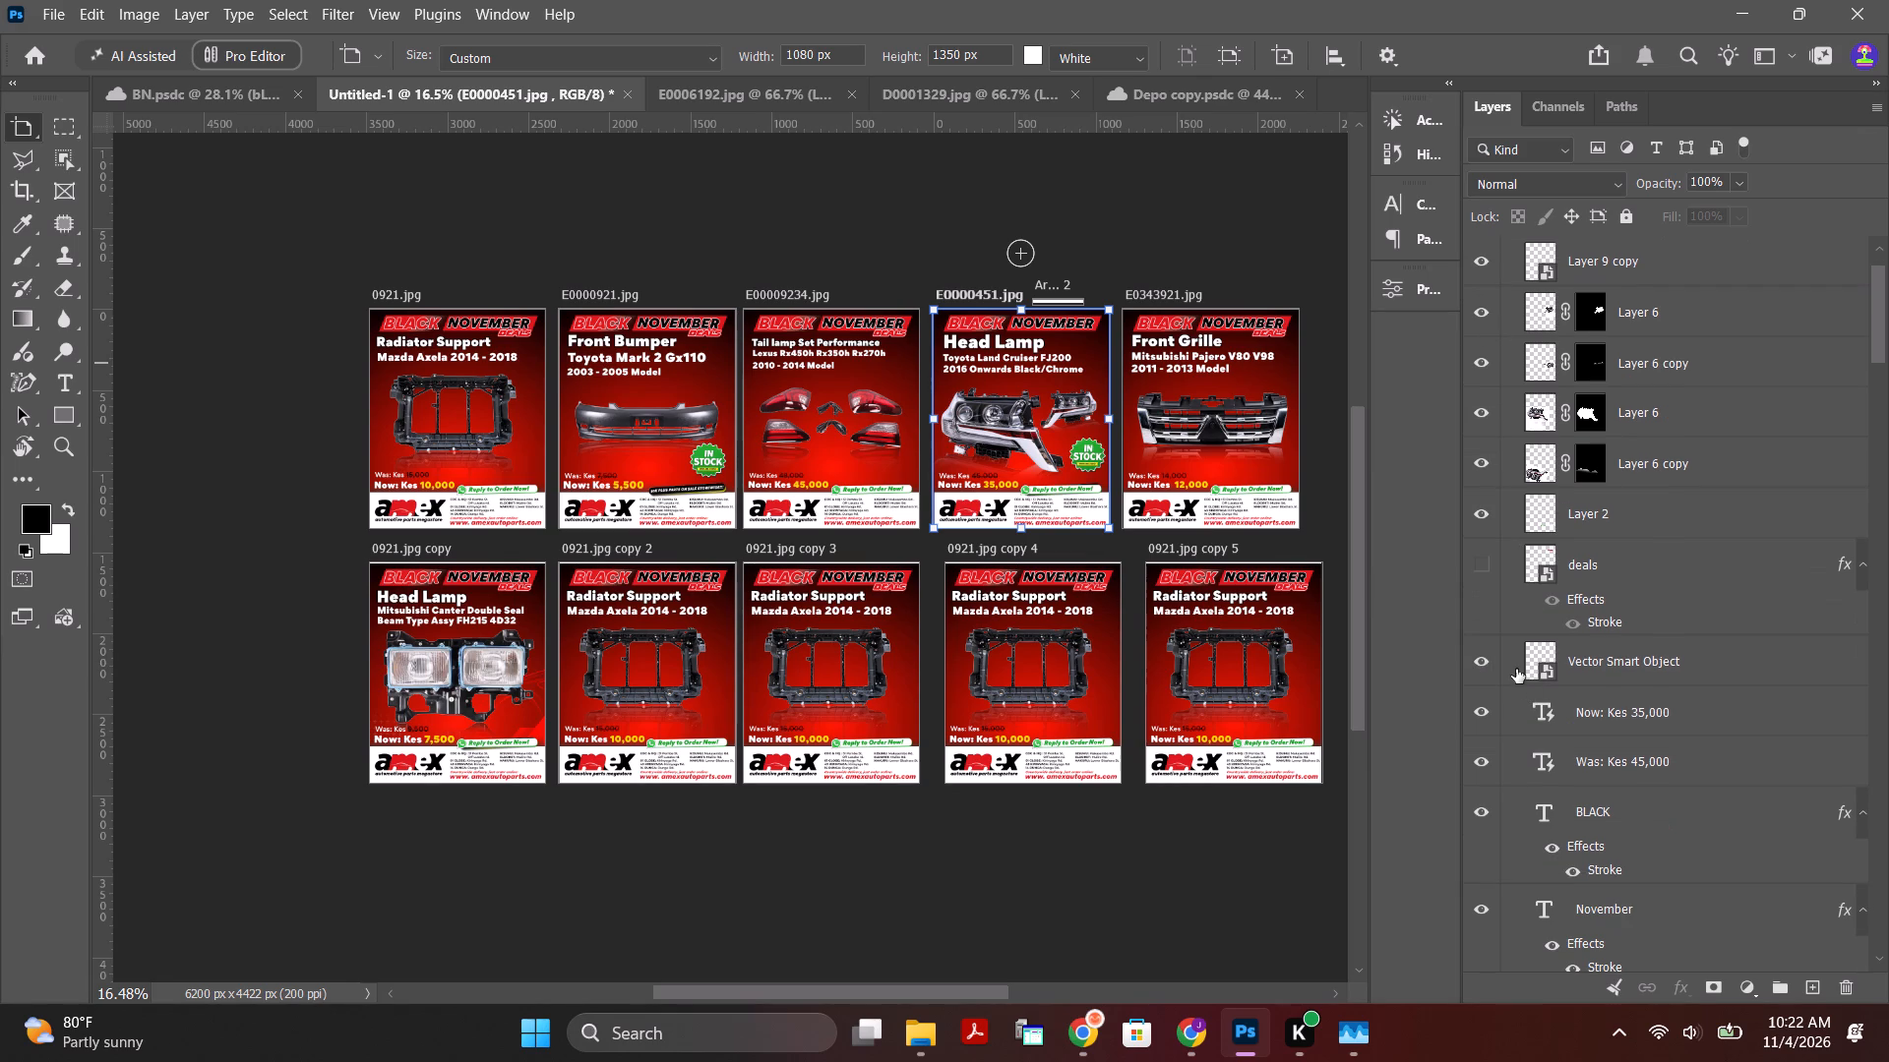
{"action": "scroll", "coordinate": [1543, 688], "scroll_direction": "down", "scroll_amount": 4}
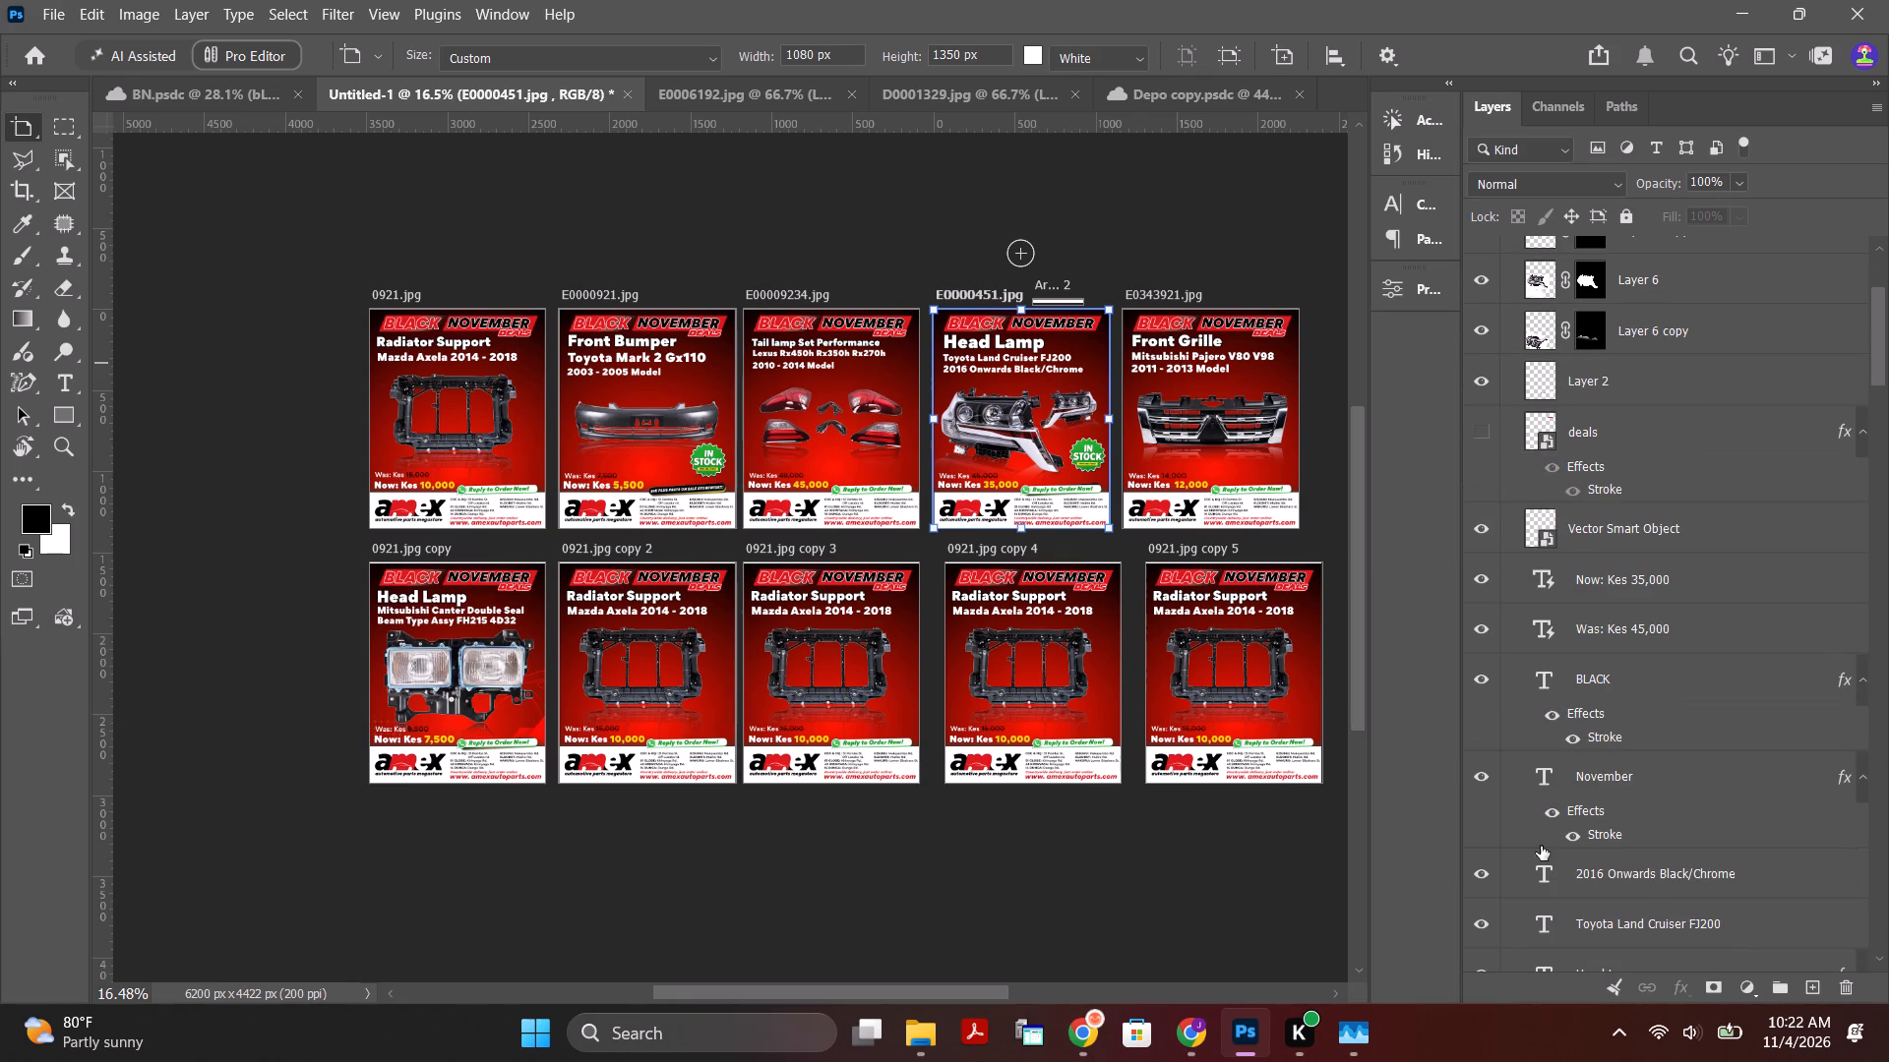
{"action": "scroll", "coordinate": [1523, 859], "scroll_direction": "down", "scroll_amount": 10}
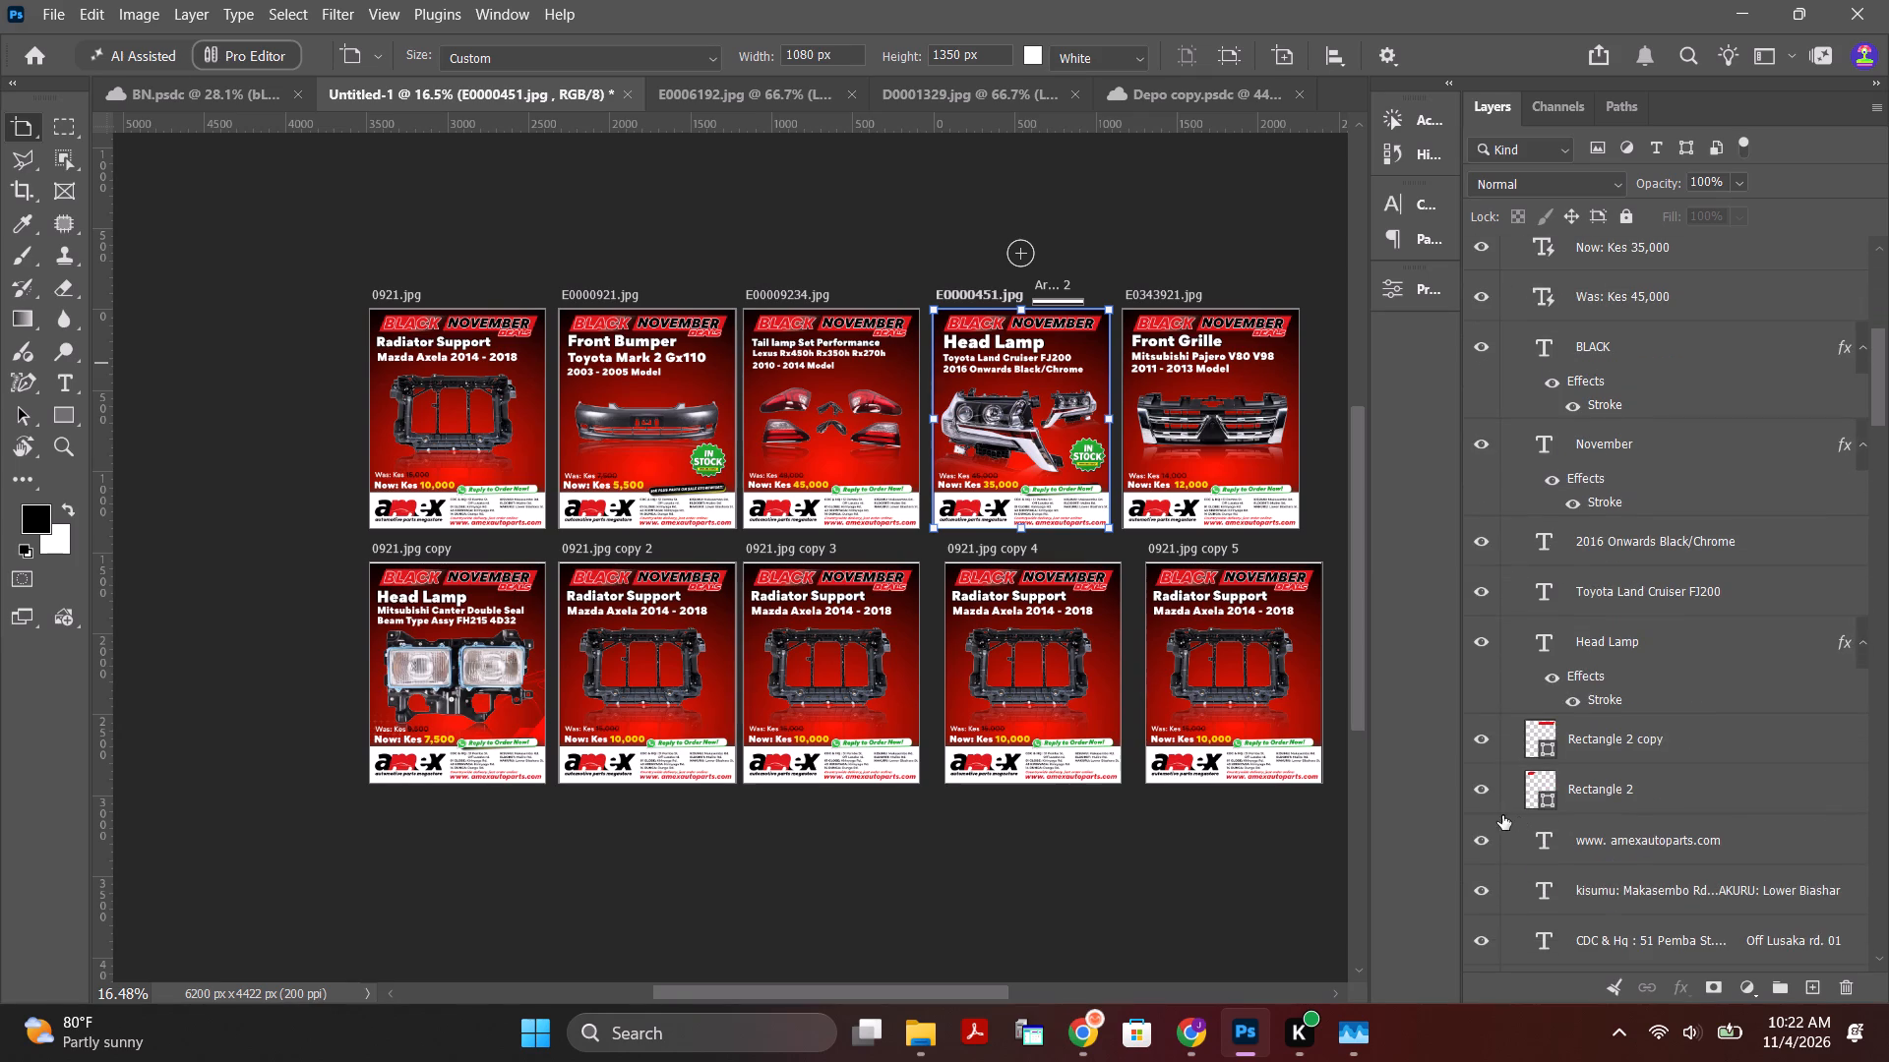
{"action": "scroll", "coordinate": [1517, 826], "scroll_direction": "down", "scroll_amount": 9}
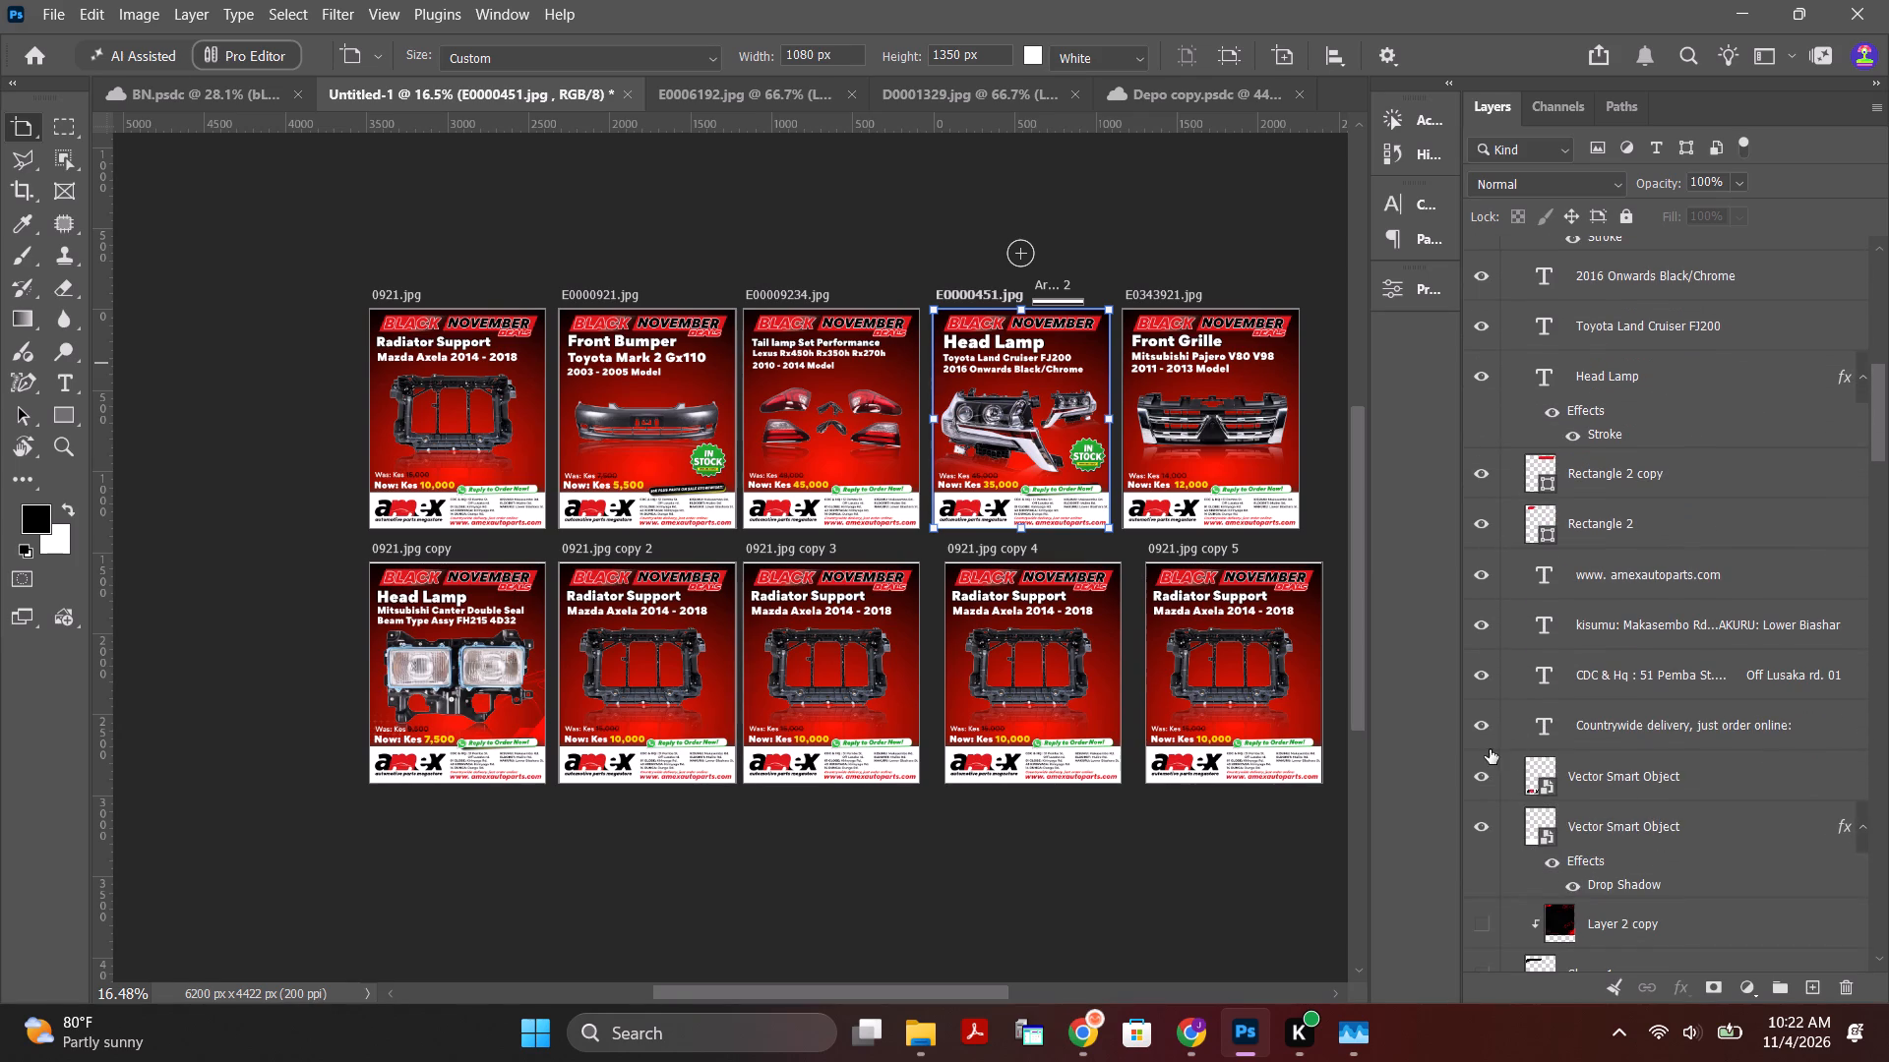
{"action": "left_click", "coordinate": [1478, 794]}
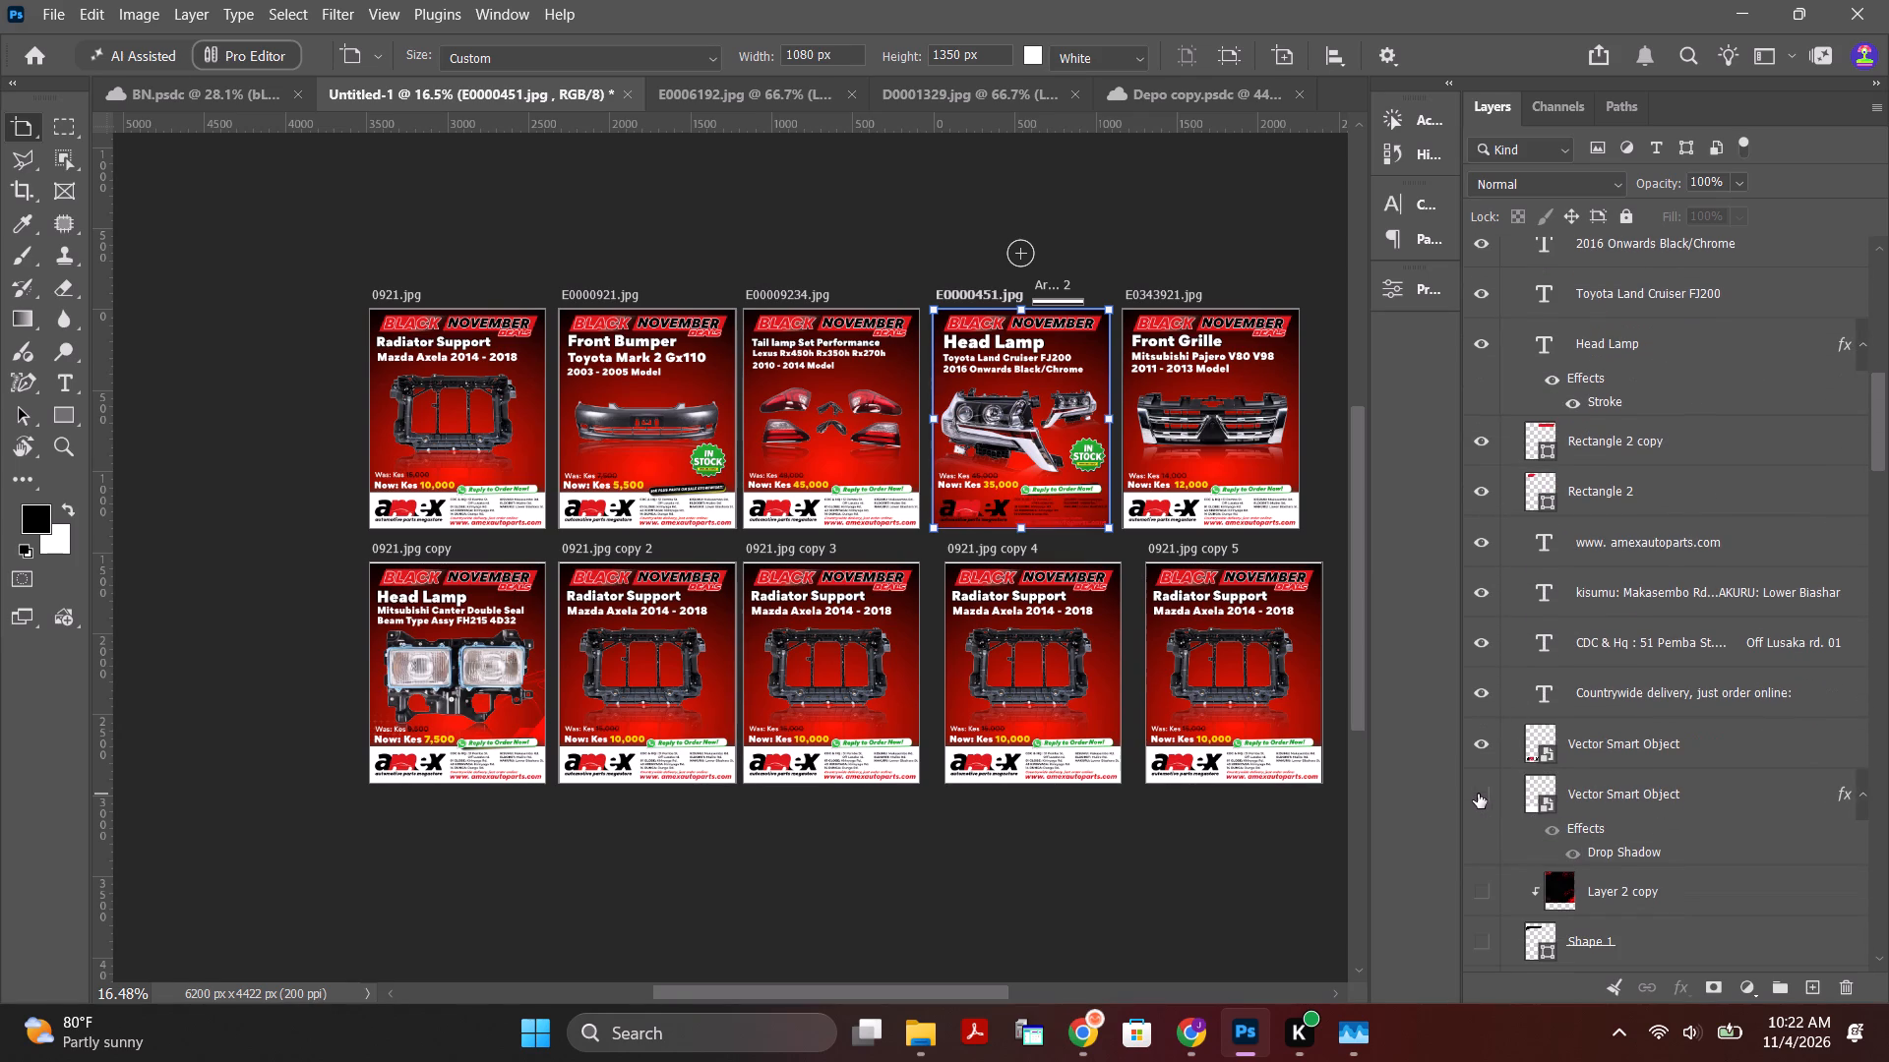
{"action": "left_click", "coordinate": [1478, 794]}
{"action": "left_click", "coordinate": [1487, 745]}
{"action": "left_click", "coordinate": [1487, 745]}
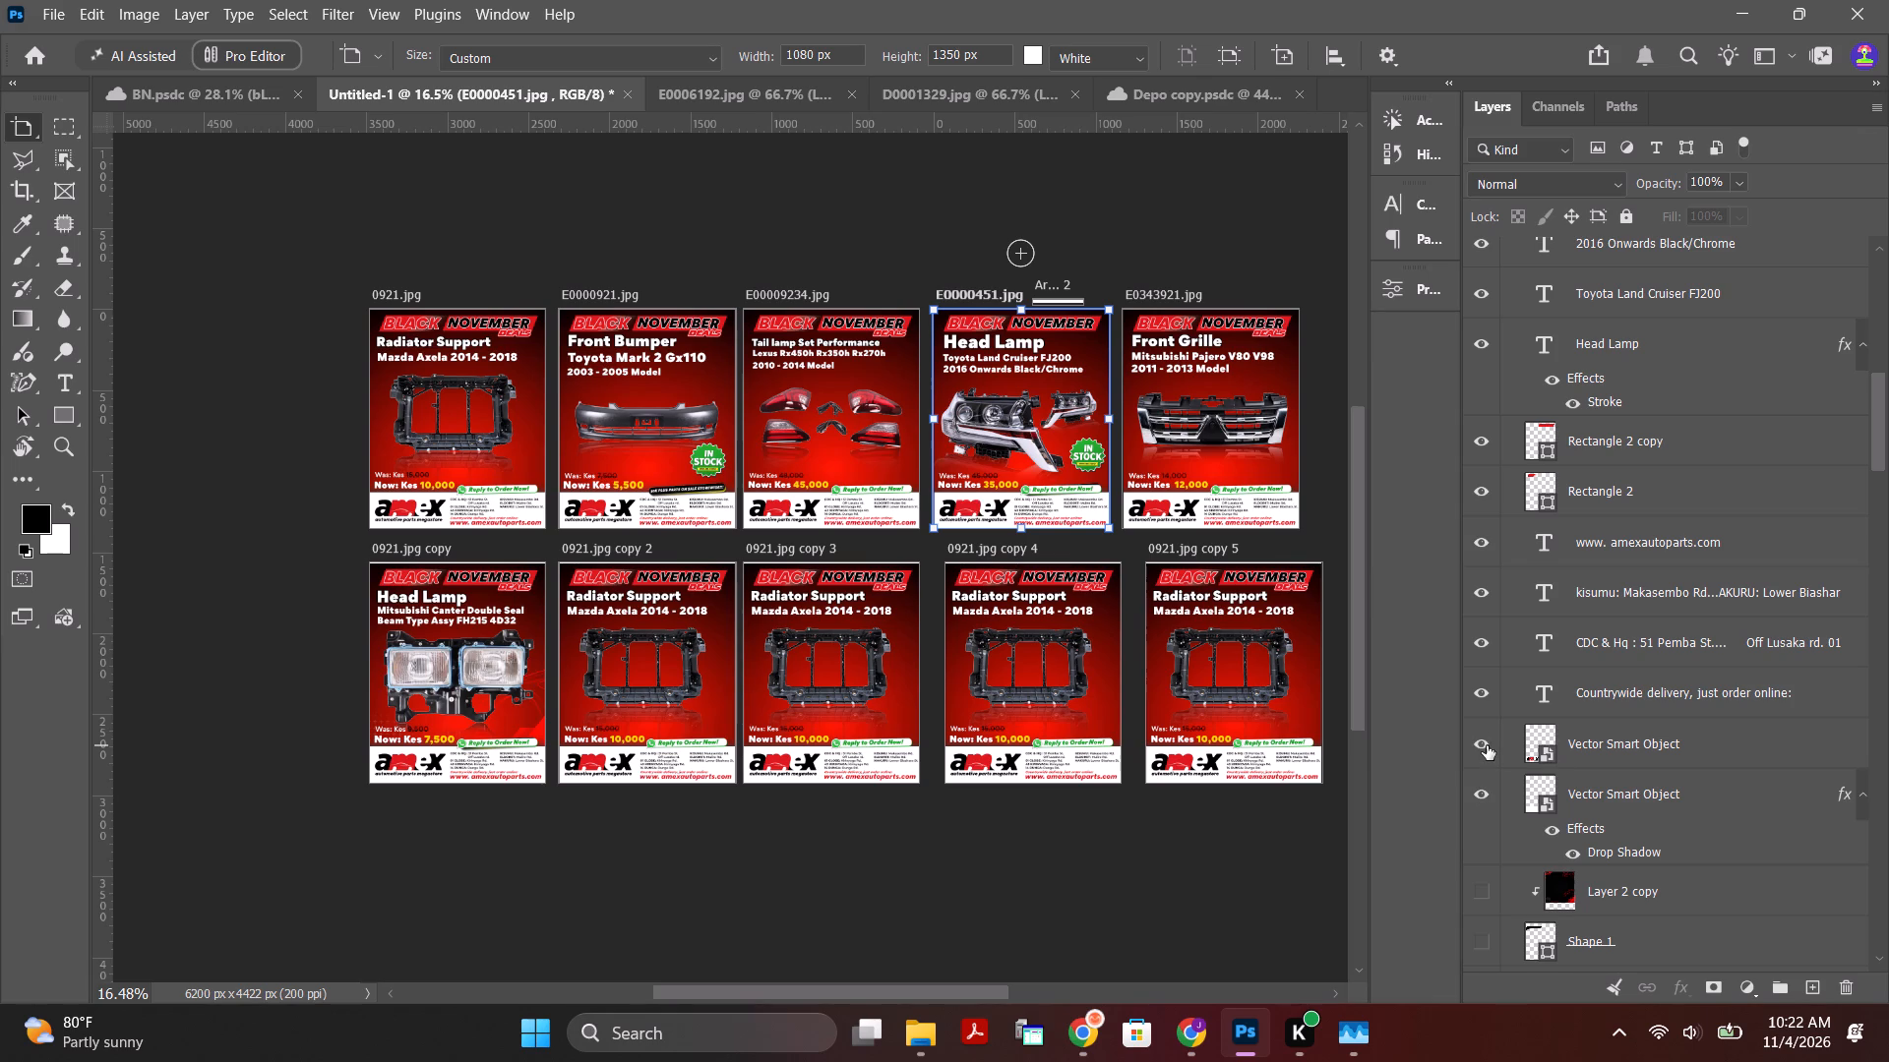
{"action": "scroll", "coordinate": [1519, 761], "scroll_direction": "down", "scroll_amount": 5}
Hide Layer 2, the green reply banner, in the E0000451.jpg Head Lamp artboard.
{"action": "scroll", "coordinate": [1520, 766], "scroll_direction": "up", "scroll_amount": 20}
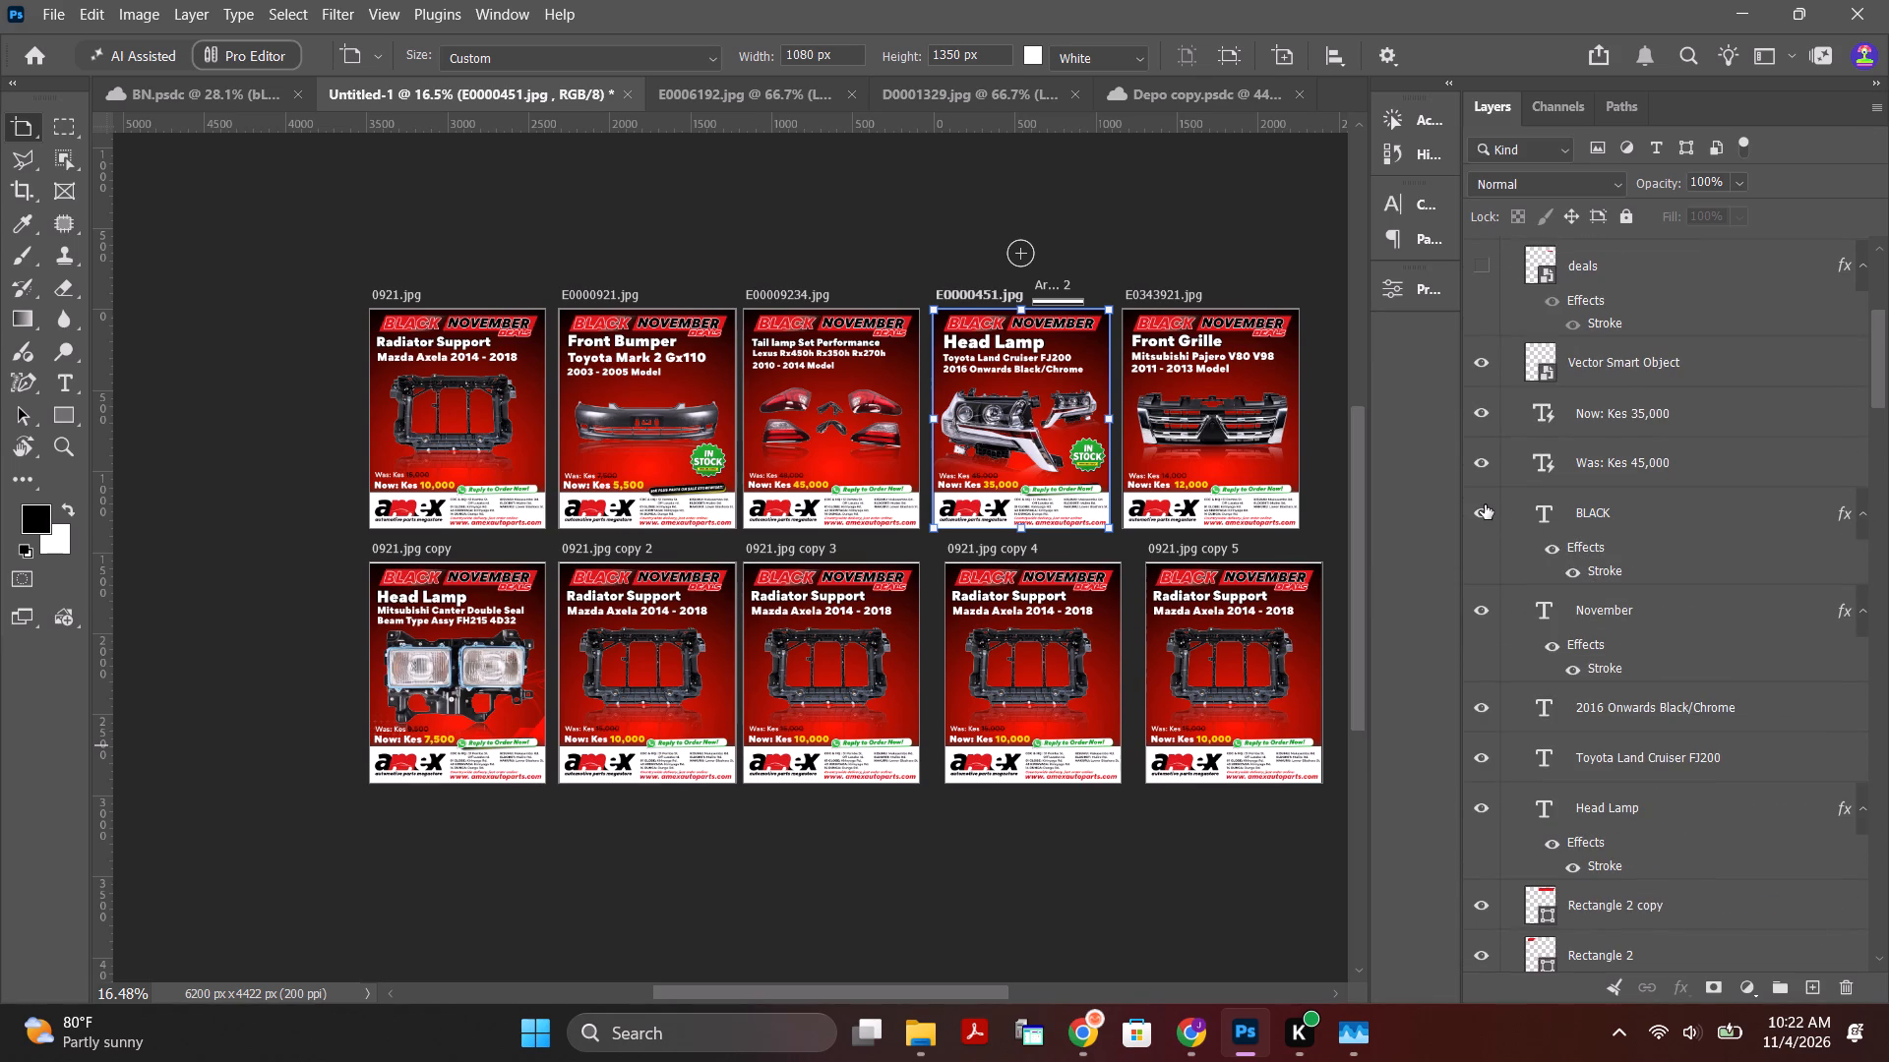
{"action": "scroll", "coordinate": [1485, 504], "scroll_direction": "up", "scroll_amount": 4}
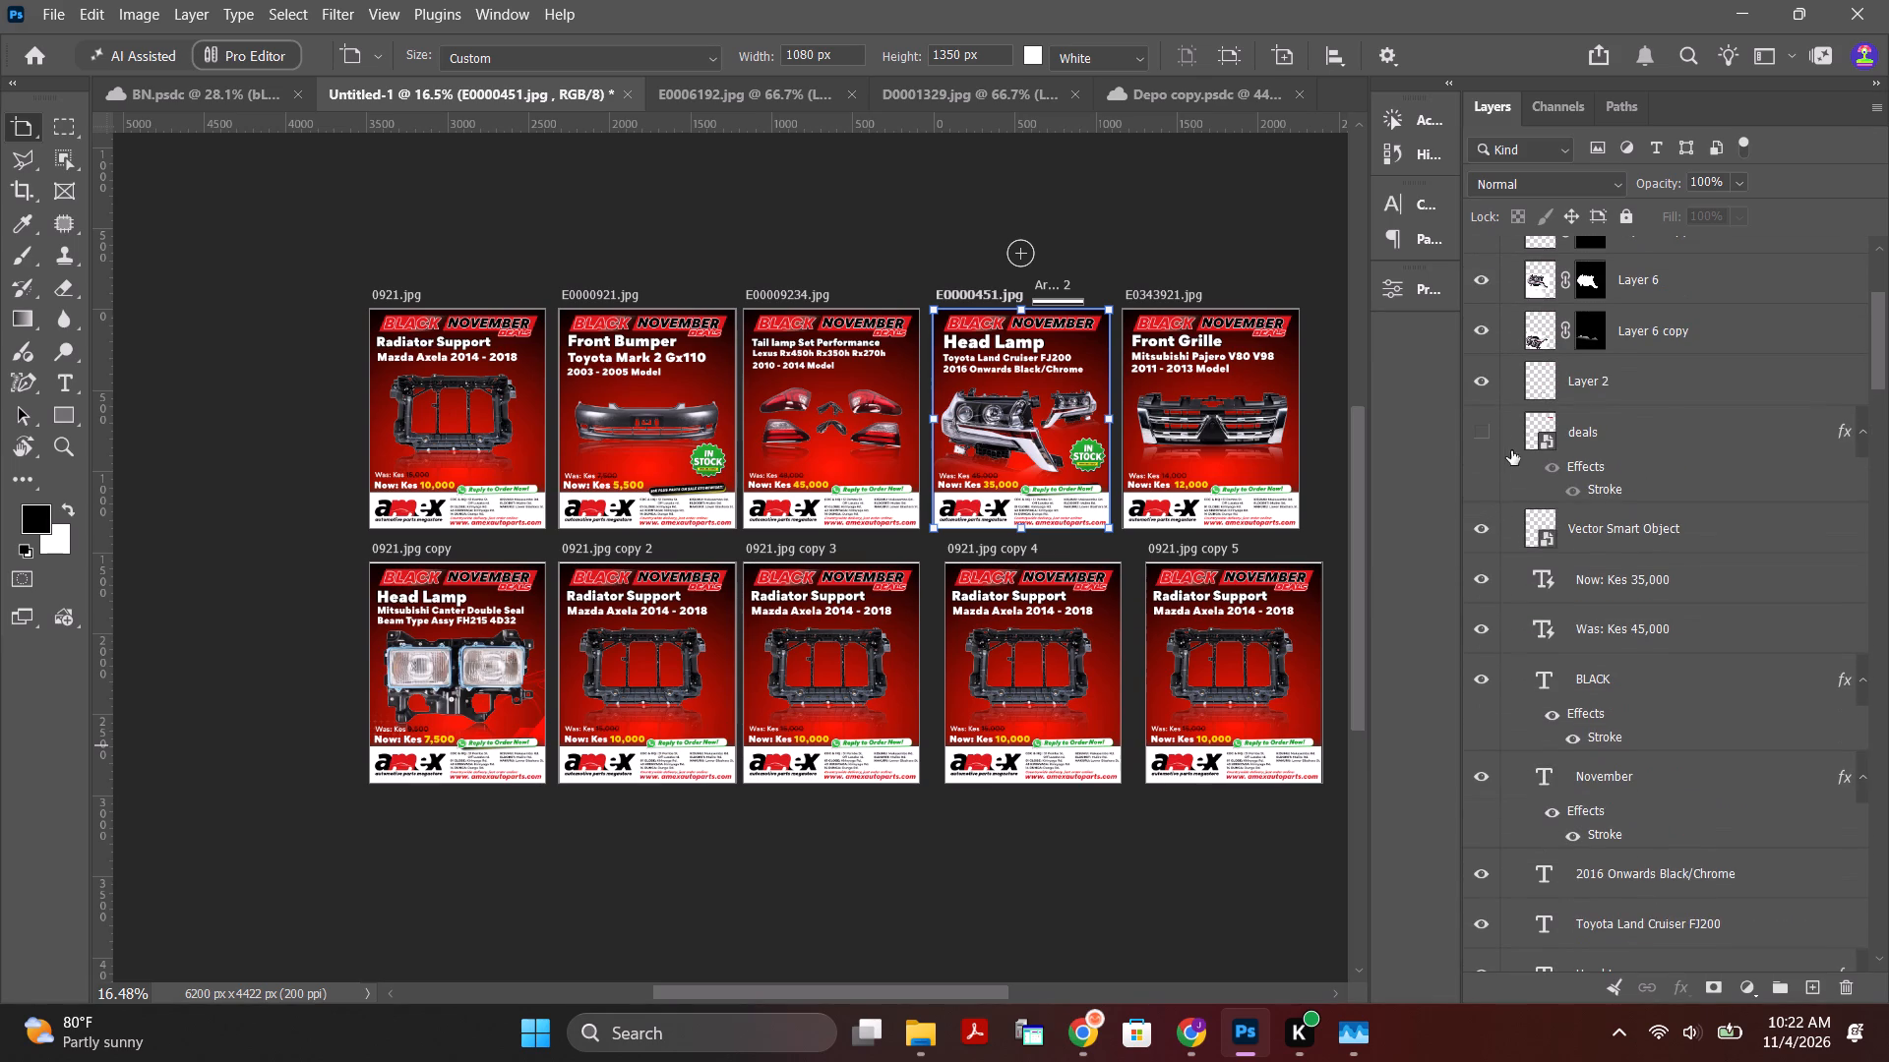
{"action": "left_click", "coordinate": [1486, 383]}
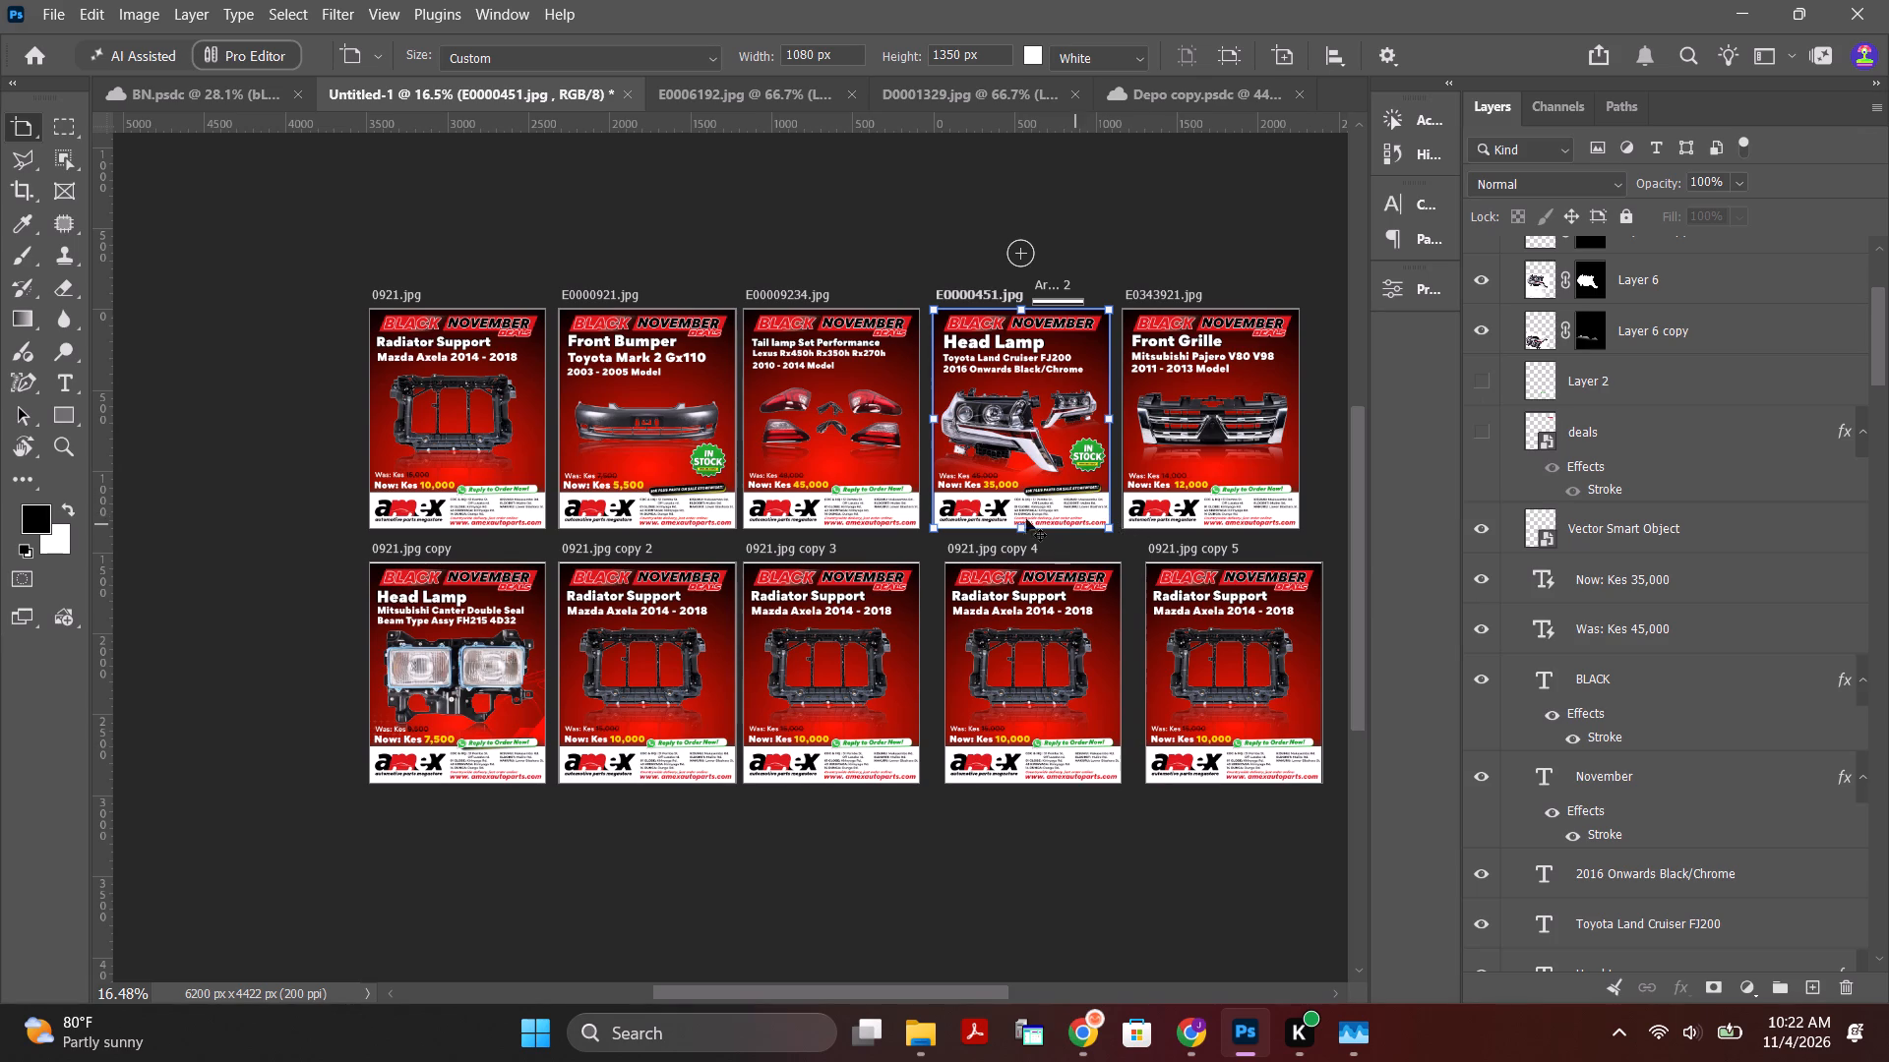
Delete the four duplicate Radiator Support artboards, 0921.jpg copy 5, copy 4, copy 3 and copy 2.
{"action": "scroll", "coordinate": [955, 504], "scroll_direction": "up", "scroll_amount": 3, "text": "alt"}
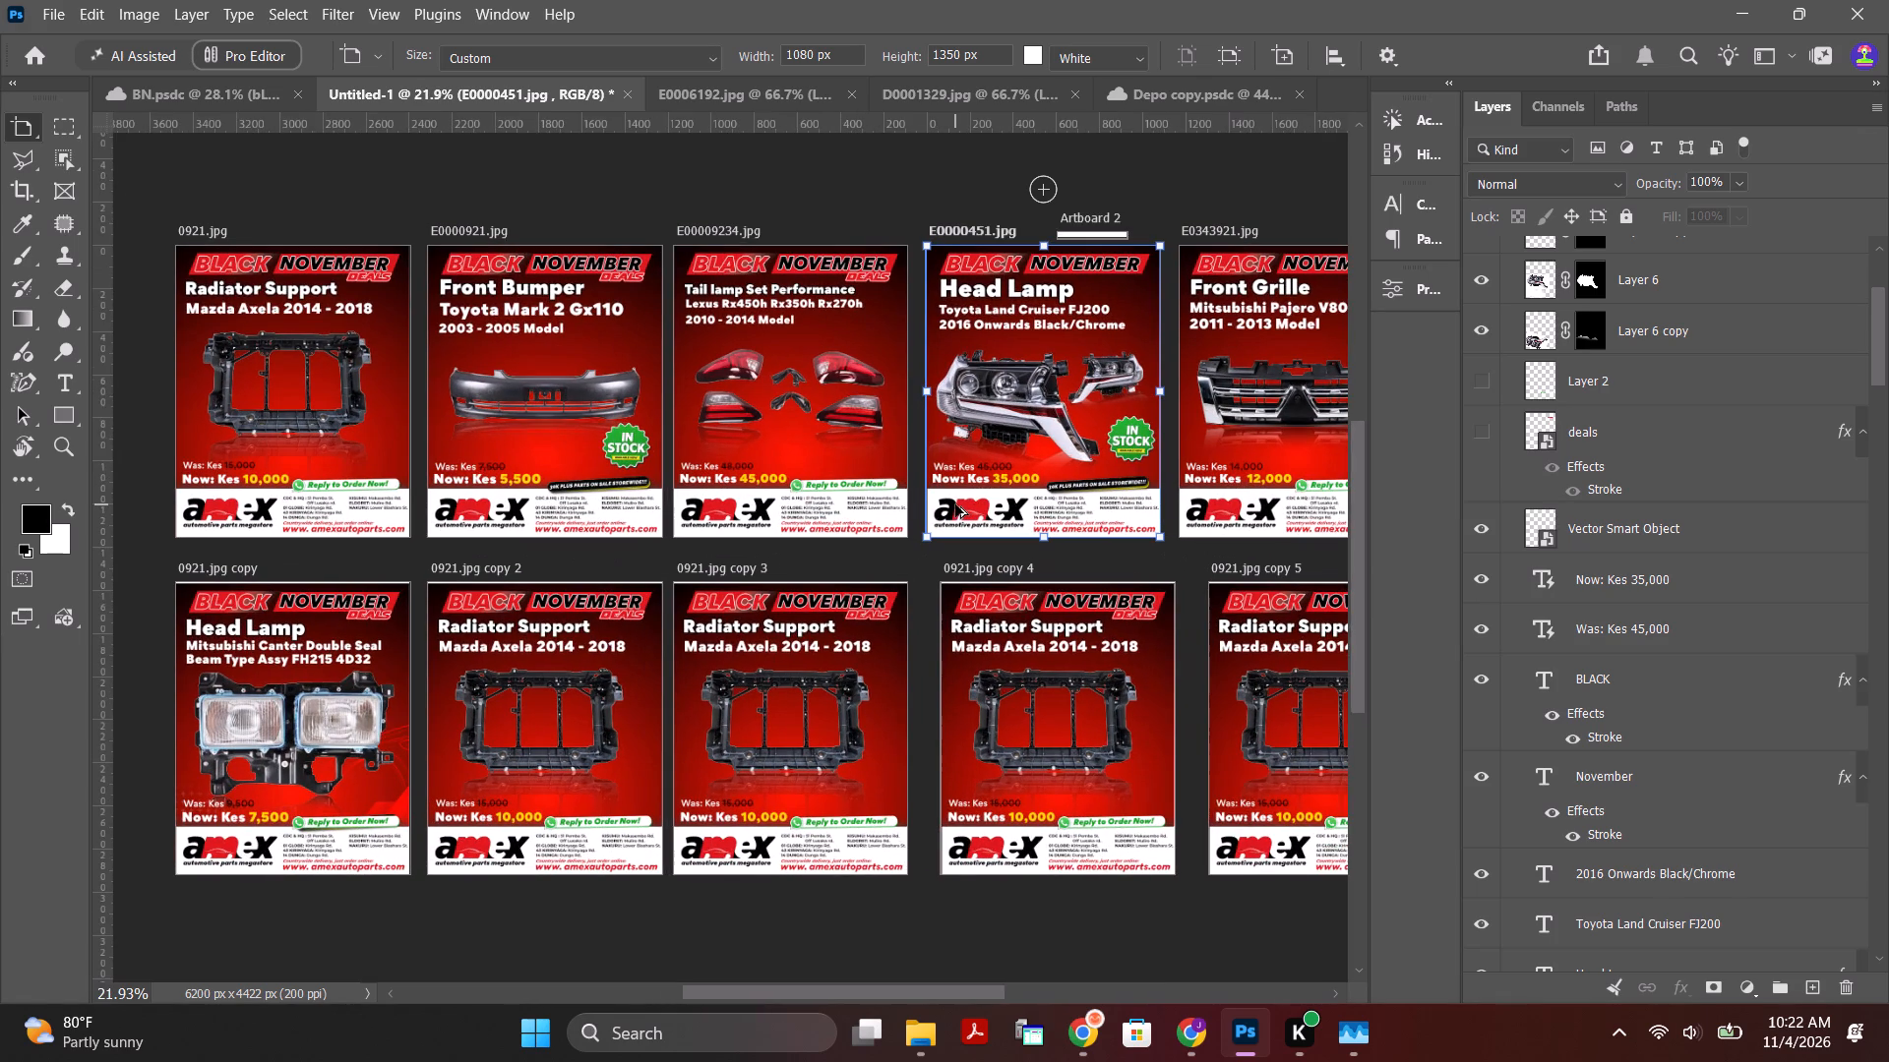
{"action": "scroll", "coordinate": [957, 509], "scroll_direction": "down", "scroll_amount": 7, "text": "alt"}
{"action": "scroll", "coordinate": [917, 639], "scroll_direction": "up", "scroll_amount": 4, "text": "alt"}
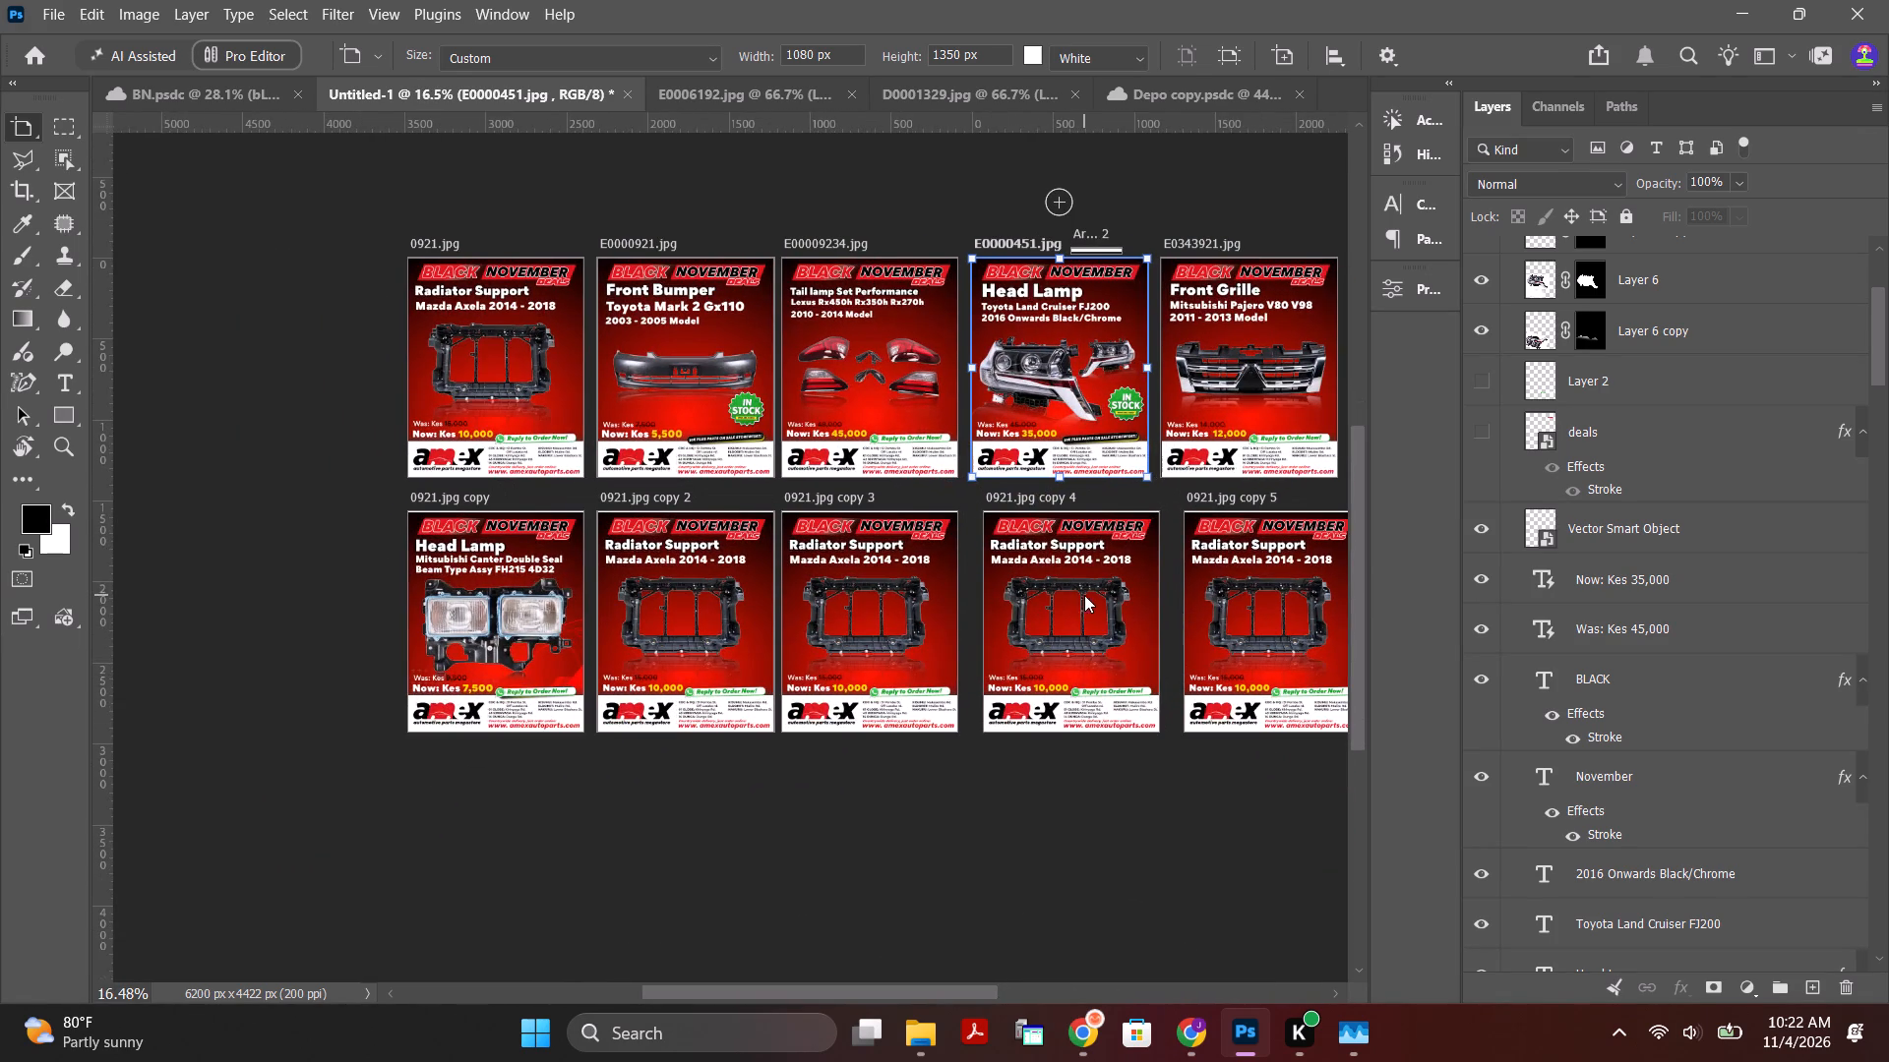
{"action": "scroll", "coordinate": [1081, 598], "scroll_direction": "down", "scroll_amount": 2, "text": "alt"}
{"action": "left_click", "coordinate": [1215, 514]}
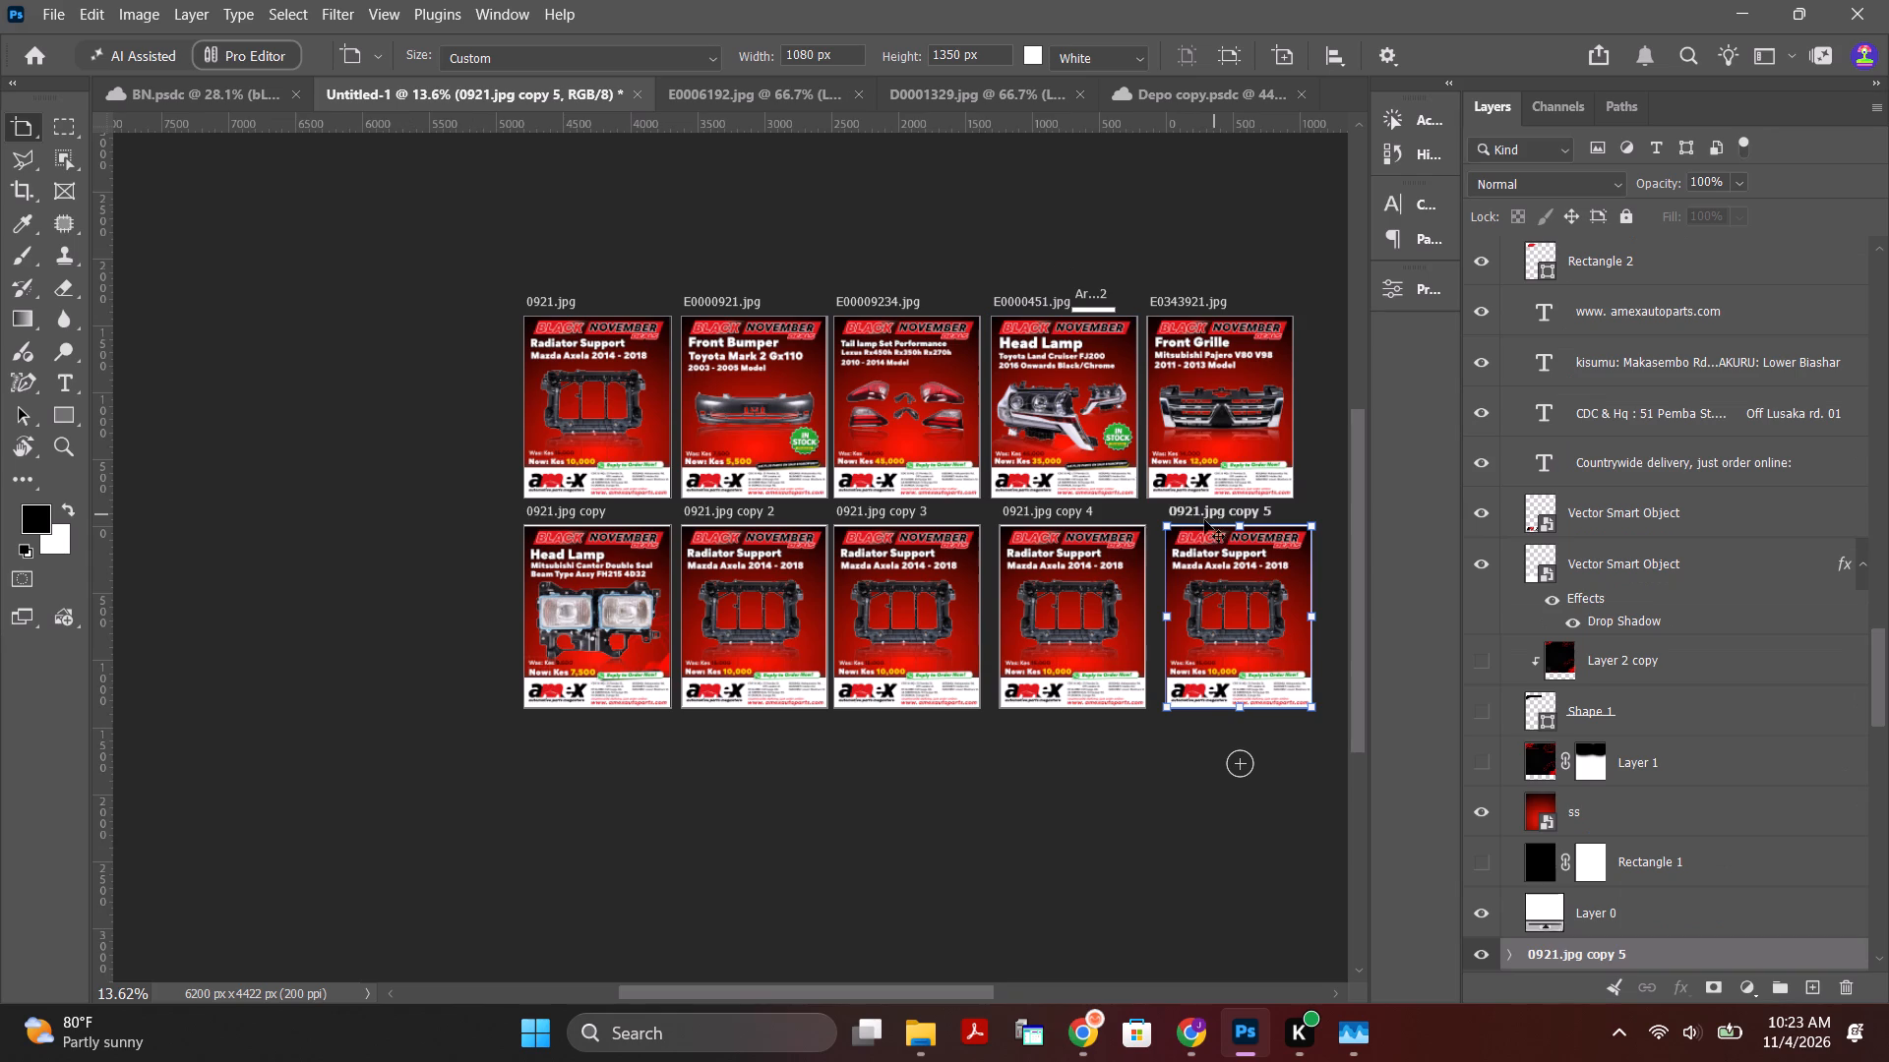
{"action": "key", "text": "Delete"}
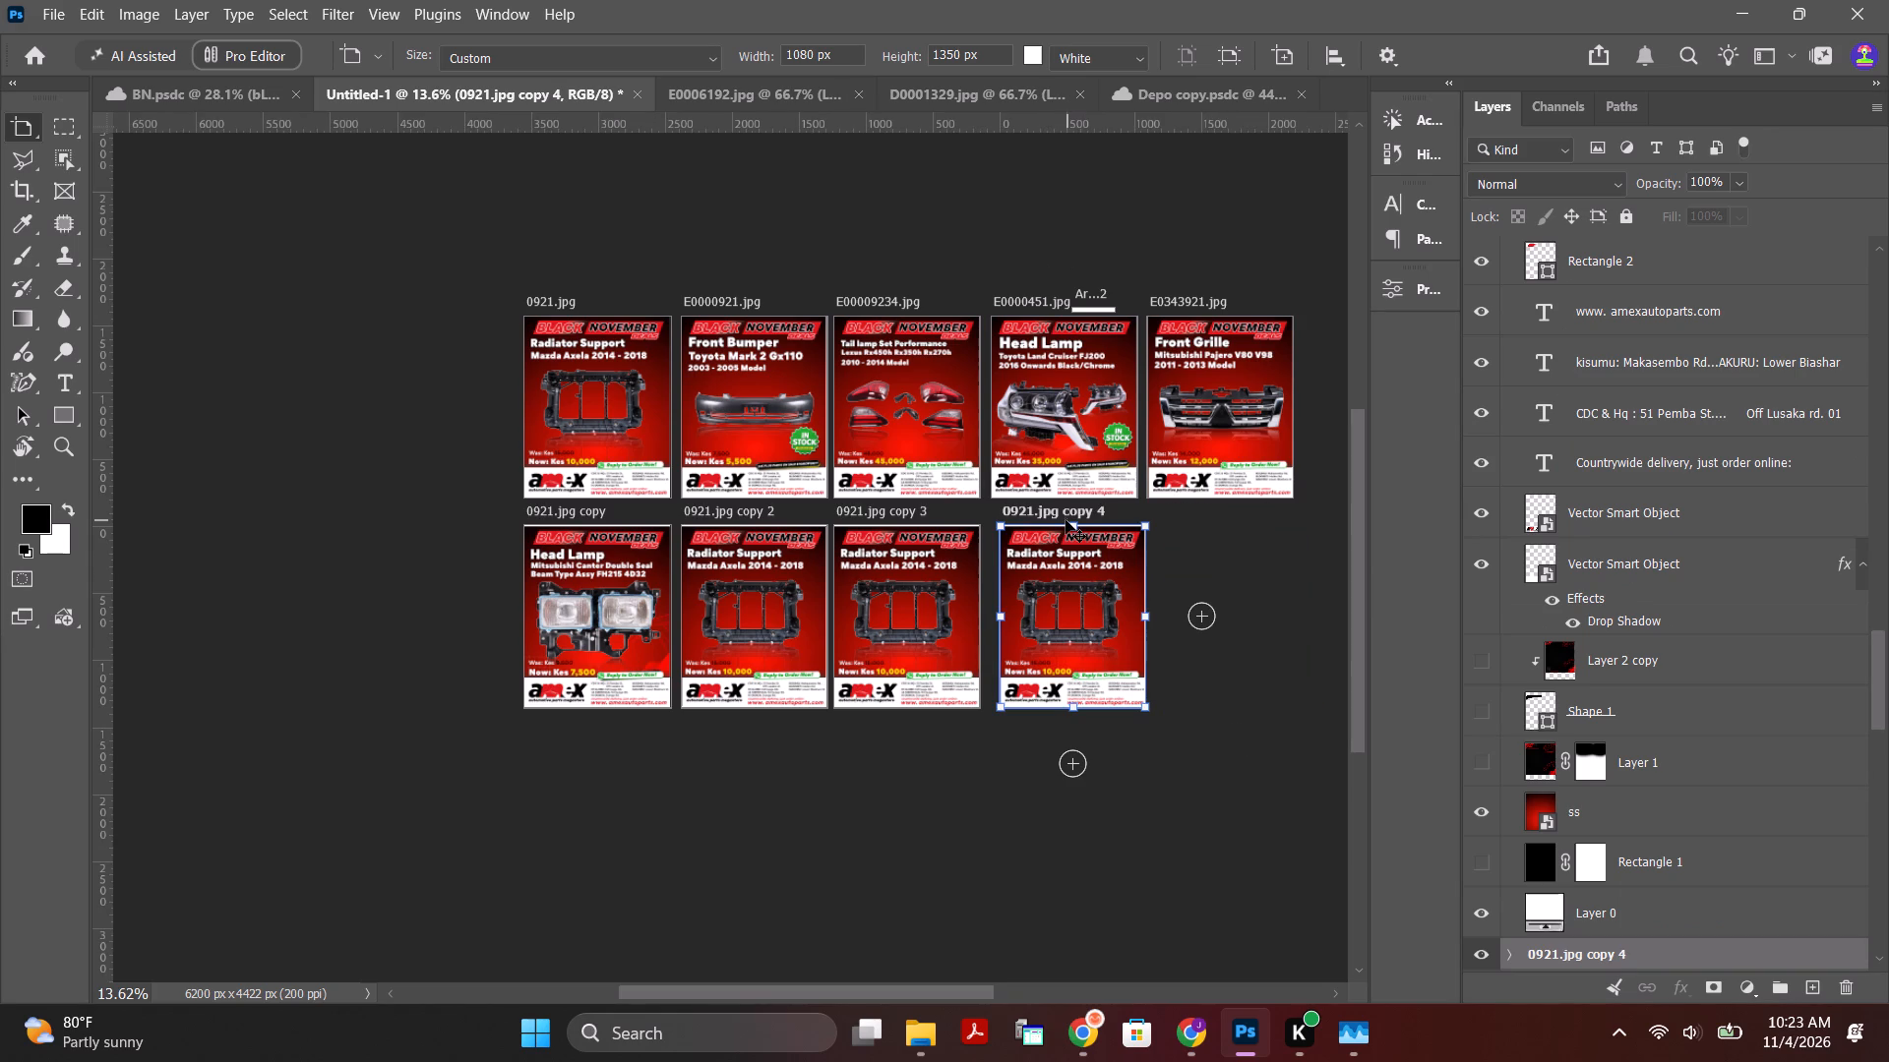
{"action": "left_click", "coordinate": [1068, 513]}
{"action": "key", "text": "Delete"}
{"action": "left_click", "coordinate": [917, 517]}
{"action": "key", "text": "Delete"}
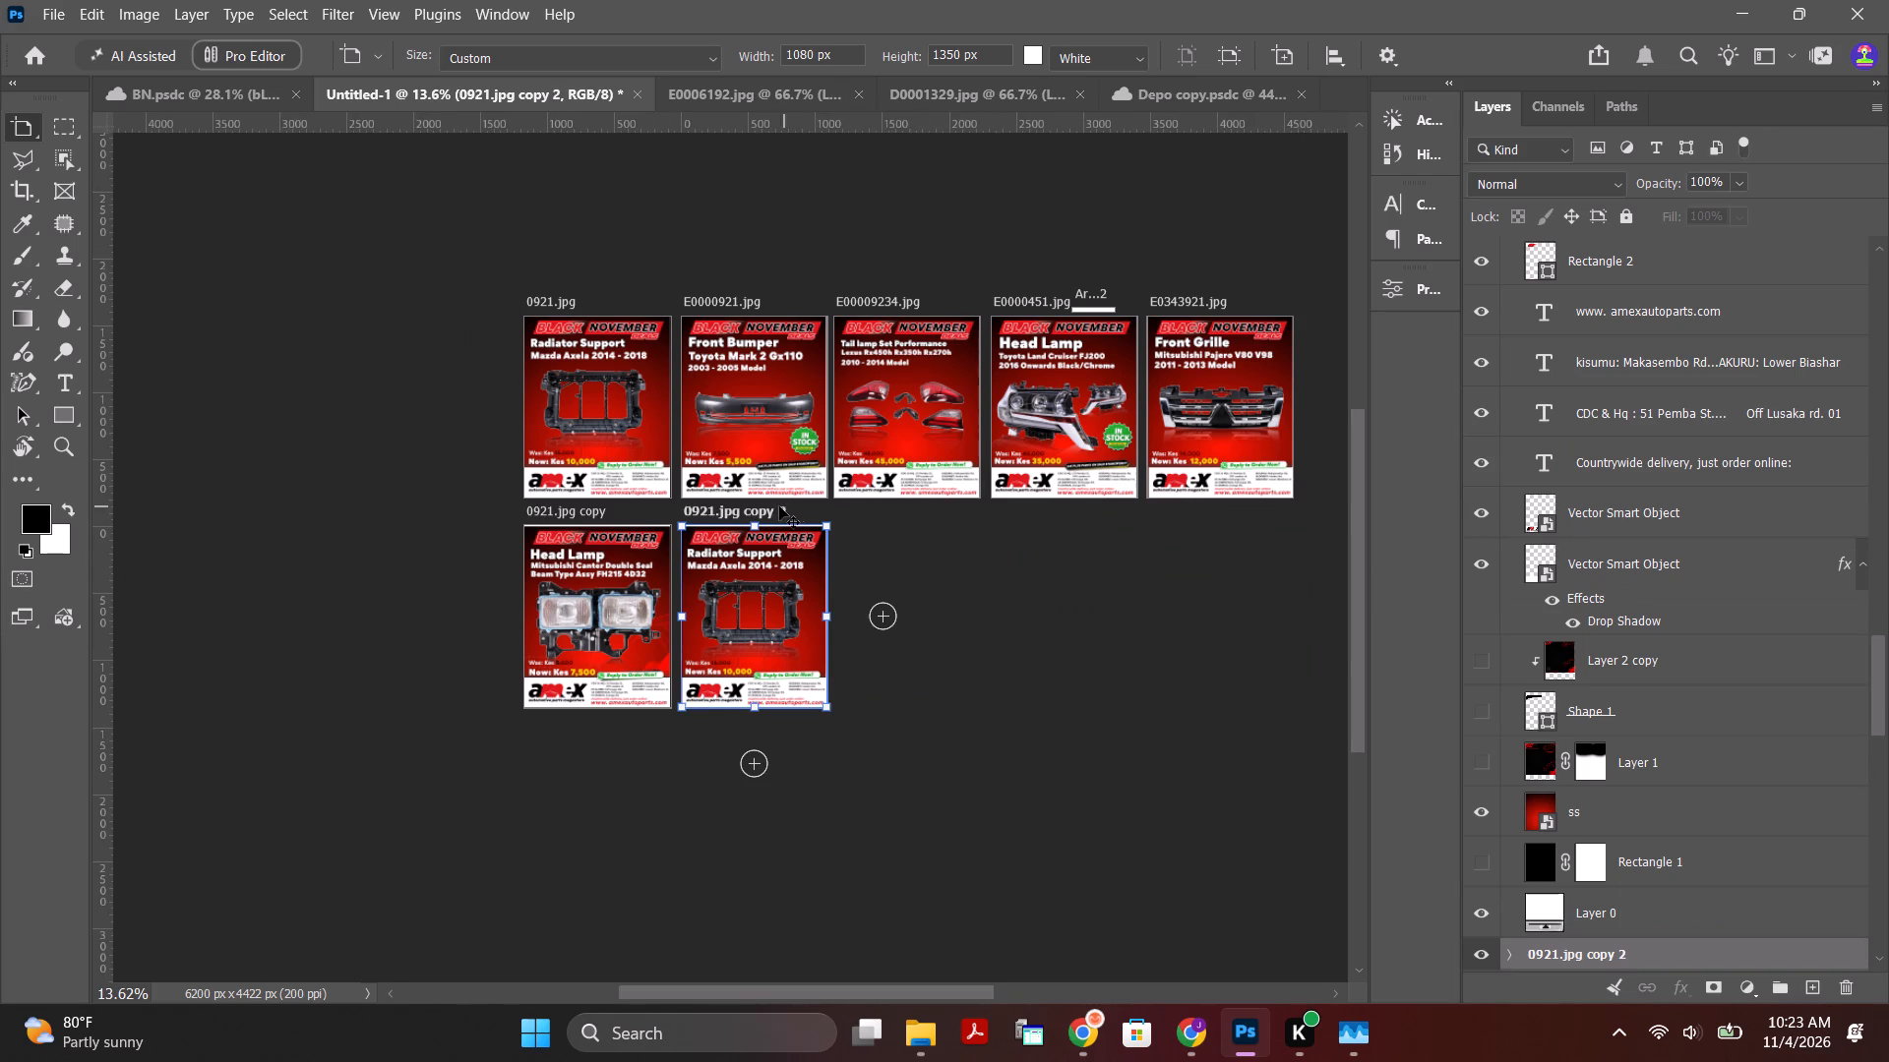
{"action": "left_click", "coordinate": [769, 509]}
{"action": "key", "text": "Delete"}
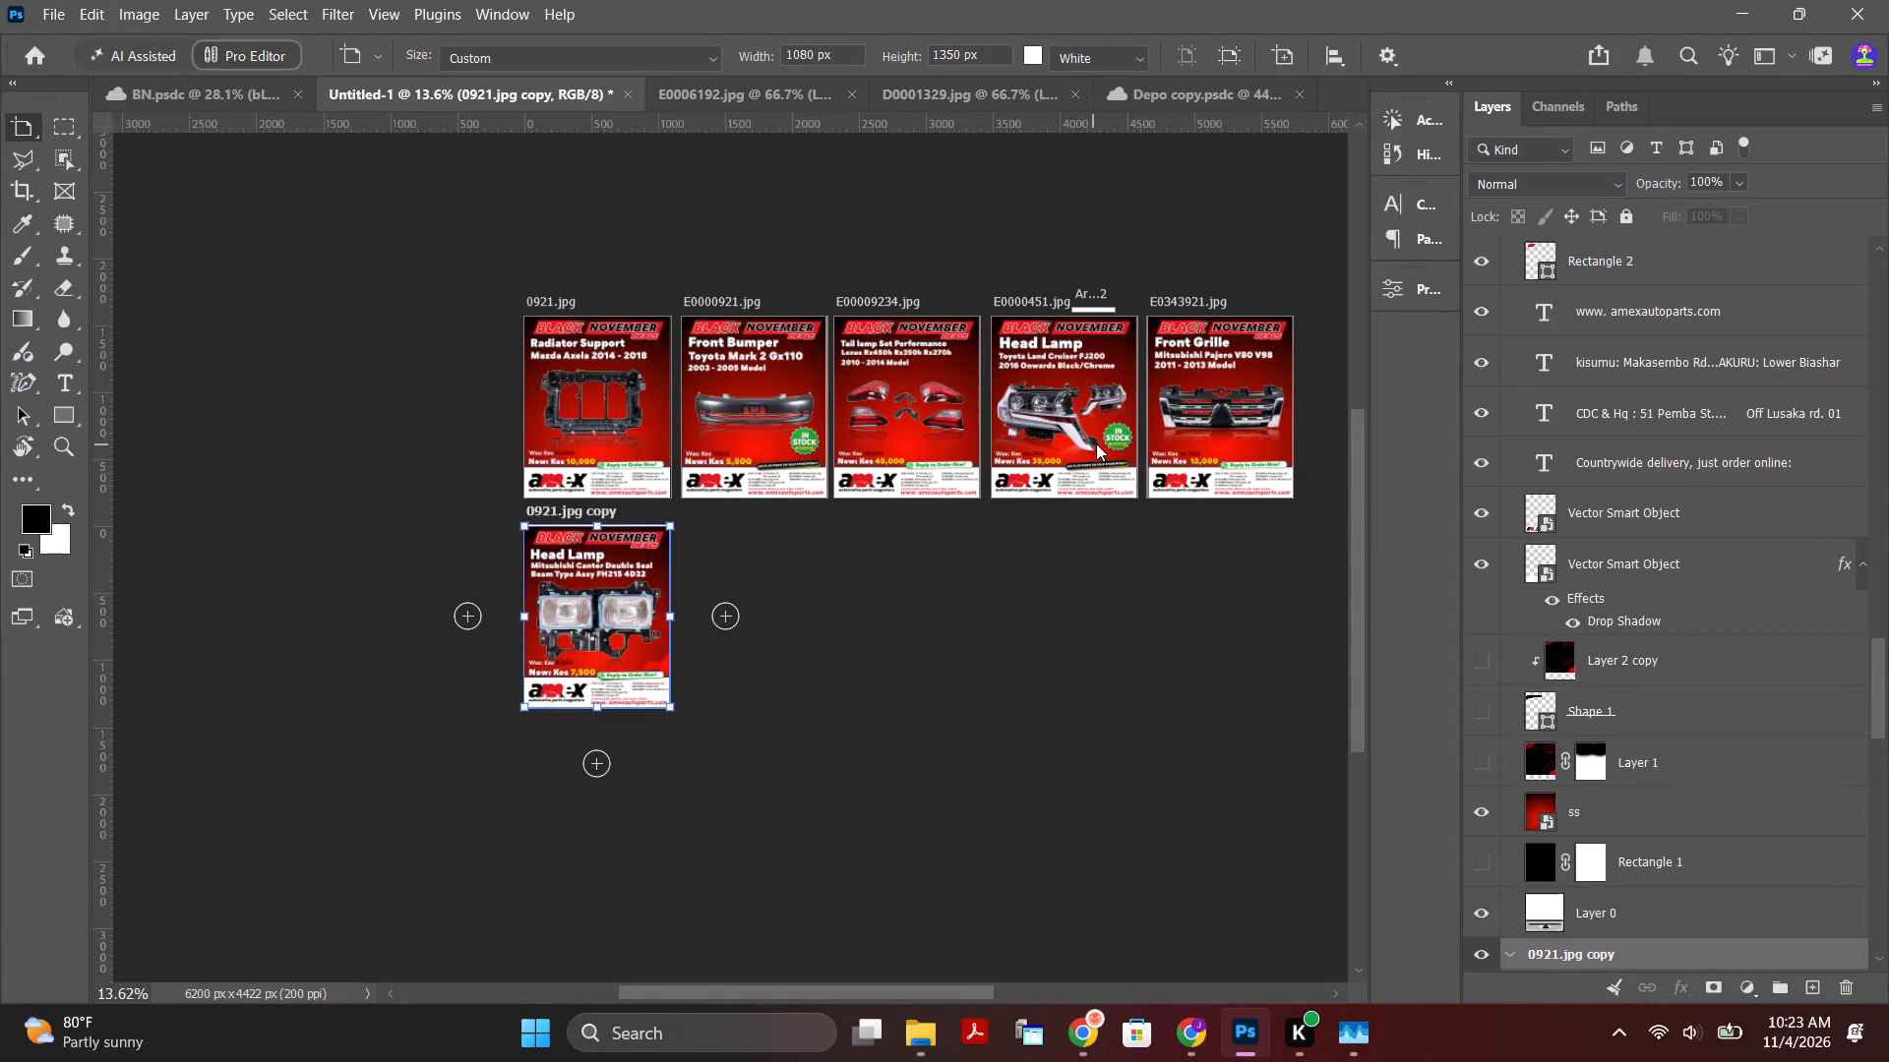
Move the IN STOCK badge, Layer 9, from the Front Bumper poster onto the 0921.jpg copy Head Lamp poster, above its reply banner.
{"action": "left_click", "coordinate": [1123, 436]}
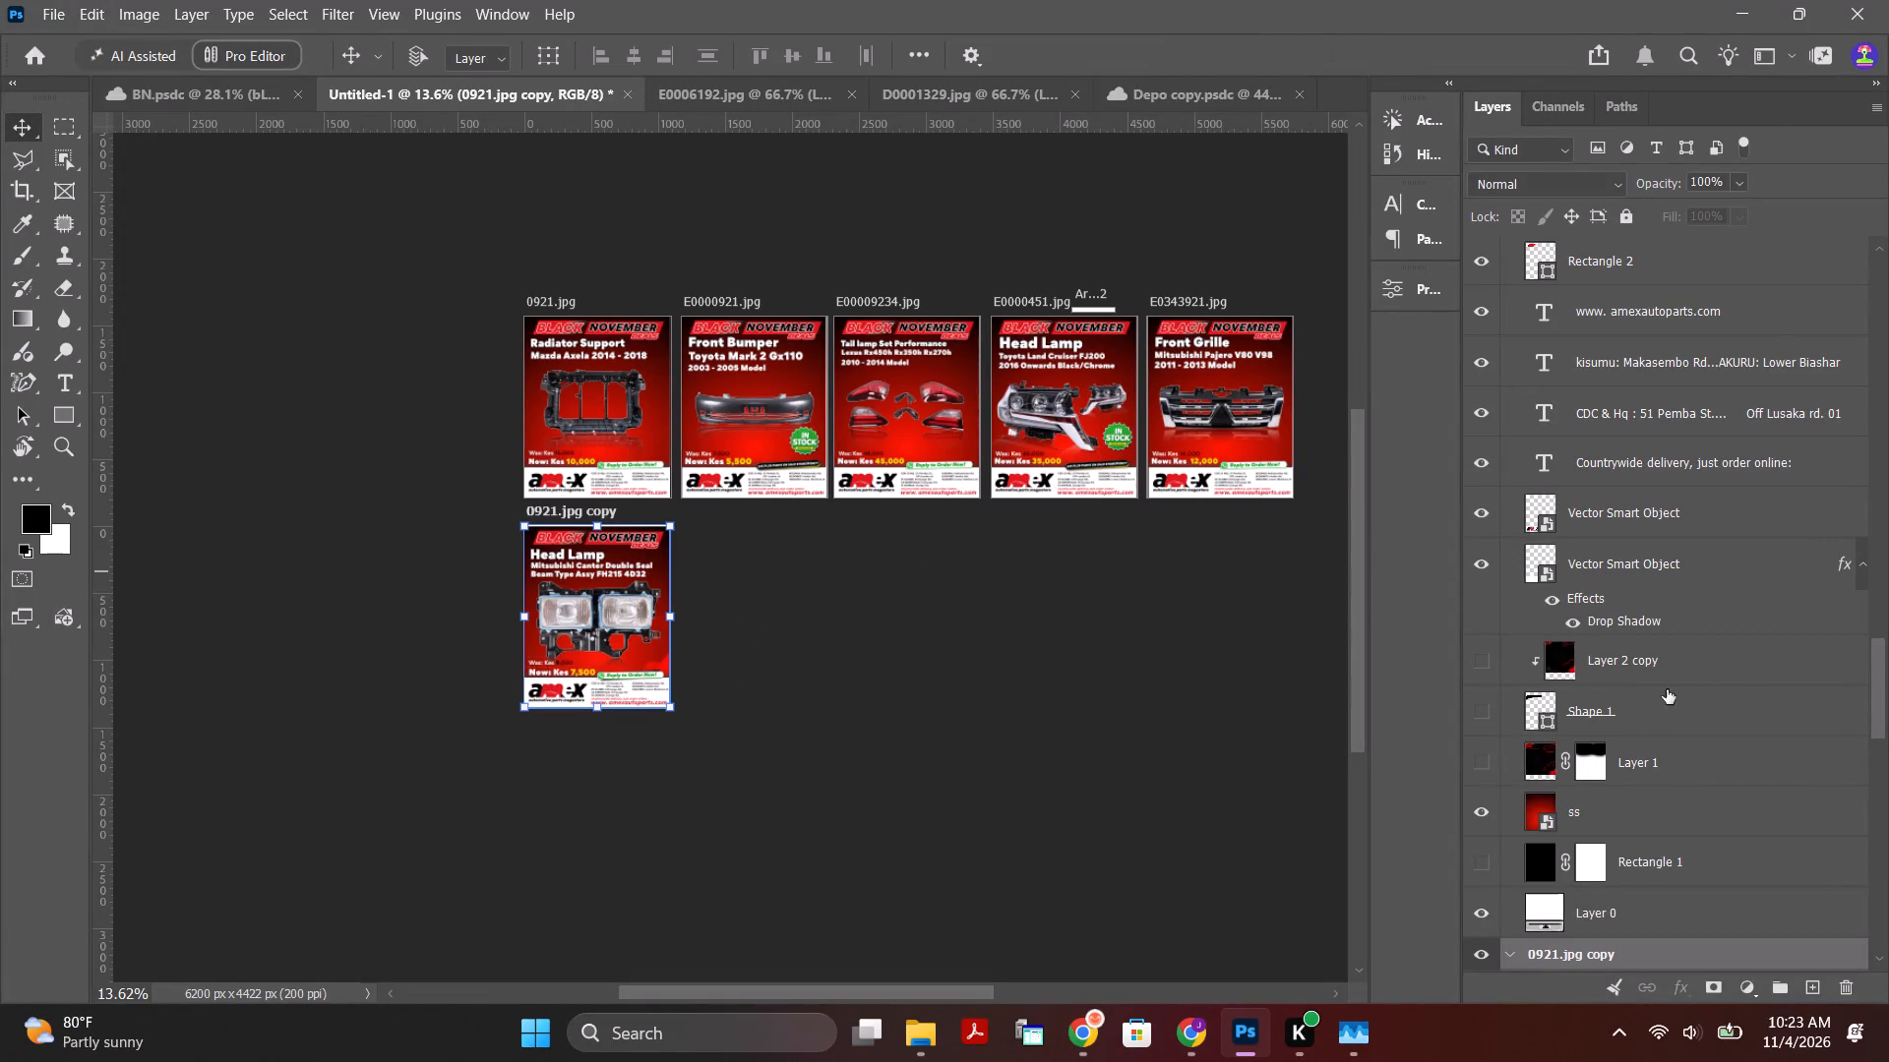
{"action": "left_click", "coordinate": [718, 301]}
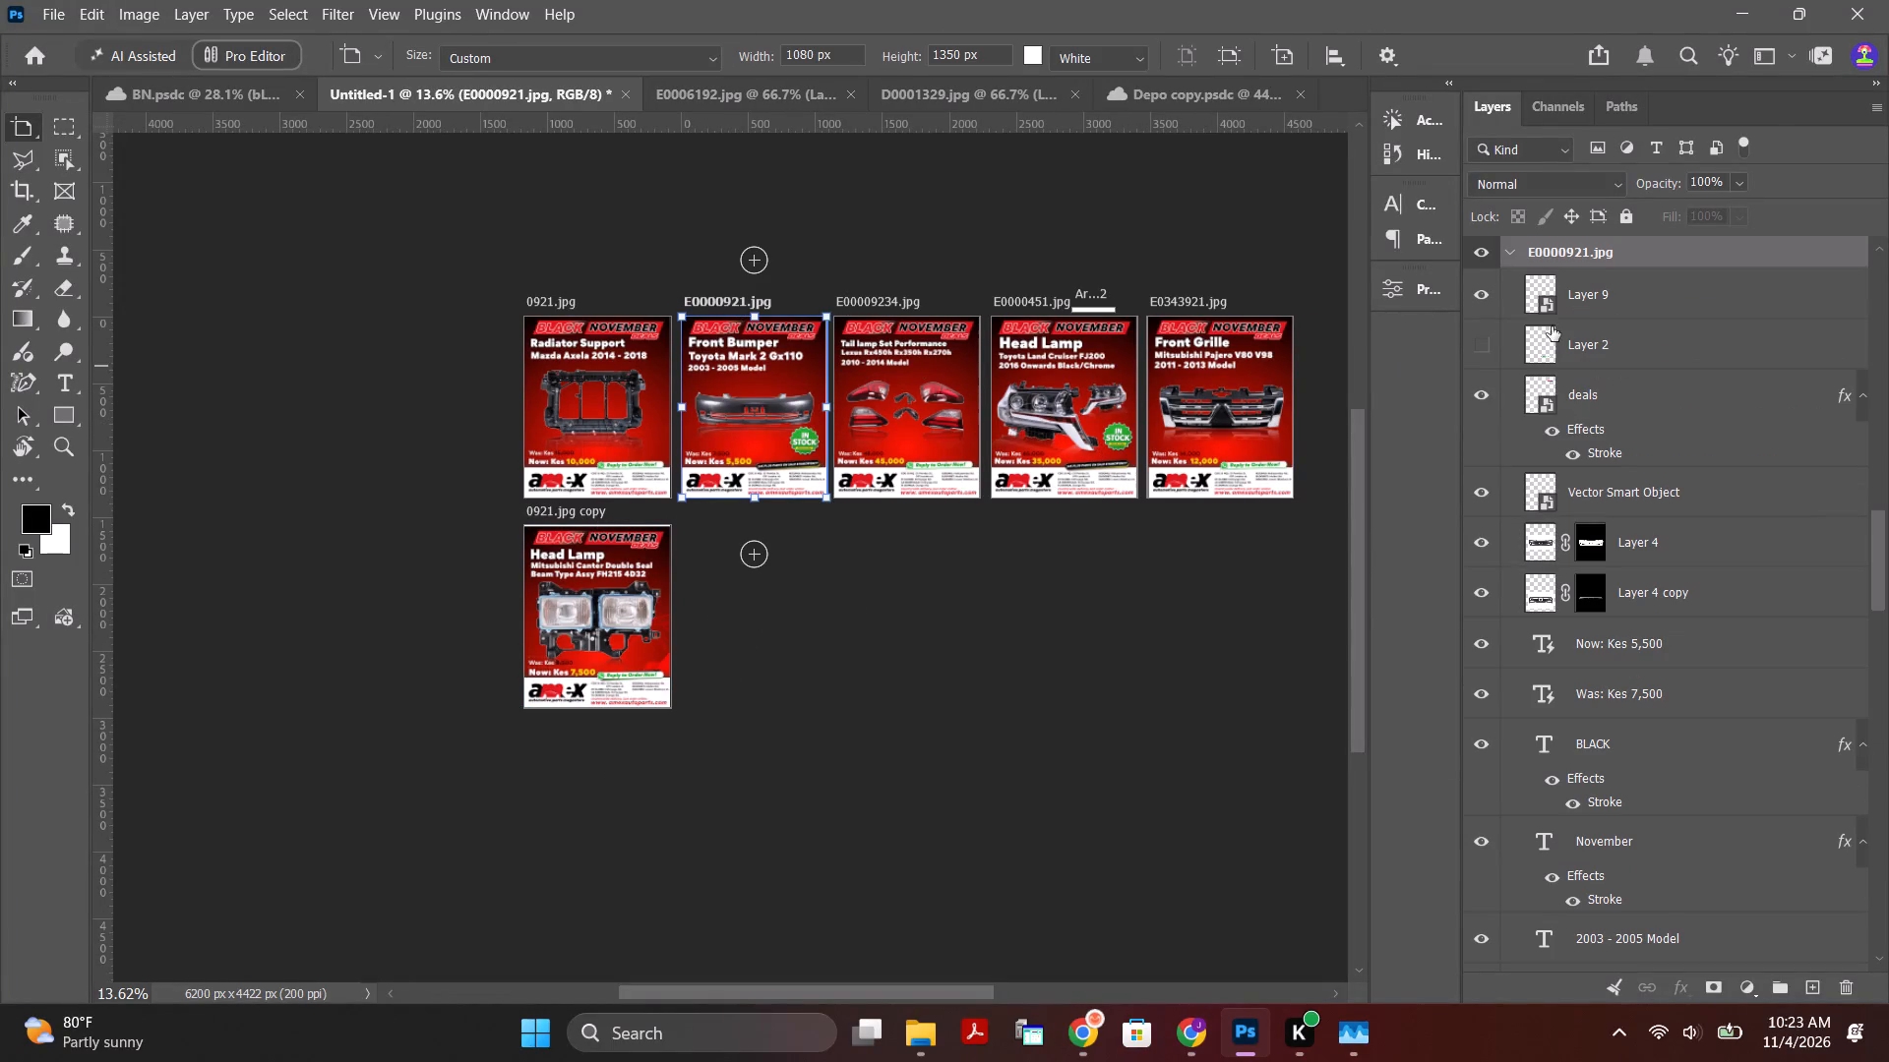
{"action": "left_click", "coordinate": [1596, 289]}
{"action": "left_click", "coordinate": [1478, 292]}
{"action": "left_click", "coordinate": [1478, 292]}
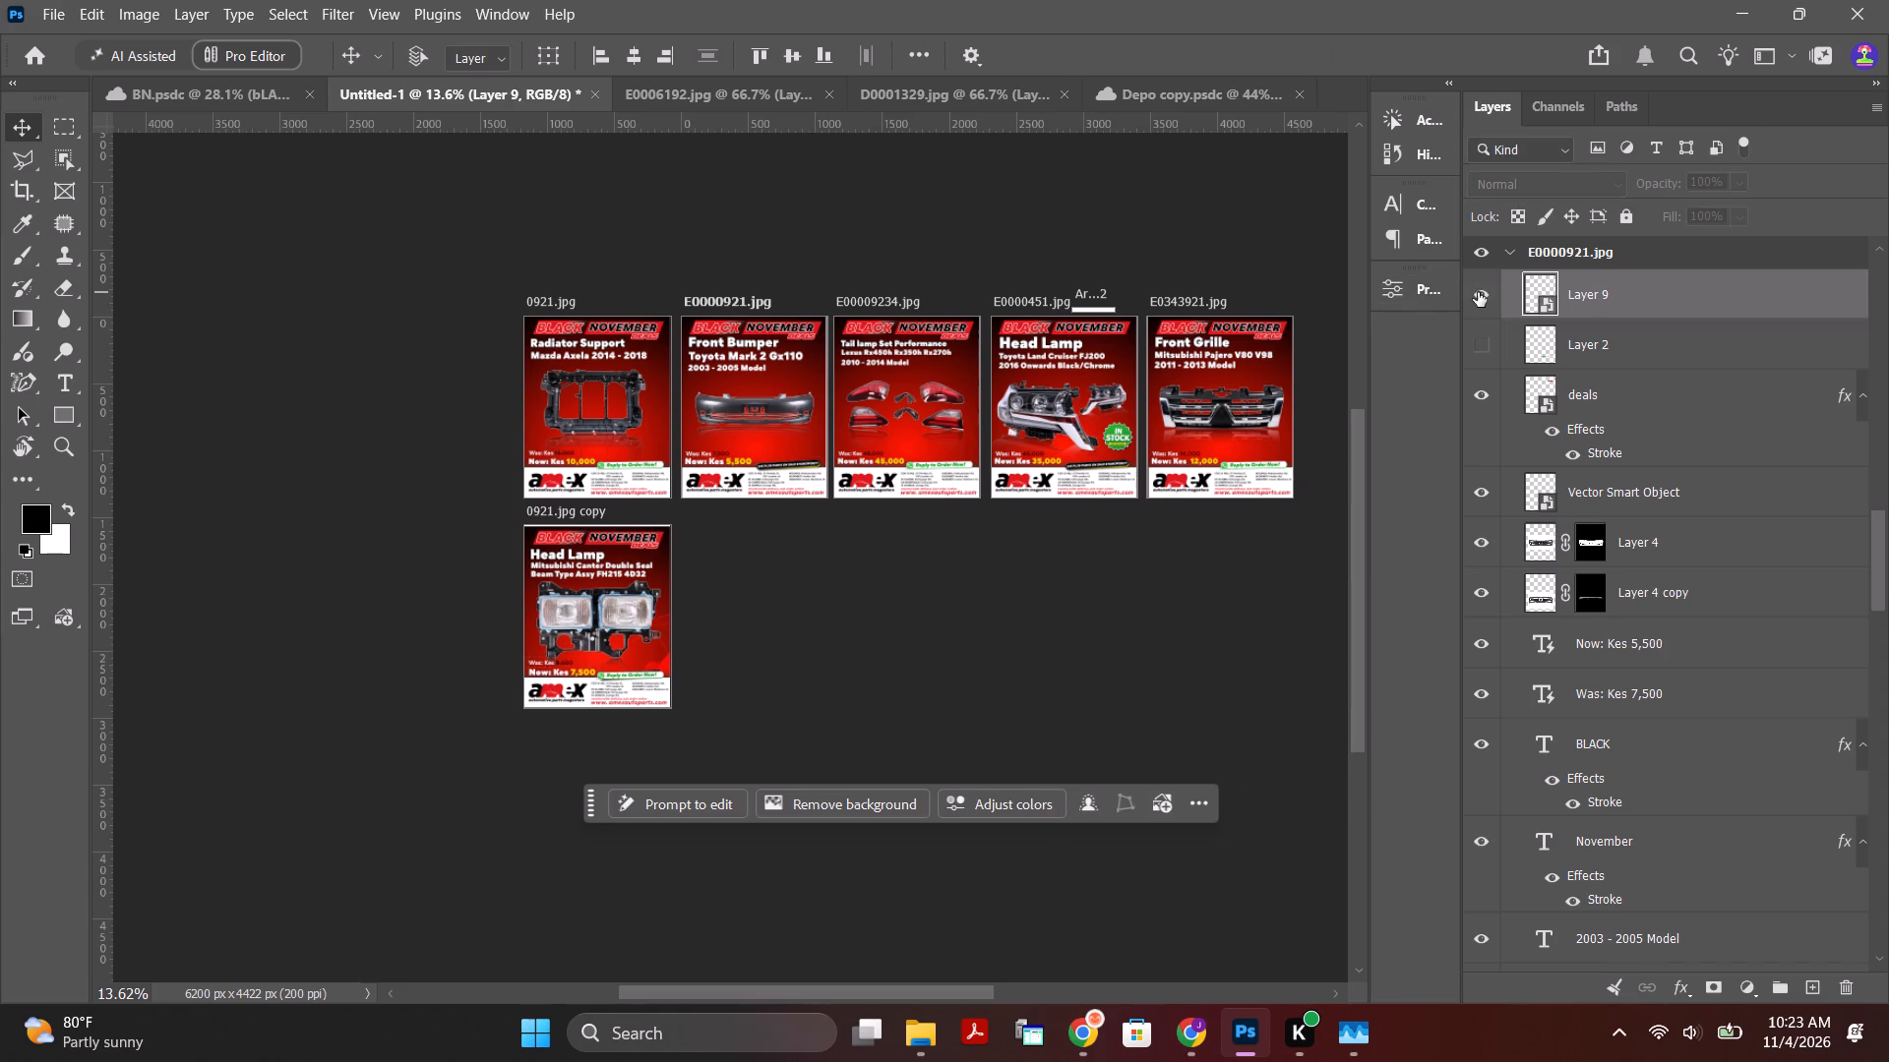
{"action": "left_click", "coordinate": [1612, 301]}
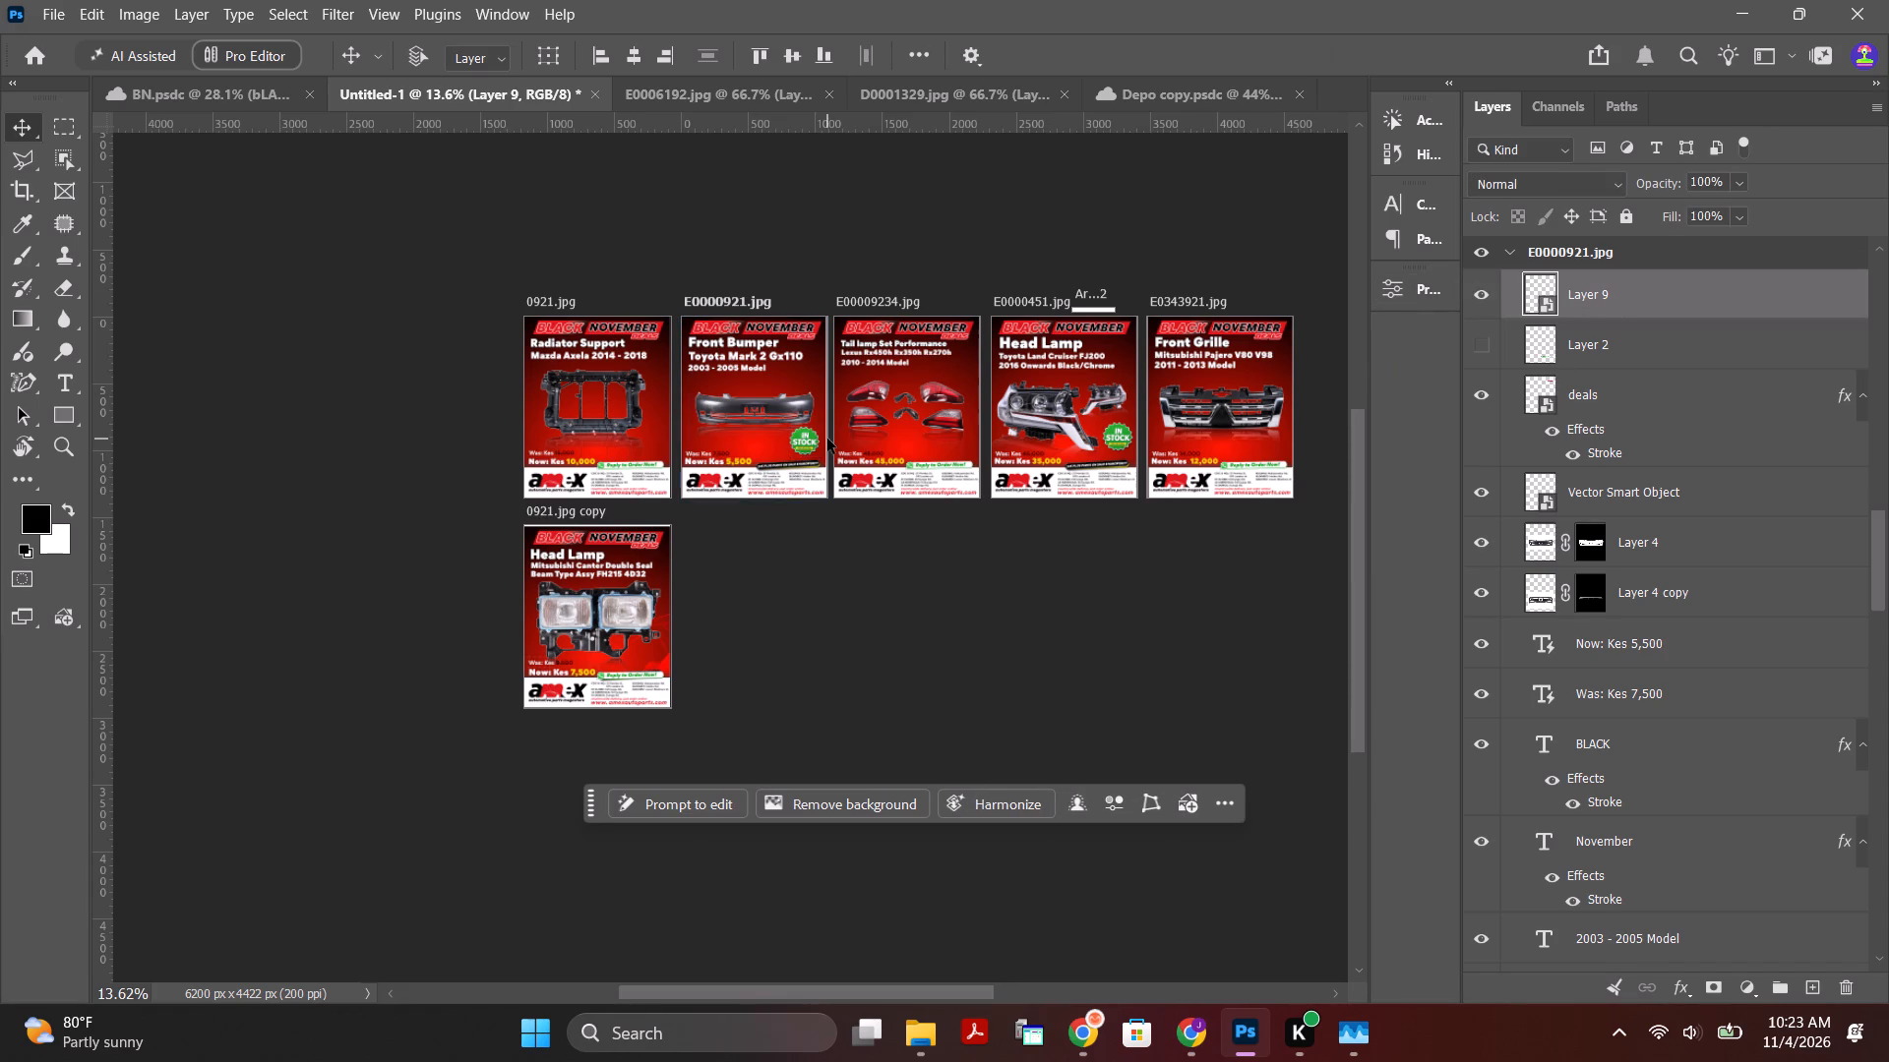
{"action": "left_click_drag", "start_coordinate": [806, 443], "coordinate": [655, 649]}
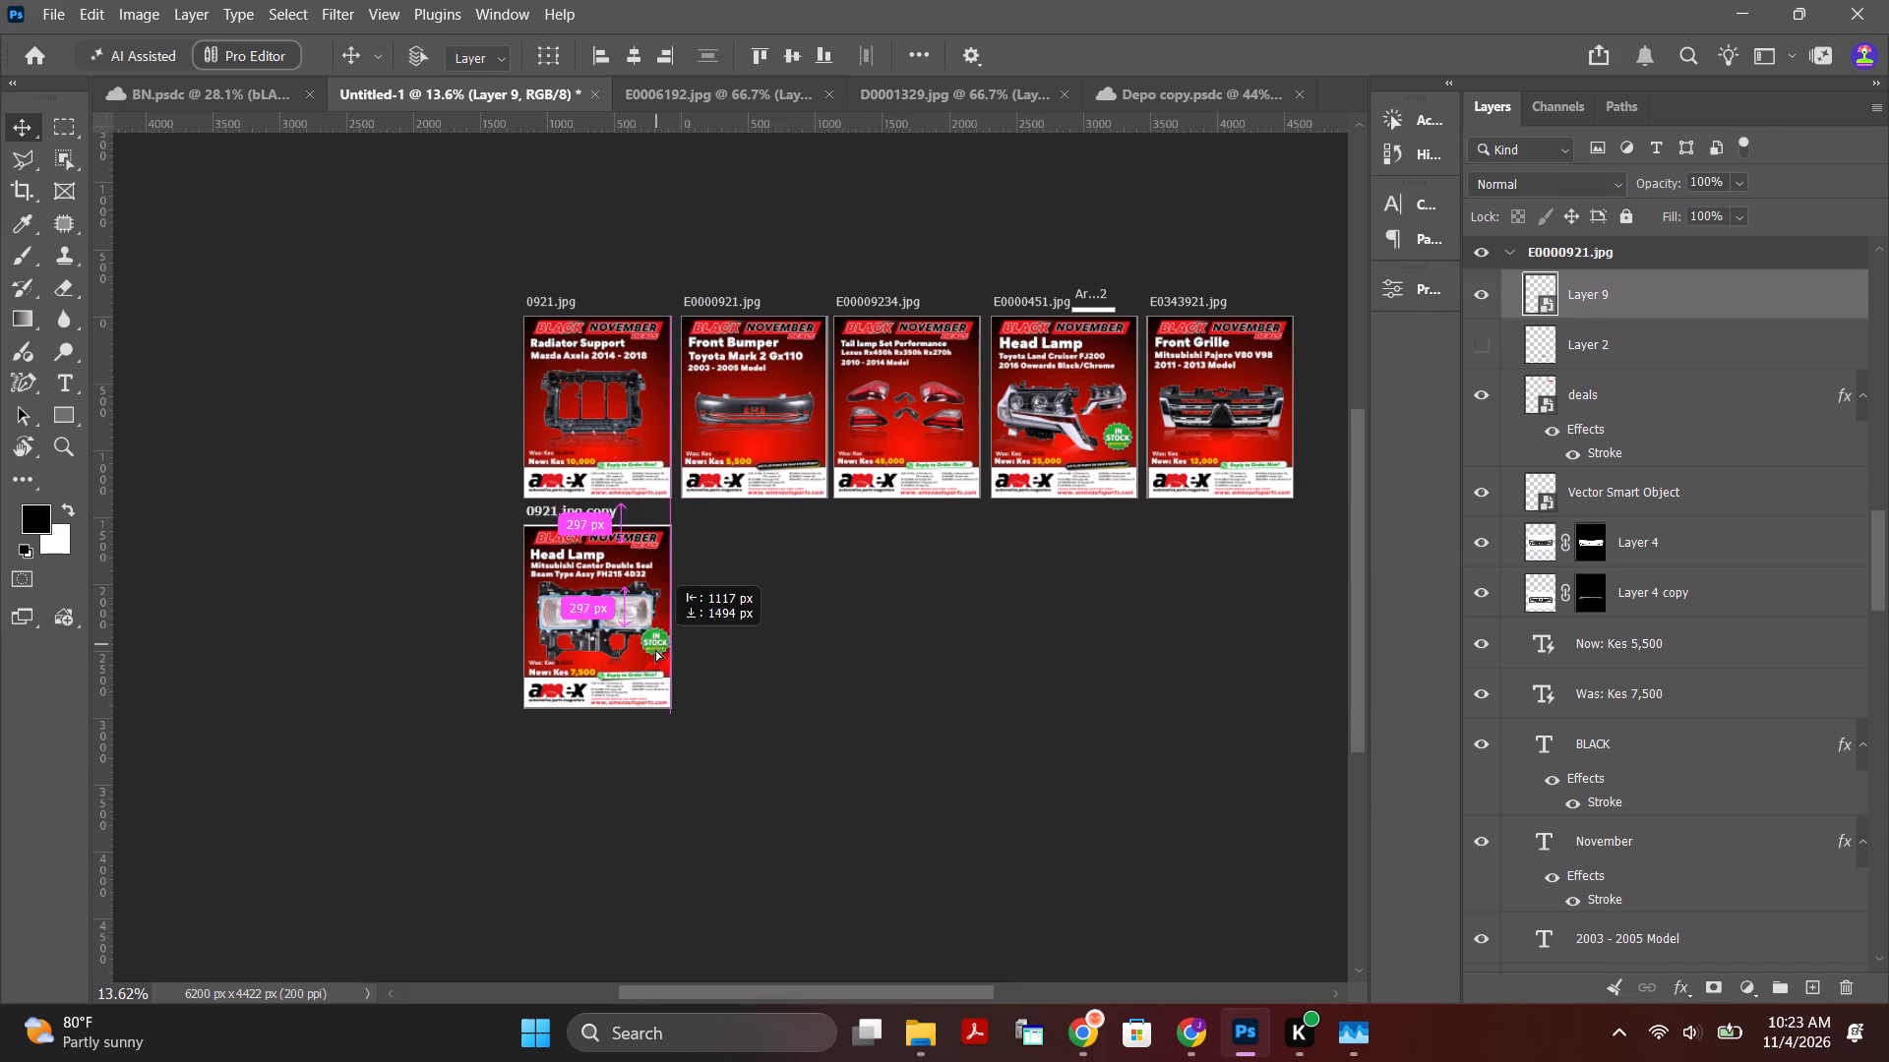
Scale the IN STOCK badge on the 0921.jpg copy Head Lamp poster to 21.16% and position it just above the reply banner's end.
{"action": "left_click_drag", "start_coordinate": [655, 649], "coordinate": [652, 656]}
{"action": "scroll", "coordinate": [649, 675], "scroll_direction": "up", "scroll_amount": 8}
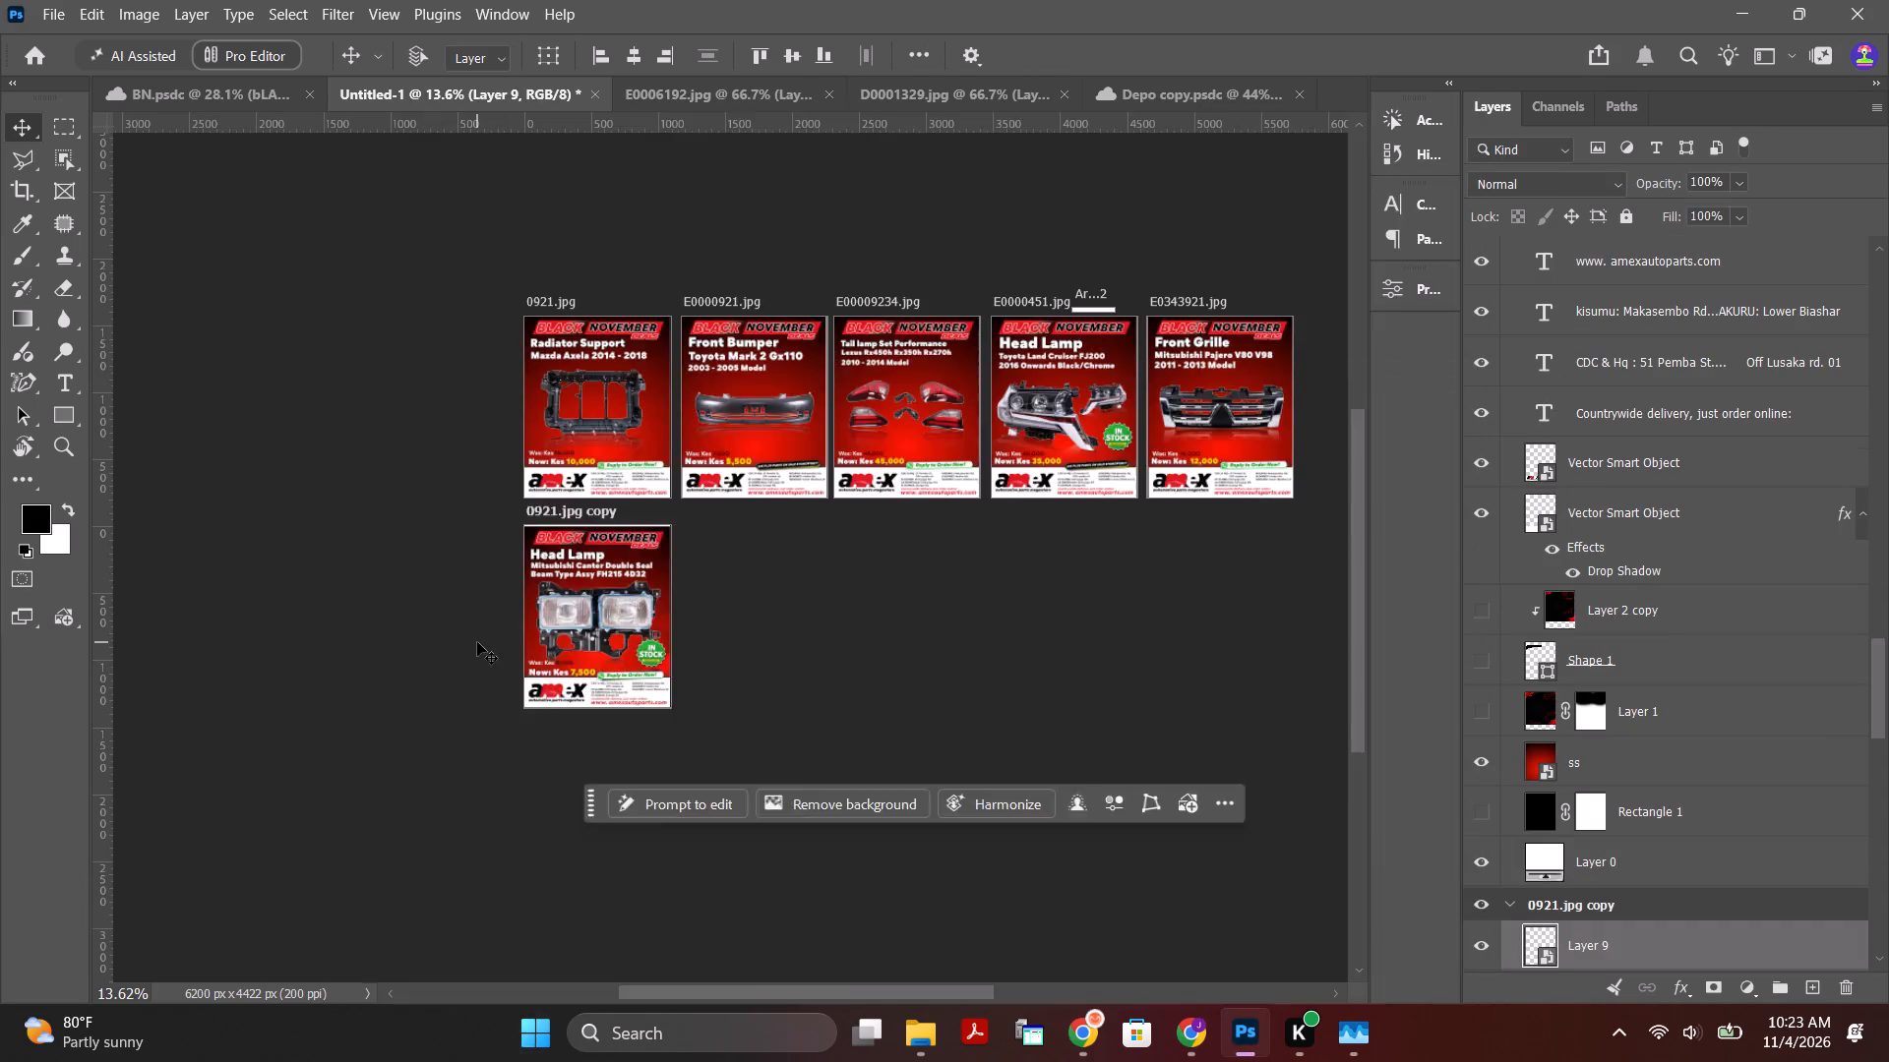
{"action": "scroll", "coordinate": [644, 711], "scroll_direction": "up", "scroll_amount": 7, "text": "alt"}
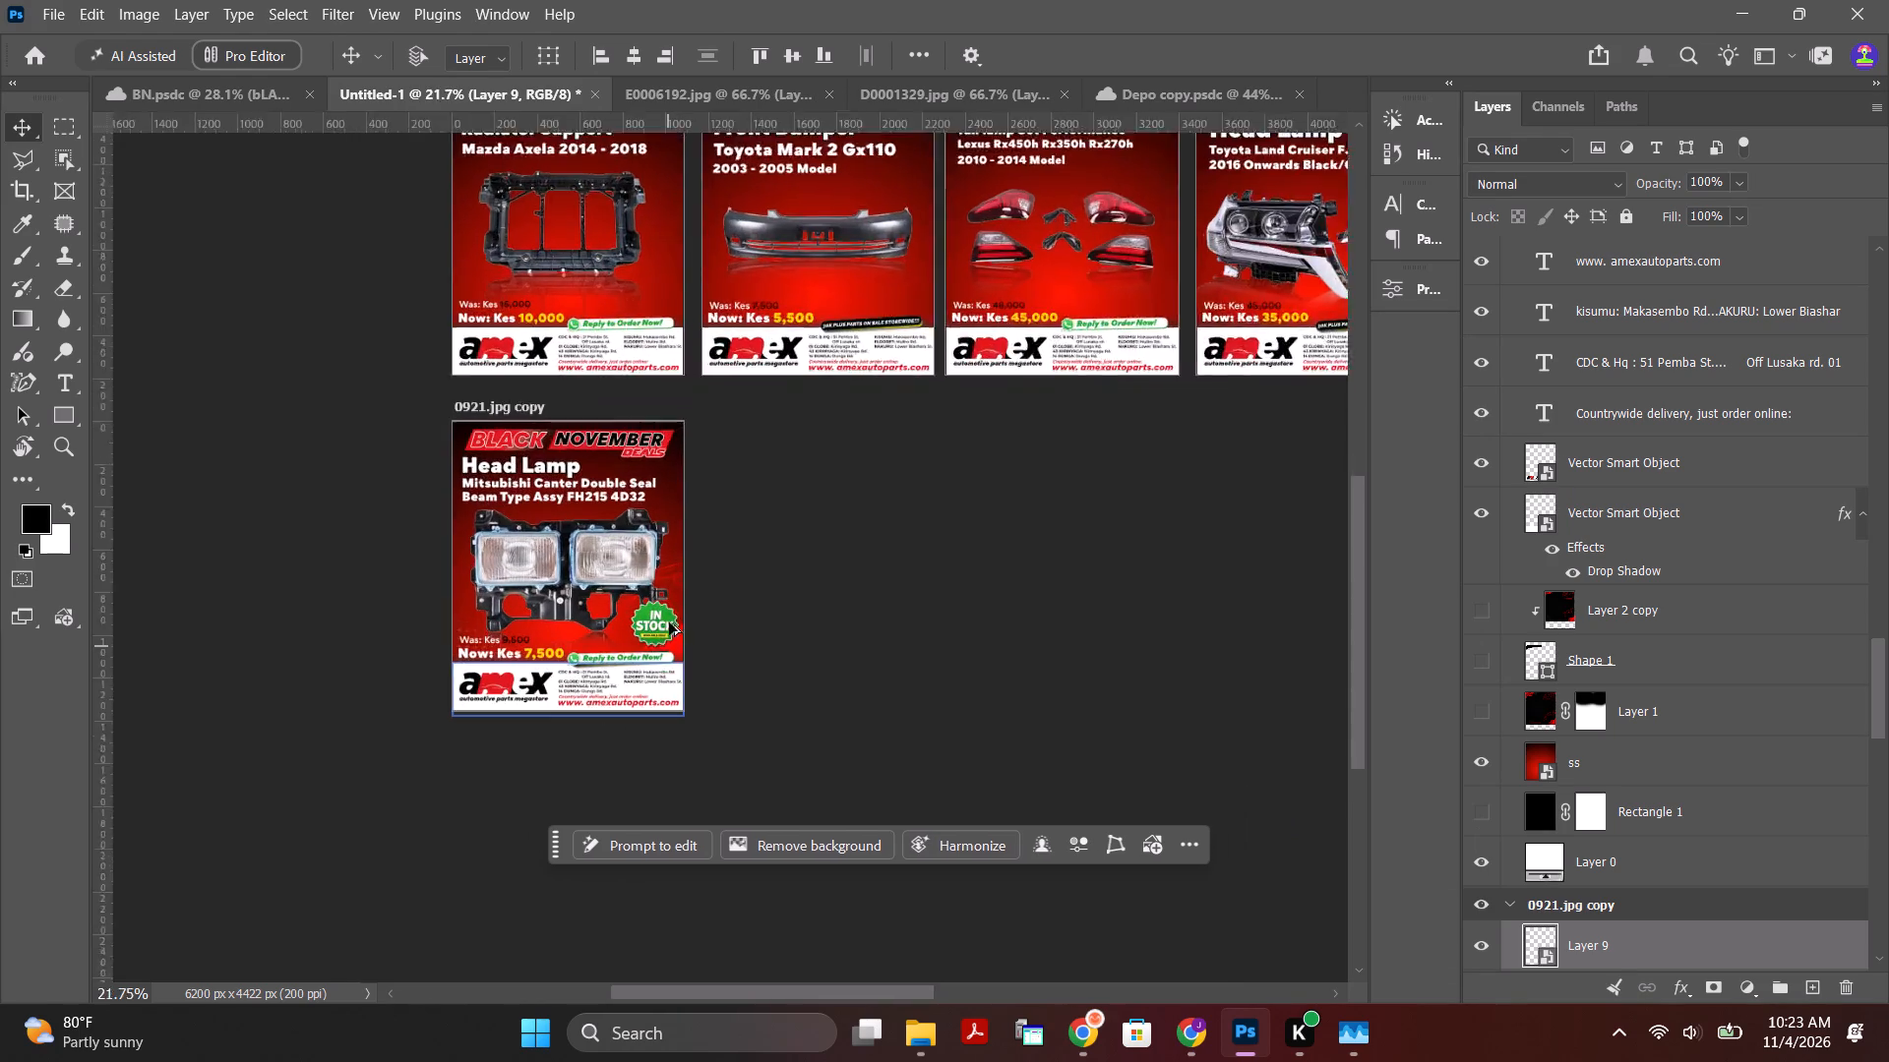
{"action": "scroll", "coordinate": [669, 622], "scroll_direction": "up", "scroll_amount": 10, "text": "alt"}
{"action": "left_click_drag", "start_coordinate": [644, 613], "coordinate": [594, 627]}
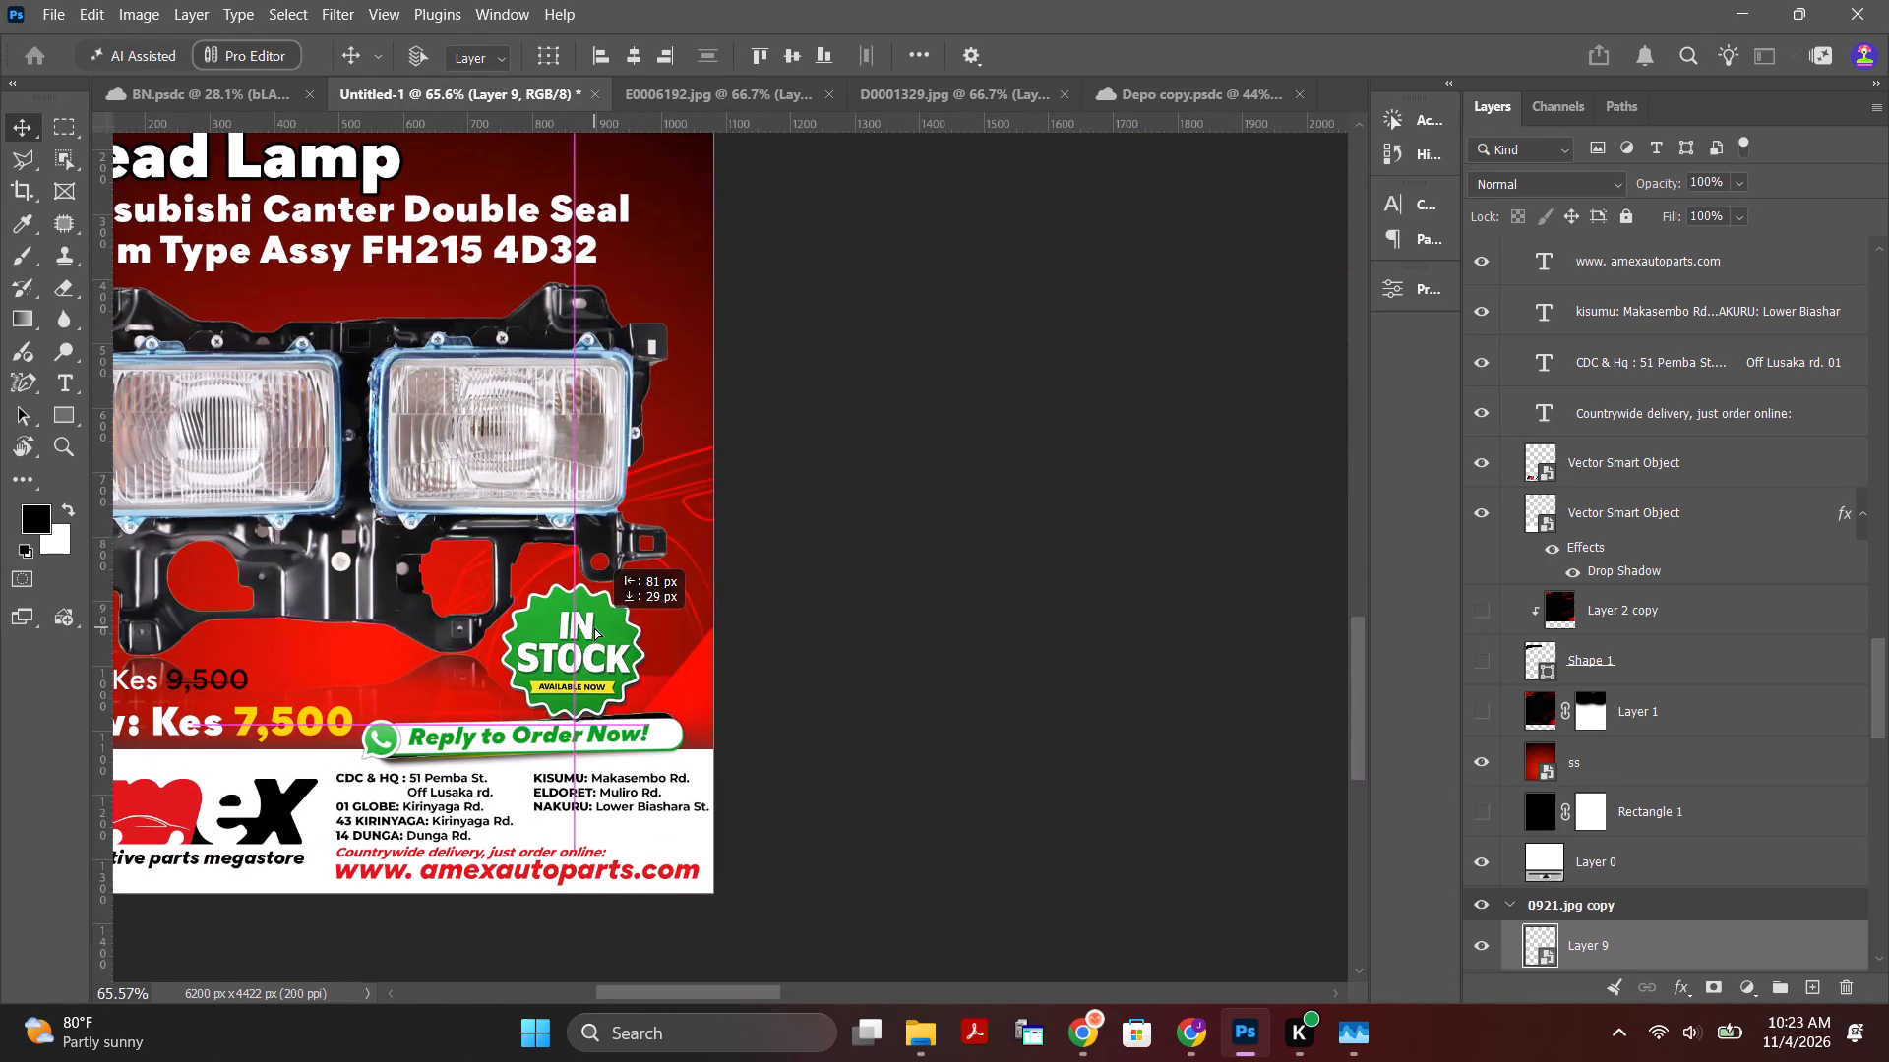
{"action": "left_click_drag", "start_coordinate": [594, 627], "coordinate": [596, 625]}
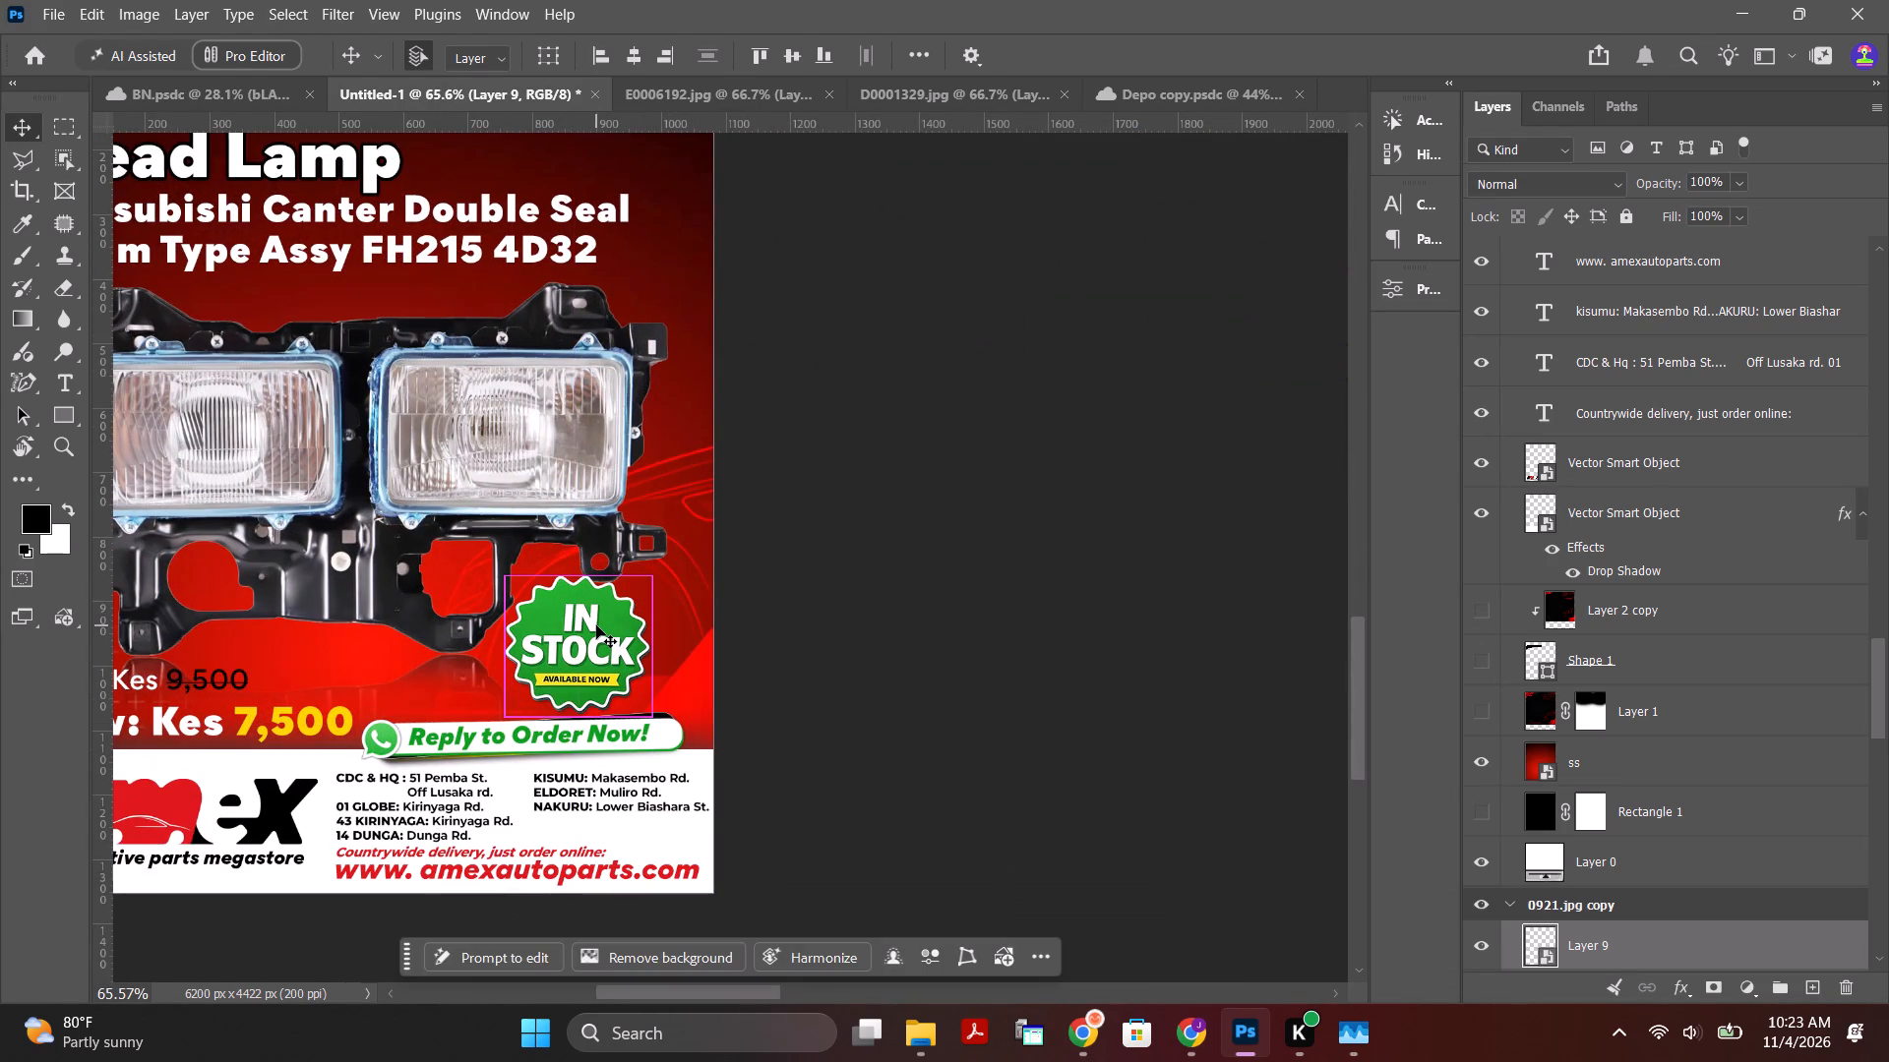
{"action": "key", "text": "ctrl+t"}
{"action": "left_click_drag", "start_coordinate": [671, 577], "coordinate": [648, 592]}
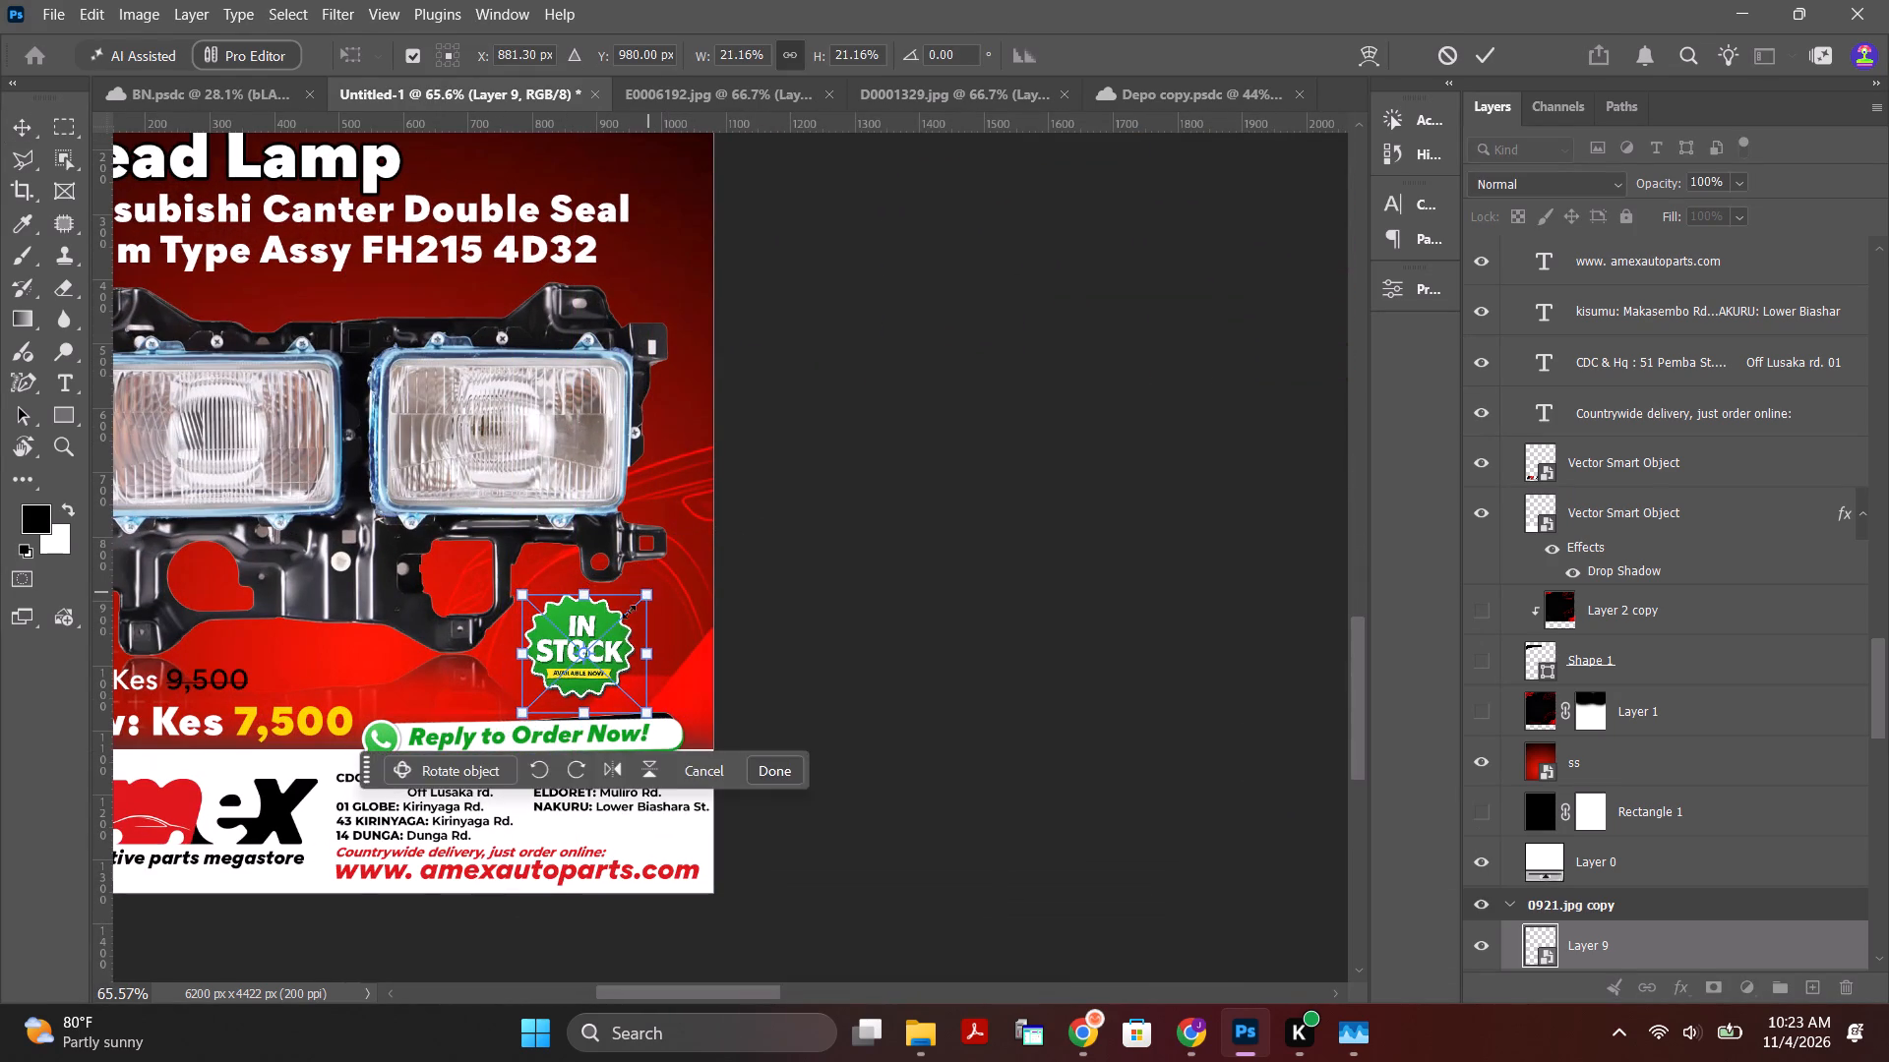
{"action": "left_click_drag", "start_coordinate": [604, 630], "coordinate": [629, 629]}
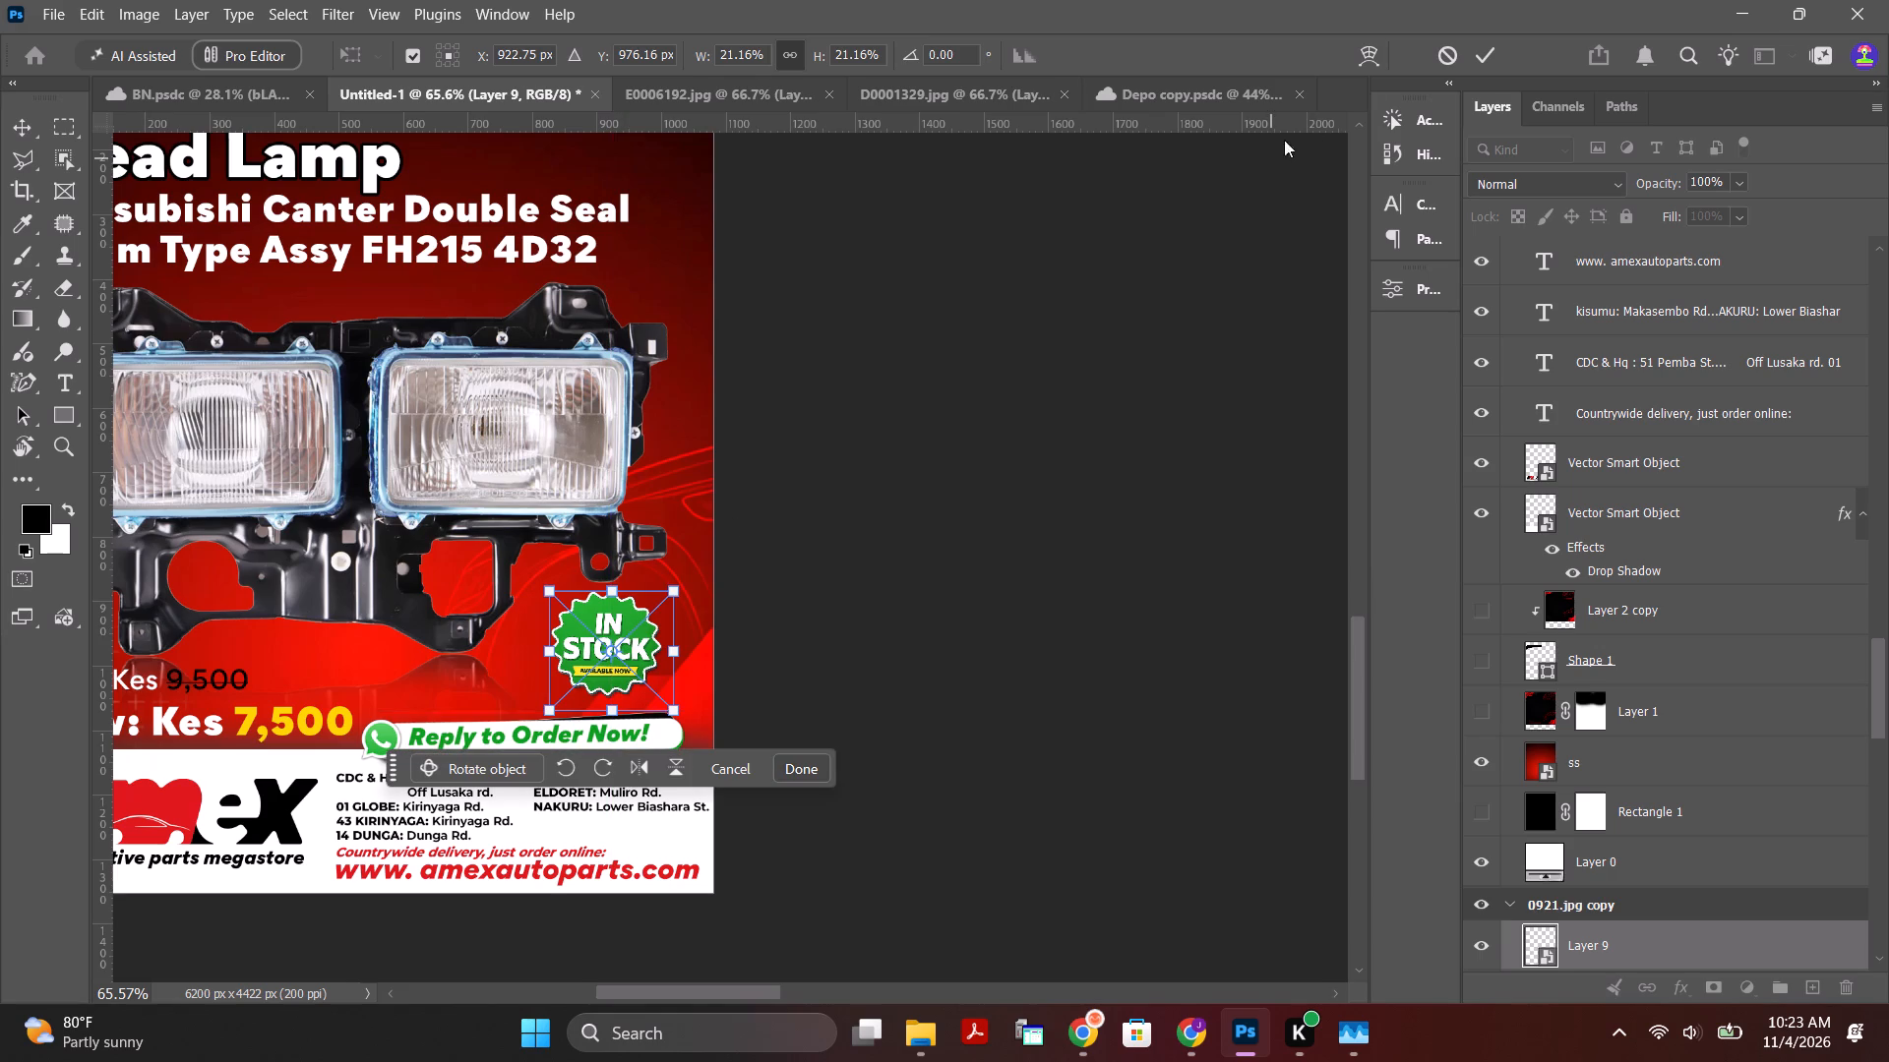
{"action": "left_click", "coordinate": [1478, 52]}
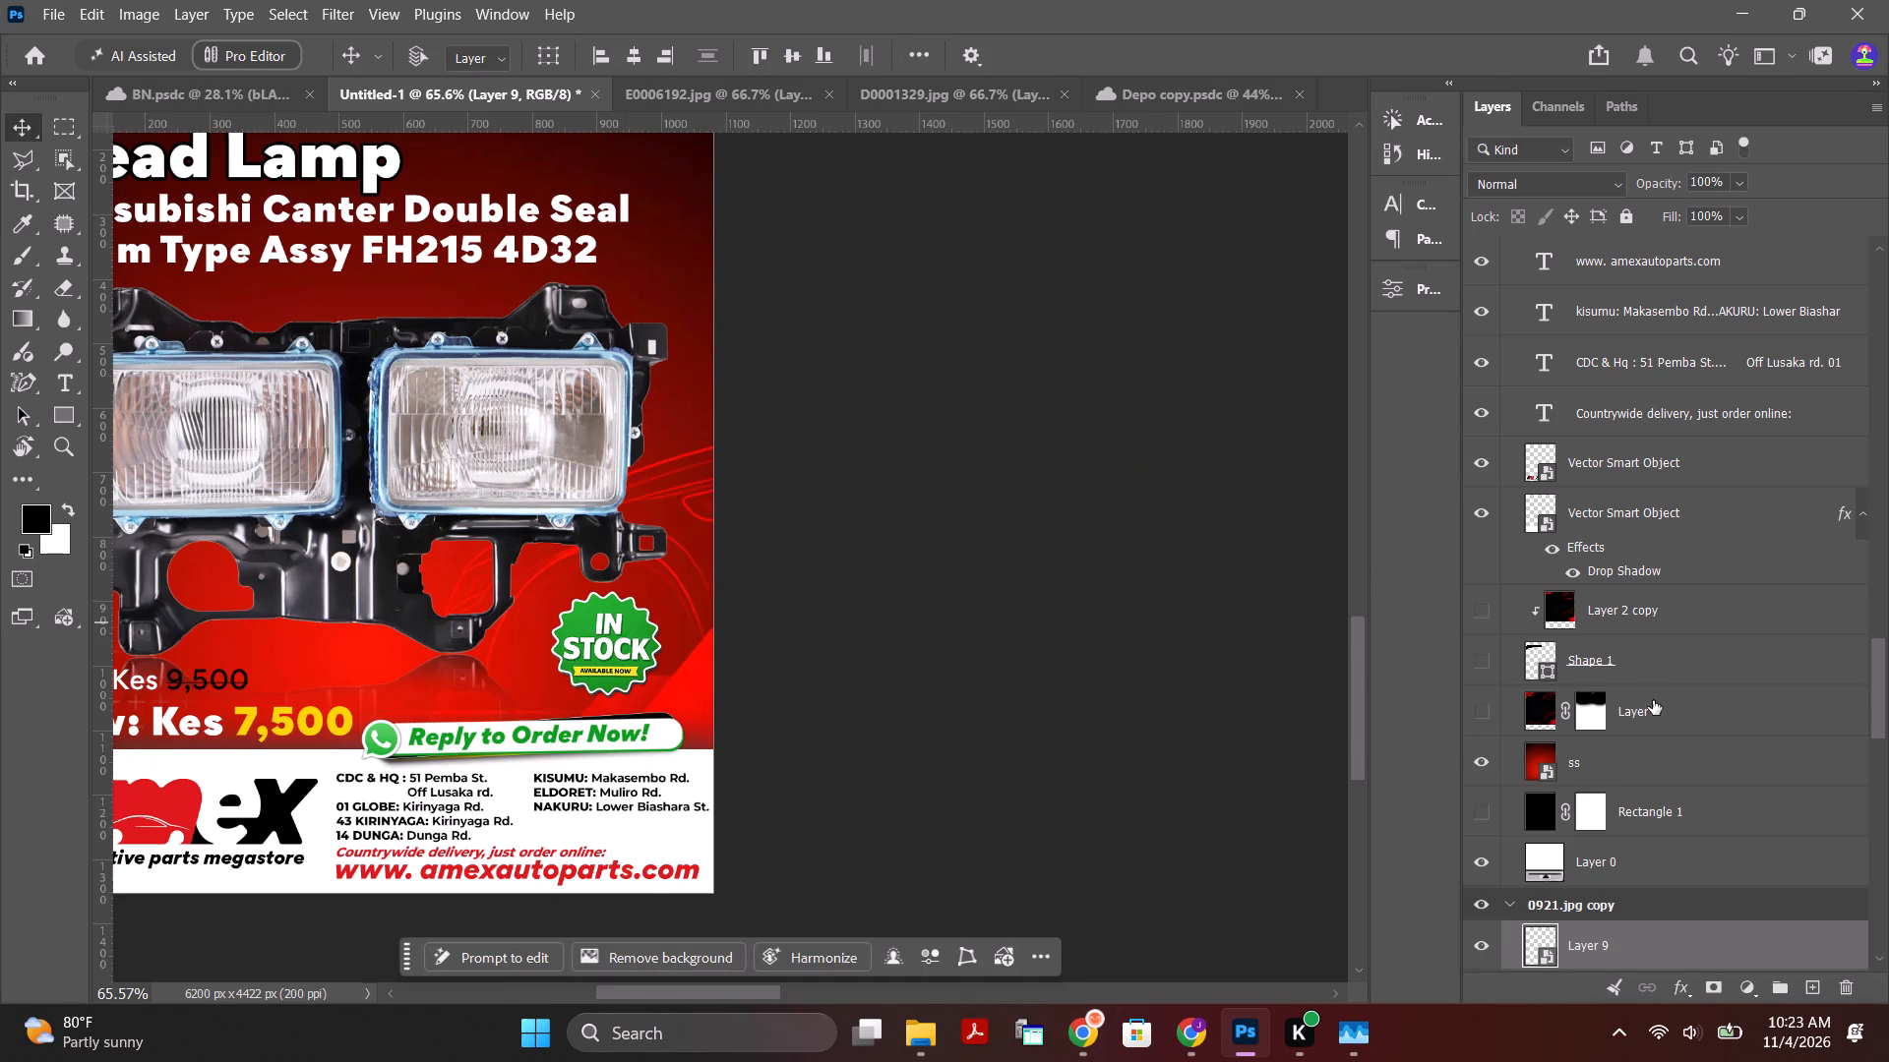
Hide Layer 2, the green reply banner, in the 0921.jpg copy Head Lamp artboard.
{"action": "scroll", "coordinate": [1643, 579], "scroll_direction": "up", "scroll_amount": 12}
{"action": "scroll", "coordinate": [1644, 580], "scroll_direction": "up", "scroll_amount": 10}
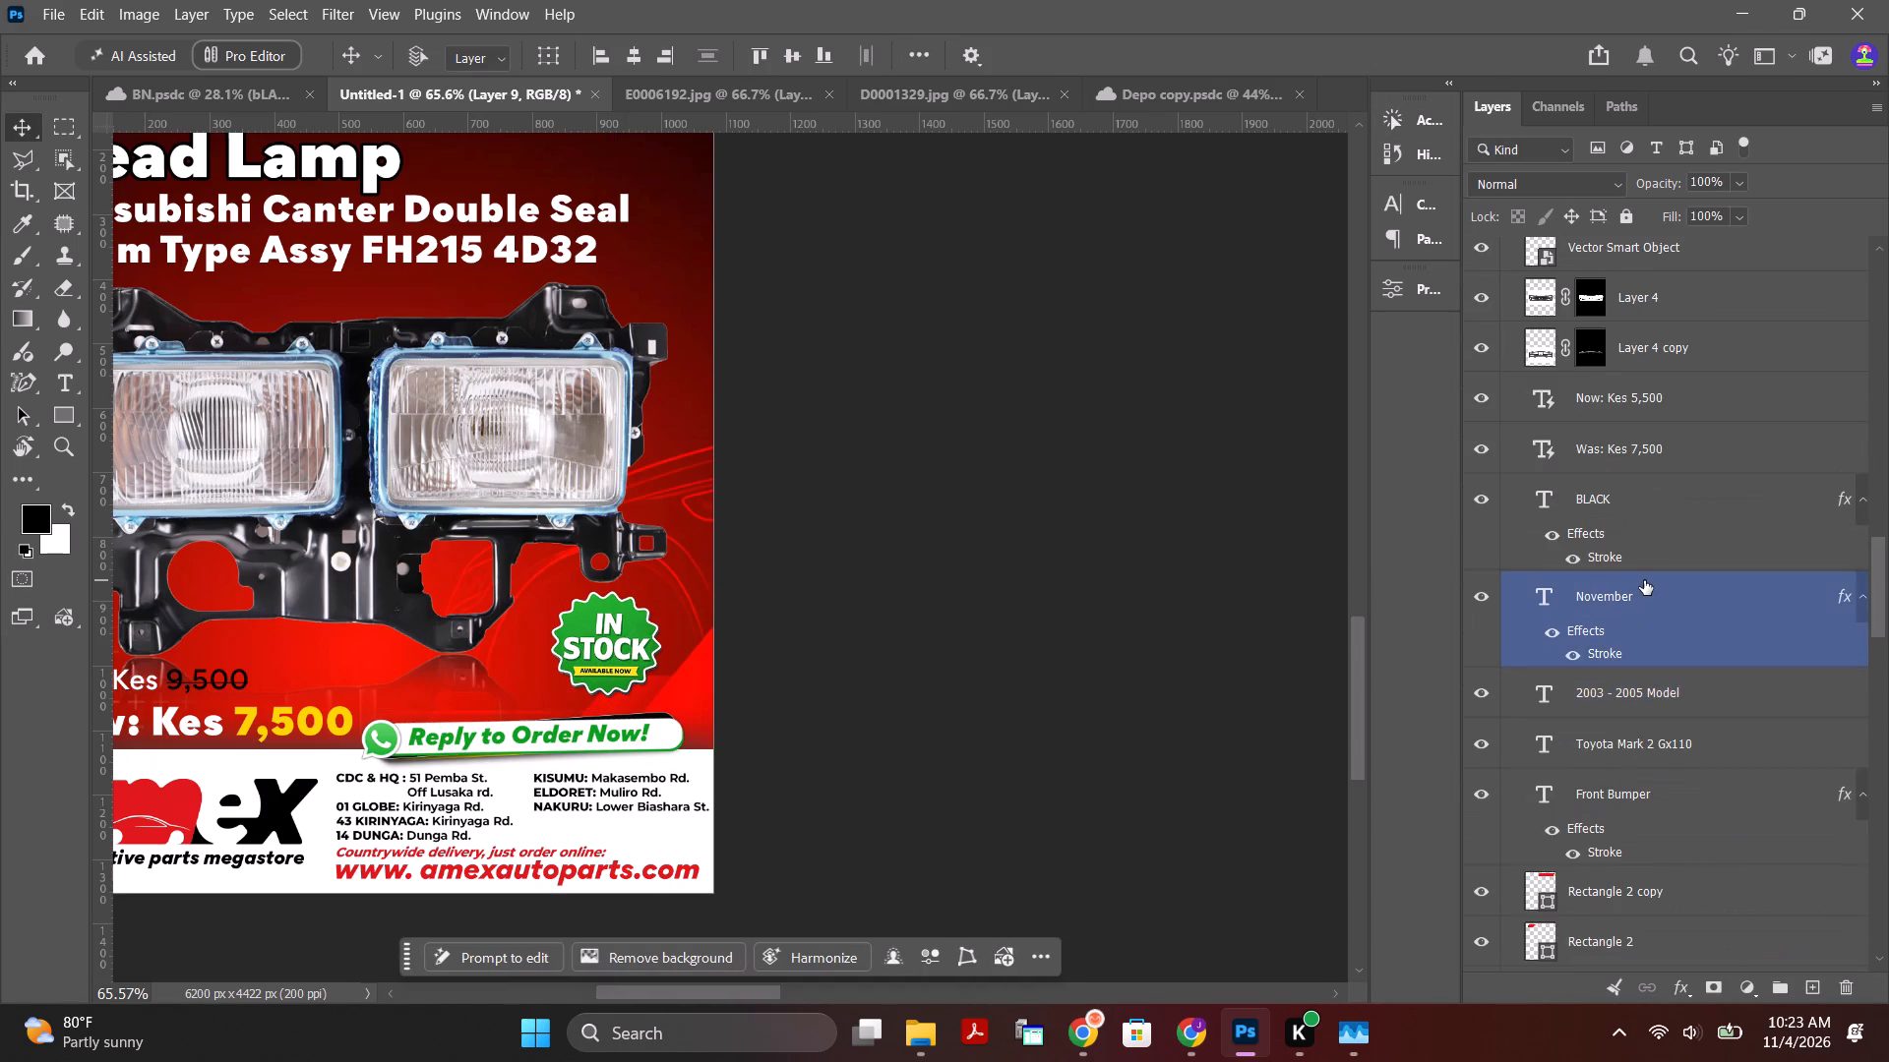
{"action": "scroll", "coordinate": [1644, 580], "scroll_direction": "up", "scroll_amount": 2}
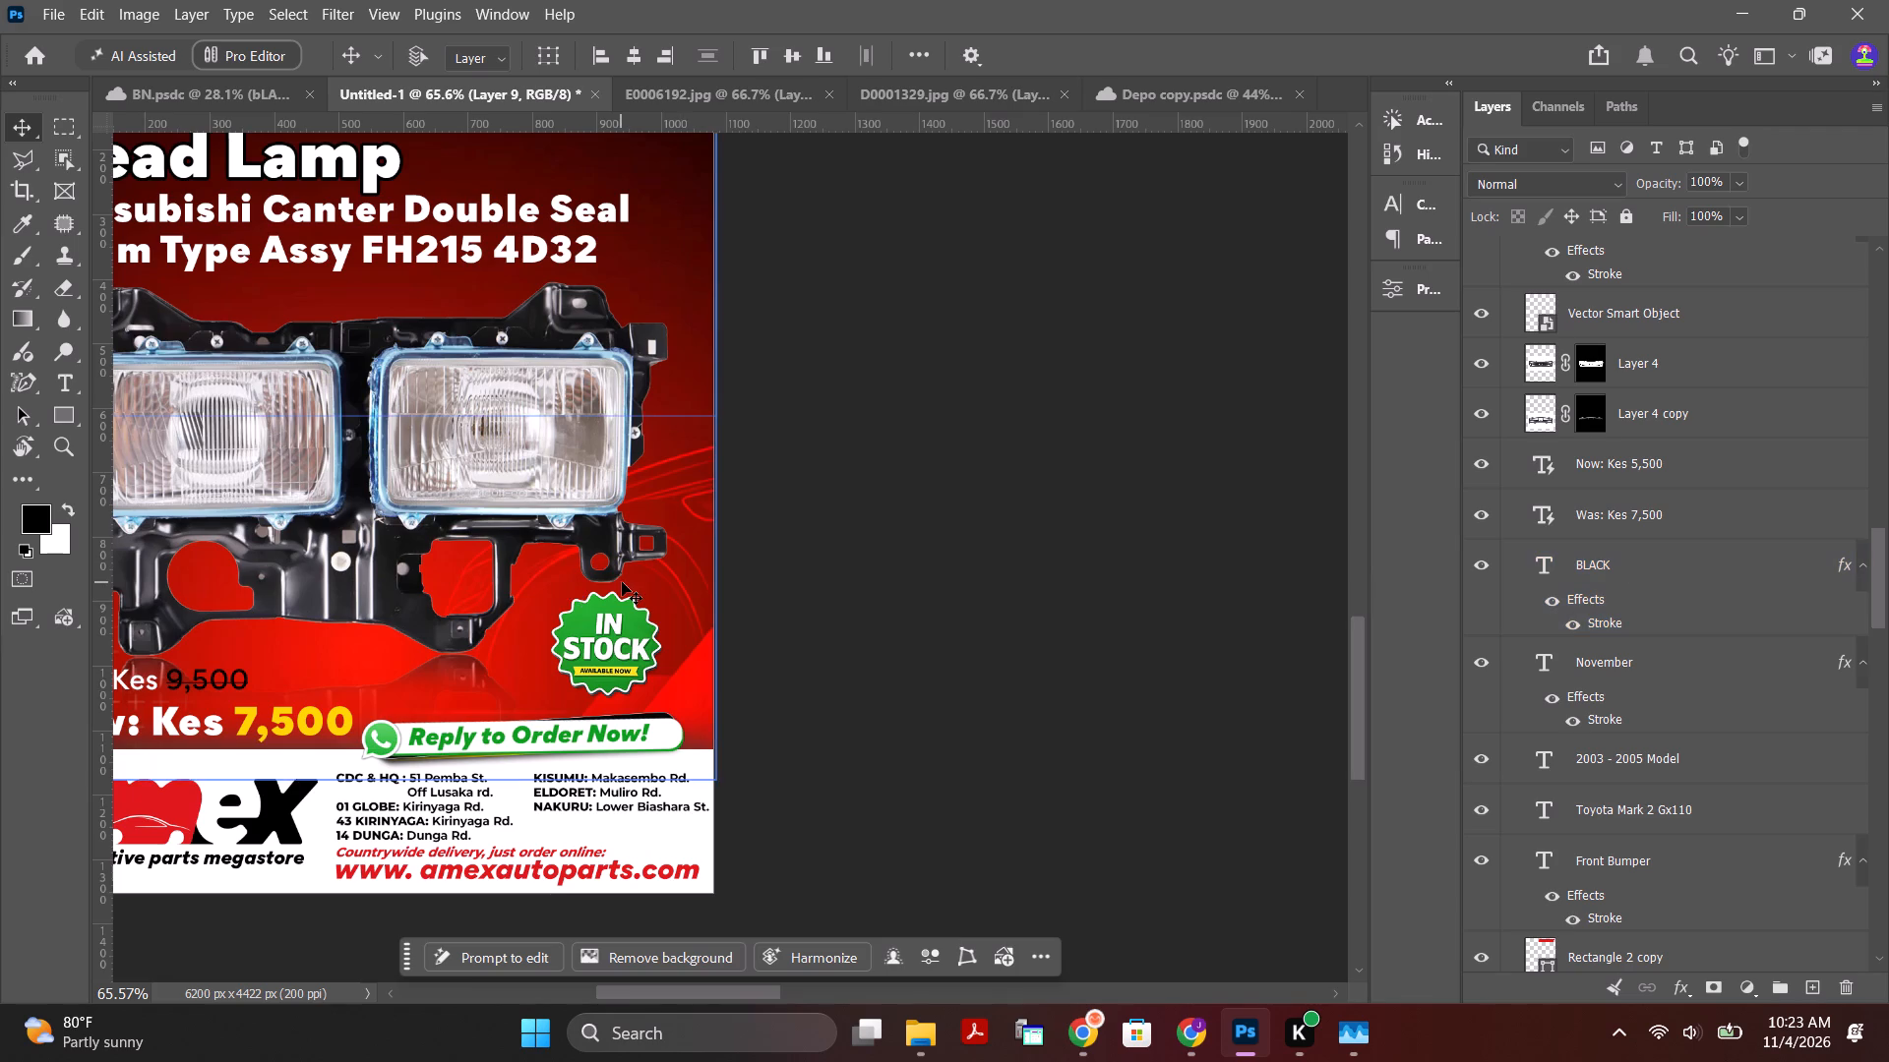
{"action": "scroll", "coordinate": [625, 582], "scroll_direction": "down", "scroll_amount": 9, "text": "alt"}
{"action": "left_click", "coordinate": [366, 300]}
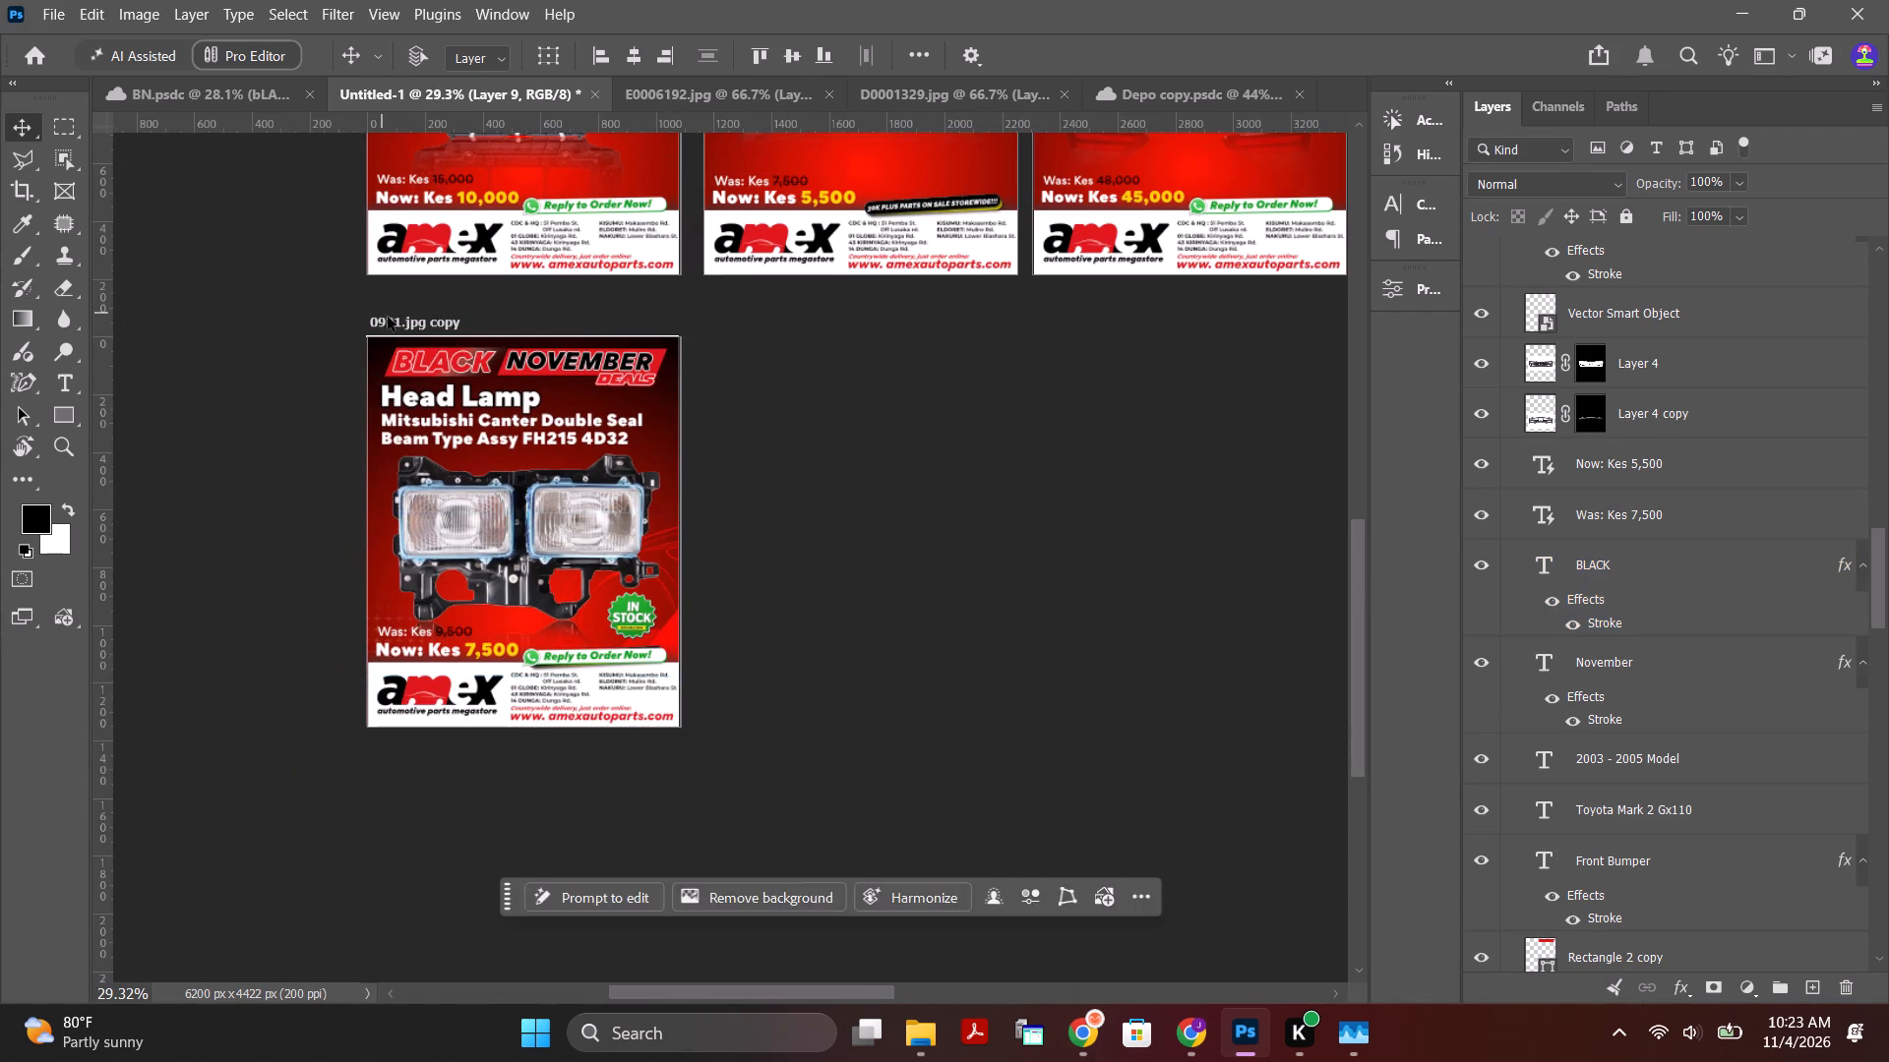
{"action": "left_click", "coordinate": [392, 322]}
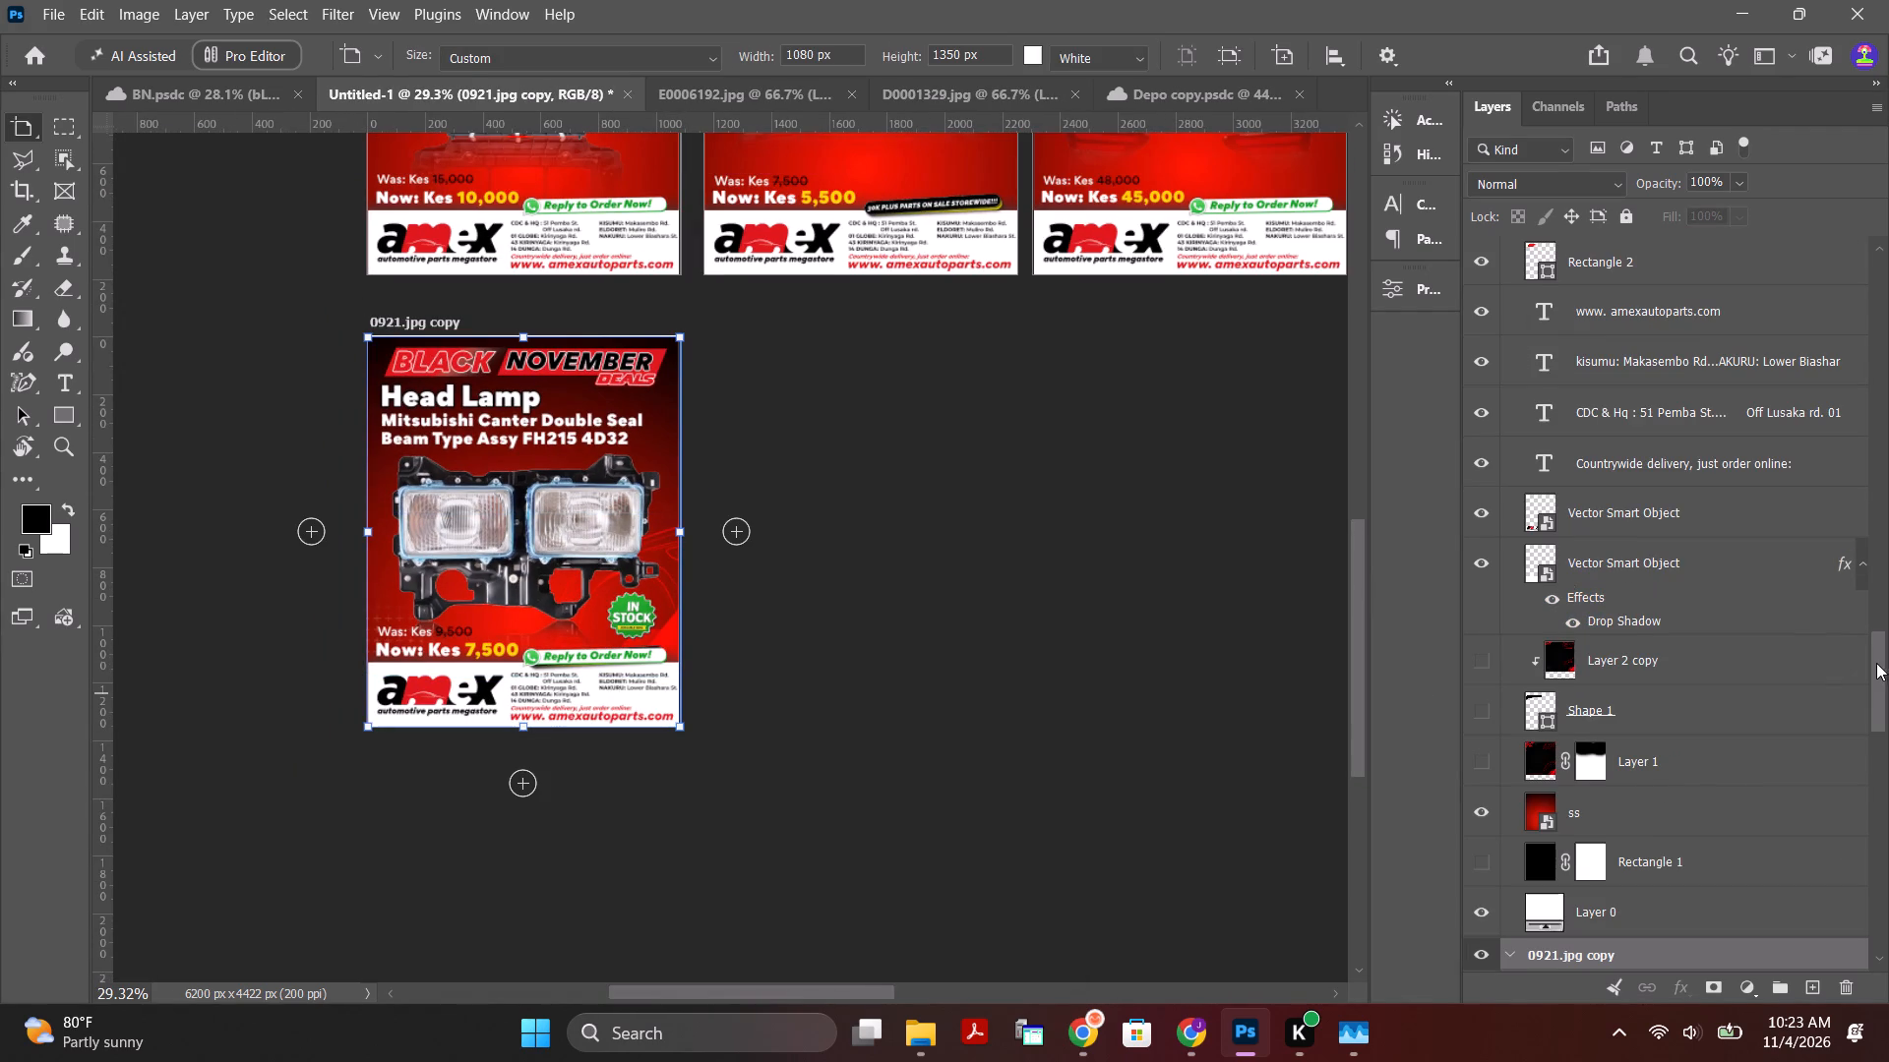
{"action": "left_click_drag", "start_coordinate": [1874, 666], "coordinate": [1881, 743]}
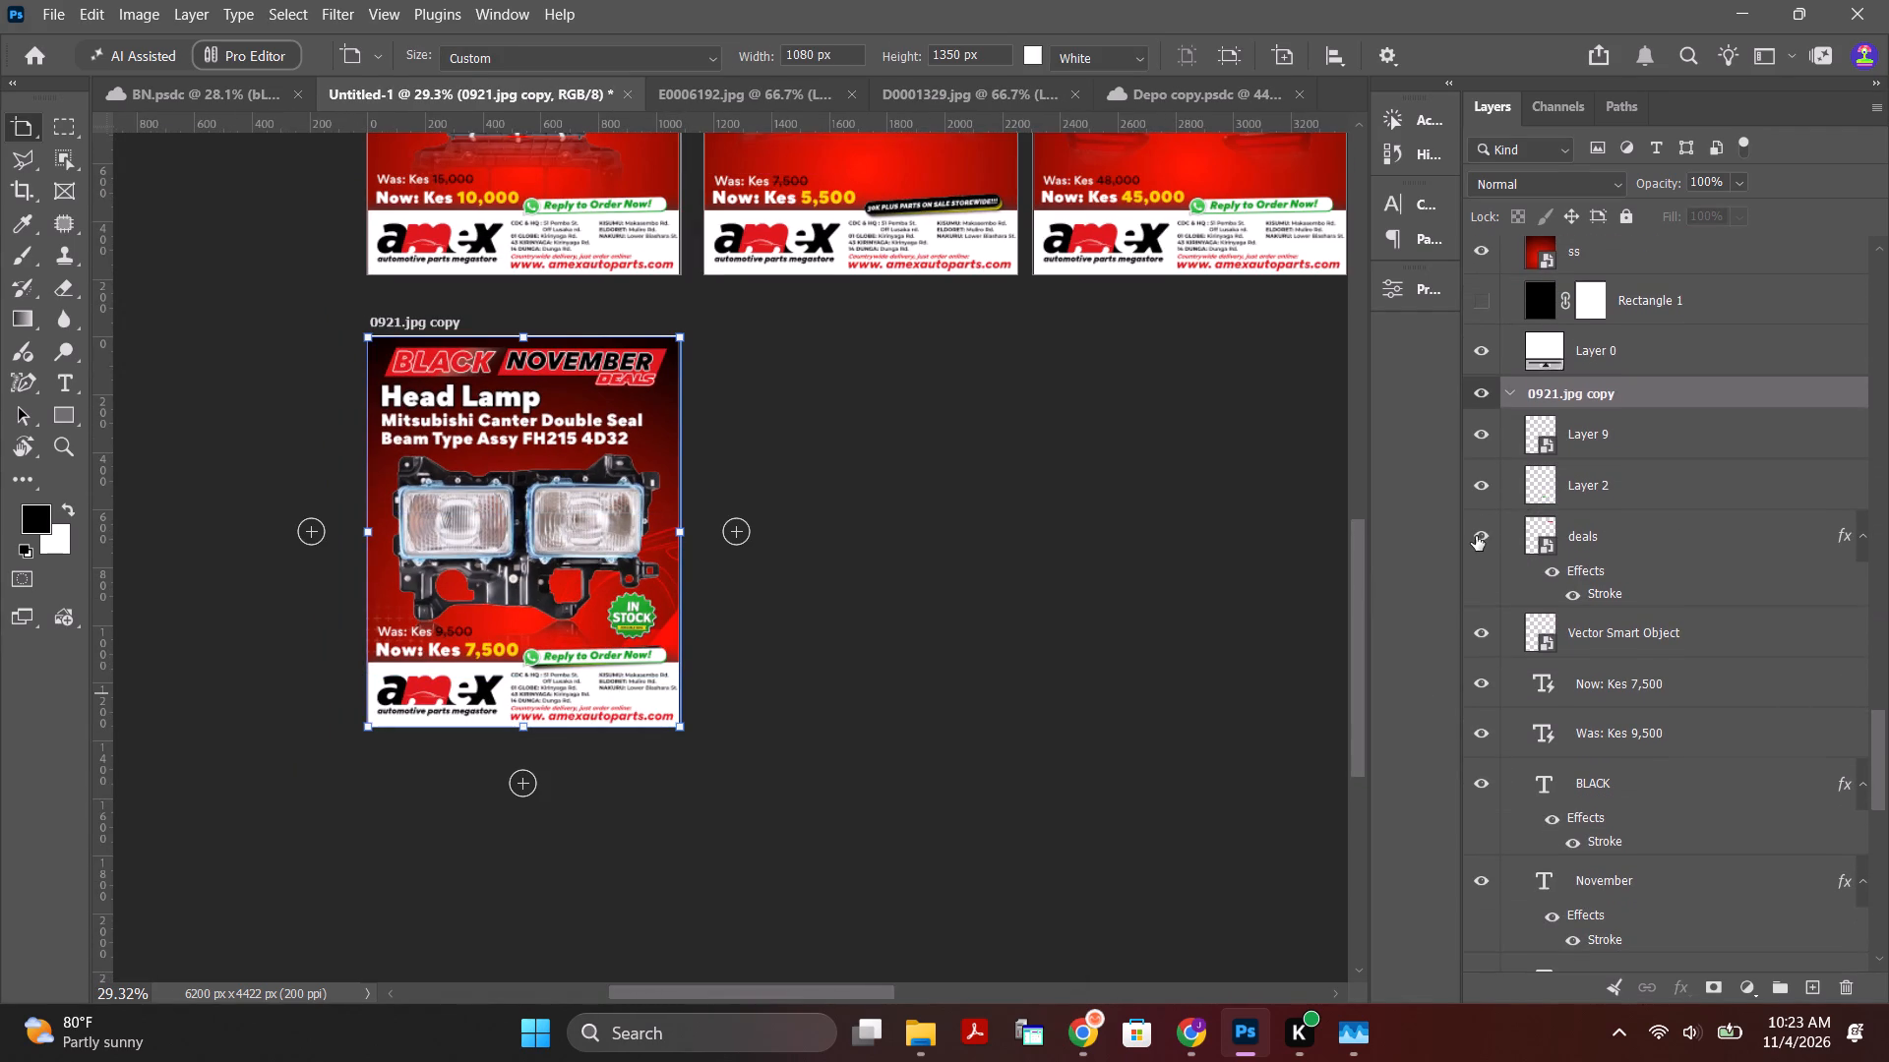
{"action": "left_click", "coordinate": [1476, 536]}
{"action": "left_click", "coordinate": [1476, 536]}
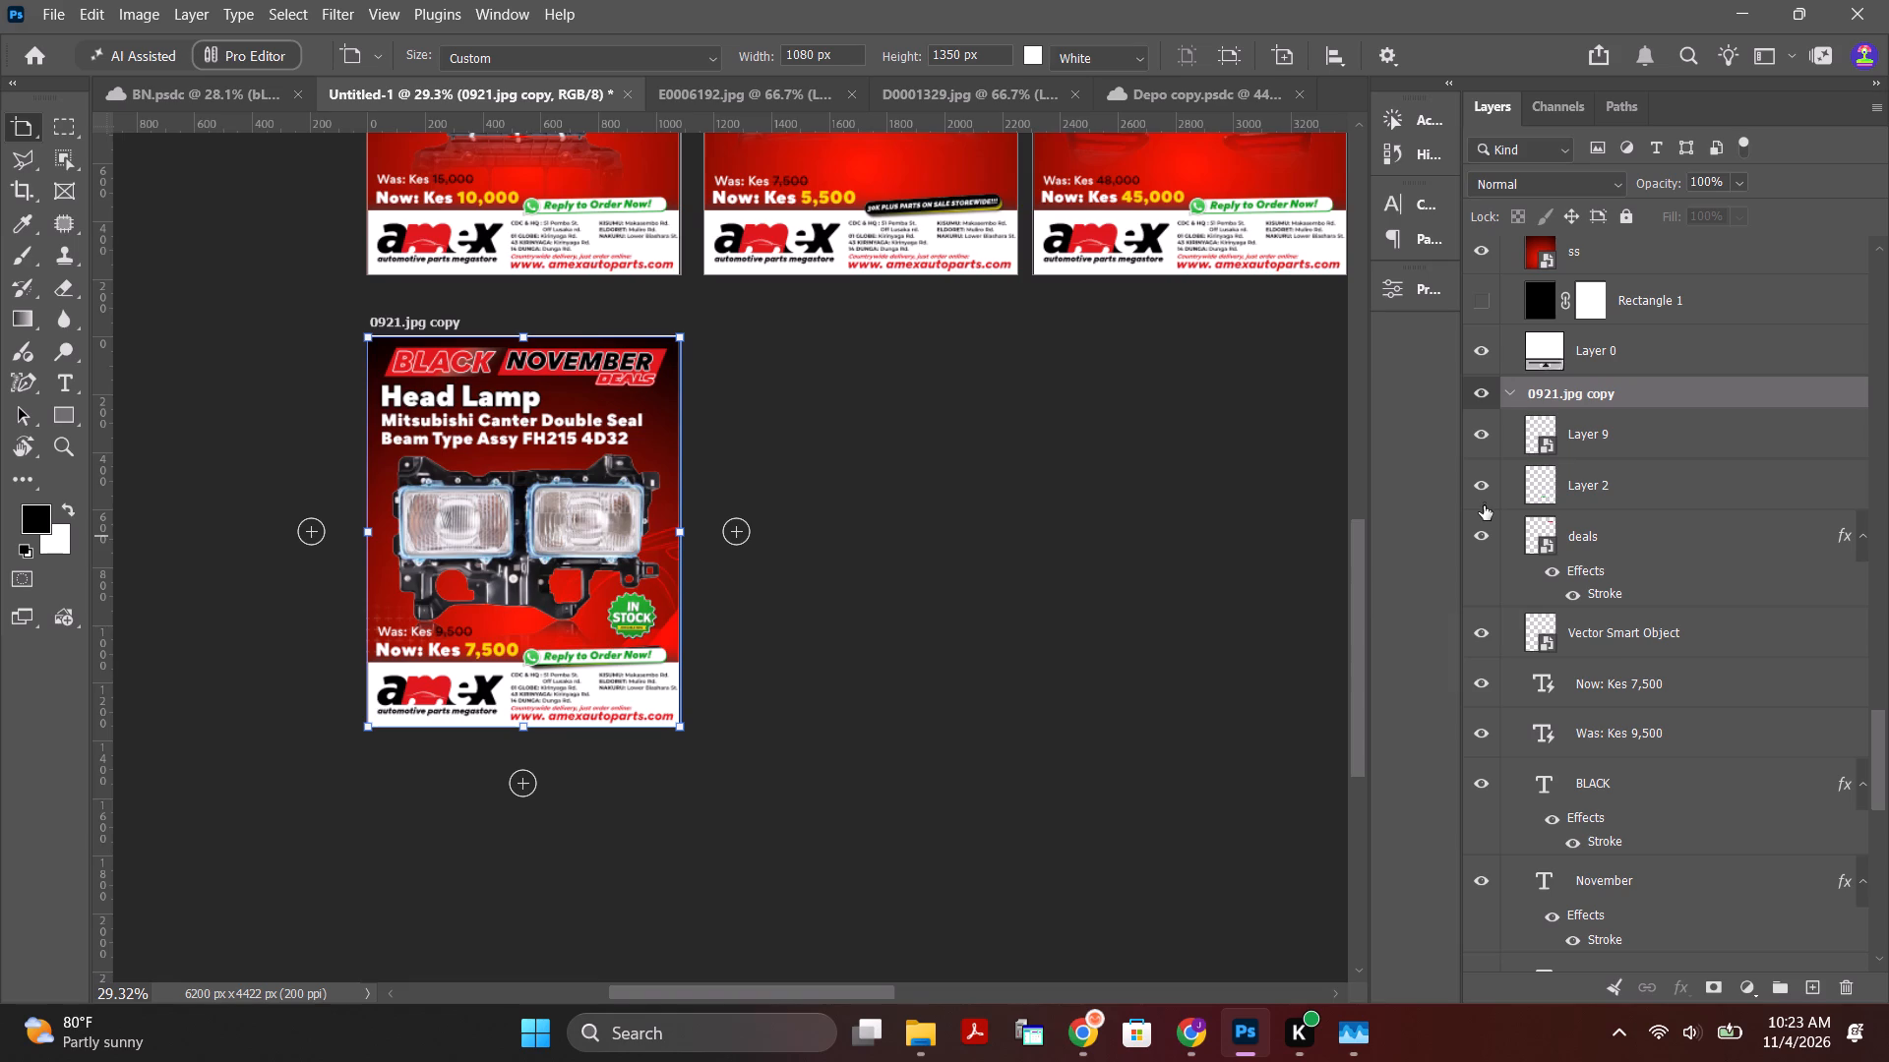
{"action": "left_click", "coordinate": [1480, 489]}
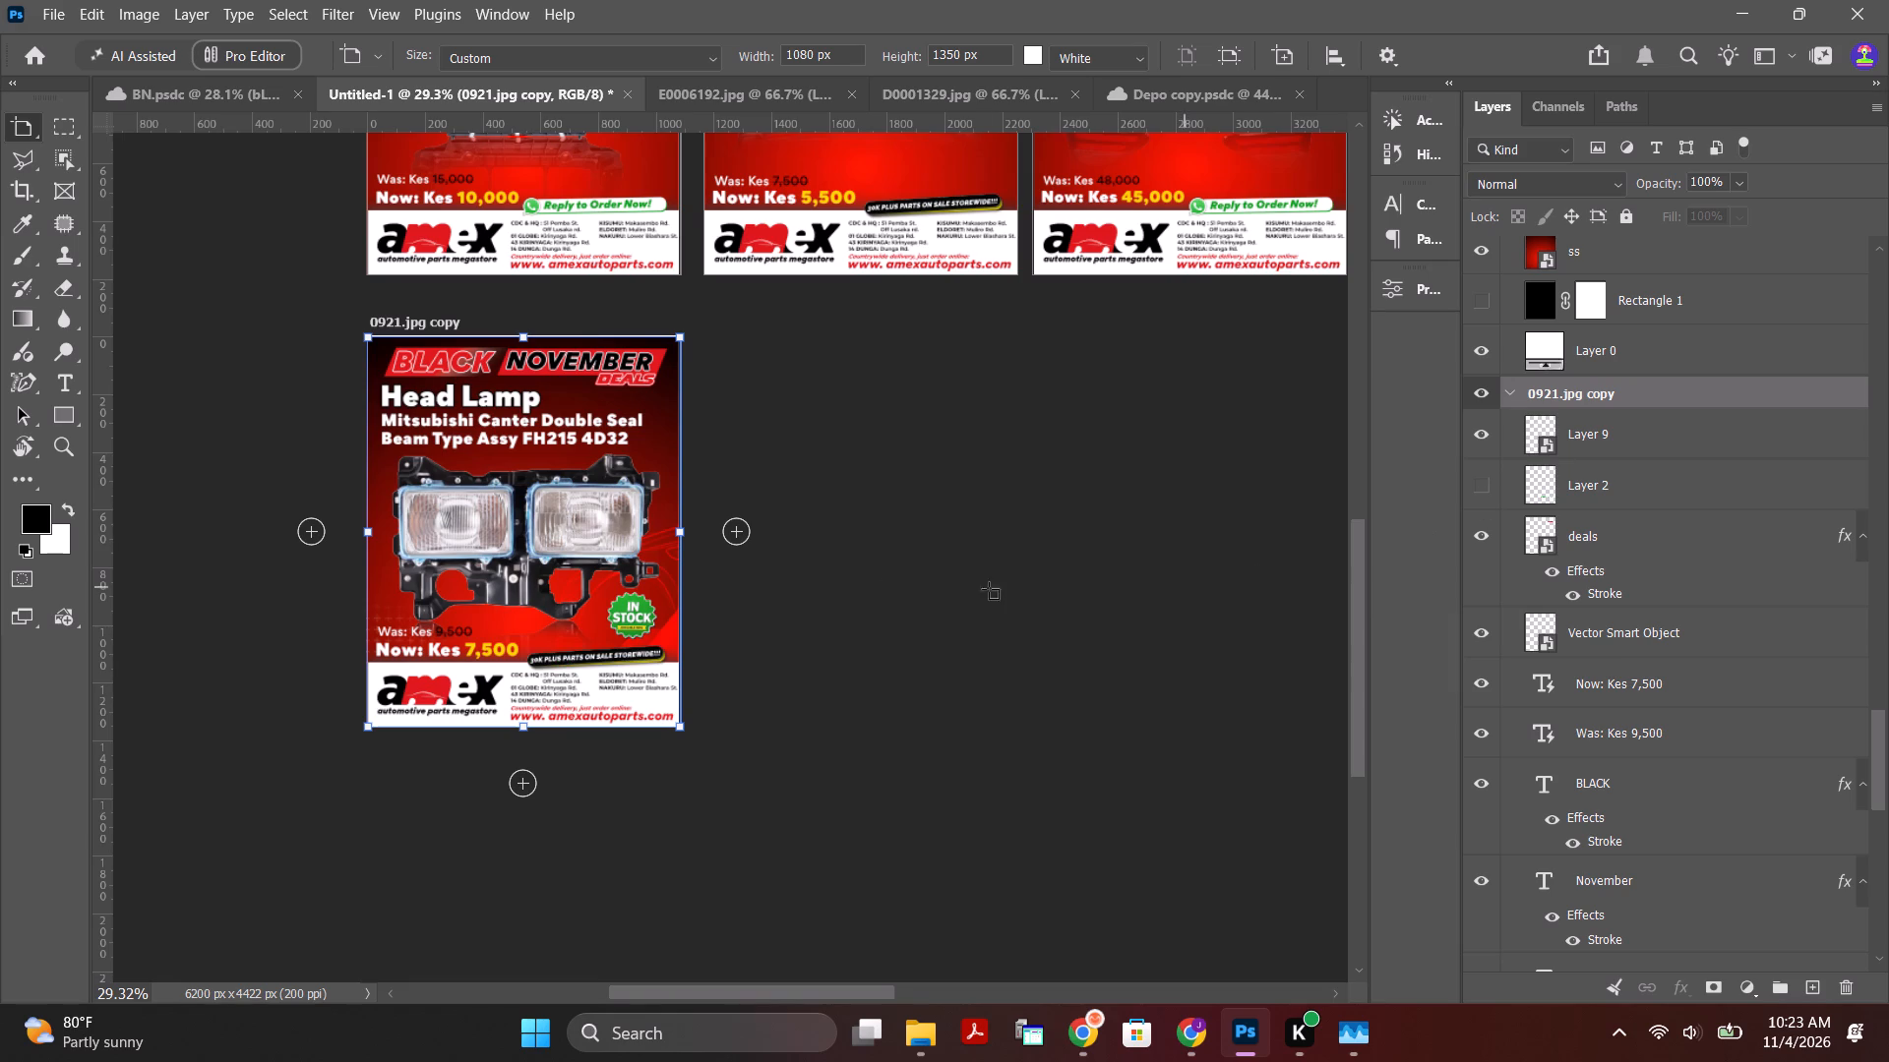
Duplicate the IN STOCK badge, Layer 9, from the 0921.jpg copy poster onto the E0000921.jpg Front Bumper poster, above its banner.
{"action": "scroll", "coordinate": [732, 545], "scroll_direction": "down", "scroll_amount": 4, "text": "alt"}
{"action": "scroll", "coordinate": [701, 565], "scroll_direction": "up", "scroll_amount": 4, "text": "alt"}
{"action": "scroll", "coordinate": [704, 543], "scroll_direction": "down", "scroll_amount": 12, "text": "alt"}
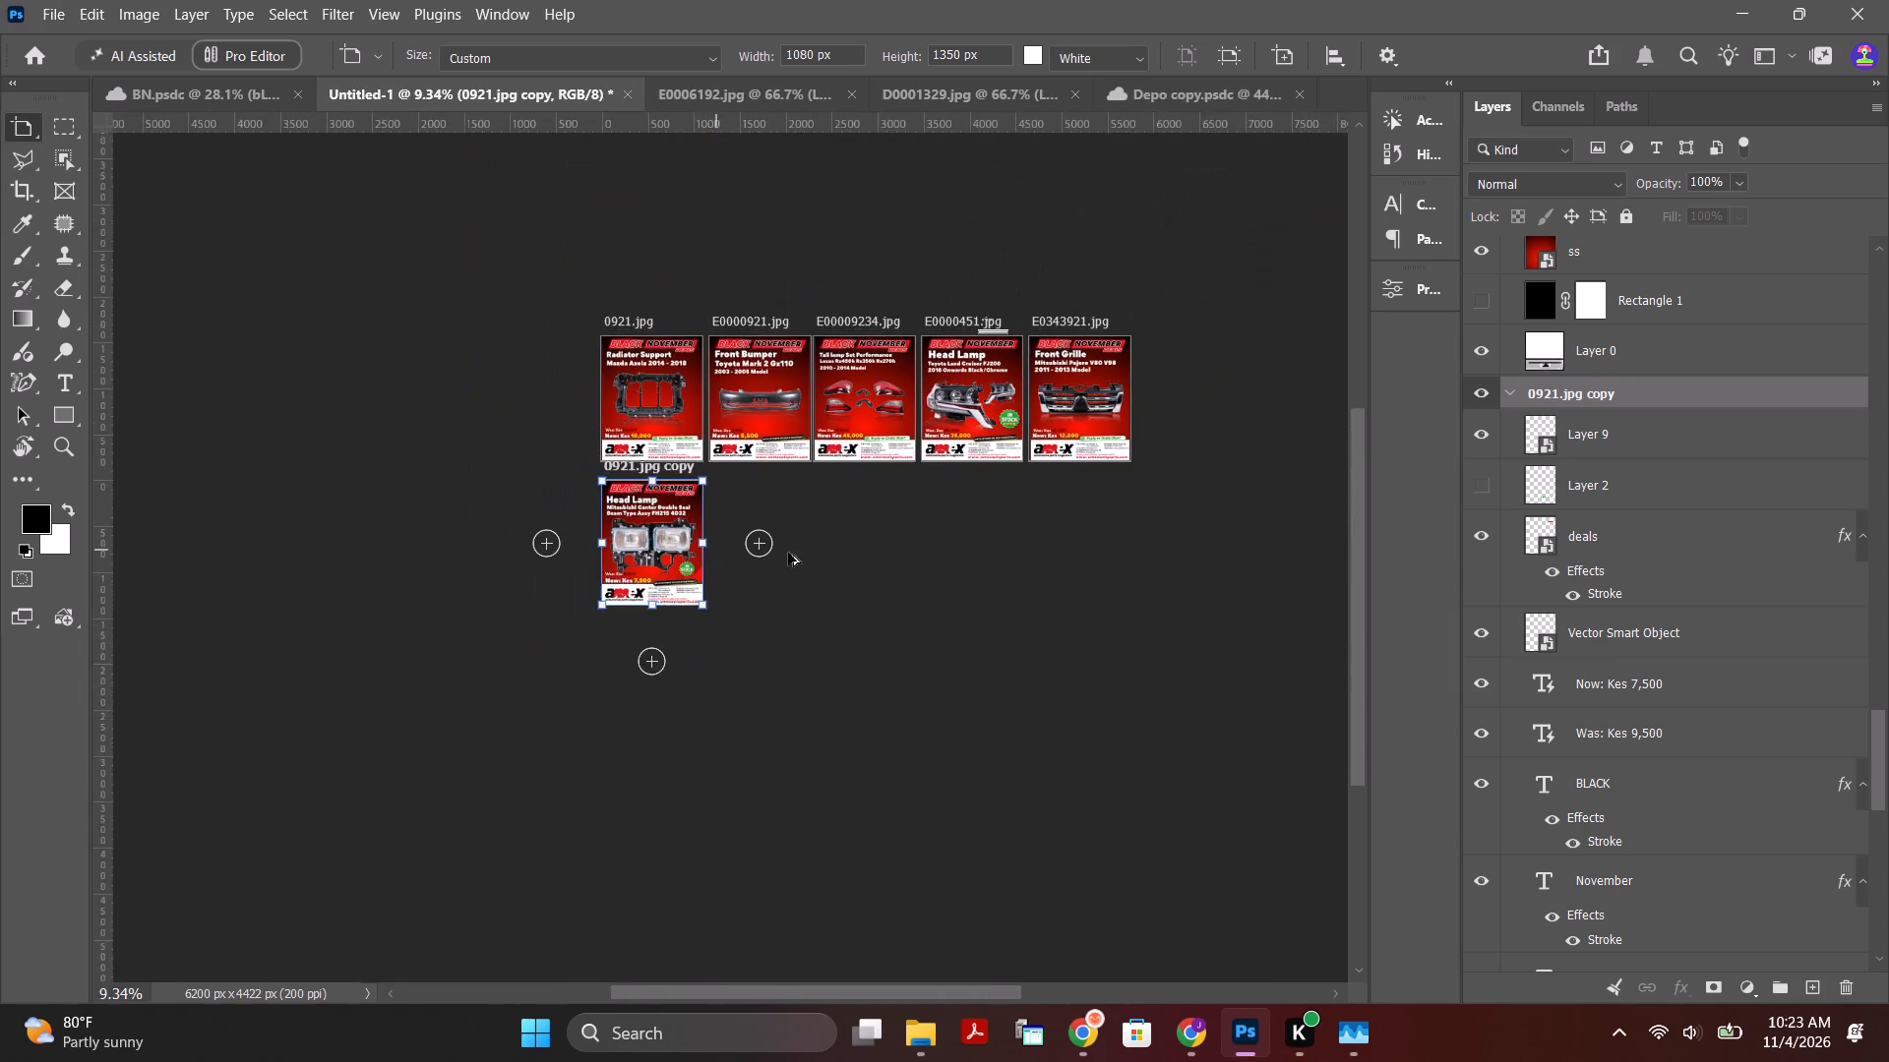
{"action": "scroll", "coordinate": [982, 489], "scroll_direction": "up", "scroll_amount": 3, "text": "alt"}
{"action": "scroll", "coordinate": [626, 388], "scroll_direction": "up", "scroll_amount": 3, "text": "alt"}
{"action": "scroll", "coordinate": [798, 370], "scroll_direction": "up", "scroll_amount": 3, "text": "alt"}
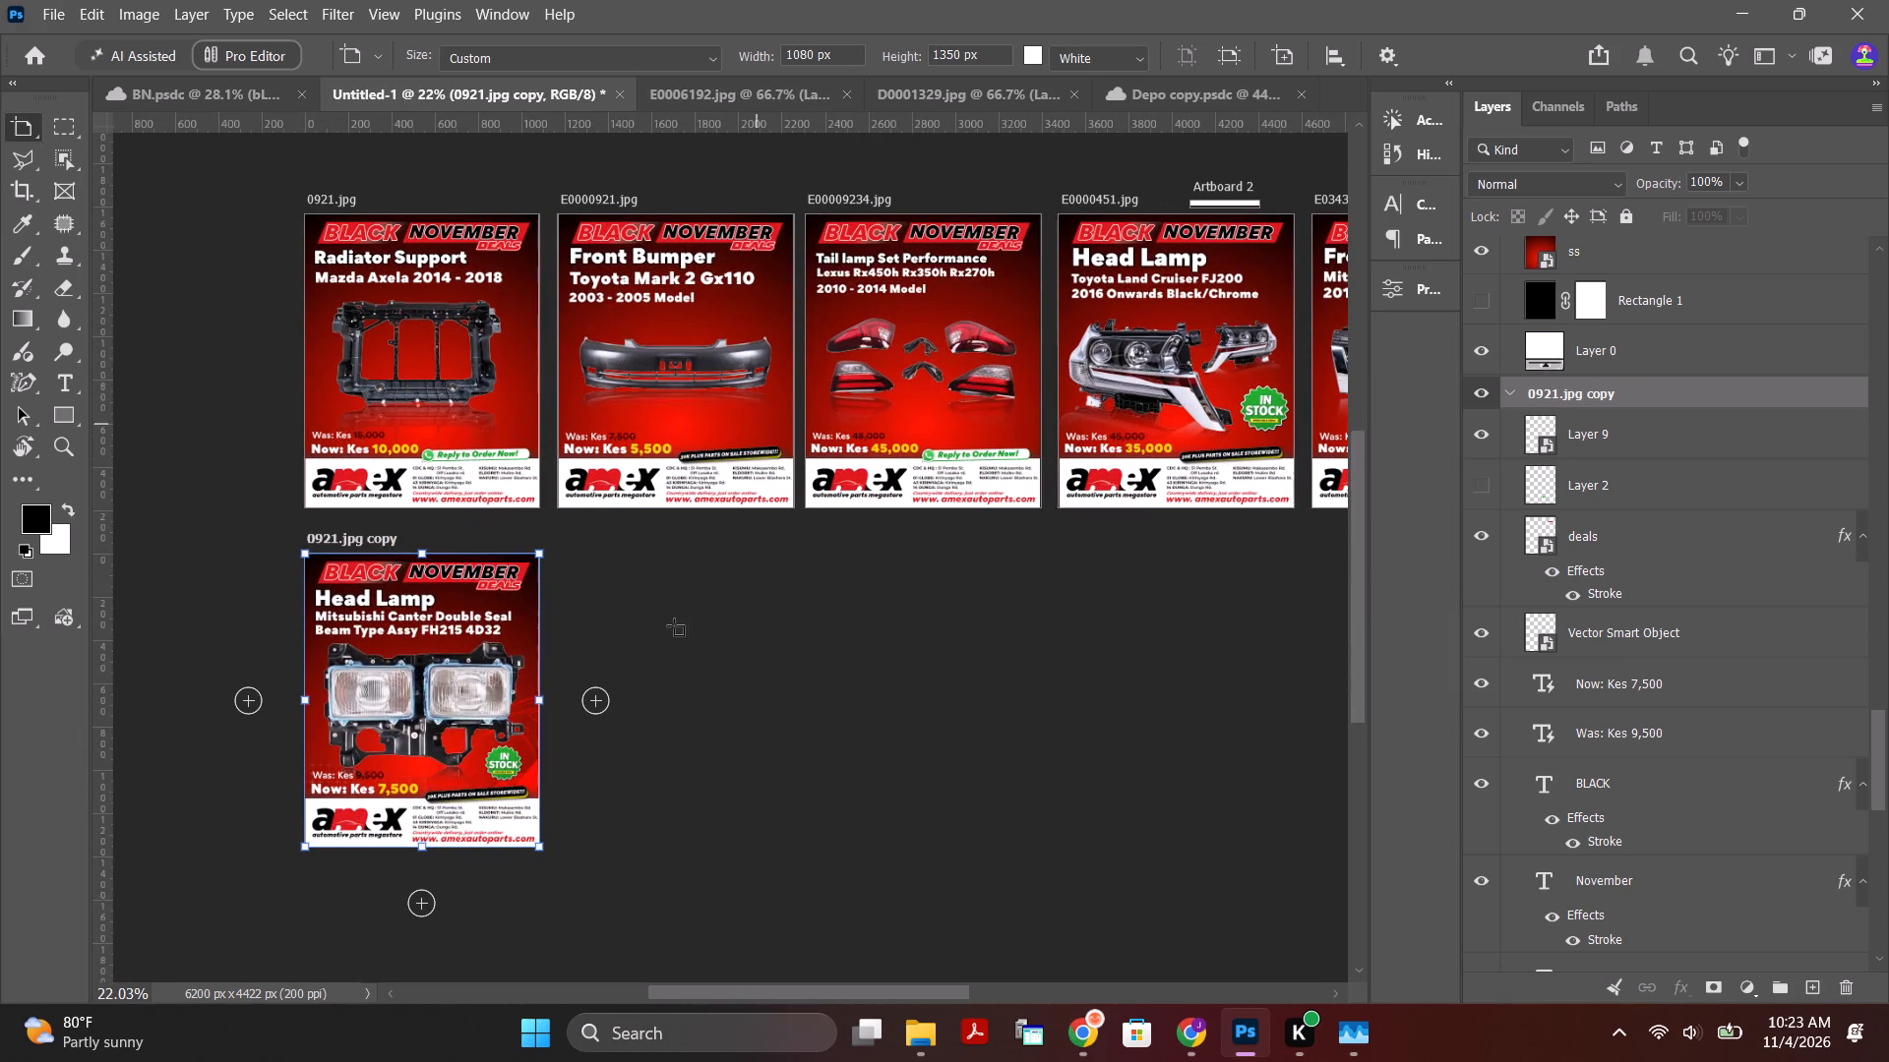
{"action": "left_click", "coordinate": [507, 763]}
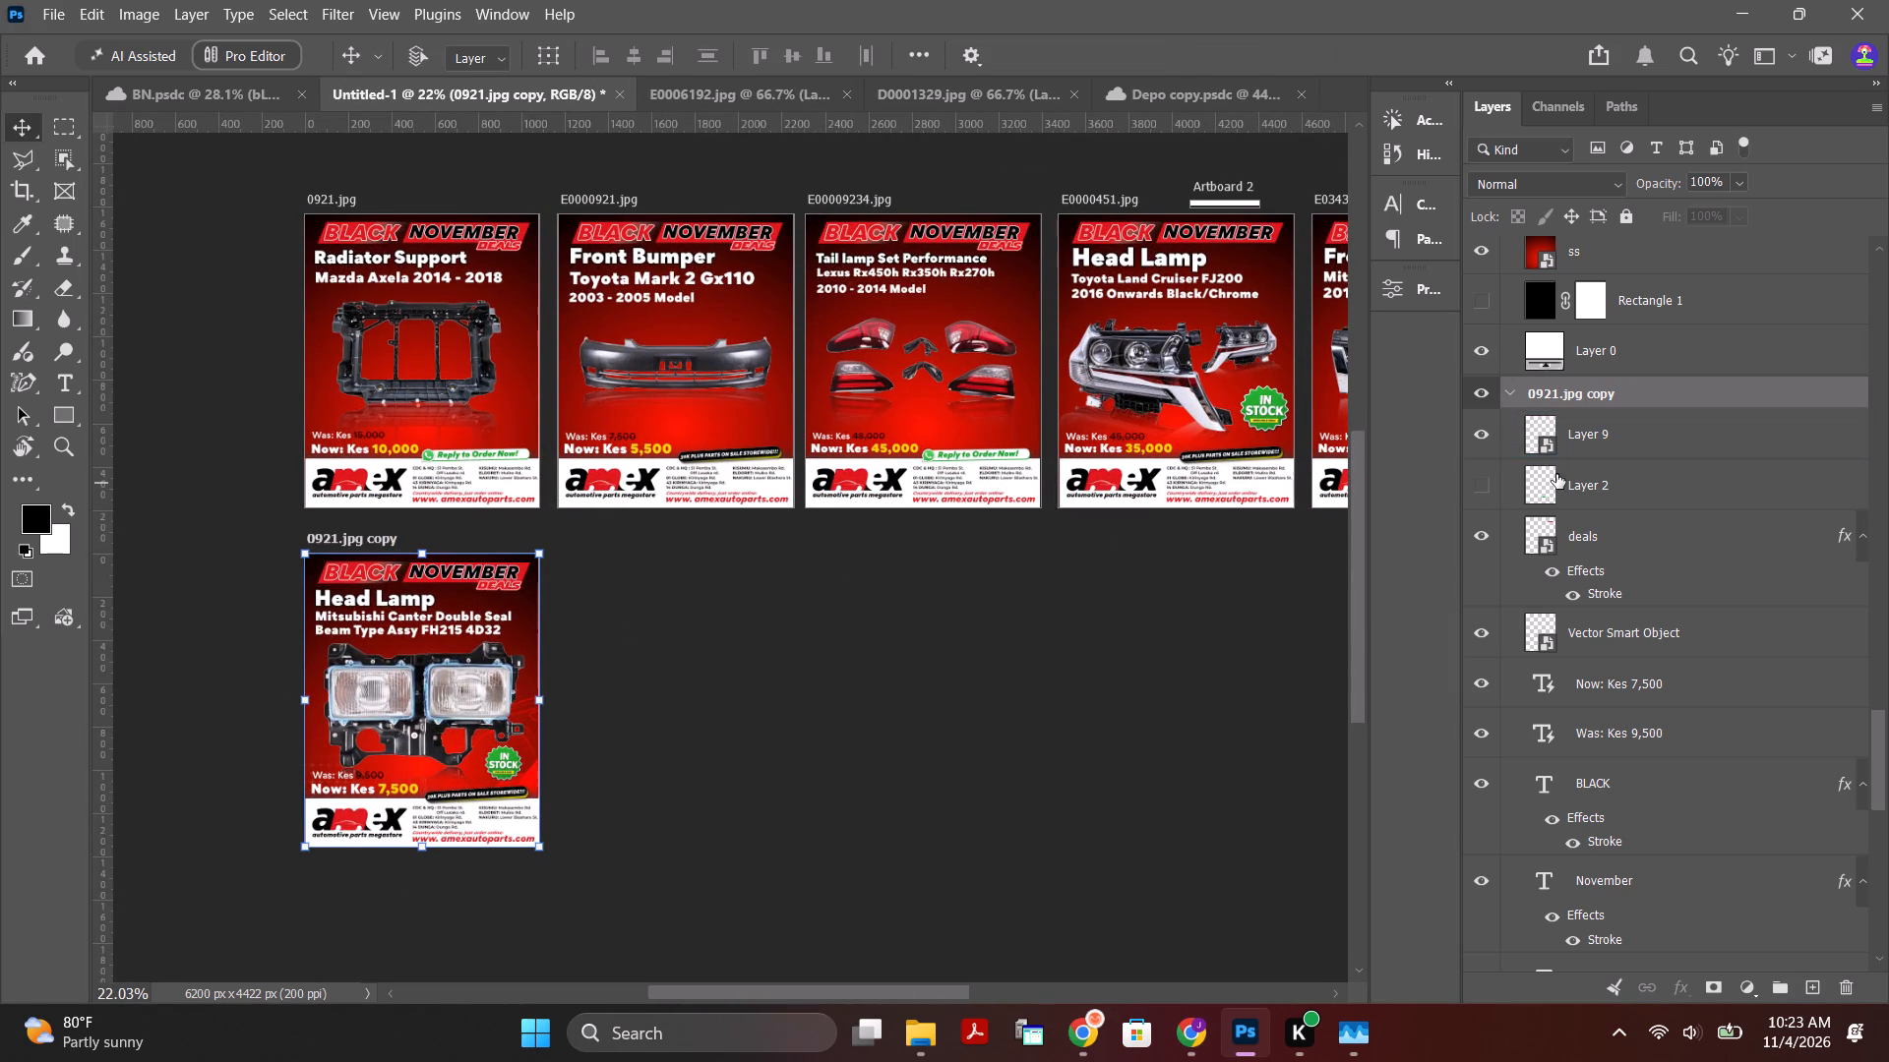
{"action": "left_click", "coordinate": [1603, 443]}
{"action": "left_click", "coordinate": [1491, 438]}
{"action": "left_click", "coordinate": [1491, 438]}
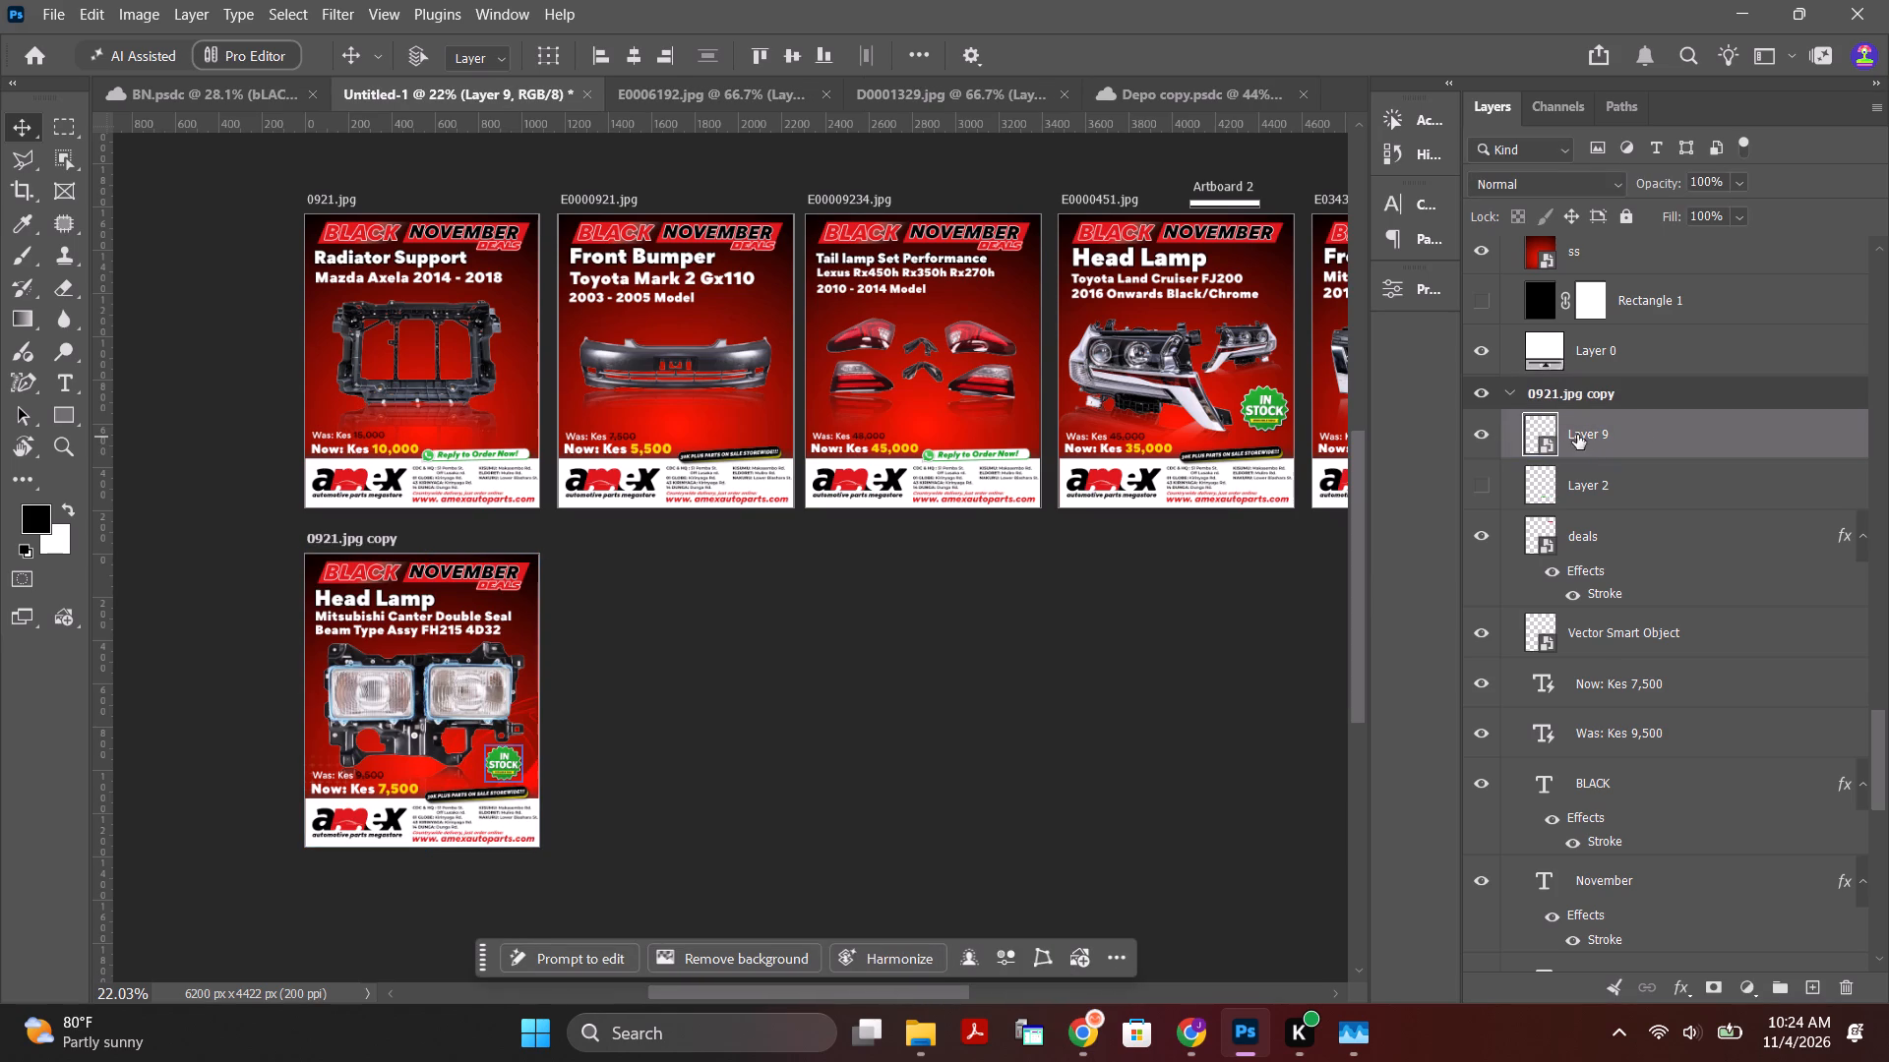
{"action": "left_click", "coordinate": [1680, 430]}
{"action": "left_click_drag", "start_coordinate": [510, 762], "coordinate": [766, 421], "text": "alt"}
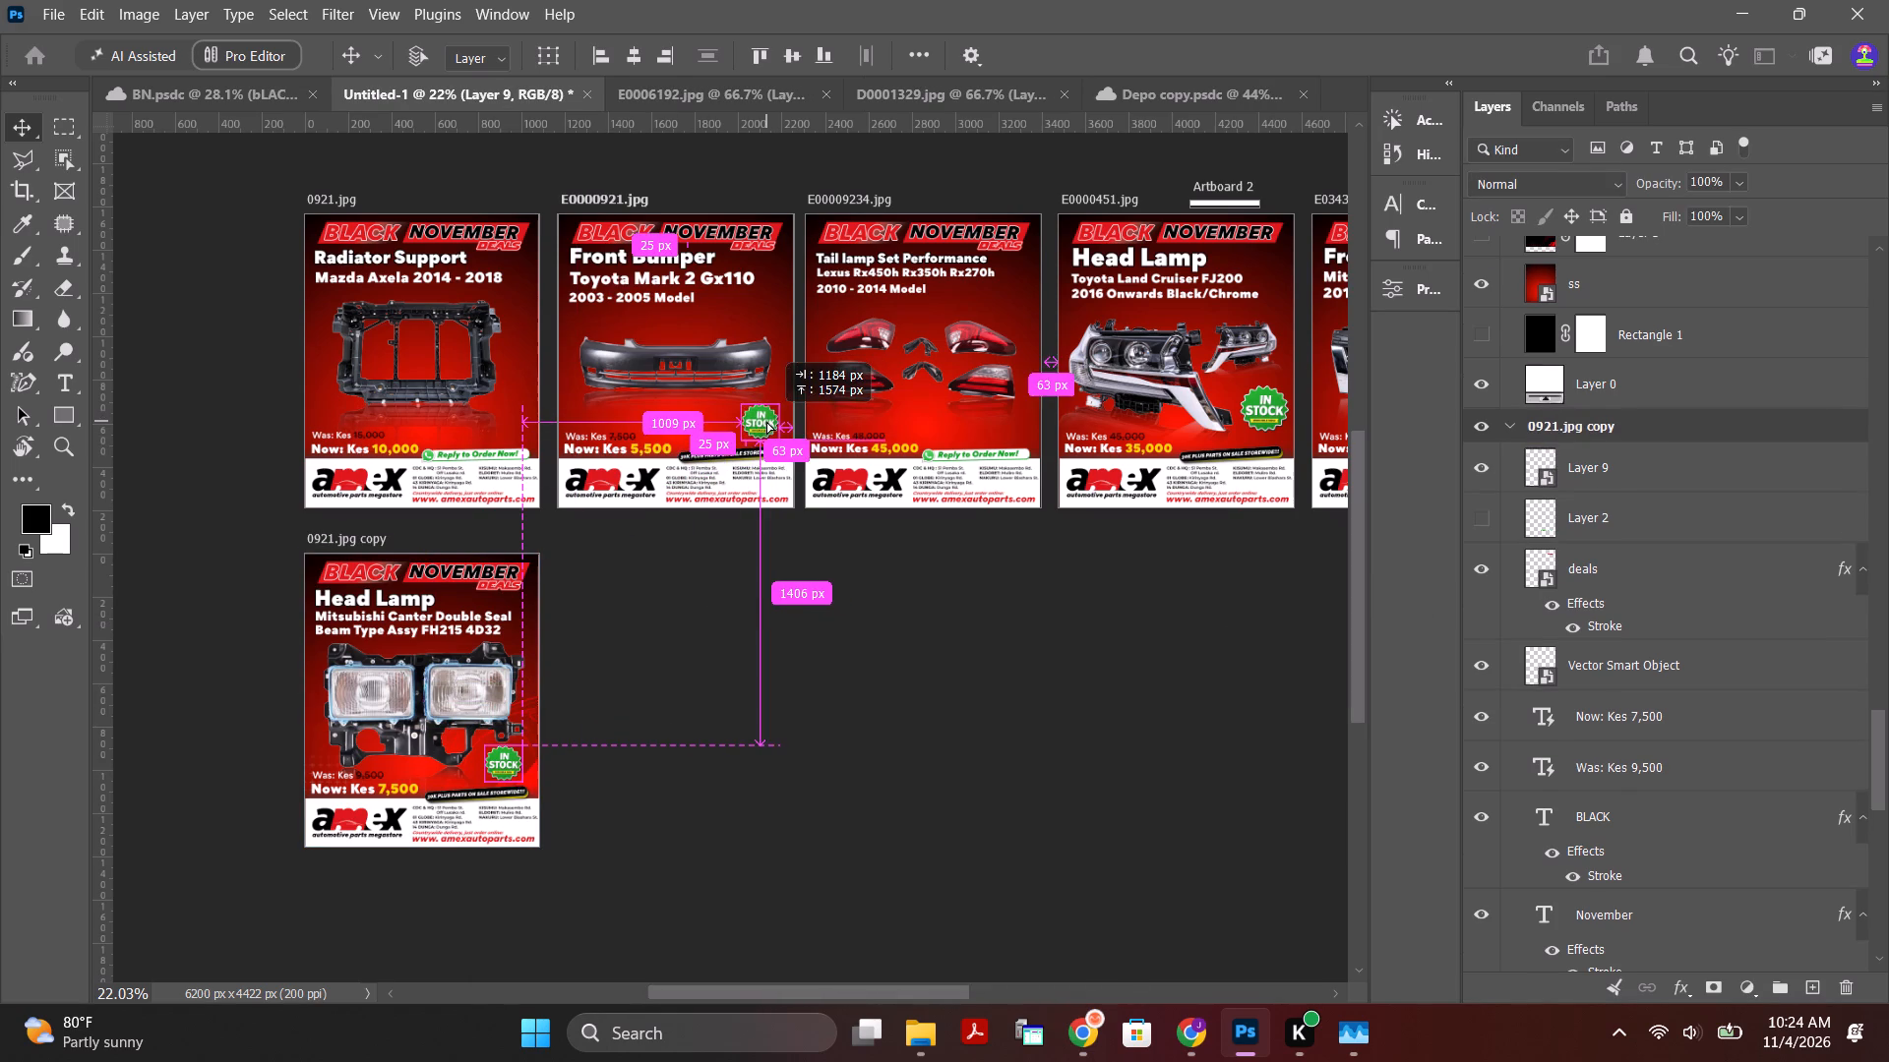
{"action": "left_click_drag", "start_coordinate": [766, 421], "coordinate": [759, 421], "text": "alt"}
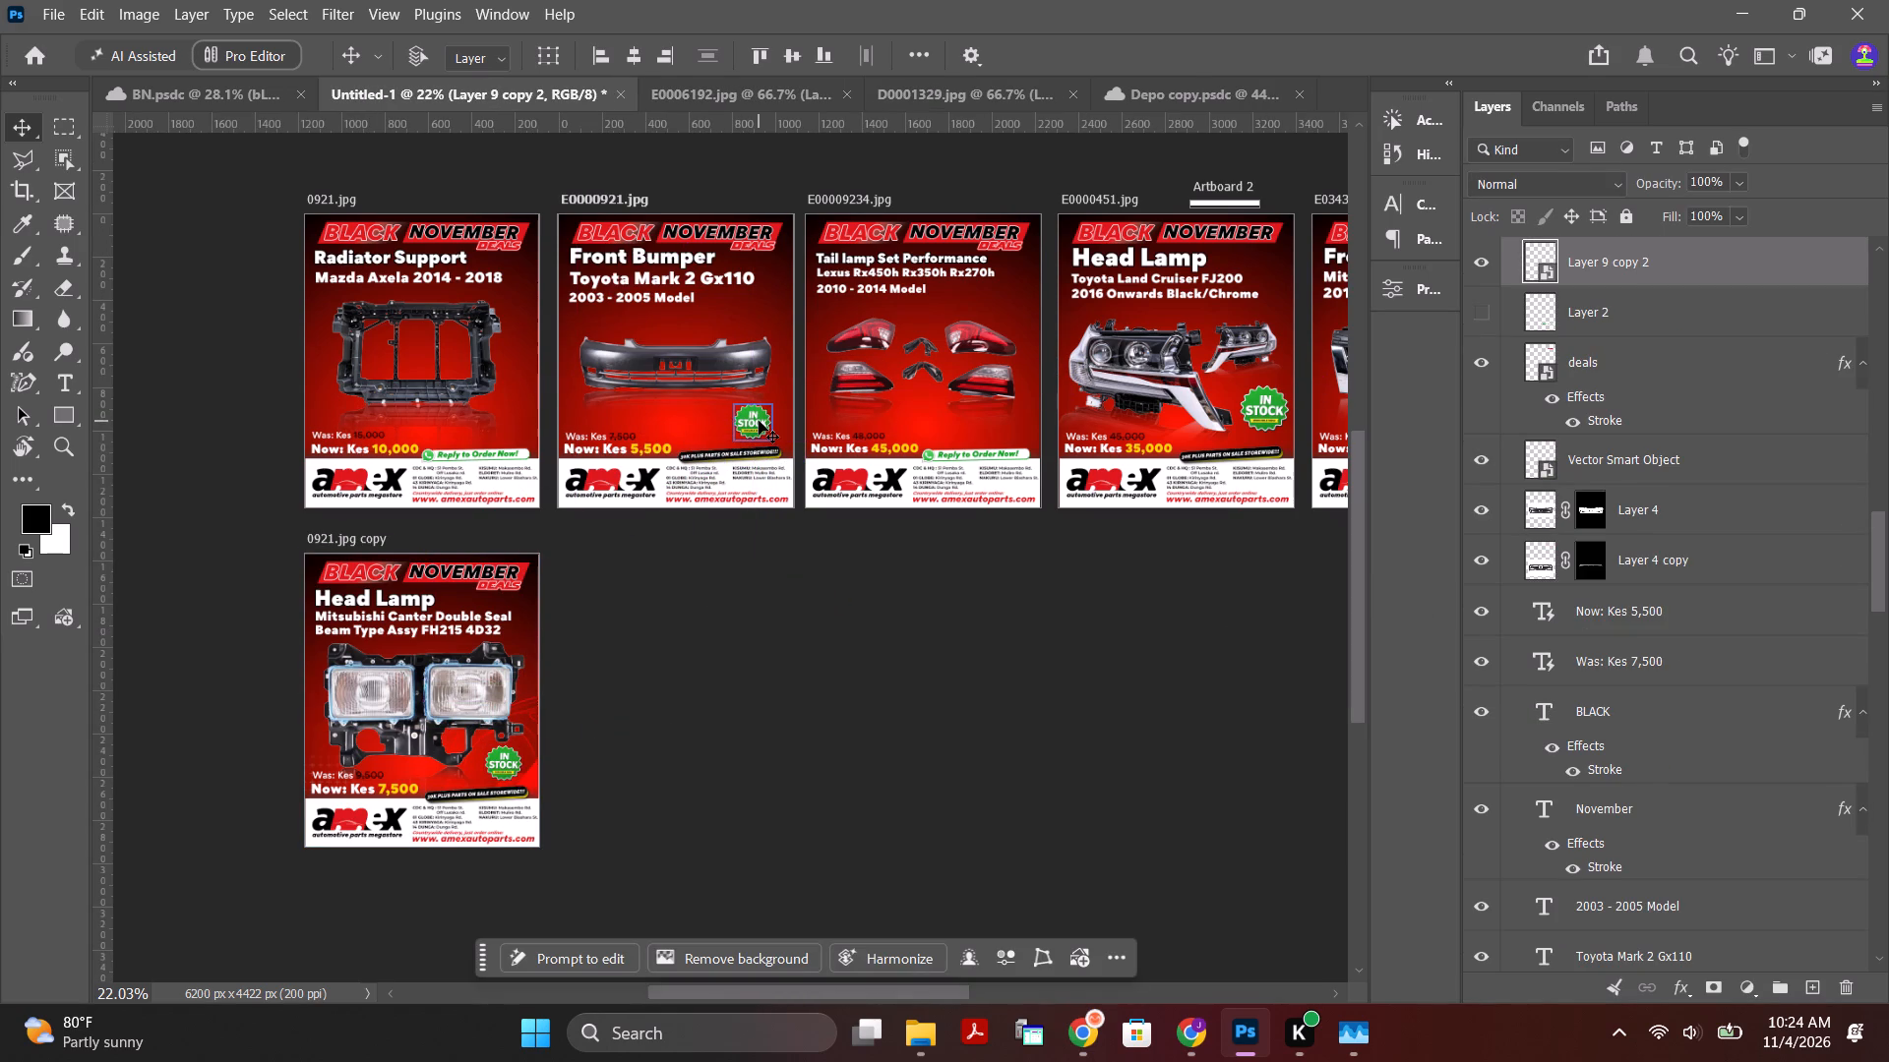
Duplicate the 0921.jpg copy Head Lamp artboard and place the duplicate beside it in the second row.
{"action": "scroll", "coordinate": [737, 403], "scroll_direction": "down", "scroll_amount": 2}
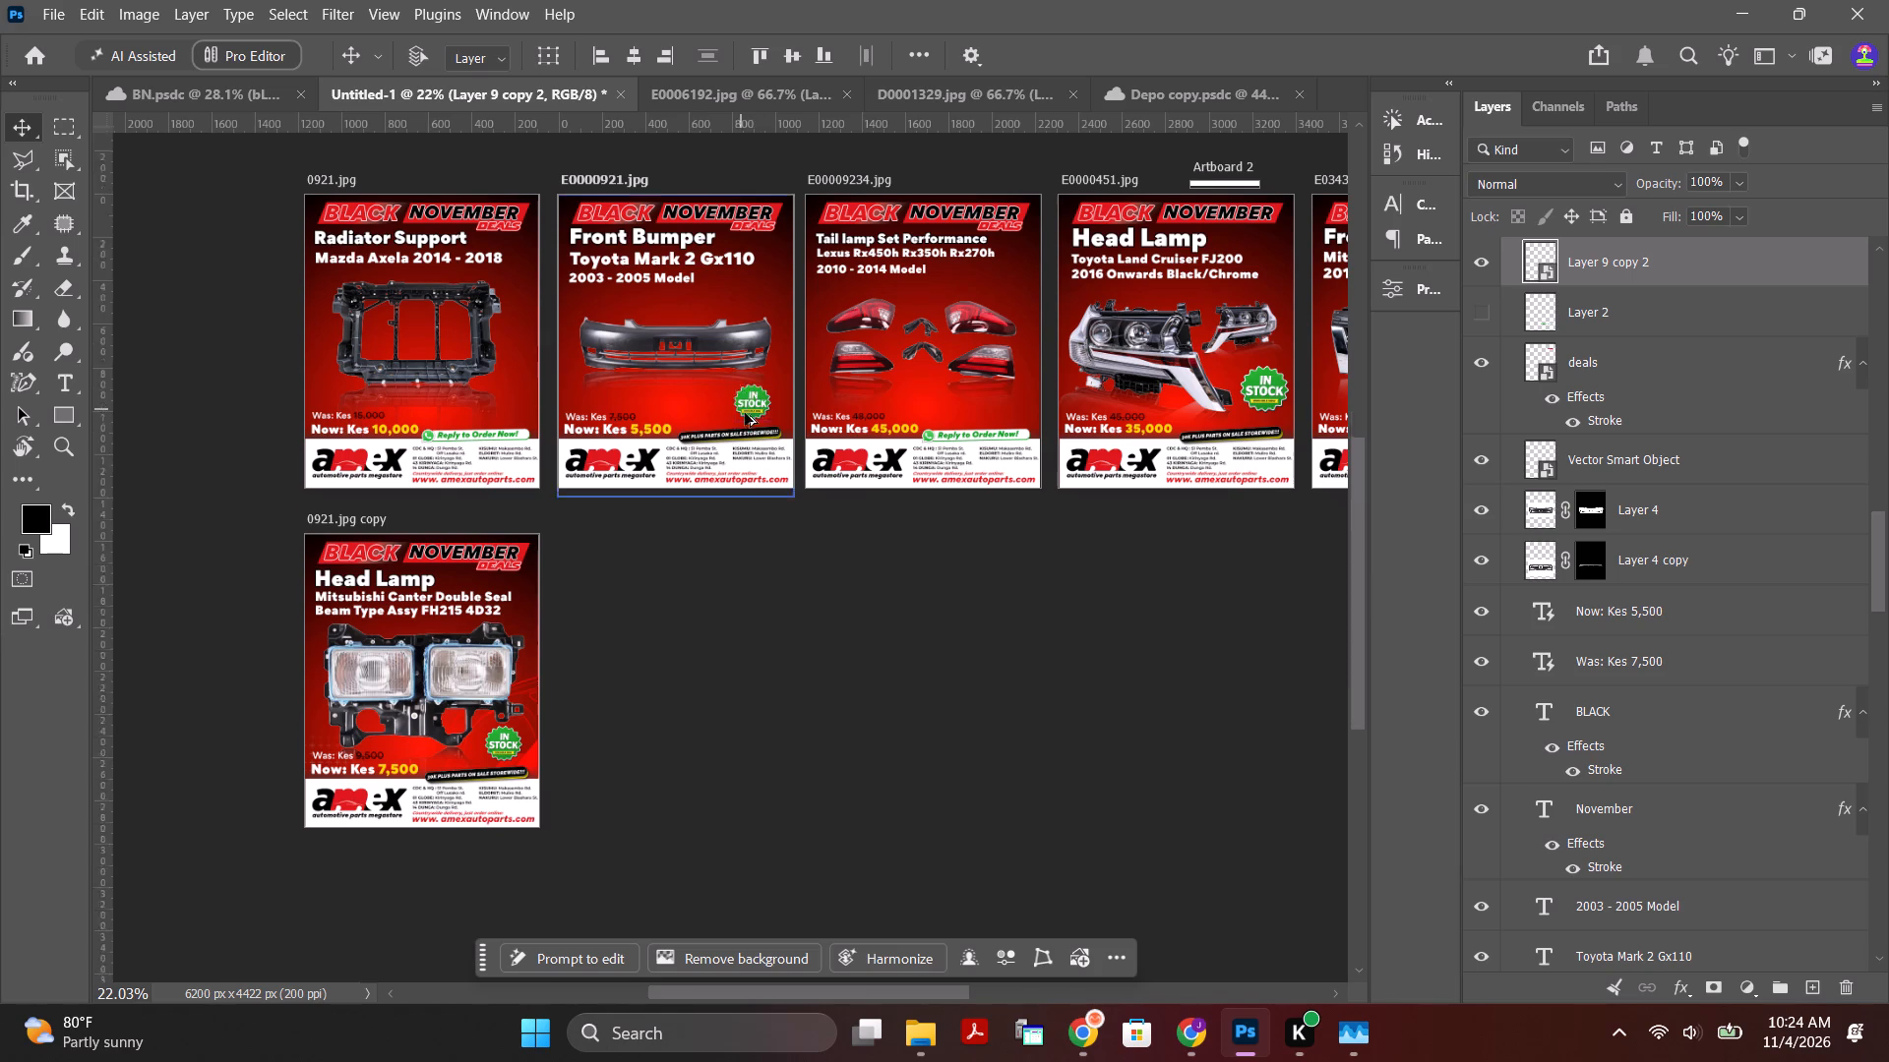
{"action": "scroll", "coordinate": [745, 413], "scroll_direction": "down", "scroll_amount": 9}
{"action": "scroll", "coordinate": [905, 325], "scroll_direction": "up", "scroll_amount": 3, "text": "alt"}
{"action": "left_click", "coordinate": [1065, 597]}
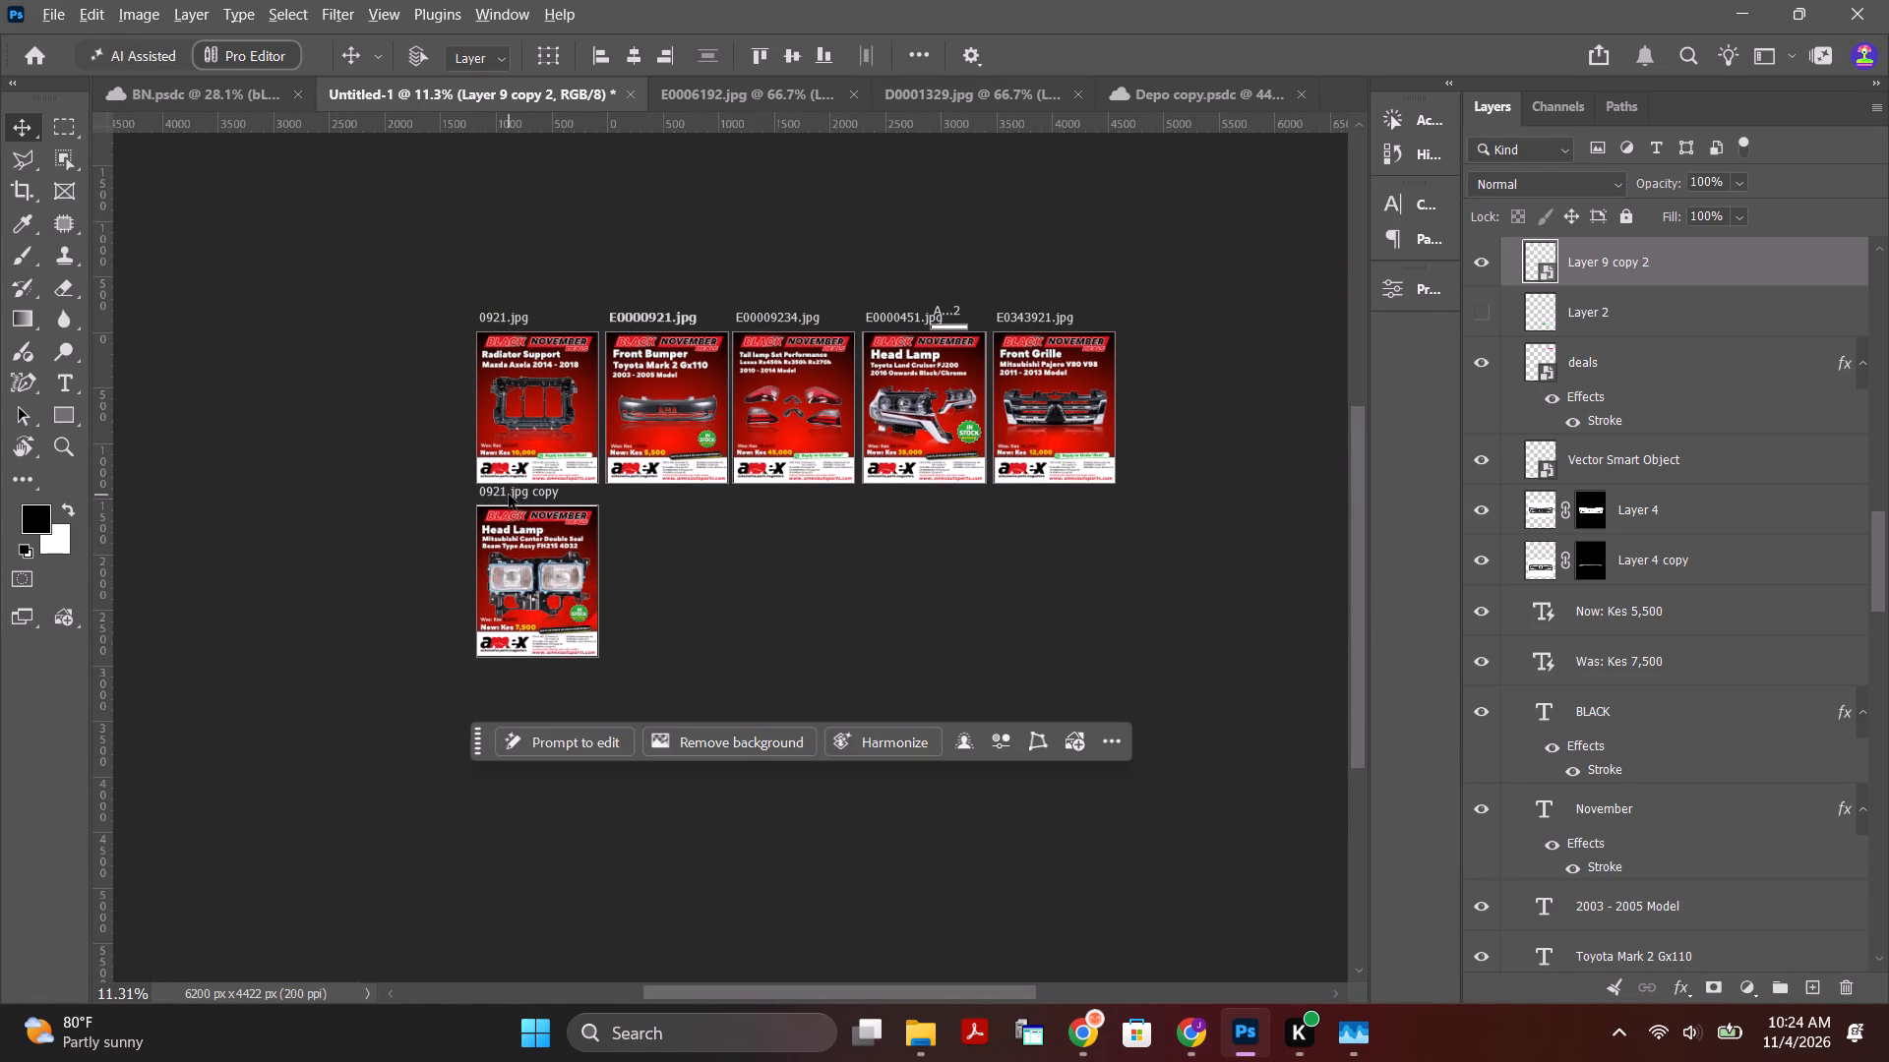
{"action": "left_click_drag", "start_coordinate": [509, 495], "coordinate": [657, 499], "text": "alt"}
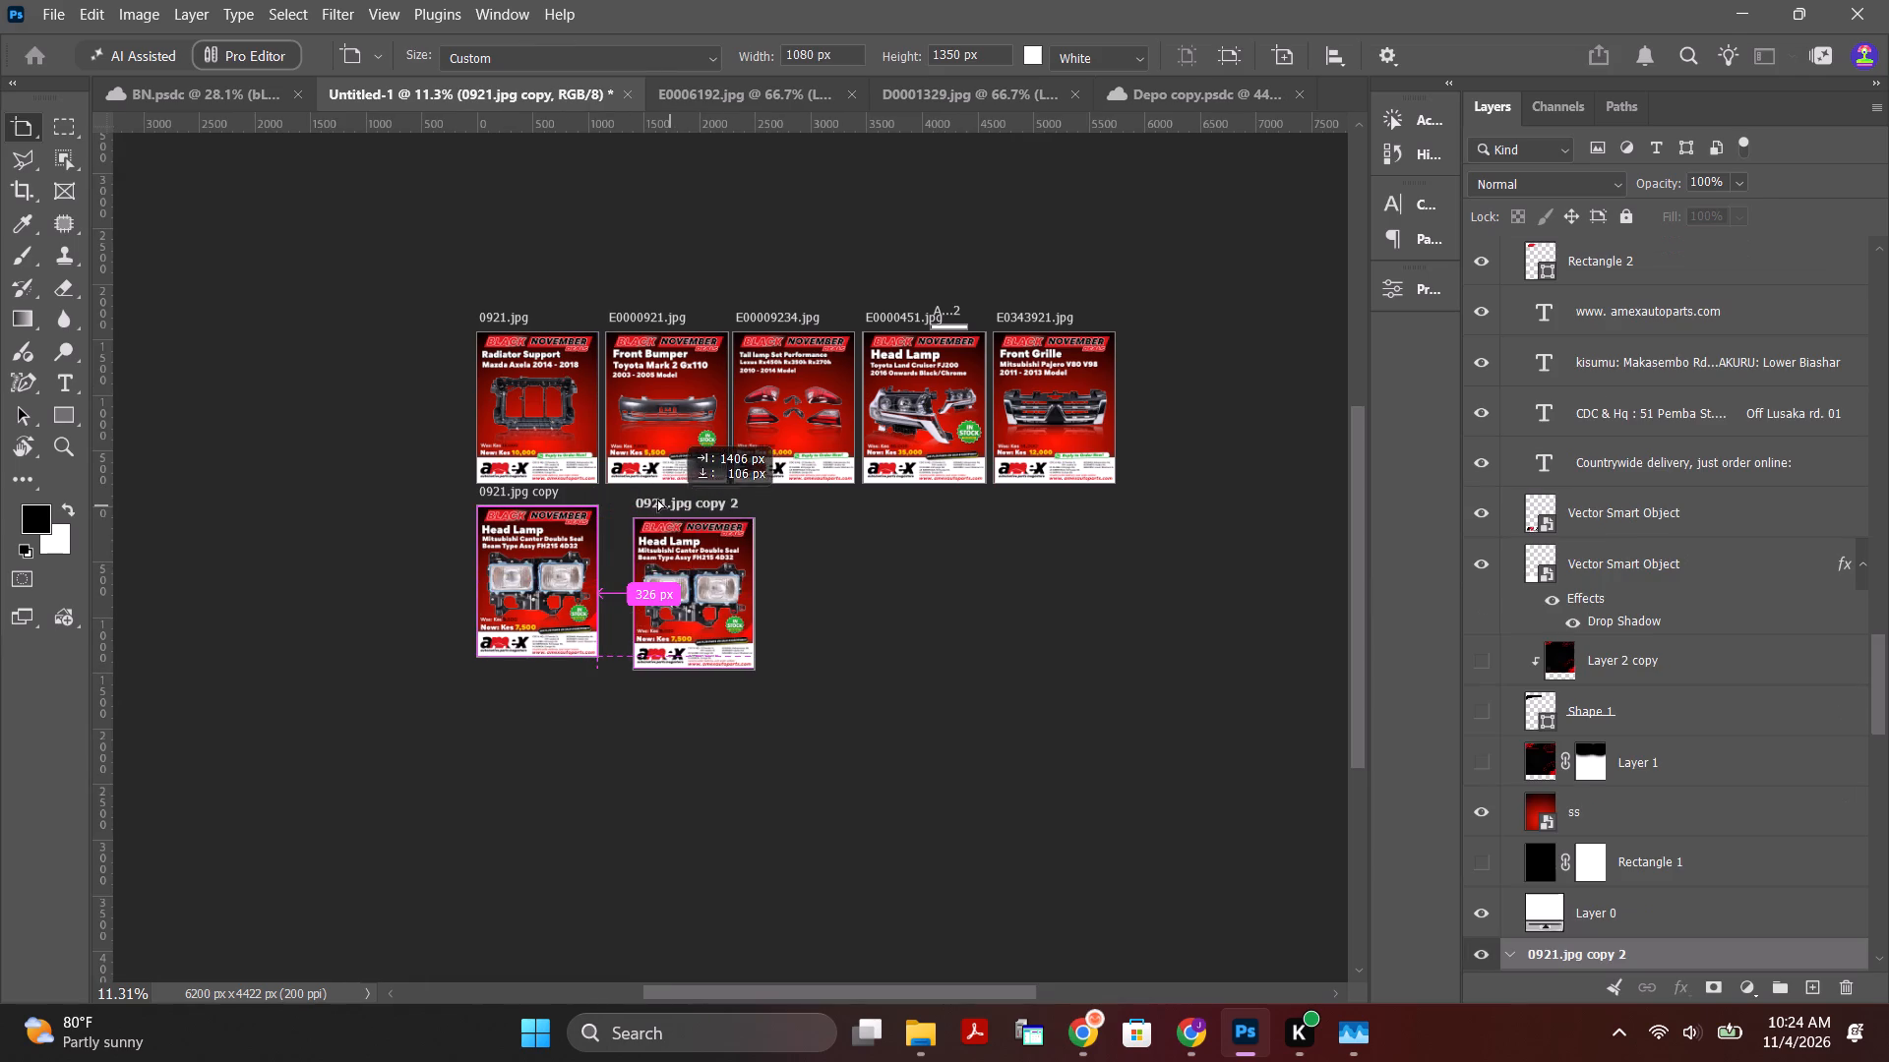
{"action": "left_click_drag", "start_coordinate": [657, 499], "coordinate": [648, 498], "text": "alt"}
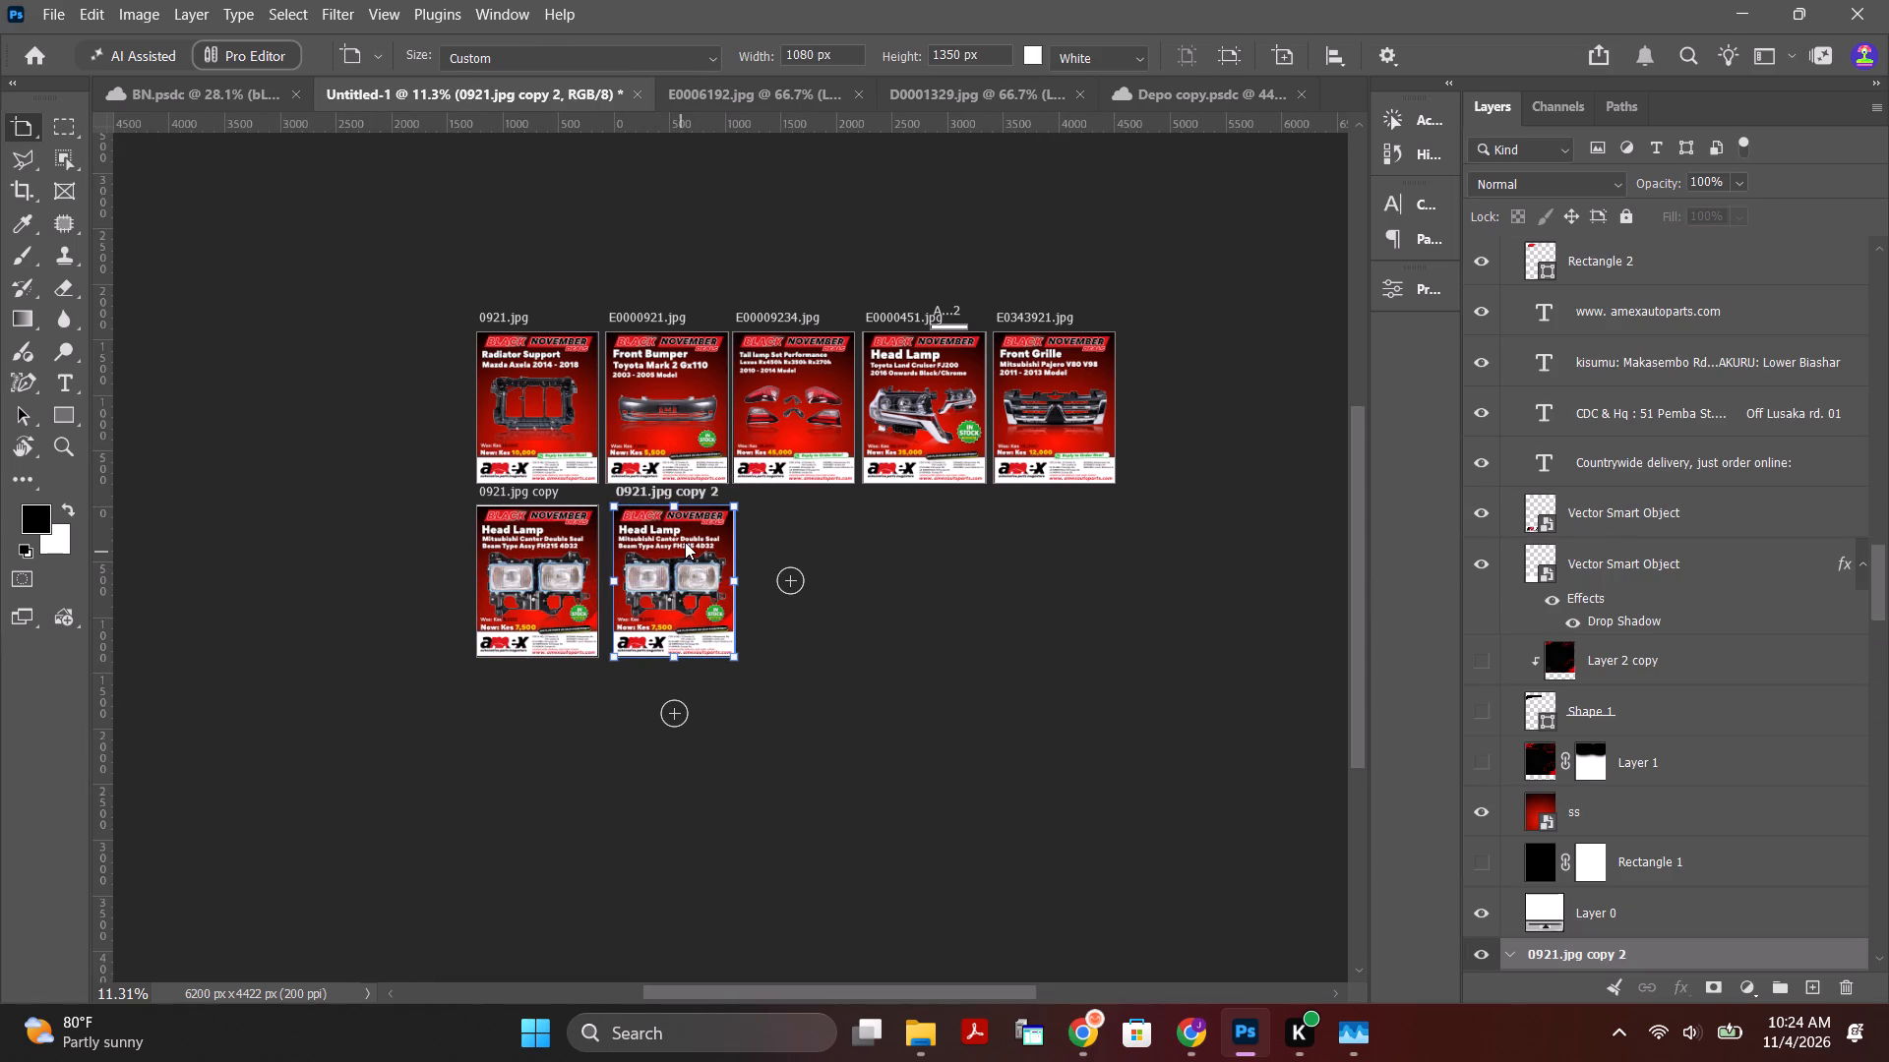
{"action": "scroll", "coordinate": [677, 631], "scroll_direction": "up", "scroll_amount": 6, "text": "alt"}
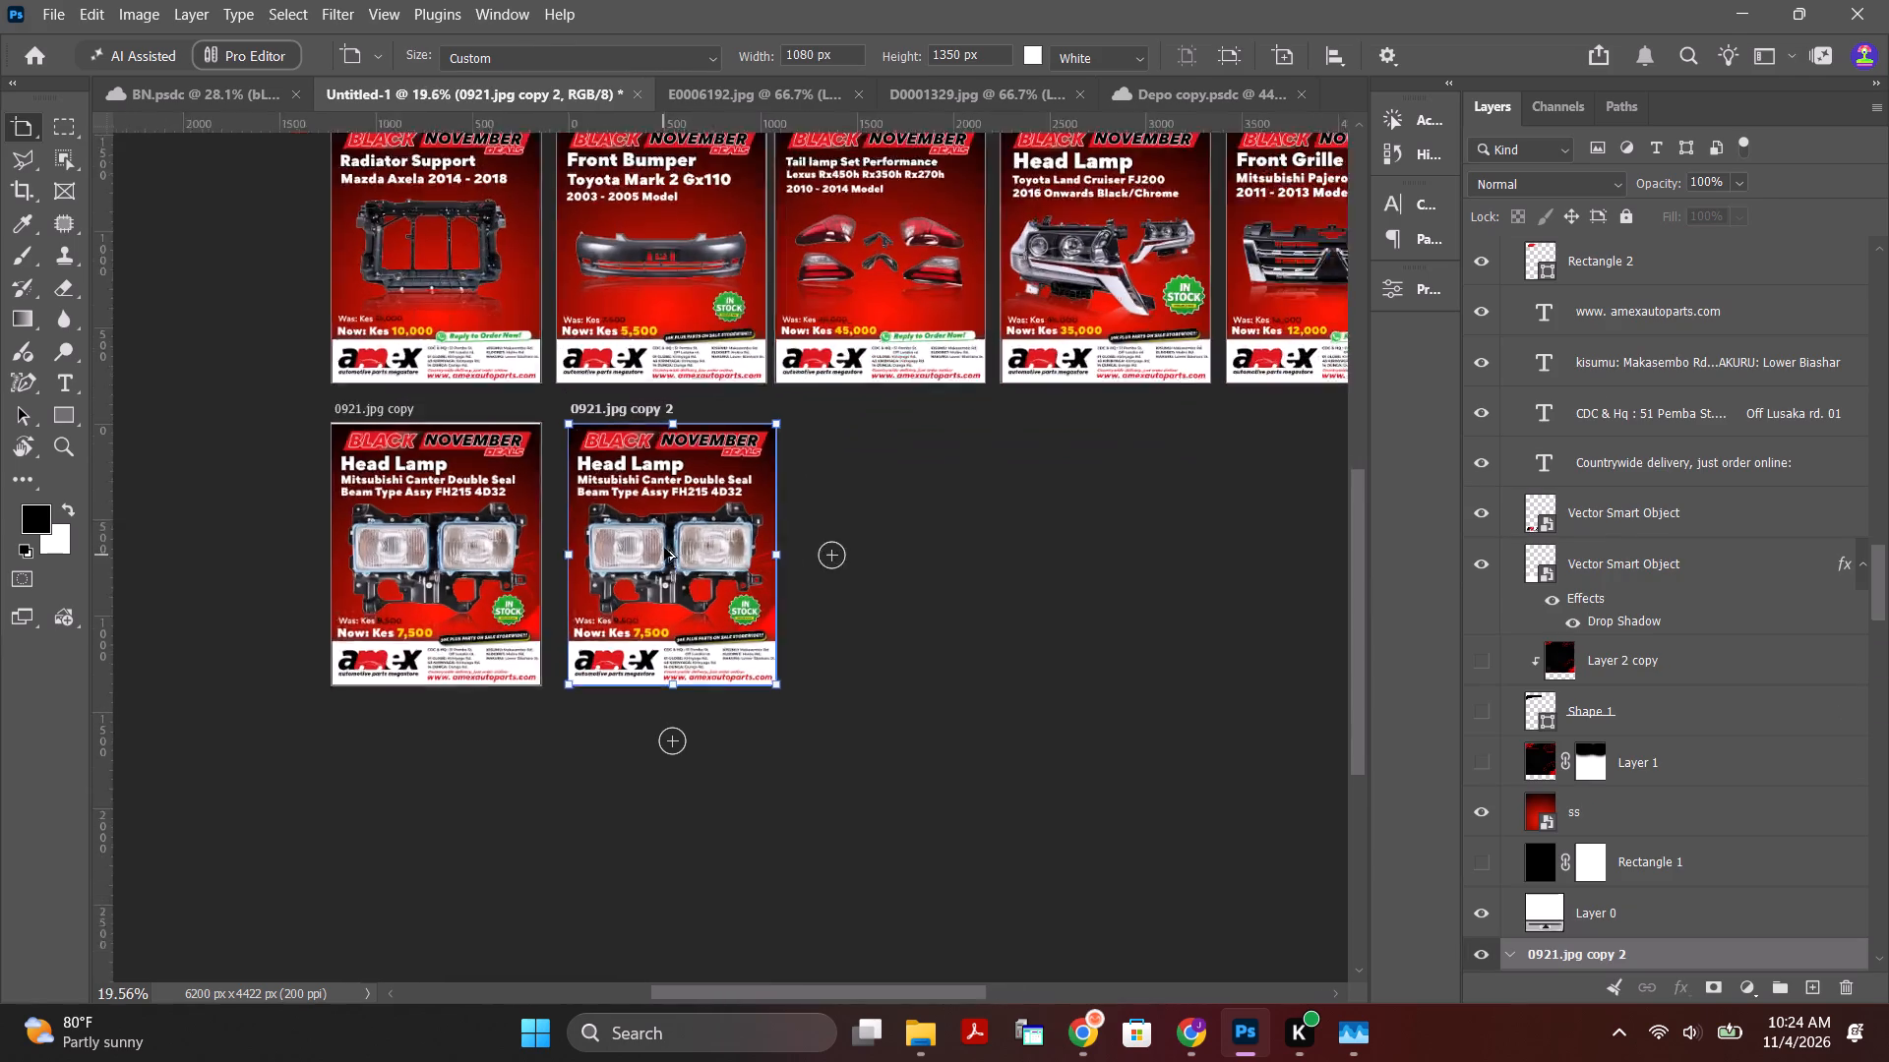
{"action": "scroll", "coordinate": [664, 548], "scroll_direction": "up", "scroll_amount": 5, "text": "alt"}
Switch to Chrome, return to the Amex on-sale catalogue and examine page 14 for another part to advertise.
{"action": "left_click", "coordinate": [1076, 1032]}
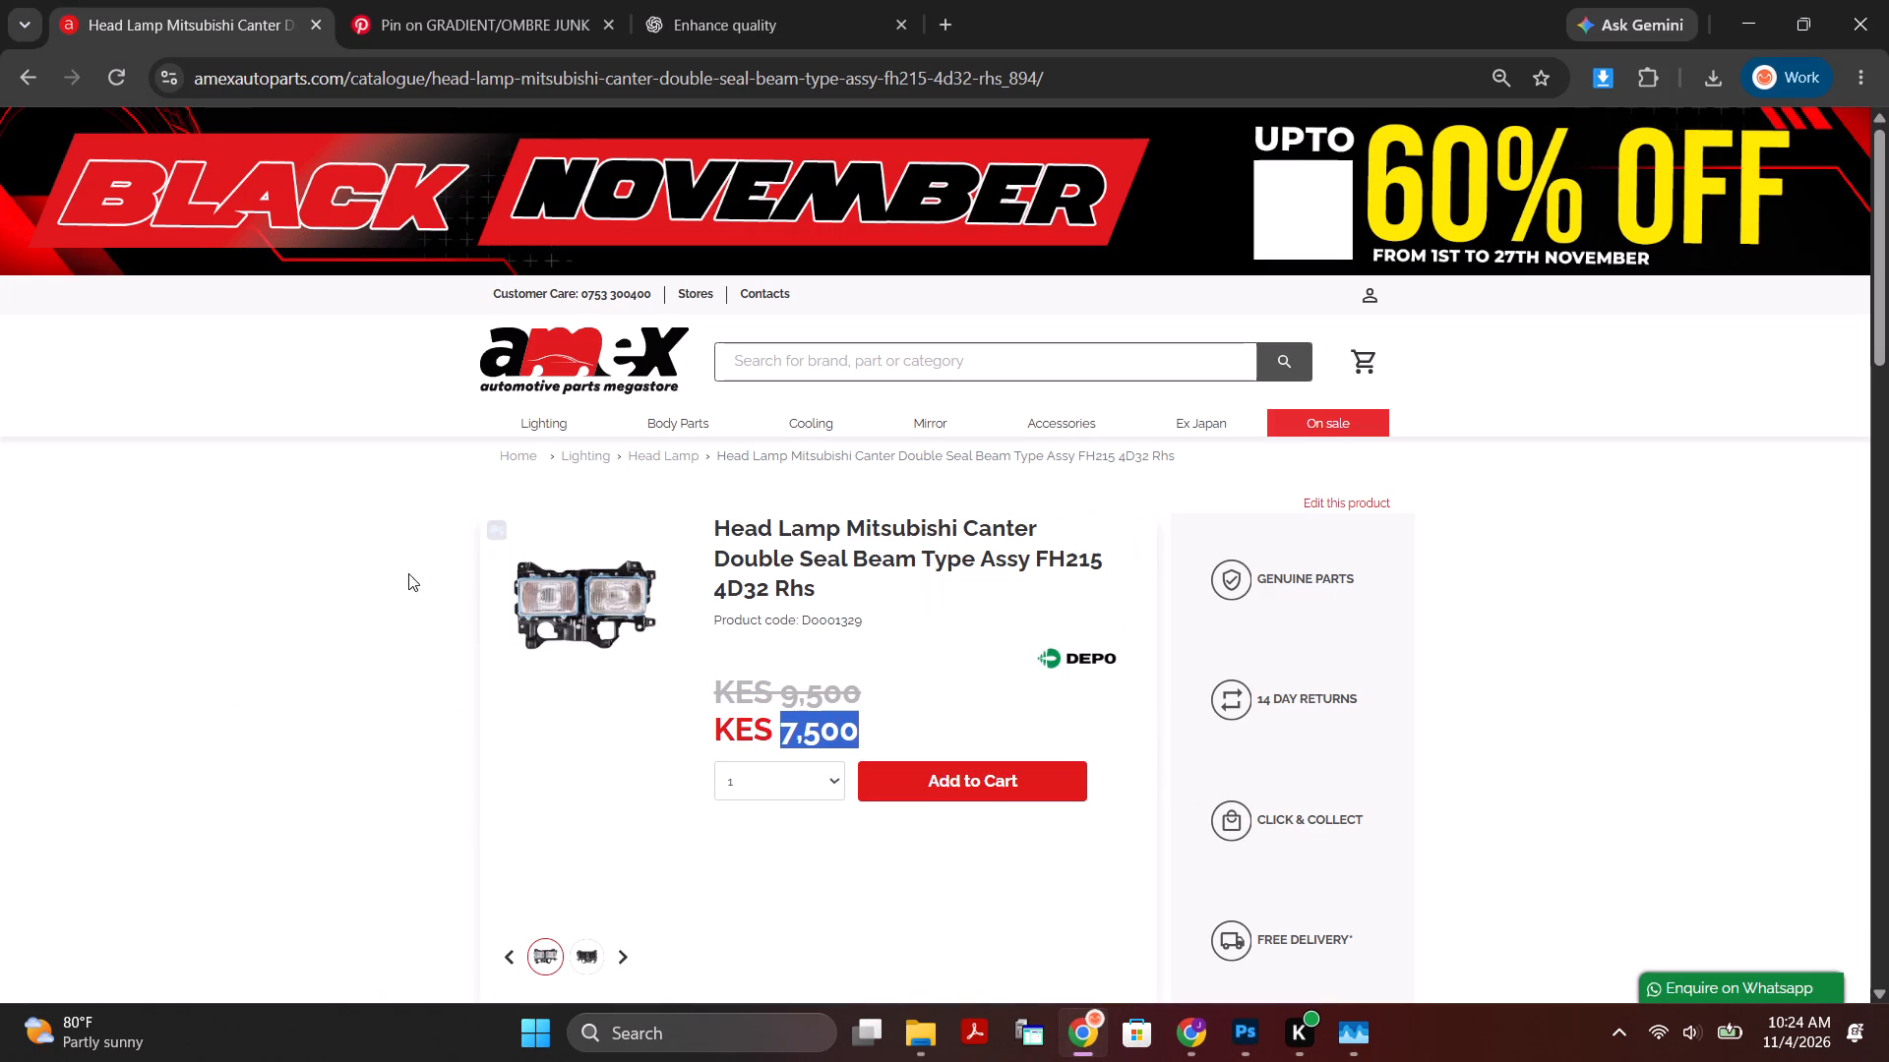
{"action": "left_click", "coordinate": [31, 77]}
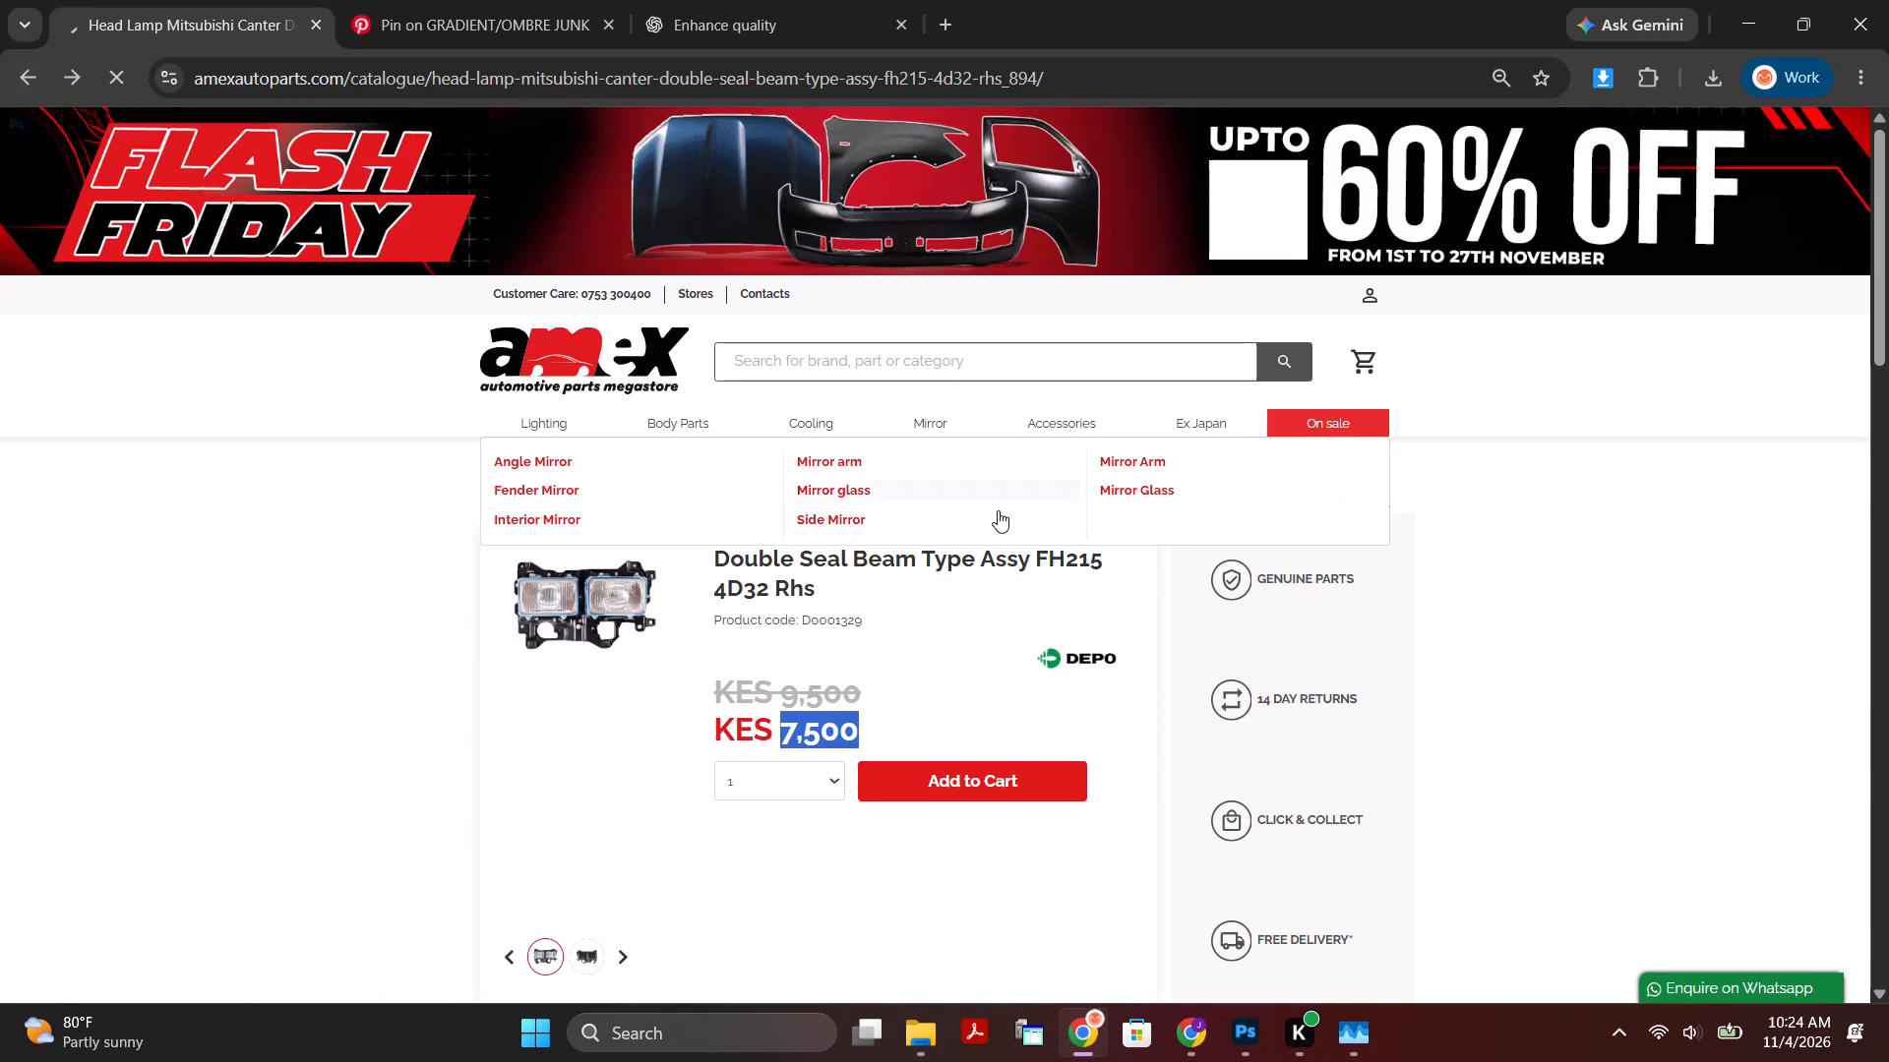
{"action": "scroll", "coordinate": [1001, 686], "scroll_direction": "down", "scroll_amount": 9}
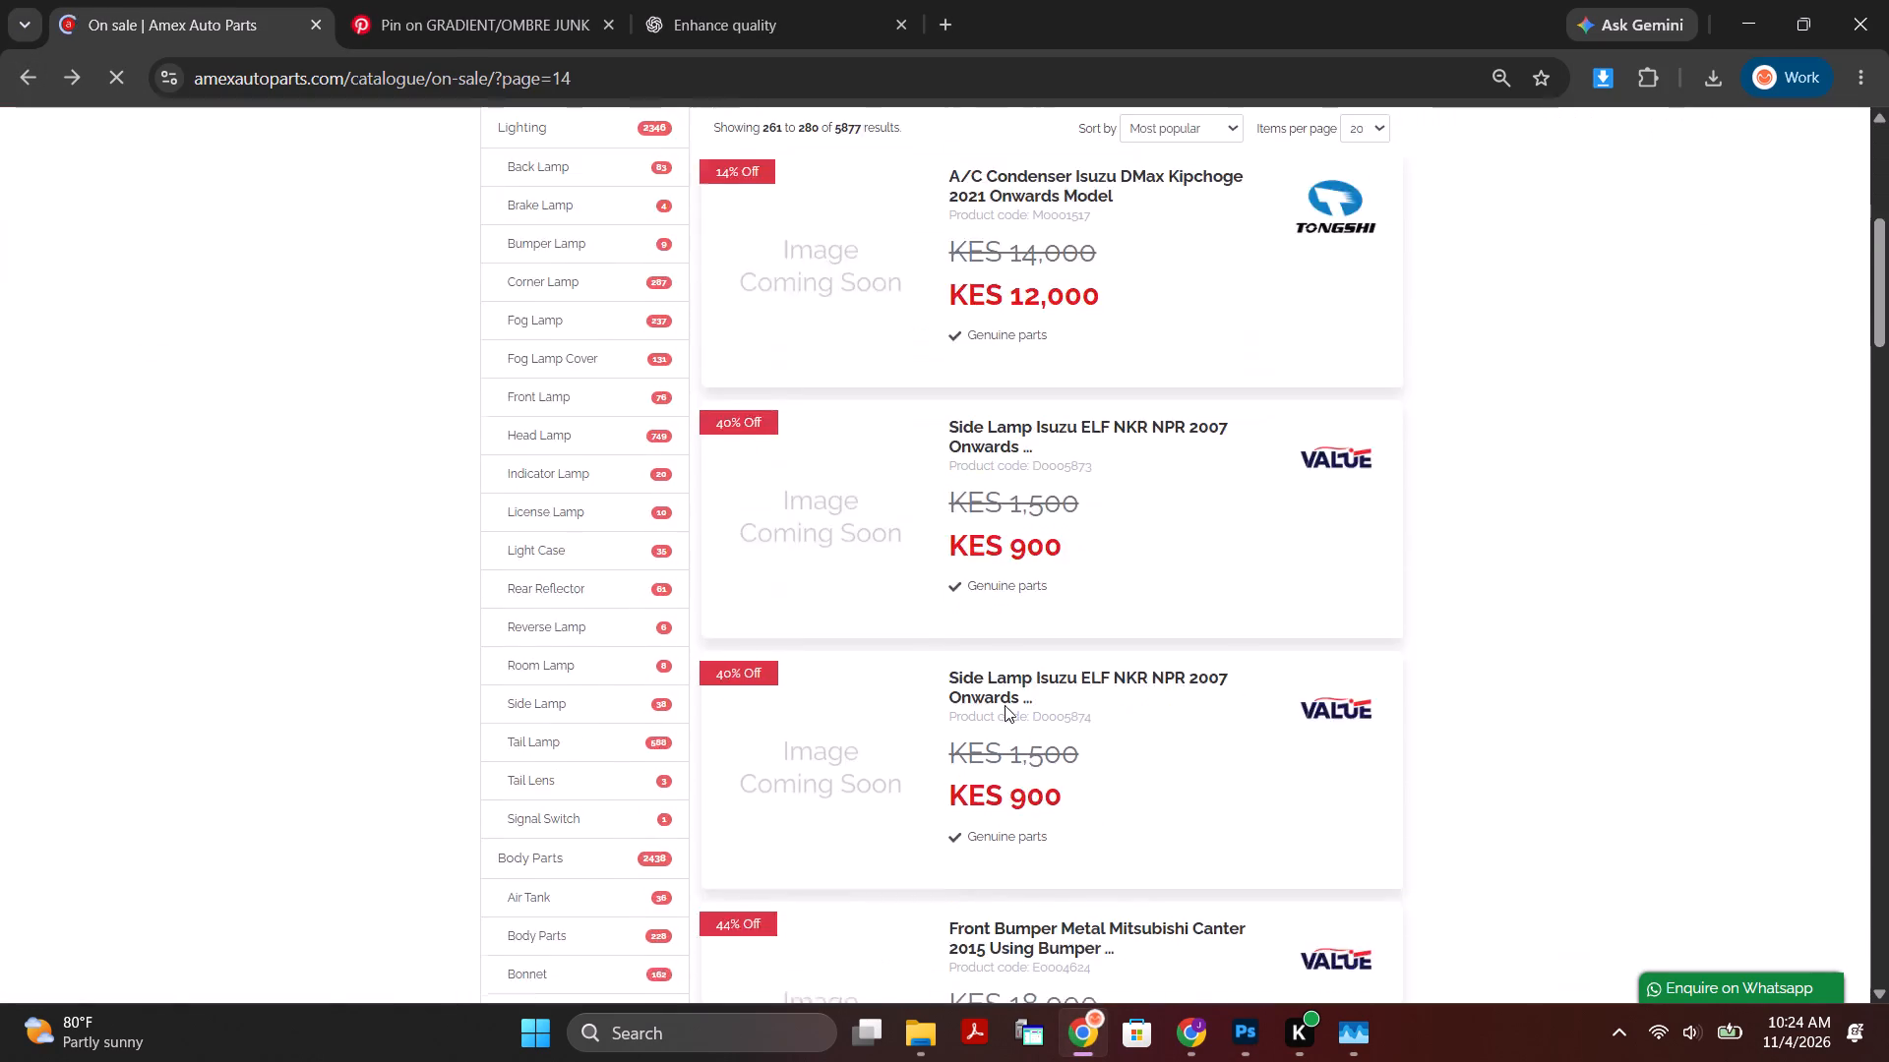
{"action": "scroll", "coordinate": [1005, 705], "scroll_direction": "down", "scroll_amount": 1}
{"action": "scroll", "coordinate": [1005, 708], "scroll_direction": "up", "scroll_amount": 4}
{"action": "scroll", "coordinate": [1005, 708], "scroll_direction": "down", "scroll_amount": 3}
{"action": "scroll", "coordinate": [1005, 708], "scroll_direction": "up", "scroll_amount": 8}
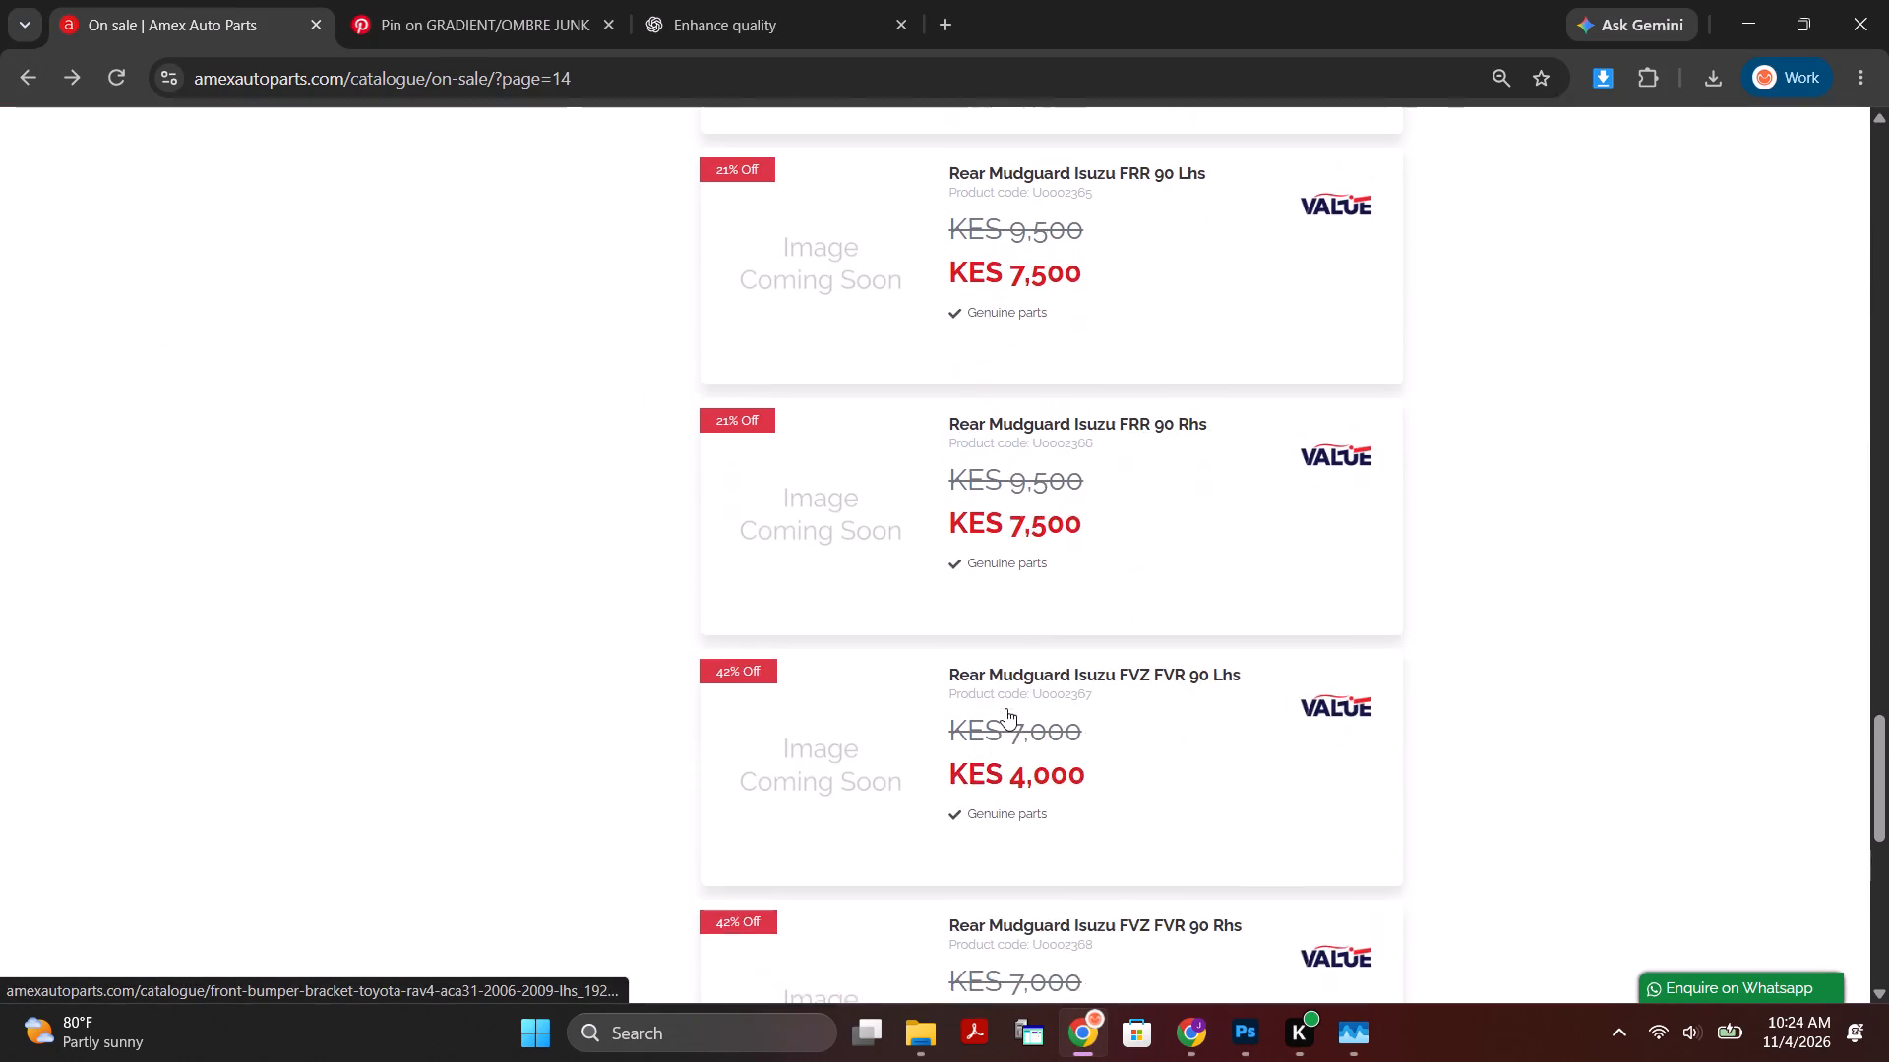
{"action": "scroll", "coordinate": [1005, 708], "scroll_direction": "up", "scroll_amount": 11}
{"action": "scroll", "coordinate": [1005, 715], "scroll_direction": "down", "scroll_amount": 5}
{"action": "scroll", "coordinate": [1009, 721], "scroll_direction": "up", "scroll_amount": 5}
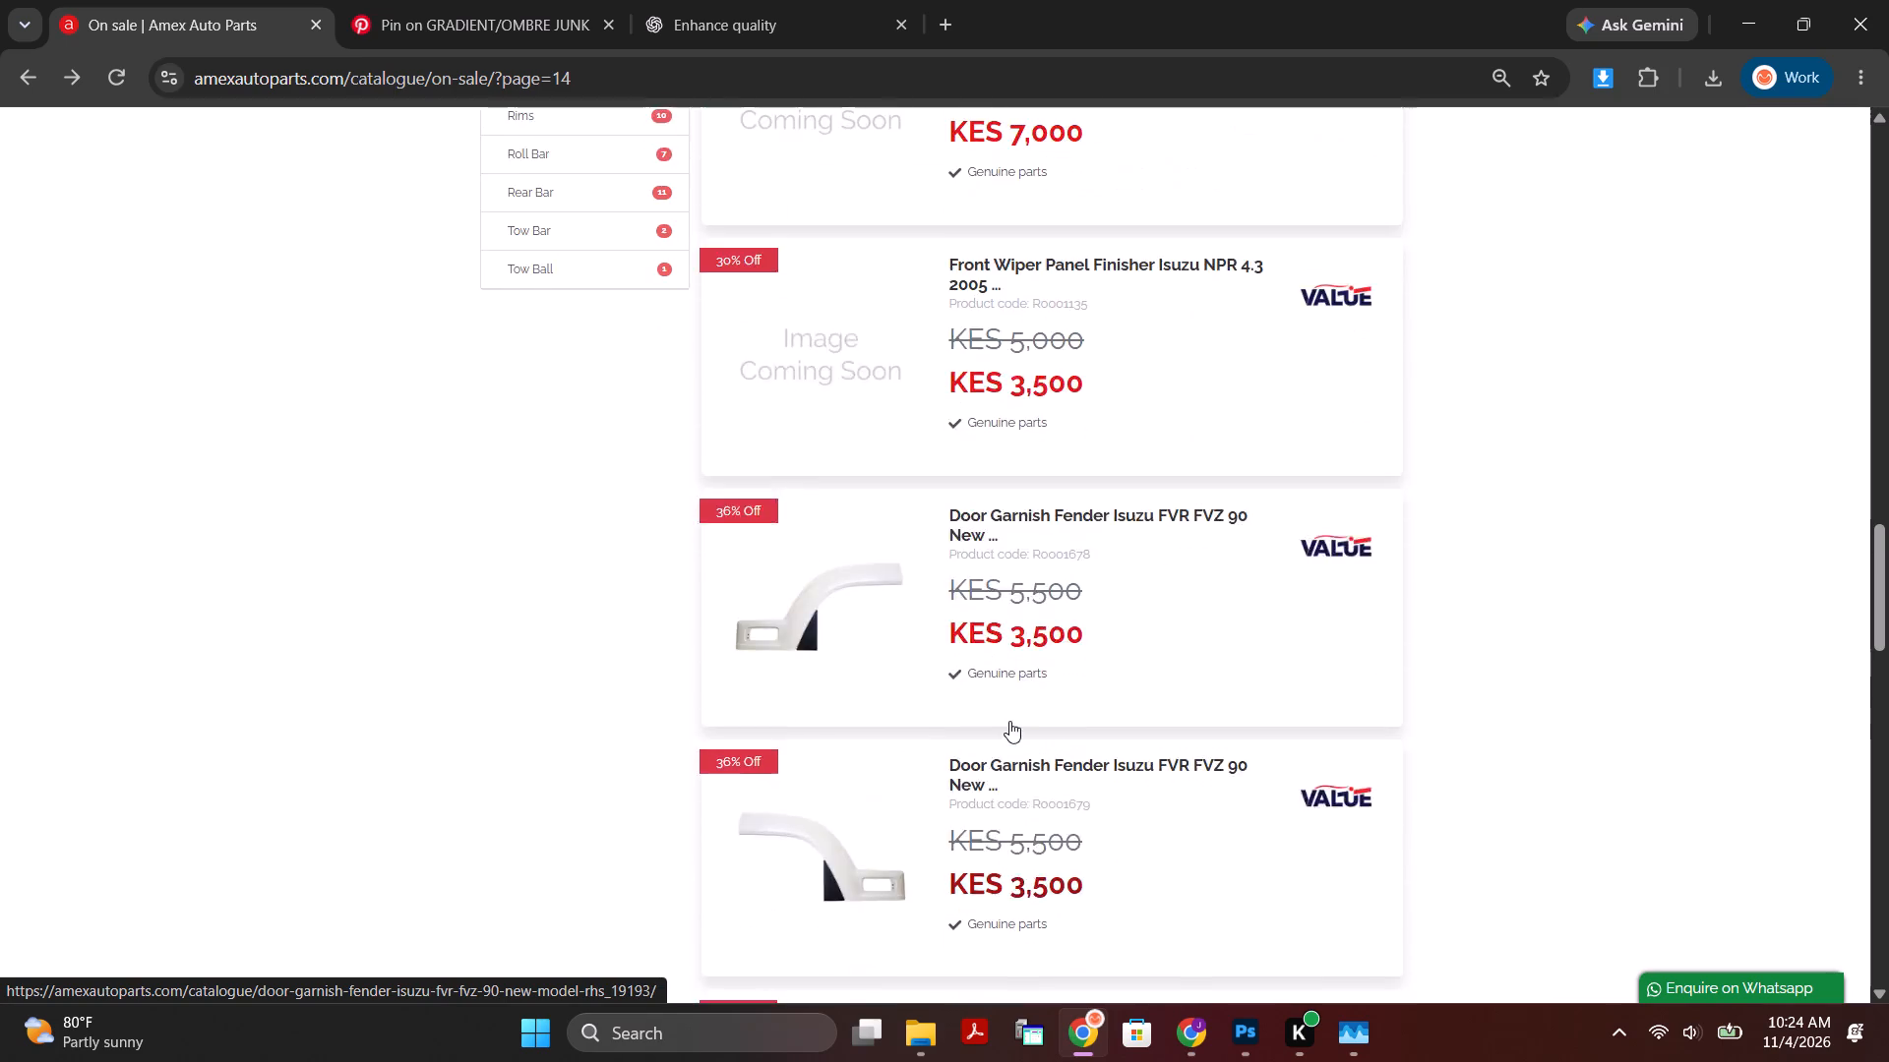
{"action": "scroll", "coordinate": [1009, 721], "scroll_direction": "up", "scroll_amount": 18}
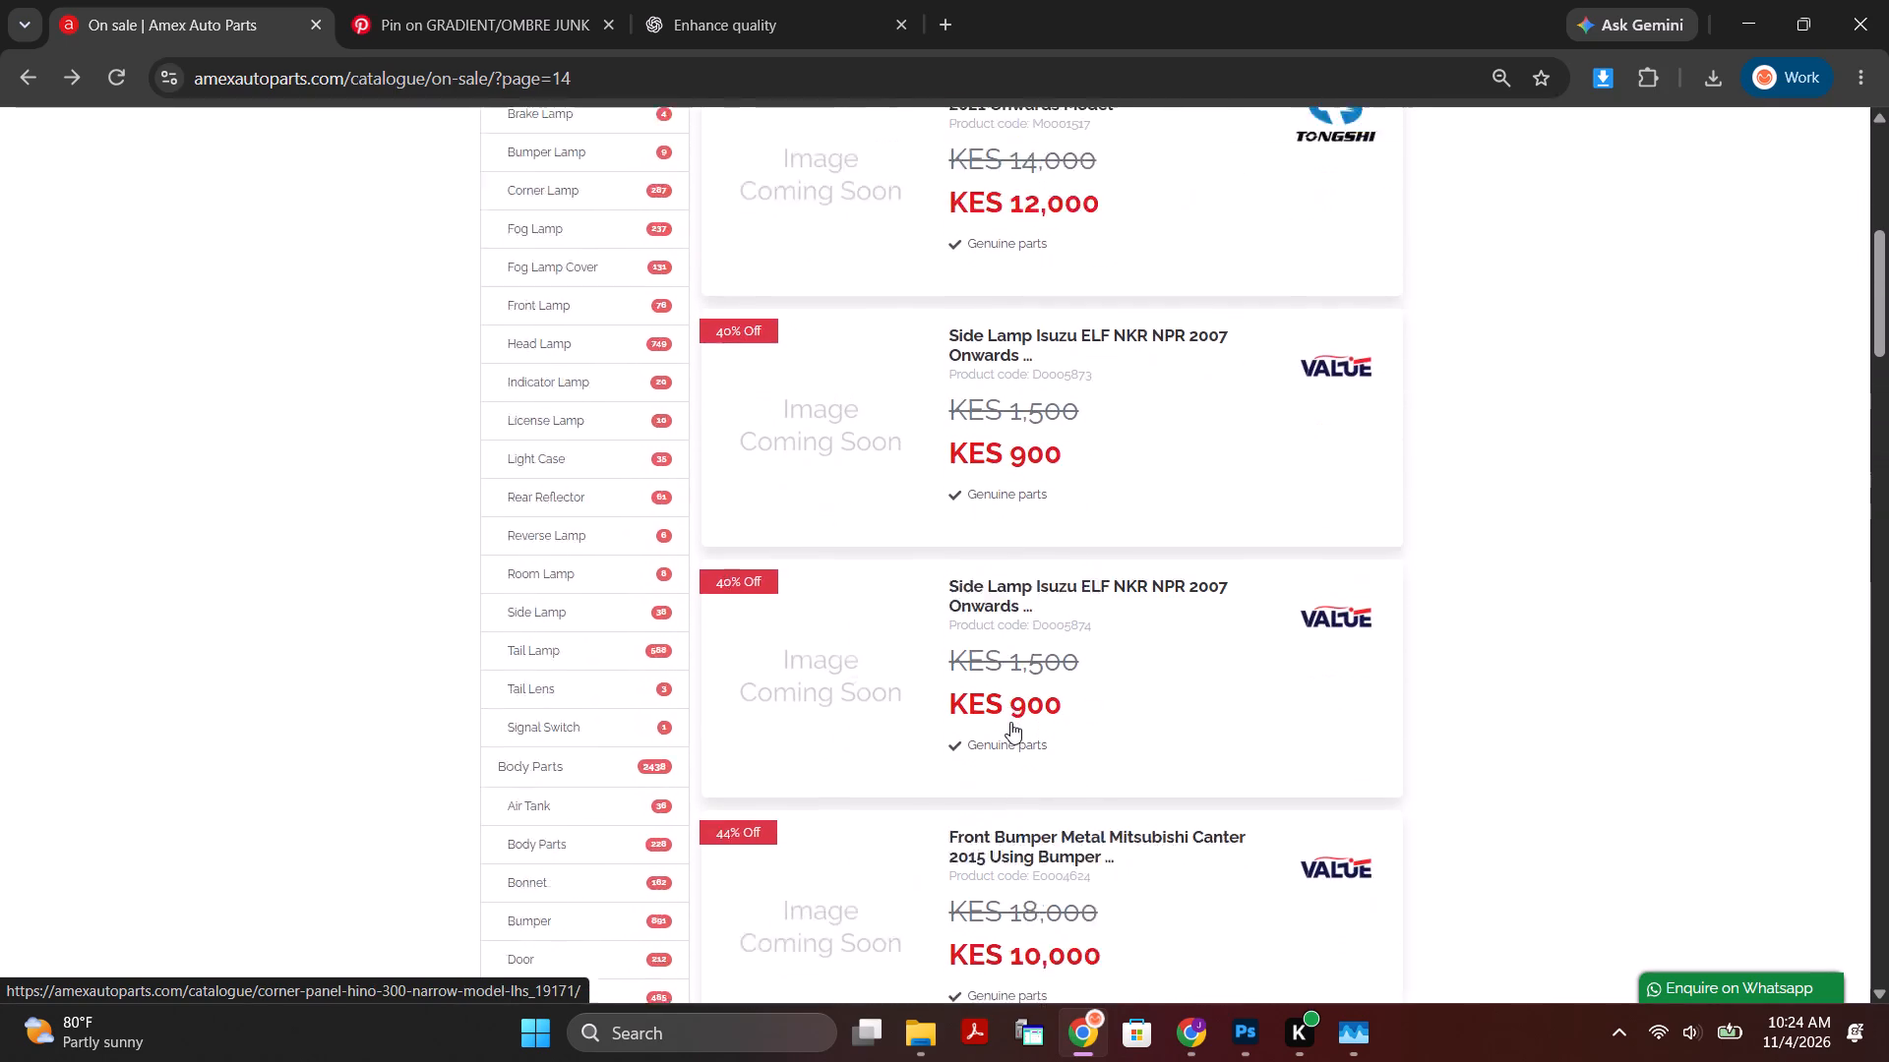
{"action": "scroll", "coordinate": [1010, 722], "scroll_direction": "up", "scroll_amount": 1}
{"action": "scroll", "coordinate": [1014, 729], "scroll_direction": "down", "scroll_amount": 20}
{"action": "scroll", "coordinate": [1014, 729], "scroll_direction": "down", "scroll_amount": 2}
{"action": "scroll", "coordinate": [1166, 865], "scroll_direction": "down", "scroll_amount": 4}
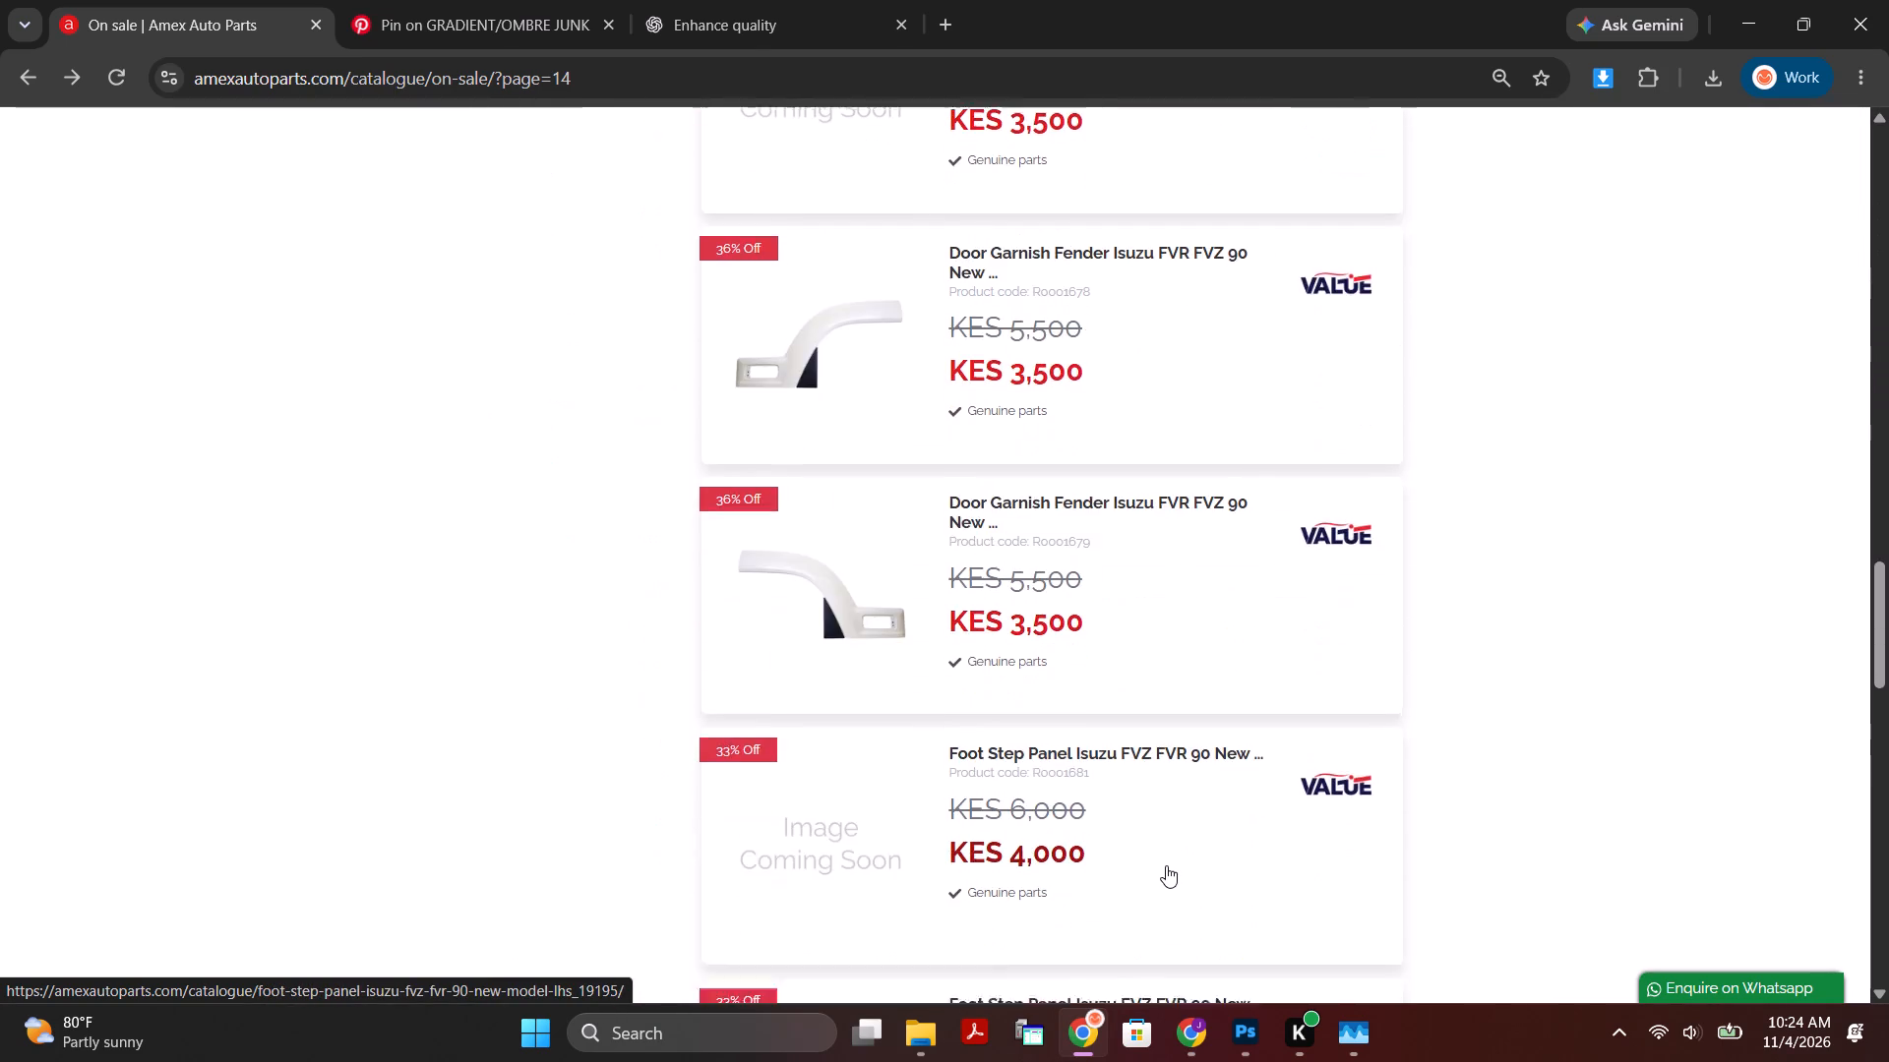
{"action": "scroll", "coordinate": [1166, 865], "scroll_direction": "down", "scroll_amount": 15}
Examine pages 16, 18 and 20 of the on-sale catalogue for another part to advertise.
{"action": "left_click", "coordinate": [1122, 684]}
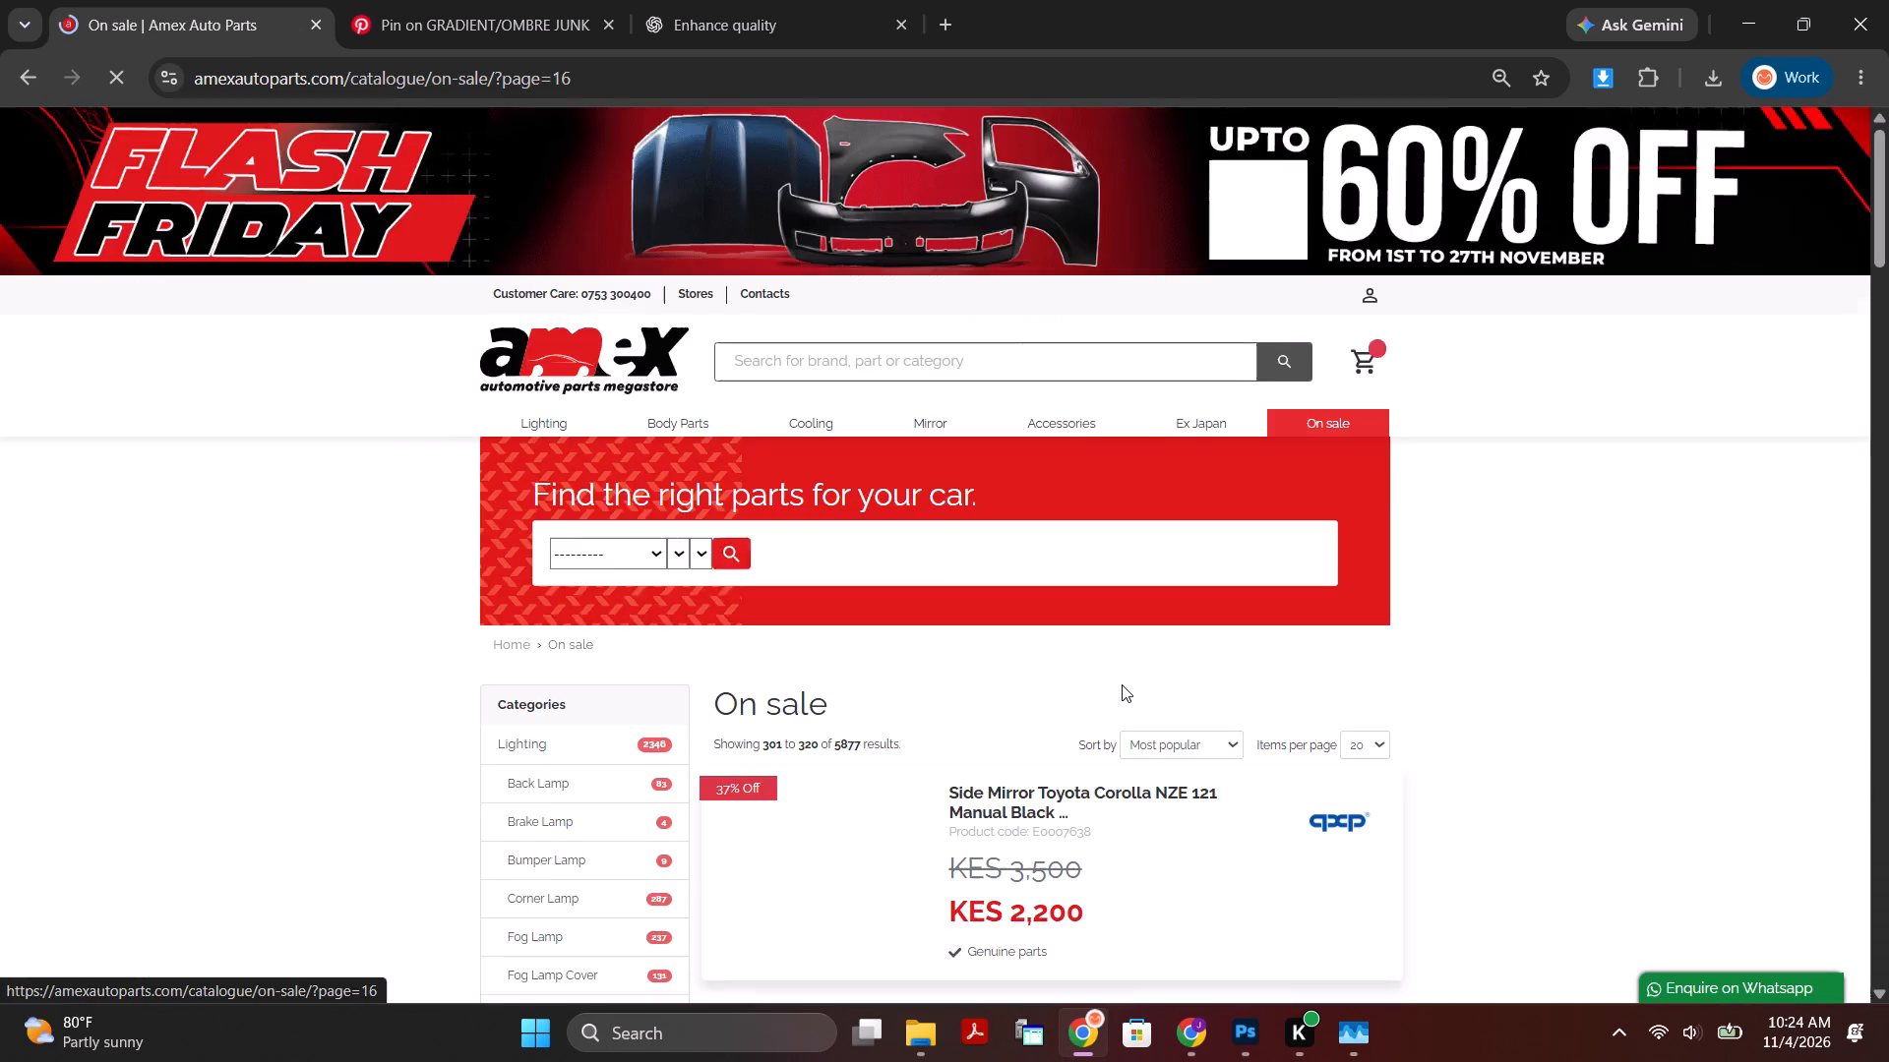
{"action": "scroll", "coordinate": [1119, 694], "scroll_direction": "down", "scroll_amount": 6}
{"action": "scroll", "coordinate": [1104, 737], "scroll_direction": "down", "scroll_amount": 20}
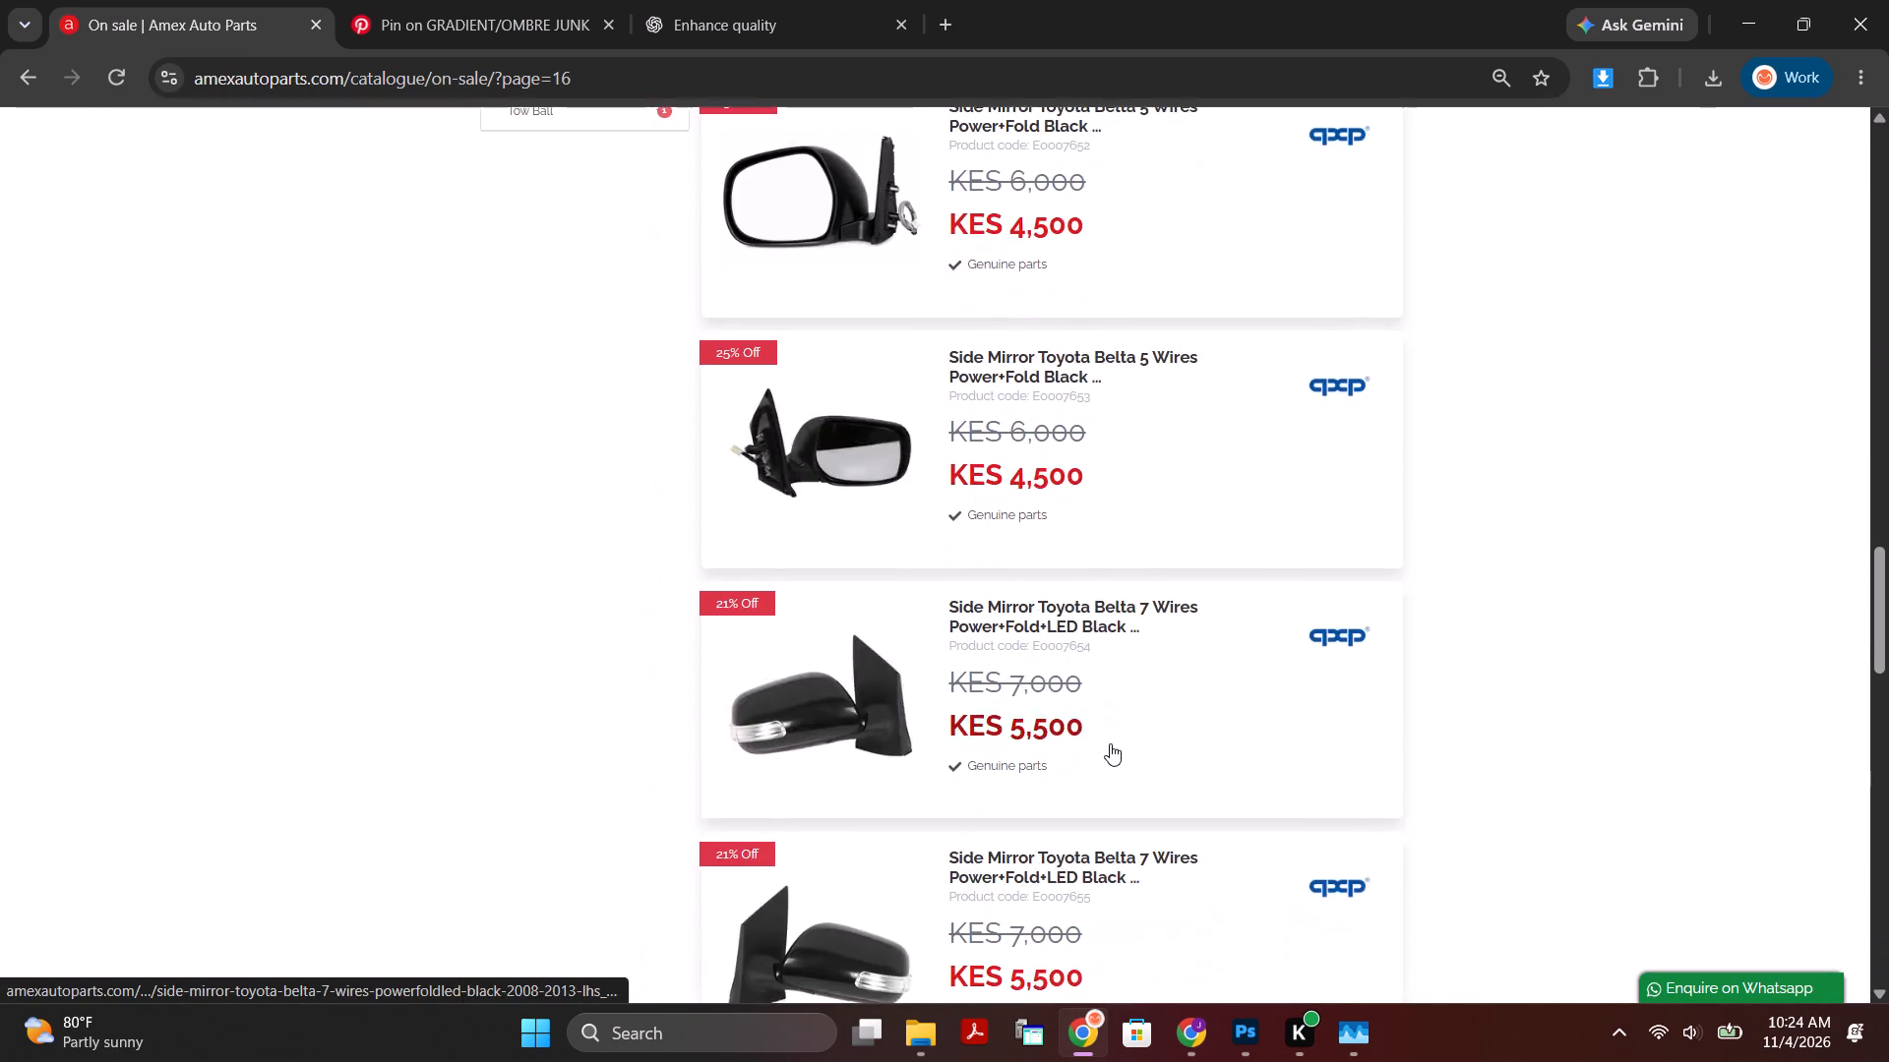
{"action": "scroll", "coordinate": [1110, 743], "scroll_direction": "down", "scroll_amount": 16}
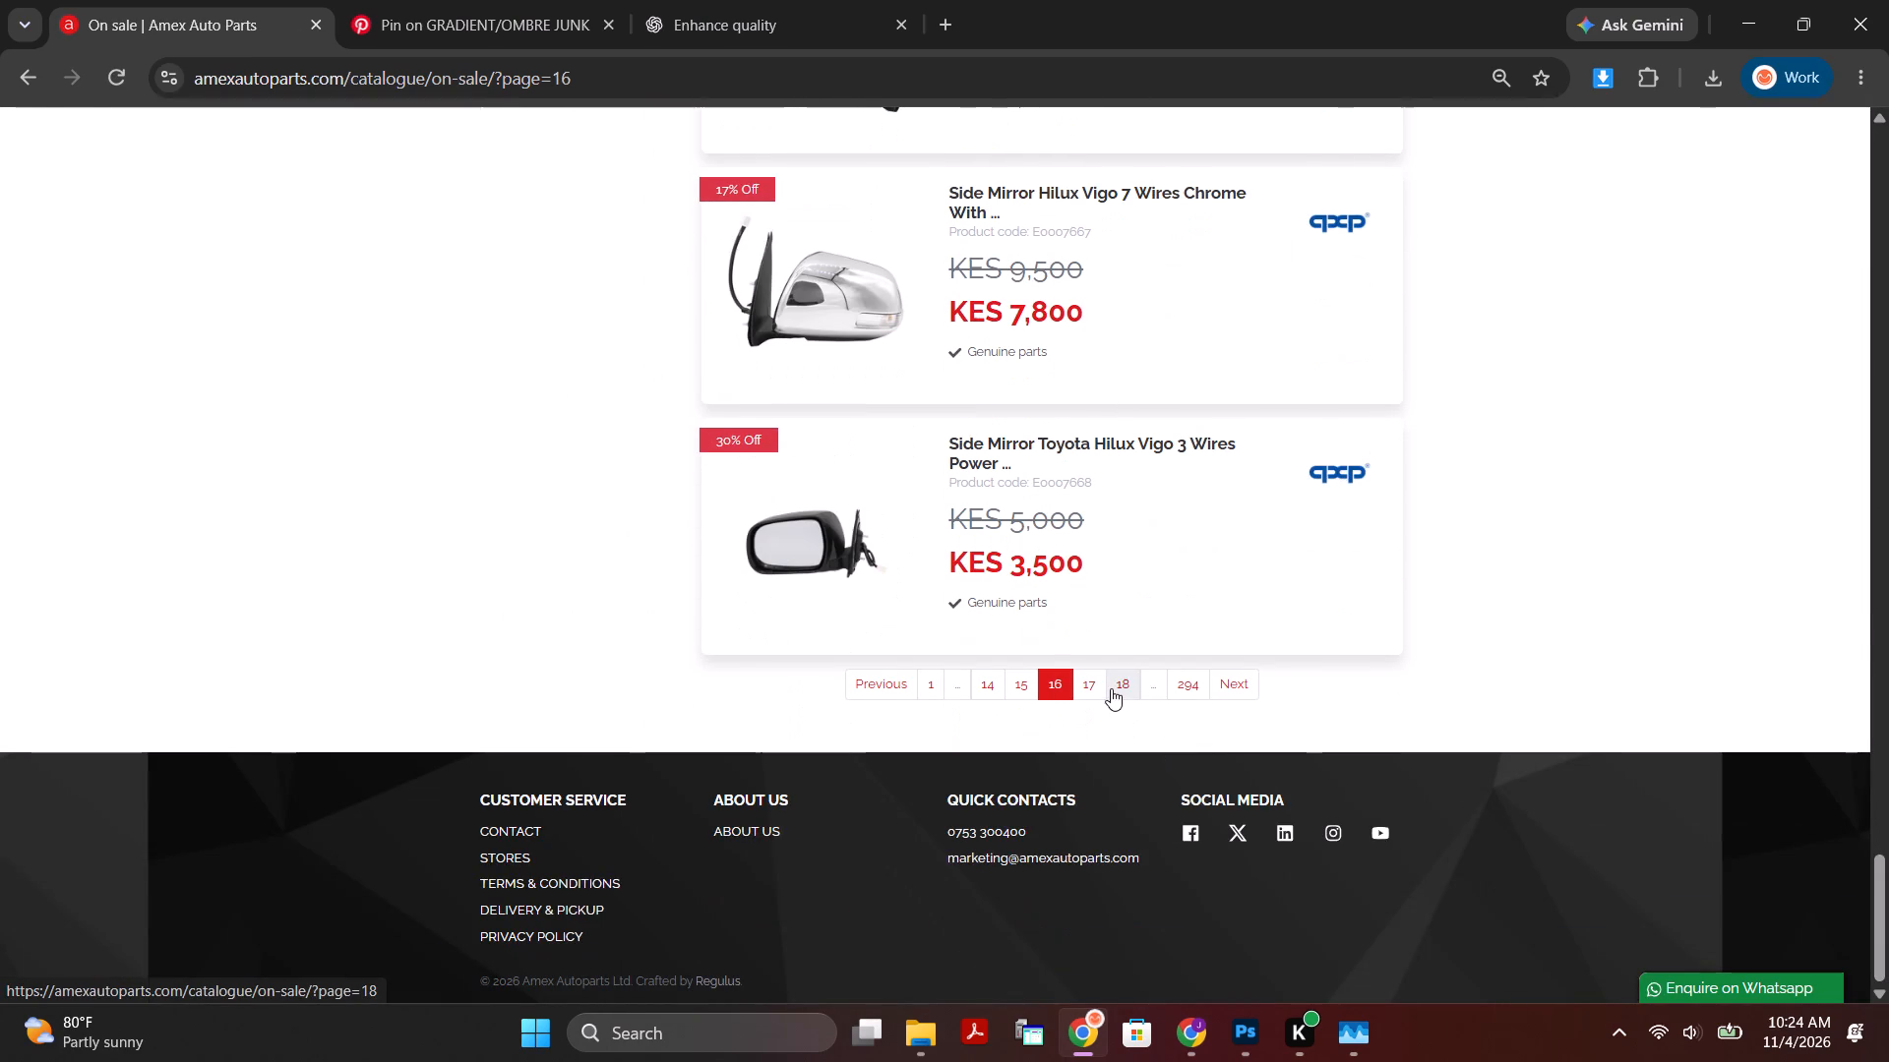
{"action": "left_click", "coordinate": [1111, 688]}
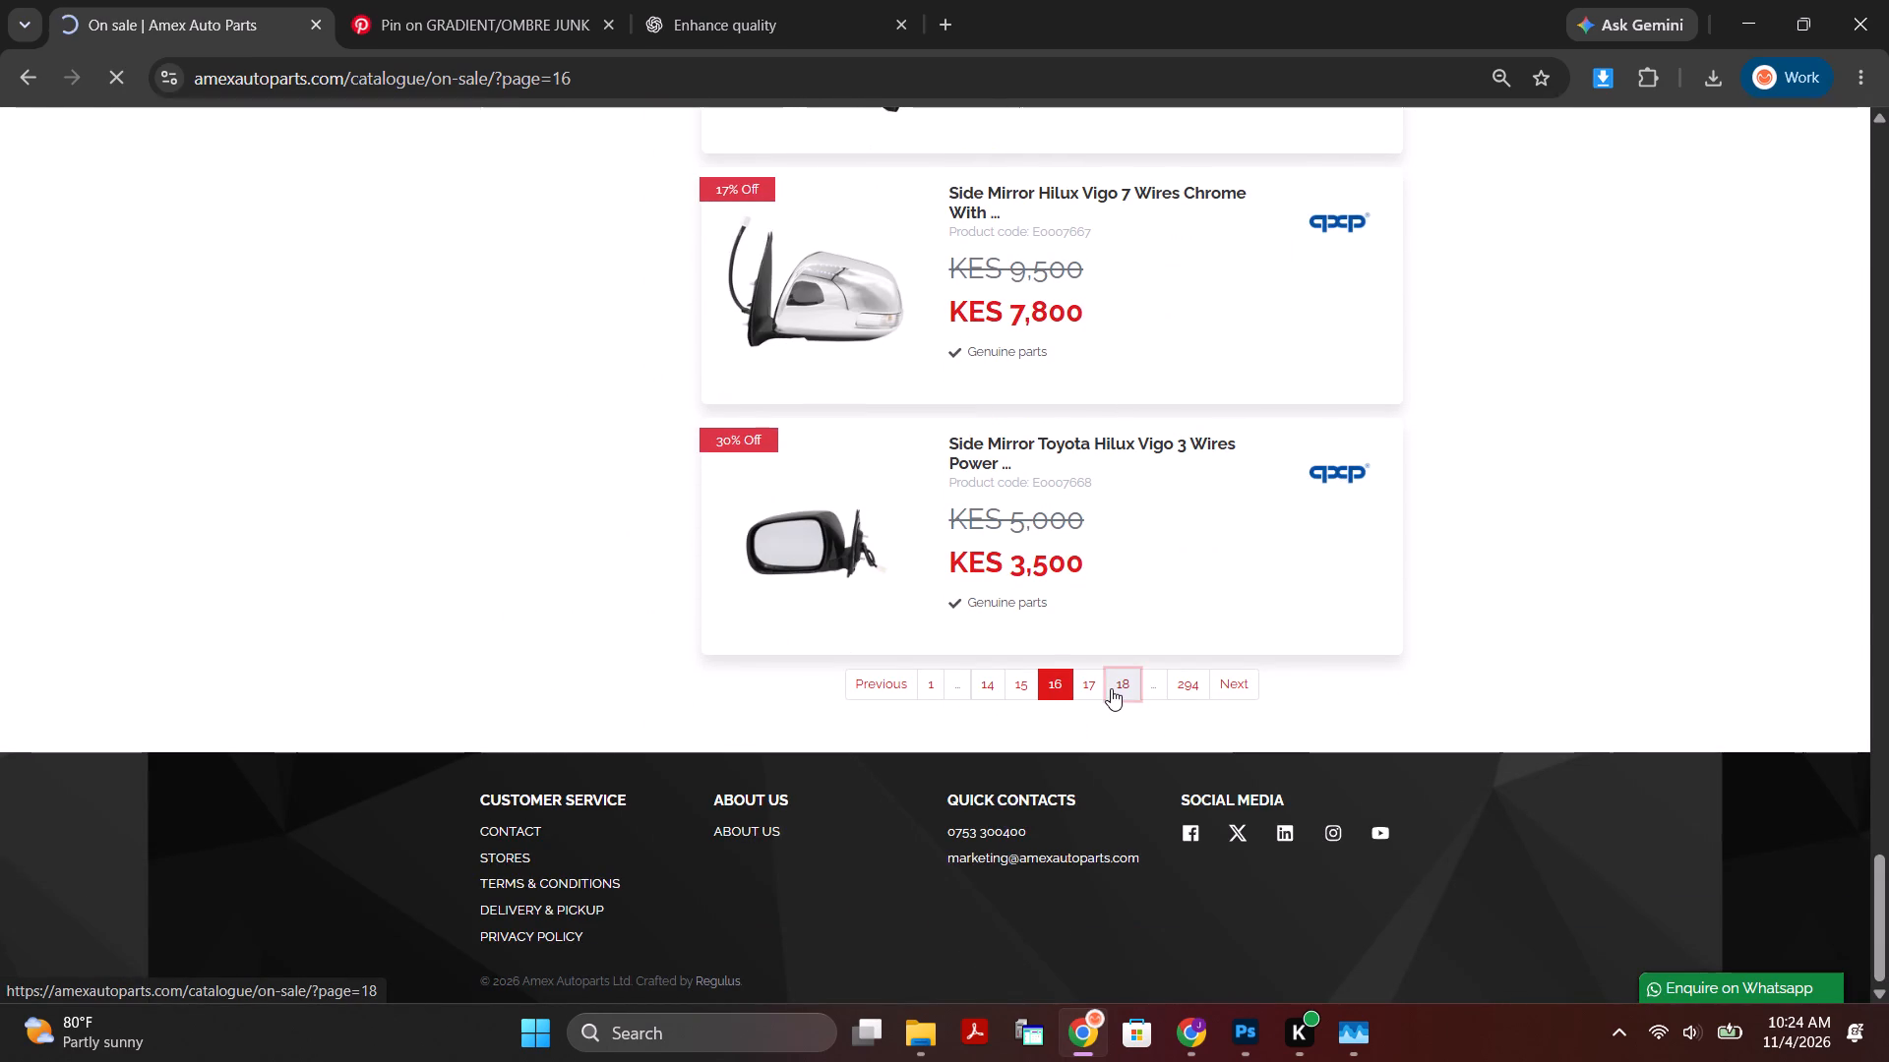
{"action": "scroll", "coordinate": [1111, 688], "scroll_direction": "down", "scroll_amount": 20}
{"action": "scroll", "coordinate": [1111, 688], "scroll_direction": "down", "scroll_amount": 6}
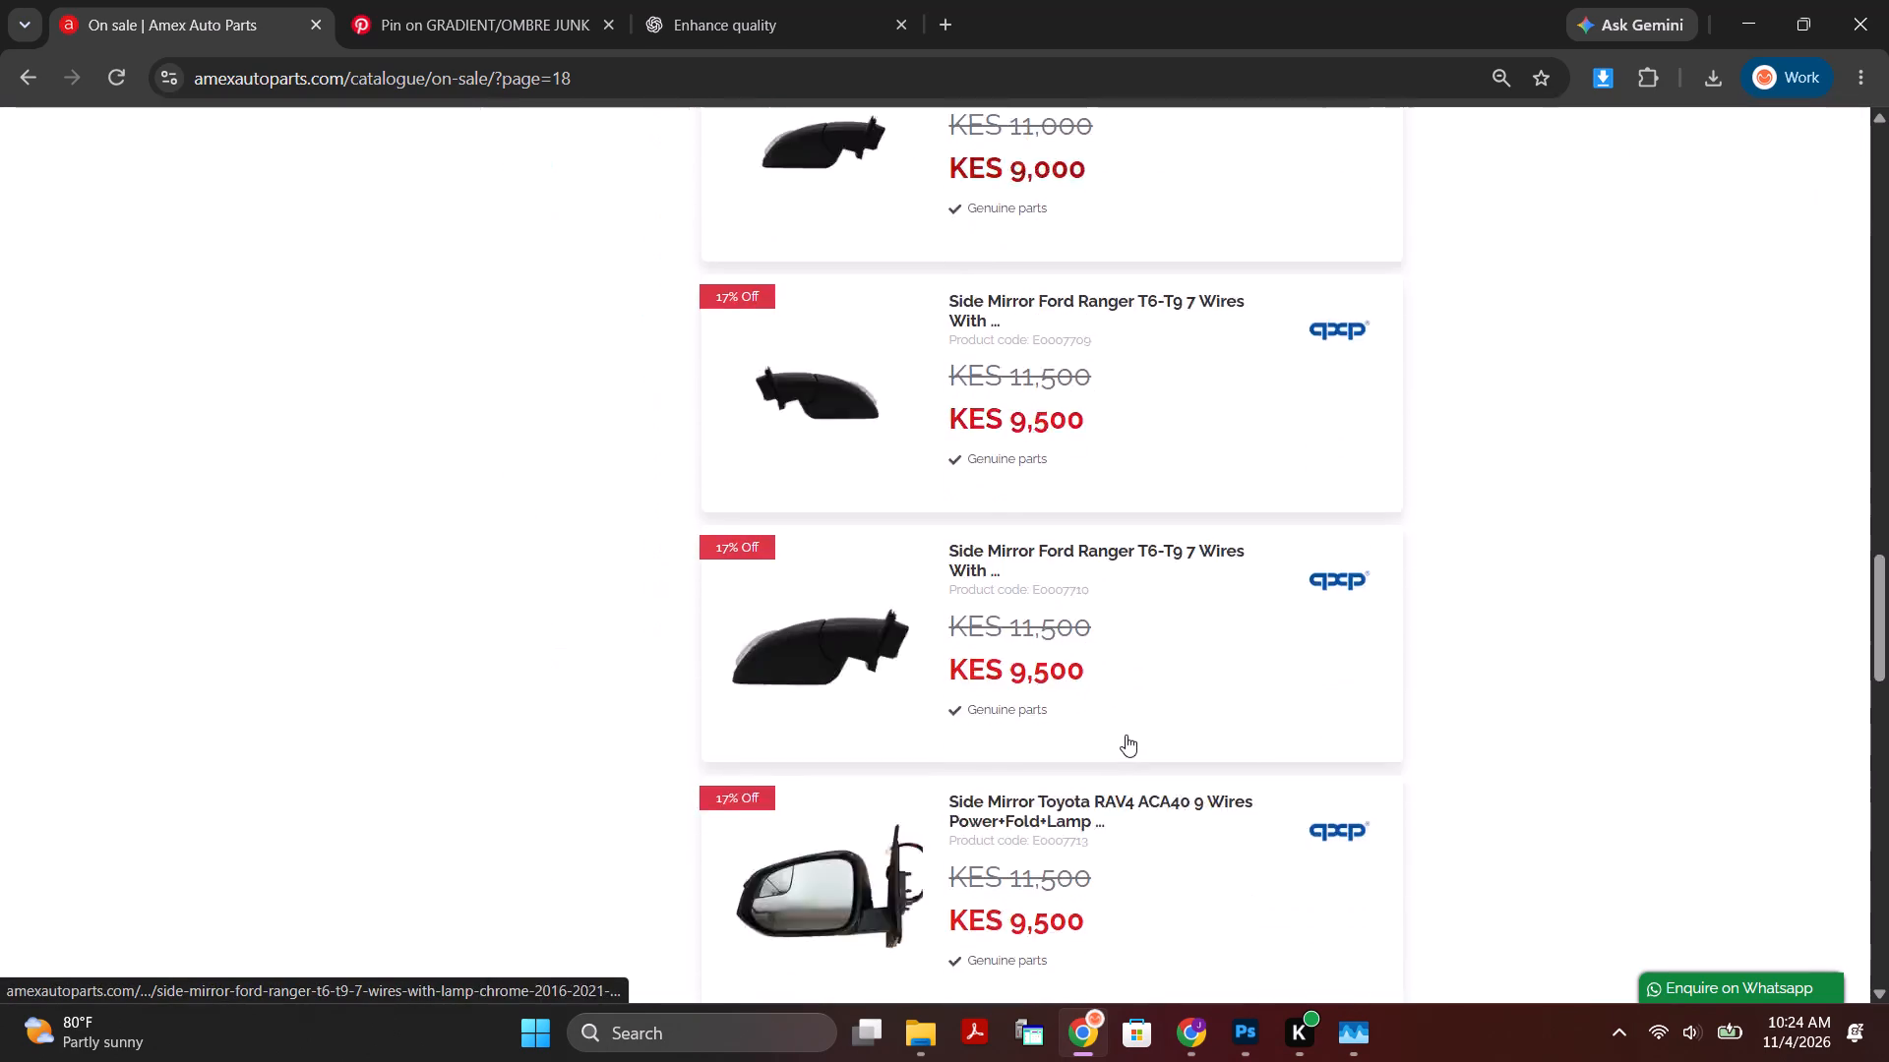
{"action": "scroll", "coordinate": [1133, 736], "scroll_direction": "down", "scroll_amount": 19}
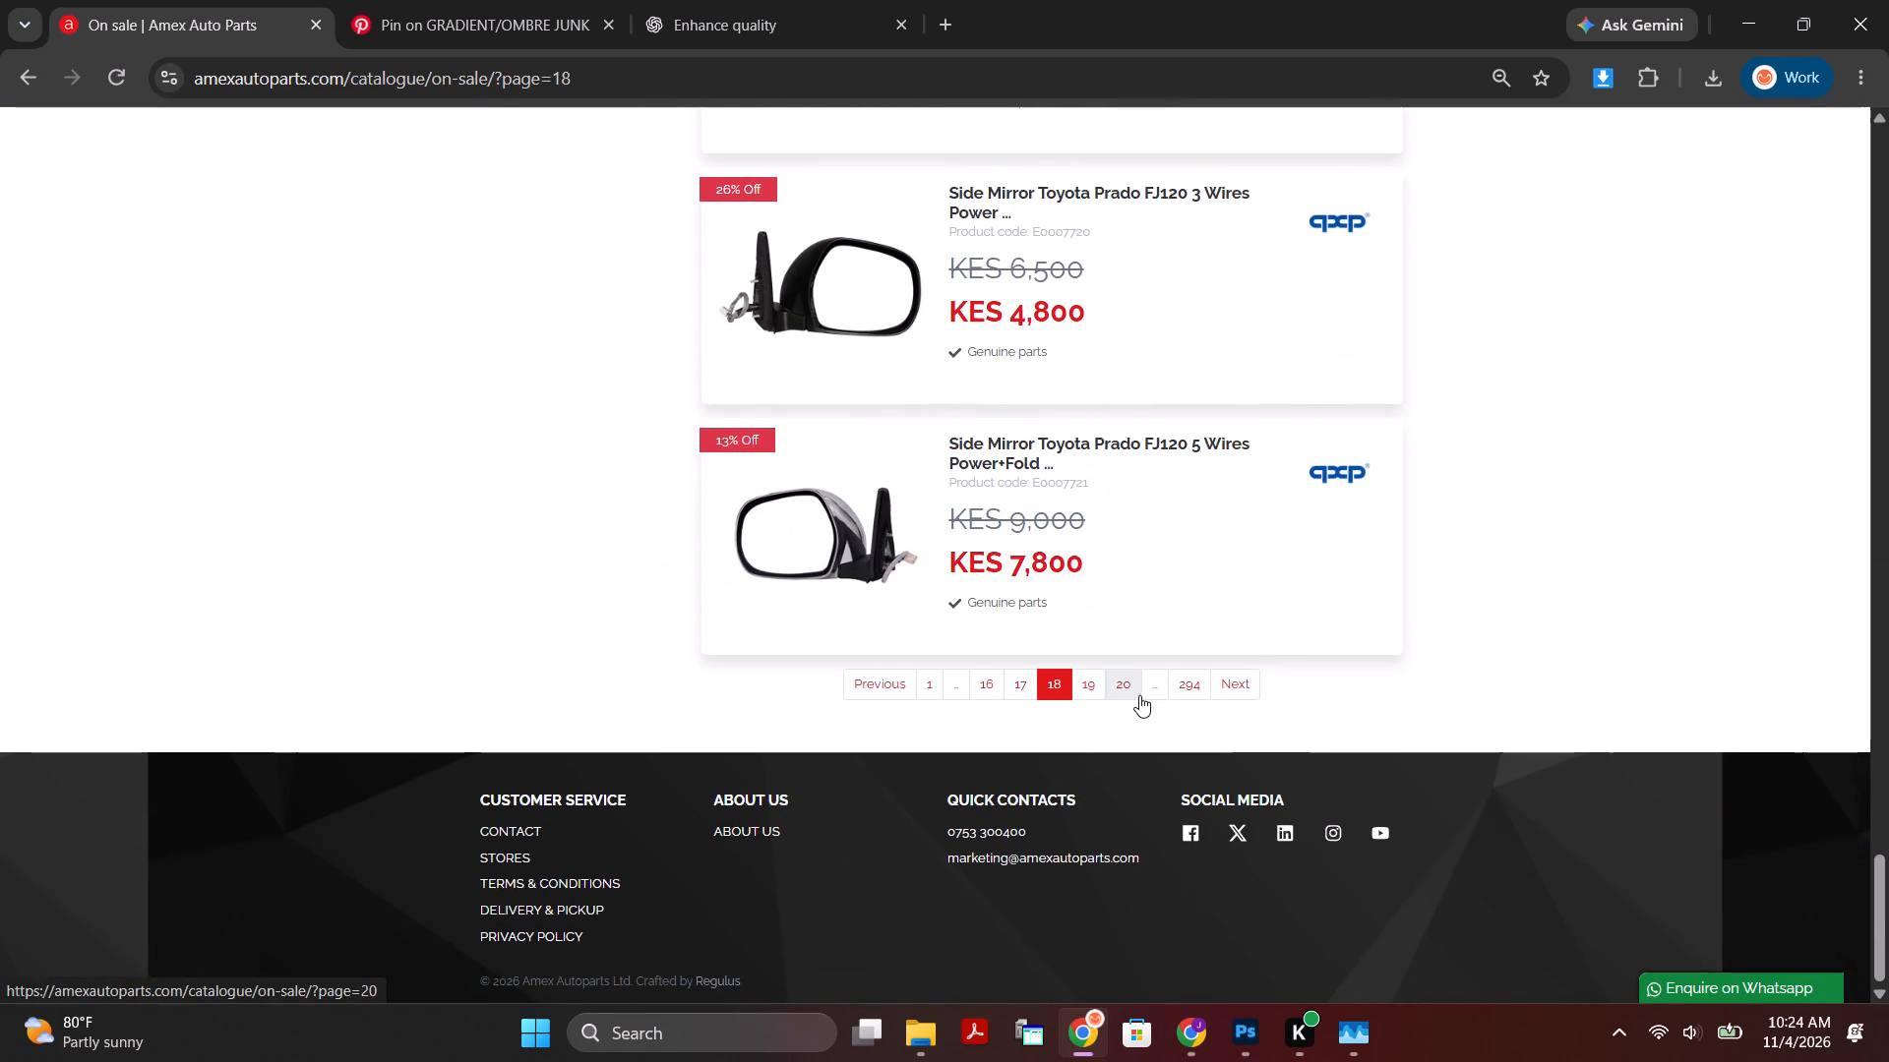
{"action": "left_click", "coordinate": [1131, 690]}
{"action": "scroll", "coordinate": [1124, 709], "scroll_direction": "down", "scroll_amount": 11}
{"action": "scroll", "coordinate": [1111, 756], "scroll_direction": "up", "scroll_amount": 2}
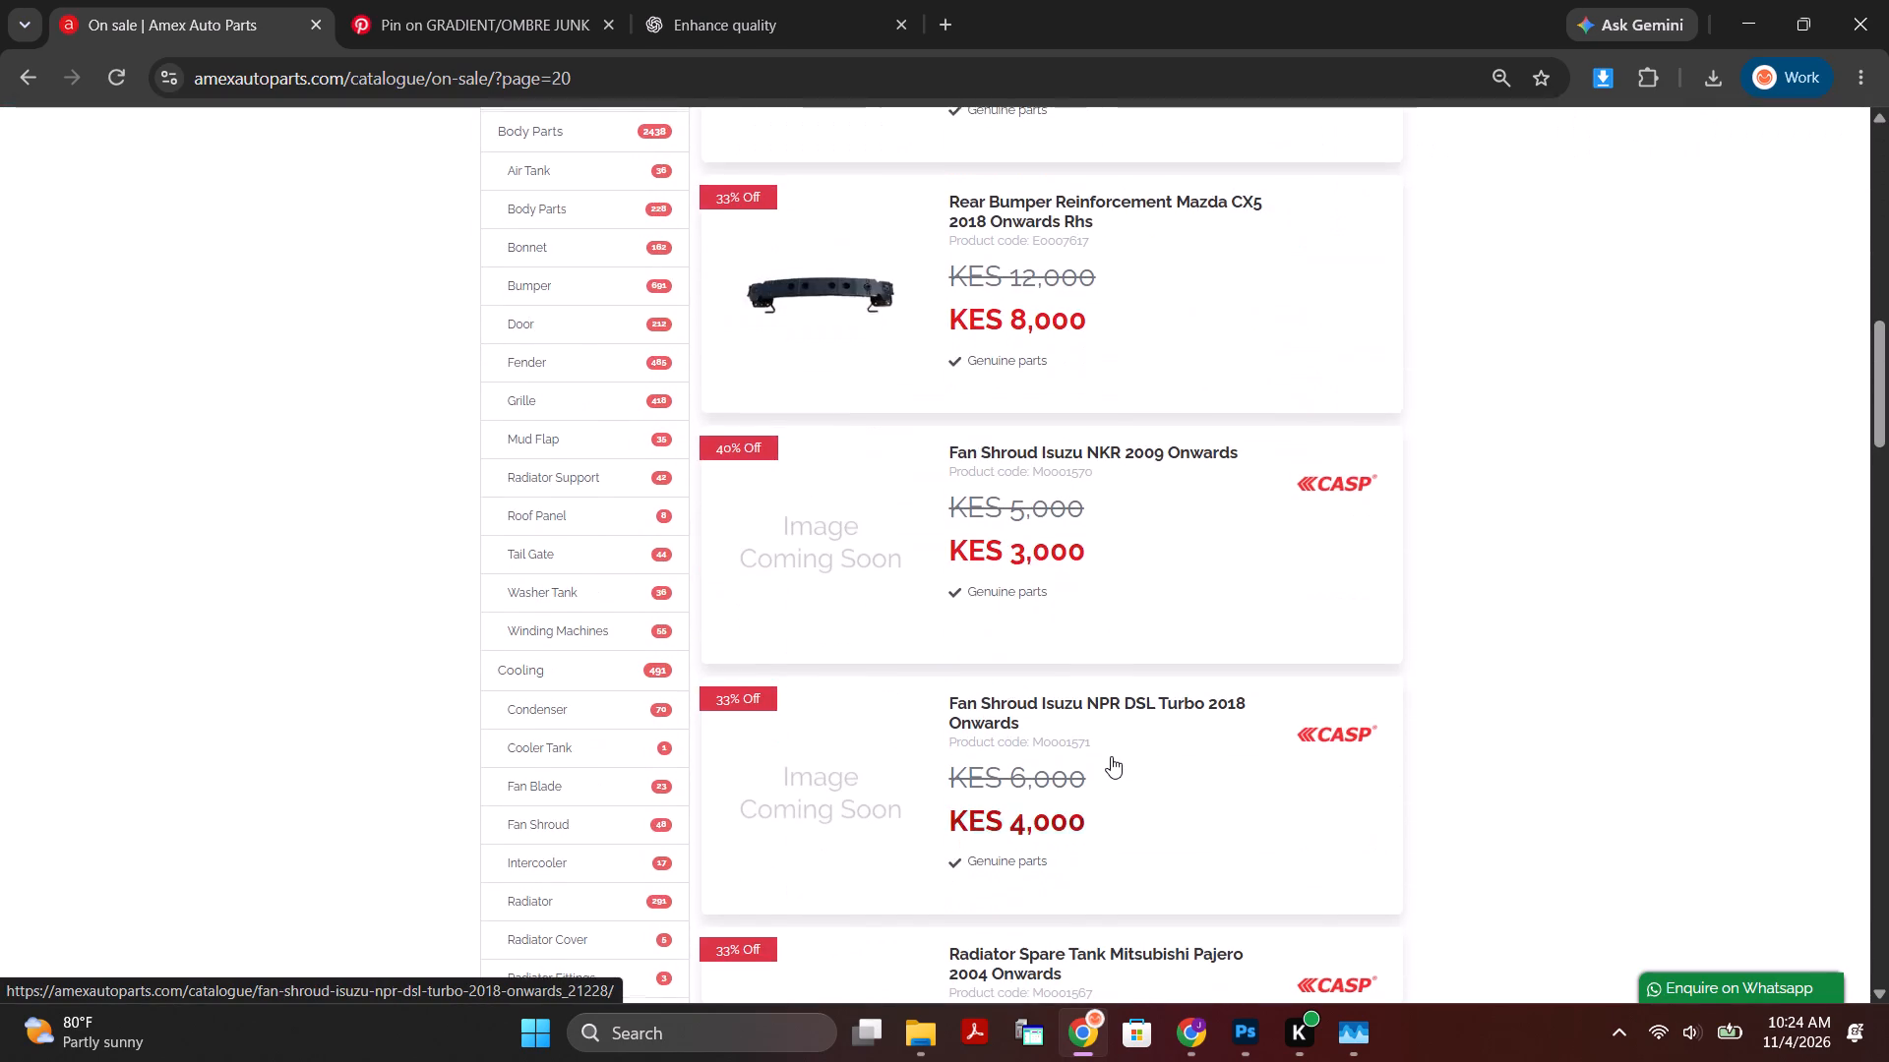
{"action": "scroll", "coordinate": [1111, 756], "scroll_direction": "up", "scroll_amount": 2}
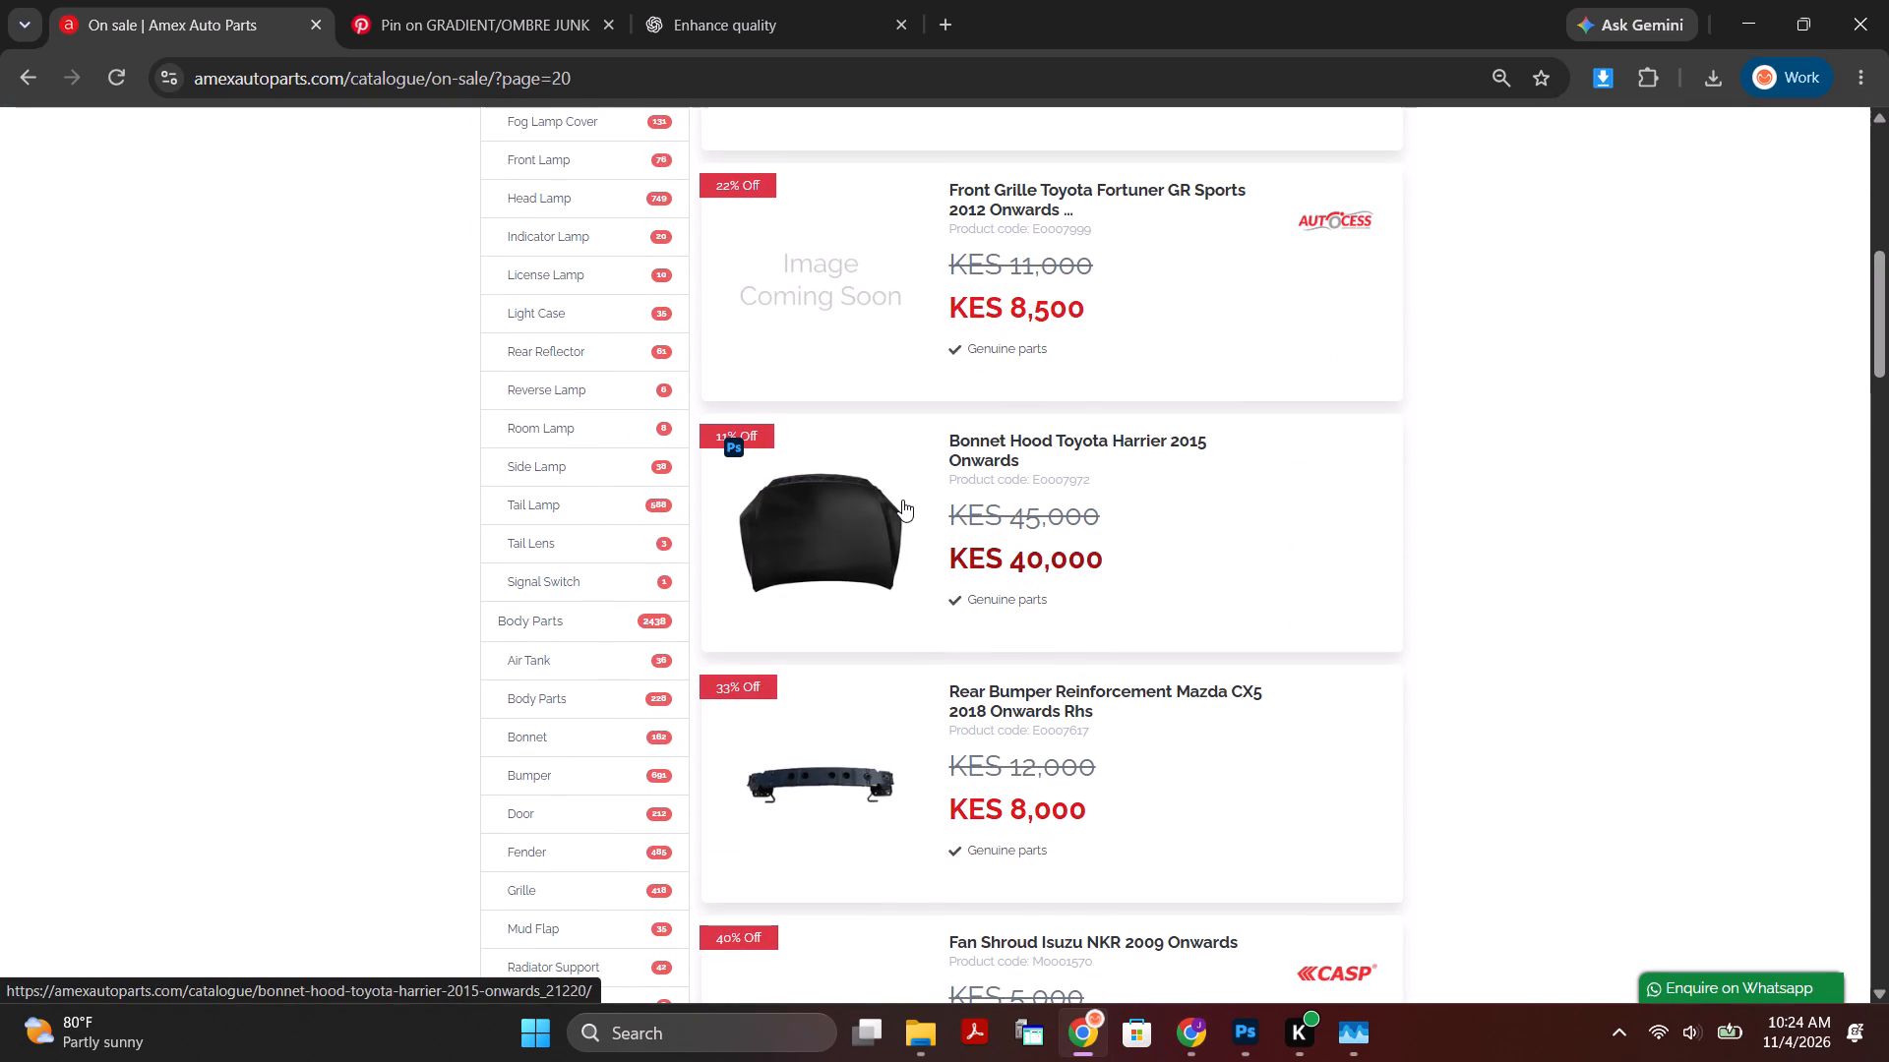
Open the Bonnet Hood Toyota Harrier 2015 Onwards product and copy its enlarged image.
{"action": "left_click", "coordinate": [883, 501]}
{"action": "left_click", "coordinate": [616, 593]}
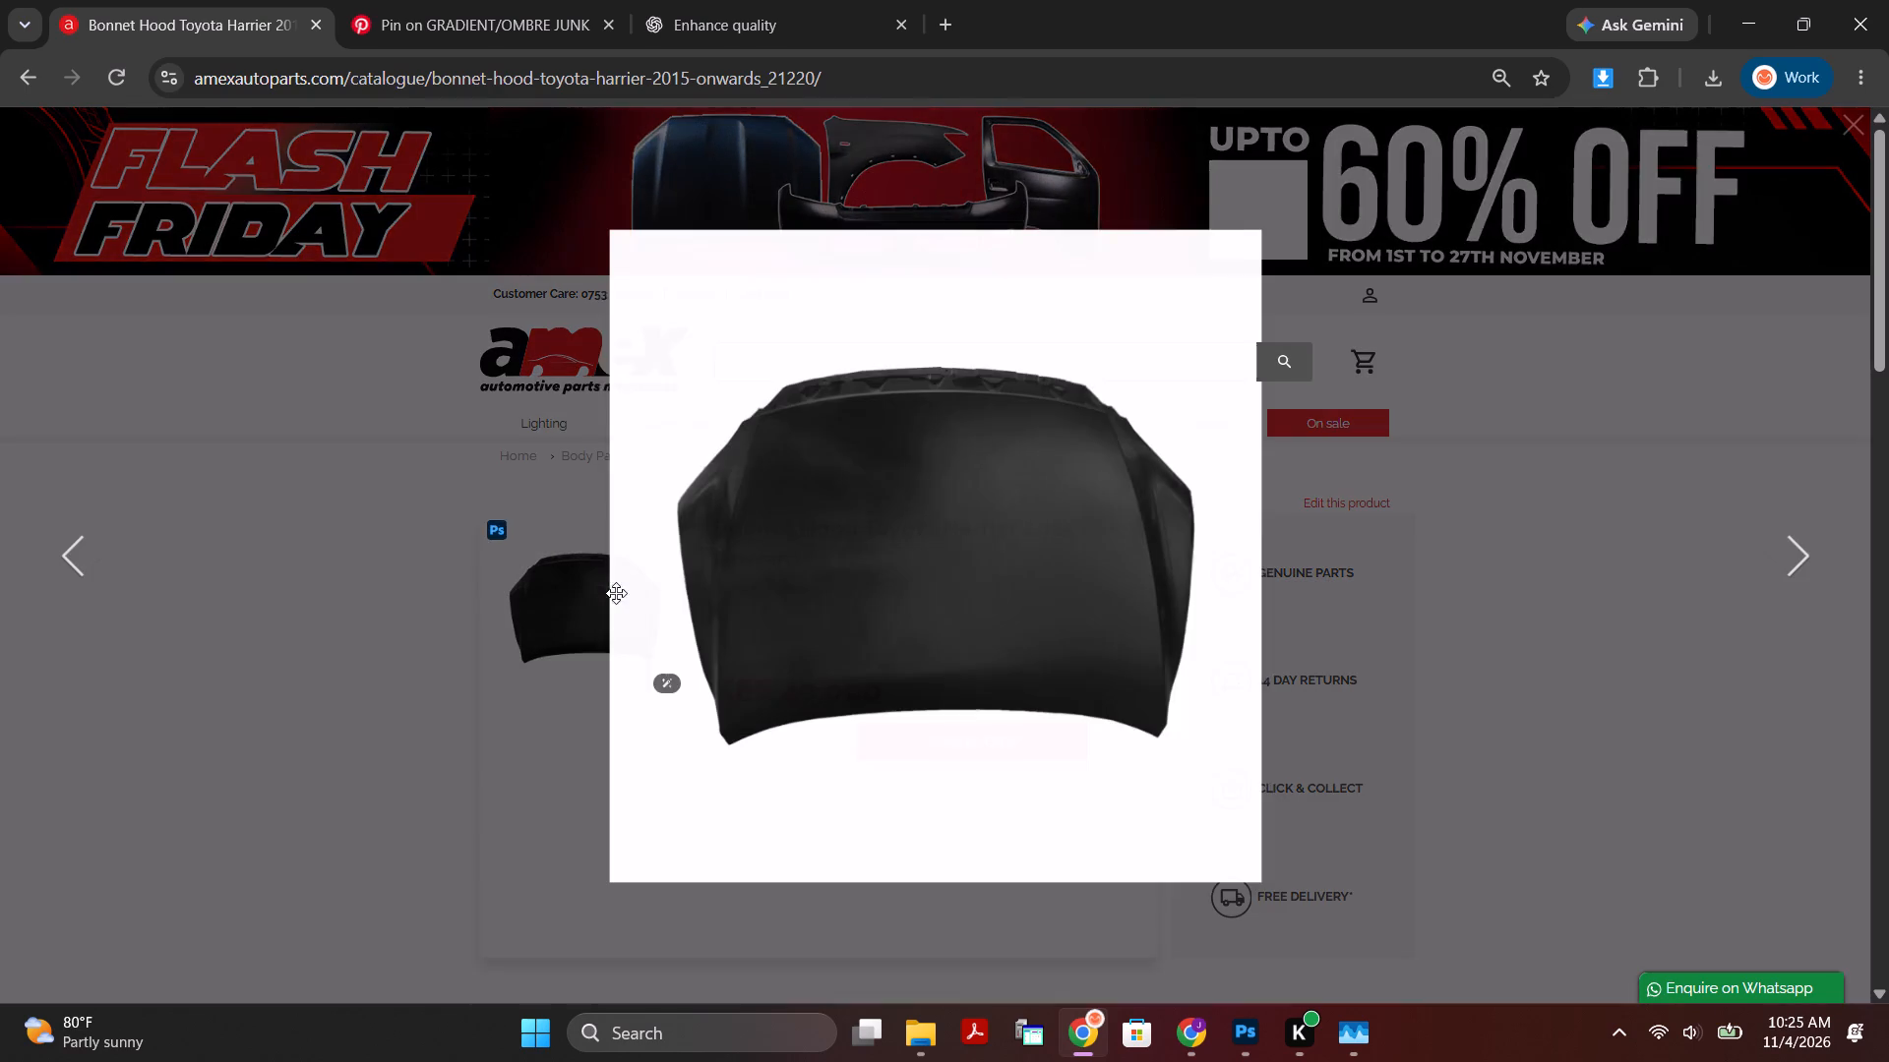
{"action": "right_click", "coordinate": [1022, 501]}
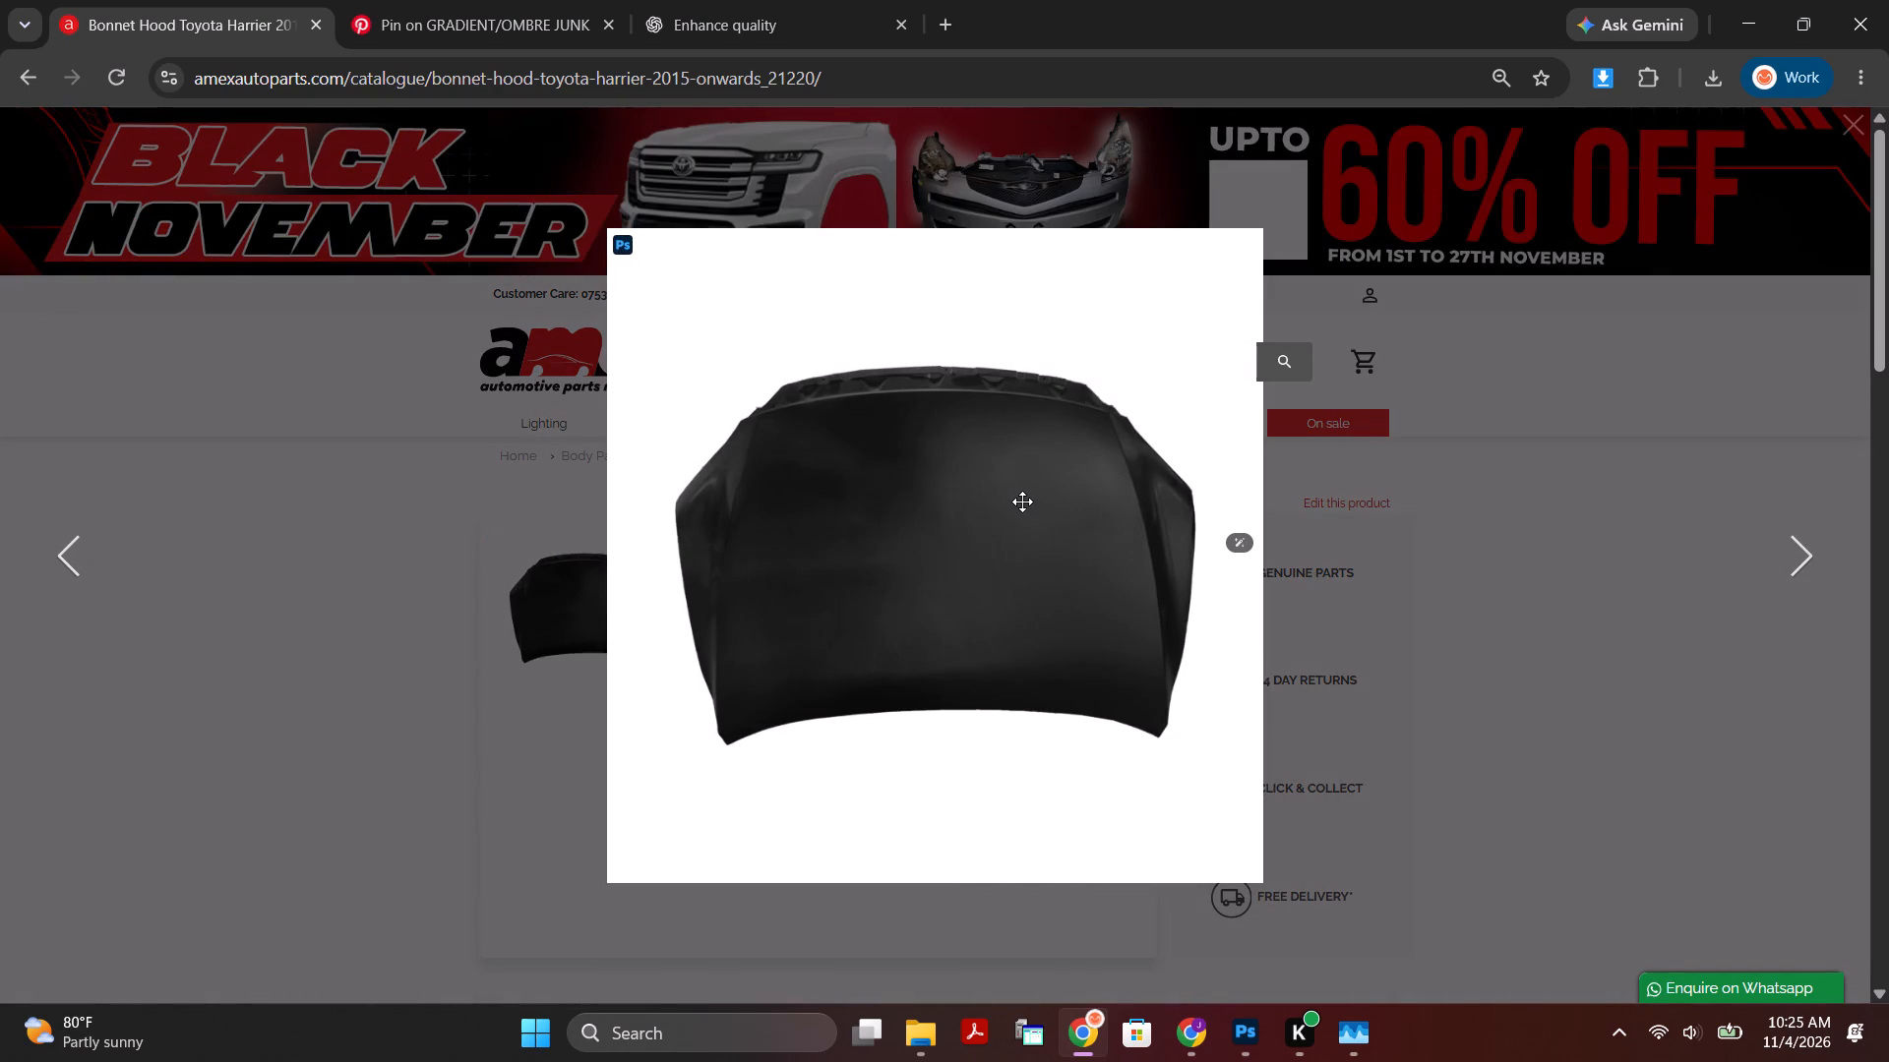
{"action": "left_click", "coordinate": [1169, 599]}
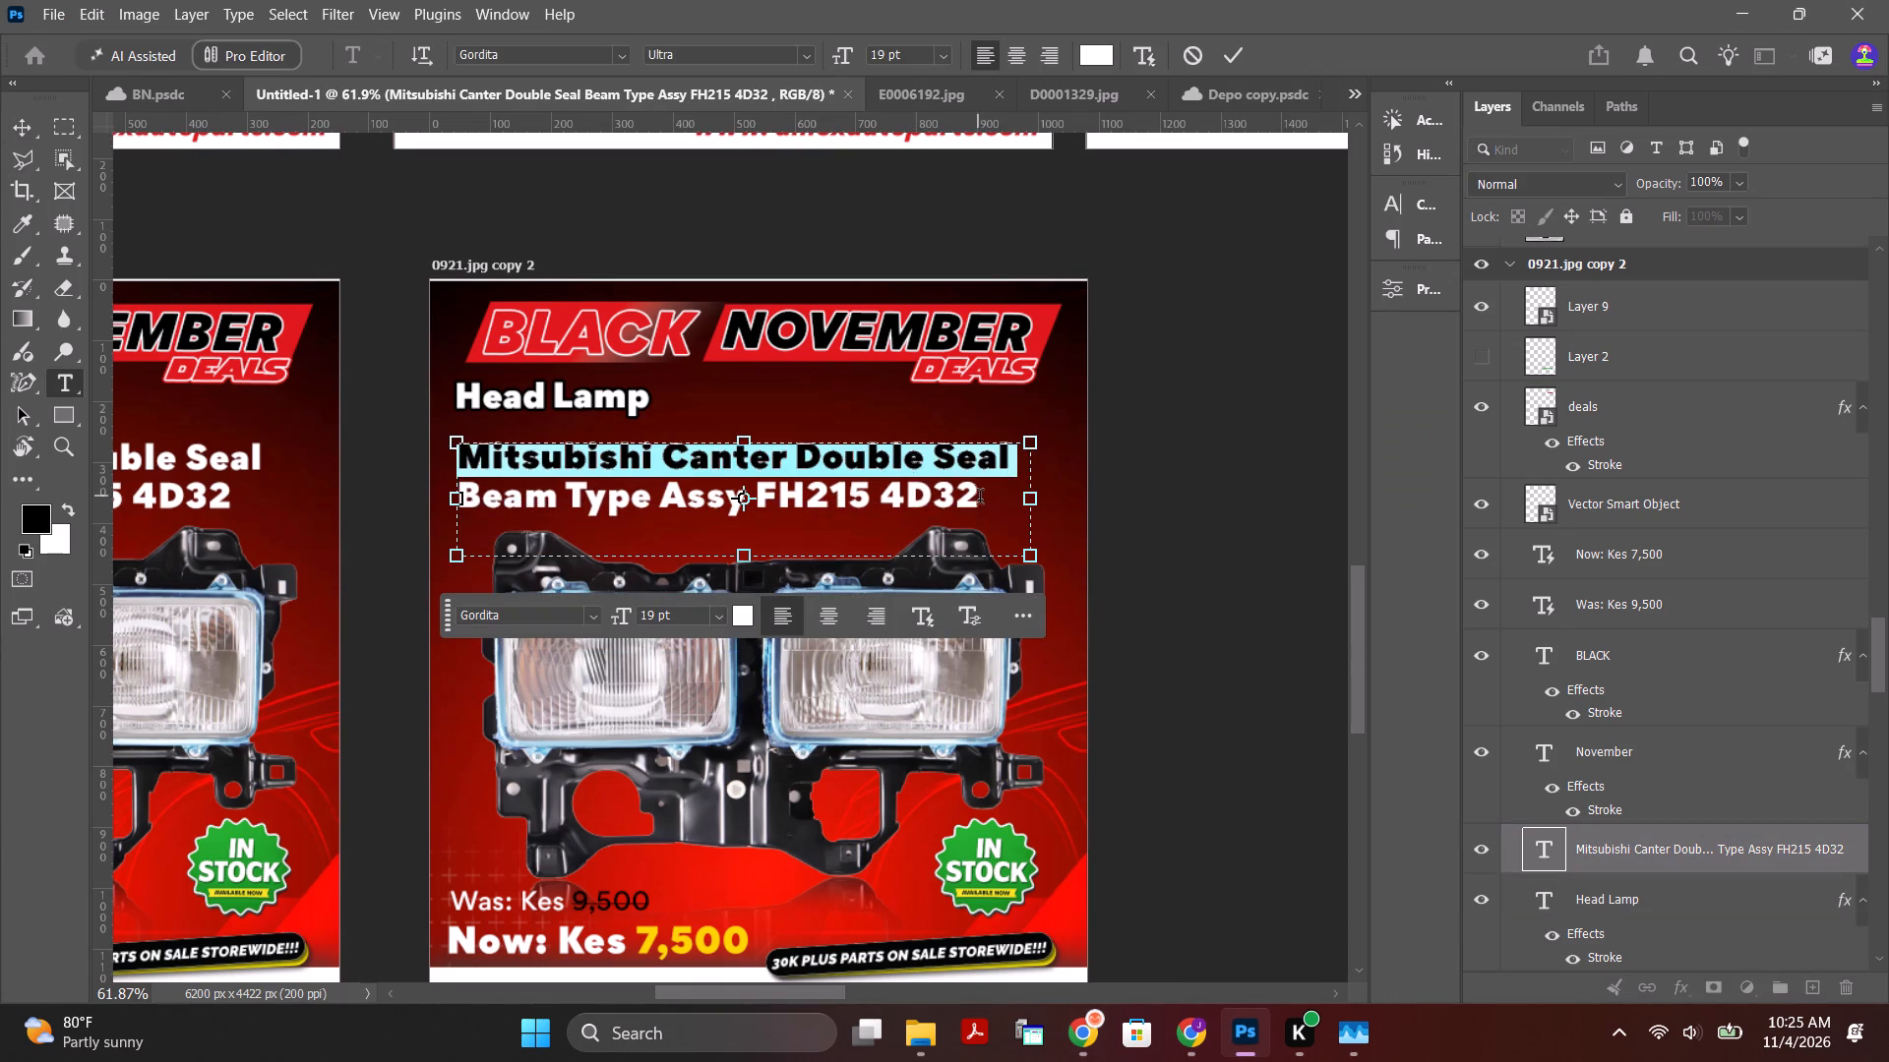
{"action": "left_click_drag", "start_coordinate": [983, 502], "coordinate": [451, 438]}
{"action": "key", "text": "ctrl+v"}
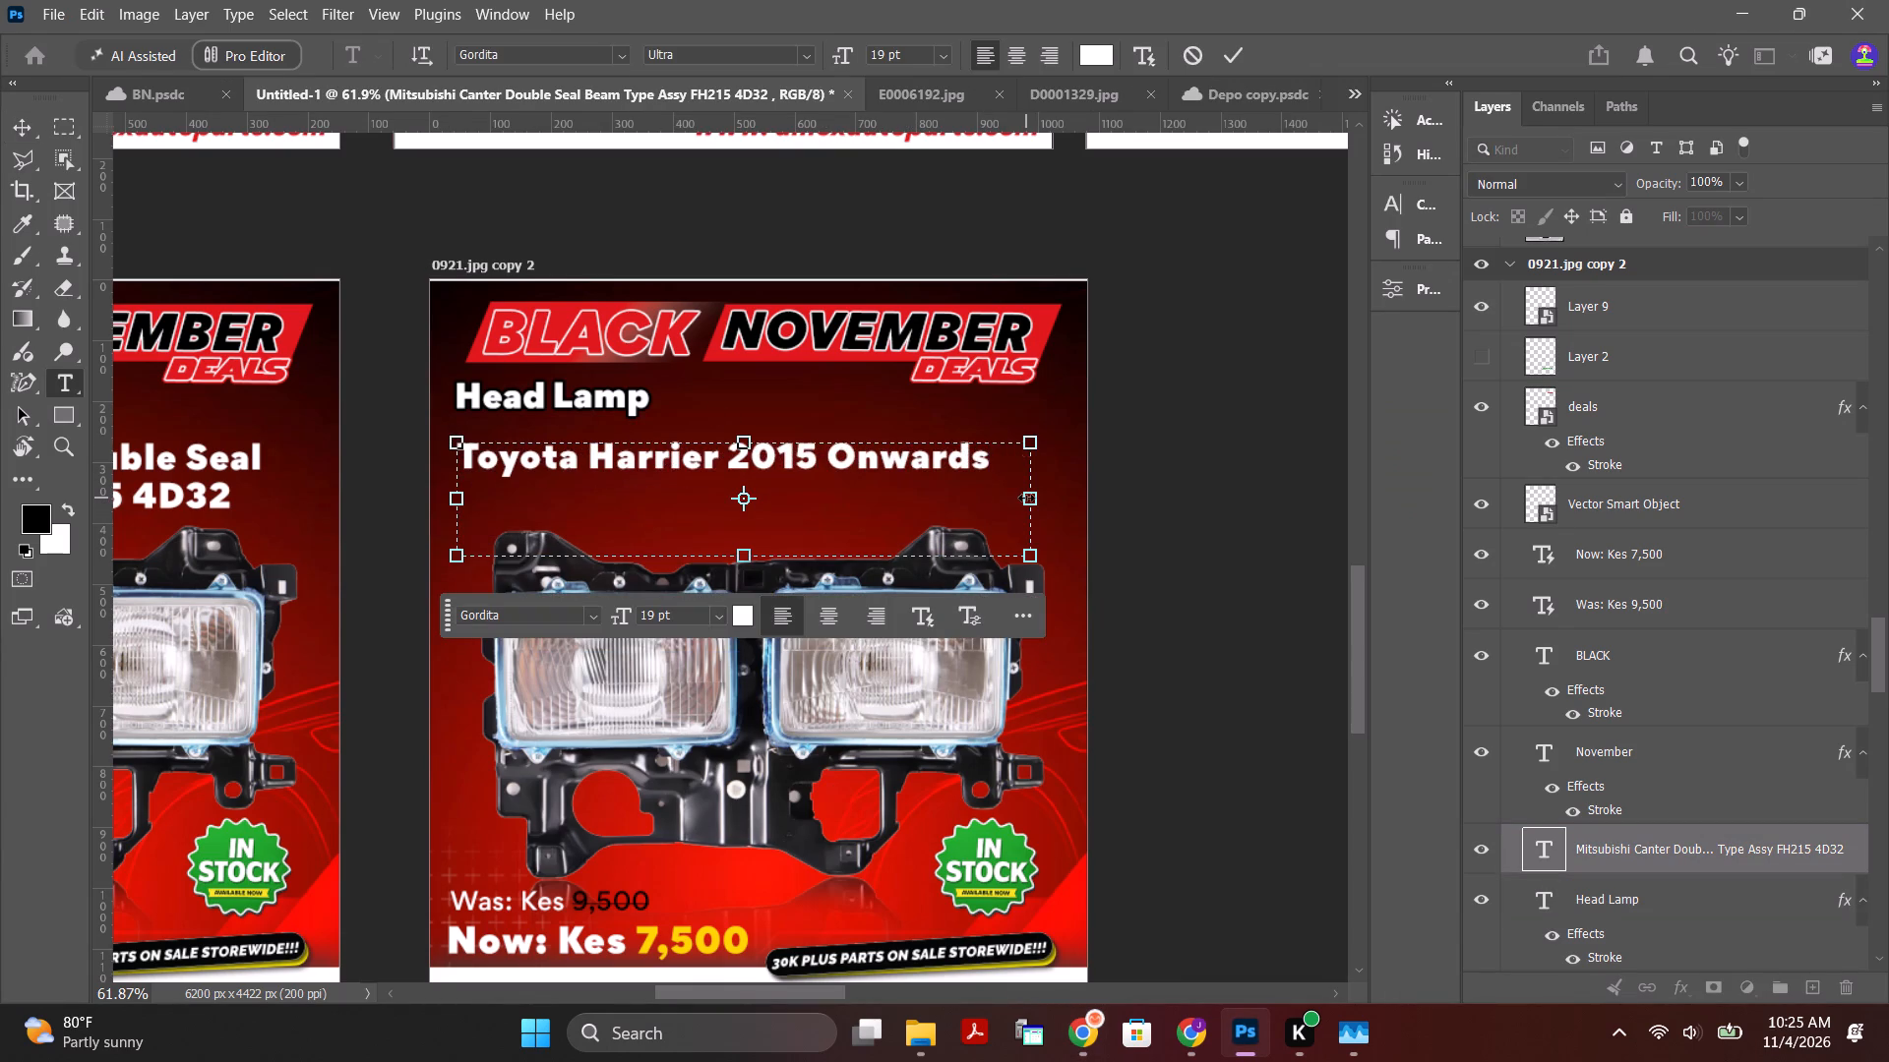
Set the text size of the Toyota Harrier 2015 Onwards line to 20 pt.
{"action": "left_click_drag", "start_coordinate": [1004, 466], "coordinate": [373, 463]}
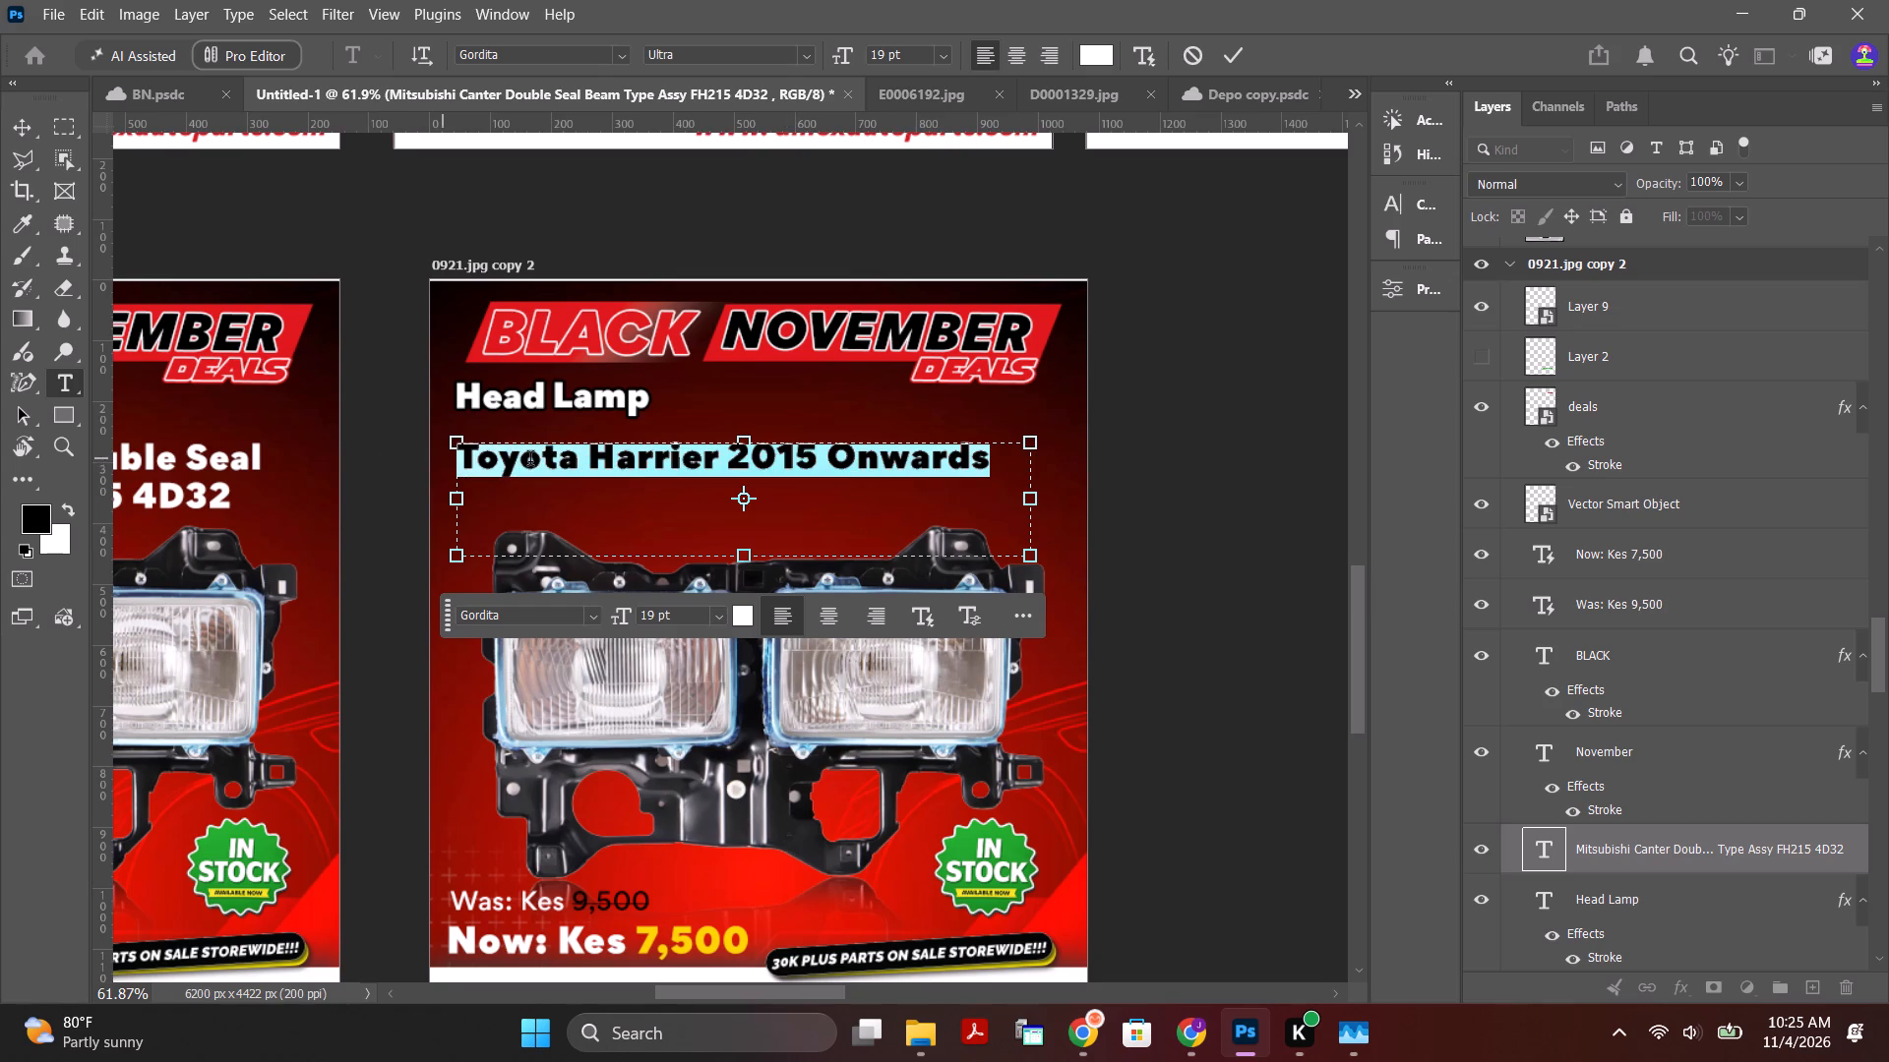
{"action": "left_click_drag", "start_coordinate": [840, 53], "coordinate": [845, 55]}
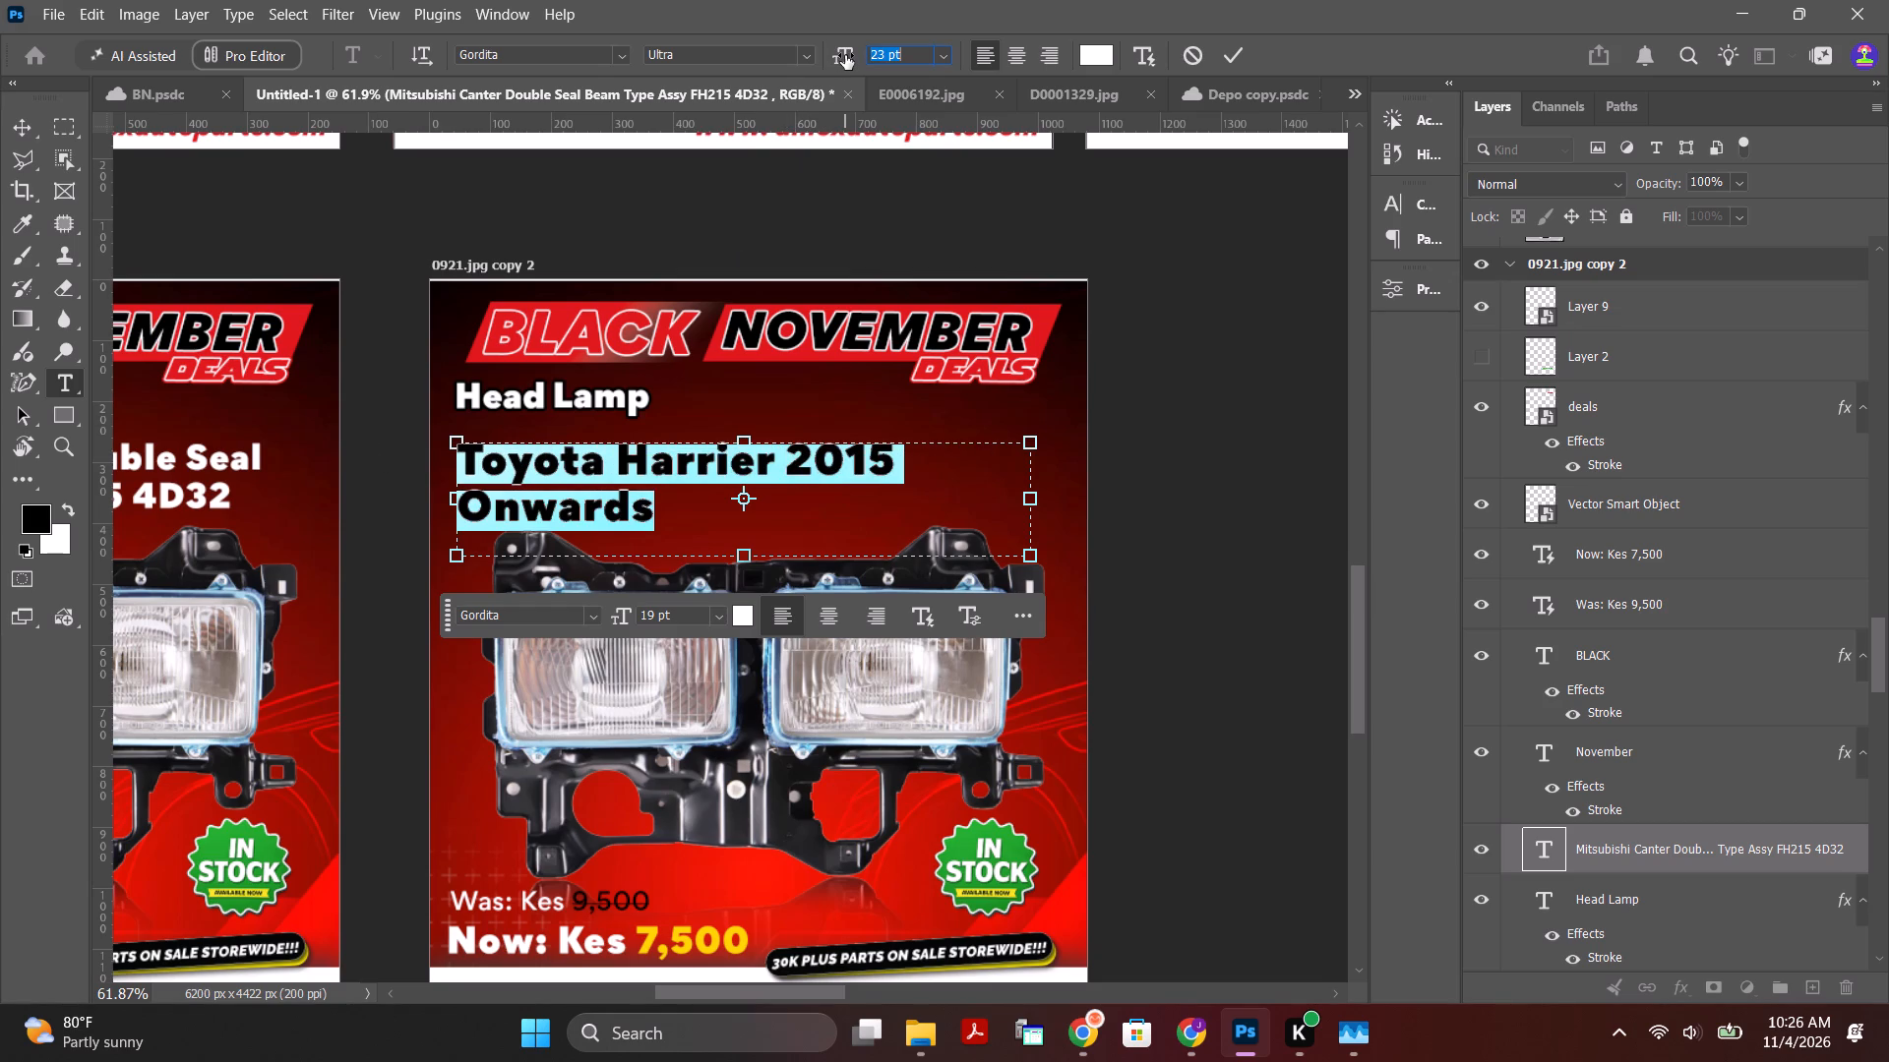
{"action": "left_click_drag", "start_coordinate": [845, 55], "coordinate": [825, 57]}
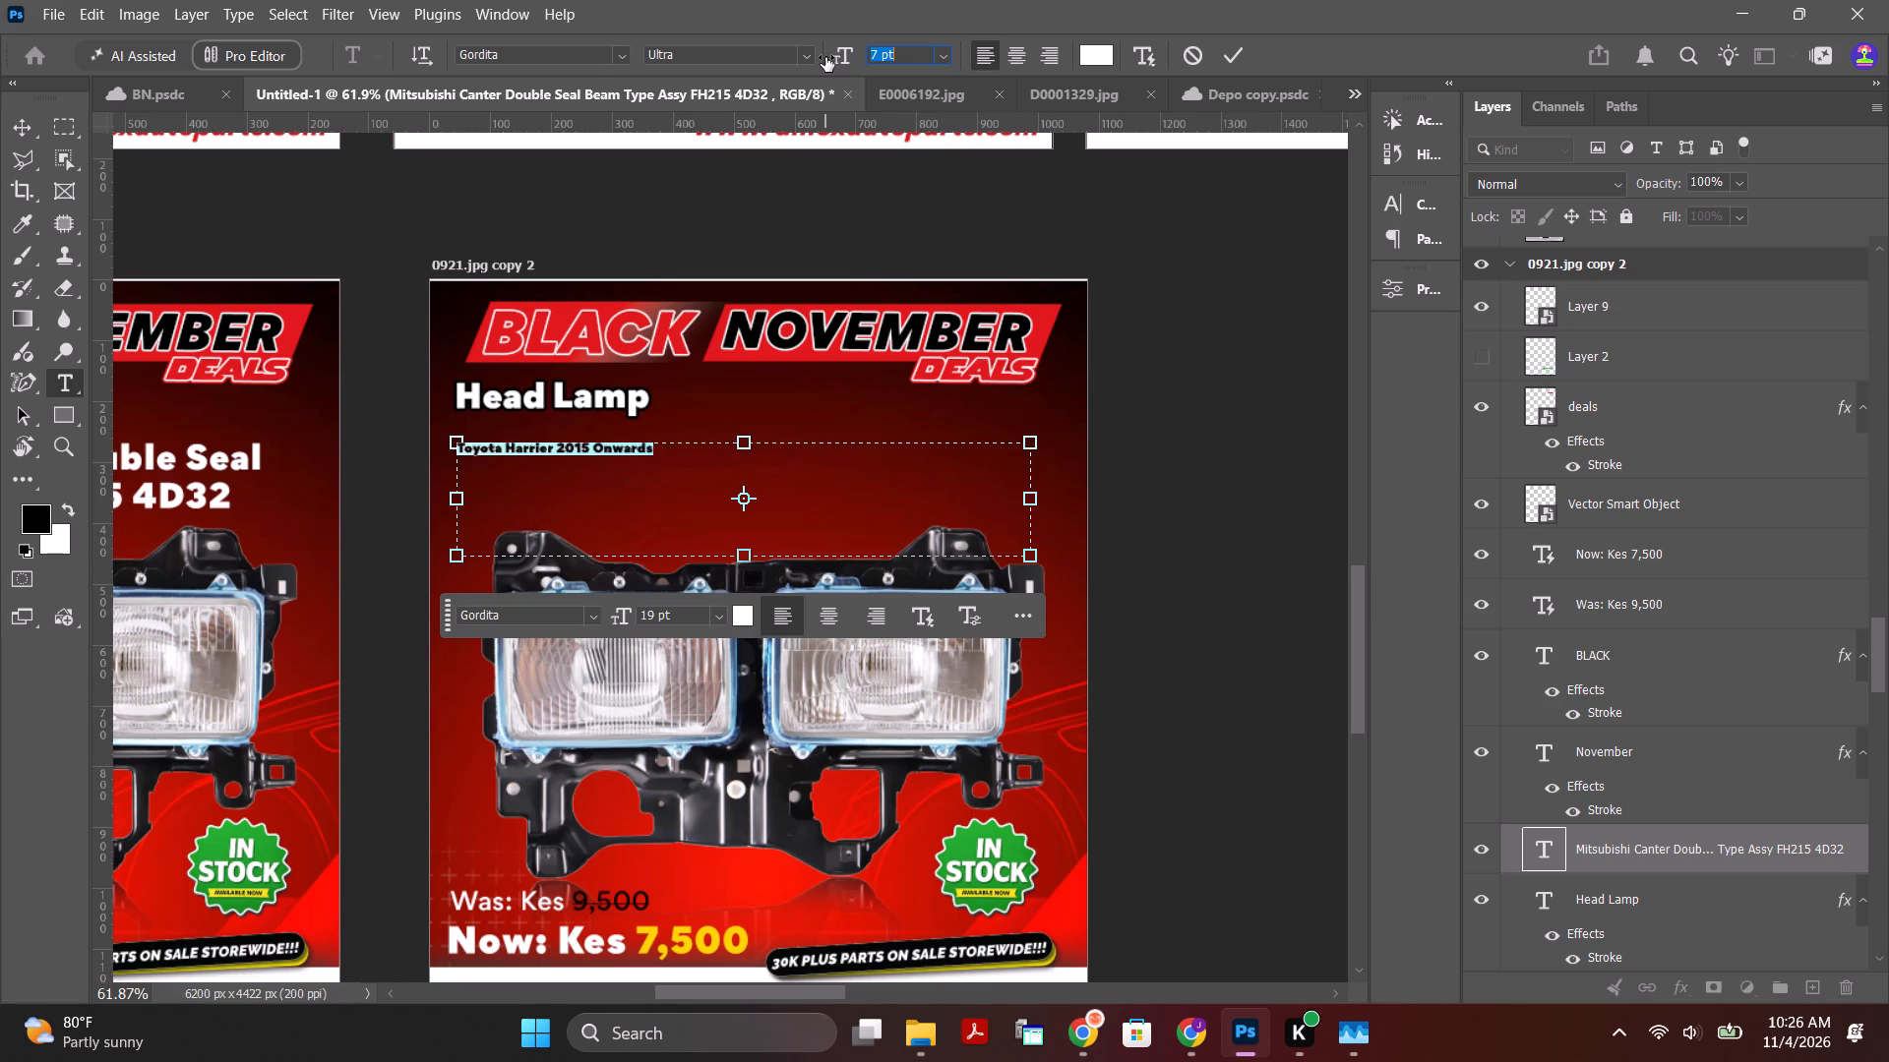
{"action": "left_click_drag", "start_coordinate": [825, 57], "coordinate": [838, 62]}
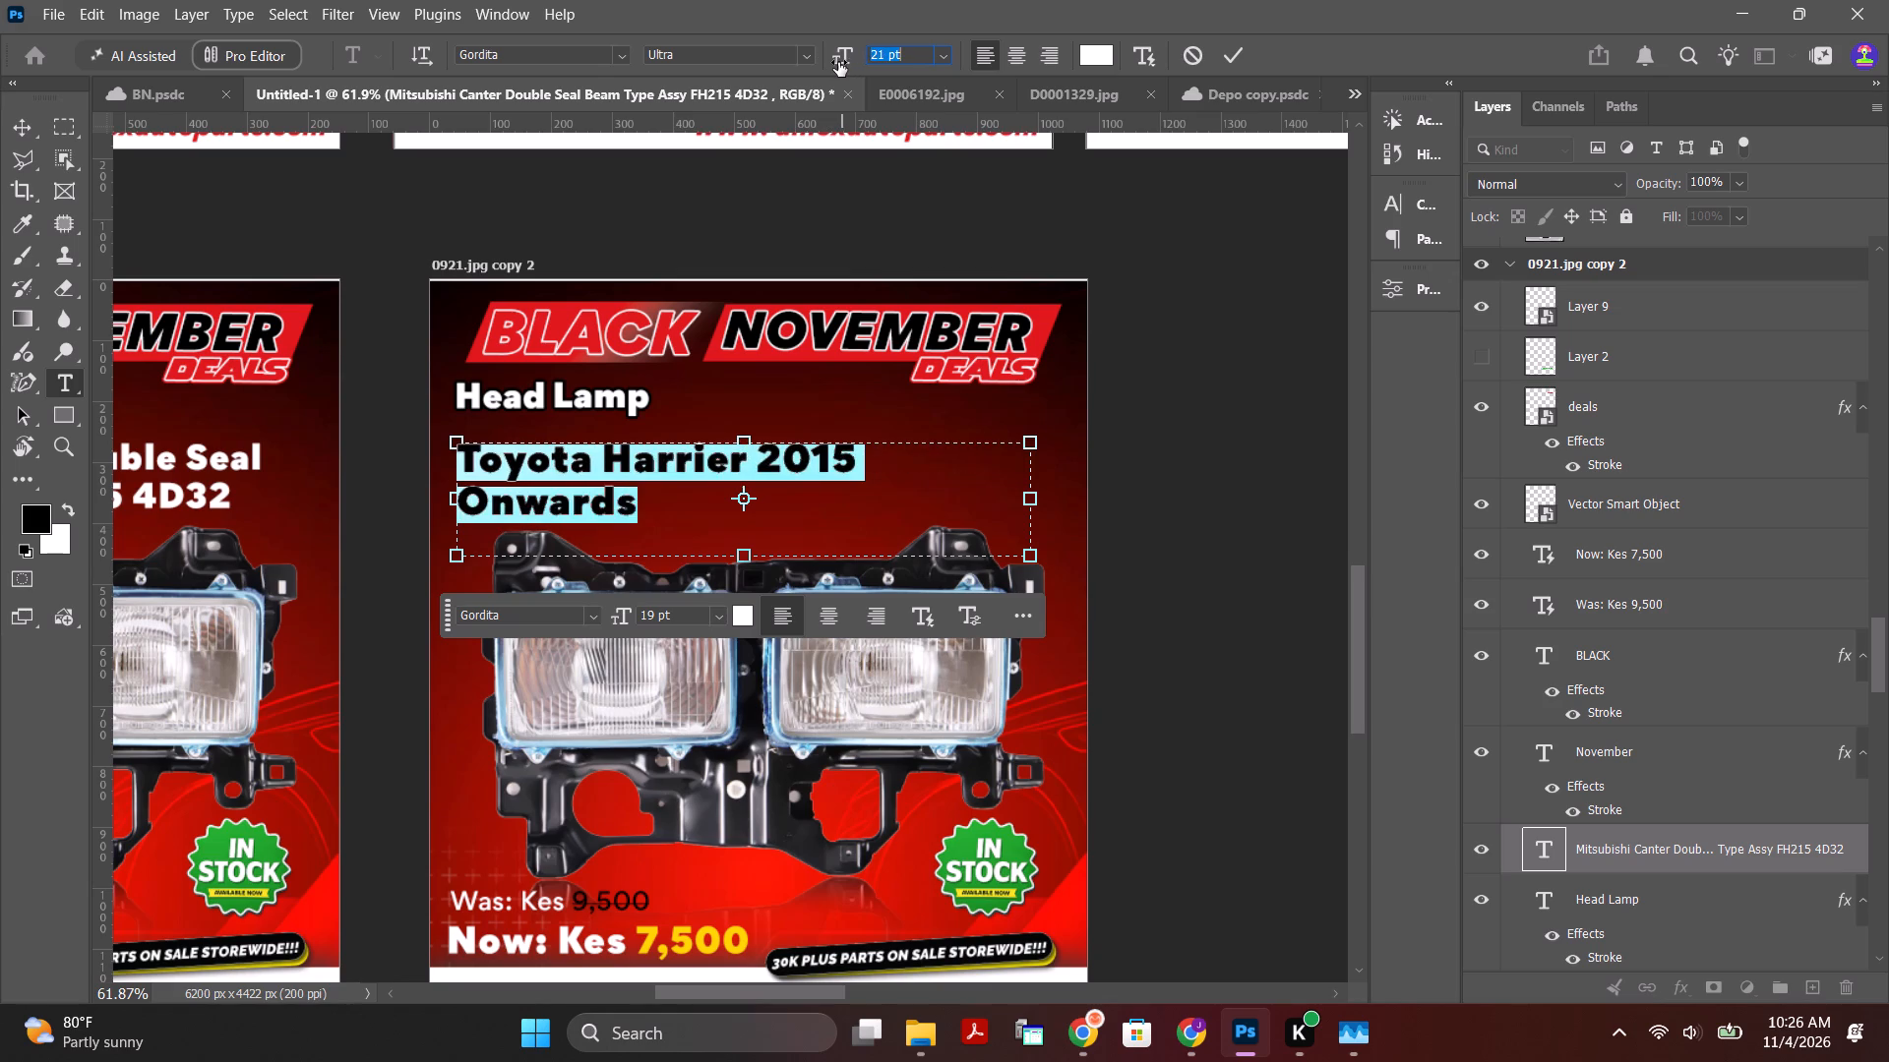
{"action": "left_click_drag", "start_coordinate": [838, 62], "coordinate": [842, 63]}
{"action": "left_click", "coordinate": [1233, 49]}
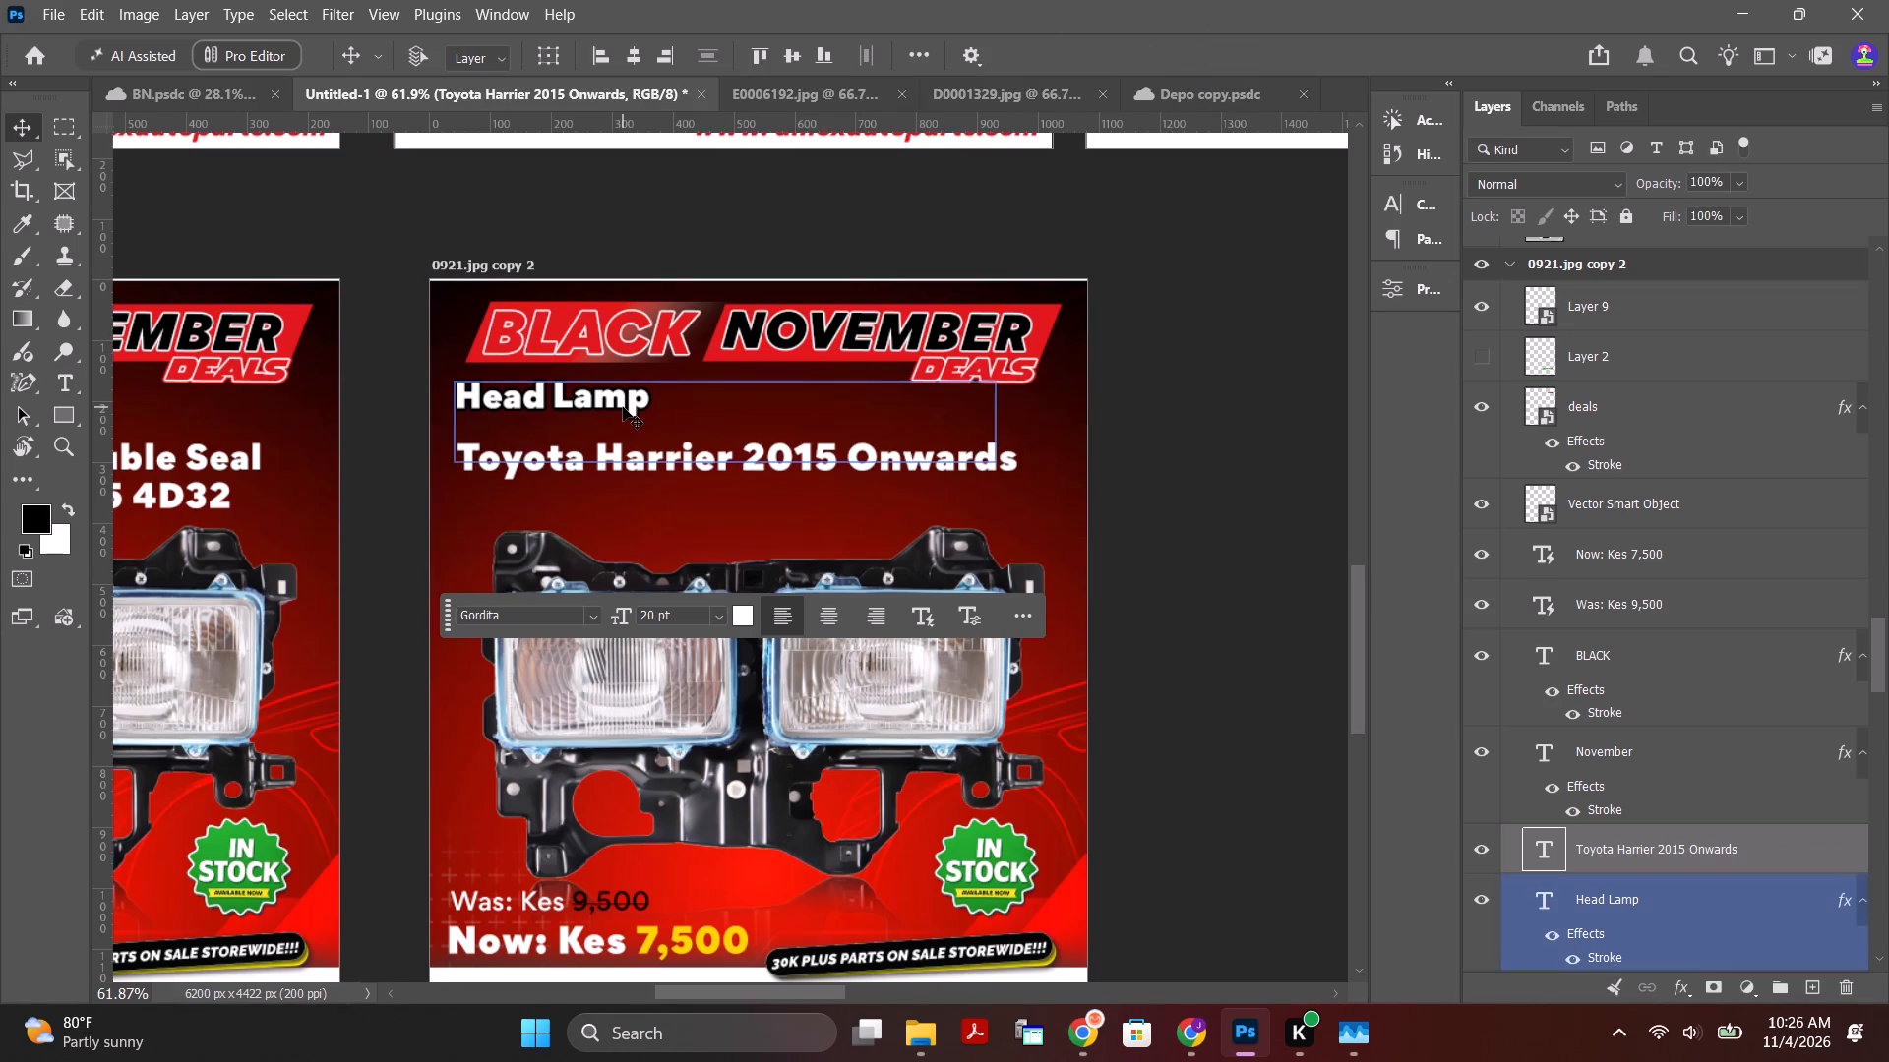
Replace the Head Lamp headline text in the 0921.jpg copy 2 artboard with "Bonnet Hood".
{"action": "double_click", "coordinate": [623, 407]}
{"action": "type", "text": "Bo"}
{"action": "type", "text": "nnet"}
{"action": "key", "text": "space"}
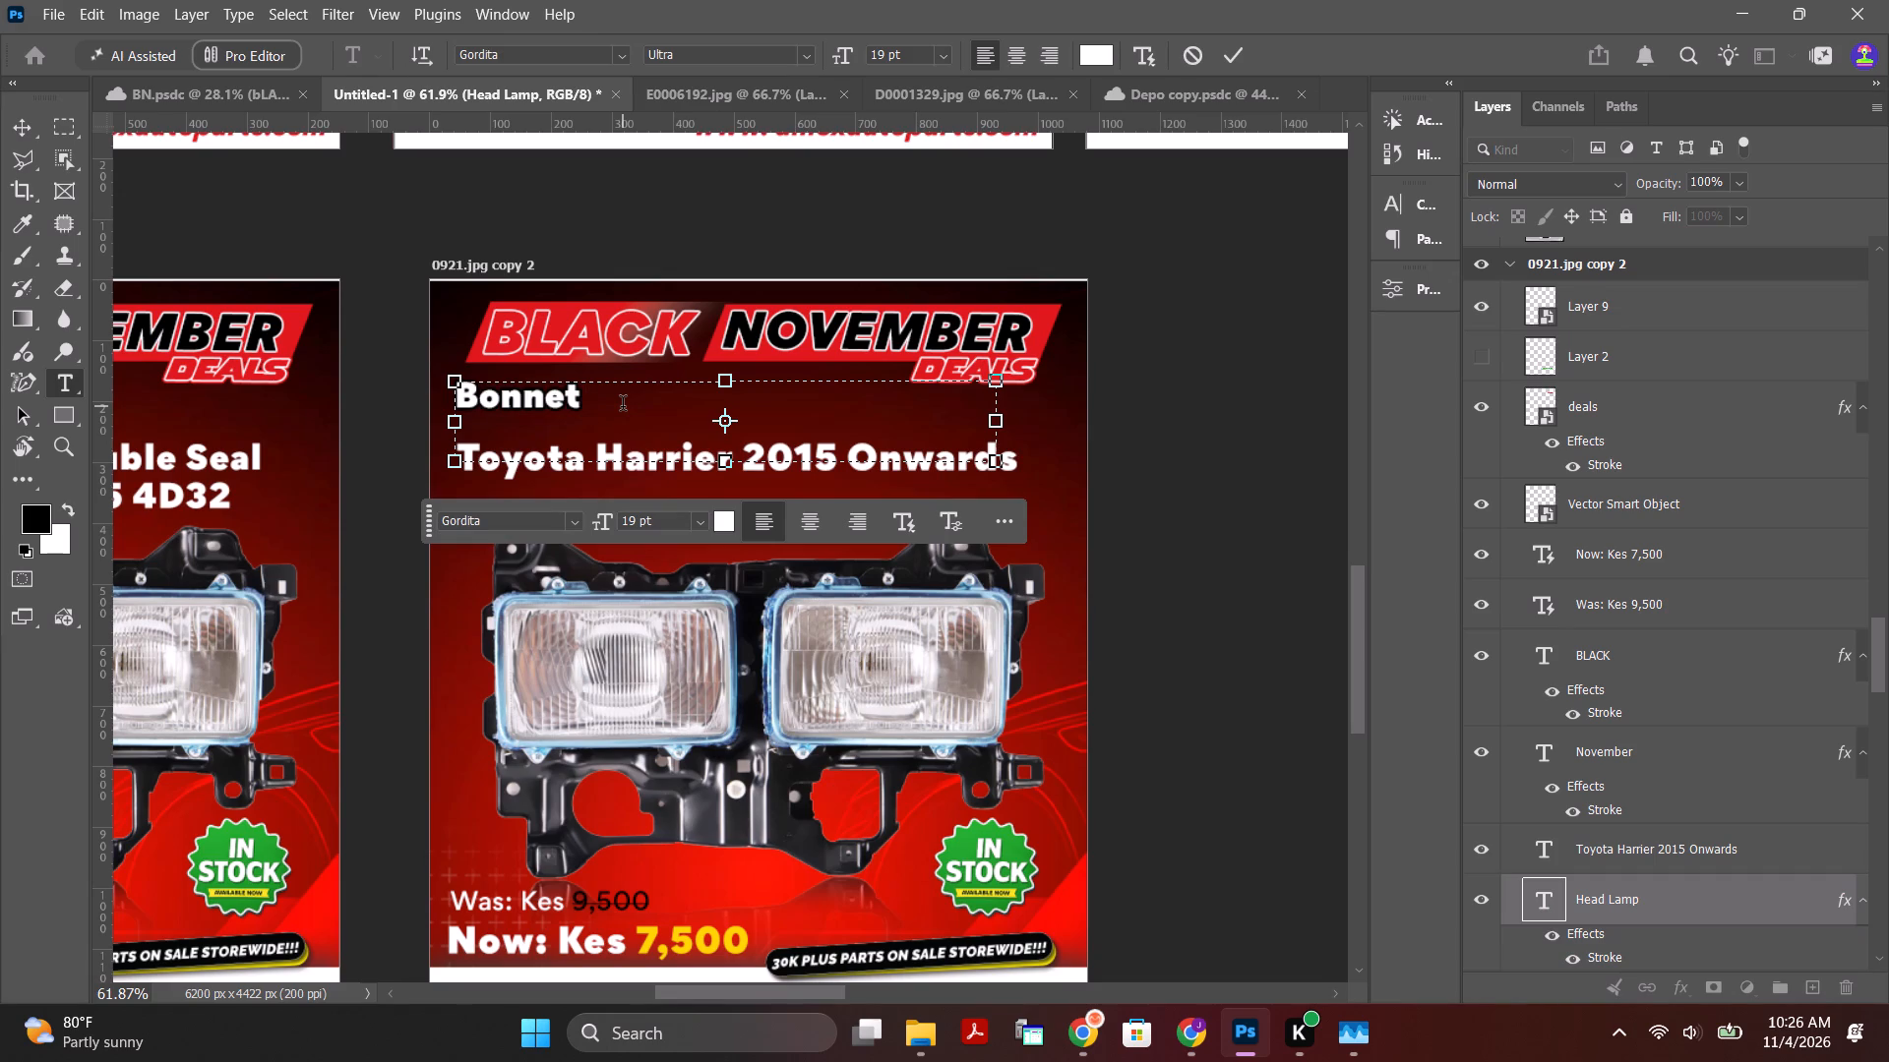
{"action": "key", "text": "shift+h"}
{"action": "type", "text": "ood"}
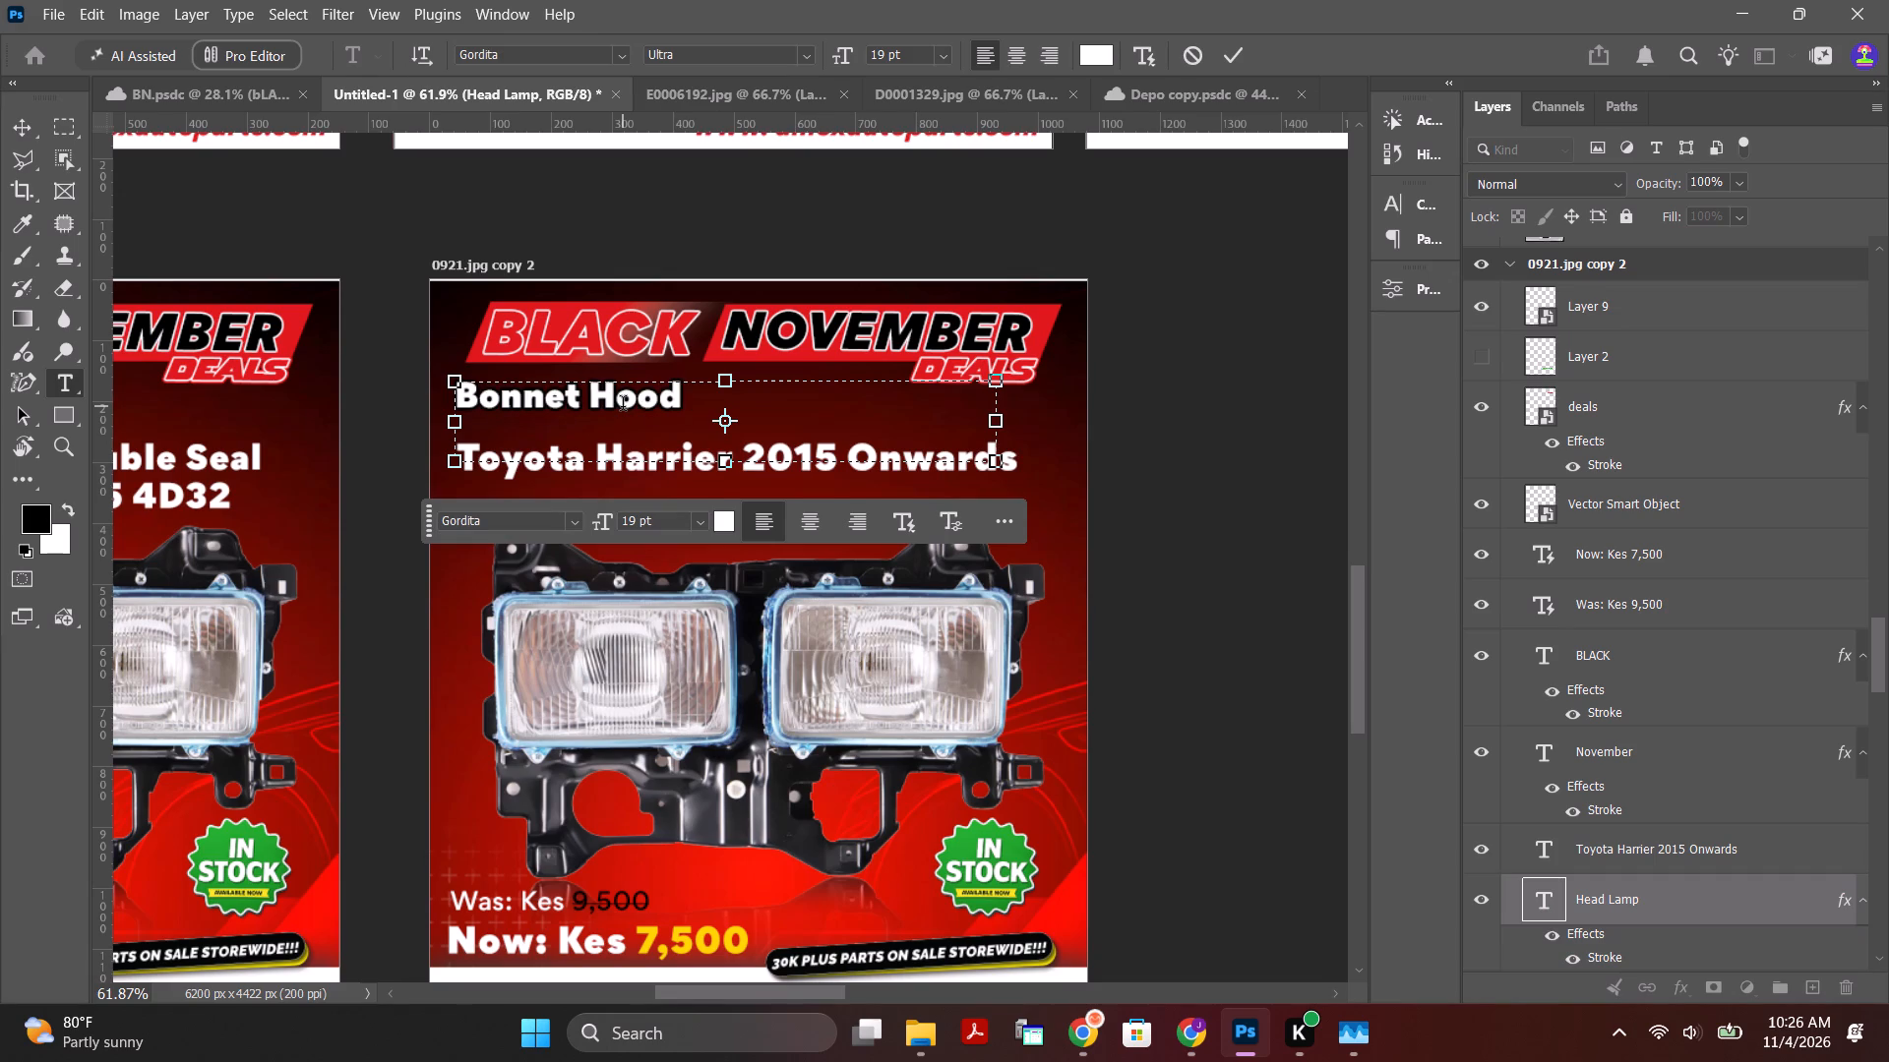
{"action": "scroll", "coordinate": [623, 406], "scroll_direction": "up", "scroll_amount": 1}
{"action": "left_click", "coordinate": [1223, 59]}
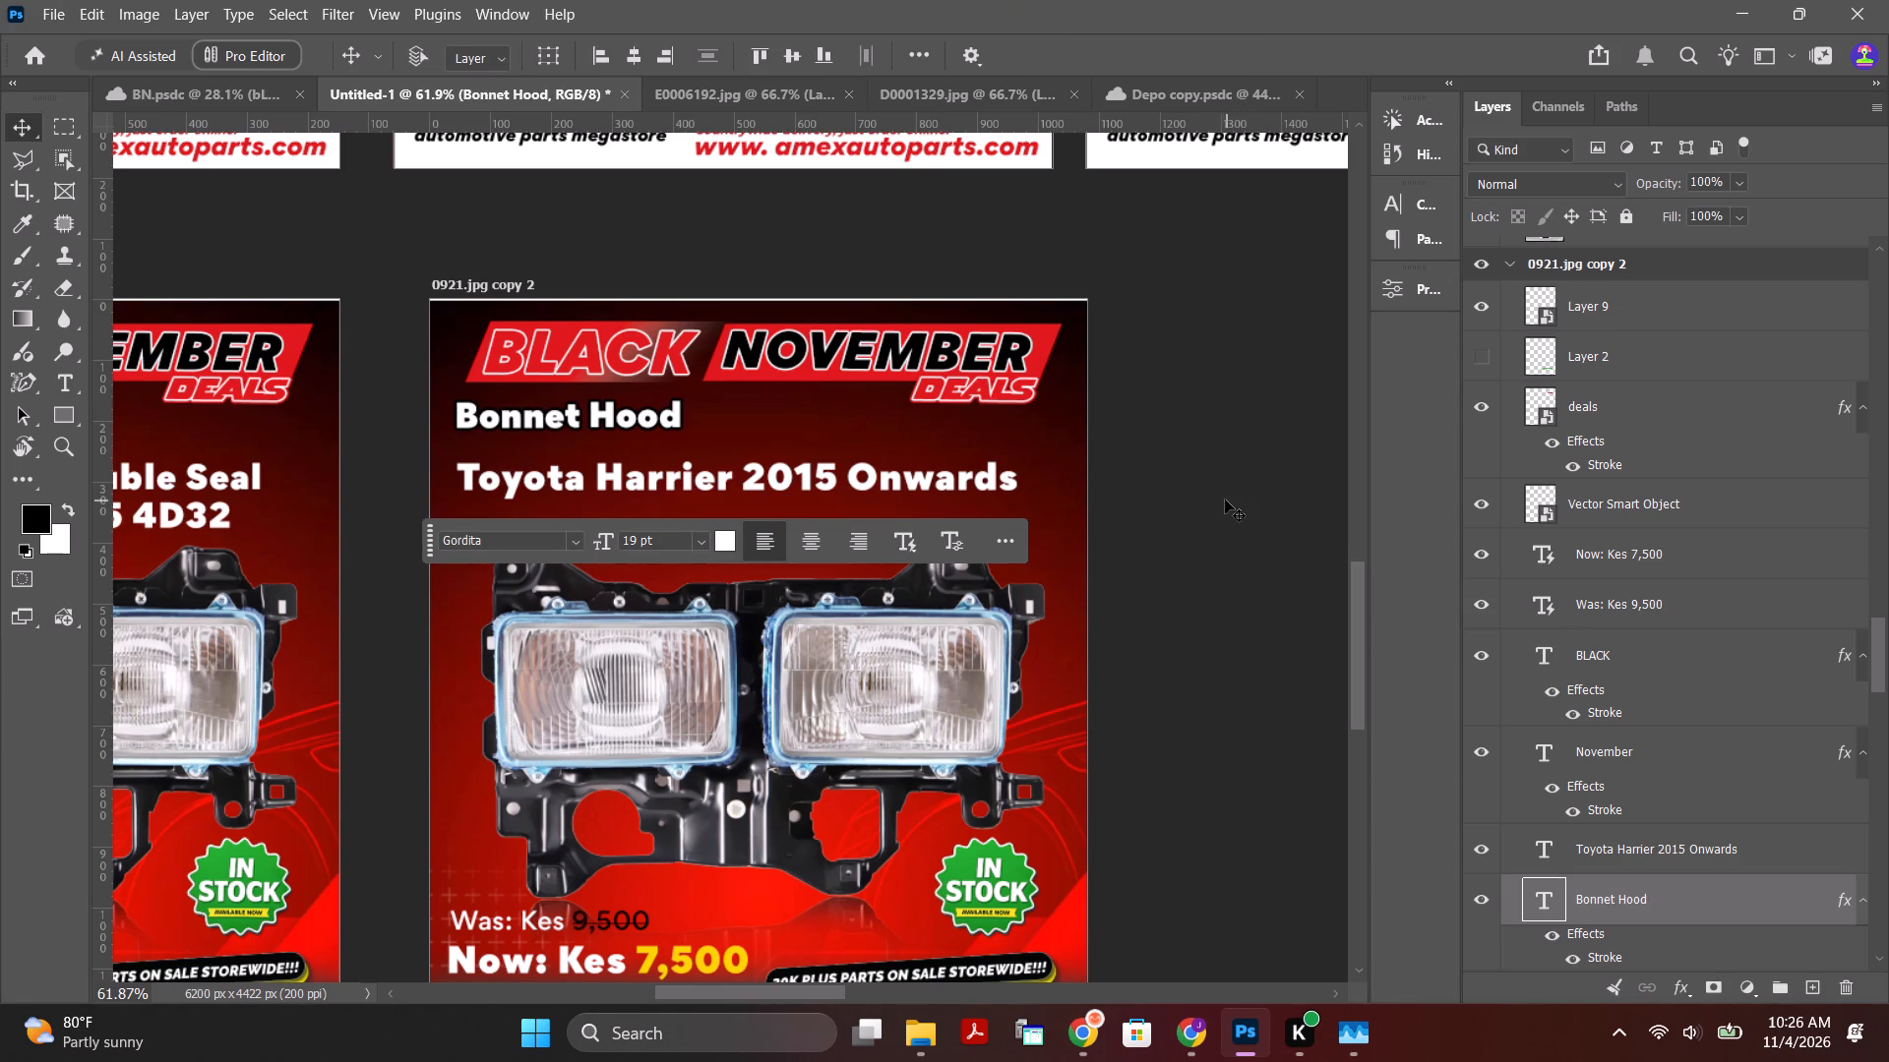
Reposition the Bonnet Hood headline just below the Black November banner, aligned with the start of the Toyota Harrier line.
{"action": "left_click", "coordinate": [1225, 500]}
{"action": "scroll", "coordinate": [742, 492], "scroll_direction": "down", "scroll_amount": 7, "text": "alt"}
{"action": "scroll", "coordinate": [650, 486], "scroll_direction": "up", "scroll_amount": 6, "text": "alt"}
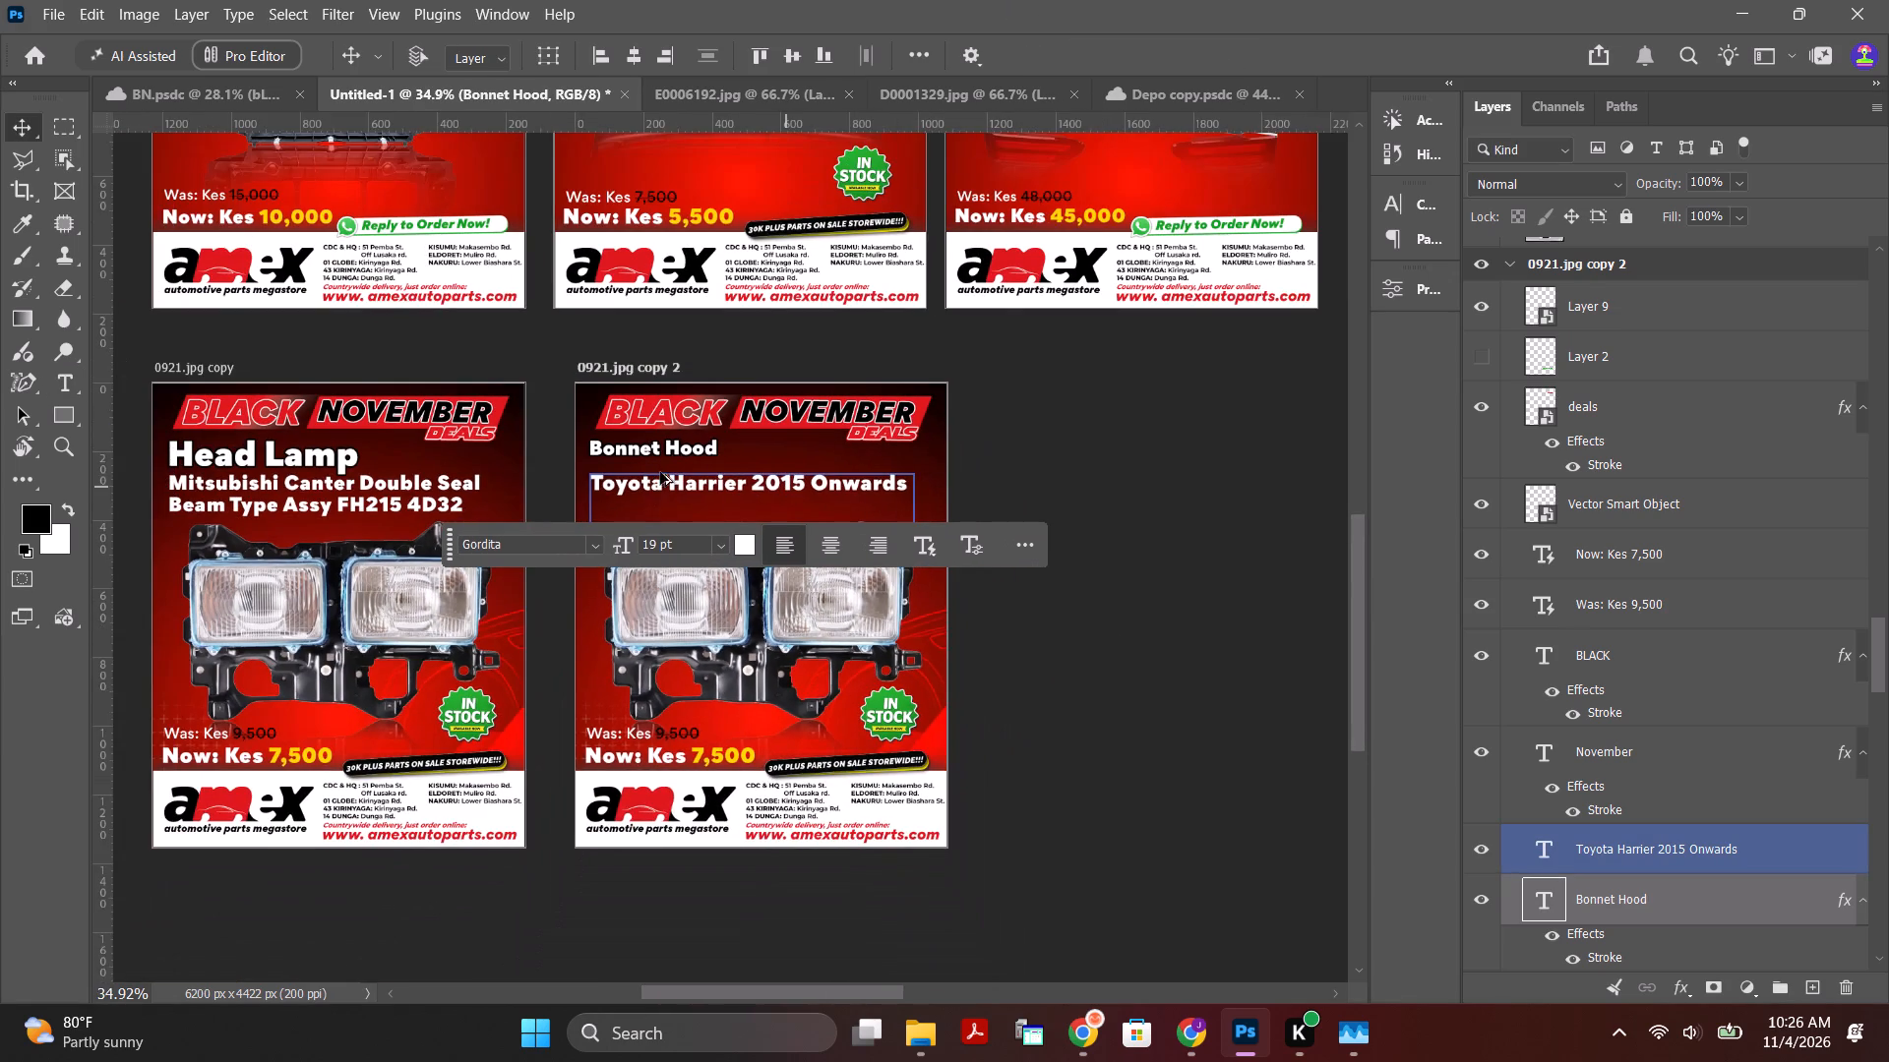
{"action": "scroll", "coordinate": [660, 472], "scroll_direction": "up", "scroll_amount": 5, "text": "alt"}
{"action": "scroll", "coordinate": [723, 622], "scroll_direction": "up", "scroll_amount": 6, "text": "alt"}
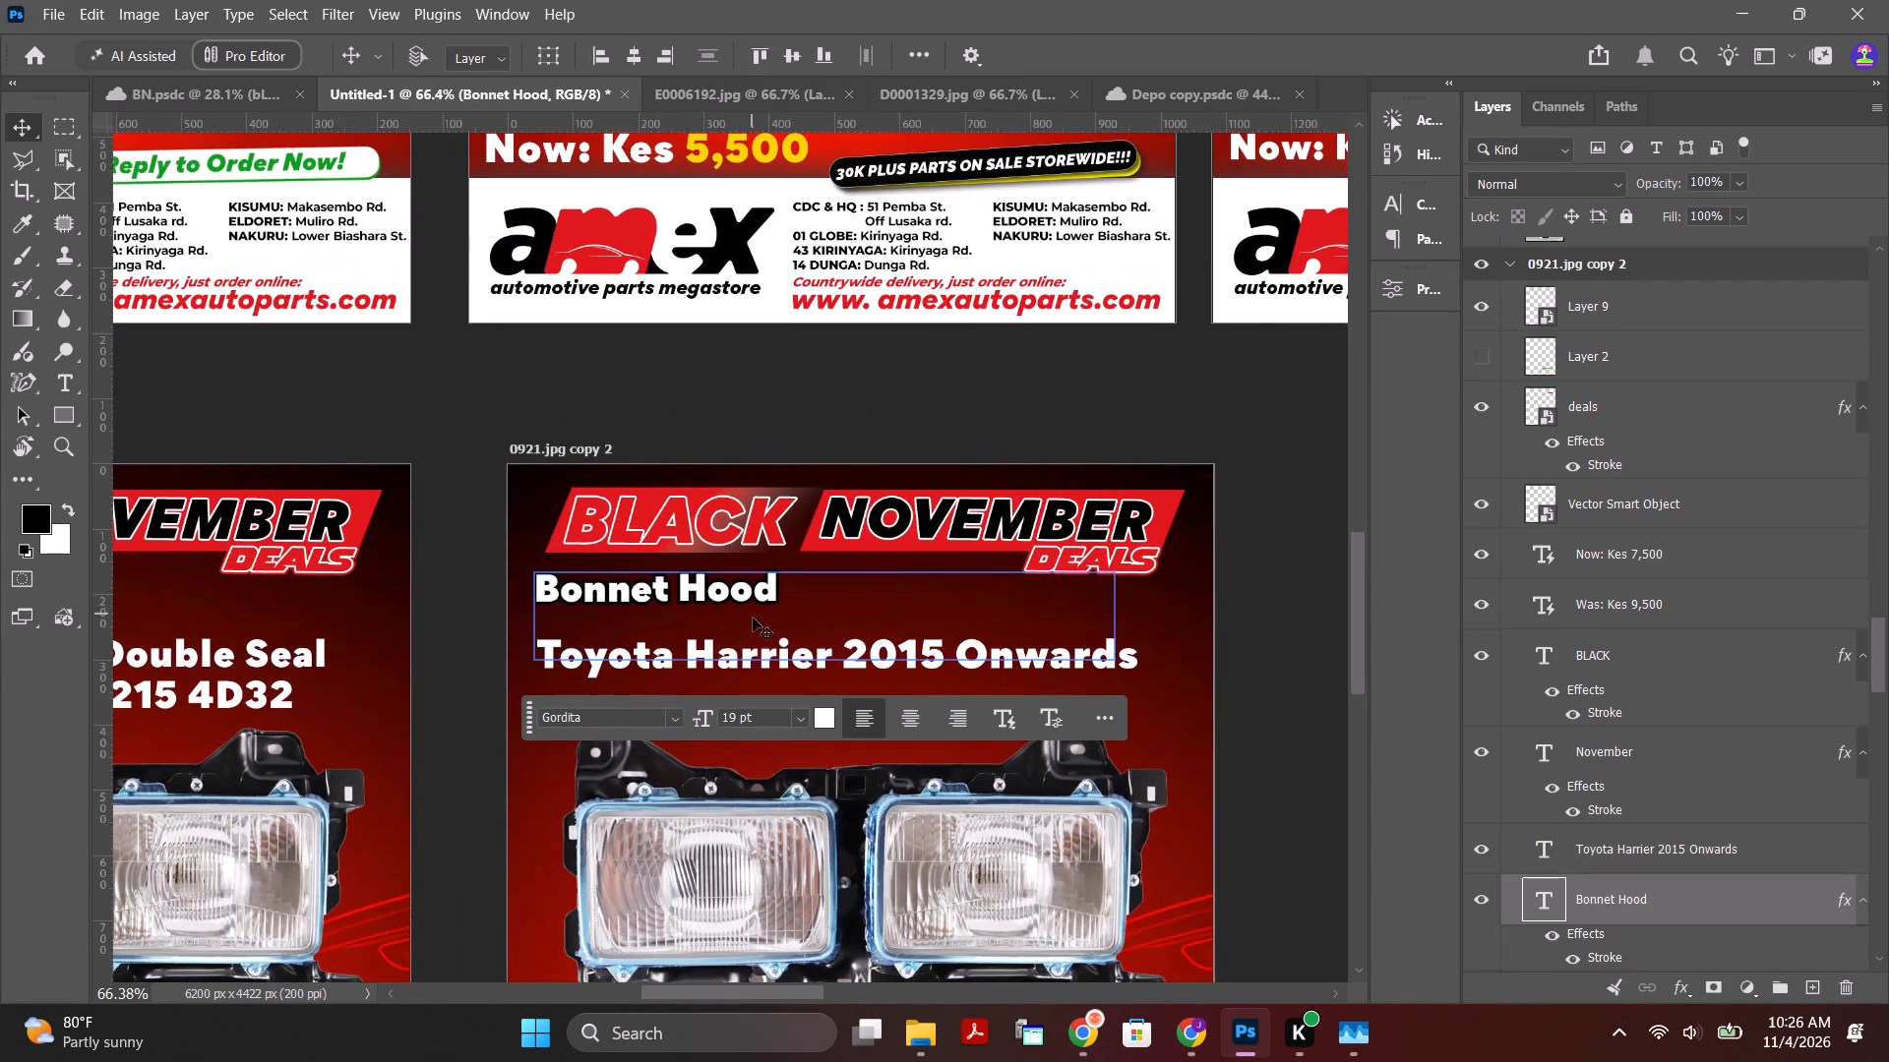
{"action": "scroll", "coordinate": [755, 632], "scroll_direction": "up", "scroll_amount": 3, "text": "alt"}
{"action": "left_click", "coordinate": [777, 670]}
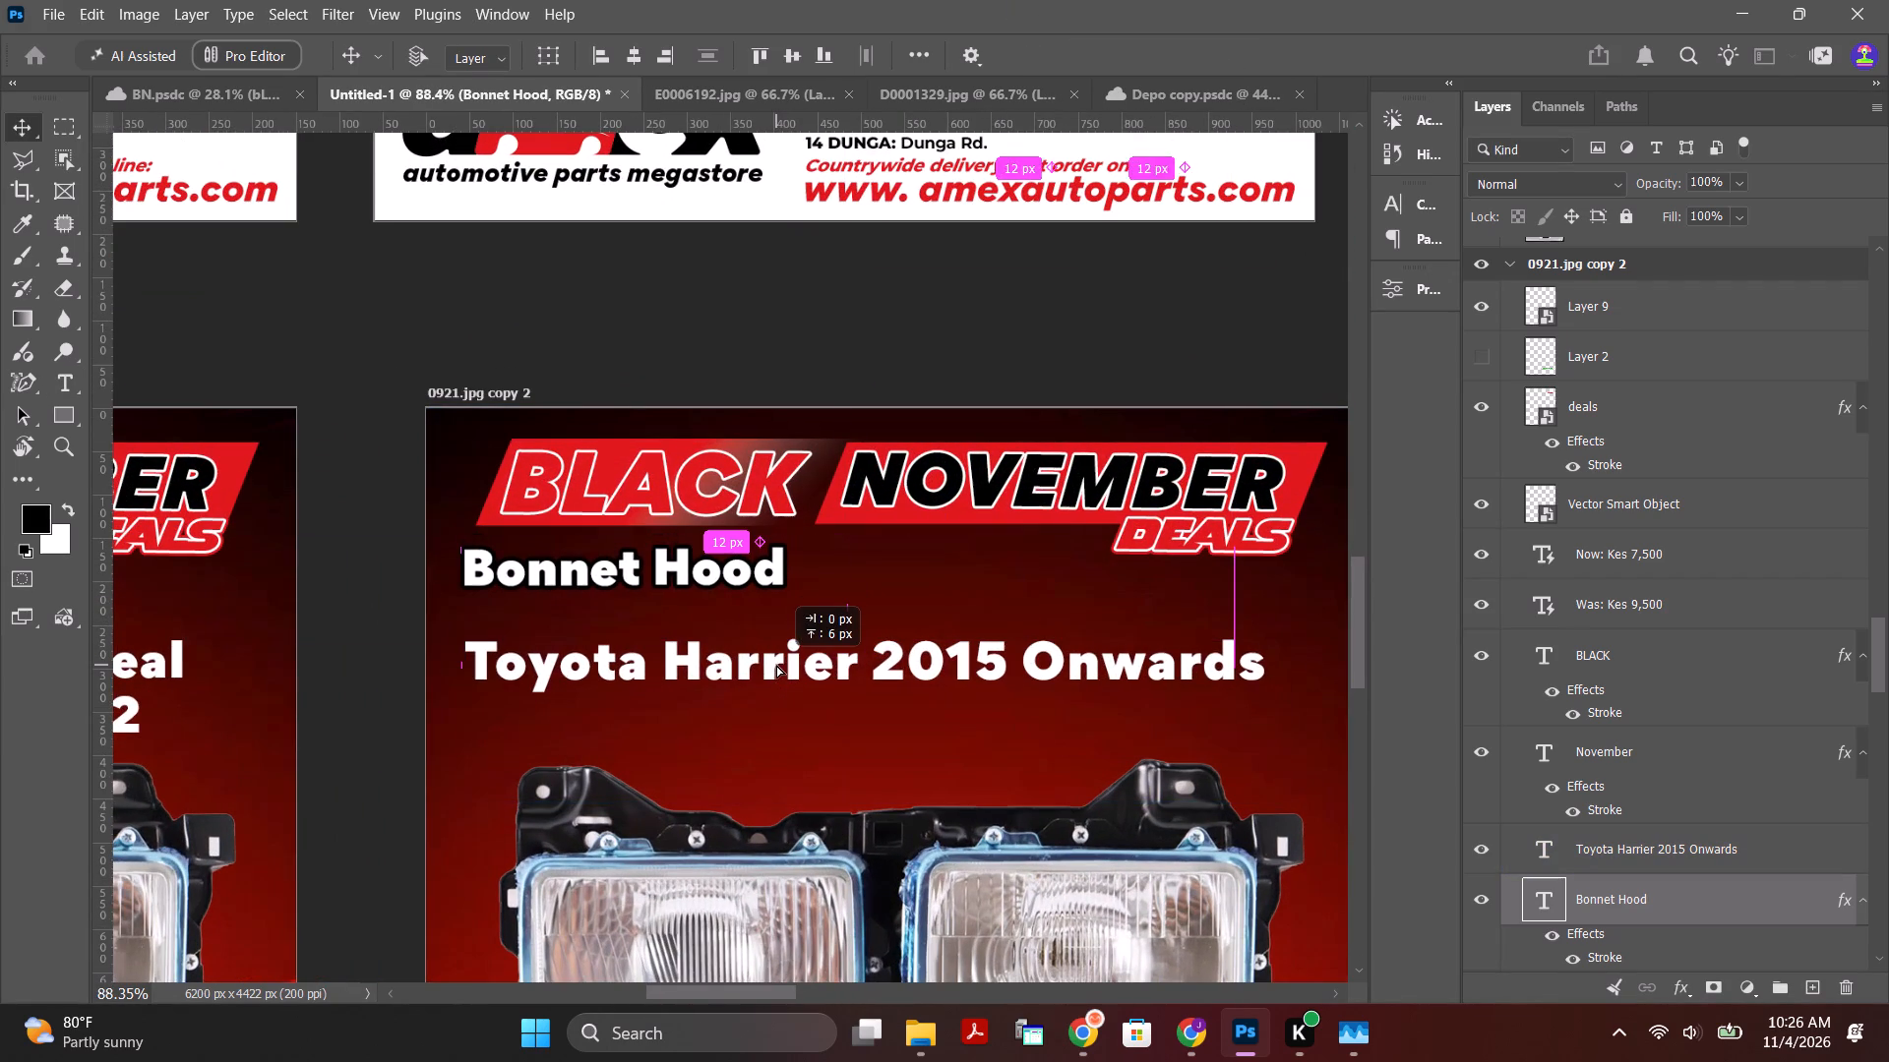
{"action": "left_click", "coordinate": [800, 680]}
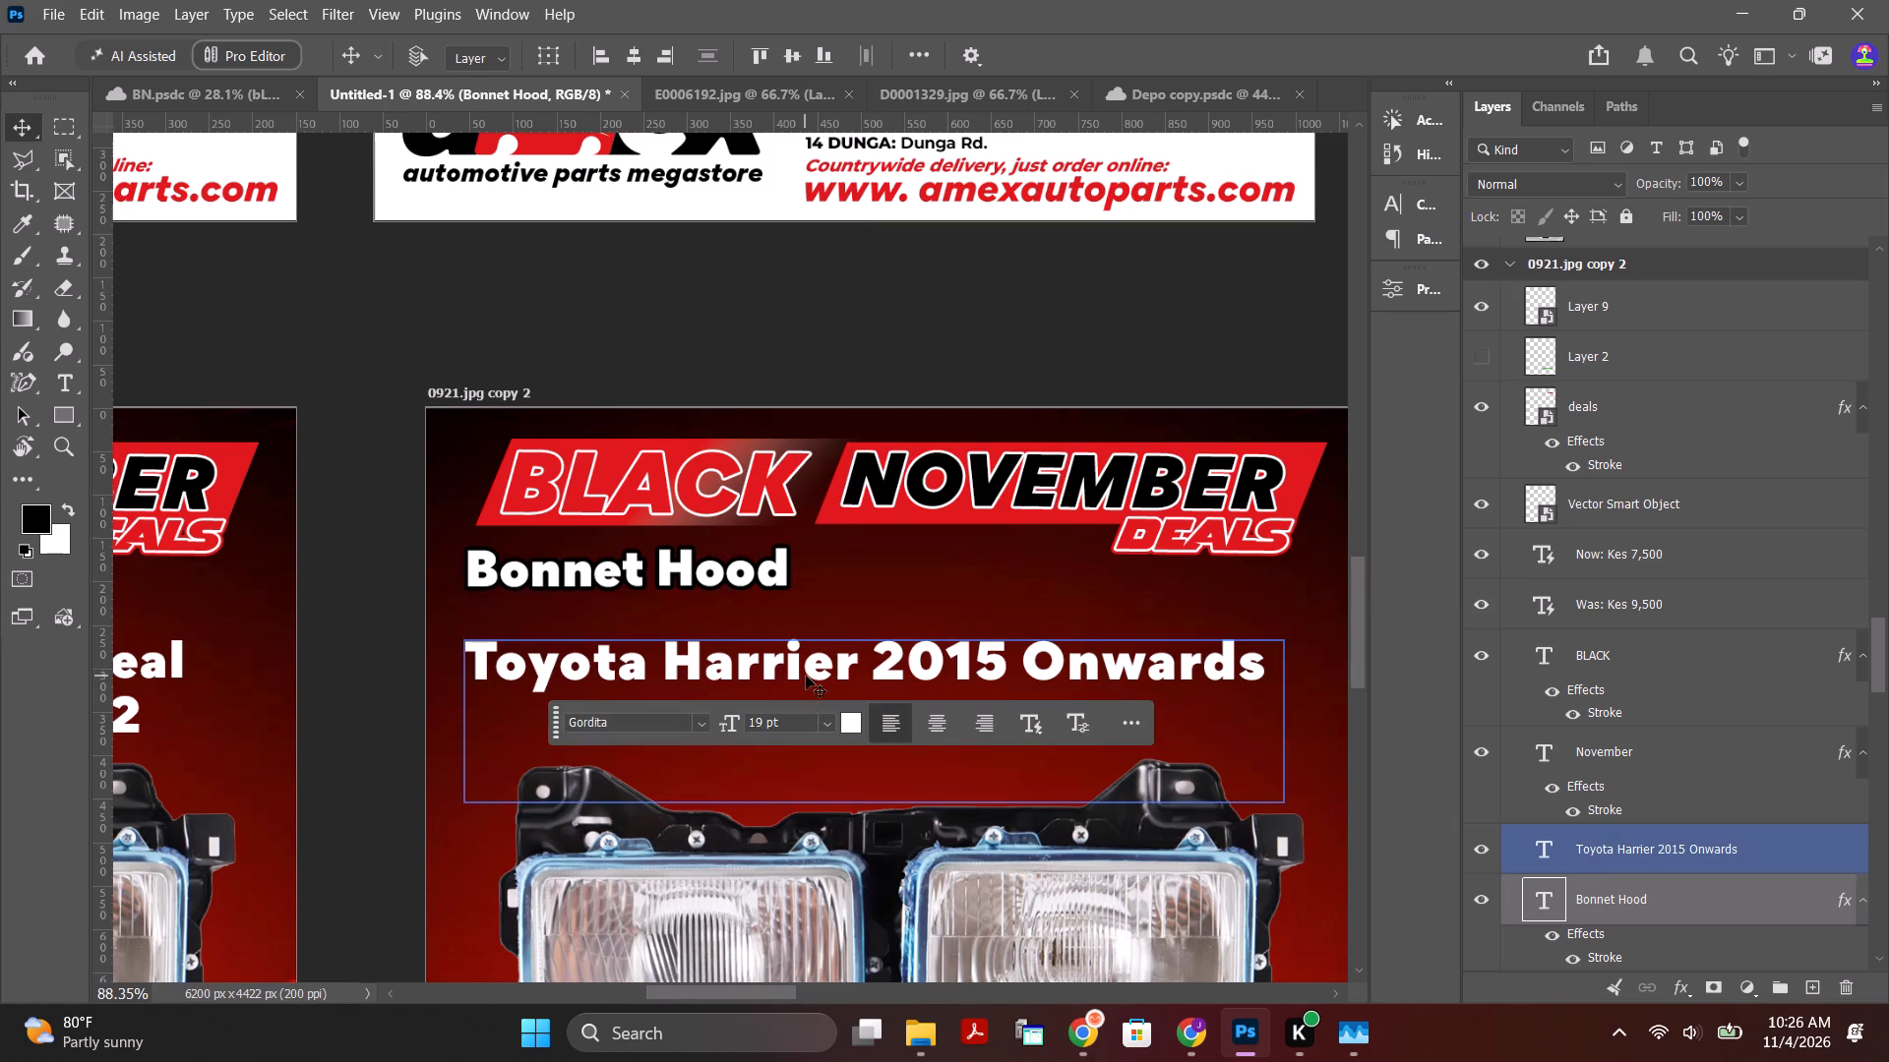
{"action": "left_click", "coordinate": [809, 670]}
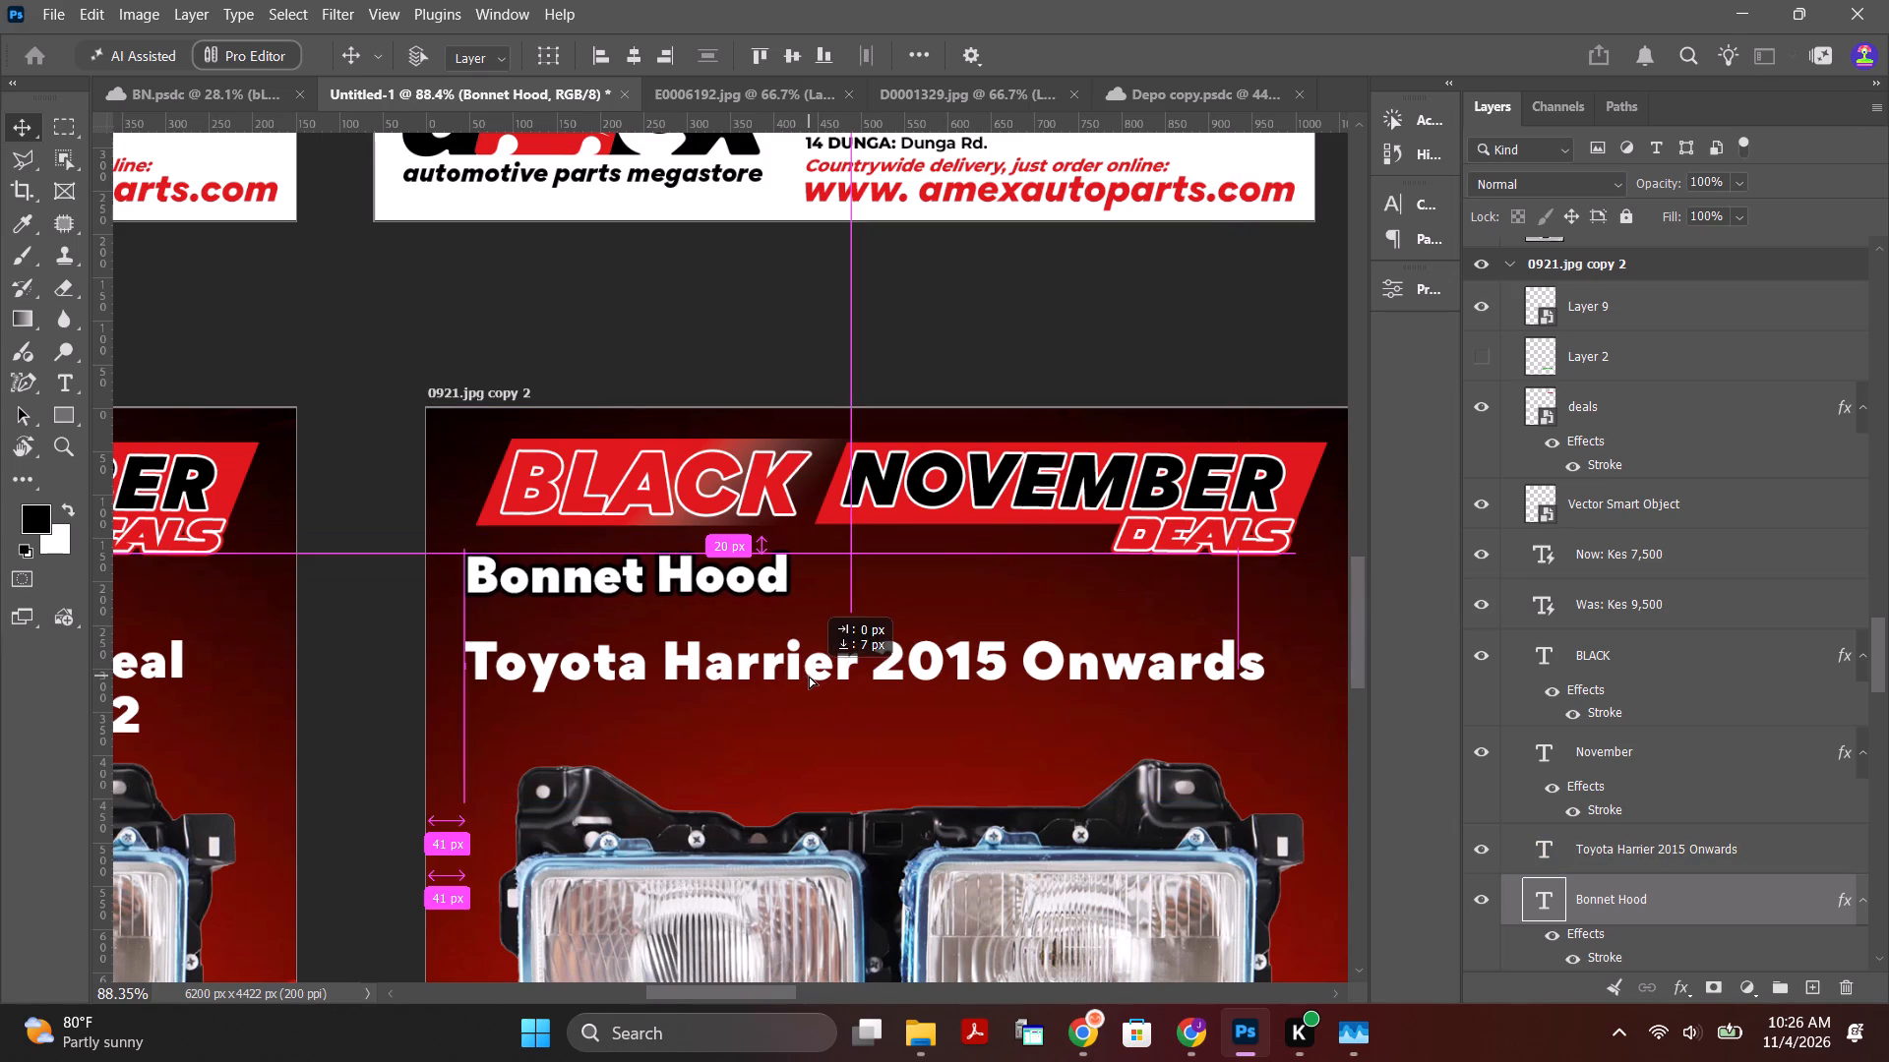
Move the Toyota Harrier 2015 Onwards line up about 25 px so it sits close beneath the Bonnet Hood headline.
{"action": "scroll", "coordinate": [1681, 903], "scroll_direction": "down", "scroll_amount": 3}
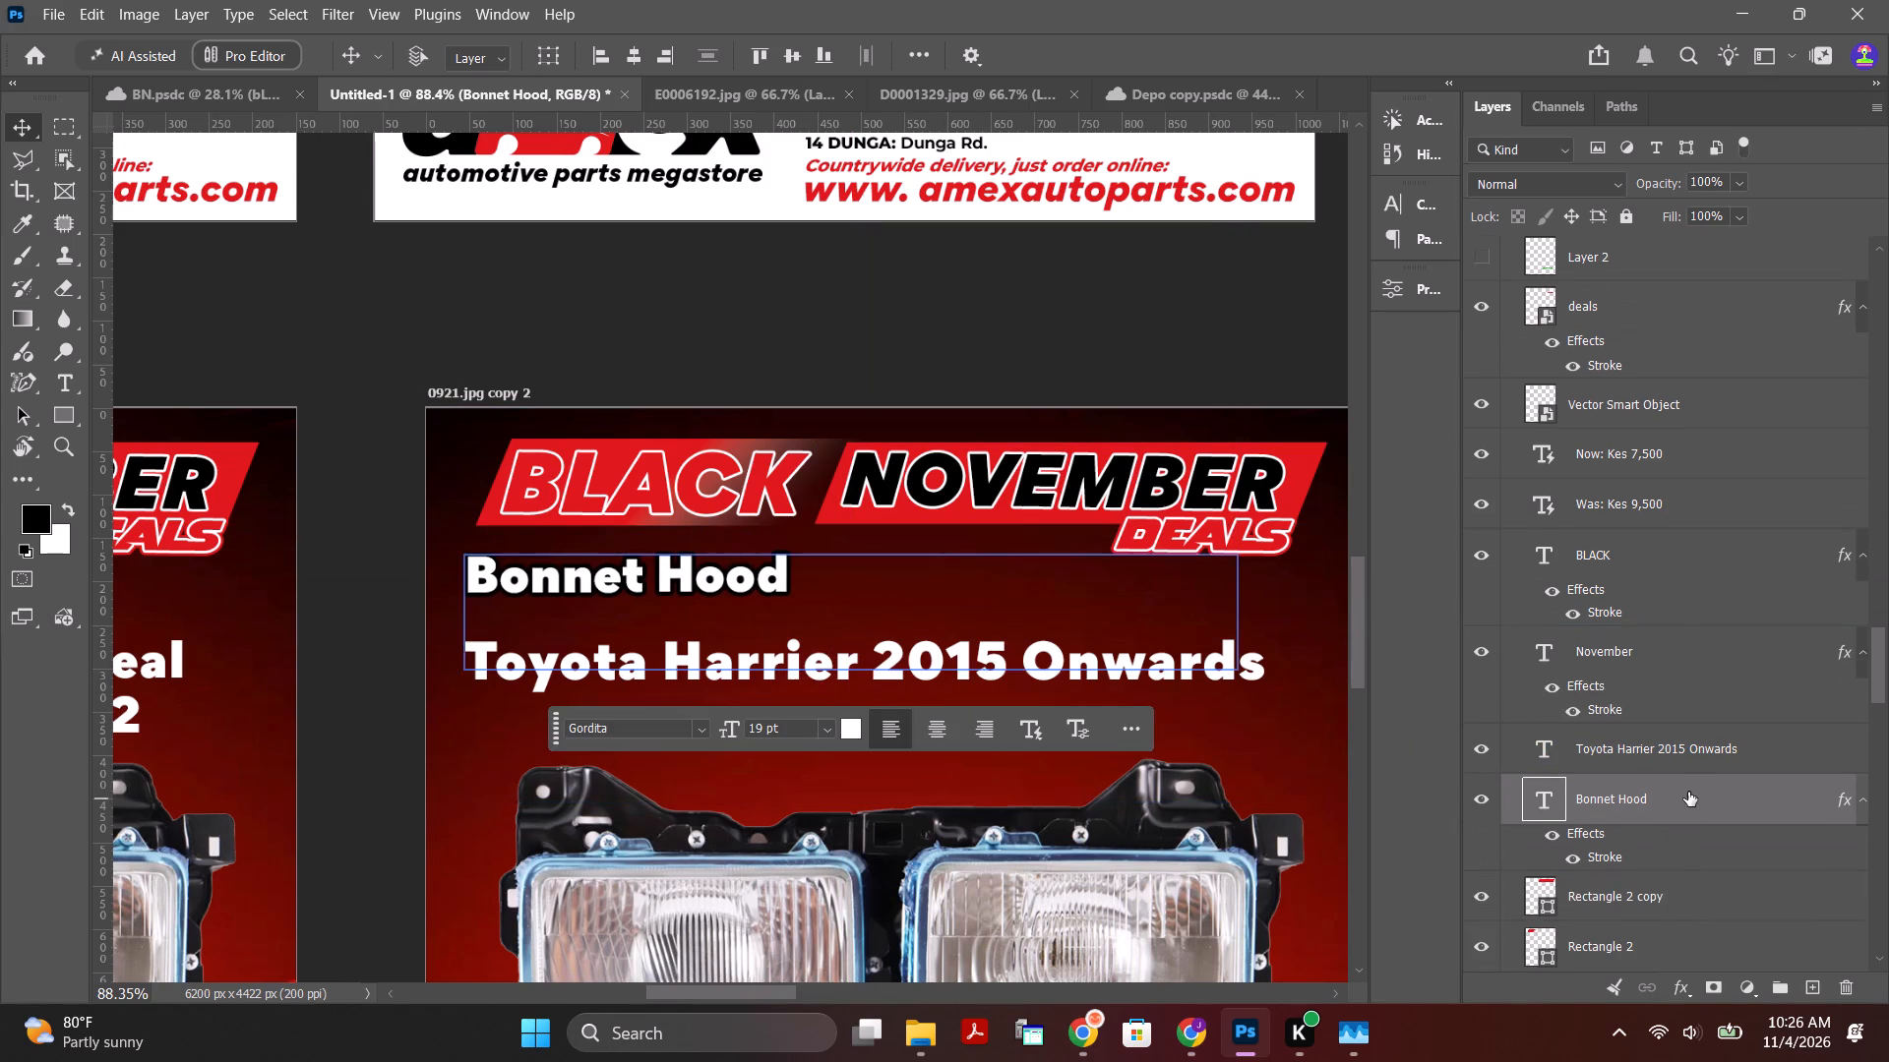
{"action": "left_click", "coordinate": [1690, 762]}
{"action": "left_click_drag", "start_coordinate": [995, 659], "coordinate": [987, 659]}
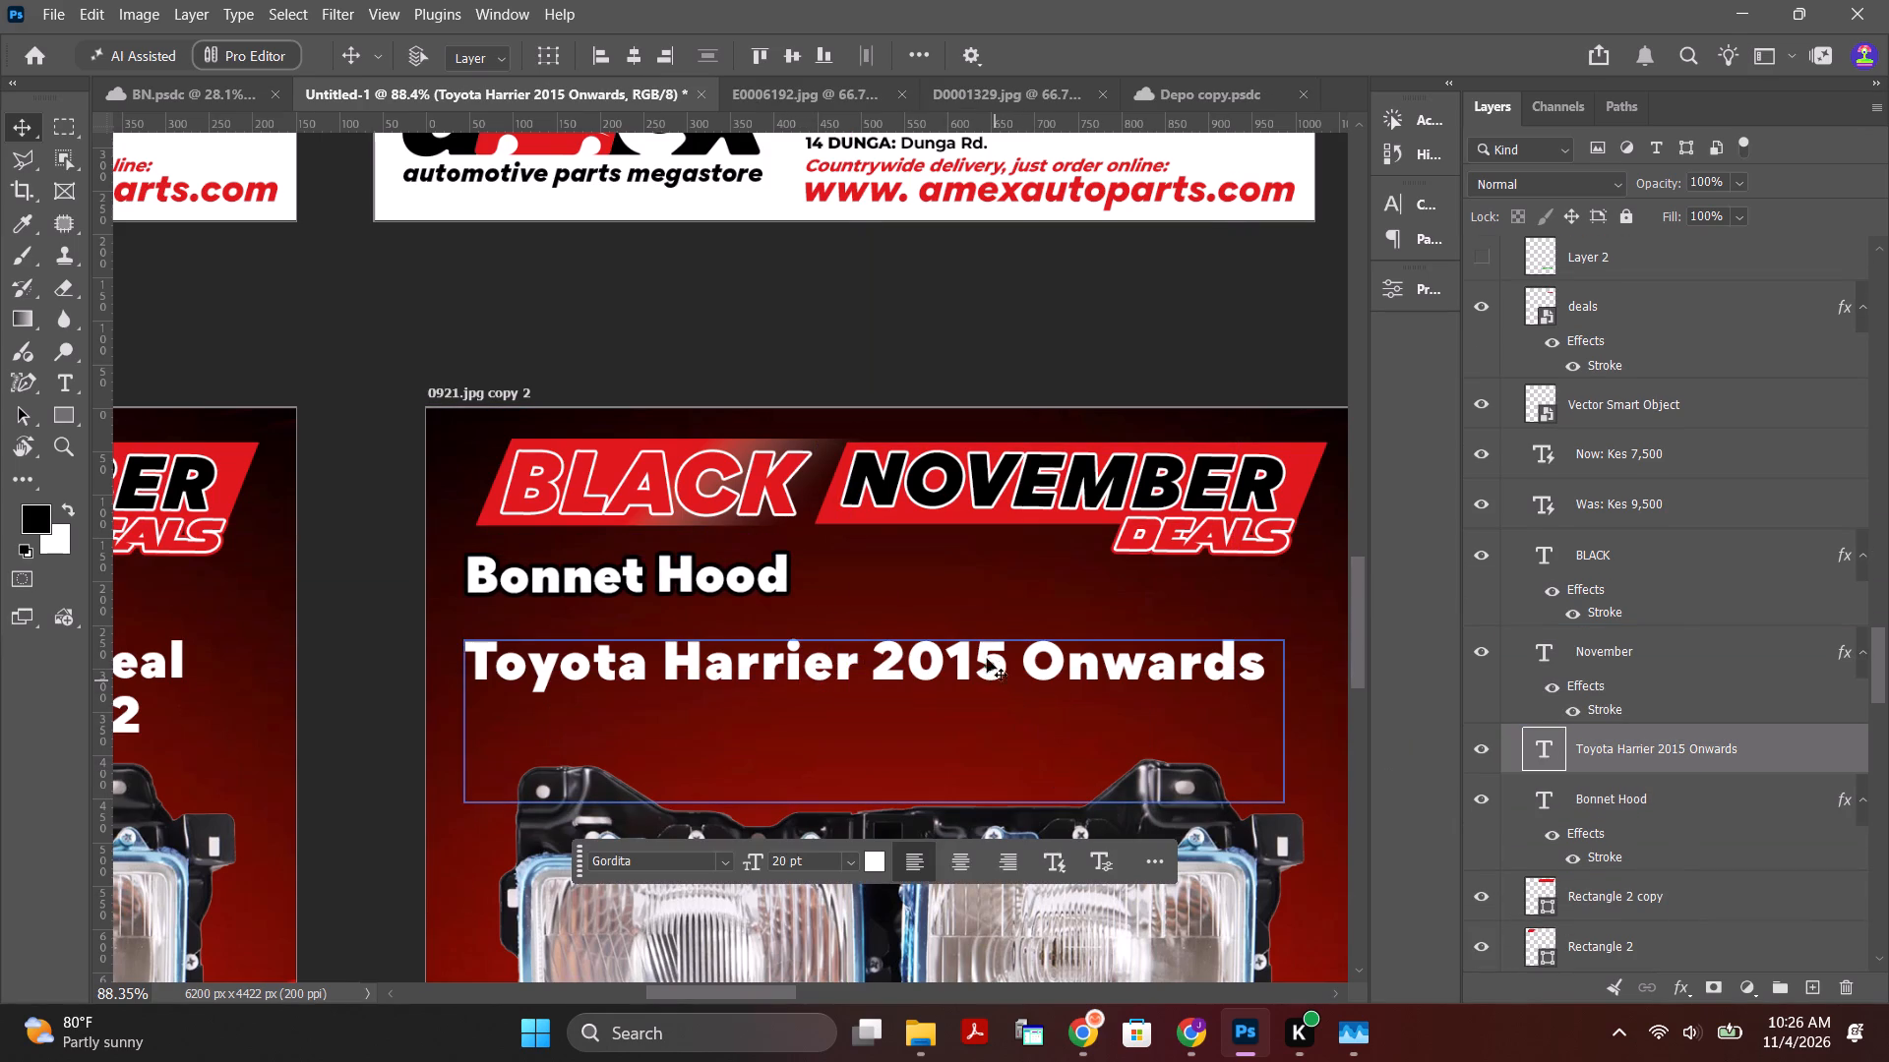
{"action": "left_click_drag", "start_coordinate": [987, 659], "coordinate": [994, 631]}
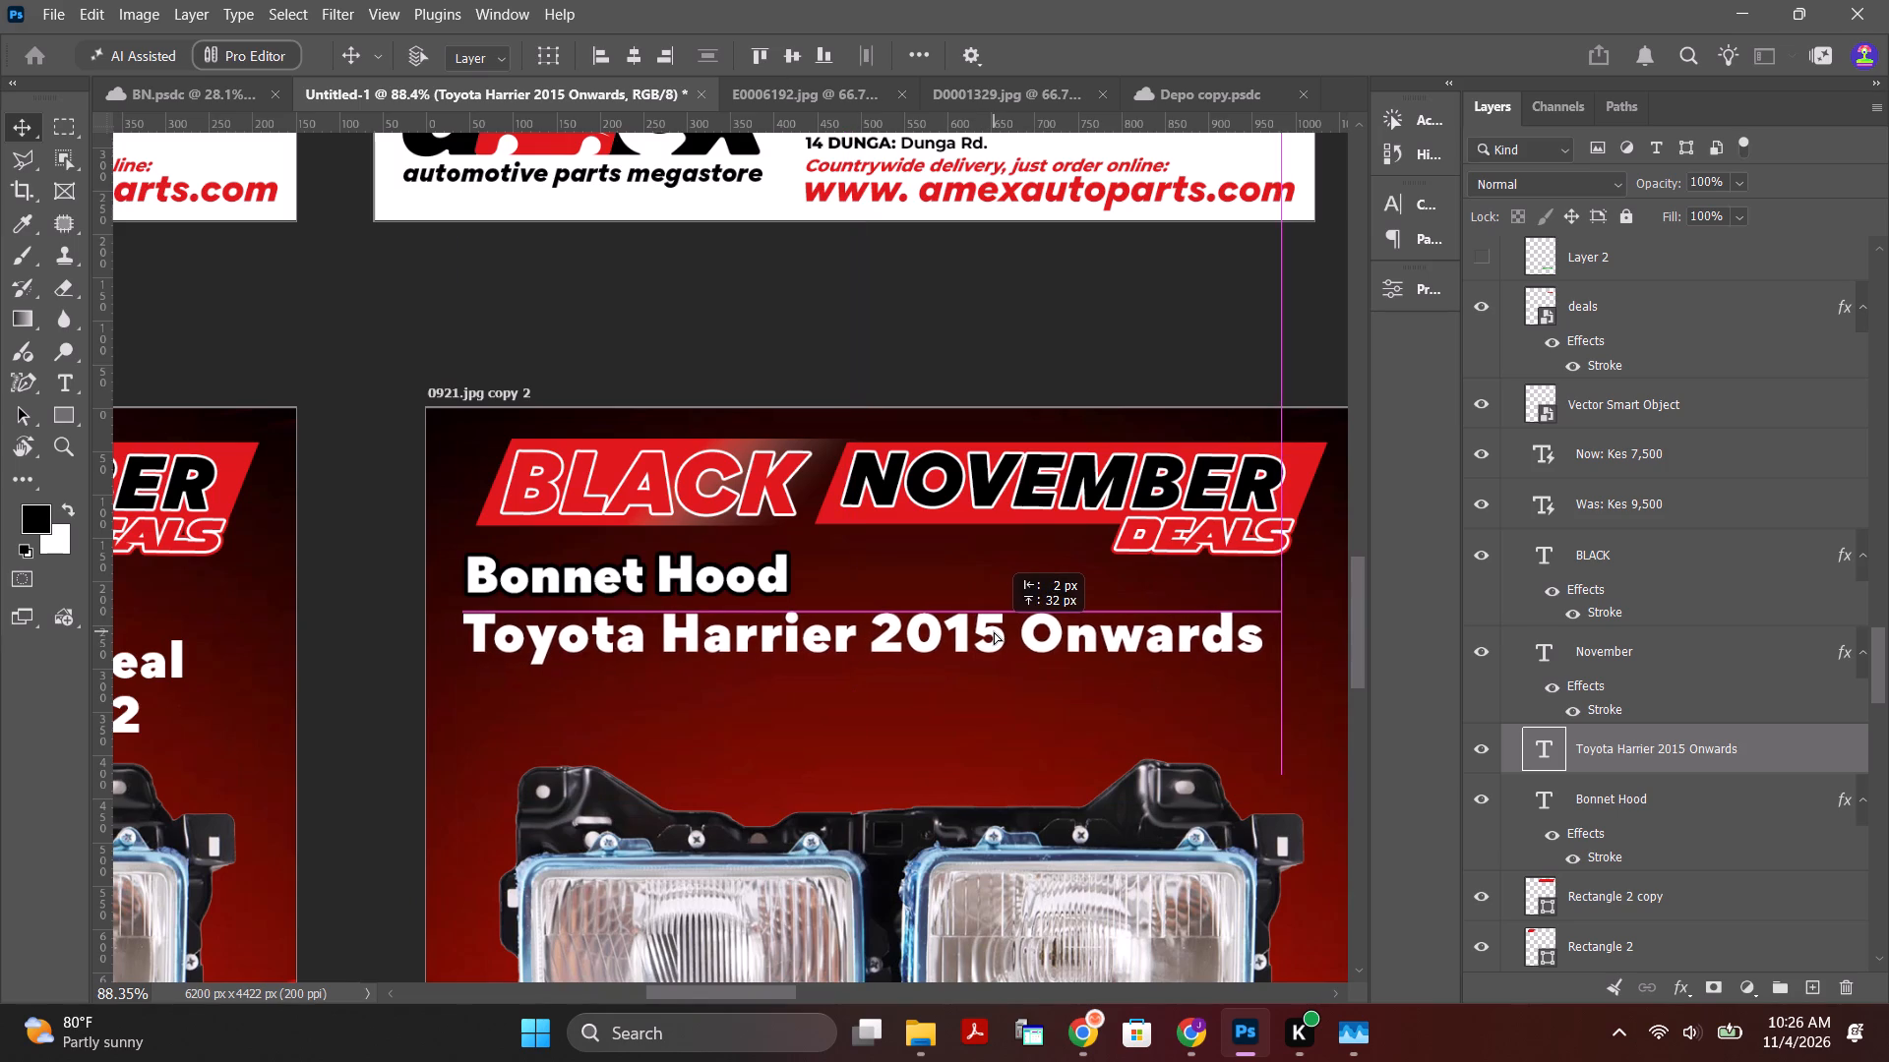
{"action": "left_click_drag", "start_coordinate": [994, 631], "coordinate": [993, 635]}
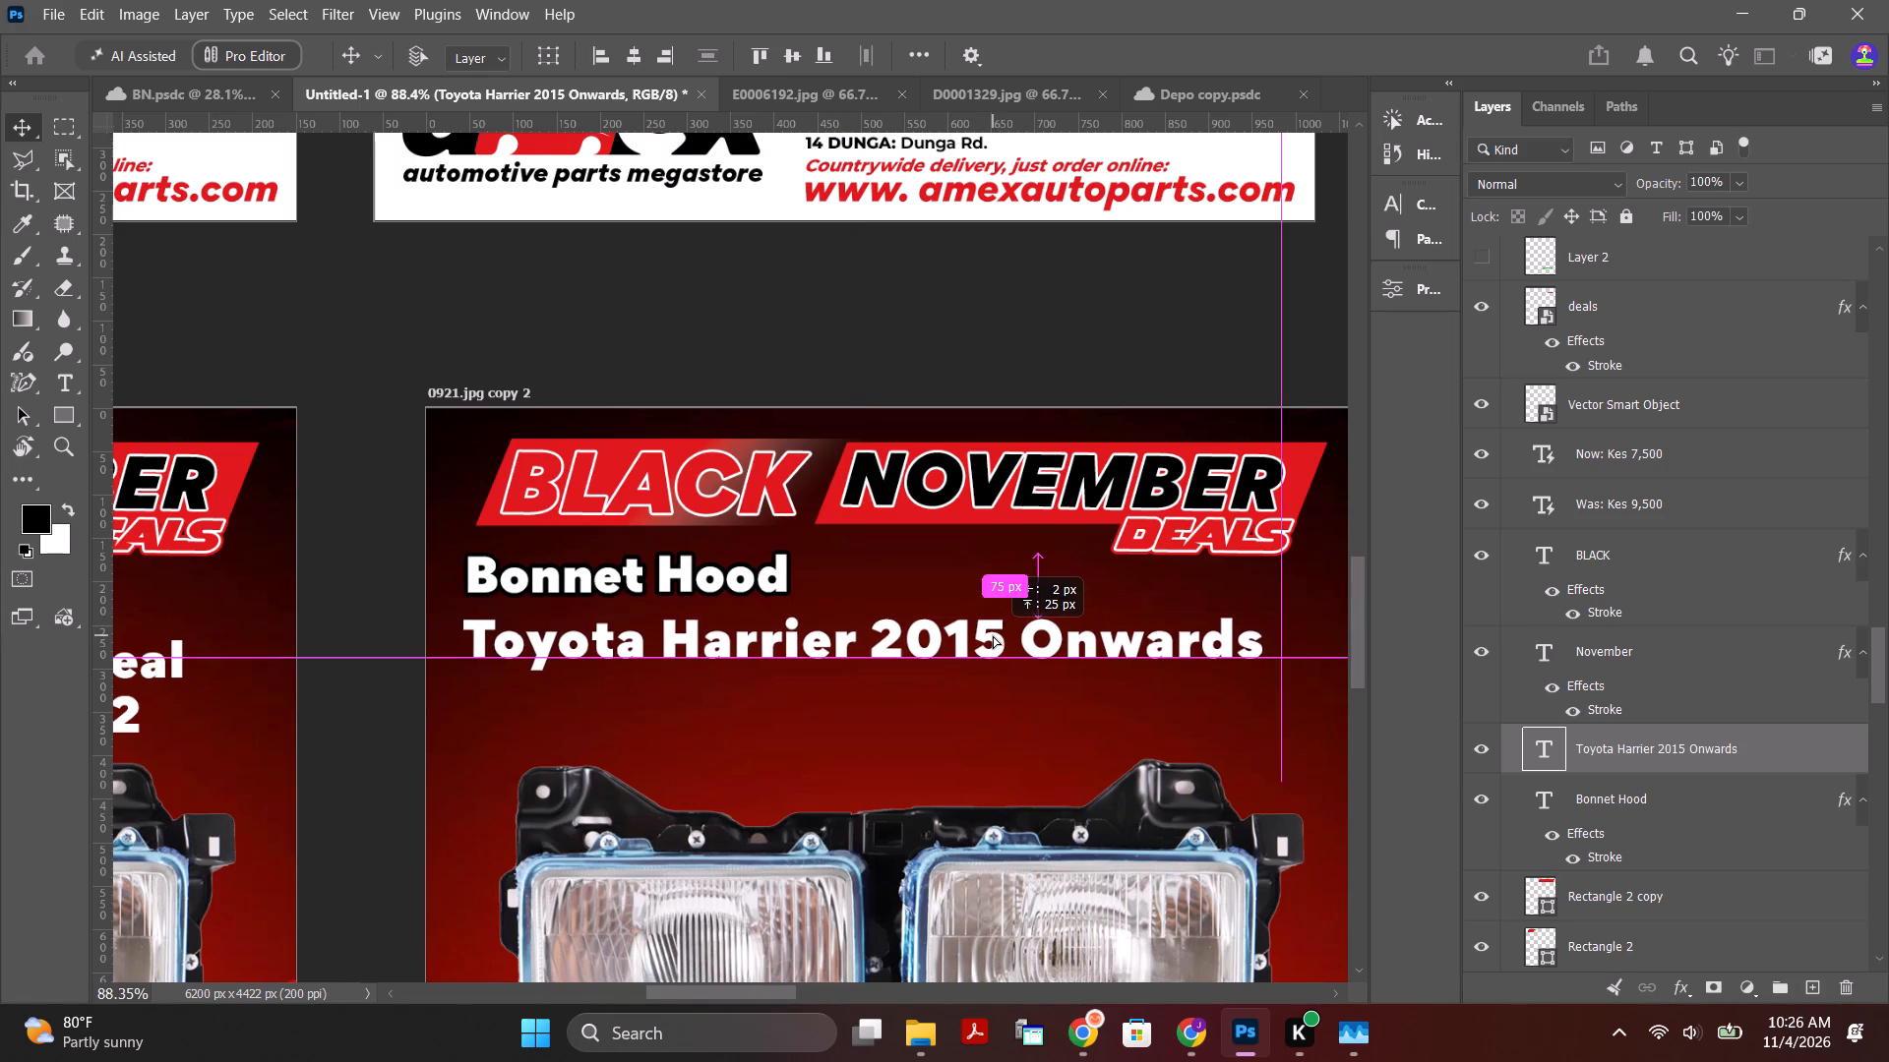
{"action": "left_click_drag", "start_coordinate": [993, 635], "coordinate": [996, 634]}
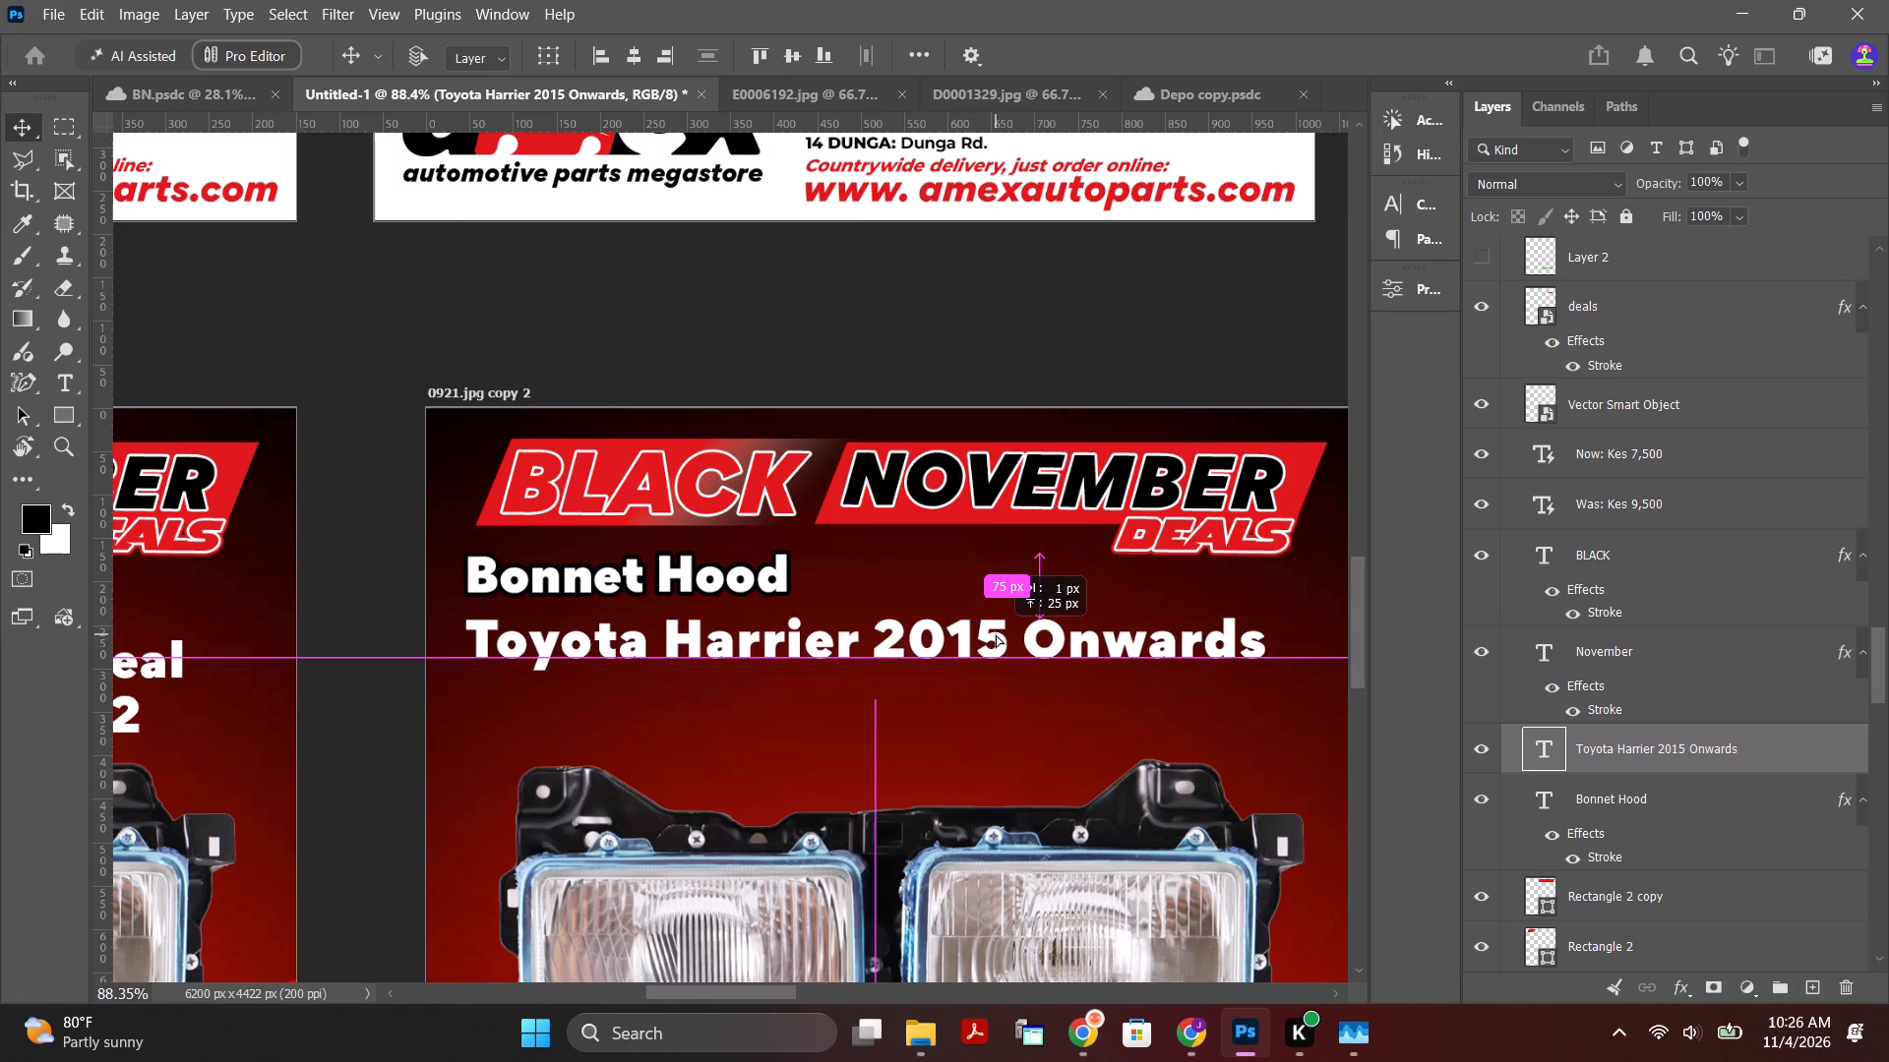
{"action": "left_click_drag", "start_coordinate": [996, 634], "coordinate": [993, 635]}
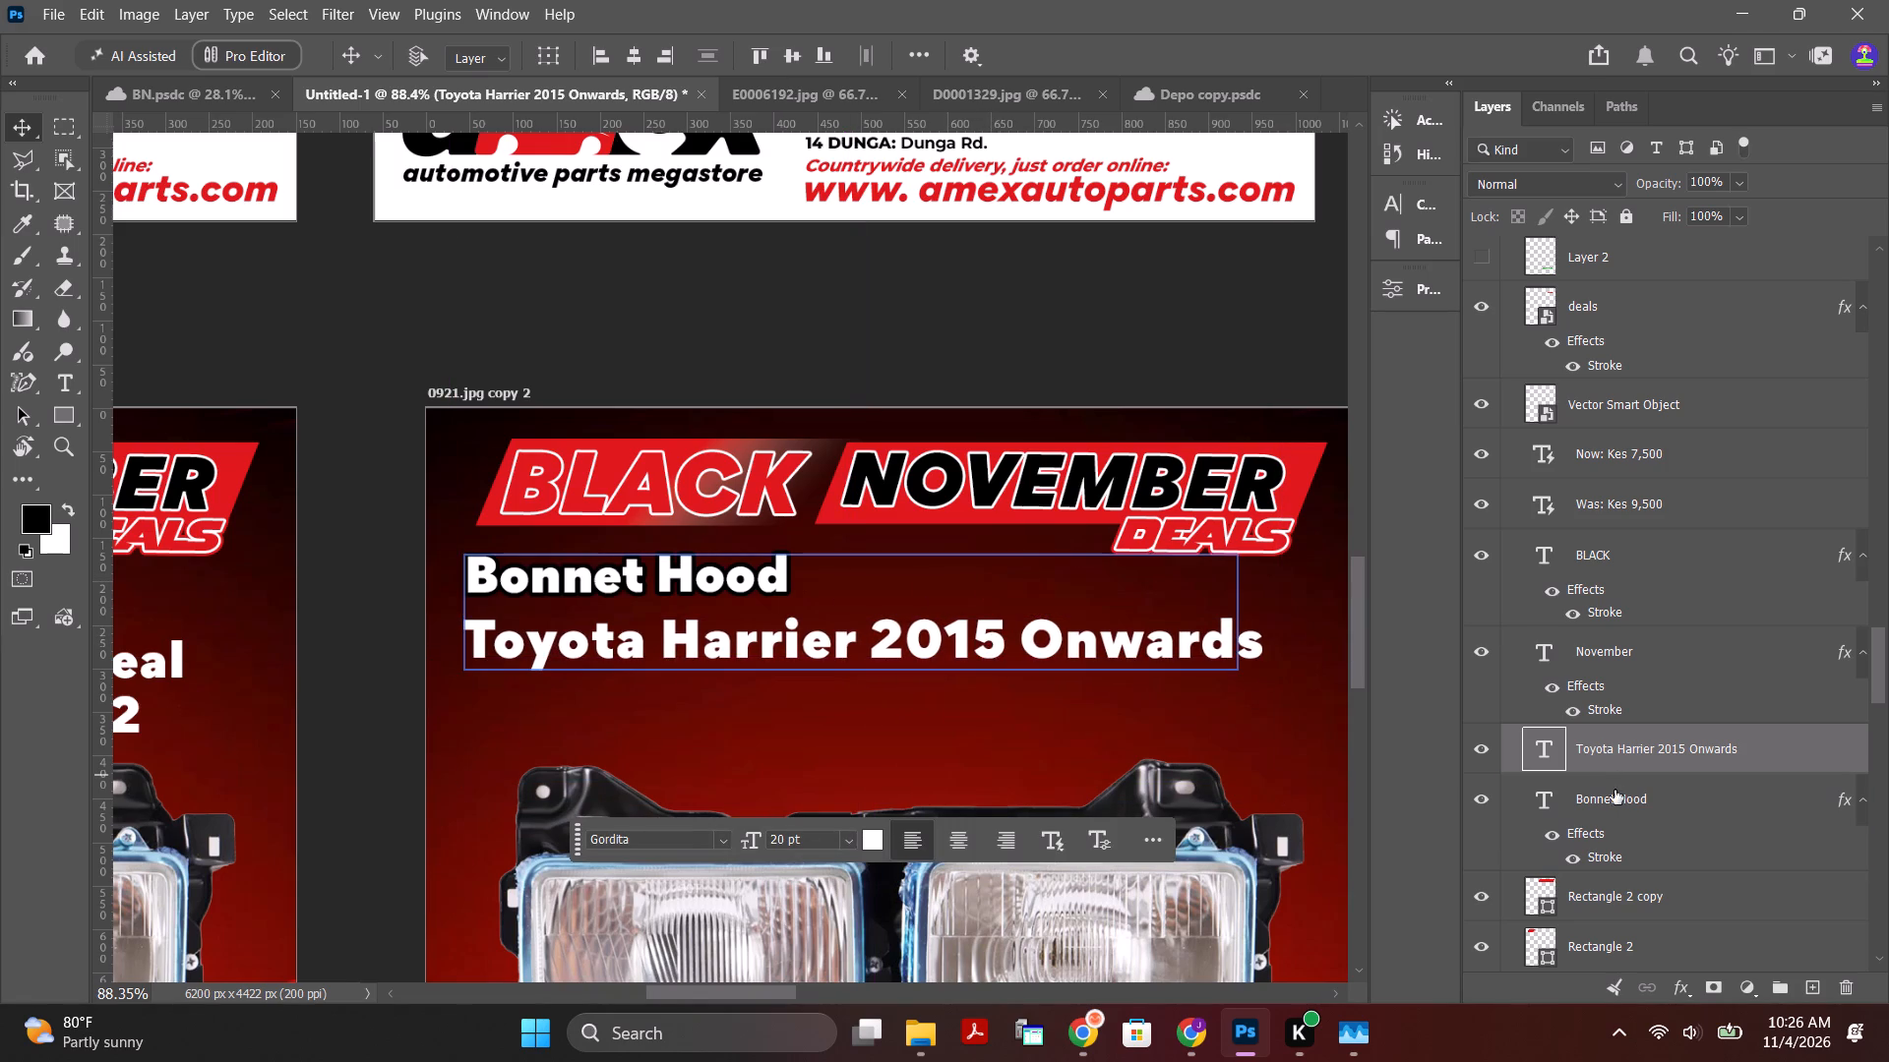
Set the text size of the Bonnet Hood headline to 24 pt.
{"action": "left_click", "coordinate": [1623, 807]}
{"action": "double_click", "coordinate": [767, 583]}
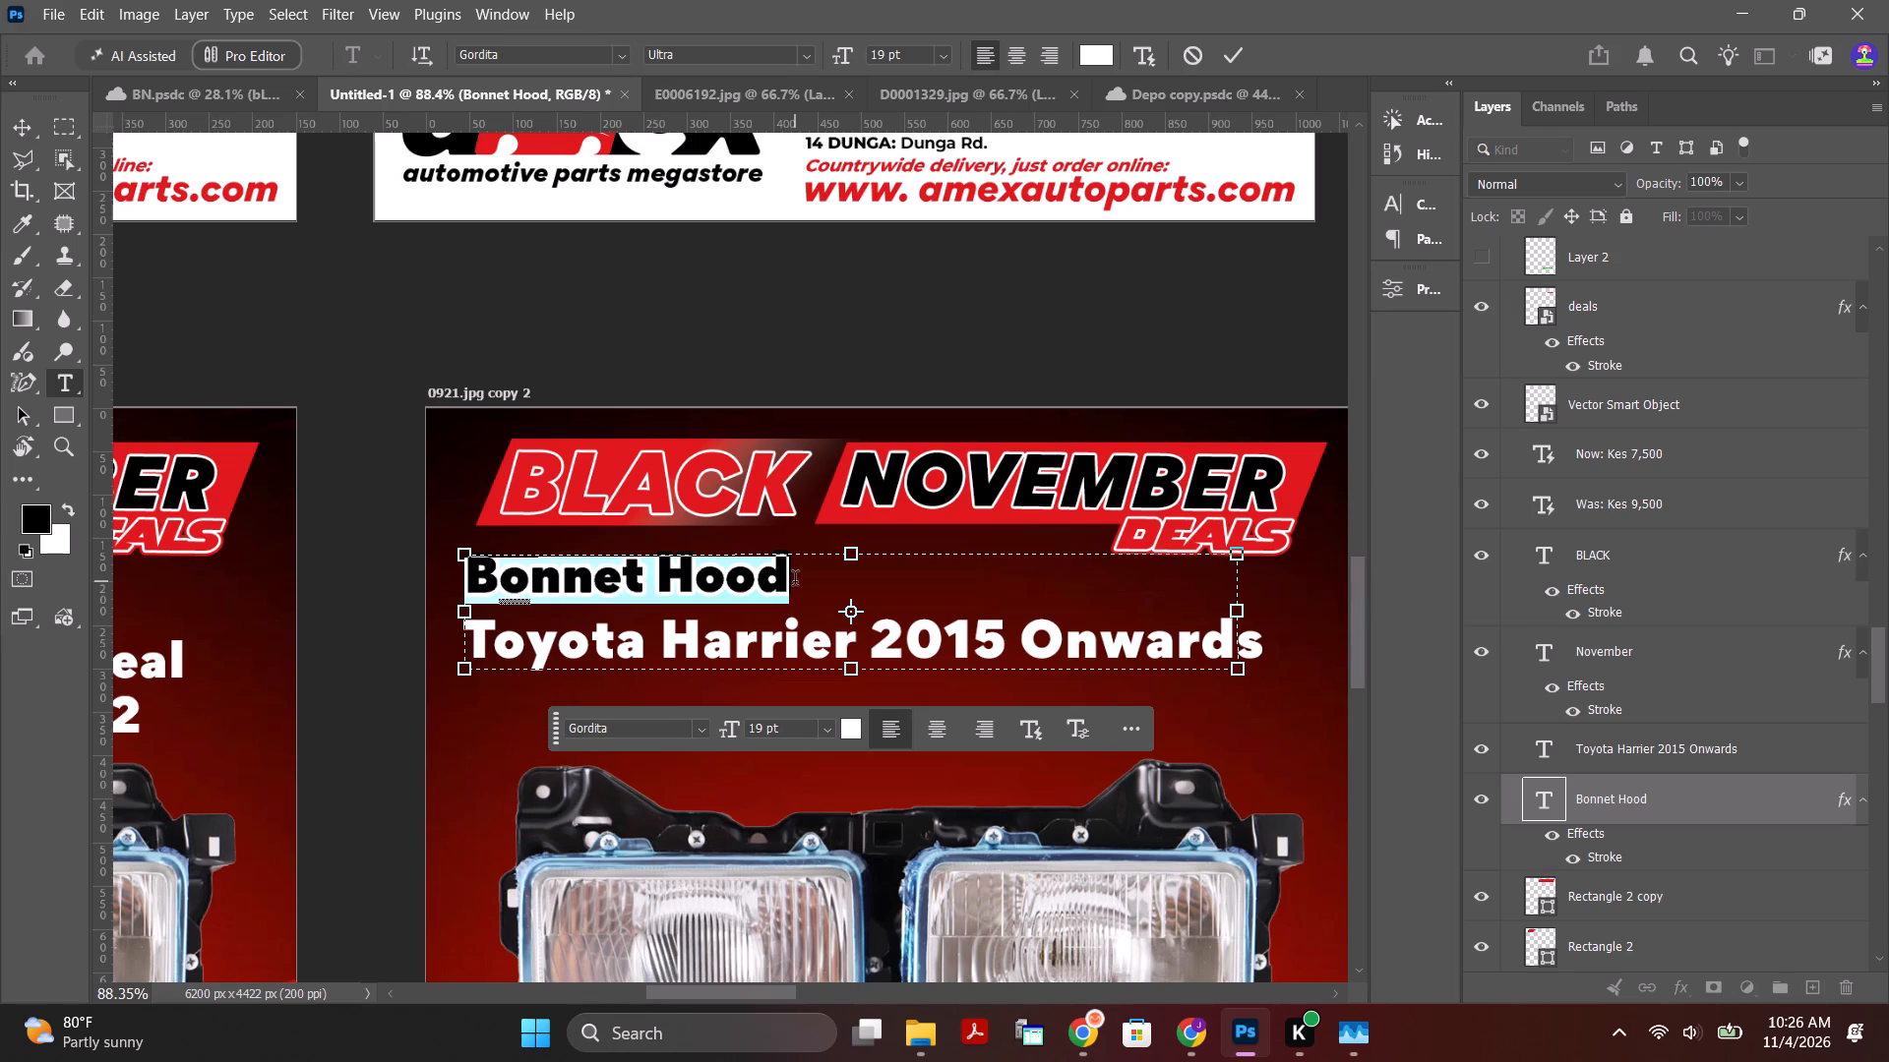
{"action": "left_click_drag", "start_coordinate": [838, 55], "coordinate": [849, 60]}
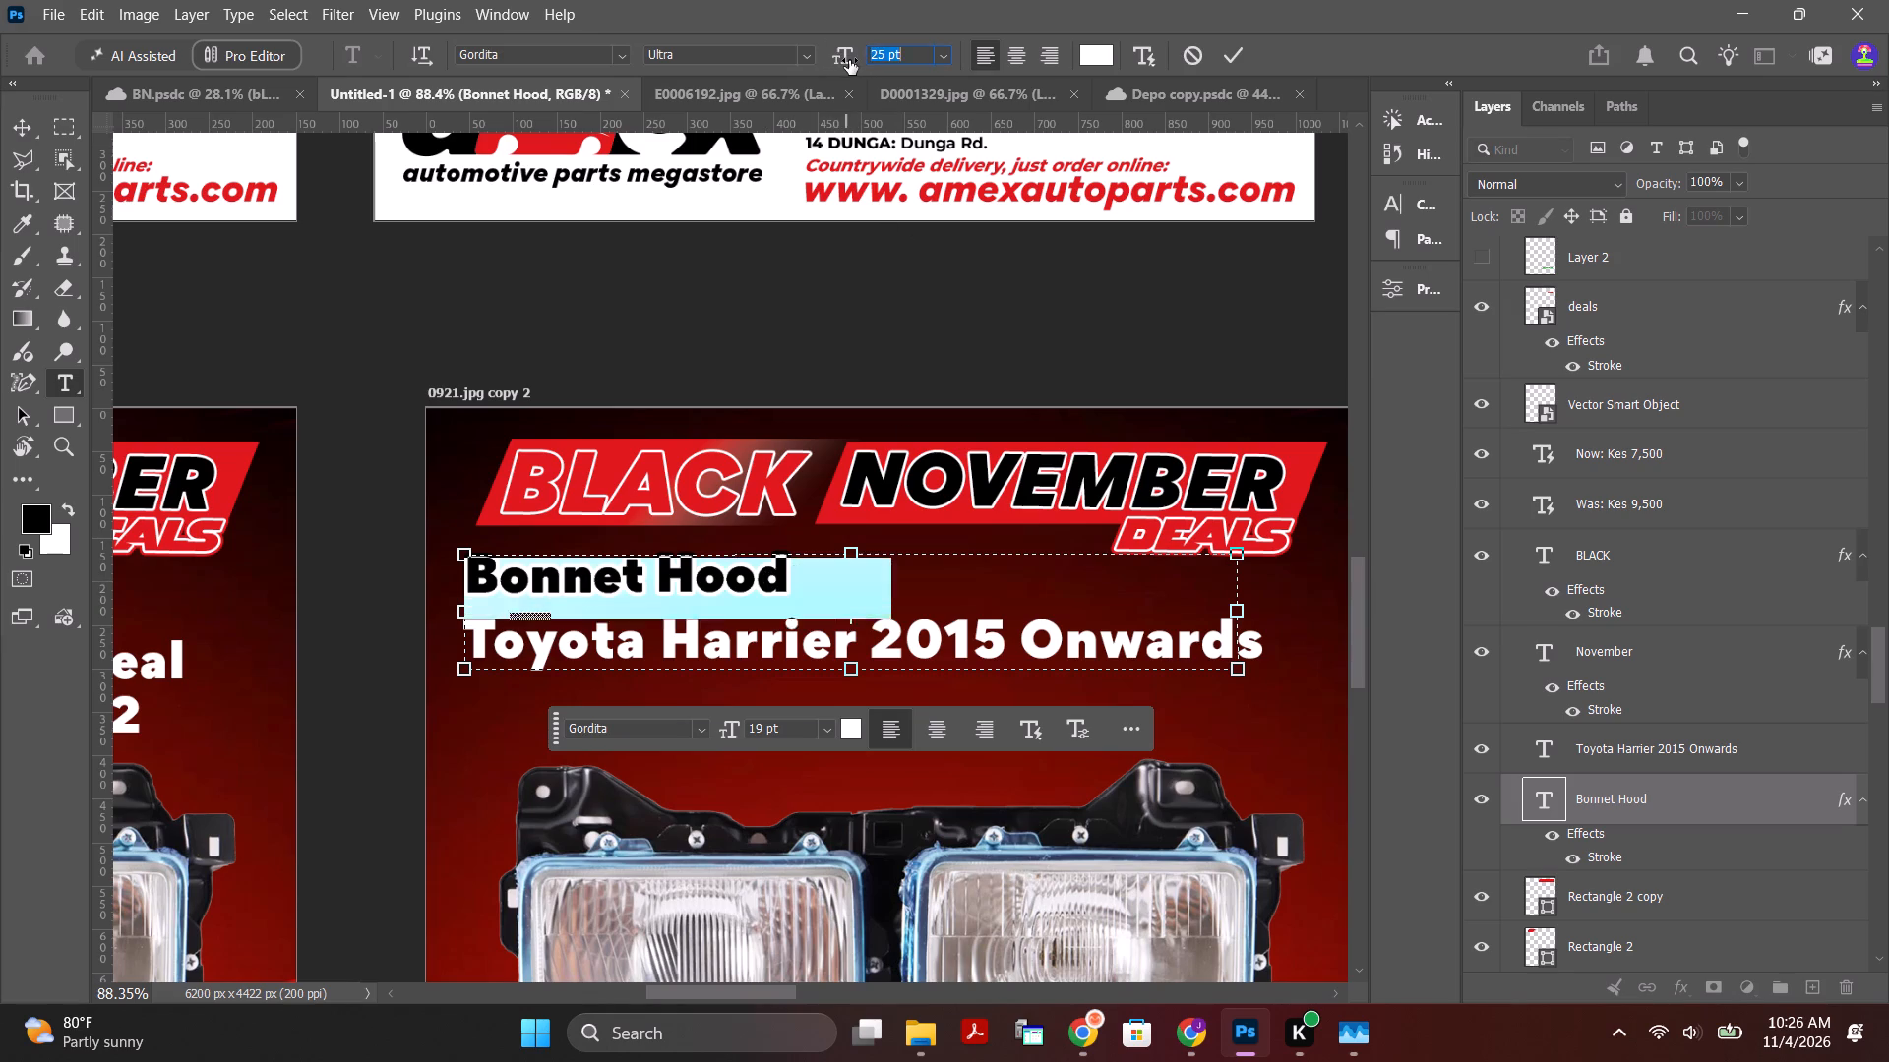
{"action": "left_click_drag", "start_coordinate": [849, 60], "coordinate": [844, 63]}
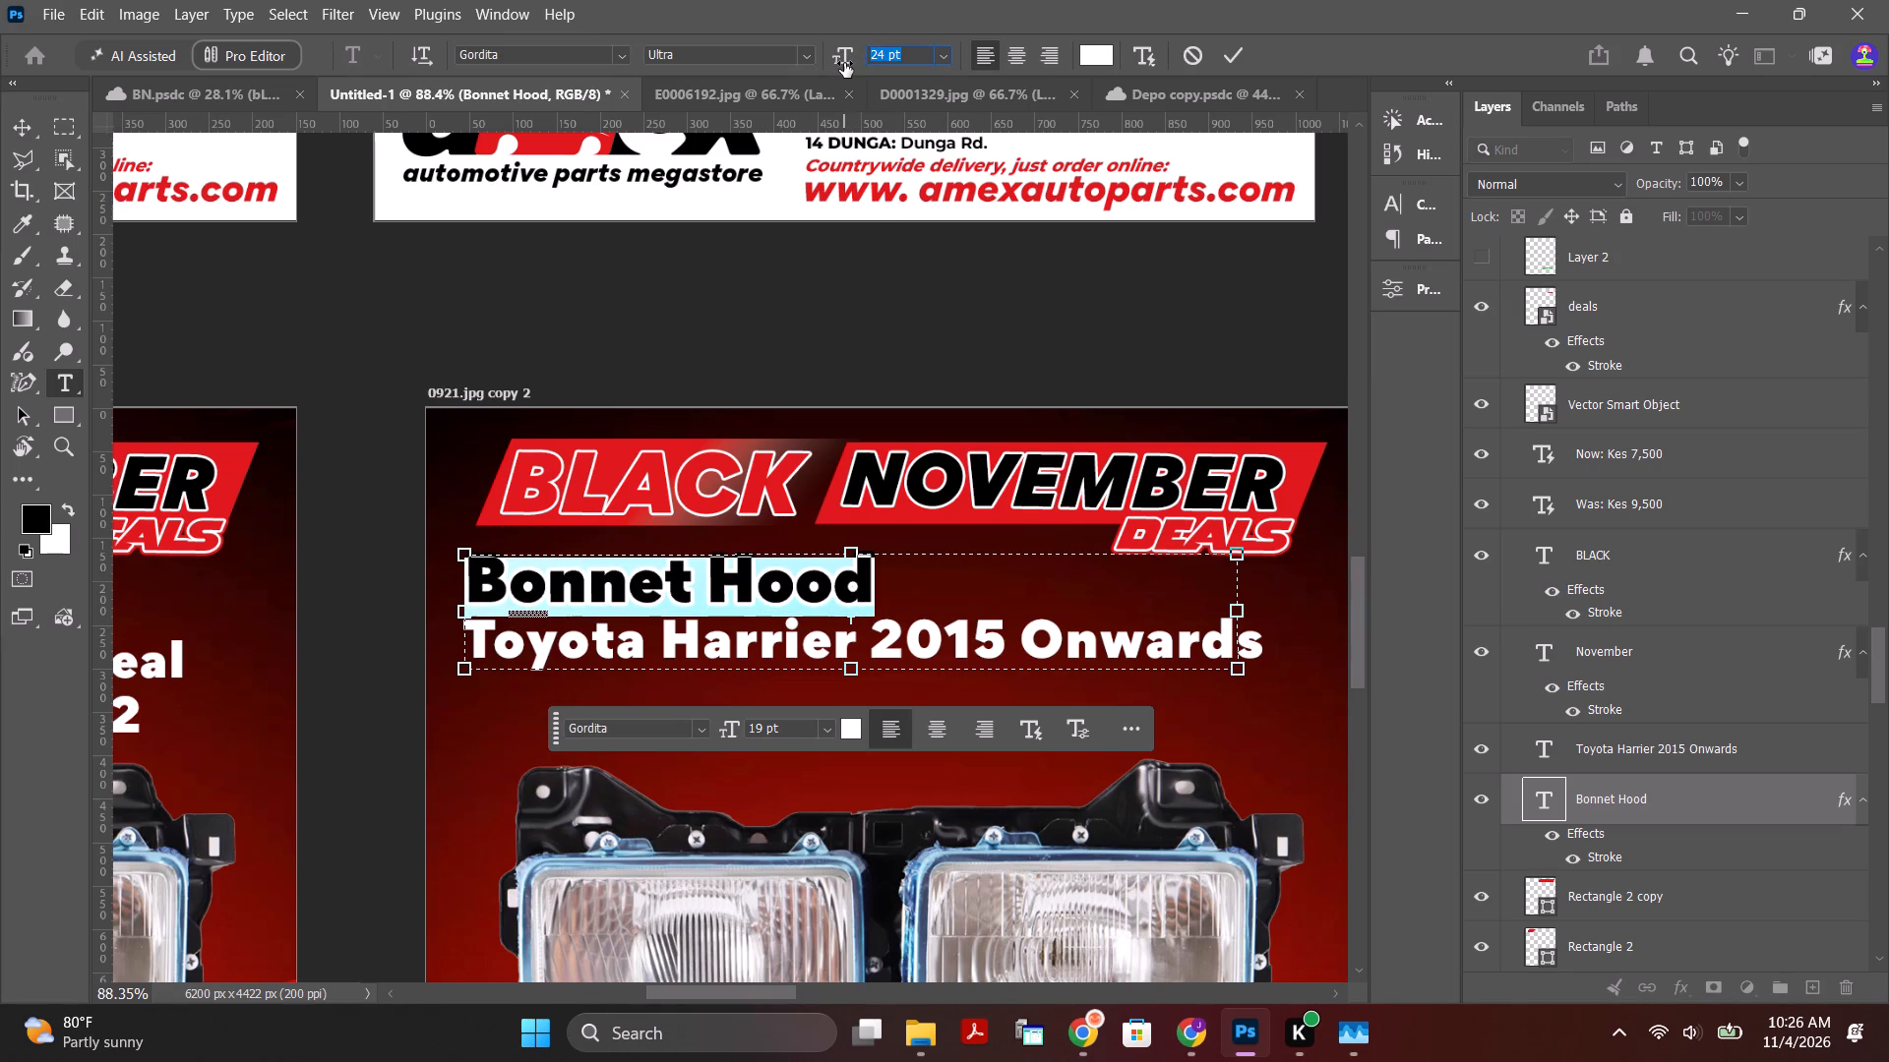
{"action": "left_click_drag", "start_coordinate": [844, 63], "coordinate": [844, 66]}
{"action": "left_click", "coordinate": [1231, 50]}
Move the enlarged Bonnet Hood headline slightly up toward the banner, keeping it aligned with the start of the Toyota Harrier line.
{"action": "left_click", "coordinate": [997, 323]}
{"action": "left_click", "coordinate": [799, 594]}
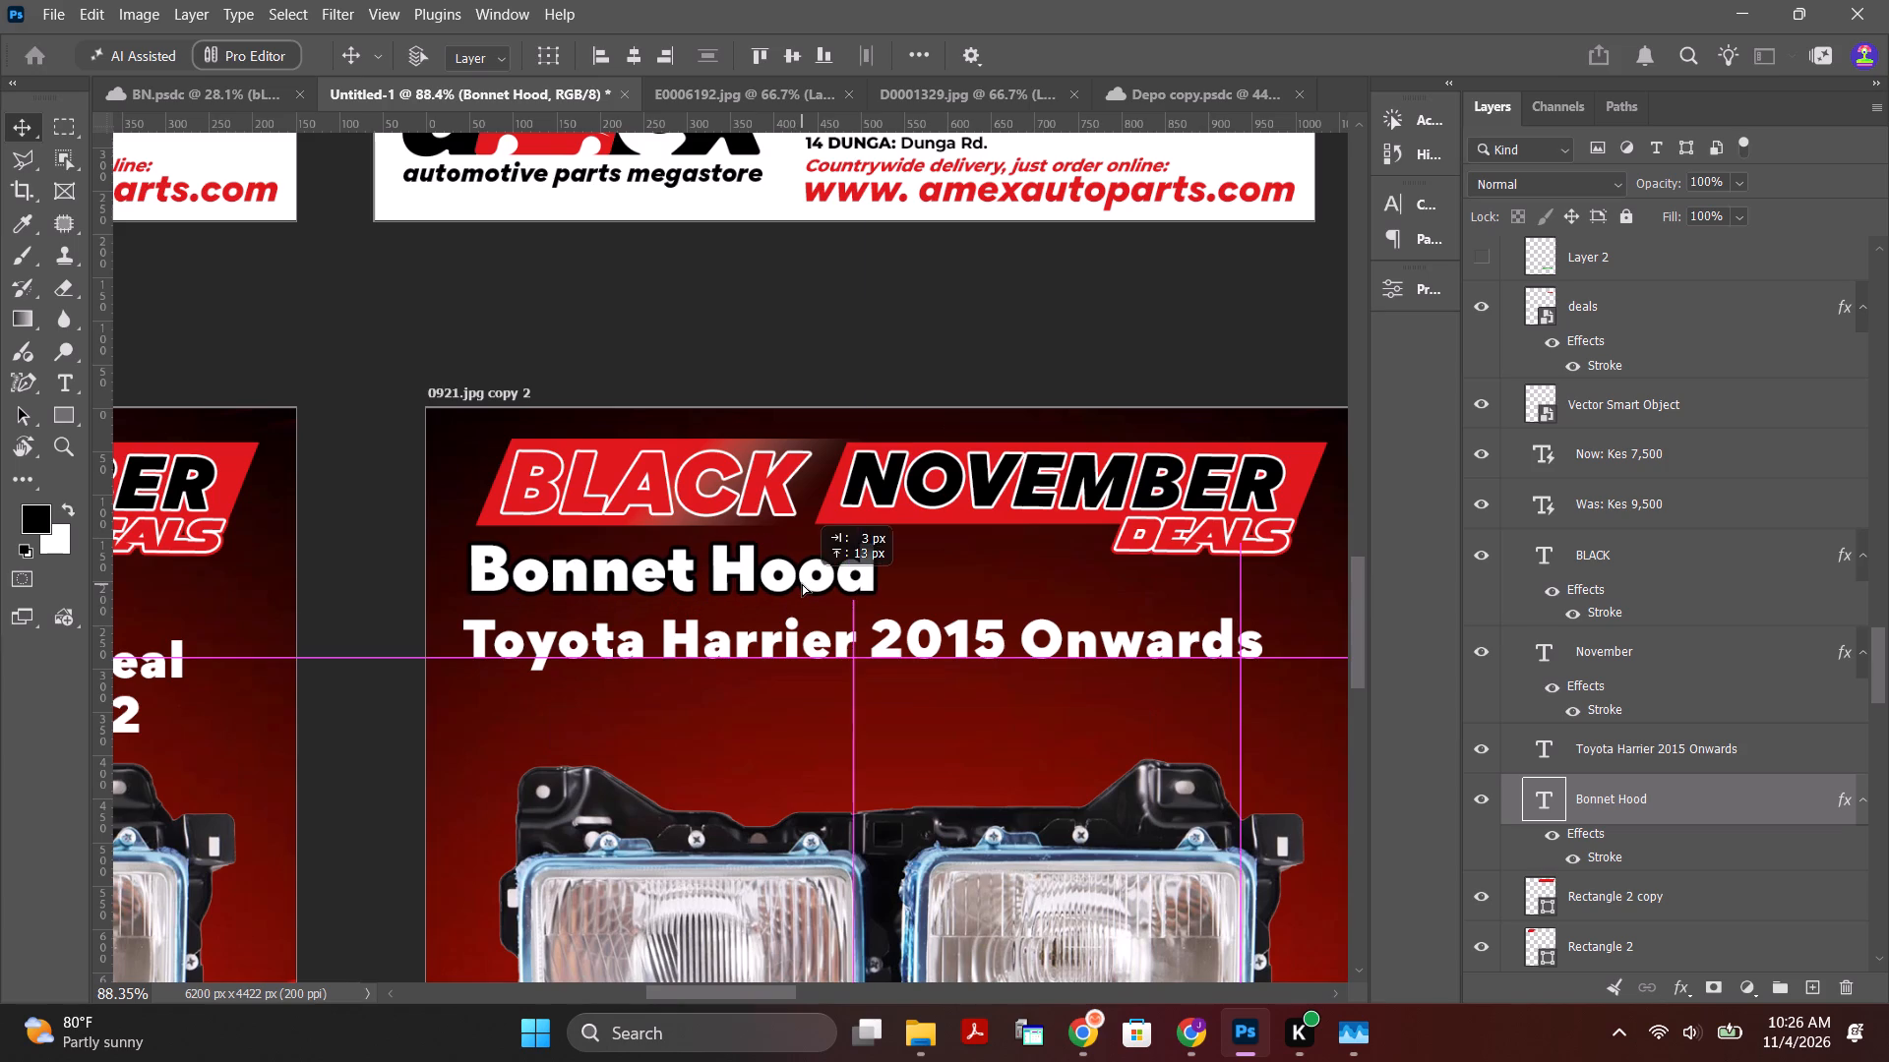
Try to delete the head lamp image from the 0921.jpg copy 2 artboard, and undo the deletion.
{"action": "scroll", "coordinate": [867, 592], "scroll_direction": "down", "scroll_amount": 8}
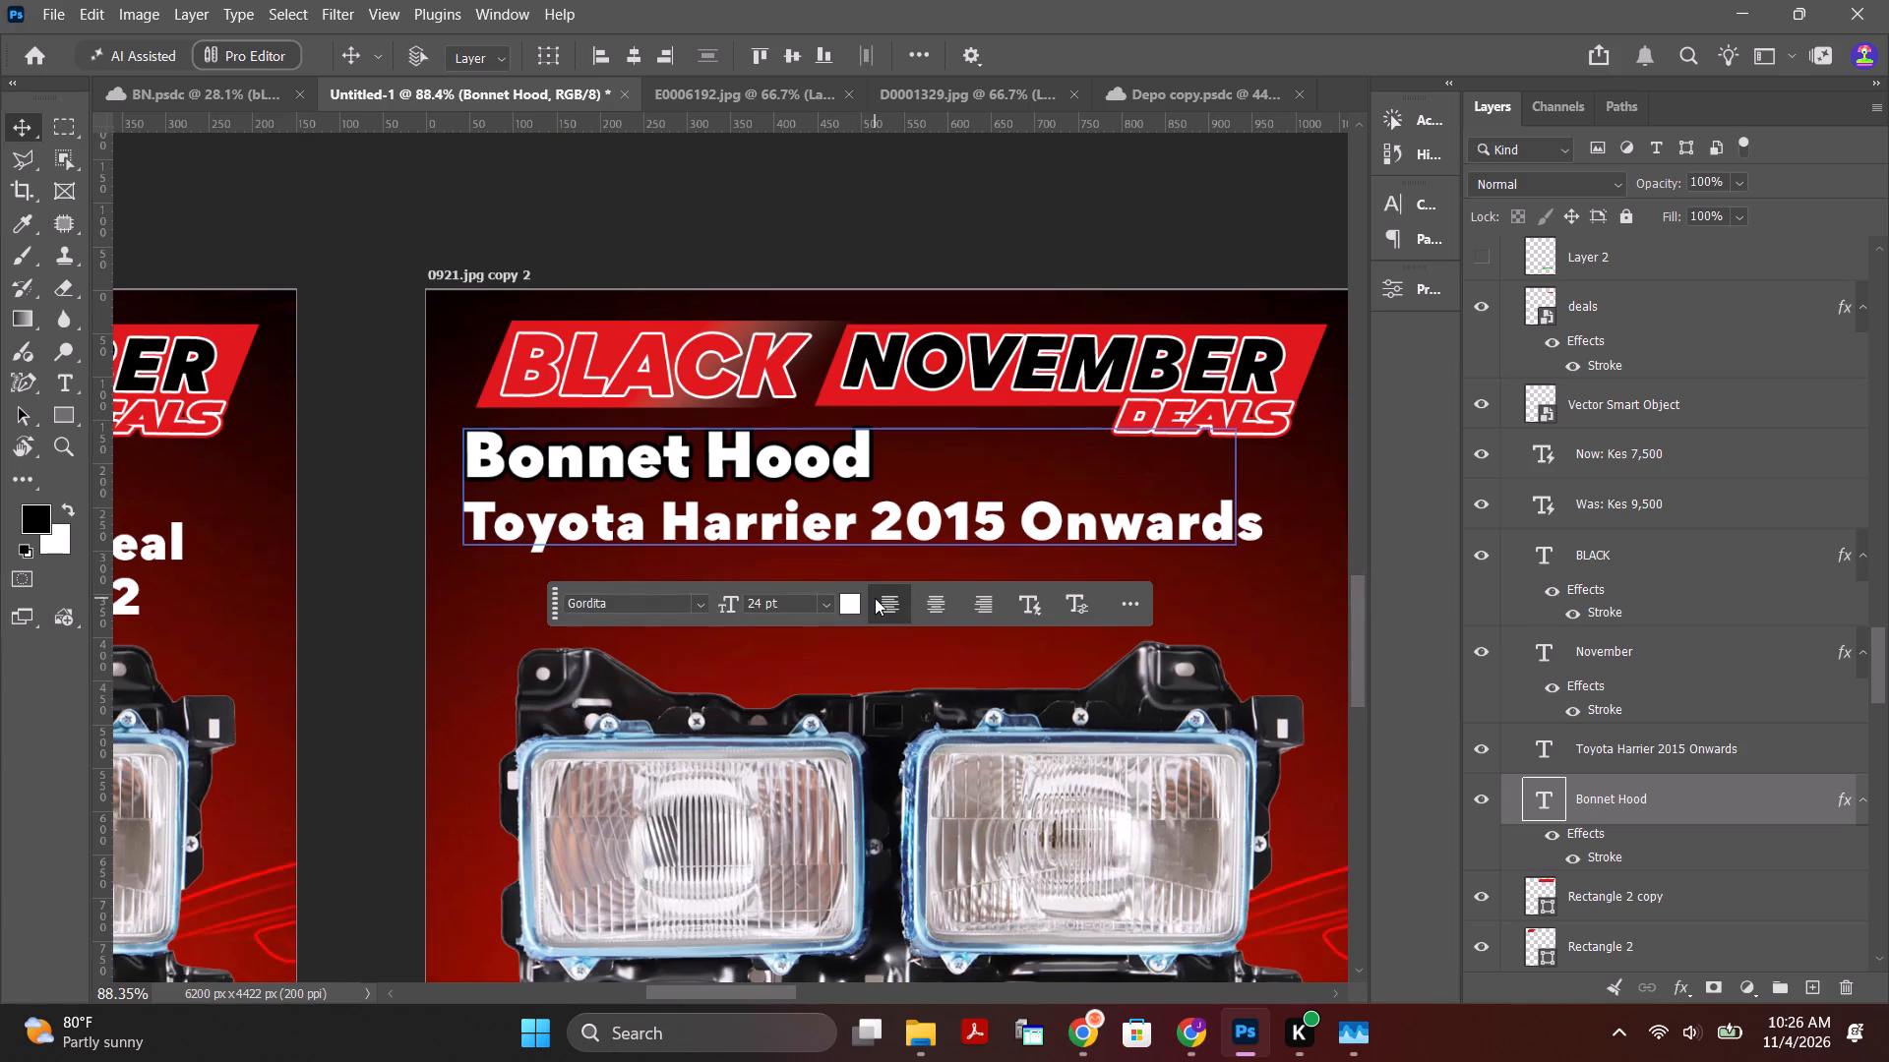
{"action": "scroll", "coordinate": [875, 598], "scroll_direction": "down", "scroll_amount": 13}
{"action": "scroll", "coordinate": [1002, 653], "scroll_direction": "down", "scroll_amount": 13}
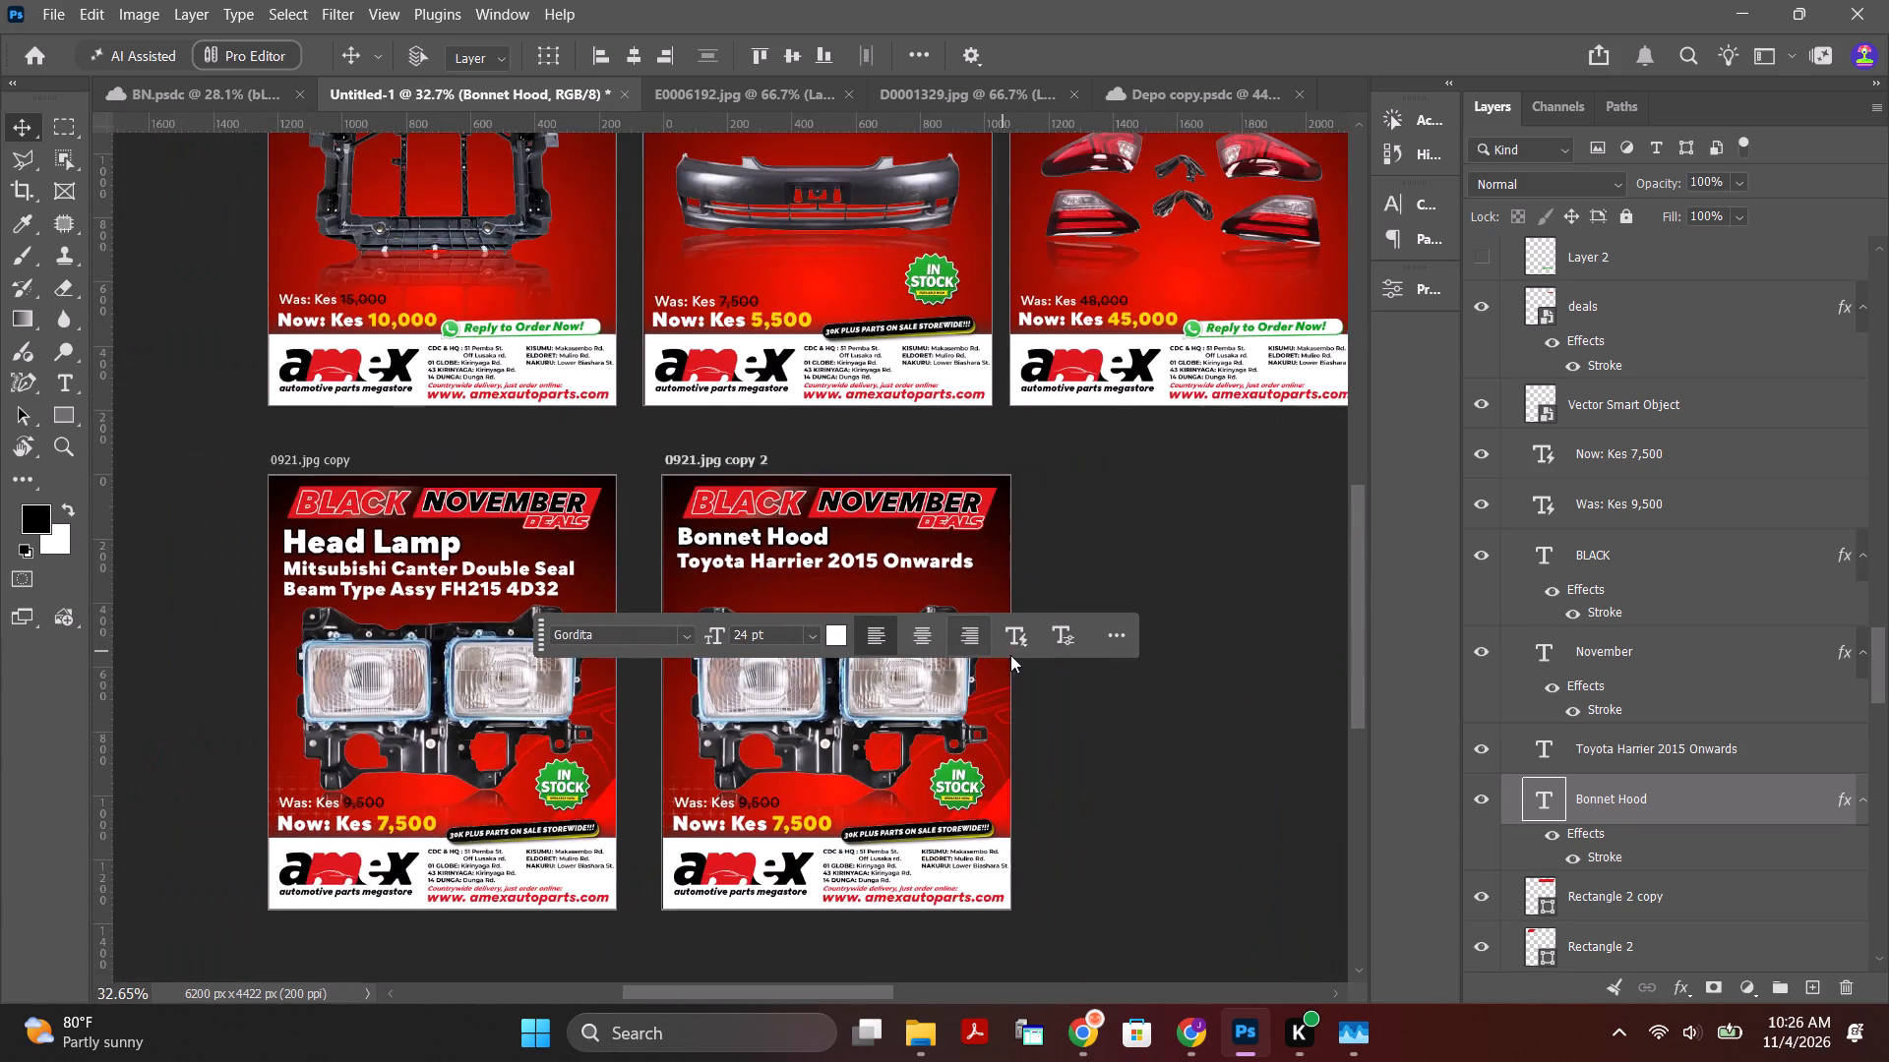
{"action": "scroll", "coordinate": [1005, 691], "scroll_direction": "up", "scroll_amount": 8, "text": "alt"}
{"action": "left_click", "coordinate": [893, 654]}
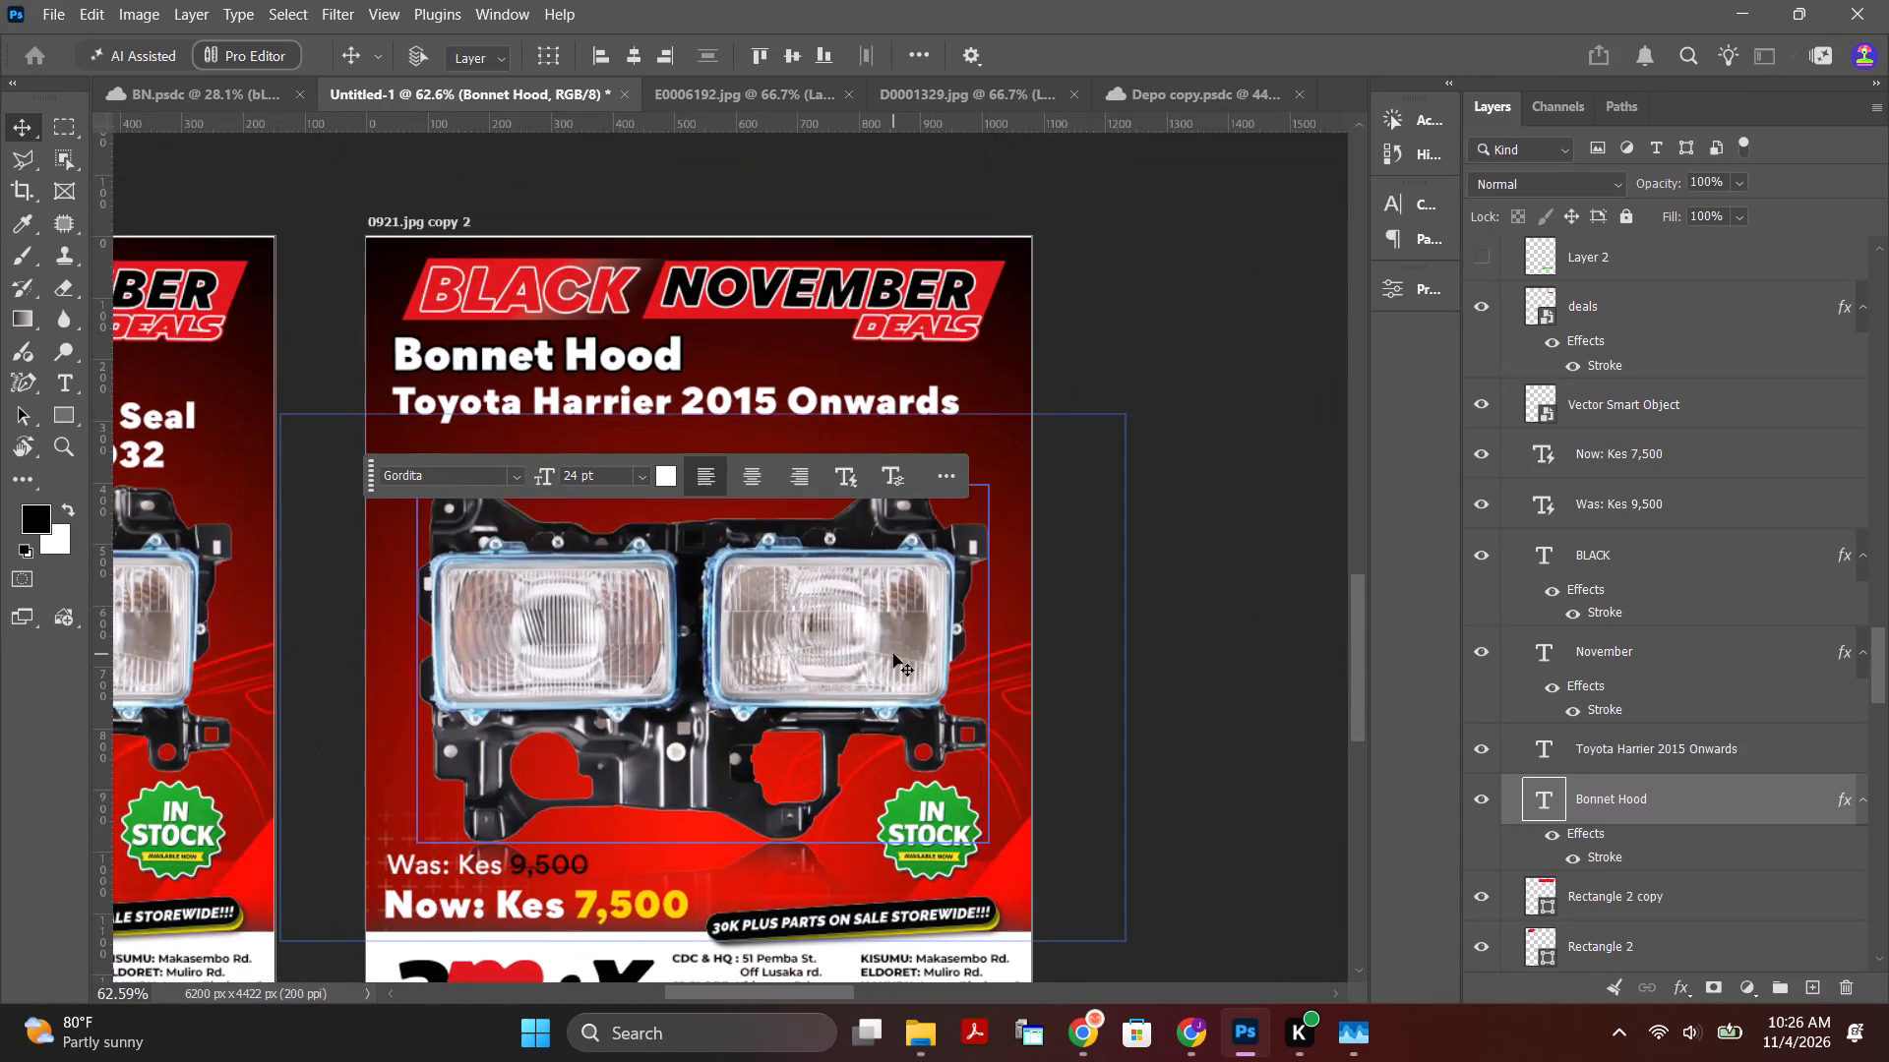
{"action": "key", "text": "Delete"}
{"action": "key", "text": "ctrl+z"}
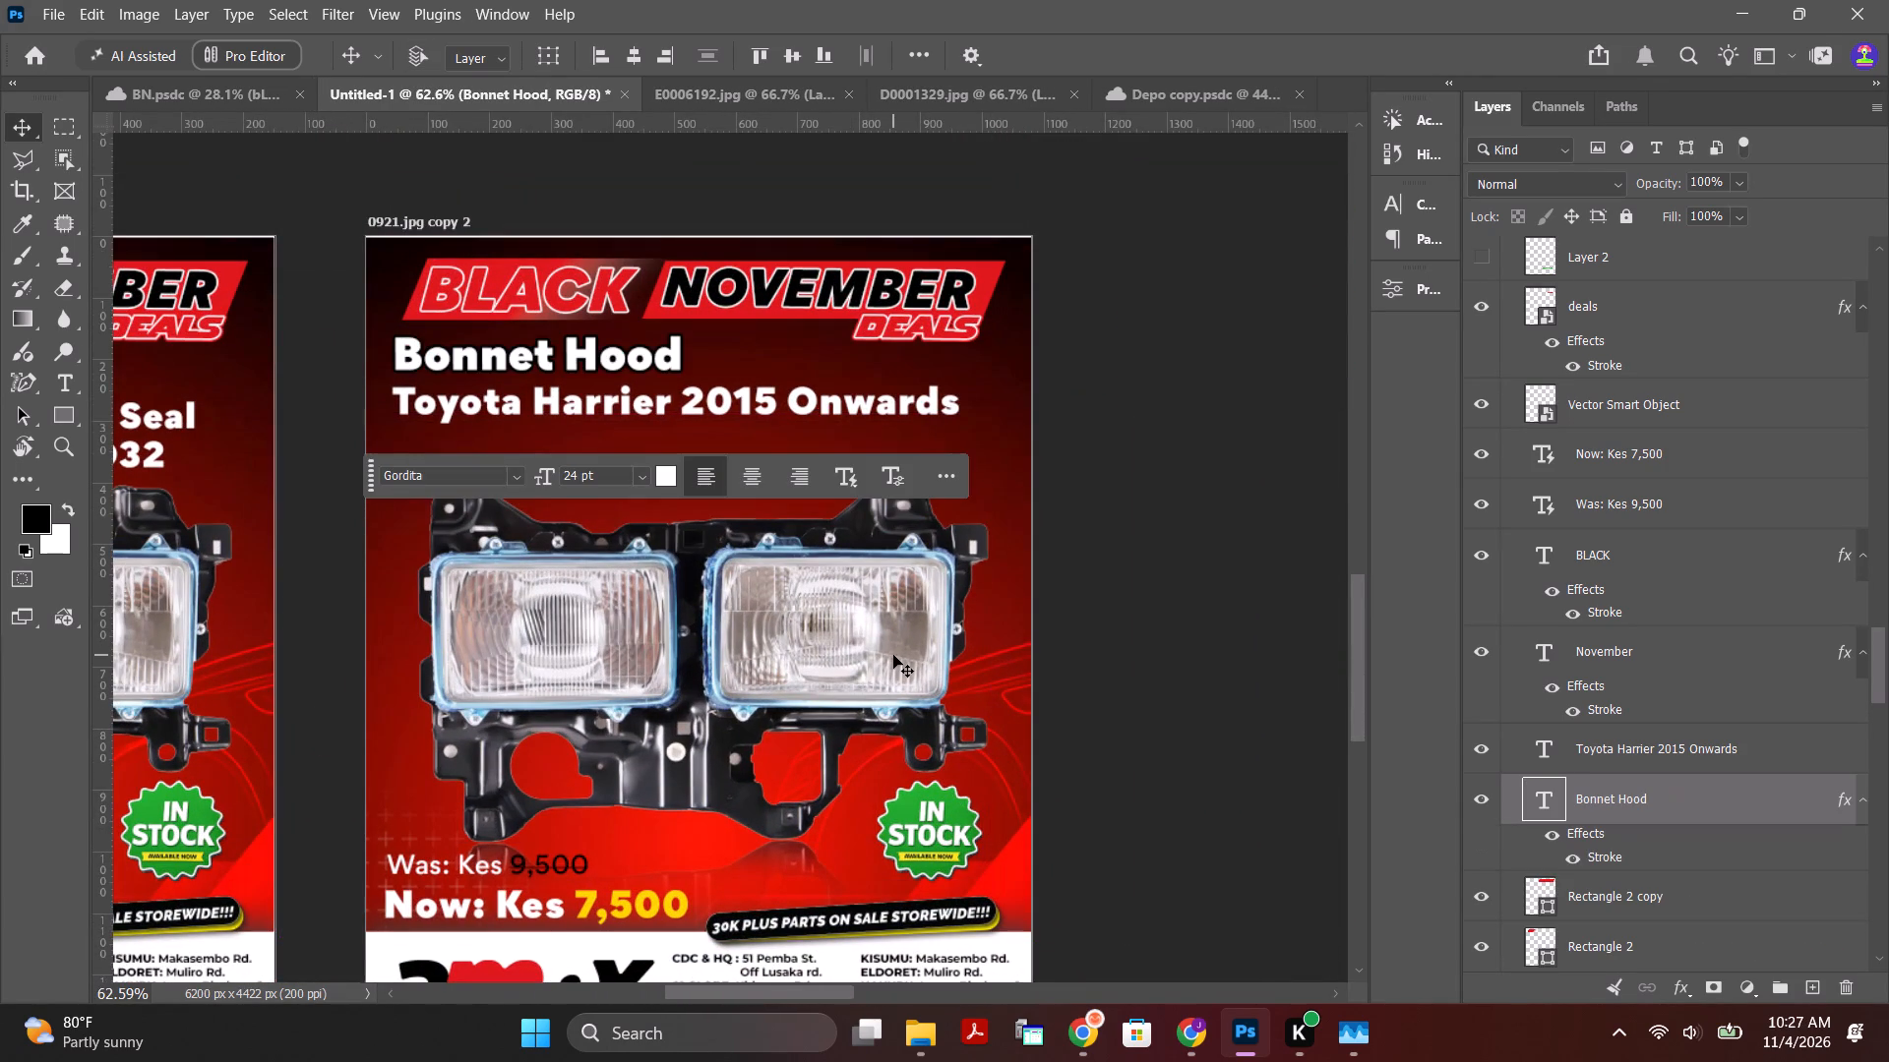
Delete the head lamp image layer and its faded reflection copy from the 0921.jpg copy 2 artboard.
{"action": "scroll", "coordinate": [1770, 811], "scroll_direction": "down", "scroll_amount": 12}
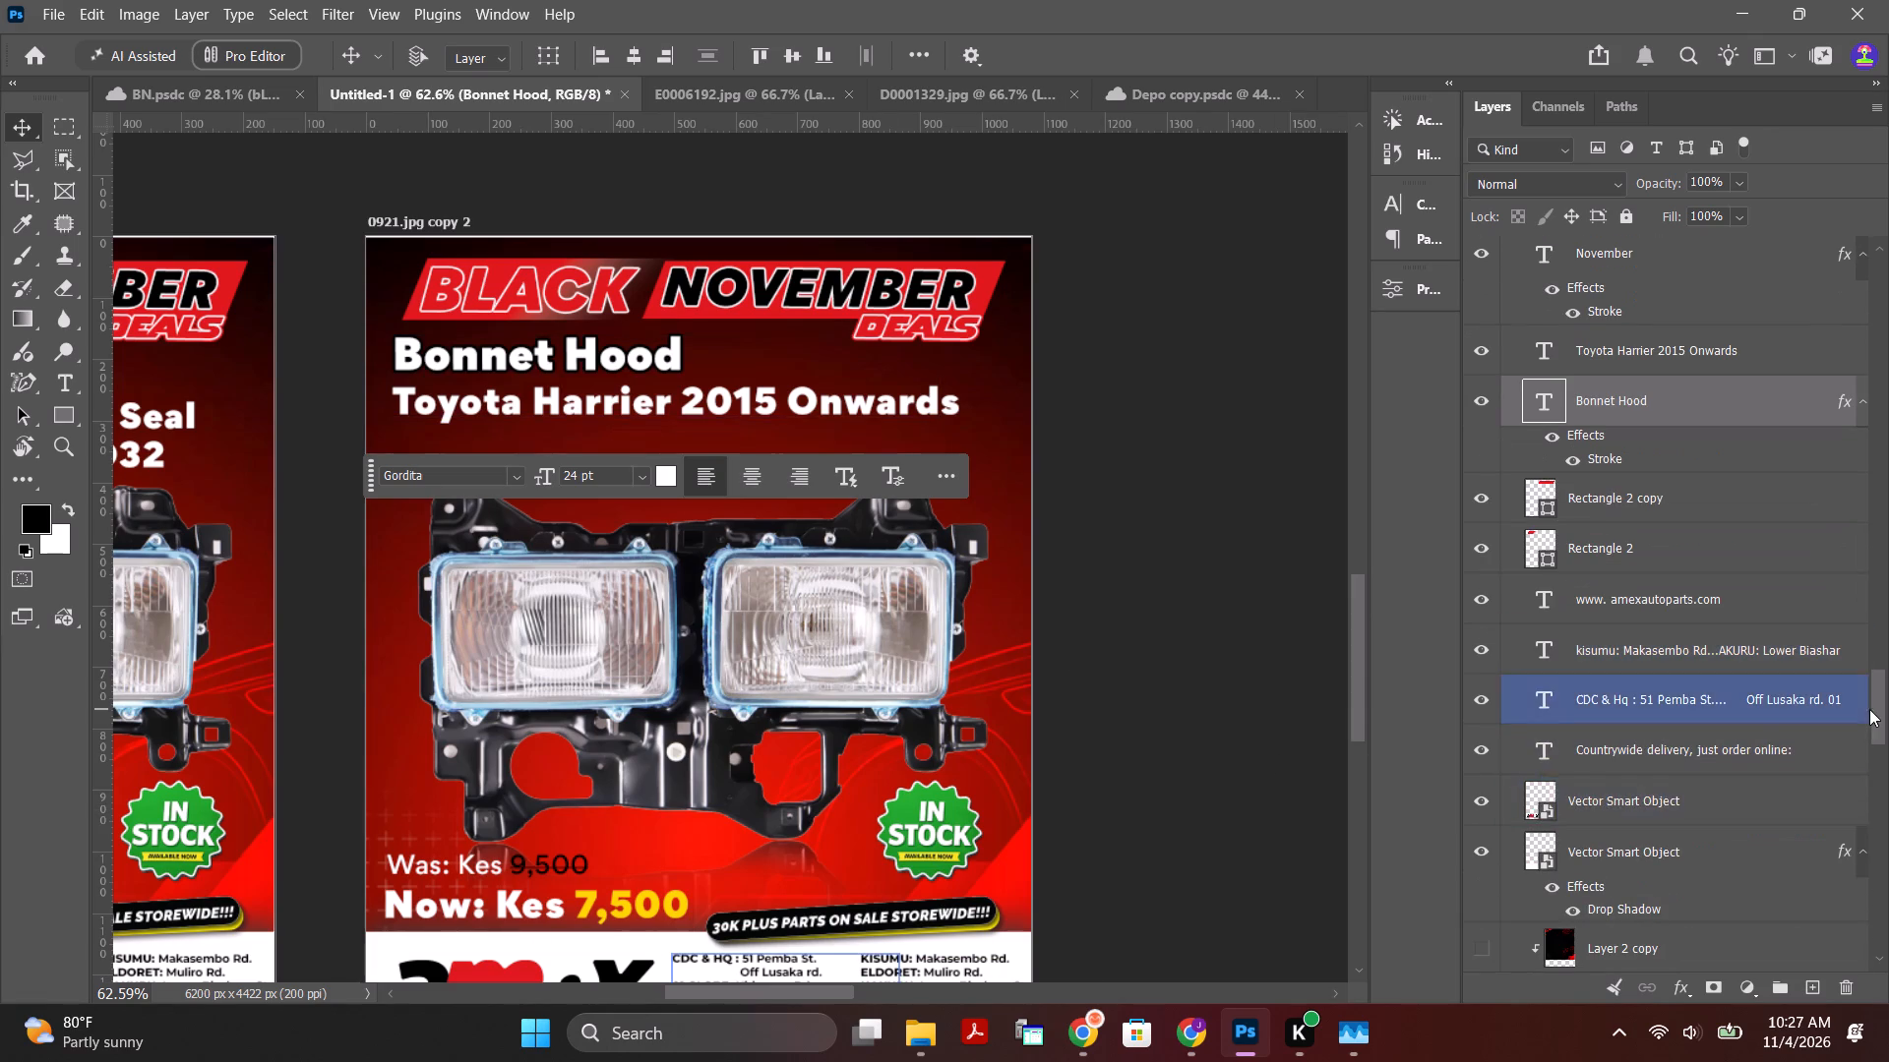
{"action": "left_click_drag", "start_coordinate": [1873, 705], "coordinate": [1880, 785]}
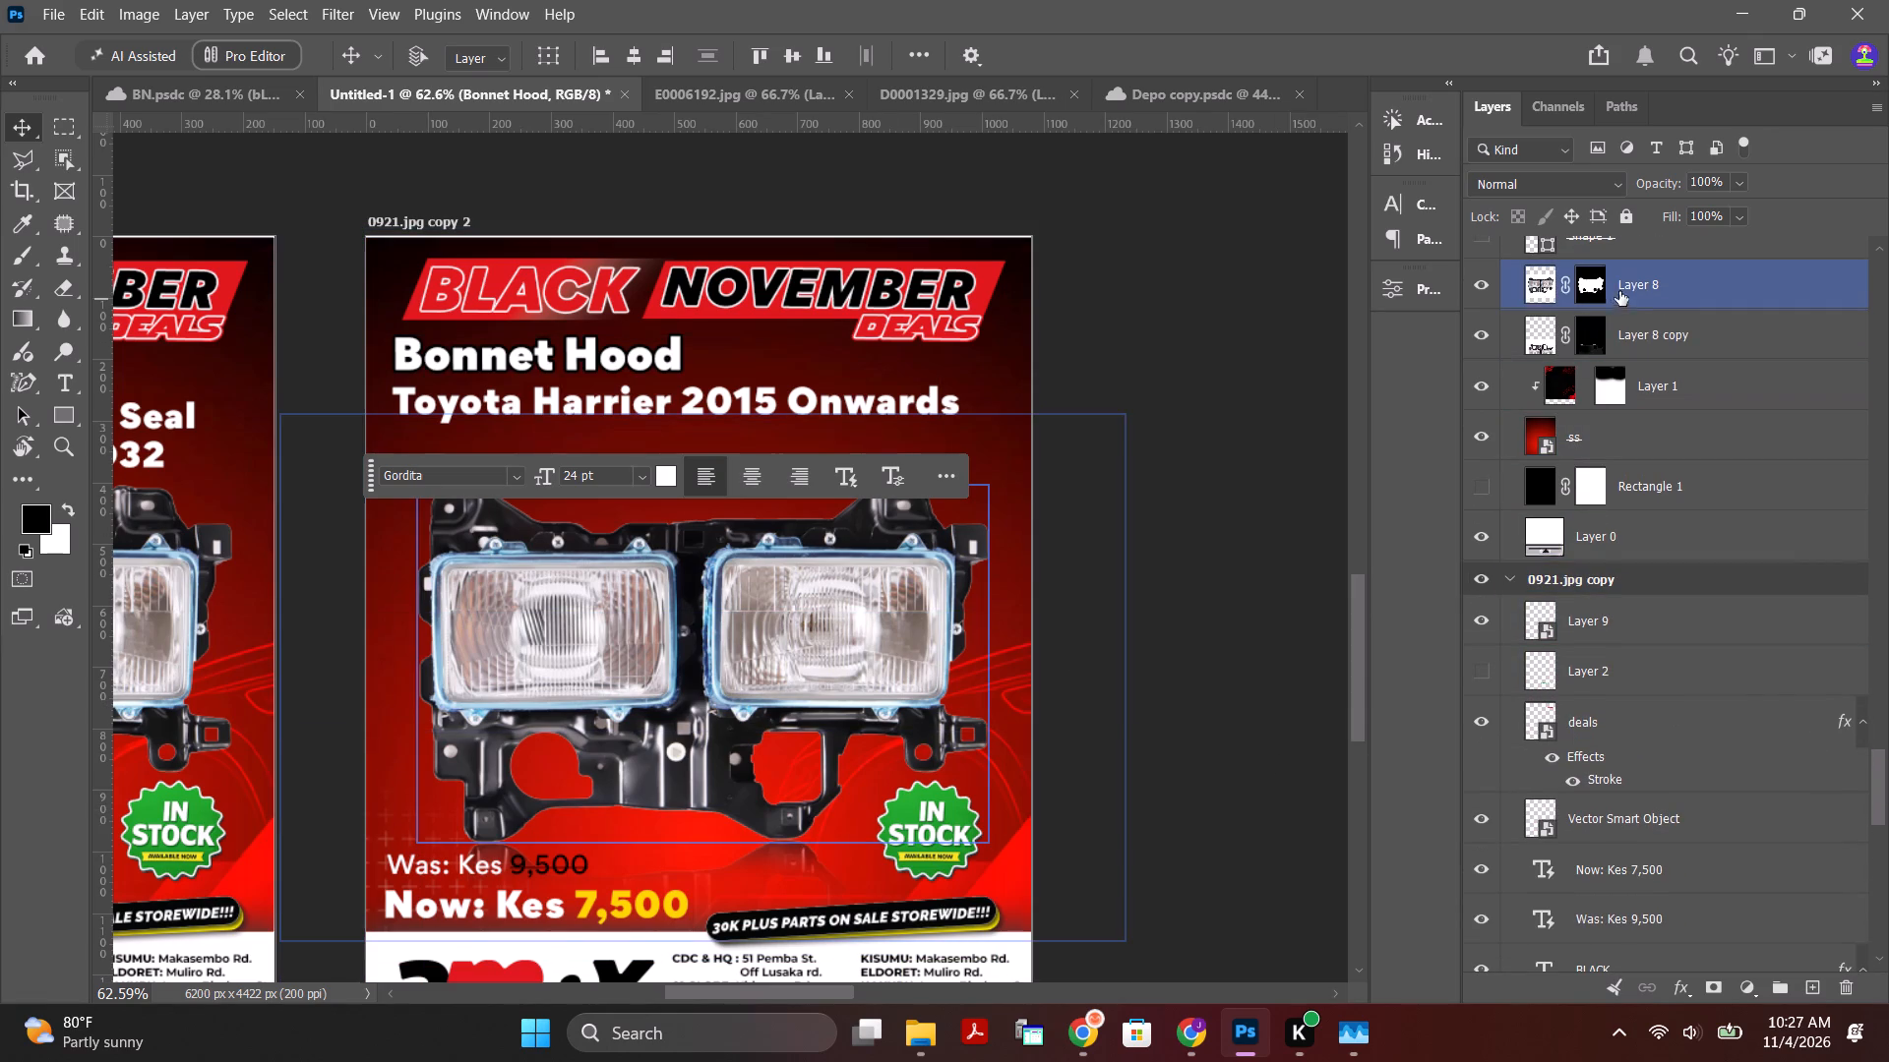
{"action": "left_click", "coordinate": [1626, 287]}
{"action": "key", "text": "Delete"}
{"action": "left_click", "coordinate": [1661, 293]}
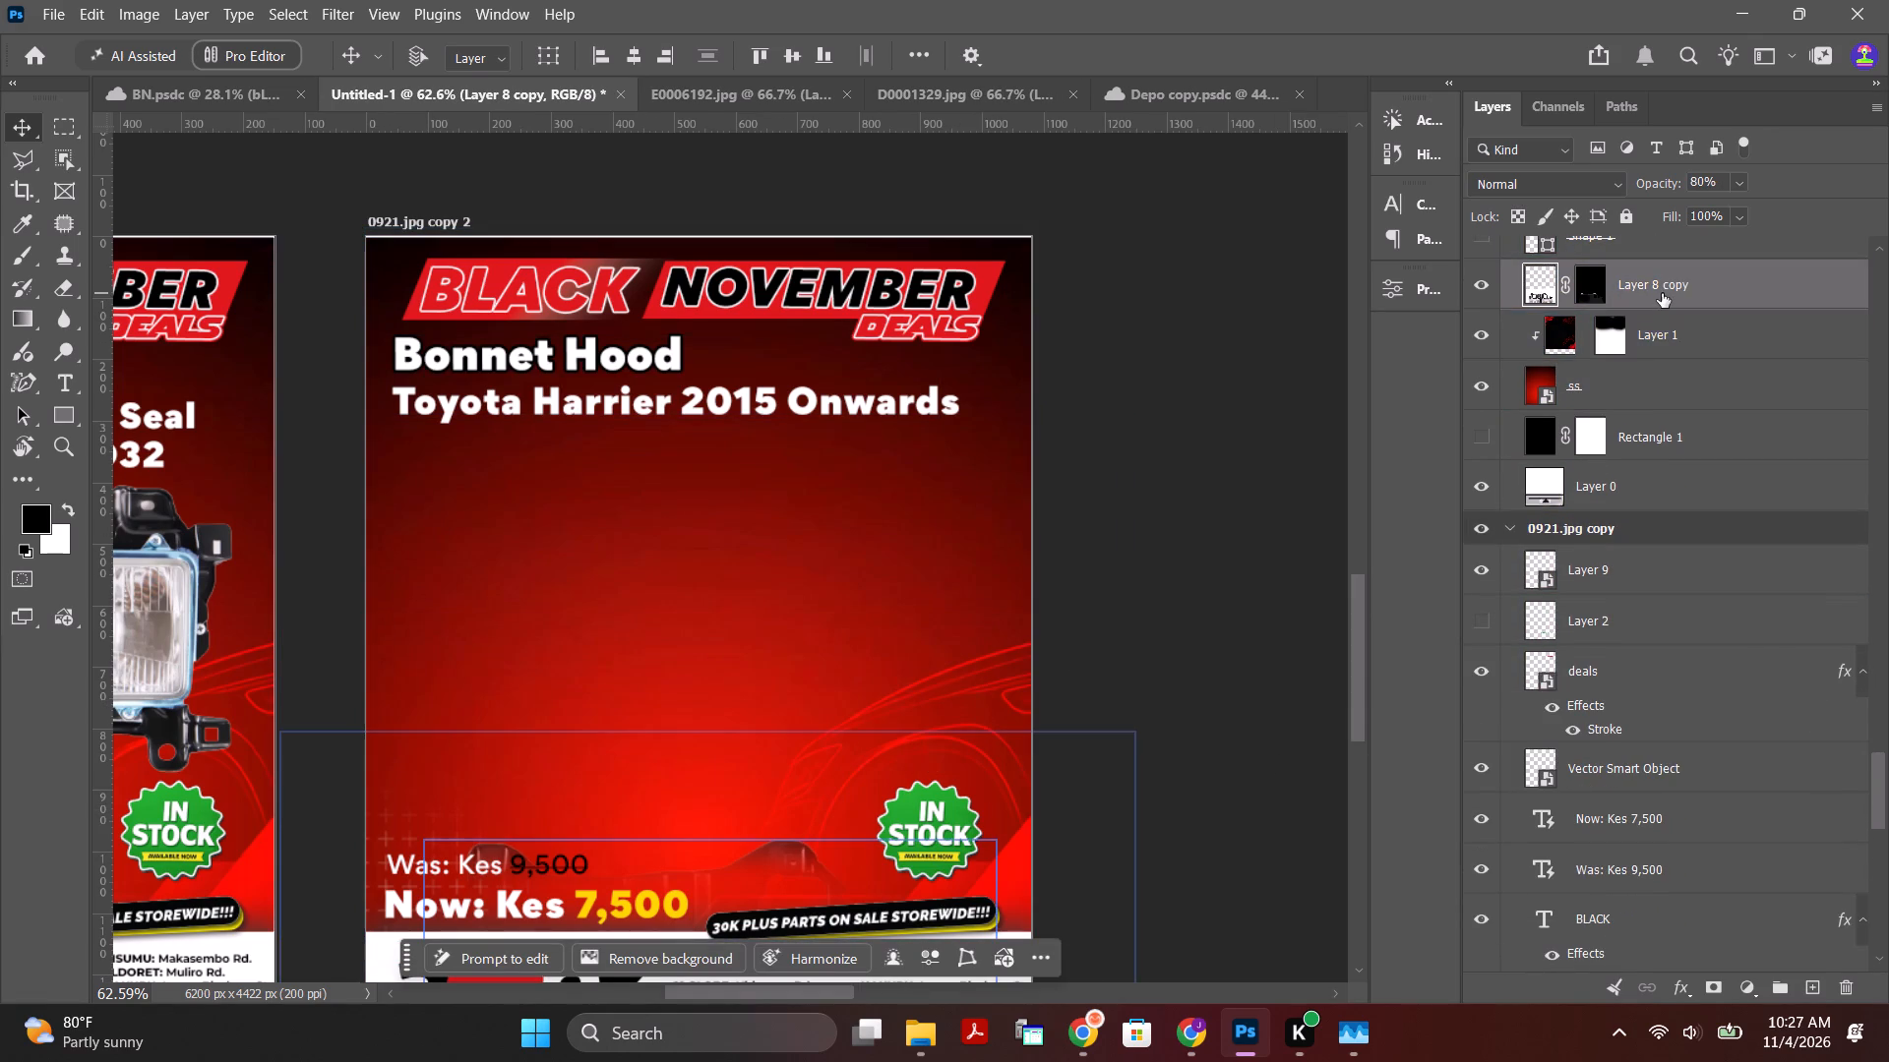
{"action": "key", "text": "Delete"}
Replace the Was price on the Bonnet Hood poster with 45,000, copied from the product's web page in Chrome.
{"action": "scroll", "coordinate": [644, 629], "scroll_direction": "down", "scroll_amount": 4}
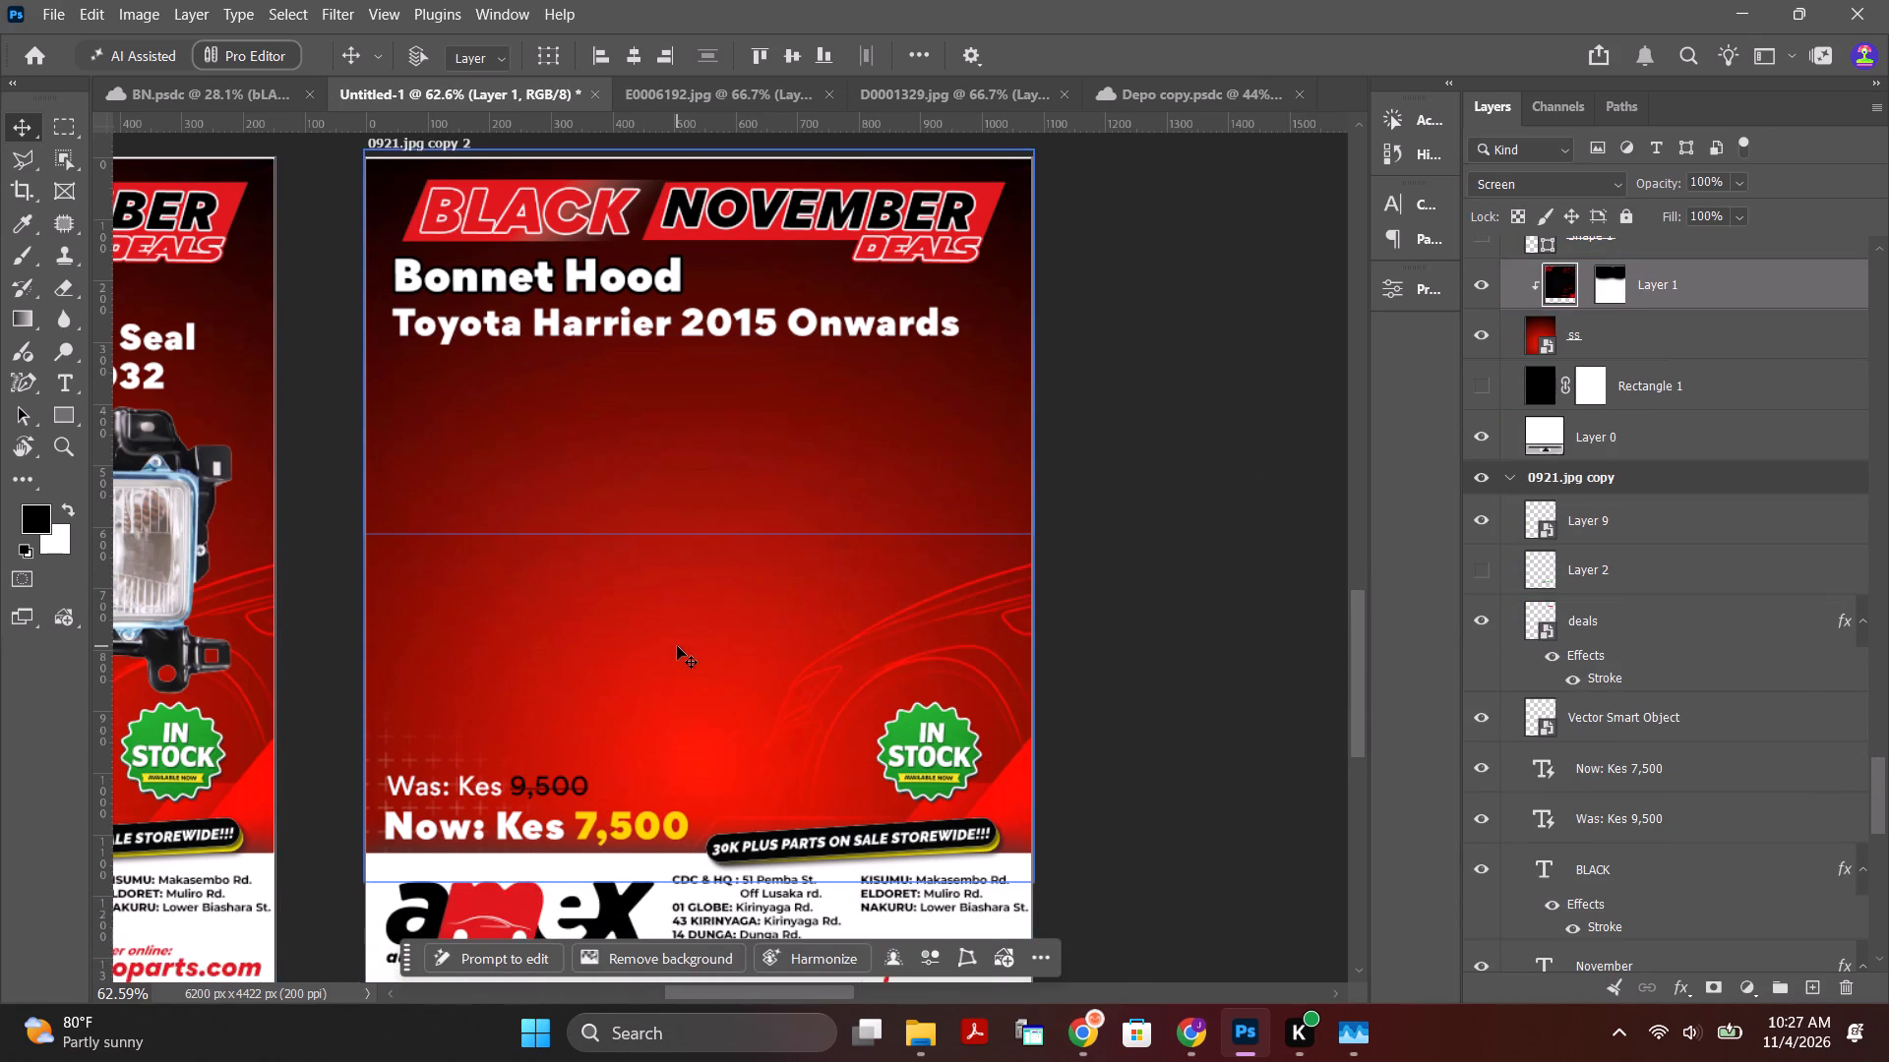
{"action": "scroll", "coordinate": [678, 684], "scroll_direction": "down", "scroll_amount": 7}
{"action": "left_click", "coordinate": [1081, 1033]}
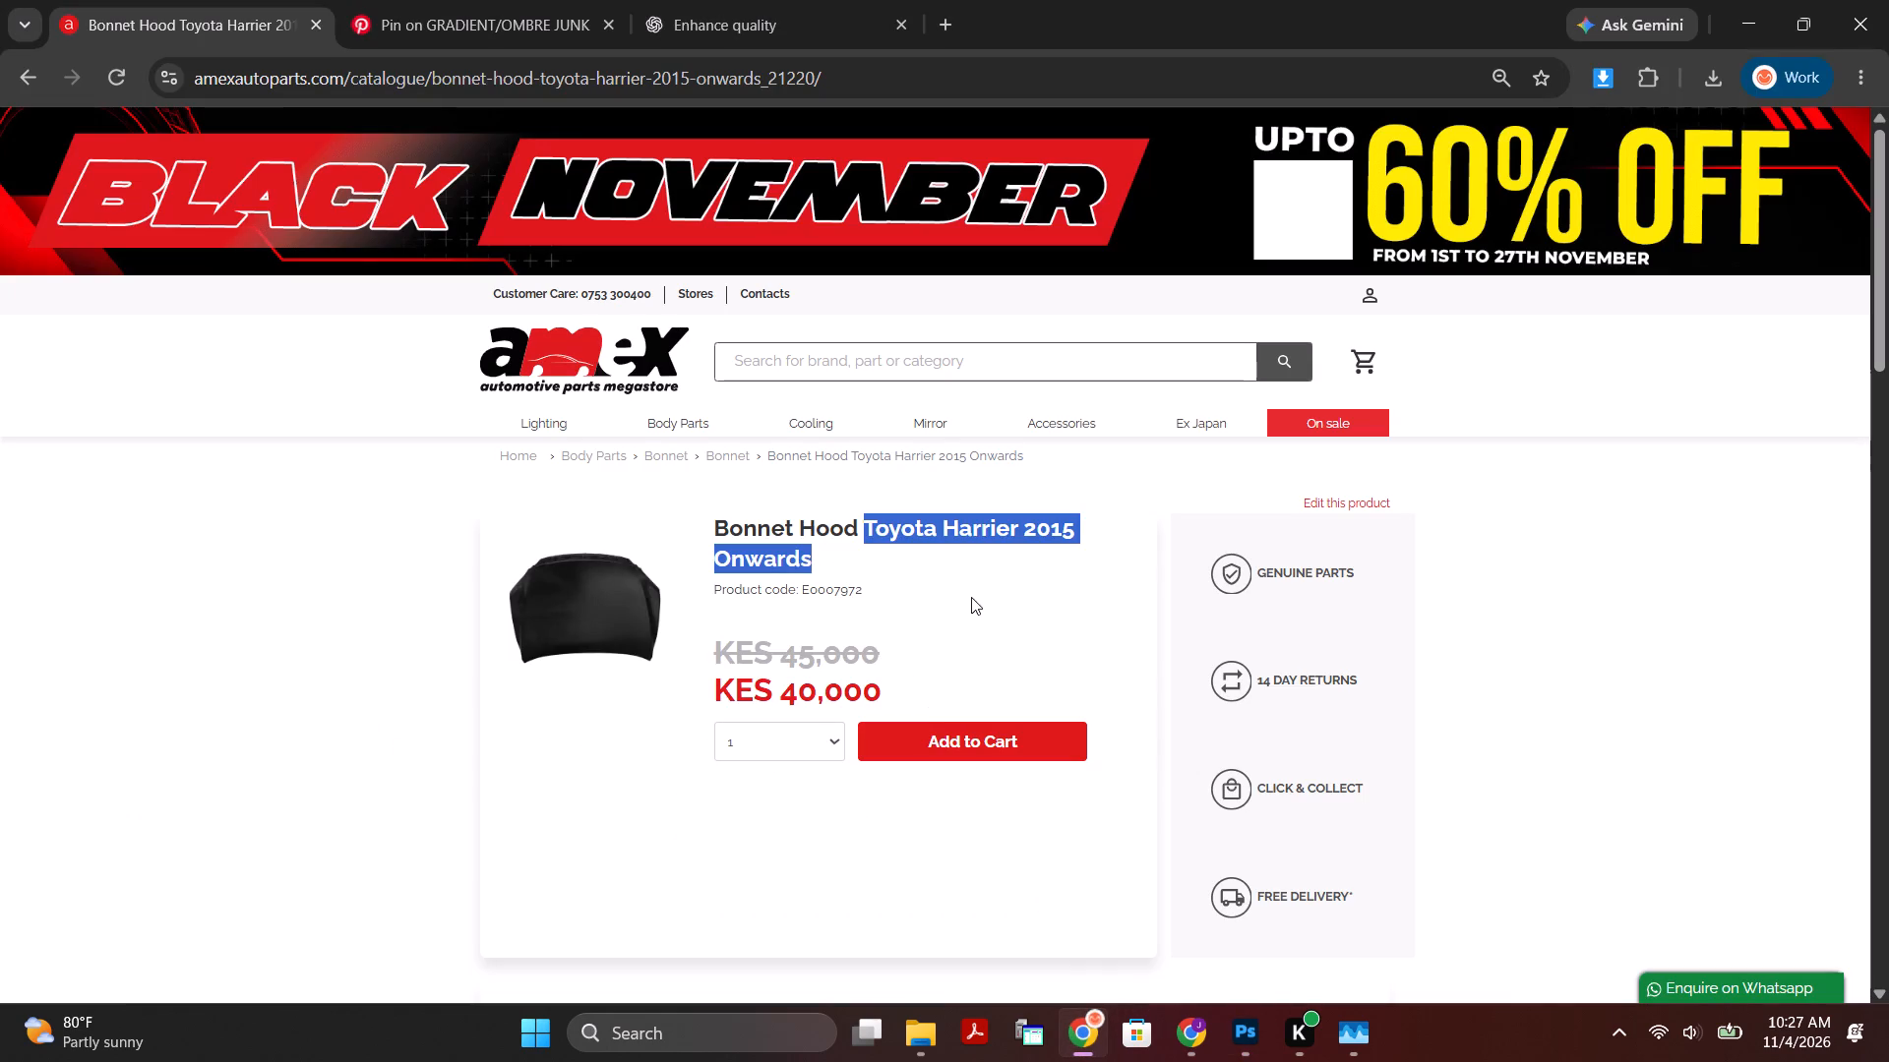
{"action": "left_click", "coordinate": [975, 597]}
{"action": "left_click_drag", "start_coordinate": [787, 662], "coordinate": [928, 662]}
{"action": "left_click", "coordinate": [841, 655]}
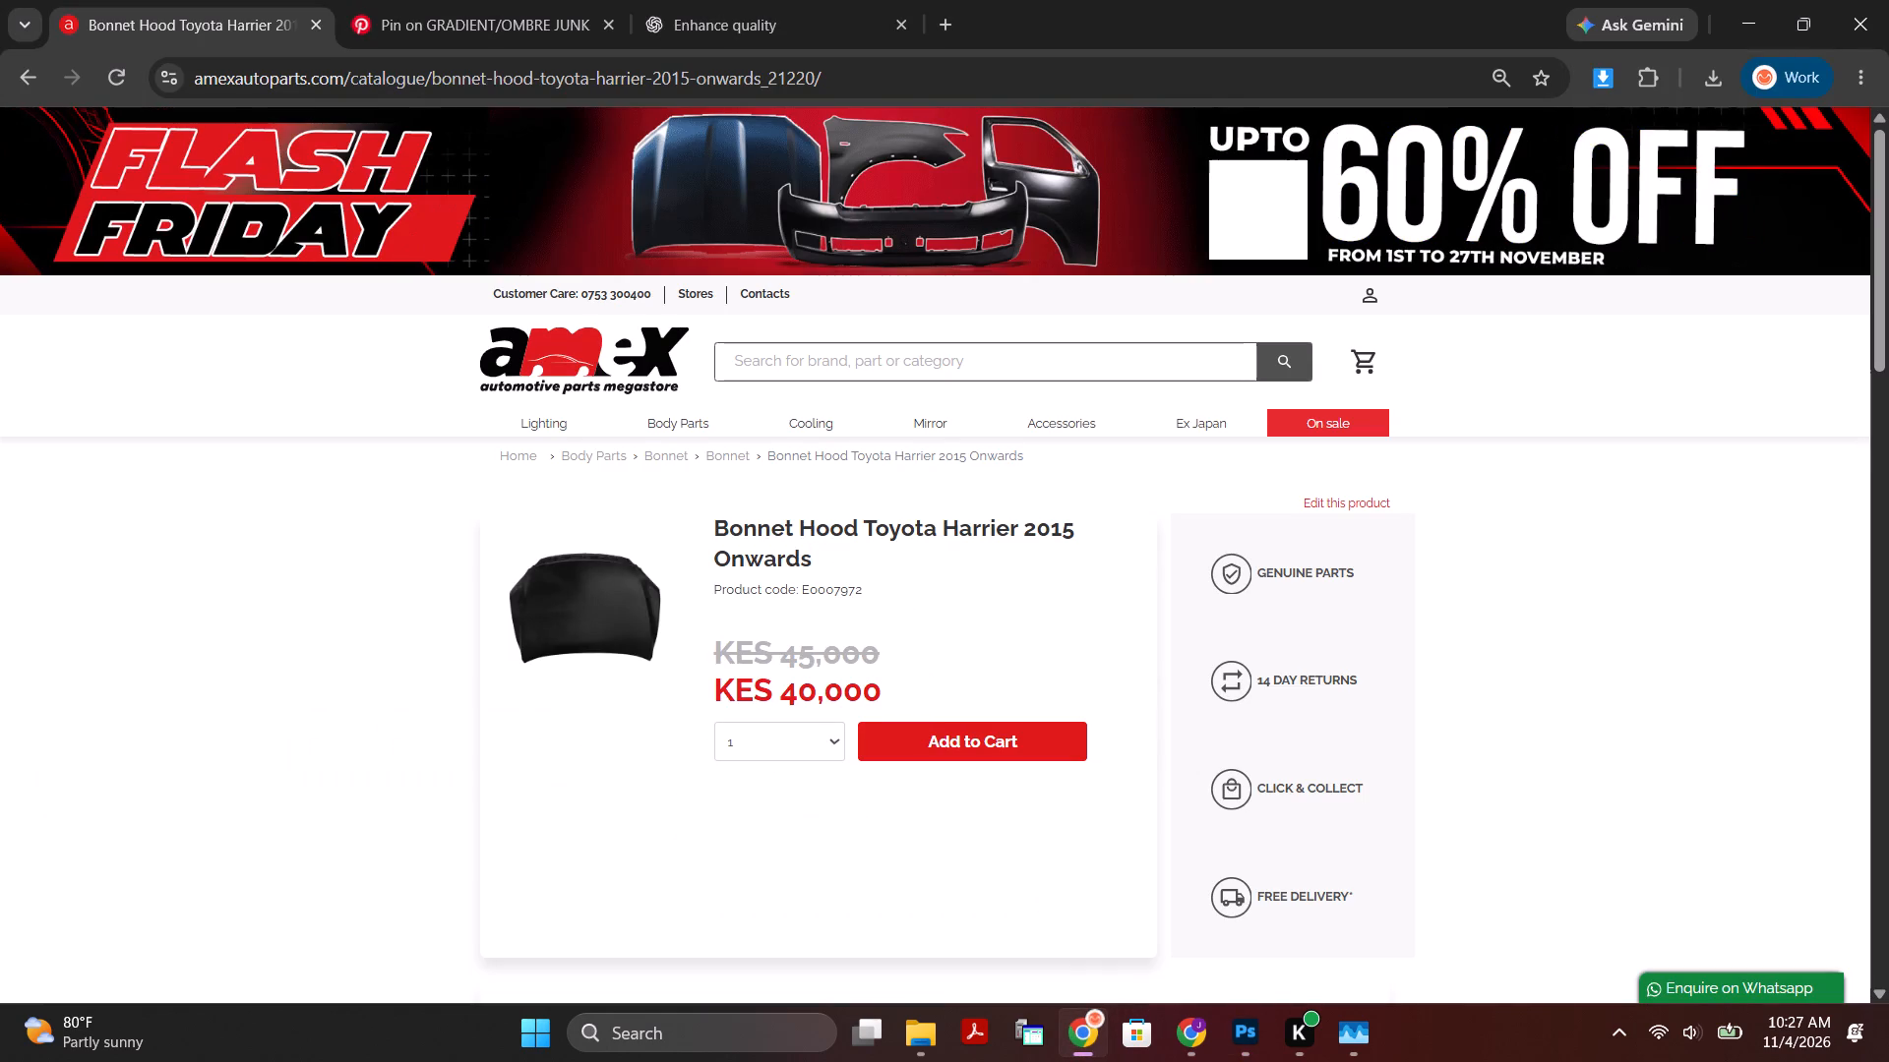
{"action": "left_click_drag", "start_coordinate": [788, 656], "coordinate": [881, 658]}
{"action": "key", "text": "ctrl+c"}
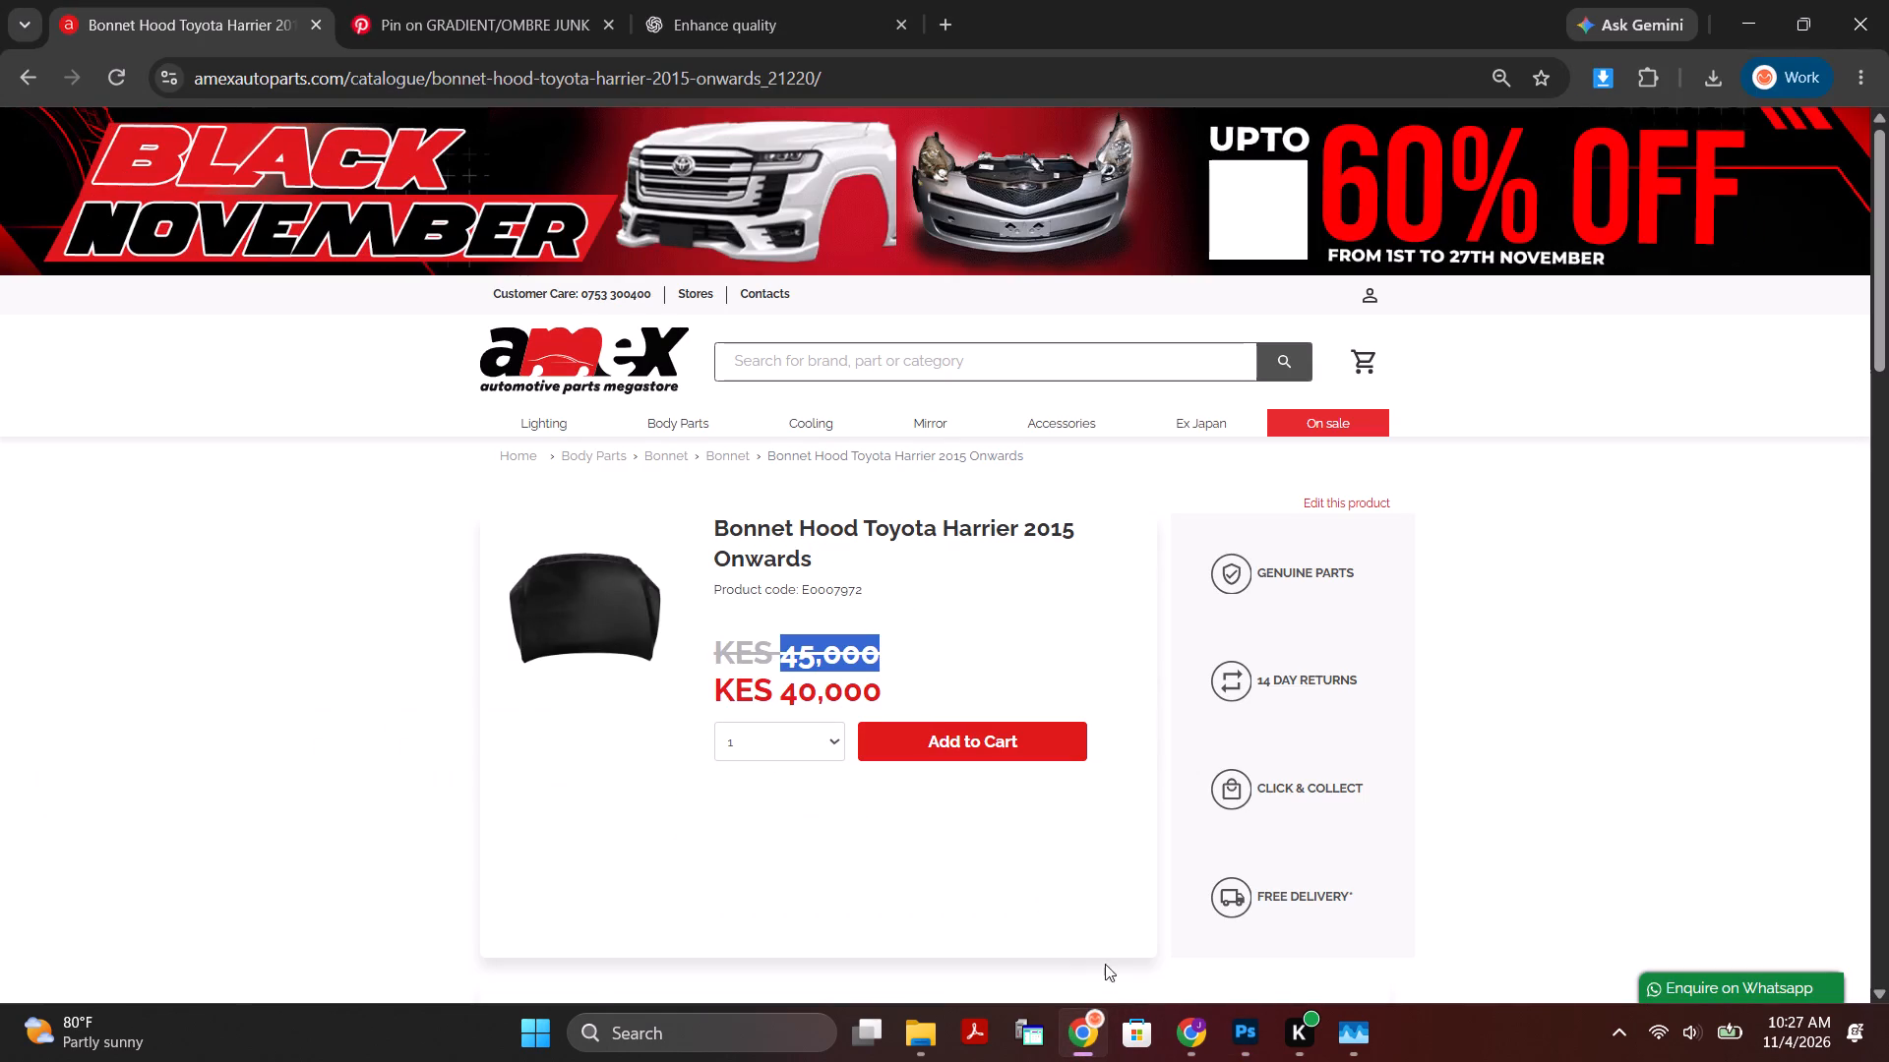
{"action": "left_click", "coordinate": [1246, 1040]}
{"action": "double_click", "coordinate": [575, 654]}
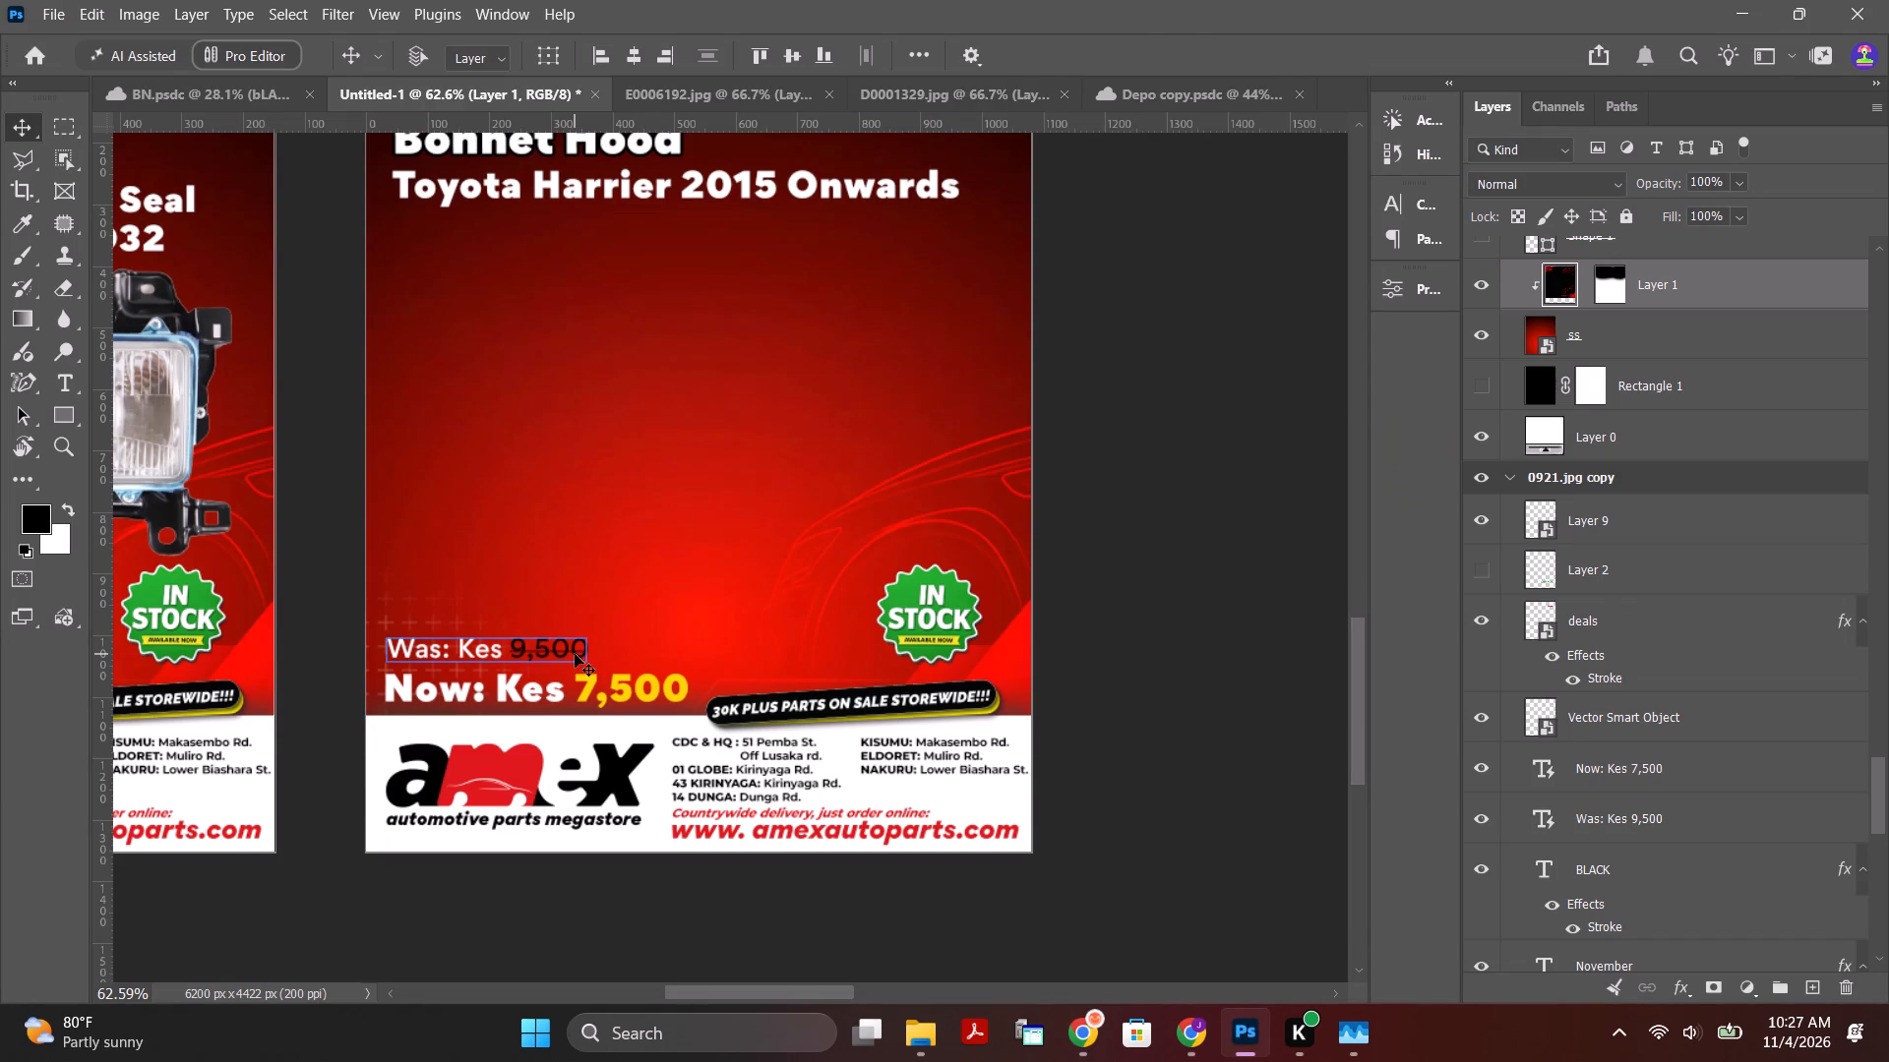
{"action": "left_click", "coordinate": [521, 650]}
{"action": "left_click_drag", "start_coordinate": [511, 650], "coordinate": [614, 656]}
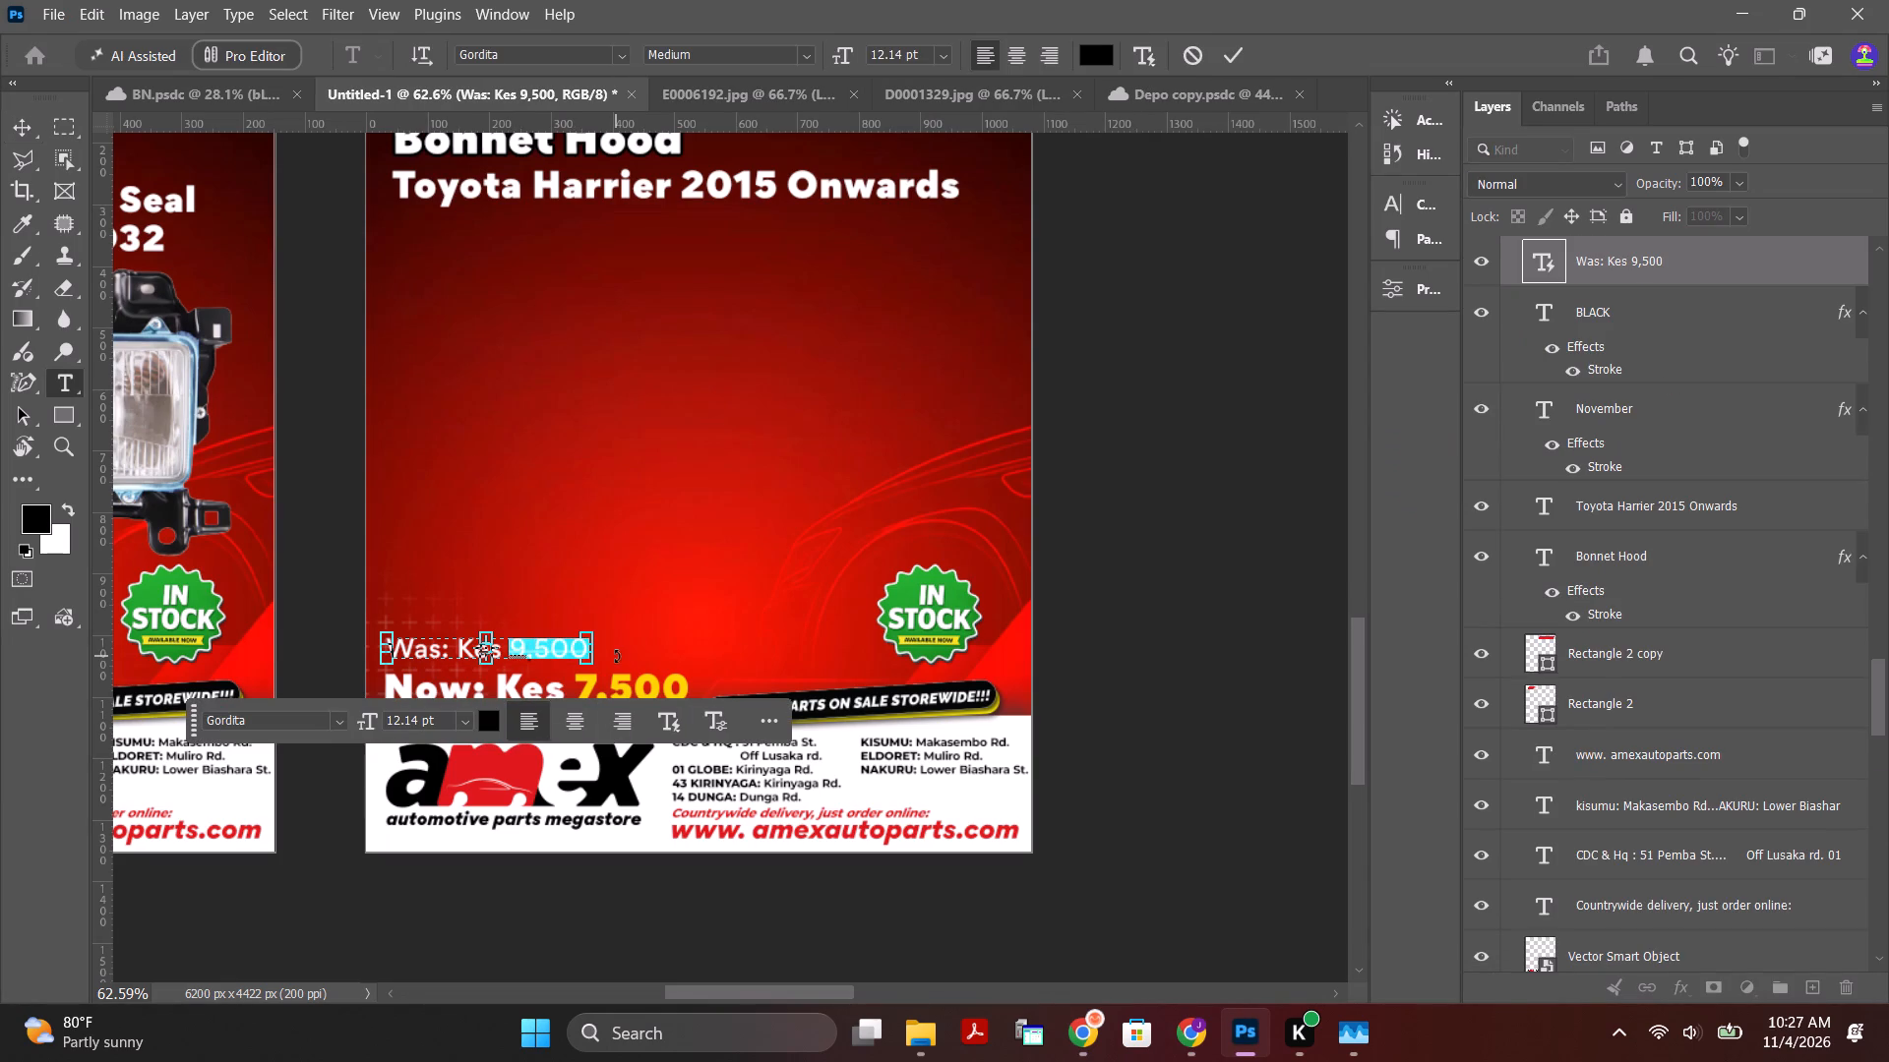
{"action": "key", "text": "ctrl+v"}
{"action": "left_click", "coordinate": [1234, 49]}
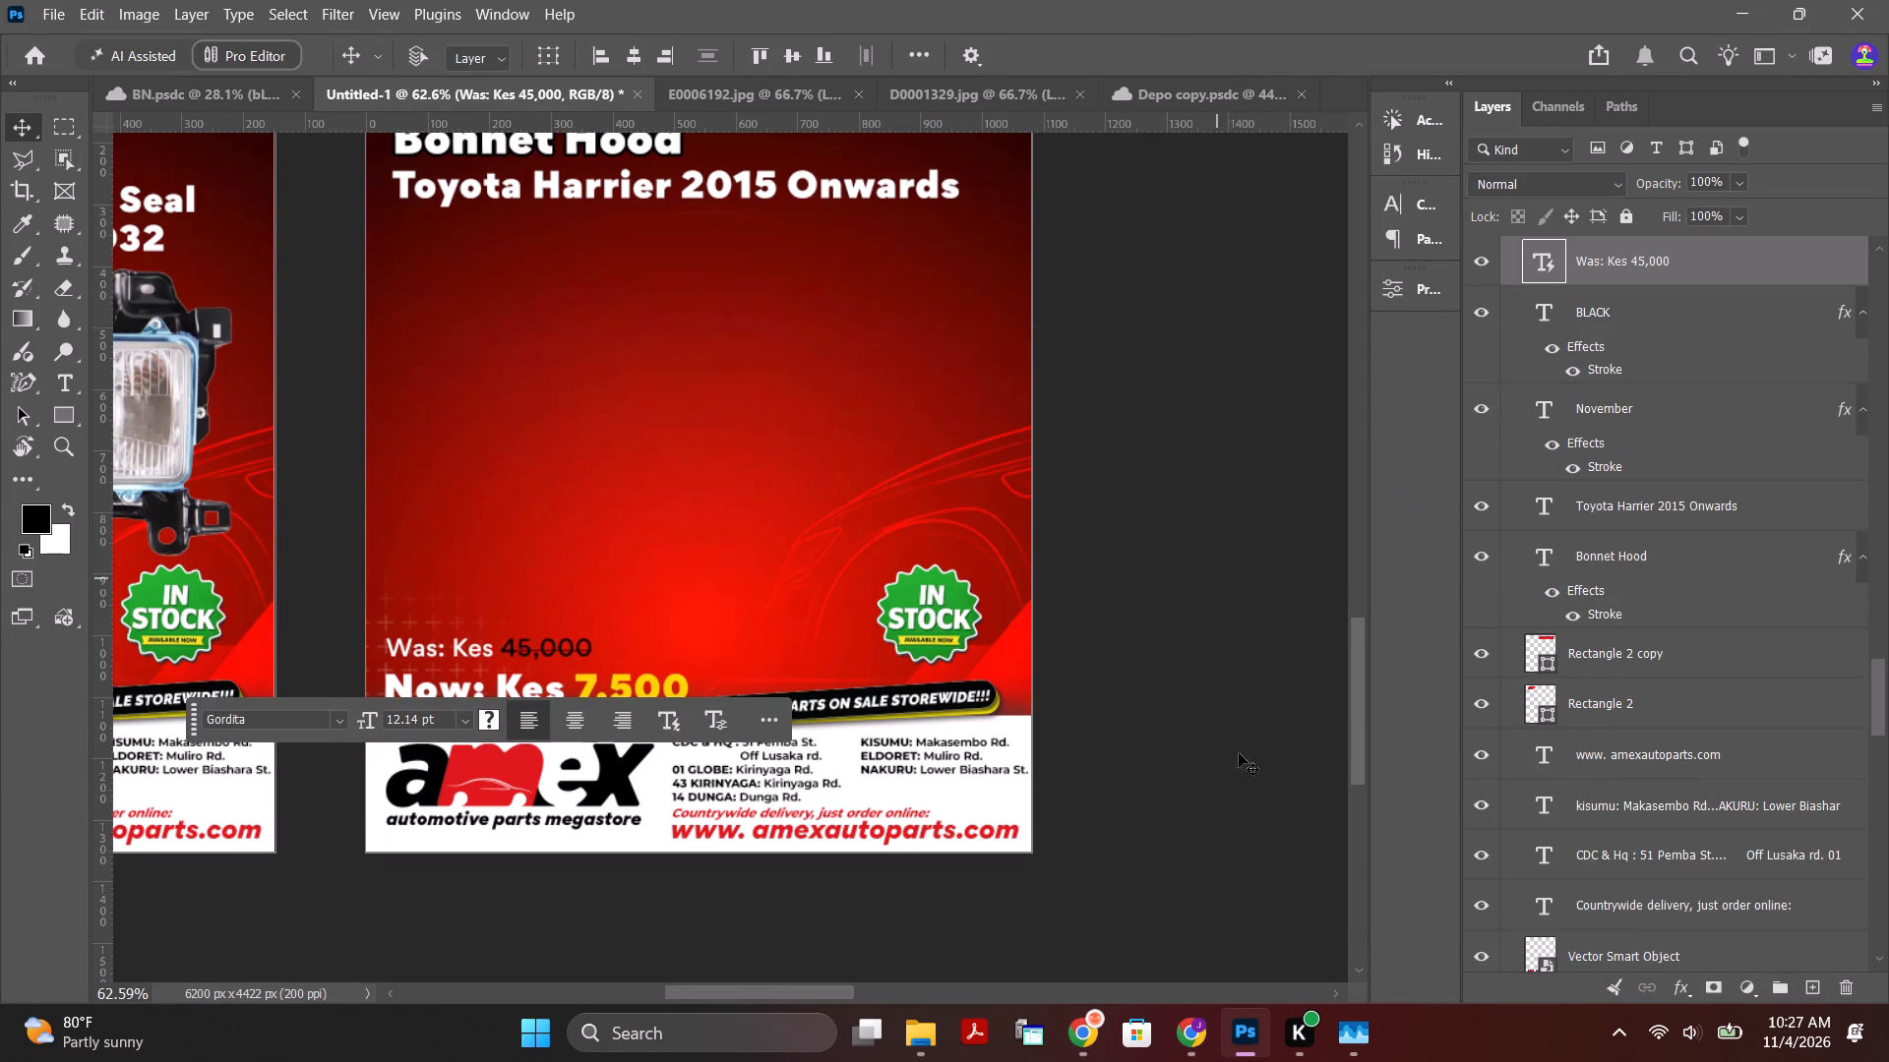
Replace the Now price on the Bonnet Hood poster with 40,000, copied from the product's web page in Chrome.
{"action": "left_click", "coordinate": [1093, 1039]}
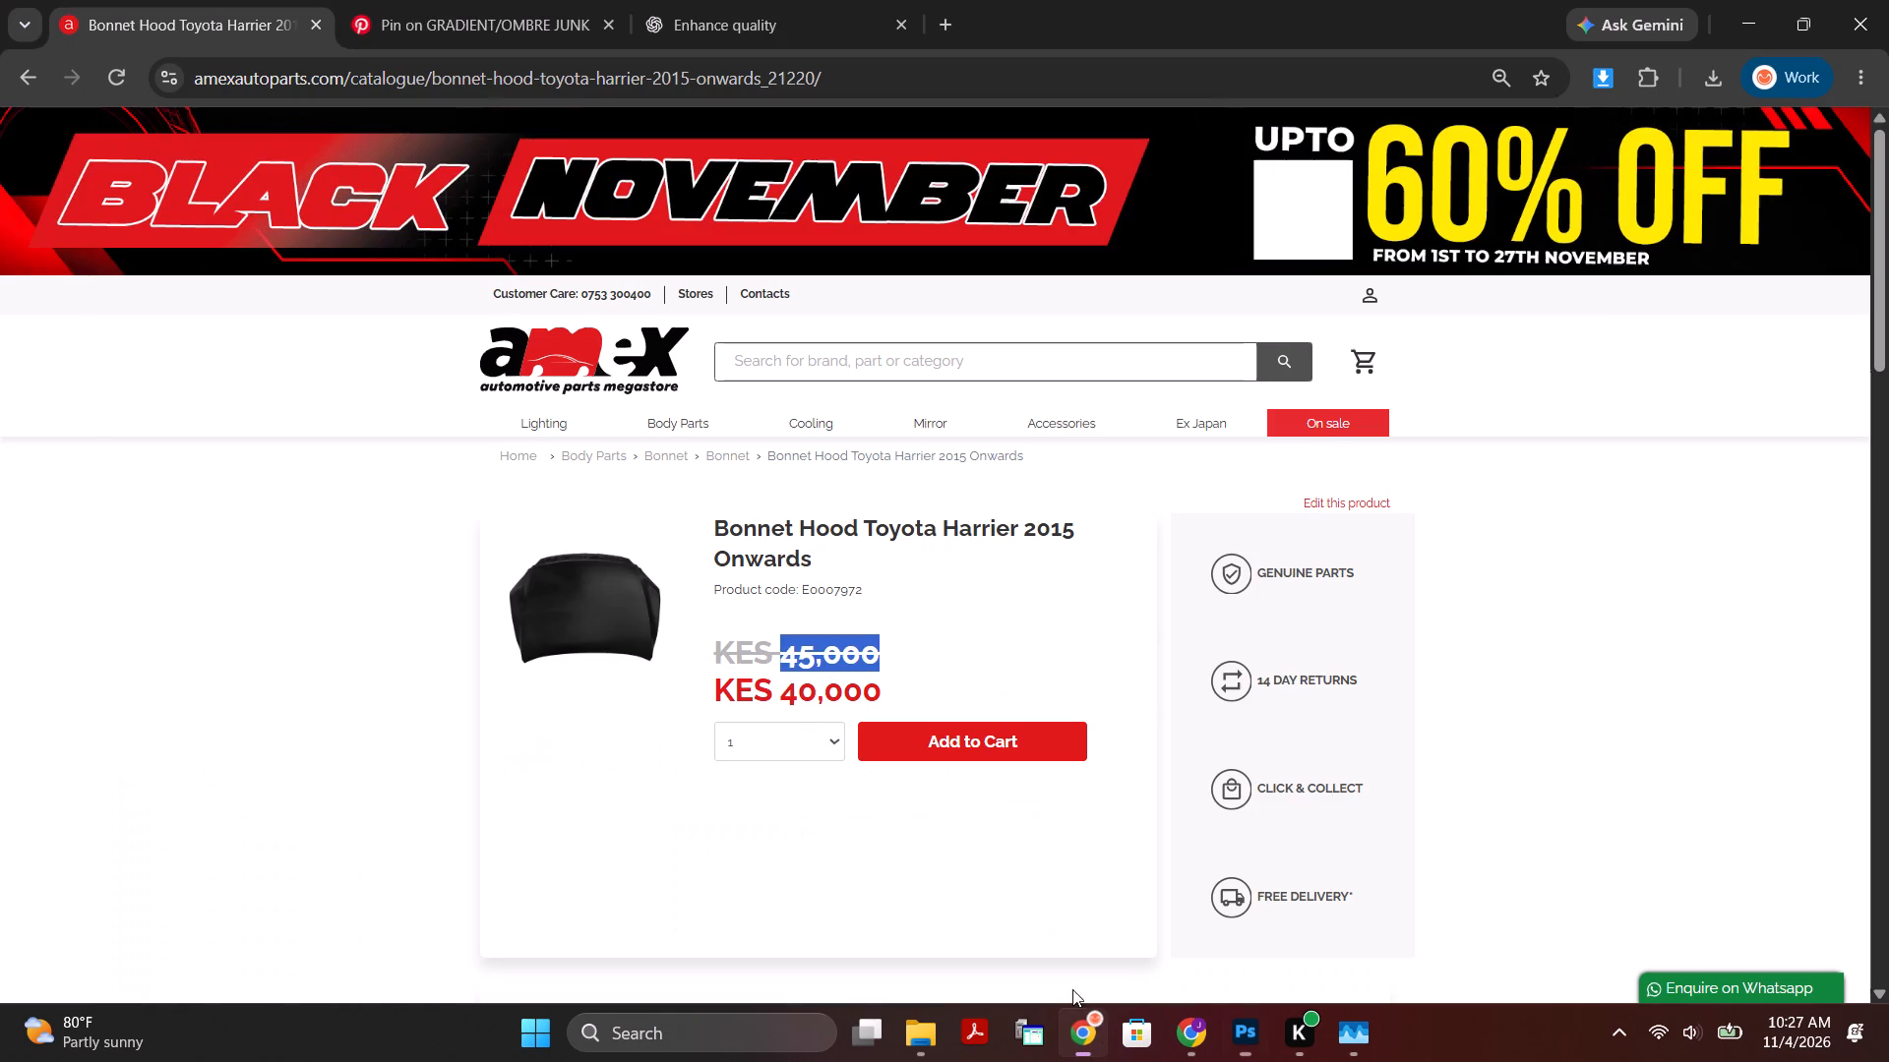
{"action": "left_click", "coordinate": [827, 688]}
{"action": "left_click_drag", "start_coordinate": [781, 693], "coordinate": [879, 699]}
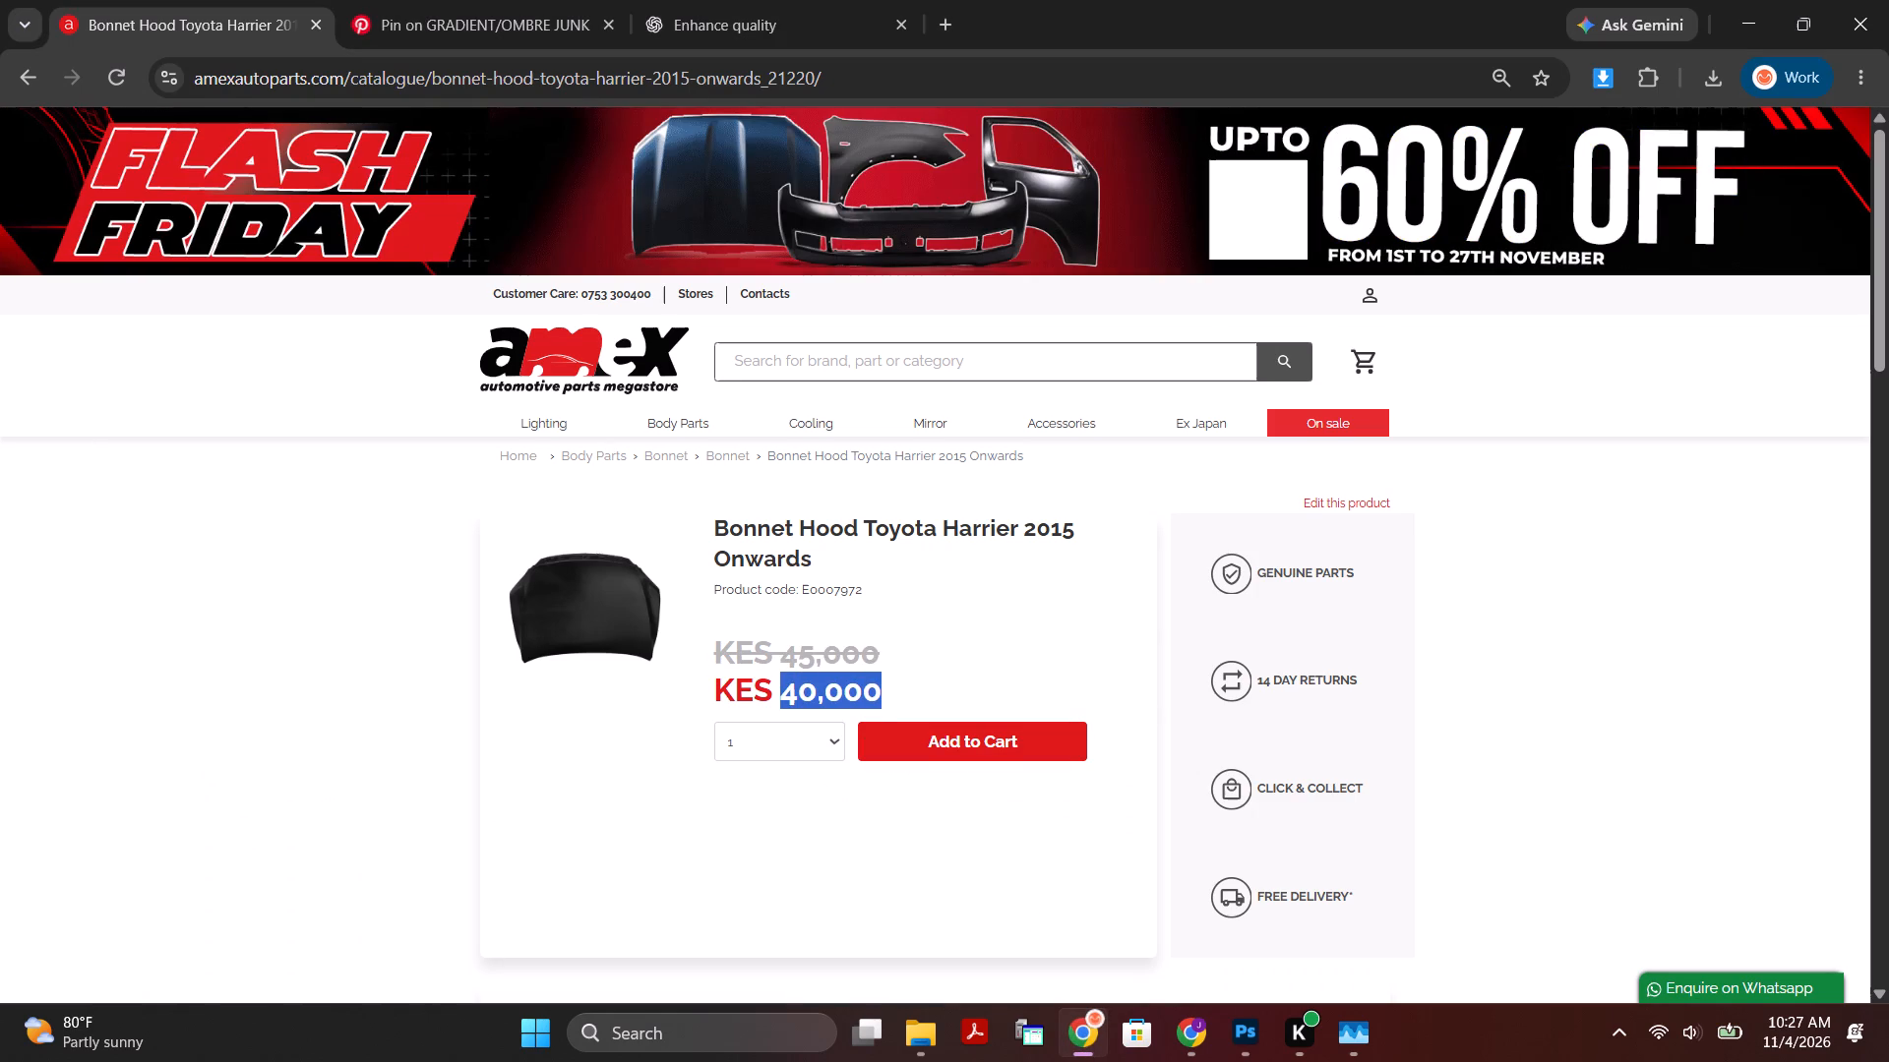
{"action": "key", "text": "ctrl+c"}
{"action": "left_click", "coordinate": [1234, 1035]}
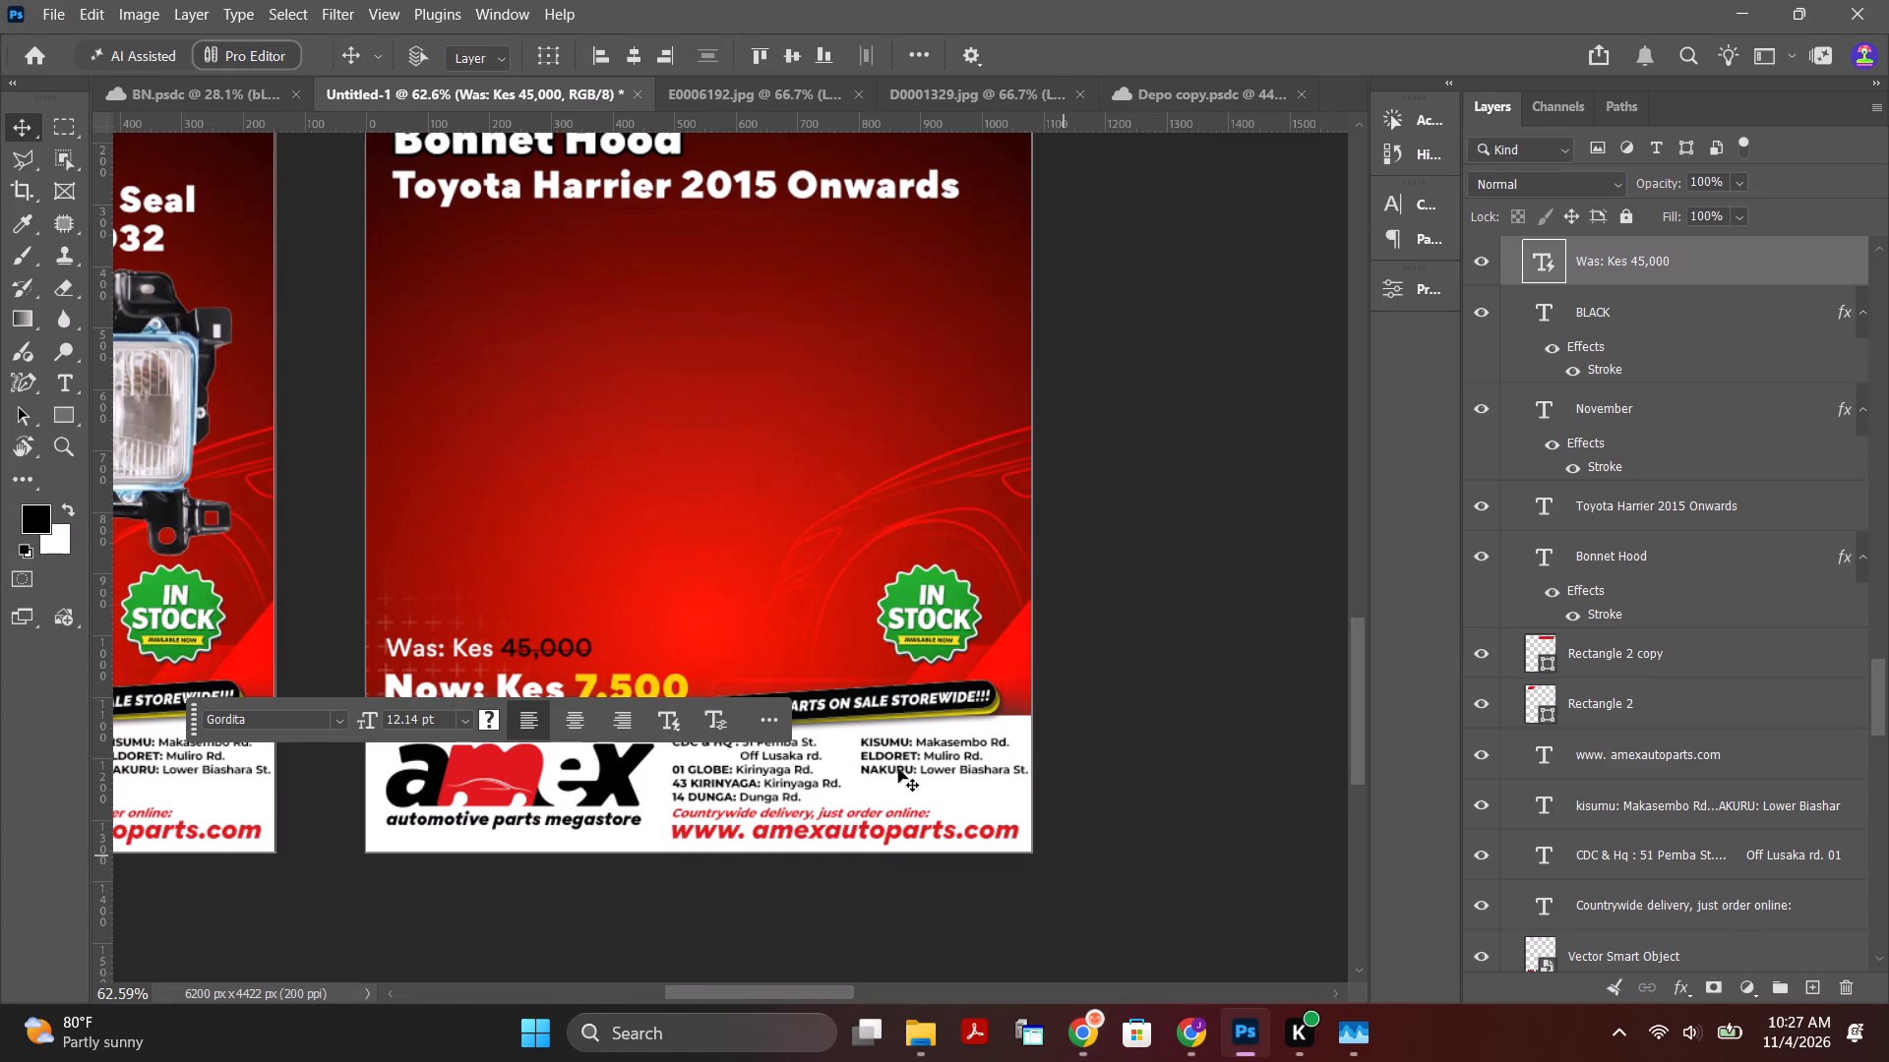
{"action": "double_click", "coordinate": [653, 687]}
{"action": "left_click", "coordinate": [608, 688]}
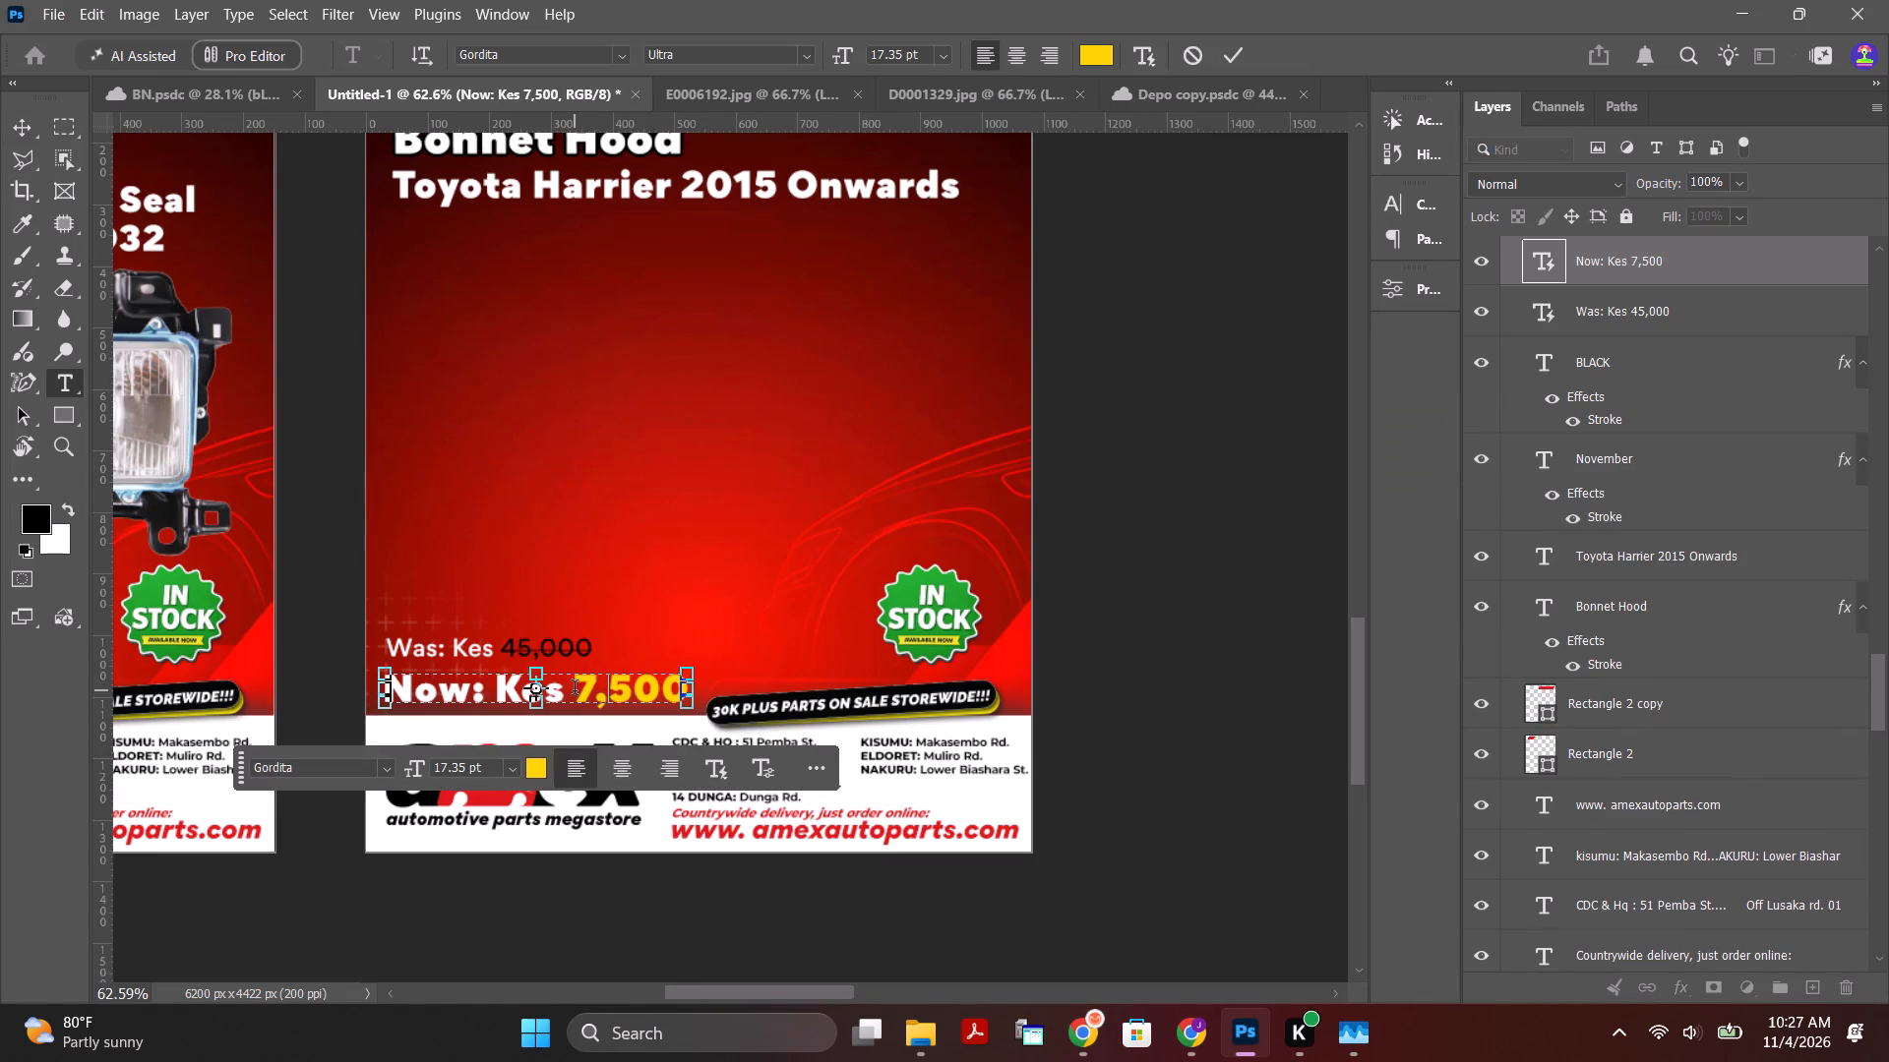
{"action": "left_click_drag", "start_coordinate": [575, 690], "coordinate": [712, 701]}
{"action": "key", "text": "ctrl+v"}
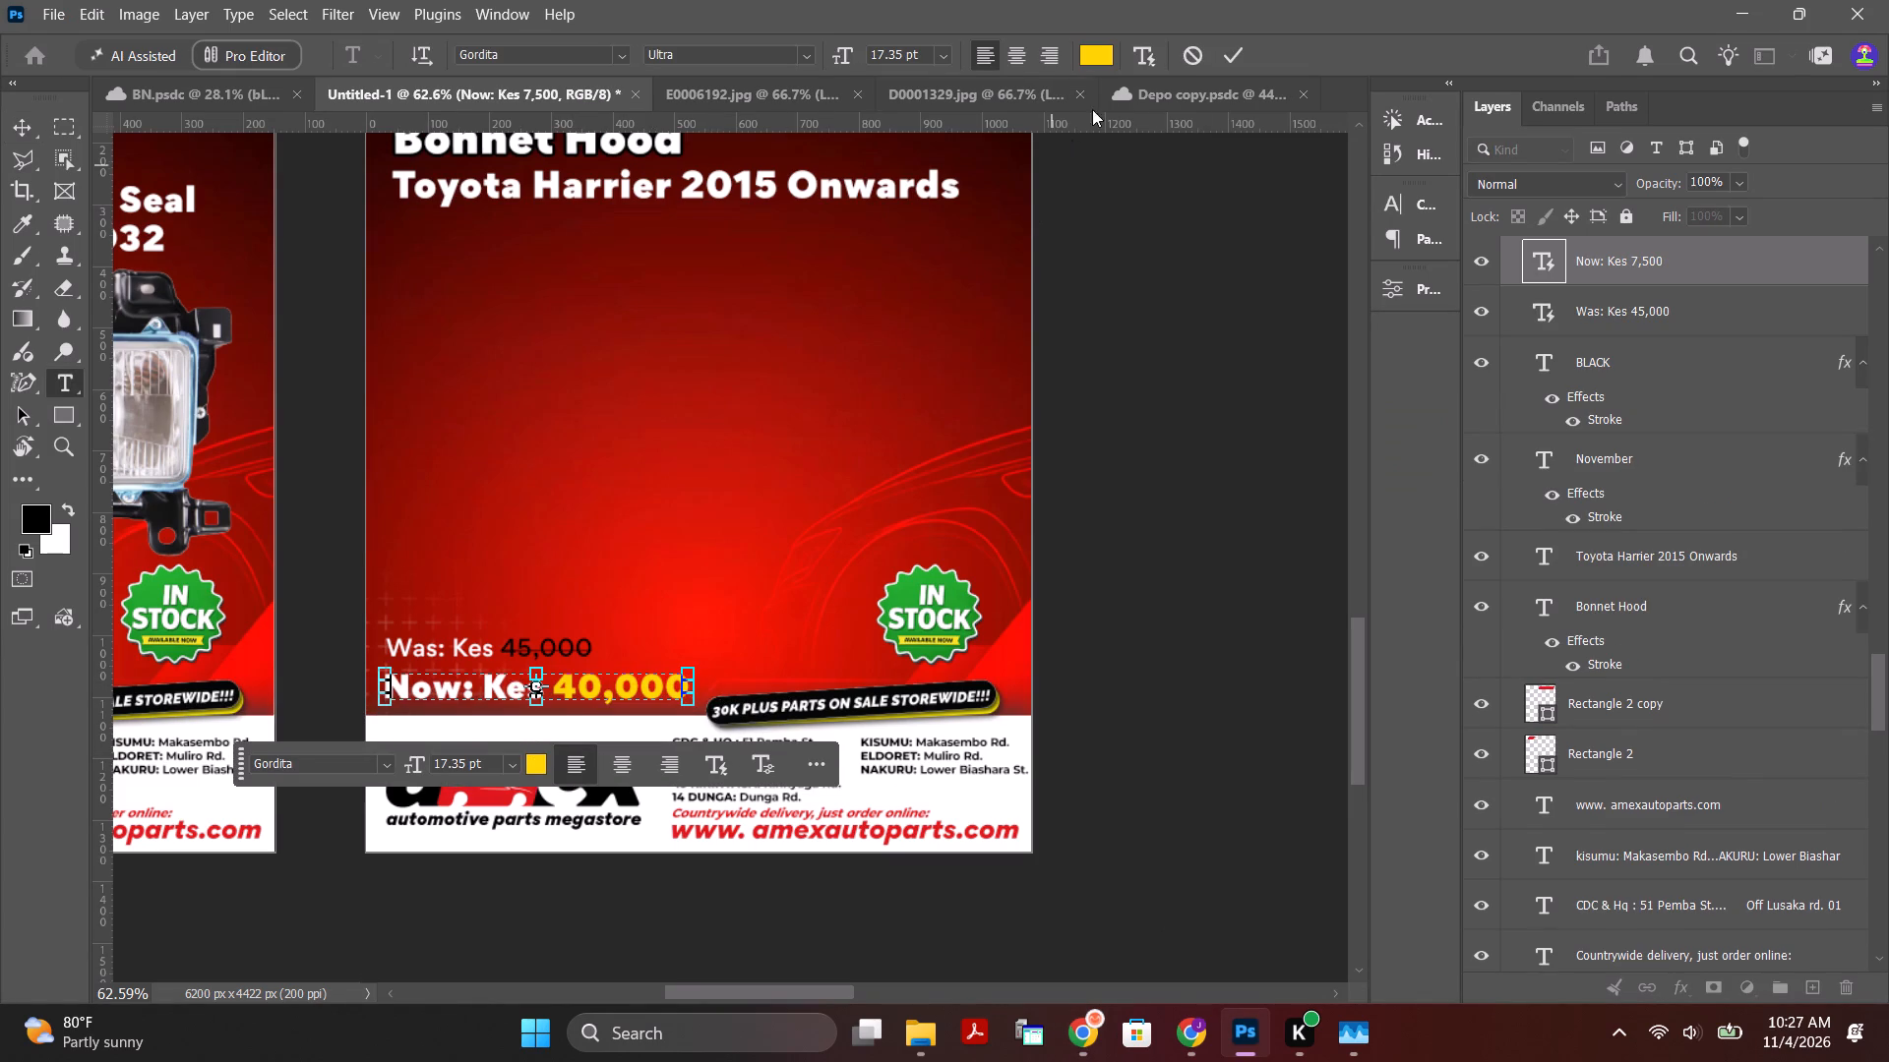
{"action": "left_click", "coordinate": [1241, 55]}
{"action": "left_click", "coordinate": [1199, 385]}
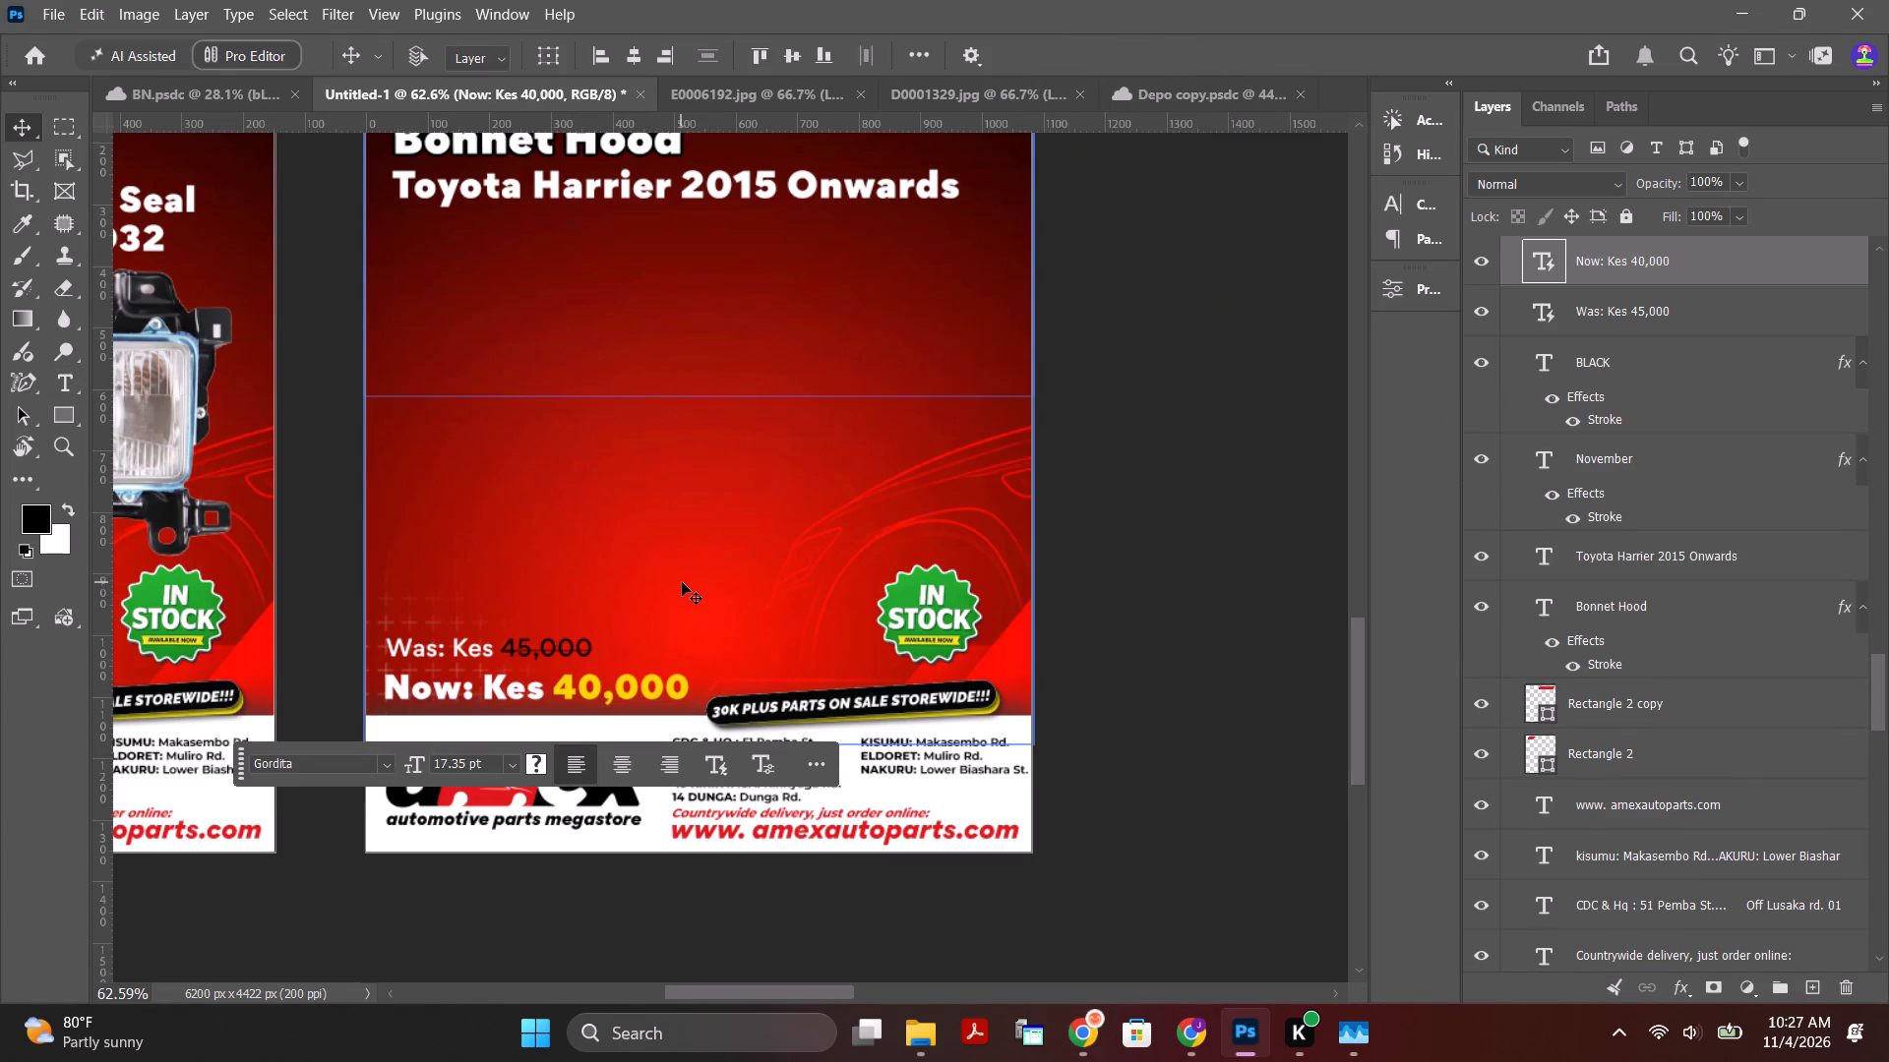
{"action": "scroll", "coordinate": [704, 588], "scroll_direction": "down", "scroll_amount": 4, "text": "alt"}
{"action": "scroll", "coordinate": [491, 433], "scroll_direction": "up", "scroll_amount": 2, "text": "alt"}
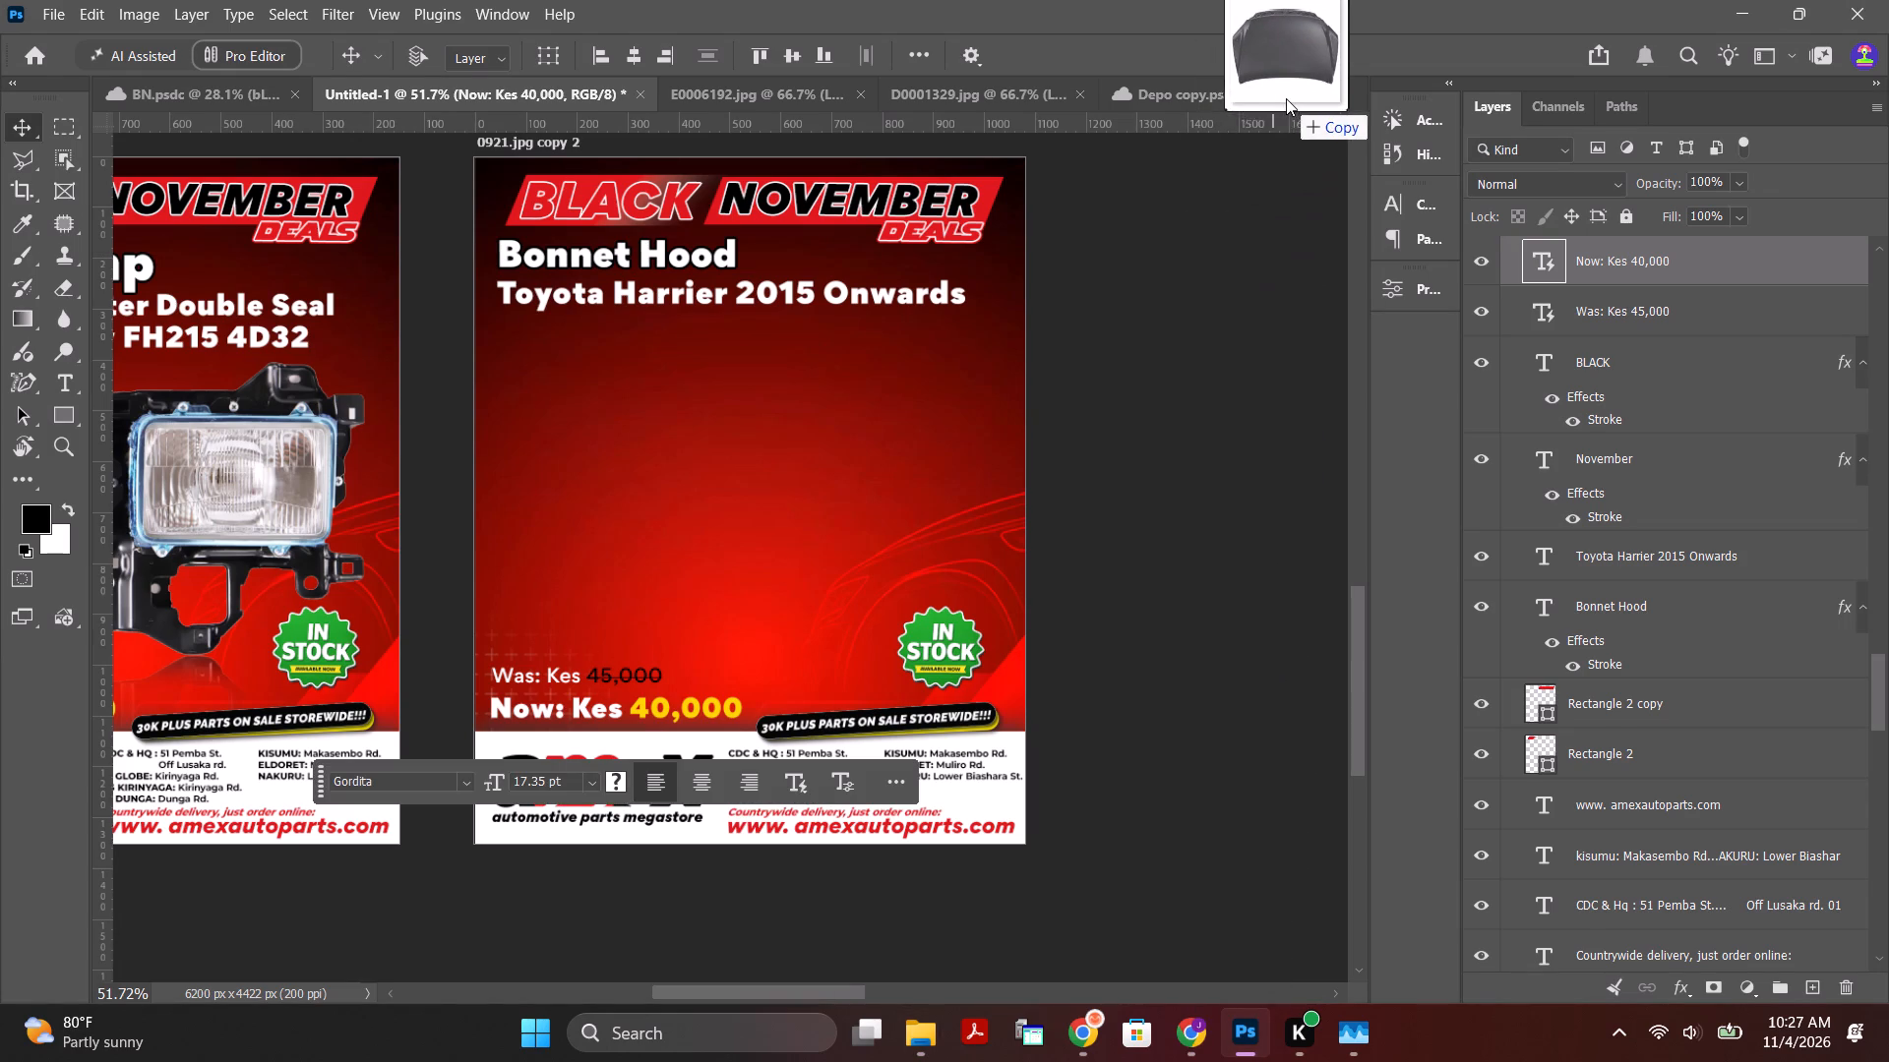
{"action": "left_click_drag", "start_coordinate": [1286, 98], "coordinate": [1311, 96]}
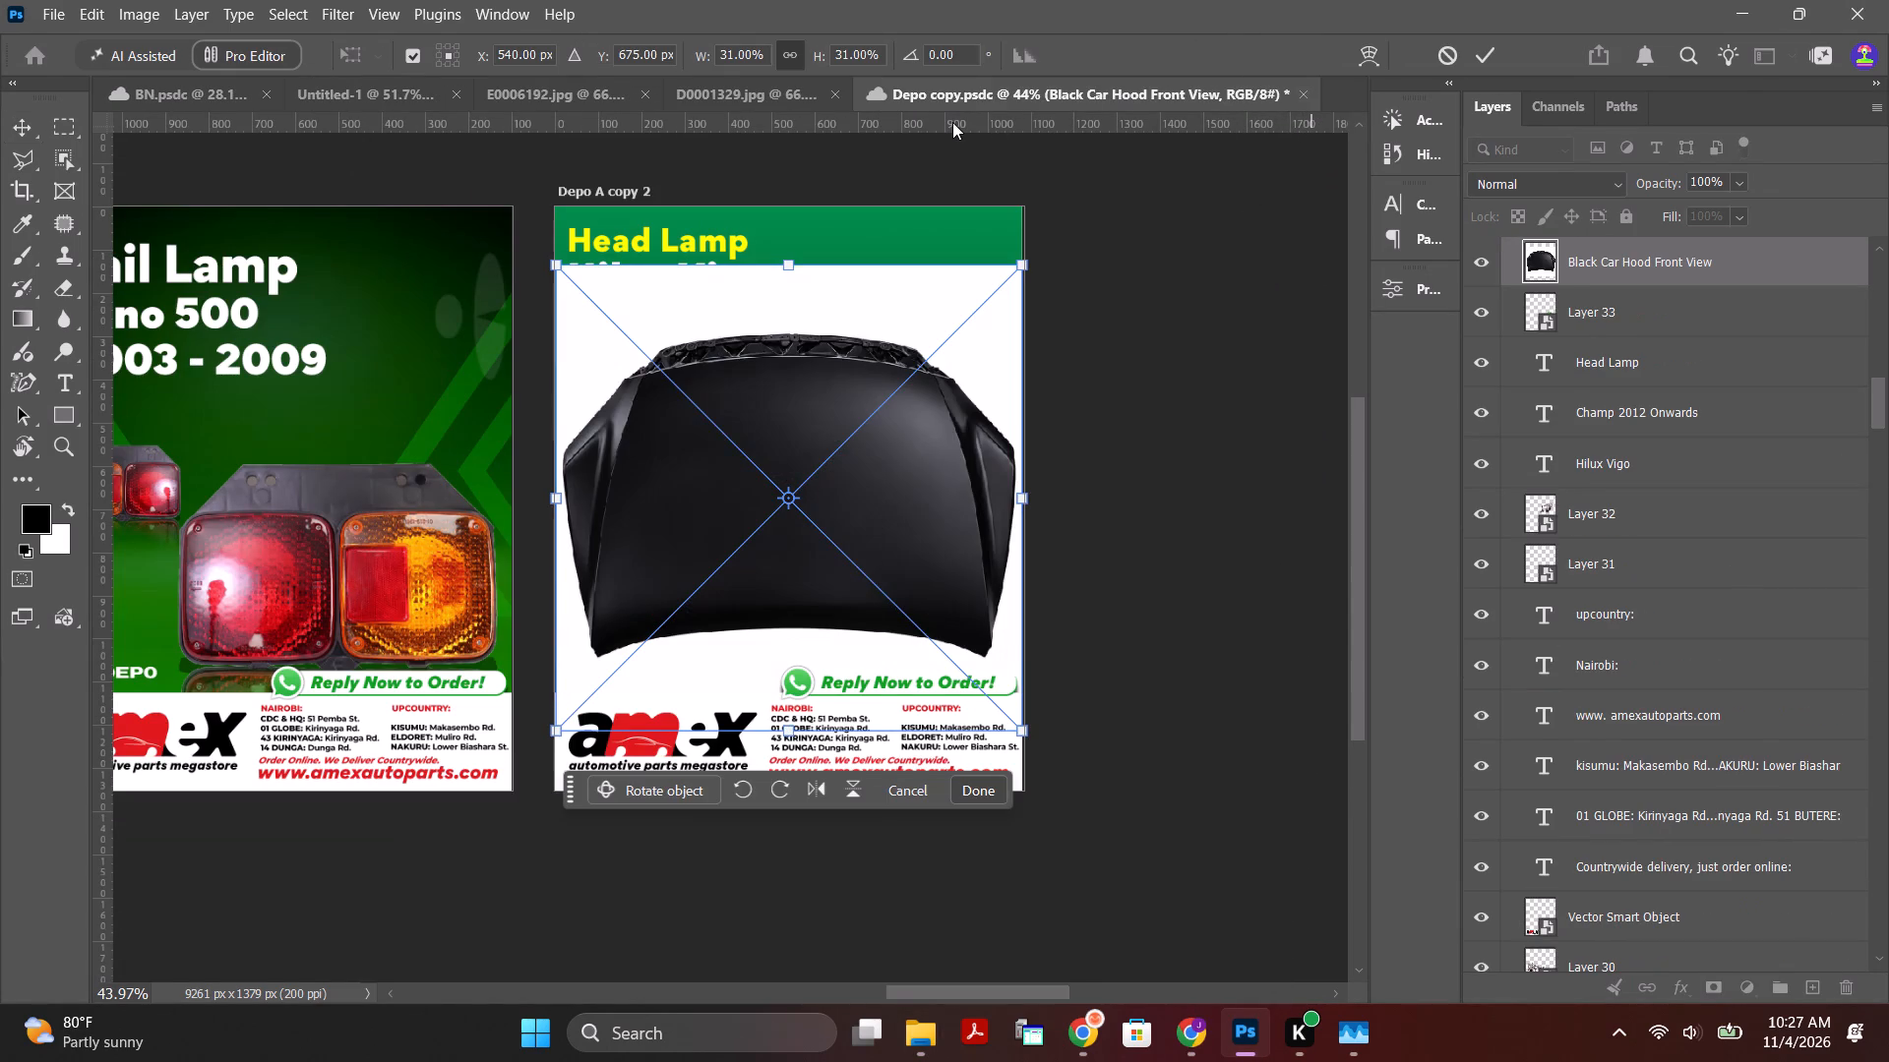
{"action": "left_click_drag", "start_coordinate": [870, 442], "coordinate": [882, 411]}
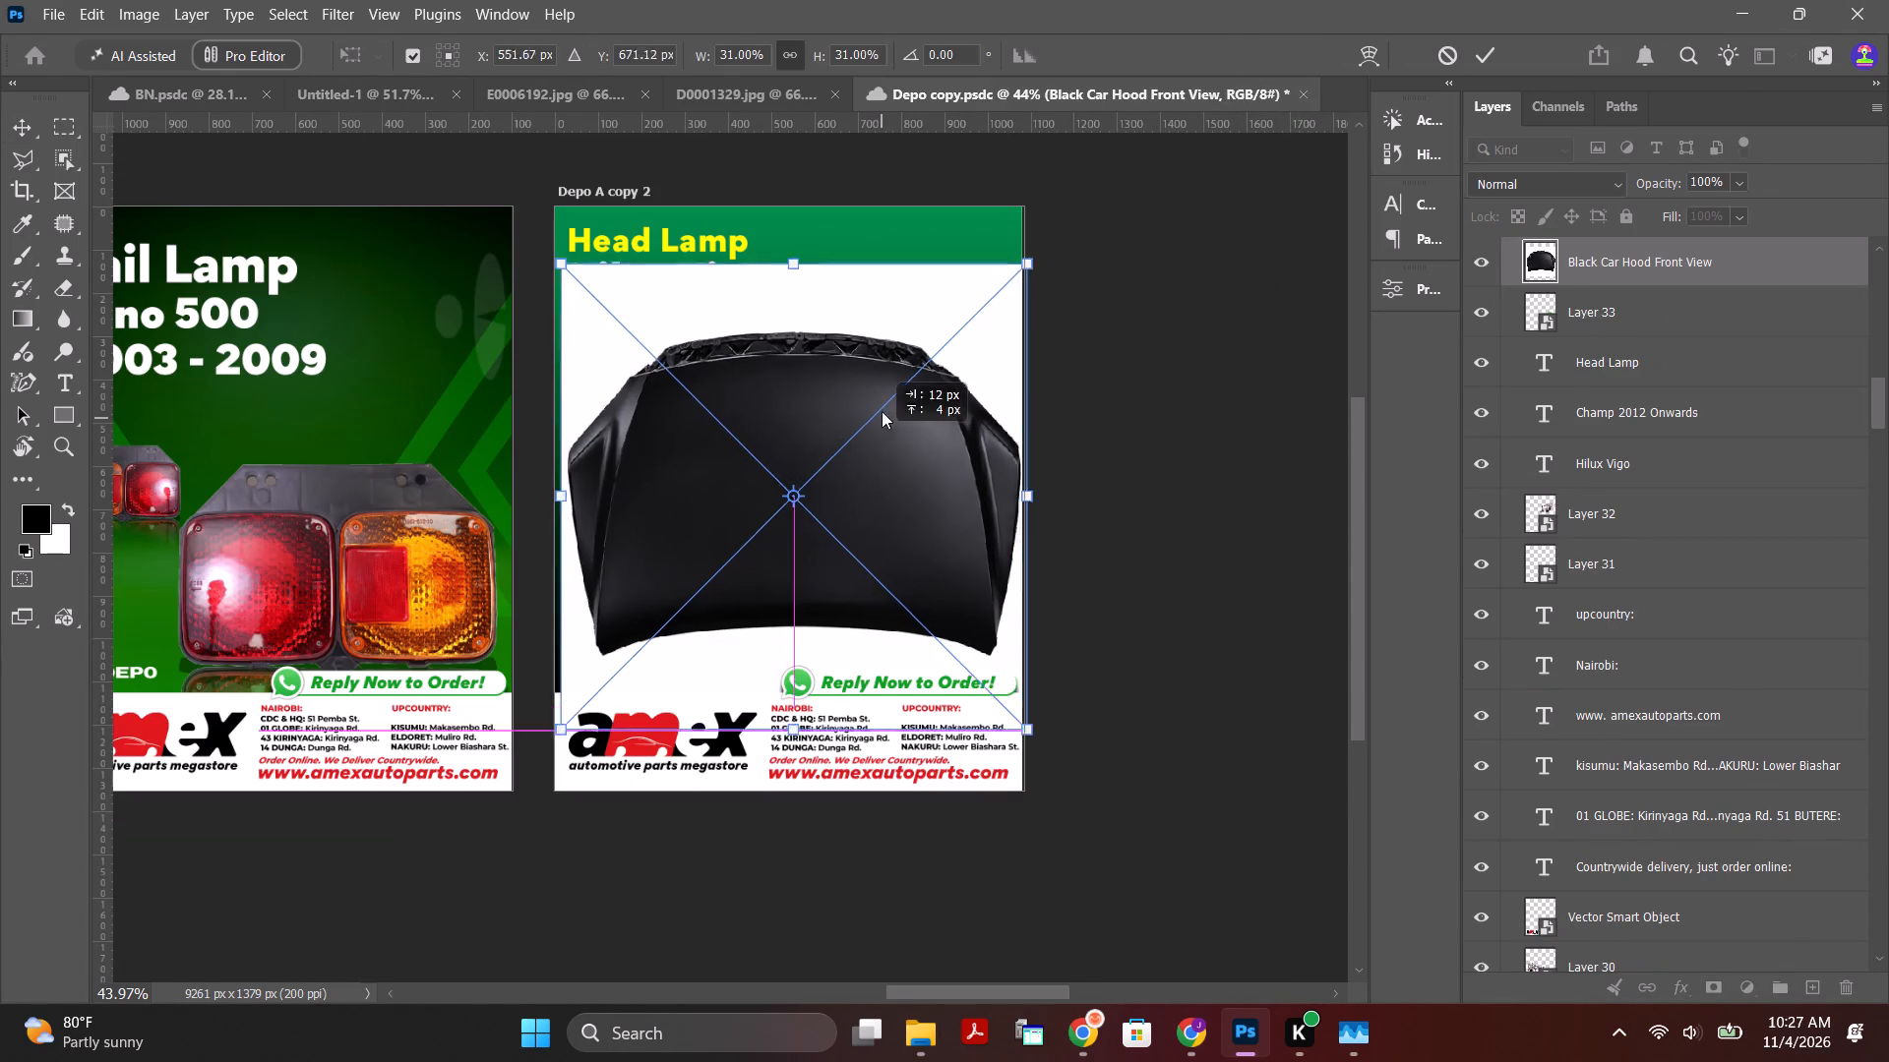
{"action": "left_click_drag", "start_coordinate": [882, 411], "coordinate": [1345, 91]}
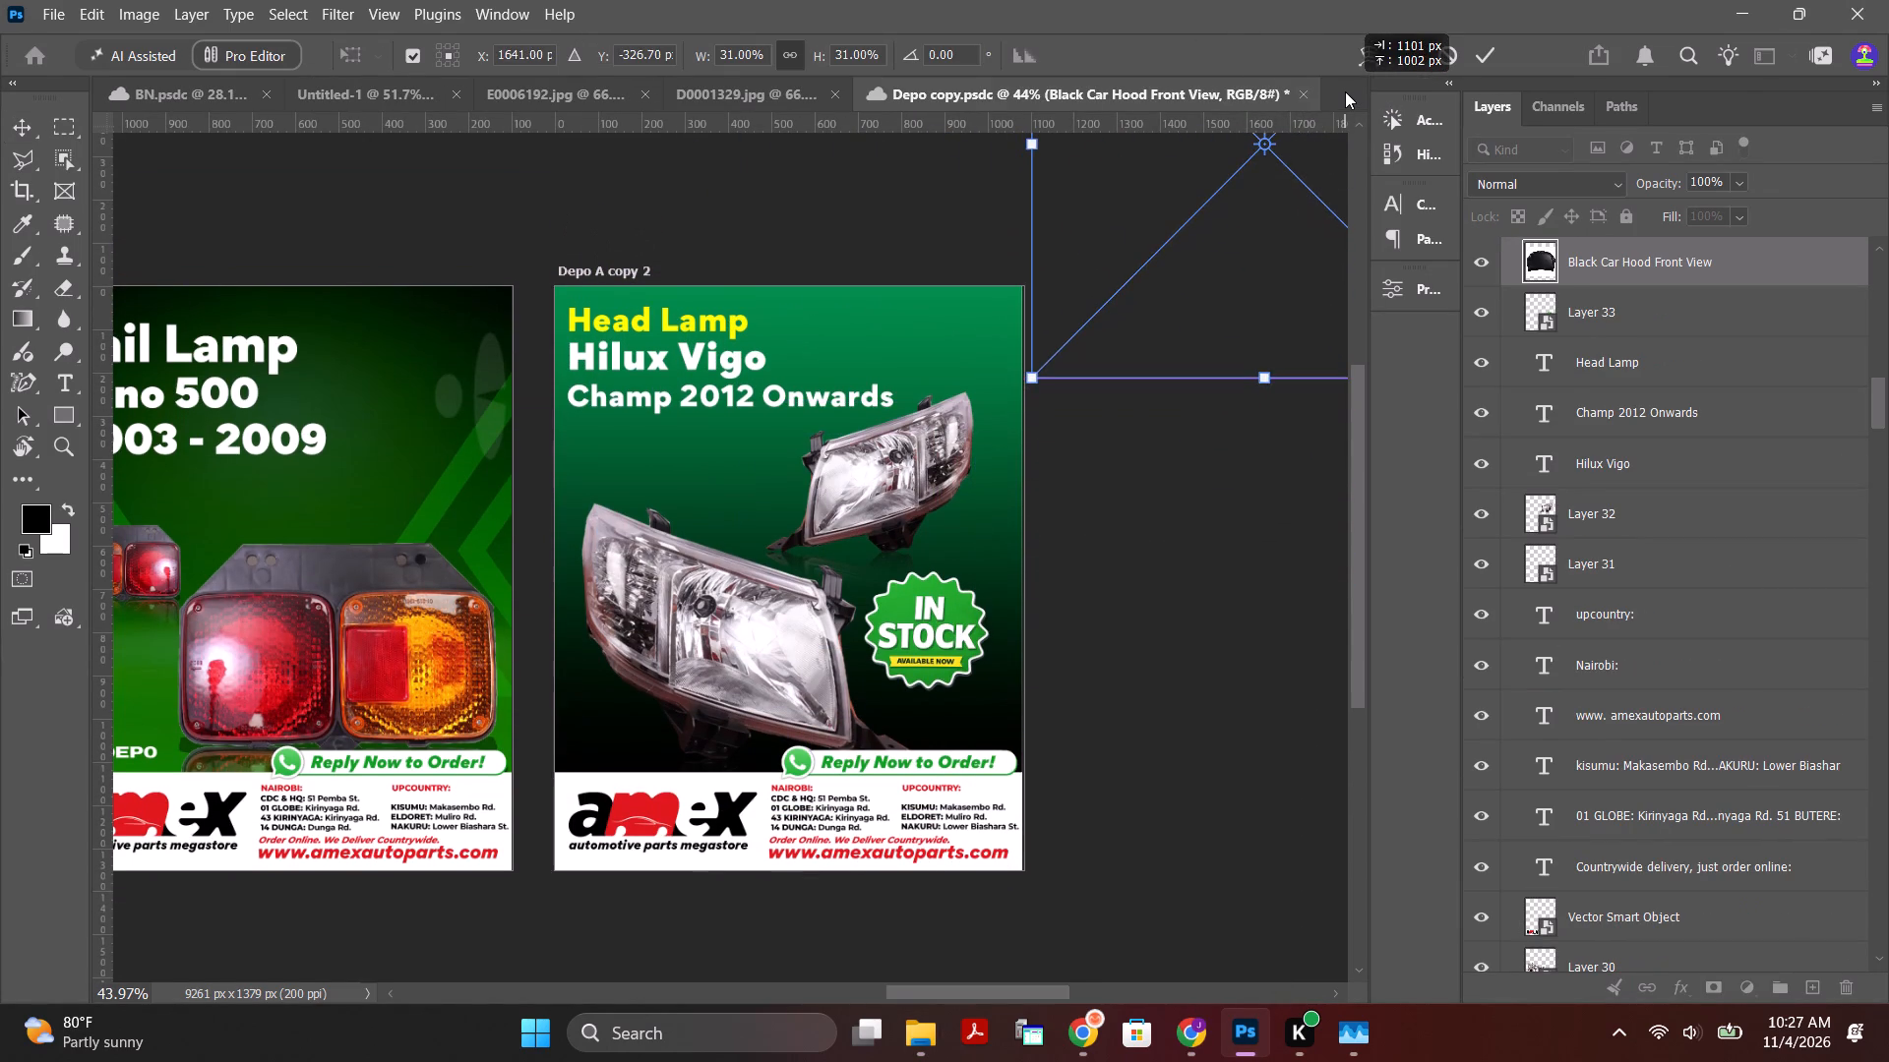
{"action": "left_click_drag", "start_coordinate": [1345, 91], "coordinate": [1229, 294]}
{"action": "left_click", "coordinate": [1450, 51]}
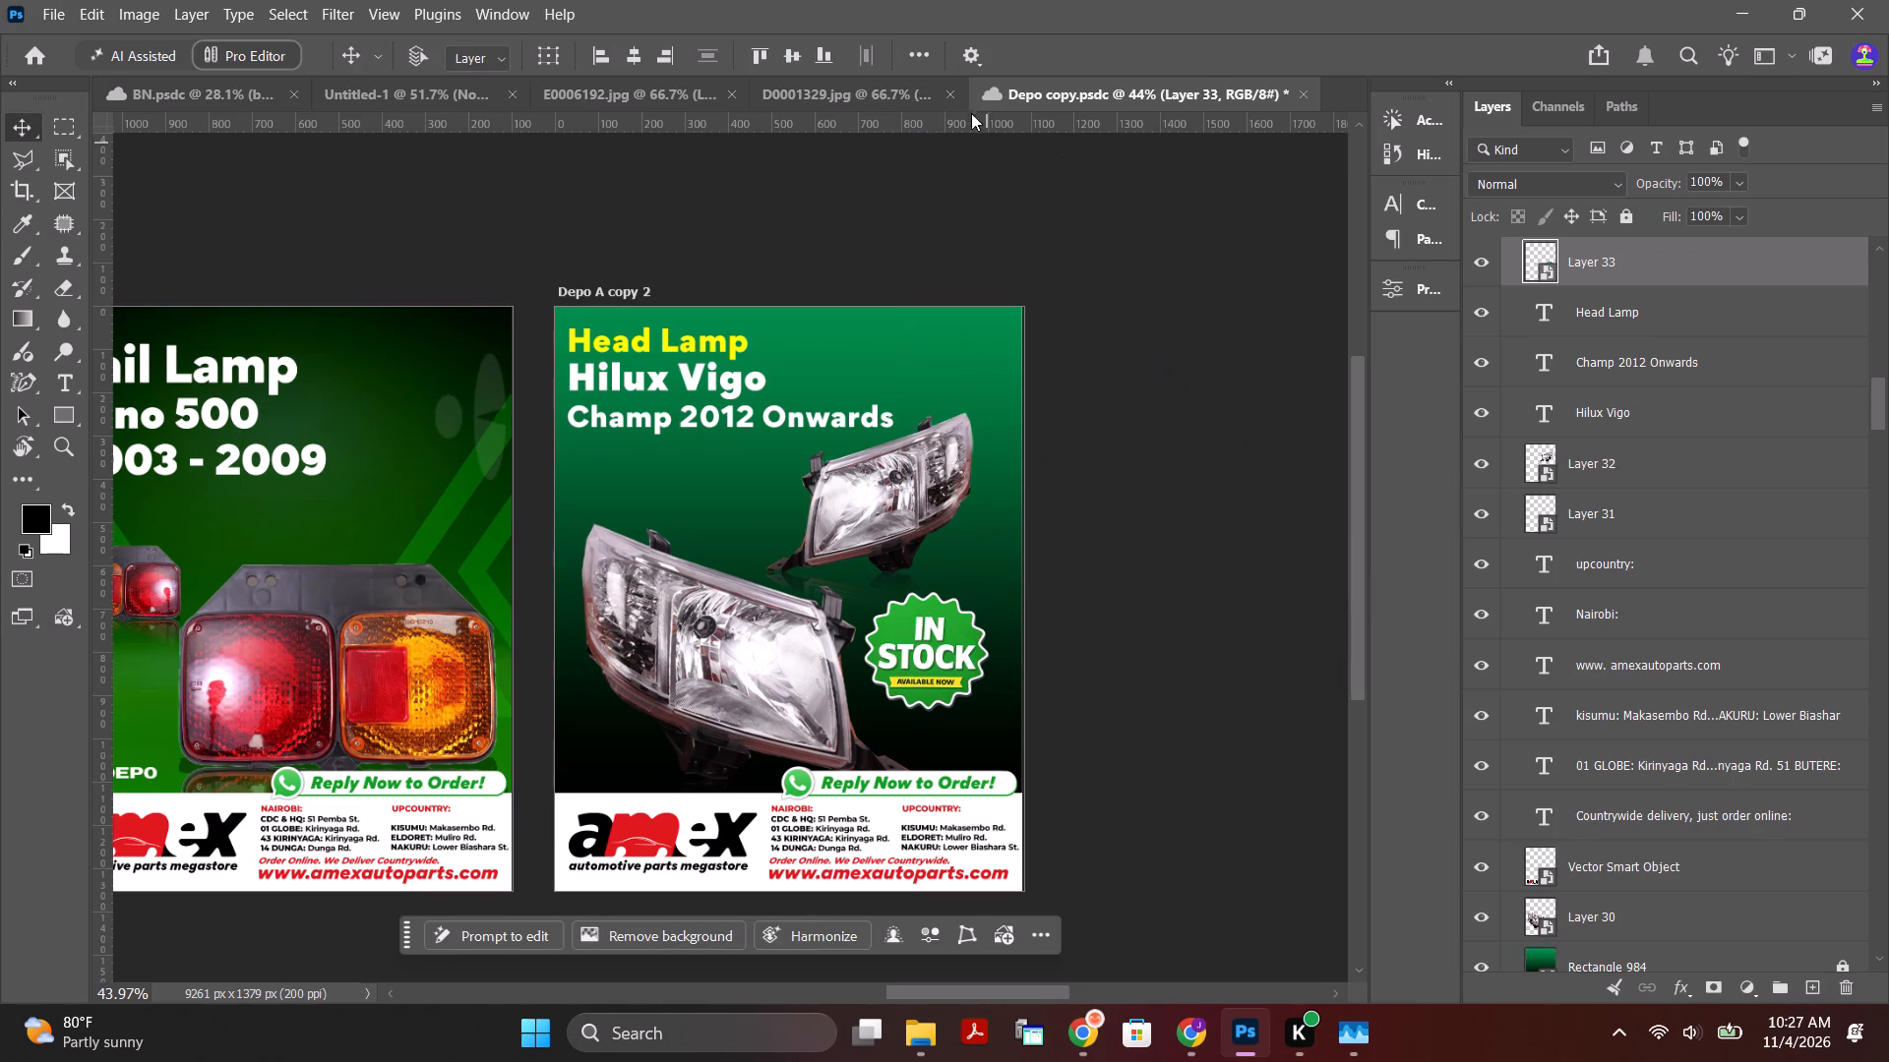
Close the D0001329.jpg and E0006192.jpg documents in Photoshop.
{"action": "left_click", "coordinate": [864, 99]}
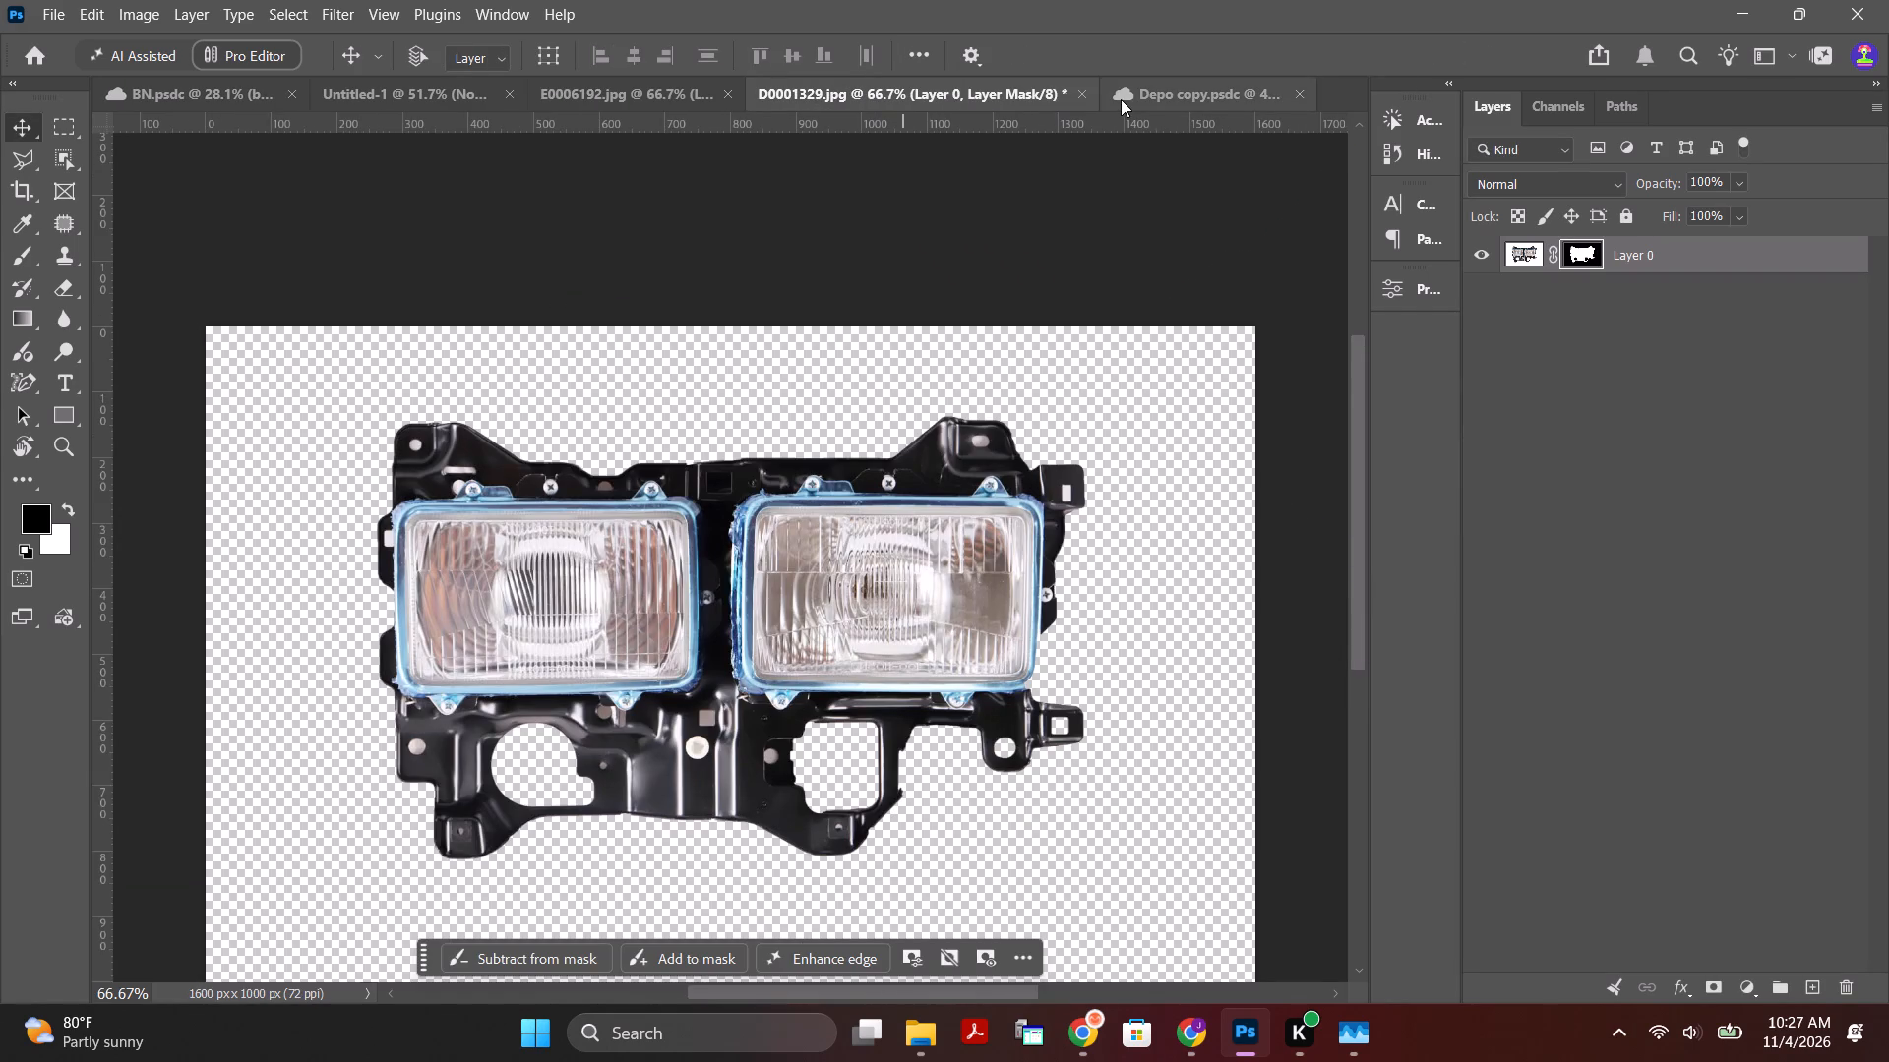
{"action": "left_click", "coordinate": [1079, 88]}
{"action": "left_click", "coordinate": [1001, 400]}
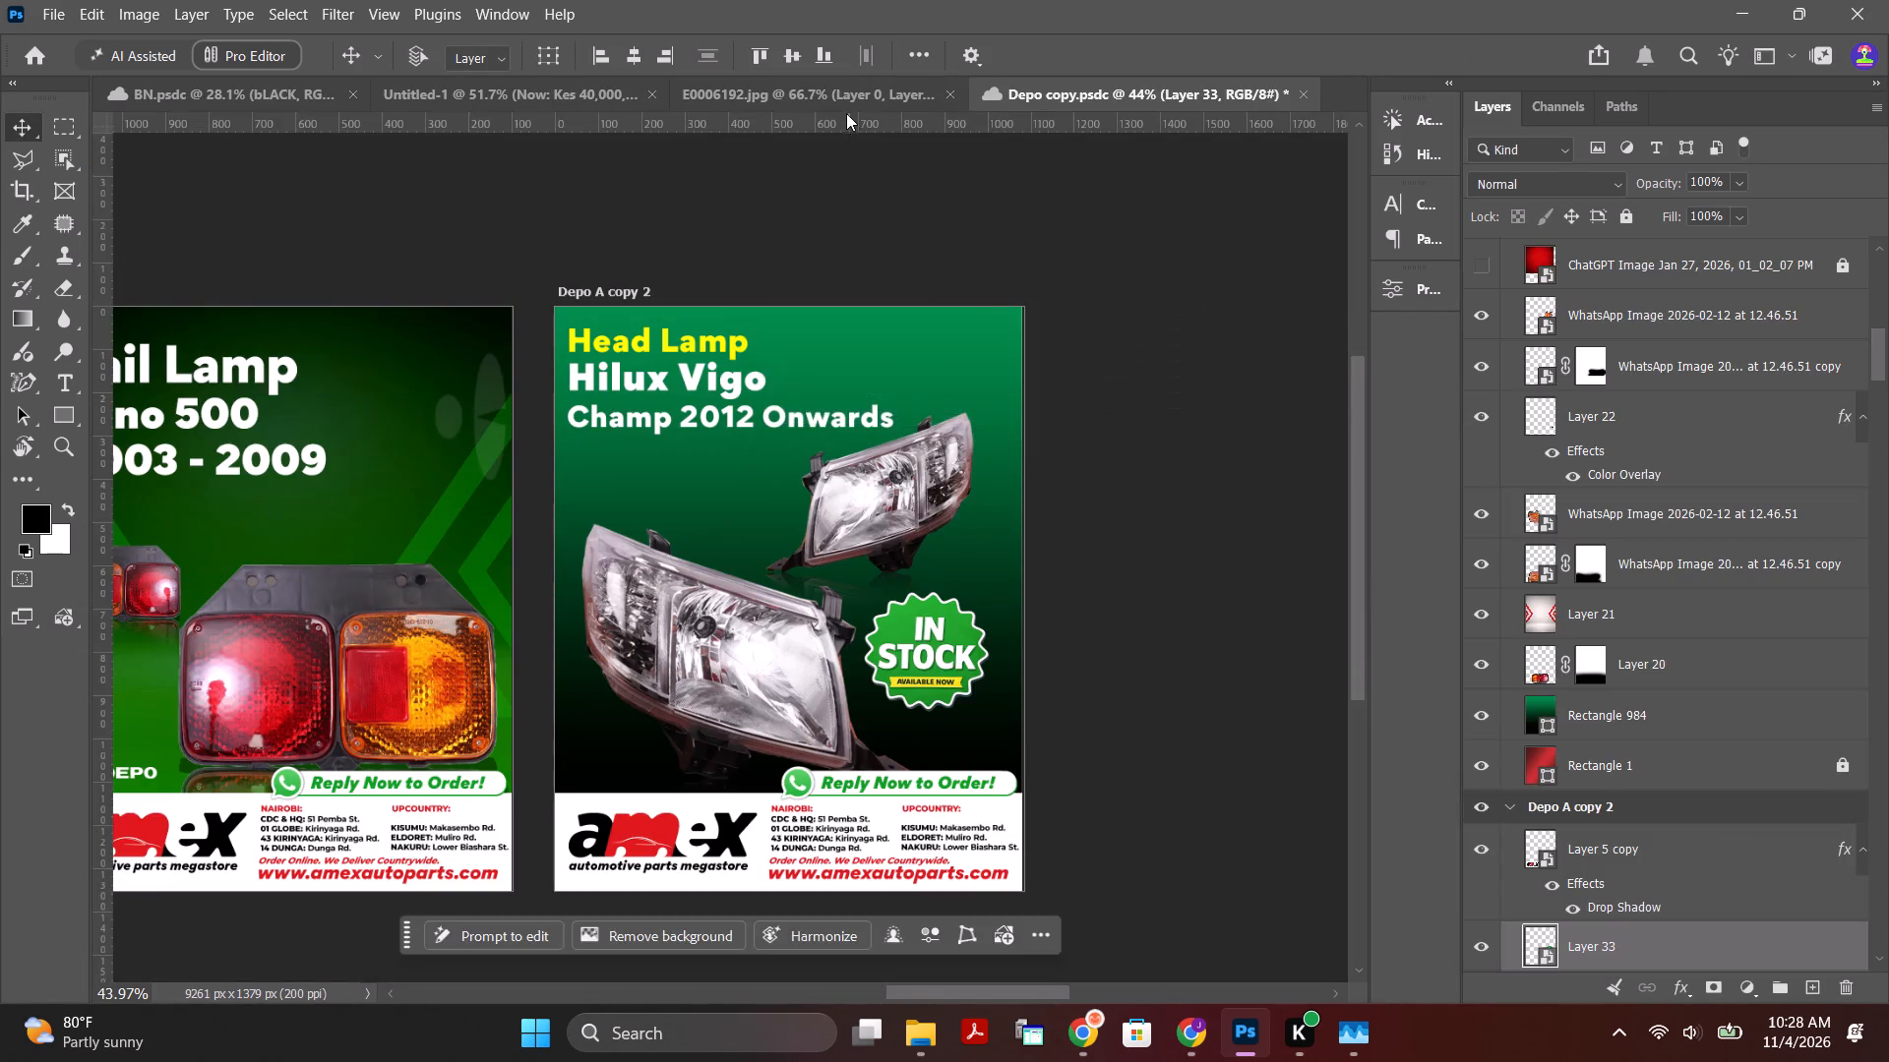
{"action": "left_click", "coordinate": [848, 110]}
{"action": "left_click", "coordinate": [1007, 94]}
{"action": "left_click", "coordinate": [991, 406]}
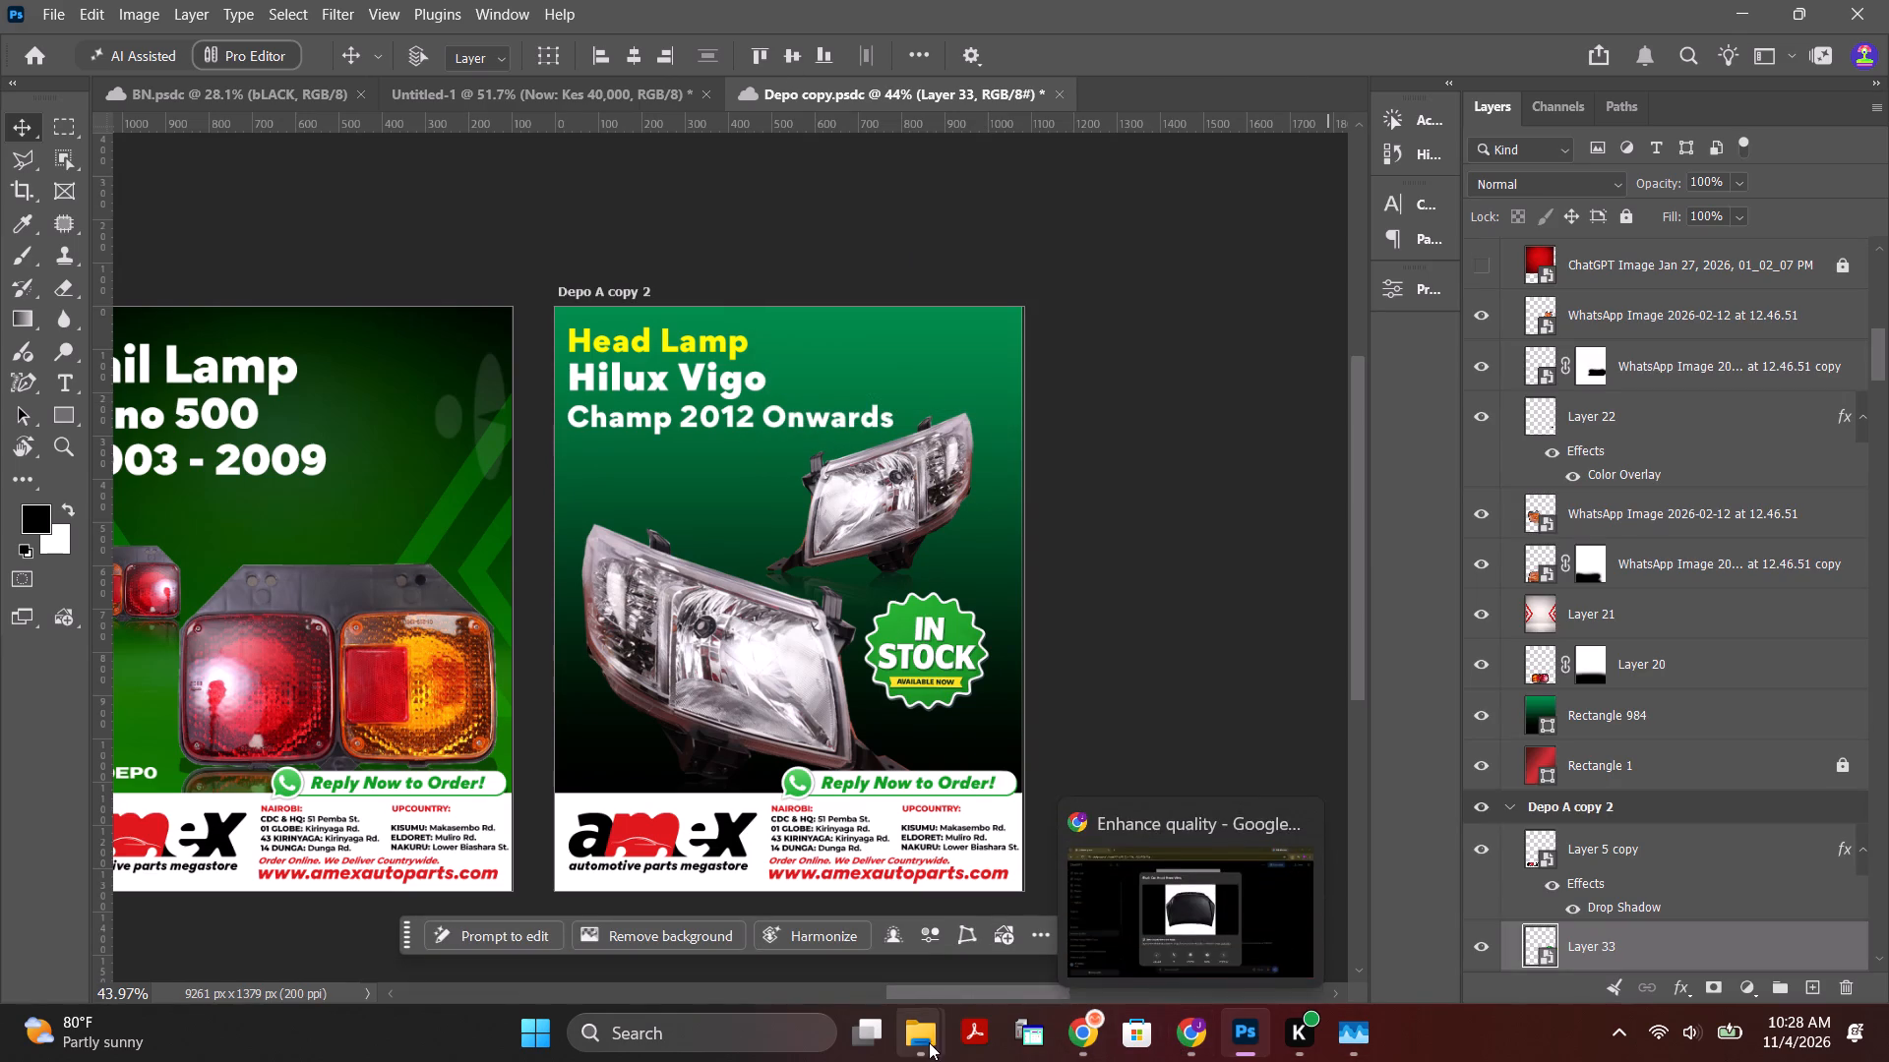
Open Black Car Hood Front View.png from the Downloads folder as a separate Photoshop document.
{"action": "left_click", "coordinate": [920, 1041]}
{"action": "left_click", "coordinate": [1011, 903]}
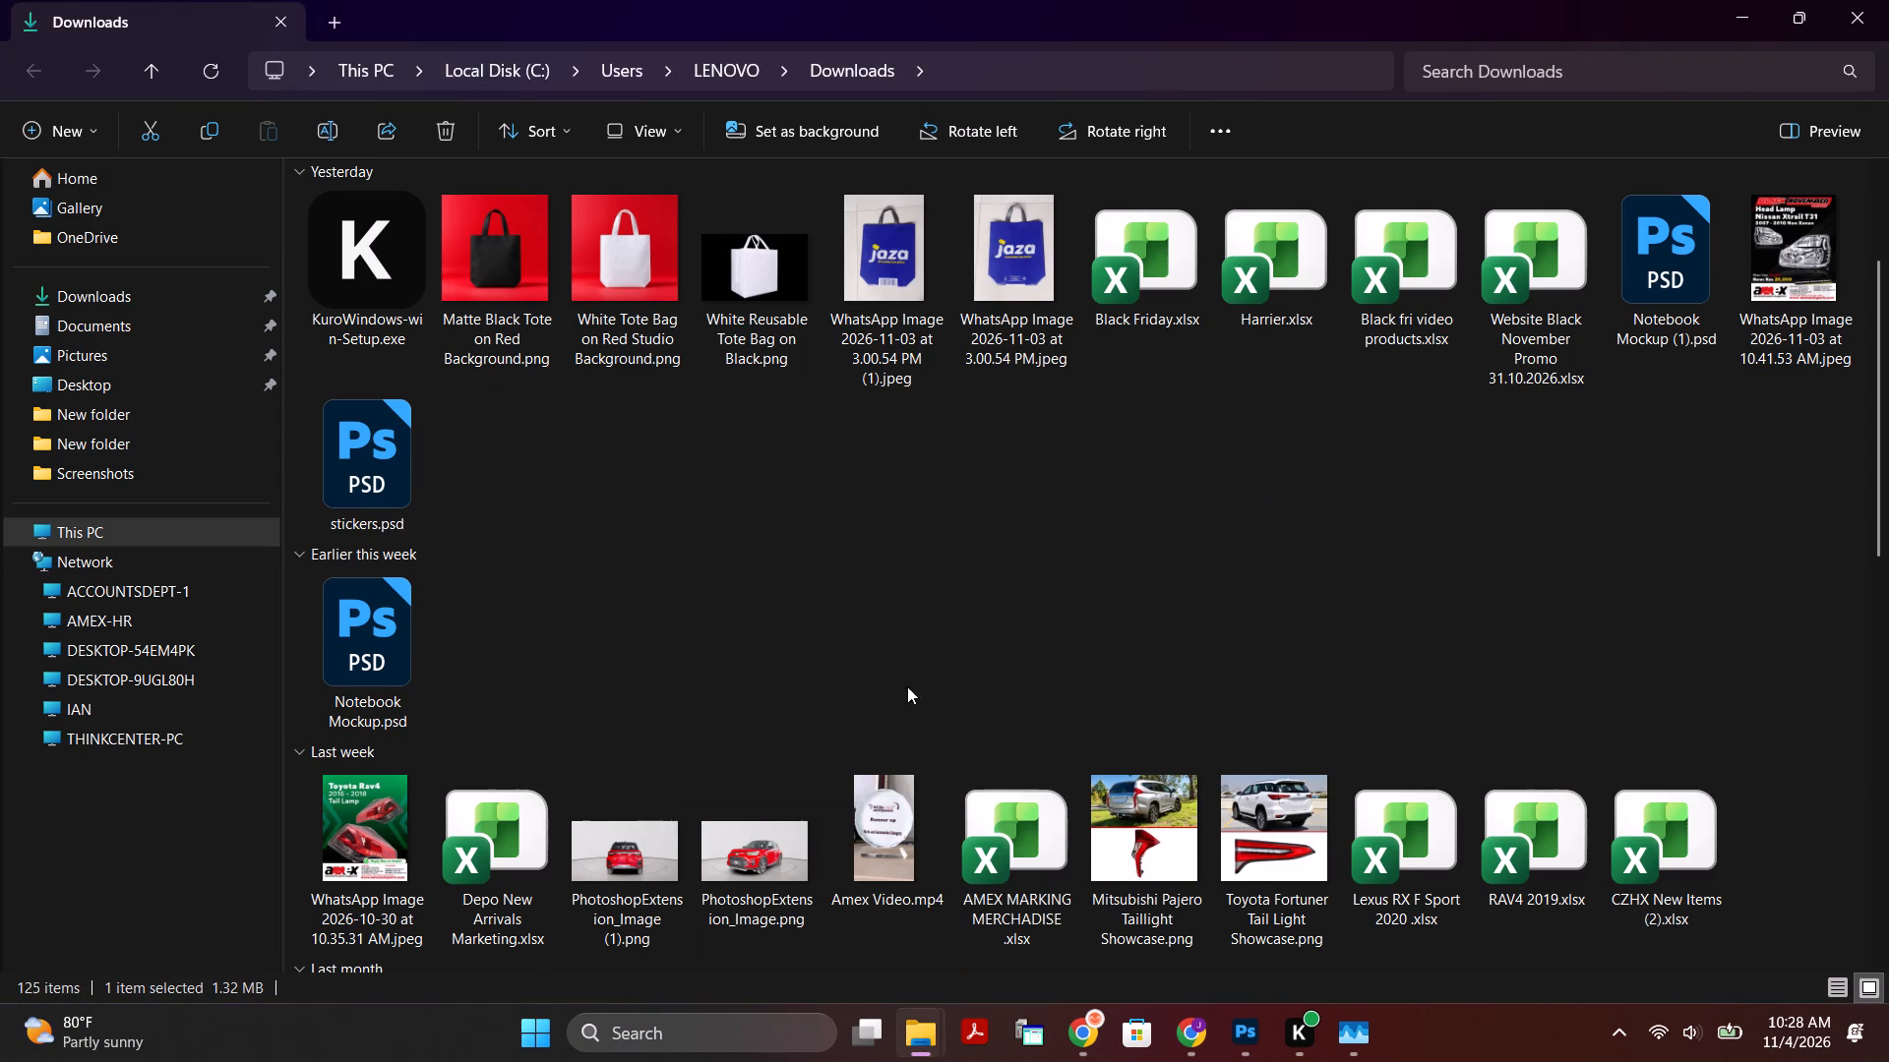
{"action": "left_click", "coordinate": [159, 305]}
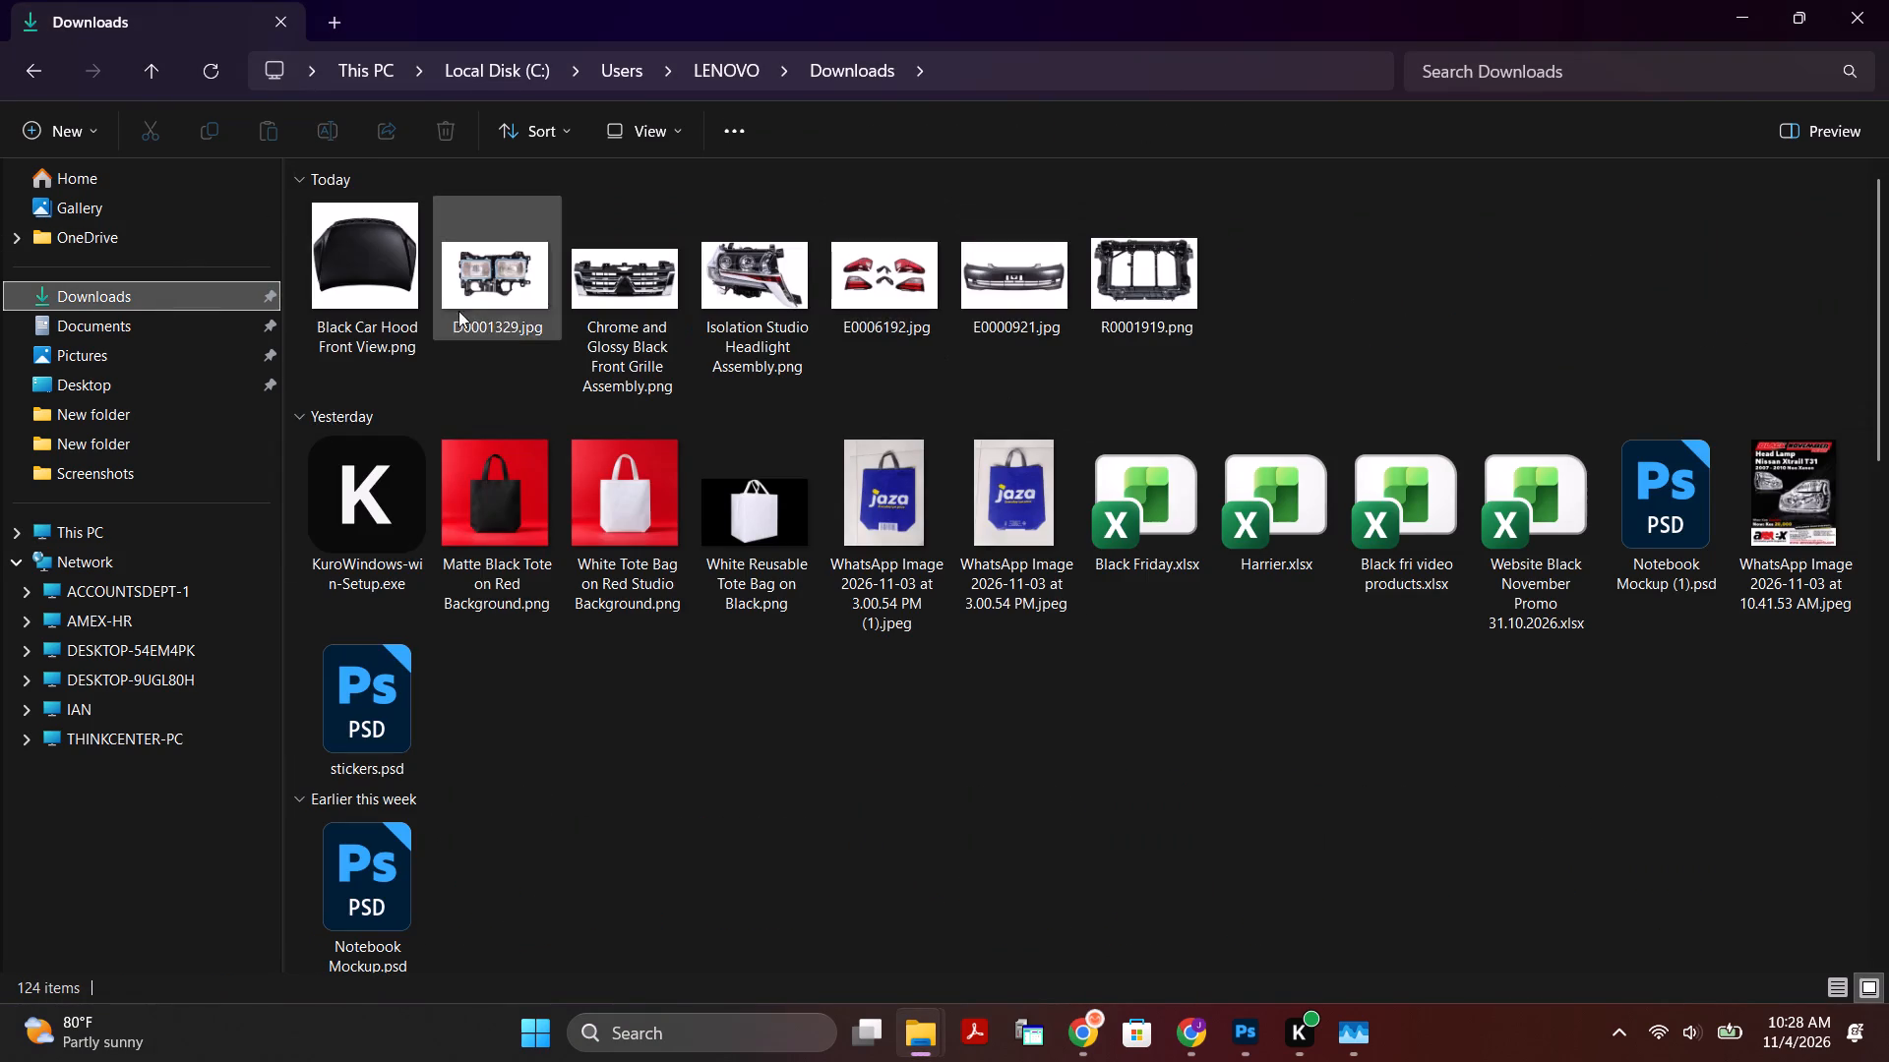
{"action": "left_click_drag", "start_coordinate": [373, 250], "coordinate": [1211, 1001]}
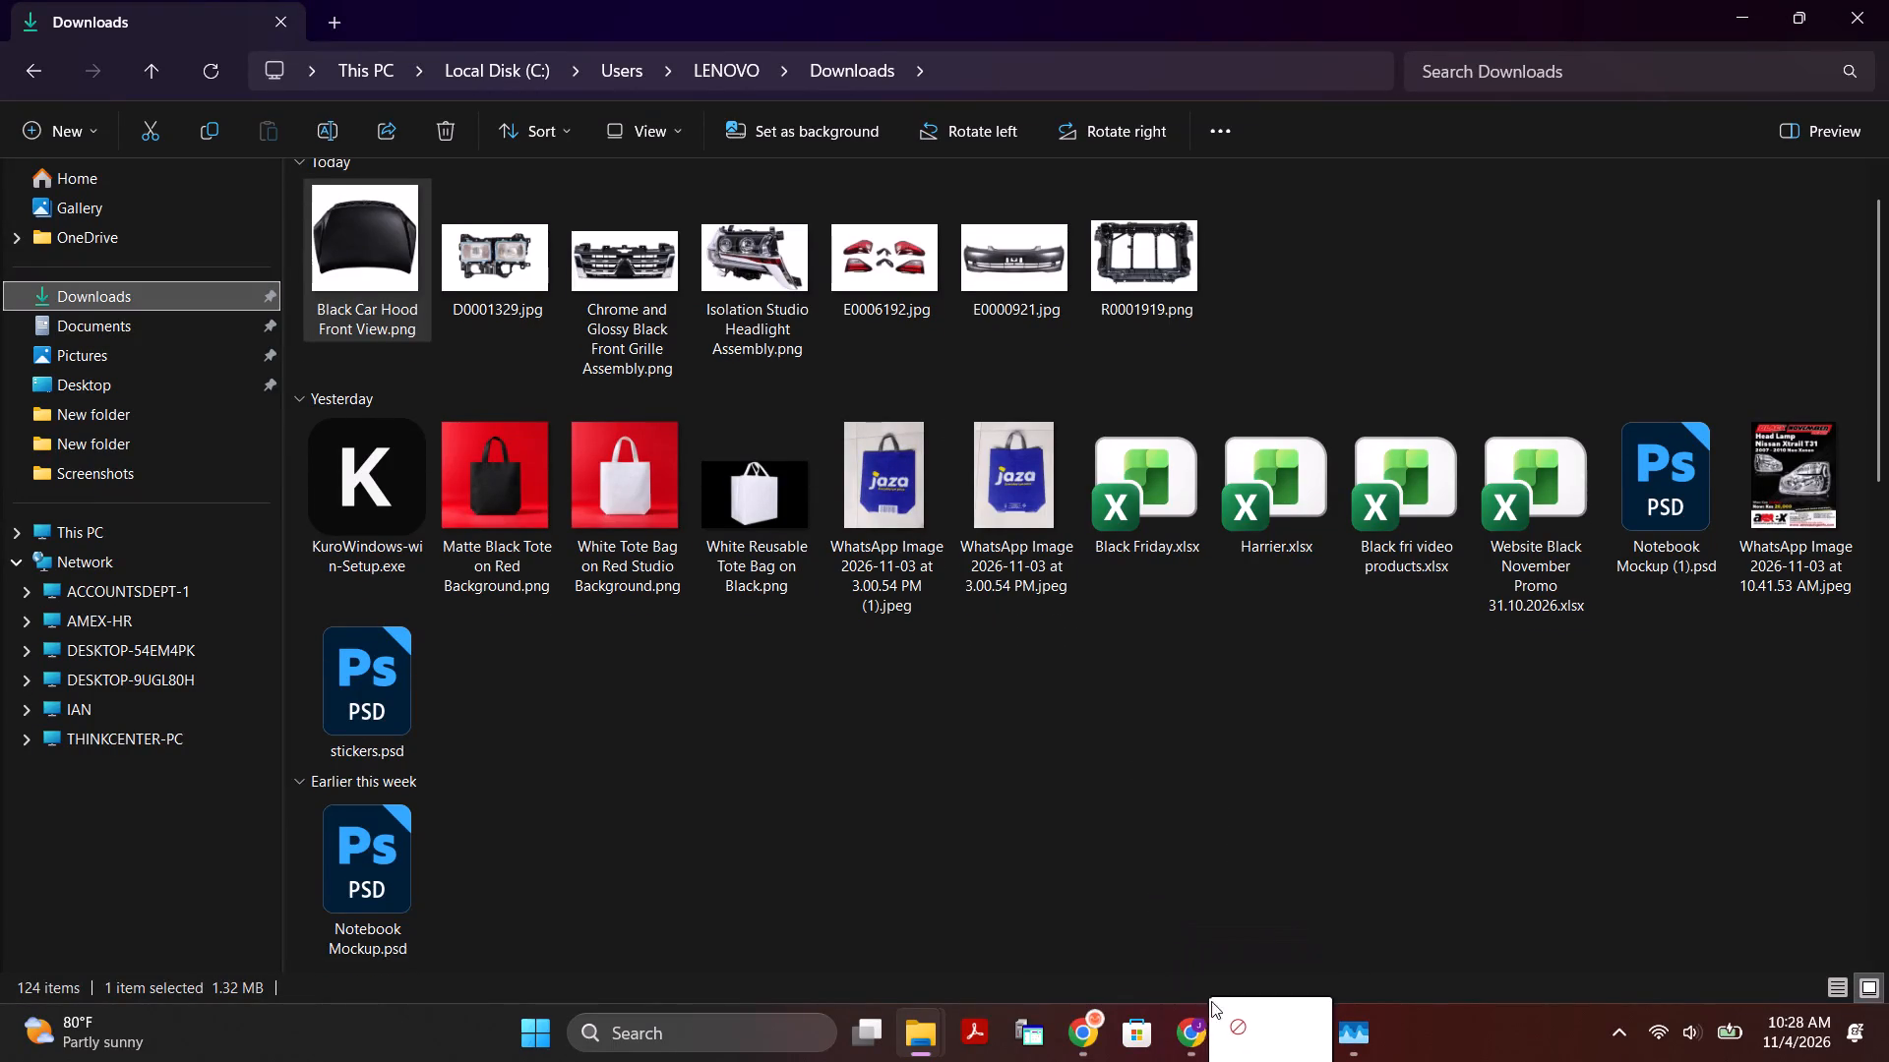
{"action": "left_click_drag", "start_coordinate": [1211, 1001], "coordinate": [1132, 82]}
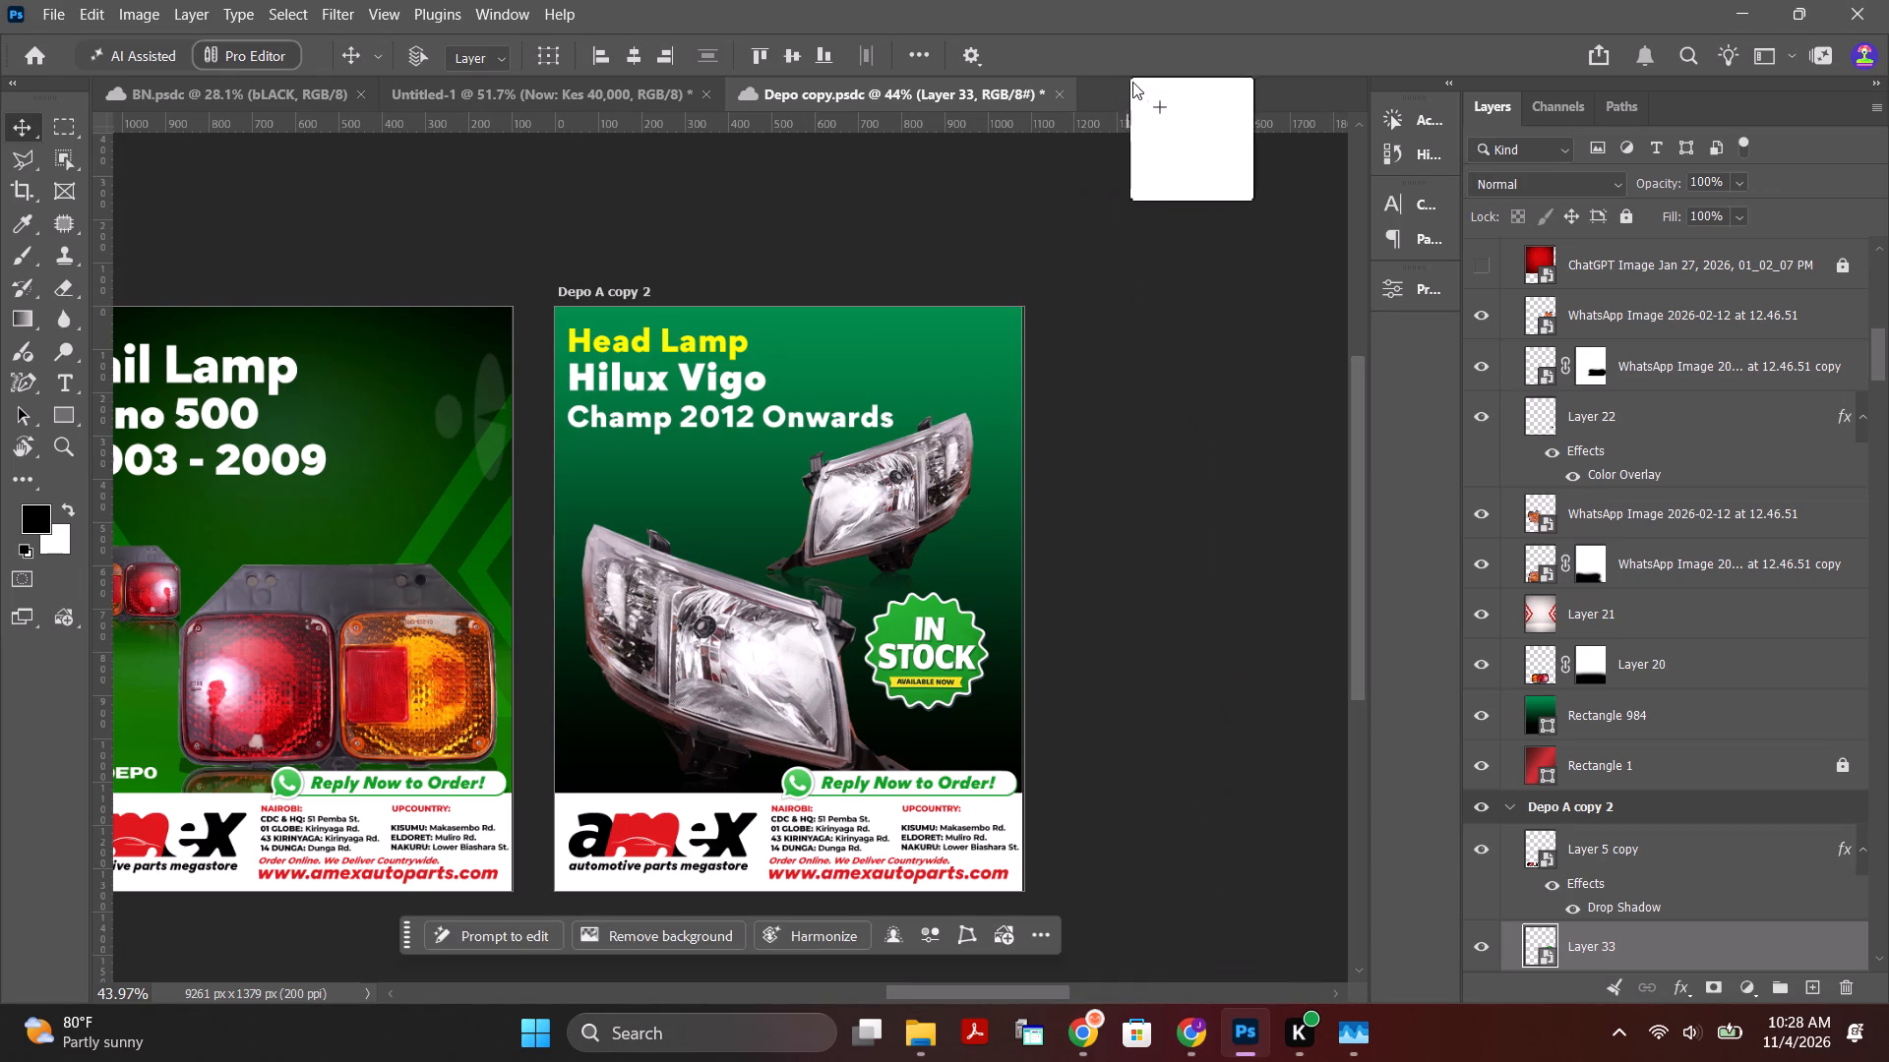
{"action": "left_click_drag", "start_coordinate": [1132, 82], "coordinate": [1134, 88]}
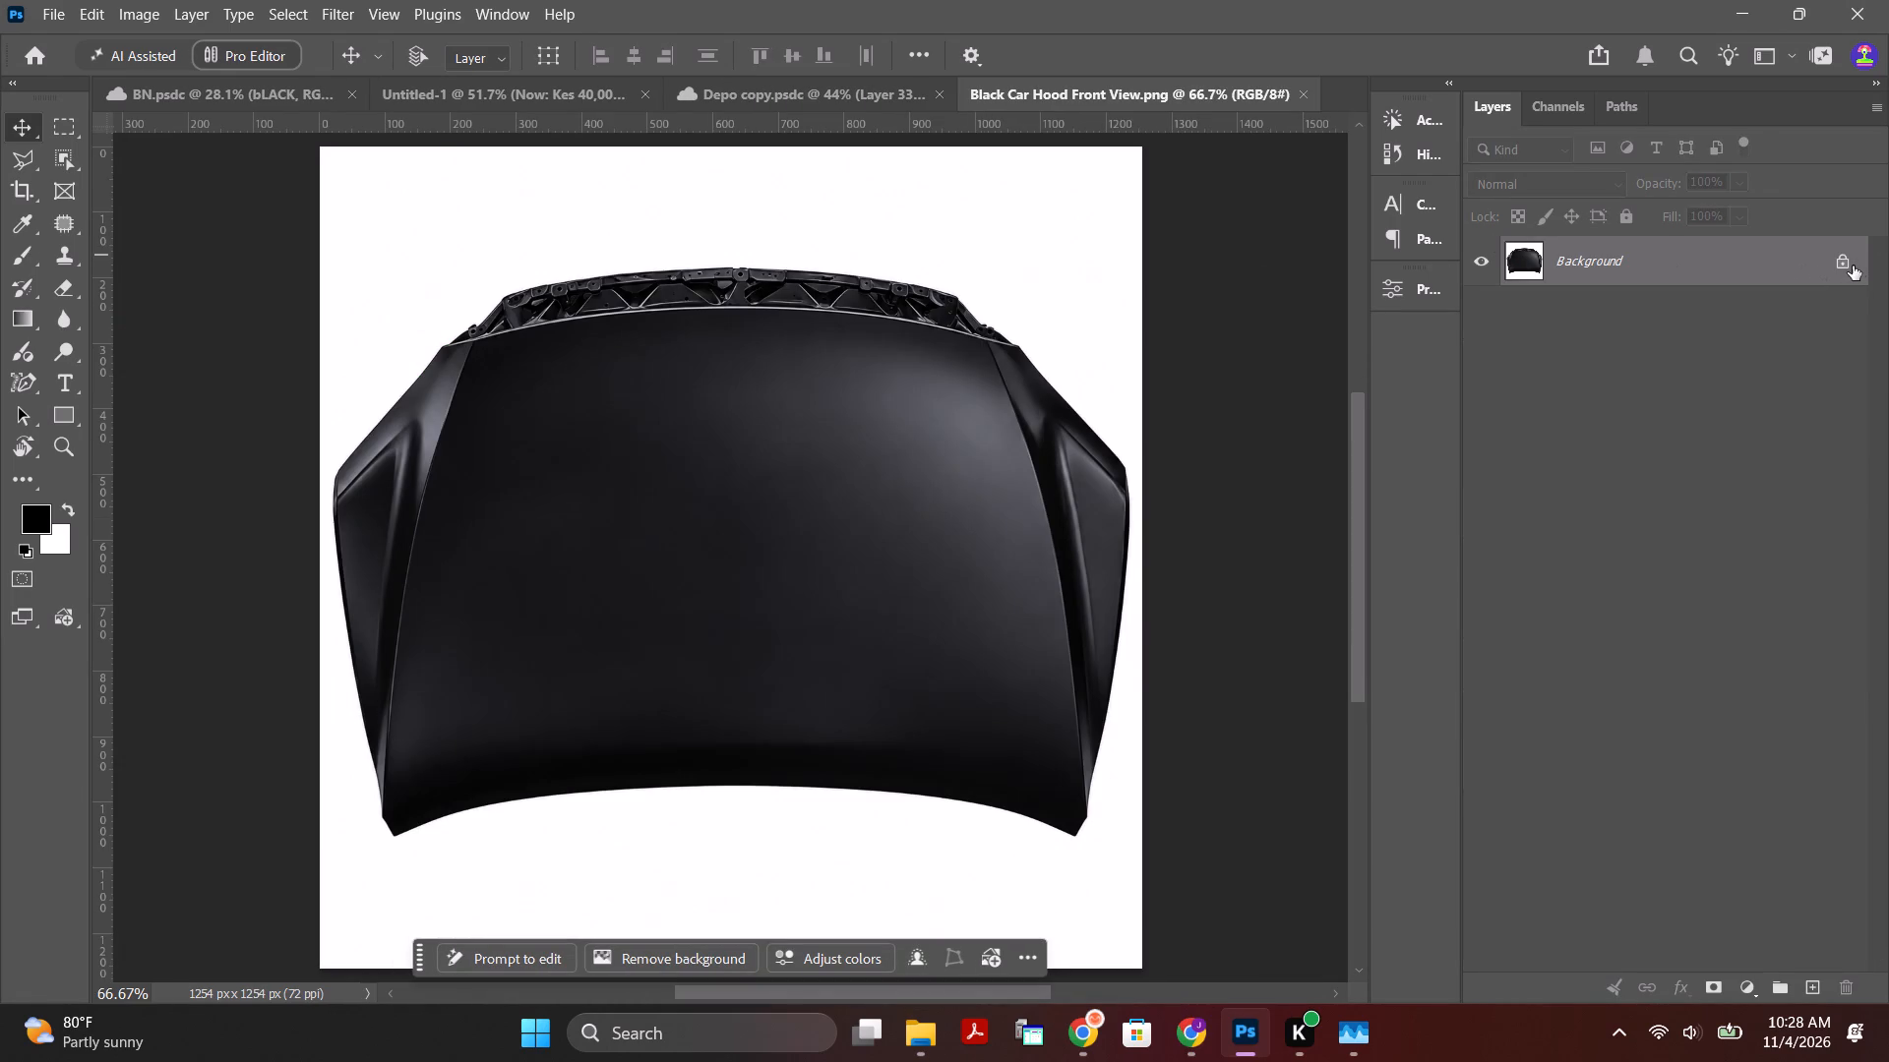
Unlock the Background layer of the black car hood image so it becomes a regular layer.
{"action": "left_click", "coordinate": [1853, 265]}
{"action": "left_click", "coordinate": [1843, 266]}
Select the hood as the subject and add a layer mask that hides the white background.
{"action": "left_click", "coordinate": [1425, 128]}
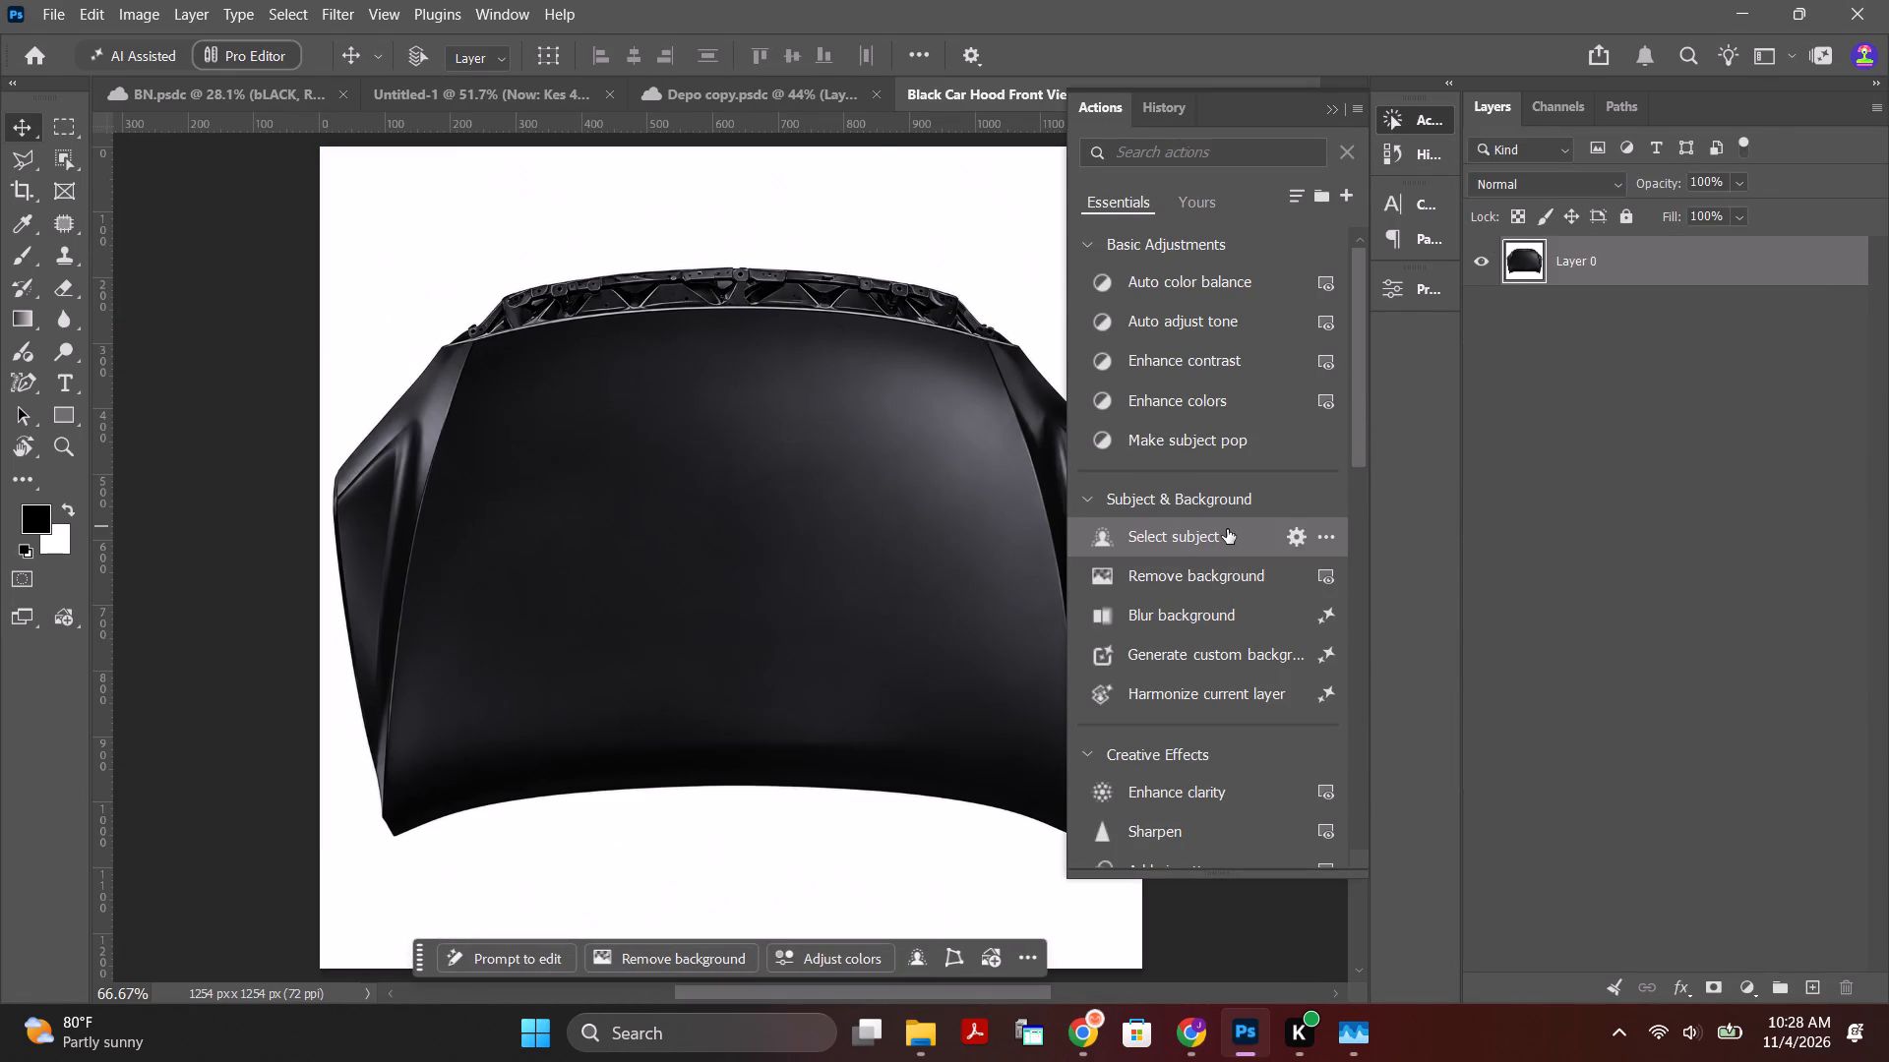
{"action": "left_click", "coordinate": [1227, 539]}
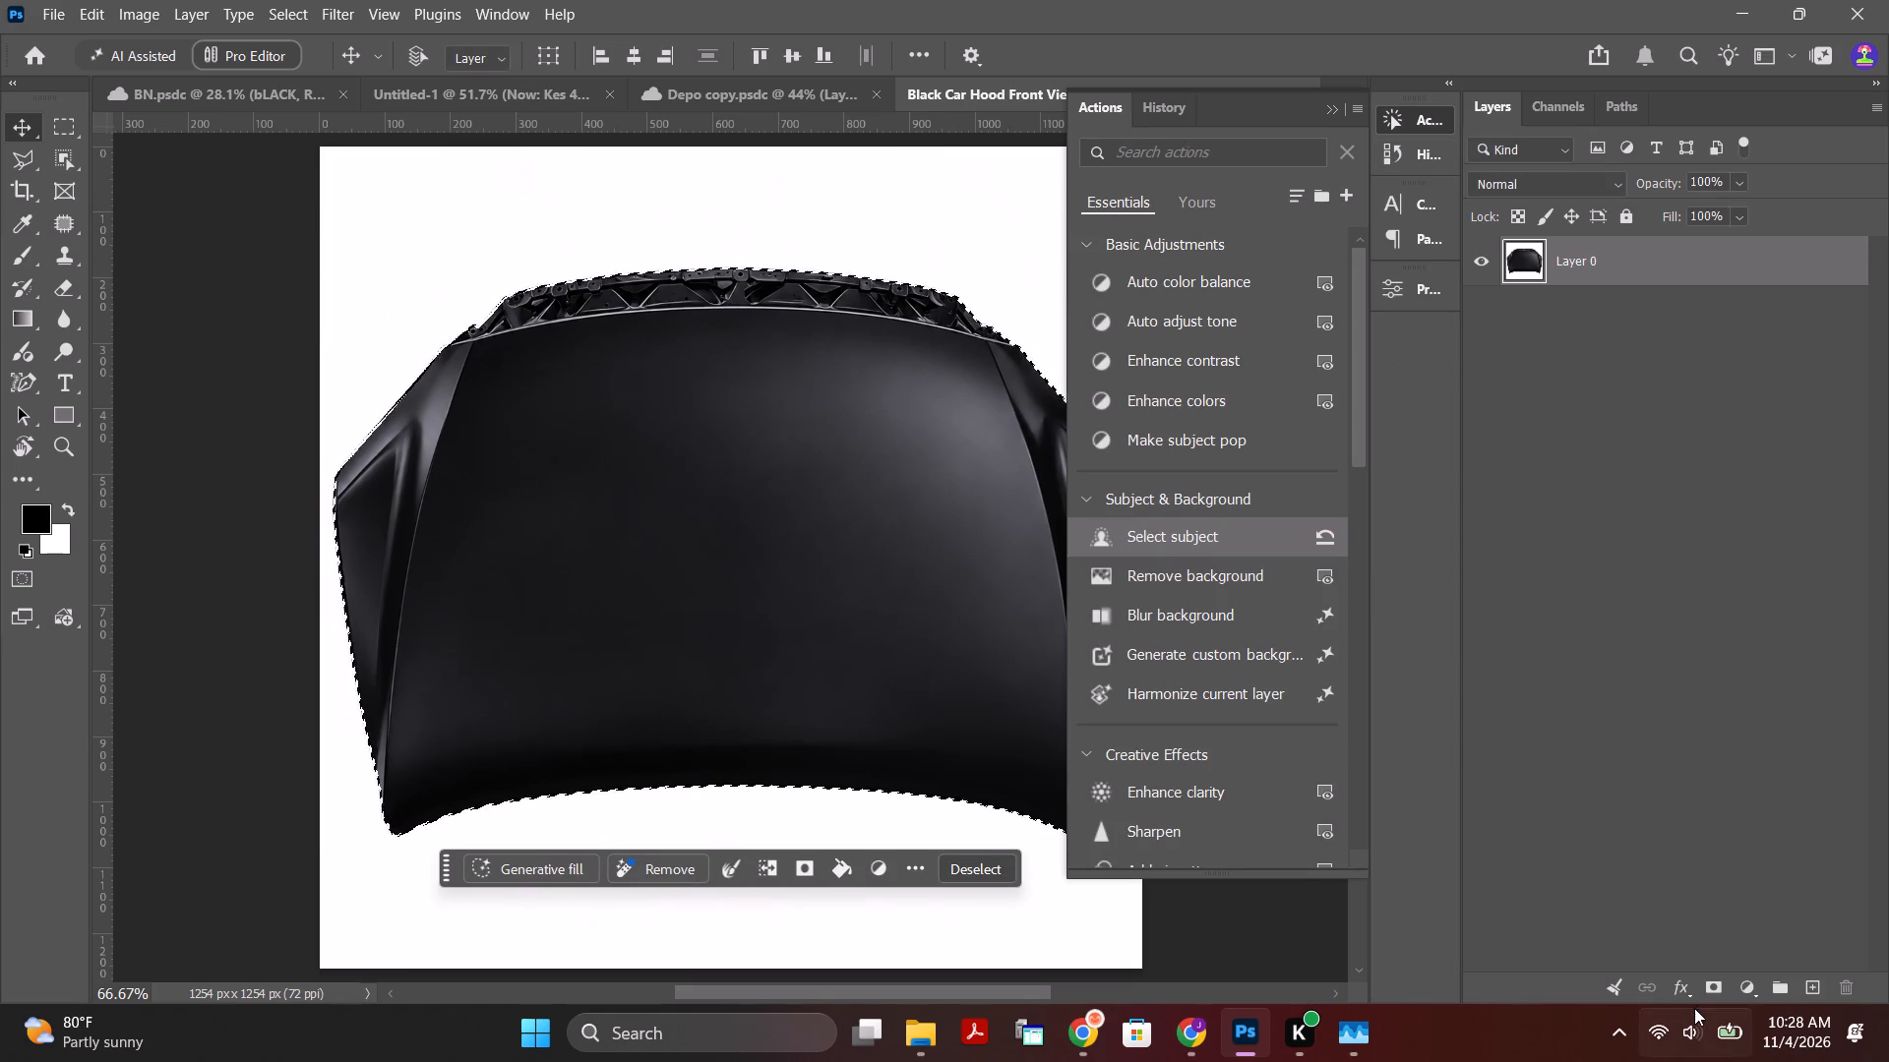
{"action": "left_click", "coordinate": [1716, 993]}
{"action": "left_click", "coordinate": [1338, 113]}
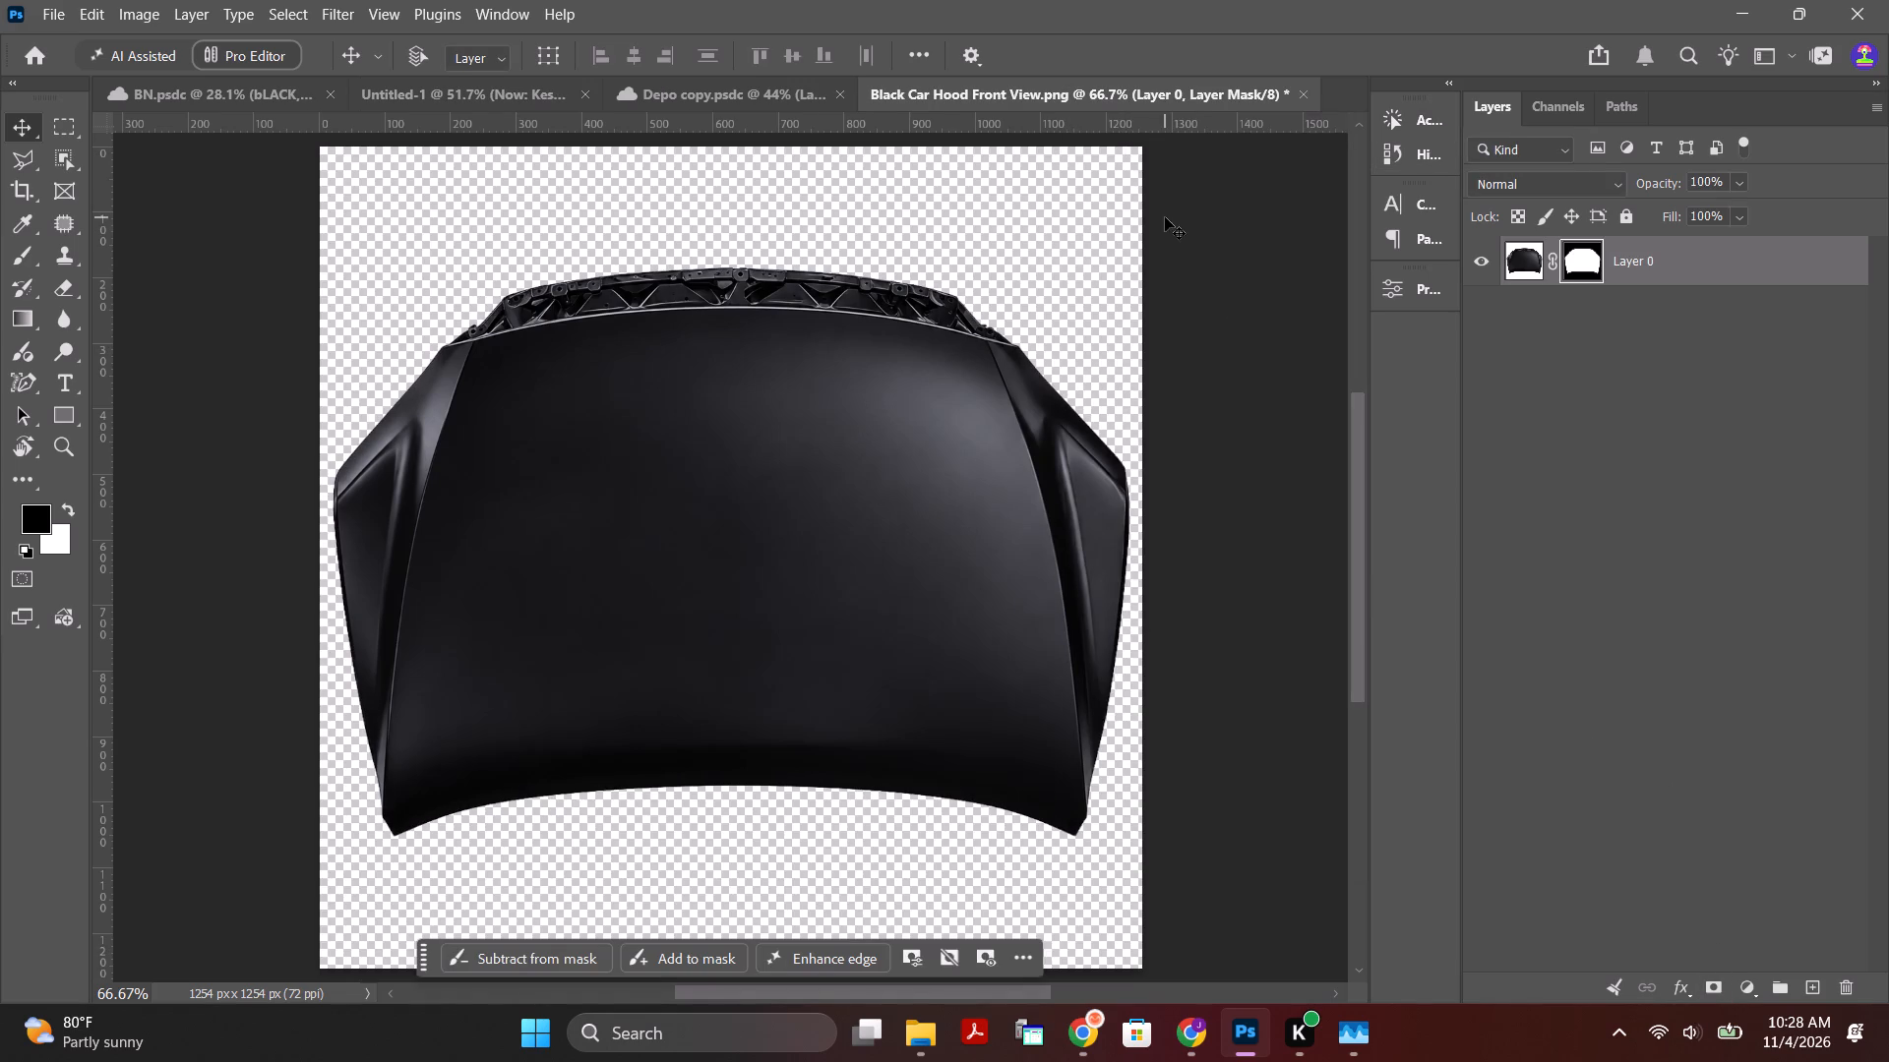
Move the masked hood layer into the Bonnet Hood Toyota Harrier artboard of the Untitled-1 document.
{"action": "left_click_drag", "start_coordinate": [946, 493], "coordinate": [500, 102]}
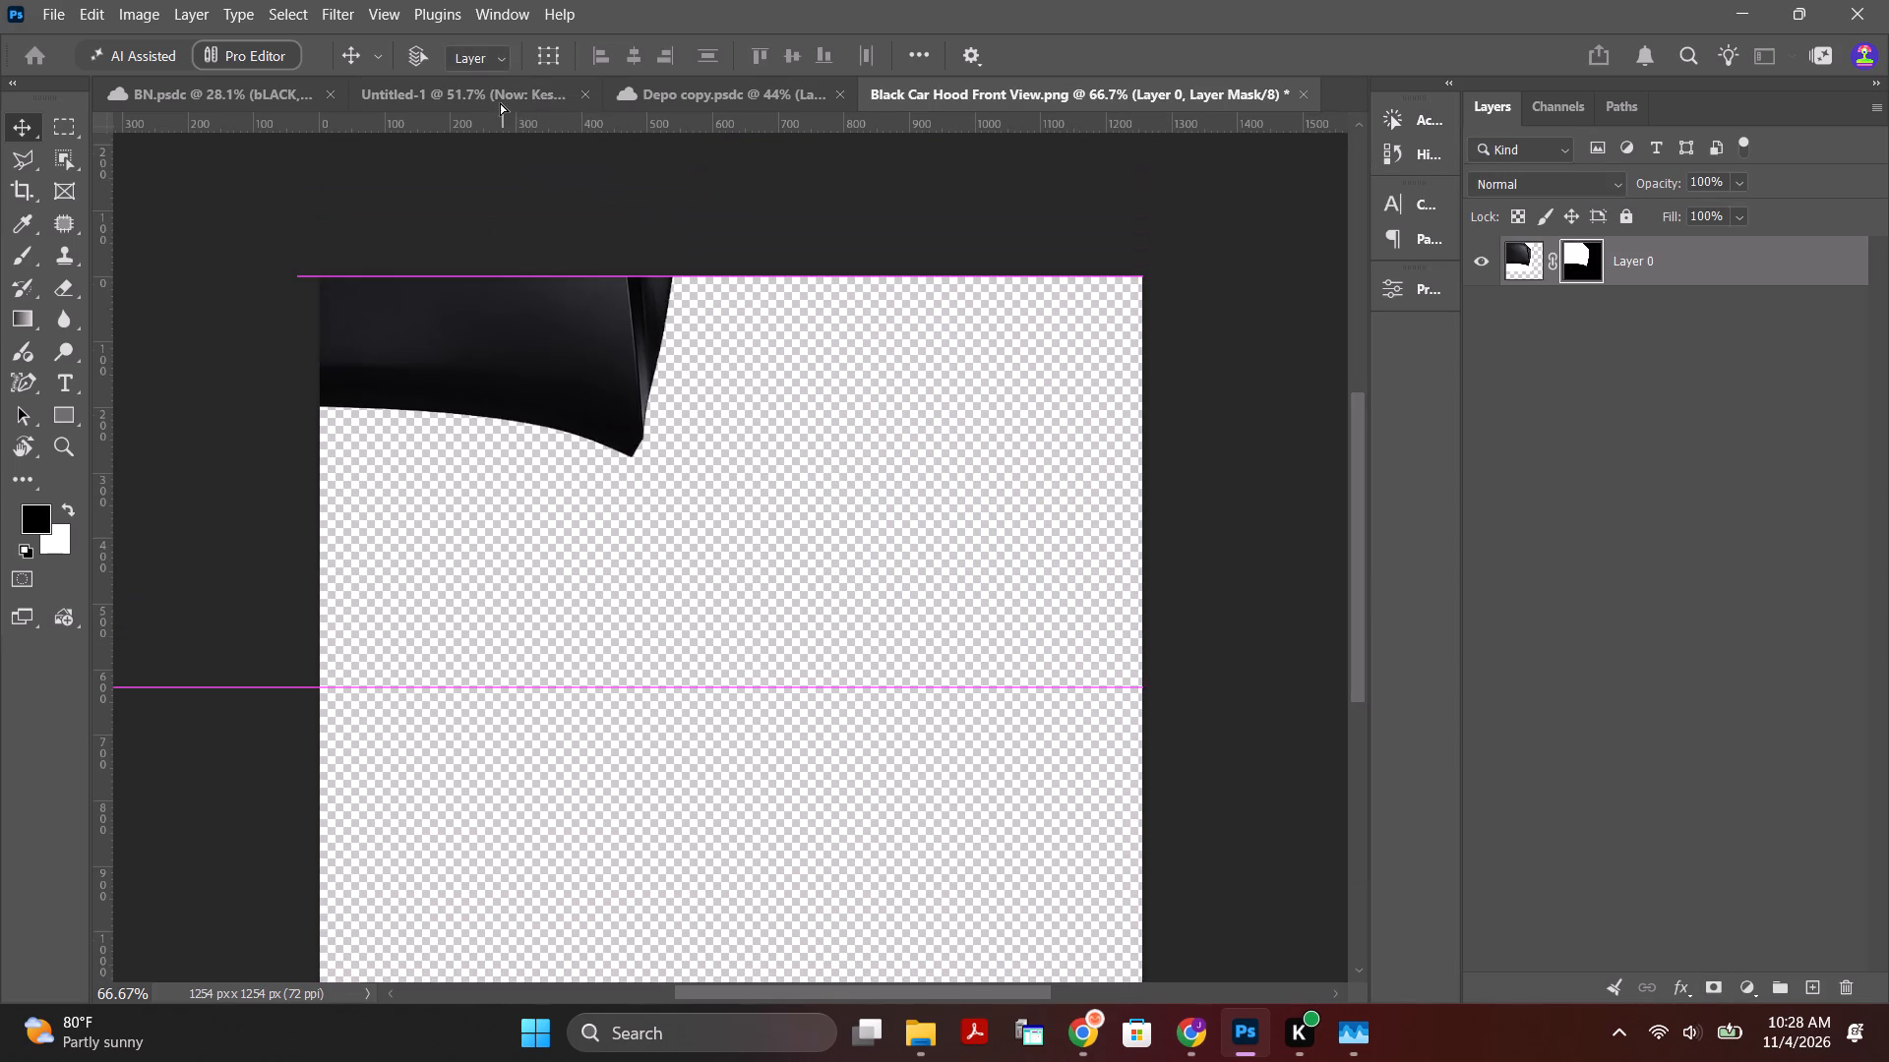
{"action": "left_click_drag", "start_coordinate": [500, 102], "coordinate": [760, 471]}
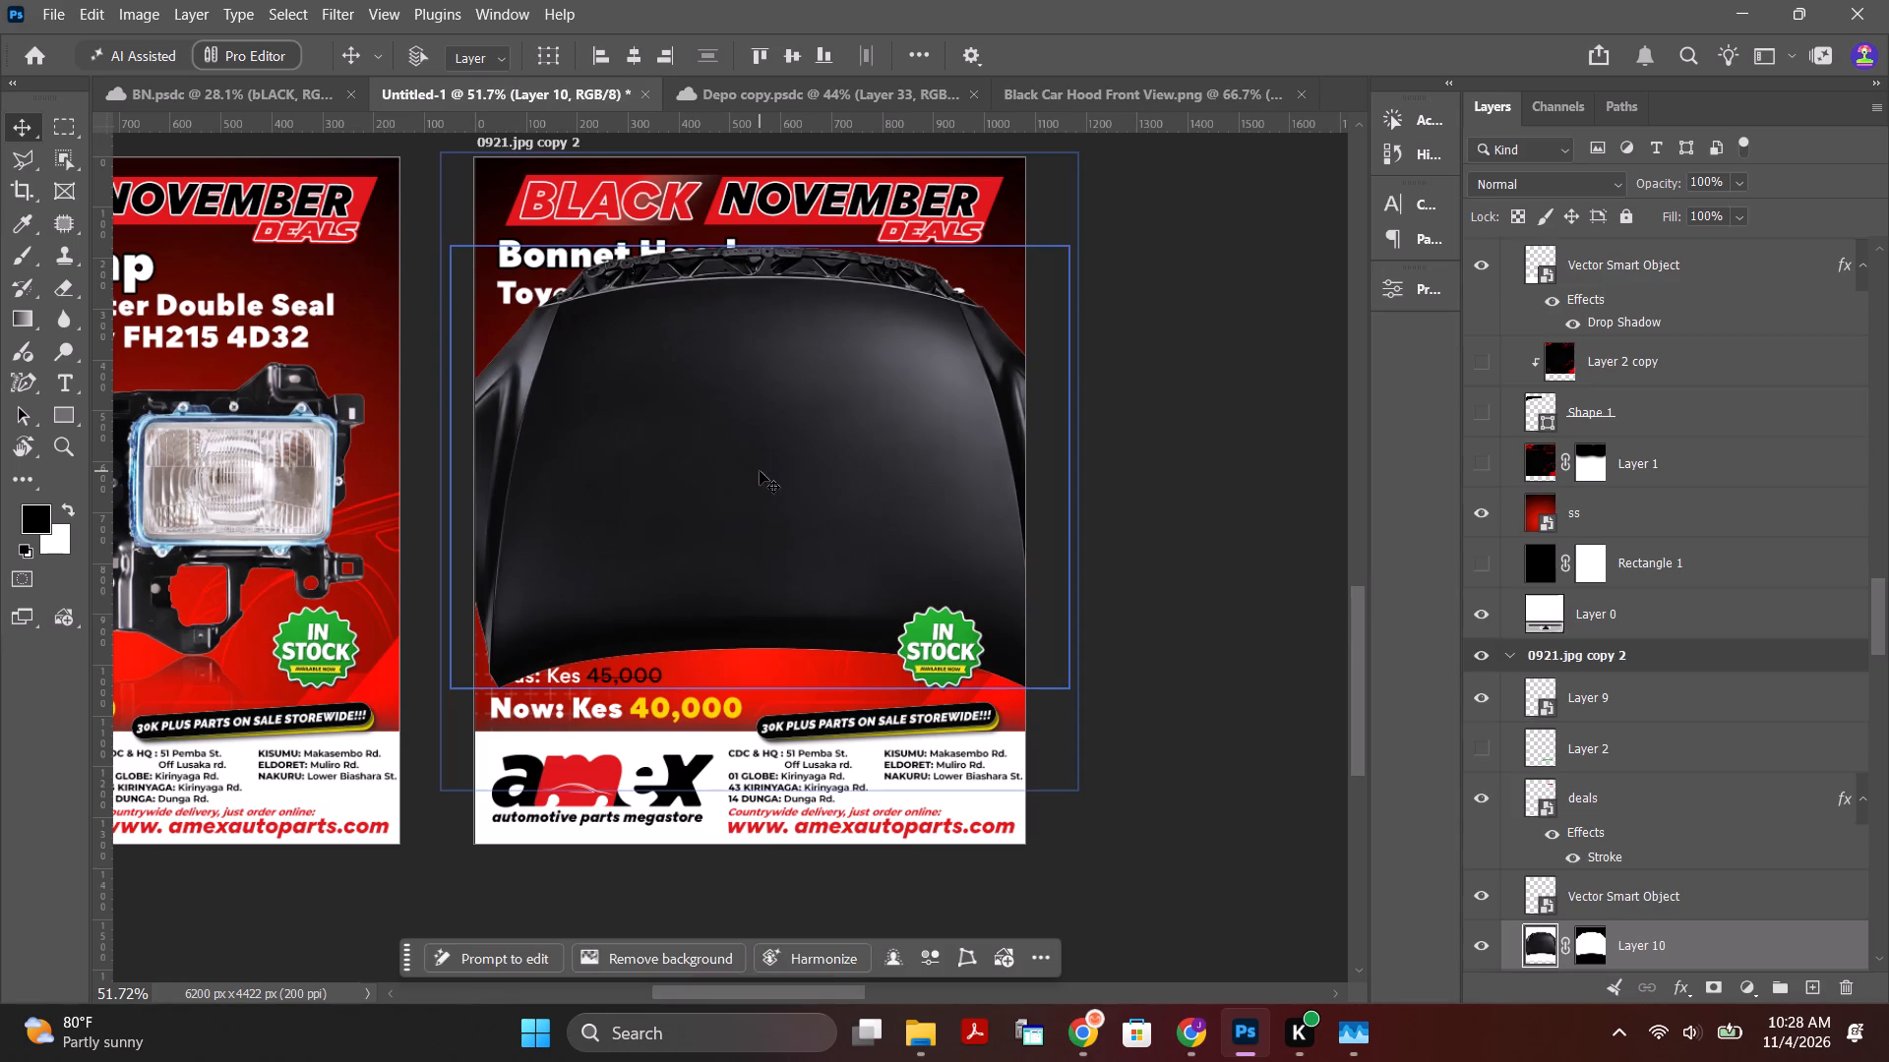
Scale the hood to about 67.5% and place it between the Toyota Harrier heading and the prices.
{"action": "key", "text": "ctrl+t"}
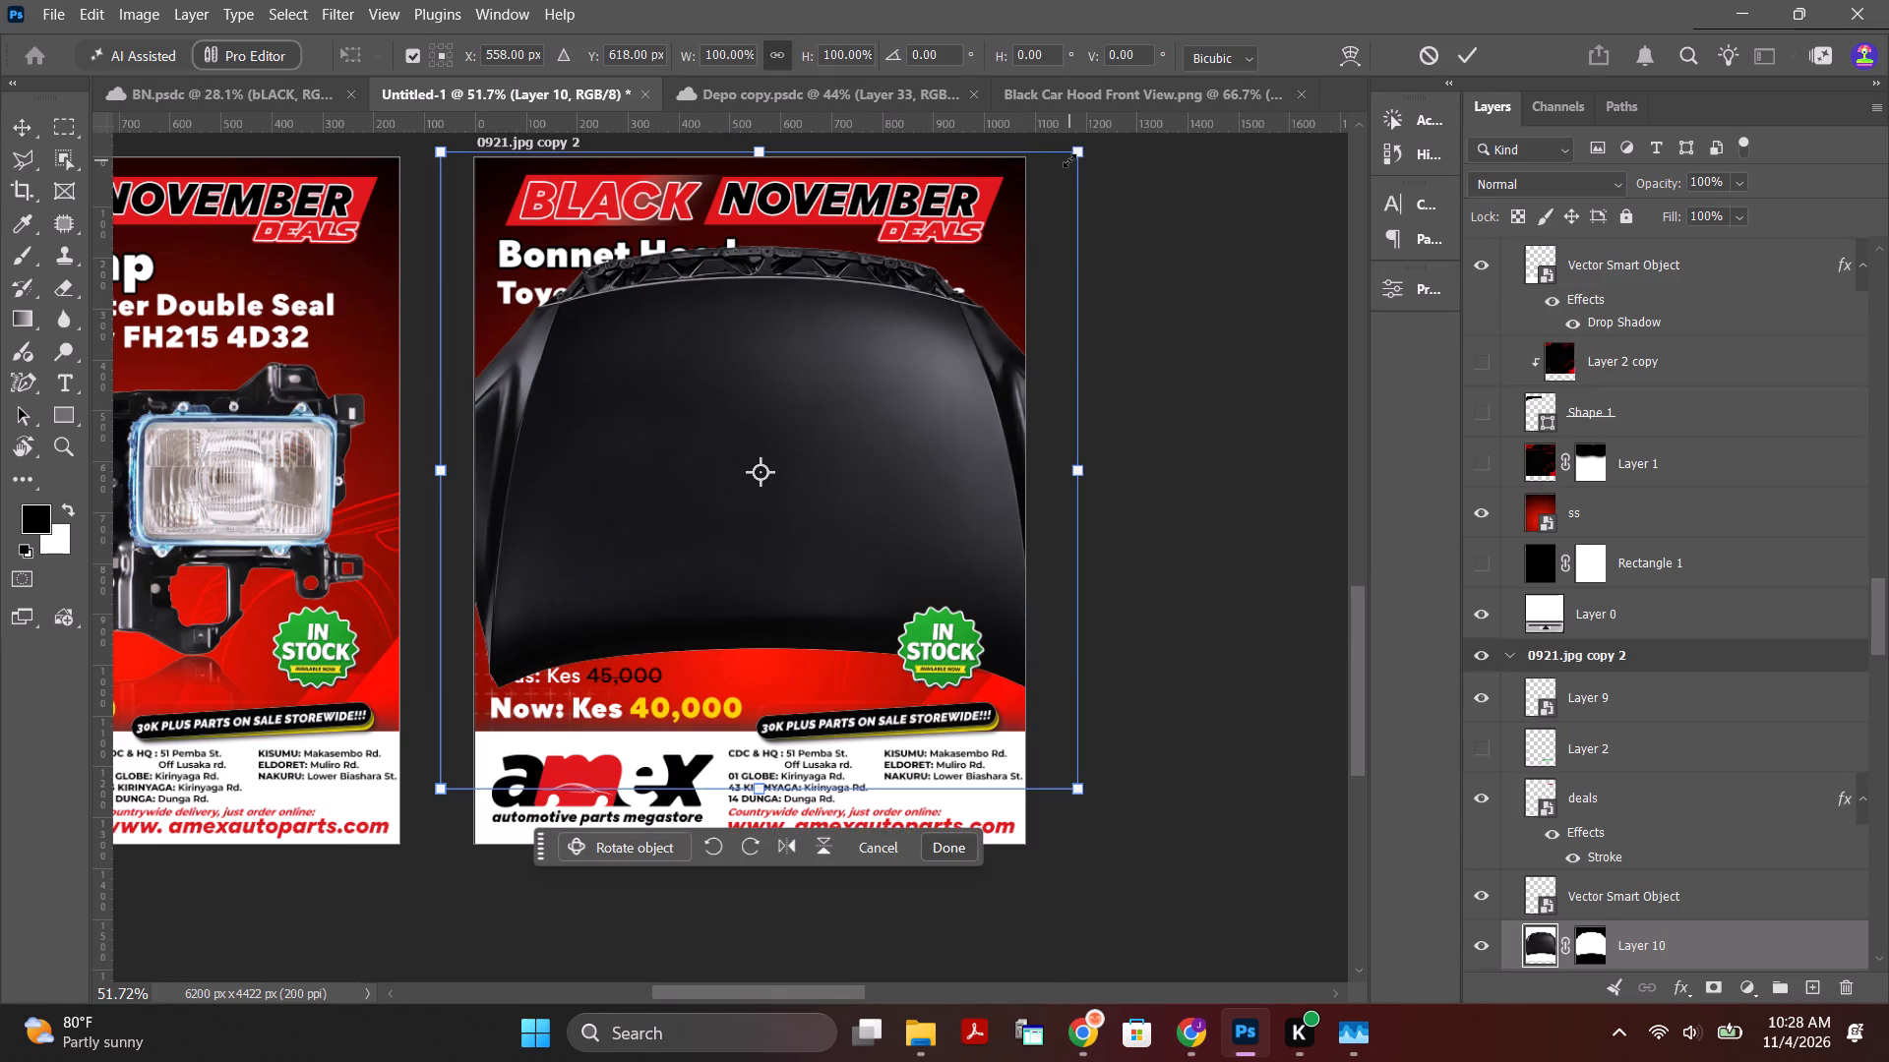
{"action": "left_click_drag", "start_coordinate": [1083, 152], "coordinate": [983, 254]}
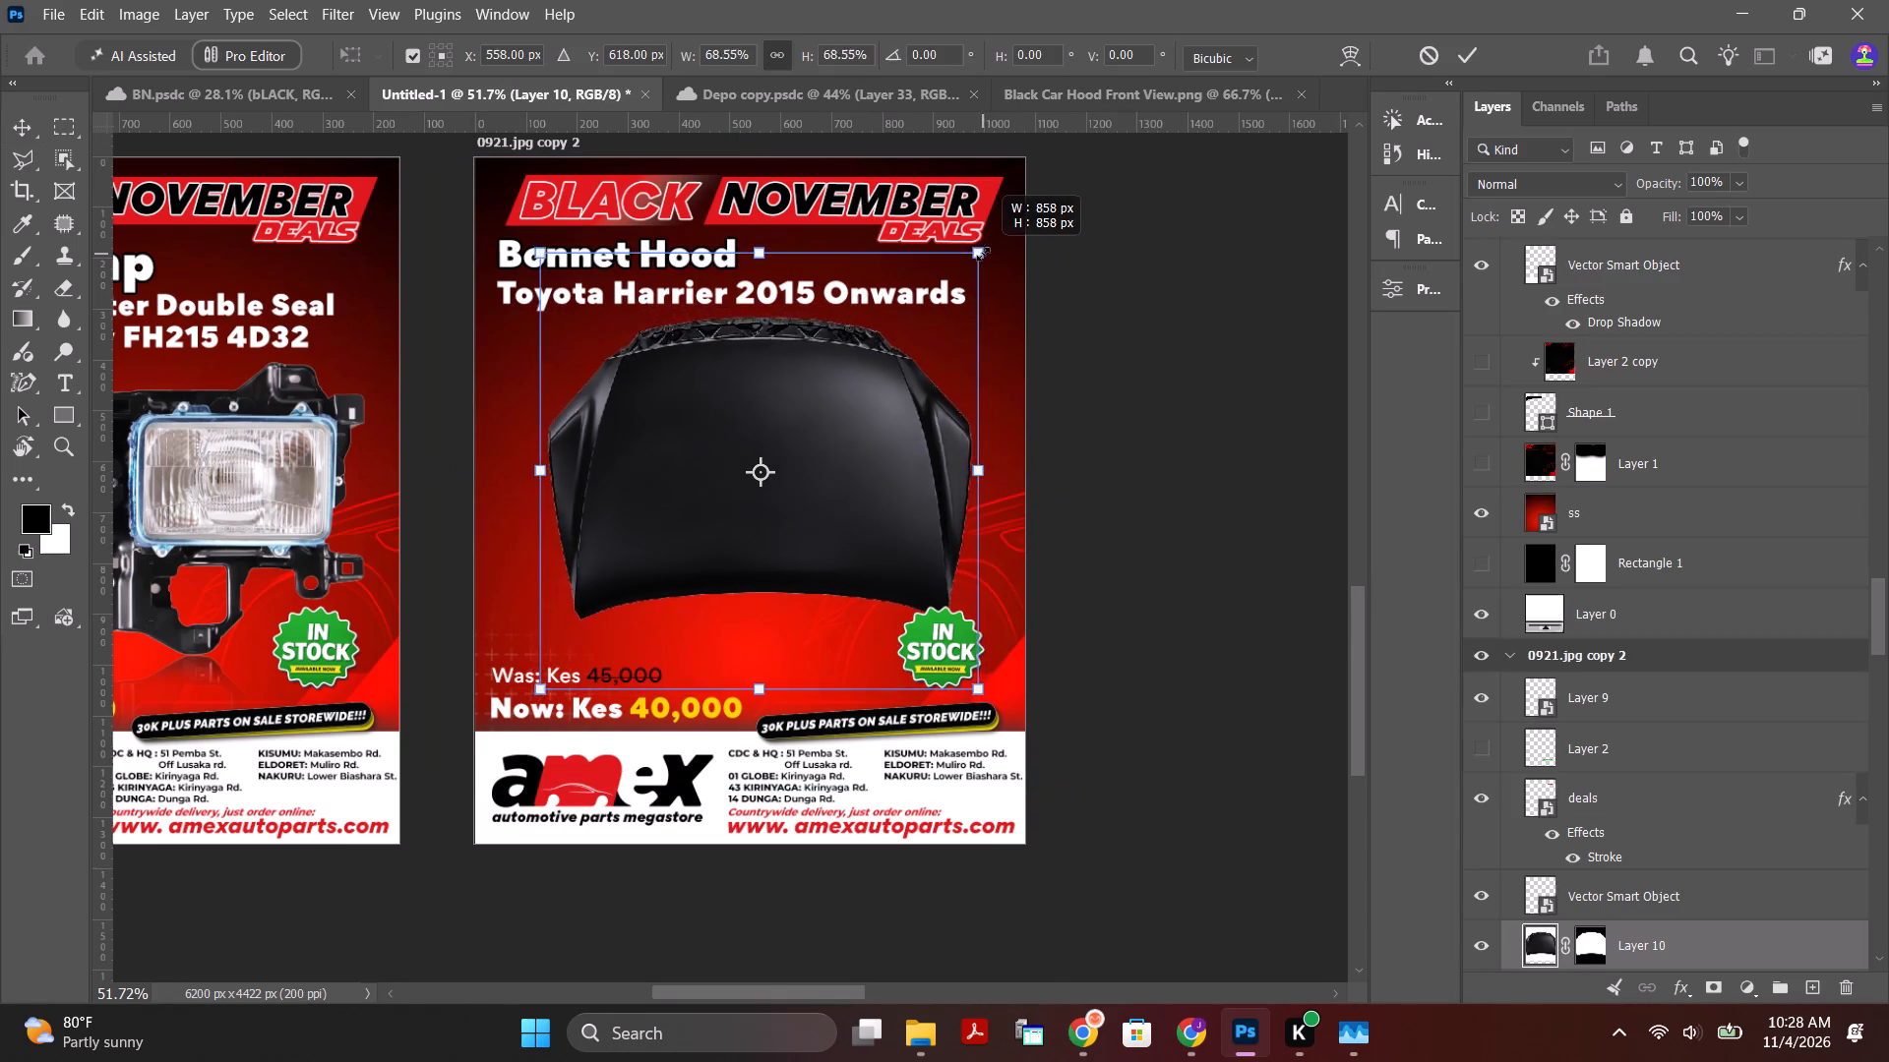
{"action": "left_click_drag", "start_coordinate": [983, 254], "coordinate": [980, 257]}
{"action": "left_click_drag", "start_coordinate": [861, 419], "coordinate": [842, 431]}
{"action": "left_click", "coordinate": [841, 424]}
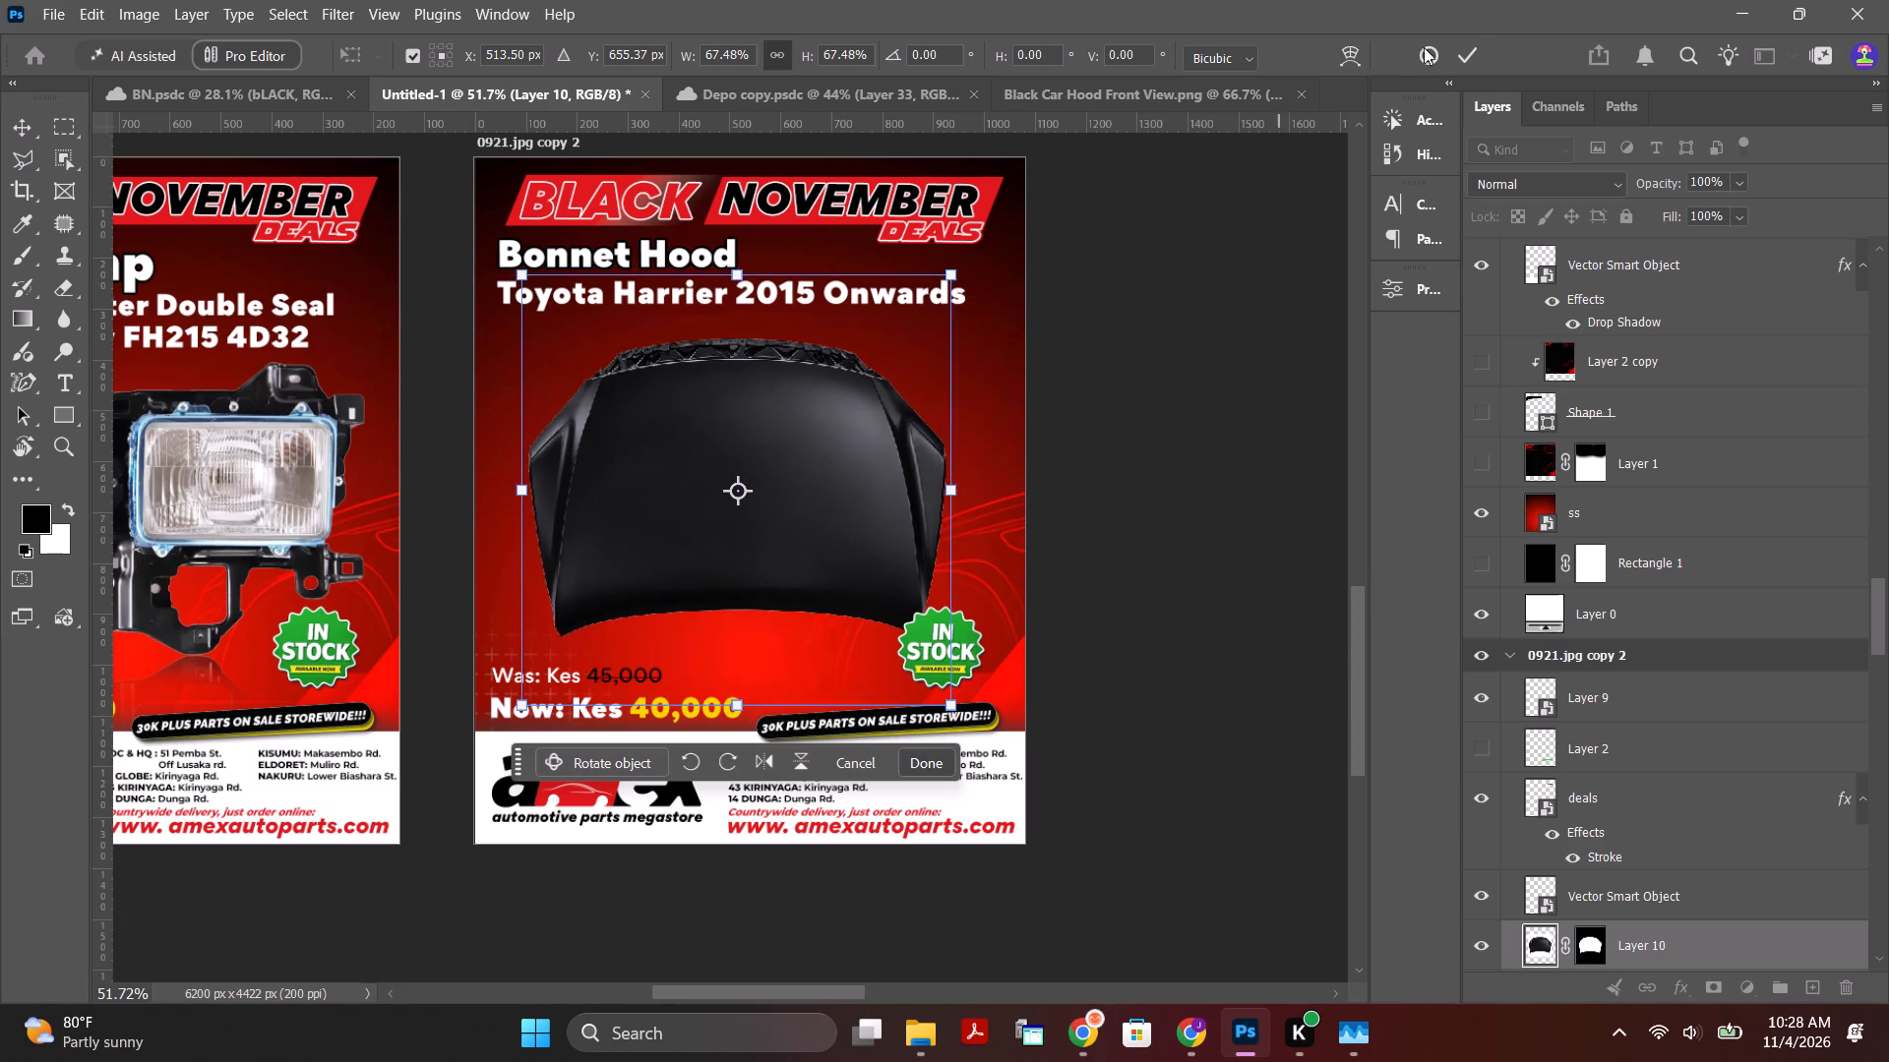
{"action": "left_click", "coordinate": [1470, 58]}
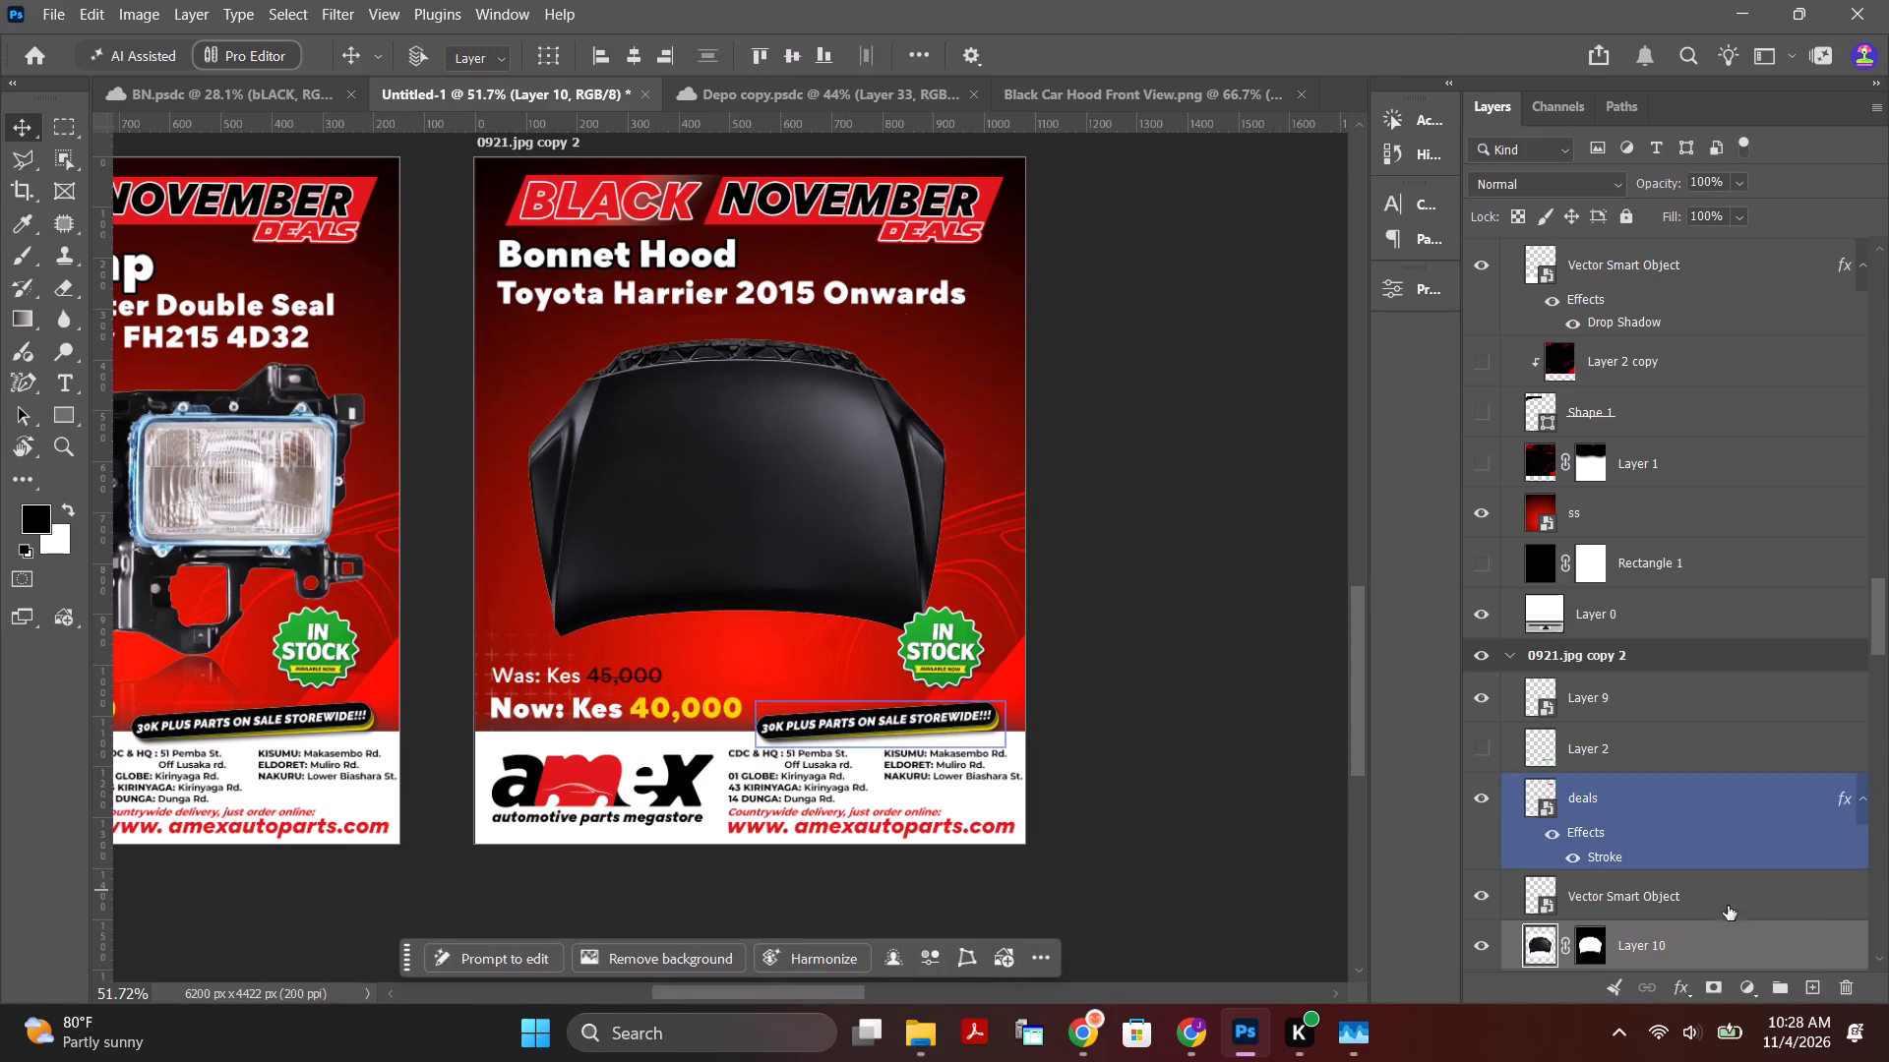
Duplicate the hood layer, Layer 10, and place the duplicate directly beneath it in the layer order.
{"action": "scroll", "coordinate": [1693, 833], "scroll_direction": "down", "scroll_amount": 9}
{"action": "left_click", "coordinate": [1639, 658]}
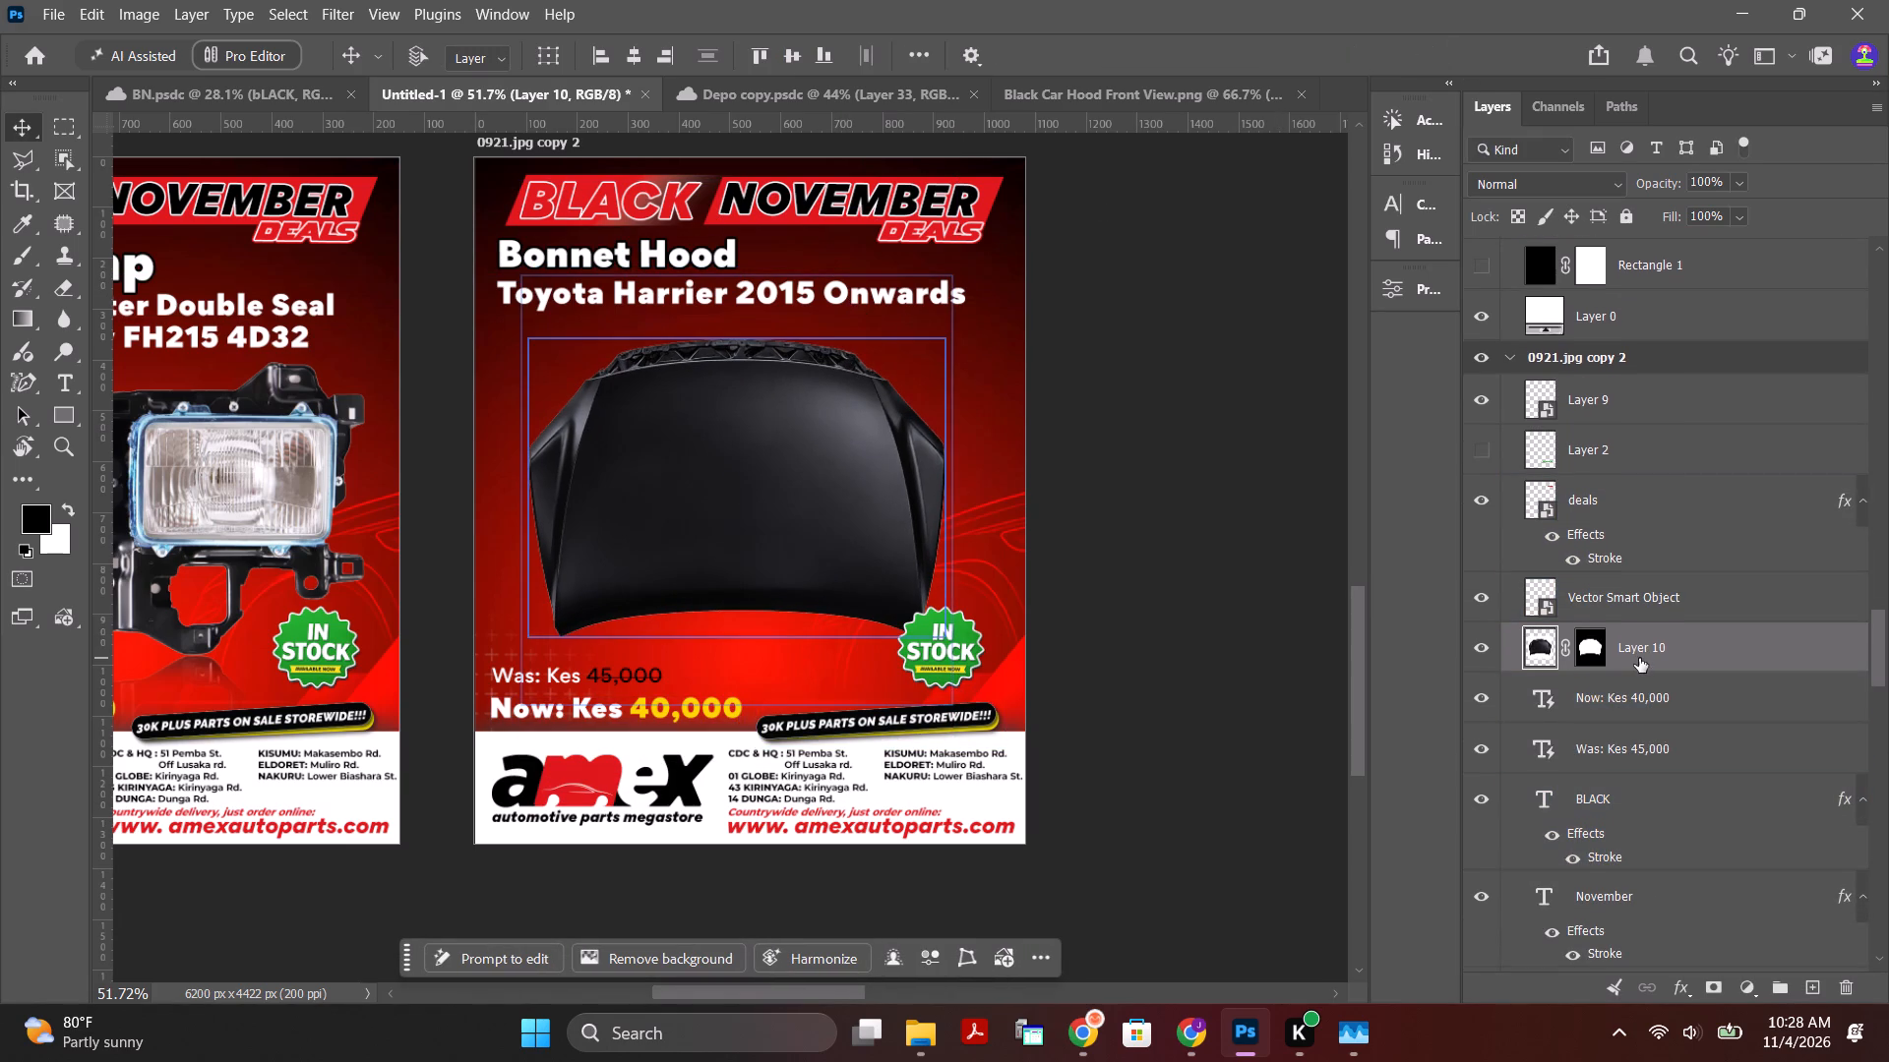
{"action": "key", "text": "ctrl+j"}
{"action": "left_click_drag", "start_coordinate": [1663, 649], "coordinate": [1670, 704]}
Flip the hood copy vertically and move it straight below the original so their lower corners meet, as a reflection.
{"action": "key", "text": "ctrl+t"}
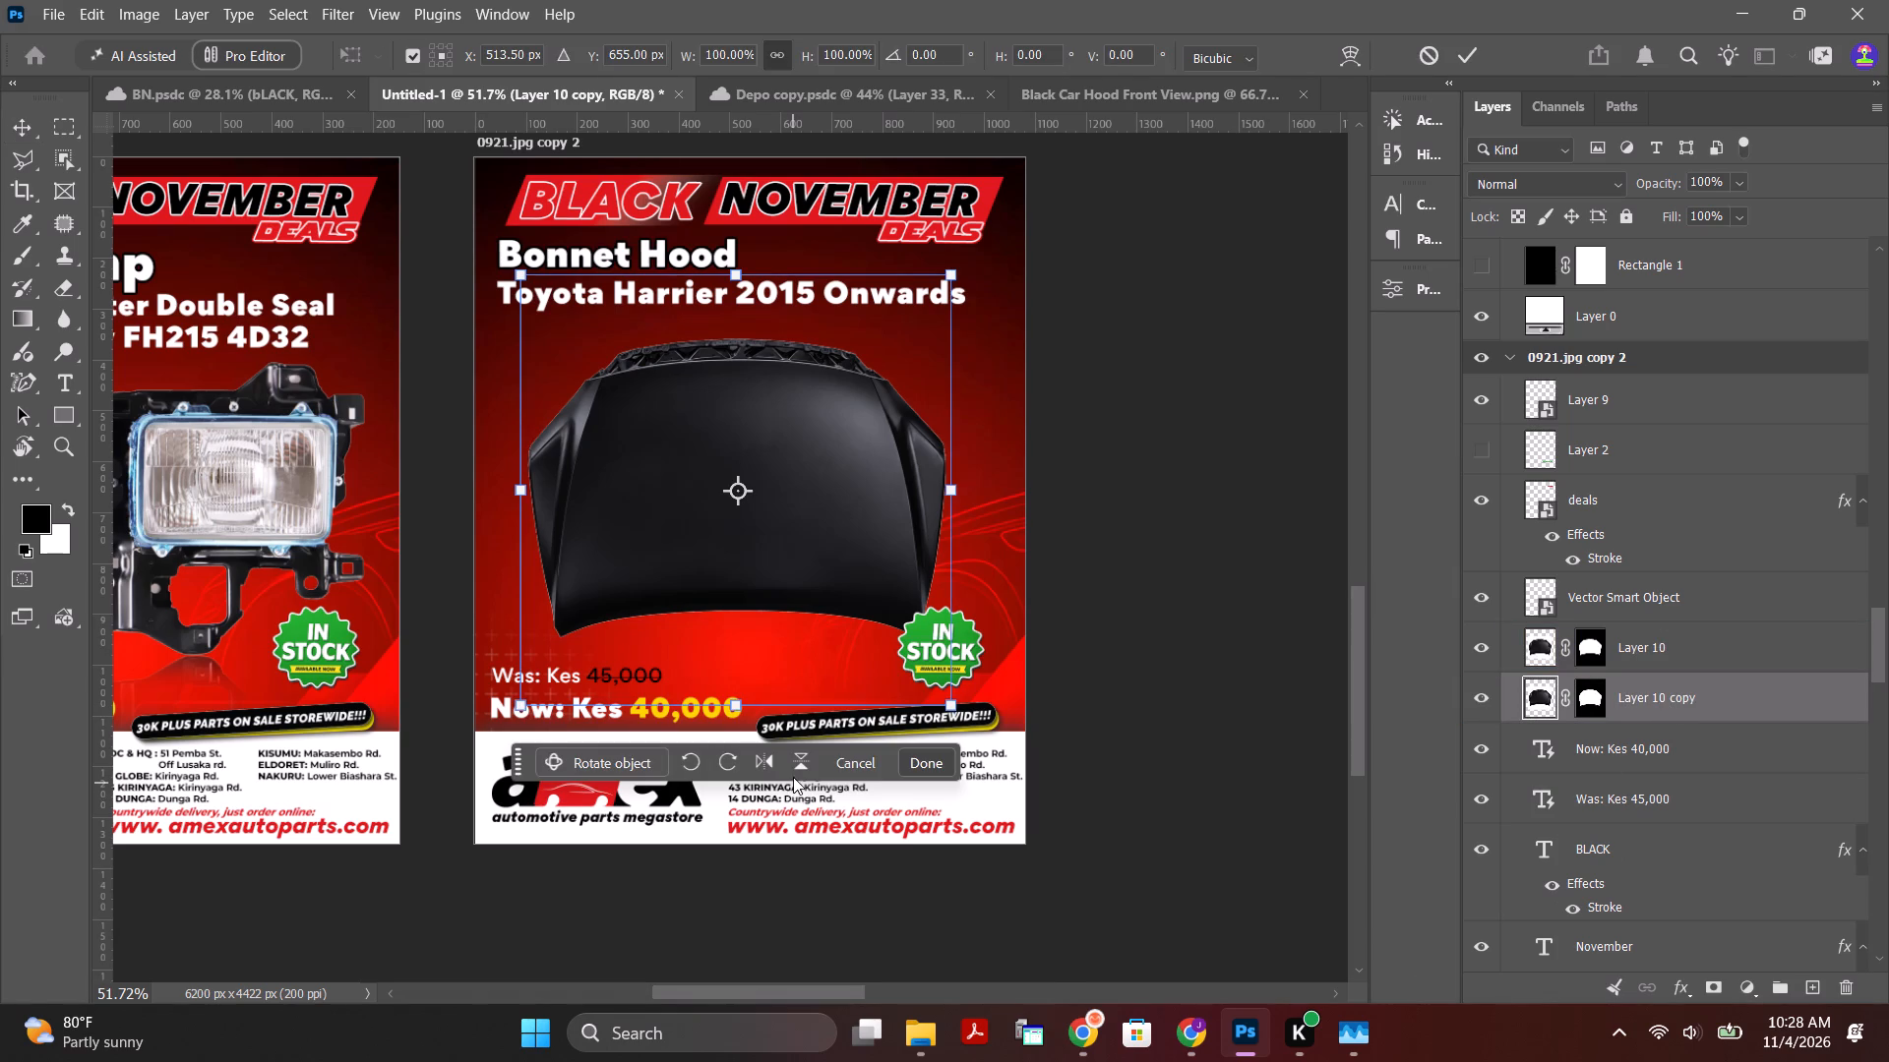
{"action": "left_click", "coordinate": [804, 758]}
{"action": "key", "text": "Down"}
{"action": "key", "text": "Down"}
{"action": "key", "text": "Down"}
{"action": "key", "text": "Down"}
{"action": "key", "text": "Down"}
{"action": "key", "text": "Down"}
{"action": "key", "text": "Down"}
{"action": "key", "text": "Down"}
{"action": "key", "text": "Down"}
{"action": "key", "text": "Down"}
{"action": "key", "text": "Down"}
{"action": "key", "text": "Down"}
{"action": "key", "text": "Down"}
{"action": "key", "text": "Down"}
{"action": "key", "text": "Down"}
{"action": "key", "text": "Down"}
{"action": "key", "text": "Down"}
{"action": "key", "text": "Down"}
{"action": "key", "text": "Down"}
{"action": "key", "text": "Down"}
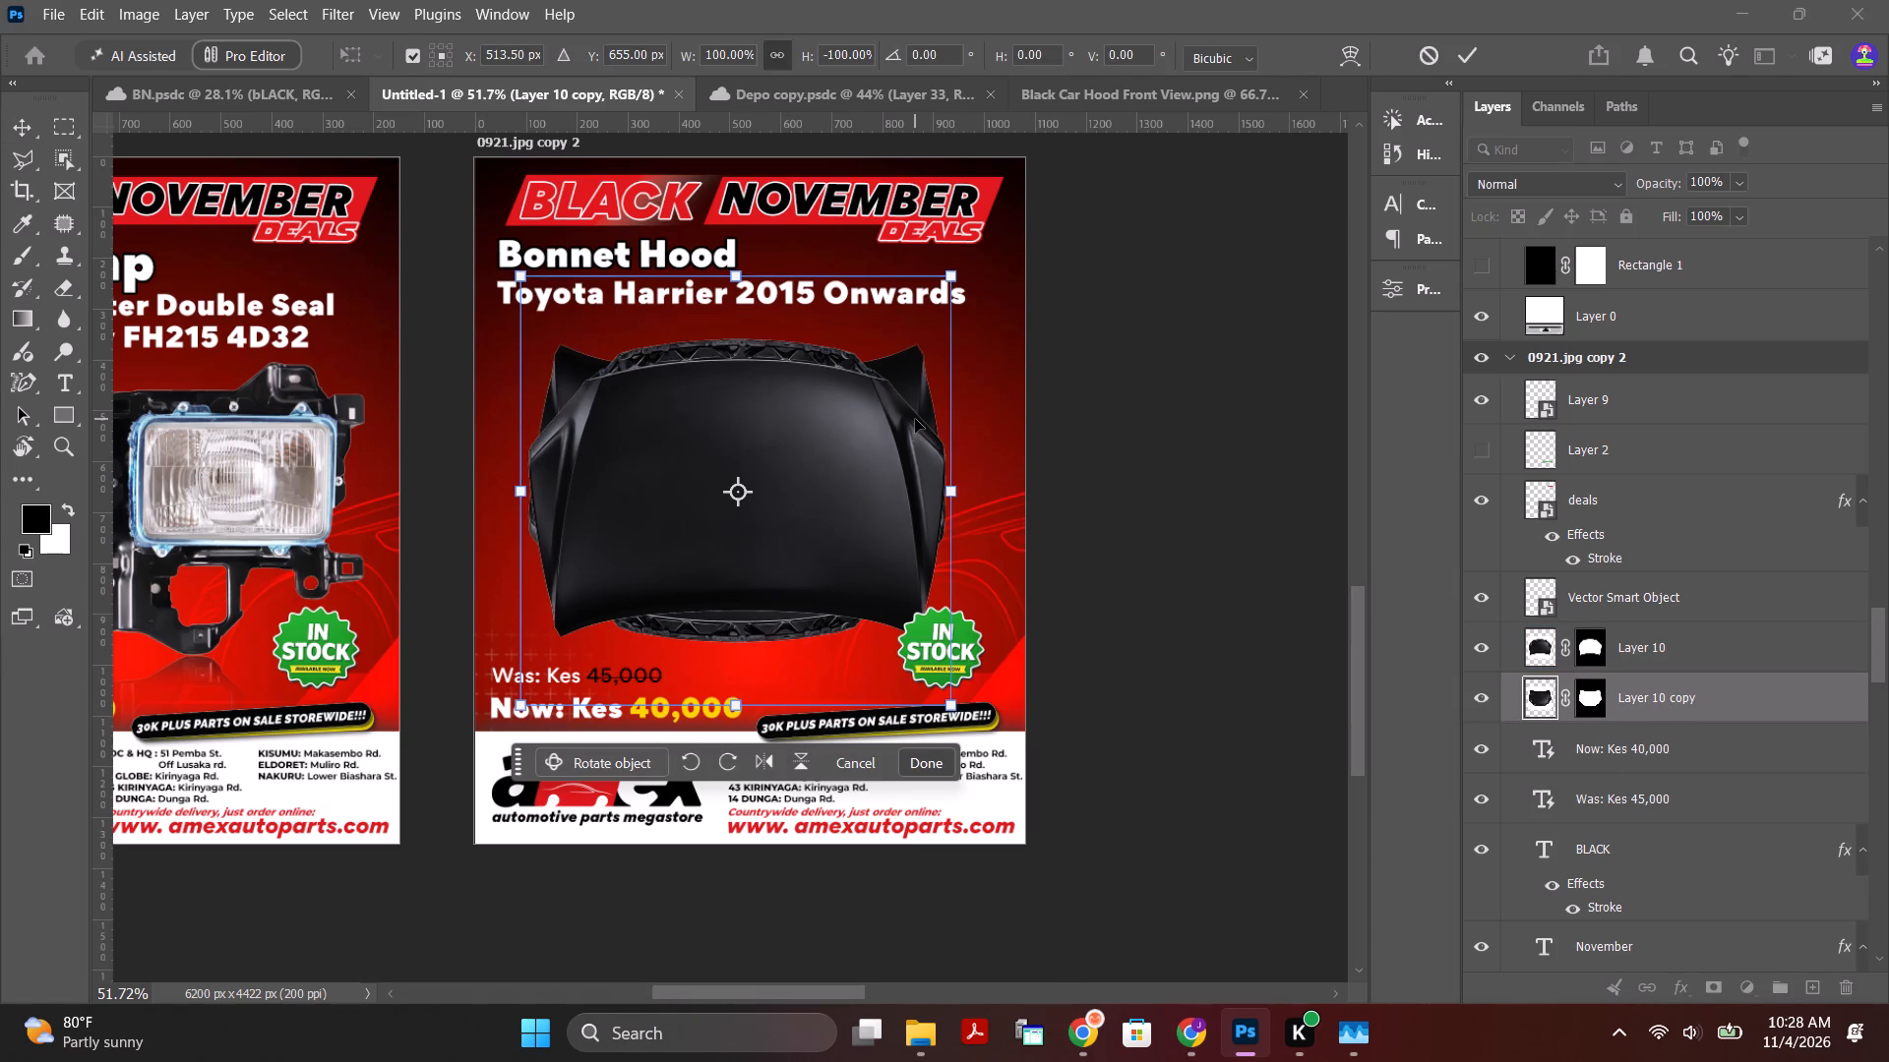
{"action": "left_click_drag", "start_coordinate": [807, 630], "coordinate": [806, 674]}
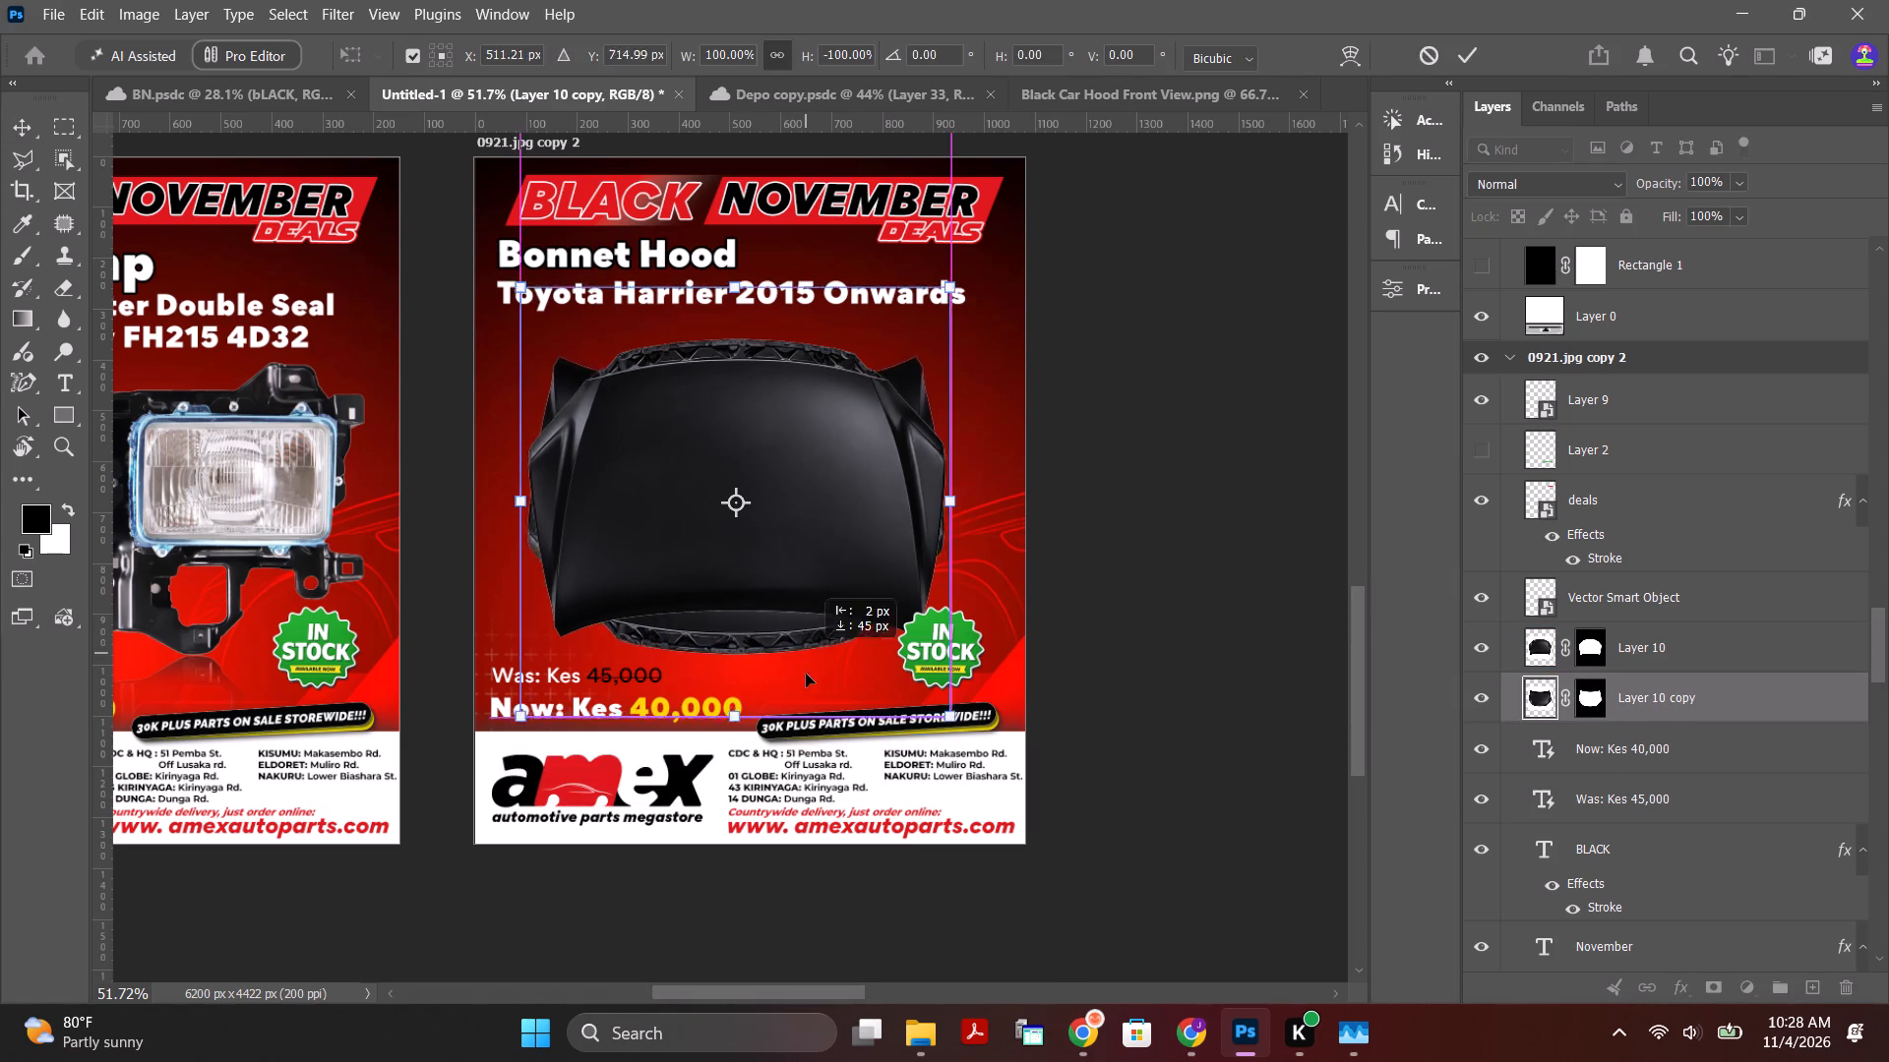
{"action": "left_click_drag", "start_coordinate": [806, 674], "coordinate": [806, 913]}
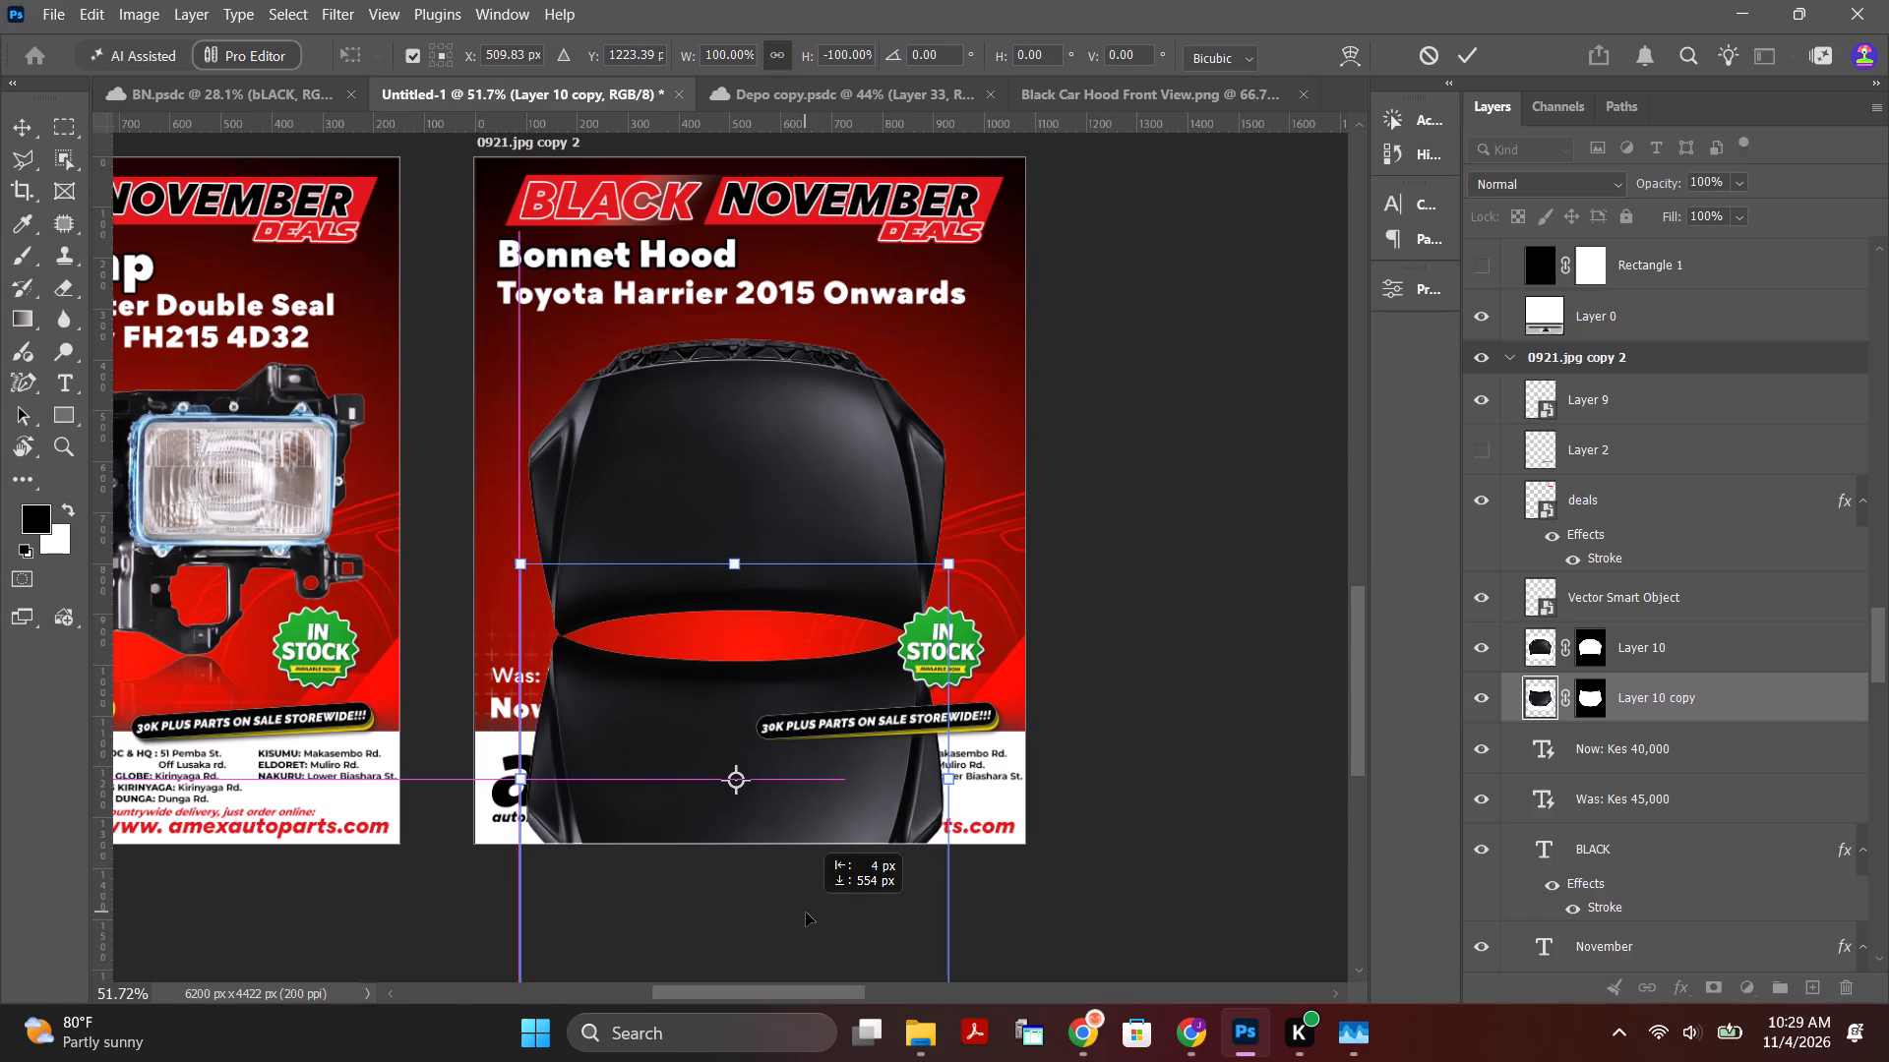
{"action": "left_click_drag", "start_coordinate": [806, 913], "coordinate": [805, 916]}
{"action": "key", "text": "Down"}
{"action": "key", "text": "Down"}
{"action": "key", "text": "Down"}
{"action": "key", "text": "Down"}
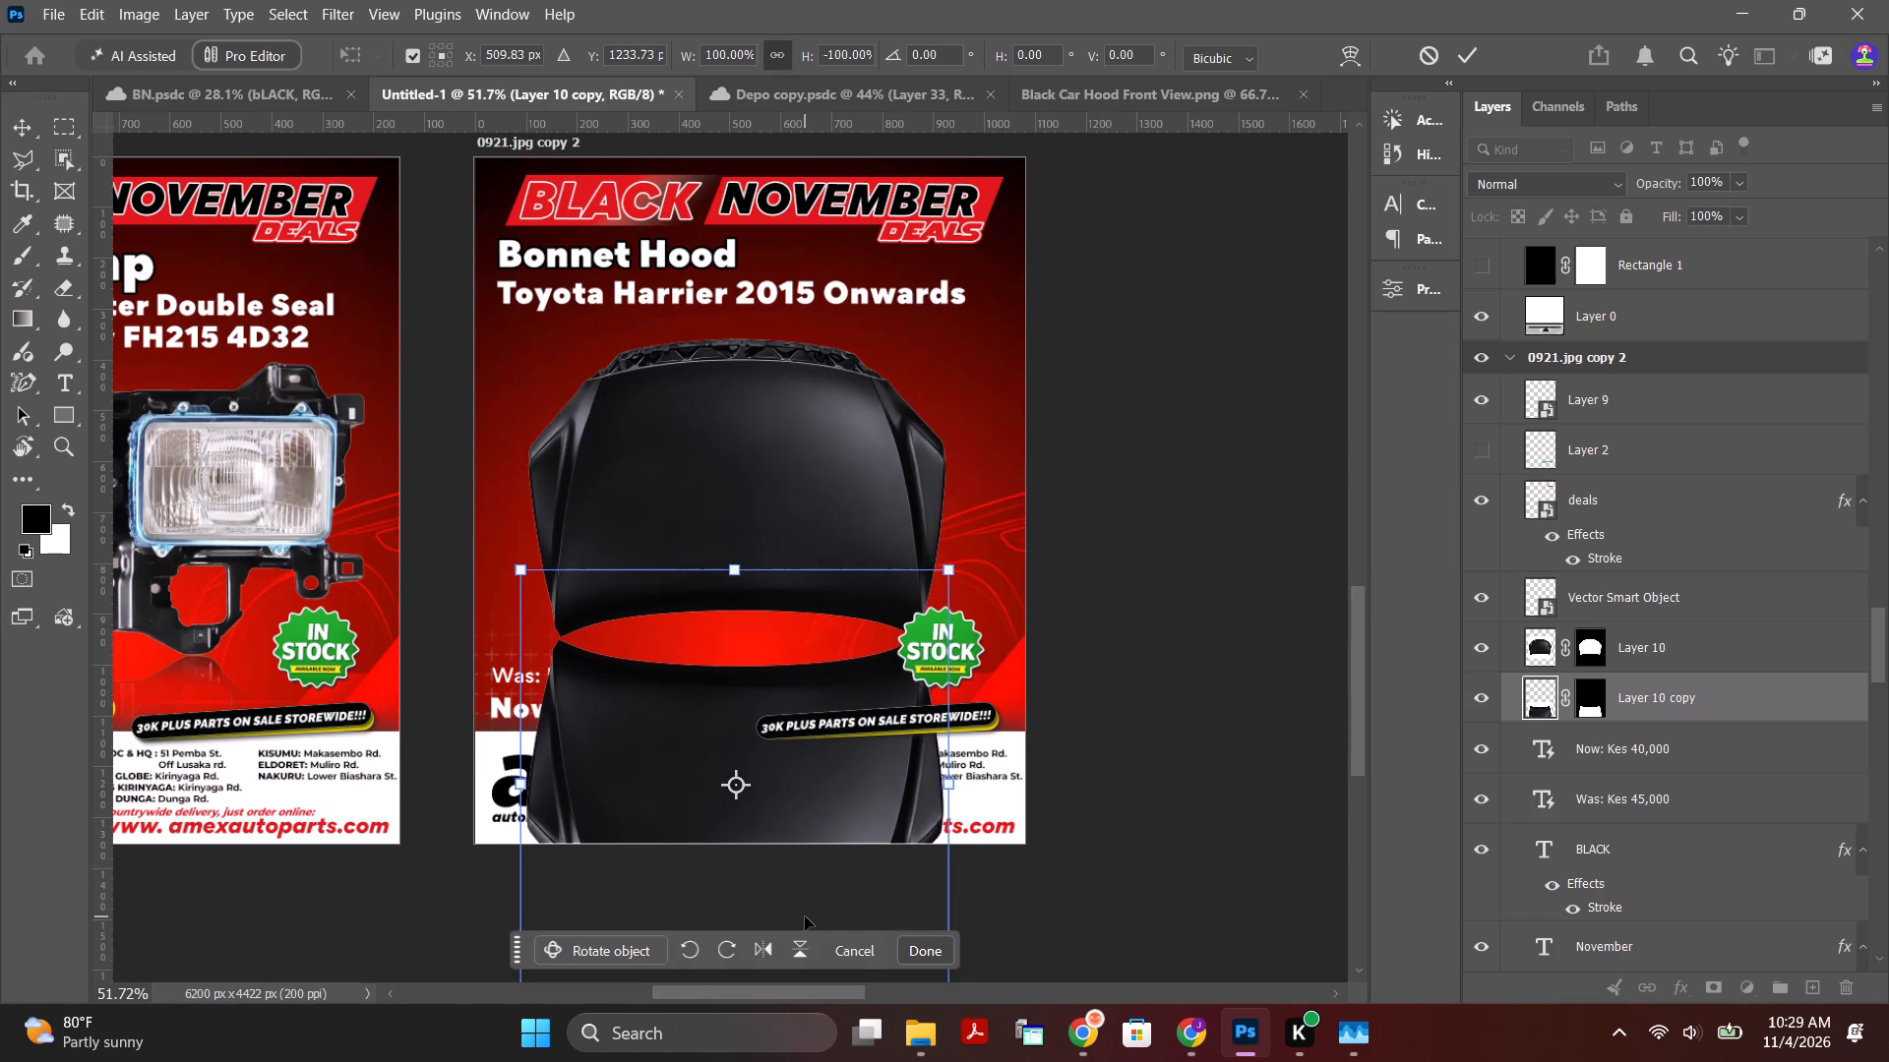
{"action": "key", "text": "Right"}
{"action": "key", "text": "Right"}
{"action": "key", "text": "Up"}
{"action": "key", "text": "Up"}
{"action": "key", "text": "Left"}
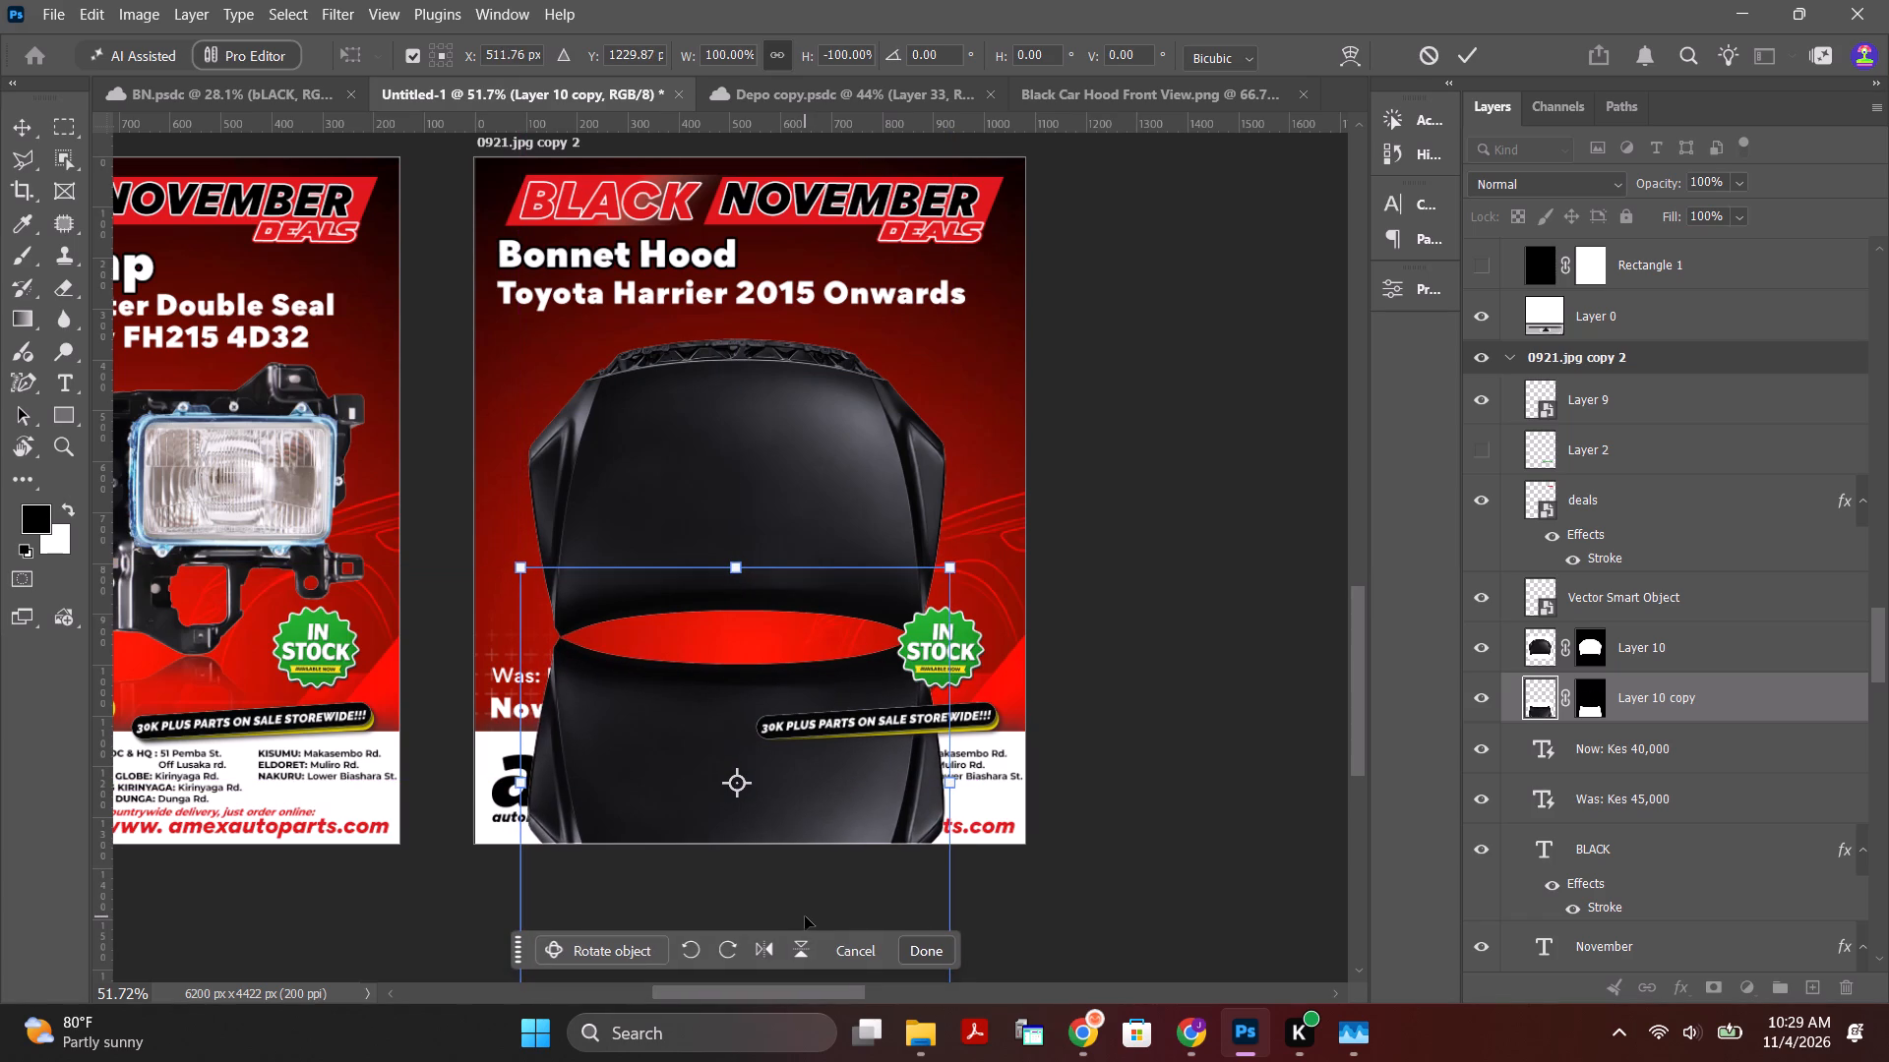
{"action": "left_click", "coordinate": [1475, 55]}
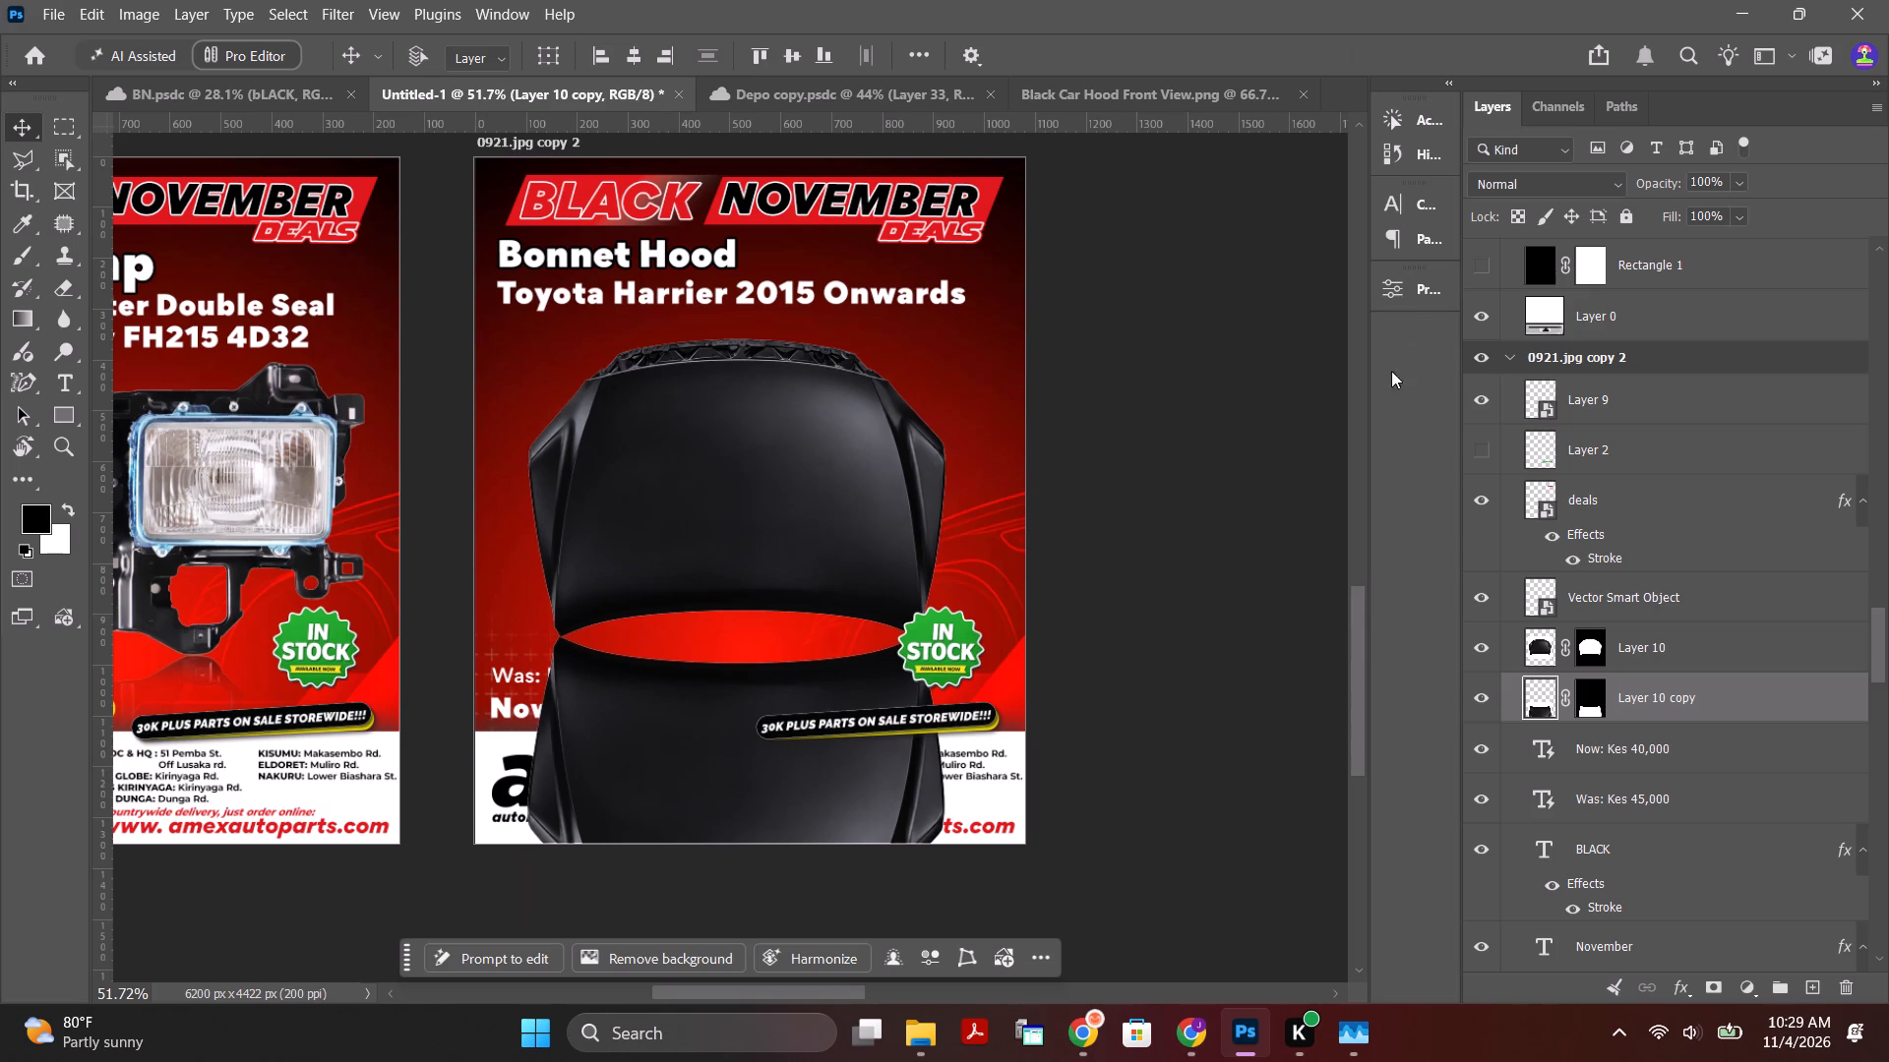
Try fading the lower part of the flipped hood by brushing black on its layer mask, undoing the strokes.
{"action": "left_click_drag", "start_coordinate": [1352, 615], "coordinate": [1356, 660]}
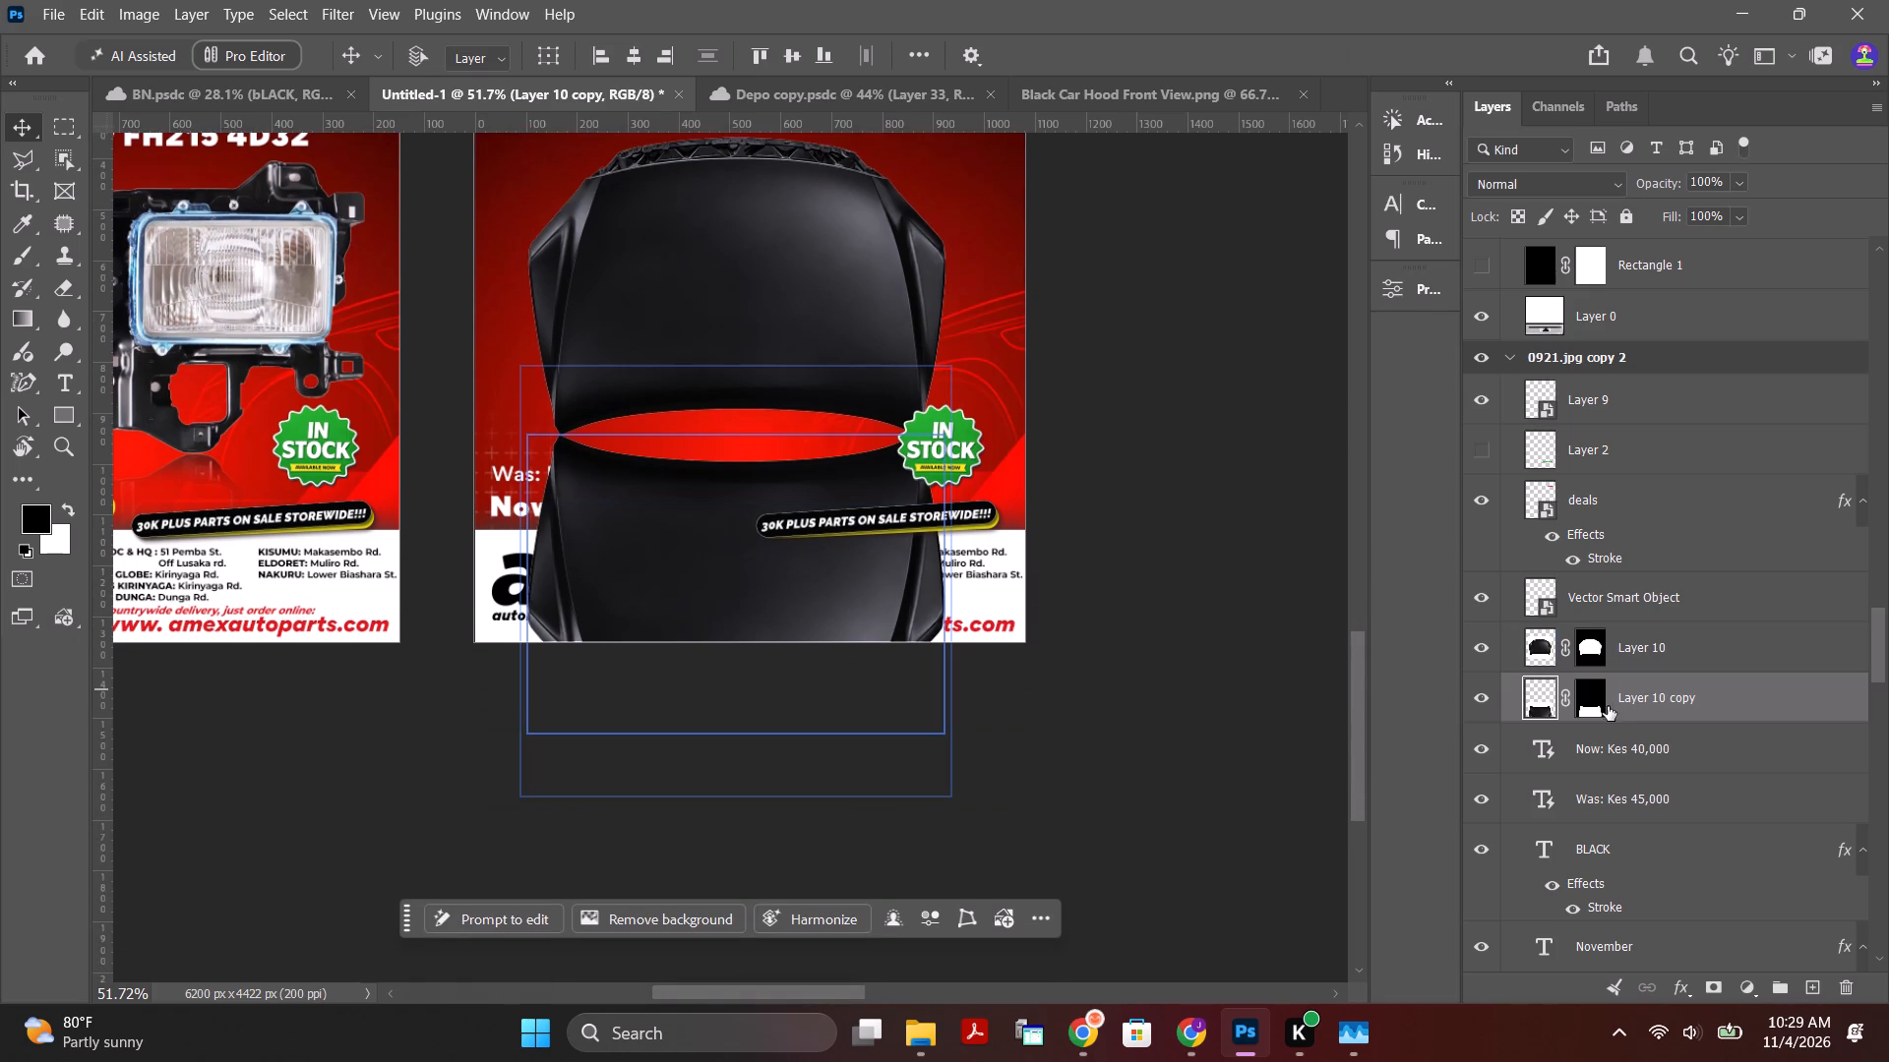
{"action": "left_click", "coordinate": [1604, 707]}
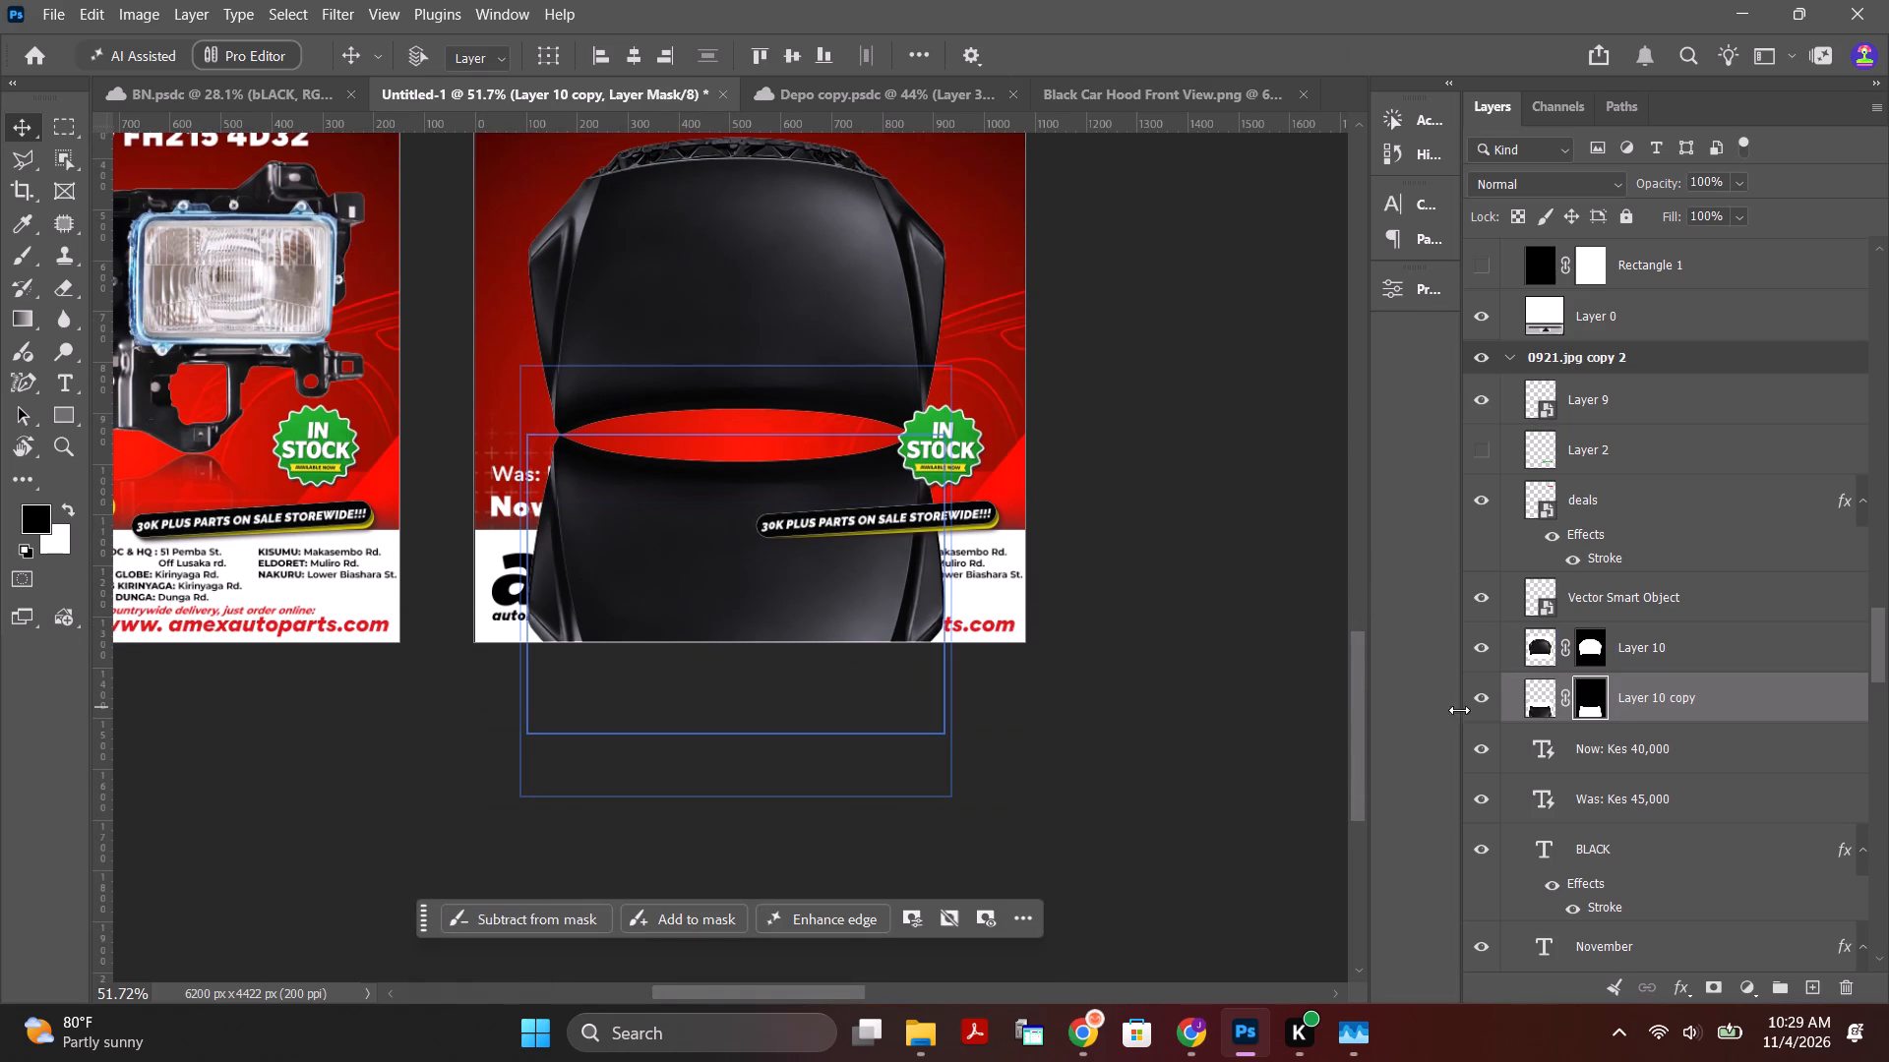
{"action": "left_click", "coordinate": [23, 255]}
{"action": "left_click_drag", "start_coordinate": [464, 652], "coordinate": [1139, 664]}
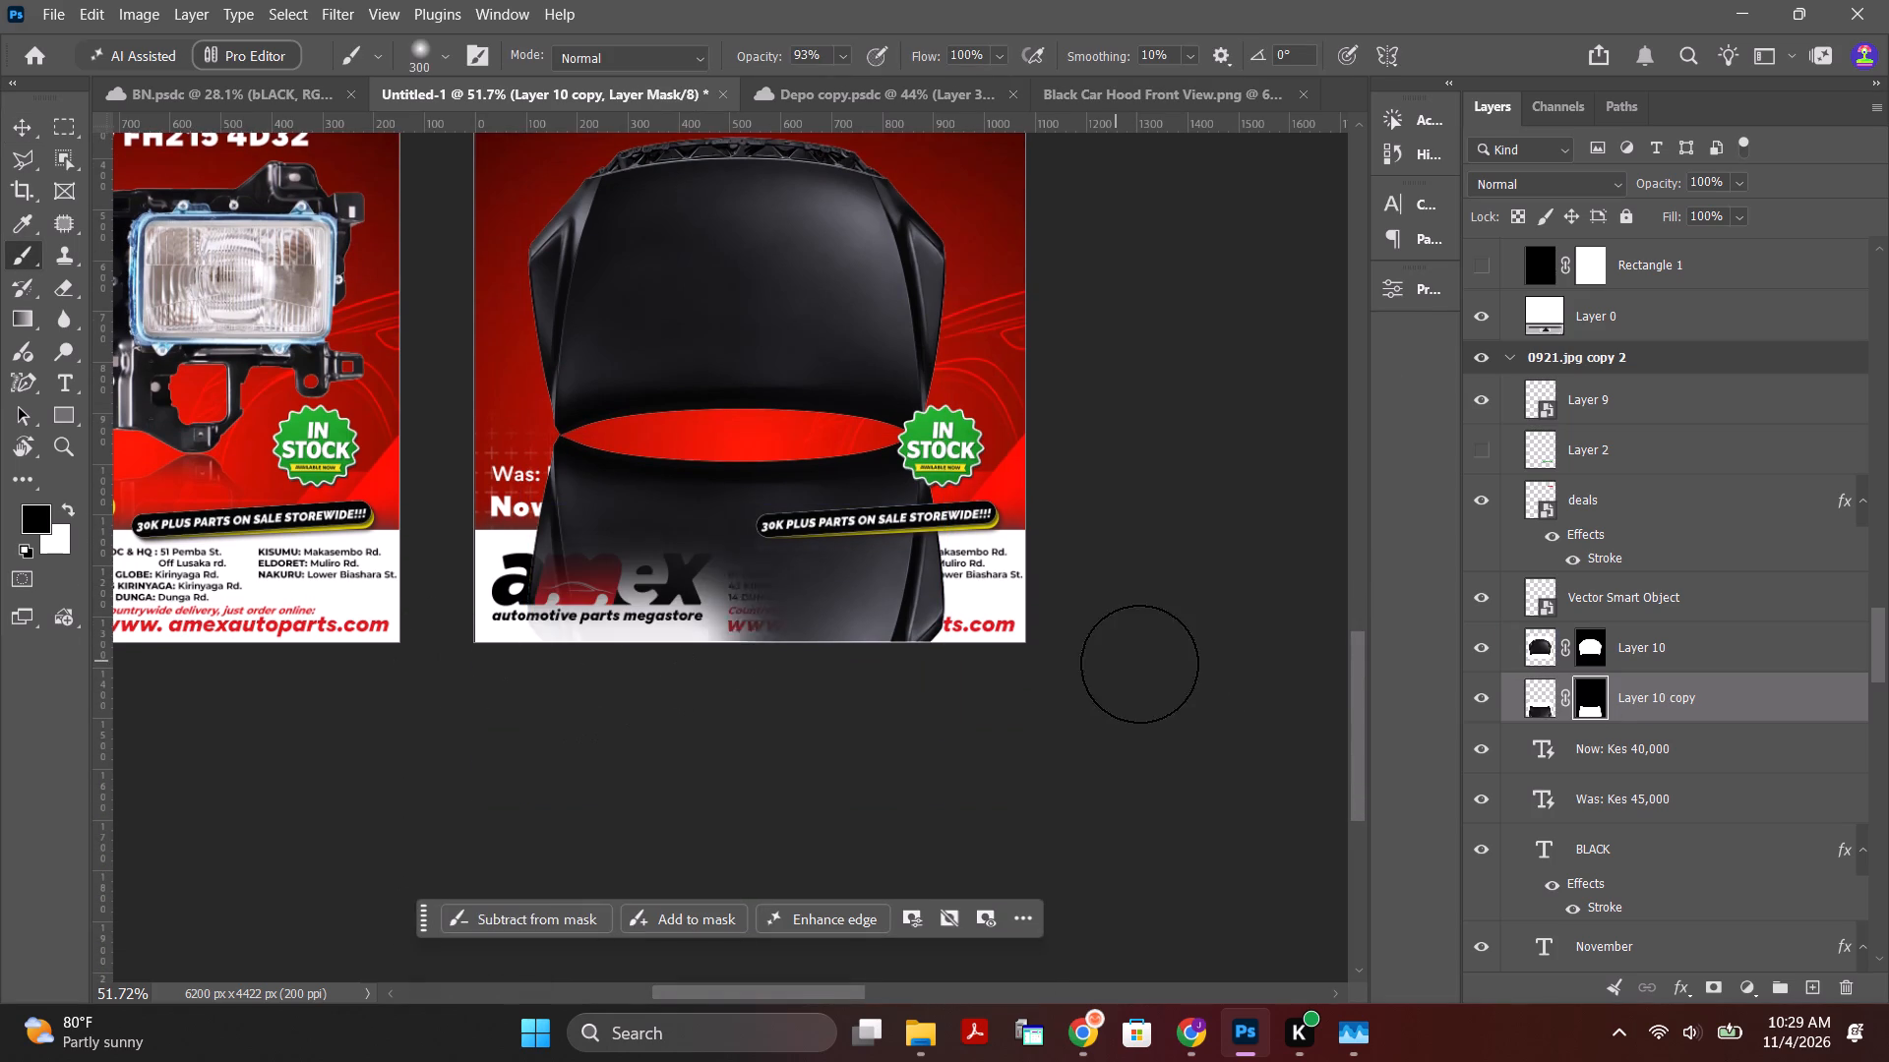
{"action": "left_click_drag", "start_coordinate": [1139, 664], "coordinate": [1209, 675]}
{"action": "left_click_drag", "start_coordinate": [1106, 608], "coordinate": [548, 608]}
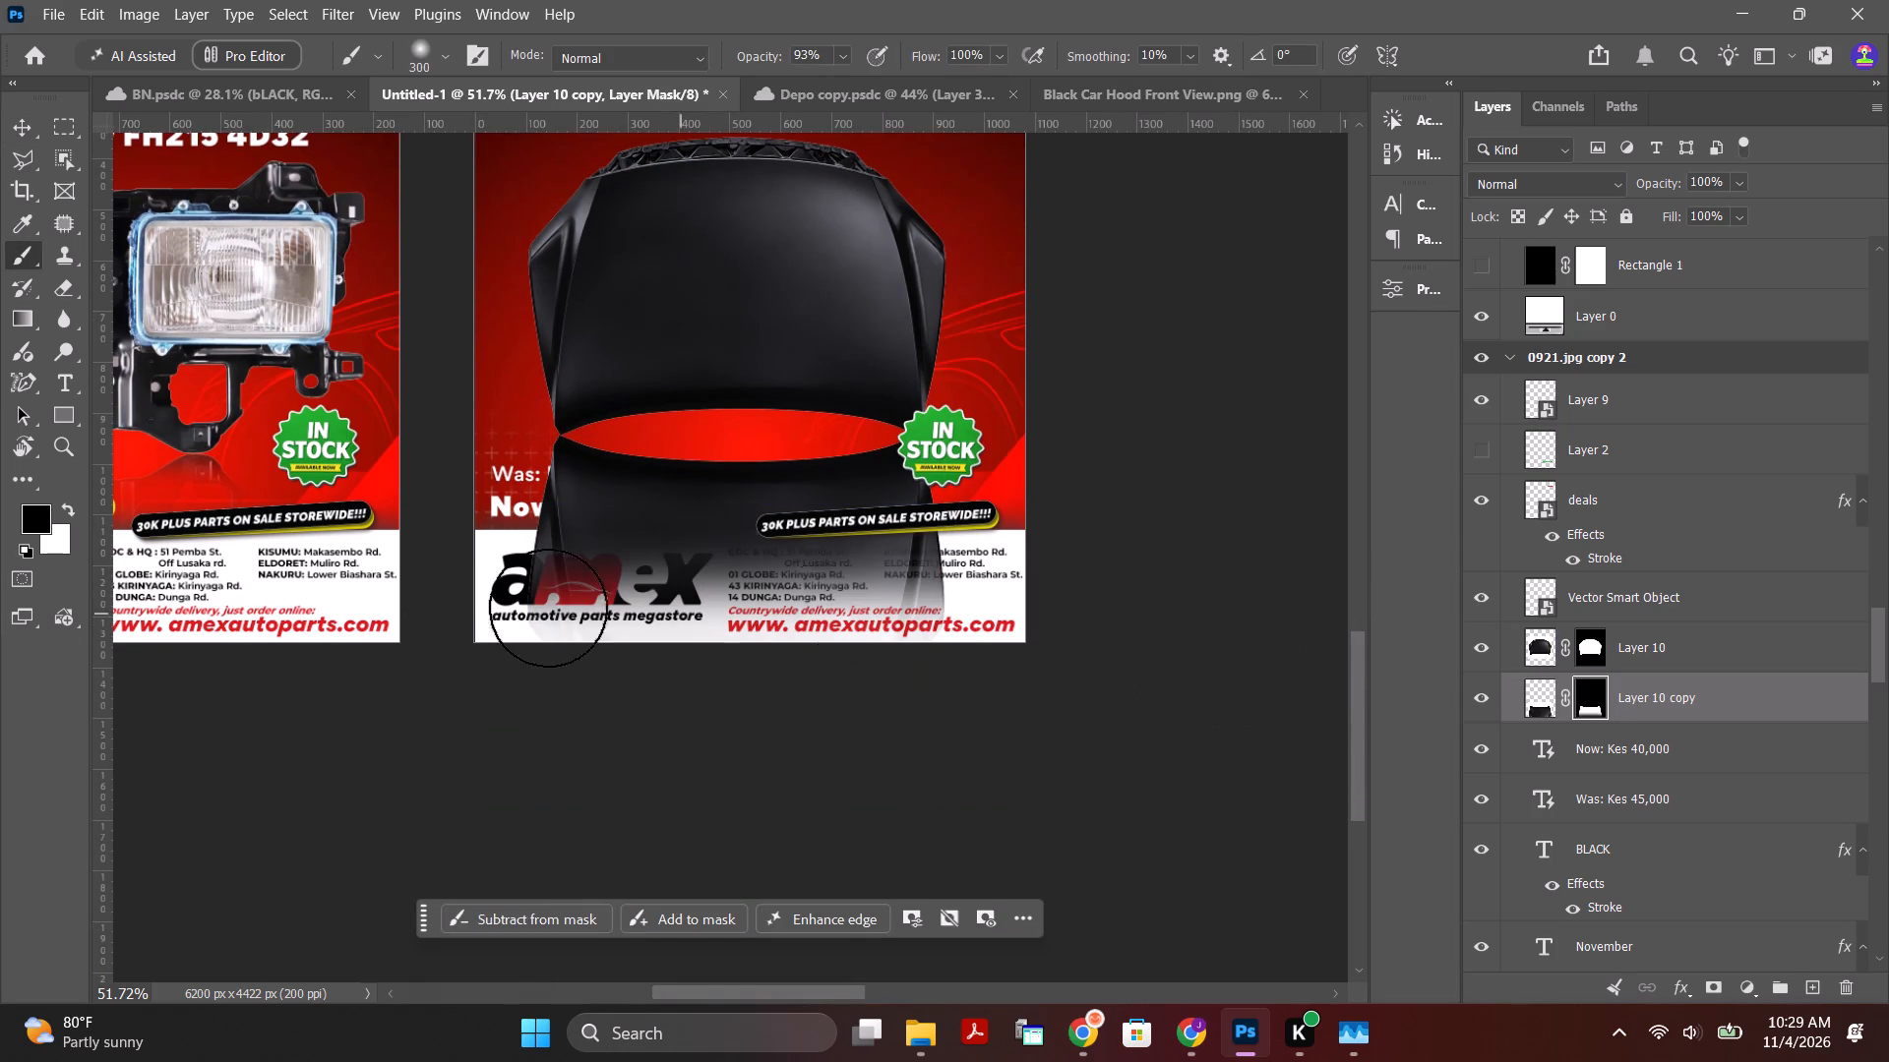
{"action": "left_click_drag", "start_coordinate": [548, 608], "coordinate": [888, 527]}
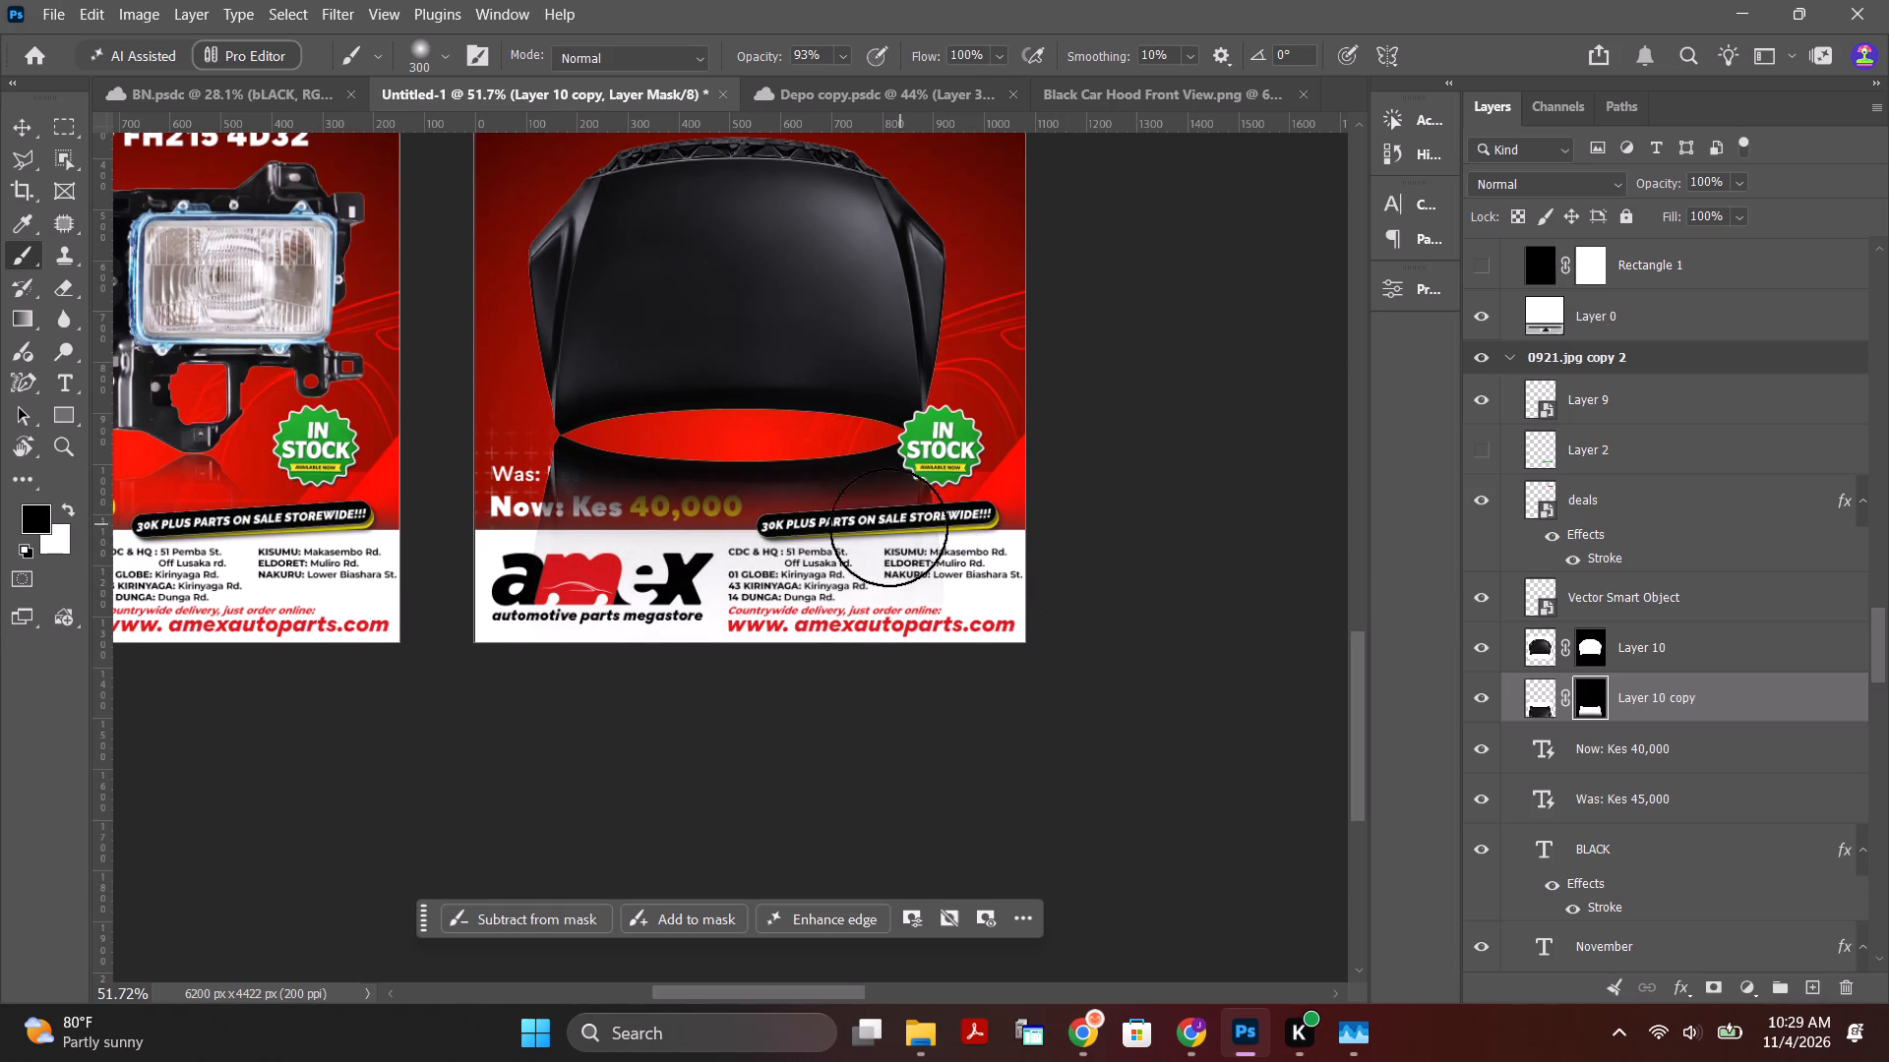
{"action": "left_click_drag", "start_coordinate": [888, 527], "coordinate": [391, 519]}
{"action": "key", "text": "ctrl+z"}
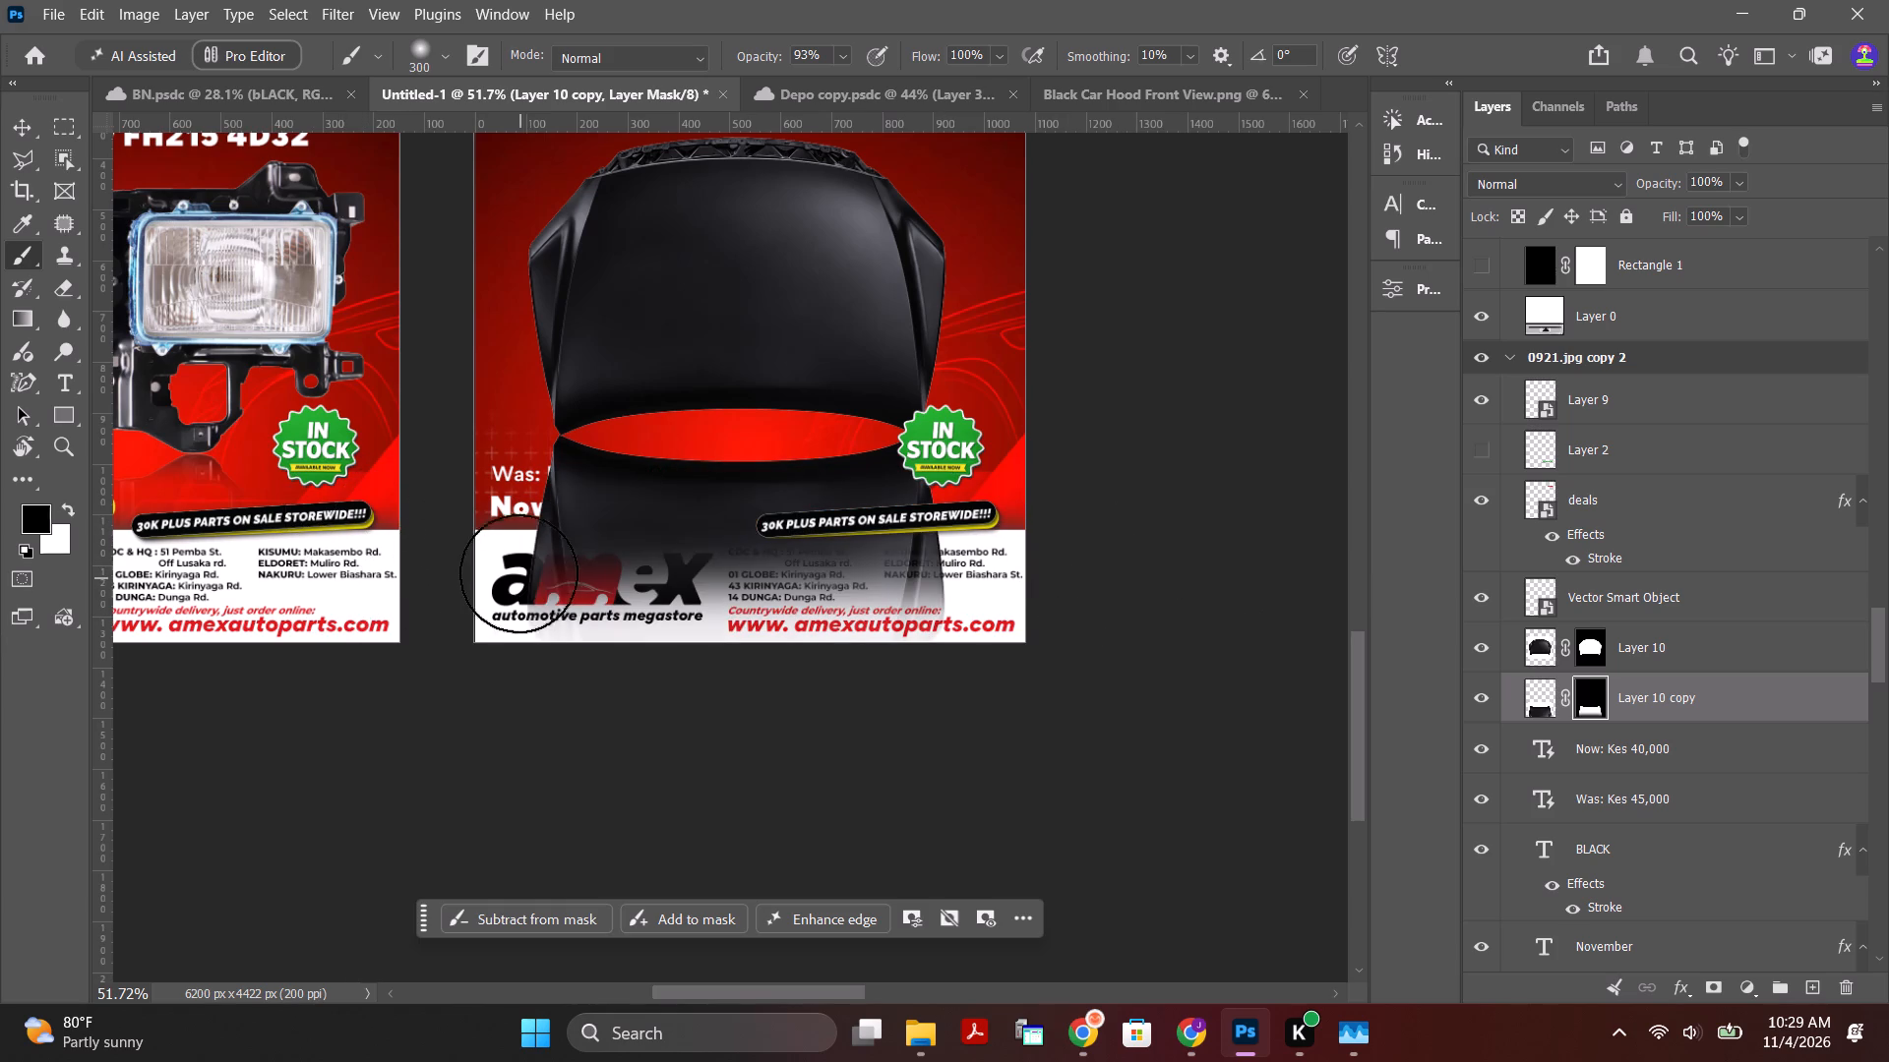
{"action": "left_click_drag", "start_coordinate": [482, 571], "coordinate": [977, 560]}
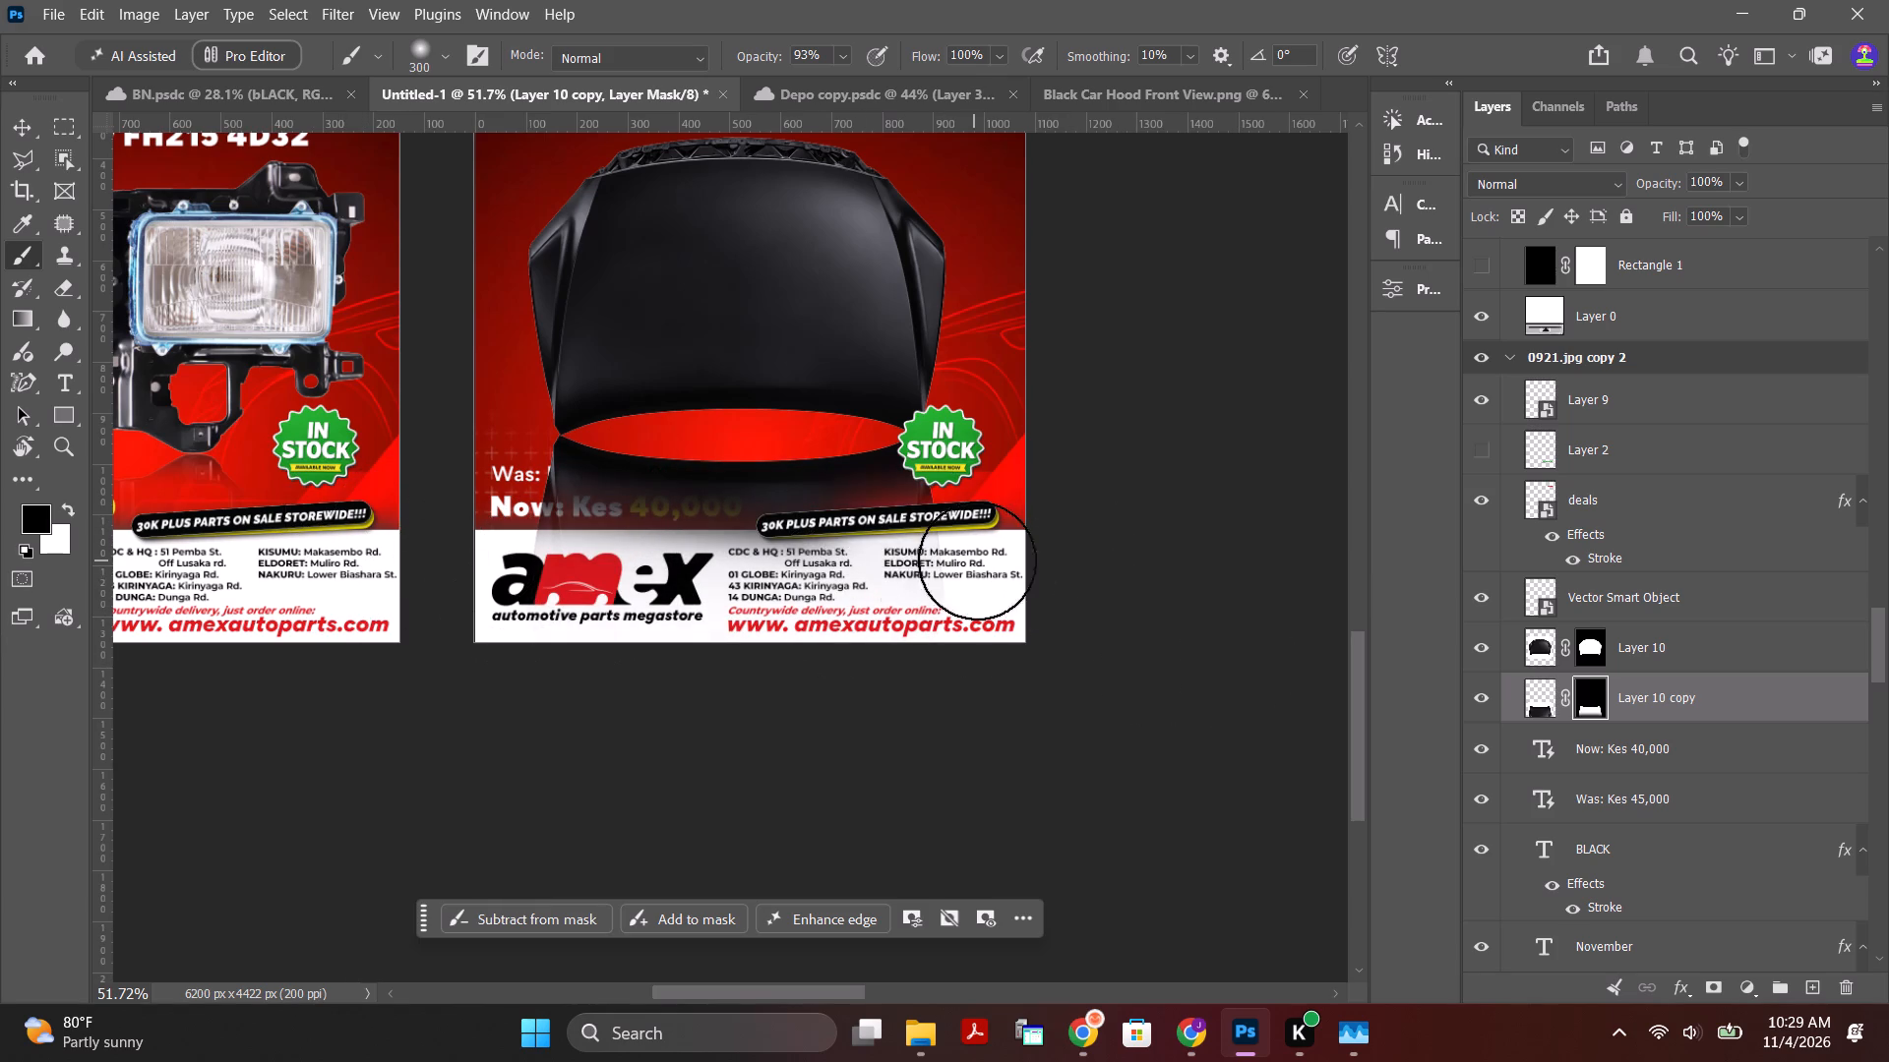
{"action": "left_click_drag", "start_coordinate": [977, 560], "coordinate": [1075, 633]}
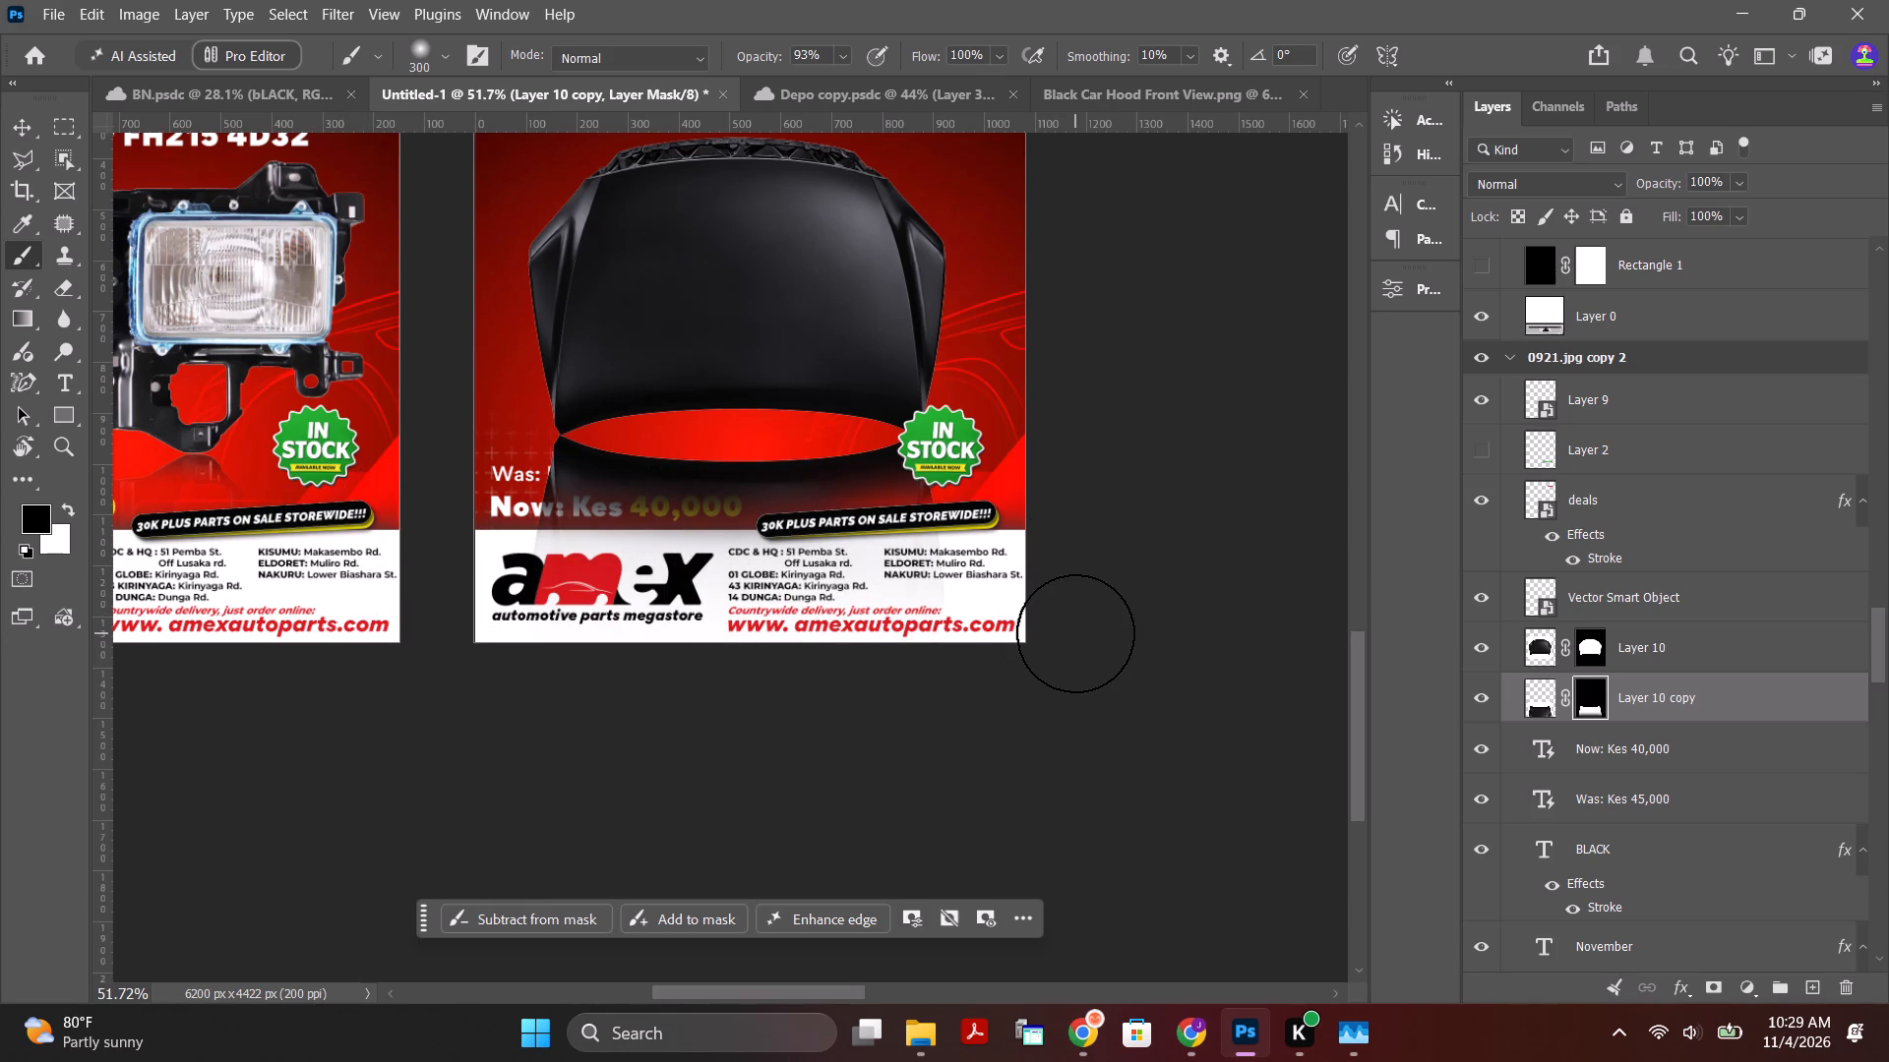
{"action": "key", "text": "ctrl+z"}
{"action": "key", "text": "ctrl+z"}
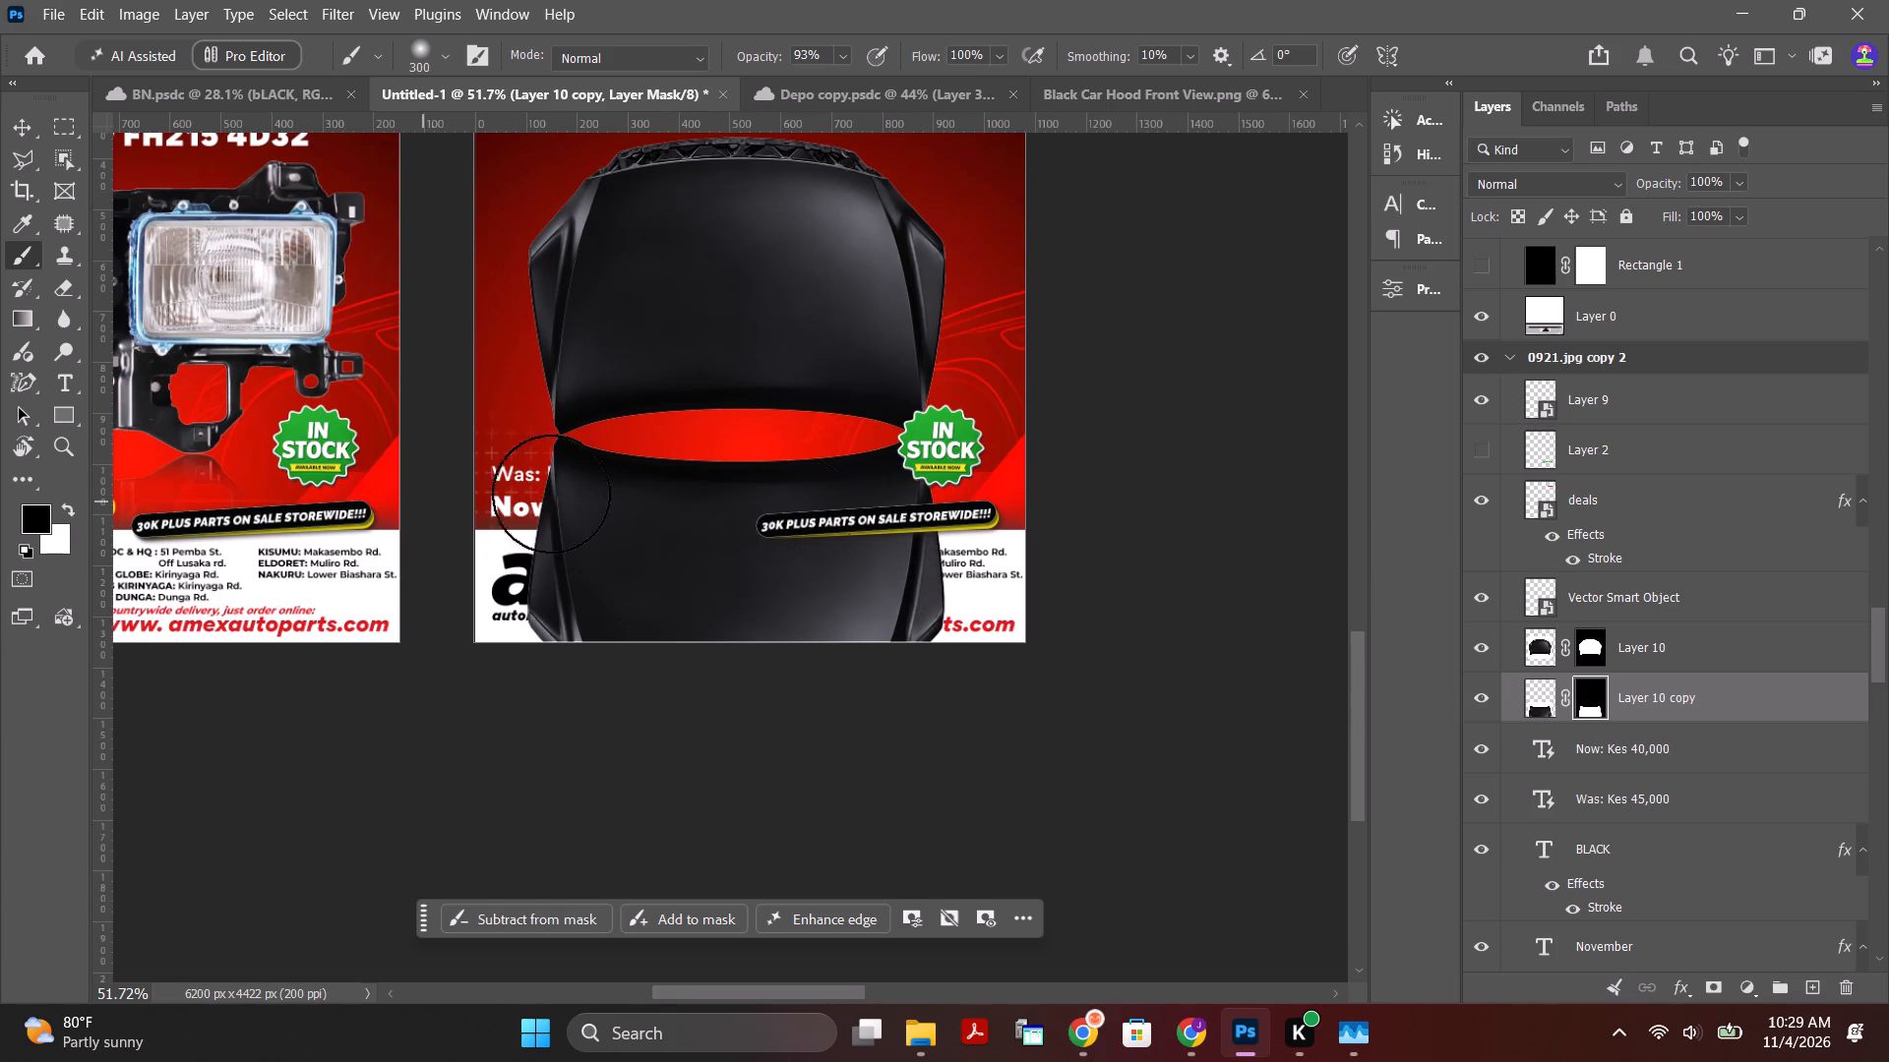
Brush black over the lower part of the flipped hood's image, undoing the last stroke.
{"action": "left_click", "coordinate": [1546, 703]}
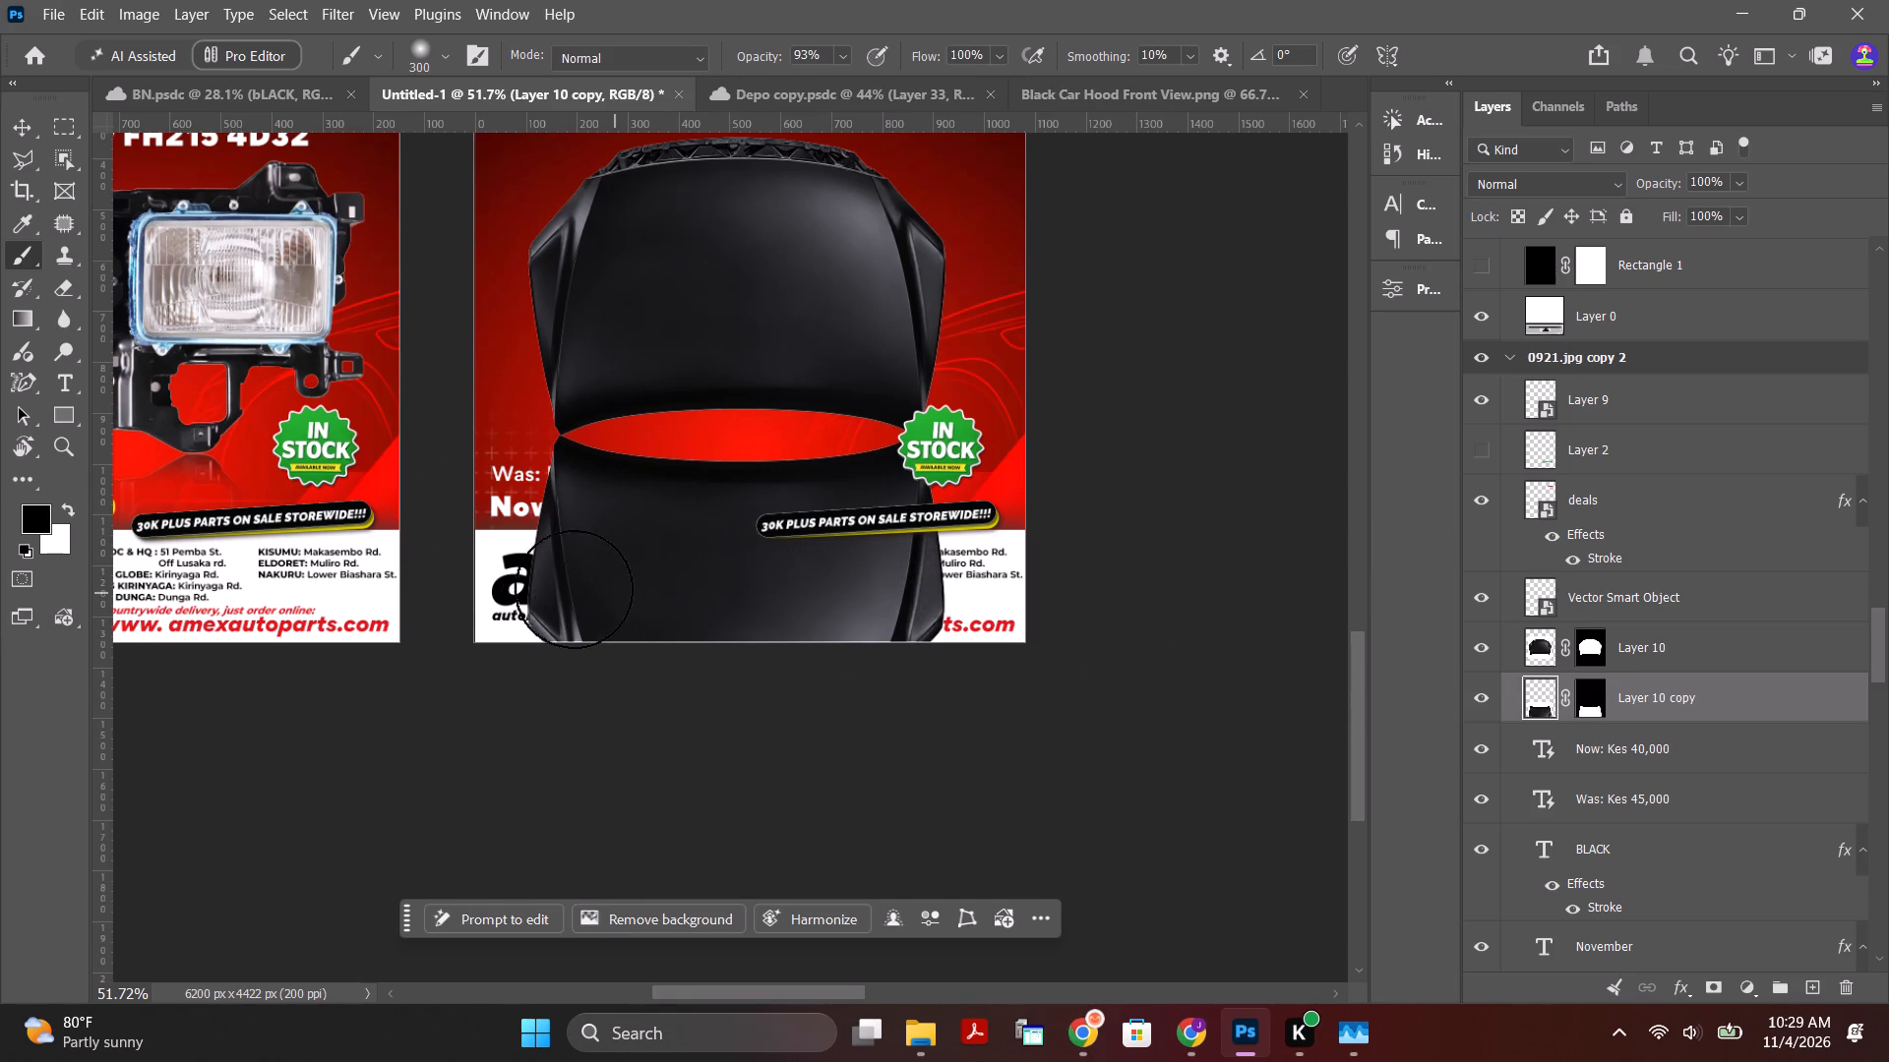
{"action": "left_click_drag", "start_coordinate": [544, 601], "coordinate": [748, 637]}
{"action": "left_click_drag", "start_coordinate": [580, 638], "coordinate": [518, 639]}
{"action": "key", "text": "ctrl+z"}
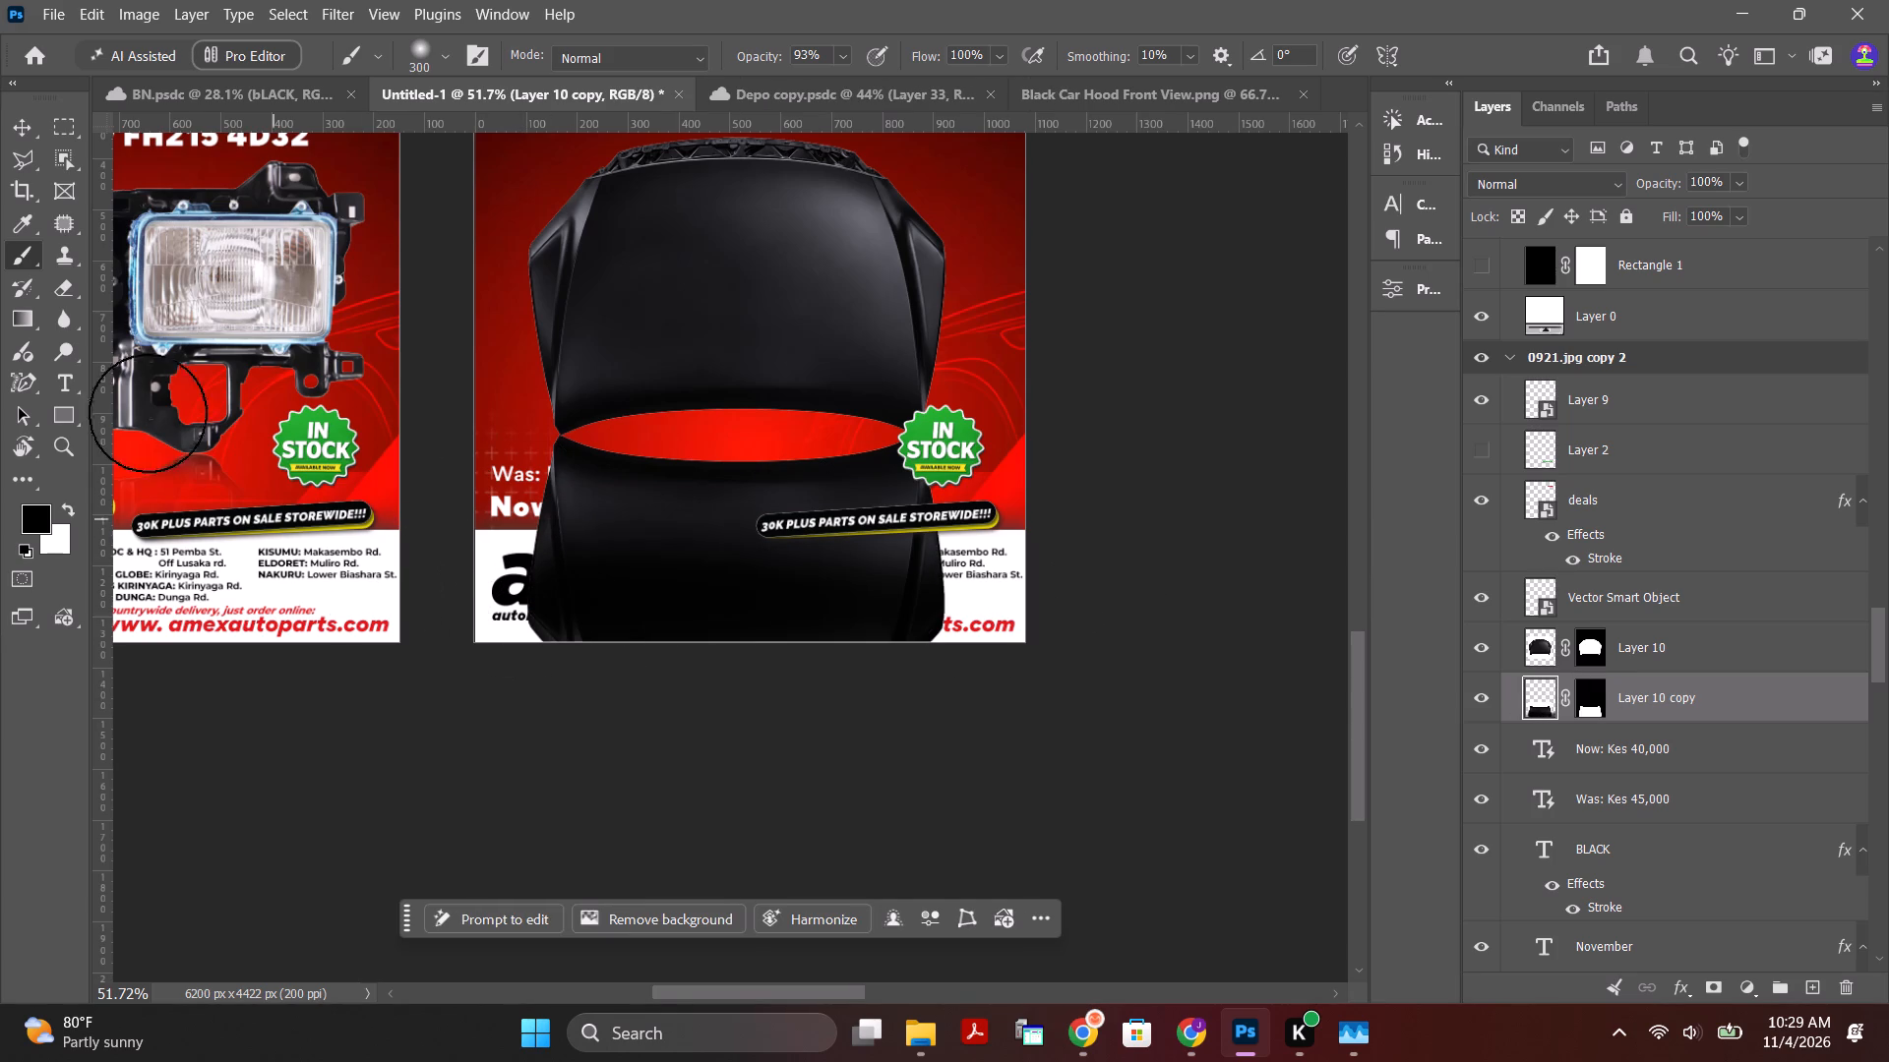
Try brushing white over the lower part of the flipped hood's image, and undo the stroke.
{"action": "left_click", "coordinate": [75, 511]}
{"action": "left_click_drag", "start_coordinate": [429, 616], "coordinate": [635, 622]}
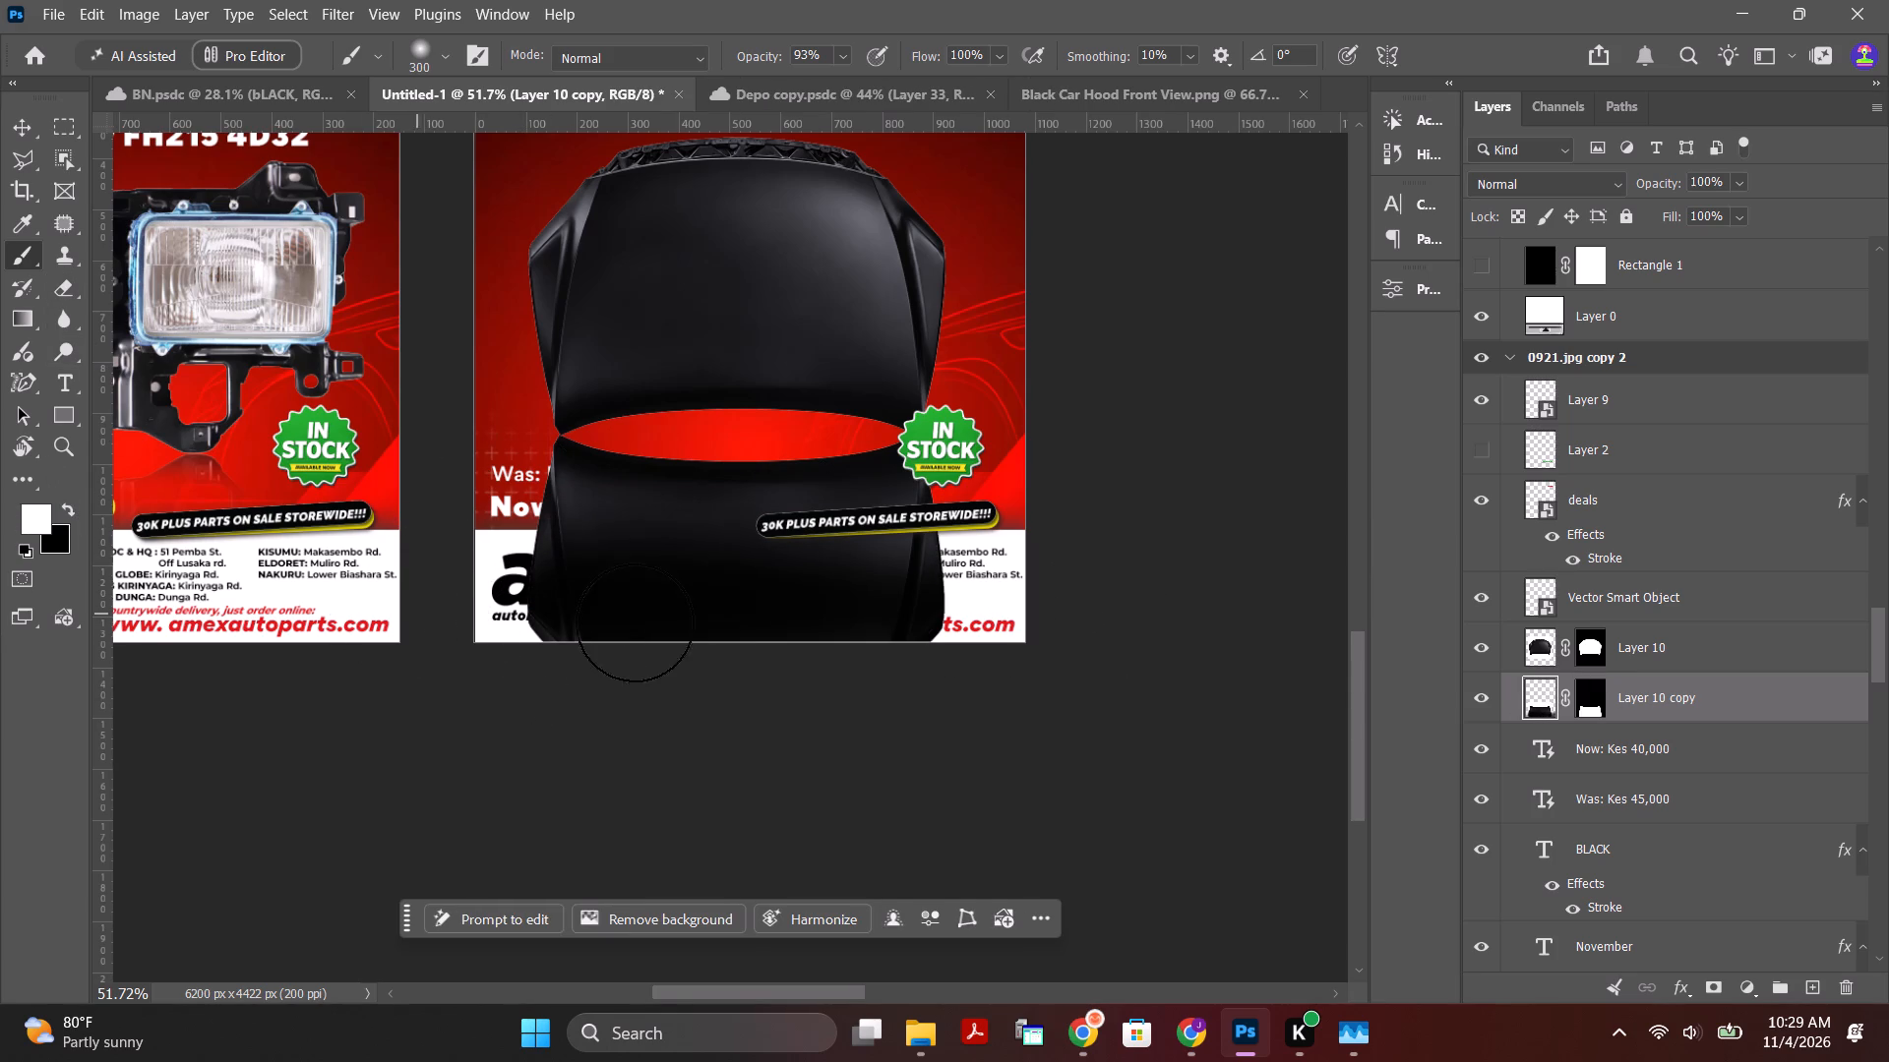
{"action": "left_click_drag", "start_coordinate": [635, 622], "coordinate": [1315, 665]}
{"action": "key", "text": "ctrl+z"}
Brush black on the flipped hood's layer mask so its reflection fades out over the prices and footer.
{"action": "left_click", "coordinate": [1593, 704]}
{"action": "left_click_drag", "start_coordinate": [467, 603], "coordinate": [1379, 690]}
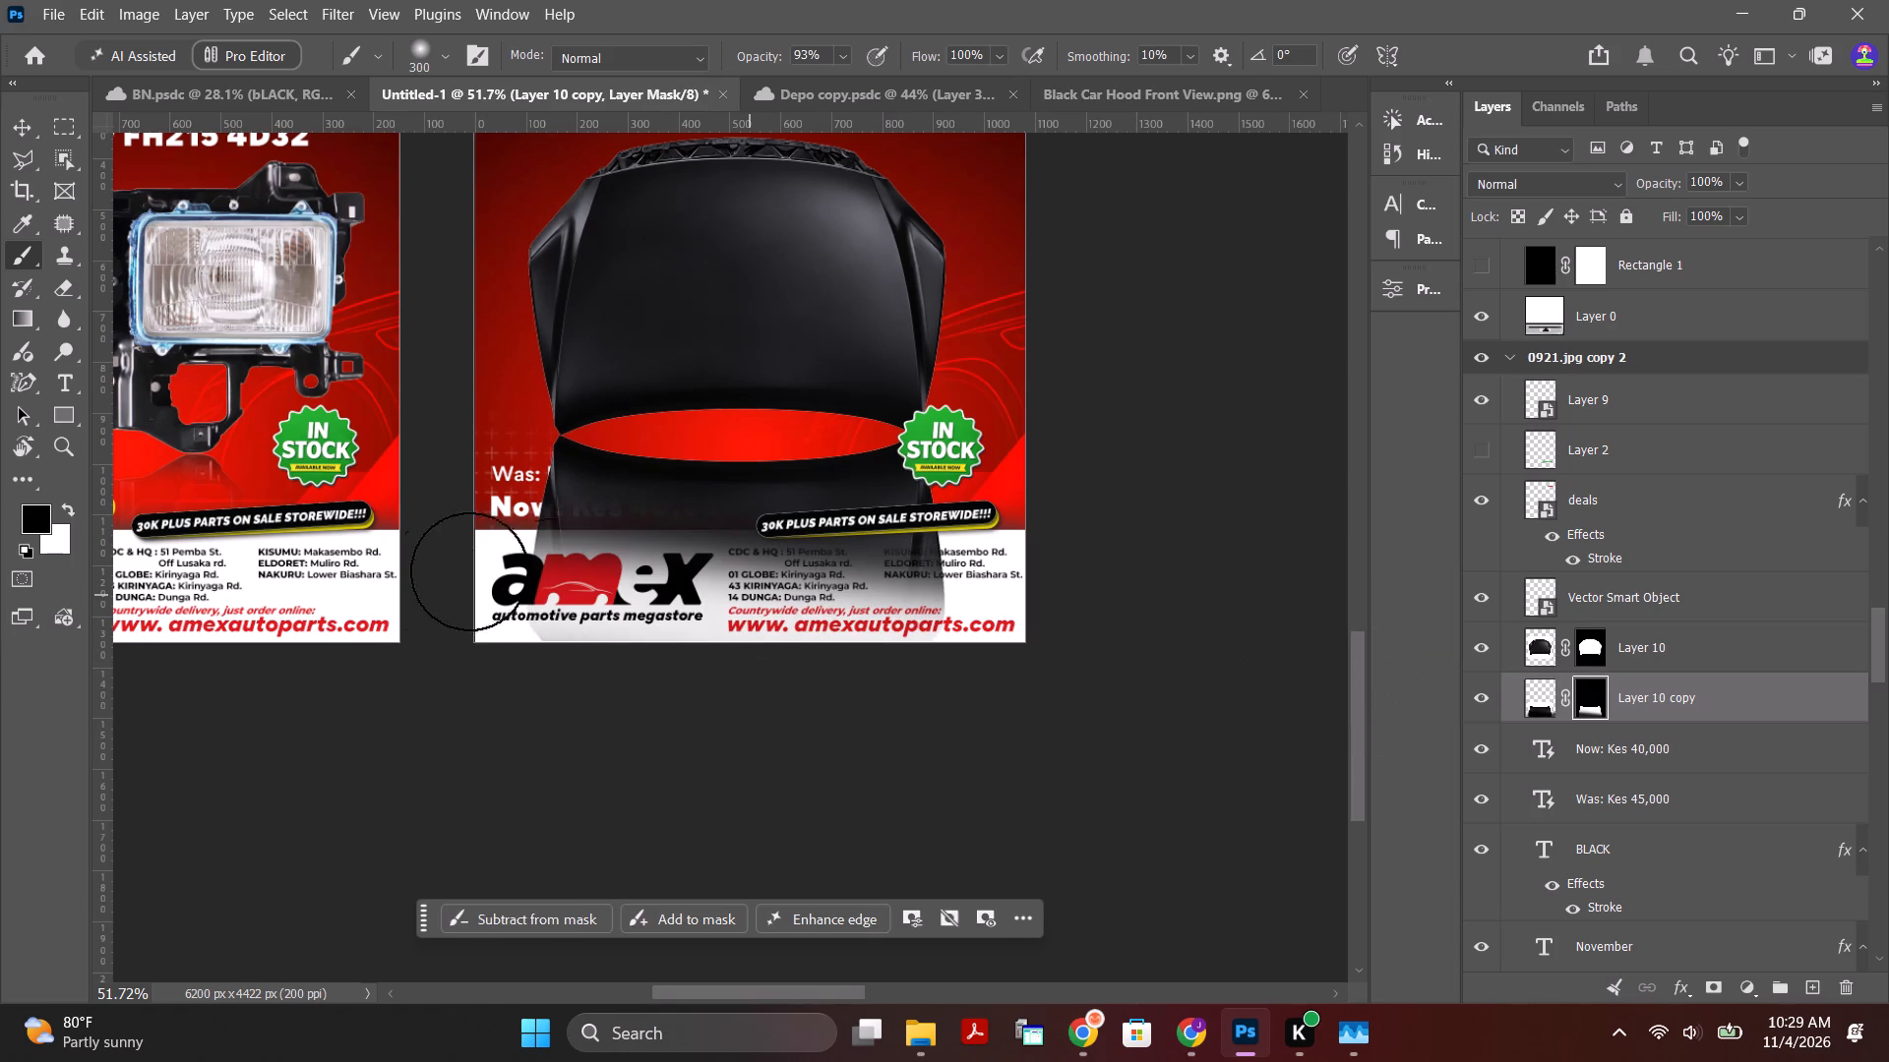
{"action": "left_click_drag", "start_coordinate": [416, 571], "coordinate": [1093, 618]}
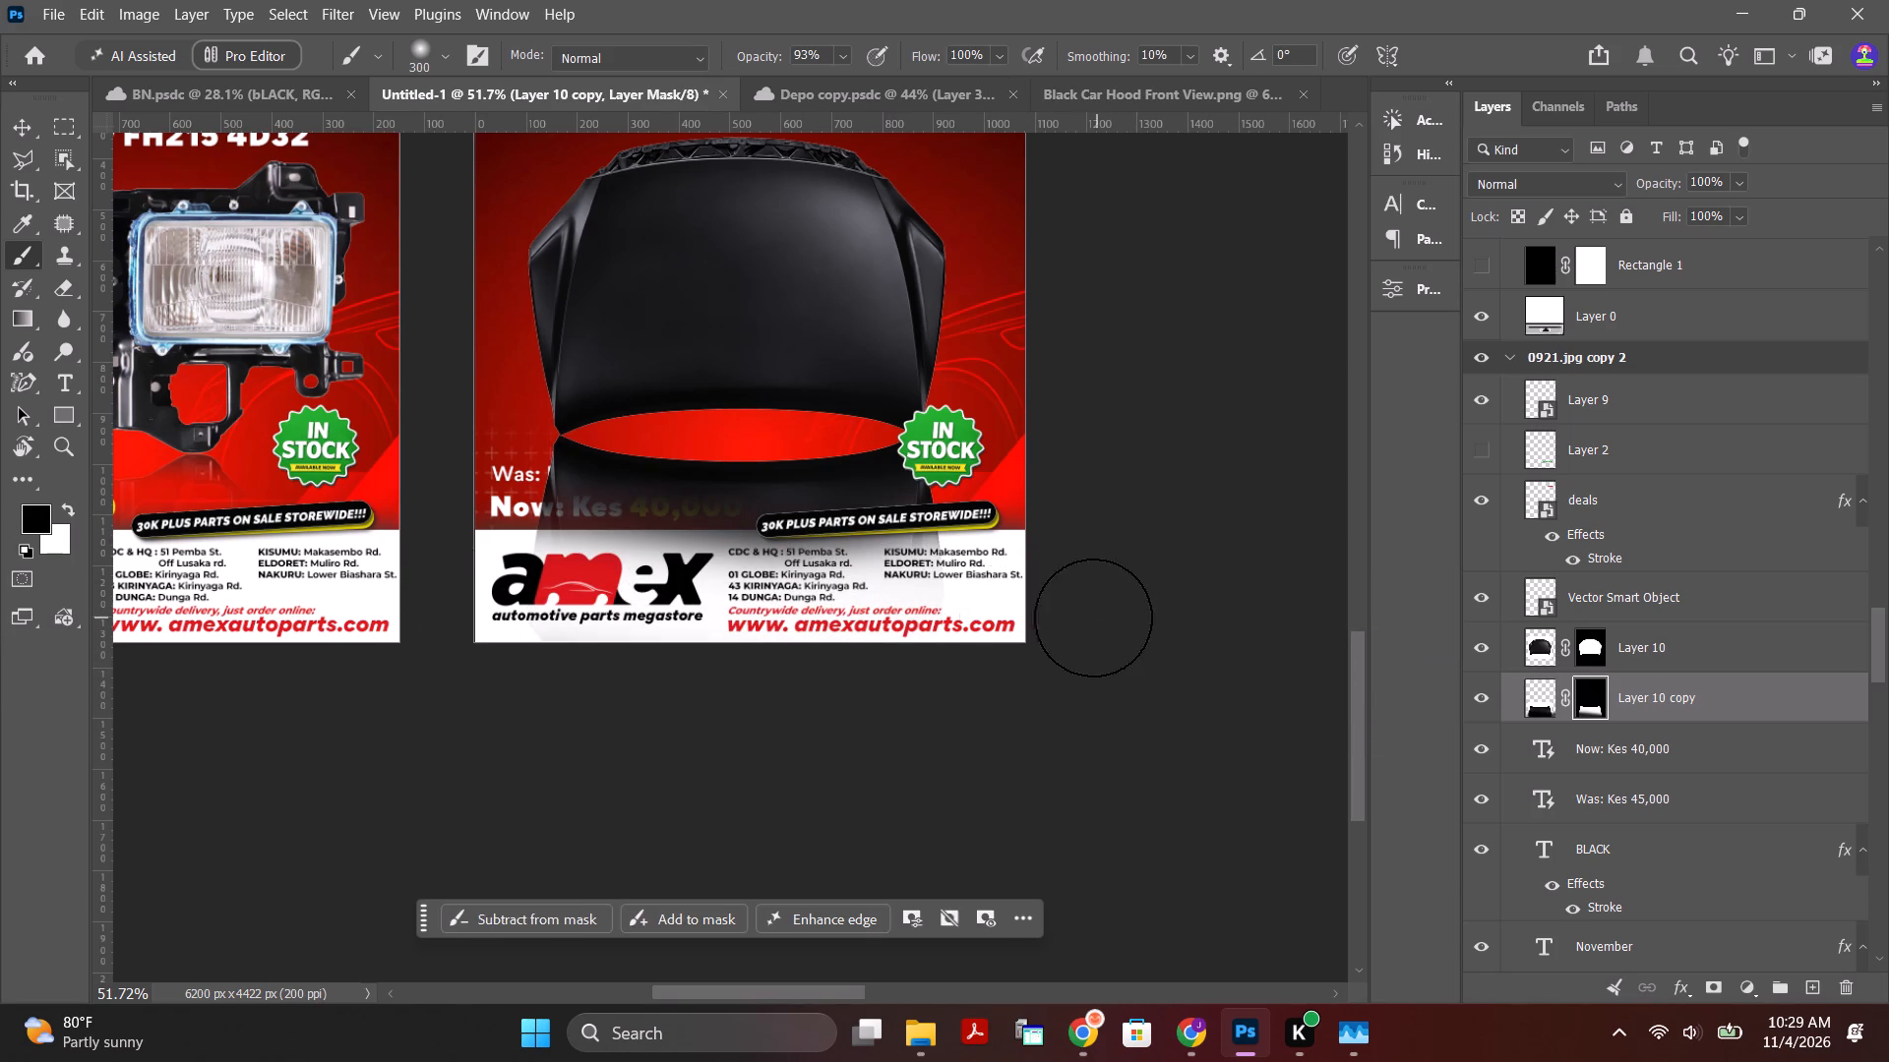
{"action": "left_click_drag", "start_coordinate": [1093, 618], "coordinate": [406, 576]}
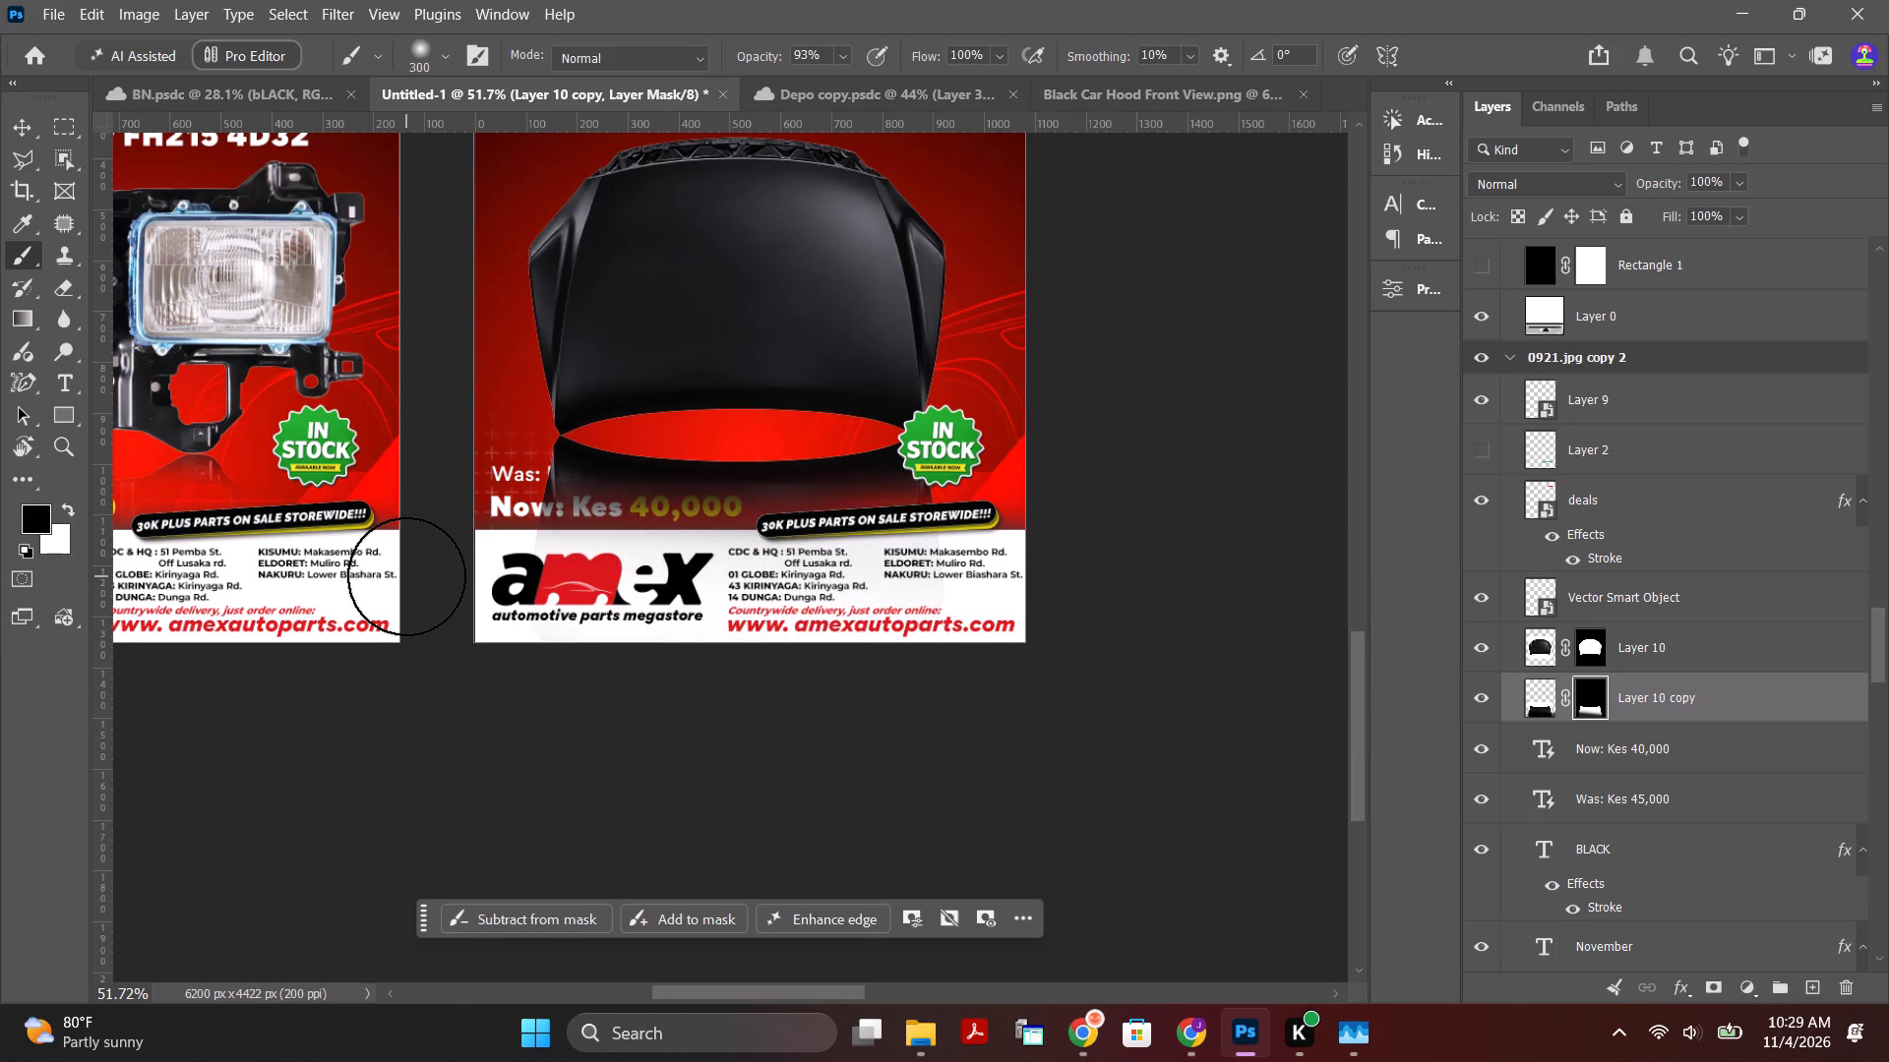
{"action": "left_click_drag", "start_coordinate": [406, 576], "coordinate": [512, 571]}
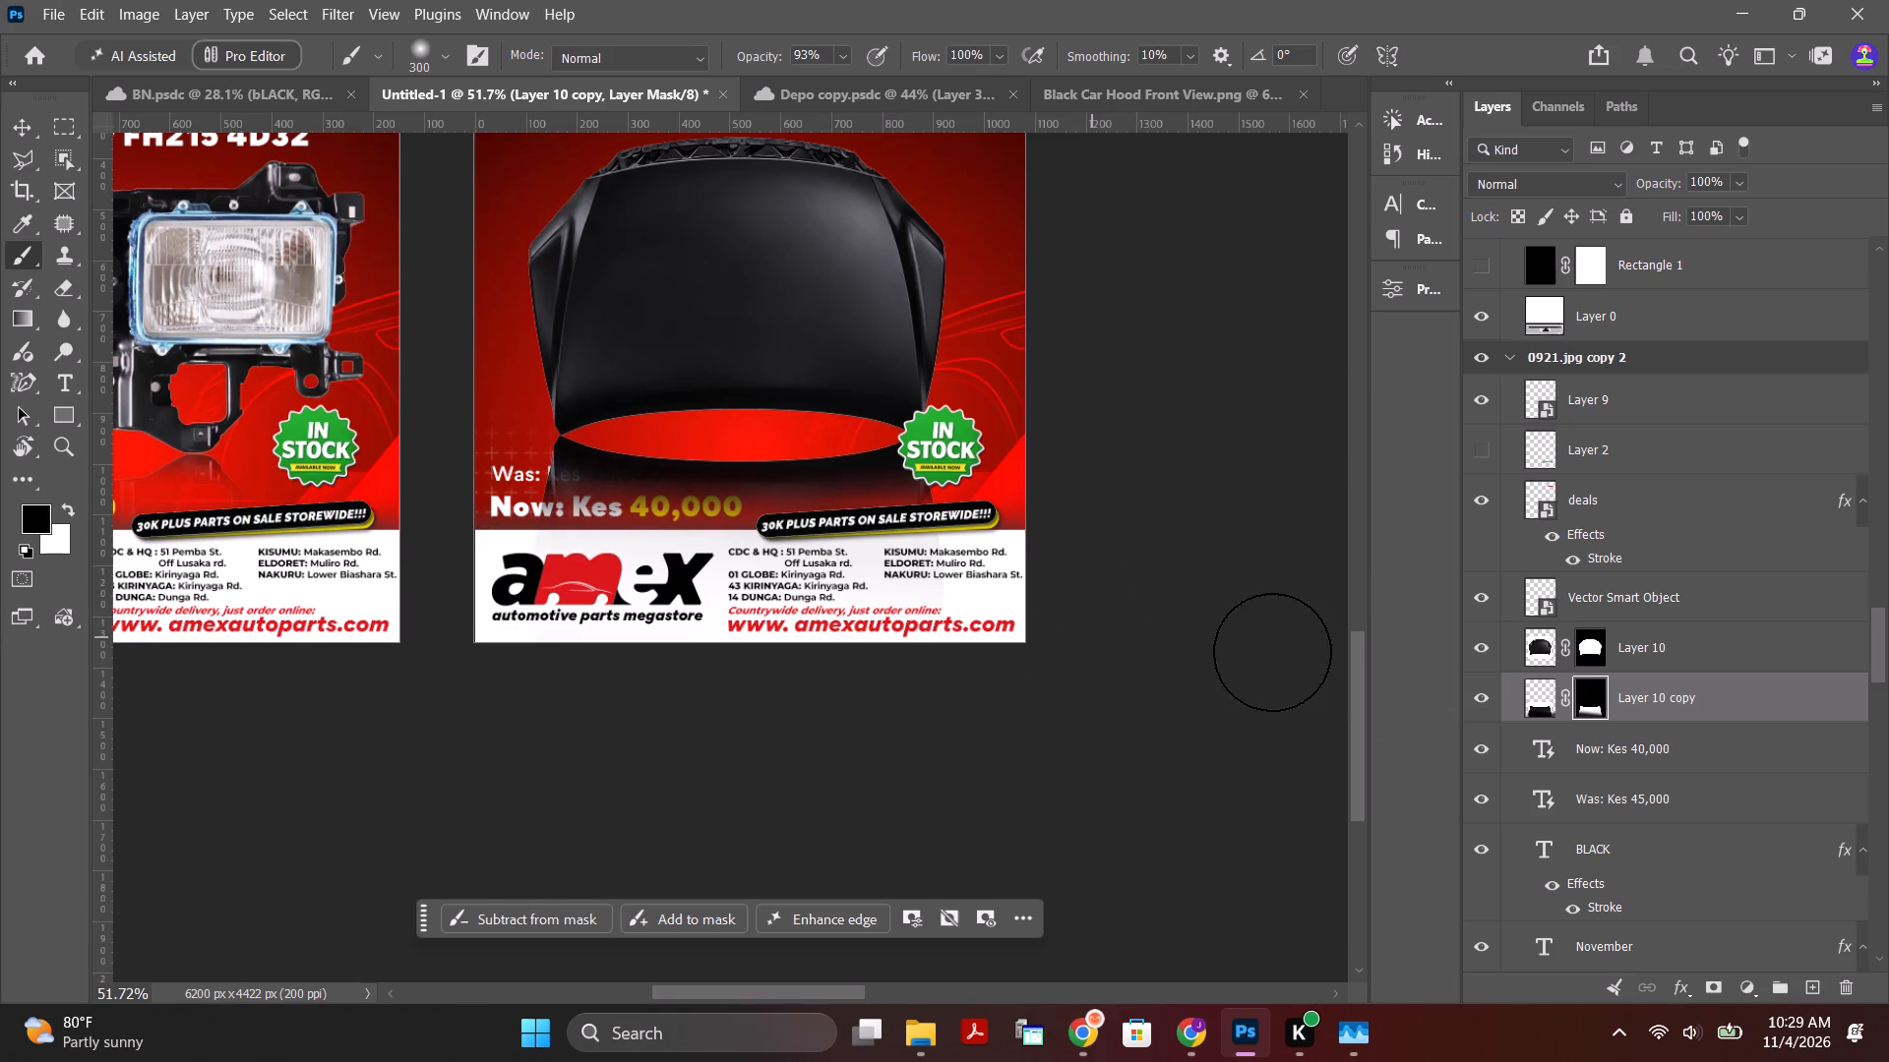
Move the hood layer and its flipped copy beneath the artboard's text and vector objects, directly above Layer 2 copy.
{"action": "left_click", "coordinate": [1755, 663]}
{"action": "left_click", "coordinate": [1755, 703], "text": "shift"}
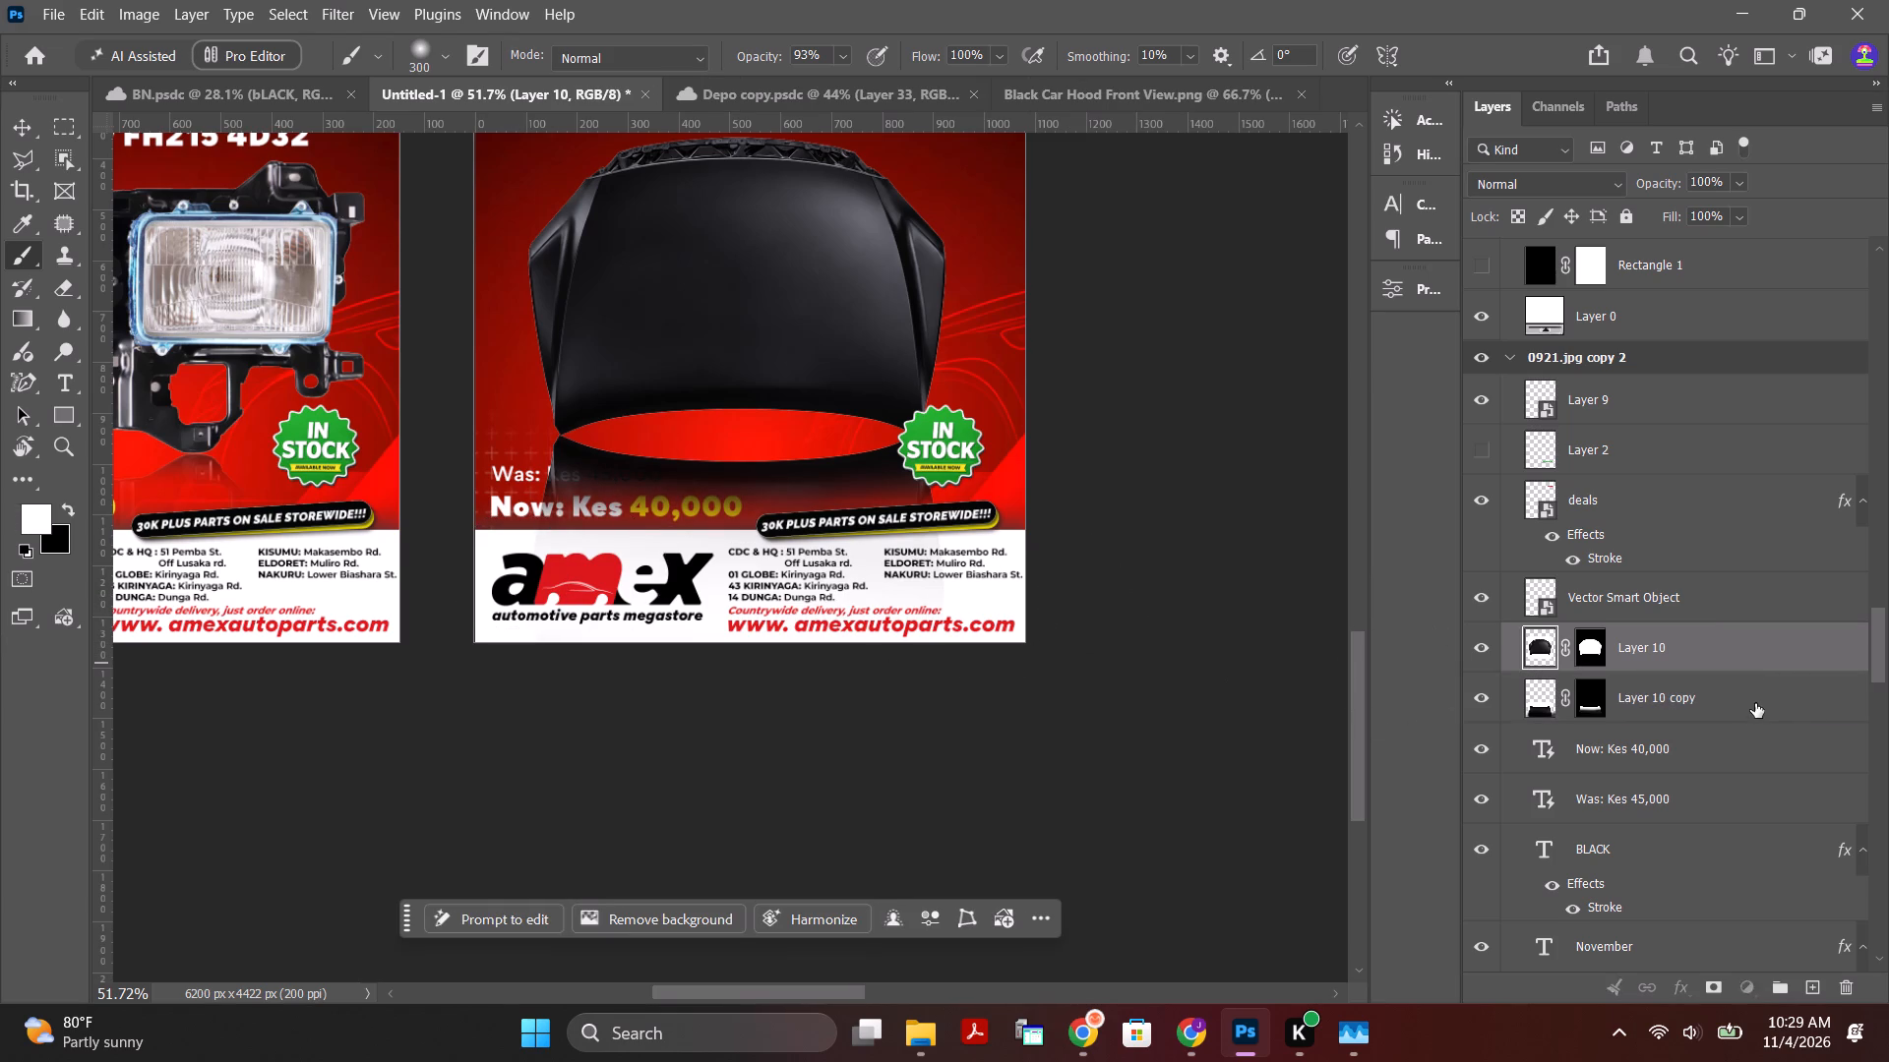
{"action": "left_click_drag", "start_coordinate": [1768, 653], "coordinate": [1761, 1050]}
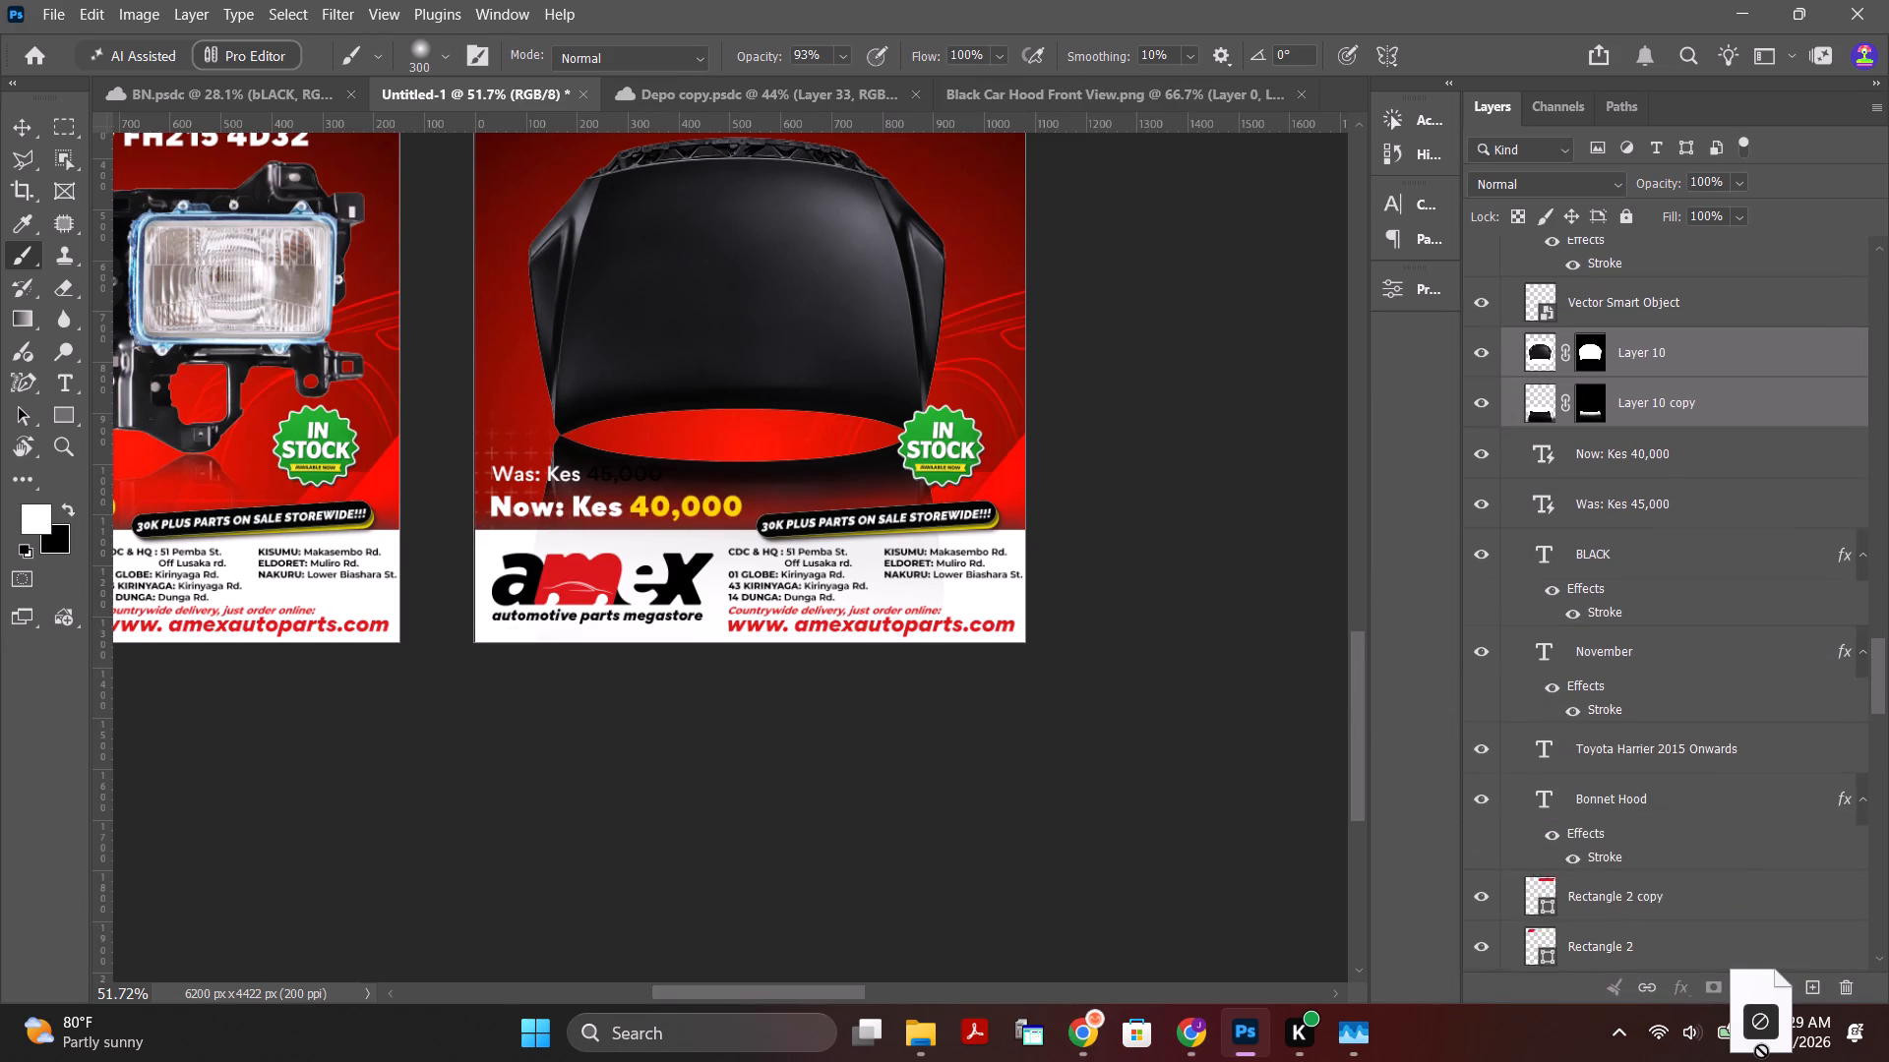
{"action": "left_click_drag", "start_coordinate": [1761, 1050], "coordinate": [1770, 1061]}
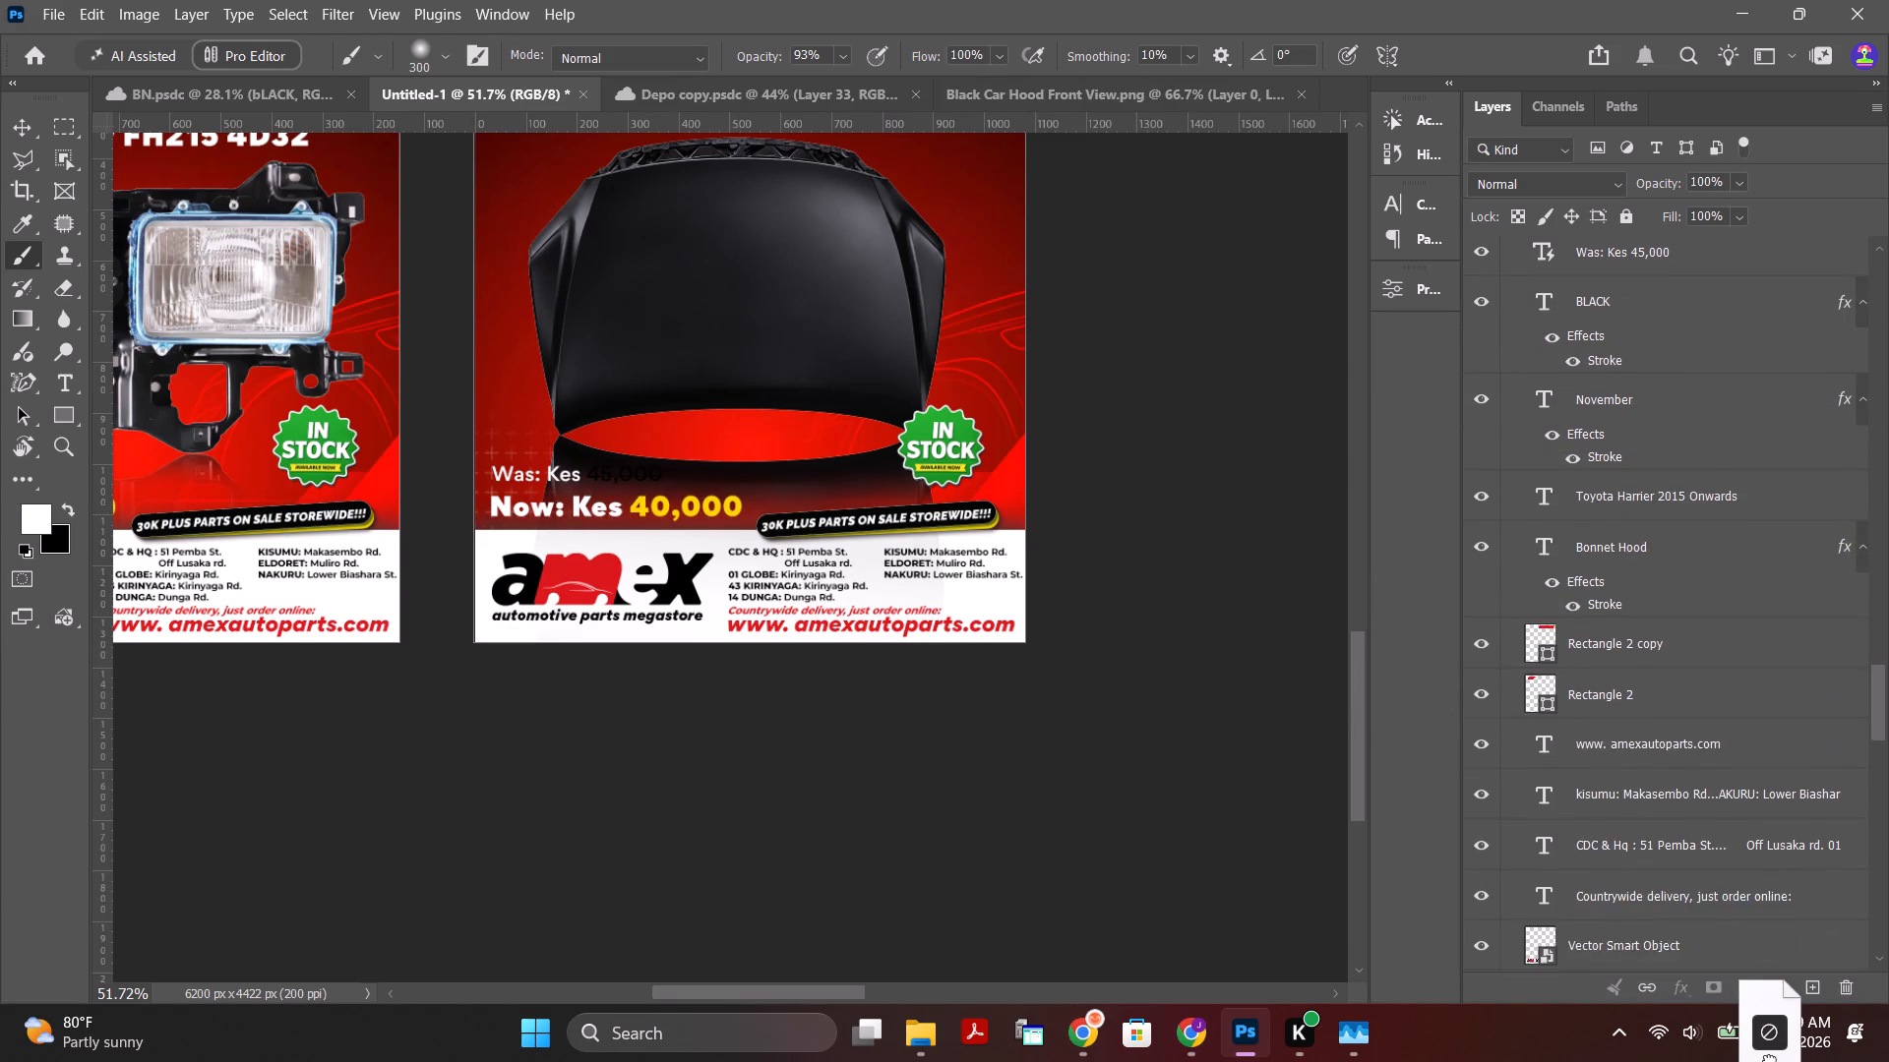
{"action": "left_click_drag", "start_coordinate": [1770, 1061], "coordinate": [1755, 536]}
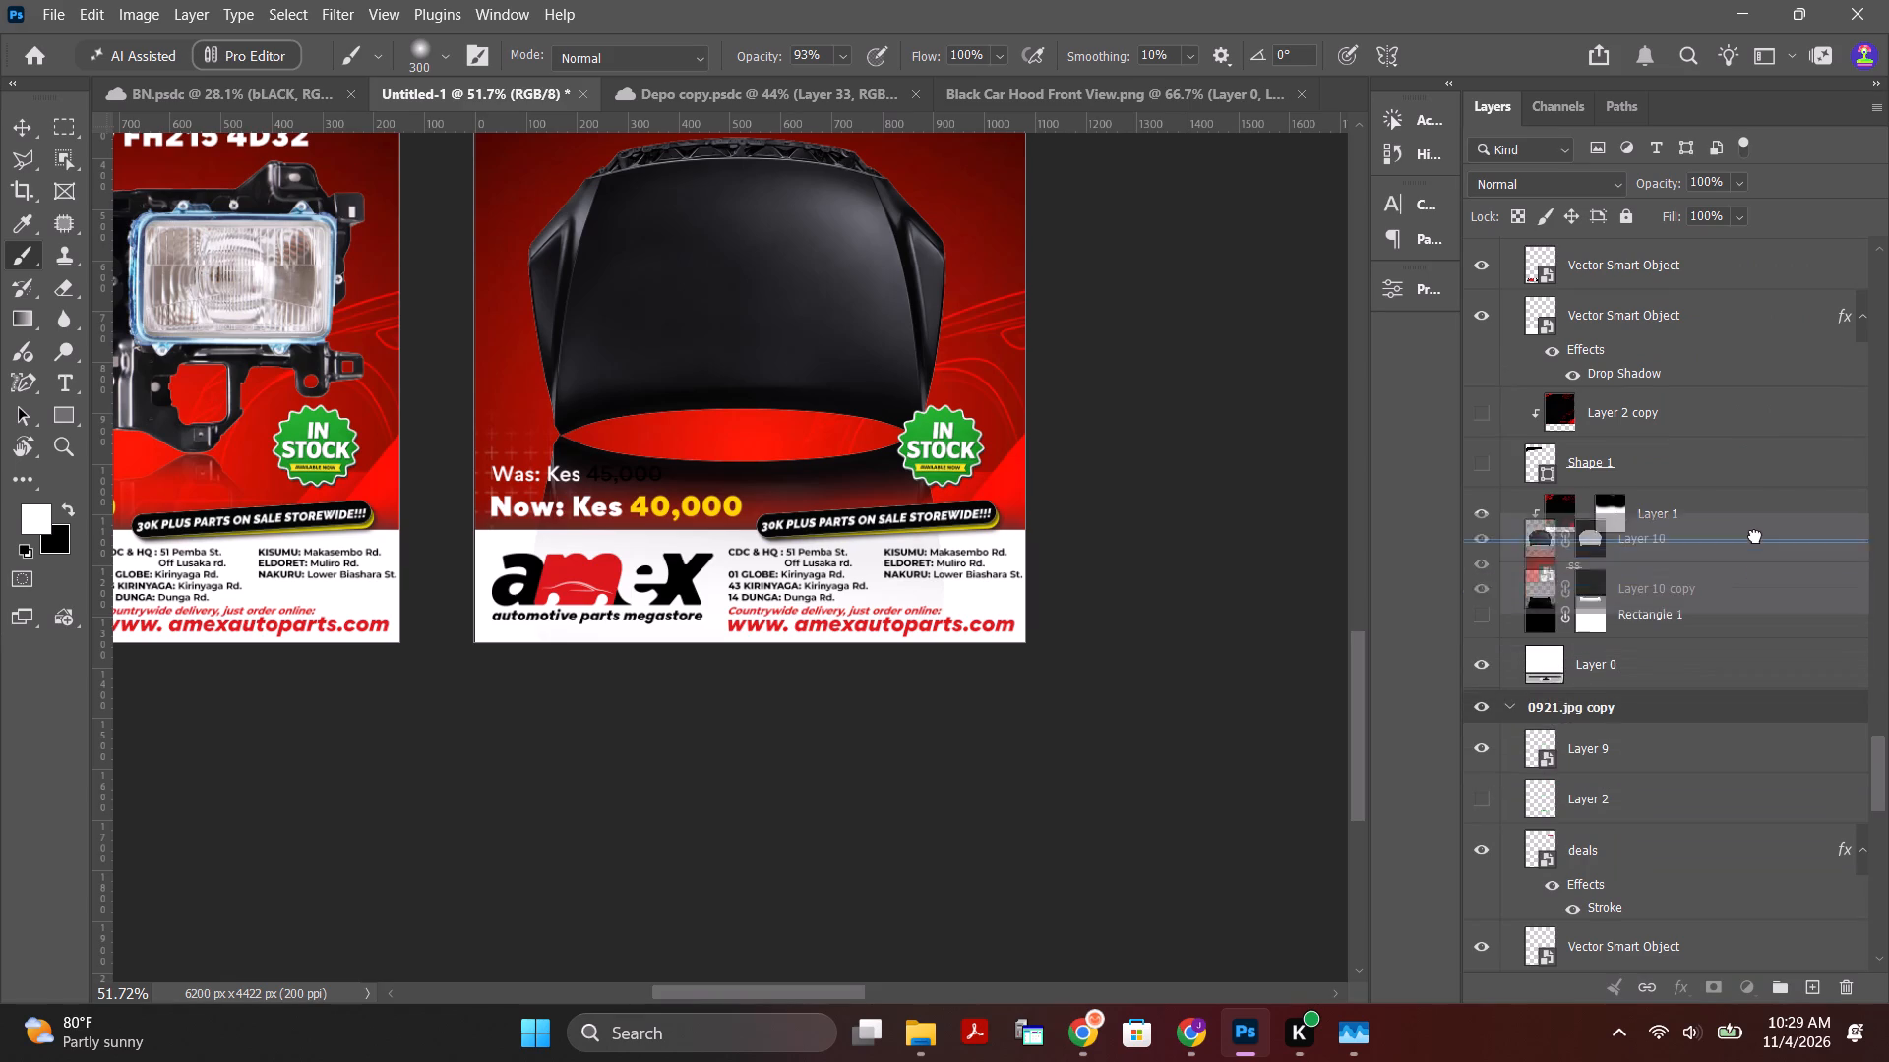
{"action": "left_click_drag", "start_coordinate": [1755, 536], "coordinate": [1773, 319]}
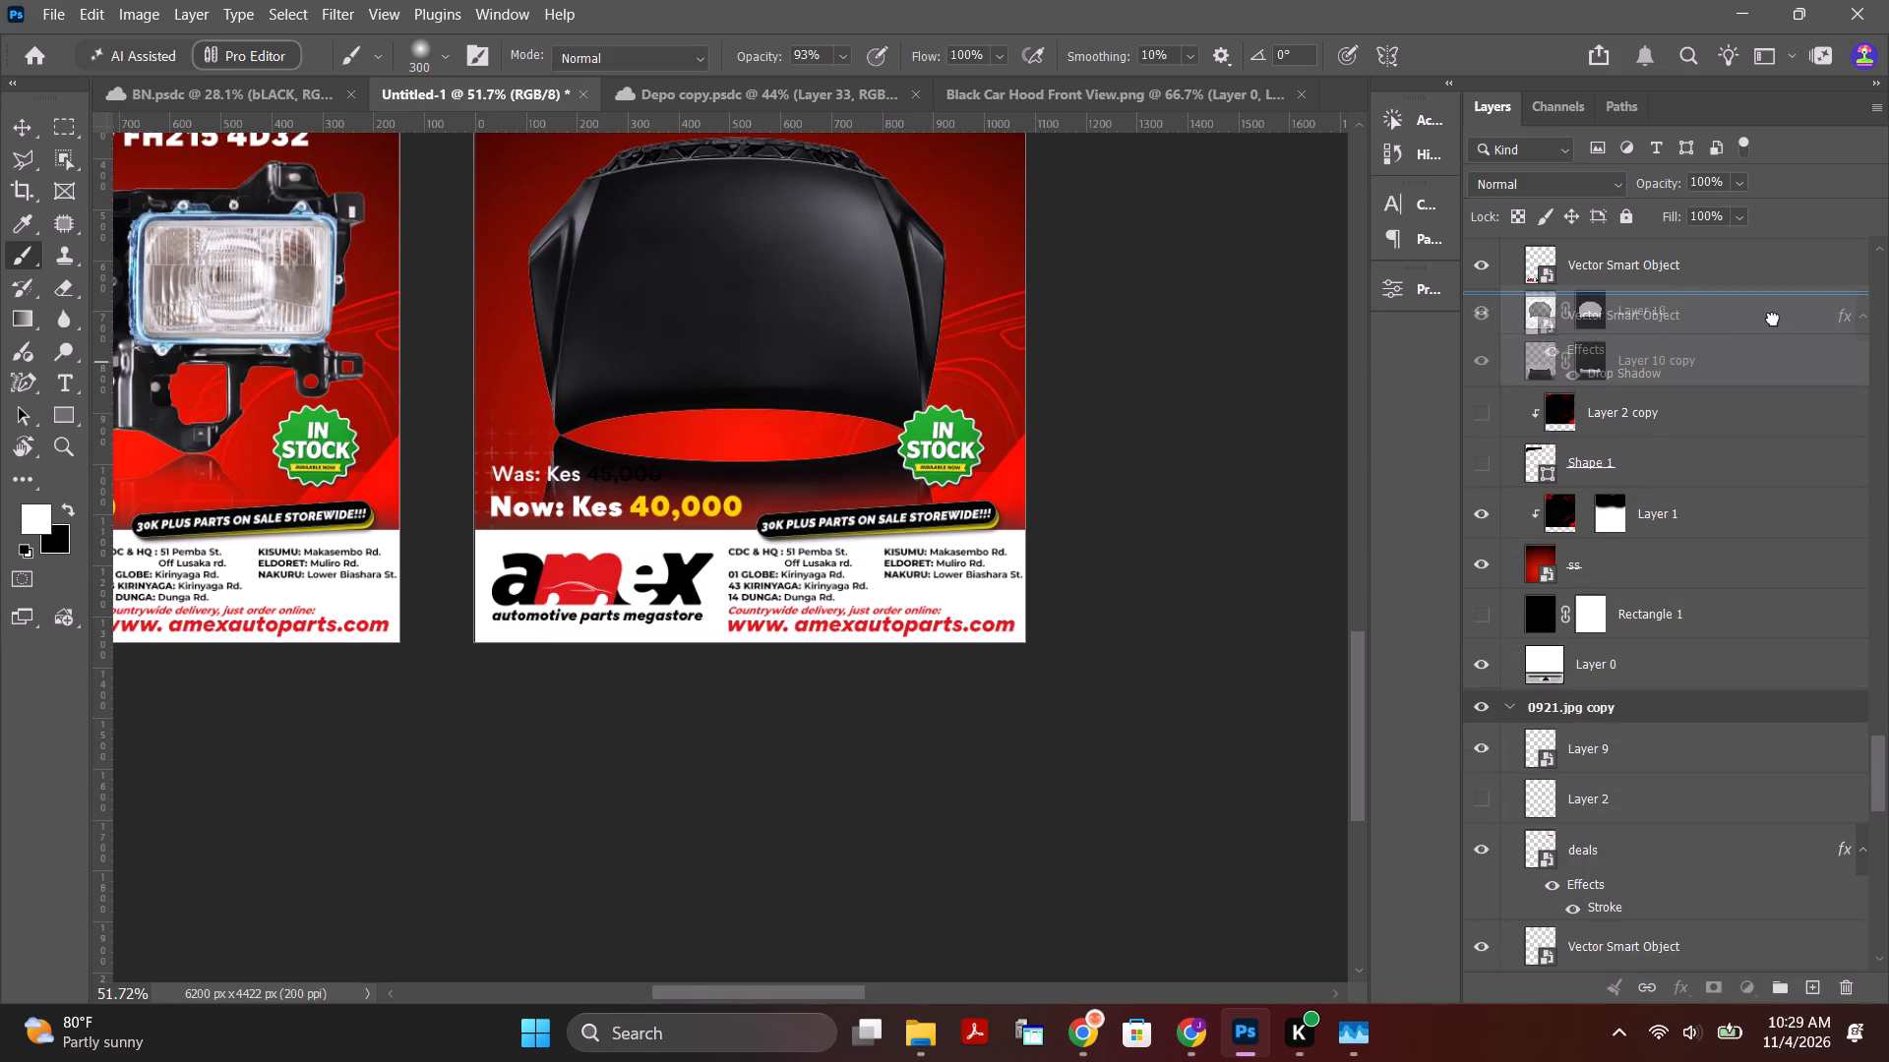
{"action": "left_click_drag", "start_coordinate": [1773, 319], "coordinate": [1784, 370]}
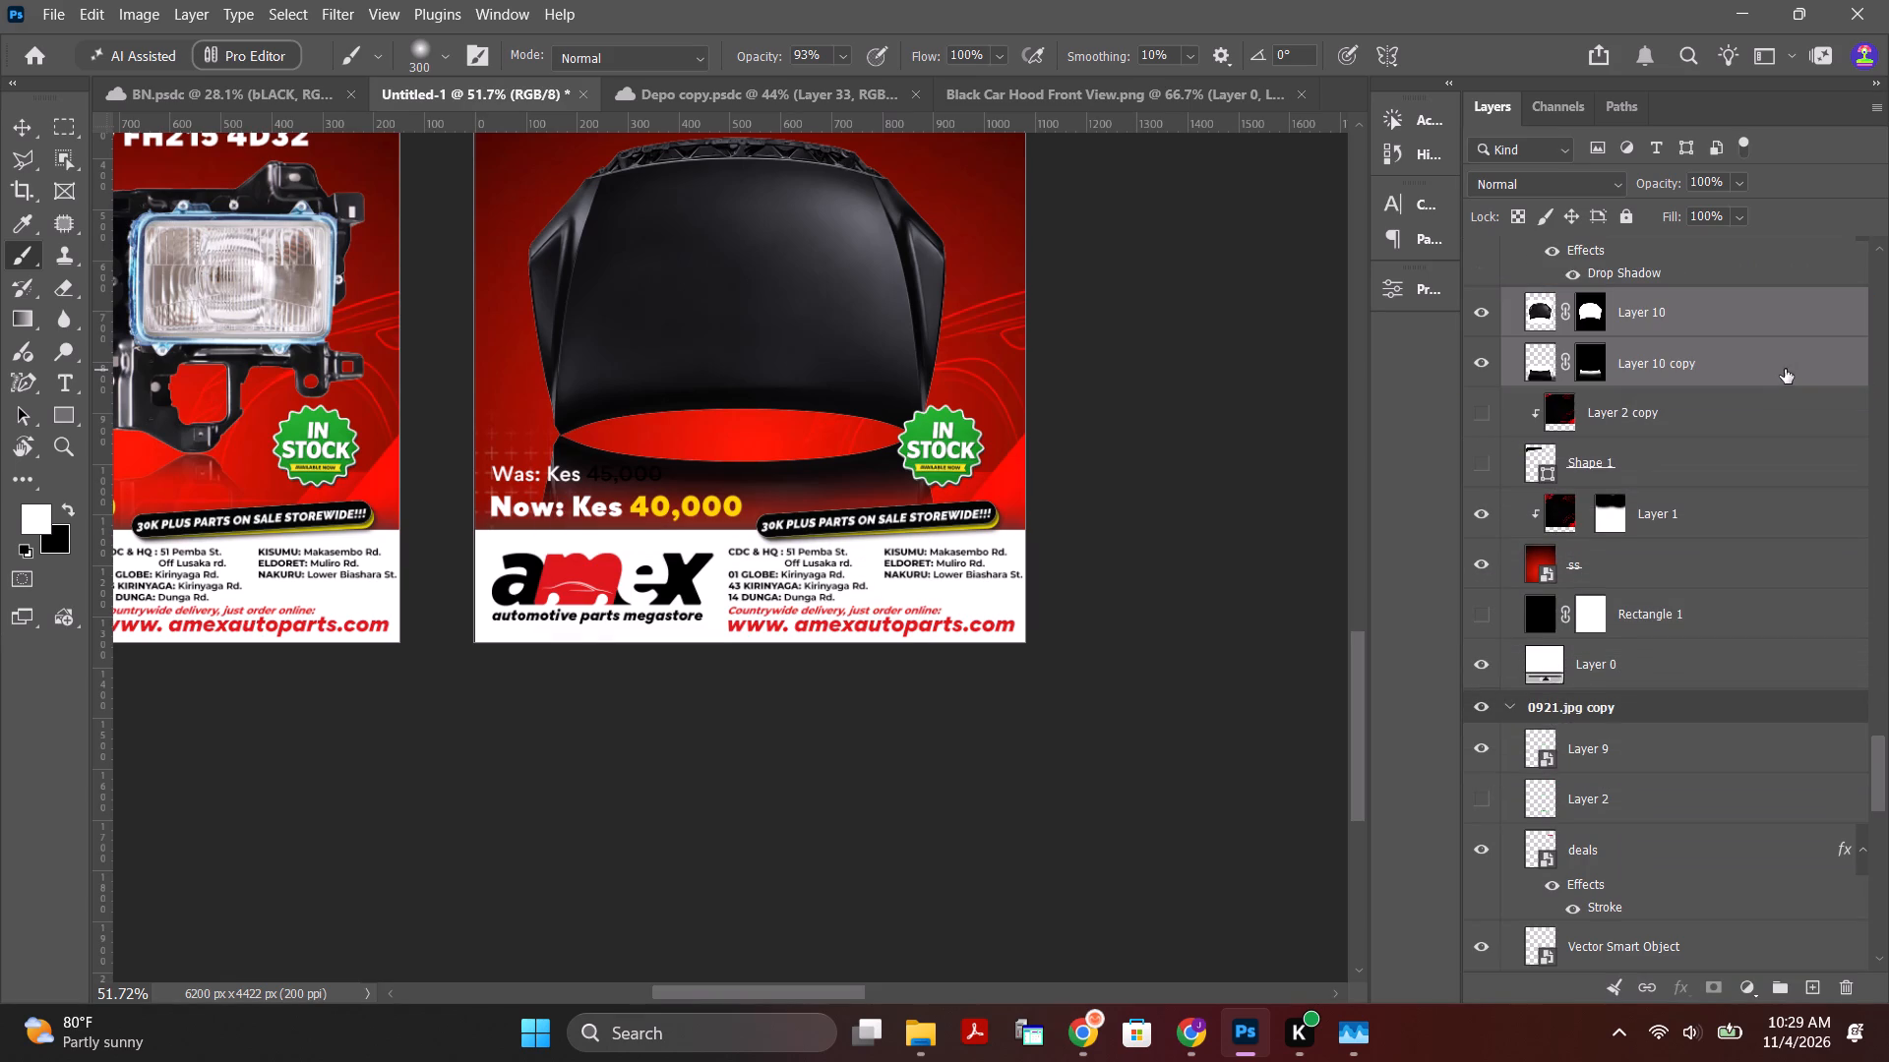
Brush black on the flipped hood's layer mask across the white footer, undoing and repainting the stroke.
{"action": "left_click", "coordinate": [1585, 353]}
{"action": "left_click_drag", "start_coordinate": [453, 572], "coordinate": [610, 574]}
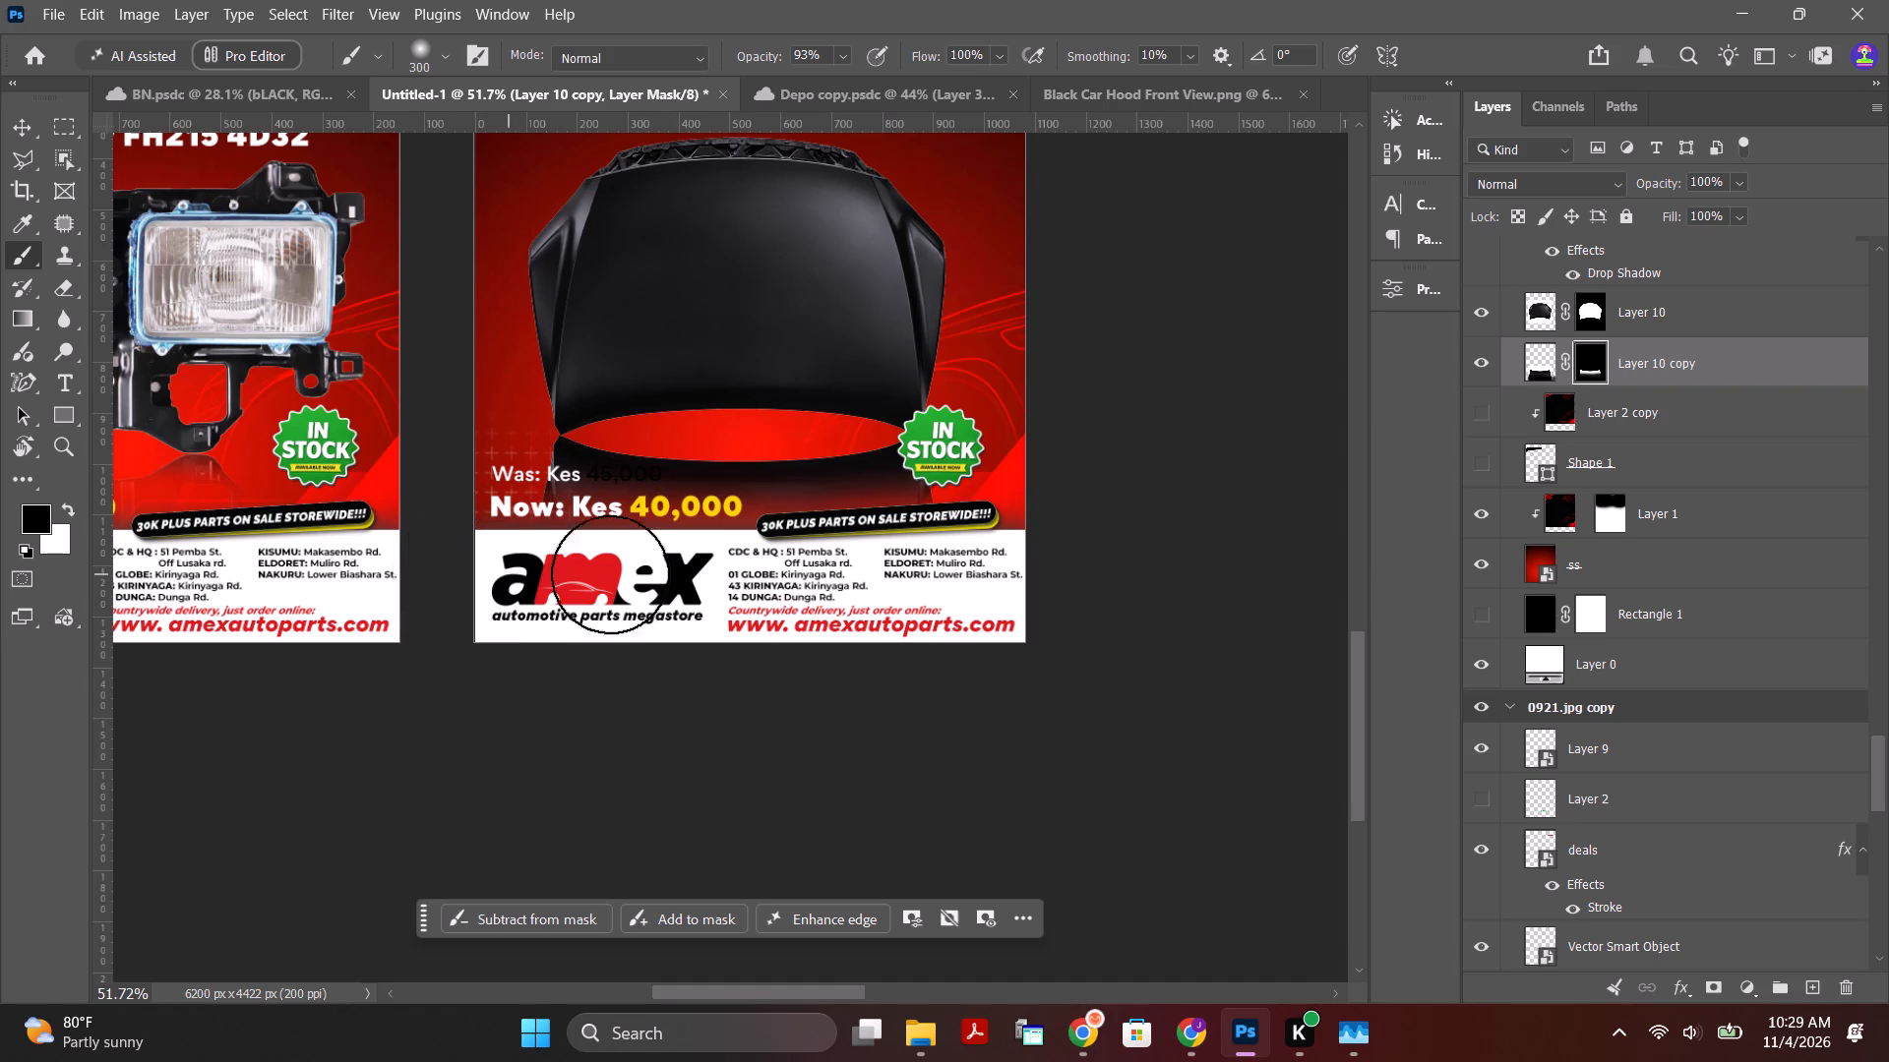
{"action": "left_click_drag", "start_coordinate": [610, 574], "coordinate": [709, 593]}
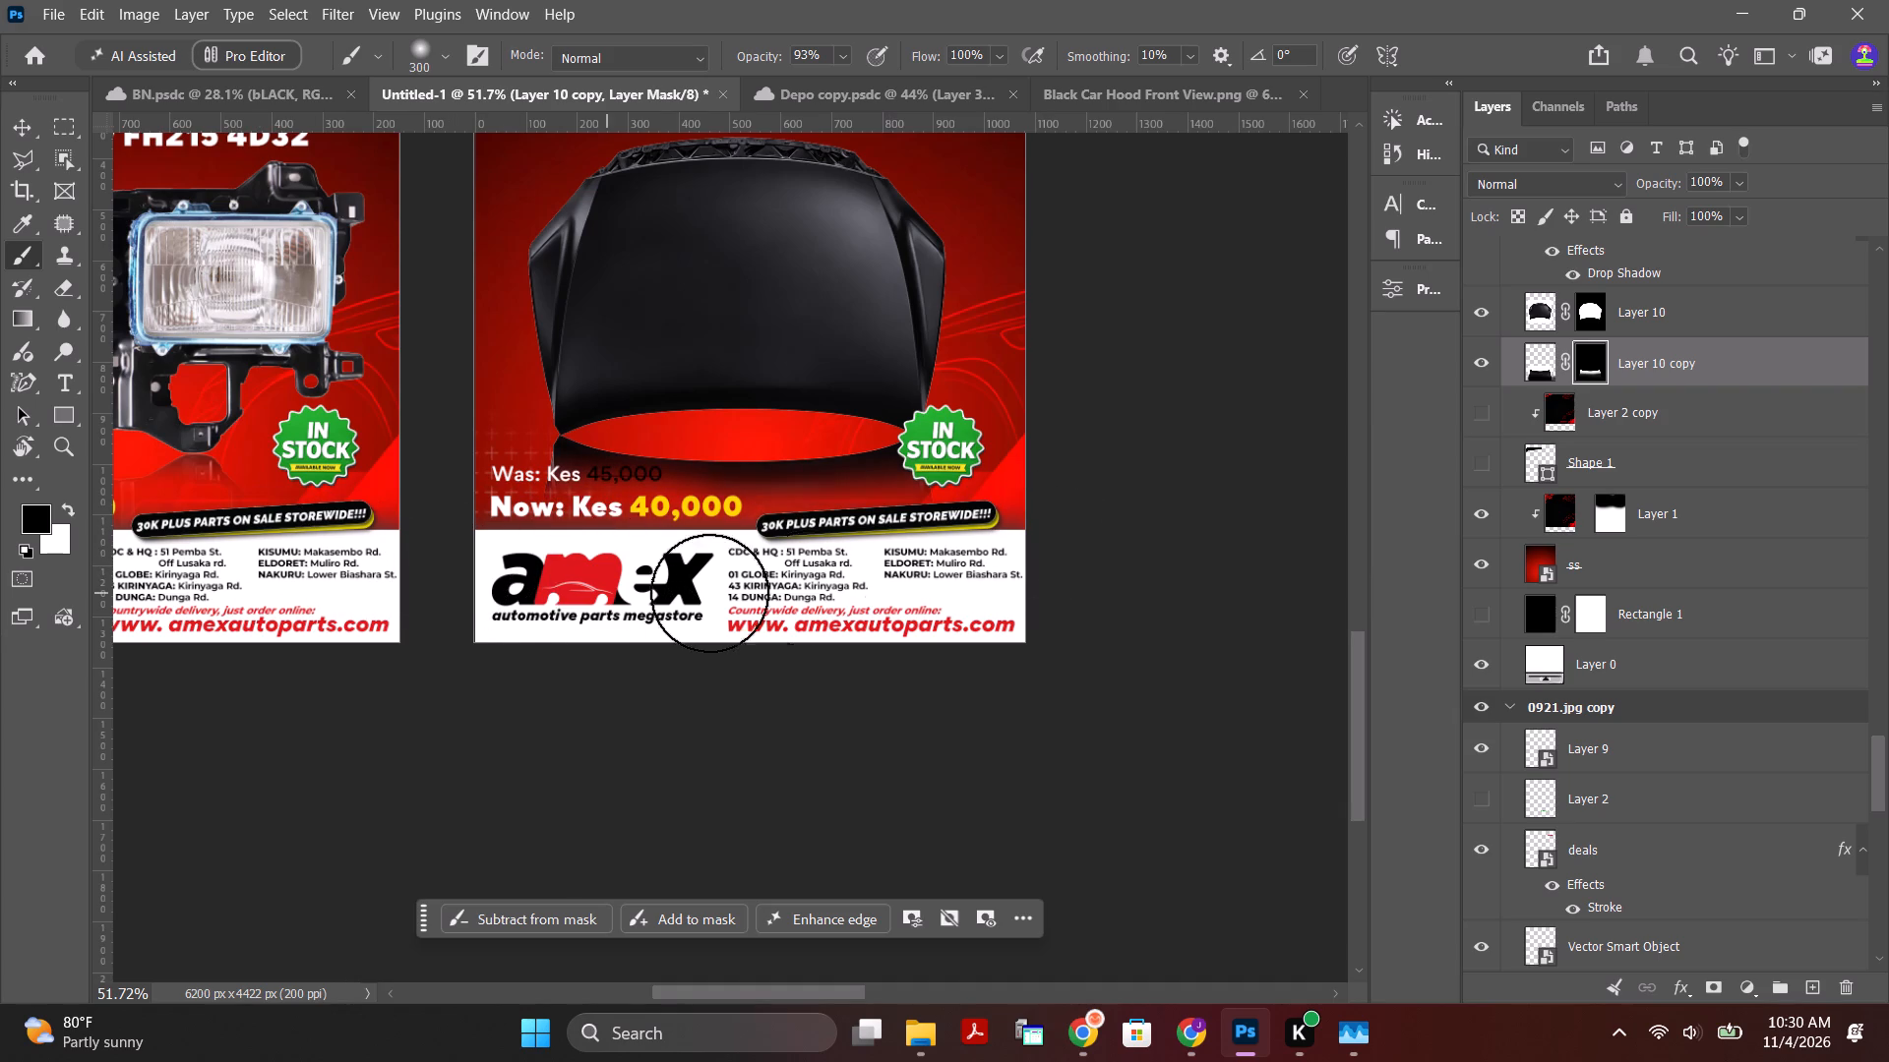
{"action": "left_click_drag", "start_coordinate": [709, 593], "coordinate": [297, 588]}
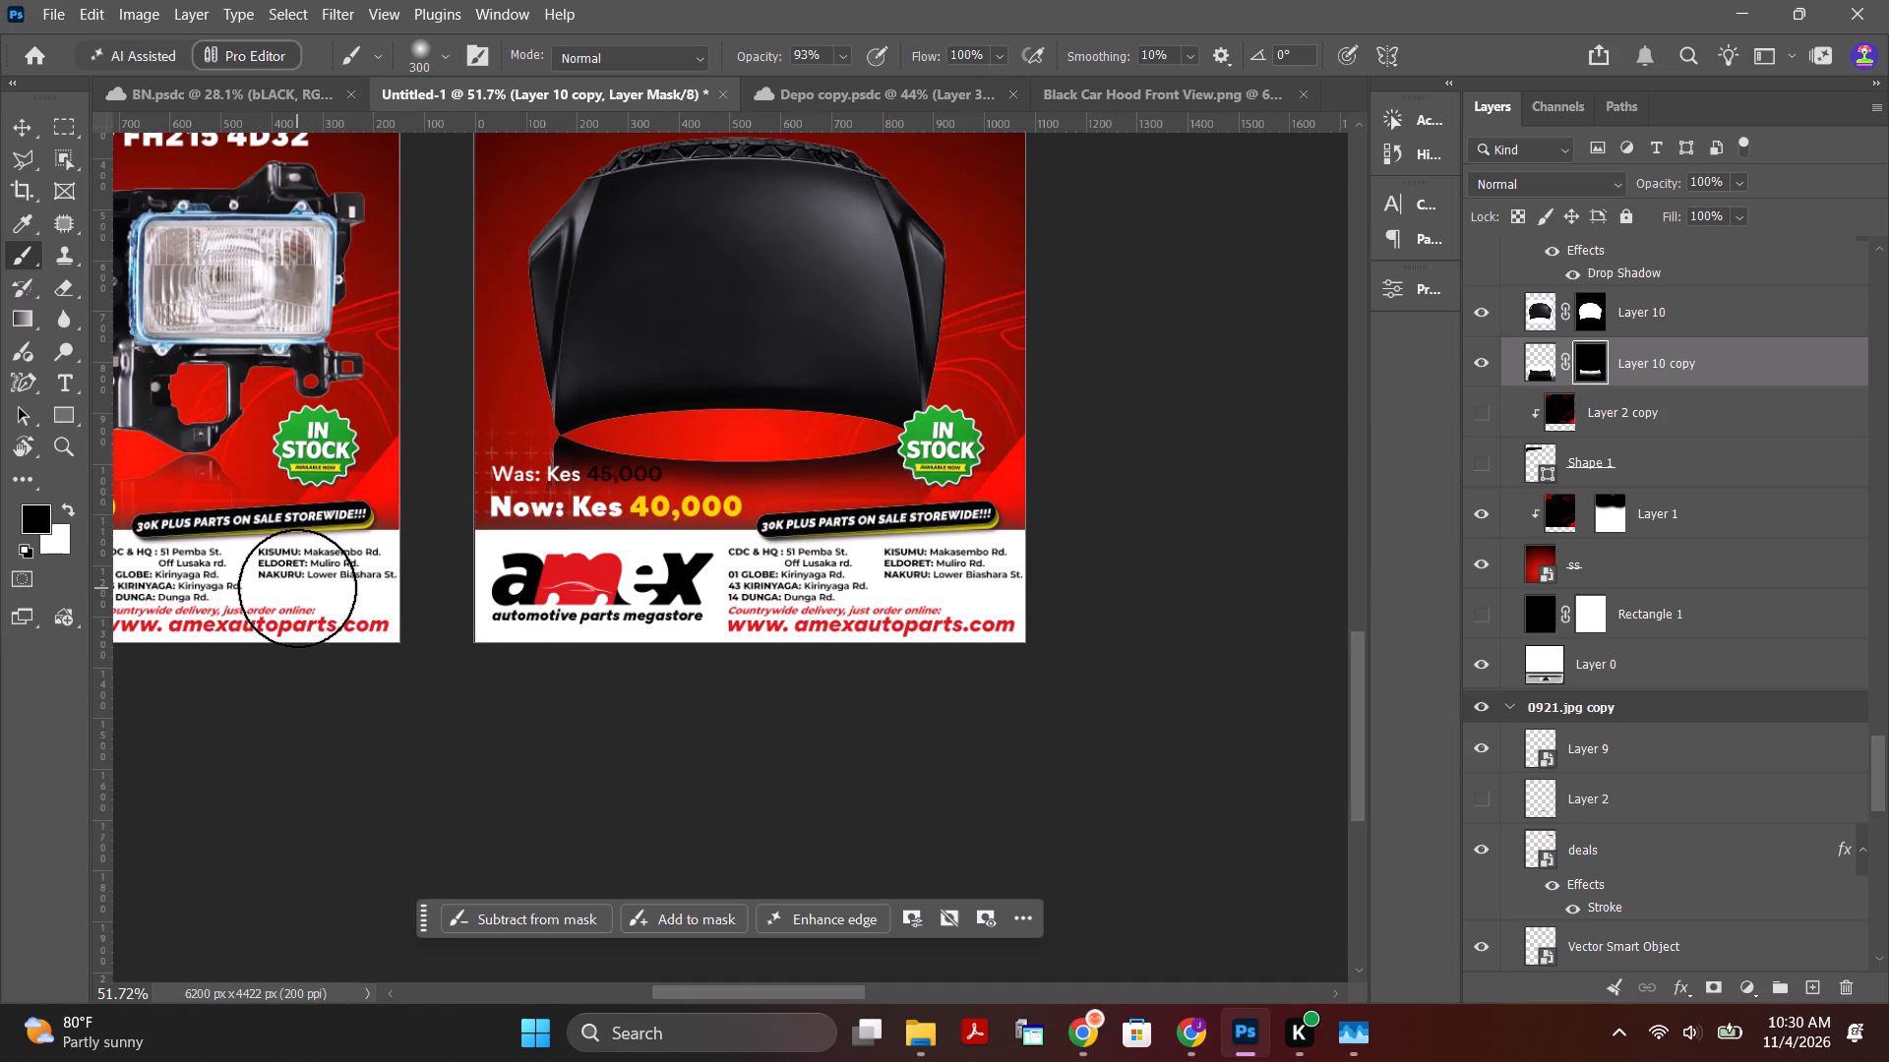
{"action": "key", "text": "ctrl+z"}
{"action": "left_click_drag", "start_coordinate": [431, 558], "coordinate": [1048, 610]}
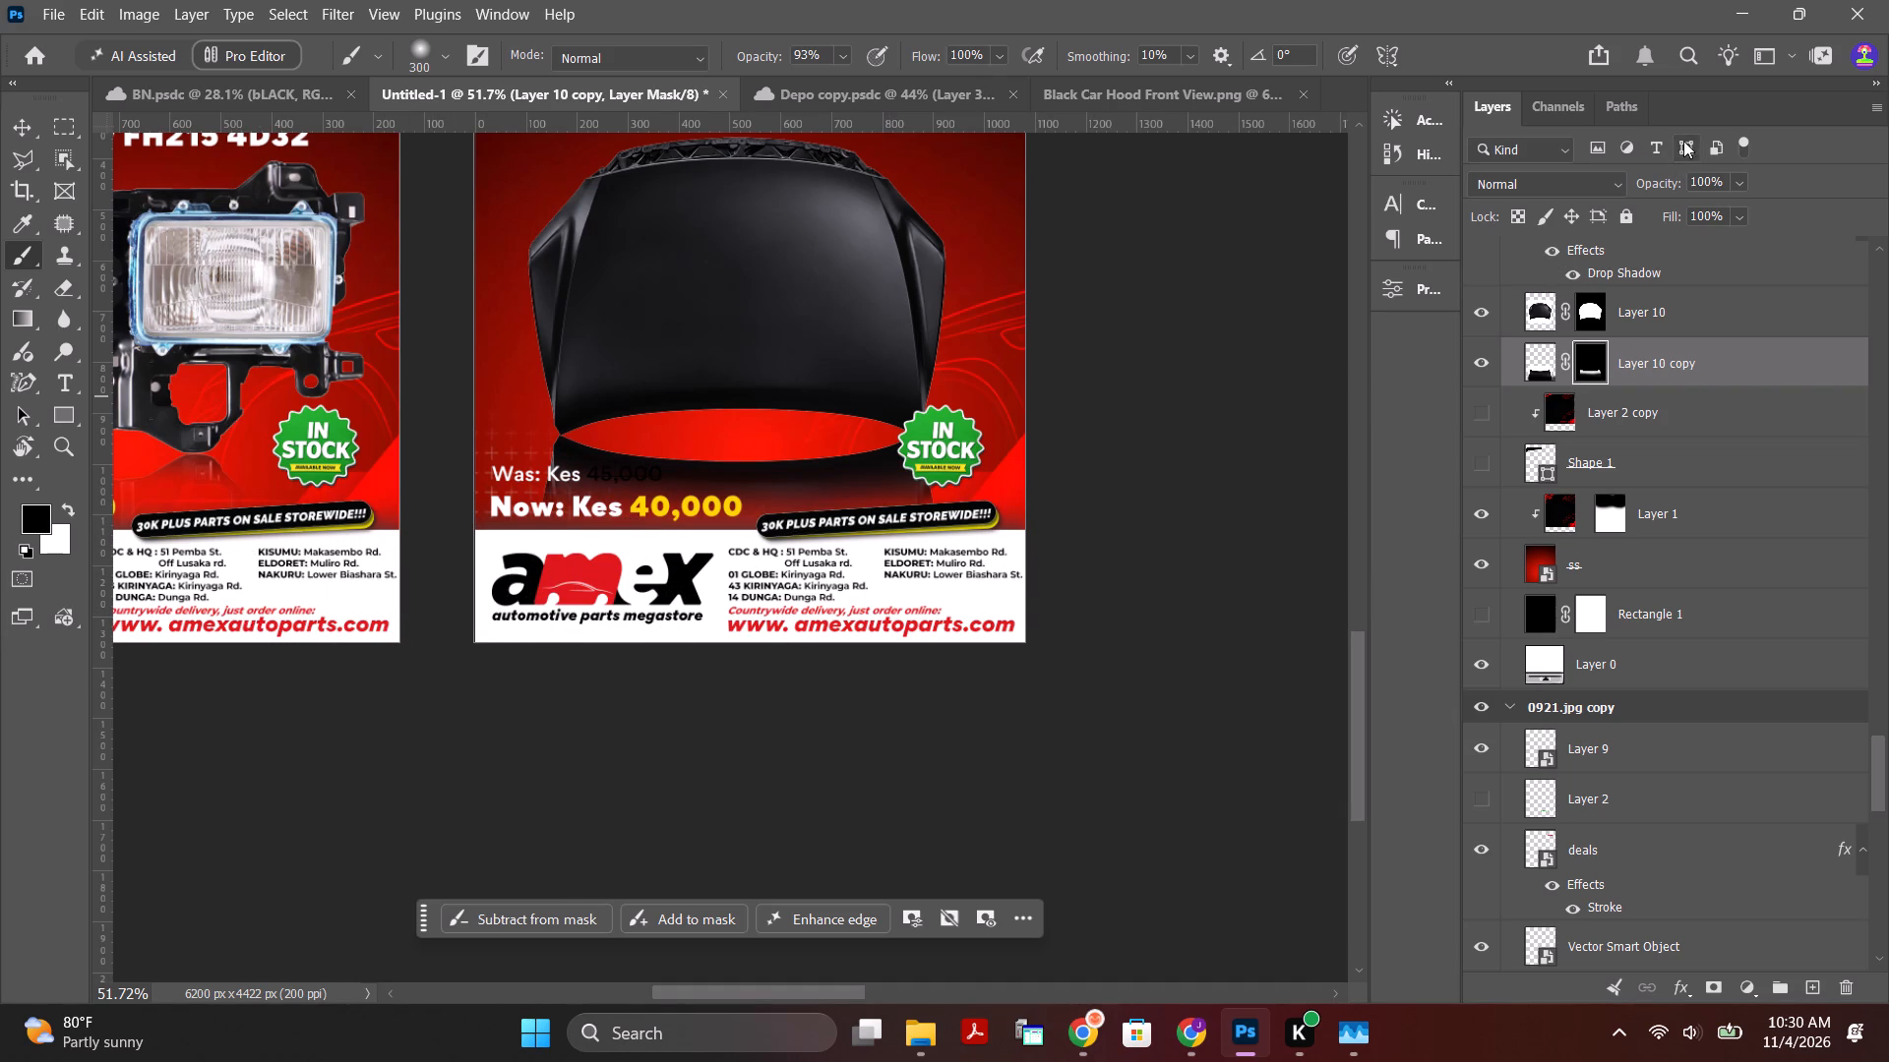
Lower the flipped hood reflection layer's opacity to 63%.
{"action": "left_click_drag", "start_coordinate": [1667, 183], "coordinate": [1607, 191]}
{"action": "left_click_drag", "start_coordinate": [1607, 191], "coordinate": [1598, 194]}
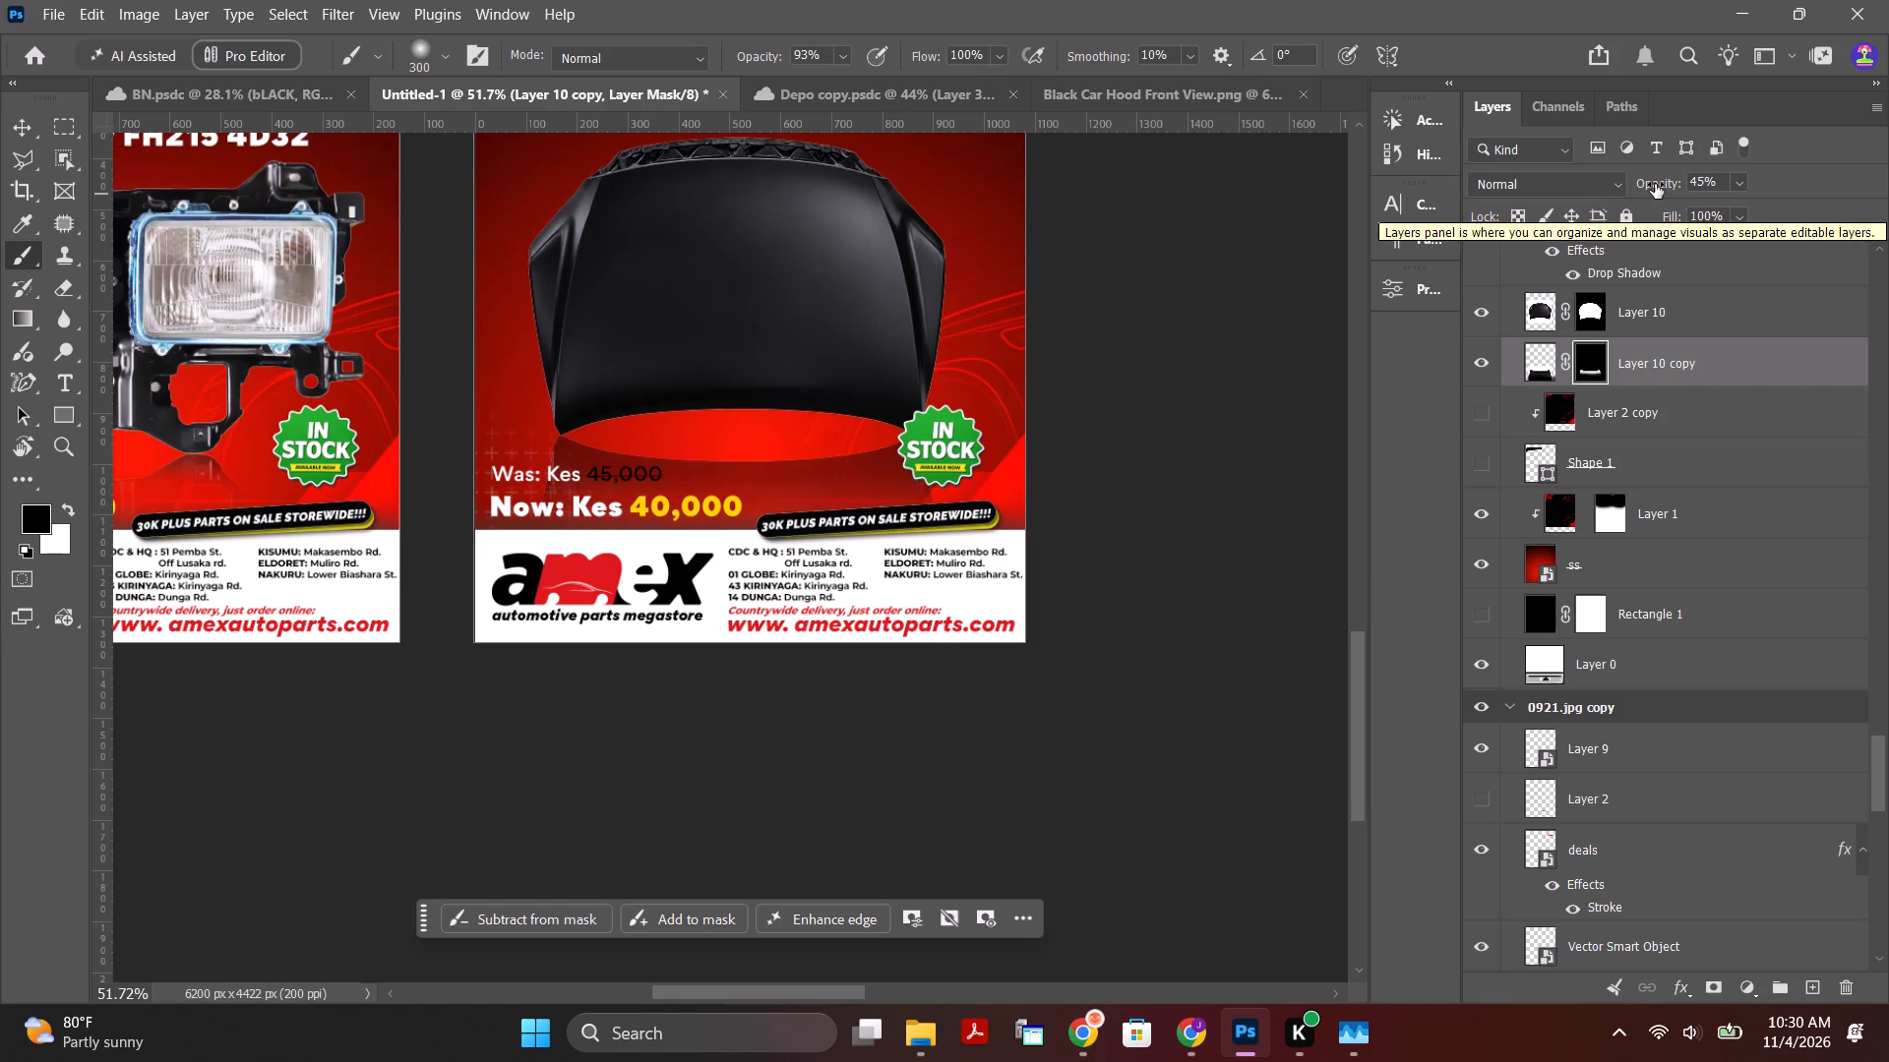
{"action": "left_click_drag", "start_coordinate": [1655, 184], "coordinate": [1671, 184]}
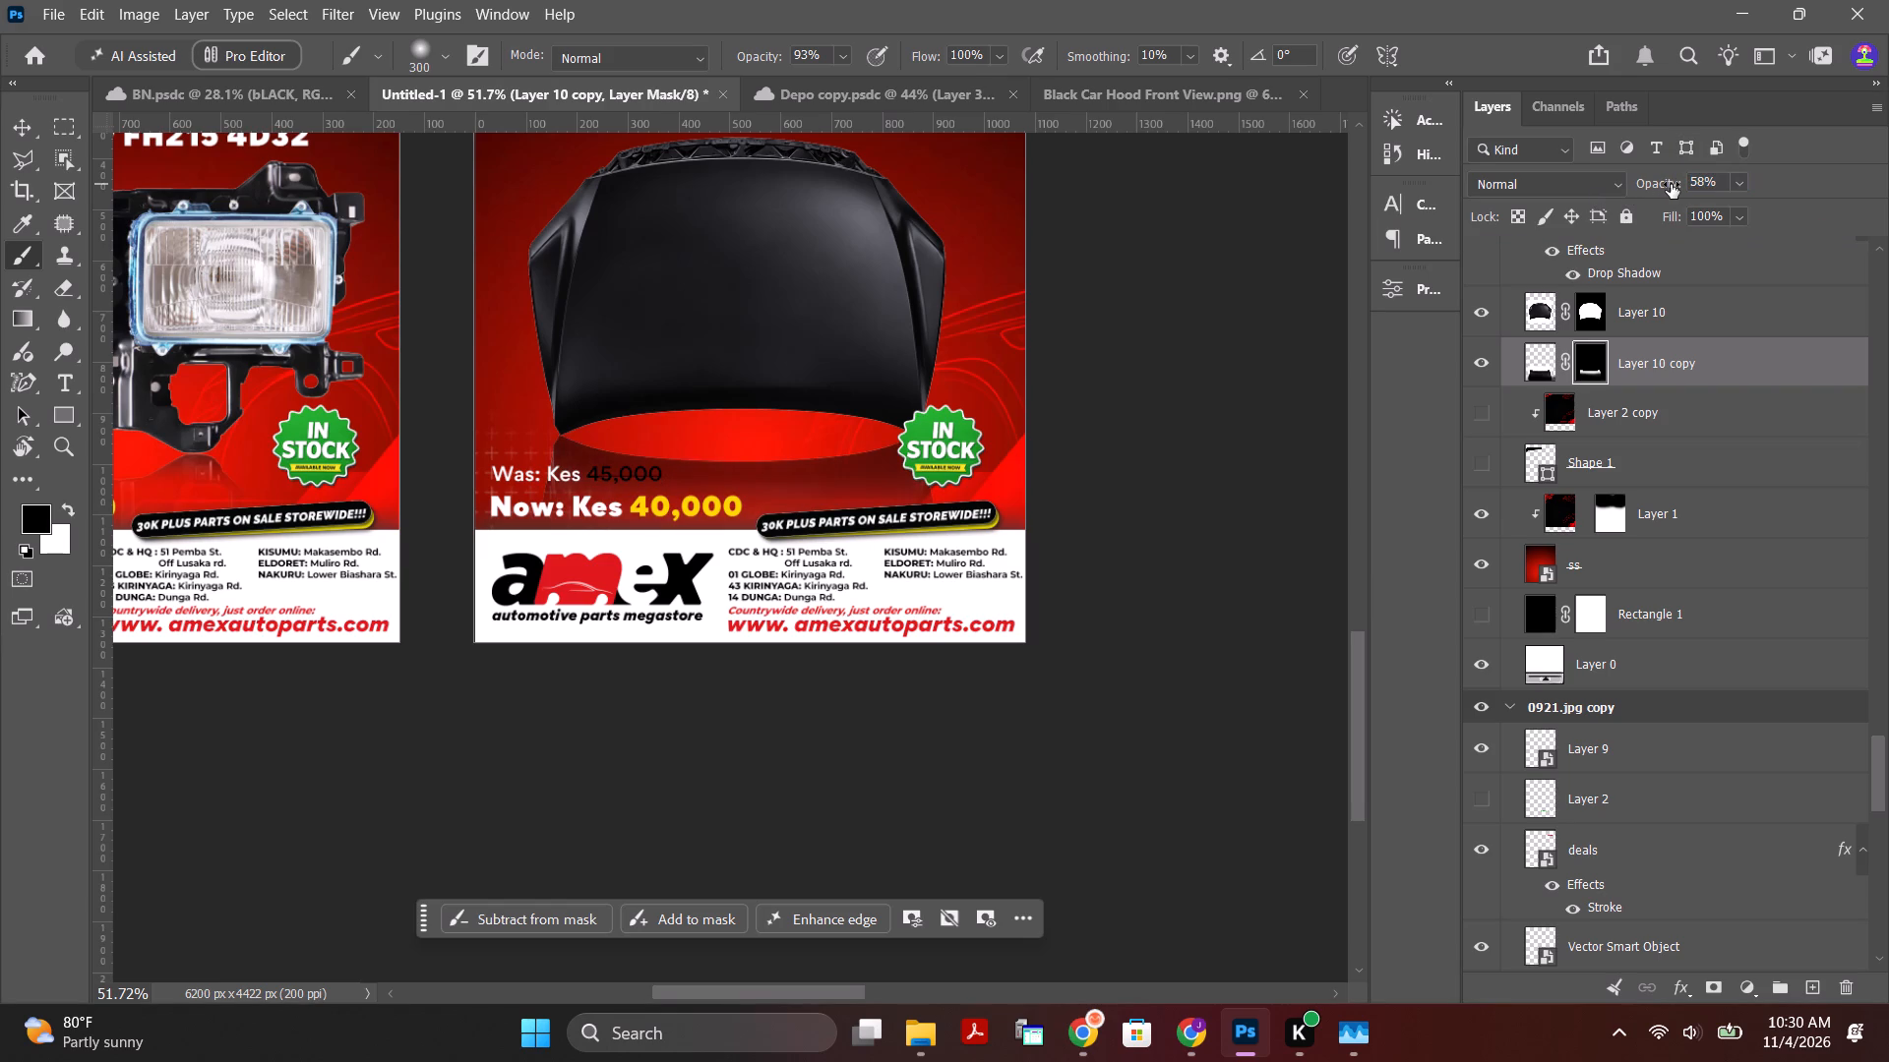
{"action": "left_click", "coordinate": [1662, 181]}
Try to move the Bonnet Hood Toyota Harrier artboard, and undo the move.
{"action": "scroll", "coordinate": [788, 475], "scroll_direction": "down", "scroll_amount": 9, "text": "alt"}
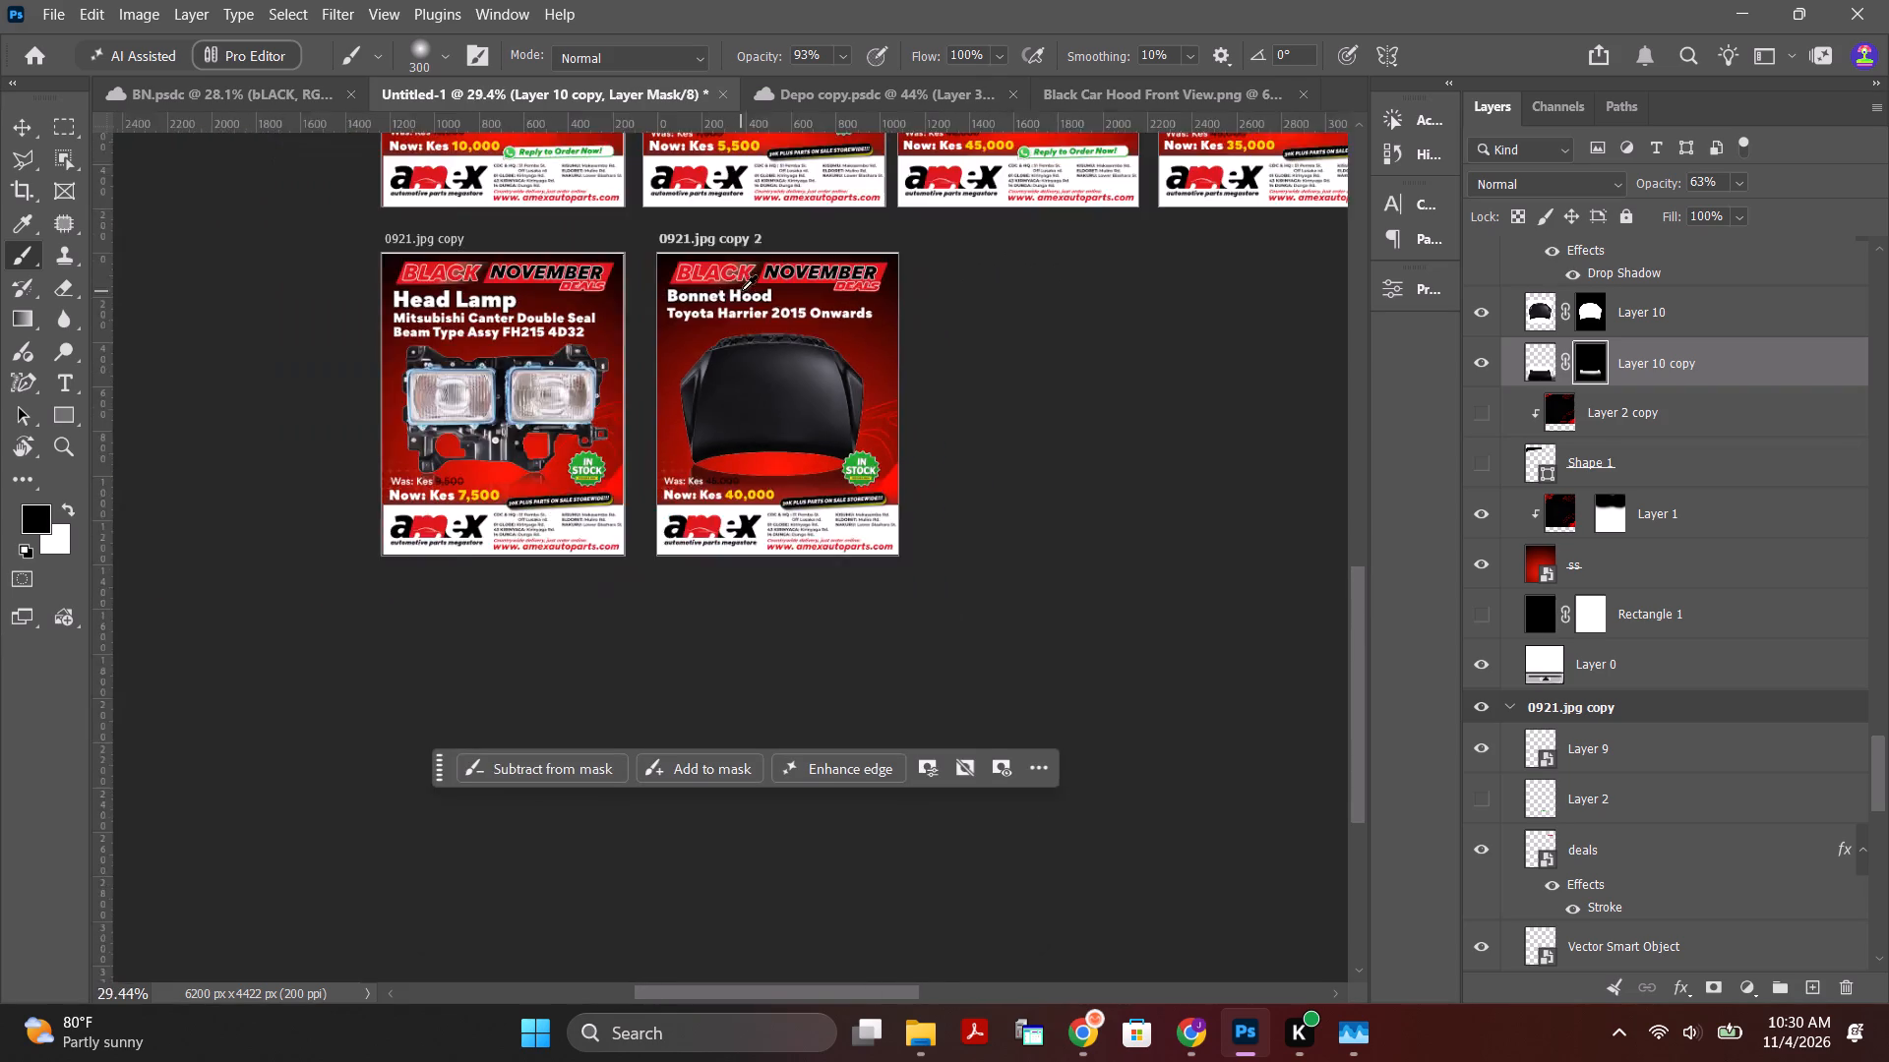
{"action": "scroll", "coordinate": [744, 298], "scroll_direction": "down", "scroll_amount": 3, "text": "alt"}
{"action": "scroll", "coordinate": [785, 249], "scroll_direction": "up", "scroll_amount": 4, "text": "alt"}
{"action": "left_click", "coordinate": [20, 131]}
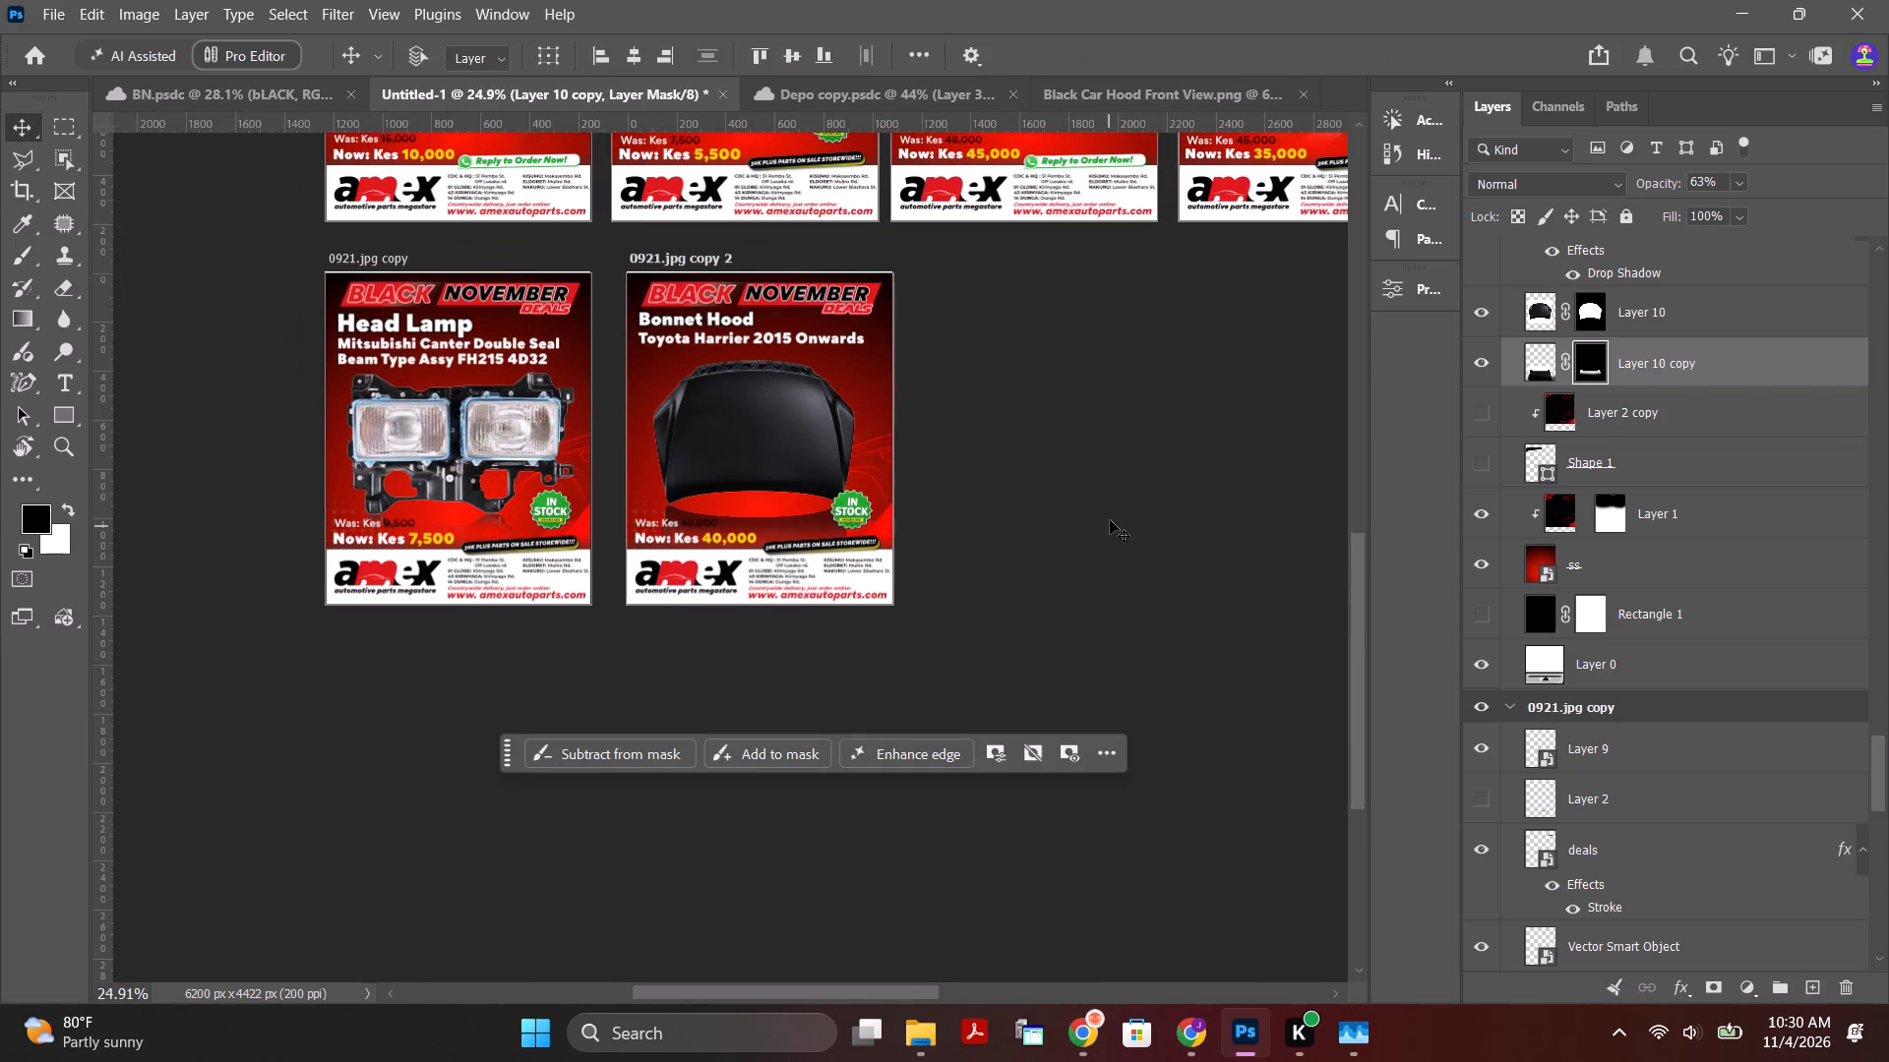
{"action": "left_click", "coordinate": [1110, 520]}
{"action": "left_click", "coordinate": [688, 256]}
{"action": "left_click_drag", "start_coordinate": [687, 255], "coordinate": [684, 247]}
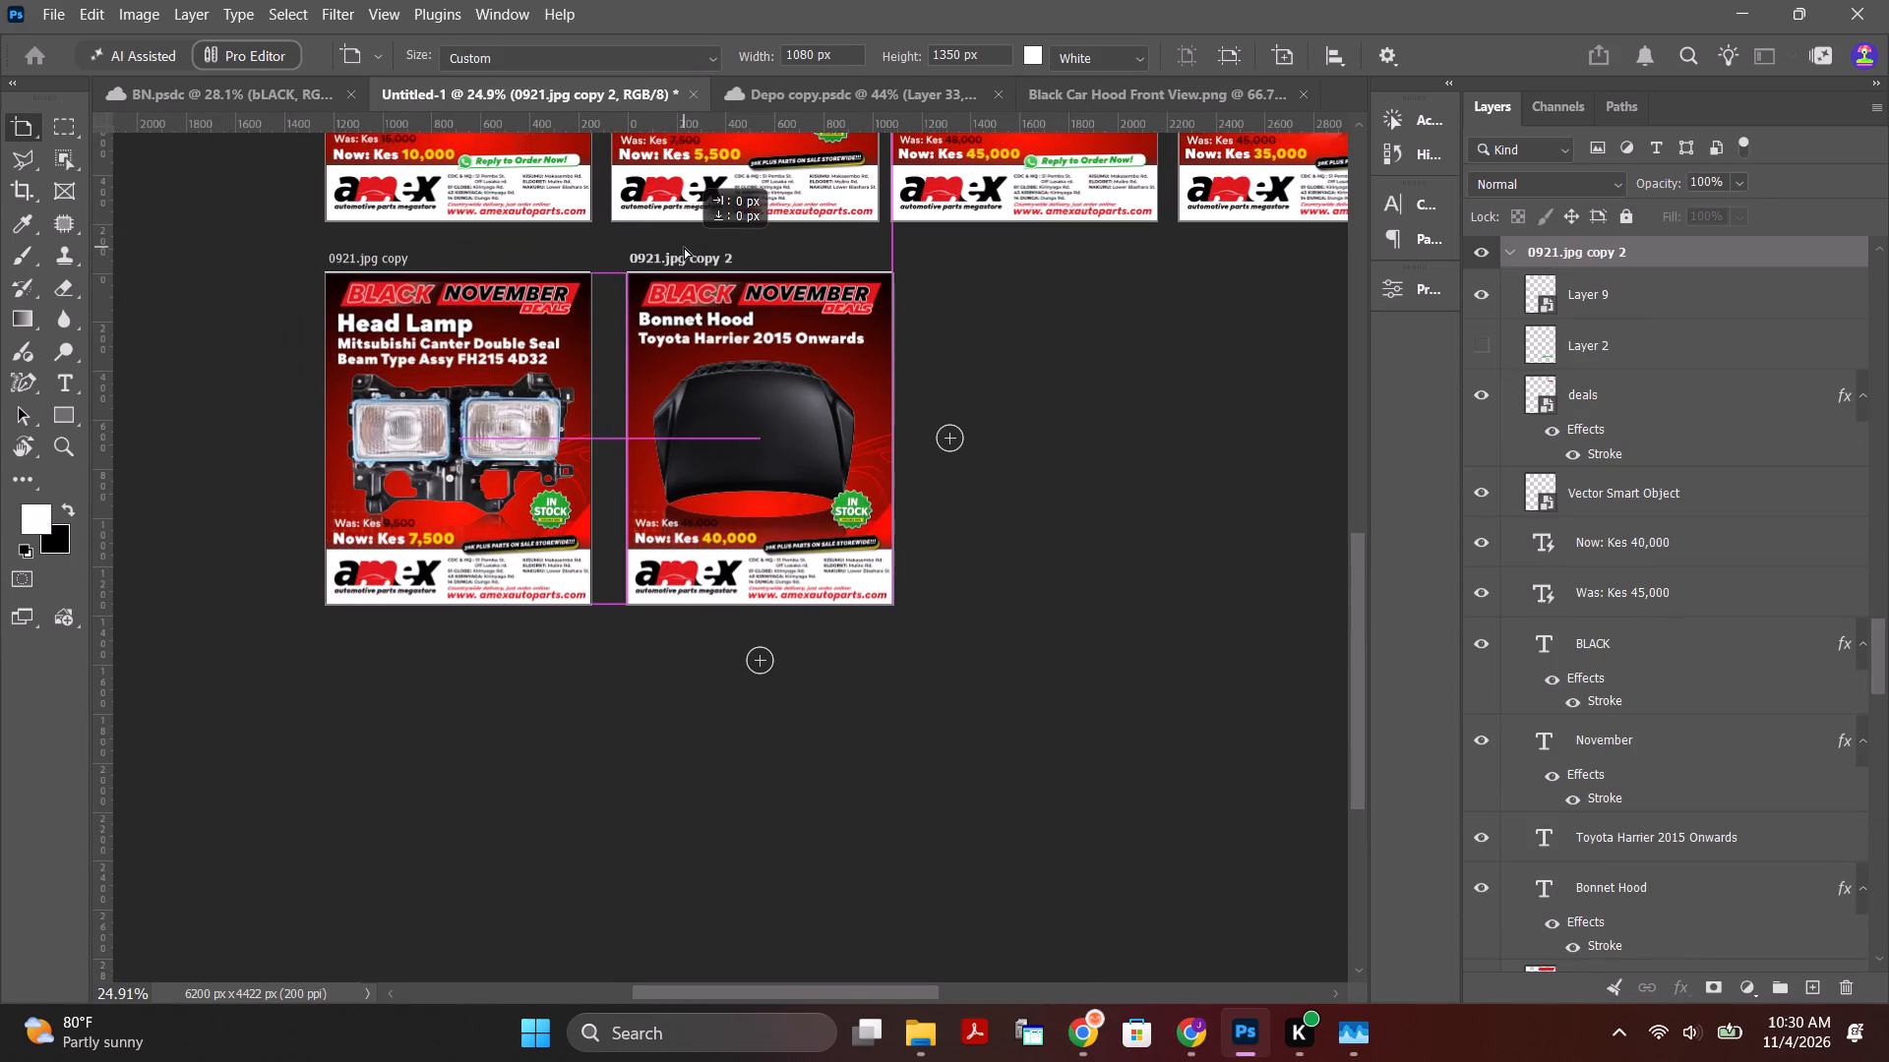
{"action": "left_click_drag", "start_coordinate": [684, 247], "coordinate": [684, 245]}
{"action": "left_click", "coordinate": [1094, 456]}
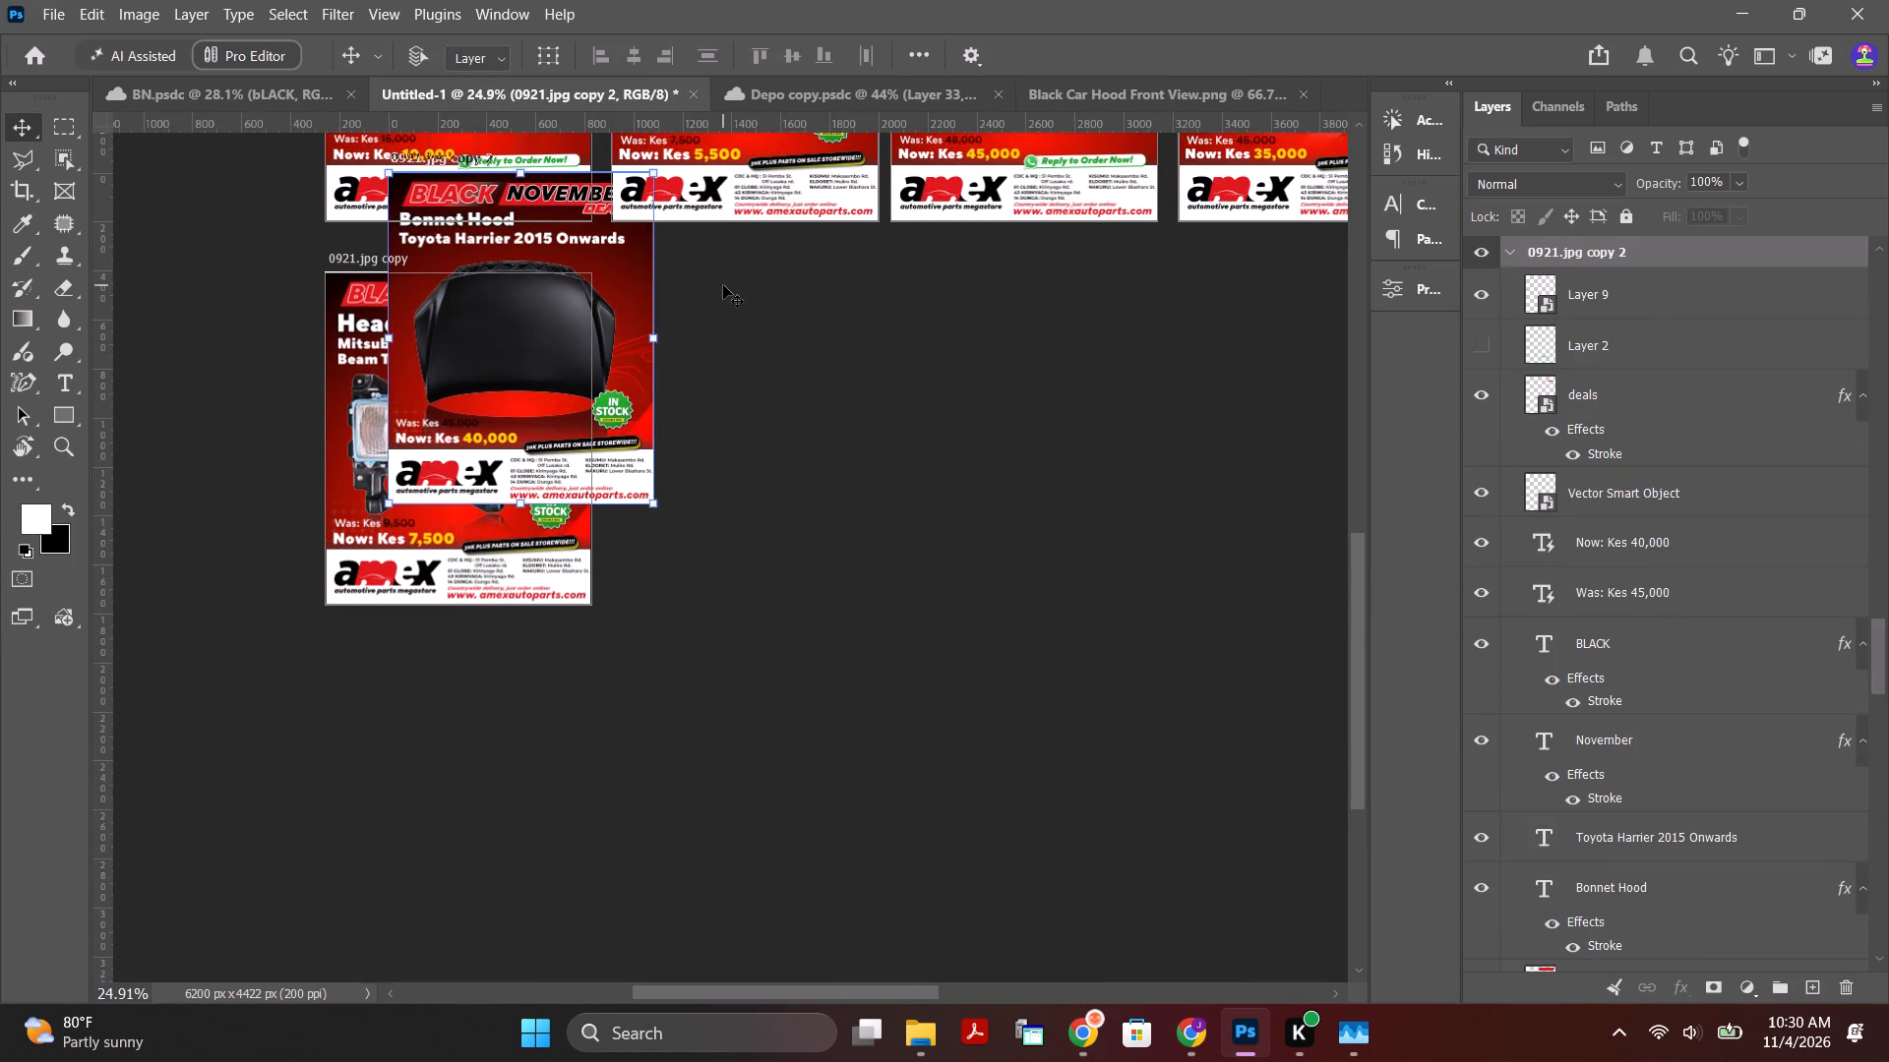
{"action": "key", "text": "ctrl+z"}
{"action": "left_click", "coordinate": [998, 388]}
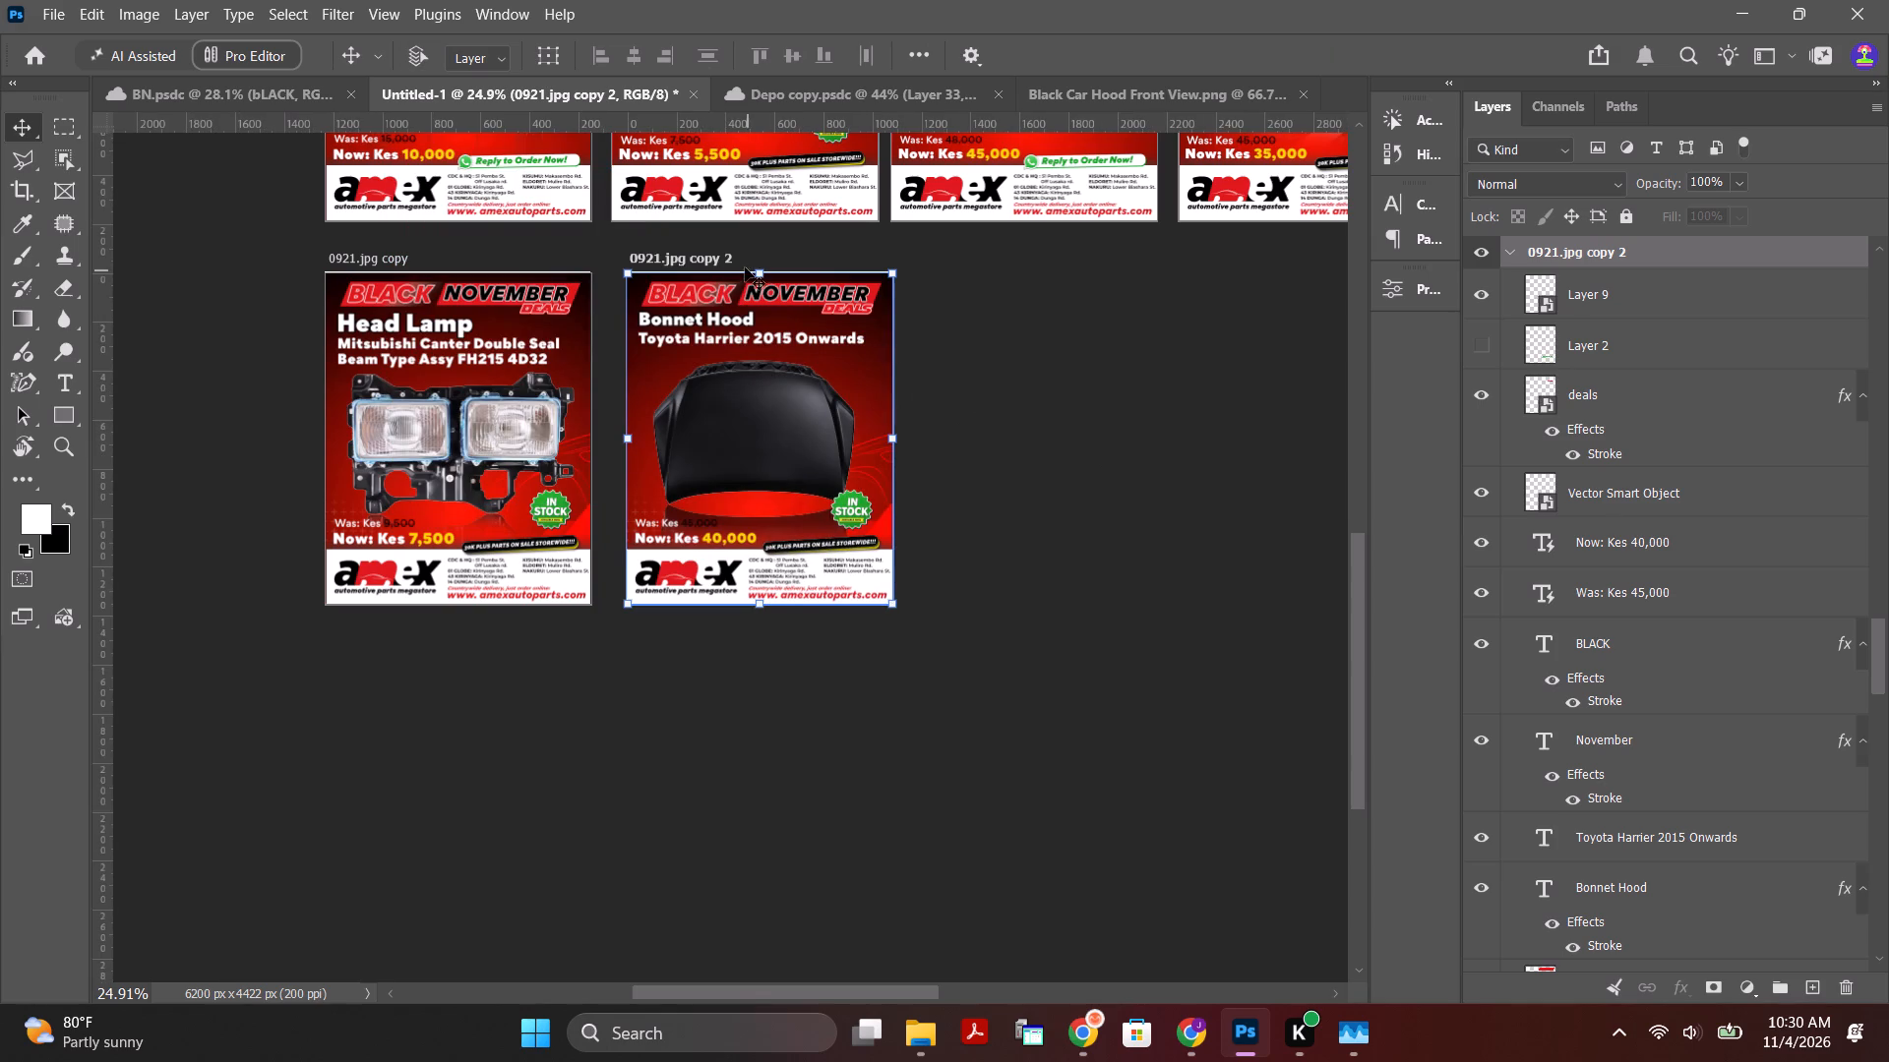
Duplicate the Bonnet Hood Toyota Harrier artboard and place the copy beside it in the same row.
{"action": "left_click_drag", "start_coordinate": [660, 256], "coordinate": [730, 265], "text": "alt"}
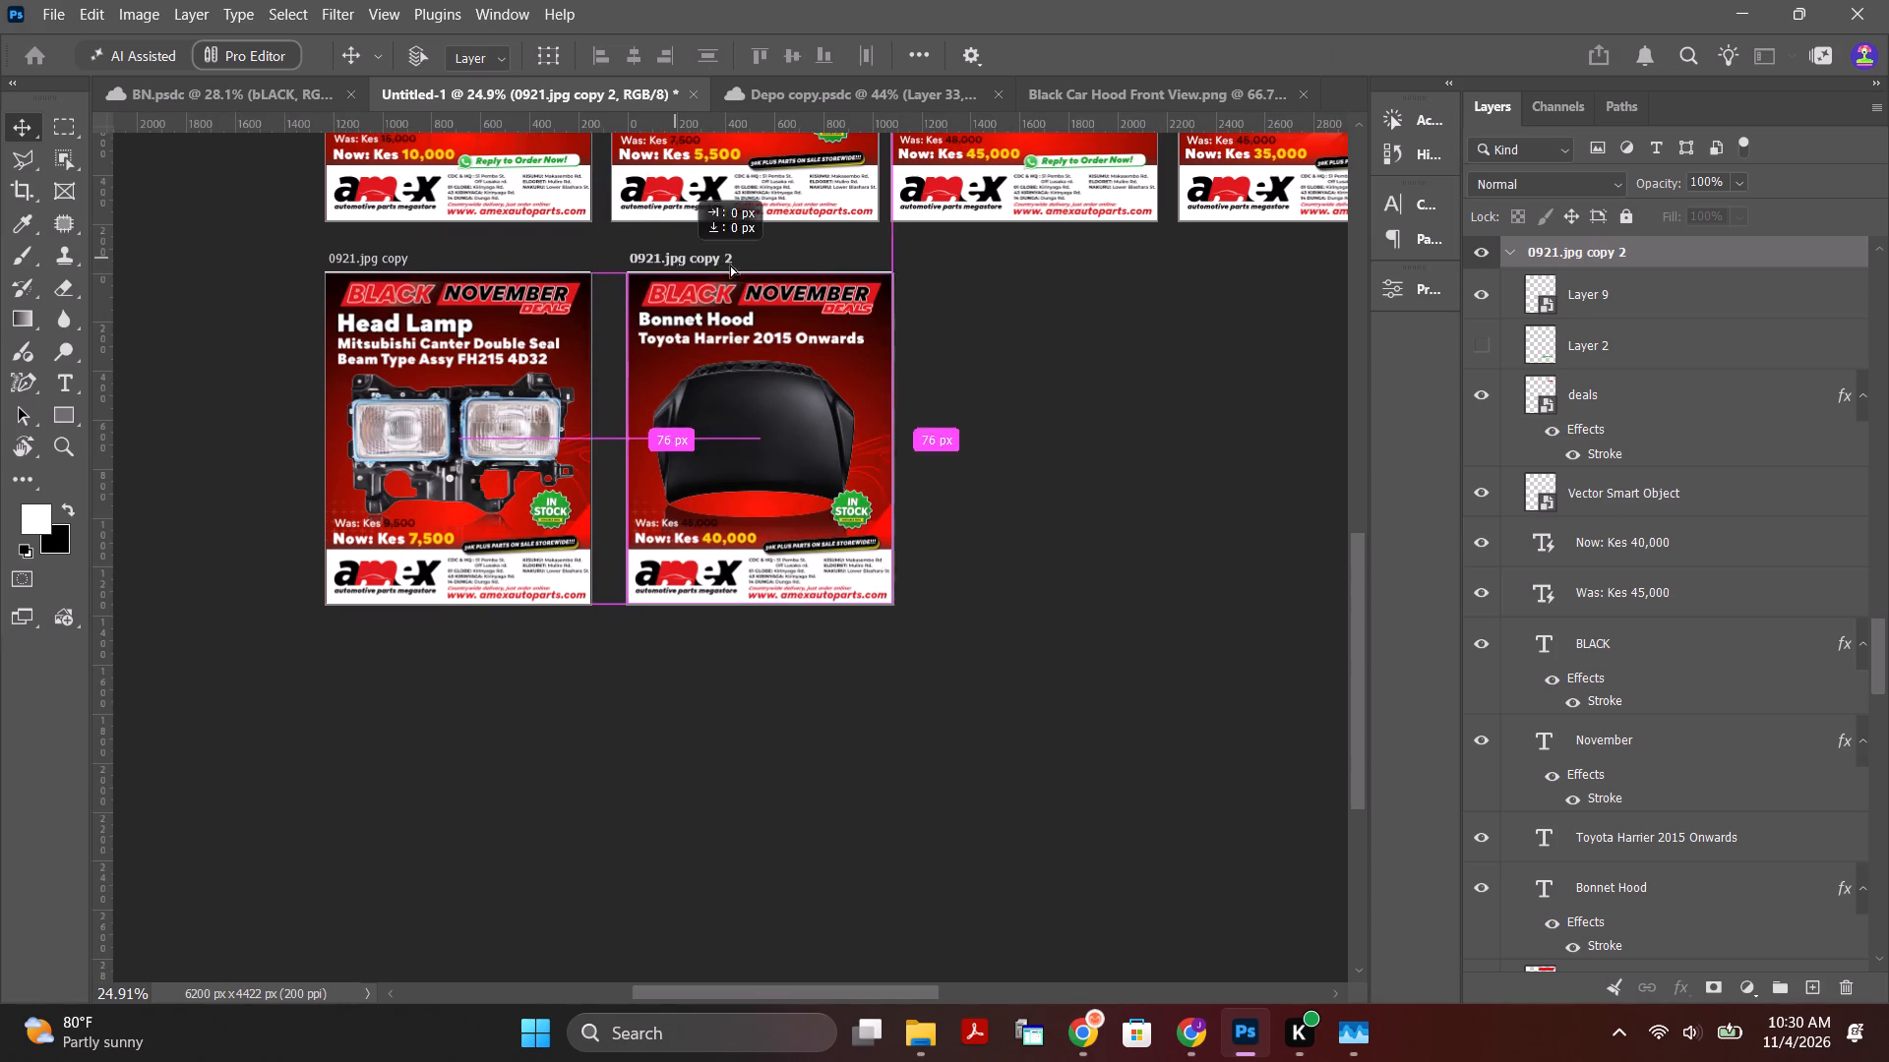
{"action": "left_click_drag", "start_coordinate": [730, 265], "coordinate": [952, 258], "text": "alt"}
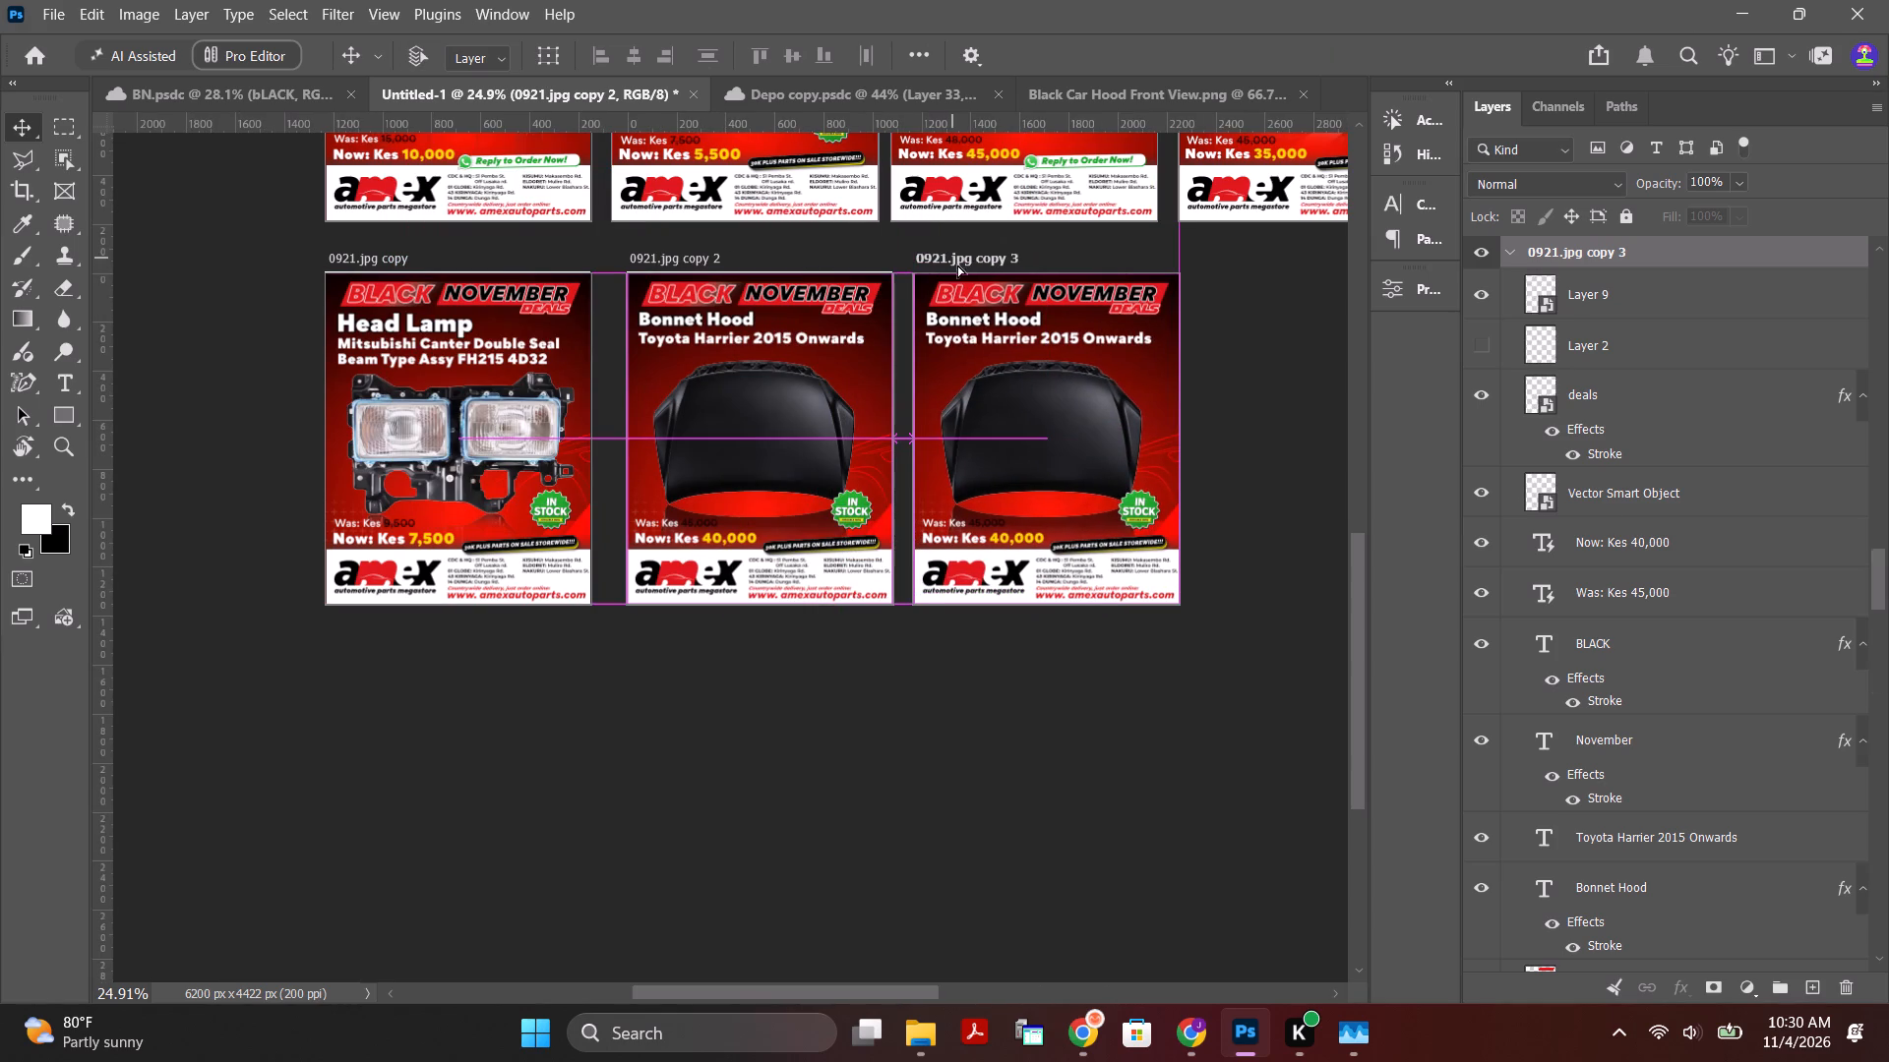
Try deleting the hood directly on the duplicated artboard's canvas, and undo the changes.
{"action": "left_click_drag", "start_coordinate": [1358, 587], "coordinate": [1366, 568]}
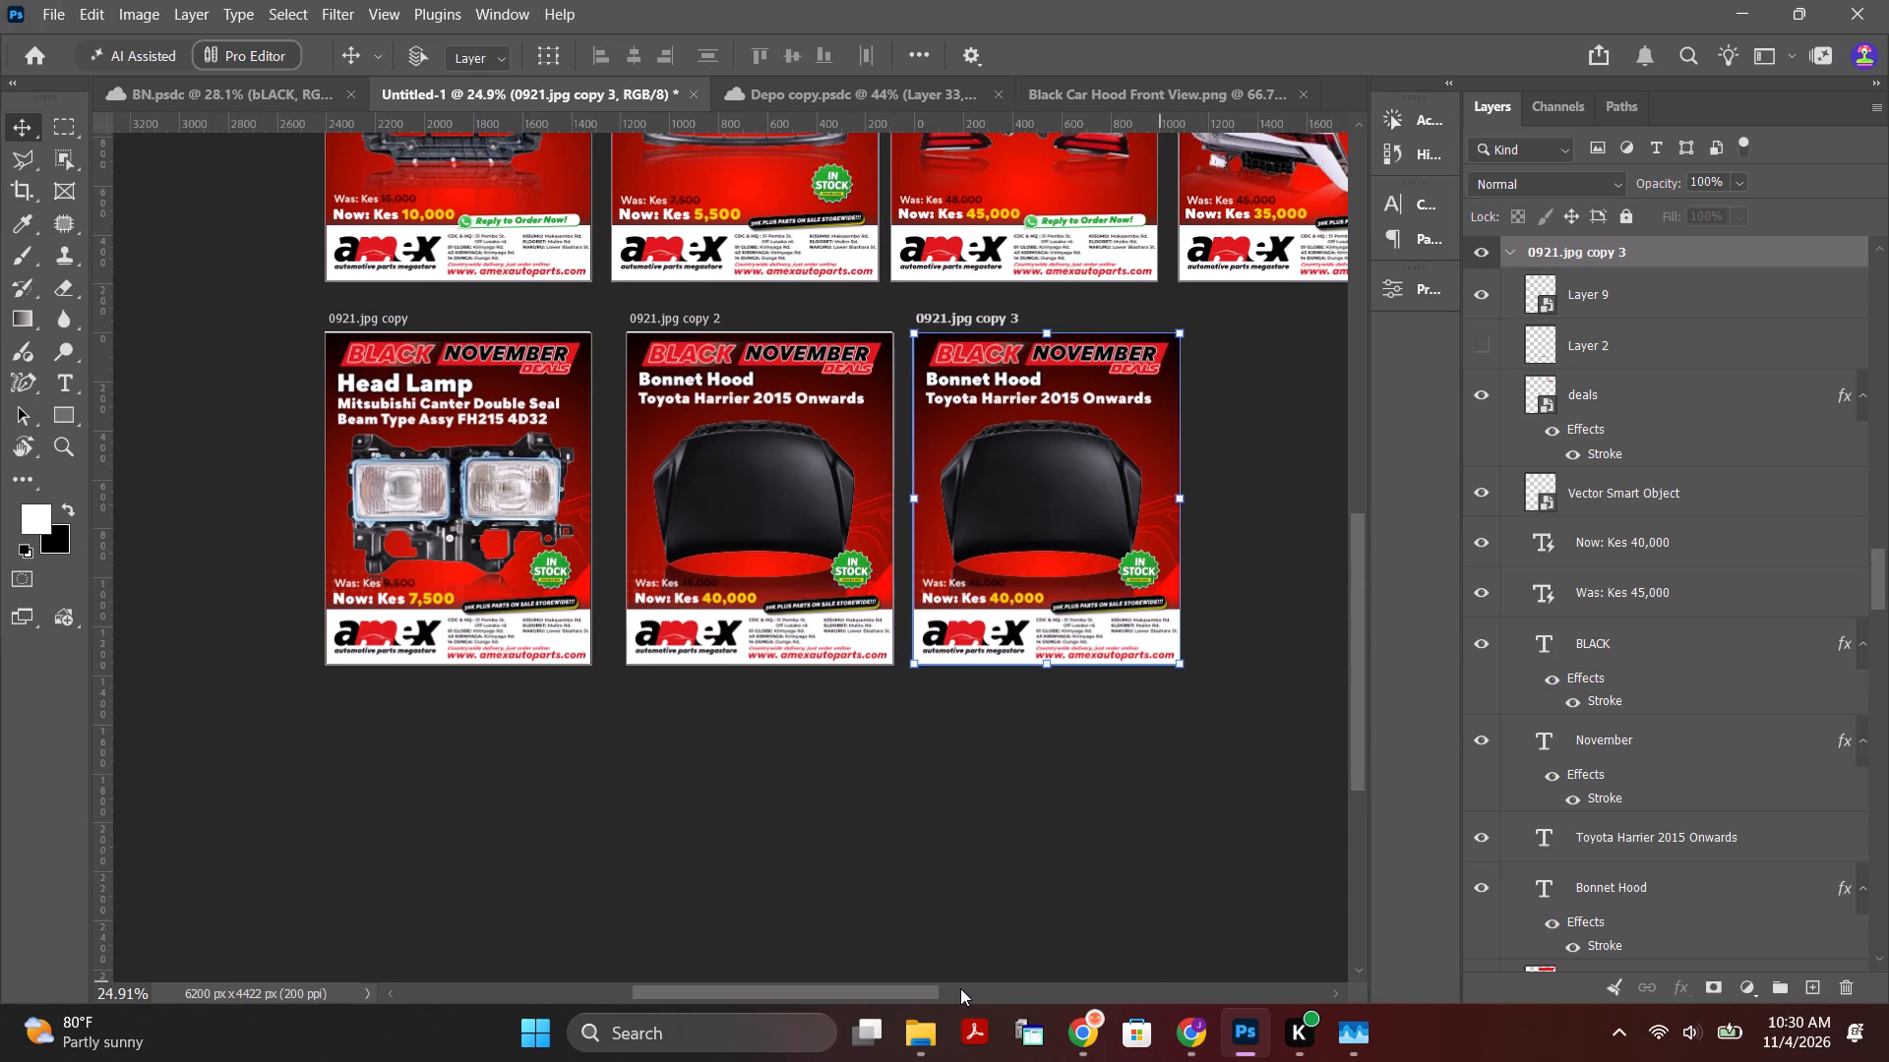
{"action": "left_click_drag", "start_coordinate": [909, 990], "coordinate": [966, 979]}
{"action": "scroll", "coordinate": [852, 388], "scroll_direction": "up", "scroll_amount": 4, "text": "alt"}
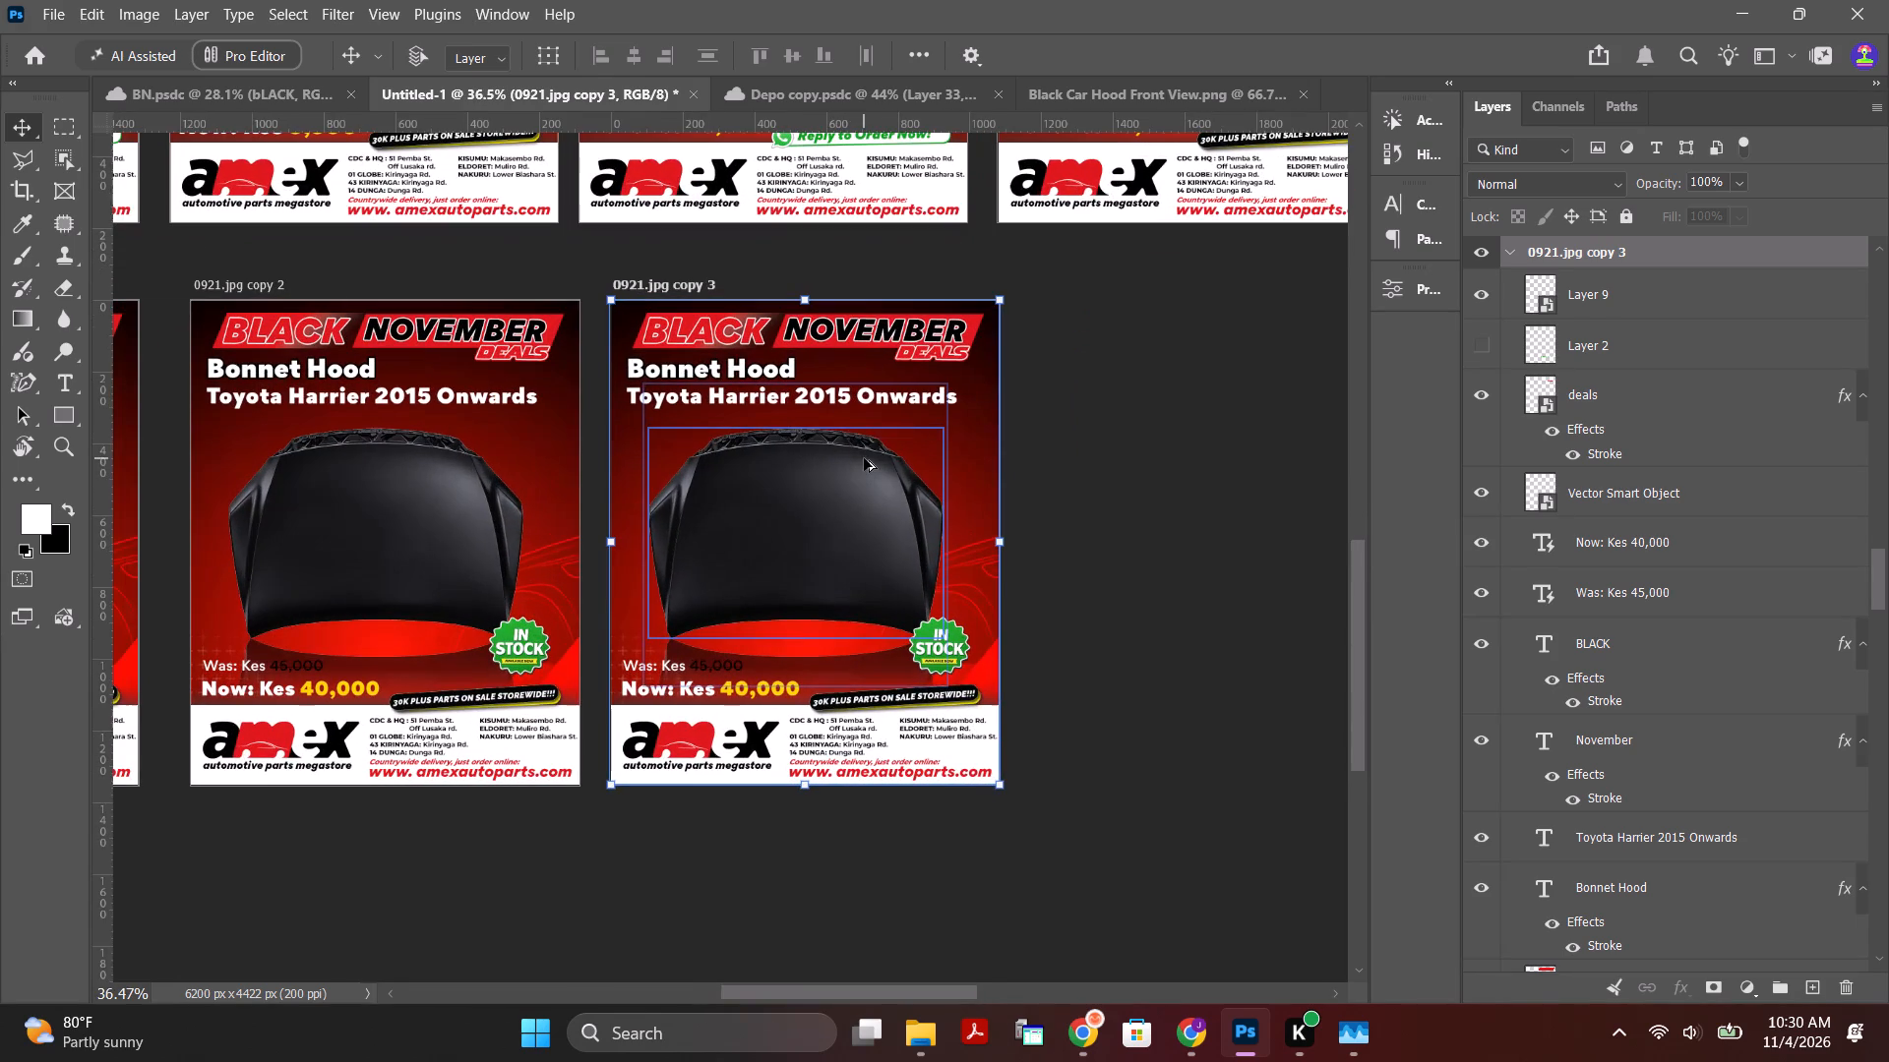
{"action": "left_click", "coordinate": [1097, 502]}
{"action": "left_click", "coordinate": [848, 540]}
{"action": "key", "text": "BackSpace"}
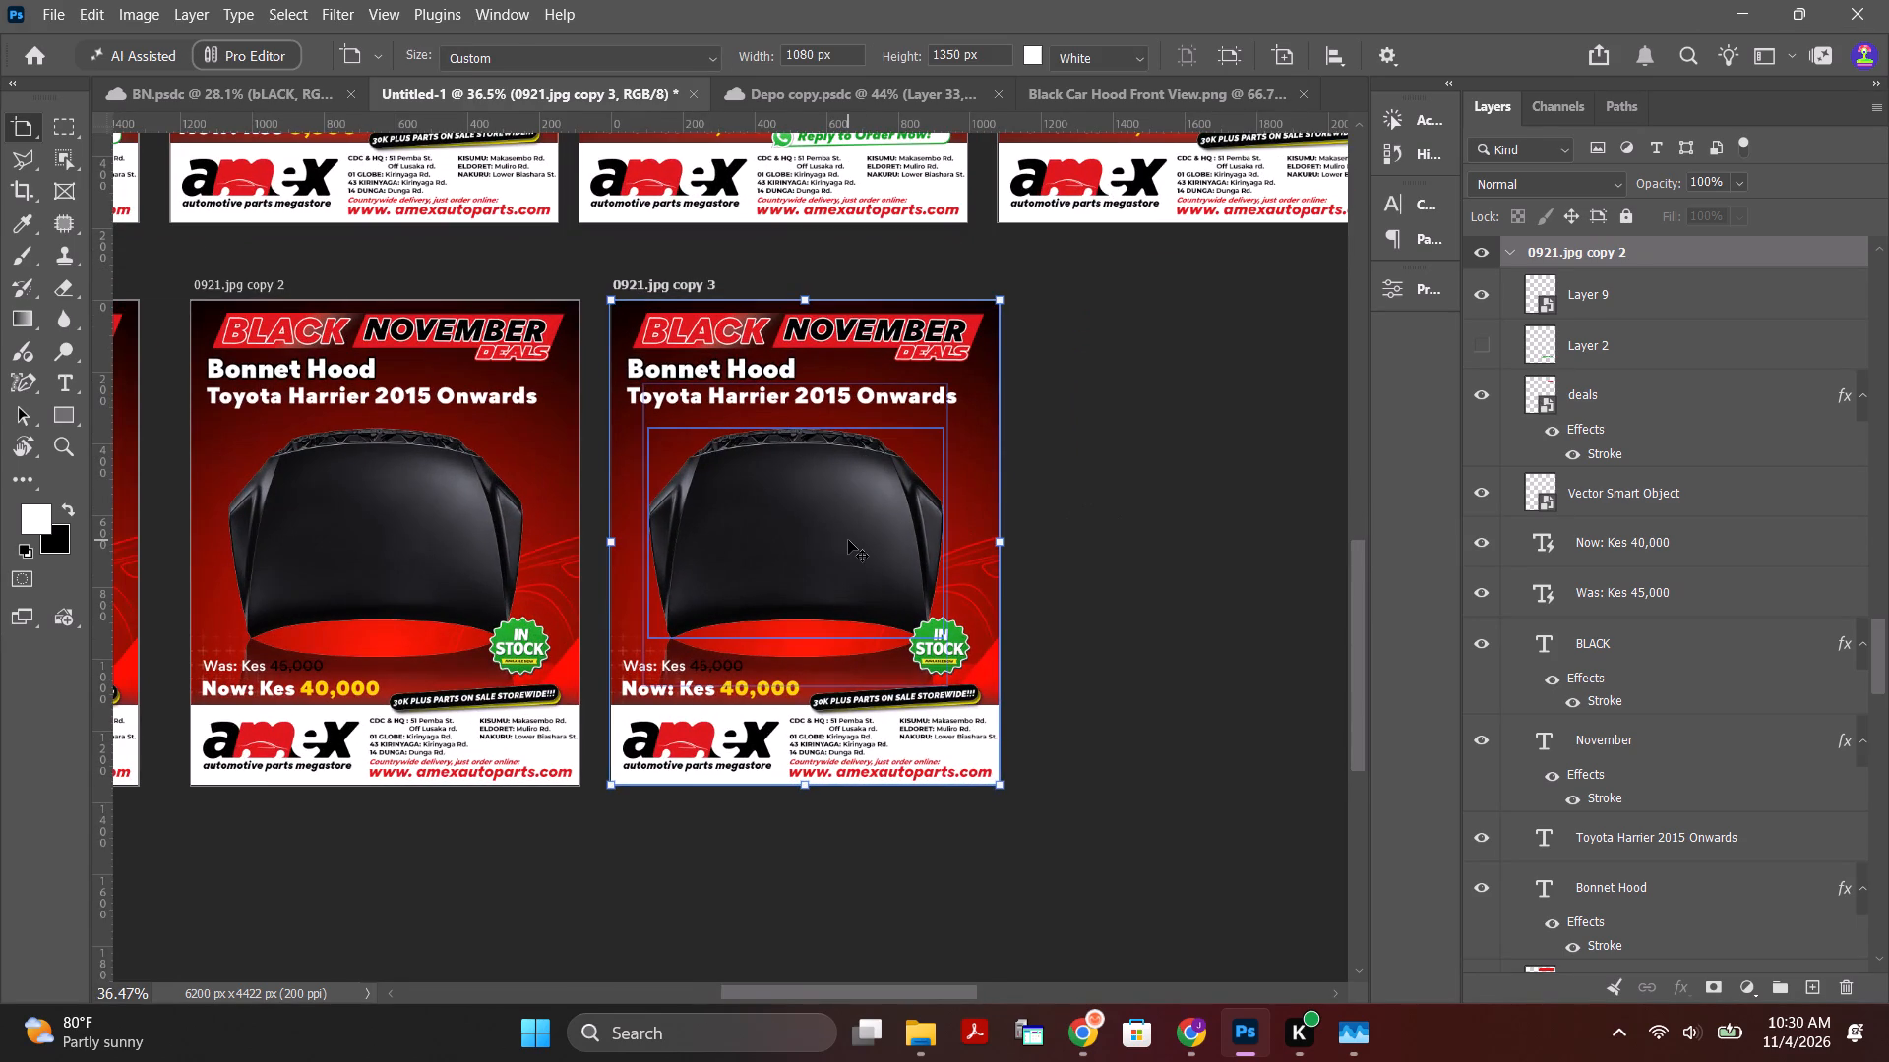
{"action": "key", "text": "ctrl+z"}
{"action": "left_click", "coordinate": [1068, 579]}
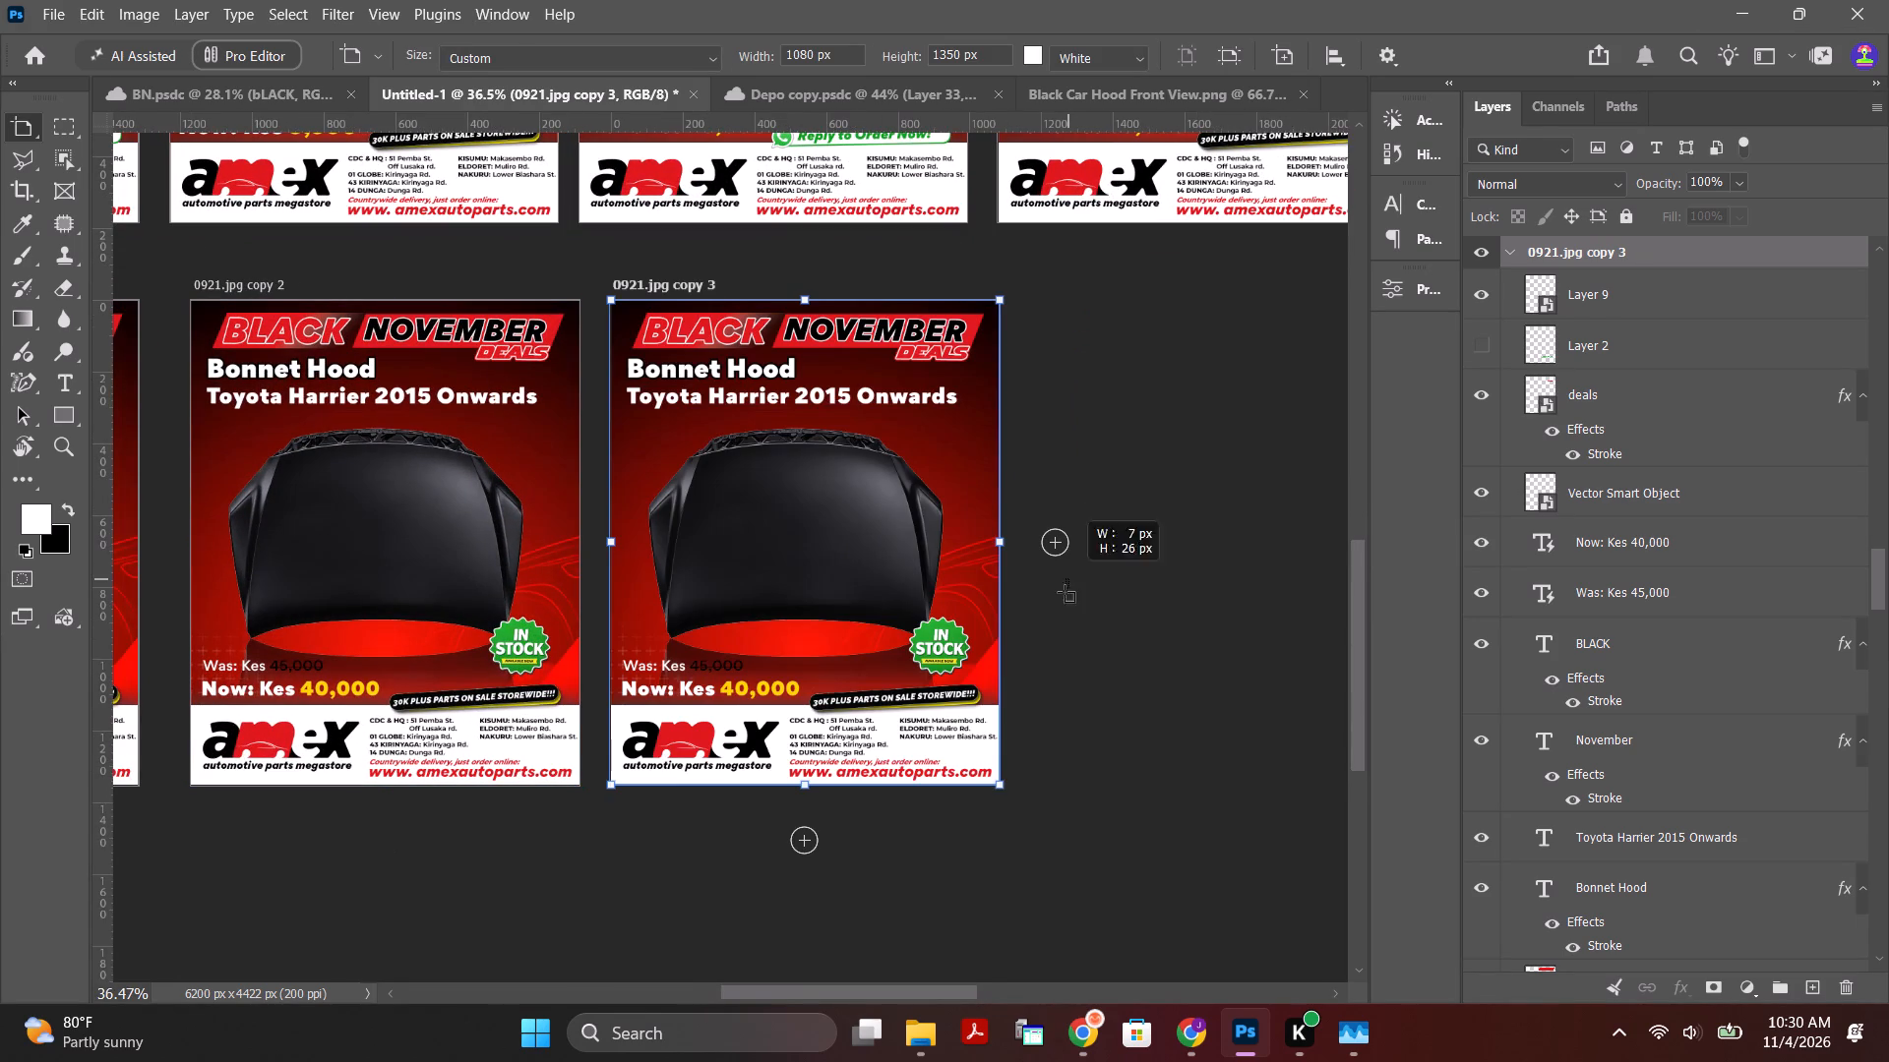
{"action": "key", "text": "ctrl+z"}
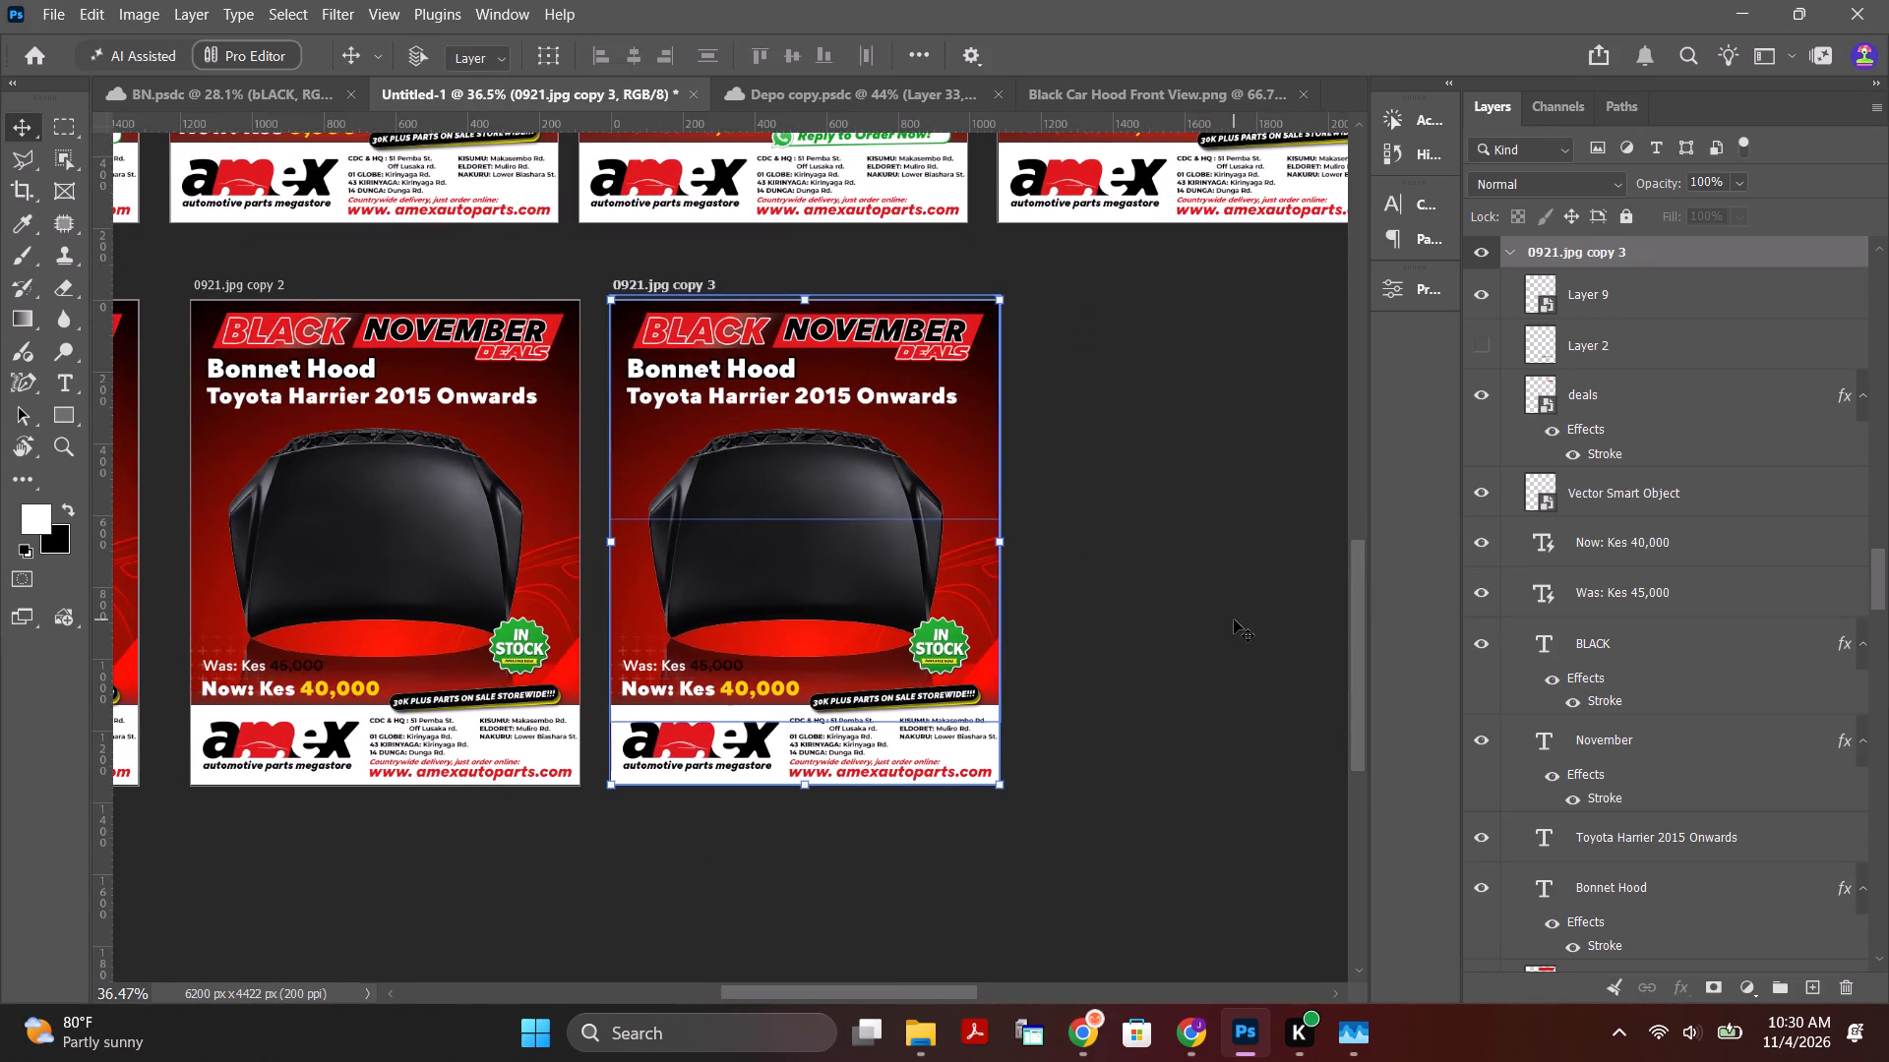
Delete Layer 10 and Layer 10 copy, the hood and its reflection, from the duplicated artboard 0921.jpg copy 3.
{"action": "left_click", "coordinate": [1615, 324]}
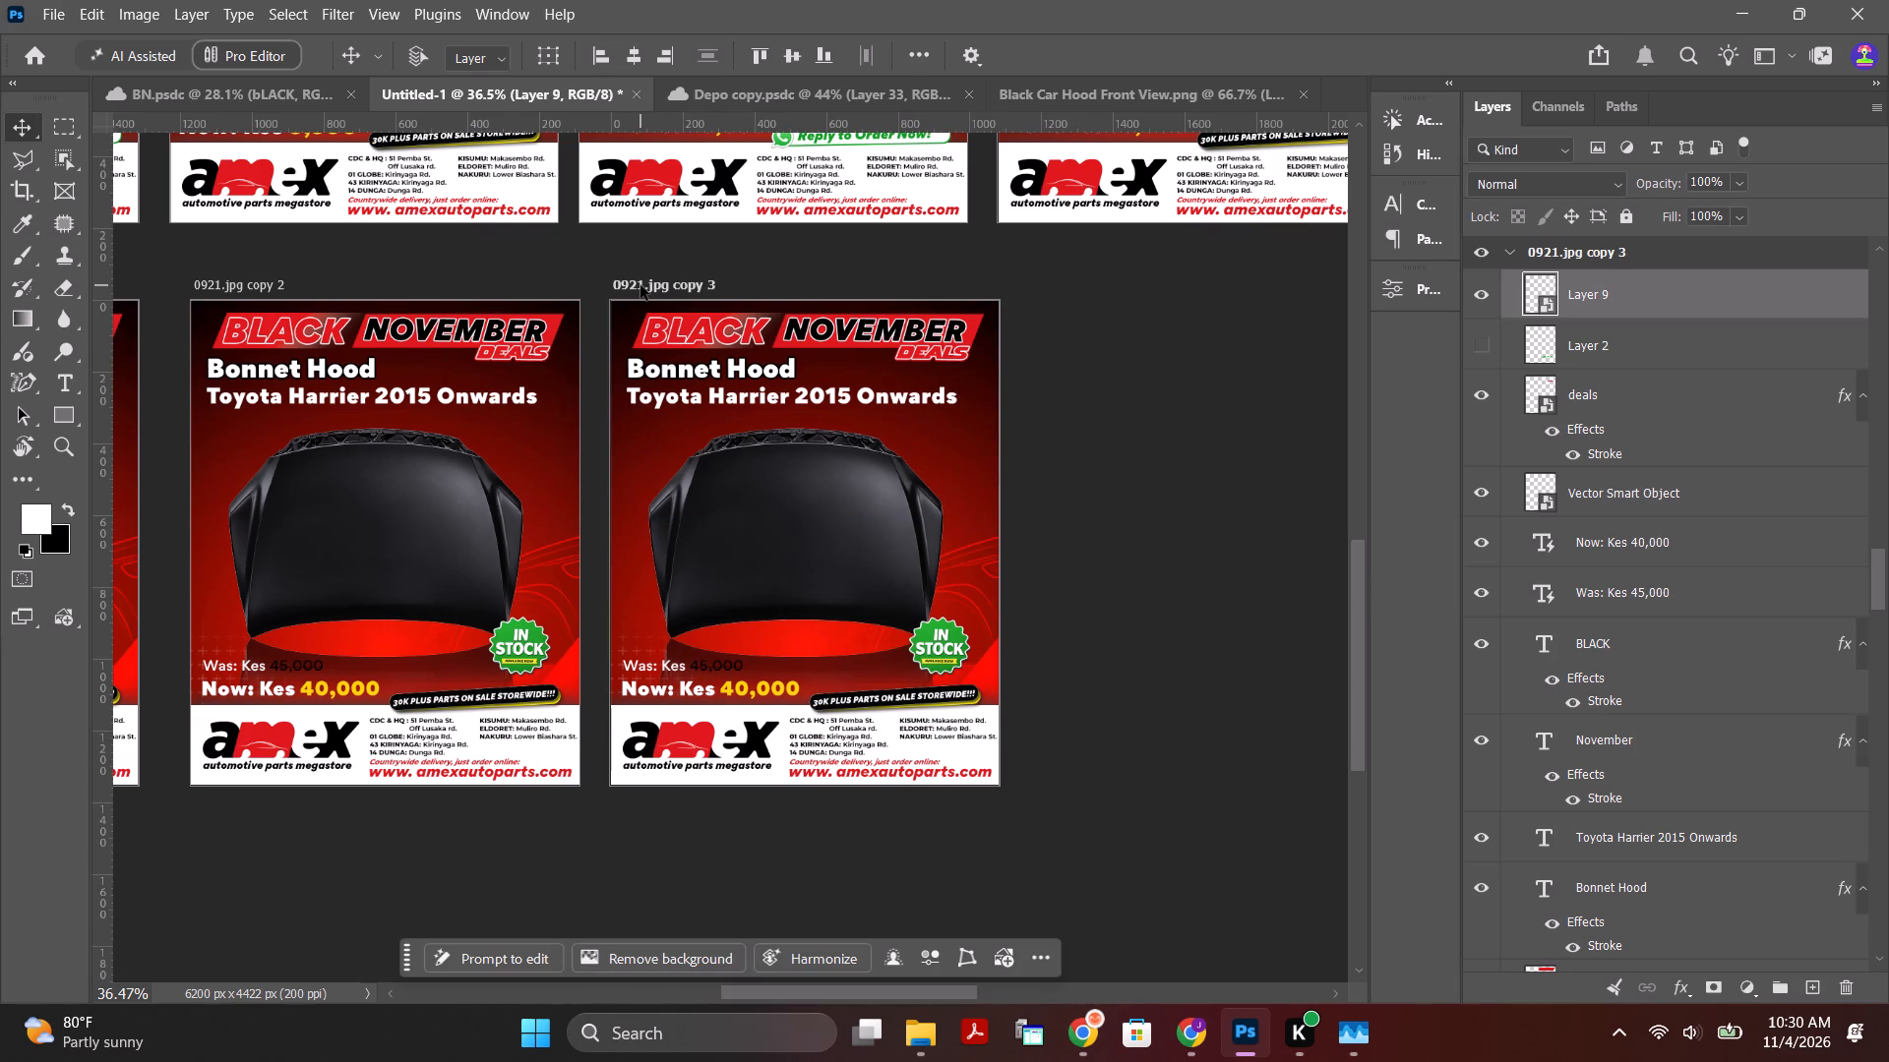
{"action": "left_click", "coordinate": [640, 285]}
{"action": "left_click_drag", "start_coordinate": [1873, 589], "coordinate": [1880, 668]}
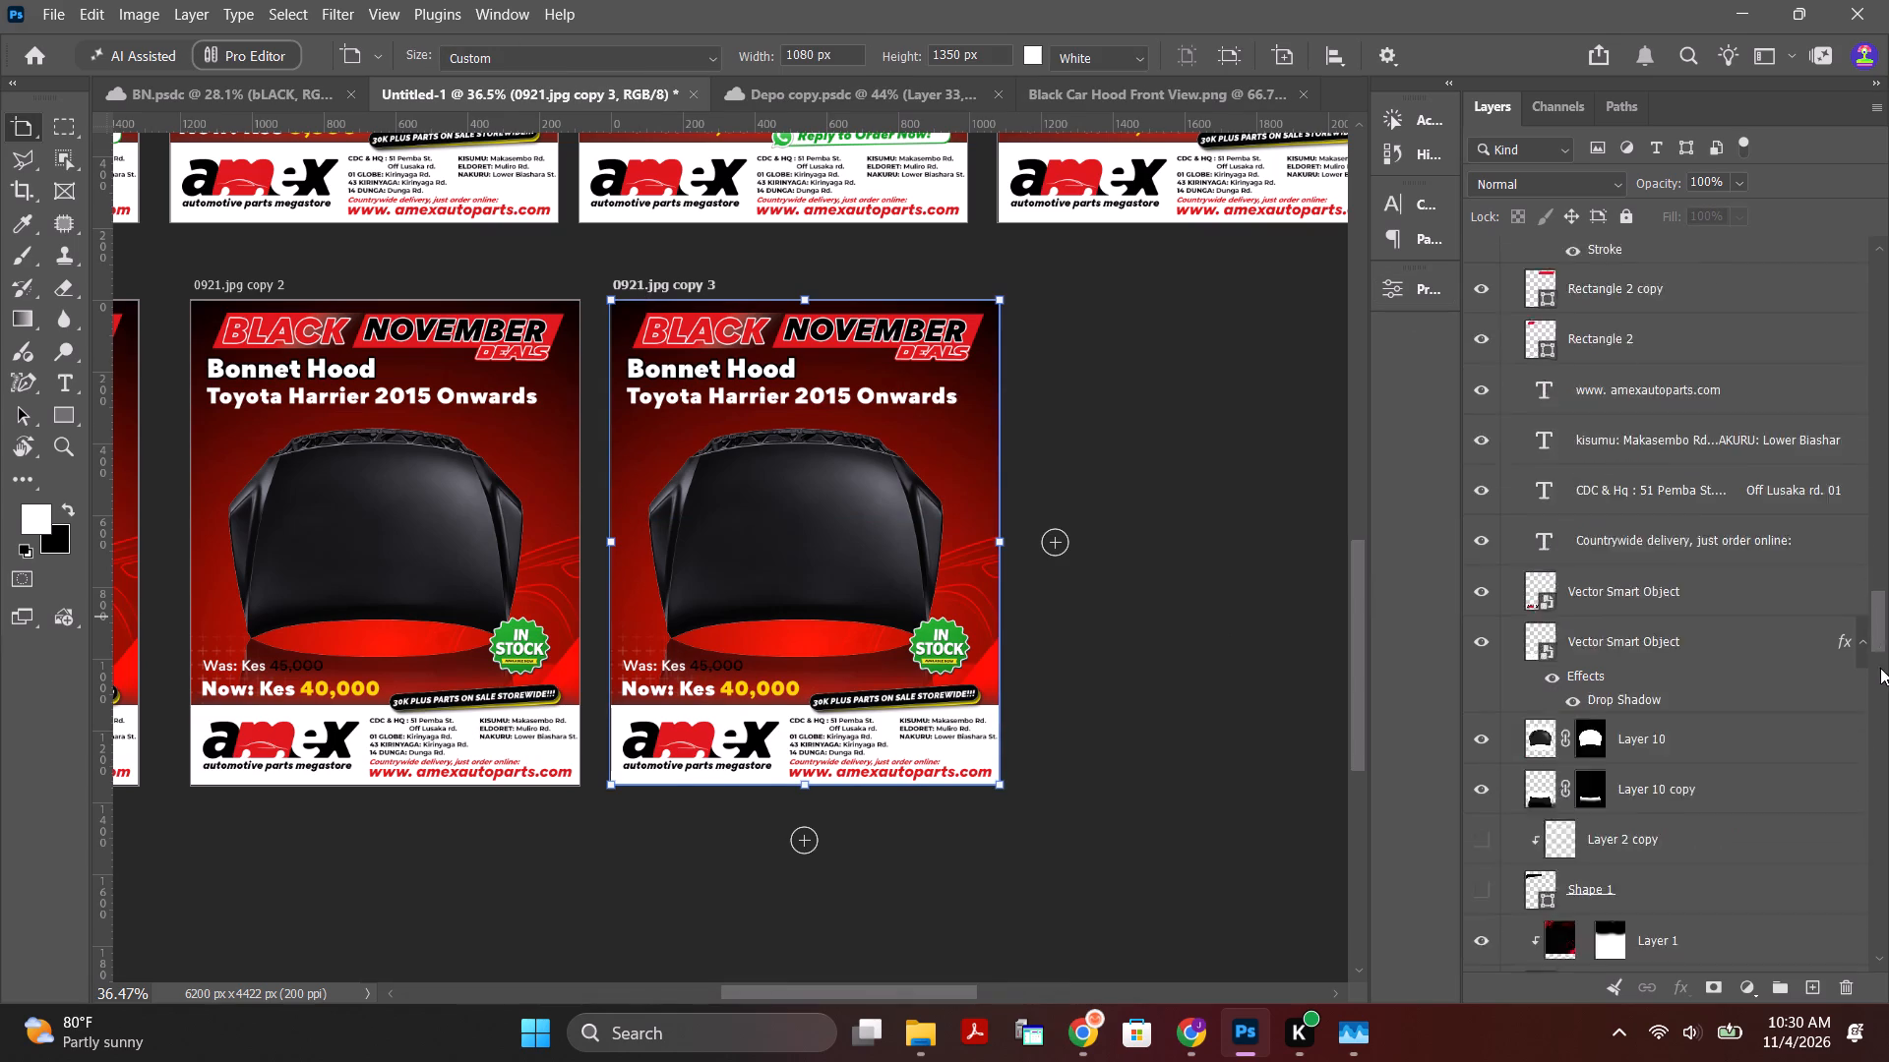
{"action": "left_click_drag", "start_coordinate": [1880, 668], "coordinate": [1888, 652]}
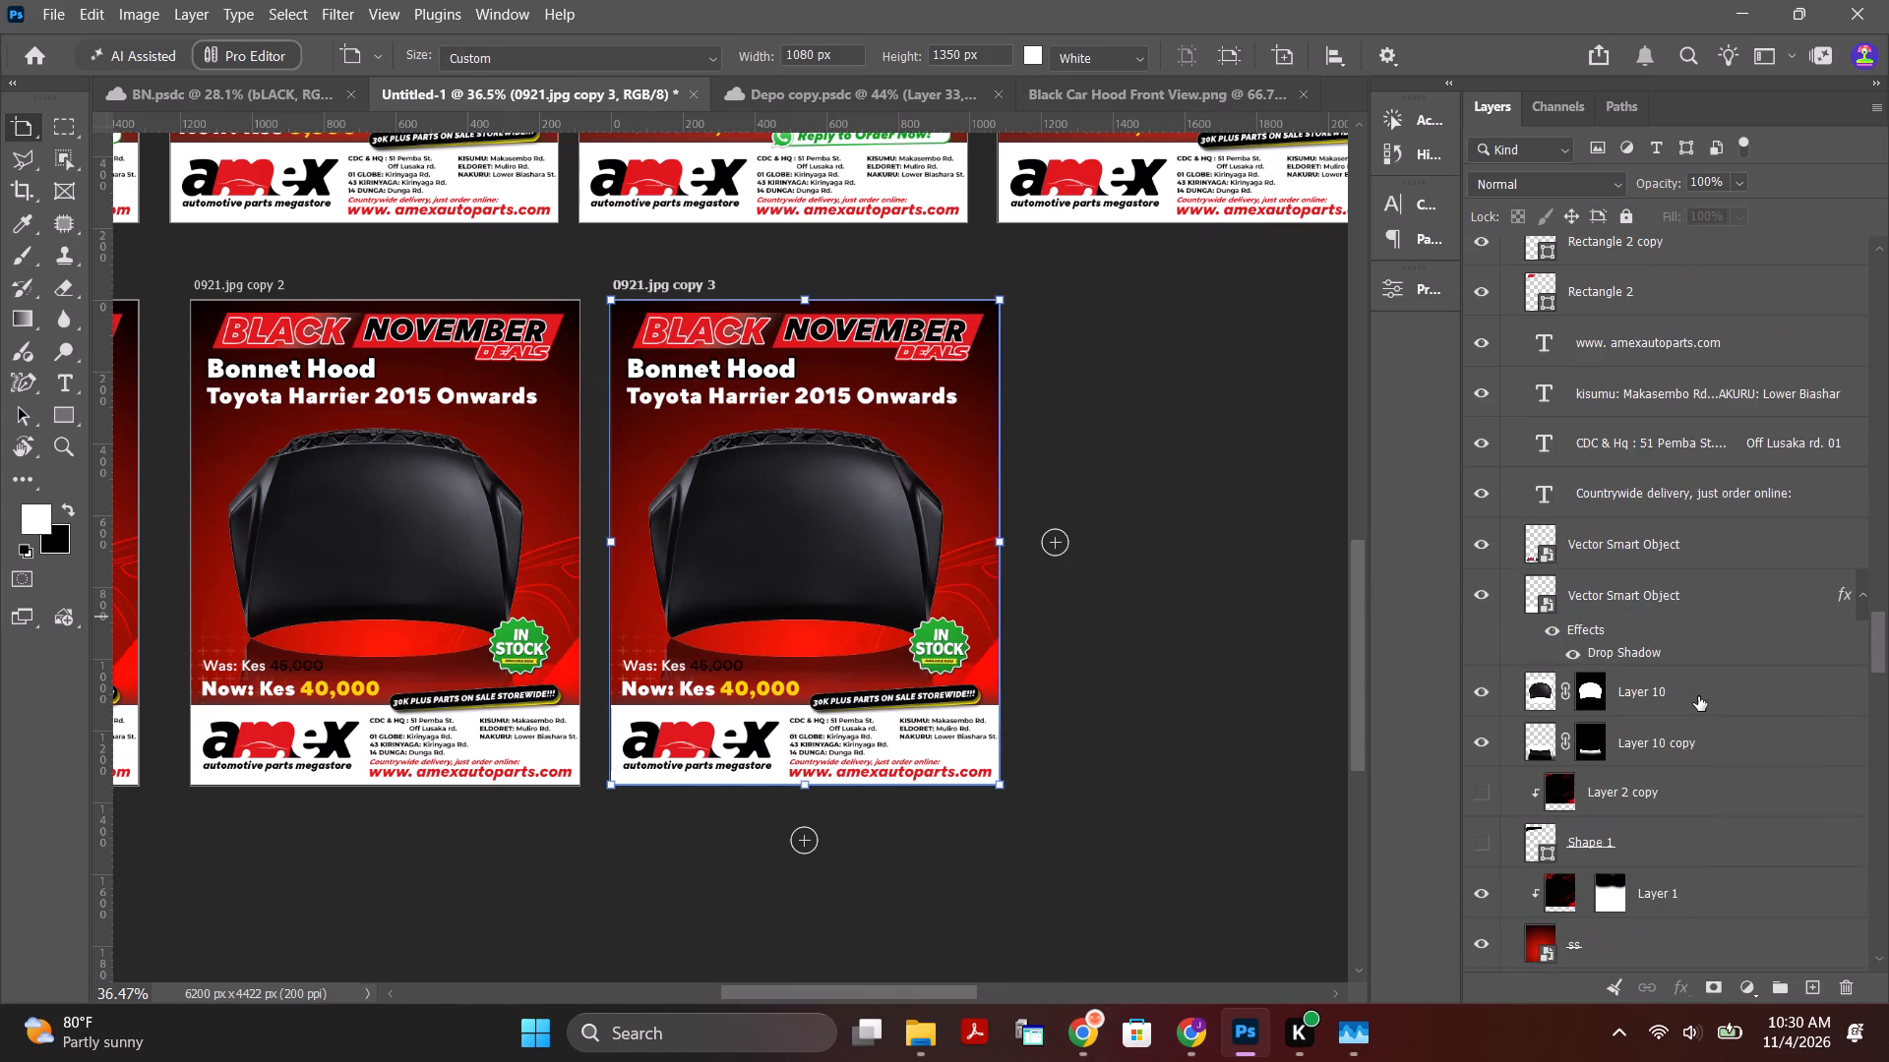
{"action": "left_click", "coordinate": [1698, 696]}
{"action": "left_click", "coordinate": [1700, 733], "text": "shift"}
{"action": "key", "text": "Delete"}
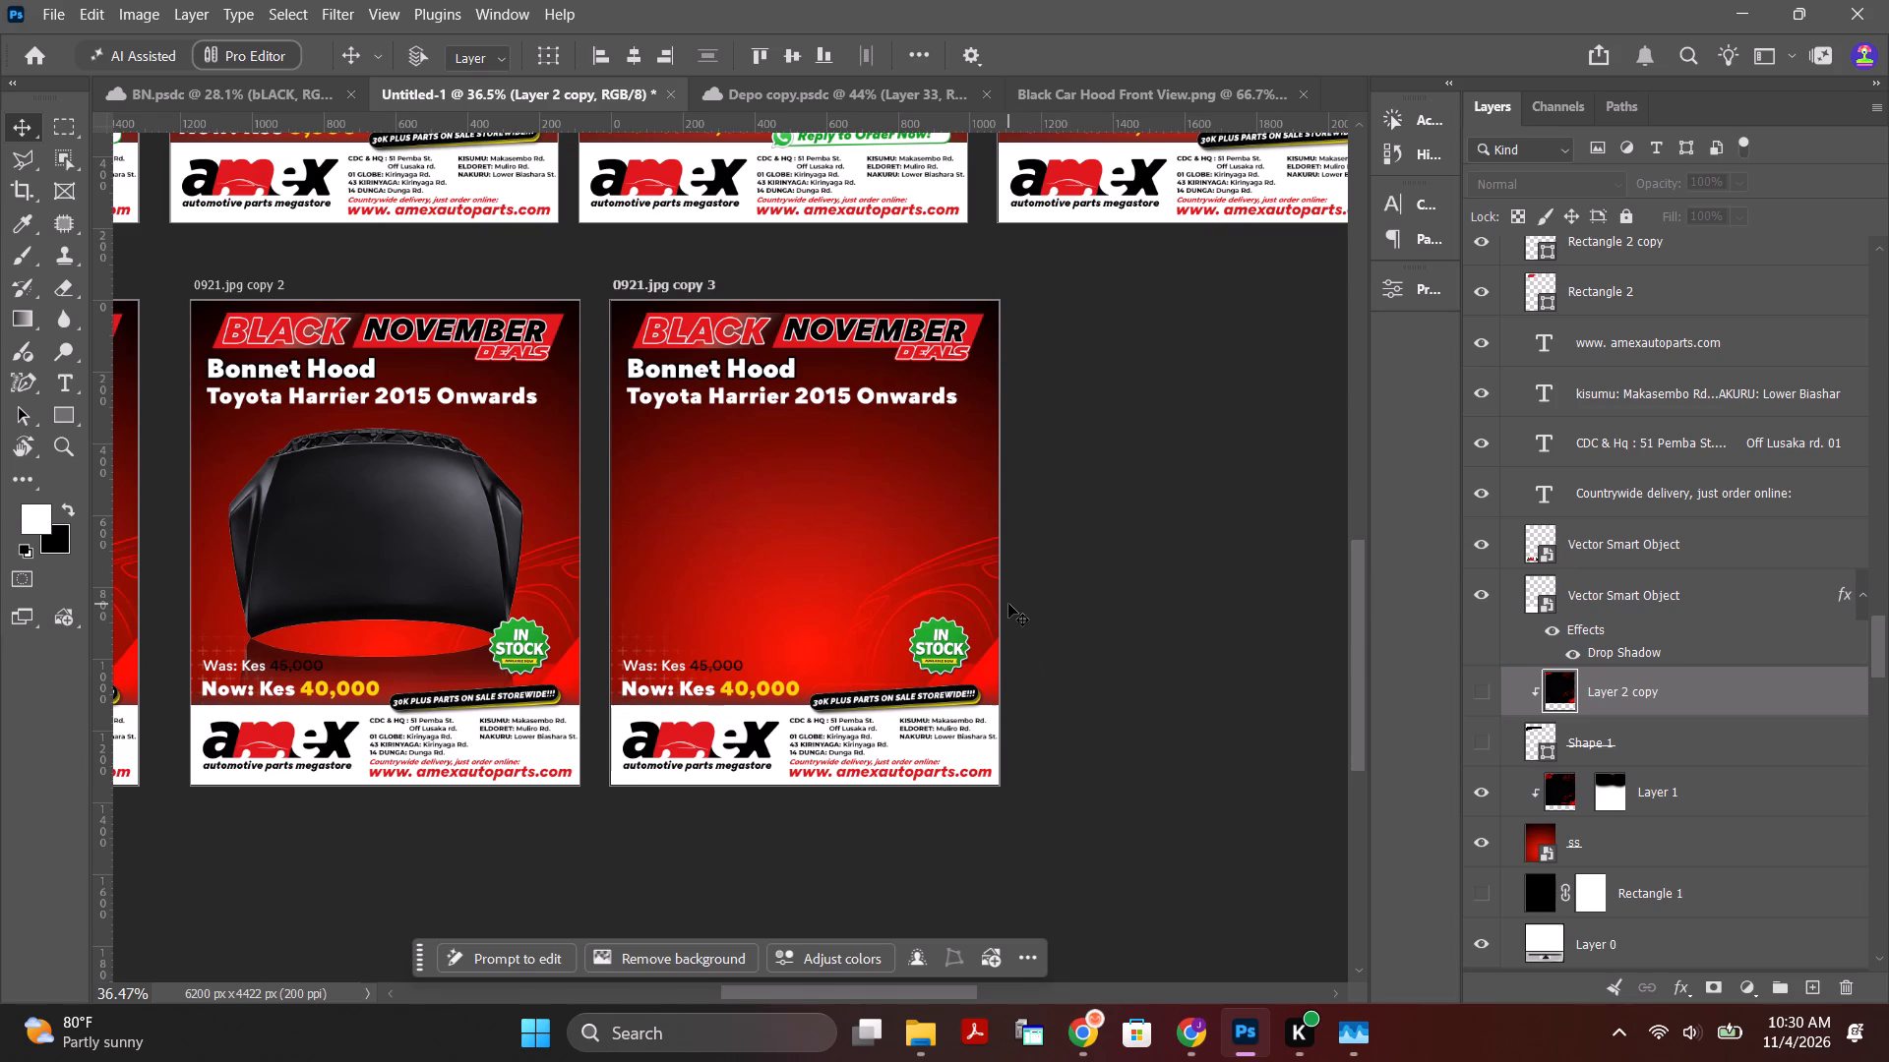
Switch to Chrome, return to the Amex on-sale catalogue listing and open page 22.
{"action": "left_click", "coordinate": [1086, 1029]}
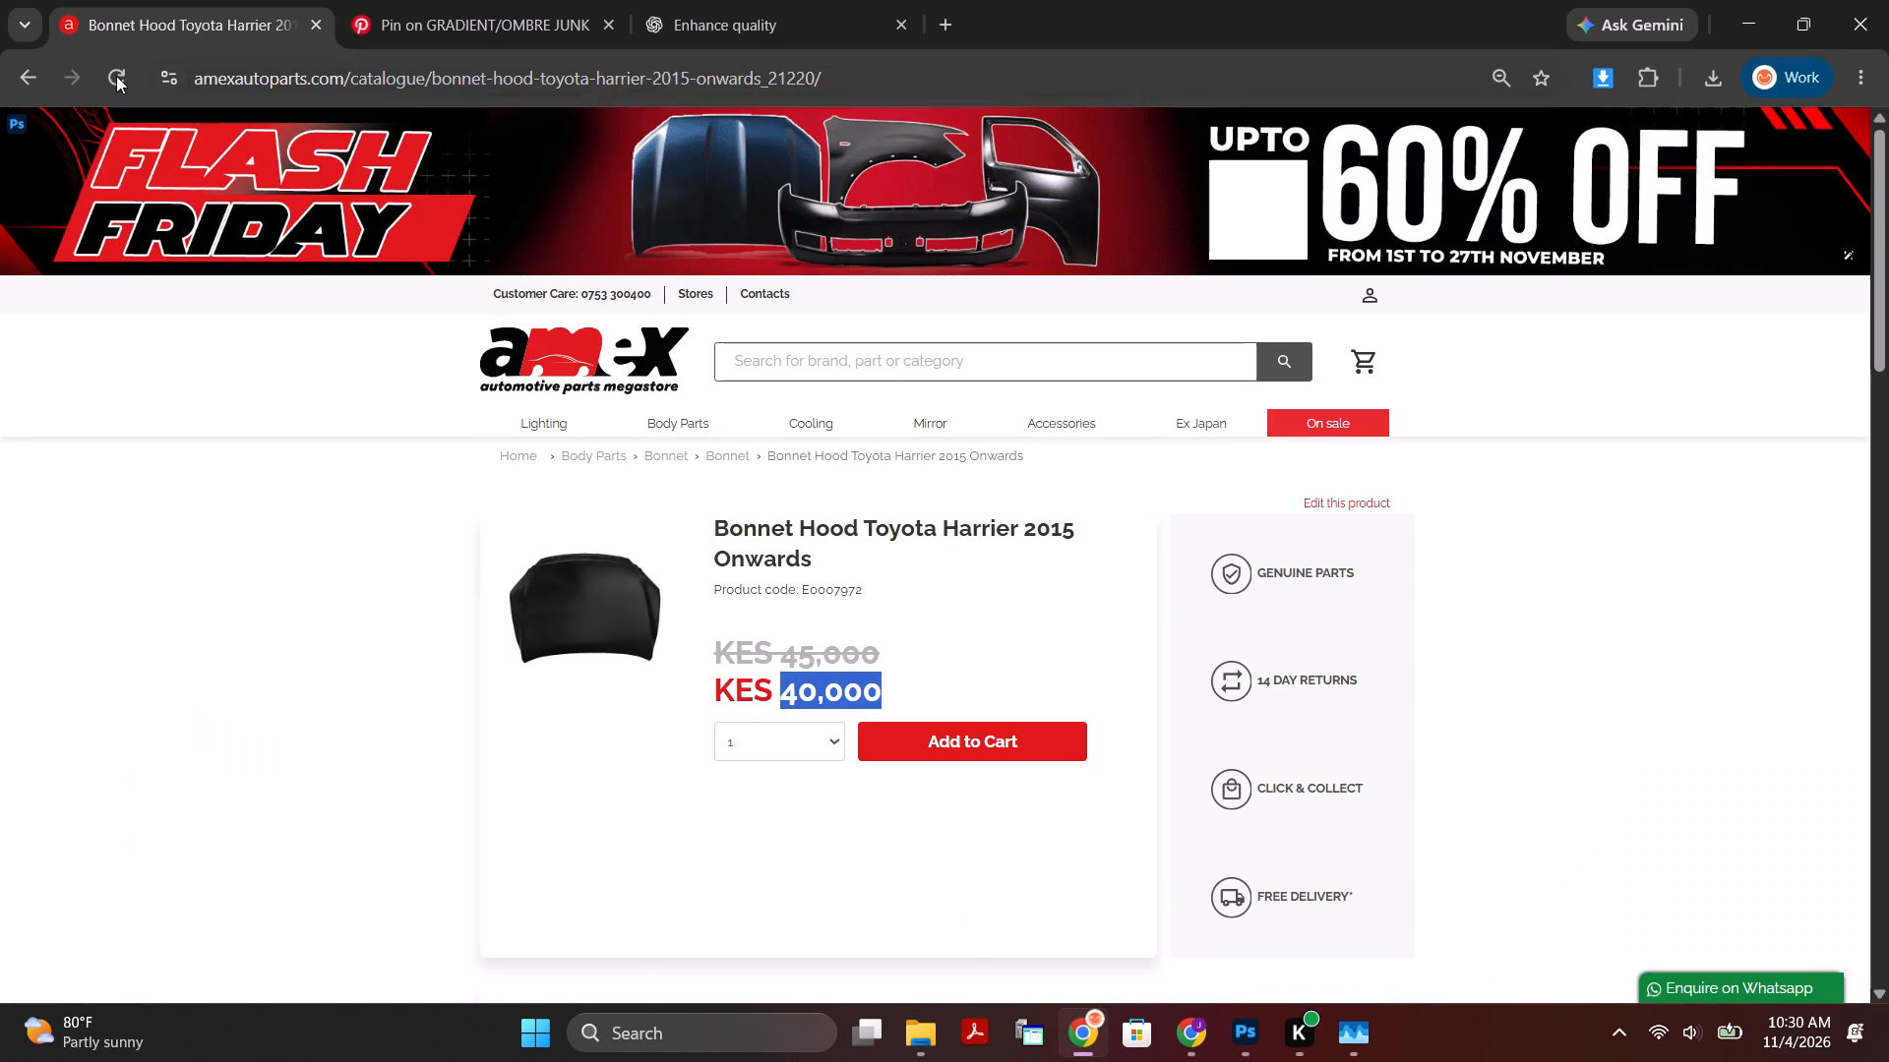
{"action": "left_click", "coordinate": [29, 76]}
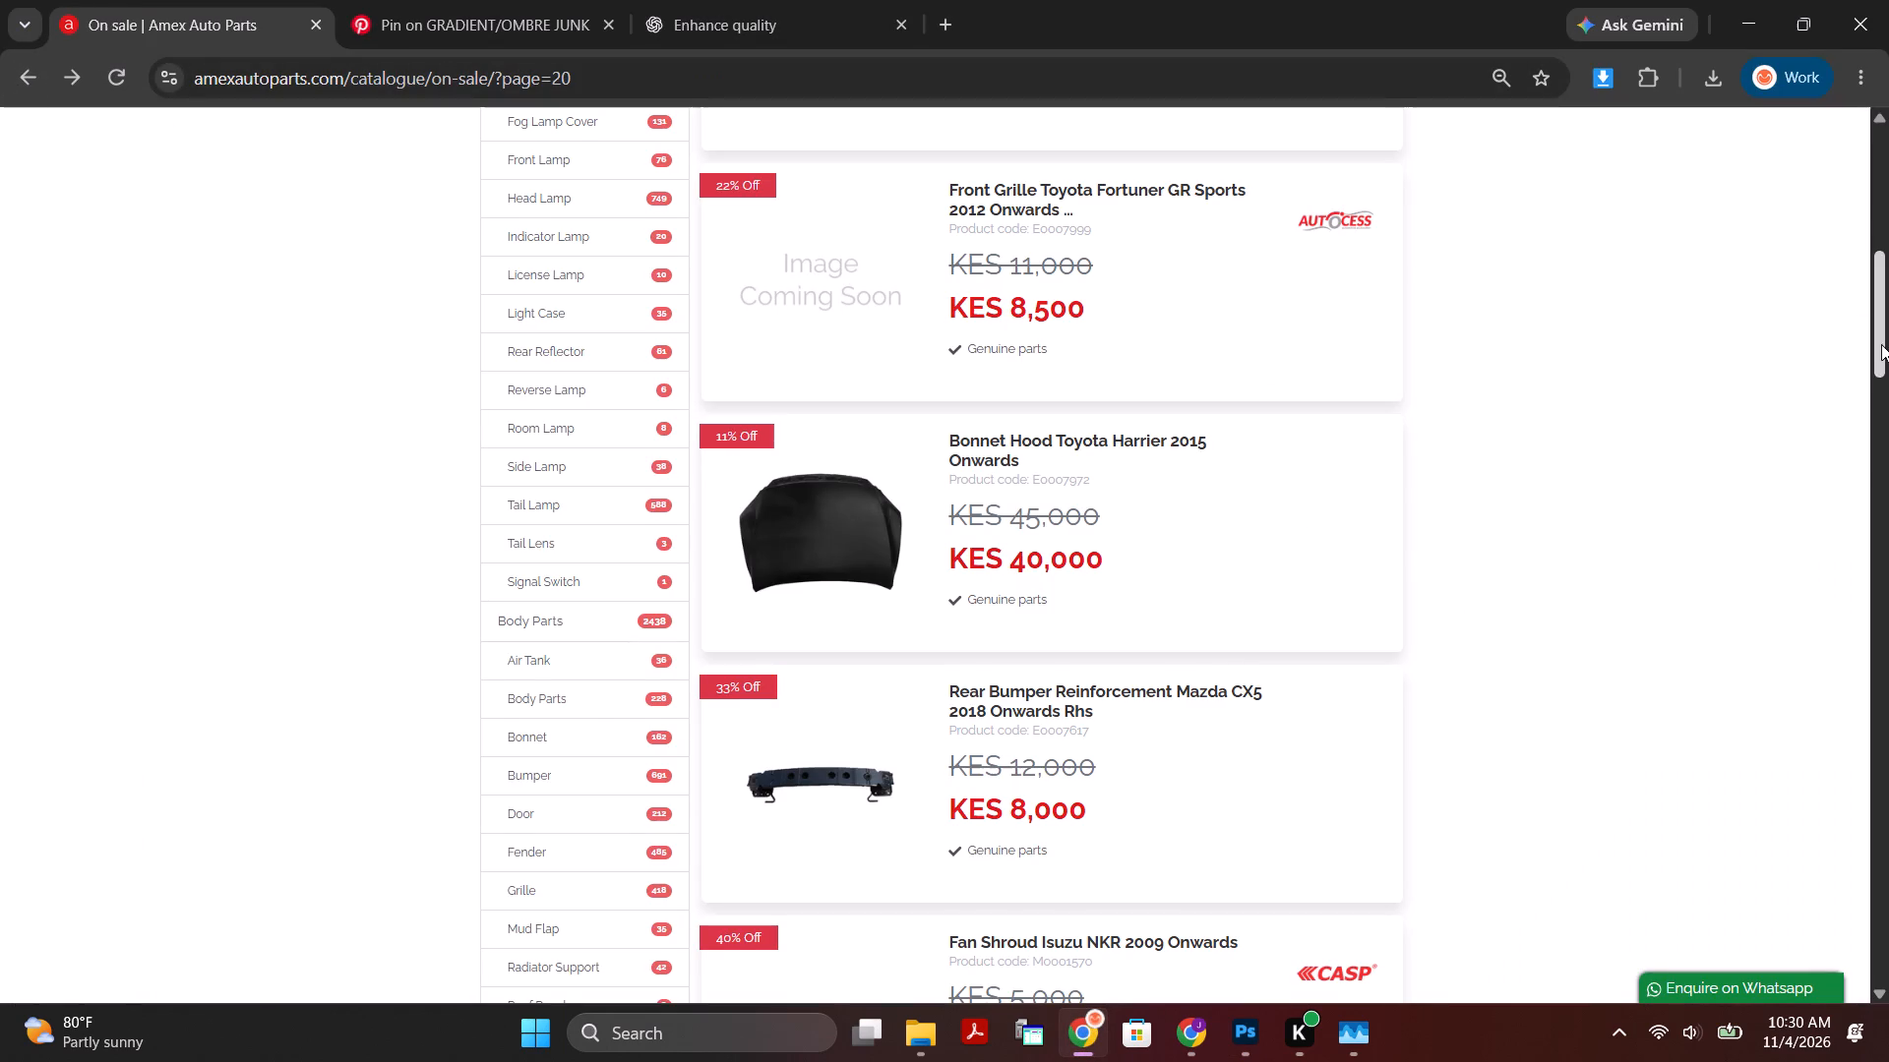
{"action": "left_click_drag", "start_coordinate": [1881, 342], "coordinate": [1888, 775]}
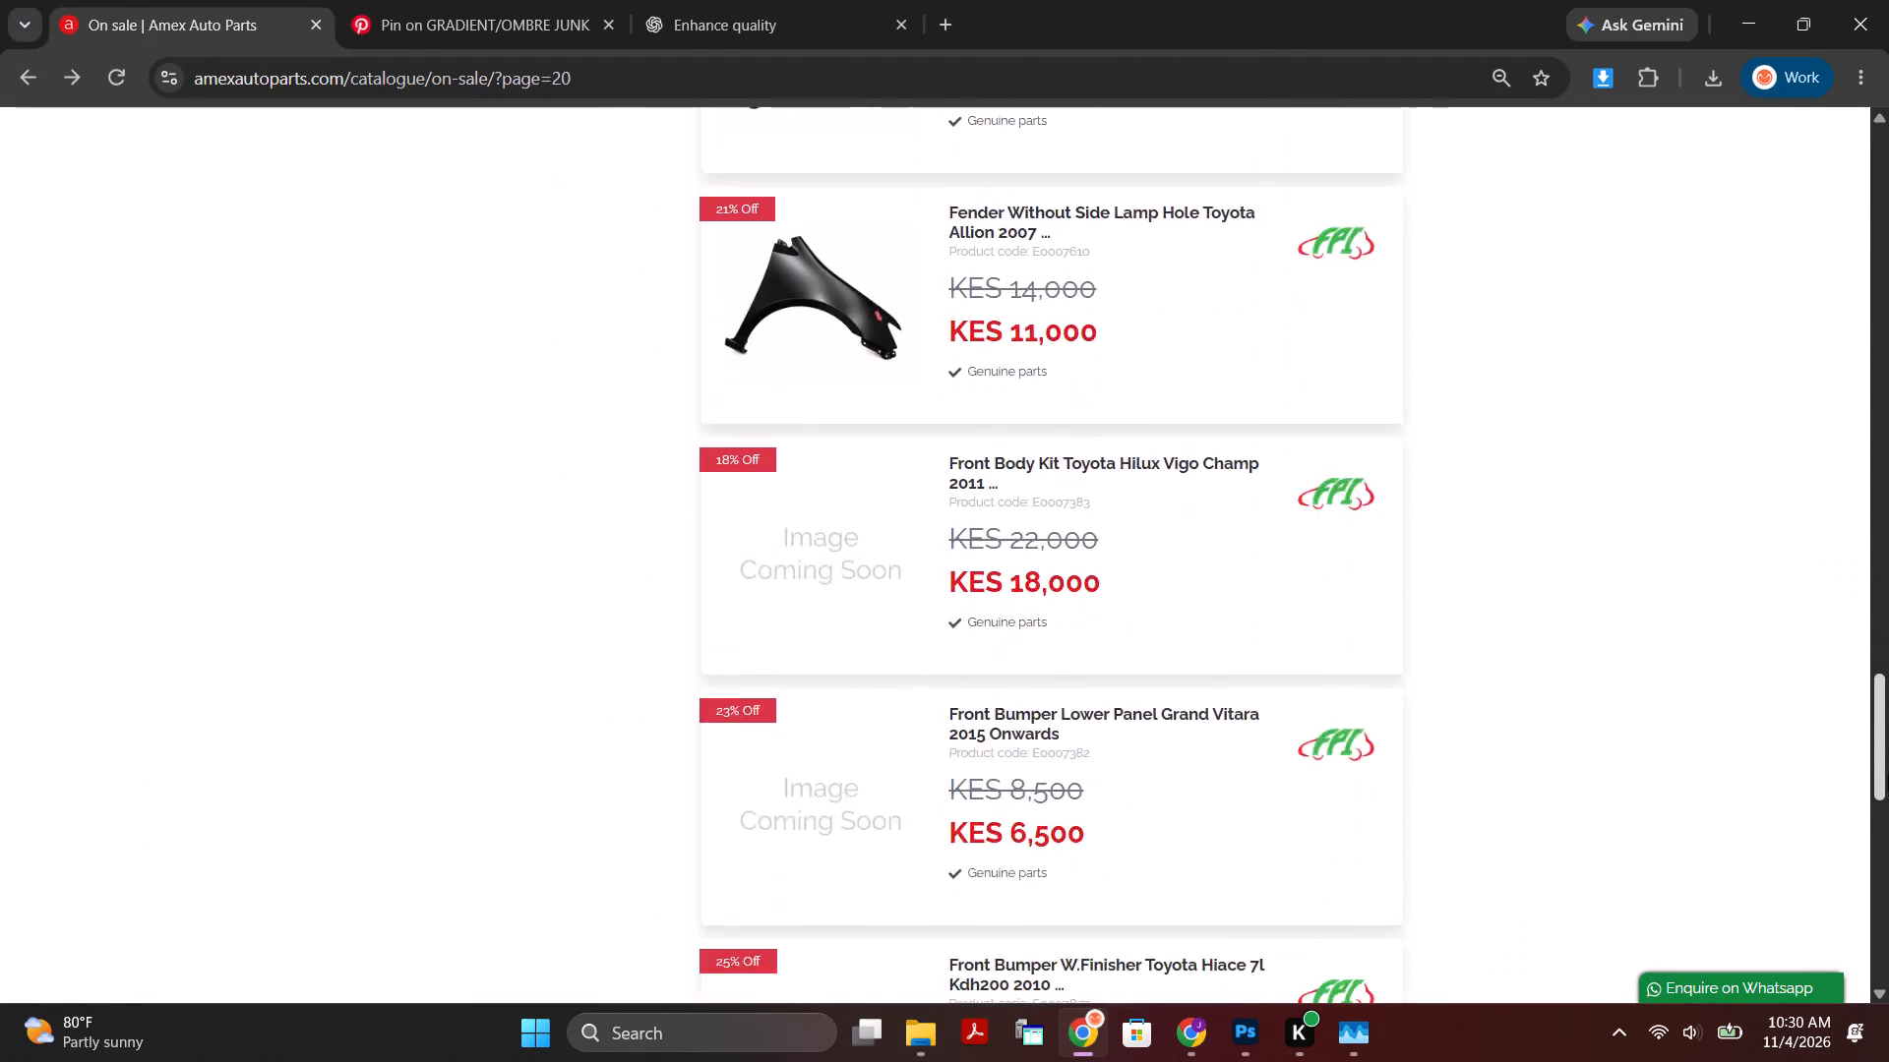
{"action": "left_click_drag", "start_coordinate": [1888, 775], "coordinate": [1888, 932]}
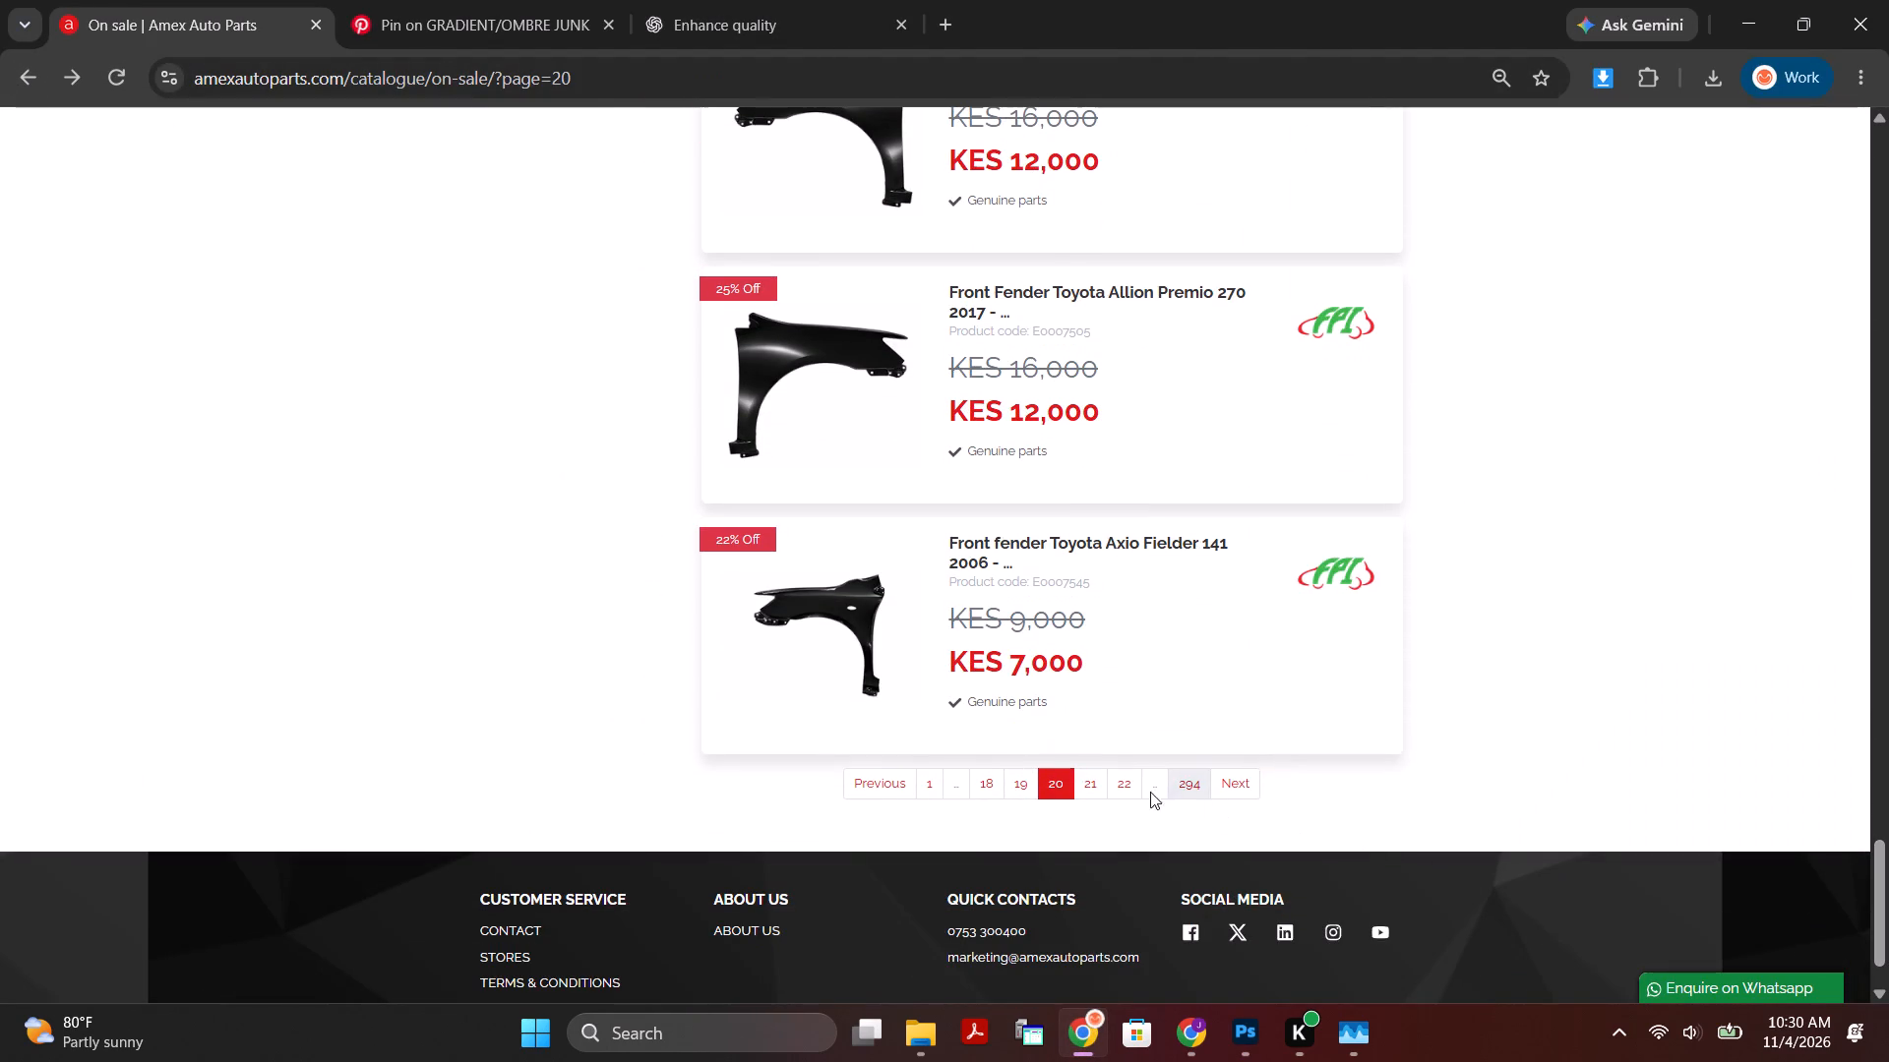
{"action": "left_click", "coordinate": [1137, 788]}
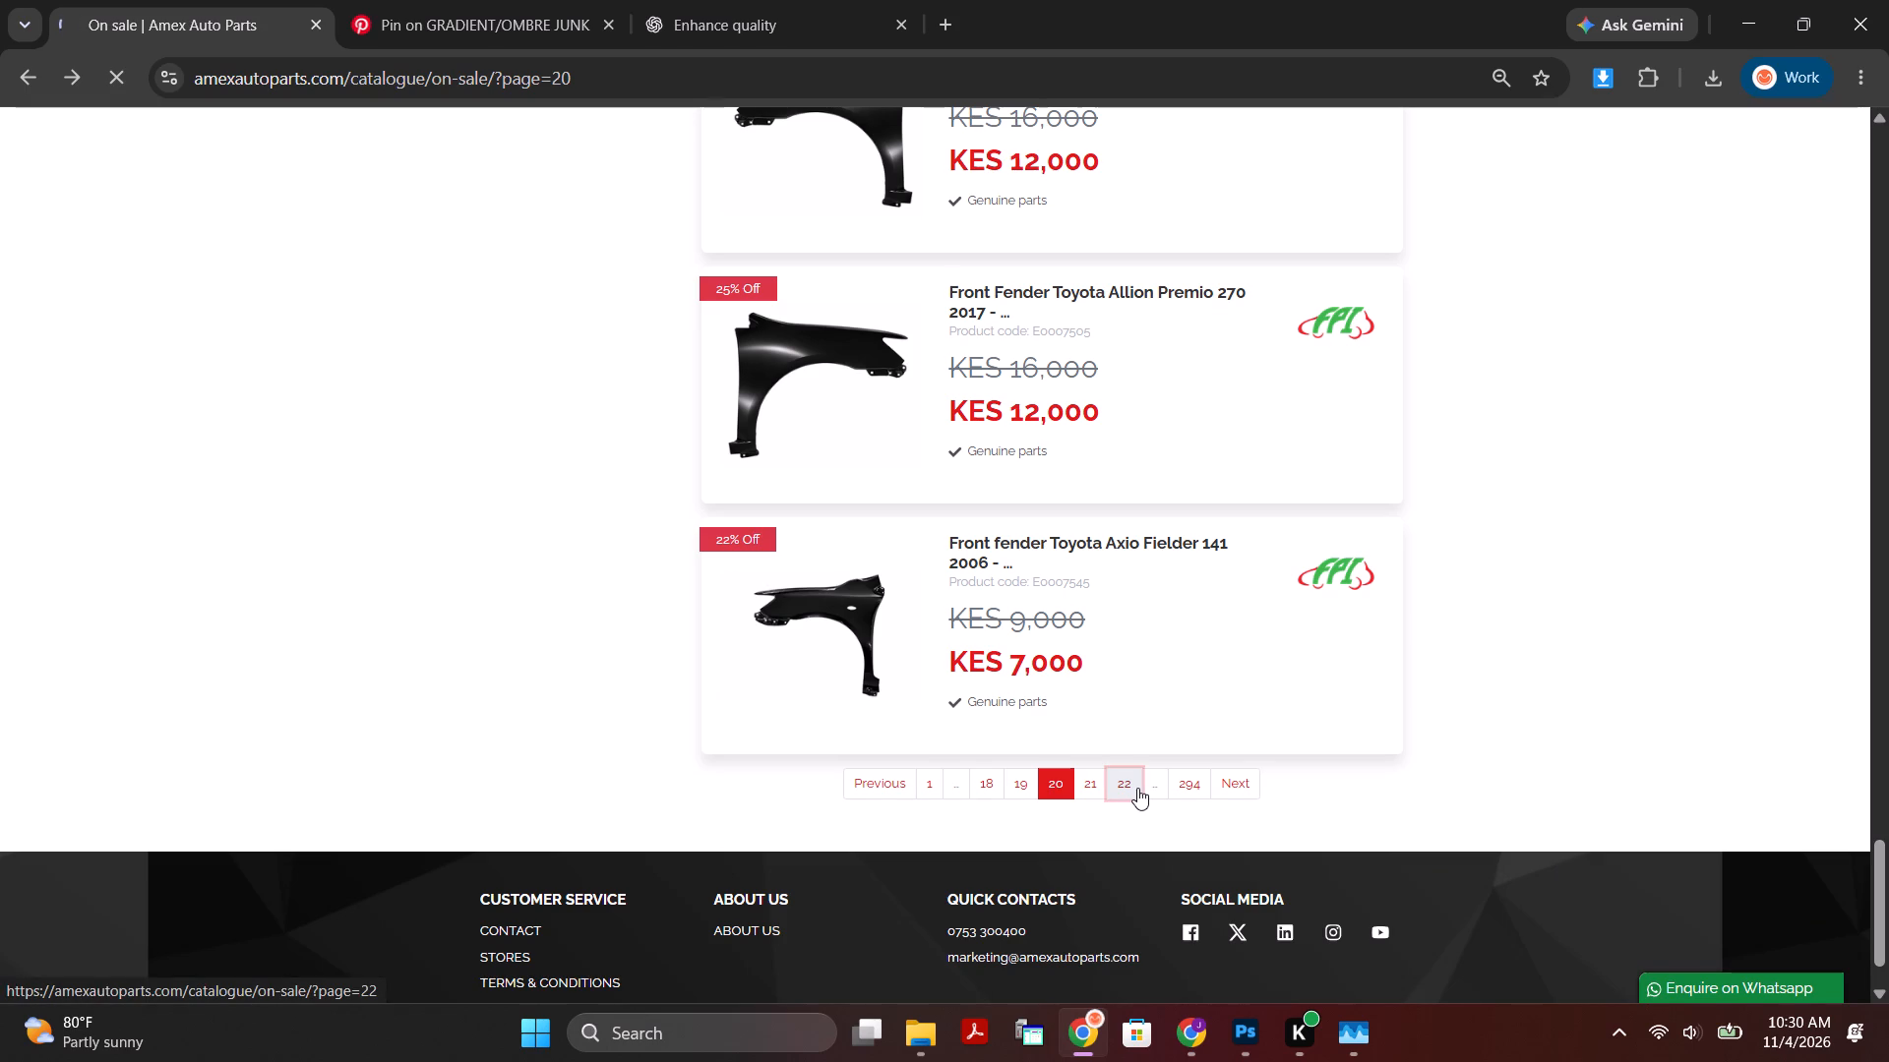
Examine the on-sale listings on pages 22, 24, 26 and 28 for the next poster product, and continue to page 30.
{"action": "scroll", "coordinate": [1171, 764], "scroll_direction": "down", "scroll_amount": 11}
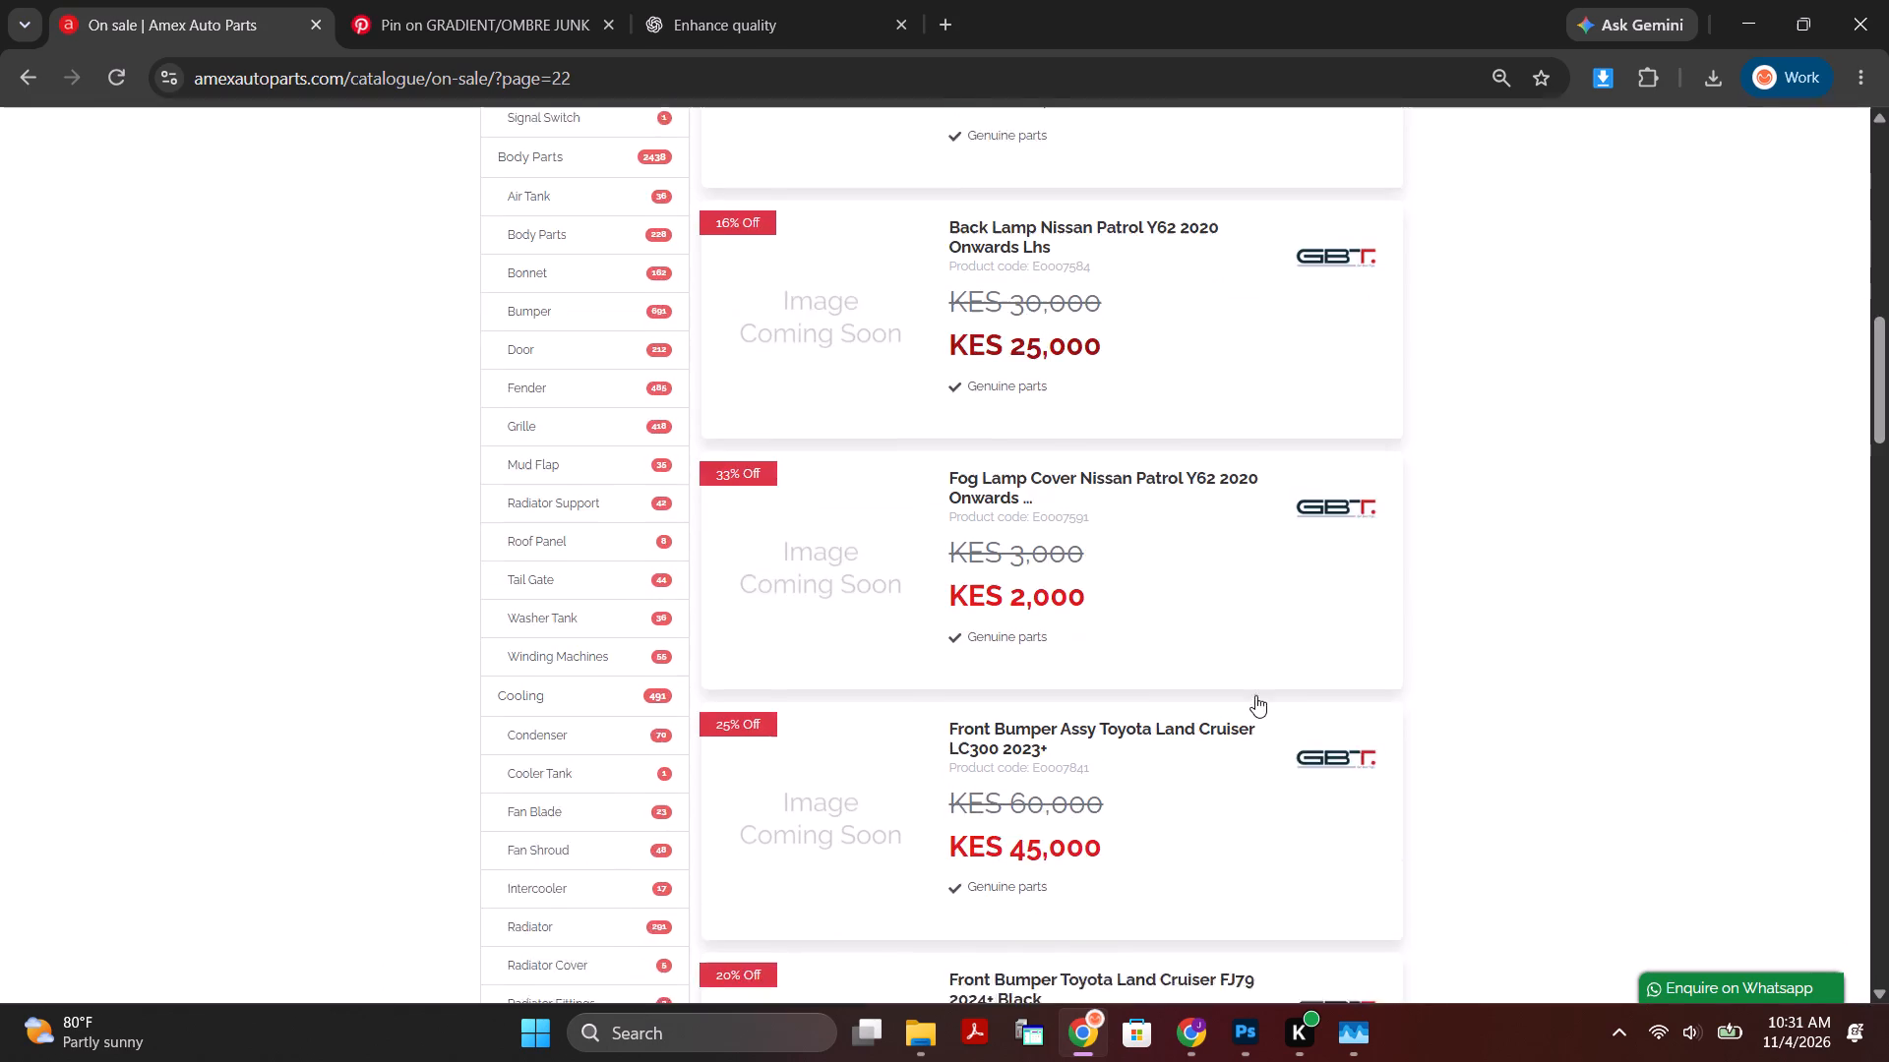
{"action": "scroll", "coordinate": [1290, 681], "scroll_direction": "down", "scroll_amount": 20}
{"action": "scroll", "coordinate": [1290, 681], "scroll_direction": "down", "scroll_amount": 4}
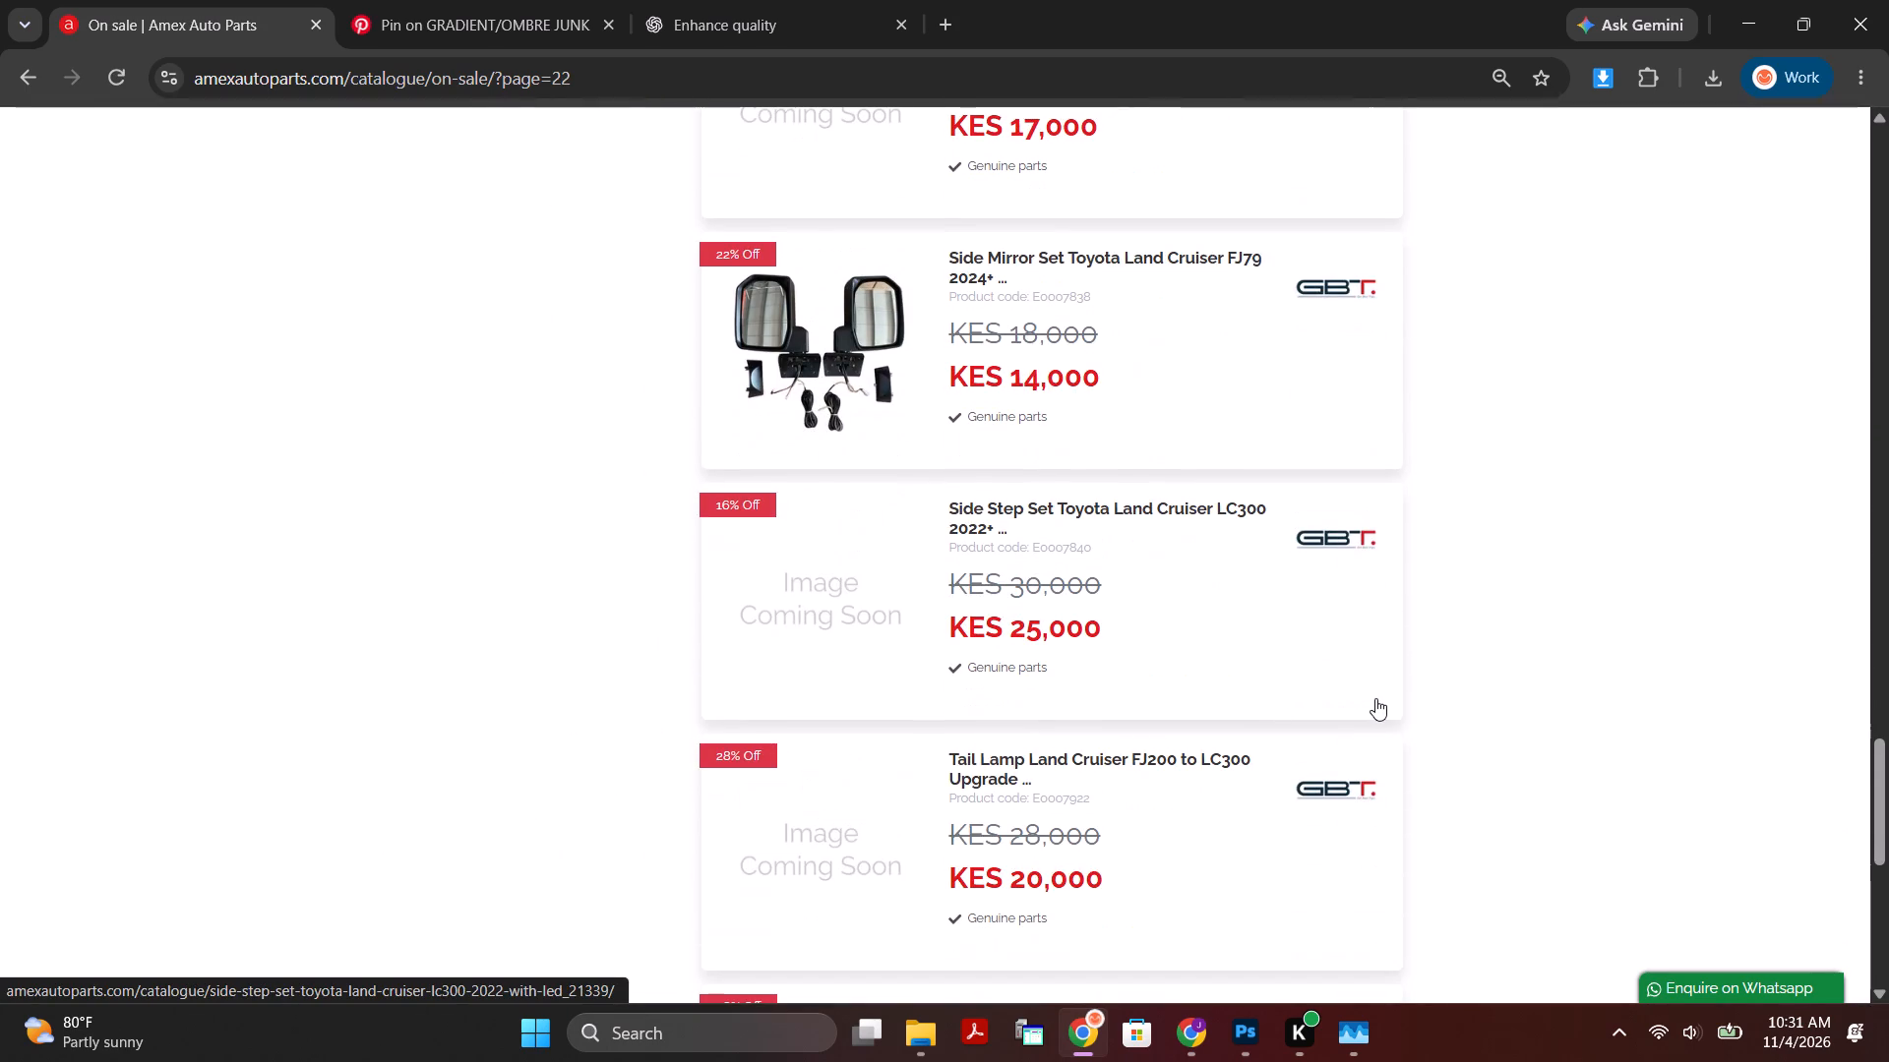
{"action": "scroll", "coordinate": [884, 374], "scroll_direction": "down", "scroll_amount": 10}
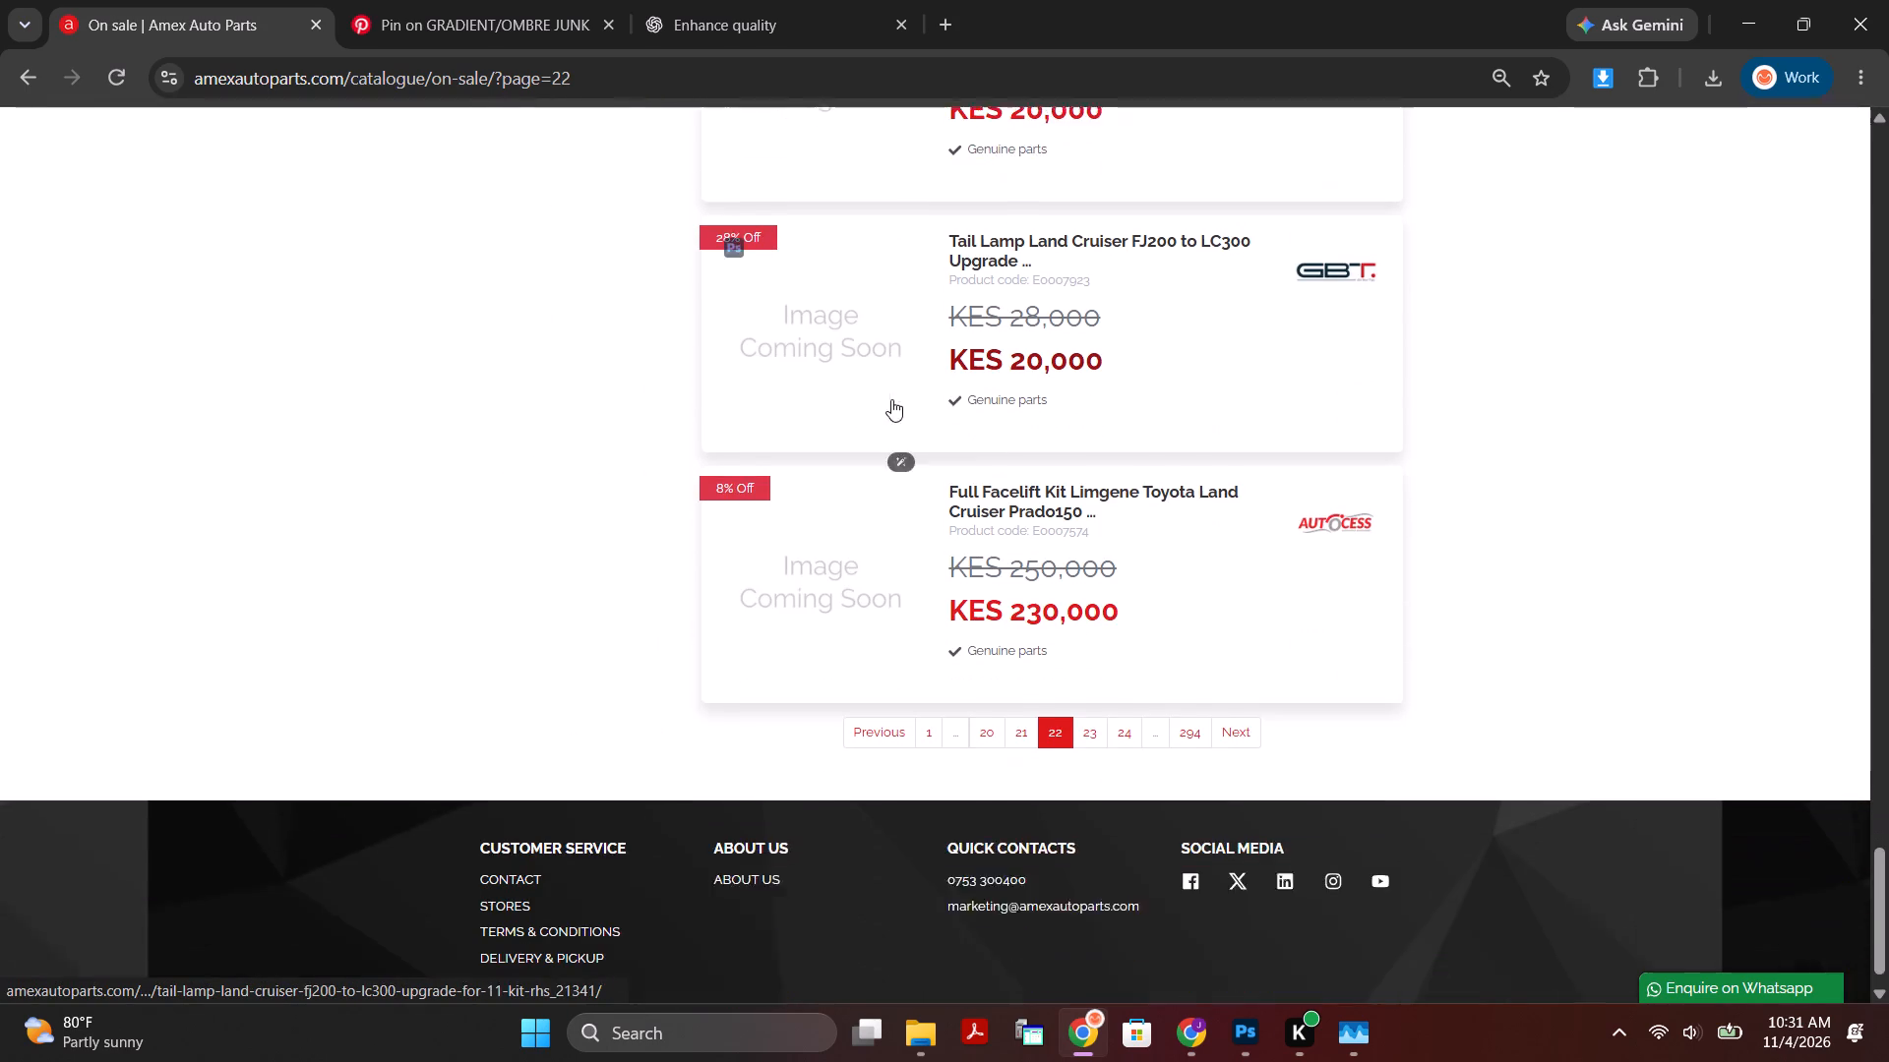
{"action": "left_click", "coordinate": [1119, 687]}
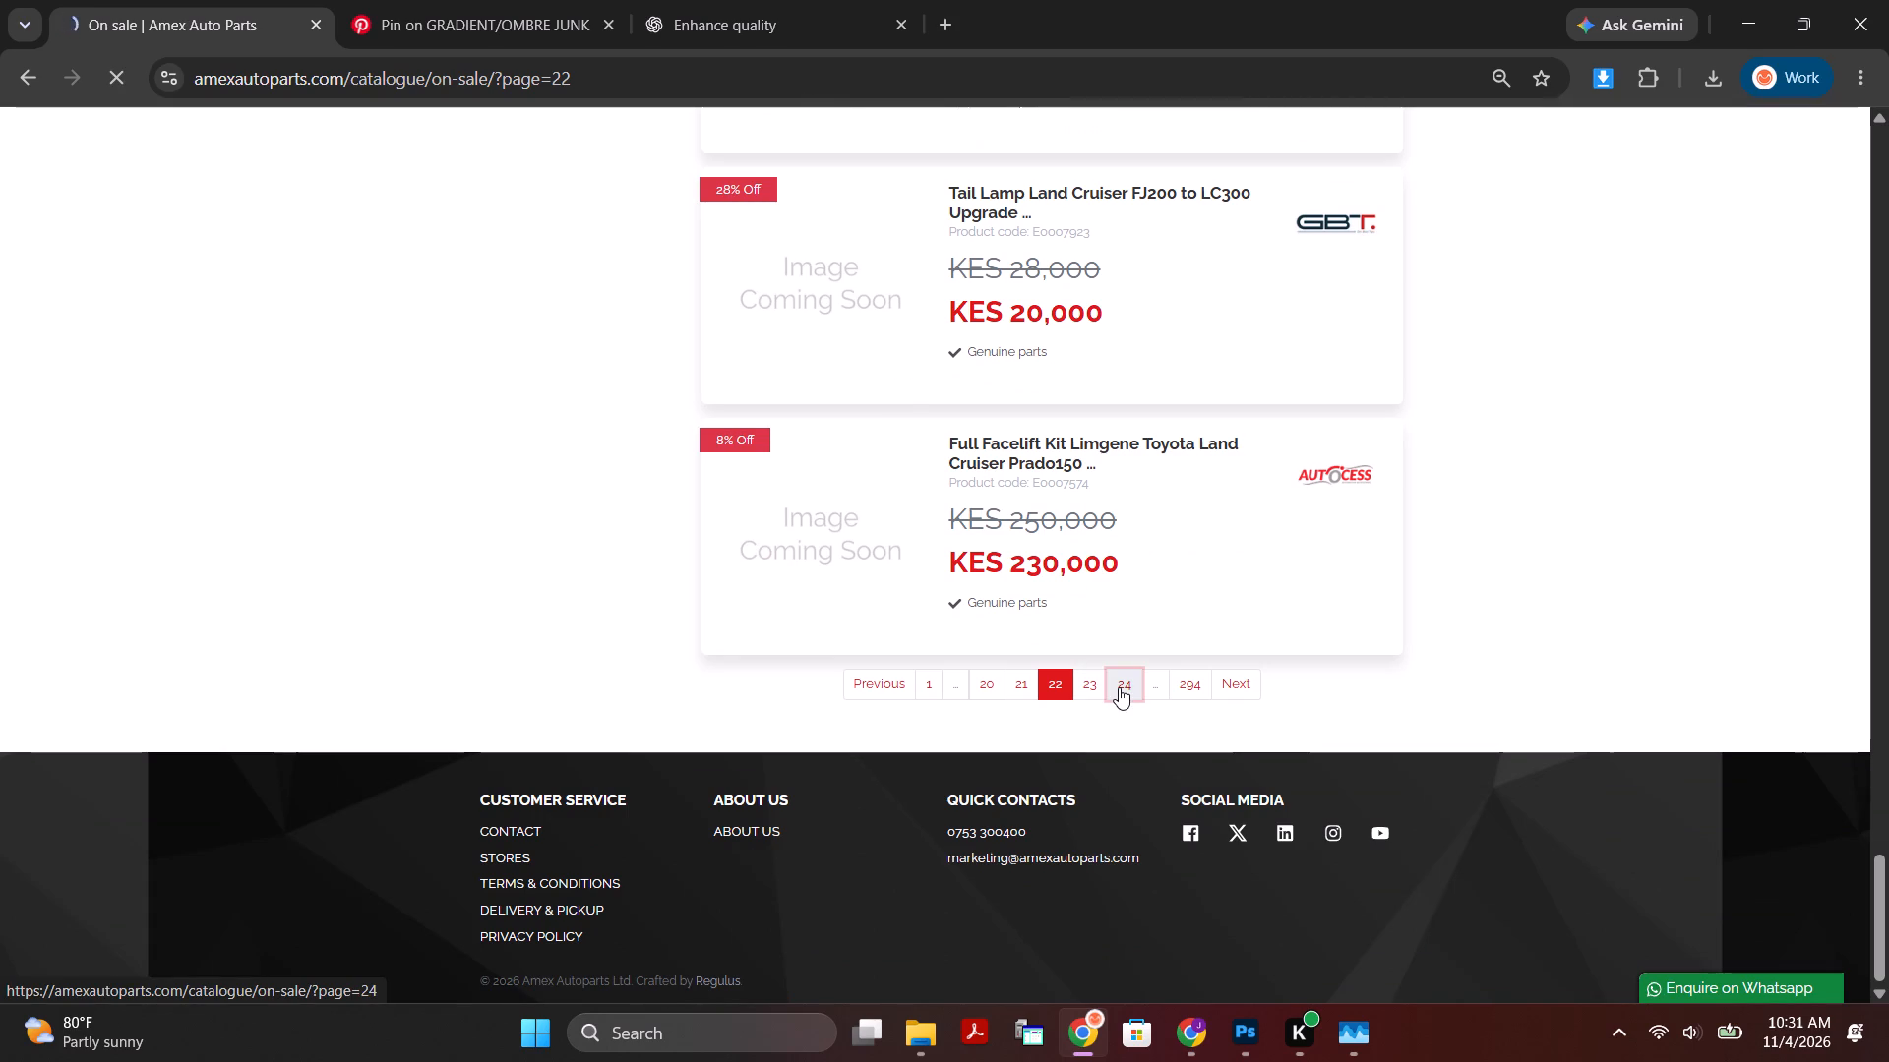
{"action": "scroll", "coordinate": [1120, 690], "scroll_direction": "down", "scroll_amount": 10}
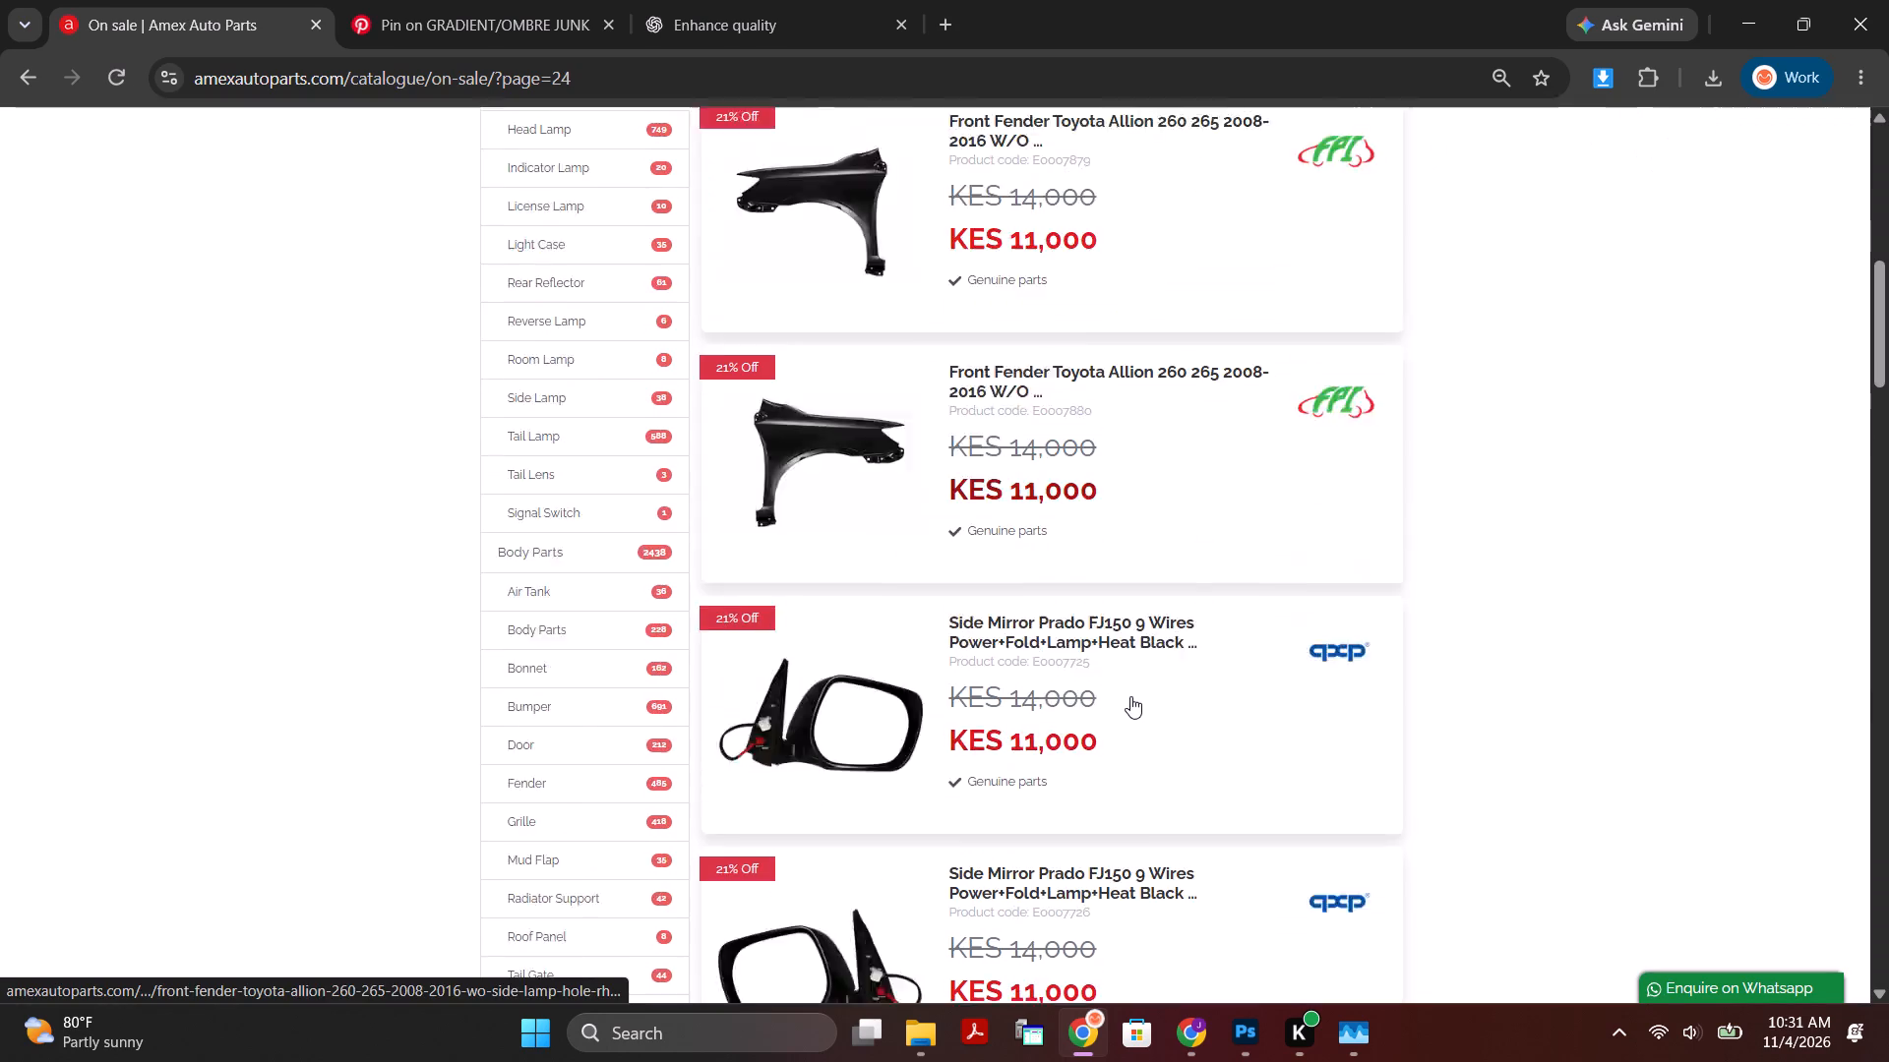
{"action": "scroll", "coordinate": [1130, 696], "scroll_direction": "down", "scroll_amount": 8}
{"action": "scroll", "coordinate": [1143, 703], "scroll_direction": "down", "scroll_amount": 19}
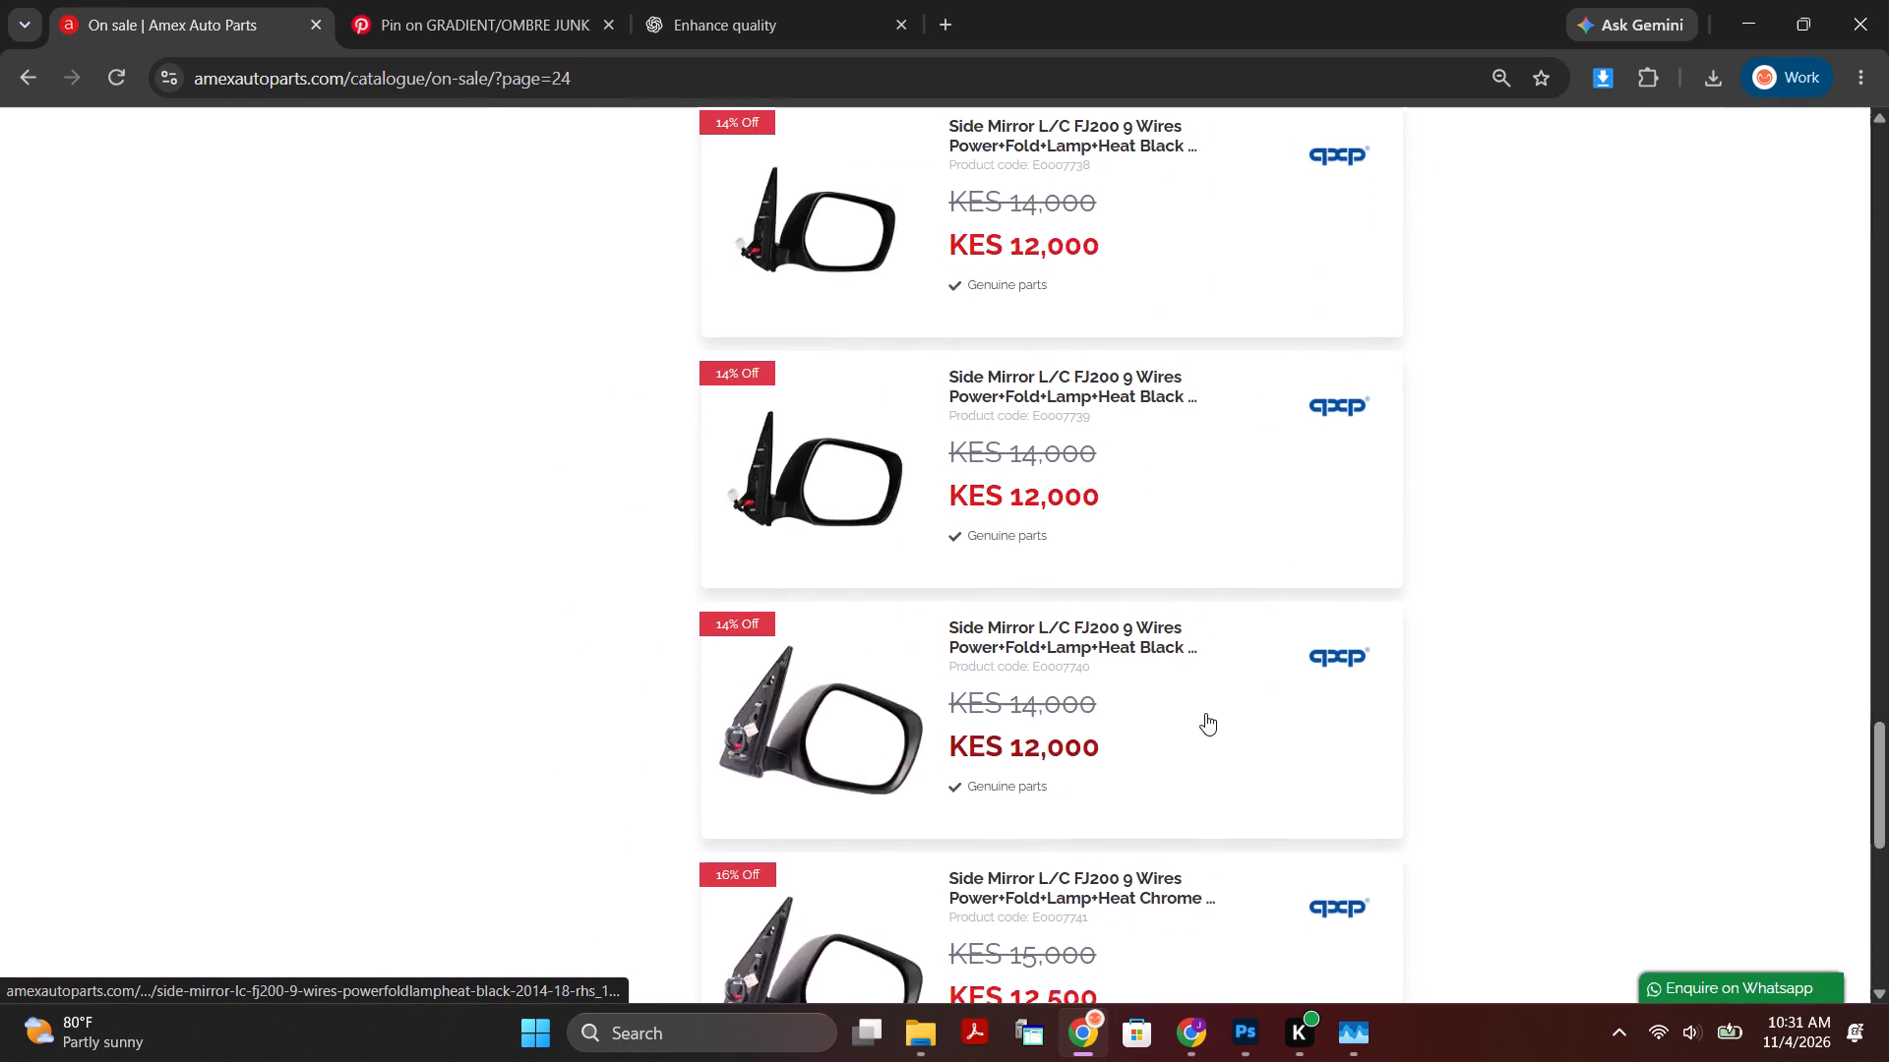
{"action": "scroll", "coordinate": [1205, 713], "scroll_direction": "down", "scroll_amount": 5}
{"action": "left_click", "coordinate": [1138, 691]}
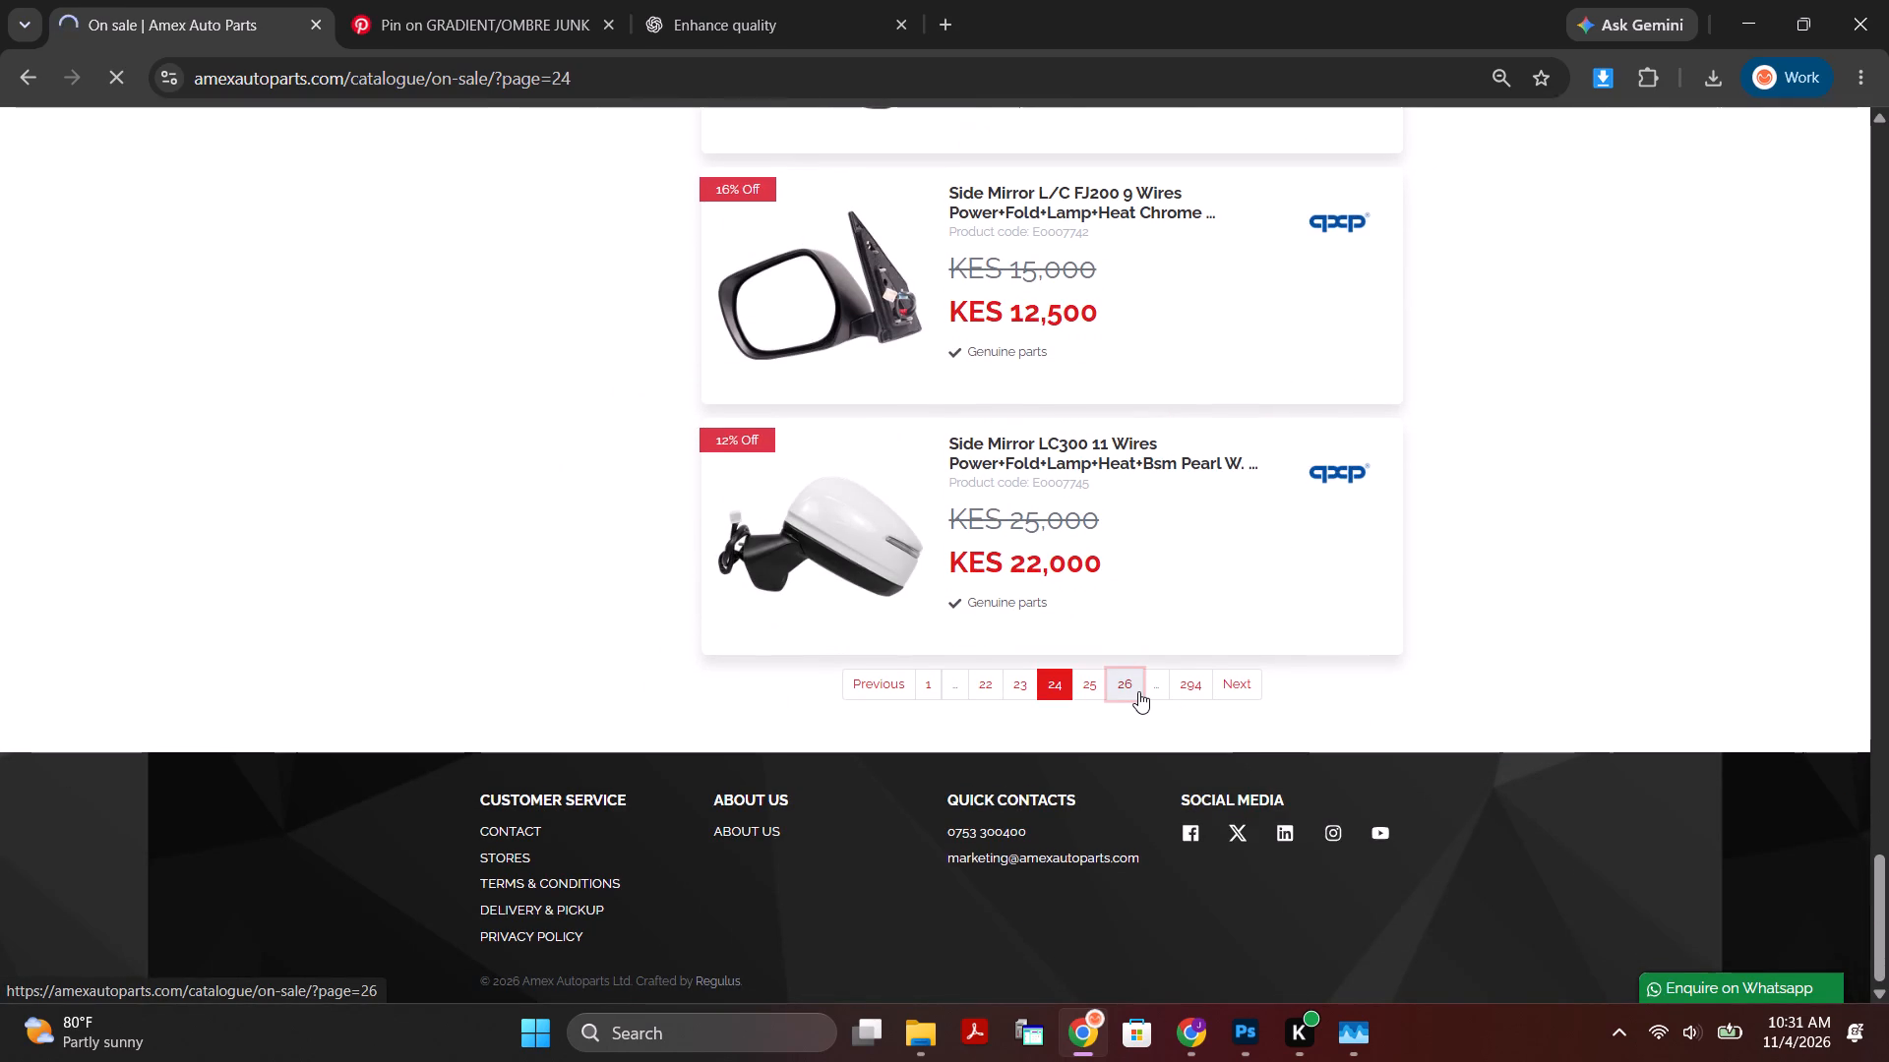
{"action": "scroll", "coordinate": [1138, 691], "scroll_direction": "down", "scroll_amount": 15}
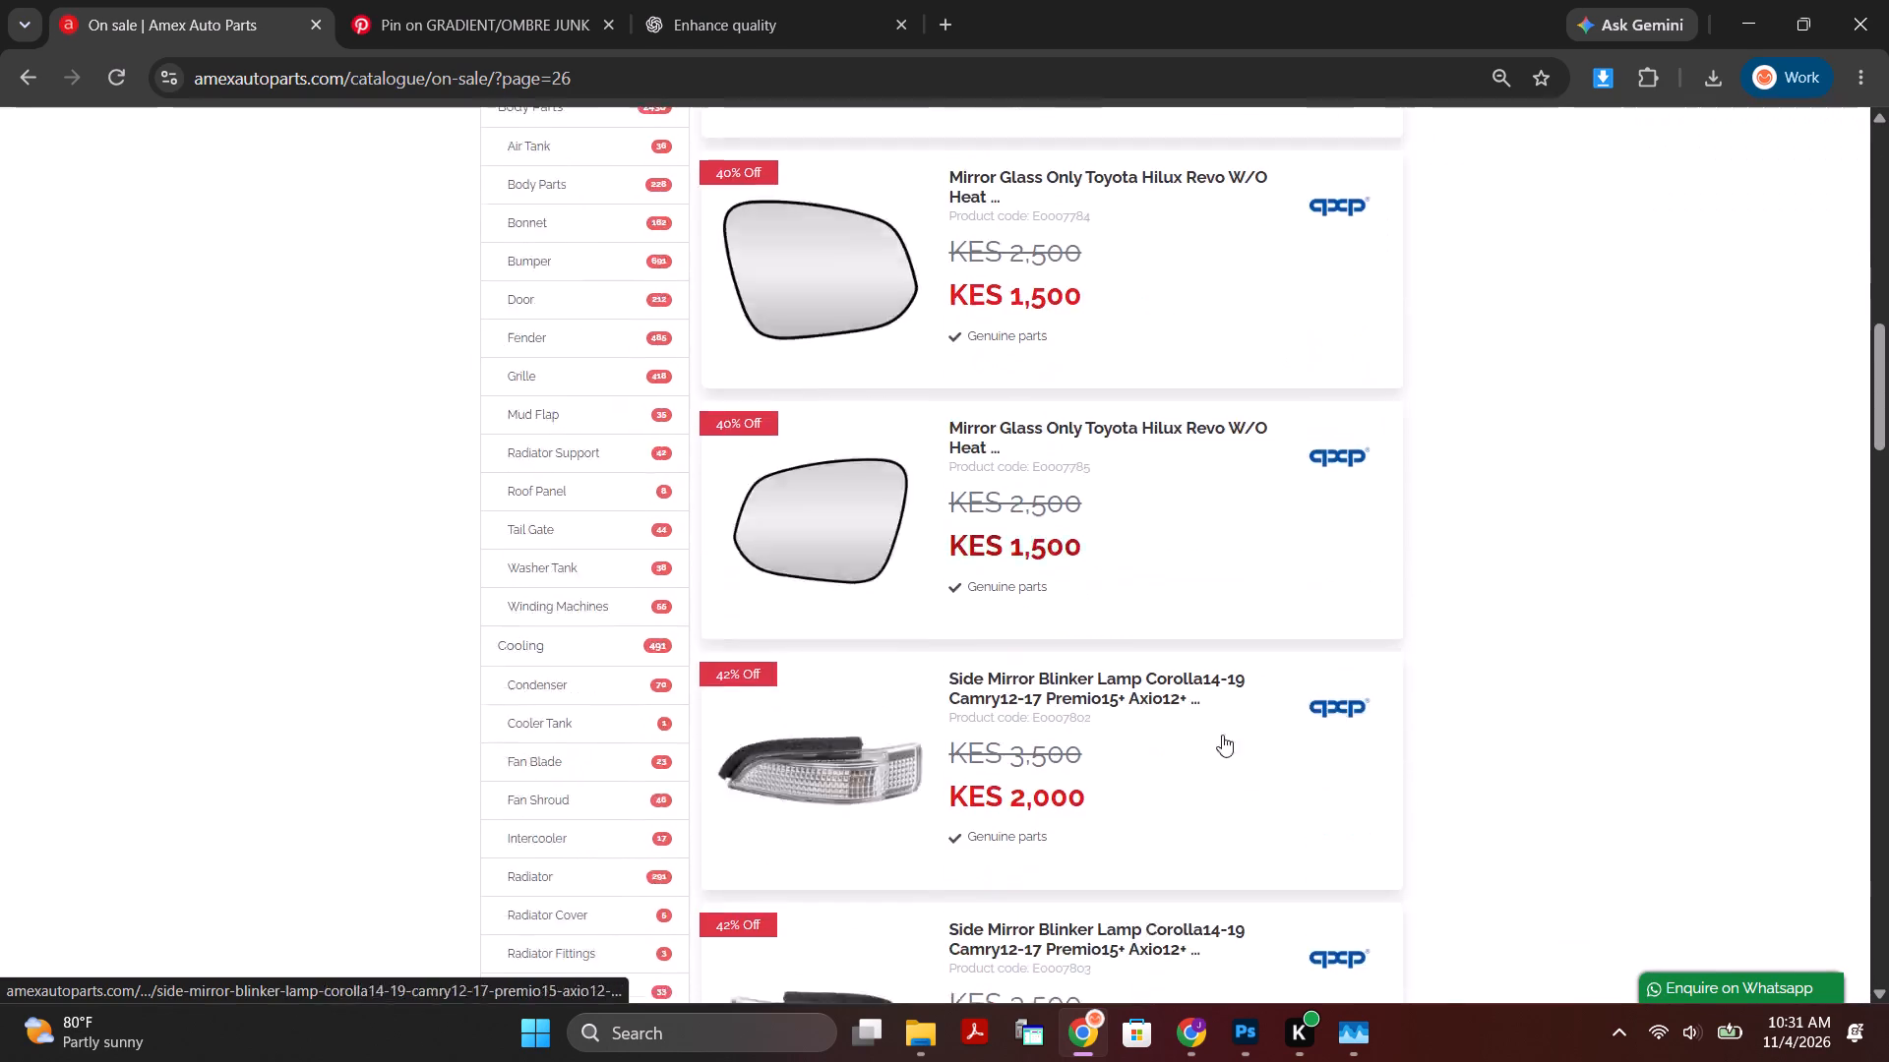
{"action": "left_click_drag", "start_coordinate": [1873, 447], "coordinate": [1888, 666]}
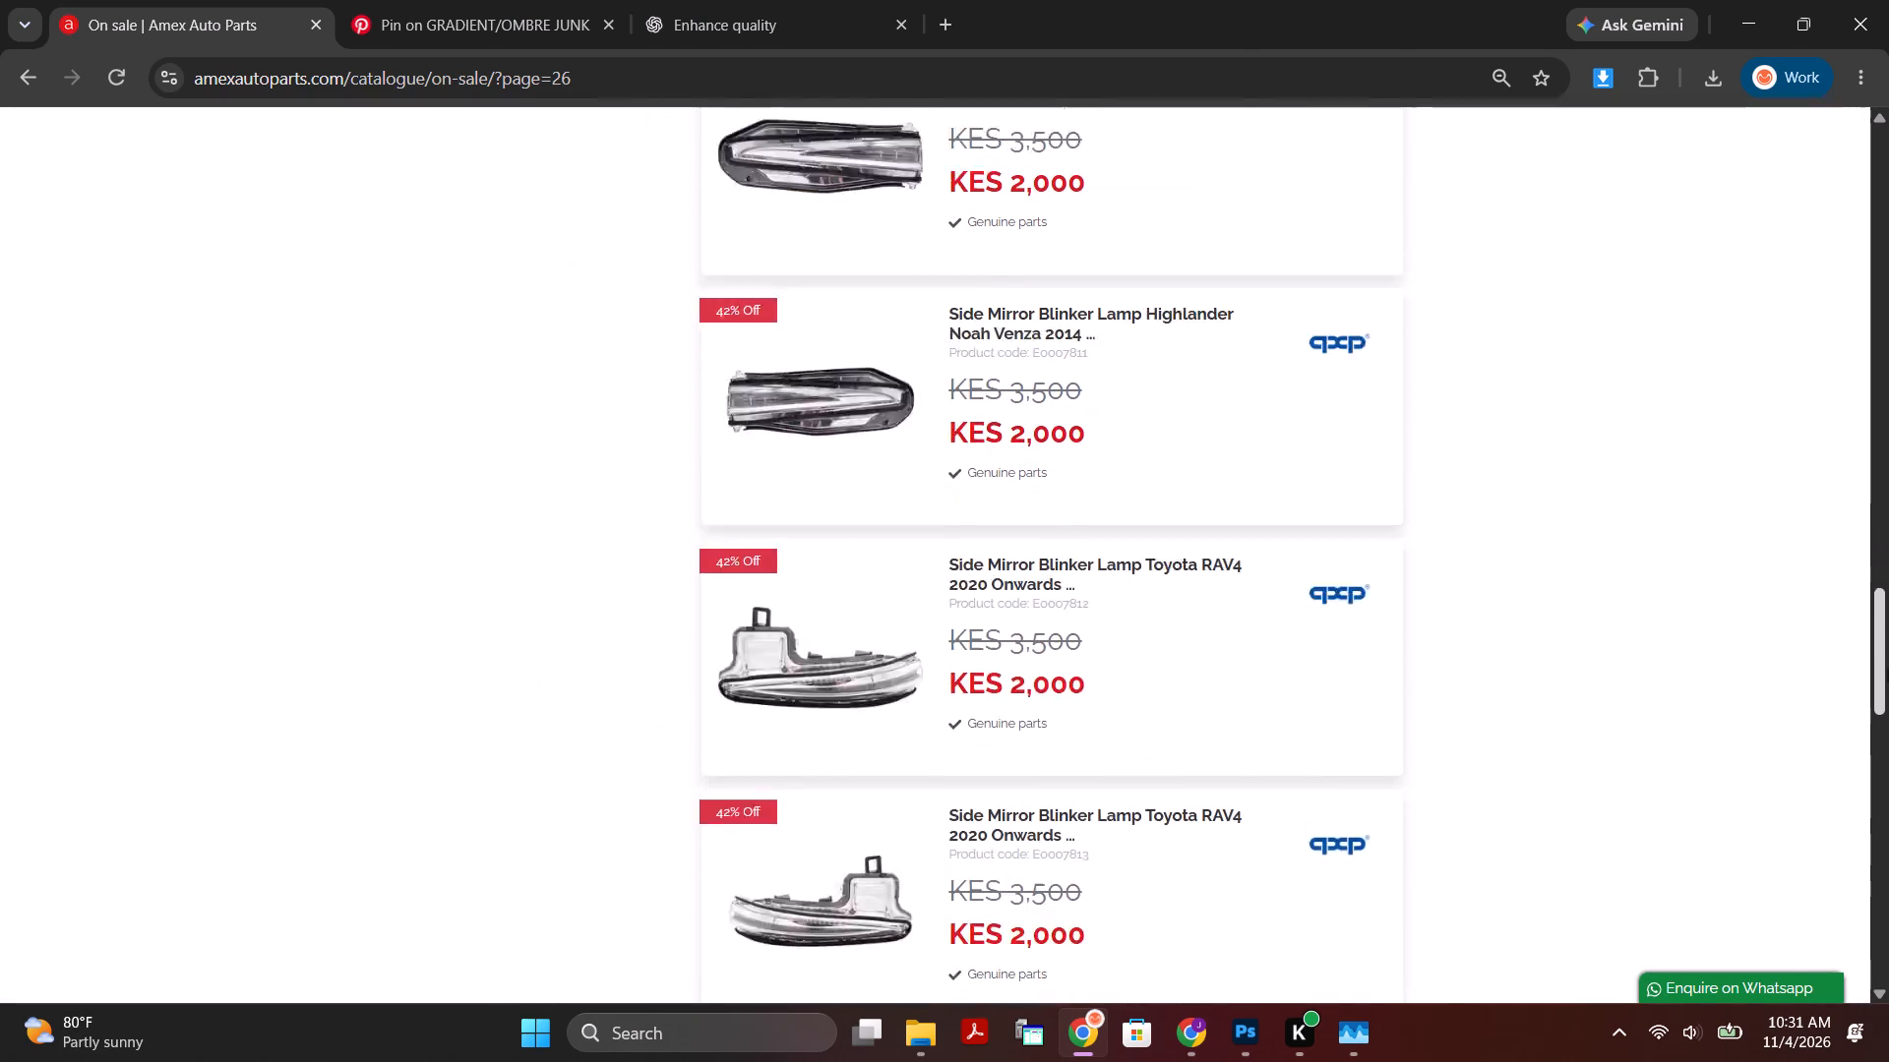
{"action": "left_click_drag", "start_coordinate": [1888, 666], "coordinate": [1887, 929]}
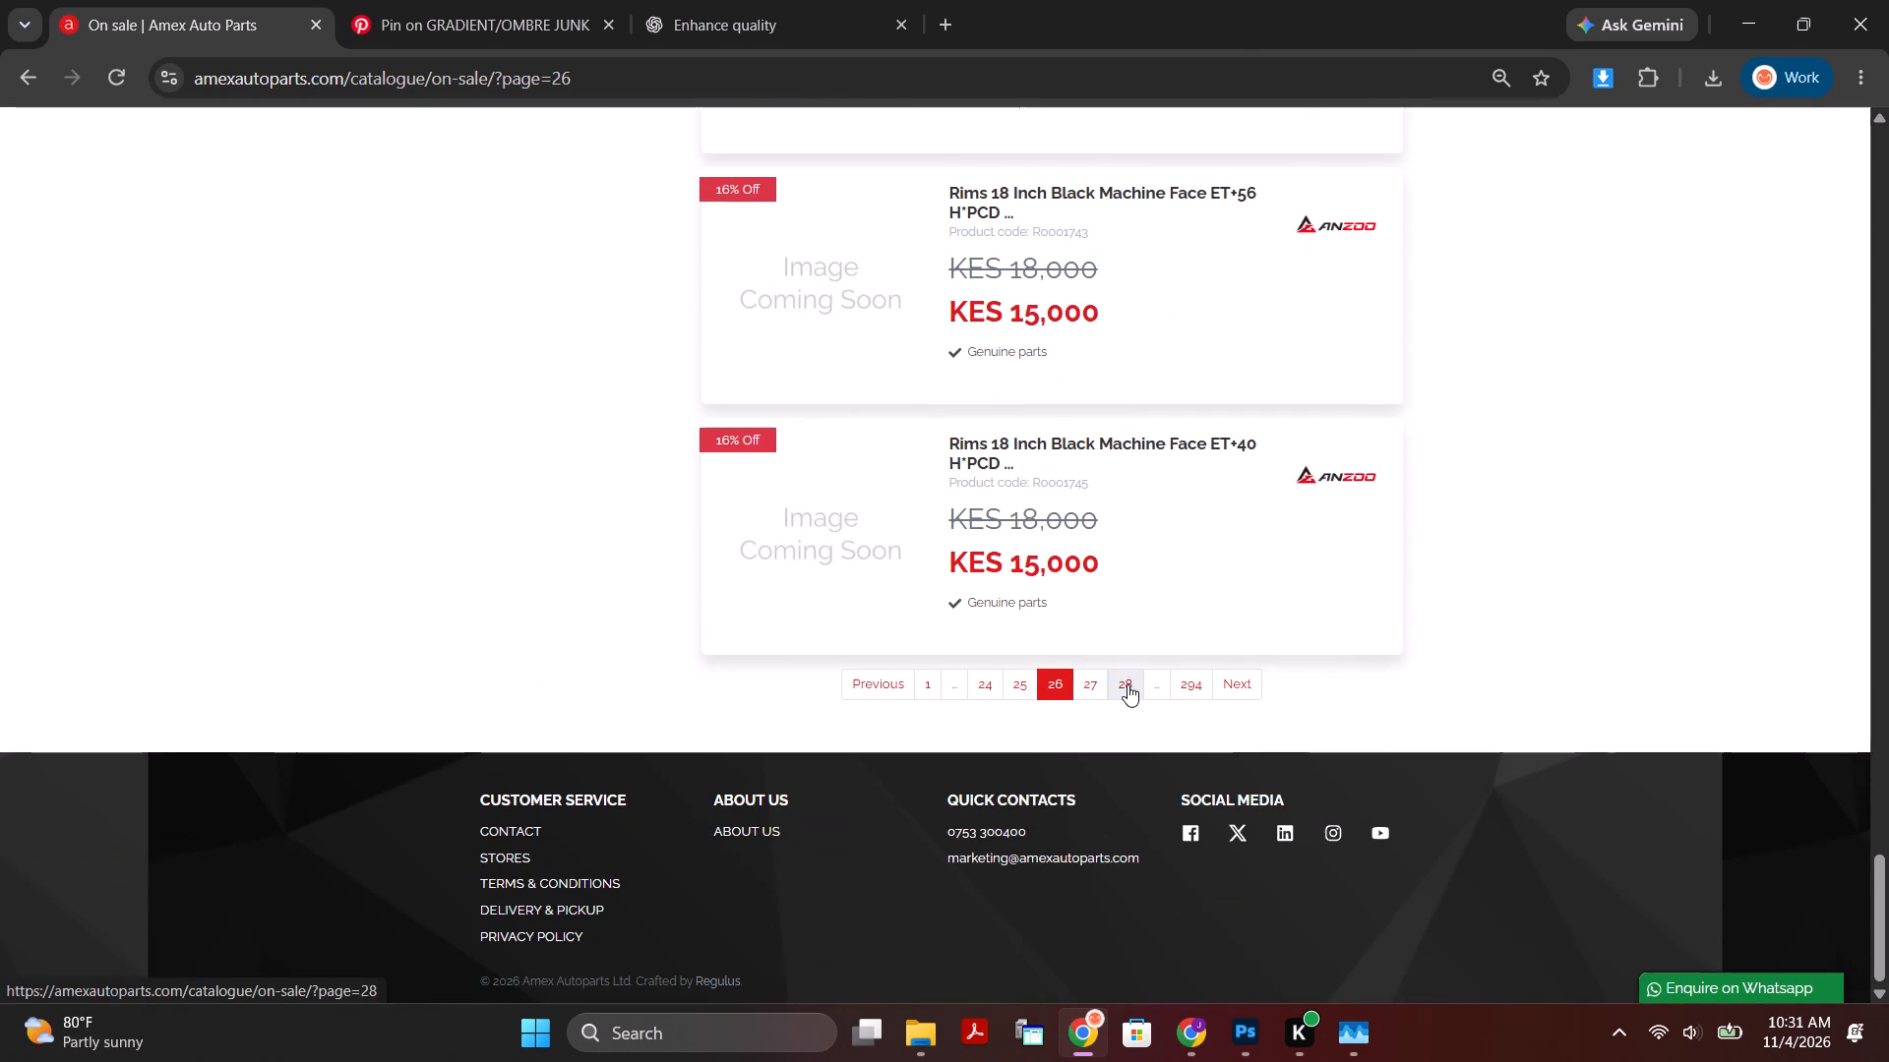
{"action": "left_click", "coordinate": [1127, 684]}
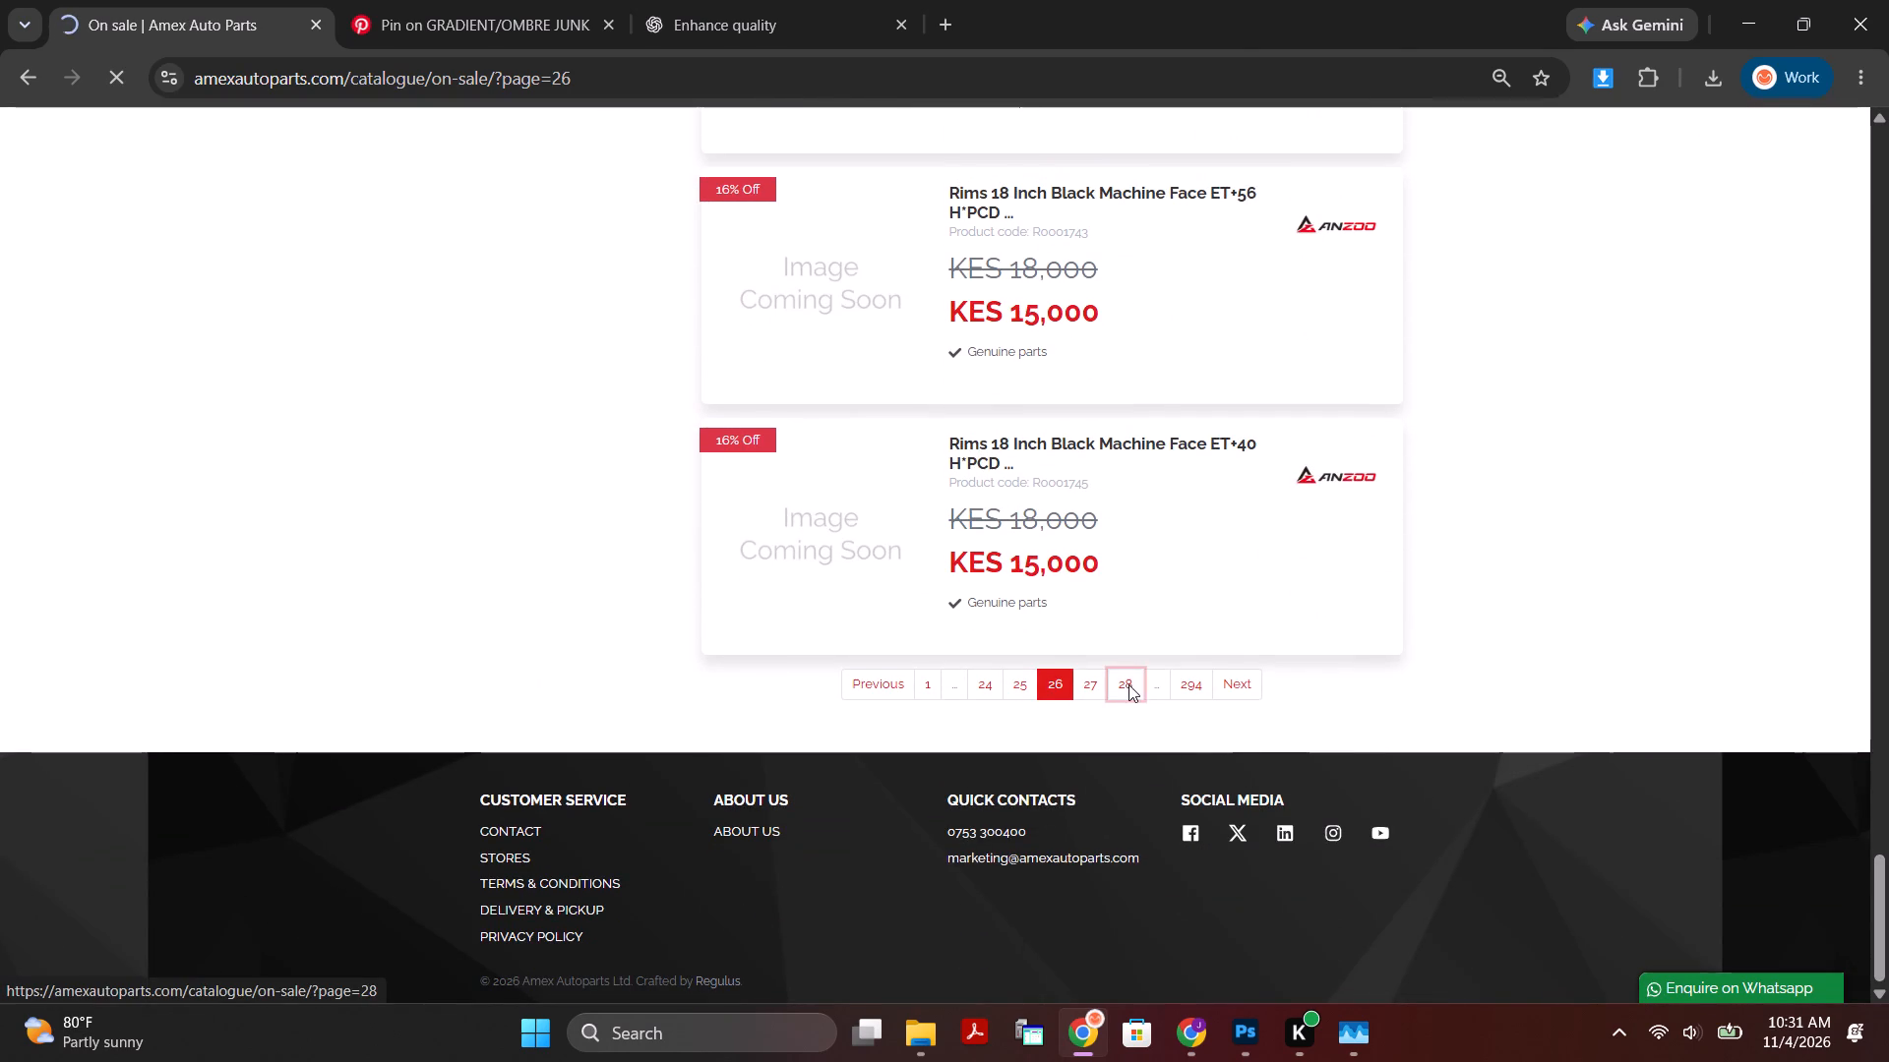
{"action": "left_click_drag", "start_coordinate": [1876, 232], "coordinate": [1888, 487]}
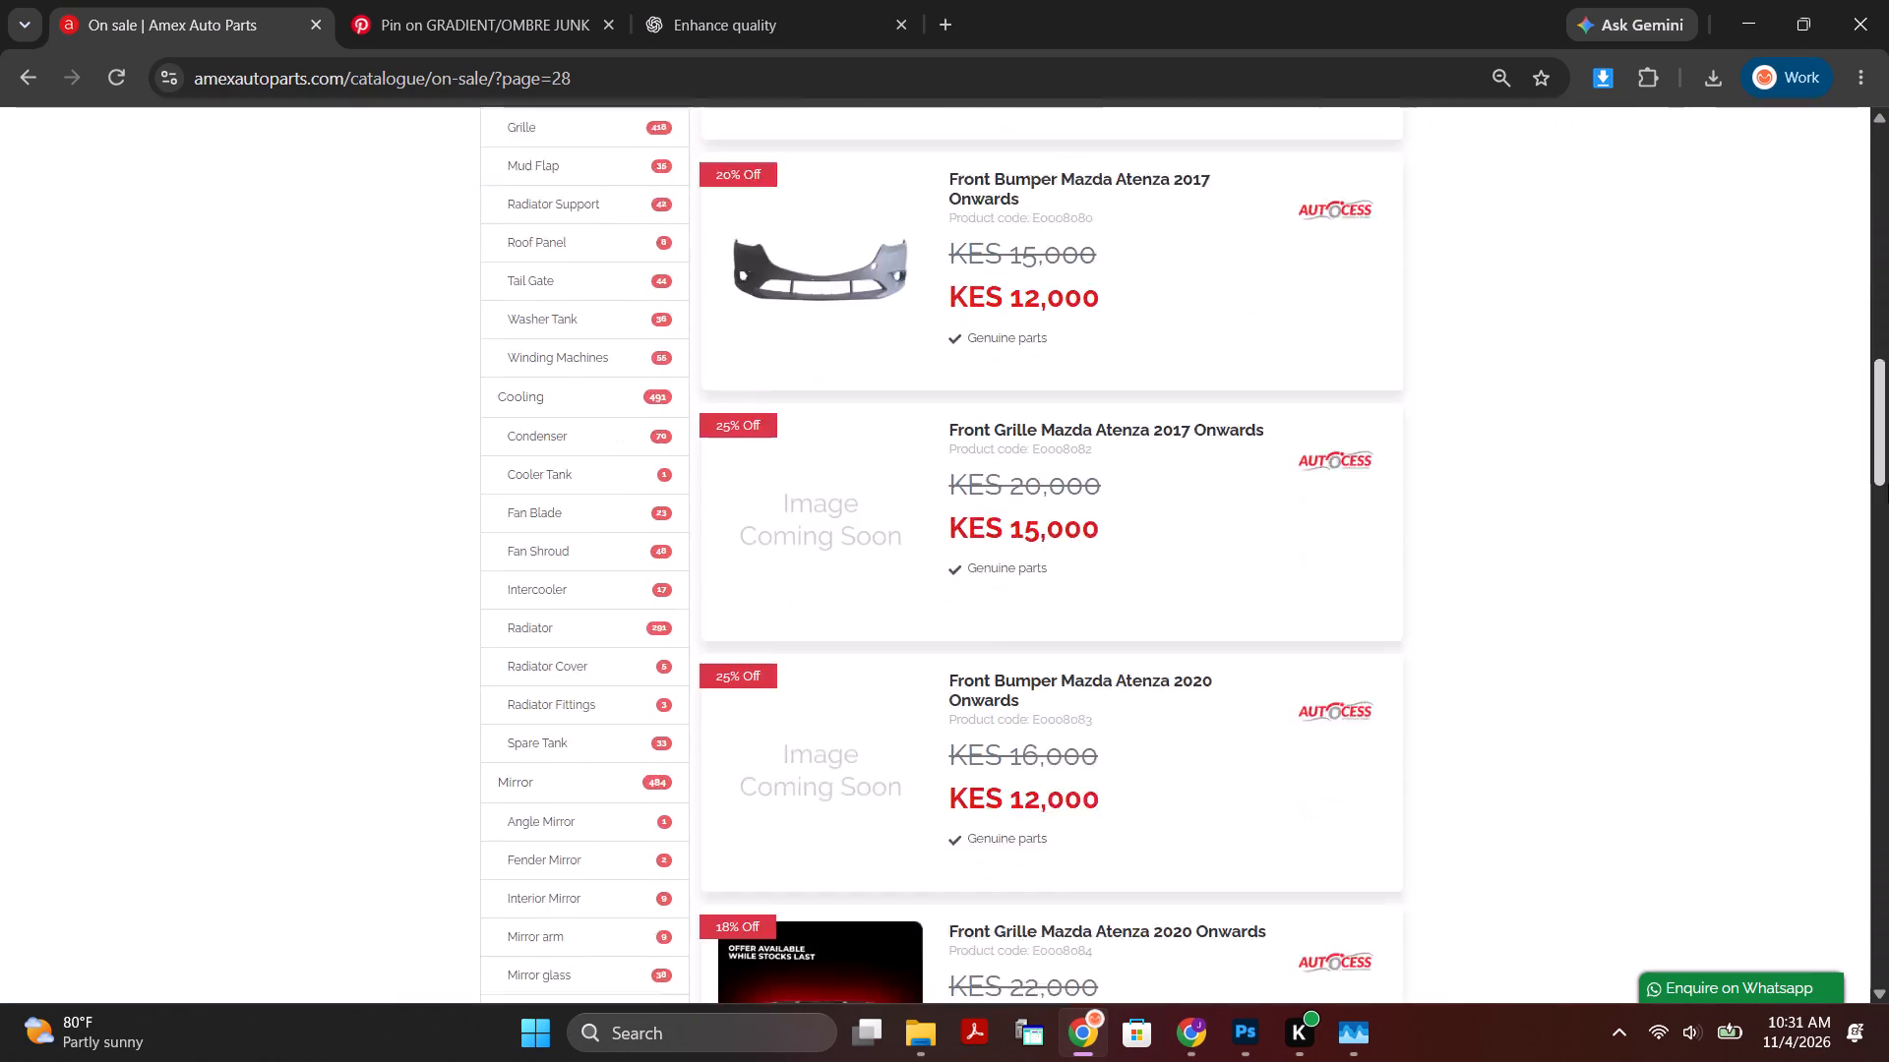
{"action": "left_click_drag", "start_coordinate": [1888, 487], "coordinate": [1888, 894]}
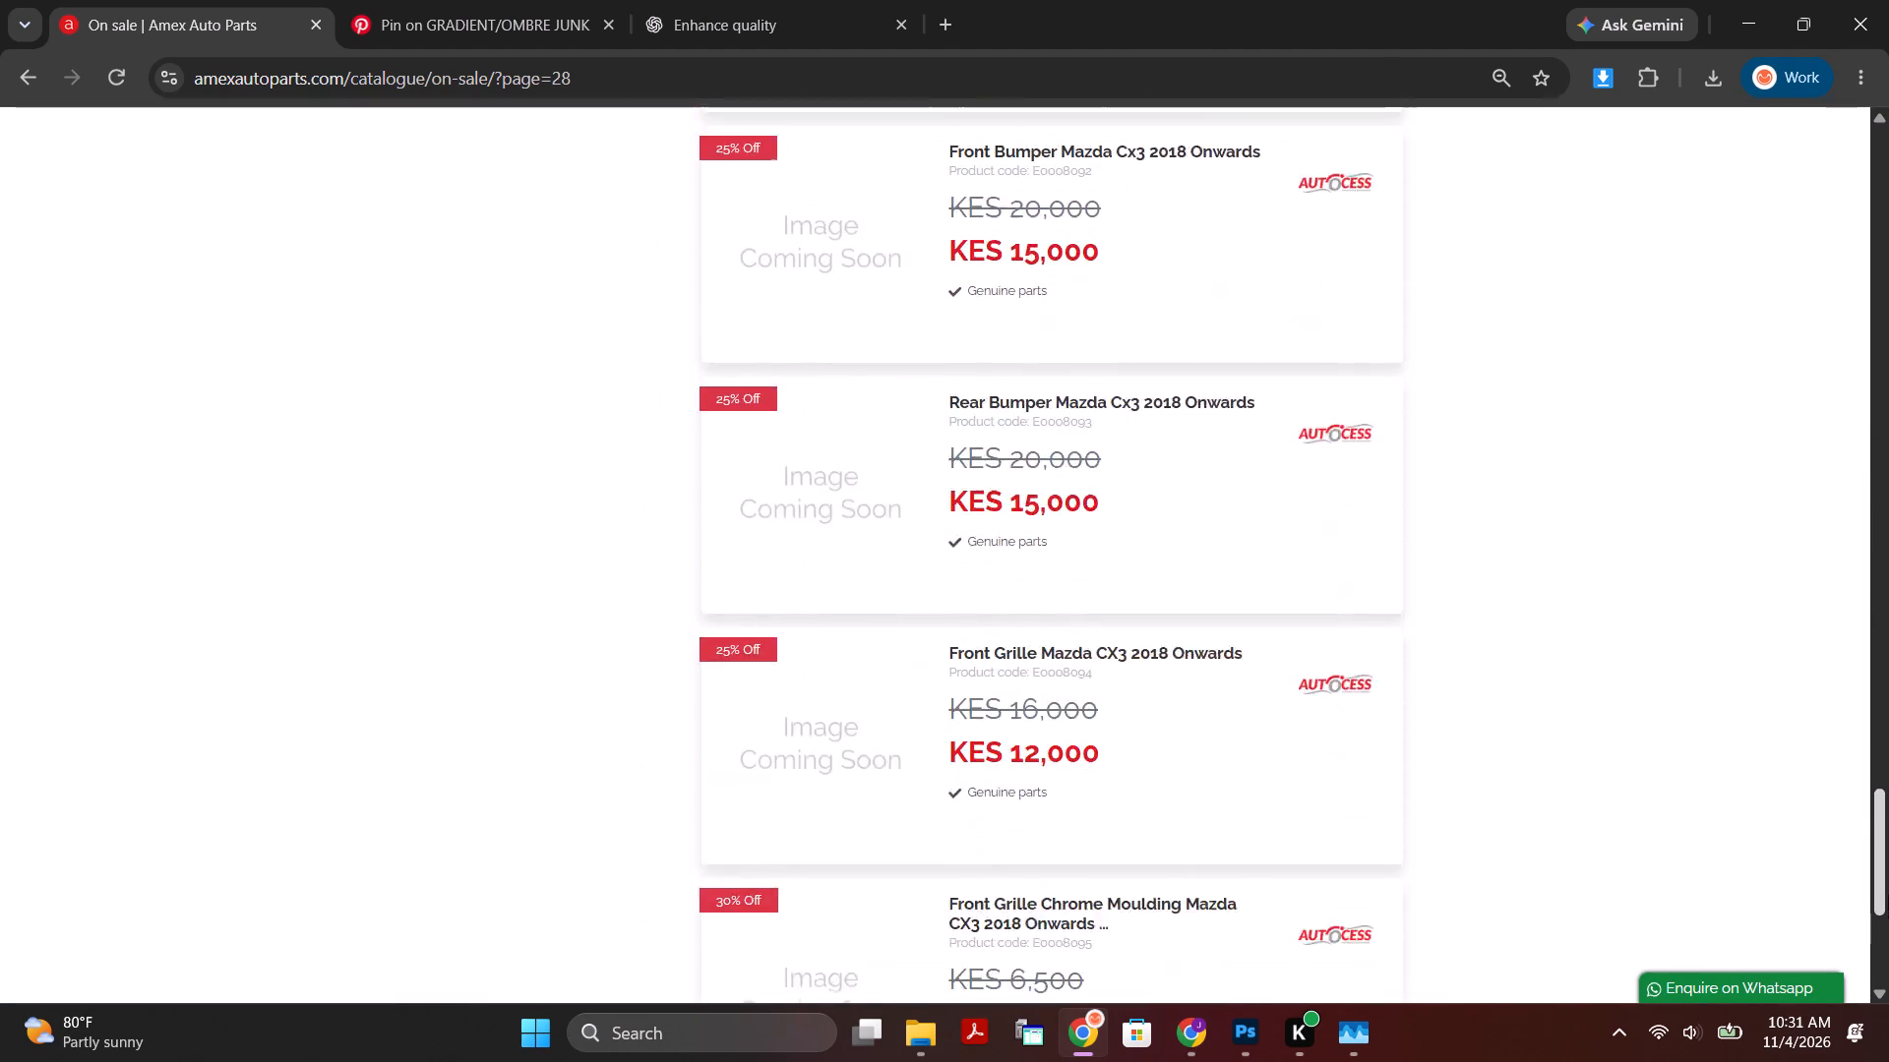
{"action": "left_click_drag", "start_coordinate": [1888, 894], "coordinate": [1888, 987]}
{"action": "left_click", "coordinate": [1138, 690]}
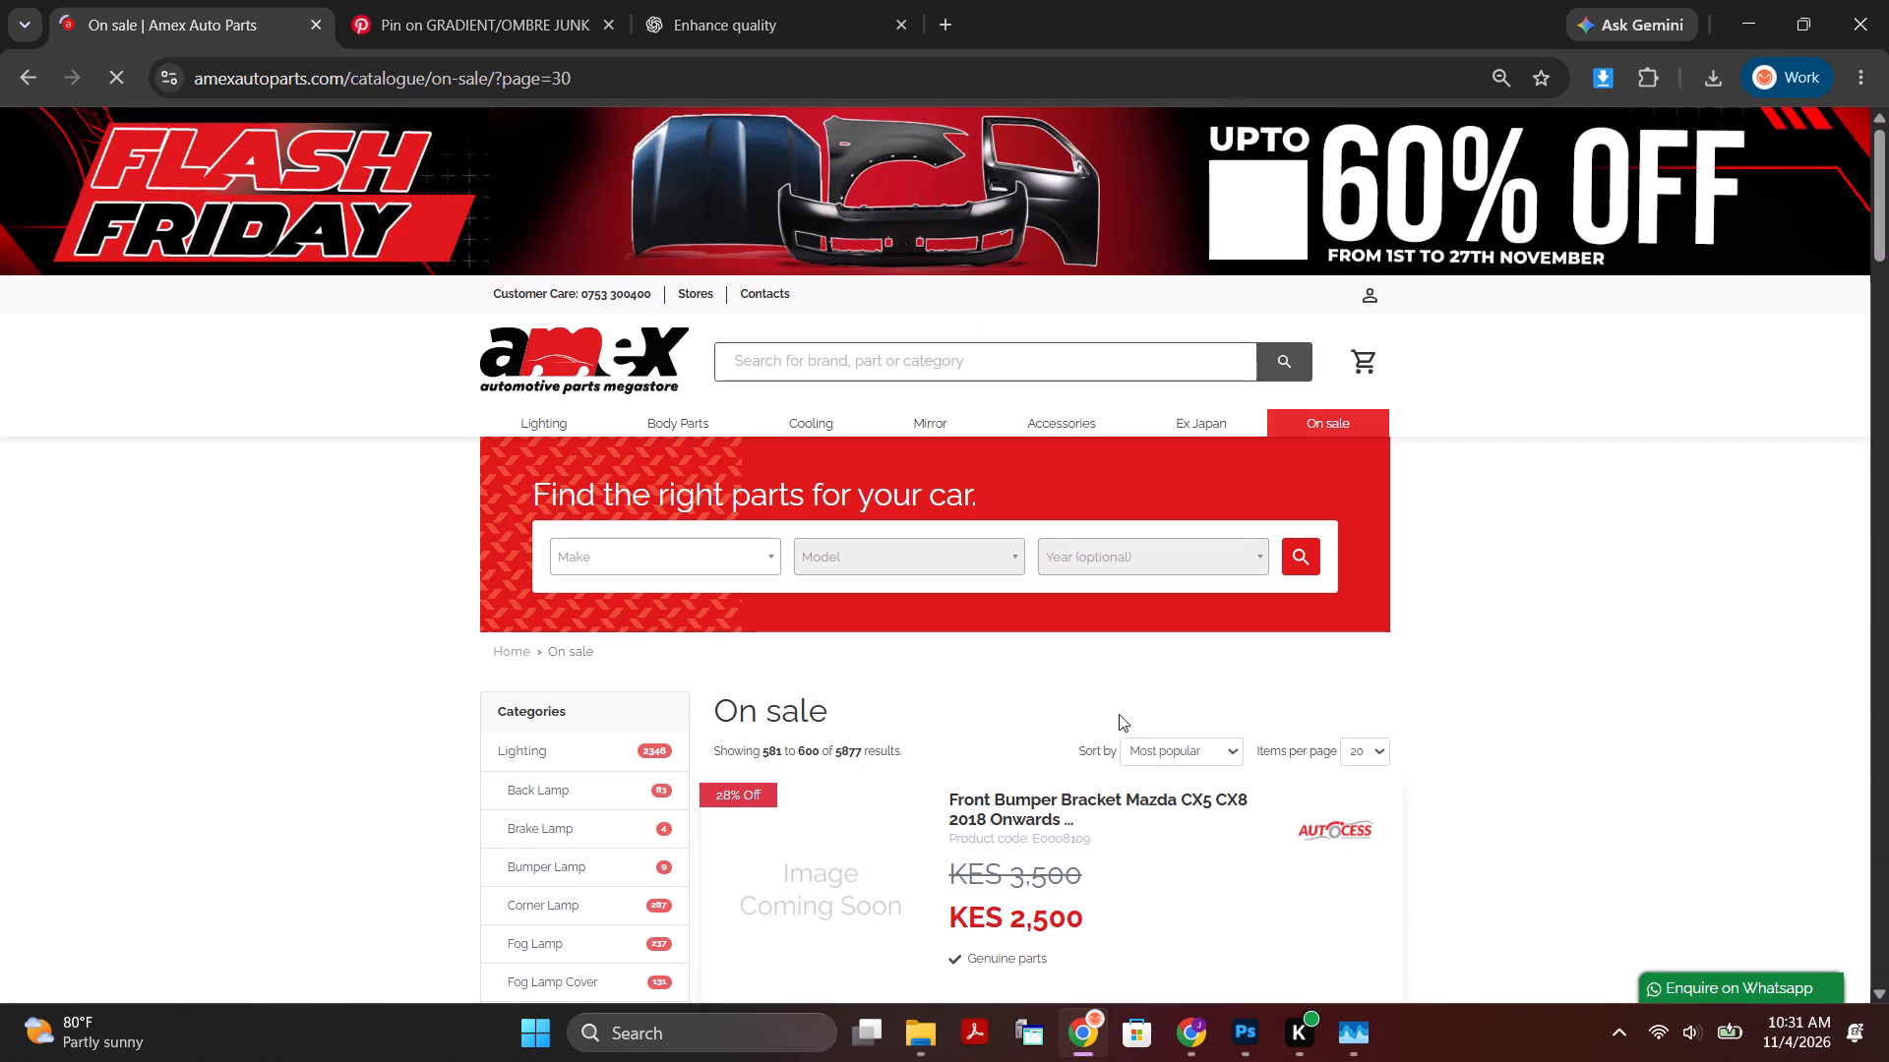
Open the product page of the Tail Lamp Mazda CX5 2018 Onwards Rhs from page 30 of the listing.
{"action": "left_click_drag", "start_coordinate": [1882, 228], "coordinate": [1888, 486]}
{"action": "left_click", "coordinate": [864, 292]}
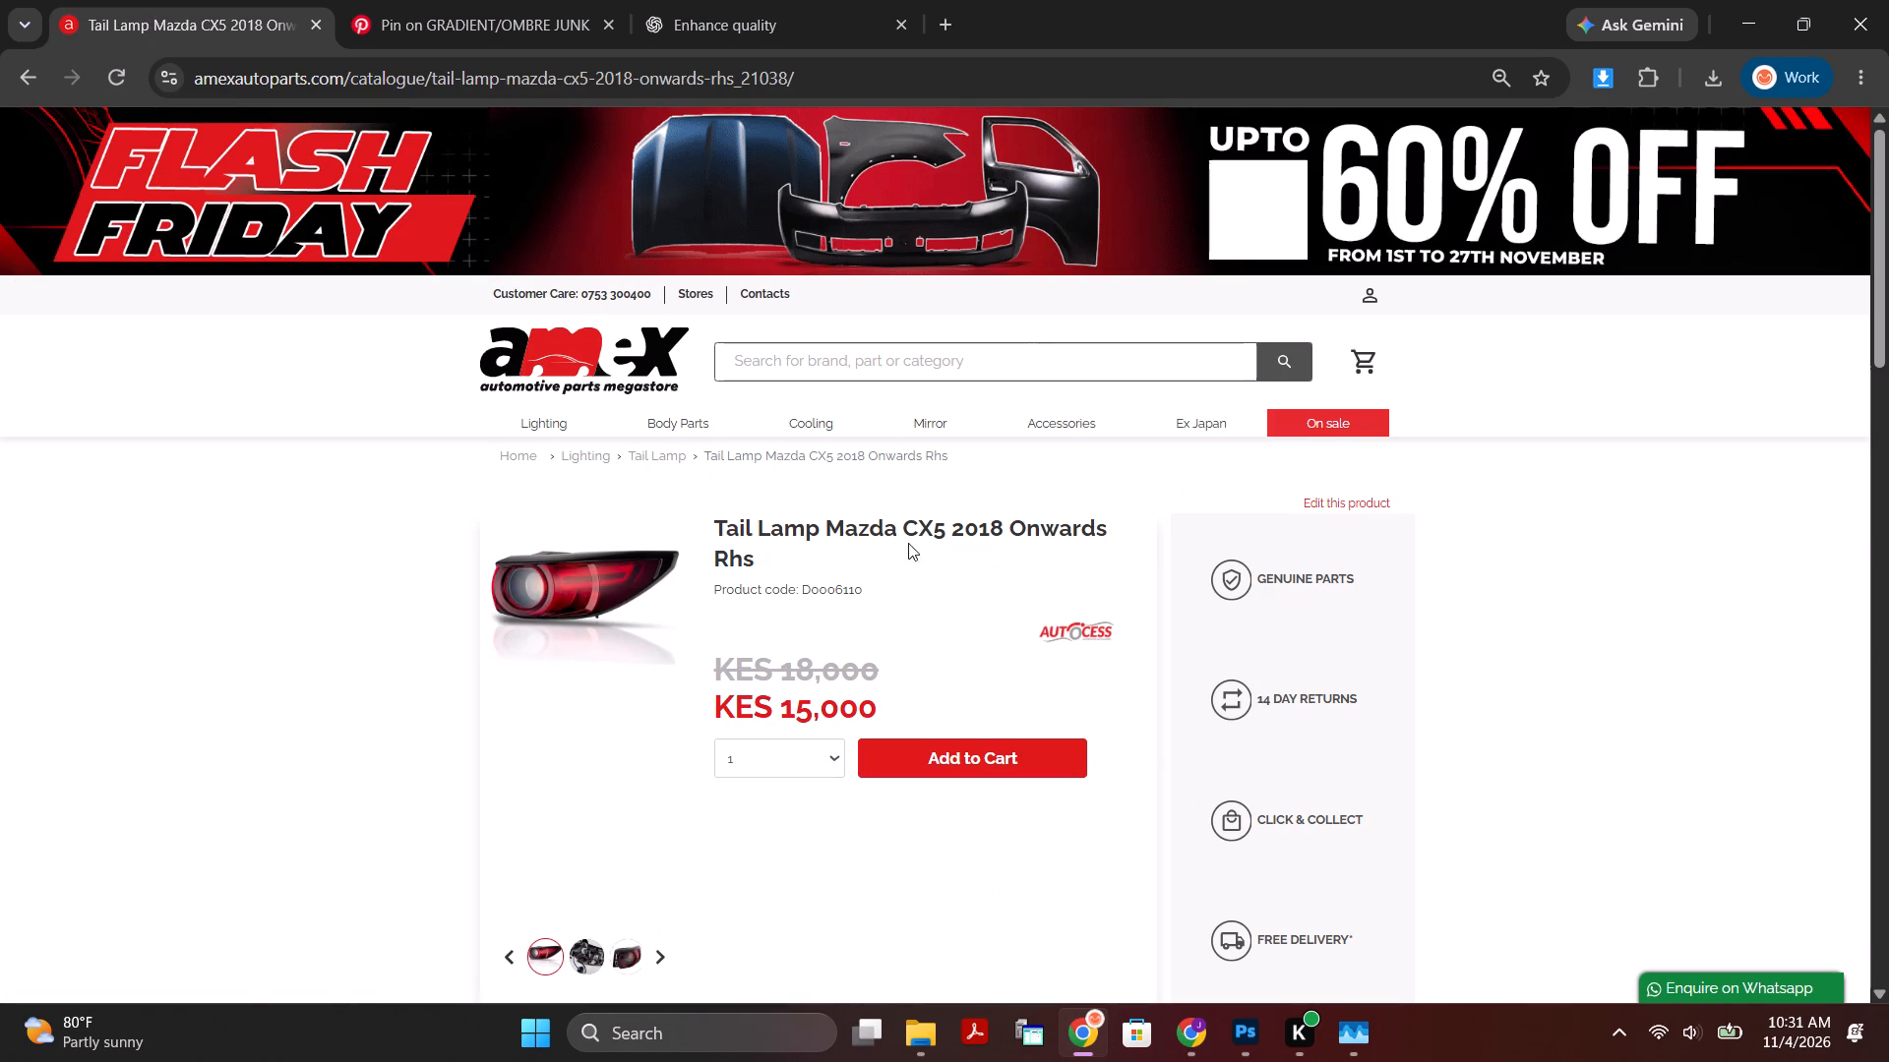
Copy the product name, switch to Photoshop and replace the Bonnet Hood title on artboard 0921.jpg copy 3 with Tail Lamp.
{"action": "left_click_drag", "start_coordinate": [823, 528], "coordinate": [647, 530]}
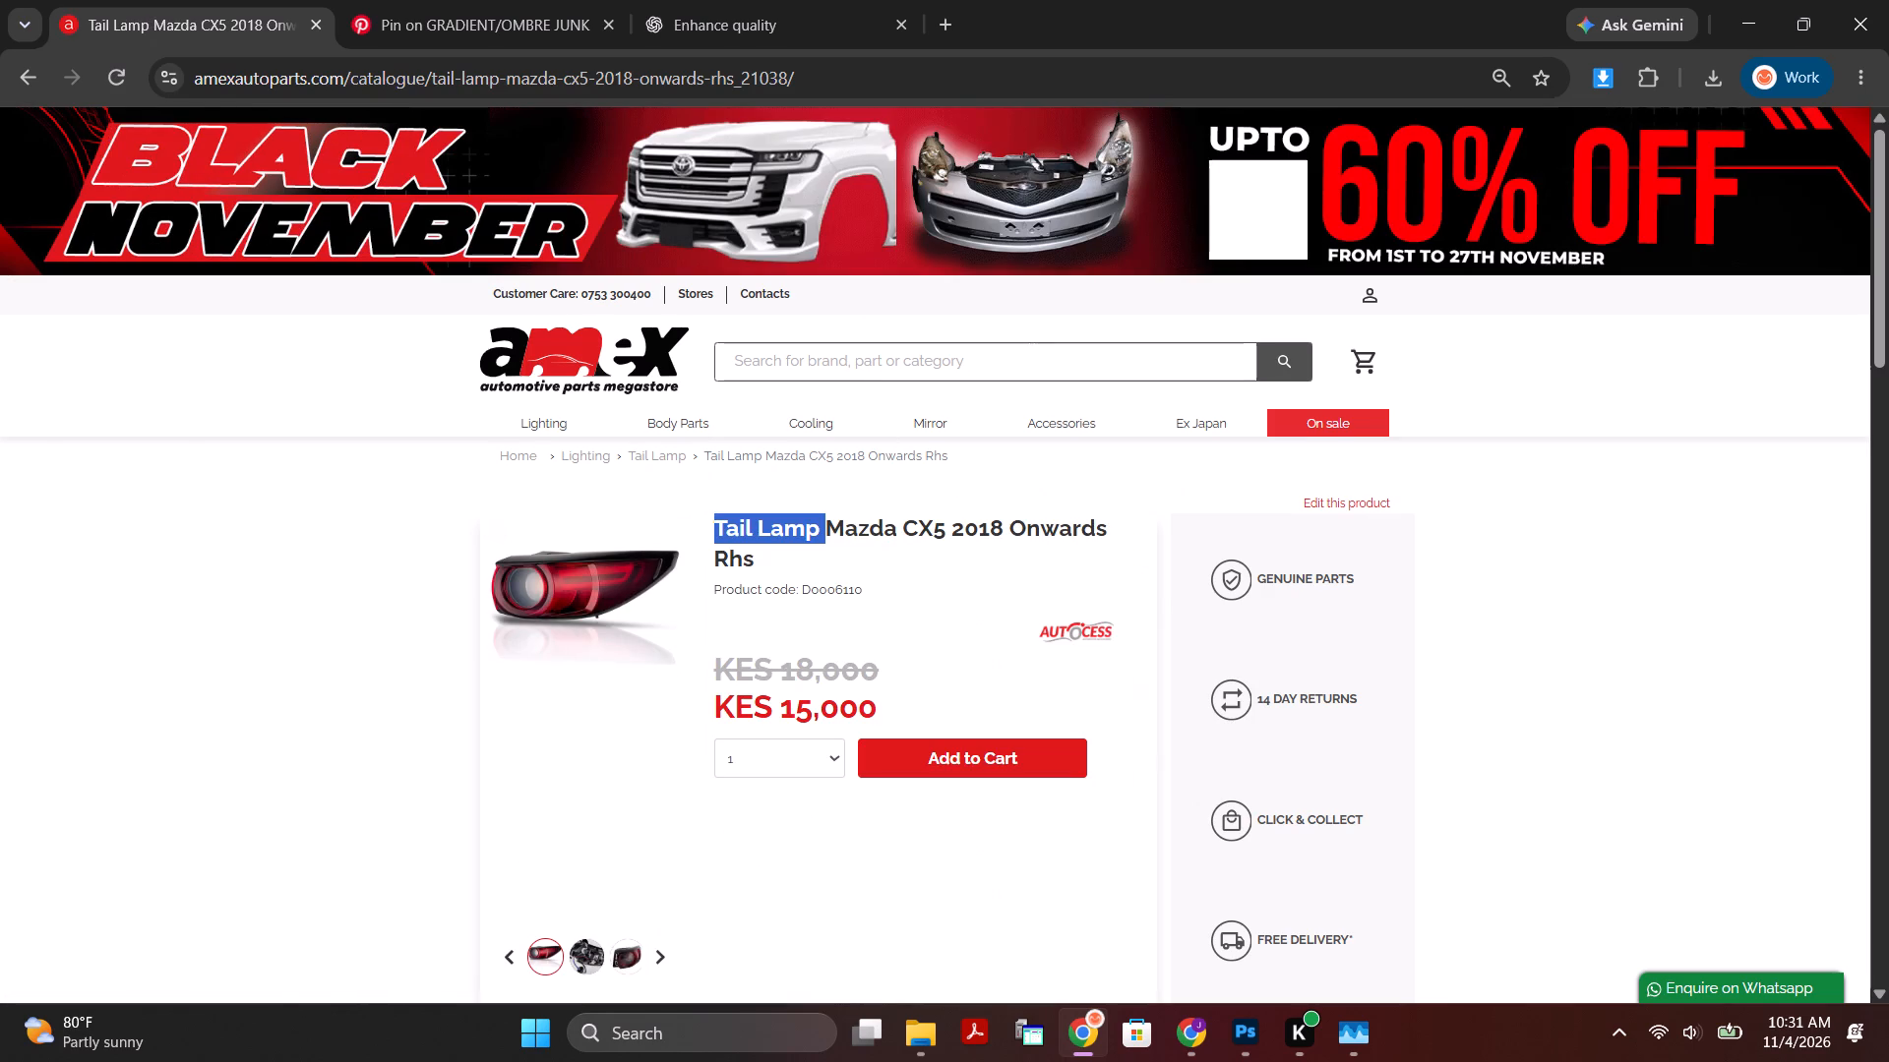
{"action": "key", "text": "ctrl+c"}
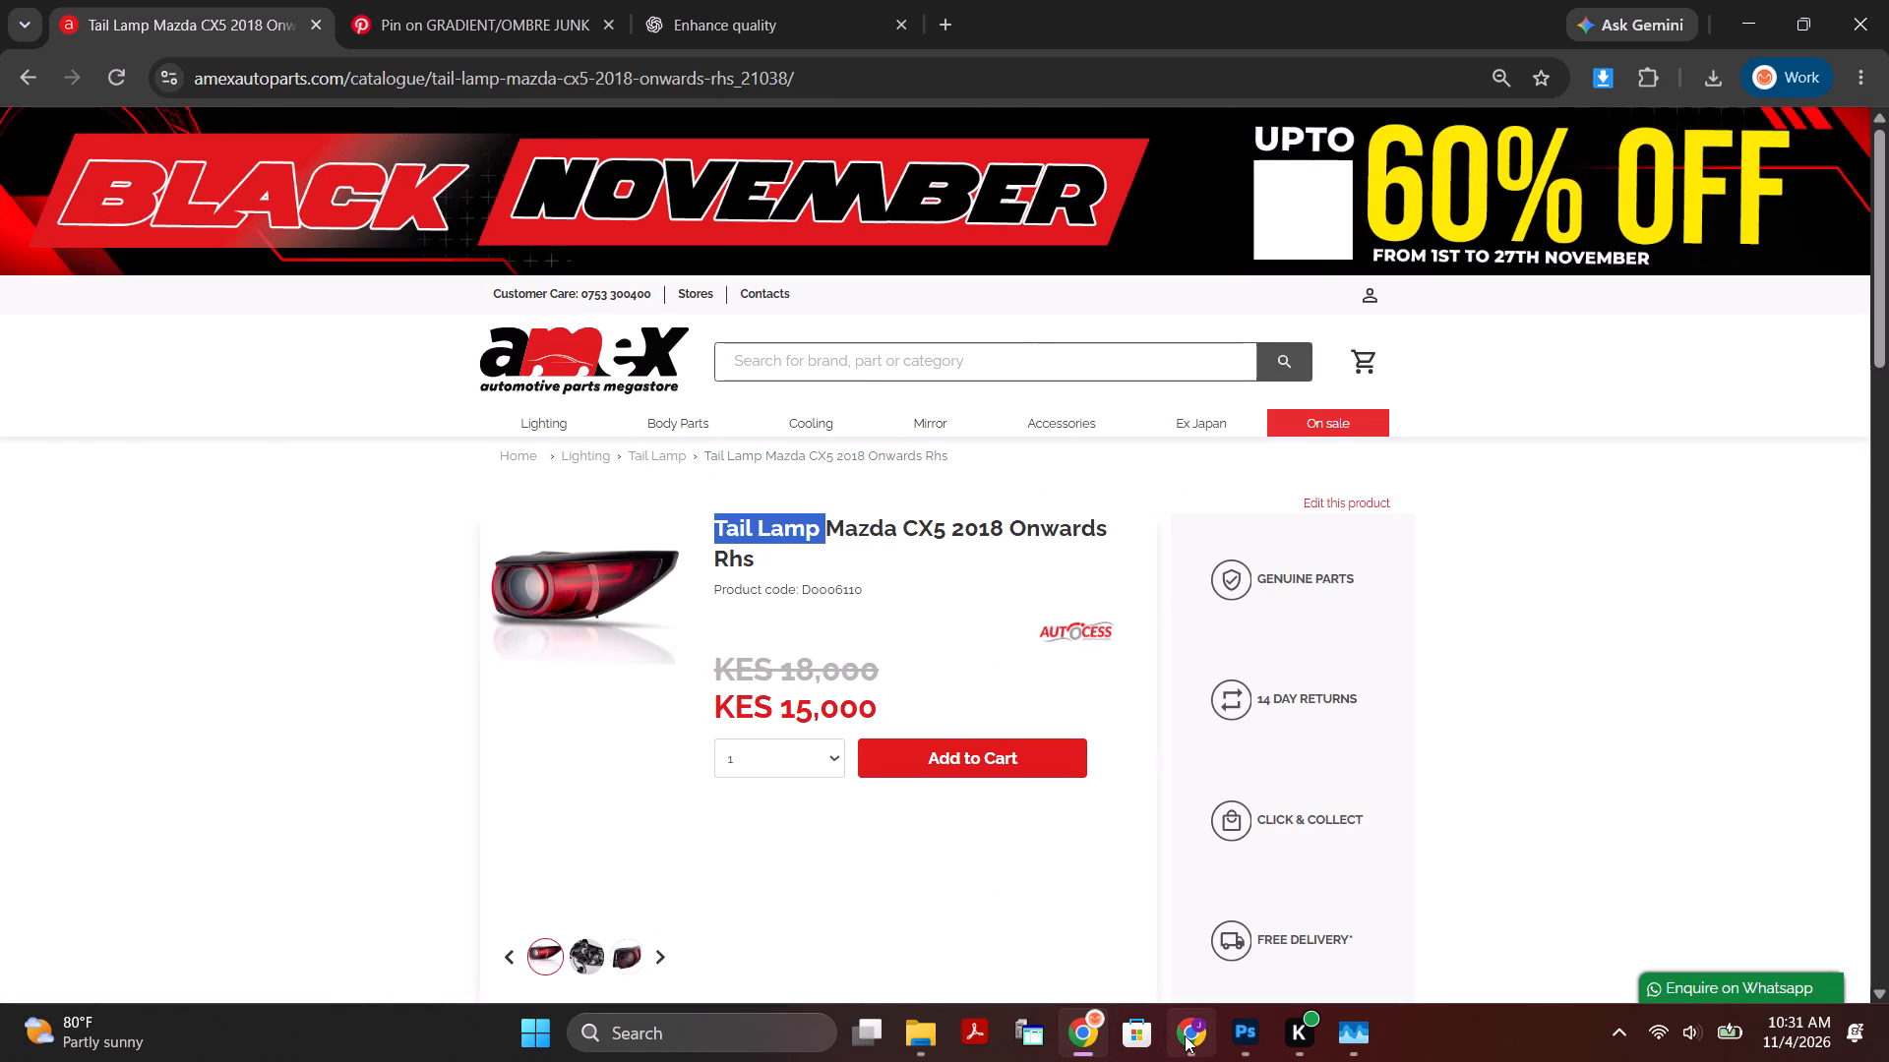
{"action": "left_click", "coordinate": [1186, 1034]}
{"action": "left_click", "coordinate": [1246, 1029]}
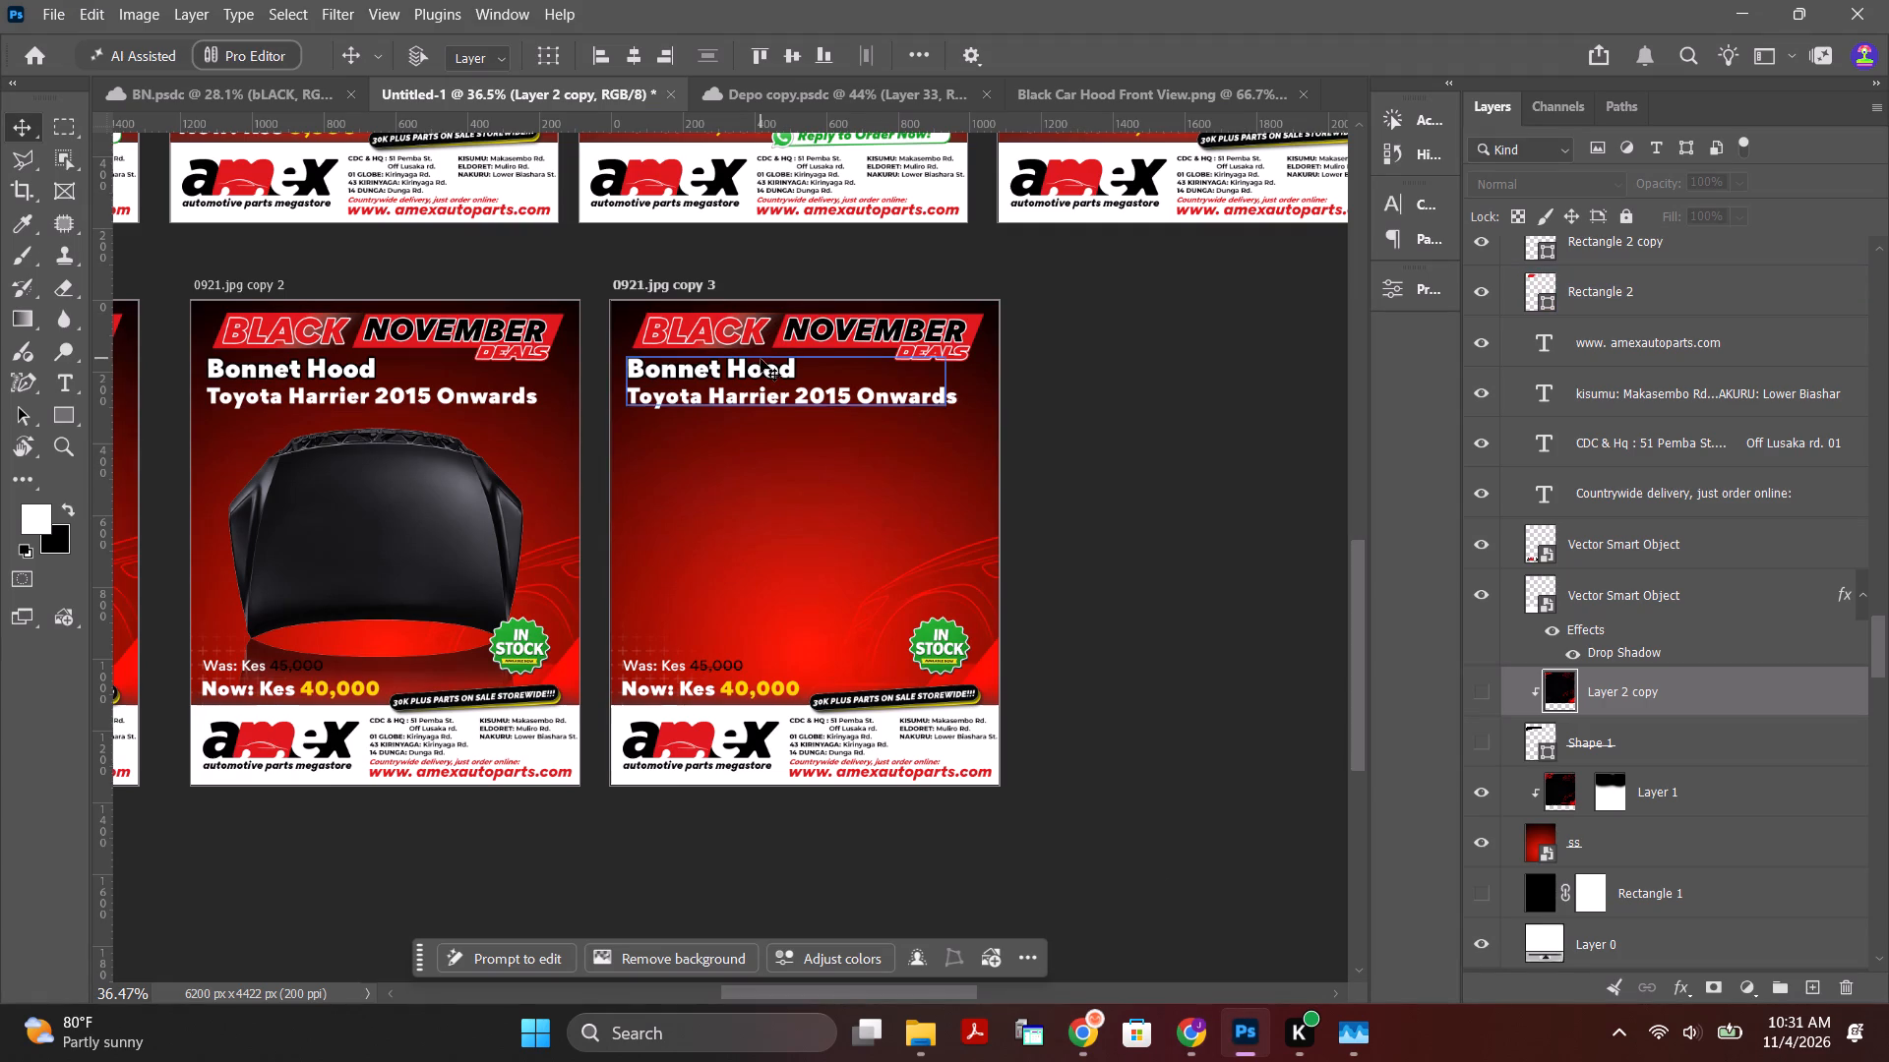
{"action": "double_click", "coordinate": [761, 366]}
{"action": "key", "text": "ctrl+v"}
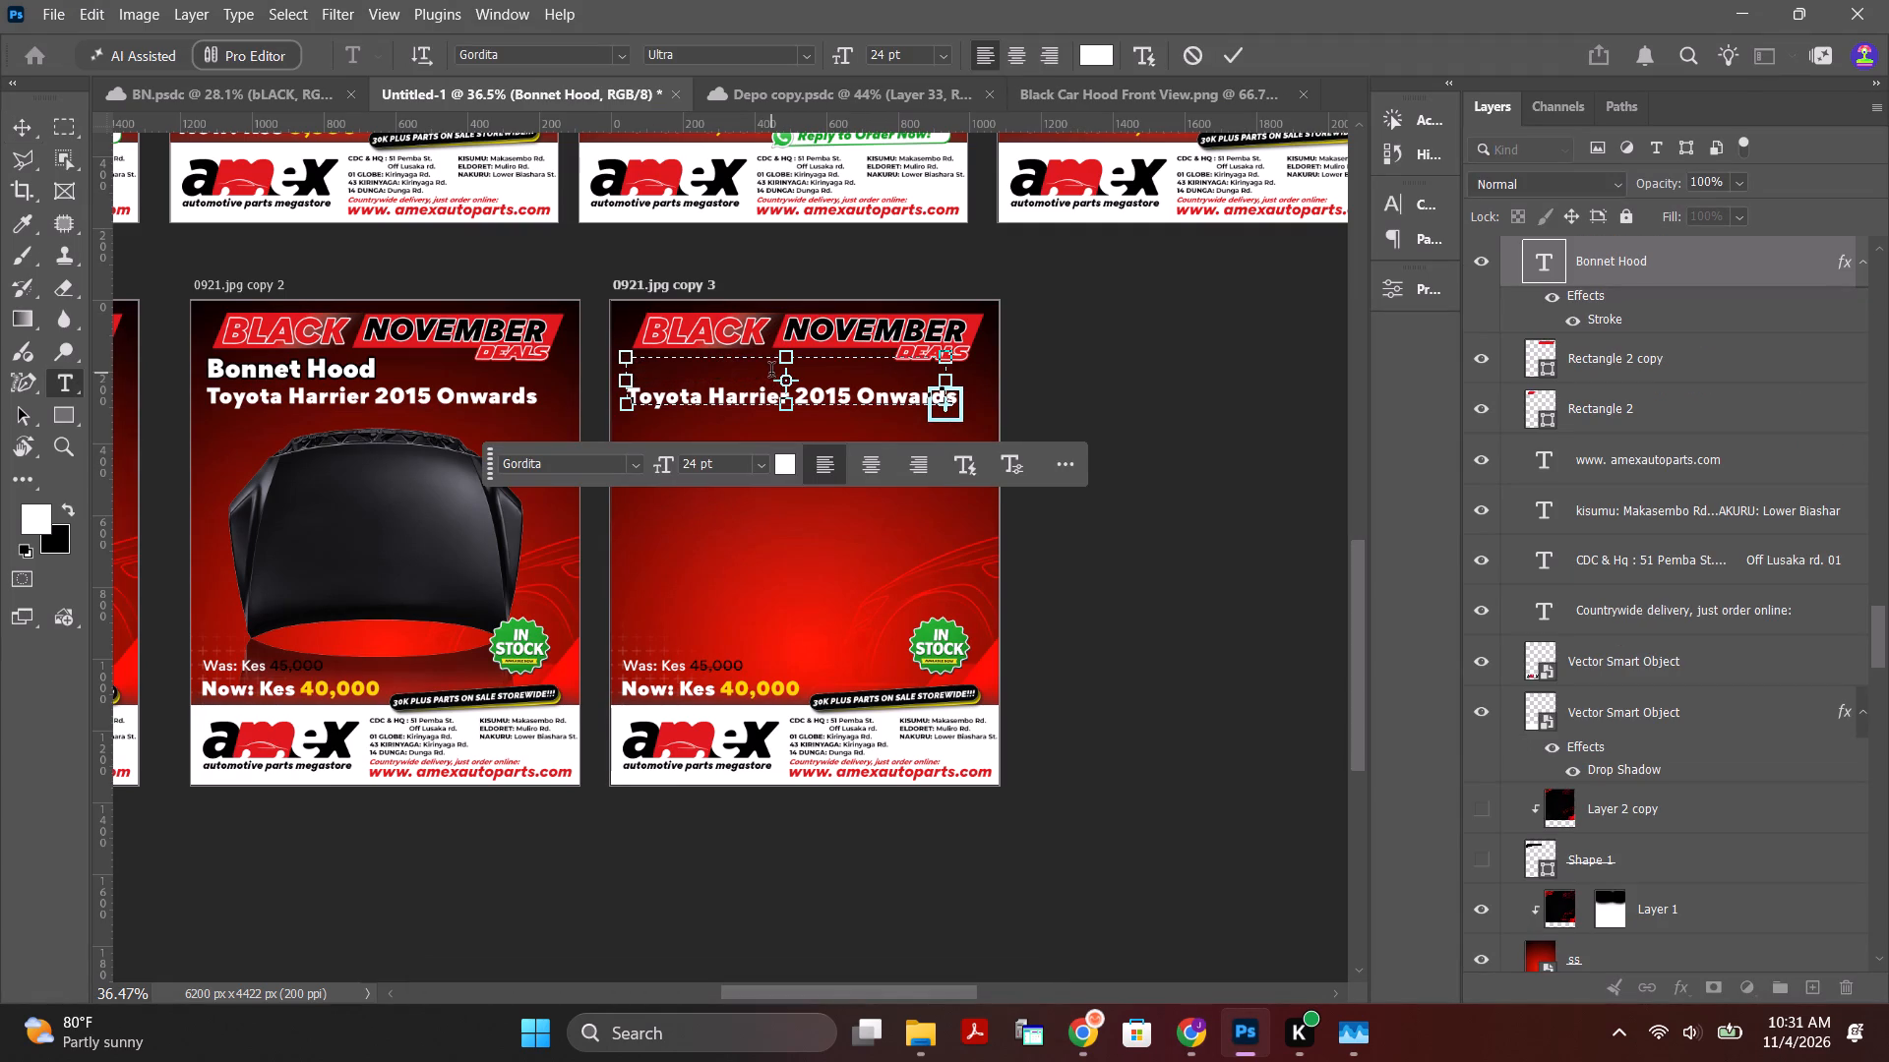
{"action": "key", "text": "ctrl+z"}
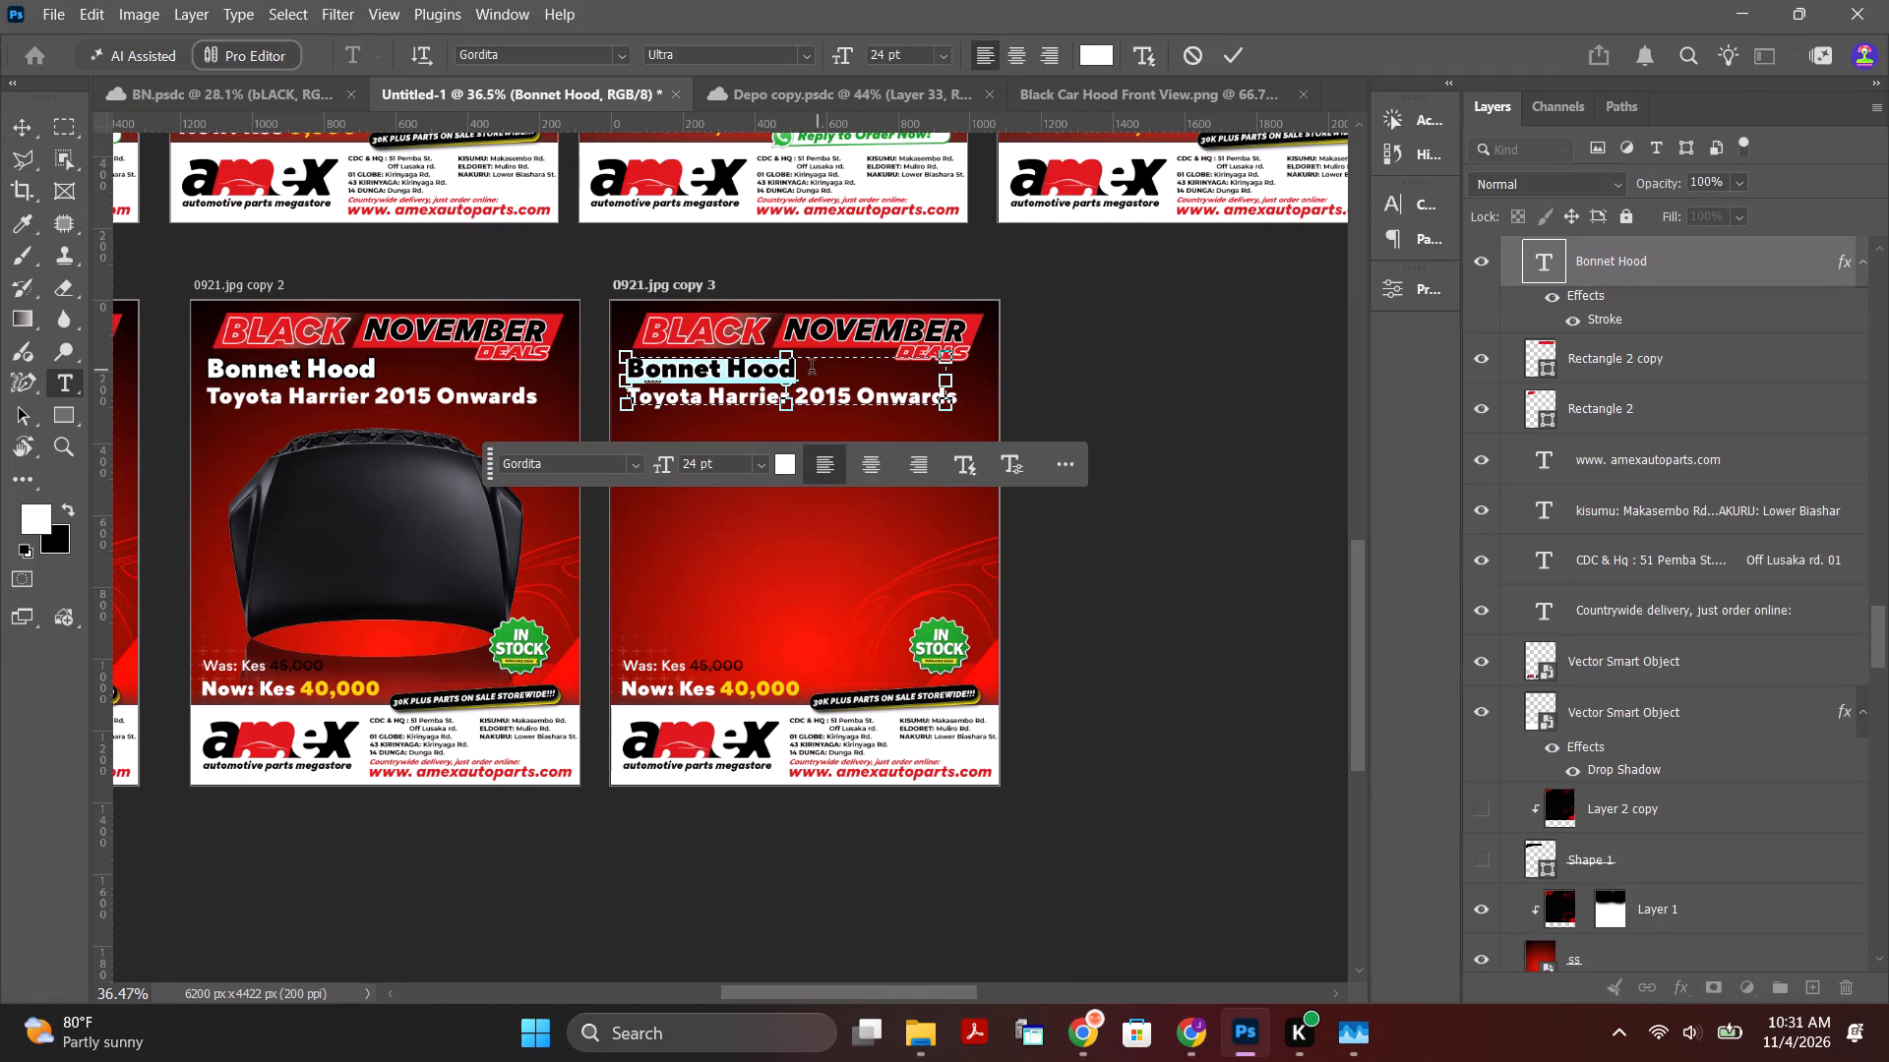
{"action": "type", "text": "tail"}
{"action": "key", "text": "space"}
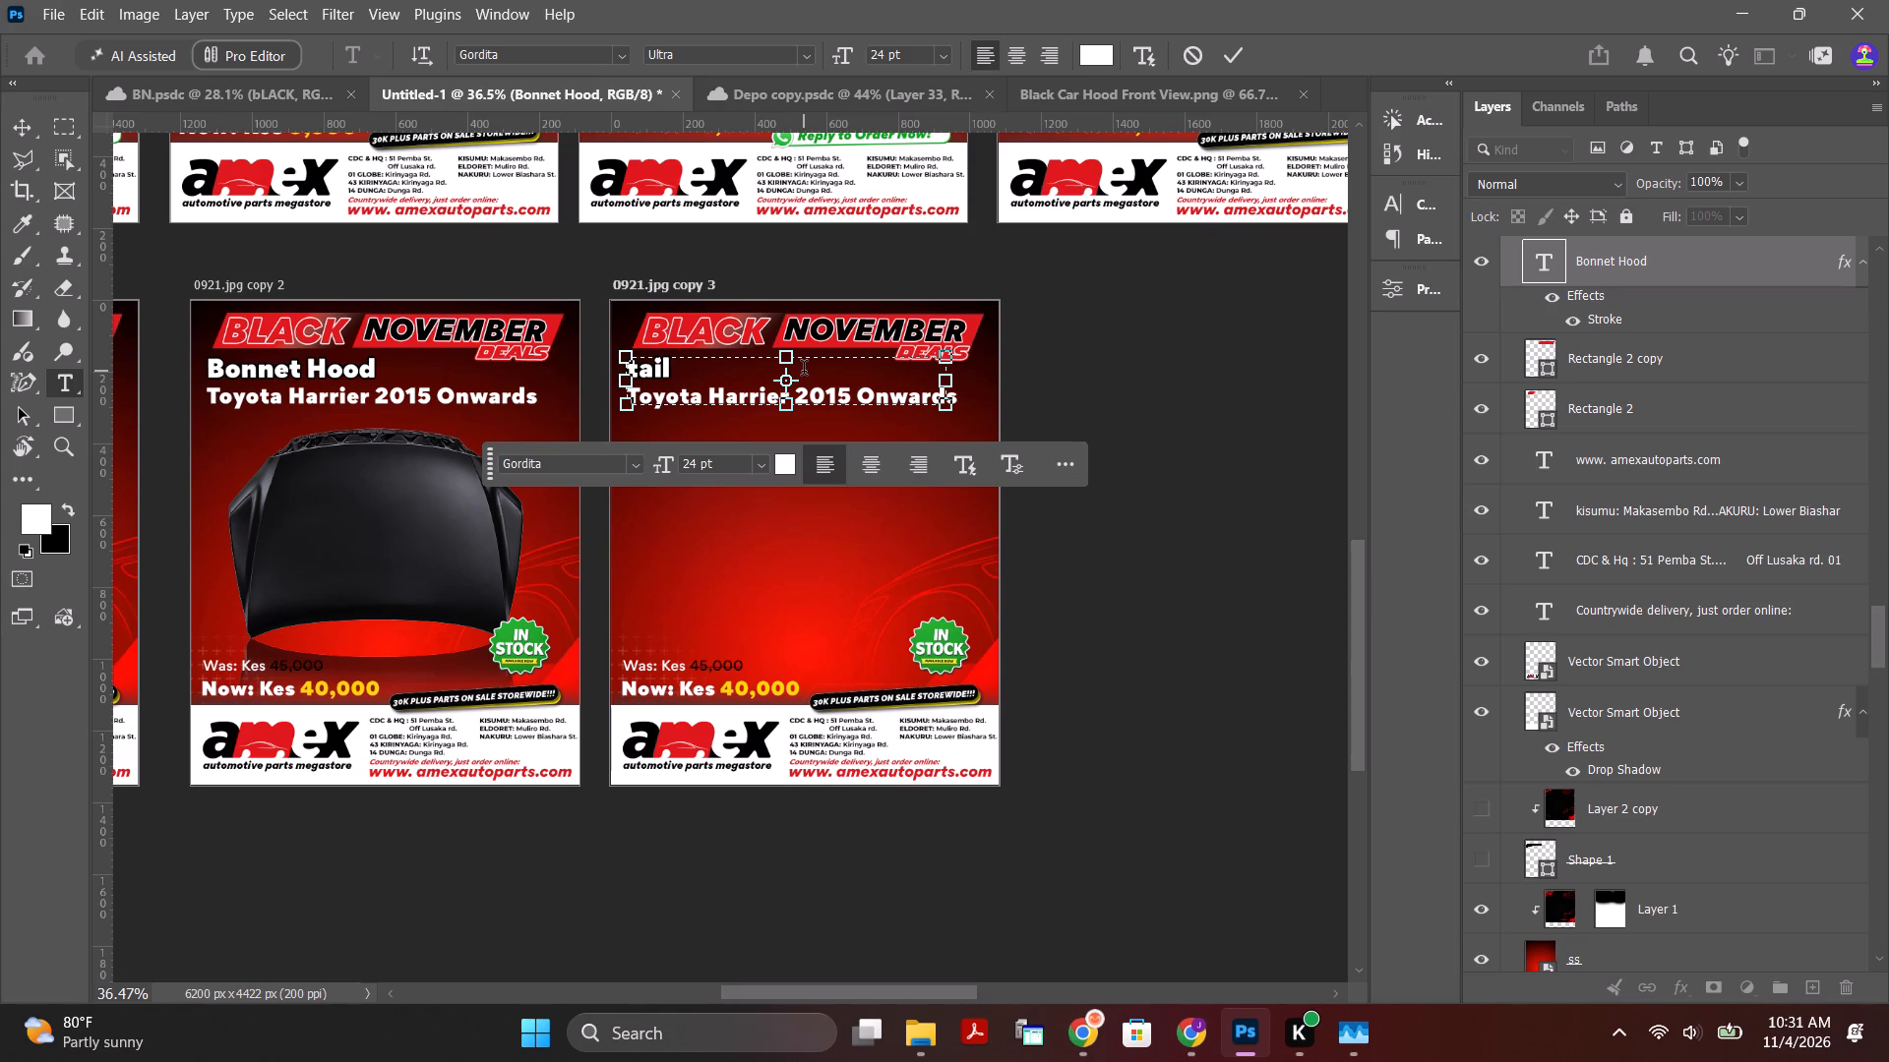
{"action": "key", "text": "shift+l"}
{"action": "type", "text": "amp"}
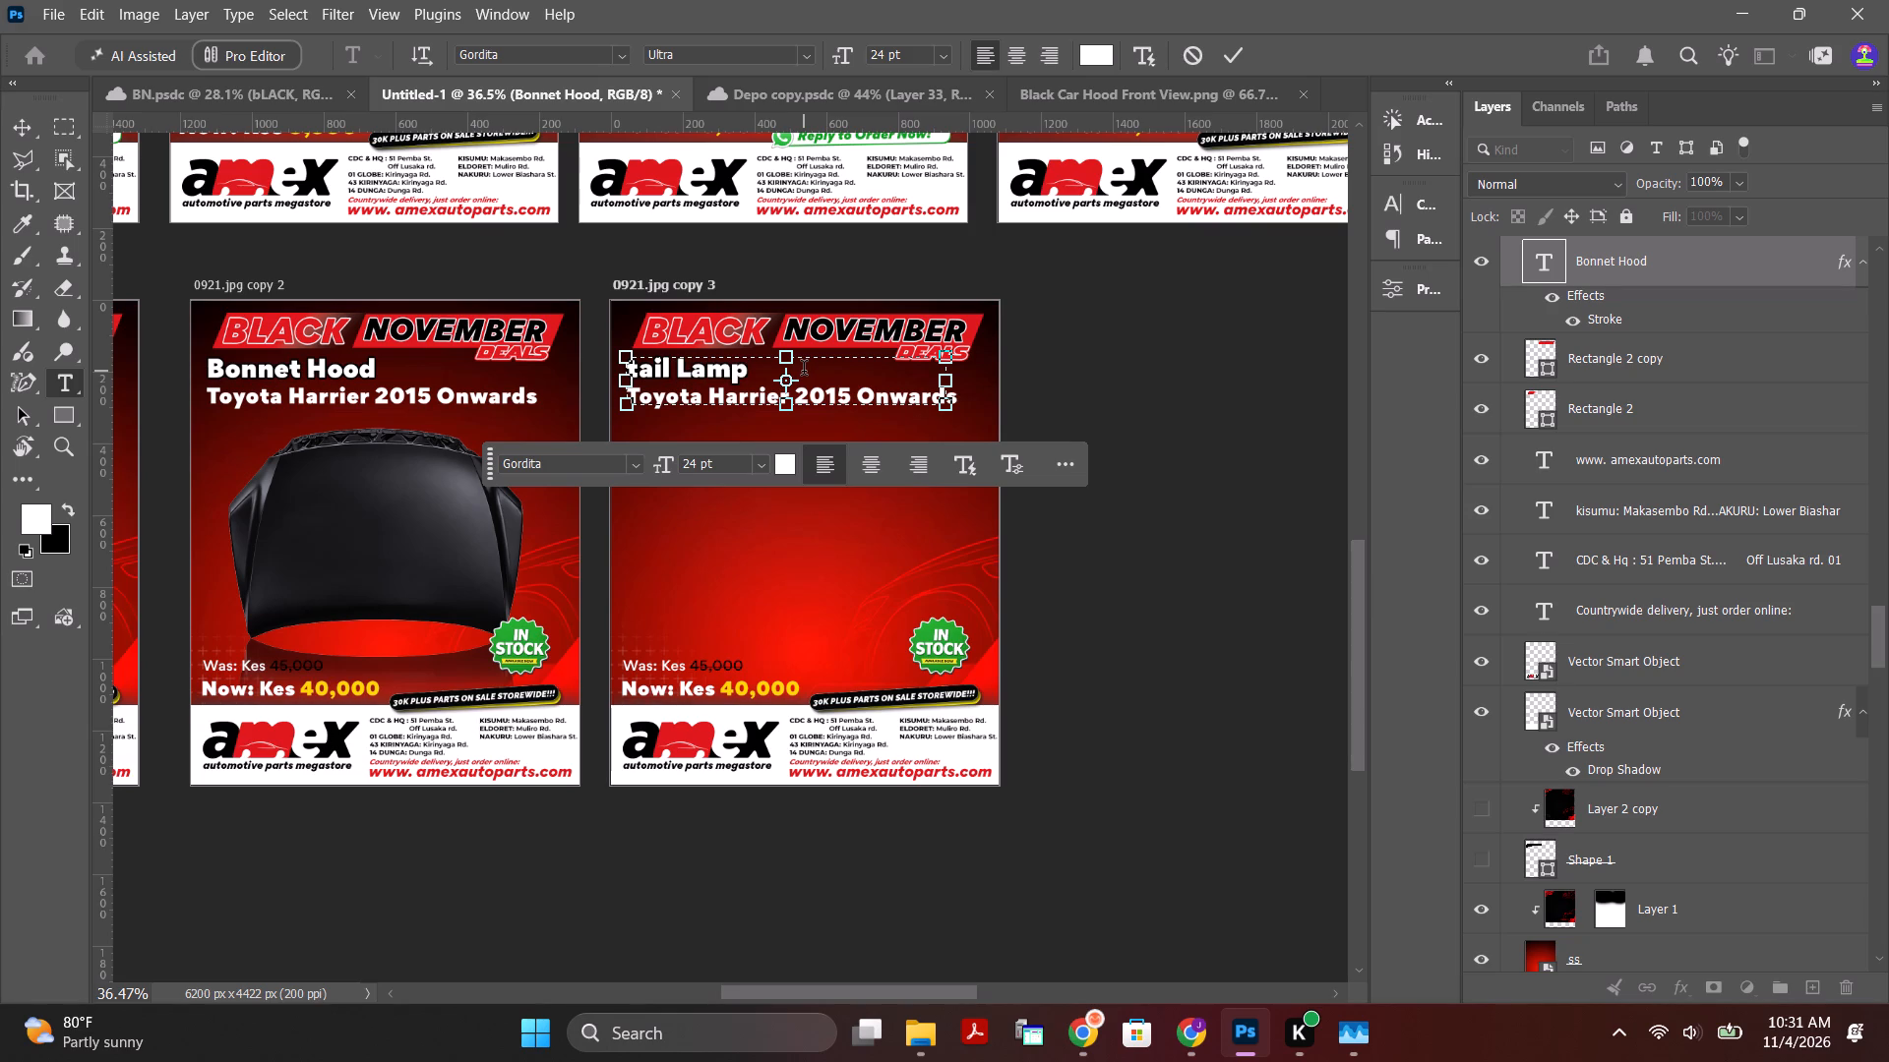
{"action": "left_click", "coordinate": [643, 374]}
{"action": "key", "text": "BackSpace"}
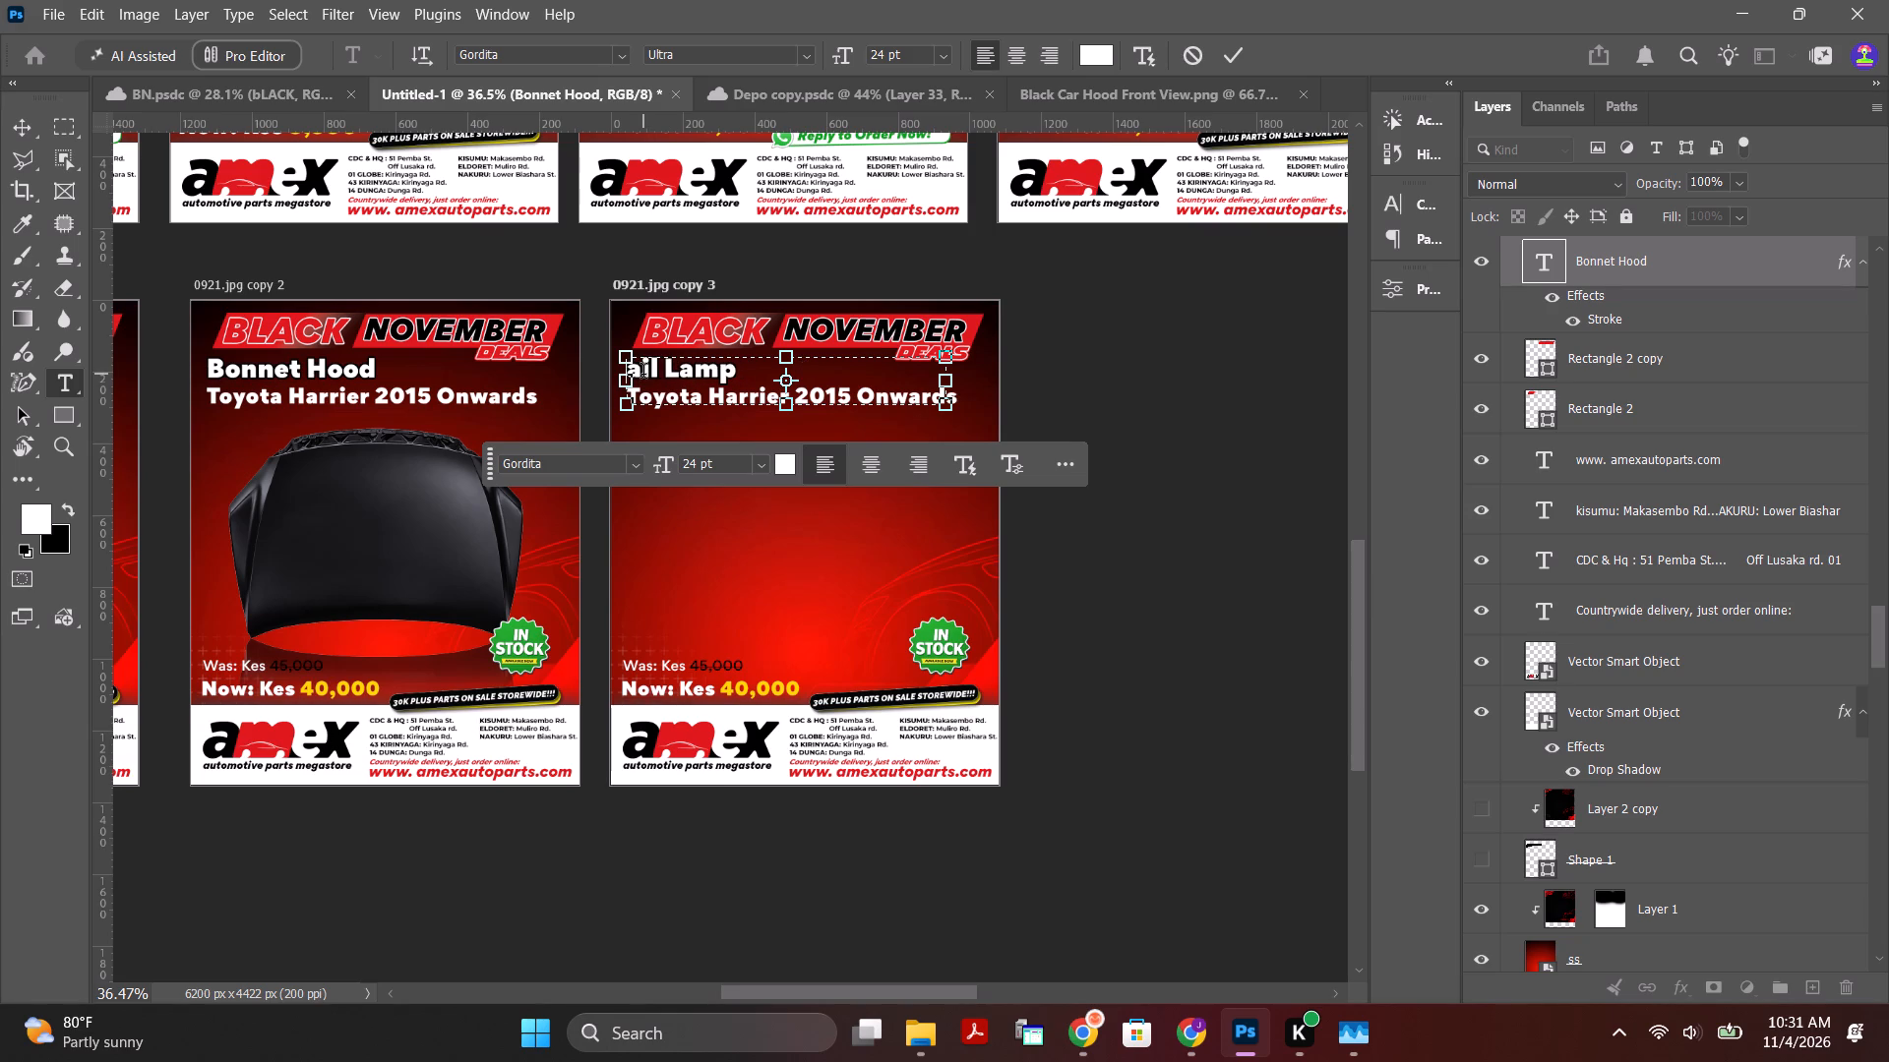
{"action": "key", "text": "shift+t"}
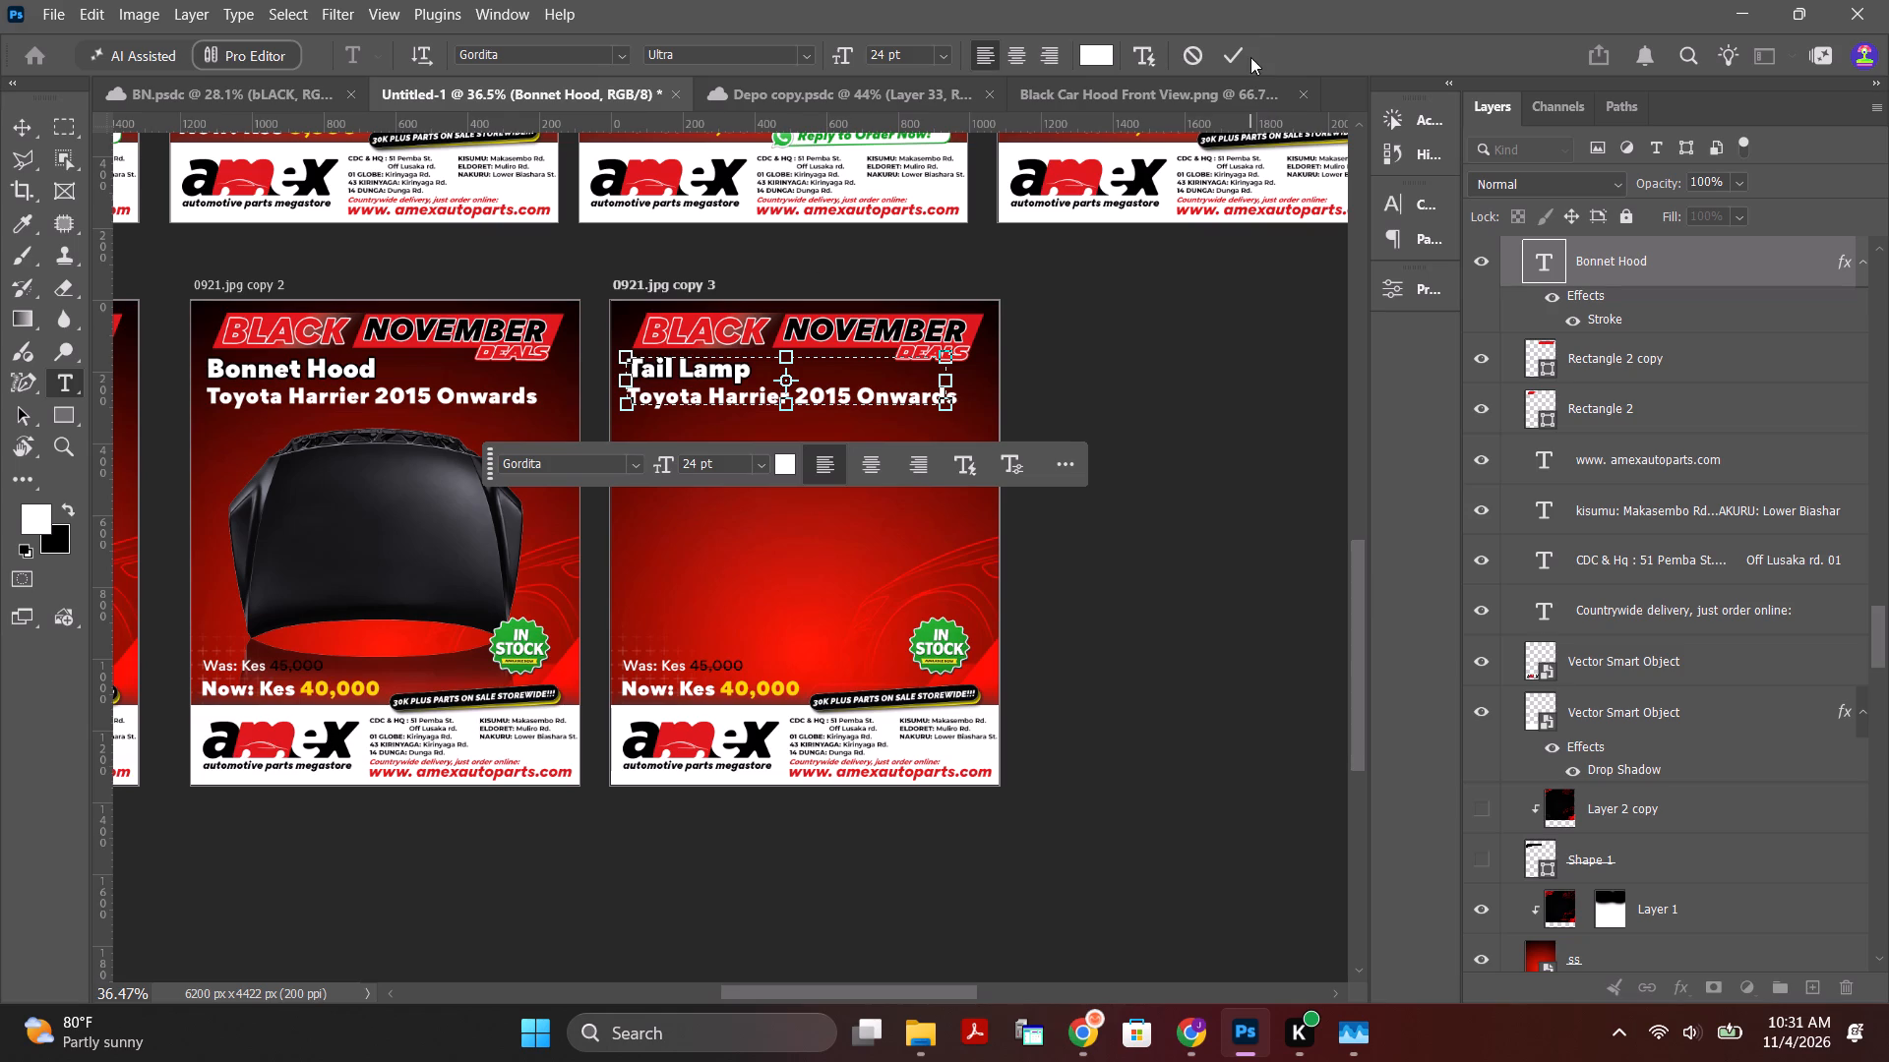
Enlarge the Tail Lamp title text to 38 pt.
{"action": "left_click_drag", "start_coordinate": [766, 369], "coordinate": [577, 375]}
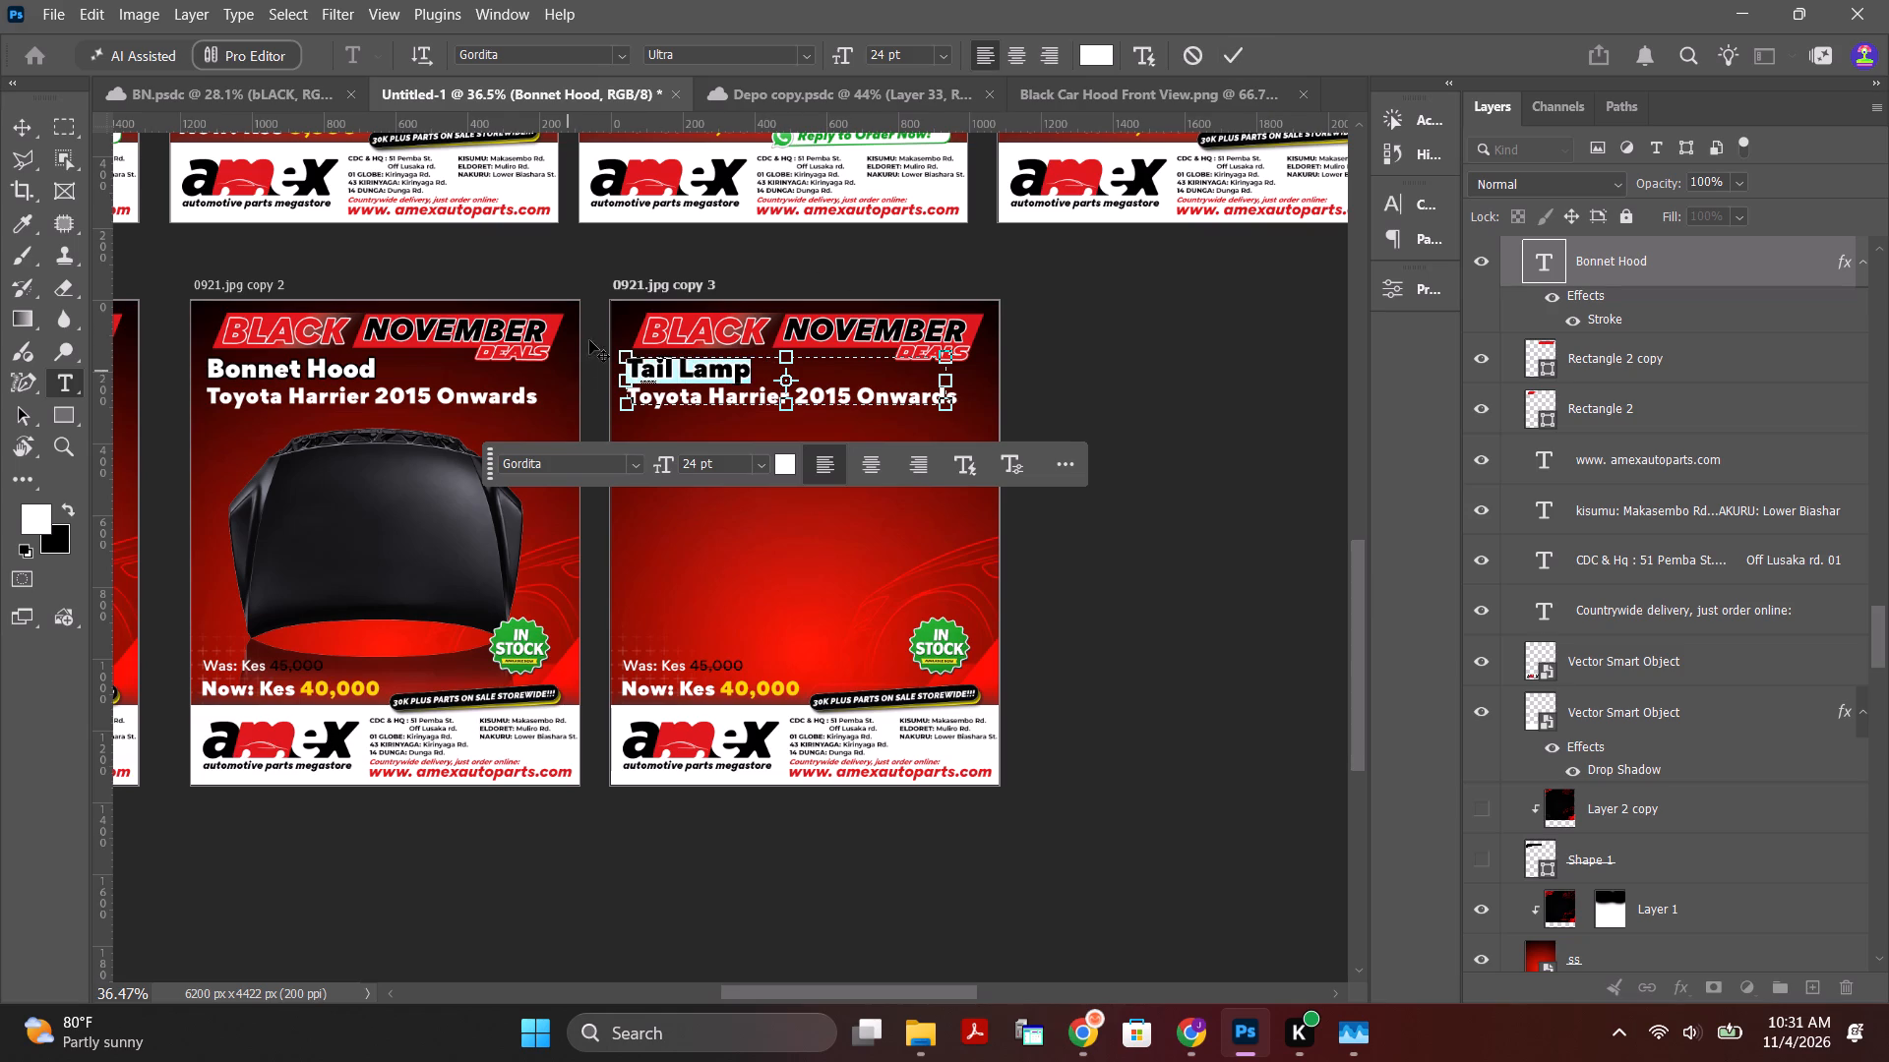
{"action": "left_click_drag", "start_coordinate": [839, 54], "coordinate": [855, 55]}
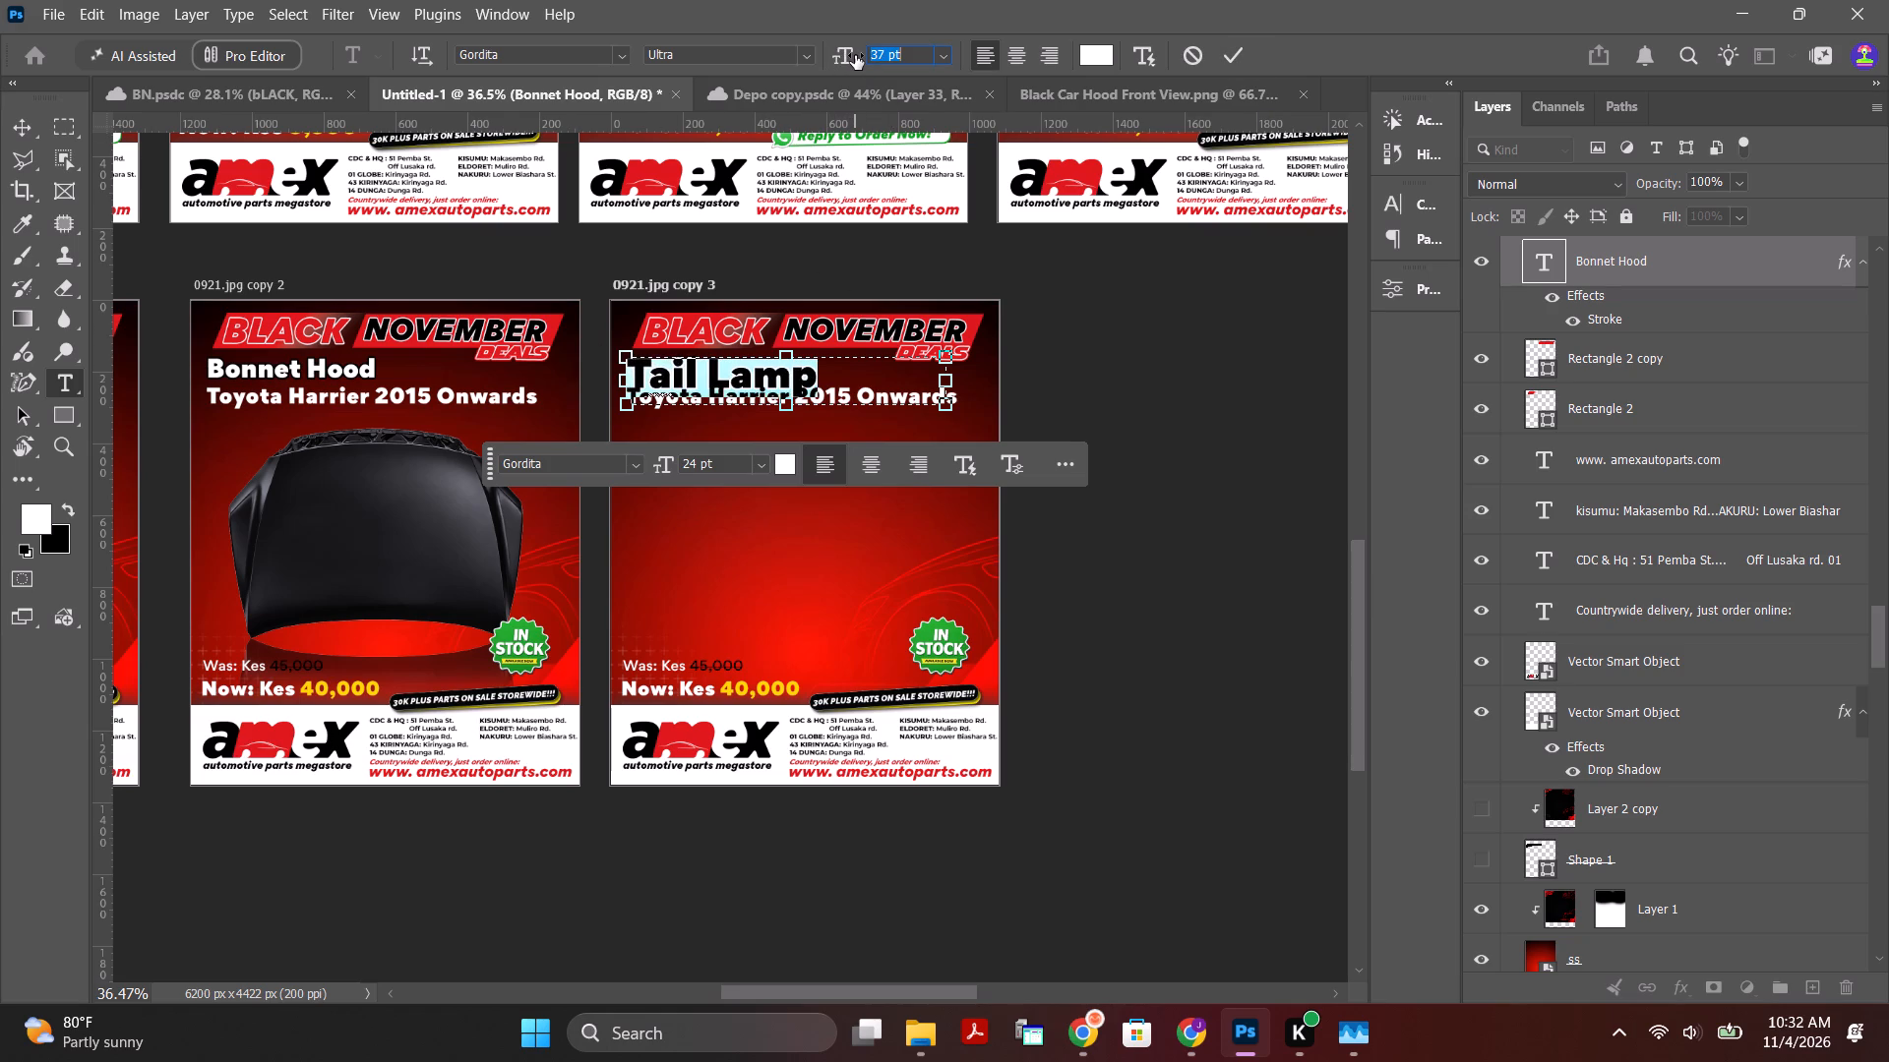
{"action": "left_click_drag", "start_coordinate": [855, 55], "coordinate": [857, 56]}
{"action": "left_click", "coordinate": [1227, 47]}
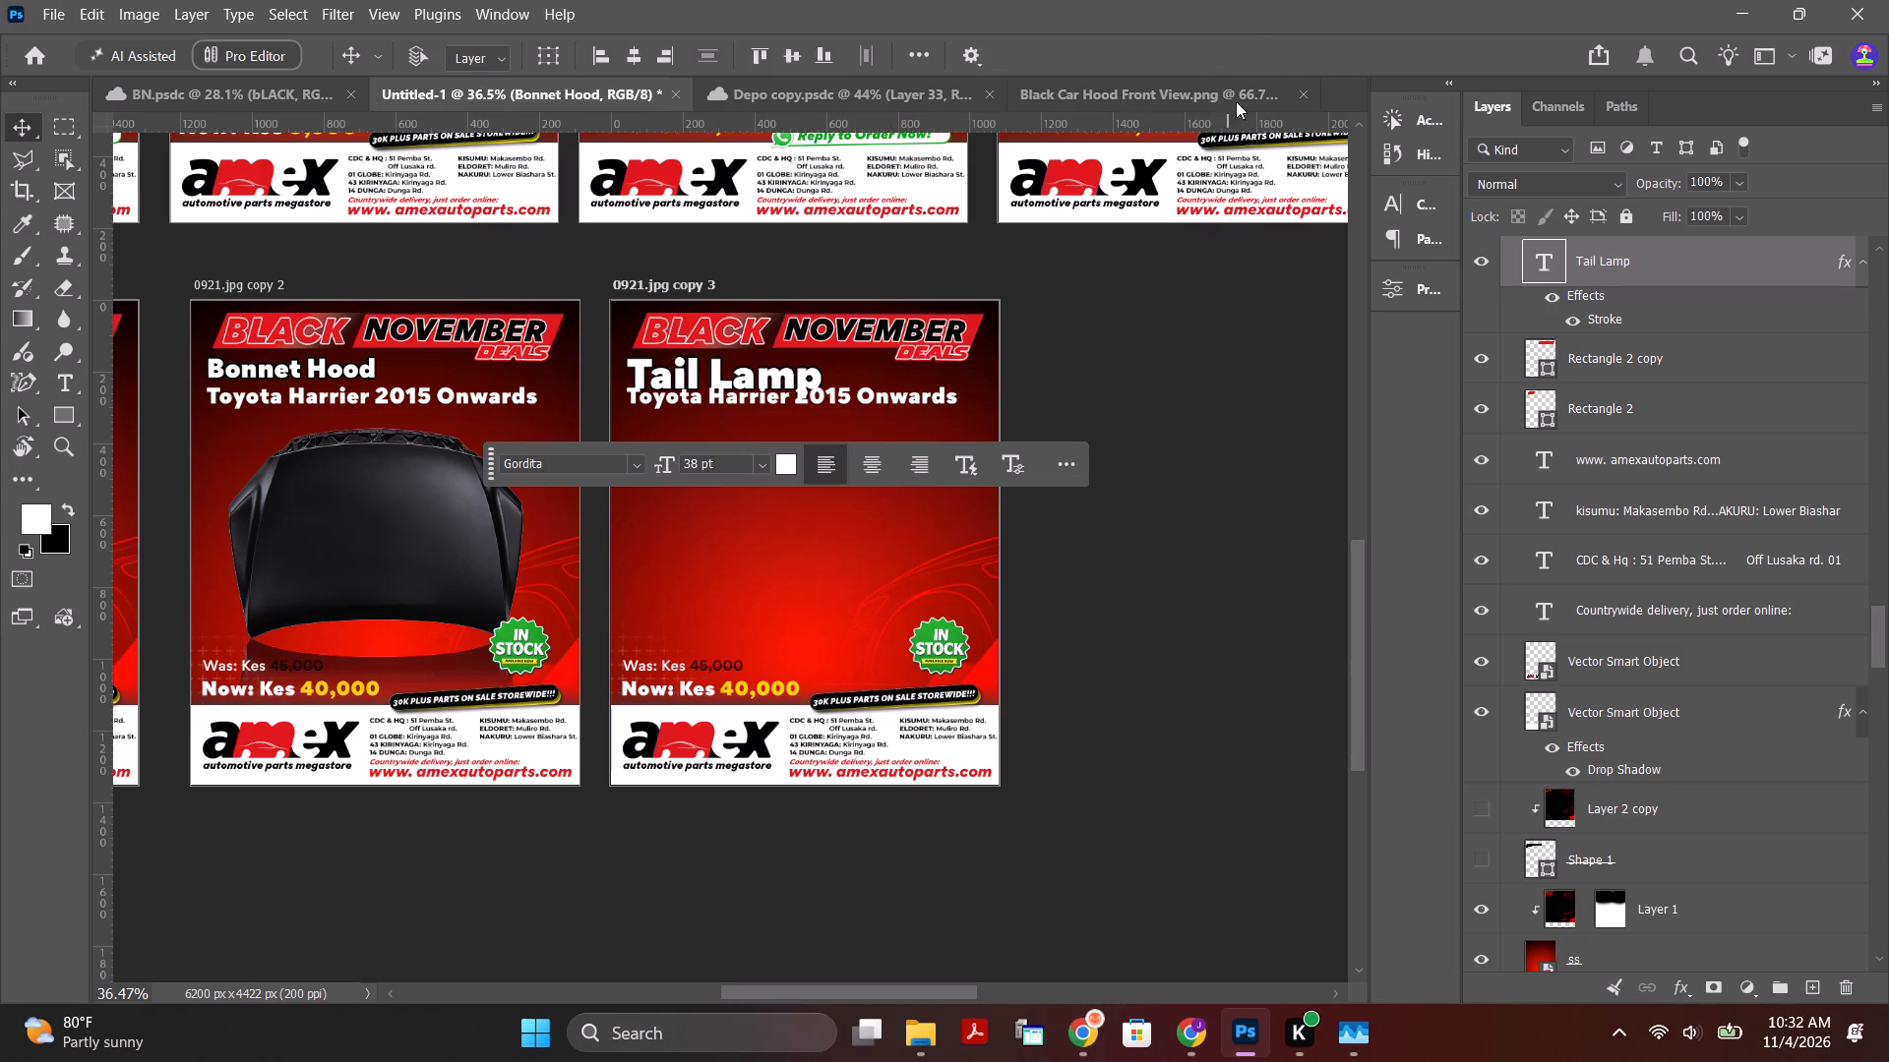
Move the Toyota Harrier 2015 Onwards text on artboard 0921.jpg copy 3 down, clear of the Tail Lamp title.
{"action": "left_click", "coordinate": [1243, 354]}
{"action": "left_click", "coordinate": [869, 399]}
{"action": "left_click", "coordinate": [875, 393]}
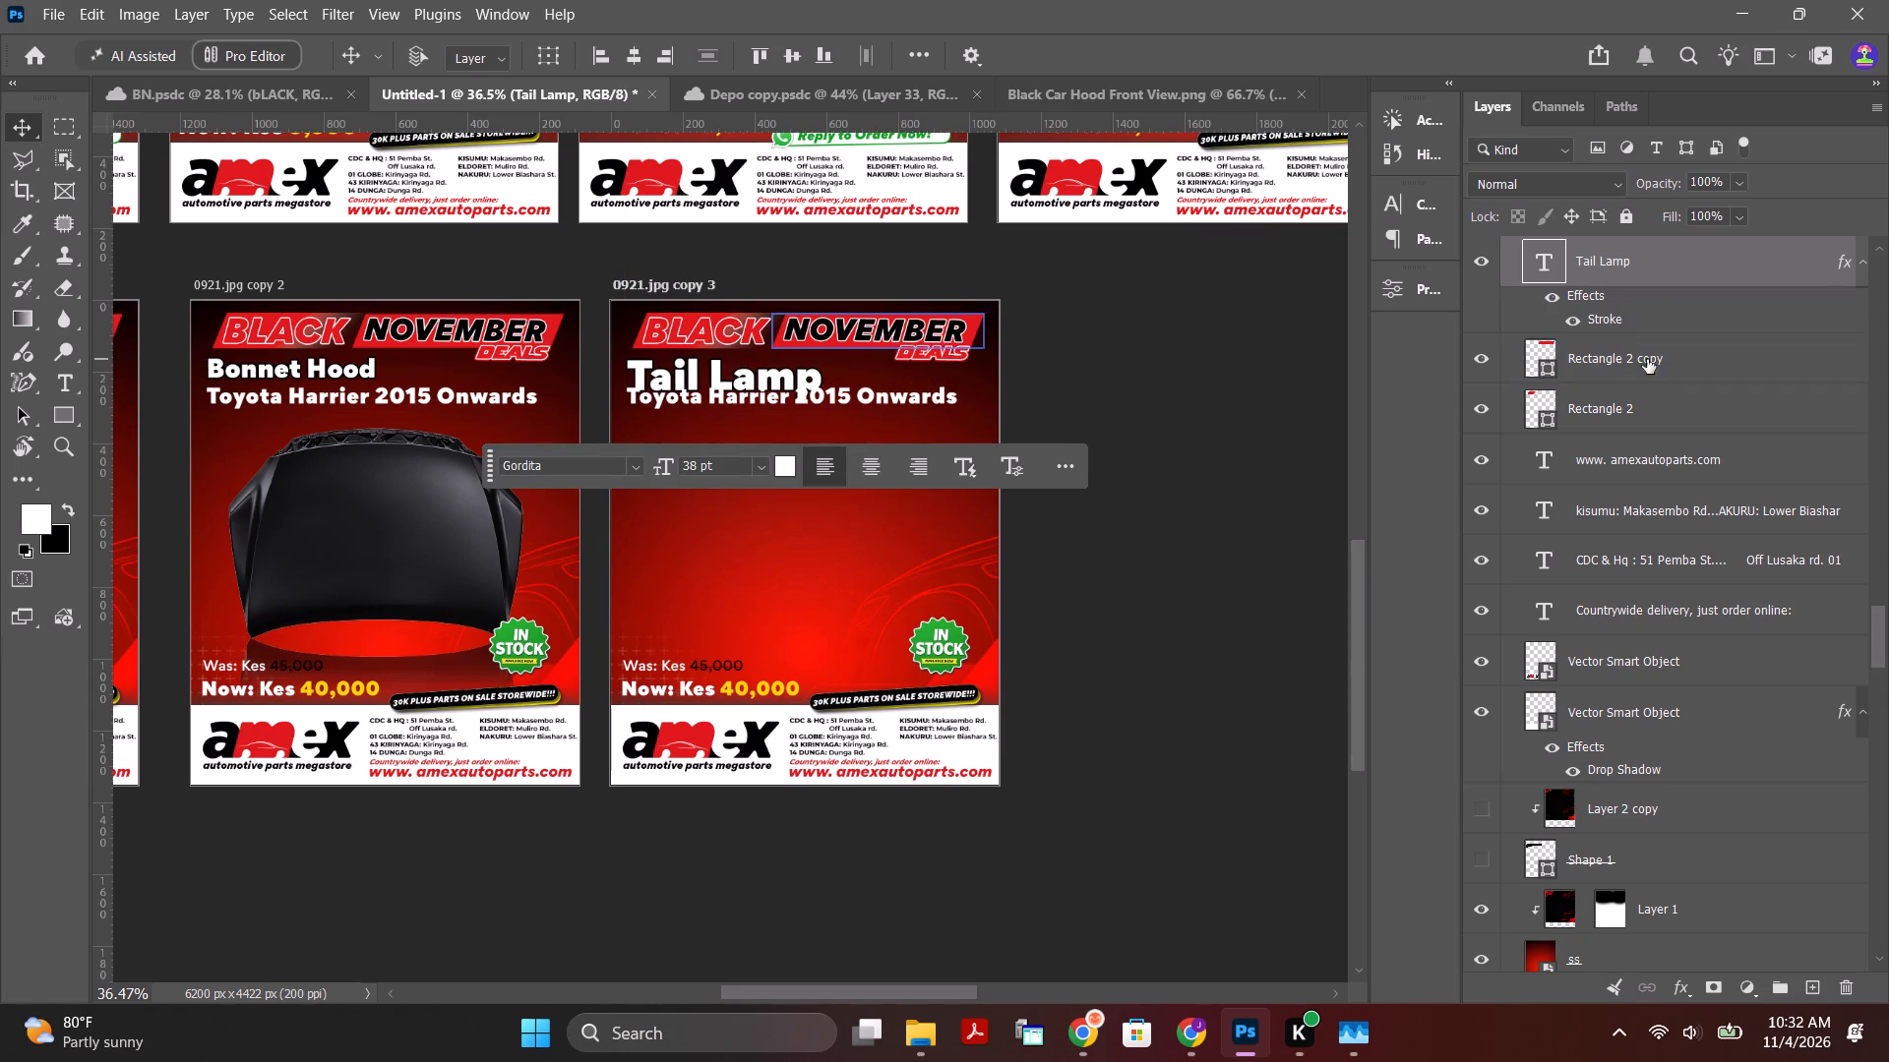
{"action": "scroll", "coordinate": [1659, 309], "scroll_direction": "up", "scroll_amount": 2}
{"action": "left_click", "coordinate": [1661, 284]}
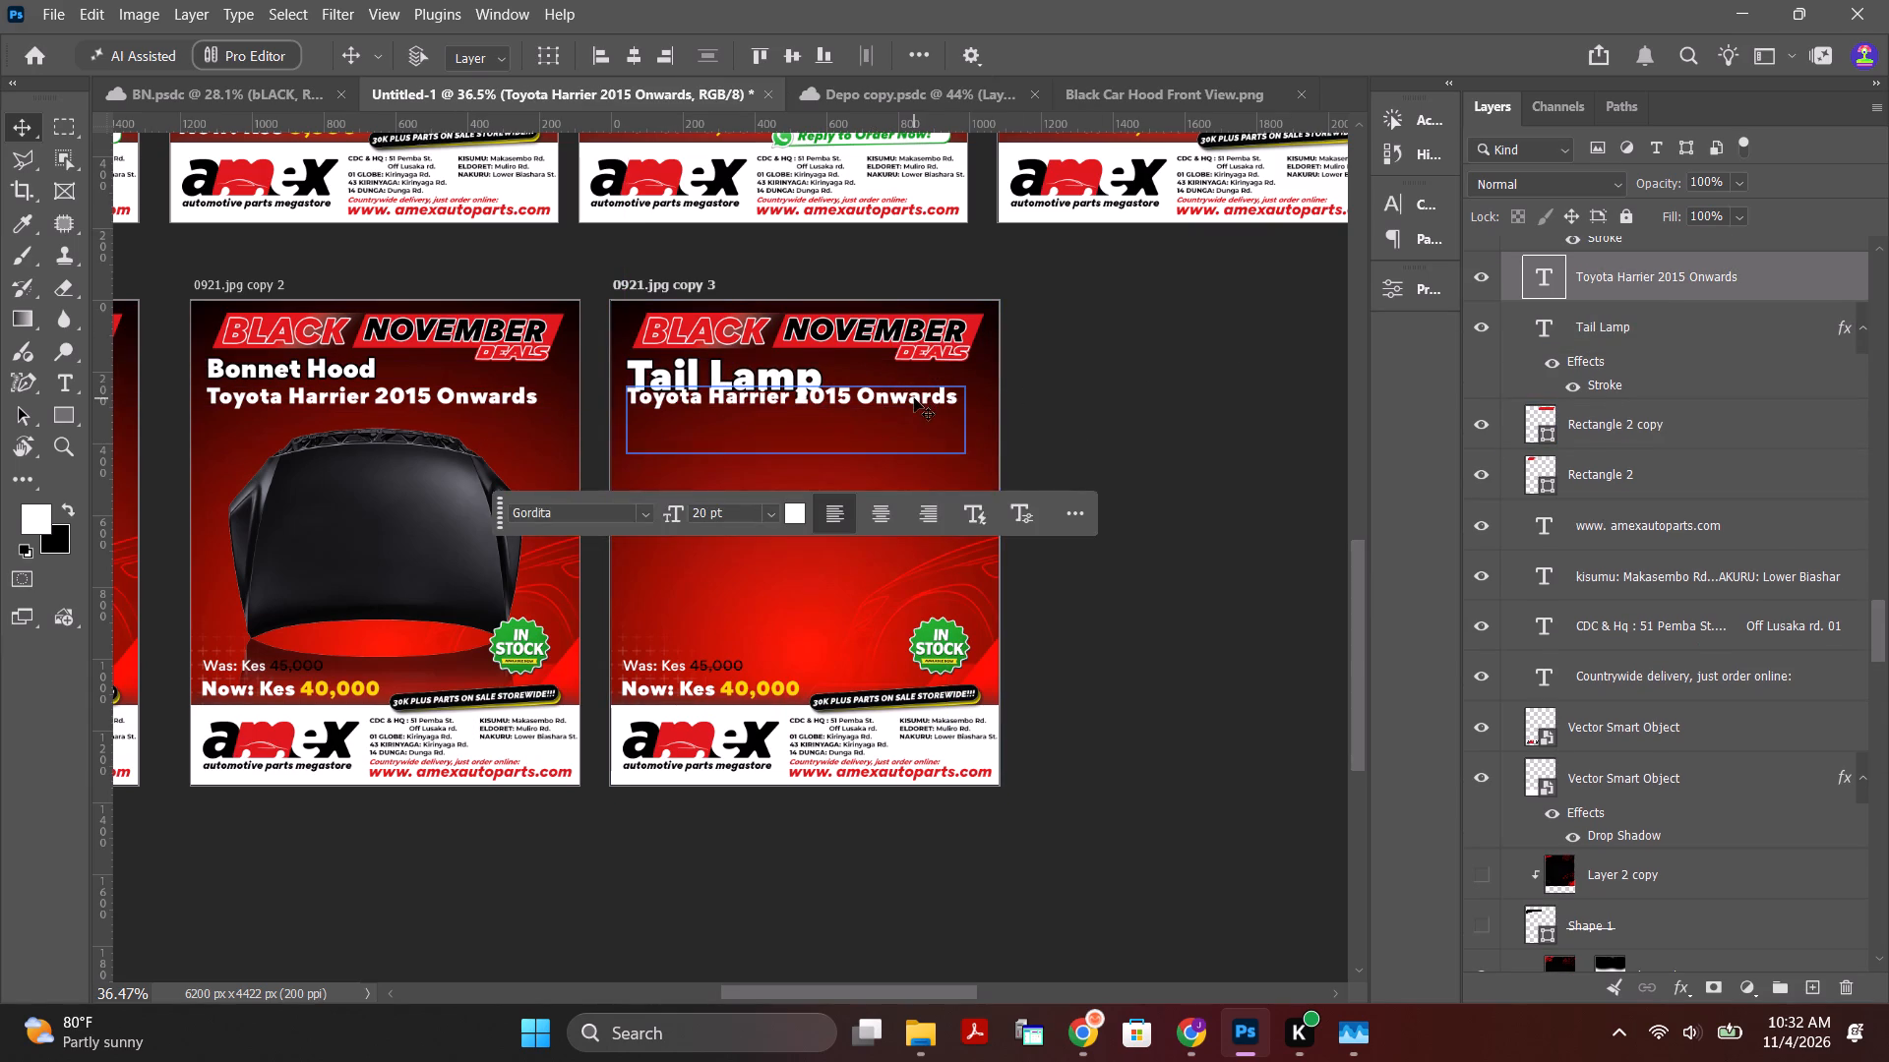
{"action": "left_click_drag", "start_coordinate": [914, 398], "coordinate": [913, 414]}
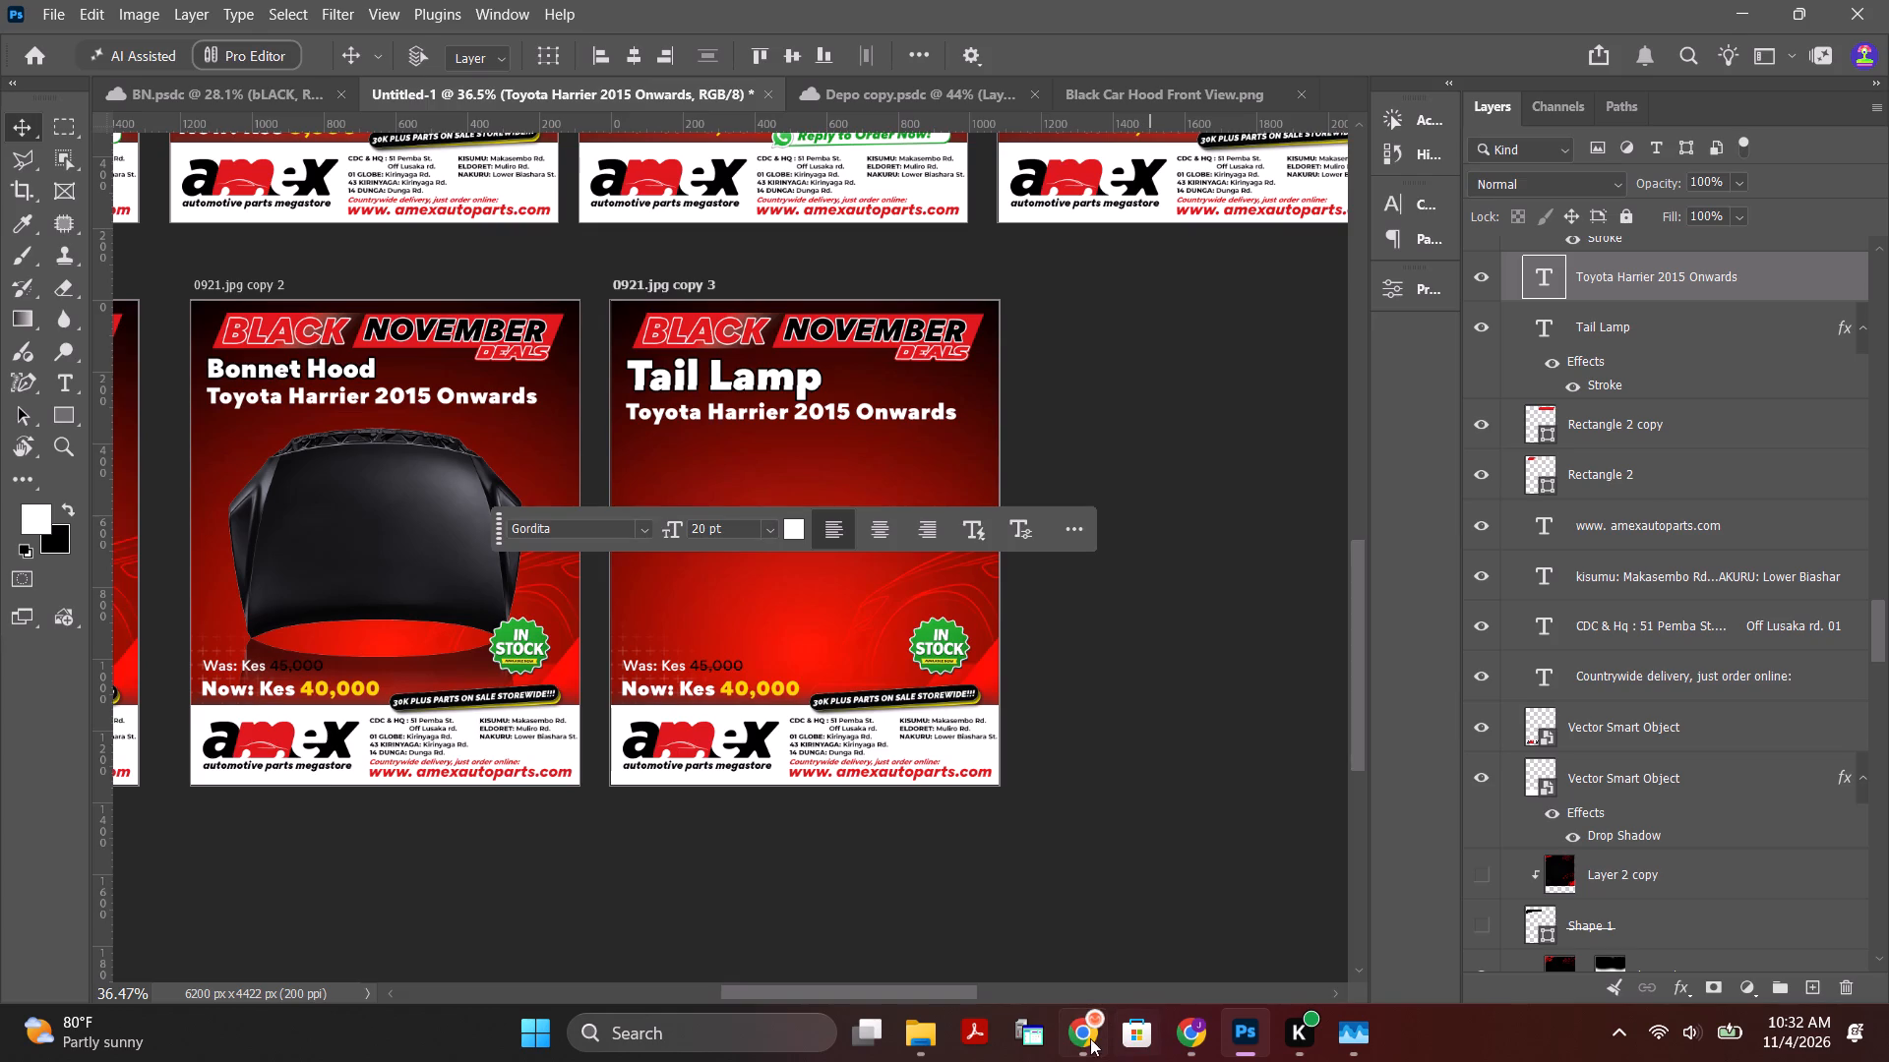
Copy Mazda CX5 2018 Onwards from the product page in Chrome and replace the Toyota Harrier text on Photoshop artboard 0921.jpg copy 3.
{"action": "left_click", "coordinate": [1083, 1037]}
{"action": "left_click", "coordinate": [843, 532]}
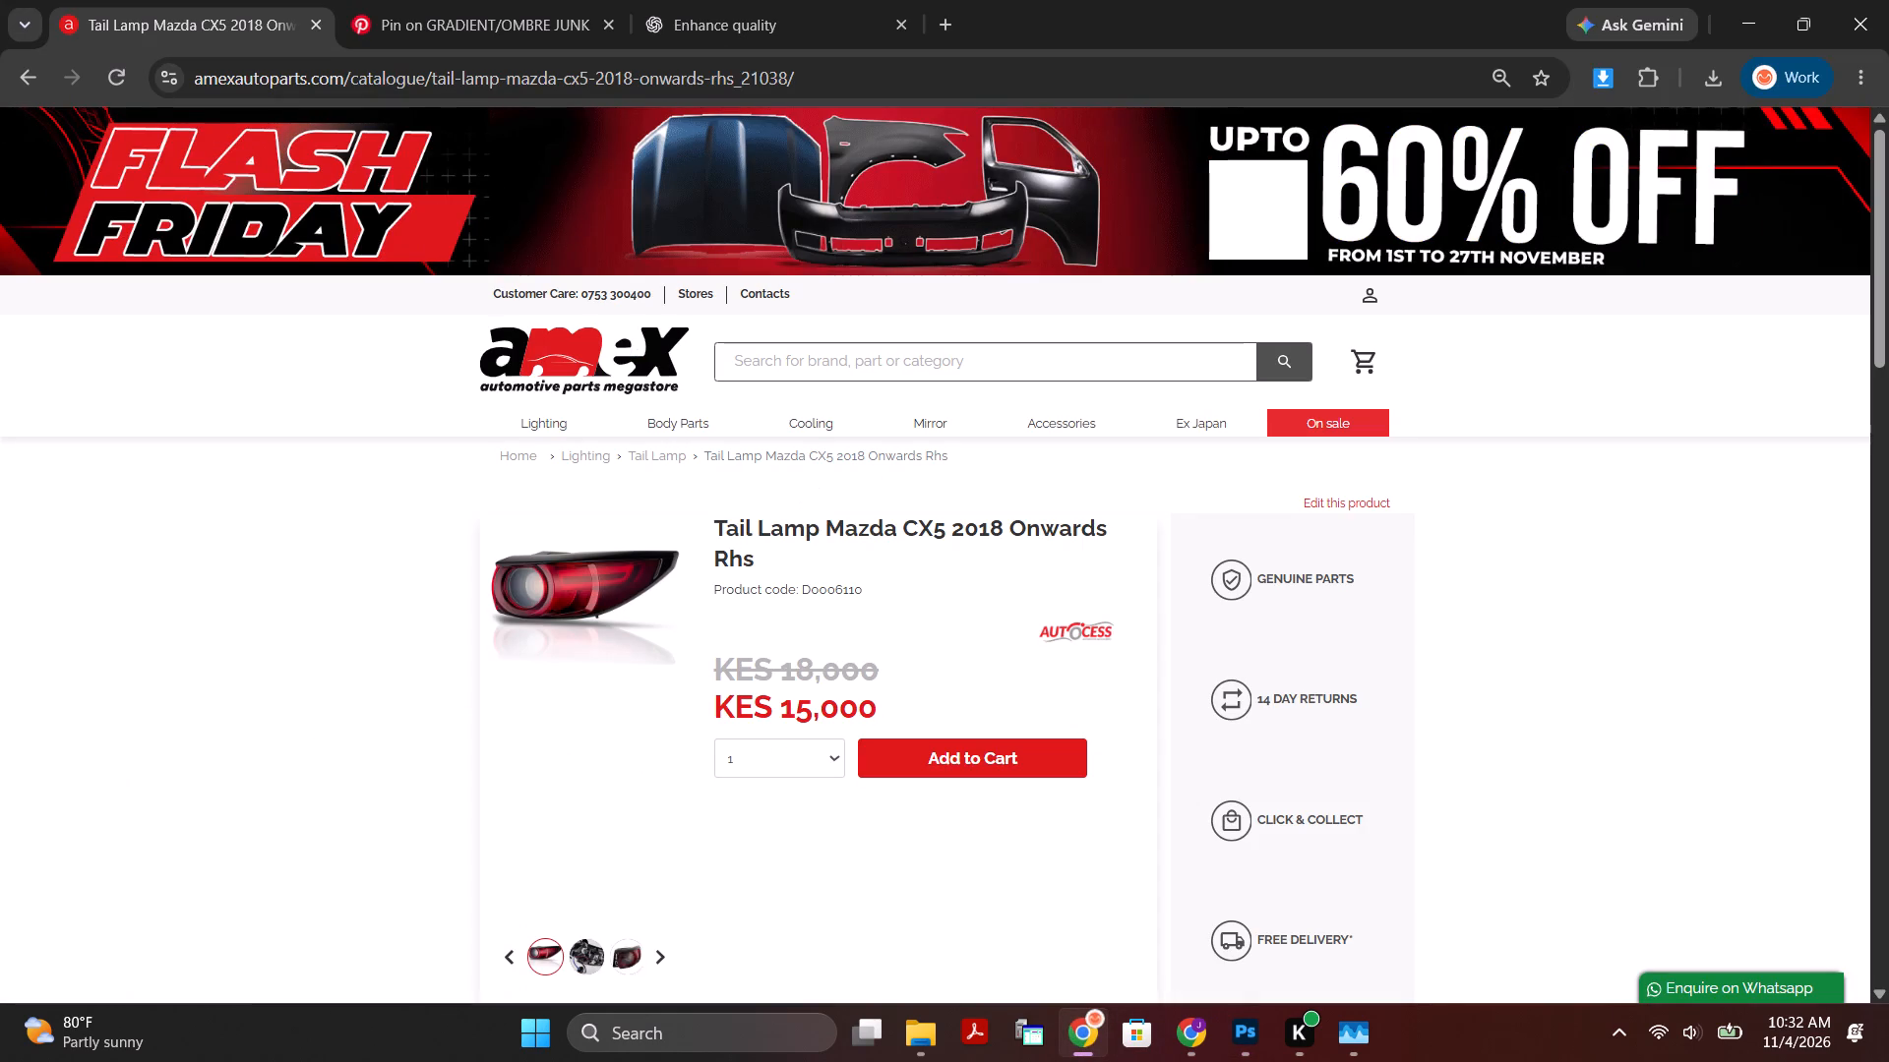
{"action": "left_click_drag", "start_coordinate": [826, 527], "coordinate": [1002, 519]}
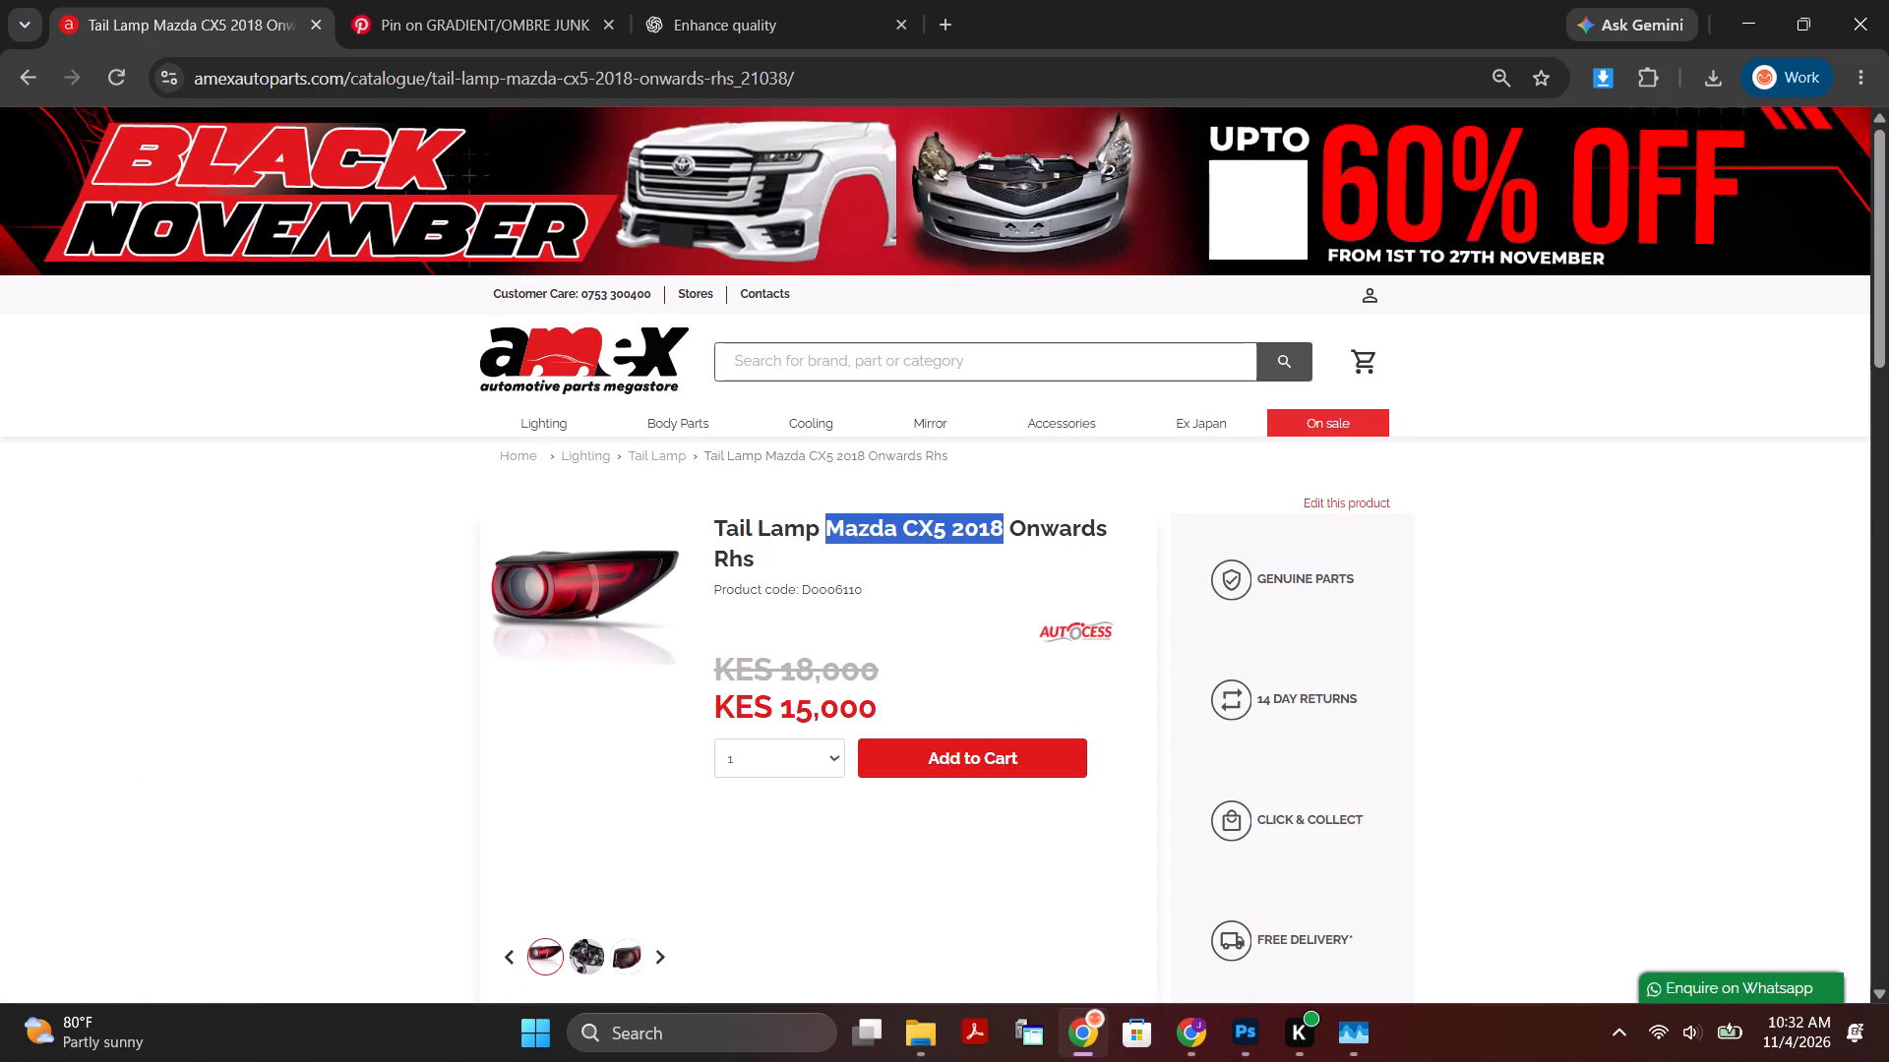
{"action": "left_click_drag", "start_coordinate": [1002, 519], "coordinate": [1106, 519]}
{"action": "key", "text": "ctrl+c"}
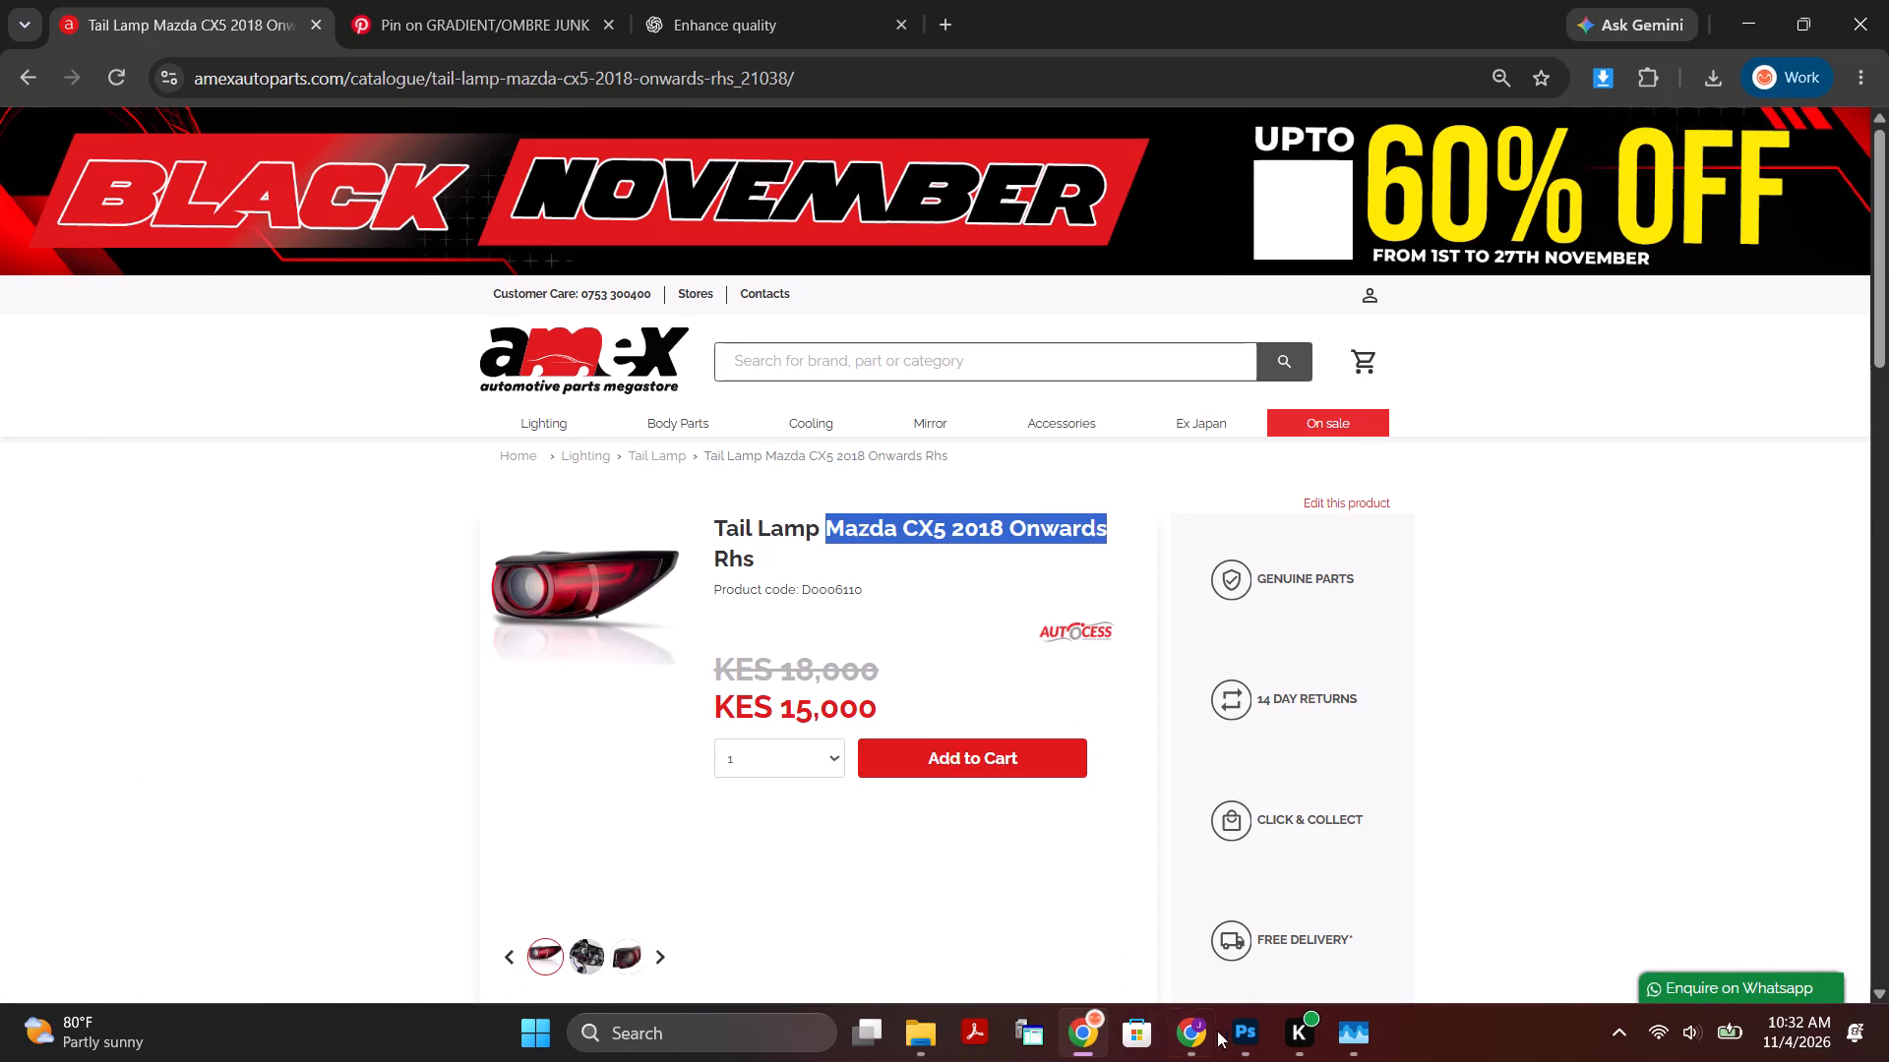
{"action": "left_click", "coordinate": [1234, 1032]}
{"action": "double_click", "coordinate": [842, 412]}
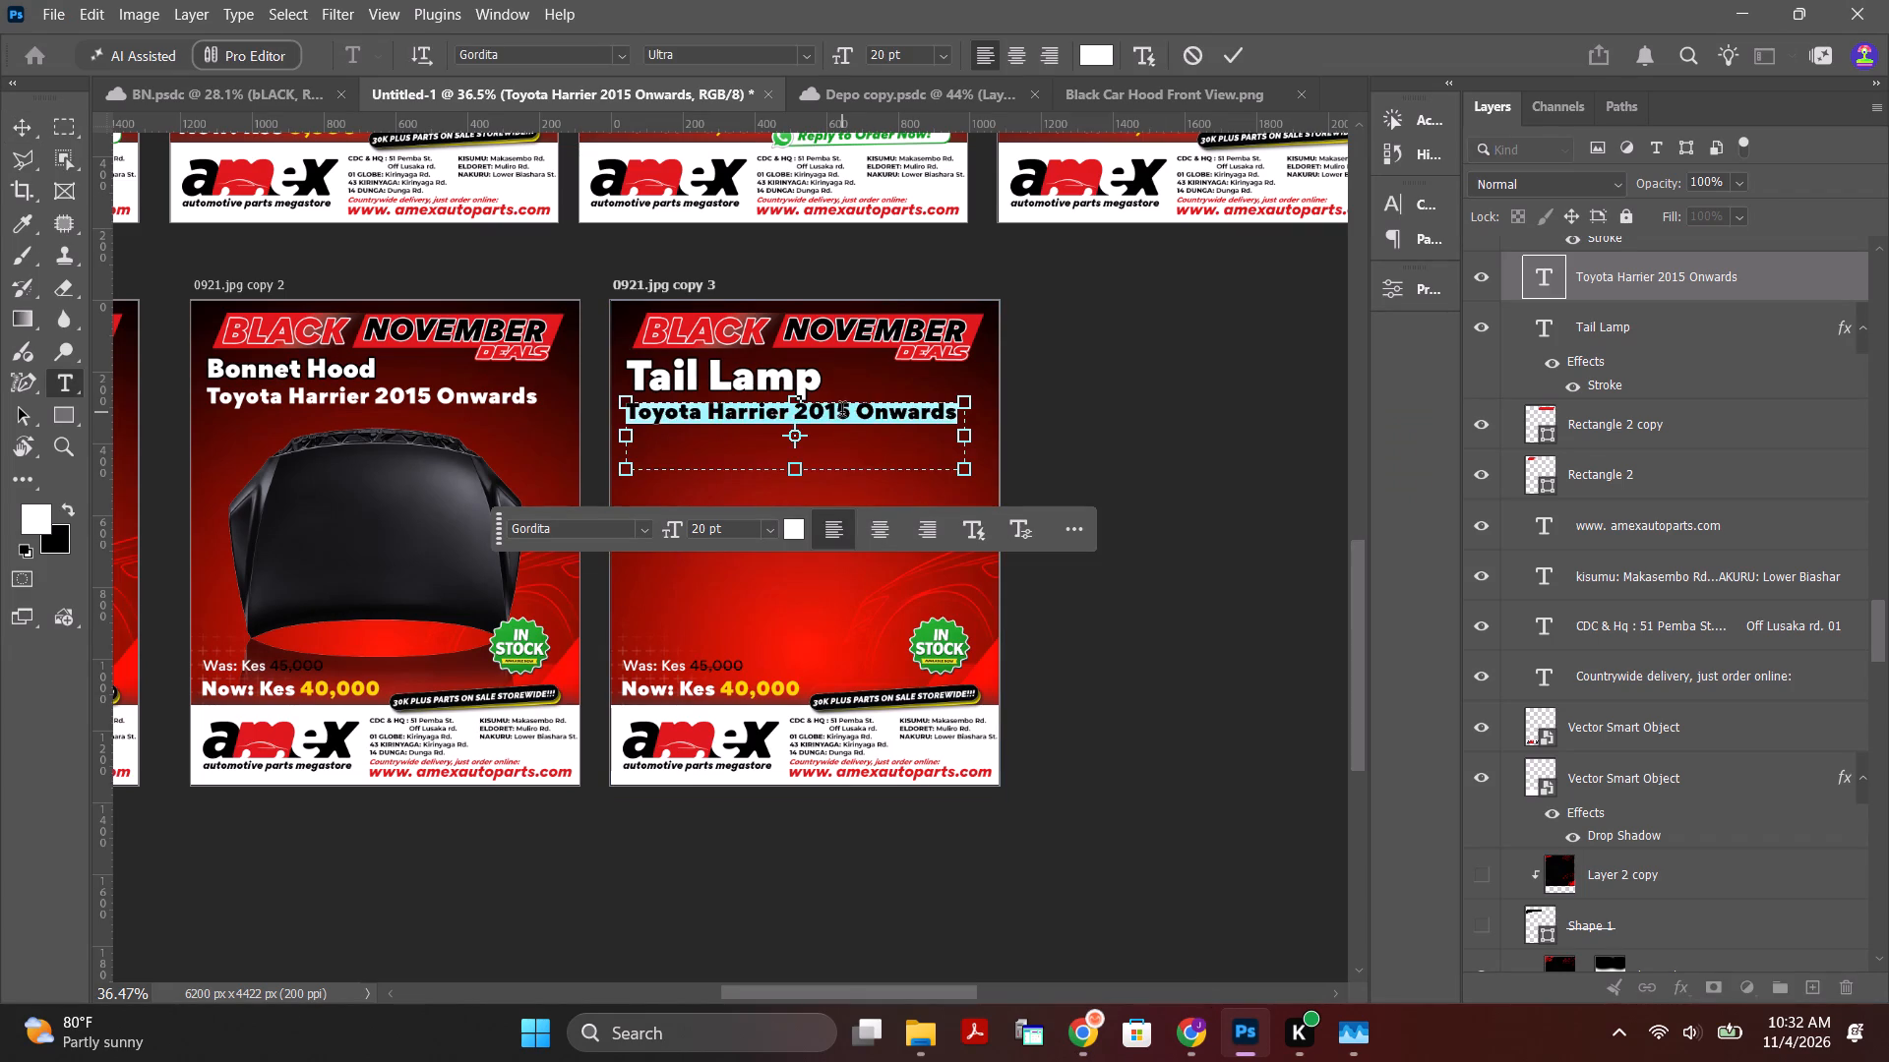
{"action": "key", "text": "ctrl+v"}
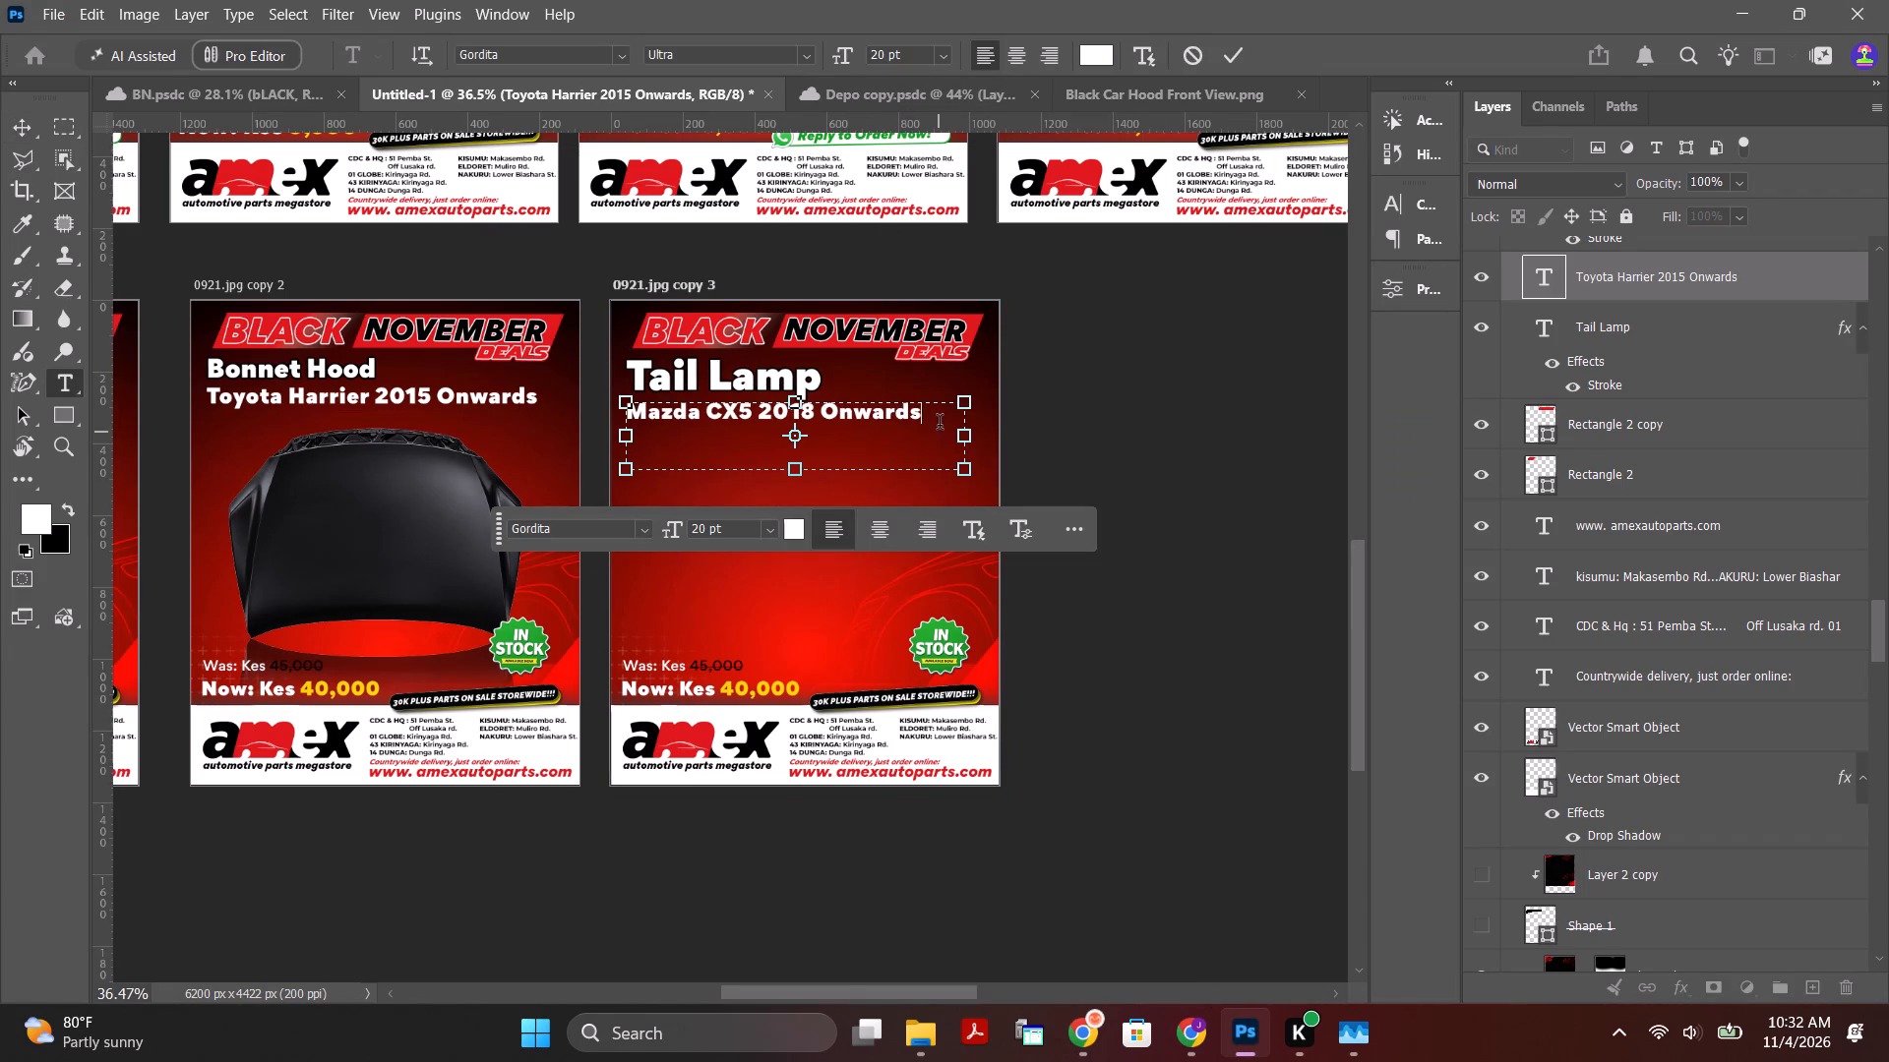
Widen the Mazda CX5 2018 Onwards text box to about 1003 px and set its text size to 24 pt.
{"action": "left_click_drag", "start_coordinate": [937, 421], "coordinate": [604, 430]}
{"action": "left_click_drag", "start_coordinate": [839, 57], "coordinate": [844, 61]}
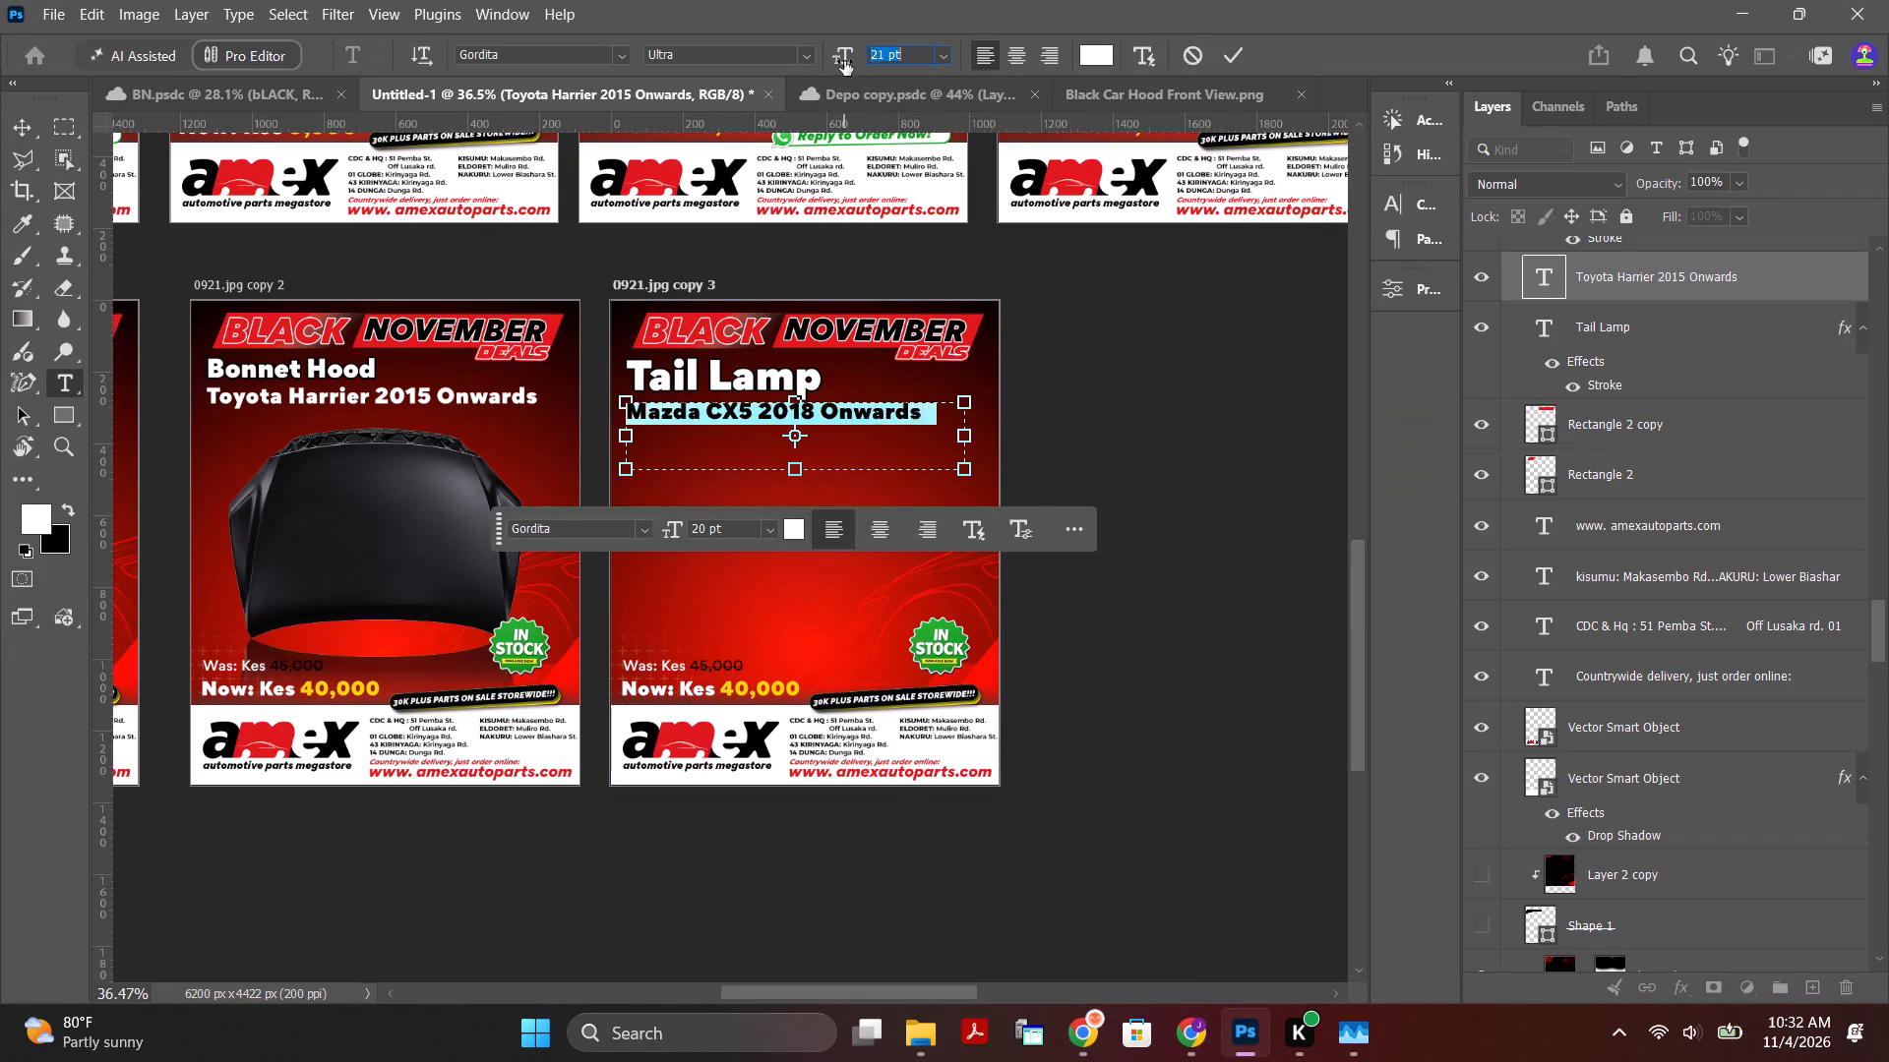
{"action": "left_click_drag", "start_coordinate": [844, 61], "coordinate": [844, 64]}
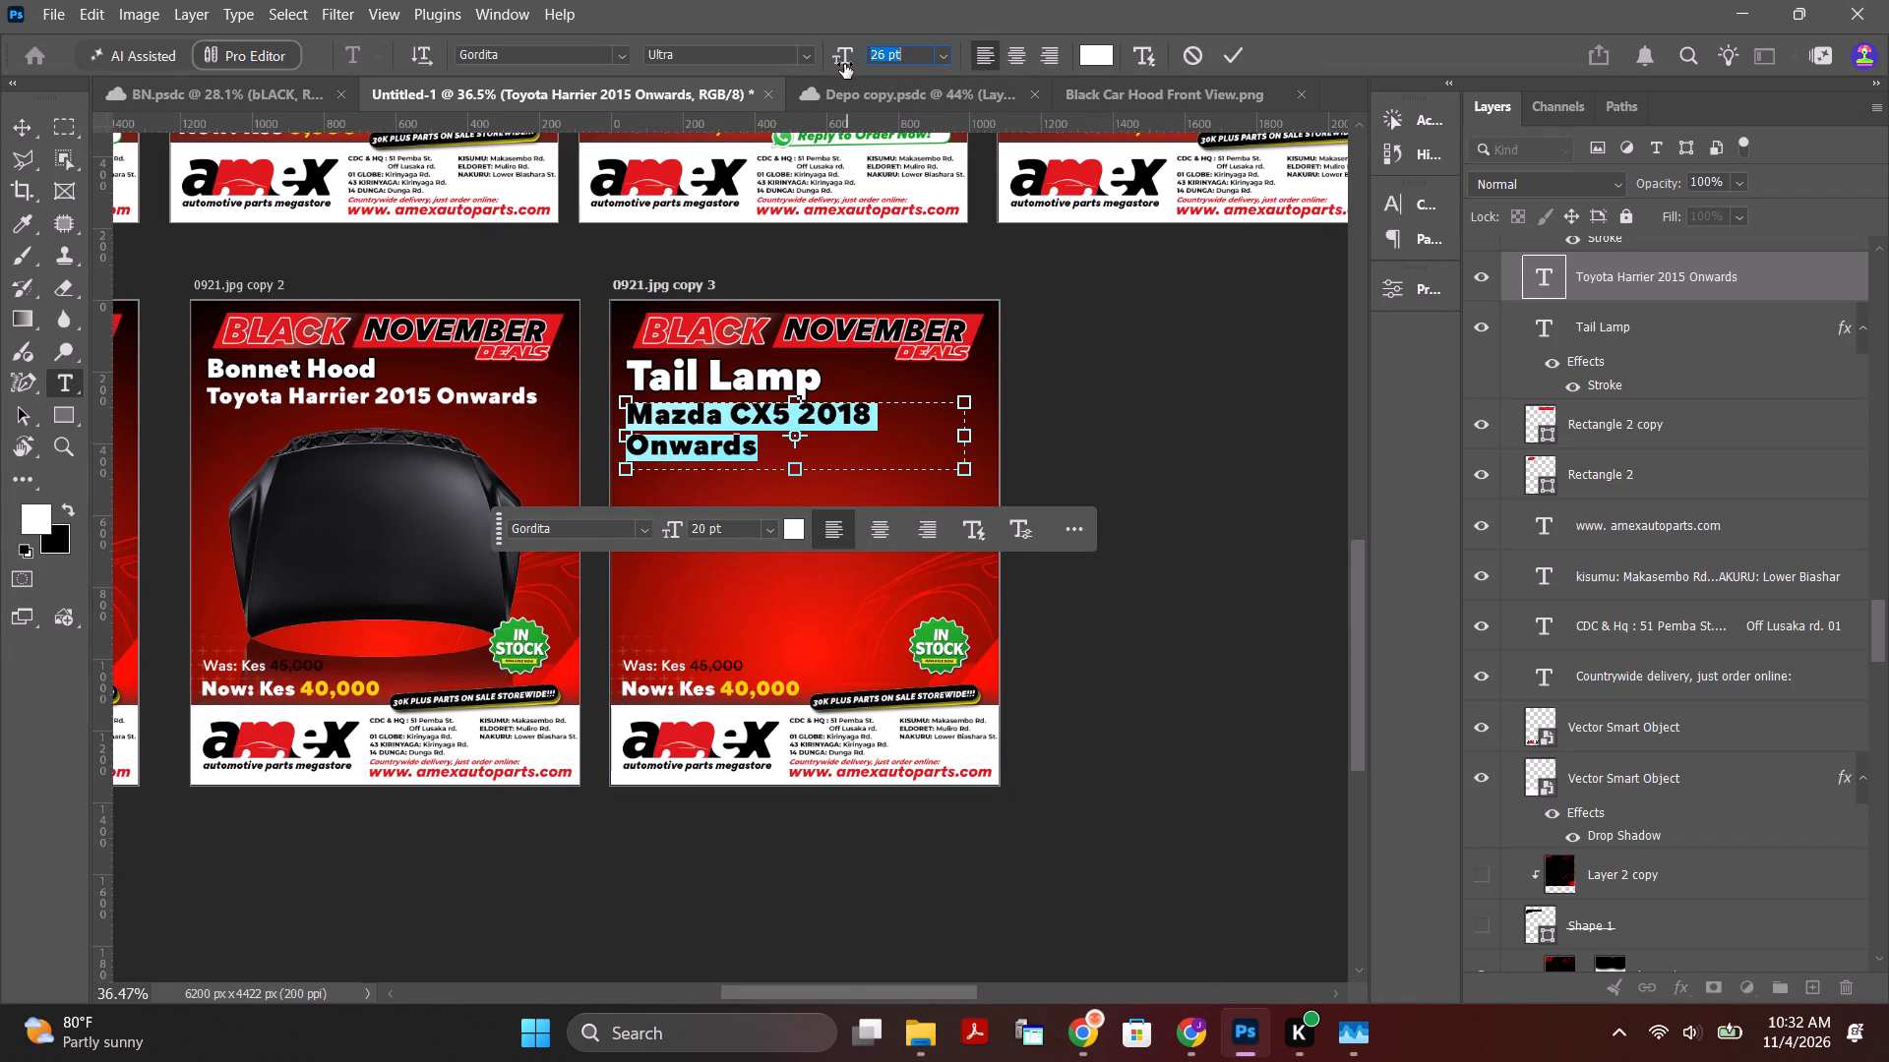
{"action": "left_click_drag", "start_coordinate": [844, 64], "coordinate": [840, 66]}
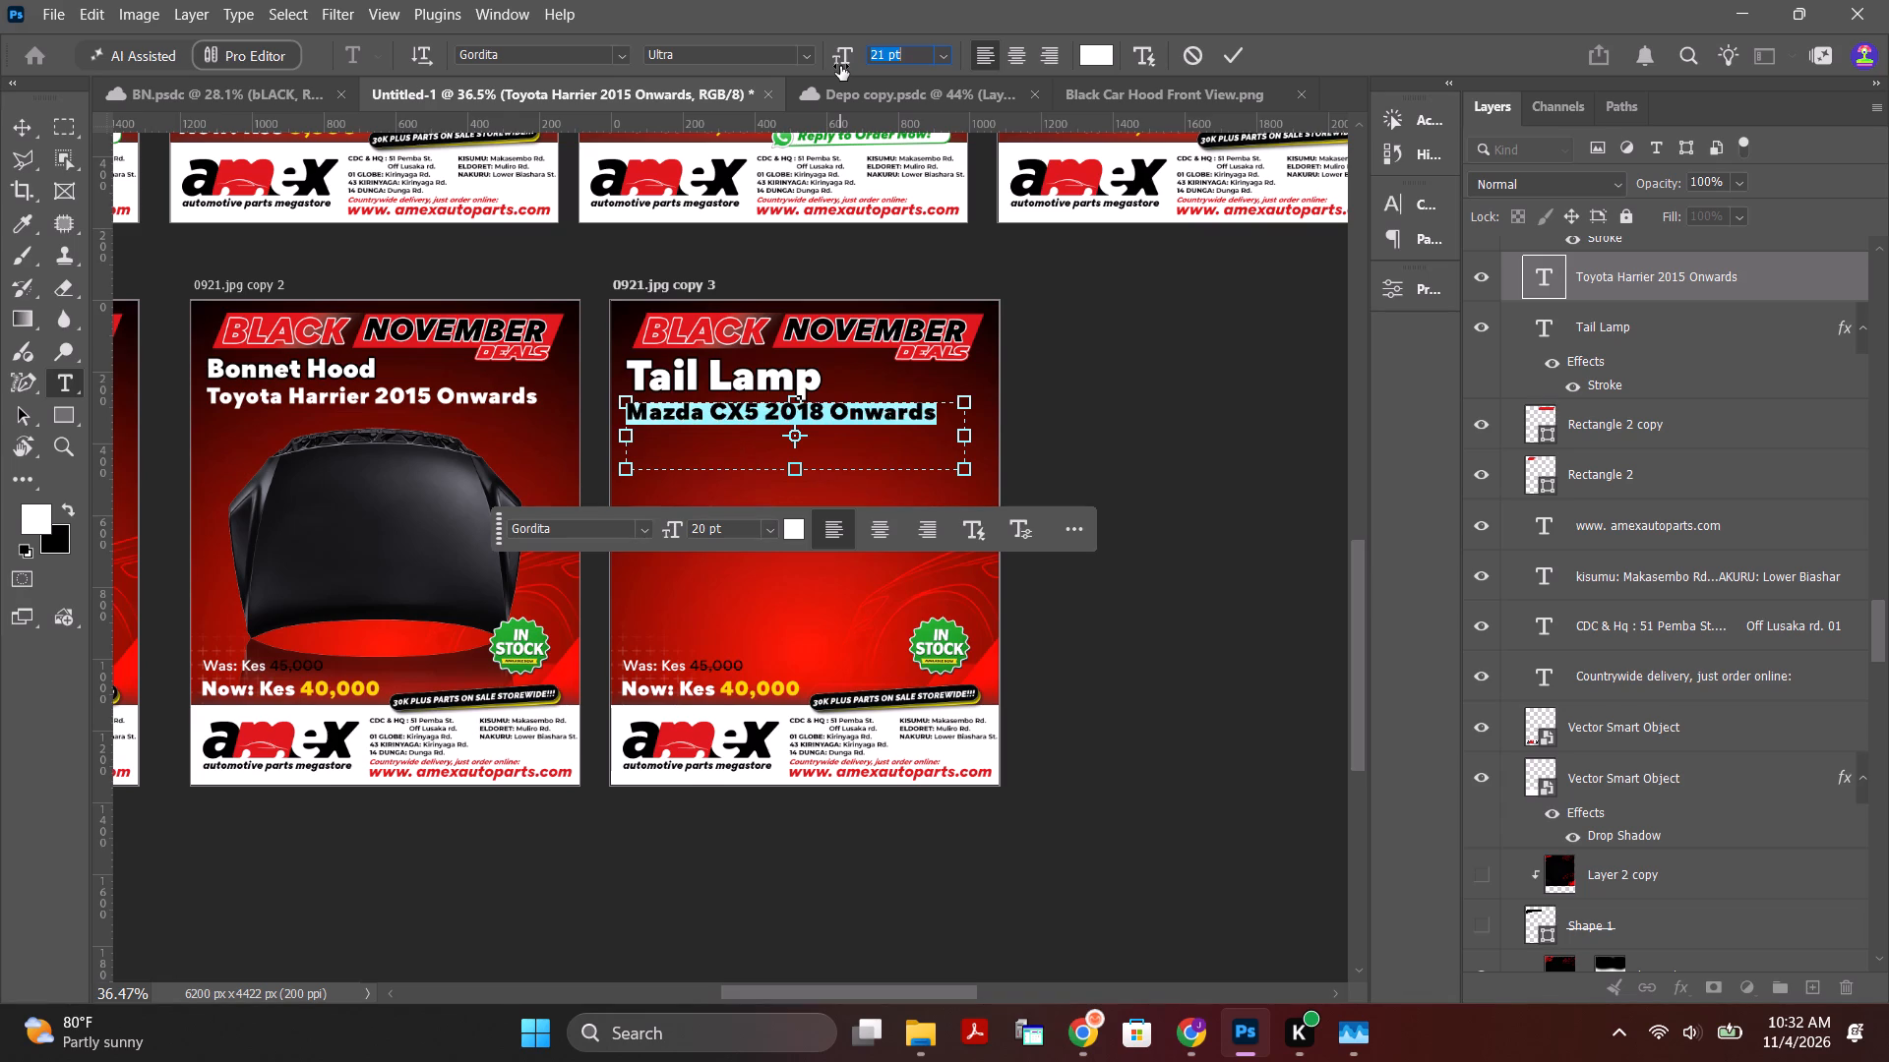
{"action": "left_click_drag", "start_coordinate": [840, 66], "coordinate": [845, 67]}
{"action": "left_click_drag", "start_coordinate": [969, 434], "coordinate": [989, 436]}
{"action": "left_click_drag", "start_coordinate": [962, 432], "coordinate": [985, 427]}
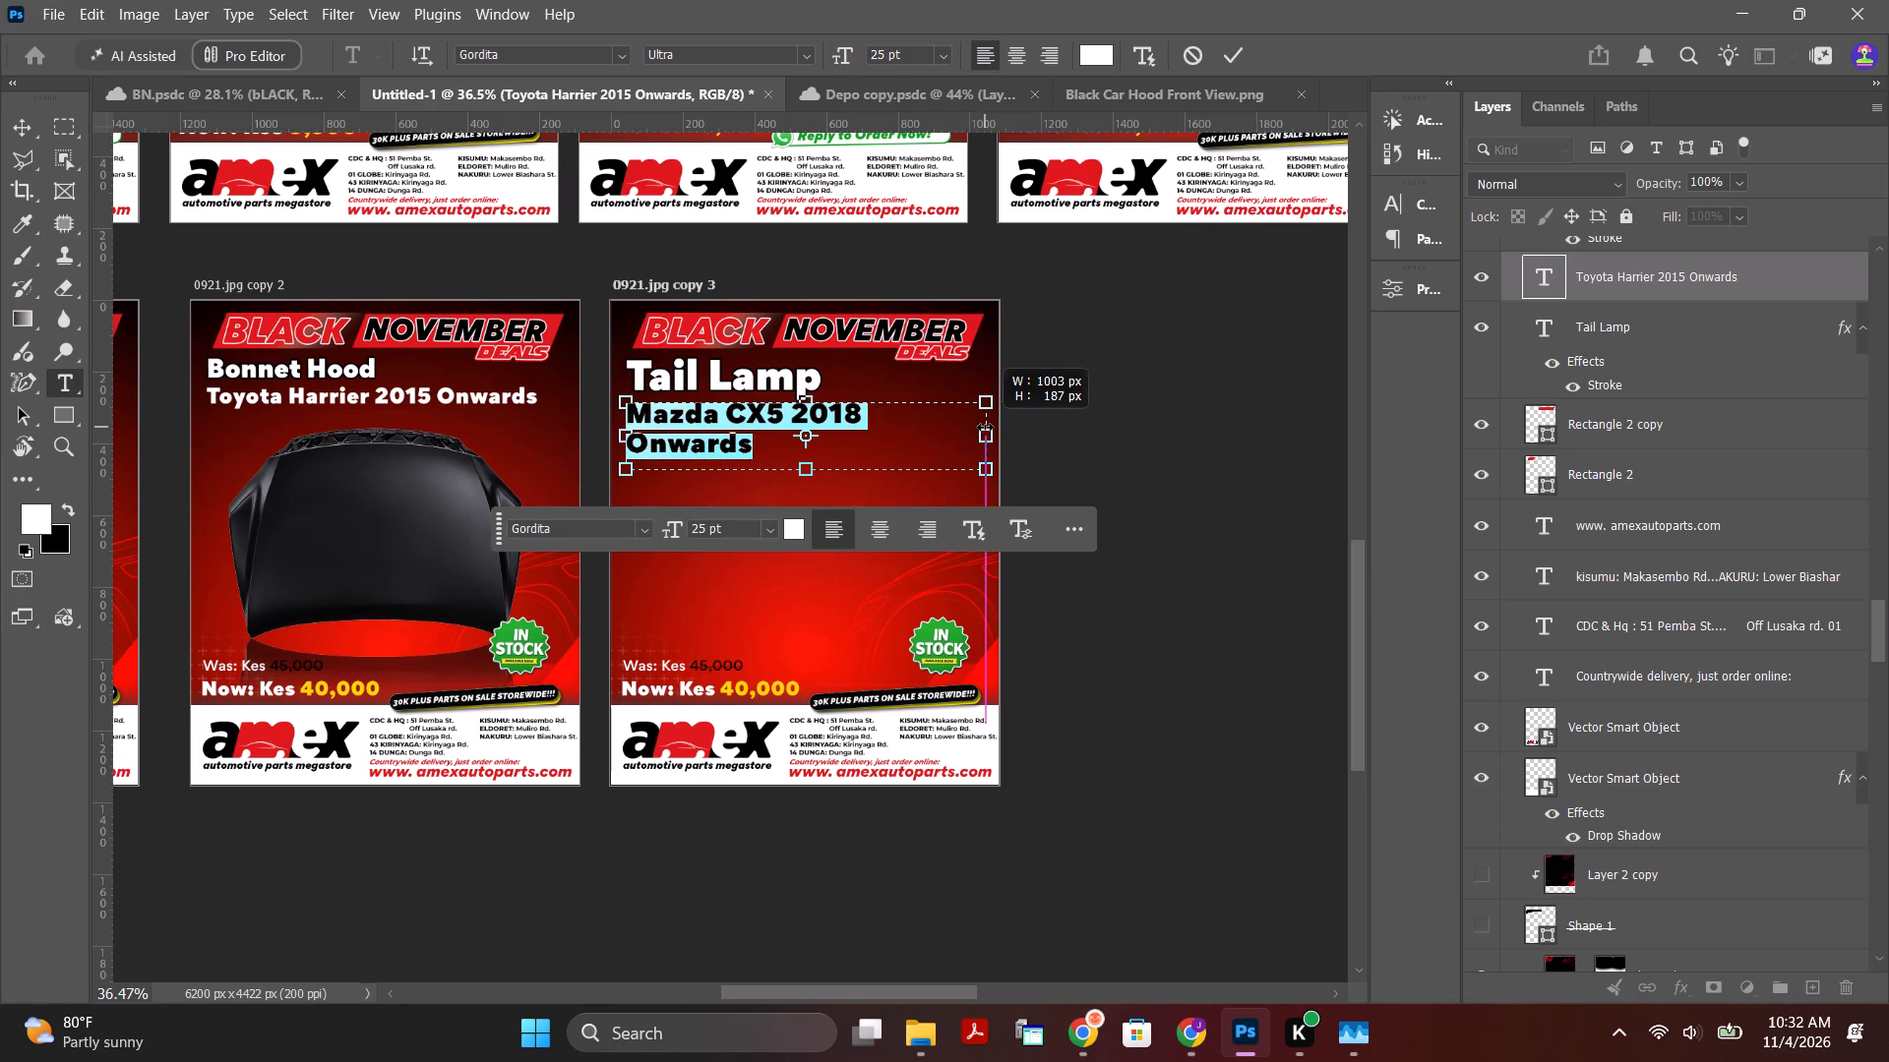
{"action": "left_click", "coordinate": [845, 57]}
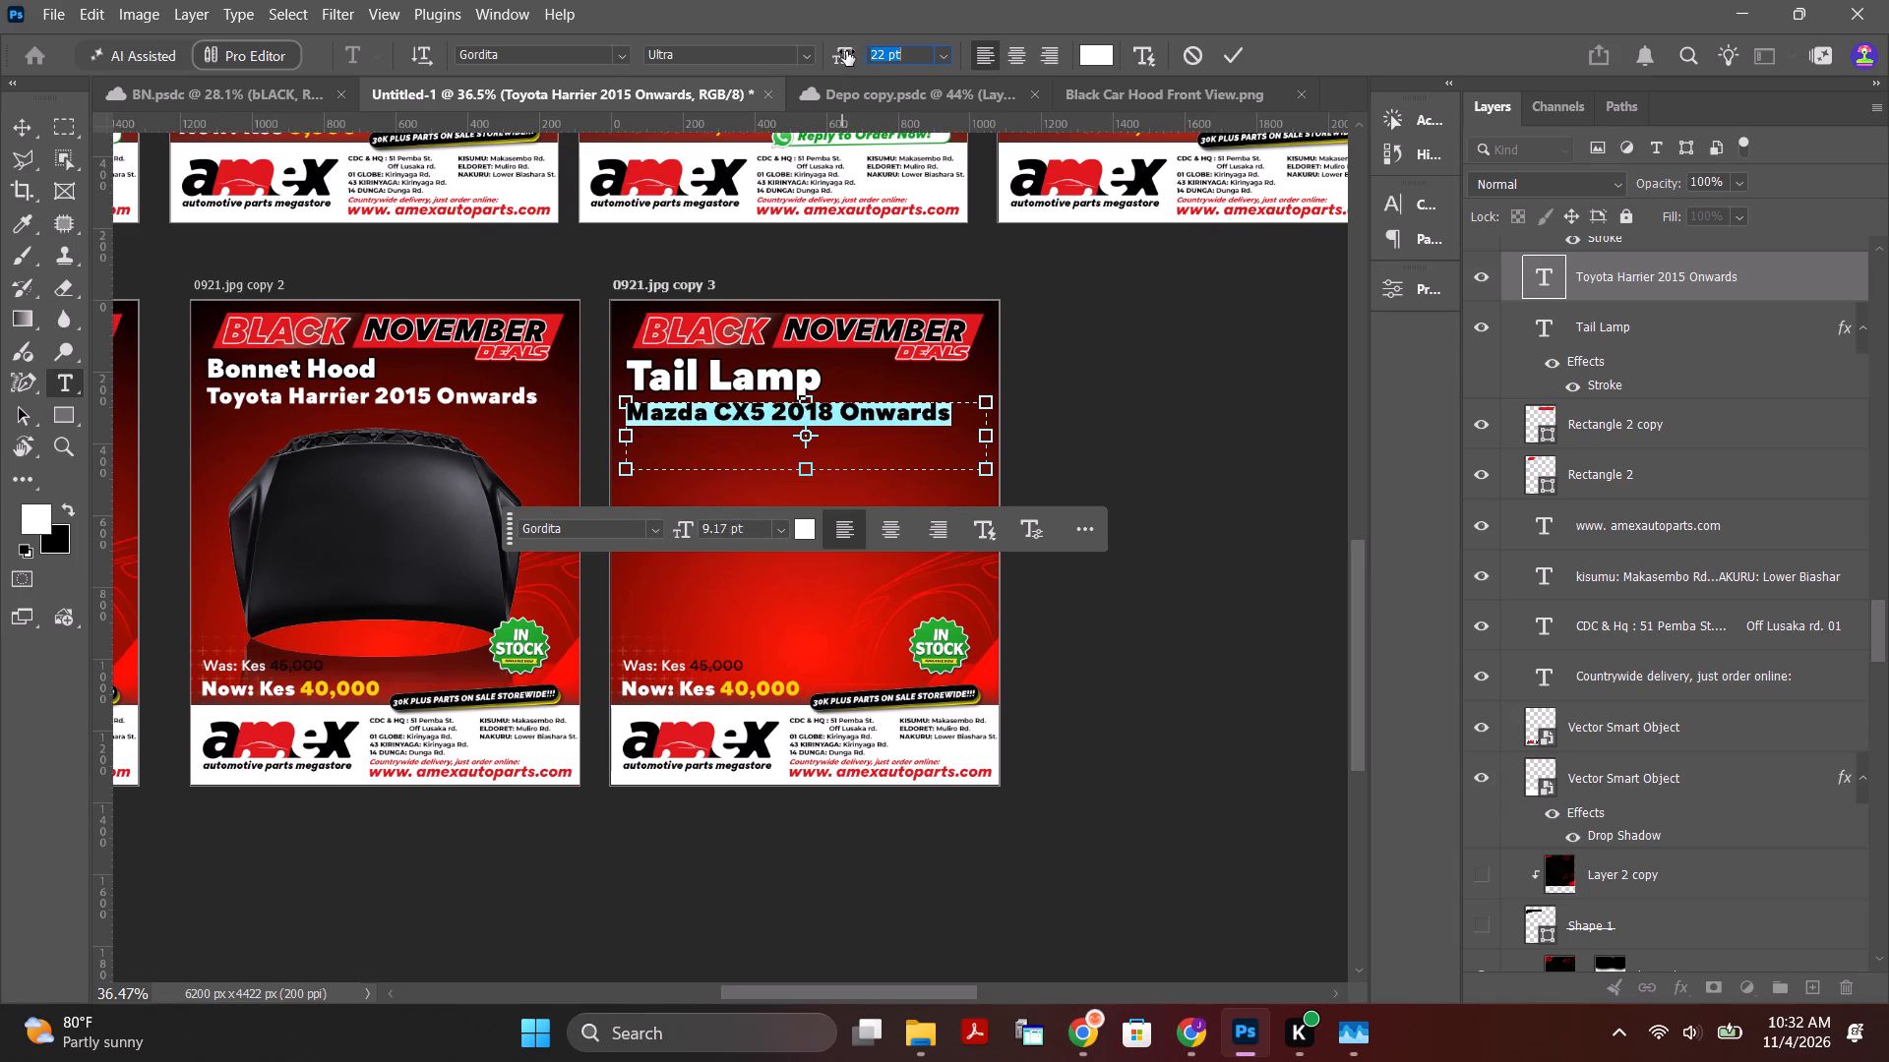
{"action": "left_click_drag", "start_coordinate": [911, 53], "coordinate": [832, 59]}
{"action": "type", "text": "24"}
{"action": "key", "text": "Return"}
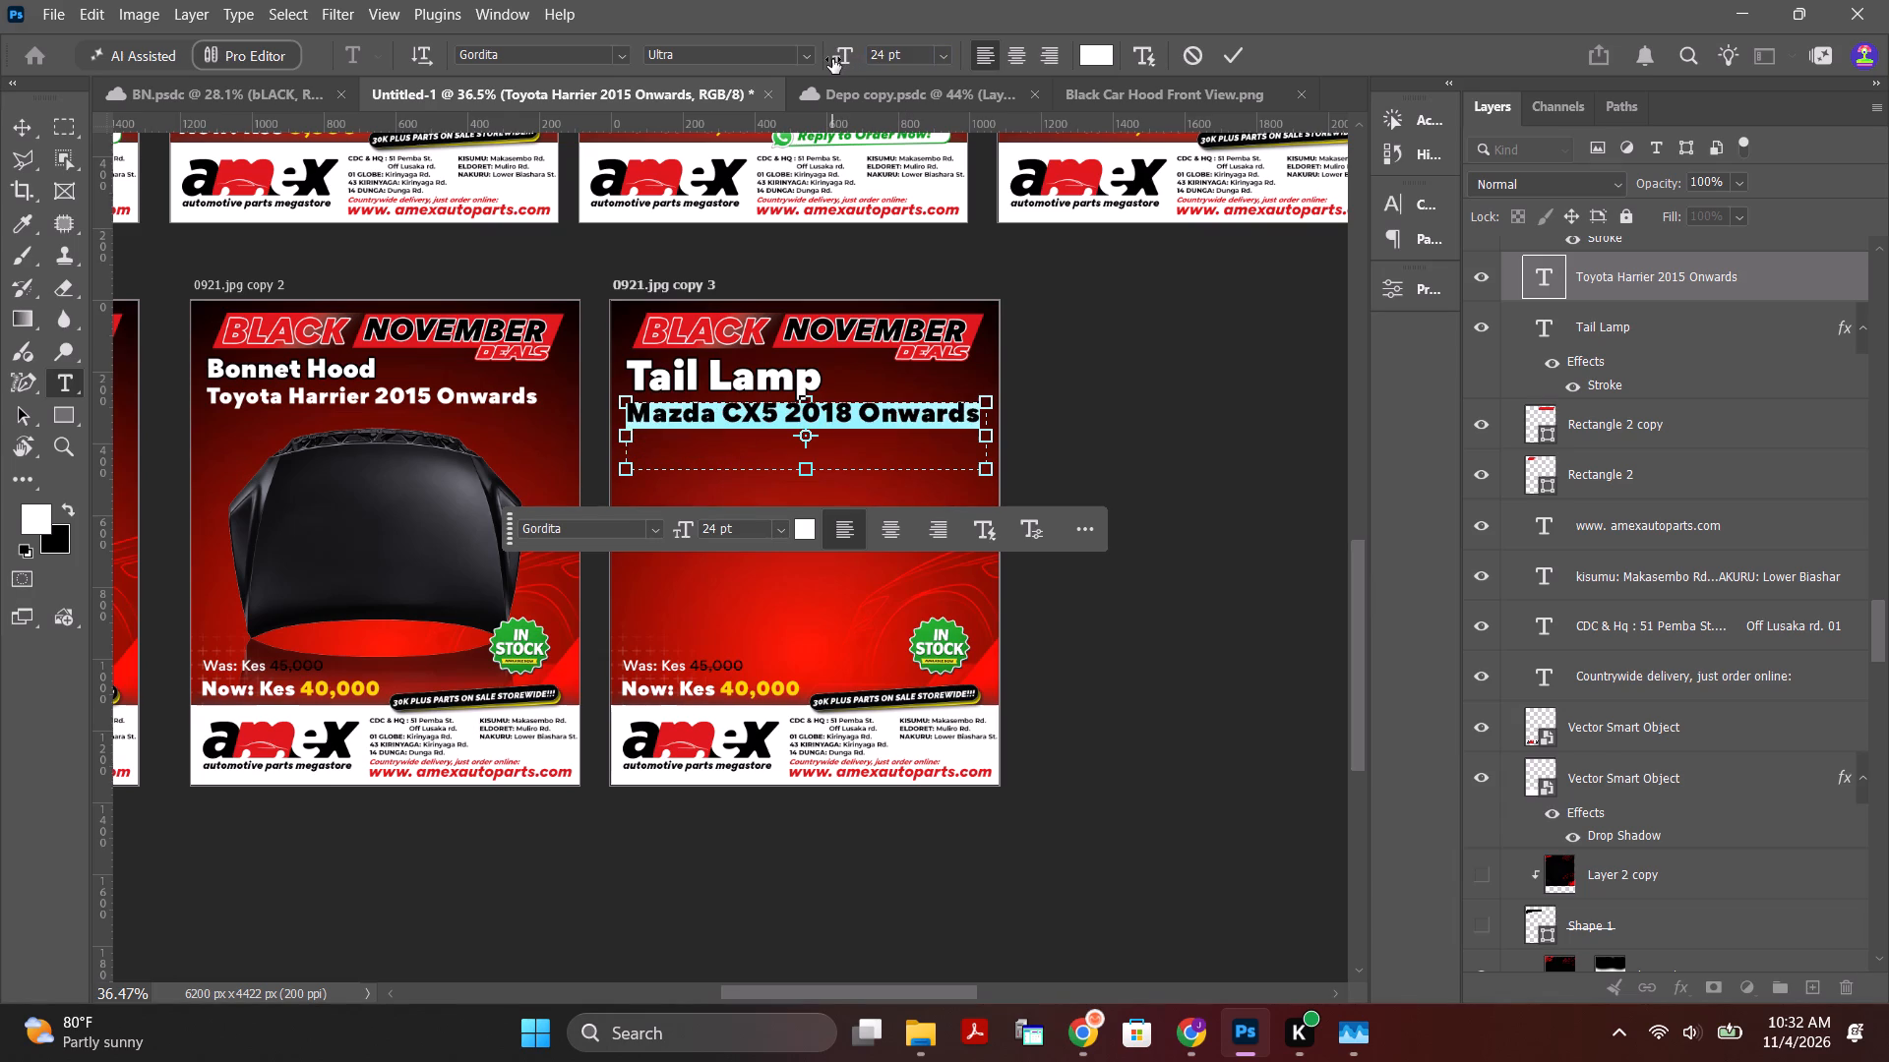
{"action": "left_click", "coordinate": [1241, 58]}
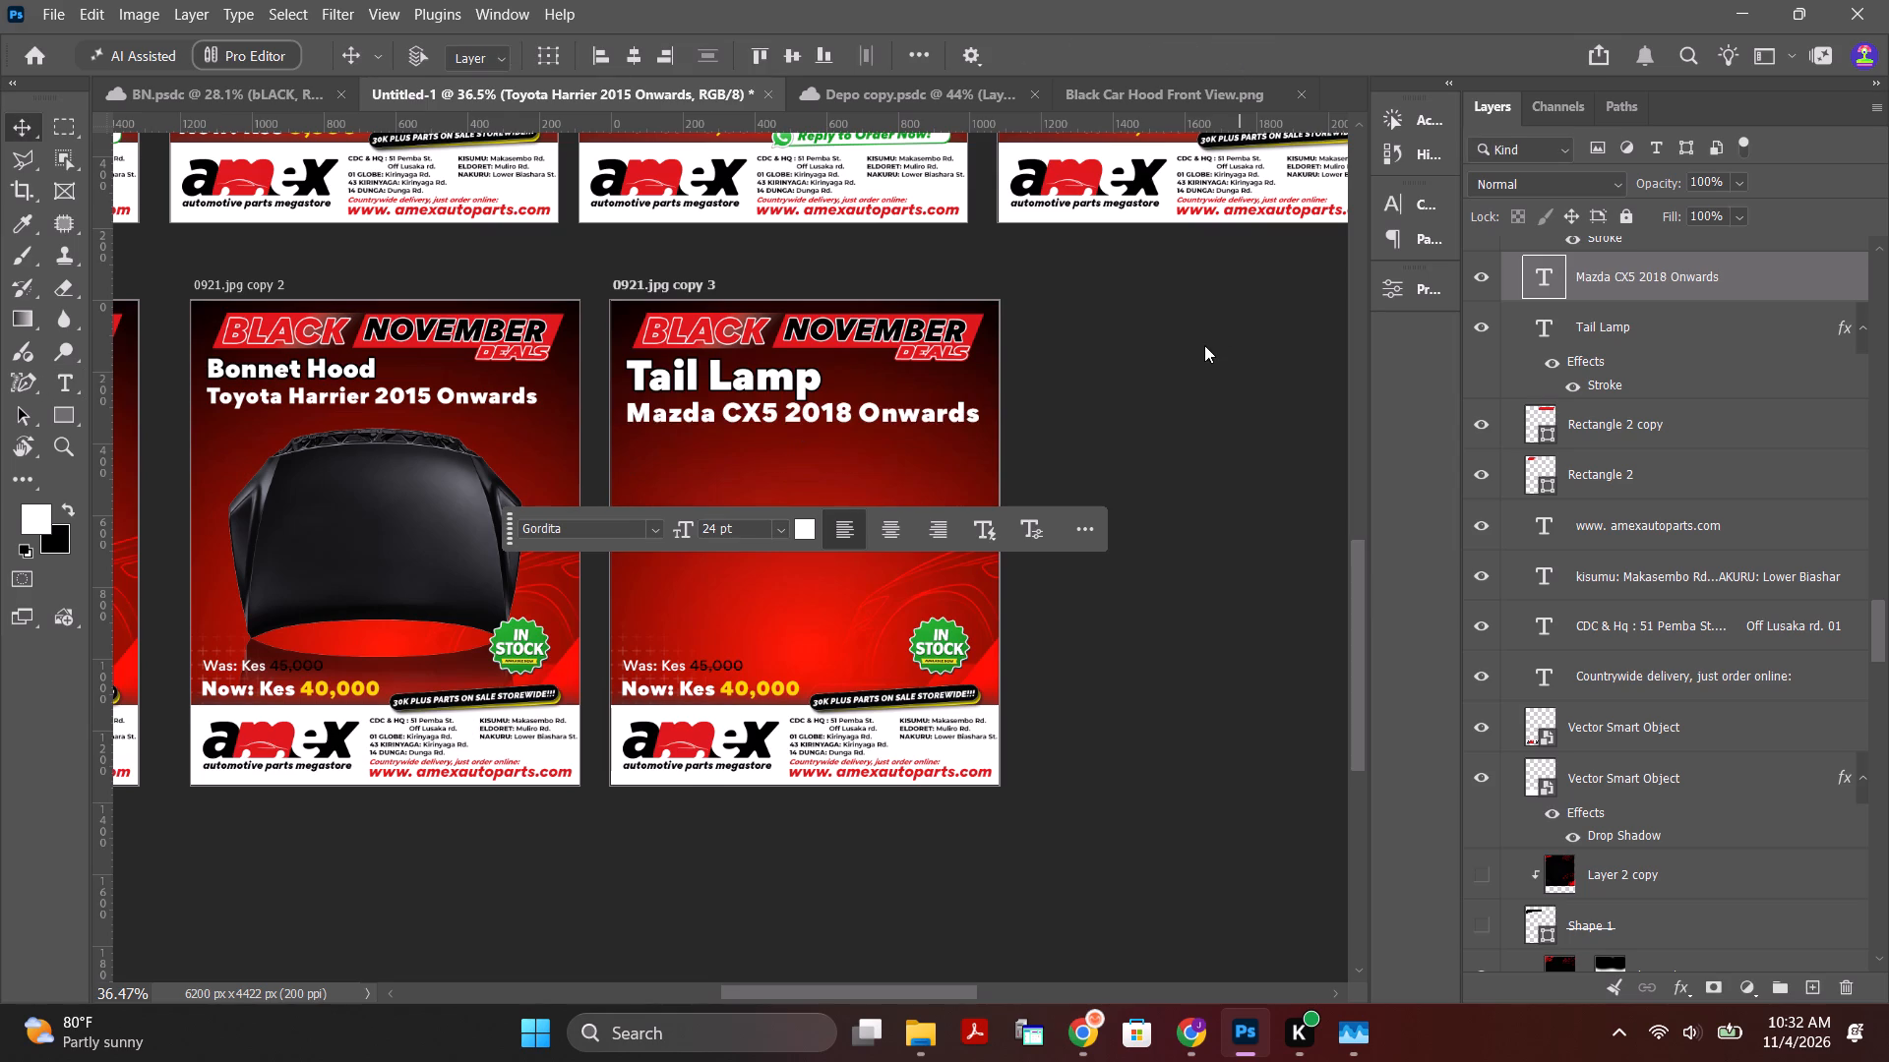
Nudge the Mazda CX5 2018 Onwards text slightly down, away from the Tail Lamp title.
{"action": "left_click", "coordinate": [1201, 346]}
{"action": "left_click", "coordinate": [882, 414]}
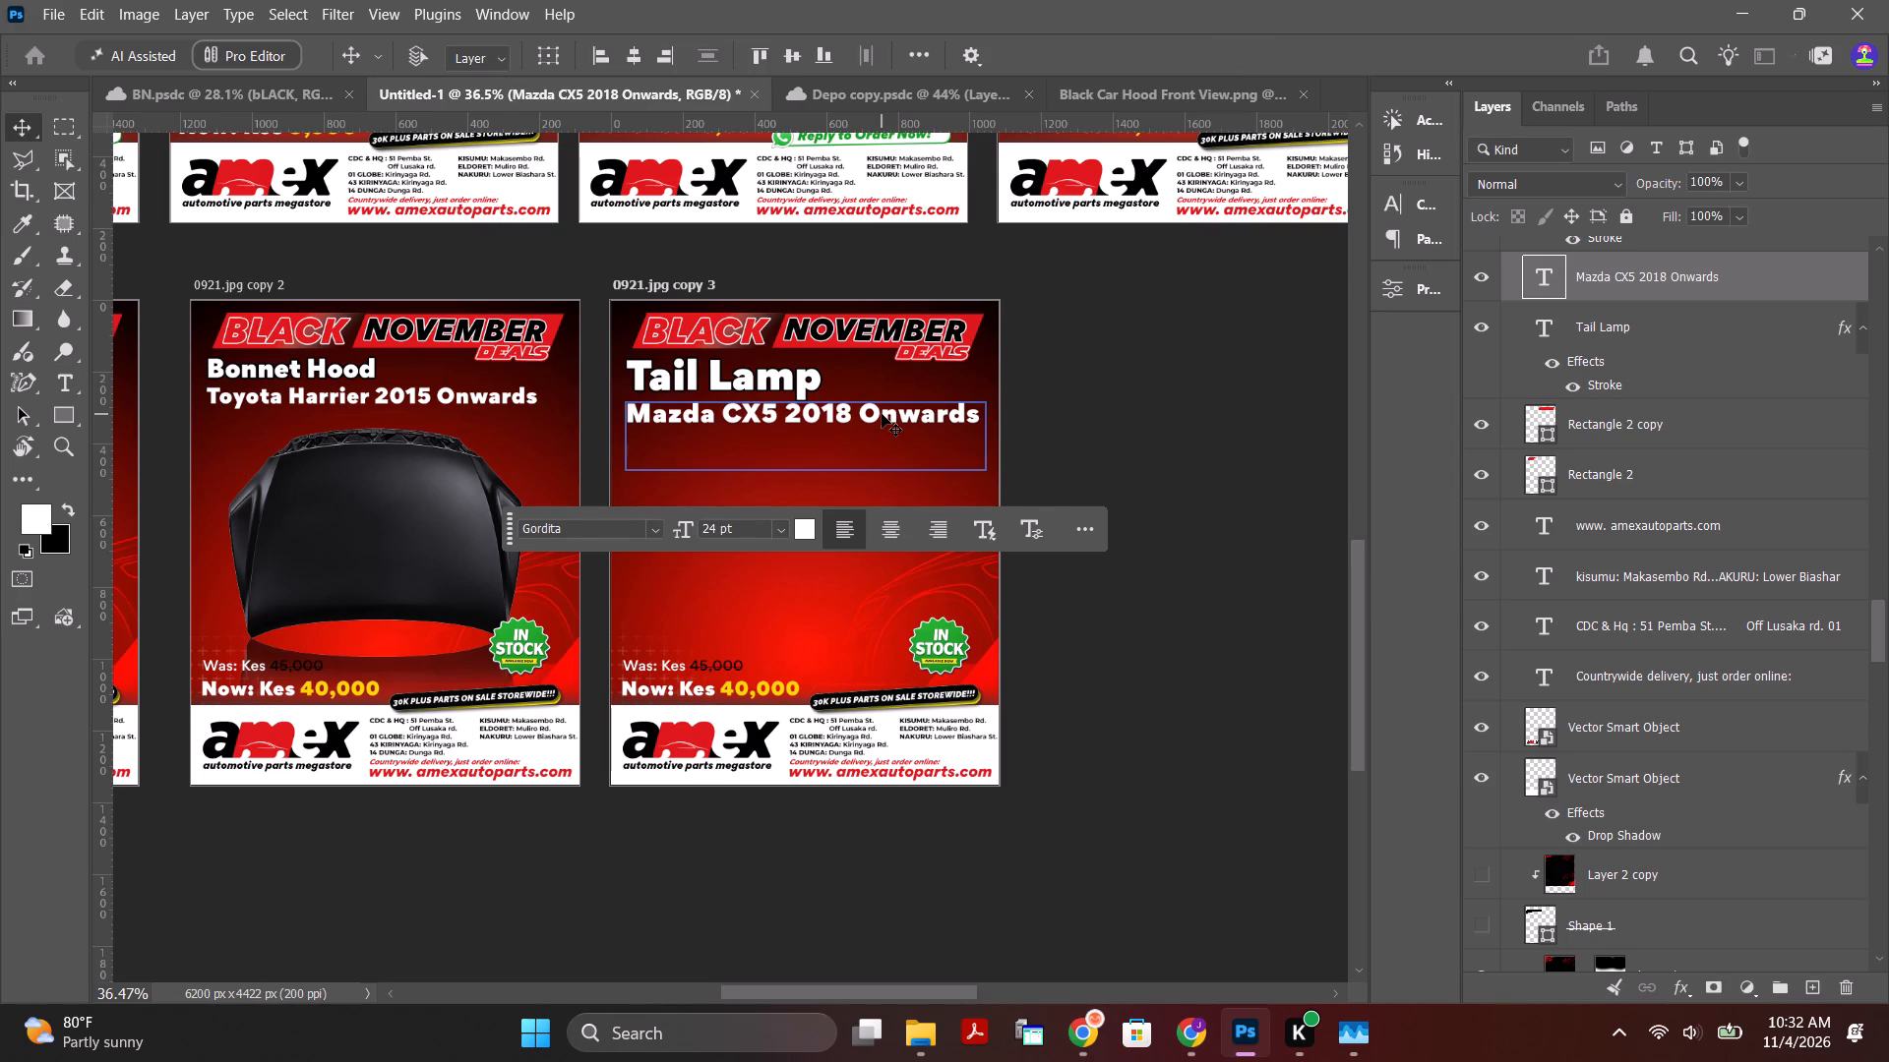
{"action": "key", "text": "Down"}
{"action": "key", "text": "Down"}
{"action": "key", "text": "Down"}
{"action": "key", "text": "Down"}
{"action": "key", "text": "Down"}
{"action": "left_click", "coordinate": [1080, 482]}
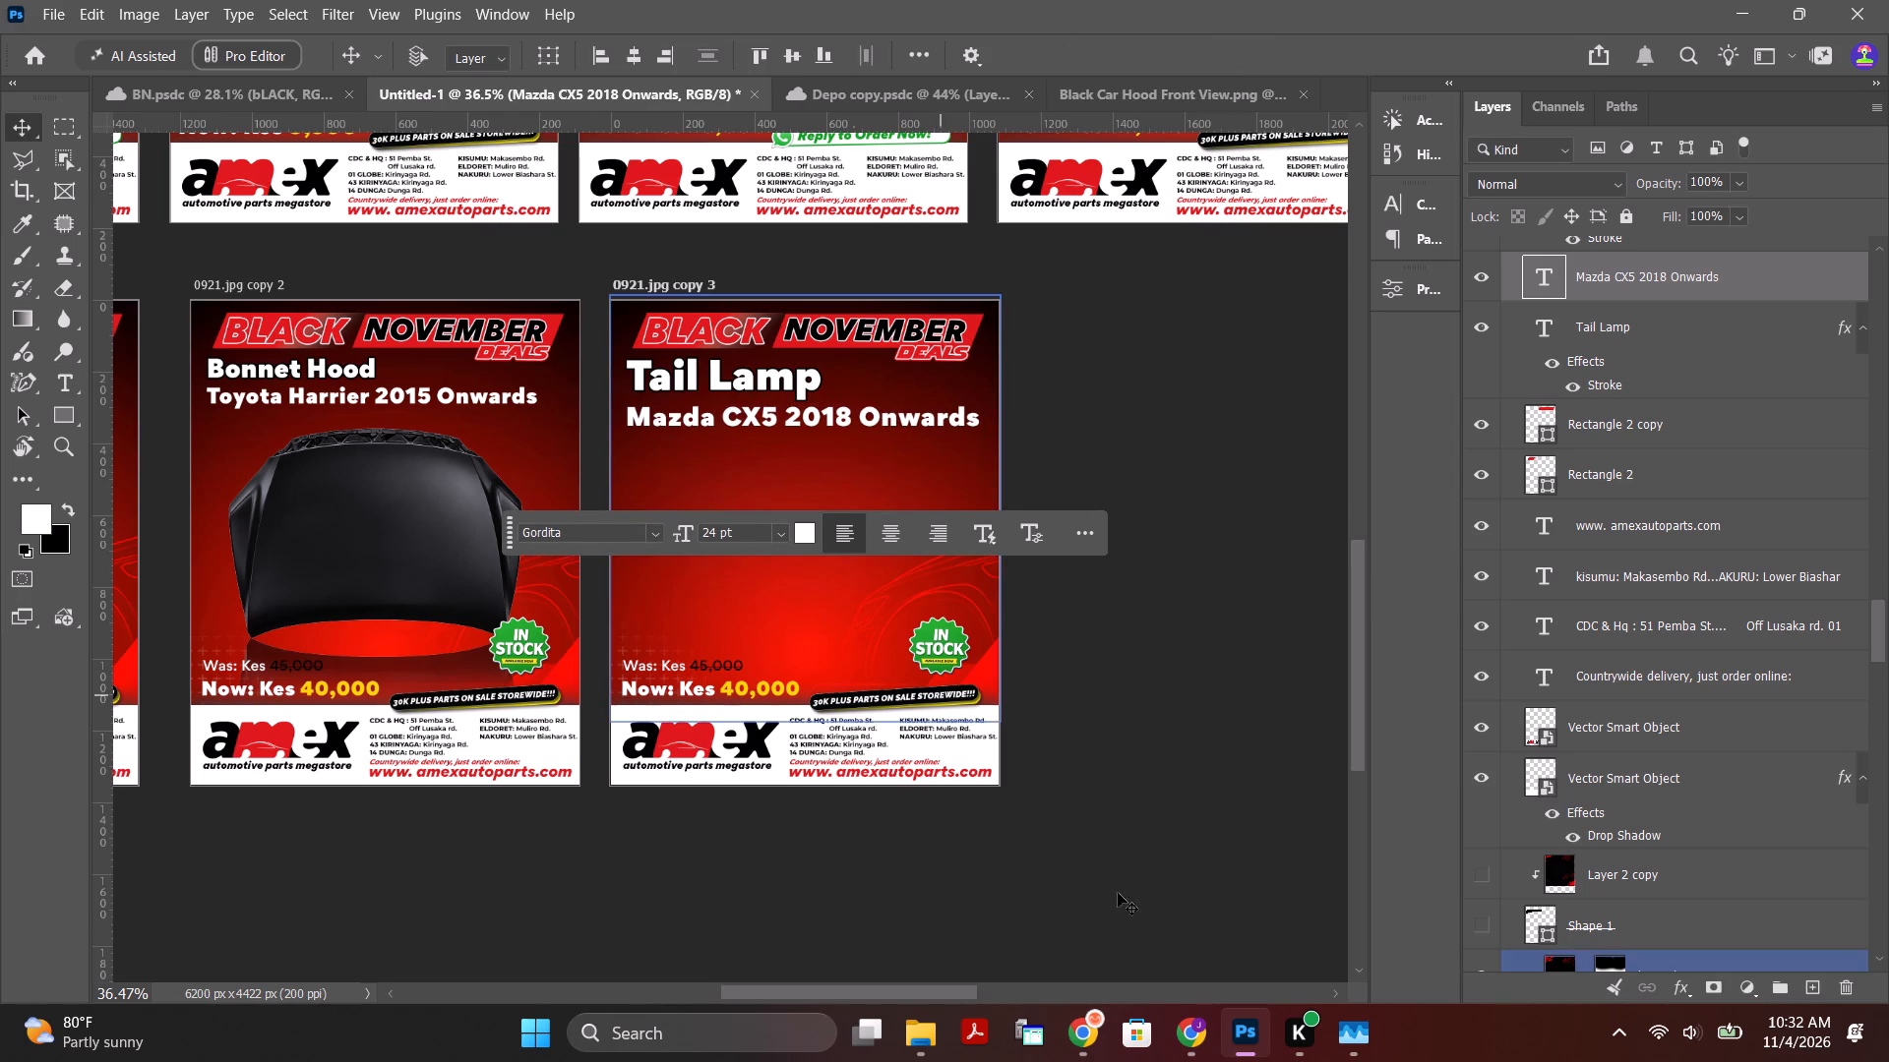
Switch to the tail lamp product page in Chrome and save its enlarged product image as D0006110.png in Downloads.
{"action": "left_click", "coordinate": [1198, 1038]}
{"action": "left_click", "coordinate": [1462, 400]}
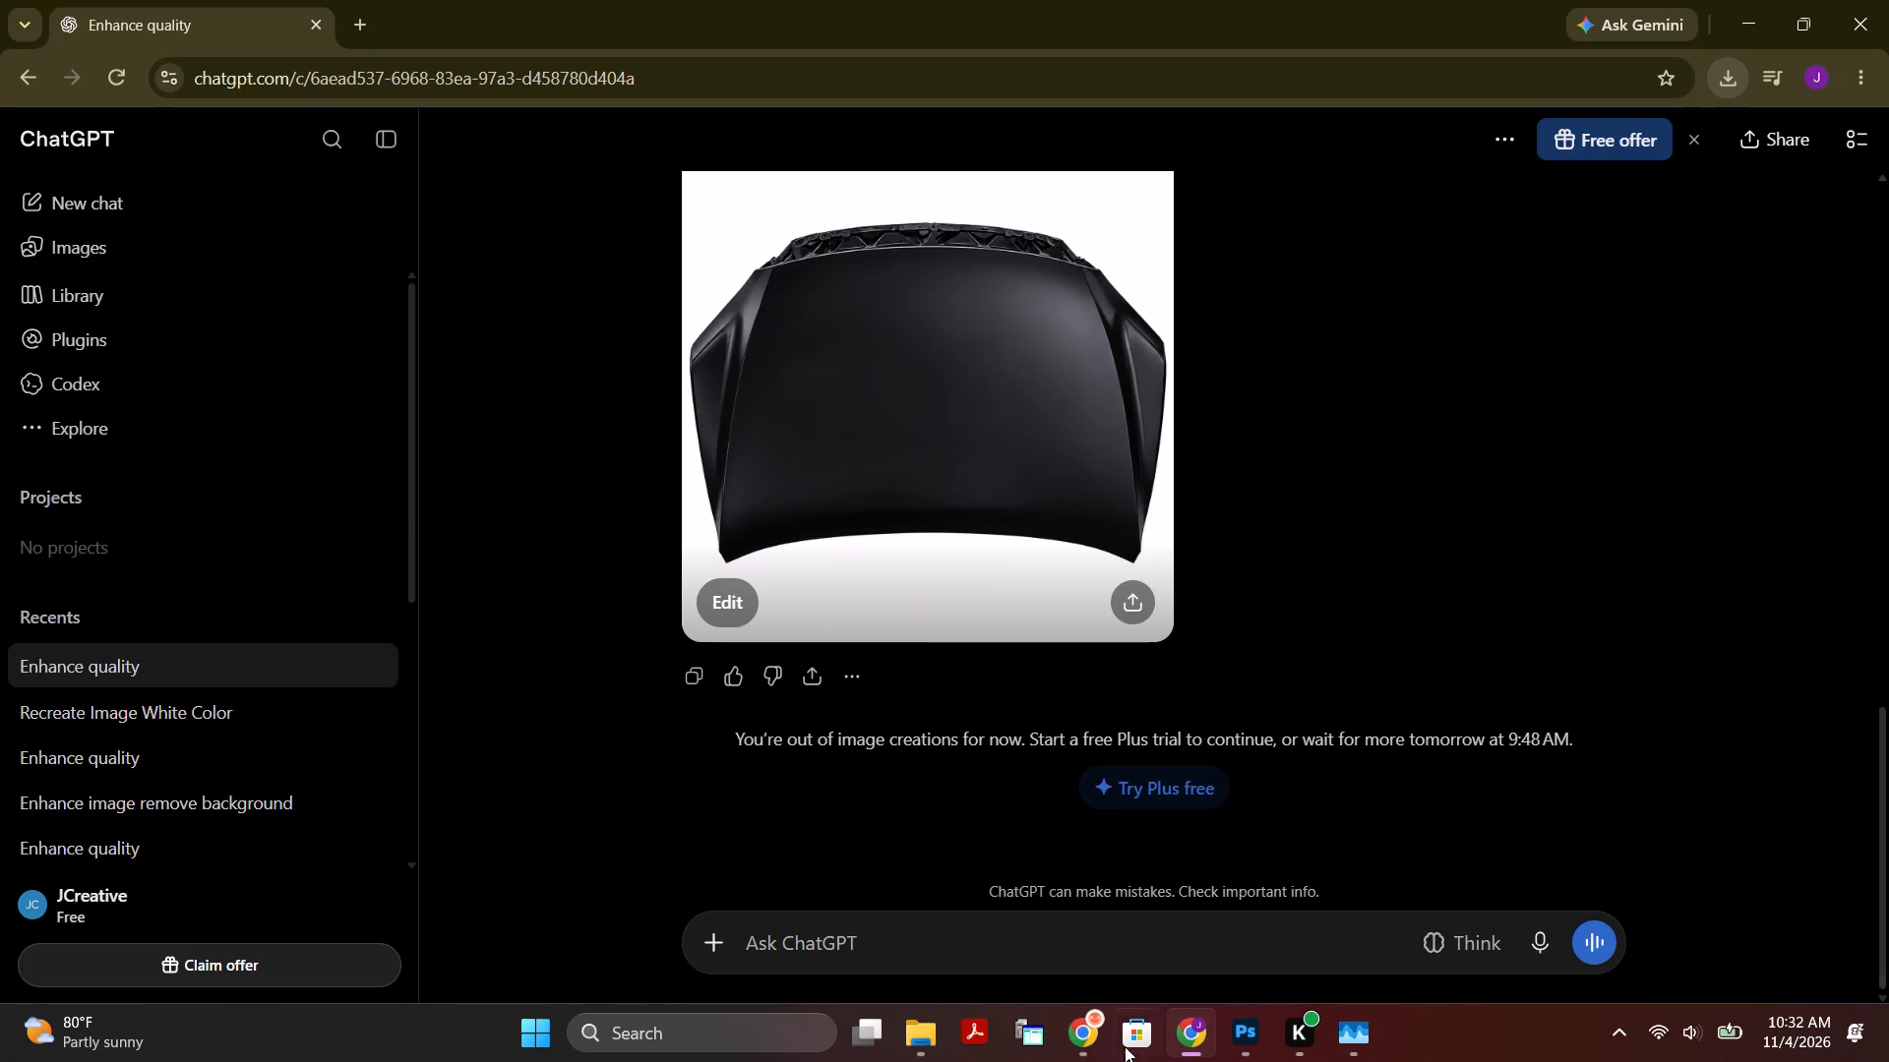
{"action": "left_click", "coordinate": [1101, 1045]}
{"action": "left_click", "coordinate": [593, 533]}
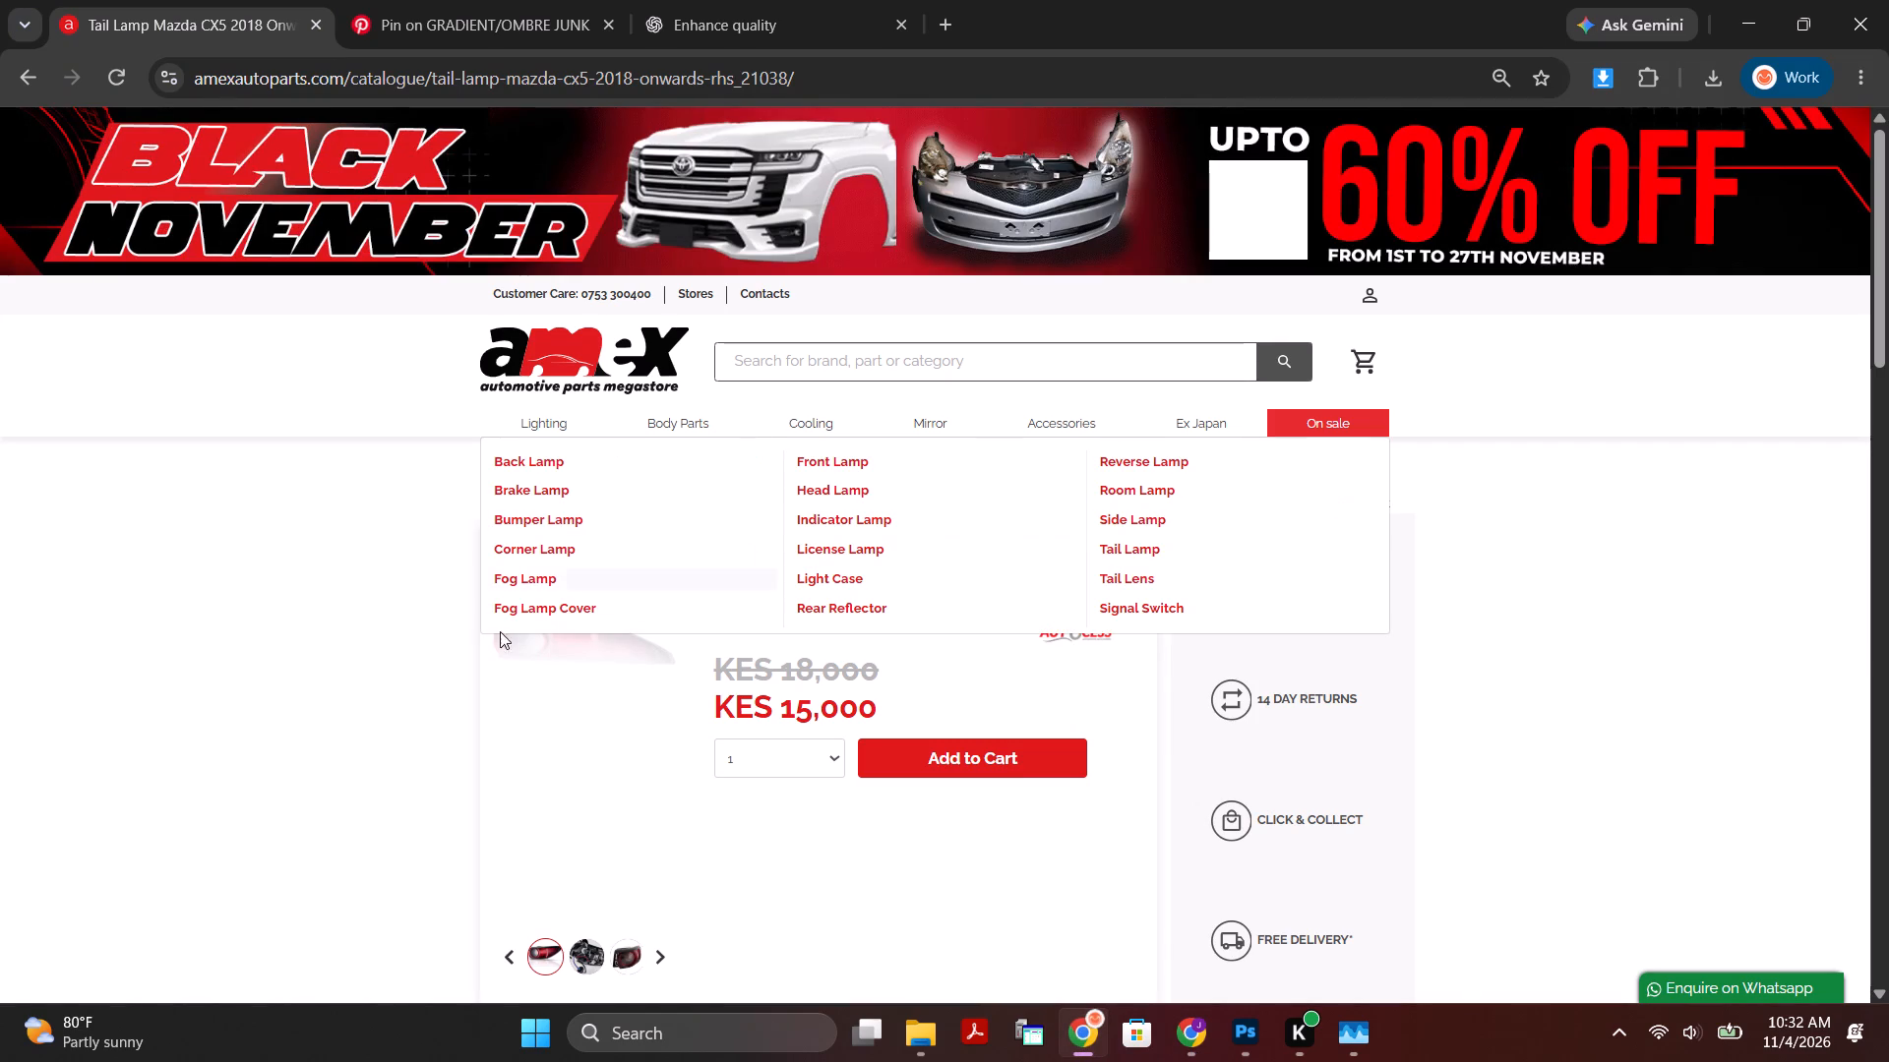
{"action": "left_click", "coordinate": [366, 627]}
{"action": "left_click", "coordinate": [538, 578]}
{"action": "right_click", "coordinate": [791, 482]}
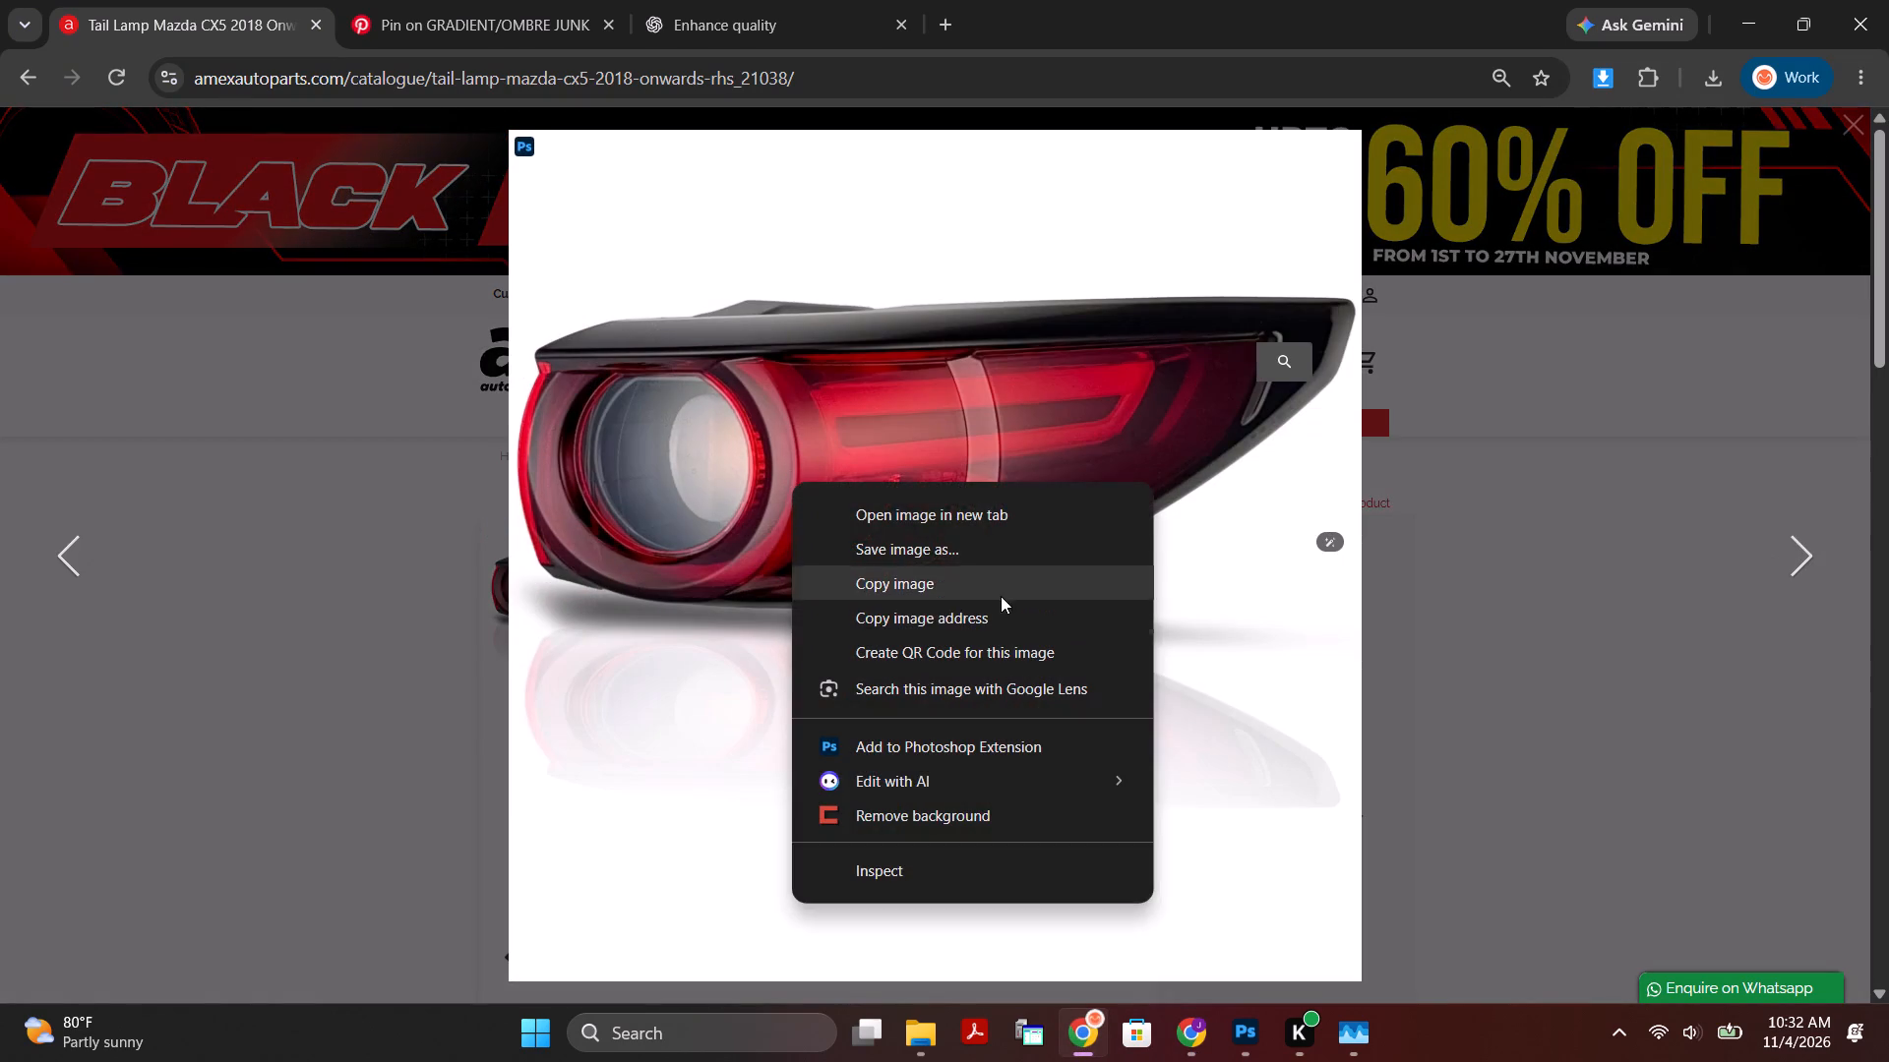
{"action": "left_click", "coordinate": [959, 559]}
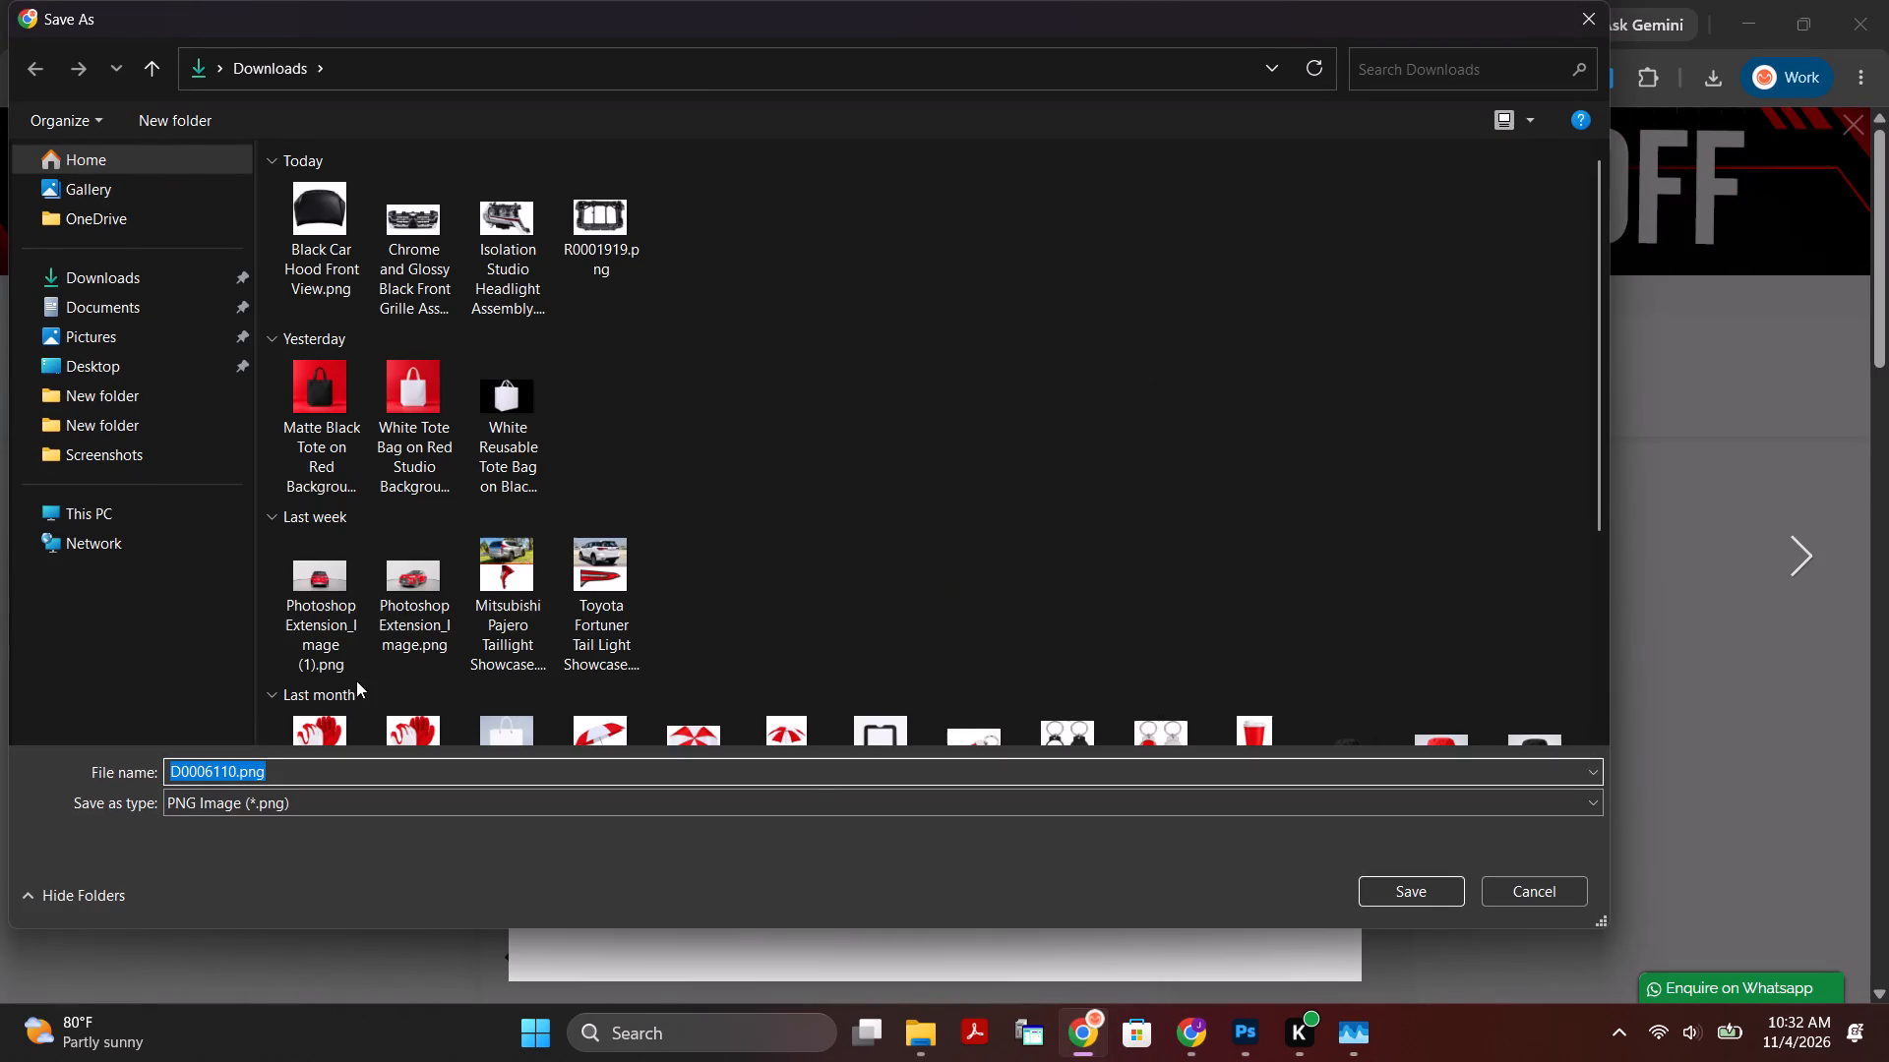
{"action": "left_click", "coordinate": [1426, 887]}
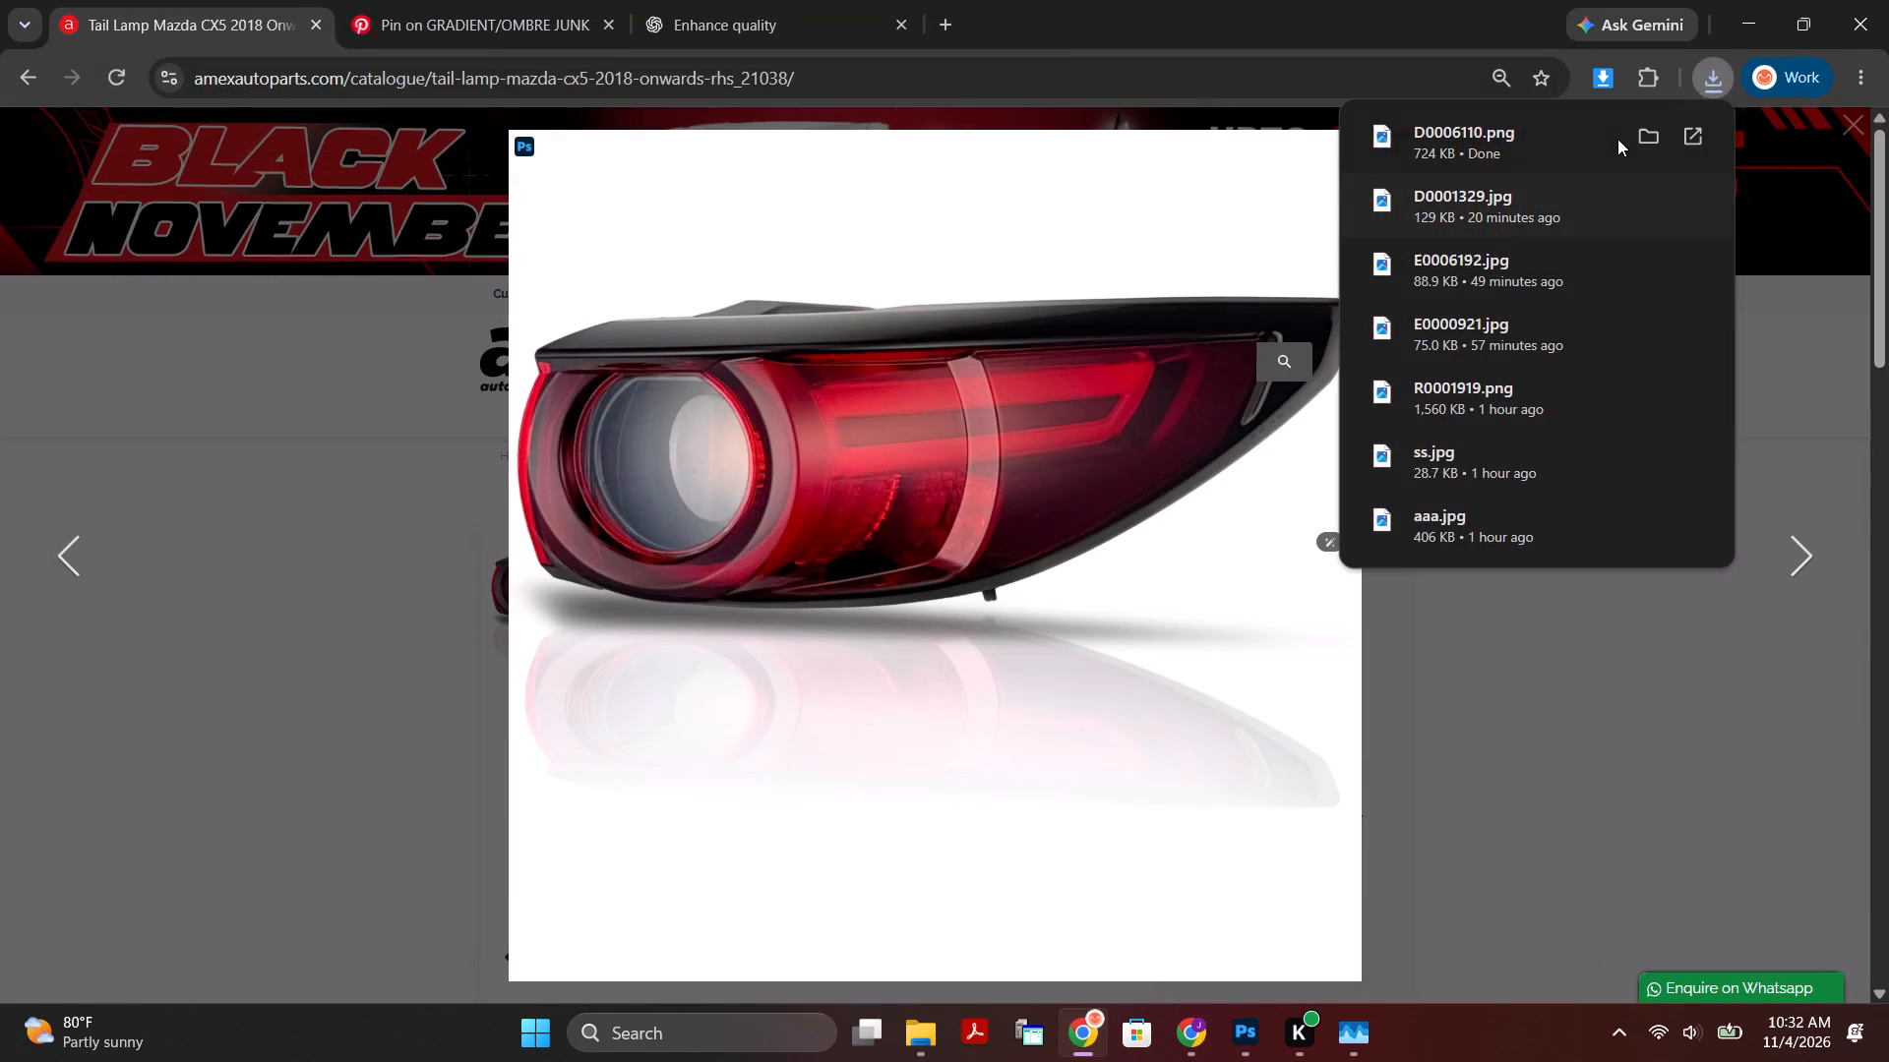
Show D0006110.png in its download folder and open it as a separate document in Photoshop.
{"action": "left_click", "coordinate": [1641, 137]}
{"action": "left_click_drag", "start_coordinate": [377, 249], "coordinate": [937, 542]}
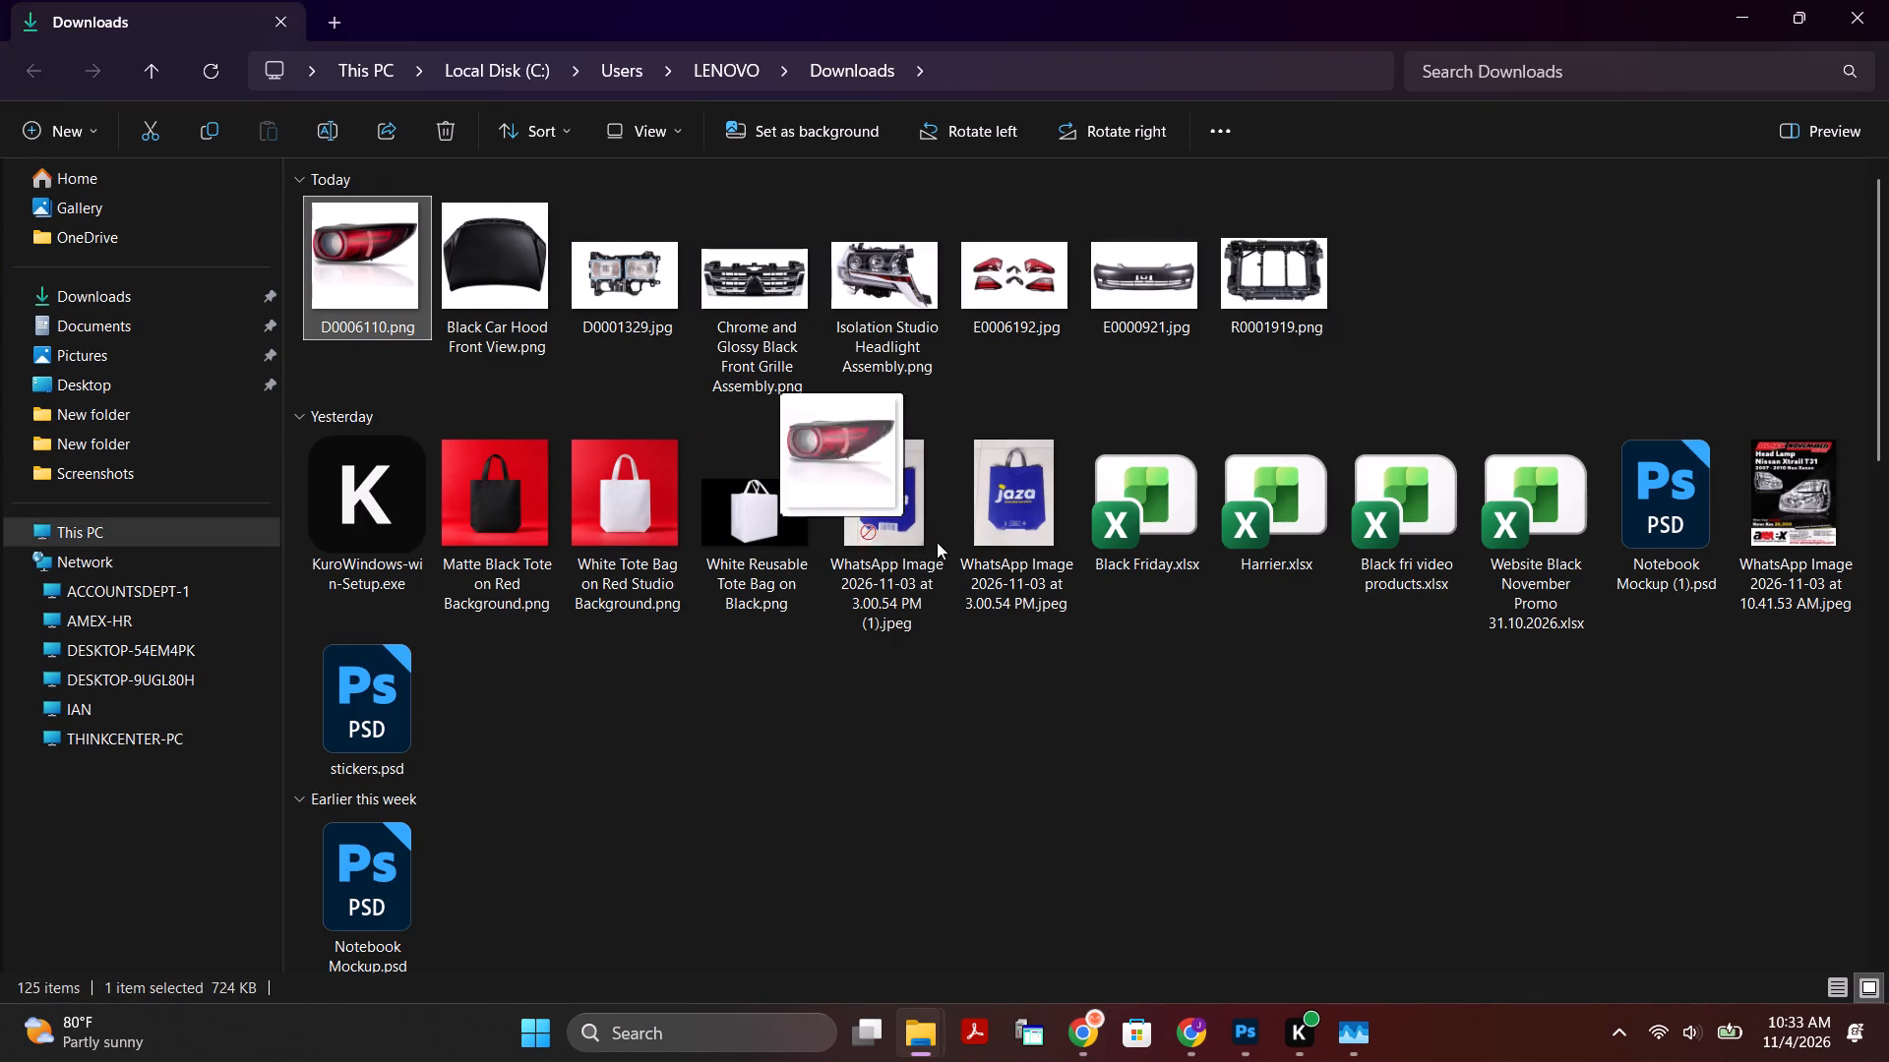
{"action": "left_click_drag", "start_coordinate": [937, 542], "coordinate": [1227, 259]}
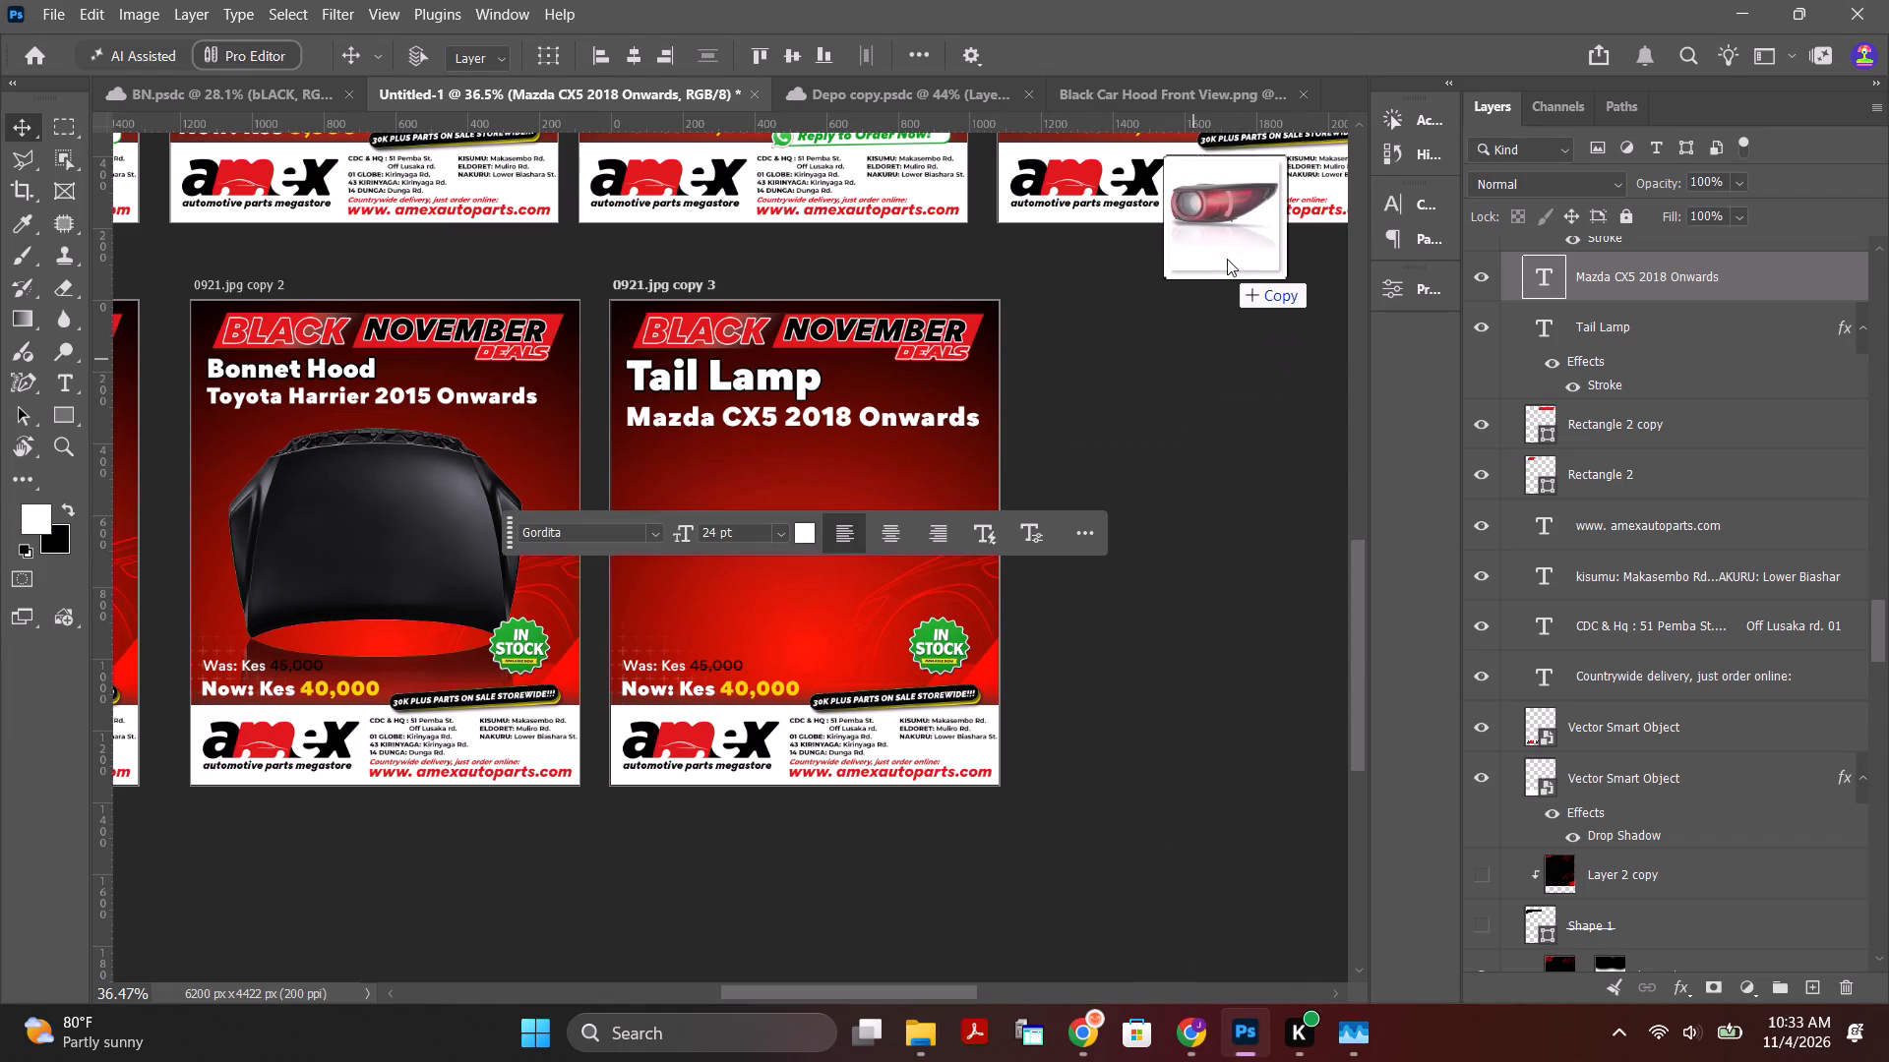
{"action": "left_click_drag", "start_coordinate": [1227, 259], "coordinate": [1331, 102]}
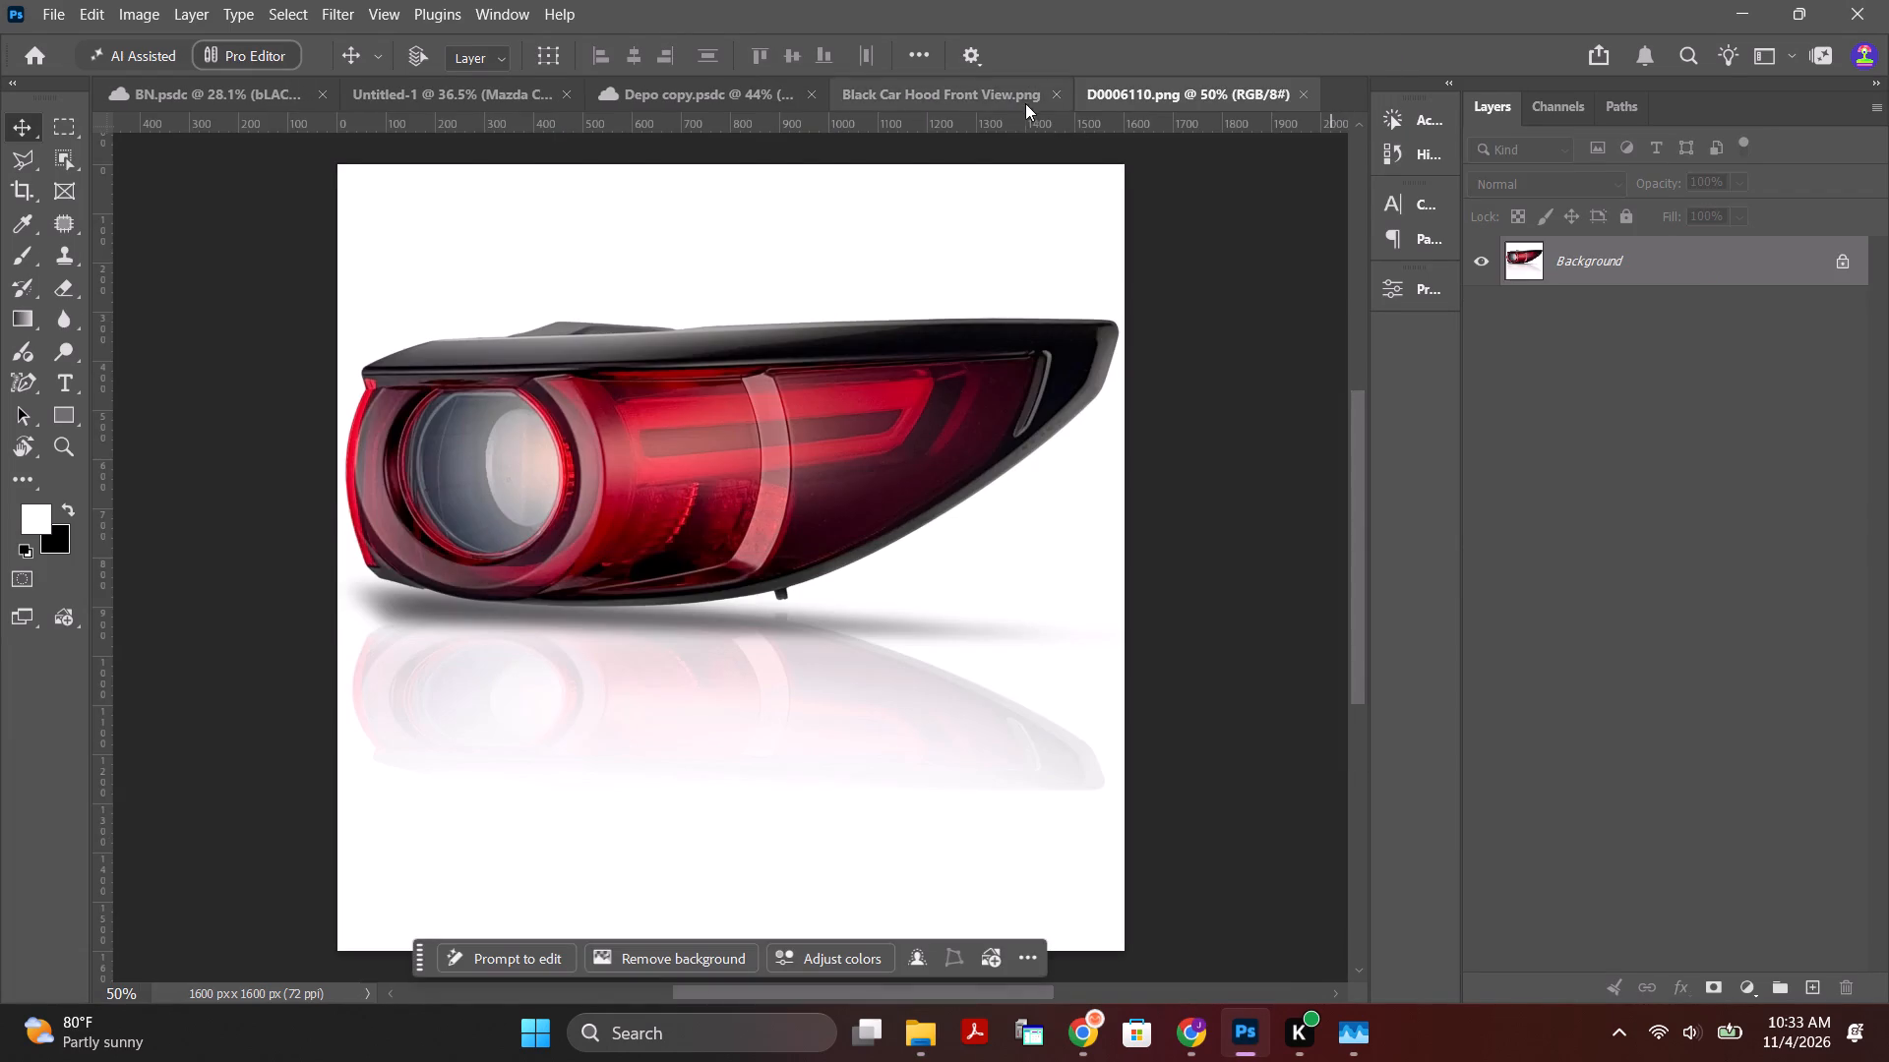
Close the Black Car Hood Front View.png document without saving its changes.
{"action": "left_click", "coordinate": [1016, 101]}
{"action": "left_click", "coordinate": [1114, 90]}
{"action": "left_click", "coordinate": [988, 414]}
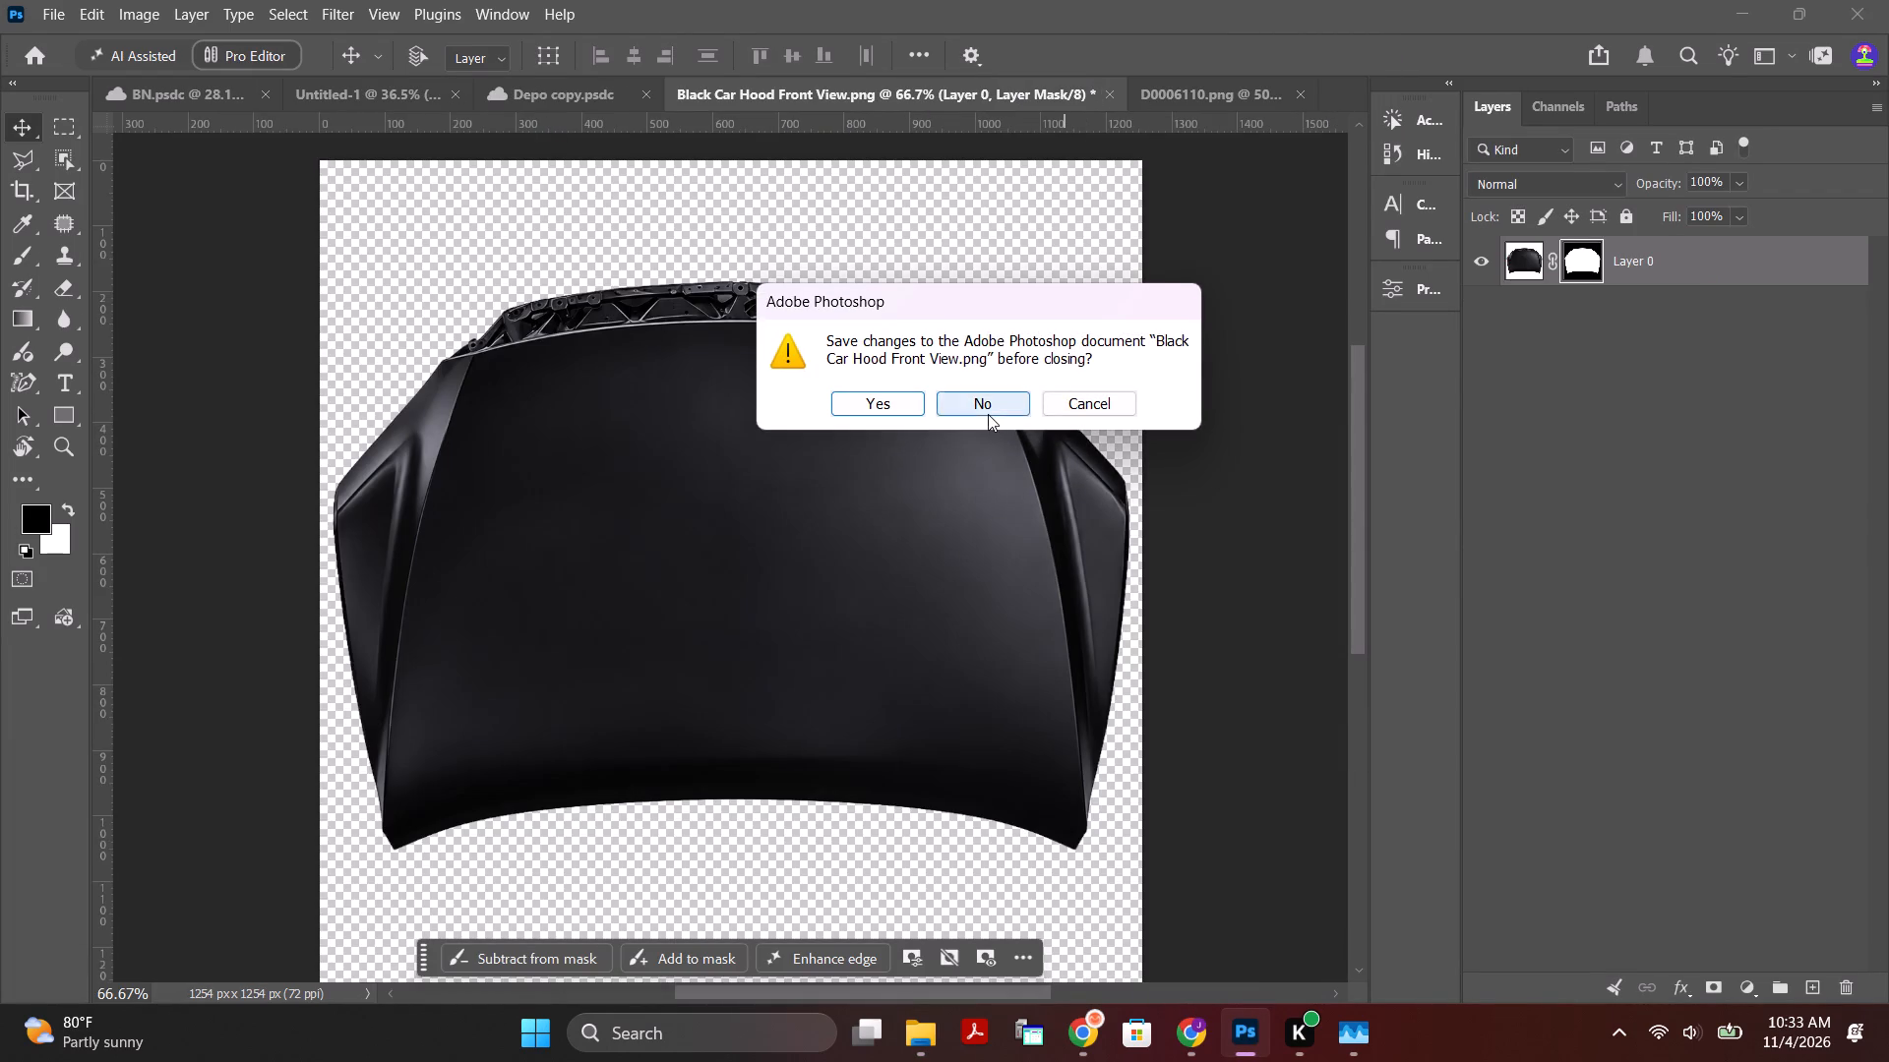
Unlock the background layer of D0006110.png, select the tail lamp with Select subject and mask out its surroundings with a layer mask.
{"action": "left_click", "coordinate": [1164, 95]}
{"action": "left_click", "coordinate": [1852, 267]}
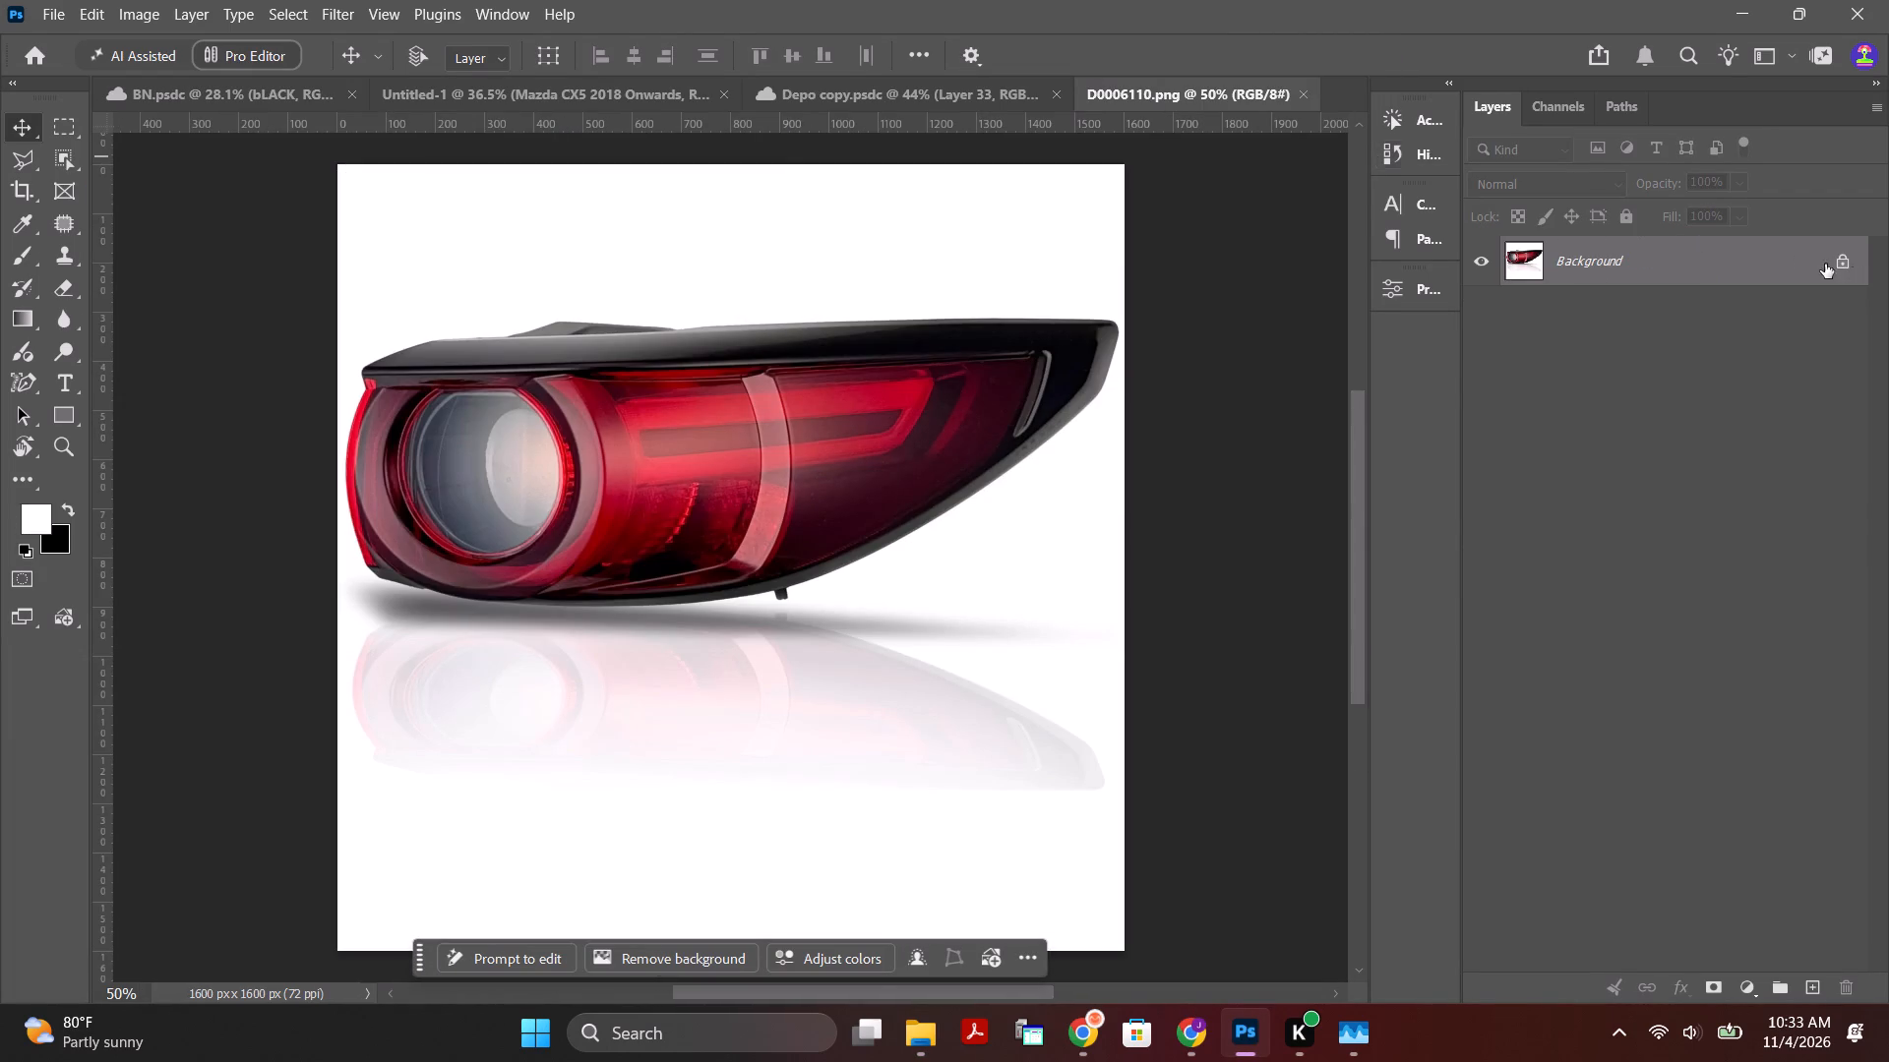
{"action": "left_click", "coordinate": [1430, 130]}
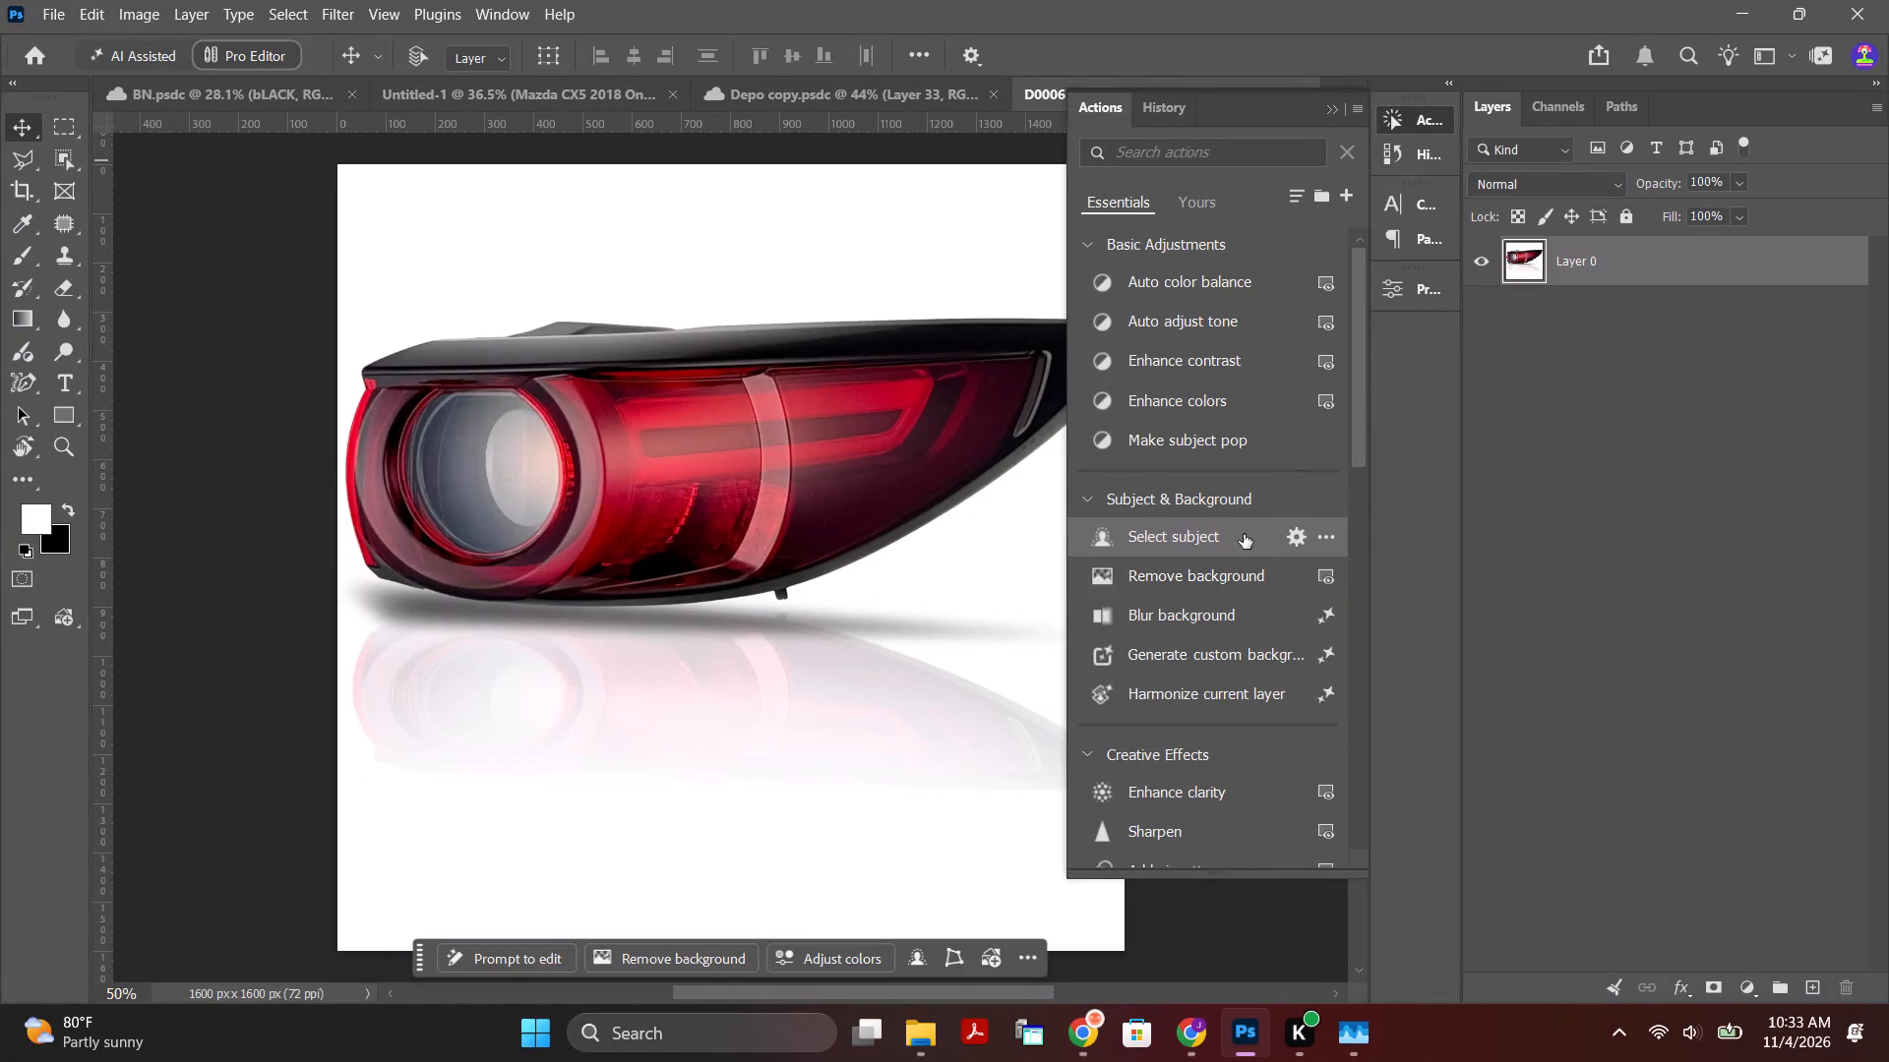
{"action": "left_click", "coordinate": [1244, 534]}
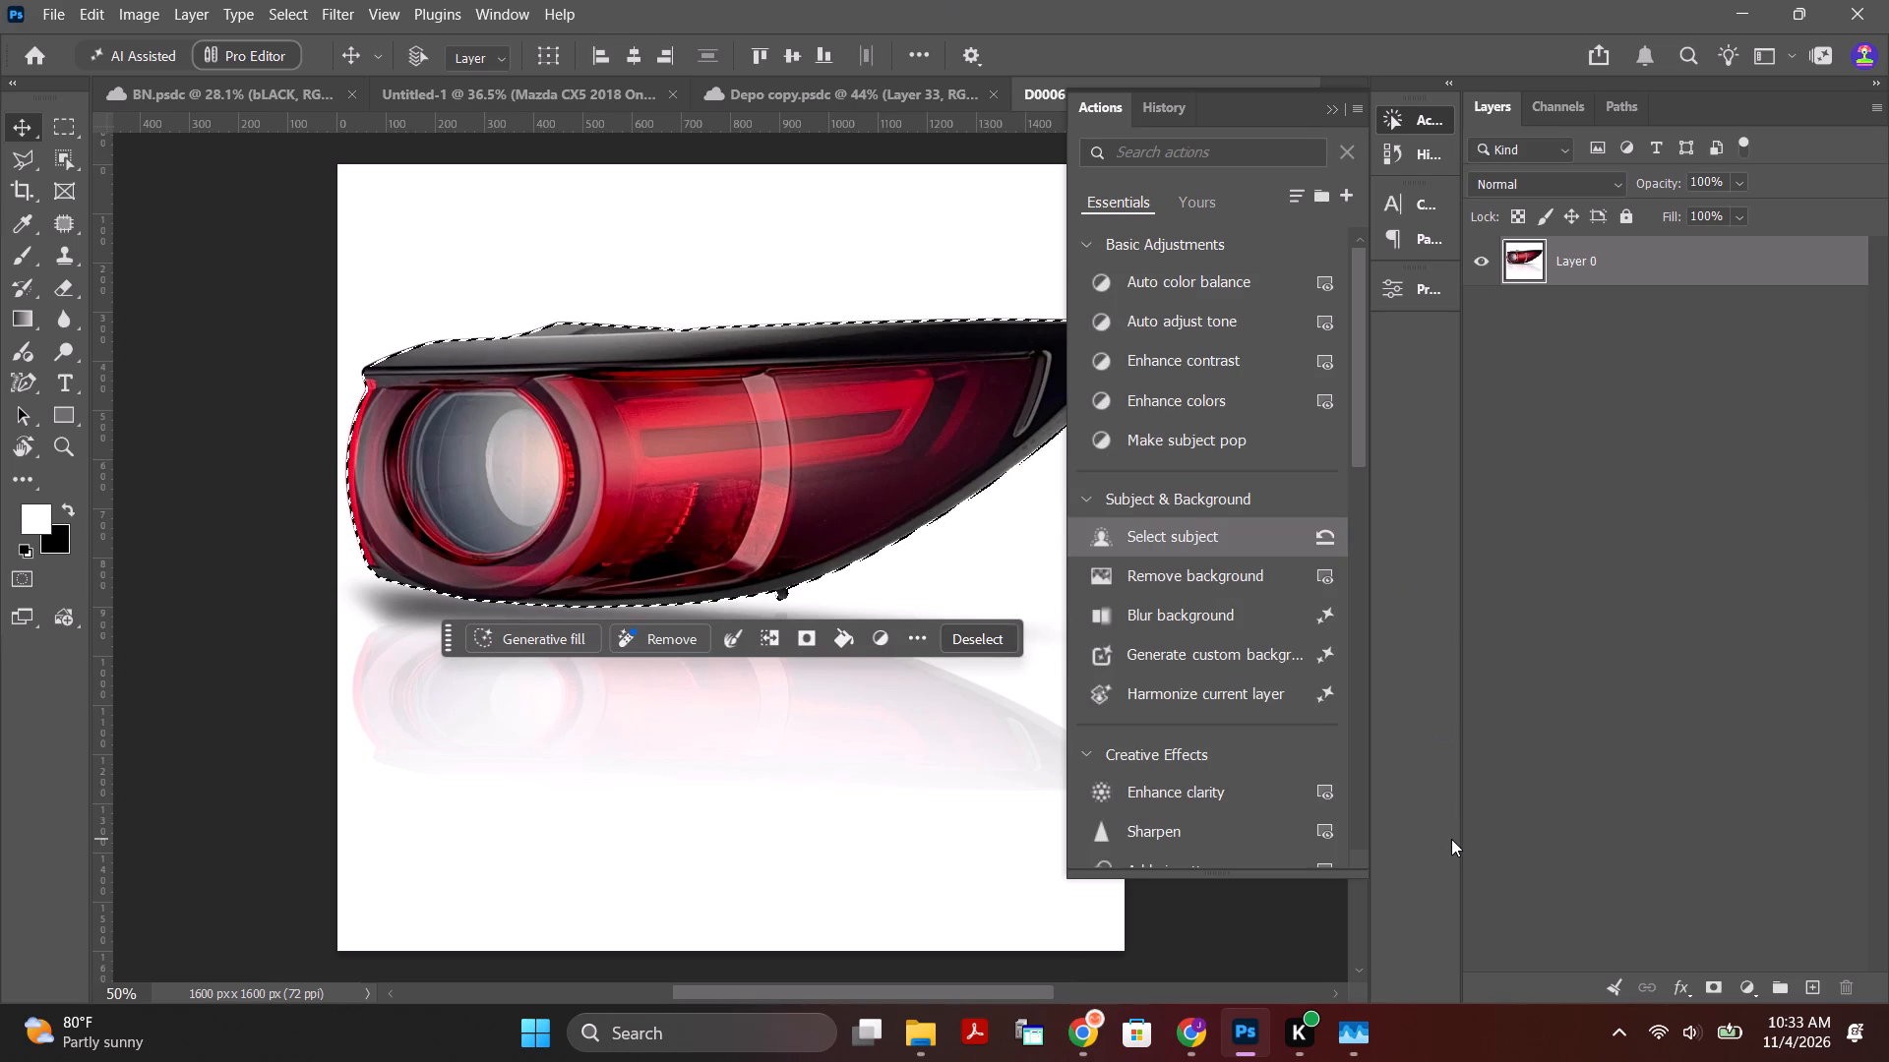
{"action": "left_click", "coordinate": [1714, 991]}
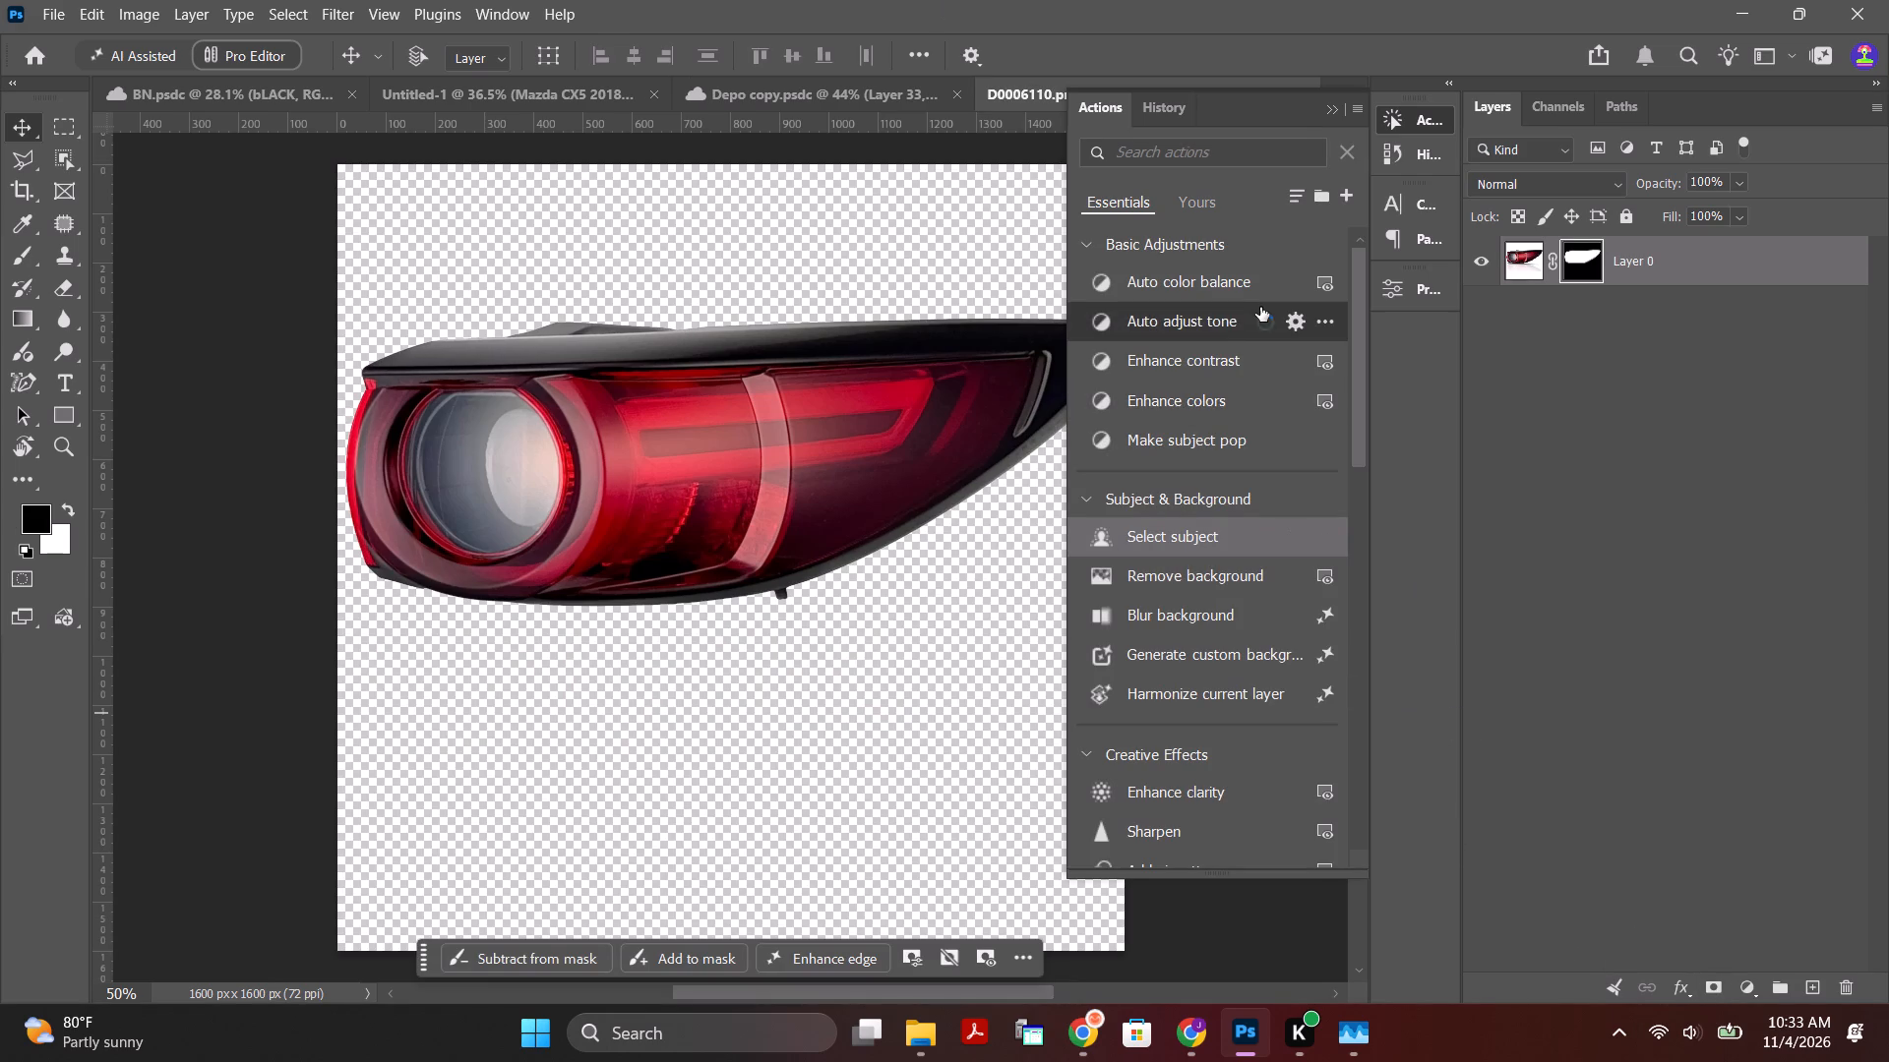
{"action": "left_click", "coordinate": [1331, 103]}
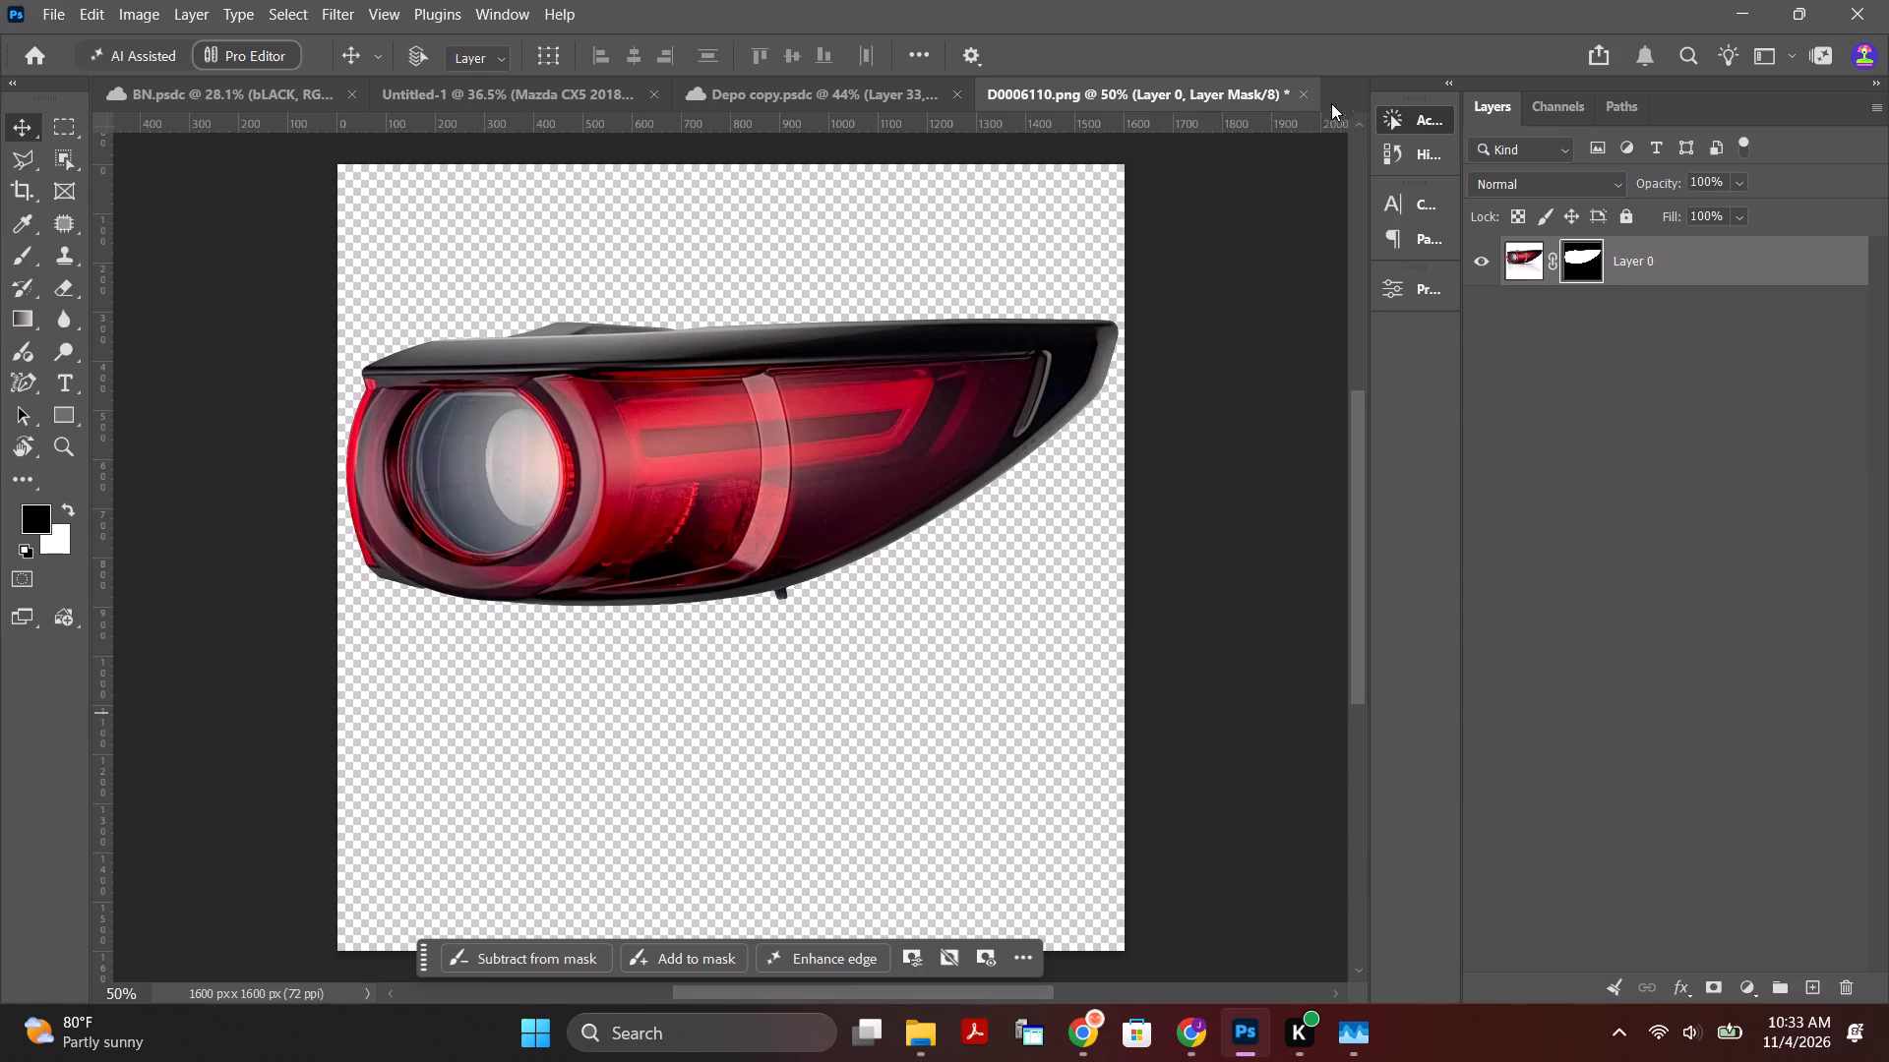
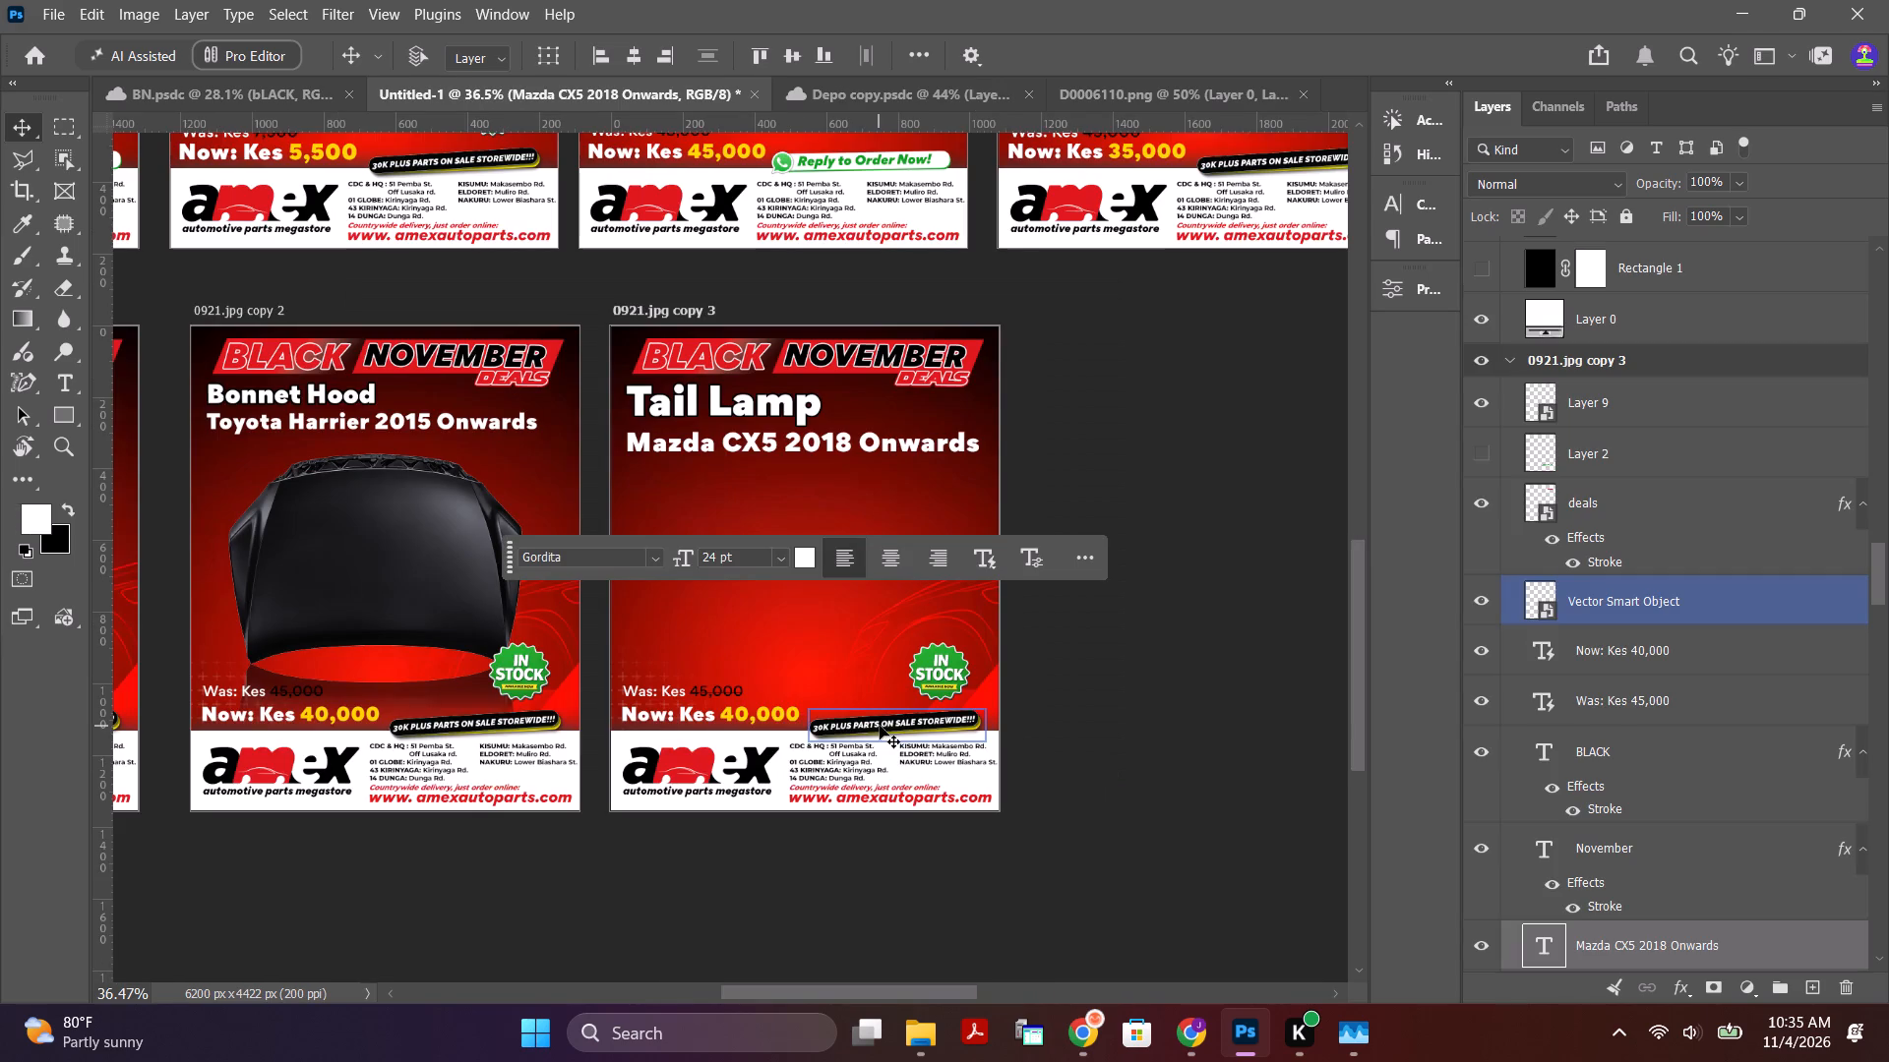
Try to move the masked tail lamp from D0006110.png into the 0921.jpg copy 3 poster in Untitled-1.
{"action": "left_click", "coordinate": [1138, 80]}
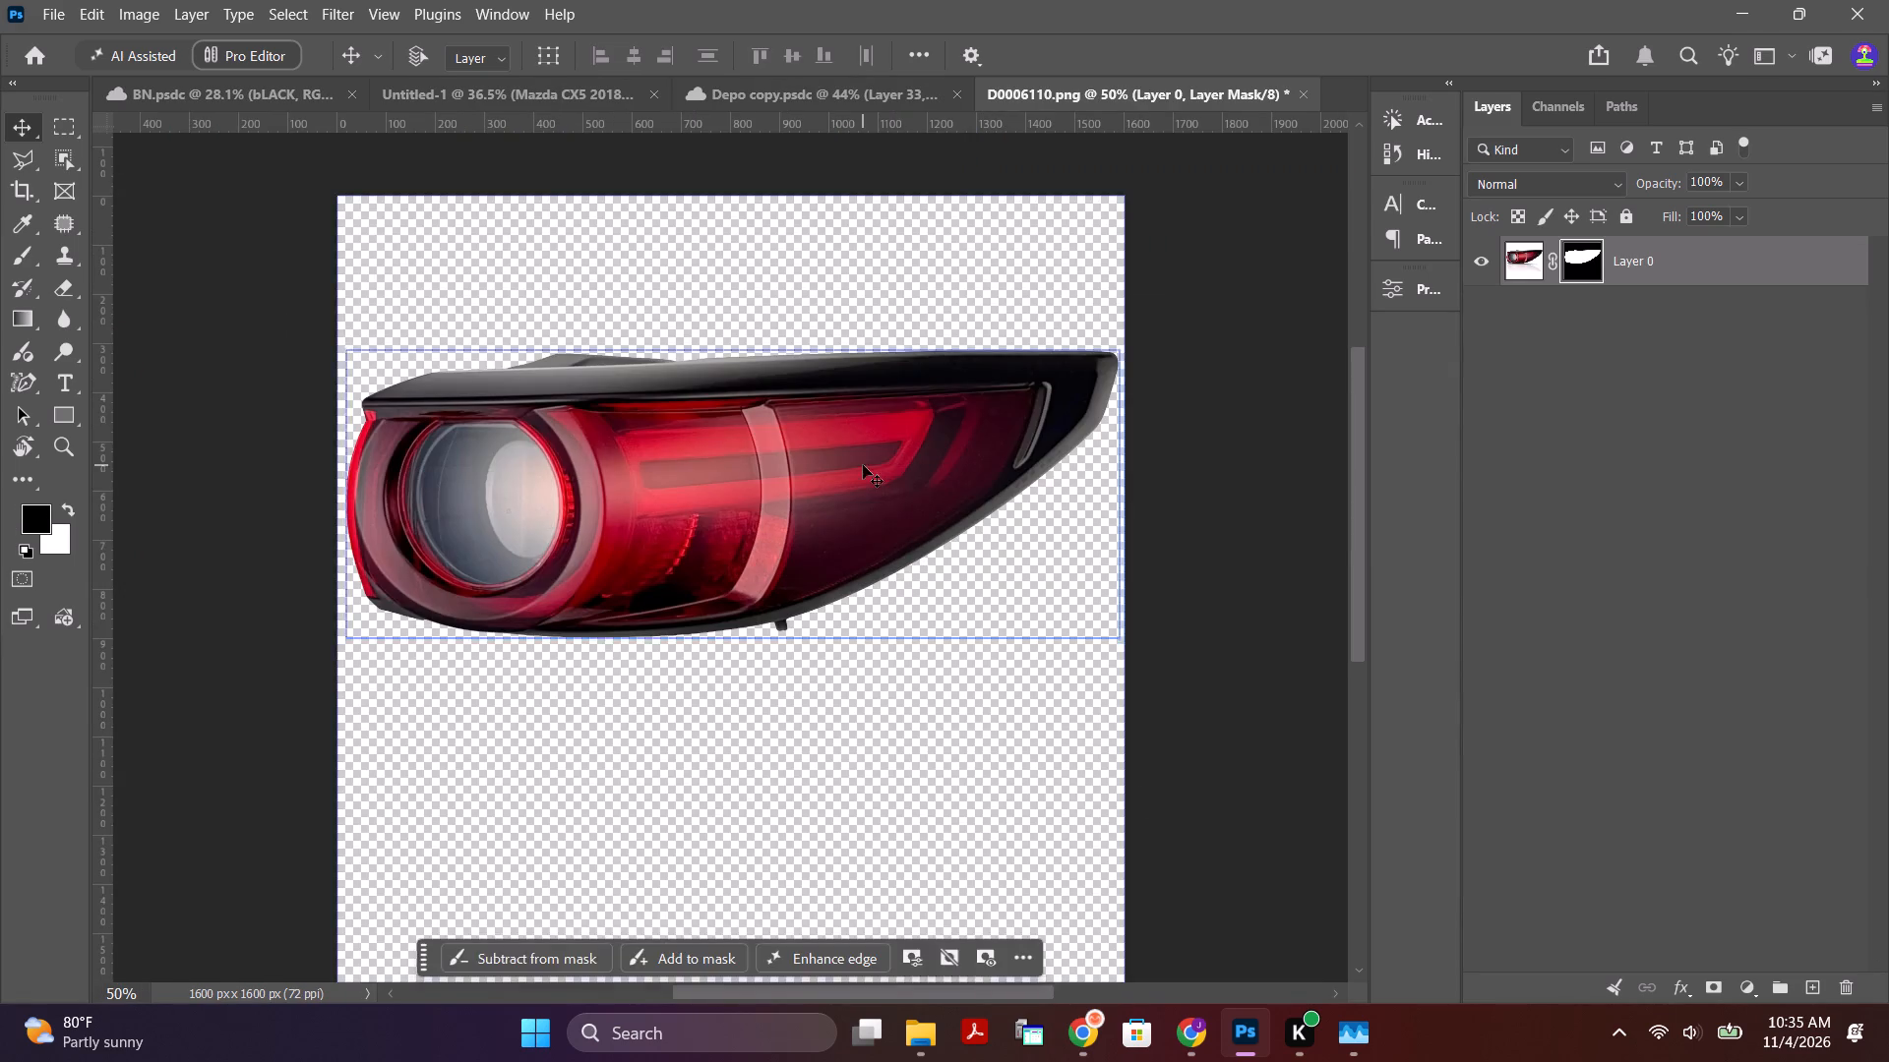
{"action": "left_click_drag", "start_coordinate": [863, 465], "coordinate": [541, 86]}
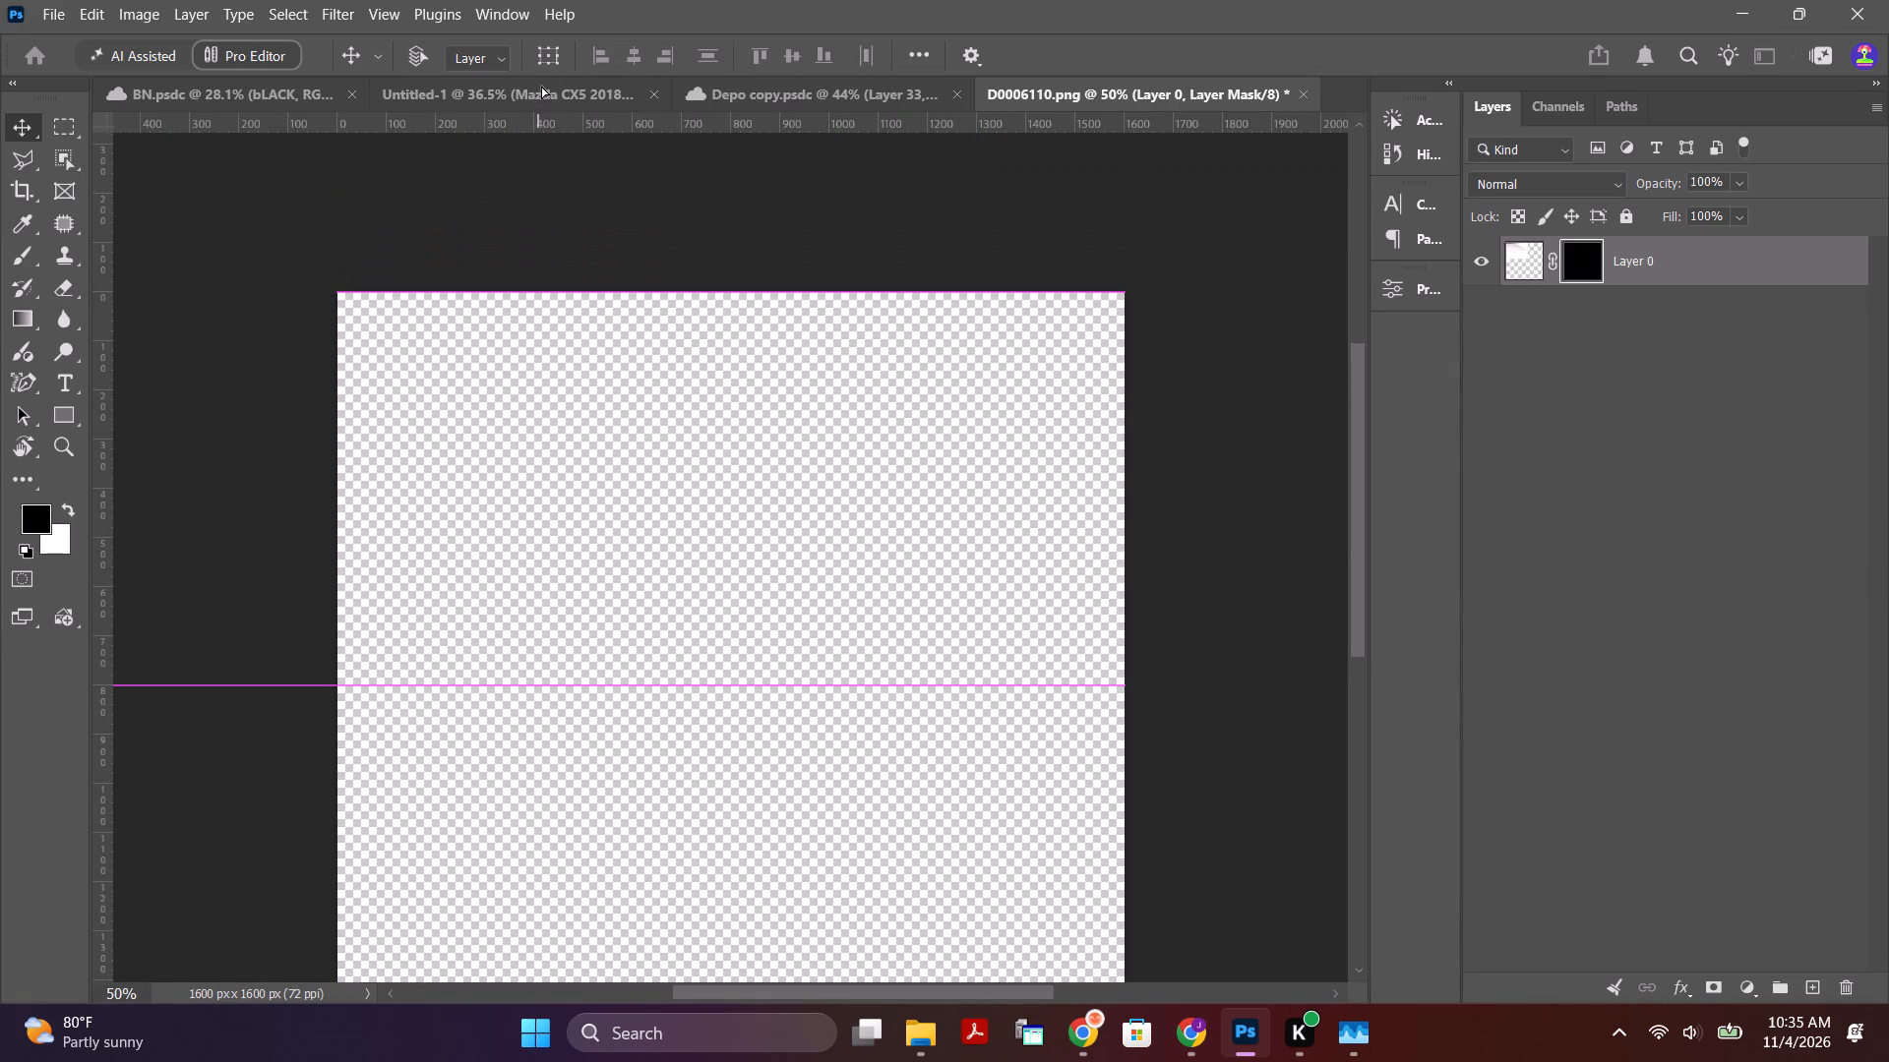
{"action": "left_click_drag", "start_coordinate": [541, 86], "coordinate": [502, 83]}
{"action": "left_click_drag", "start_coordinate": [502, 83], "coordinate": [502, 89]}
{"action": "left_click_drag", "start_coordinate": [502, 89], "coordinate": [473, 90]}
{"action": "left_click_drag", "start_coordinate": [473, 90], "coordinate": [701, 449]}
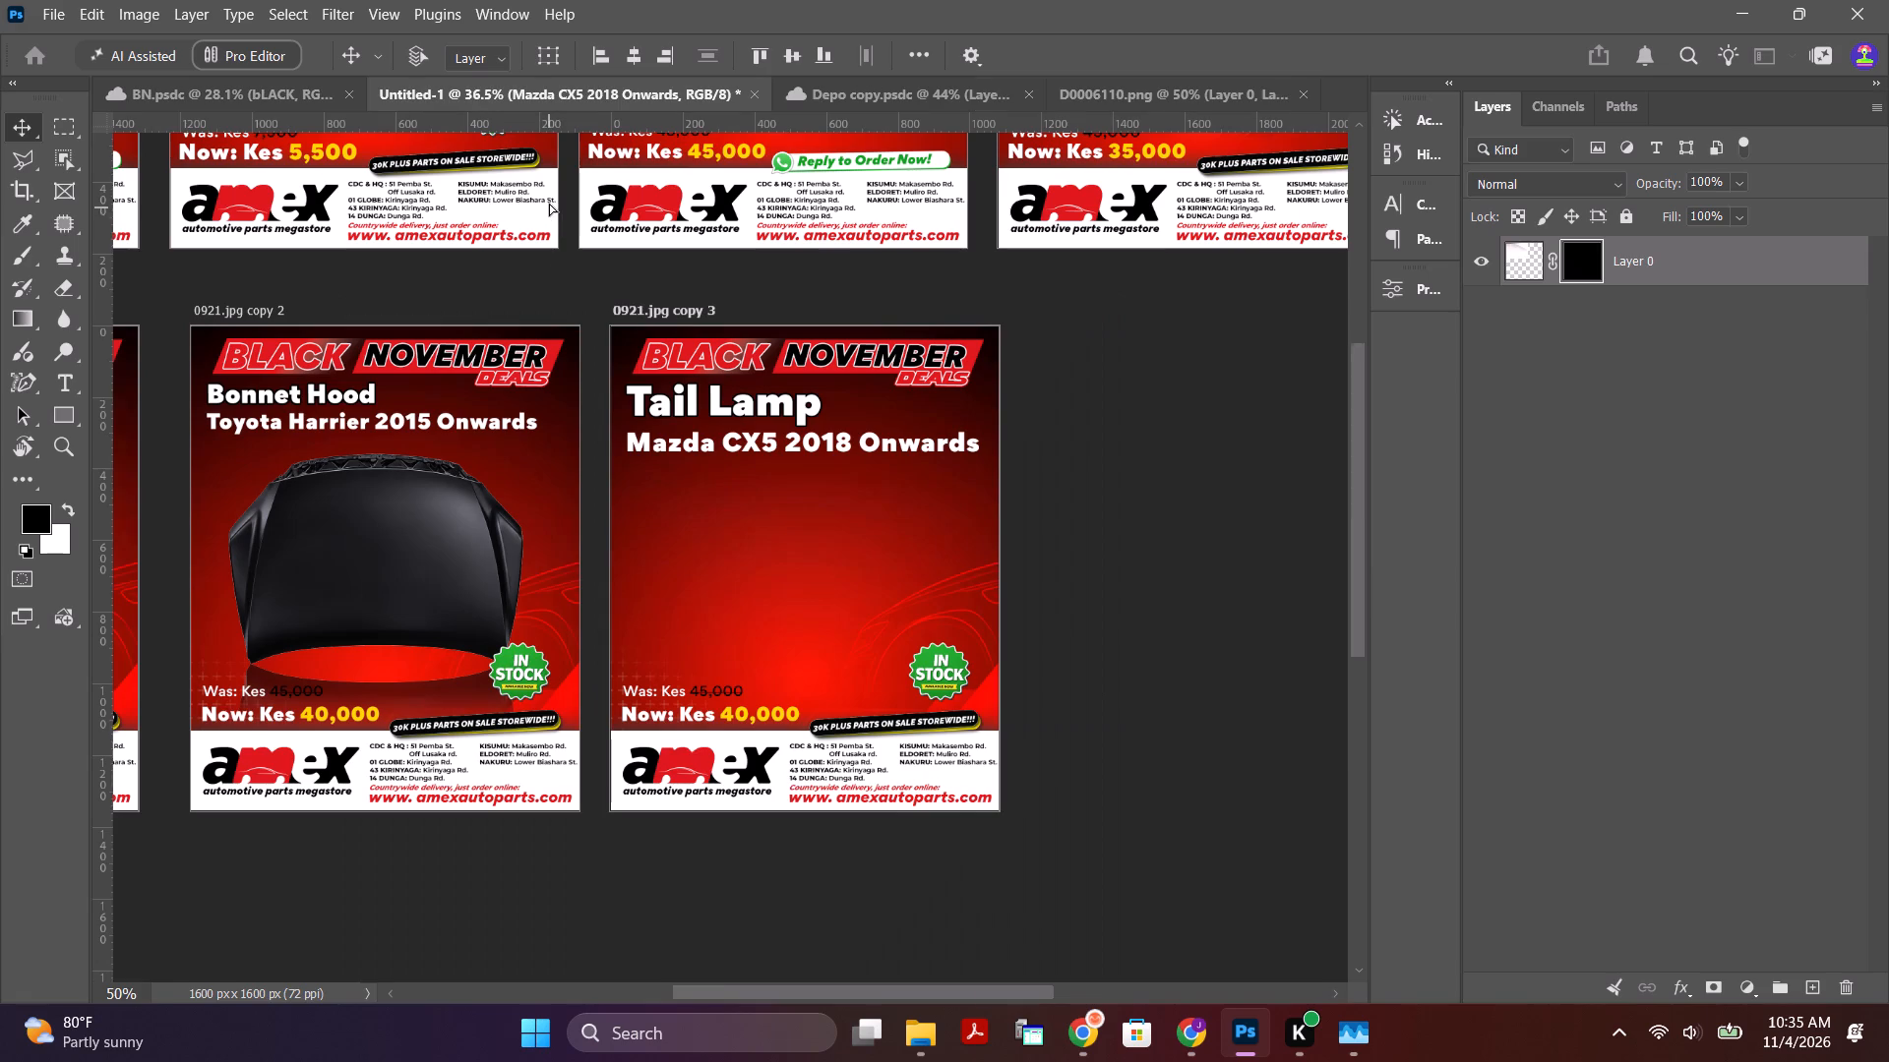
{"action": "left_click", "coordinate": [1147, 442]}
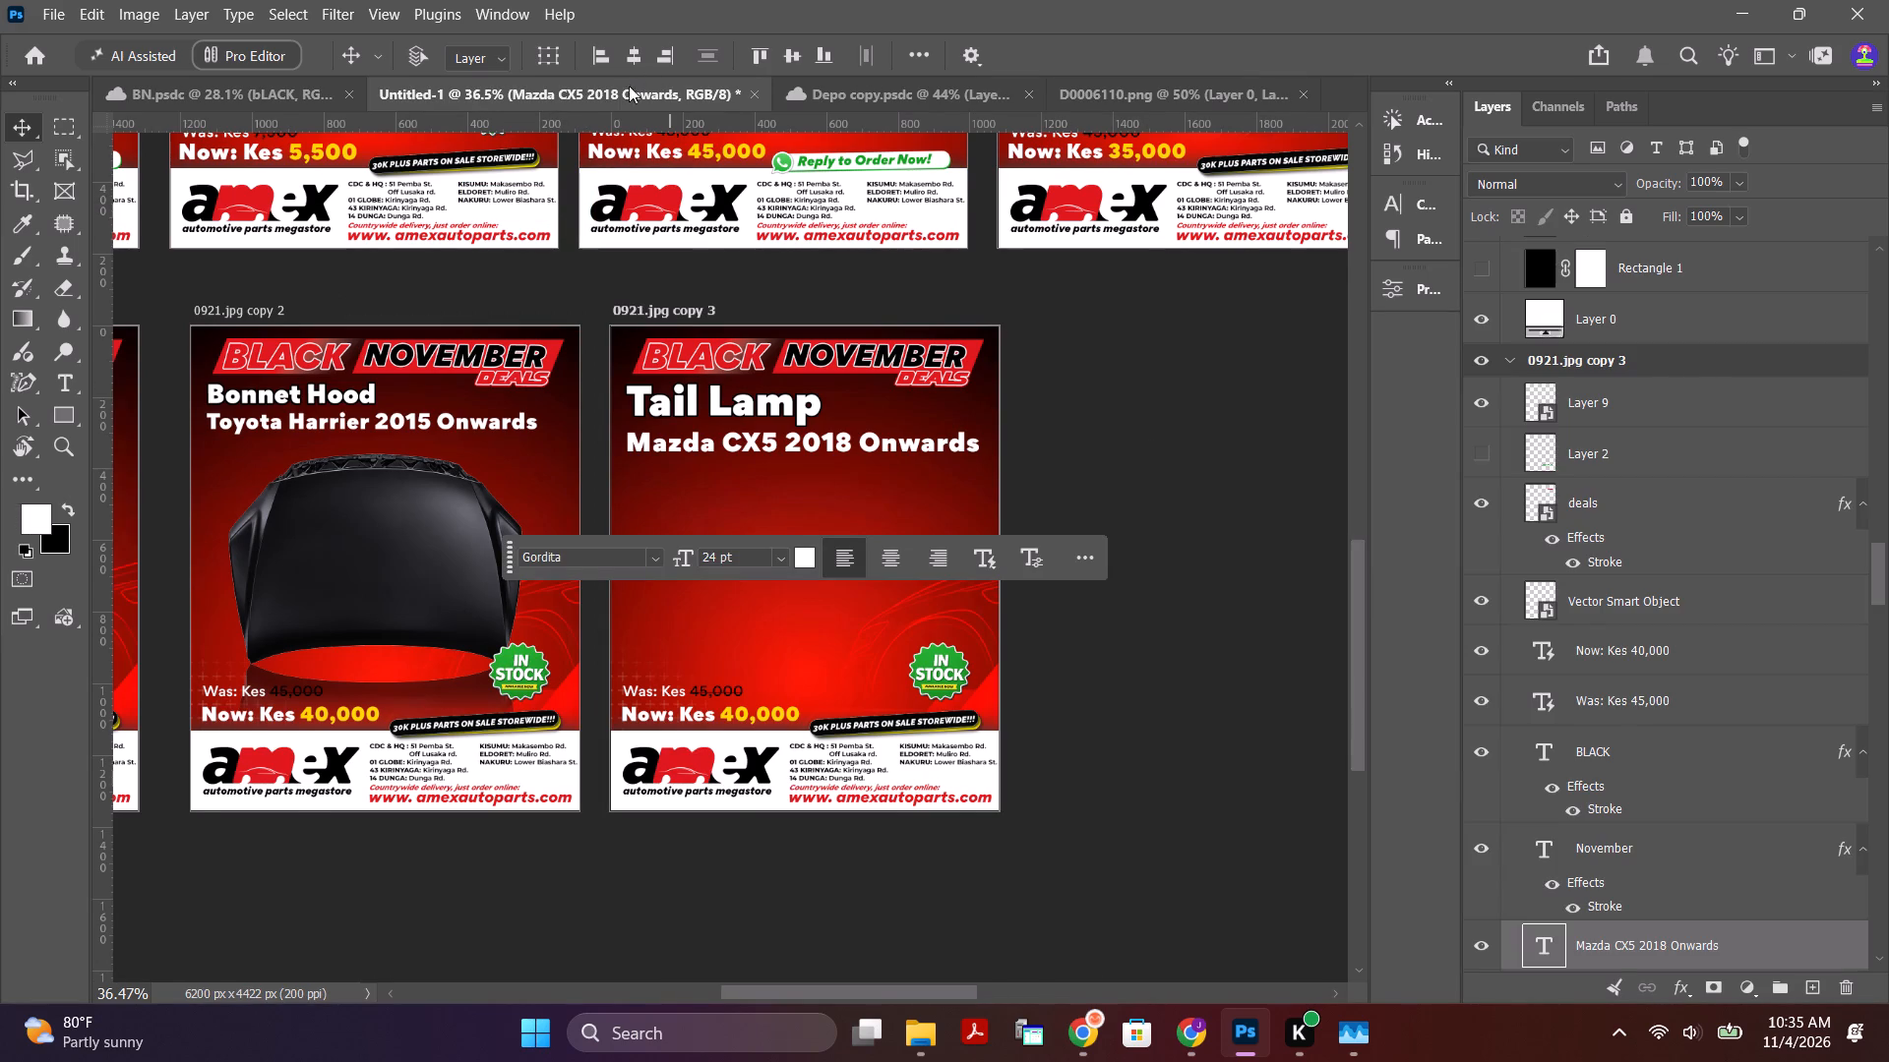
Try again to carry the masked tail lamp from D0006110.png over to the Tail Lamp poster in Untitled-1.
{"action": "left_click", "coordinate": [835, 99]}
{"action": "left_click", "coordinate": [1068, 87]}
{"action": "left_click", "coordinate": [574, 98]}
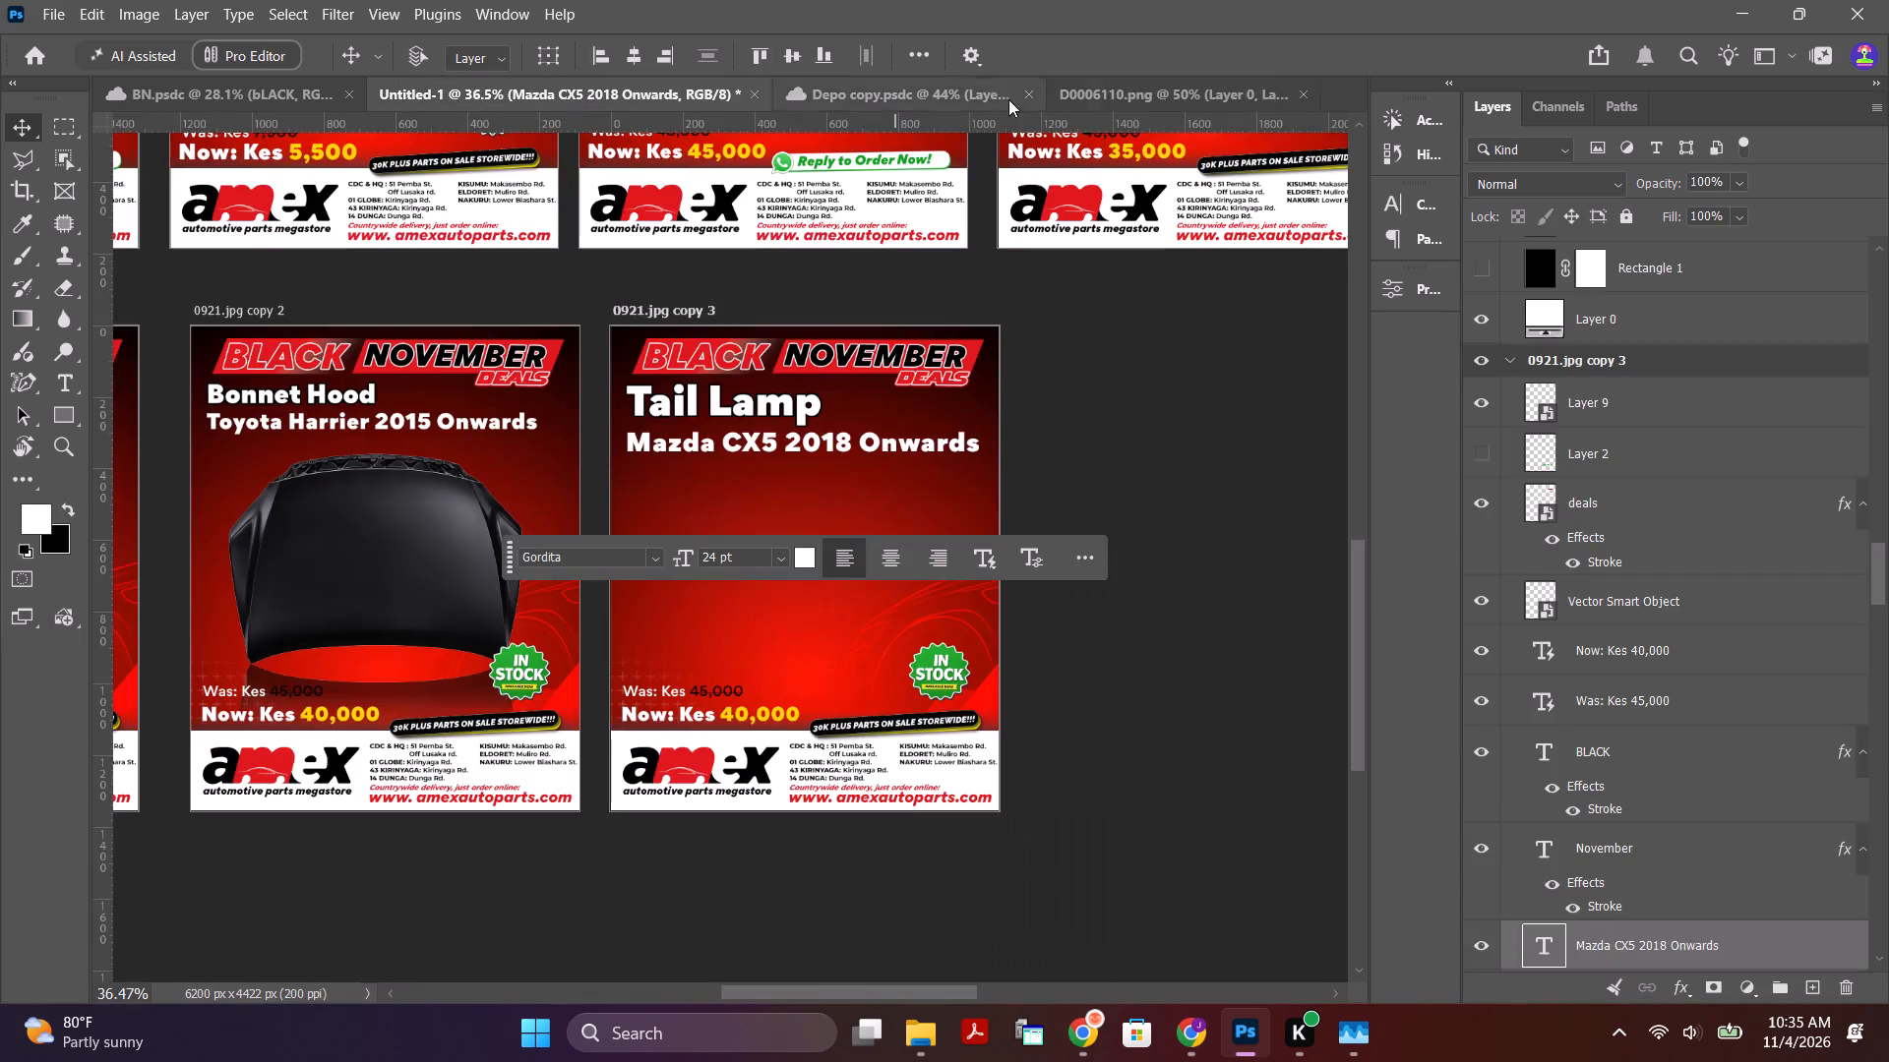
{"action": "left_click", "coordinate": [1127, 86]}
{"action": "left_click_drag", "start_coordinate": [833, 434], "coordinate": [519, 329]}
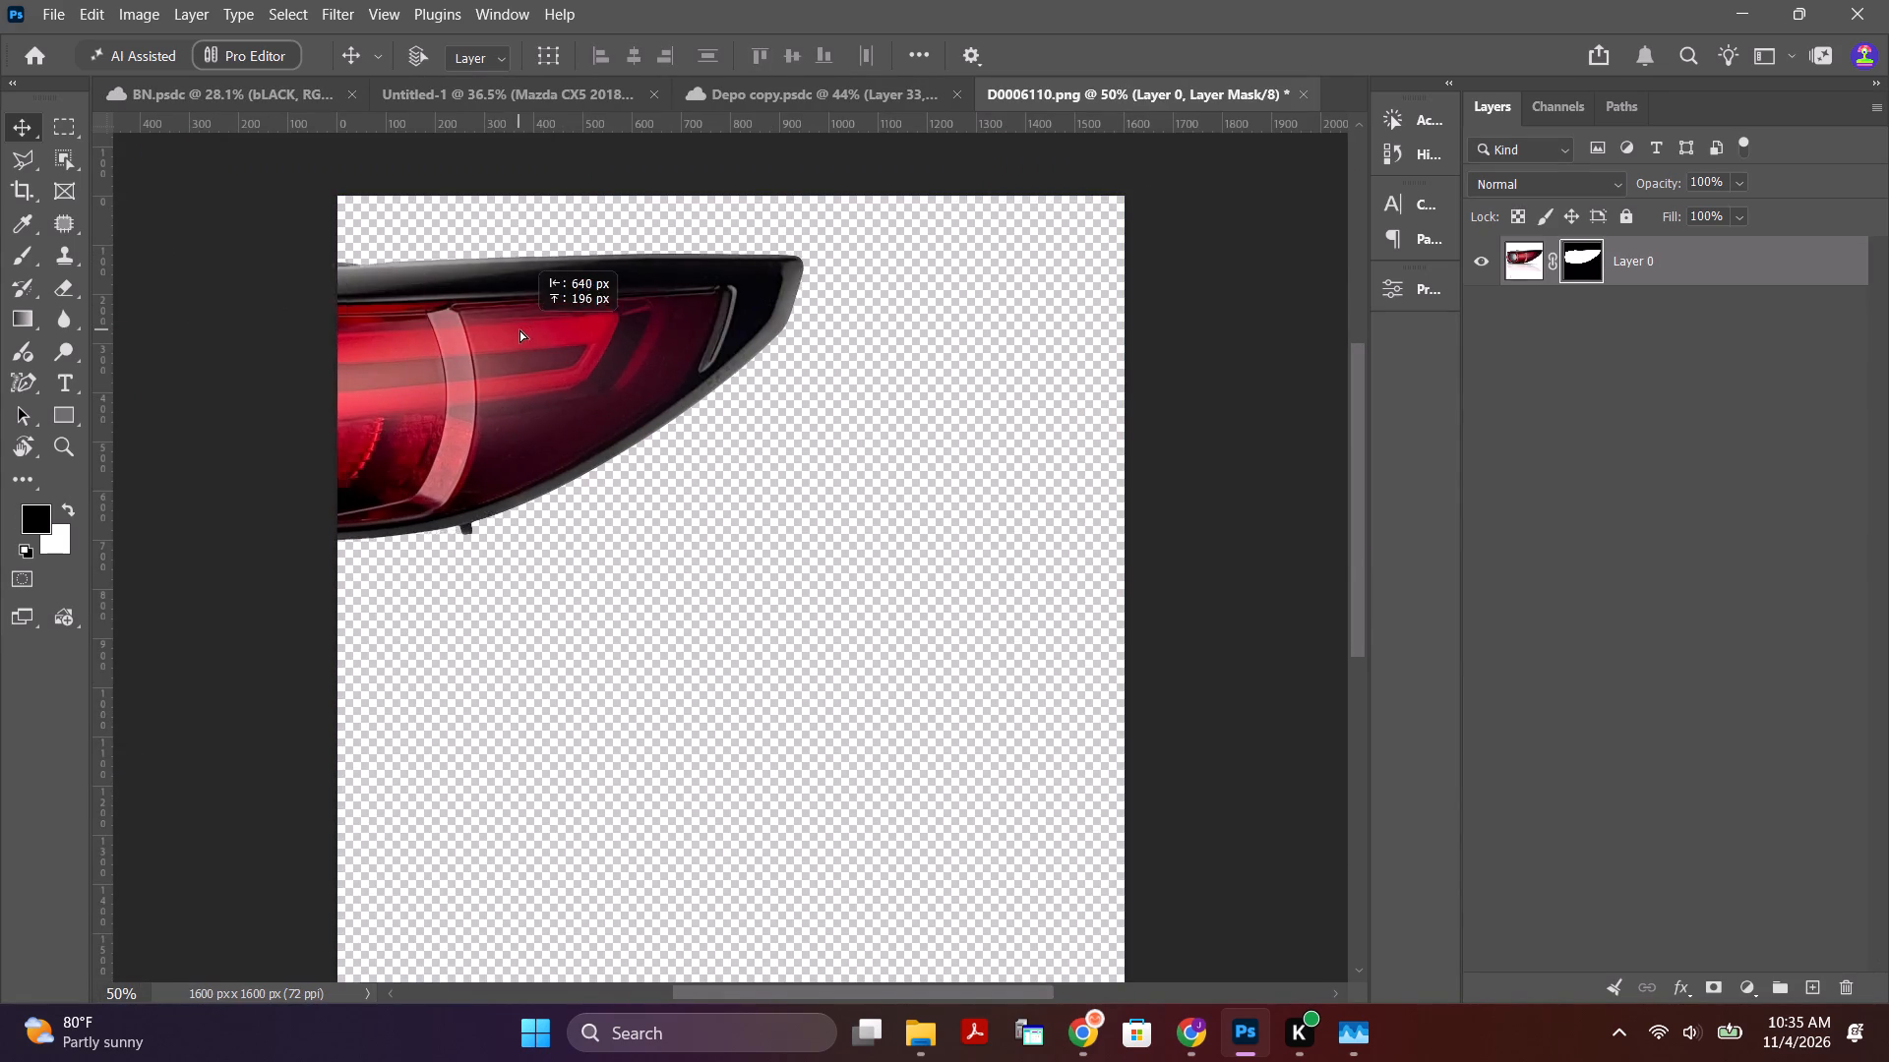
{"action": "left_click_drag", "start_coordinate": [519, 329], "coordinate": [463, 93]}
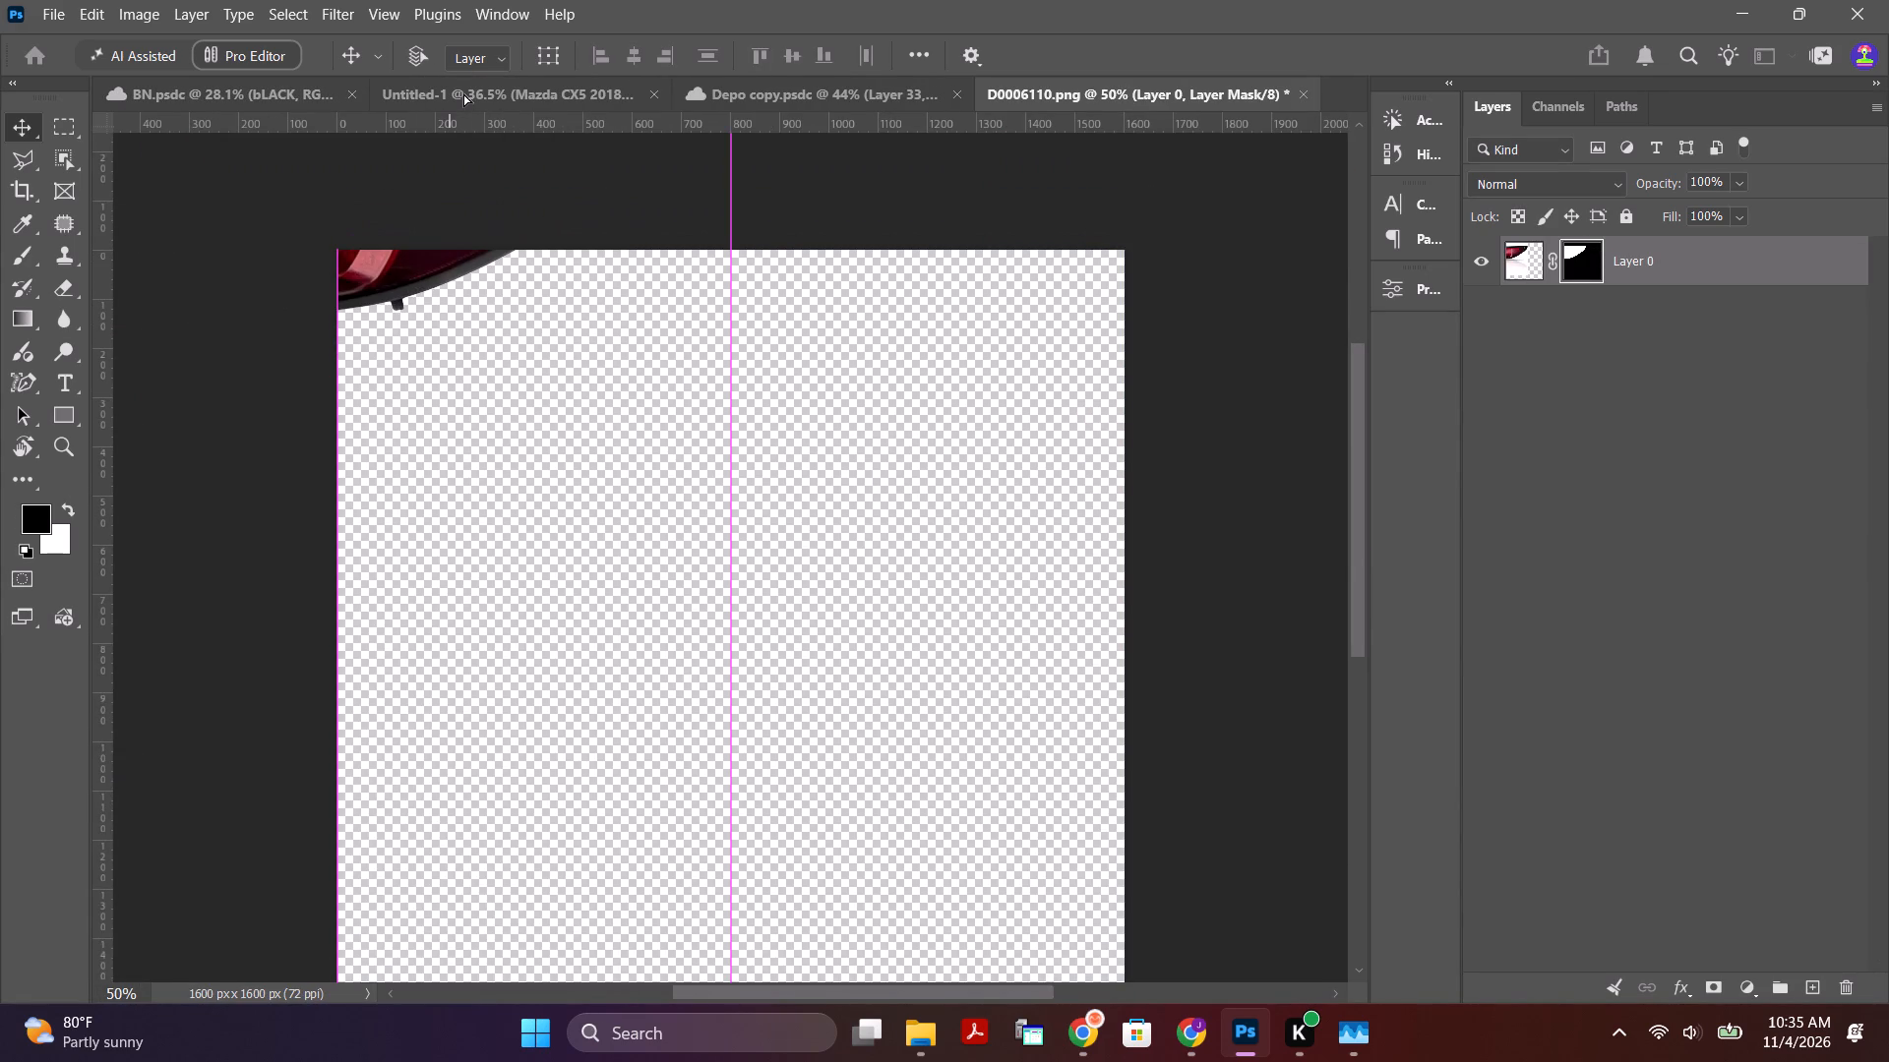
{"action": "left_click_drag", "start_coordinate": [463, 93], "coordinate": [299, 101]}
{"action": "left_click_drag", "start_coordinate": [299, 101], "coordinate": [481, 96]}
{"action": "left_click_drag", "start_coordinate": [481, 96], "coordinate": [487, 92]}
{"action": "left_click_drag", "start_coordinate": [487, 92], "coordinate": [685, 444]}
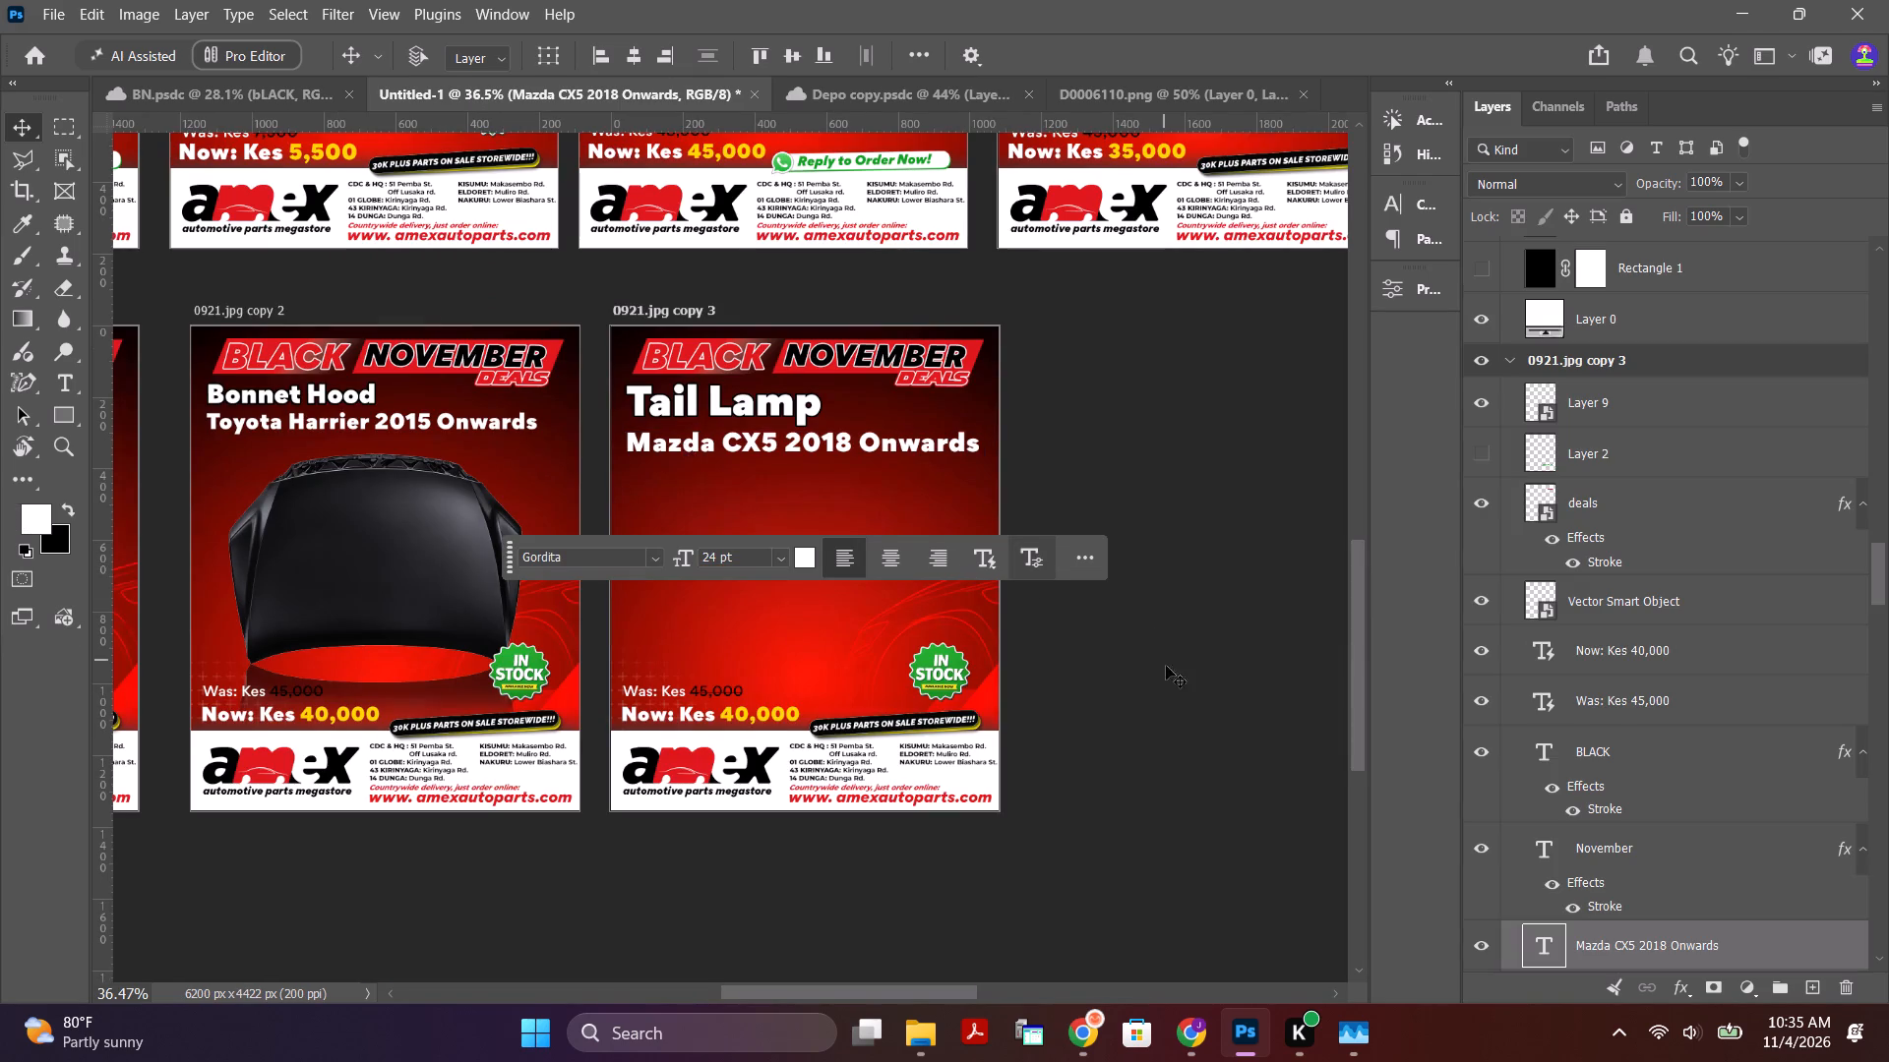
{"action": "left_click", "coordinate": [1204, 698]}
Return to D0006110.png and shift the masked tail lamp slightly down and to the right on its canvas.
{"action": "left_click", "coordinate": [946, 91]}
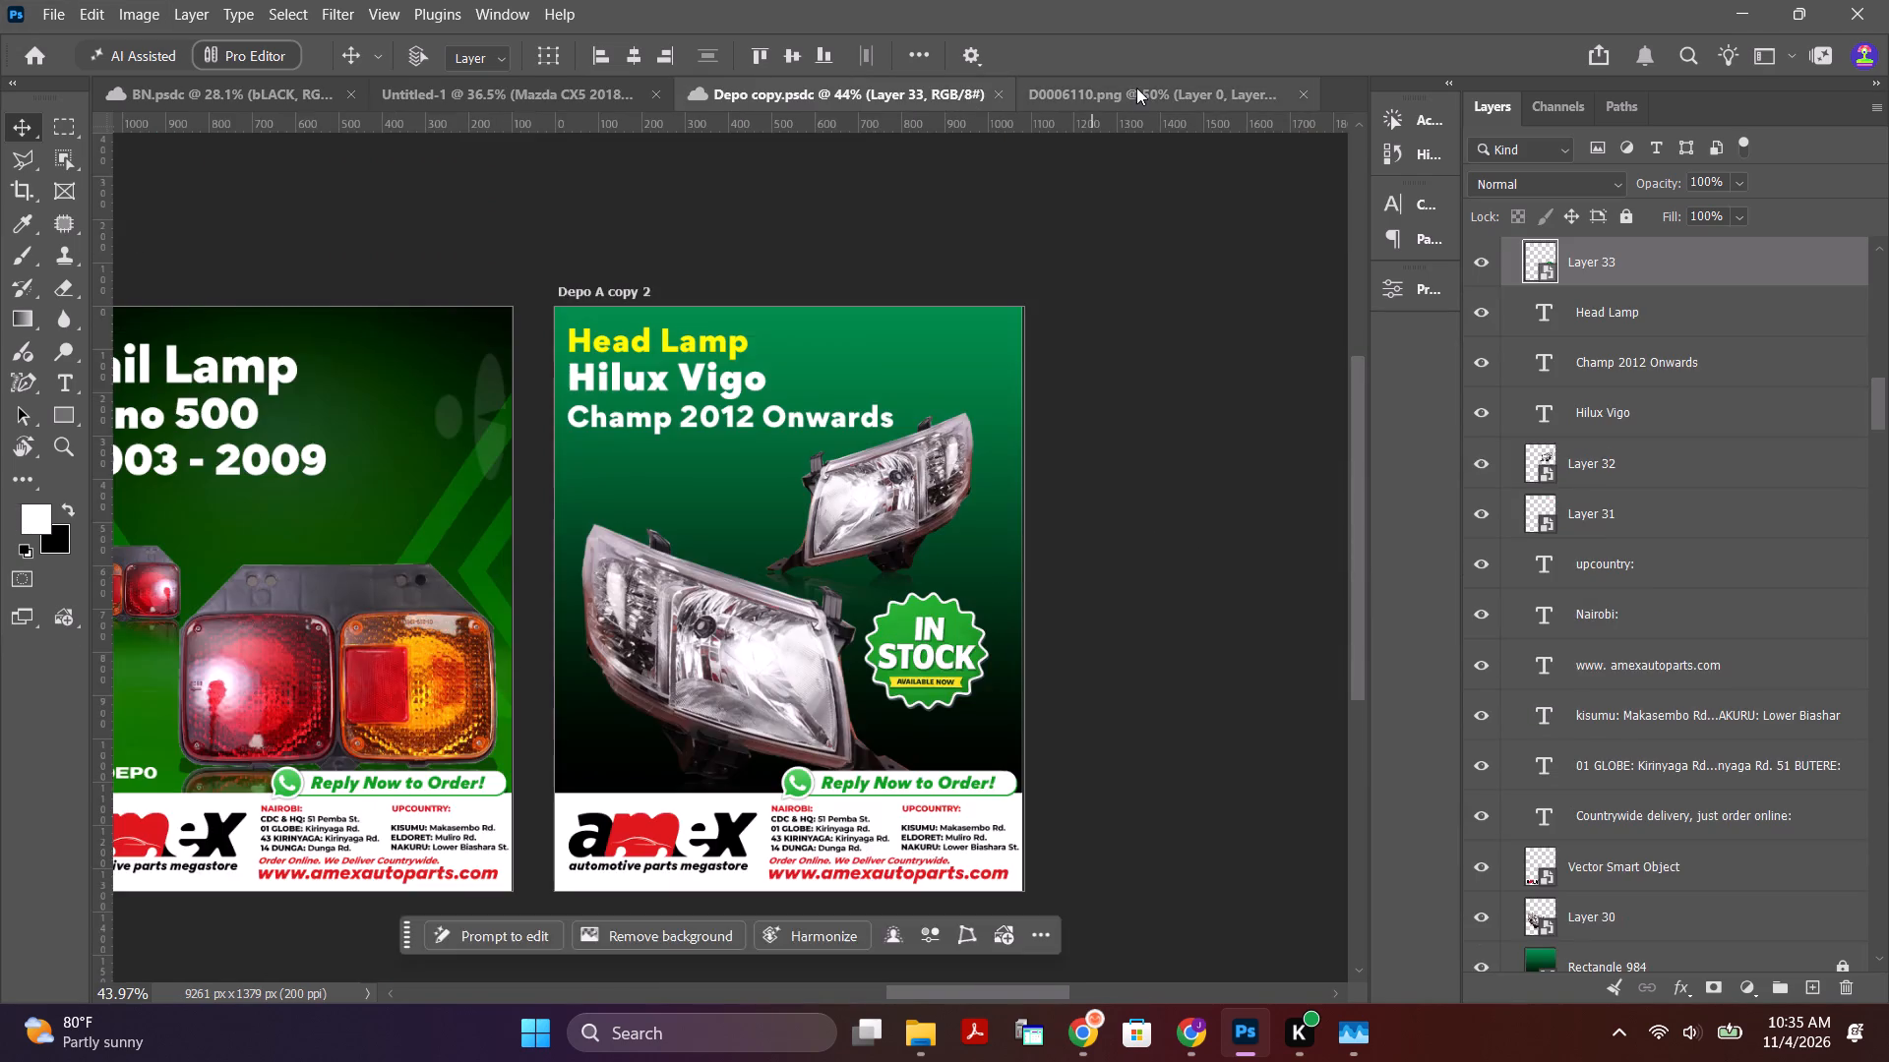
{"action": "left_click", "coordinate": [1136, 88]}
{"action": "left_click", "coordinate": [925, 426]}
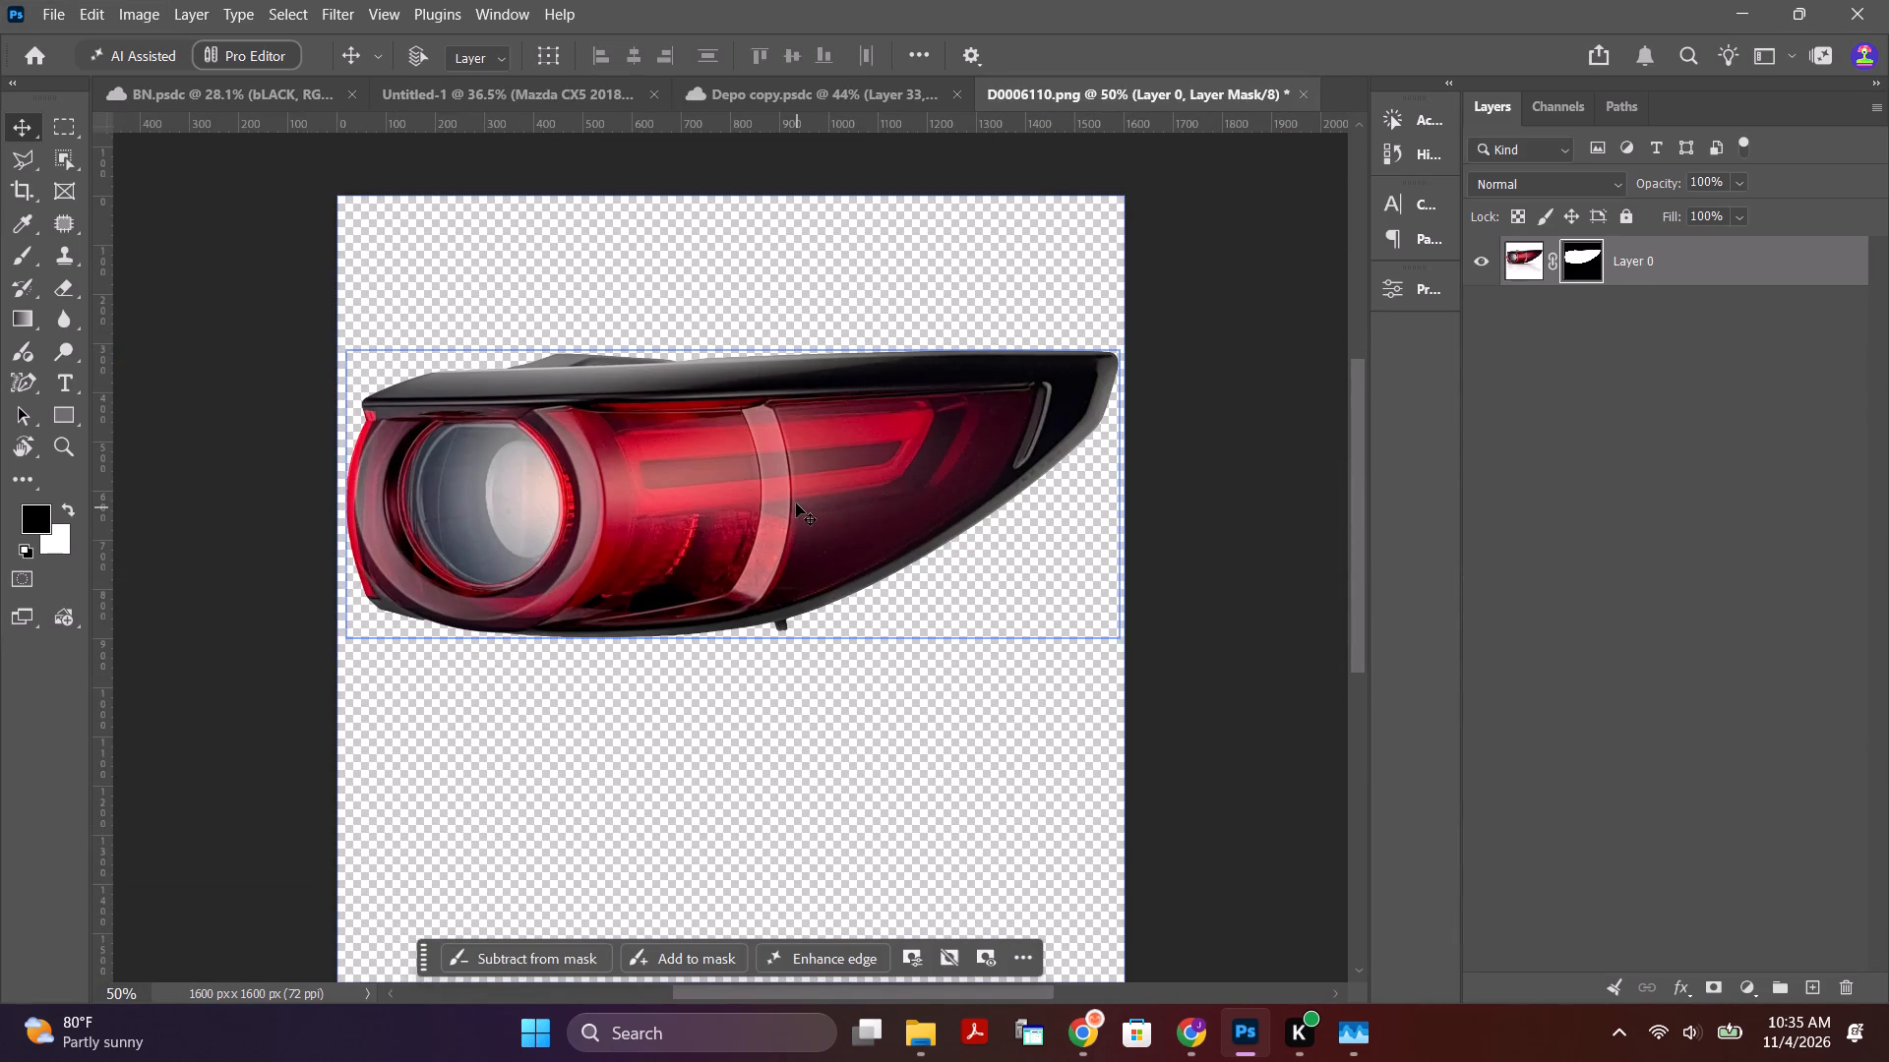
{"action": "left_click_drag", "start_coordinate": [795, 471], "coordinate": [826, 549]}
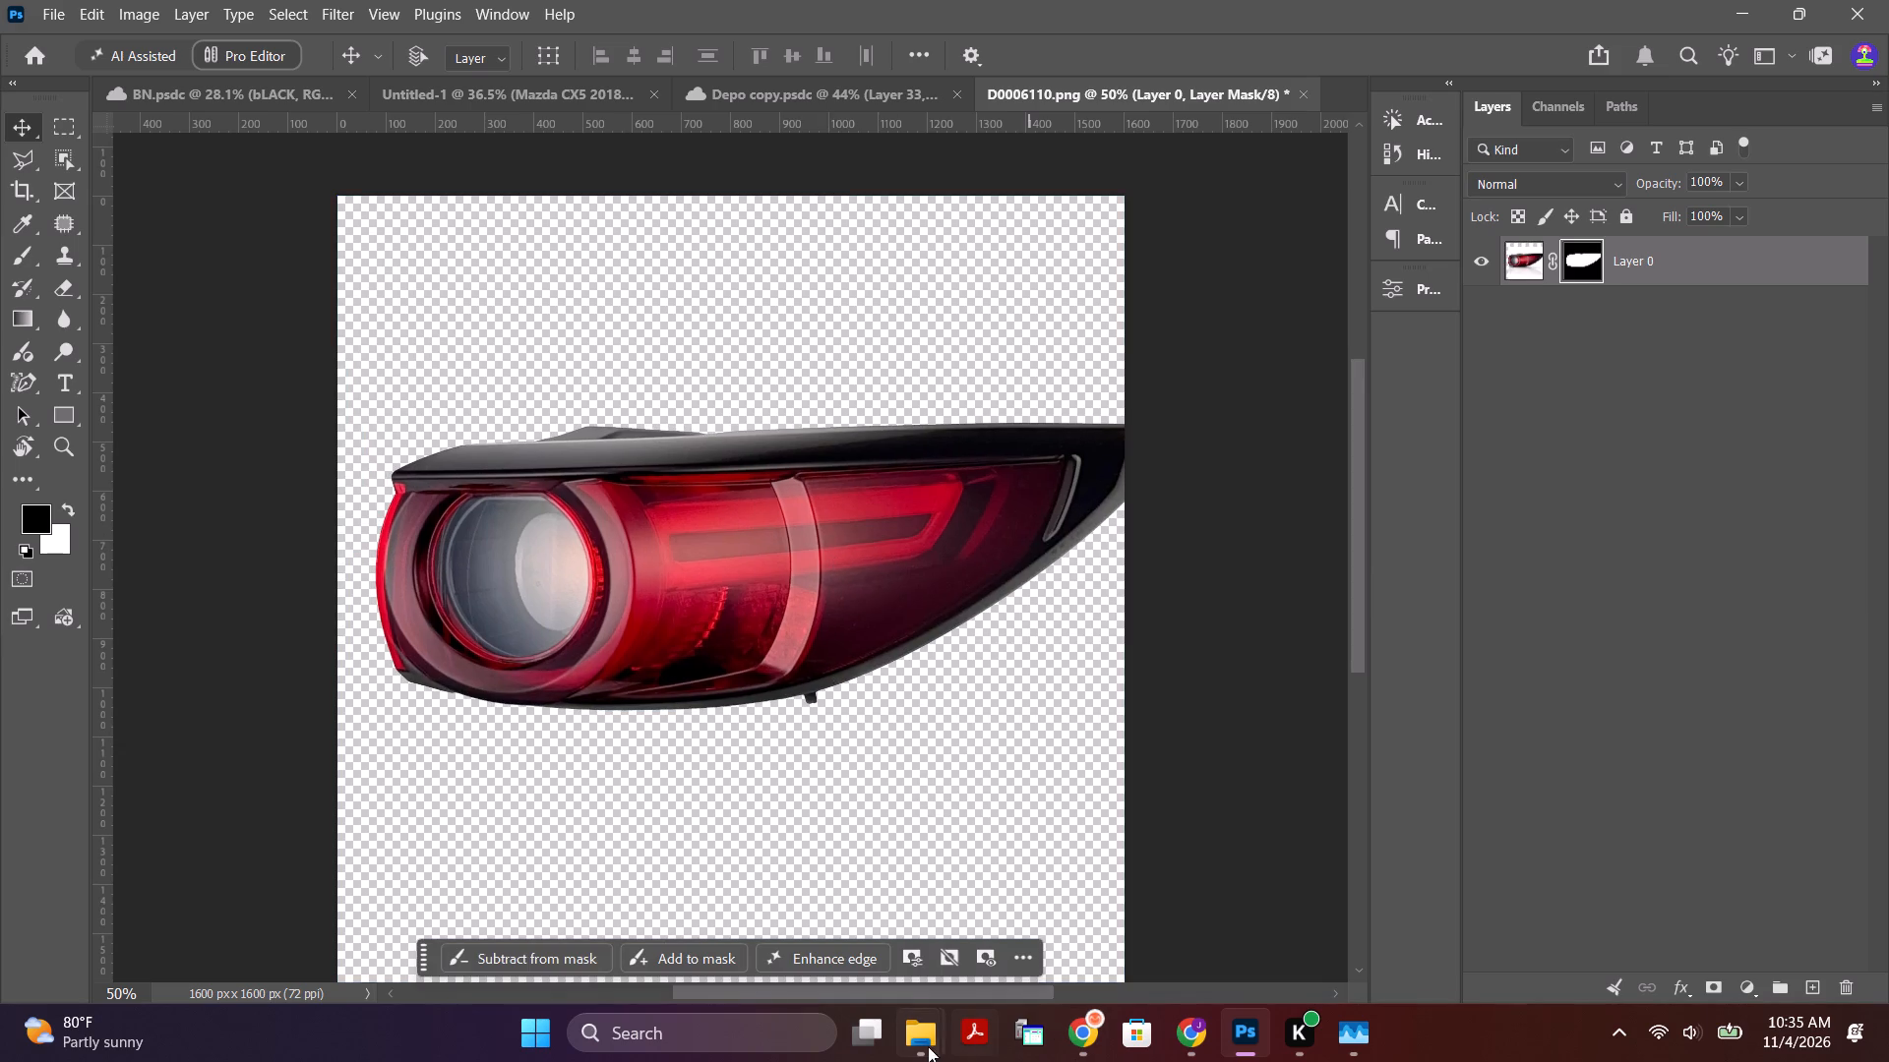
{"action": "left_click", "coordinate": [928, 1046]}
{"action": "left_click", "coordinate": [948, 907]}
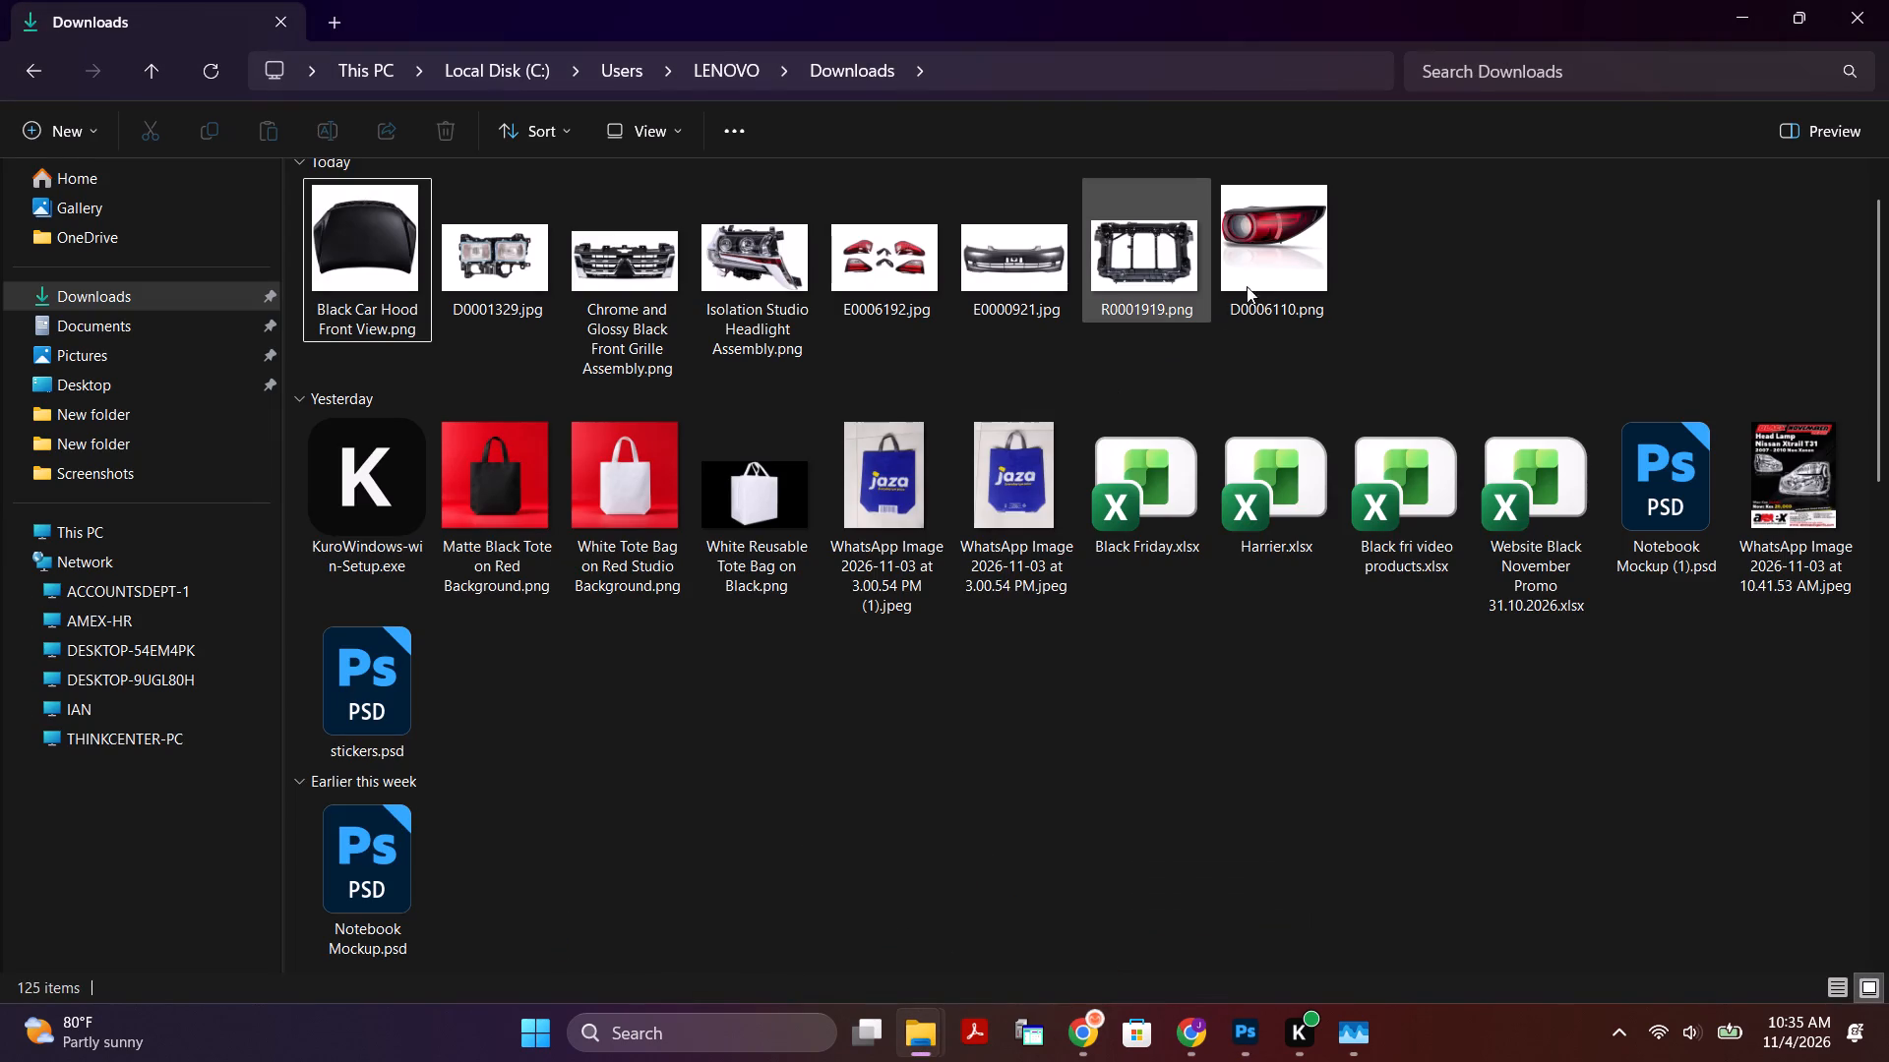
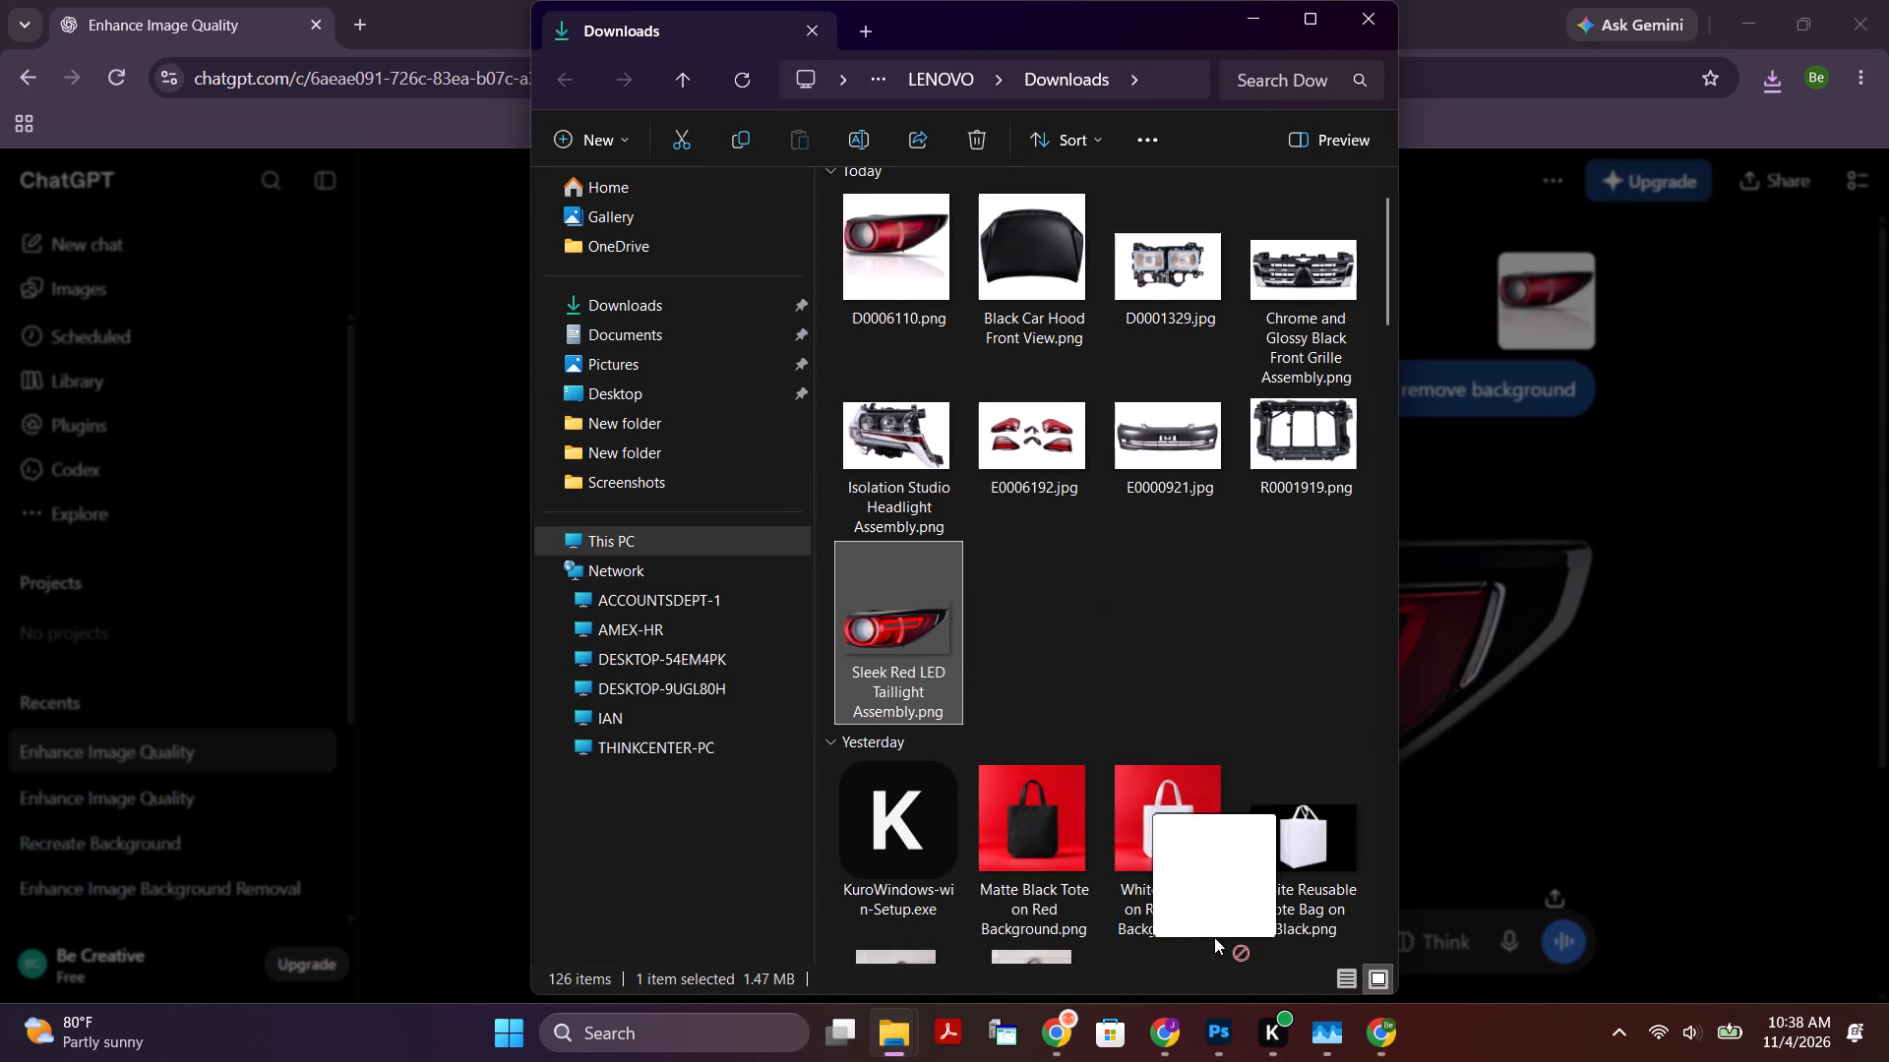
{"action": "left_click_drag", "start_coordinate": [1214, 937], "coordinate": [848, 572]}
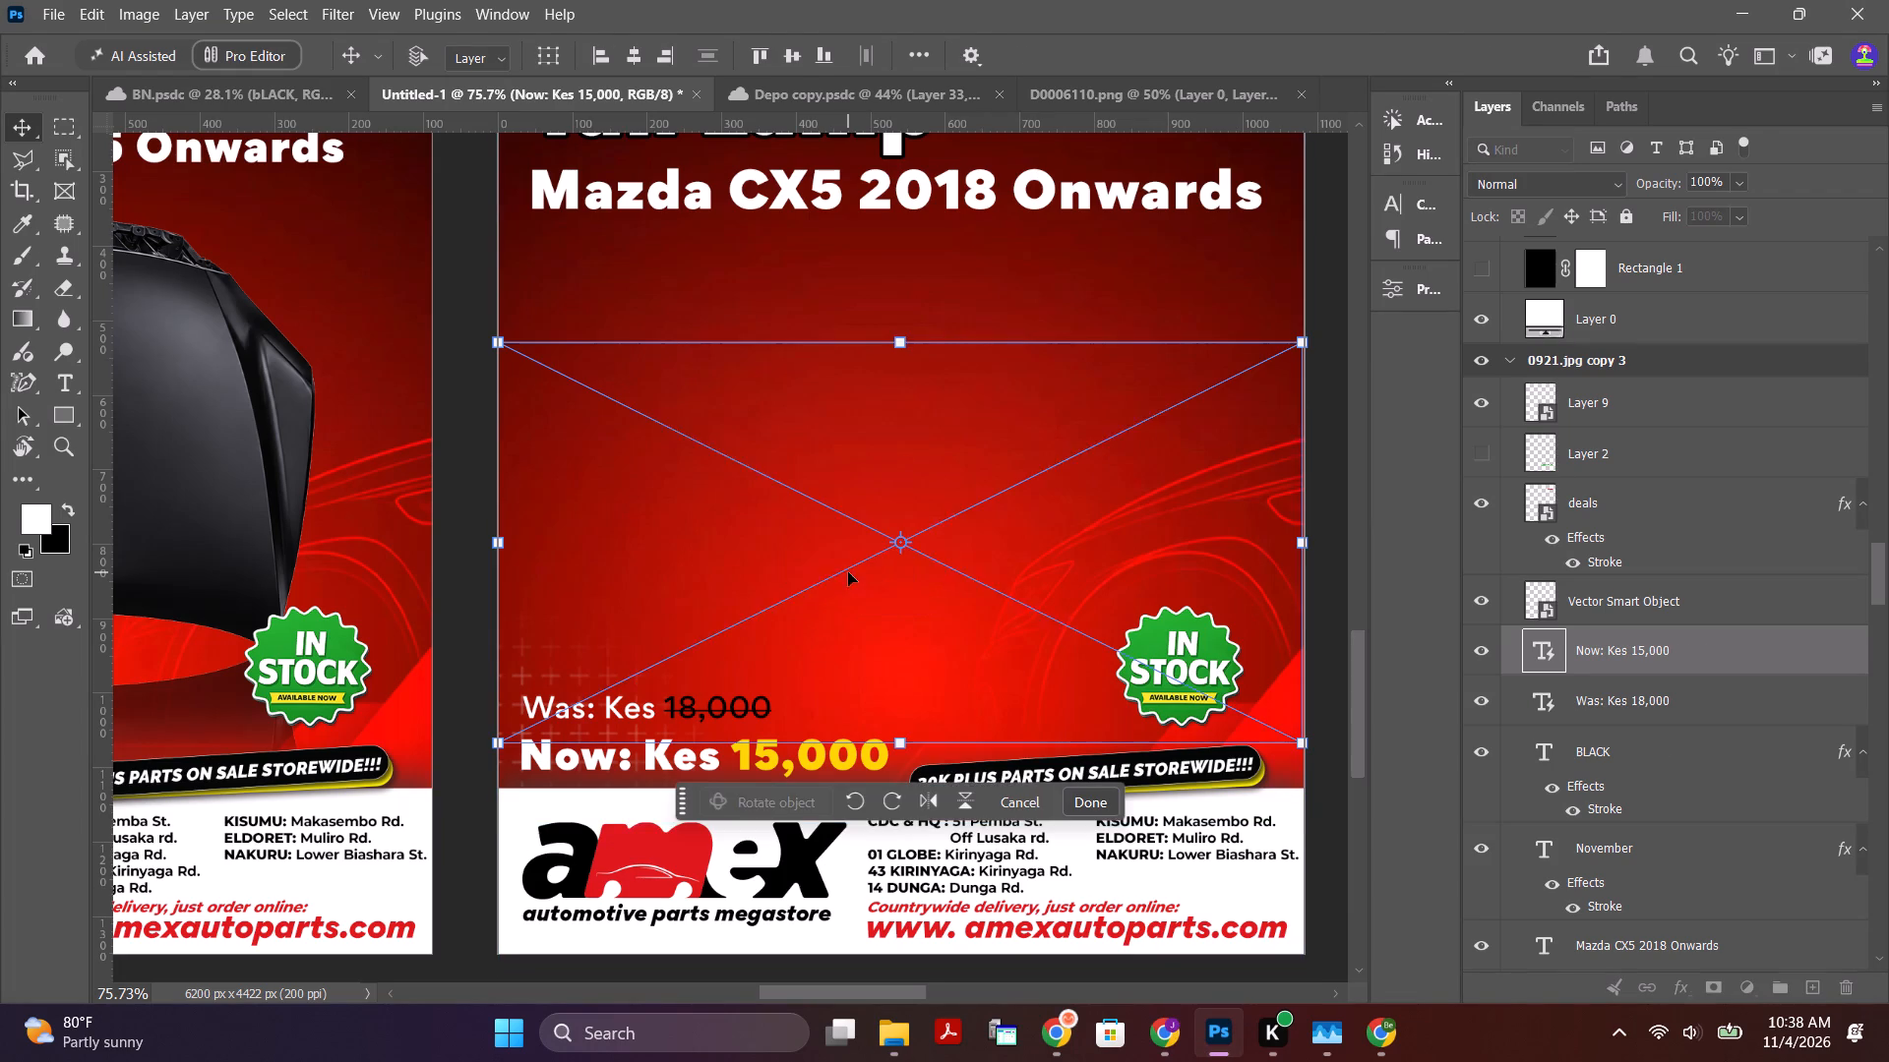
{"action": "left_click_drag", "start_coordinate": [1302, 340], "coordinate": [1279, 362]}
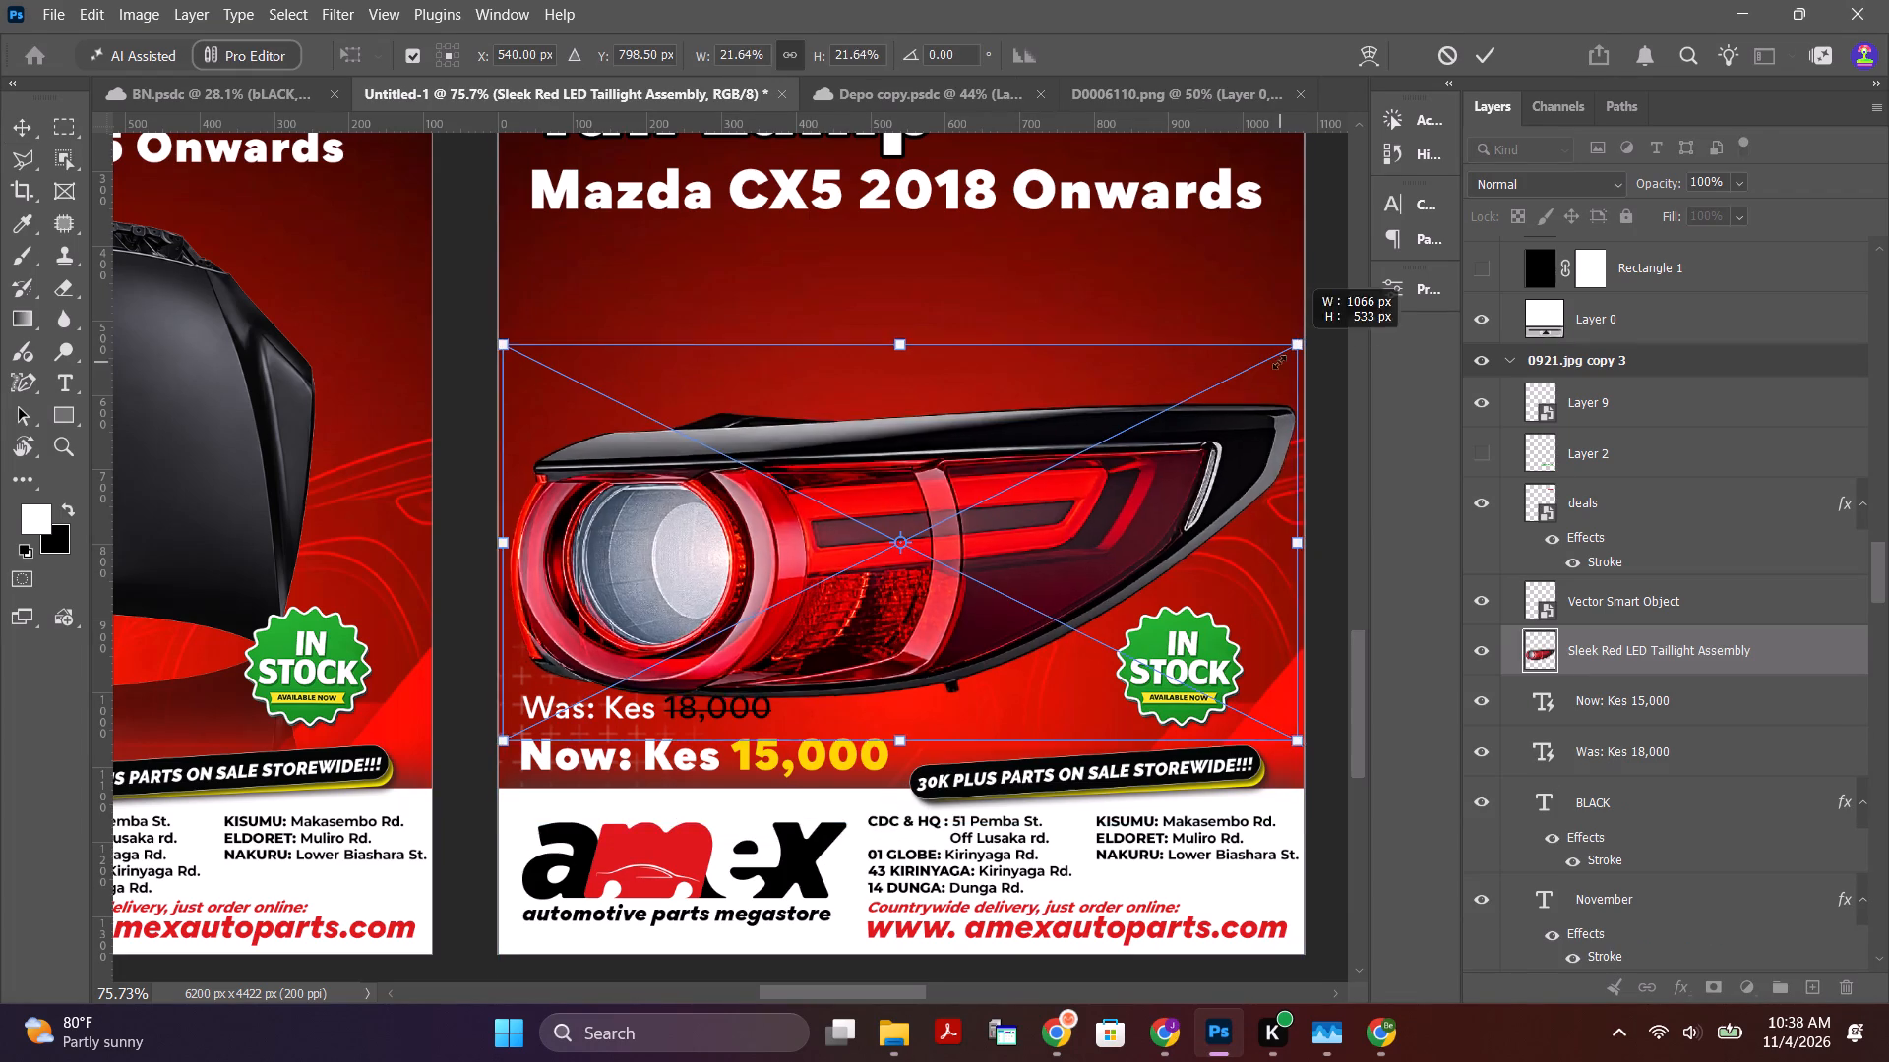
{"action": "left_click_drag", "start_coordinate": [1279, 362], "coordinate": [1190, 399]}
{"action": "left_click_drag", "start_coordinate": [1168, 498], "coordinate": [1258, 461]}
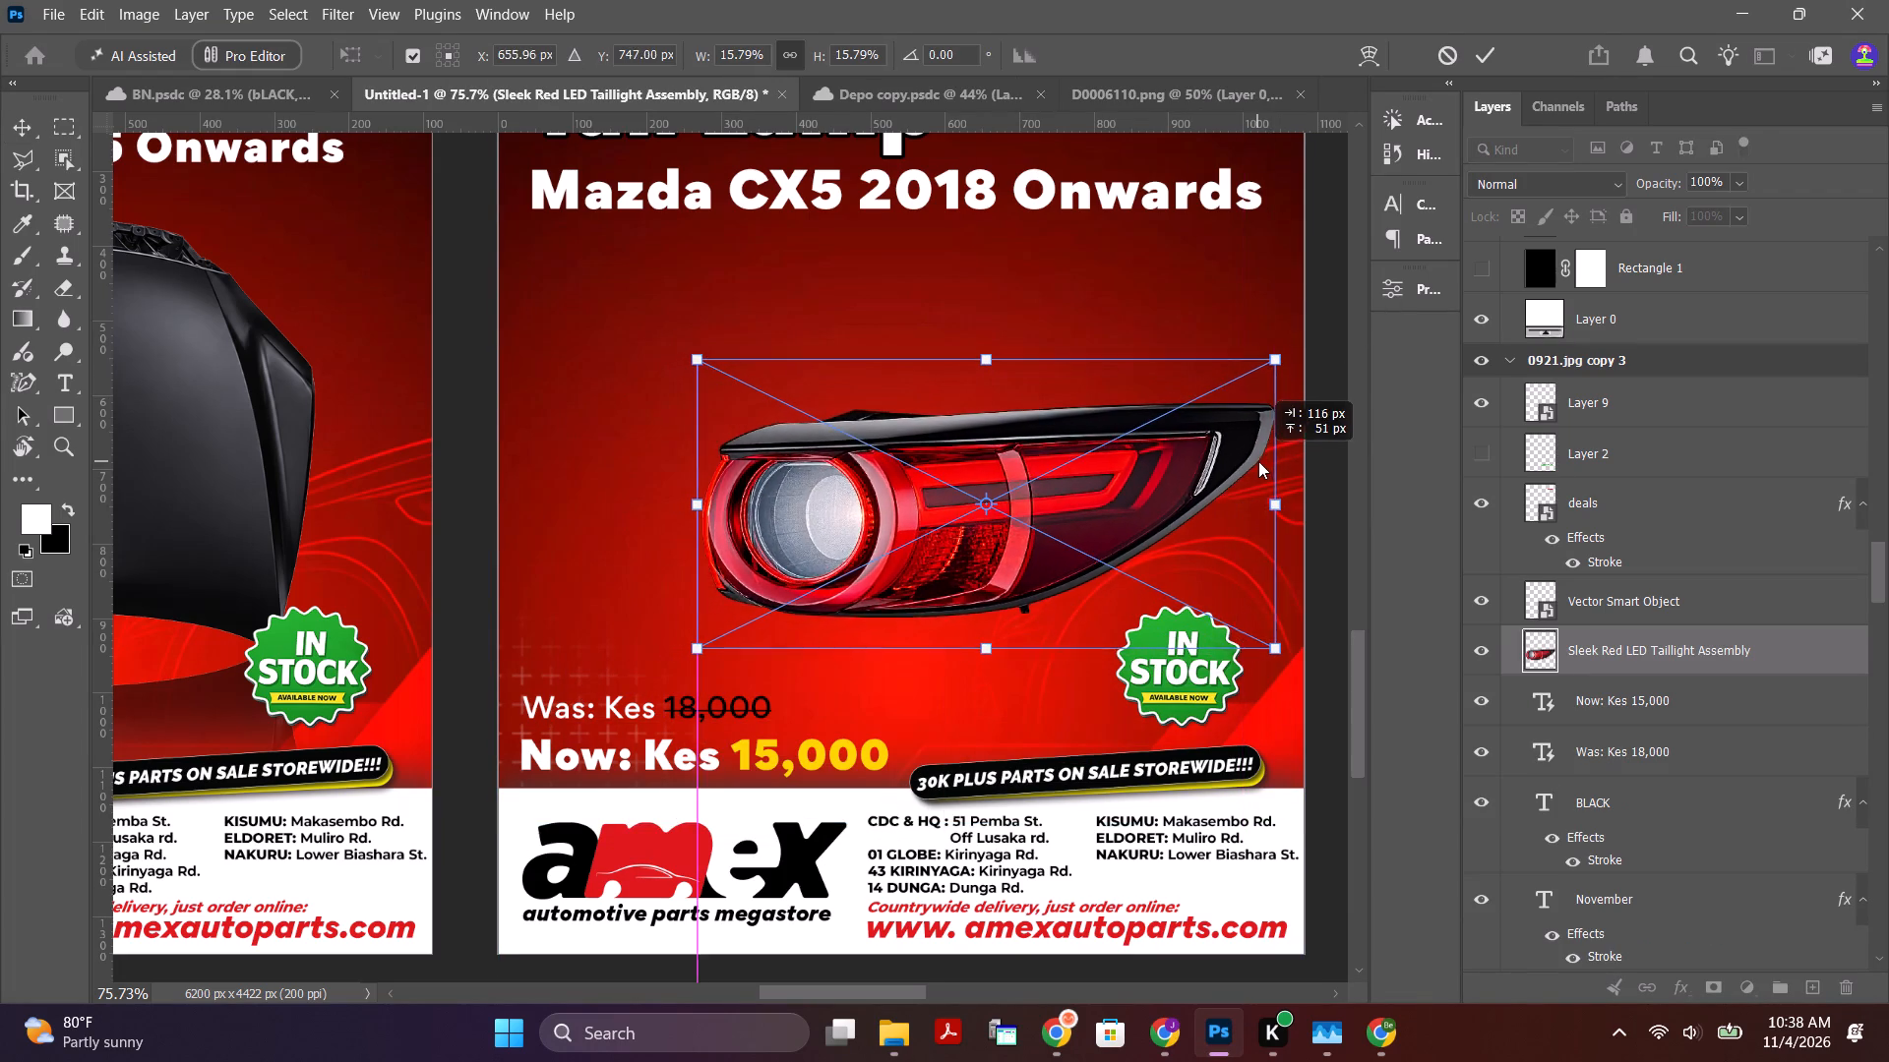
{"action": "left_click_drag", "start_coordinate": [1258, 461], "coordinate": [1270, 469]}
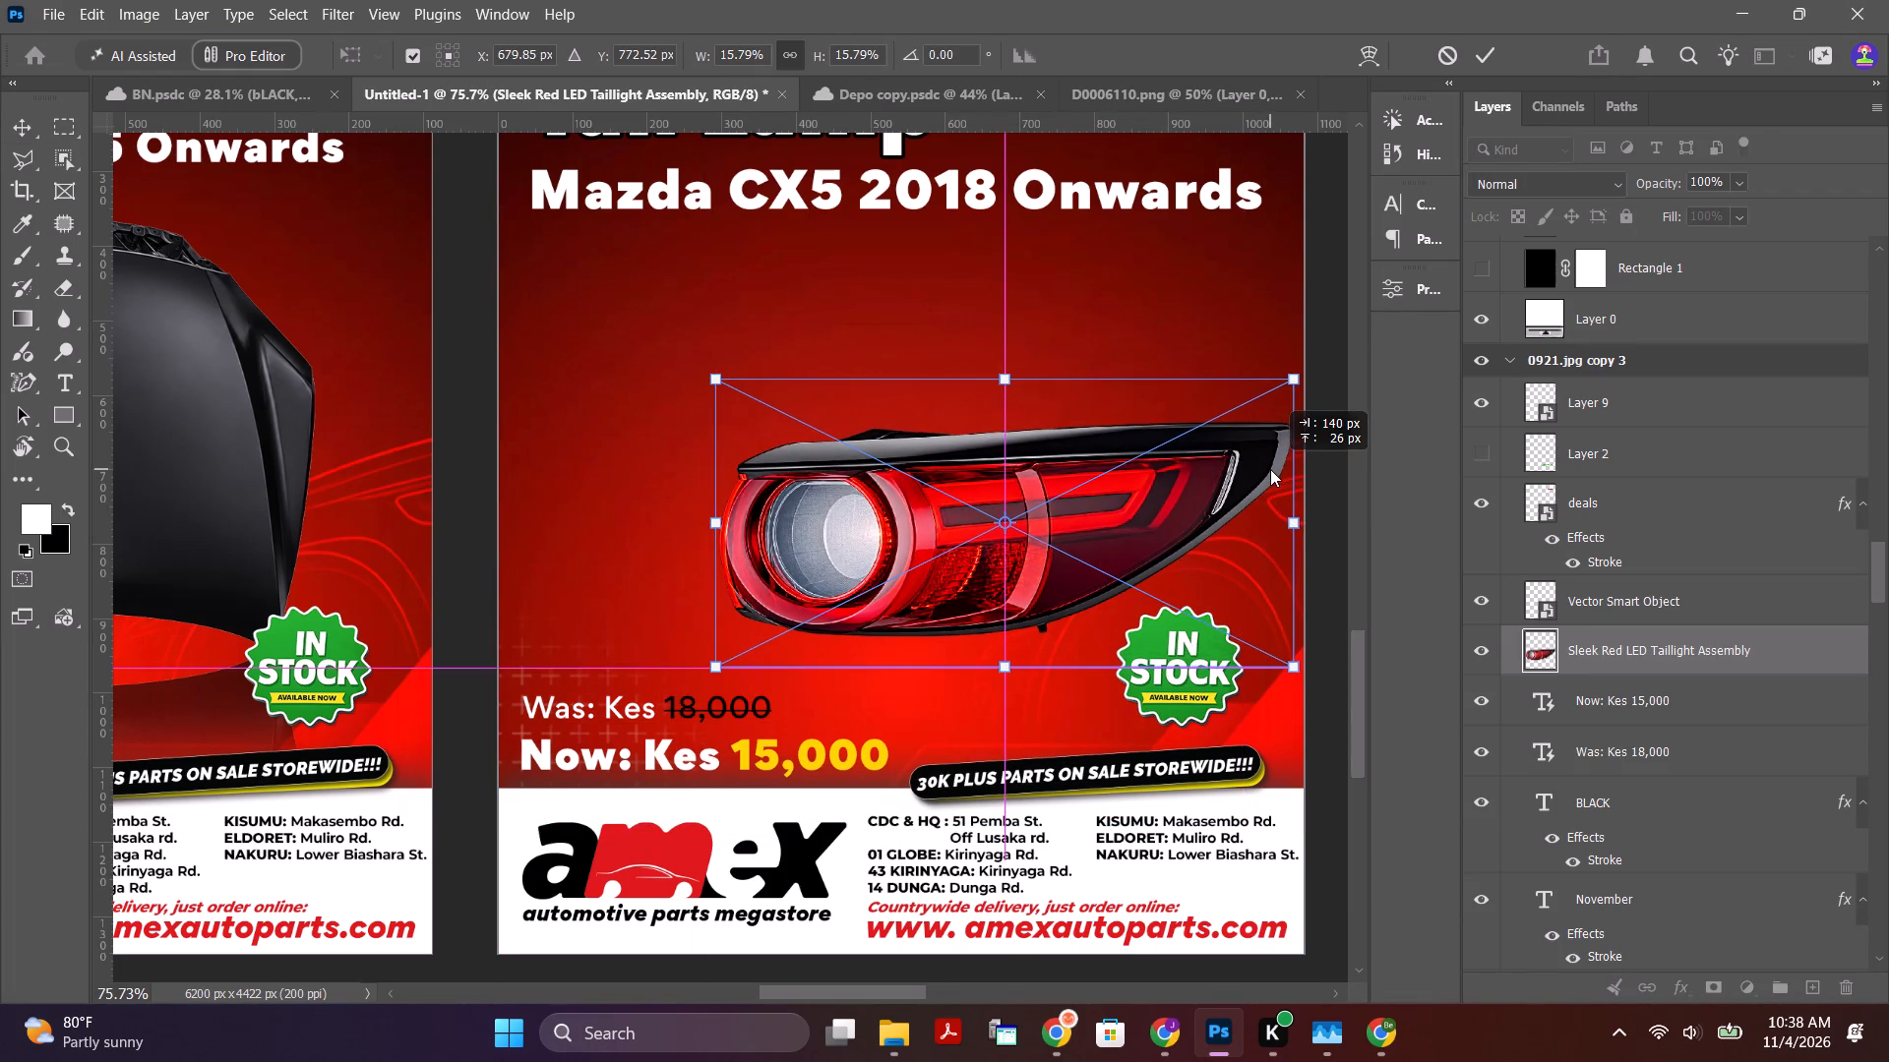
{"action": "left_click_drag", "start_coordinate": [1270, 469], "coordinate": [1272, 465]}
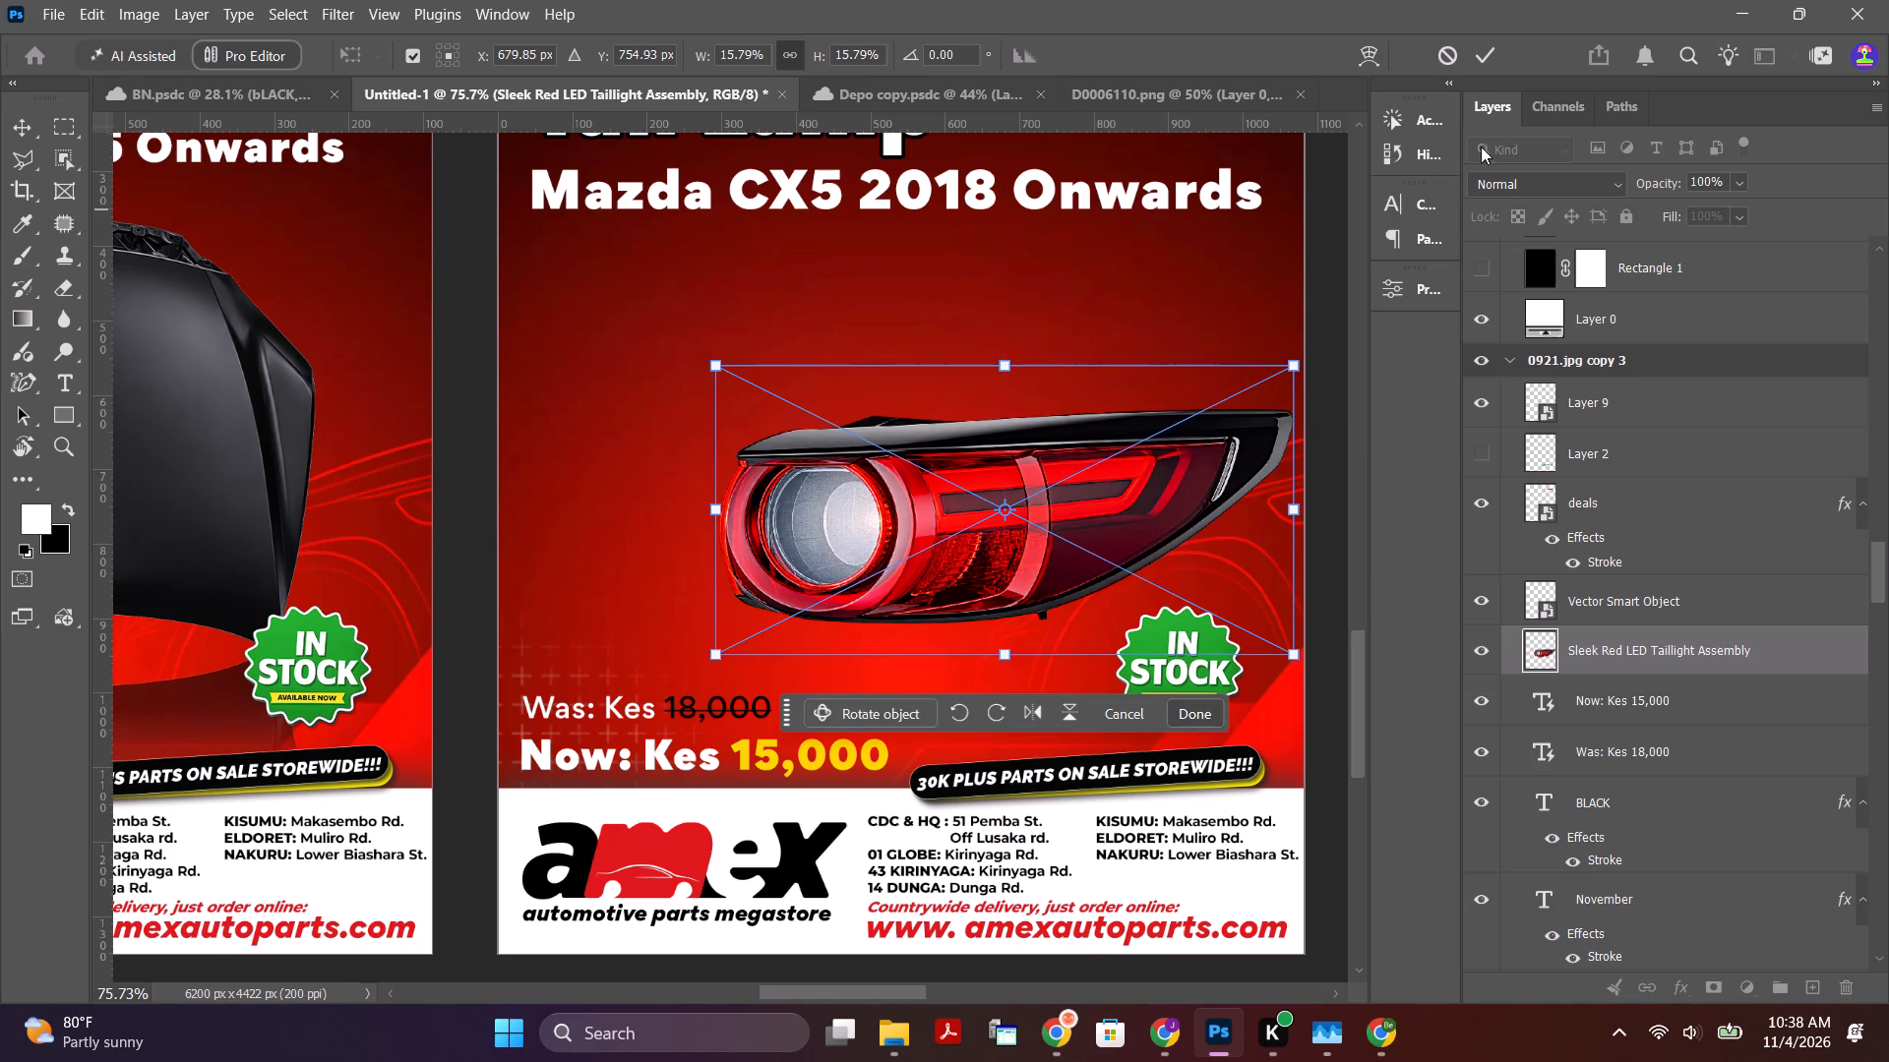
{"action": "left_click", "coordinate": [1490, 51]}
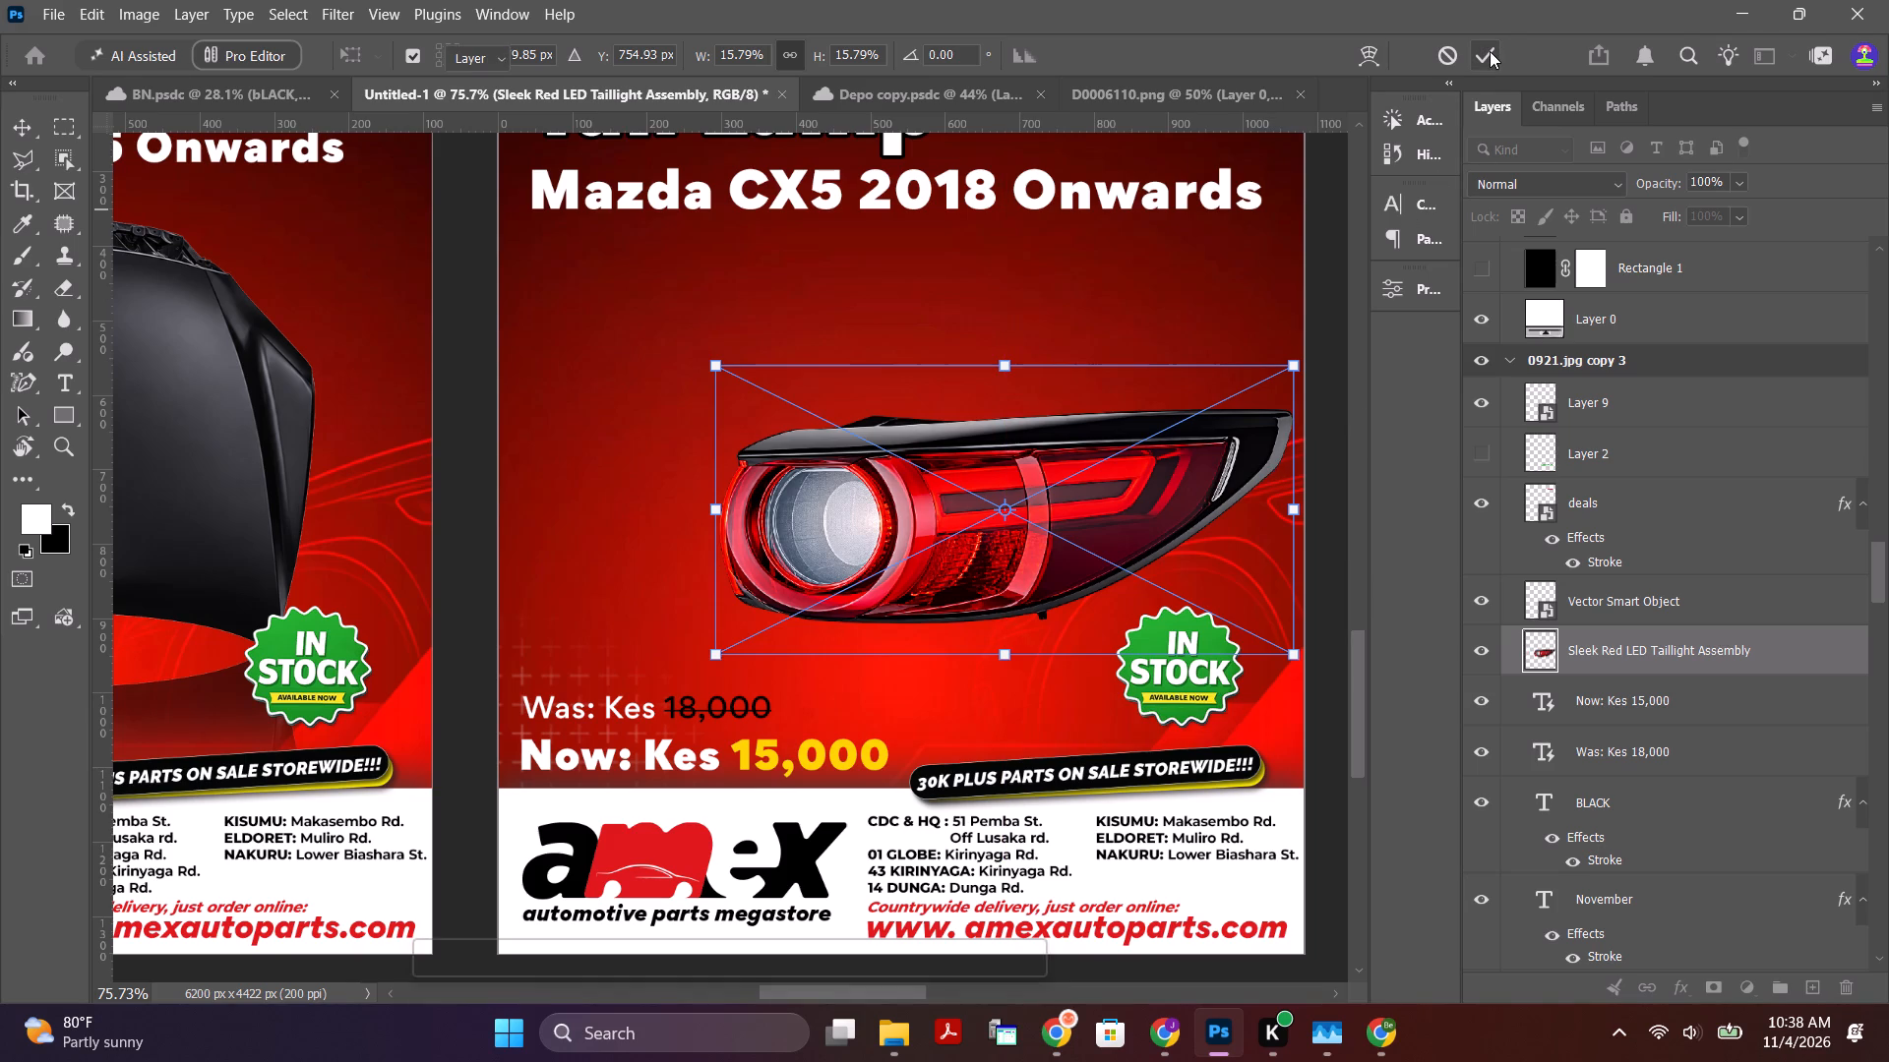
{"action": "left_click_drag", "start_coordinate": [1112, 472], "coordinate": [1098, 485]}
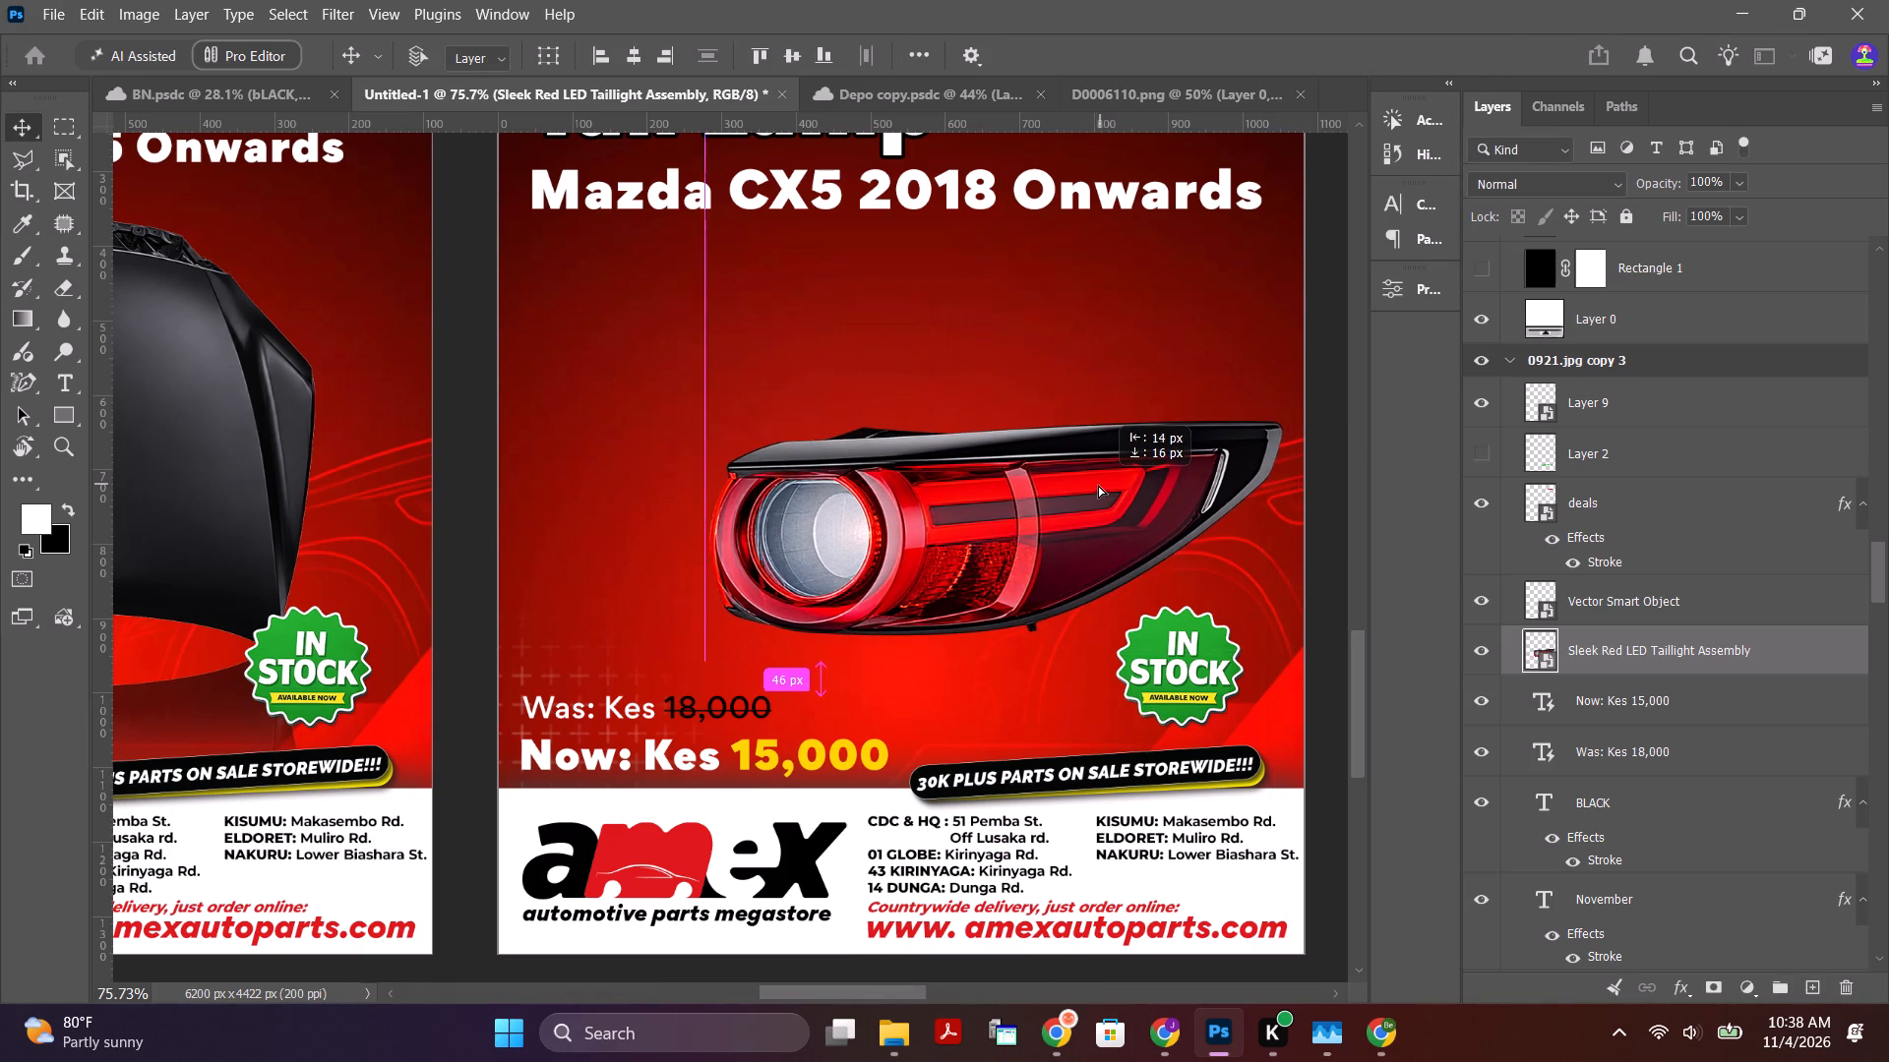
{"action": "left_click_drag", "start_coordinate": [1098, 485], "coordinate": [1097, 486]}
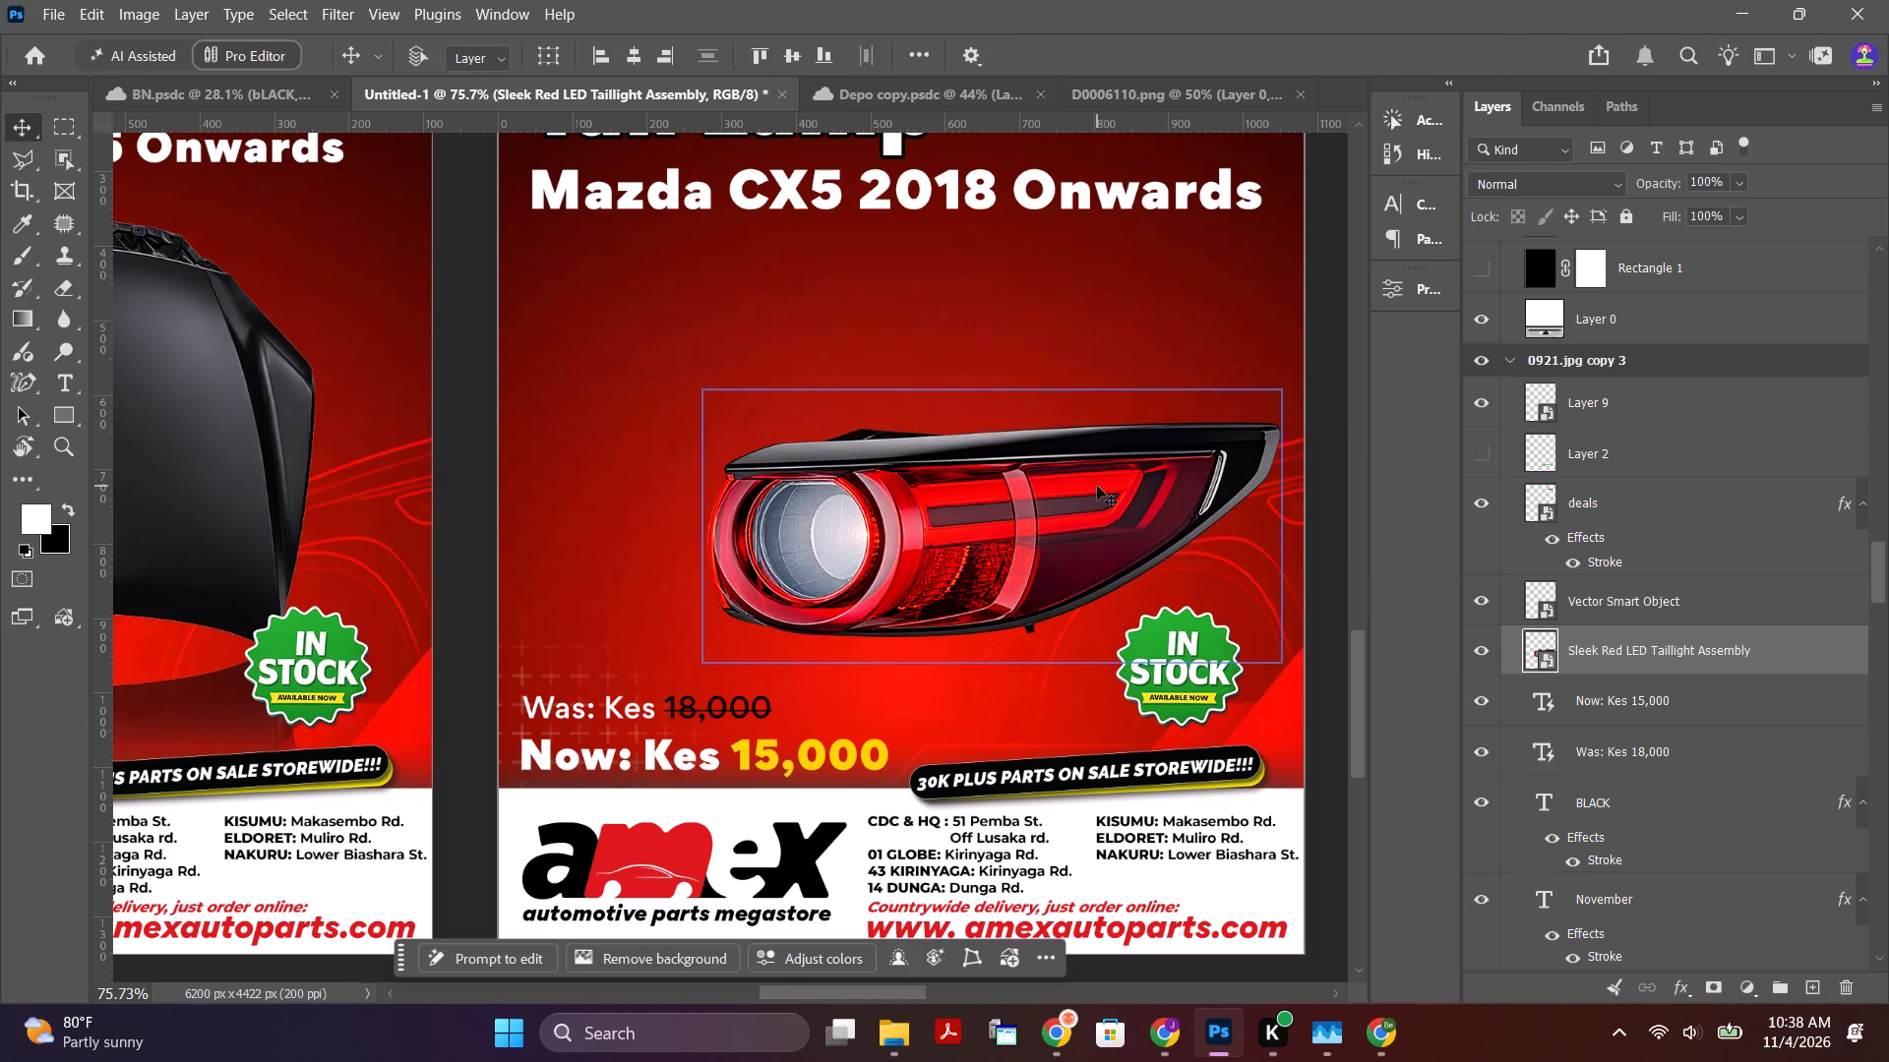
Duplicate the taillight layer, order the copy beneath the original, and flip it vertically.
{"action": "key", "text": "ctrl+j"}
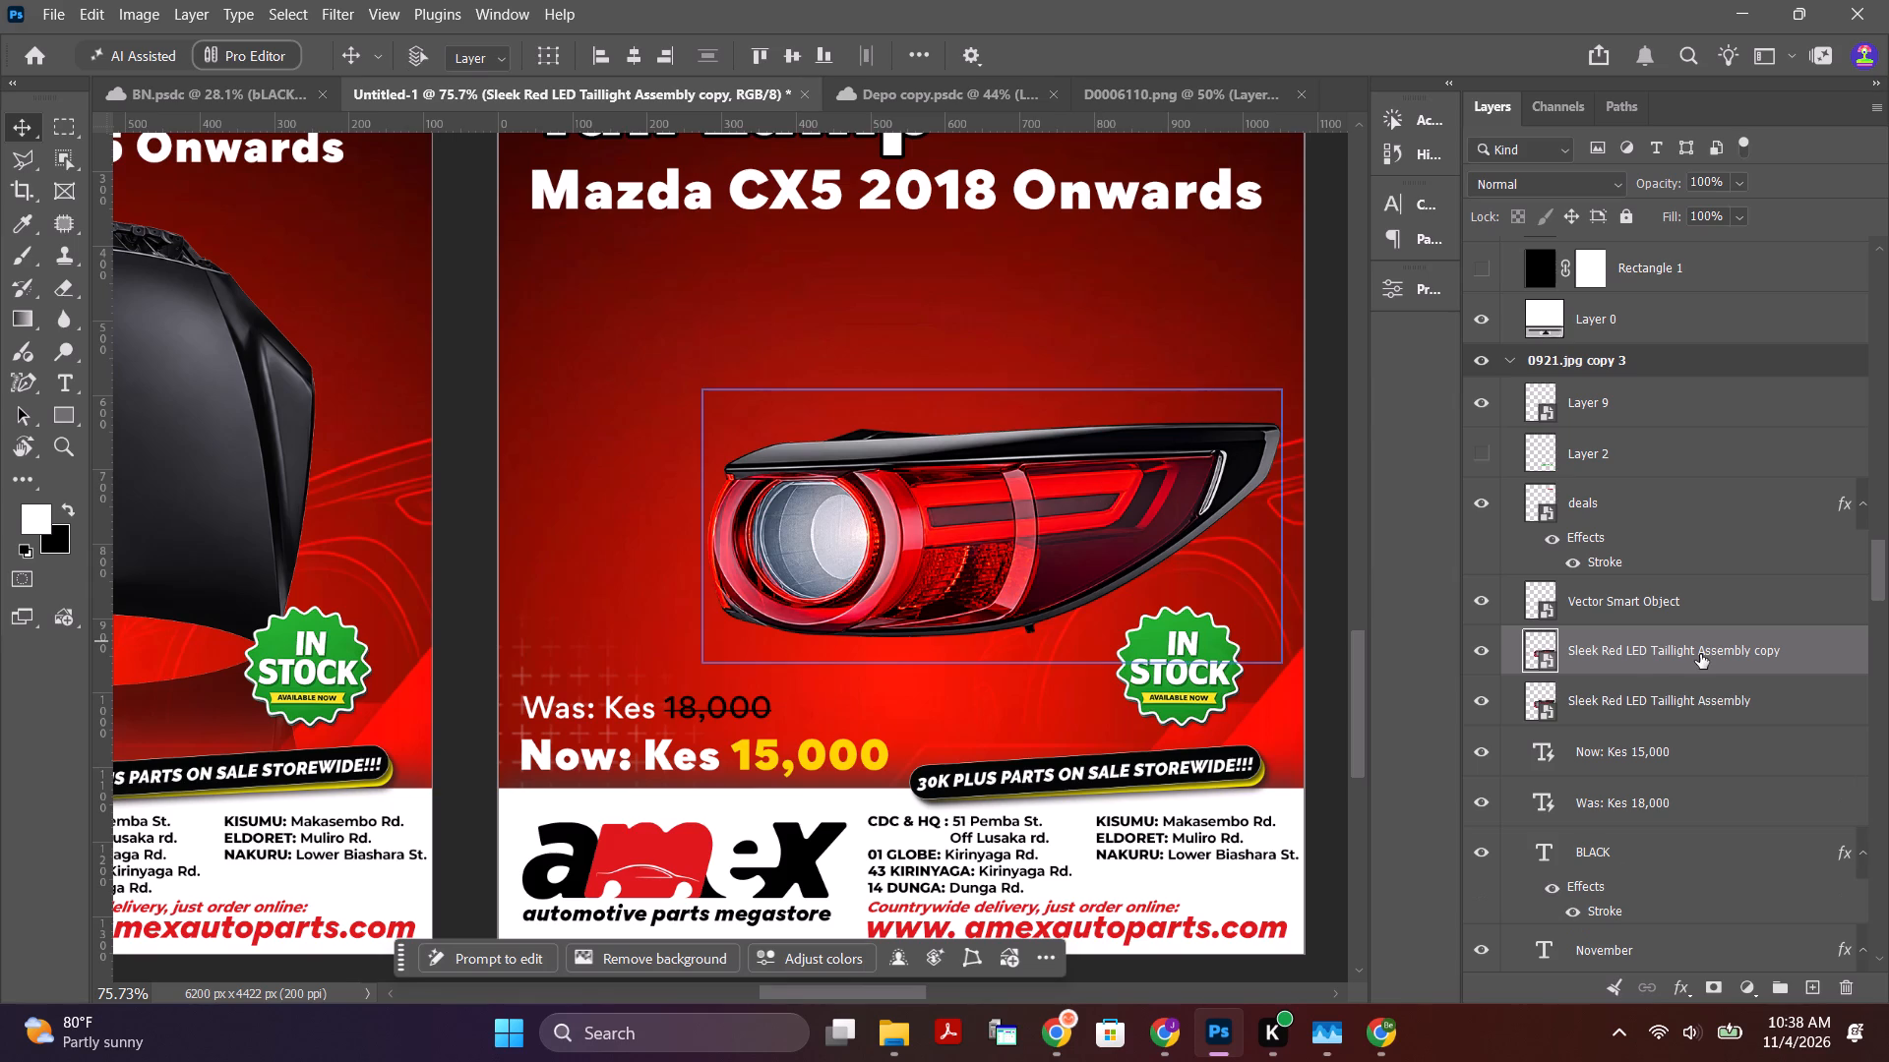
{"action": "left_click_drag", "start_coordinate": [1700, 654], "coordinate": [1700, 718]}
{"action": "key", "text": "ctrl+t"}
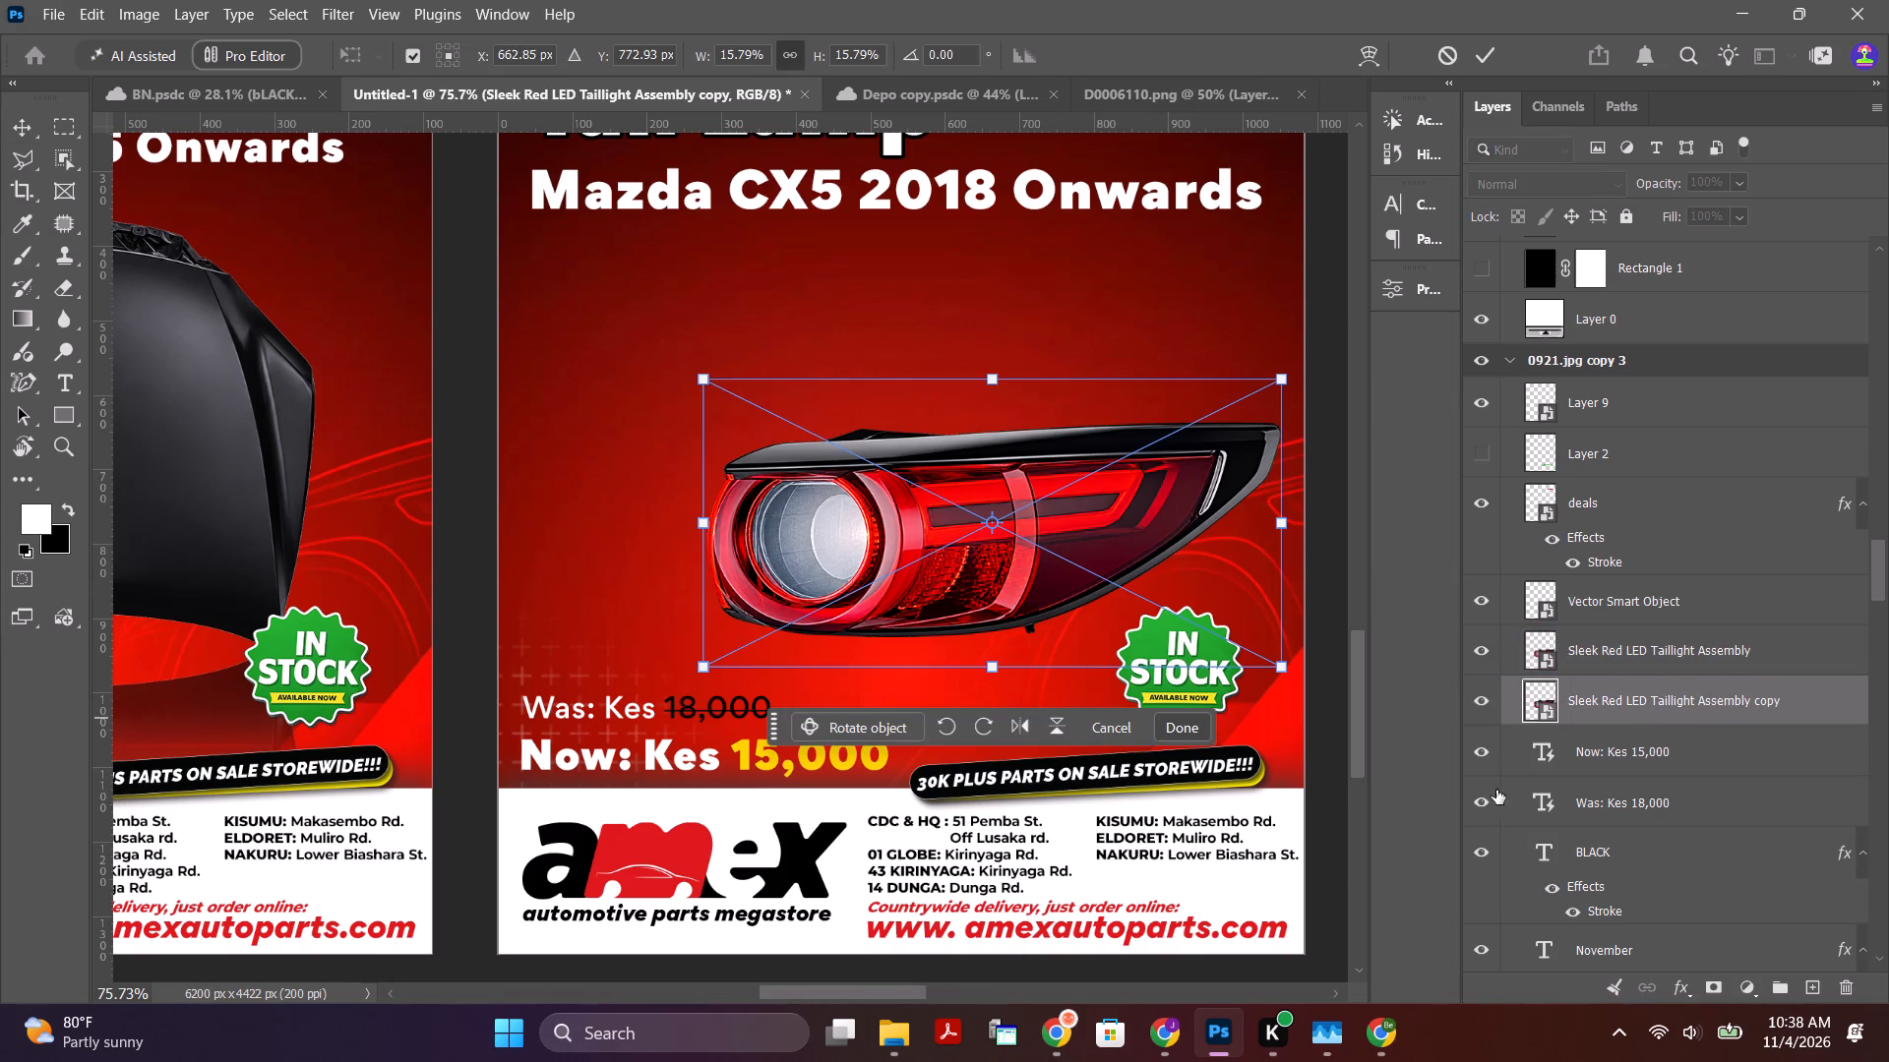
{"action": "left_click", "coordinate": [1062, 731]}
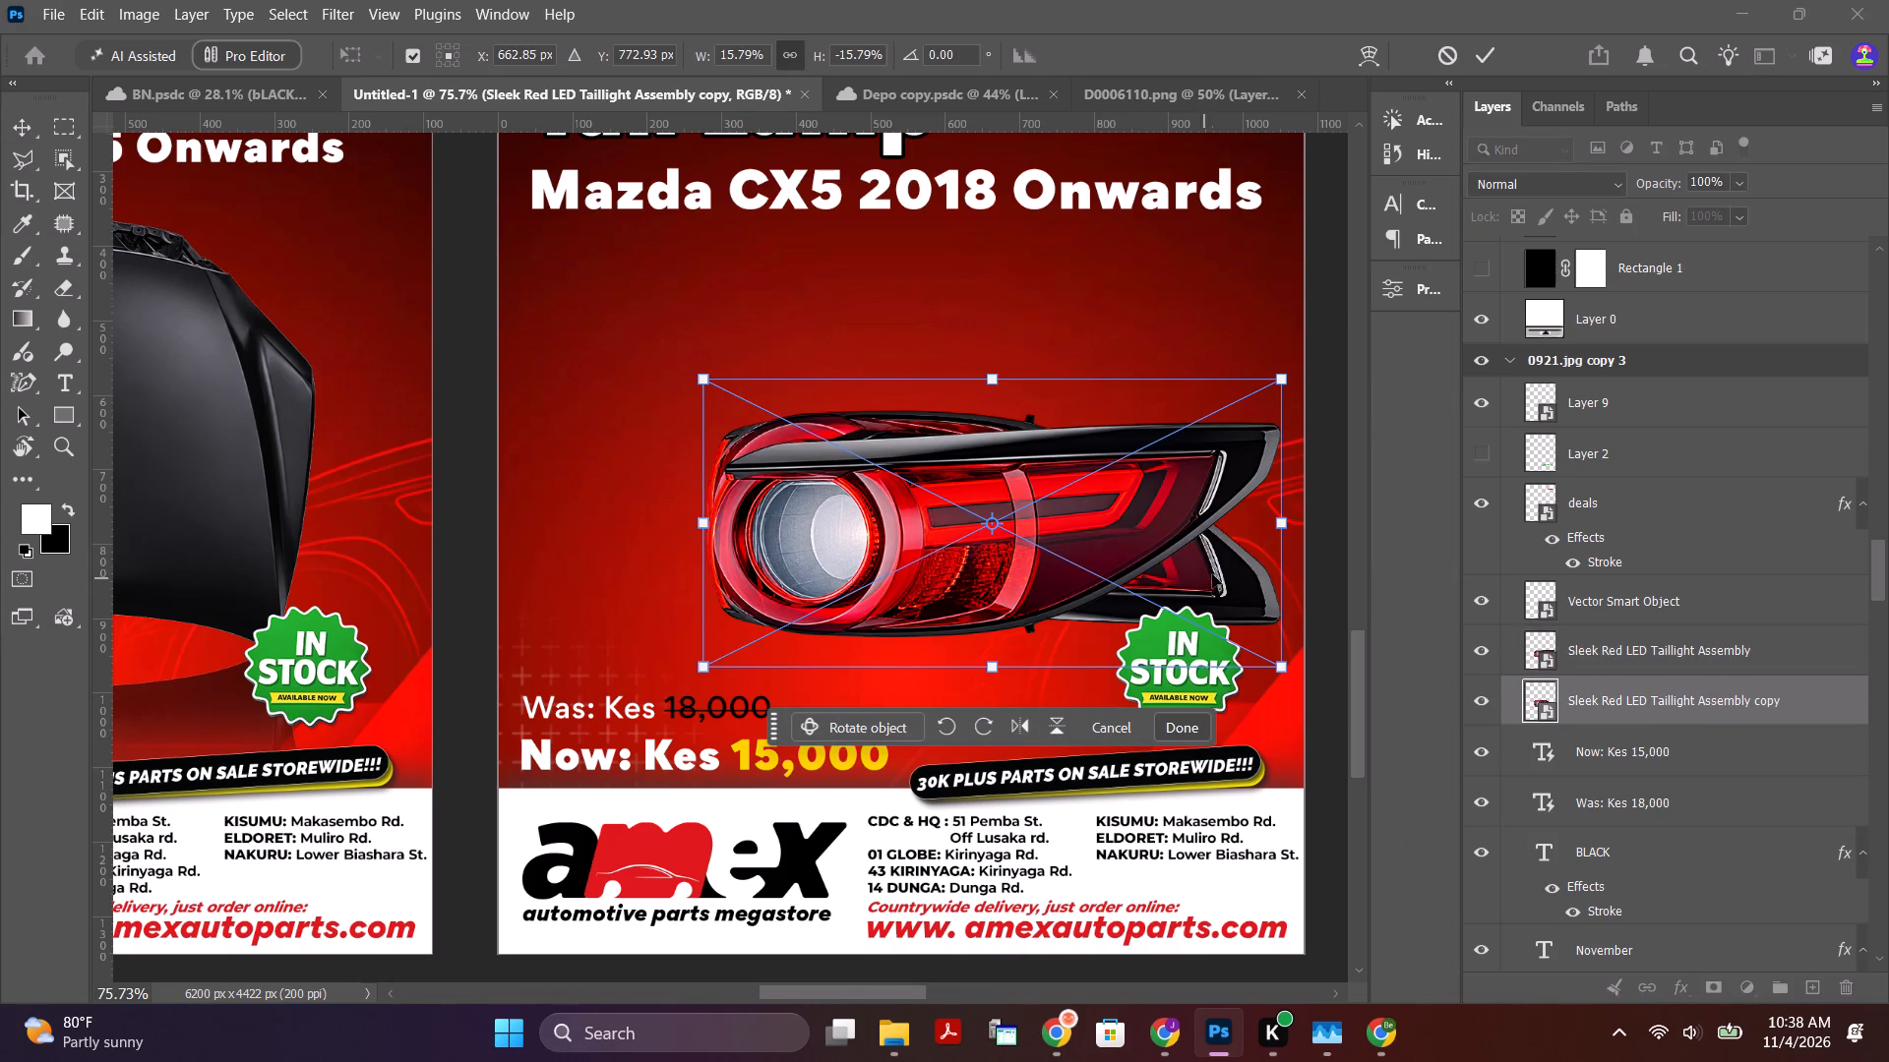
Move the flipped taillight copy directly beneath the original as a reflection, centred at about X 668 px, Y 1075 px.
{"action": "left_click_drag", "start_coordinate": [1214, 574], "coordinate": [1223, 810]}
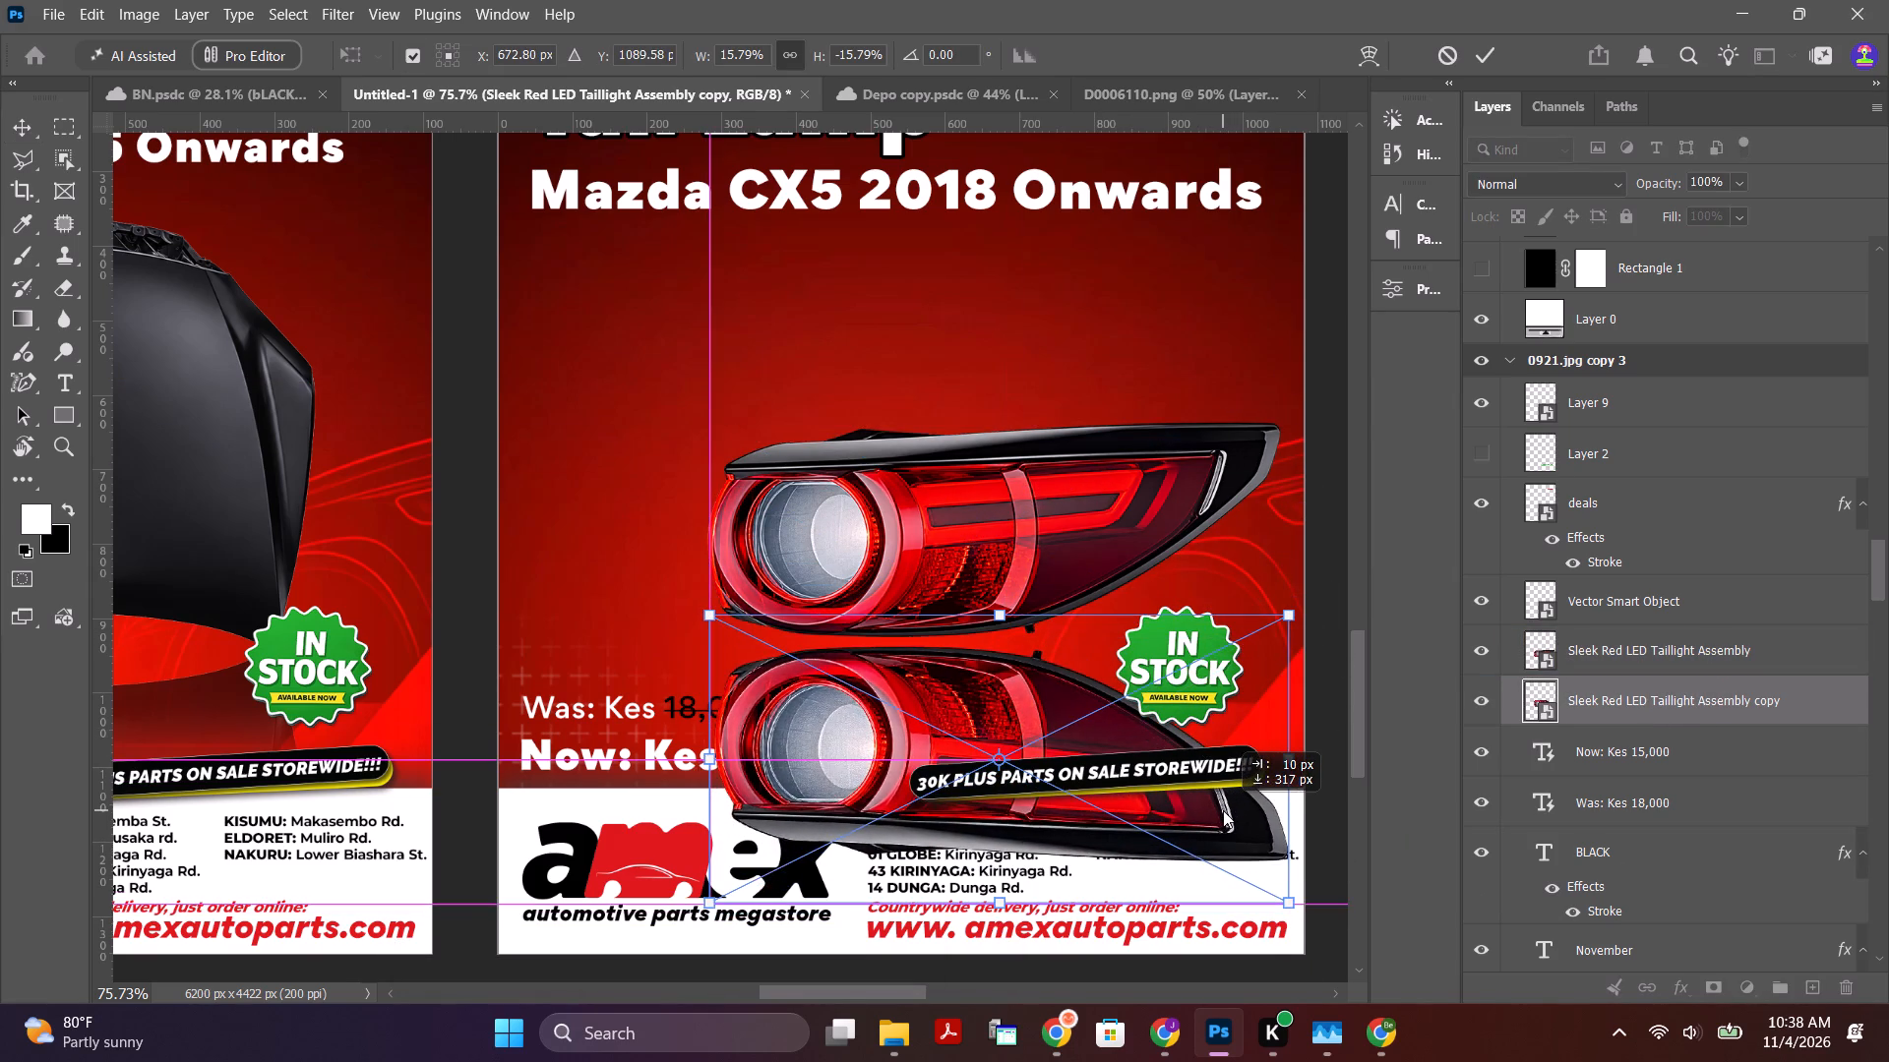
{"action": "left_click_drag", "start_coordinate": [1223, 810], "coordinate": [1224, 805]}
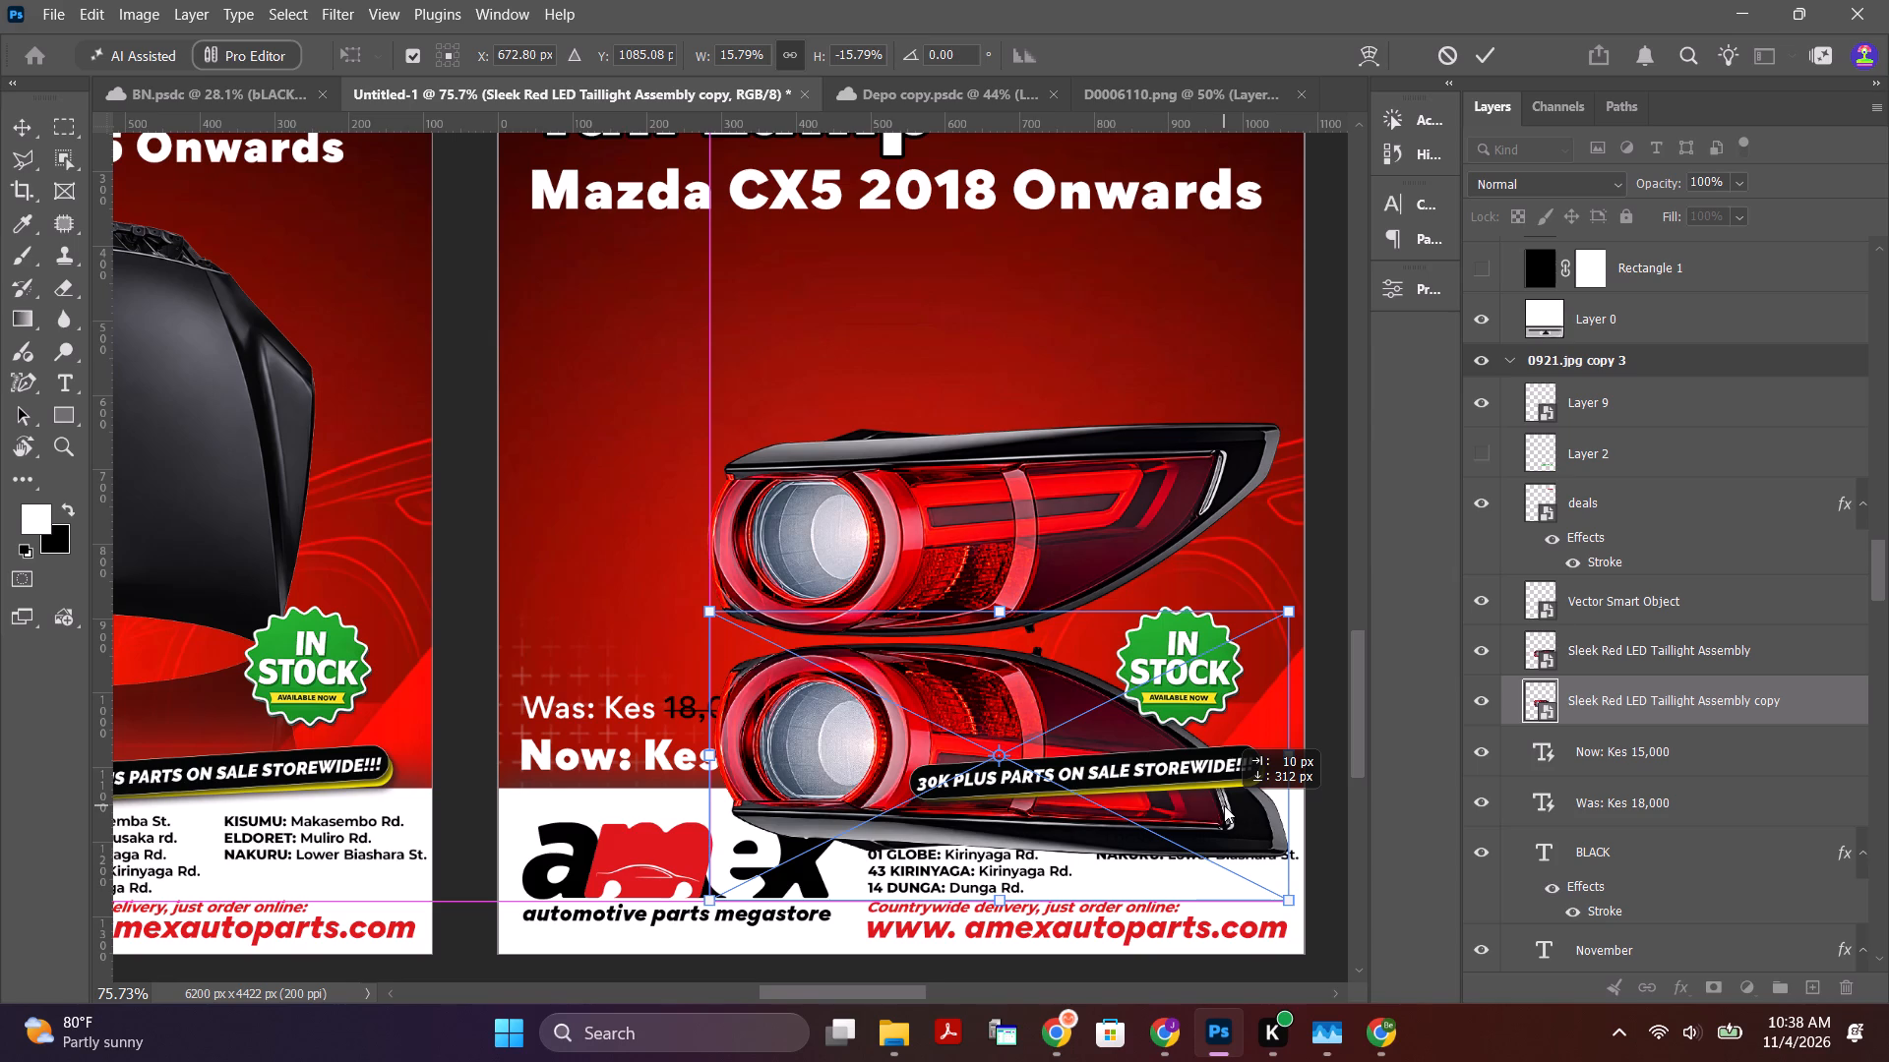
{"action": "left_click_drag", "start_coordinate": [1224, 805], "coordinate": [1224, 804]}
{"action": "key", "text": "Left"}
{"action": "key", "text": "Left"}
{"action": "key", "text": "Left"}
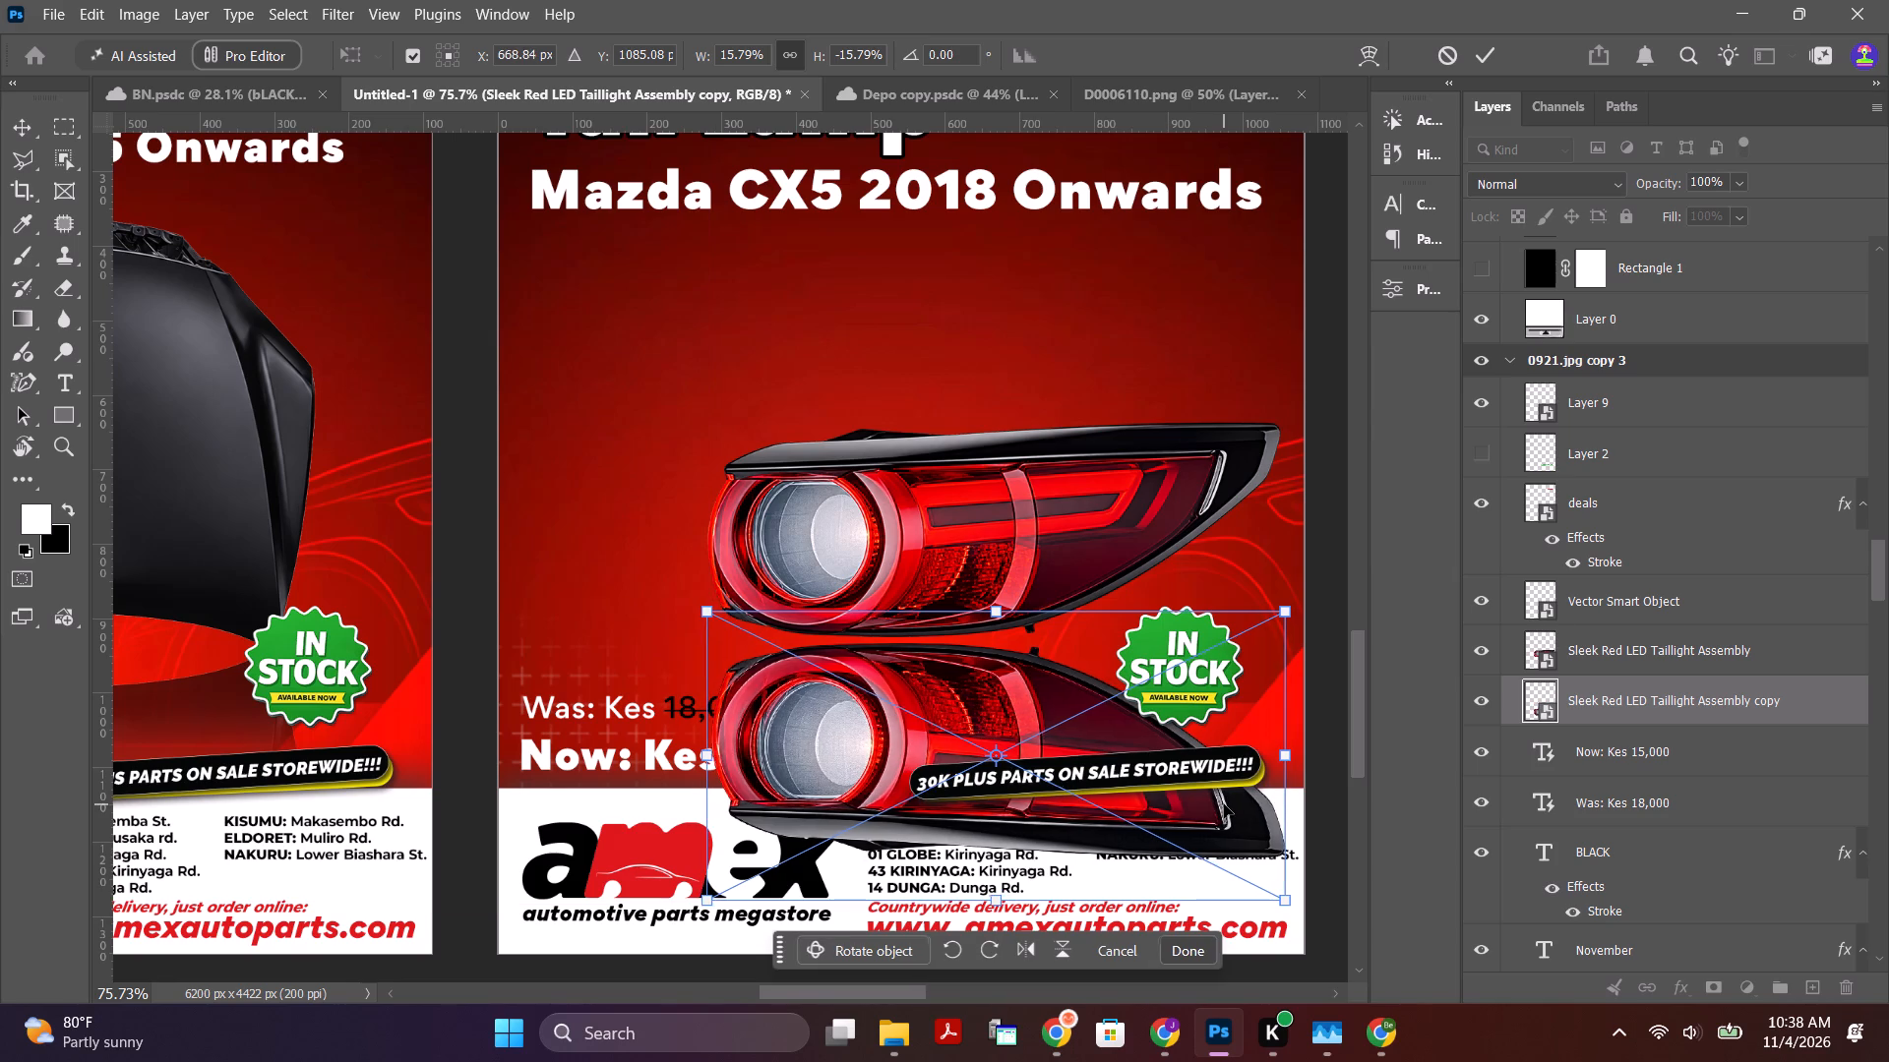
{"action": "key", "text": "Left"}
{"action": "key", "text": "Up"}
{"action": "key", "text": "Up"}
{"action": "key", "text": "Up"}
{"action": "key", "text": "Up"}
{"action": "key", "text": "Up"}
{"action": "key", "text": "Up"}
{"action": "key", "text": "Up"}
{"action": "key", "text": "Up"}
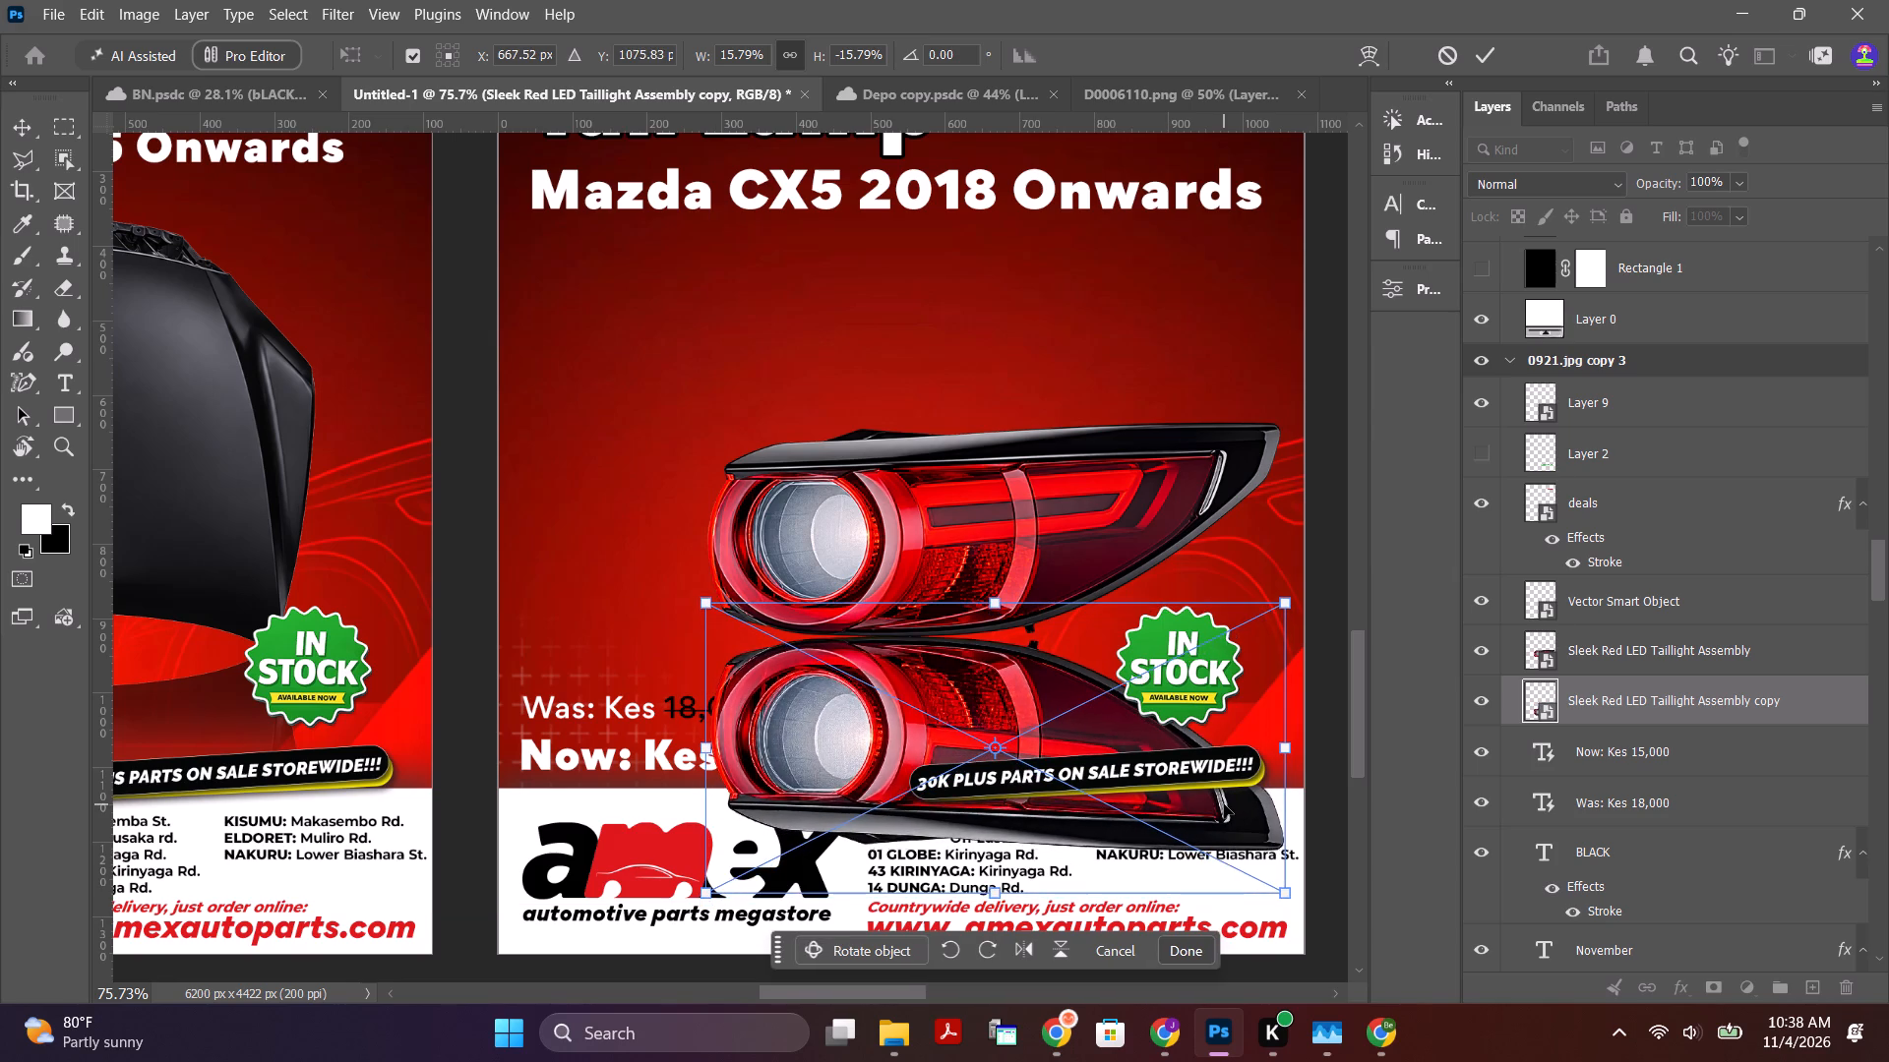
{"action": "key", "text": "Up"}
{"action": "key", "text": "Down"}
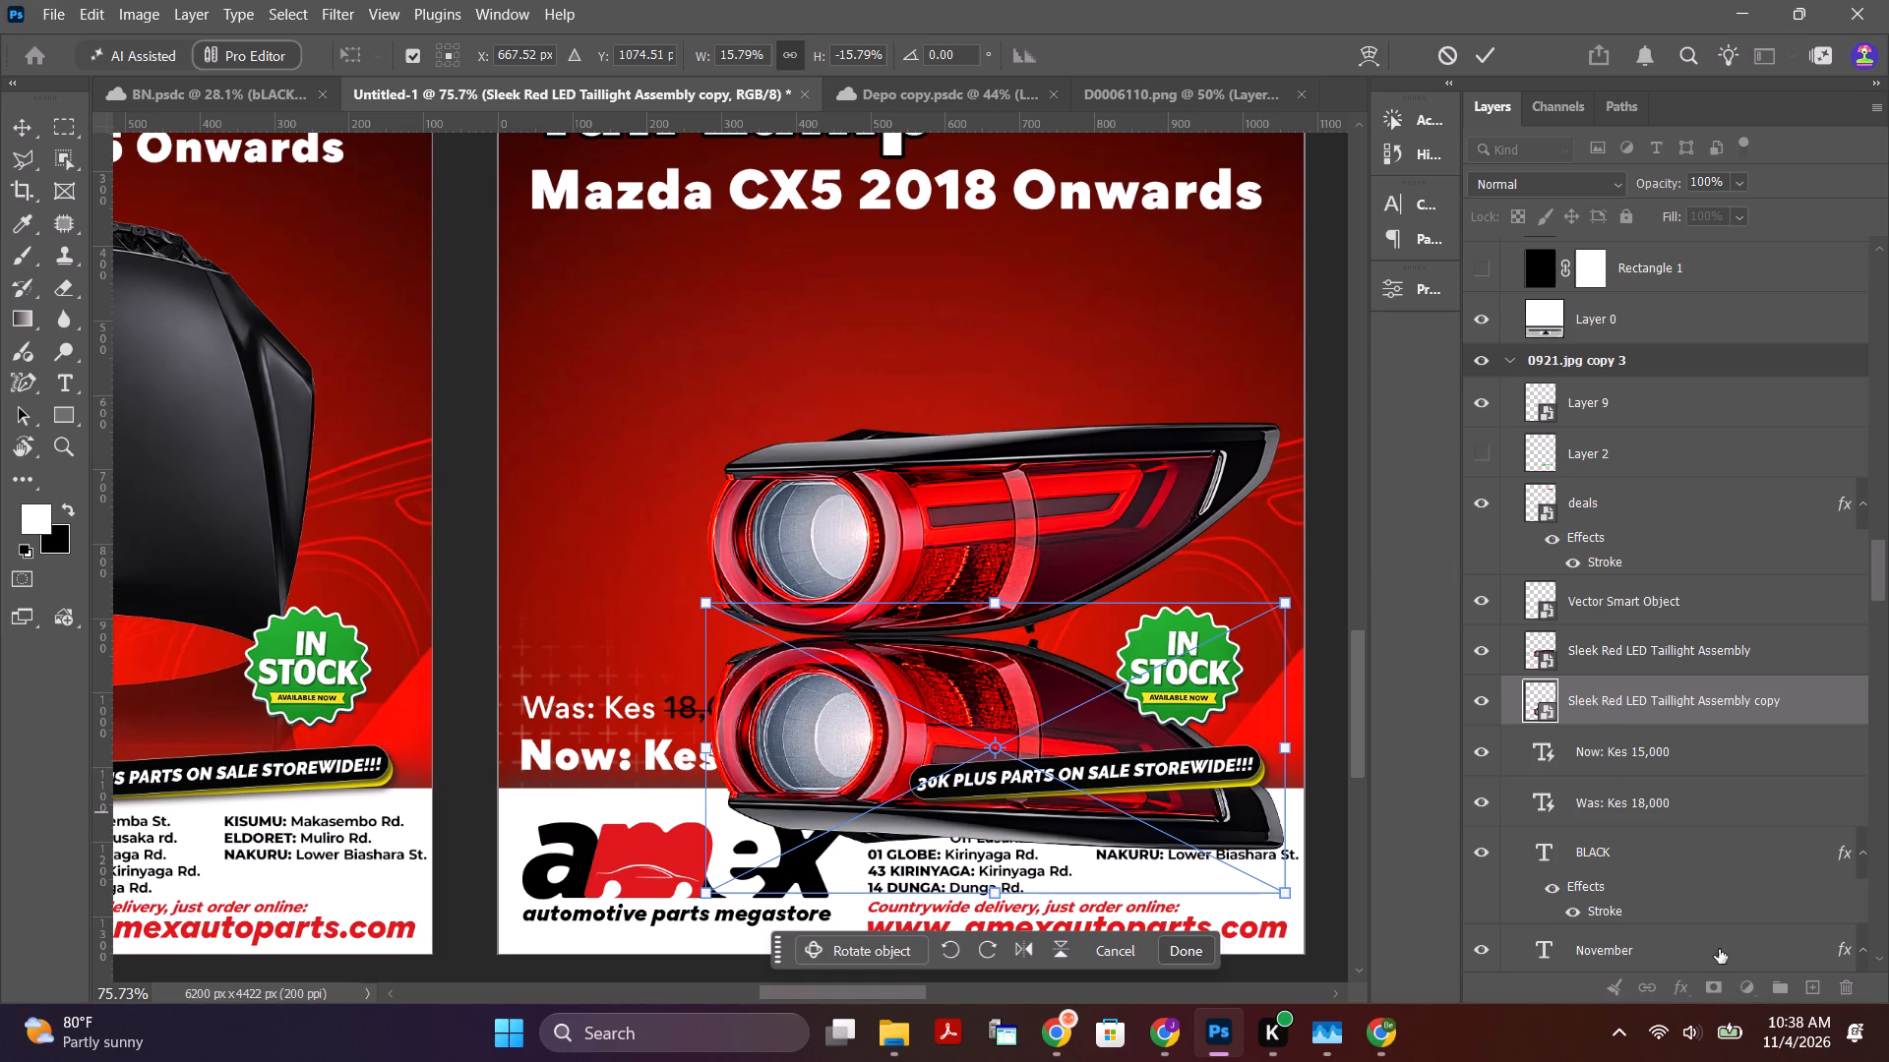
{"action": "left_click", "coordinate": [1480, 60]}
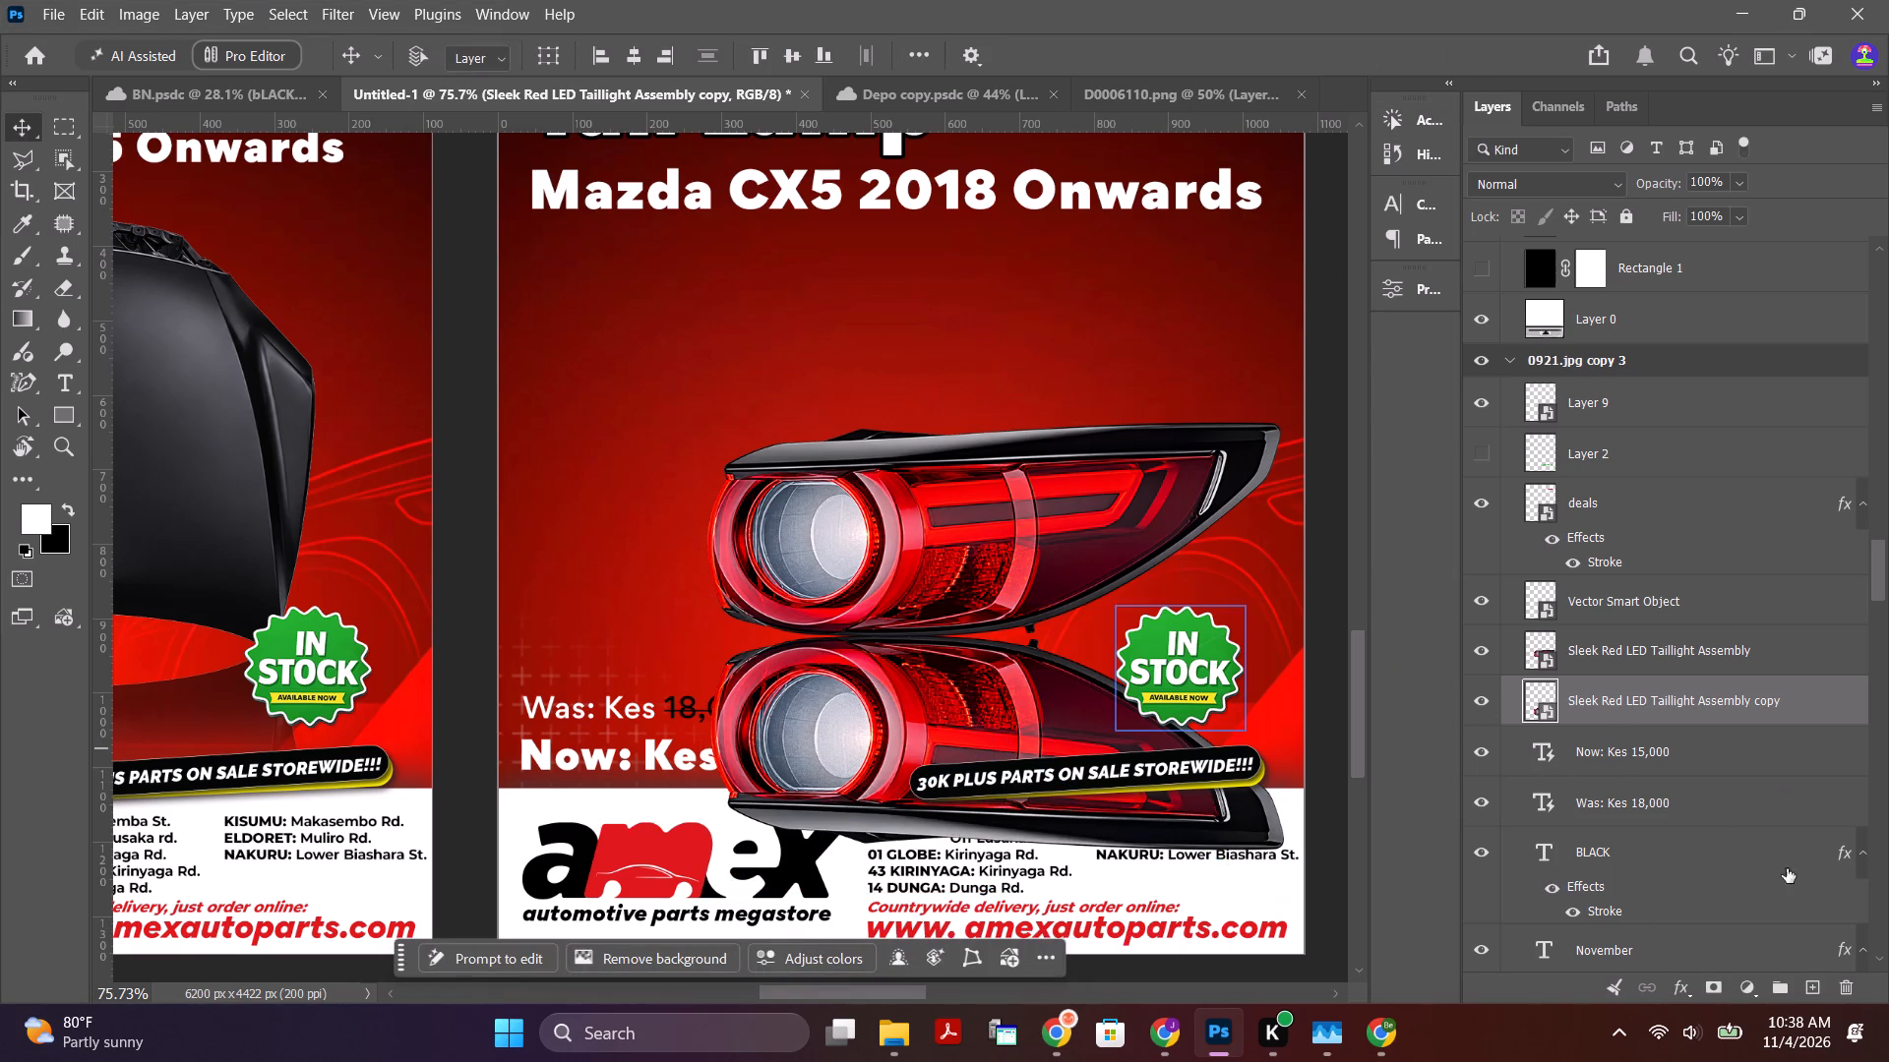
Add a layer mask to the flipped taillight copy and paint it black with the 300 px soft brush, fading the reflection's lower part.
{"action": "left_click", "coordinate": [1706, 985]}
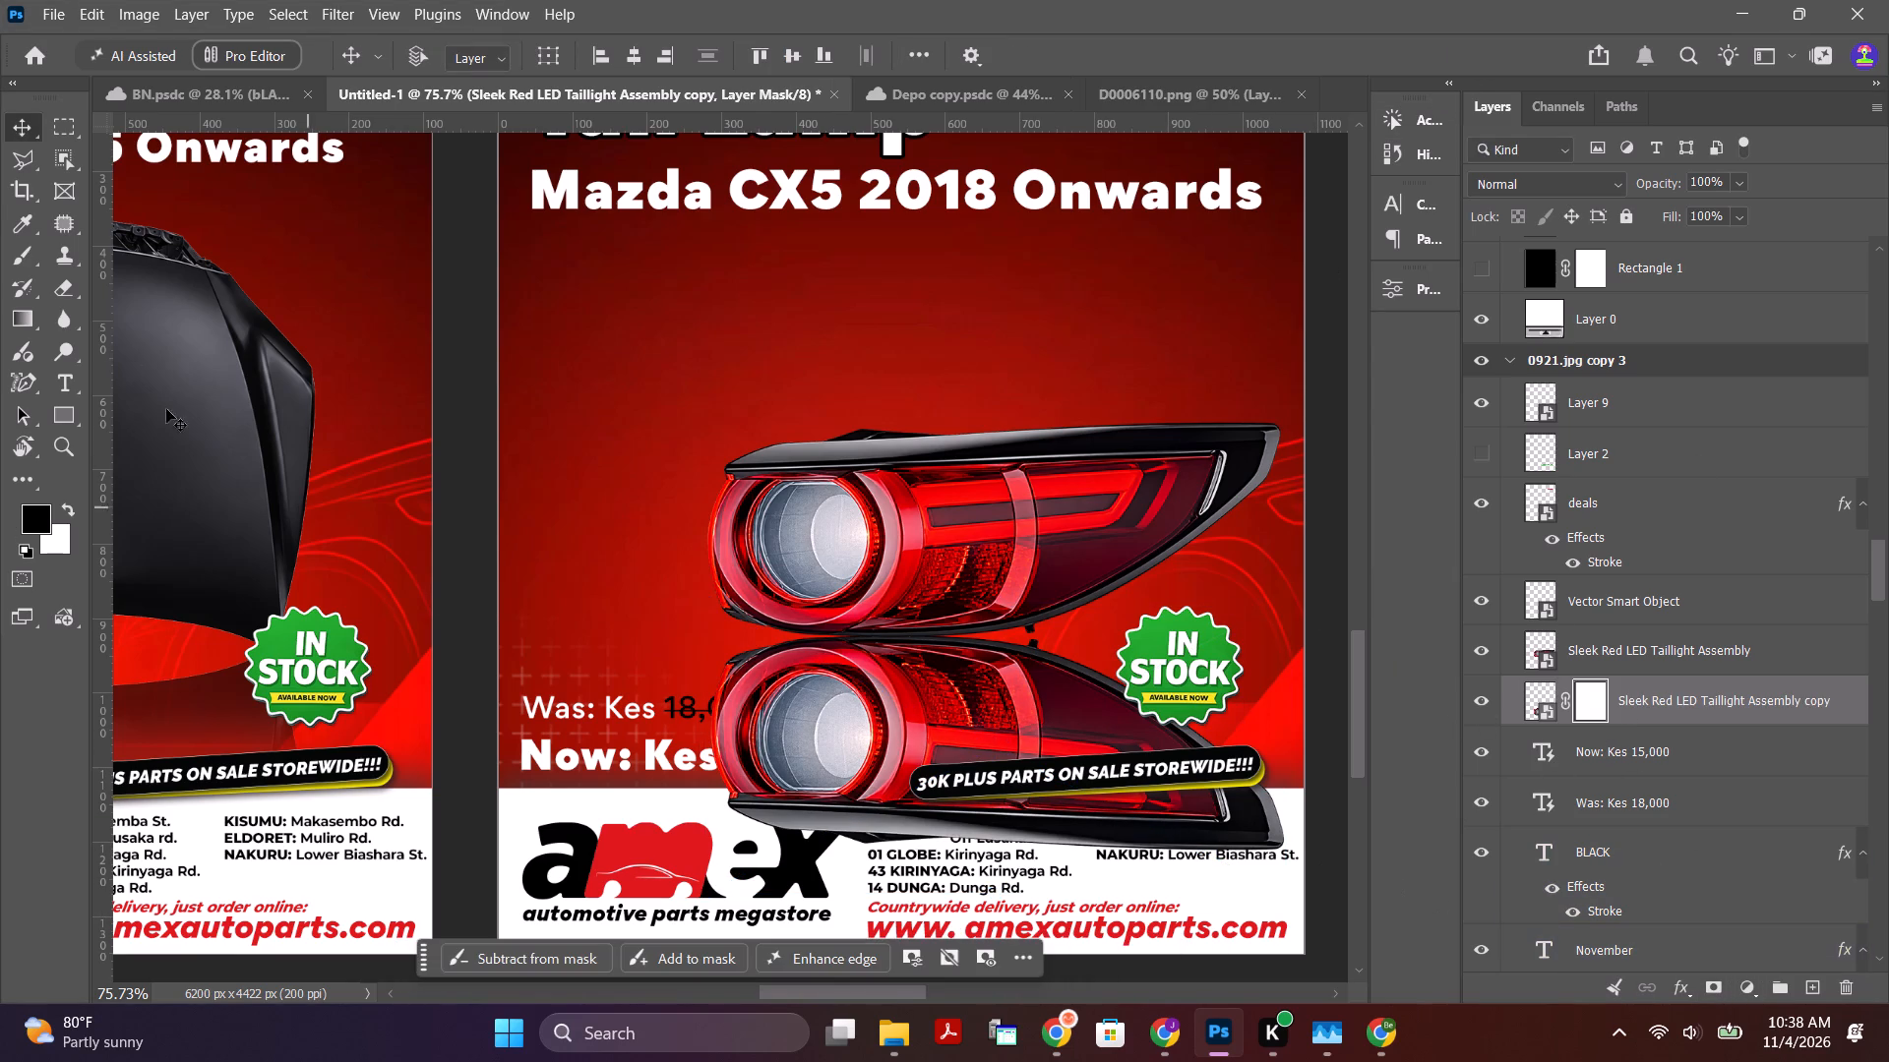
{"action": "left_click", "coordinate": [21, 260]}
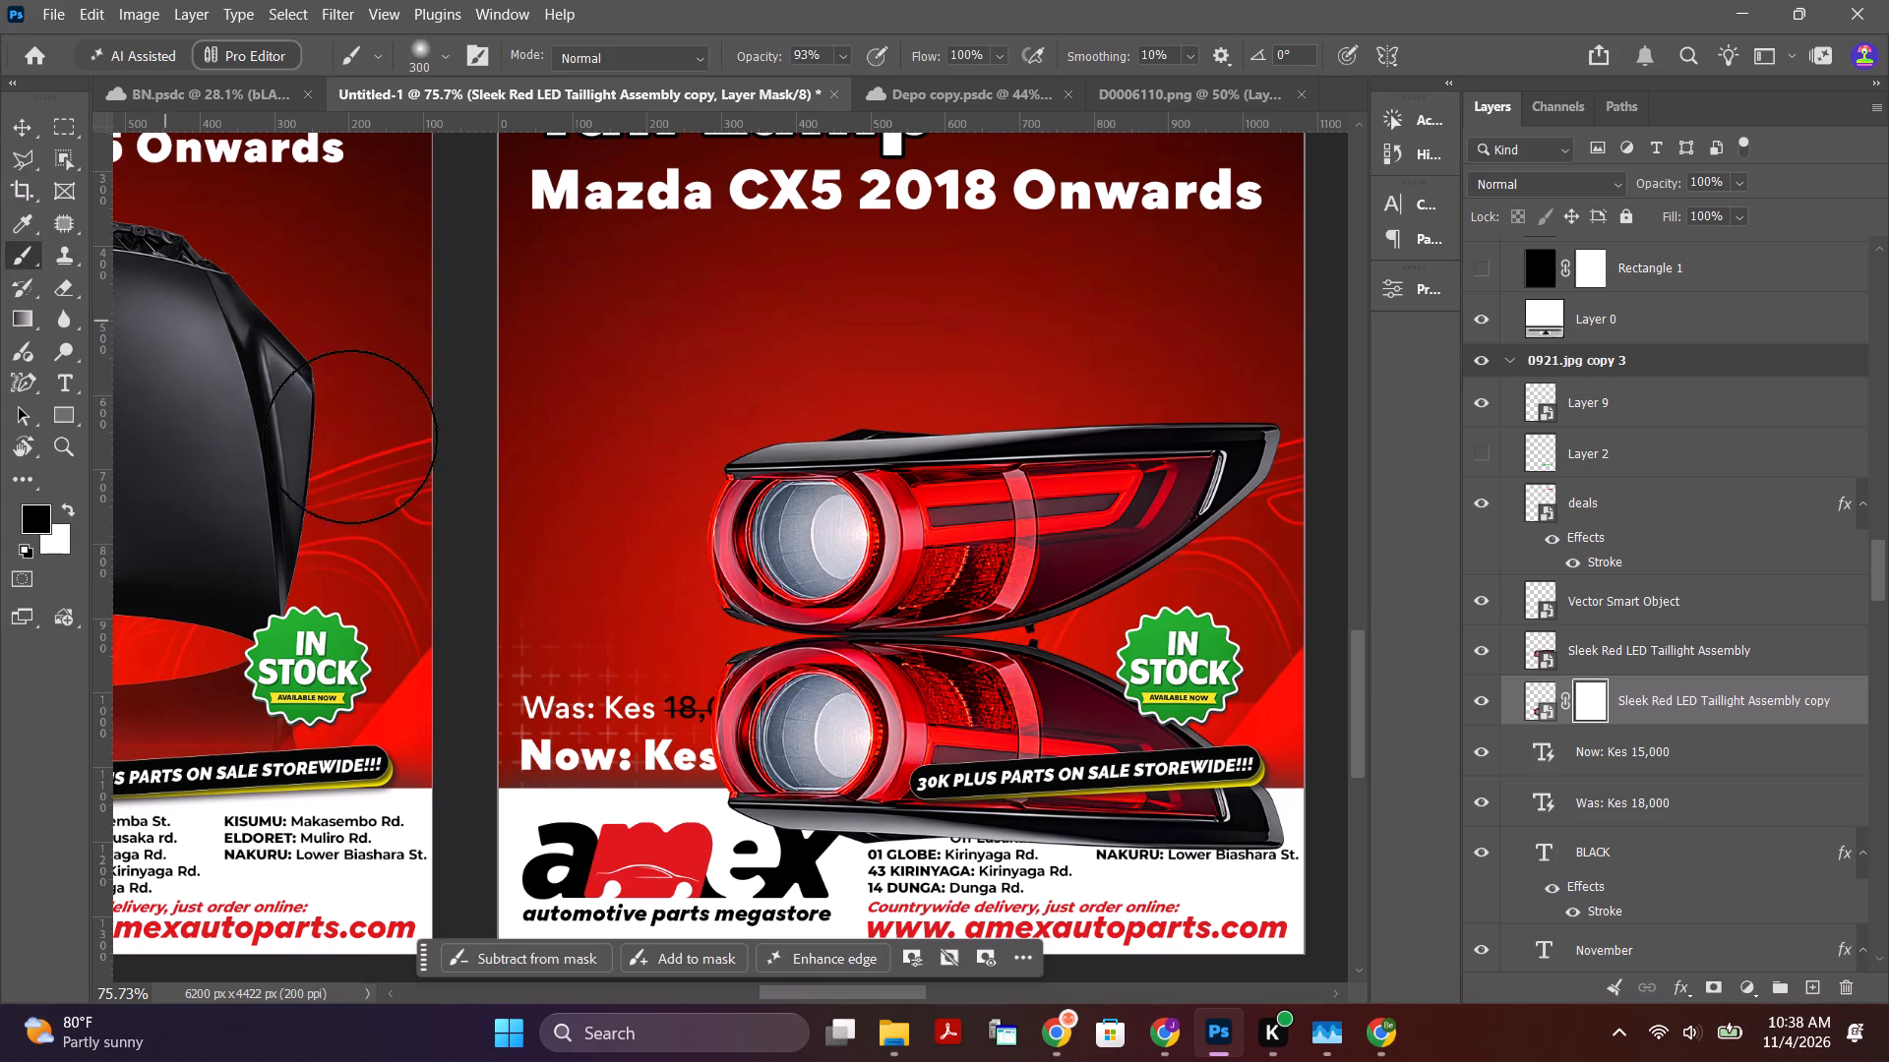
{"action": "left_click_drag", "start_coordinate": [712, 794], "coordinate": [758, 807]}
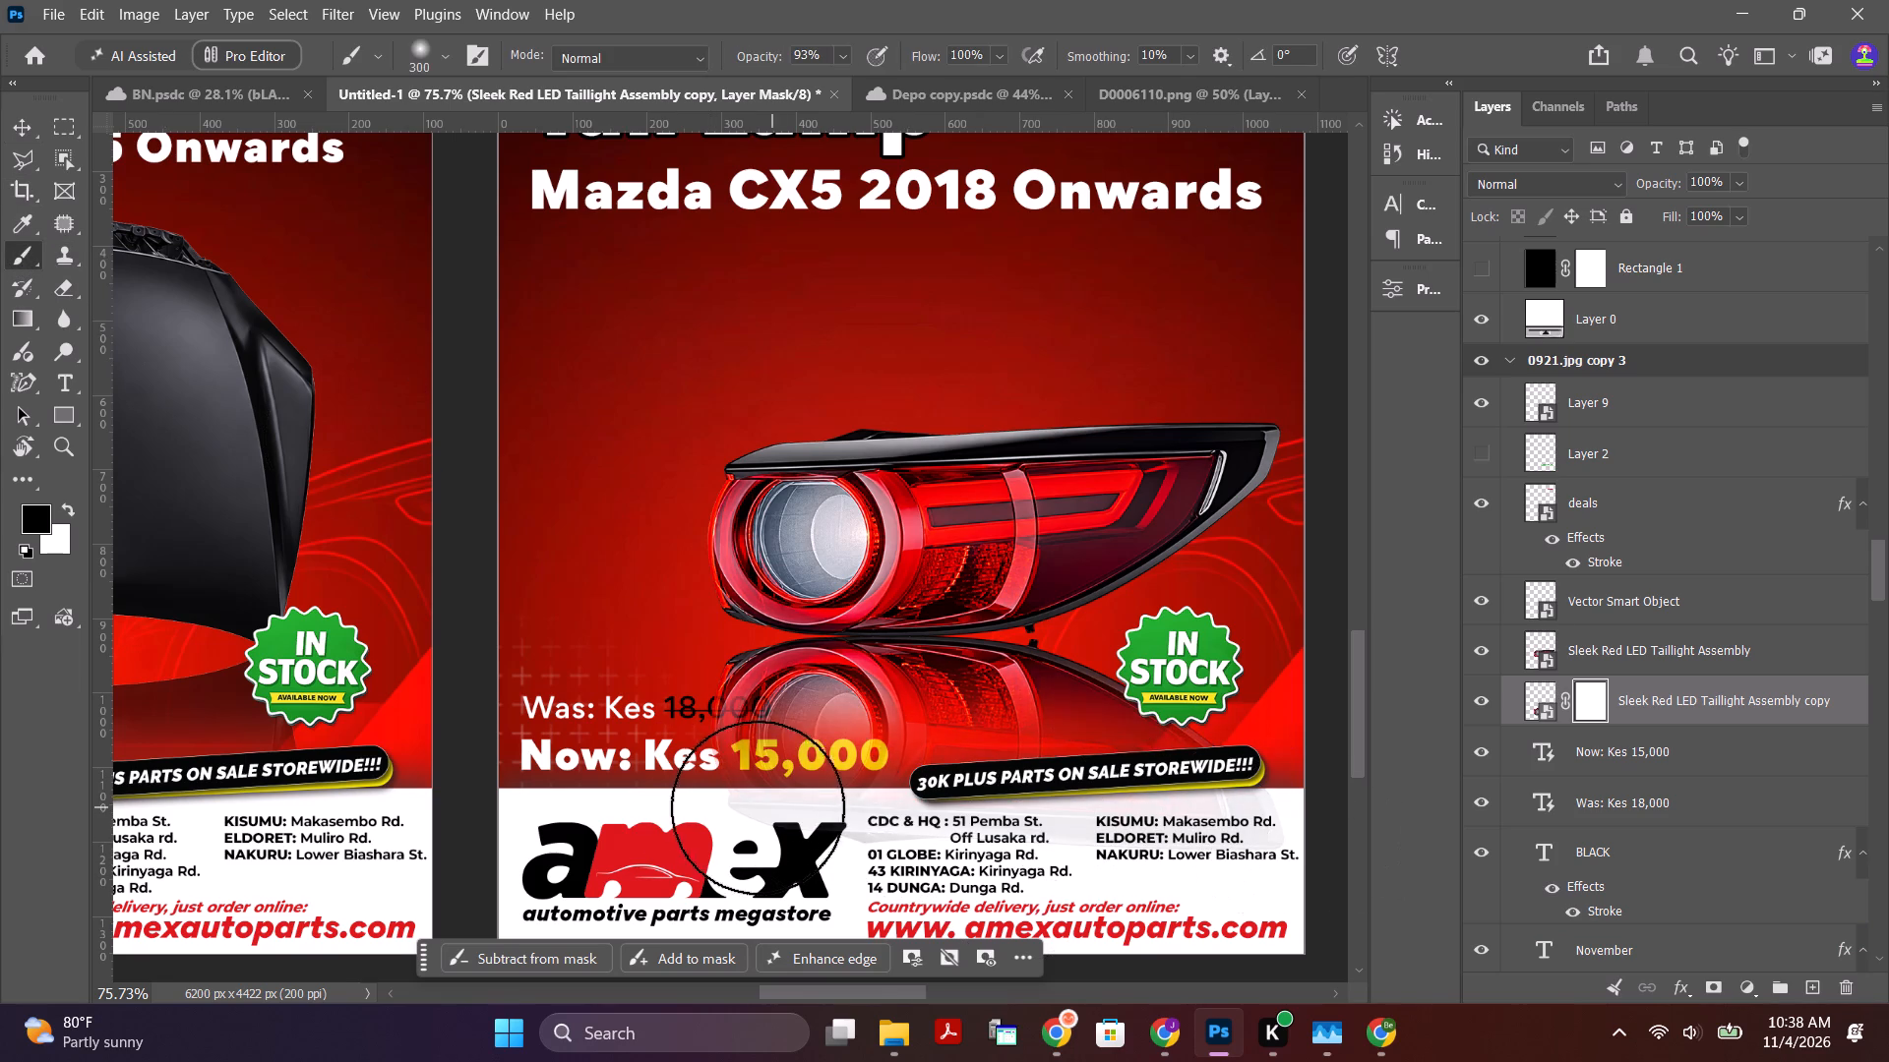
{"action": "left_click_drag", "start_coordinate": [758, 807], "coordinate": [839, 801]}
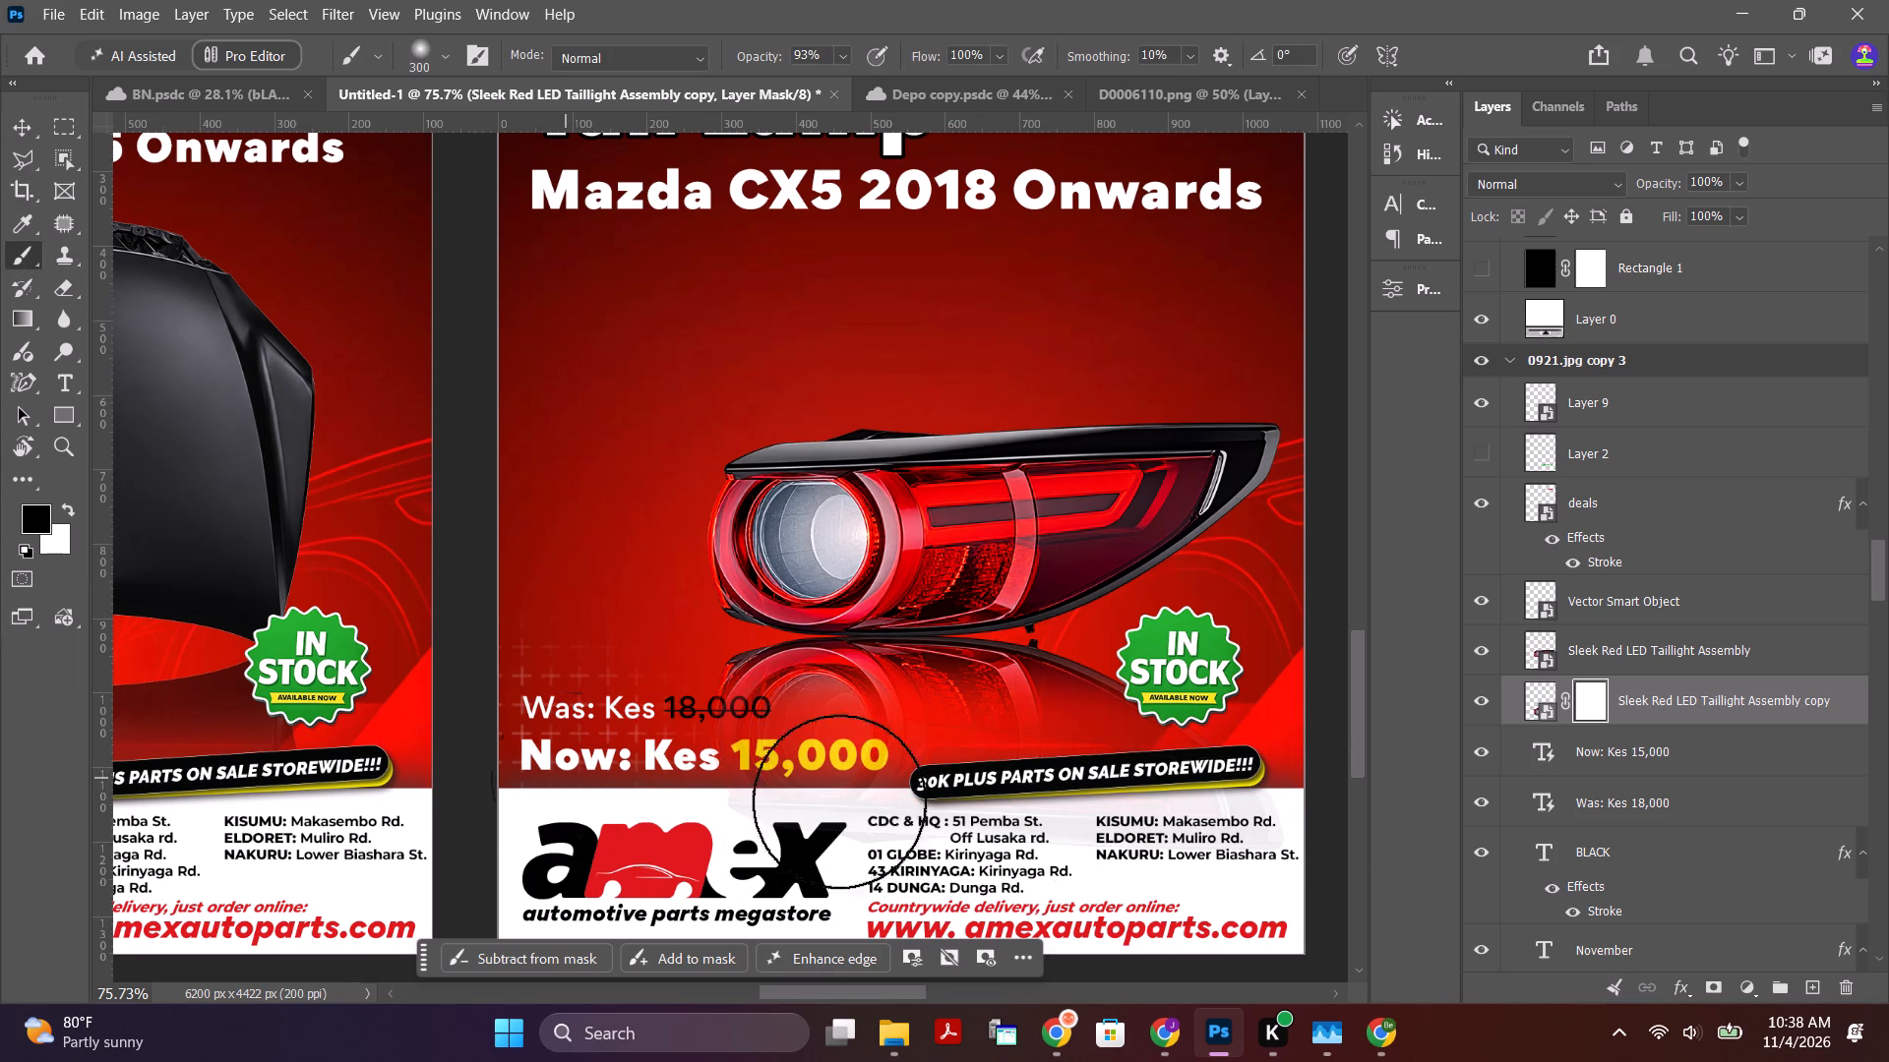
{"action": "left_click_drag", "start_coordinate": [839, 801], "coordinate": [588, 756]}
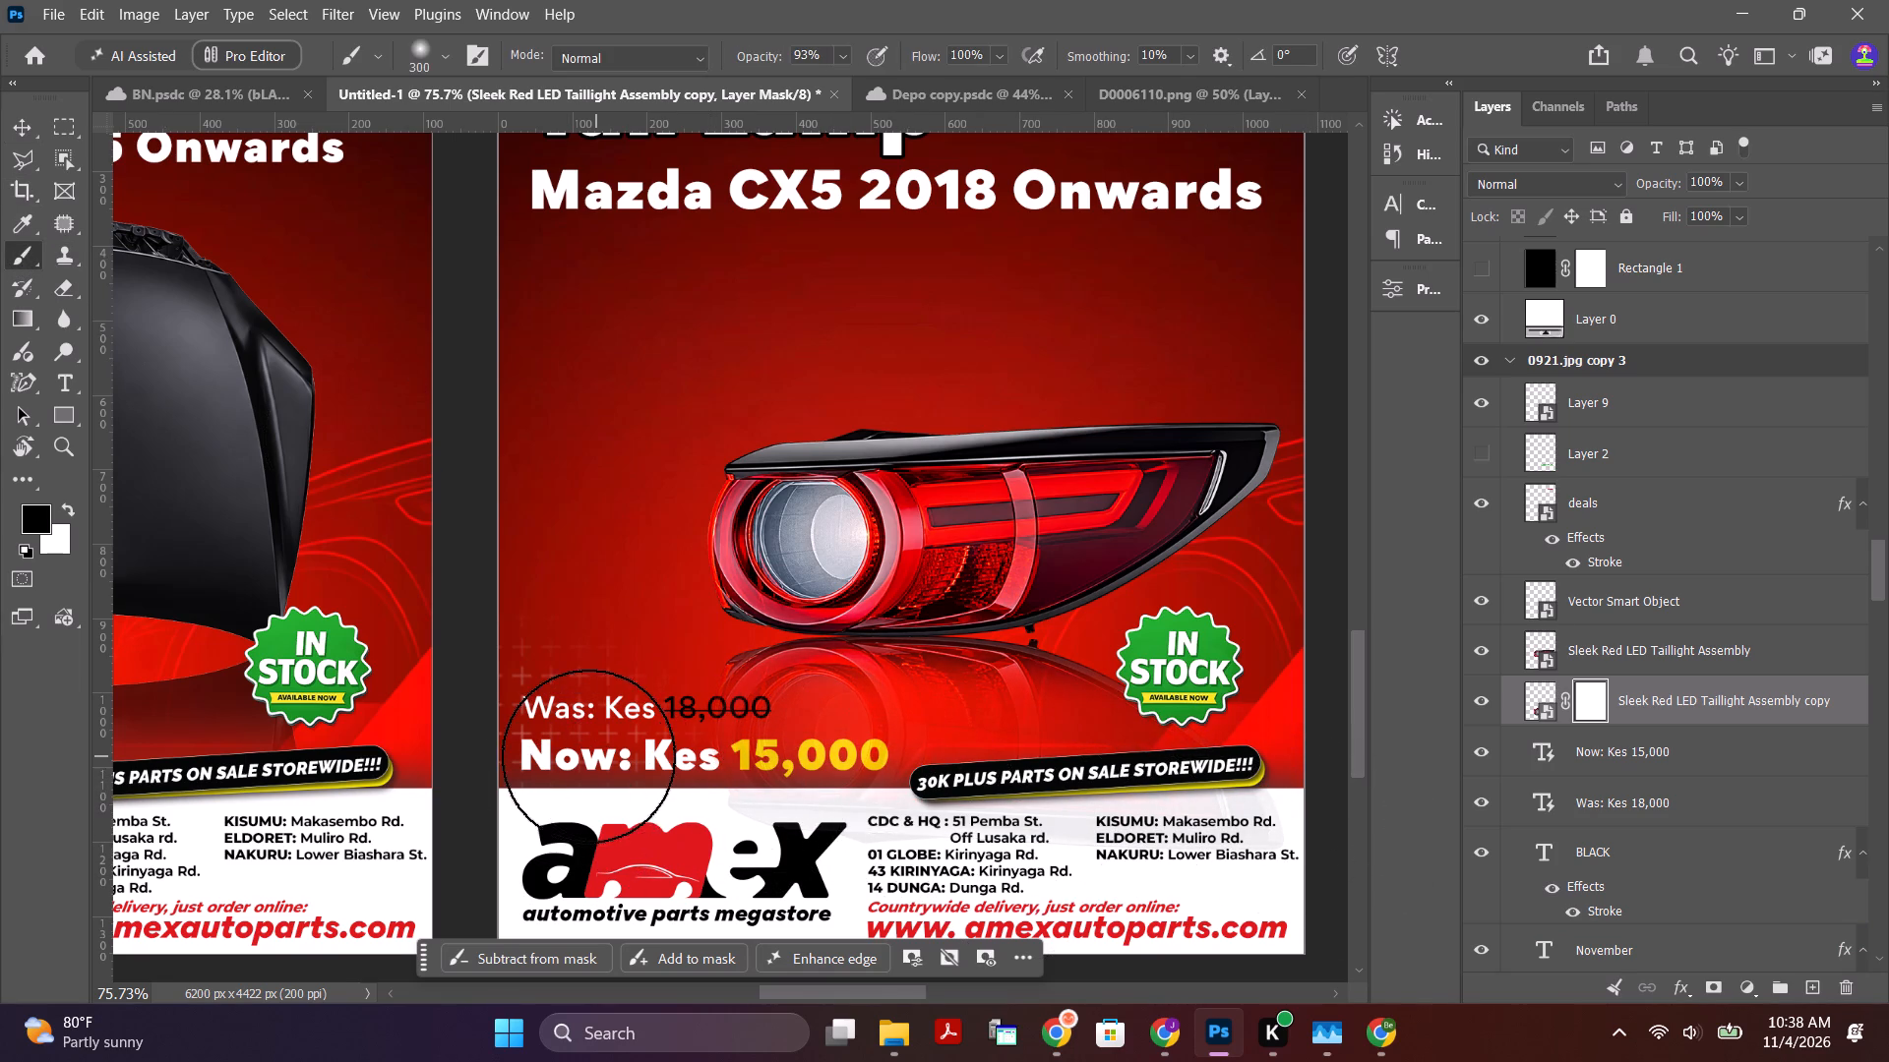
{"action": "left_click_drag", "start_coordinate": [588, 756], "coordinate": [1063, 834]}
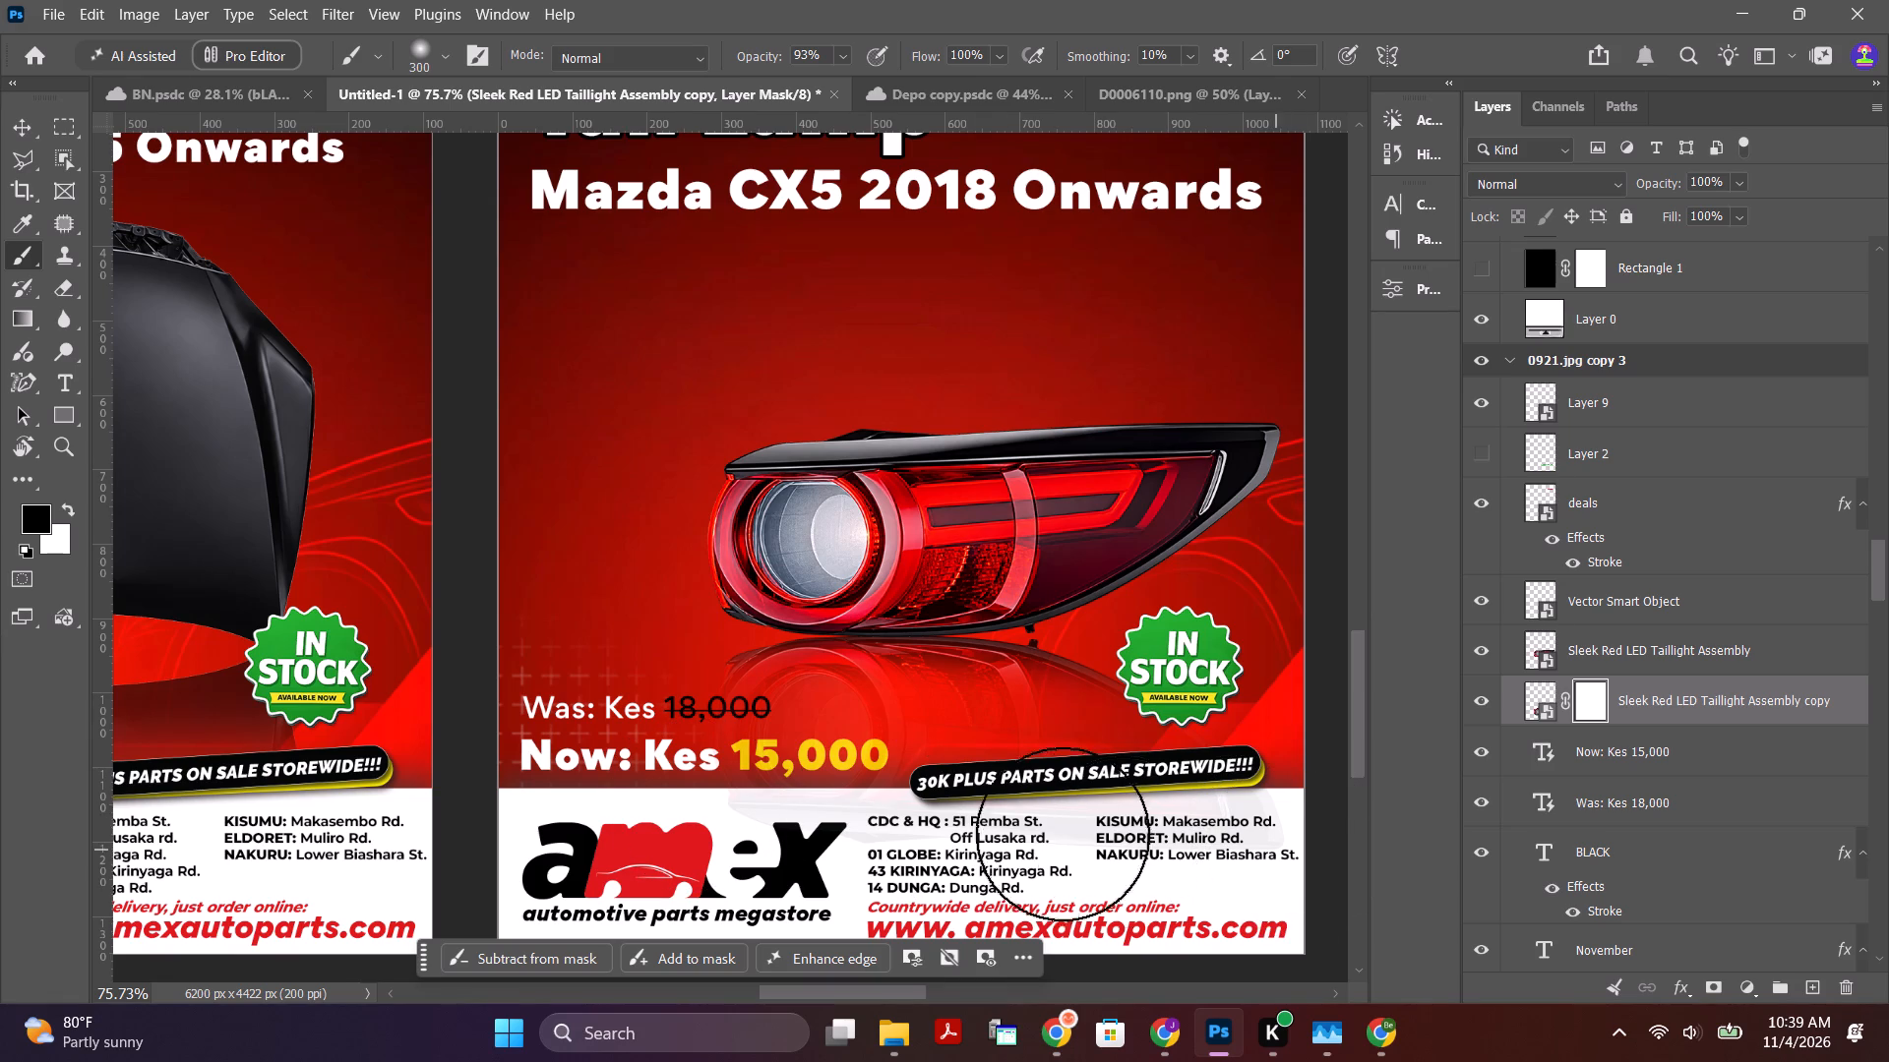
{"action": "left_click_drag", "start_coordinate": [1063, 834], "coordinate": [1374, 846]}
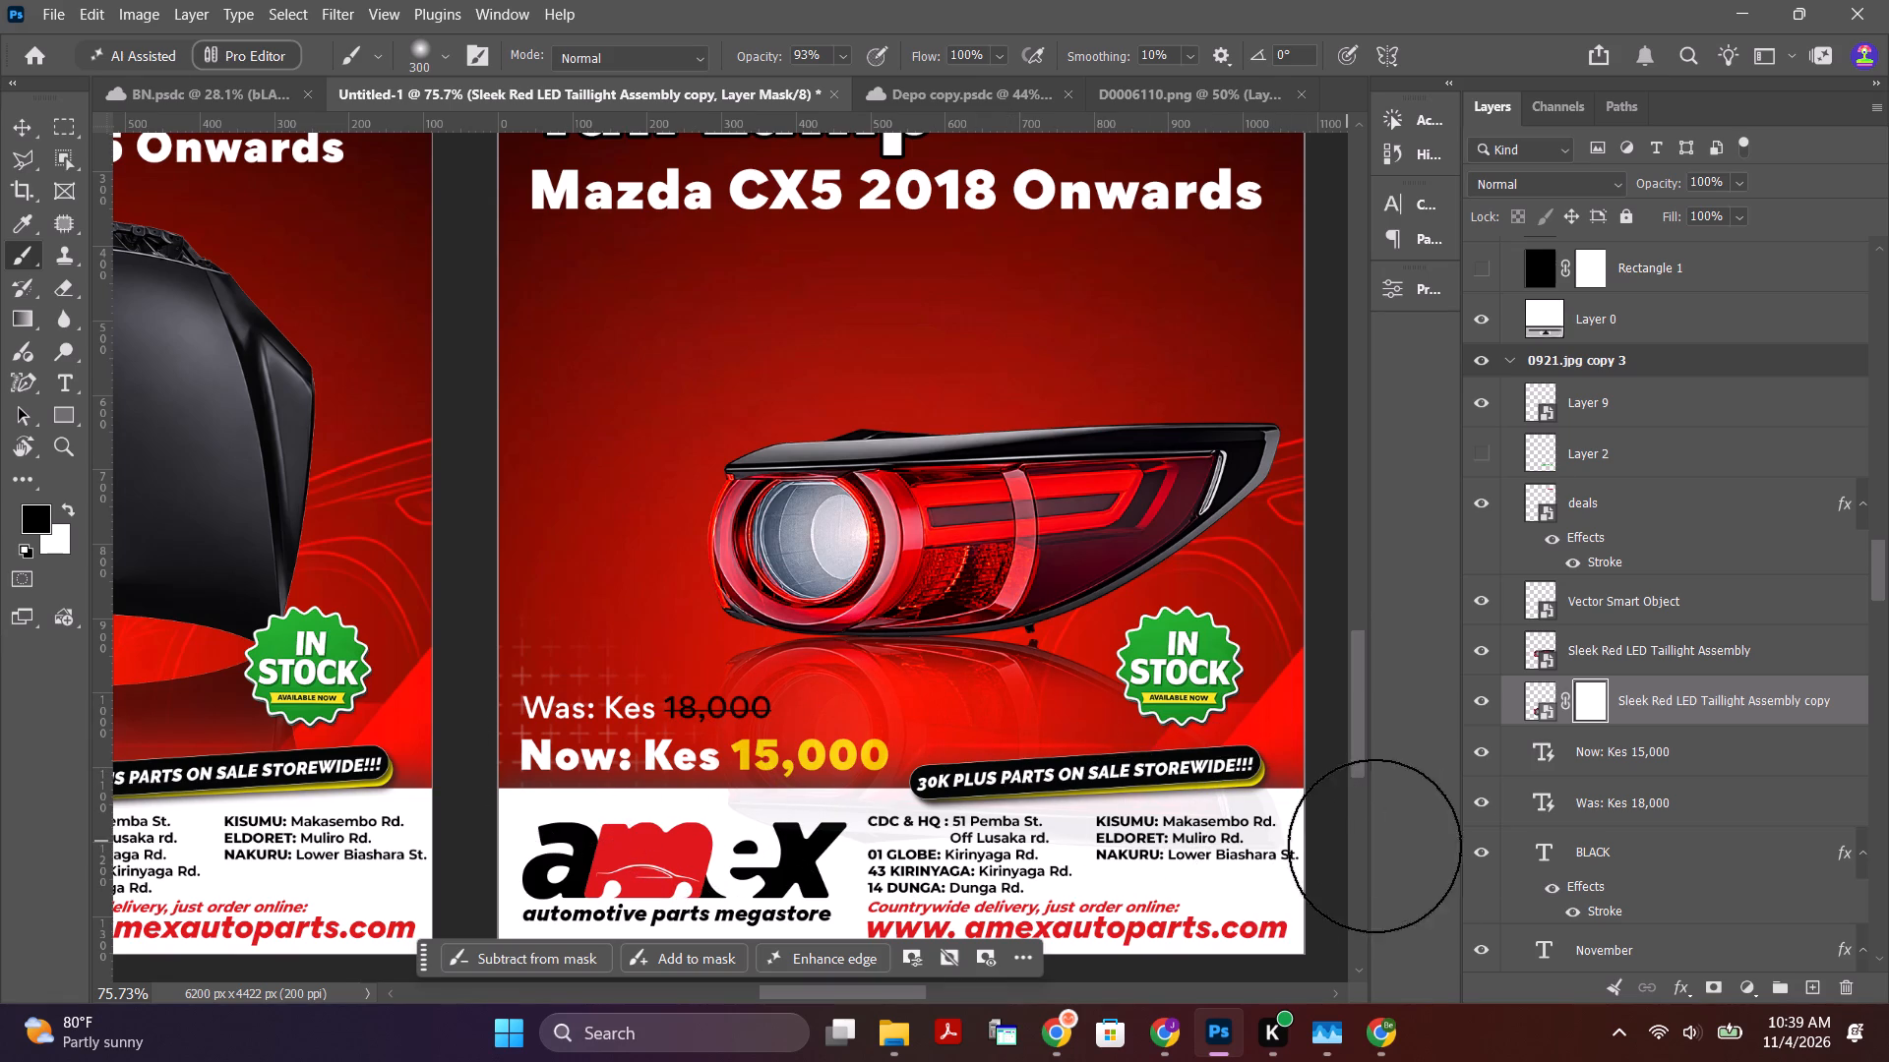
{"action": "left_click_drag", "start_coordinate": [1374, 846], "coordinate": [1474, 861]}
Link the Sleek Red LED Taillight Assembly layer with its masked reflection copy.
{"action": "left_click", "coordinate": [1412, 117]}
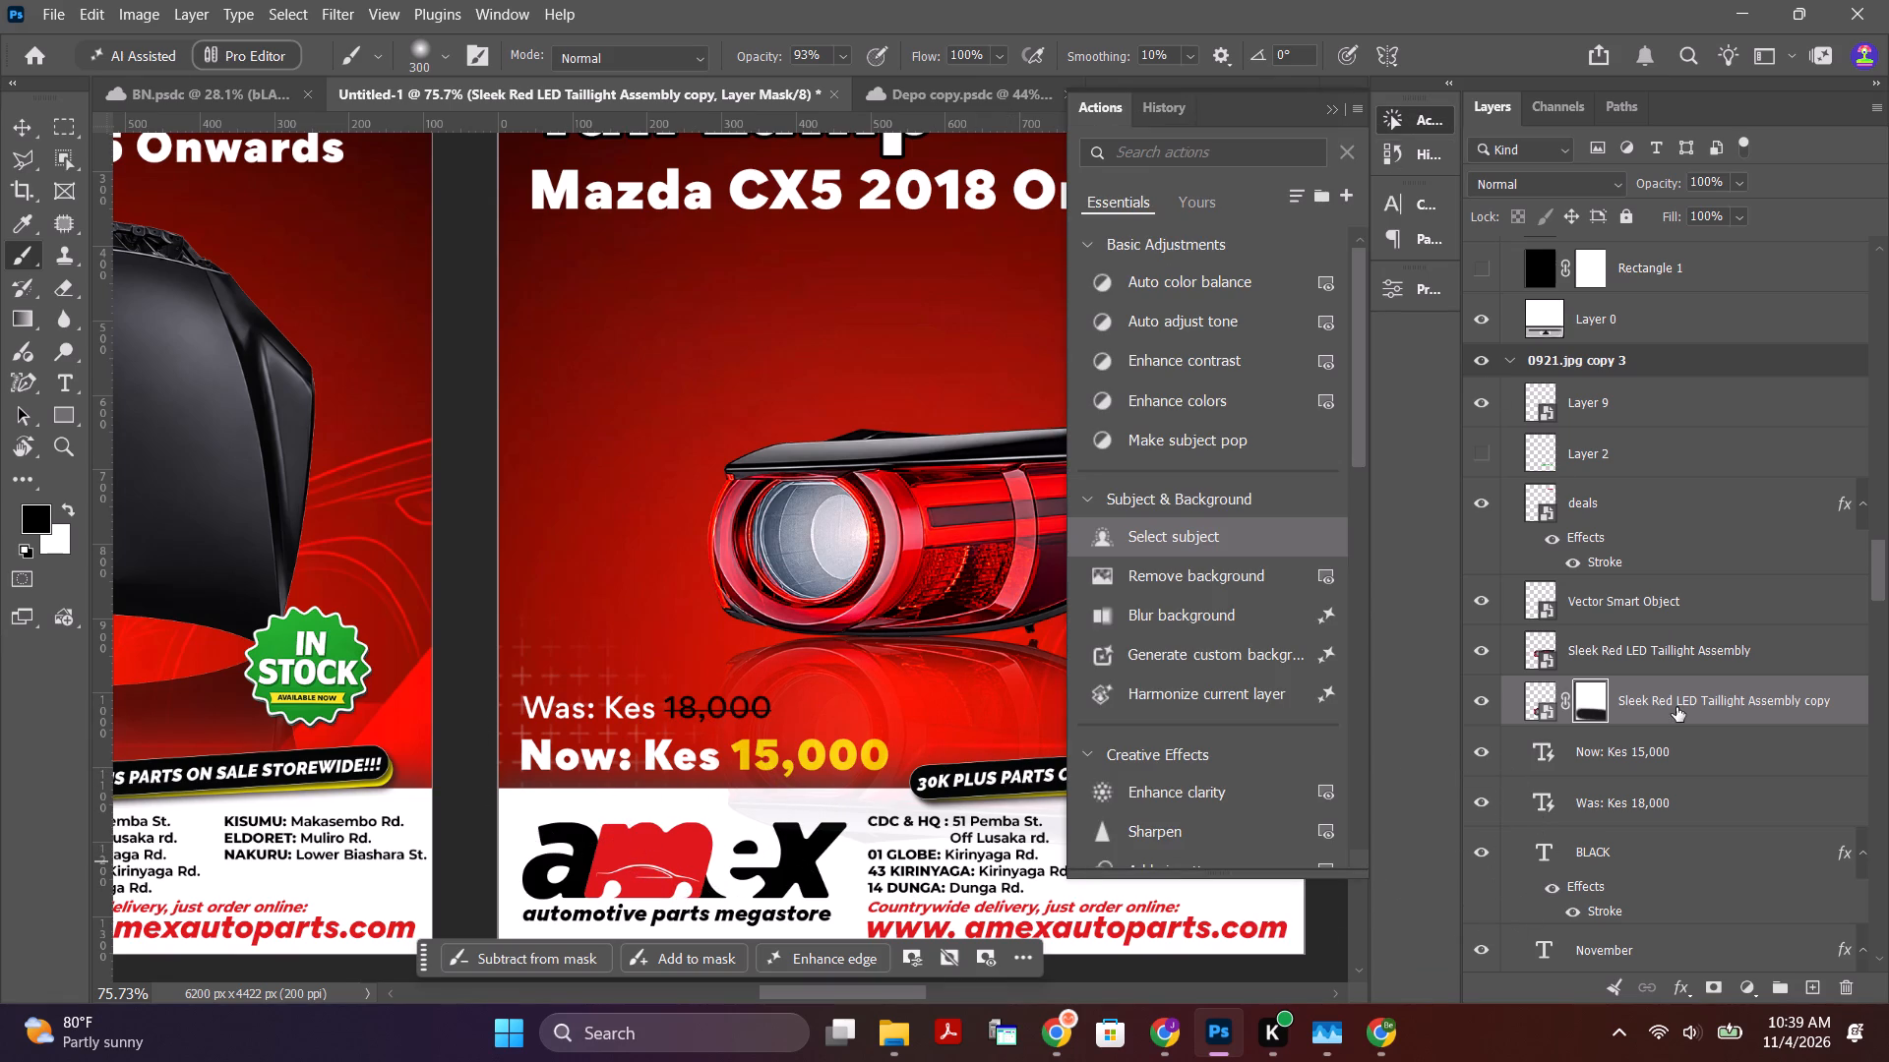
{"action": "left_click", "coordinate": [1683, 661], "text": "shift"}
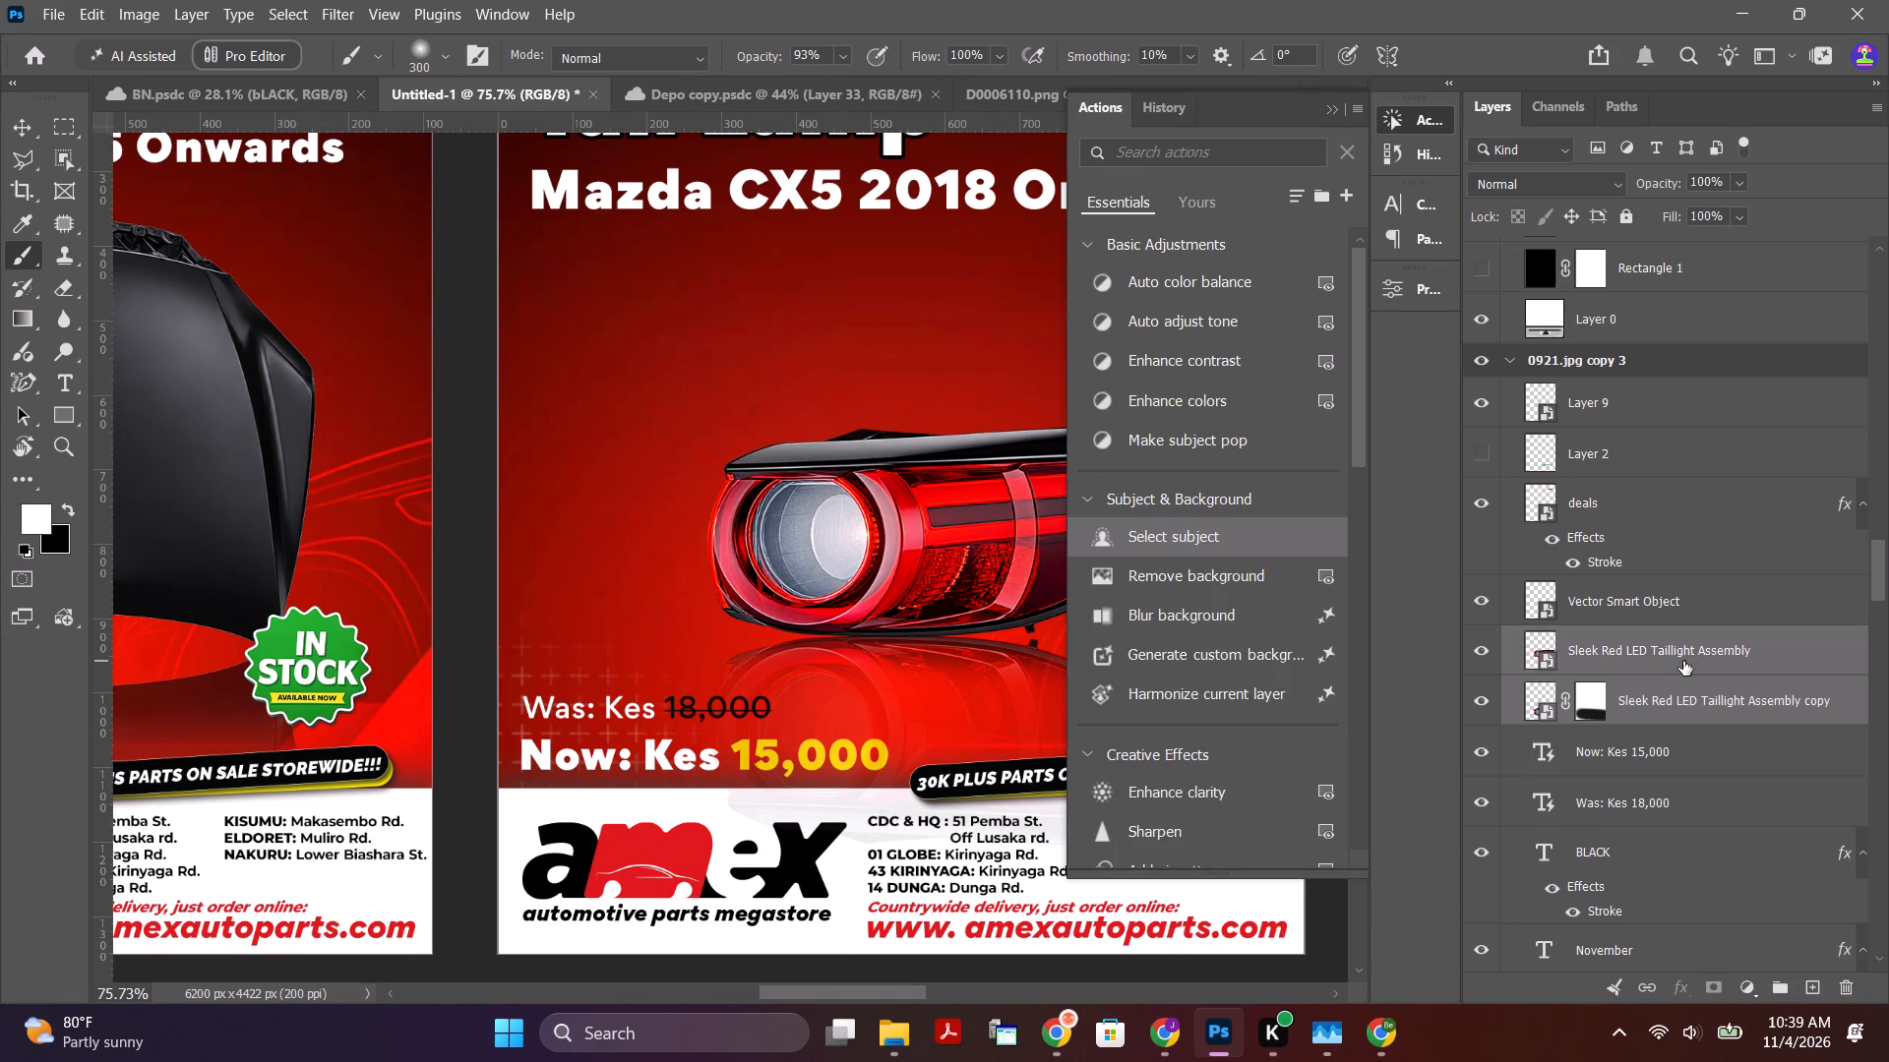
{"action": "right_click", "coordinate": [1683, 660]}
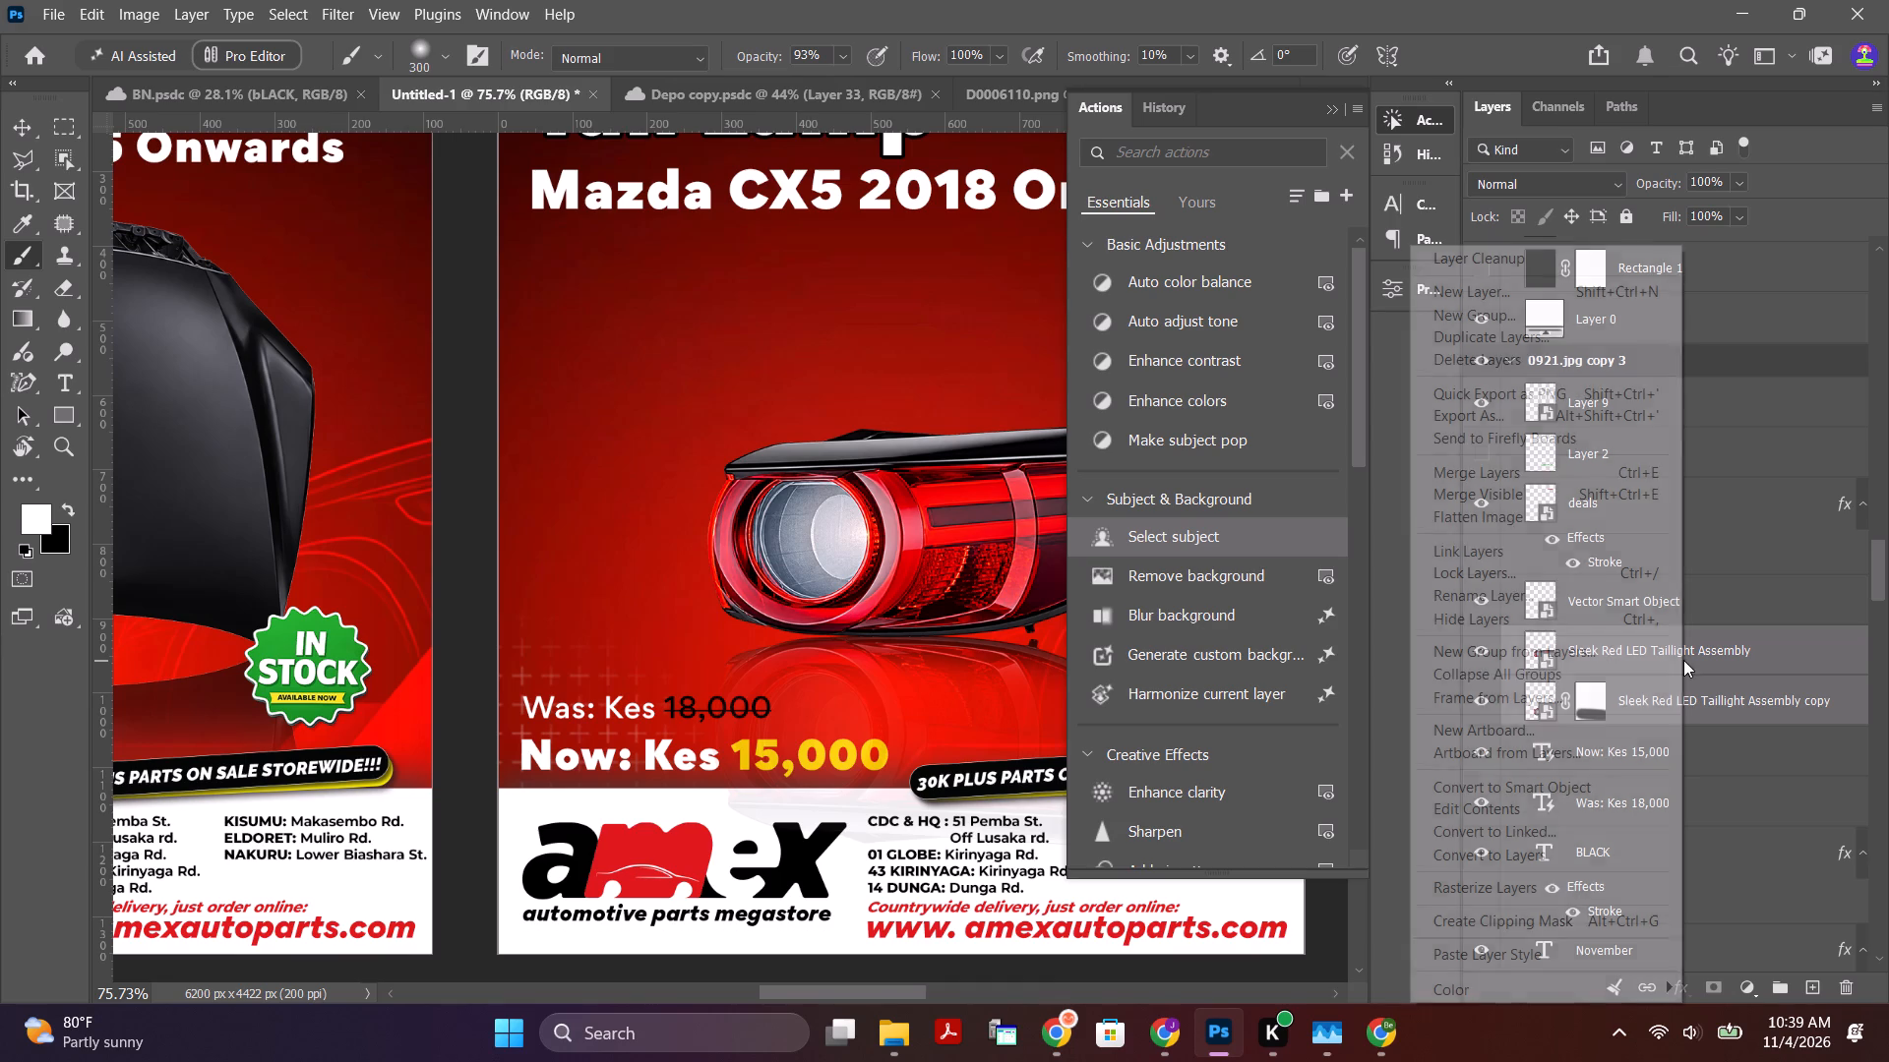
{"action": "left_click", "coordinate": [1533, 556]}
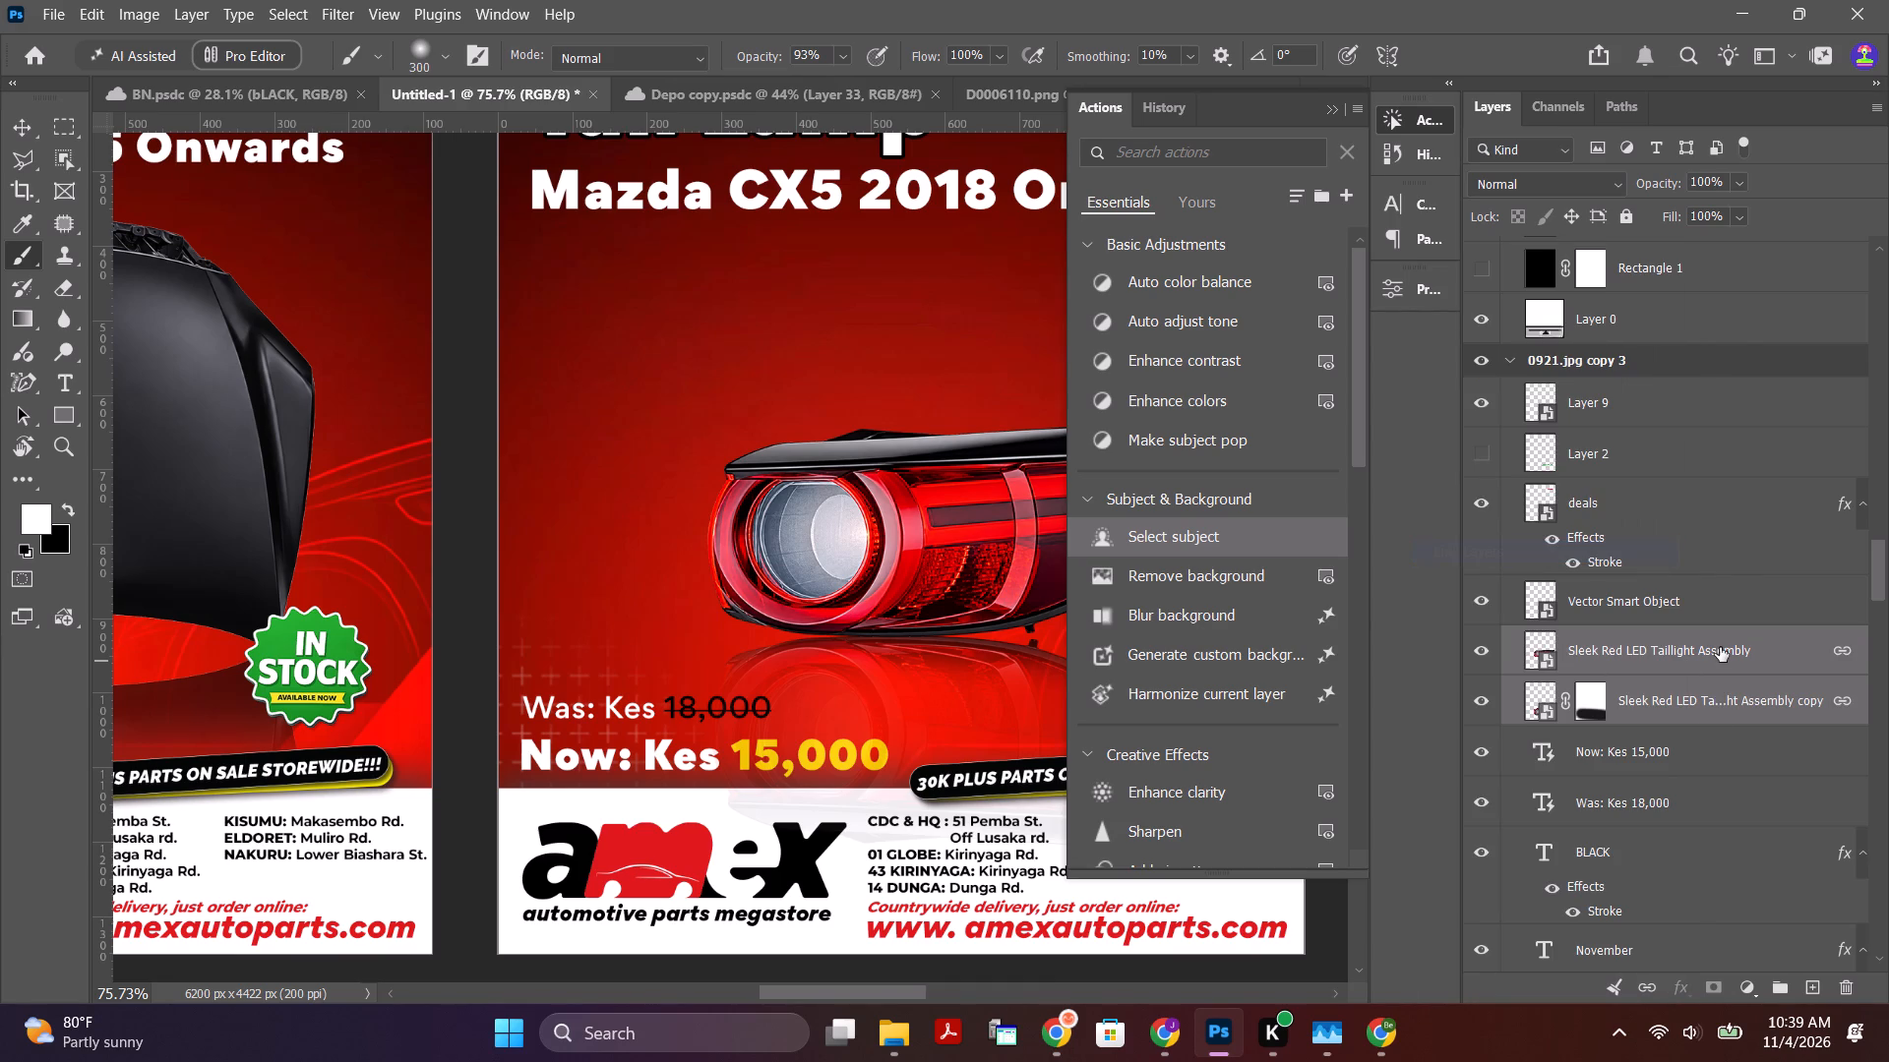
{"action": "key", "text": "ctrl+t"}
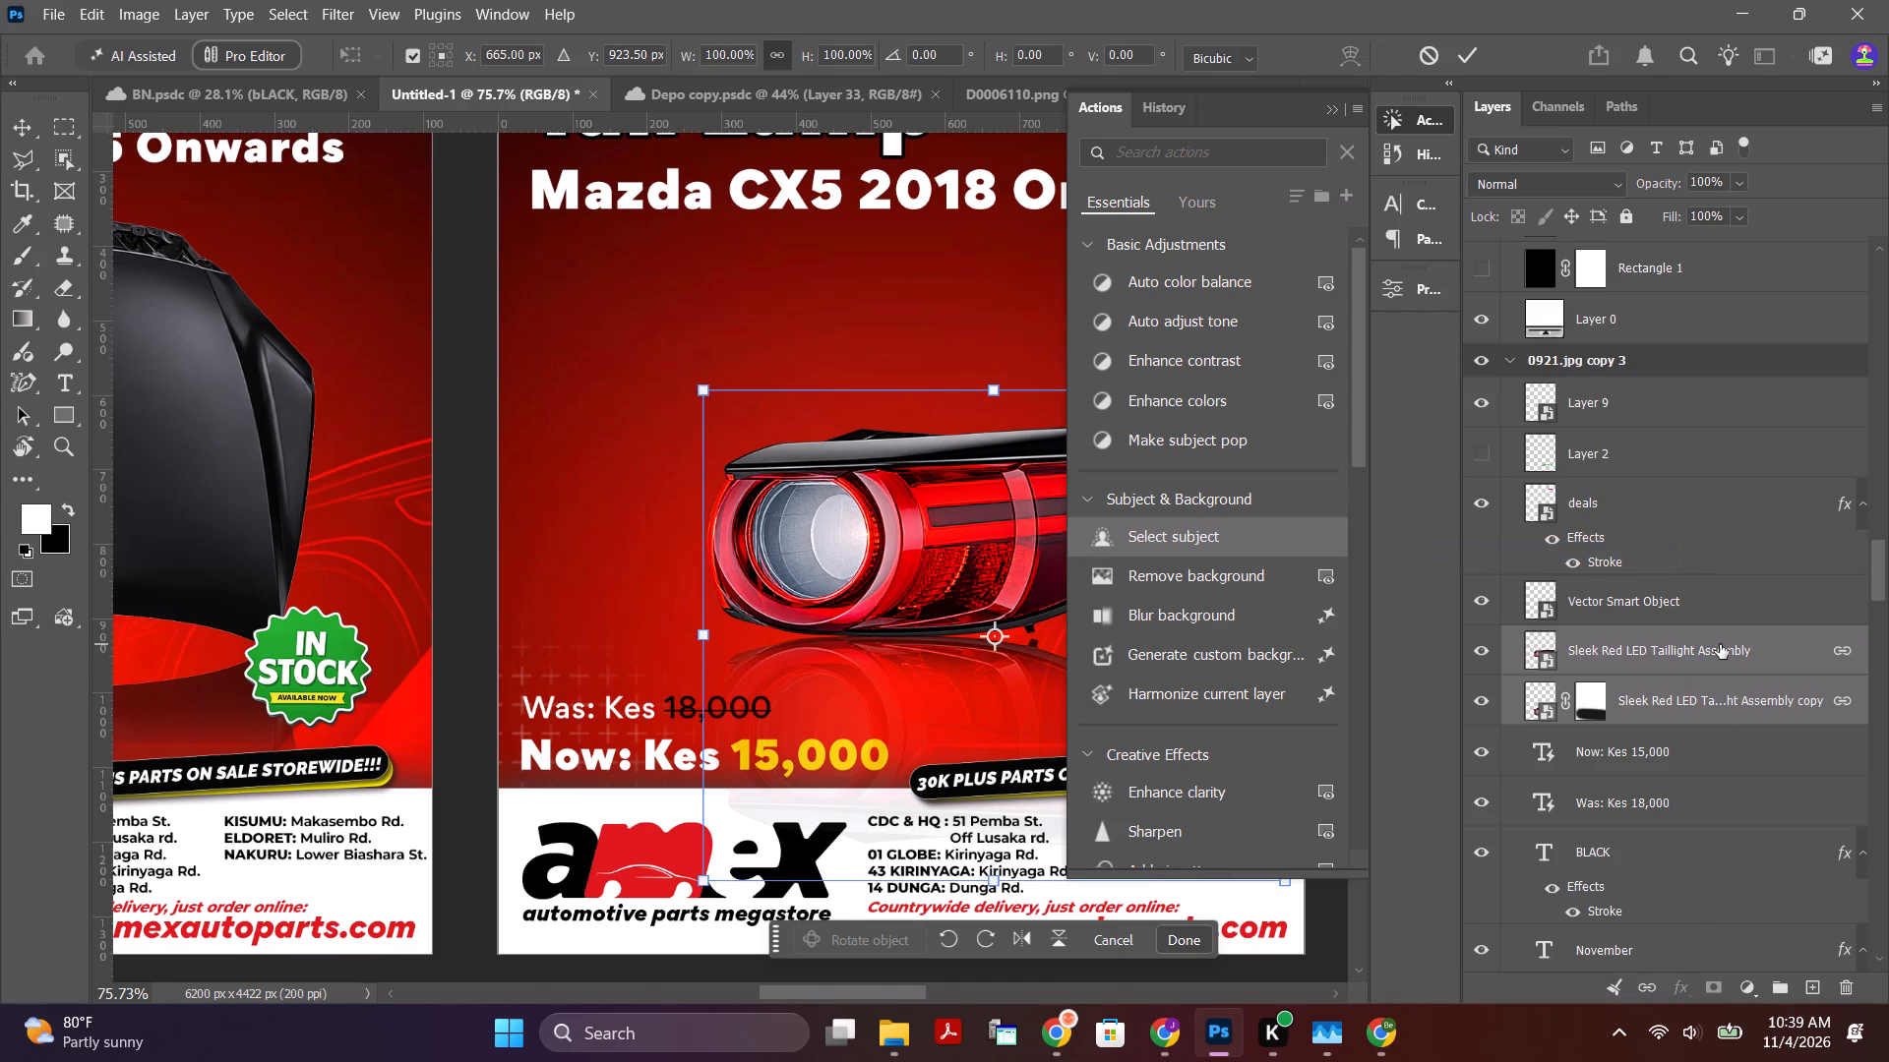
{"action": "left_click", "coordinate": [1467, 60]}
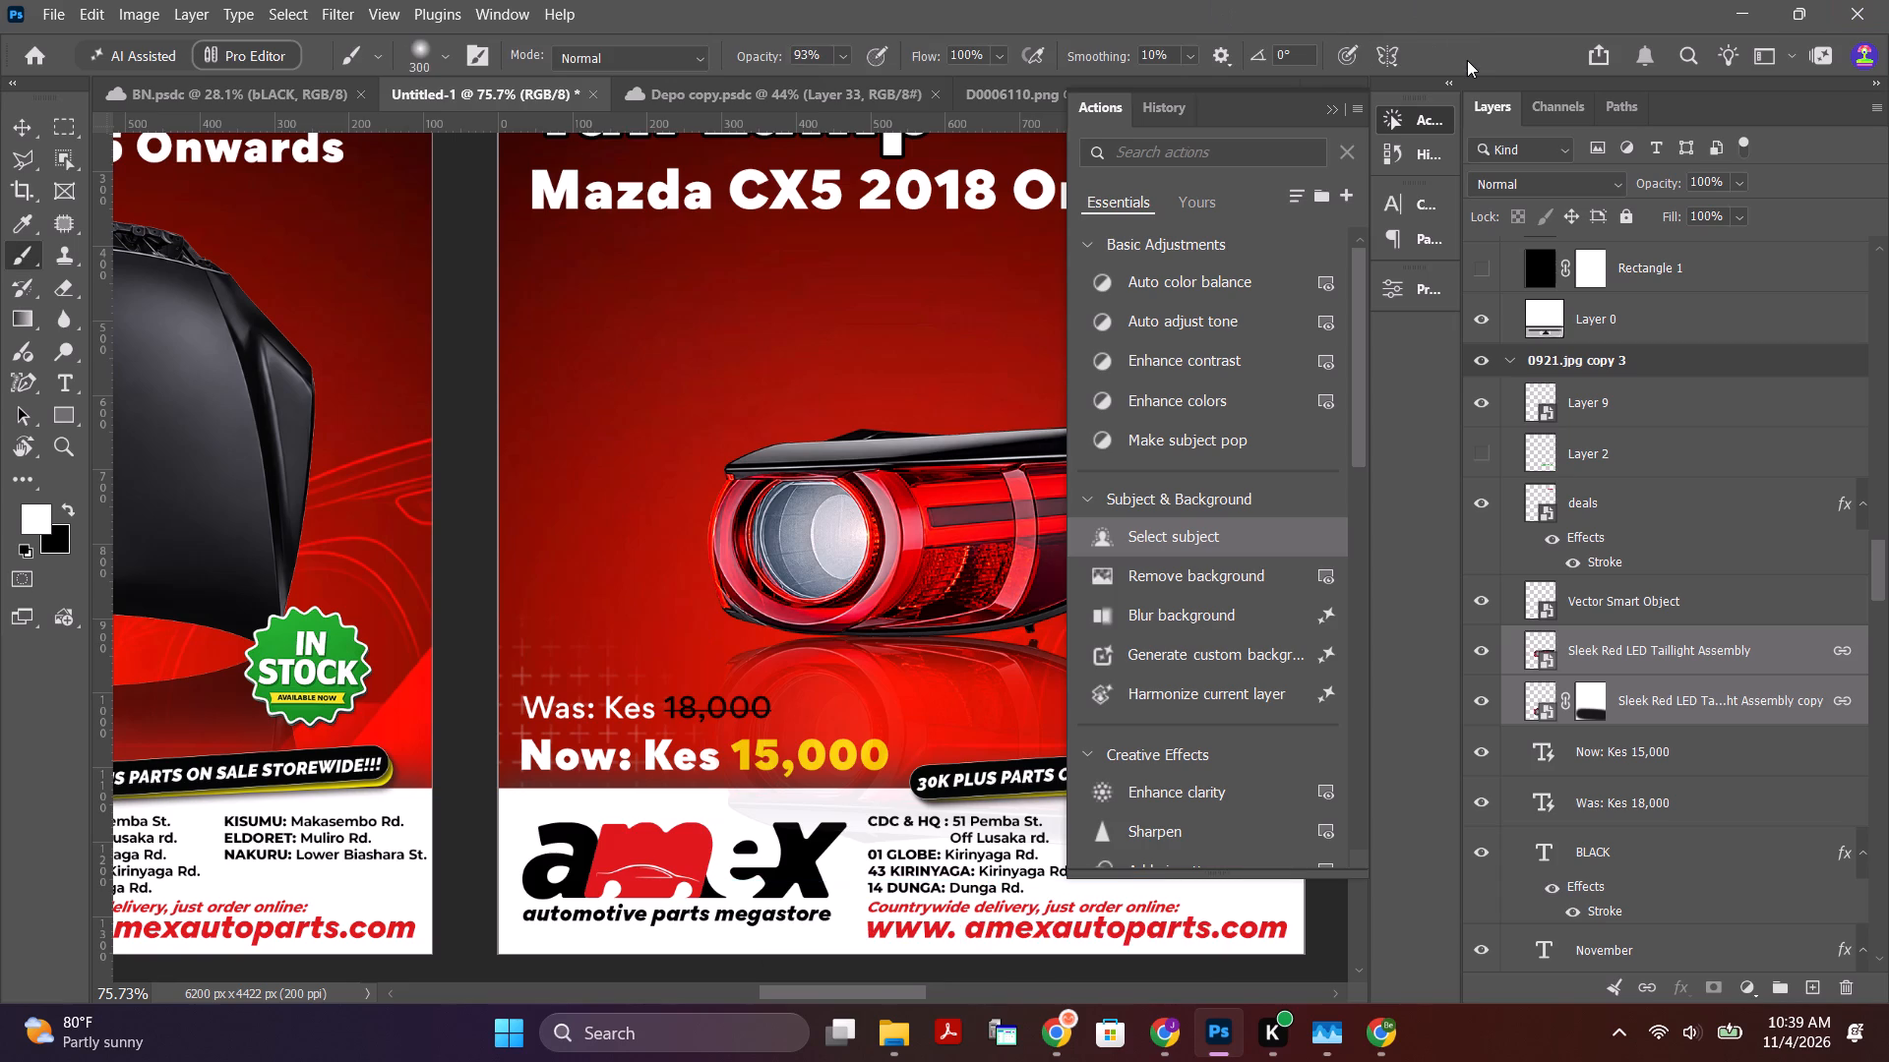
Duplicate the linked taillight and reflection pair and flip the duplicates horizontally.
{"action": "key", "text": "ctrl+j"}
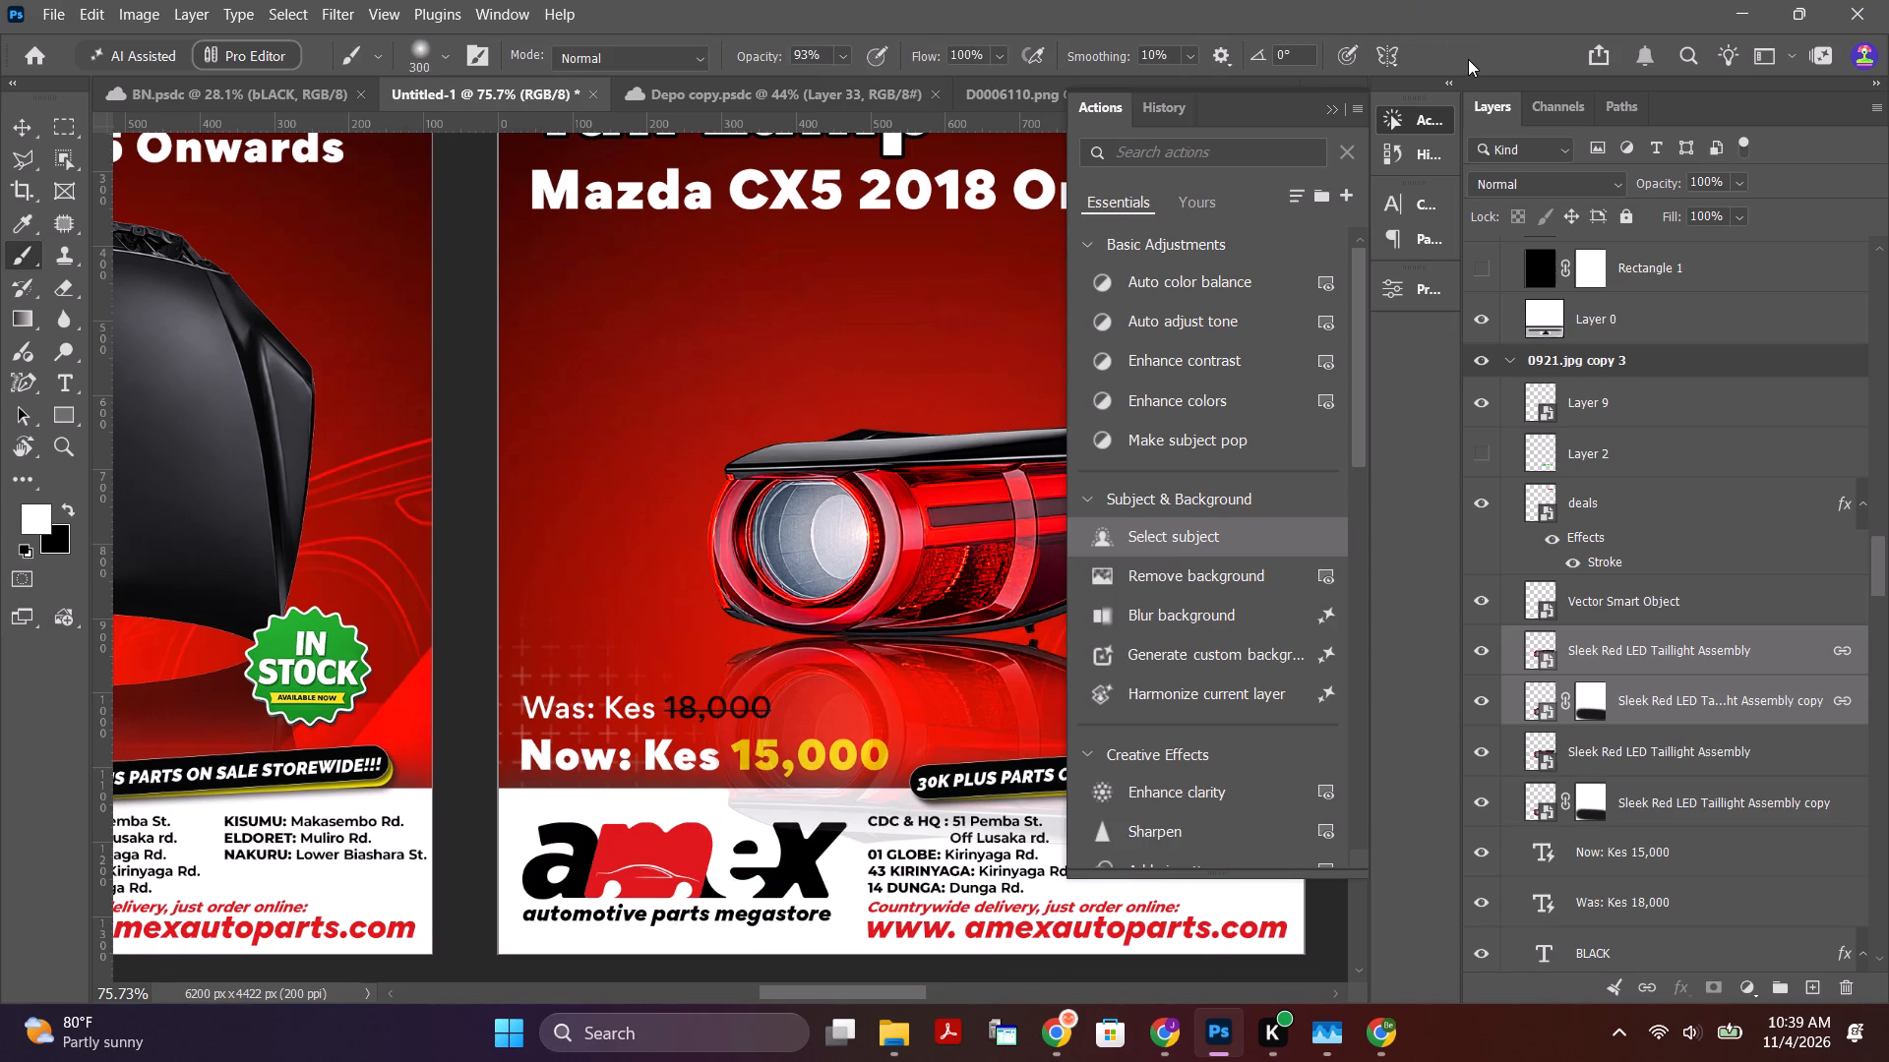
{"action": "key", "text": "ctrl+t"}
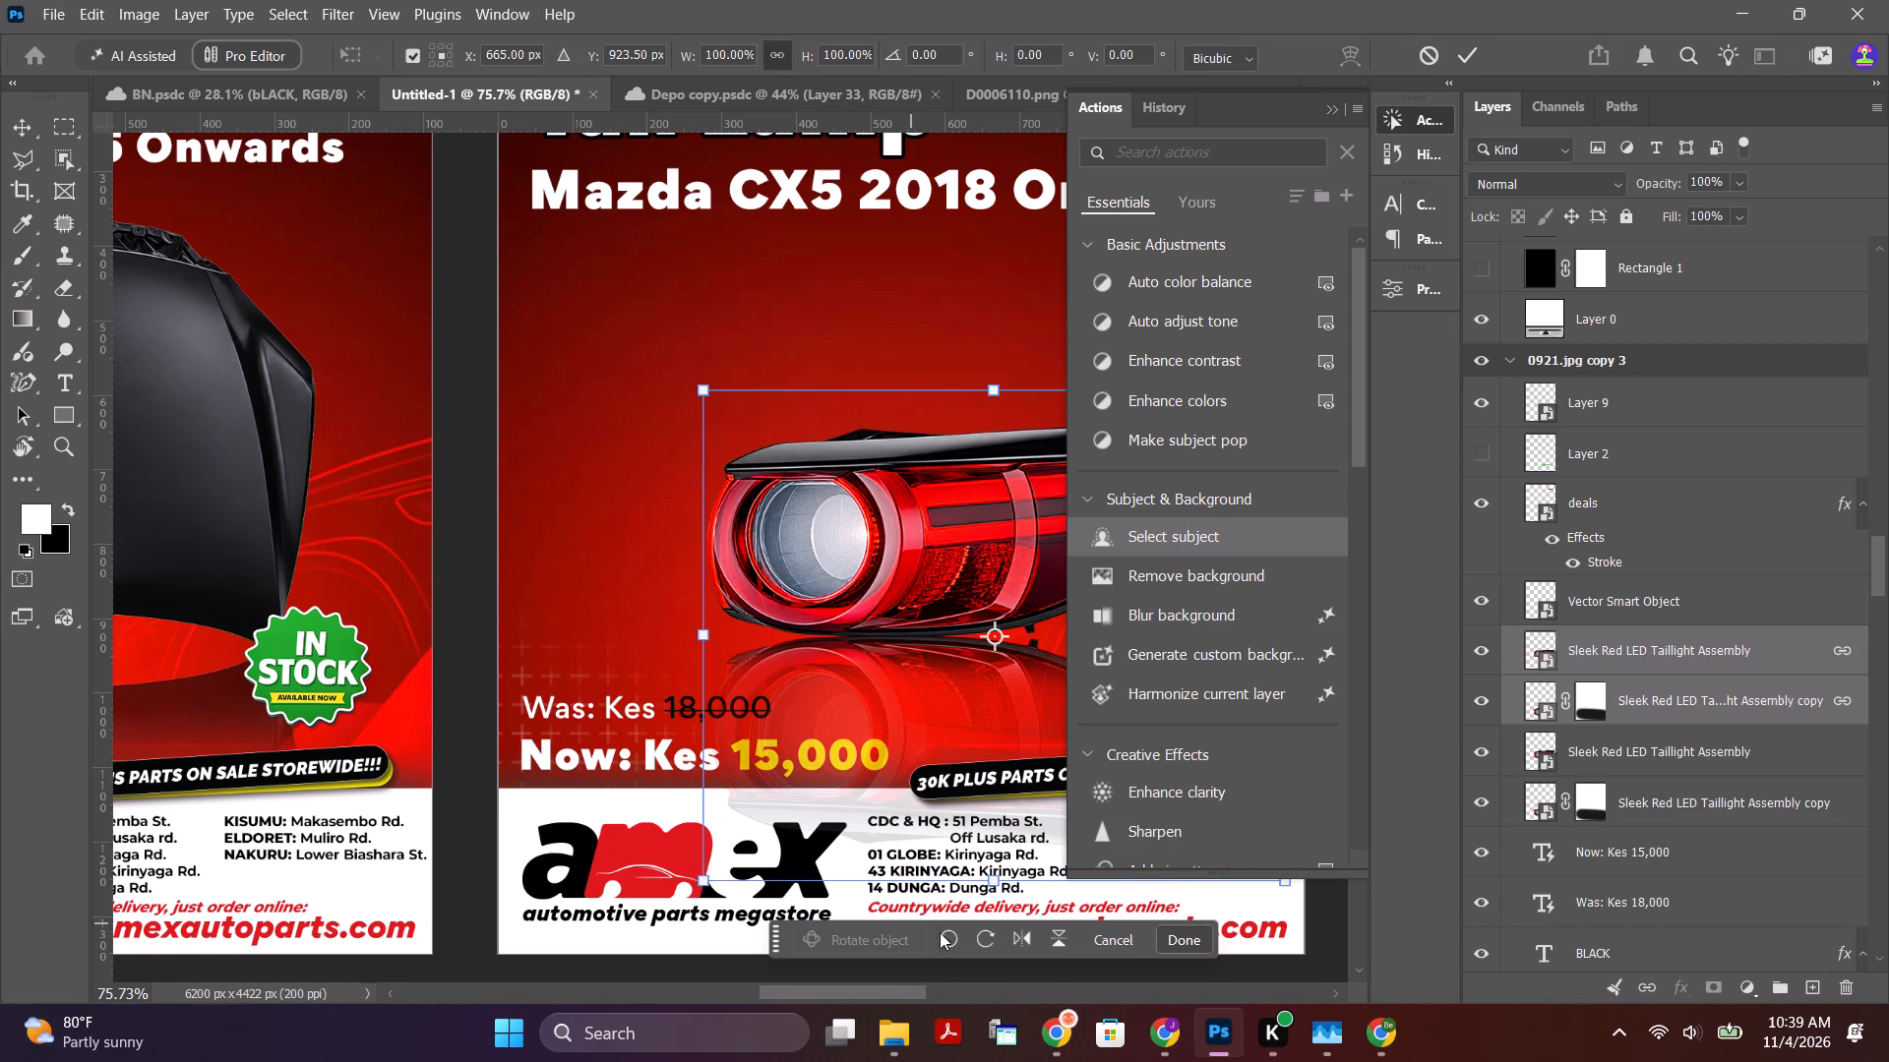
{"action": "left_click", "coordinate": [1015, 936]}
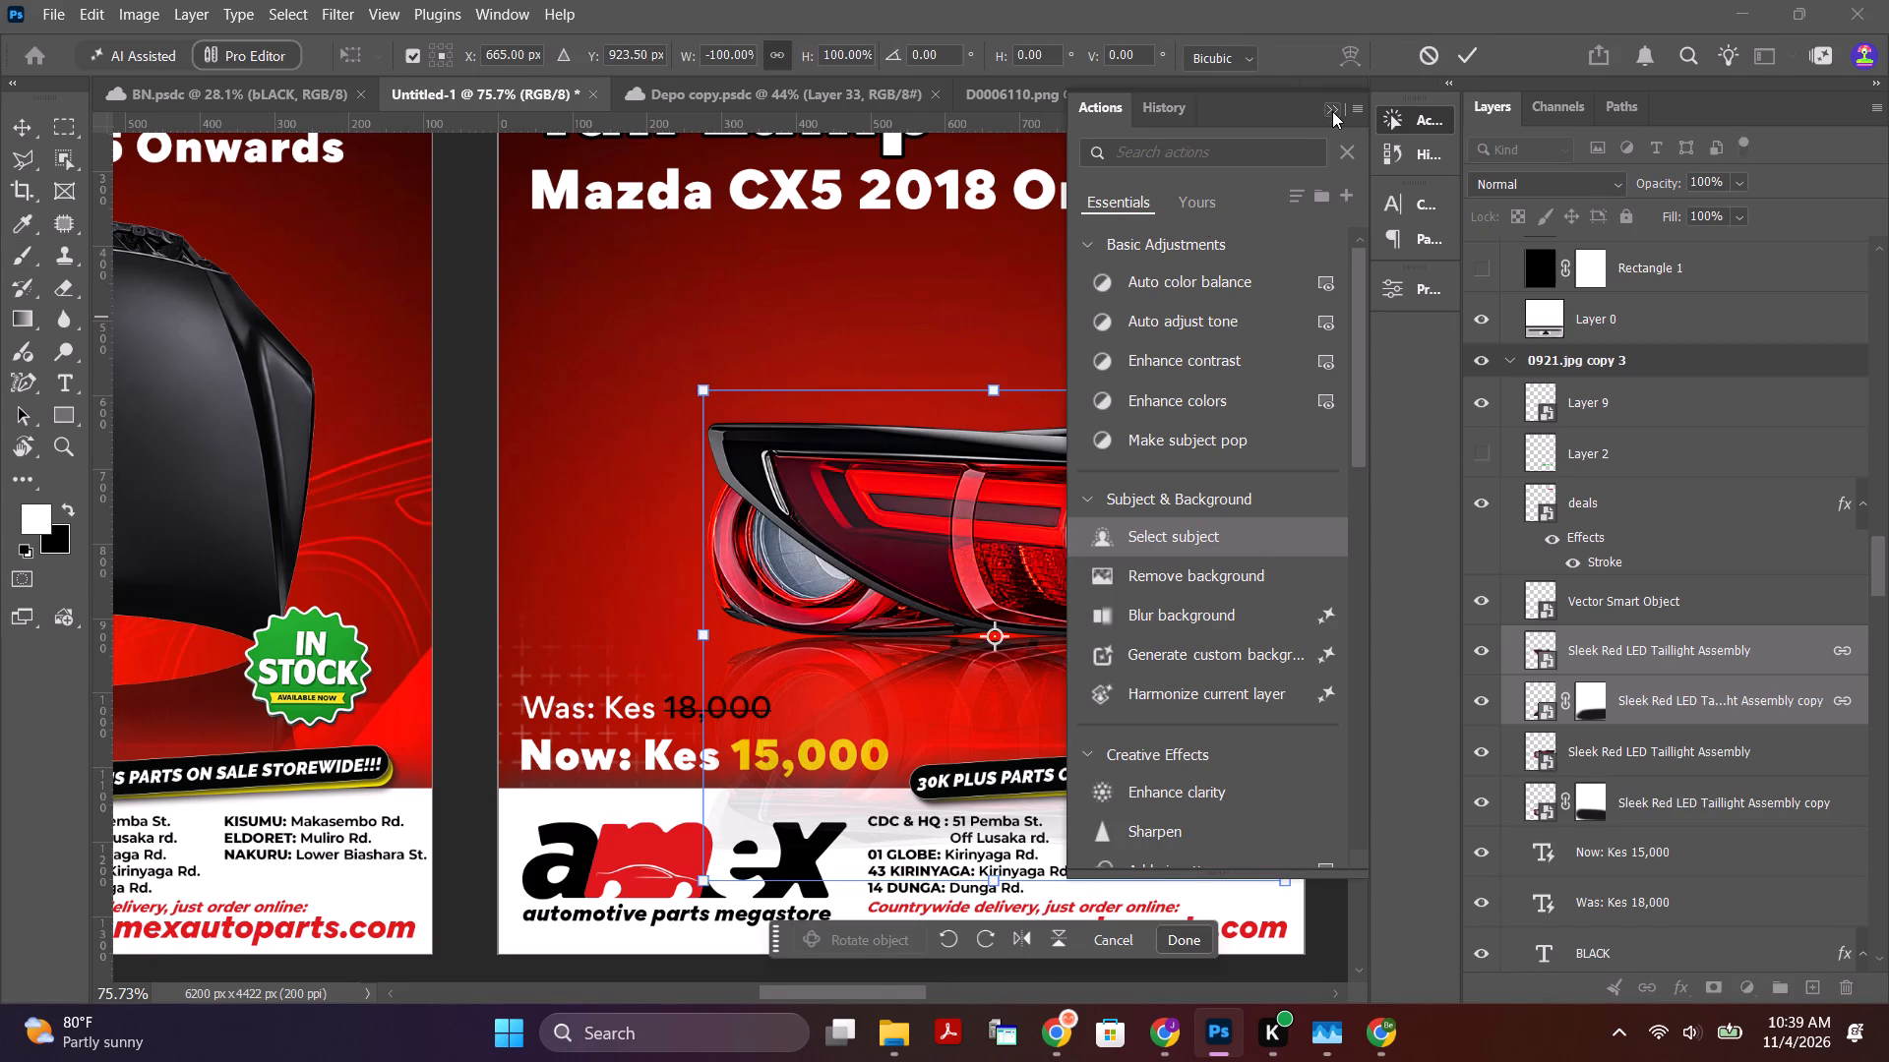
{"action": "left_click", "coordinate": [1332, 111]}
Scale the mirrored pair to about 63.66% and place it beneath the Mazda CX5 heading, near the poster's left edge.
{"action": "left_click_drag", "start_coordinate": [1085, 558], "coordinate": [861, 367]}
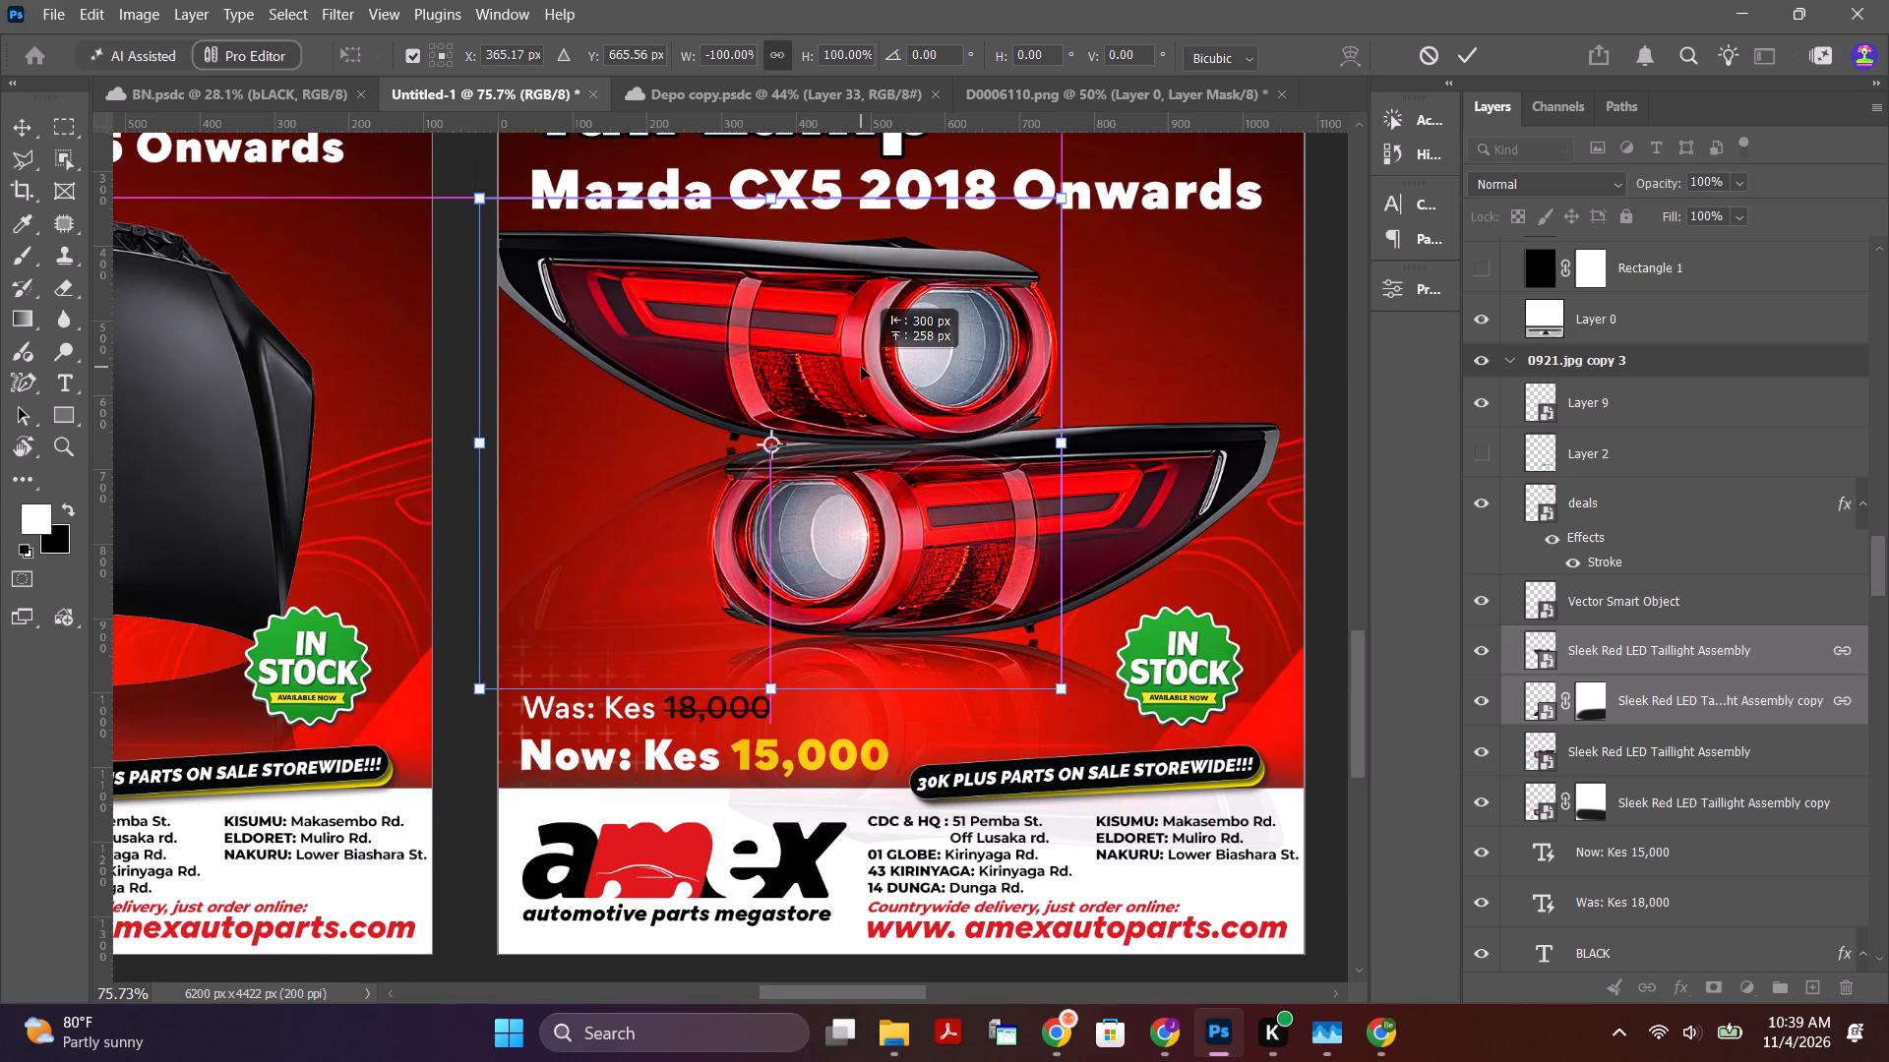
{"action": "left_click_drag", "start_coordinate": [861, 367], "coordinate": [897, 379]}
{"action": "key", "text": "ctrl+t"}
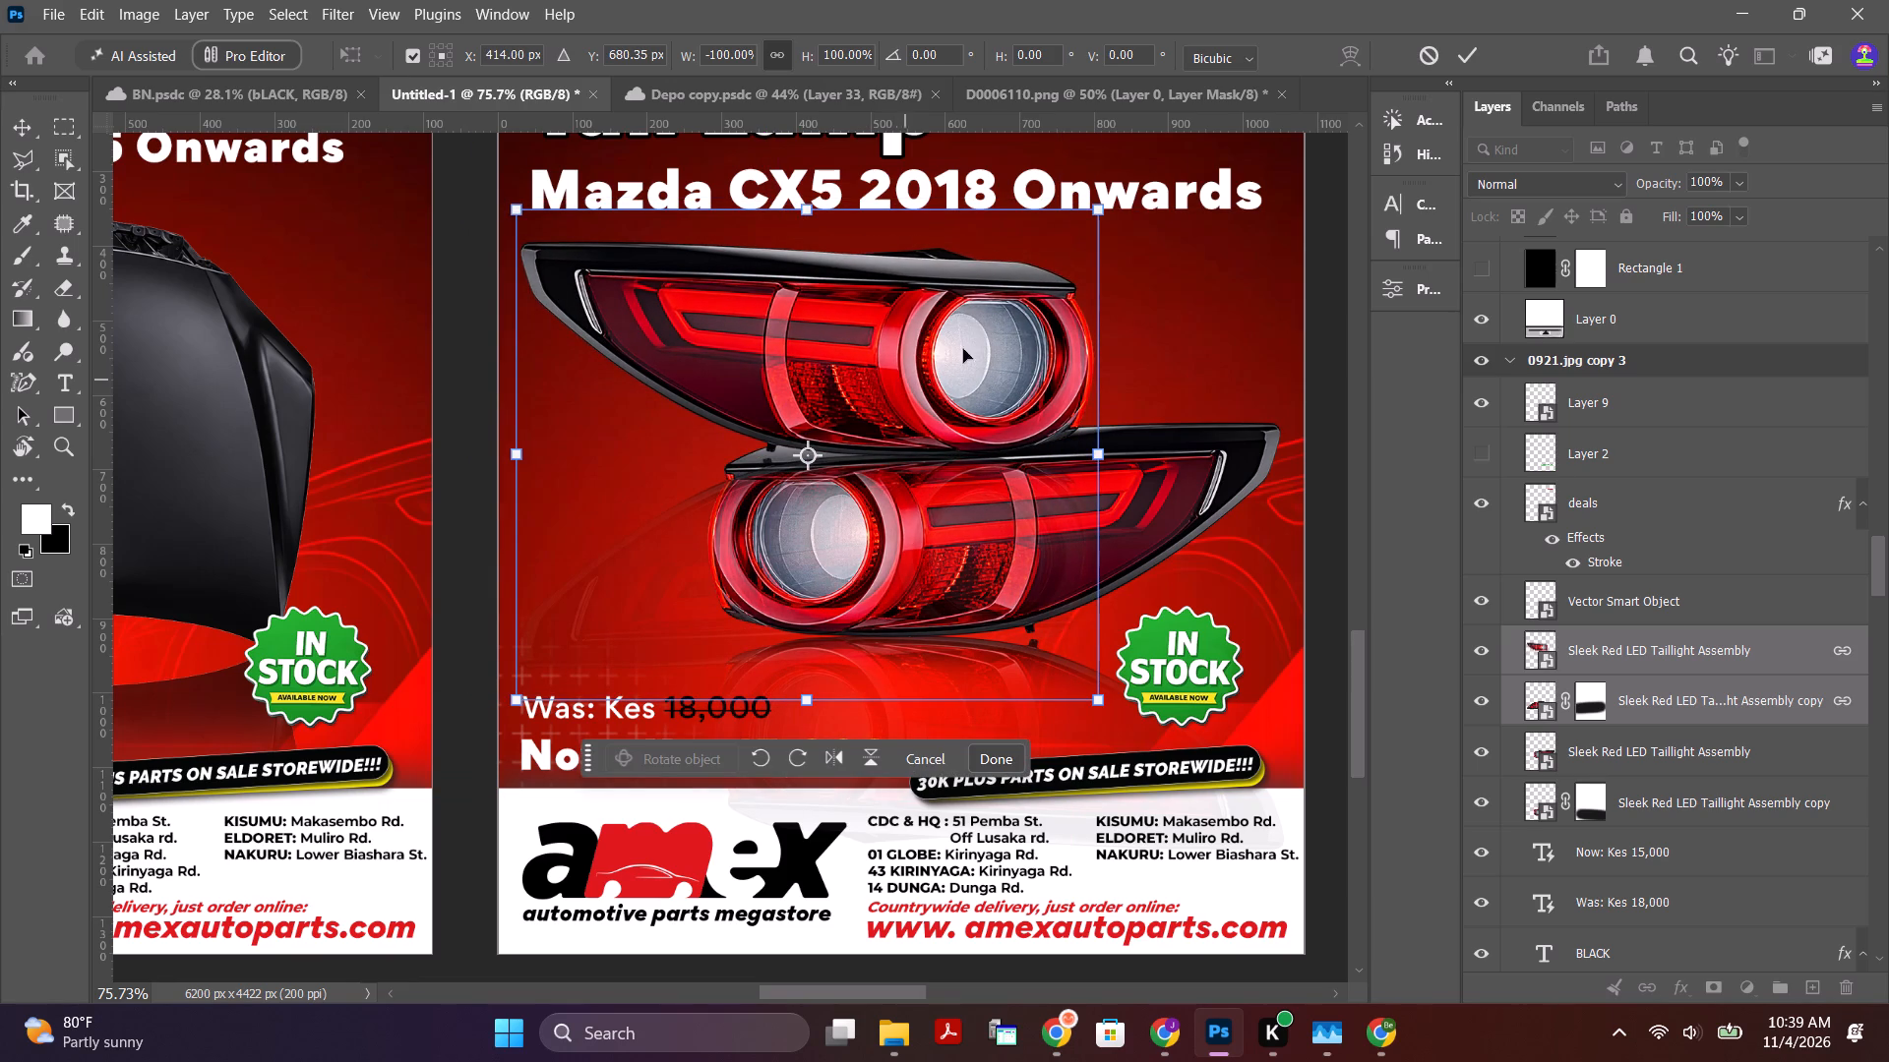
{"action": "left_click_drag", "start_coordinate": [1103, 206], "coordinate": [1076, 221]}
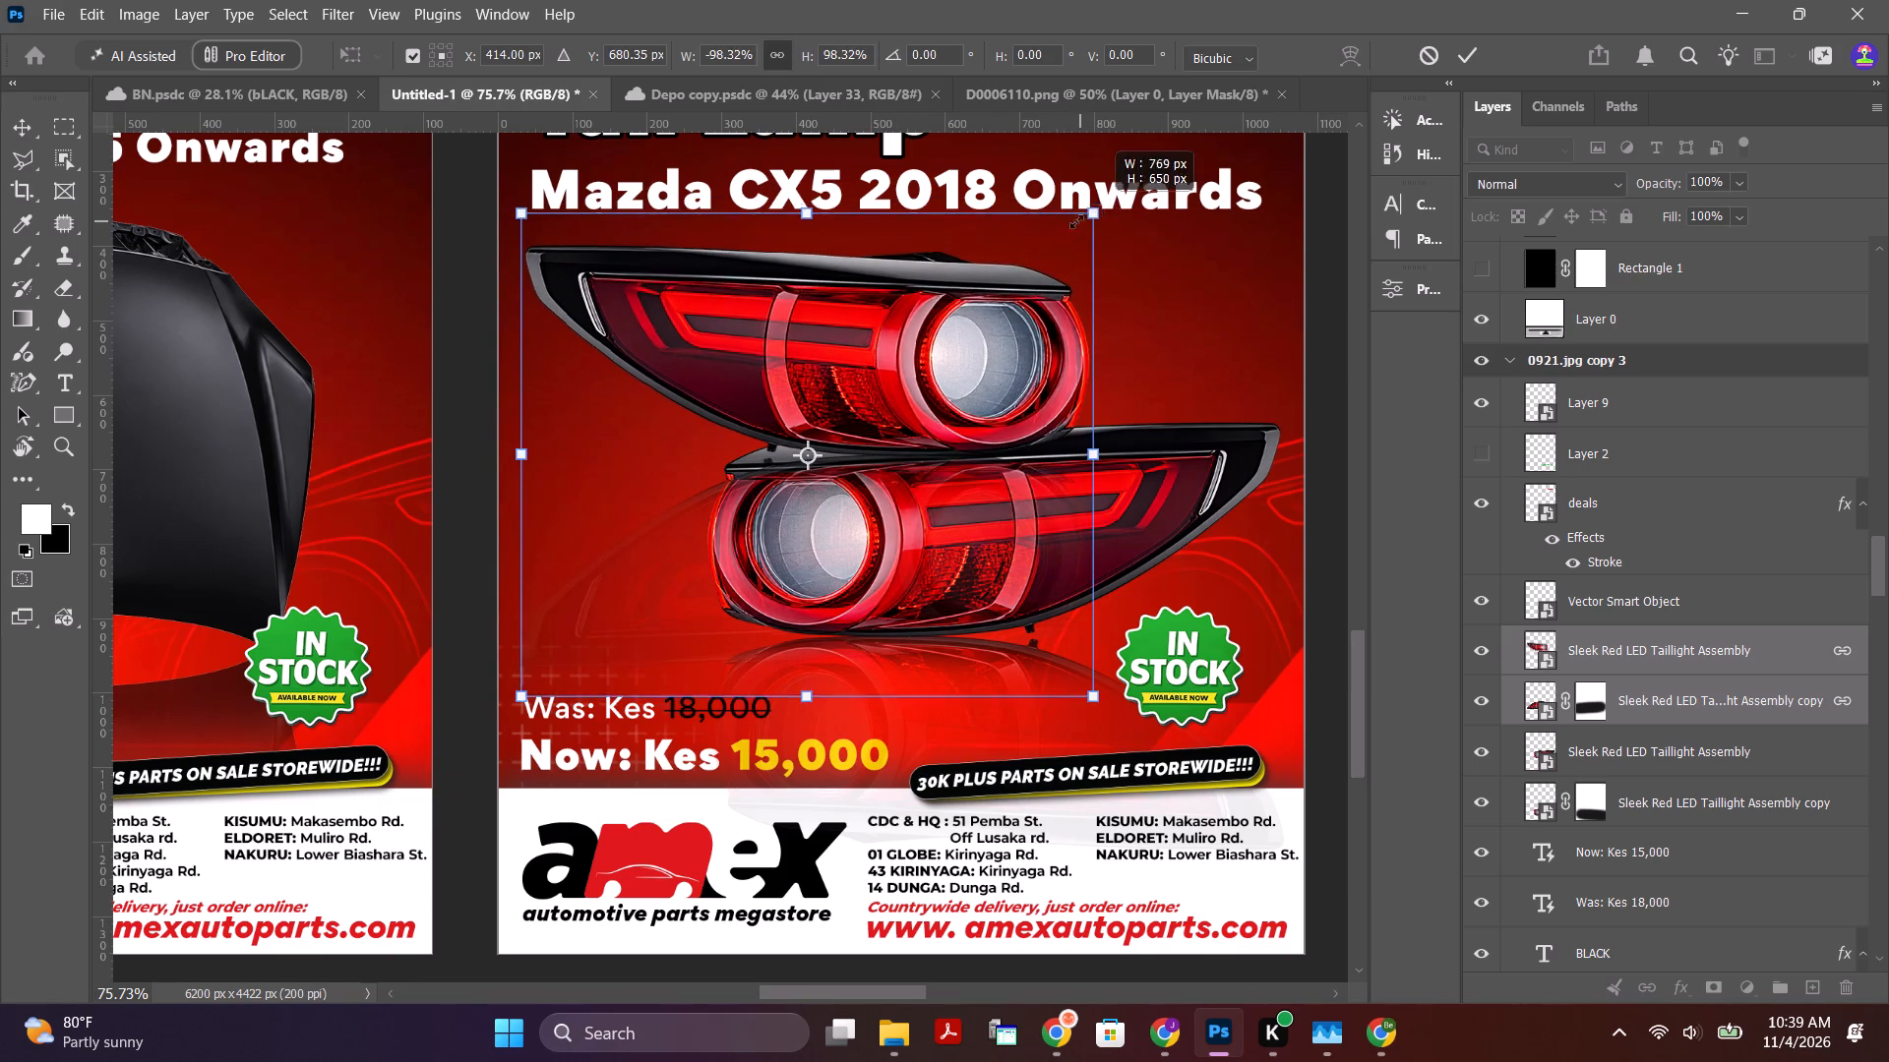
{"action": "left_click_drag", "start_coordinate": [1076, 221], "coordinate": [967, 260]}
{"action": "left_click_drag", "start_coordinate": [929, 378], "coordinate": [873, 326]}
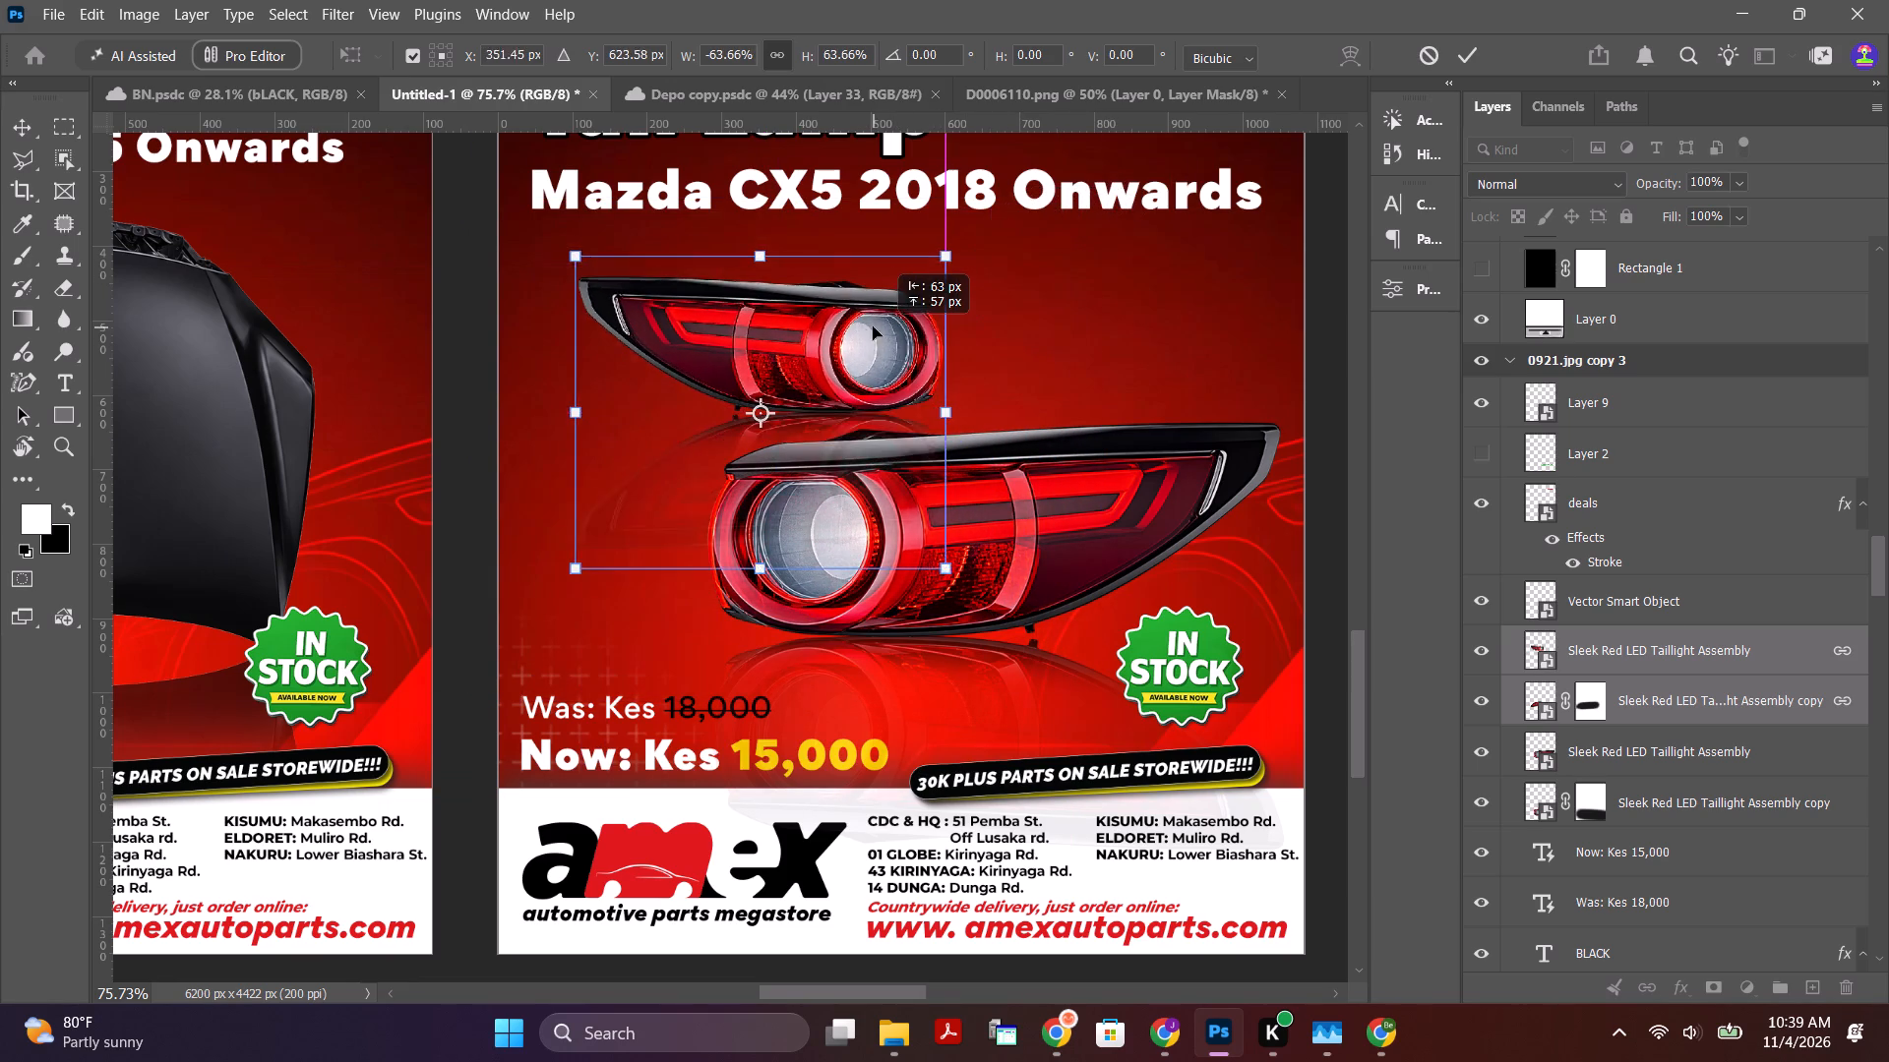
{"action": "left_click_drag", "start_coordinate": [873, 326], "coordinate": [818, 322]}
{"action": "left_click", "coordinate": [1630, 694]}
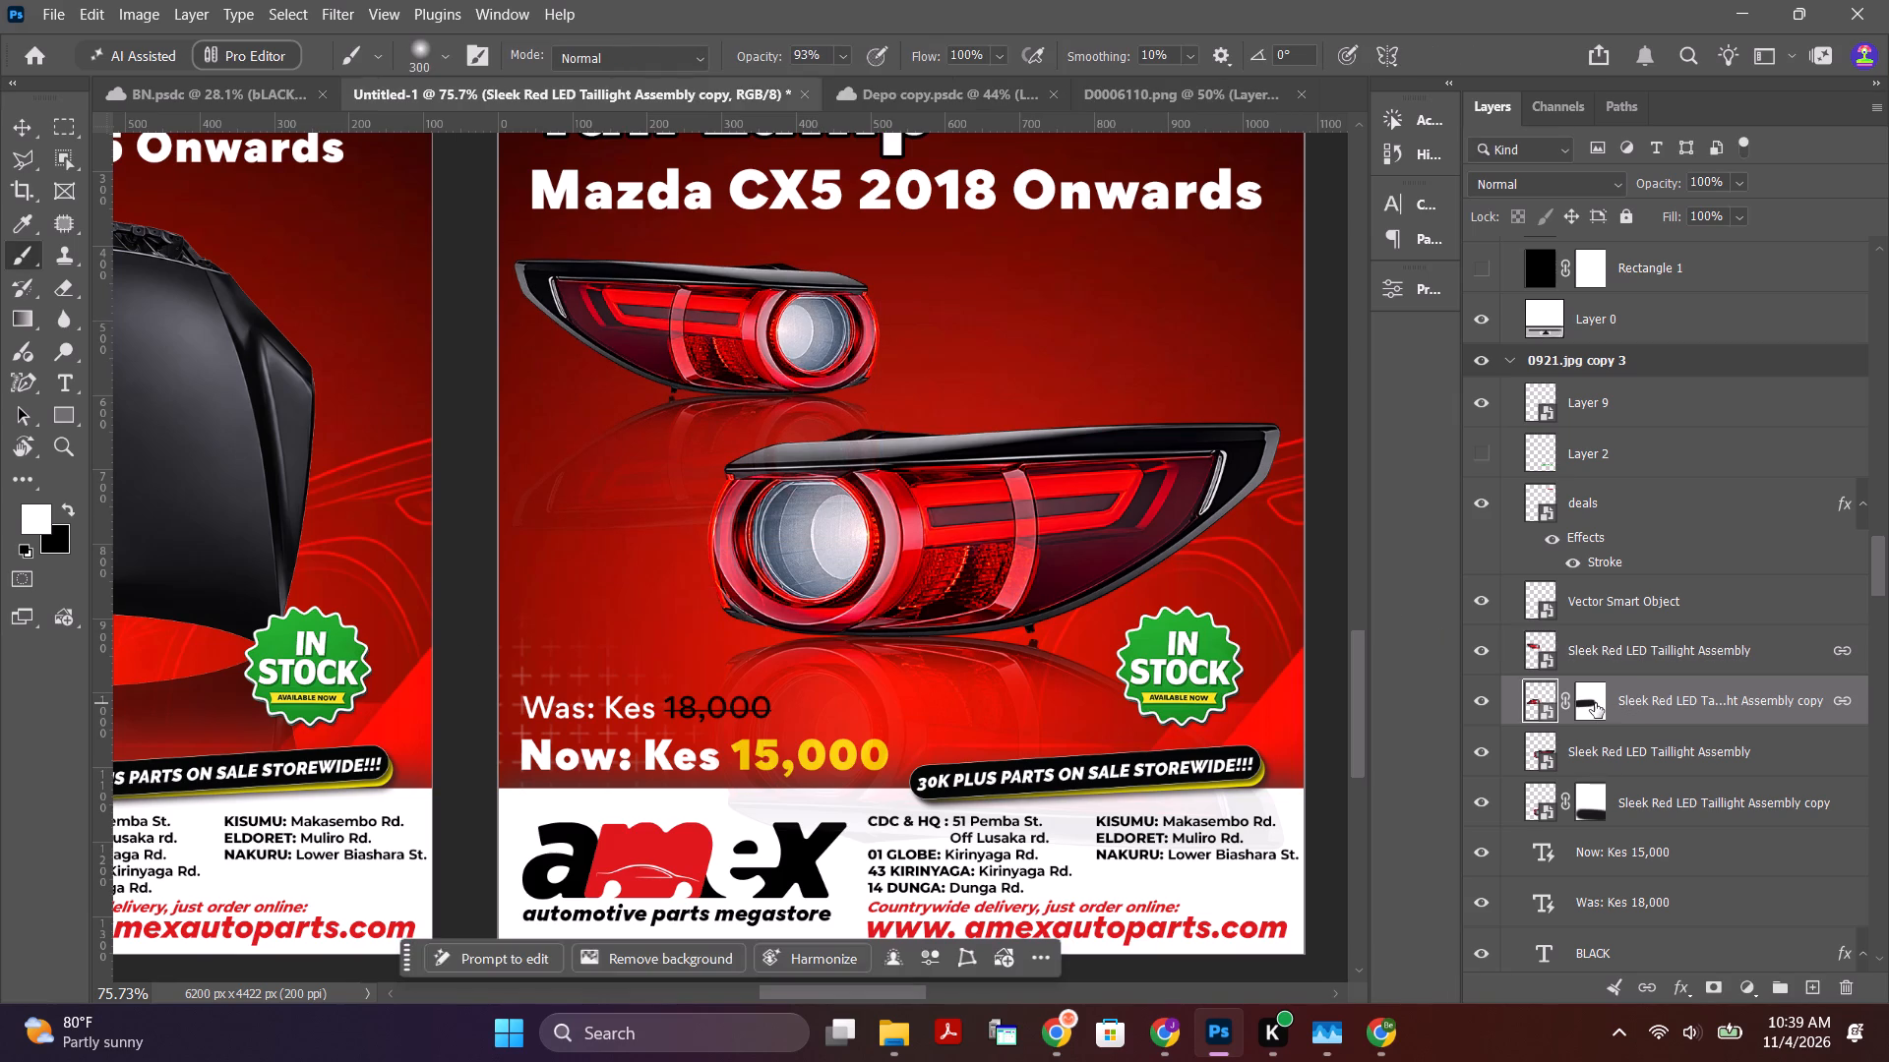
Reorder the smaller taillight and its reflection beneath the larger taillight pair in the layer stack.
{"action": "left_click", "coordinate": [1594, 703]}
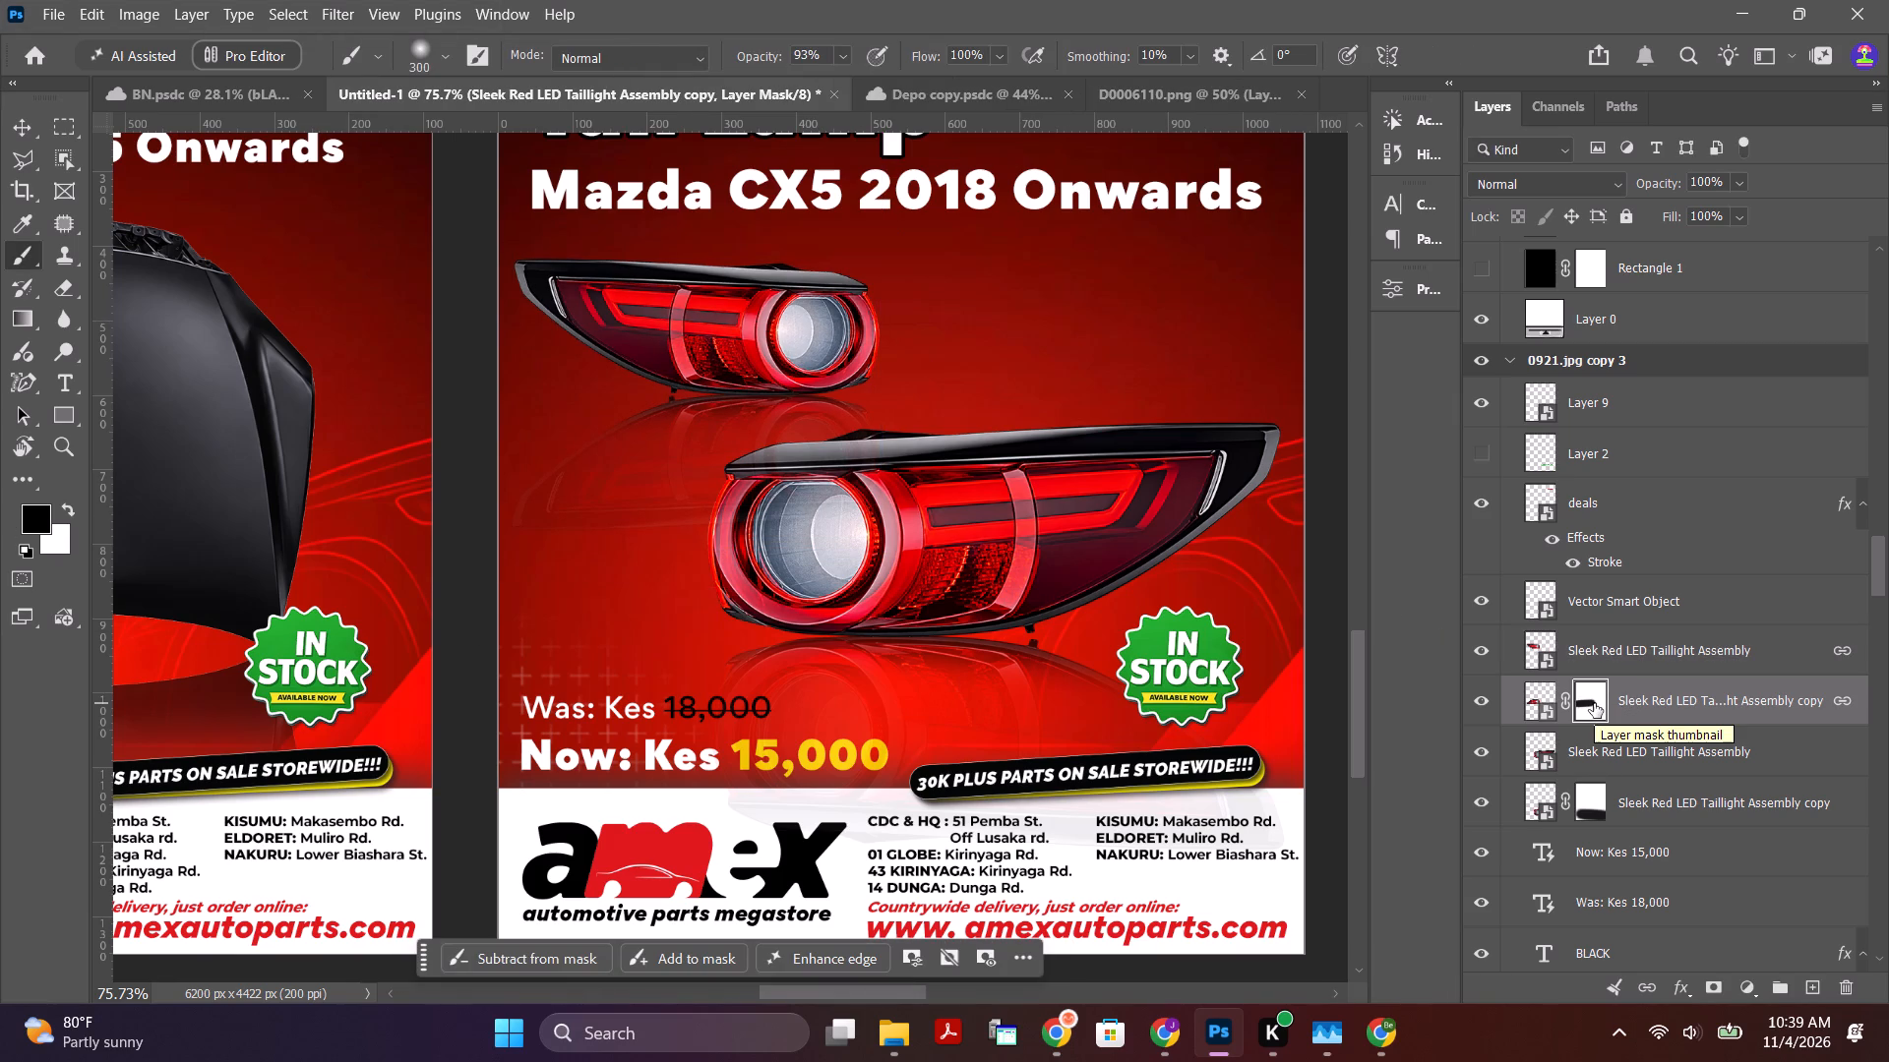
{"action": "left_click", "coordinate": [1662, 652]}
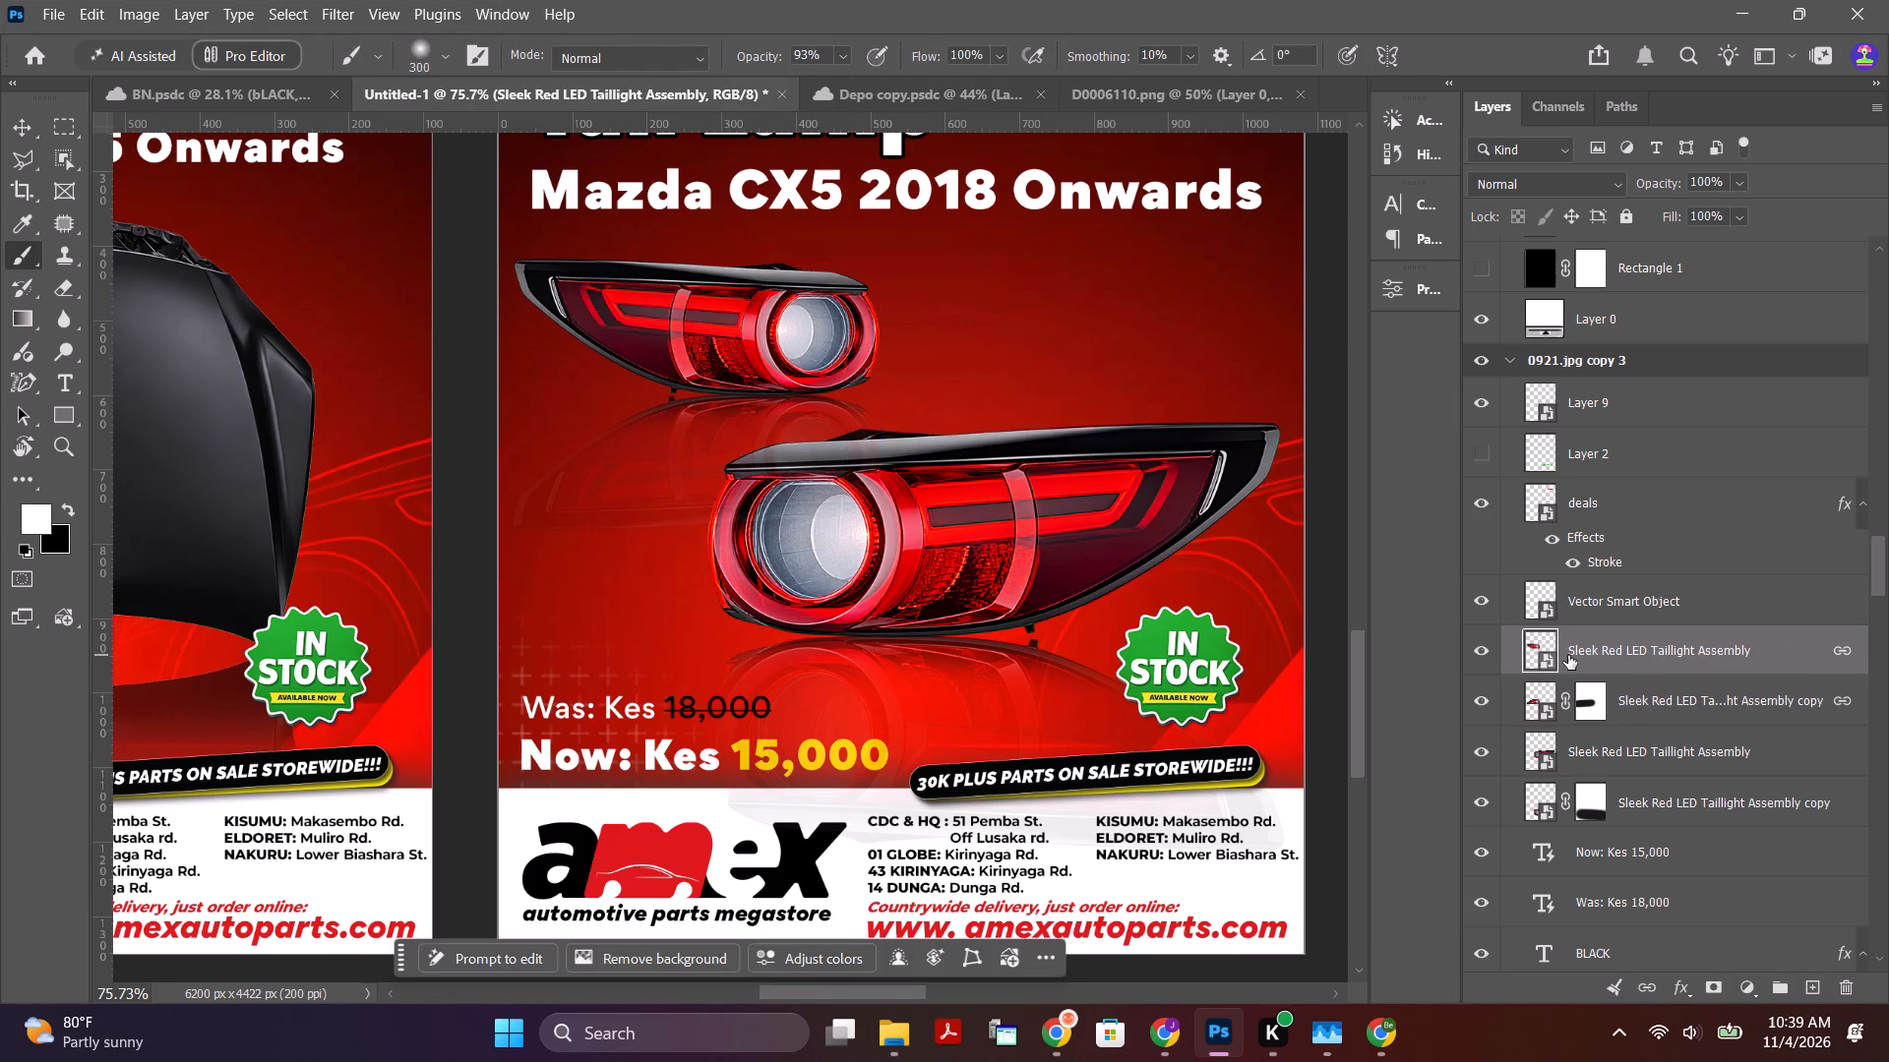
{"action": "left_click", "coordinate": [1485, 651]}
{"action": "left_click", "coordinate": [1485, 651]}
{"action": "left_click", "coordinate": [1648, 644]}
{"action": "left_click", "coordinate": [1675, 710], "text": "ctrl"}
{"action": "left_click_drag", "start_coordinate": [1695, 645], "coordinate": [1727, 824]}
Paint black on the smaller reflection's layer mask to fade its lower part, undoing the first stroke and repainting it.
{"action": "left_click", "coordinate": [1588, 804]}
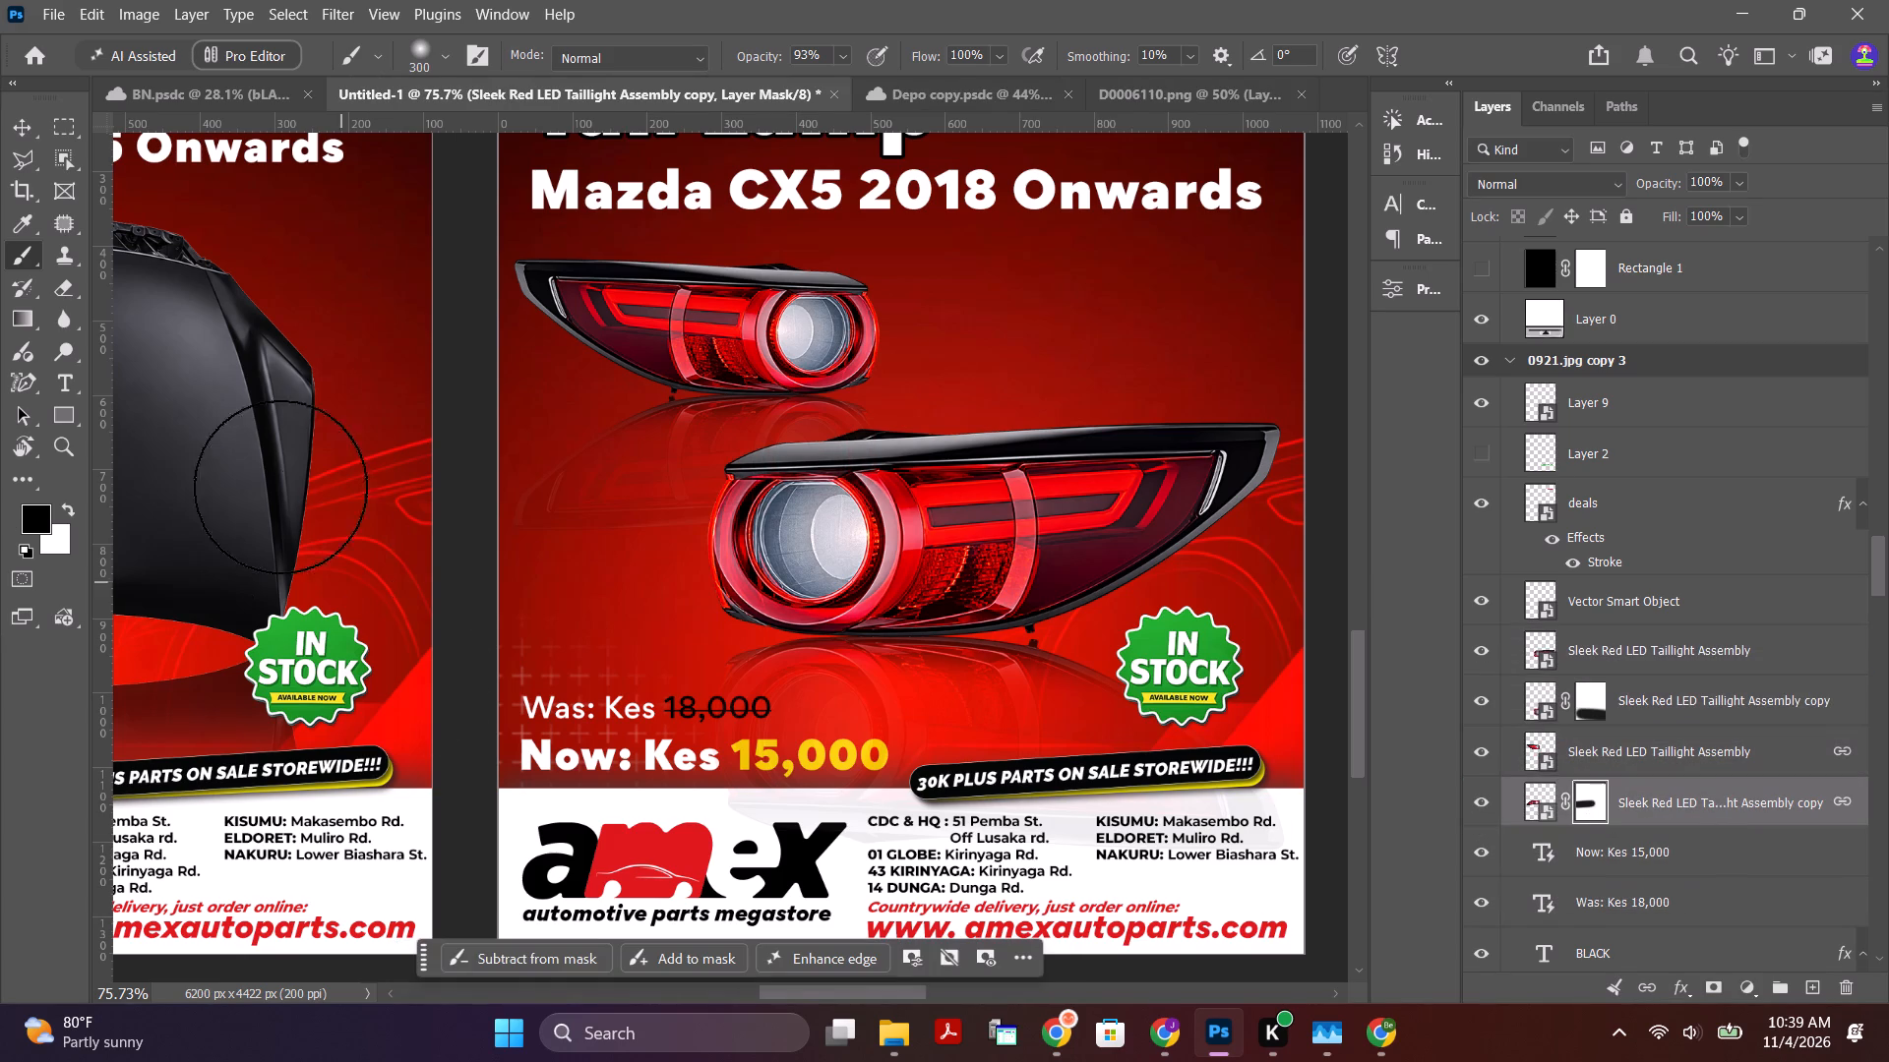
{"action": "left_click_drag", "start_coordinate": [597, 527], "coordinate": [584, 529]}
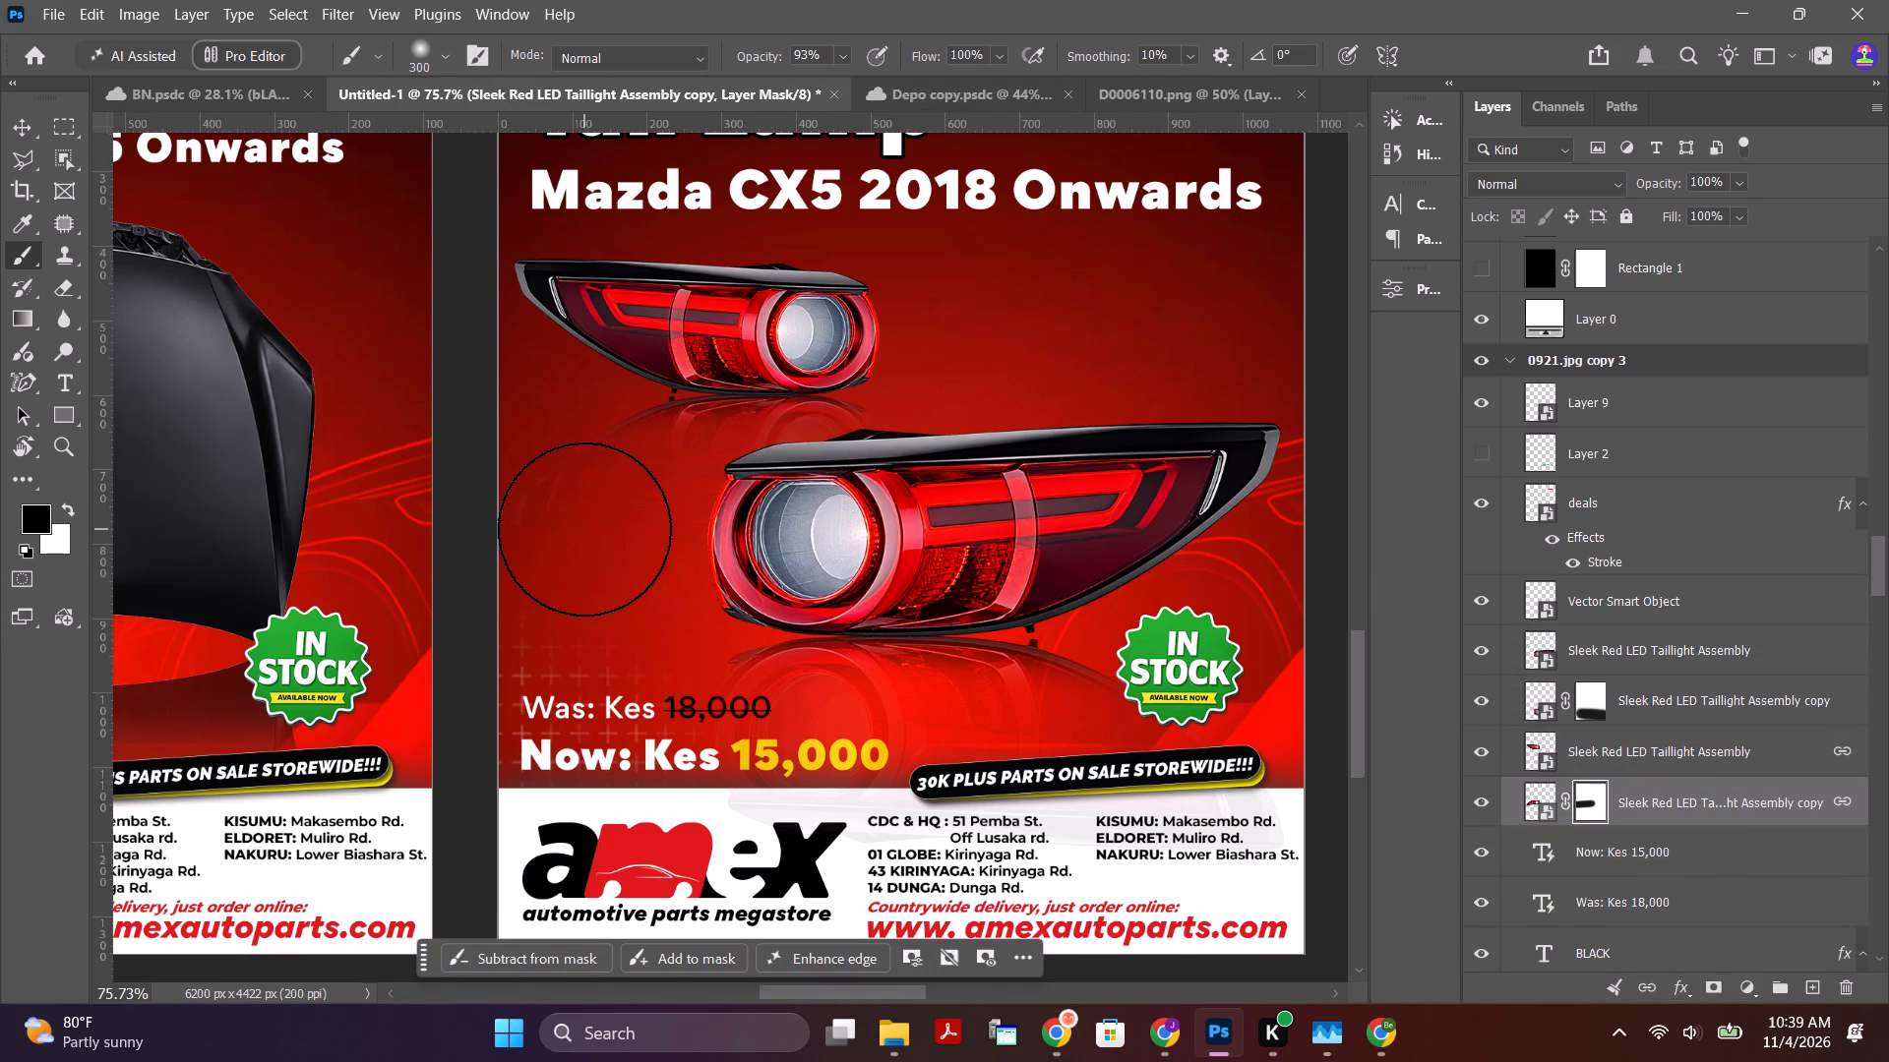
{"action": "left_click_drag", "start_coordinate": [584, 529], "coordinate": [722, 540]}
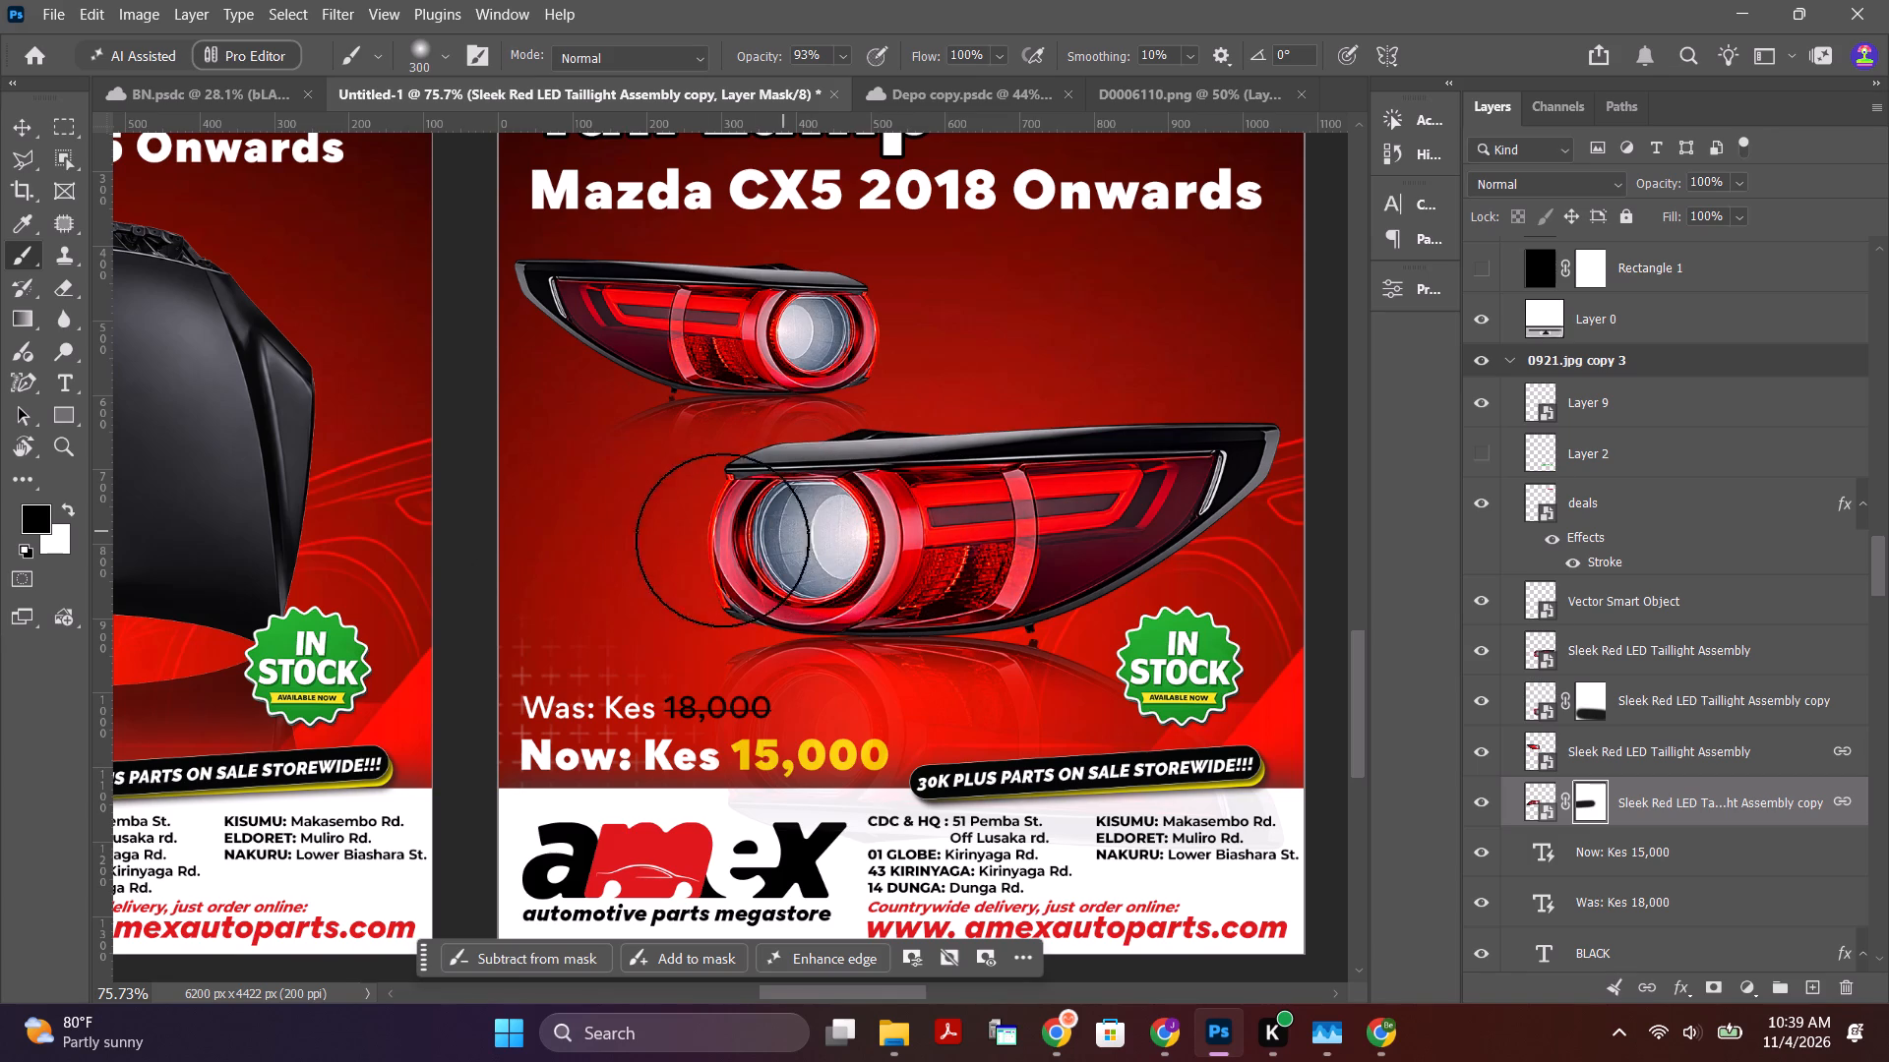
{"action": "left_click_drag", "start_coordinate": [722, 540], "coordinate": [871, 534]}
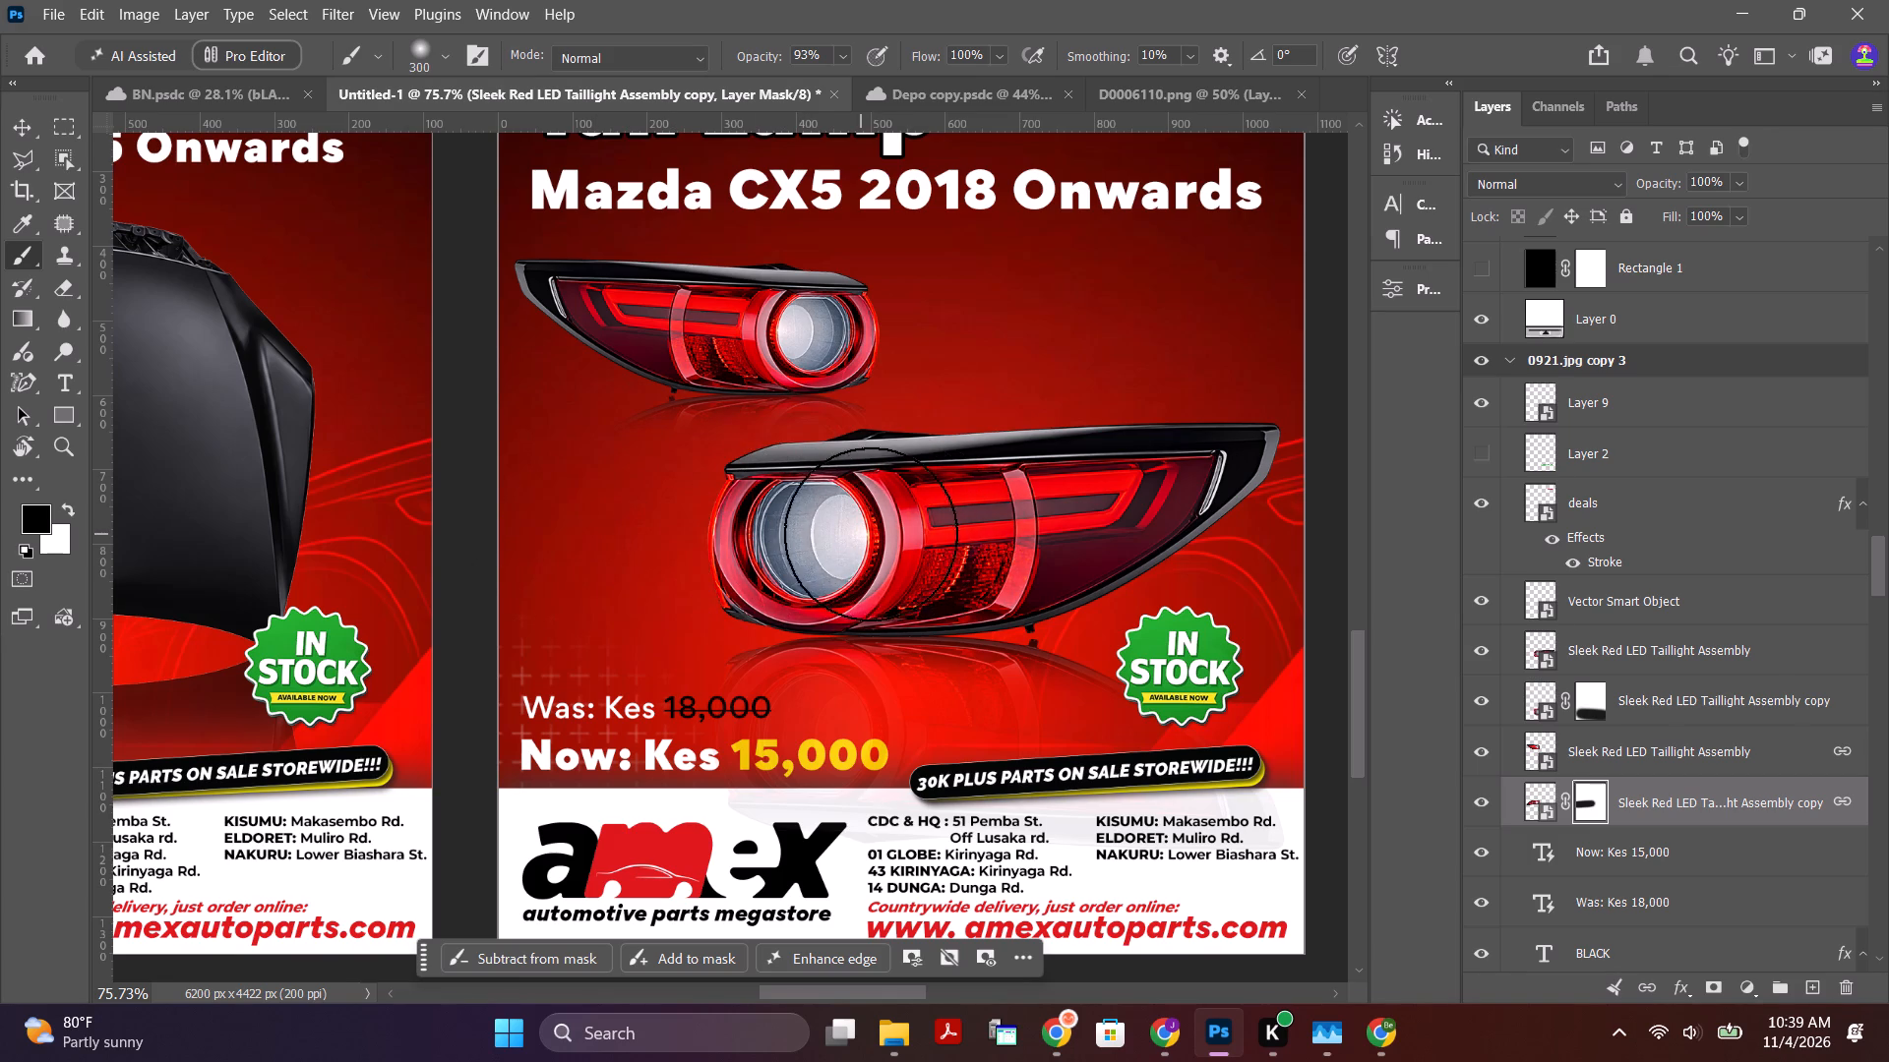
{"action": "left_click_drag", "start_coordinate": [871, 534], "coordinate": [967, 534]}
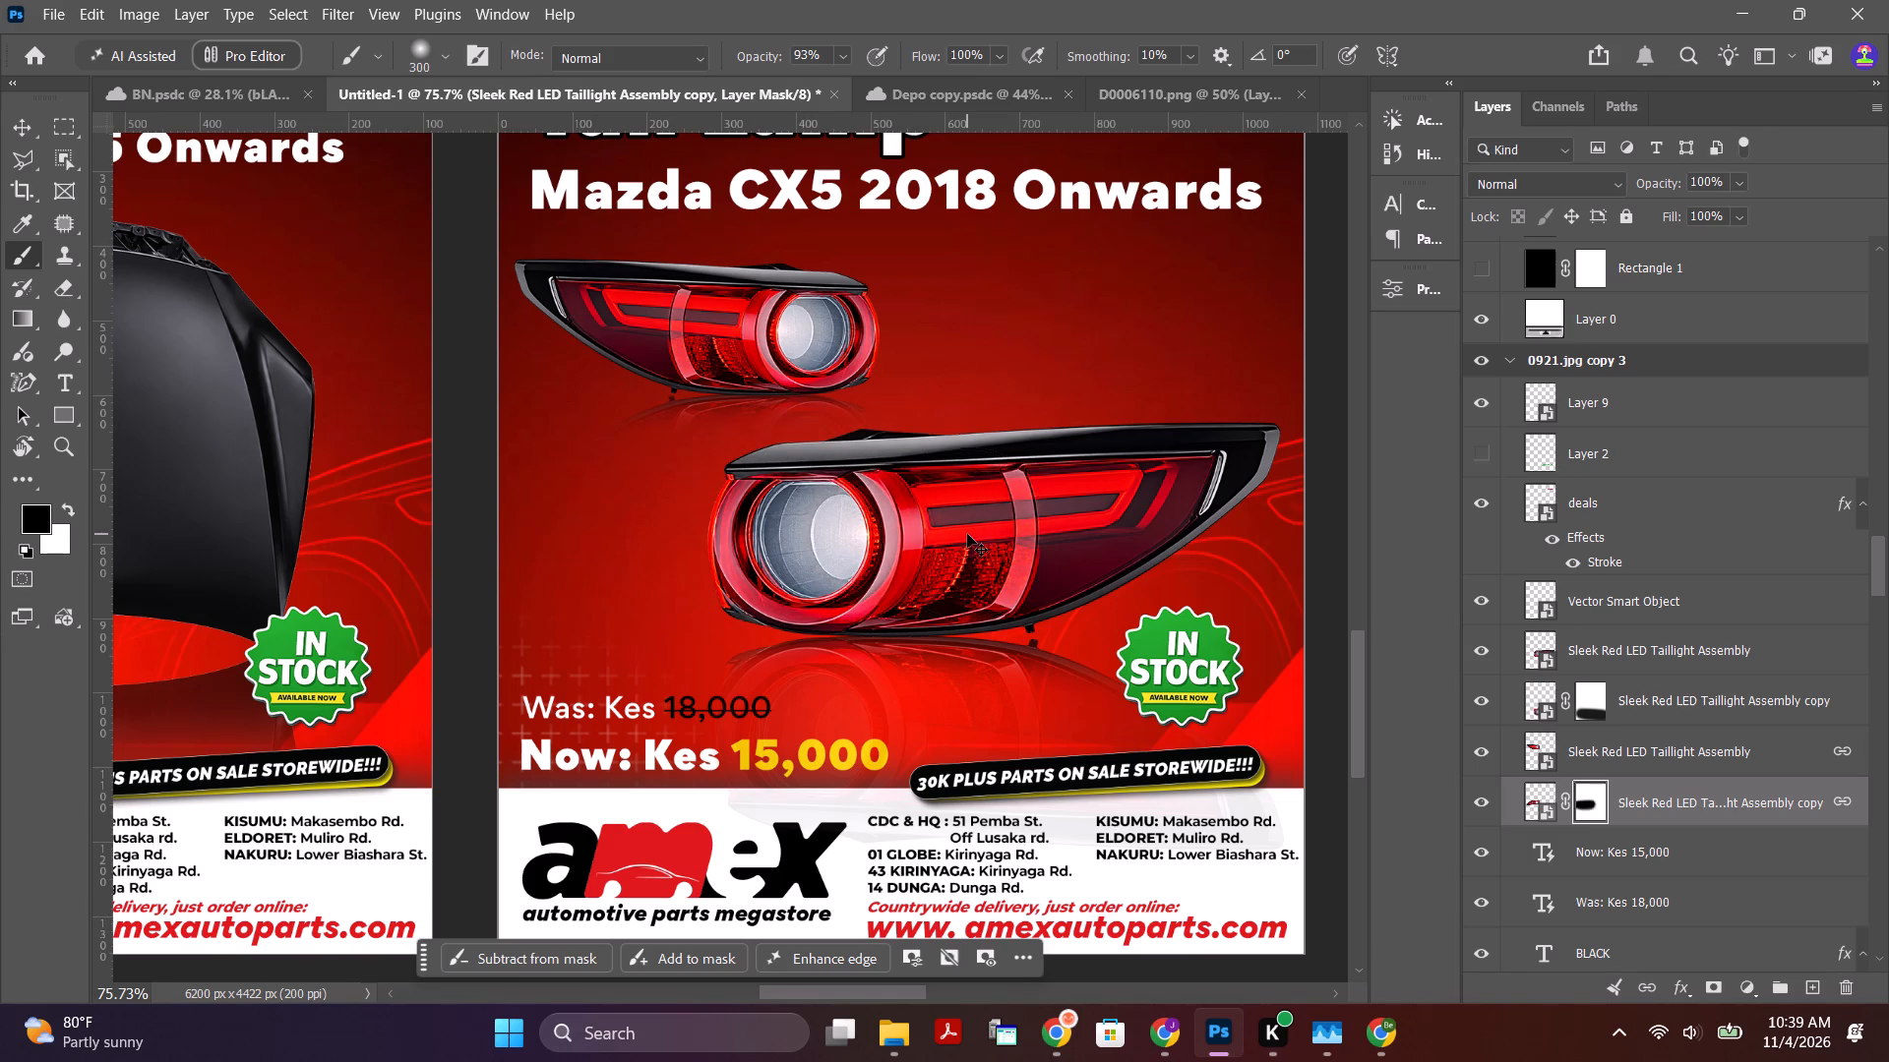
{"action": "key", "text": "ctrl+z"}
{"action": "left_click_drag", "start_coordinate": [542, 569], "coordinate": [459, 568]}
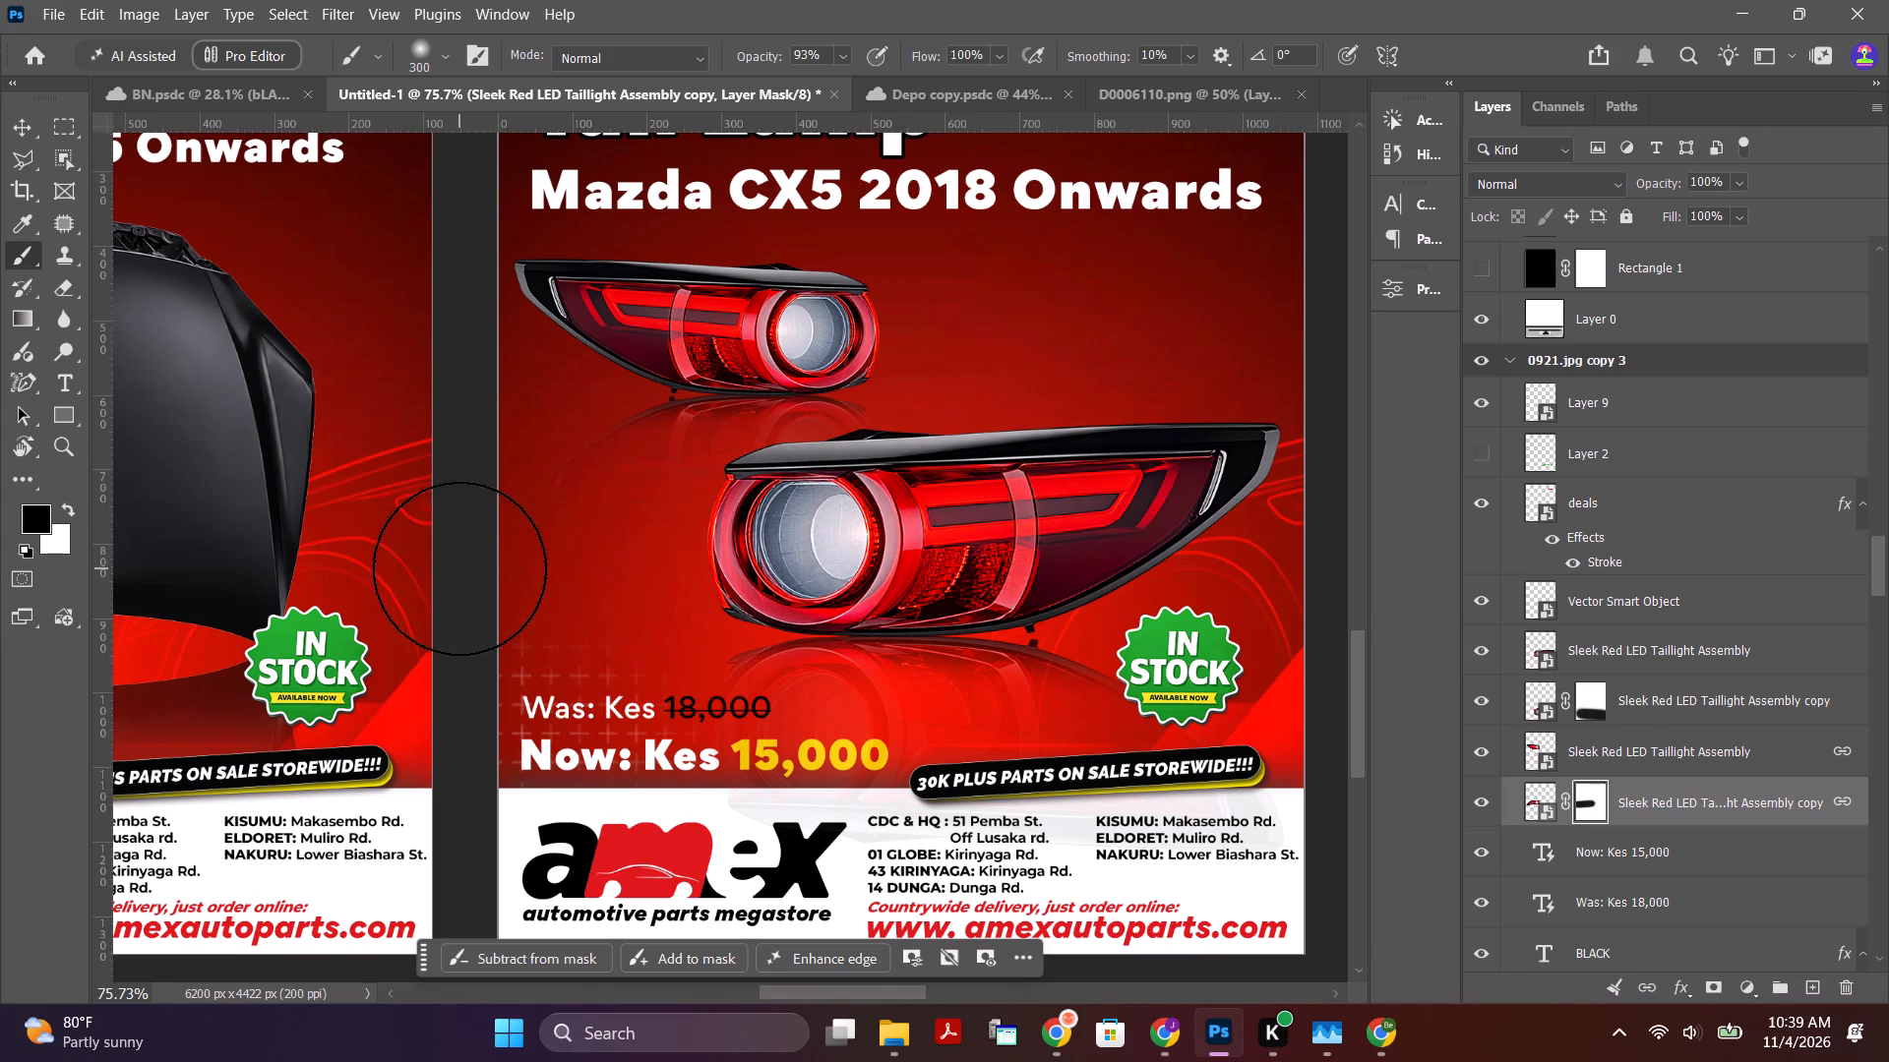
{"action": "left_click_drag", "start_coordinate": [459, 568], "coordinate": [968, 529]}
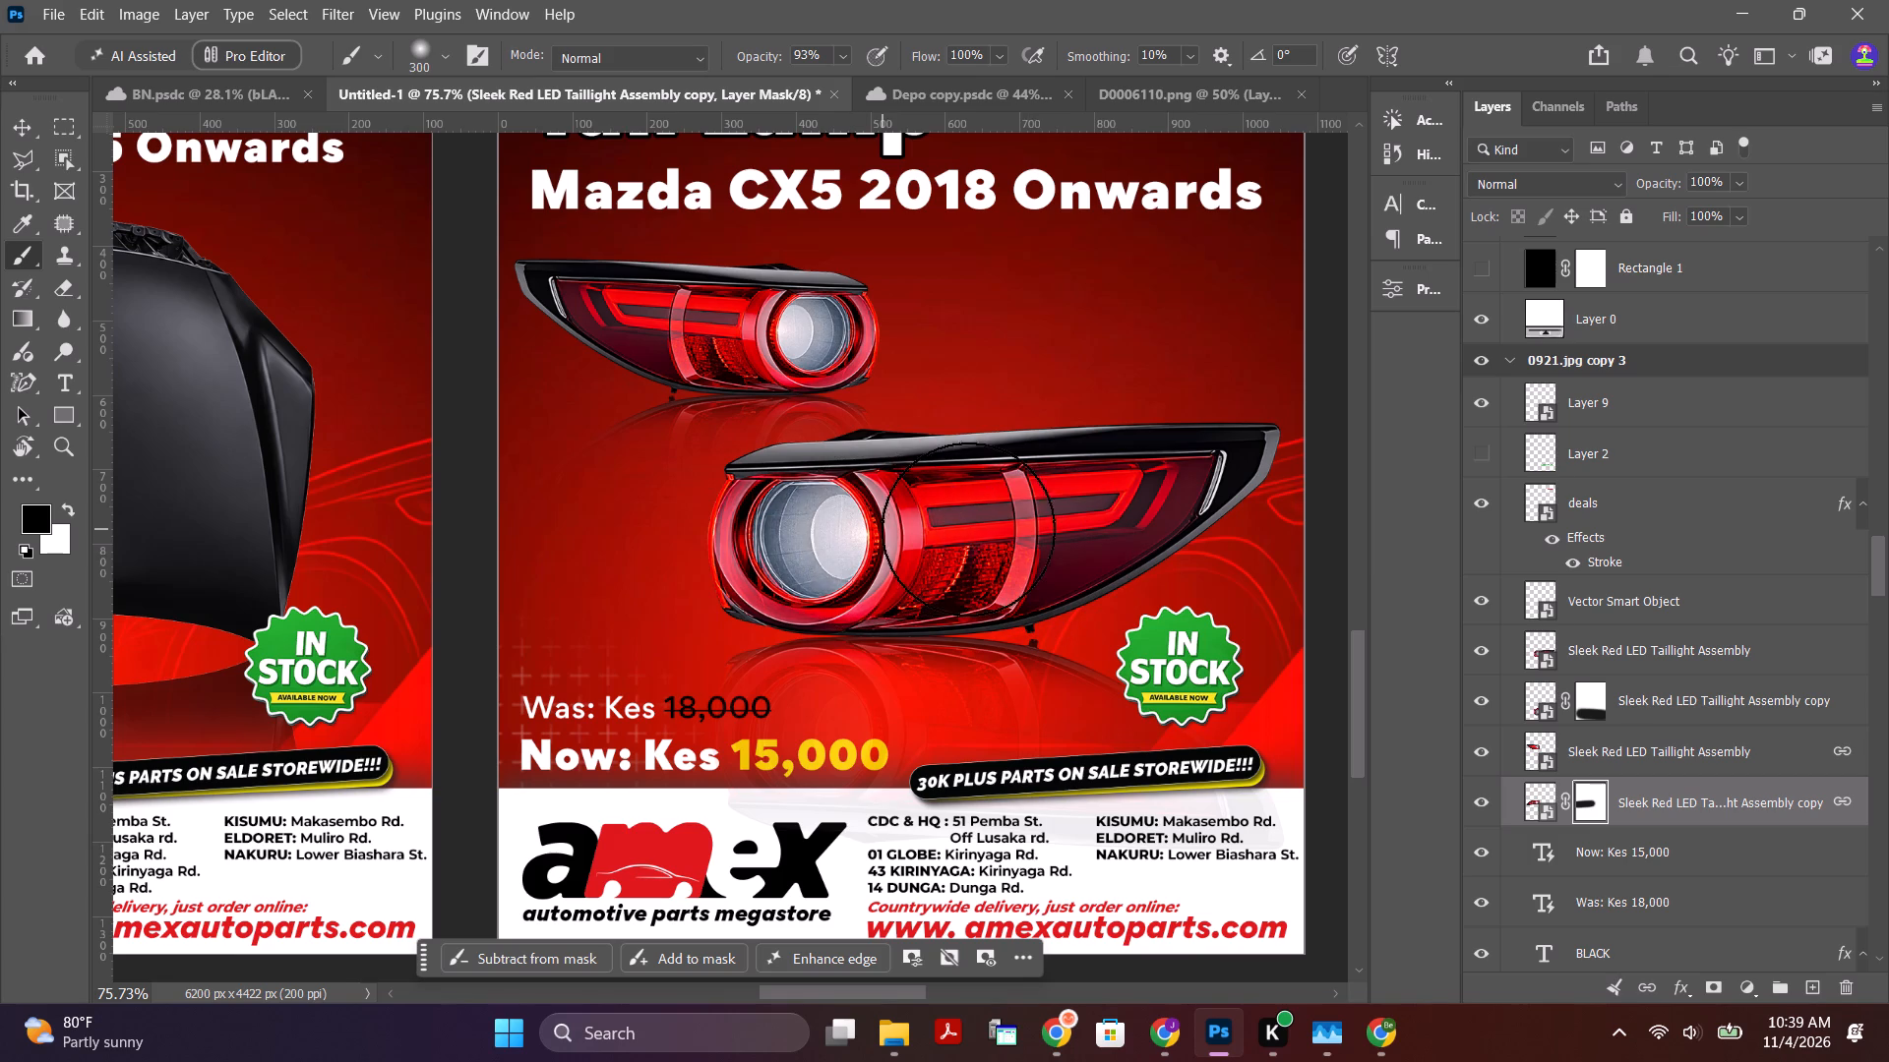
{"action": "left_click_drag", "start_coordinate": [968, 529], "coordinate": [667, 560]}
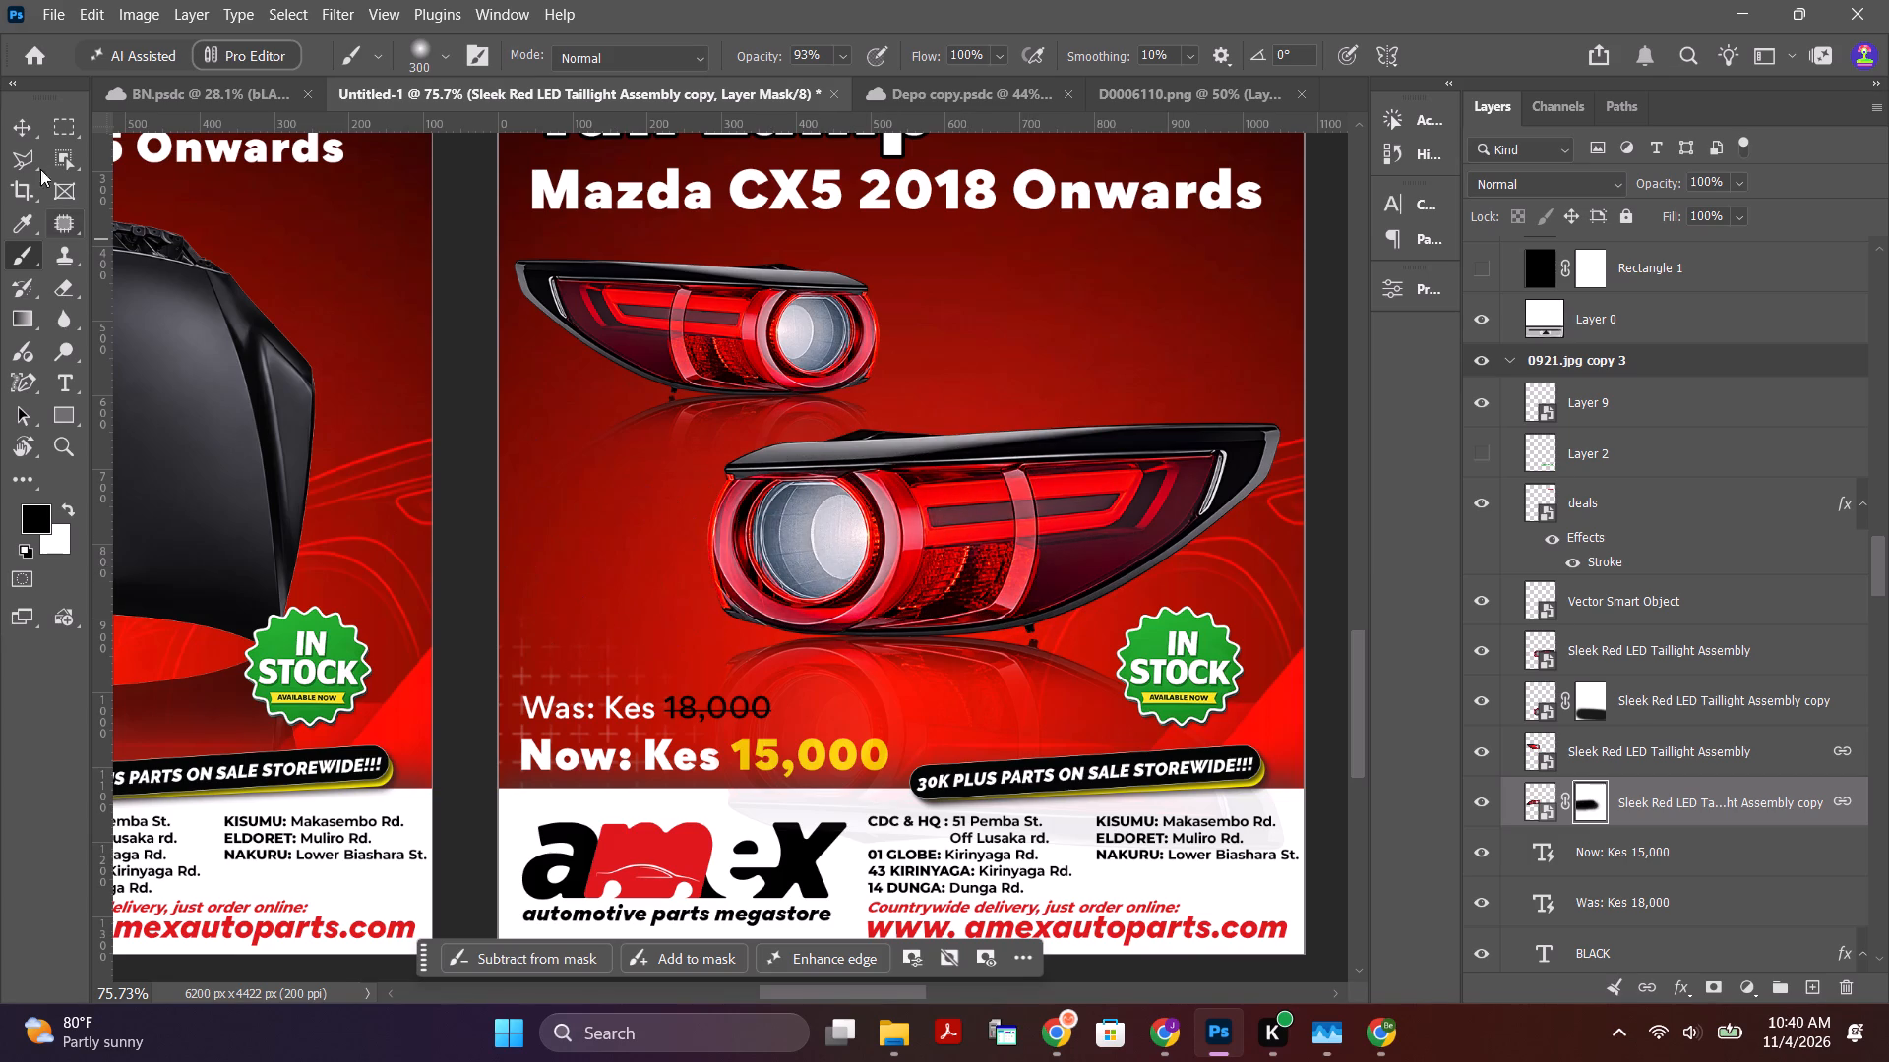
Fade the larger taillight's reflection further by painting black on its layer mask around the price text and footer.
{"action": "left_click", "coordinate": [1594, 708]}
{"action": "left_click", "coordinate": [770, 837]}
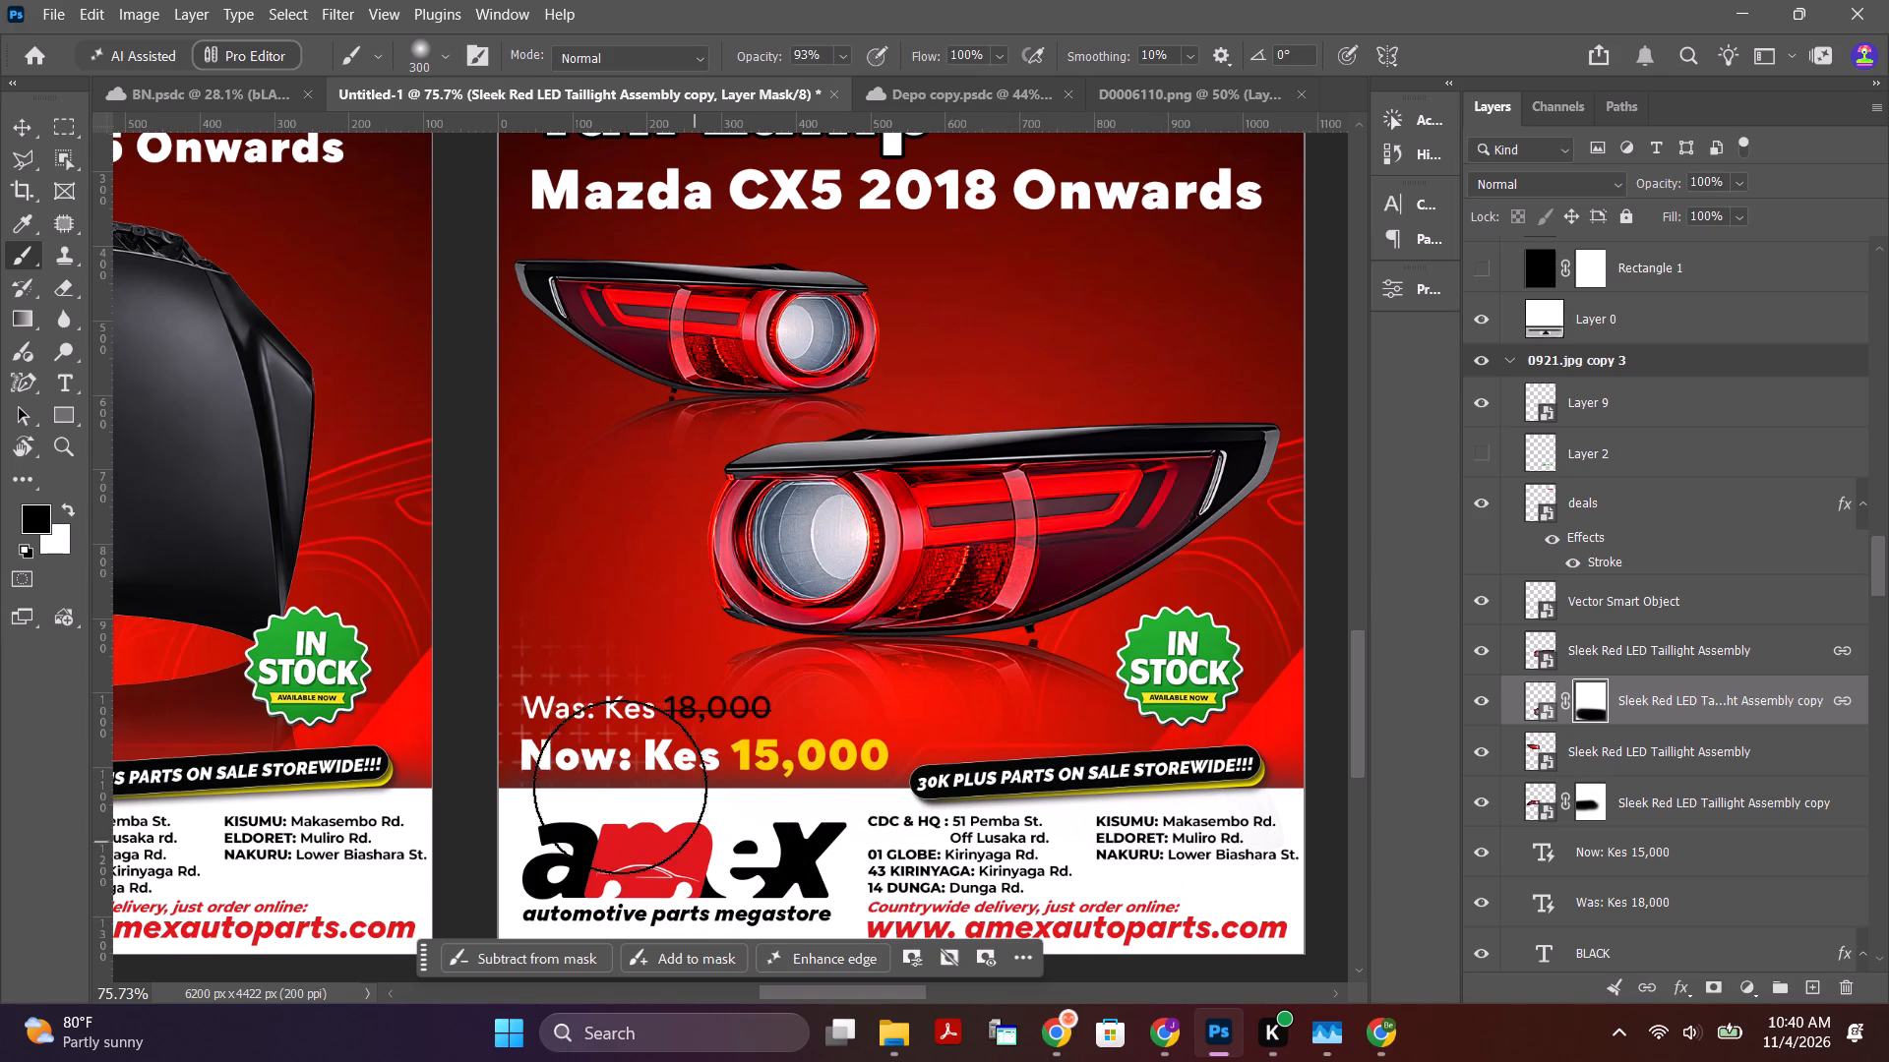
{"action": "left_click", "coordinate": [26, 126]}
{"action": "left_click", "coordinate": [465, 382]}
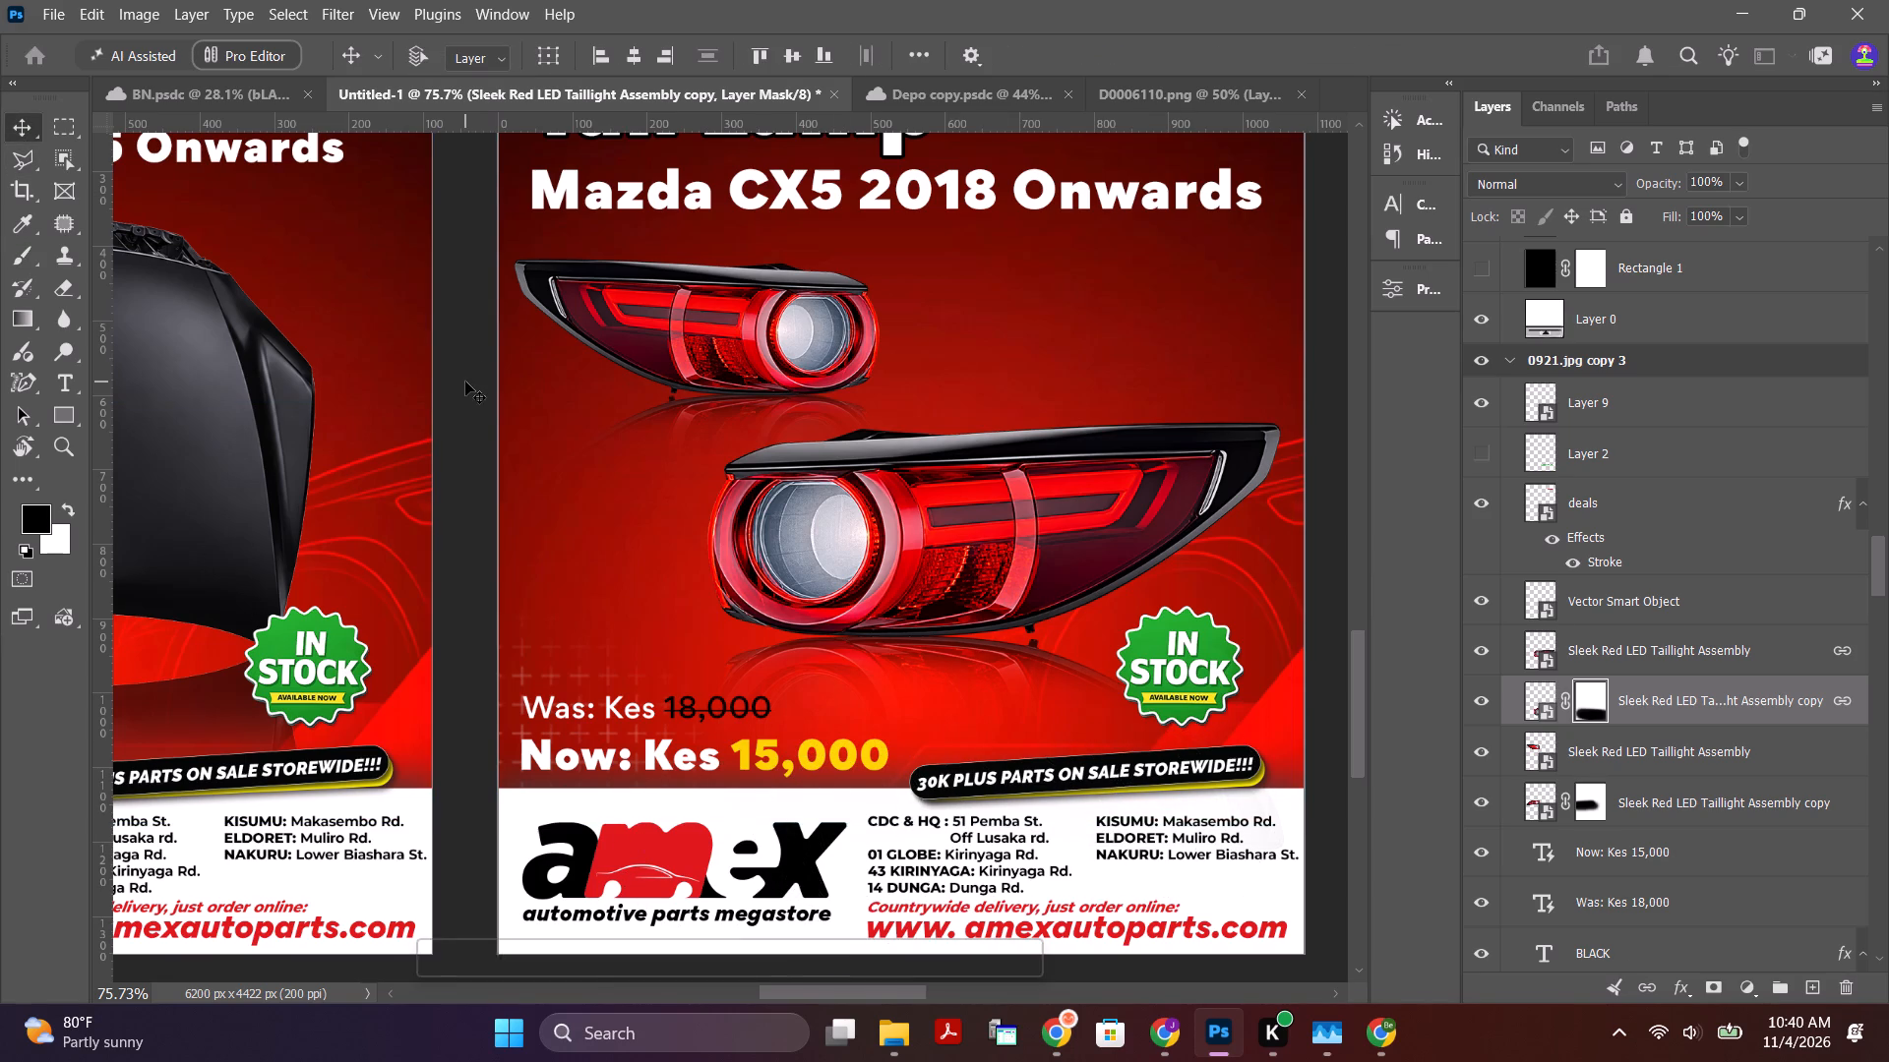
{"action": "scroll", "coordinate": [713, 495], "scroll_direction": "down", "scroll_amount": 11, "text": "alt"}
{"action": "scroll", "coordinate": [672, 401], "scroll_direction": "up", "scroll_amount": 3, "text": "alt"}
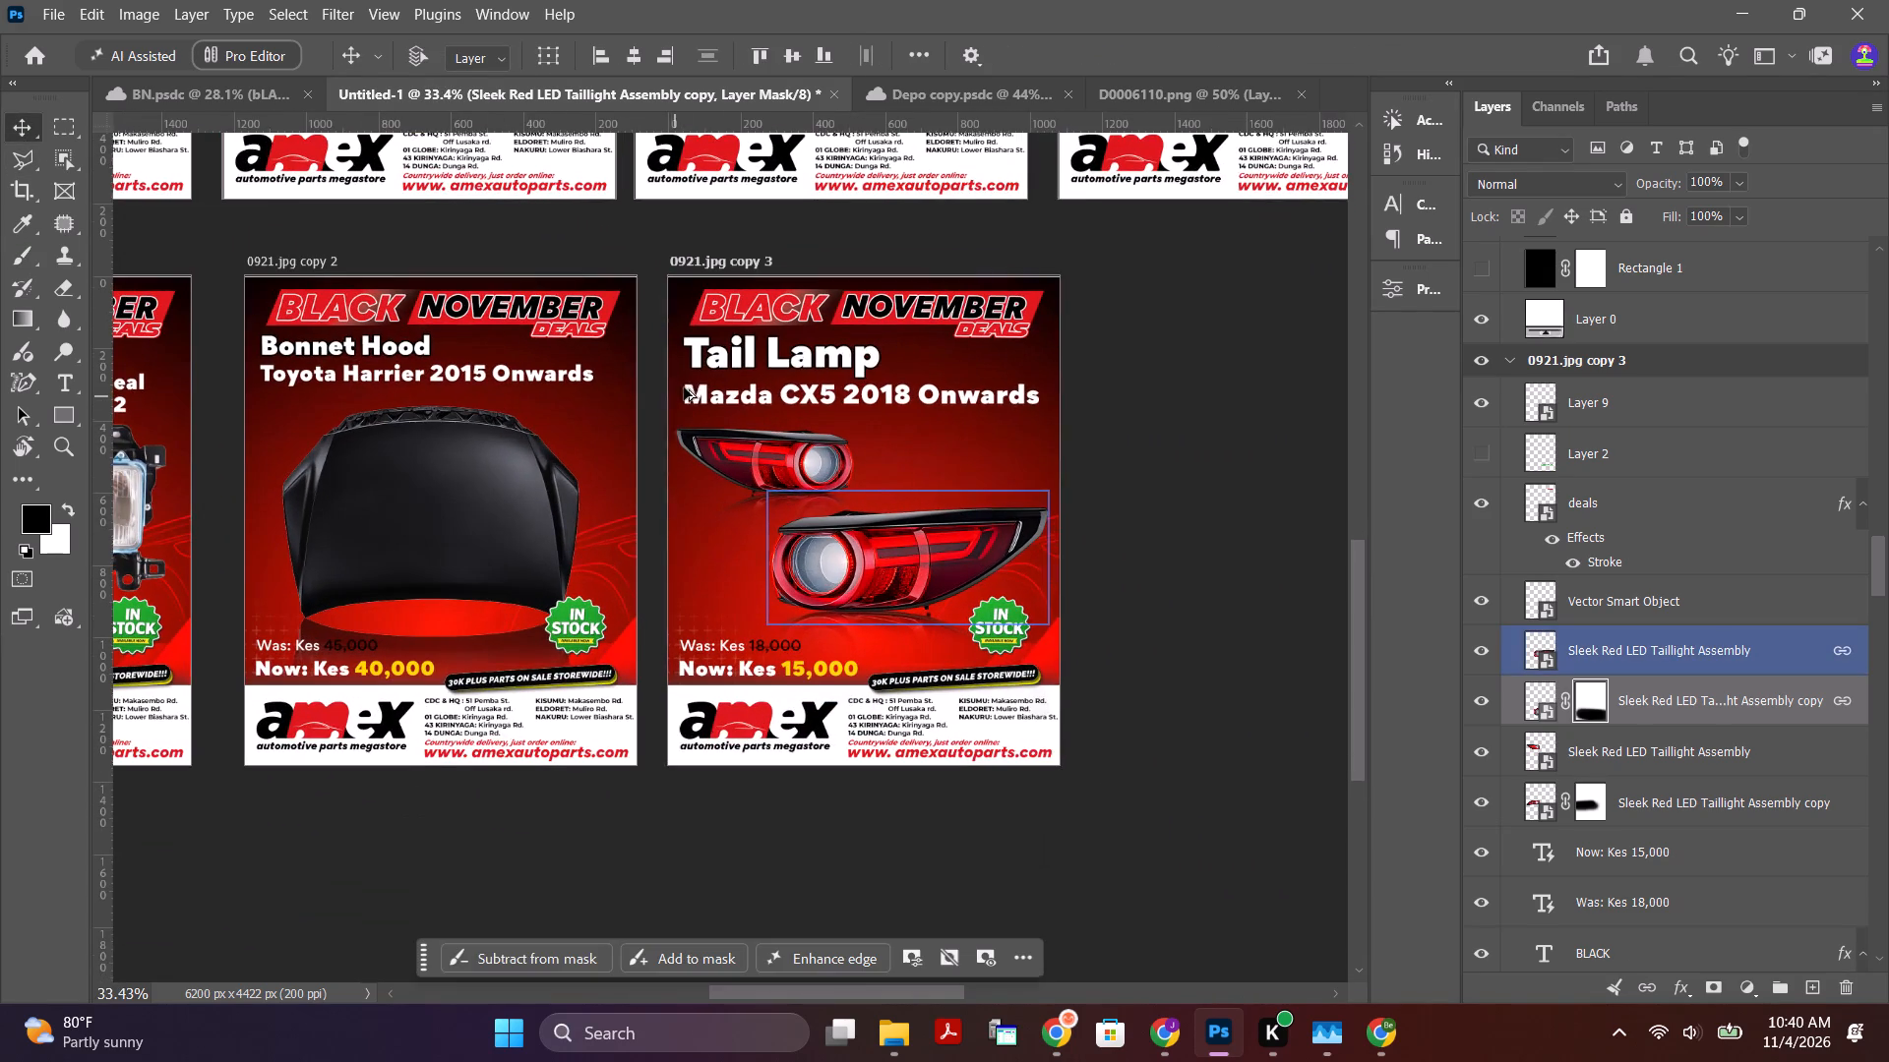
Check the tail lamp poster against the Mazda CX5 tail lamp product page in Chrome.
{"action": "scroll", "coordinate": [790, 292], "scroll_direction": "up", "scroll_amount": 1, "text": "alt"}
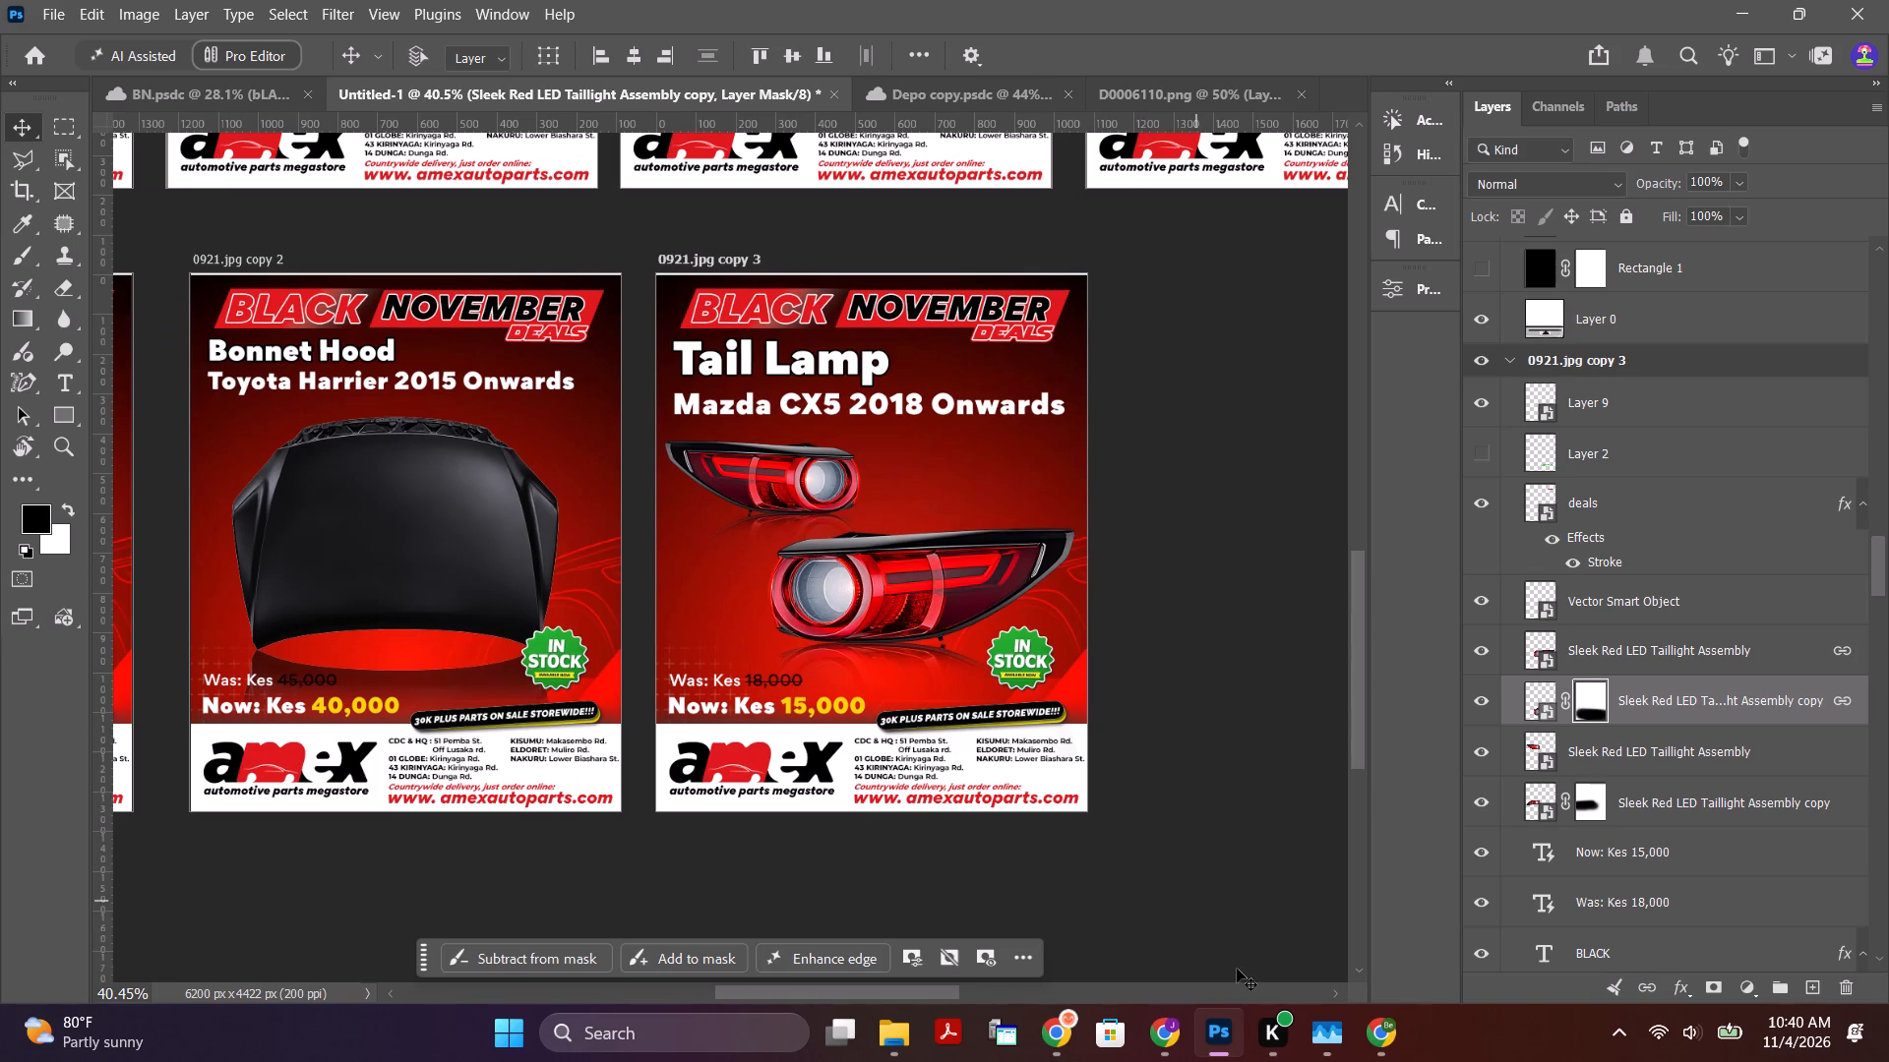
{"action": "left_click", "coordinate": [1053, 1038]}
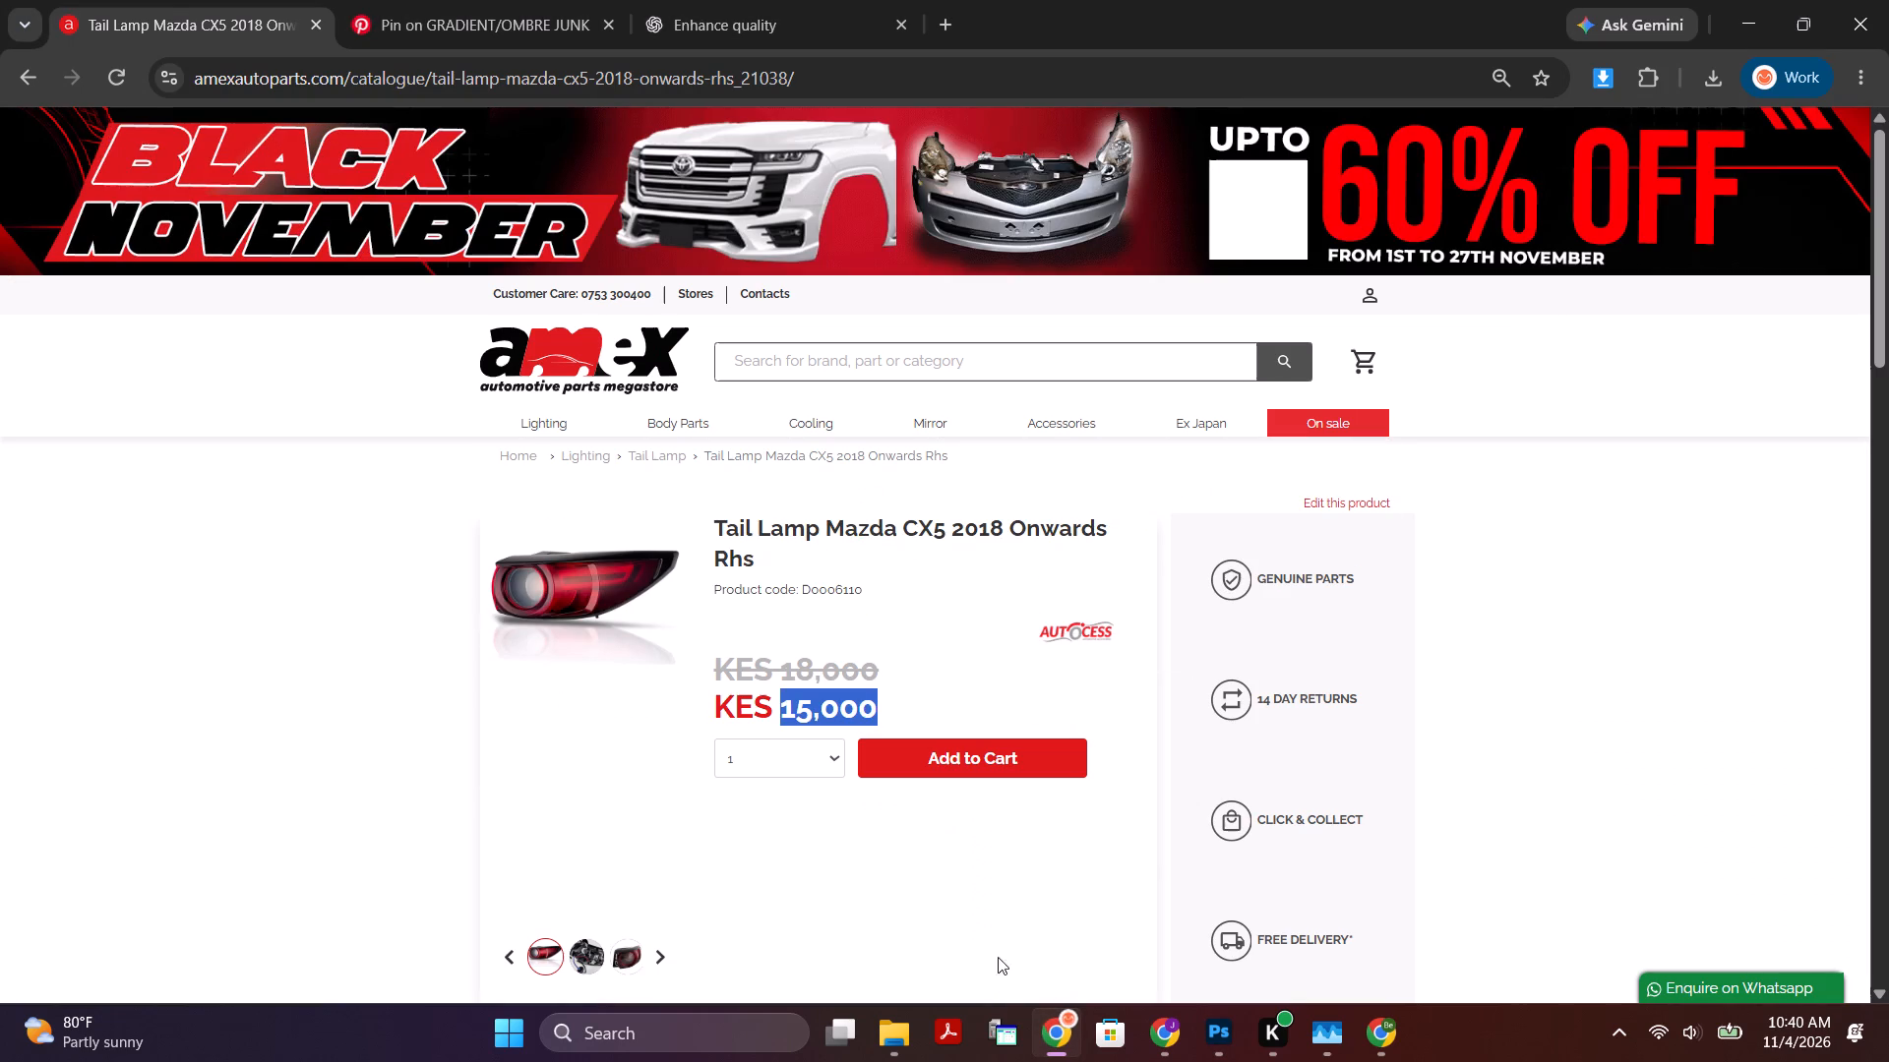
{"action": "left_click", "coordinate": [1228, 1033]}
{"action": "scroll", "coordinate": [992, 554], "scroll_direction": "down", "scroll_amount": 7, "text": "alt"}
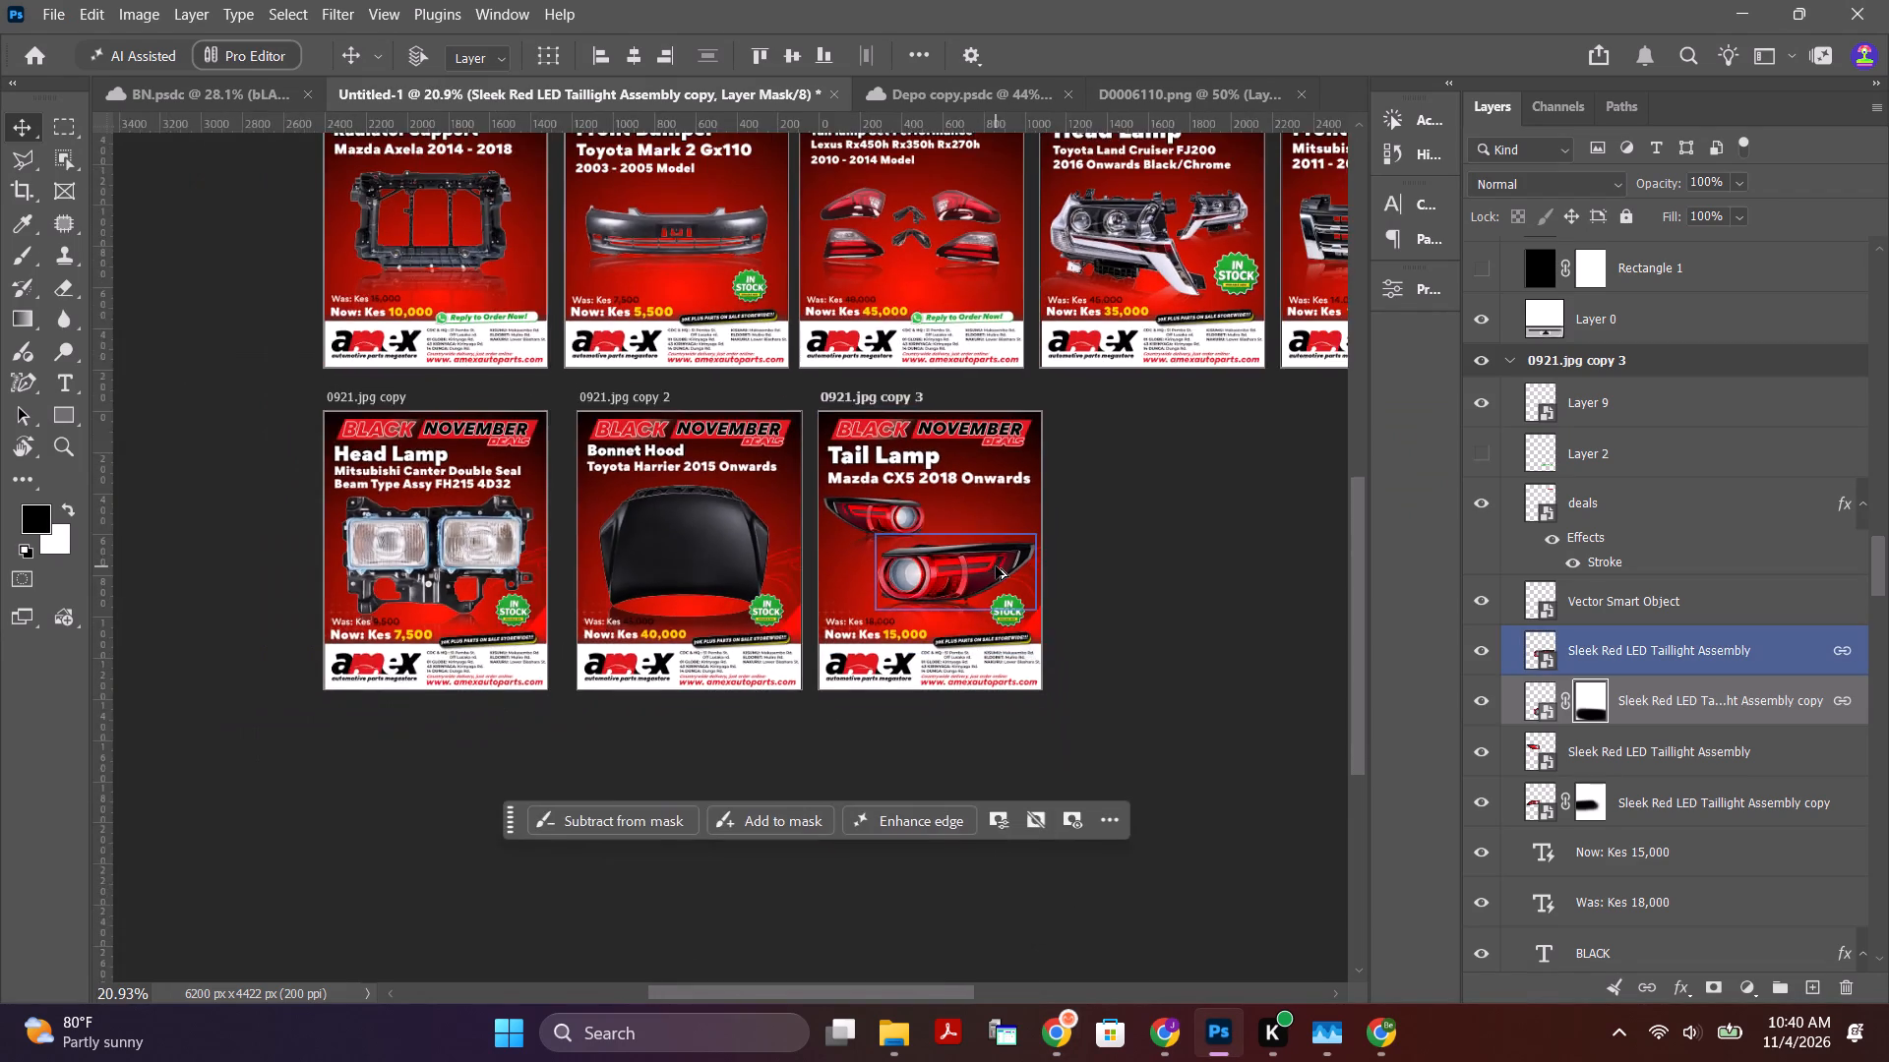
{"action": "scroll", "coordinate": [996, 566], "scroll_direction": "down", "scroll_amount": 3, "text": "alt"}
{"action": "scroll", "coordinate": [1095, 508], "scroll_direction": "down", "scroll_amount": 2, "text": "alt"}
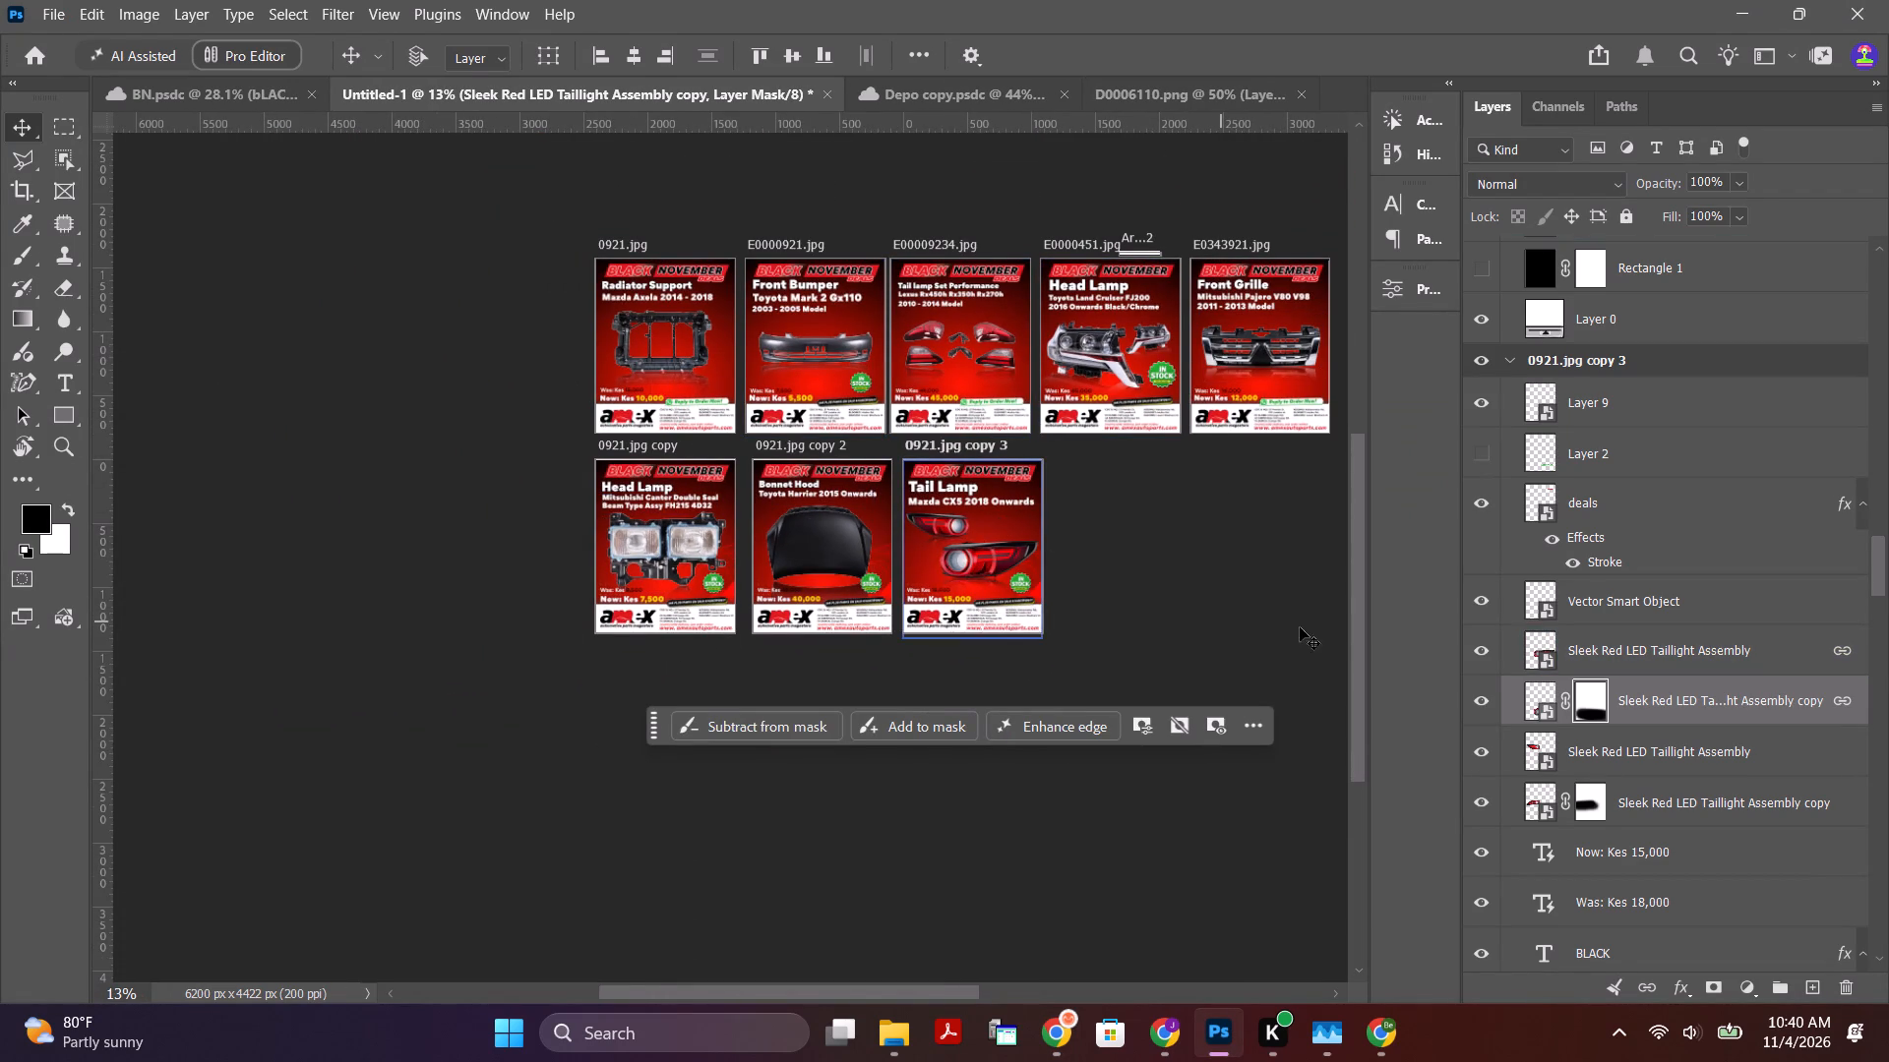
{"action": "left_click", "coordinate": [17, 127]}
{"action": "left_click", "coordinate": [385, 264]}
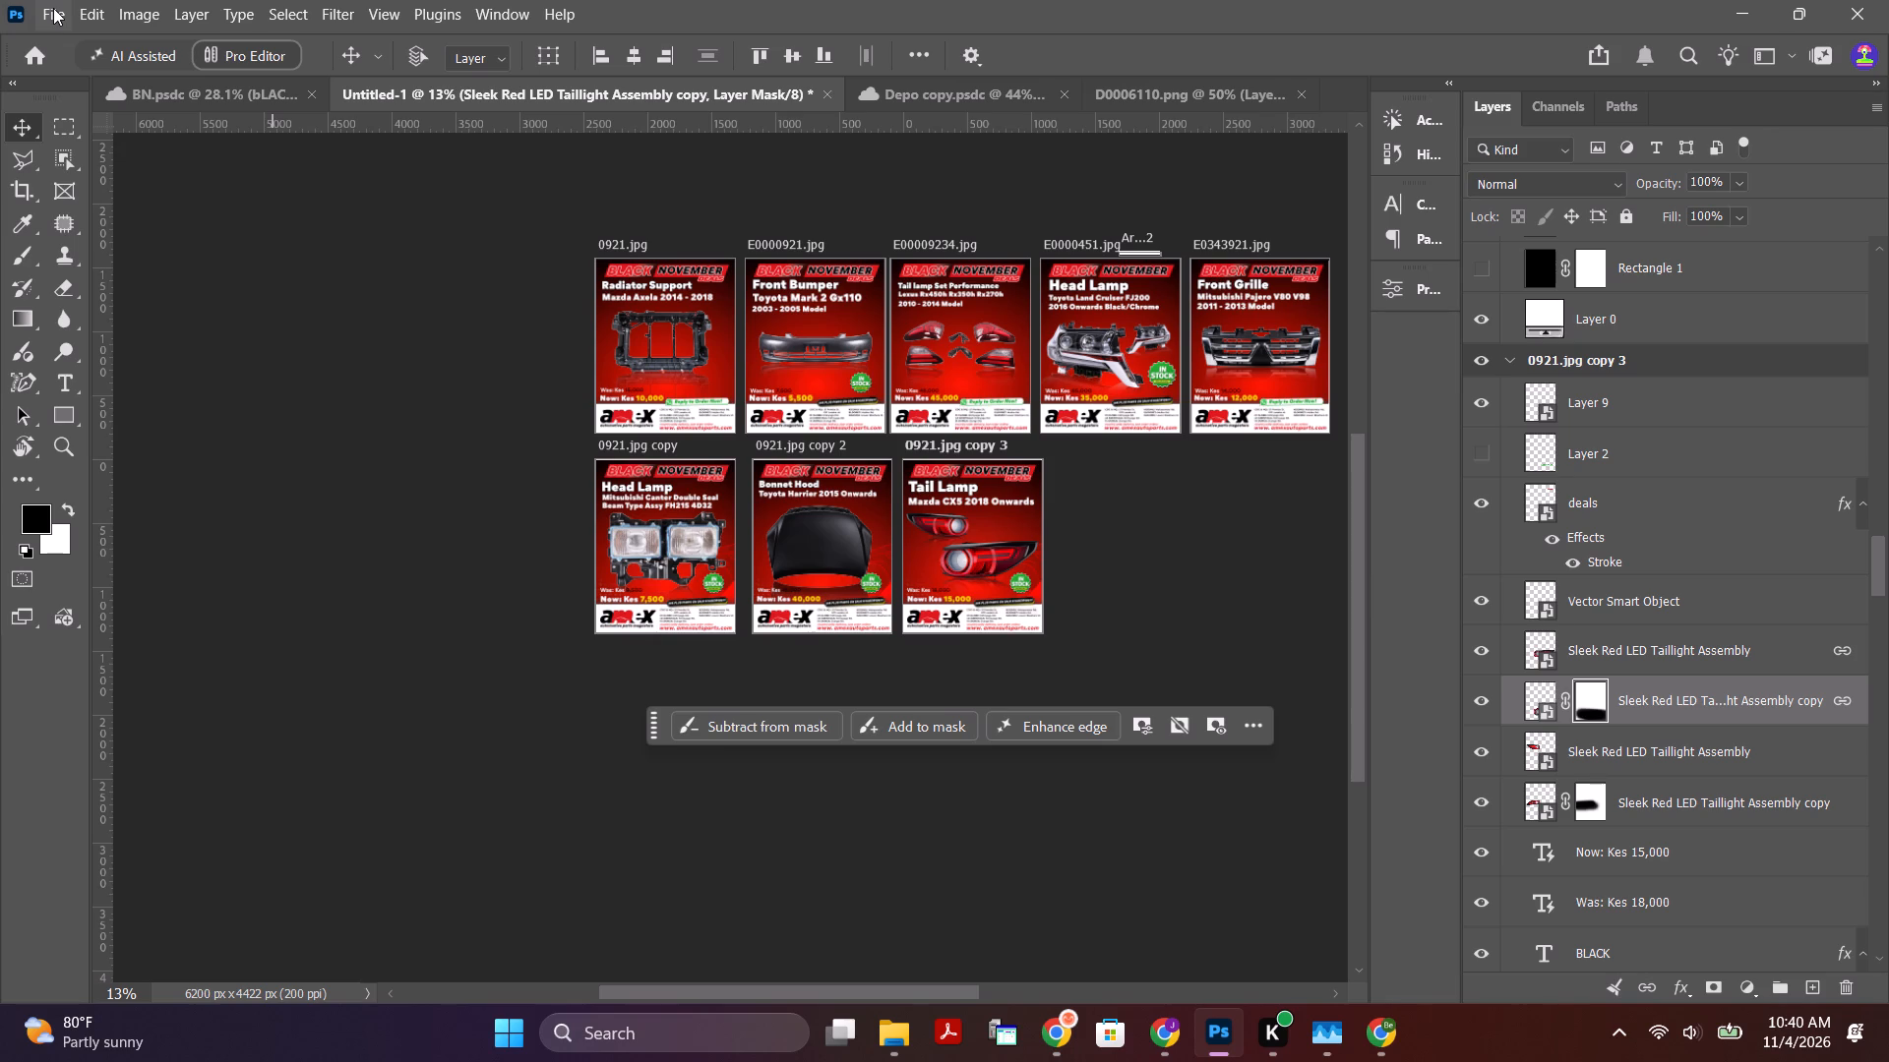
{"action": "scroll", "coordinate": [919, 455], "scroll_direction": "up", "scroll_amount": 3}
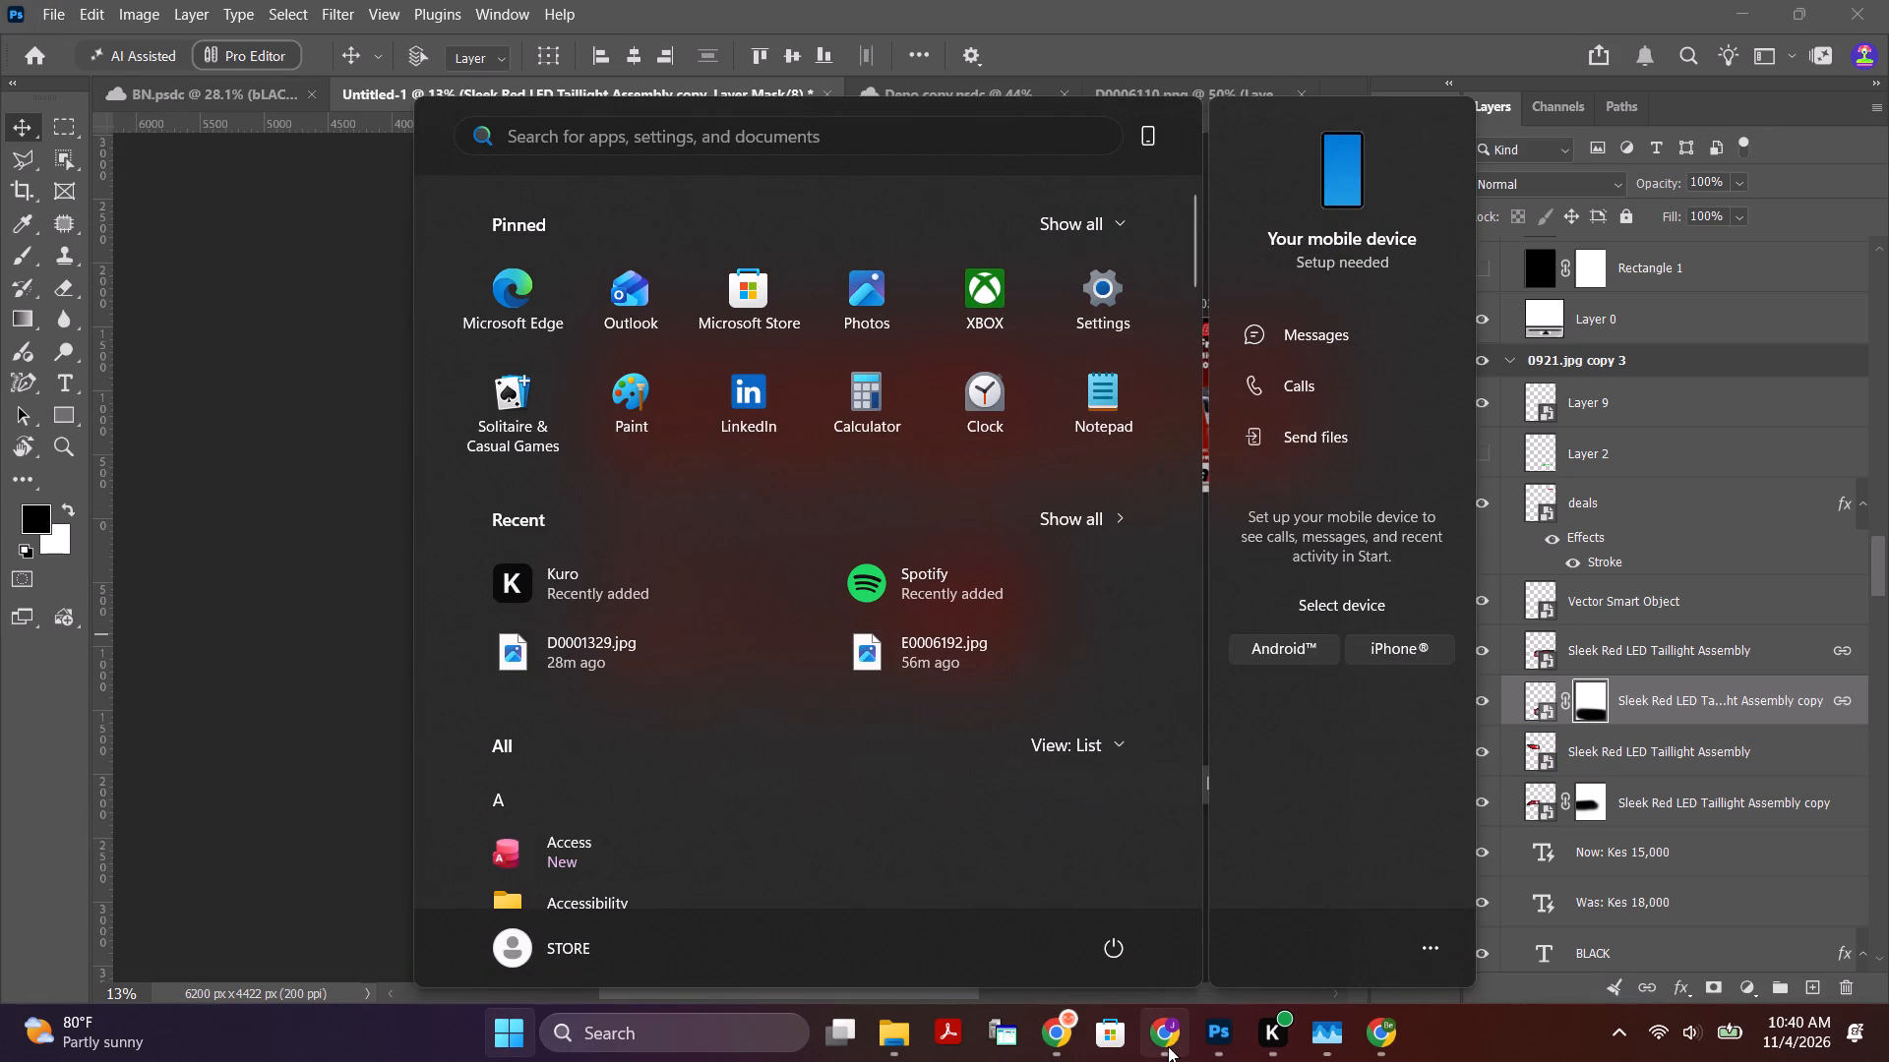
{"action": "left_click", "coordinate": [1168, 1046]}
{"action": "left_click", "coordinate": [1044, 1046]}
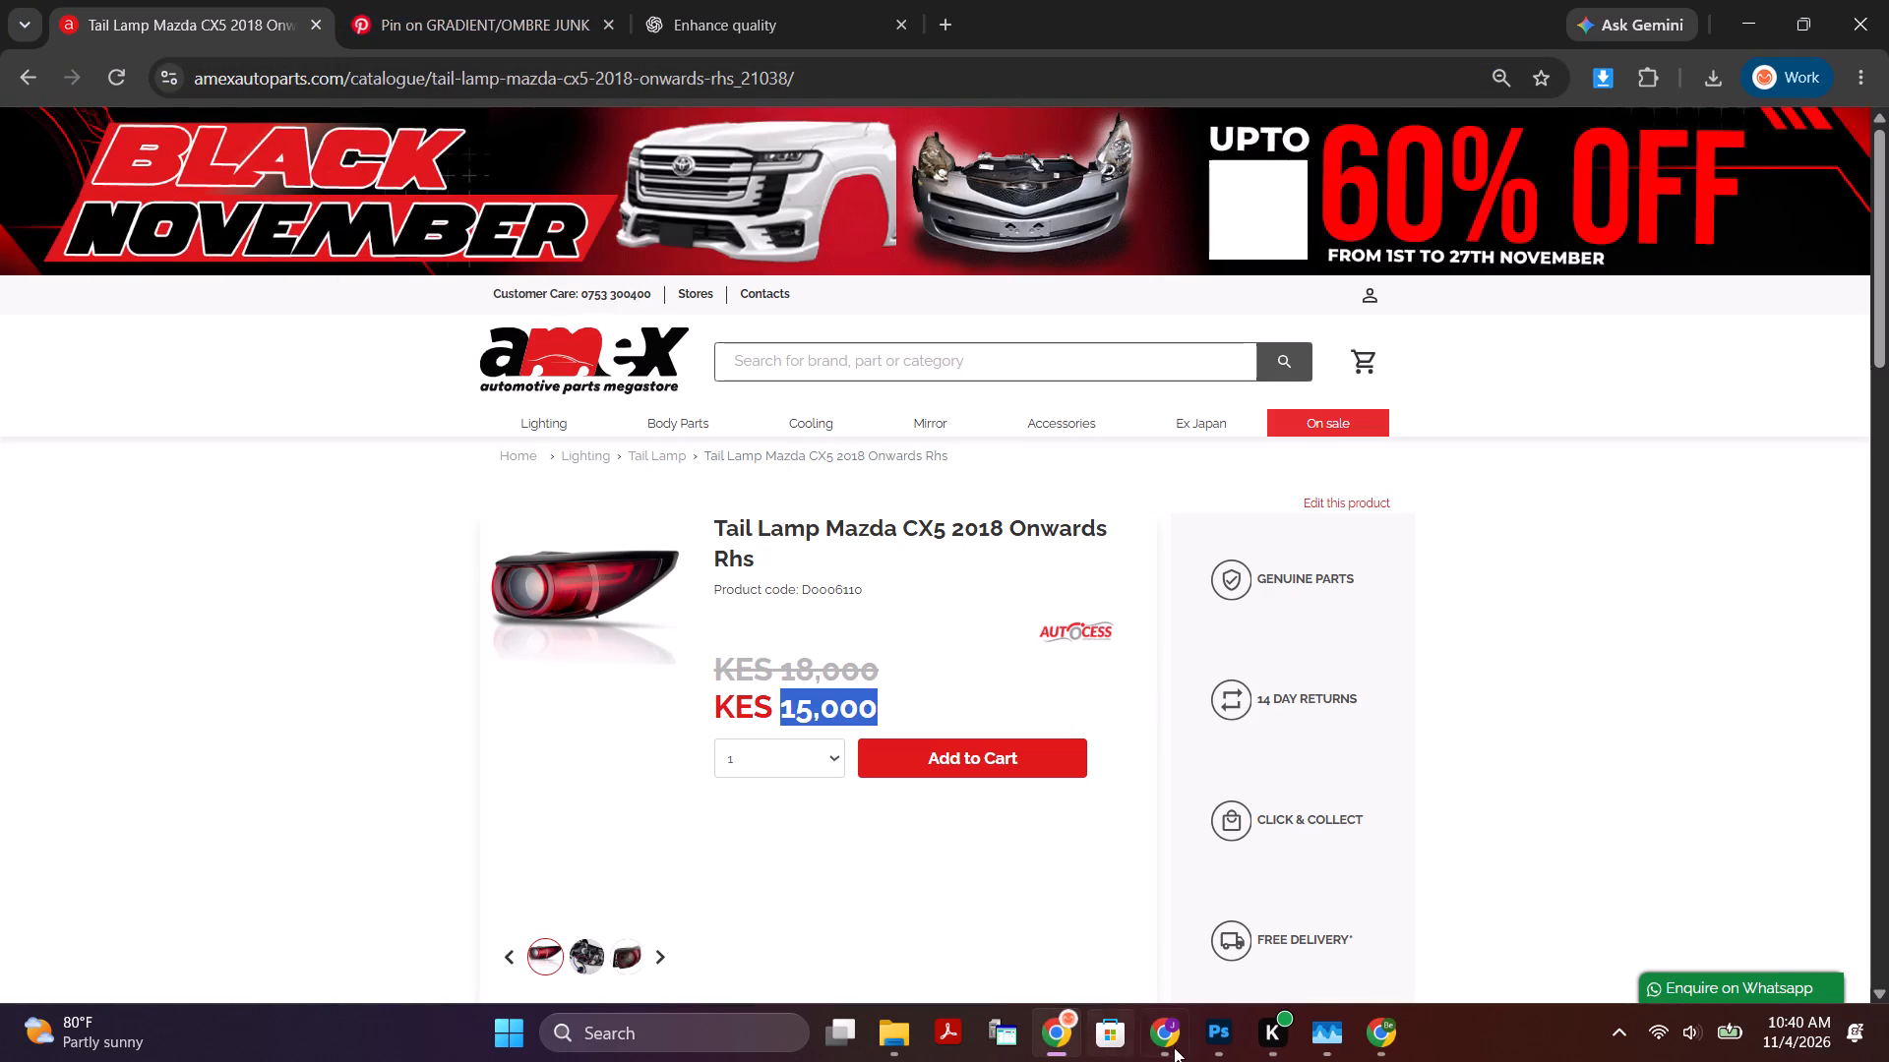
{"action": "left_click", "coordinate": [1209, 1043]}
Review the row of Black November posters, examining the Bonnet Hood poster's artwork and price area up close.
{"action": "scroll", "coordinate": [911, 507], "scroll_direction": "up", "scroll_amount": 4, "text": "alt"}
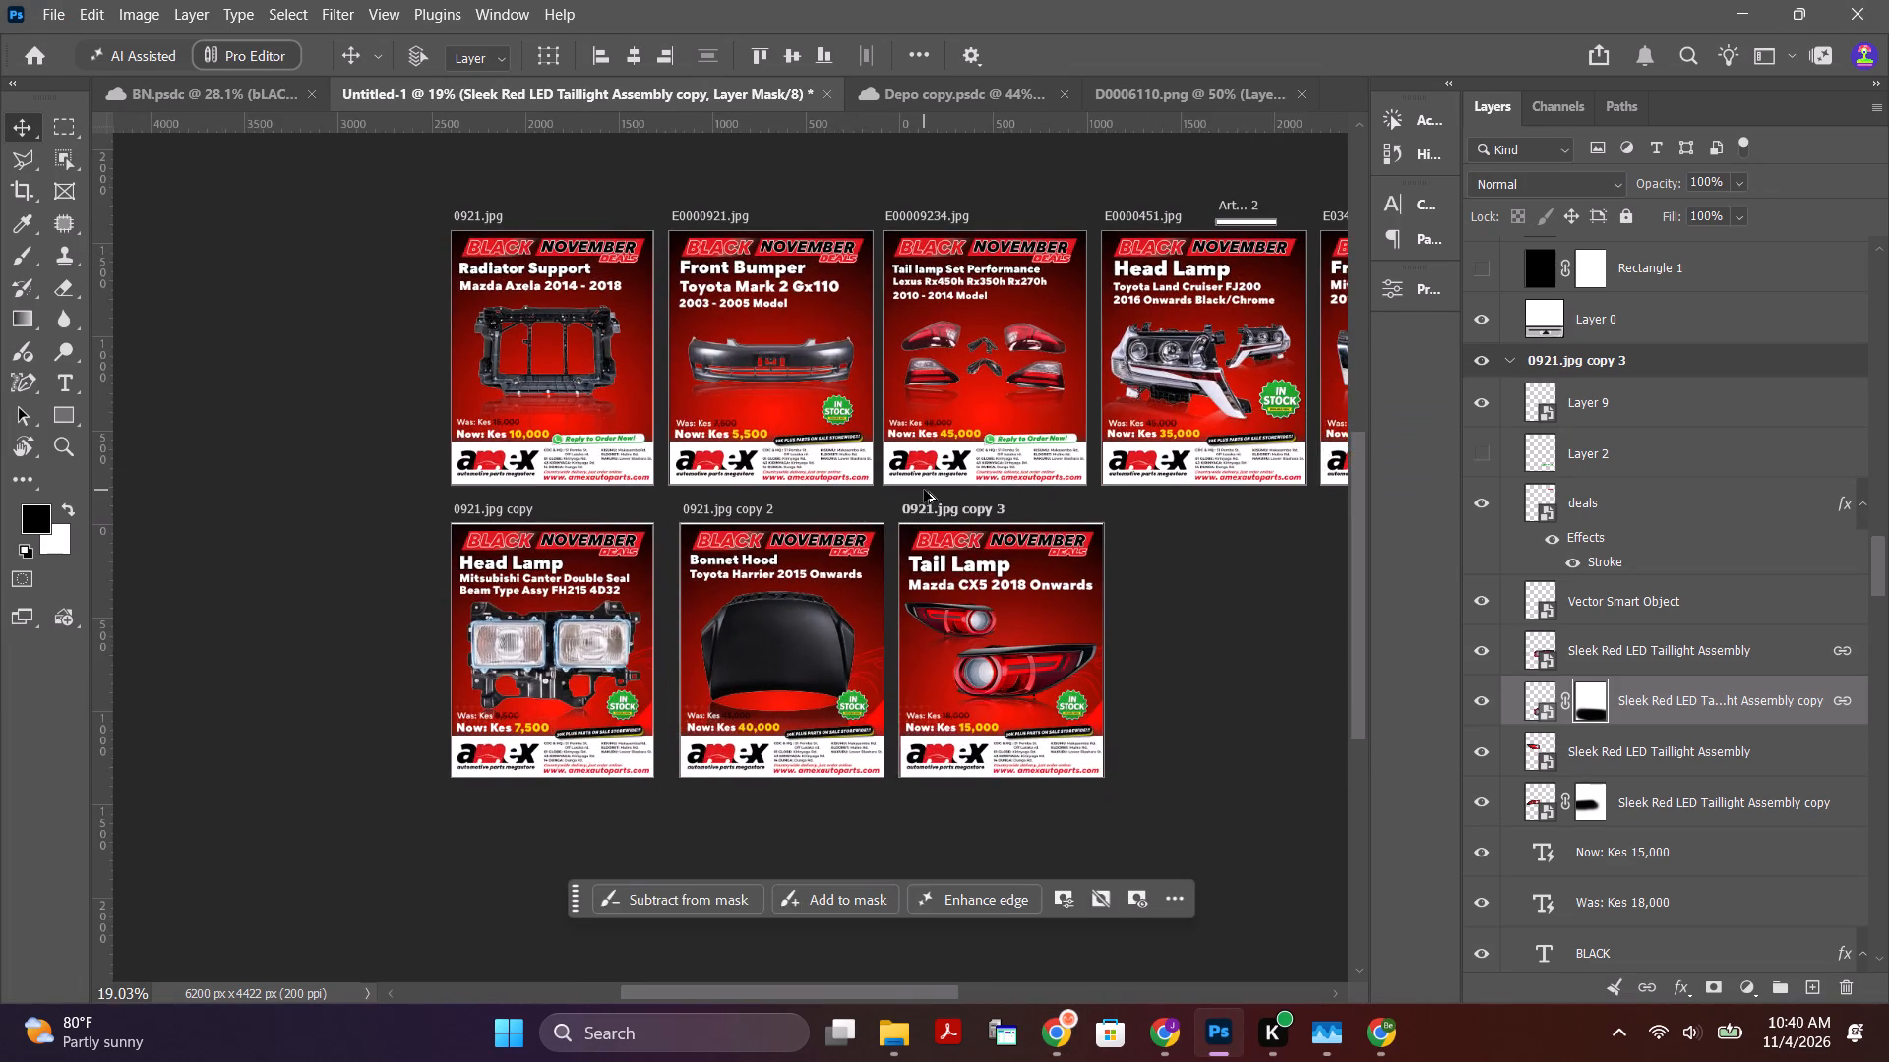
{"action": "scroll", "coordinate": [924, 490], "scroll_direction": "down", "scroll_amount": 7, "text": "alt"}
{"action": "scroll", "coordinate": [1219, 405], "scroll_direction": "up", "scroll_amount": 7, "text": "alt"}
{"action": "scroll", "coordinate": [981, 441], "scroll_direction": "down", "scroll_amount": 4, "text": "alt"}
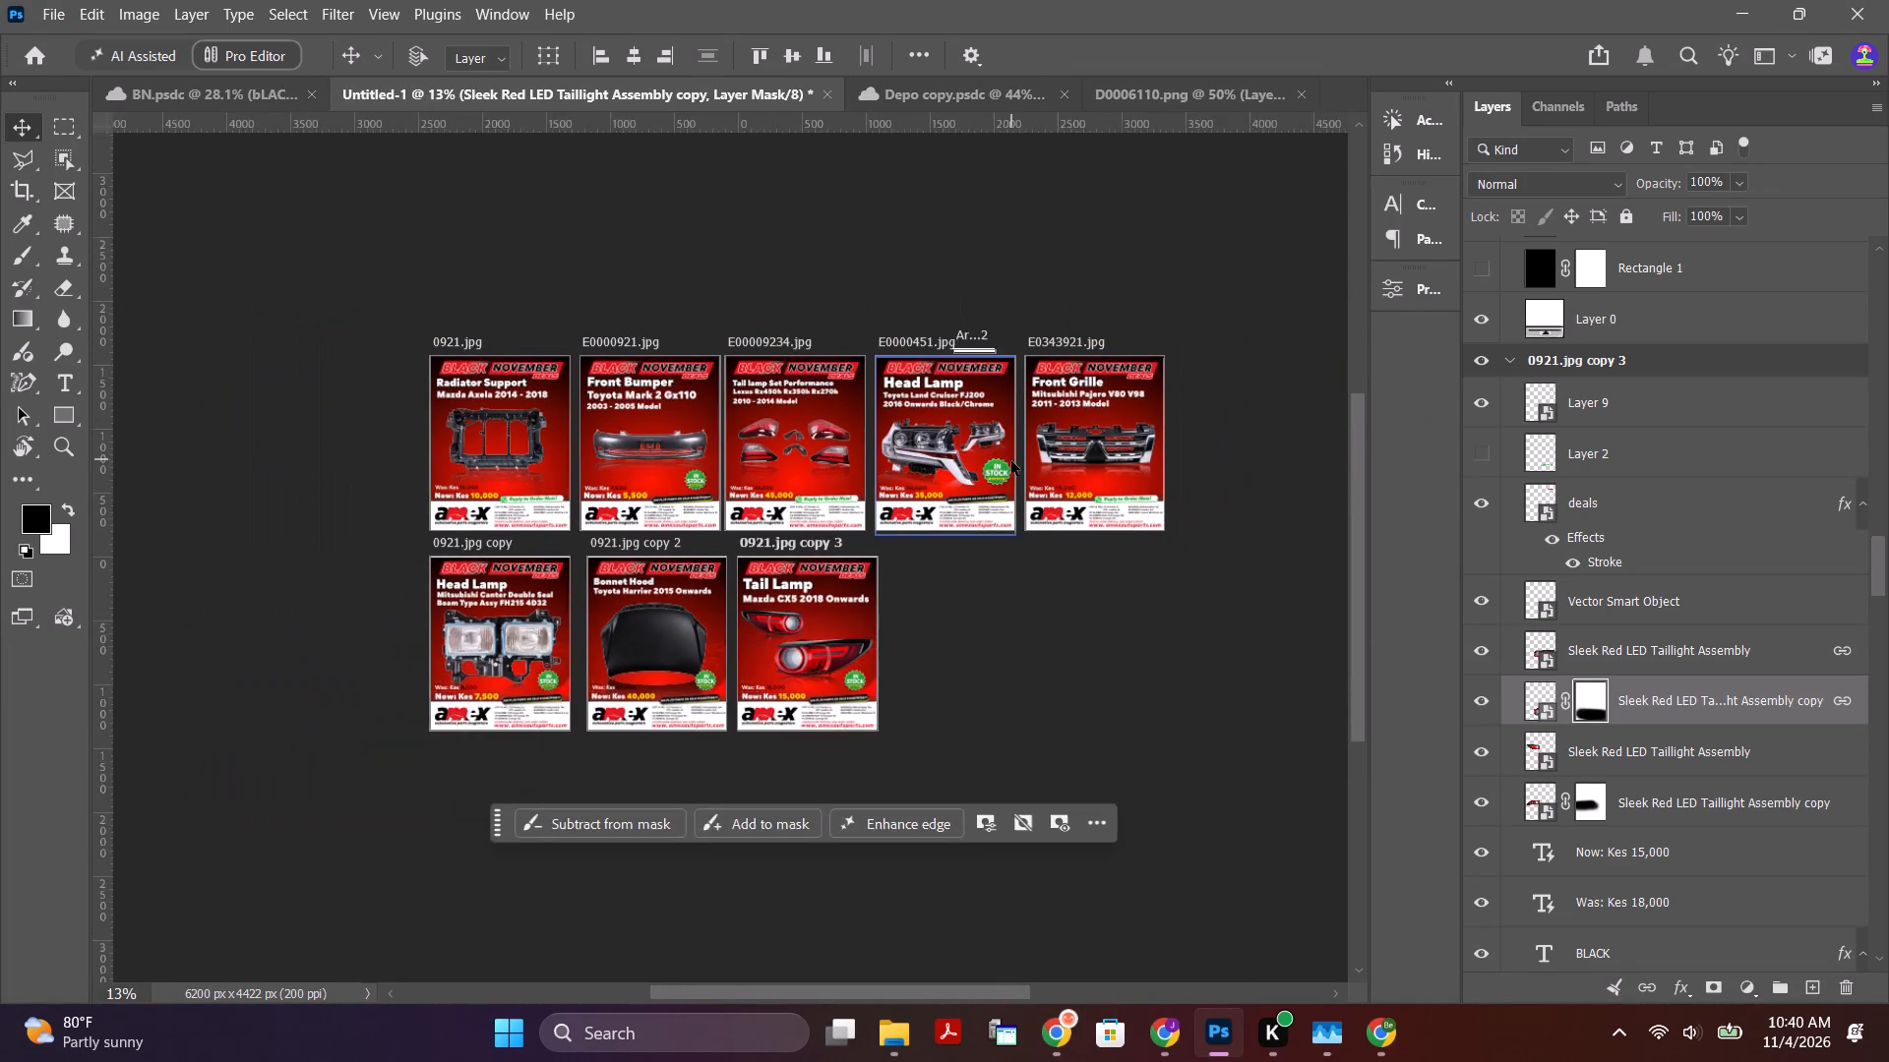
{"action": "scroll", "coordinate": [1008, 461], "scroll_direction": "up", "scroll_amount": 2, "text": "alt"}
{"action": "scroll", "coordinate": [668, 392], "scroll_direction": "down", "scroll_amount": 2, "text": "alt"}
{"action": "scroll", "coordinate": [507, 687], "scroll_direction": "up", "scroll_amount": 3, "text": "alt"}
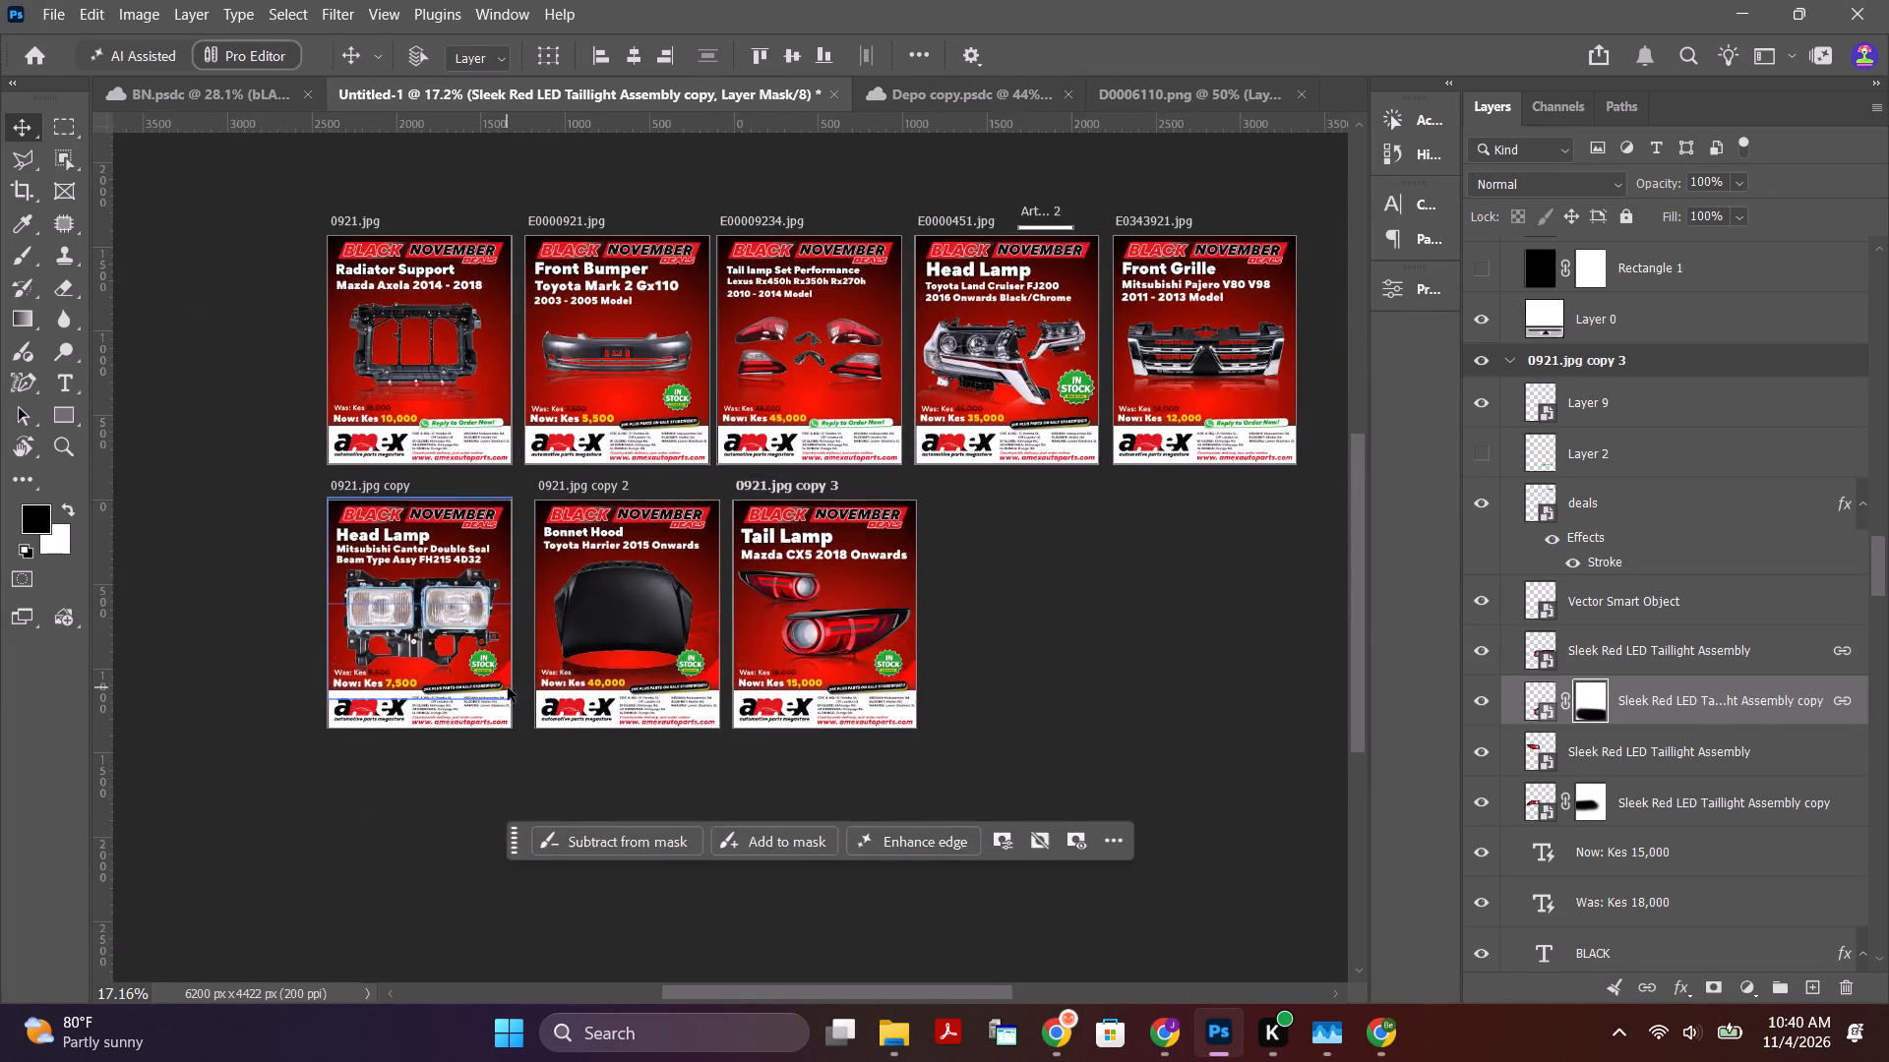
{"action": "scroll", "coordinate": [508, 687], "scroll_direction": "up", "scroll_amount": 5, "text": "alt"}
{"action": "scroll", "coordinate": [488, 676], "scroll_direction": "down", "scroll_amount": 7, "text": "alt"}
{"action": "scroll", "coordinate": [488, 676], "scroll_direction": "up", "scroll_amount": 3, "text": "alt"}
{"action": "scroll", "coordinate": [630, 619], "scroll_direction": "up", "scroll_amount": 2, "text": "alt"}
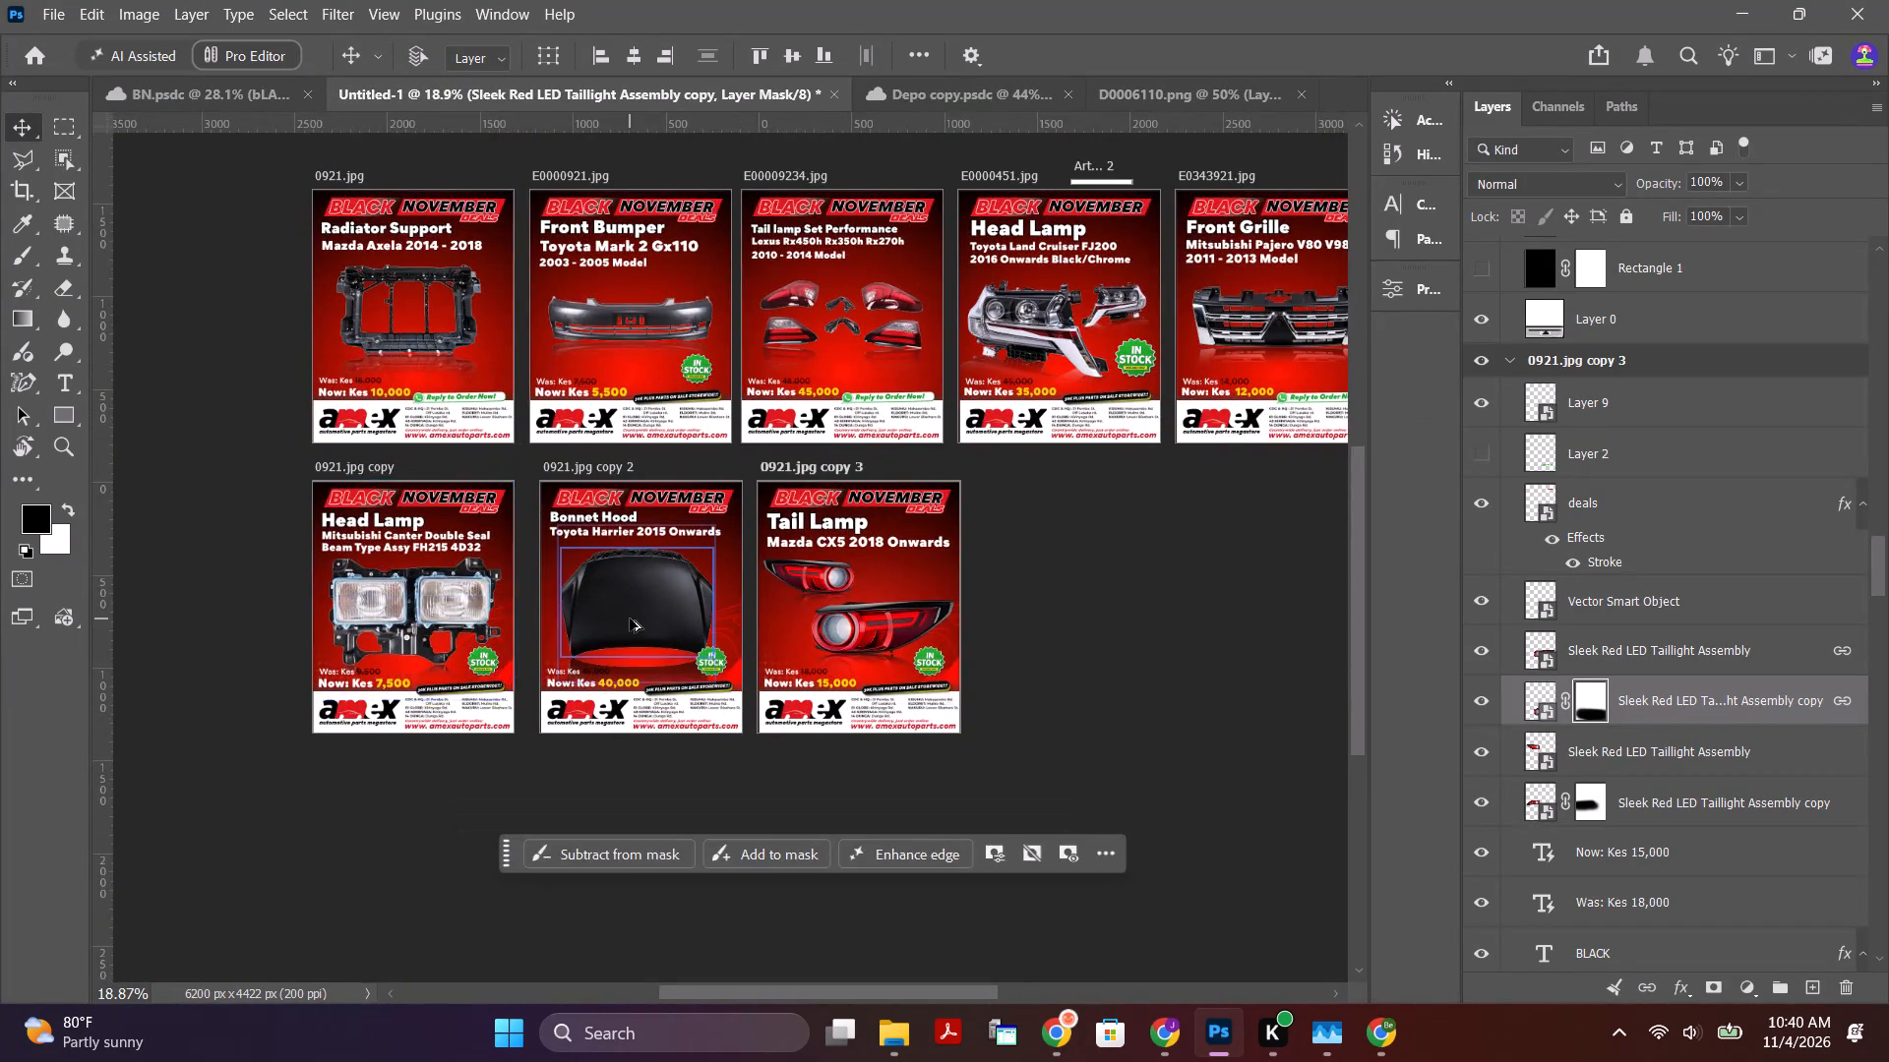
{"action": "scroll", "coordinate": [630, 619], "scroll_direction": "up", "scroll_amount": 4, "text": "alt"}
{"action": "scroll", "coordinate": [510, 694], "scroll_direction": "up", "scroll_amount": 3, "text": "alt"}
{"action": "scroll", "coordinate": [623, 739], "scroll_direction": "up", "scroll_amount": 4, "text": "alt"}
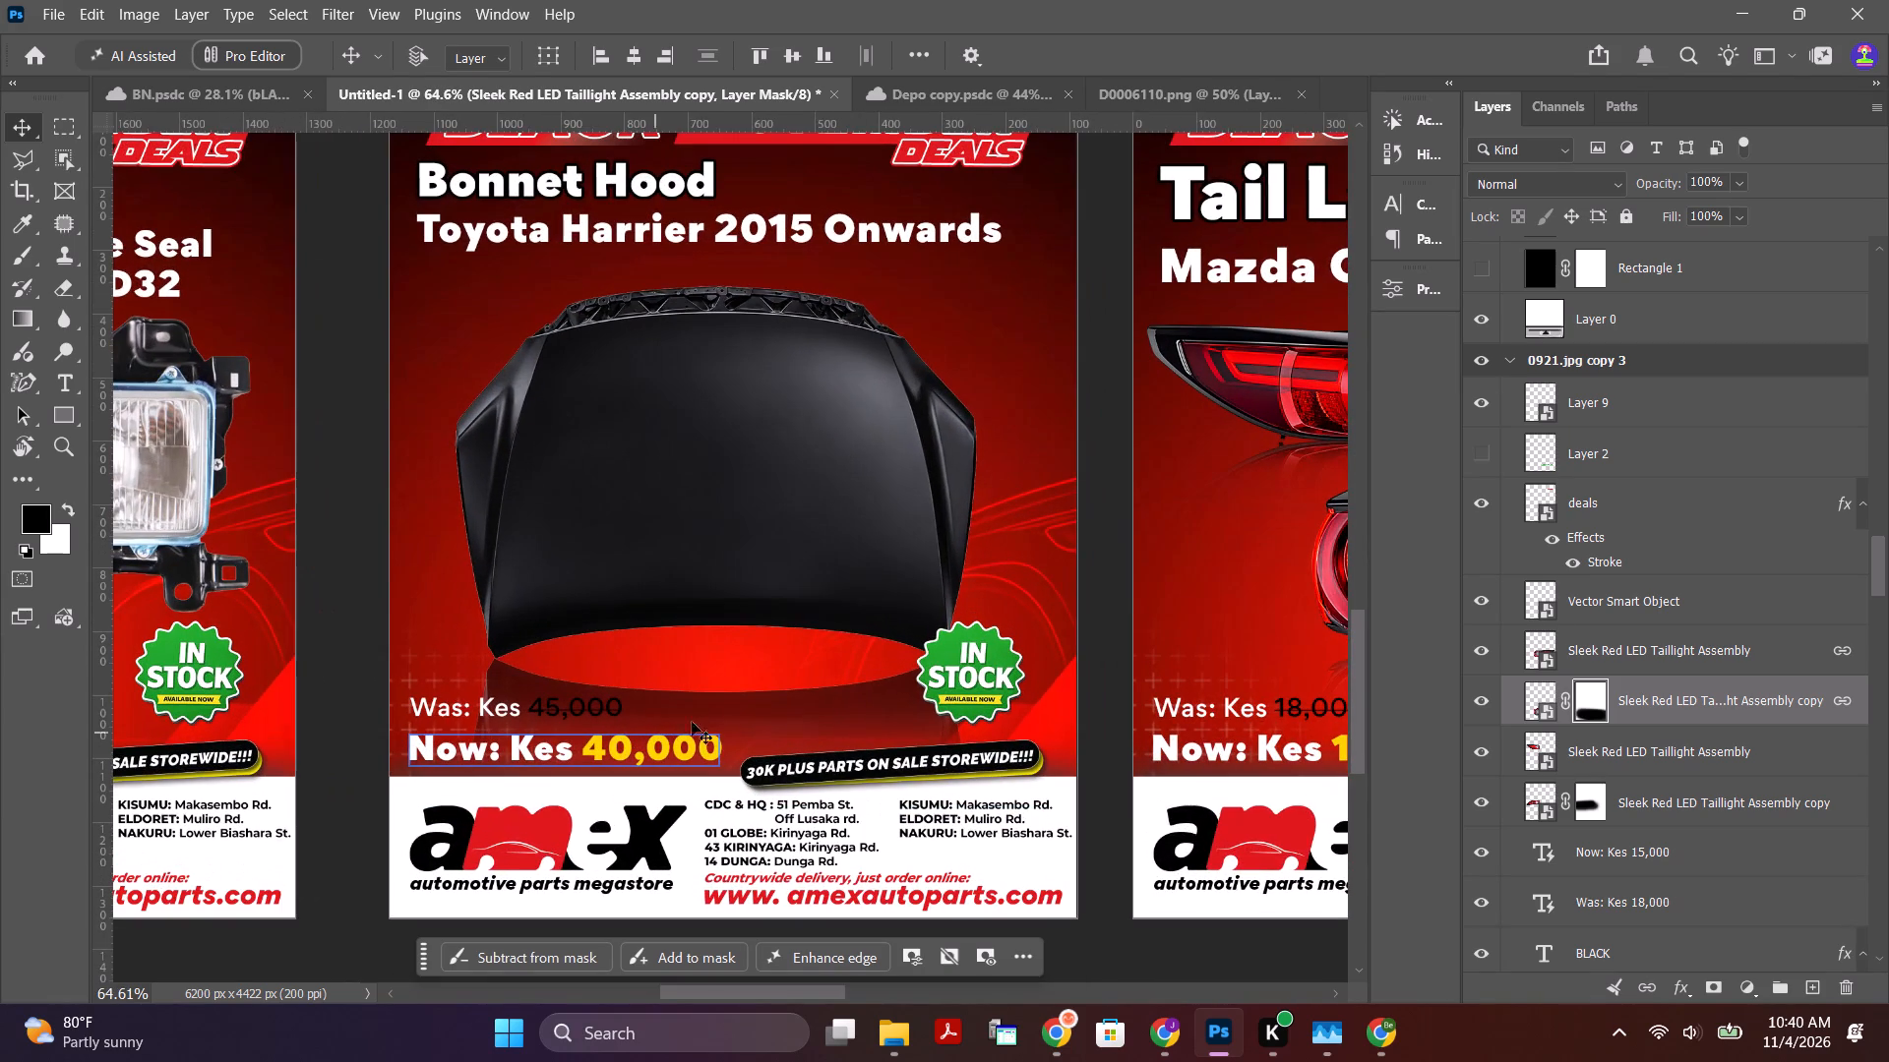
{"action": "left_click", "coordinate": [837, 548]}
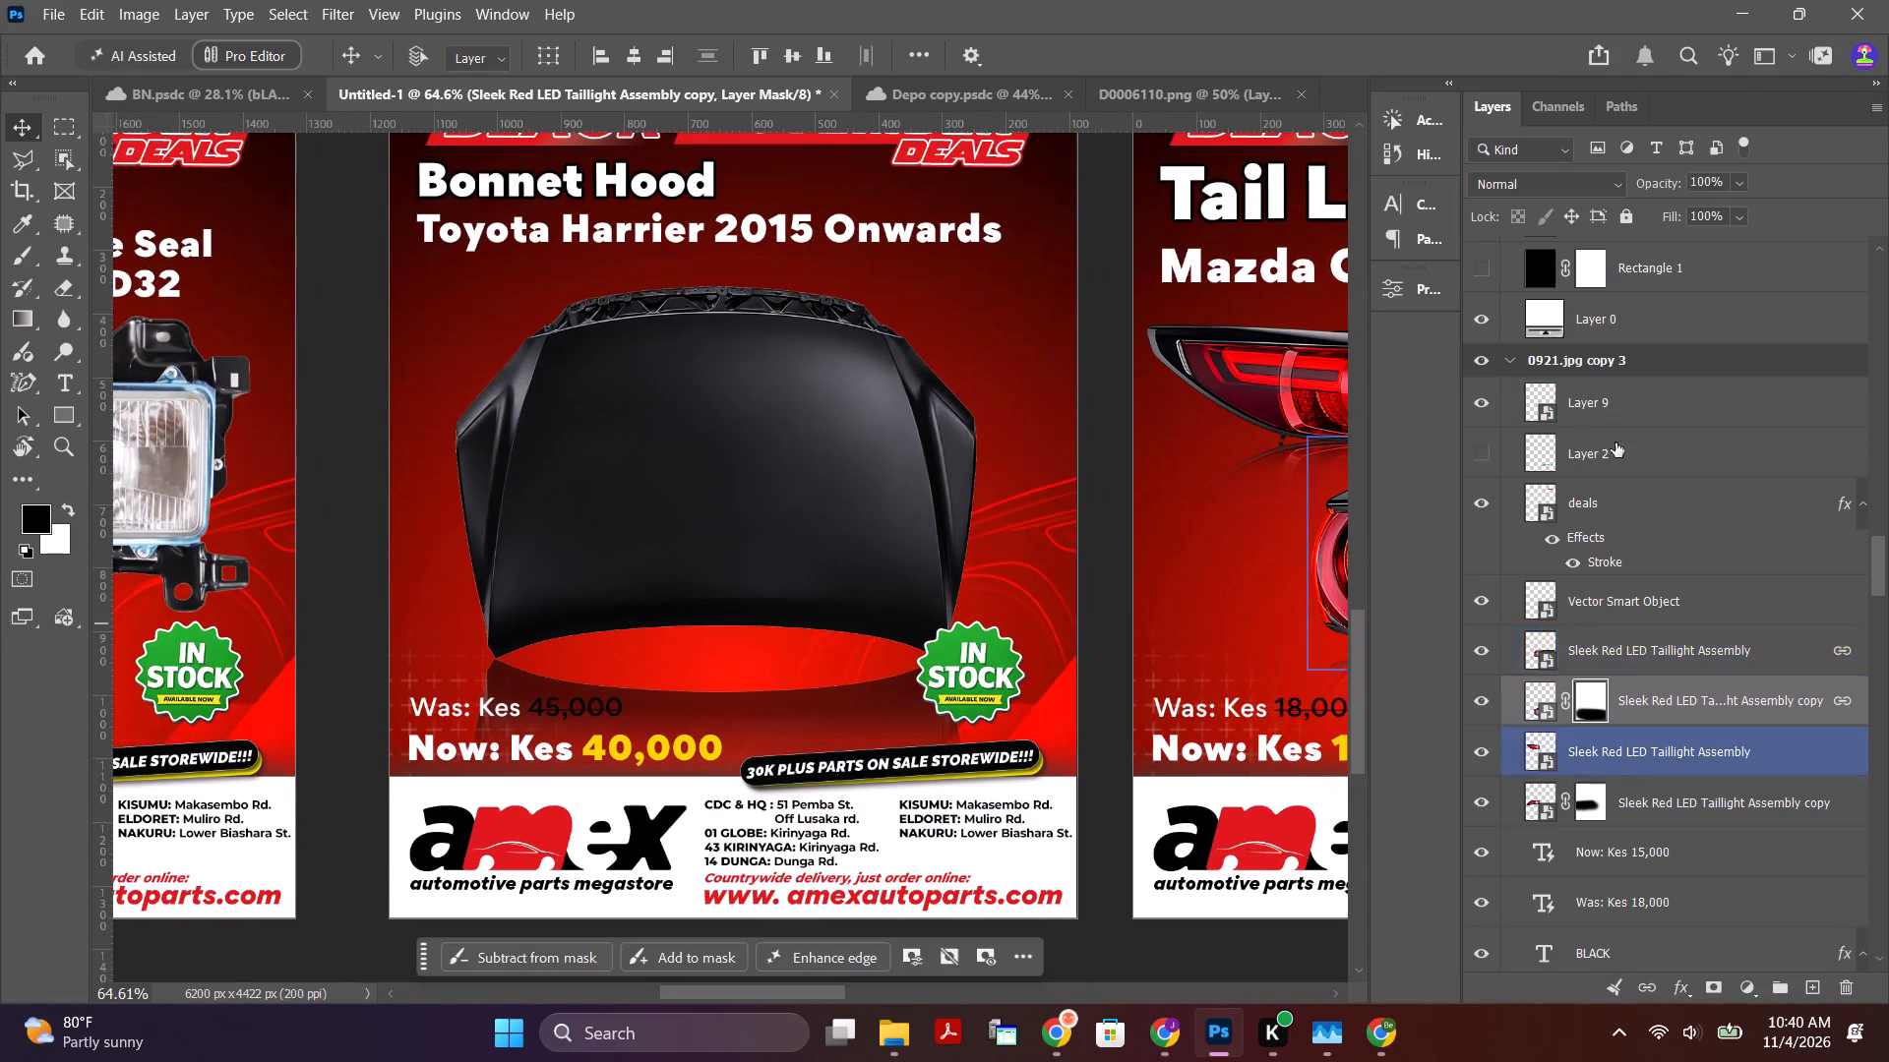
{"action": "scroll", "coordinate": [629, 303], "scroll_direction": "down", "scroll_amount": 3}
{"action": "scroll", "coordinate": [634, 311], "scroll_direction": "down", "scroll_amount": 7, "text": "alt"}
{"action": "scroll", "coordinate": [602, 198], "scroll_direction": "up", "scroll_amount": 6, "text": "alt"}
{"action": "scroll", "coordinate": [614, 195], "scroll_direction": "down", "scroll_amount": 7, "text": "alt"}
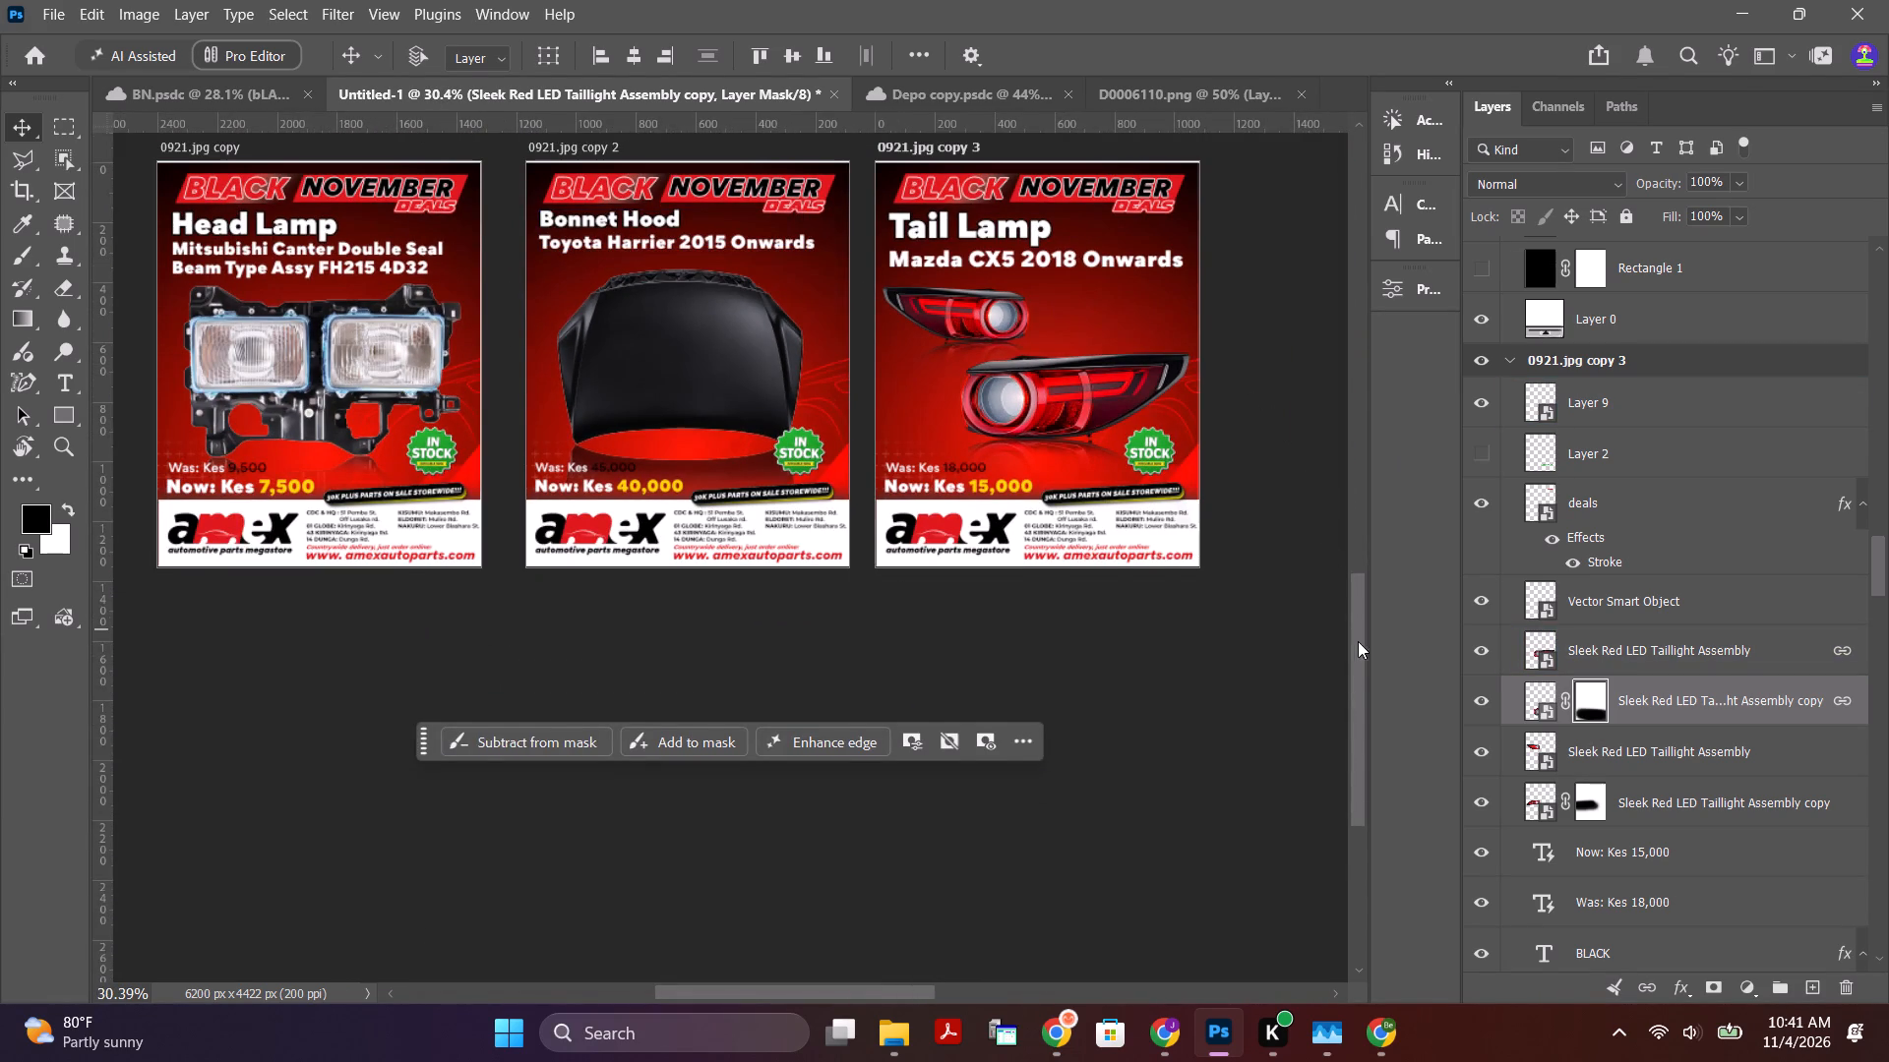
Fade the bonnet reflection on the Bonnet Hood poster by painting black on Layer 10 copy's mask across the footer, enlarging the brush to 500.
{"action": "left_click_drag", "start_coordinate": [1361, 644], "coordinate": [1356, 603]}
{"action": "left_click", "coordinate": [580, 286]}
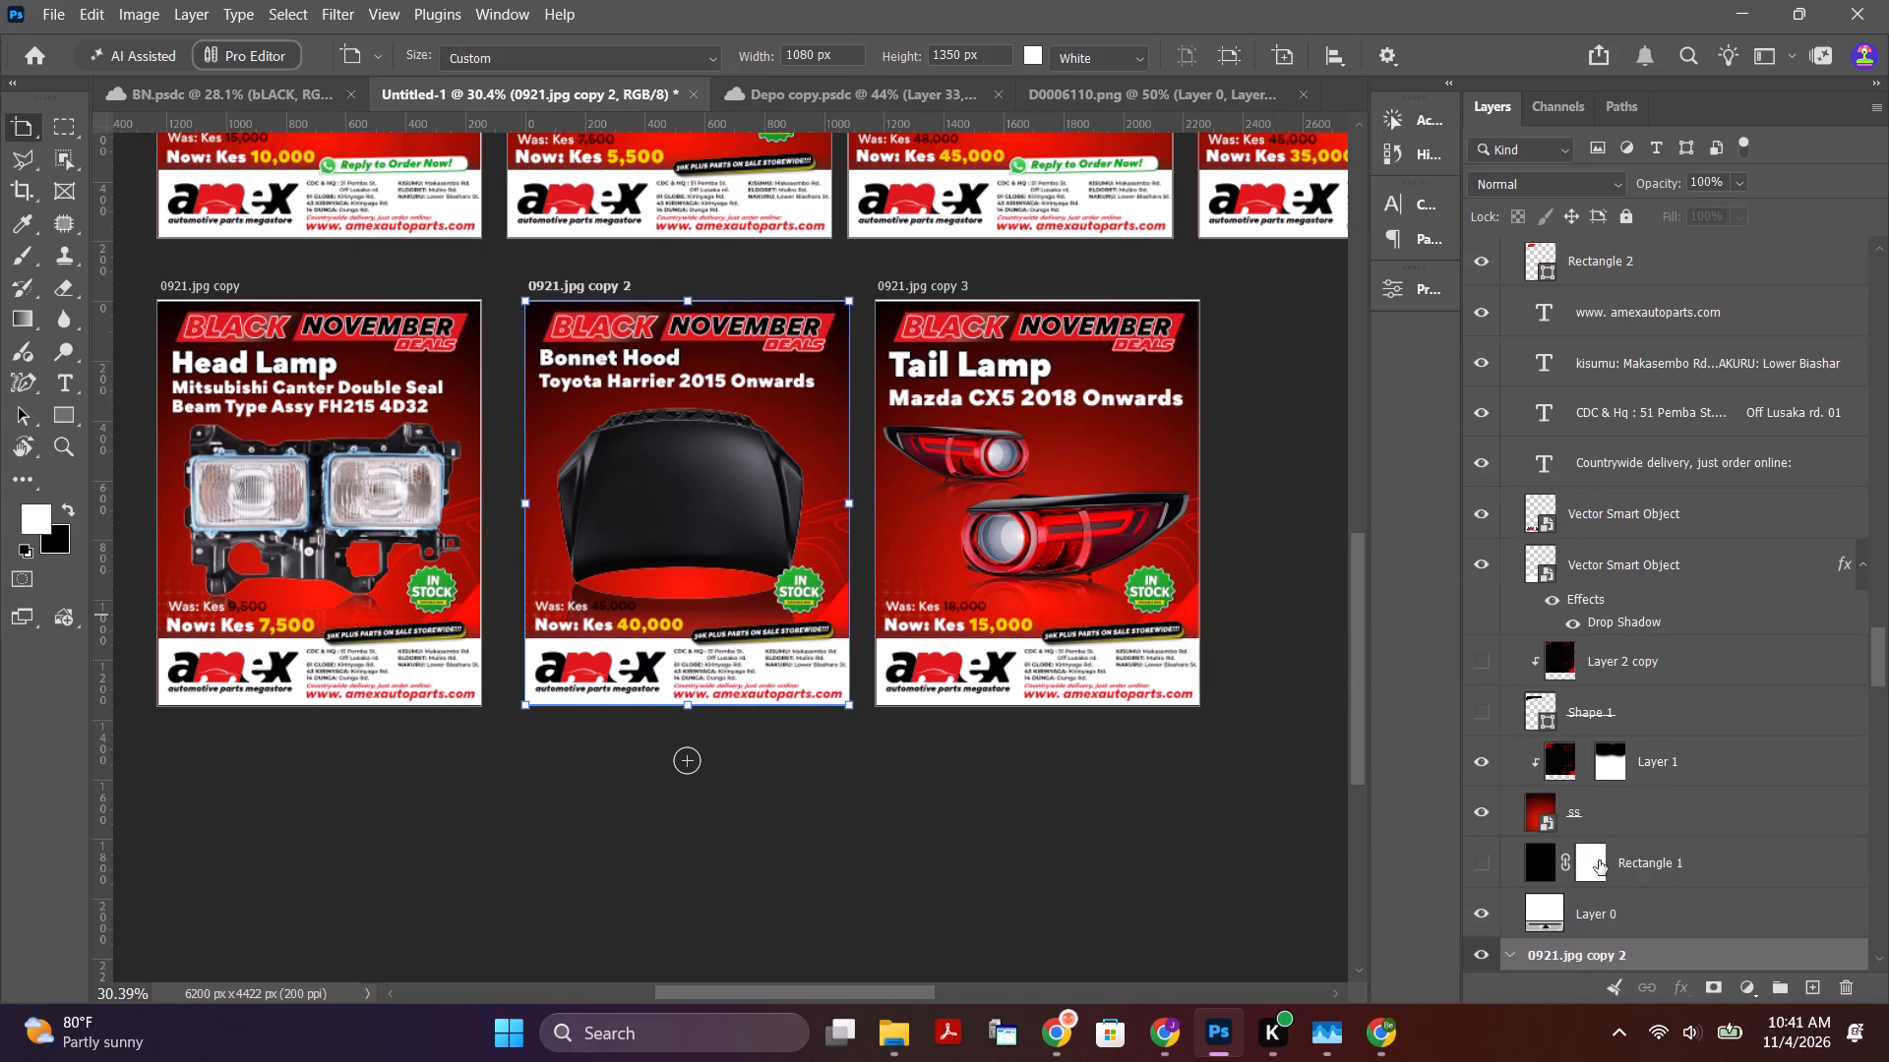
{"action": "scroll", "coordinate": [1603, 989], "scroll_direction": "down", "scroll_amount": 15}
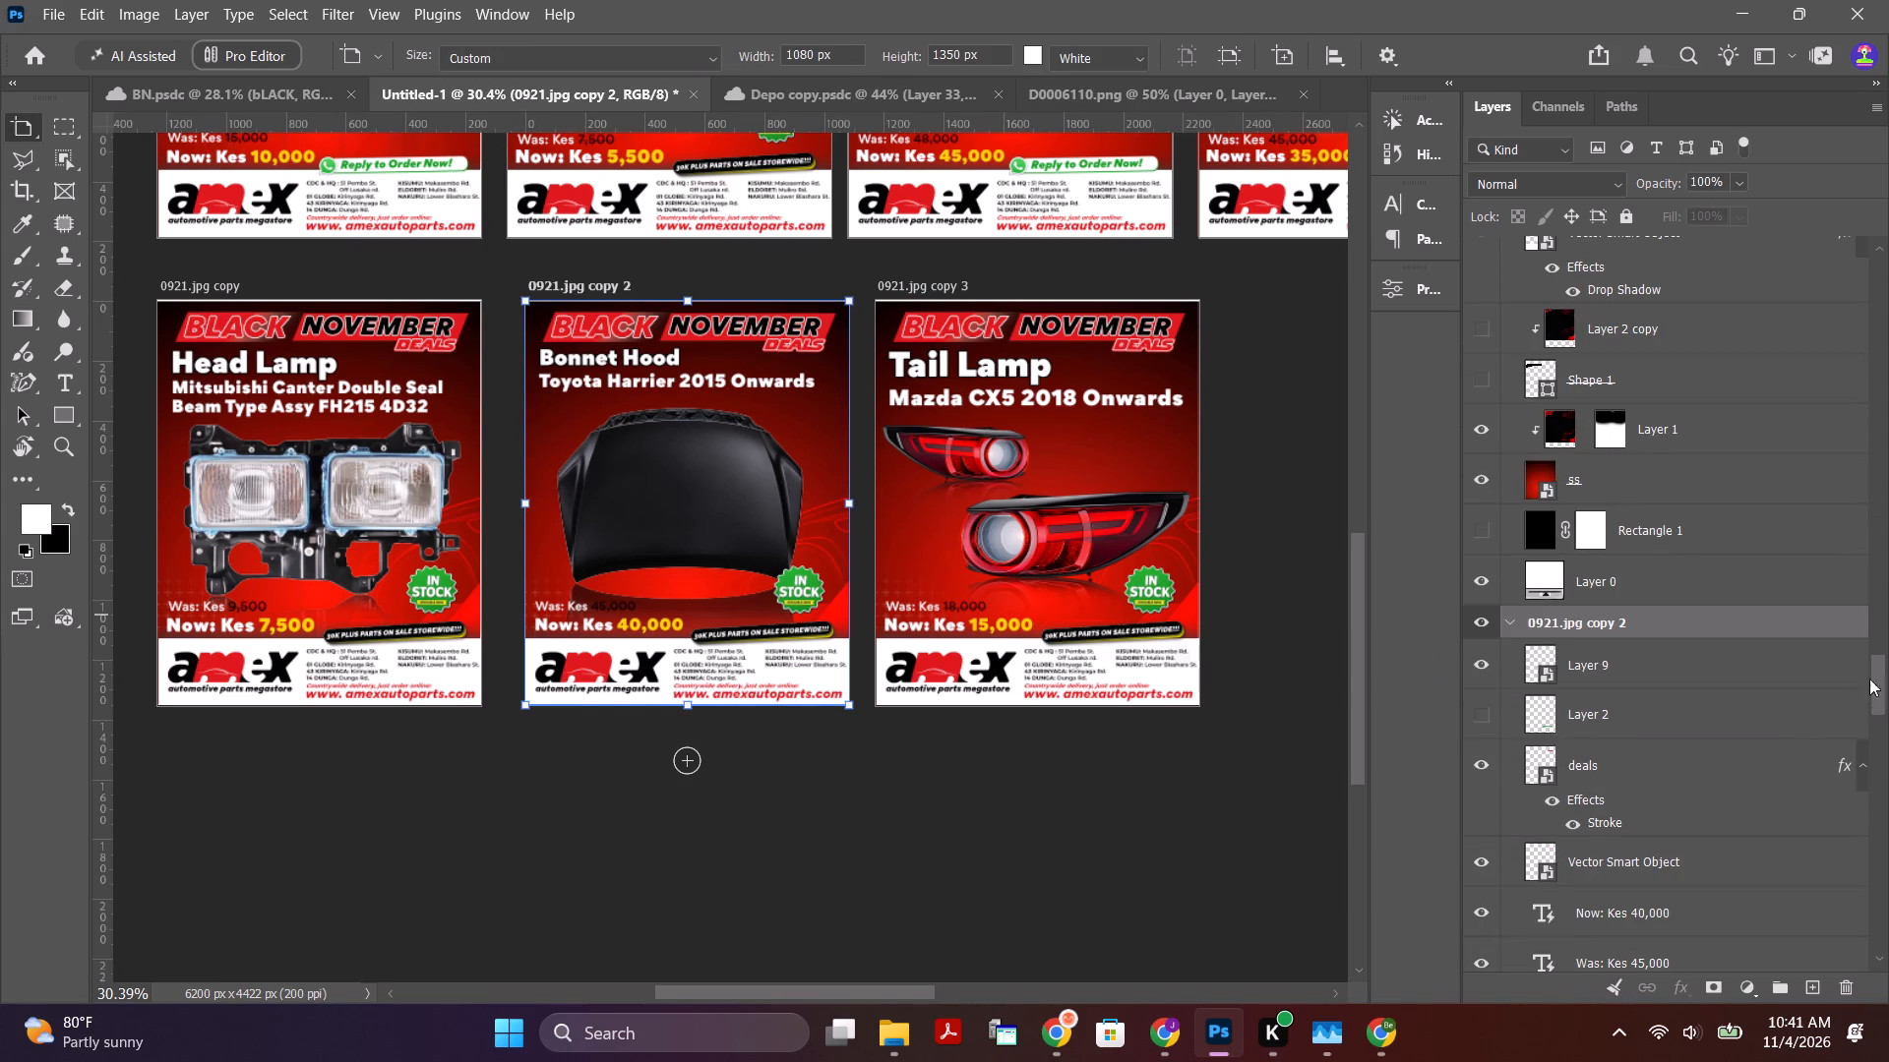
{"action": "left_click_drag", "start_coordinate": [1875, 695], "coordinate": [1885, 801]}
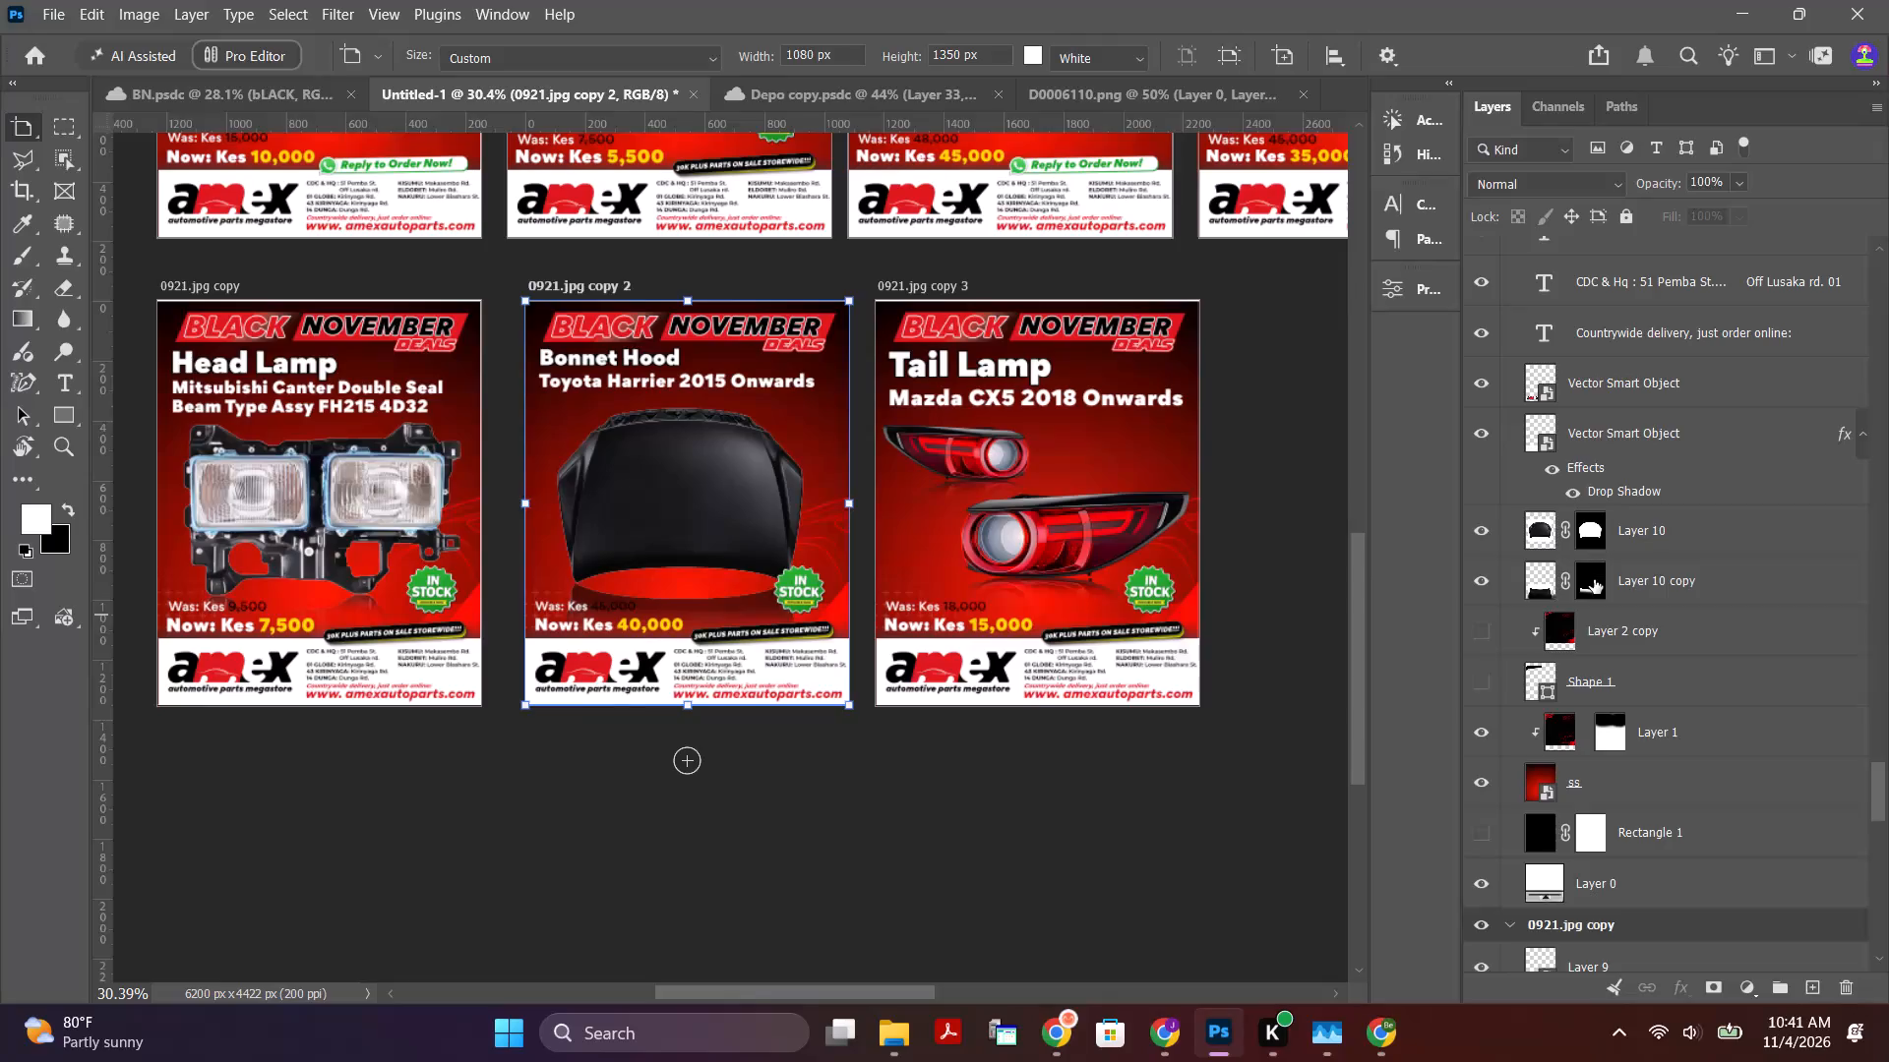
{"action": "left_click", "coordinate": [1594, 579]}
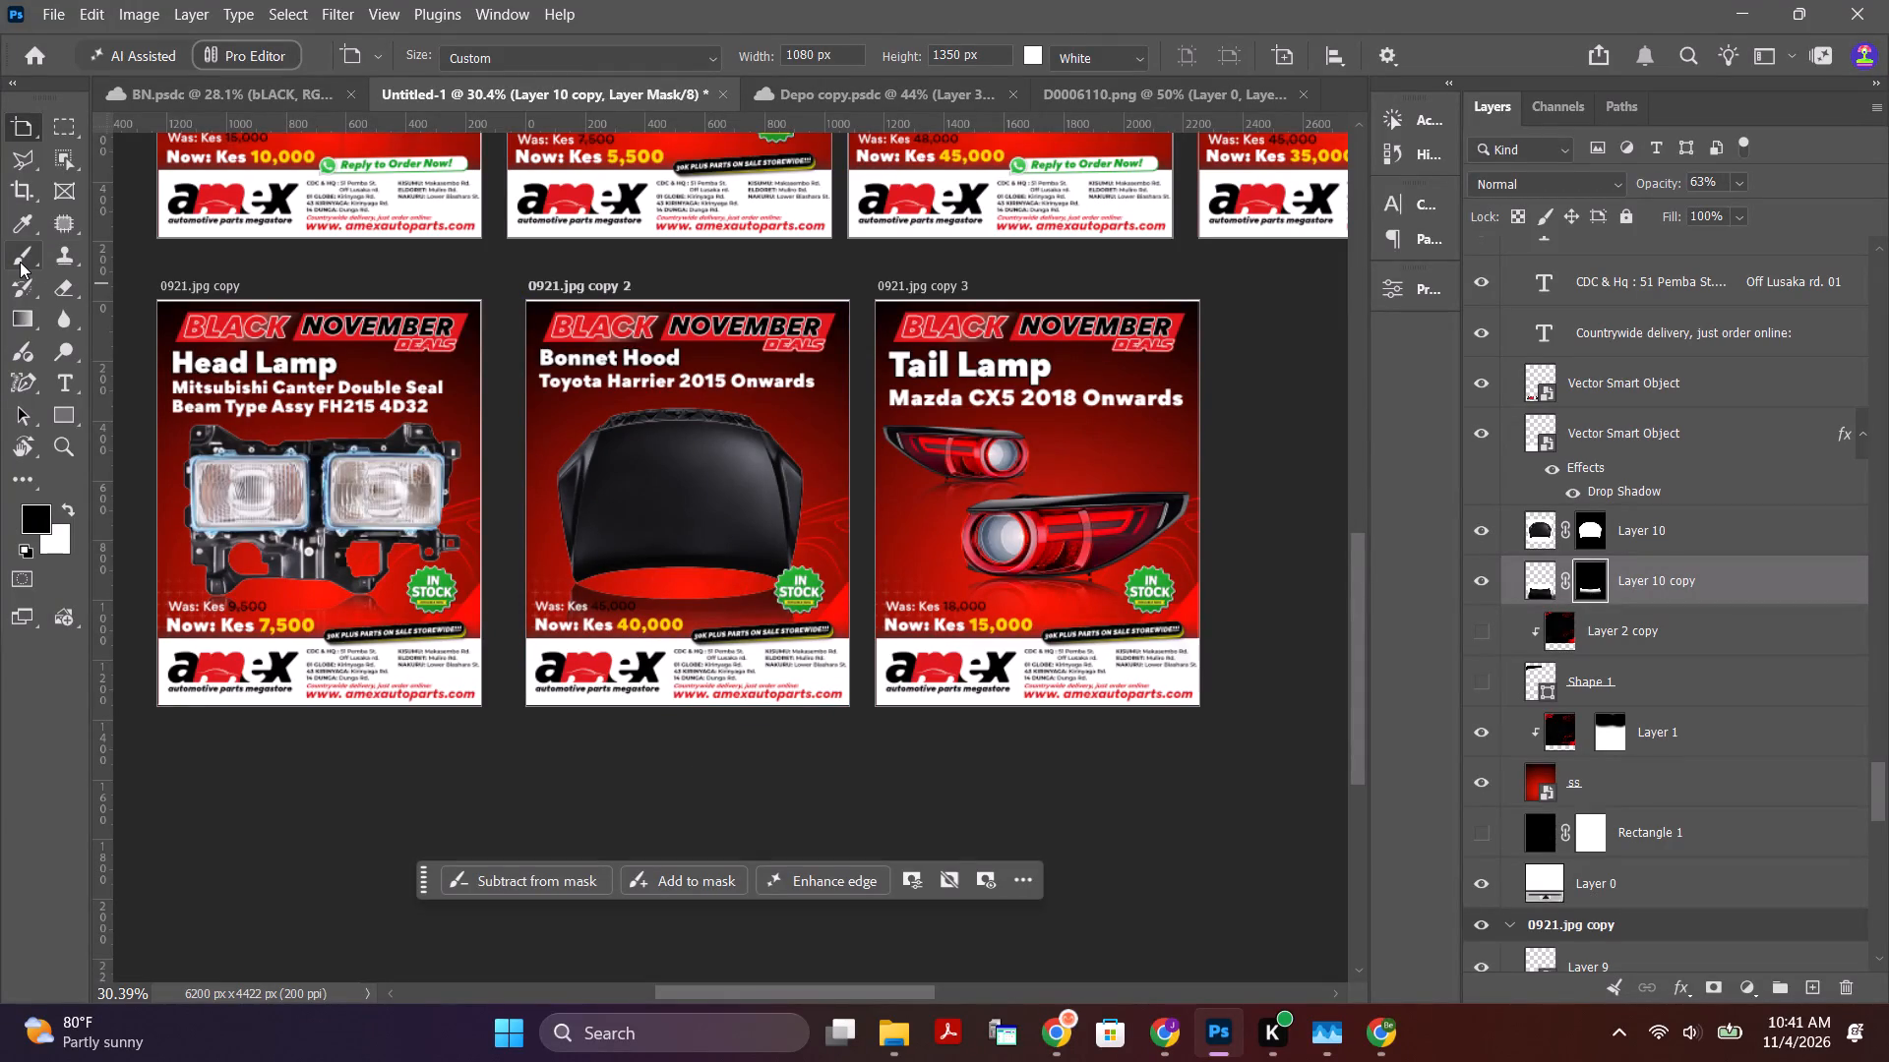
{"action": "left_click", "coordinate": [20, 262]}
{"action": "left_click_drag", "start_coordinate": [543, 663], "coordinate": [622, 671]}
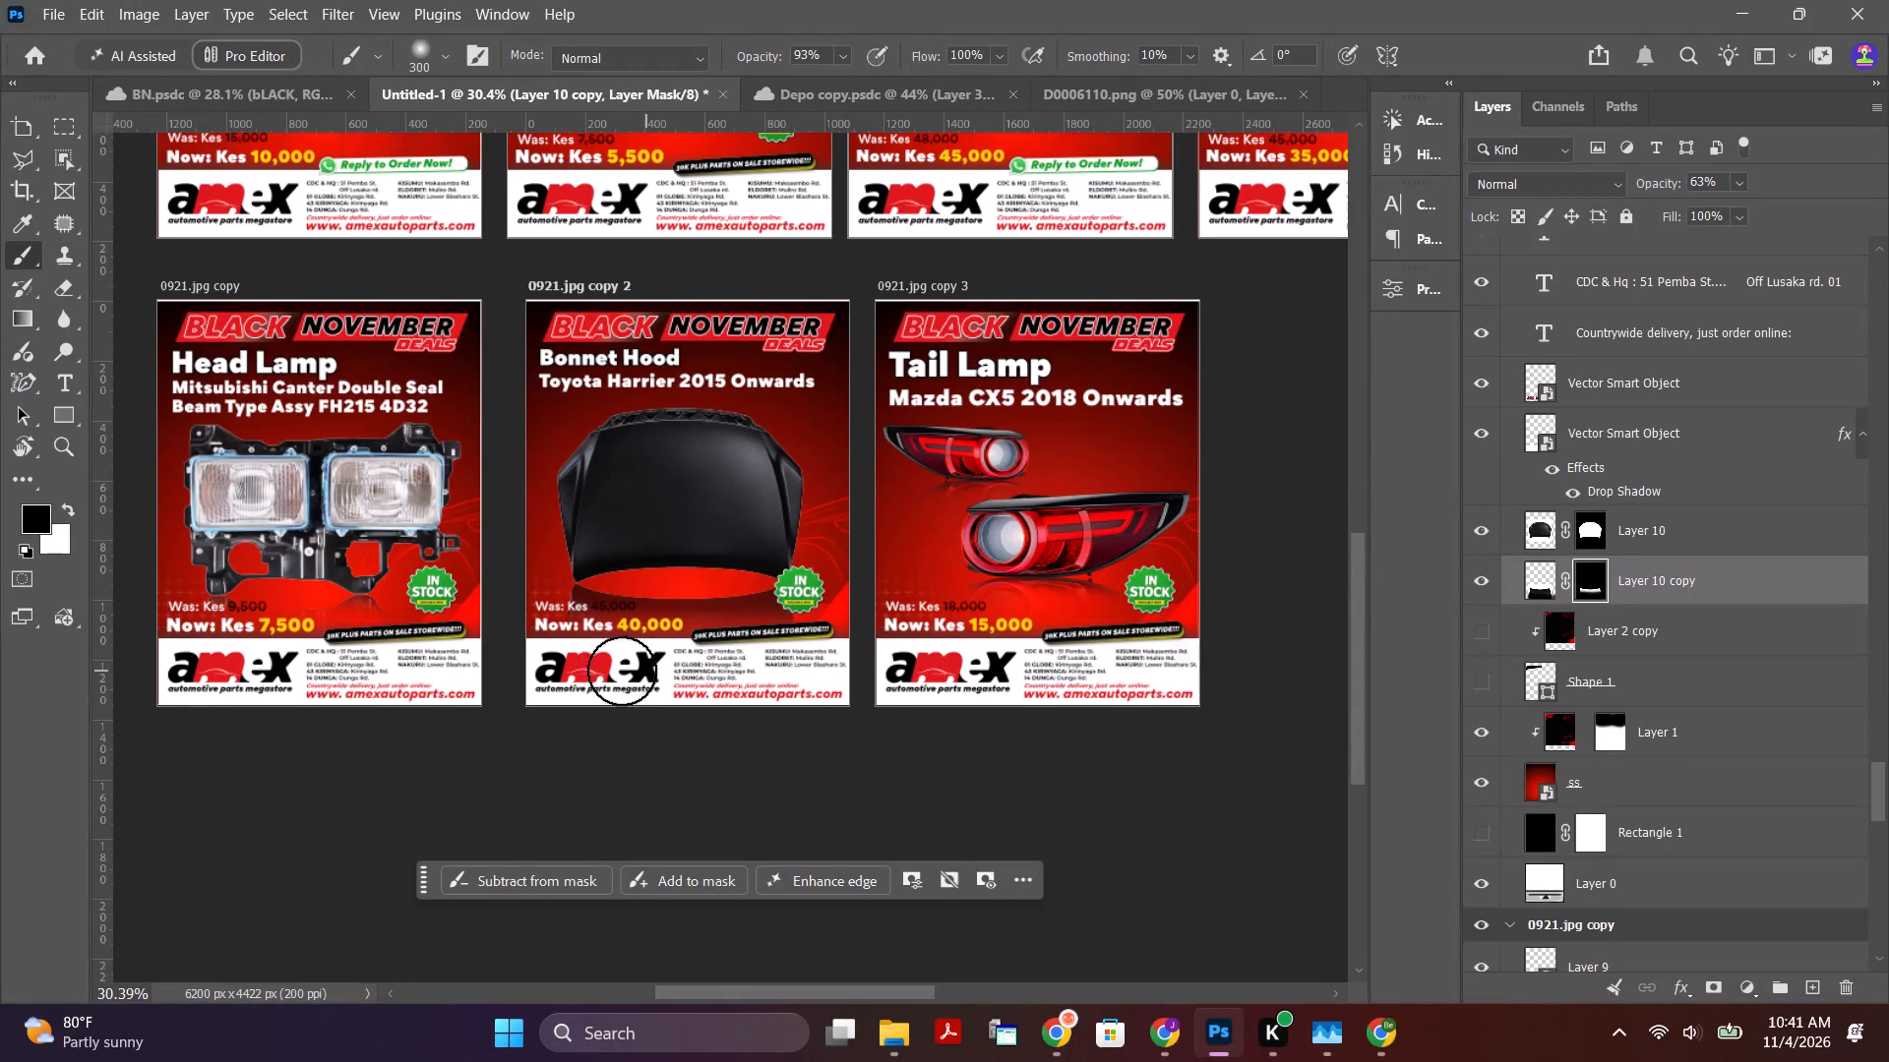
{"action": "left_click_drag", "start_coordinate": [622, 671], "coordinate": [785, 656]}
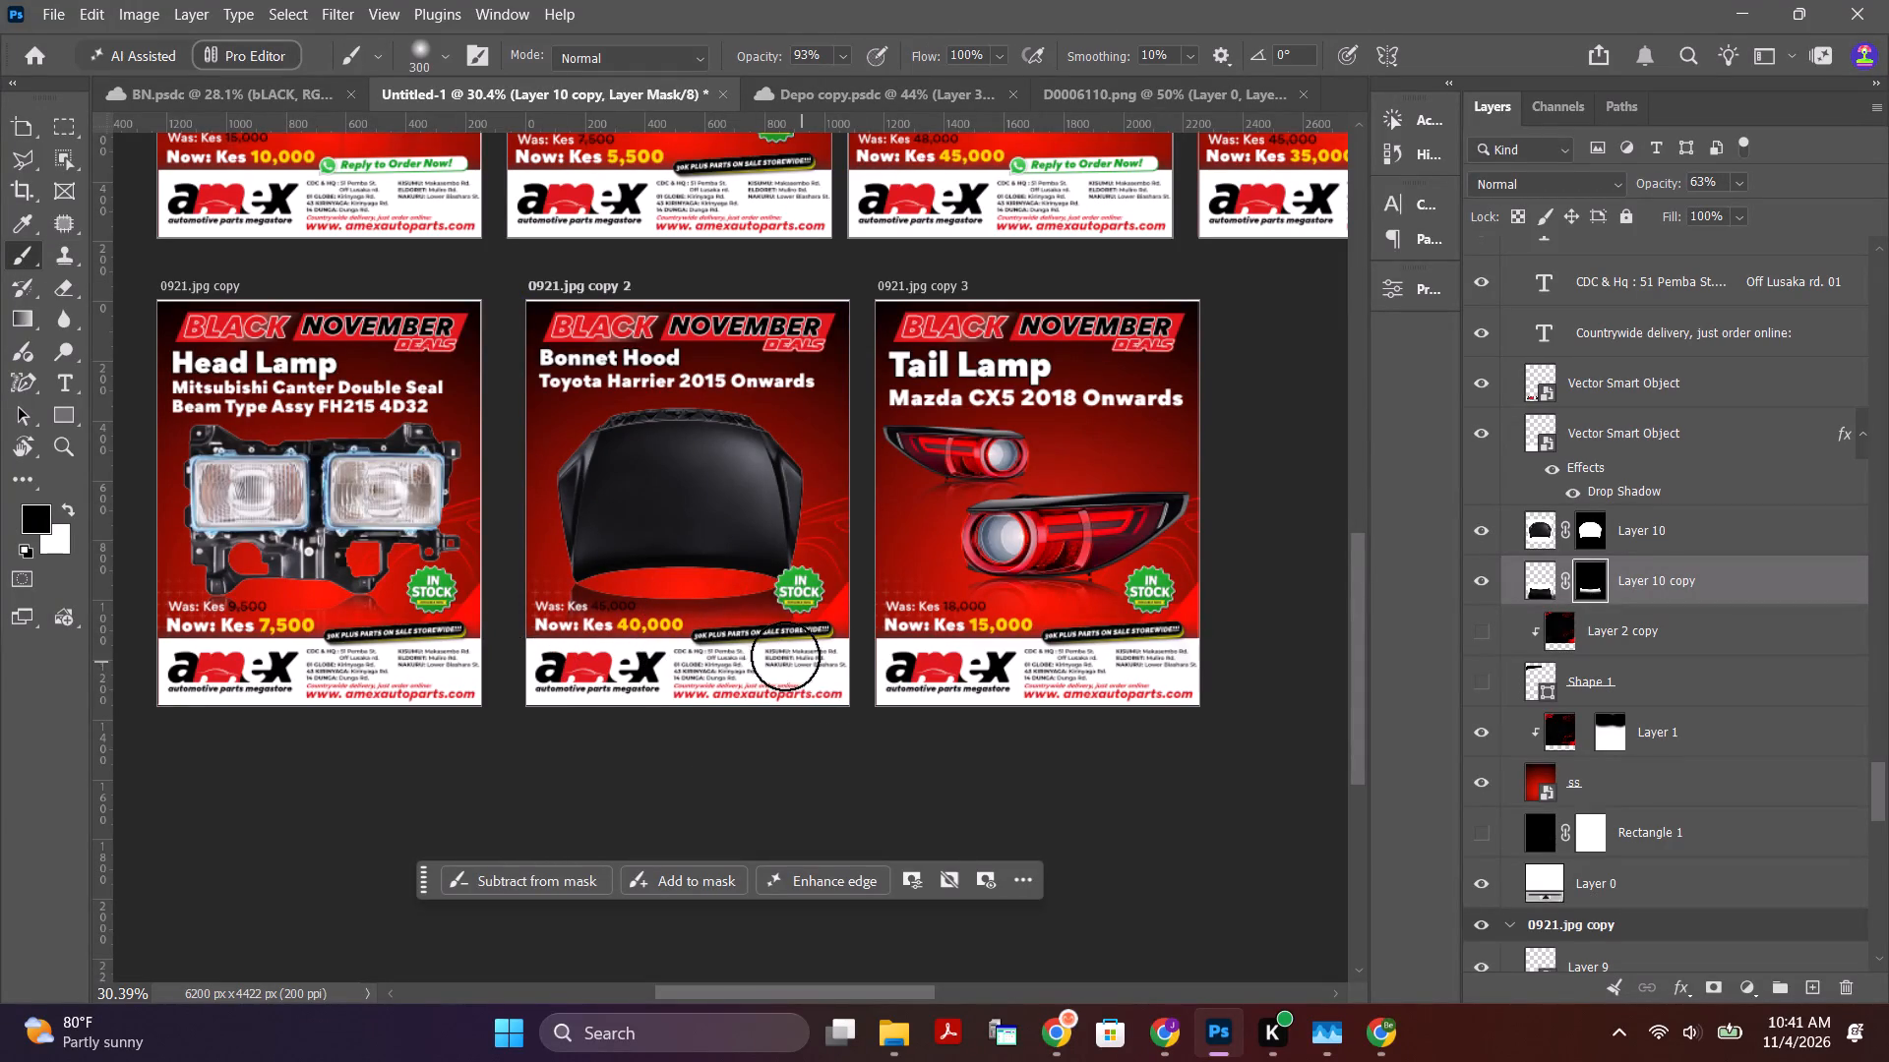
{"action": "left_click_drag", "start_coordinate": [785, 656], "coordinate": [816, 666]}
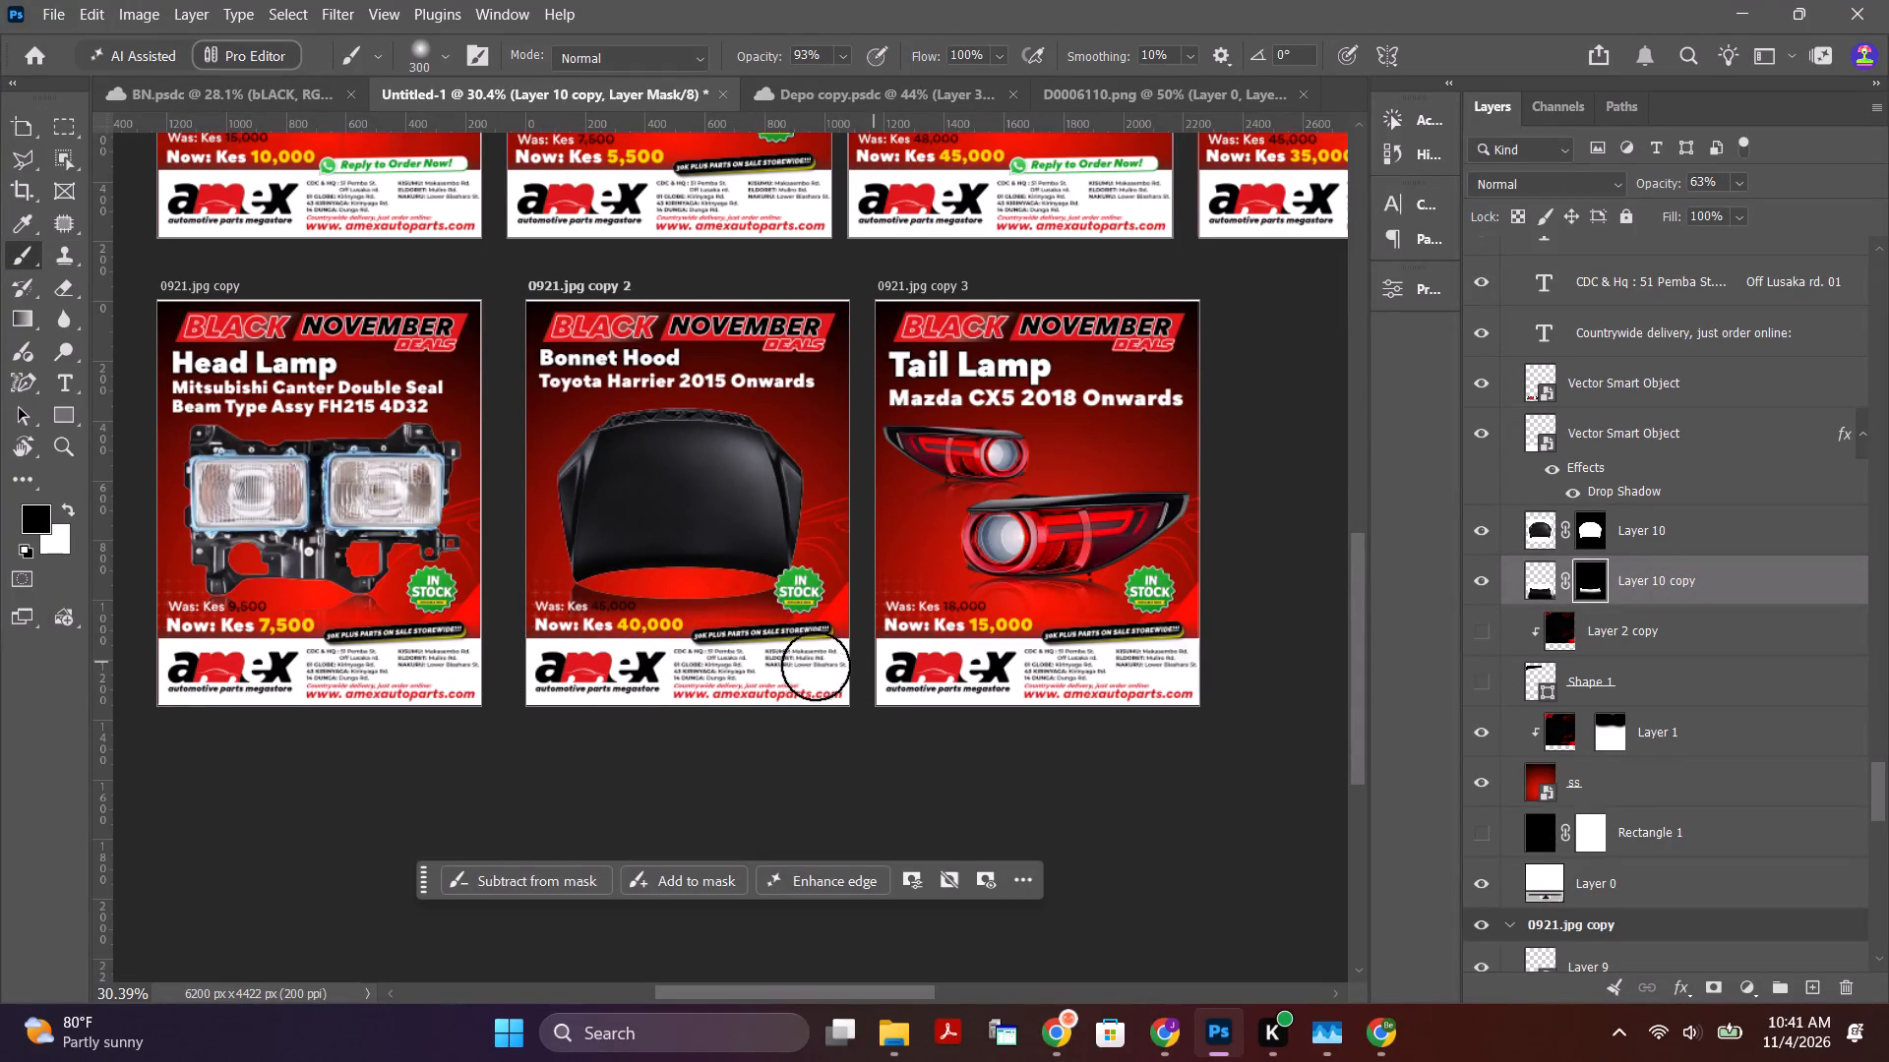
{"action": "left_click_drag", "start_coordinate": [816, 666], "coordinate": [585, 655]}
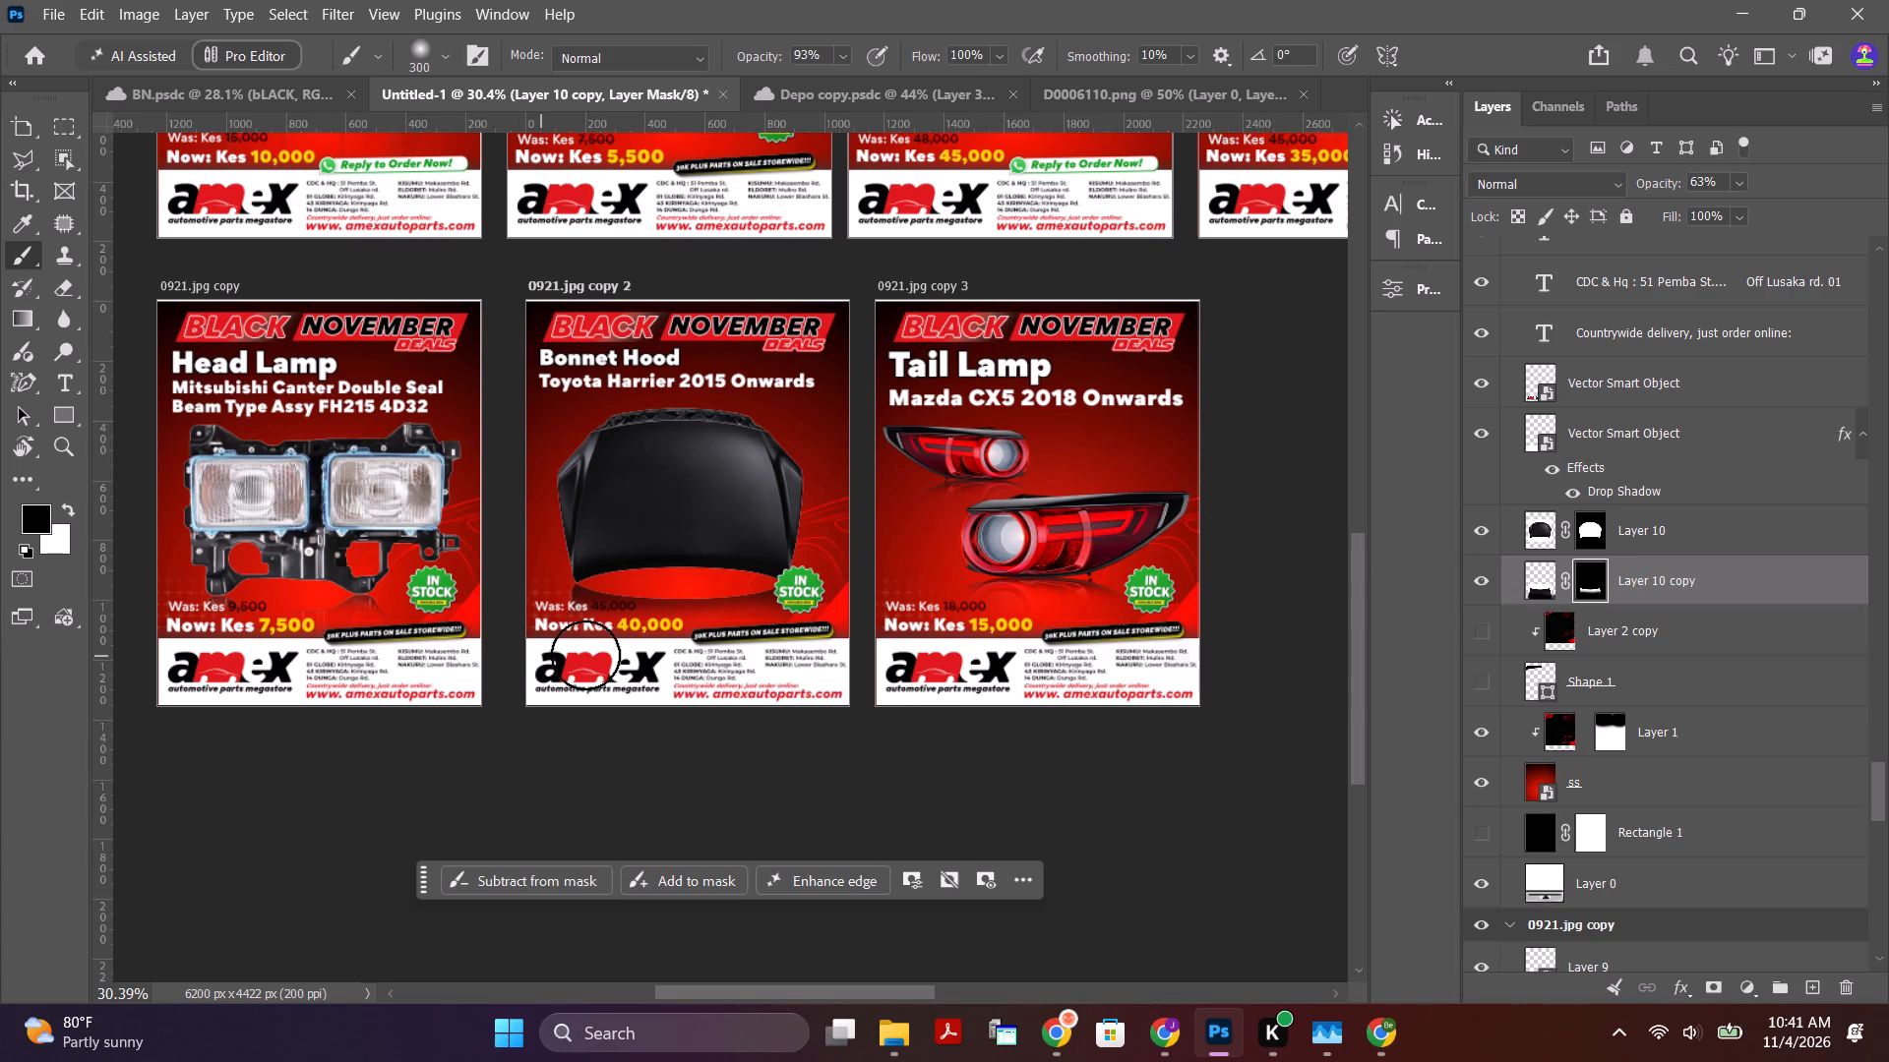
{"action": "left_click_drag", "start_coordinate": [585, 655], "coordinate": [960, 681]}
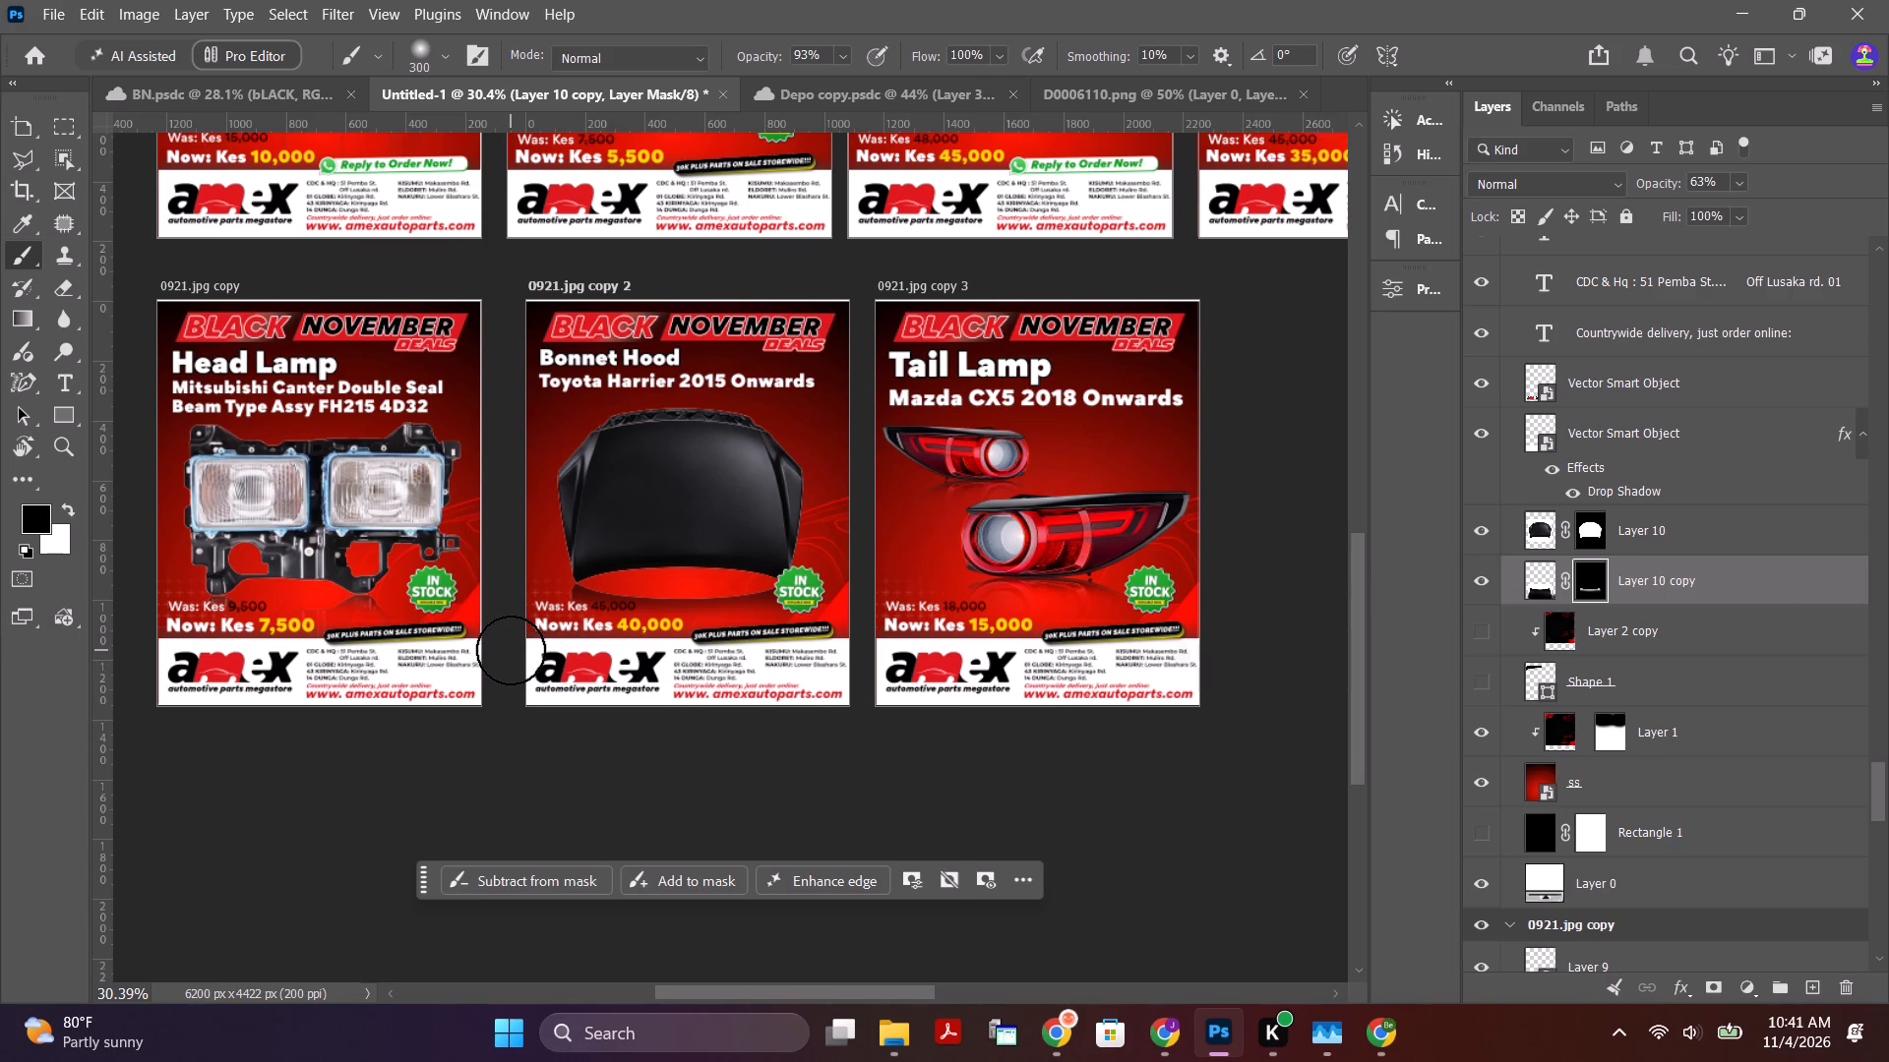
{"action": "type", "text": "]]"}
{"action": "left_click_drag", "start_coordinate": [523, 683], "coordinate": [870, 704]}
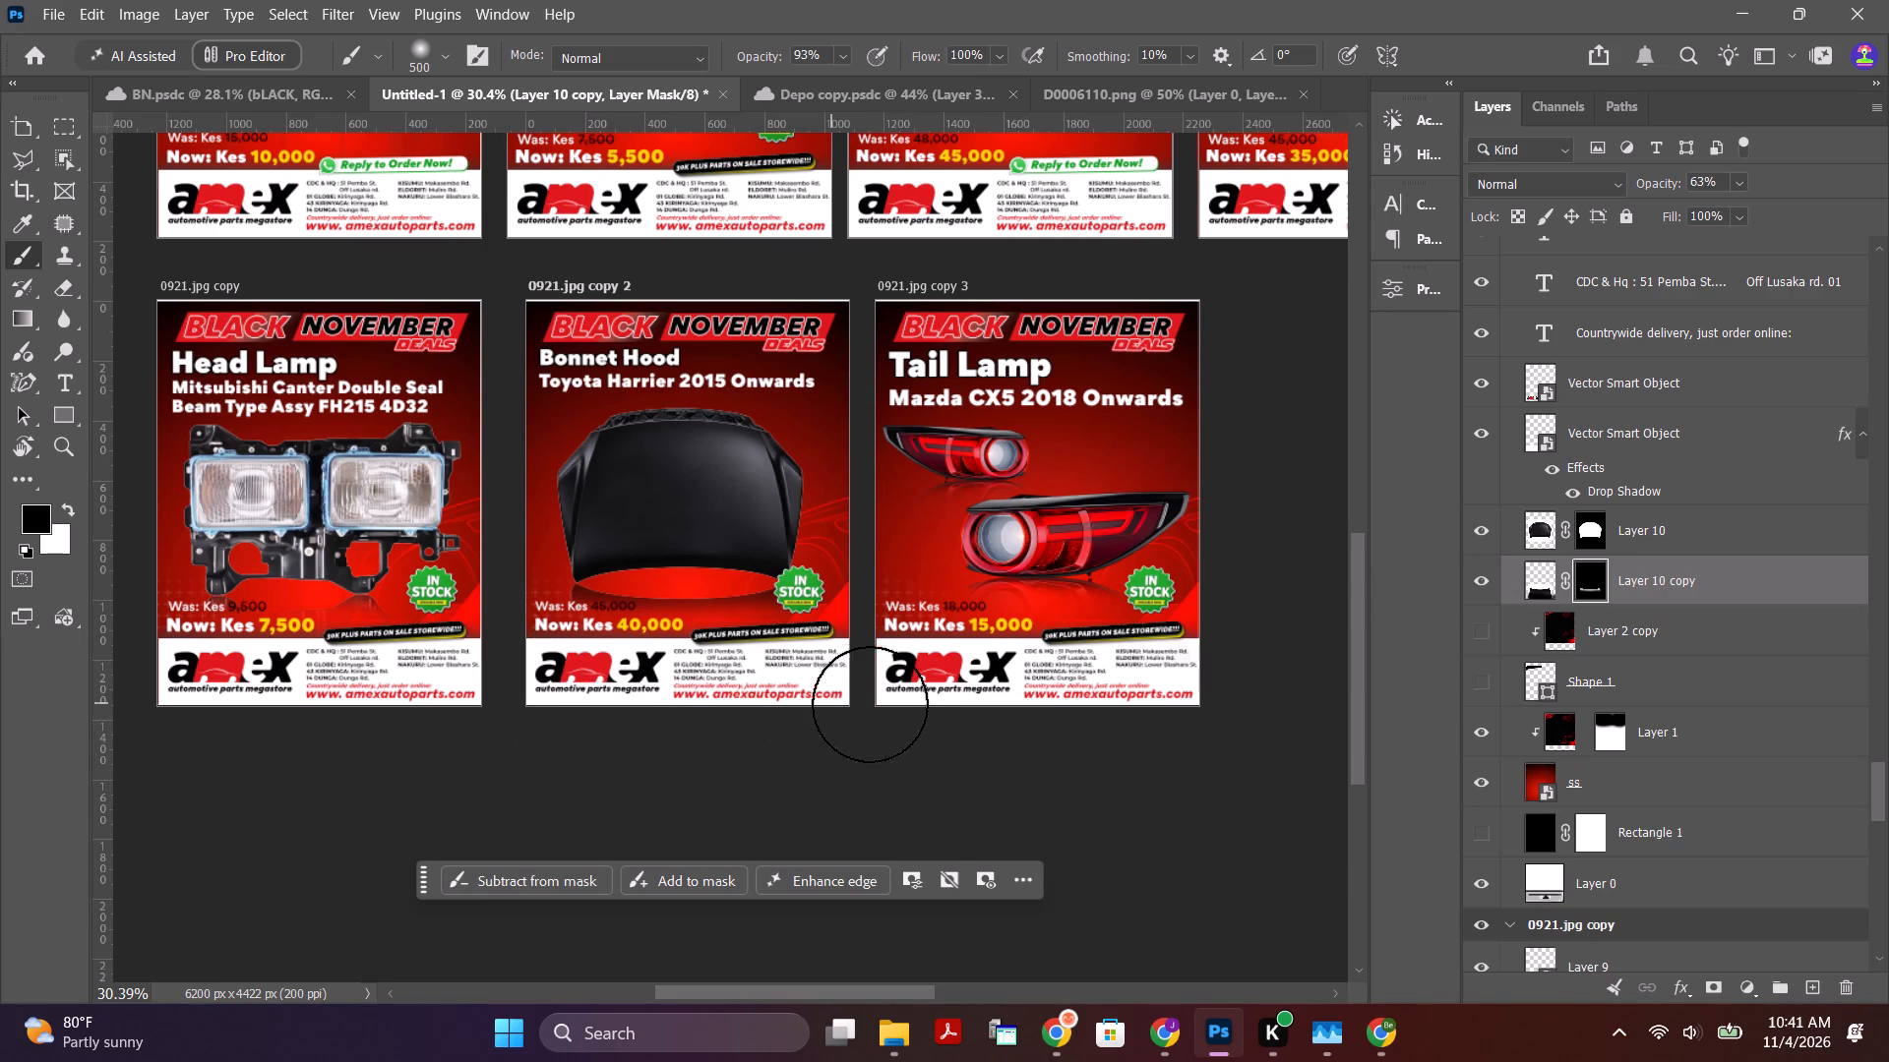
{"action": "left_click_drag", "start_coordinate": [870, 704], "coordinate": [498, 745]}
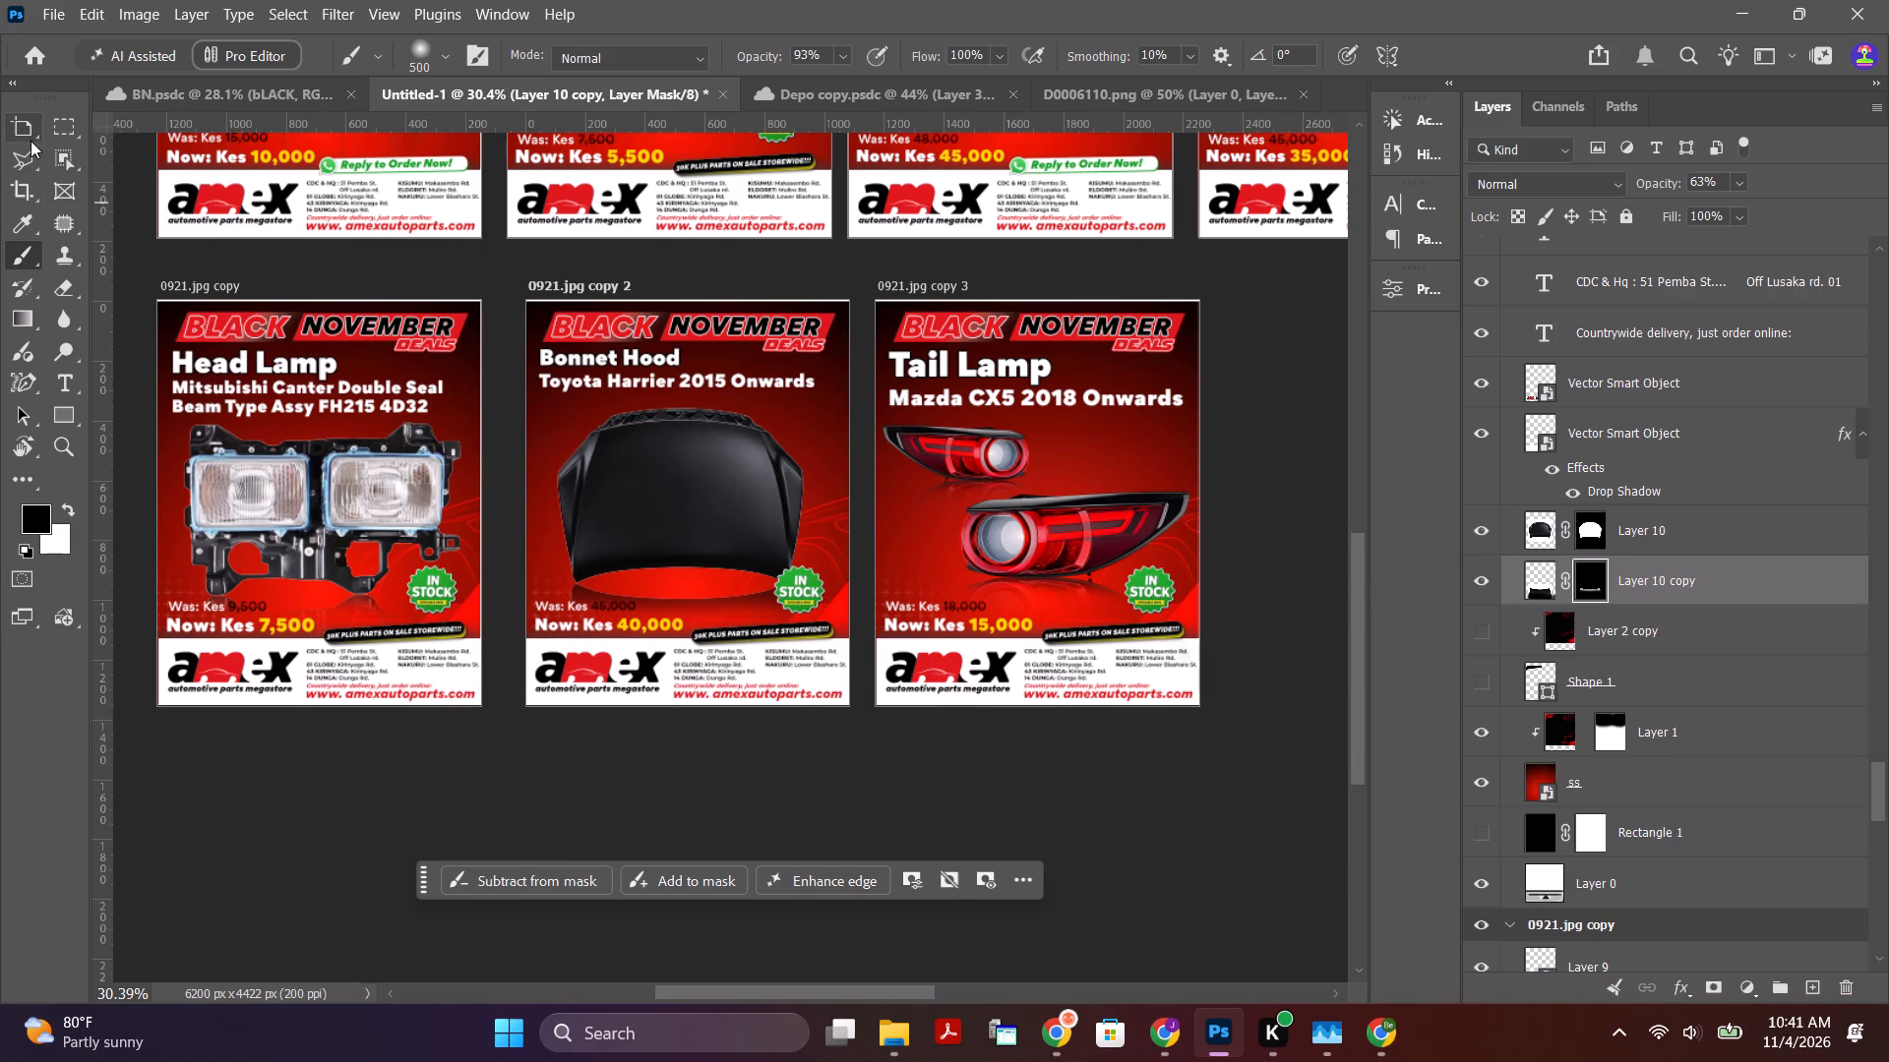
Set the opacity of the bonnet reflection layer, Layer 10 copy, to 83%.
{"action": "left_click", "coordinate": [28, 131]}
{"action": "right_click", "coordinate": [28, 131]}
{"action": "left_click", "coordinate": [99, 122]}
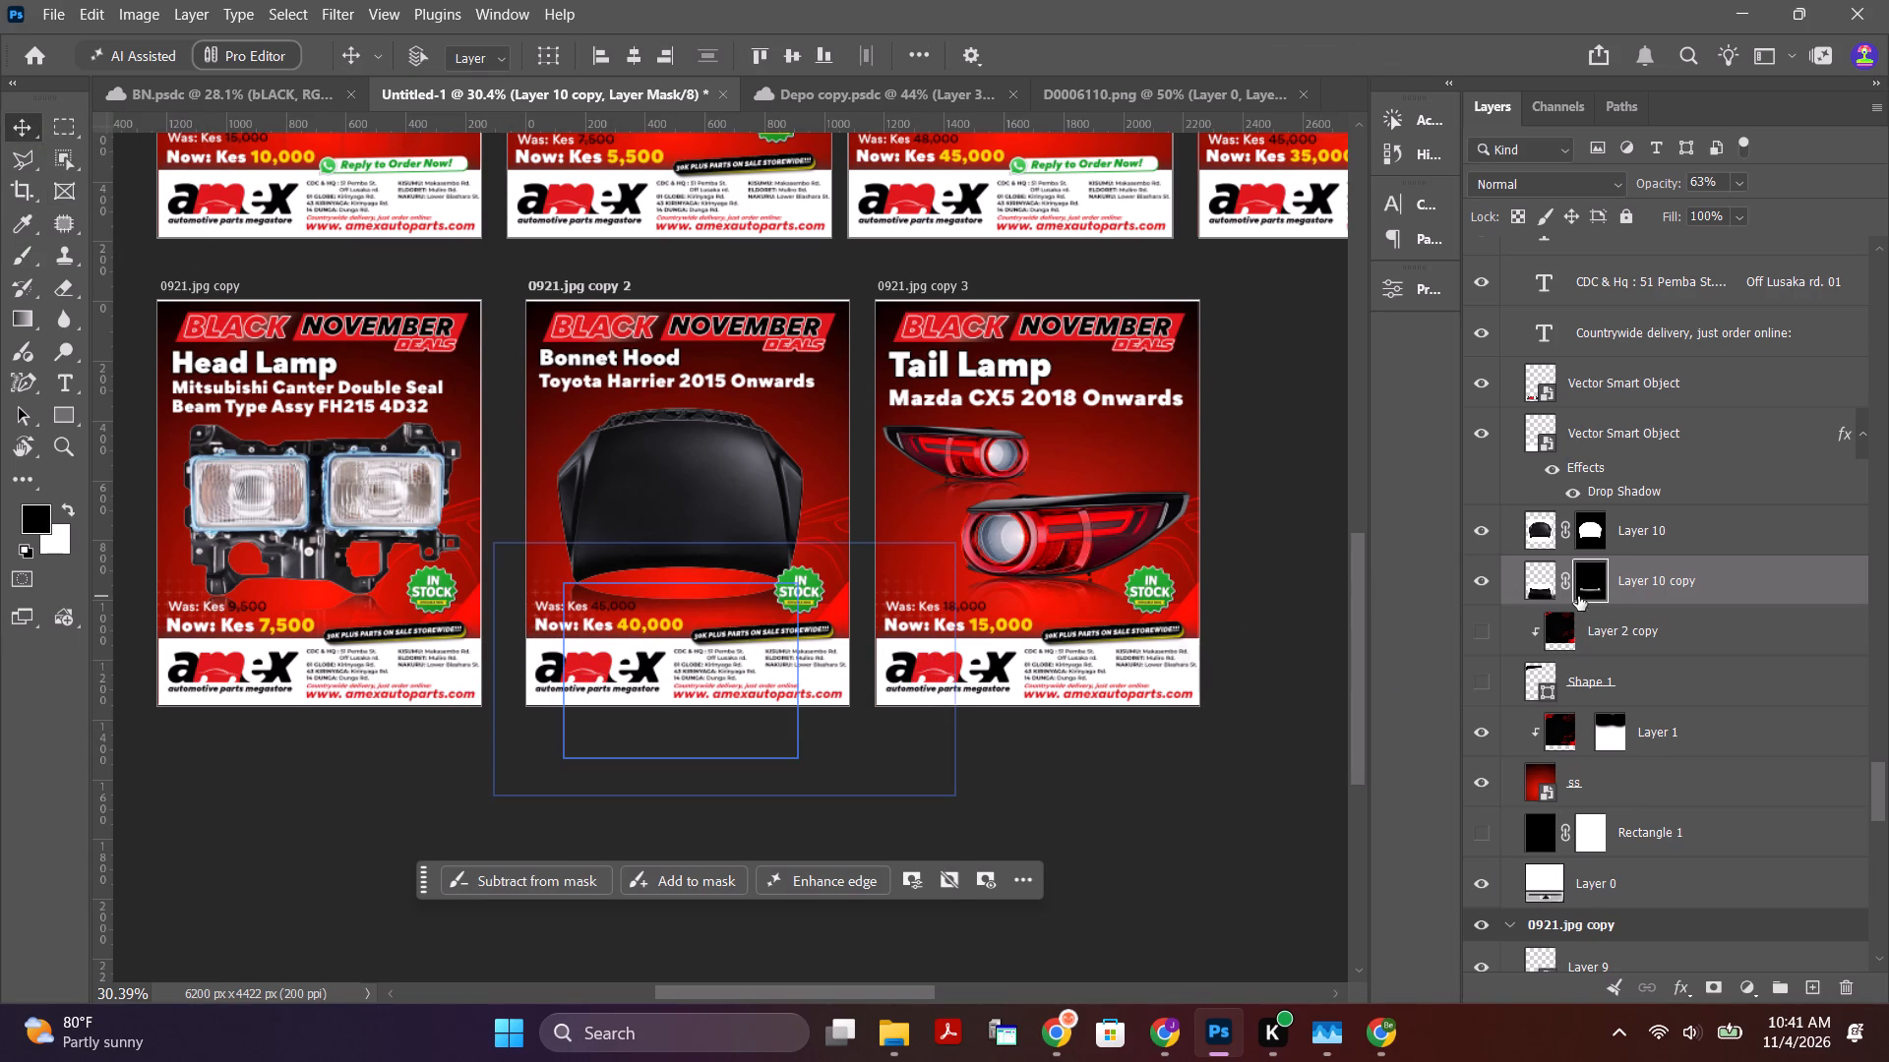
{"action": "left_click", "coordinate": [1633, 576]}
{"action": "left_click_drag", "start_coordinate": [1668, 185], "coordinate": [1668, 186]}
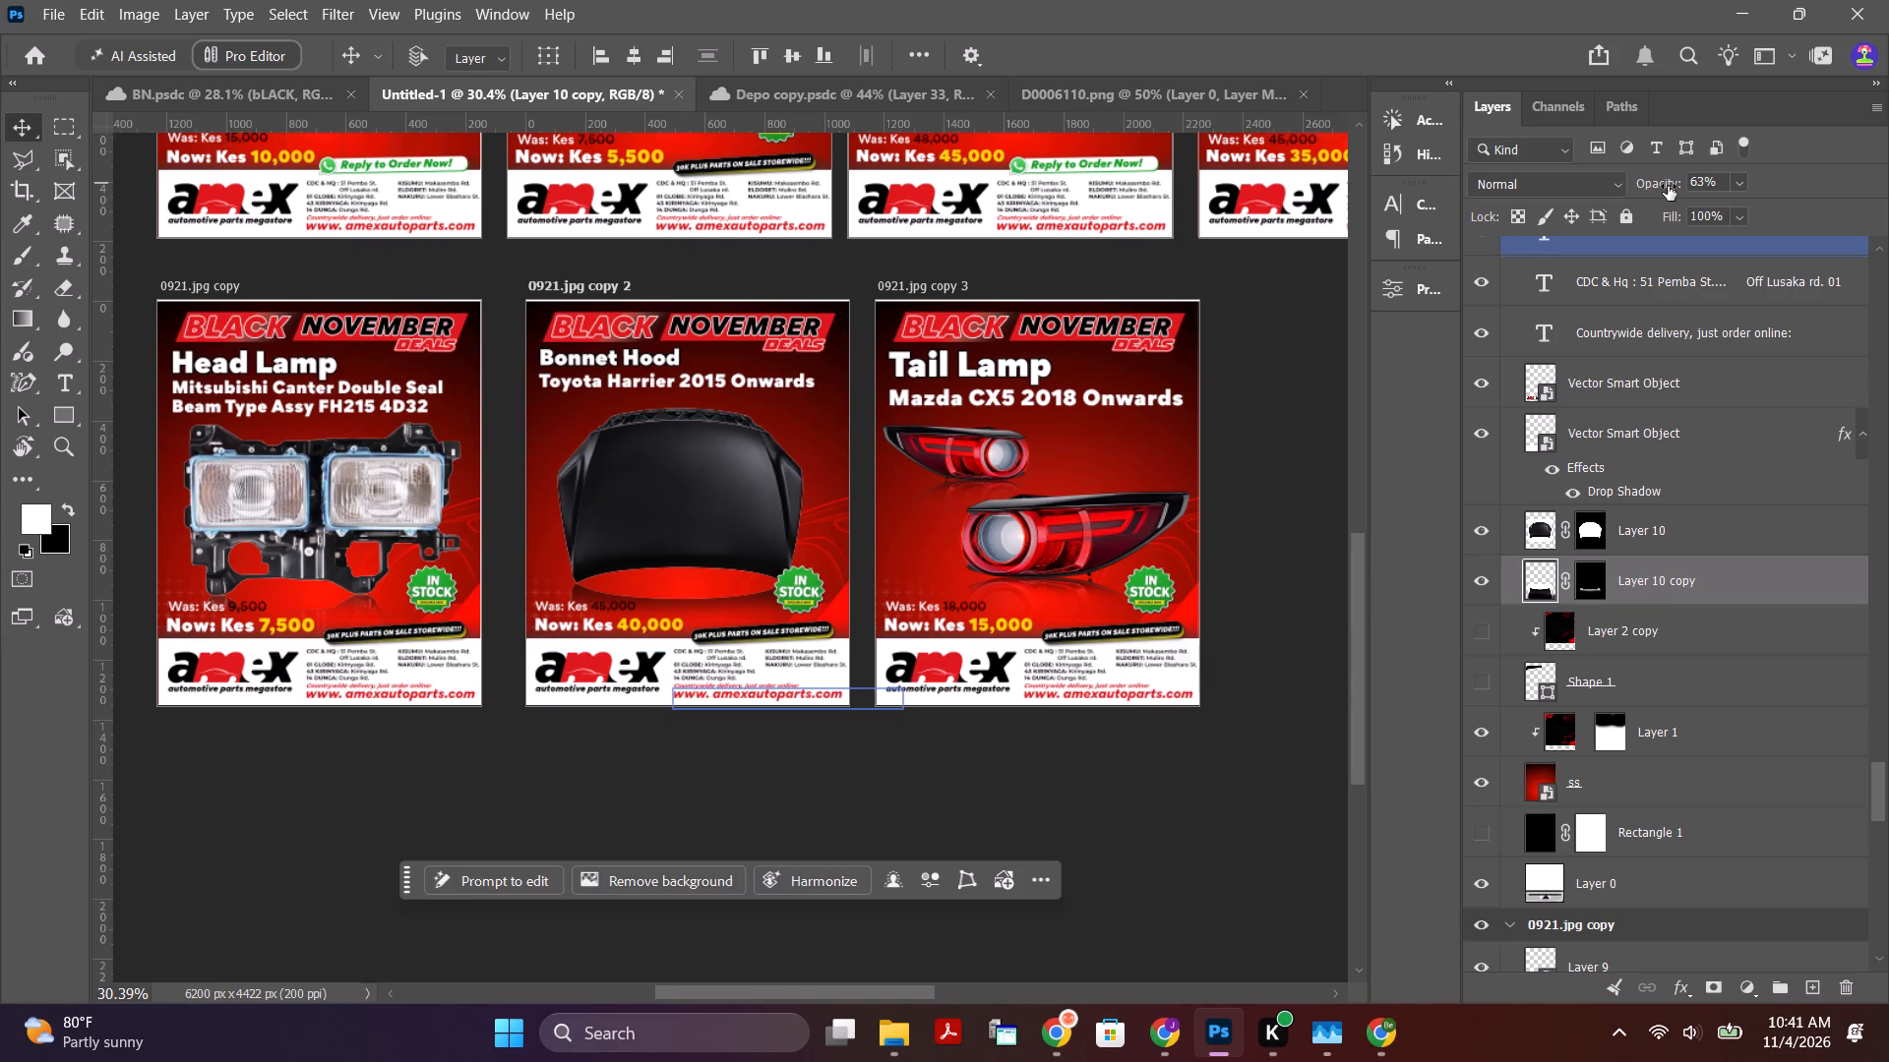
{"action": "left_click_drag", "start_coordinate": [1668, 186], "coordinate": [1692, 185]}
Paint more black on the bonnet reflection's layer mask with the 500 brush, sweeping across the footer beneath the prices.
{"action": "scroll", "coordinate": [620, 675], "scroll_direction": "up", "scroll_amount": 4, "text": "alt"}
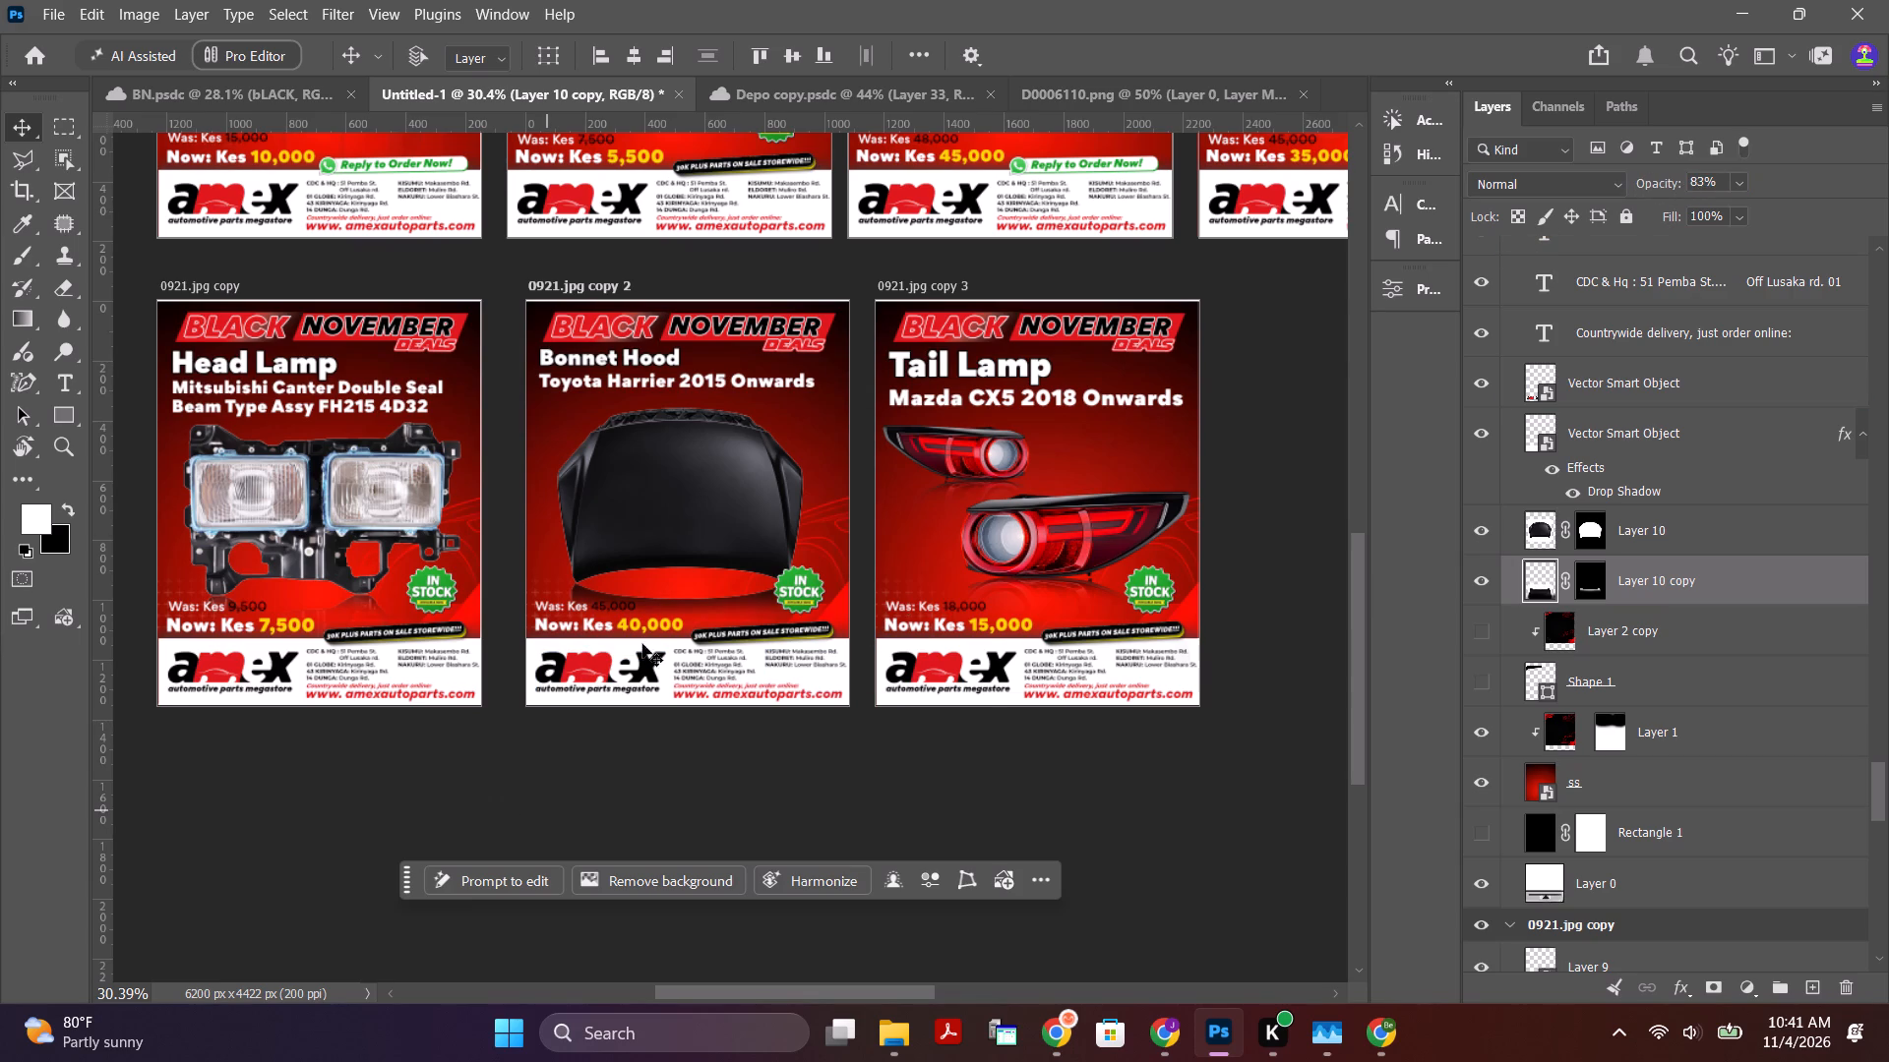
{"action": "scroll", "coordinate": [642, 644], "scroll_direction": "up", "scroll_amount": 8, "text": "alt"}
{"action": "scroll", "coordinate": [719, 610], "scroll_direction": "up", "scroll_amount": 4, "text": "alt"}
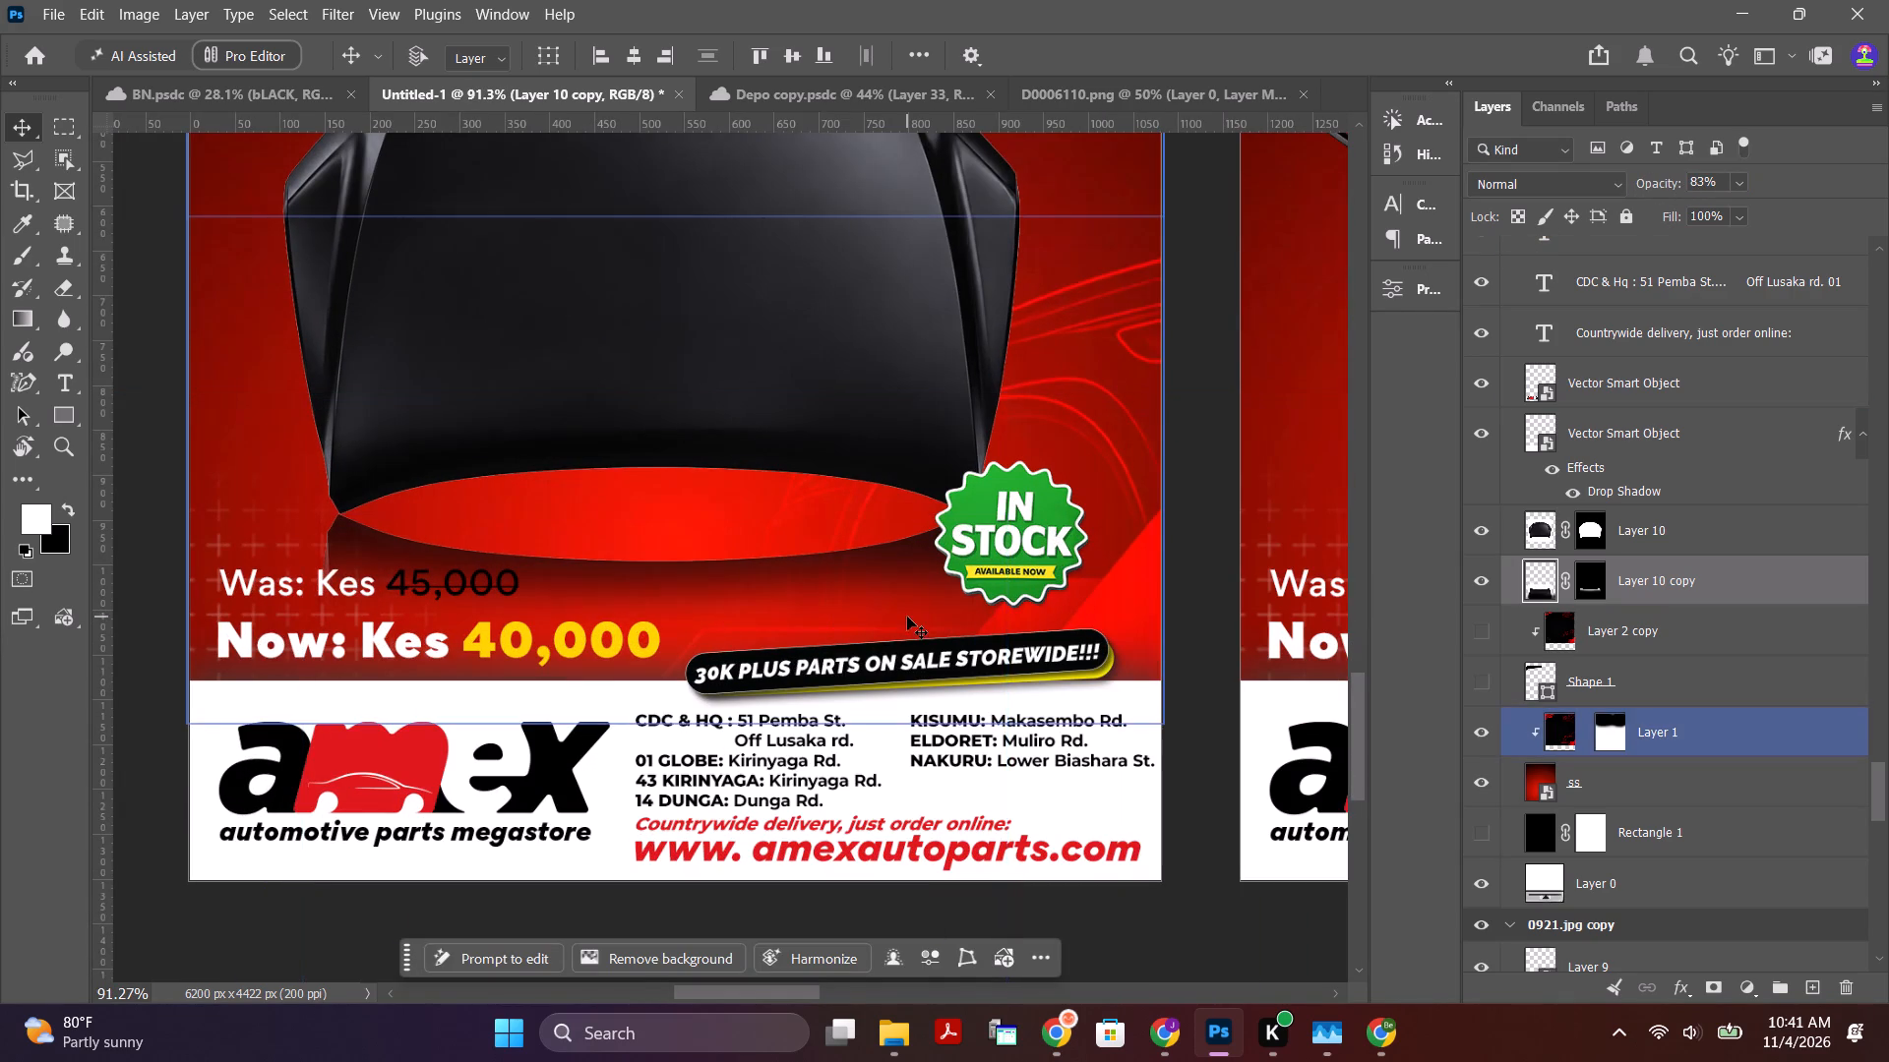
{"action": "left_click", "coordinate": [1595, 583]}
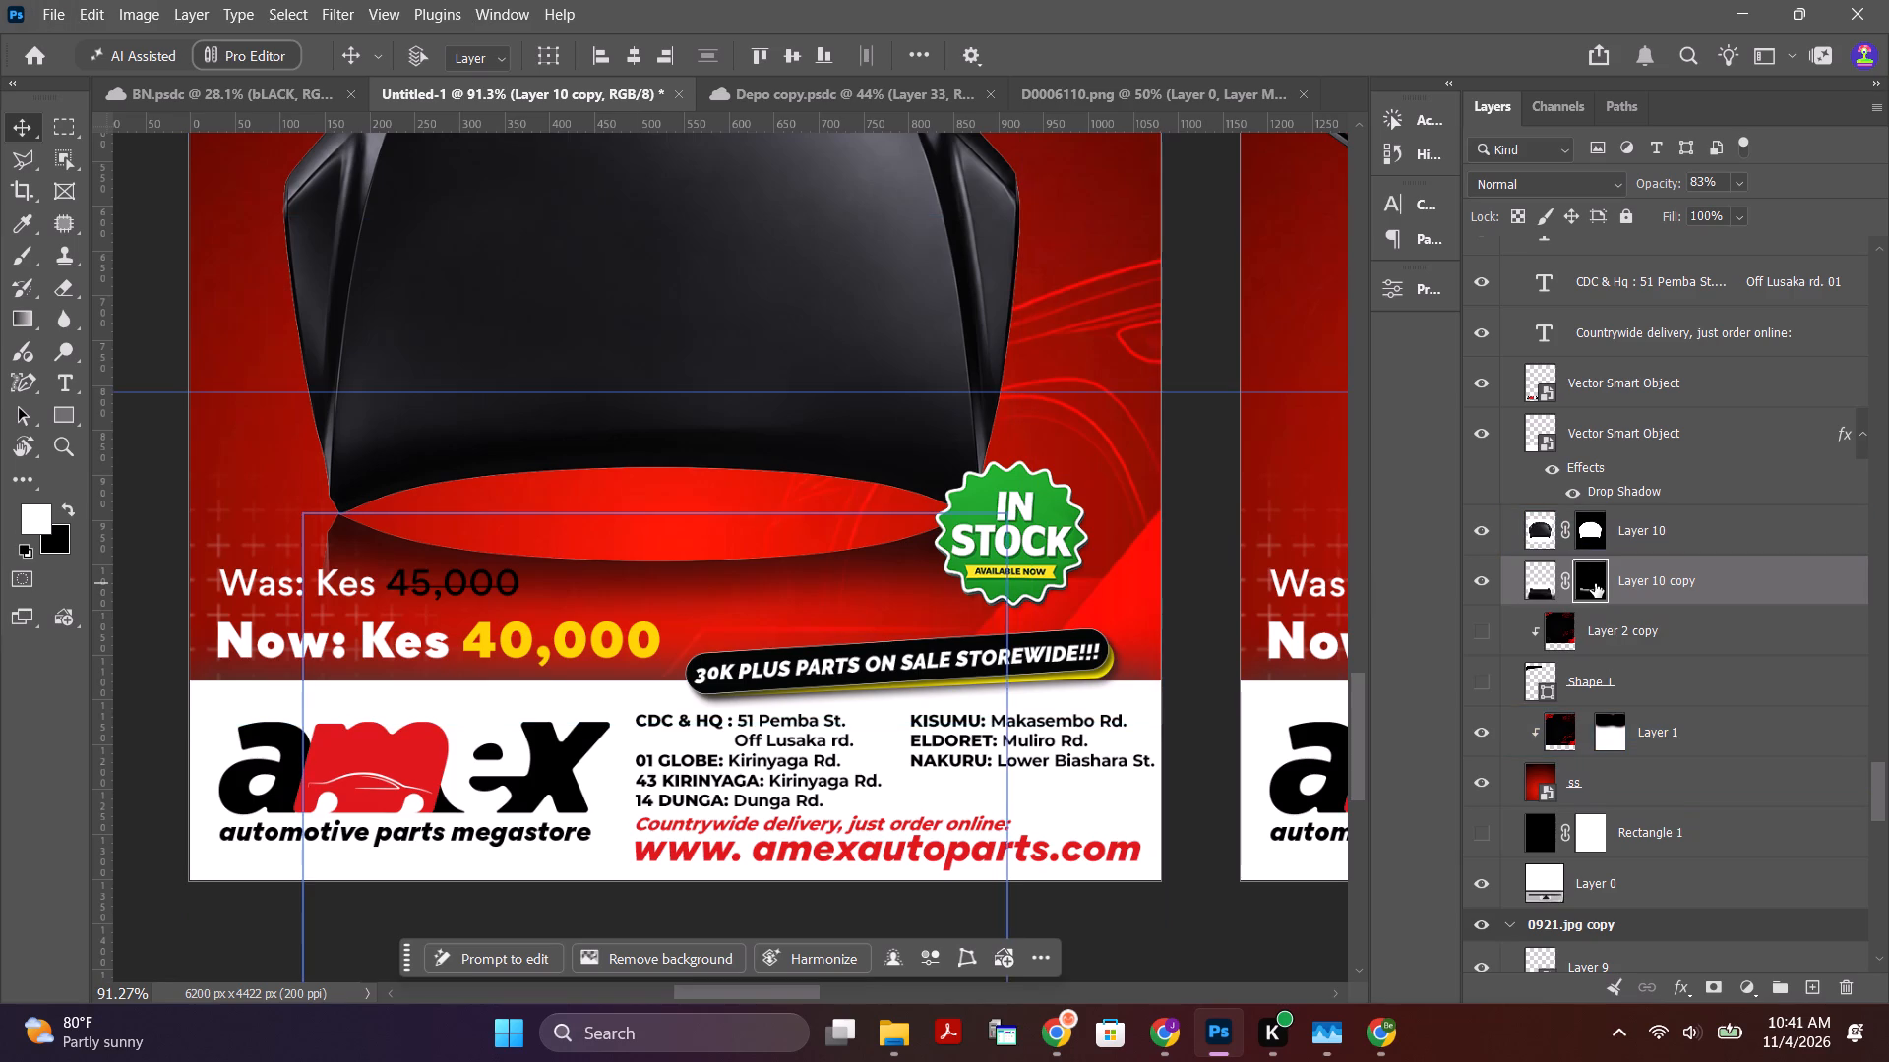
{"action": "left_click", "coordinate": [16, 251]}
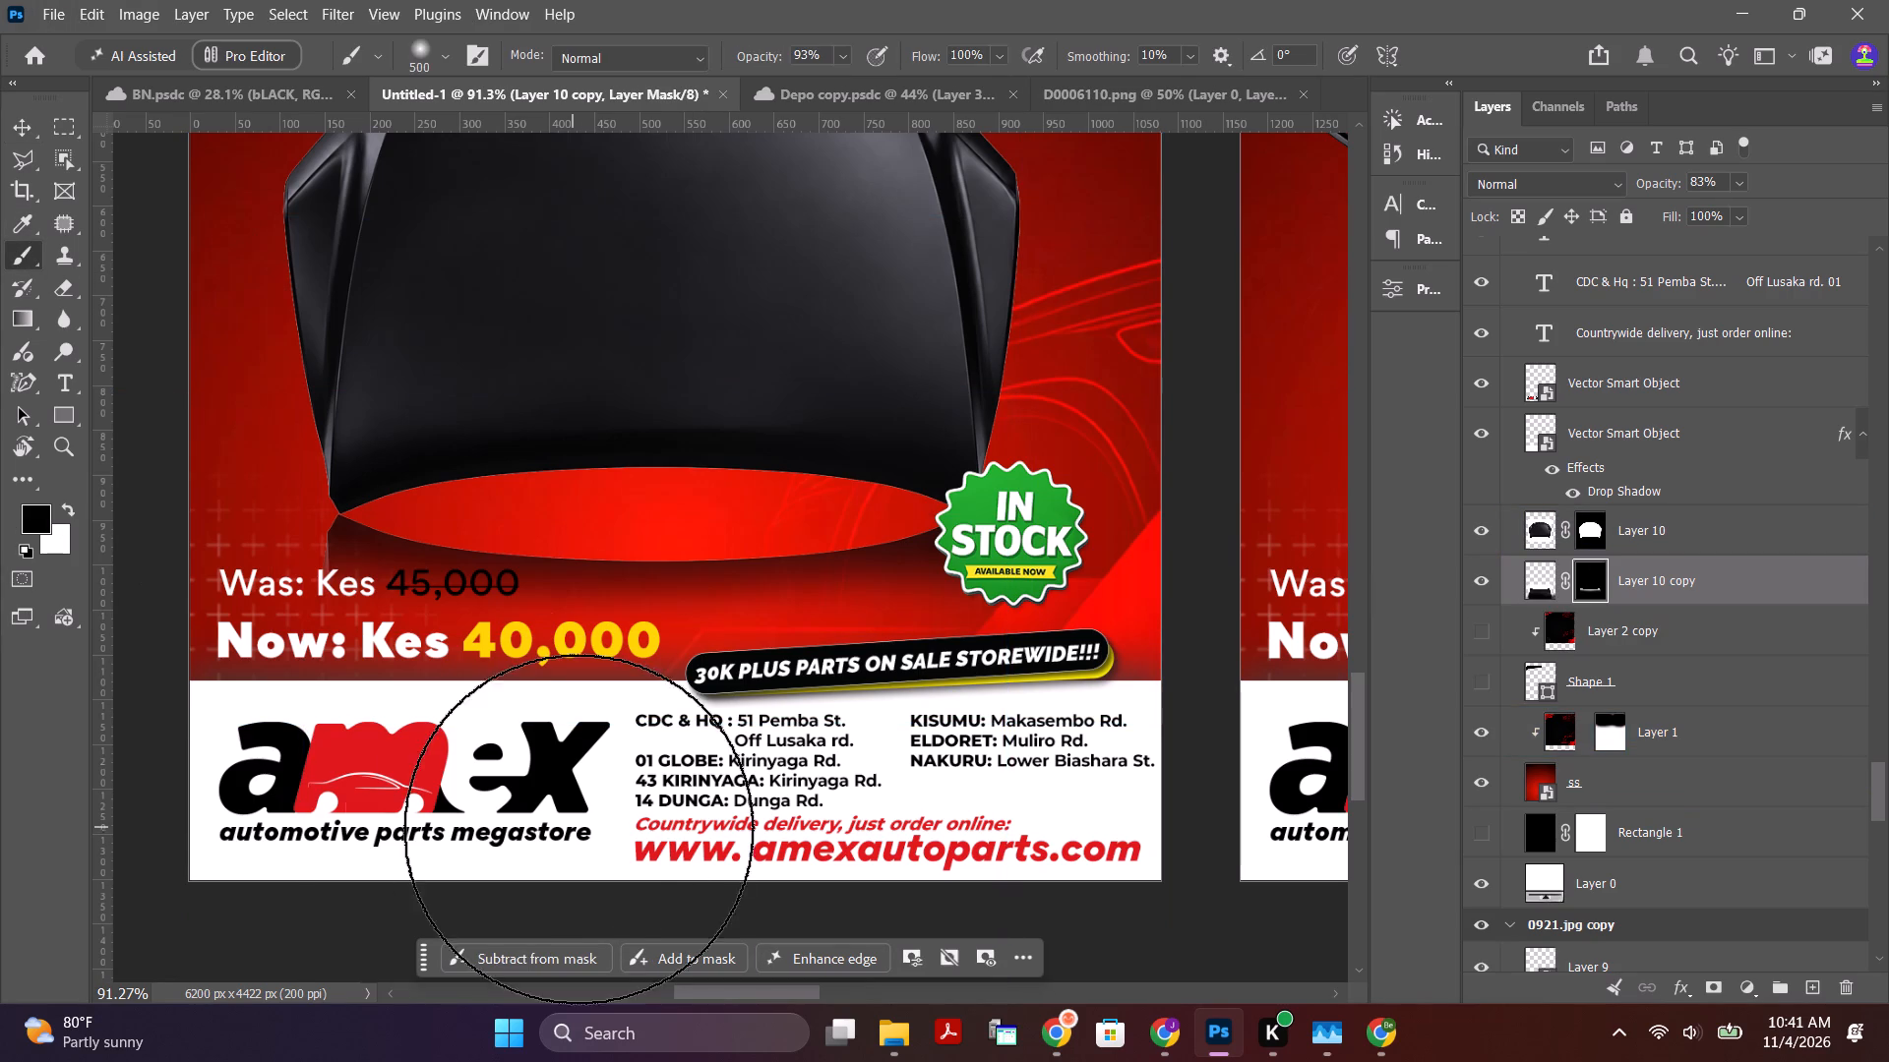
{"action": "left_click_drag", "start_coordinate": [353, 805], "coordinate": [572, 858]}
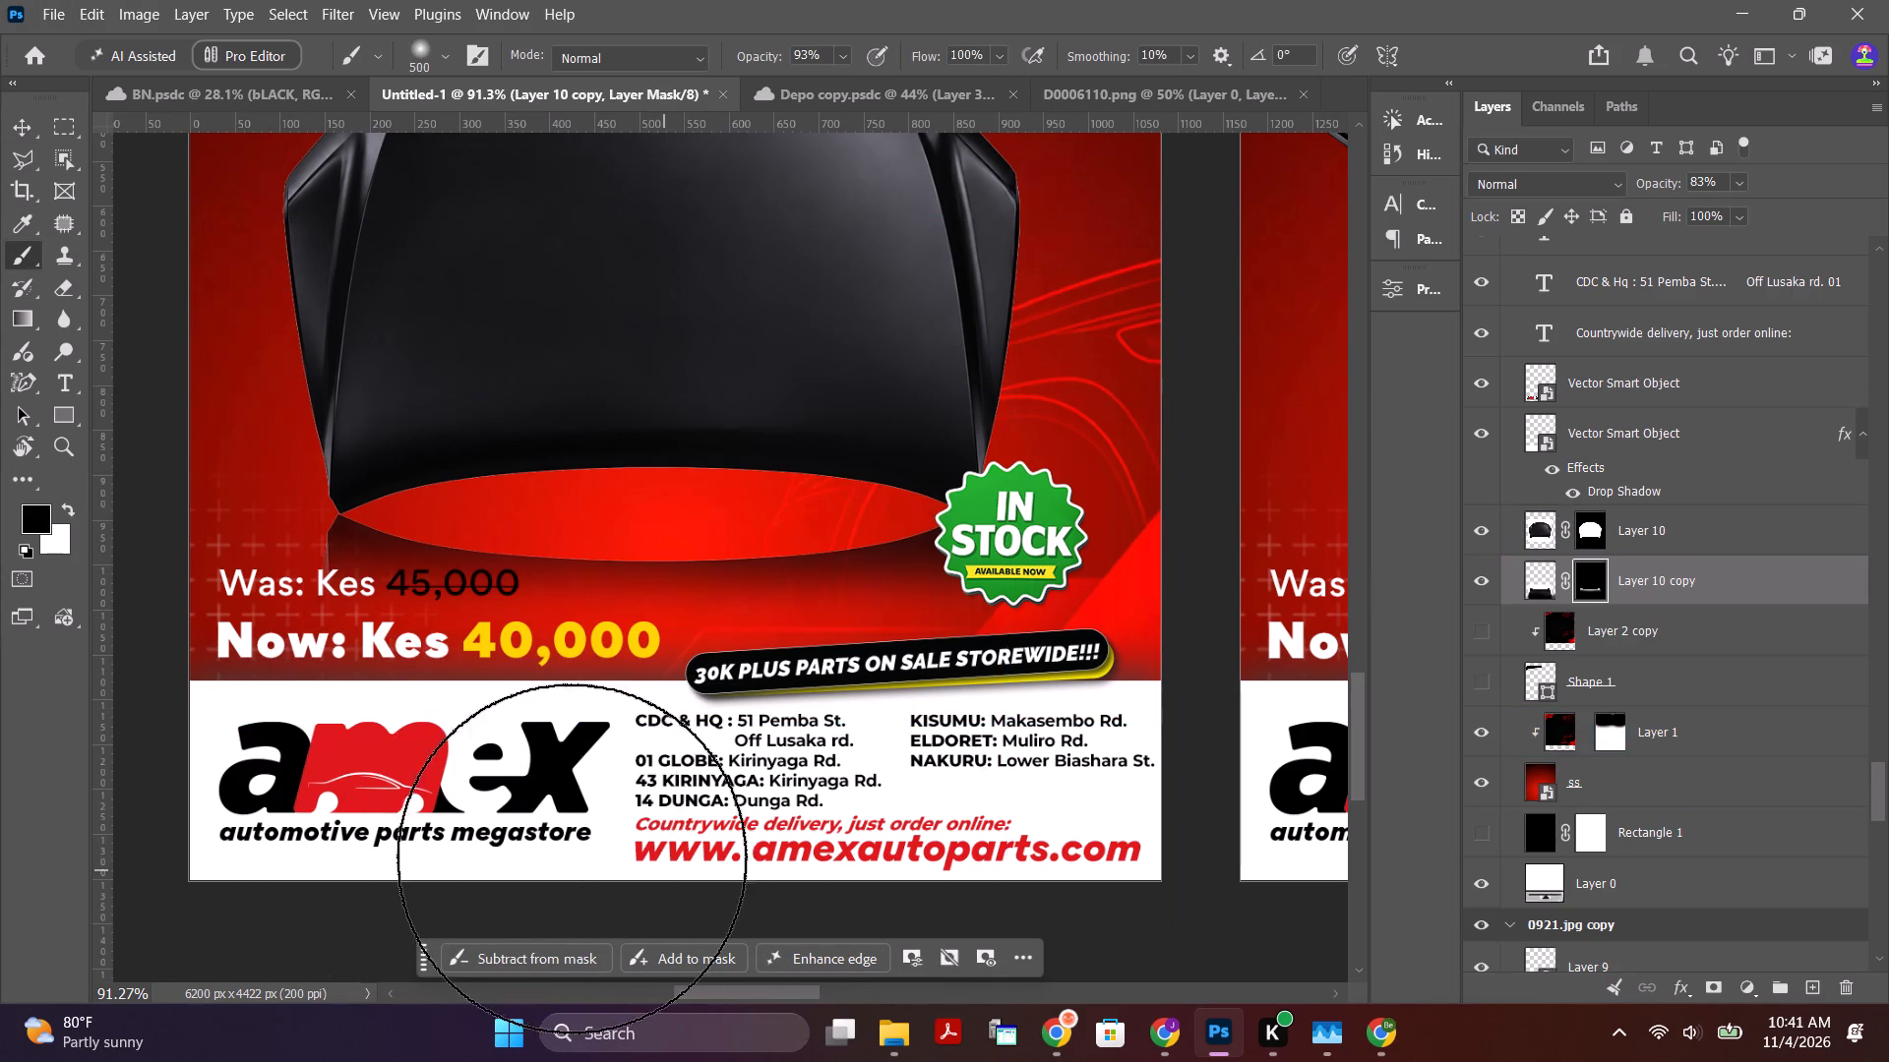
{"action": "left_click_drag", "start_coordinate": [572, 858], "coordinate": [1134, 806]}
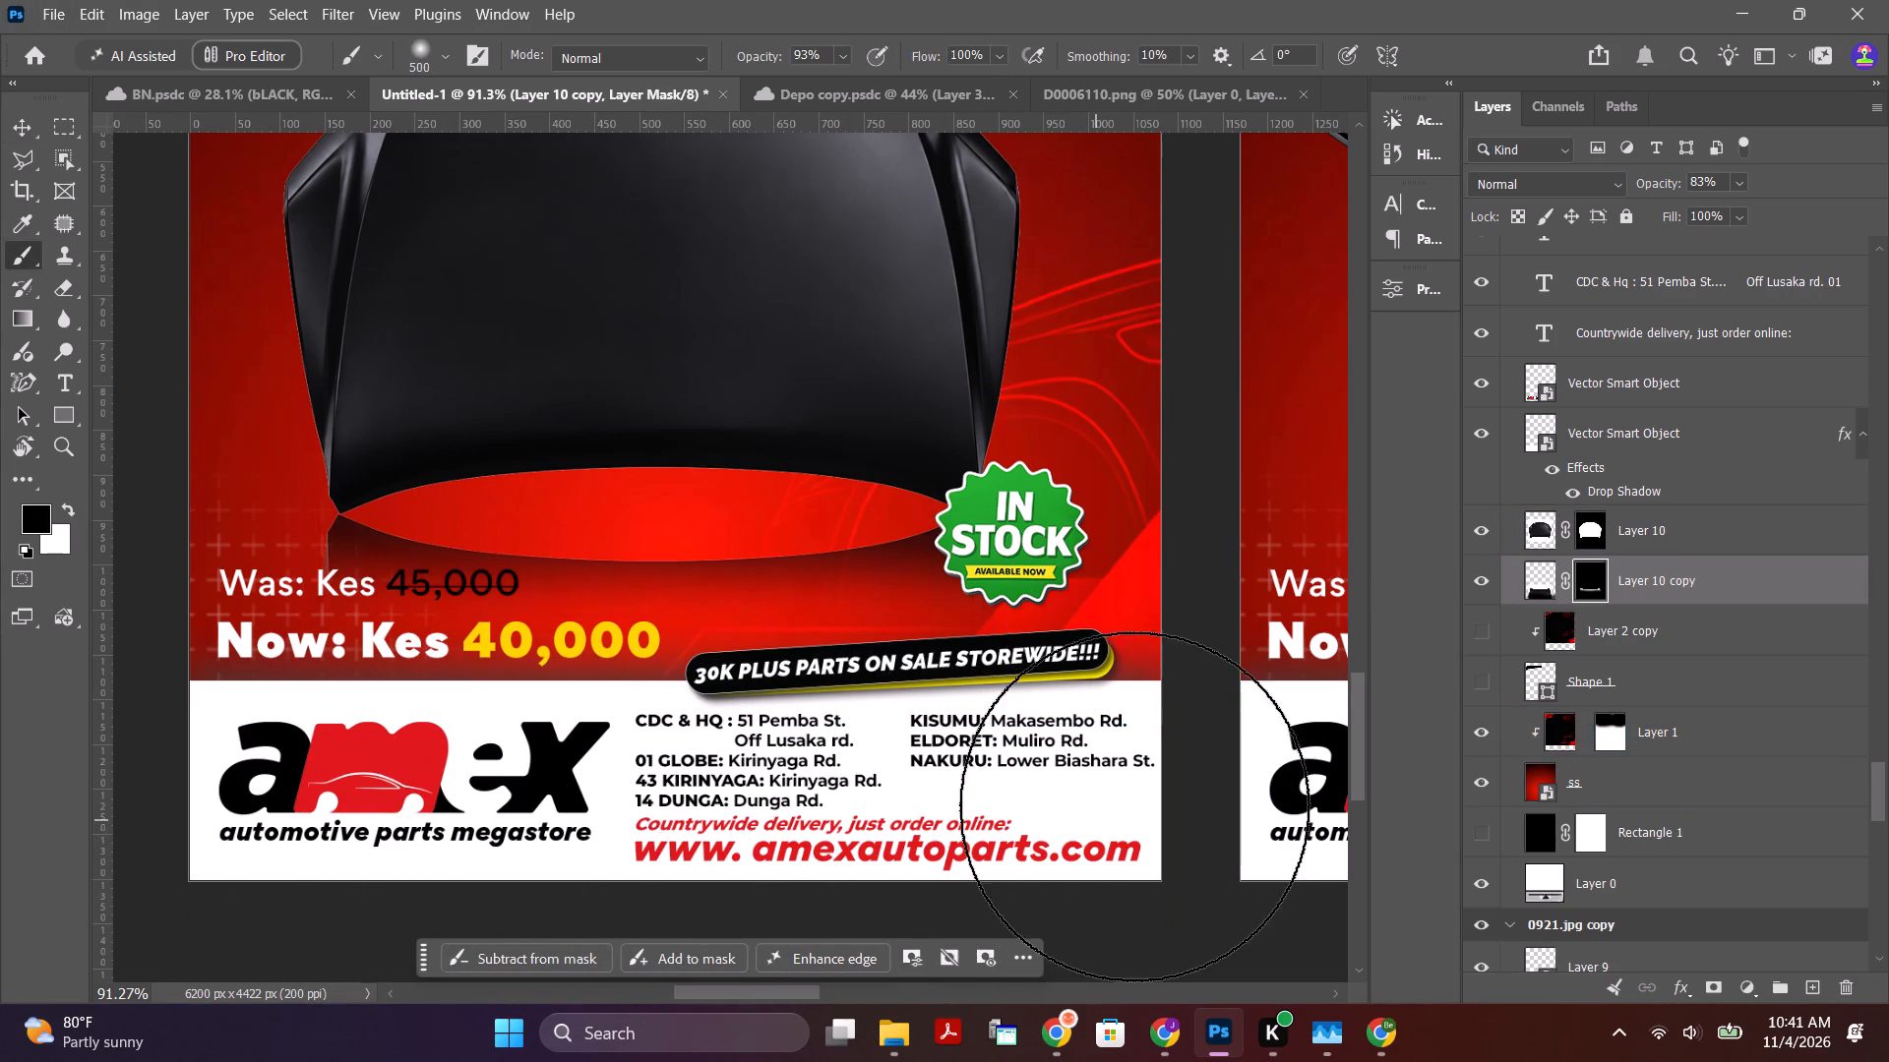
{"action": "left_click_drag", "start_coordinate": [1134, 806], "coordinate": [1069, 772]}
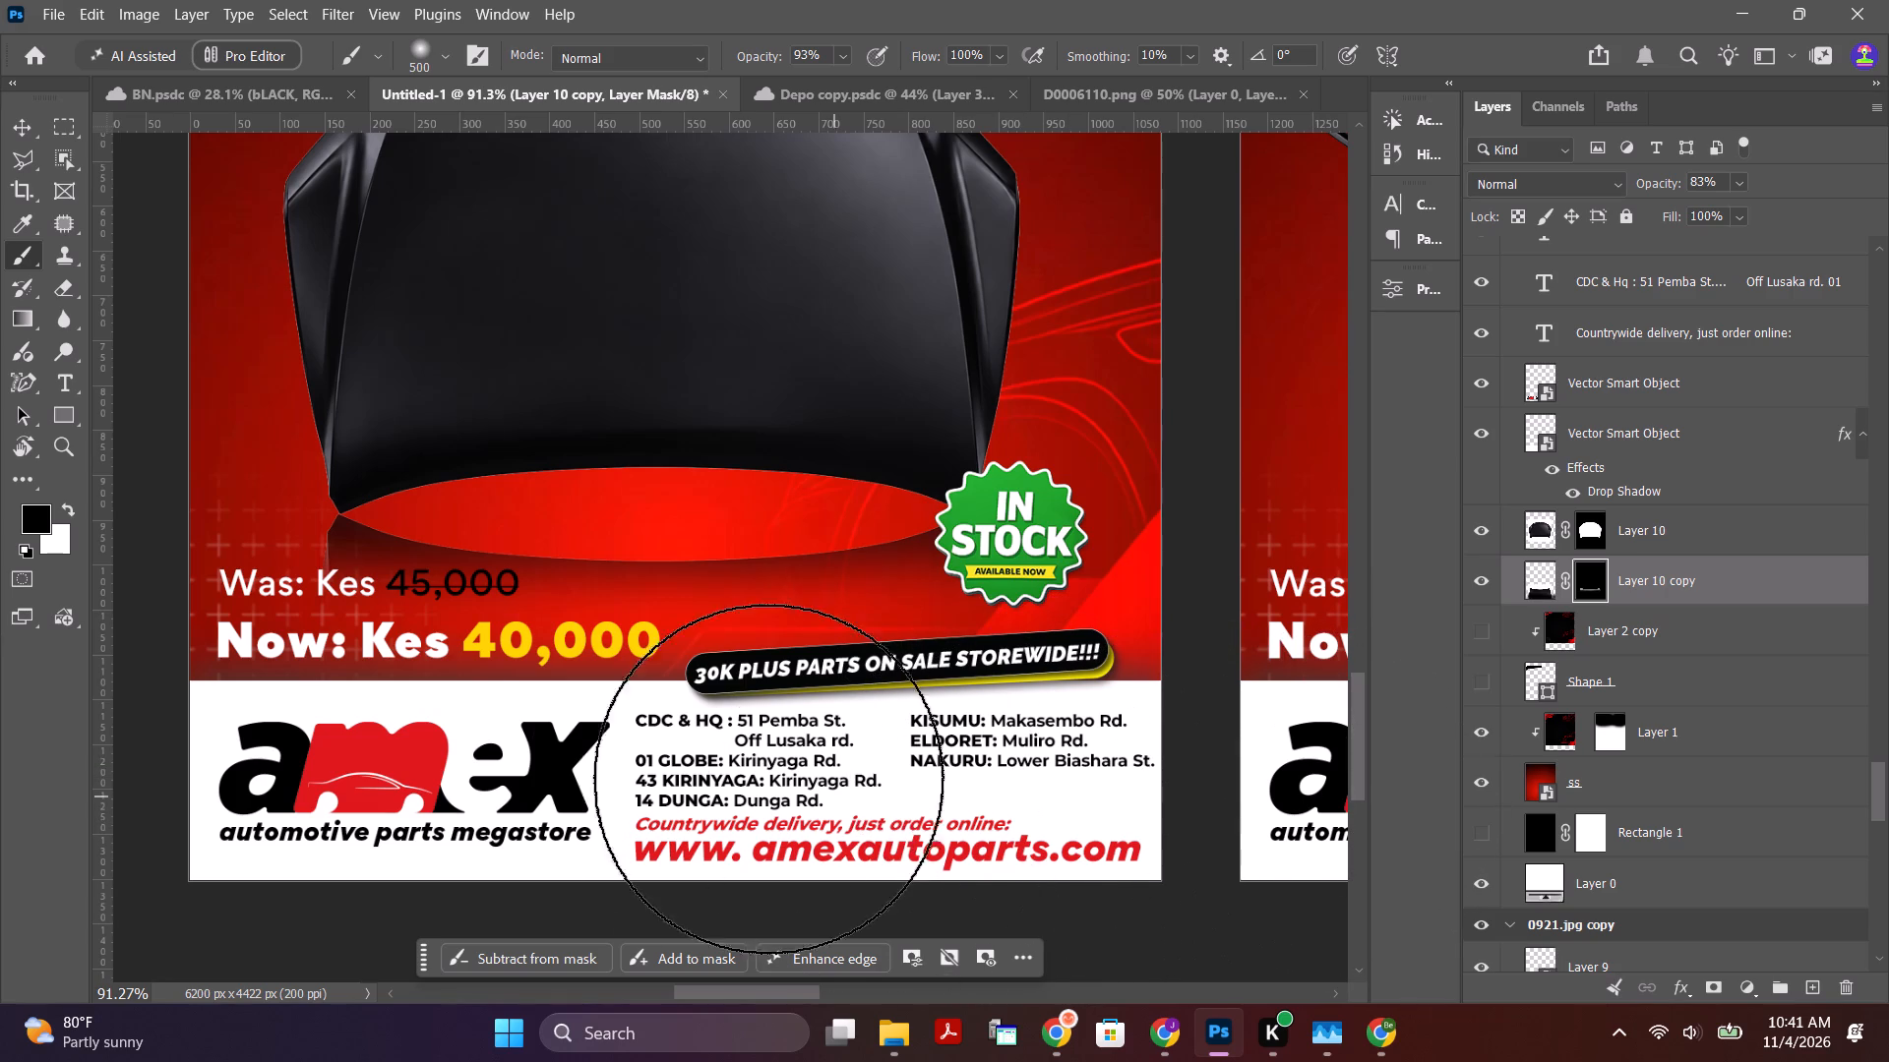
{"action": "left_click_drag", "start_coordinate": [542, 828], "coordinate": [813, 822], "text": "alt"}
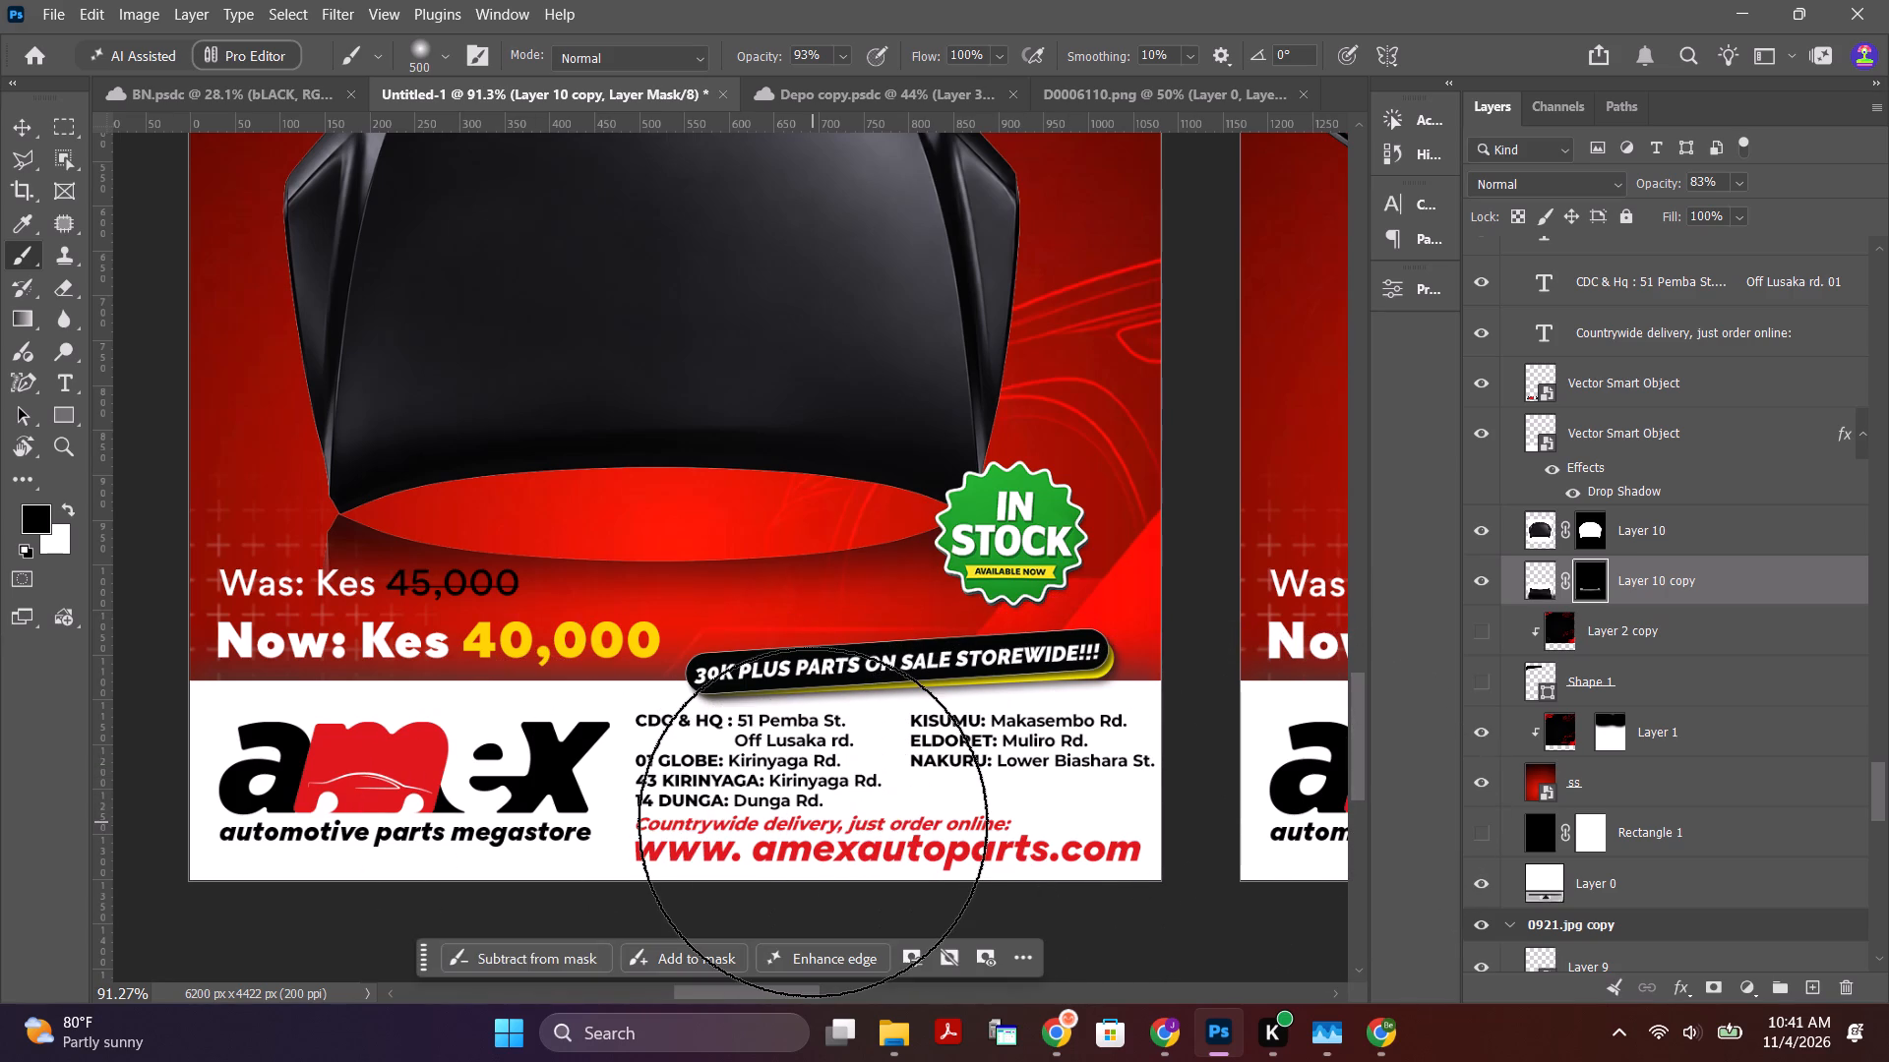
Switch to the Move tool, check the full set of Black November posters, and open Export As for the artboards.
{"action": "left_click", "coordinate": [25, 133]}
{"action": "scroll", "coordinate": [928, 474], "scroll_direction": "down", "scroll_amount": 2}
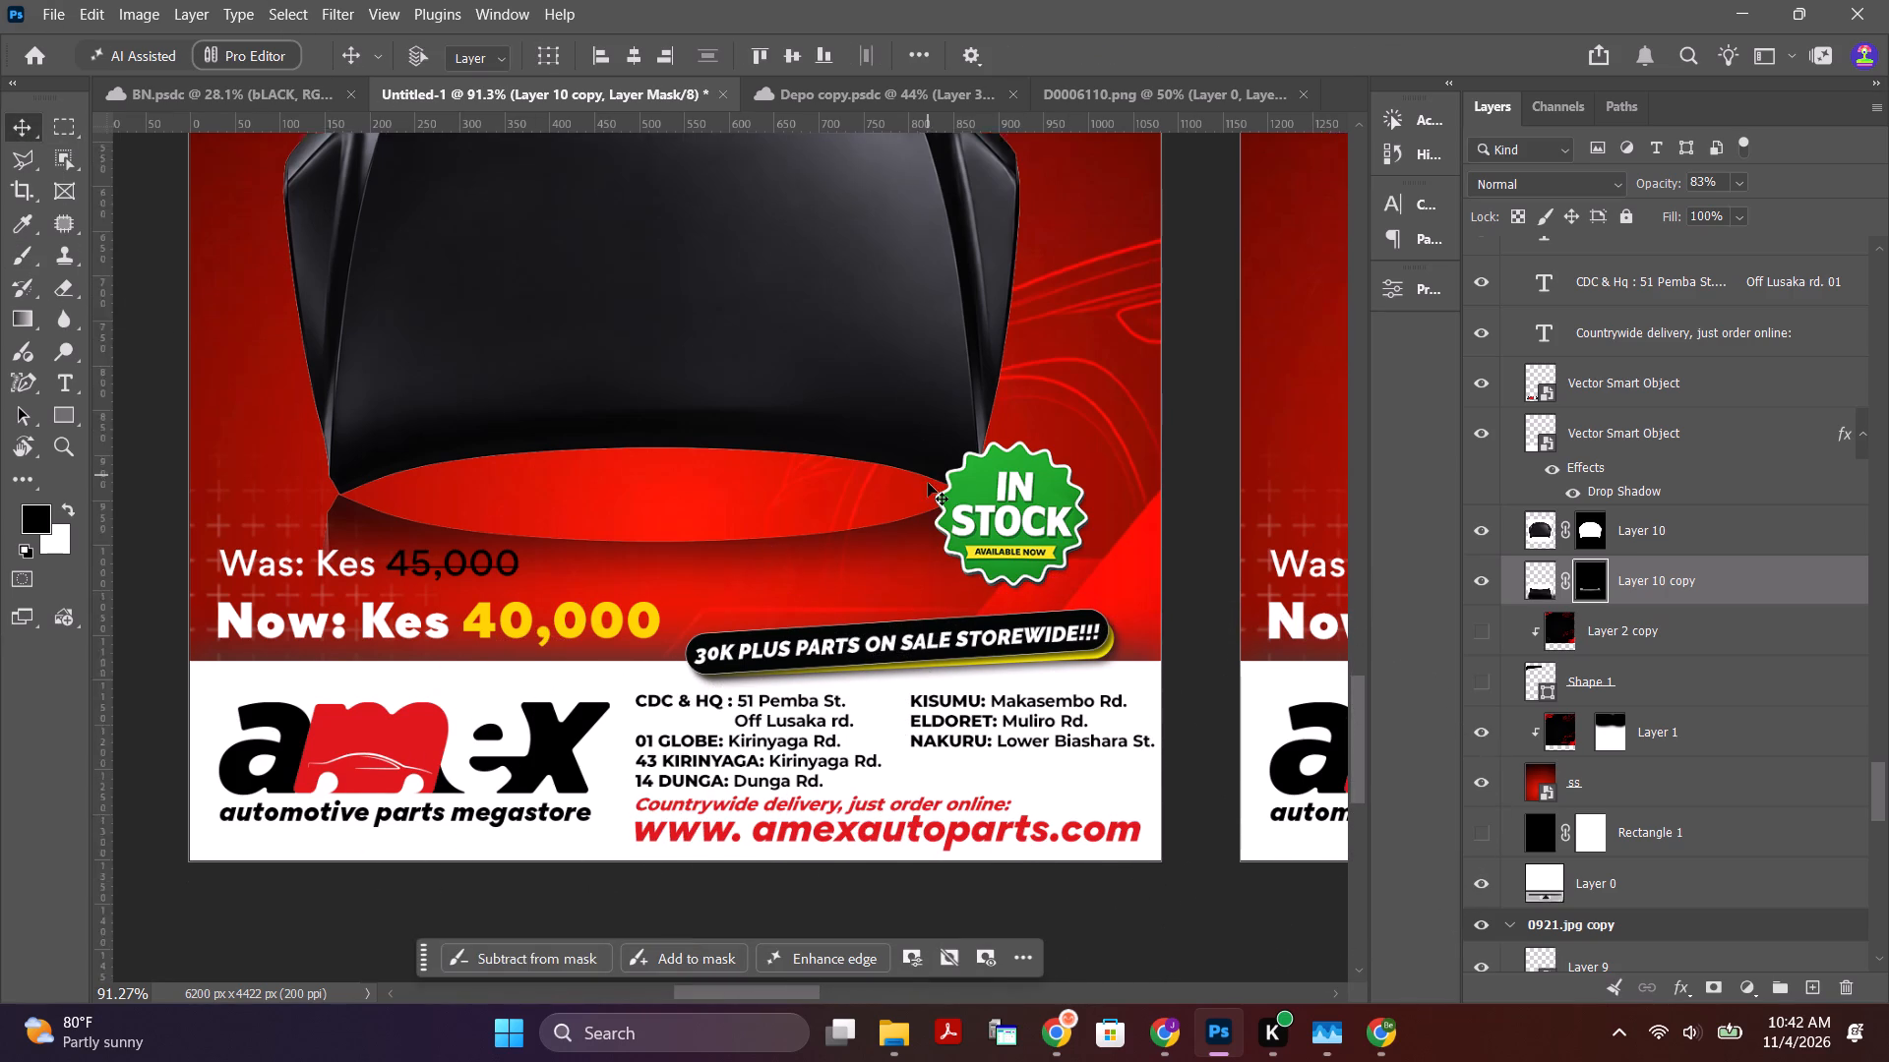
{"action": "scroll", "coordinate": [928, 483], "scroll_direction": "down", "scroll_amount": 2}
{"action": "scroll", "coordinate": [927, 488], "scroll_direction": "down", "scroll_amount": 16, "text": "alt"}
{"action": "scroll", "coordinate": [986, 305], "scroll_direction": "down", "scroll_amount": 4, "text": "alt"}
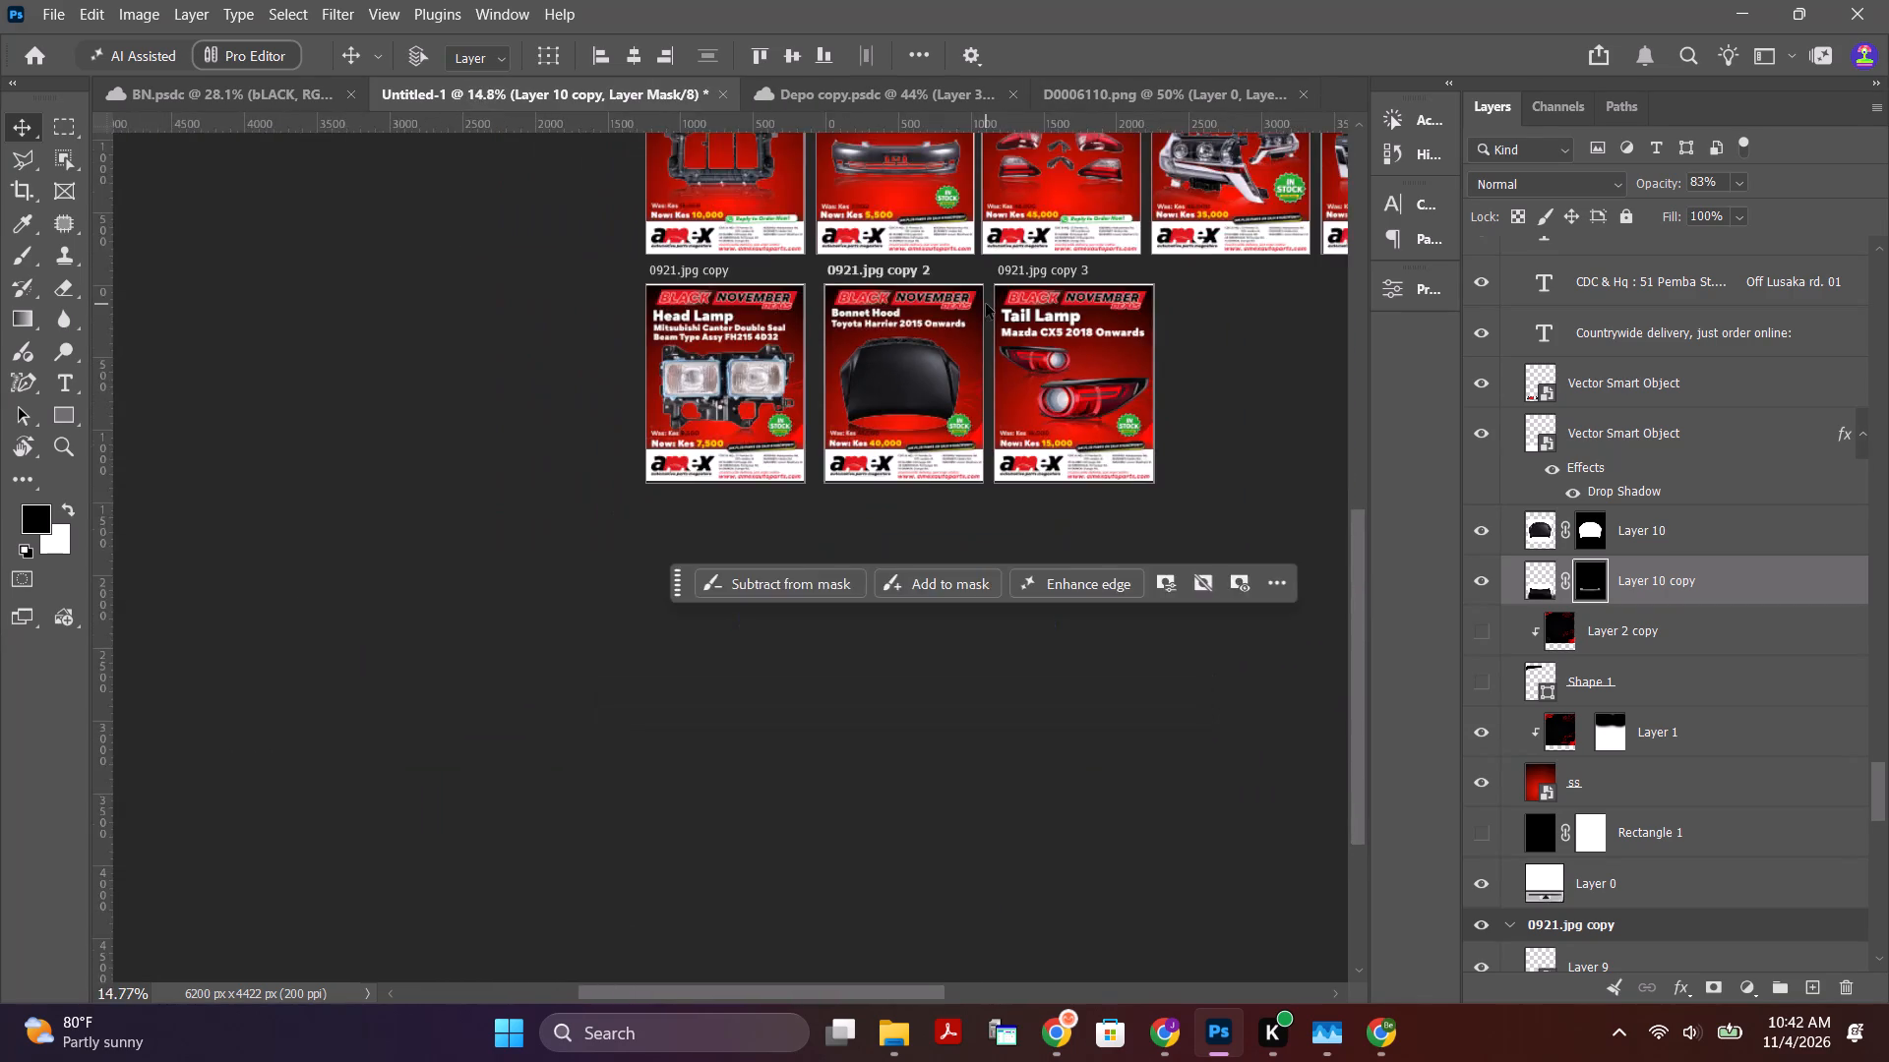
{"action": "scroll", "coordinate": [1067, 315], "scroll_direction": "up", "scroll_amount": 4, "text": "alt"}
{"action": "left_click_drag", "start_coordinate": [1358, 612], "coordinate": [1358, 487]}
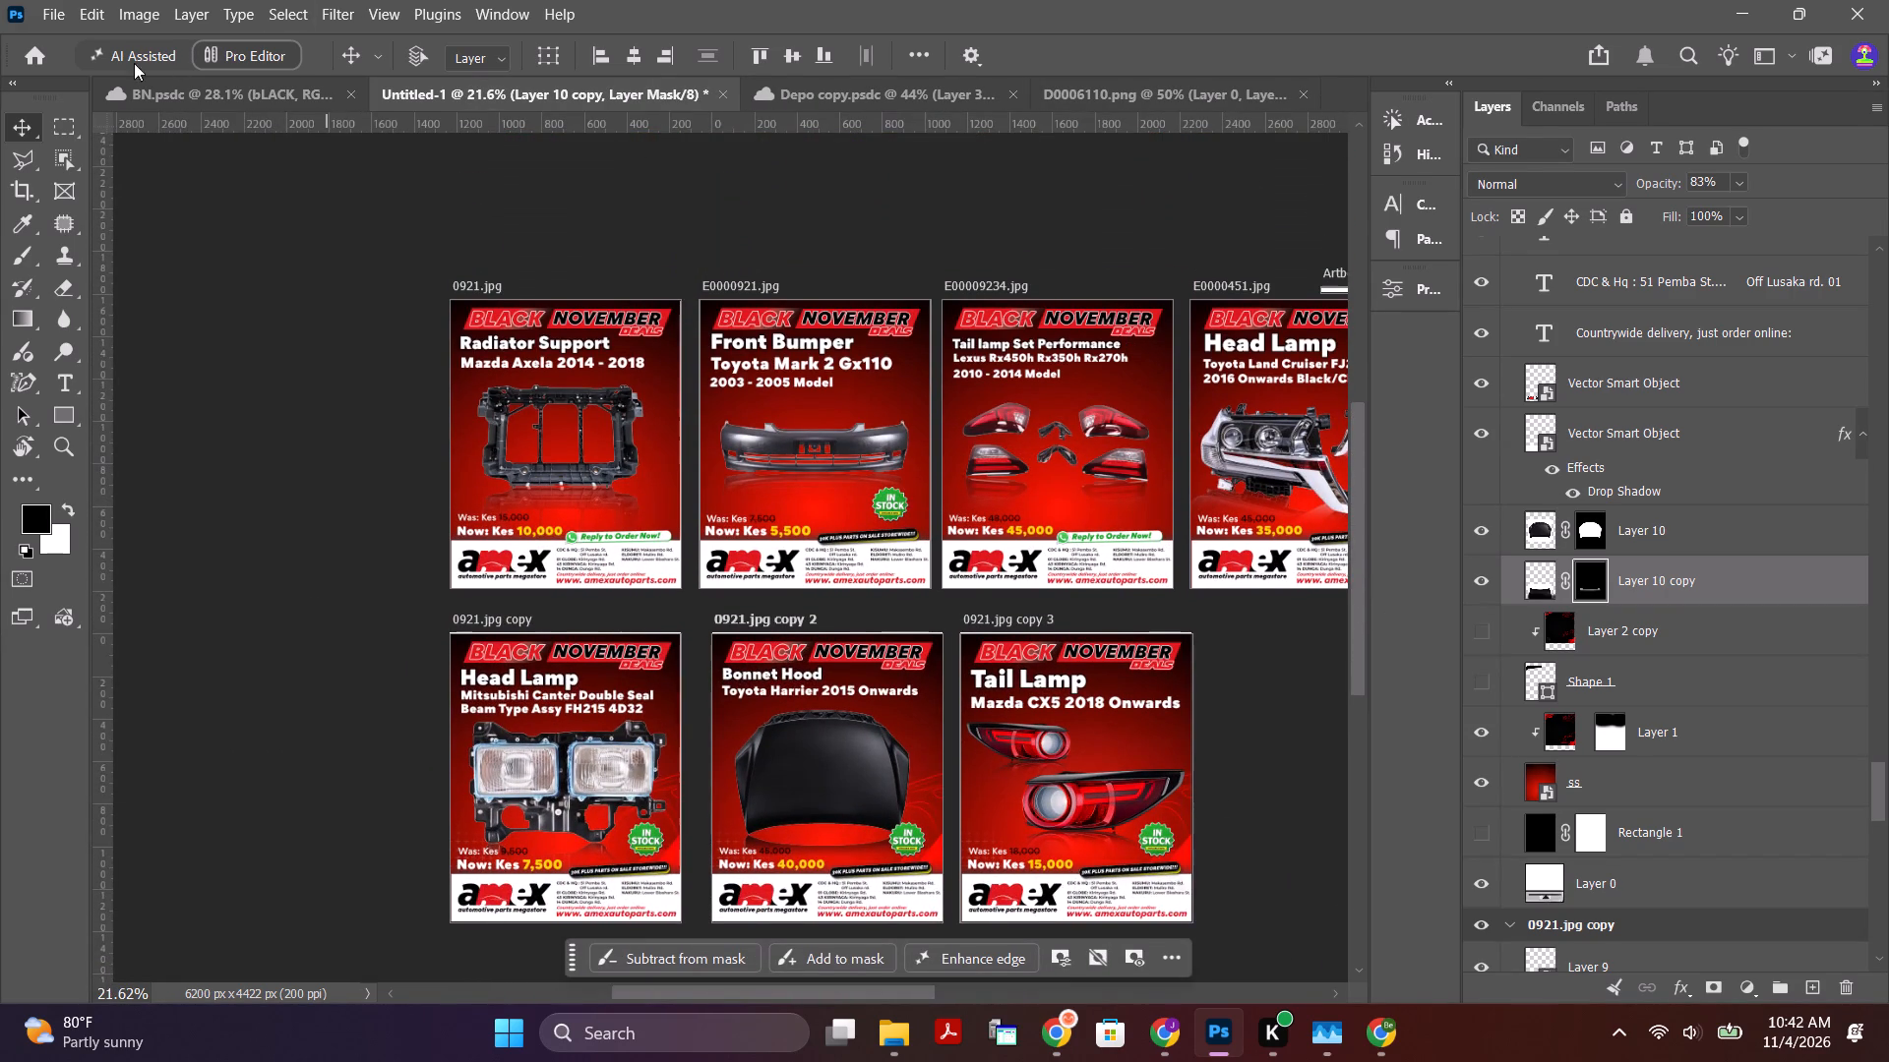
{"action": "left_click", "coordinate": [61, 19]}
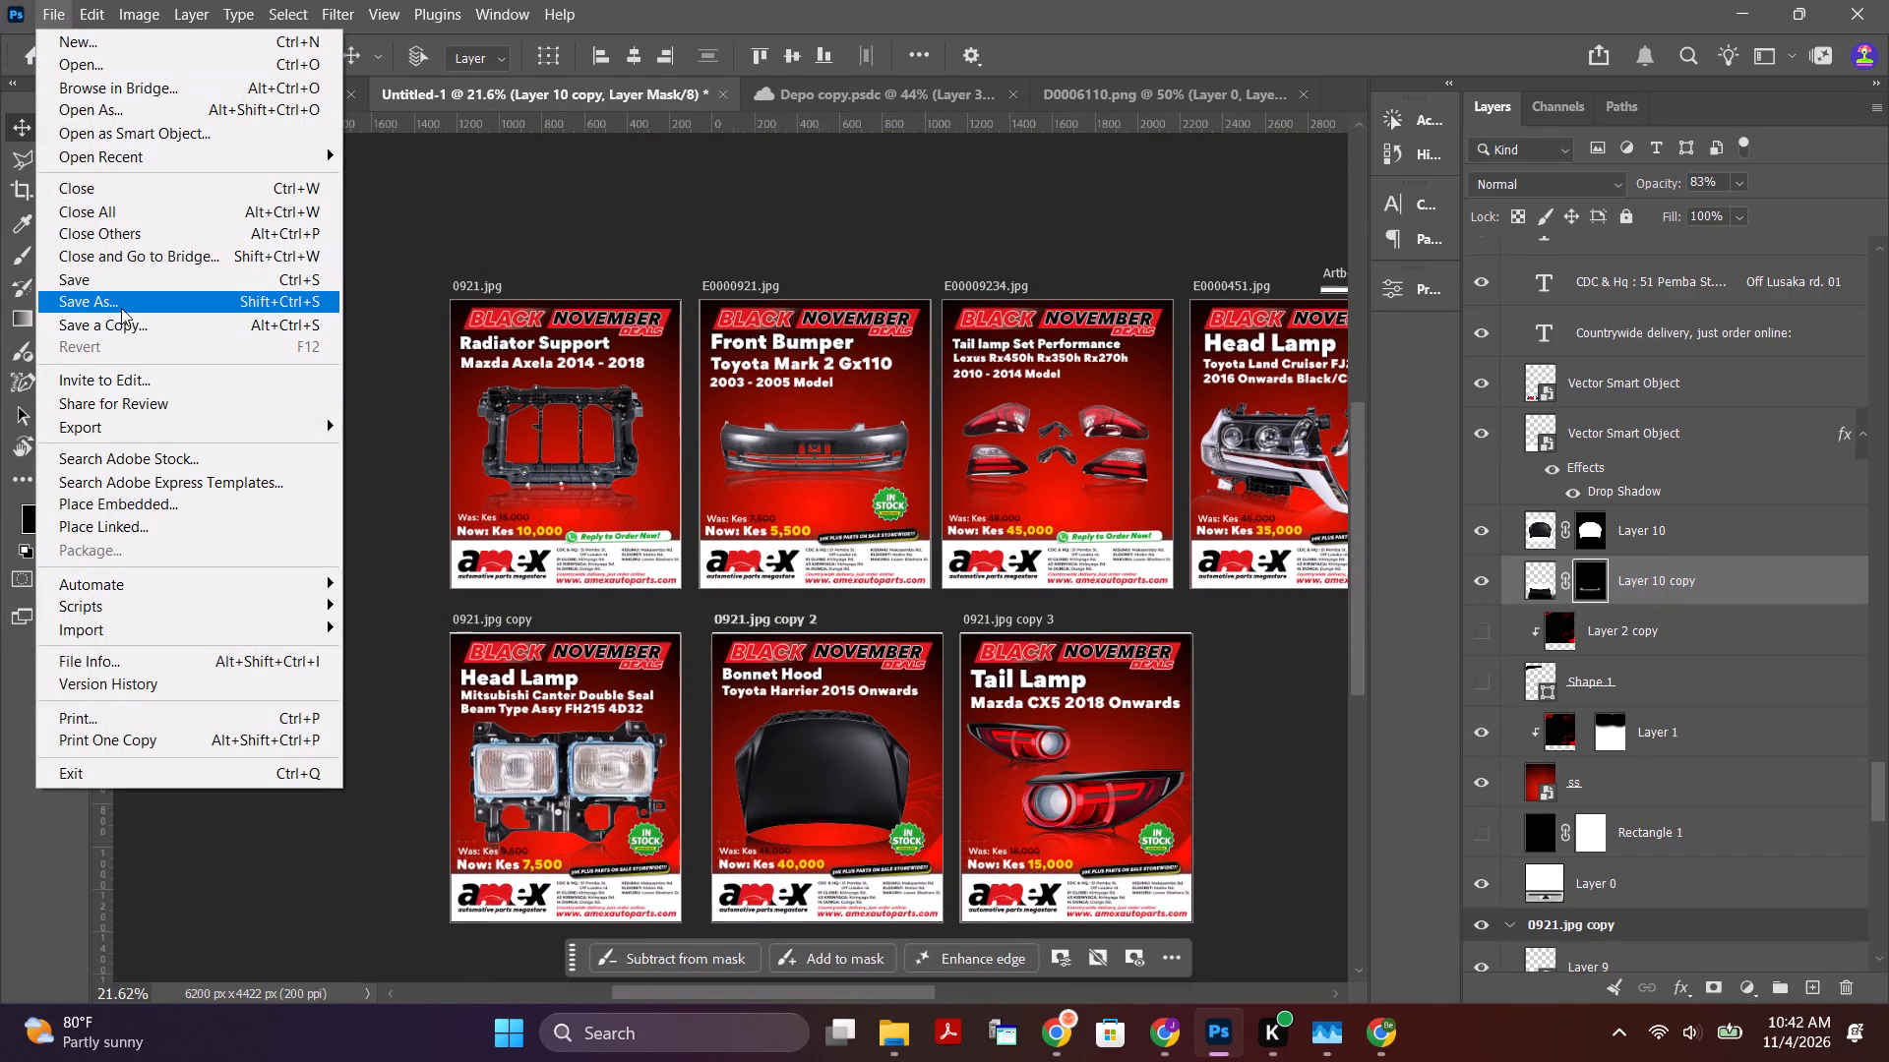
{"action": "left_click", "coordinate": [137, 433]}
{"action": "left_click", "coordinate": [464, 446]}
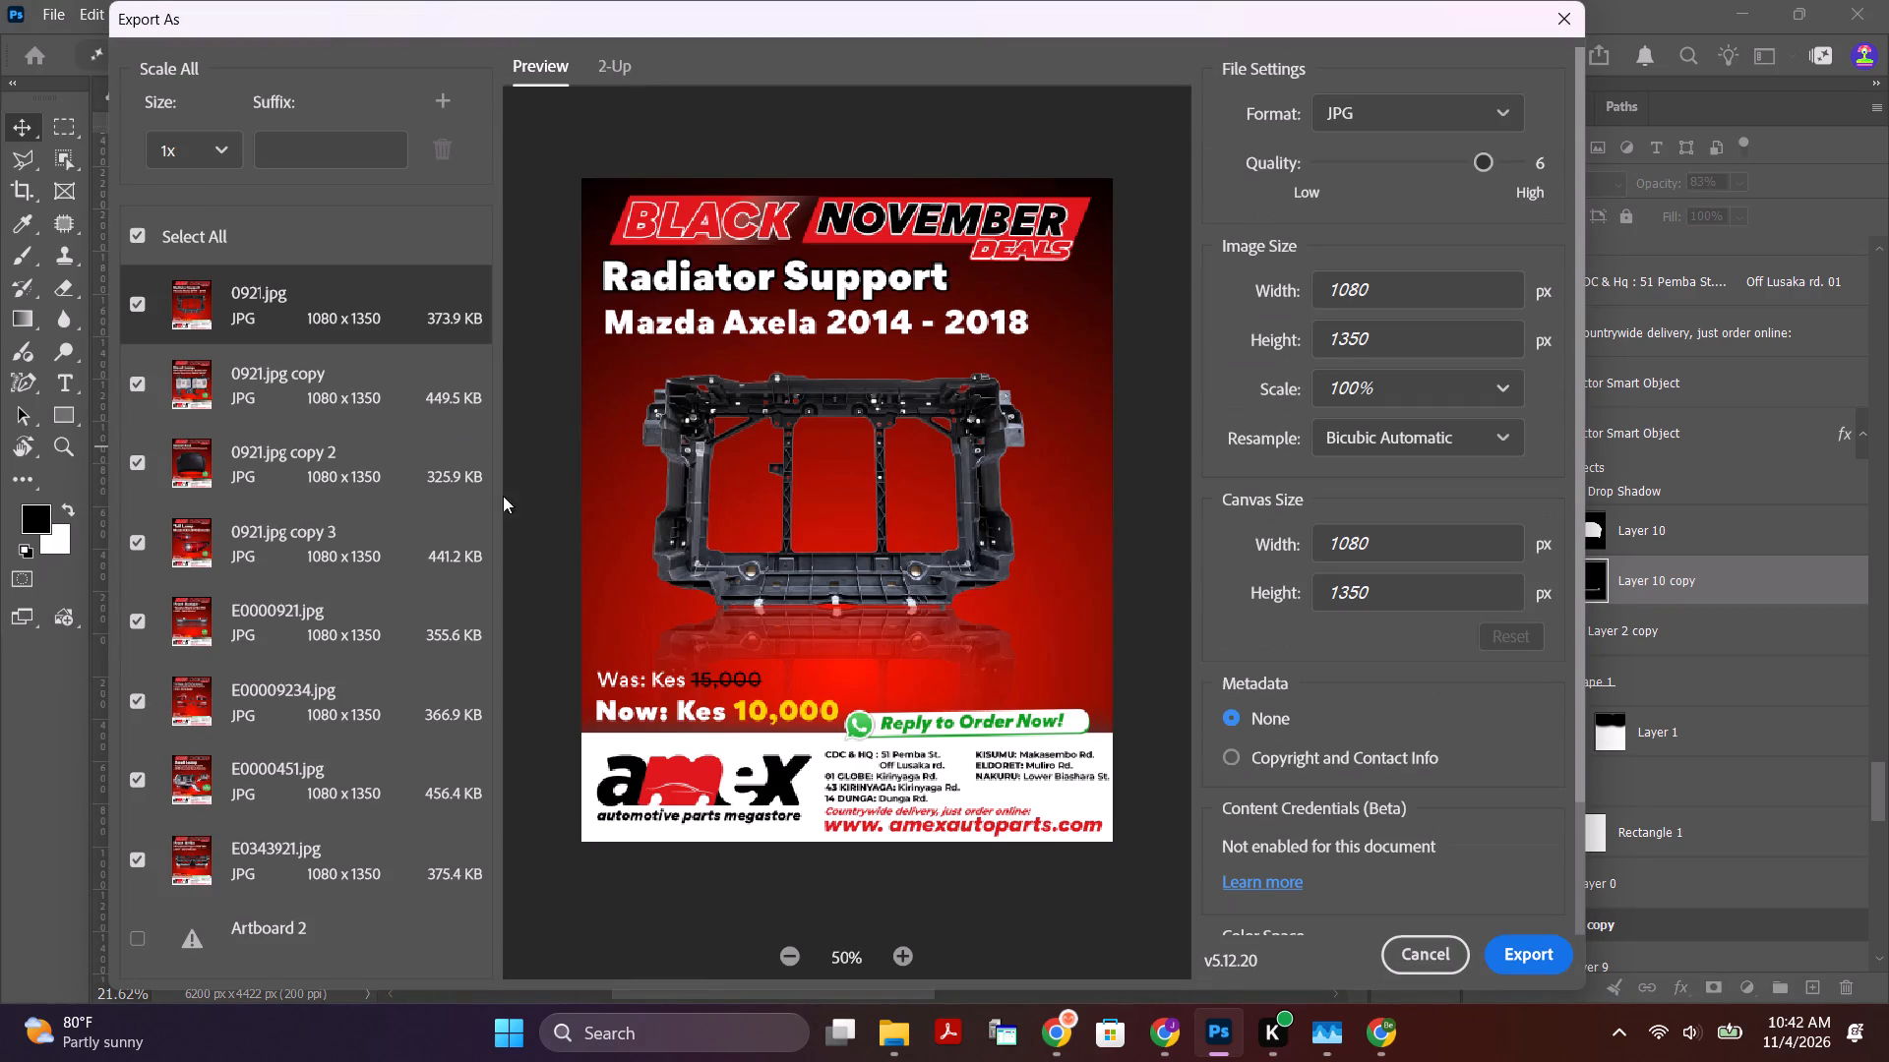
Preview the selected poster artboards from 0921.jpg copy through E0343921.jpg and export the whole selected set as 1080 x 1350 px JPGs.
{"action": "scroll", "coordinate": [479, 551], "scroll_direction": "down", "scroll_amount": 8}
{"action": "left_click", "coordinate": [331, 383]}
{"action": "left_click", "coordinate": [310, 435]}
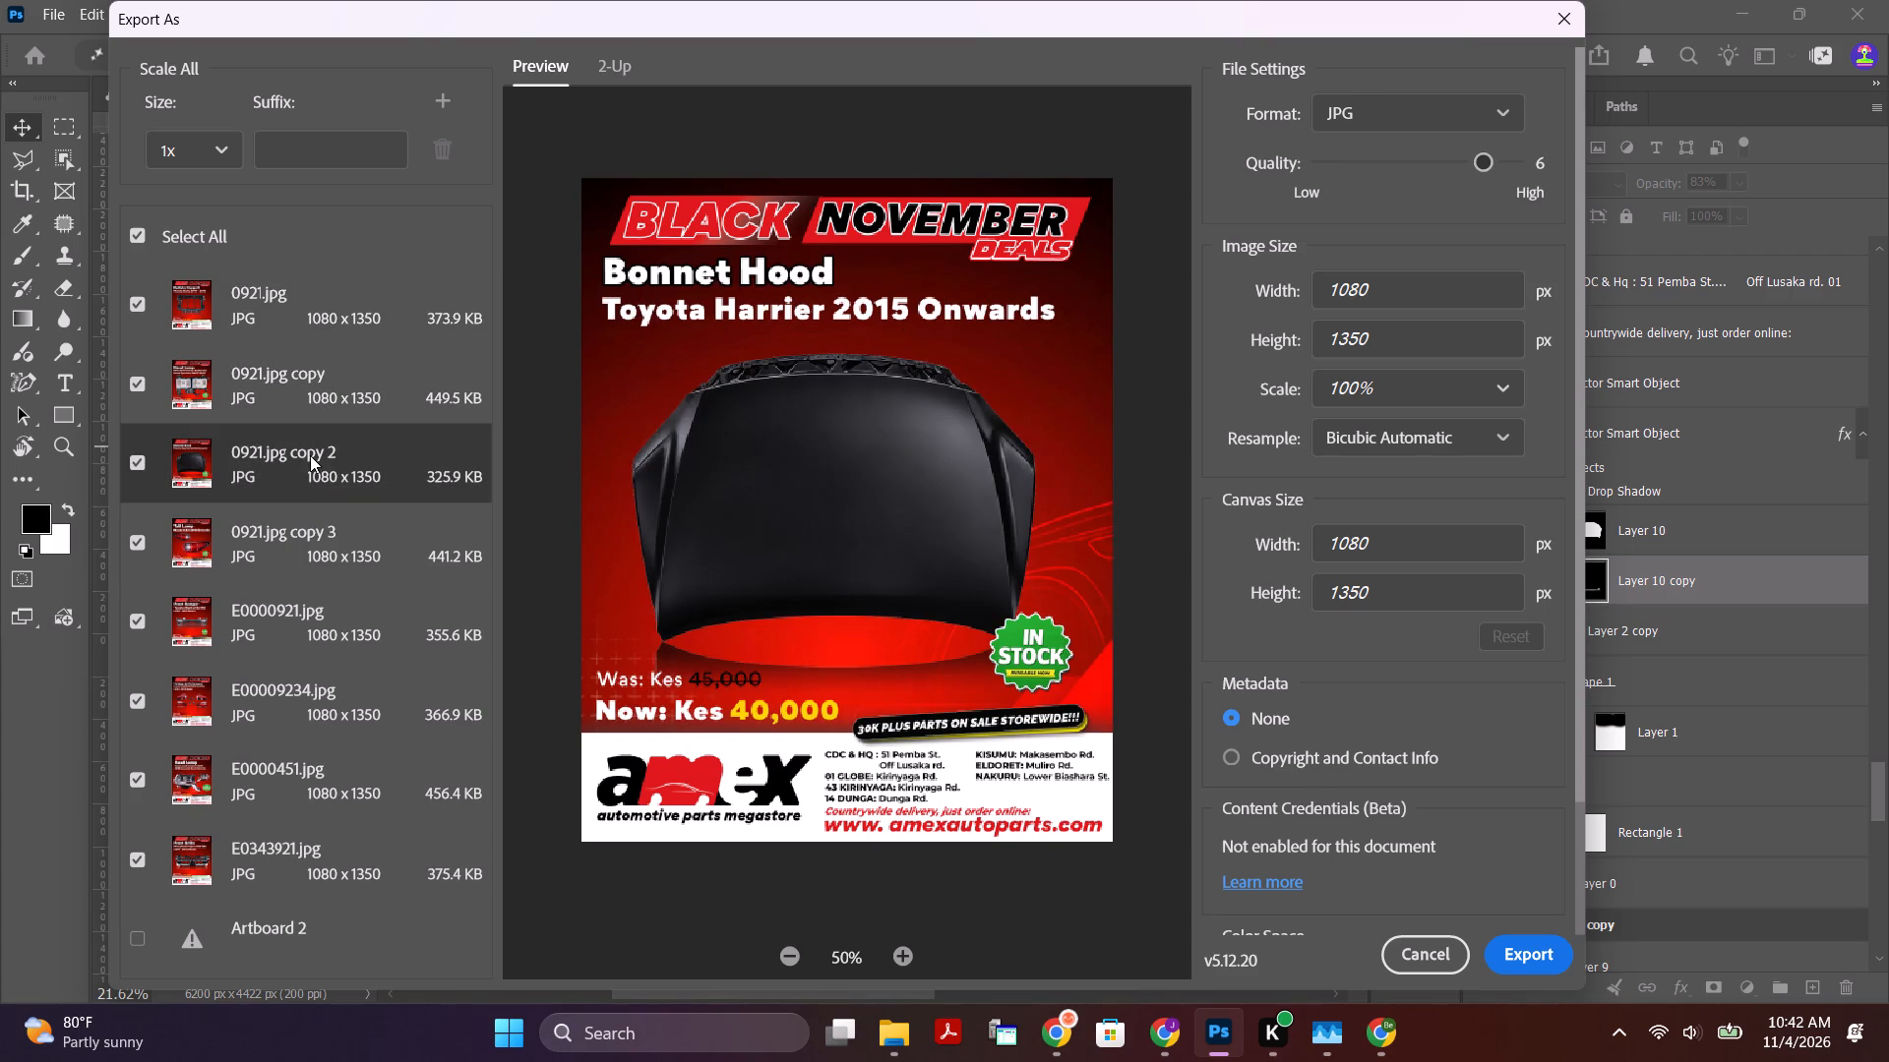
{"action": "left_click", "coordinate": [281, 539]}
{"action": "left_click", "coordinate": [272, 595]}
{"action": "left_click", "coordinate": [267, 681]}
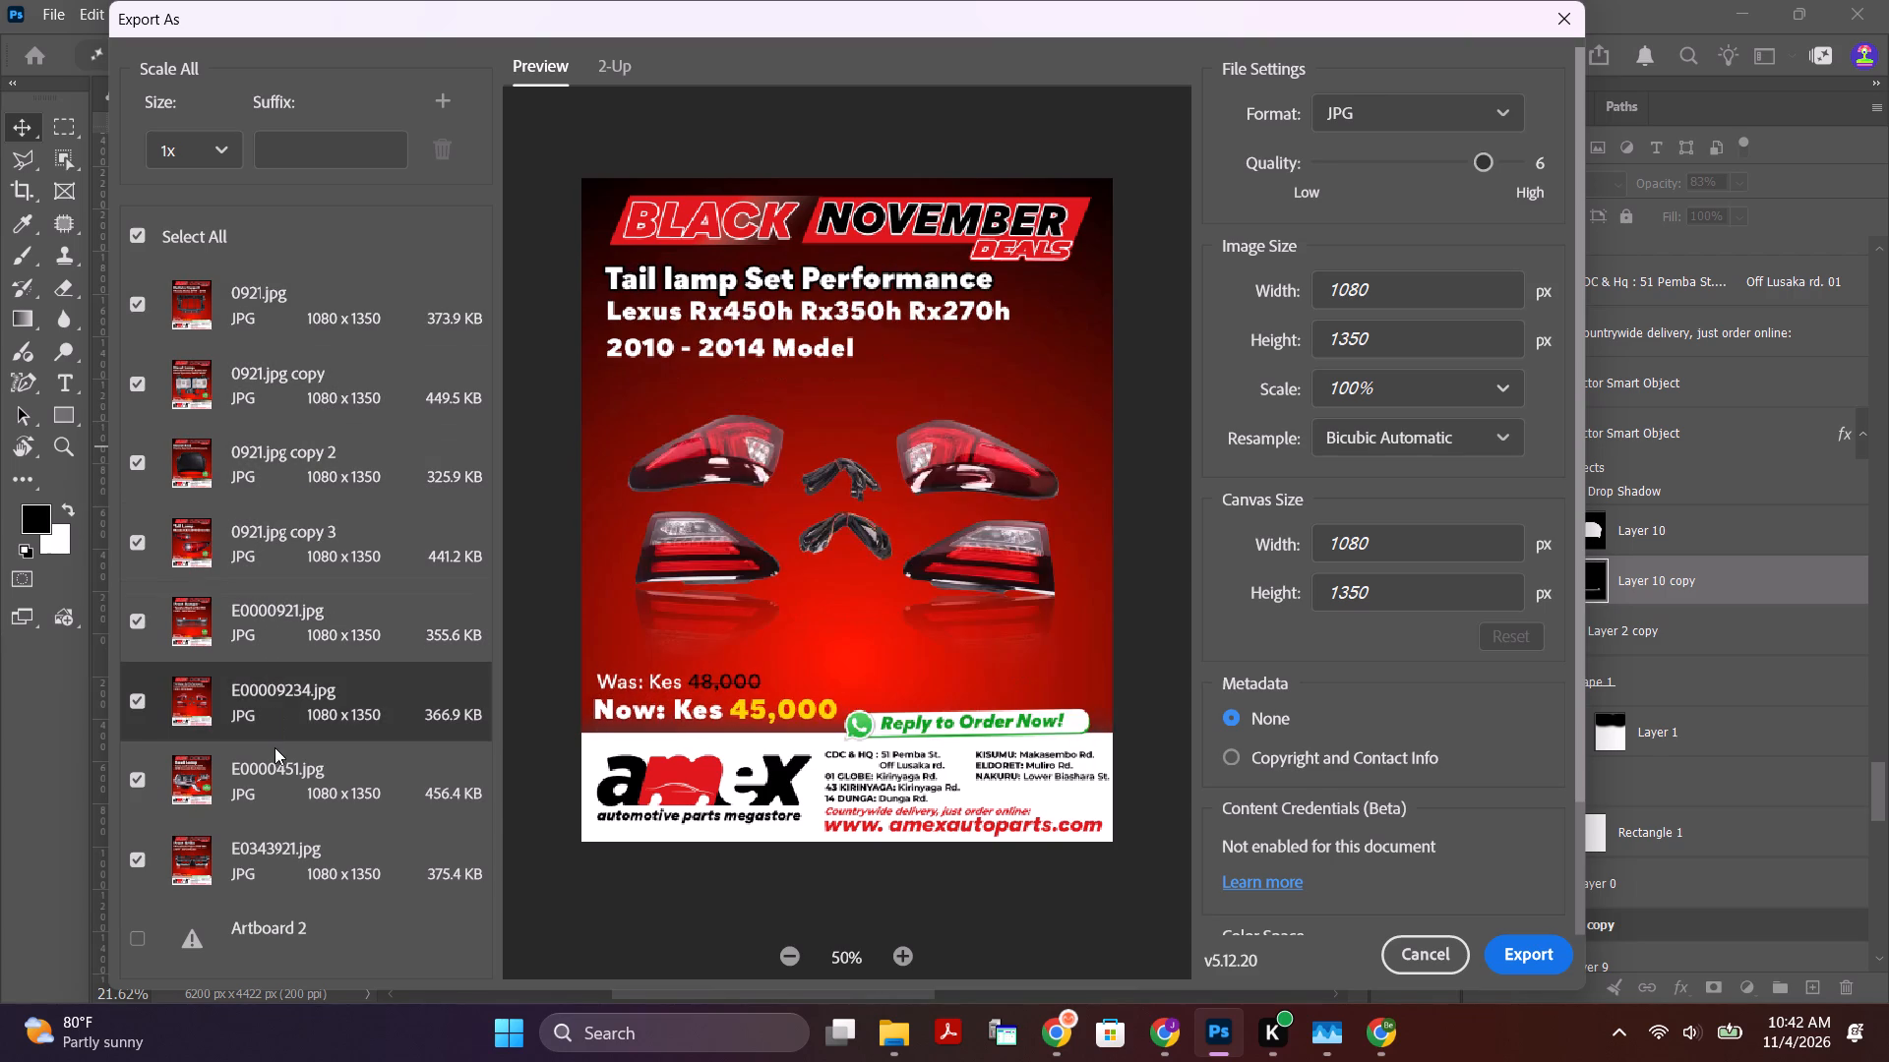
{"action": "left_click", "coordinate": [273, 754]}
{"action": "left_click", "coordinate": [281, 869]}
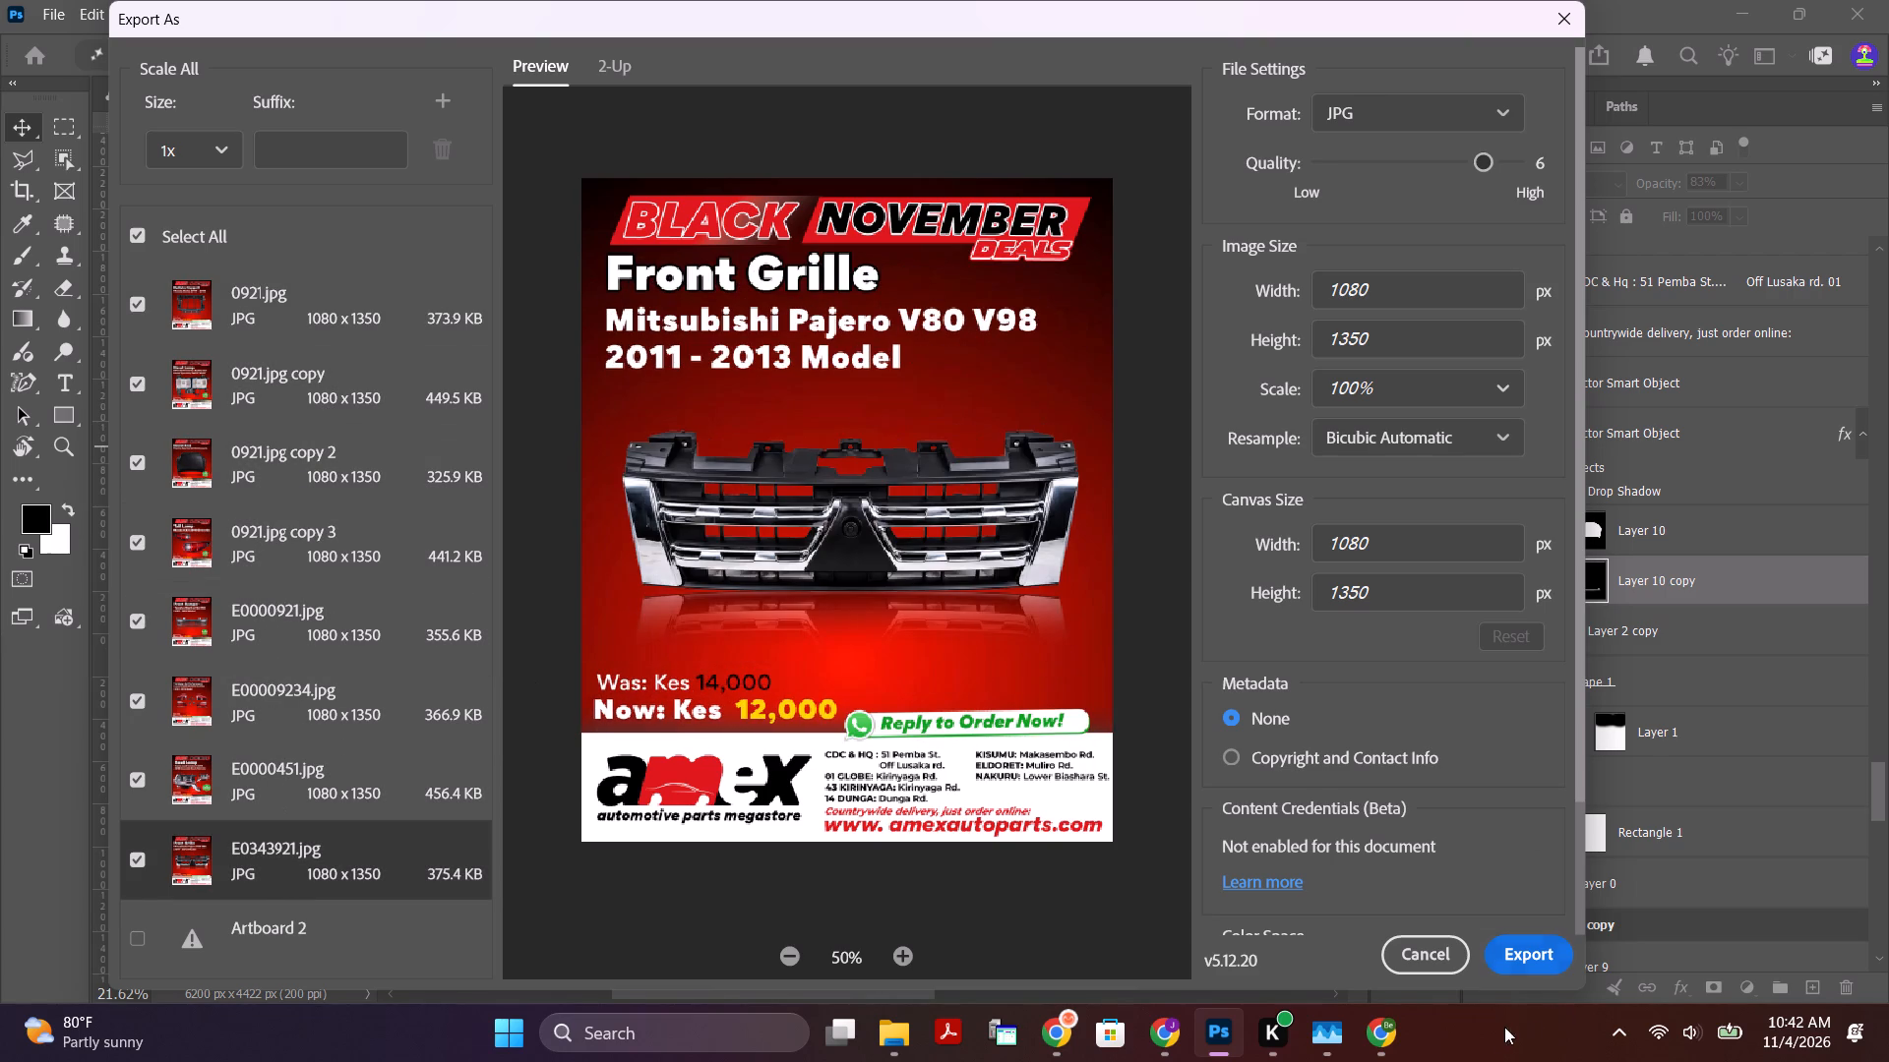
{"action": "left_click", "coordinate": [1524, 958]}
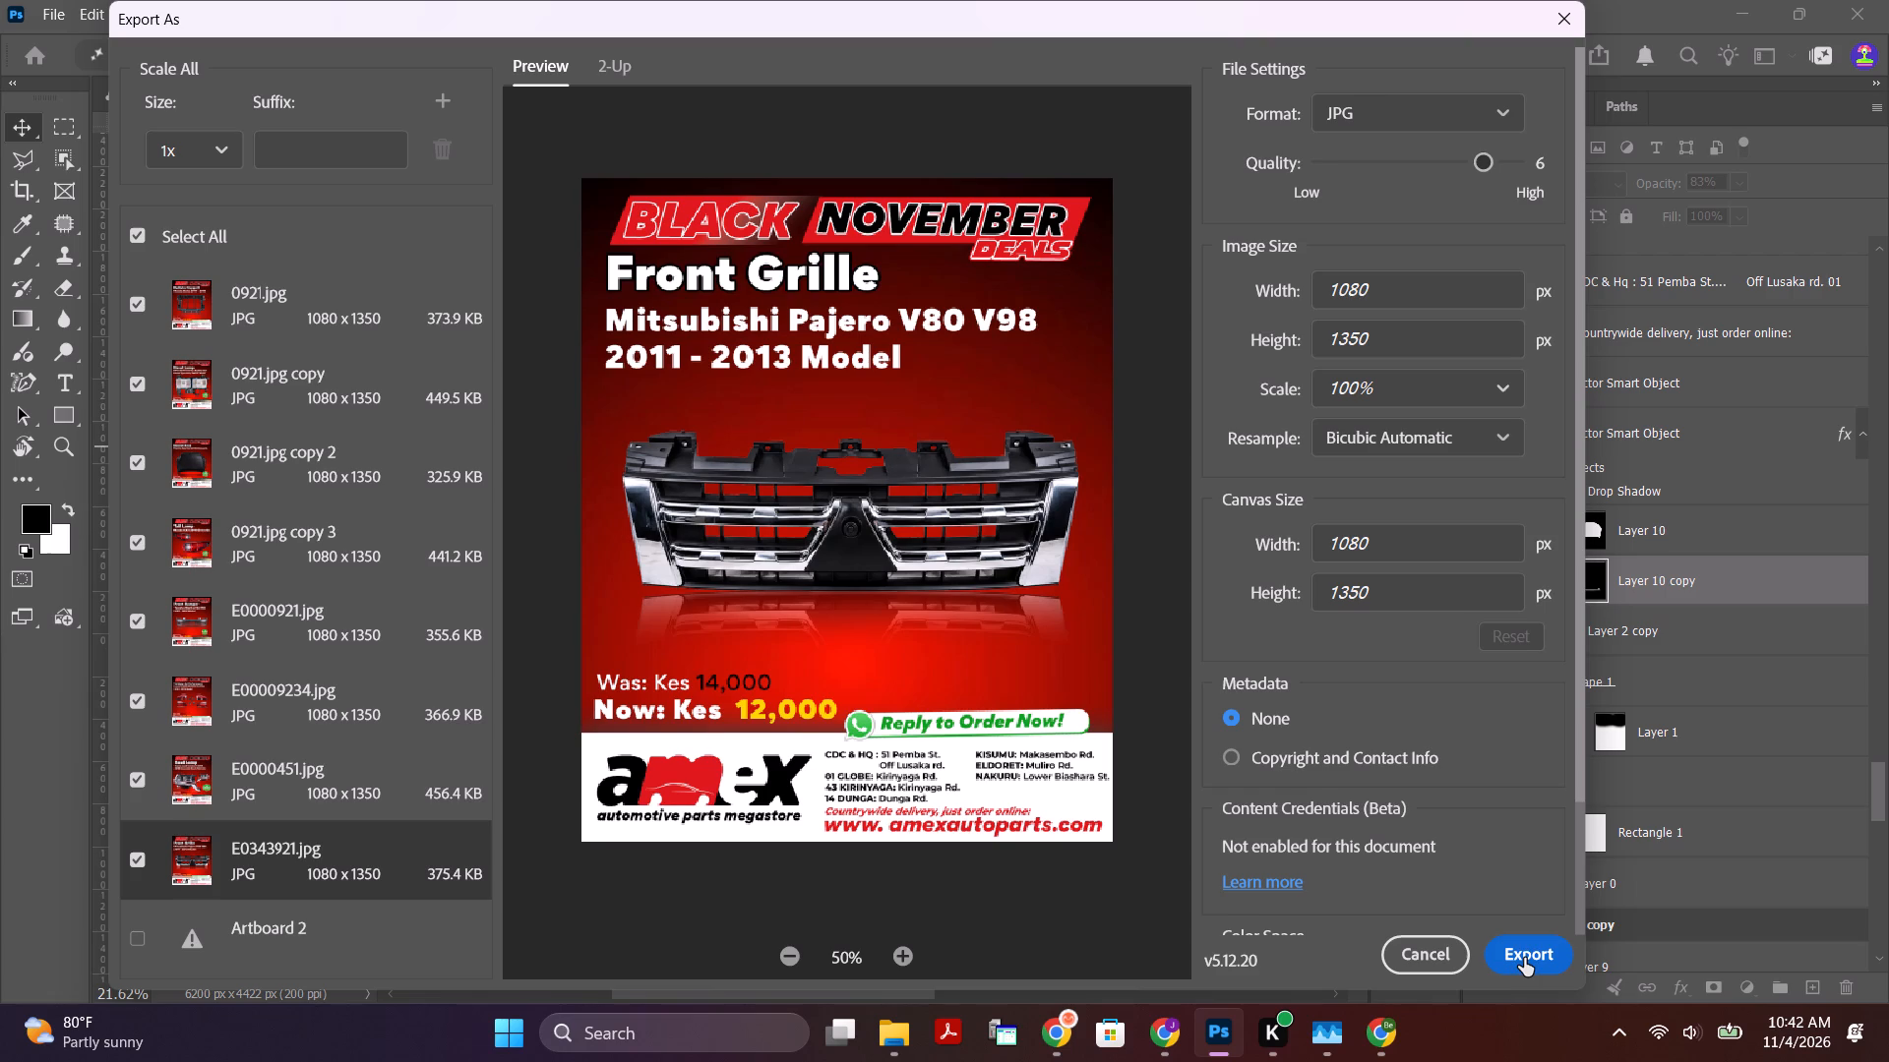
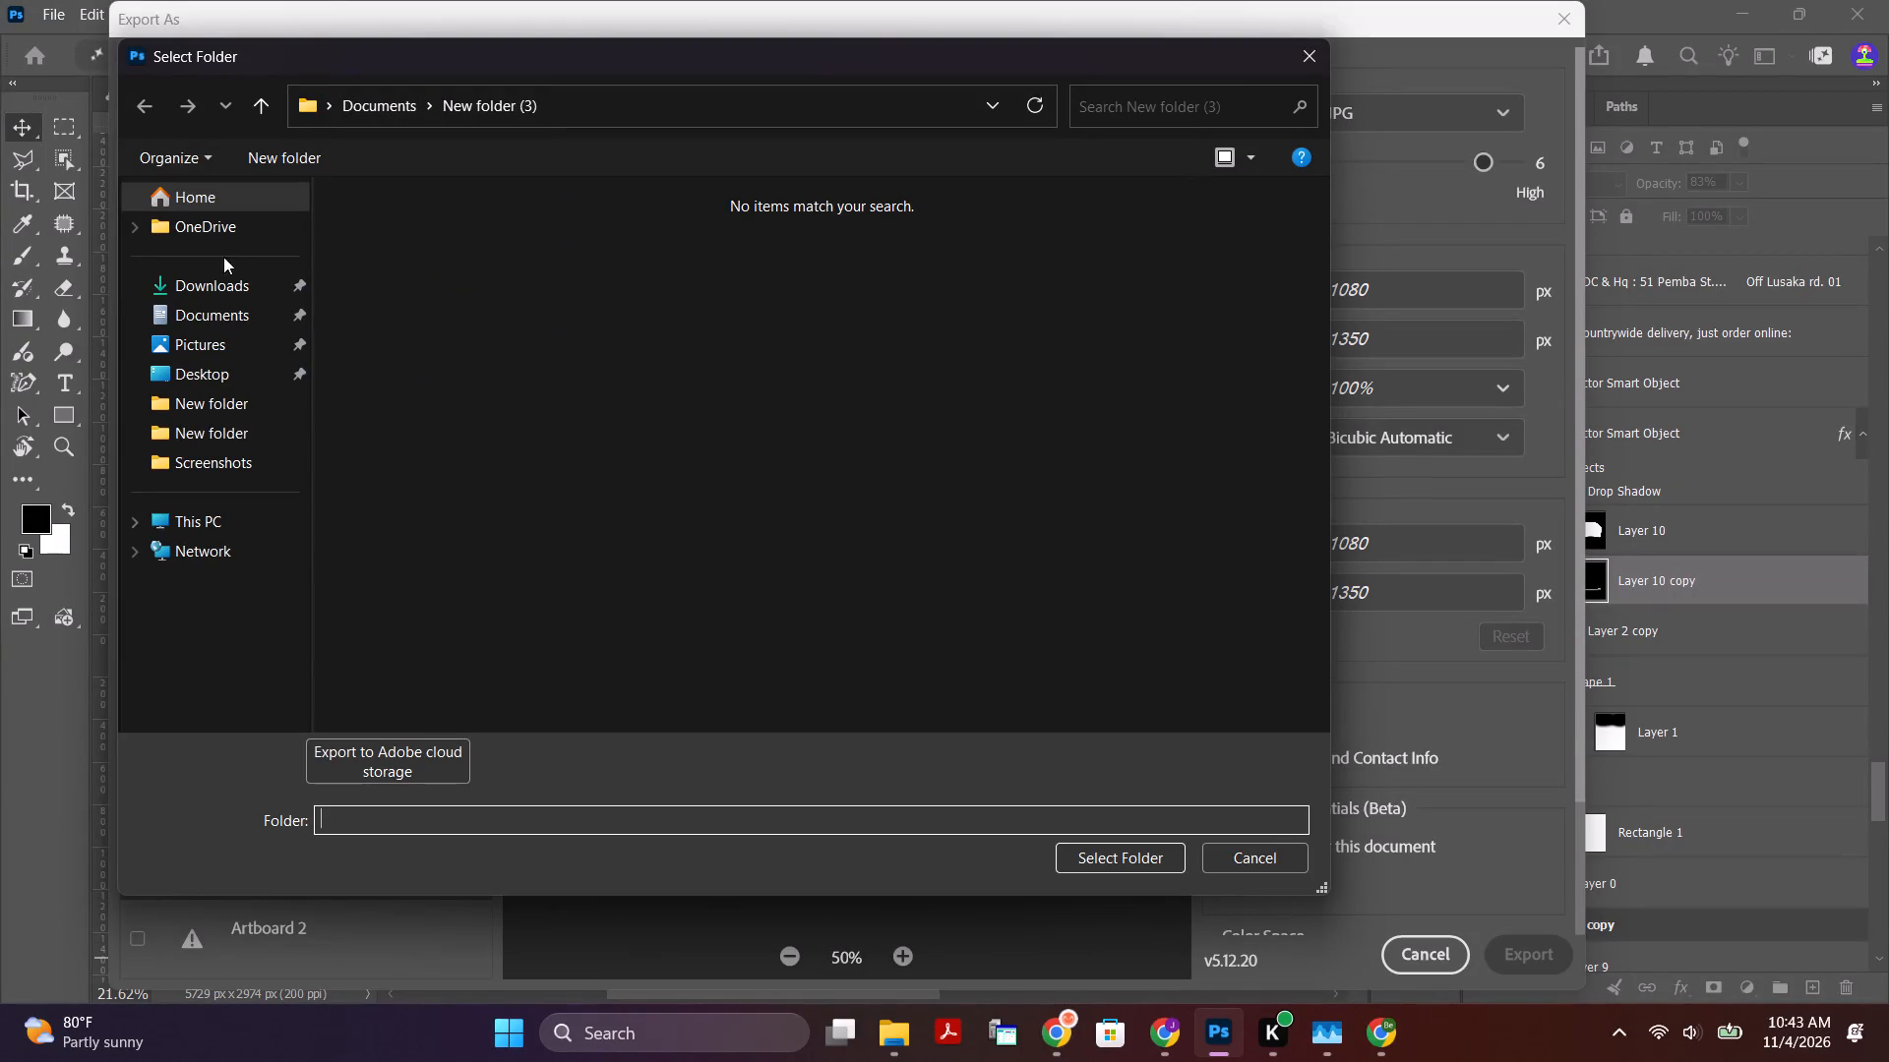
Create a new folder named "black nov 4" inside Pictures for the exported posters.
{"action": "left_click", "coordinate": [208, 292]}
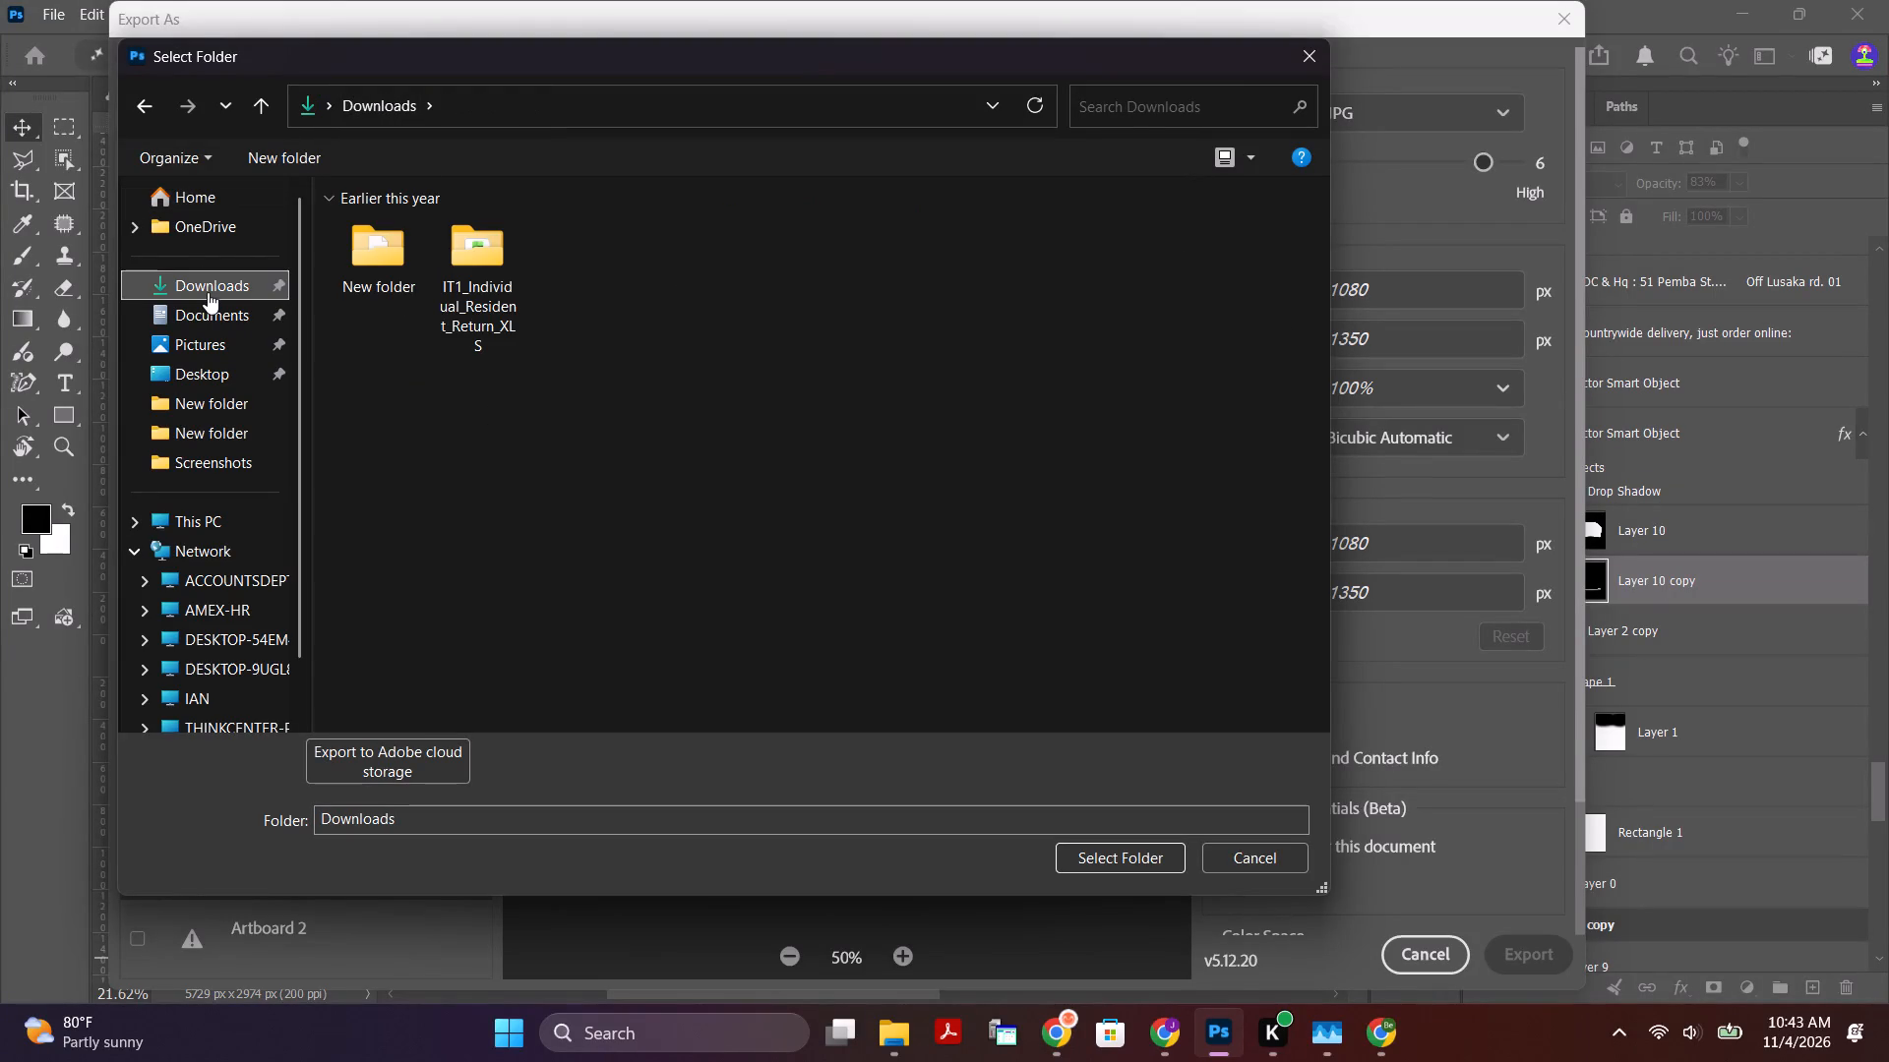
{"action": "left_click", "coordinate": [218, 199]}
{"action": "left_click", "coordinate": [242, 291]}
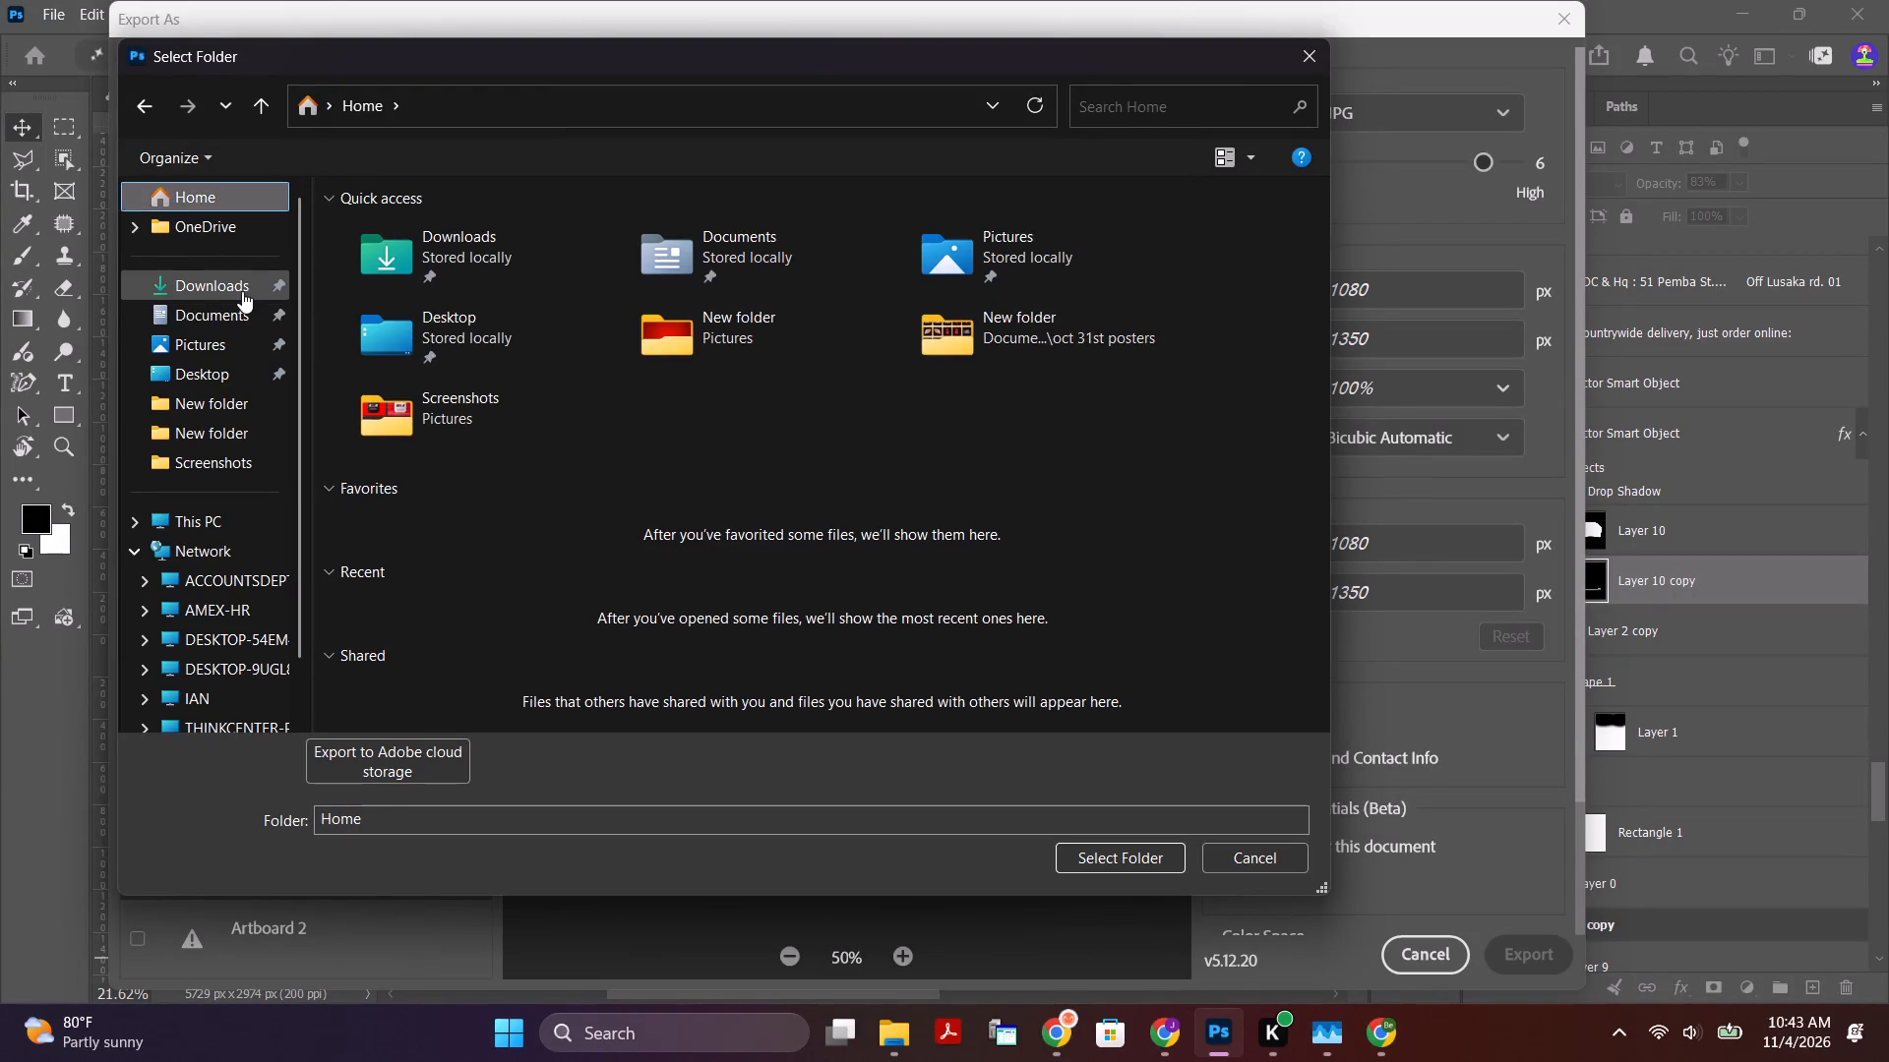
{"action": "left_click", "coordinate": [234, 397]}
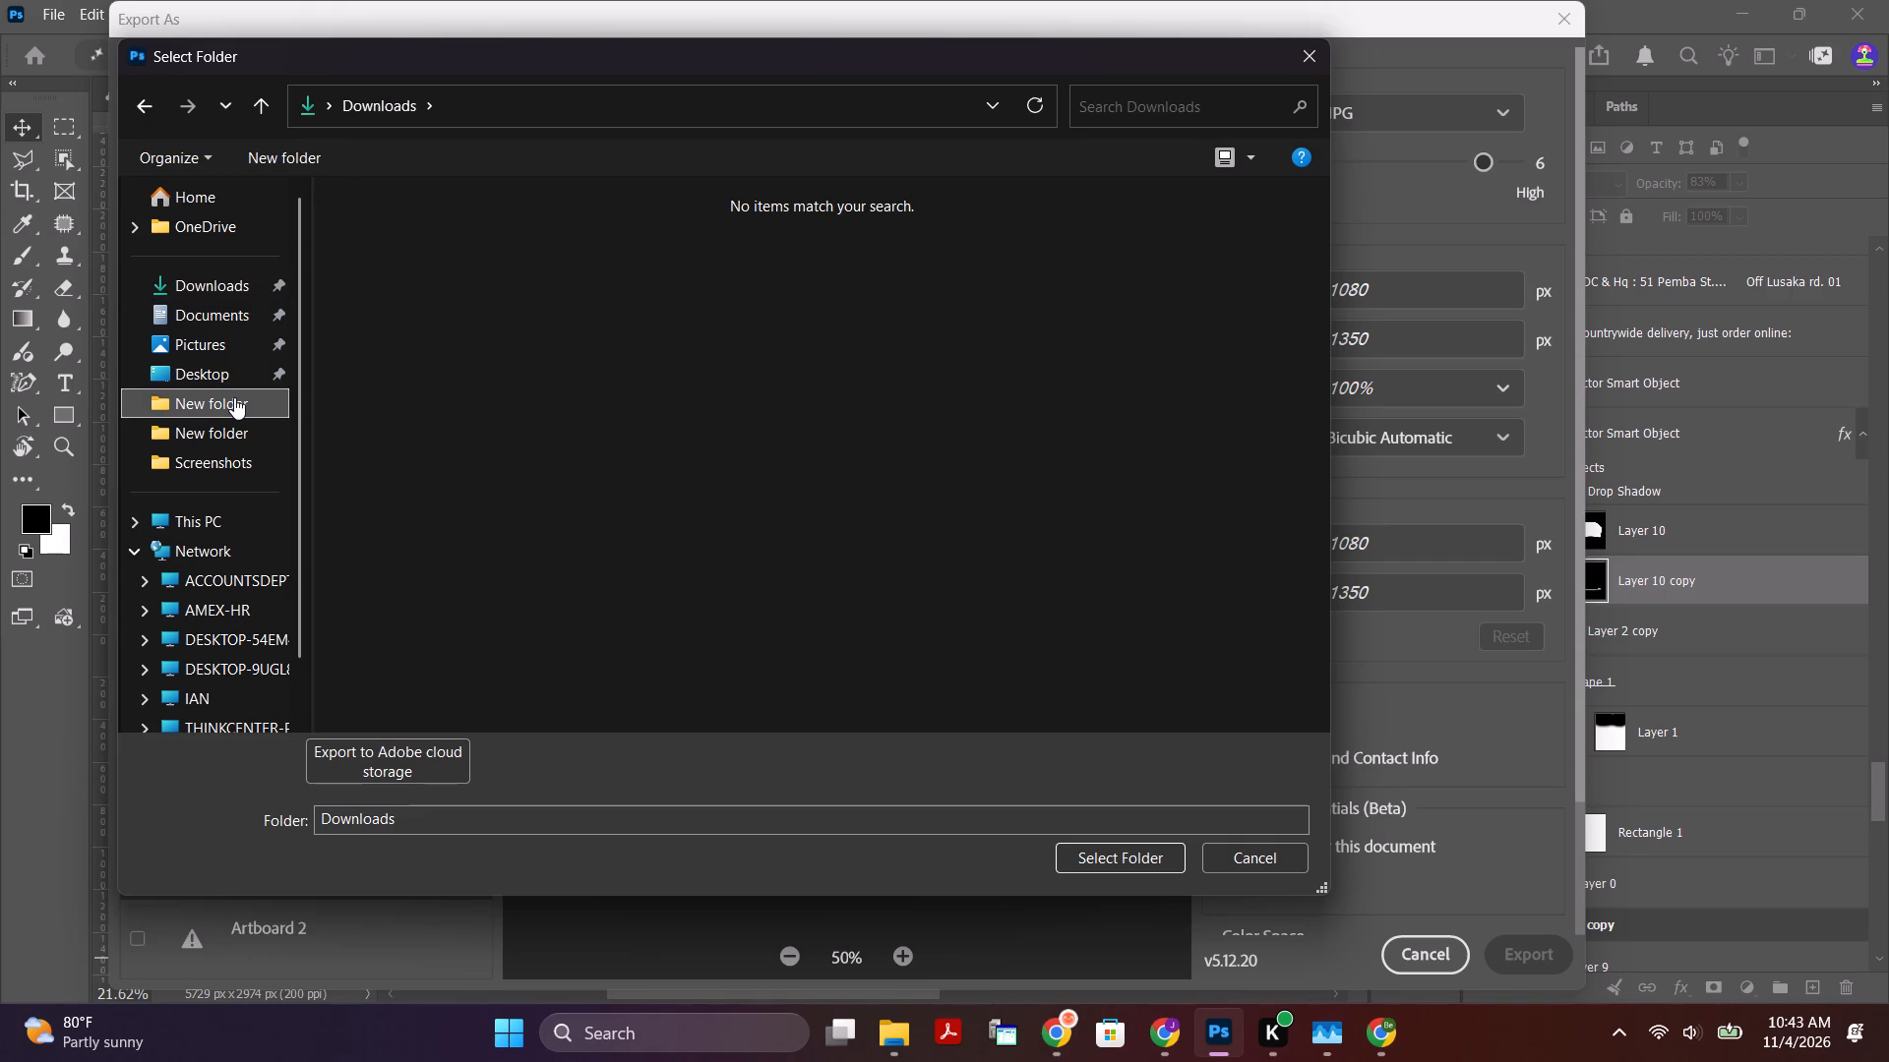
{"action": "left_click", "coordinate": [224, 339]}
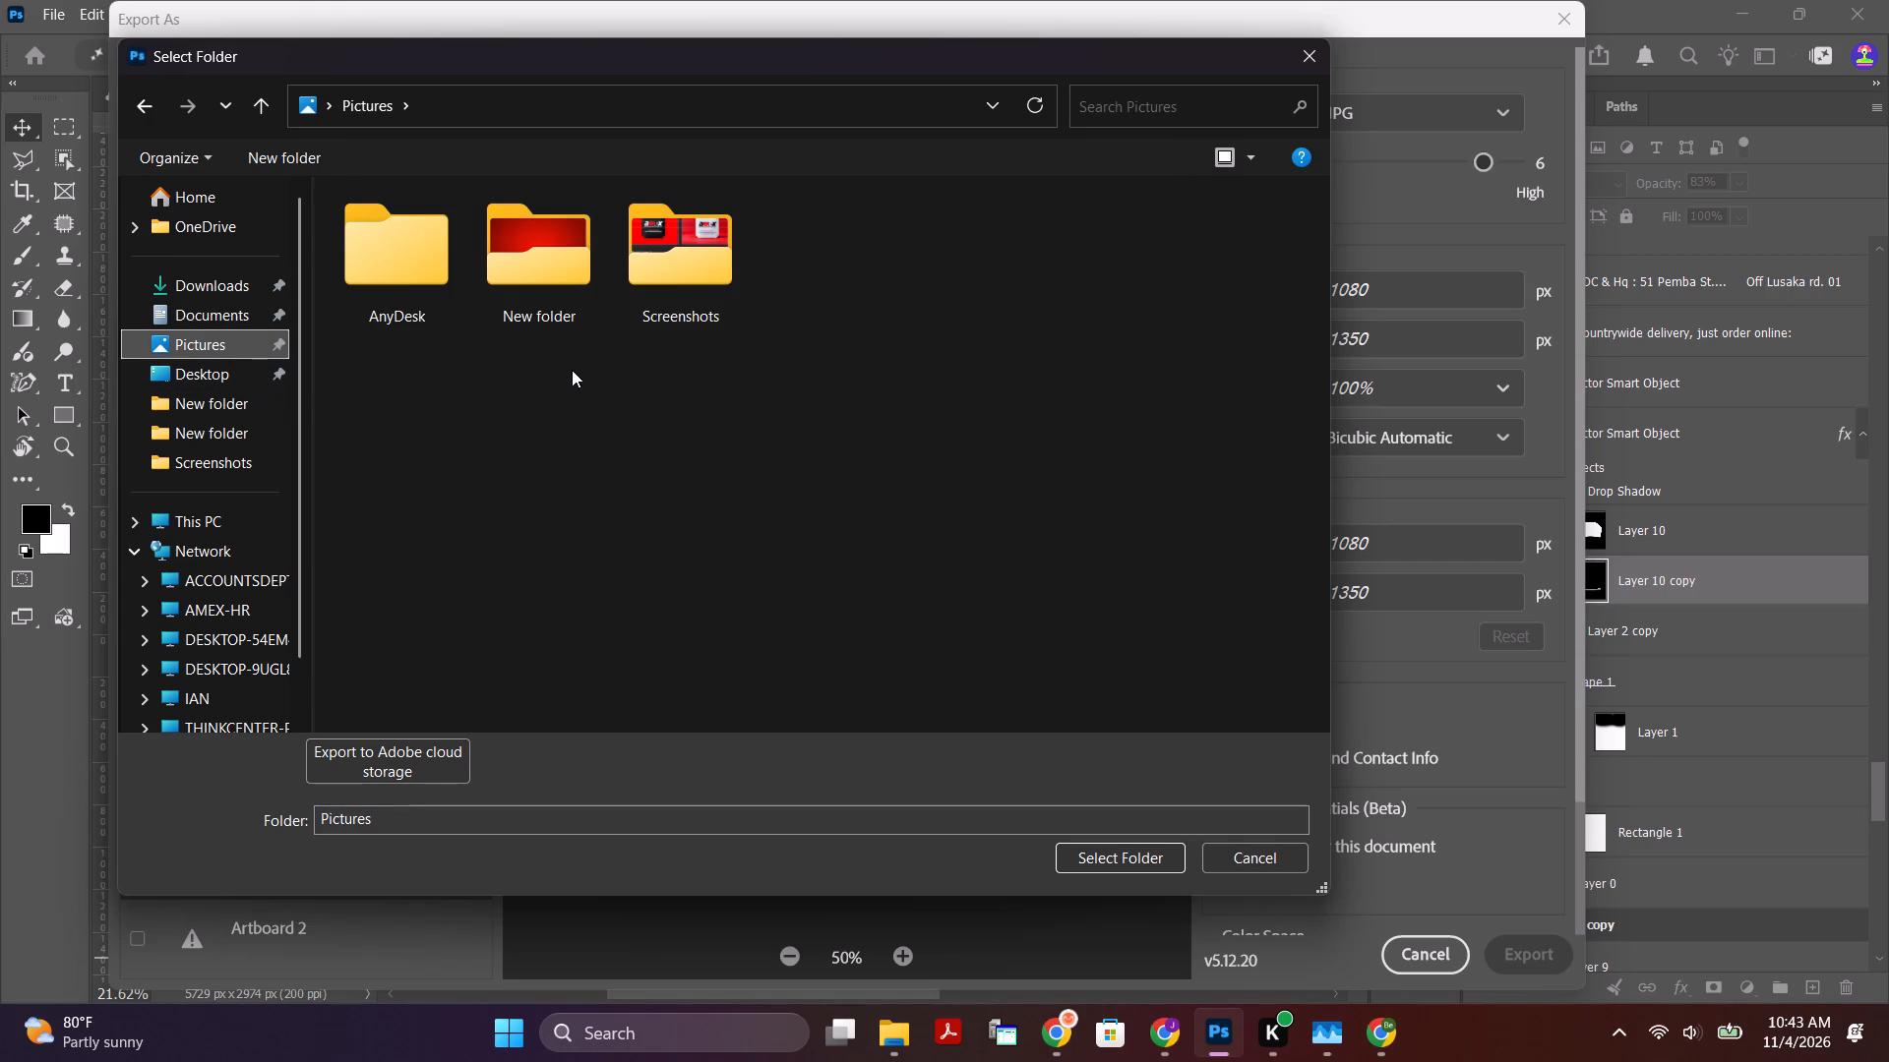
{"action": "left_click", "coordinate": [284, 162]}
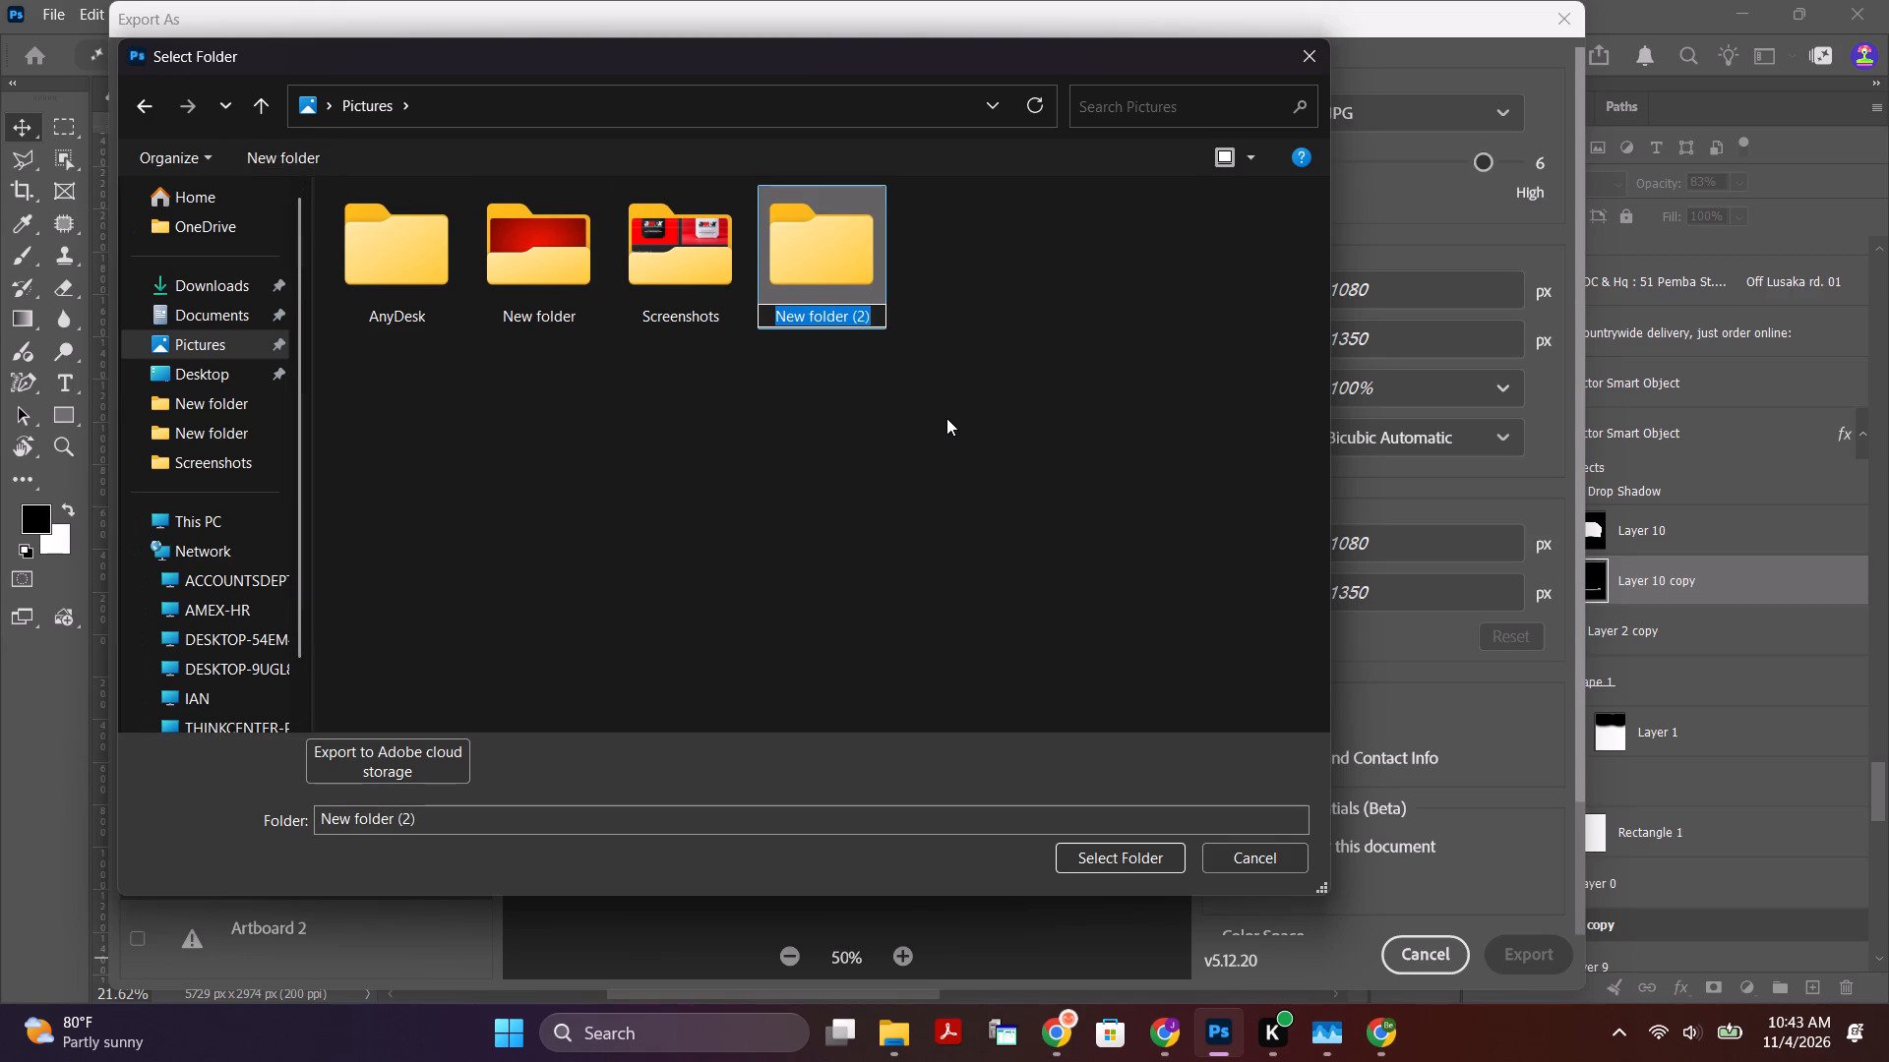
{"action": "type", "text": "posters"}
{"action": "key", "text": "space"}
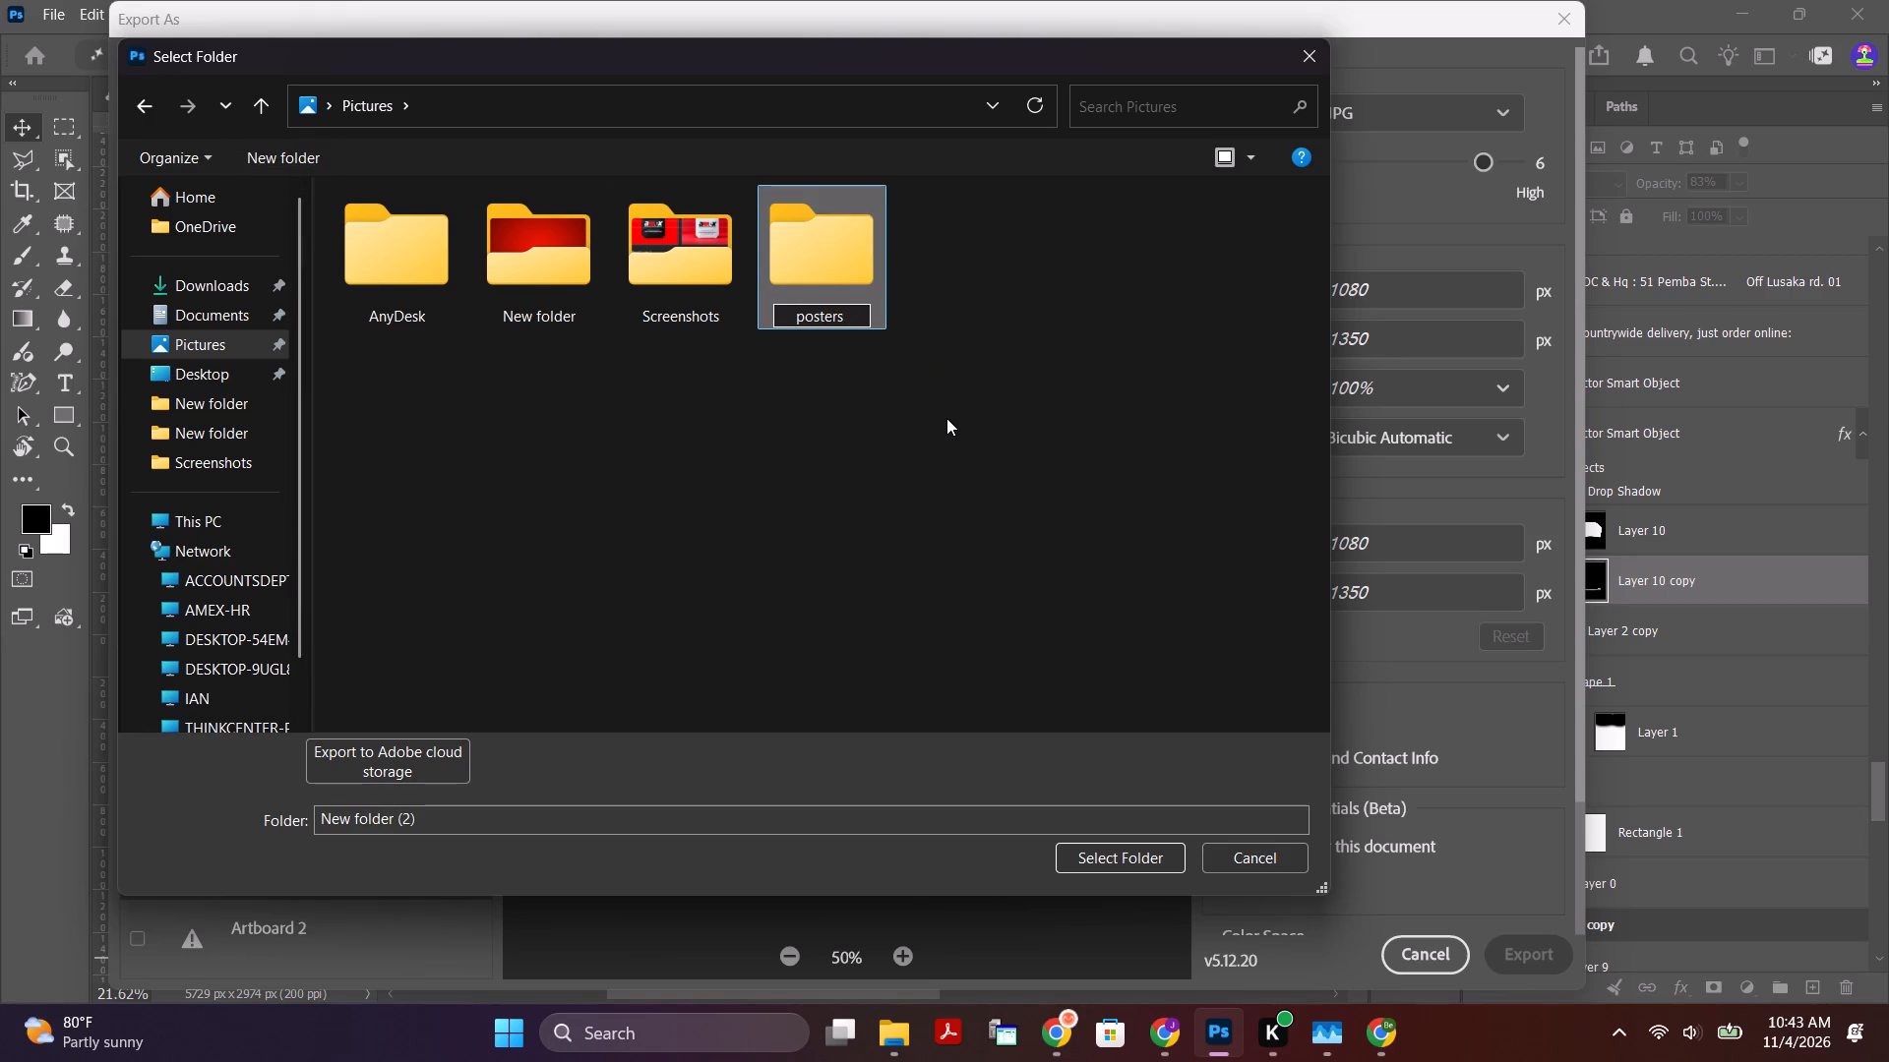
{"action": "key", "text": "4"}
{"action": "key", "text": "BackSpace"}
{"action": "key", "text": "BackSpace"}
{"action": "key", "text": "BackSpace"}
{"action": "key", "text": "BackSpace"}
{"action": "key", "text": "BackSpace"}
{"action": "key", "text": "BackSpace"}
{"action": "key", "text": "BackSpace"}
{"action": "key", "text": "BackSpace"}
{"action": "key", "text": "BackSpace"}
{"action": "type", "text": "bla"}
{"action": "type", "text": "k"}
{"action": "key", "text": "space"}
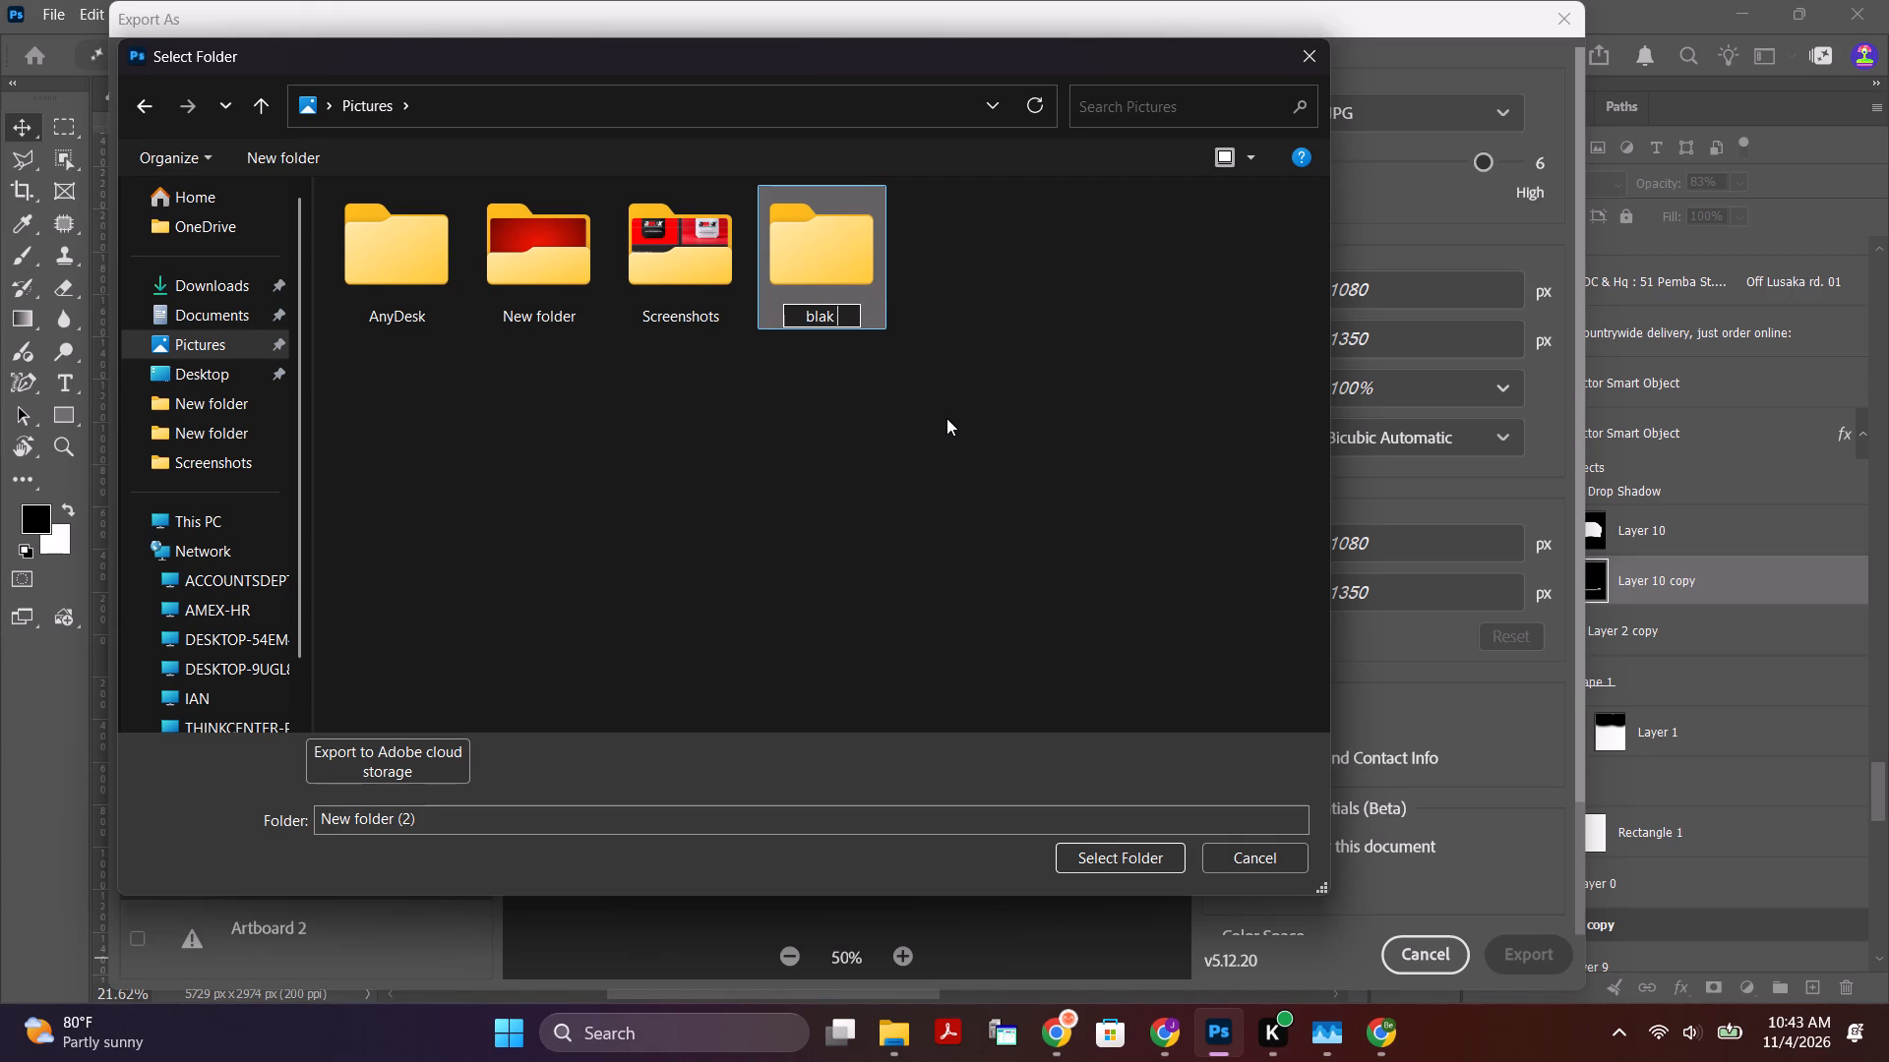
{"action": "key", "text": "BackSpace"}
{"action": "key", "text": "BackSpace"}
{"action": "type", "text": "ck nov"}
{"action": "key", "text": "space"}
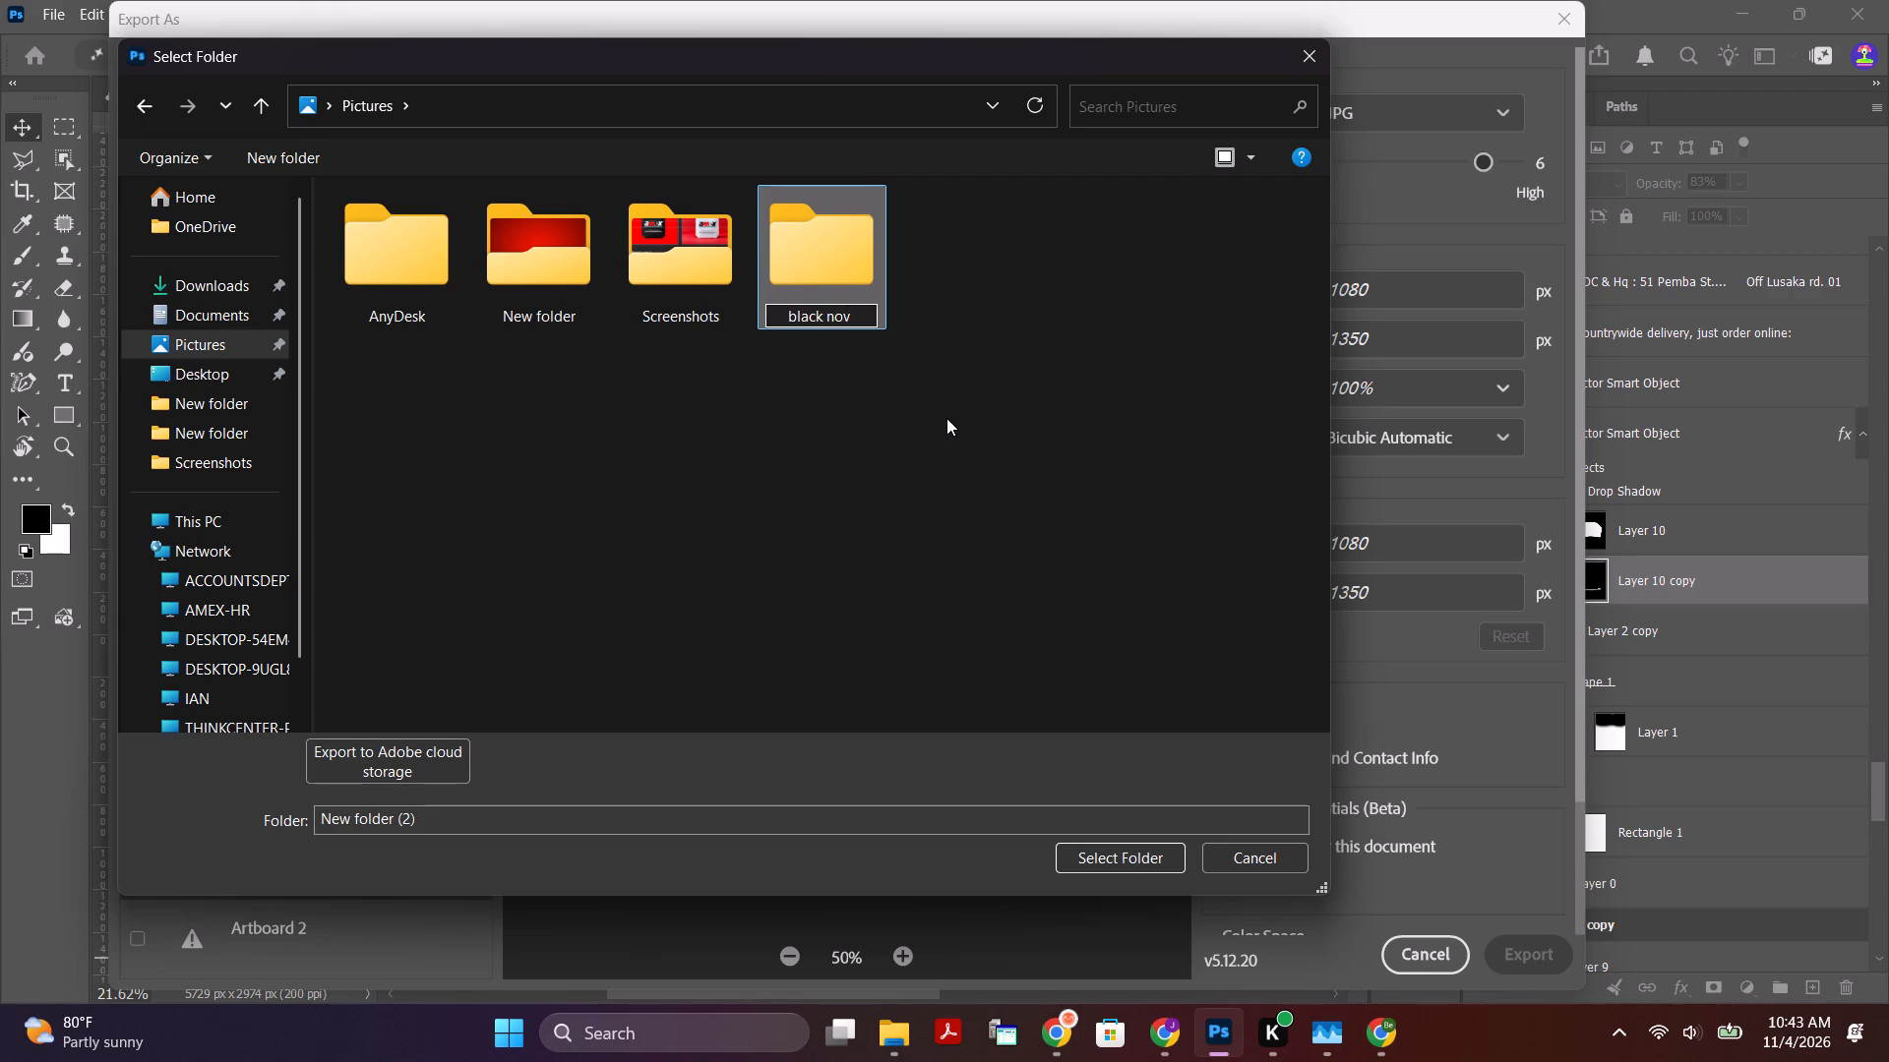
{"action": "key", "text": "4"}
{"action": "left_click", "coordinate": [1141, 855]}
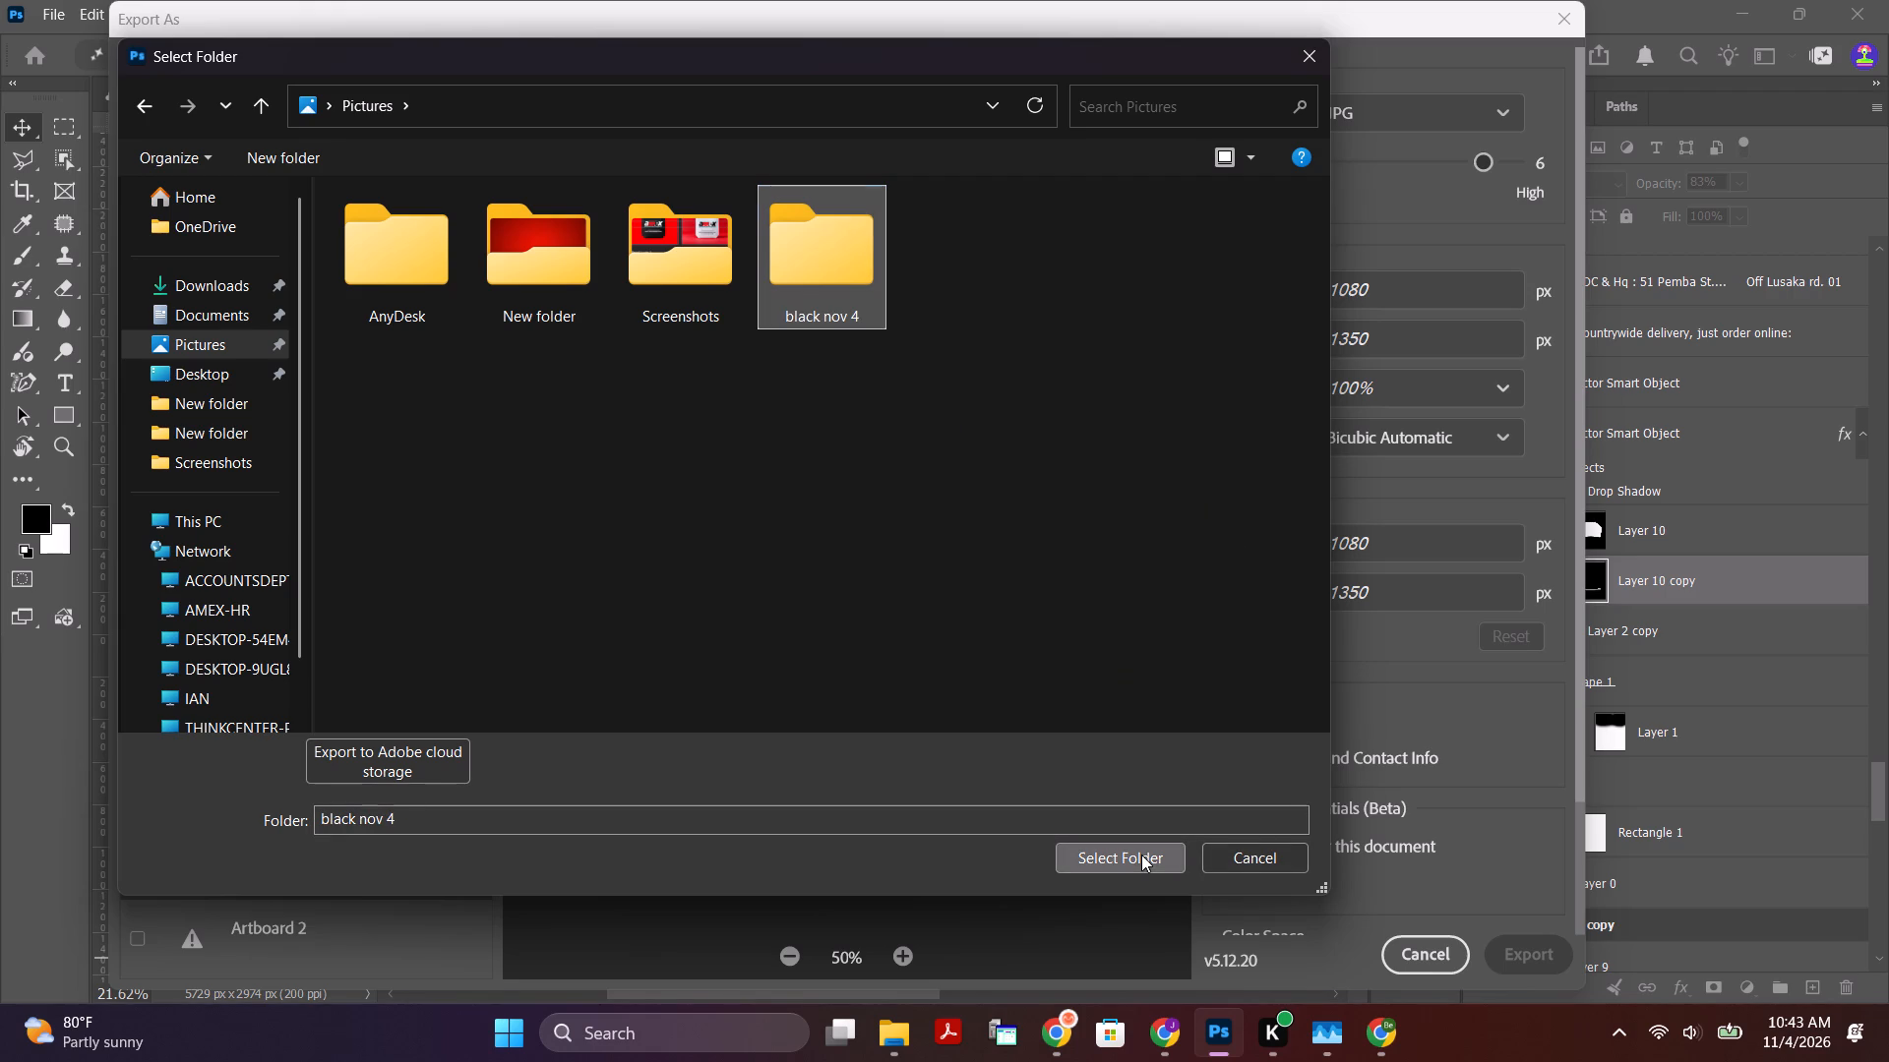
Choose the "black nov 4" folder as the destination and export the poster JPGs into it.
{"action": "left_click", "coordinate": [851, 316]}
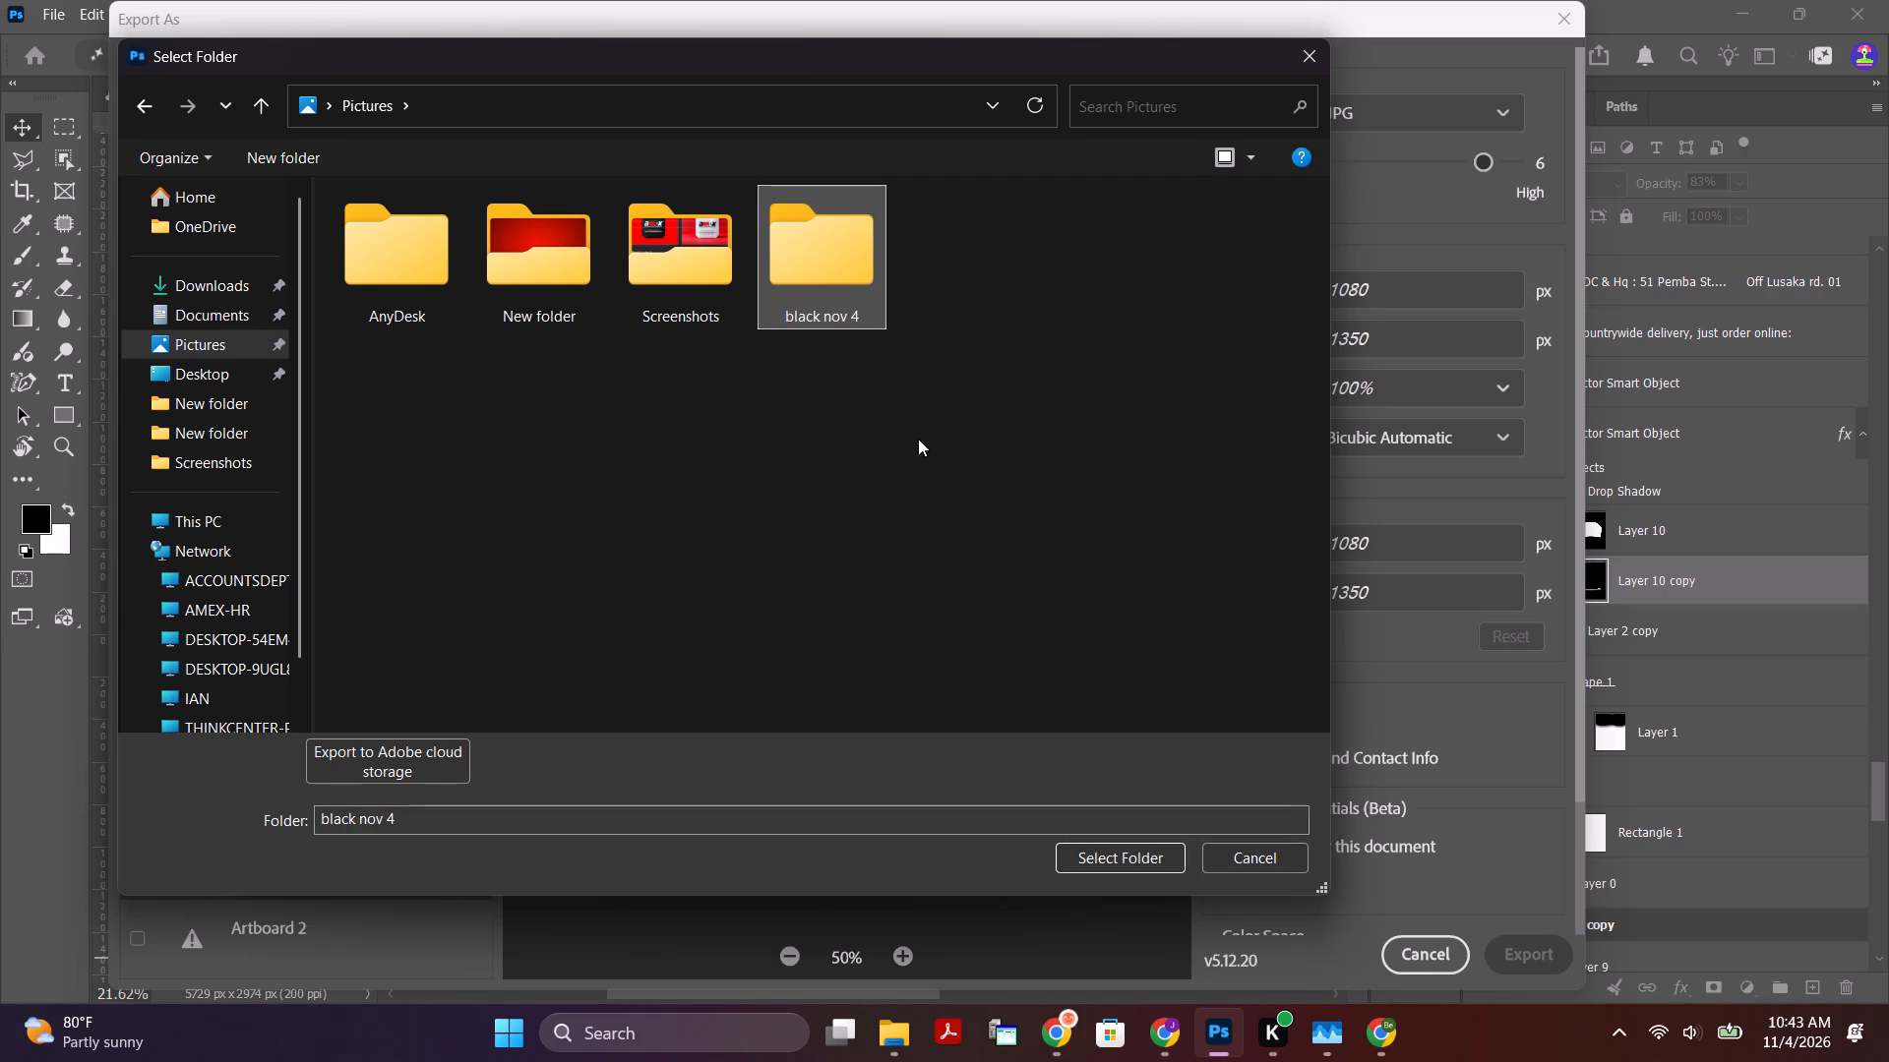
{"action": "left_click", "coordinate": [1139, 874]}
{"action": "left_click", "coordinate": [1145, 863]}
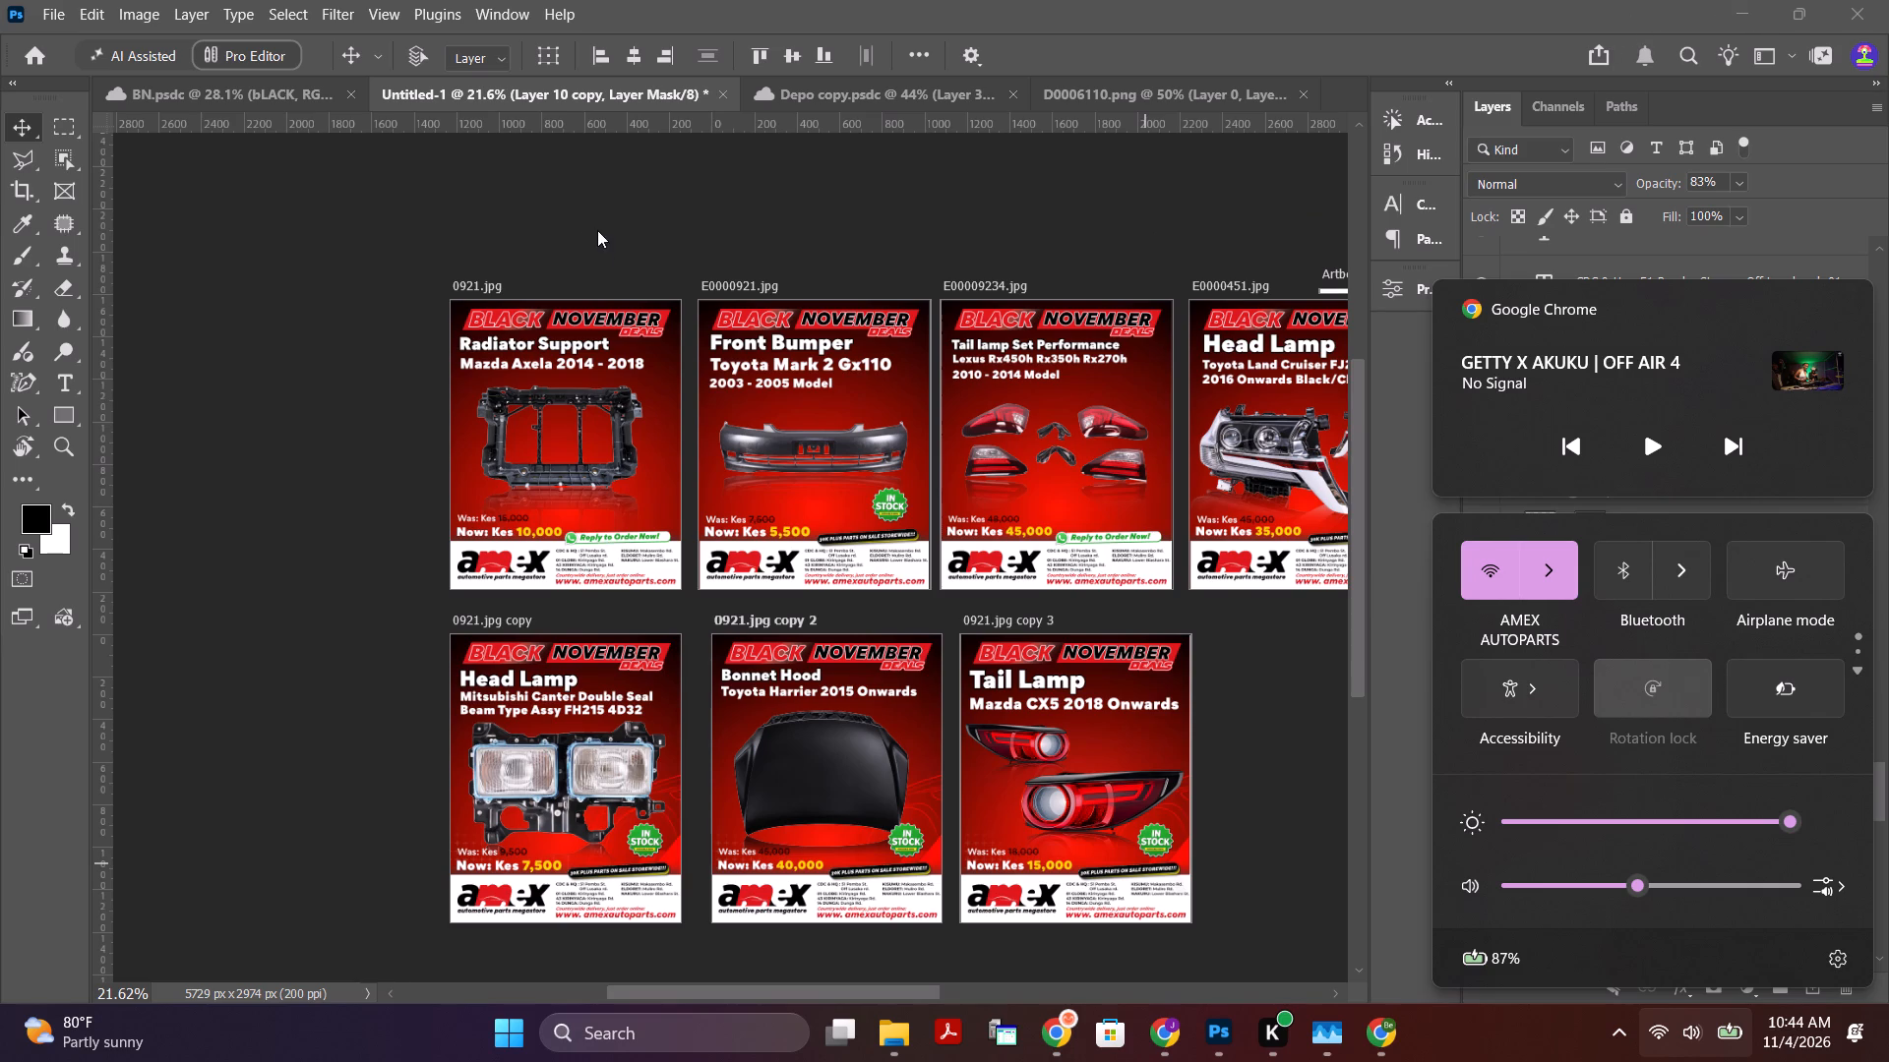
Save the untitled poster document in Pictures as a Photoshop file named "black fri 4th.psd".
{"action": "left_click", "coordinate": [58, 10]}
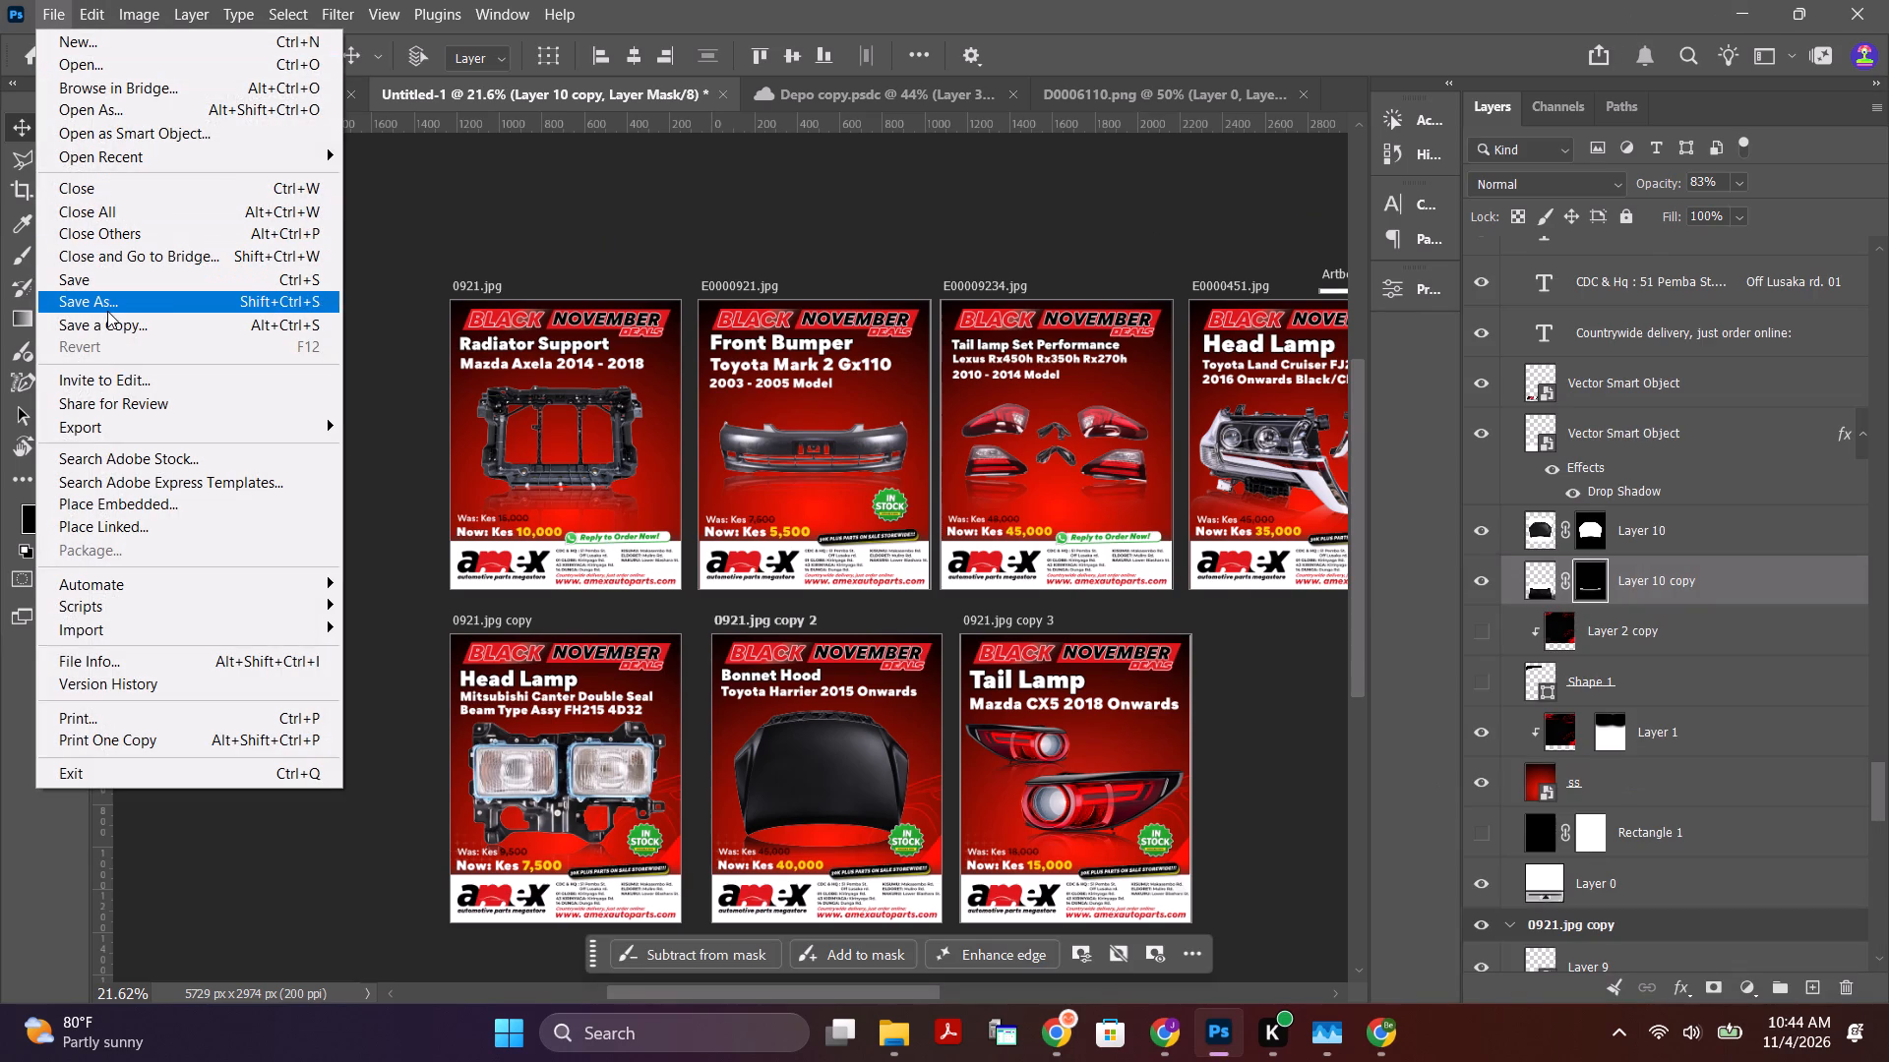
{"action": "left_click", "coordinate": [119, 302]}
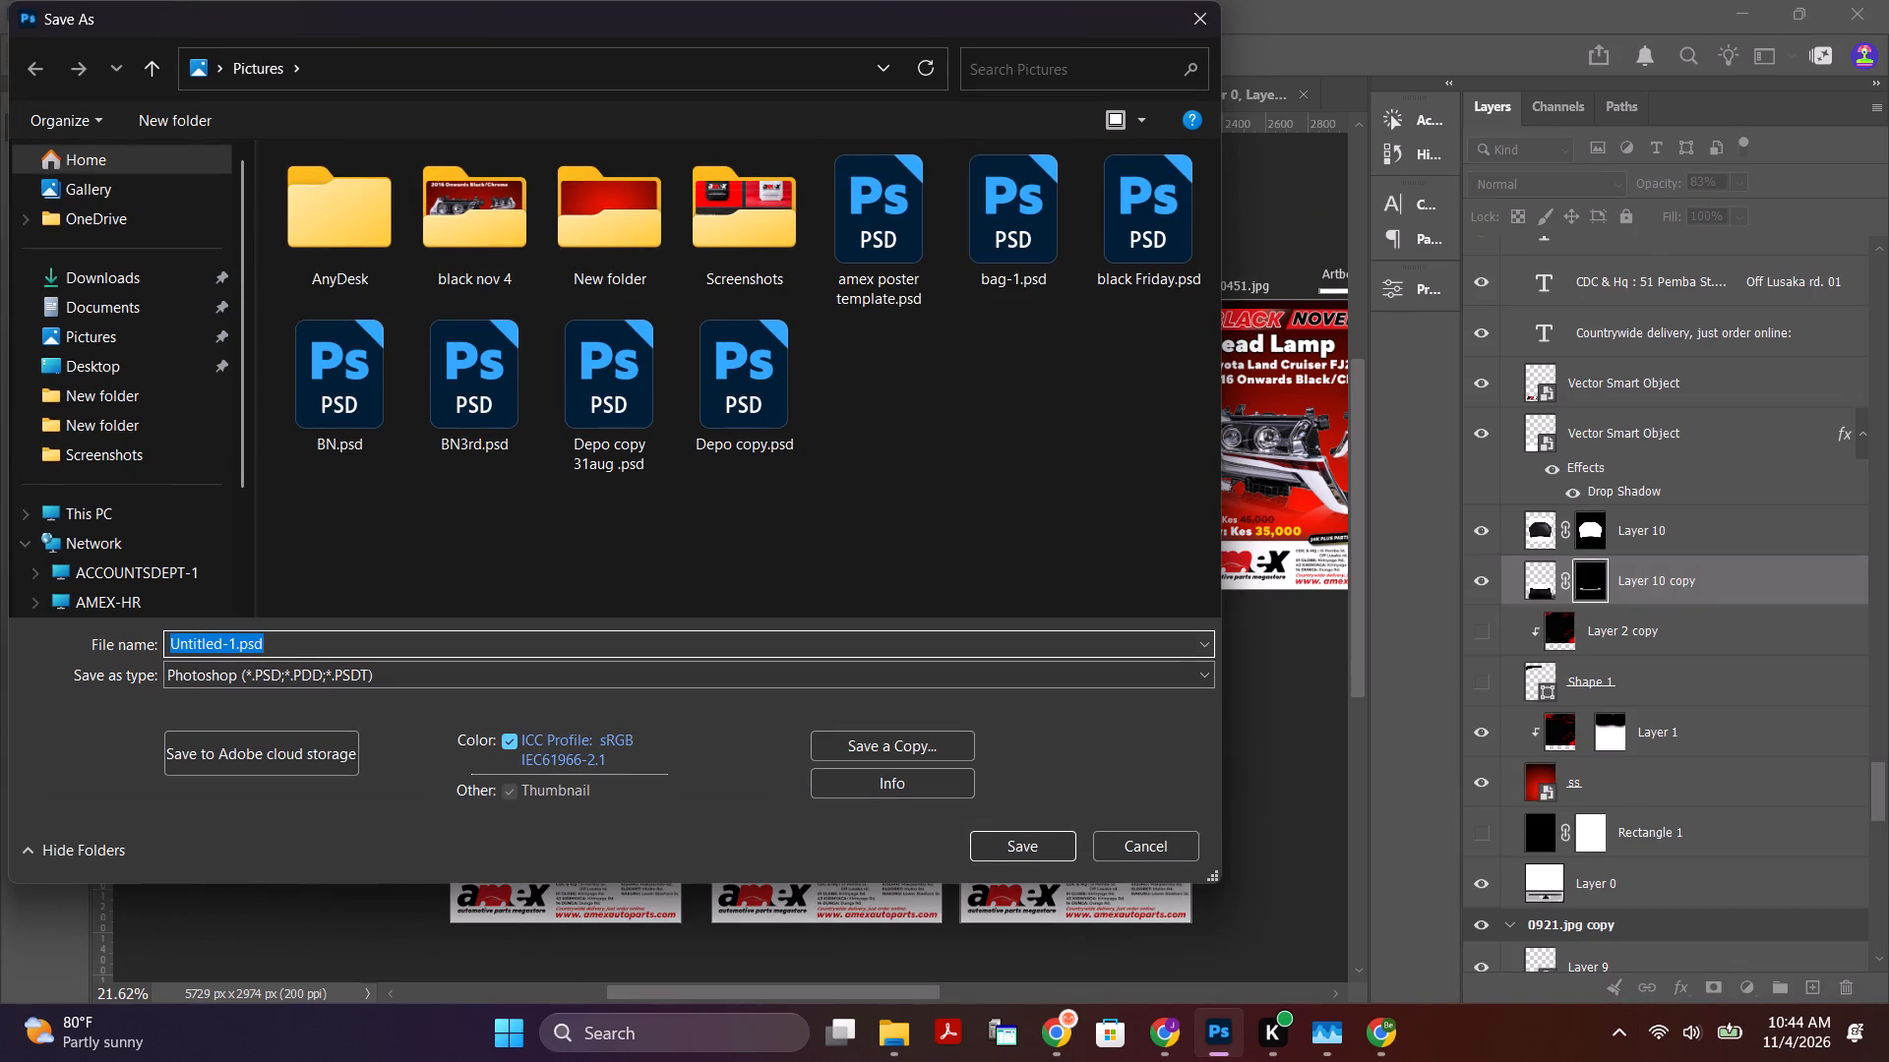
{"action": "left_click_drag", "start_coordinate": [233, 645], "coordinate": [107, 654]}
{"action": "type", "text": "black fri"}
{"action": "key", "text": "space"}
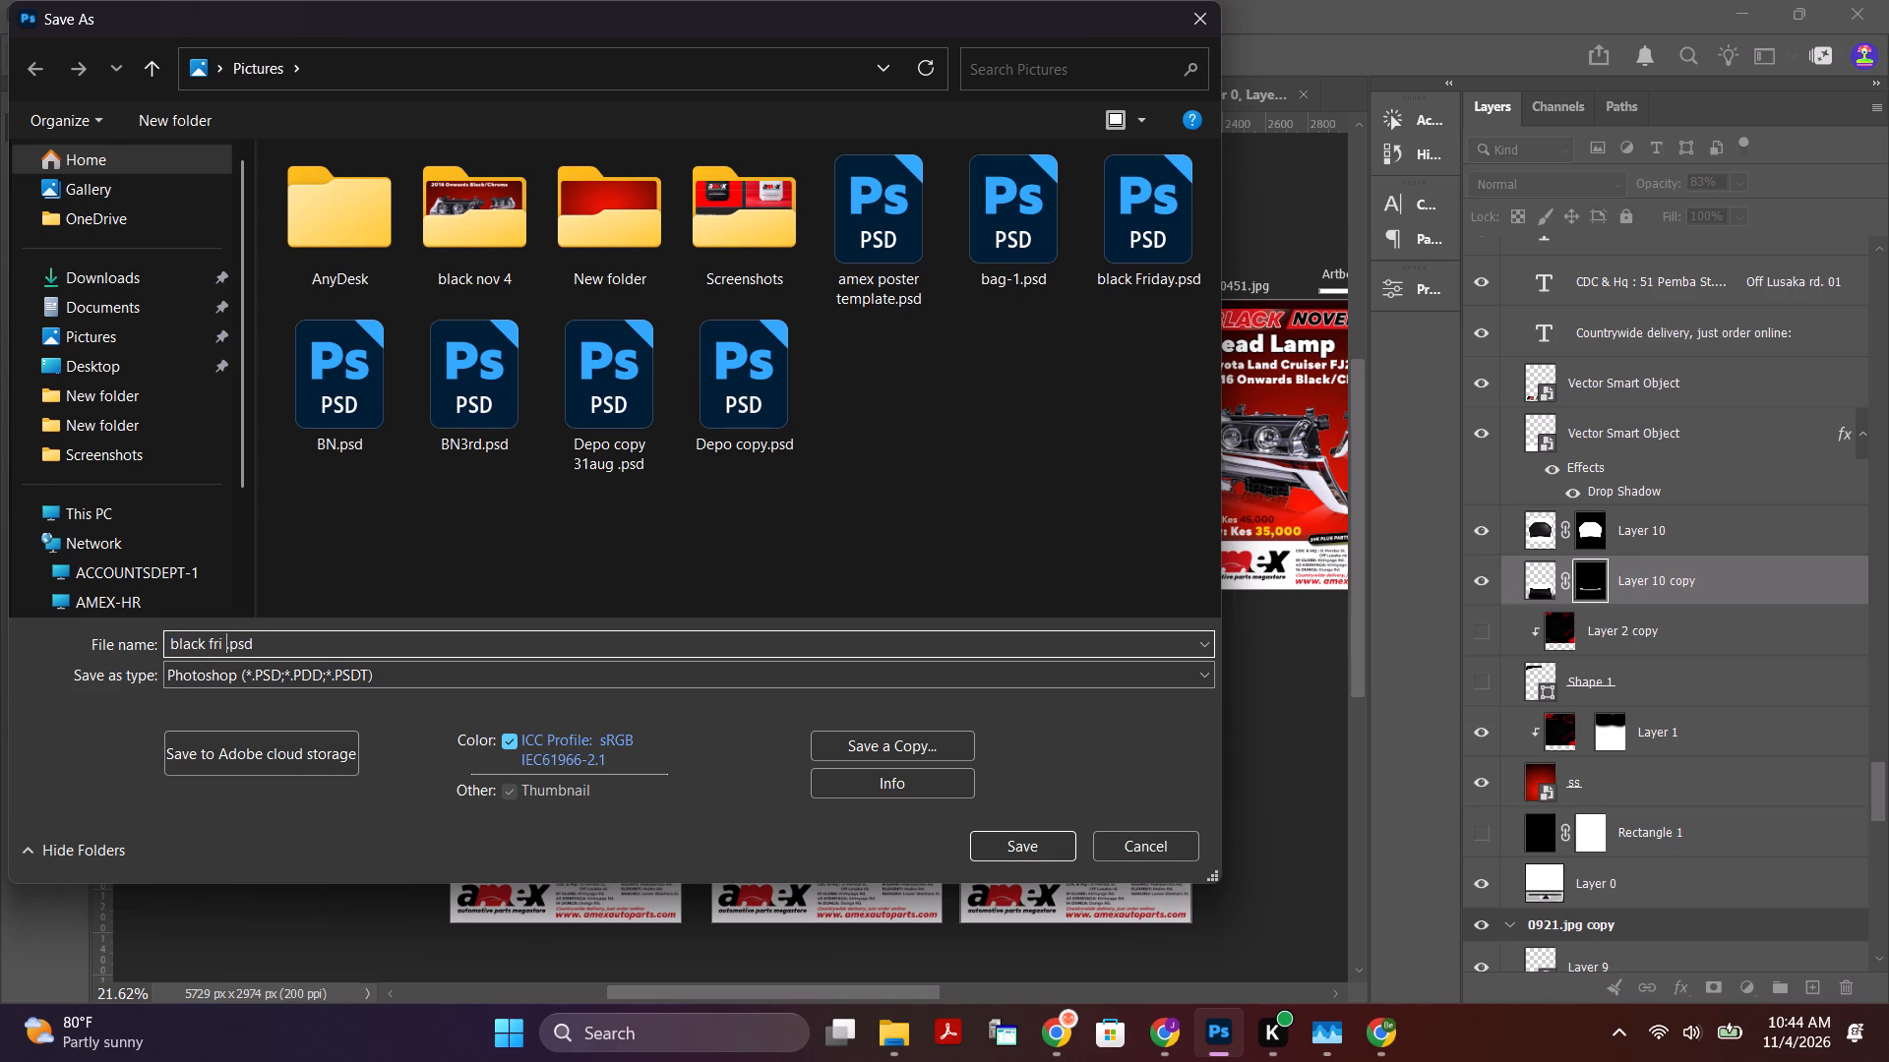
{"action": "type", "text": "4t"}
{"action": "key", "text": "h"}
{"action": "left_click", "coordinate": [1026, 850]}
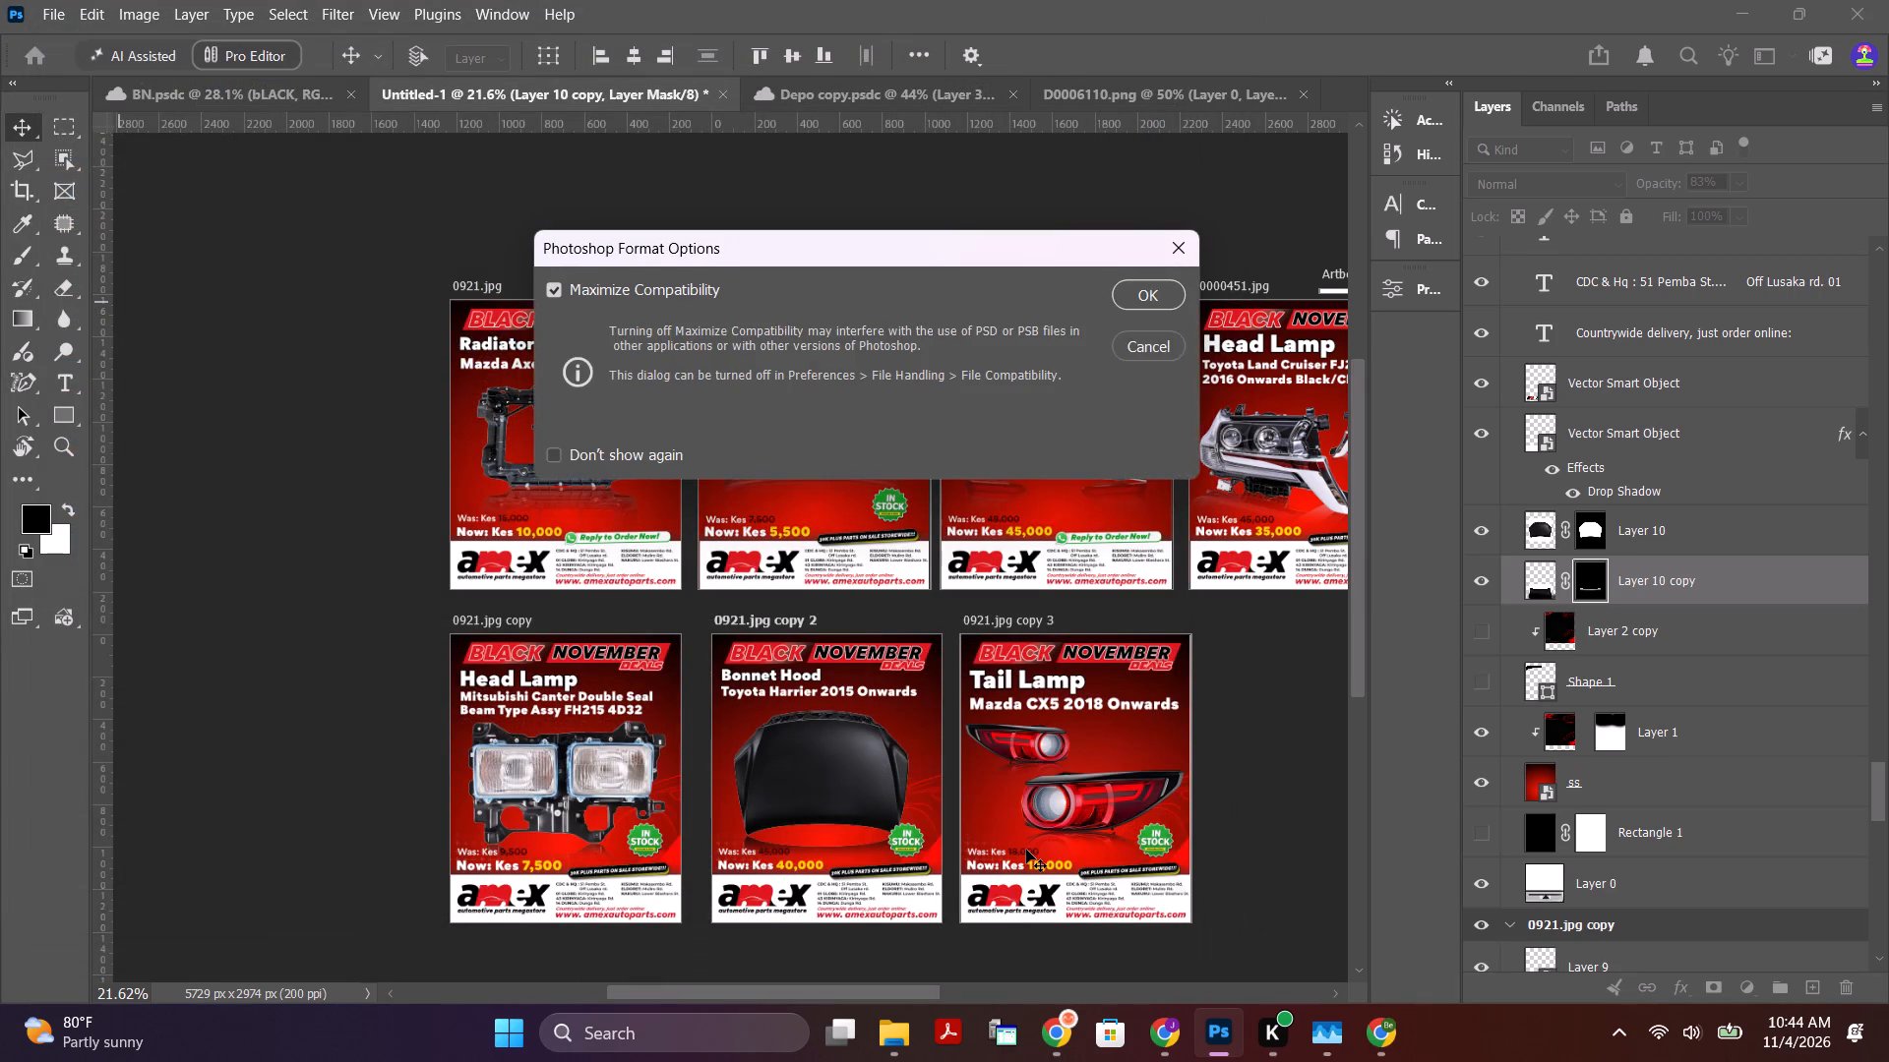
Save the layered poster document as black fri 4th.psd with Maximize Compatibility enabled.
{"action": "left_click", "coordinate": [1162, 298]}
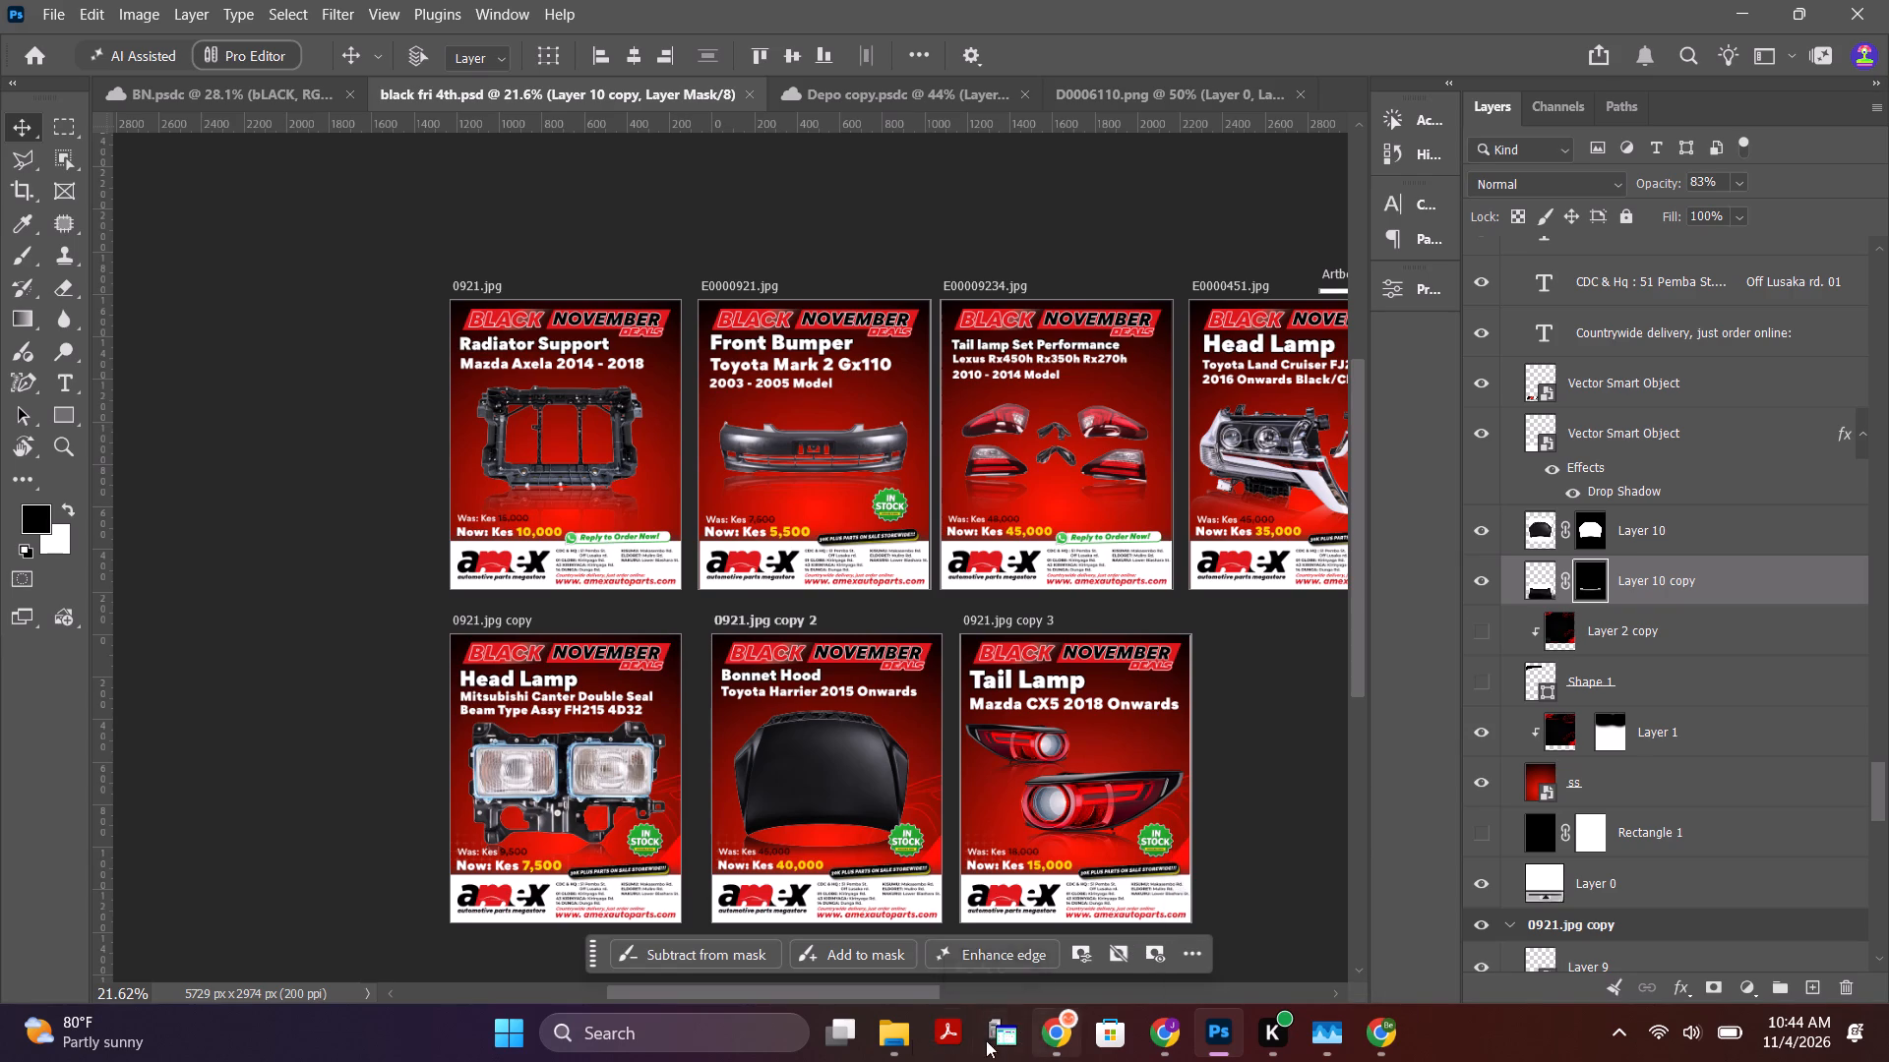
Switch to File Explorer, open Pictures > black nov 4, and inspect the exported Radiator Support and Bonnet Hood posters at full window size.
{"action": "left_click", "coordinate": [884, 1034]}
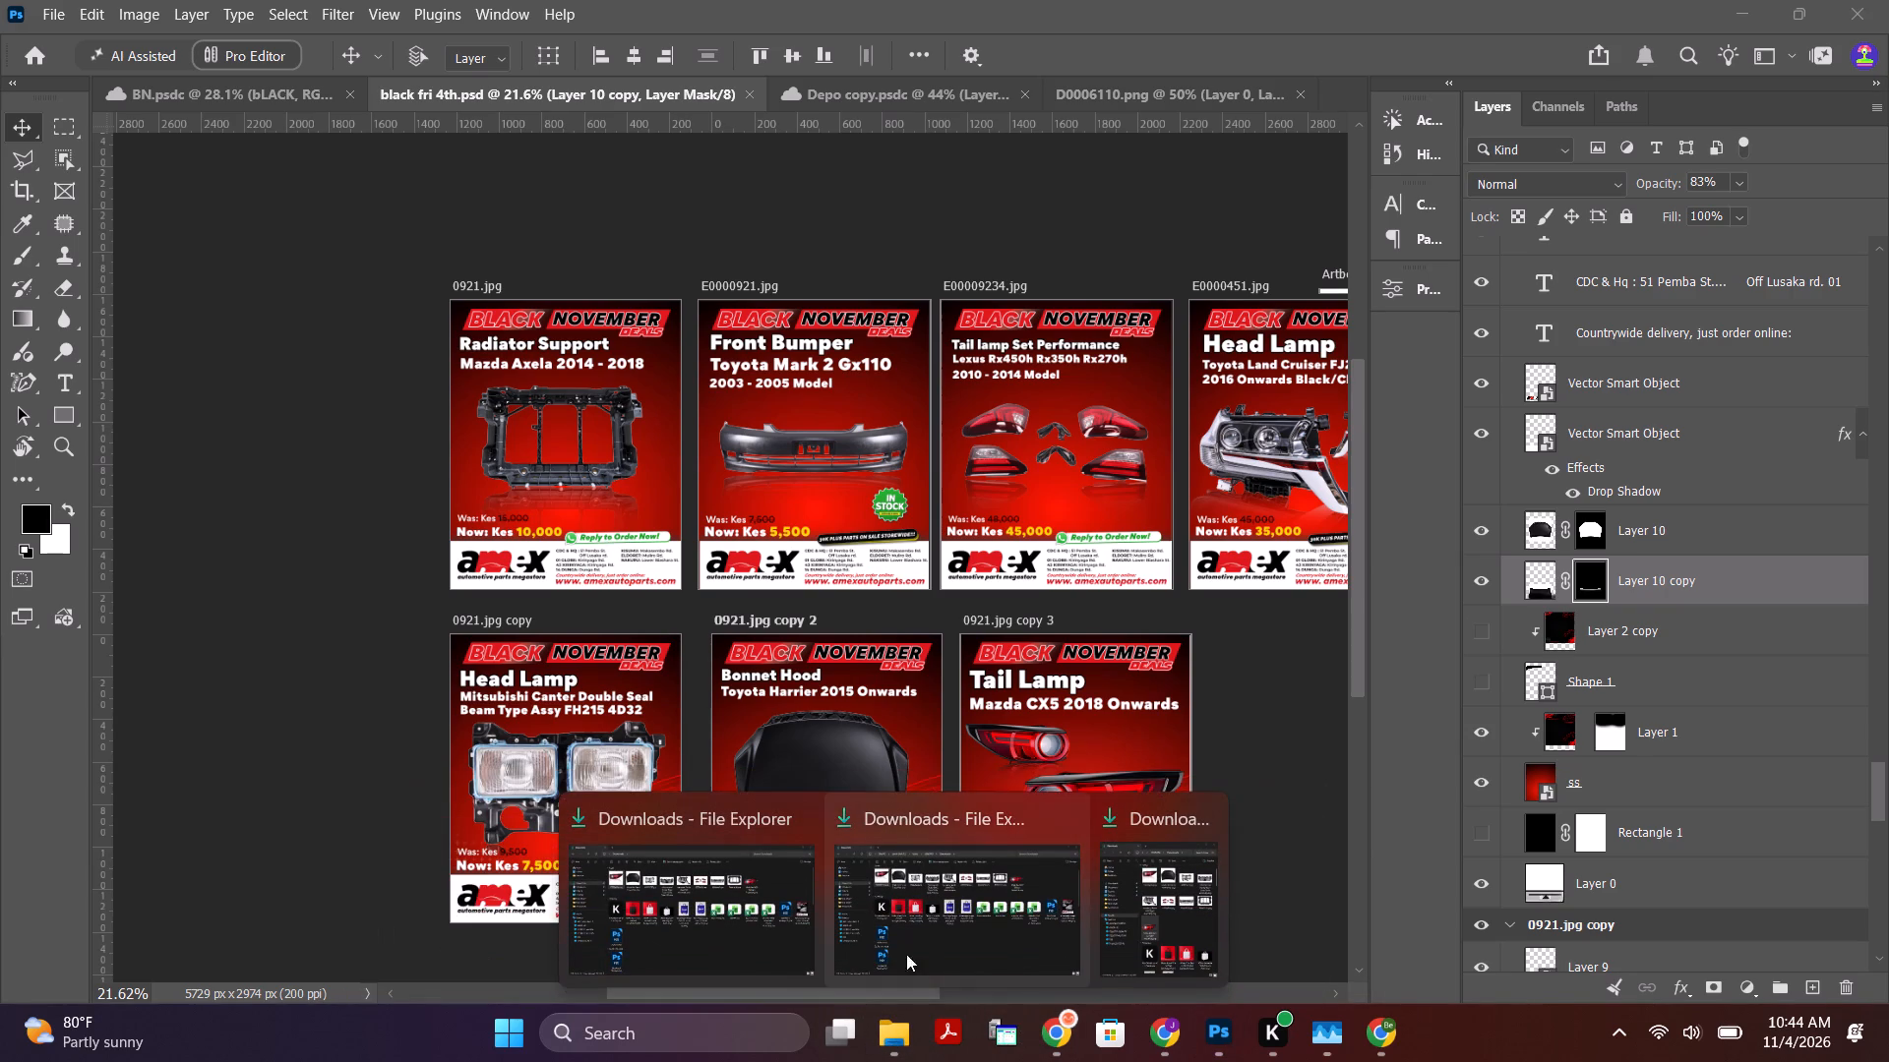
{"action": "left_click", "coordinate": [938, 932]}
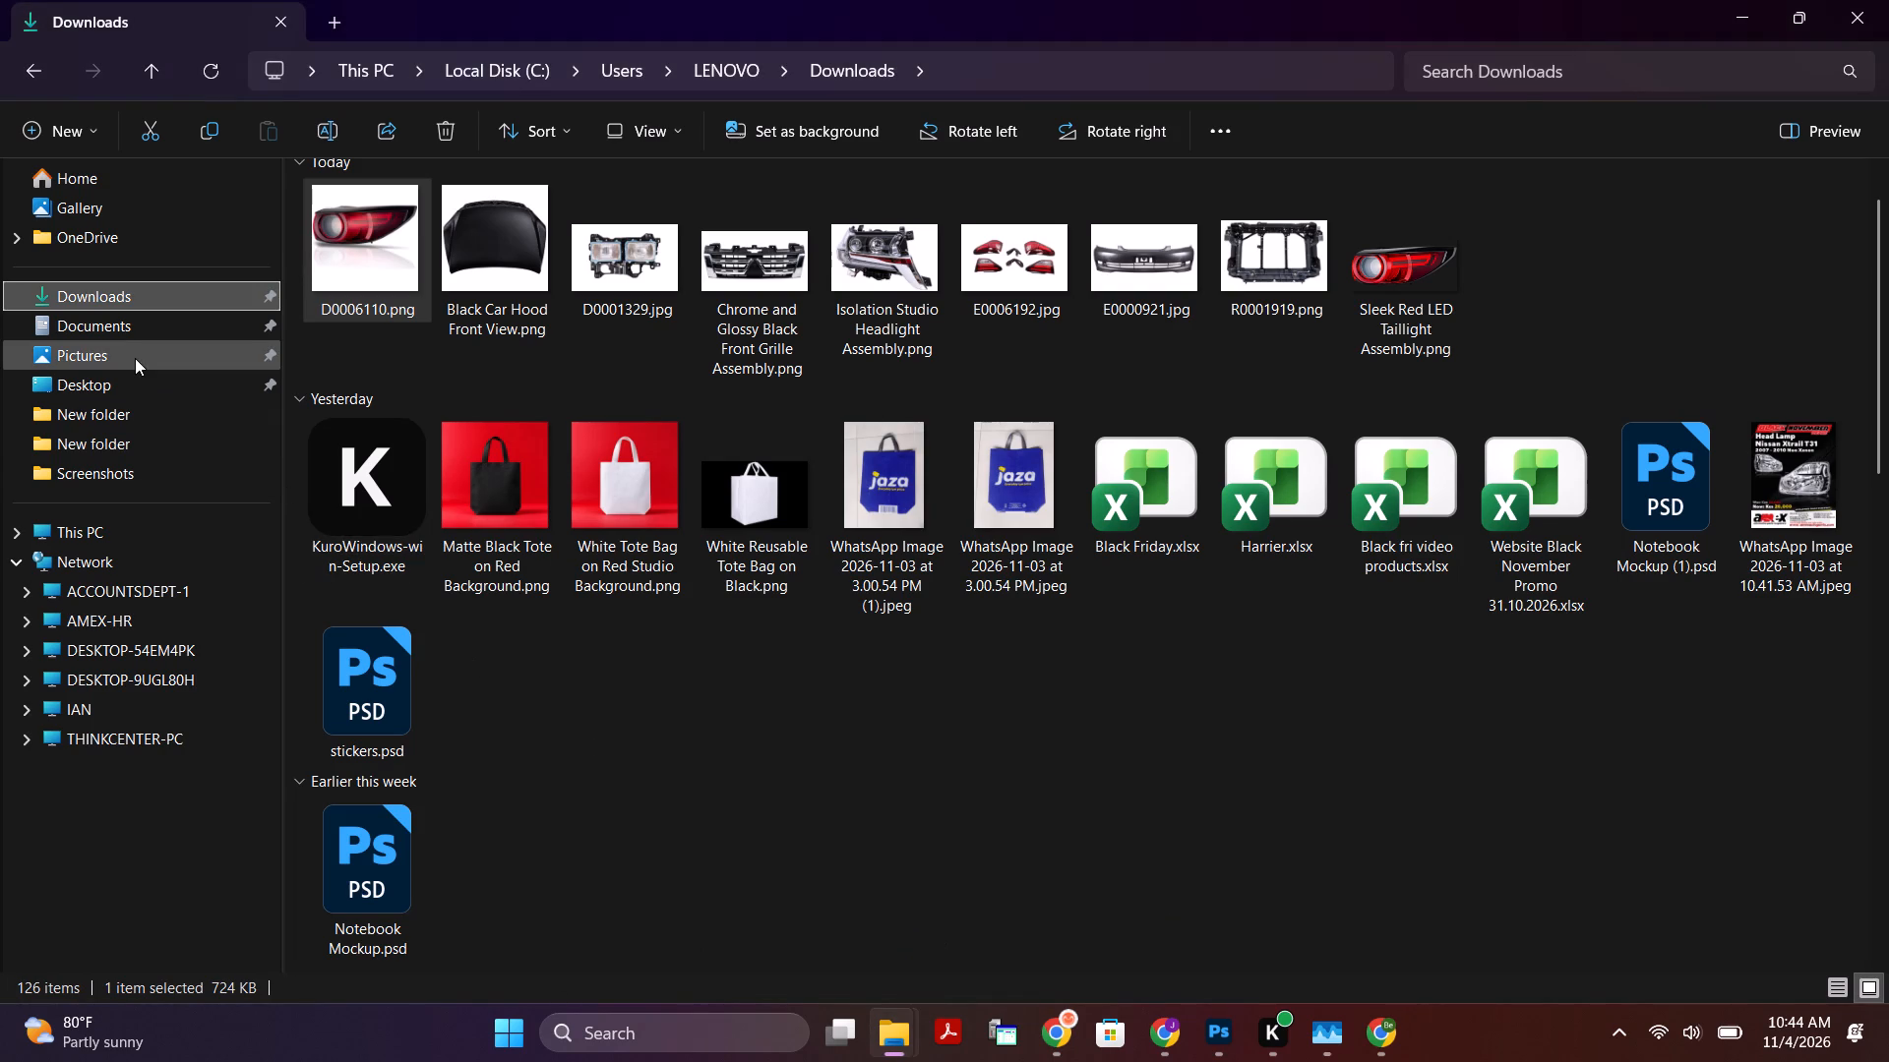
{"action": "left_click", "coordinate": [134, 358]}
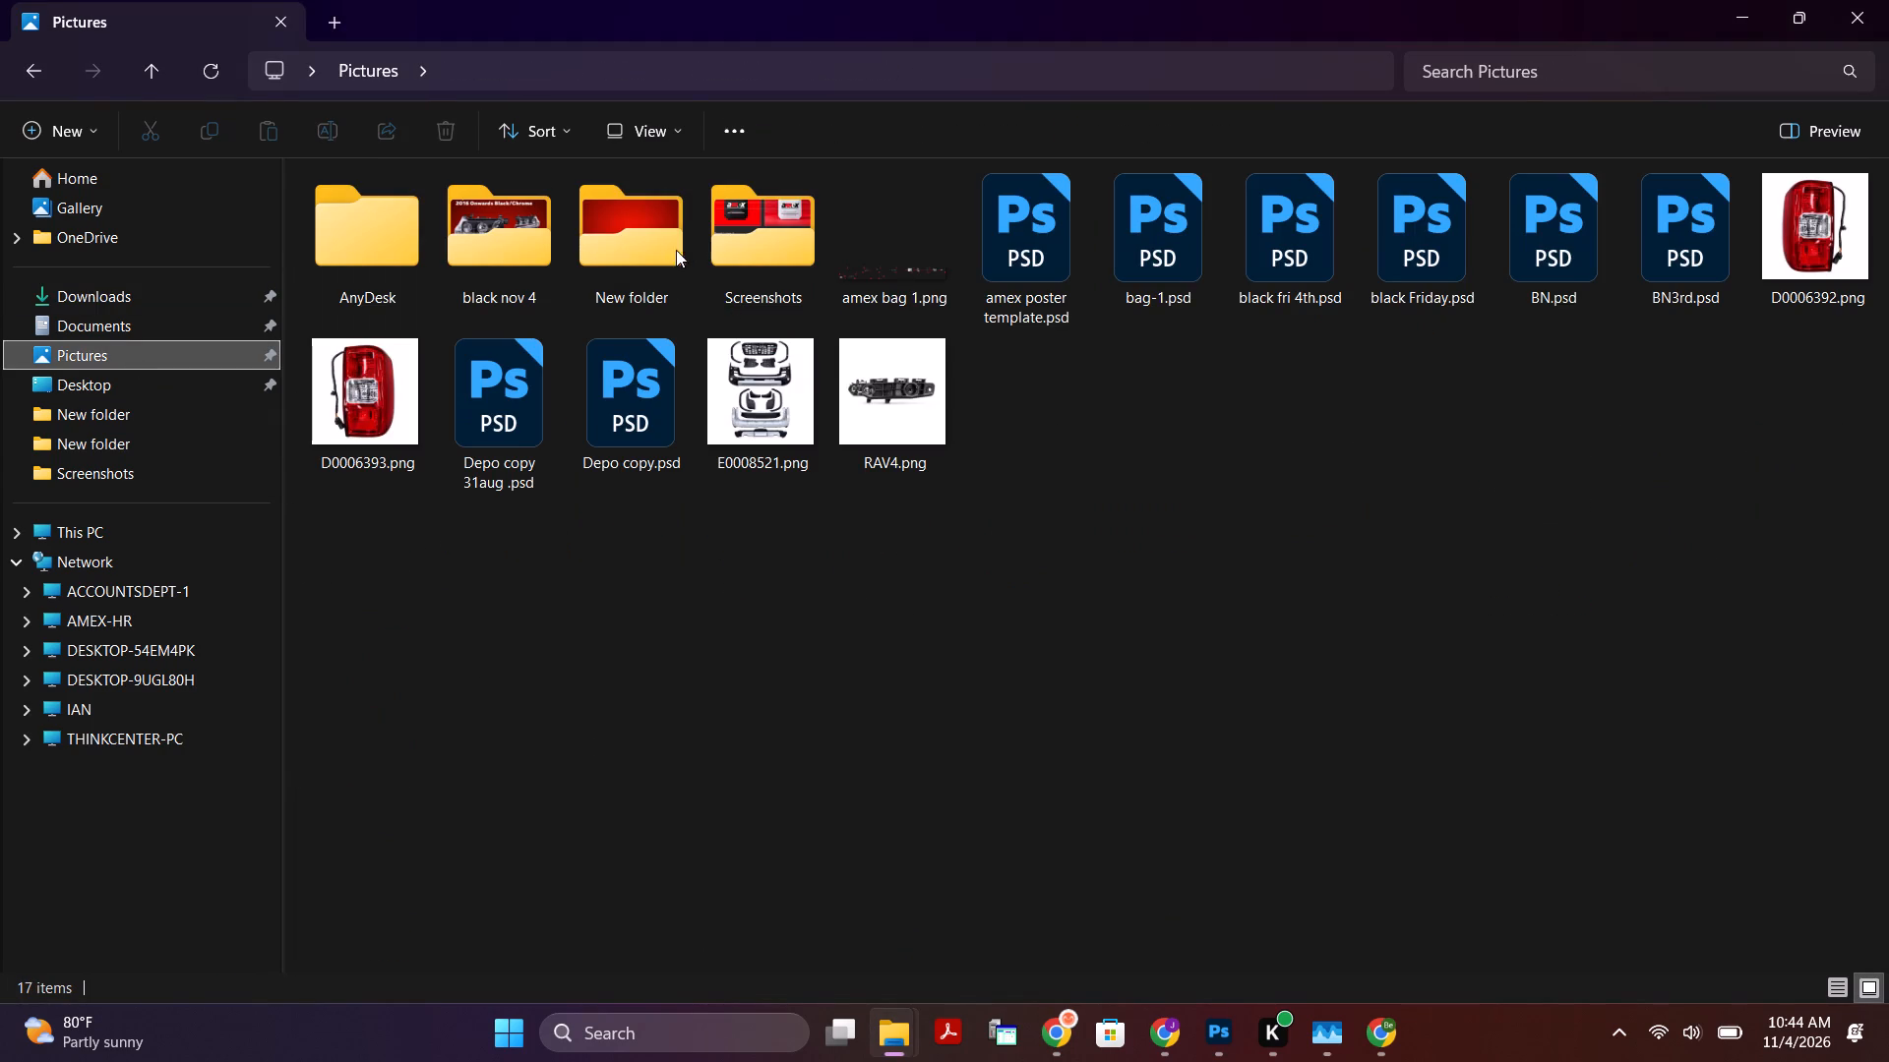
{"action": "double_click", "coordinate": [636, 246]}
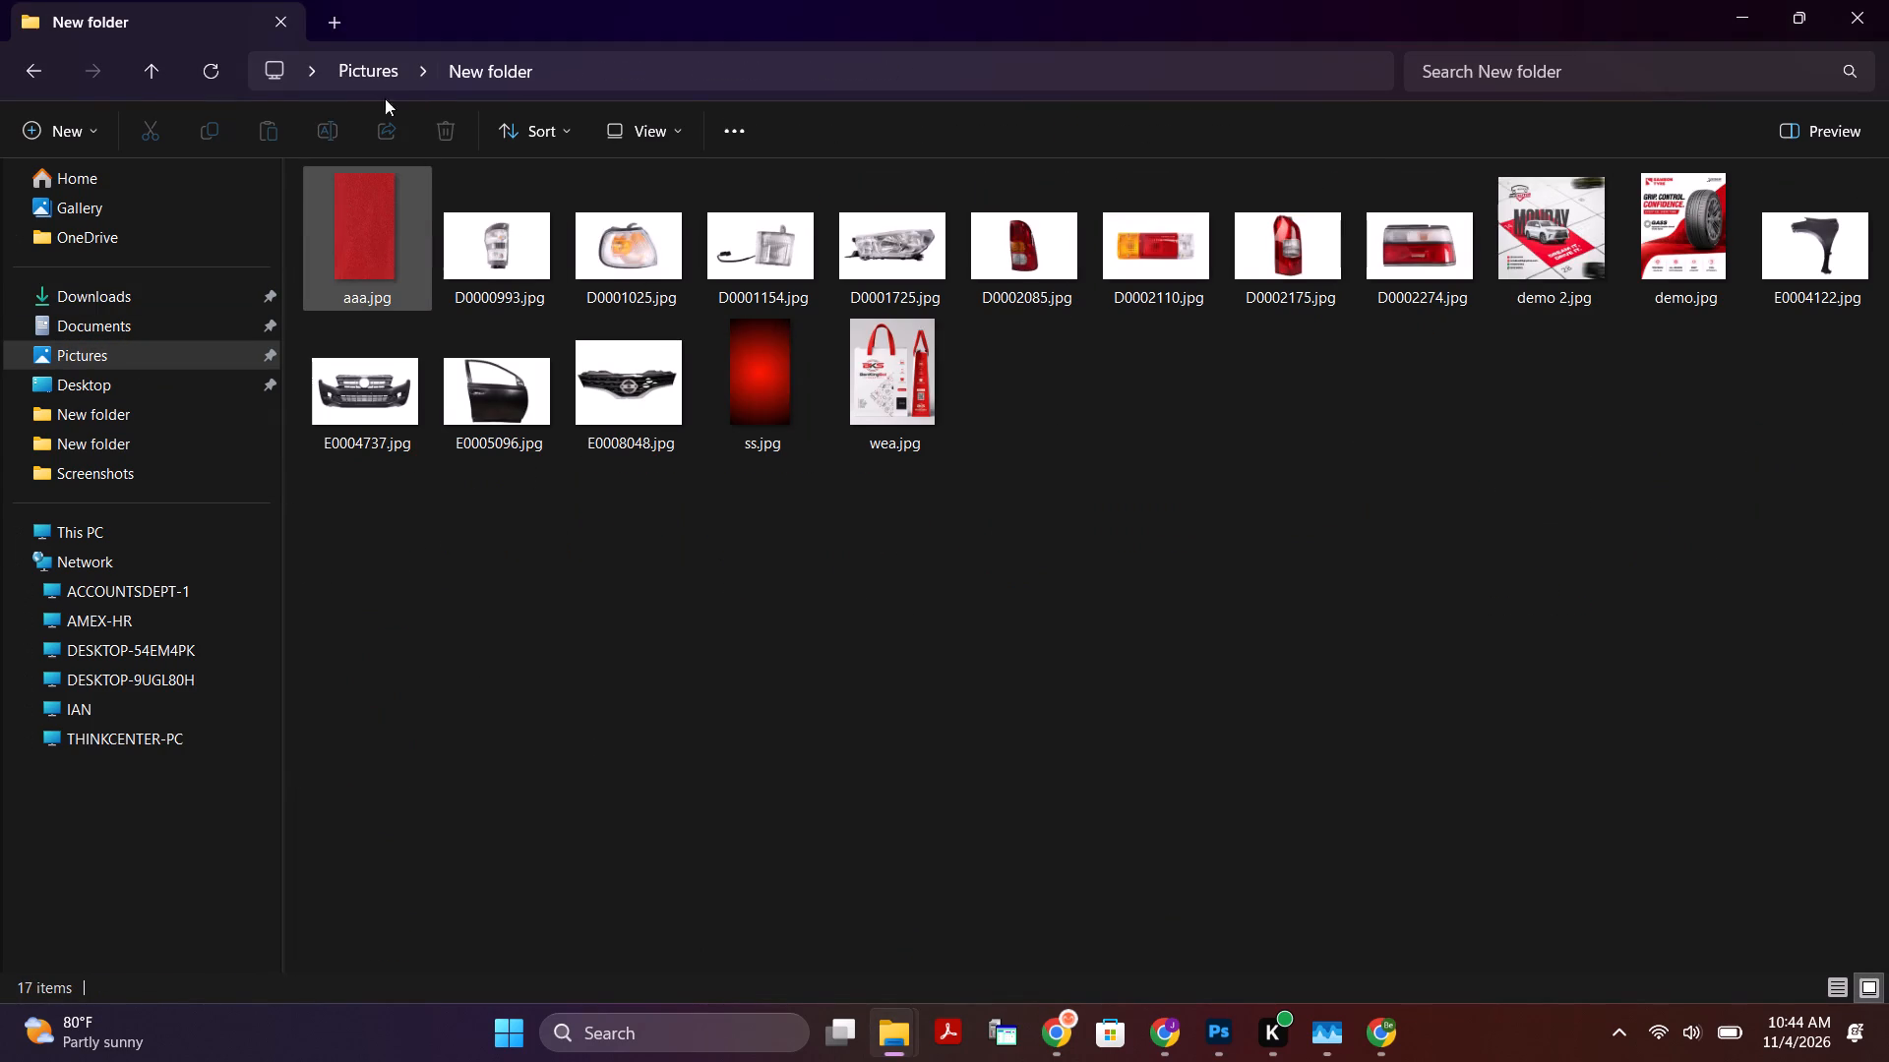
{"action": "left_click", "coordinate": [371, 72]}
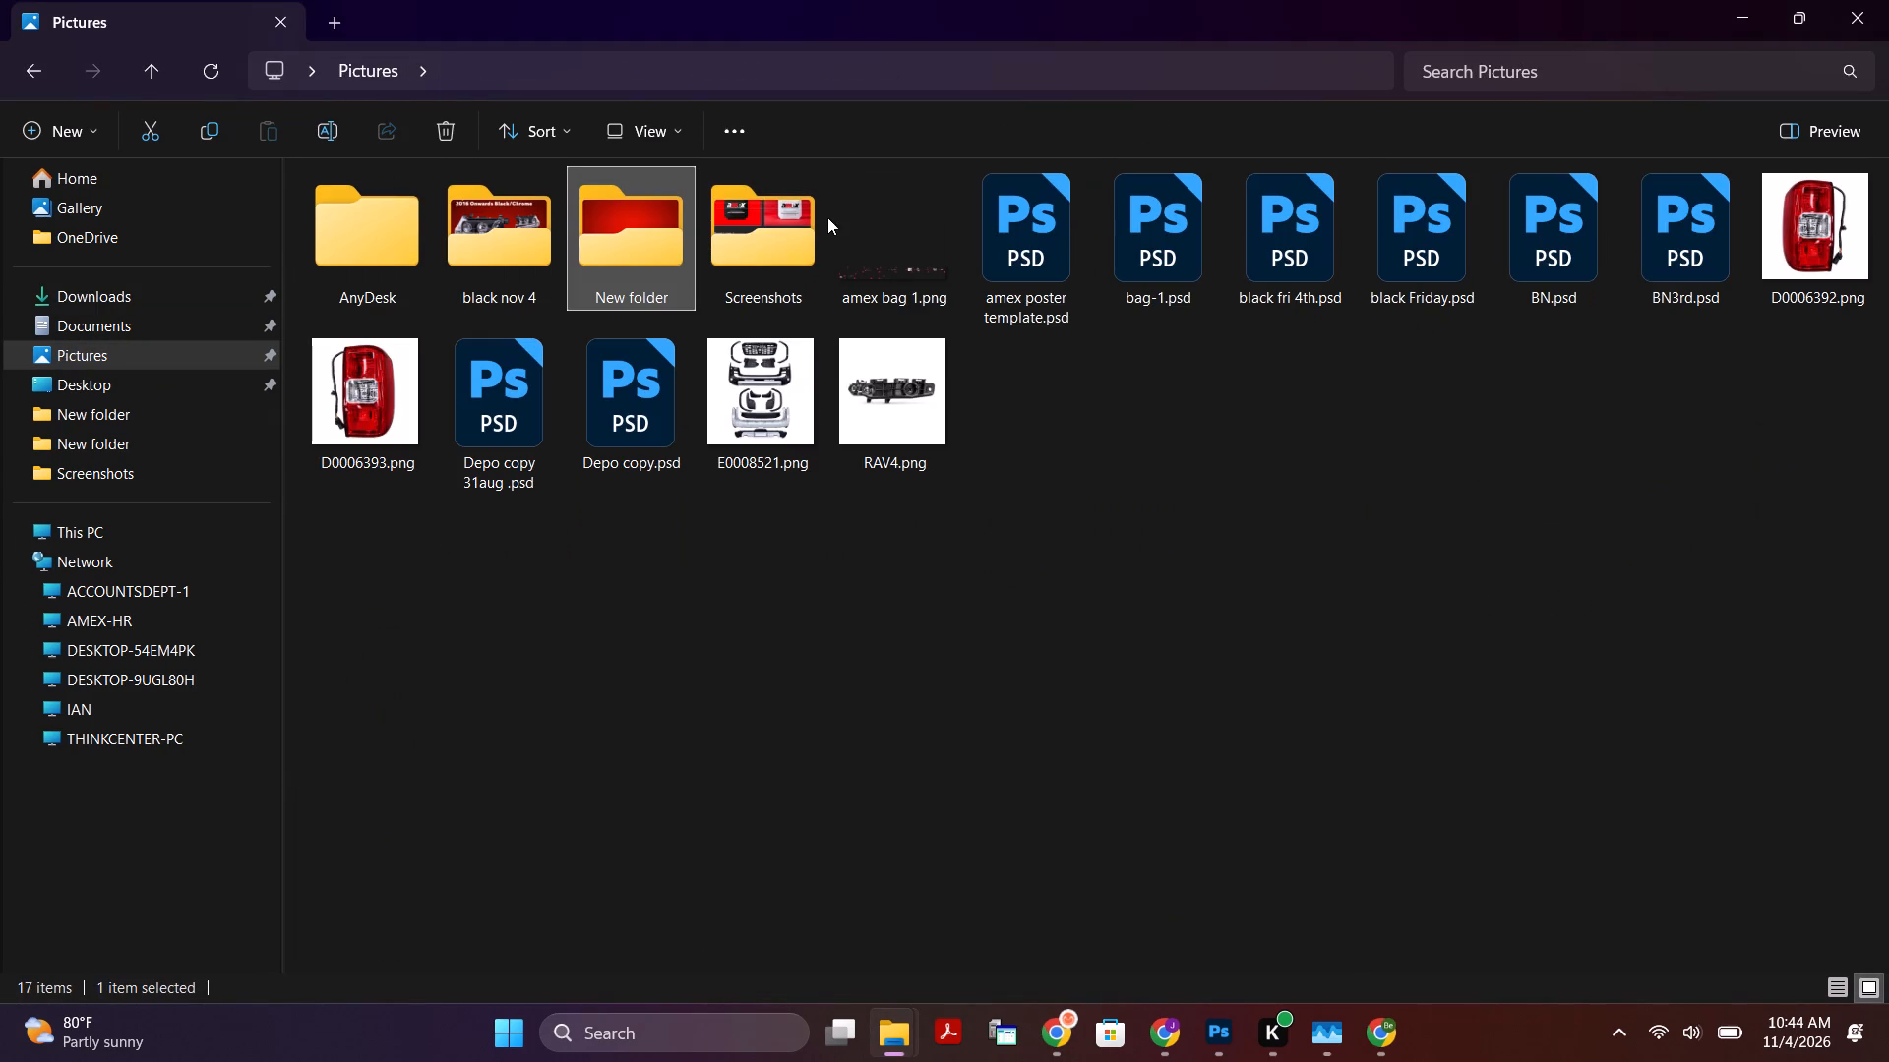
{"action": "double_click", "coordinate": [486, 267]}
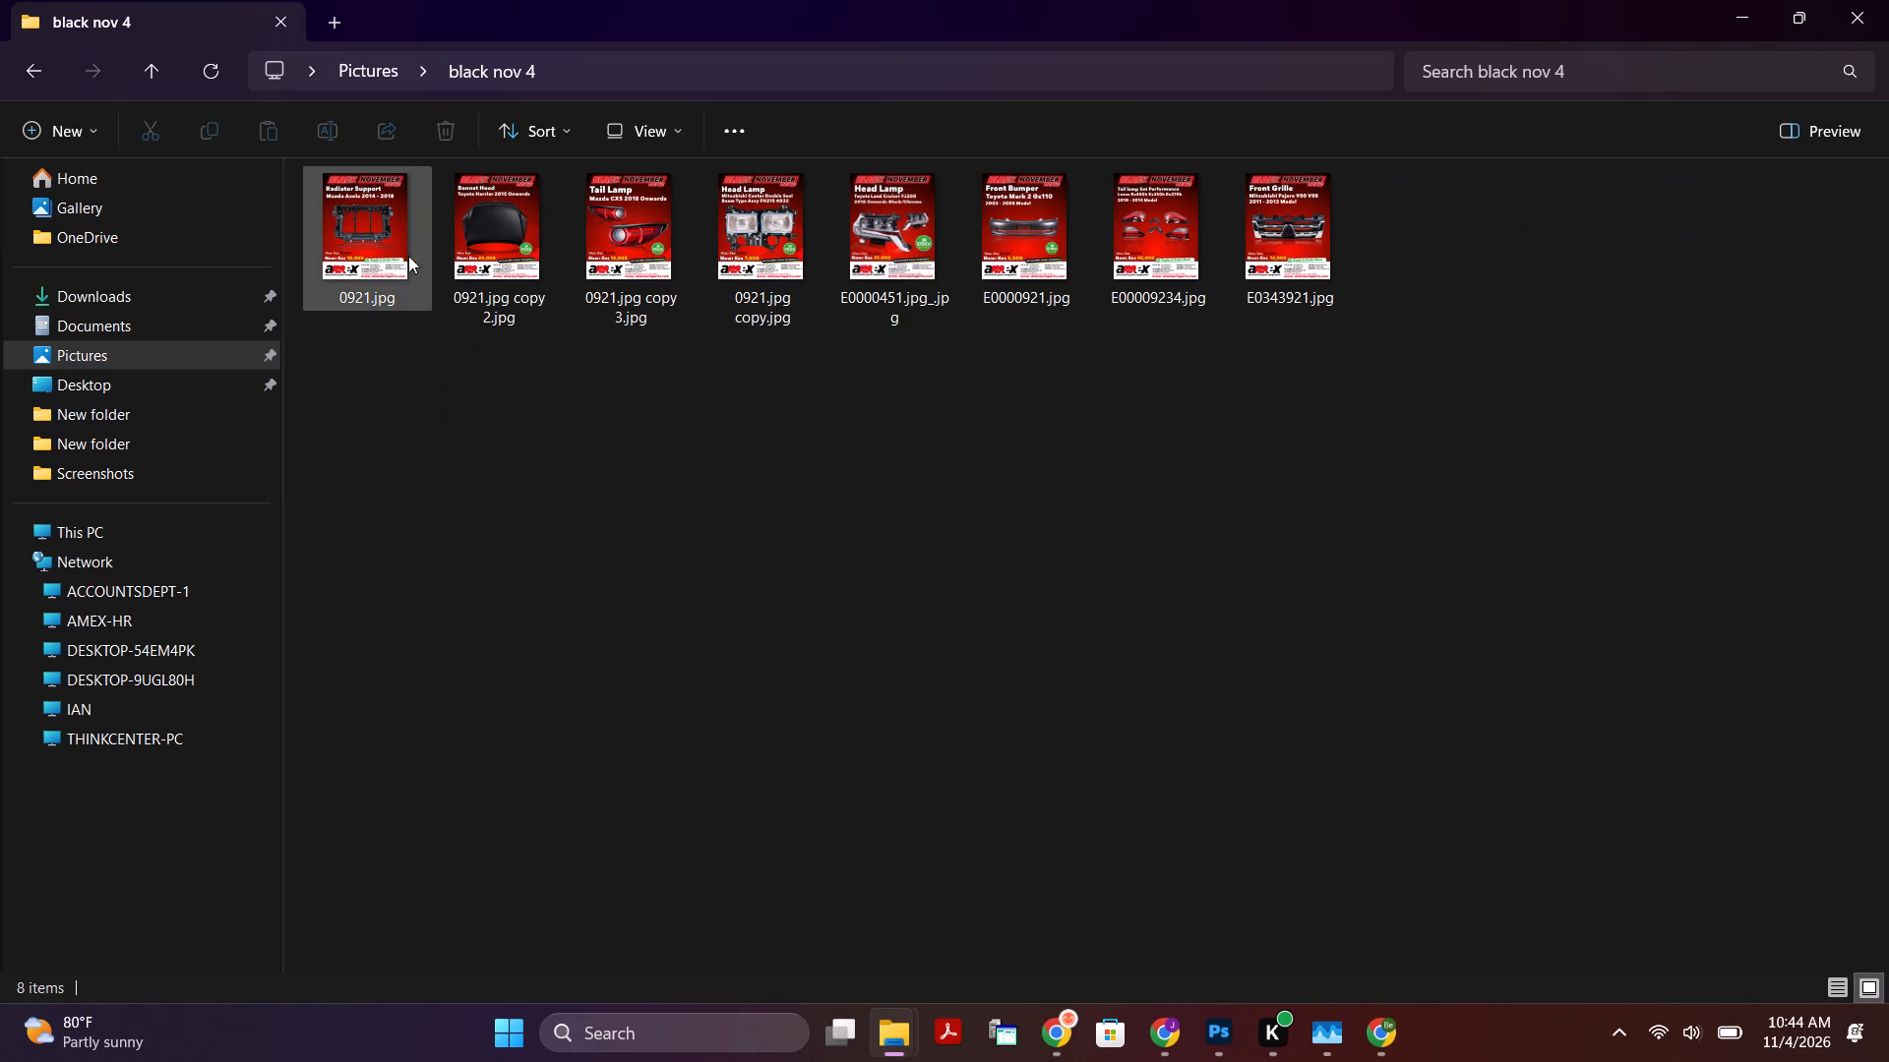
{"action": "left_click", "coordinate": [376, 250]}
{"action": "double_click", "coordinate": [376, 250]}
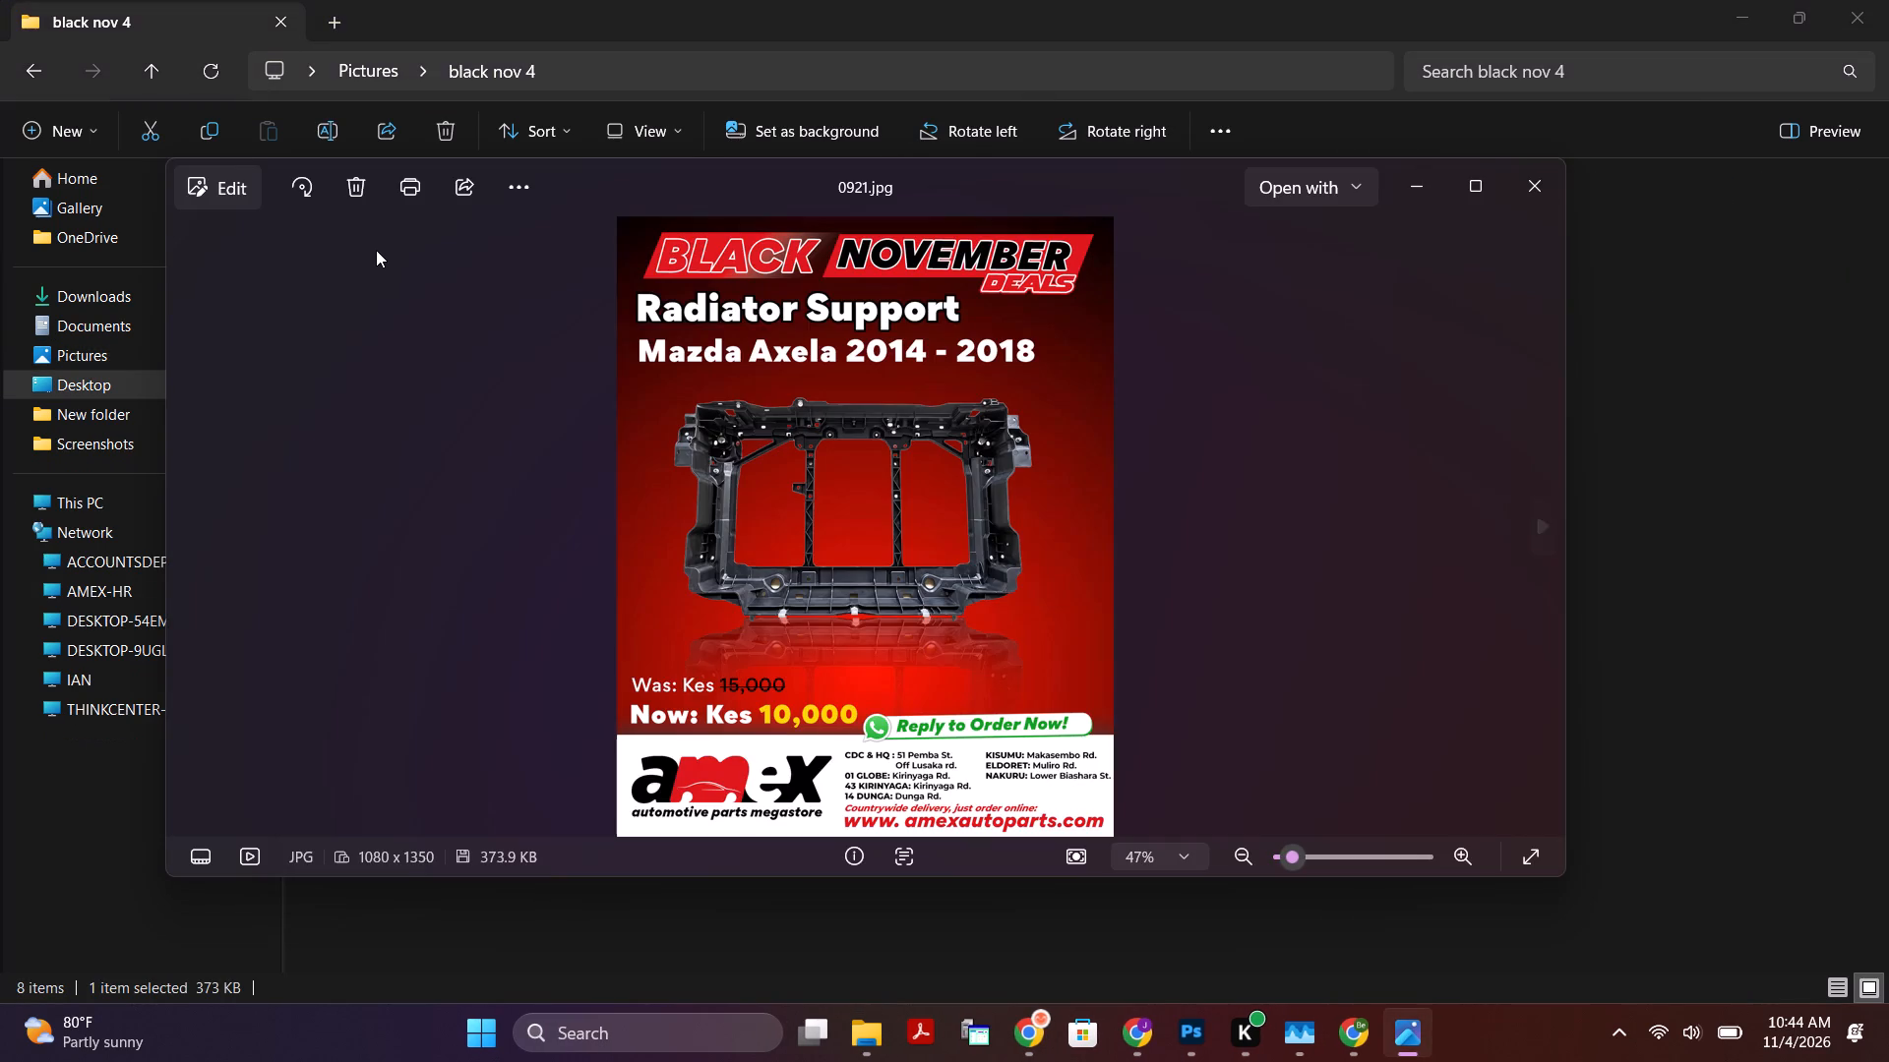
{"action": "left_click", "coordinate": [1474, 181]}
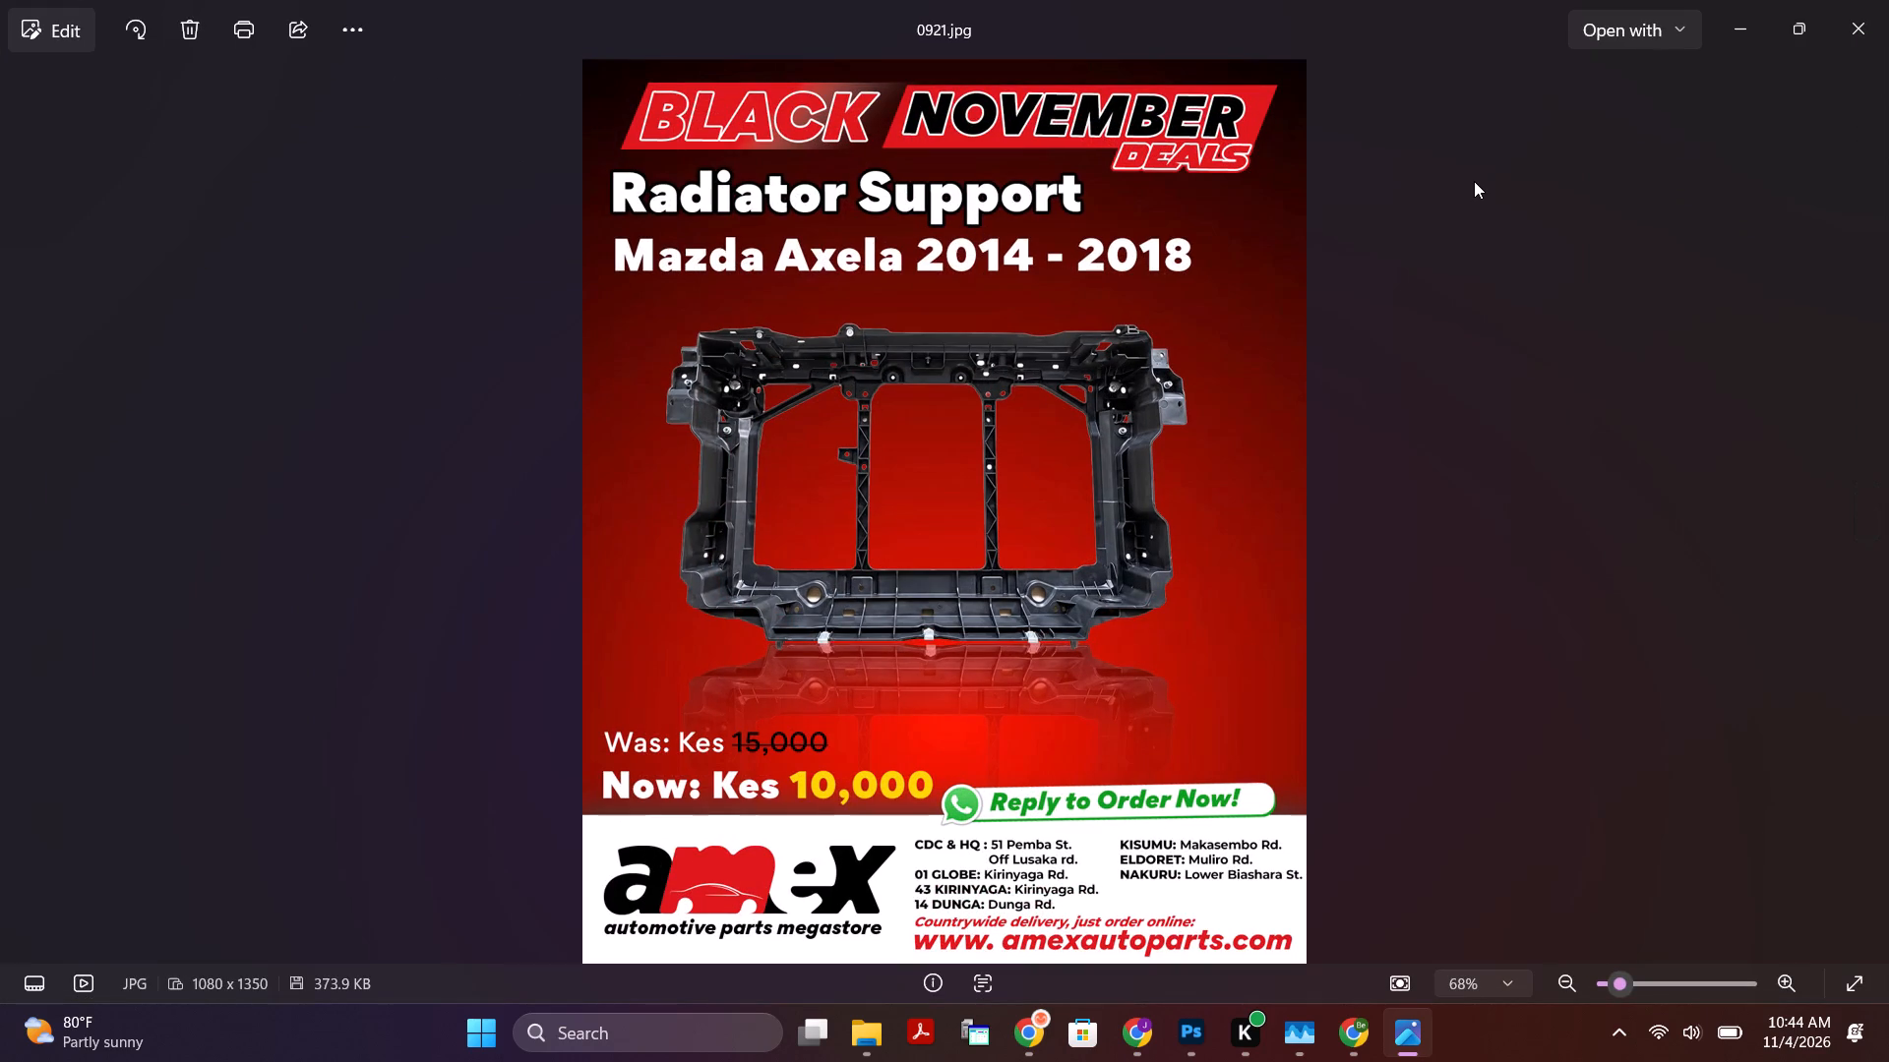
{"action": "key", "text": "Right"}
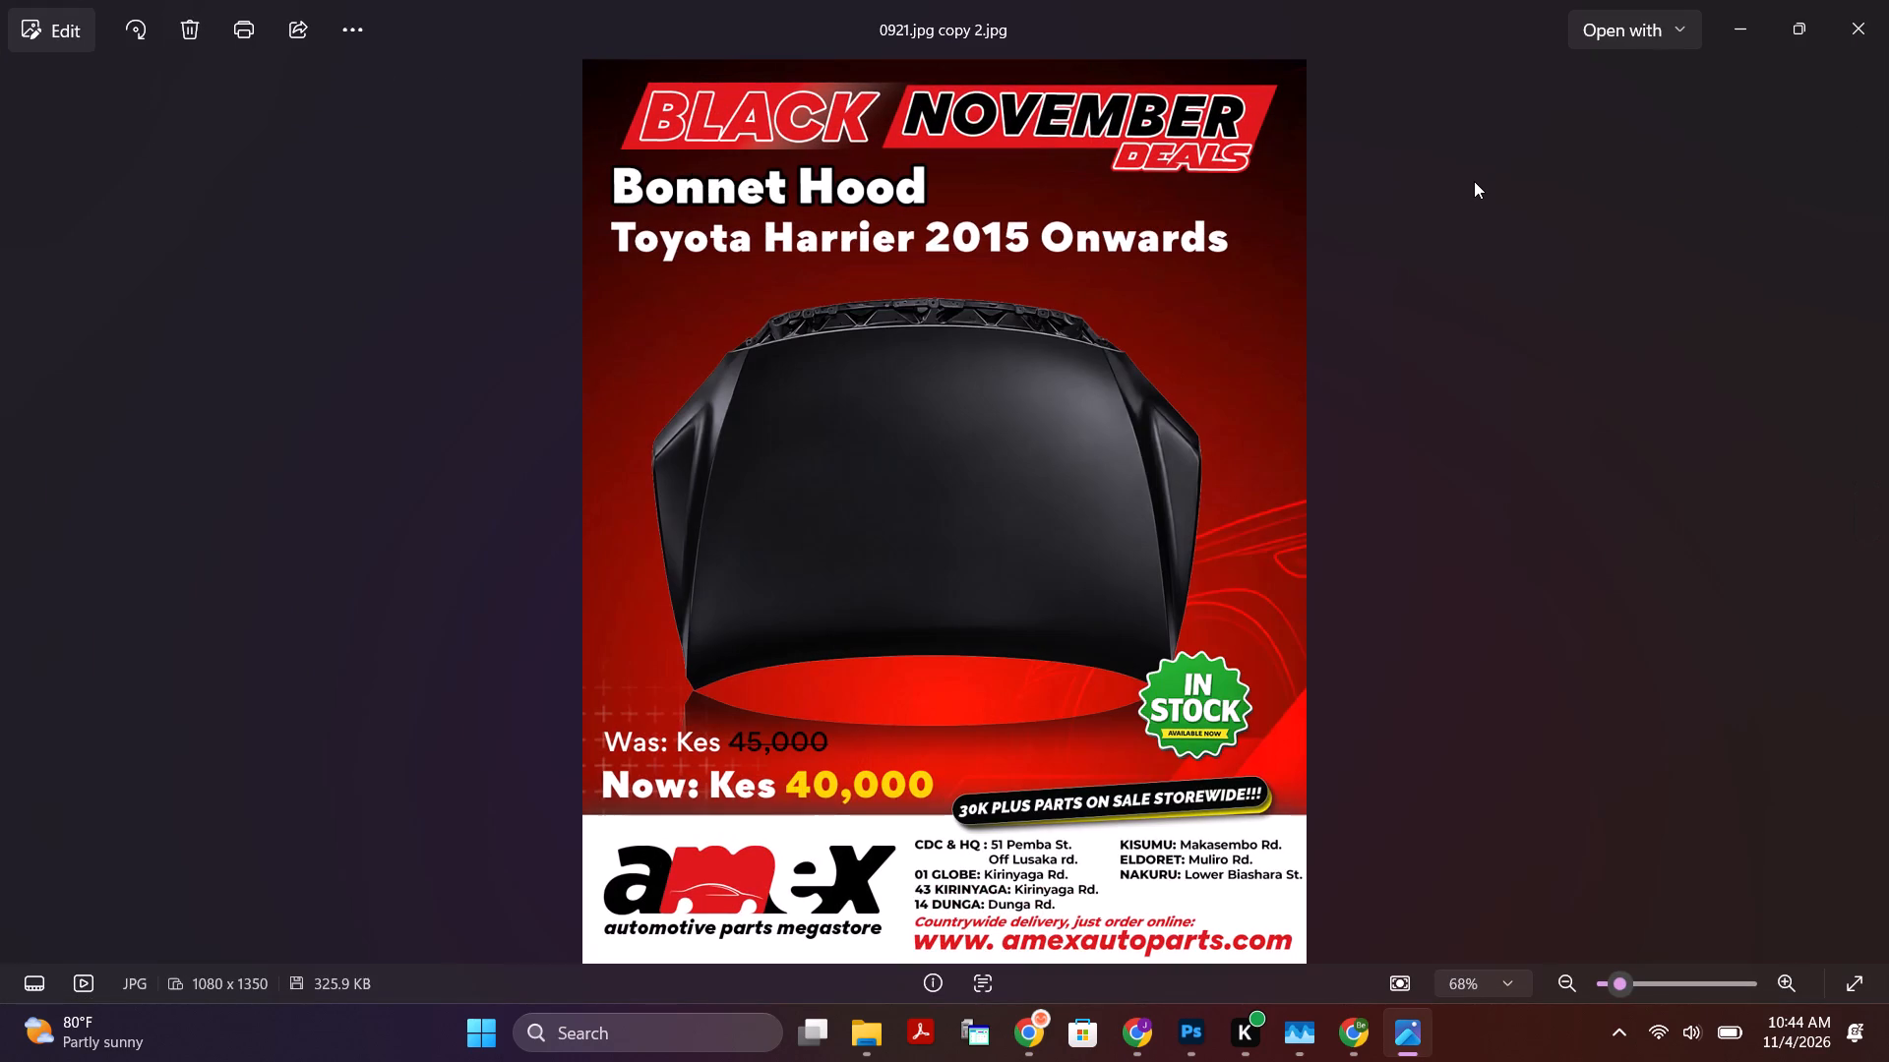
{"action": "key", "text": "Left"}
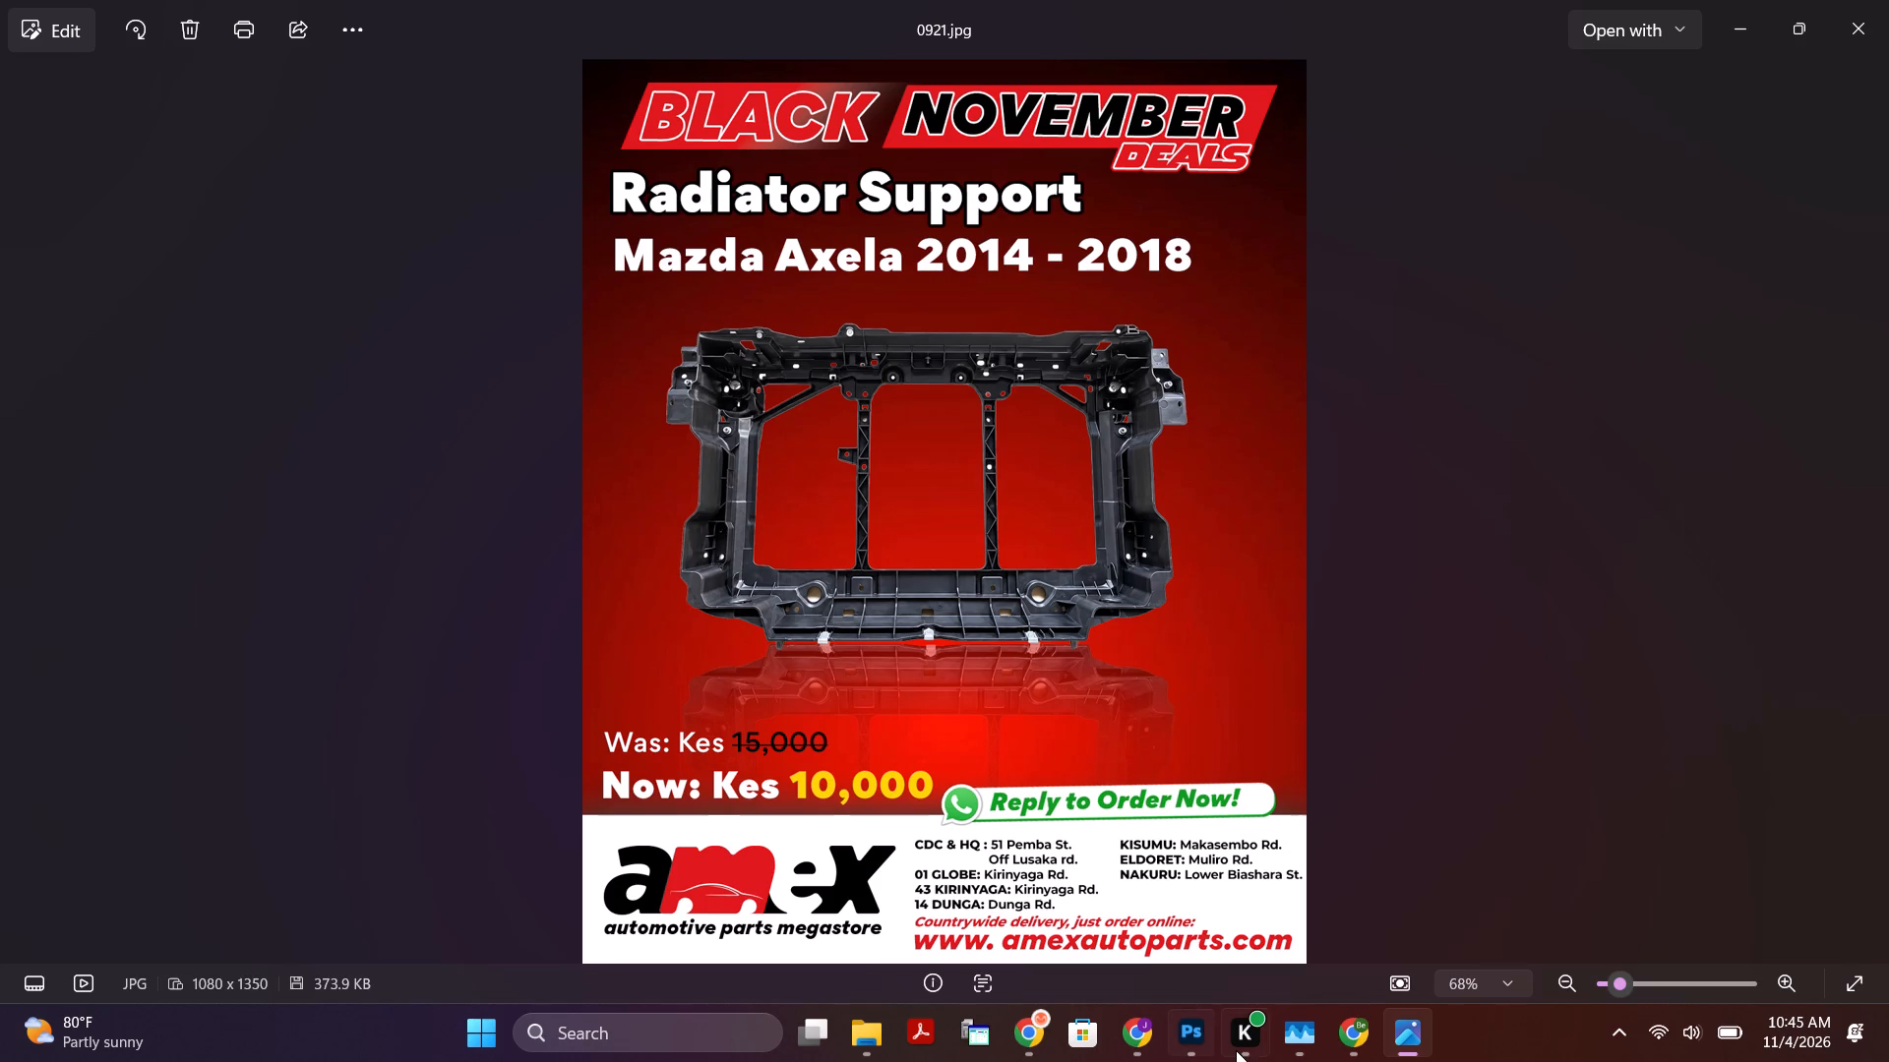
Back in Photoshop, copy the green In Stock badge, Layer 9 copy 2, from the Front Bumper poster onto the Radiator Support poster above the Reply to Order banner.
{"action": "left_click", "coordinate": [1192, 1038]}
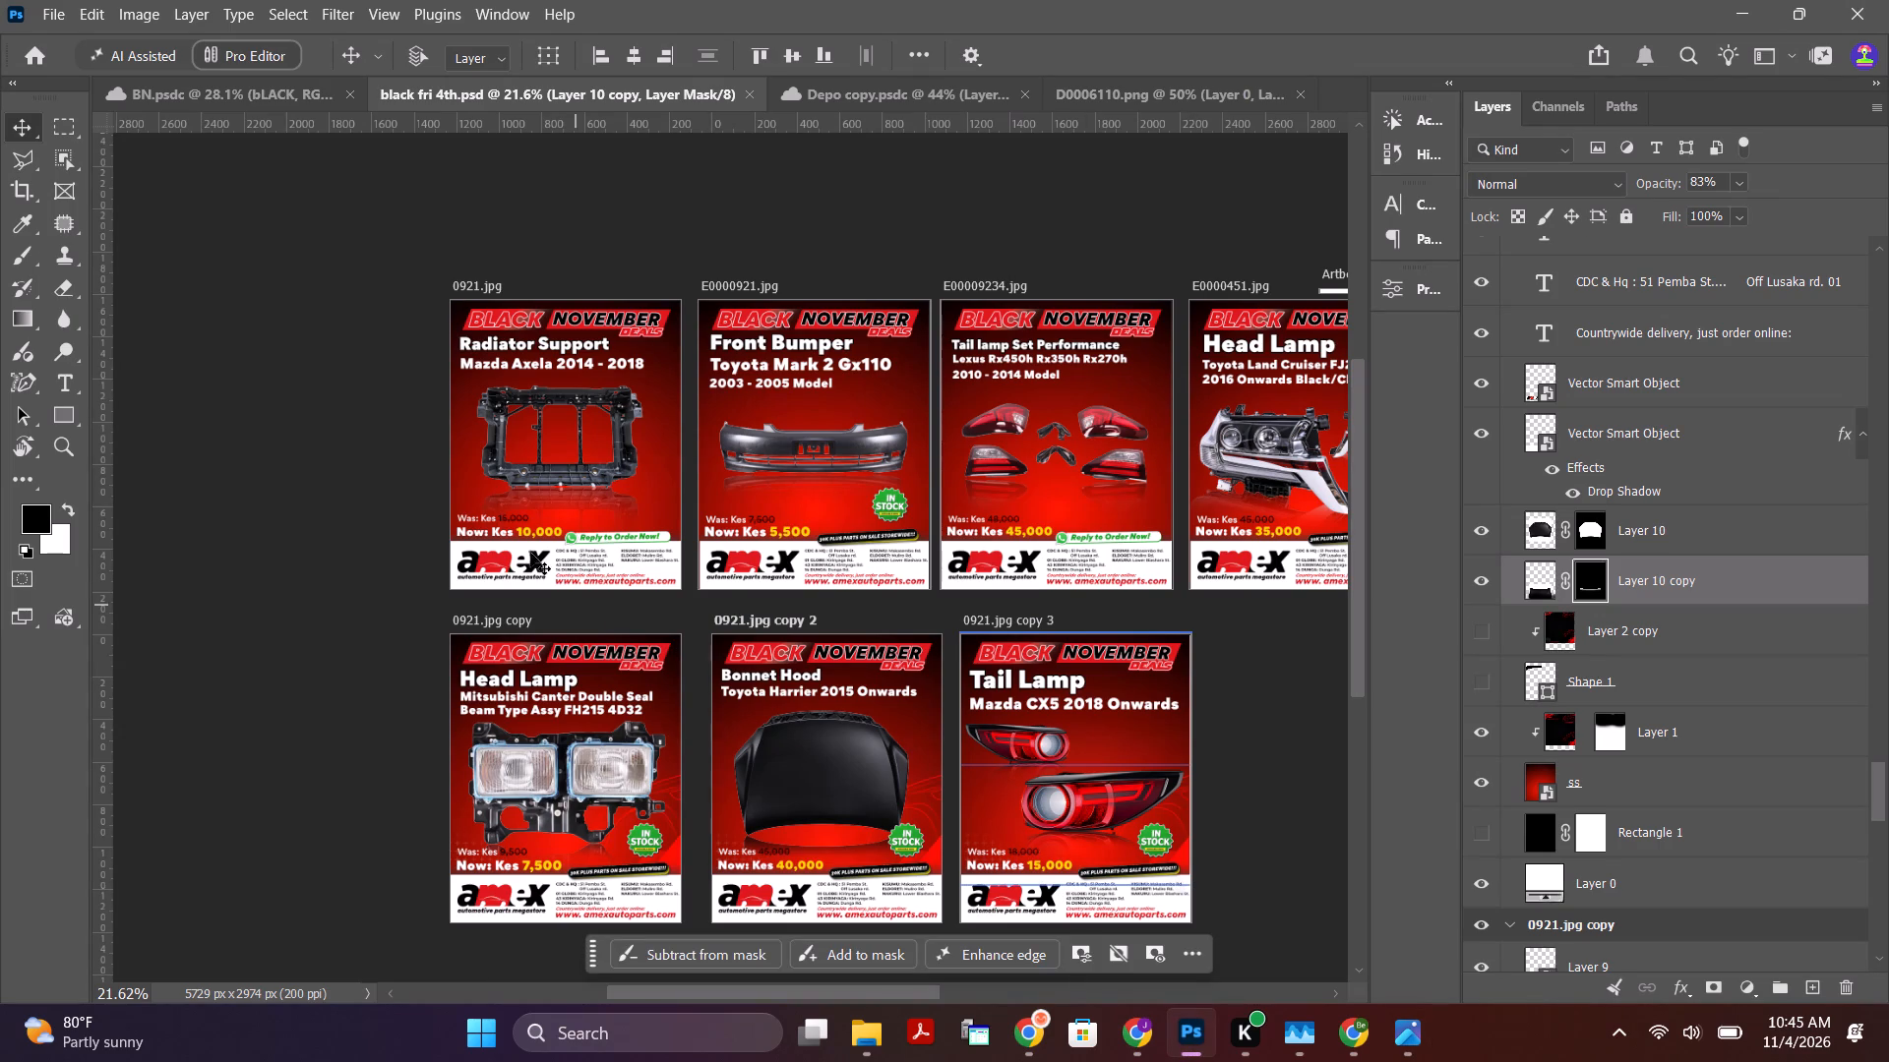
{"action": "left_click", "coordinate": [893, 507]}
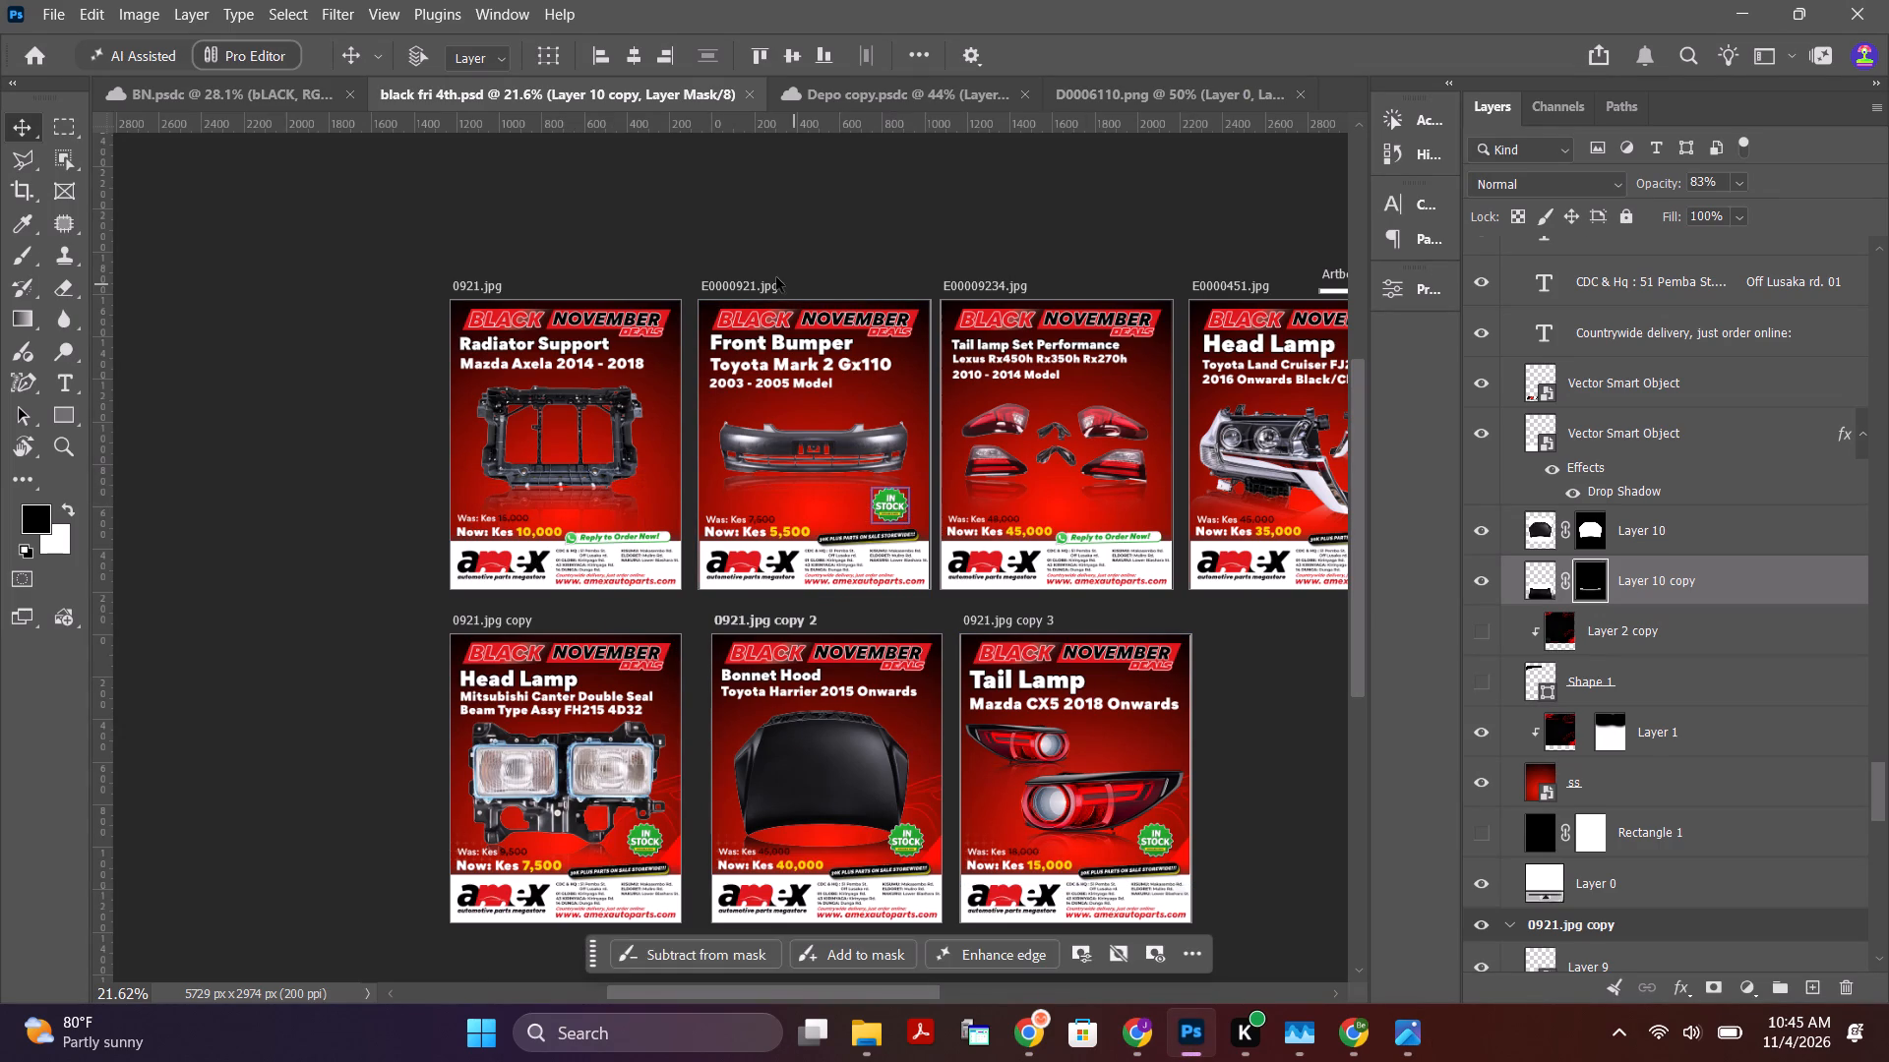
{"action": "left_click", "coordinate": [747, 288]}
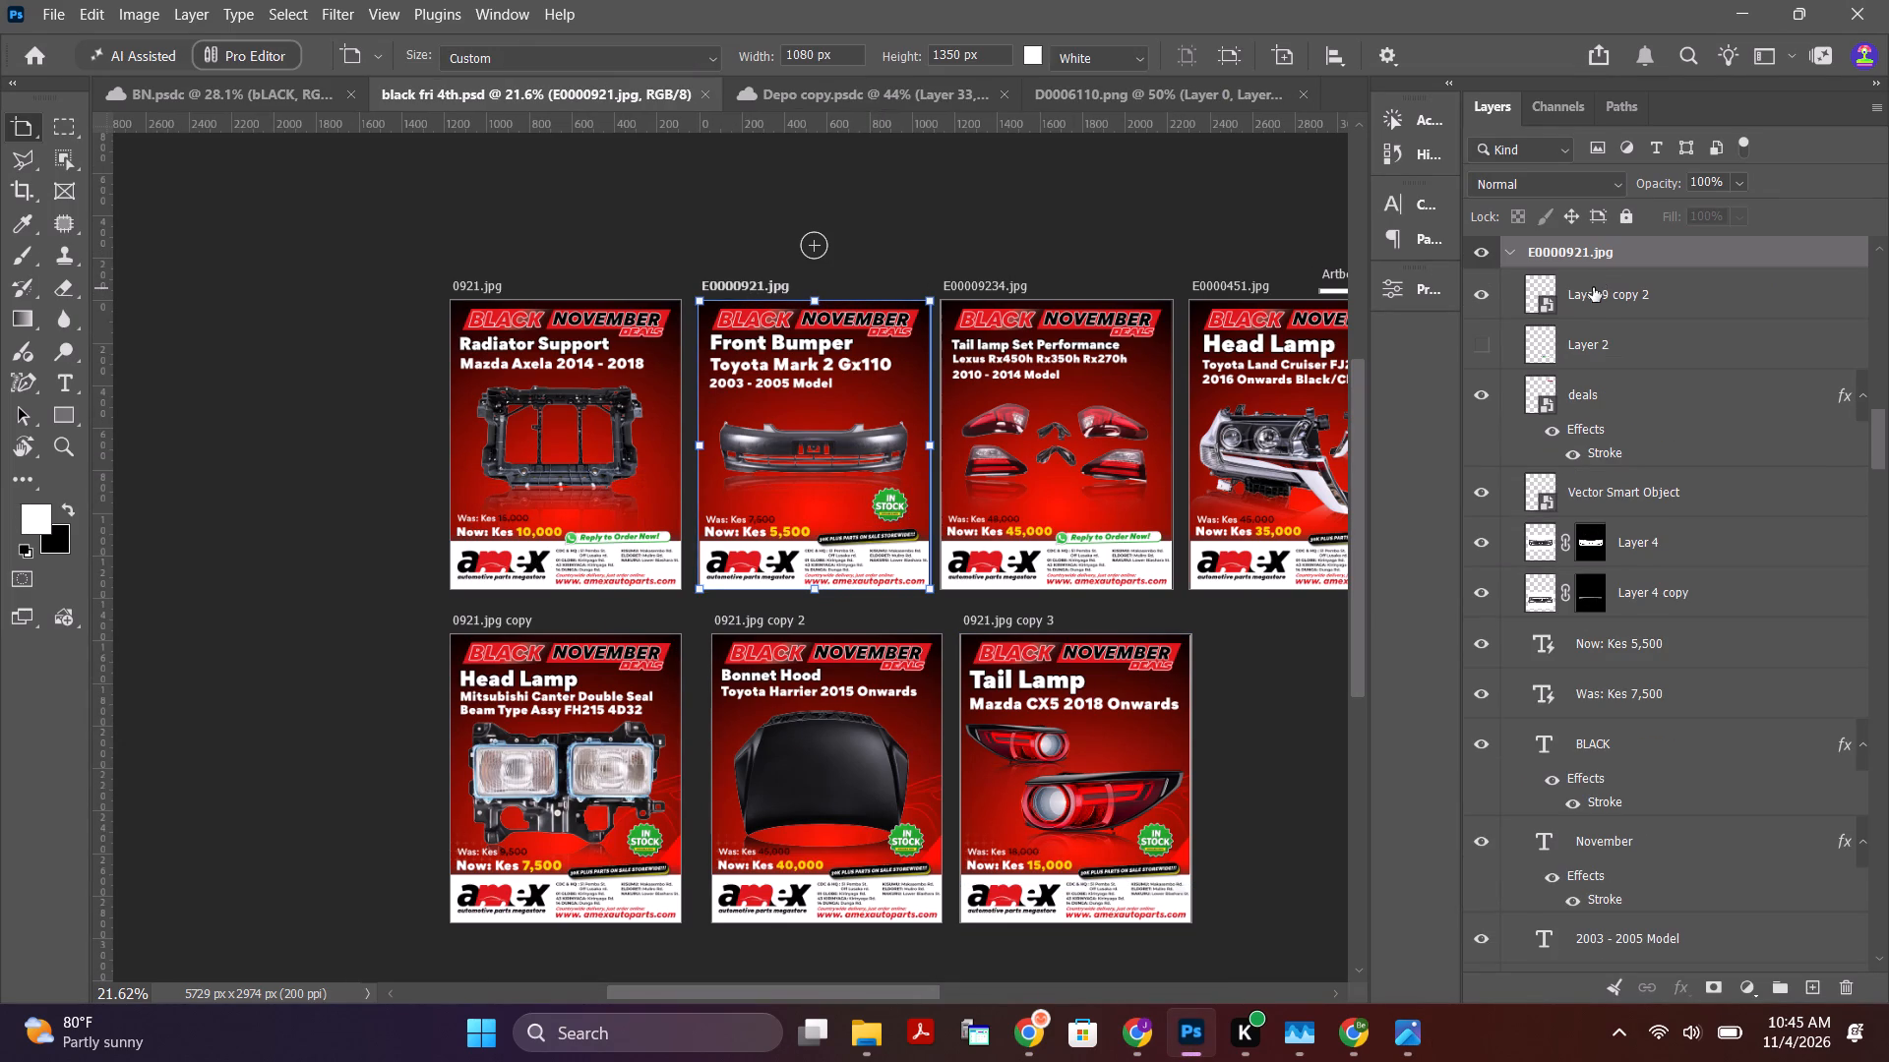
{"action": "left_click", "coordinate": [1483, 292]}
{"action": "left_click", "coordinate": [1483, 292]}
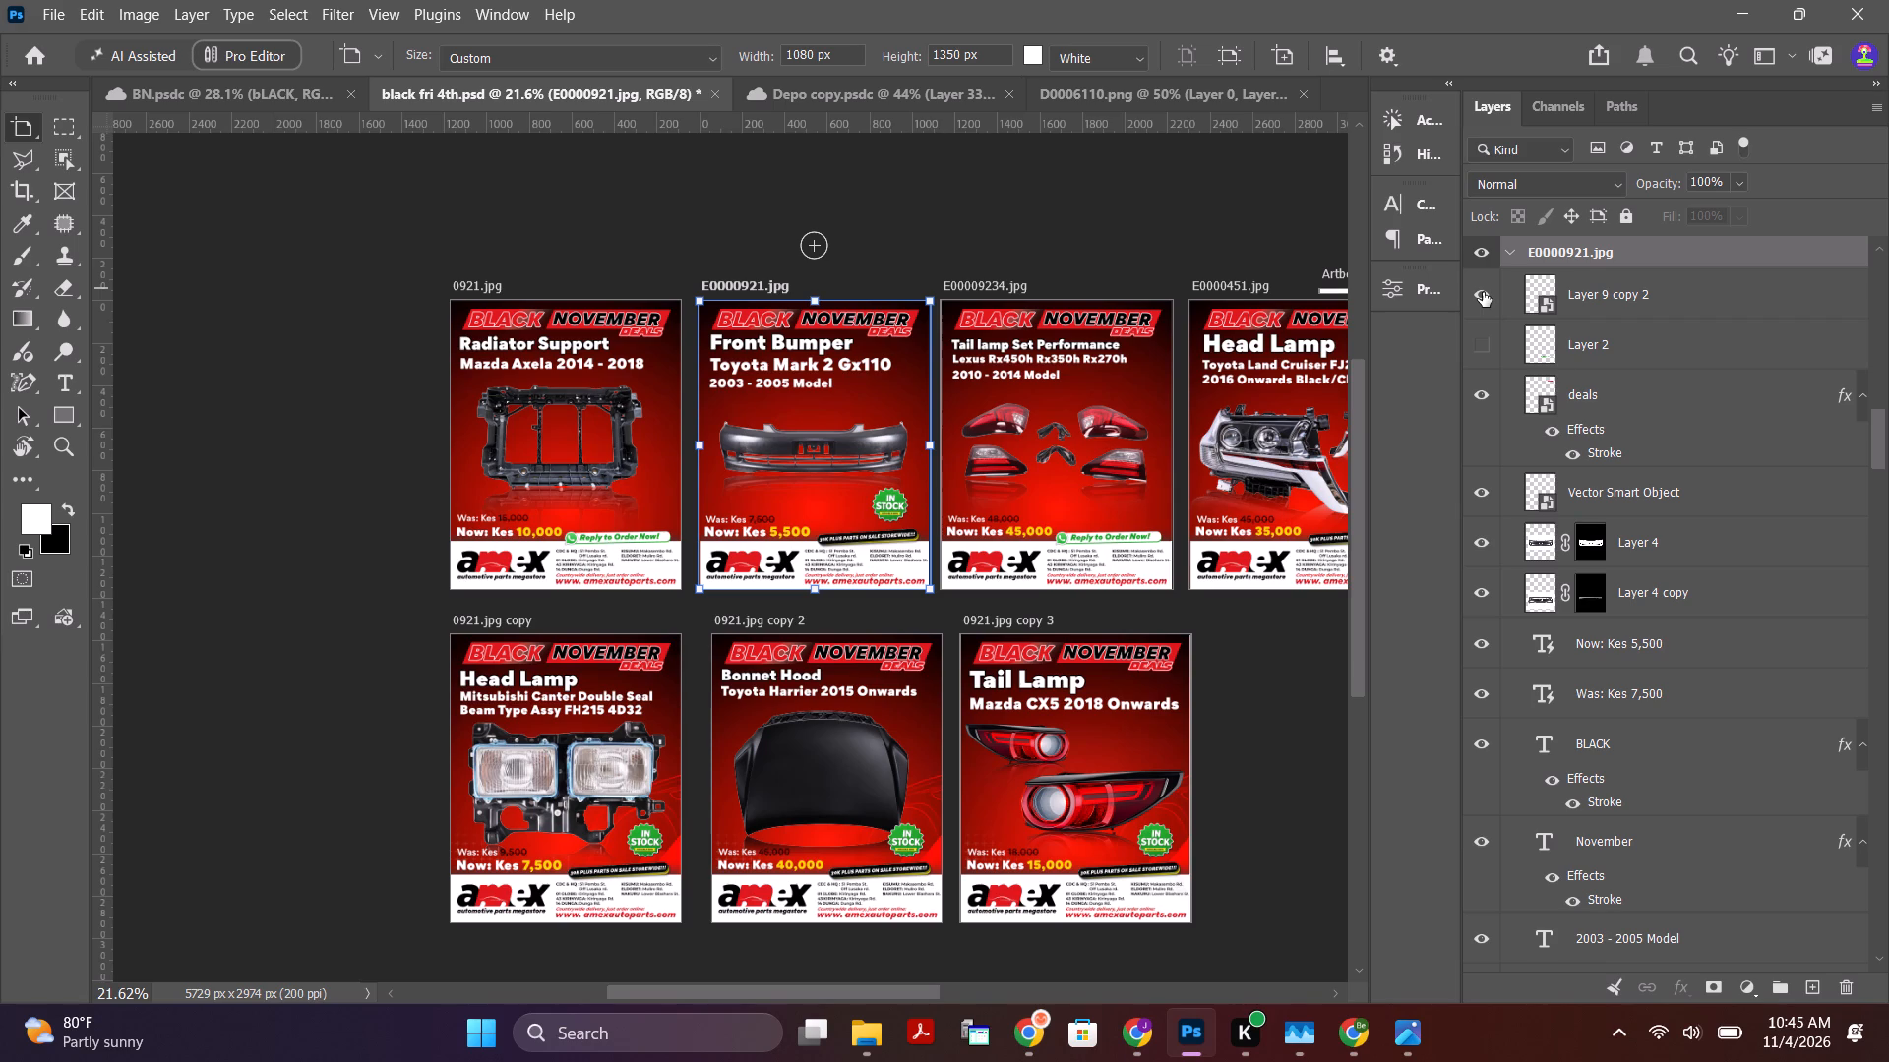
{"action": "left_click", "coordinate": [1483, 301]}
{"action": "left_click", "coordinate": [1483, 301]}
{"action": "left_click", "coordinate": [1575, 299]}
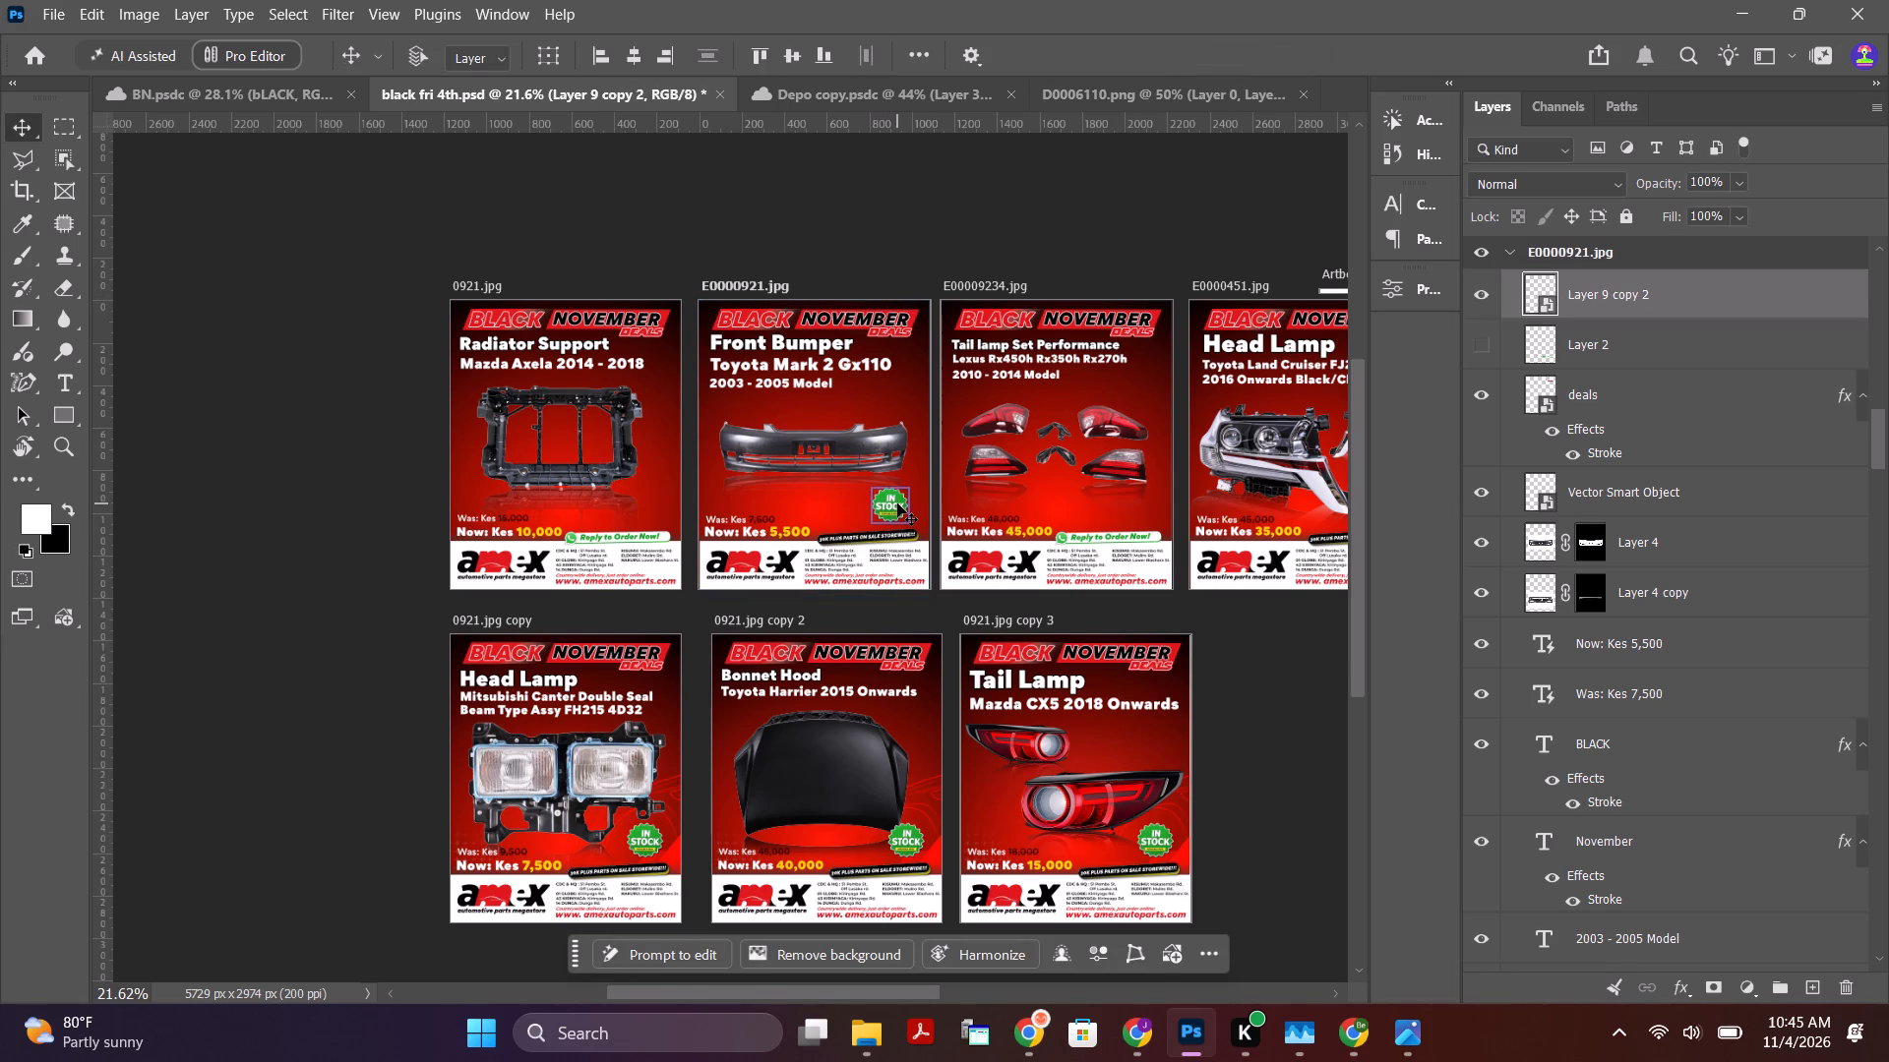
{"action": "left_click_drag", "start_coordinate": [897, 506], "coordinate": [639, 506], "text": "alt"}
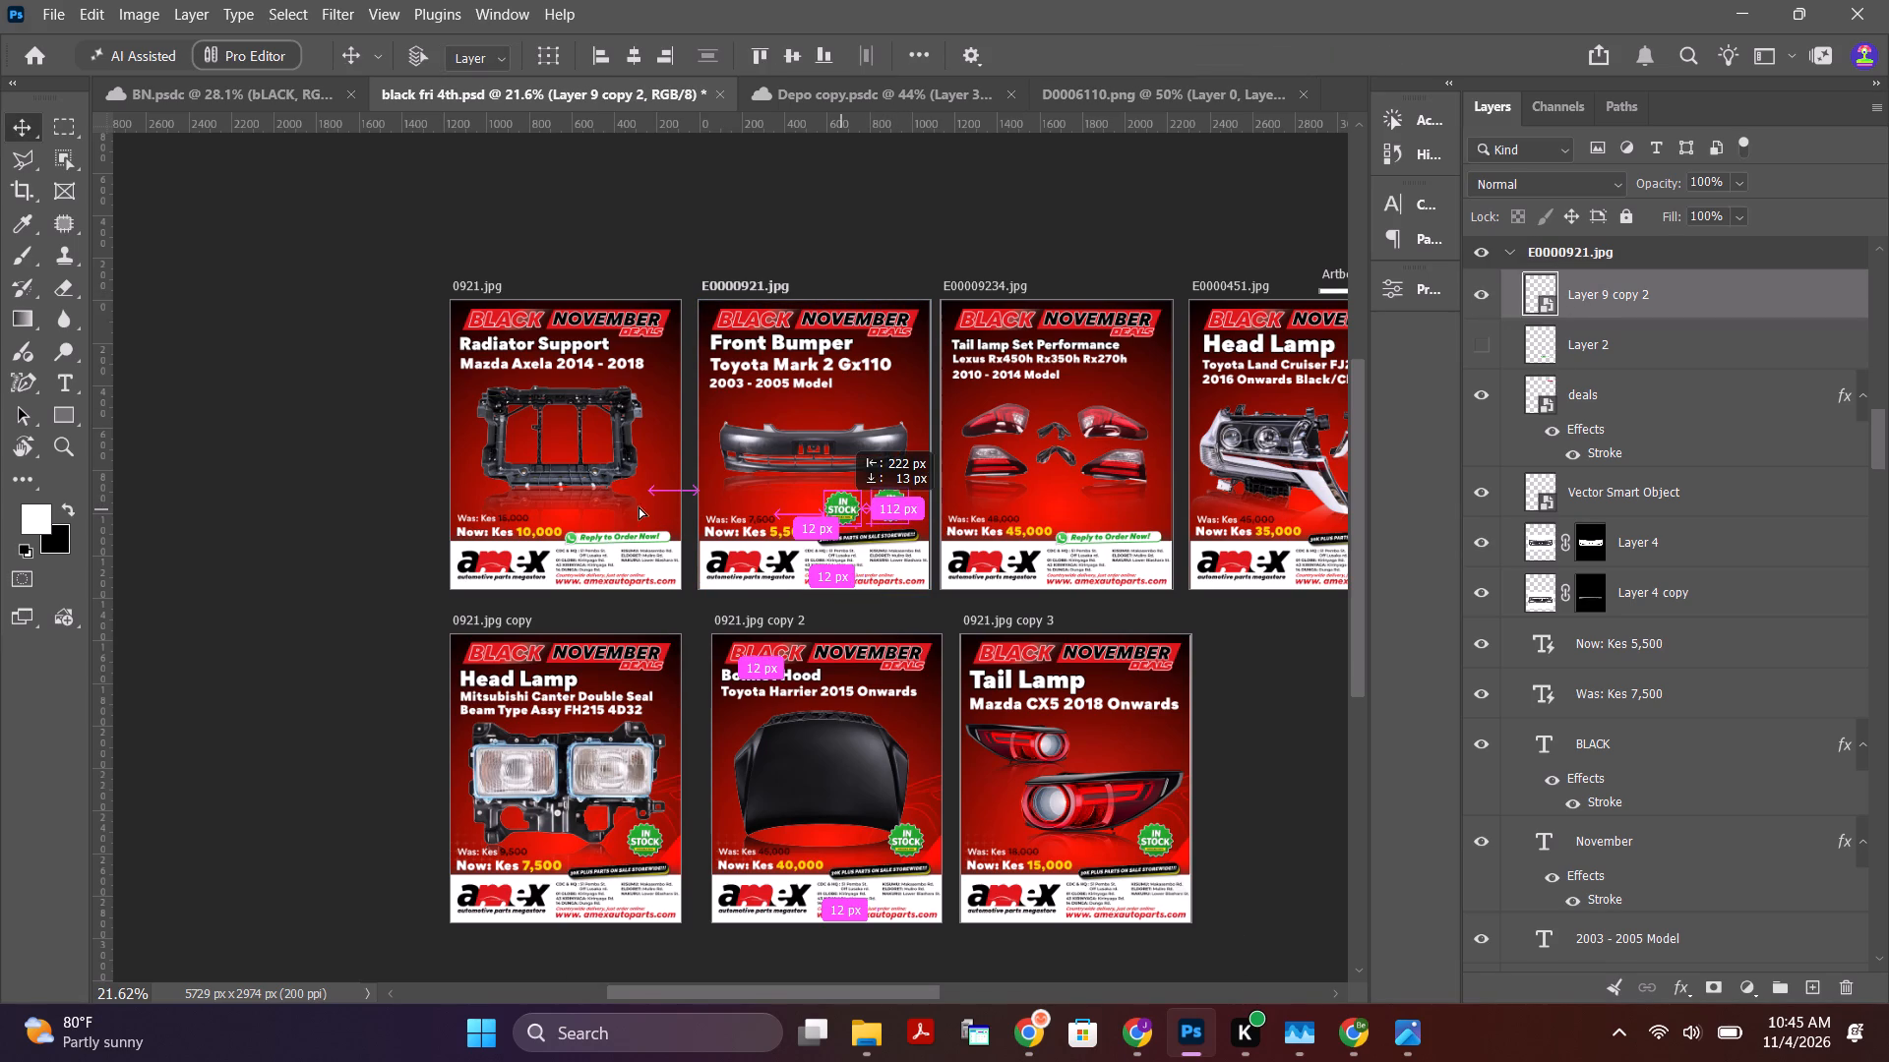
{"action": "left_click_drag", "start_coordinate": [639, 506], "coordinate": [647, 504], "text": "alt"}
Scale the Radiator Support poster's In Stock badge to 26.32%, rotate it to about -25.7°, and move it slightly up and right.
{"action": "key", "text": "ctrl+t"}
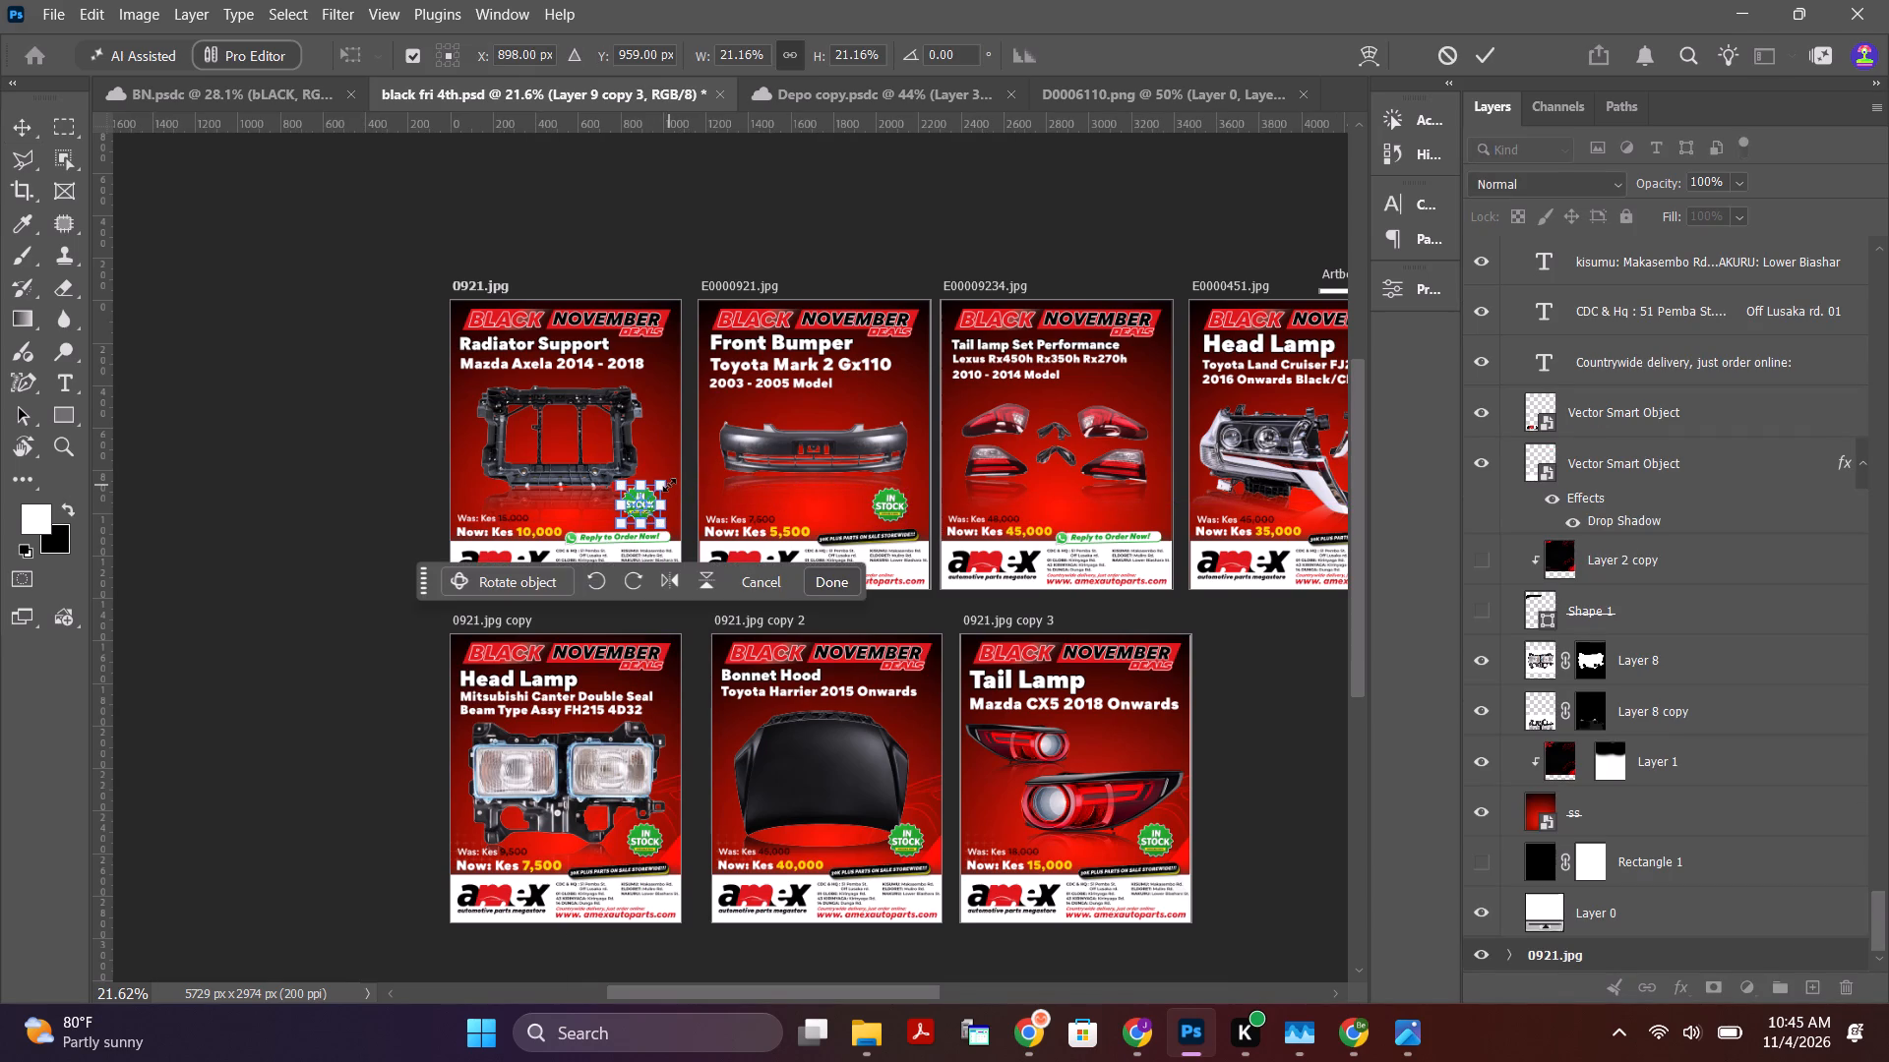
{"action": "left_click", "coordinate": [664, 483], "text": "alt"}
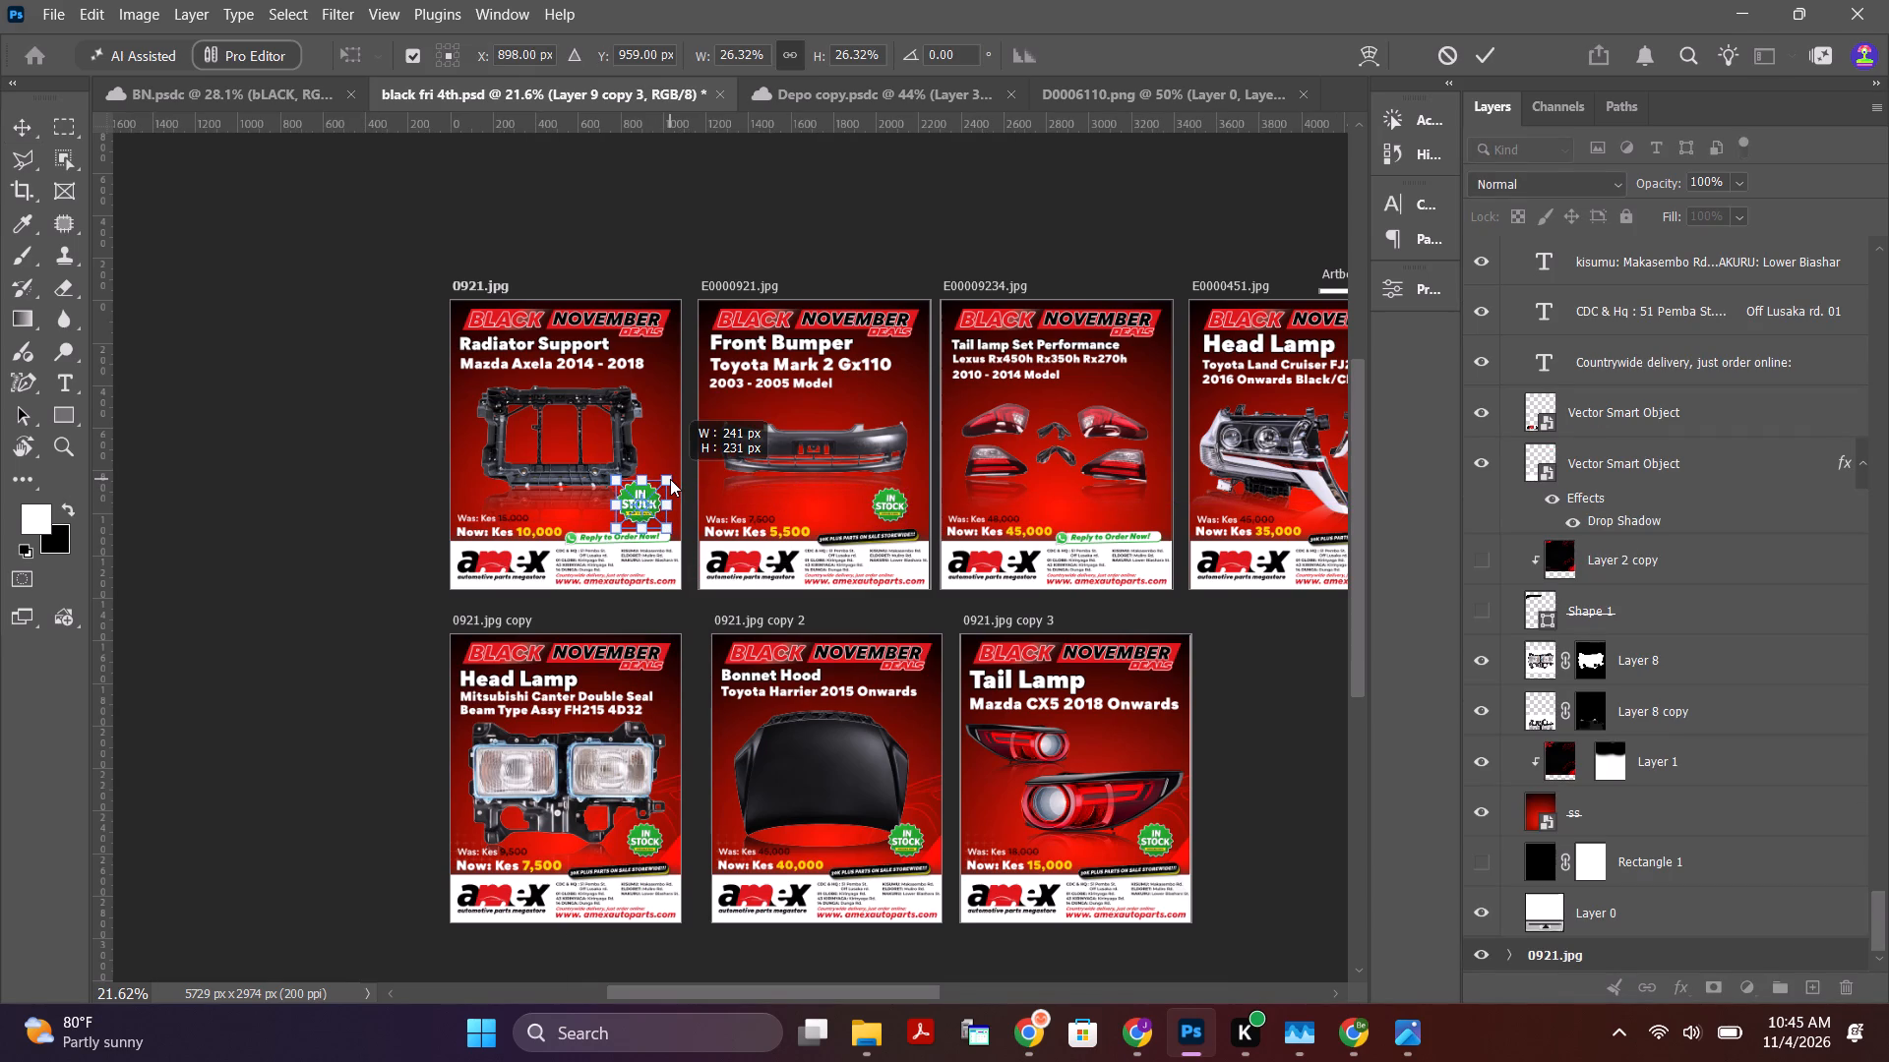
{"action": "scroll", "coordinate": [654, 496], "scroll_direction": "up", "scroll_amount": 10, "text": "alt"}
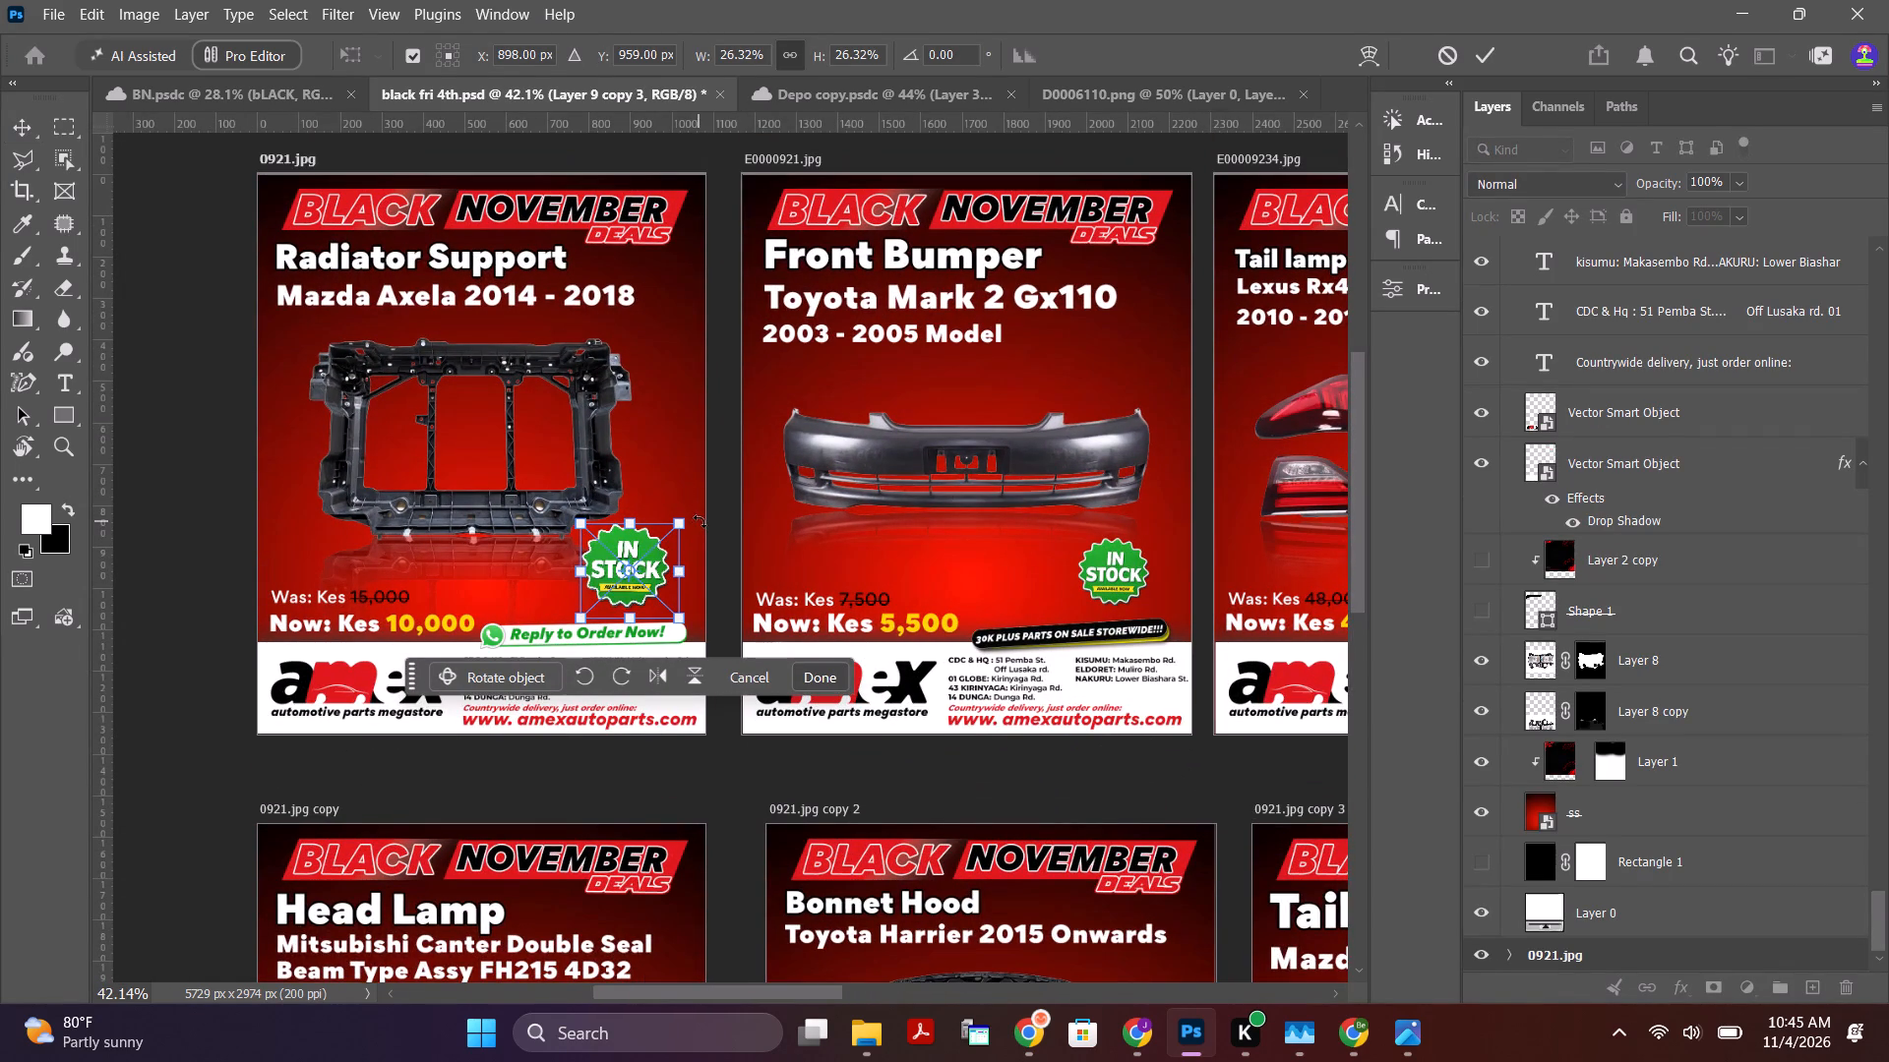
{"action": "left_click_drag", "start_coordinate": [700, 521], "coordinate": [698, 506]}
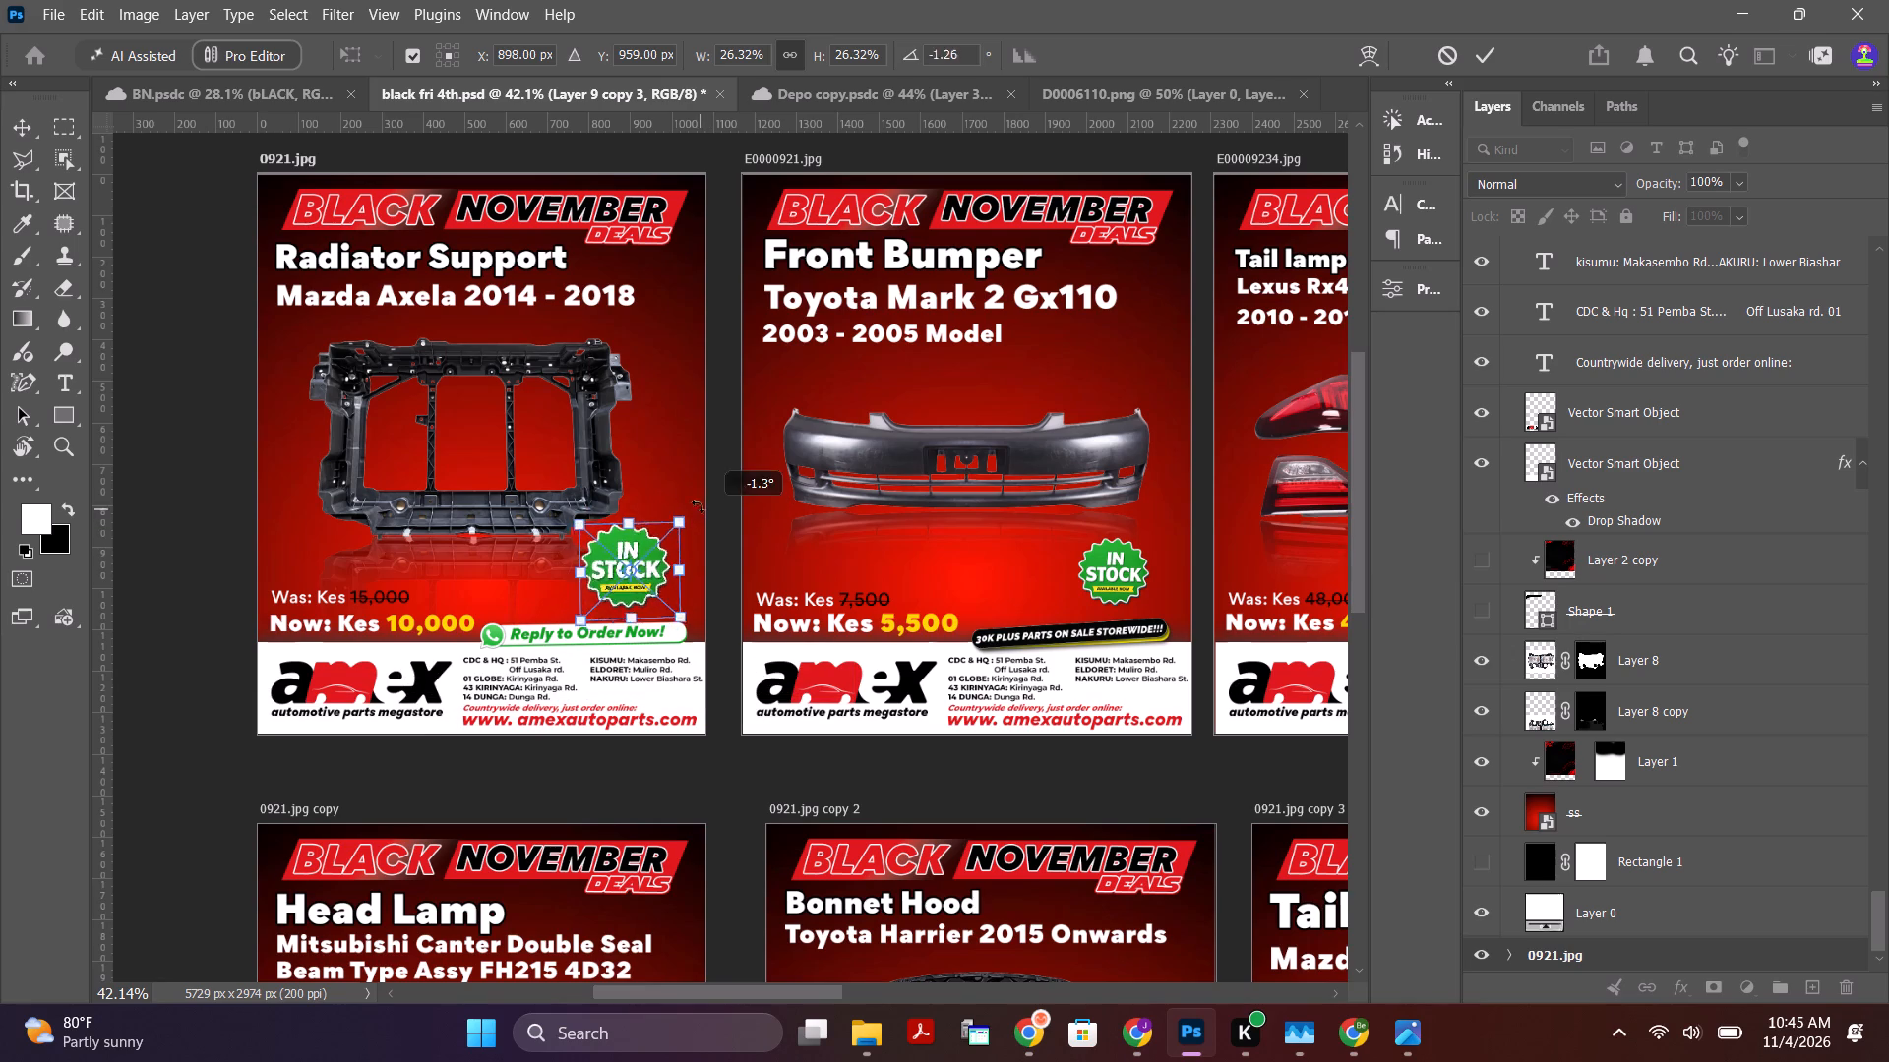
{"action": "left_click_drag", "start_coordinate": [698, 506], "coordinate": [672, 494]}
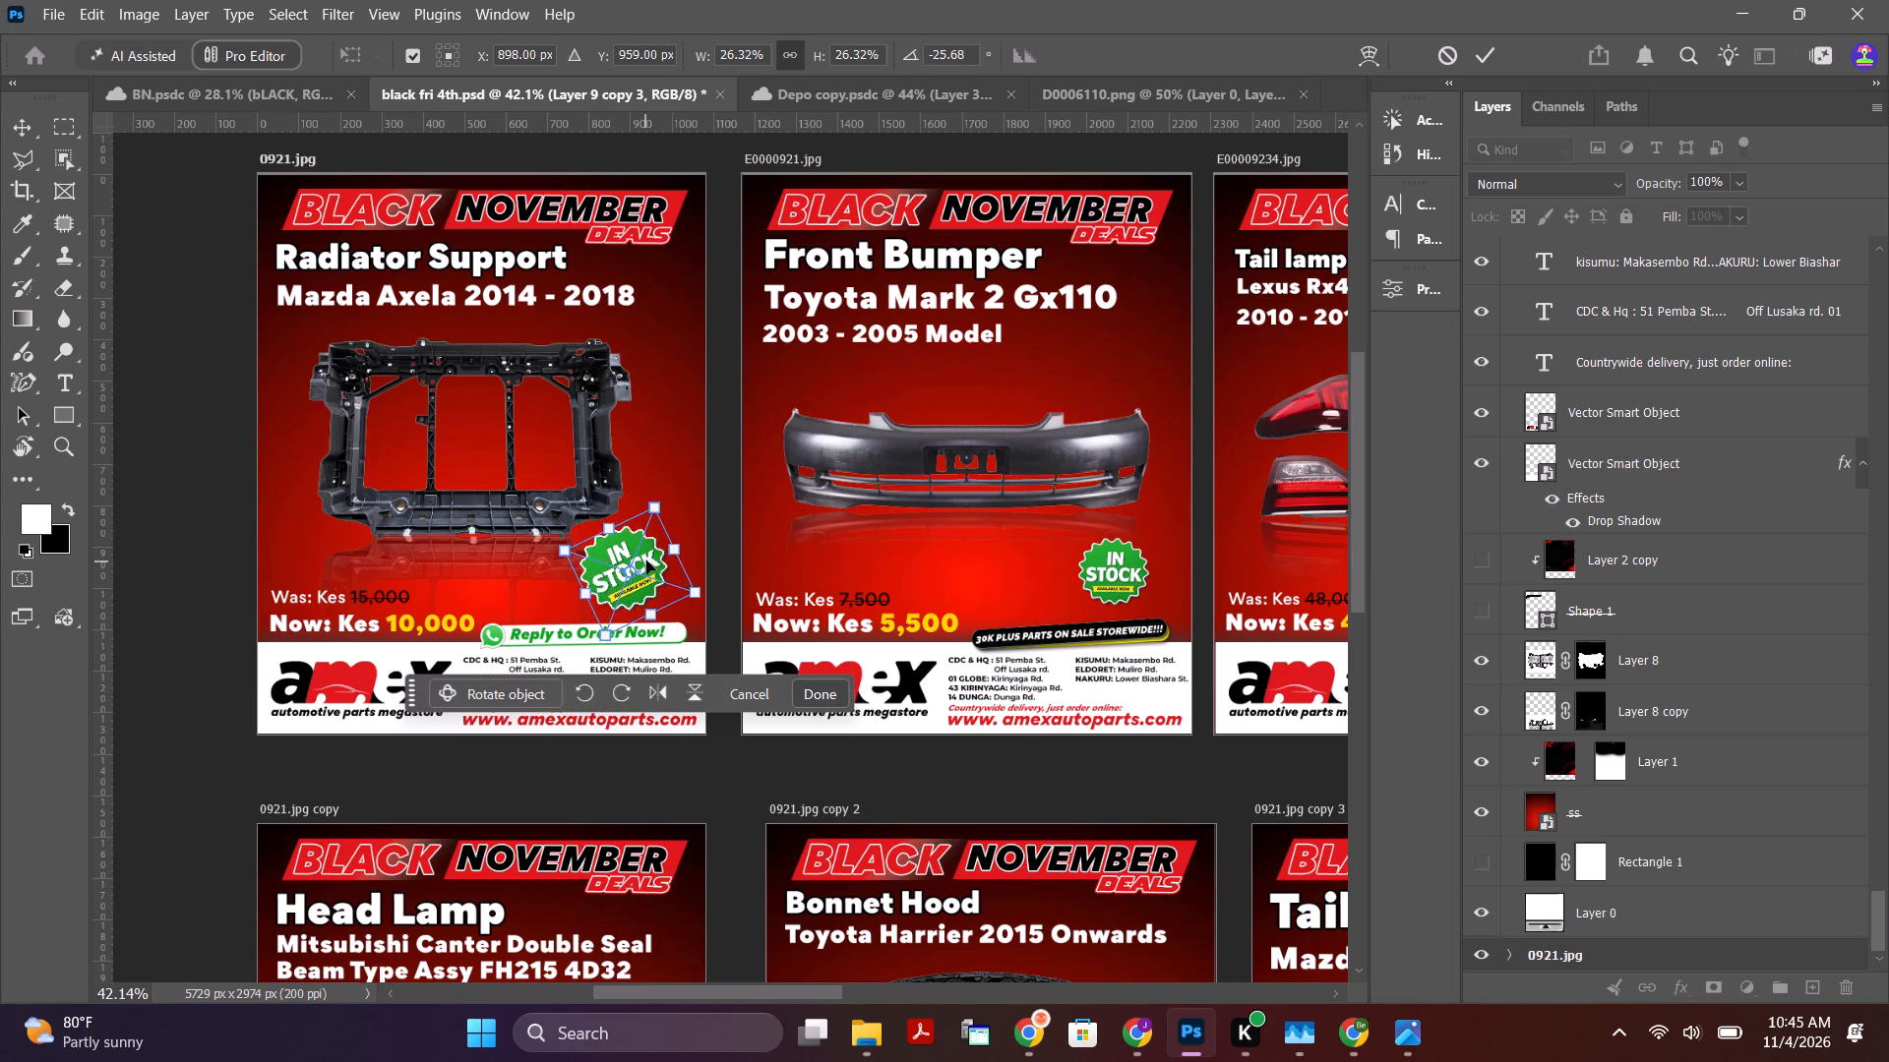
{"action": "left_click_drag", "start_coordinate": [647, 560], "coordinate": [653, 551]}
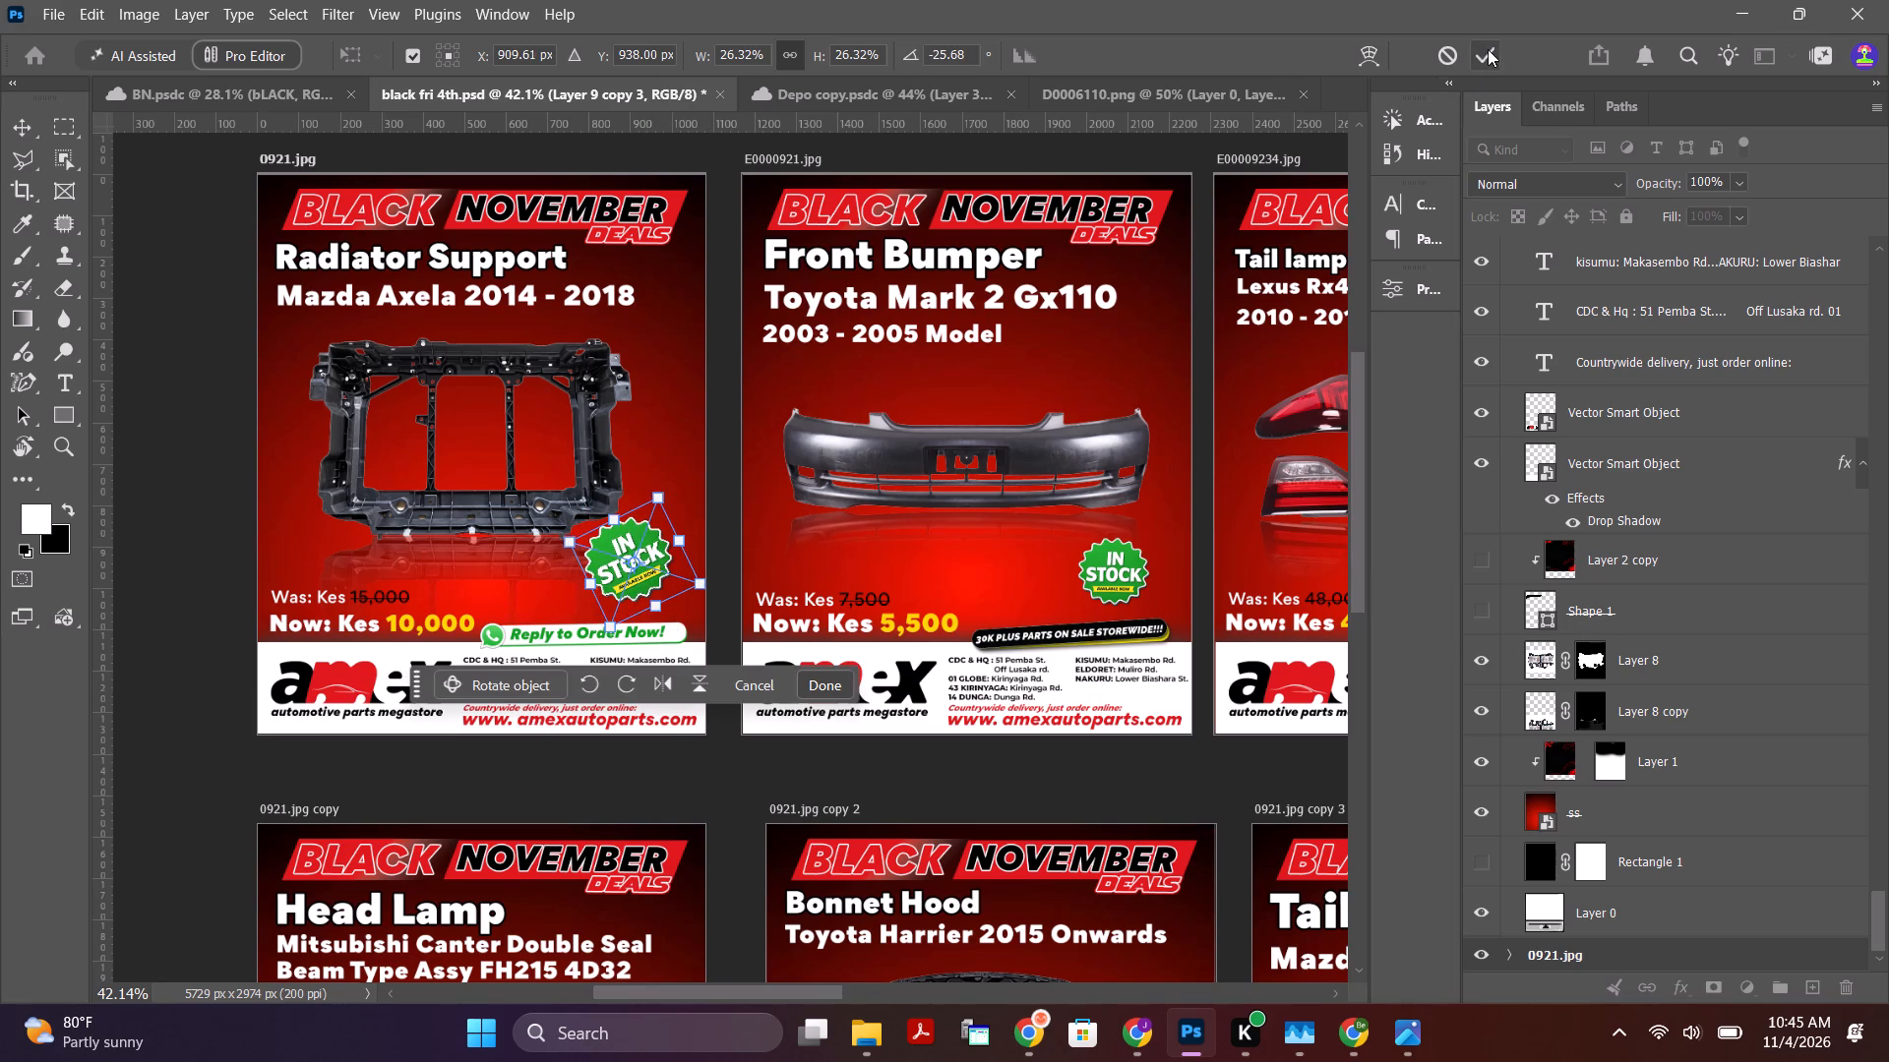
{"action": "left_click", "coordinate": [1488, 49]}
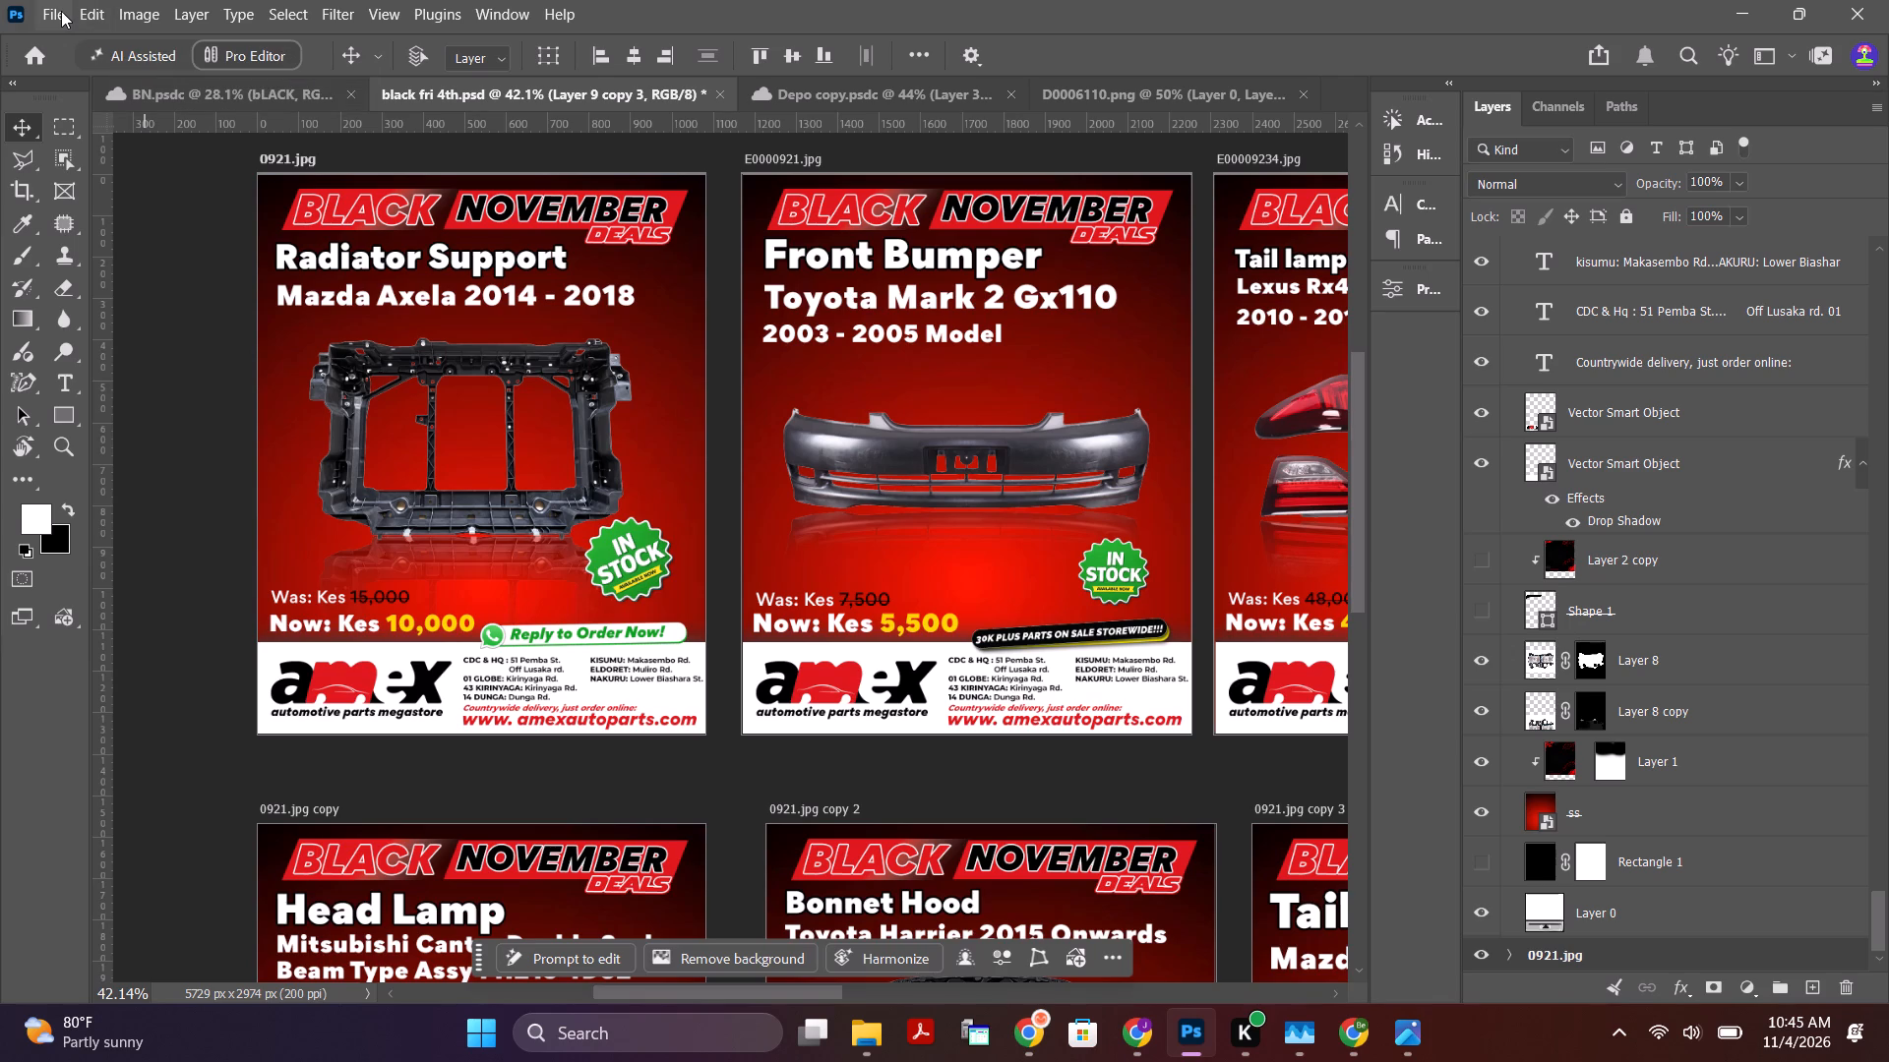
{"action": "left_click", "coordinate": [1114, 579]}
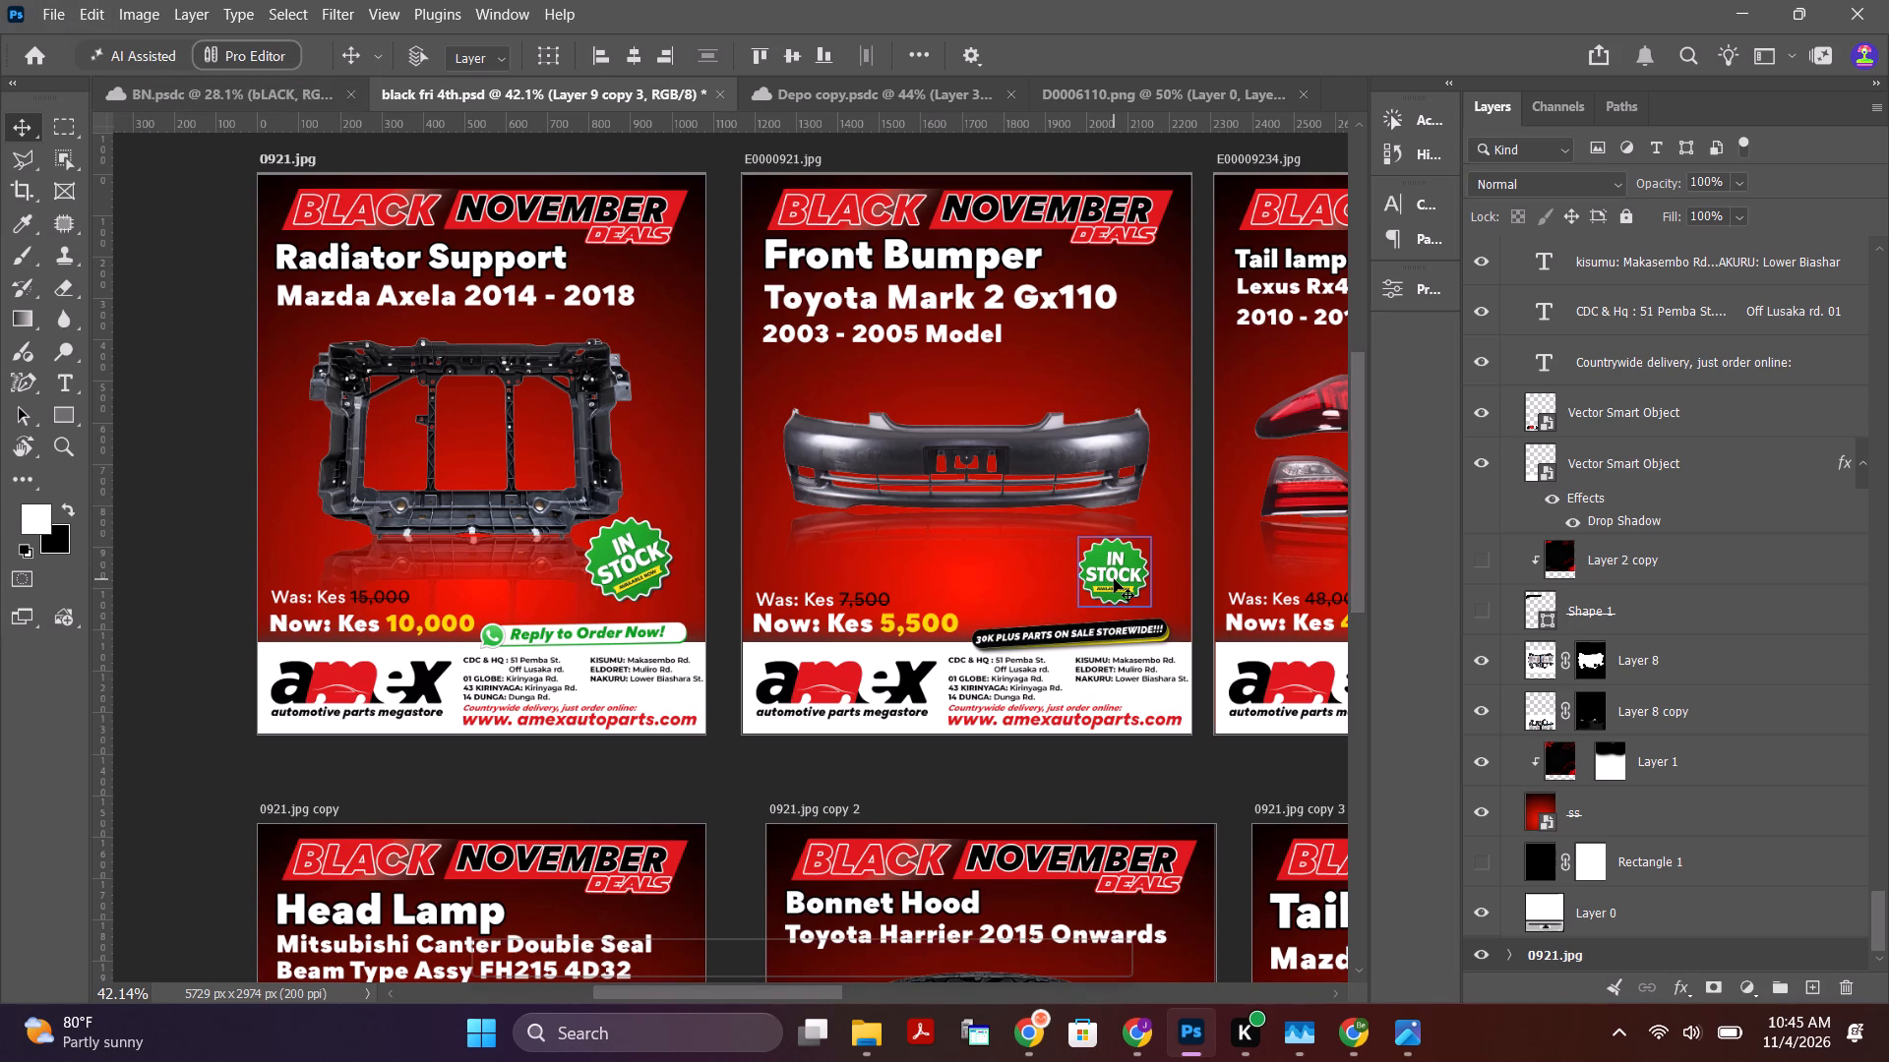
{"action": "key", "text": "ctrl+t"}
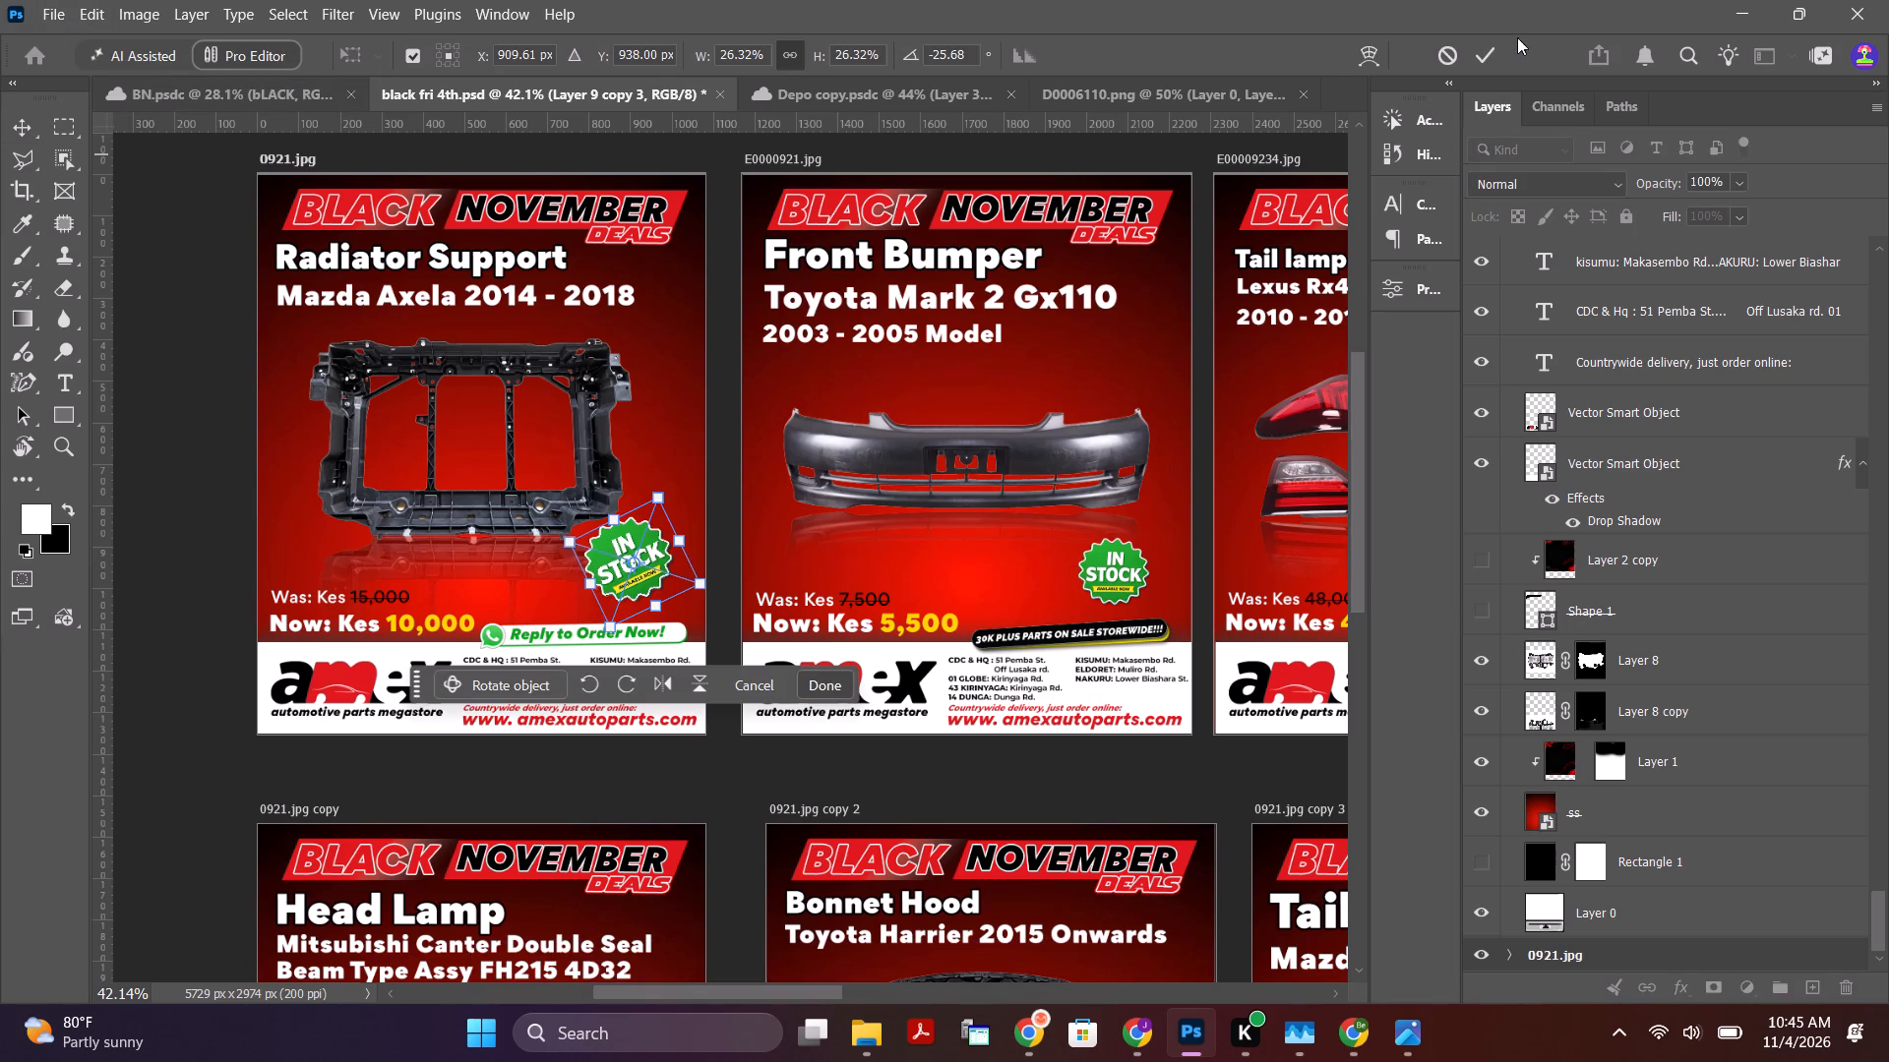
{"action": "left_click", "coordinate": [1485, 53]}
Scale the Front Bumper poster's In Stock badge, Layer 9 copy 2, to 29.66%, rotate it to about 9.9°, and shift it slightly upward.
{"action": "left_click", "coordinate": [773, 157]}
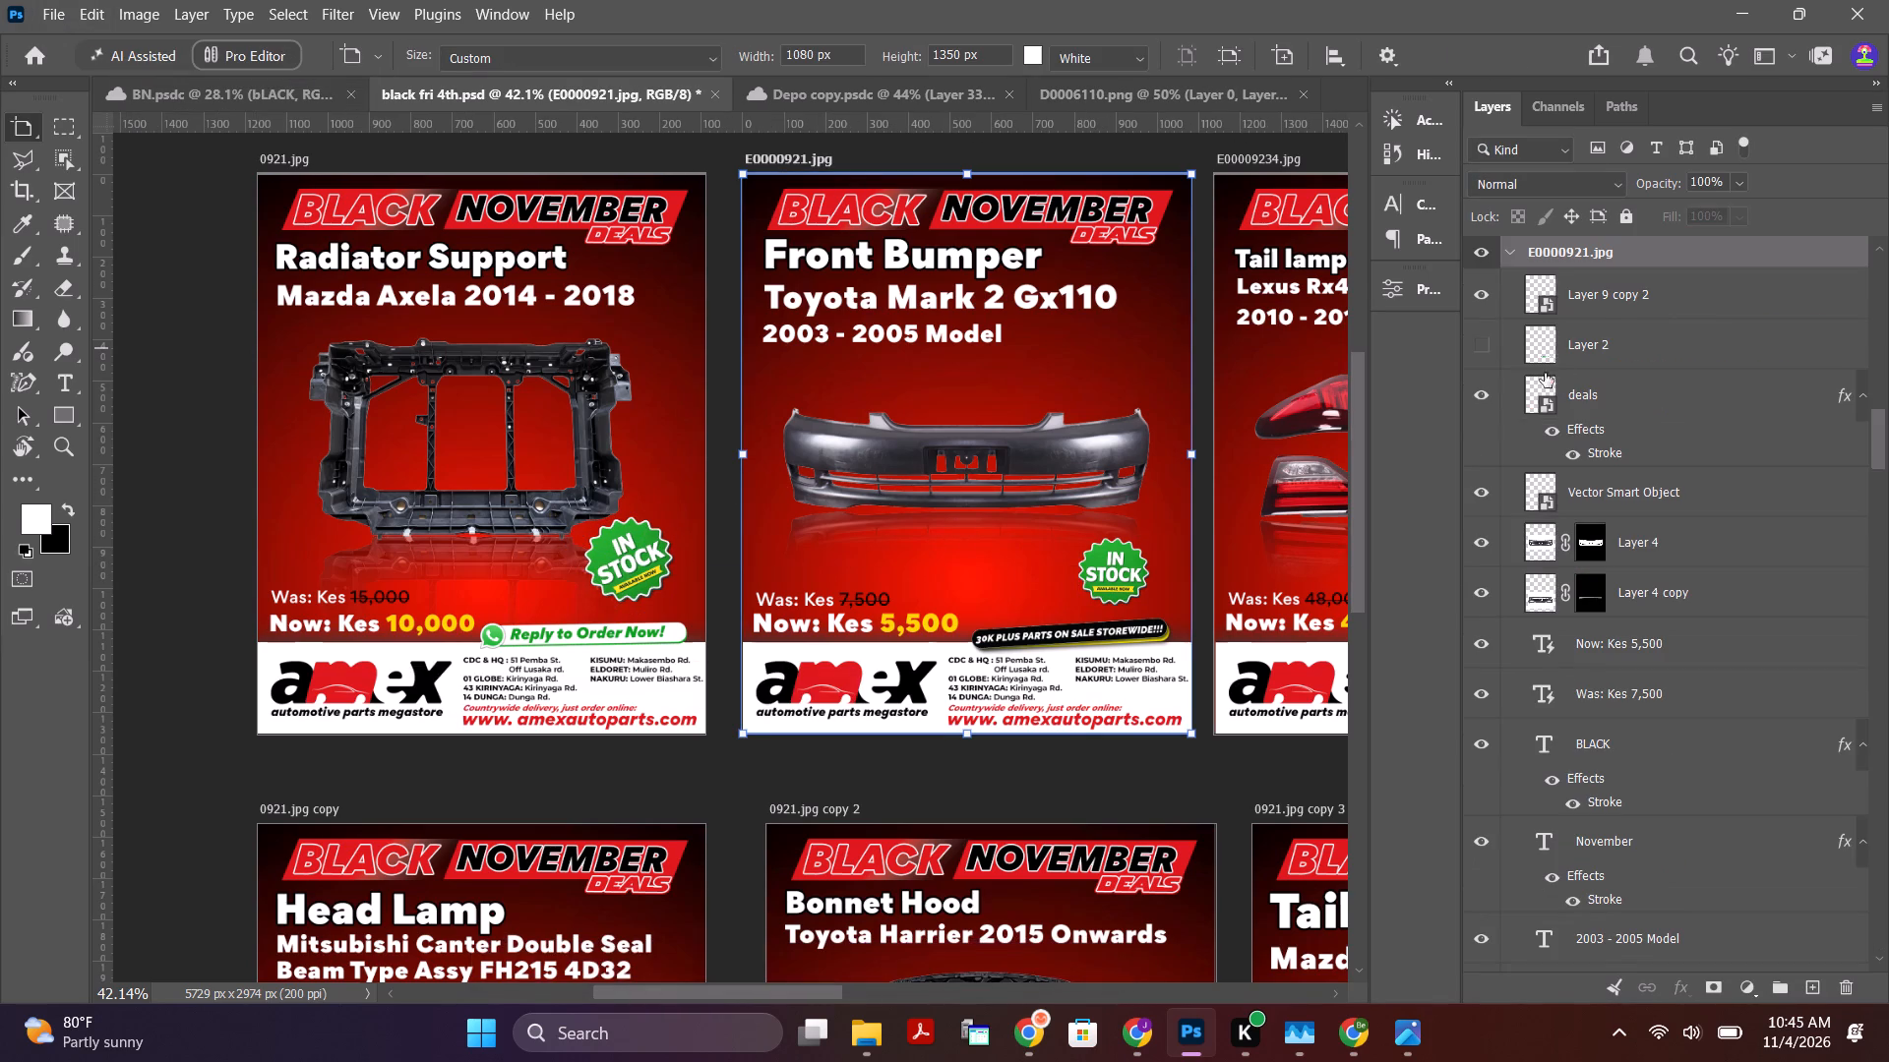
{"action": "left_click", "coordinate": [1633, 303]}
{"action": "key", "text": "ctrl+t"}
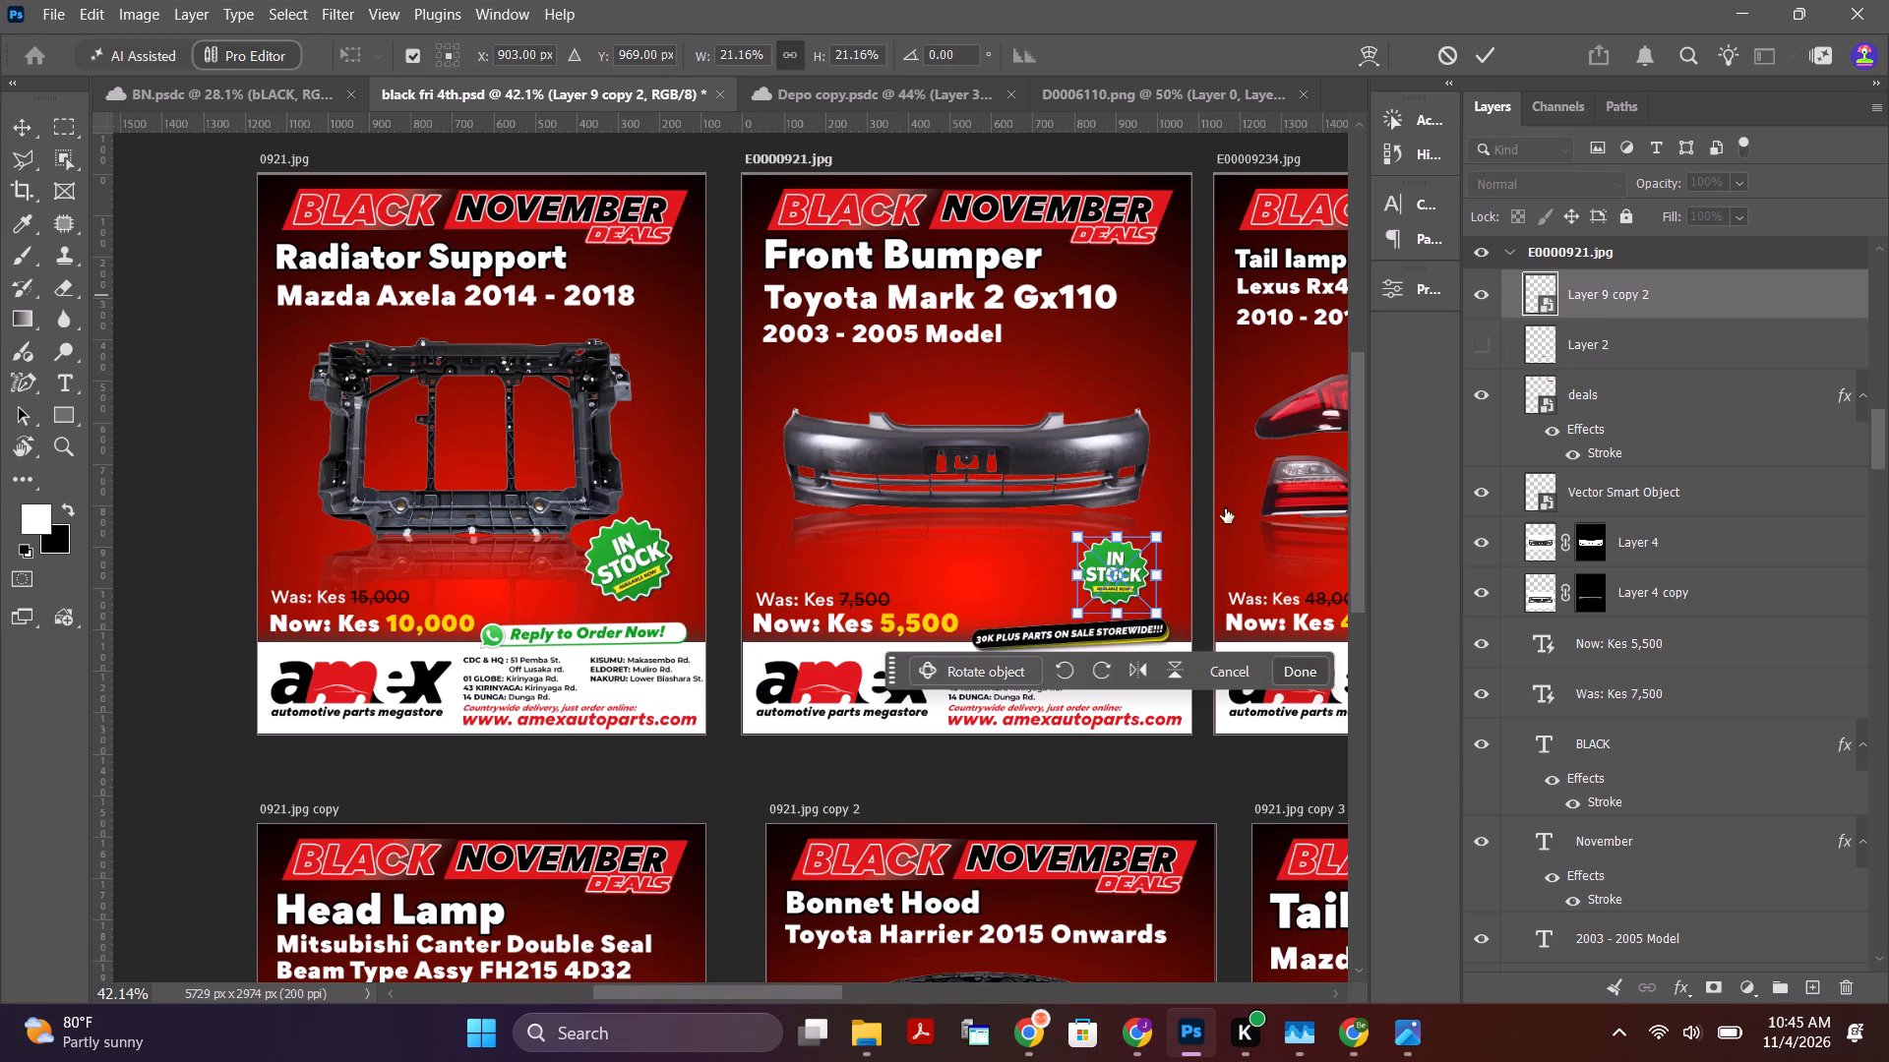
{"action": "left_click_drag", "start_coordinate": [1162, 538], "coordinate": [1183, 527], "text": "alt"}
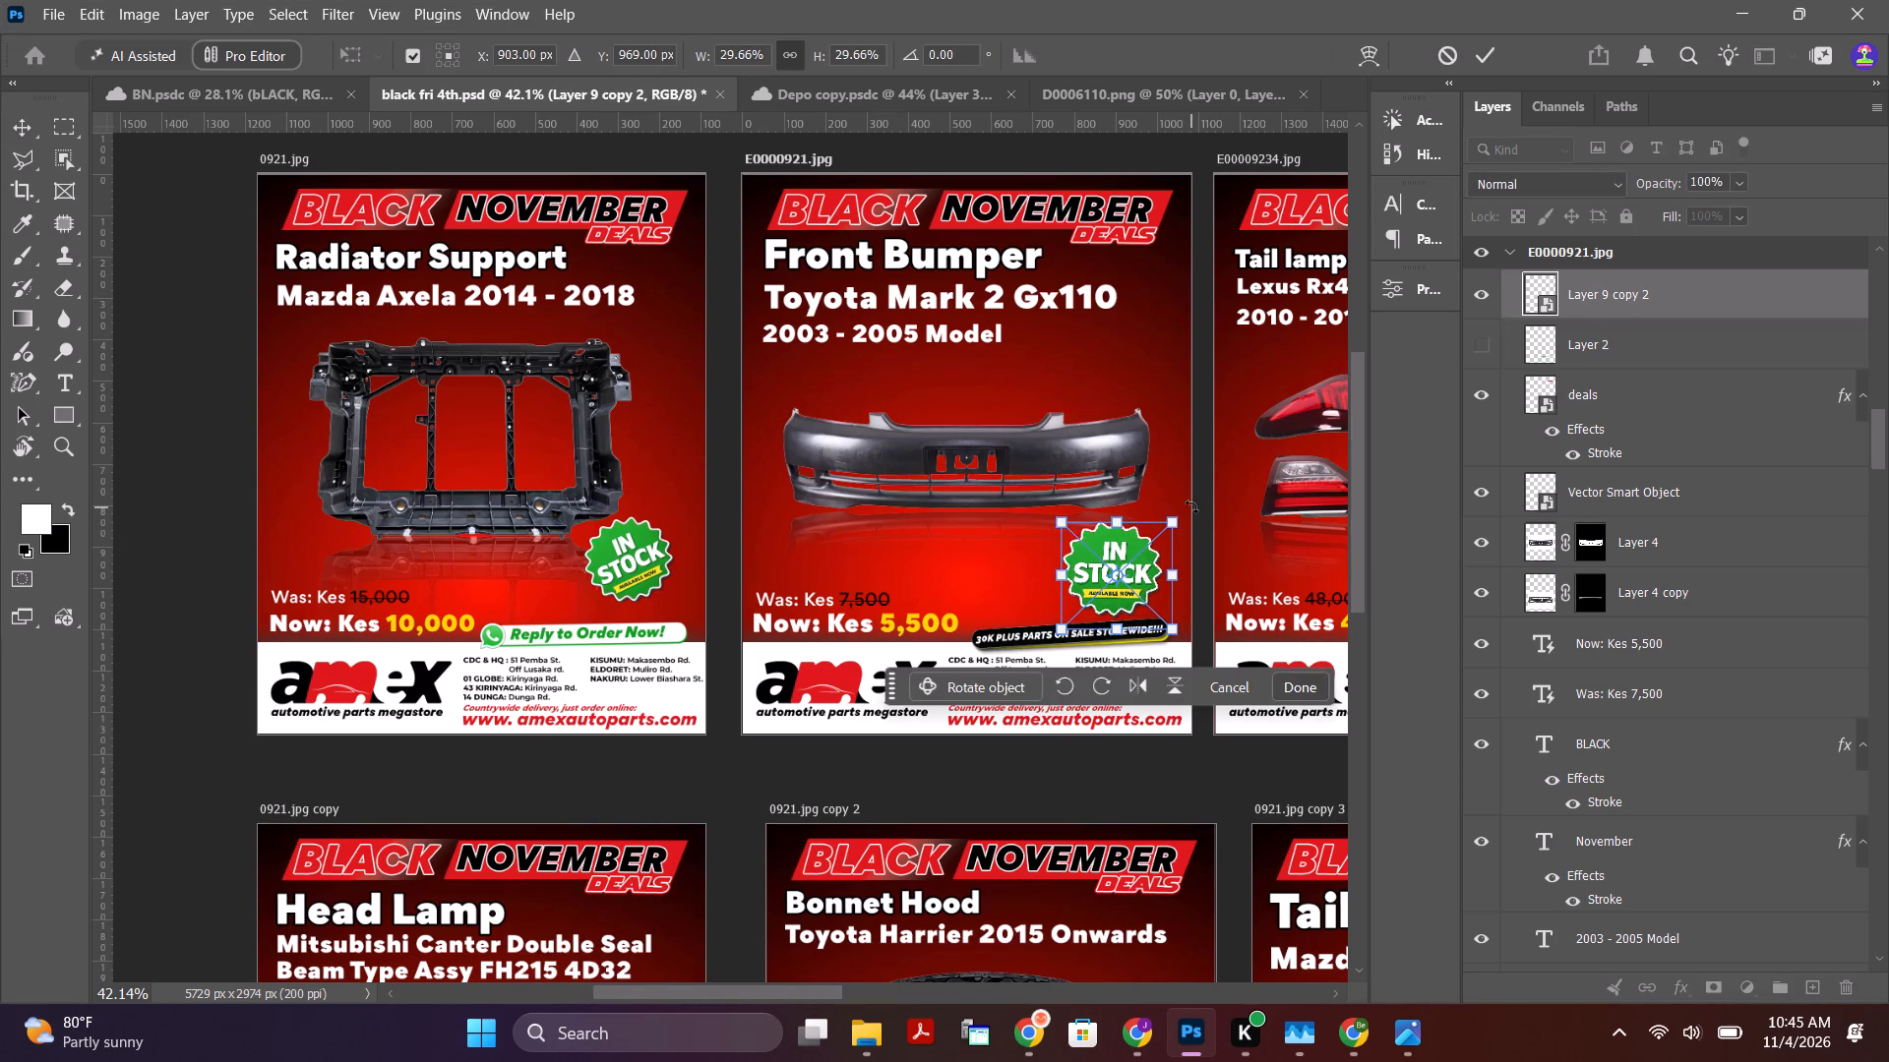
{"action": "left_click_drag", "start_coordinate": [1192, 505], "coordinate": [1205, 518]}
{"action": "left_click", "coordinate": [1131, 553]}
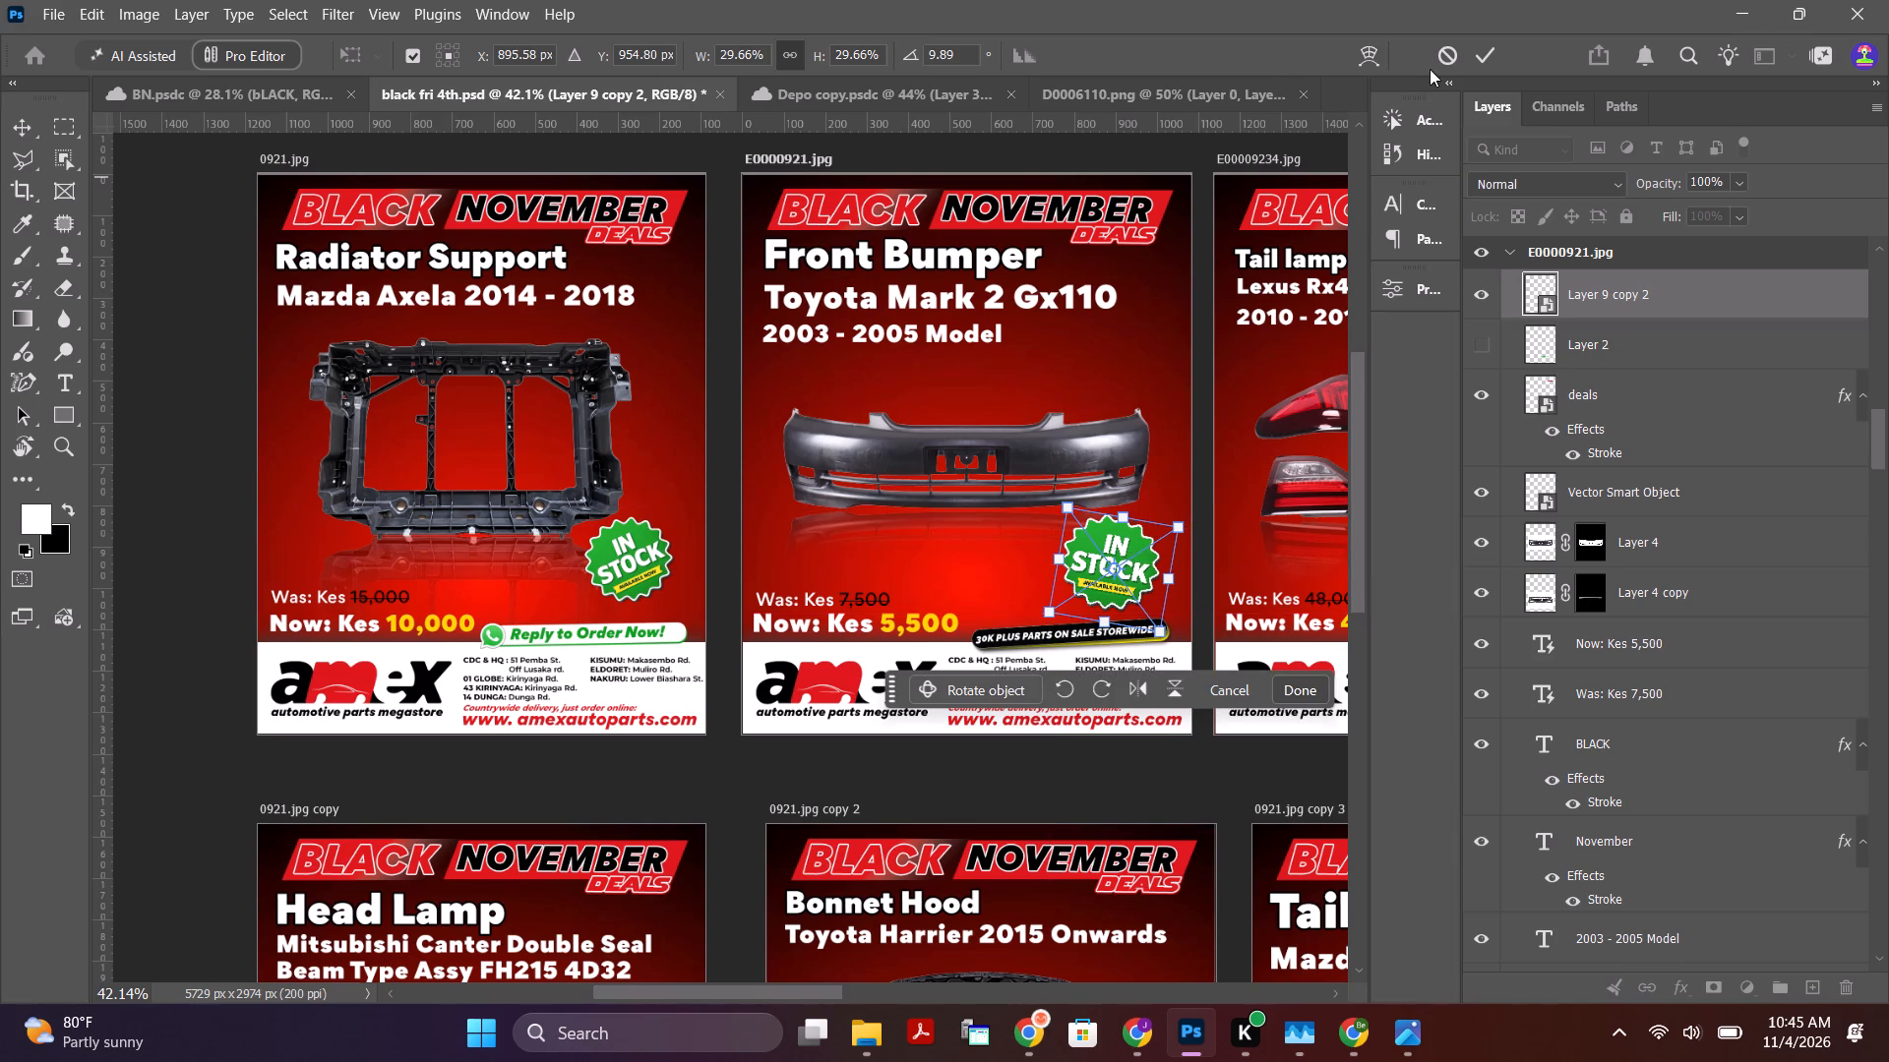
{"action": "left_click", "coordinate": [1490, 60]}
Switch to Photos, check every exported poster from Radiator Support through Front Grille for the In Stock badge, and close the viewer.
{"action": "scroll", "coordinate": [558, 793], "scroll_direction": "down", "scroll_amount": 7, "text": "alt"}
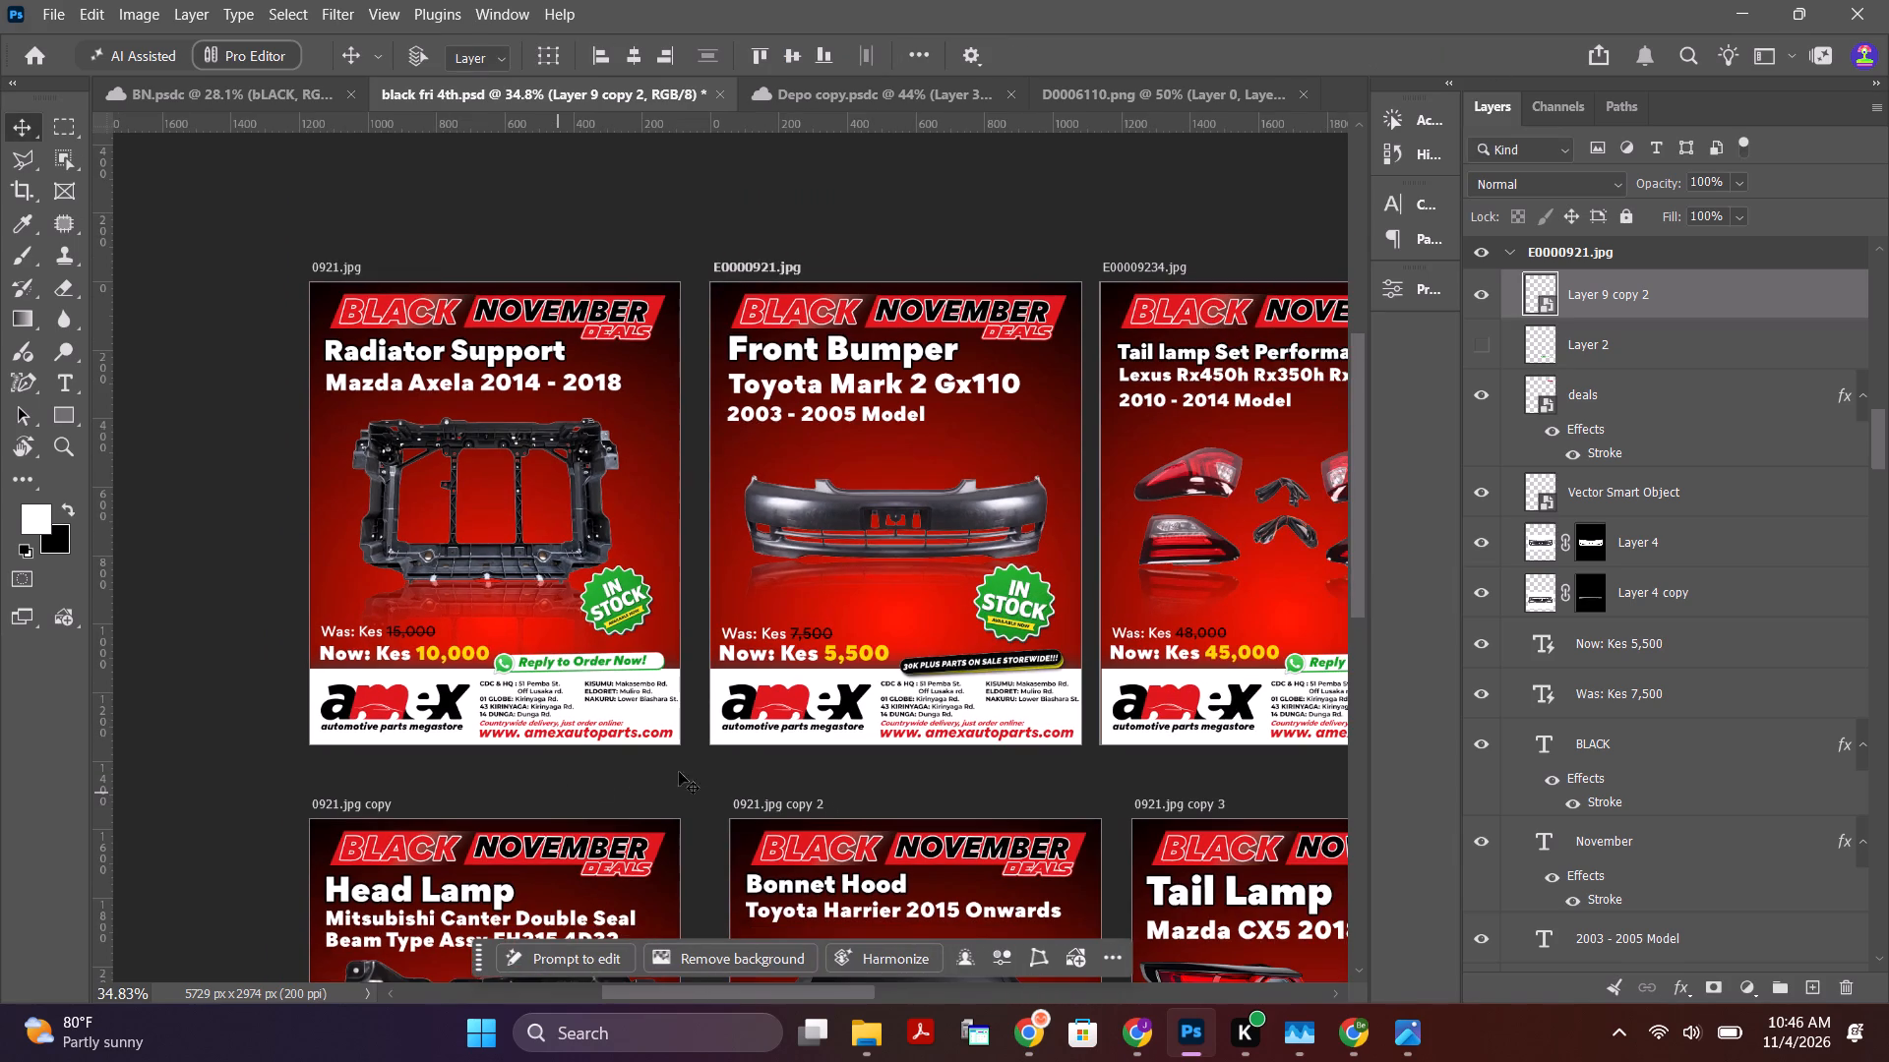
{"action": "scroll", "coordinate": [842, 731], "scroll_direction": "down", "scroll_amount": 7, "text": "alt"}
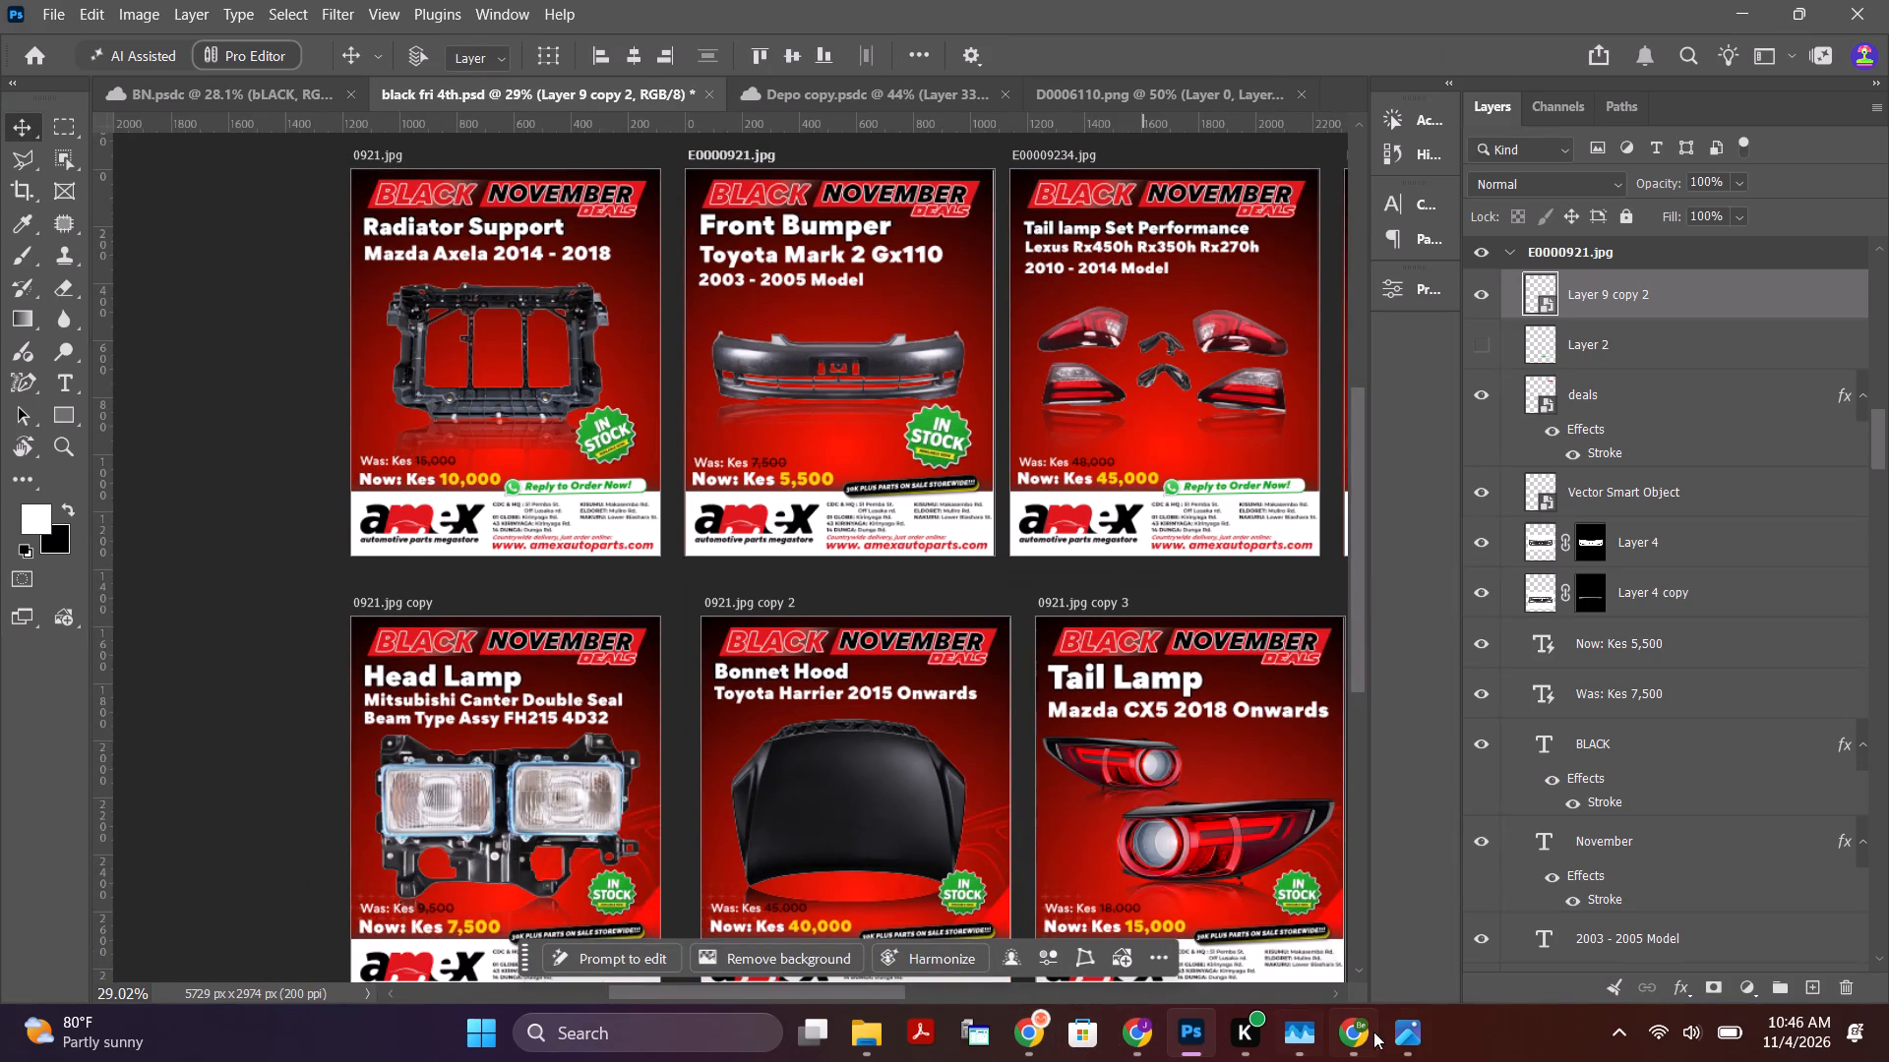
{"action": "left_click", "coordinate": [1413, 1039]}
{"action": "key", "text": "Right"}
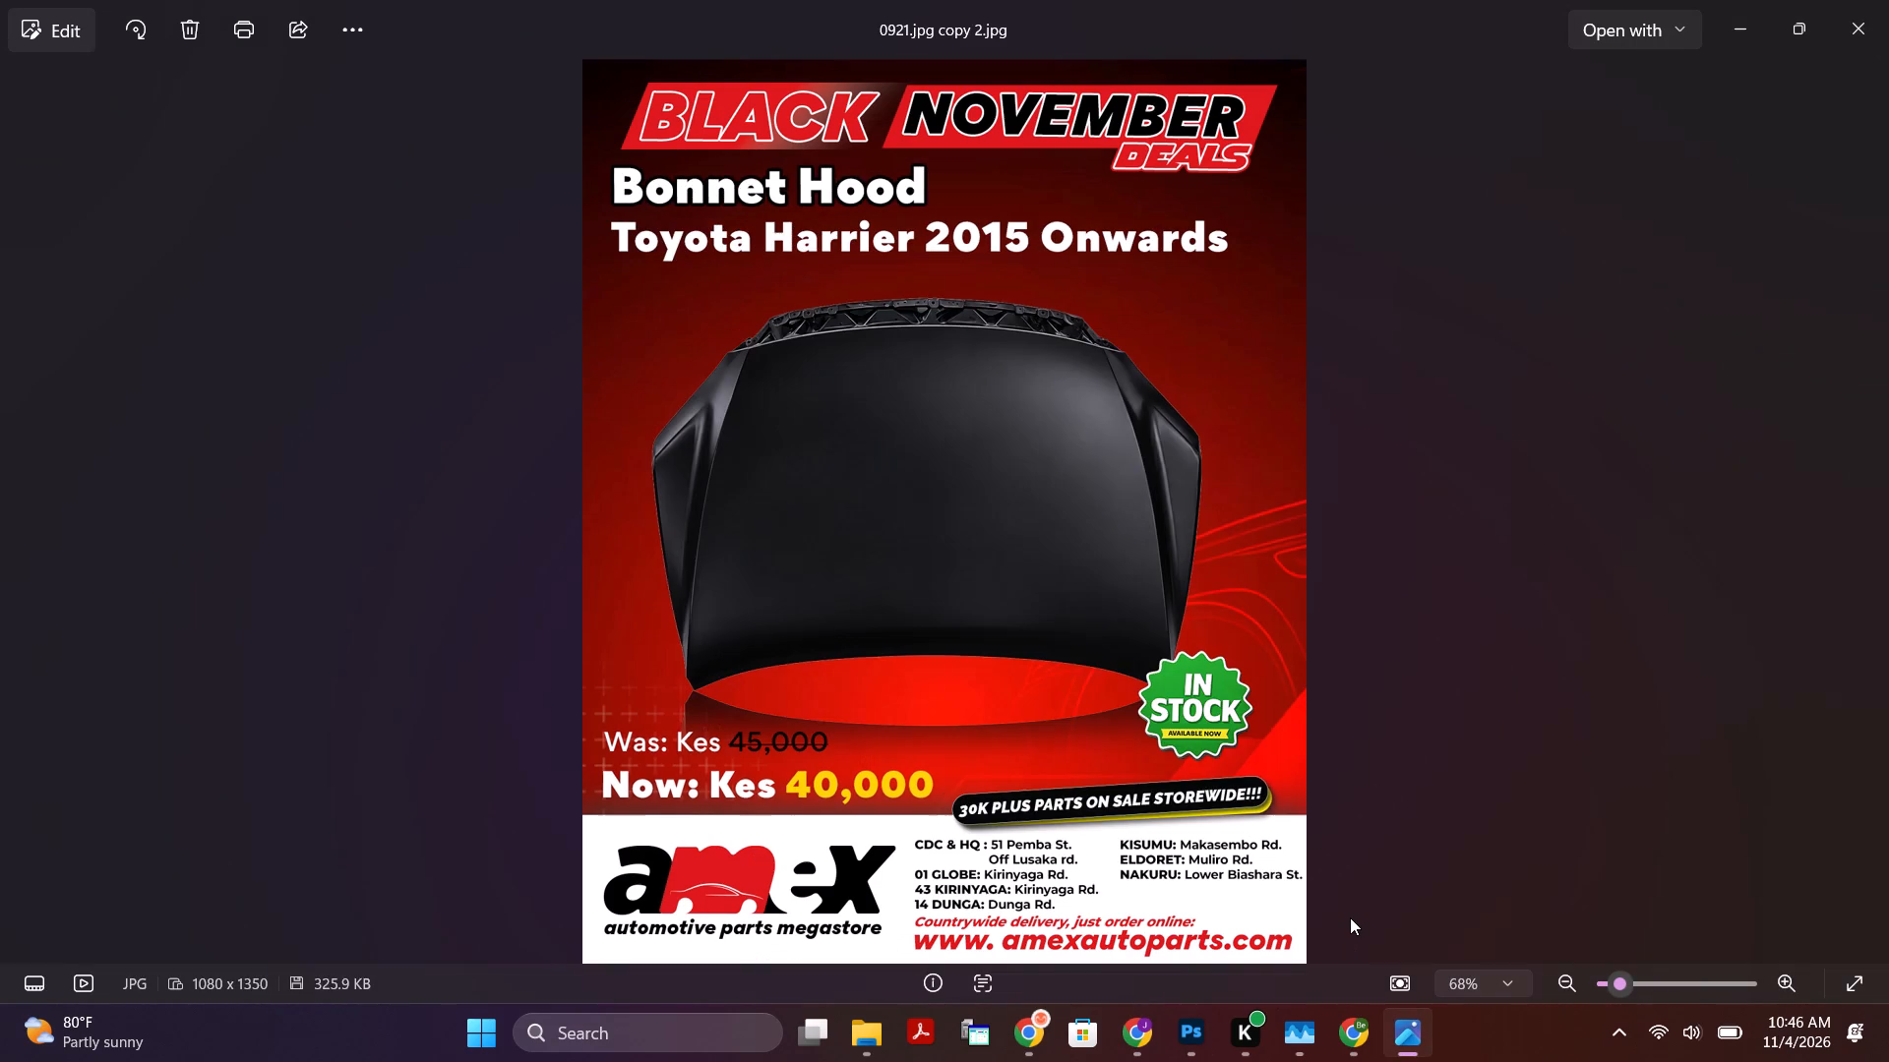
{"action": "key", "text": "Right"}
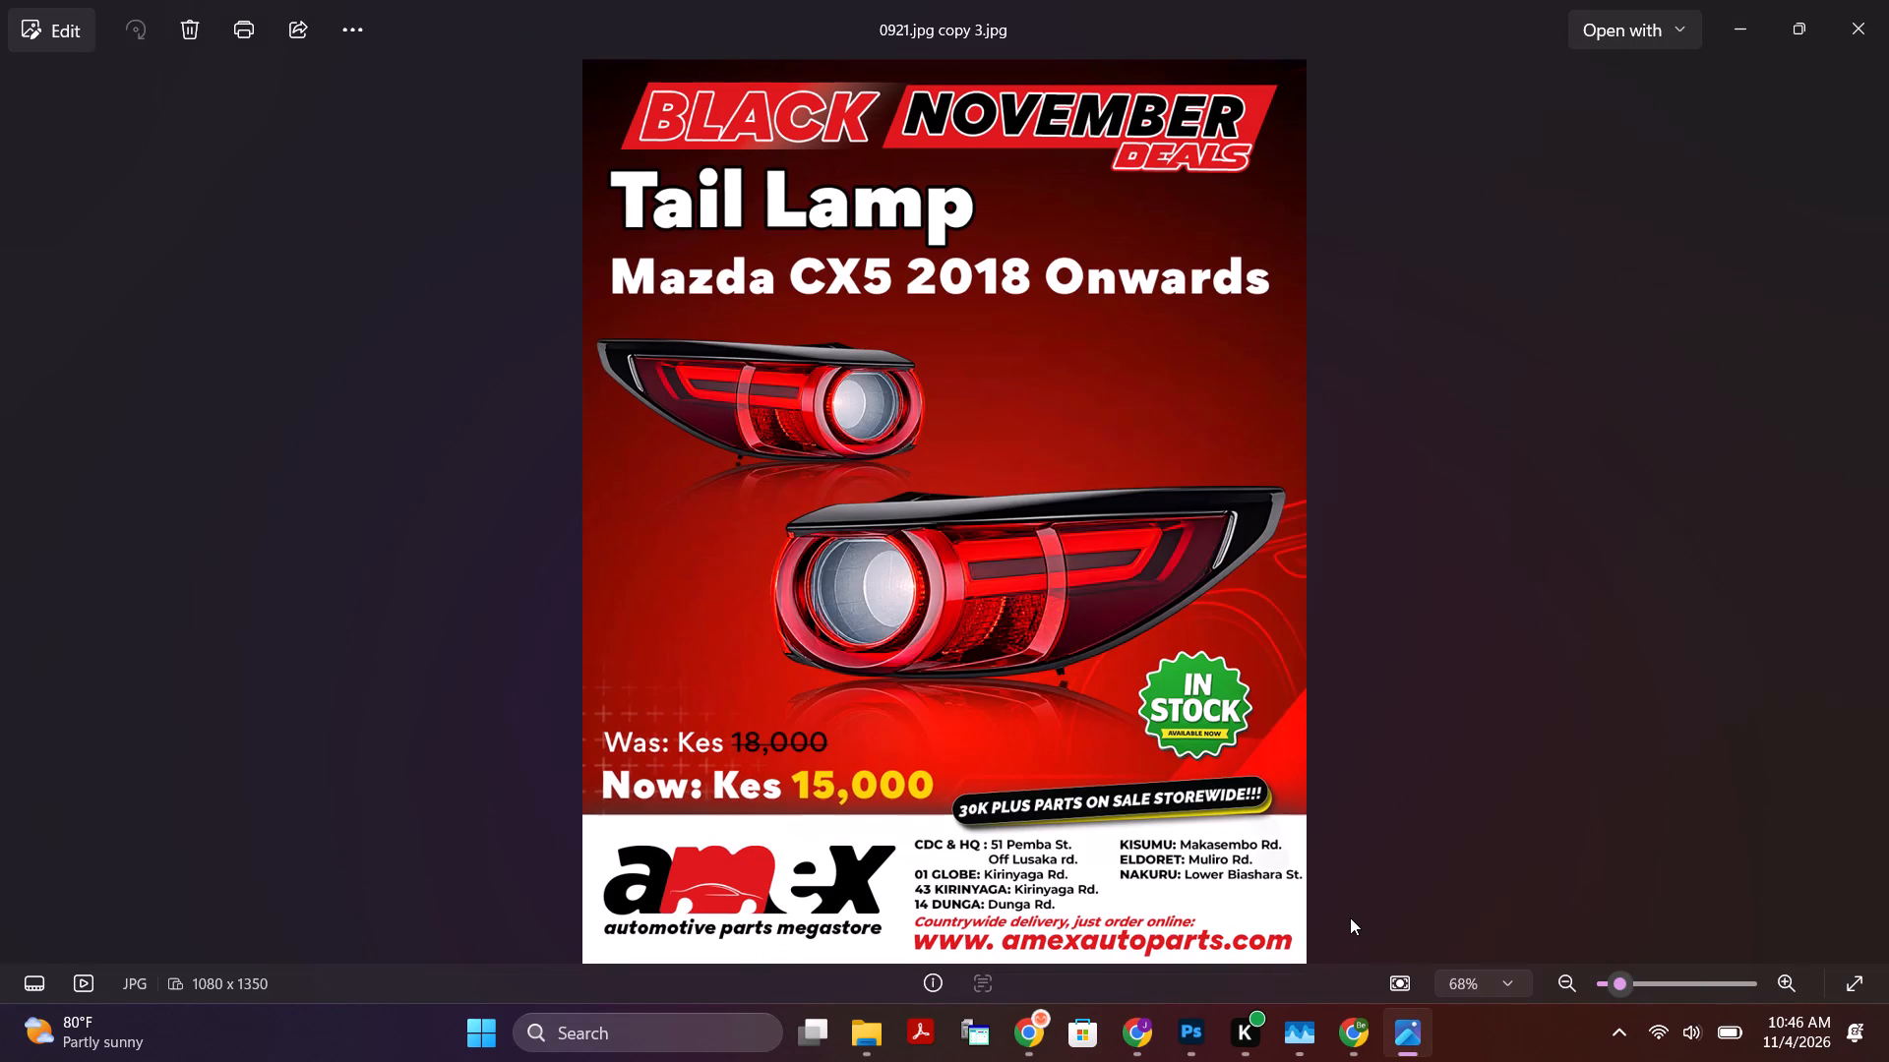
{"action": "key", "text": "Right"}
{"action": "key", "text": "Right"}
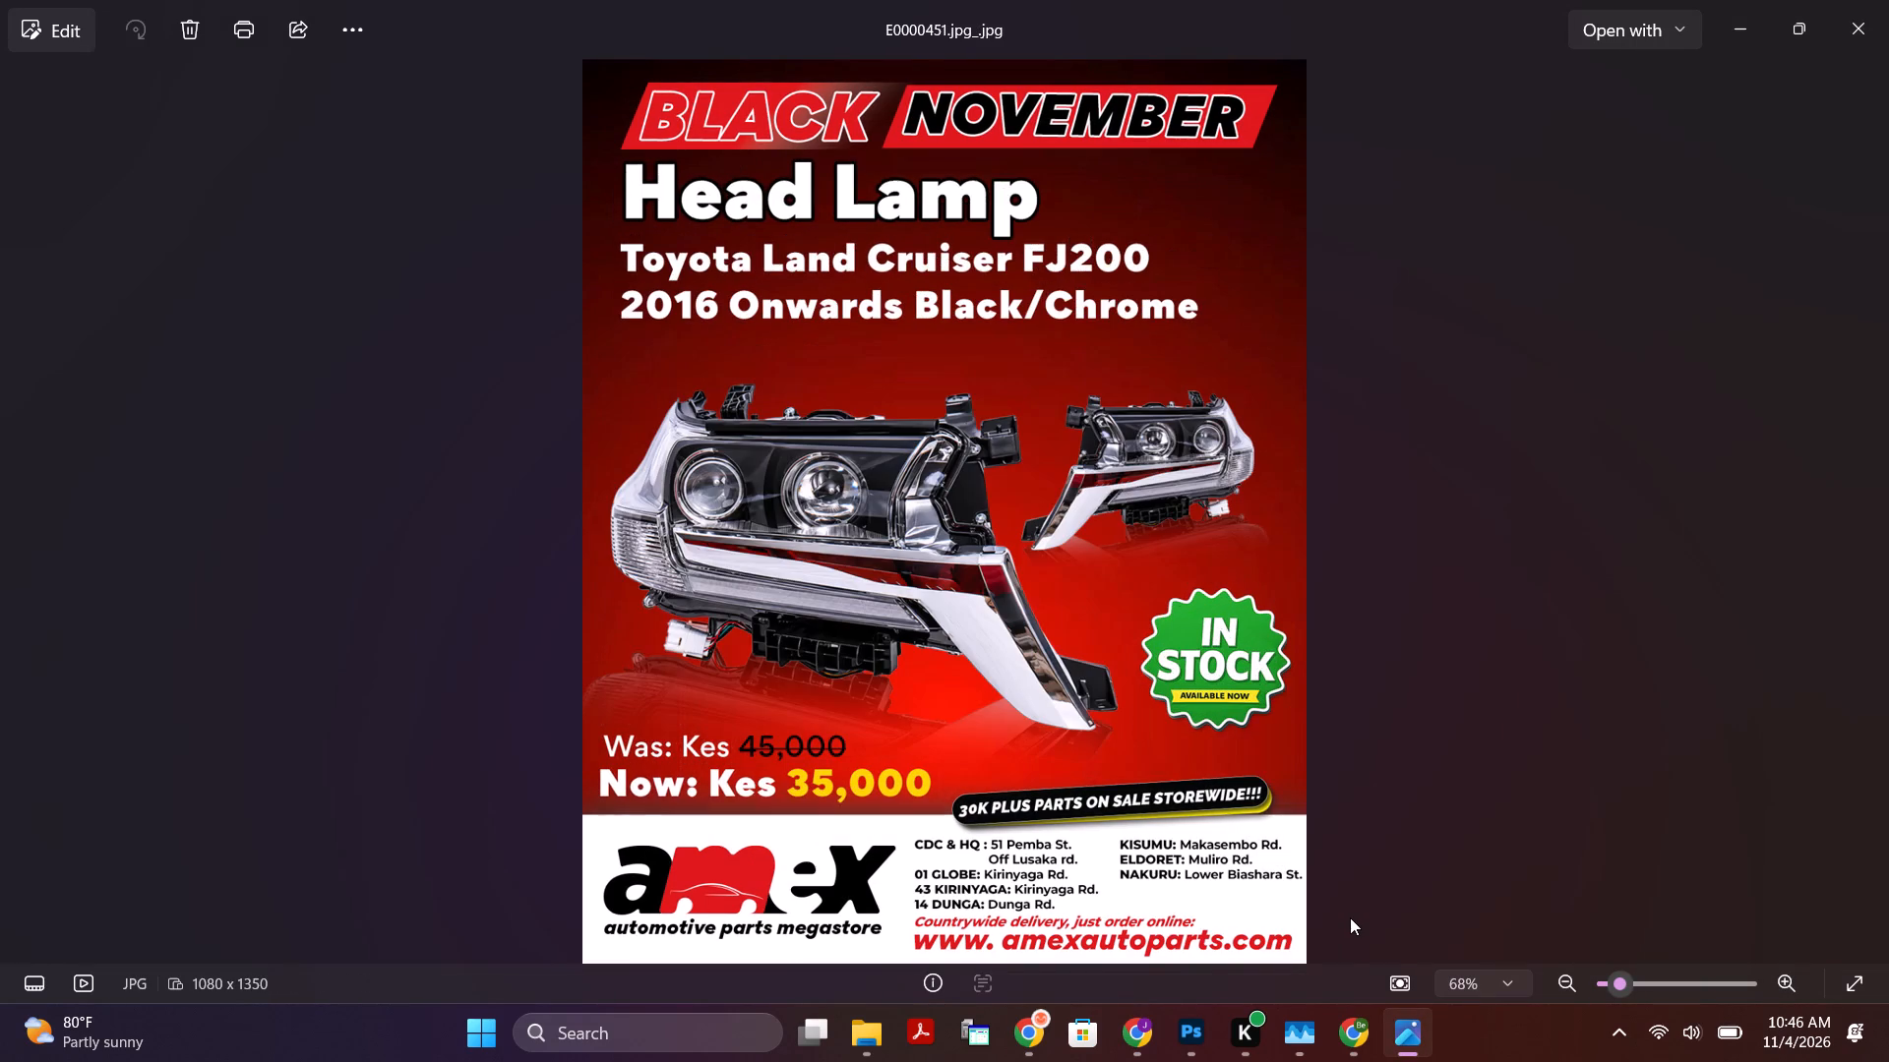
{"action": "key", "text": "Right"}
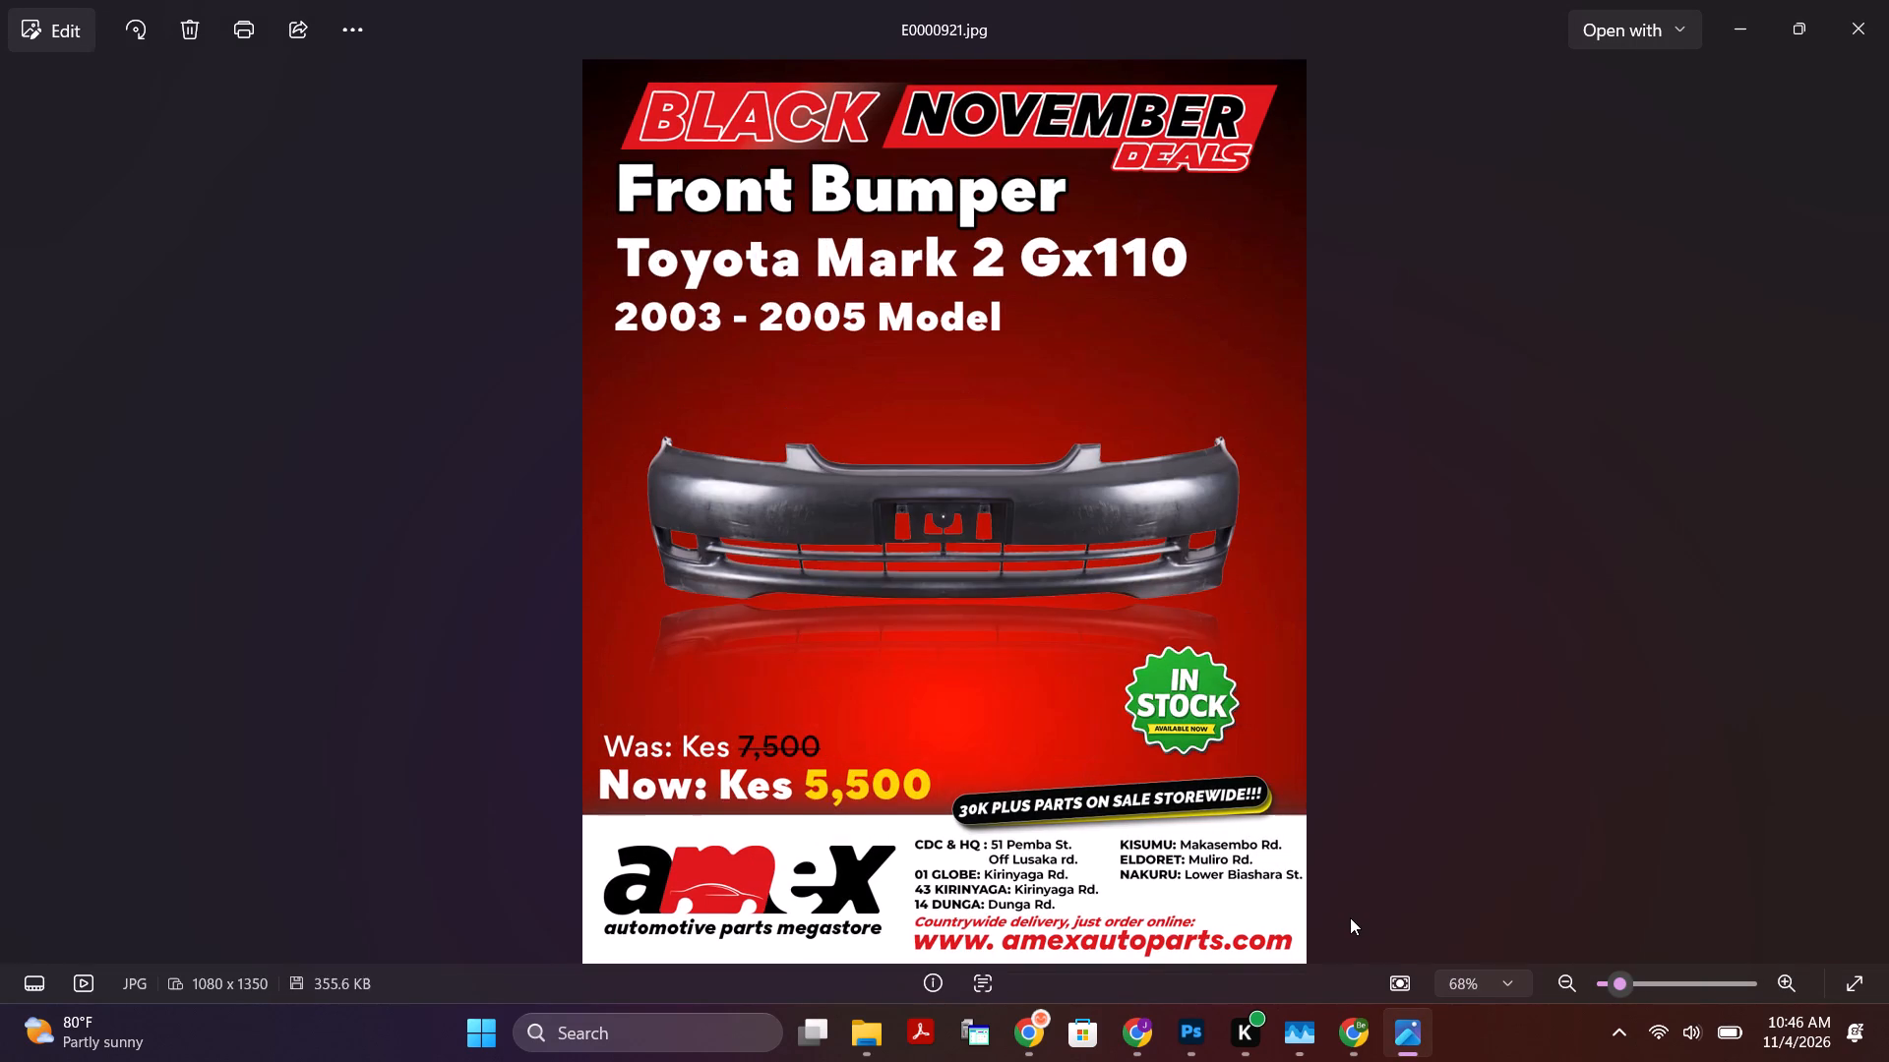
{"action": "key", "text": "Right"}
{"action": "key", "text": "Right"}
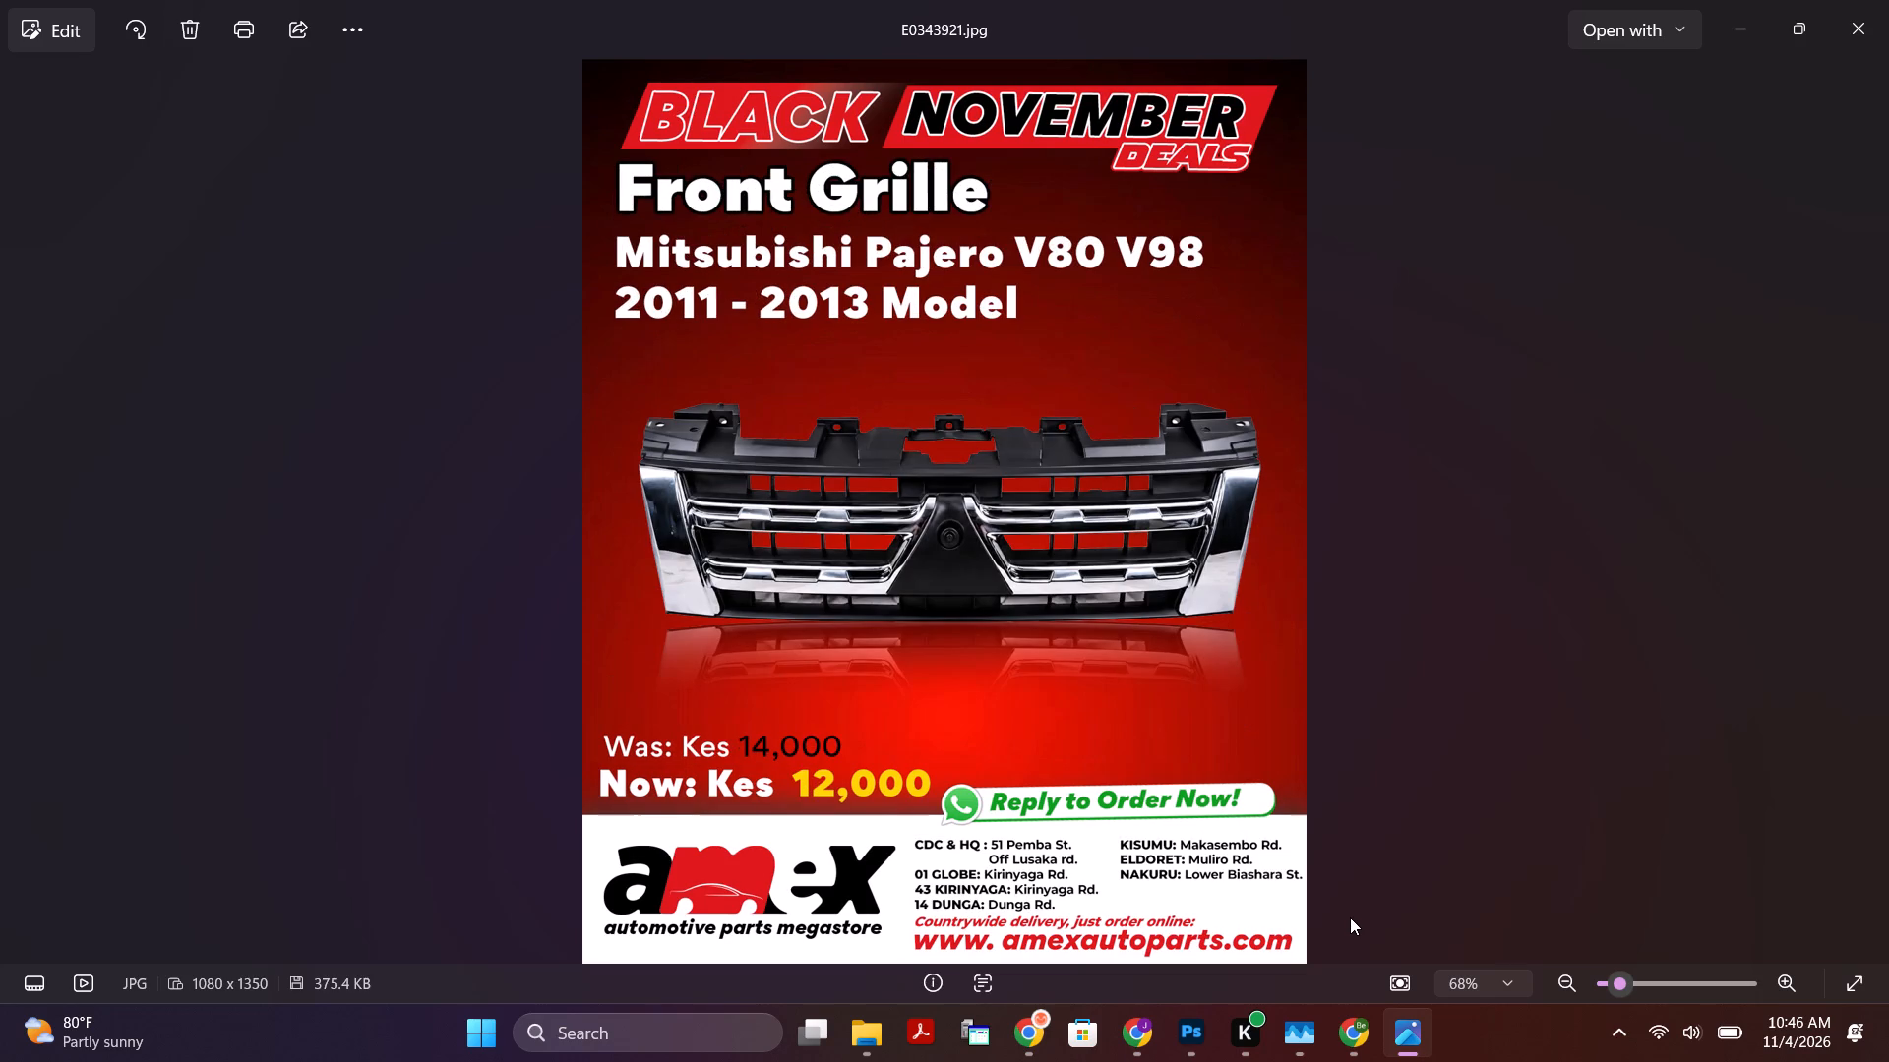
{"action": "key", "text": "Left"}
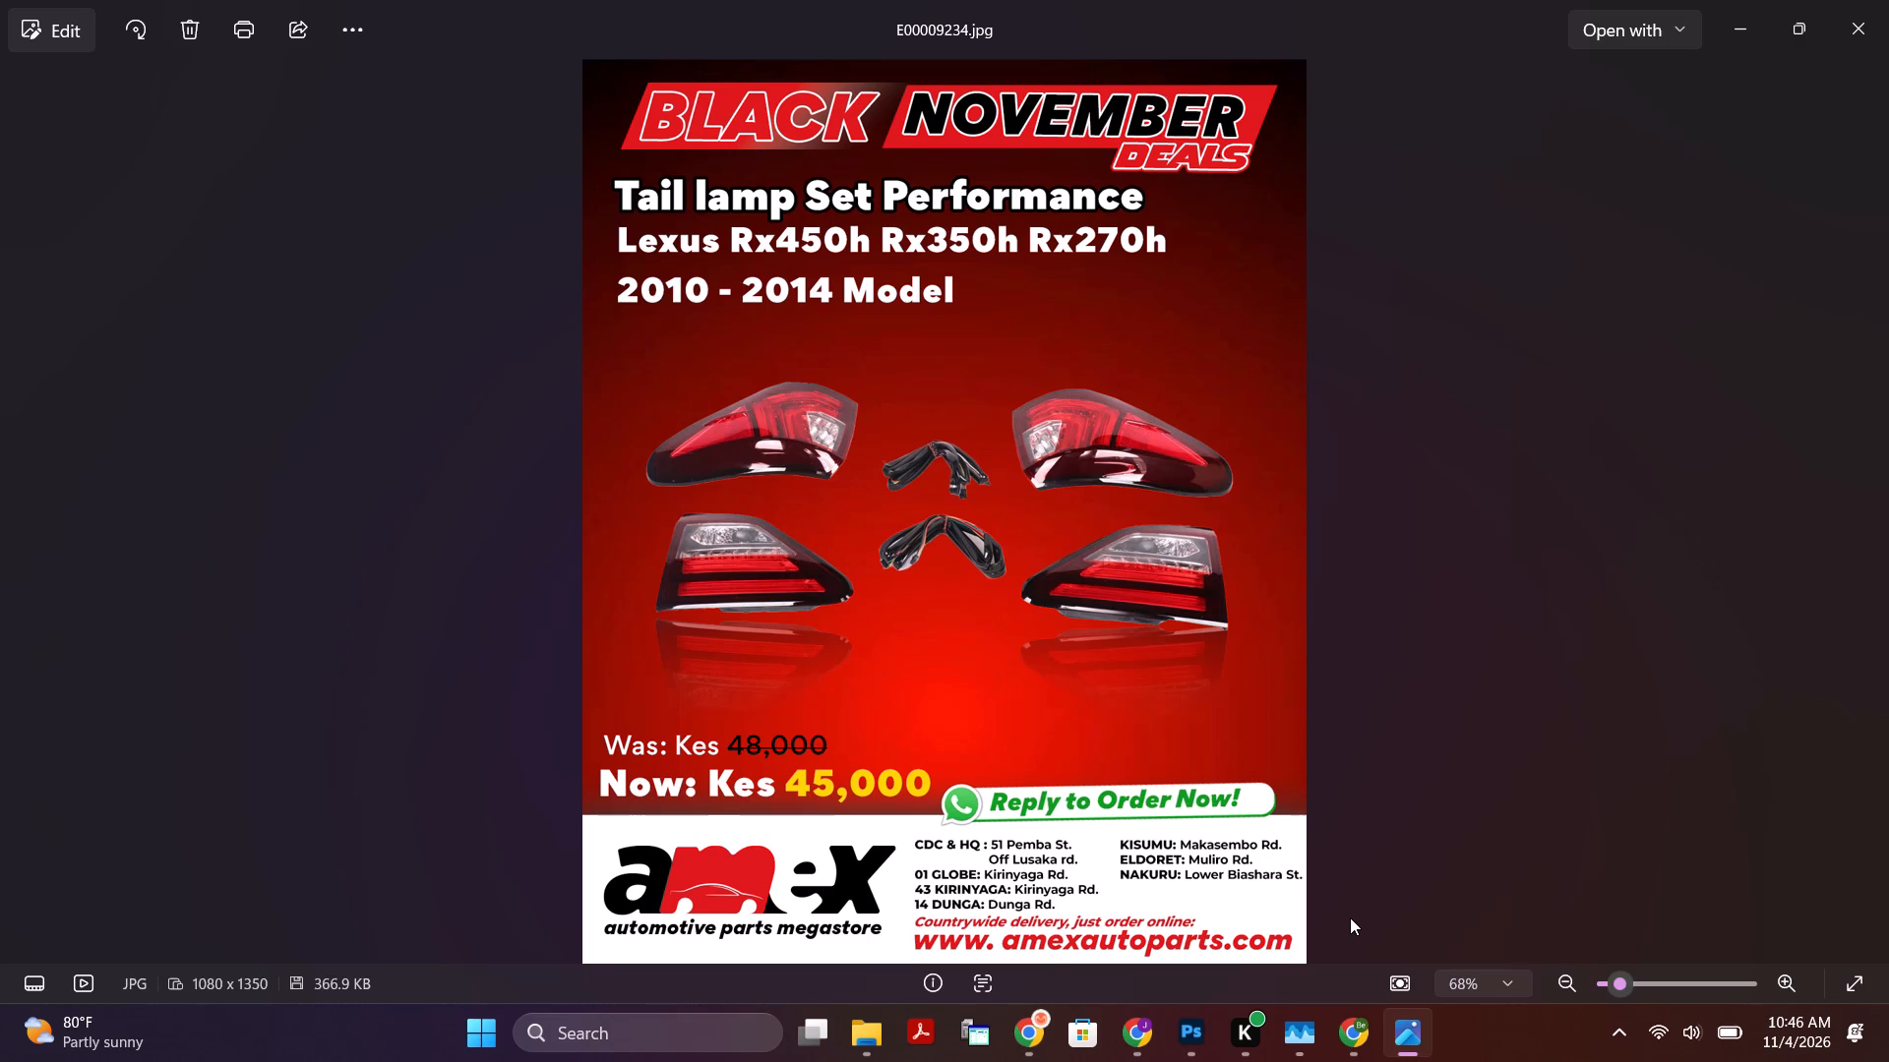
{"action": "key", "text": "Right"}
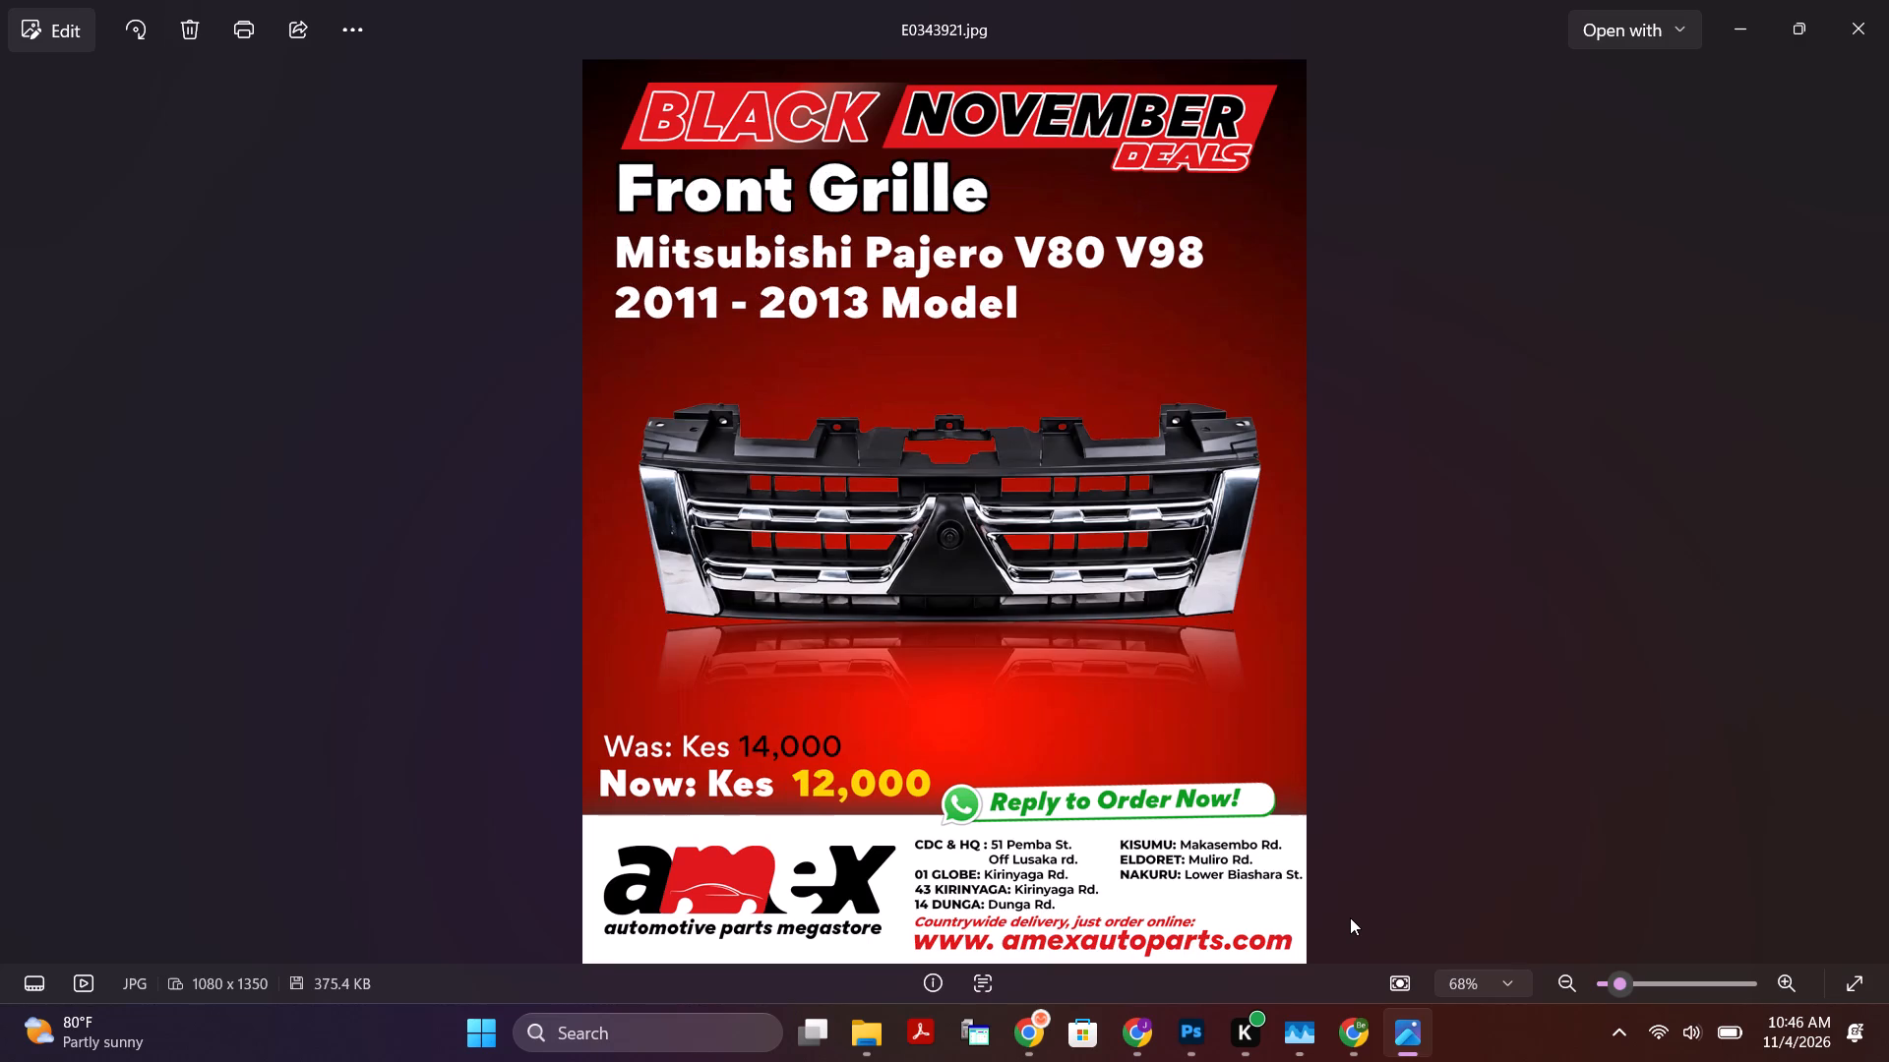
{"action": "key", "text": "Right"}
{"action": "key", "text": "Right"}
{"action": "key", "text": "Right"}
{"action": "key", "text": "Right"}
{"action": "key", "text": "Left"}
{"action": "key", "text": "Left"}
{"action": "key", "text": "Left"}
{"action": "key", "text": "Left"}
{"action": "key", "text": "Left"}
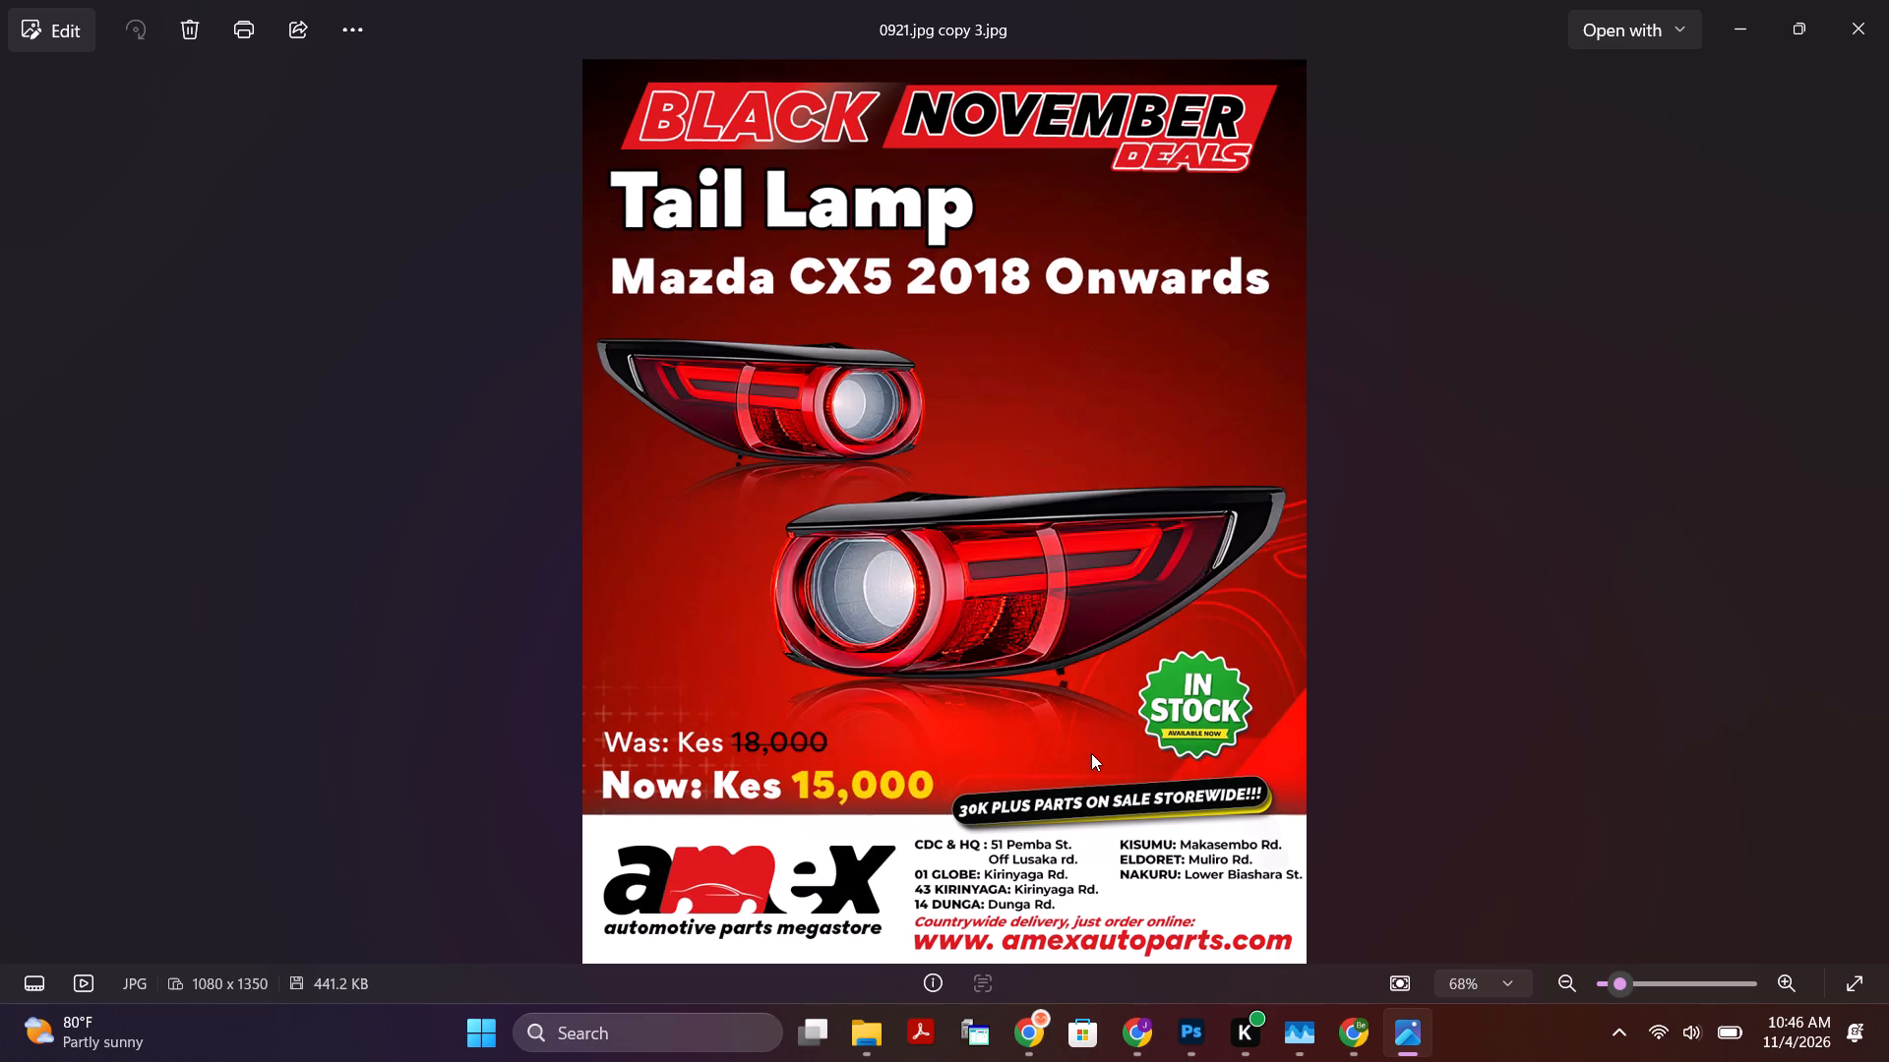
{"action": "key", "text": "Left"}
{"action": "key", "text": "Left"}
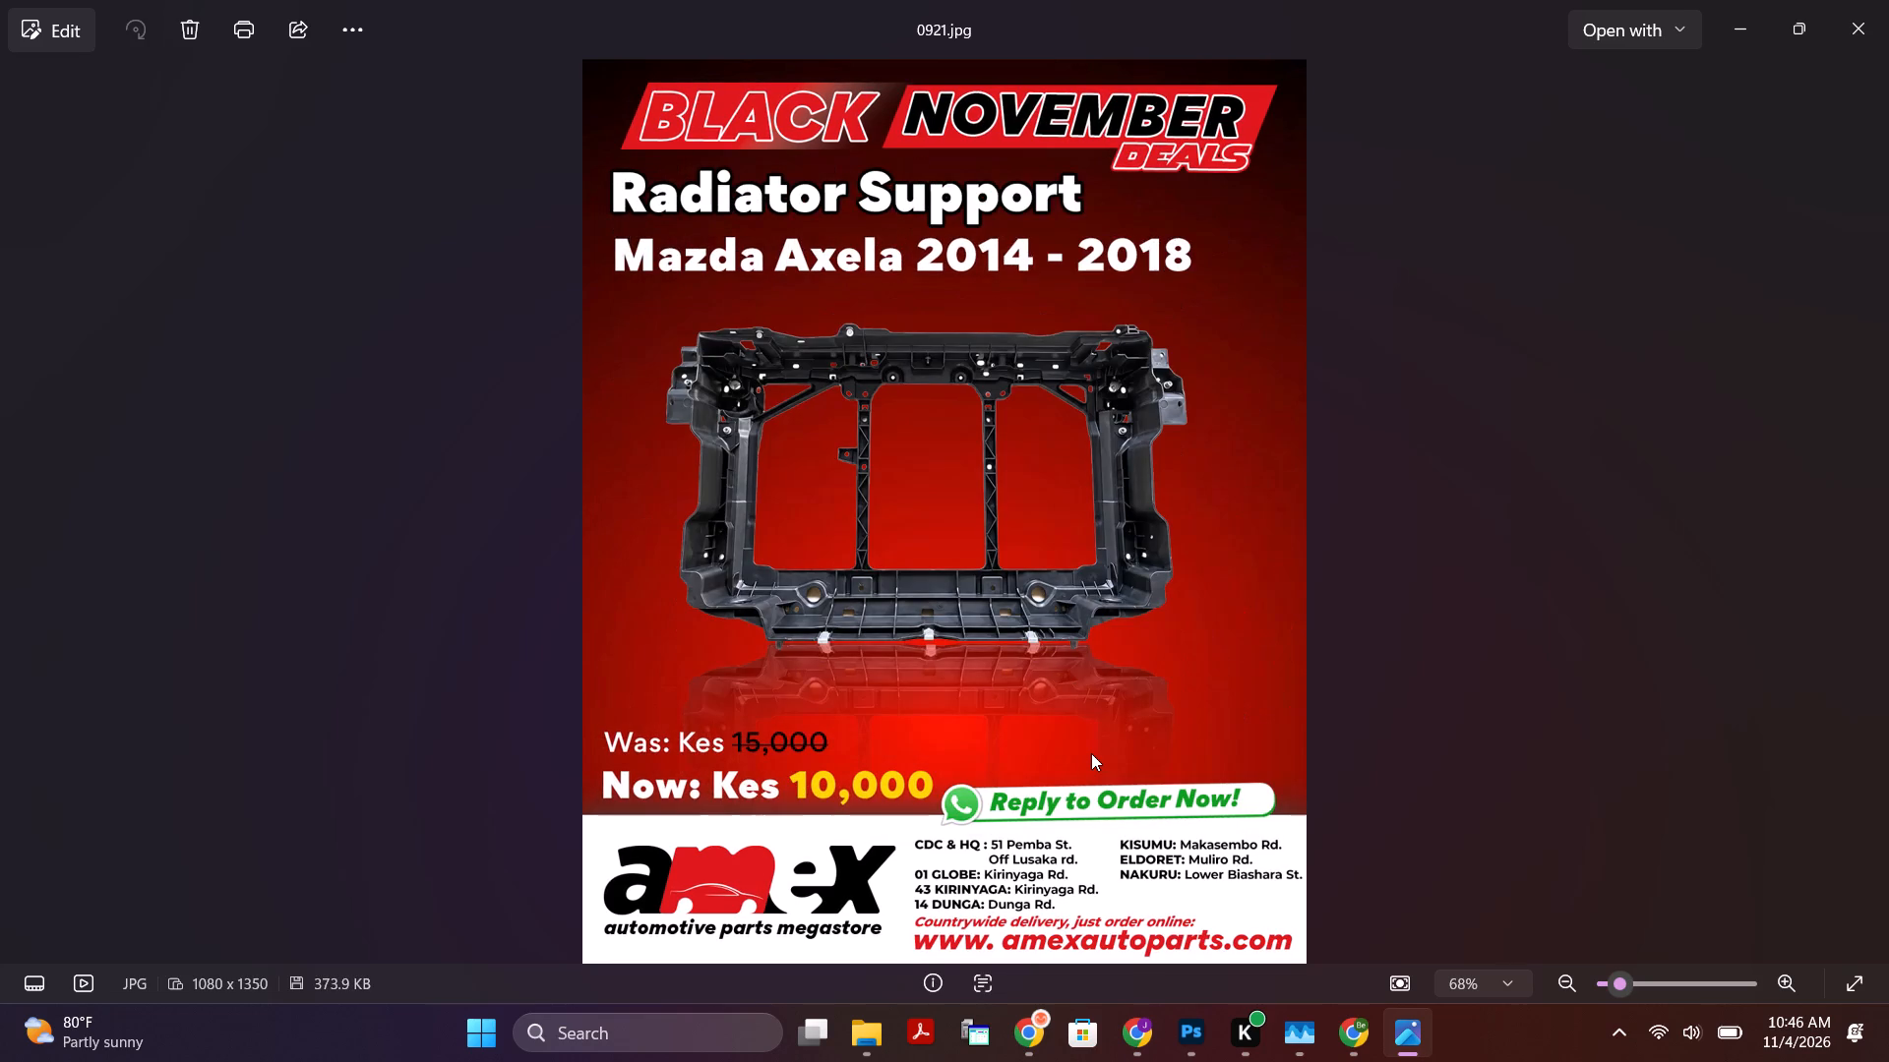
{"action": "key", "text": "Left"}
{"action": "key", "text": "Right"}
{"action": "key", "text": "Right"}
{"action": "key", "text": "Right"}
{"action": "key", "text": "Right"}
{"action": "key", "text": "Right"}
{"action": "key", "text": "Right"}
{"action": "key", "text": "Right"}
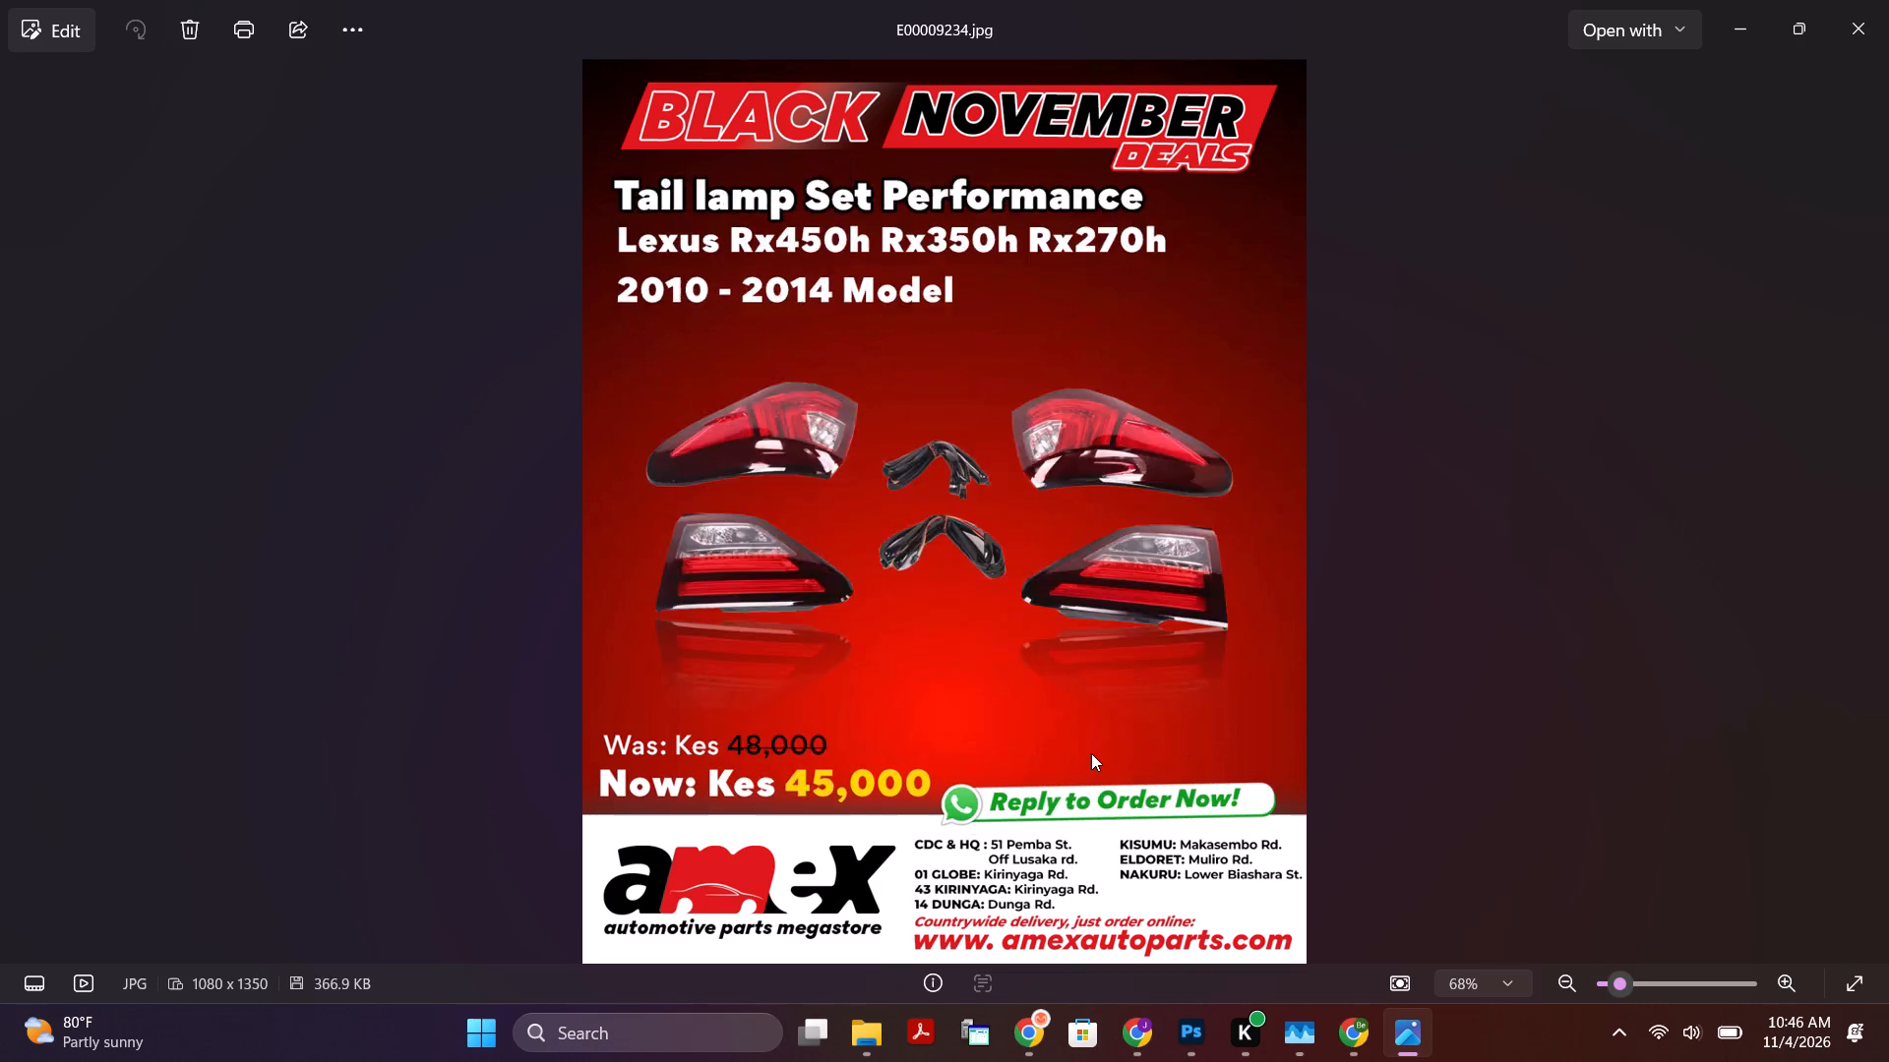
{"action": "key", "text": "Right"}
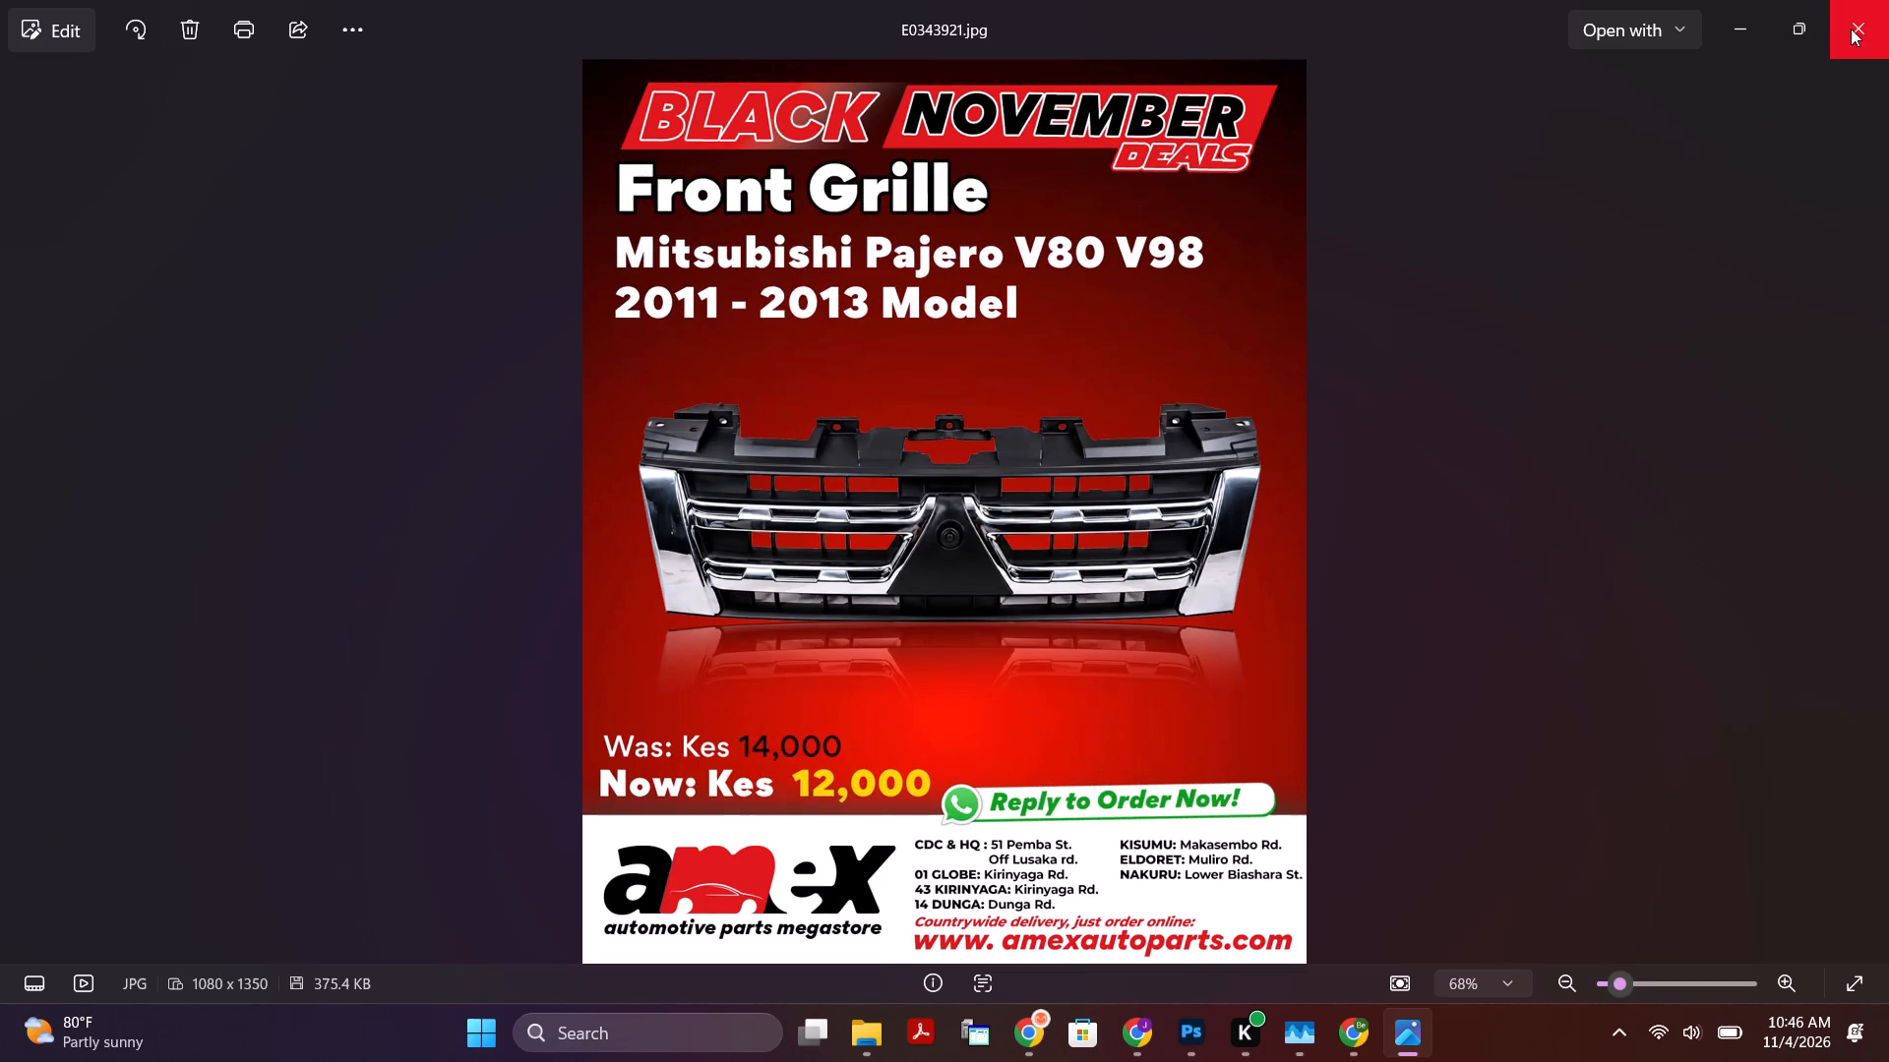
{"action": "left_click", "coordinate": [1851, 29]}
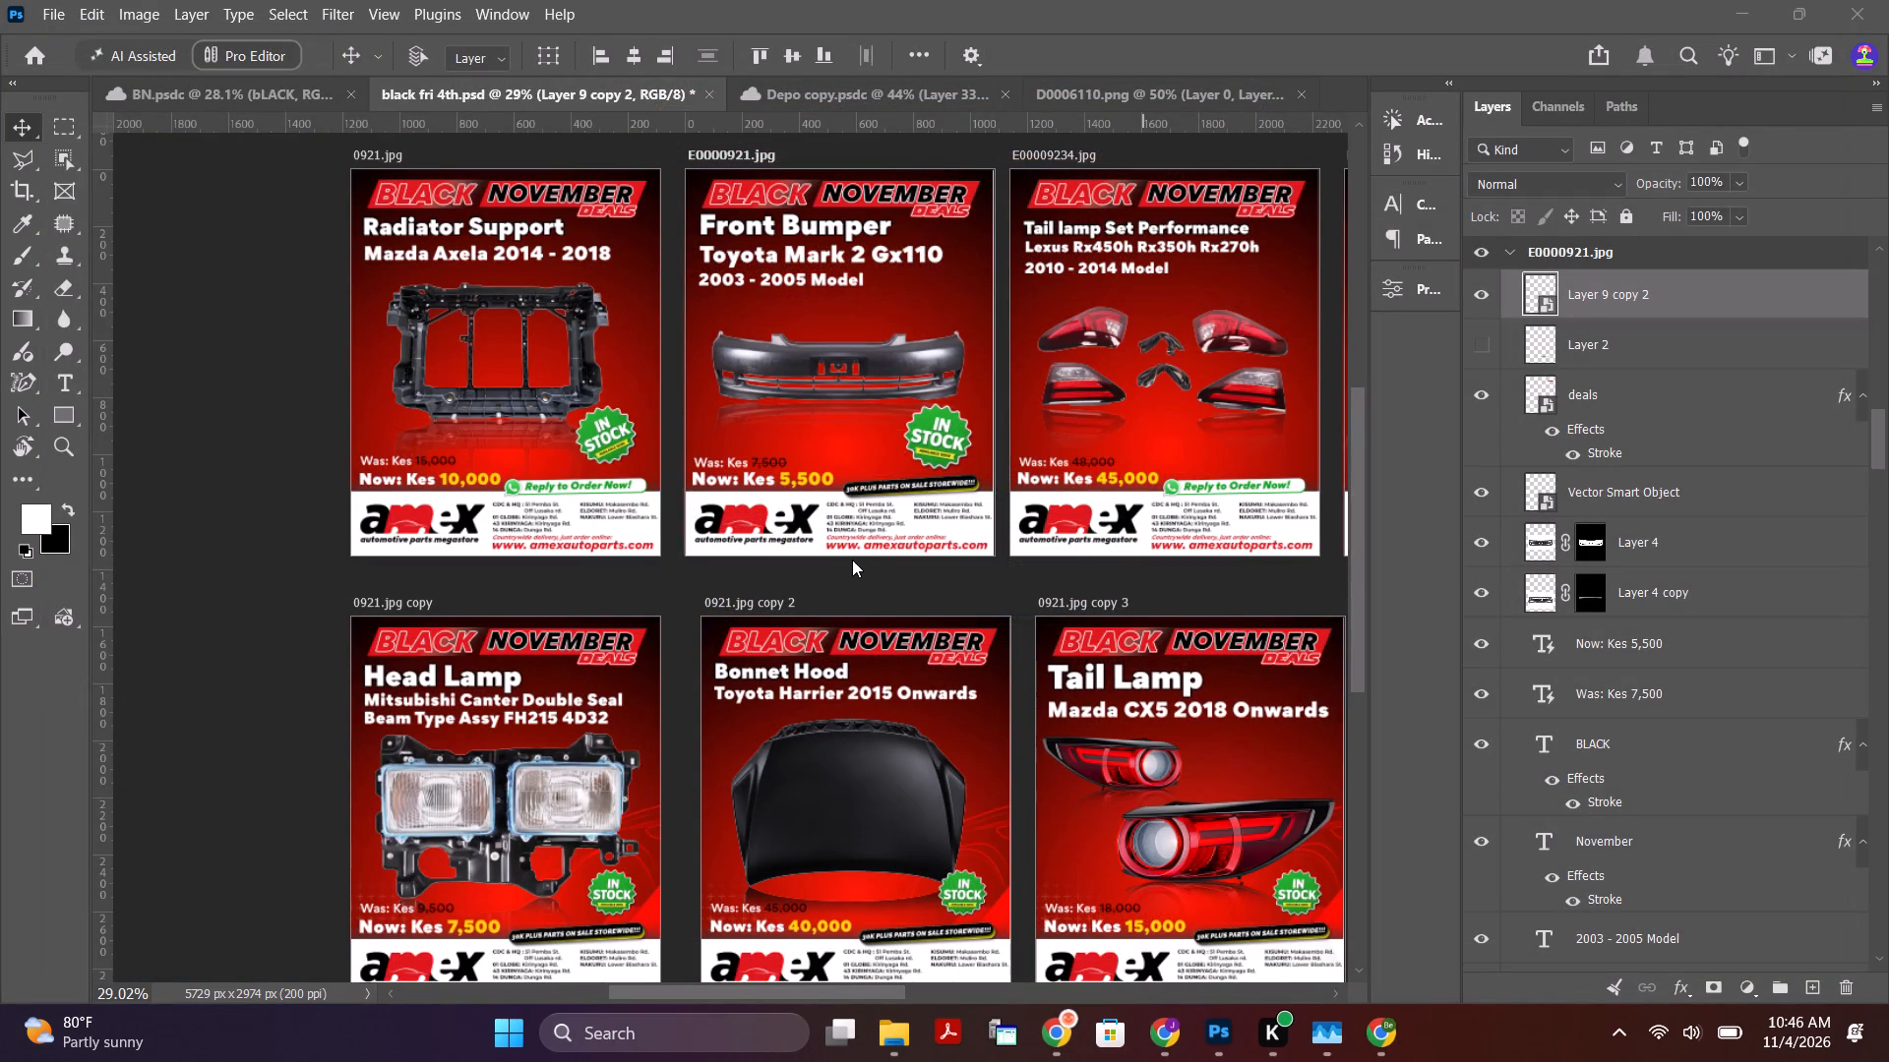
Back in Photoshop, examine both rows of poster artboards and compare their In Stock badges.
{"action": "scroll", "coordinate": [852, 560], "scroll_direction": "down", "scroll_amount": 7, "text": "alt"}
{"action": "scroll", "coordinate": [1041, 459], "scroll_direction": "up", "scroll_amount": 3, "text": "alt"}
{"action": "scroll", "coordinate": [1041, 459], "scroll_direction": "down", "scroll_amount": 7, "text": "alt"}
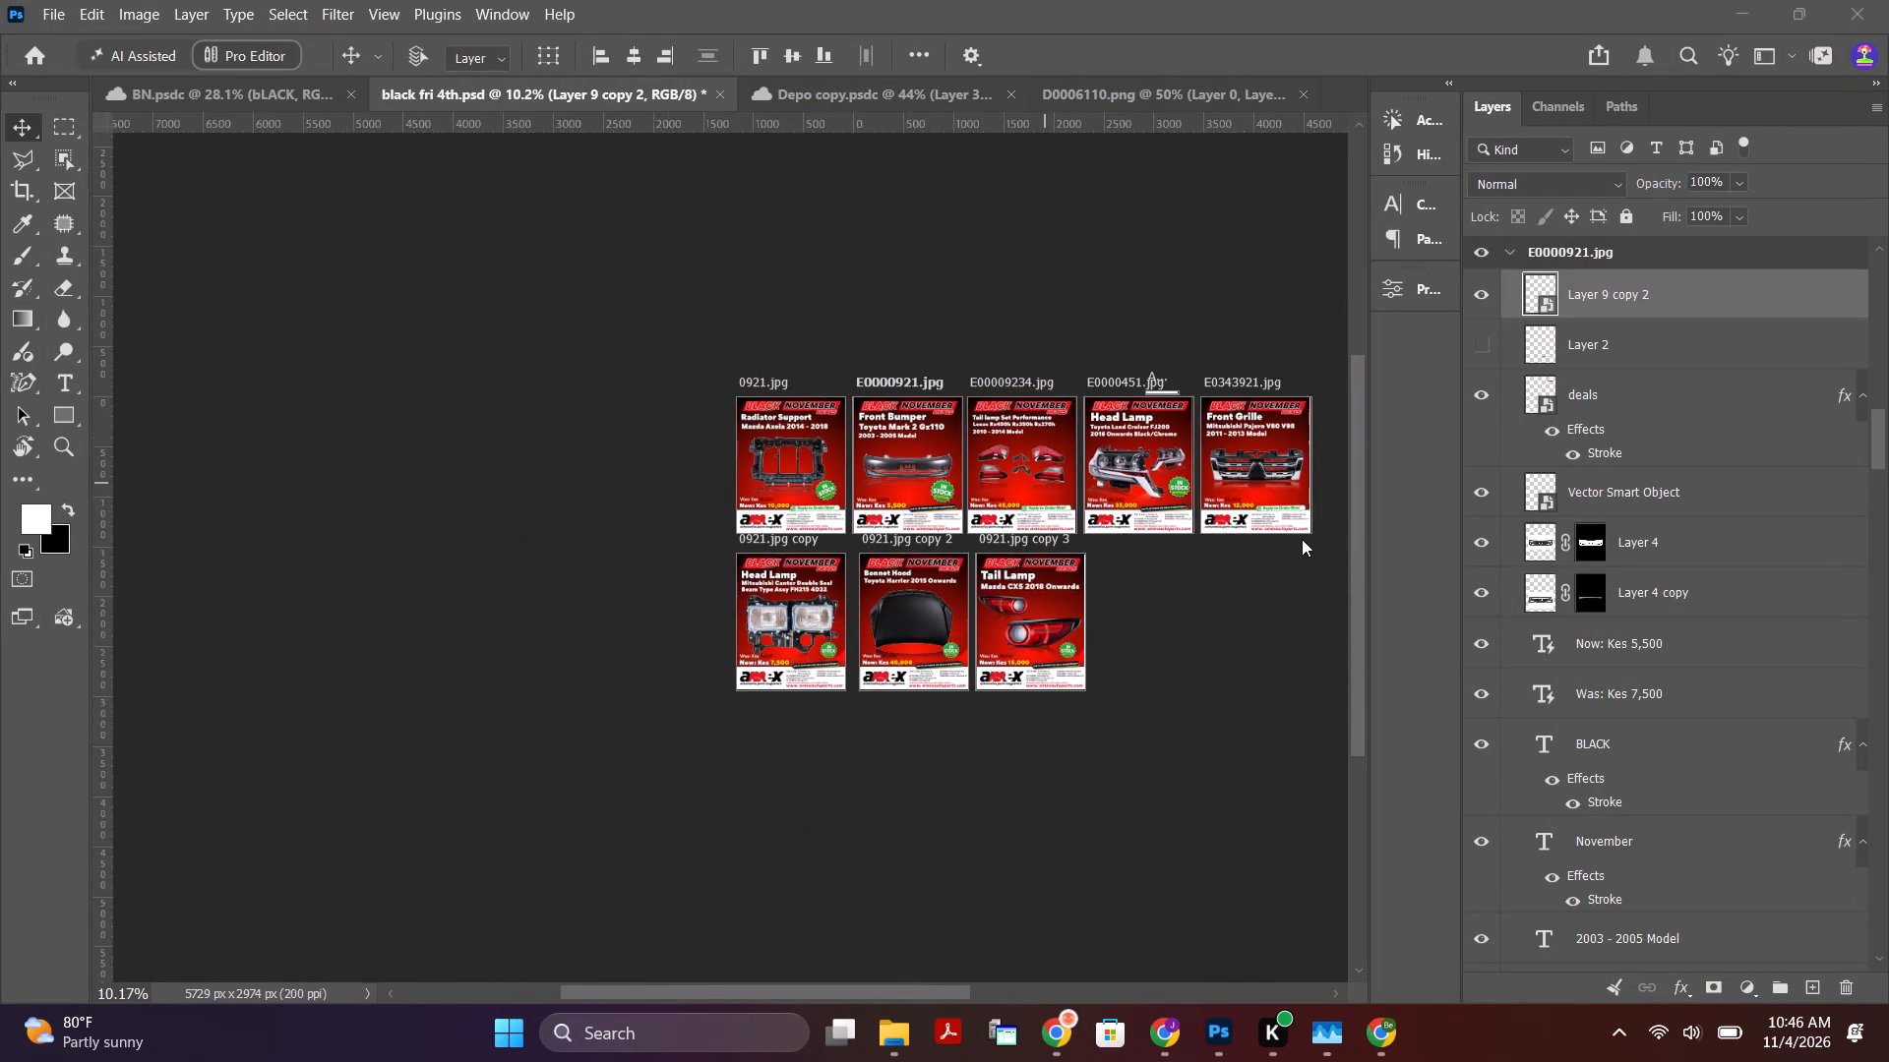
{"action": "scroll", "coordinate": [1302, 539], "scroll_direction": "up", "scroll_amount": 5, "text": "alt"}
{"action": "scroll", "coordinate": [1202, 466], "scroll_direction": "down", "scroll_amount": 7, "text": "alt"}
{"action": "scroll", "coordinate": [1264, 450], "scroll_direction": "up", "scroll_amount": 3, "text": "alt"}
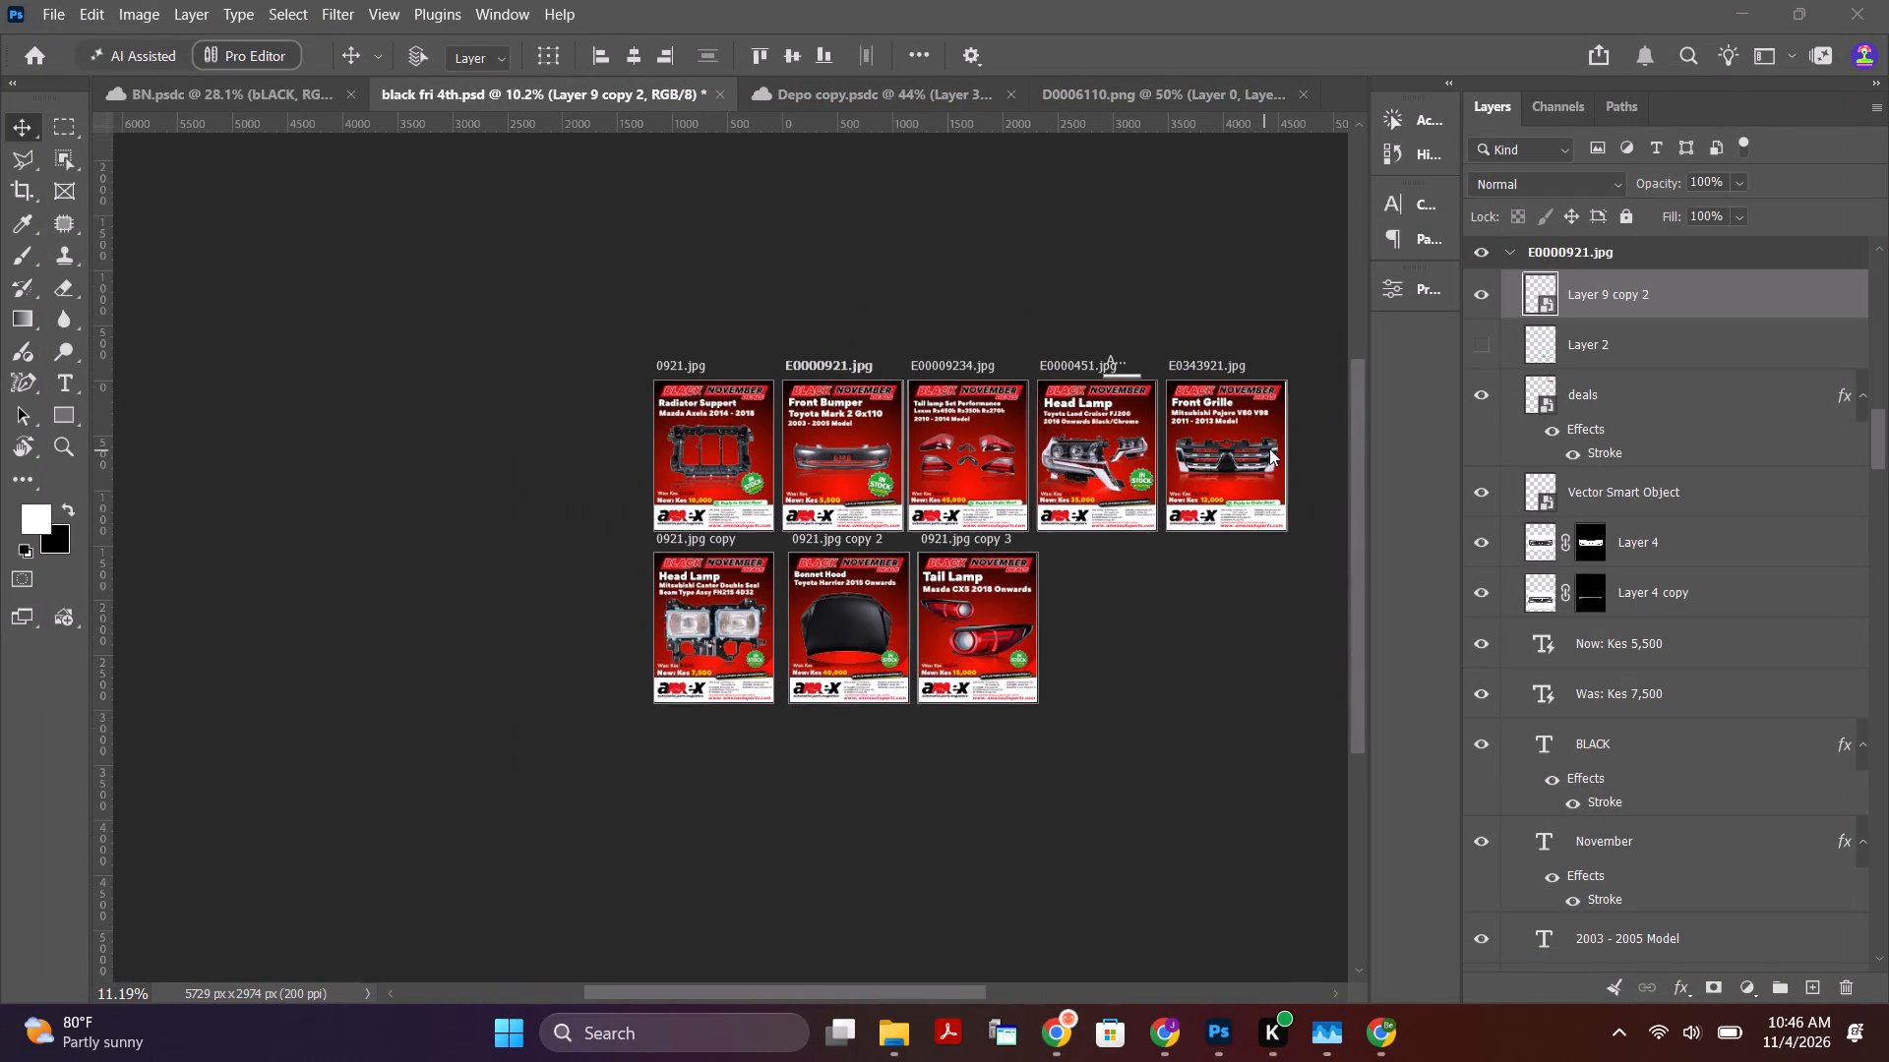
{"action": "scroll", "coordinate": [1305, 446], "scroll_direction": "up", "scroll_amount": 2, "text": "alt"}
{"action": "left_click_drag", "start_coordinate": [931, 997], "coordinate": [973, 986]}
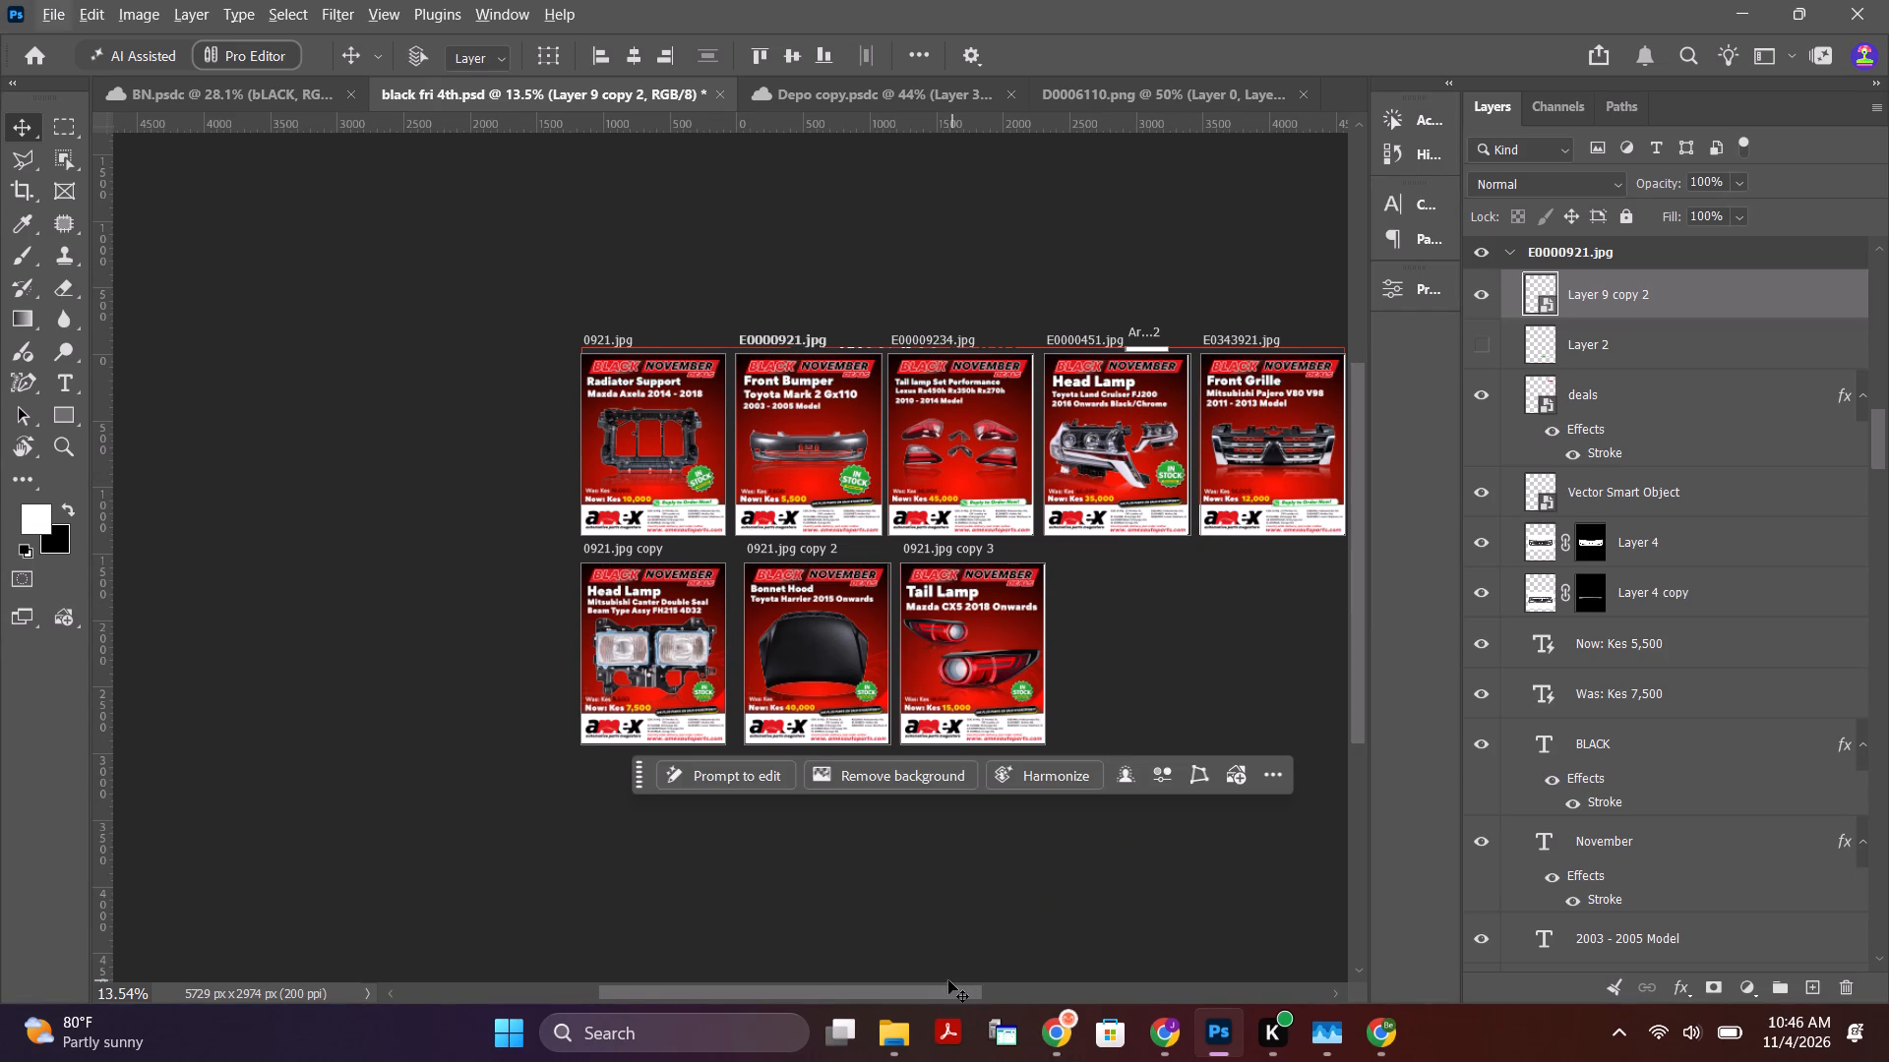
{"action": "left_click_drag", "start_coordinate": [948, 980], "coordinate": [1008, 994]}
{"action": "left_click_drag", "start_coordinate": [942, 991], "coordinate": [1000, 995]}
{"action": "scroll", "coordinate": [906, 332], "scroll_direction": "down", "scroll_amount": 4, "text": "alt"}
{"action": "scroll", "coordinate": [1016, 210], "scroll_direction": "up", "scroll_amount": 6, "text": "alt"}
{"action": "scroll", "coordinate": [386, 121], "scroll_direction": "up", "scroll_amount": 1, "text": "alt"}
{"action": "left_click_drag", "start_coordinate": [1355, 666], "coordinate": [1359, 638]}
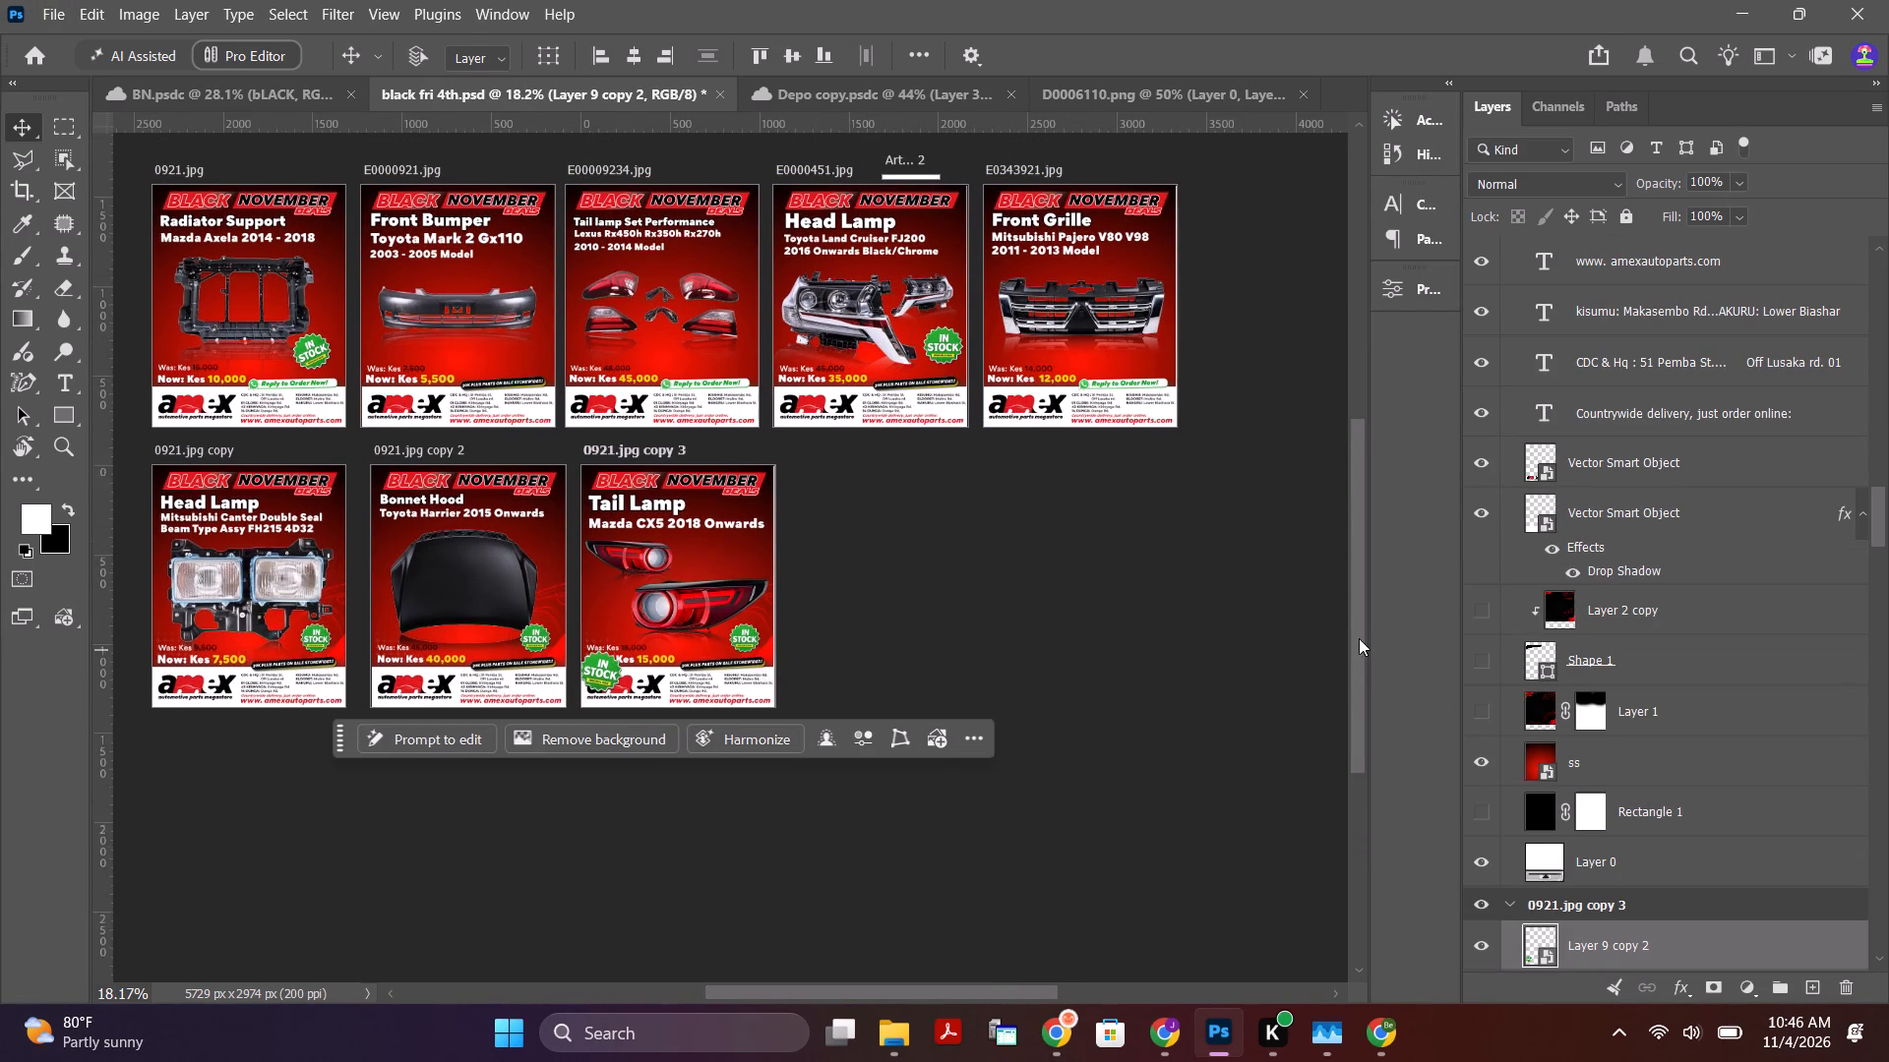
{"action": "left_click_drag", "start_coordinate": [1359, 638], "coordinate": [1360, 634]}
{"action": "scroll", "coordinate": [126, 181], "scroll_direction": "up", "scroll_amount": 2, "text": "alt"}
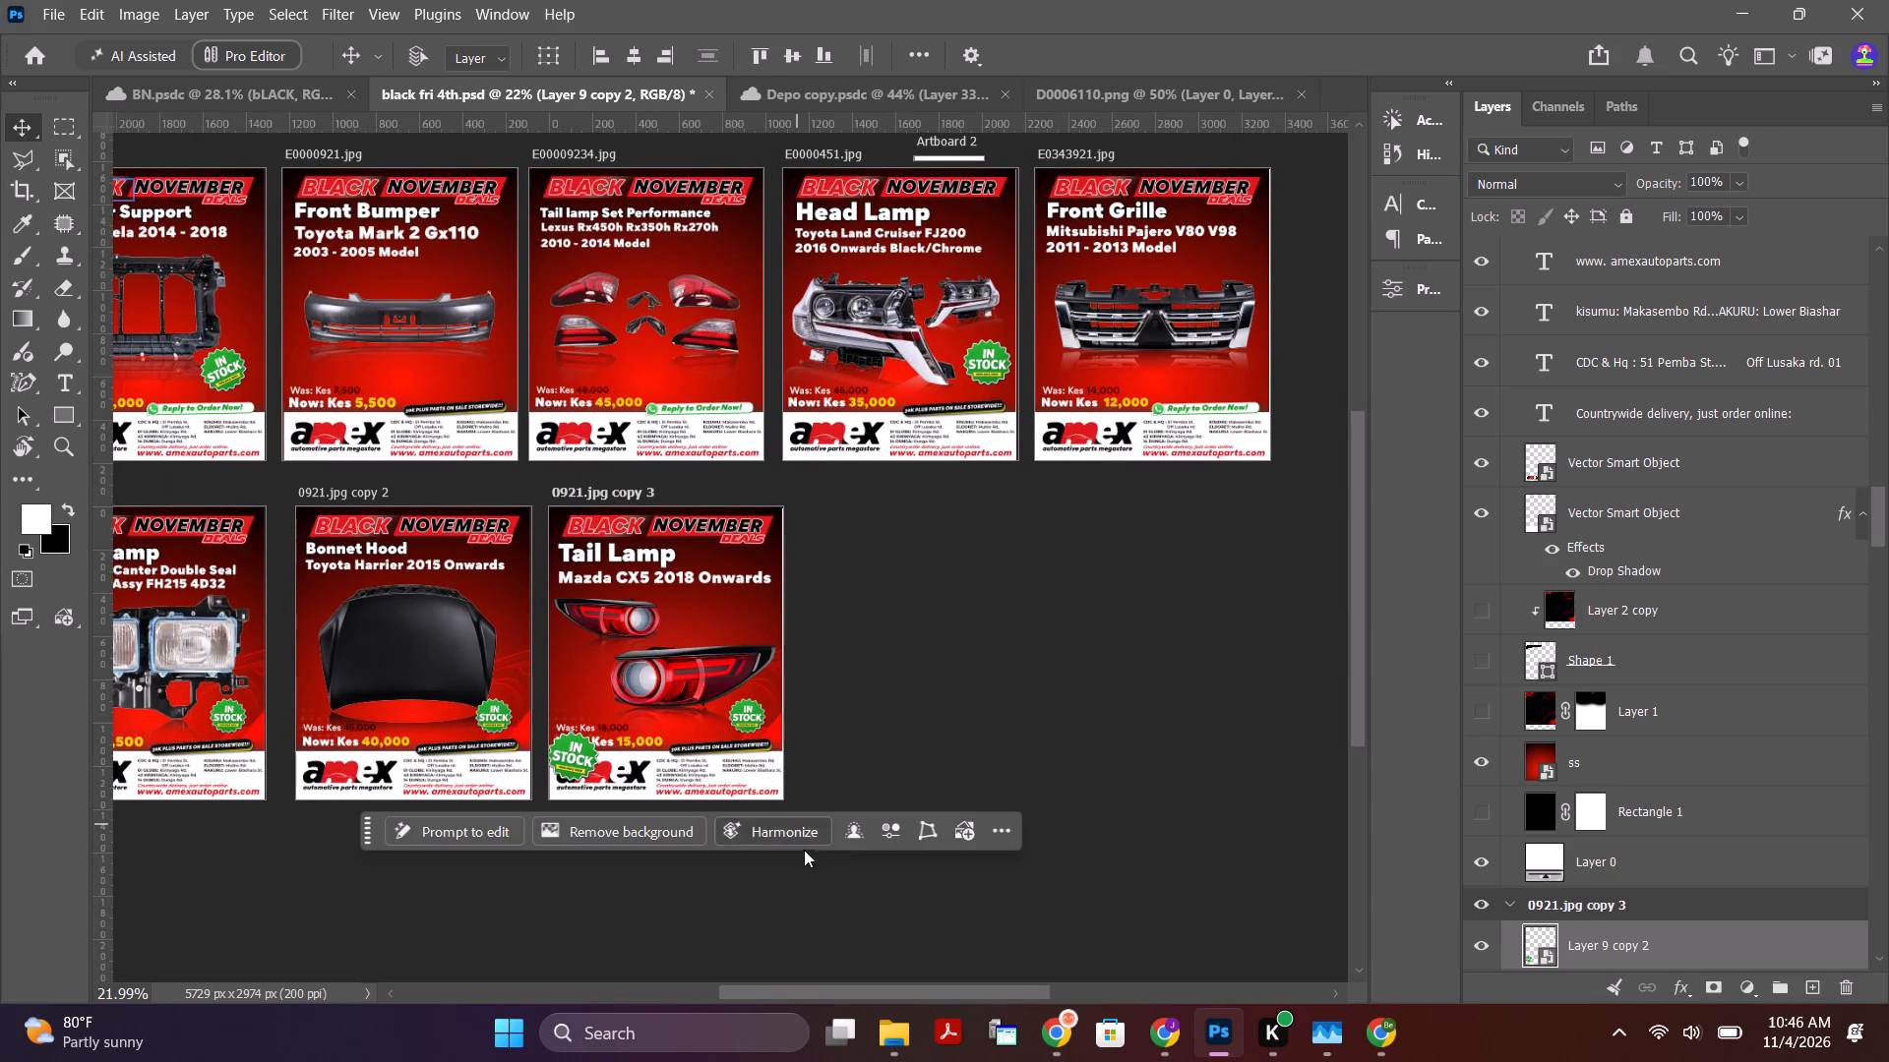
{"action": "left_click_drag", "start_coordinate": [943, 987], "coordinate": [885, 976]}
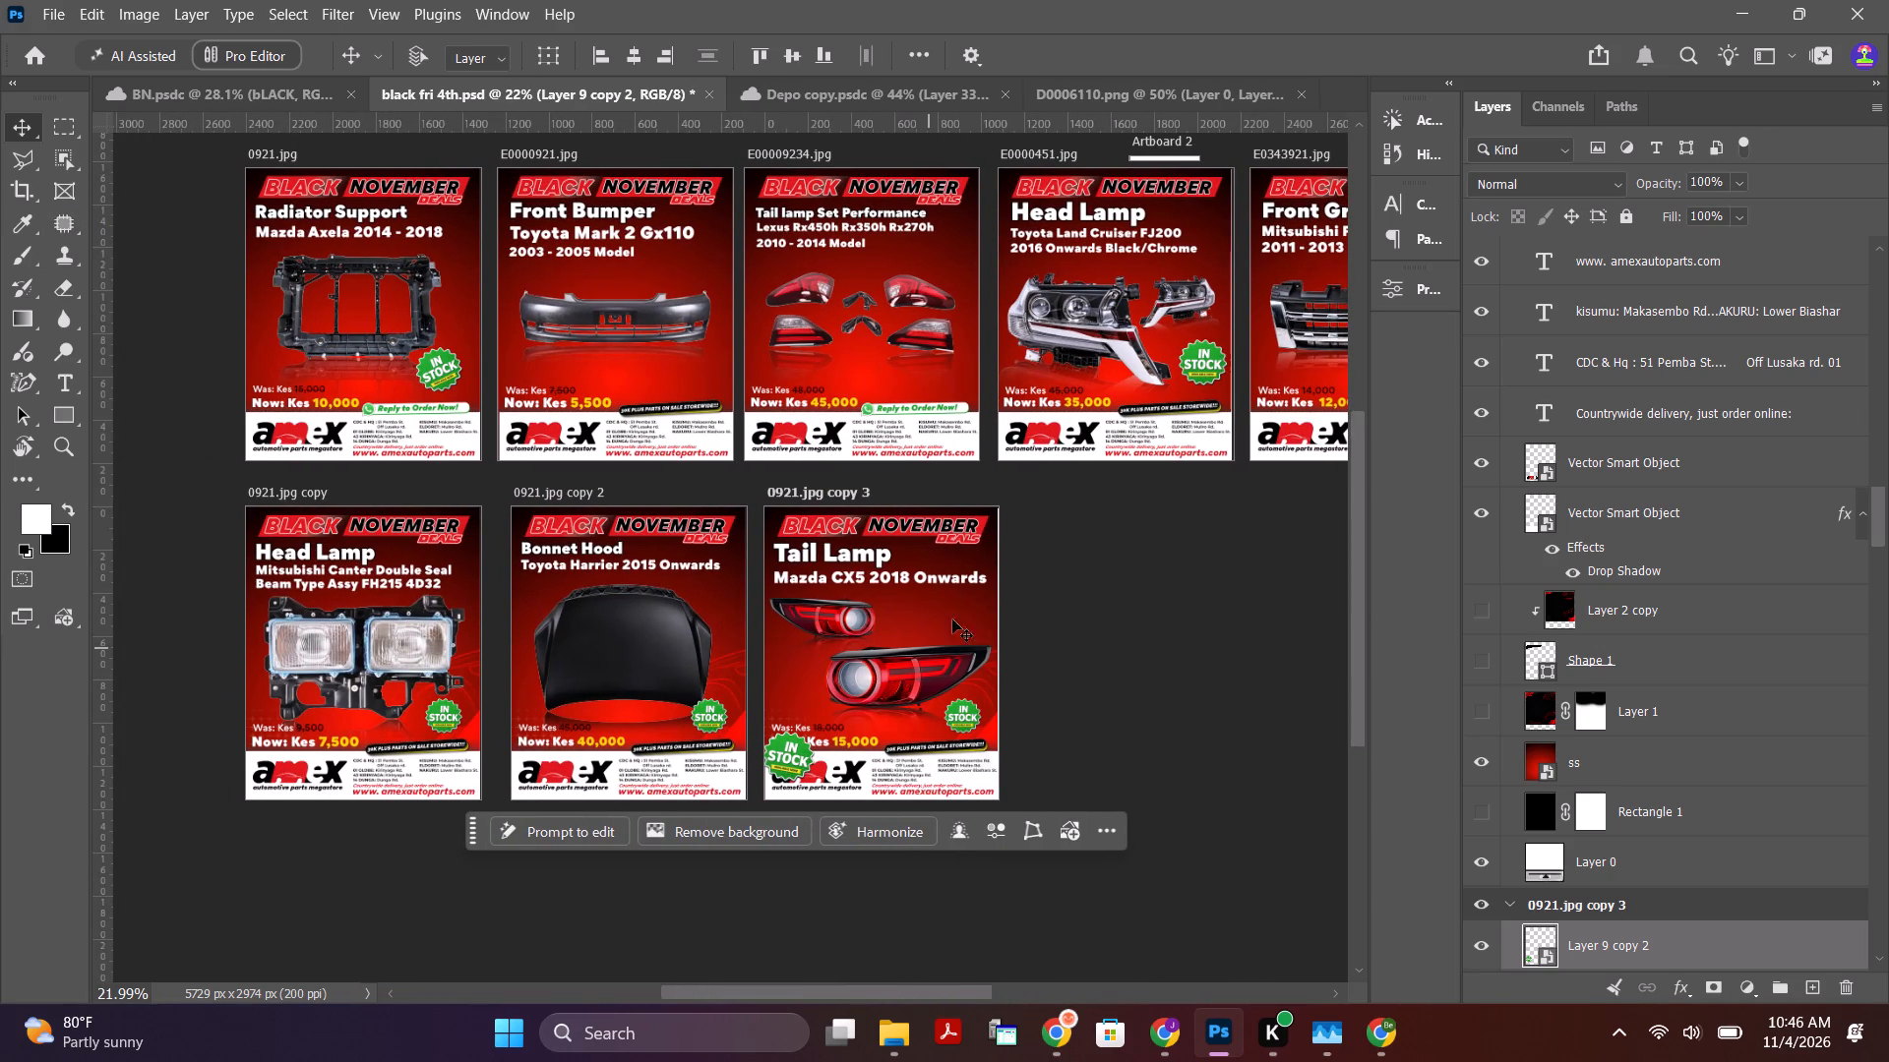
Copy the Layer 1 and ss background layers from the Bonnet Hood poster's artboard, 0921.jpg copy 2.
{"action": "scroll", "coordinate": [1731, 719], "scroll_direction": "down", "scroll_amount": 4}
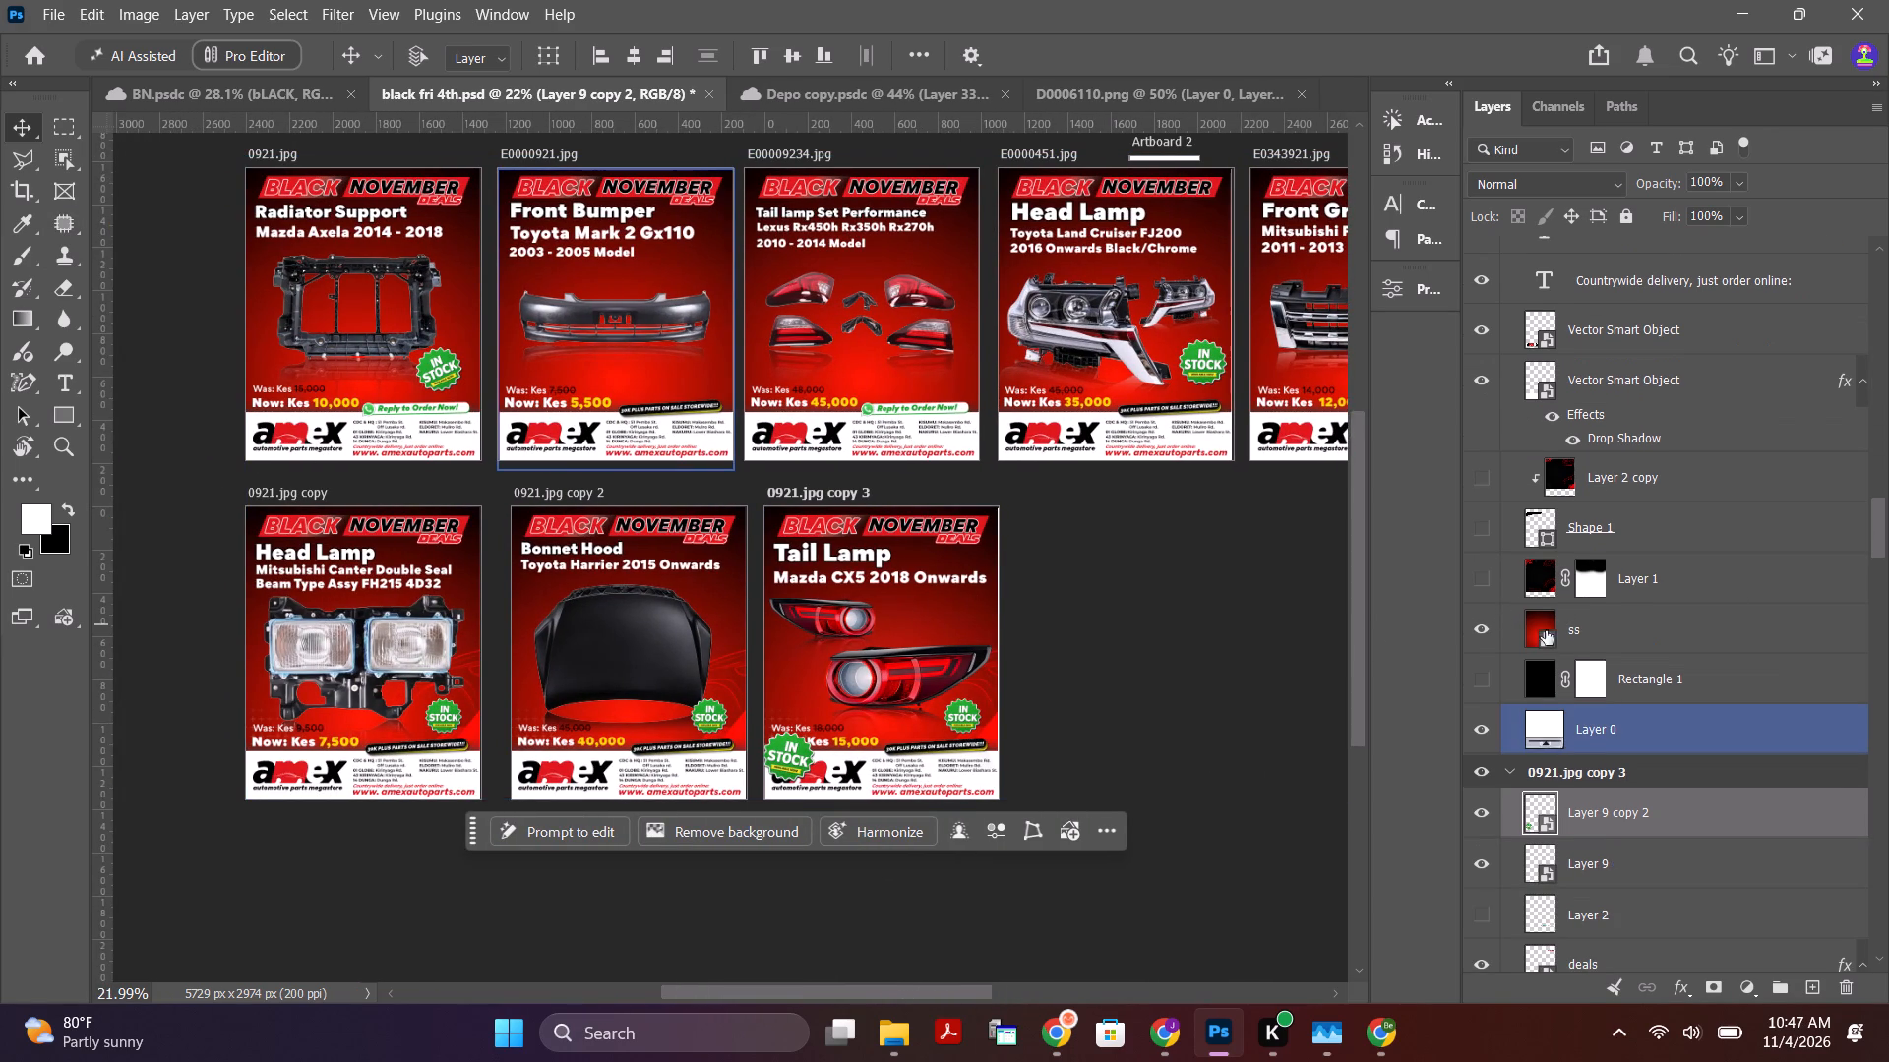
{"action": "scroll", "coordinate": [1588, 647], "scroll_direction": "down", "scroll_amount": 9}
{"action": "left_click", "coordinate": [795, 497]}
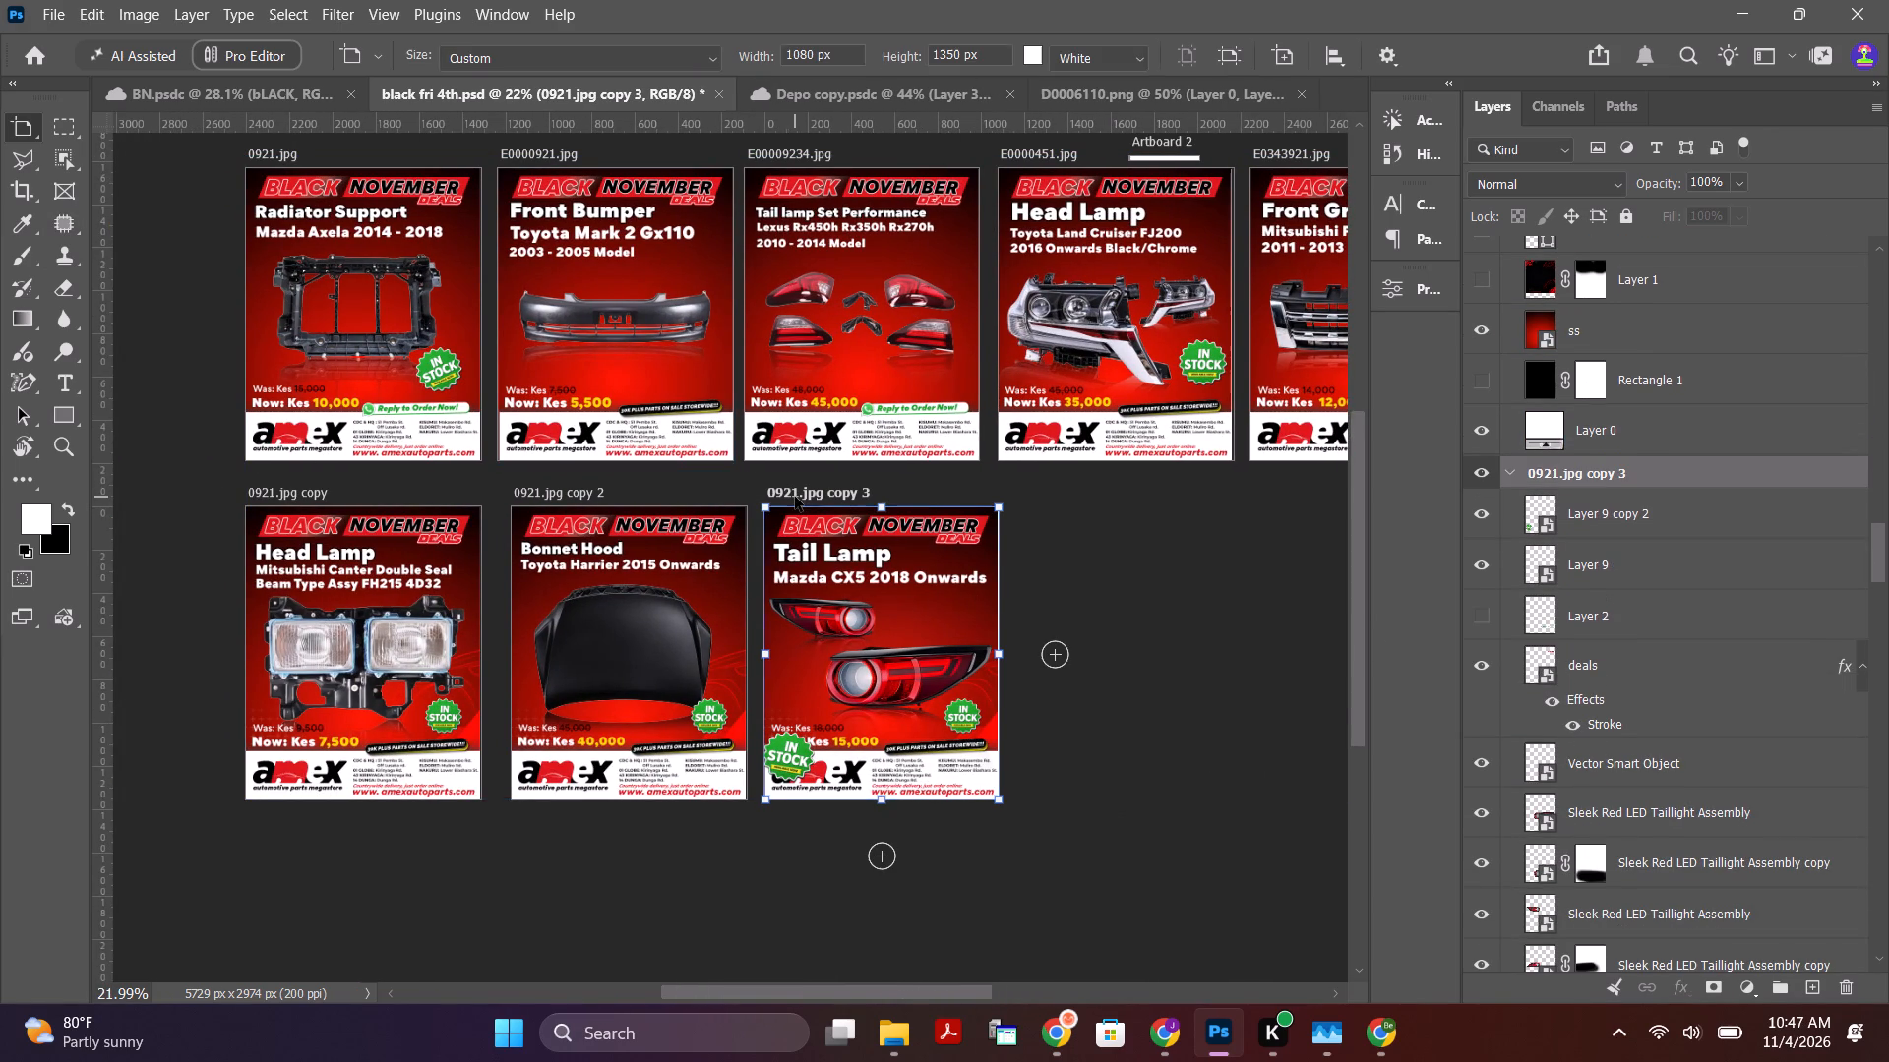
{"action": "scroll", "coordinate": [1830, 709], "scroll_direction": "down", "scroll_amount": 4}
{"action": "left_click_drag", "start_coordinate": [1872, 560], "coordinate": [1883, 640]}
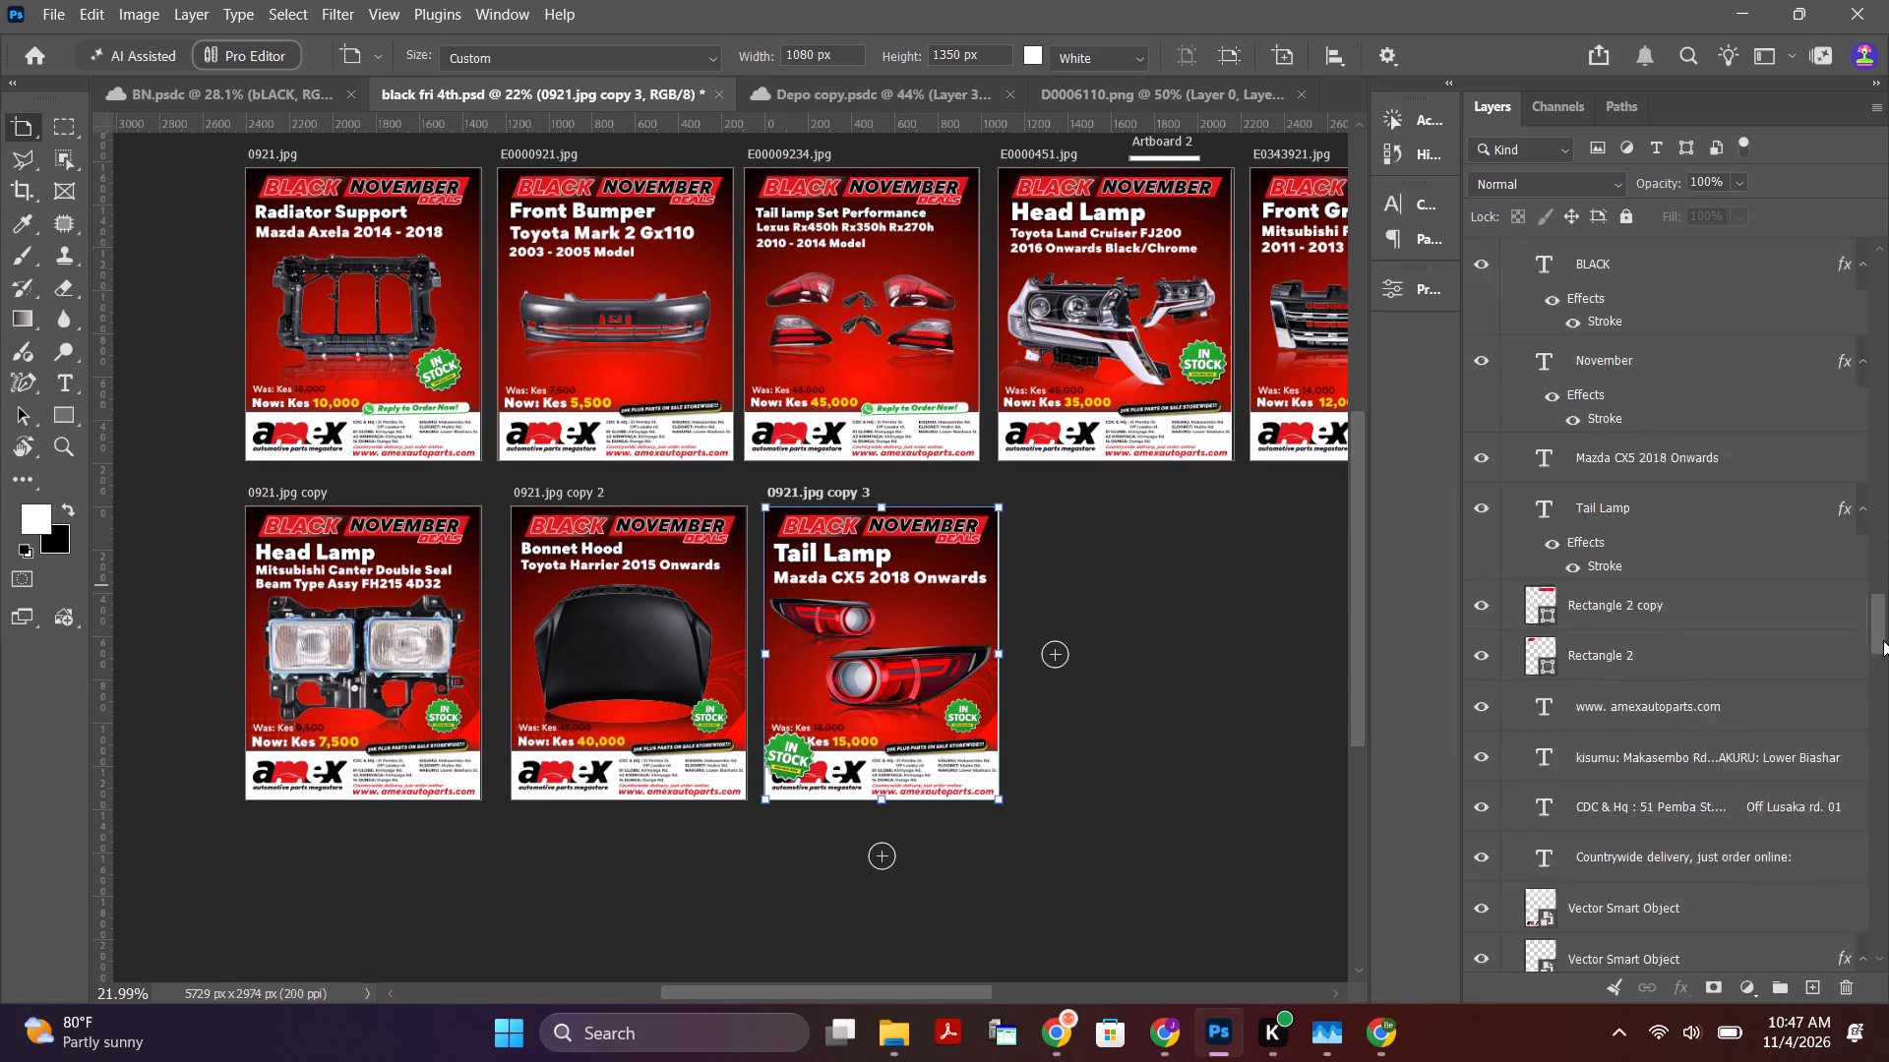
{"action": "left_click_drag", "start_coordinate": [1883, 640], "coordinate": [1888, 791]}
{"action": "left_click", "coordinate": [1624, 875]}
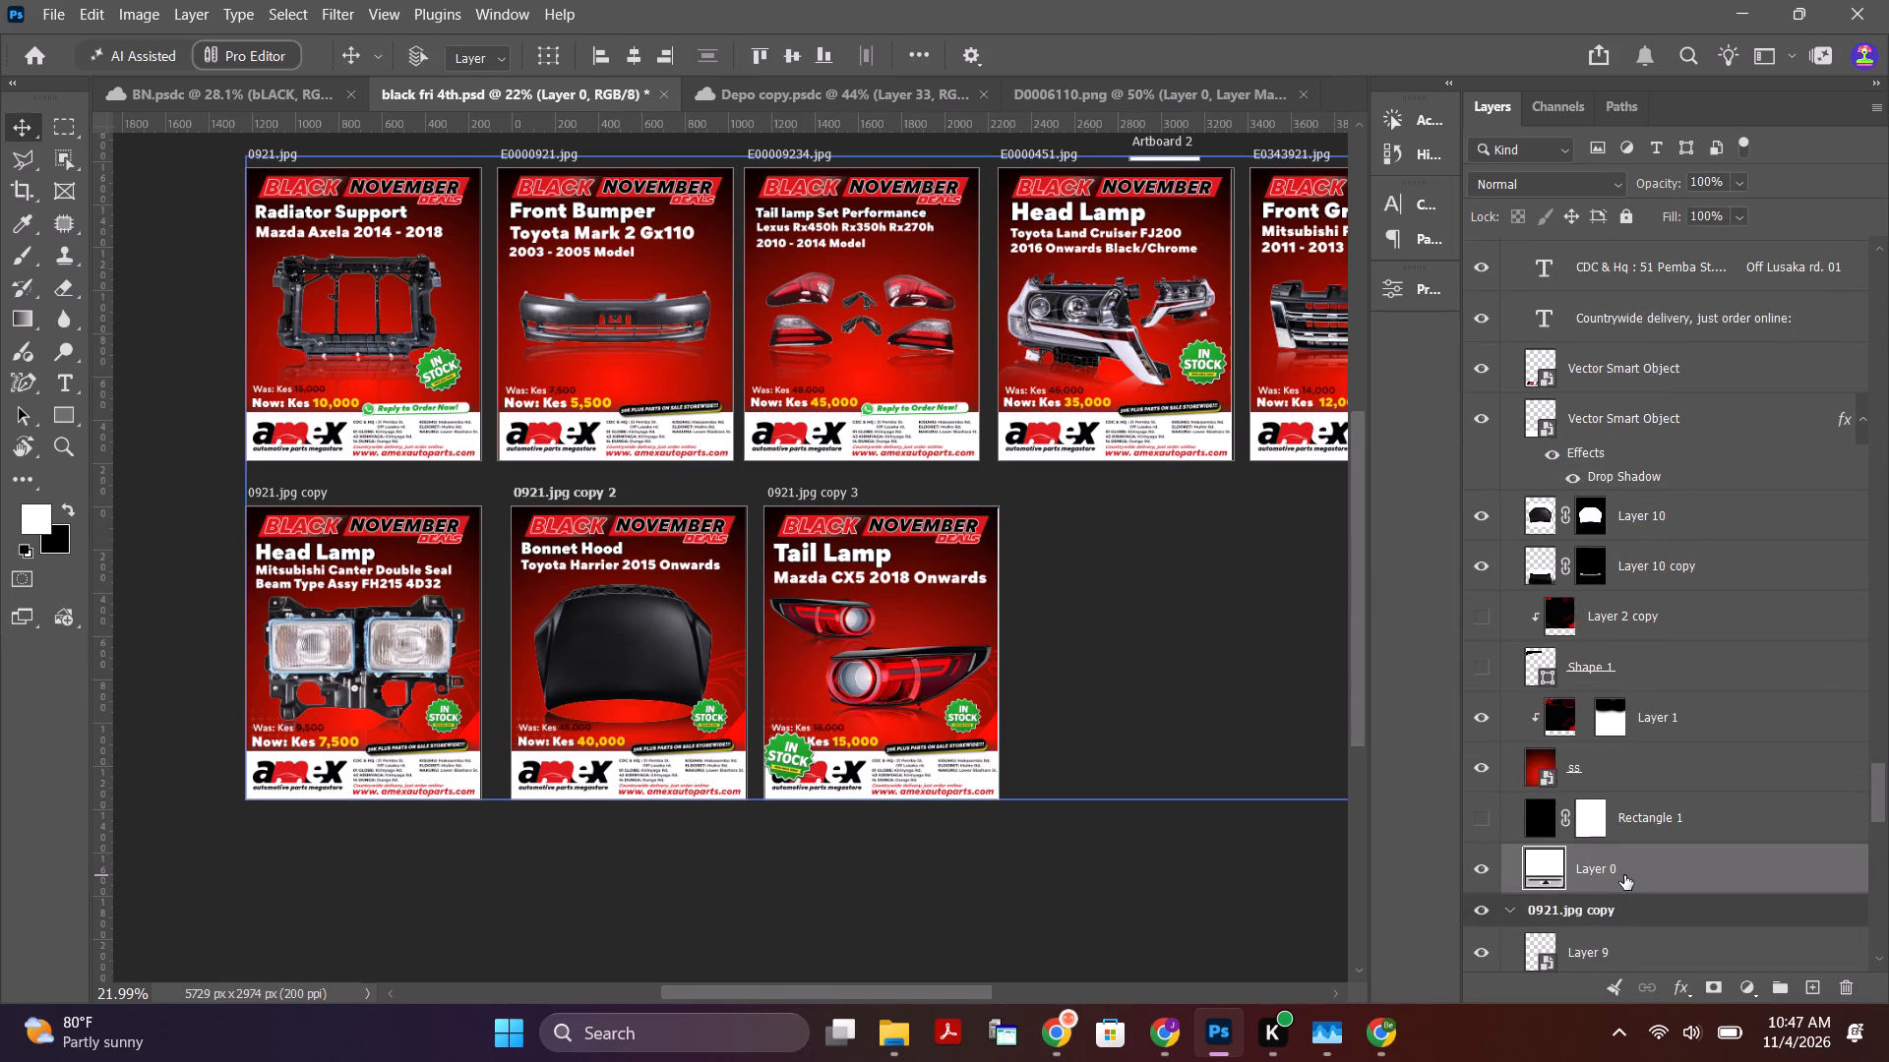
{"action": "left_click", "coordinate": [1664, 614], "text": "shift"}
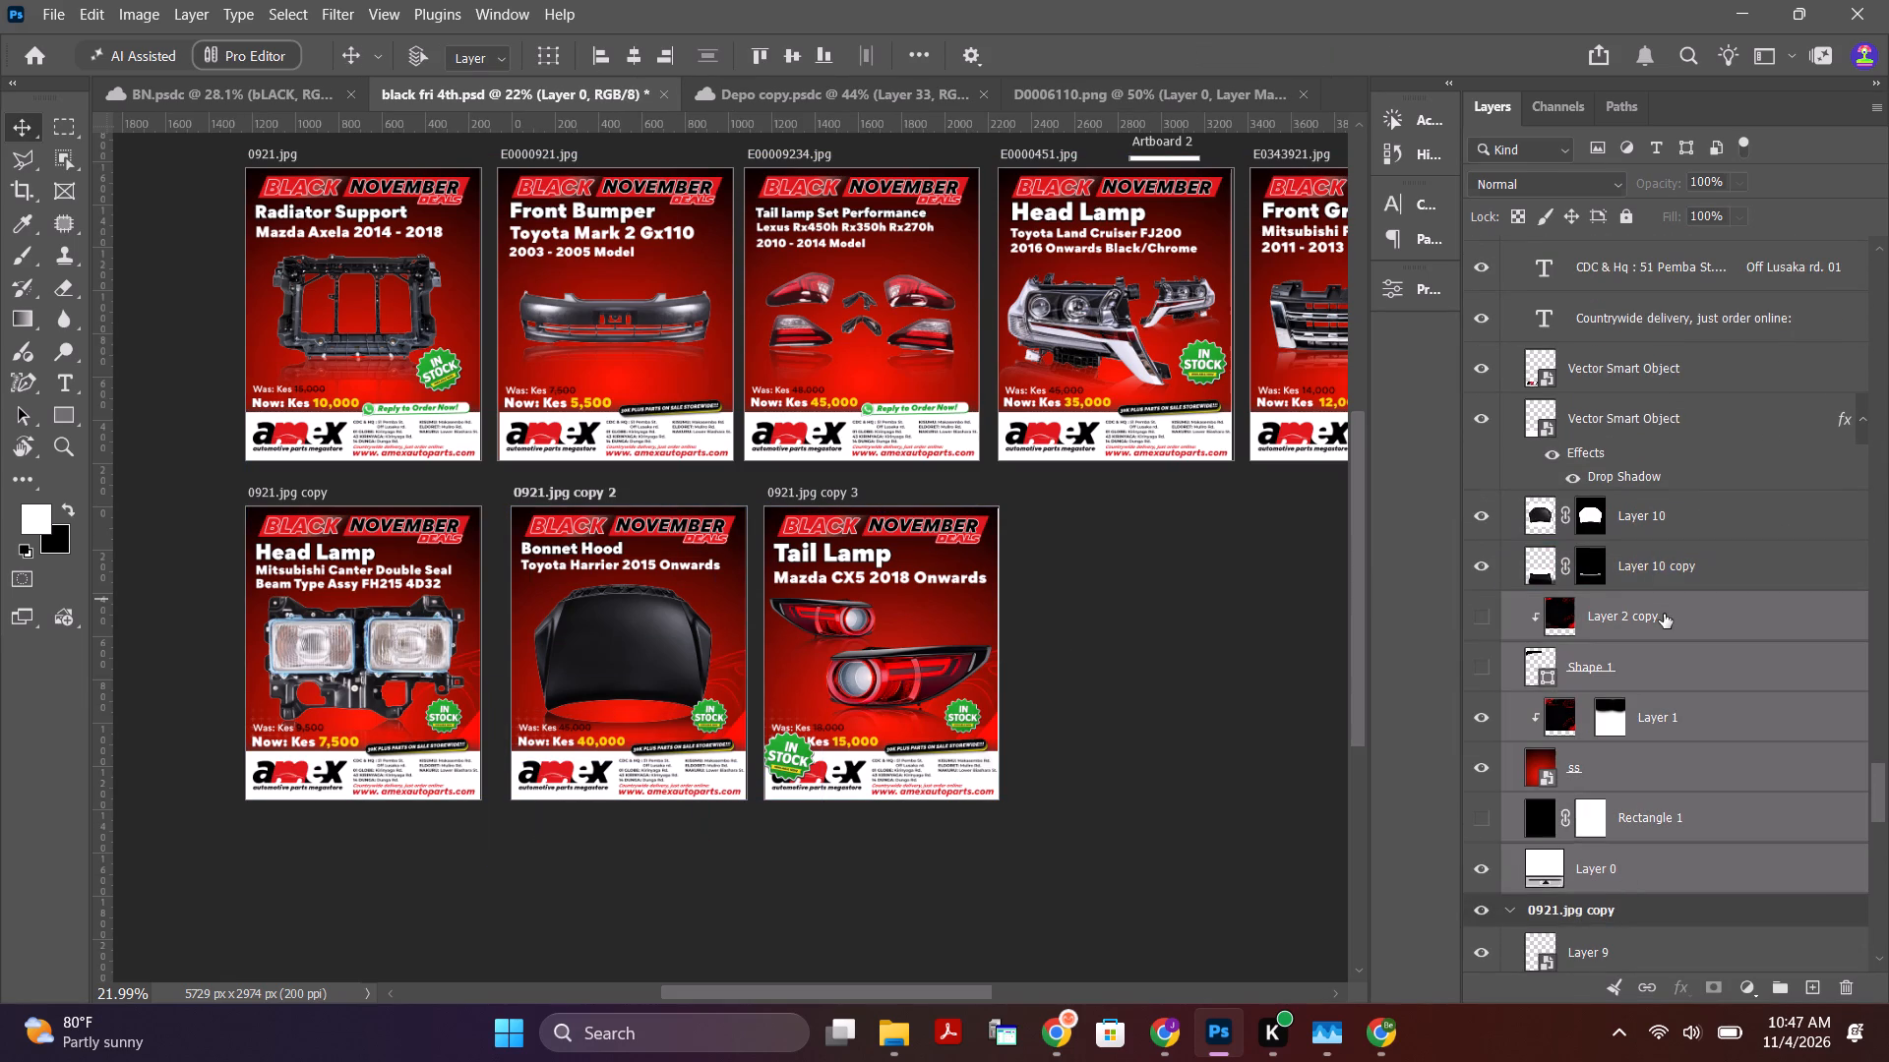
{"action": "left_click", "coordinate": [1697, 718], "text": "shift"}
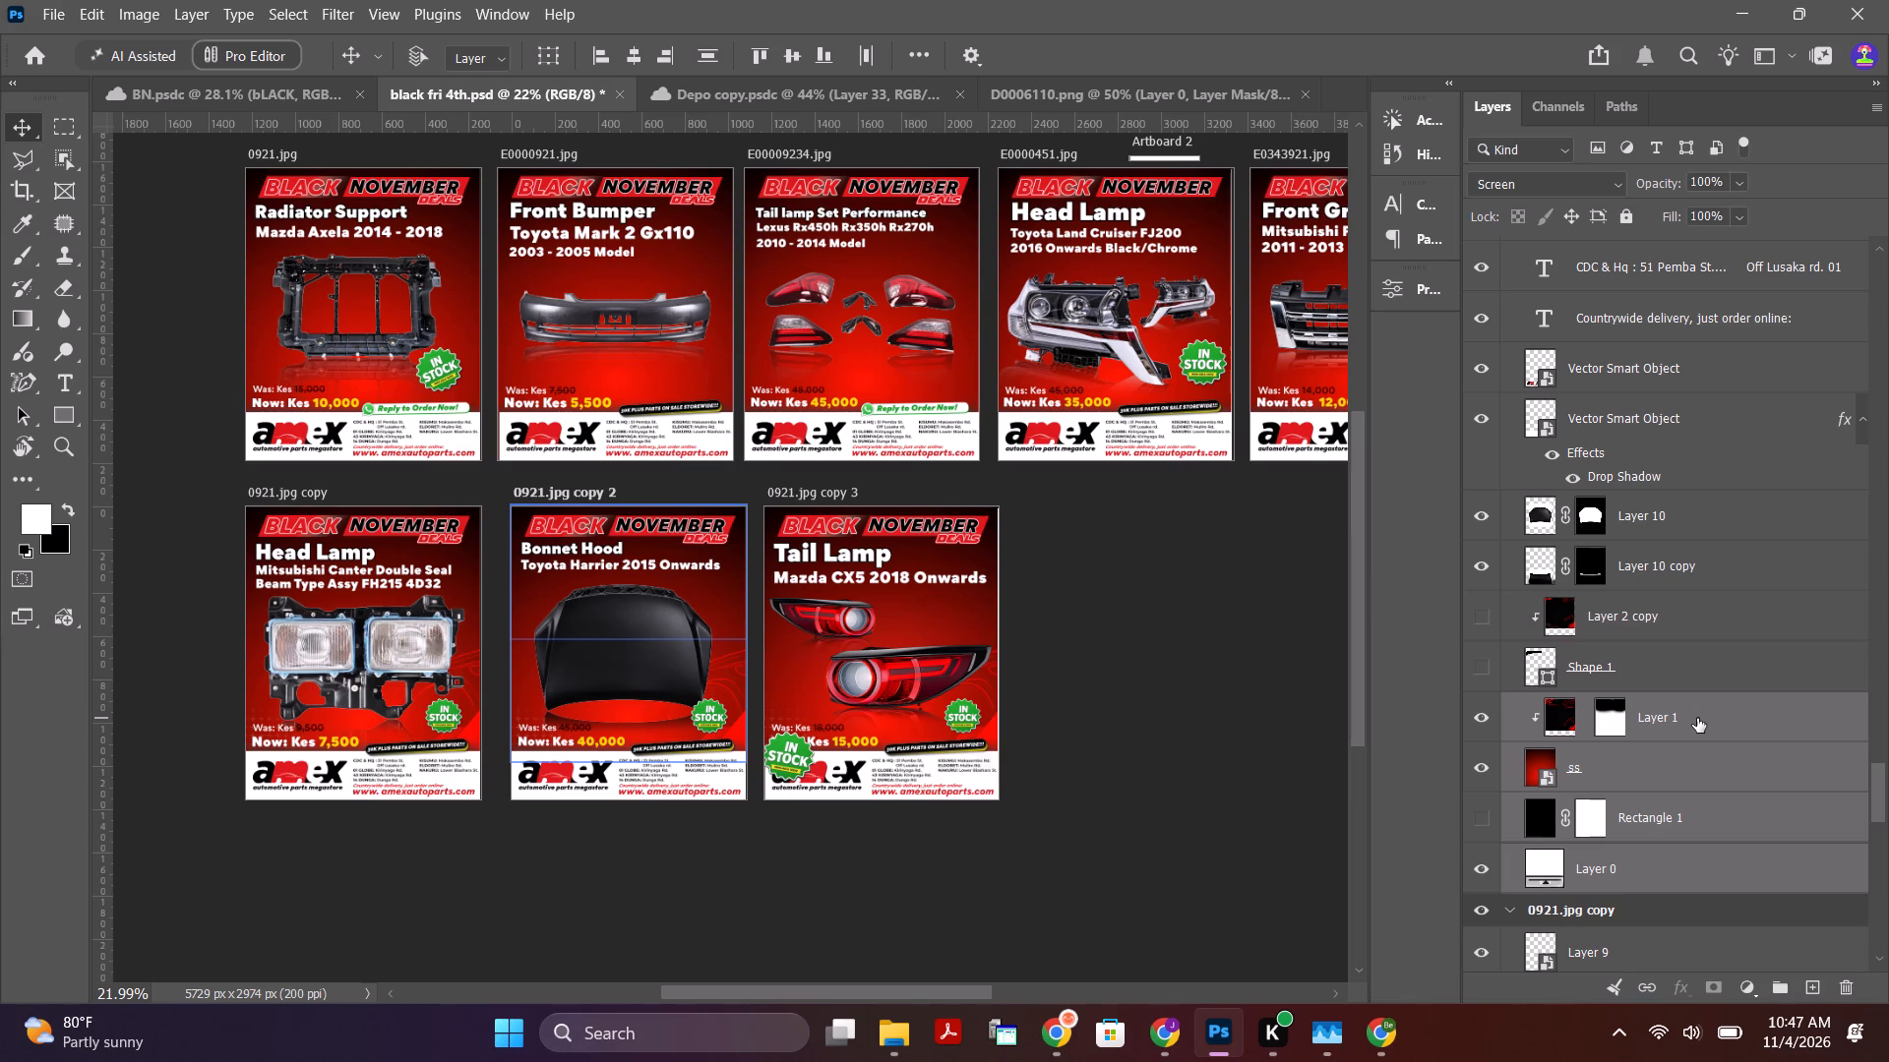
{"action": "left_click", "coordinate": [1693, 725]}
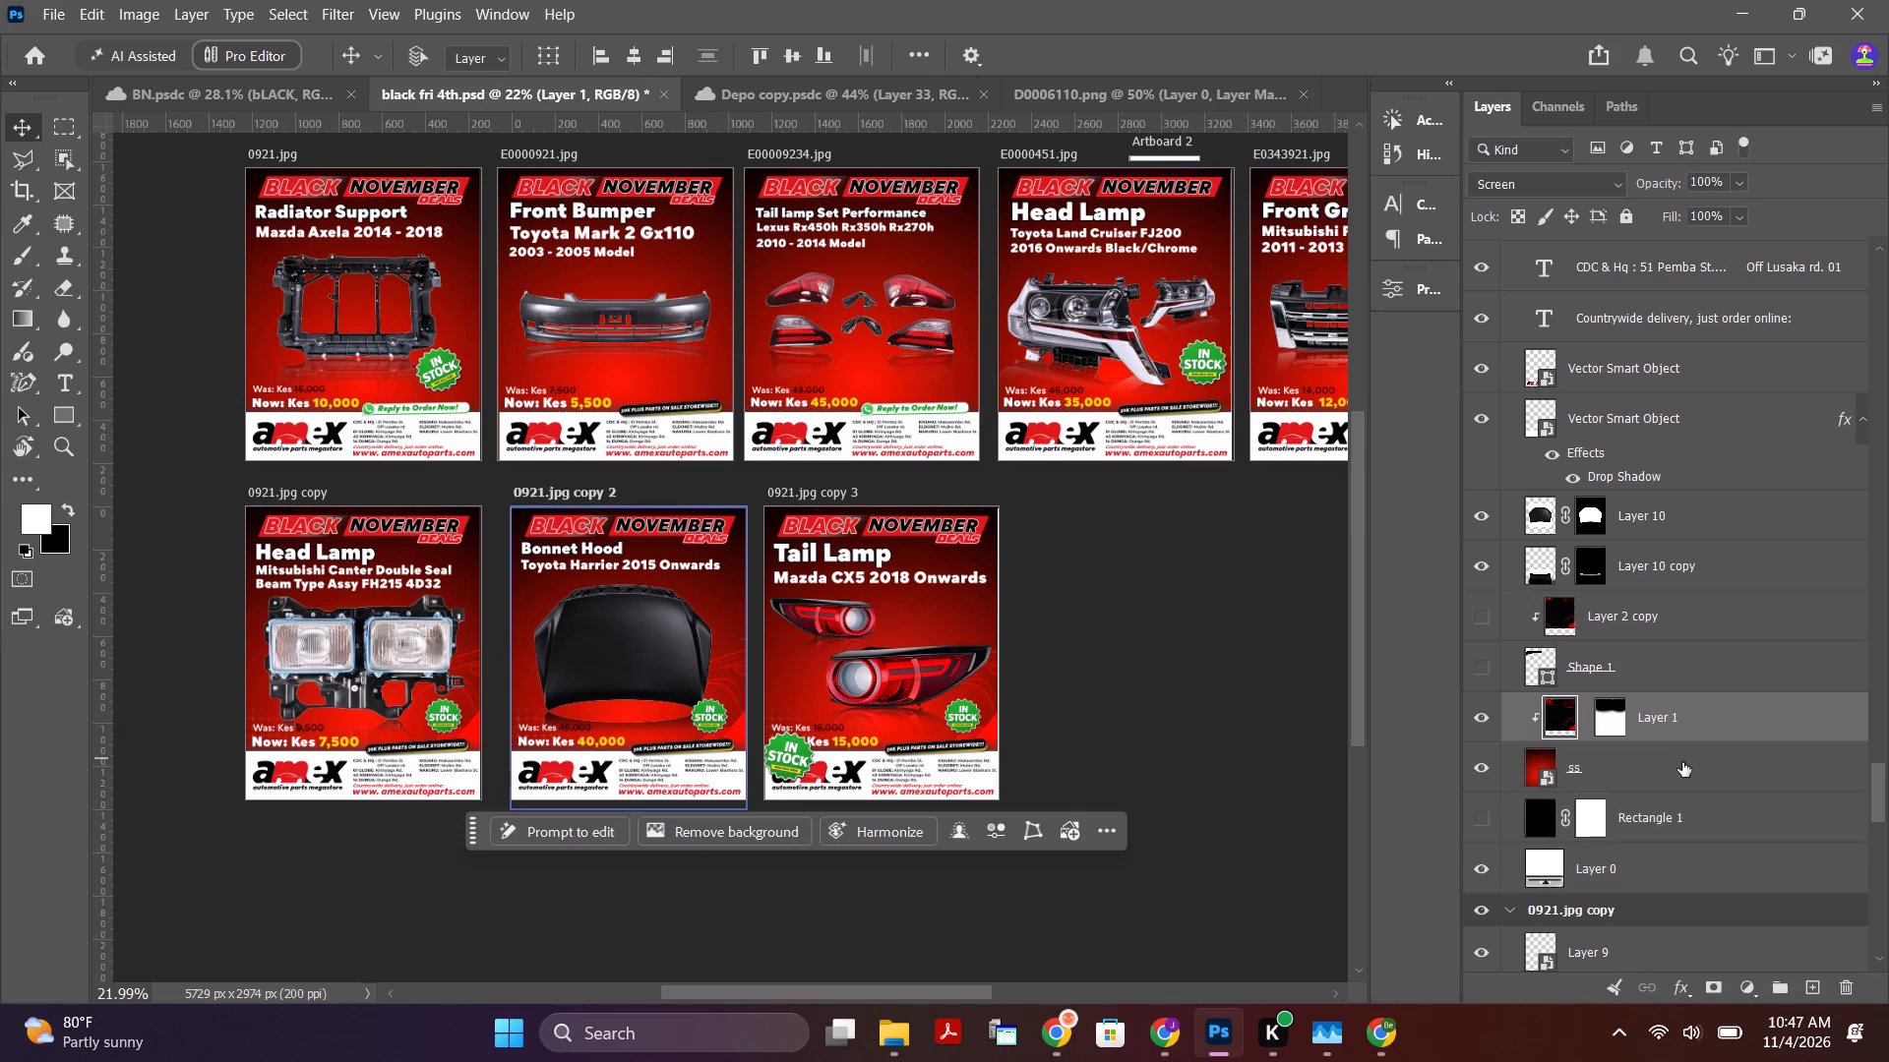
{"action": "left_click", "coordinate": [1697, 826], "text": "shift"}
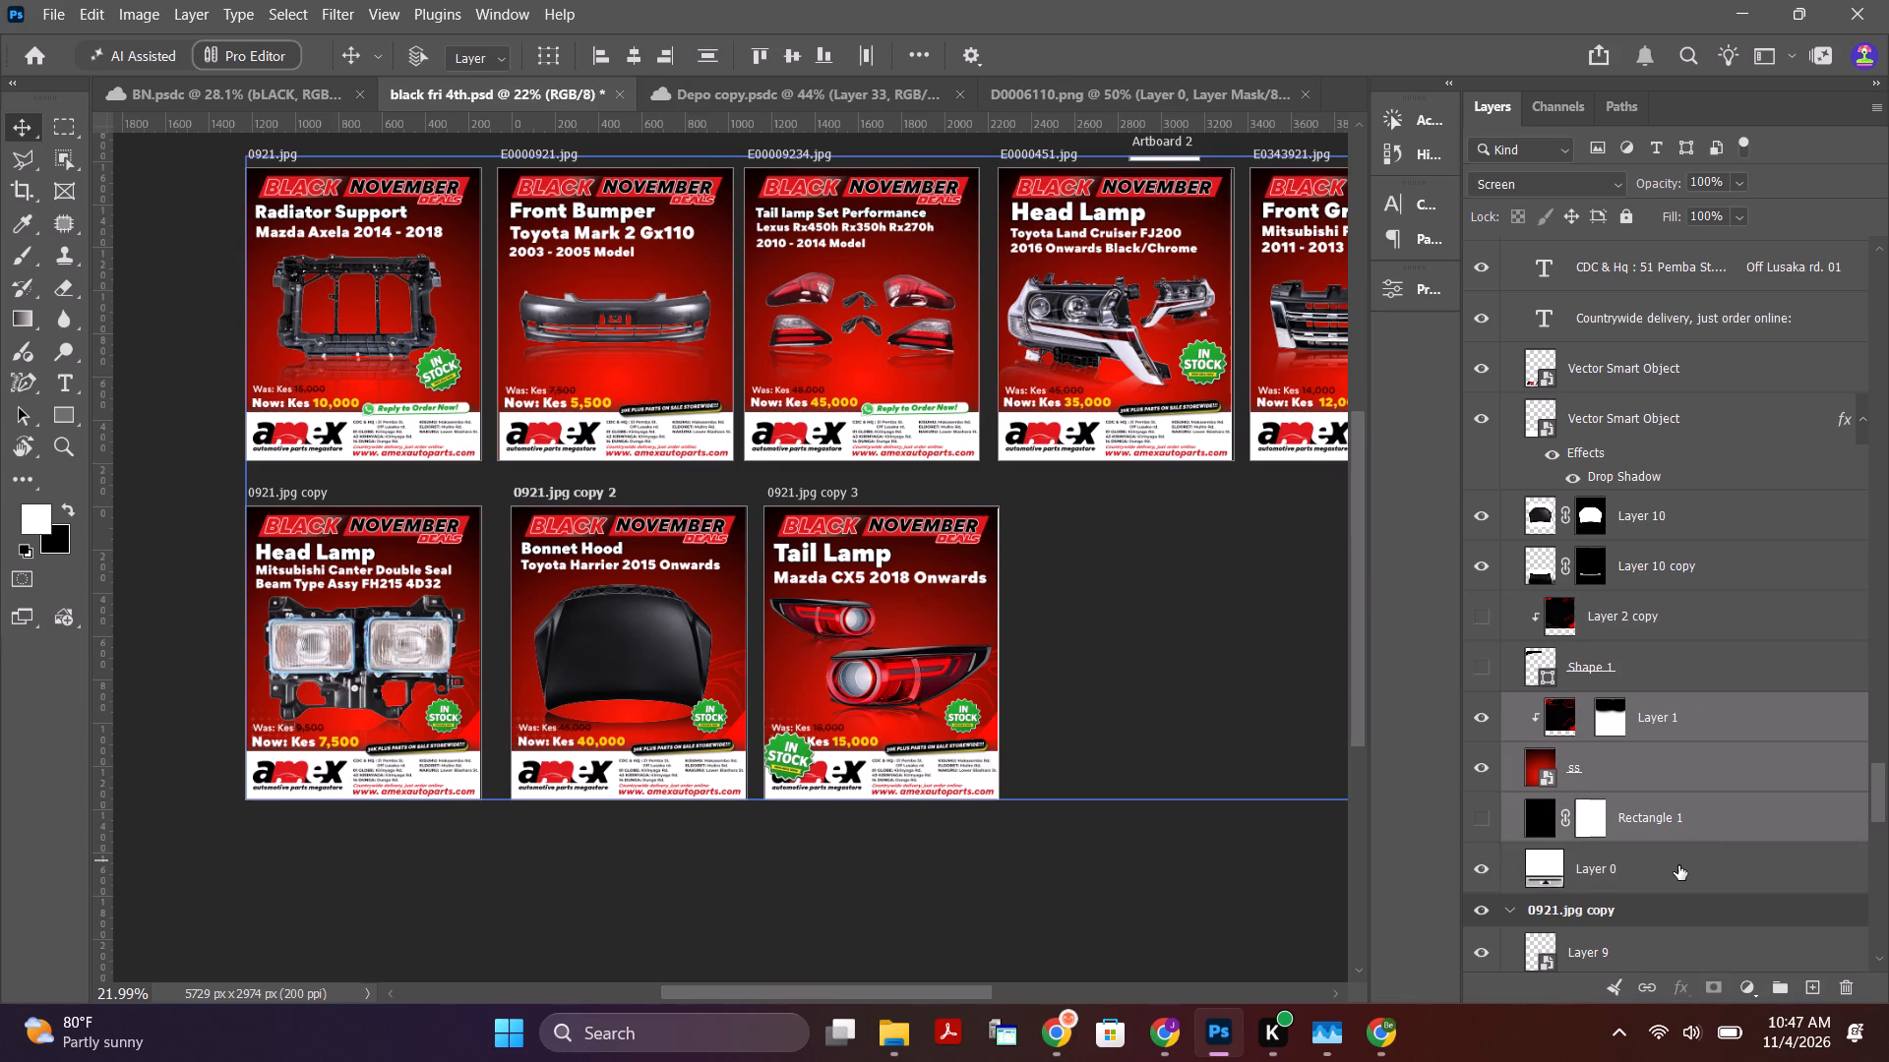
{"action": "left_click", "coordinate": [1678, 865], "text": "shift"}
{"action": "left_click", "coordinate": [1680, 768], "text": "shift"}
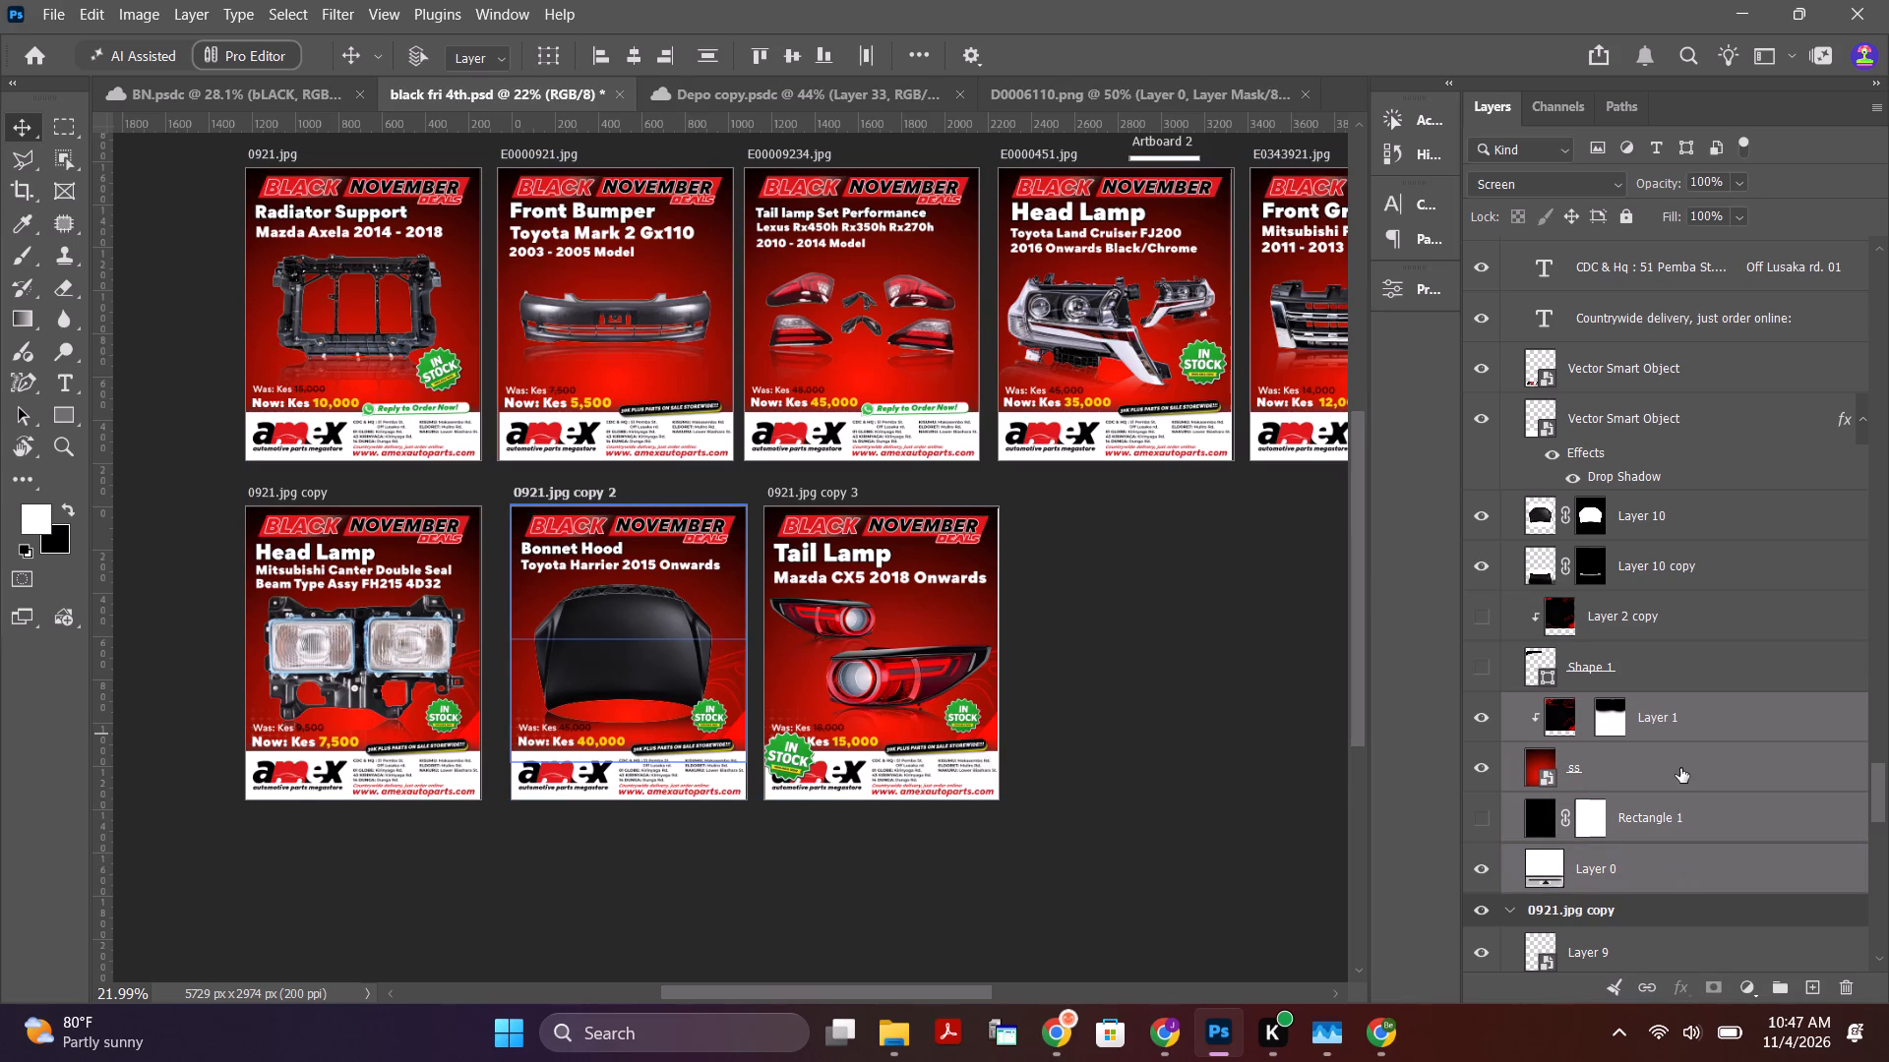
{"action": "key", "text": "ctrl+c"}
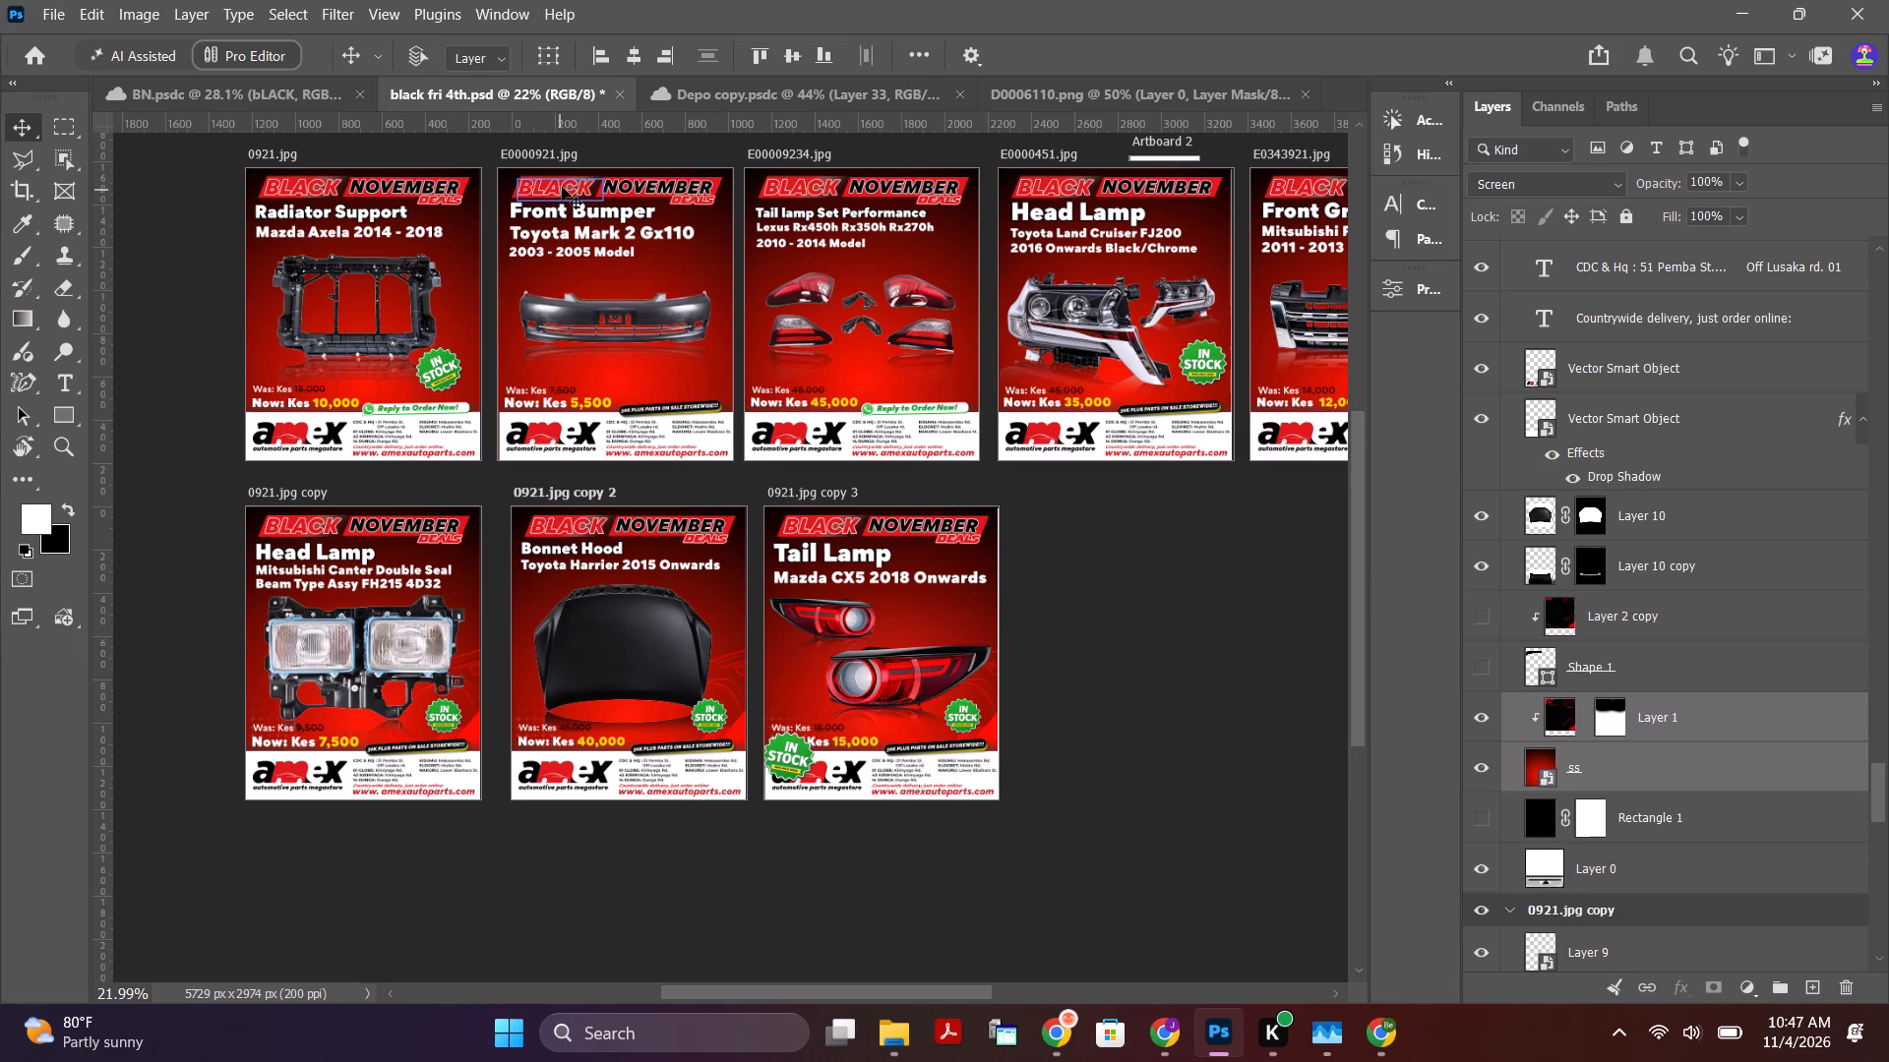
Paste the copied background layers into the Front Bumper artboard and move them just above its Layer 2 copy, behind the poster content.
{"action": "left_click", "coordinate": [547, 153]}
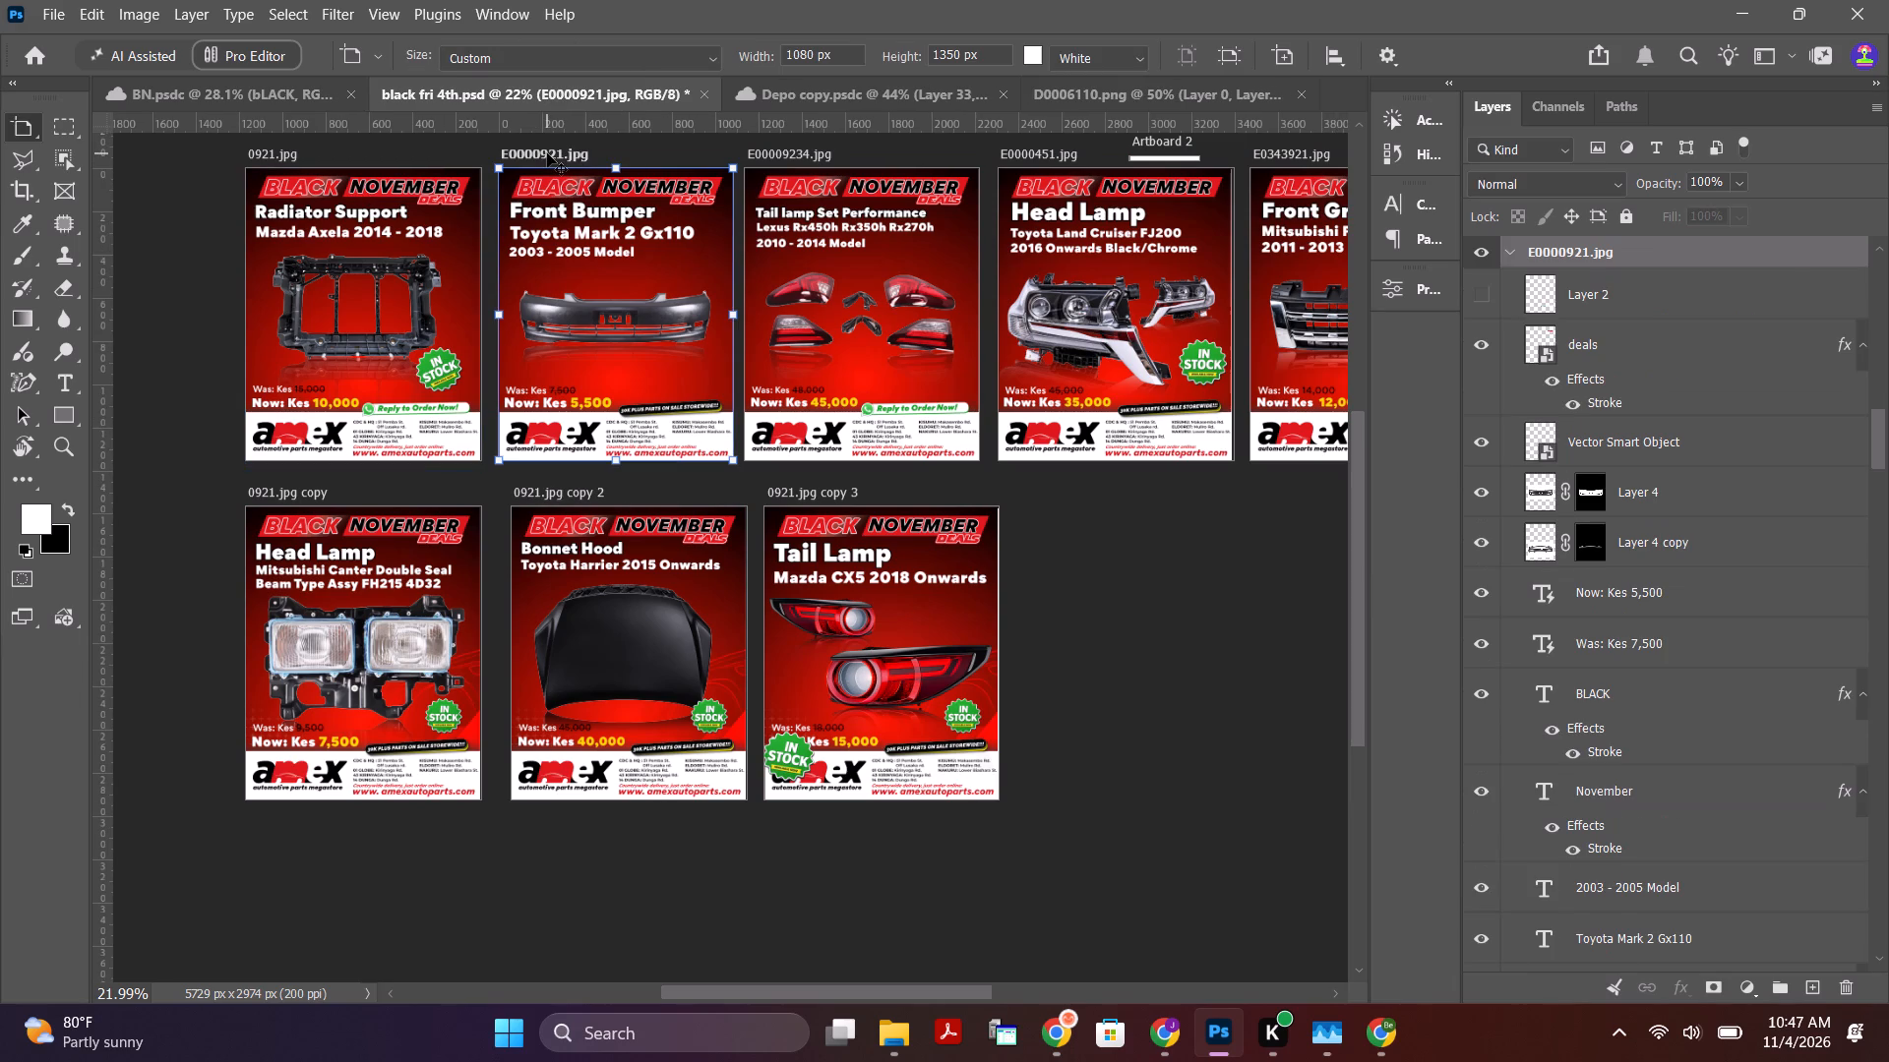
{"action": "key", "text": "ctrl+v"}
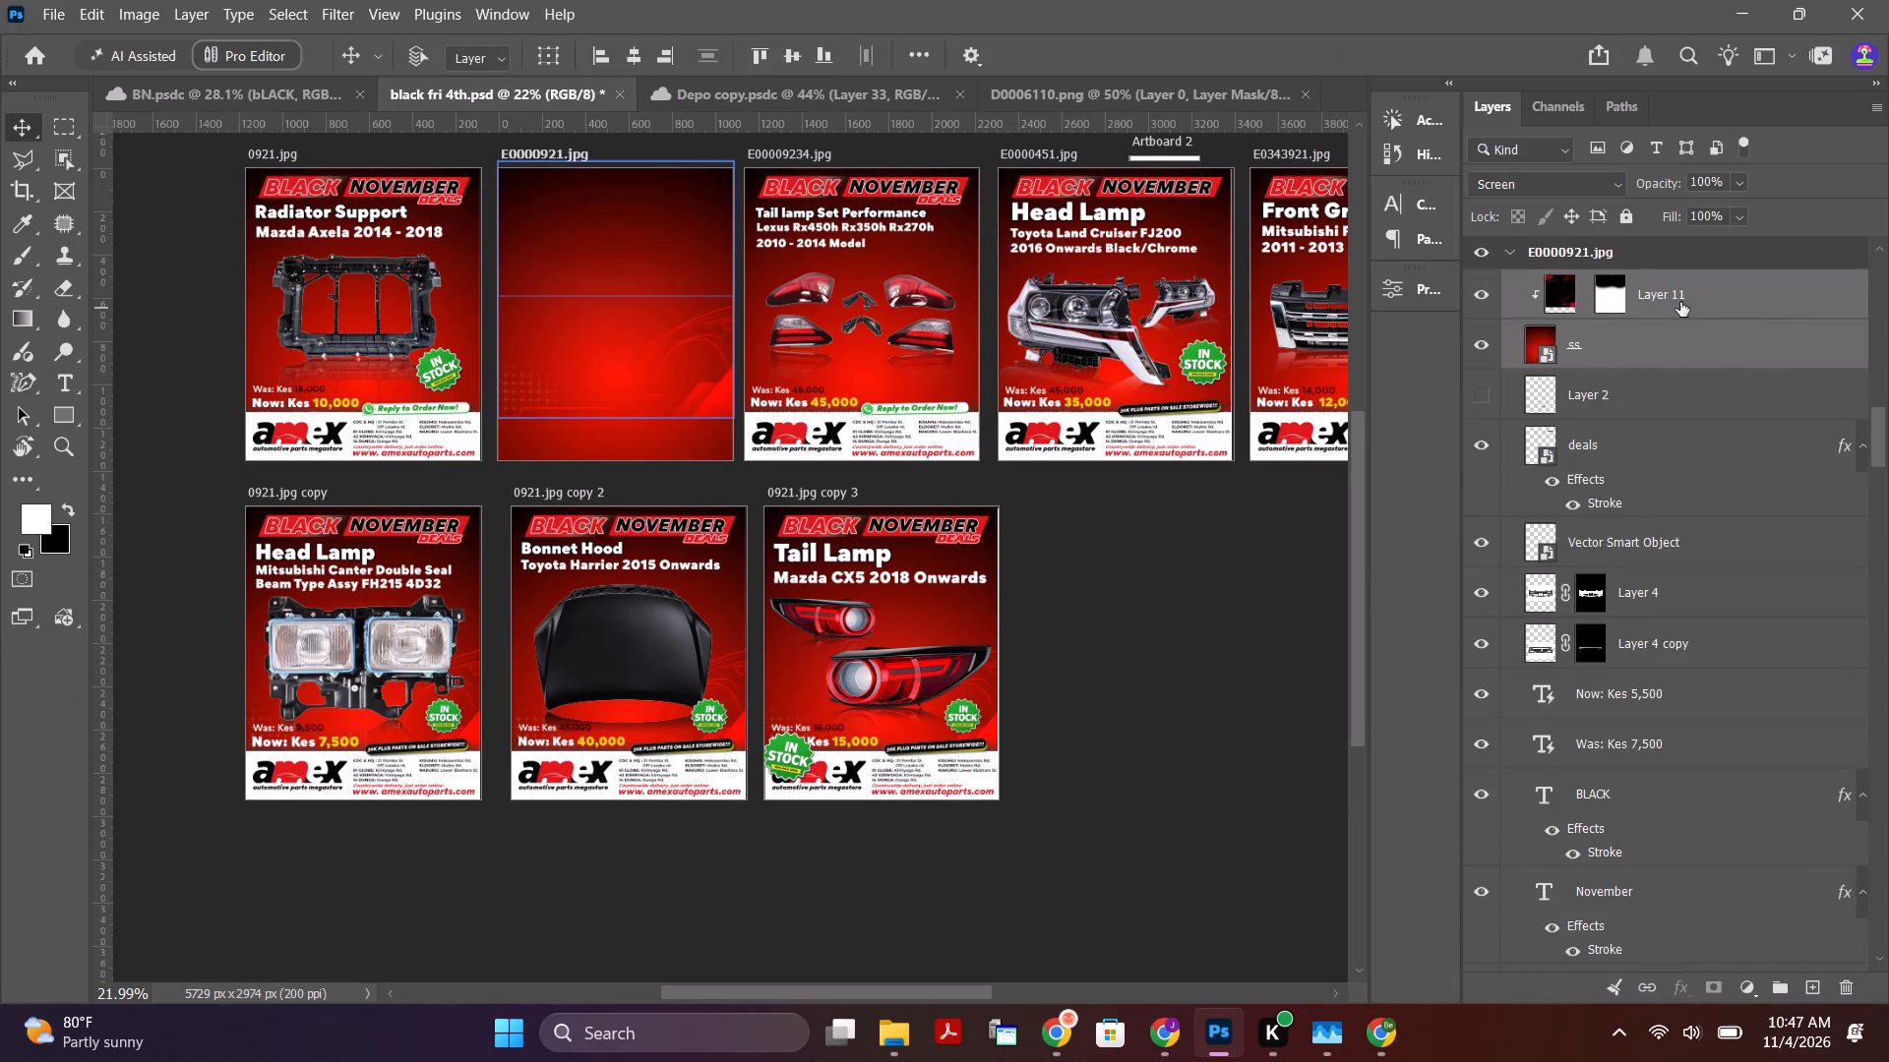
{"action": "left_click_drag", "start_coordinate": [1679, 300], "coordinate": [1776, 1030]}
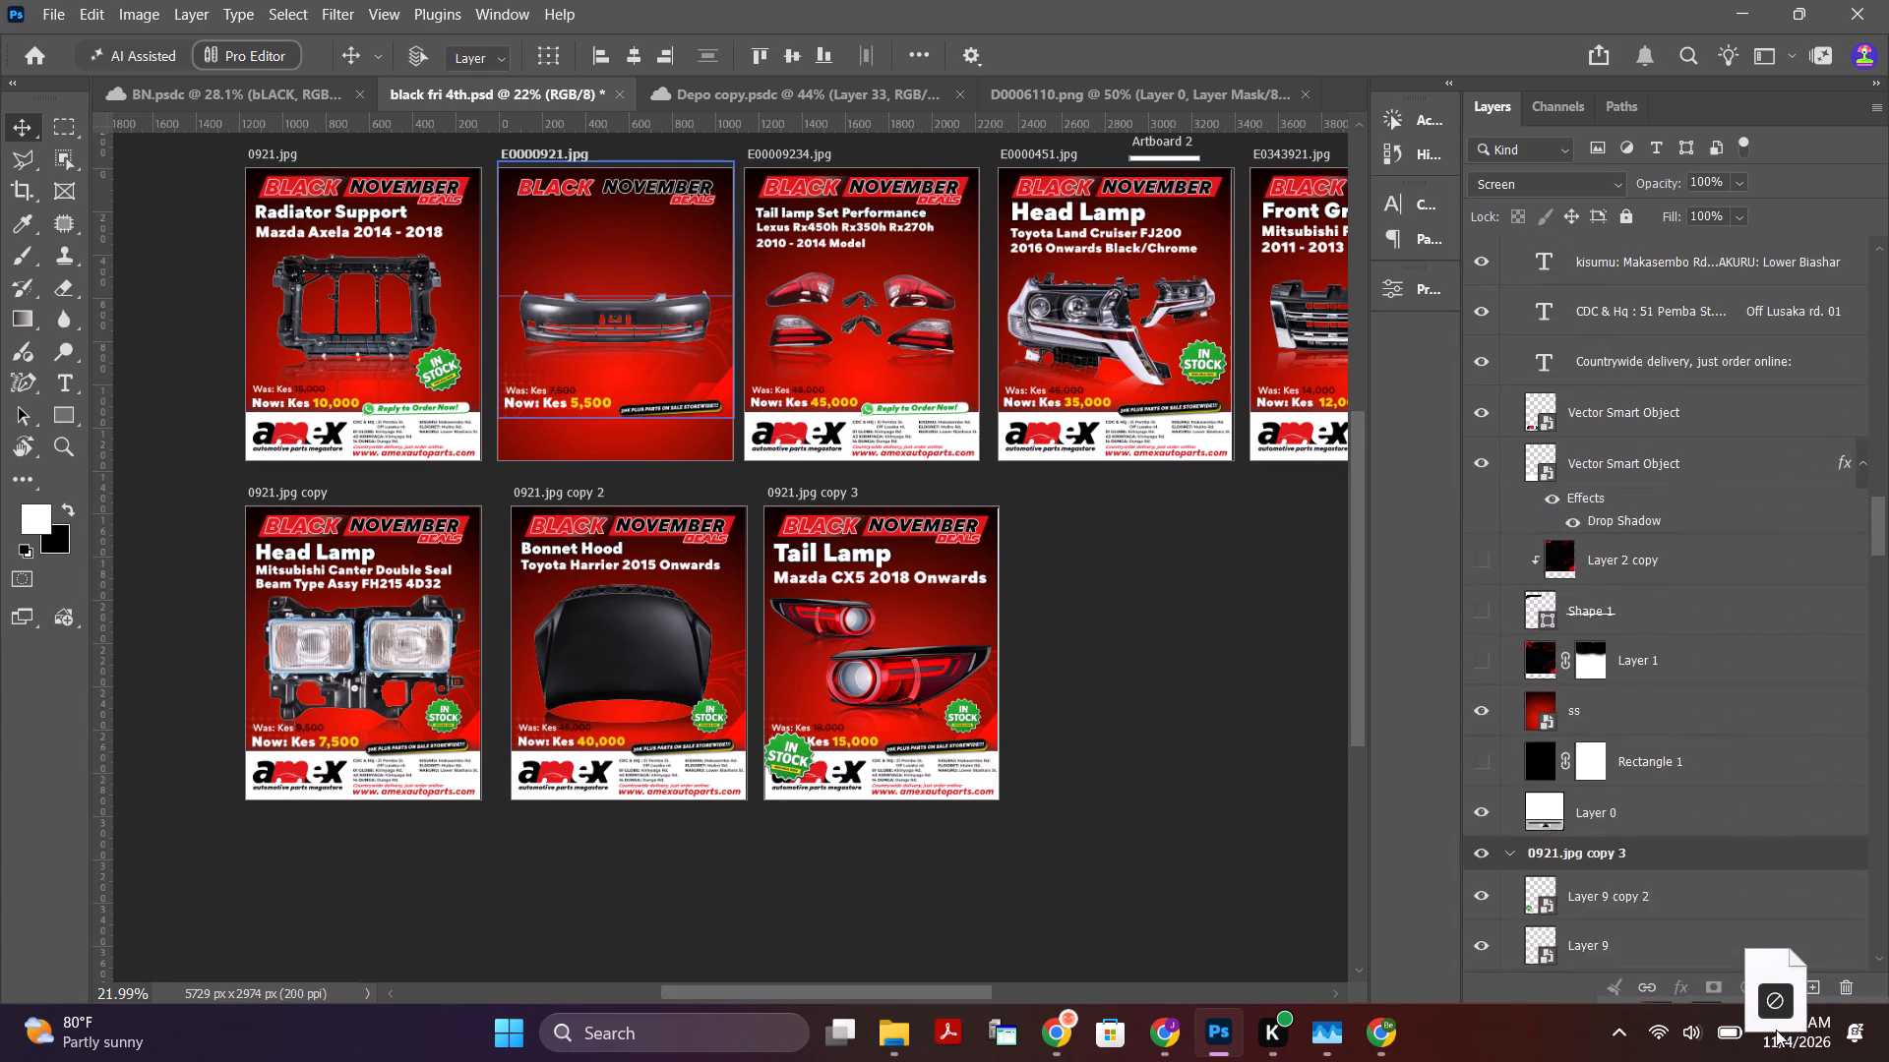
{"action": "left_click_drag", "start_coordinate": [1776, 1030], "coordinate": [1723, 494]}
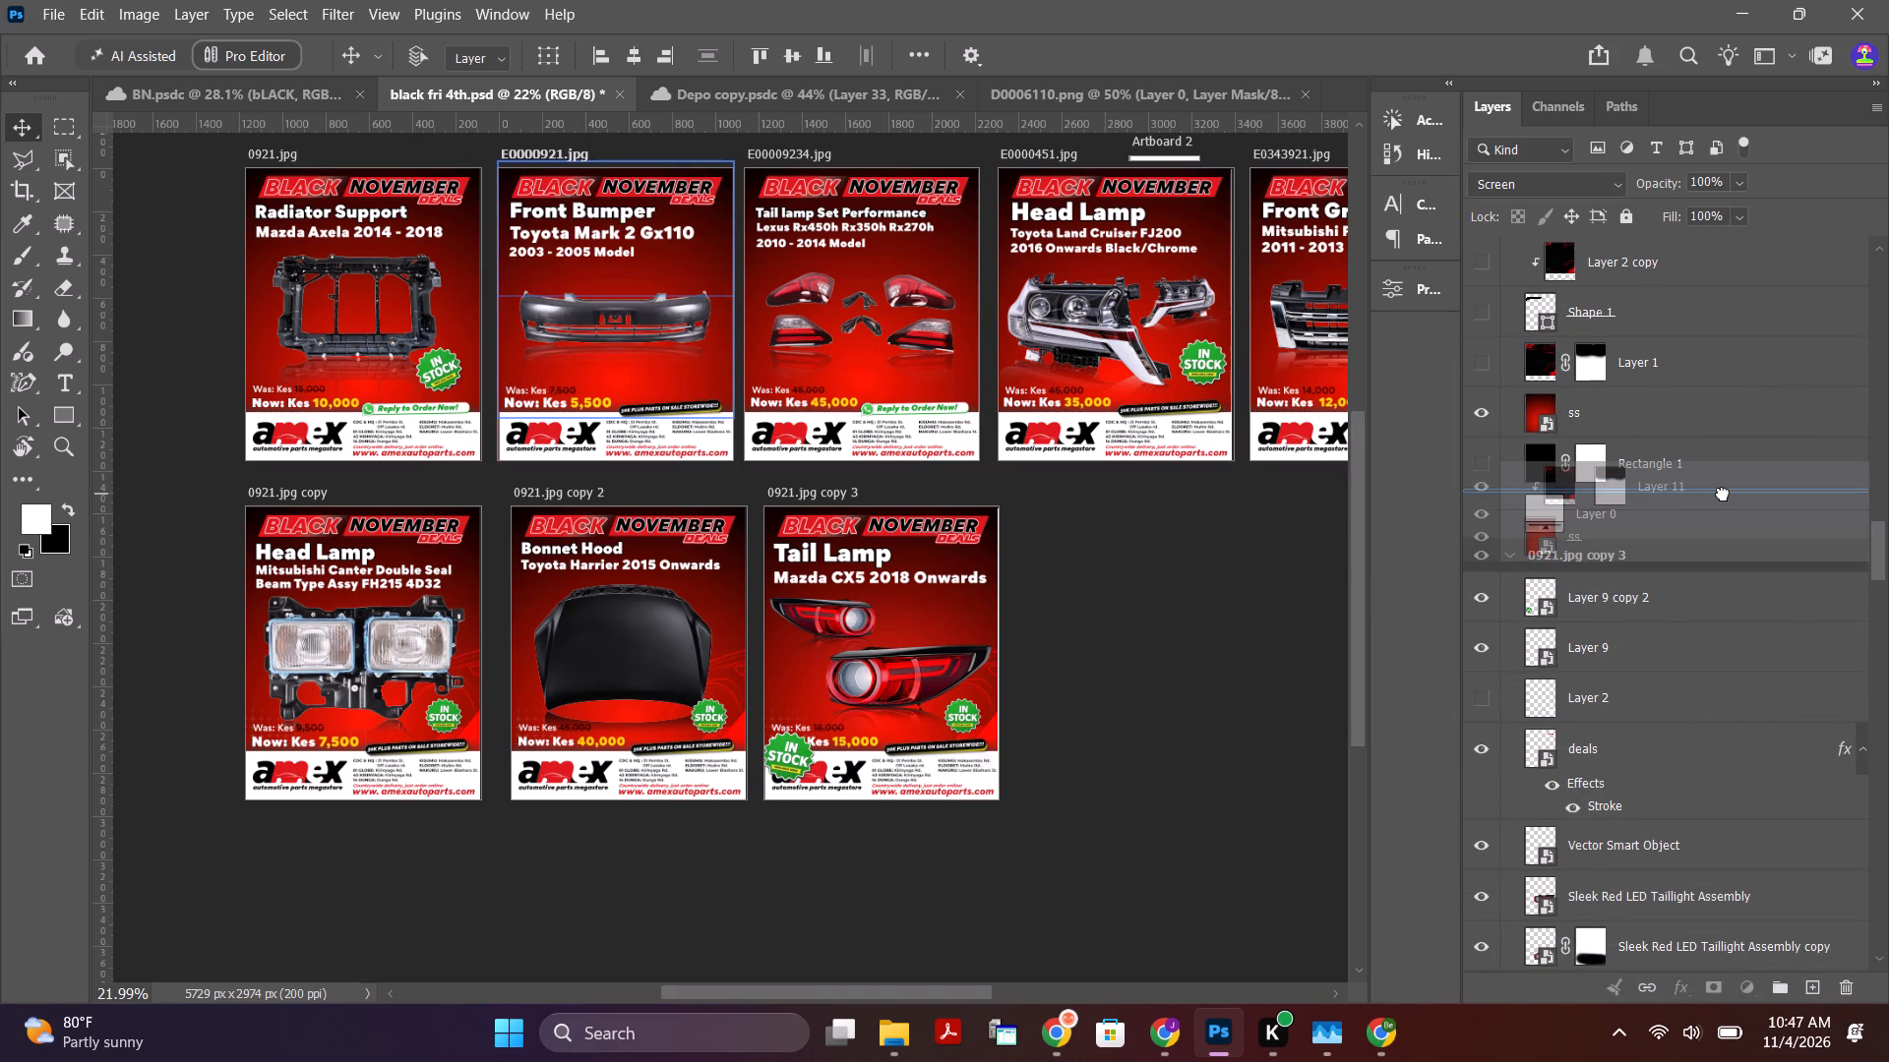
{"action": "left_click_drag", "start_coordinate": [1723, 494], "coordinate": [1664, 429]}
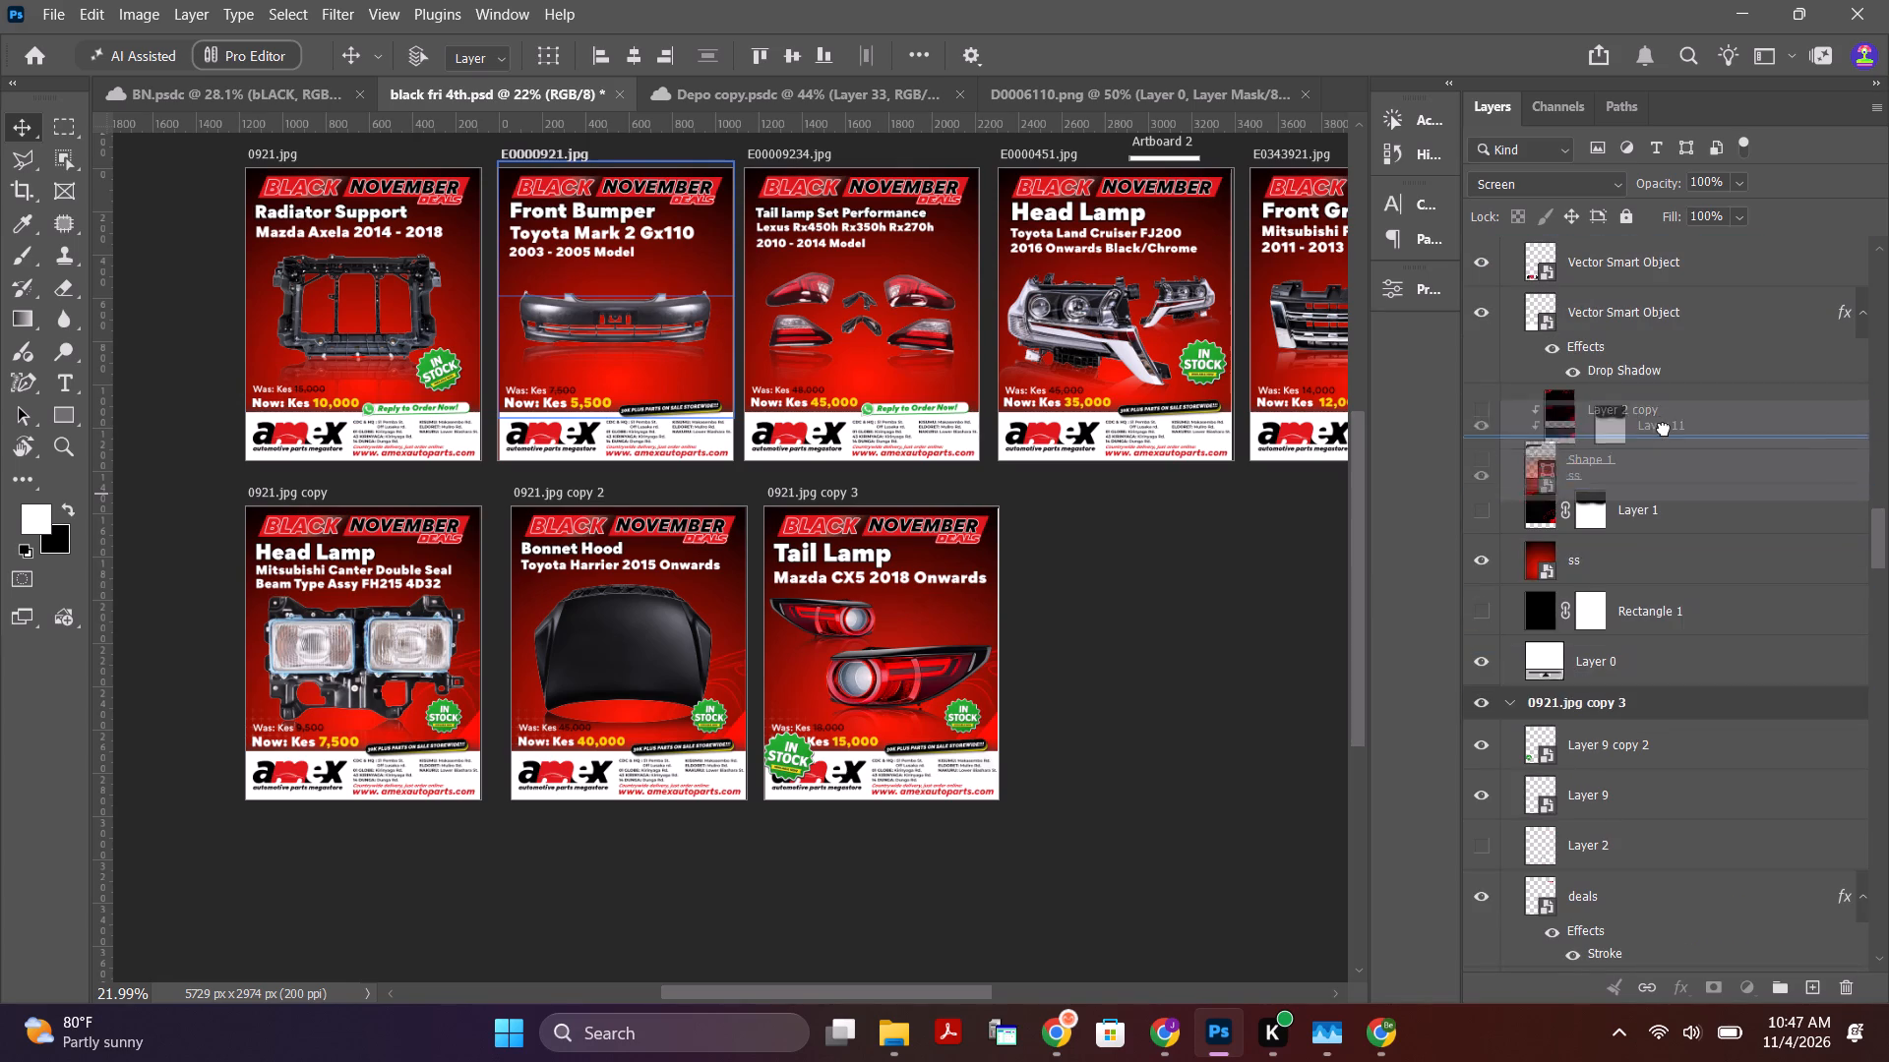
{"action": "left_click_drag", "start_coordinate": [1664, 429], "coordinate": [1648, 379]}
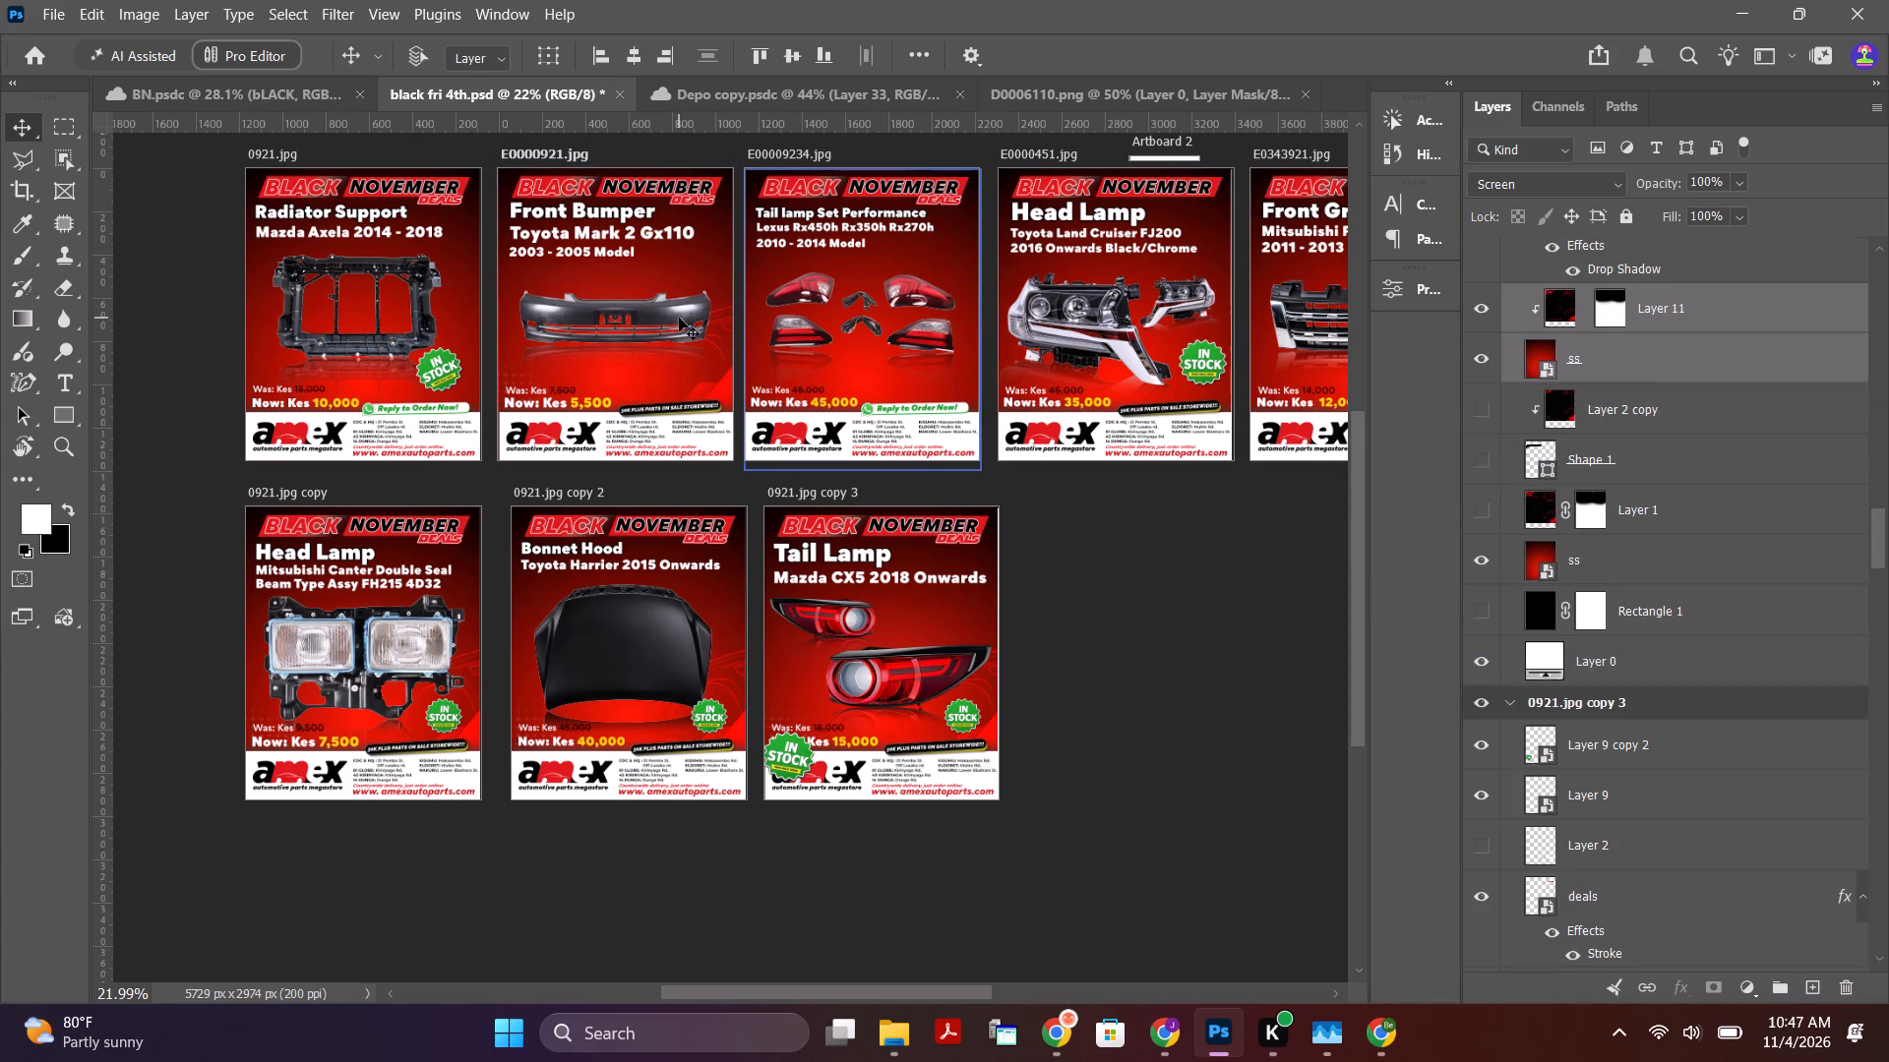
Hide the Front Bumper artboard's original ss background and Layer 0.
{"action": "scroll", "coordinate": [678, 307], "scroll_direction": "up", "scroll_amount": 8, "text": "alt"}
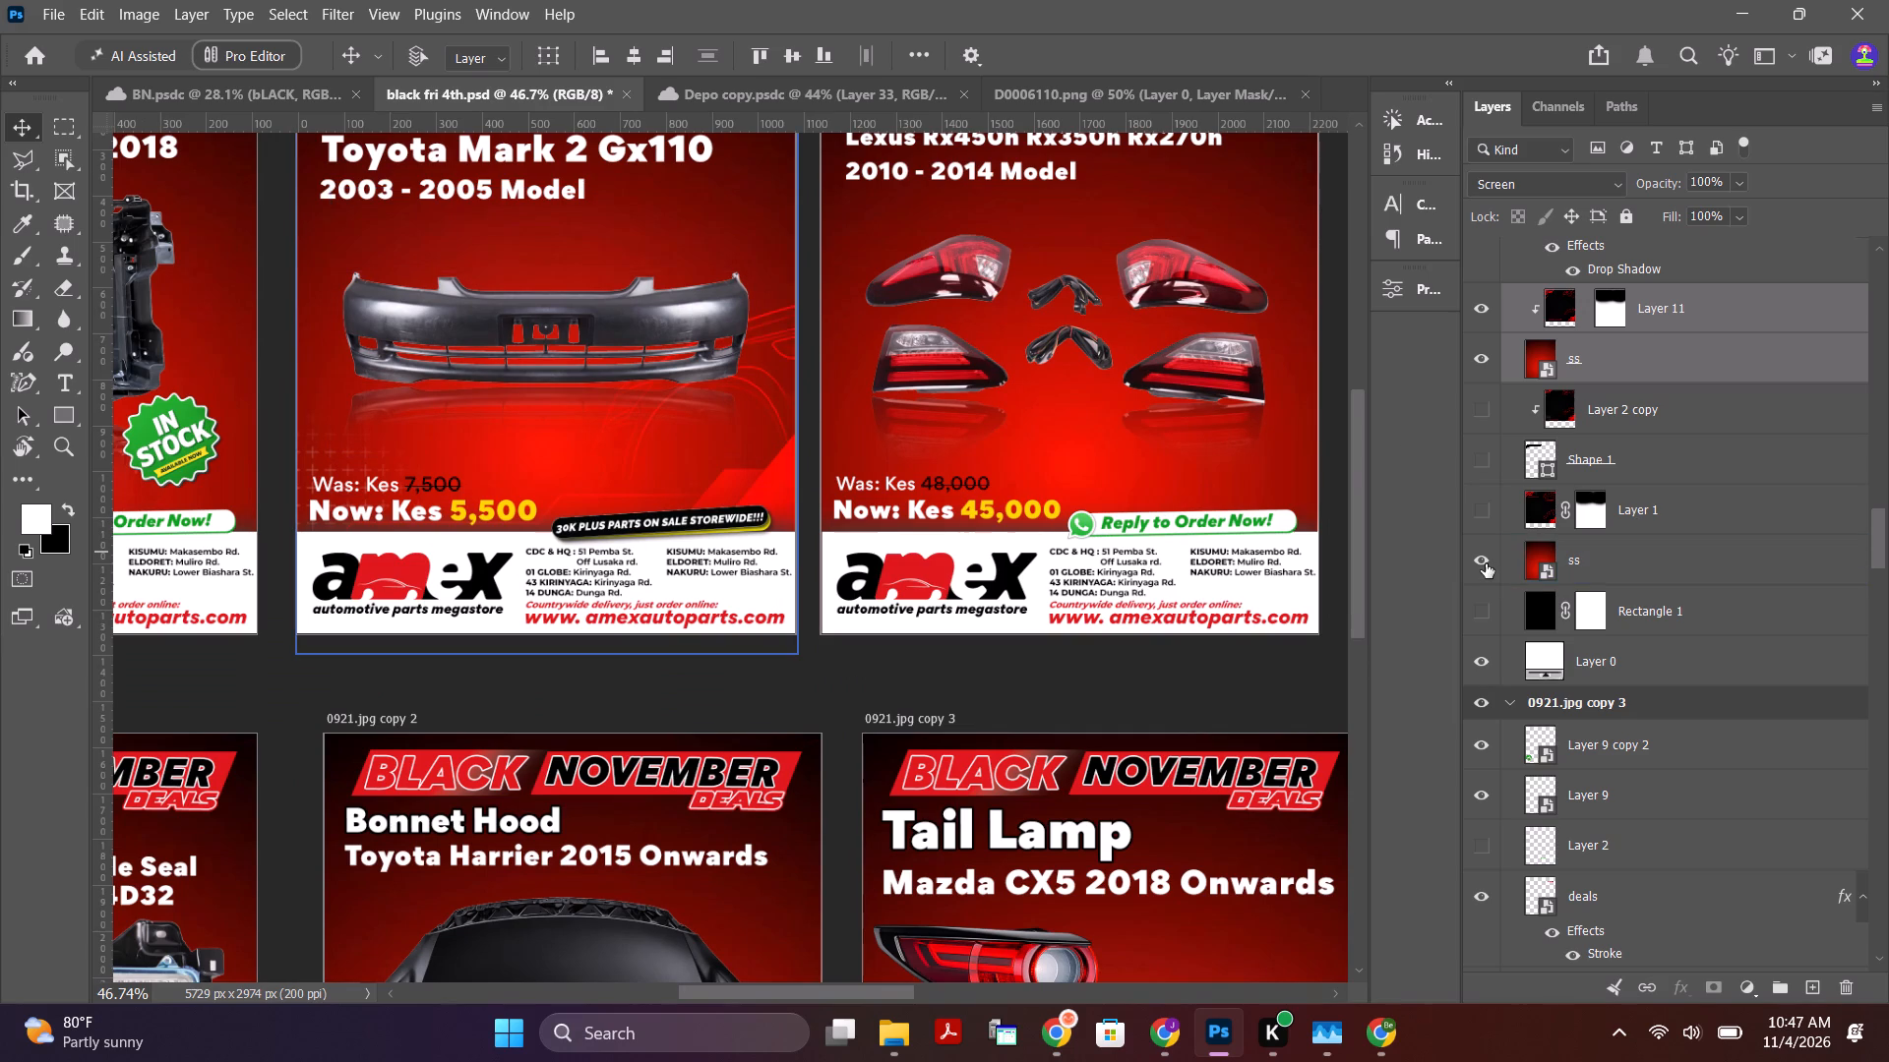
{"action": "left_click_drag", "start_coordinate": [1486, 563], "coordinate": [1498, 664]}
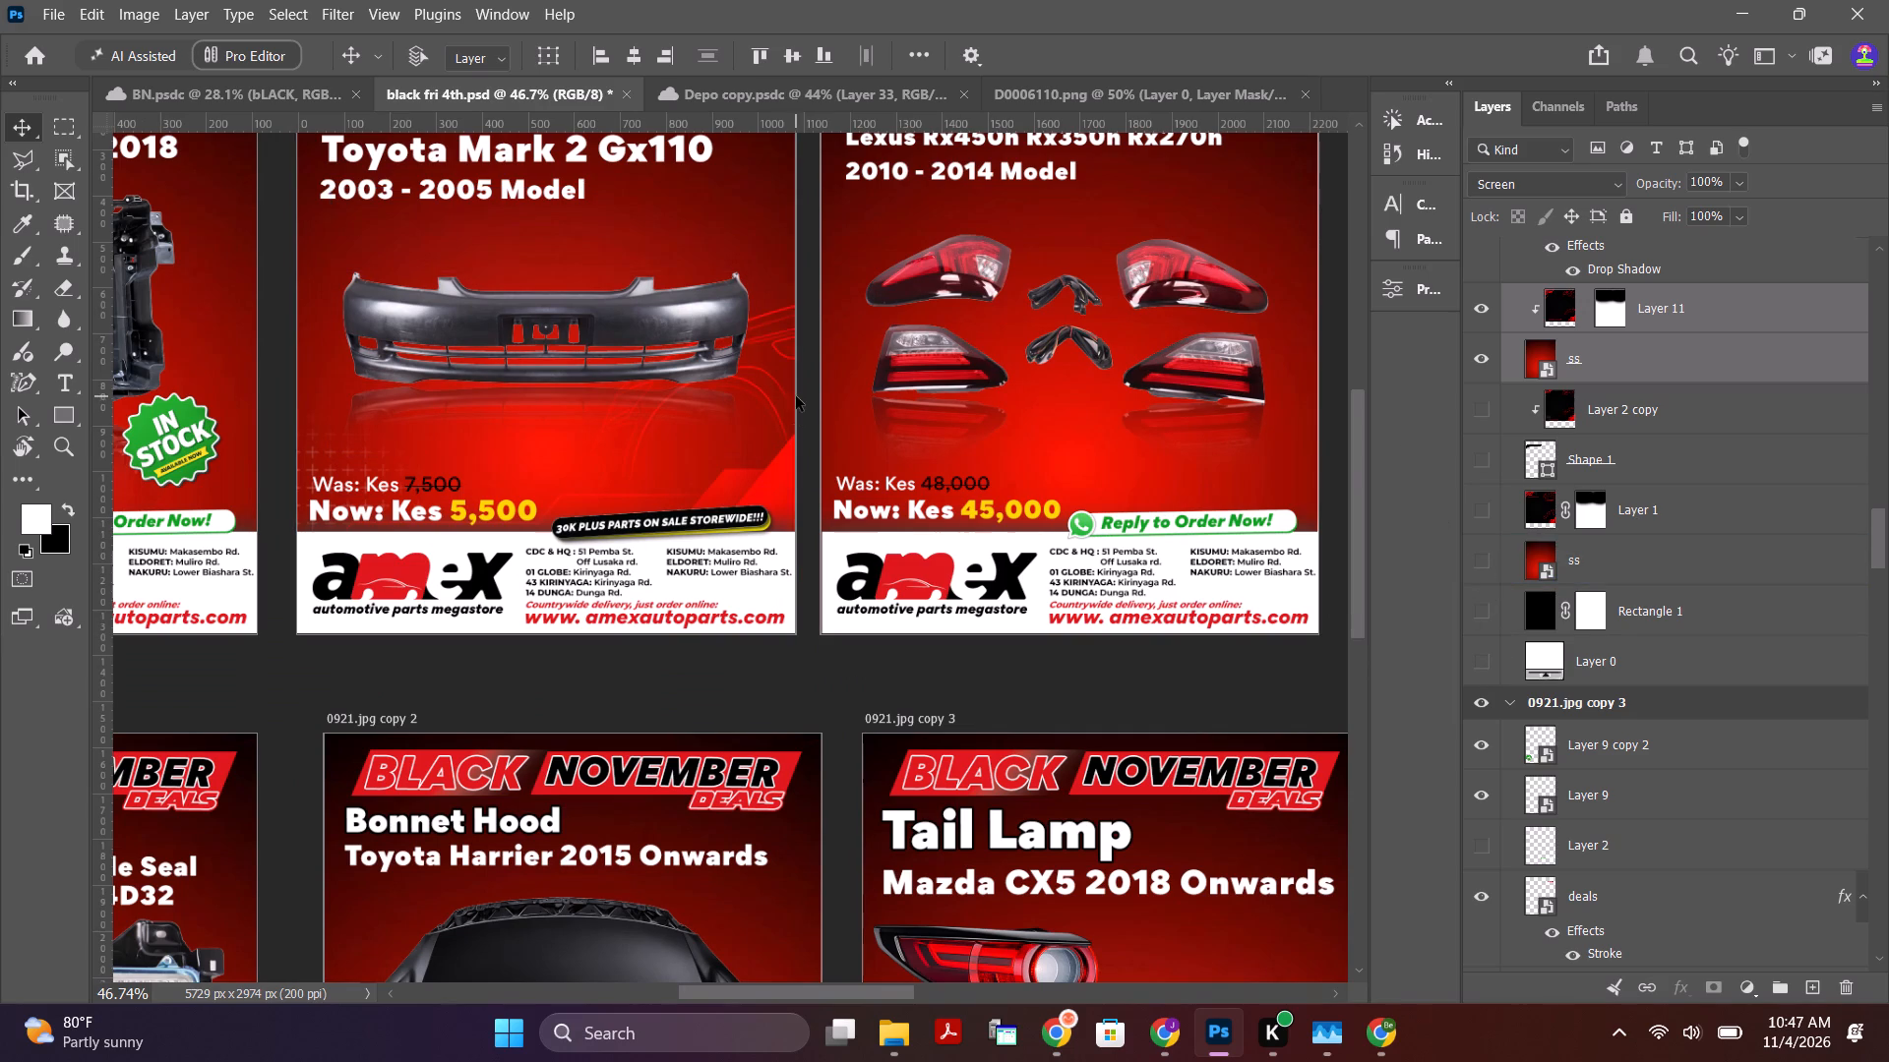
Duplicate the Radiator Support poster's In Stock badge, Layer 9 copy 3, onto the Front Bumper poster at about X 885, Y 931 px.
{"action": "scroll", "coordinate": [1662, 430], "scroll_direction": "up", "scroll_amount": 7}
{"action": "scroll", "coordinate": [1199, 457], "scroll_direction": "down", "scroll_amount": 2, "text": "alt"}
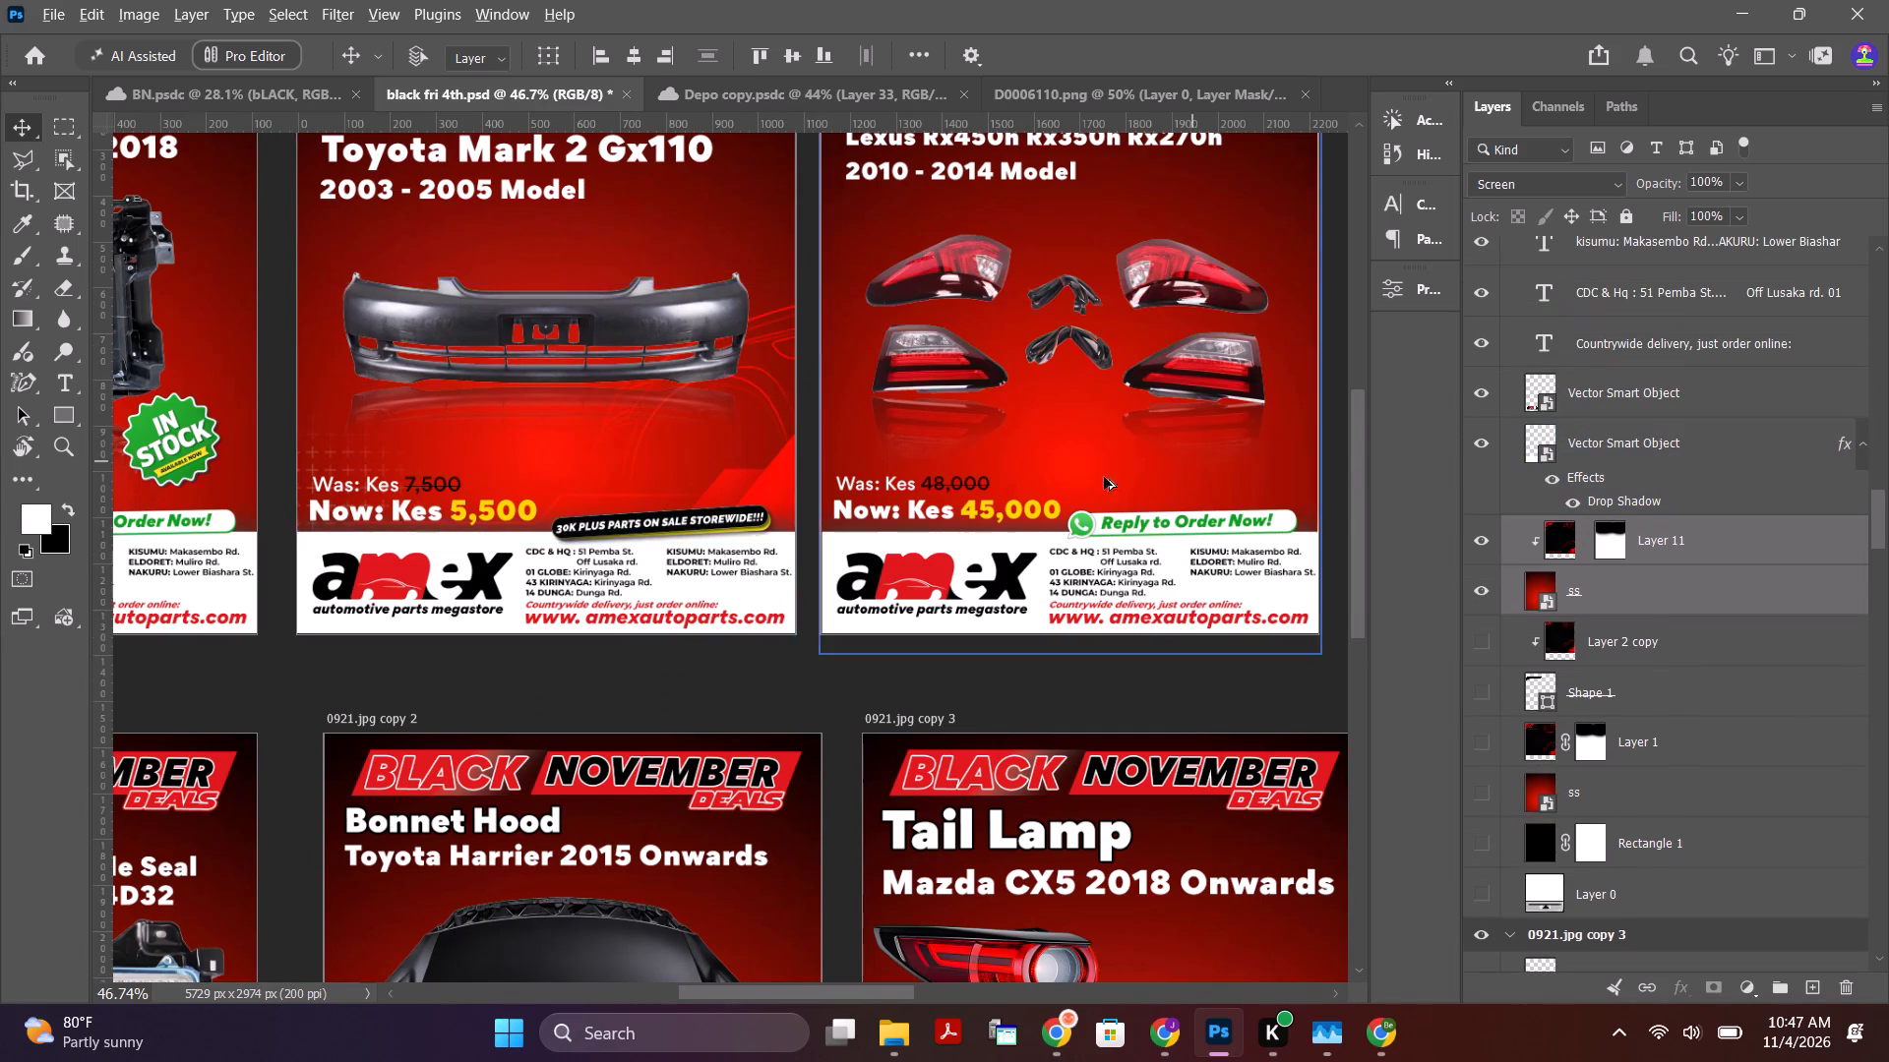
{"action": "scroll", "coordinate": [1104, 477], "scroll_direction": "down", "scroll_amount": 2, "text": "alt"}
{"action": "scroll", "coordinate": [776, 391], "scroll_direction": "down", "scroll_amount": 3, "text": "alt"}
{"action": "scroll", "coordinate": [810, 279], "scroll_direction": "up", "scroll_amount": 2, "text": "alt"}
{"action": "left_click", "coordinate": [487, 475]}
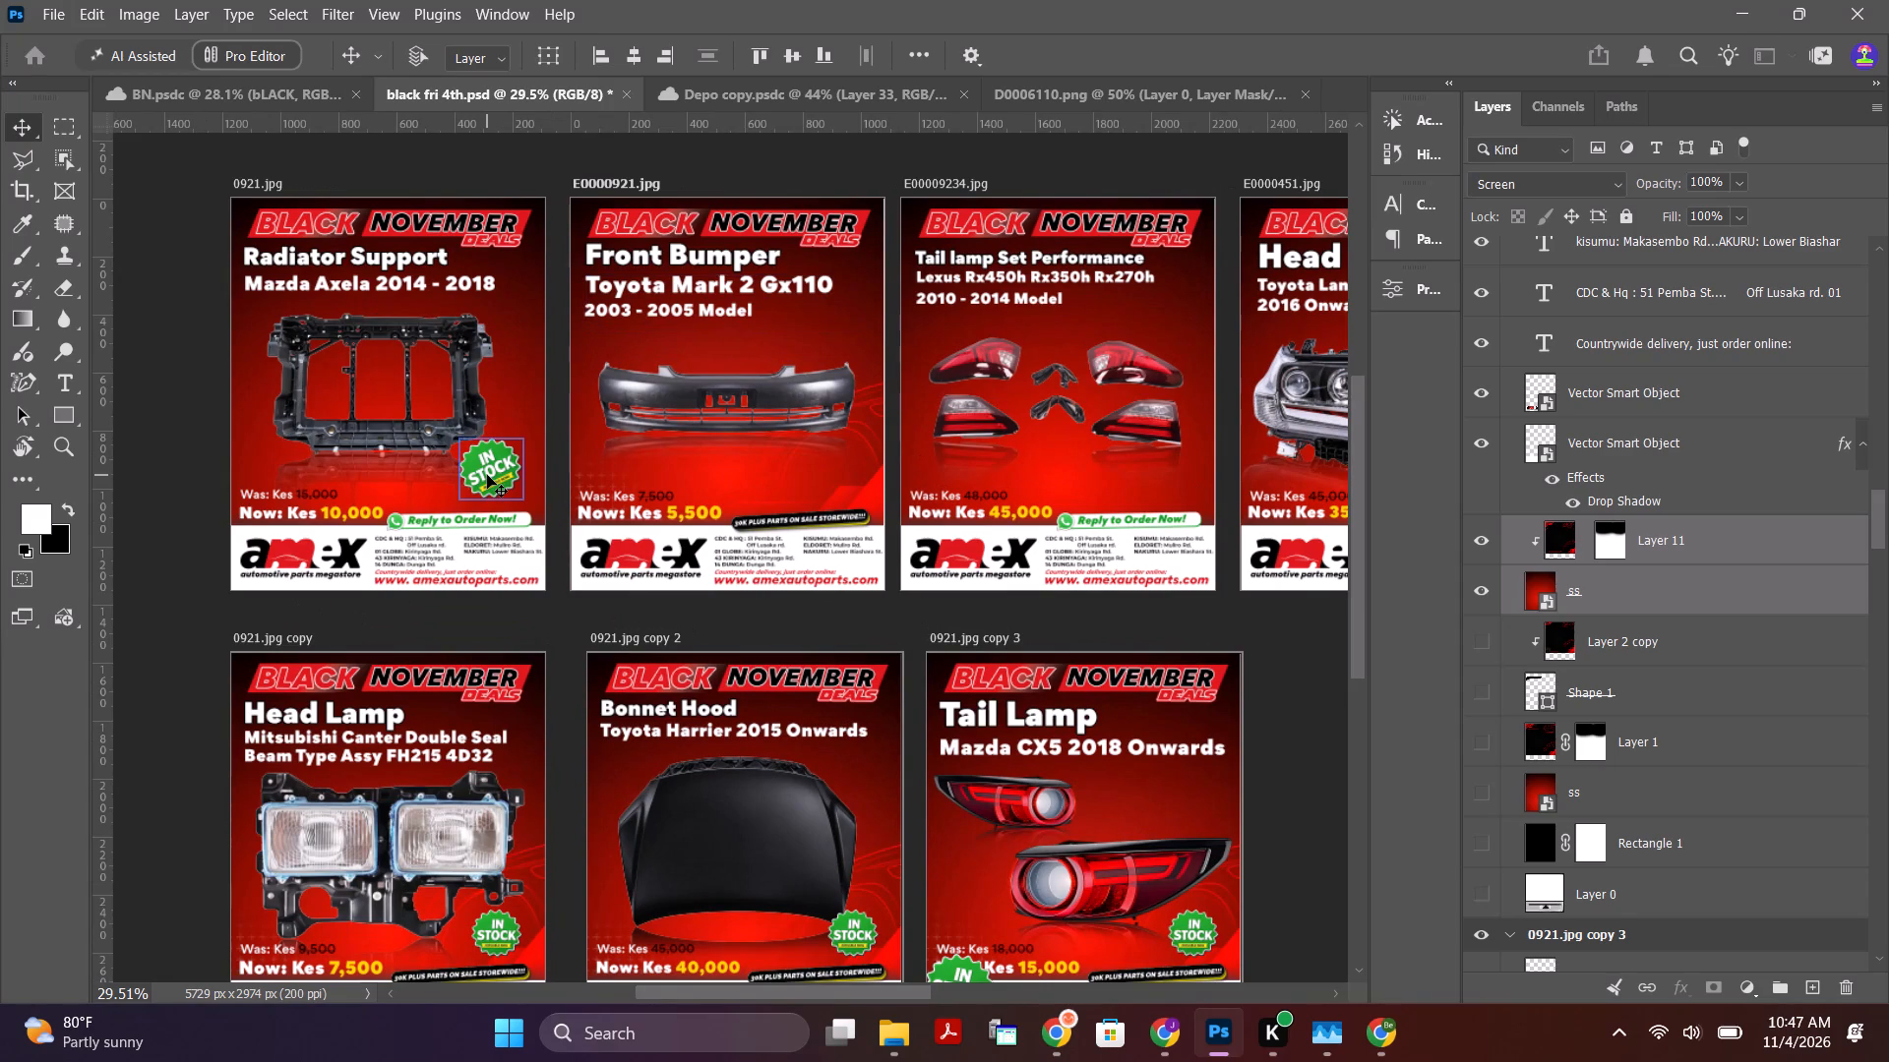
{"action": "left_click", "coordinate": [246, 182]}
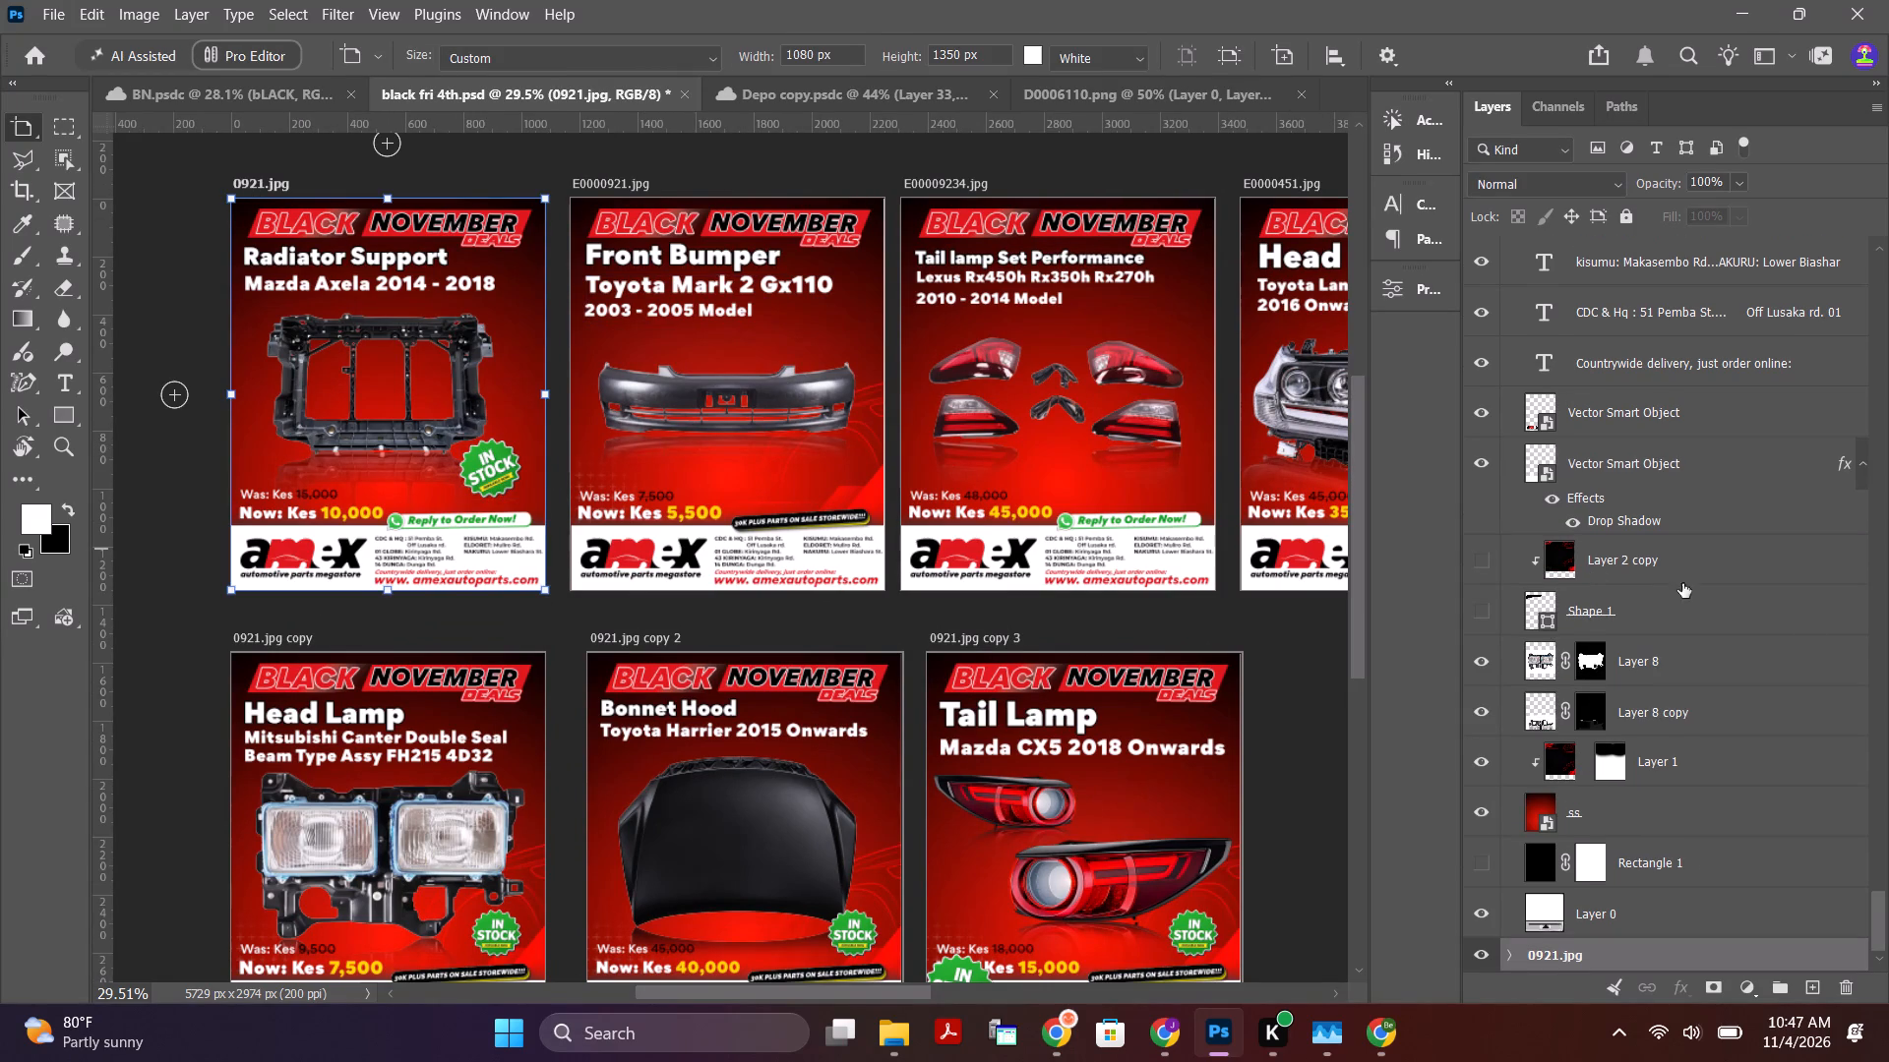
{"action": "scroll", "coordinate": [1711, 891], "scroll_direction": "down", "scroll_amount": 9}
{"action": "left_click_drag", "start_coordinate": [1880, 921], "coordinate": [1880, 946]}
{"action": "left_click_drag", "start_coordinate": [1880, 946], "coordinate": [1882, 954]}
{"action": "left_click", "coordinate": [1504, 957]}
{"action": "double_click", "coordinate": [1508, 954]}
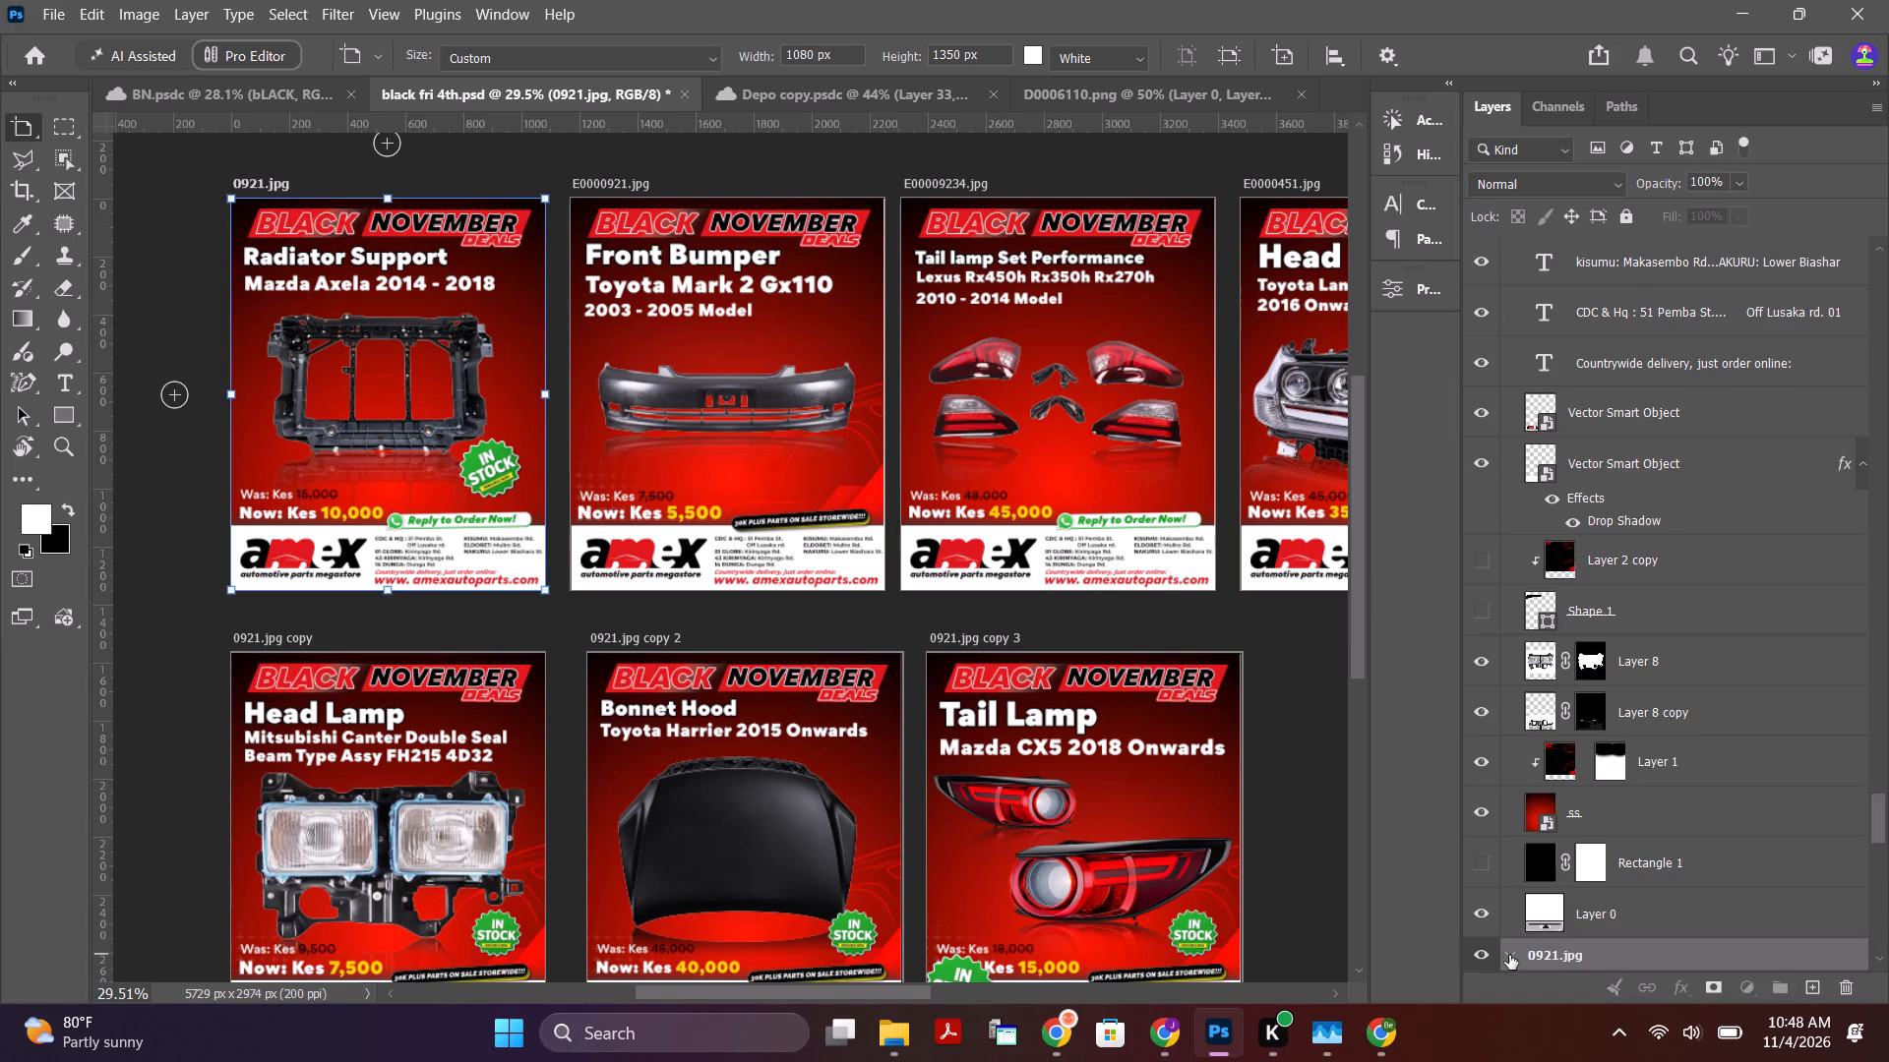
{"action": "left_click", "coordinate": [1509, 955]}
{"action": "left_click_drag", "start_coordinate": [1874, 815], "coordinate": [1879, 860]}
{"action": "left_click", "coordinate": [1624, 334]}
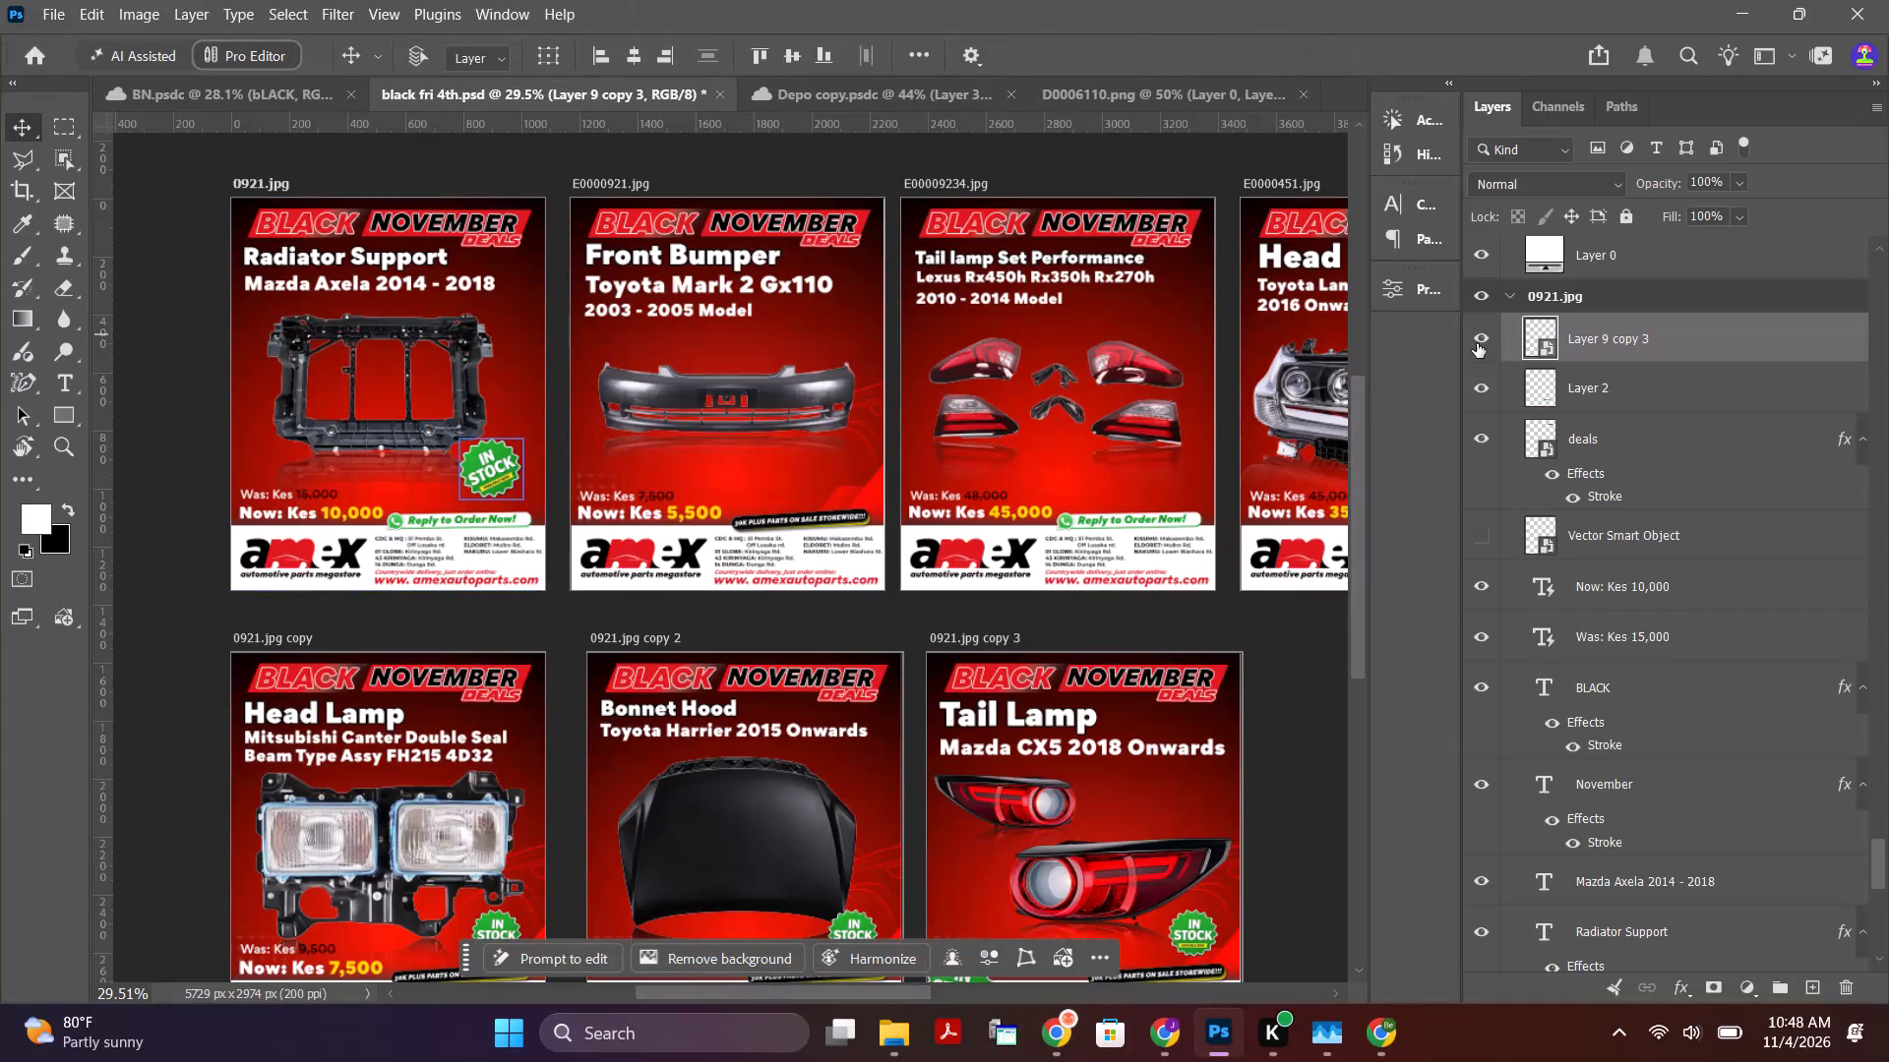
{"action": "double_click", "coordinate": [1477, 343]}
{"action": "left_click", "coordinate": [1611, 360]}
{"action": "left_click_drag", "start_coordinate": [499, 473], "coordinate": [828, 471], "text": "alt"}
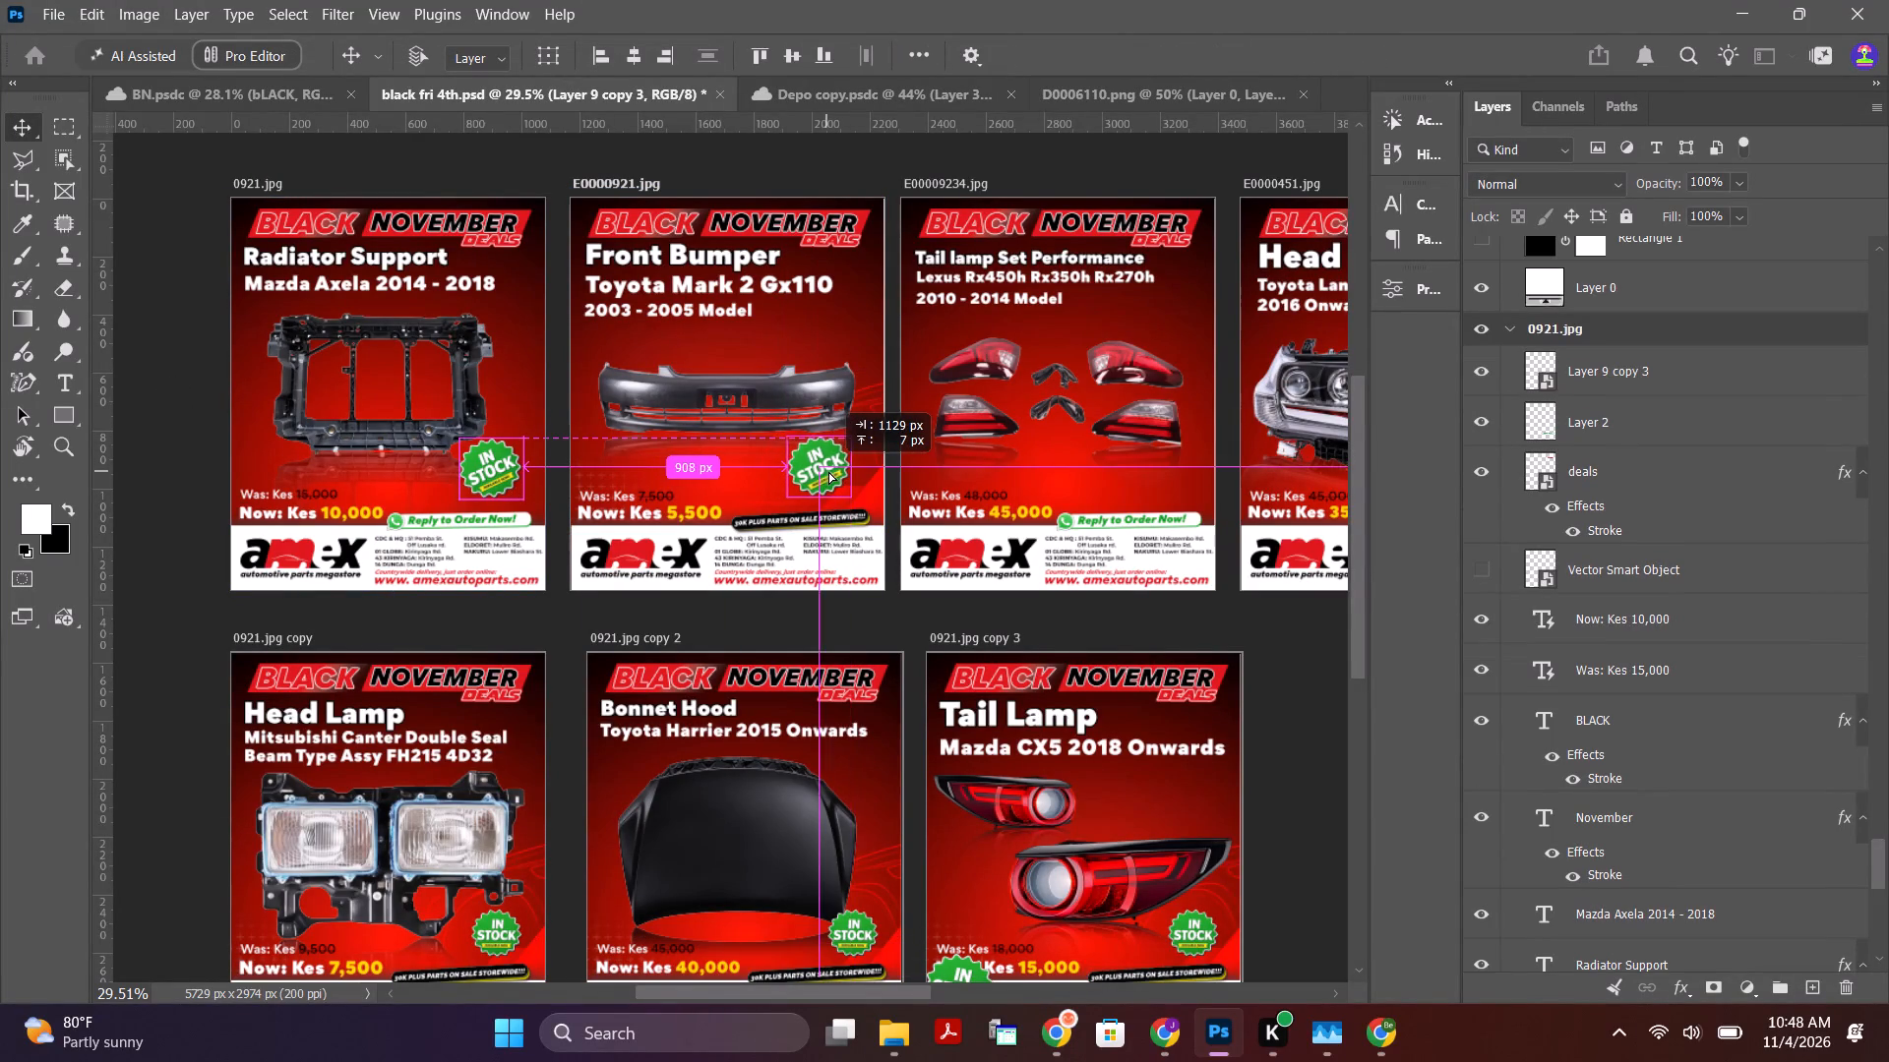
{"action": "left_click_drag", "start_coordinate": [828, 471], "coordinate": [830, 471], "text": "alt"}
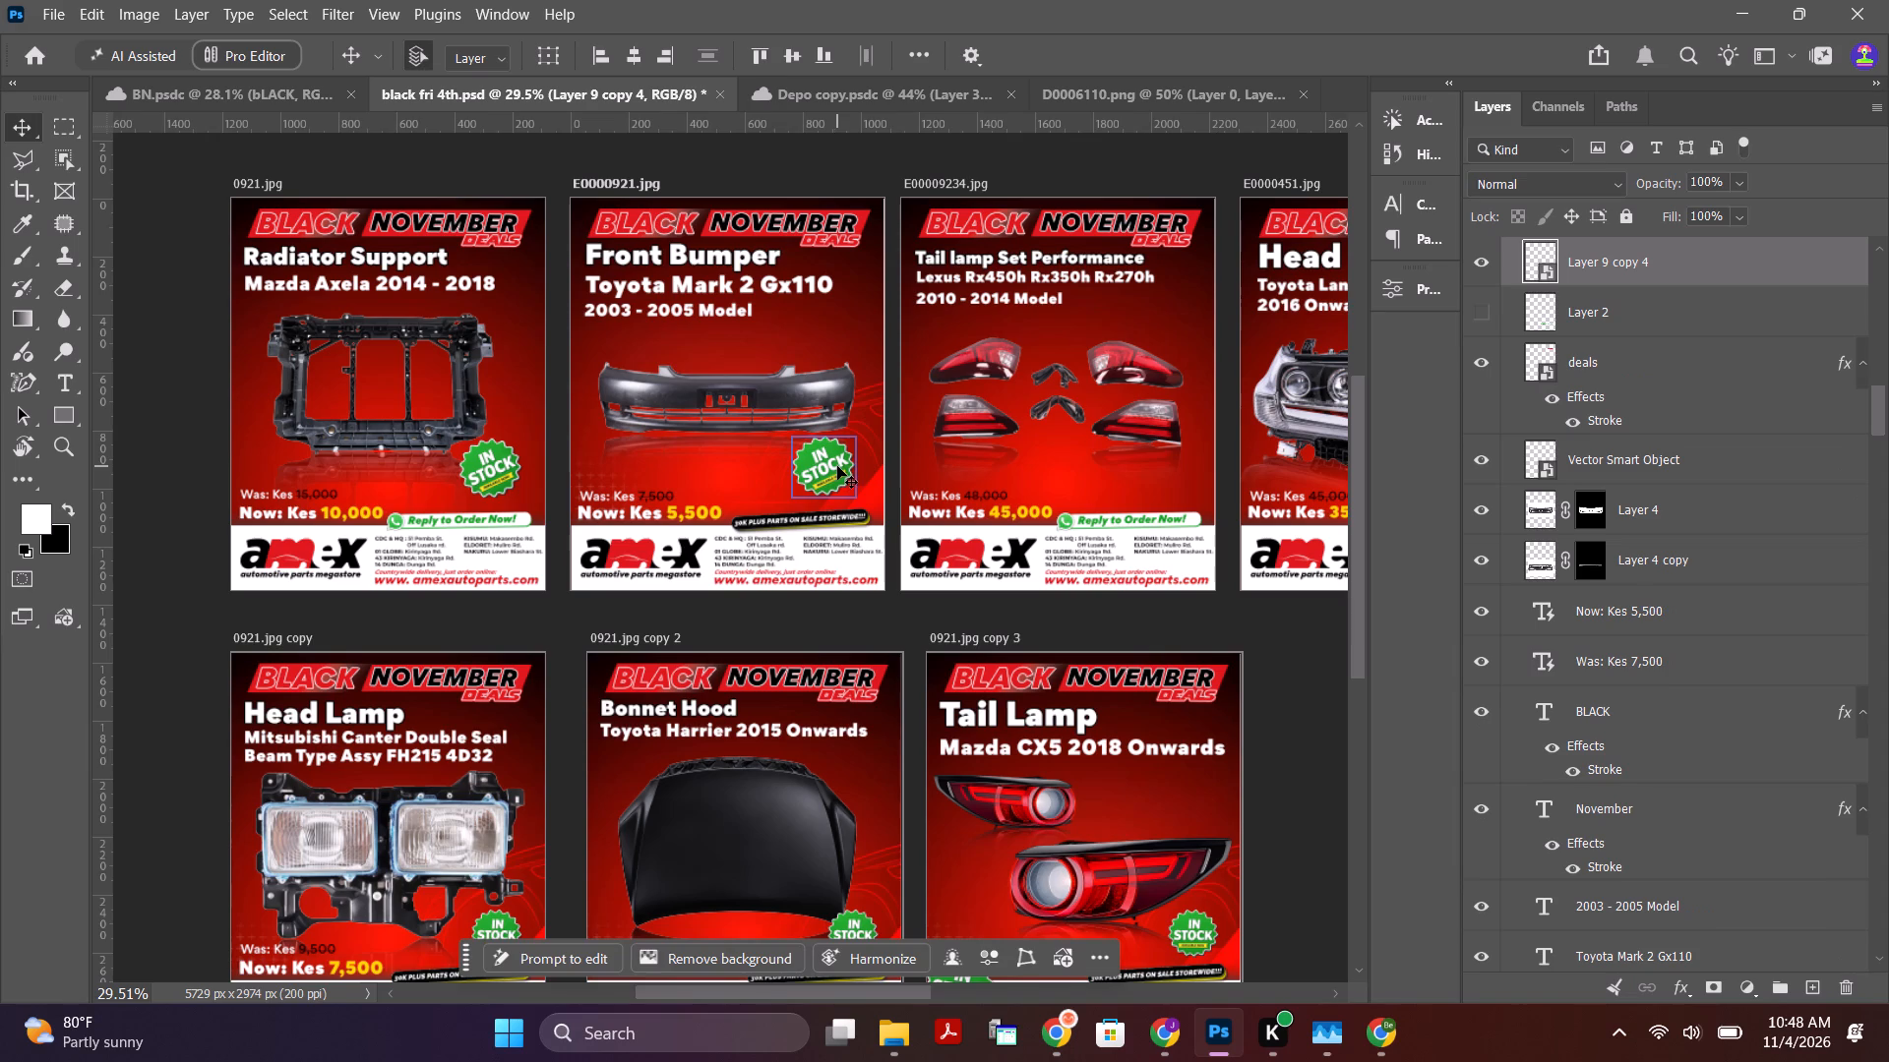
Scale the Front Bumper poster's duplicated In Stock badge to 29.25%.
{"action": "key", "text": "ctrl+t"}
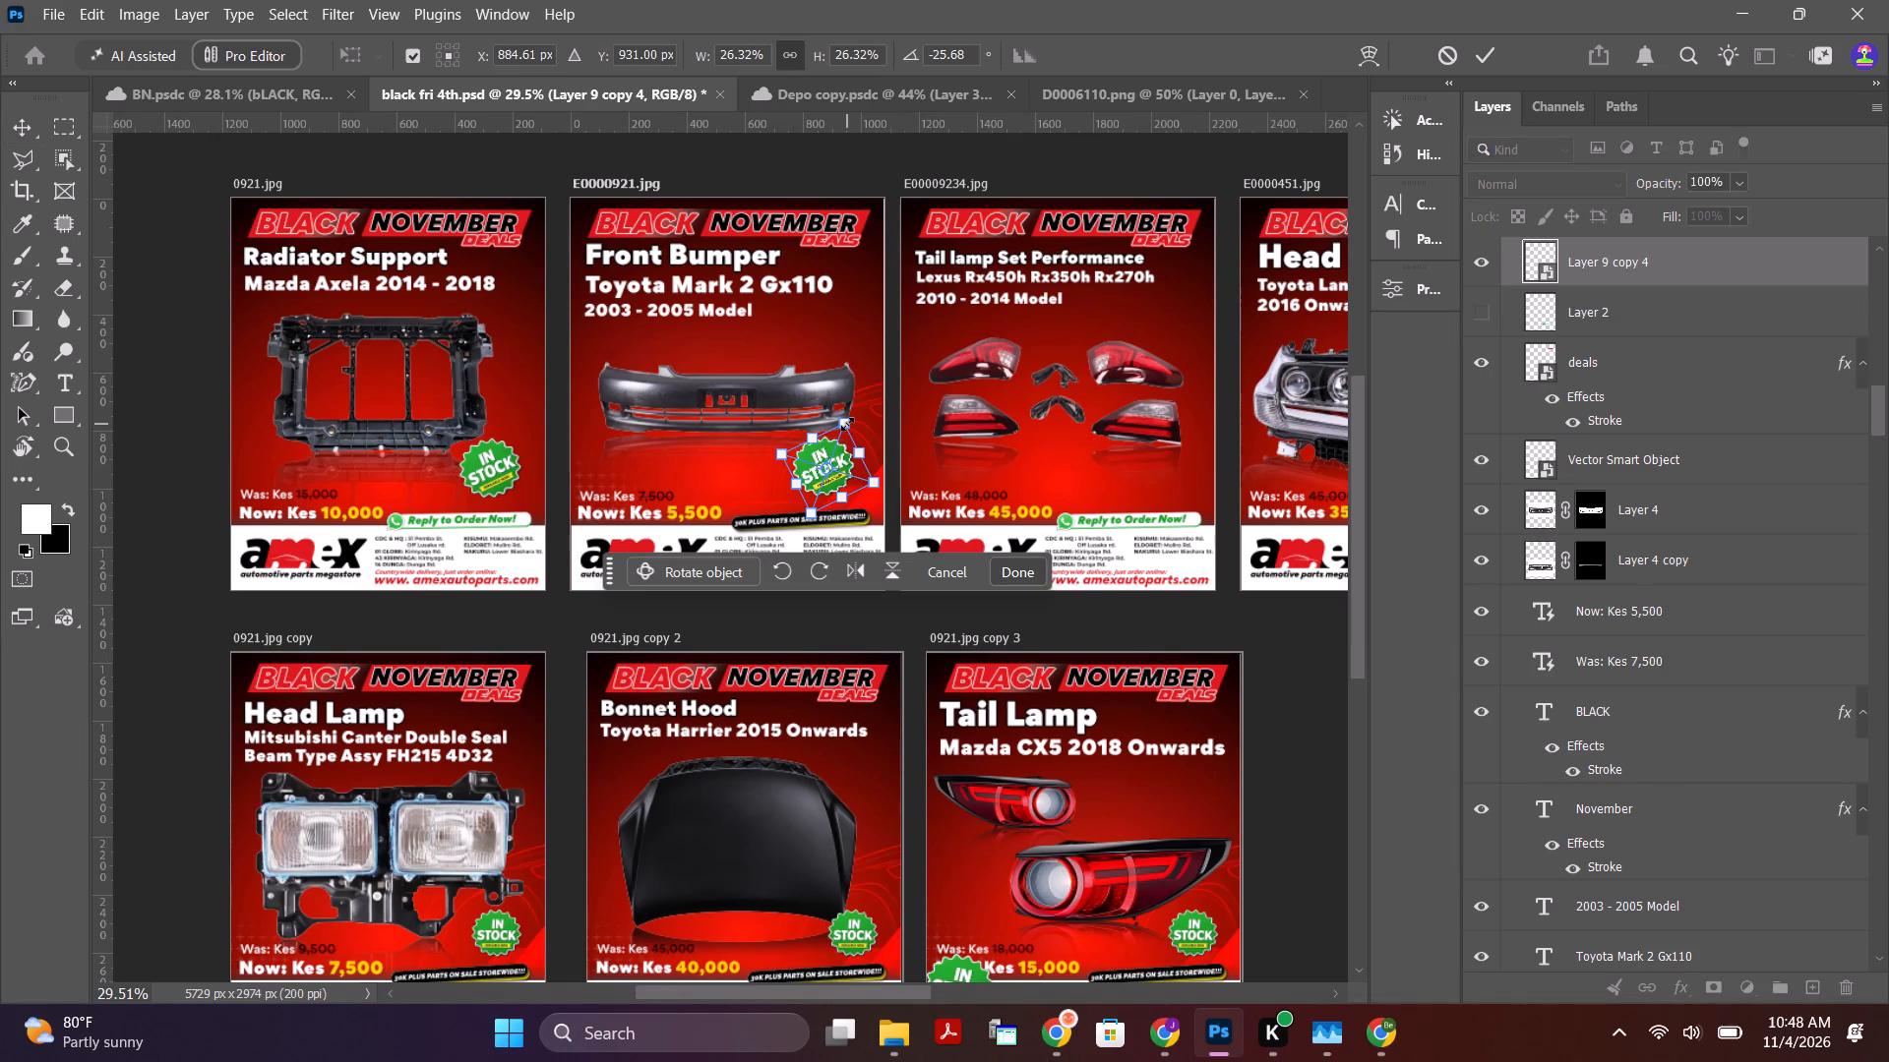
{"action": "left_click", "coordinate": [847, 424], "text": "alt"}
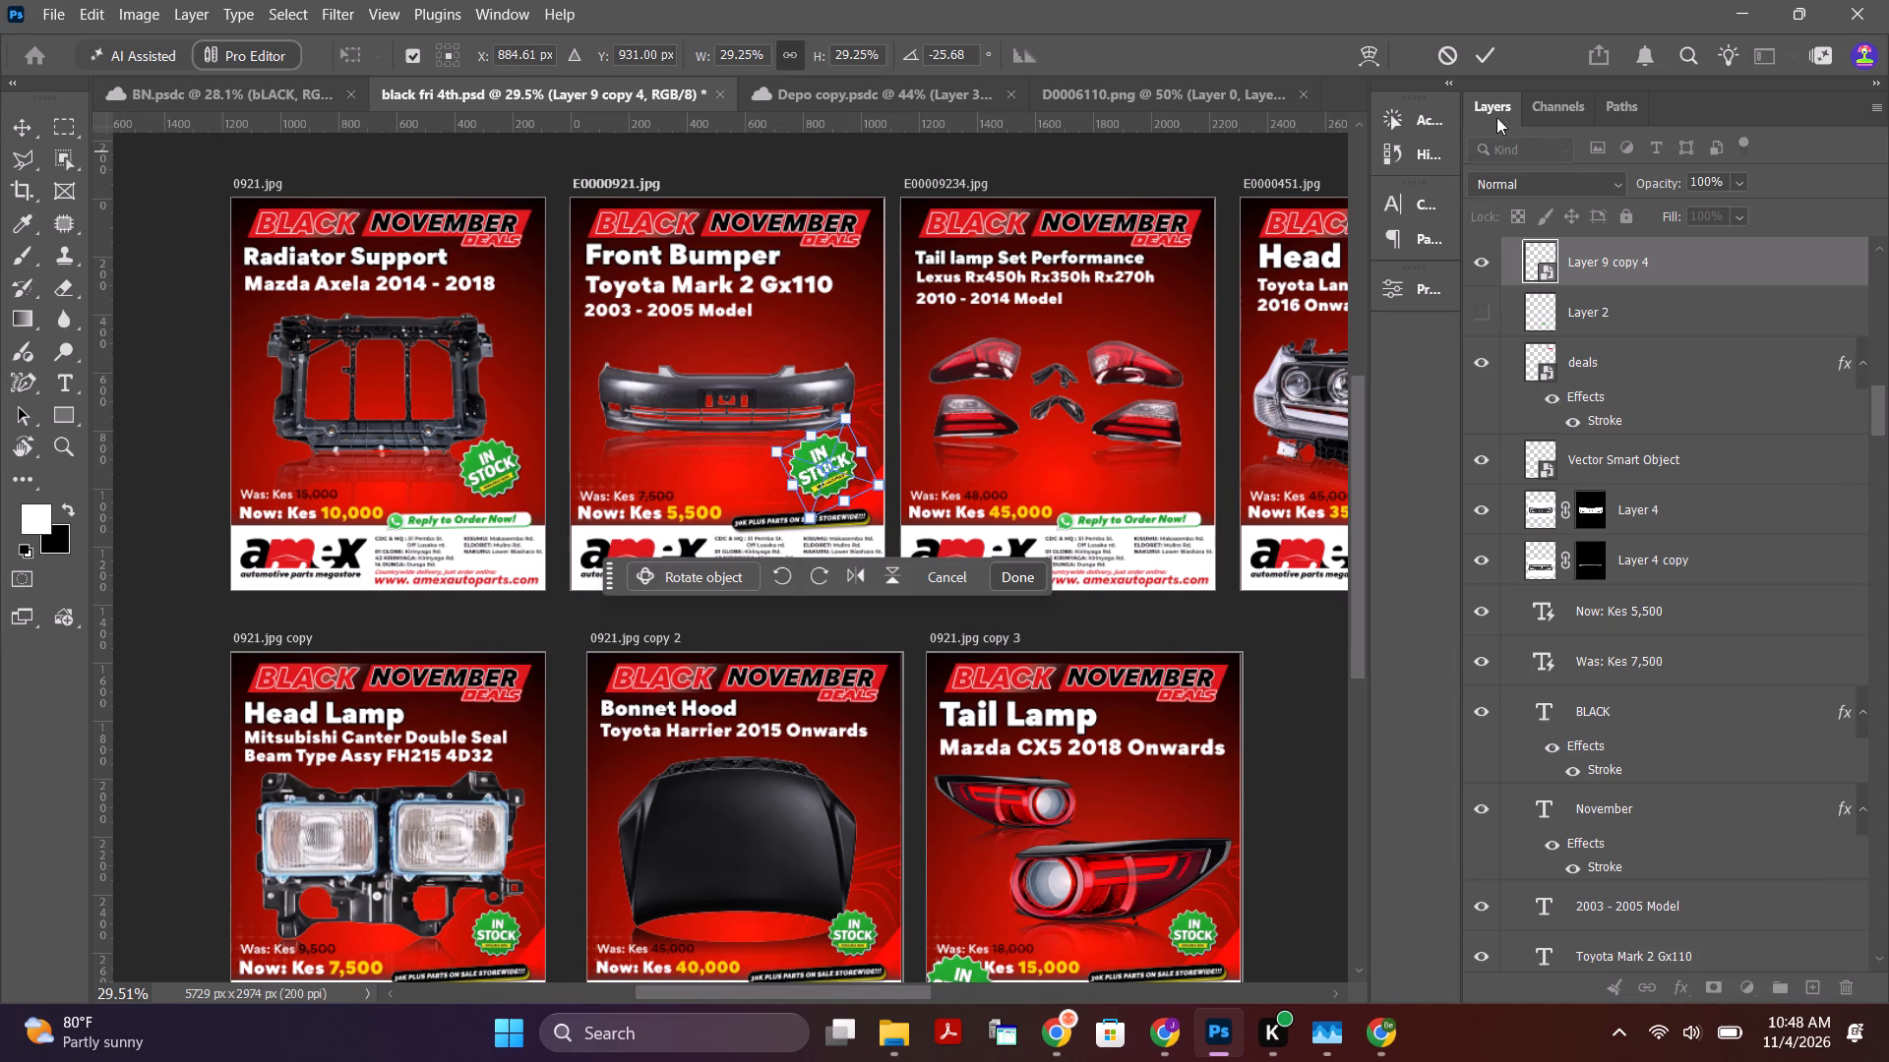
{"action": "left_click", "coordinate": [1482, 56]}
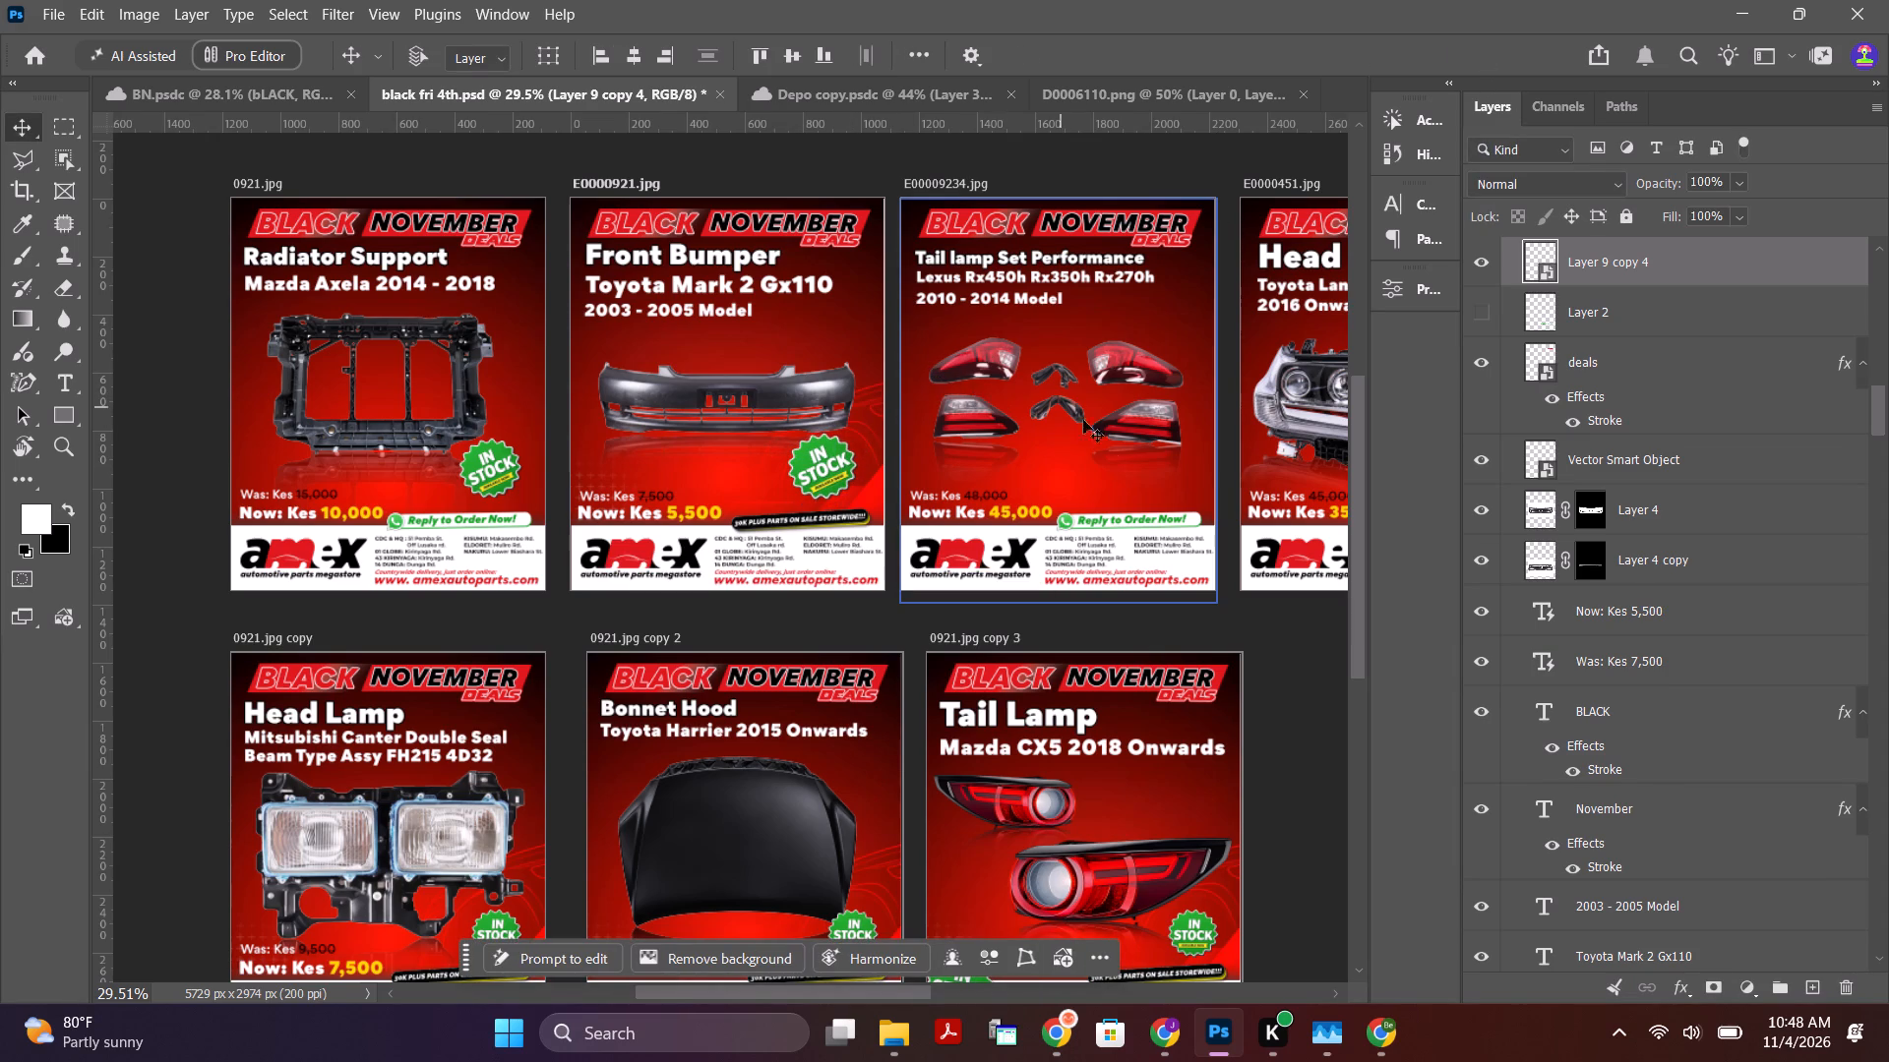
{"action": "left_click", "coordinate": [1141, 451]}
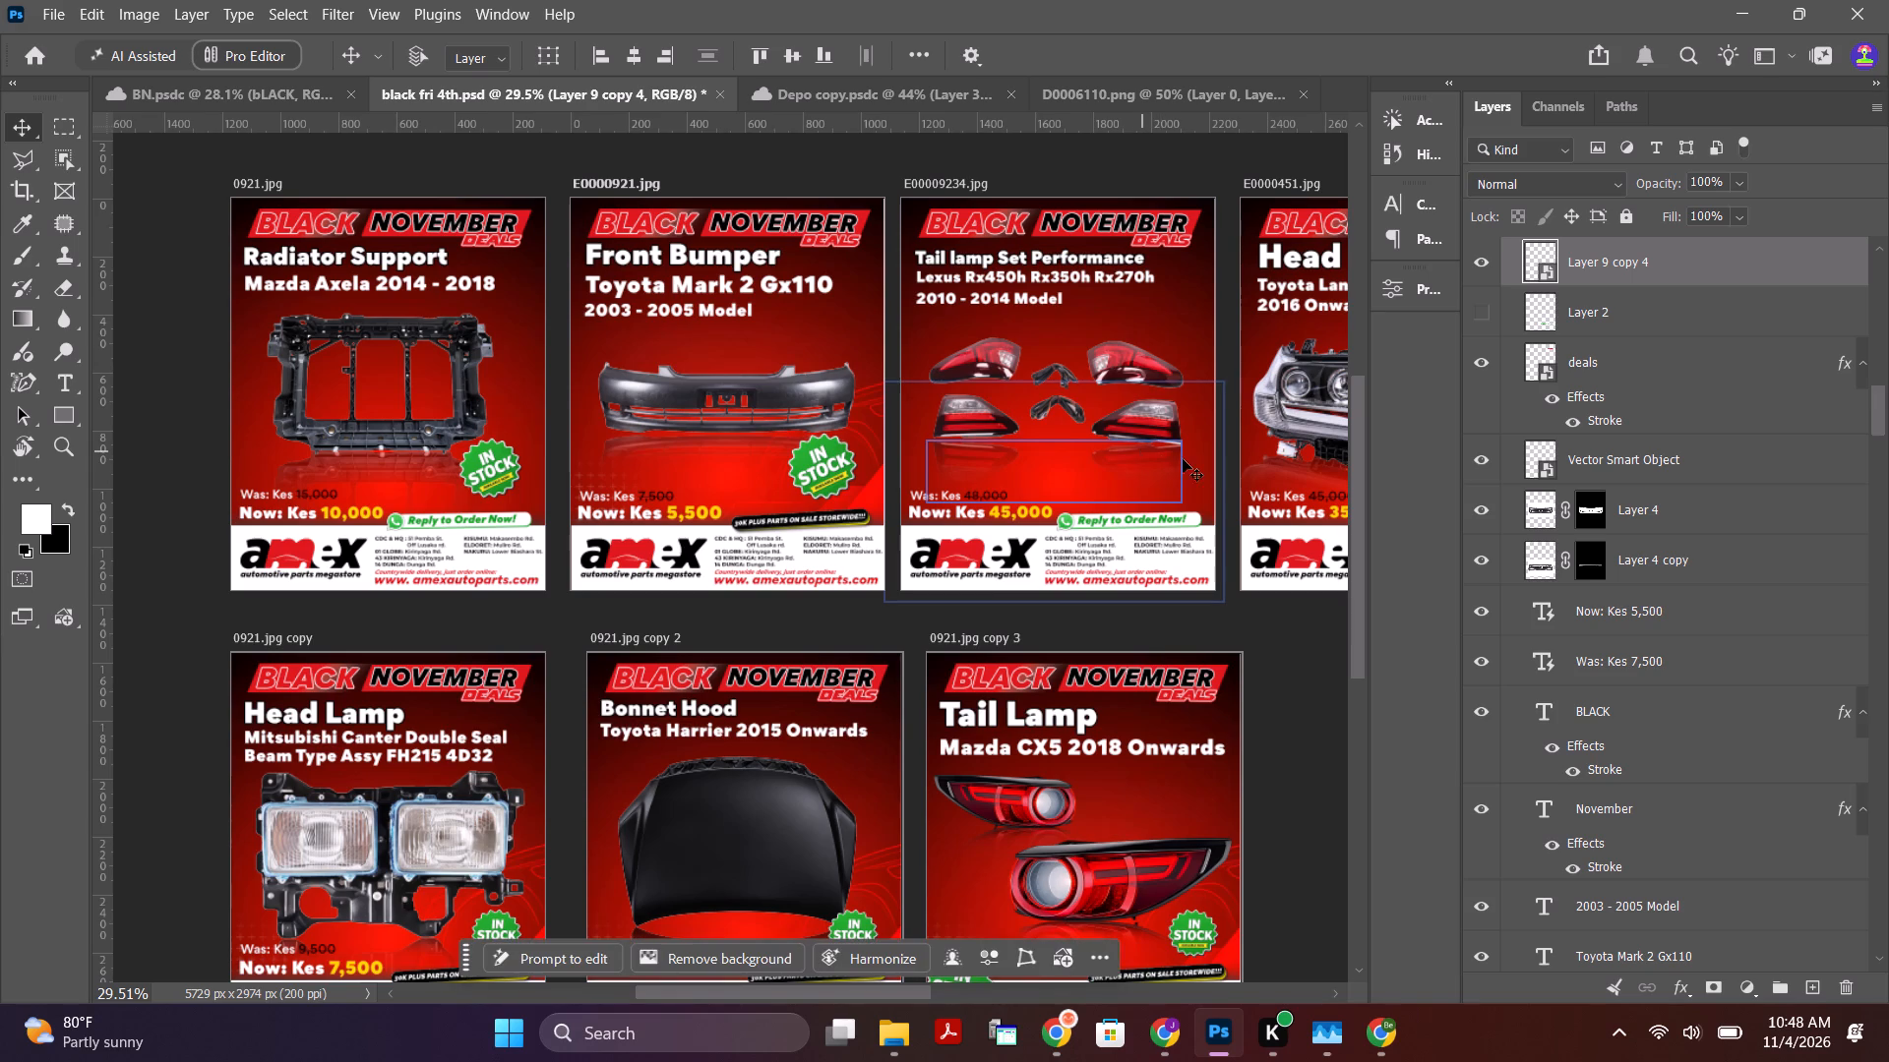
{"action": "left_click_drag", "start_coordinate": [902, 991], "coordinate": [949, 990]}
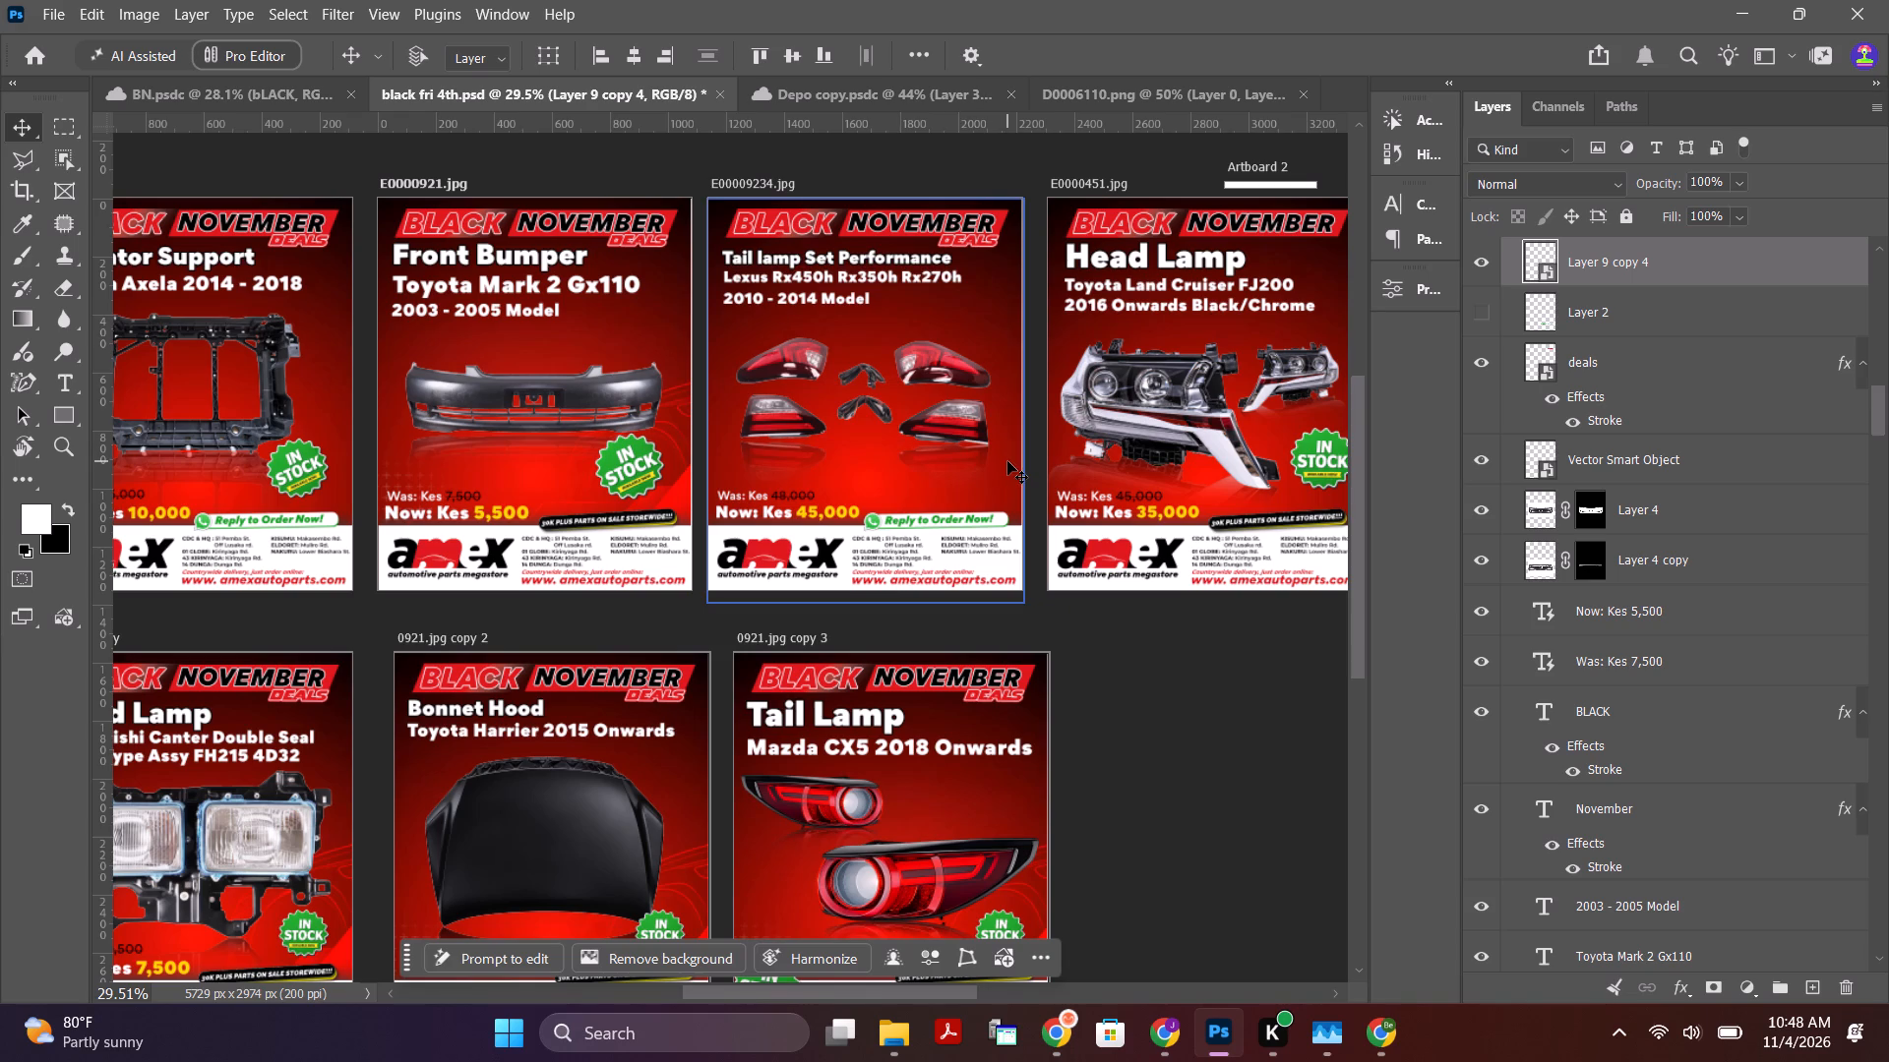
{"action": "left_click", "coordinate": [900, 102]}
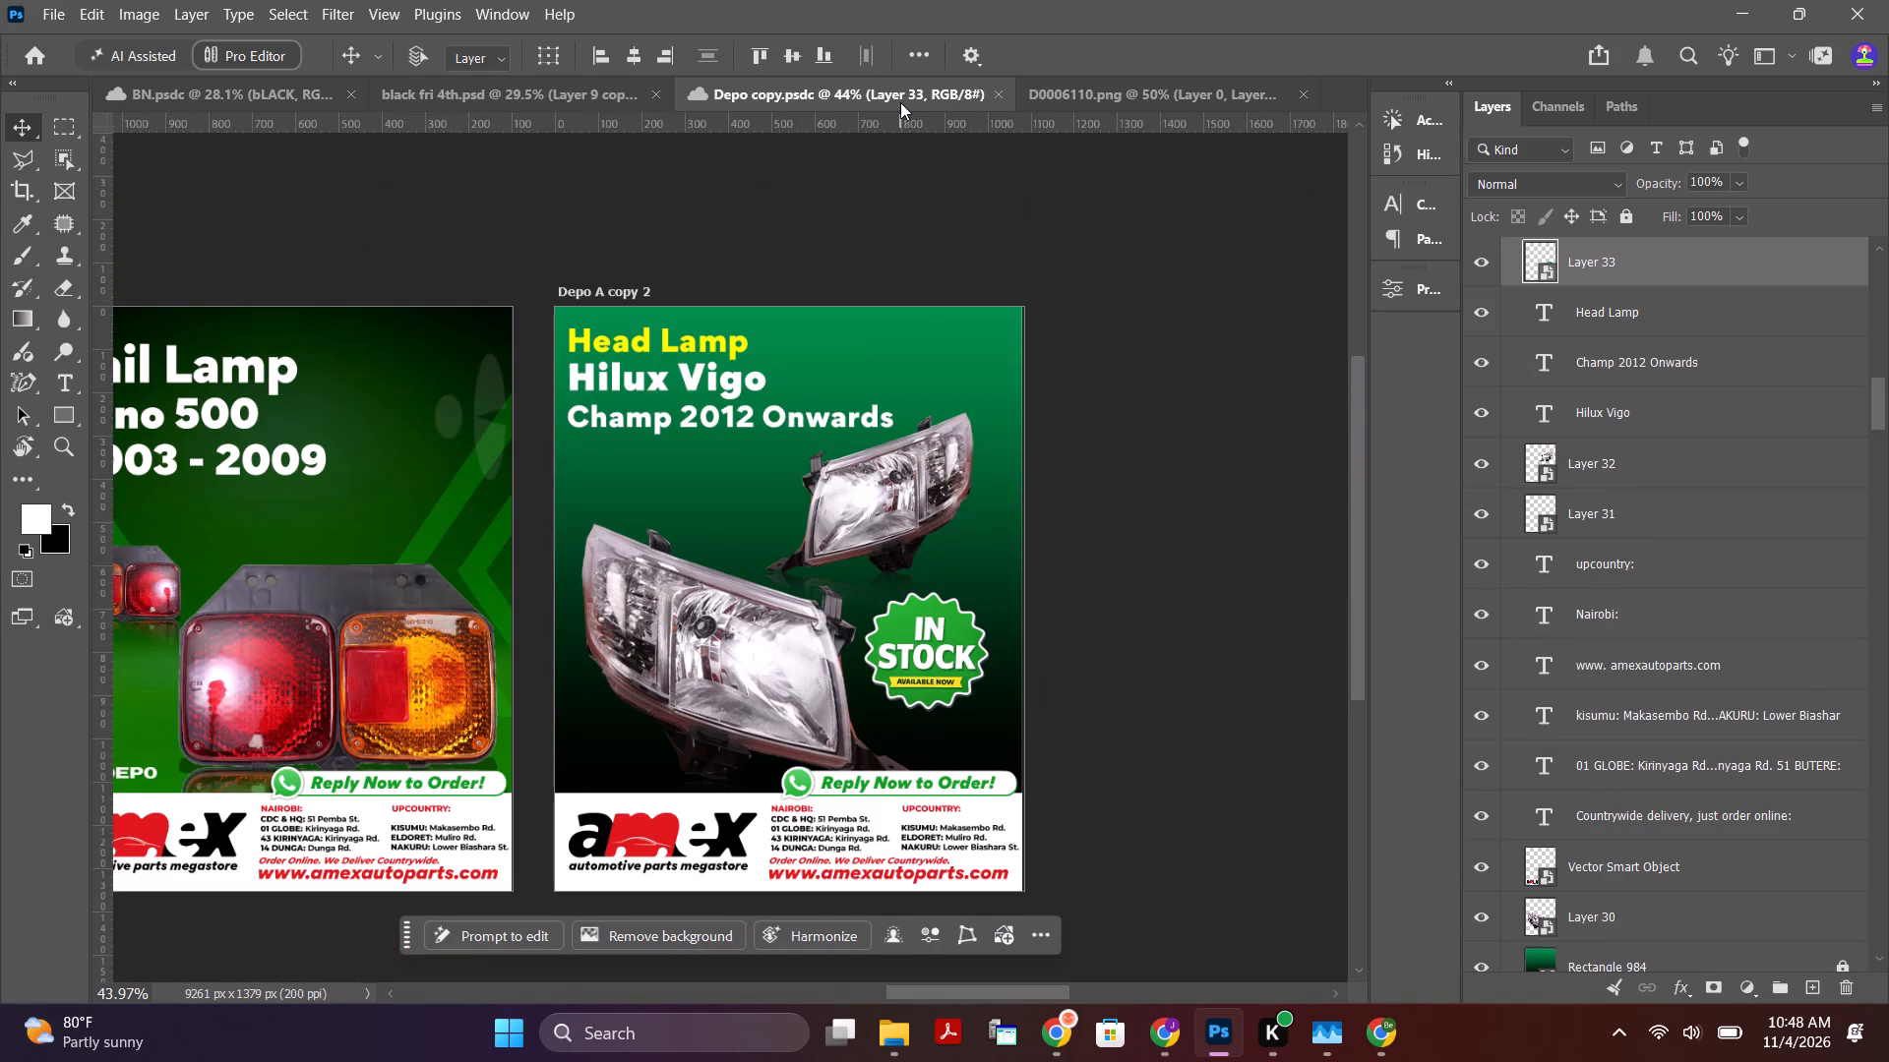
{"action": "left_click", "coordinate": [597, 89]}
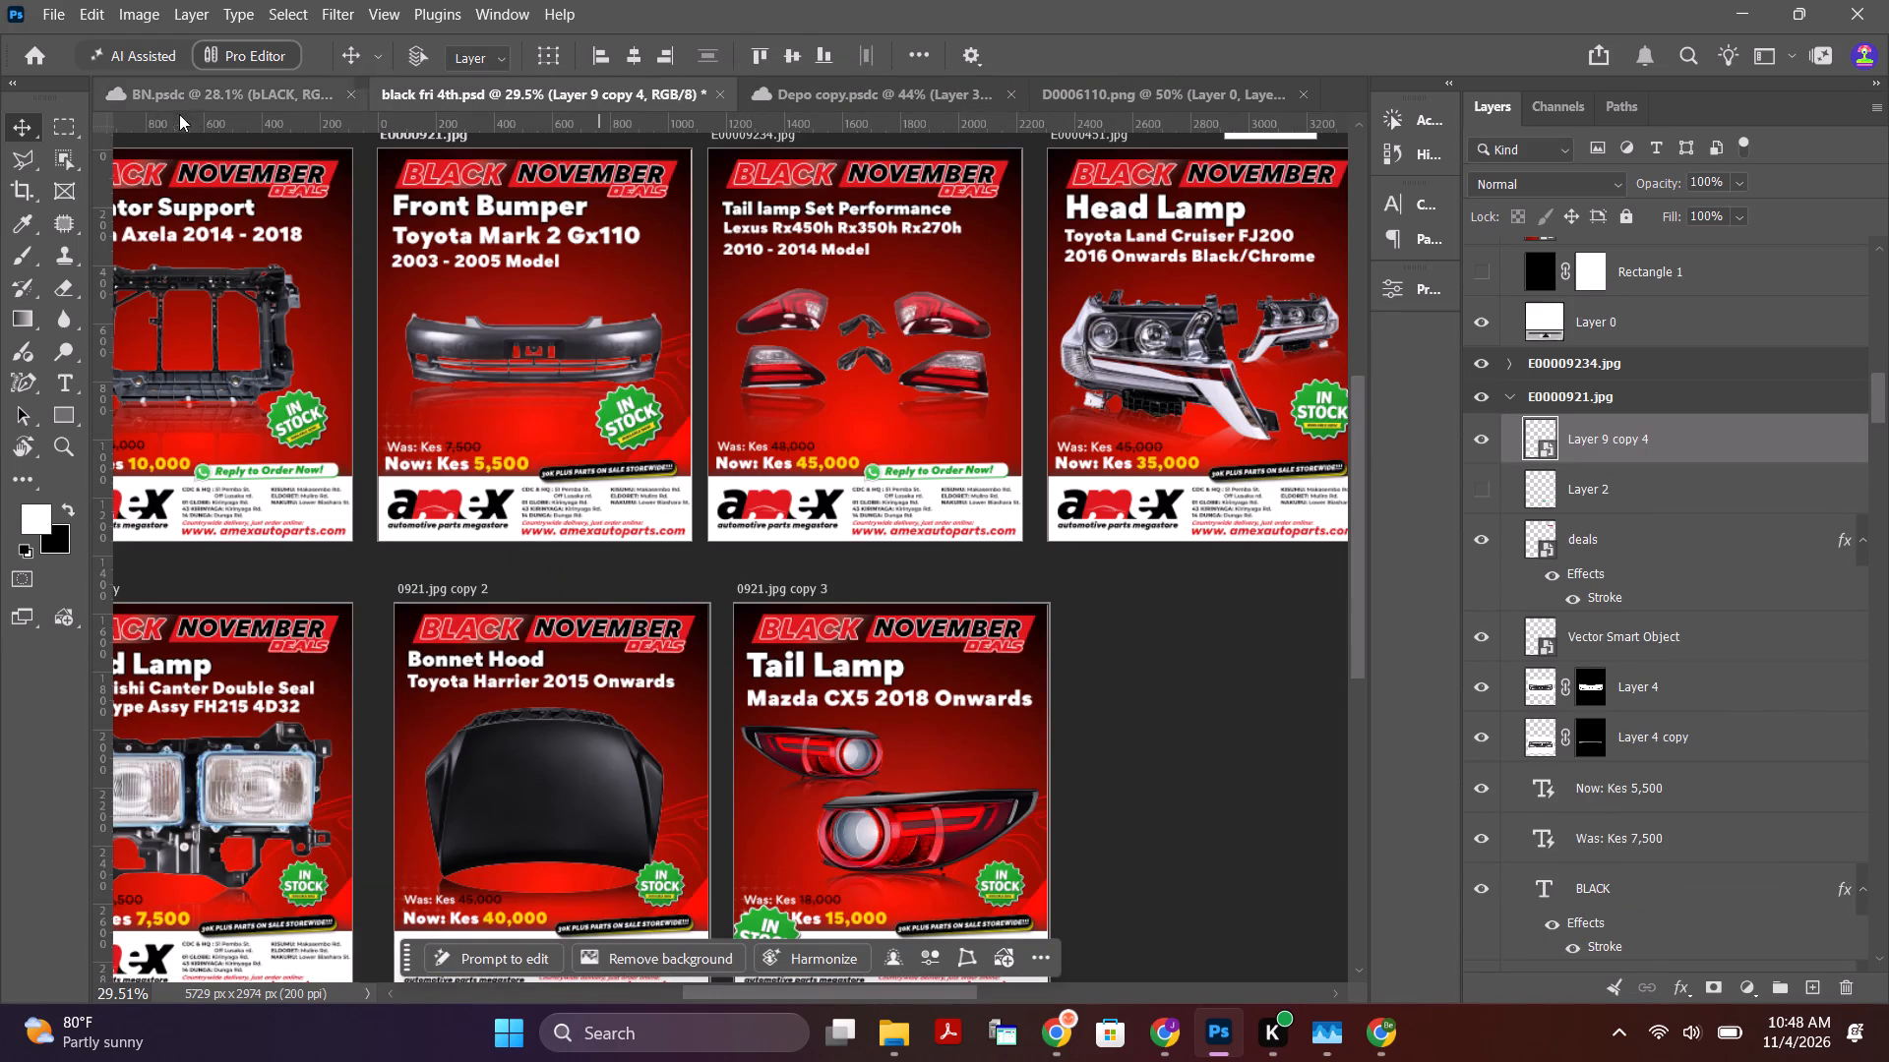
Open the Branch Times copy document from the Poster Templates project.
{"action": "left_click", "coordinate": [57, 21]}
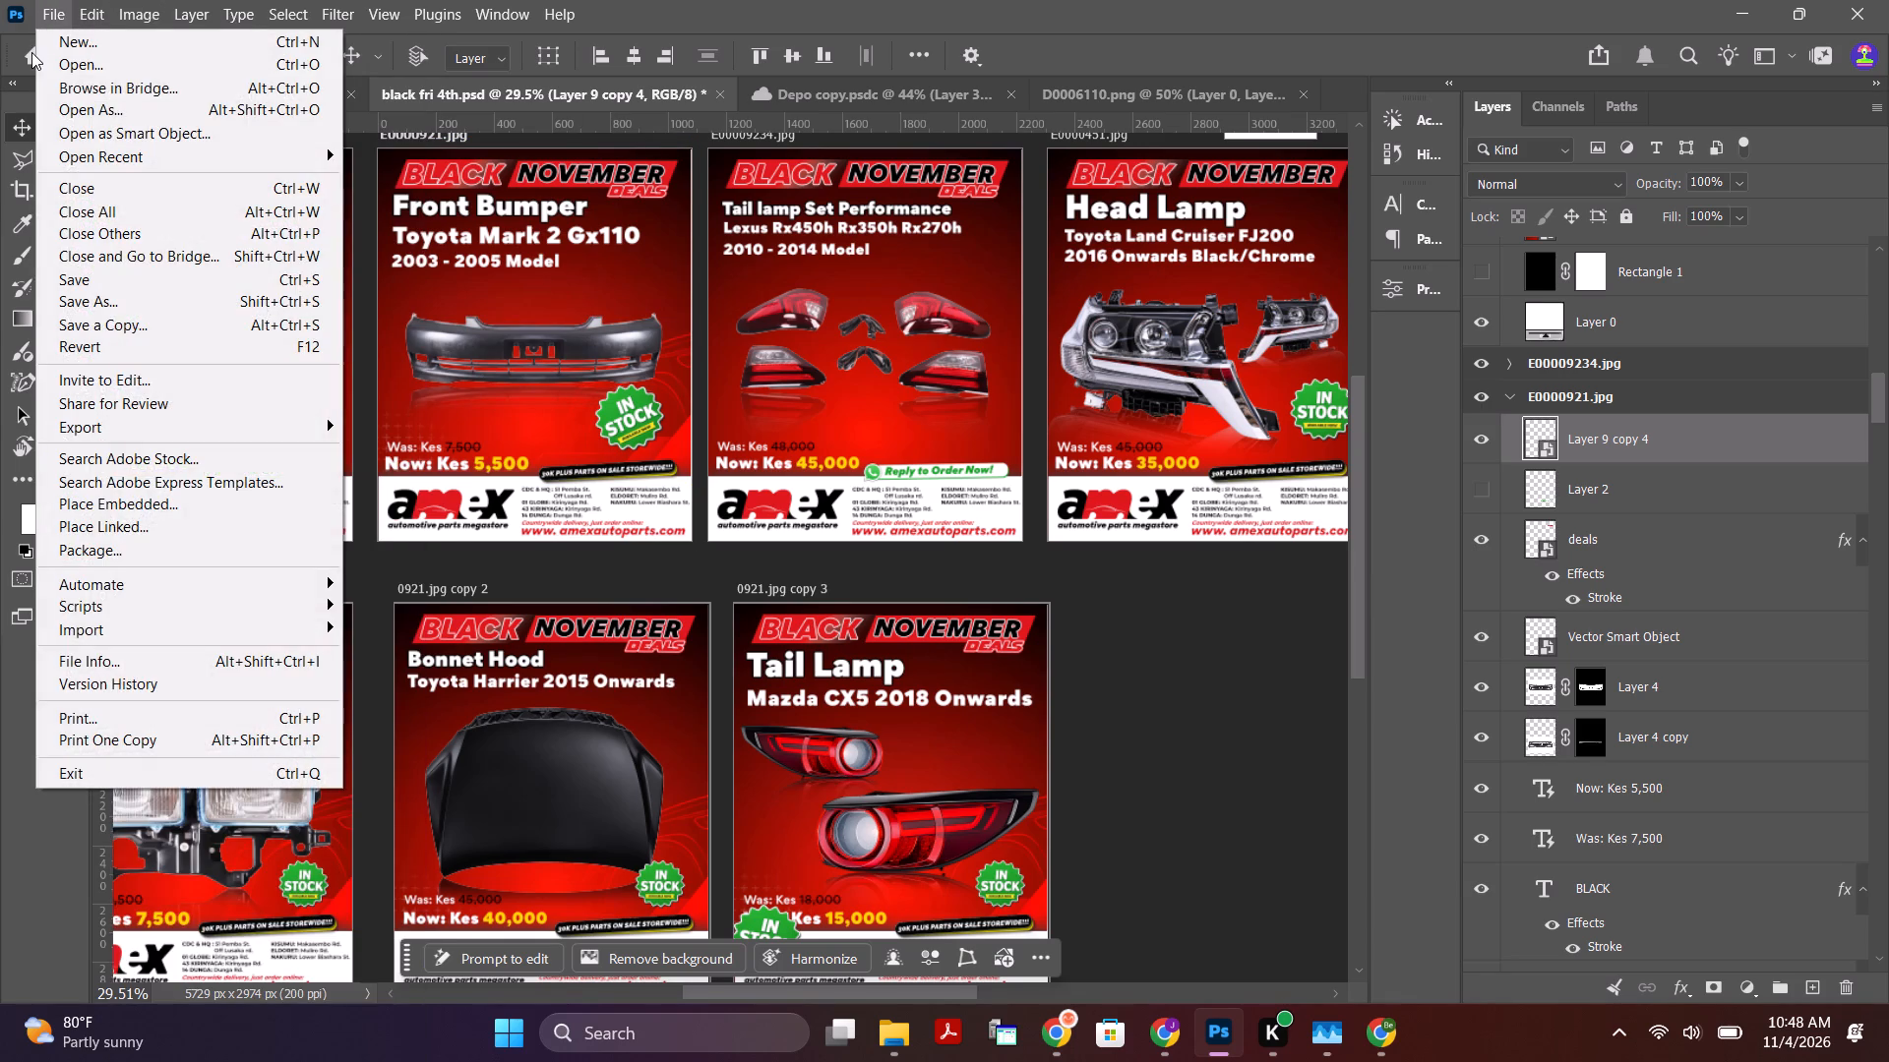
{"action": "left_click", "coordinate": [30, 52]}
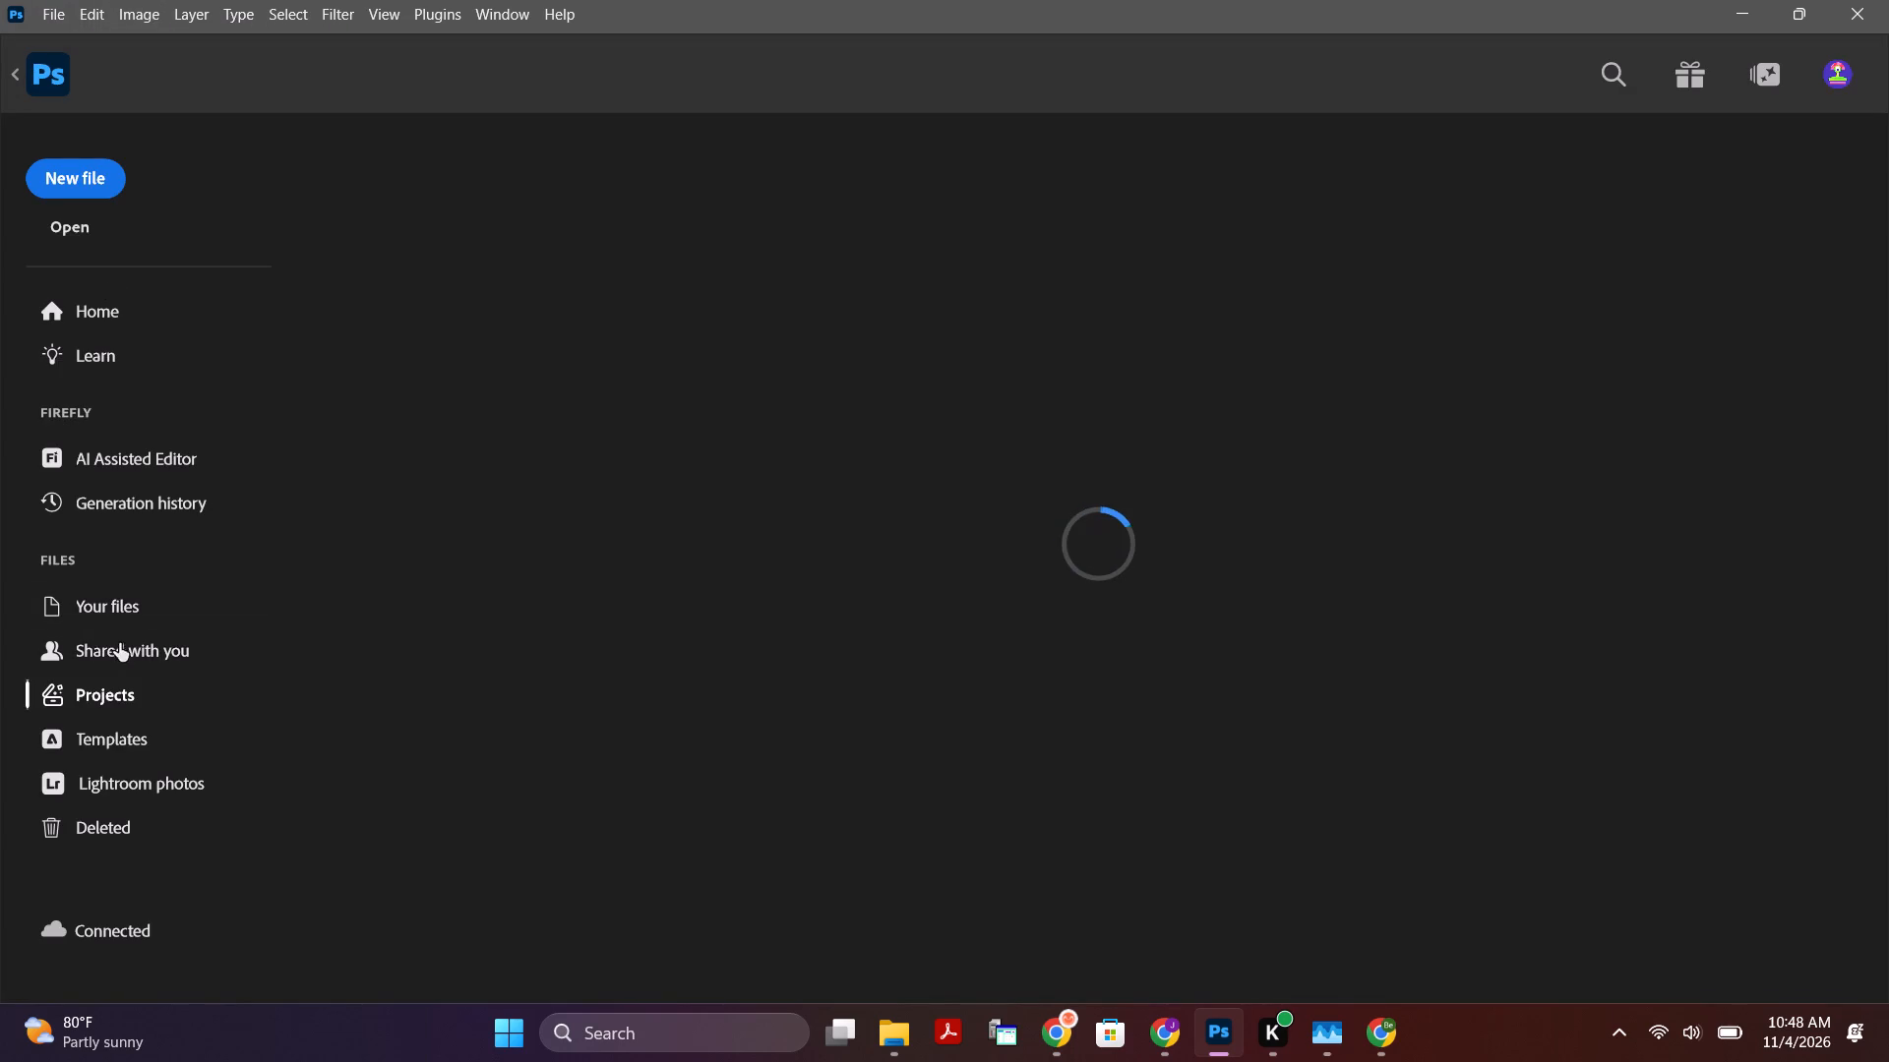
{"action": "left_click", "coordinate": [129, 696]}
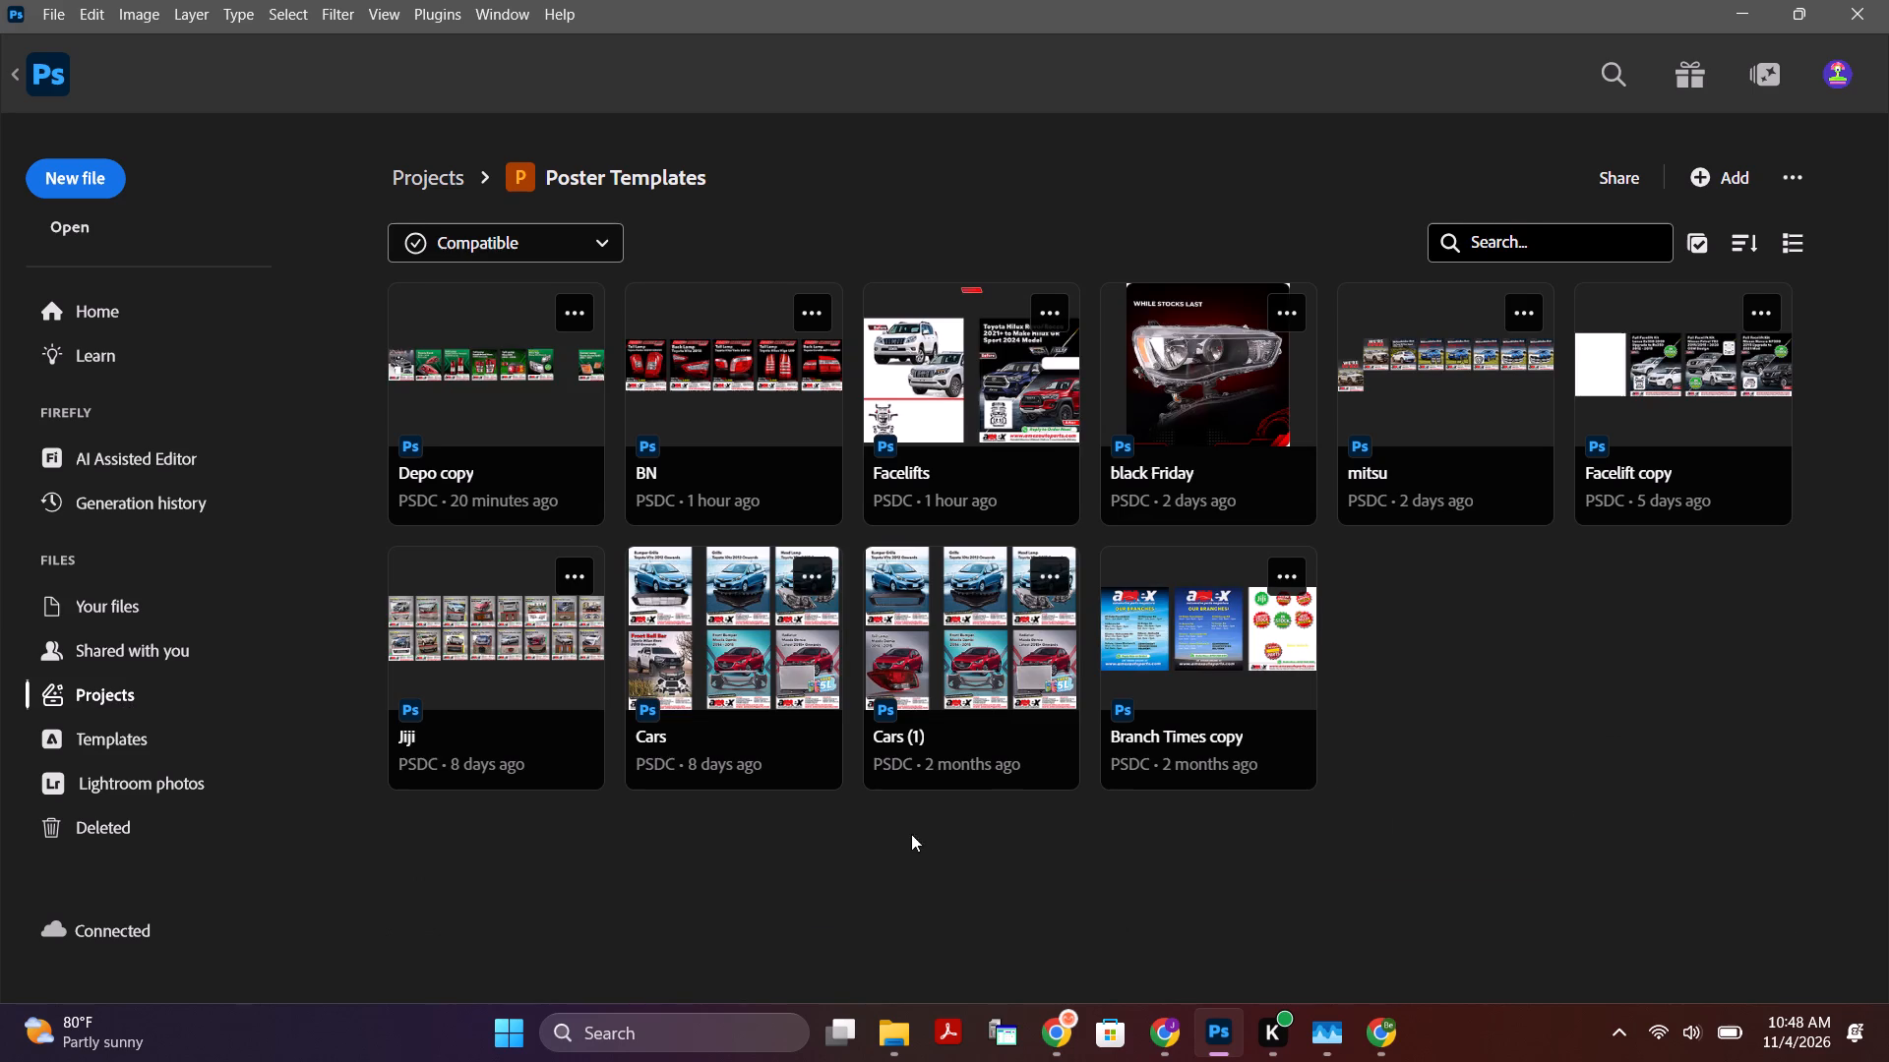
{"action": "left_click", "coordinate": [1294, 644]}
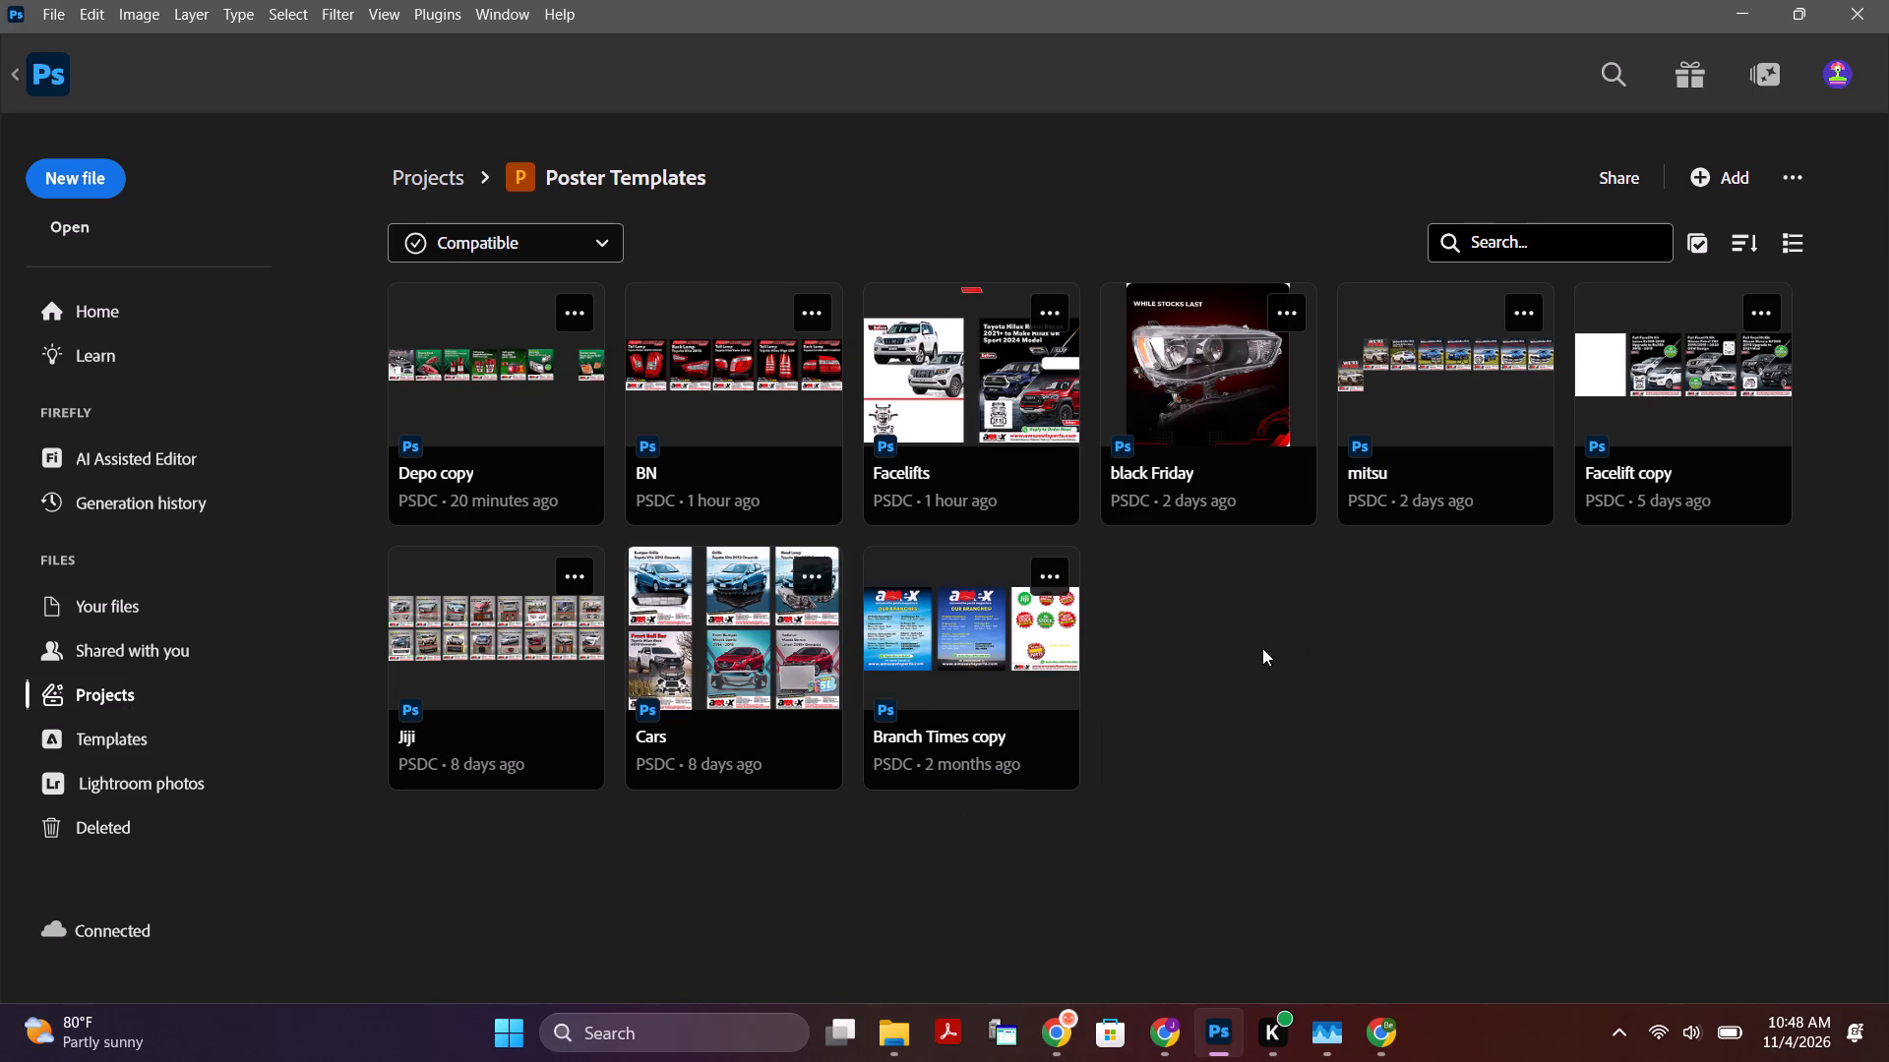
{"action": "left_click", "coordinate": [1023, 617]}
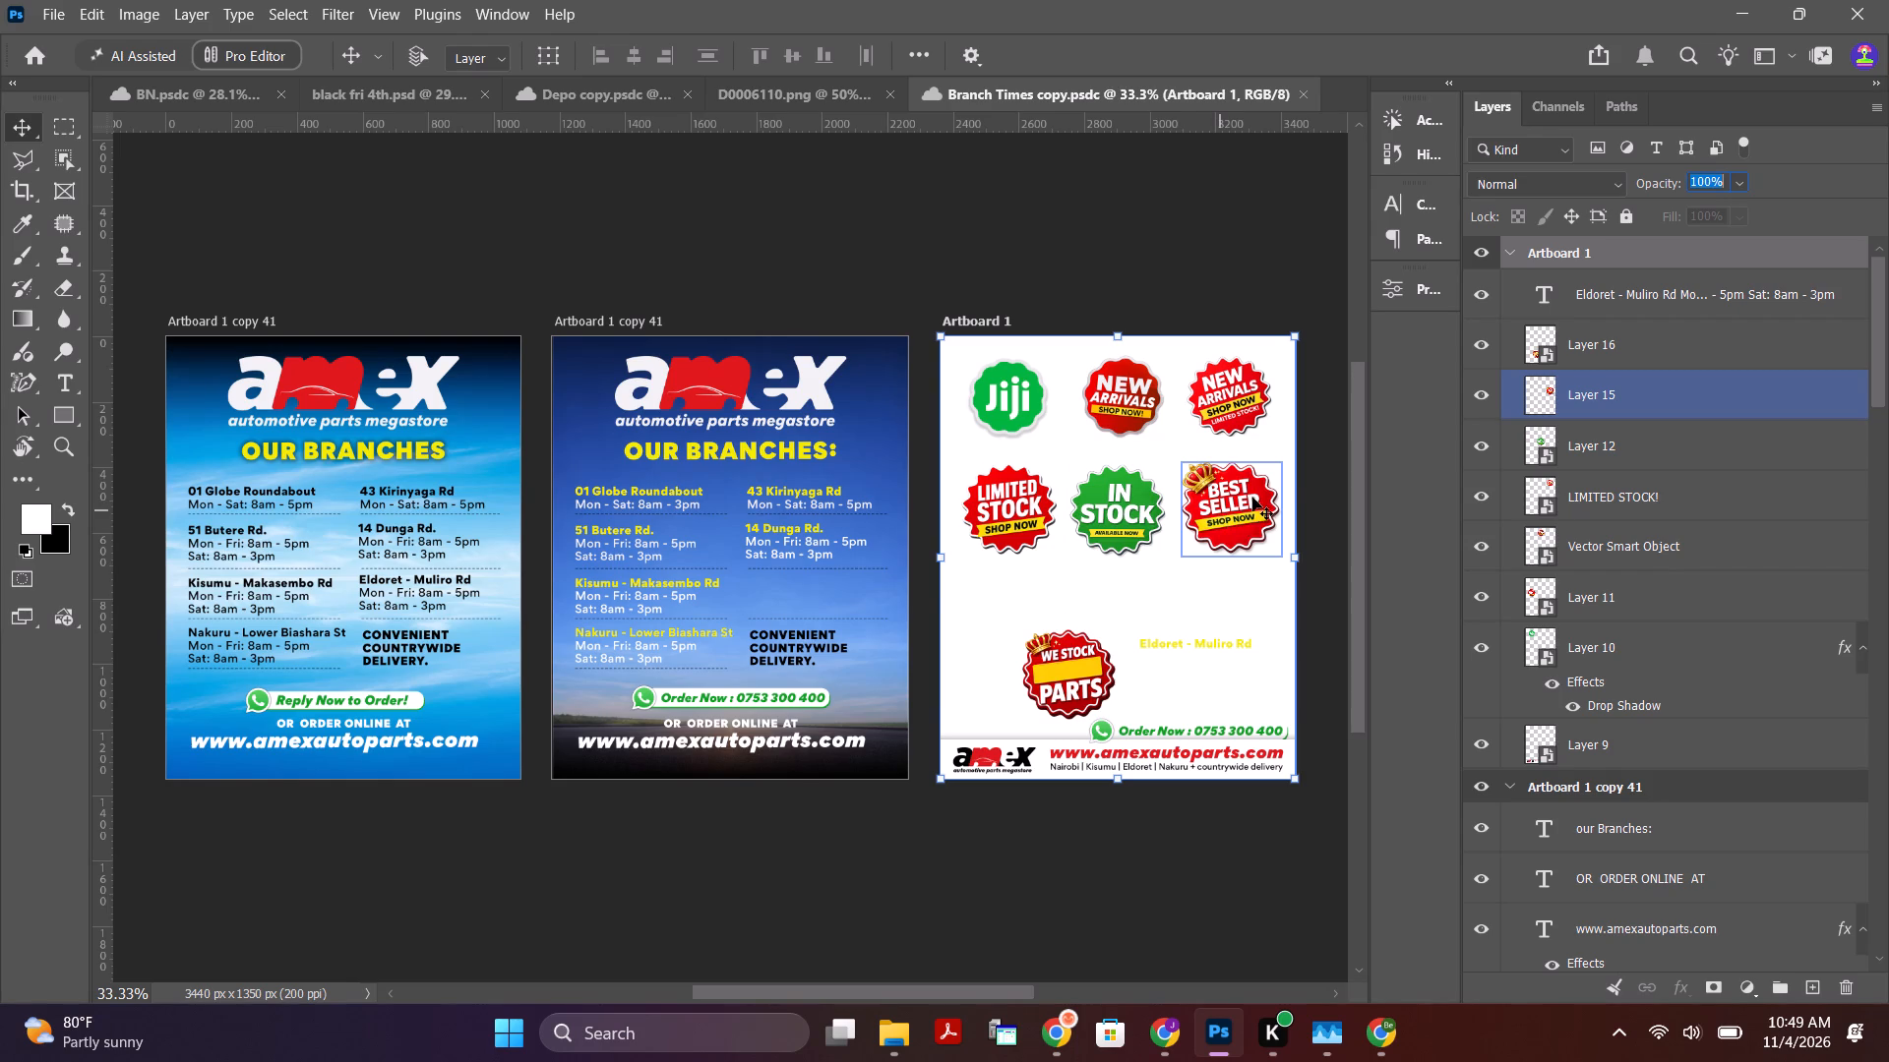
Copy the Best Seller badge, Layer 15, from Branch Times copy's Artboard 1 onto the Tail lamp Set Performance poster in black fri 4th.psd.
{"action": "left_click_drag", "start_coordinate": [1252, 497], "coordinate": [1234, 533]}
{"action": "left_click_drag", "start_coordinate": [1236, 507], "coordinate": [1296, 489]}
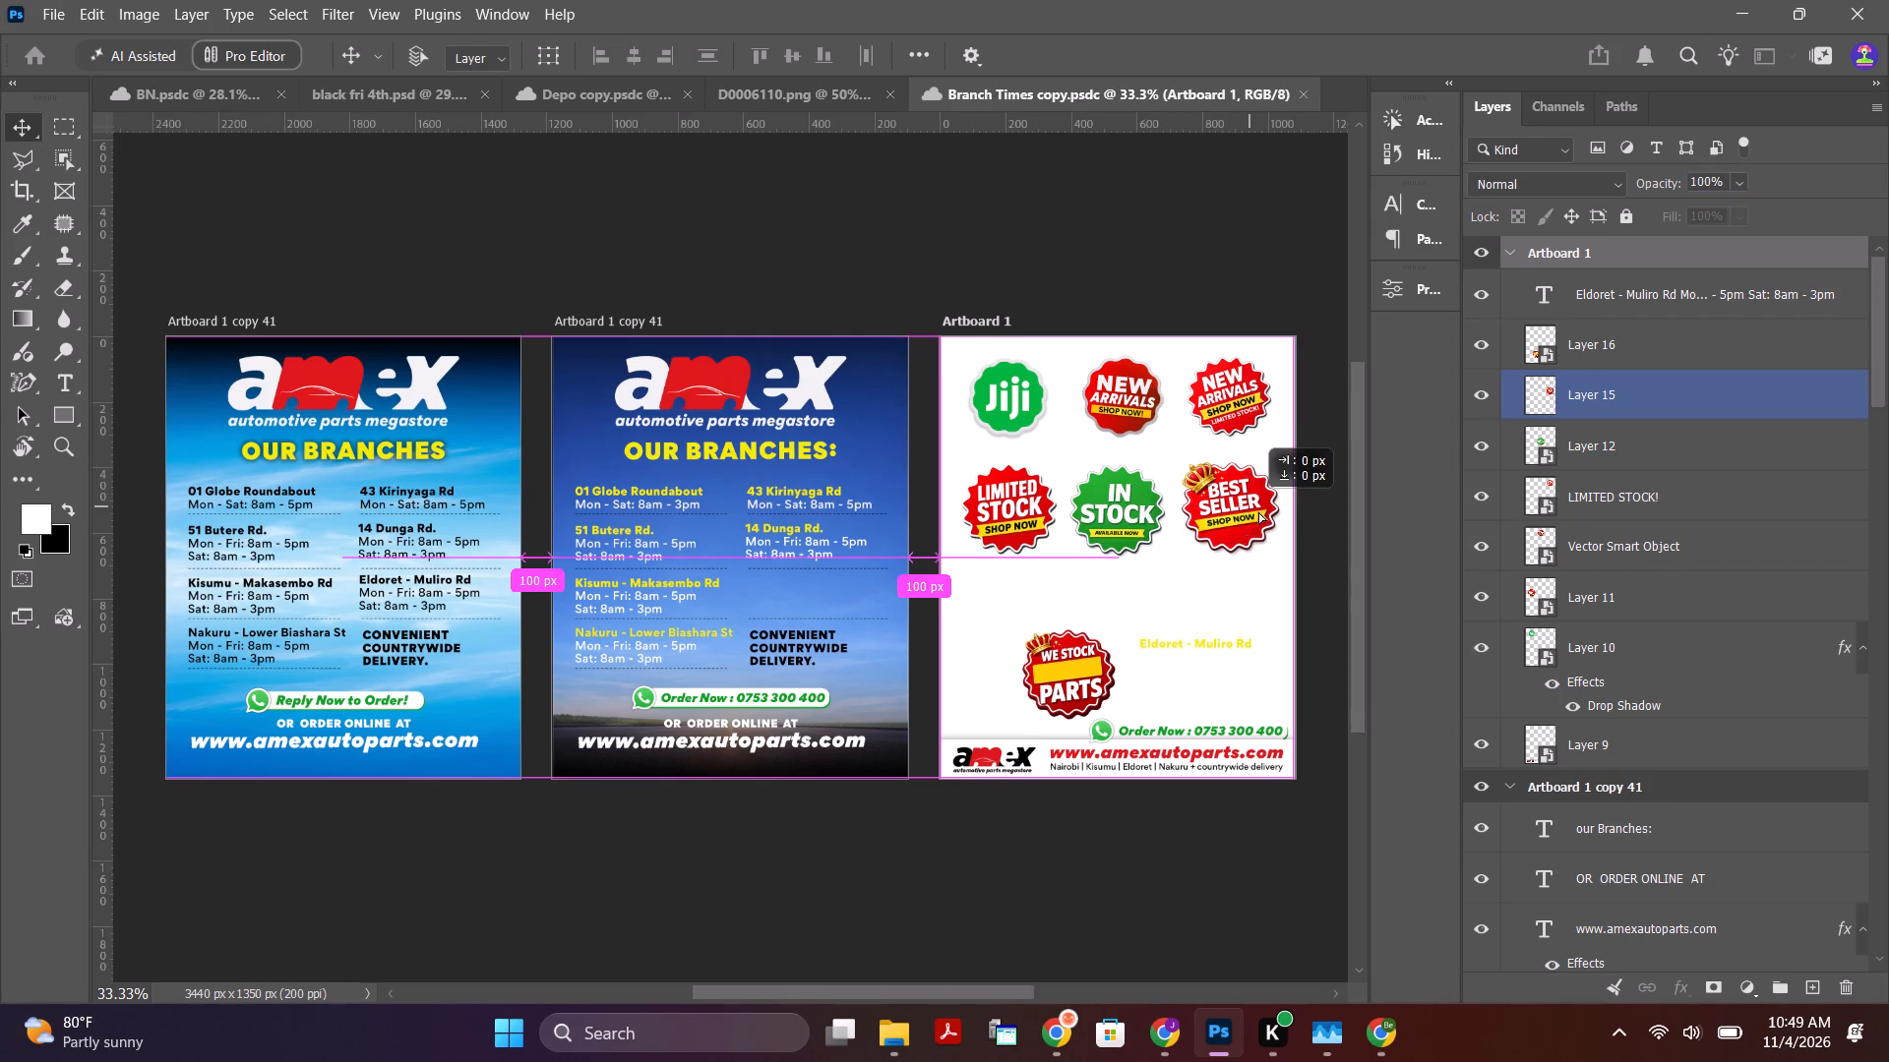
{"action": "left_click_drag", "start_coordinate": [1238, 533], "coordinate": [1237, 493]}
{"action": "left_click", "coordinate": [1517, 405]}
{"action": "left_click", "coordinate": [1615, 400]}
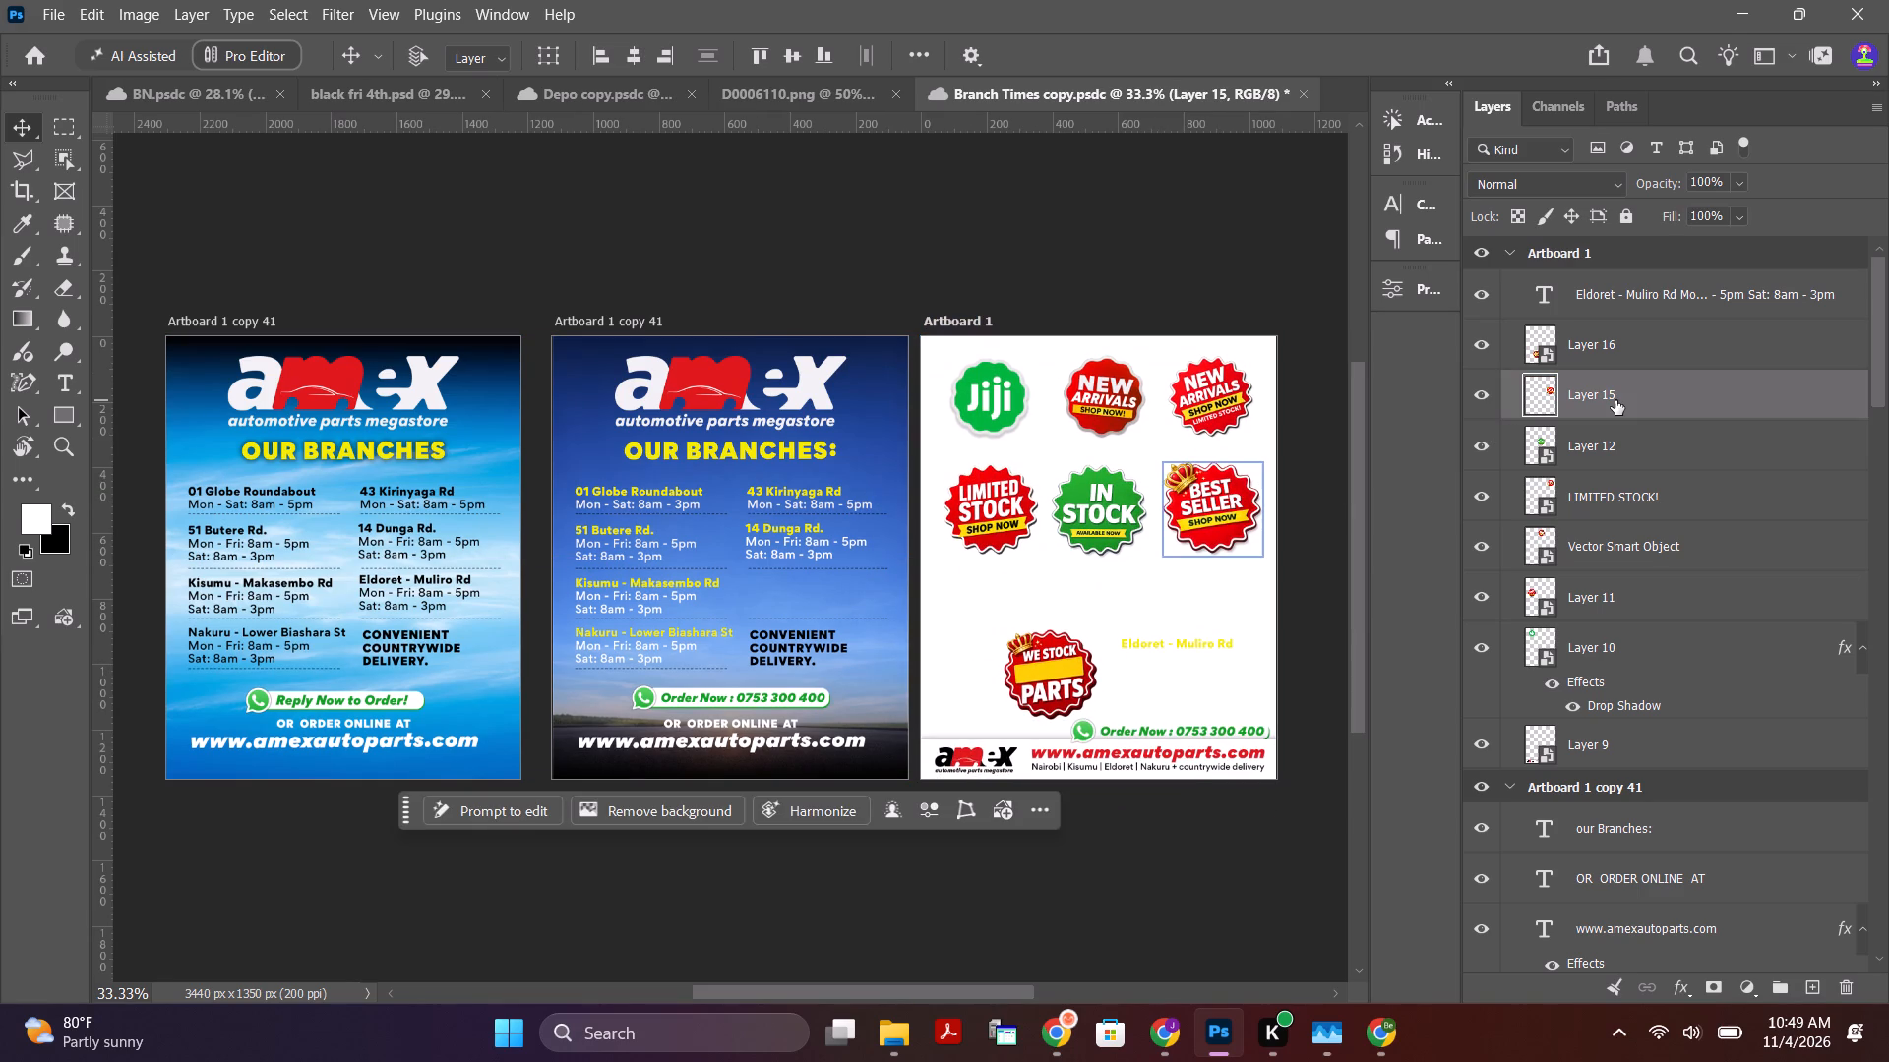
{"action": "left_click", "coordinate": [1472, 395]}
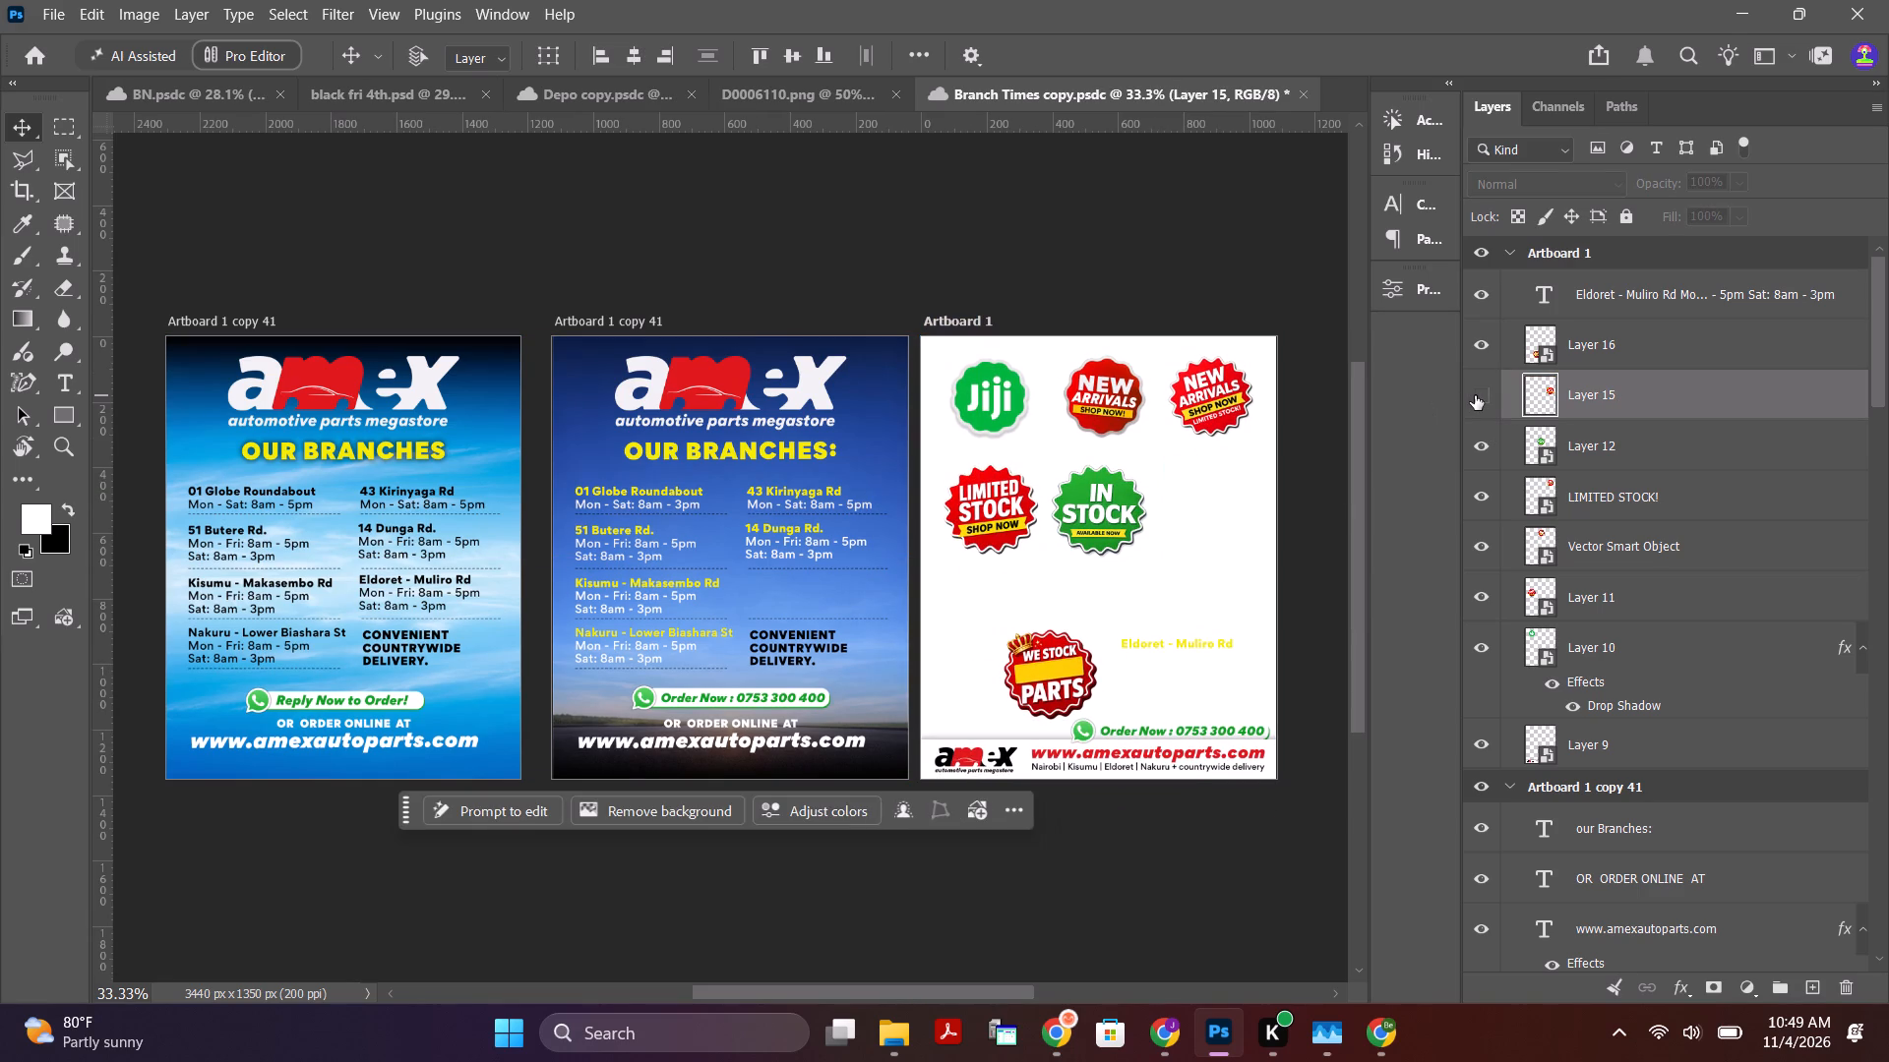
{"action": "left_click", "coordinate": [1475, 395]}
{"action": "left_click_drag", "start_coordinate": [1235, 502], "coordinate": [749, 337]}
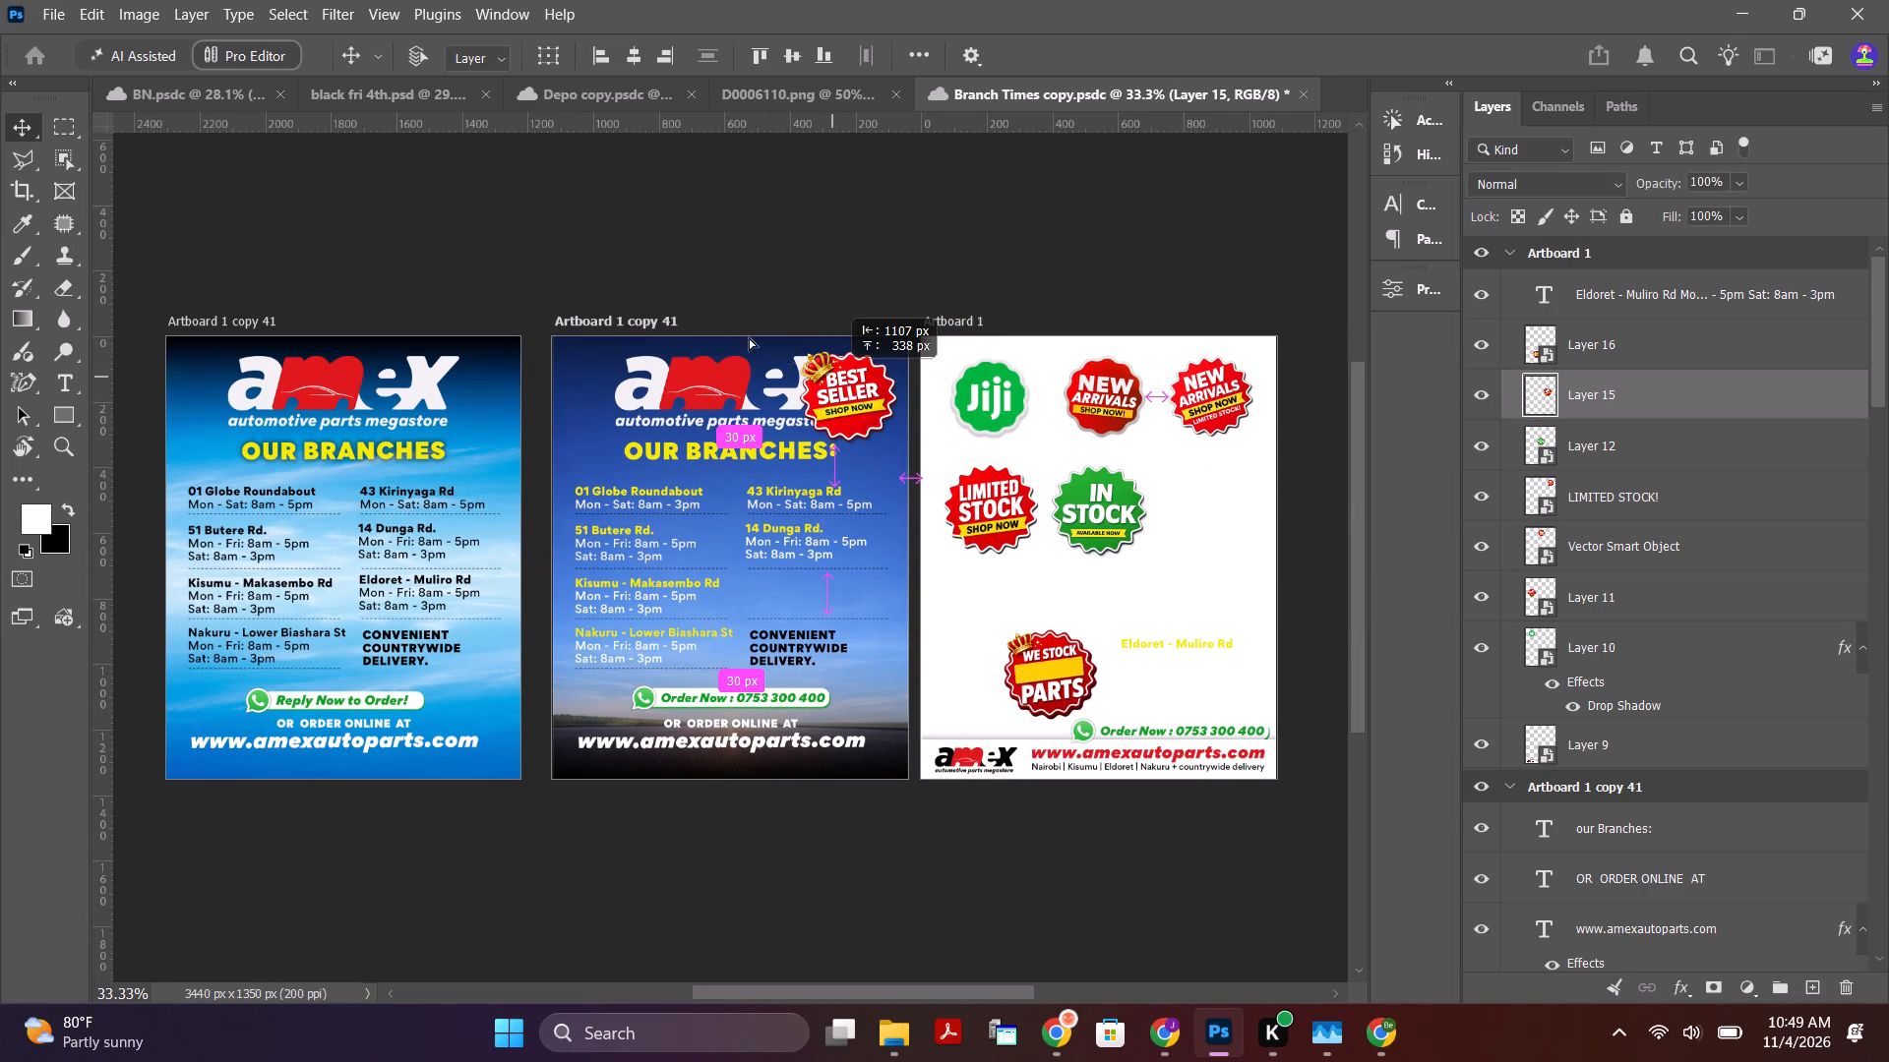
{"action": "left_click_drag", "start_coordinate": [749, 337], "coordinate": [432, 88]}
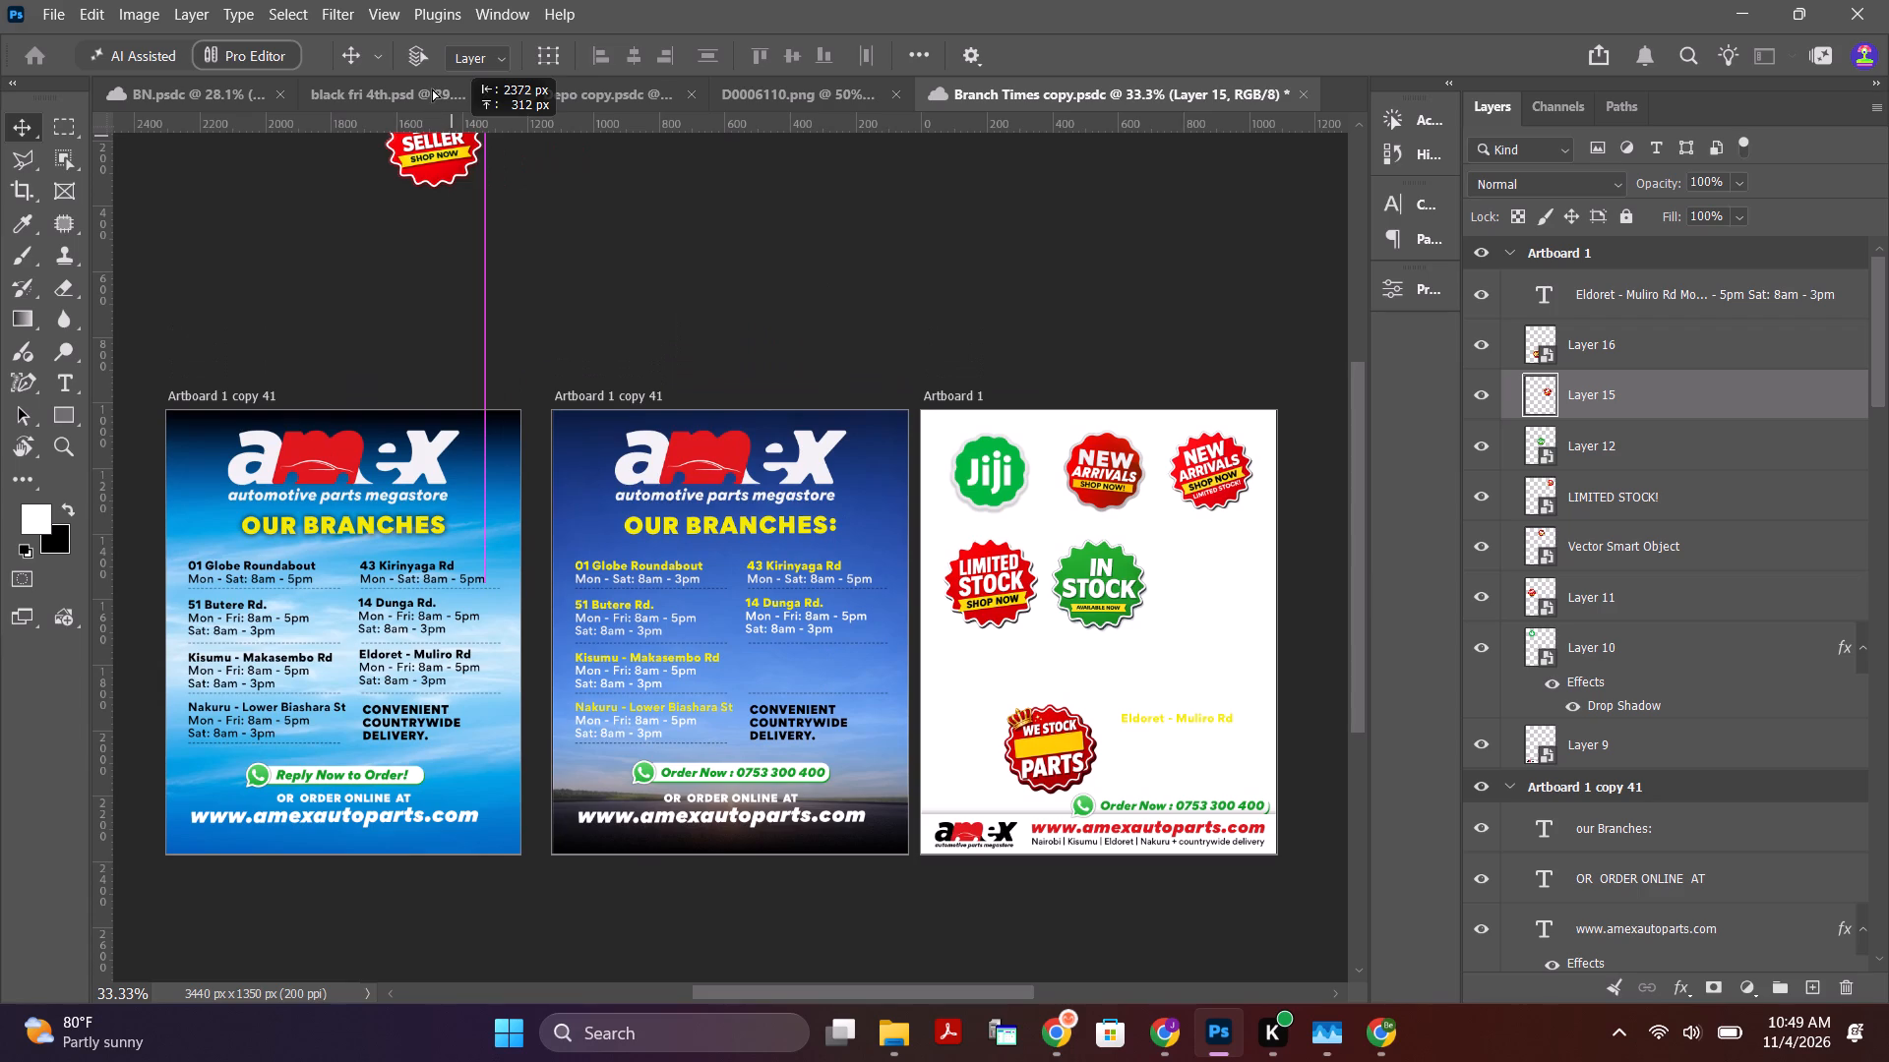
{"action": "left_click_drag", "start_coordinate": [432, 88], "coordinate": [422, 90]}
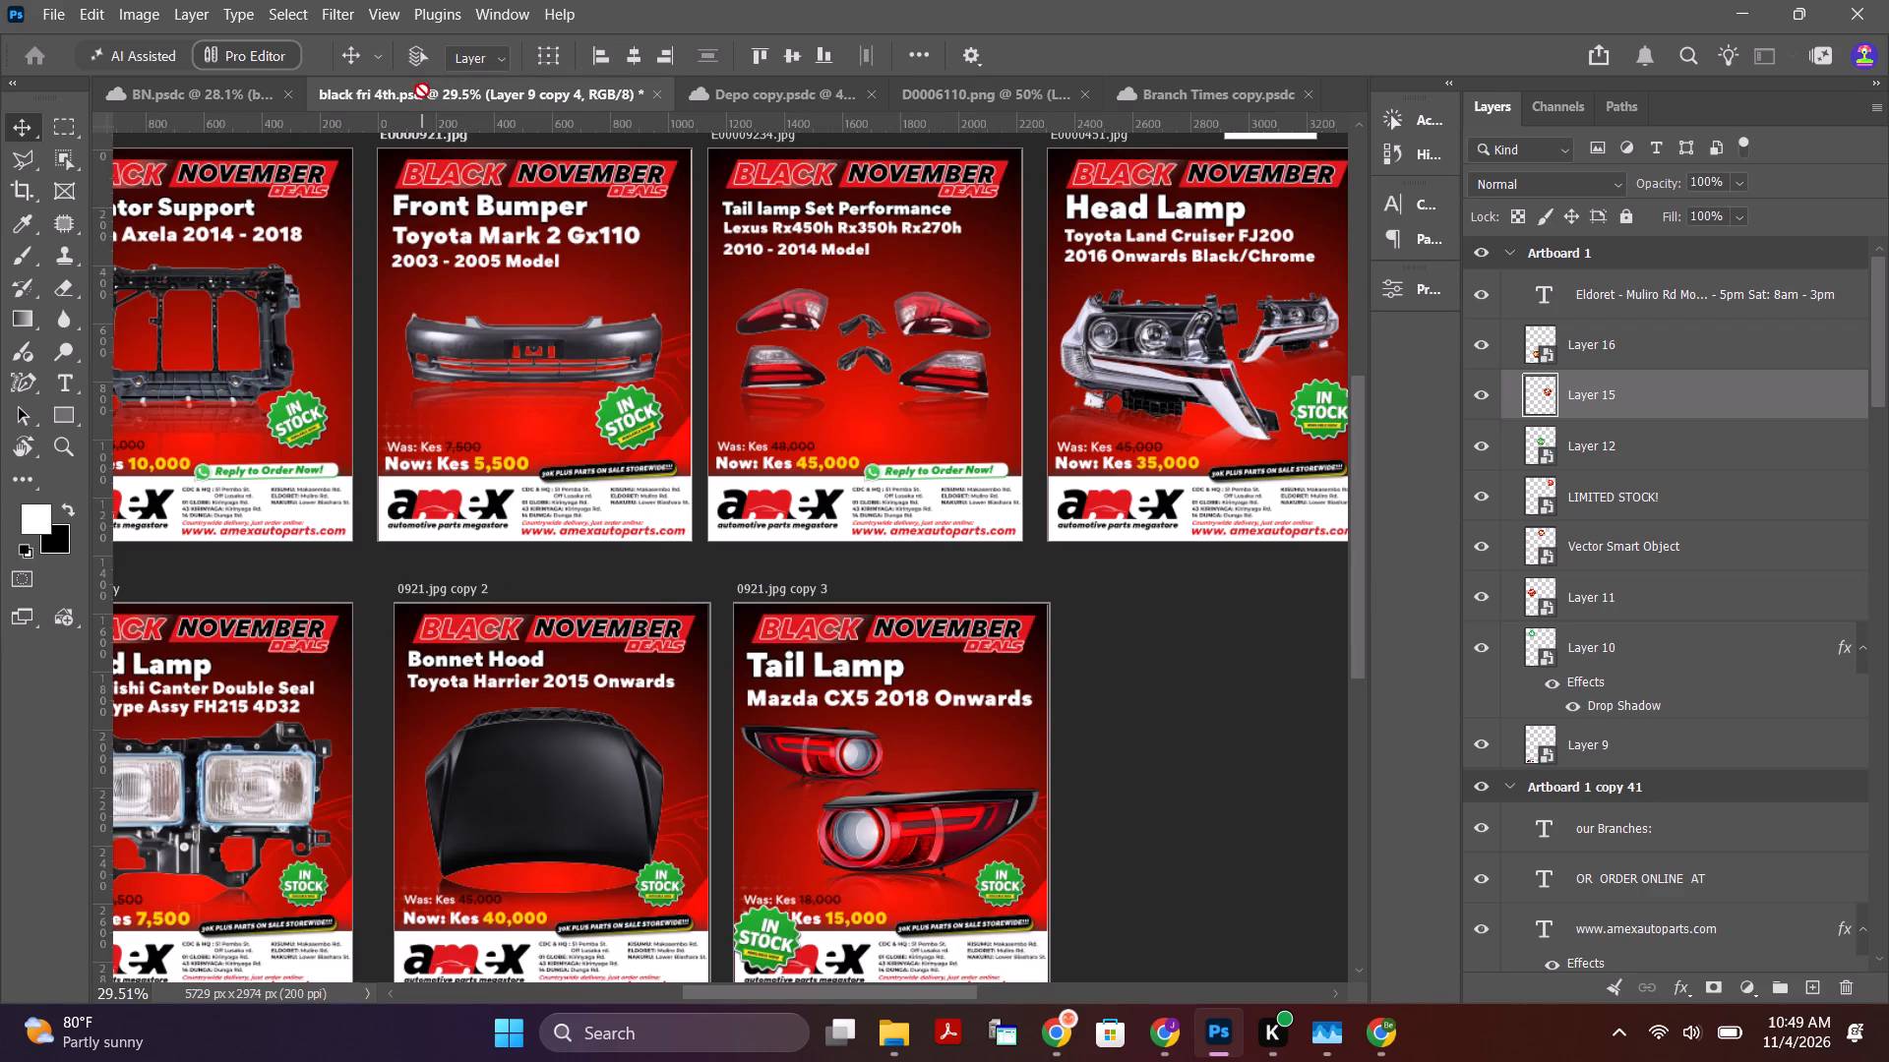
{"action": "left_click_drag", "start_coordinate": [422, 90], "coordinate": [924, 416]}
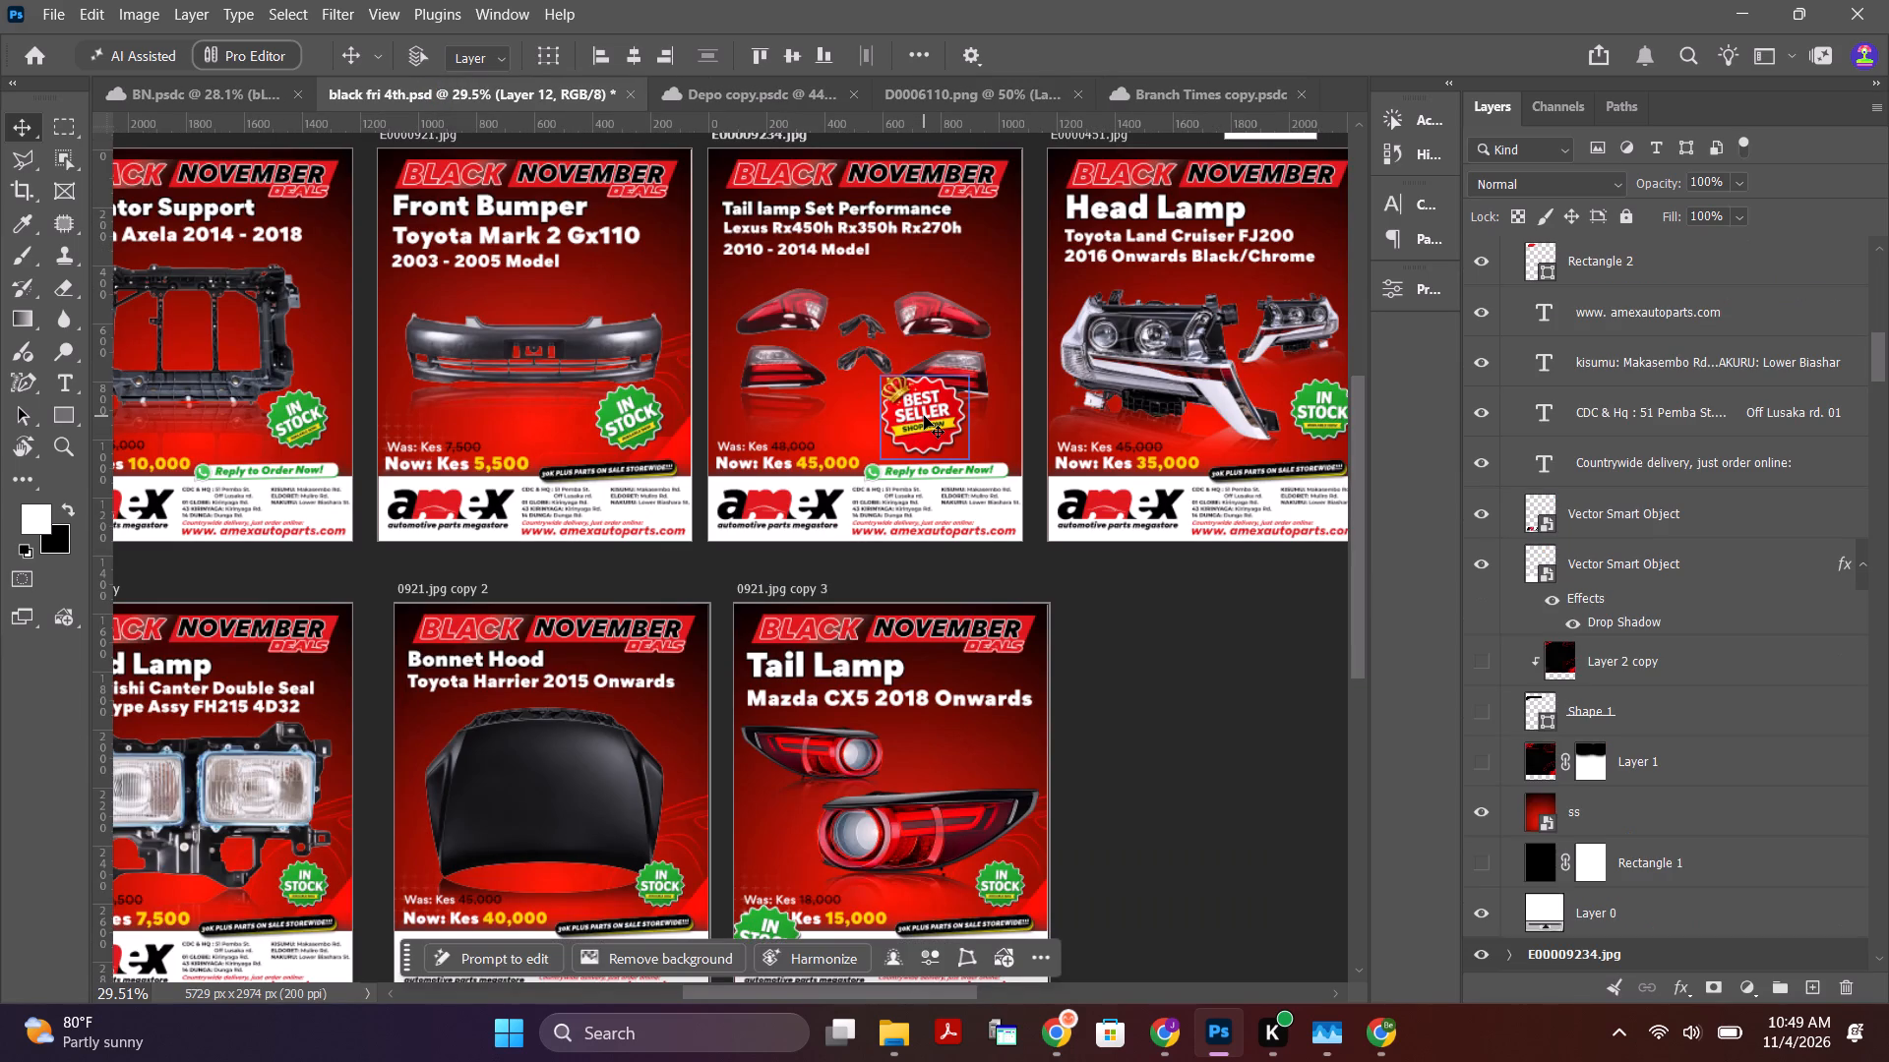
Scale the Best Seller badge to 67.60% and place it at about X 836, Y 969 px, above the Reply to Order Now banner.
{"action": "scroll", "coordinate": [933, 416], "scroll_direction": "up", "scroll_amount": 9, "text": "alt"}
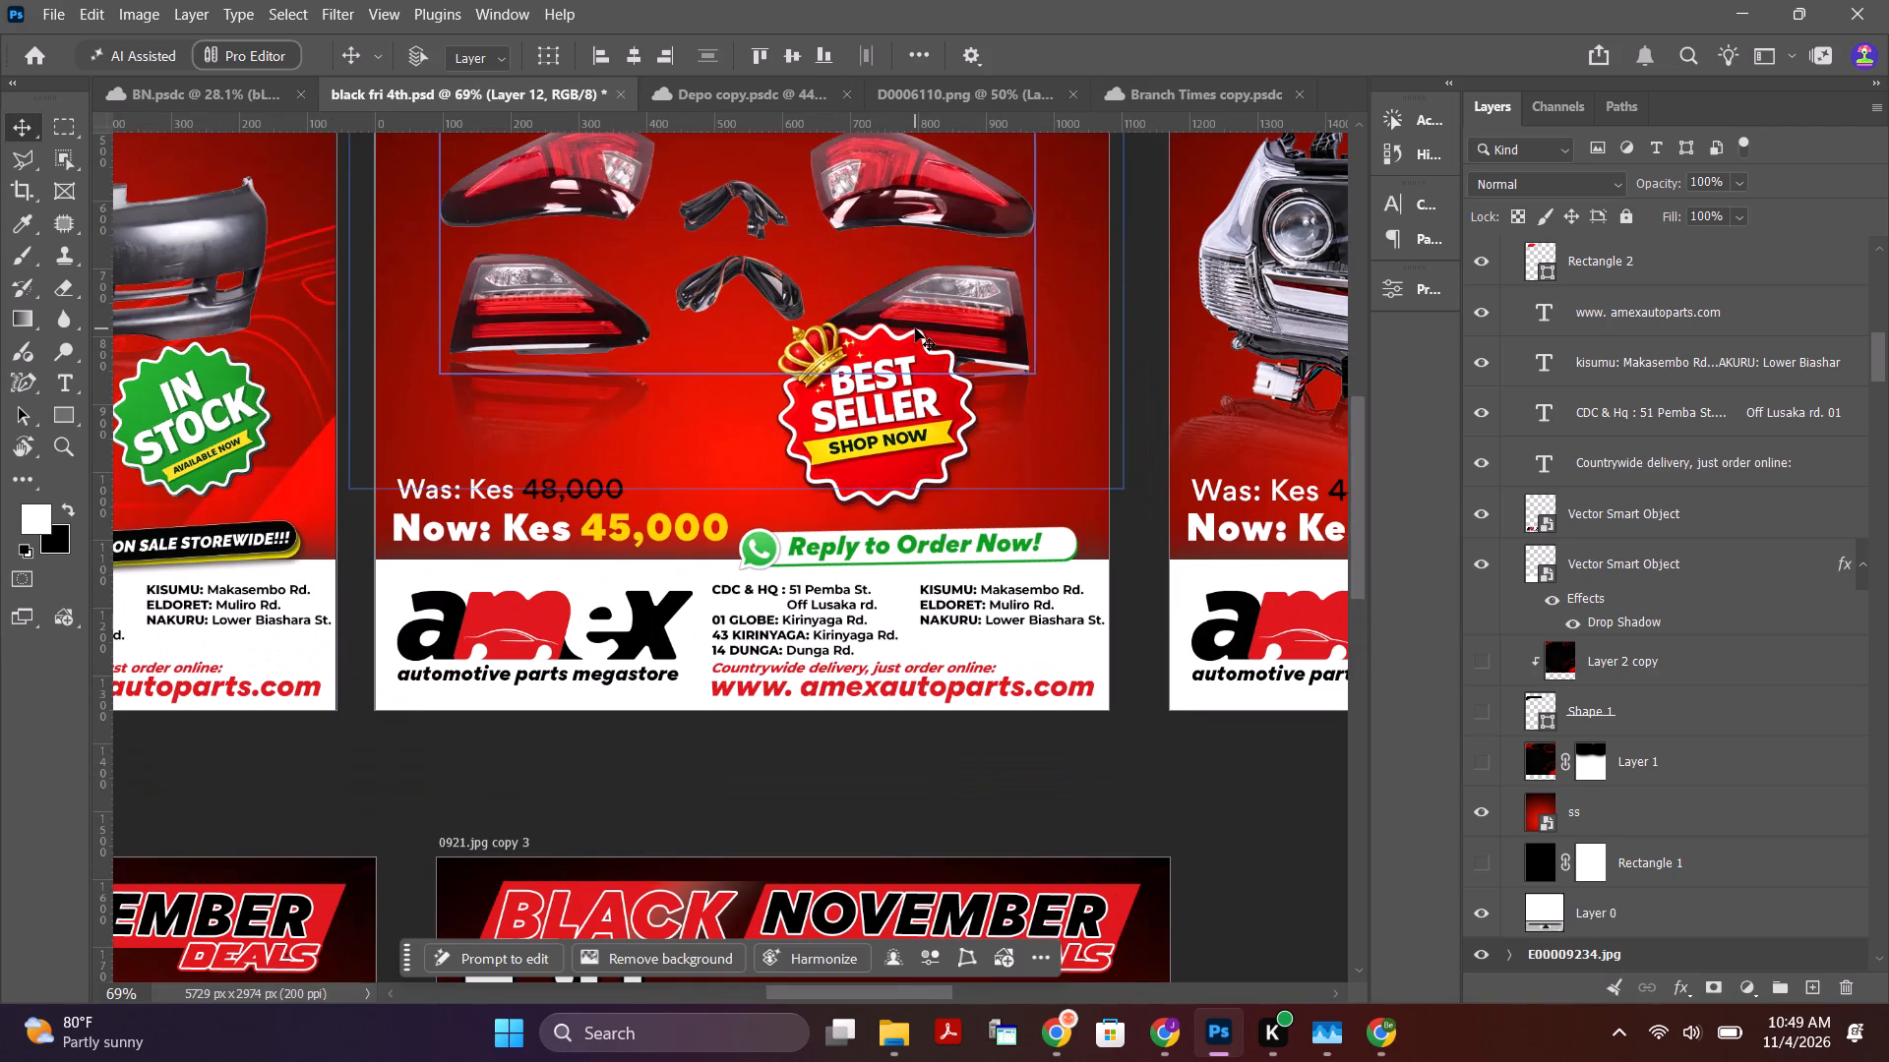
{"action": "key", "text": "ctrl+t"}
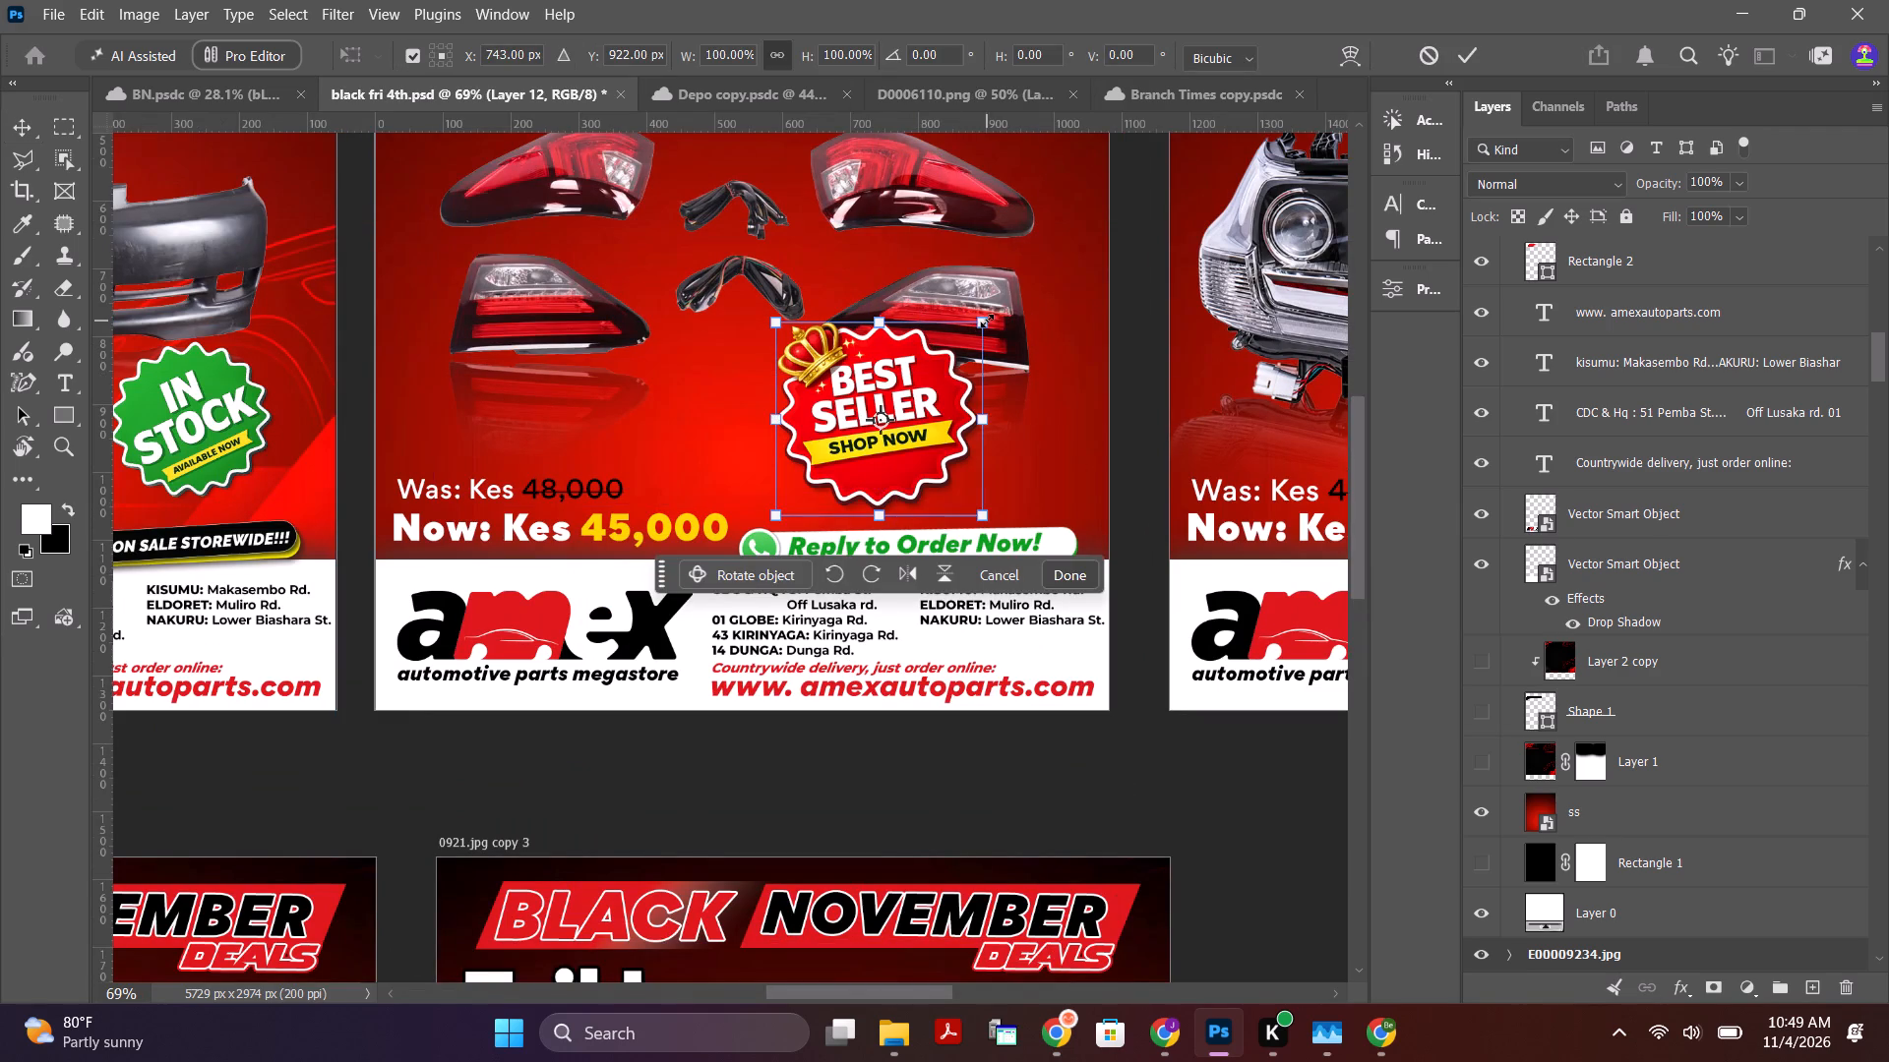
{"action": "left_click_drag", "start_coordinate": [987, 321], "coordinate": [960, 339], "text": "alt"}
{"action": "left_click_drag", "start_coordinate": [918, 414], "coordinate": [1005, 451]}
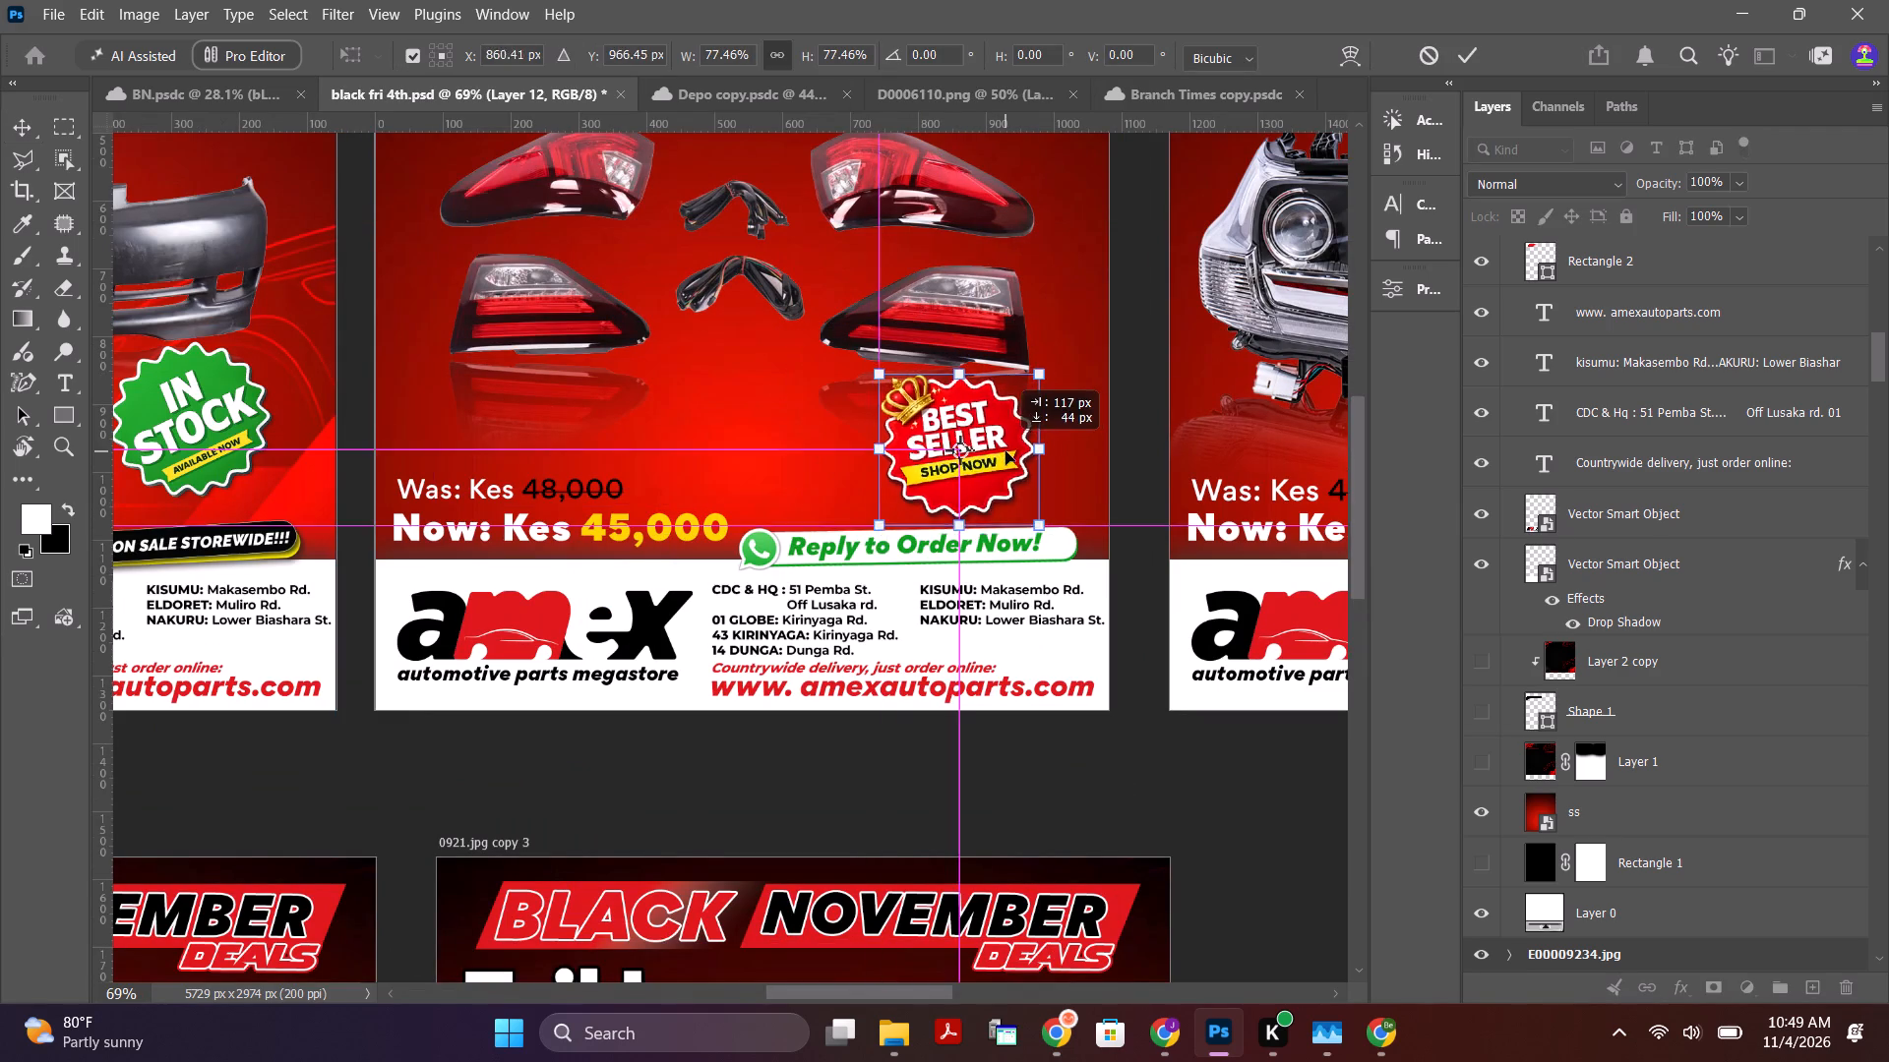
{"action": "left_click_drag", "start_coordinate": [1005, 451], "coordinate": [881, 443]}
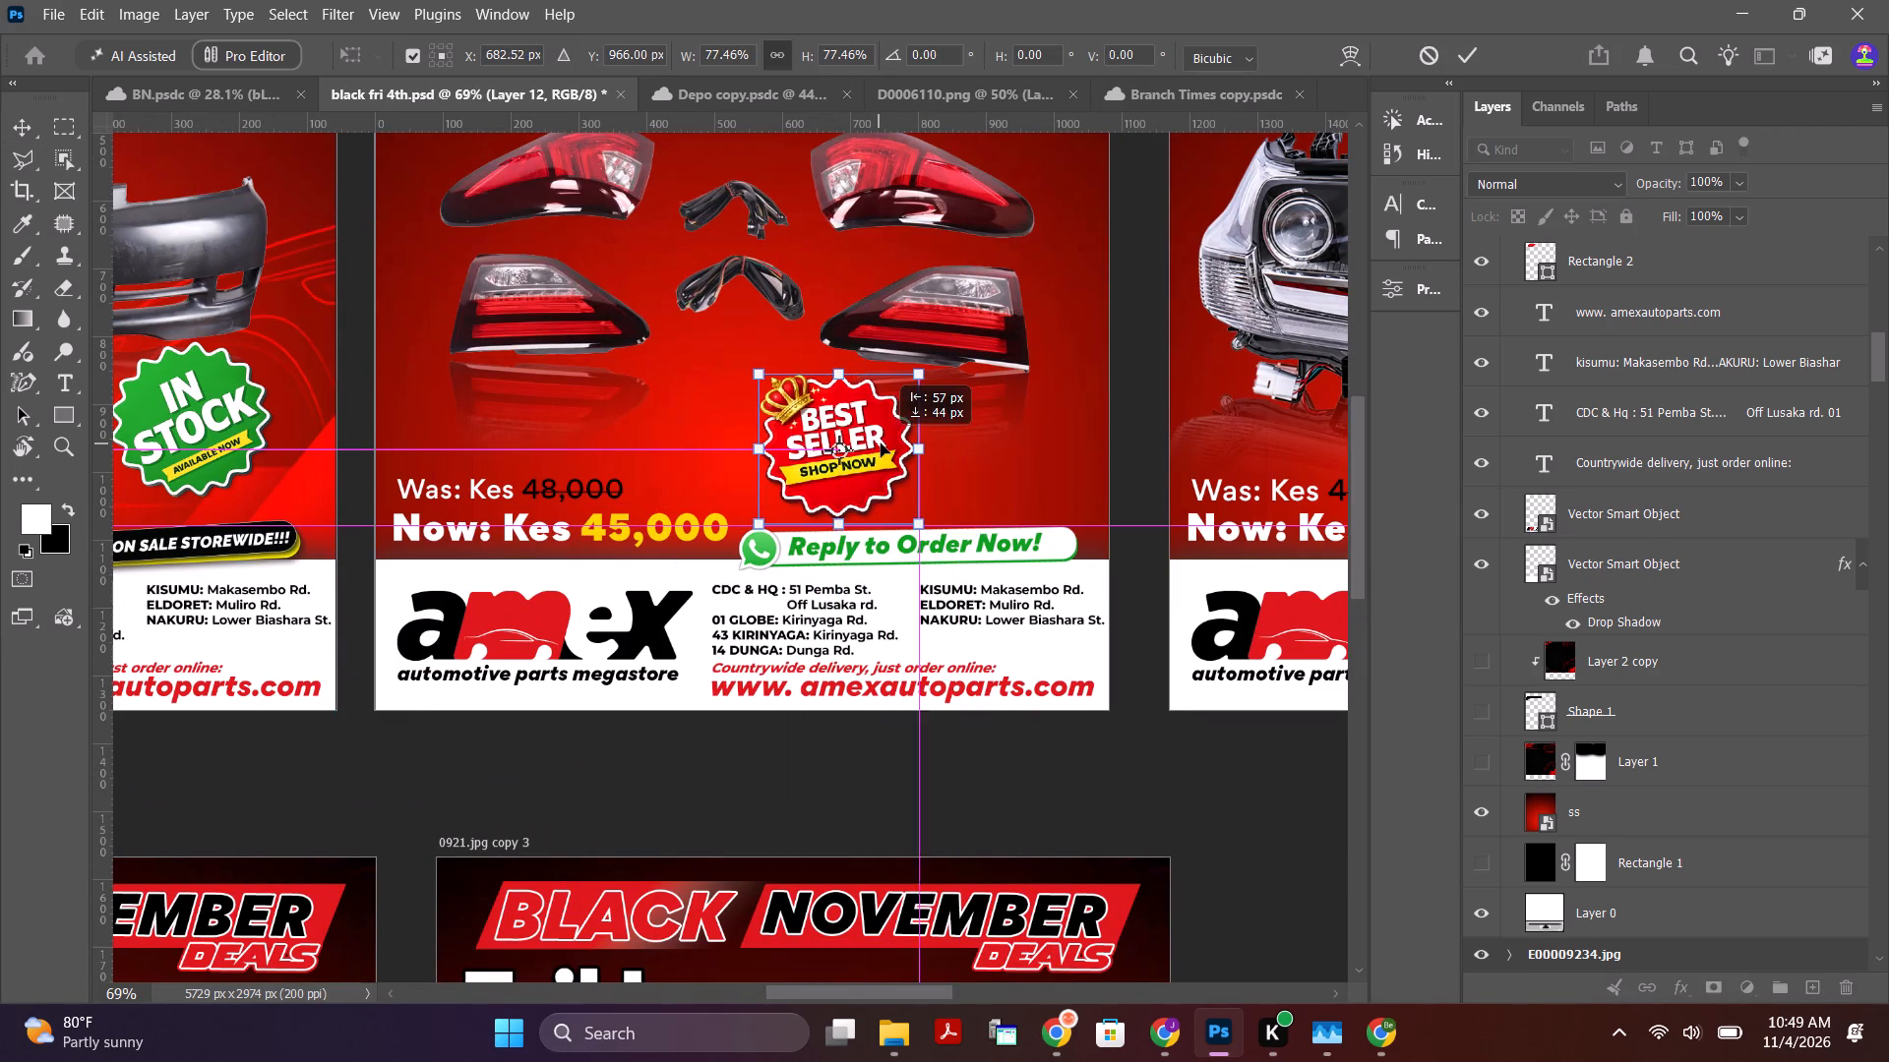
{"action": "left_click_drag", "start_coordinate": [881, 443], "coordinate": [1034, 450]}
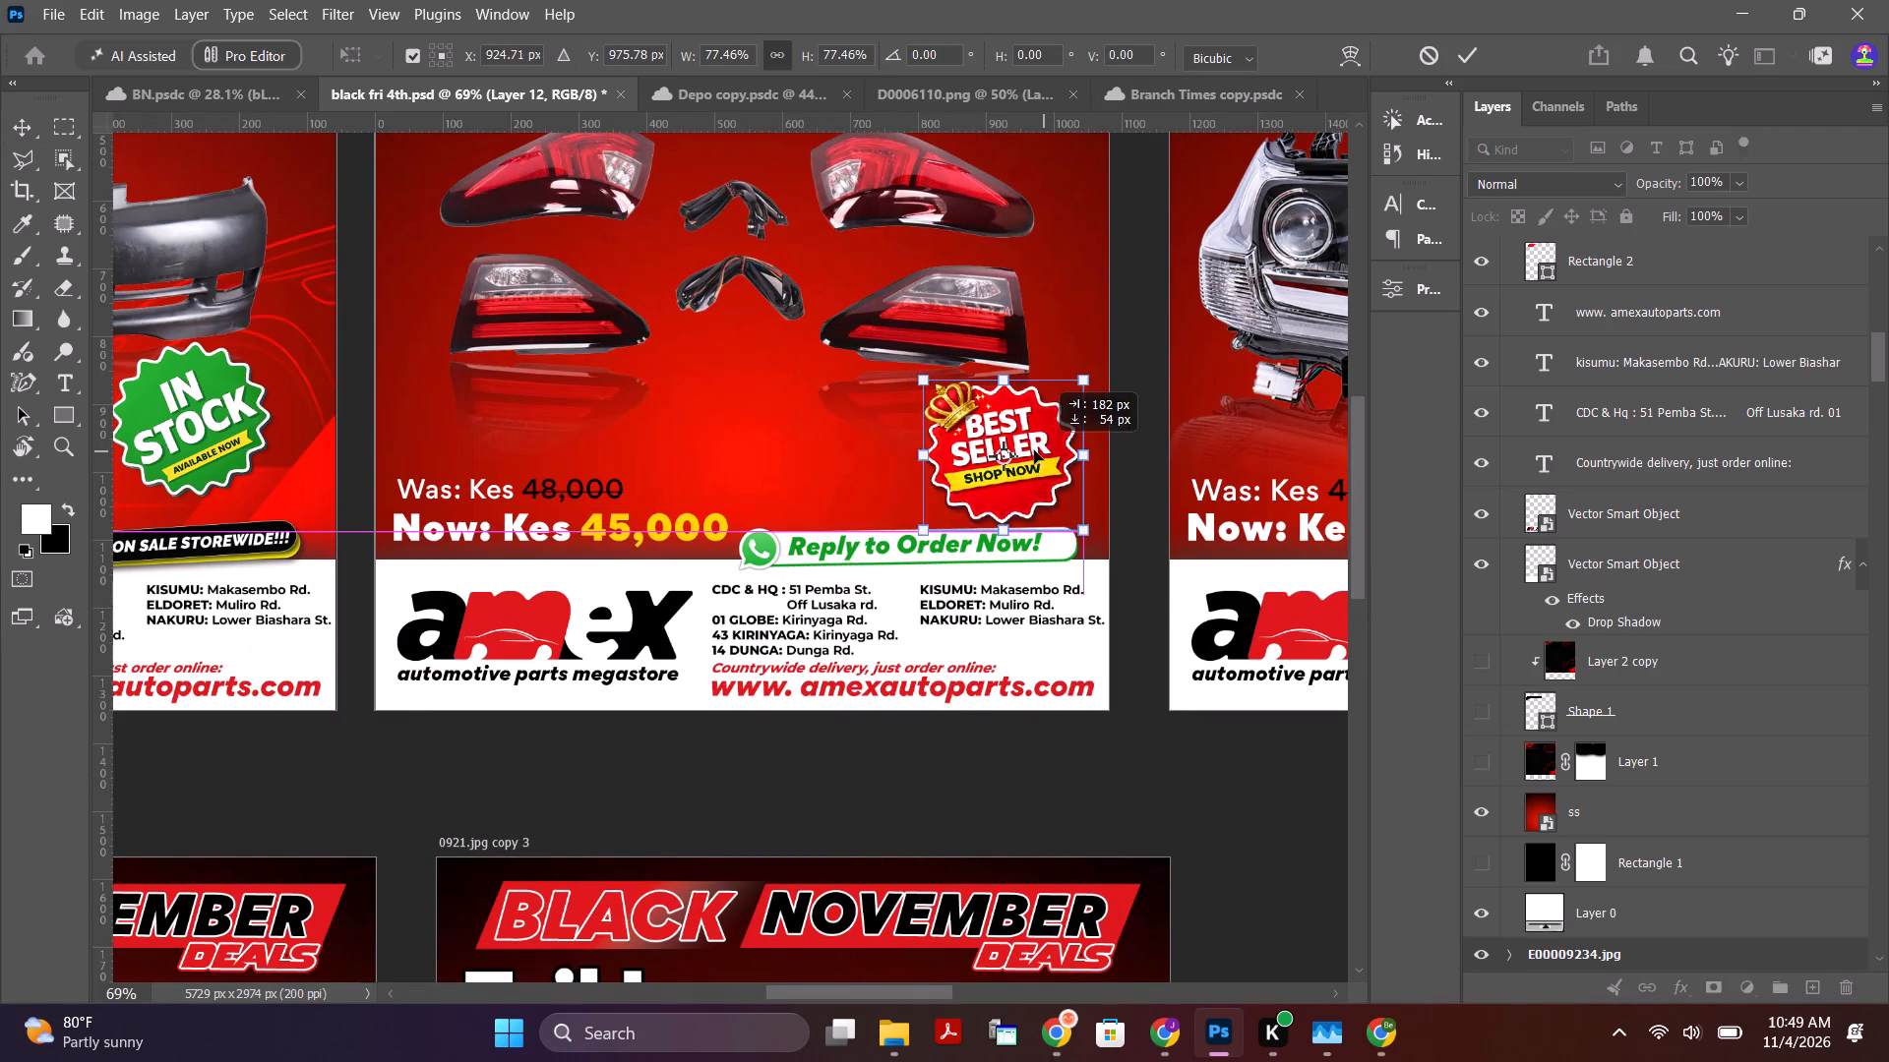
{"action": "left_click_drag", "start_coordinate": [1034, 450], "coordinate": [982, 447]}
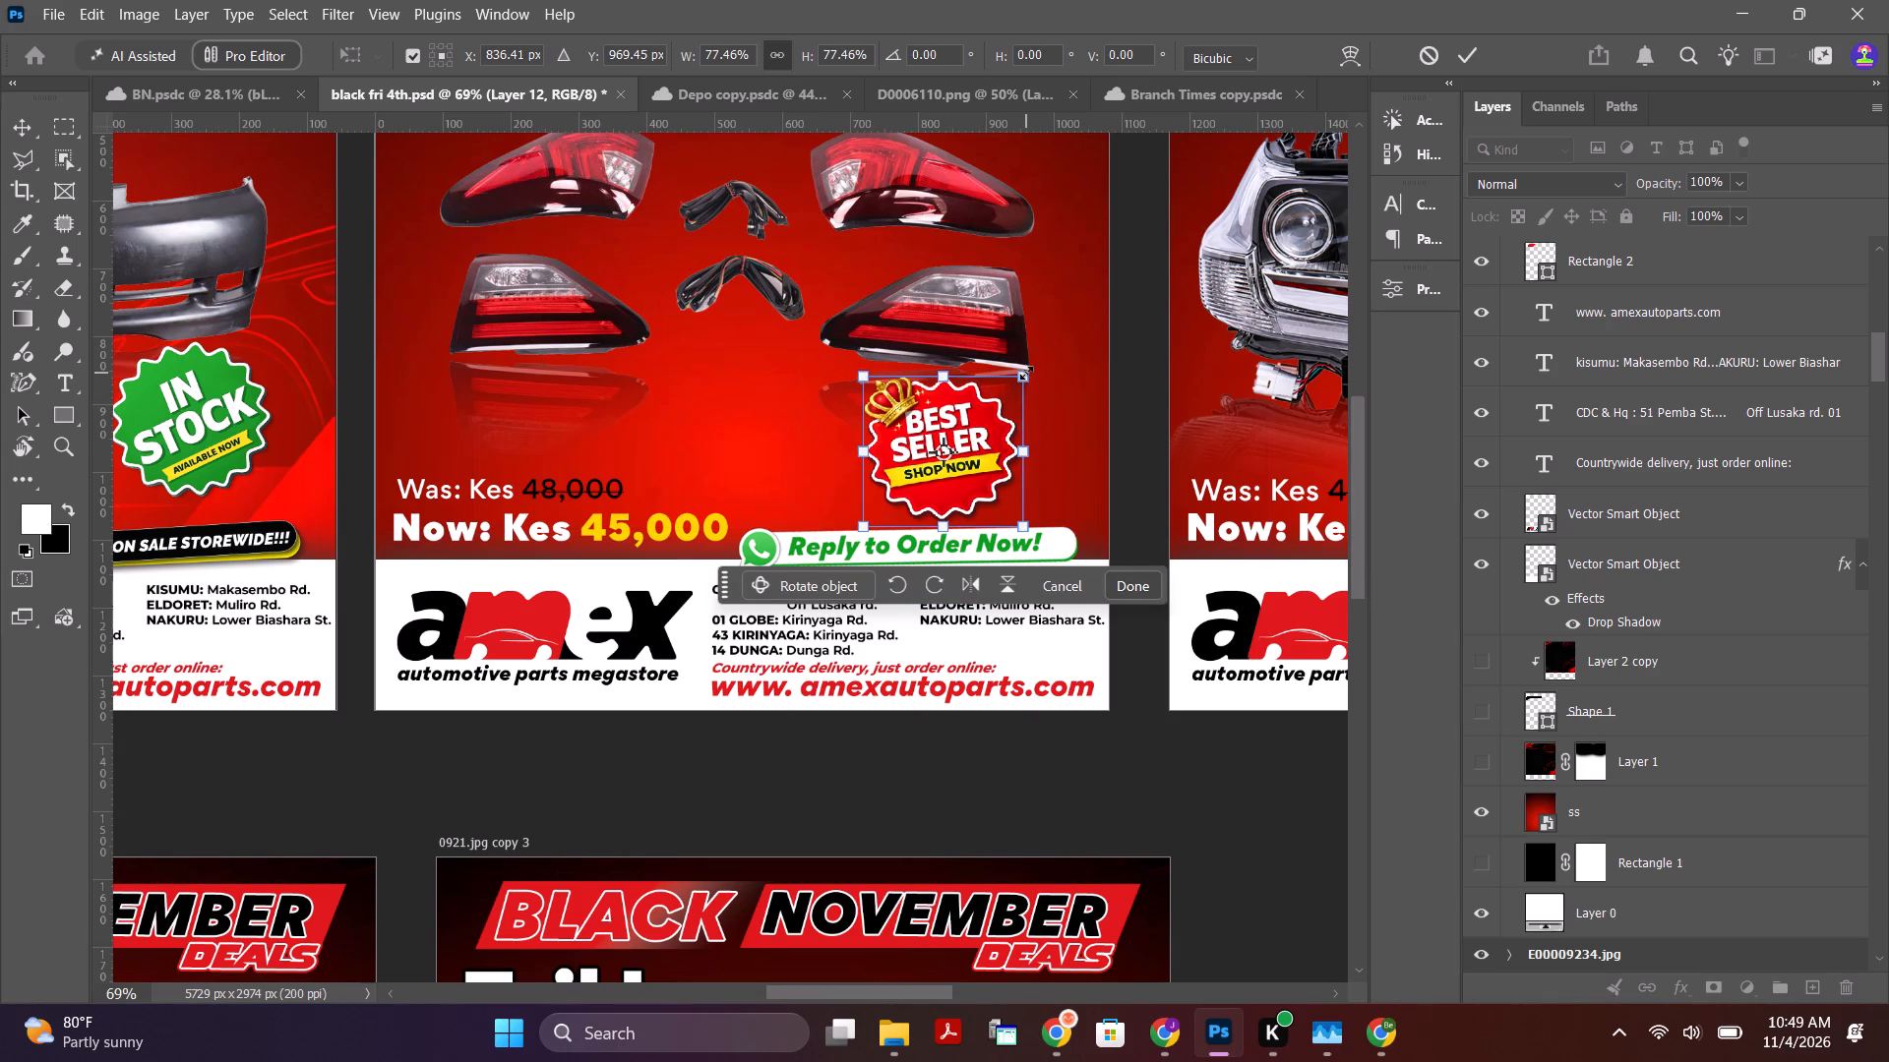
{"action": "left_click_drag", "start_coordinate": [1026, 373], "coordinate": [1012, 379], "text": "alt"}
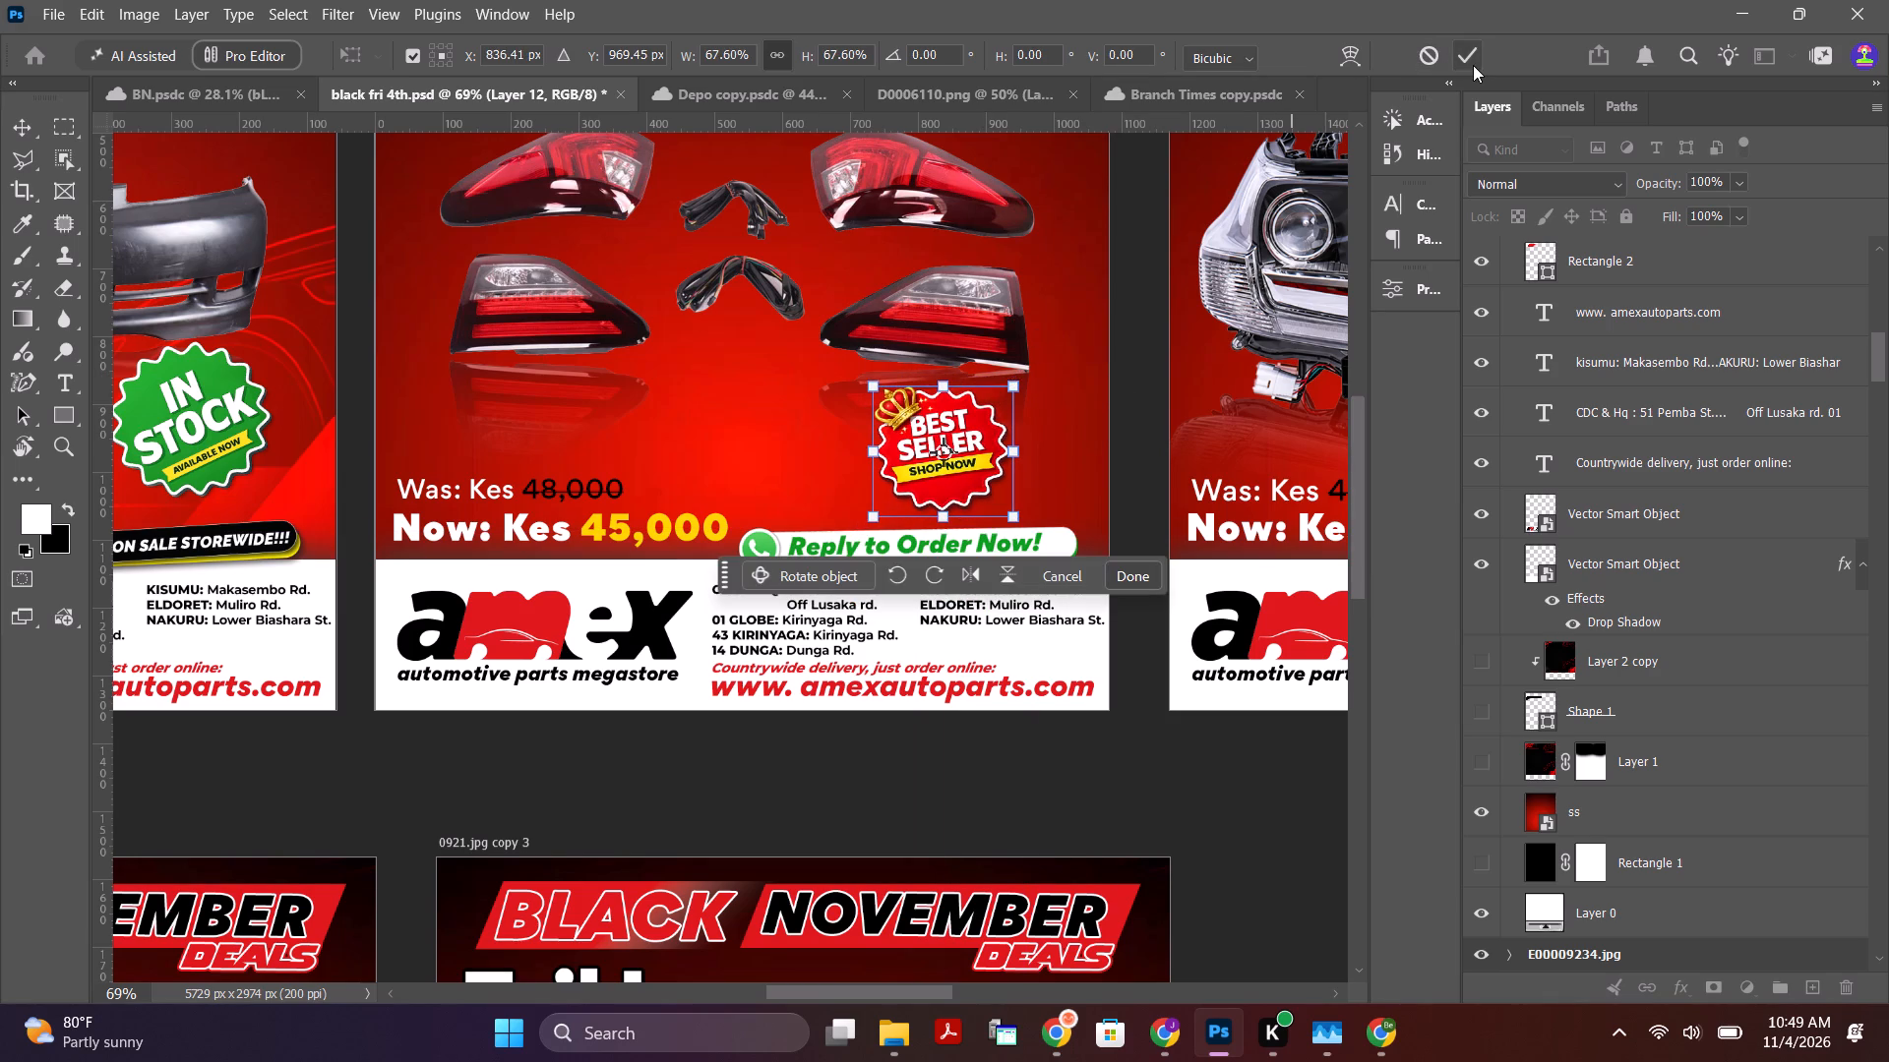
{"action": "left_click", "coordinate": [1473, 61]}
Nudge the Best Seller badge on the Tail lamp Set Performance poster slightly right and down.
{"action": "scroll", "coordinate": [956, 346], "scroll_direction": "up", "scroll_amount": 3, "text": "alt"}
{"action": "scroll", "coordinate": [956, 346], "scroll_direction": "down", "scroll_amount": 10, "text": "alt"}
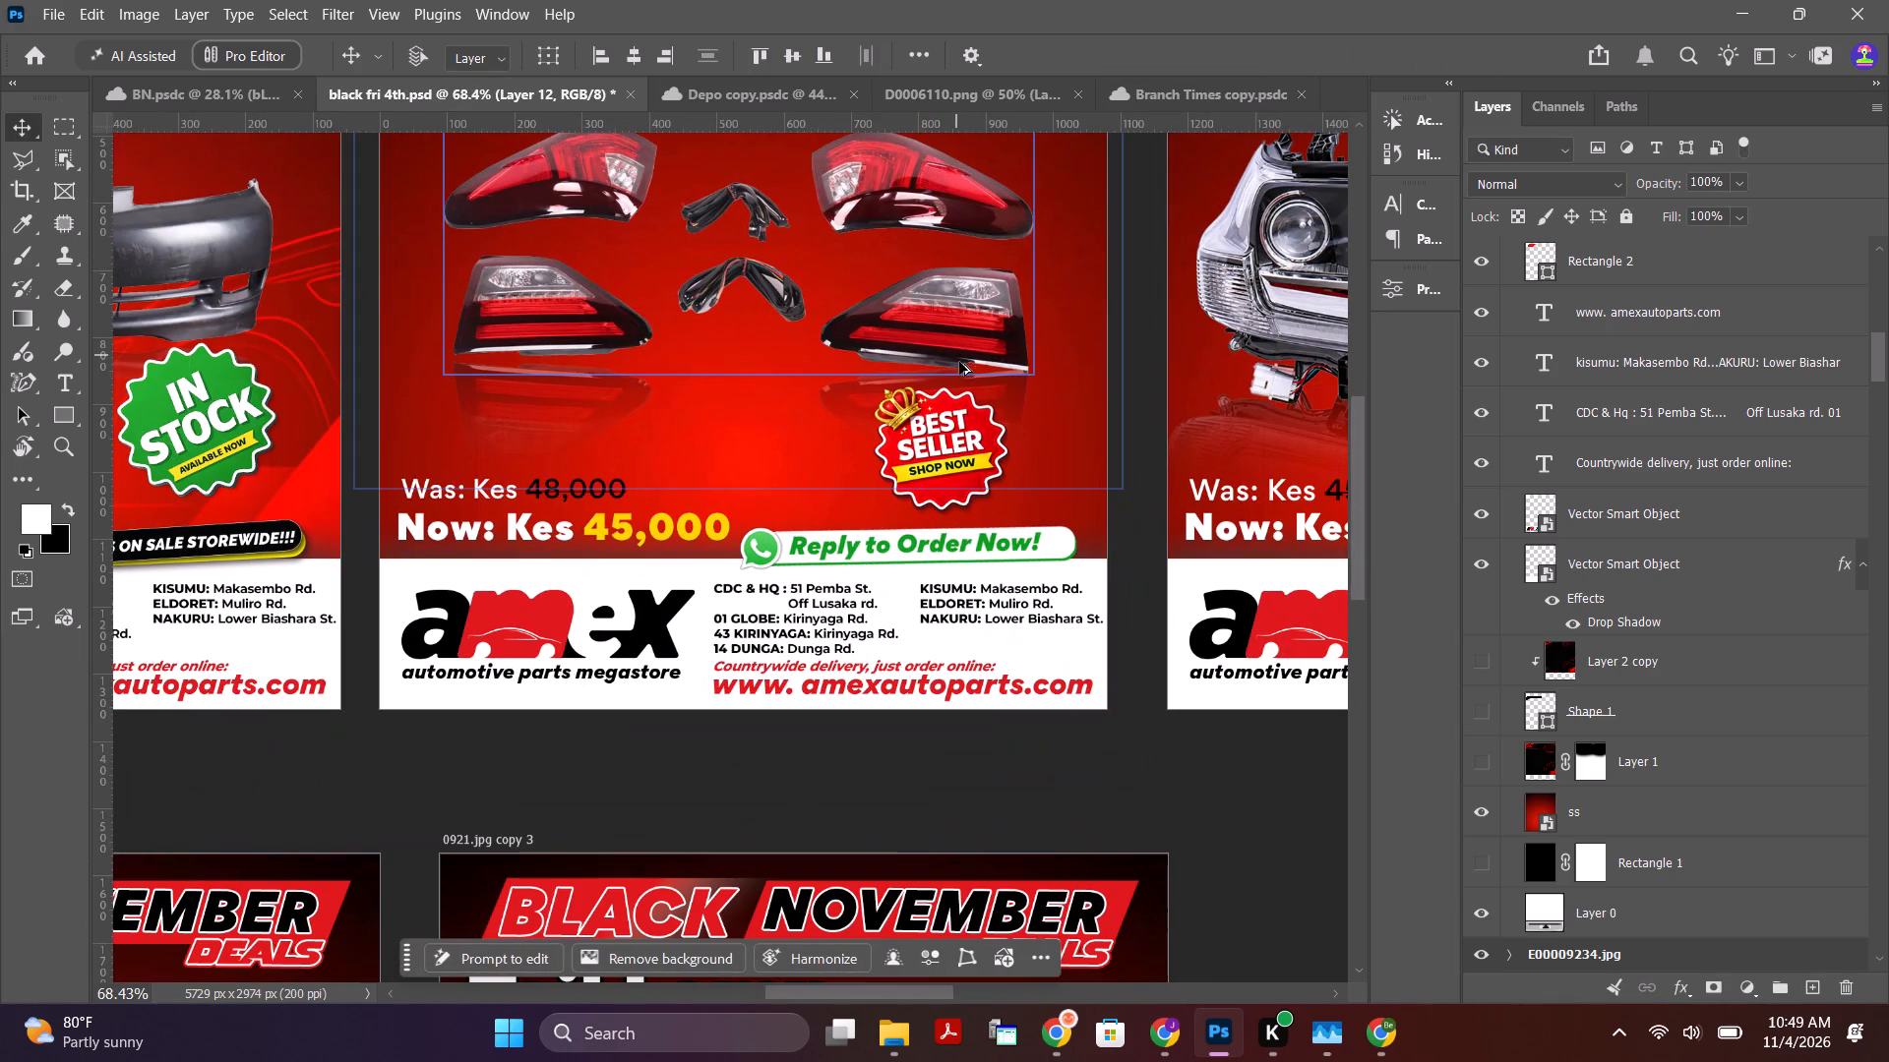
{"action": "scroll", "coordinate": [959, 362], "scroll_direction": "down", "scroll_amount": 6, "text": "alt"}
{"action": "scroll", "coordinate": [851, 377], "scroll_direction": "down", "scroll_amount": 3, "text": "alt"}
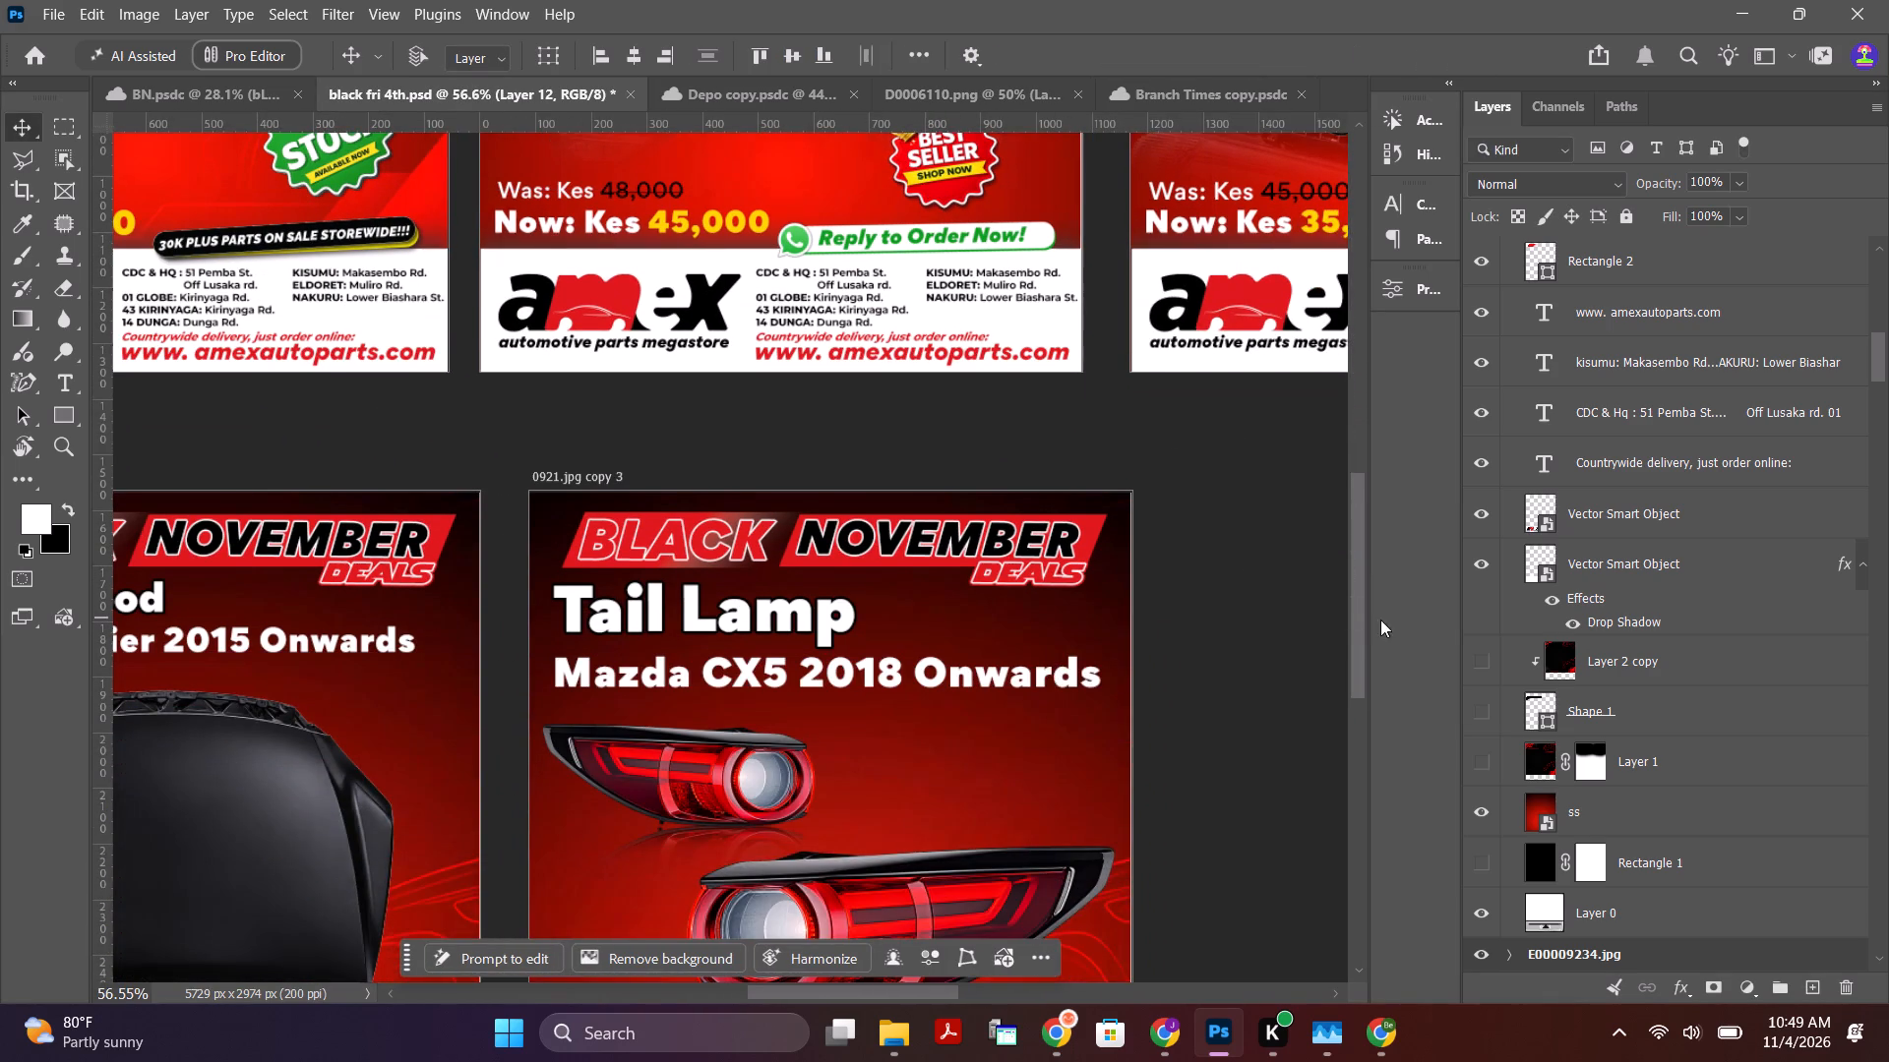
{"action": "left_click_drag", "start_coordinate": [1360, 619], "coordinate": [1351, 427]}
{"action": "left_click", "coordinate": [986, 678]}
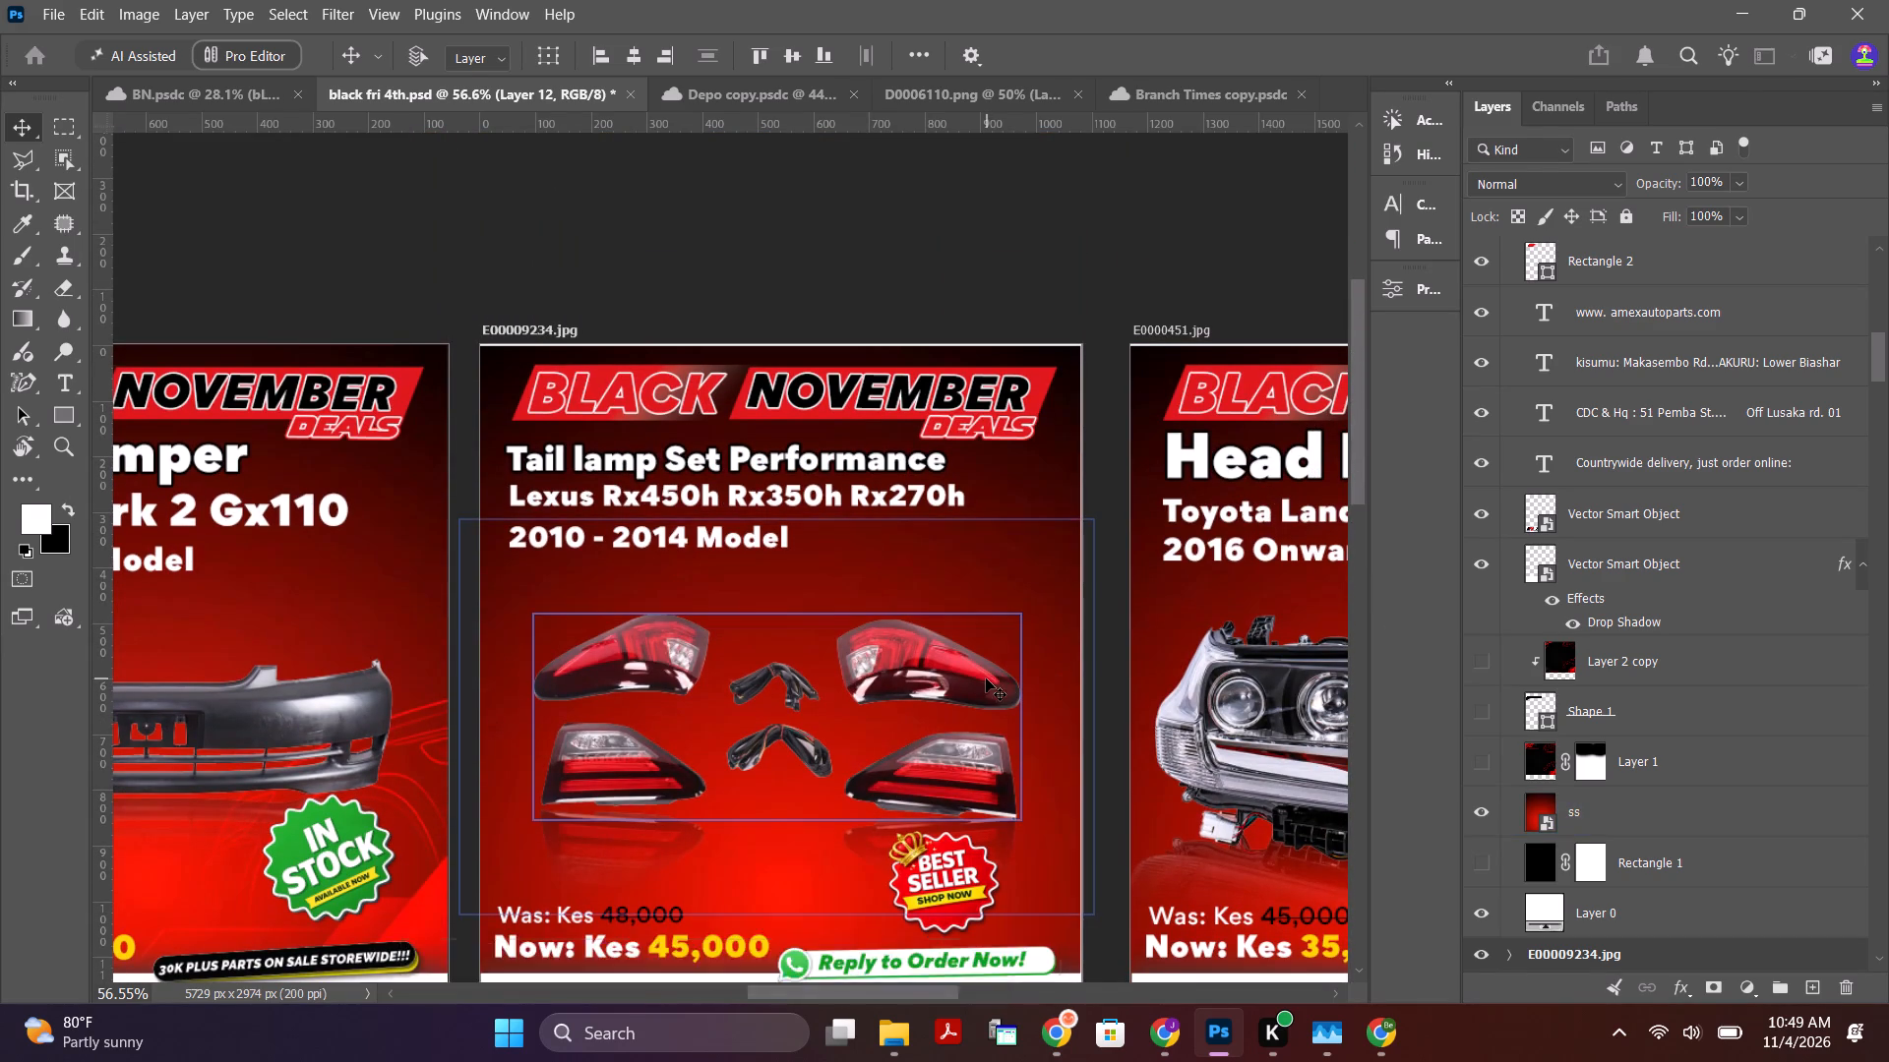
{"action": "left_click", "coordinate": [974, 685]}
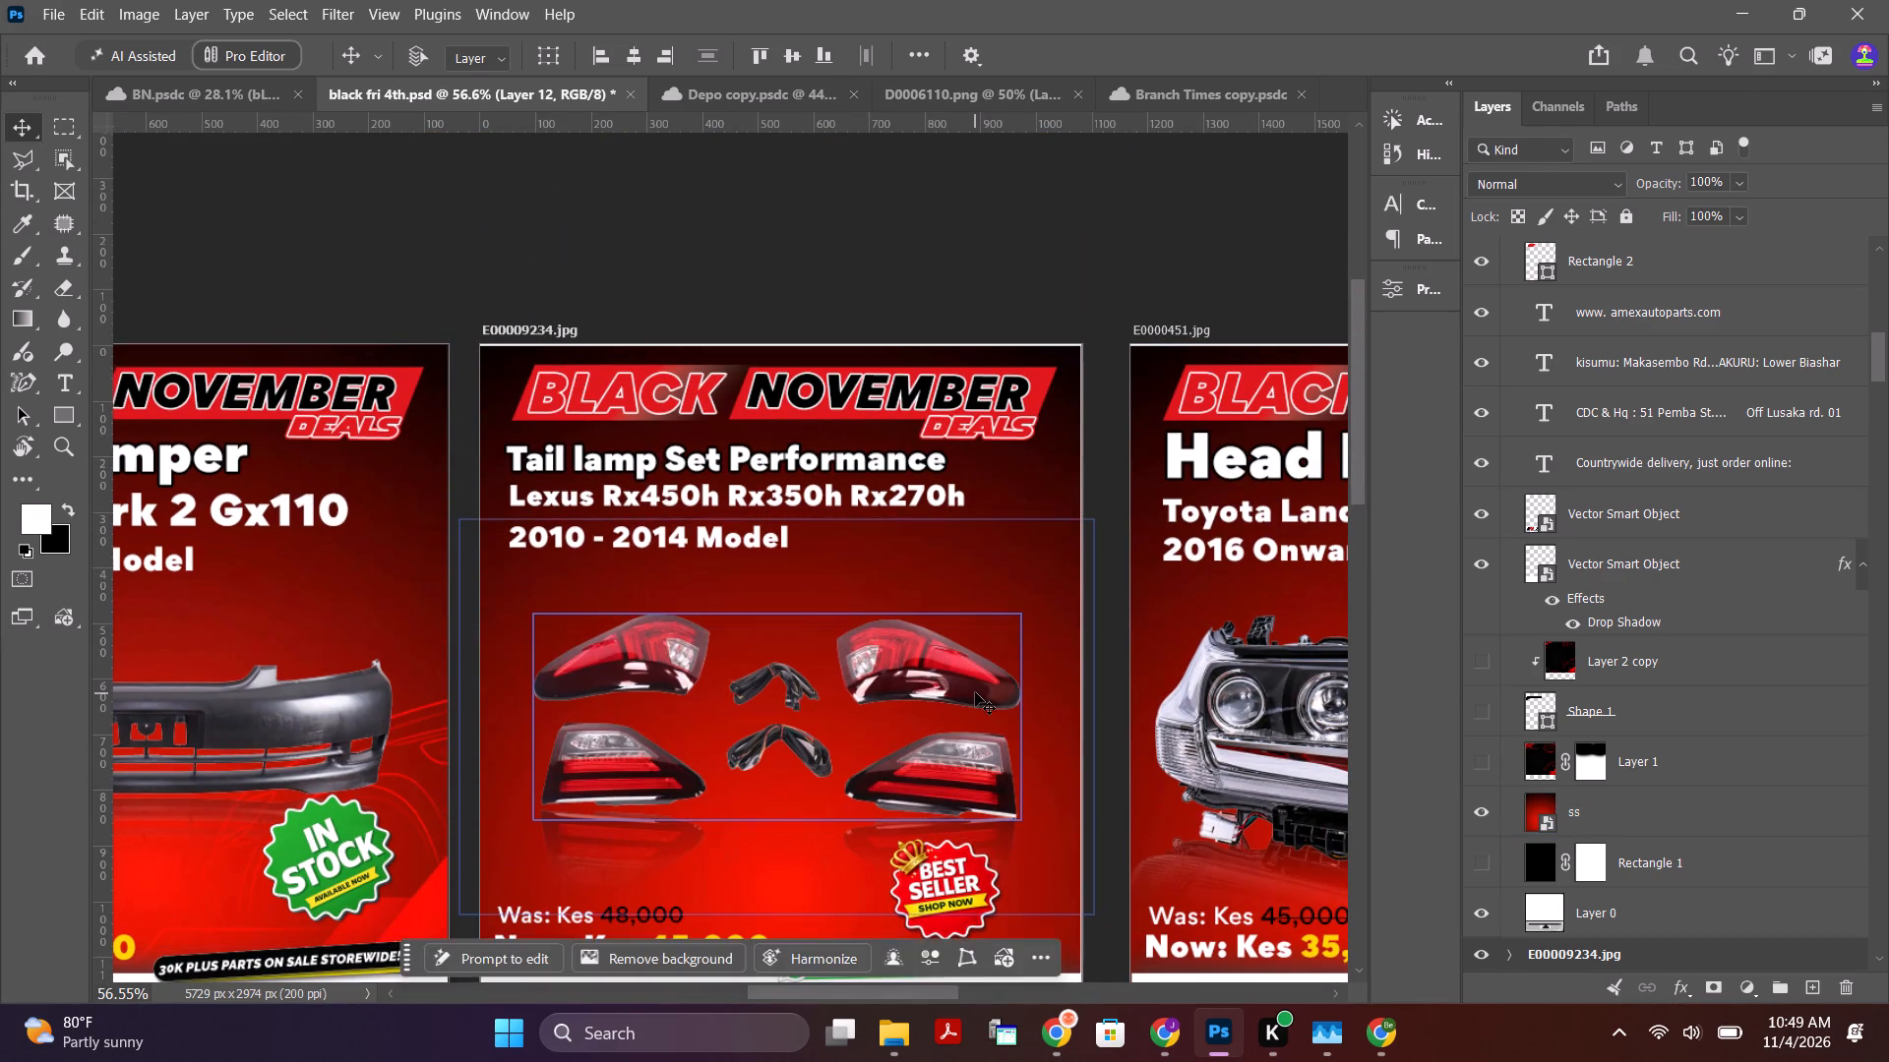
{"action": "left_click", "coordinate": [954, 664]}
{"action": "left_click", "coordinate": [952, 668]}
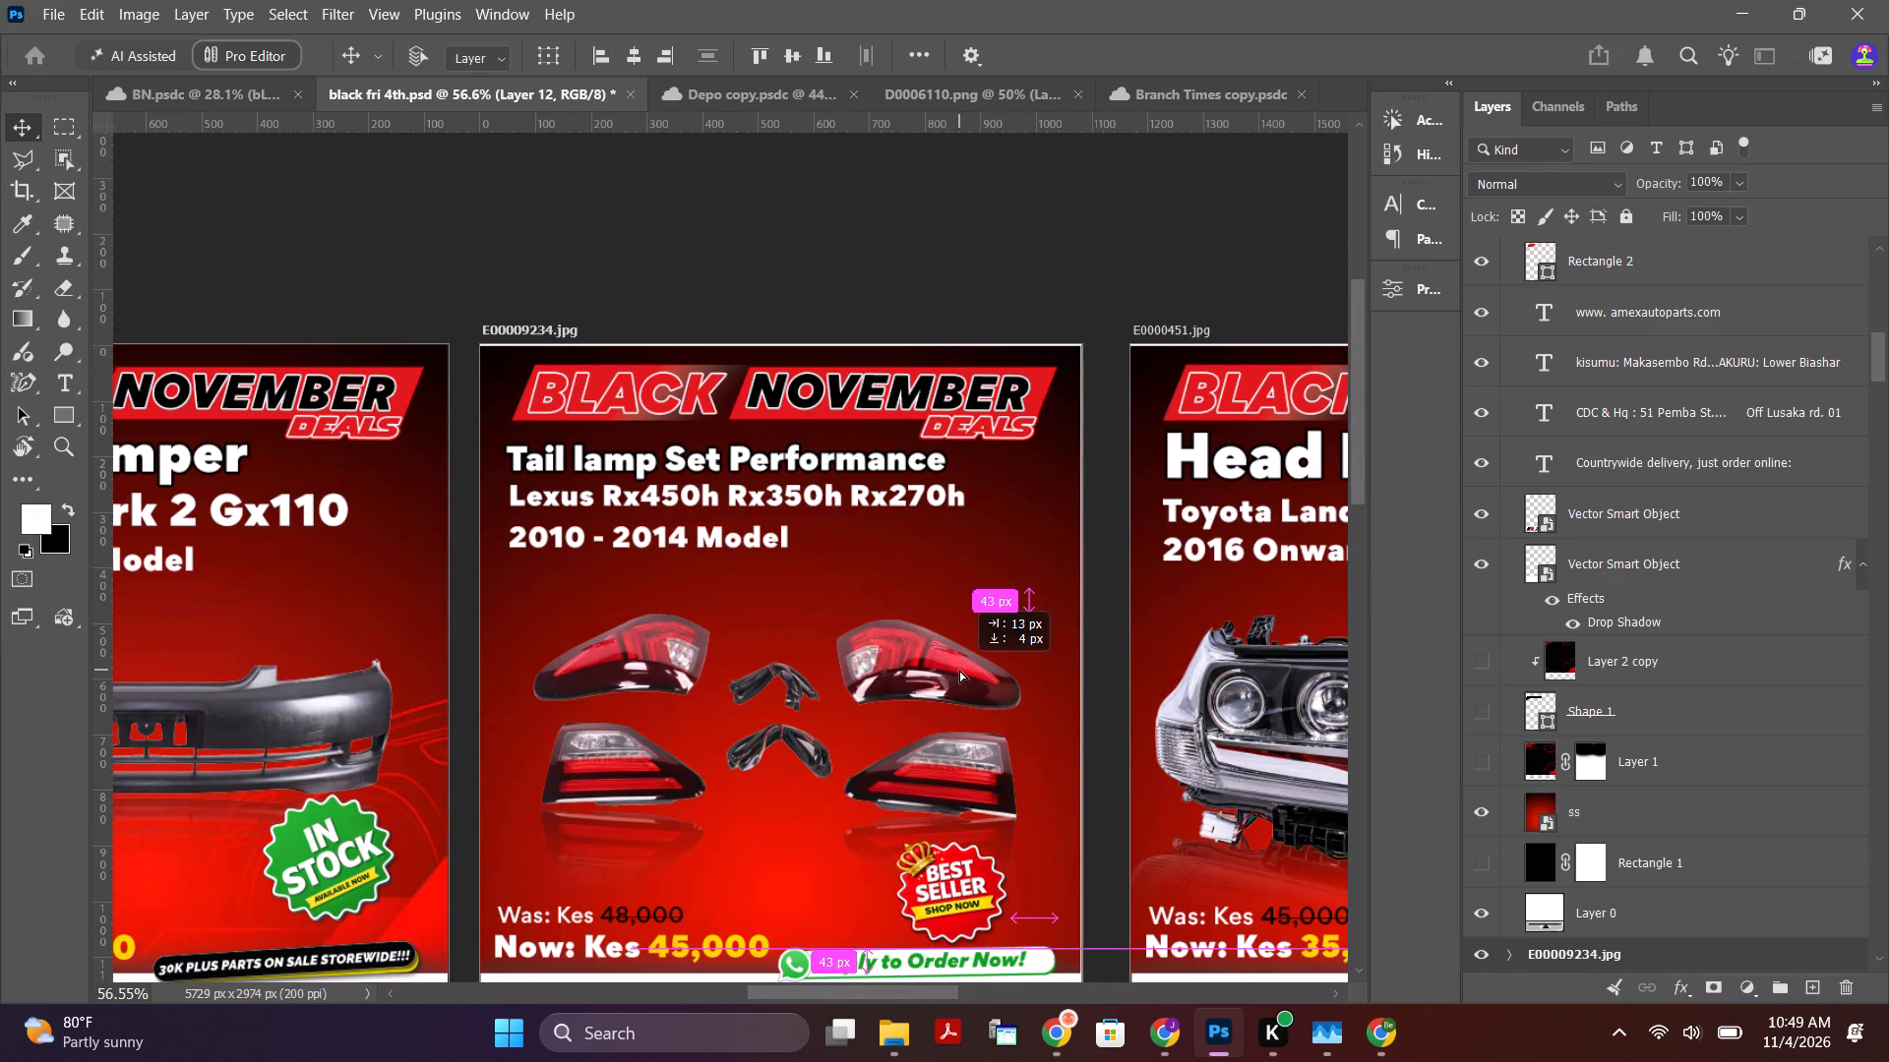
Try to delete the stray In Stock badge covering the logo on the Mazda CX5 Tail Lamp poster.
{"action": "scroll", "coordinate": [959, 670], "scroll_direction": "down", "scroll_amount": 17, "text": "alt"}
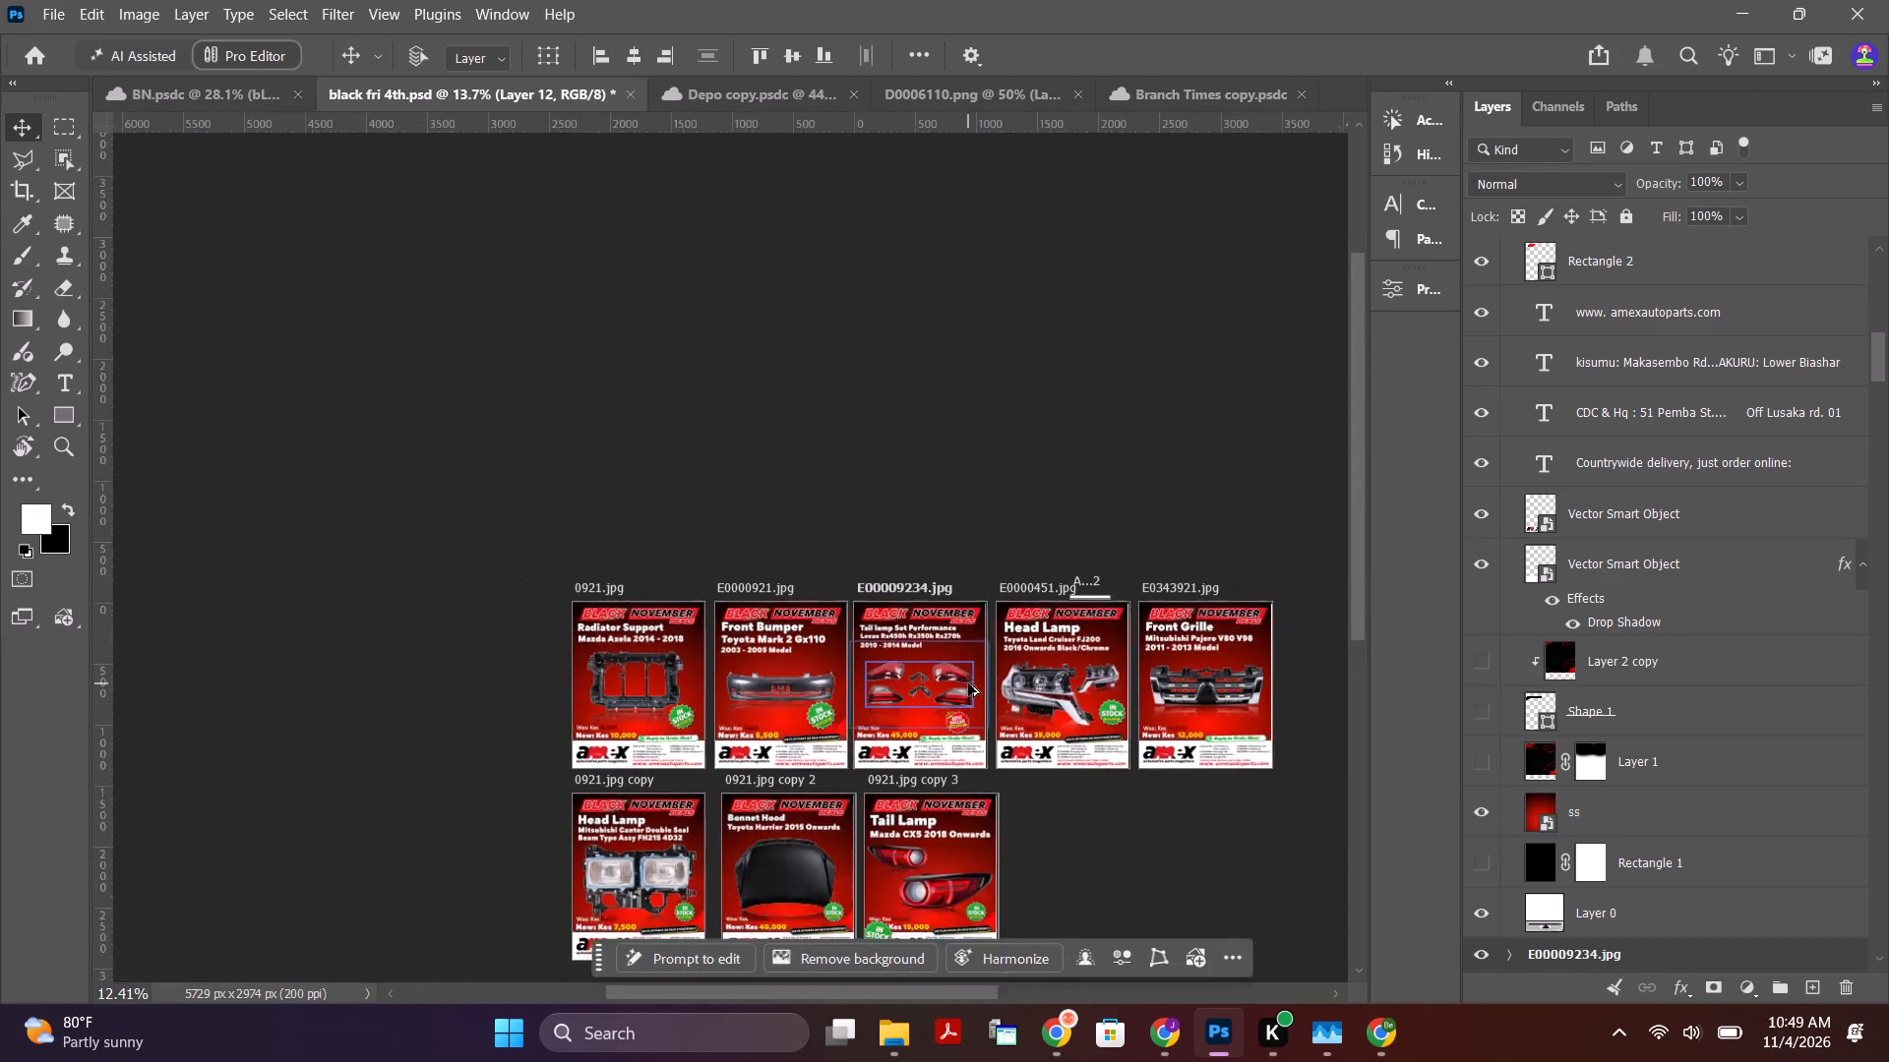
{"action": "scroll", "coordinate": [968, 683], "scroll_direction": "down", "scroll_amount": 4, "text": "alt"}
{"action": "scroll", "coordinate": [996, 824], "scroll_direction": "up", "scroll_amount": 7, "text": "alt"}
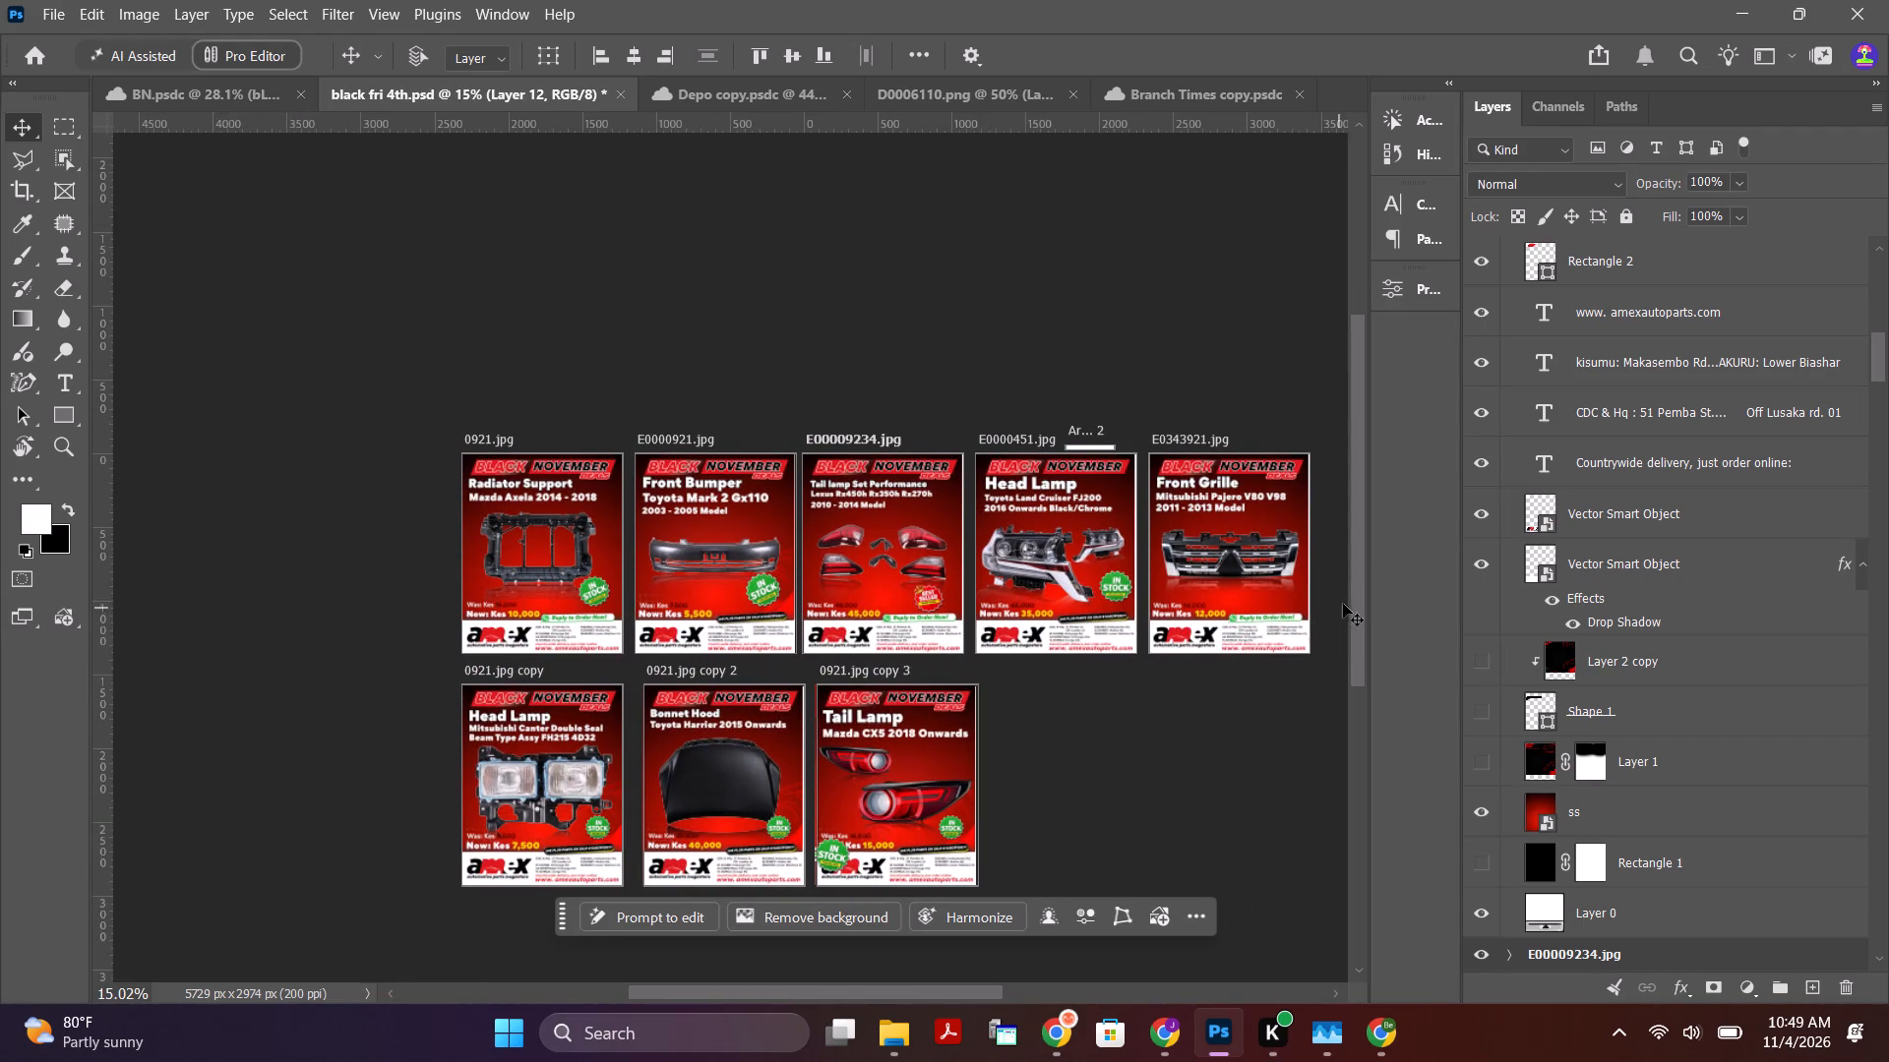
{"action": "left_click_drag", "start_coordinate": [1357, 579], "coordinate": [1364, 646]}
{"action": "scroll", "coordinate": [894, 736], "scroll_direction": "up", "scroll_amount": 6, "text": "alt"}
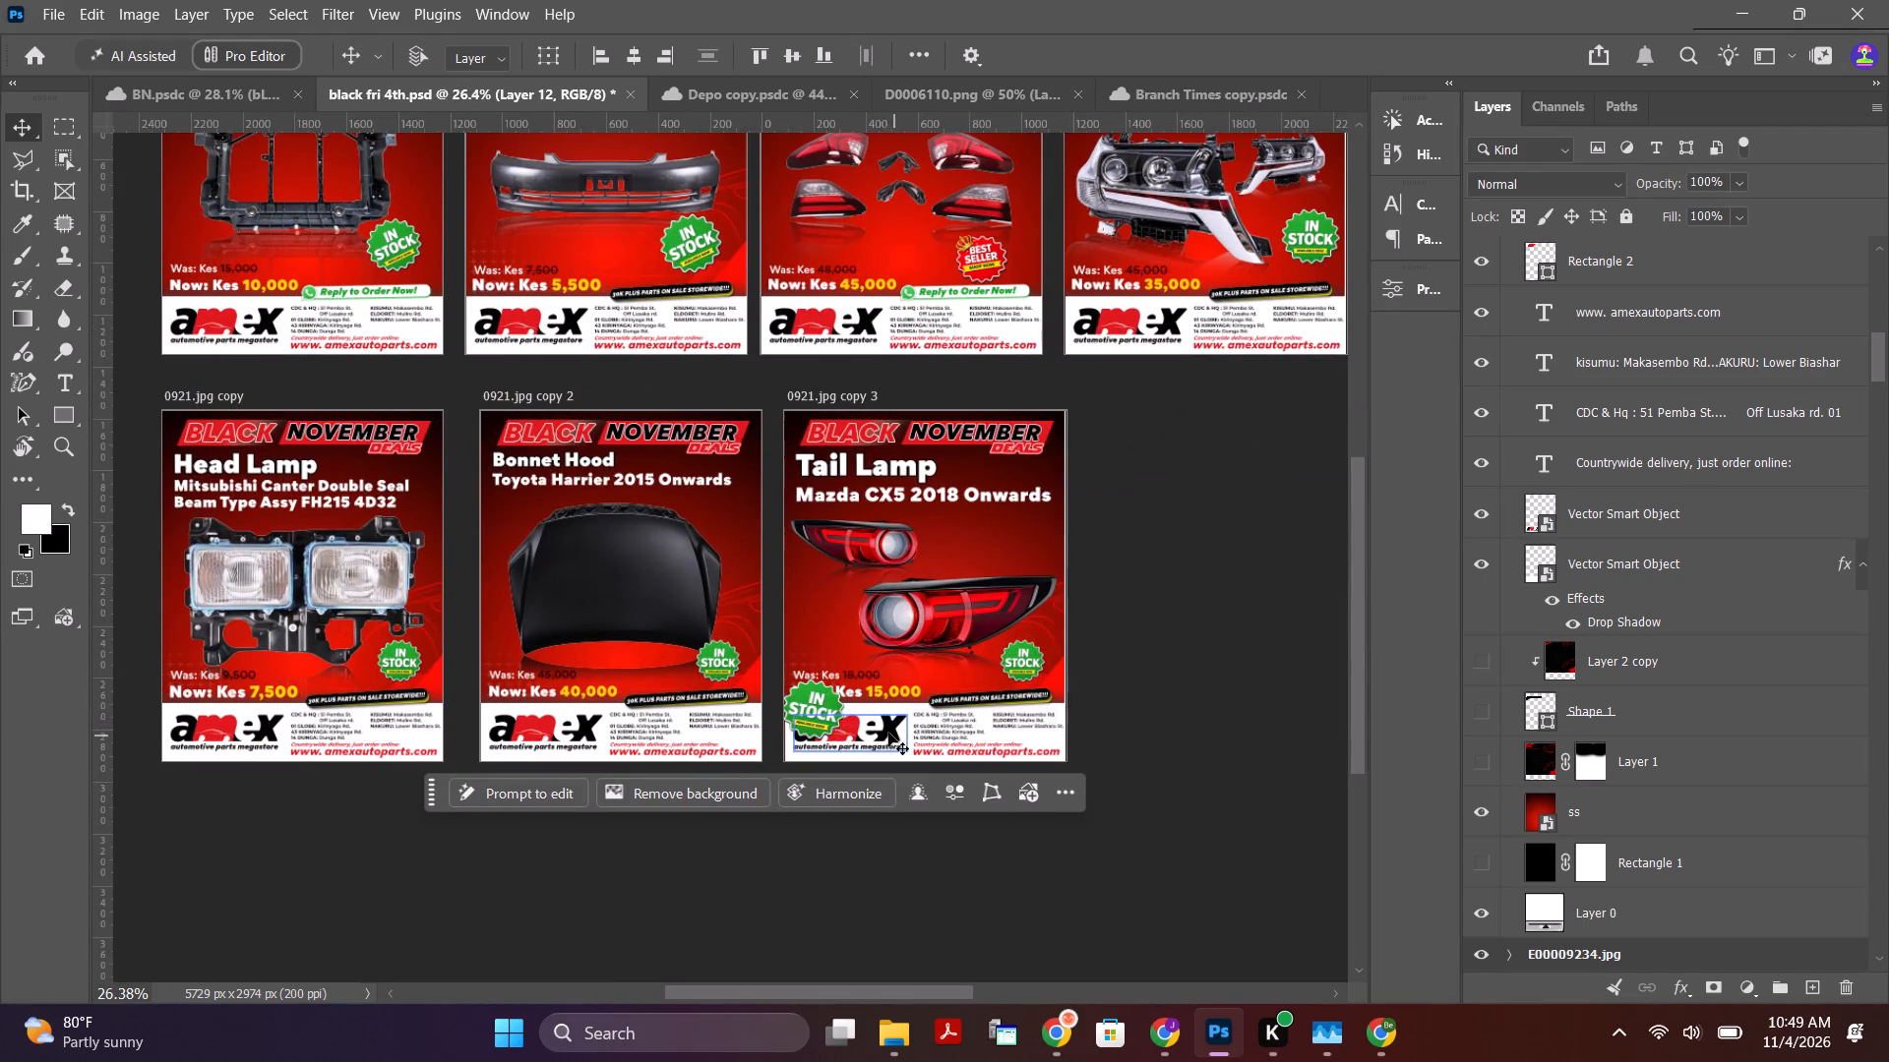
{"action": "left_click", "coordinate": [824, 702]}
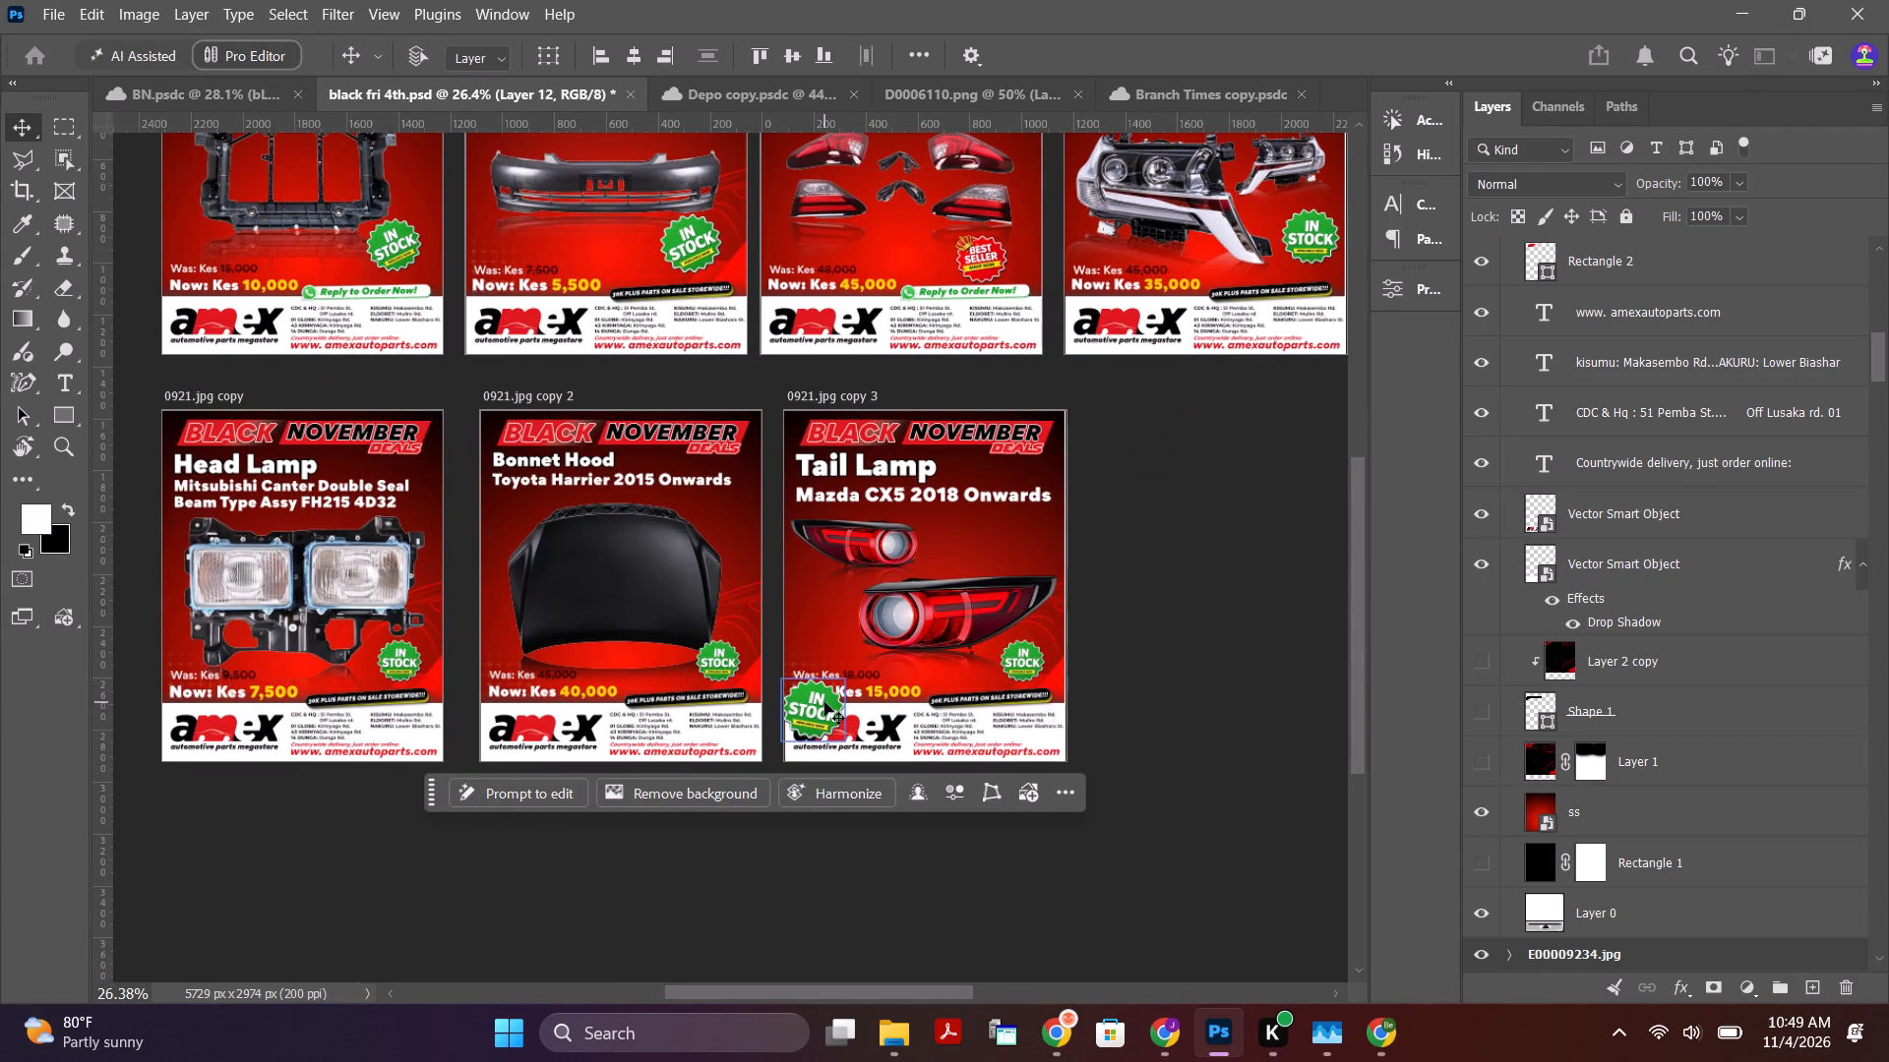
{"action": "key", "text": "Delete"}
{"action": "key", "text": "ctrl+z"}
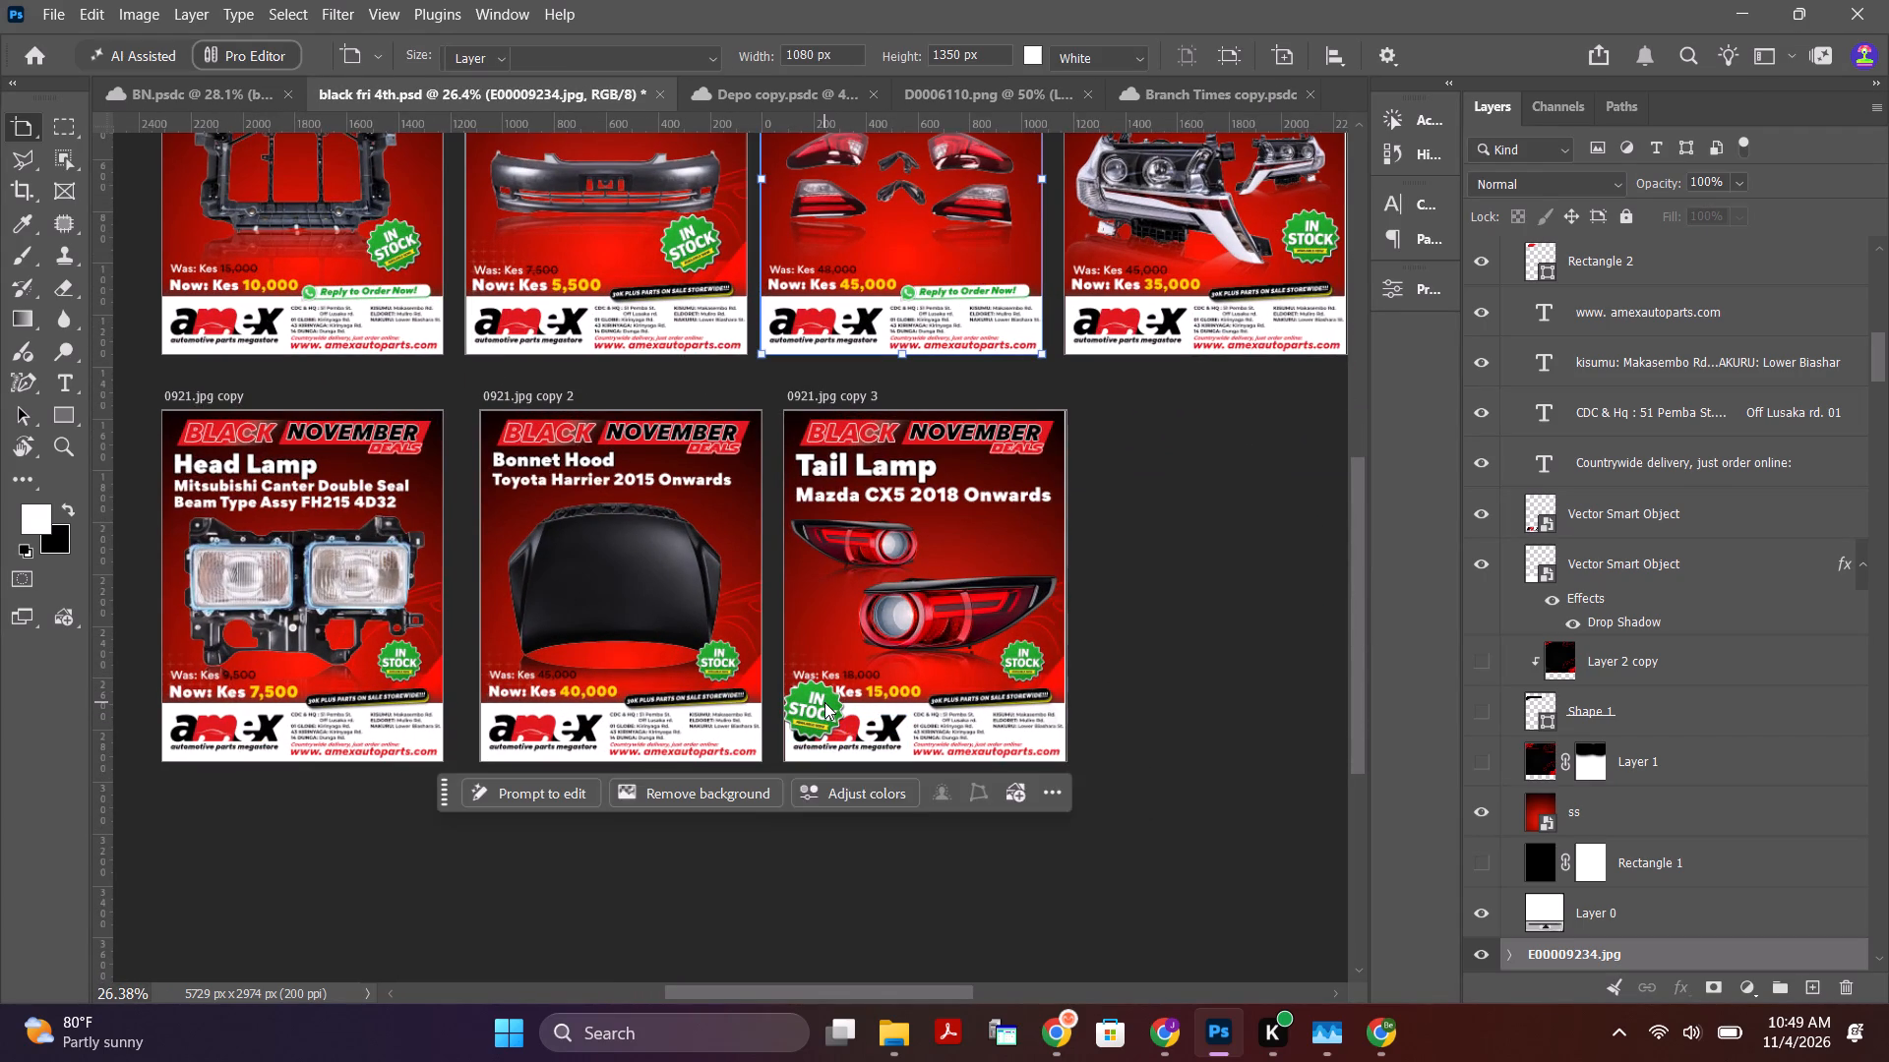
Hide the stray In Stock badge, Layer 9 copy 2, in the Mazda CX5 Tail Lamp artboard.
{"action": "left_click", "coordinate": [836, 393]}
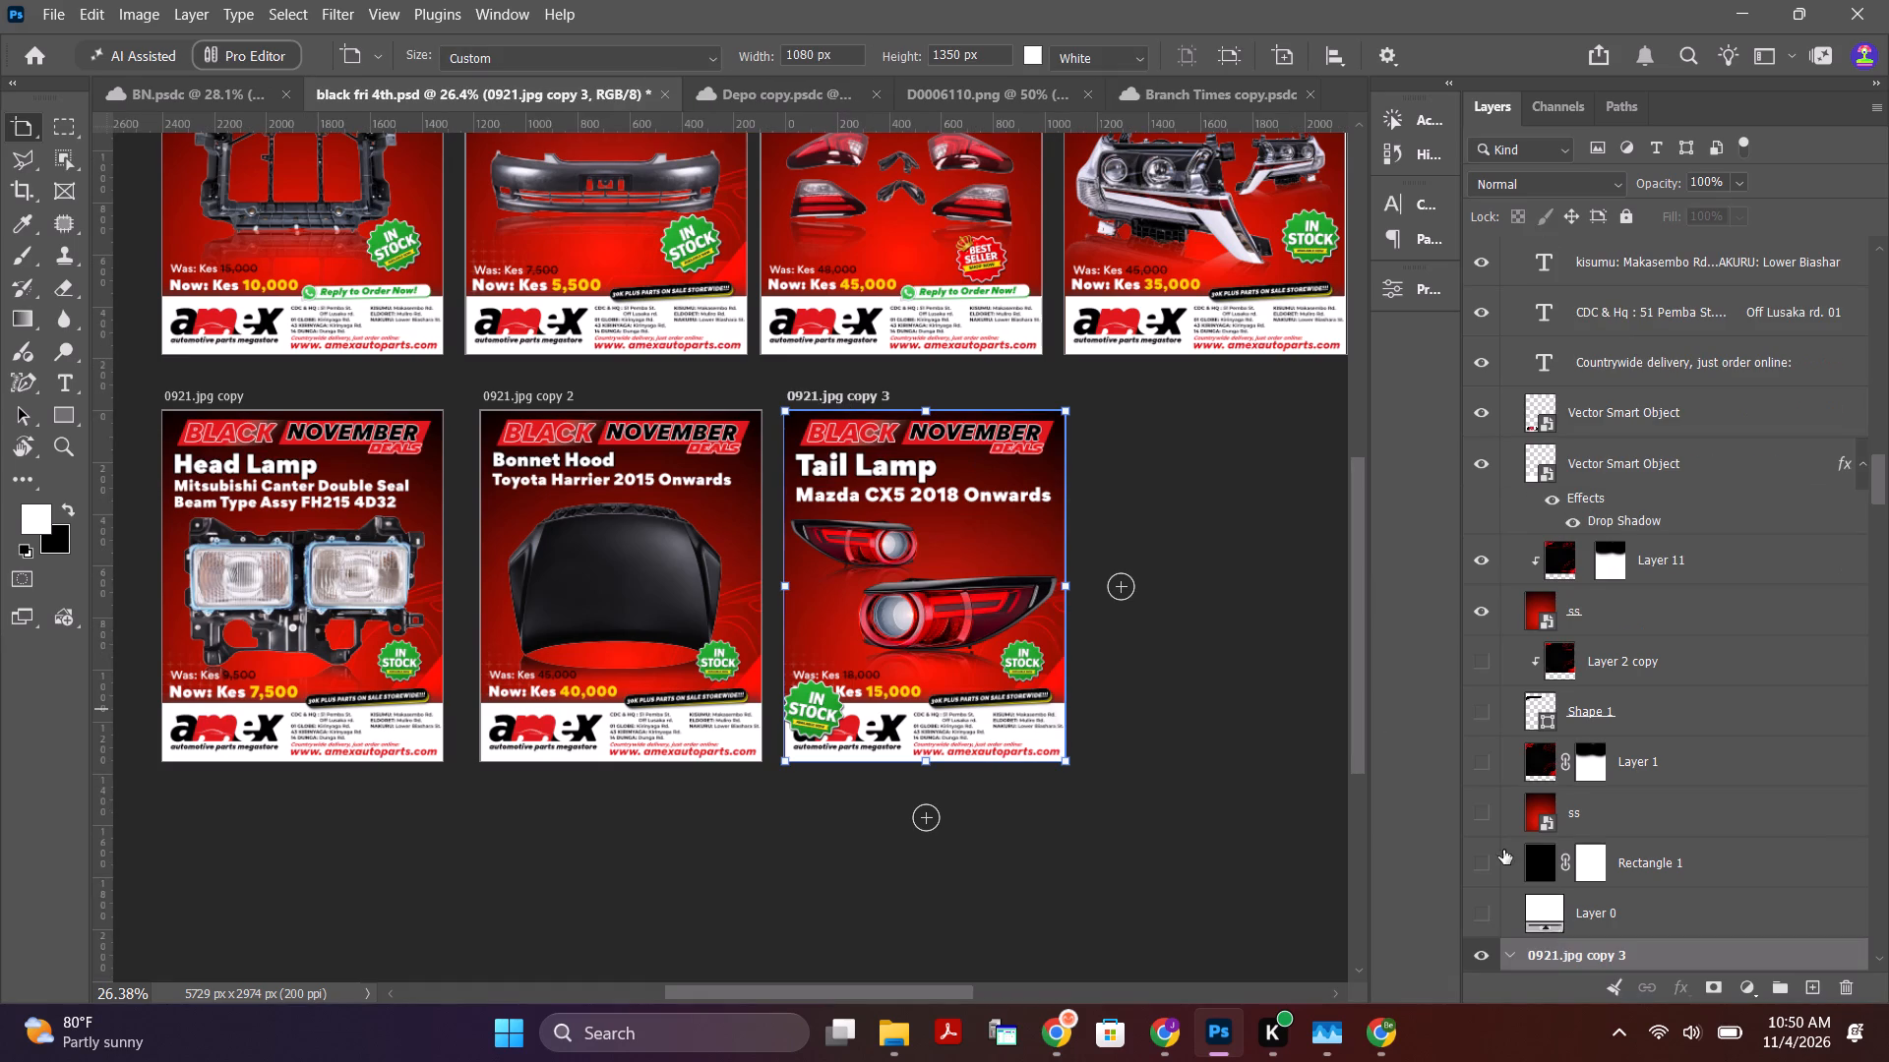
{"action": "scroll", "coordinate": [1597, 869], "scroll_direction": "down", "scroll_amount": 12}
{"action": "left_click", "coordinate": [1479, 601]}
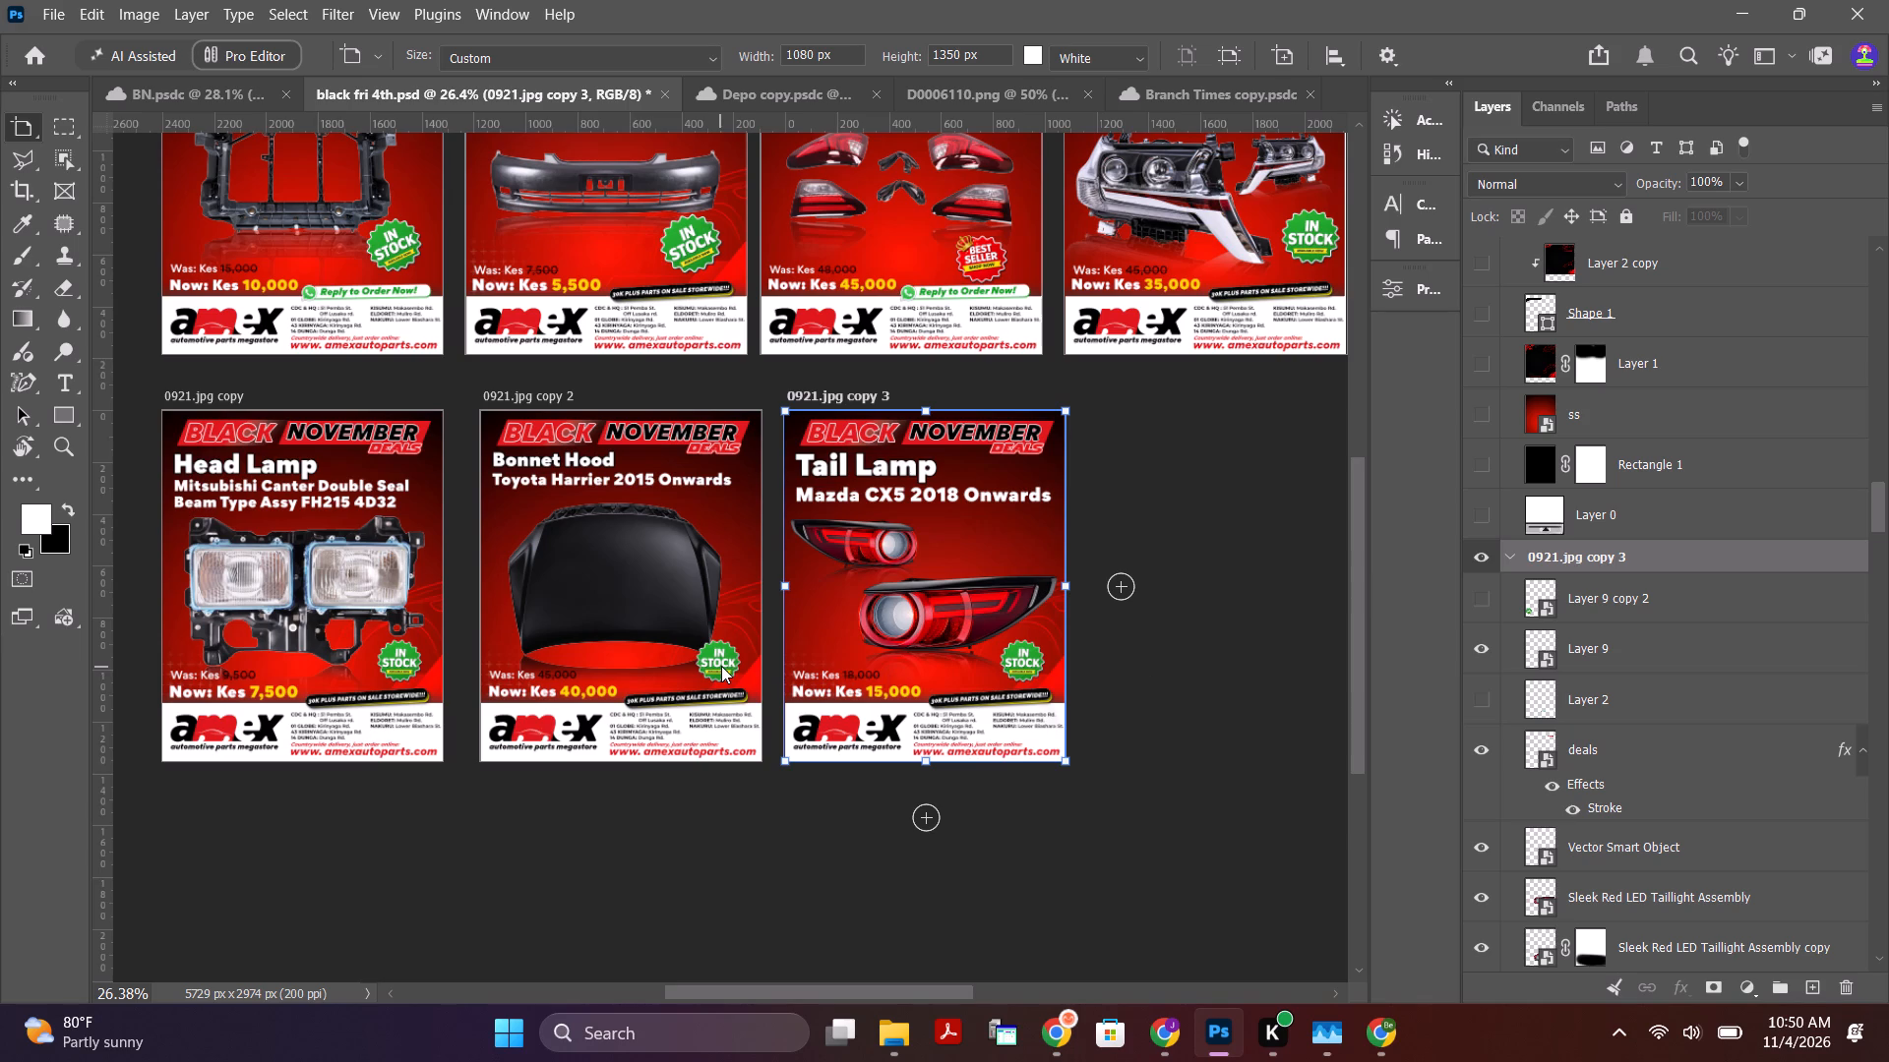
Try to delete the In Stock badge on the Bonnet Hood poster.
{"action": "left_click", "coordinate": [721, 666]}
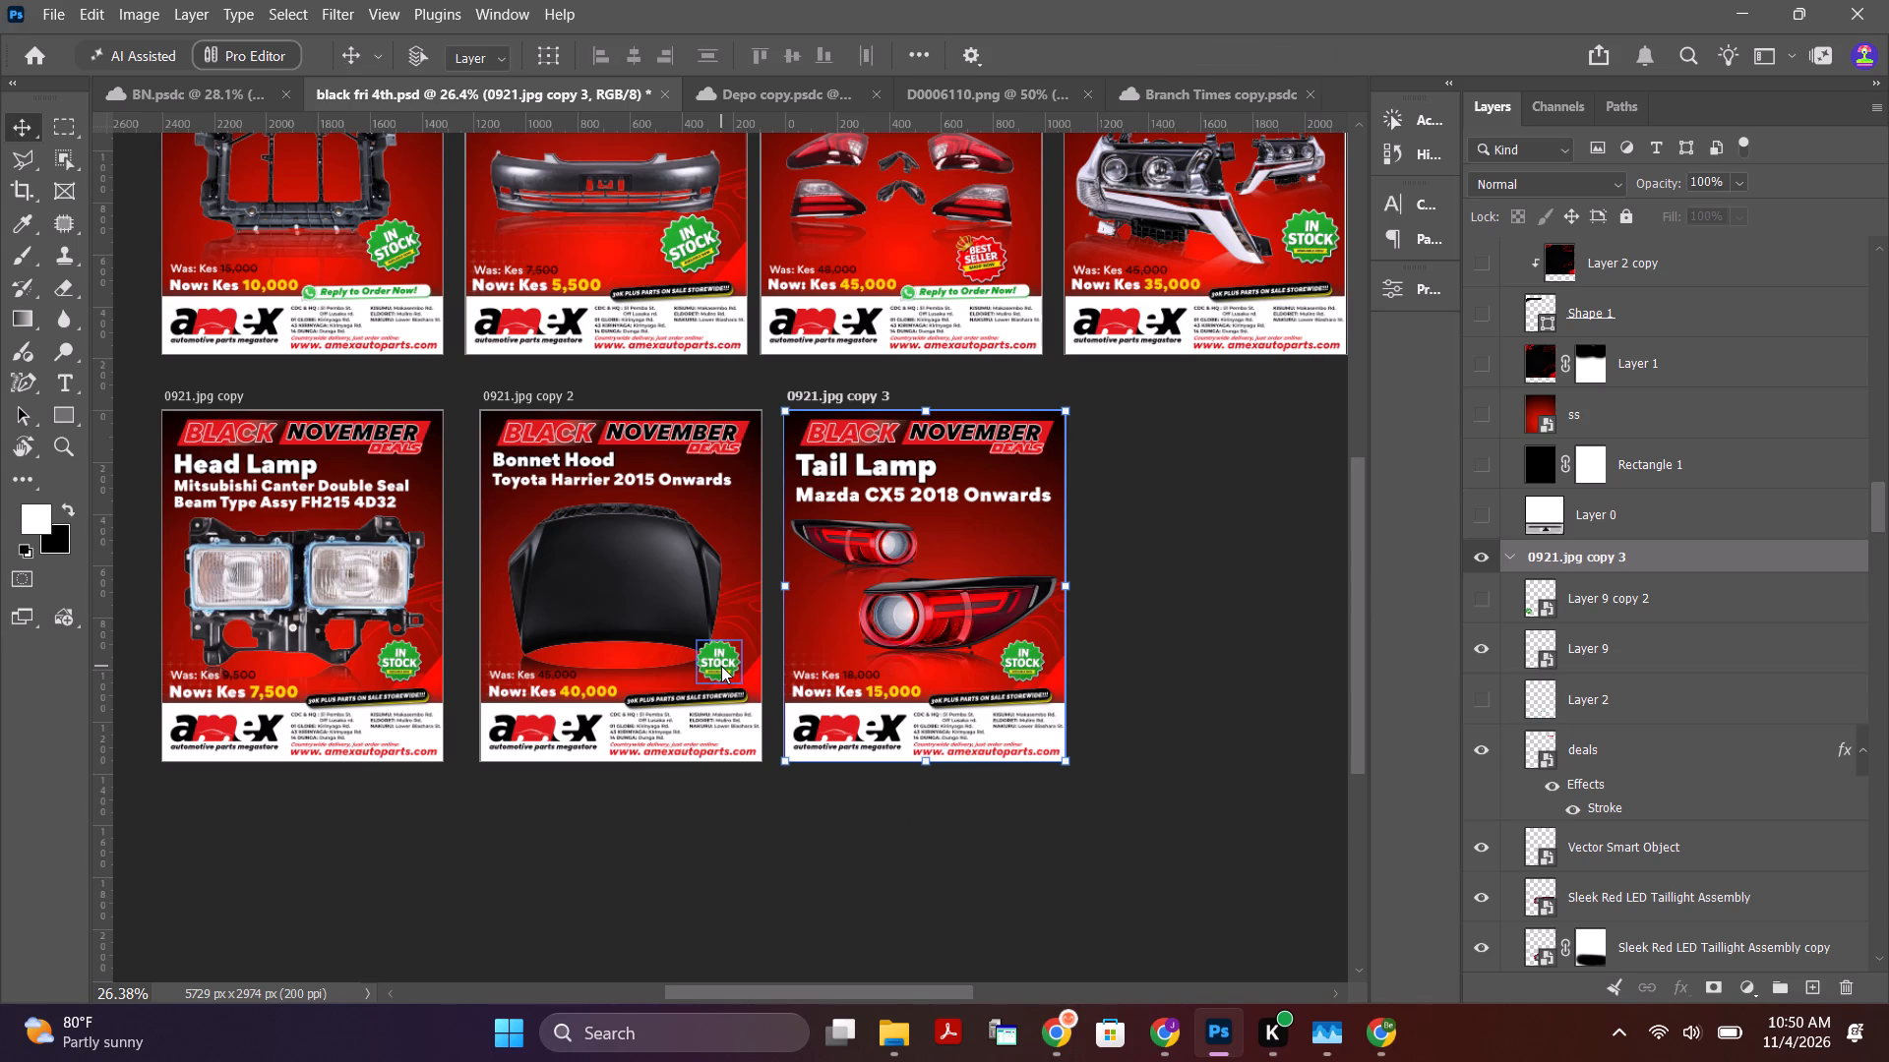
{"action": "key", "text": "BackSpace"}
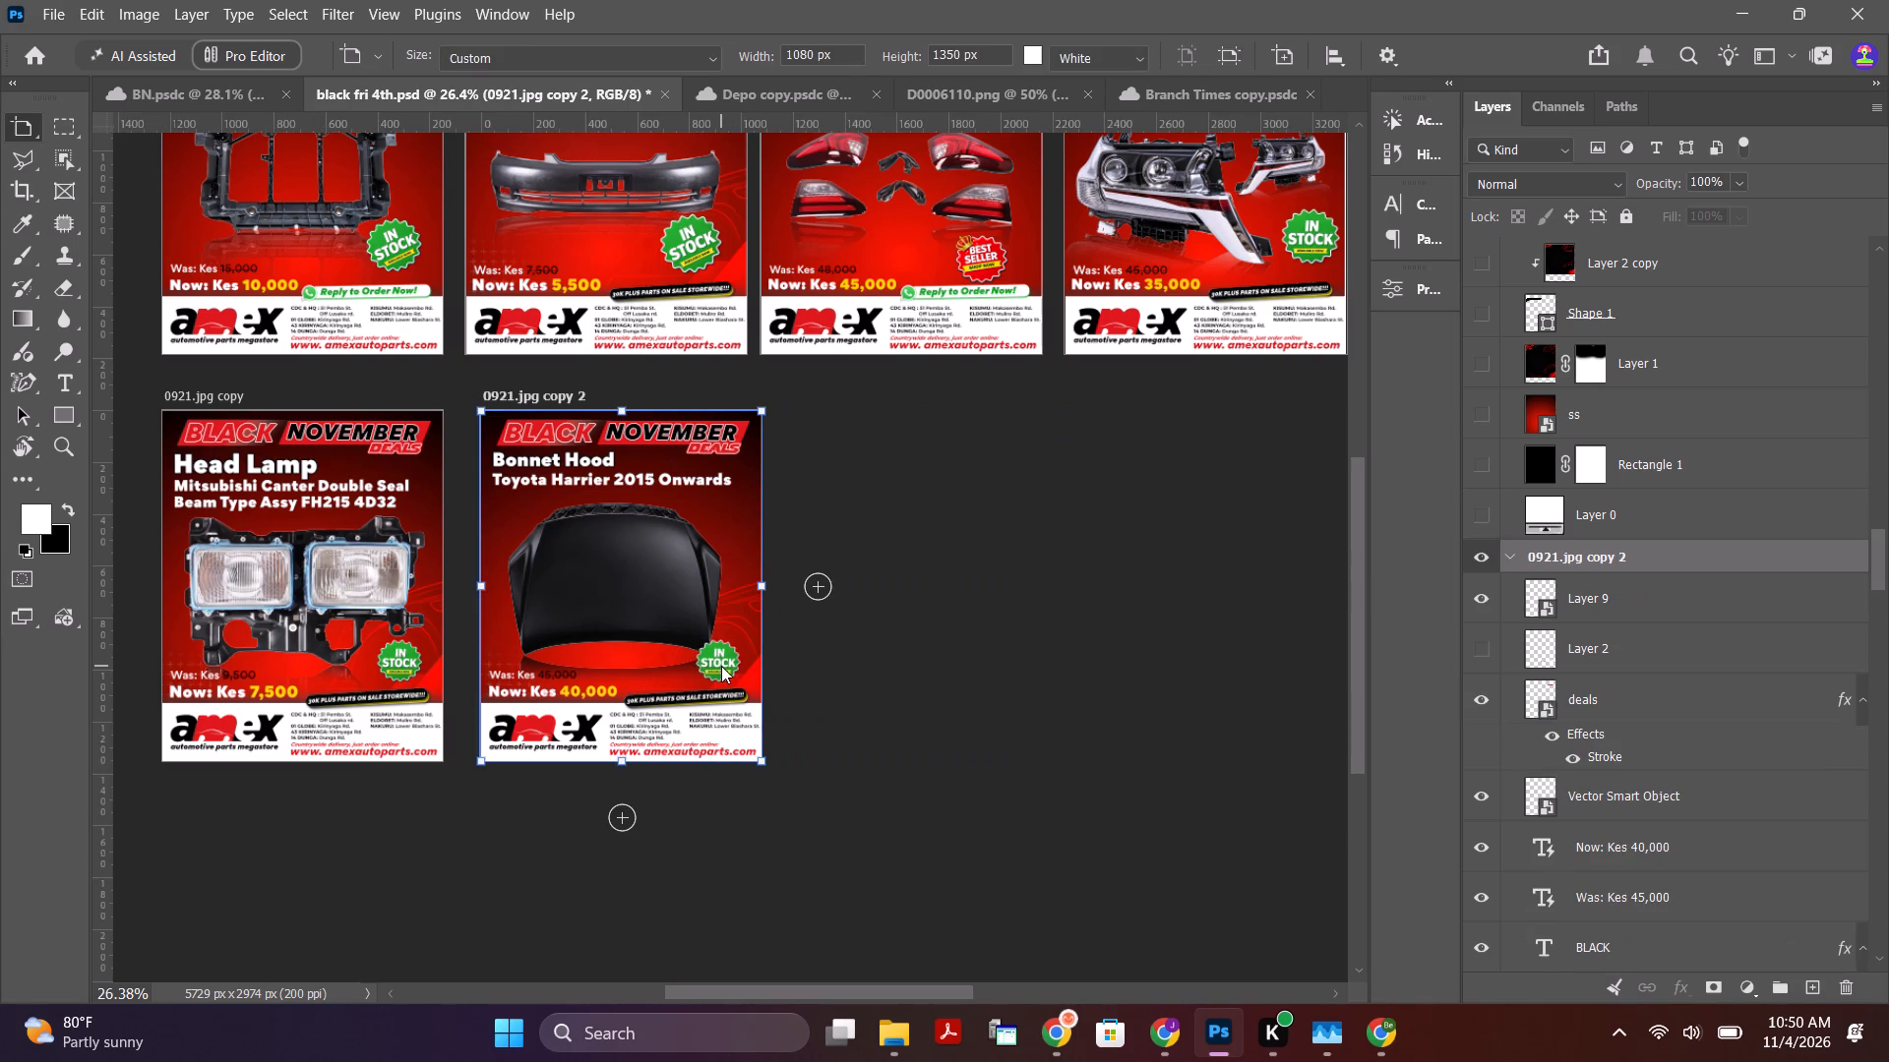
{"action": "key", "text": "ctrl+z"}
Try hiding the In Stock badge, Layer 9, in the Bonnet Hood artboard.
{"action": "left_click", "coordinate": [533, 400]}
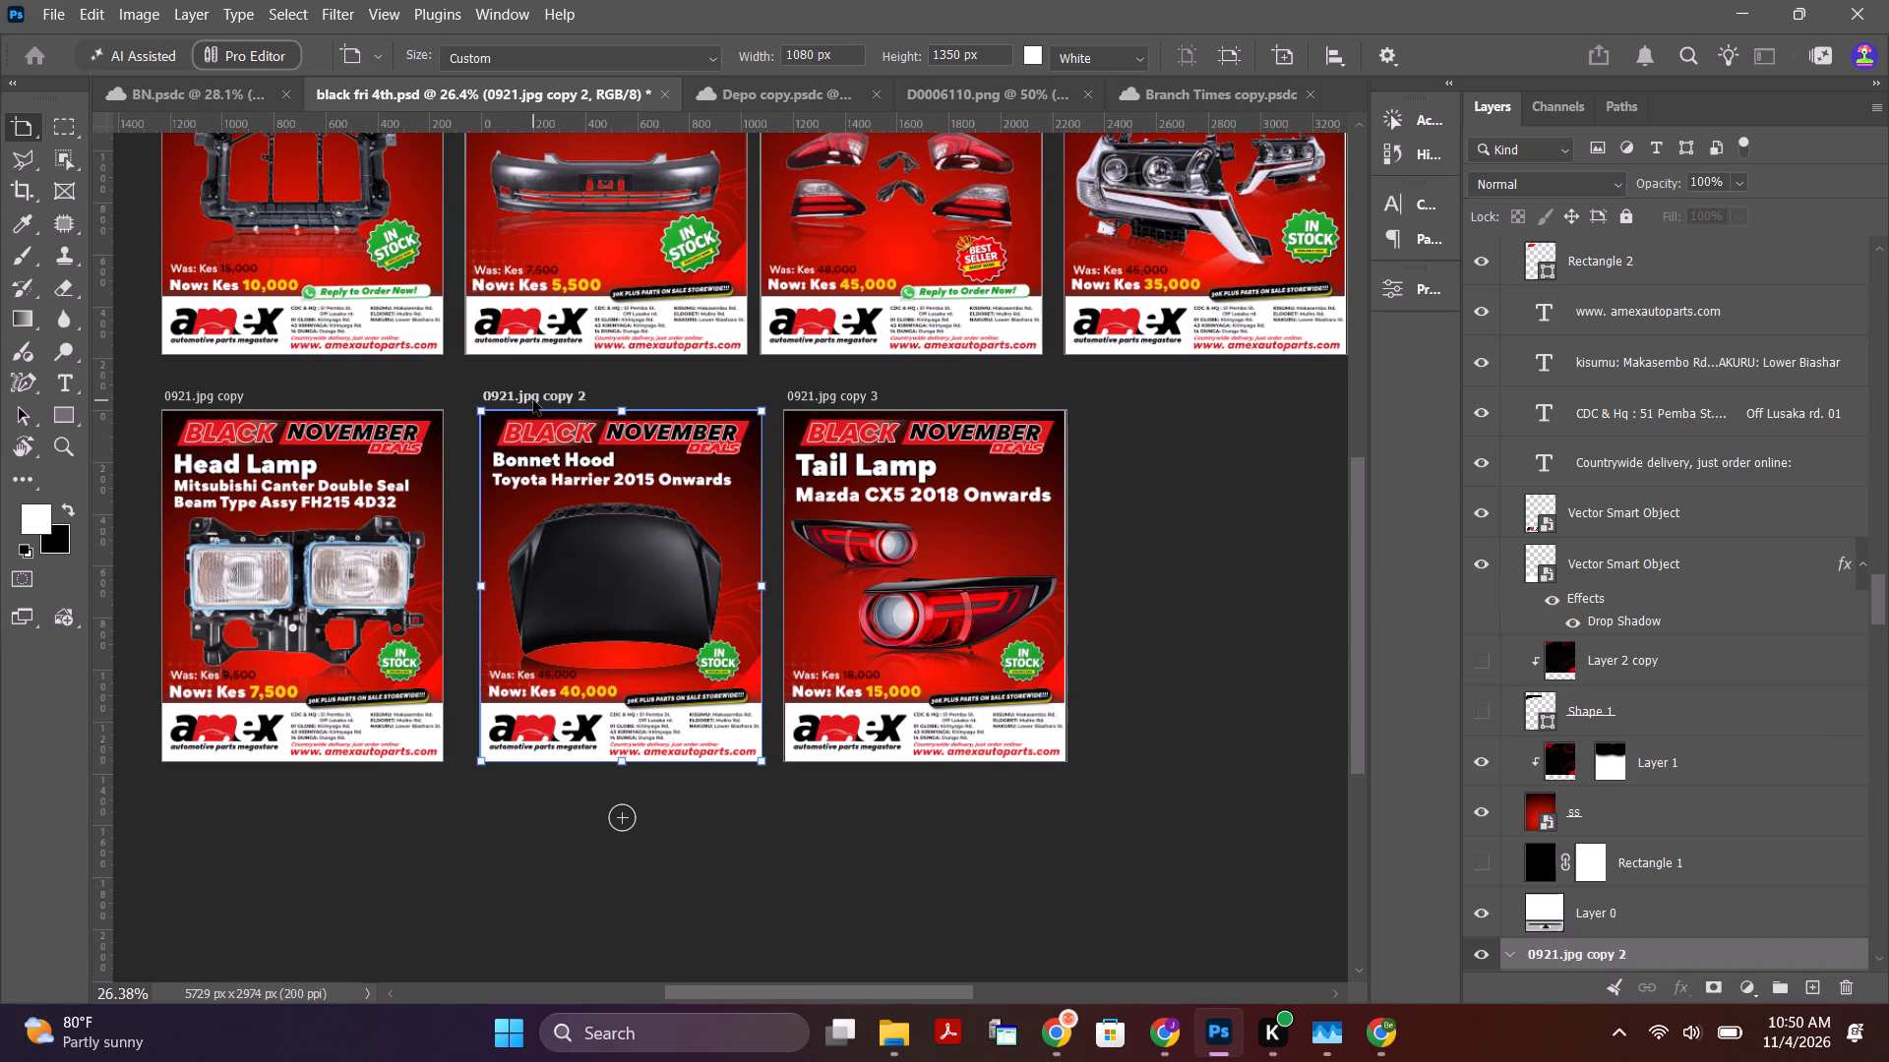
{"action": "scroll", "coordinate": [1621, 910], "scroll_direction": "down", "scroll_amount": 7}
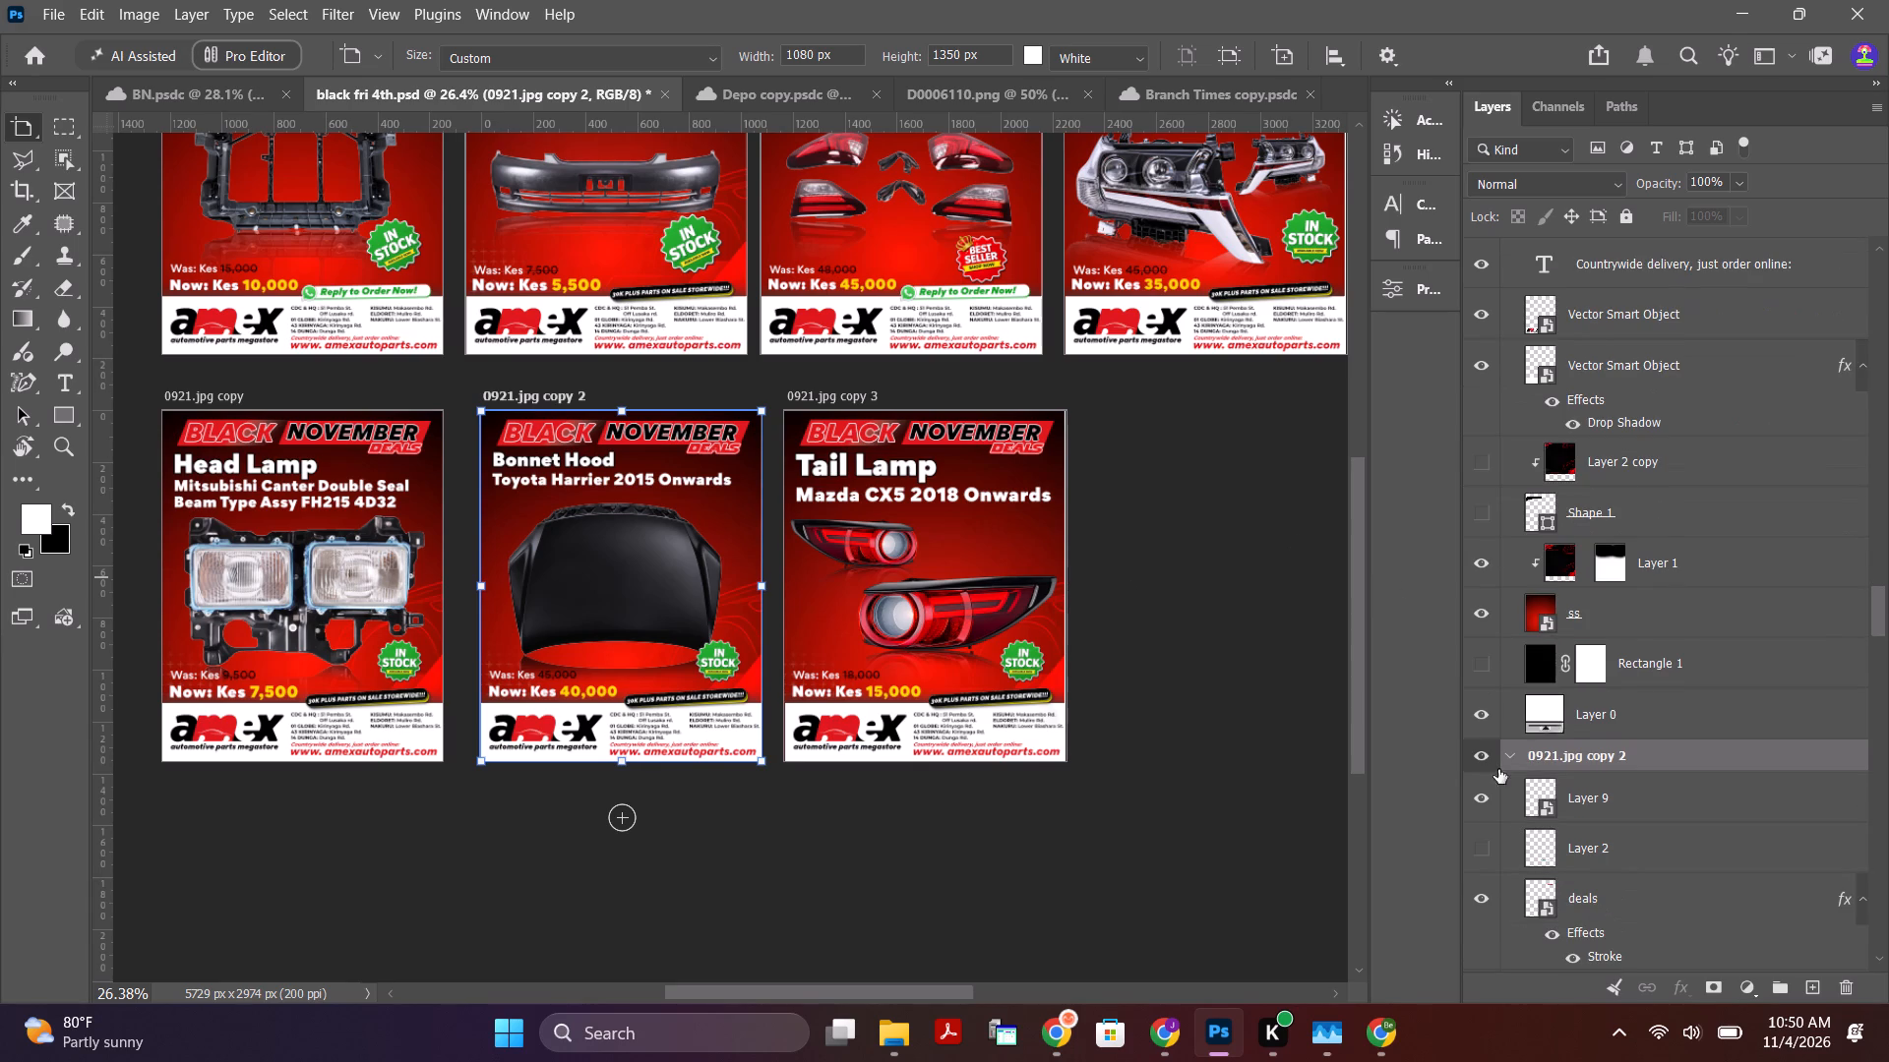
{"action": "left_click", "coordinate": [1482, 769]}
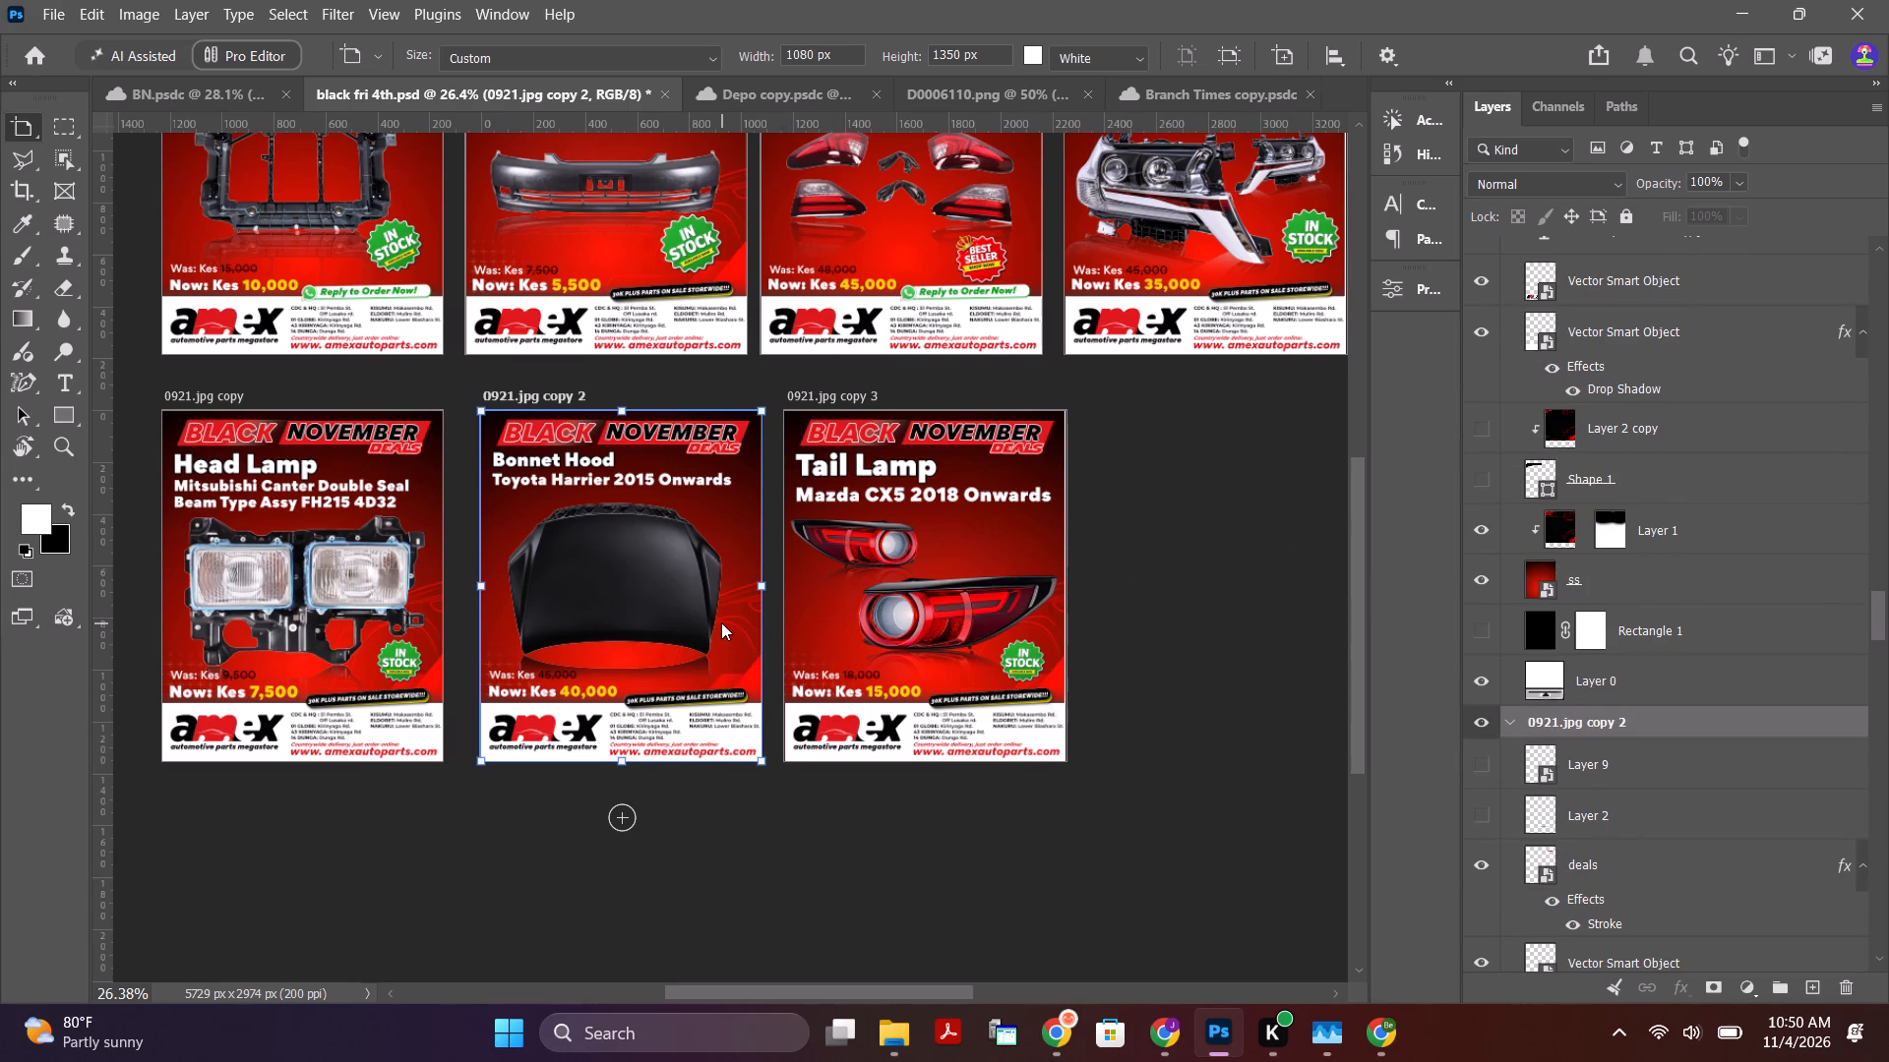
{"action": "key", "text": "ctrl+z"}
Examine the In Stock and Best Seller badges across all the poster artboards.
{"action": "scroll", "coordinate": [719, 627], "scroll_direction": "down", "scroll_amount": 5}
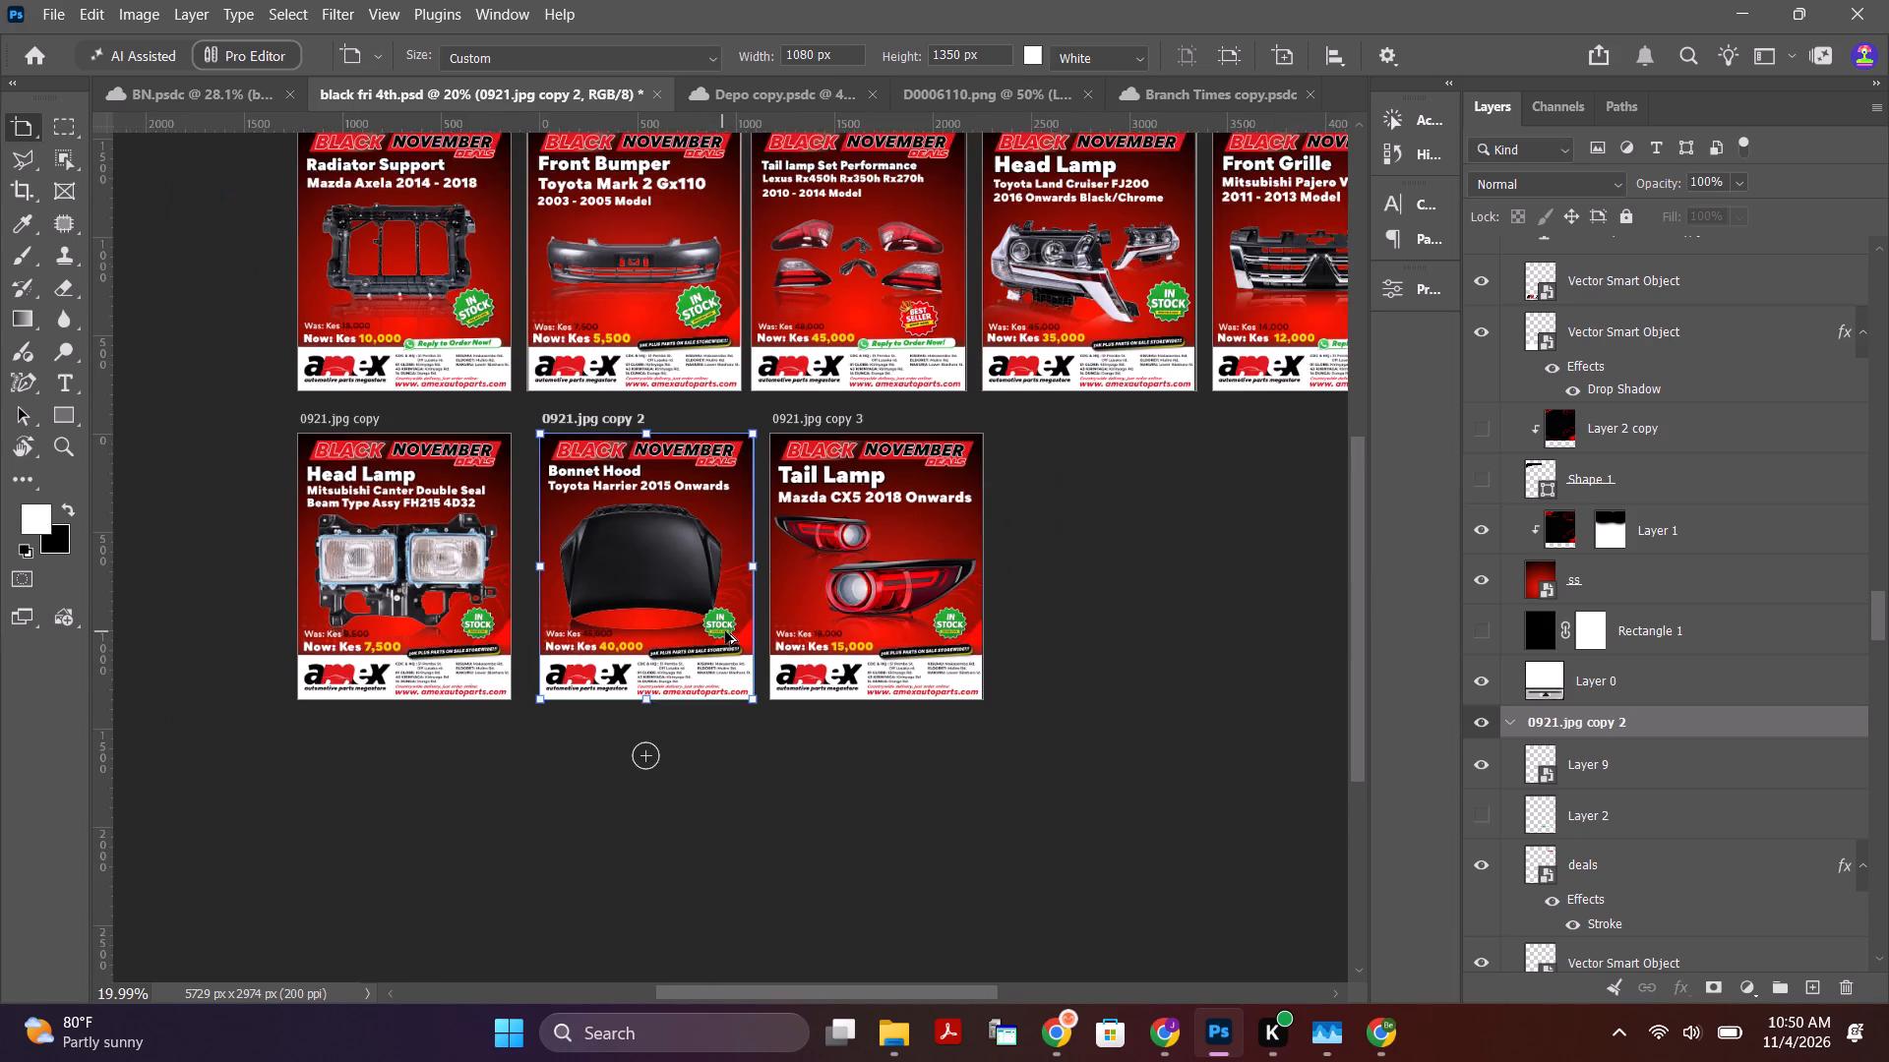
{"action": "scroll", "coordinate": [725, 631], "scroll_direction": "down", "scroll_amount": 6, "text": "alt"}
{"action": "scroll", "coordinate": [959, 431], "scroll_direction": "up", "scroll_amount": 5, "text": "alt"}
{"action": "scroll", "coordinate": [1133, 365], "scroll_direction": "up", "scroll_amount": 2, "text": "alt"}
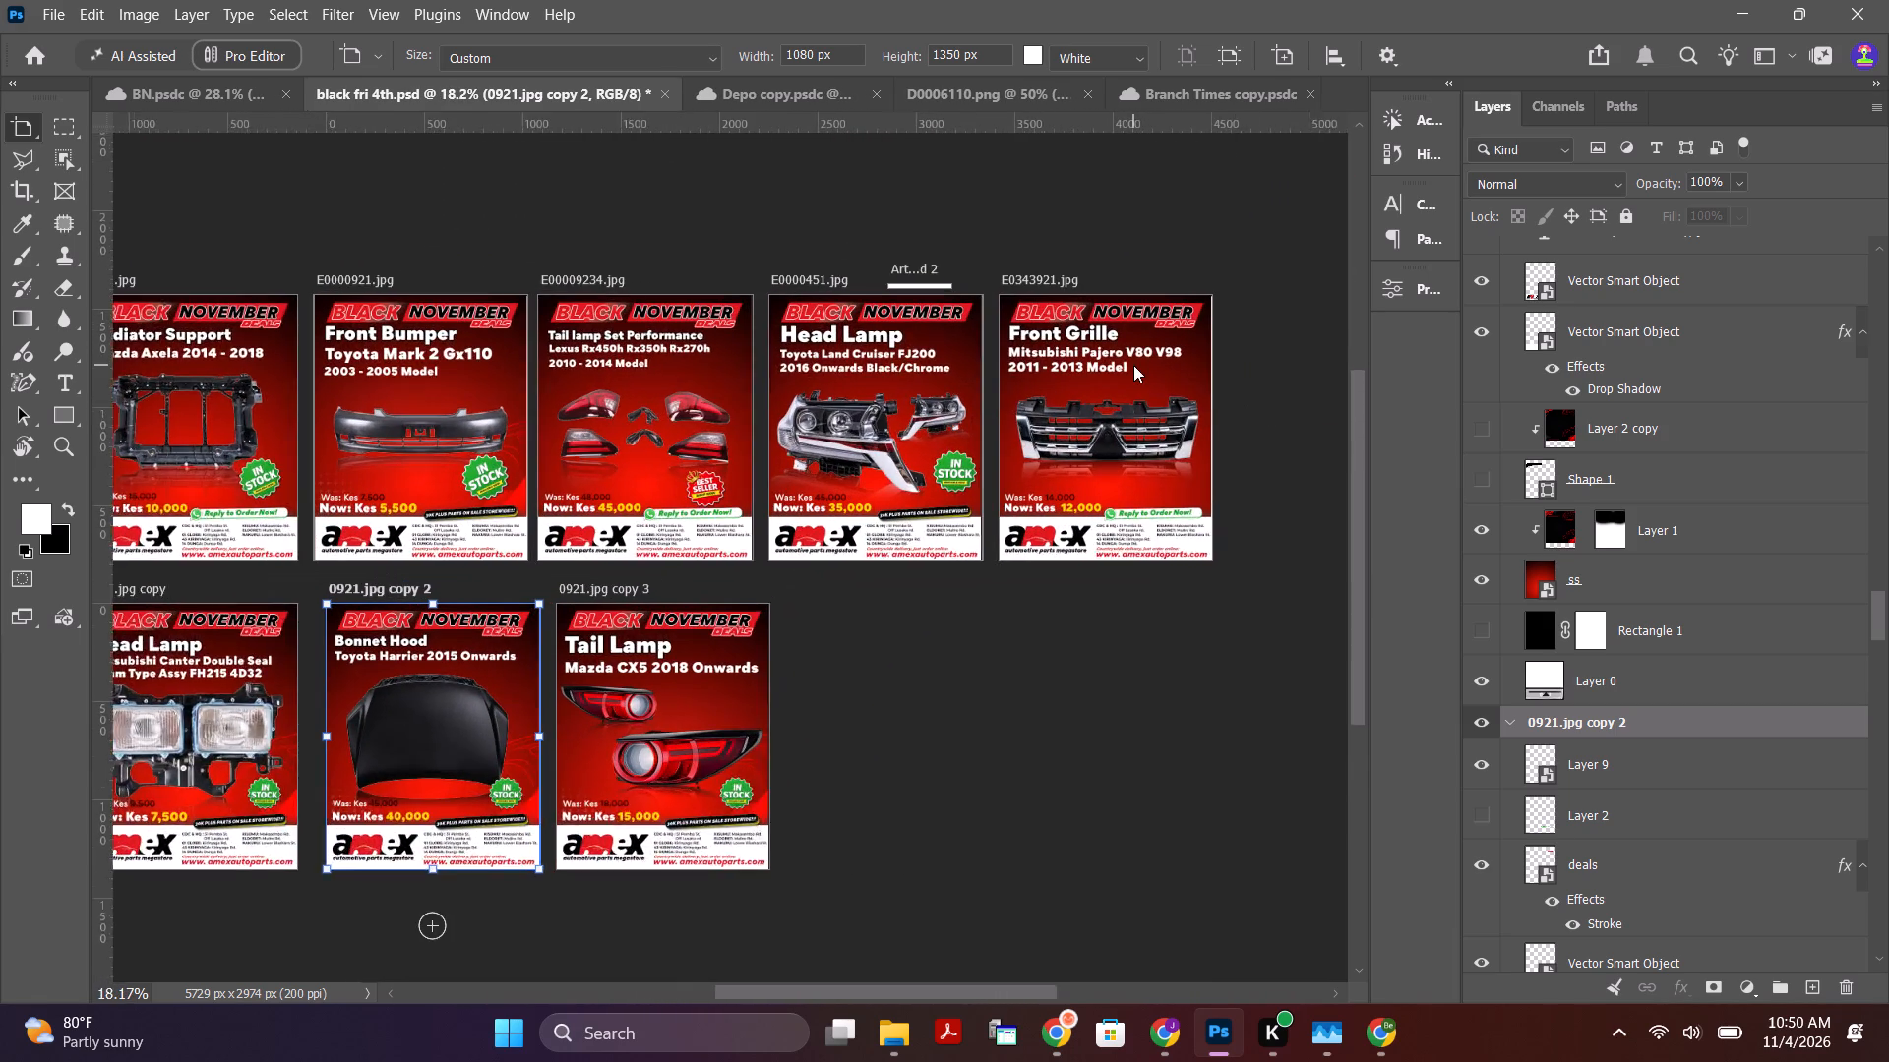
{"action": "scroll", "coordinate": [1133, 365], "scroll_direction": "up", "scroll_amount": 1, "text": "alt"}
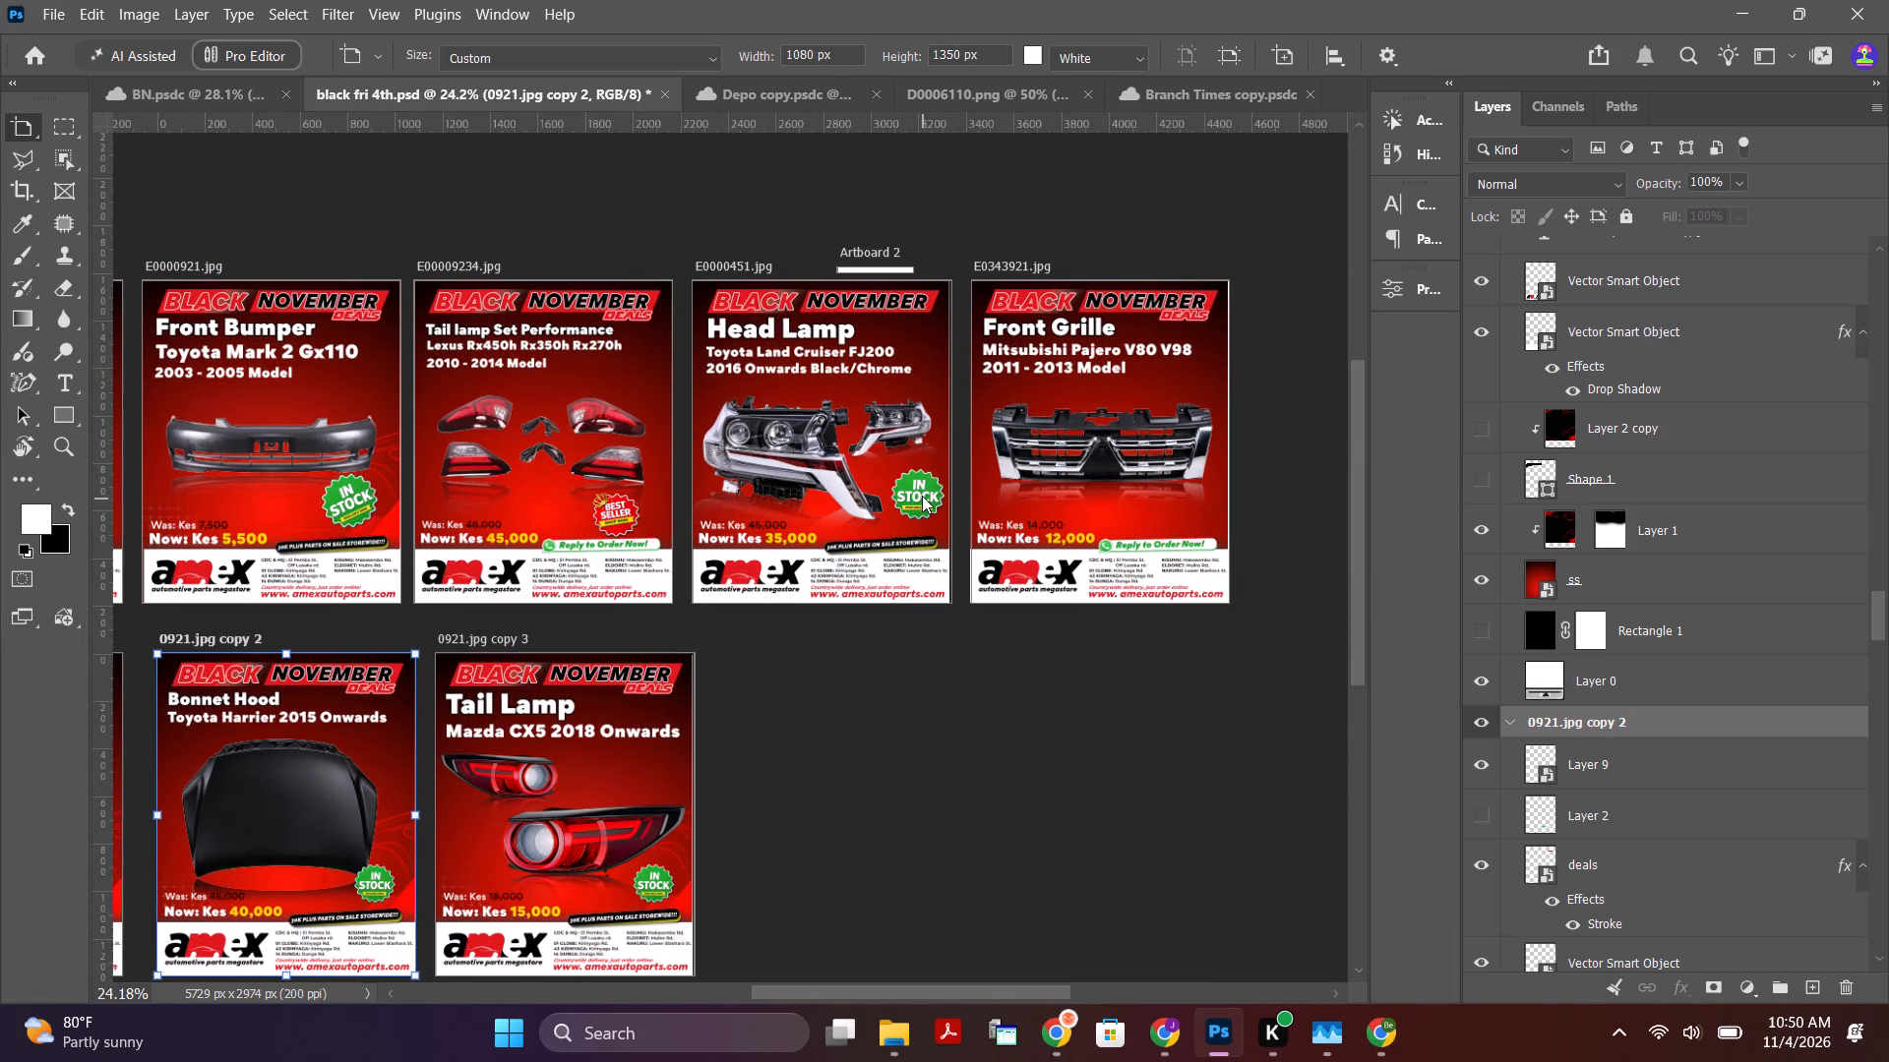
{"action": "scroll", "coordinate": [927, 494], "scroll_direction": "down", "scroll_amount": 4}
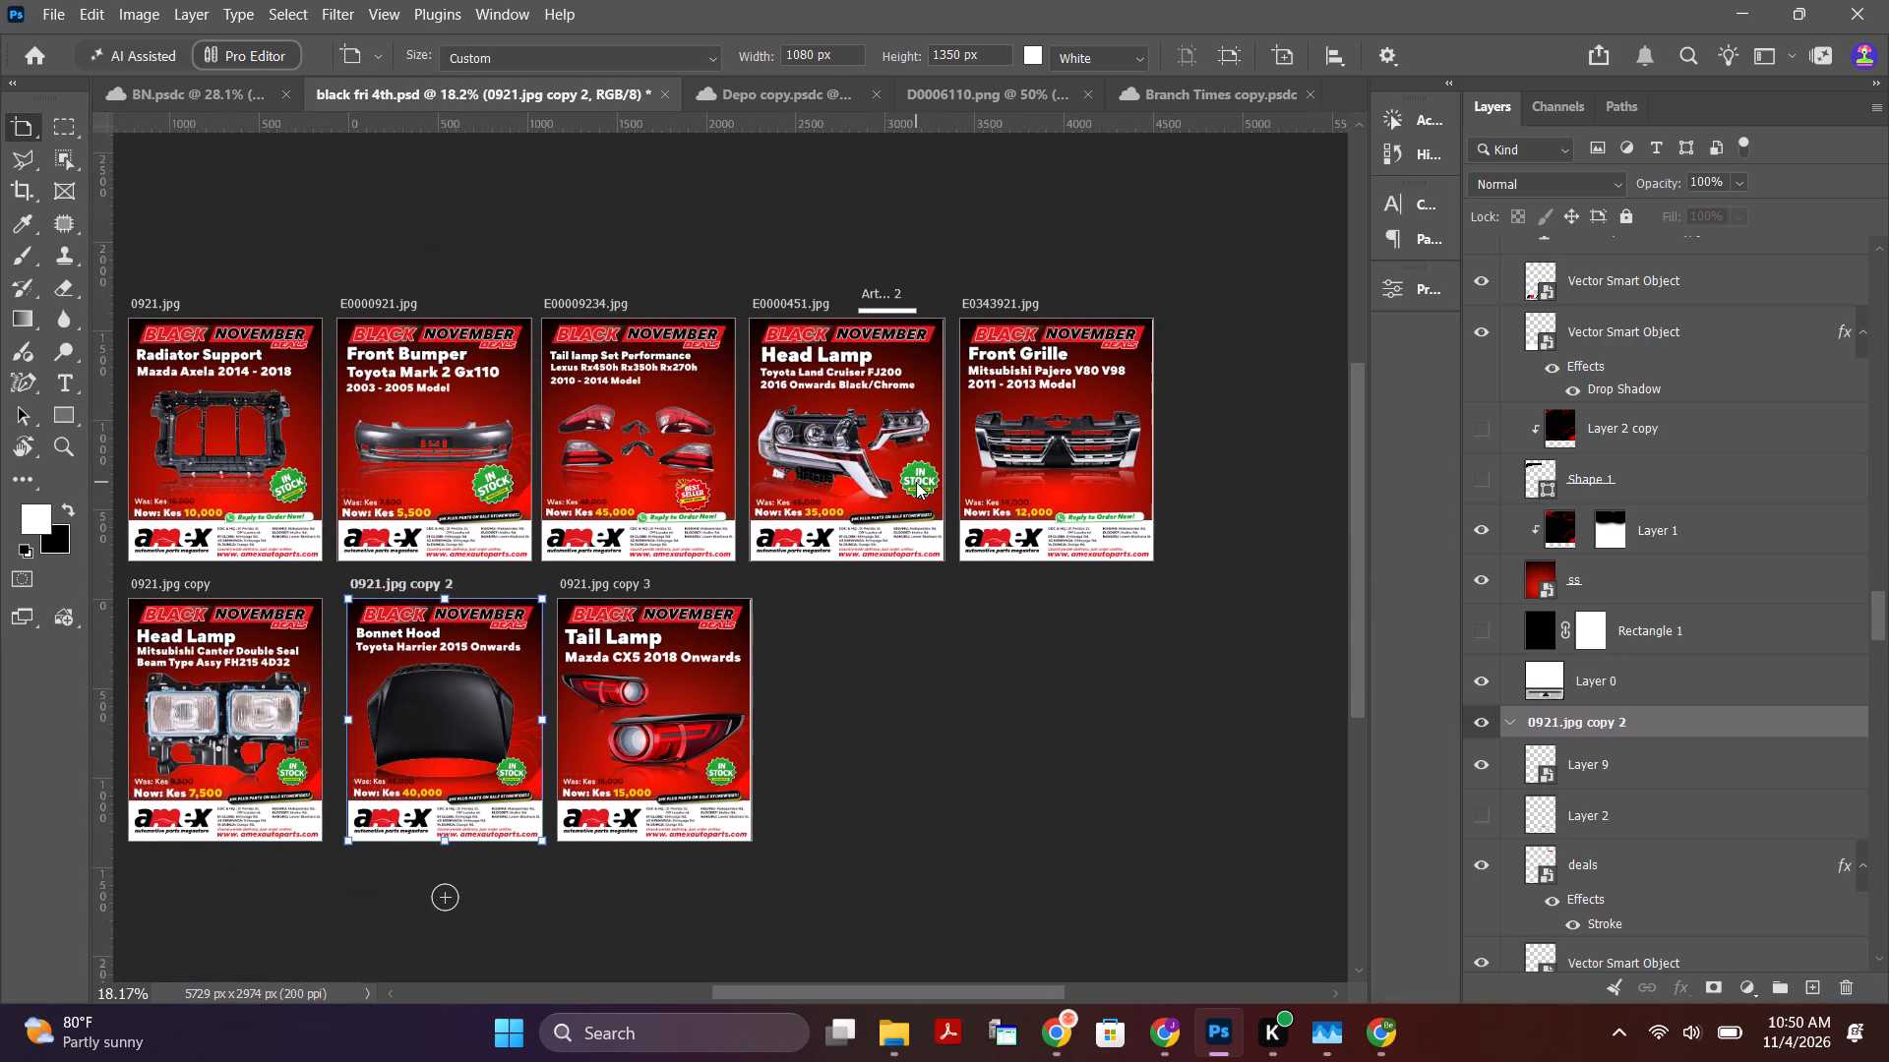
{"action": "scroll", "coordinate": [958, 457], "scroll_direction": "up", "scroll_amount": 3, "text": "alt"}
{"action": "scroll", "coordinate": [1124, 467], "scroll_direction": "up", "scroll_amount": 2, "text": "alt"}
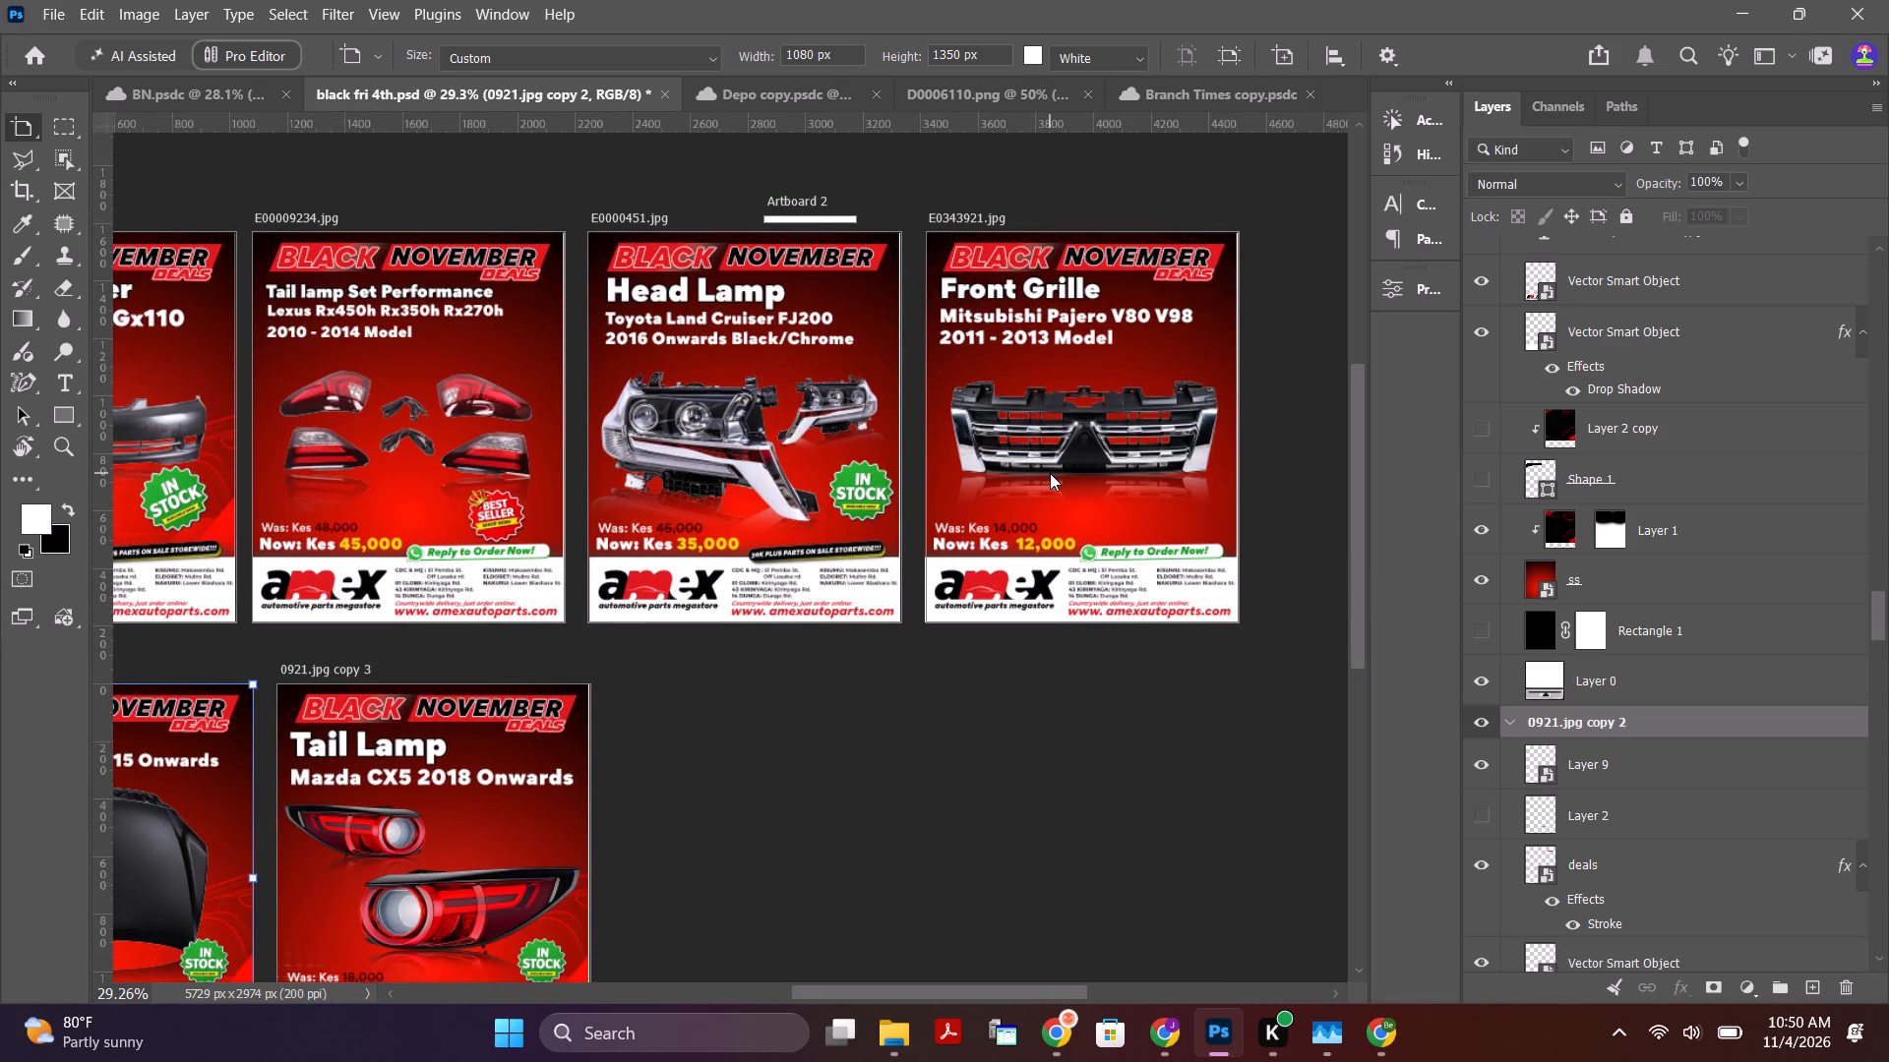
{"action": "scroll", "coordinate": [1050, 473], "scroll_direction": "down", "scroll_amount": 7, "text": "alt"}
{"action": "scroll", "coordinate": [573, 523], "scroll_direction": "up", "scroll_amount": 6, "text": "alt"}
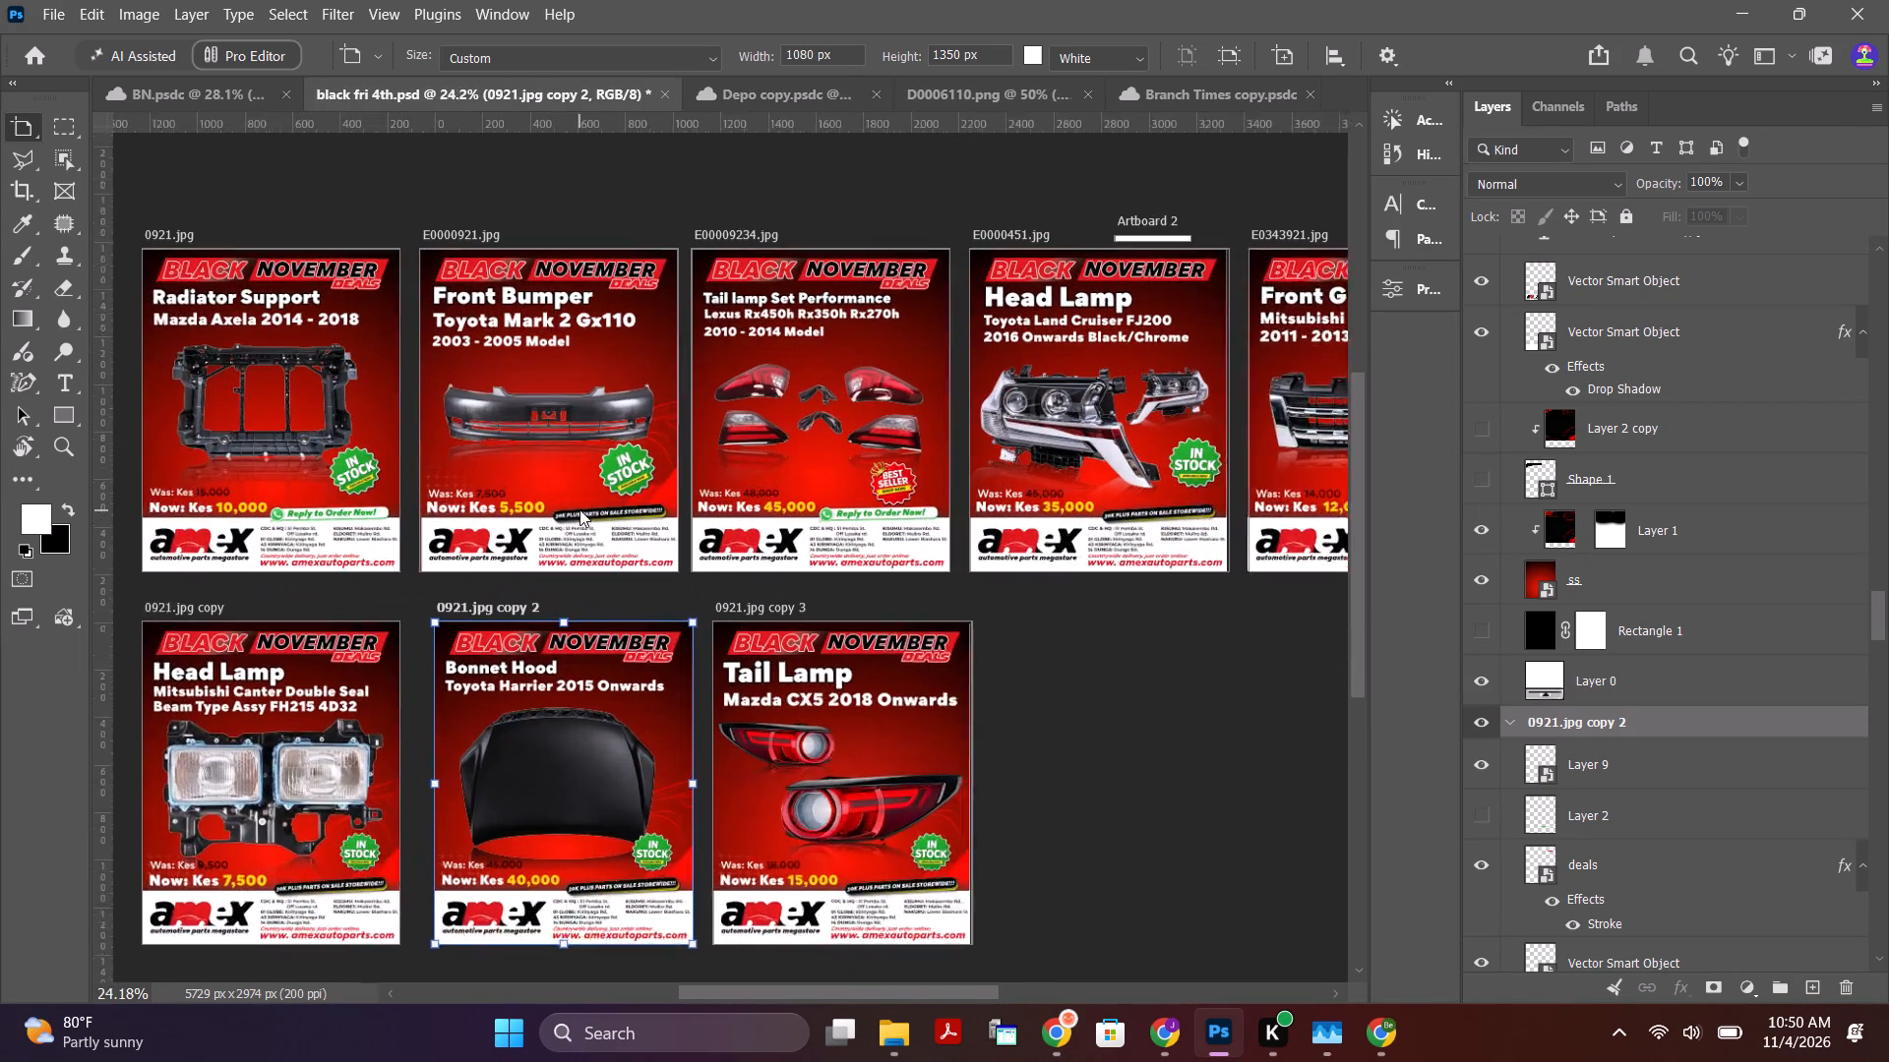
{"action": "scroll", "coordinate": [579, 509], "scroll_direction": "up", "scroll_amount": 1, "text": "alt"}
{"action": "scroll", "coordinate": [583, 506], "scroll_direction": "down", "scroll_amount": 3, "text": "alt"}
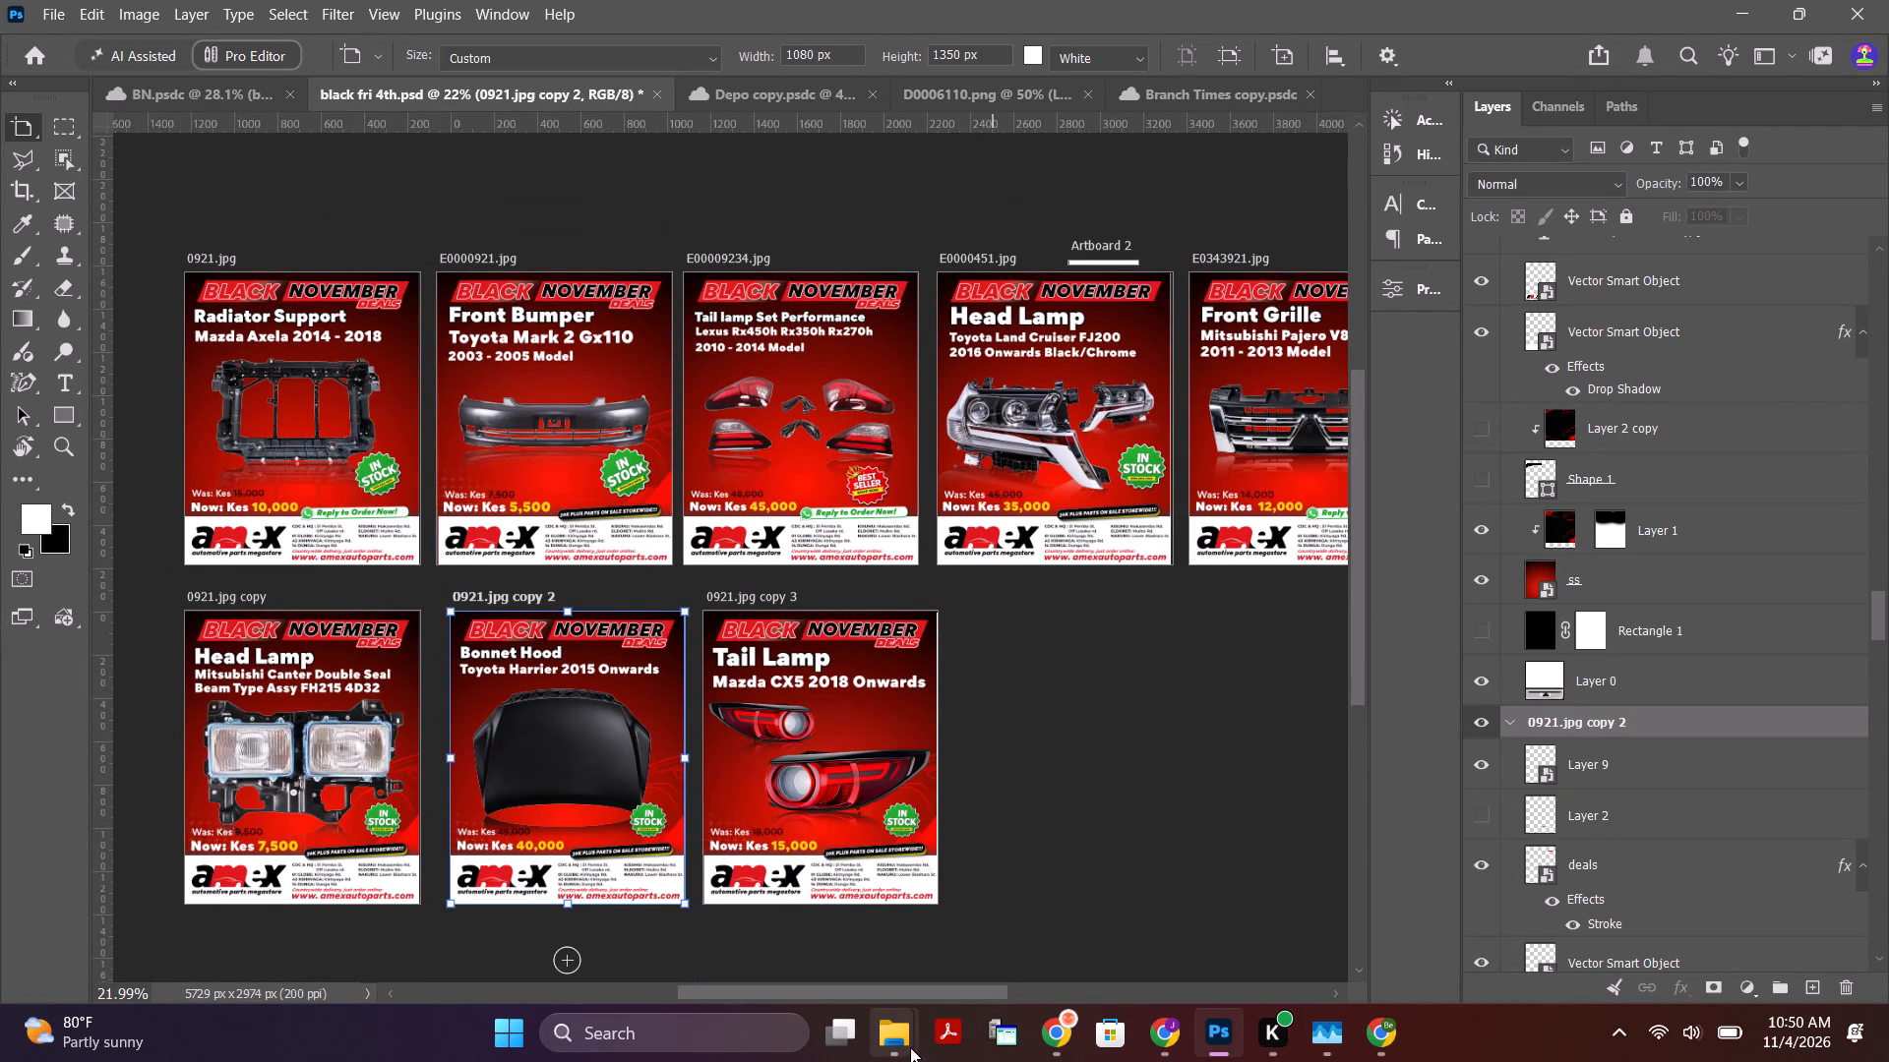
Review the exported JPG posters in the black nov 4 folder one by one in the Photos viewer.
{"action": "left_click", "coordinate": [885, 1033]}
{"action": "left_click", "coordinate": [936, 948]}
{"action": "double_click", "coordinate": [382, 250]}
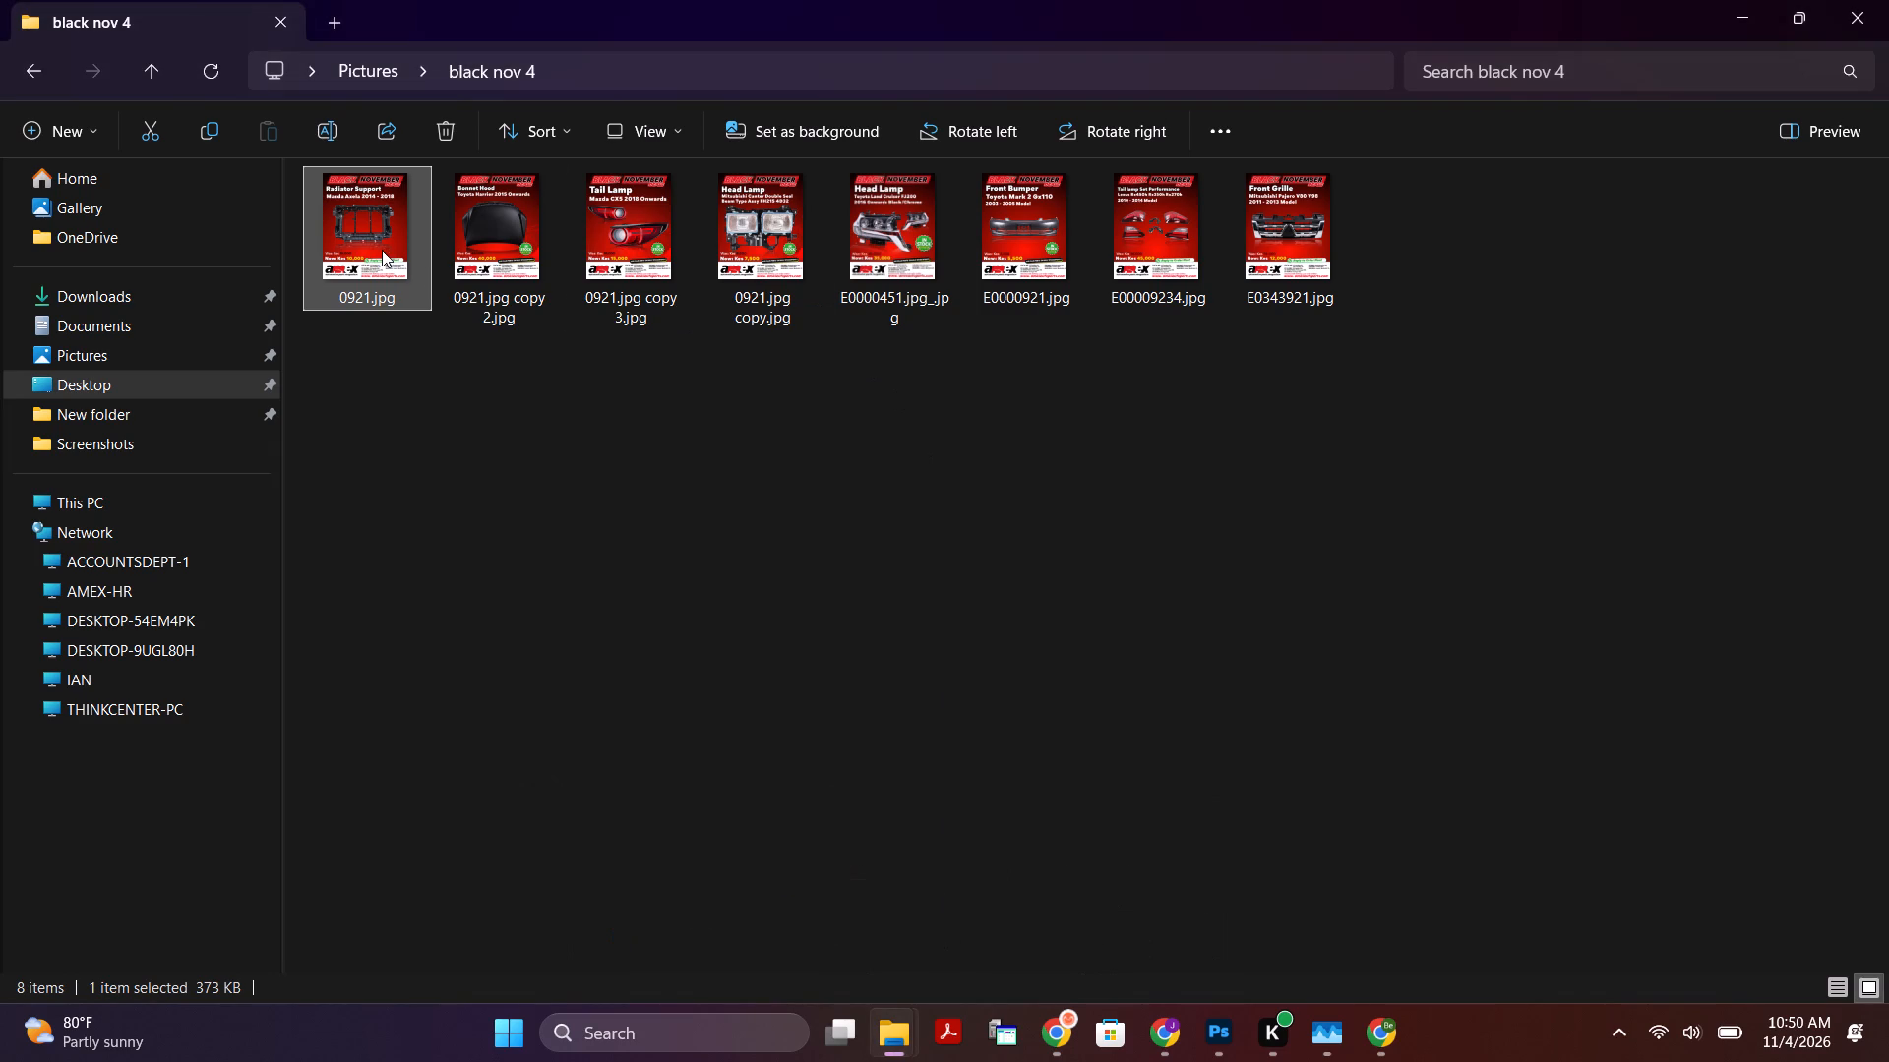
{"action": "key", "text": "Right"}
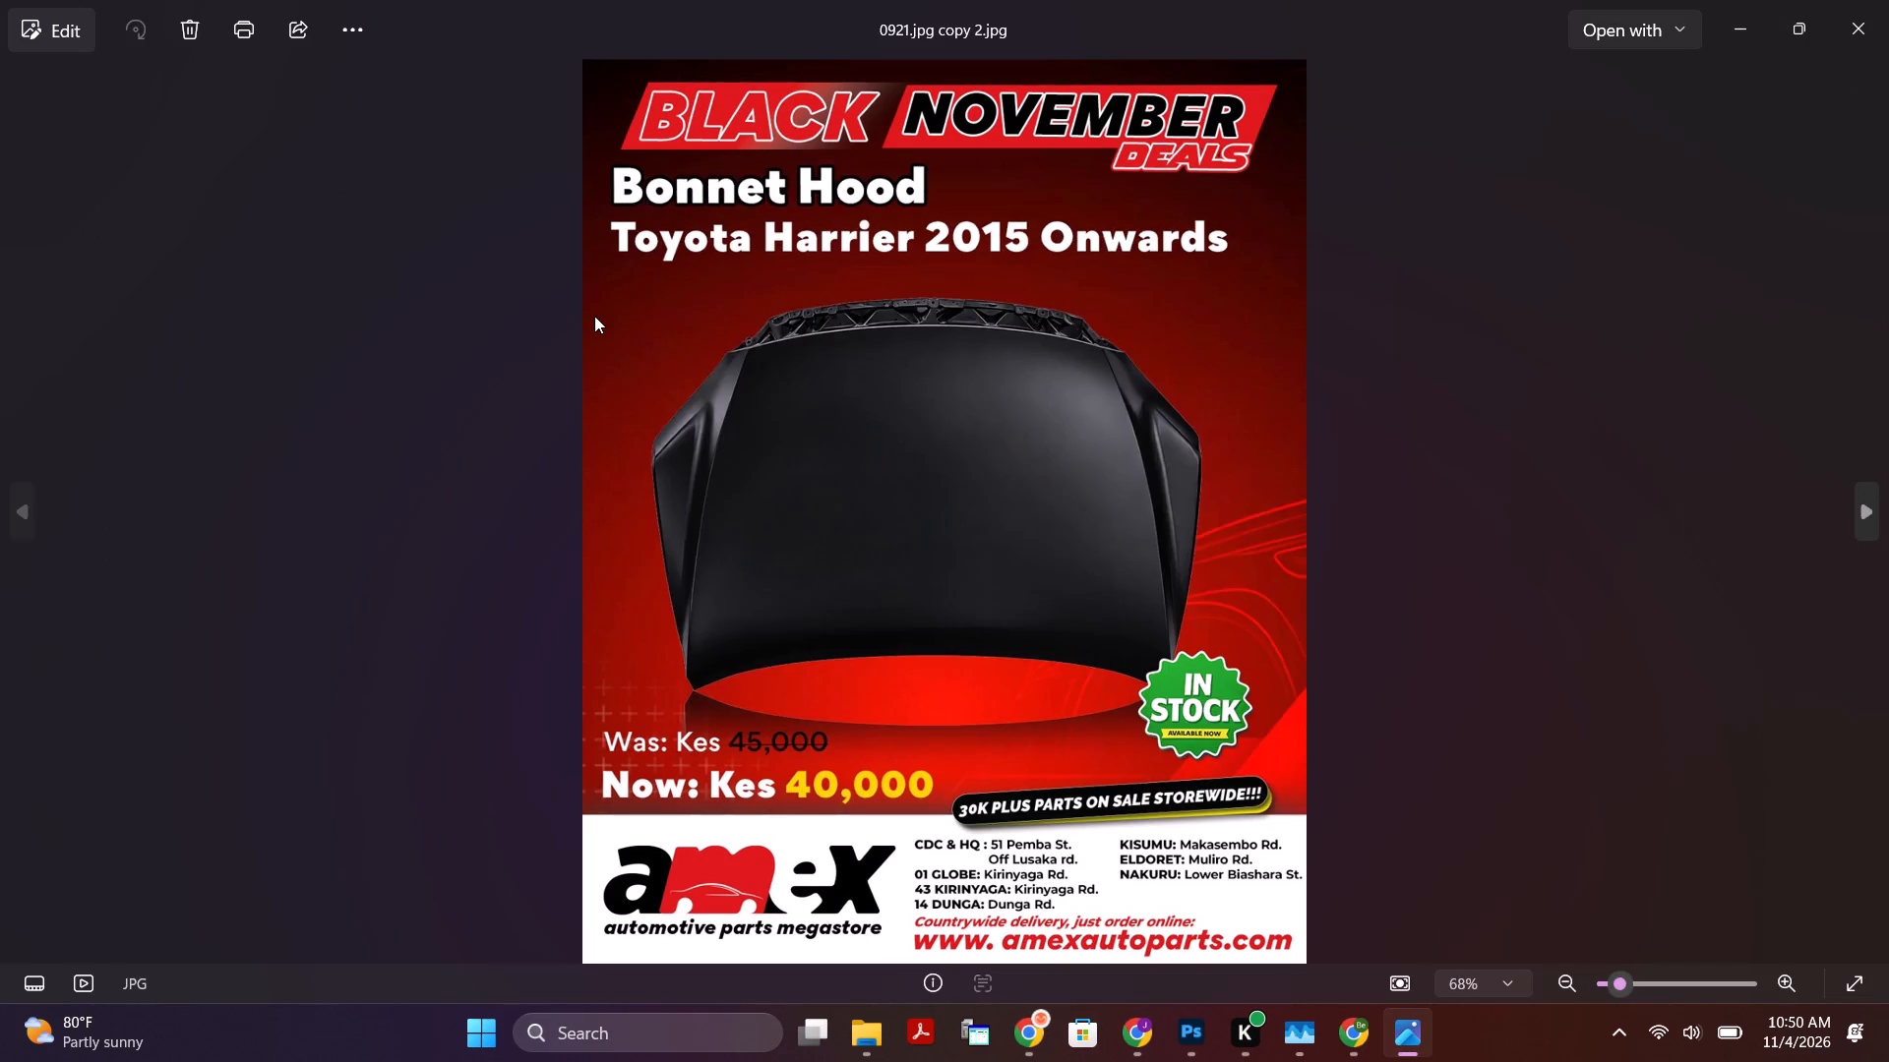
{"action": "key", "text": "Right"}
{"action": "key", "text": "Right"}
{"action": "key", "text": "Right"}
{"action": "key", "text": "Right"}
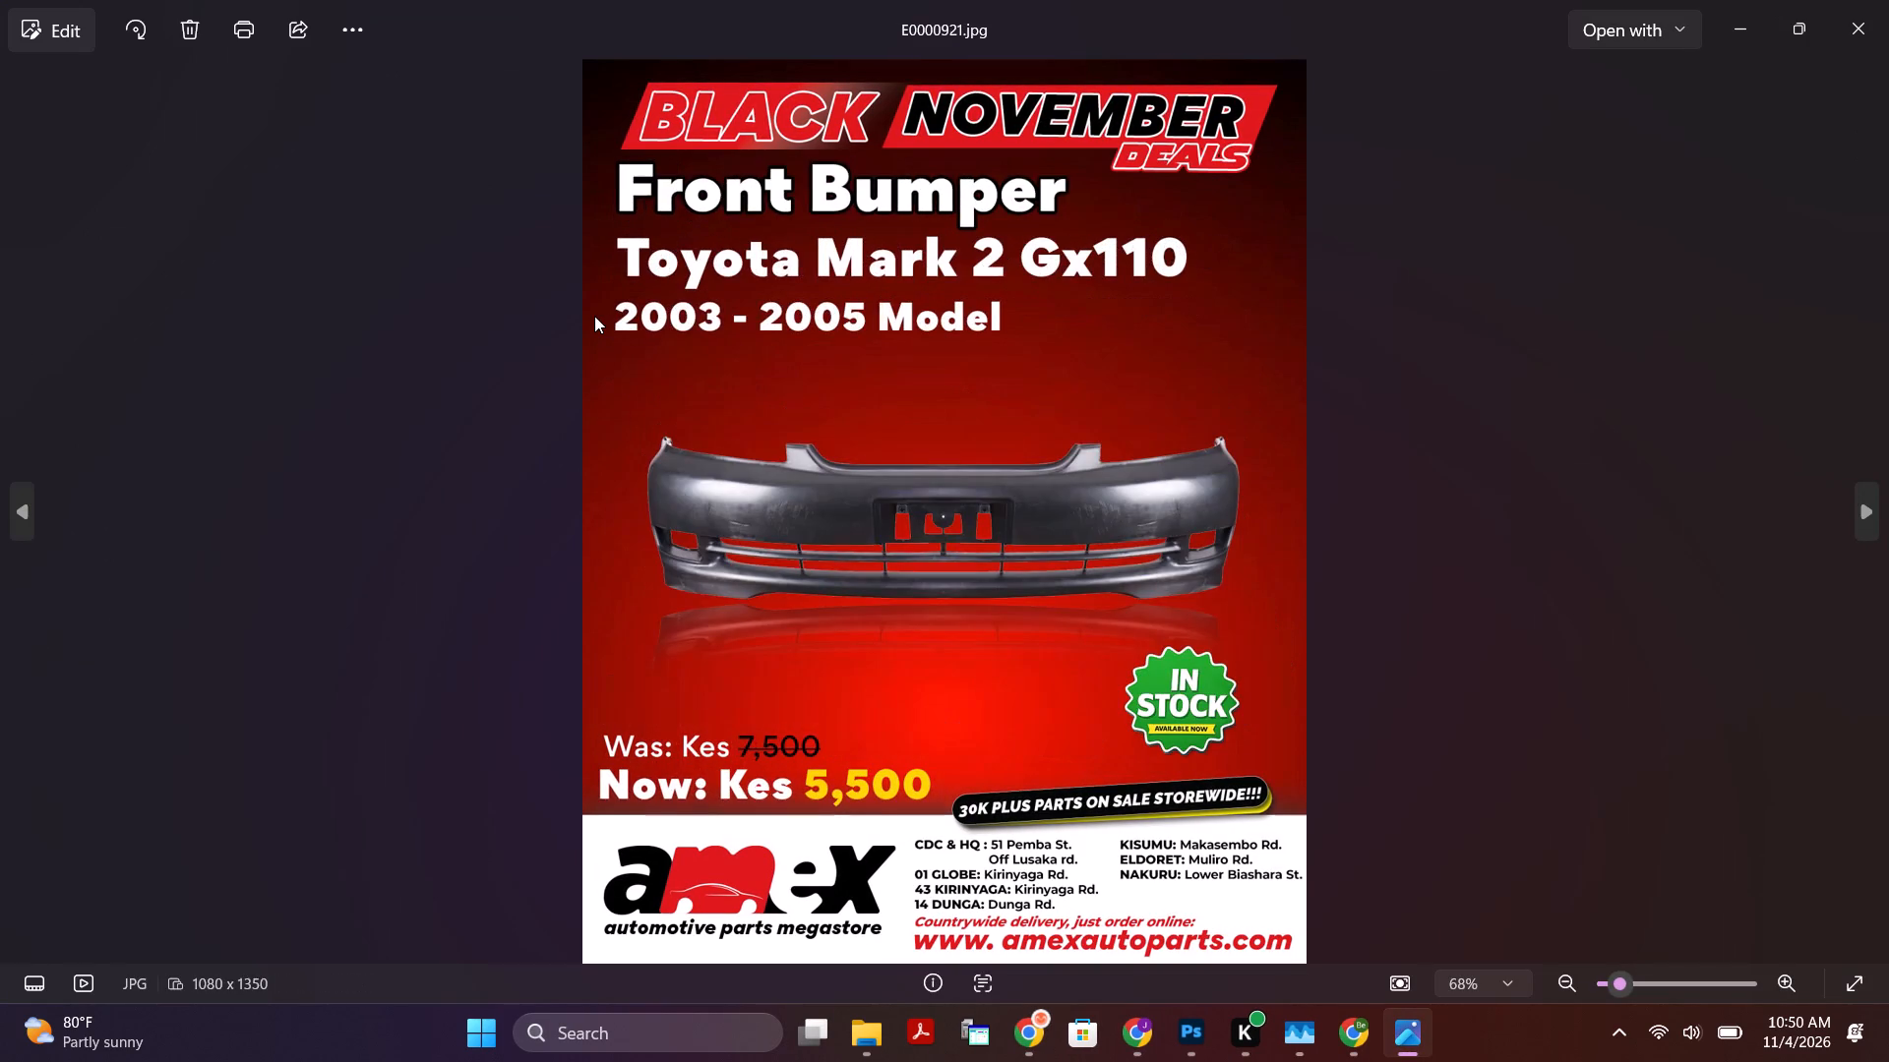
{"action": "key", "text": "Right"}
{"action": "key", "text": "Right"}
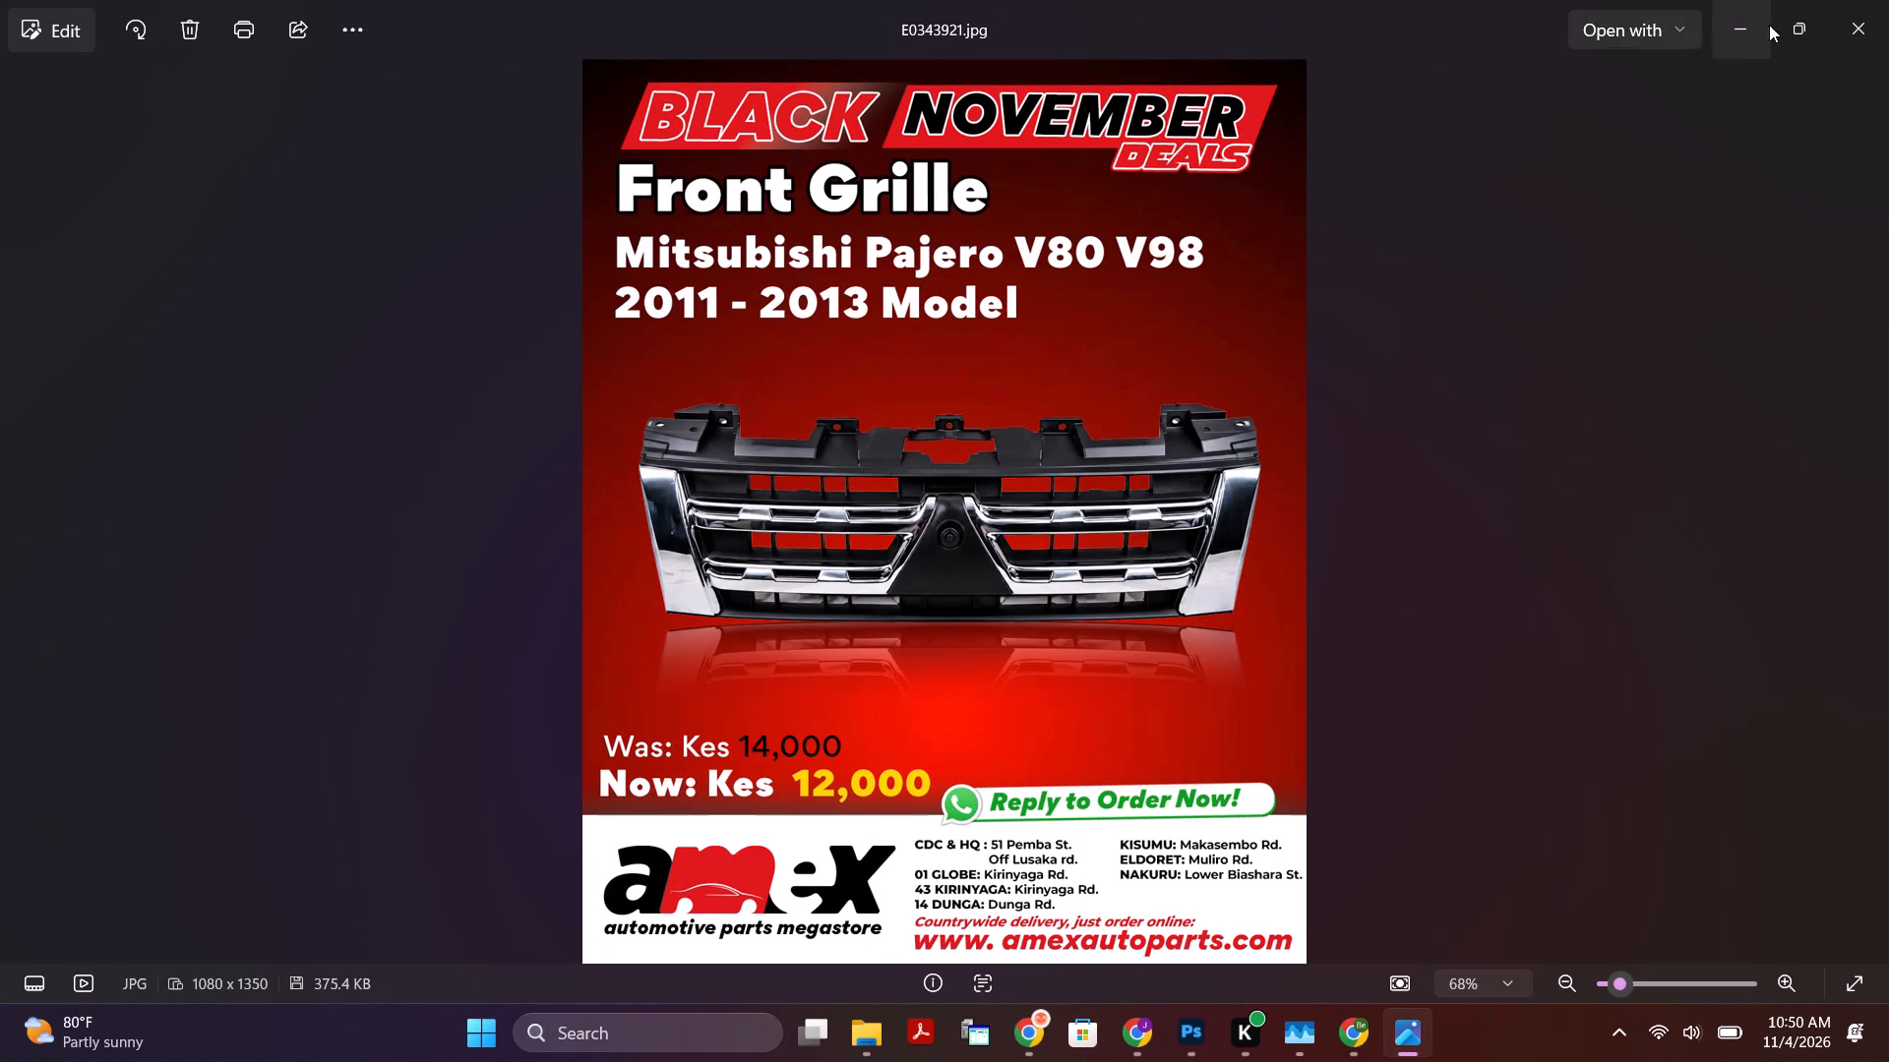
{"action": "left_click", "coordinate": [1859, 25]}
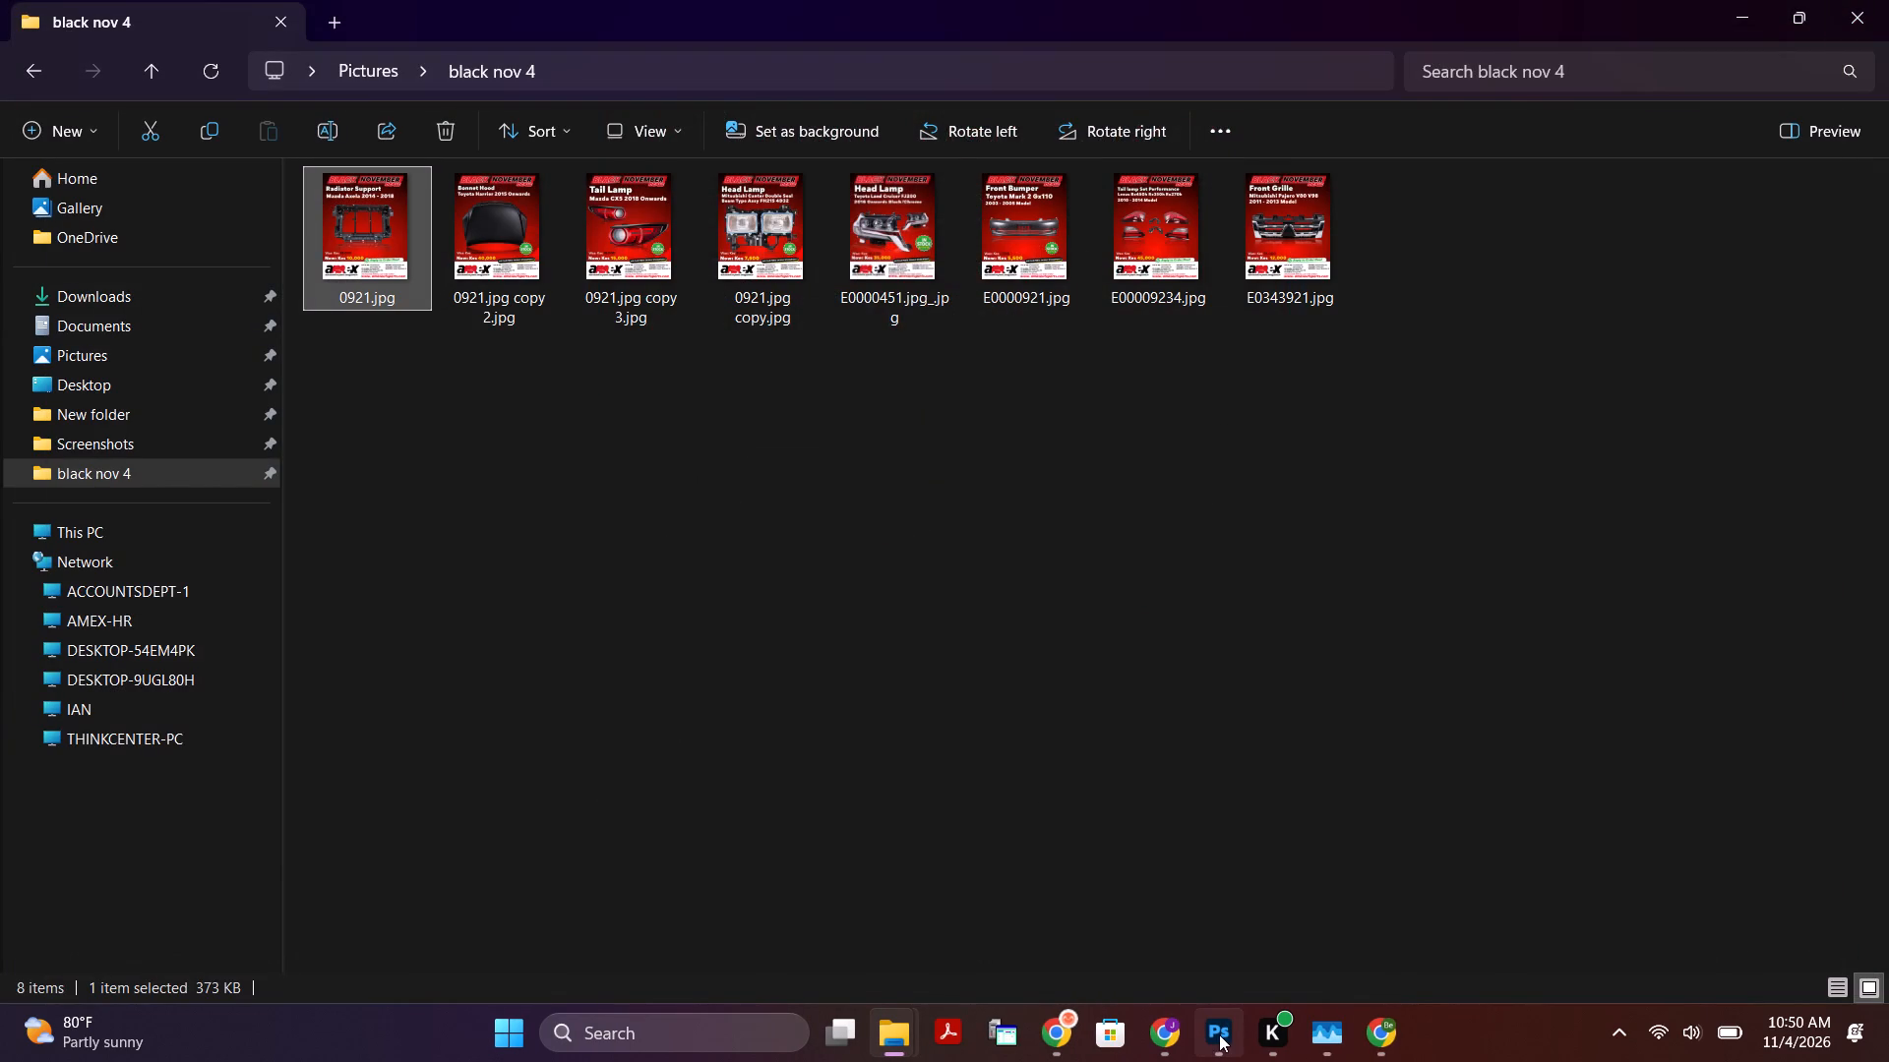
Back in Photoshop, hide the In Stock badge, Layer 9 copy 3, in the Mazda Axela Radiator Support artboard.
{"action": "left_click", "coordinate": [1219, 1034]}
{"action": "scroll", "coordinate": [888, 523], "scroll_direction": "up", "scroll_amount": 3, "text": "alt"}
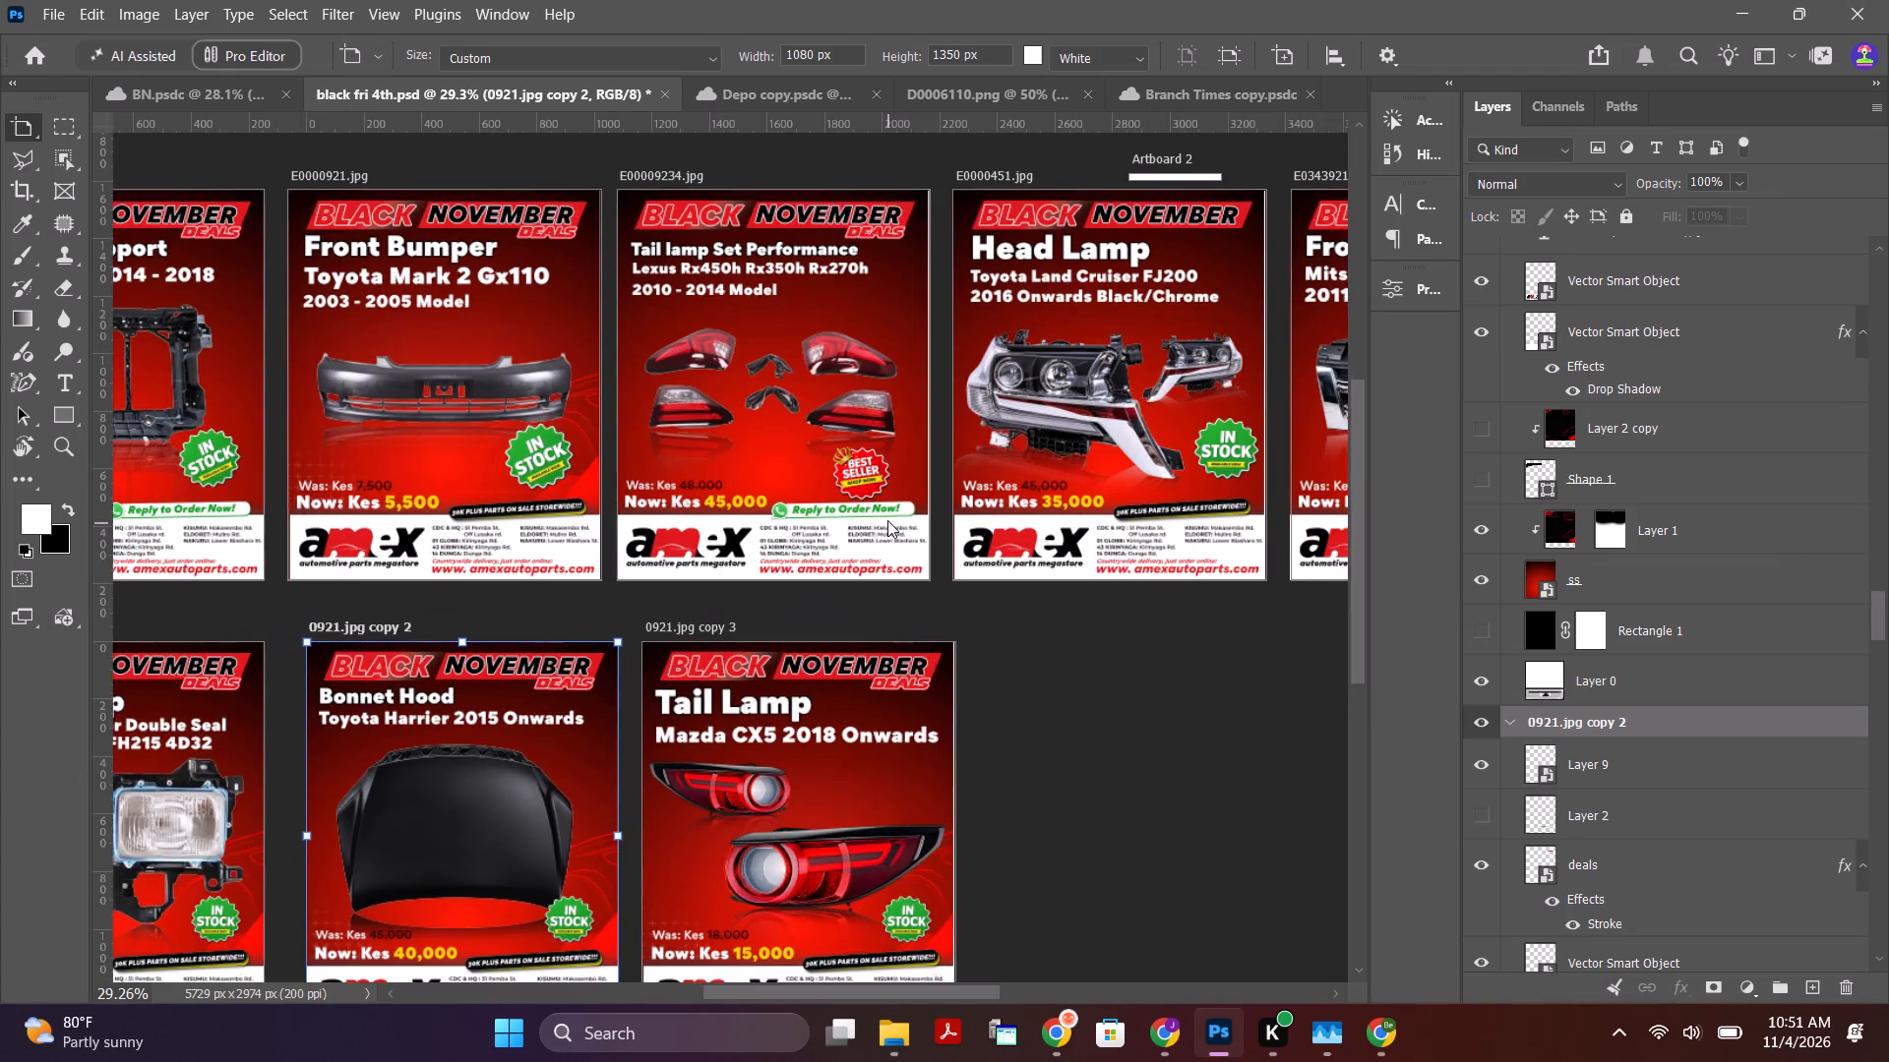
{"action": "scroll", "coordinate": [887, 520], "scroll_direction": "up", "scroll_amount": 3, "text": "alt"}
{"action": "scroll", "coordinate": [887, 442], "scroll_direction": "down", "scroll_amount": 10, "text": "alt"}
{"action": "scroll", "coordinate": [566, 337], "scroll_direction": "up", "scroll_amount": 3, "text": "alt"}
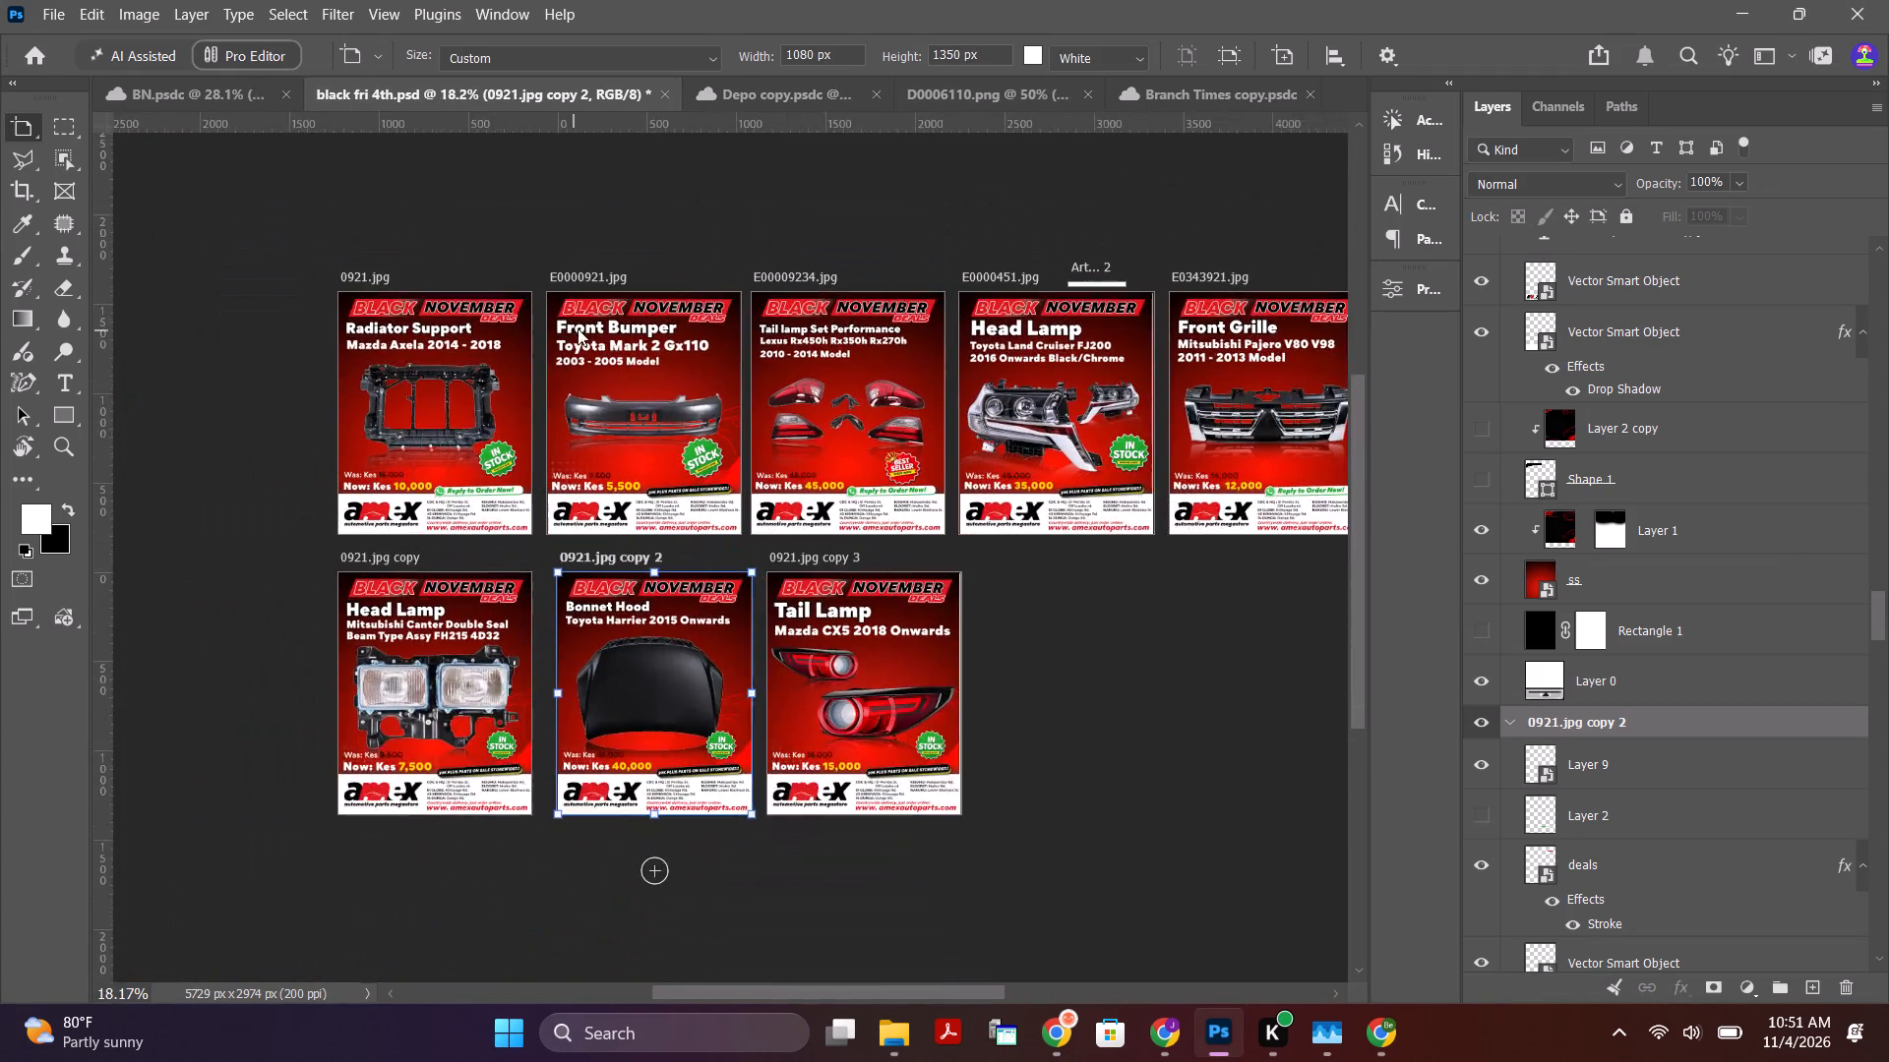
{"action": "scroll", "coordinate": [578, 328], "scroll_direction": "up", "scroll_amount": 3, "text": "alt"}
{"action": "scroll", "coordinate": [626, 339], "scroll_direction": "down", "scroll_amount": 2, "text": "alt"}
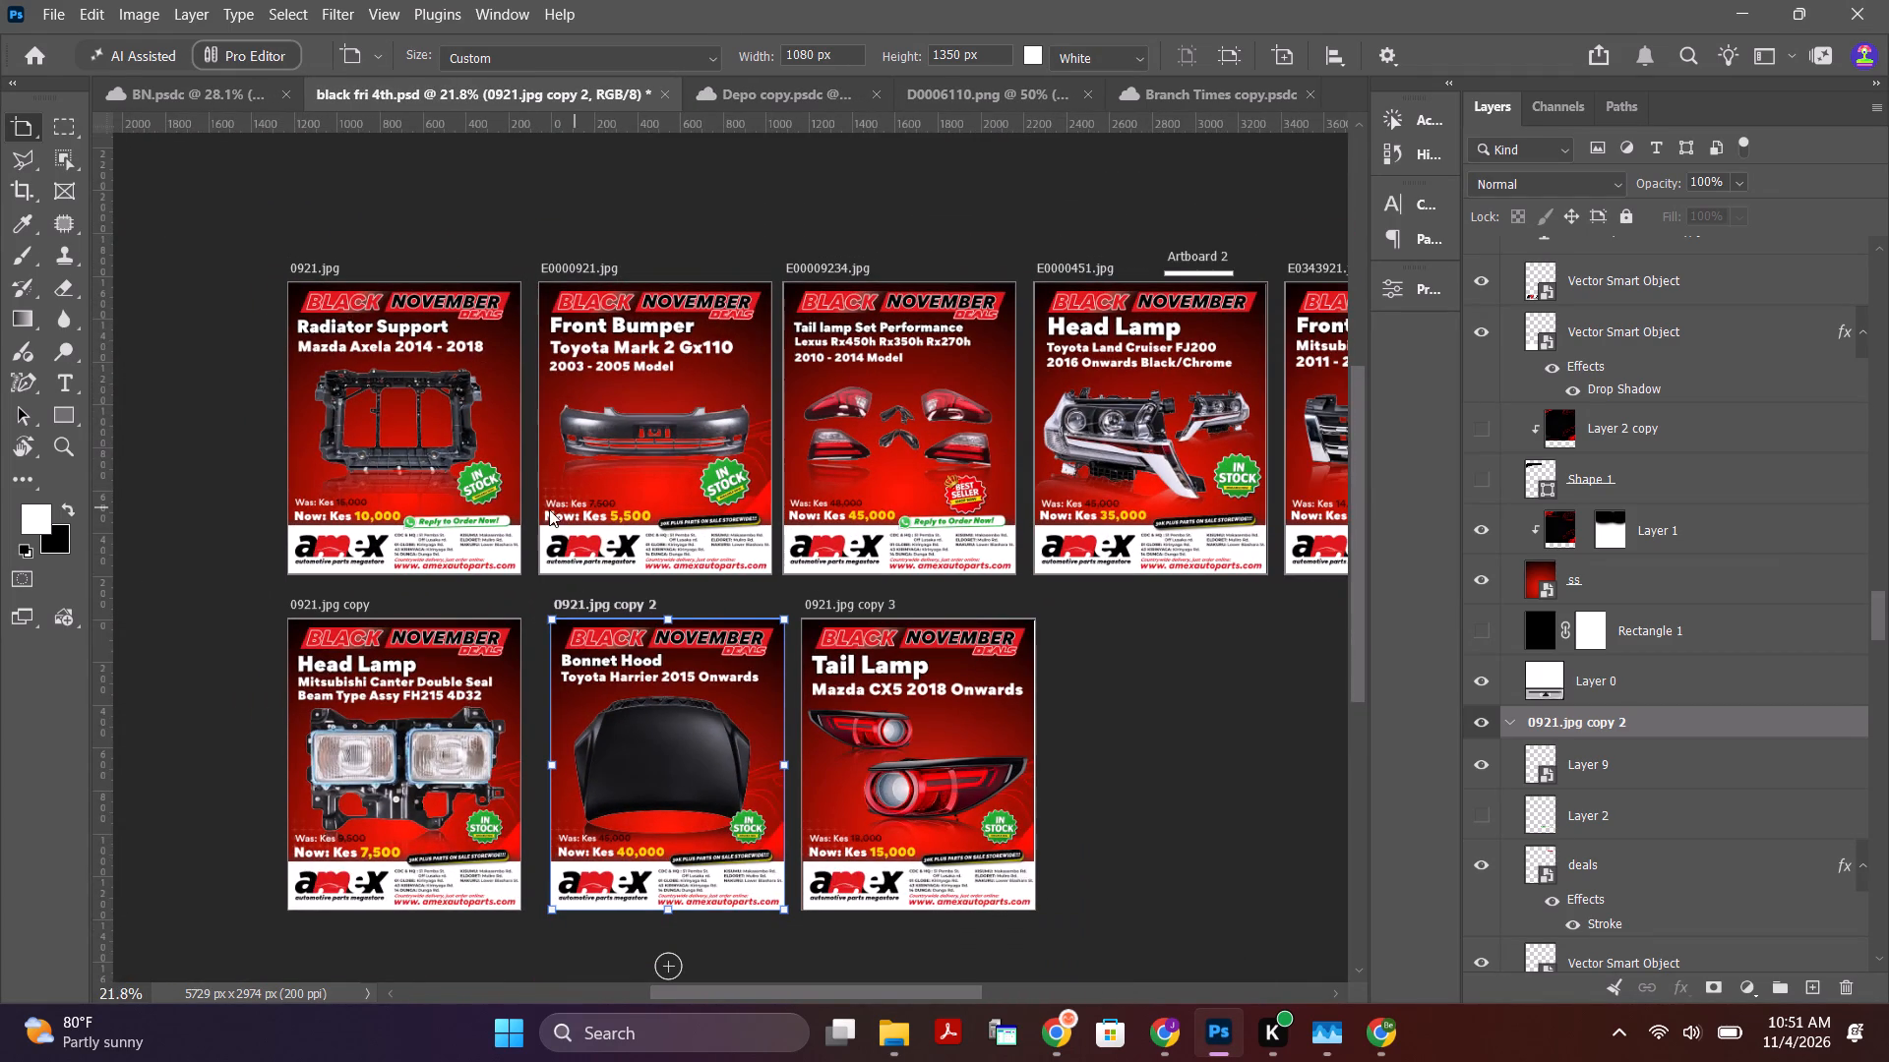
{"action": "left_click", "coordinate": [488, 485]}
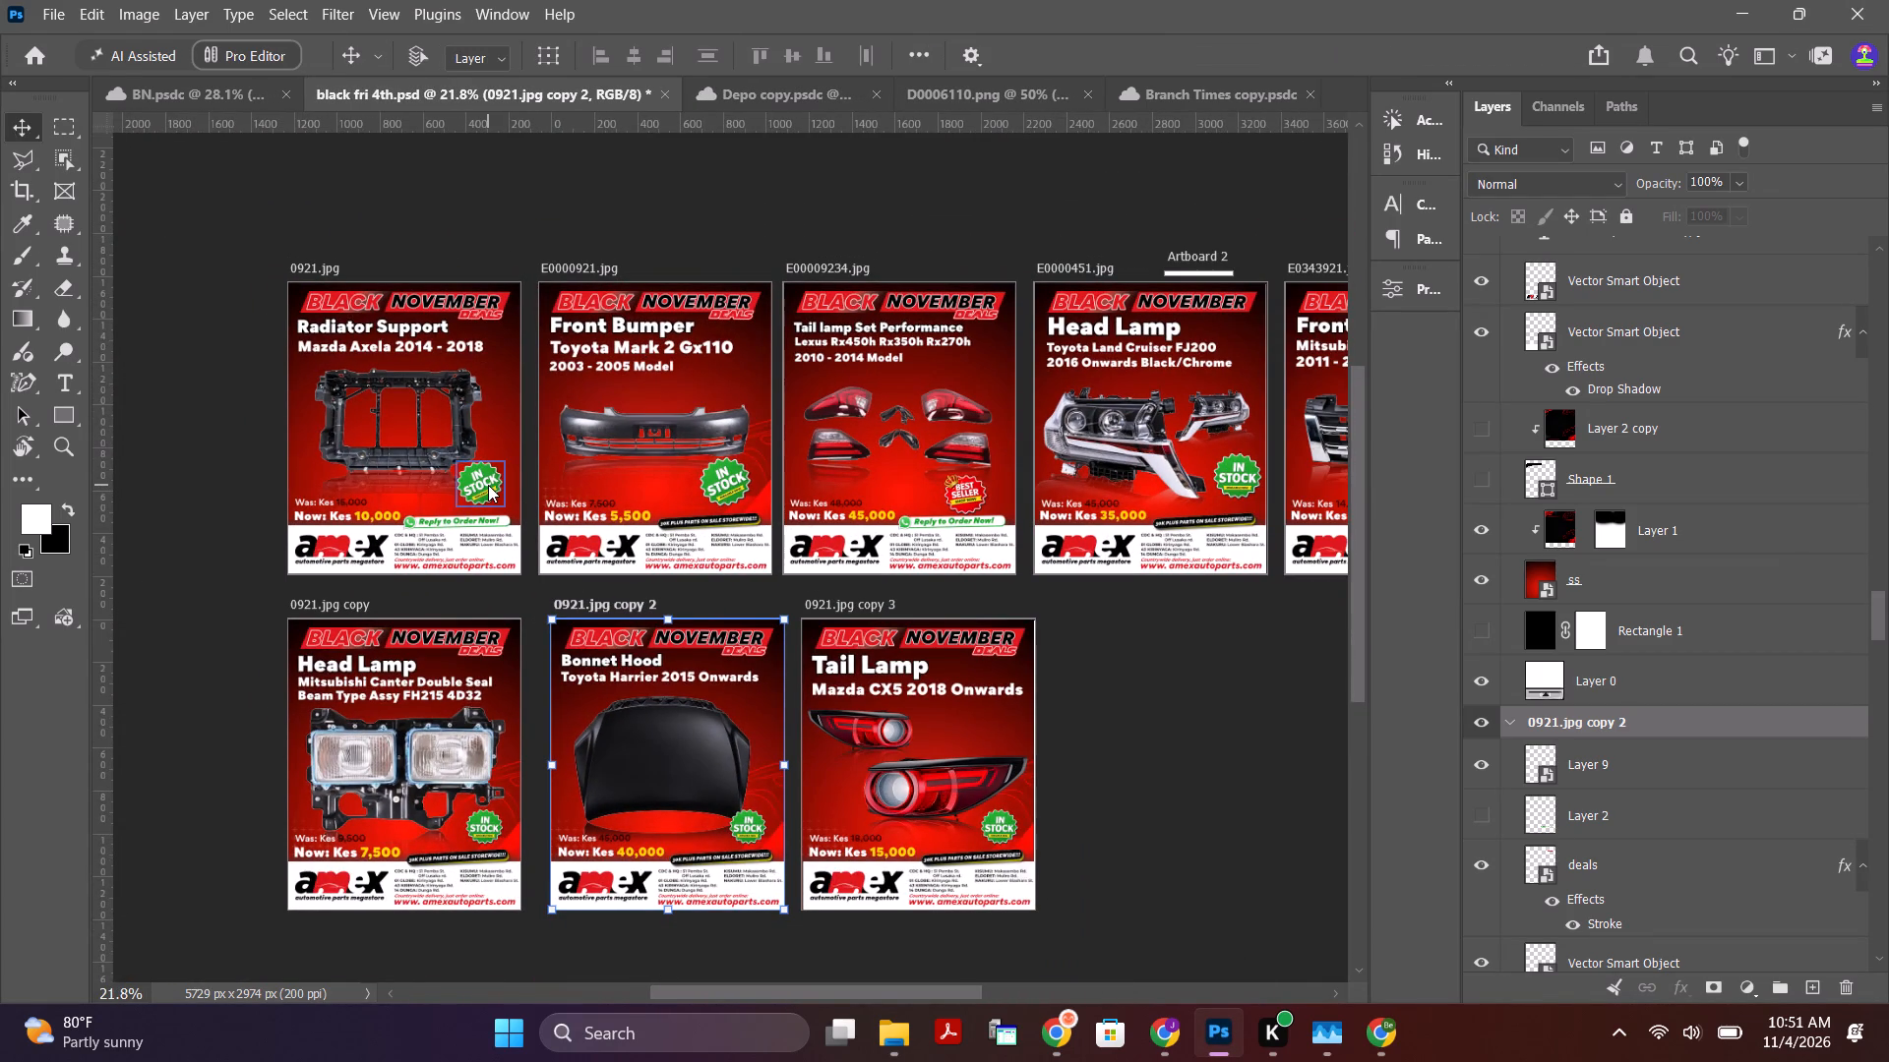
{"action": "left_click", "coordinate": [303, 266]}
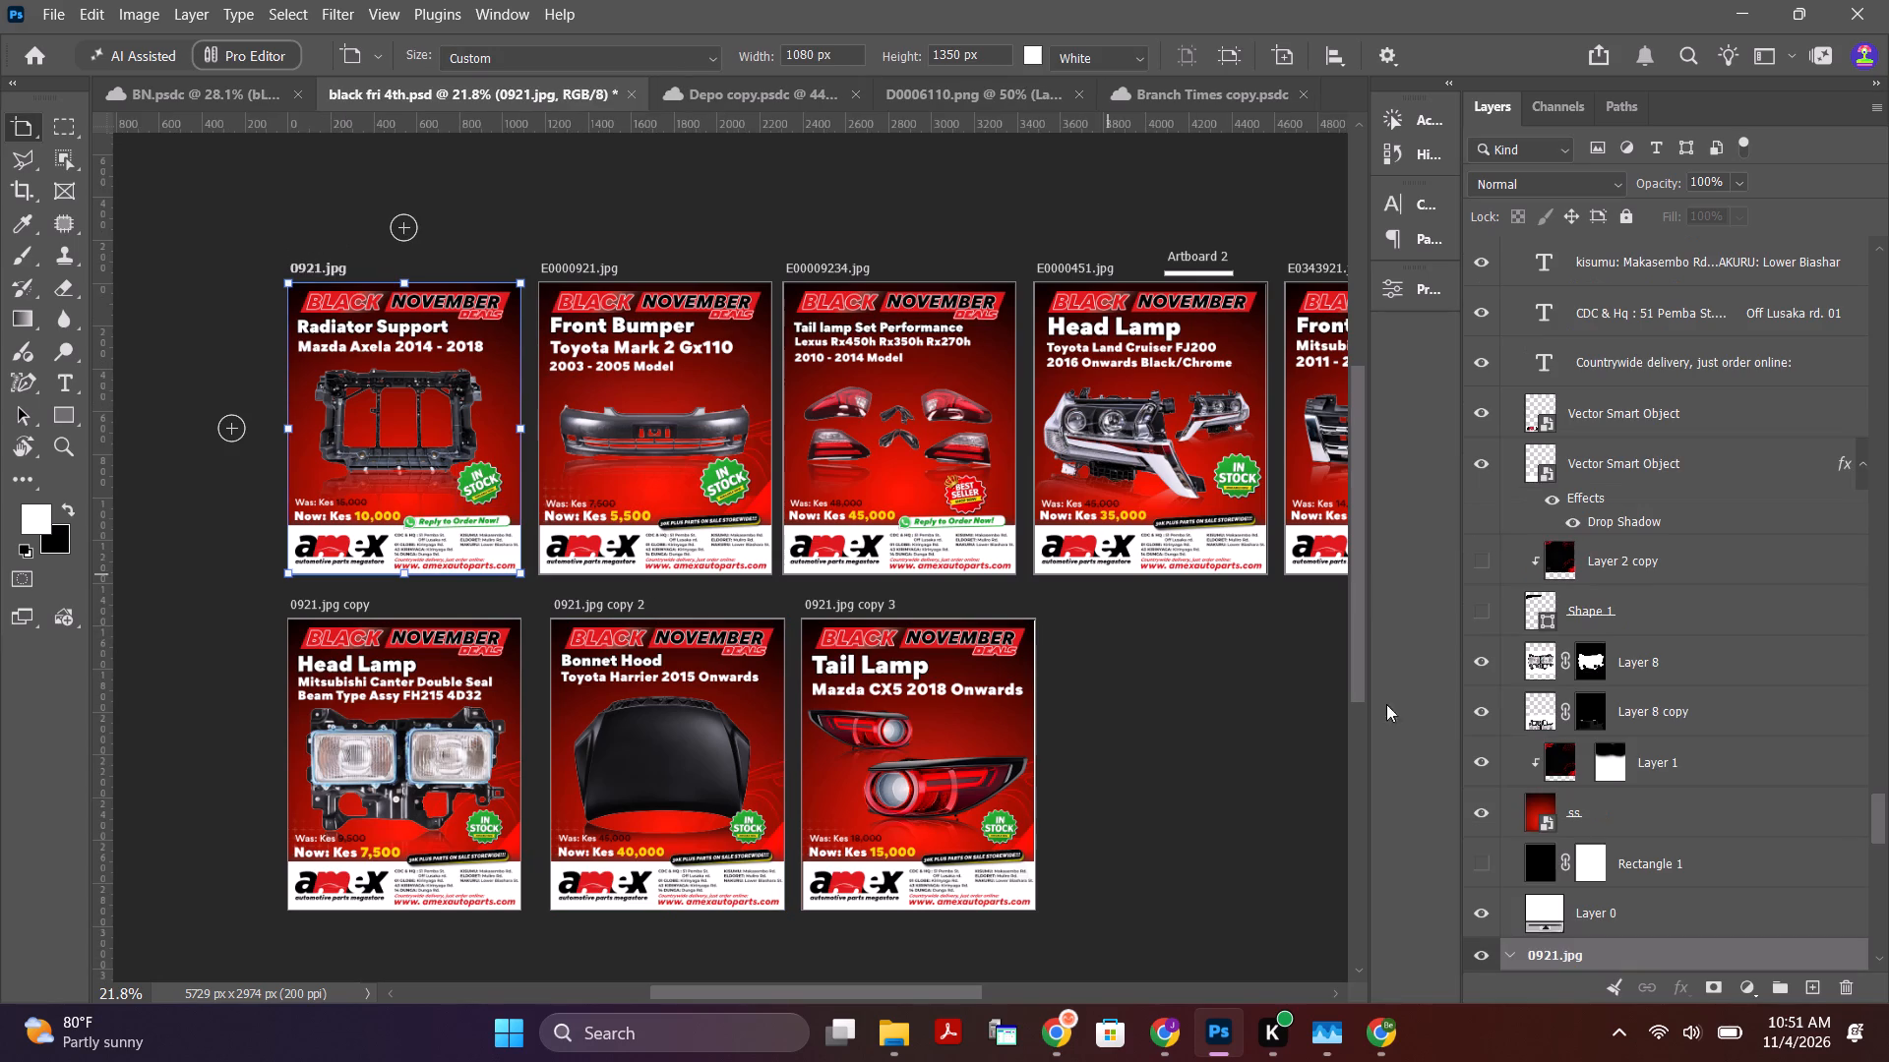
{"action": "left_click_drag", "start_coordinate": [1880, 812], "coordinate": [1879, 828]}
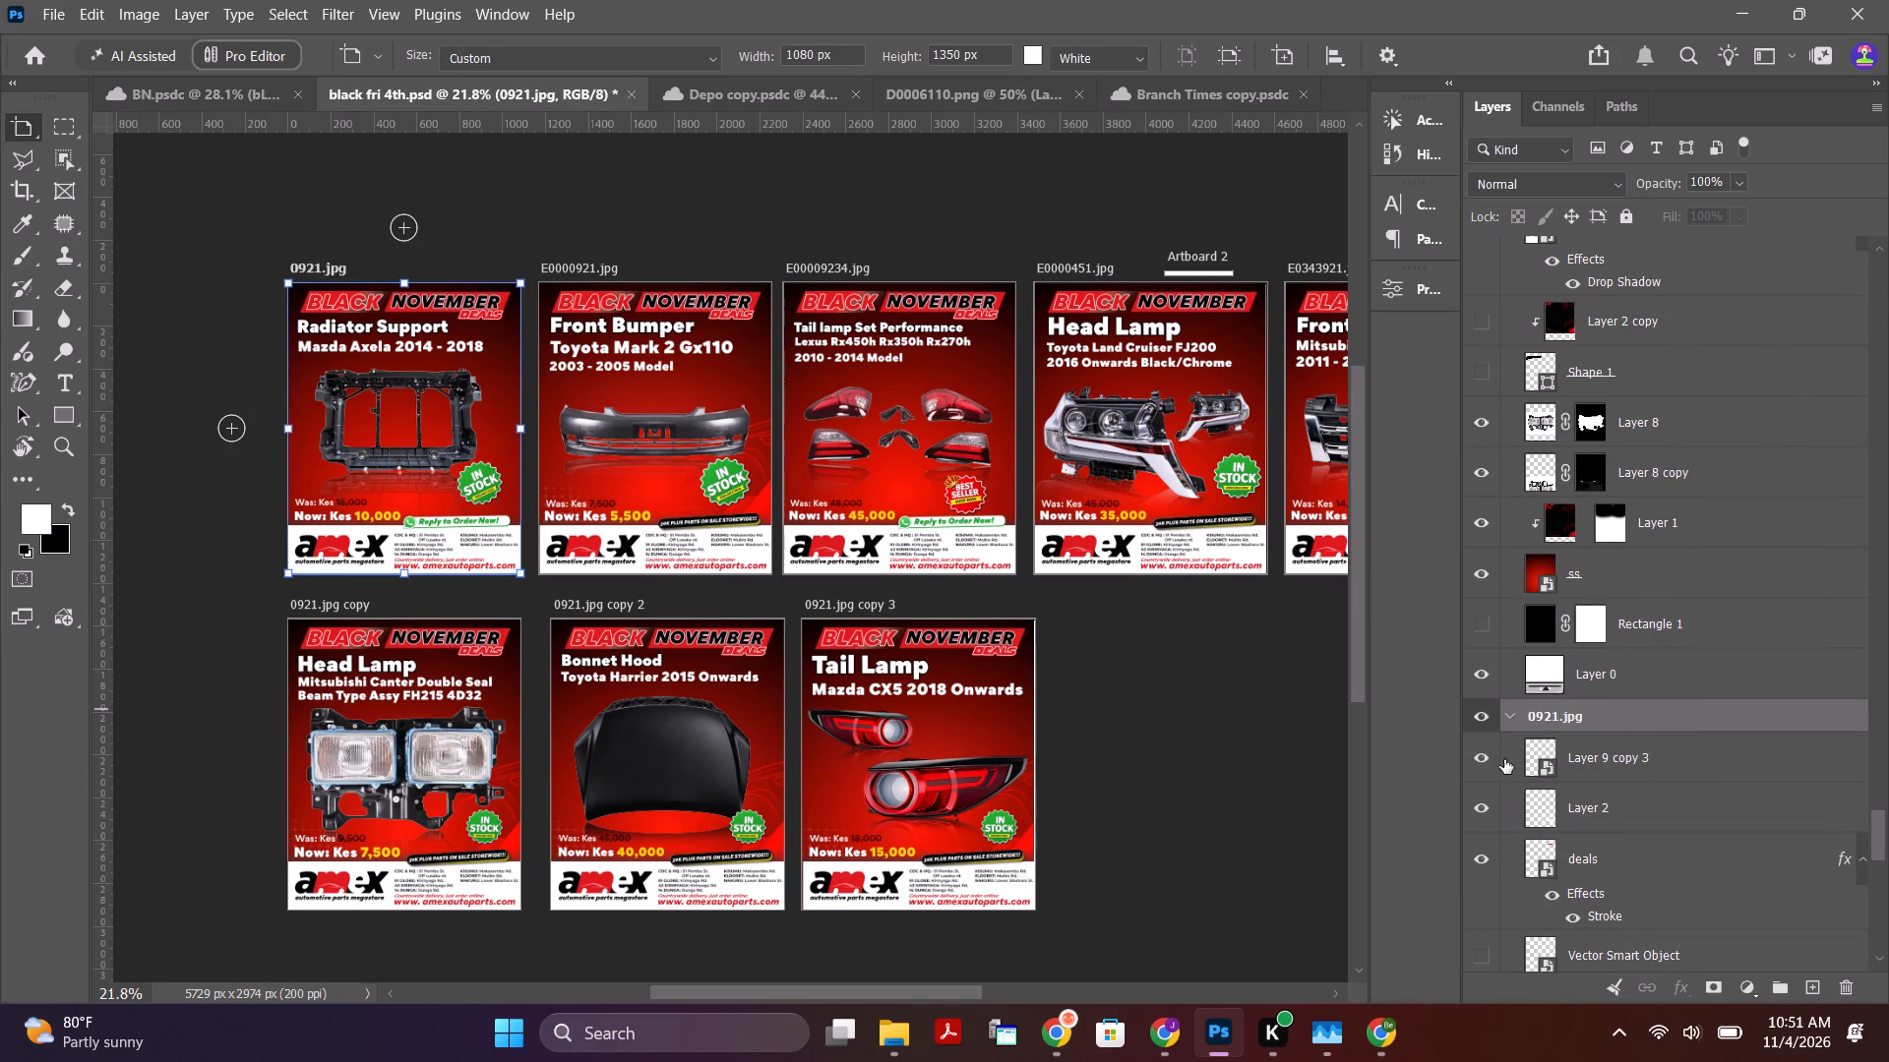
{"action": "left_click", "coordinate": [1487, 758]}
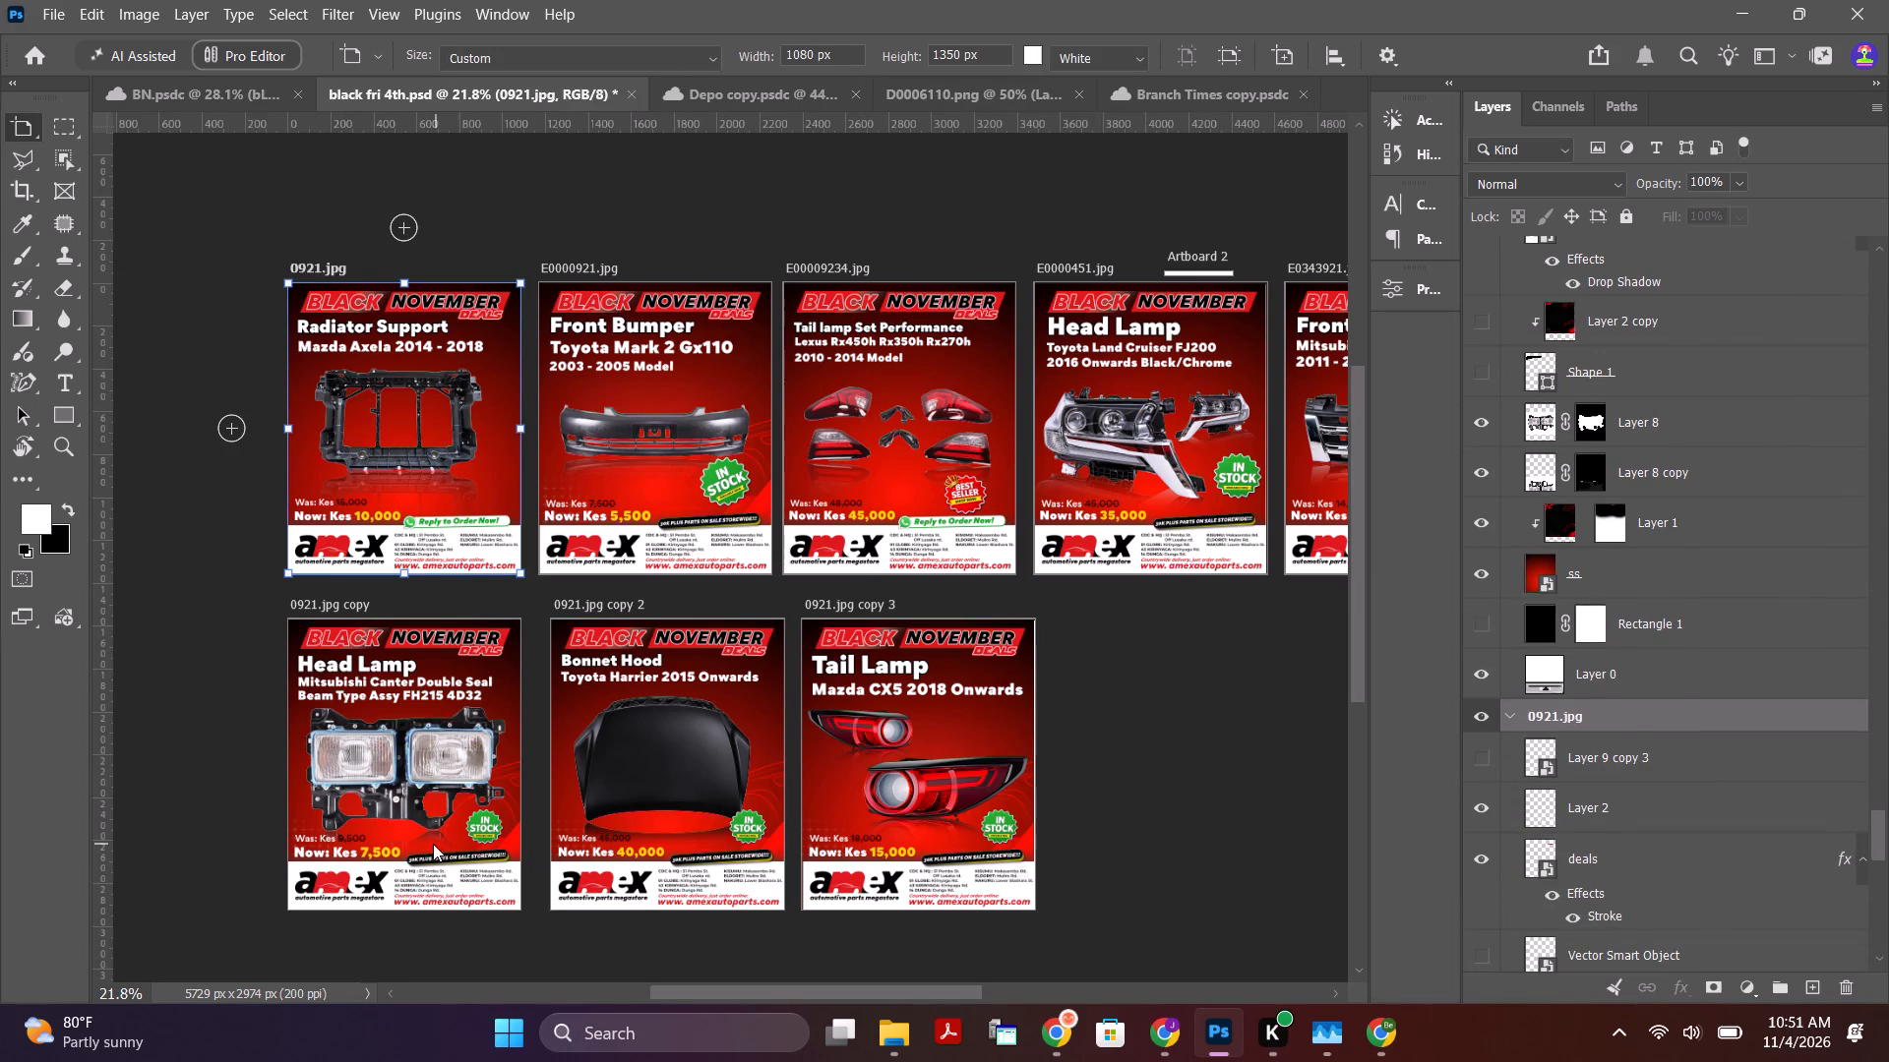
Hide the In Stock badge, Layer 9, in the Mitsubishi Canter Head Lamp artboard.
{"action": "scroll", "coordinate": [472, 815], "scroll_direction": "up", "scroll_amount": 6, "text": "alt"}
{"action": "left_click", "coordinate": [499, 836]}
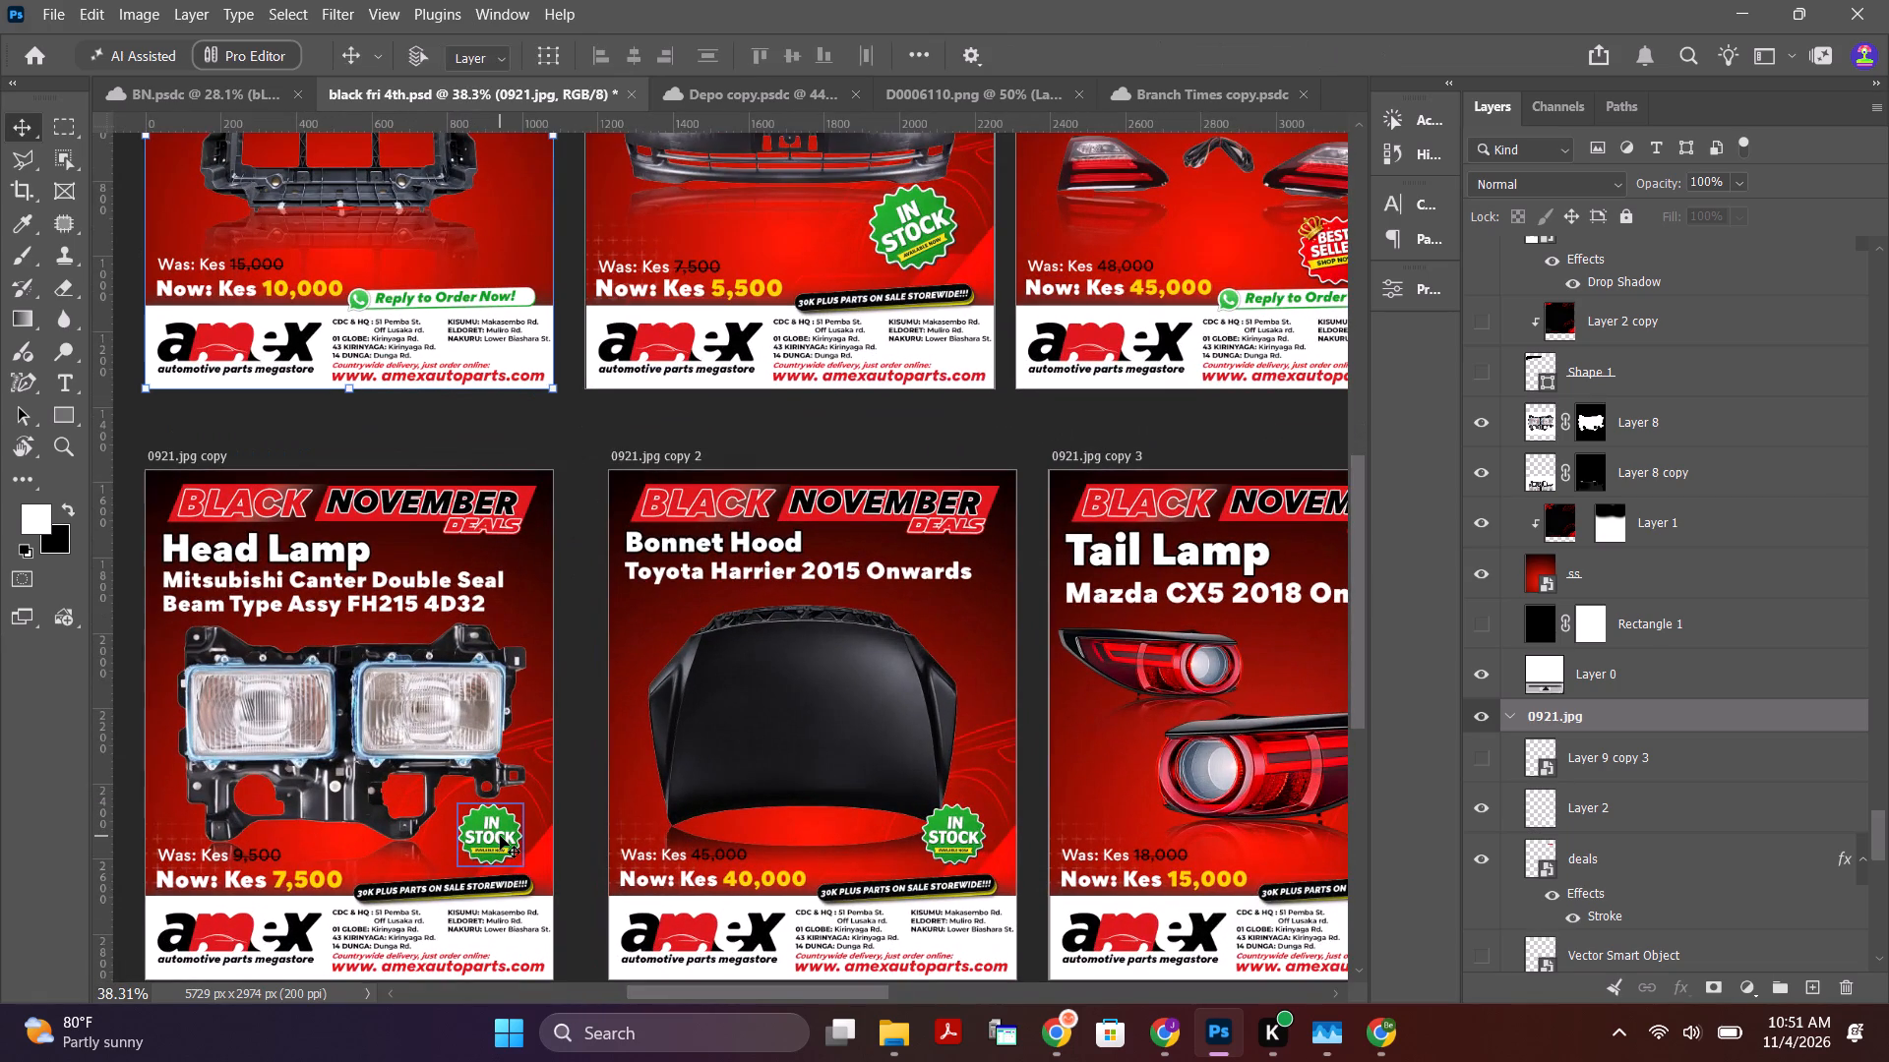
{"action": "left_click", "coordinate": [194, 463]}
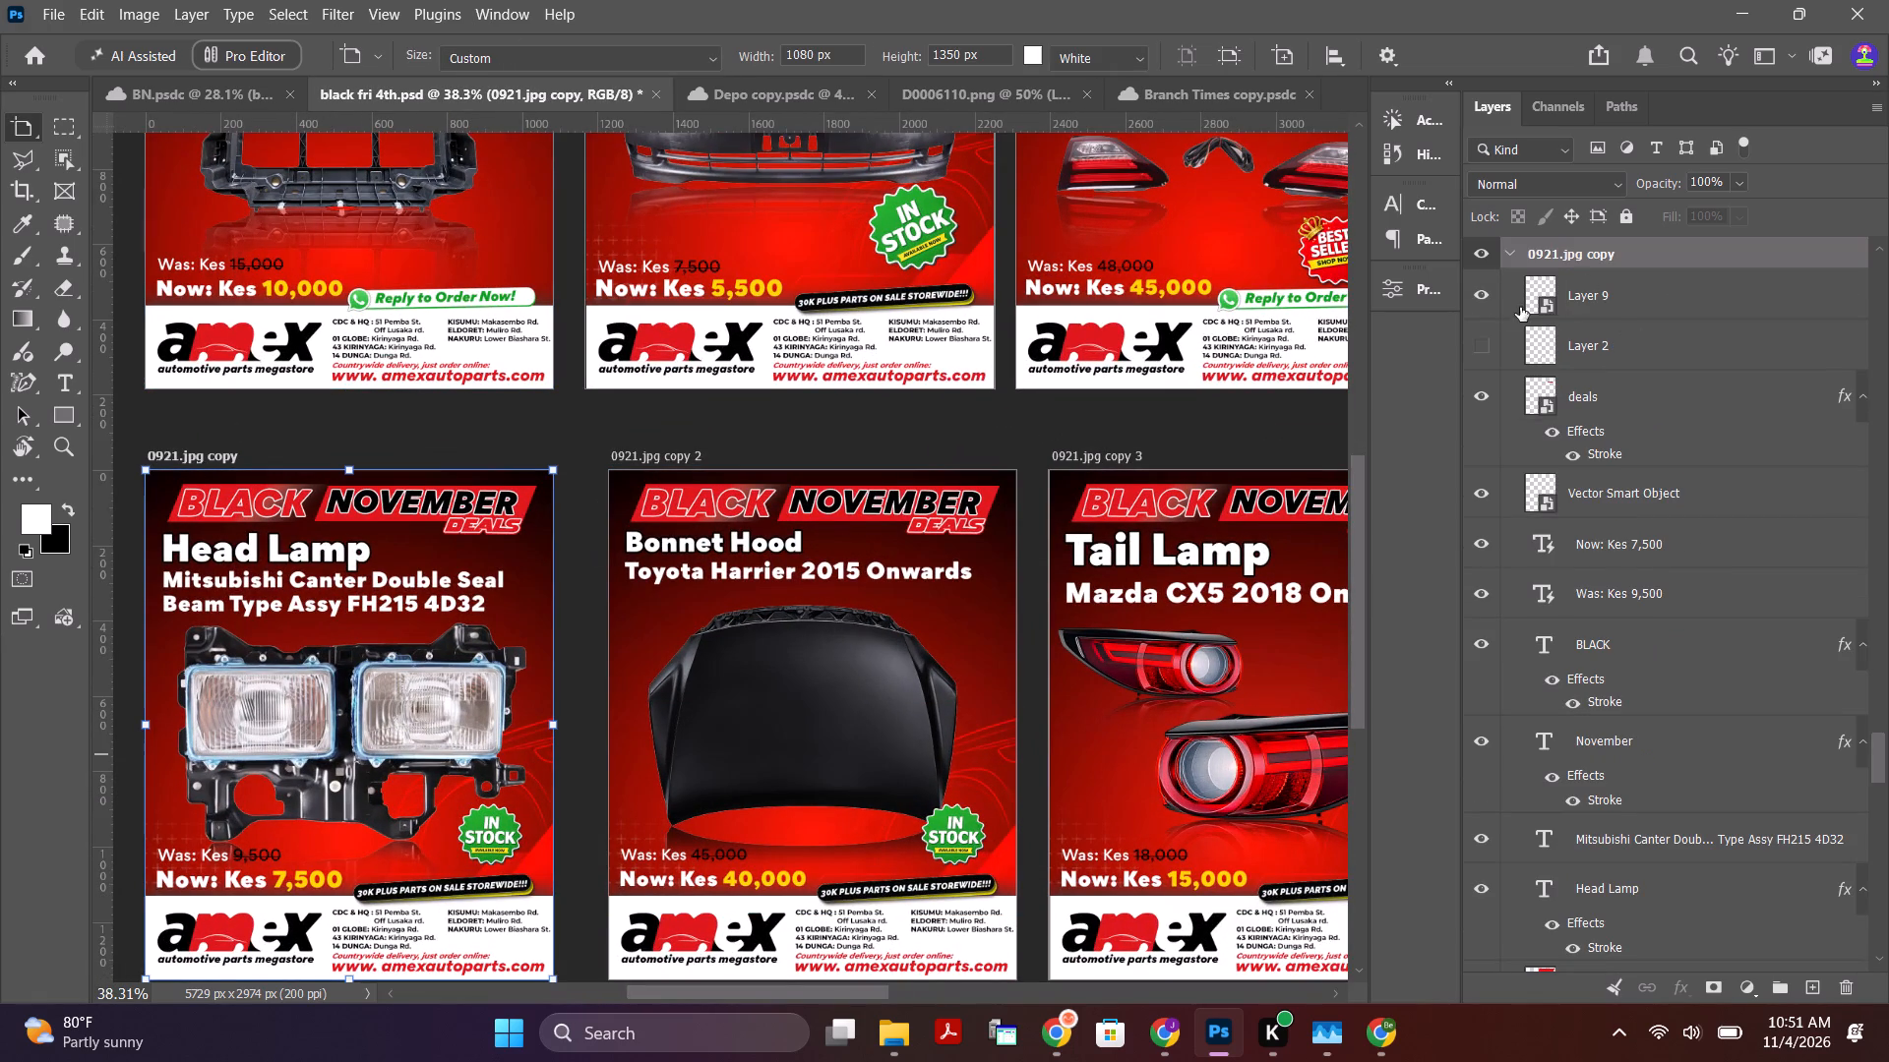
{"action": "left_click", "coordinate": [1484, 295]}
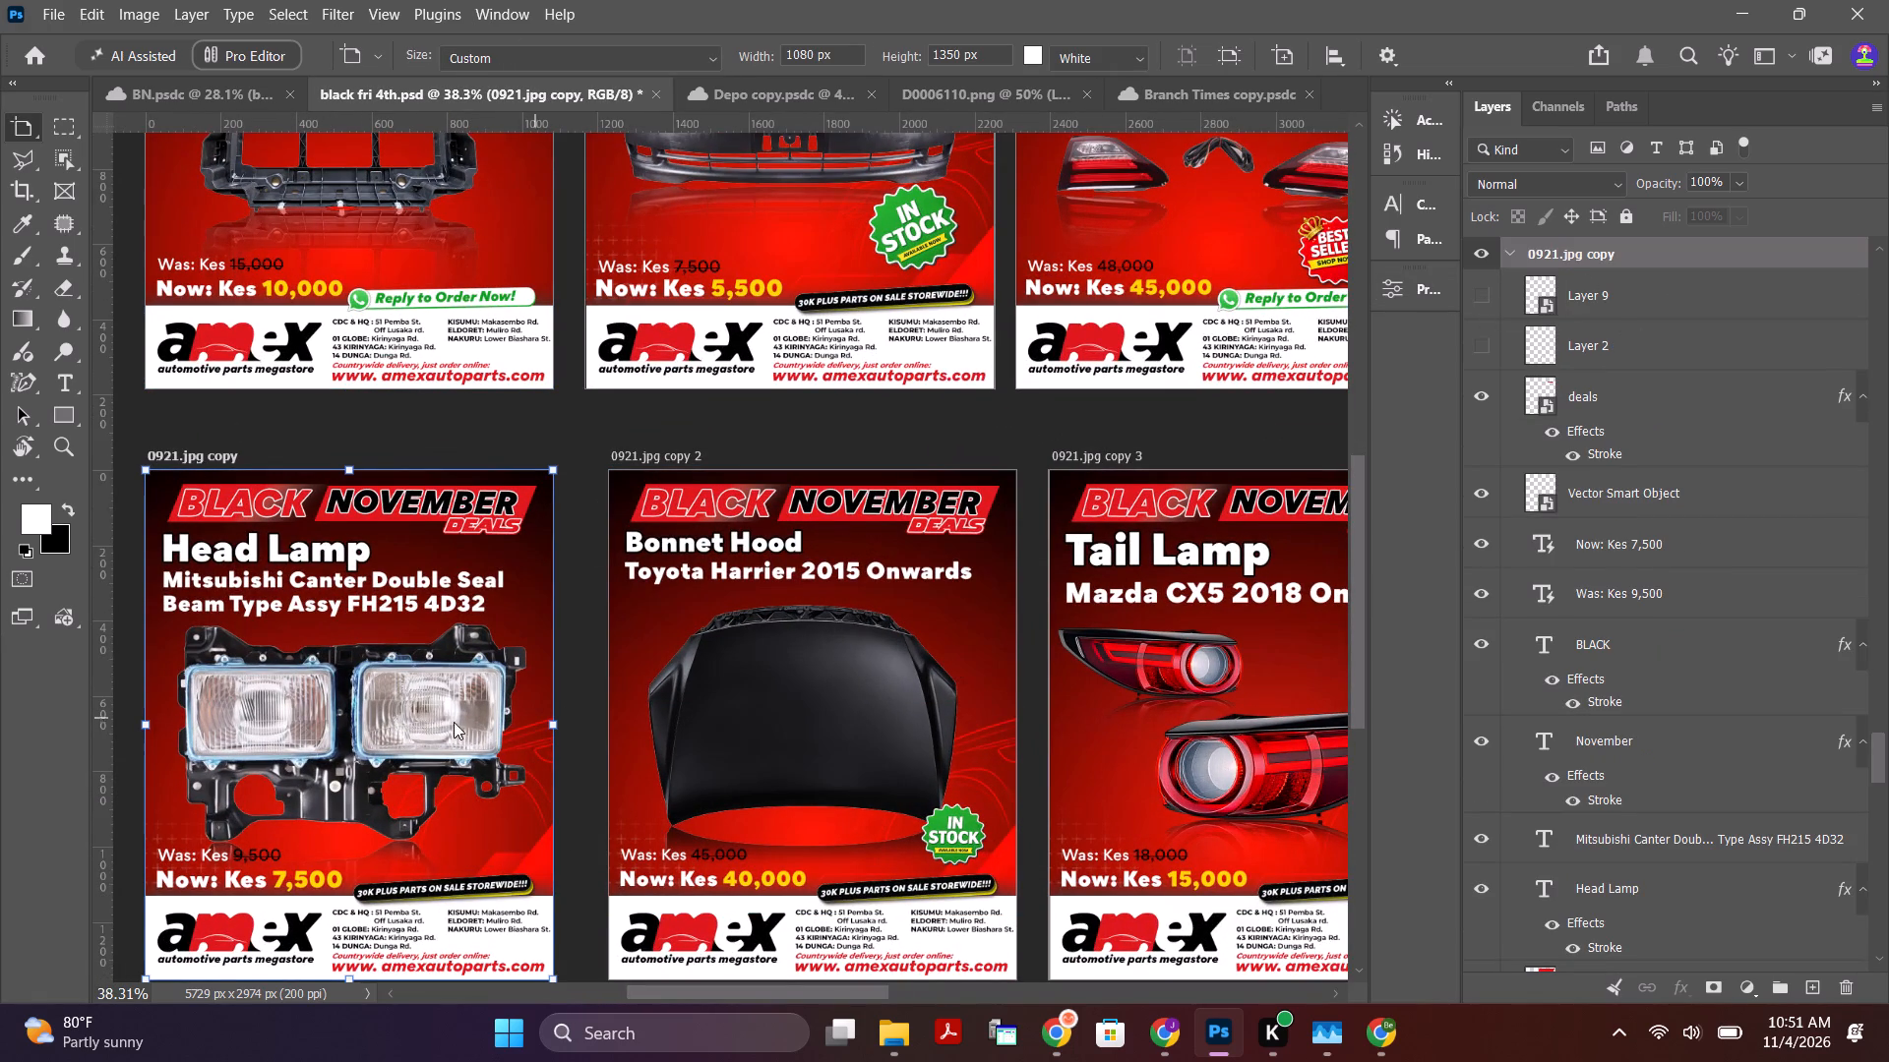
Export the eight poster artboards as JPGs into the black nov 4 folder in Pictures.
{"action": "scroll", "coordinate": [401, 707], "scroll_direction": "down", "scroll_amount": 4, "text": "ctrl"}
{"action": "scroll", "coordinate": [461, 686], "scroll_direction": "down", "scroll_amount": 8, "text": "alt"}
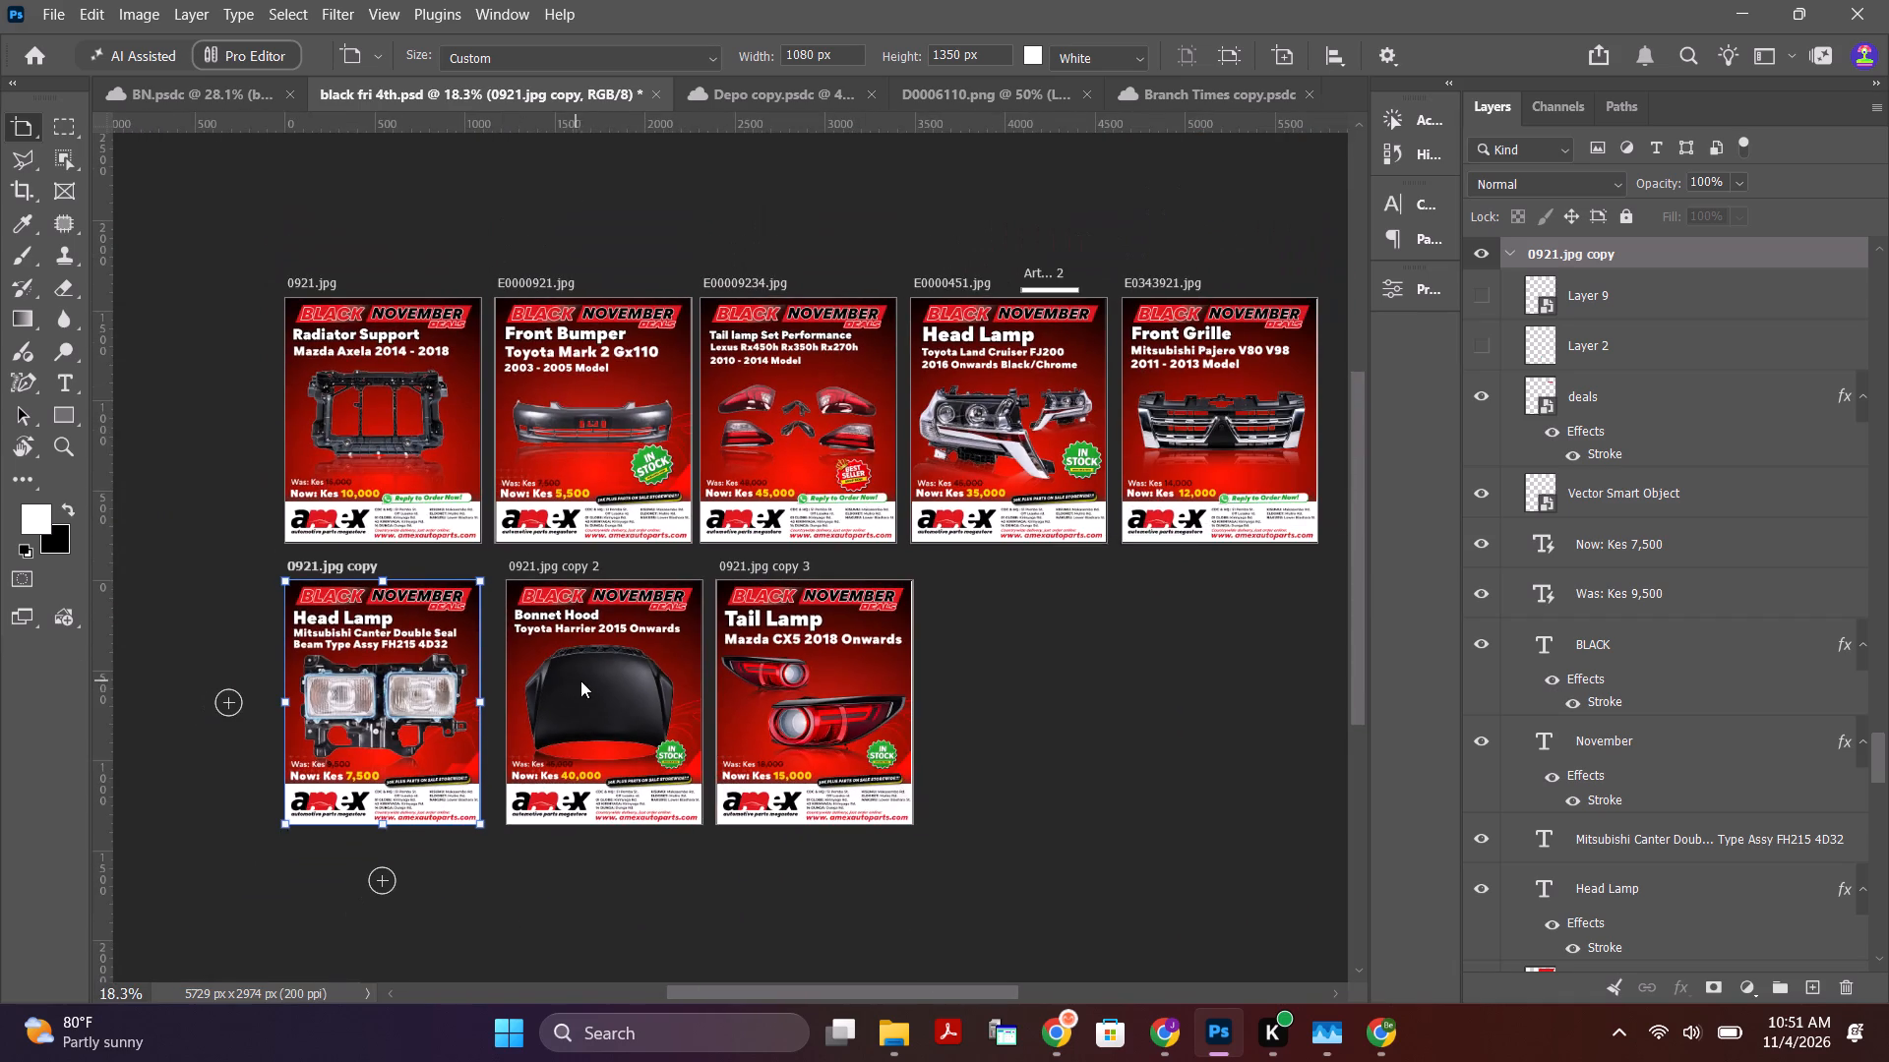
{"action": "left_click", "coordinate": [72, 18]}
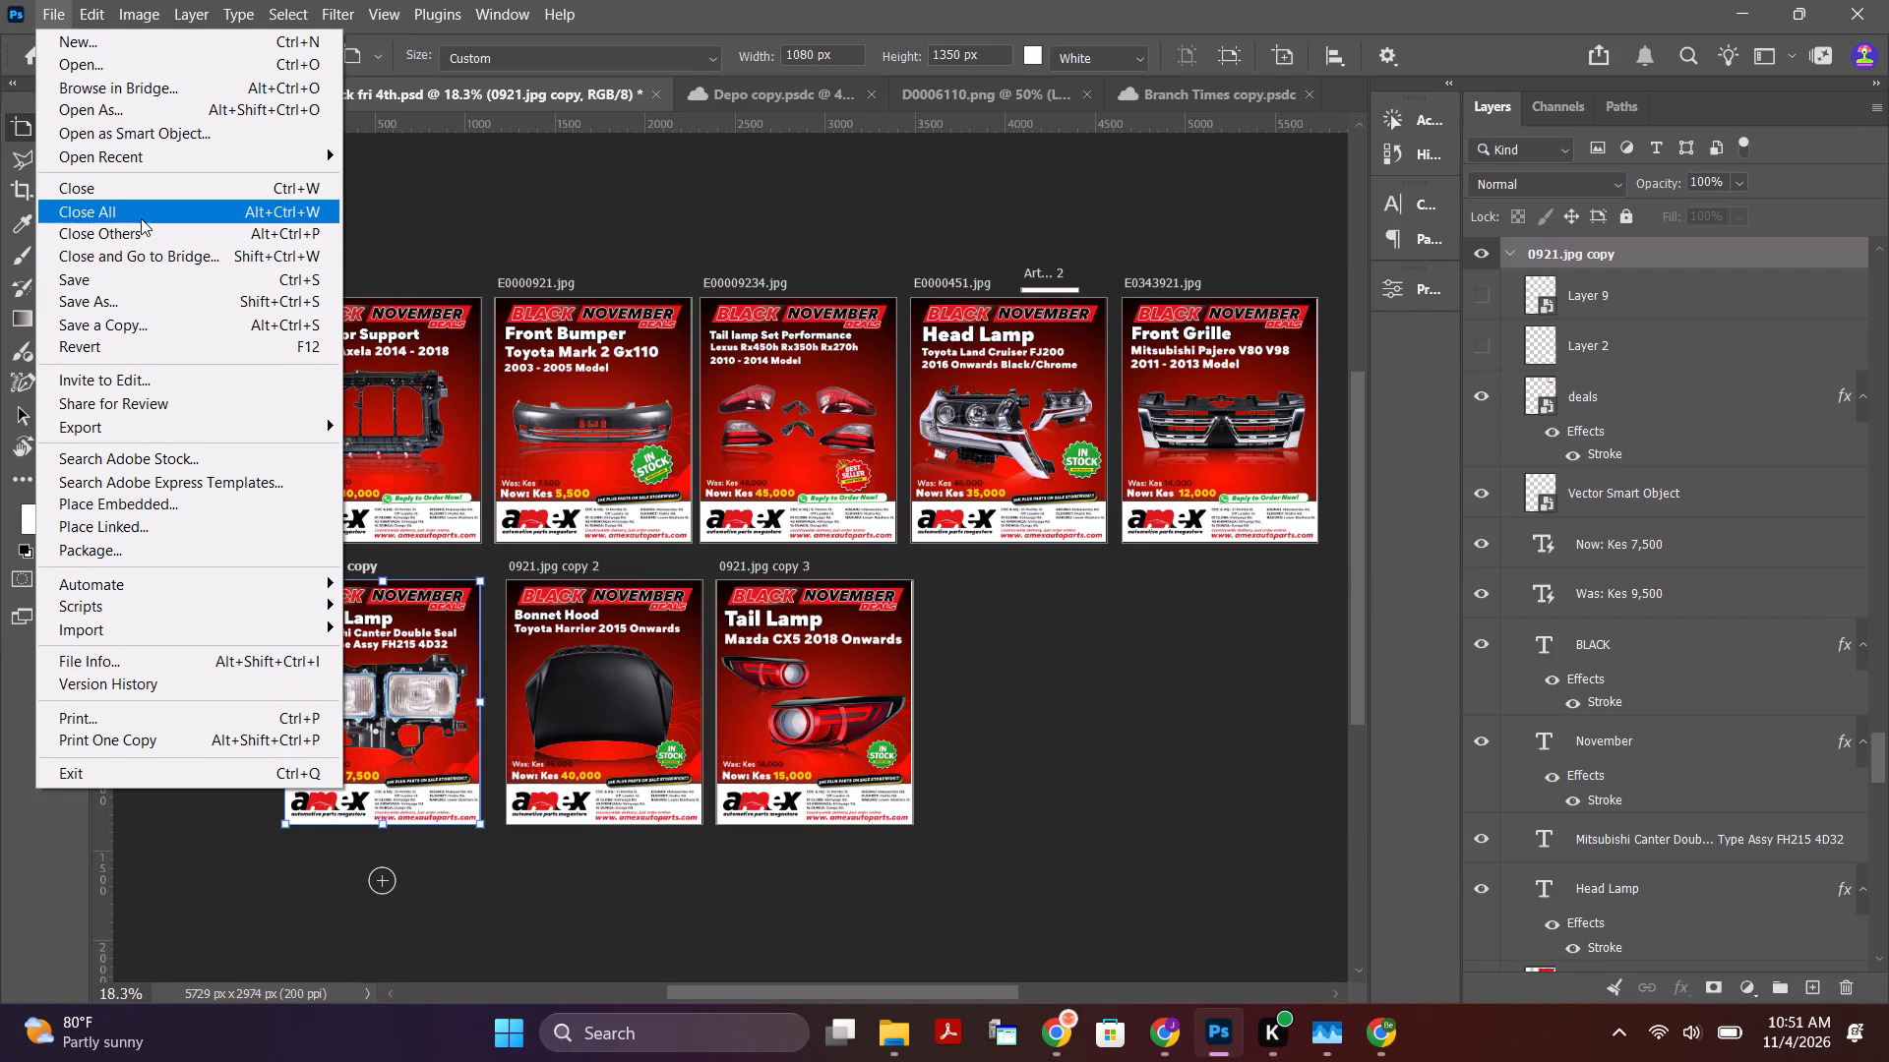
{"action": "left_click", "coordinate": [124, 425]}
{"action": "left_click", "coordinate": [437, 457]}
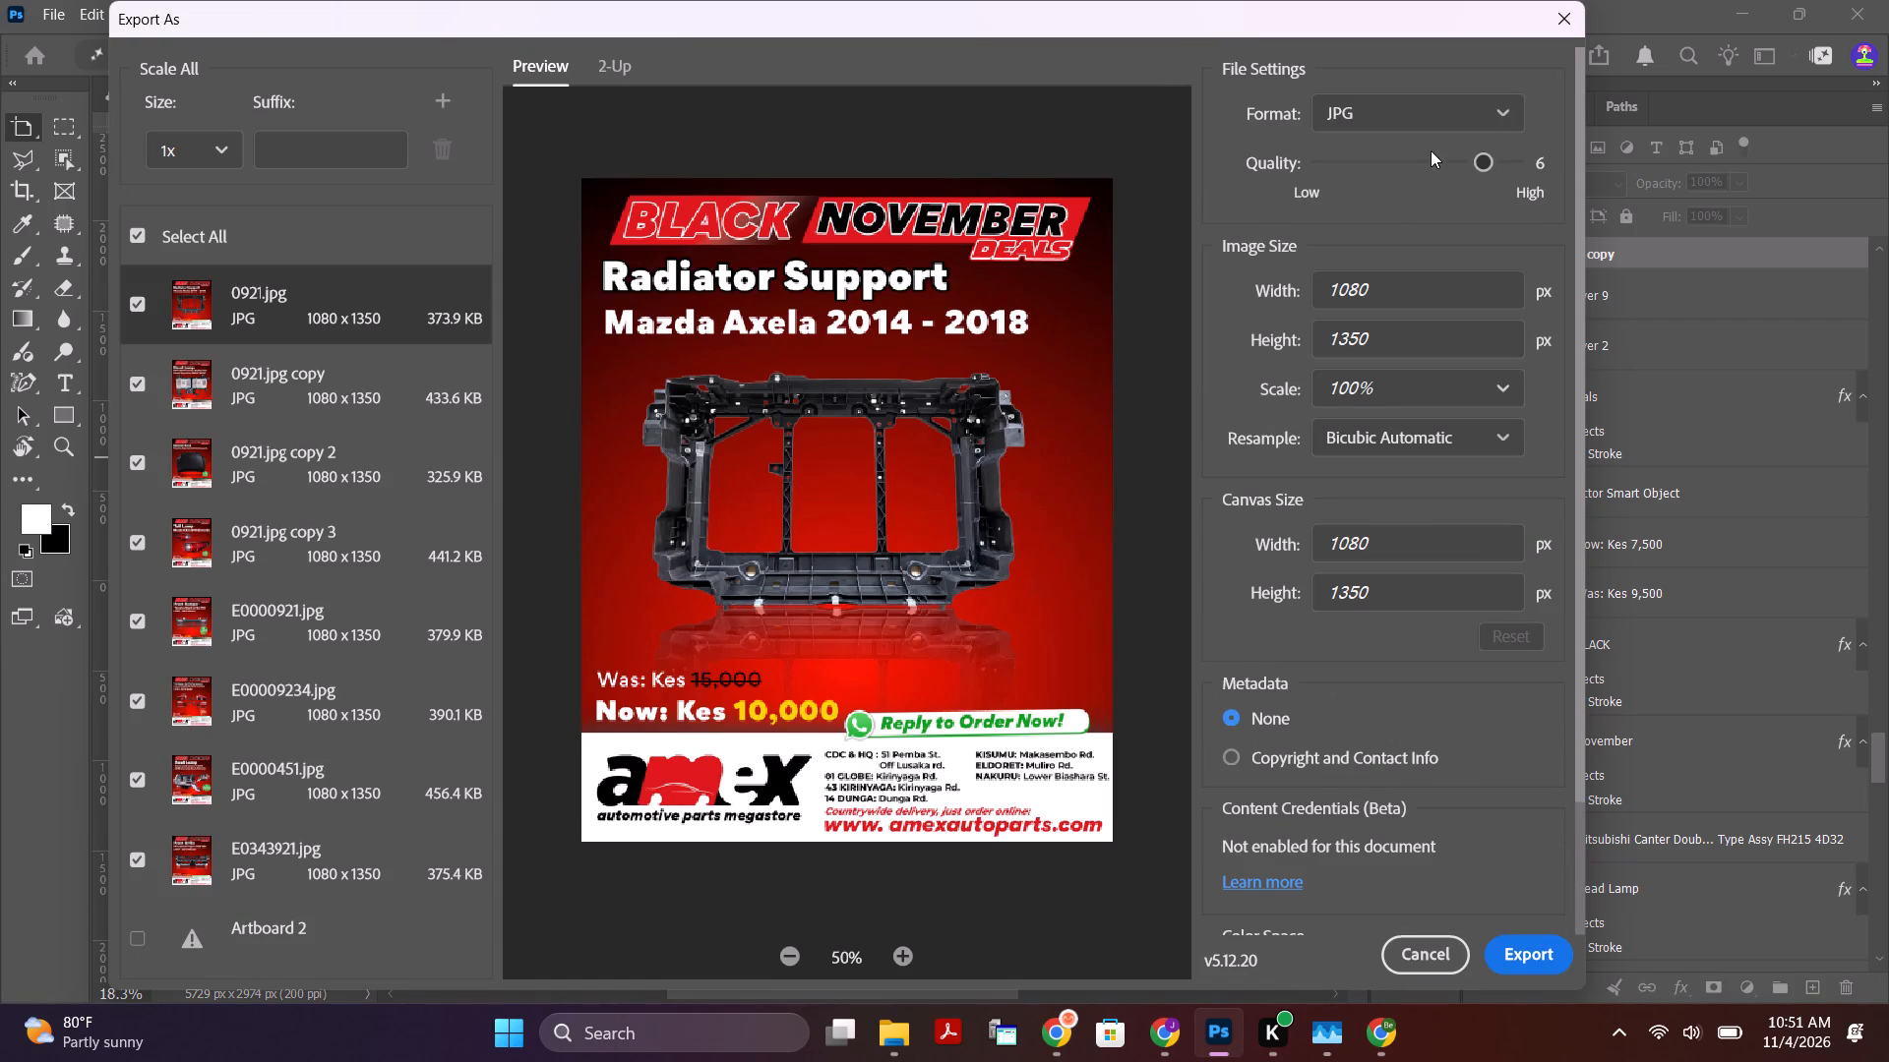
{"action": "left_click", "coordinate": [1528, 959]}
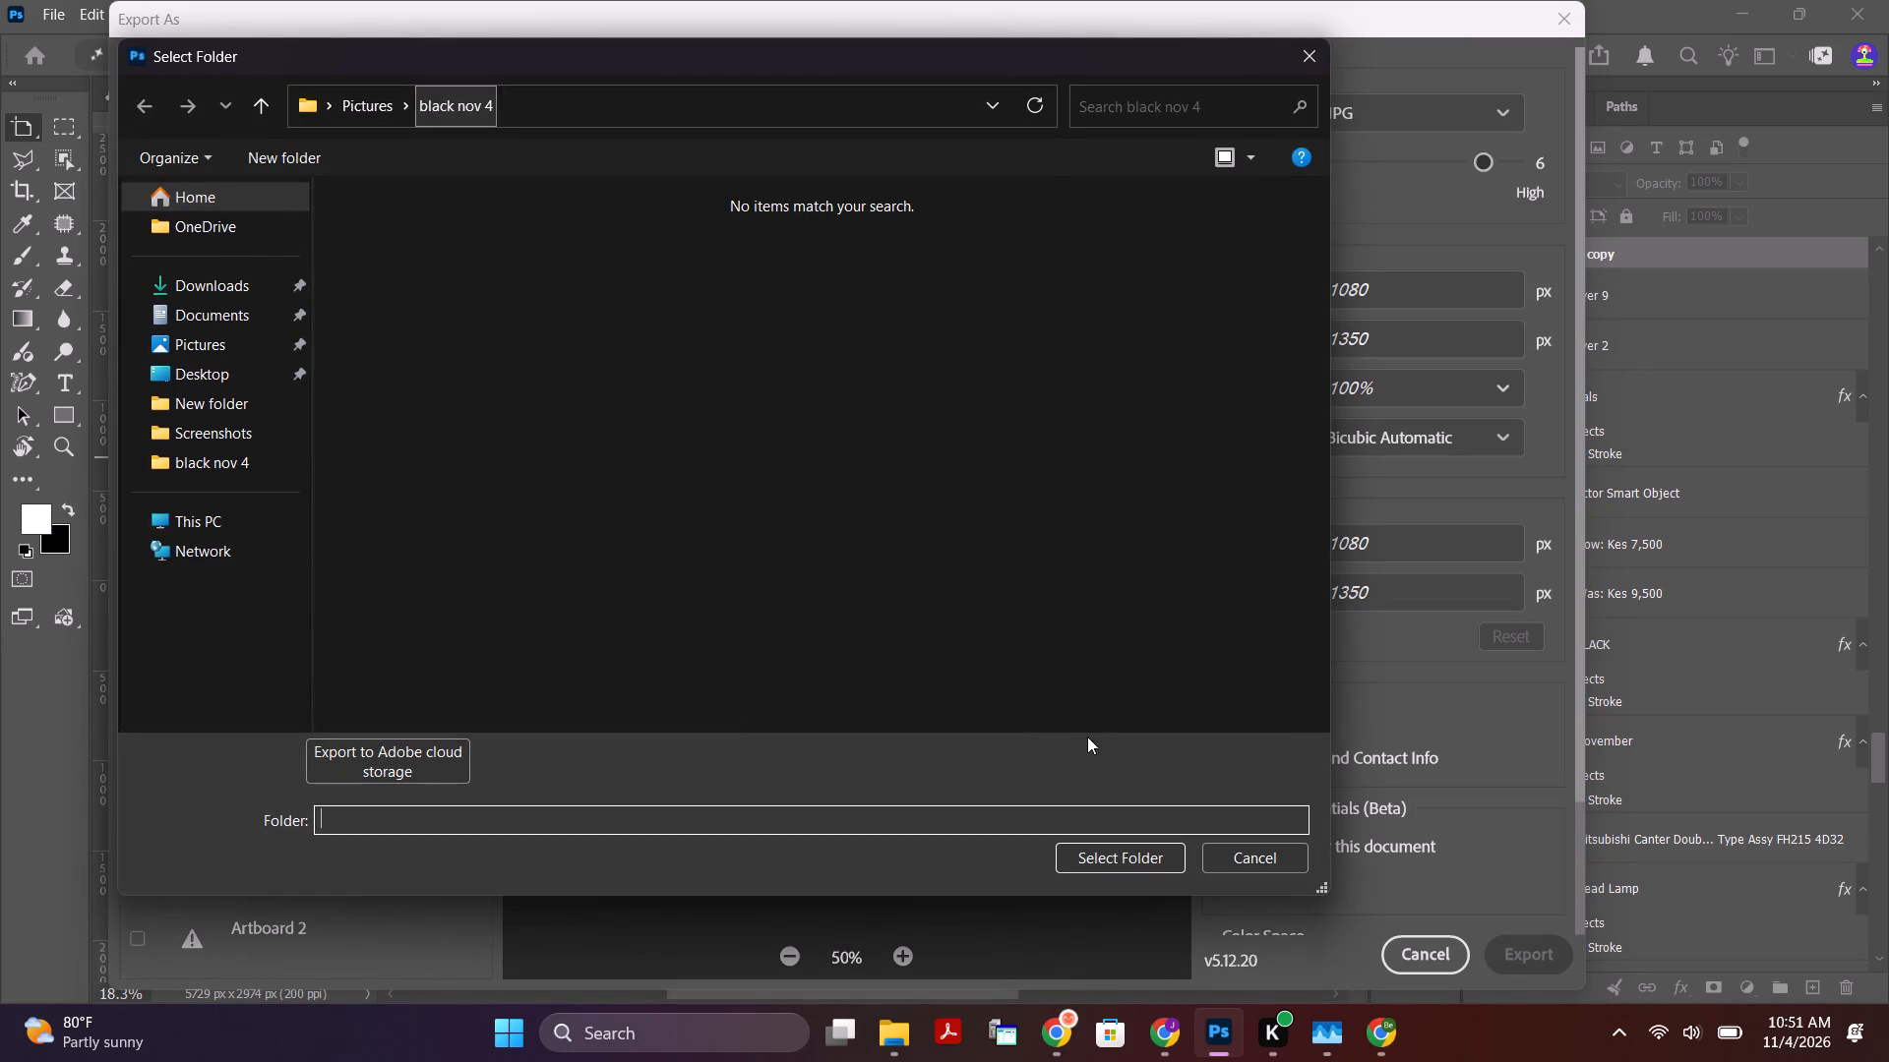
{"action": "left_click", "coordinate": [1157, 863]}
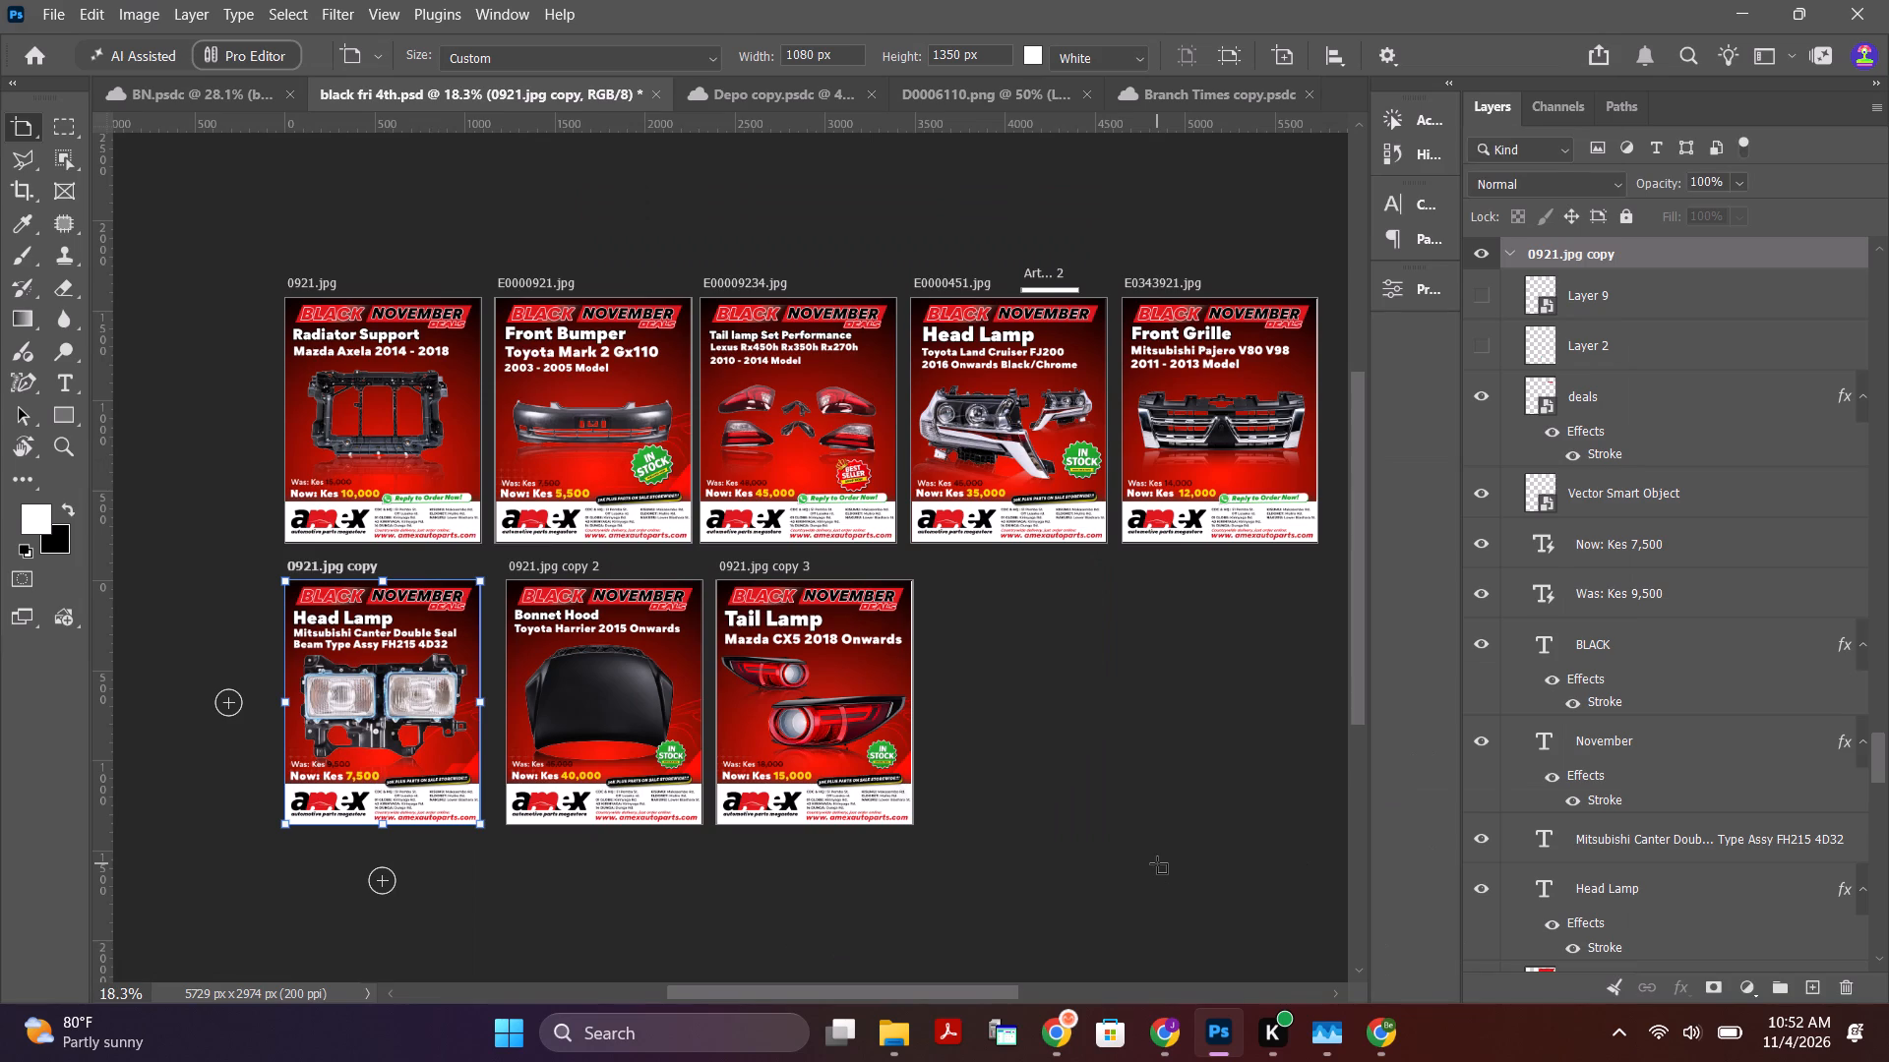
Open the exported Radiator Support poster, 0921.jpg, from the black nov 4 folder to check it.
{"action": "left_click", "coordinate": [892, 1036]}
{"action": "left_click", "coordinate": [945, 908]}
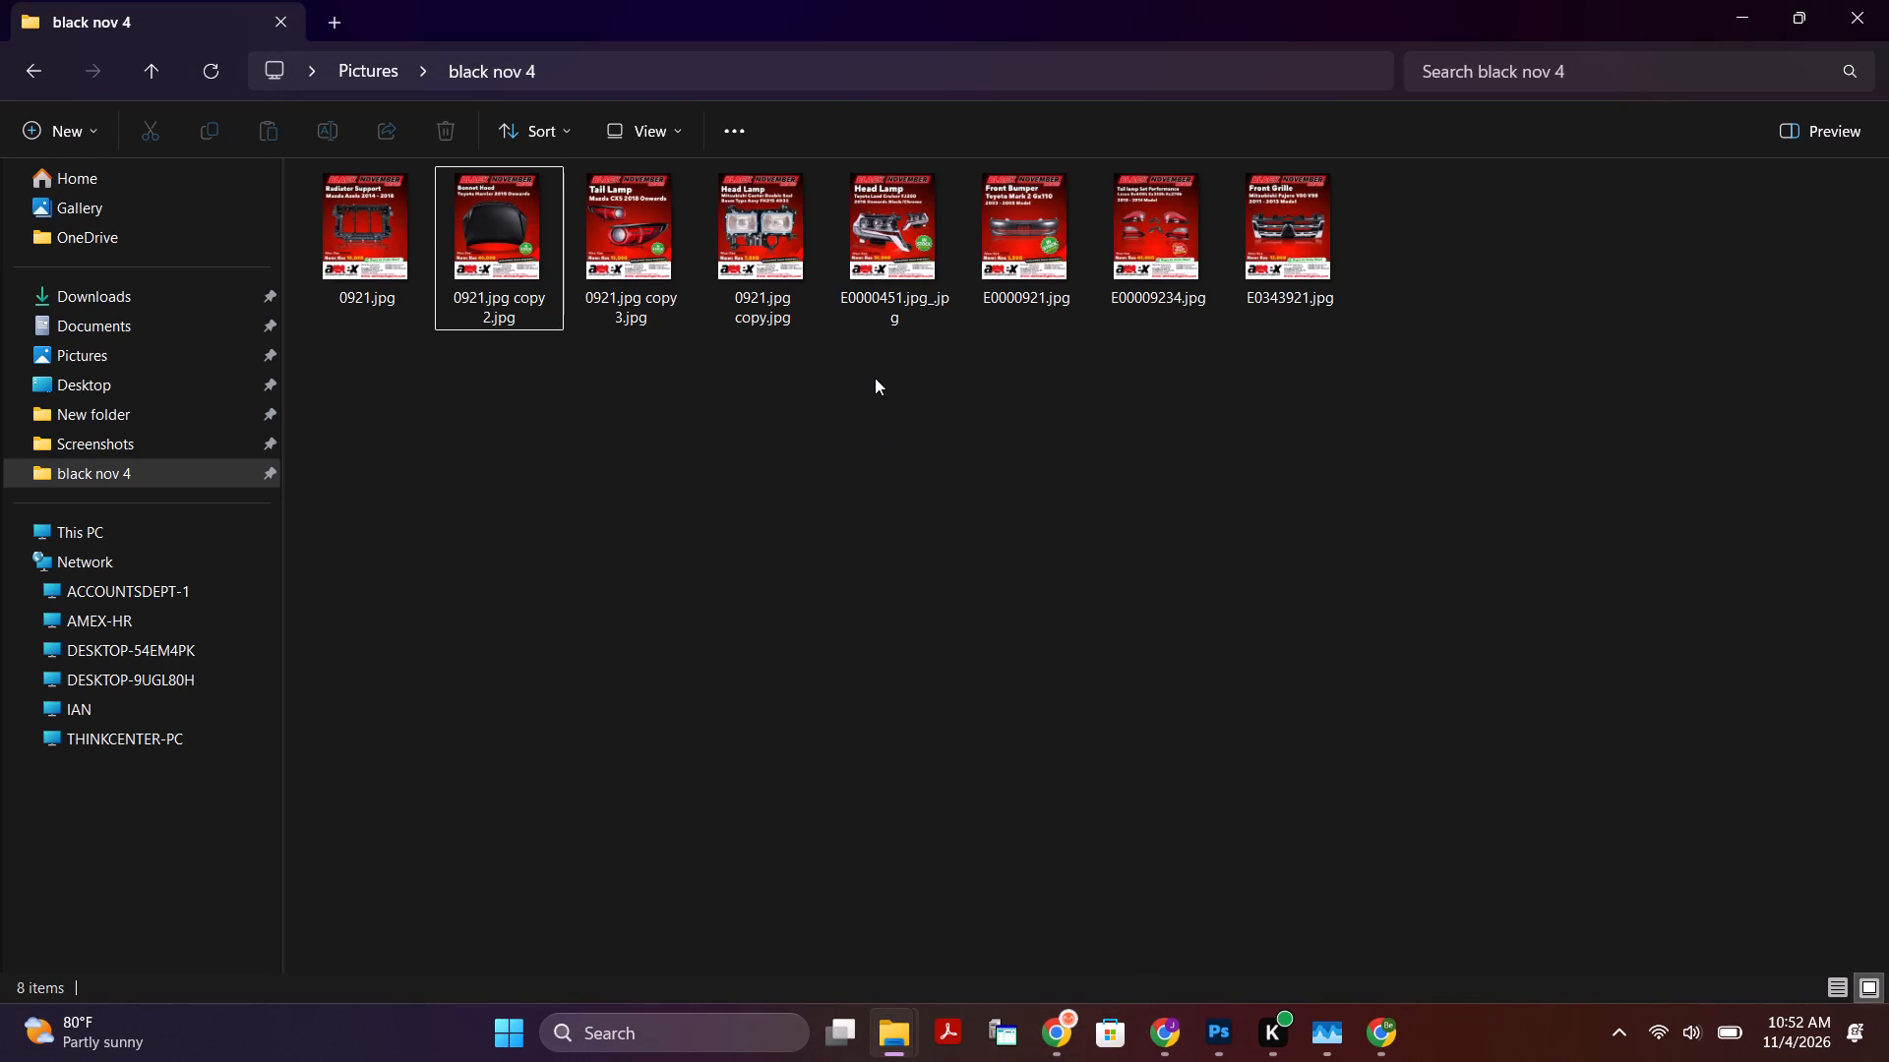
{"action": "left_click", "coordinate": [136, 289]}
{"action": "left_click", "coordinate": [99, 467]}
{"action": "left_click", "coordinate": [930, 557]}
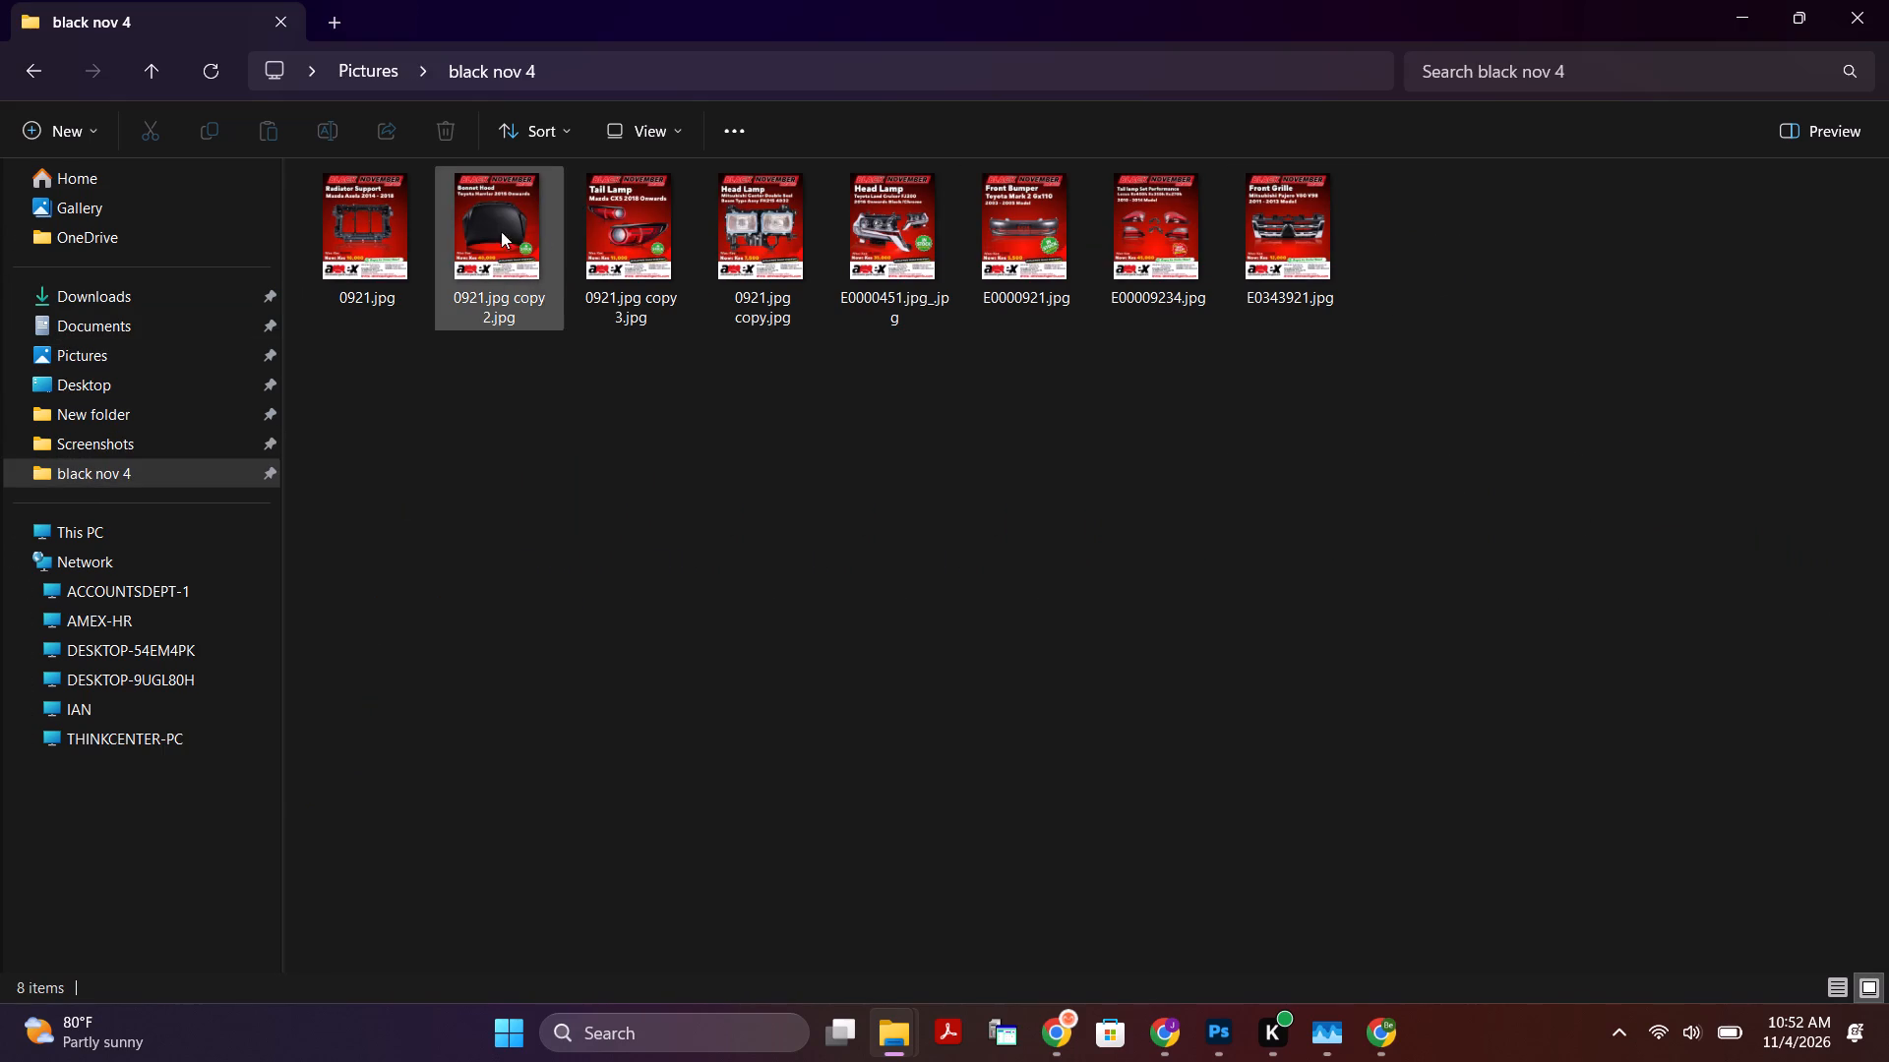
{"action": "left_click", "coordinate": [386, 251]}
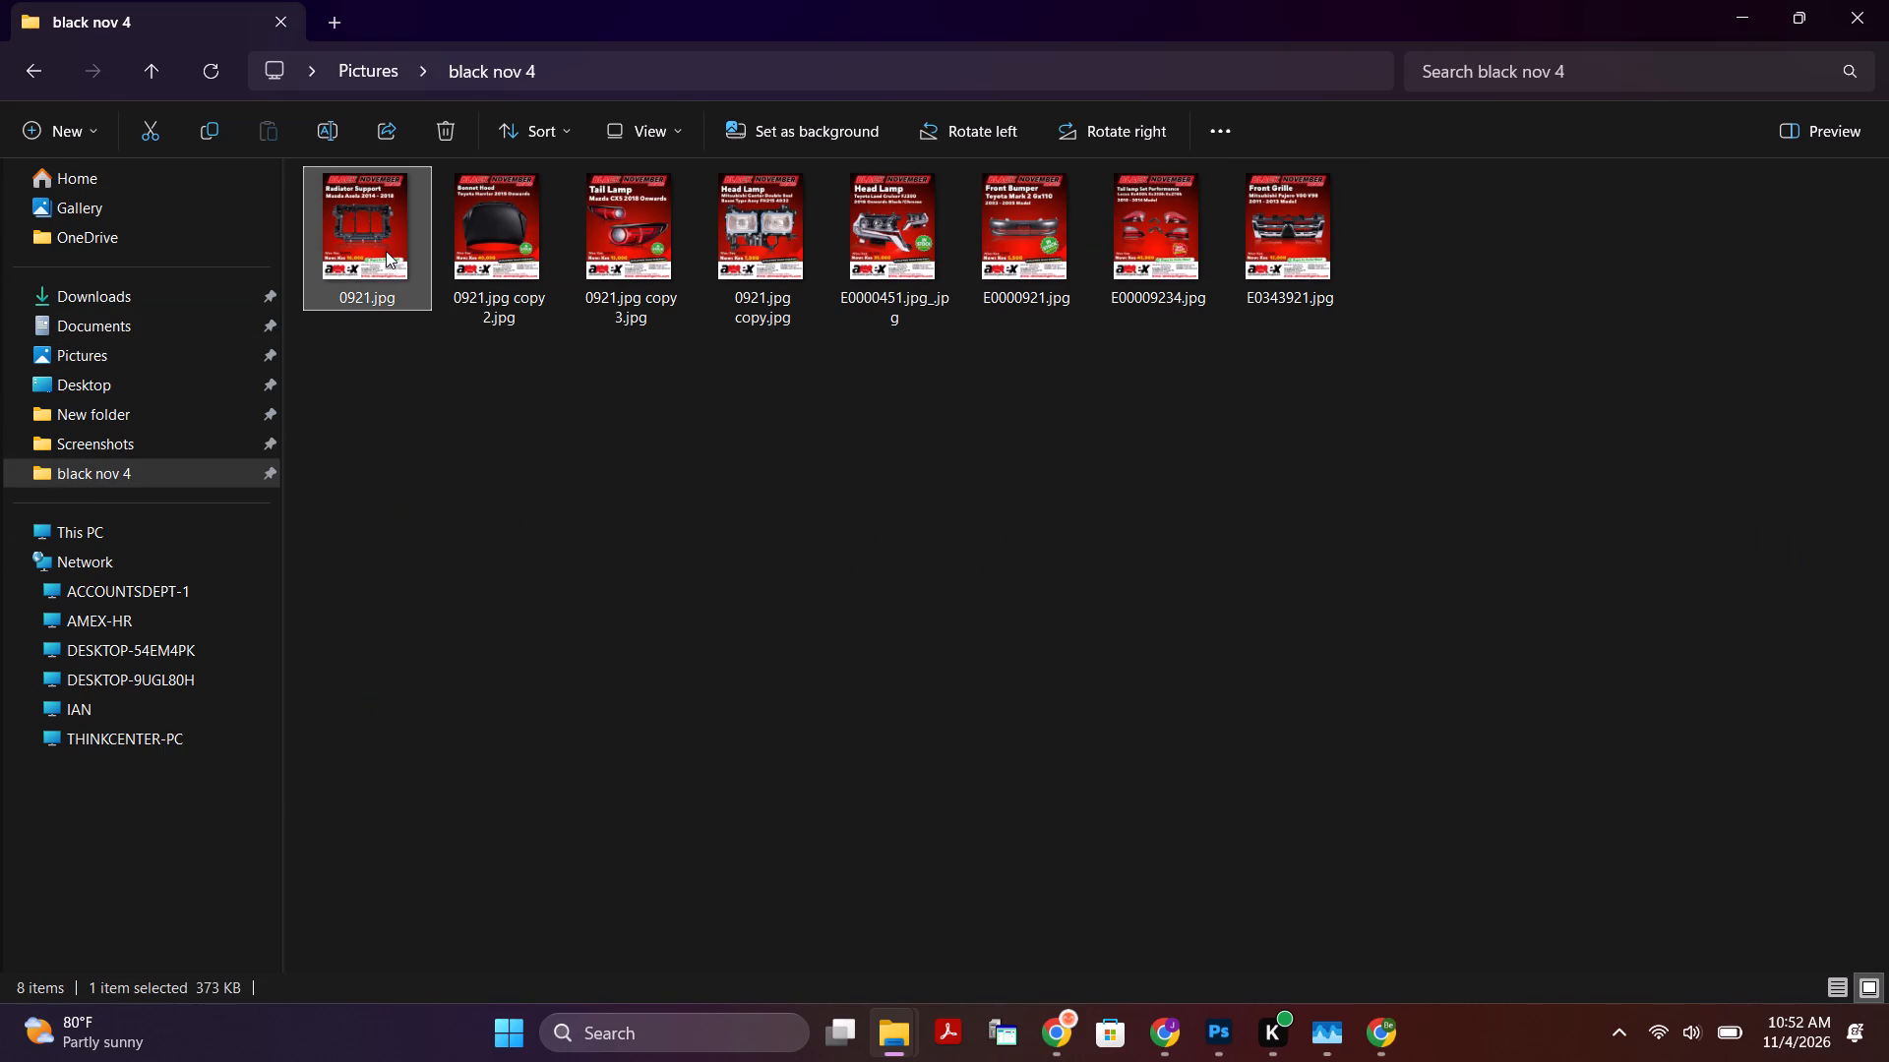
{"action": "key", "text": "Return"}
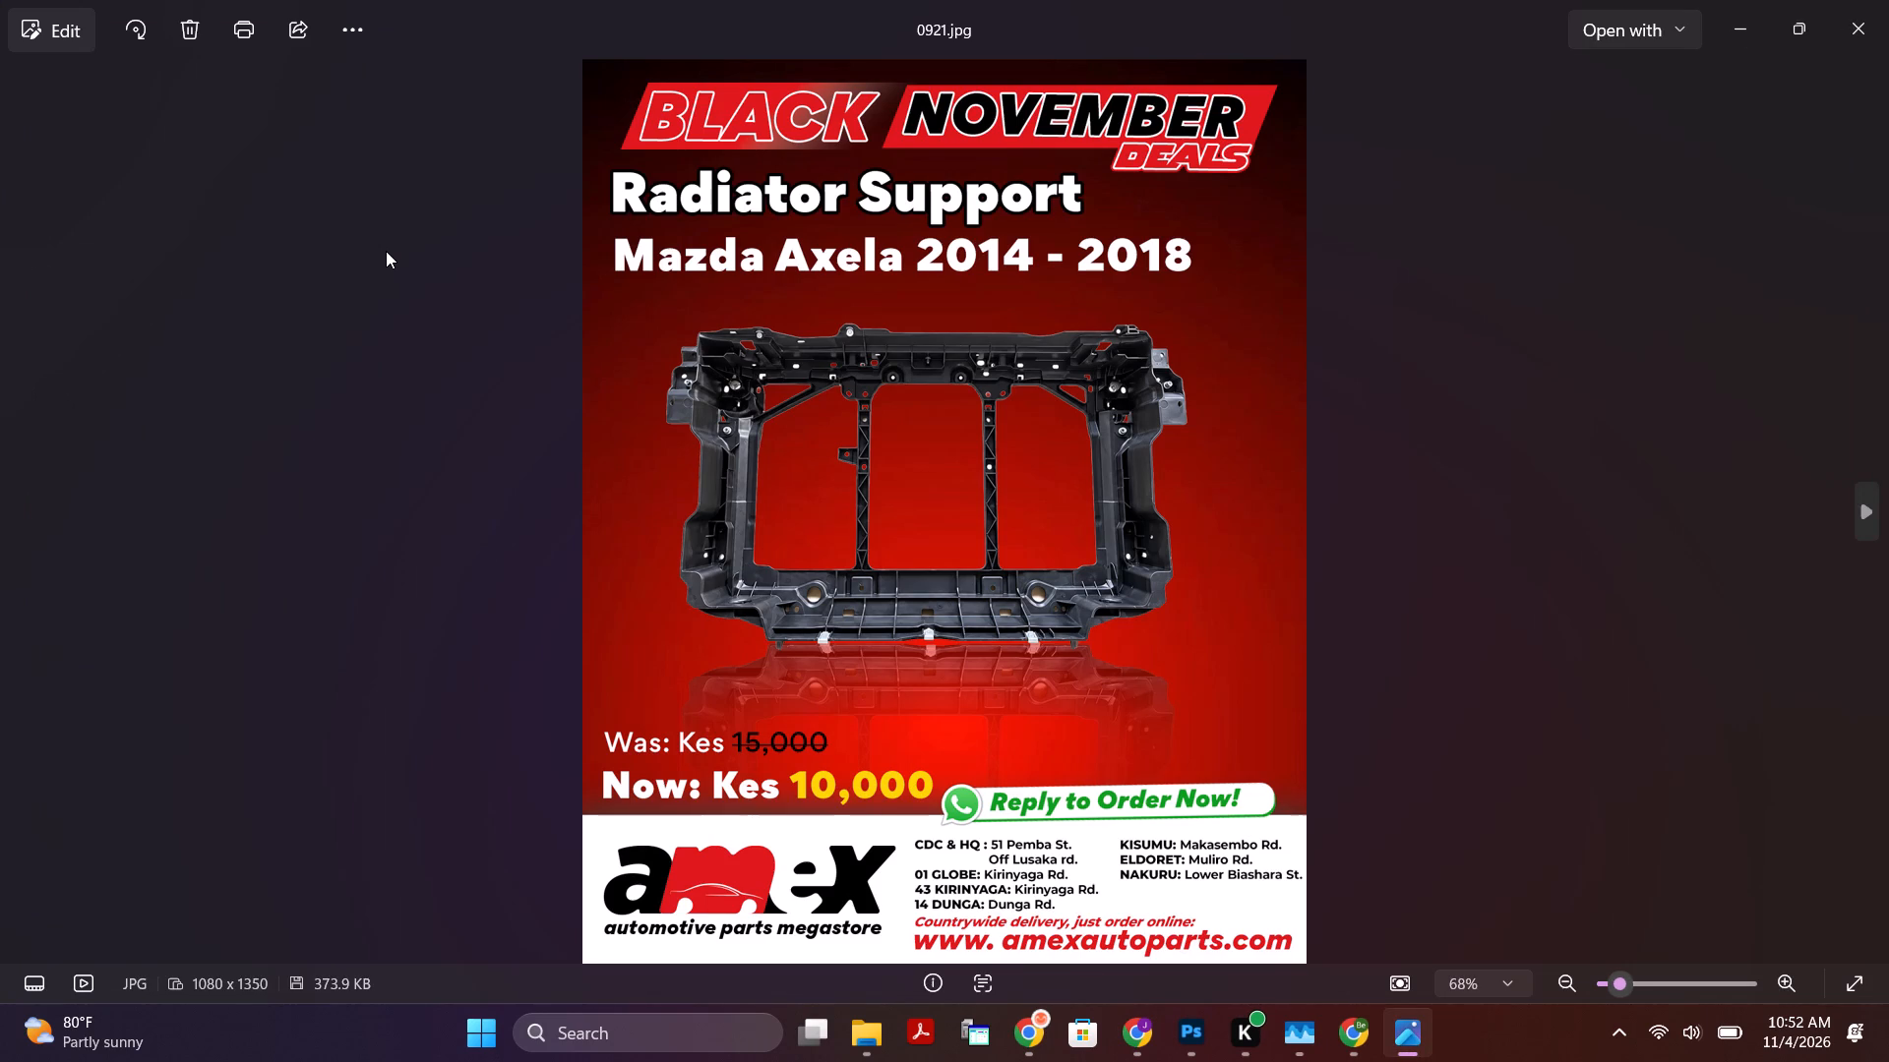
Look through the remaining exported posters in the black nov 4 folder, ending with the Front Grille one, and close the viewer.
{"action": "key", "text": "Right"}
{"action": "key", "text": "Right"}
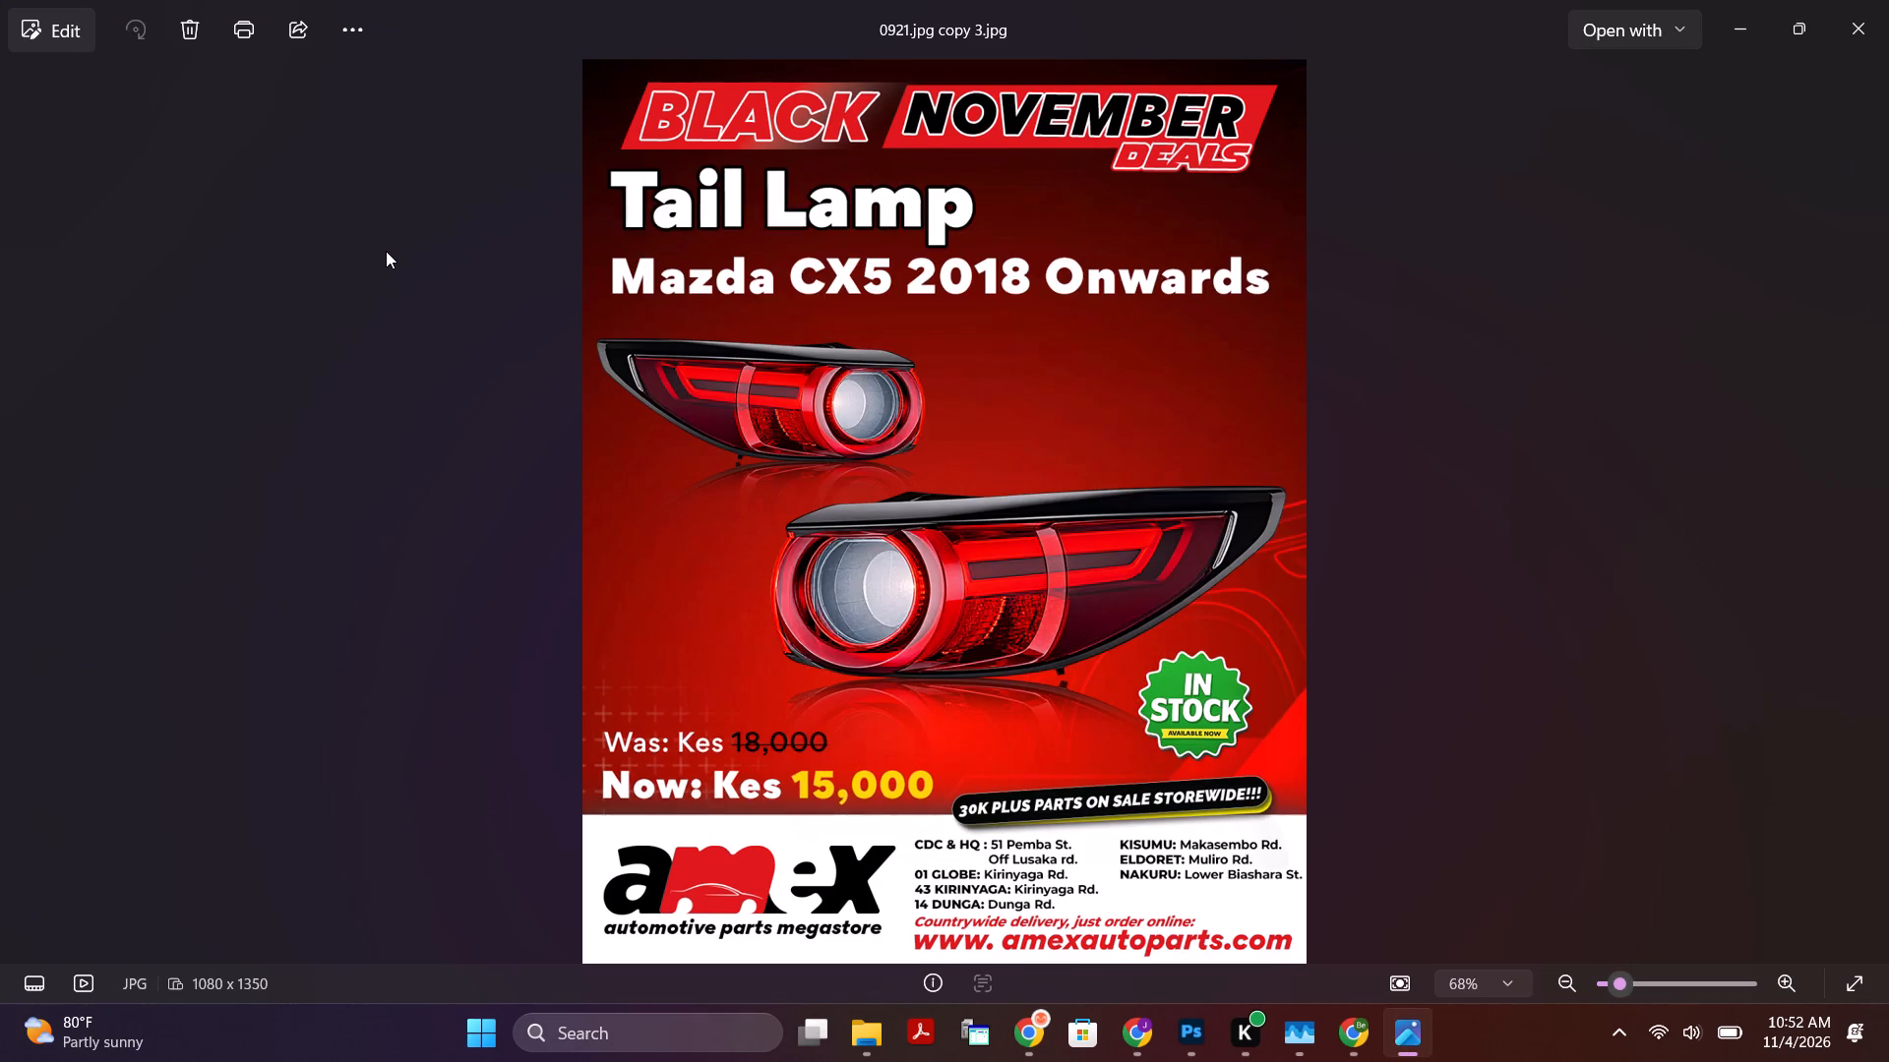
{"action": "key", "text": "Right"}
{"action": "key", "text": "Right"}
{"action": "key", "text": "Right"}
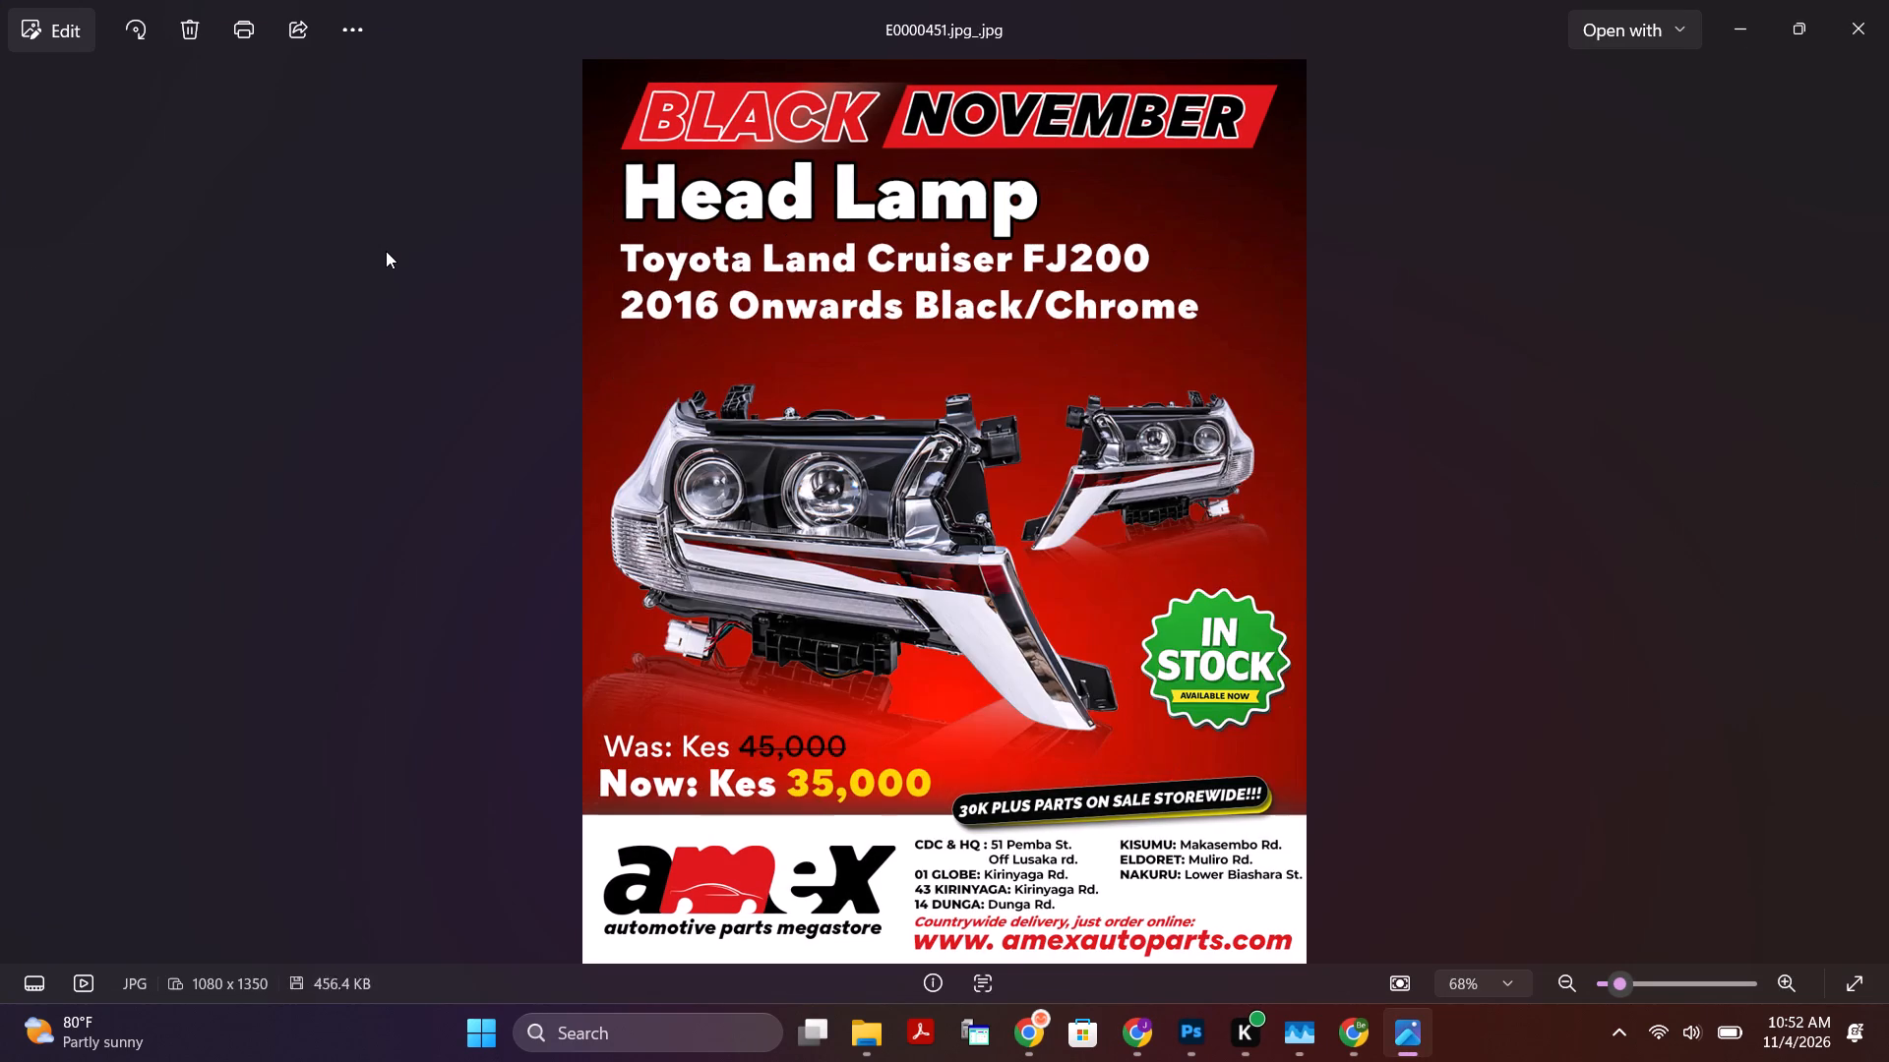
{"action": "key", "text": "Right"}
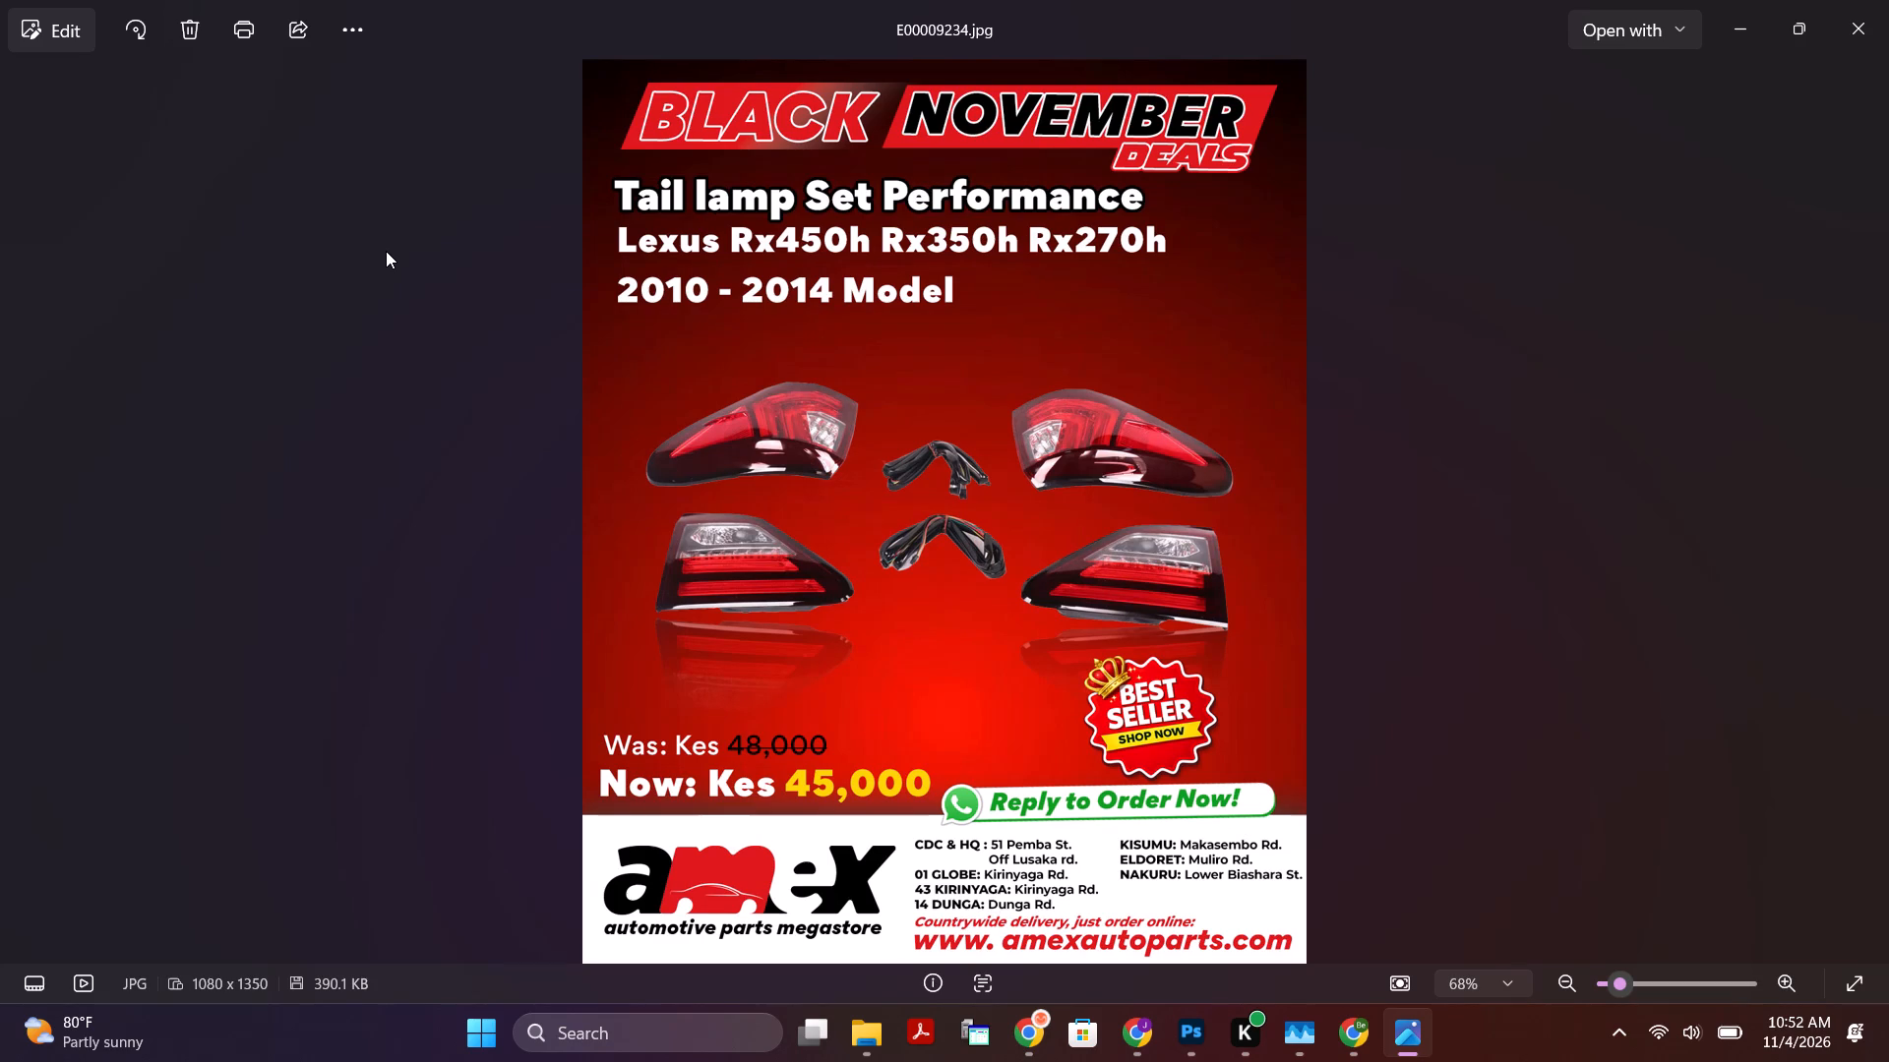
{"action": "key", "text": "Right"}
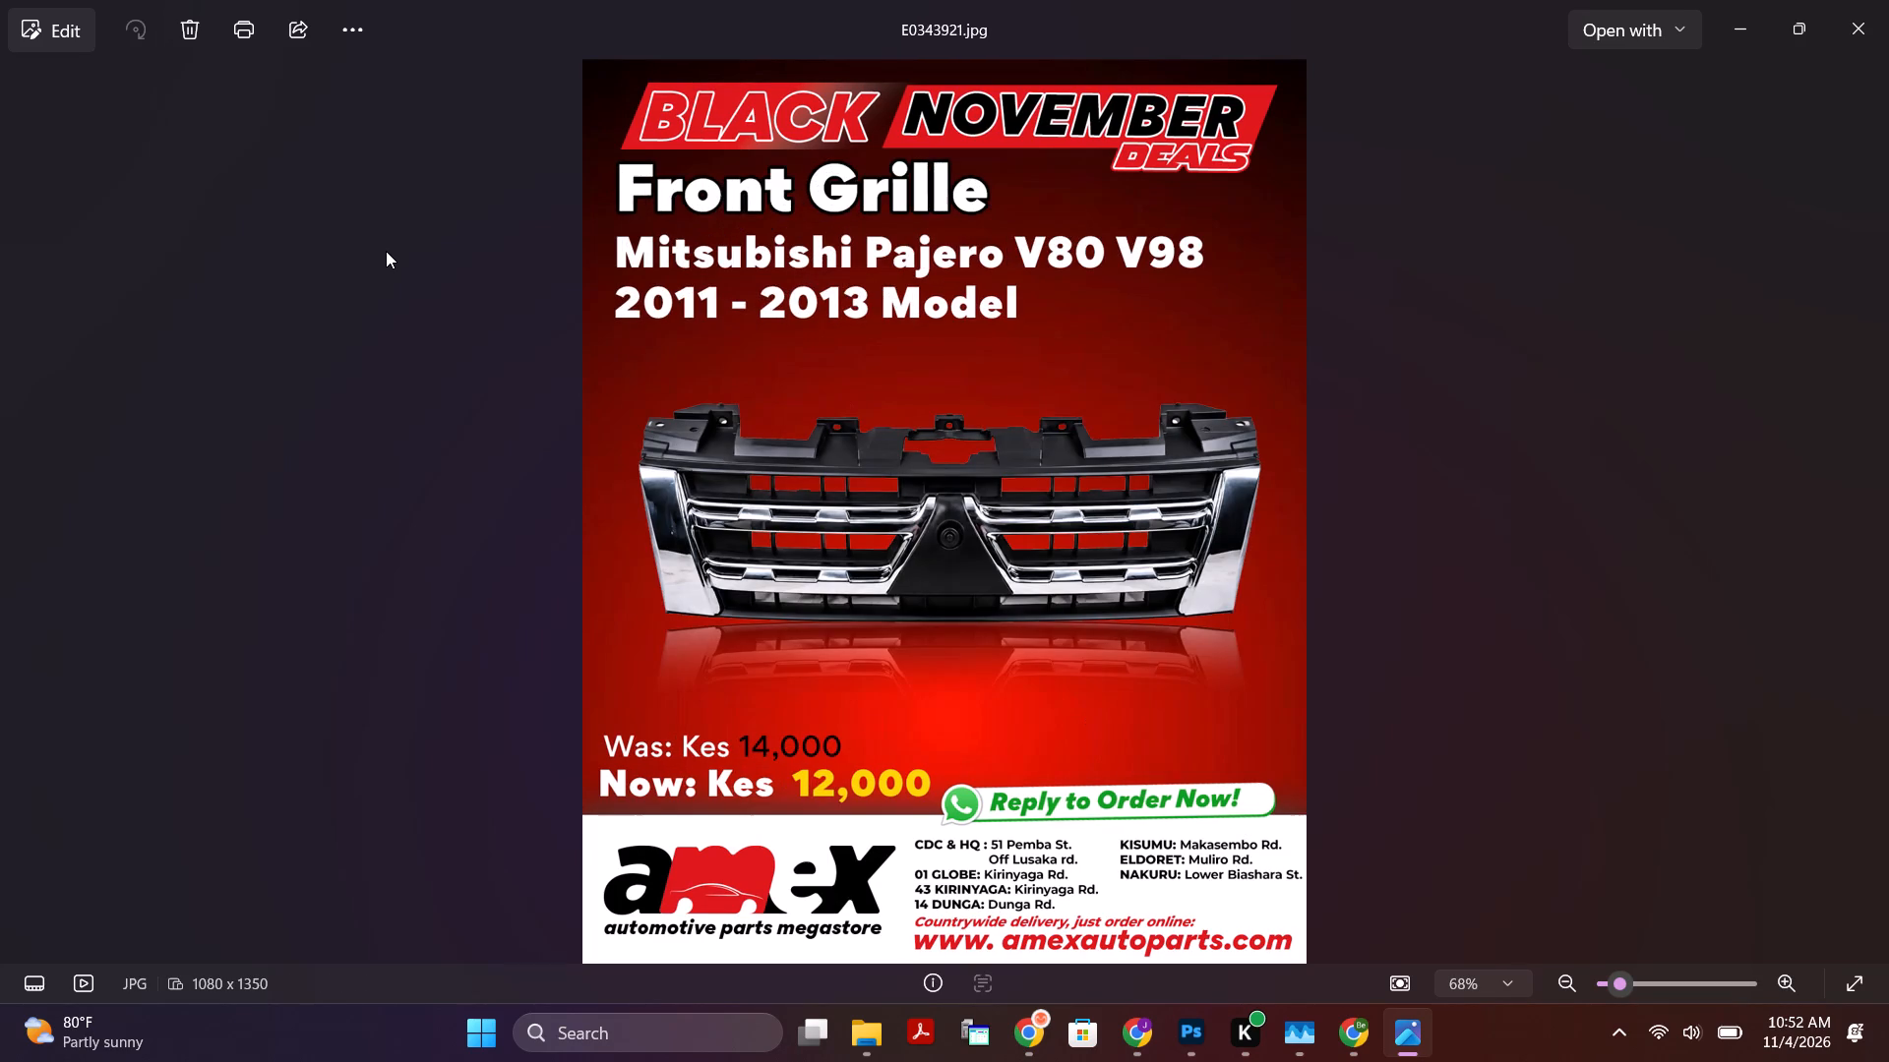
{"action": "key", "text": "Right"}
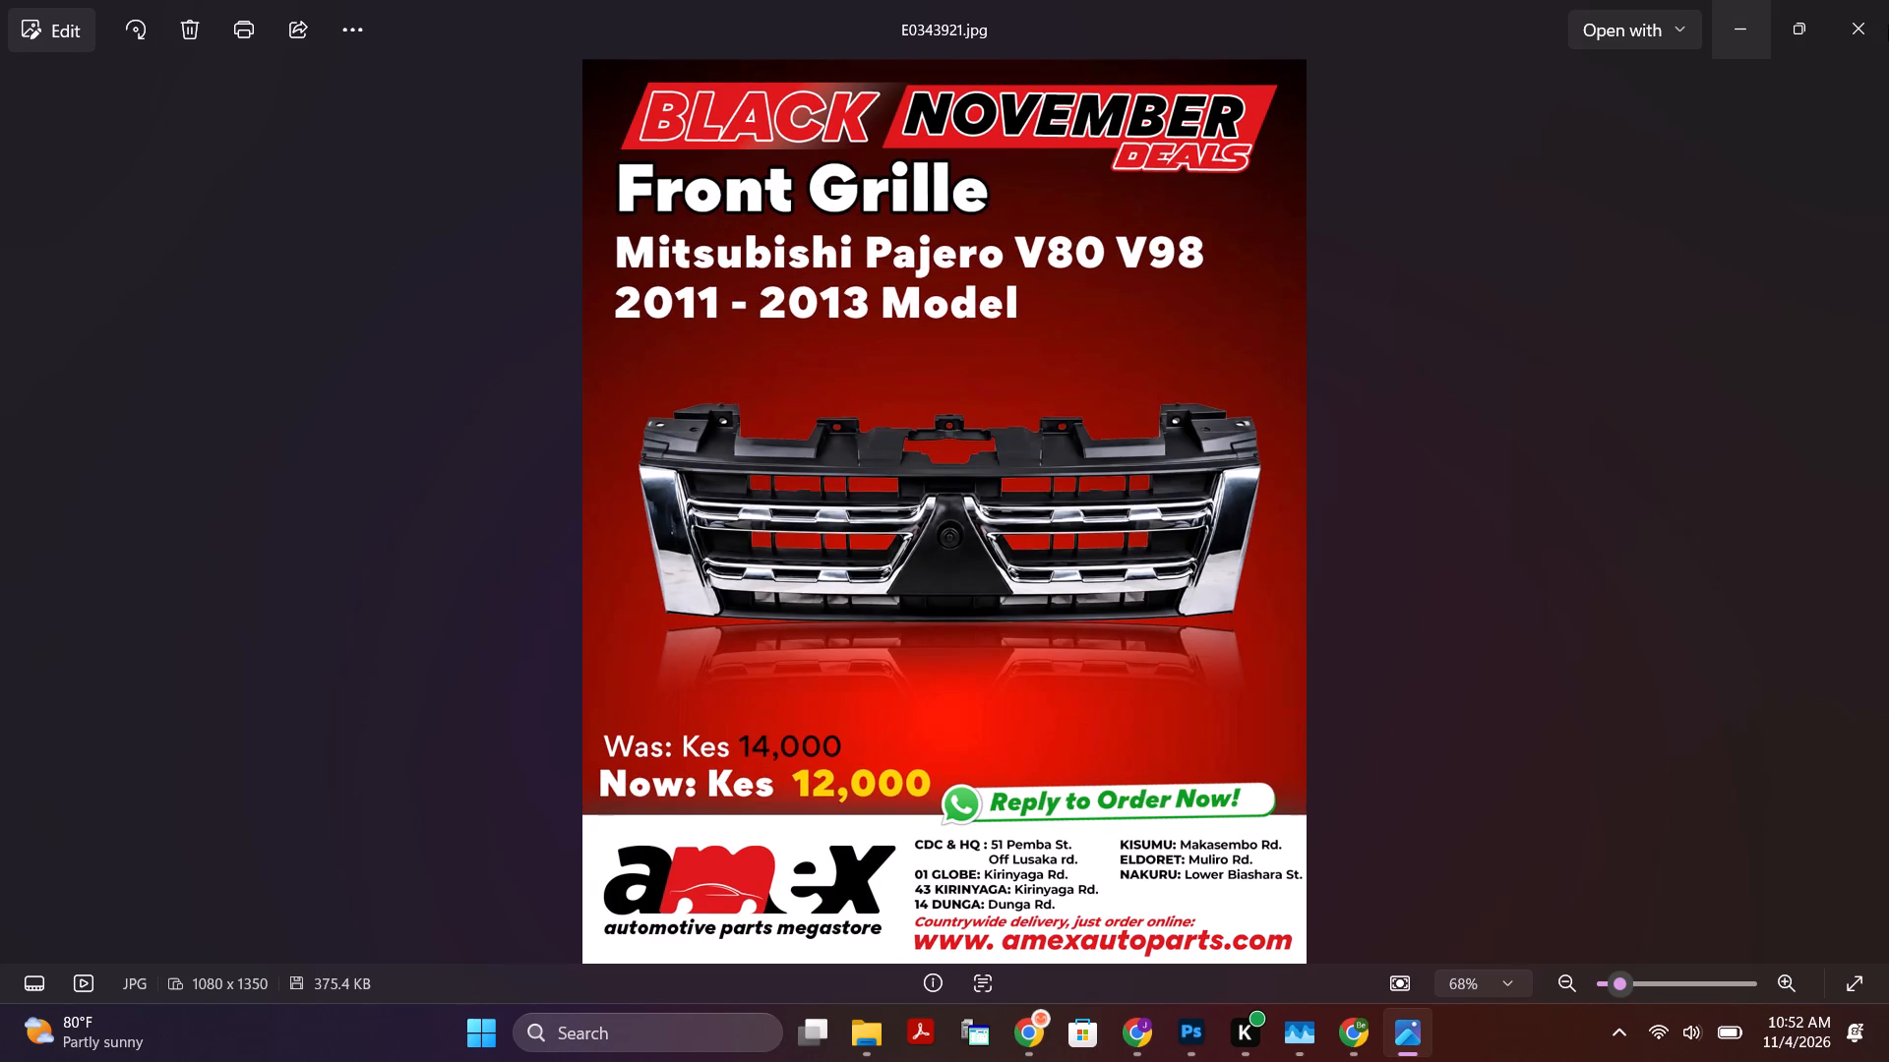
{"action": "left_click", "coordinate": [1878, 18]}
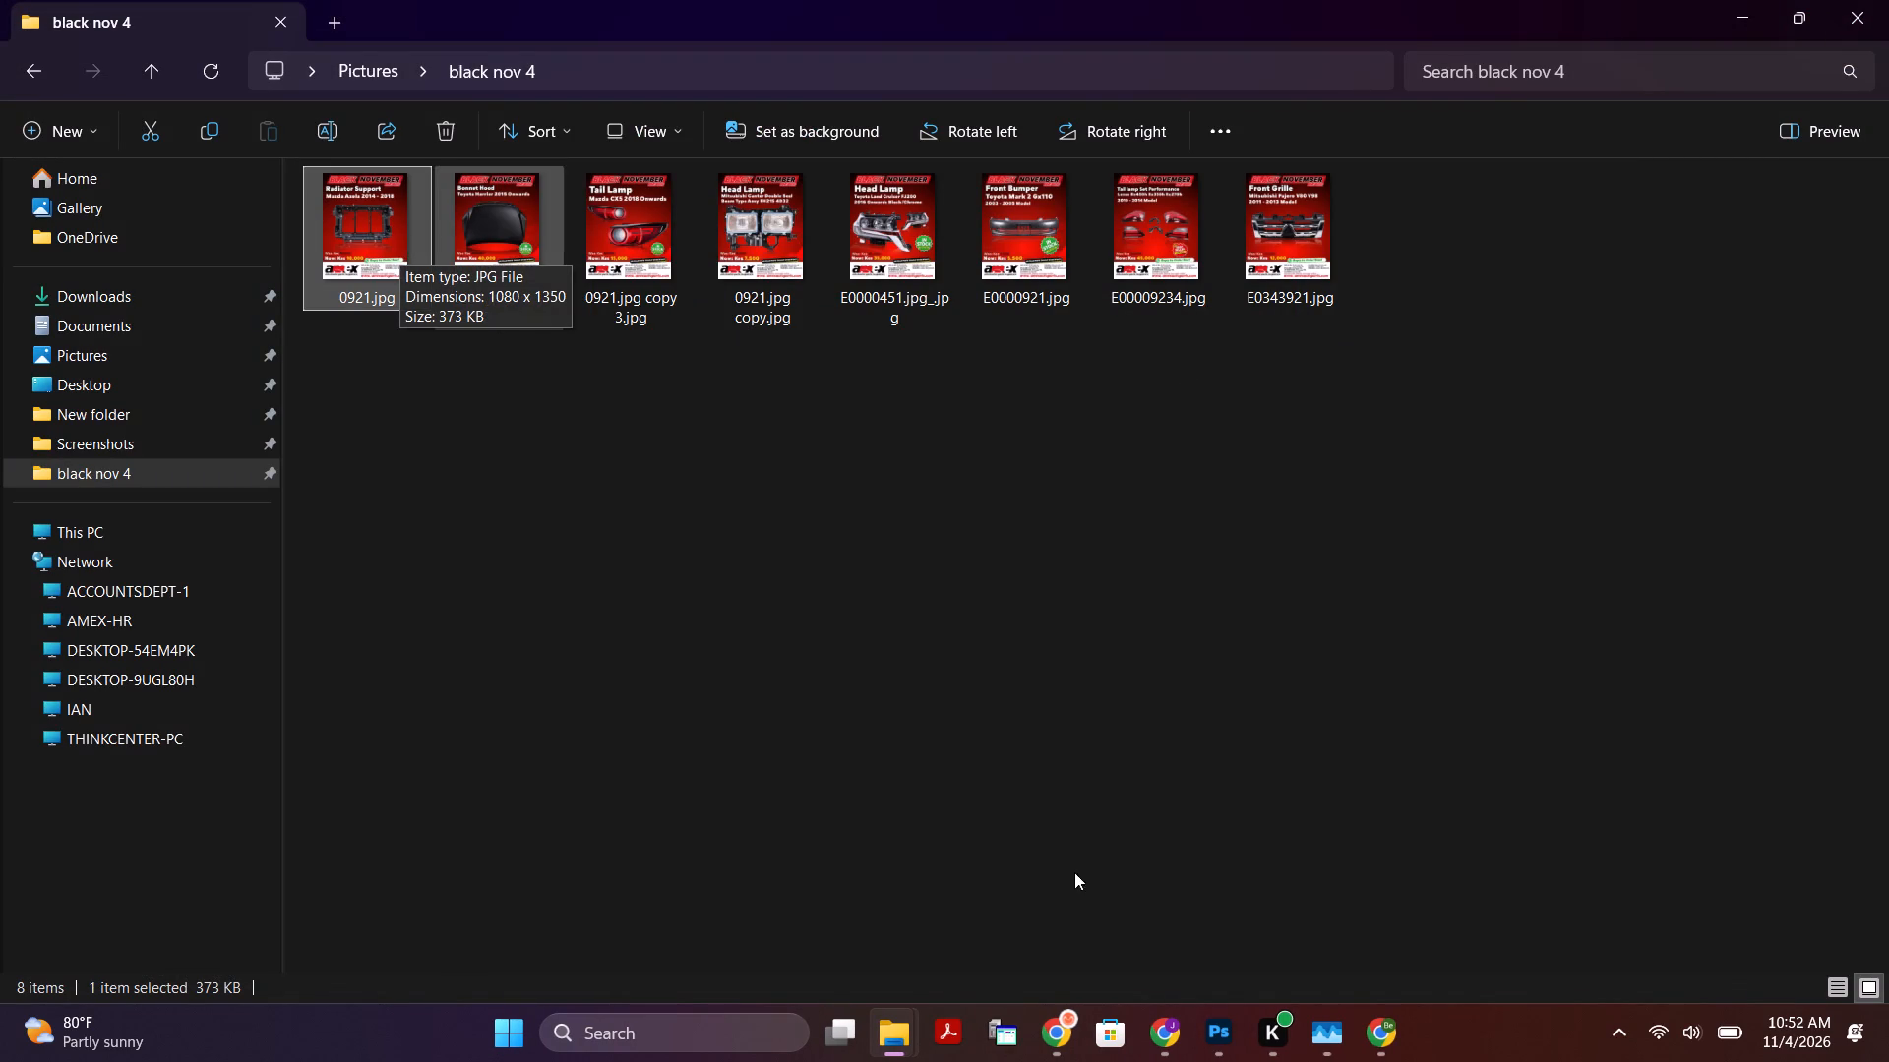
Back in Photoshop, enlarge Radiator Support Layer 3 and Layer 3 copy together to about 114%, moving them about 41 px right and 52 px down.
{"action": "left_click", "coordinate": [1225, 1038]}
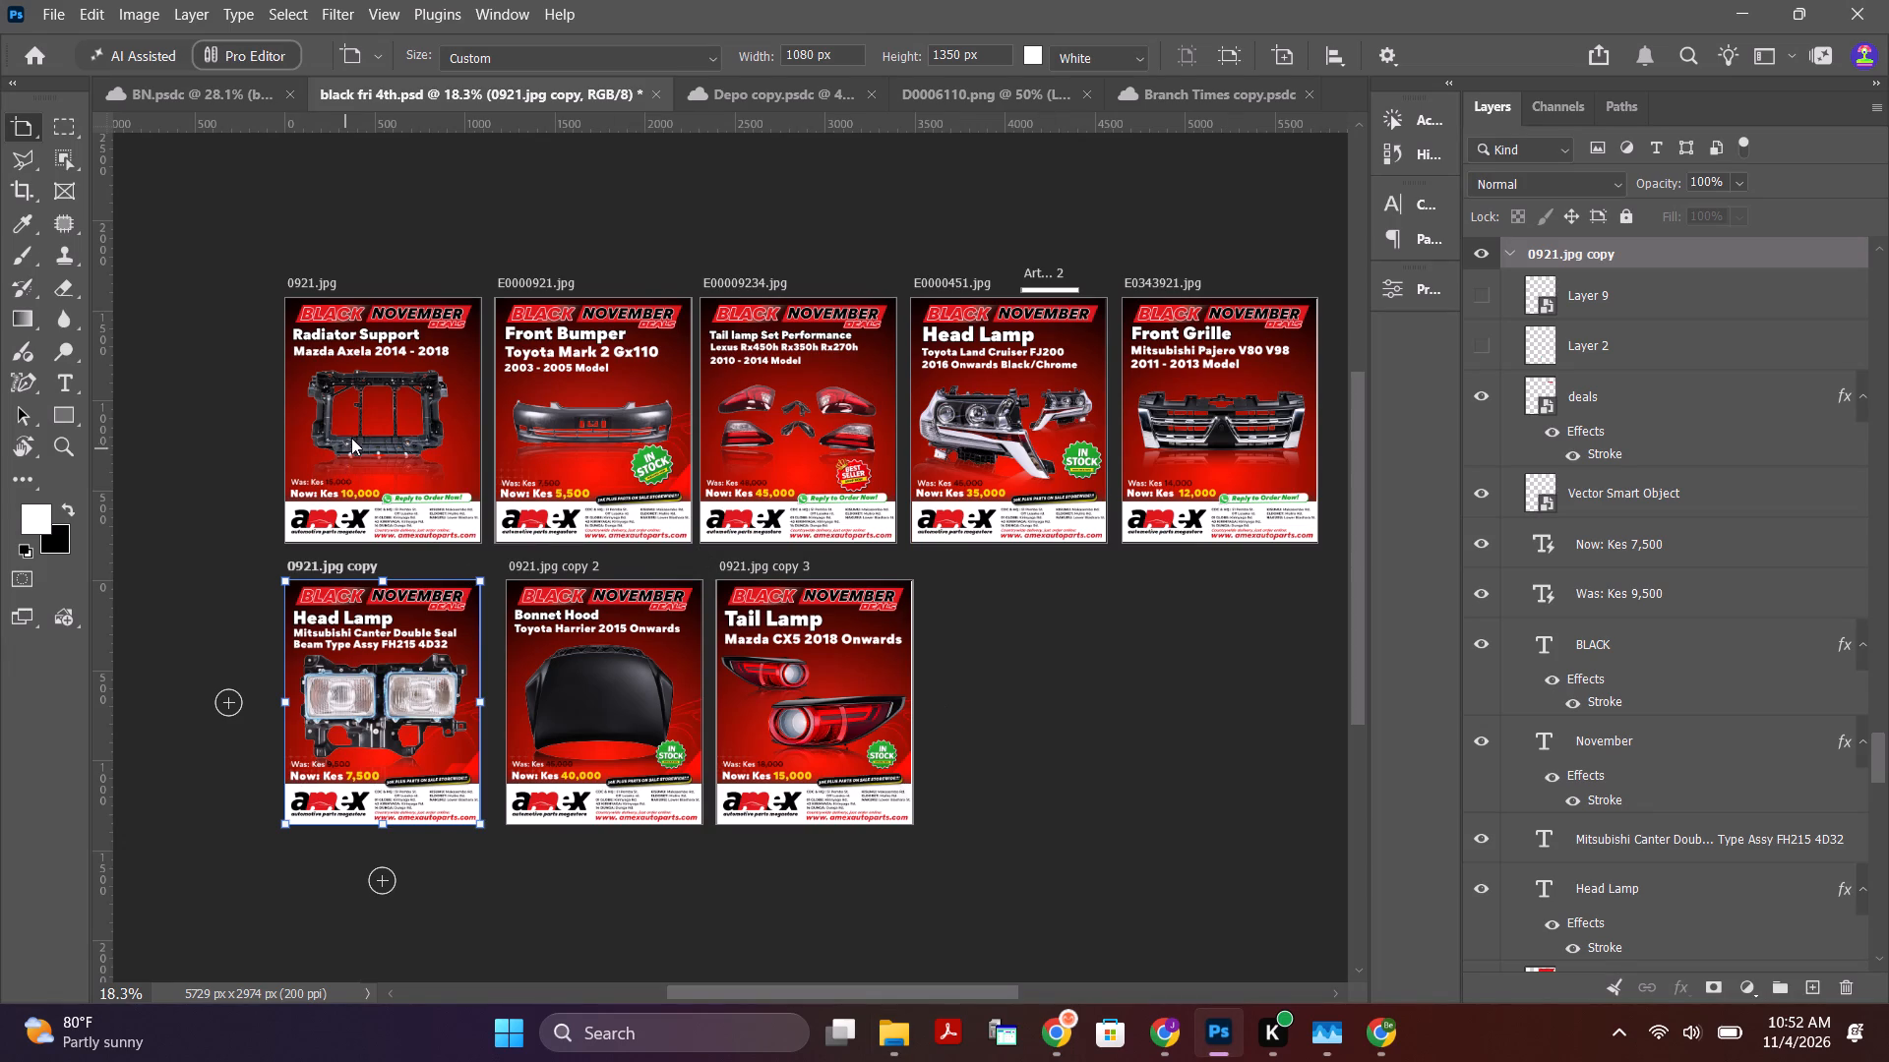
{"action": "scroll", "coordinate": [400, 406], "scroll_direction": "up", "scroll_amount": 11, "text": "alt"}
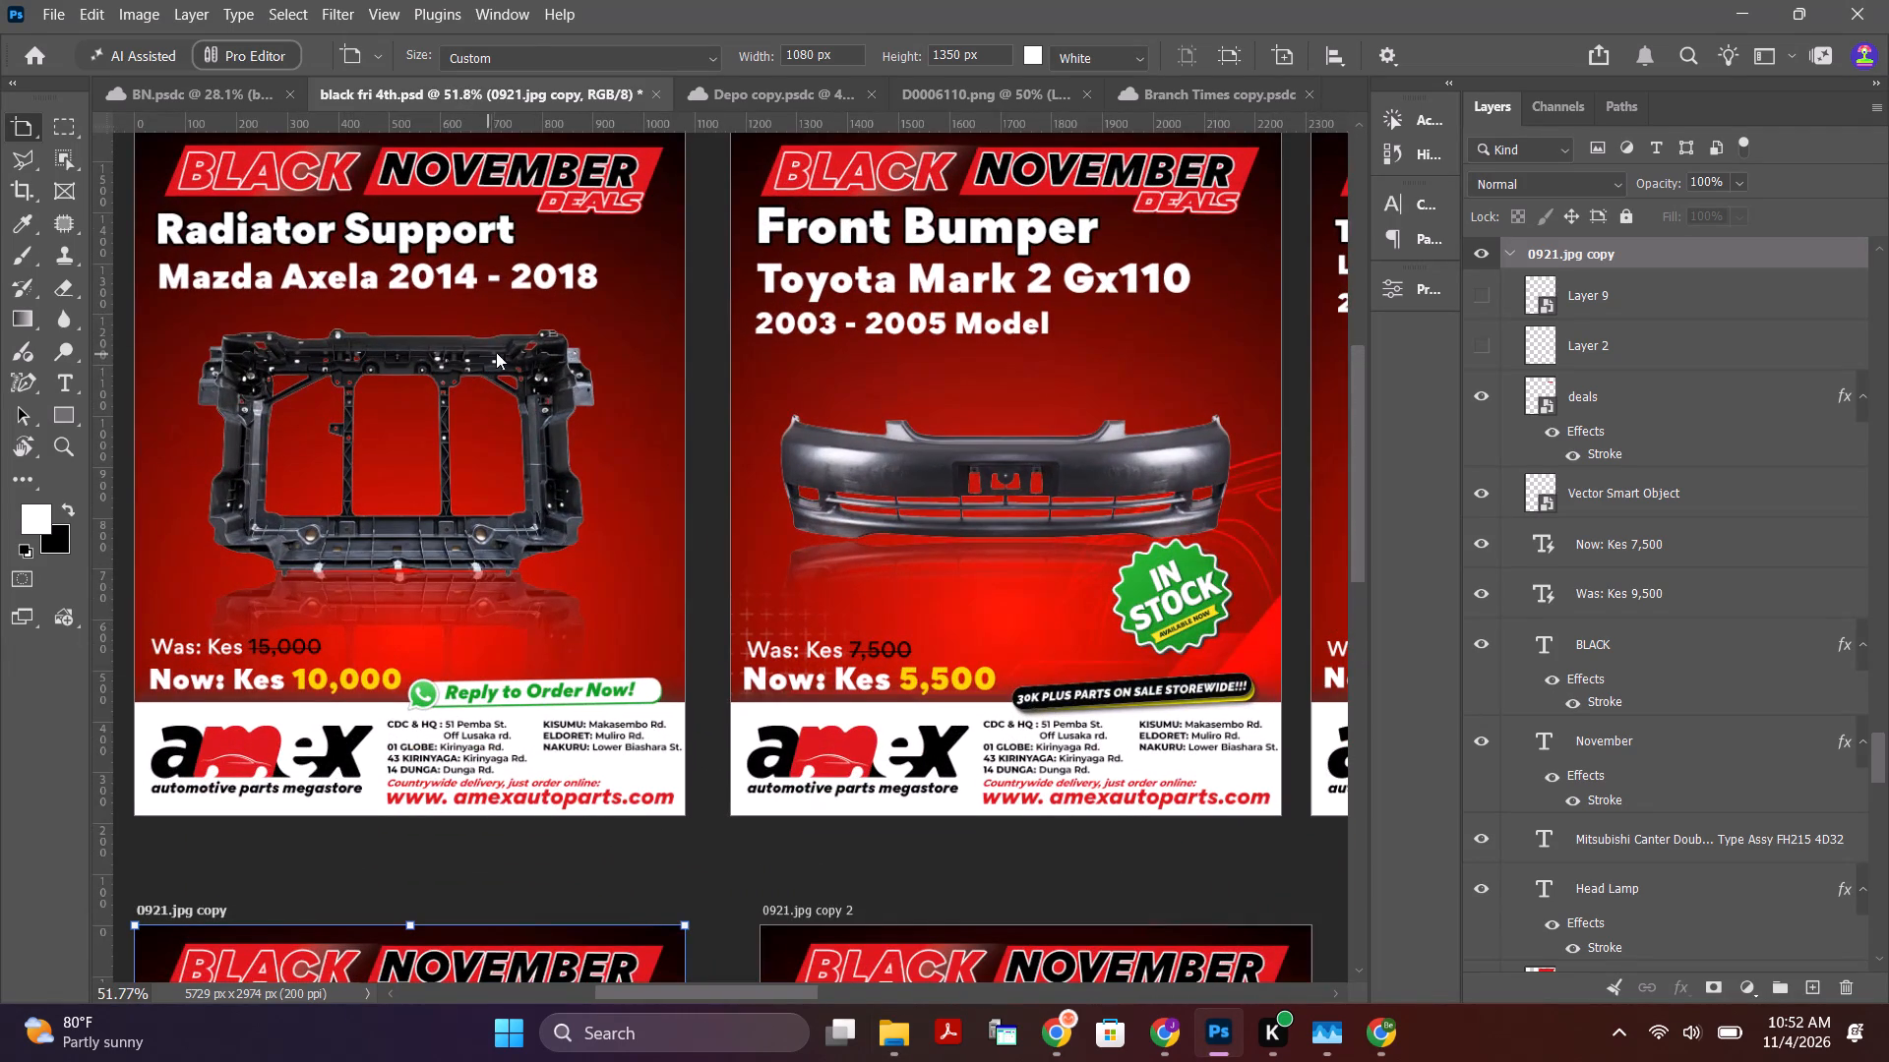
{"action": "scroll", "coordinate": [289, 306], "scroll_direction": "down", "scroll_amount": 3, "text": "alt"}
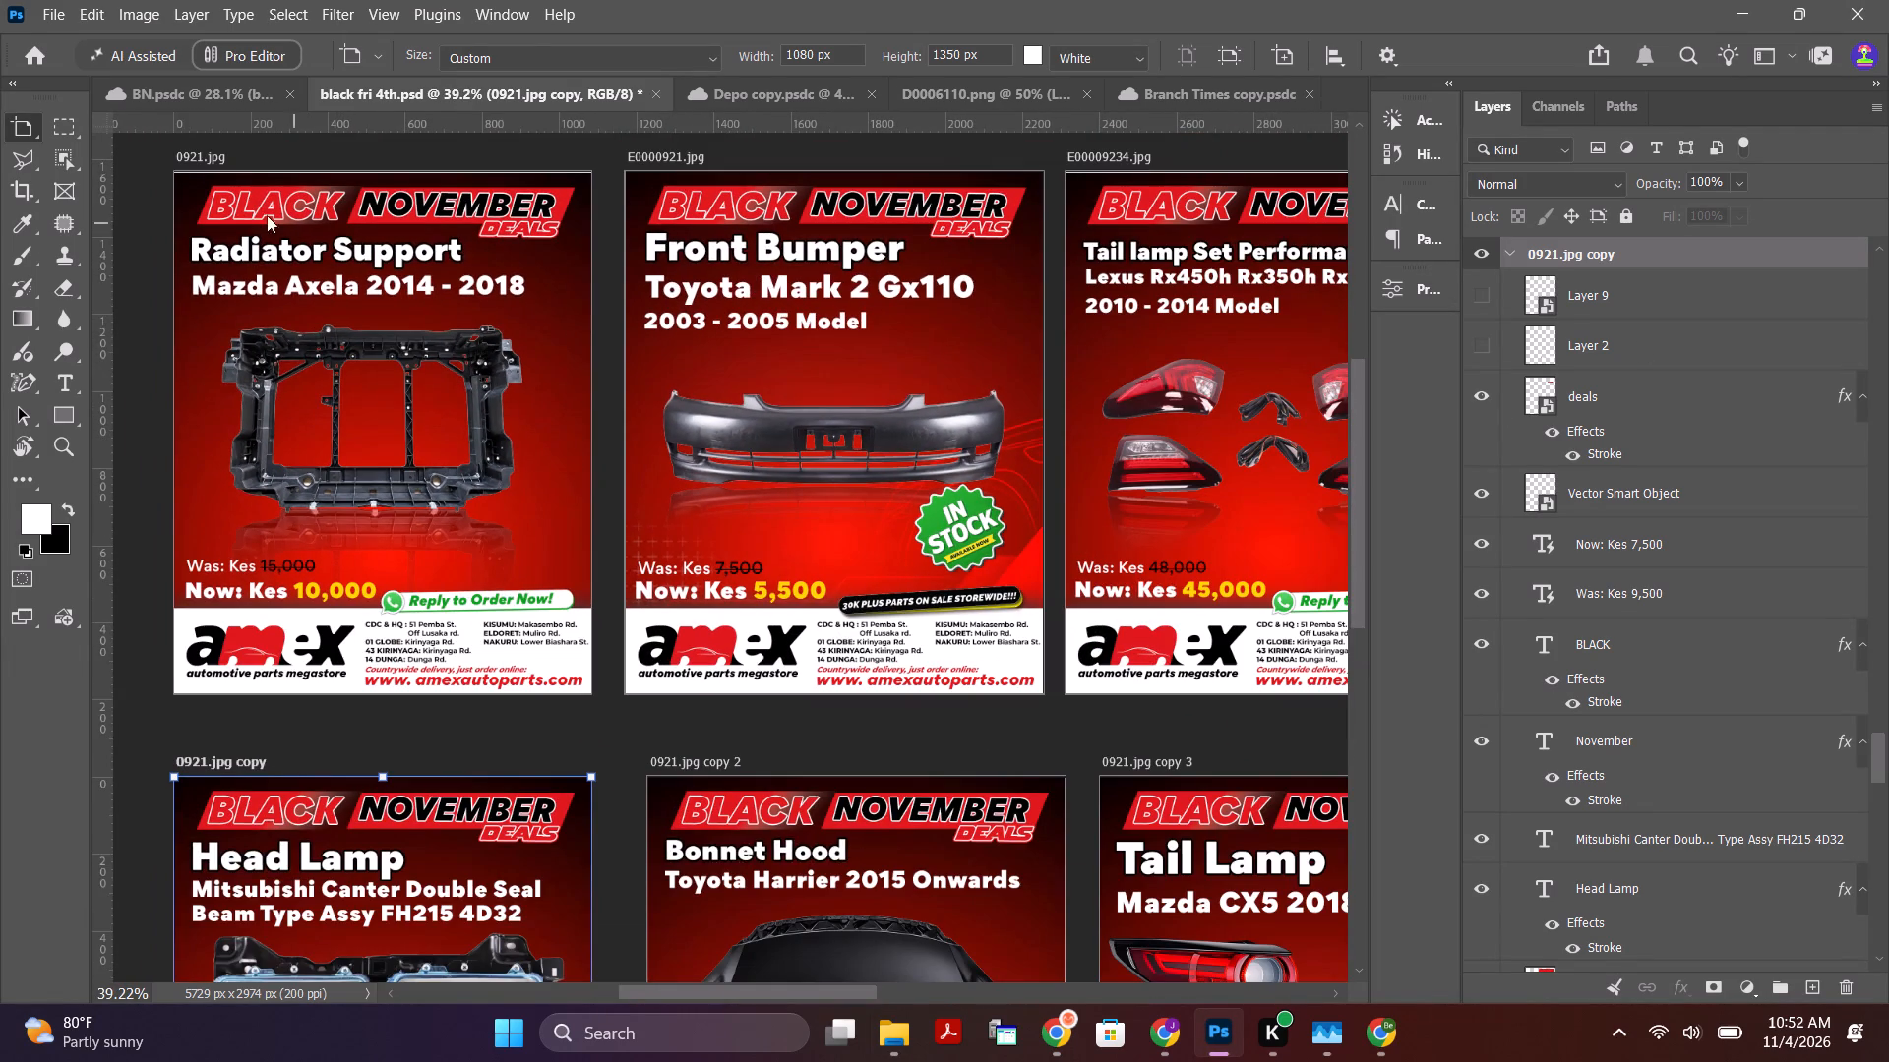
{"action": "left_click", "coordinate": [208, 160]}
{"action": "scroll", "coordinate": [1649, 910], "scroll_direction": "down", "scroll_amount": 8}
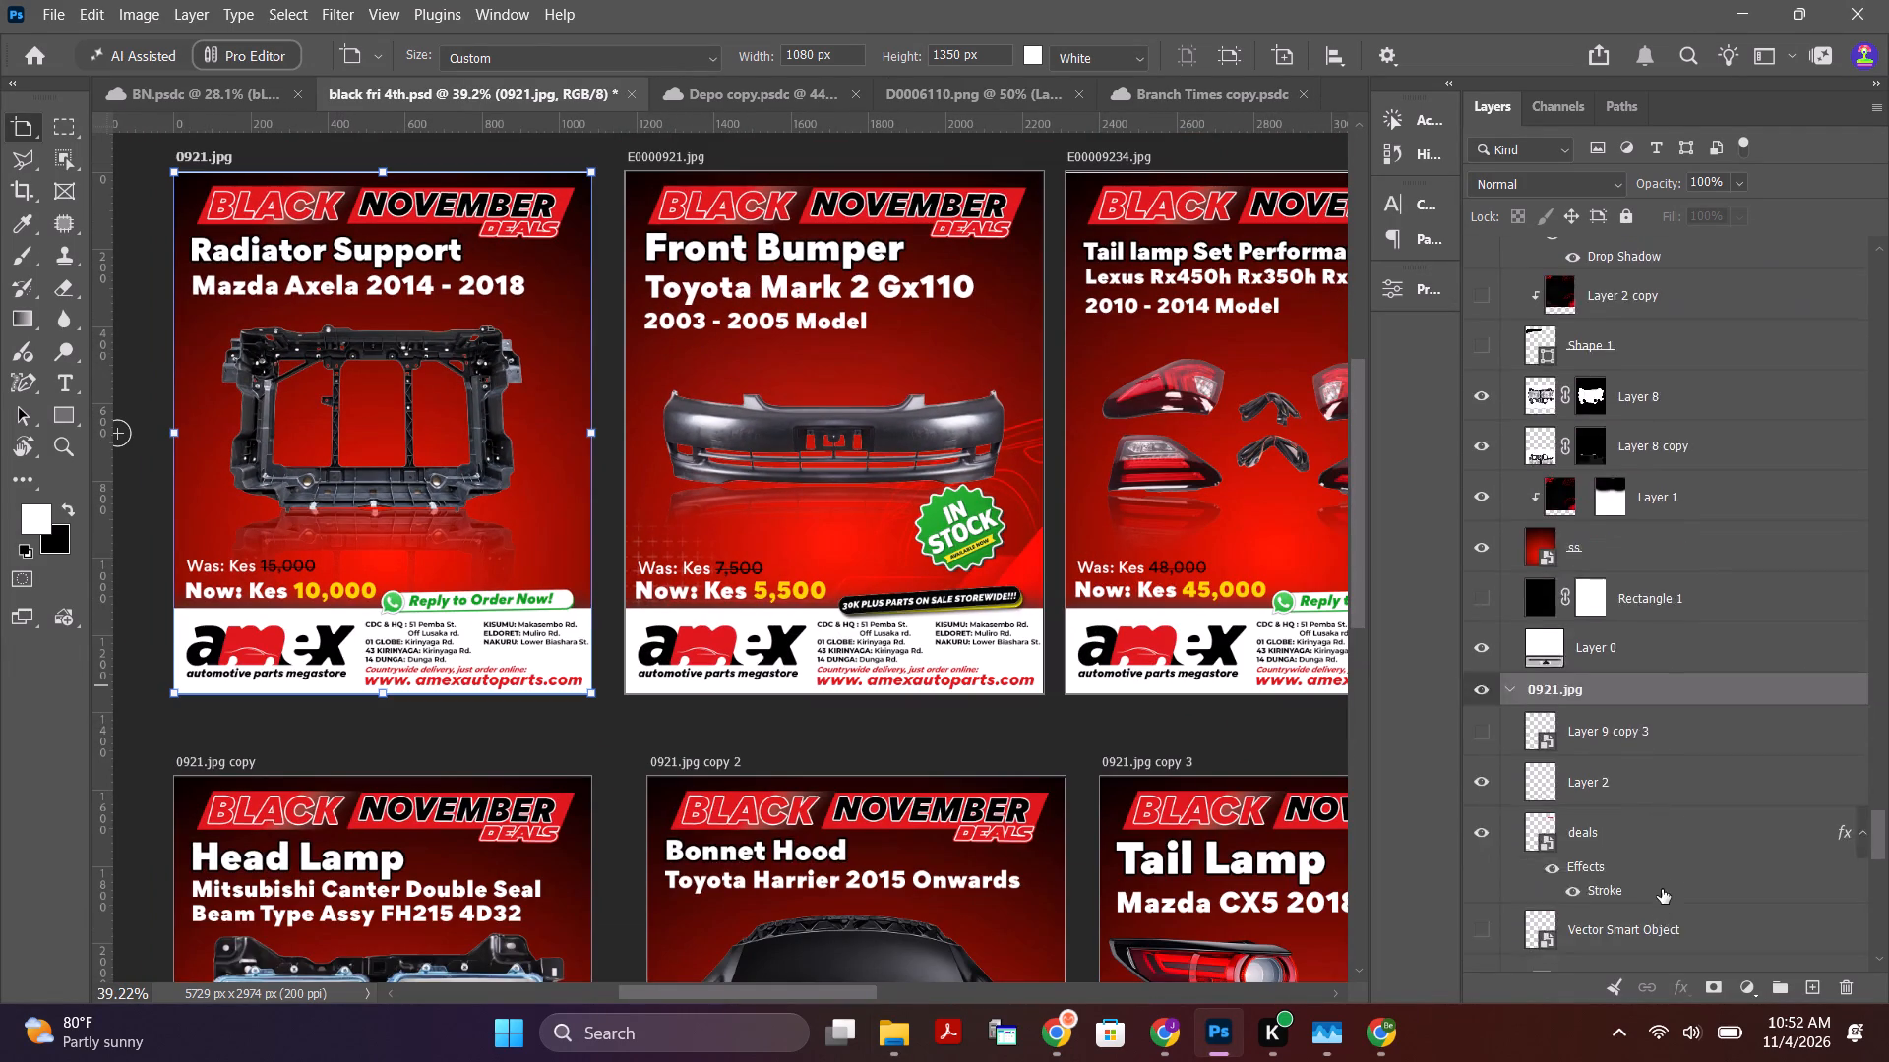
{"action": "scroll", "coordinate": [1662, 889], "scroll_direction": "down", "scroll_amount": 18}
{"action": "scroll", "coordinate": [1698, 840], "scroll_direction": "down", "scroll_amount": 10}
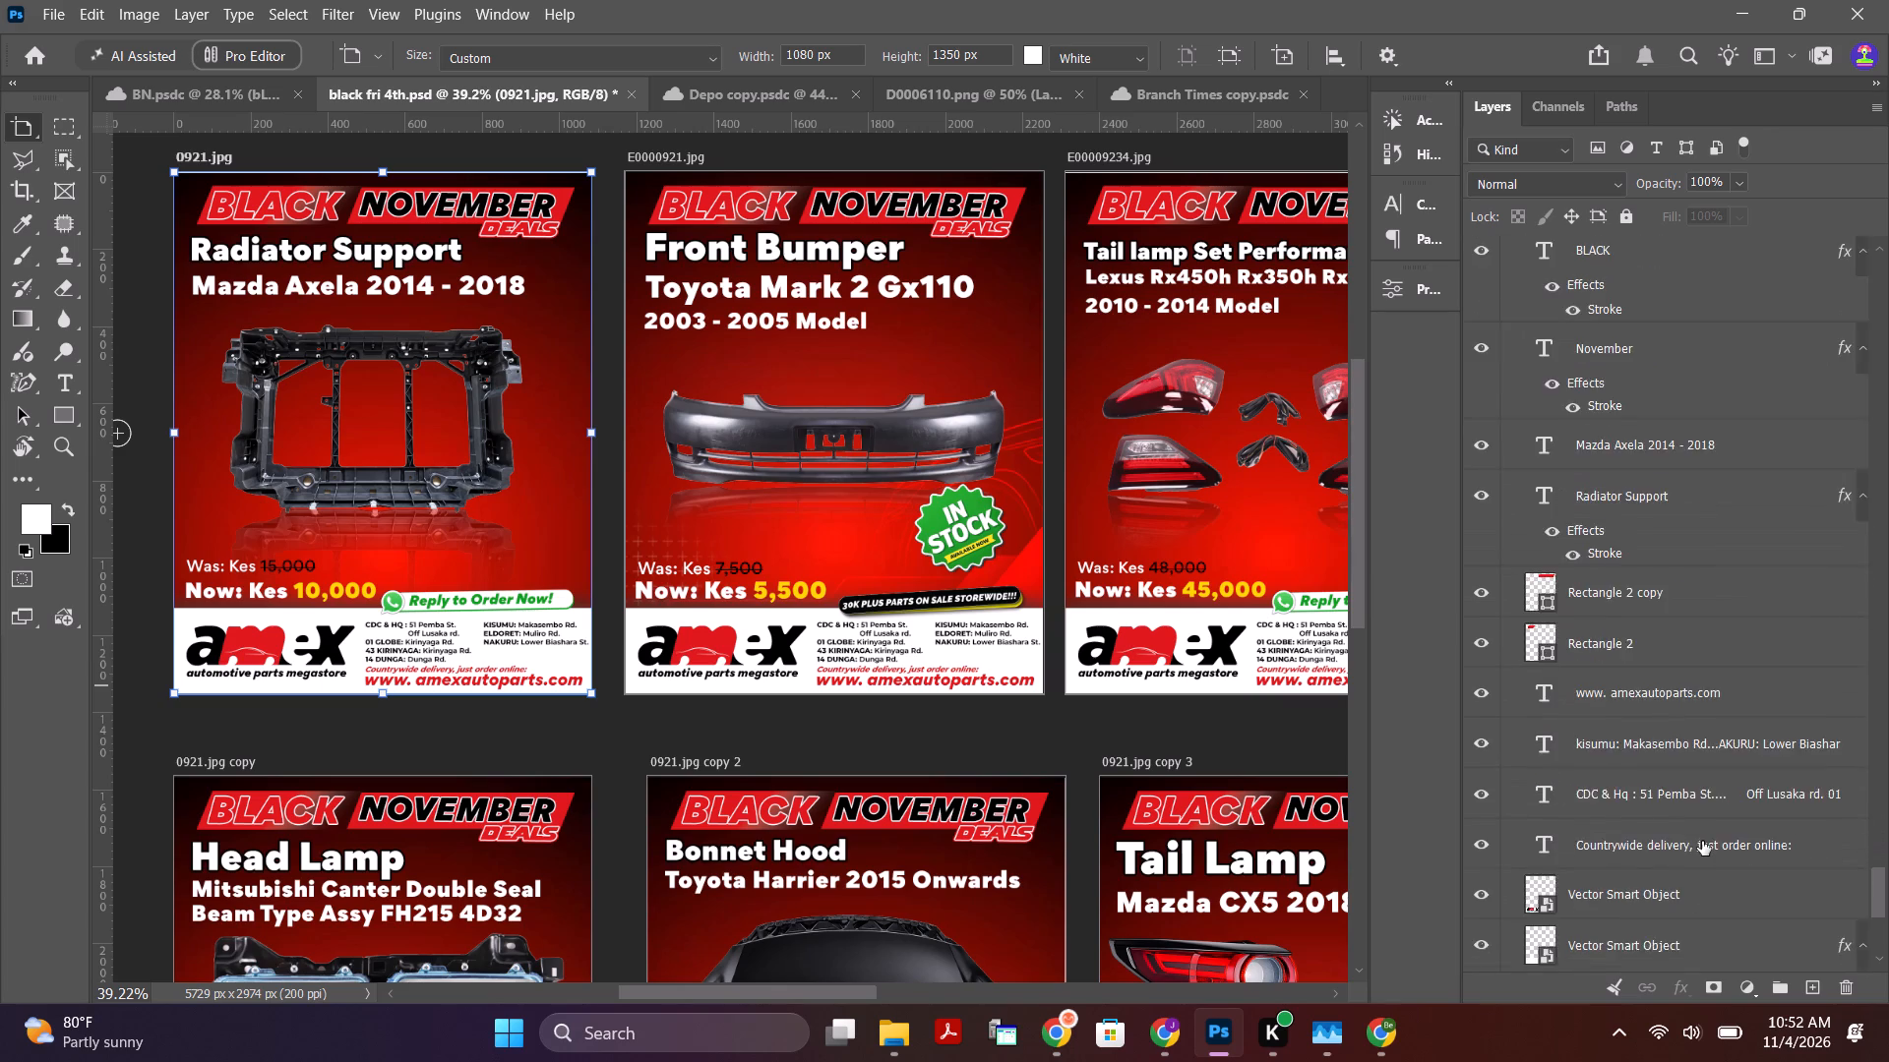
{"action": "scroll", "coordinate": [1702, 841], "scroll_direction": "down", "scroll_amount": 14}
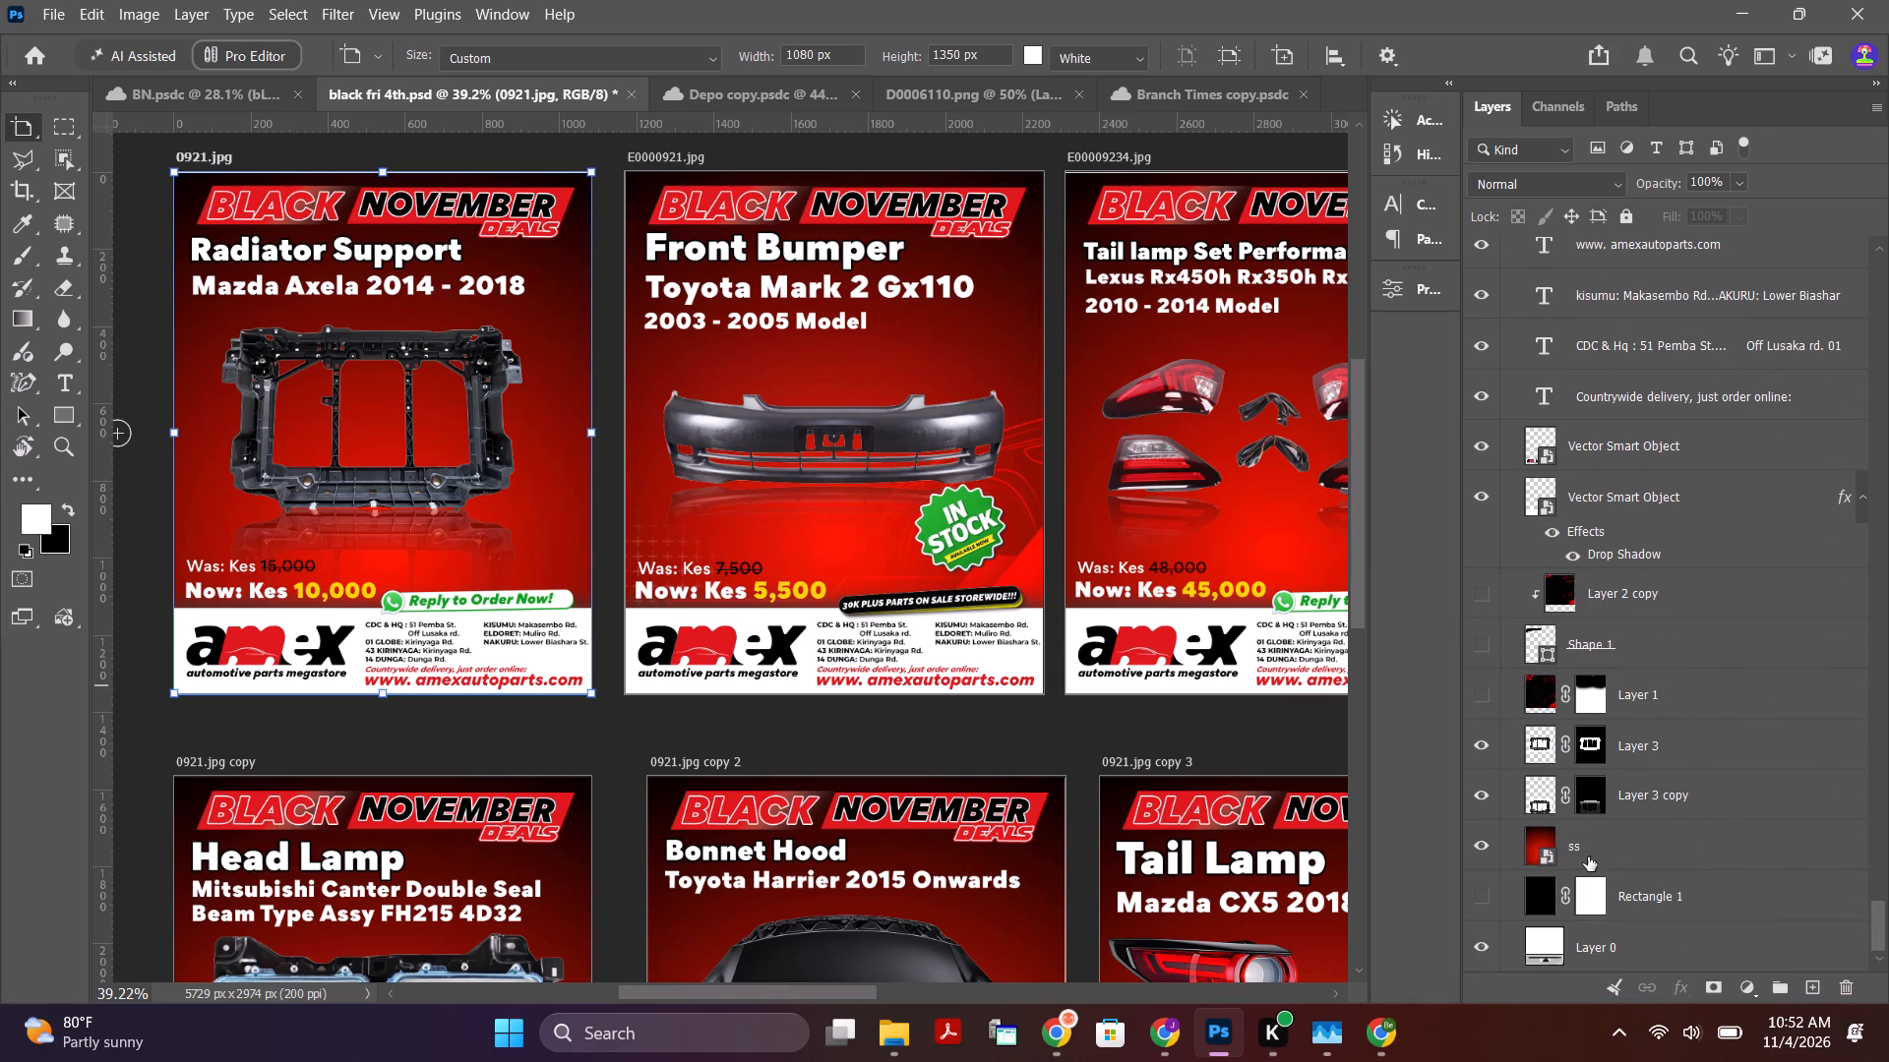
{"action": "left_click", "coordinate": [1638, 745]}
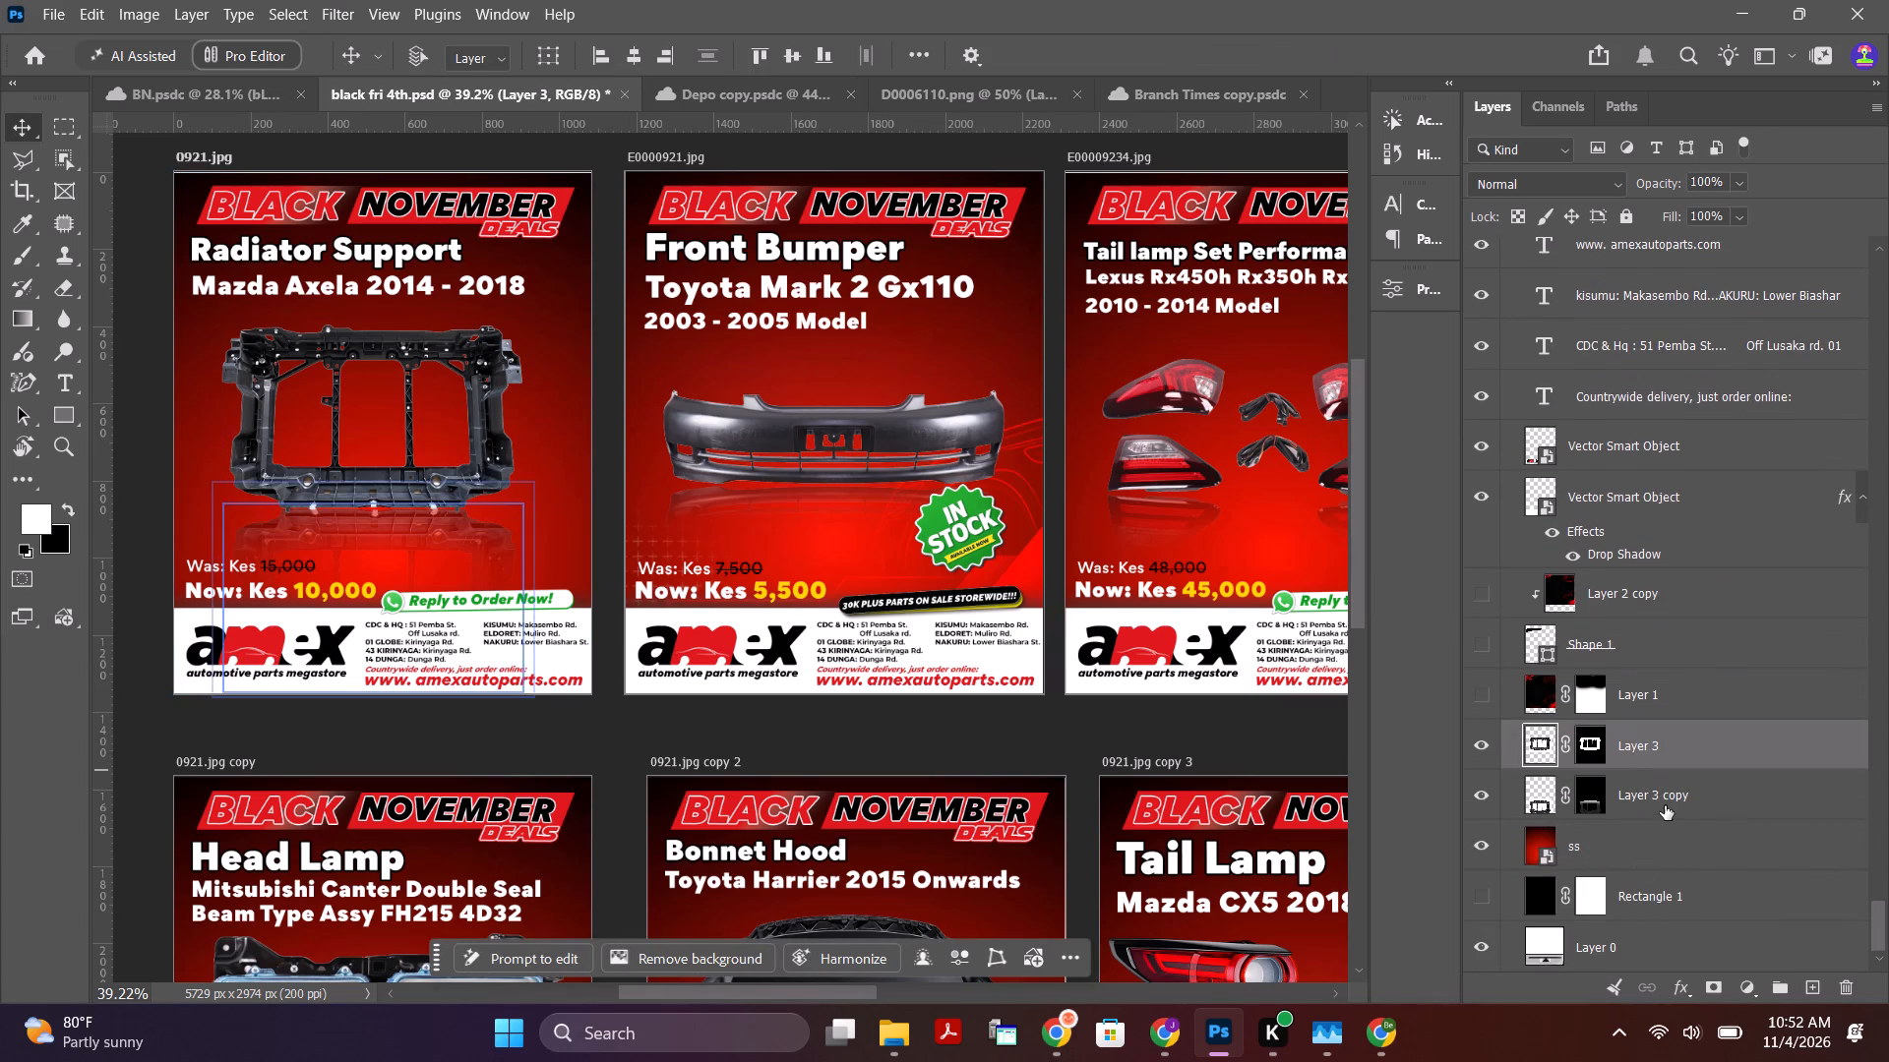
{"action": "left_click", "coordinate": [1665, 805], "text": "ctrl"}
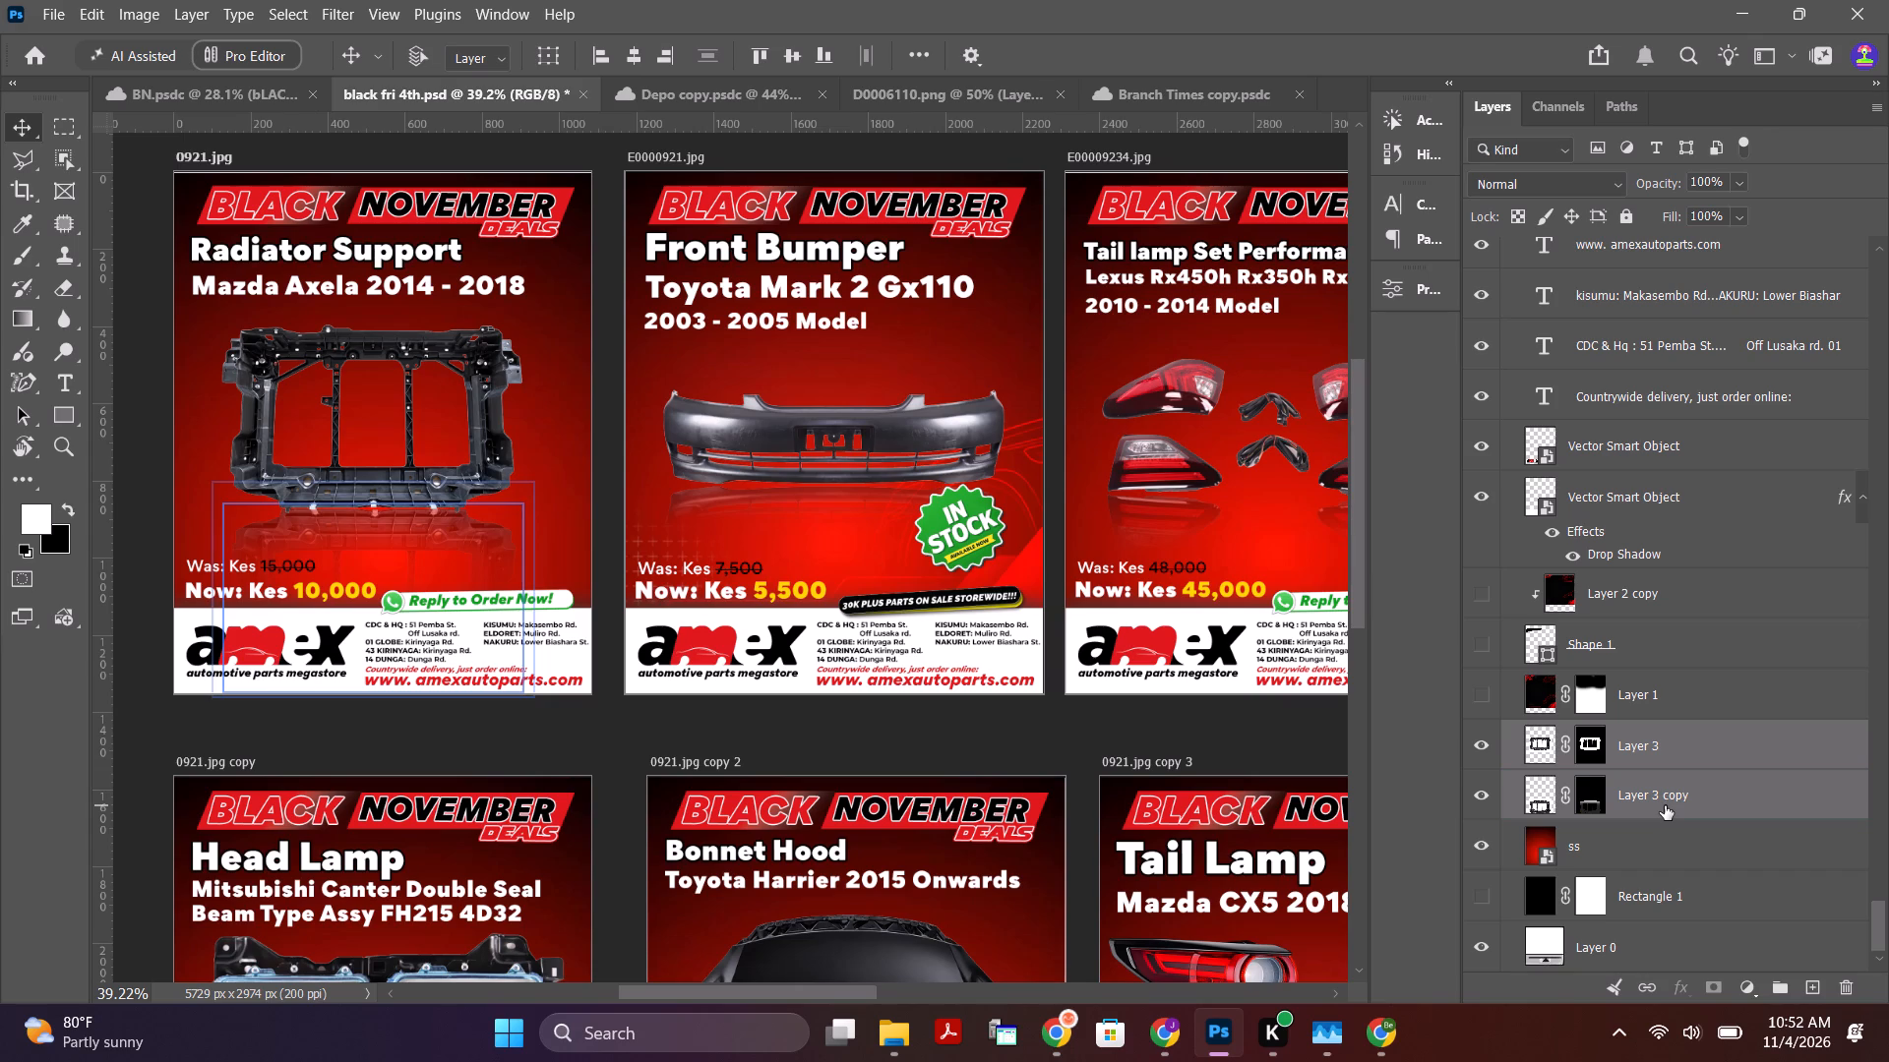
{"action": "key", "text": "ctrl+t"}
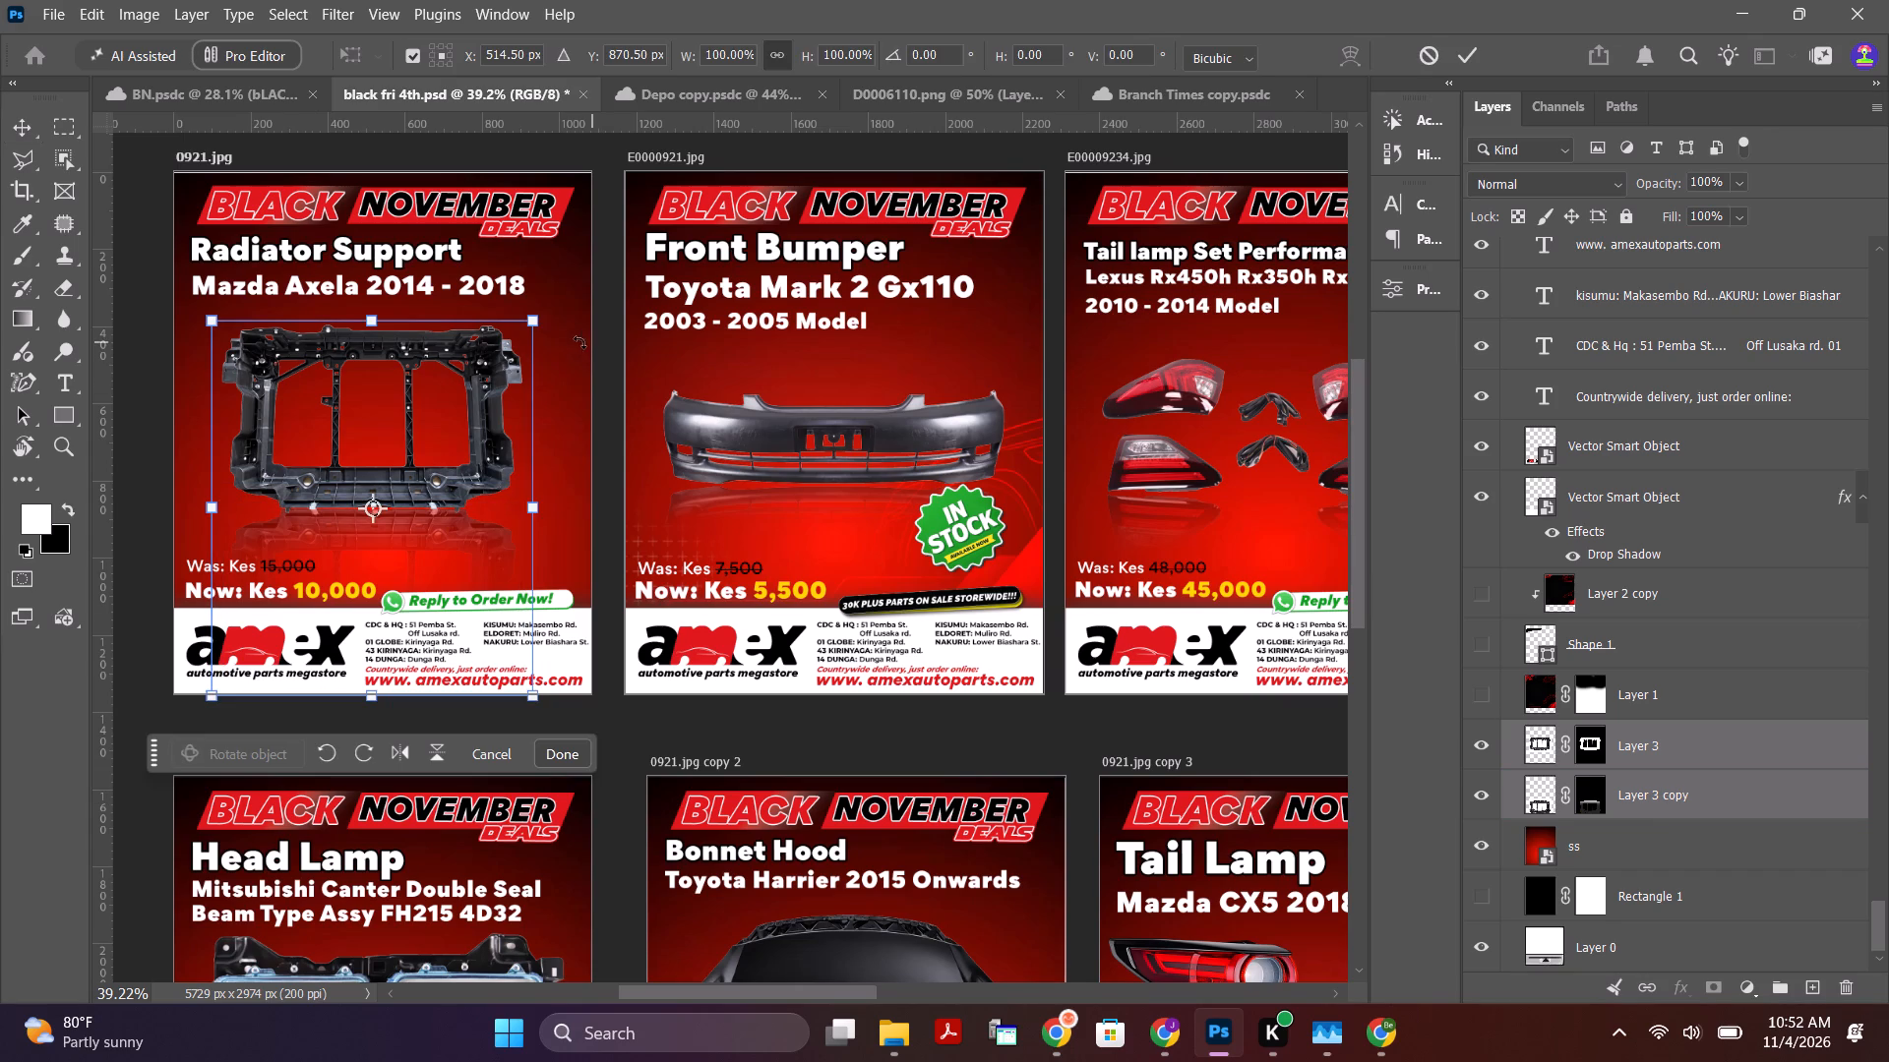
{"action": "left_click_drag", "start_coordinate": [536, 319], "coordinate": [556, 312], "text": "alt"}
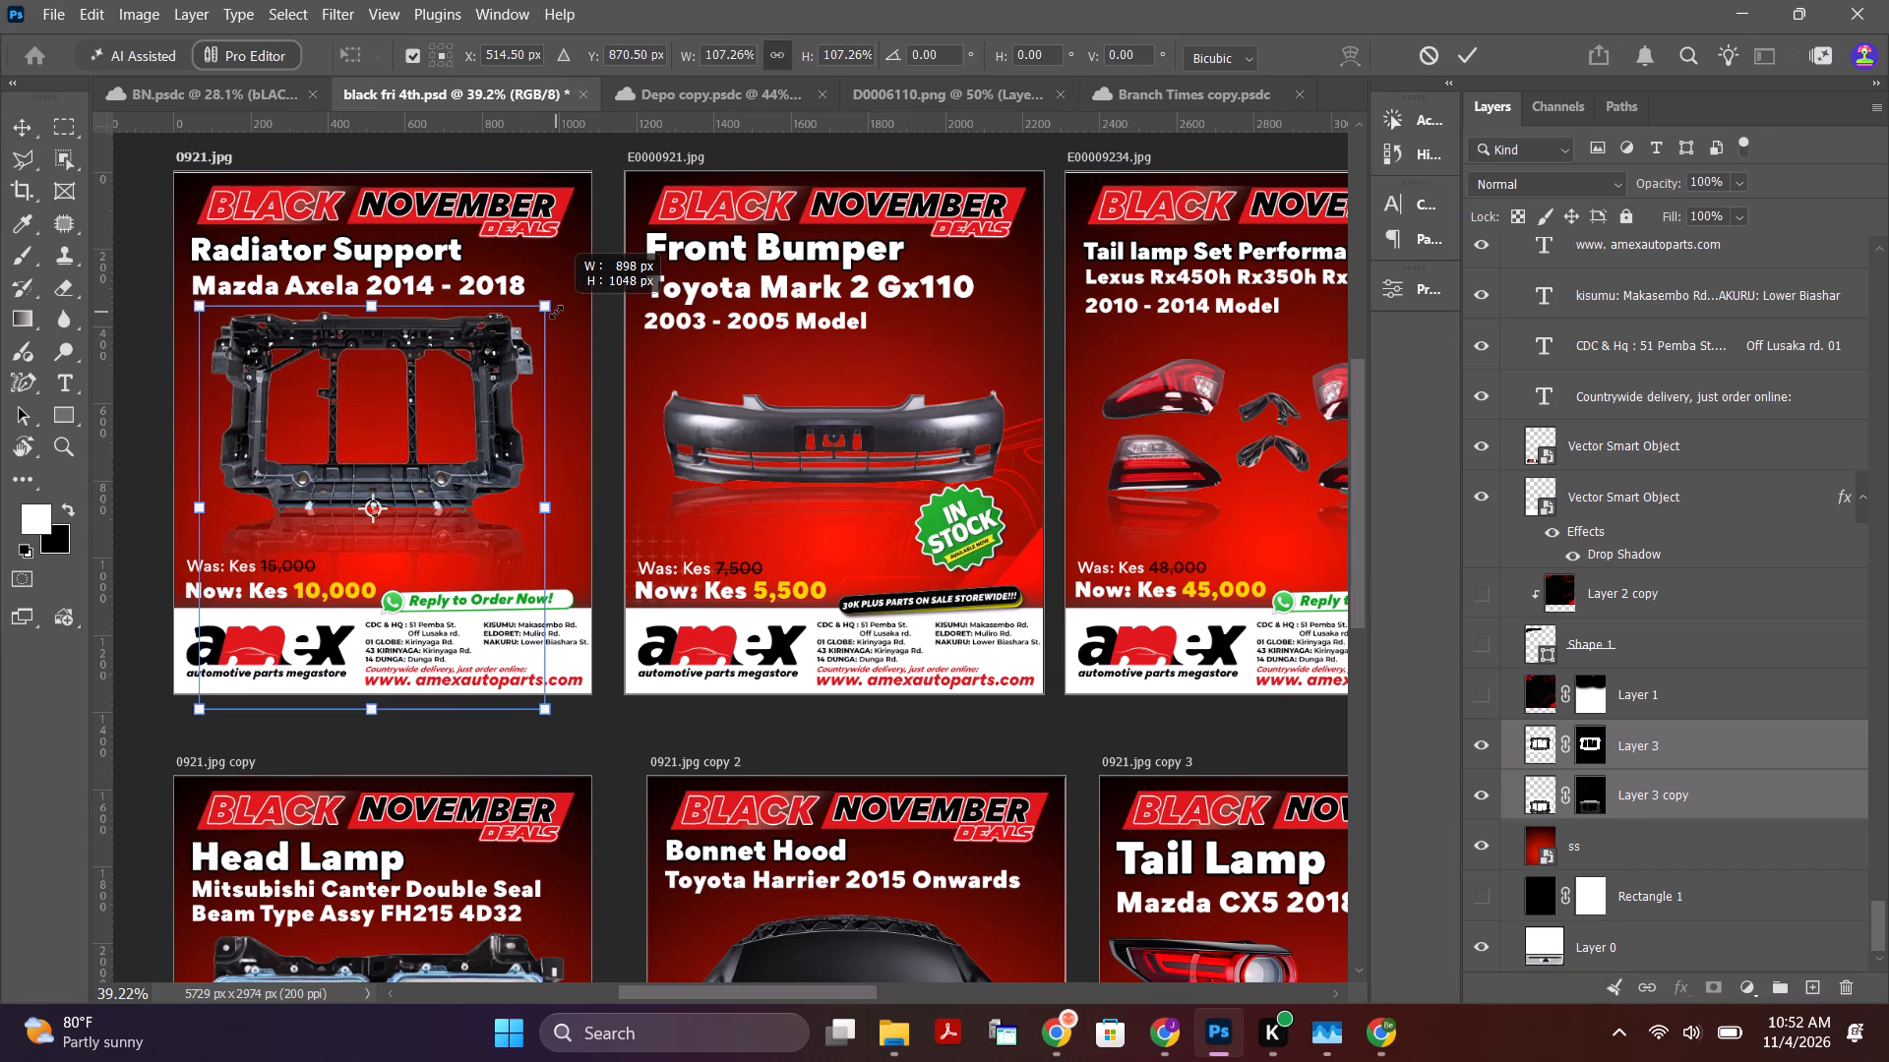
{"action": "left_click_drag", "start_coordinate": [556, 312], "coordinate": [558, 311], "text": "alt"}
{"action": "left_click_drag", "start_coordinate": [504, 357], "coordinate": [523, 372]}
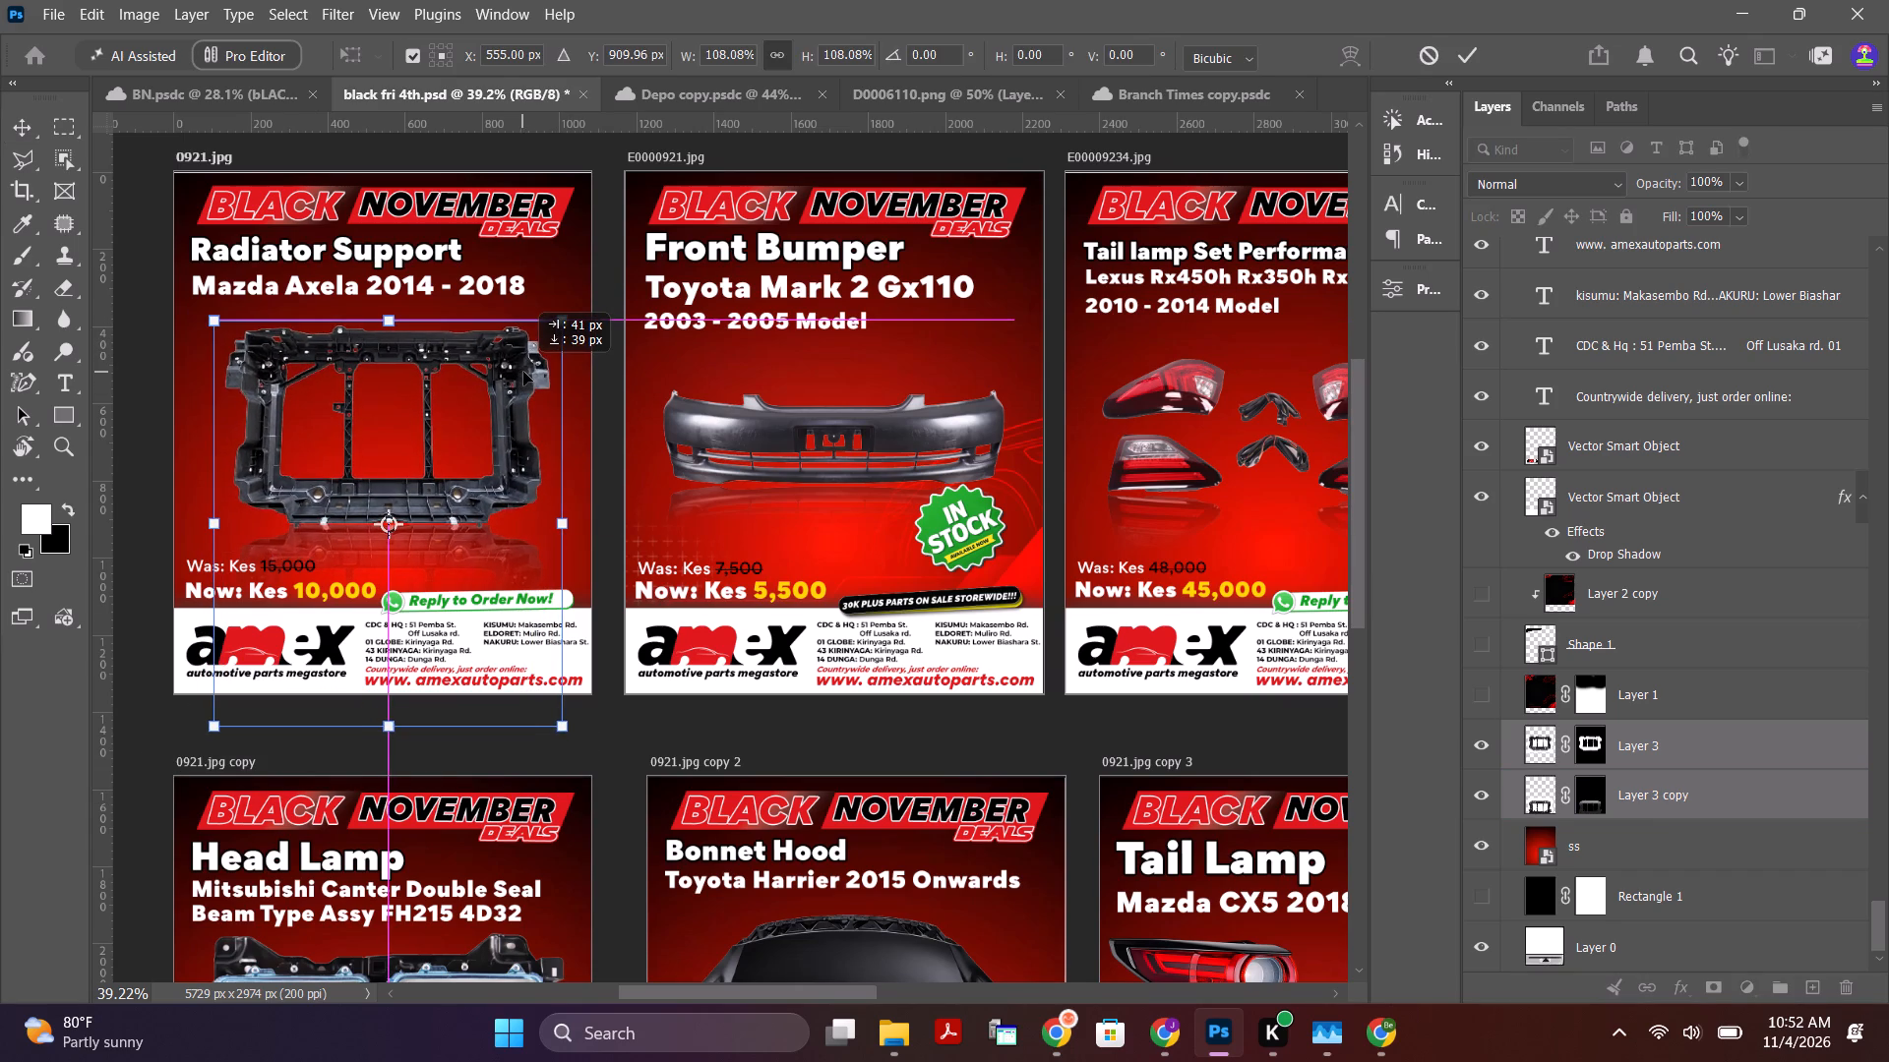
{"action": "left_click_drag", "start_coordinate": [523, 372], "coordinate": [522, 376]}
{"action": "left_click_drag", "start_coordinate": [563, 327], "coordinate": [580, 323], "text": "alt"}
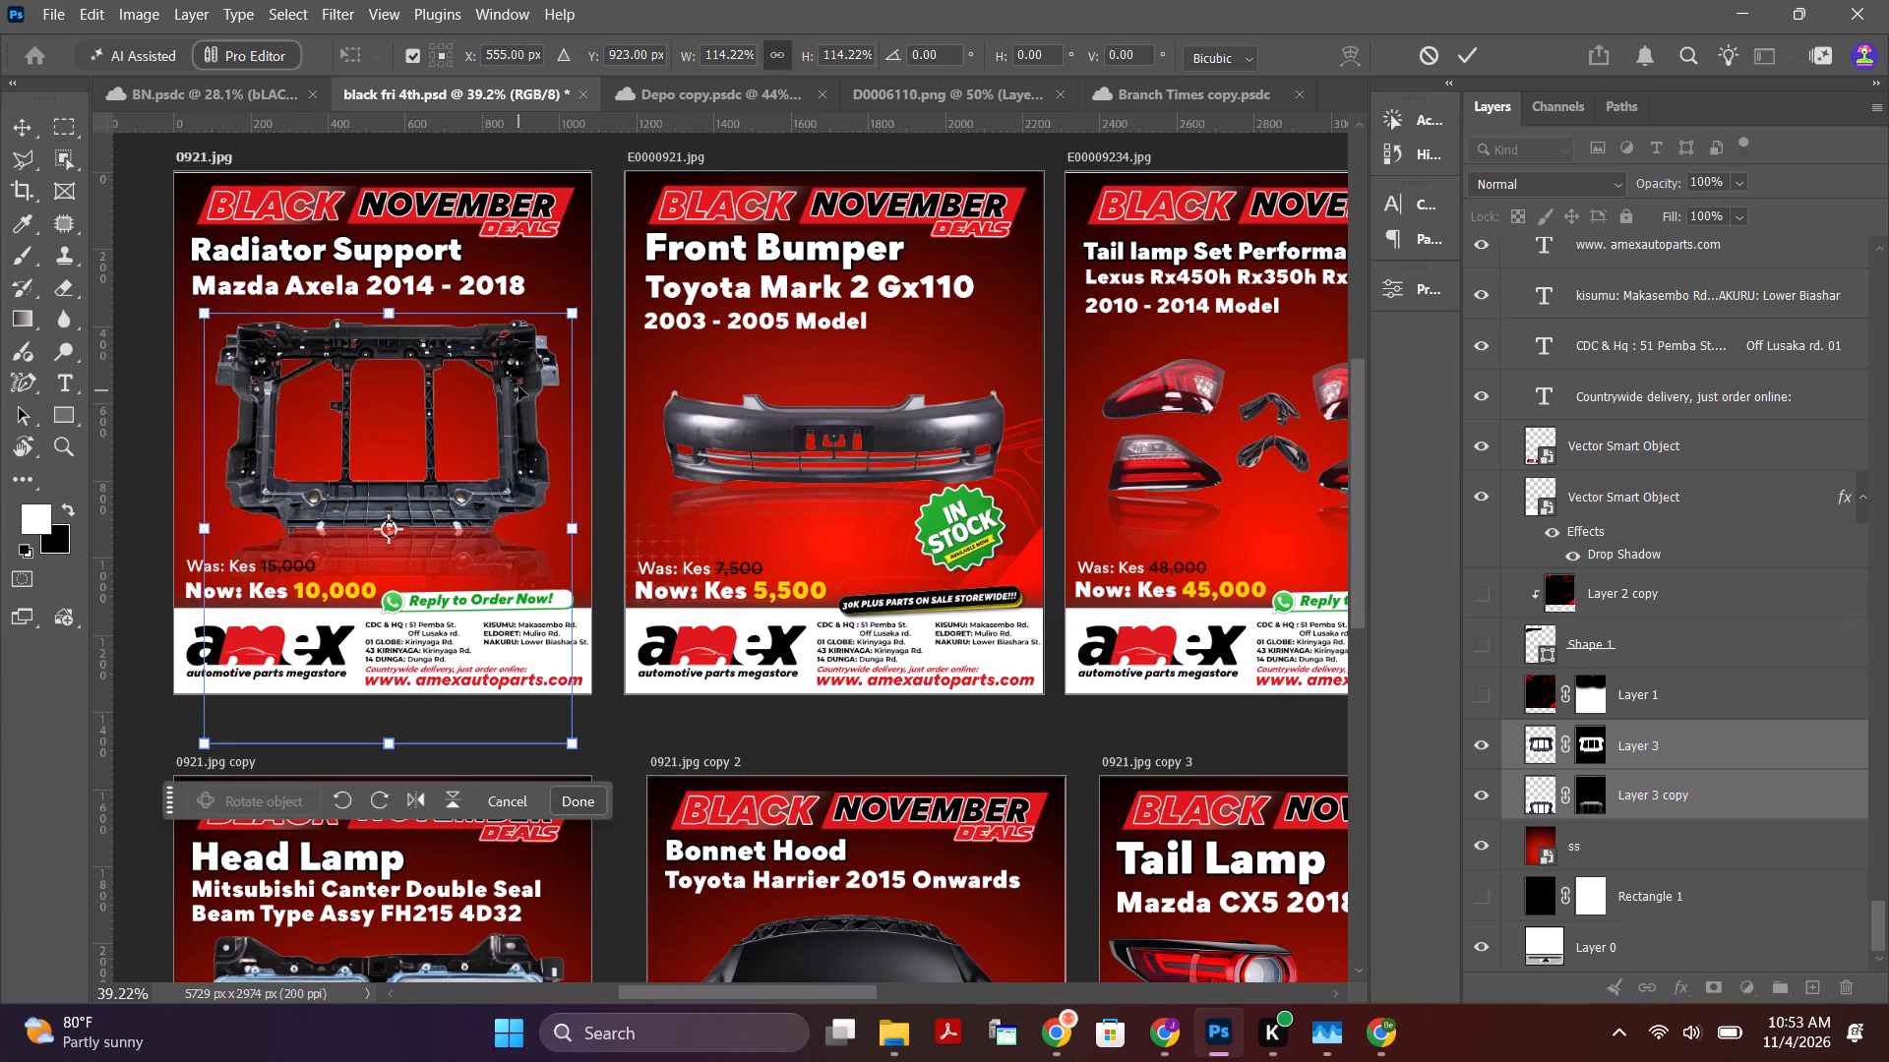
{"action": "left_click", "coordinate": [1473, 55]}
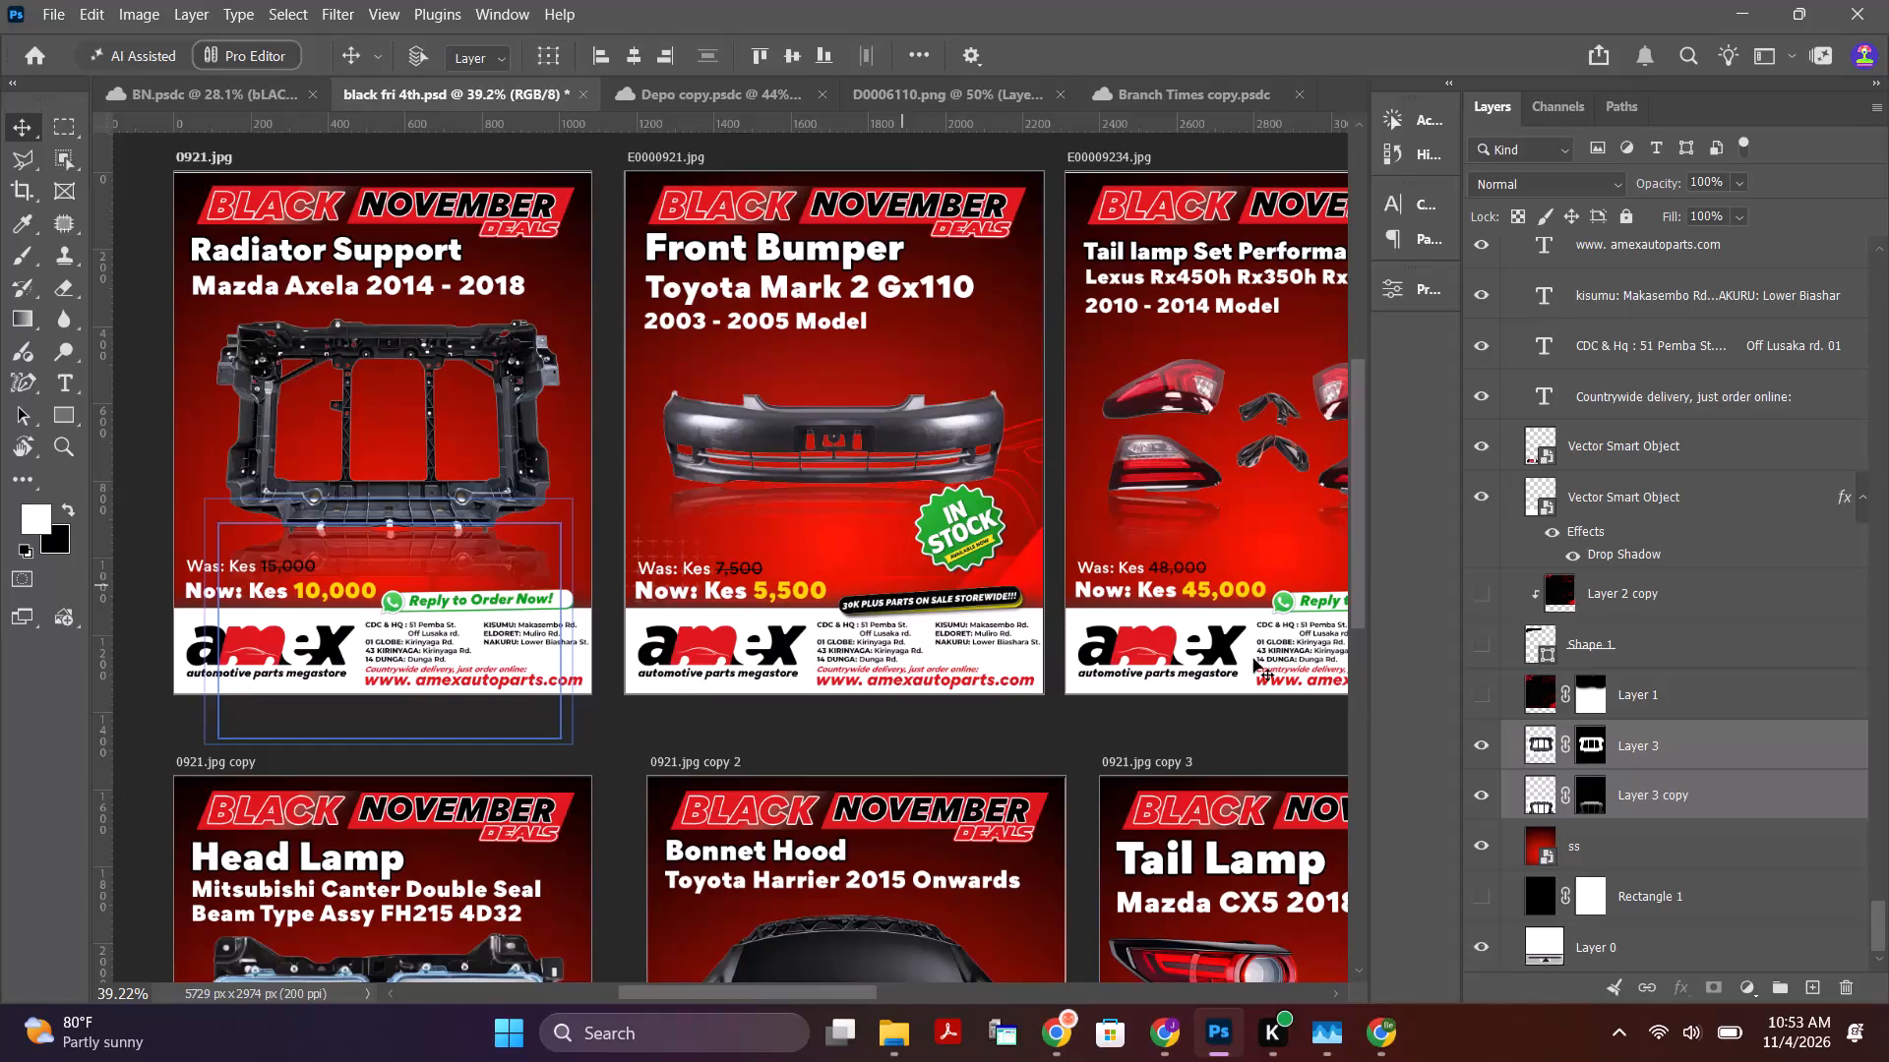
Paint black with the Brush on the Layer 3 copy mask to hide the radiator support's reflection over the poster's lower area.
{"action": "left_click", "coordinate": [1588, 806]}
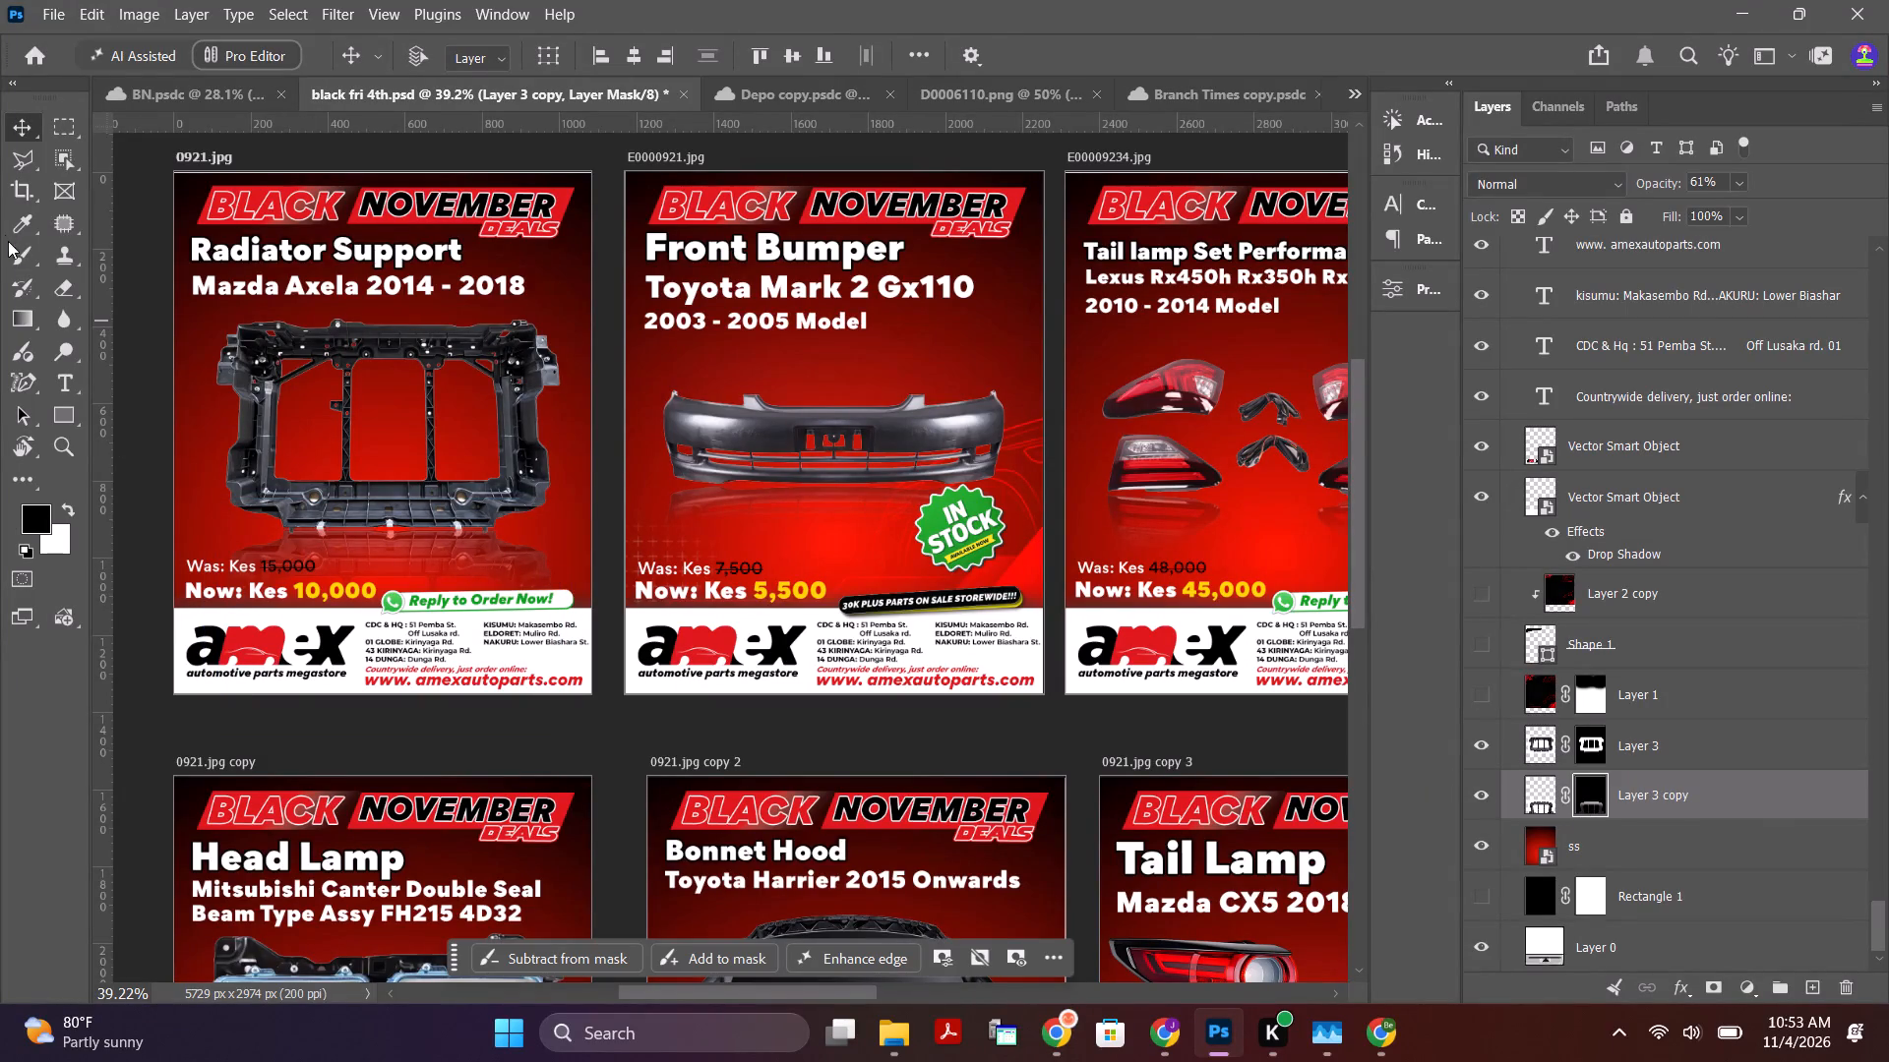
{"action": "left_click", "coordinate": [24, 259]}
{"action": "left_click_drag", "start_coordinate": [242, 635], "coordinate": [486, 635]}
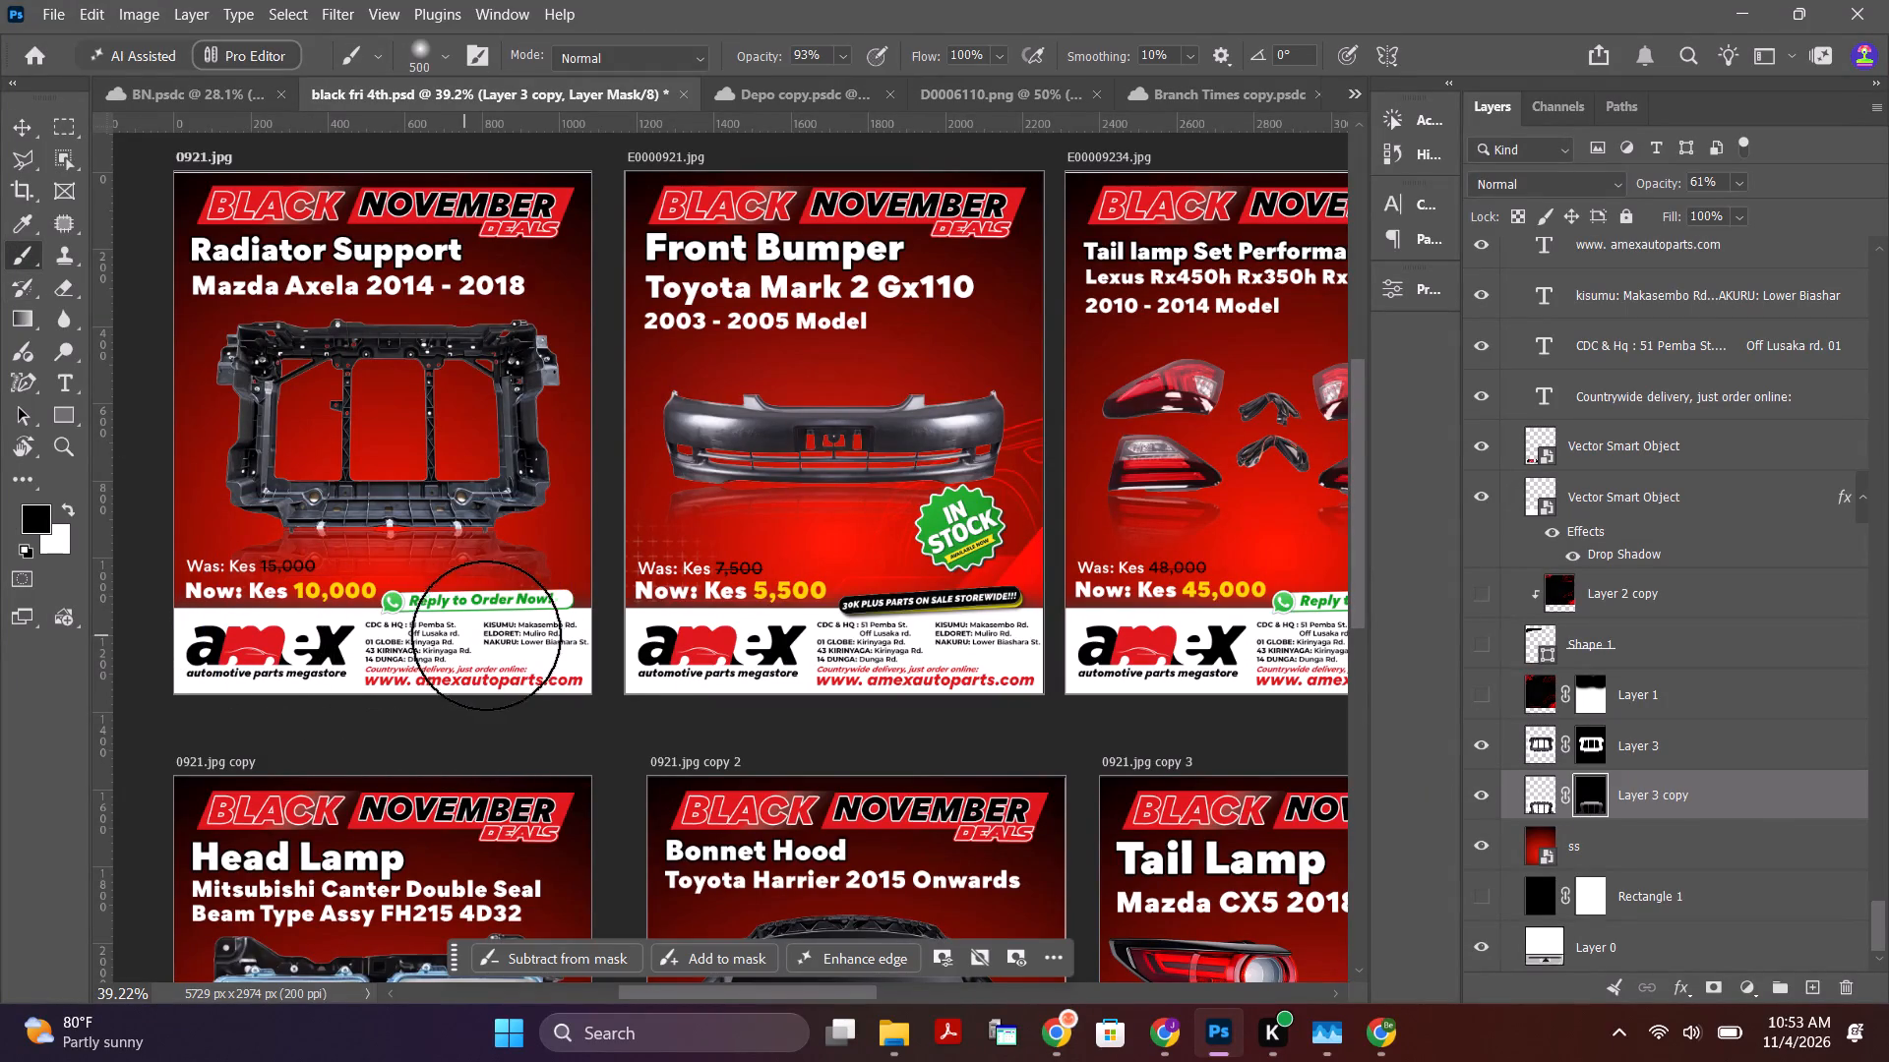
{"action": "left_click_drag", "start_coordinate": [486, 635], "coordinate": [339, 657]}
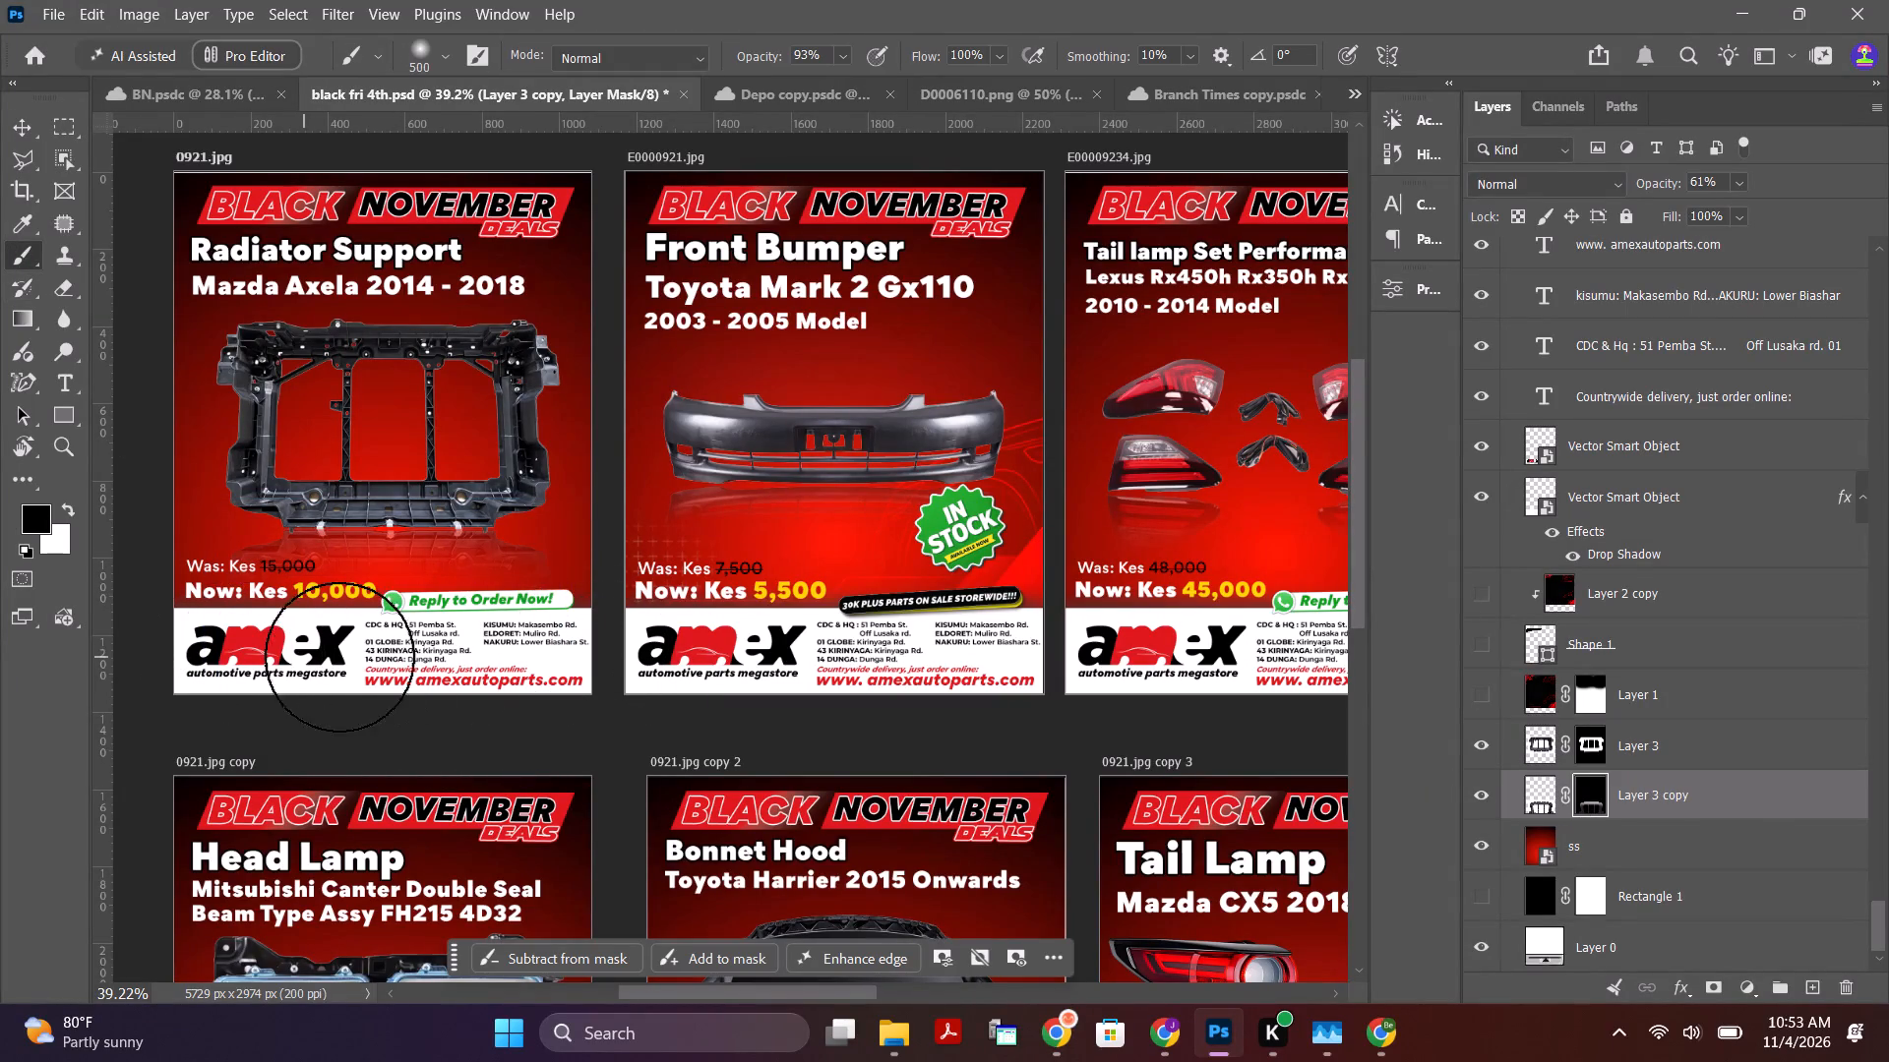
{"action": "left_click_drag", "start_coordinate": [339, 657], "coordinate": [550, 629]}
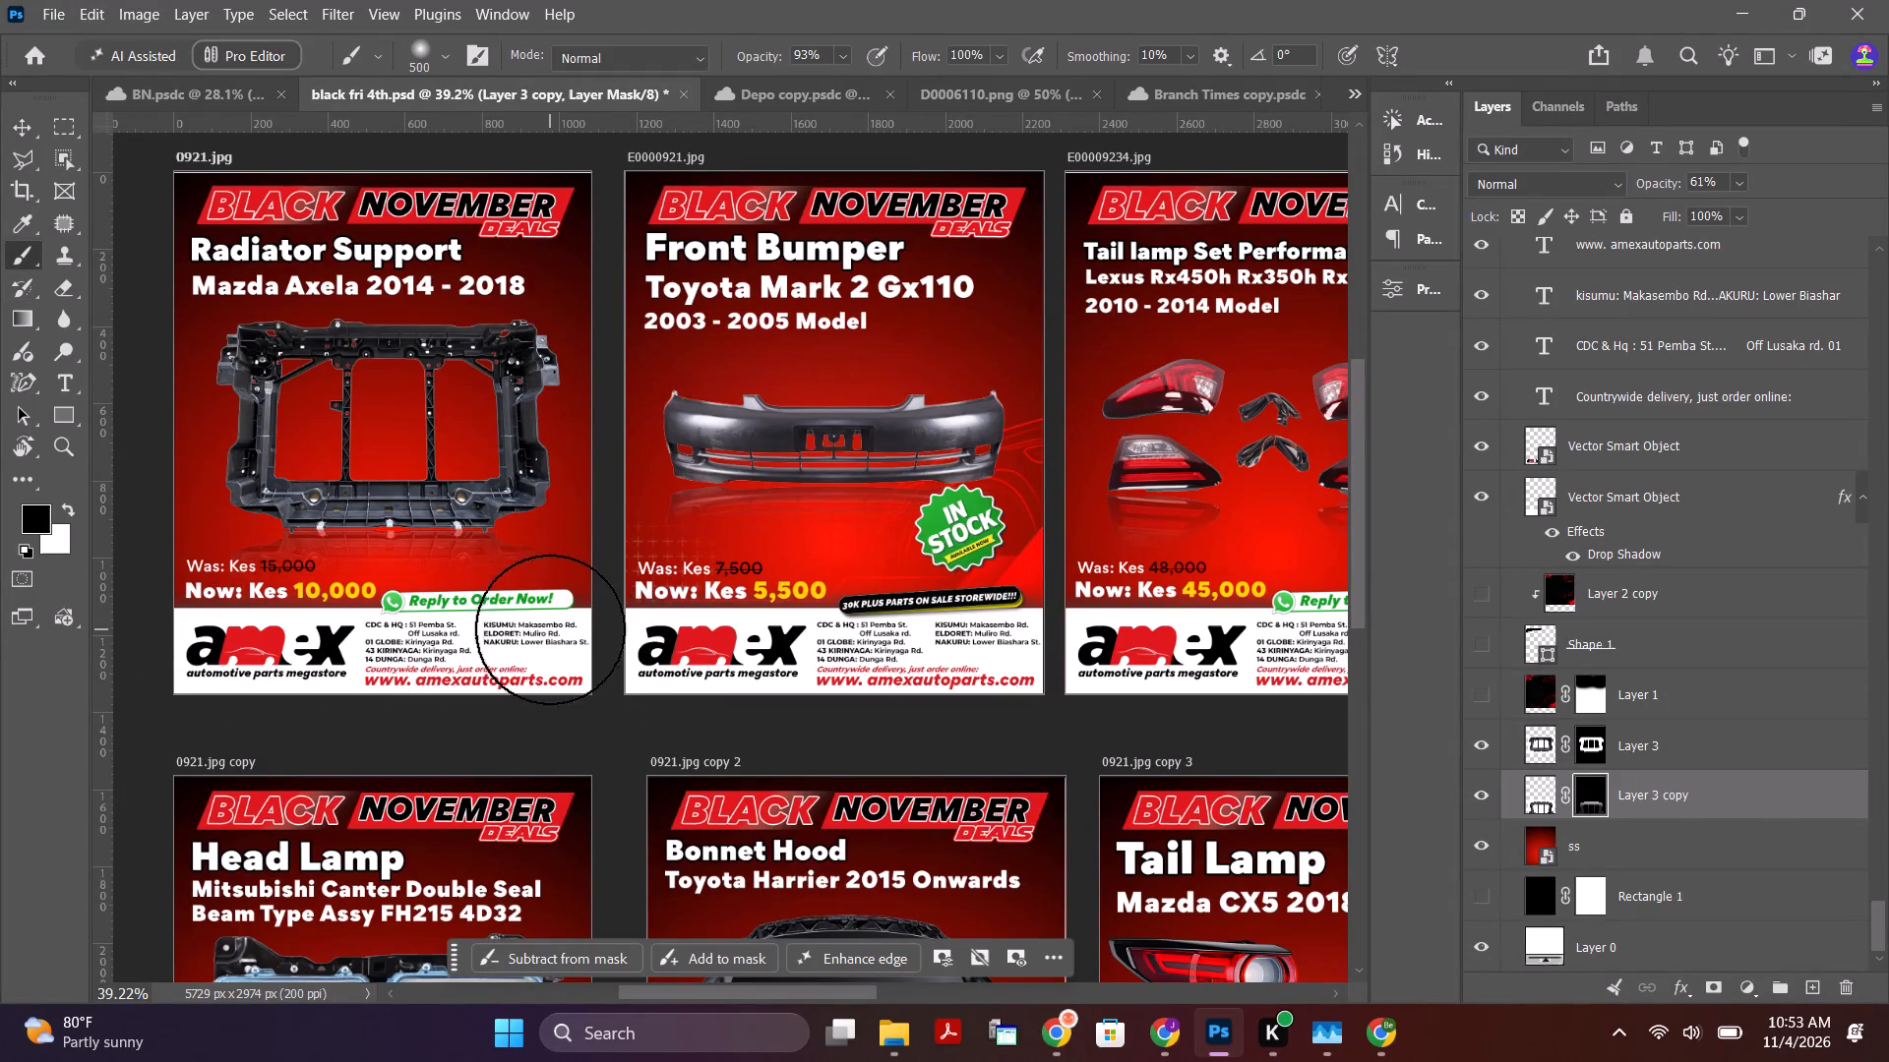
{"action": "left_click_drag", "start_coordinate": [550, 629], "coordinate": [167, 663]}
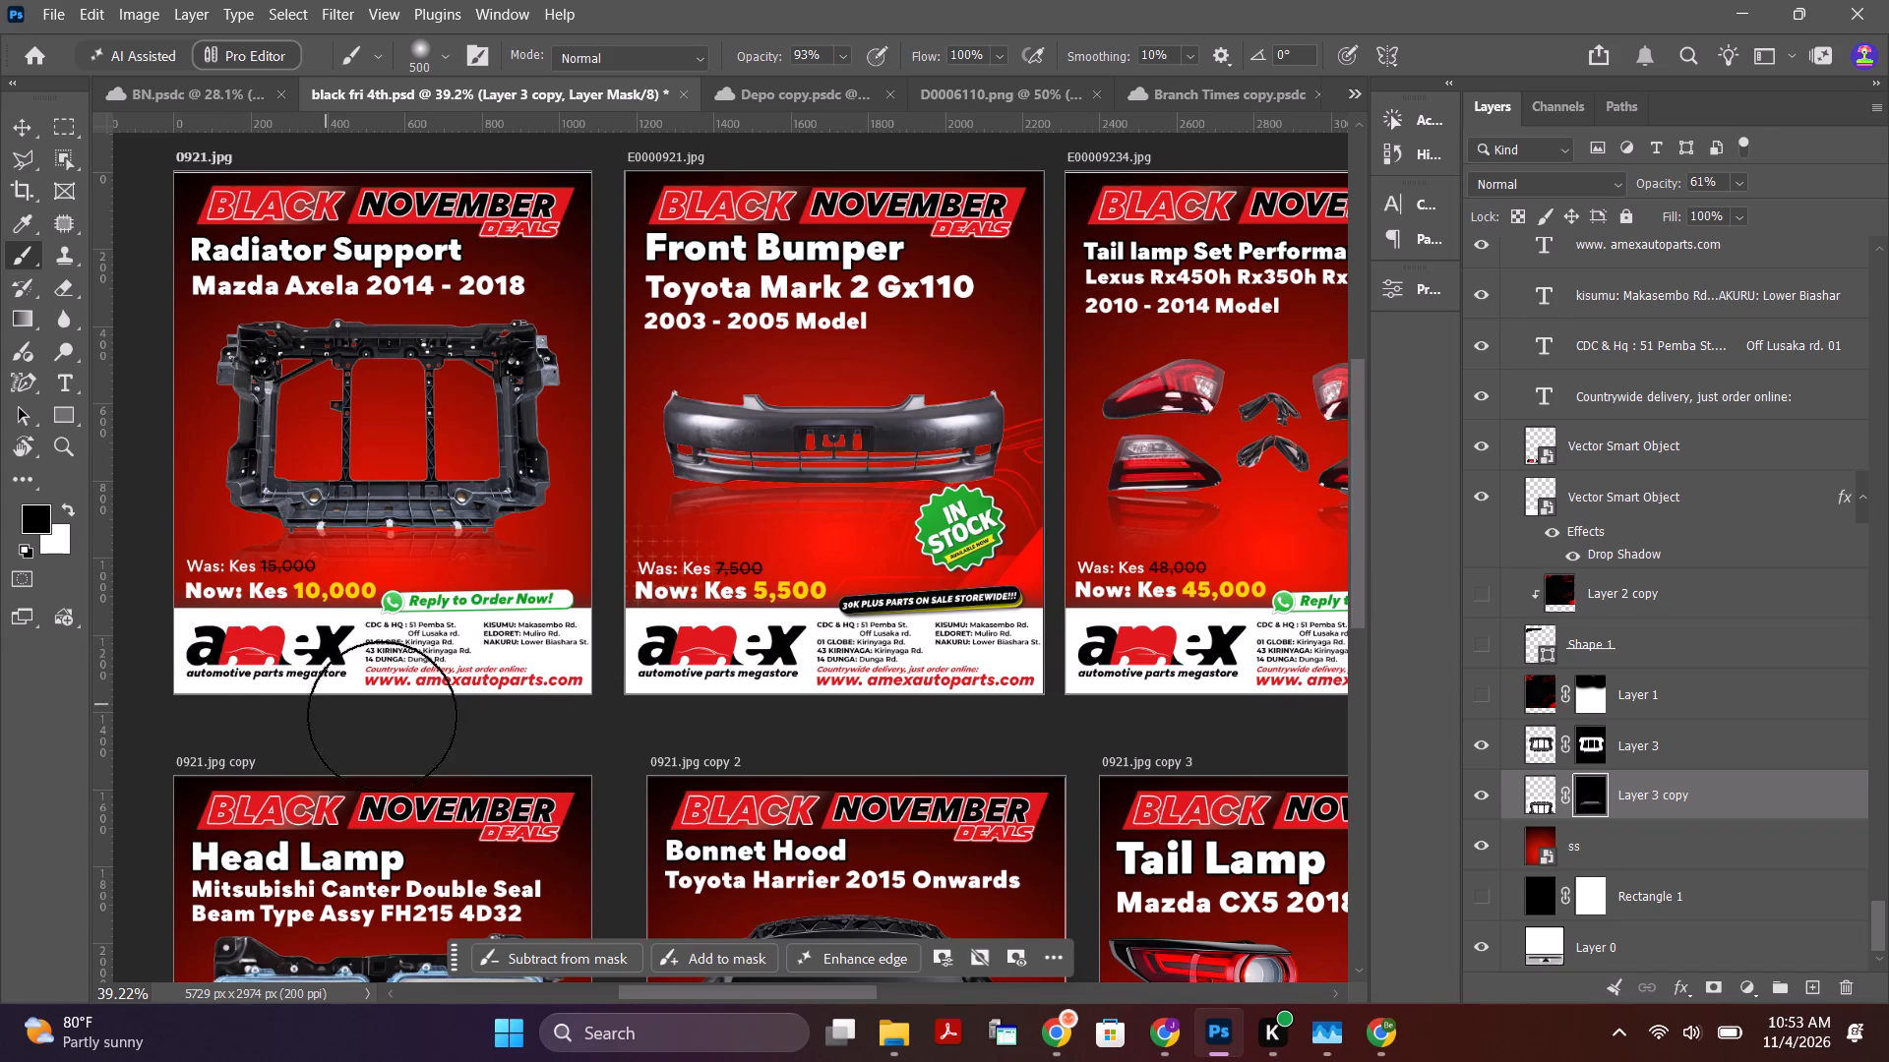
{"action": "scroll", "coordinate": [496, 583], "scroll_direction": "up", "scroll_amount": 6, "text": "alt"}
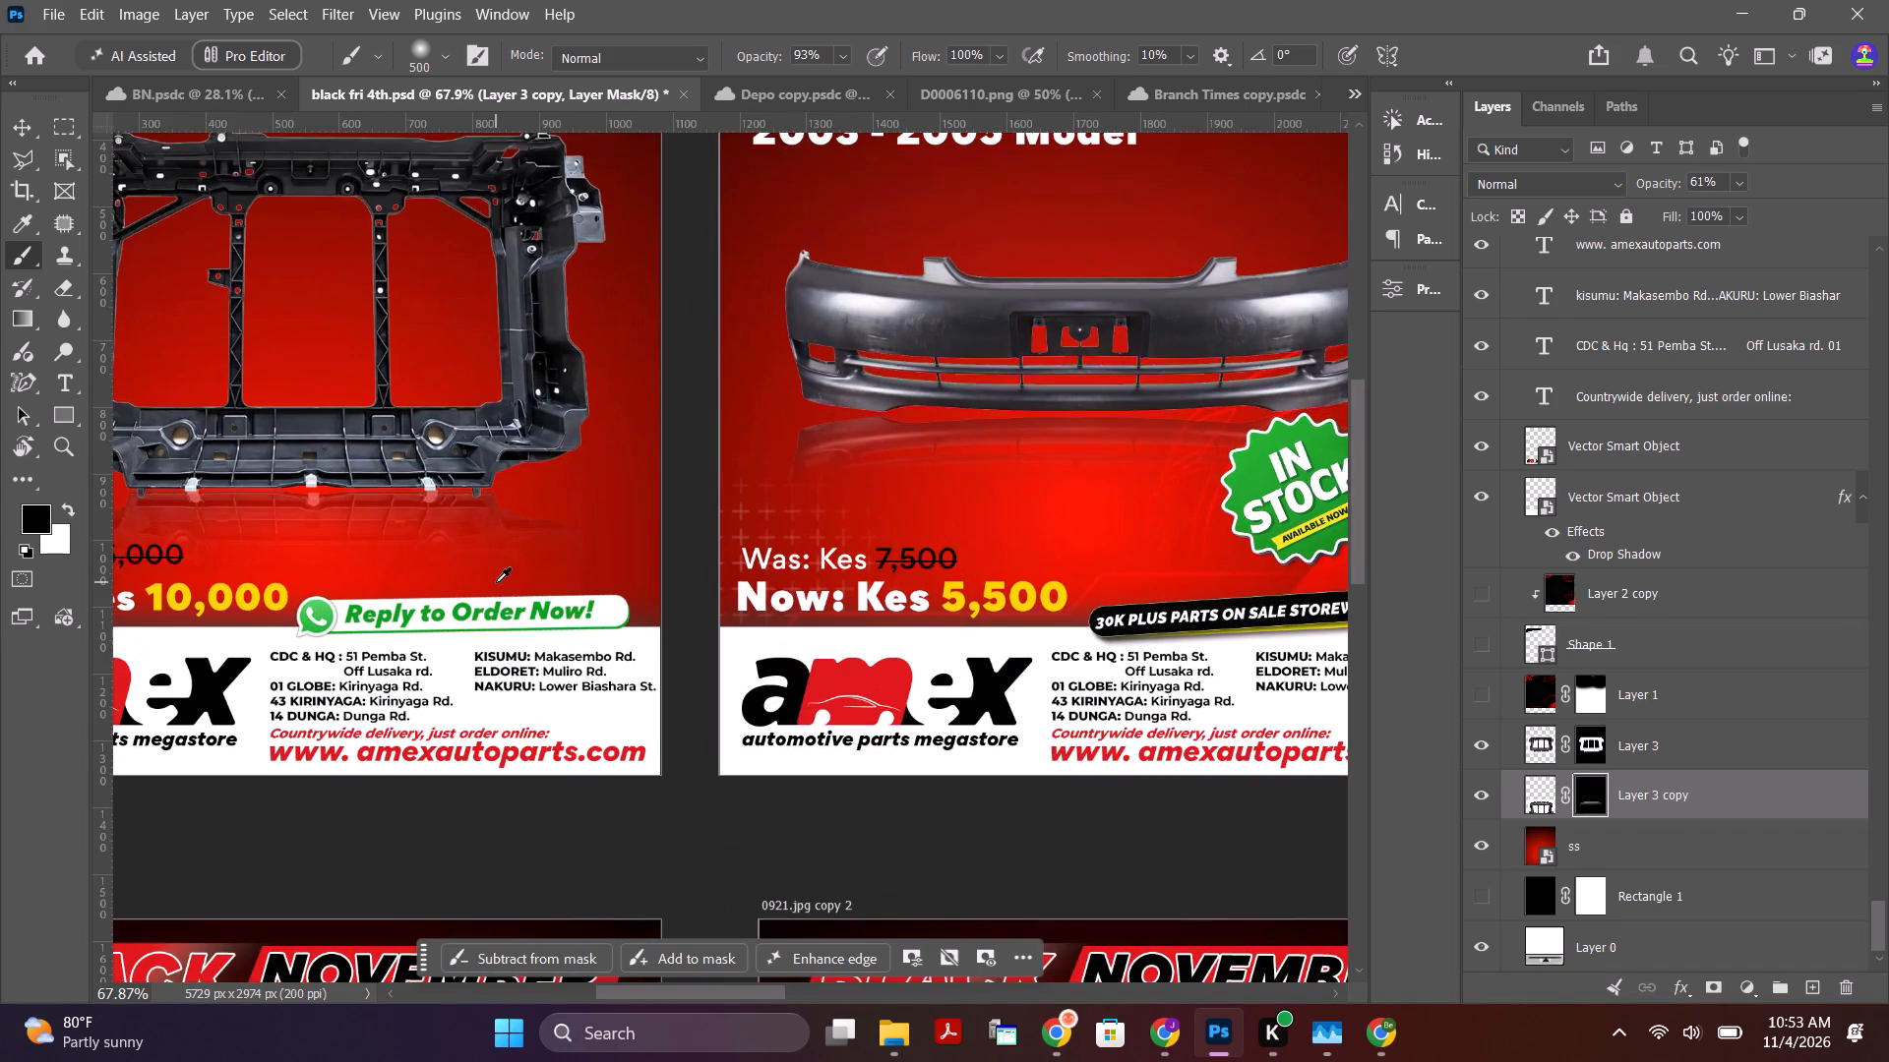
{"action": "scroll", "coordinate": [502, 583], "scroll_direction": "down", "scroll_amount": 8, "text": "alt"}
{"action": "left_click", "coordinate": [20, 125]}
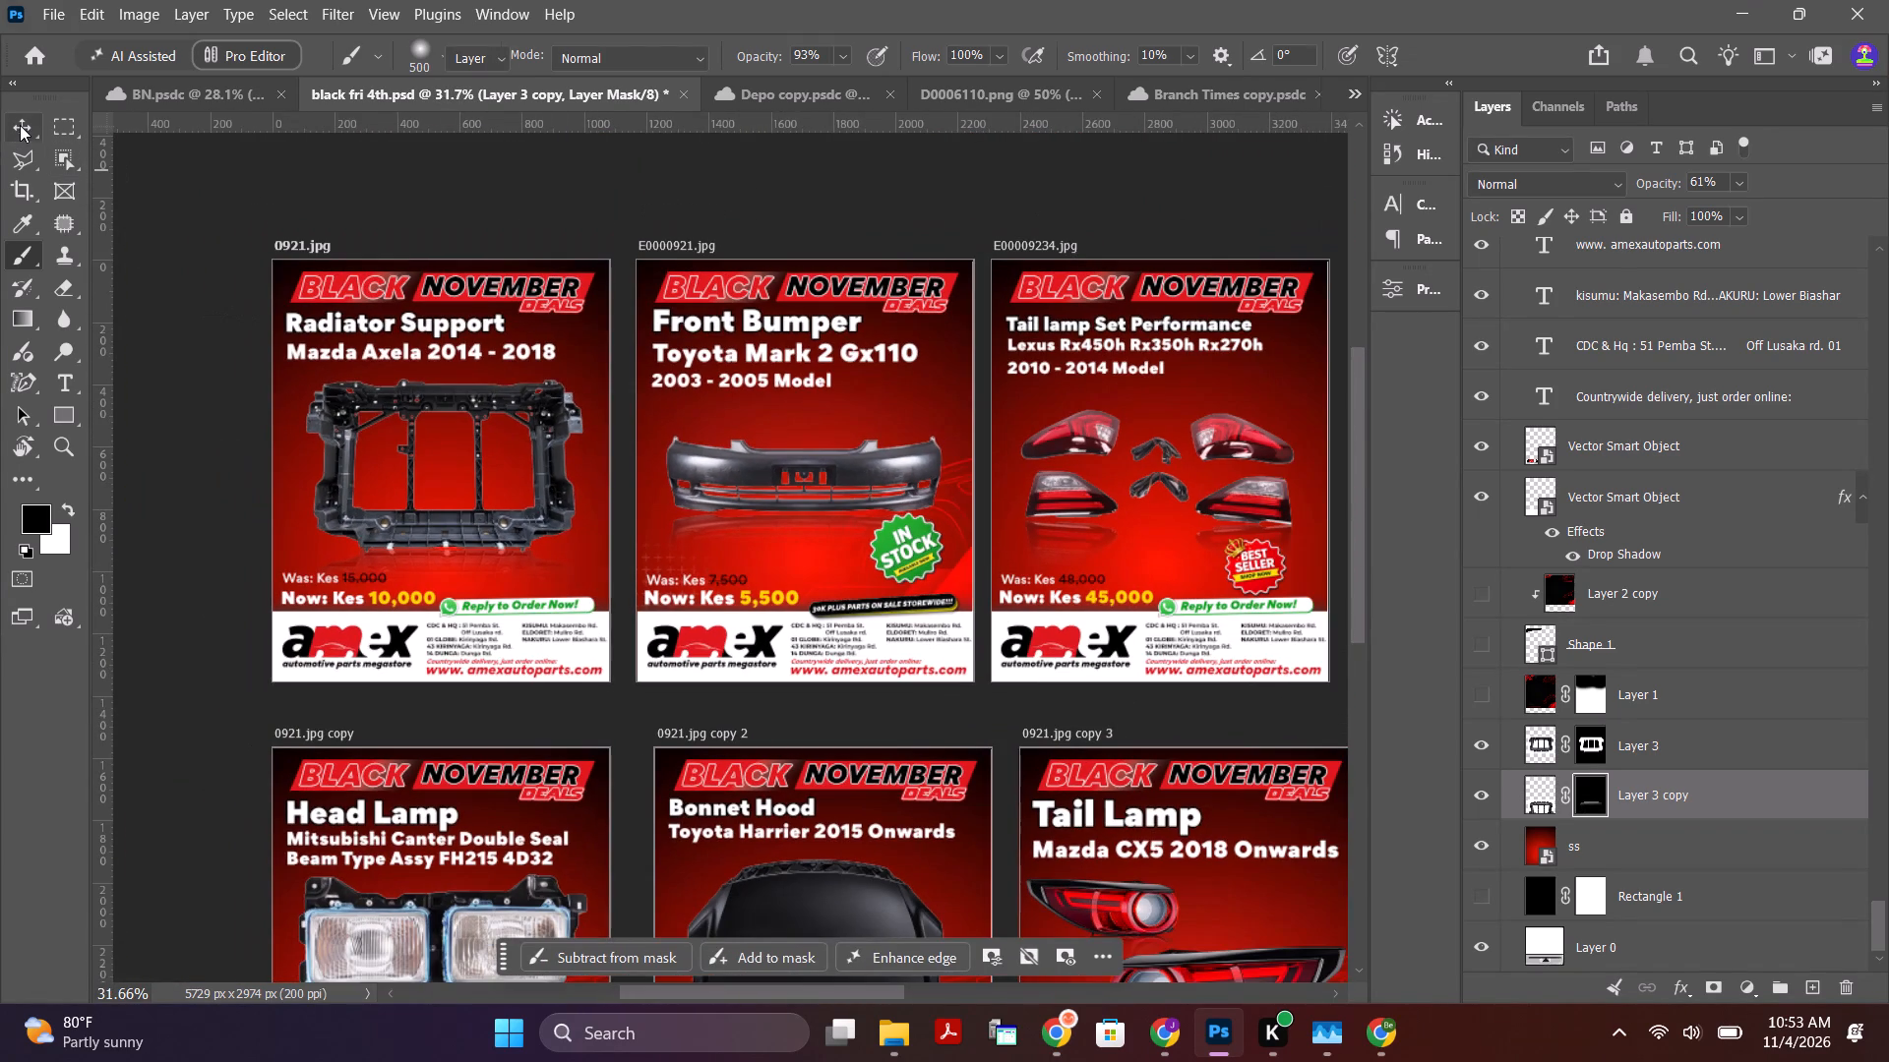
{"action": "left_click", "coordinate": [362, 209]}
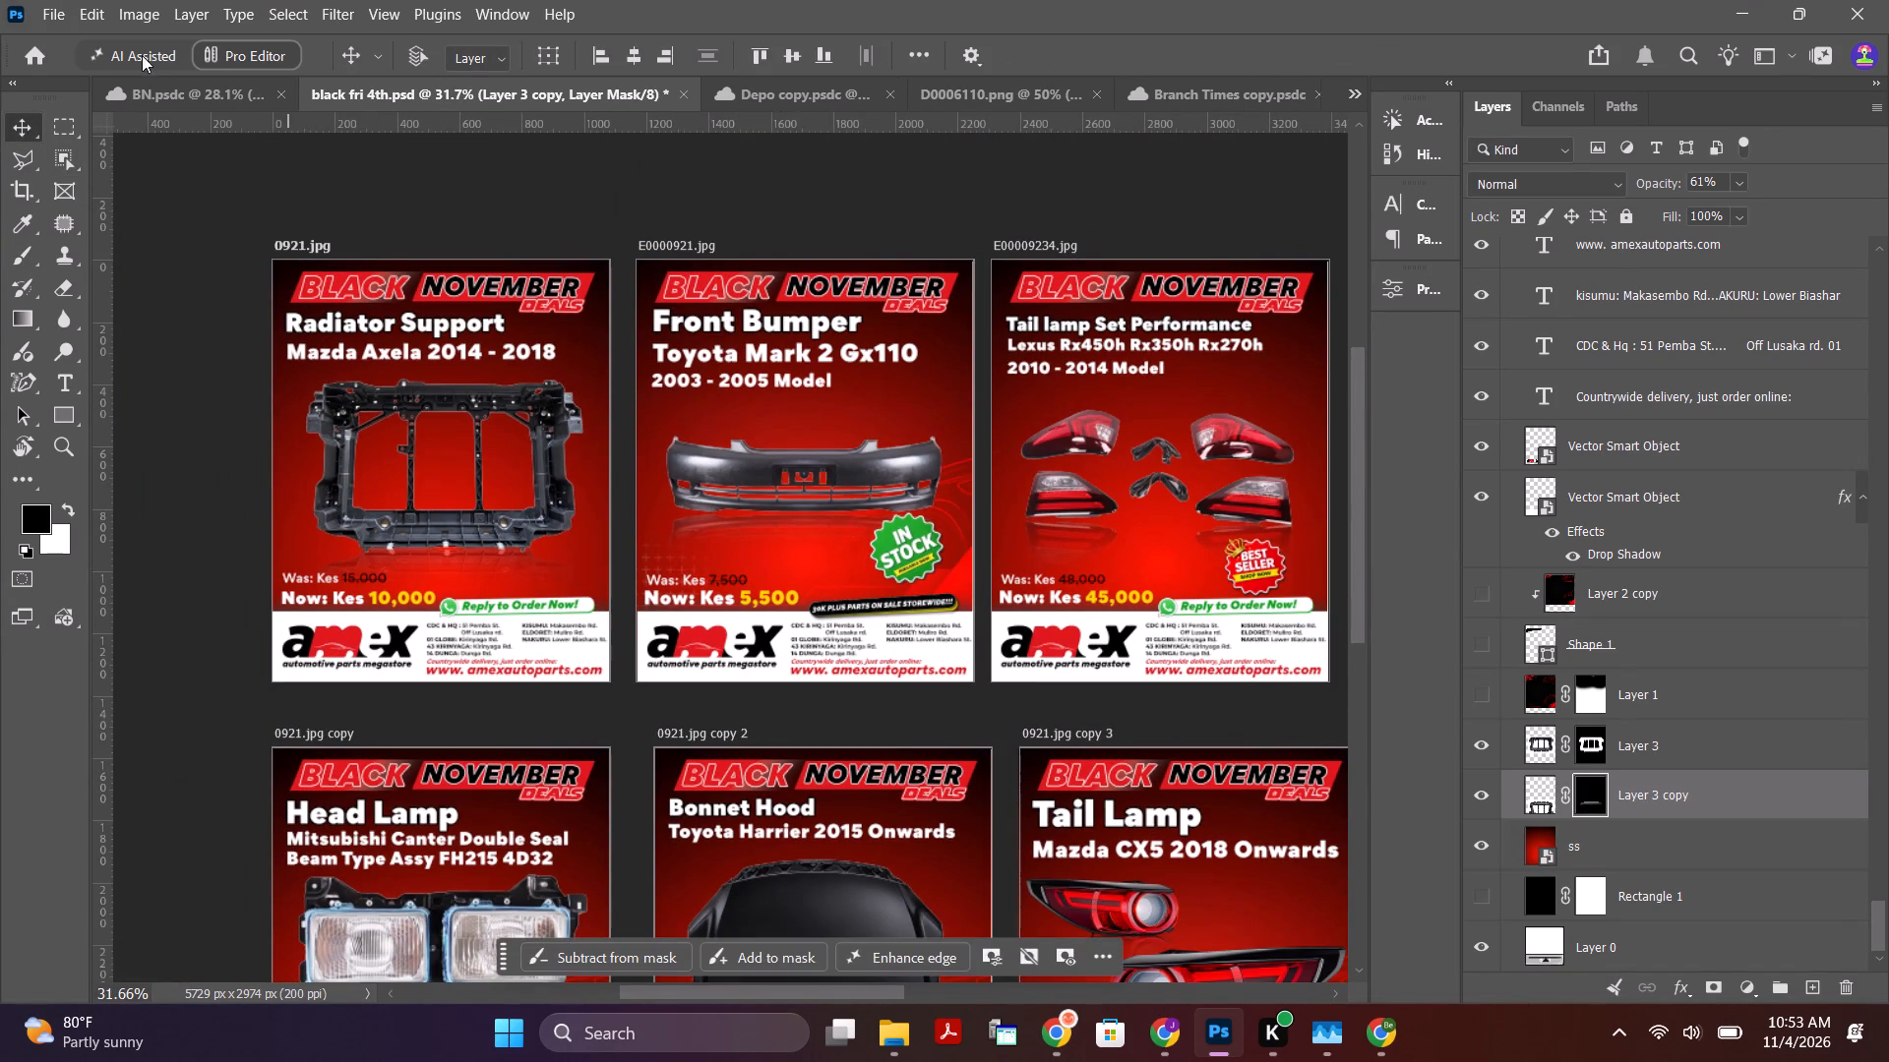
Export only the Radiator Support artboard, 0921.jpg, as a 1080 x 1350 px JPG into the black nov 4 folder, replacing the existing file.
{"action": "left_click", "coordinate": [59, 16]}
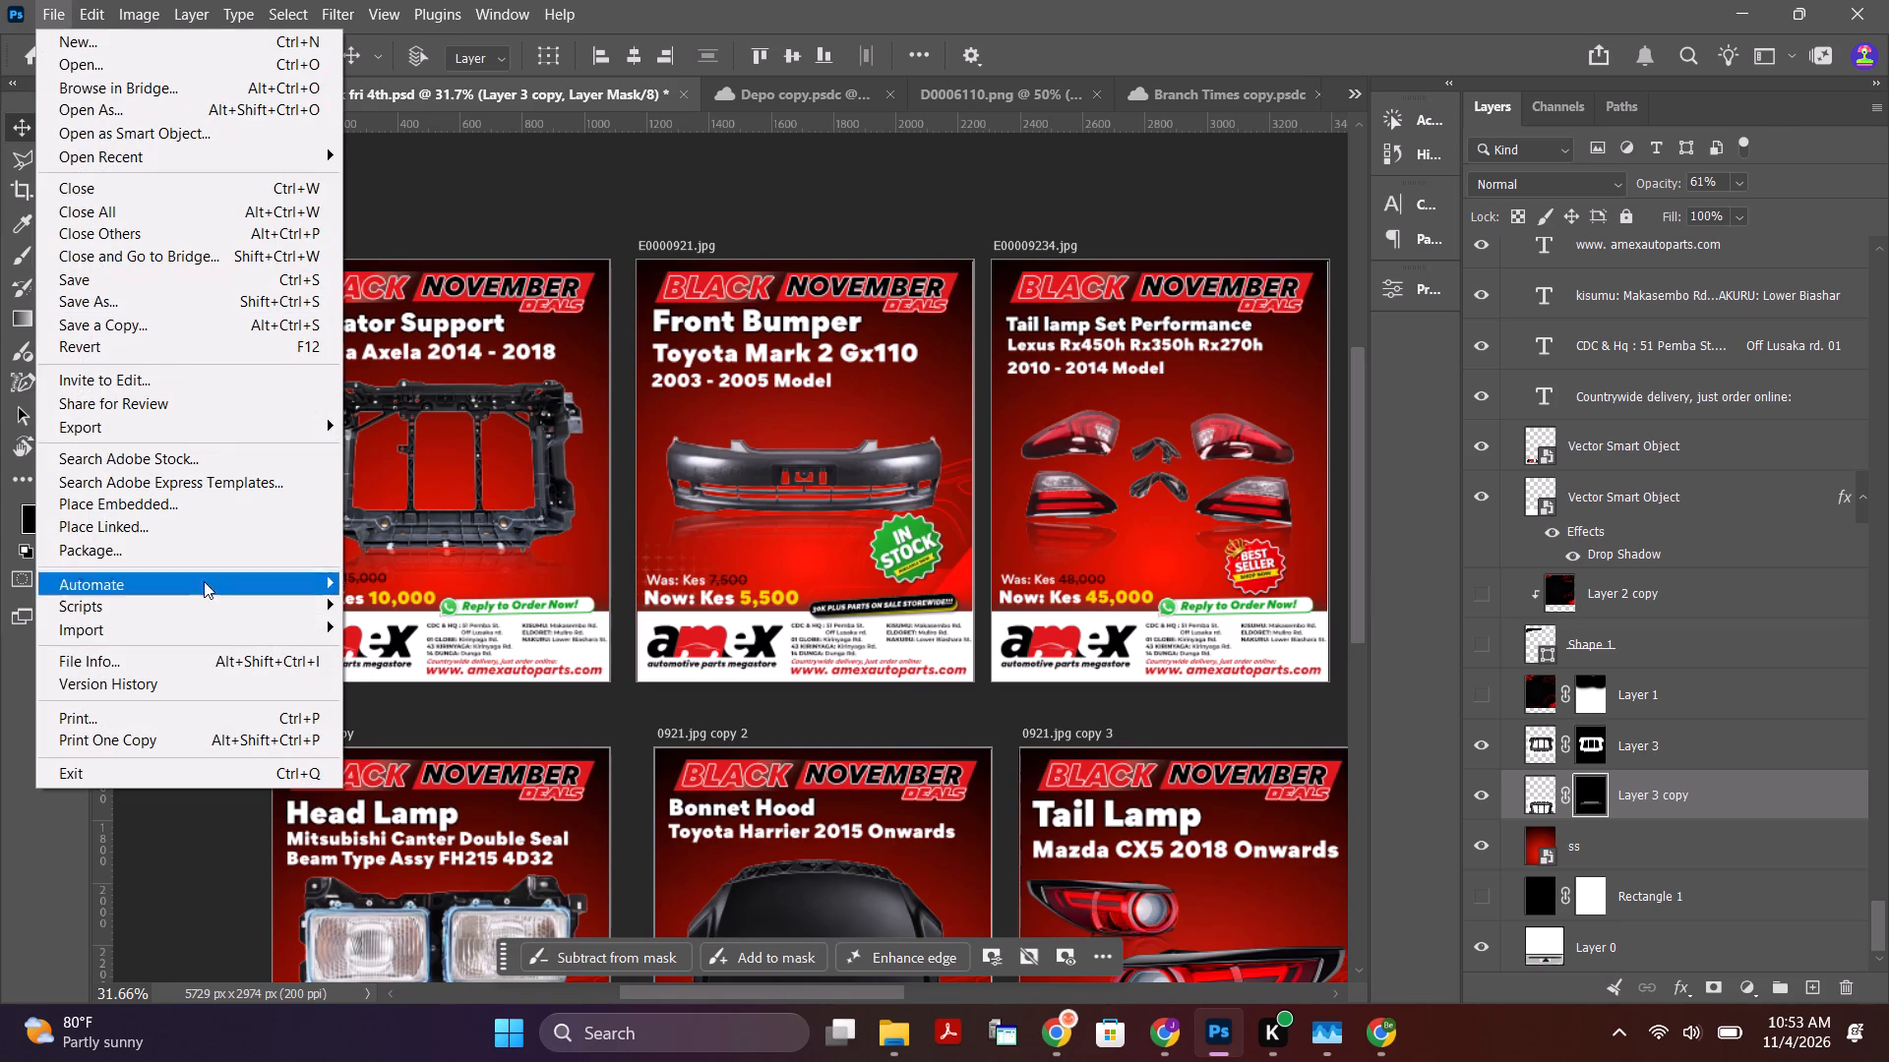
{"action": "left_click", "coordinate": [142, 429]}
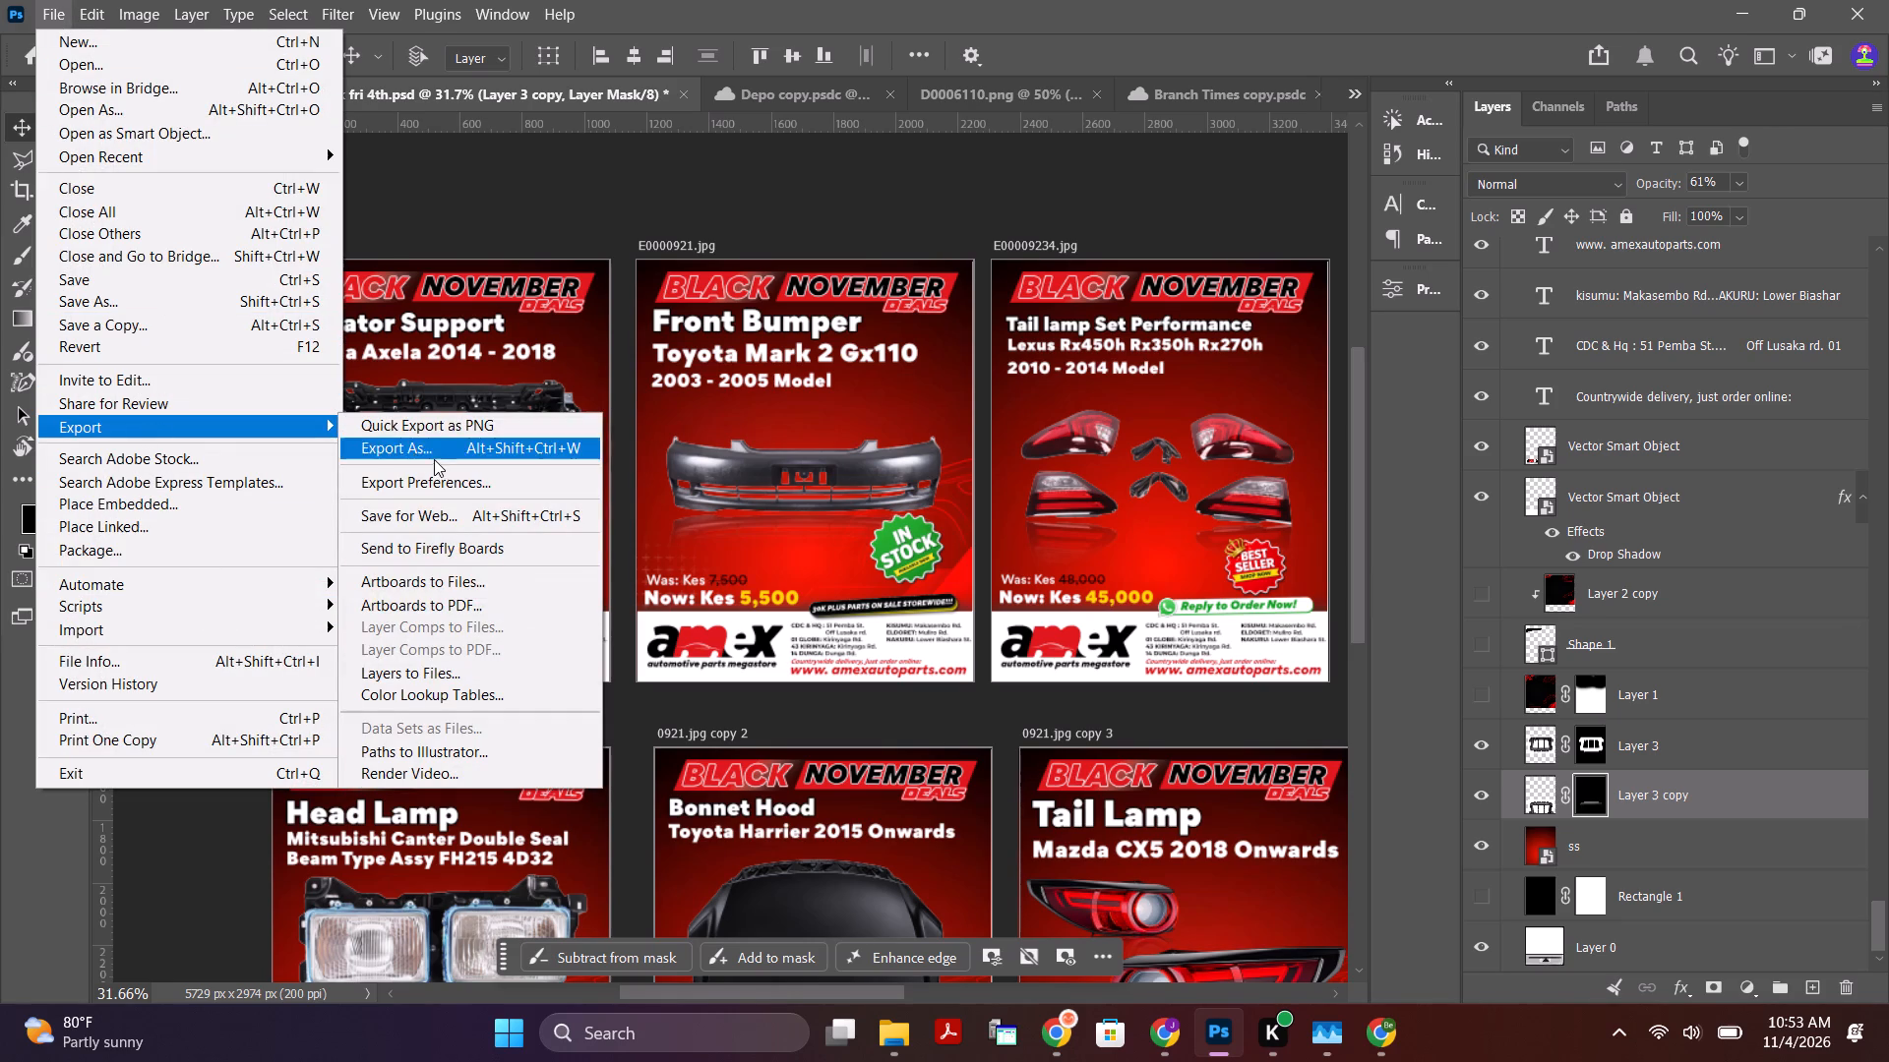
{"action": "left_click", "coordinate": [442, 451]}
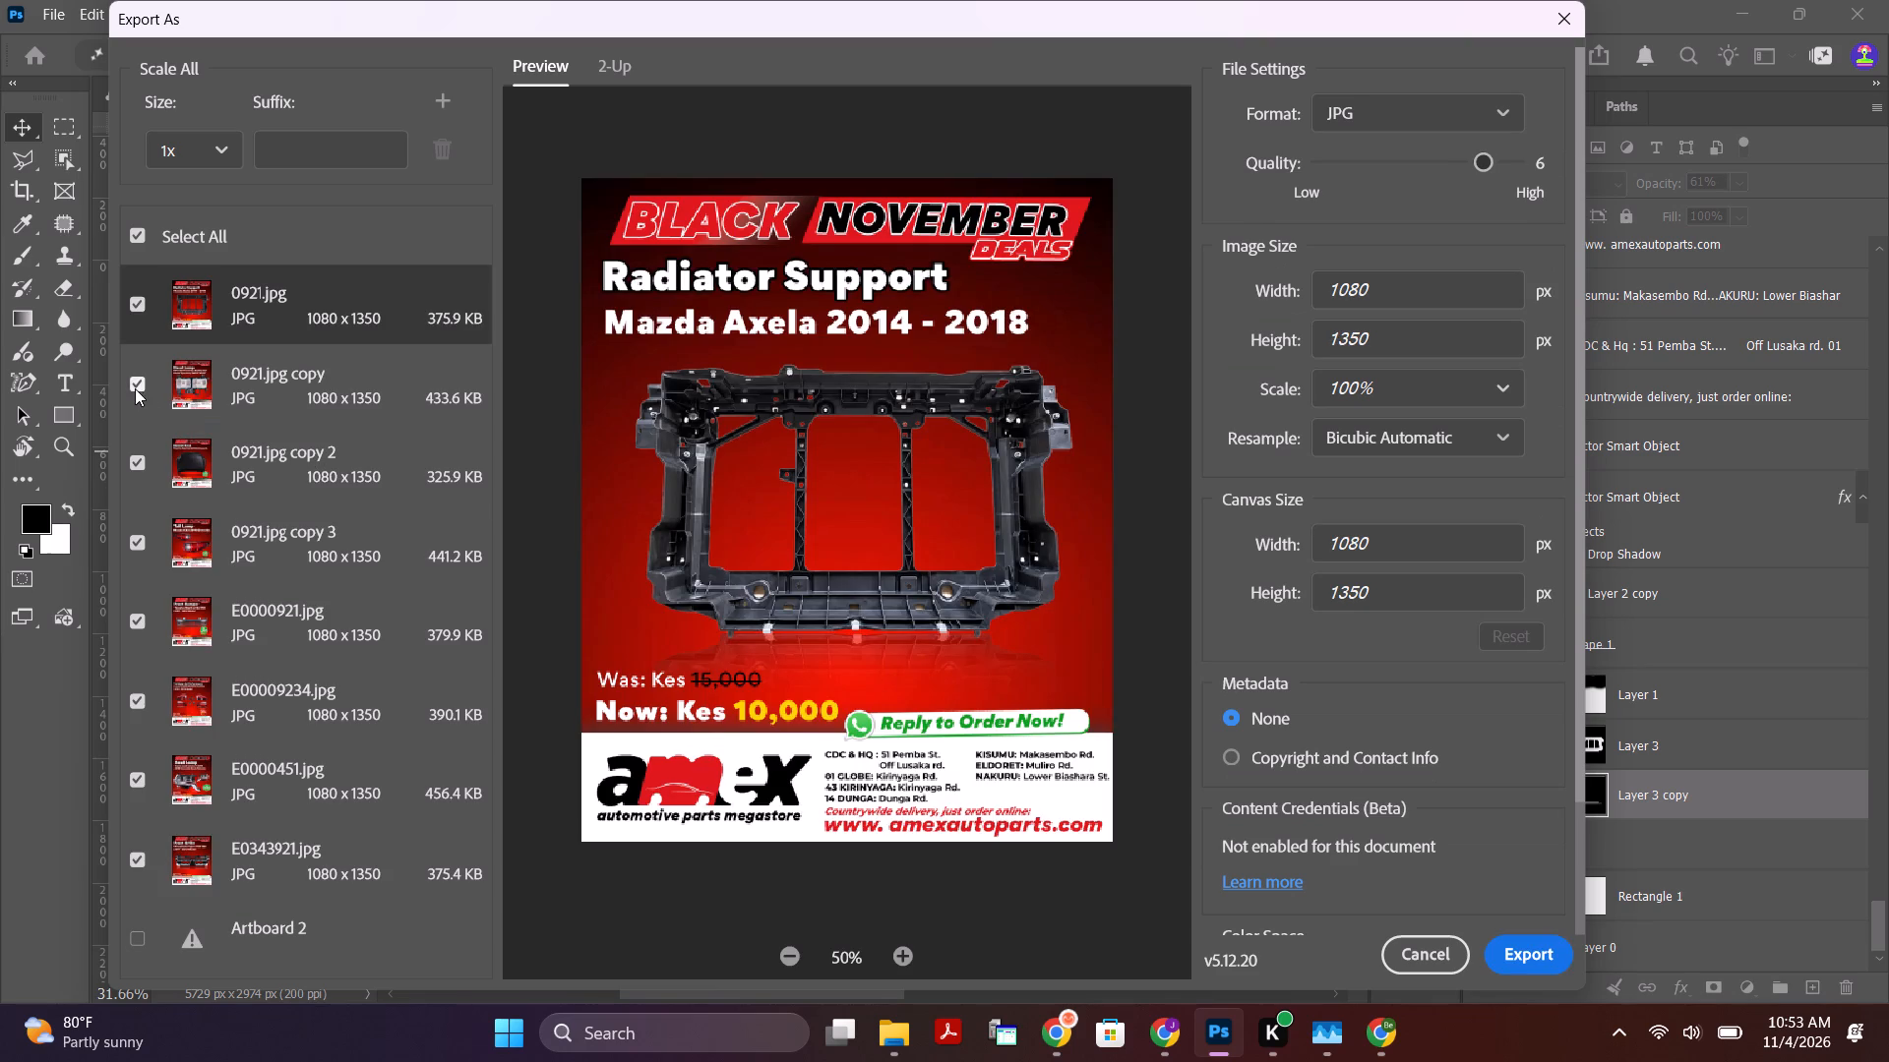
{"action": "left_click_drag", "start_coordinate": [134, 385], "coordinate": [130, 503]}
{"action": "left_click", "coordinate": [140, 449]}
{"action": "left_click", "coordinate": [134, 384]}
{"action": "left_click", "coordinate": [135, 539]}
{"action": "left_click", "coordinate": [137, 614]}
{"action": "left_click", "coordinate": [140, 697]}
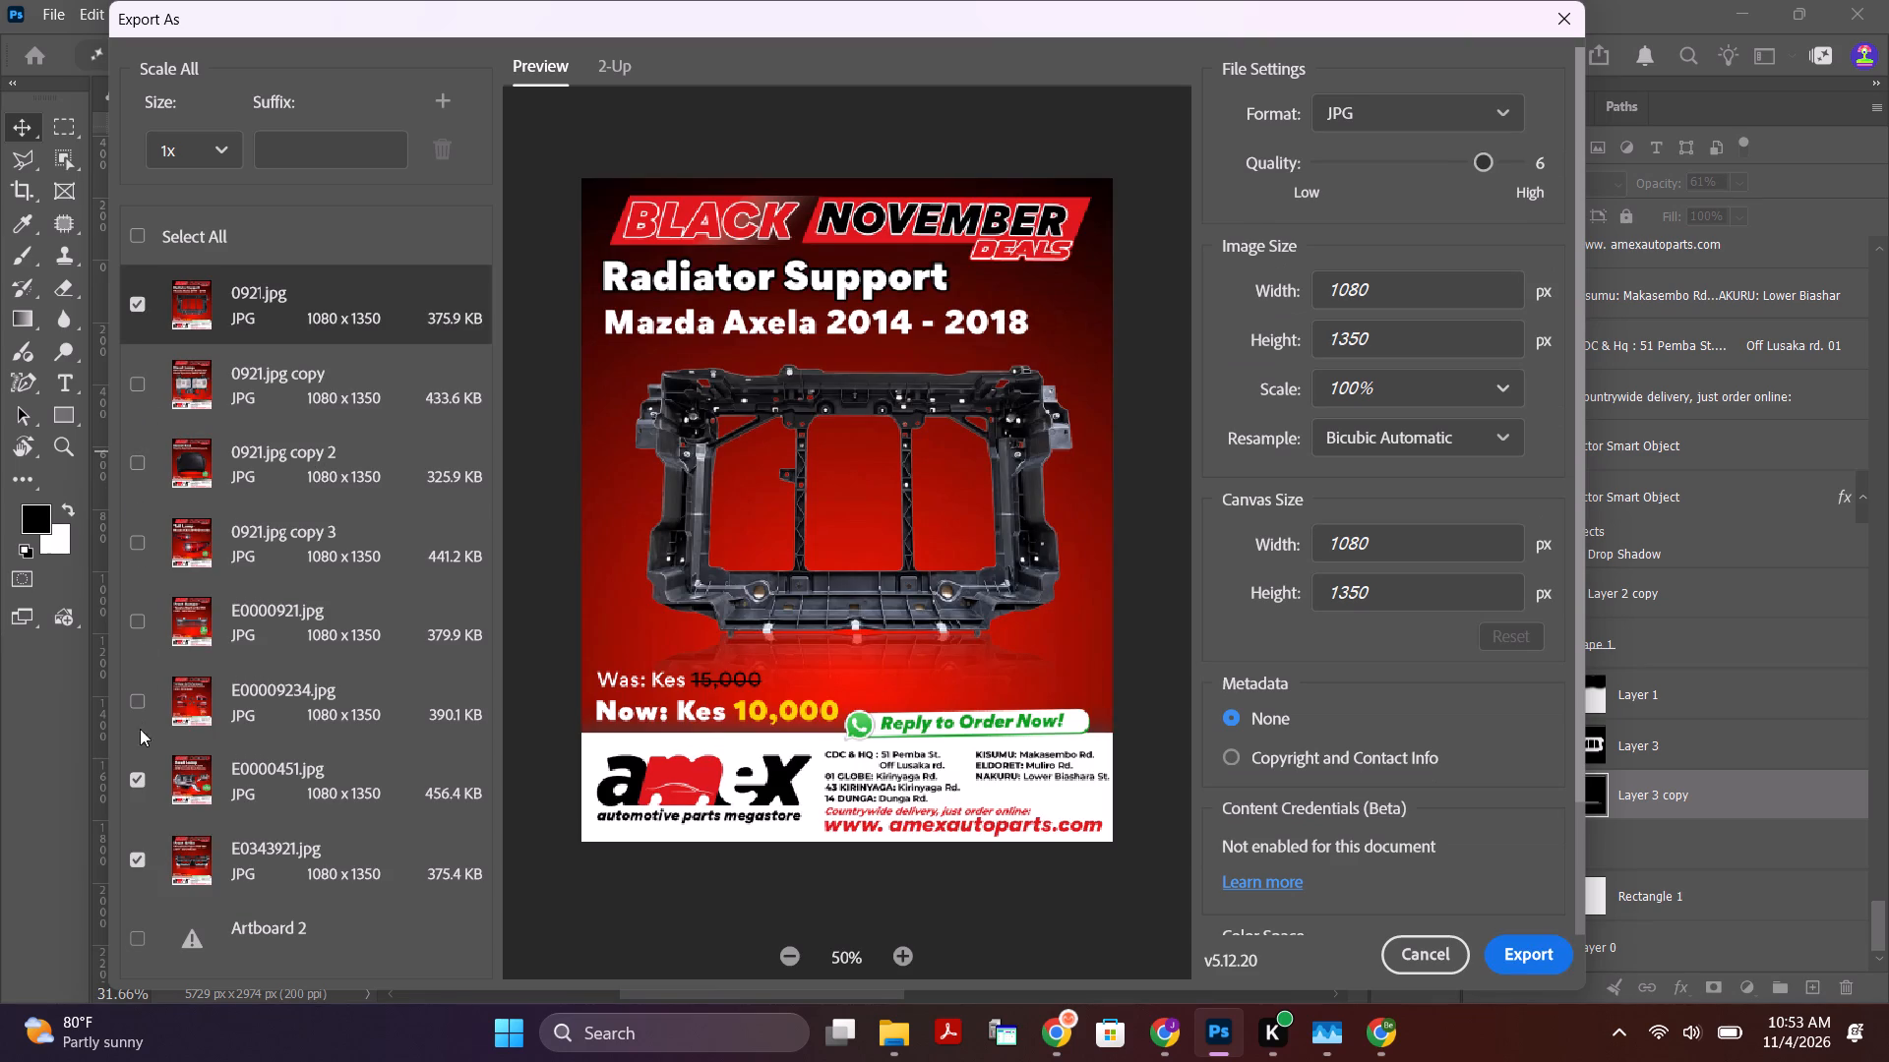
{"action": "left_click", "coordinate": [132, 784]}
{"action": "left_click", "coordinate": [143, 863]}
{"action": "left_click", "coordinate": [1517, 949]}
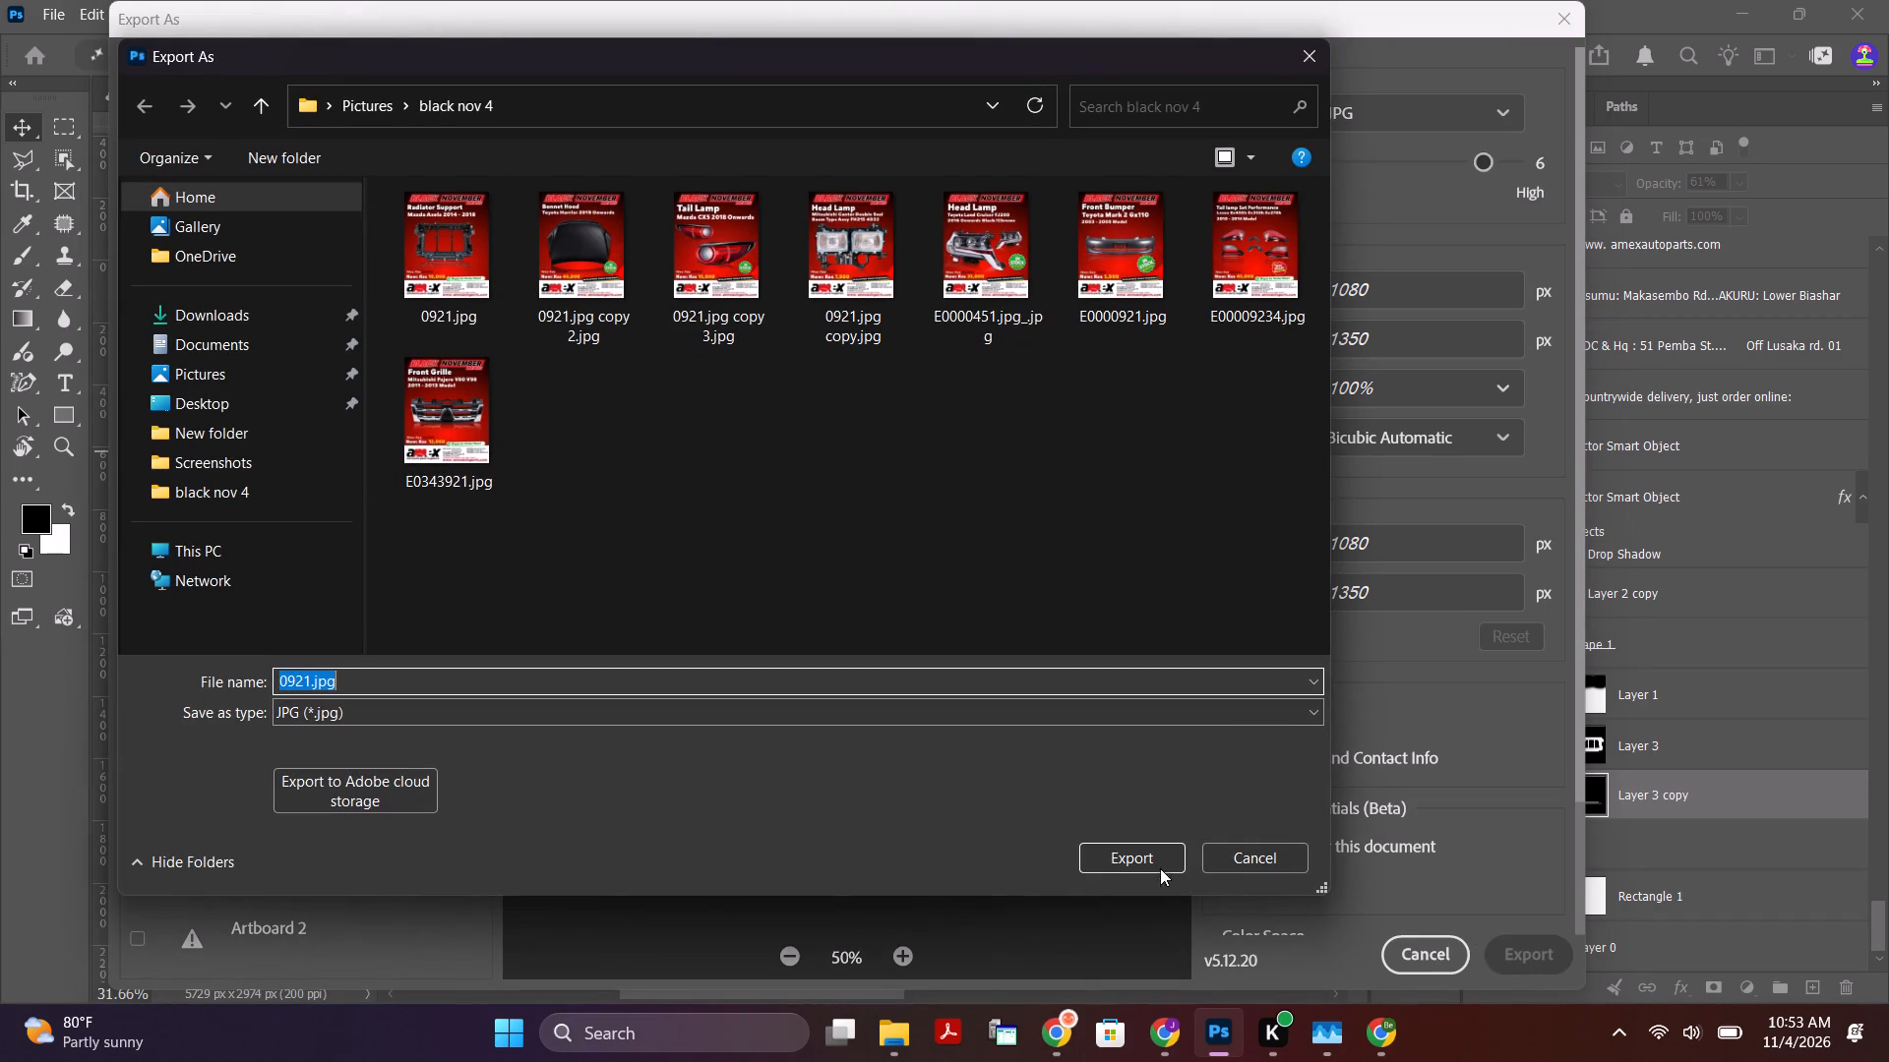
{"action": "left_click", "coordinate": [1147, 855]}
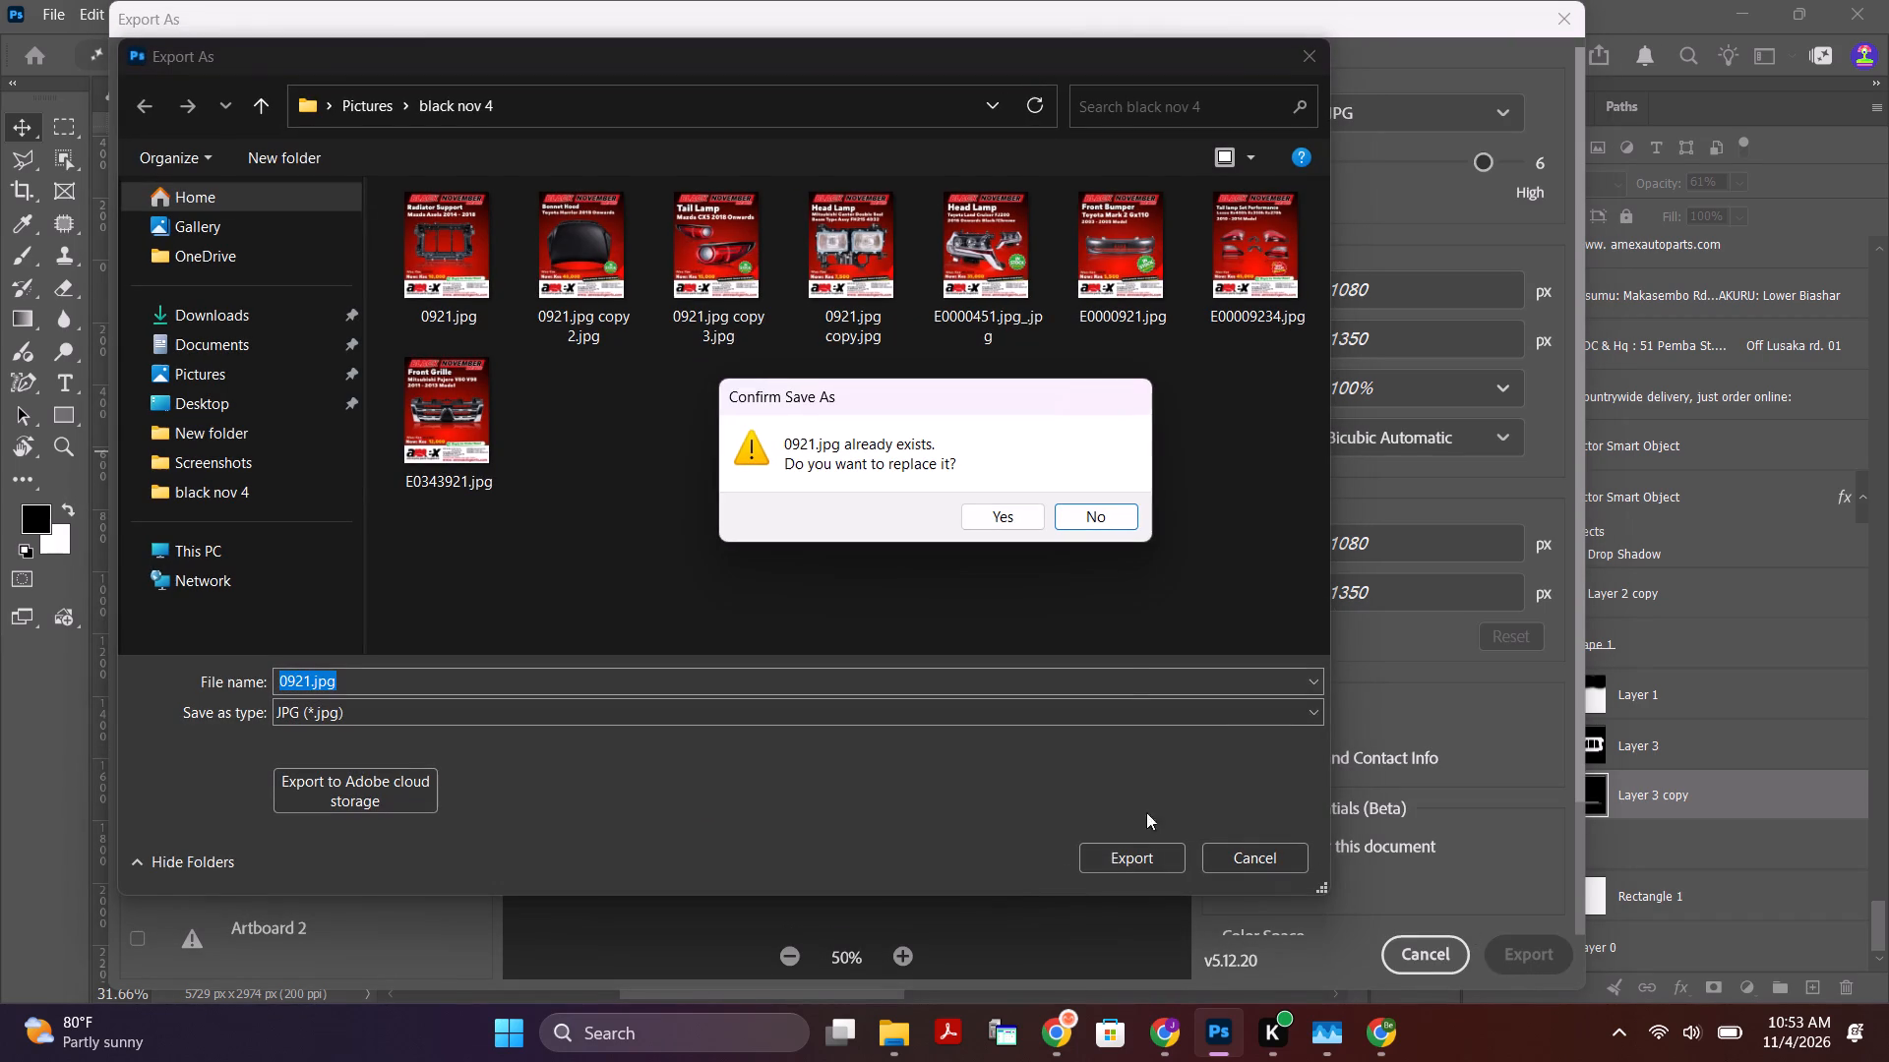
{"action": "left_click", "coordinate": [1022, 521]}
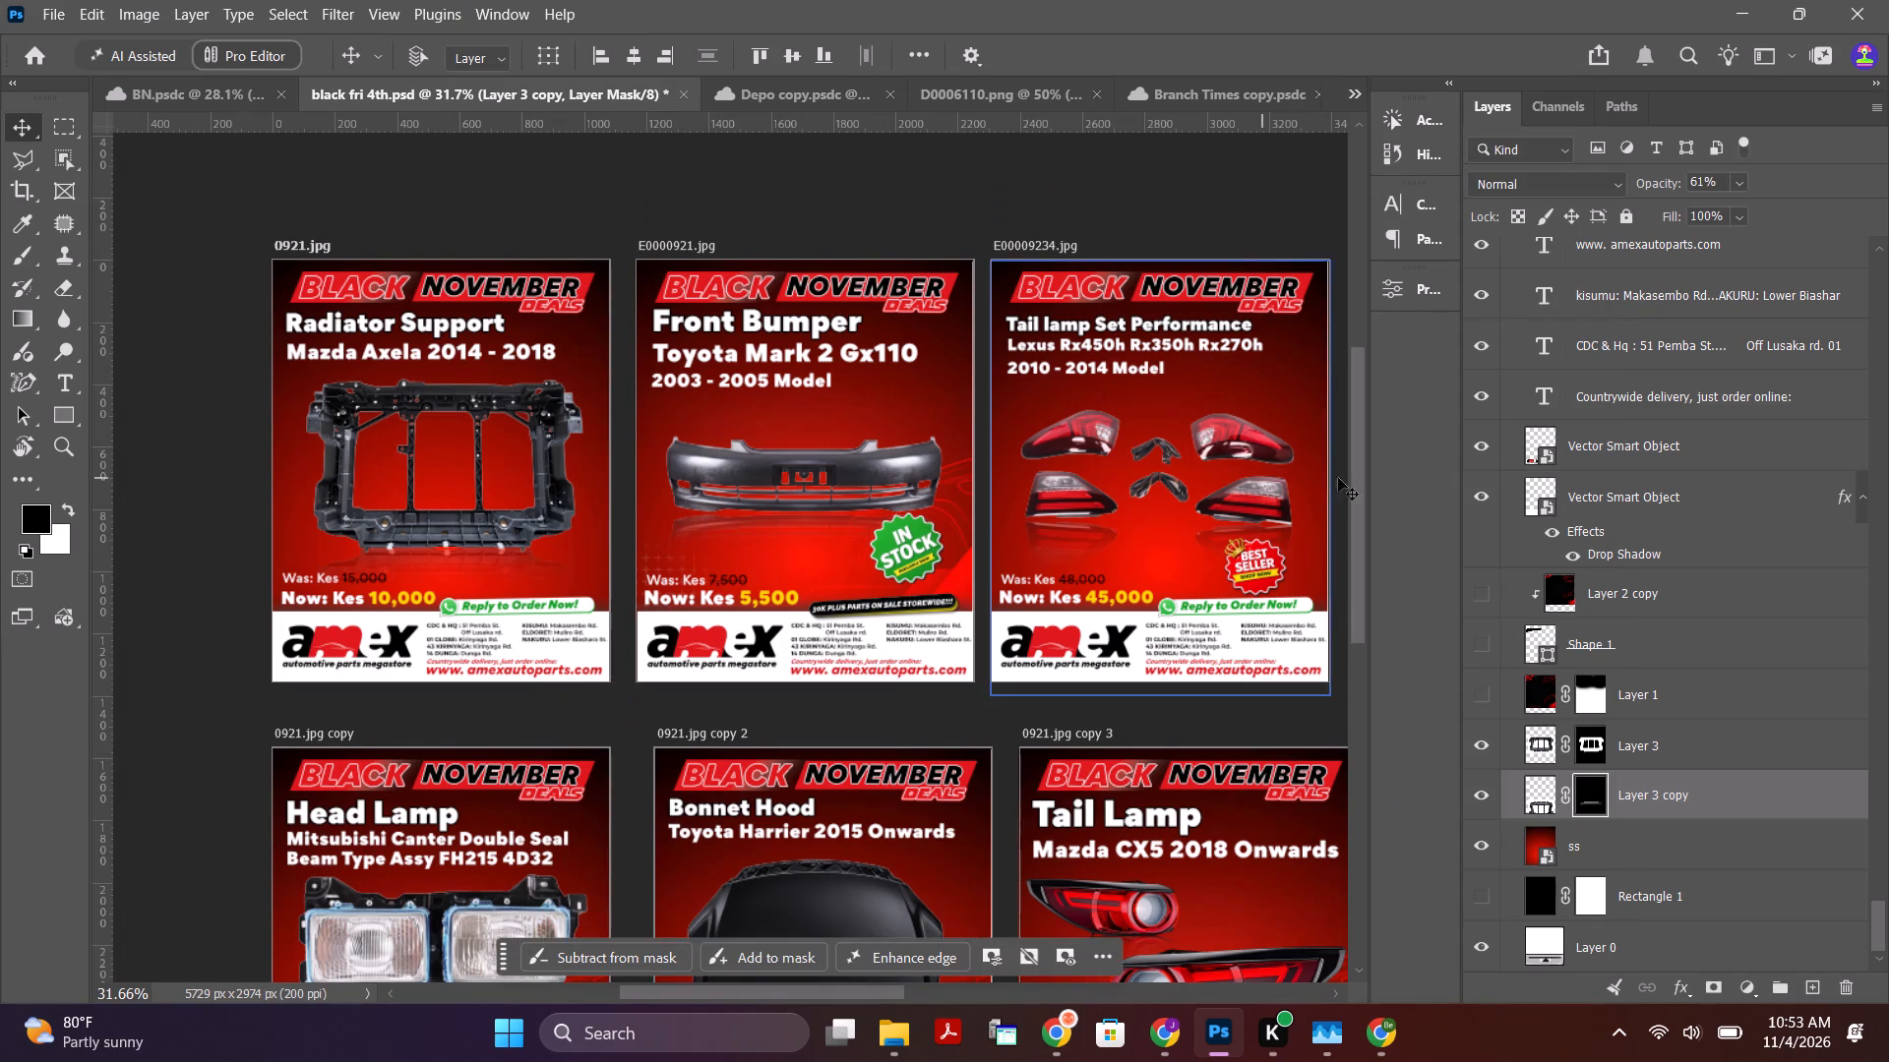
Open the re-exported 0921.jpg from the black nov 4 folder in File Explorer and look through all the posters up to the Front Grille one.
{"action": "left_click", "coordinate": [900, 1036]}
{"action": "left_click", "coordinate": [914, 887]}
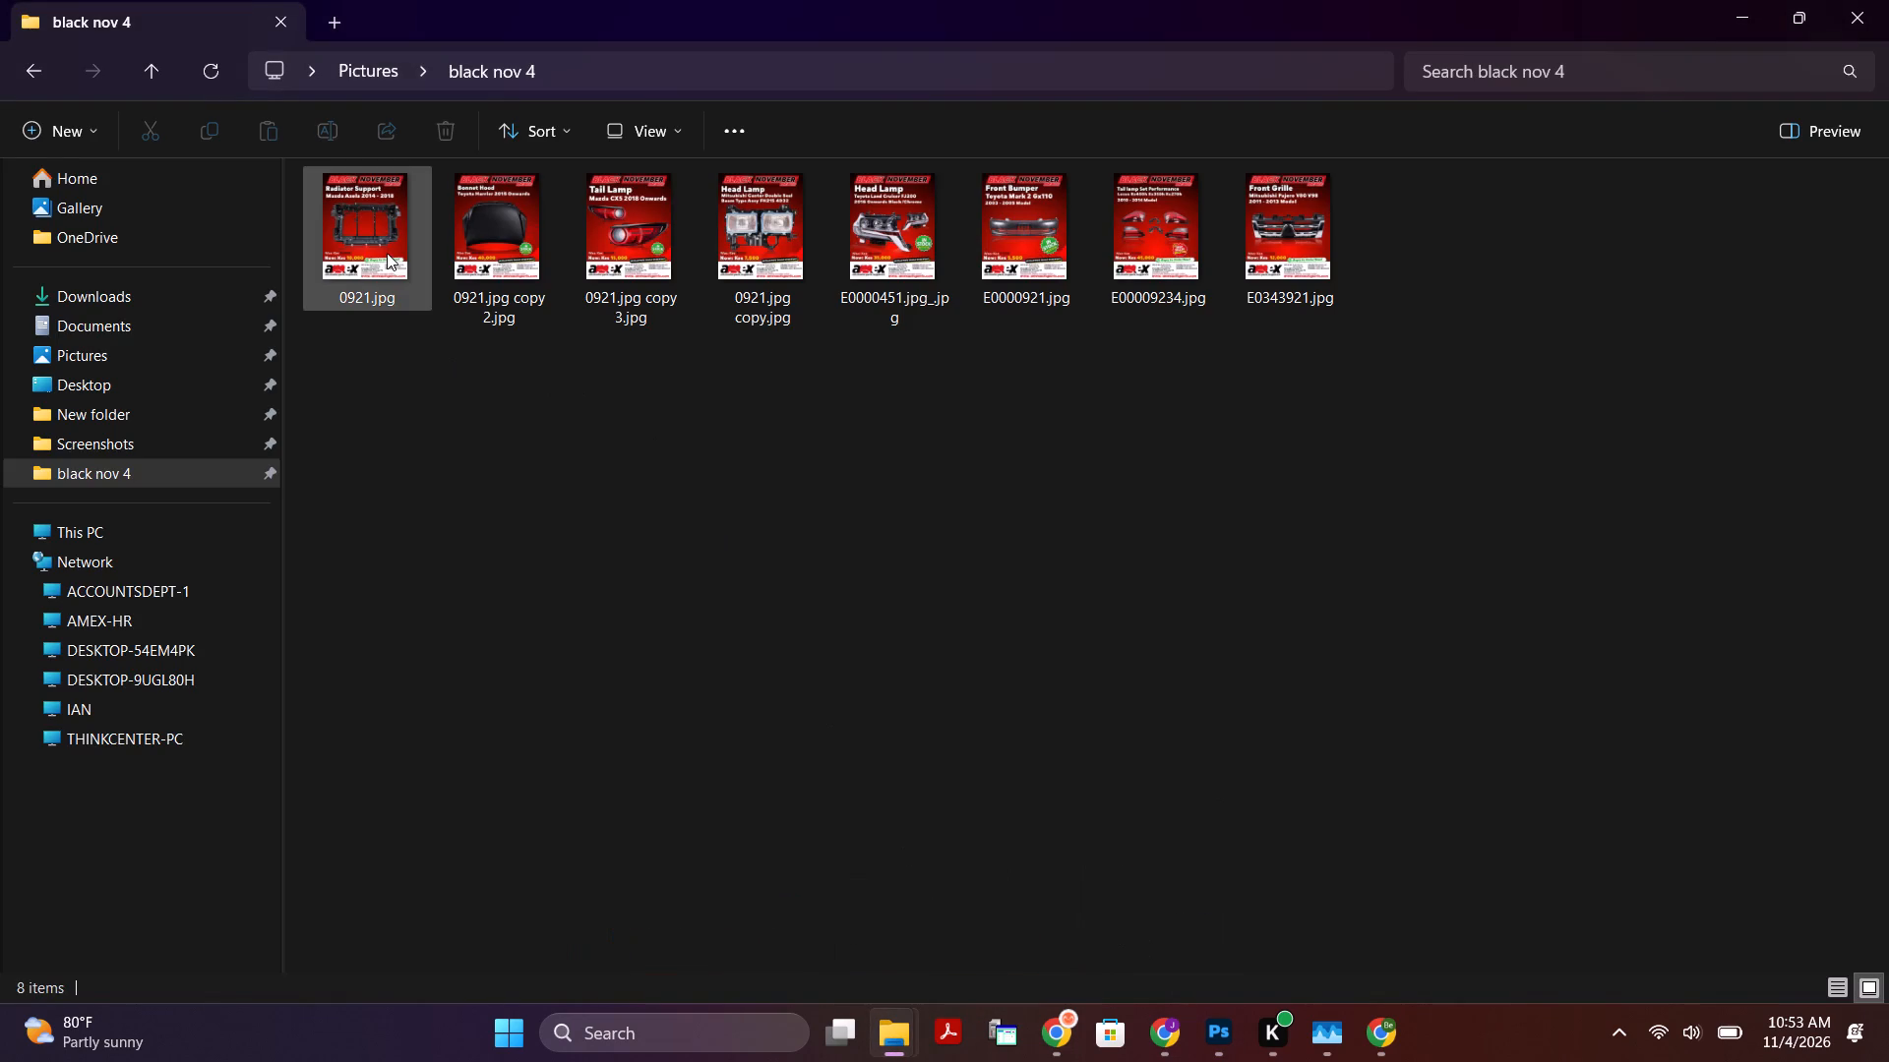
{"action": "left_click", "coordinate": [387, 253]}
{"action": "key", "text": "Return"}
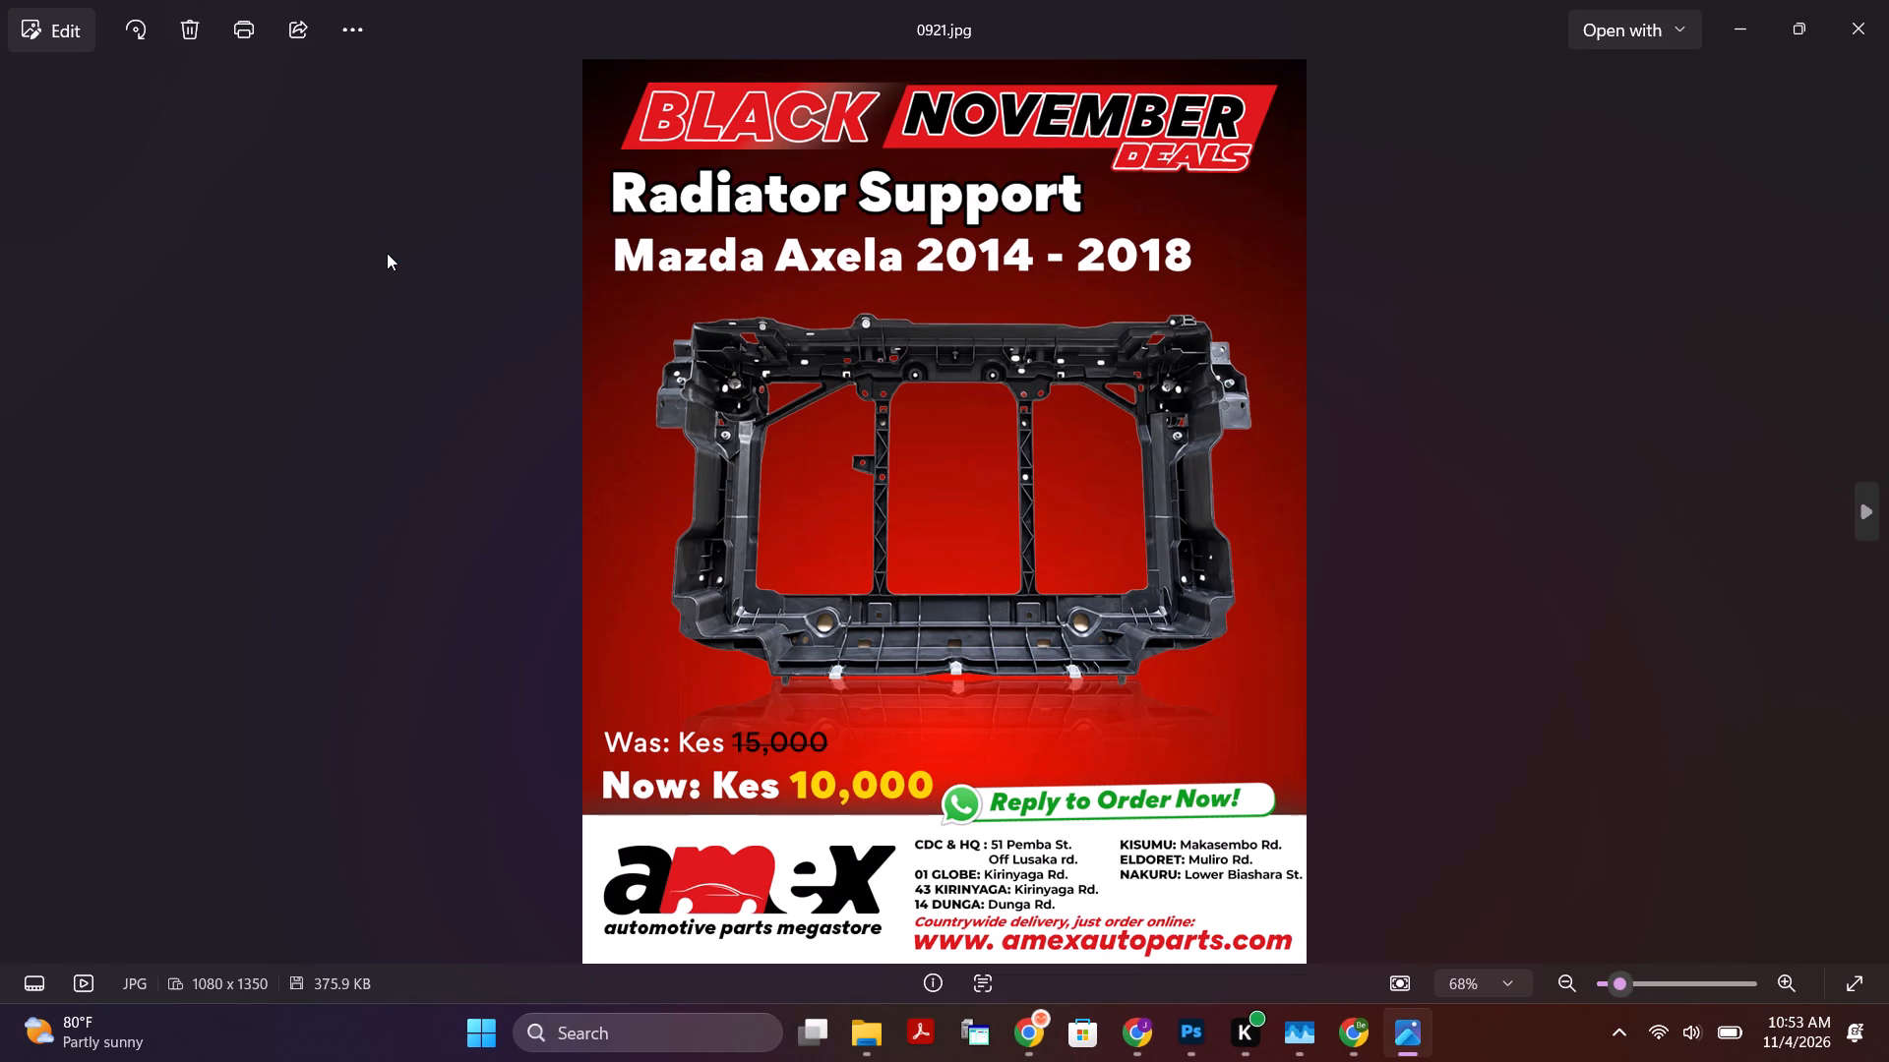
{"action": "key", "text": "Right"}
{"action": "key", "text": "Right"}
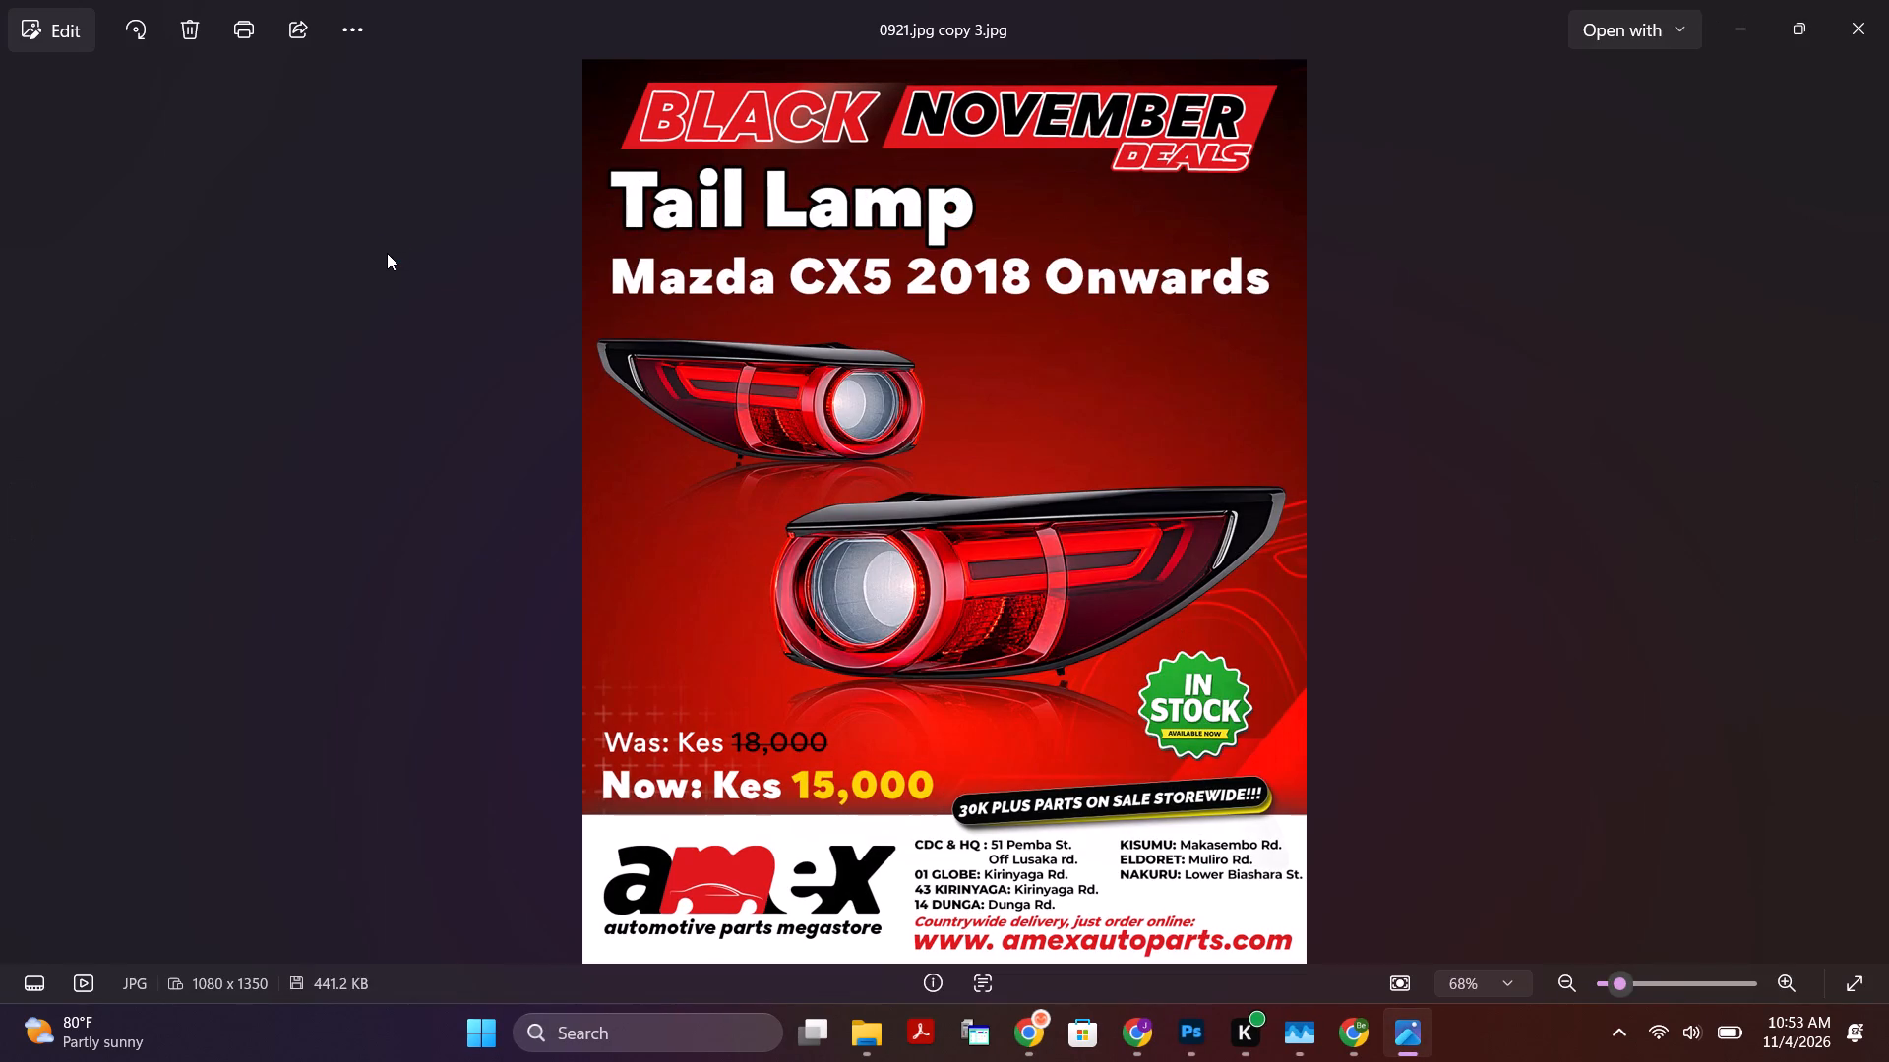
{"action": "key", "text": "Right"}
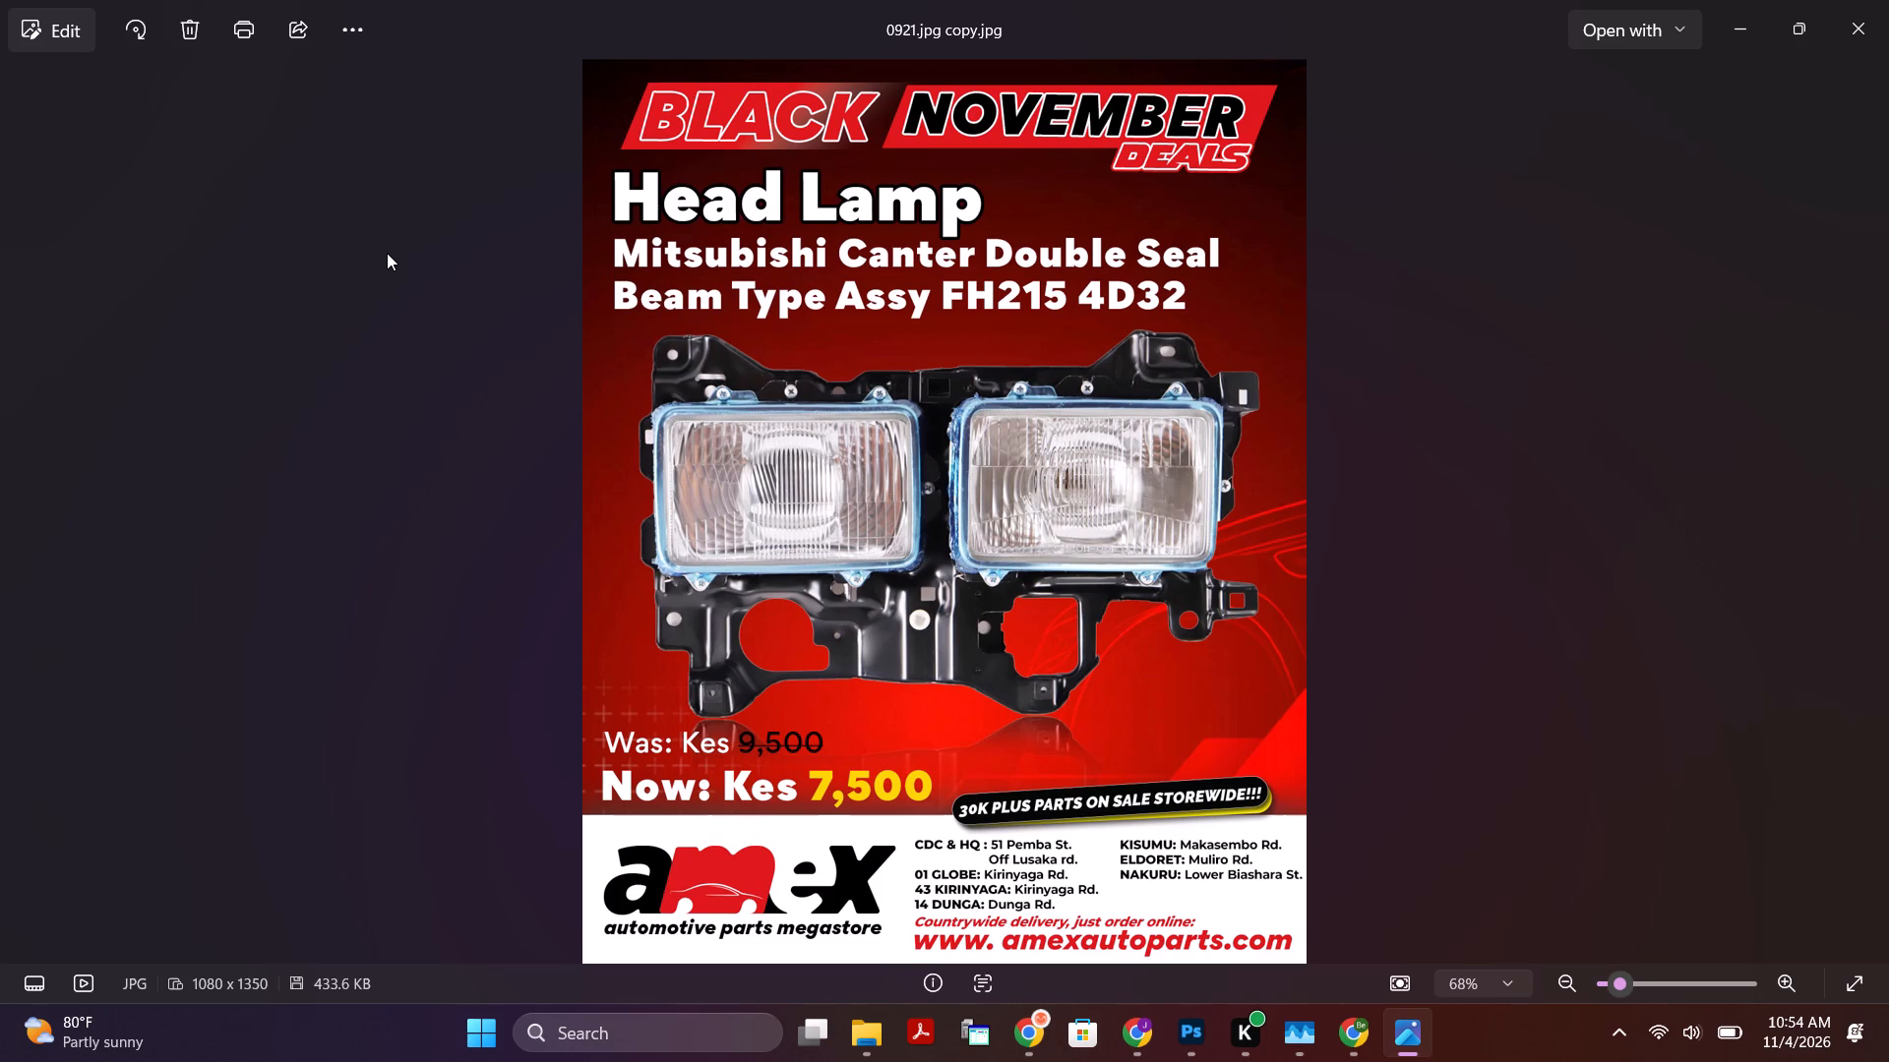
{"action": "key", "text": "Right"}
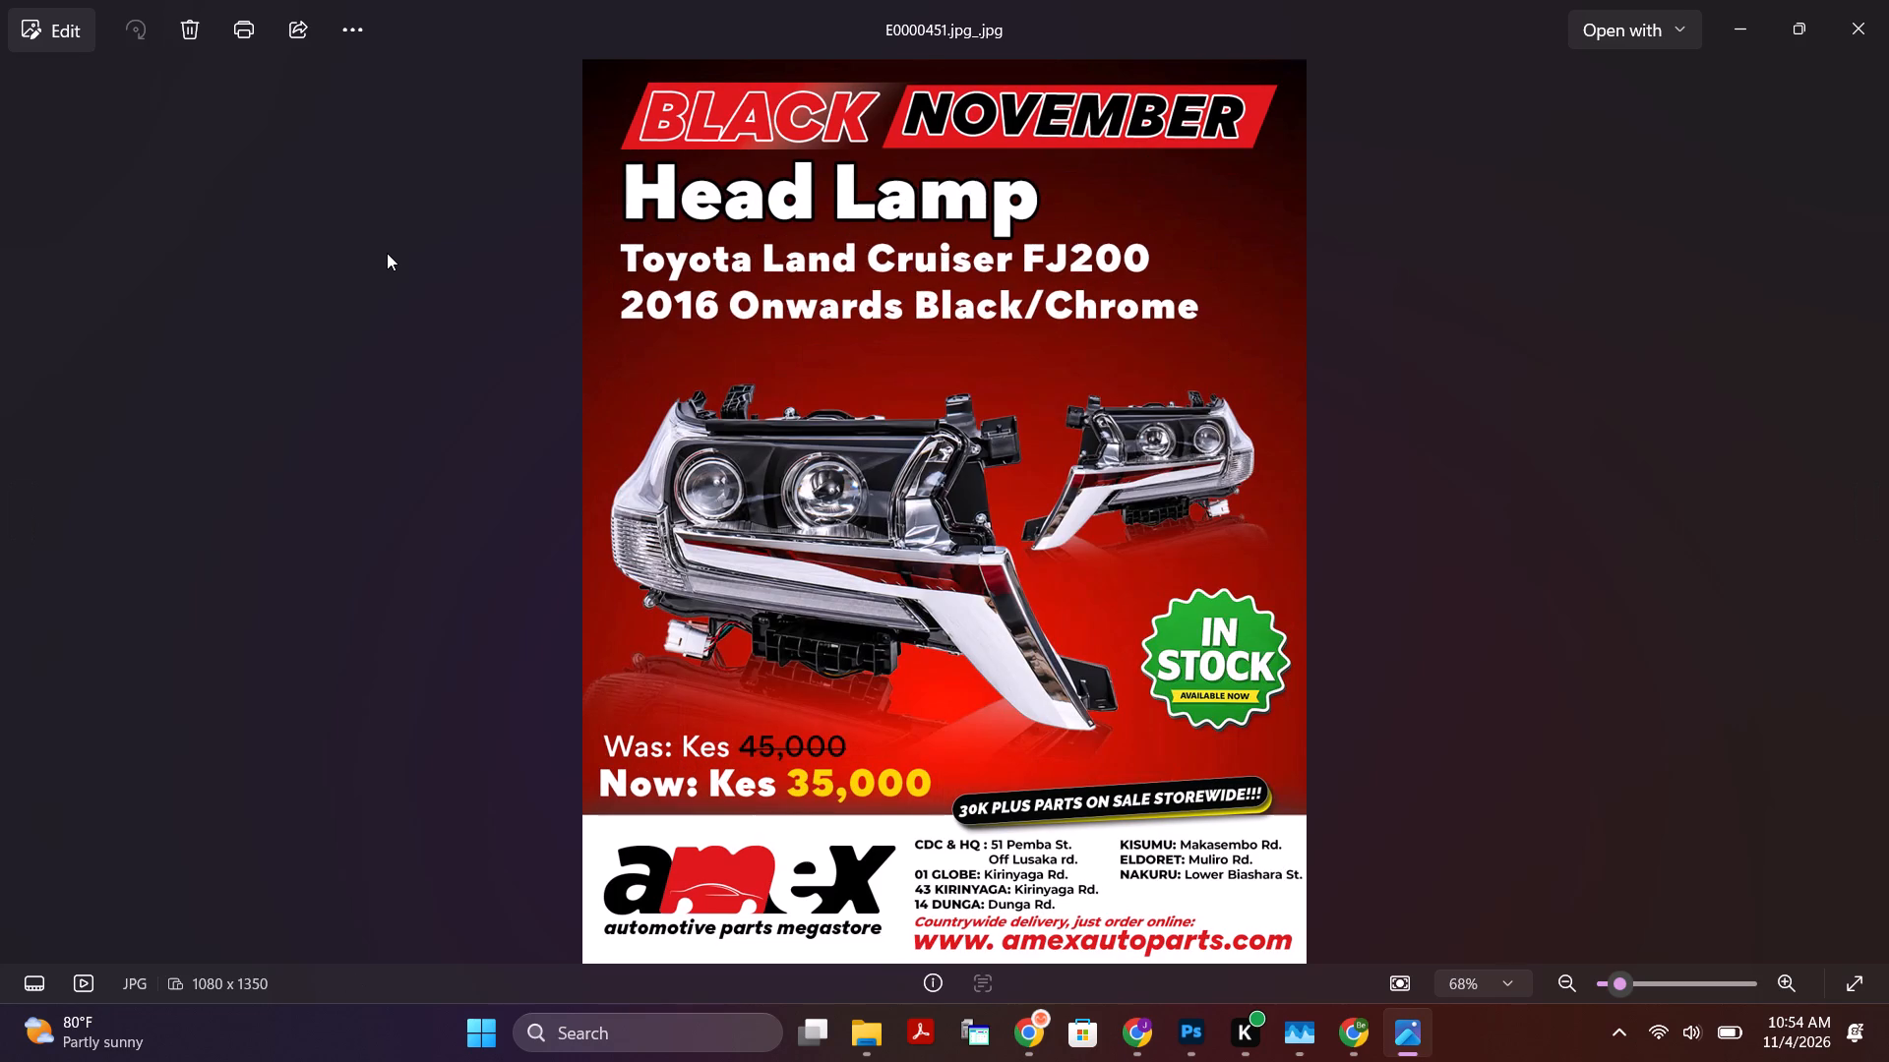
{"action": "key", "text": "Right"}
{"action": "key", "text": "Right"}
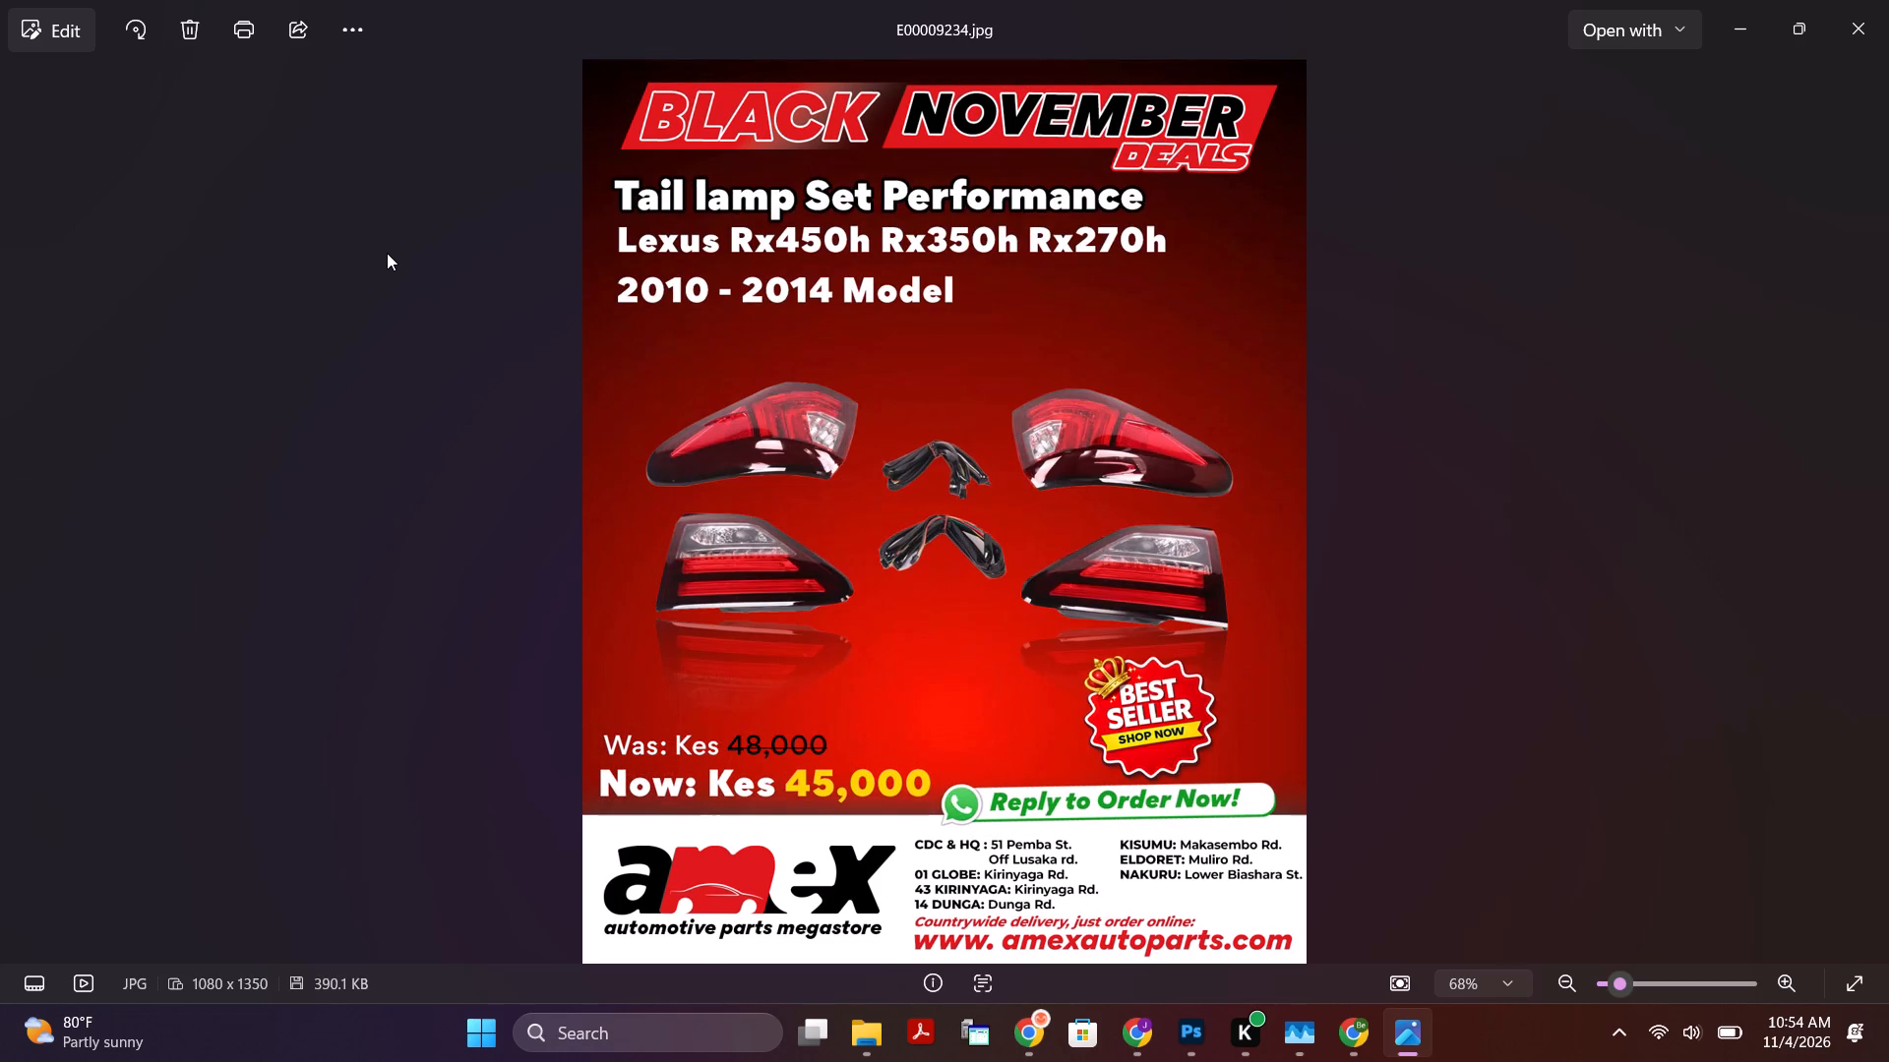
{"action": "key", "text": "Right"}
{"action": "key", "text": "Right"}
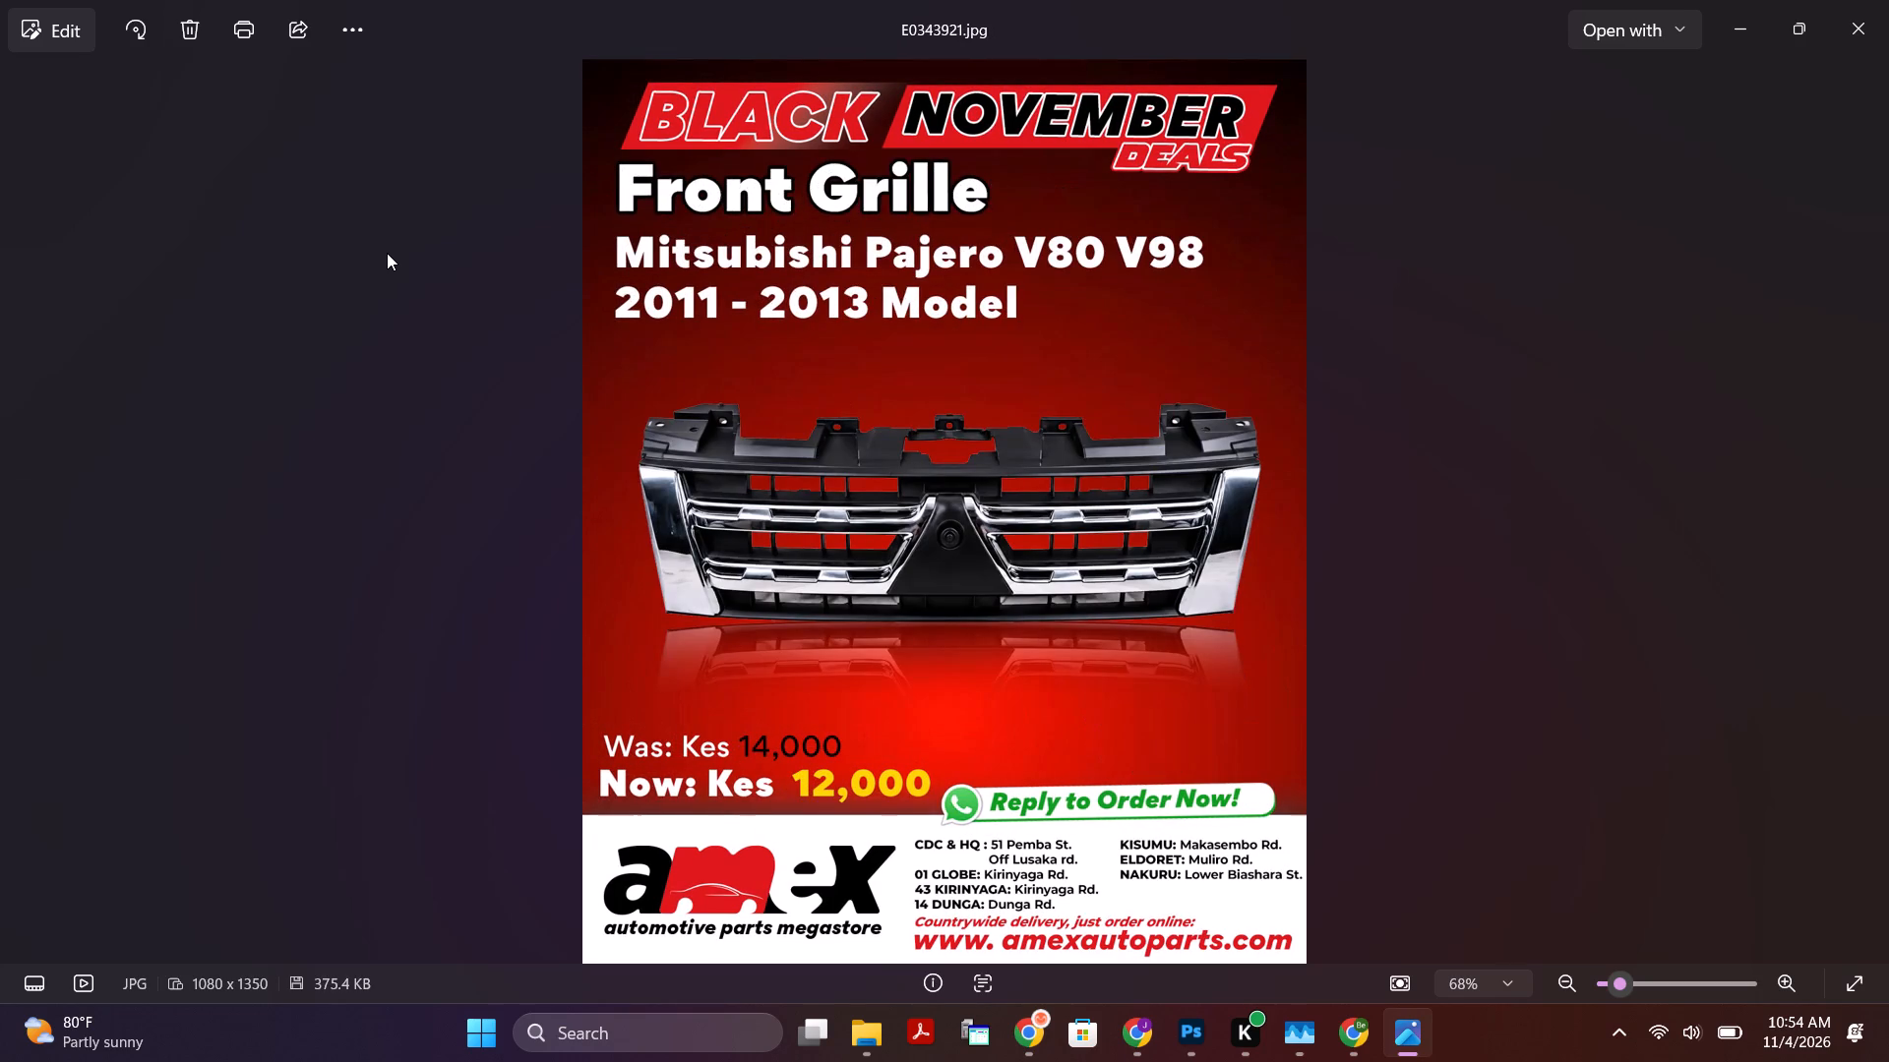
Review the exported posters in reverse order, back to the Radiator Support one, and close the viewer.
{"action": "key", "text": "Left"}
{"action": "key", "text": "Left"}
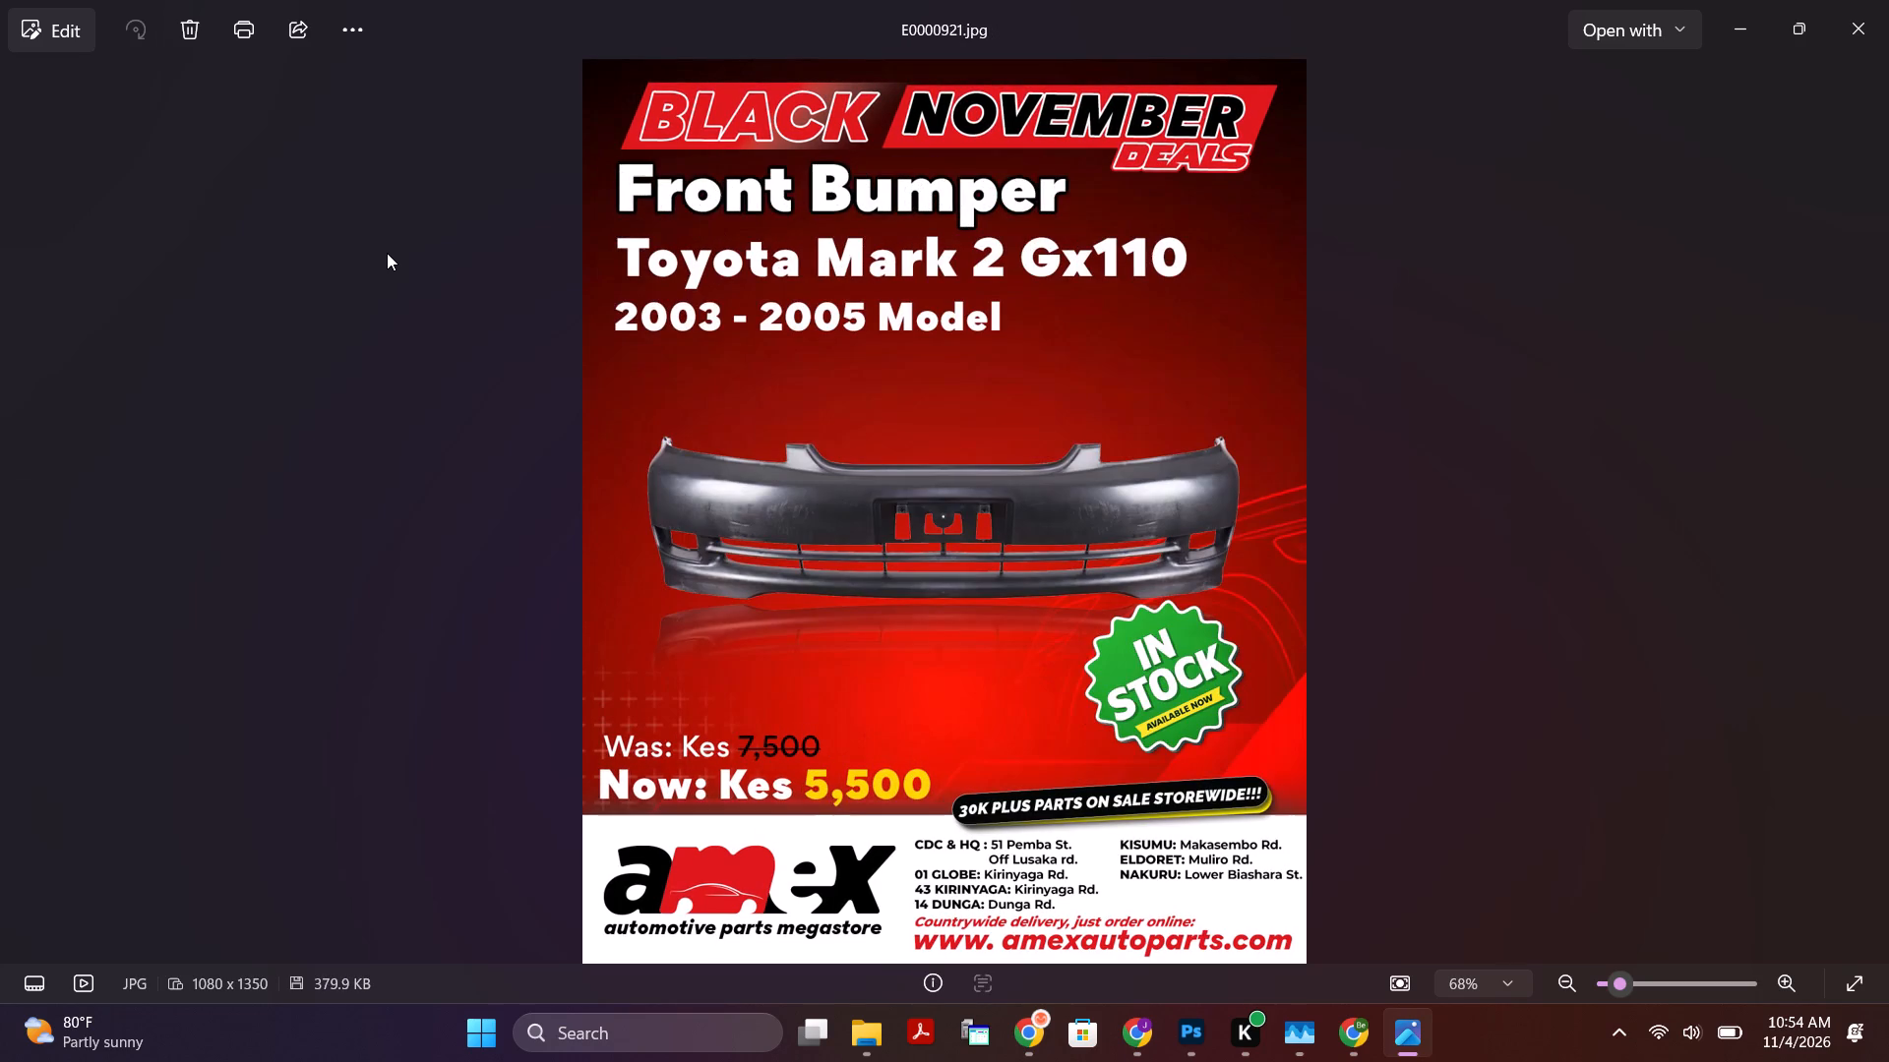
{"action": "key", "text": "Left"}
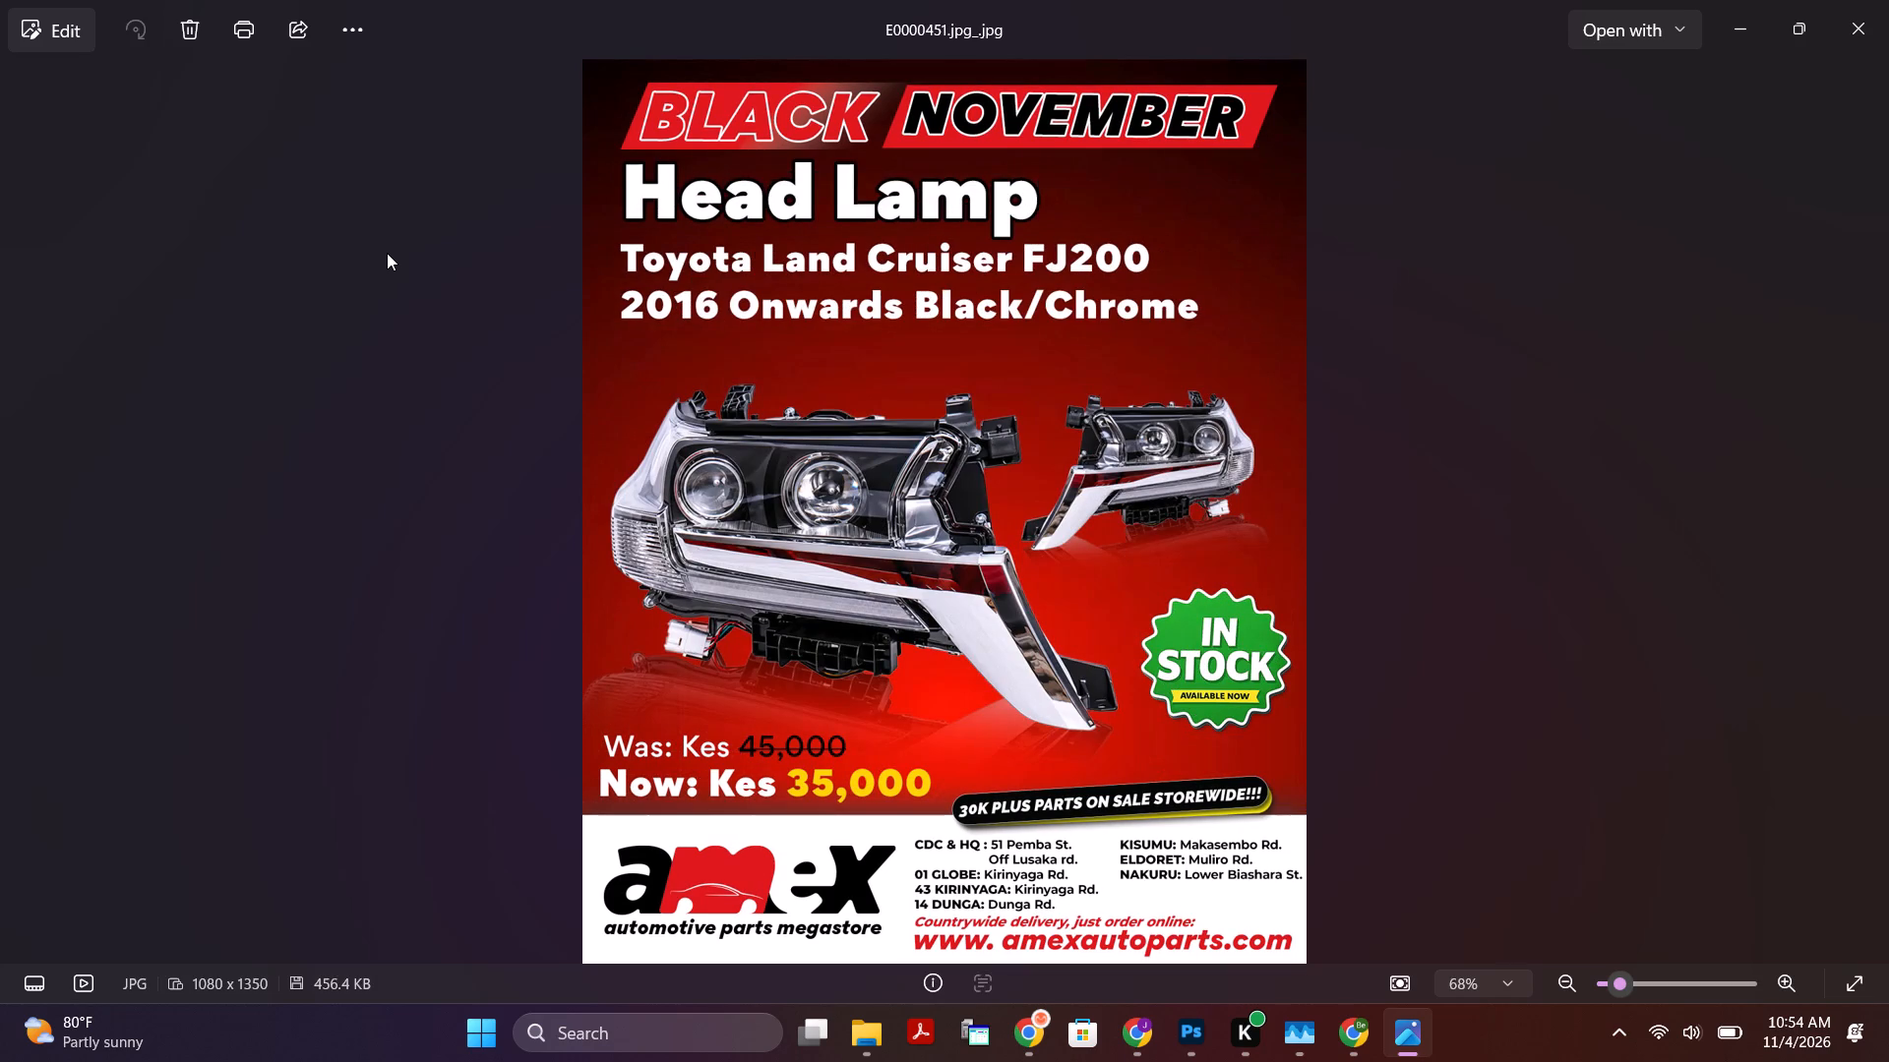
{"action": "key", "text": "Left"}
{"action": "key", "text": "Left"}
{"action": "key", "text": "Left"}
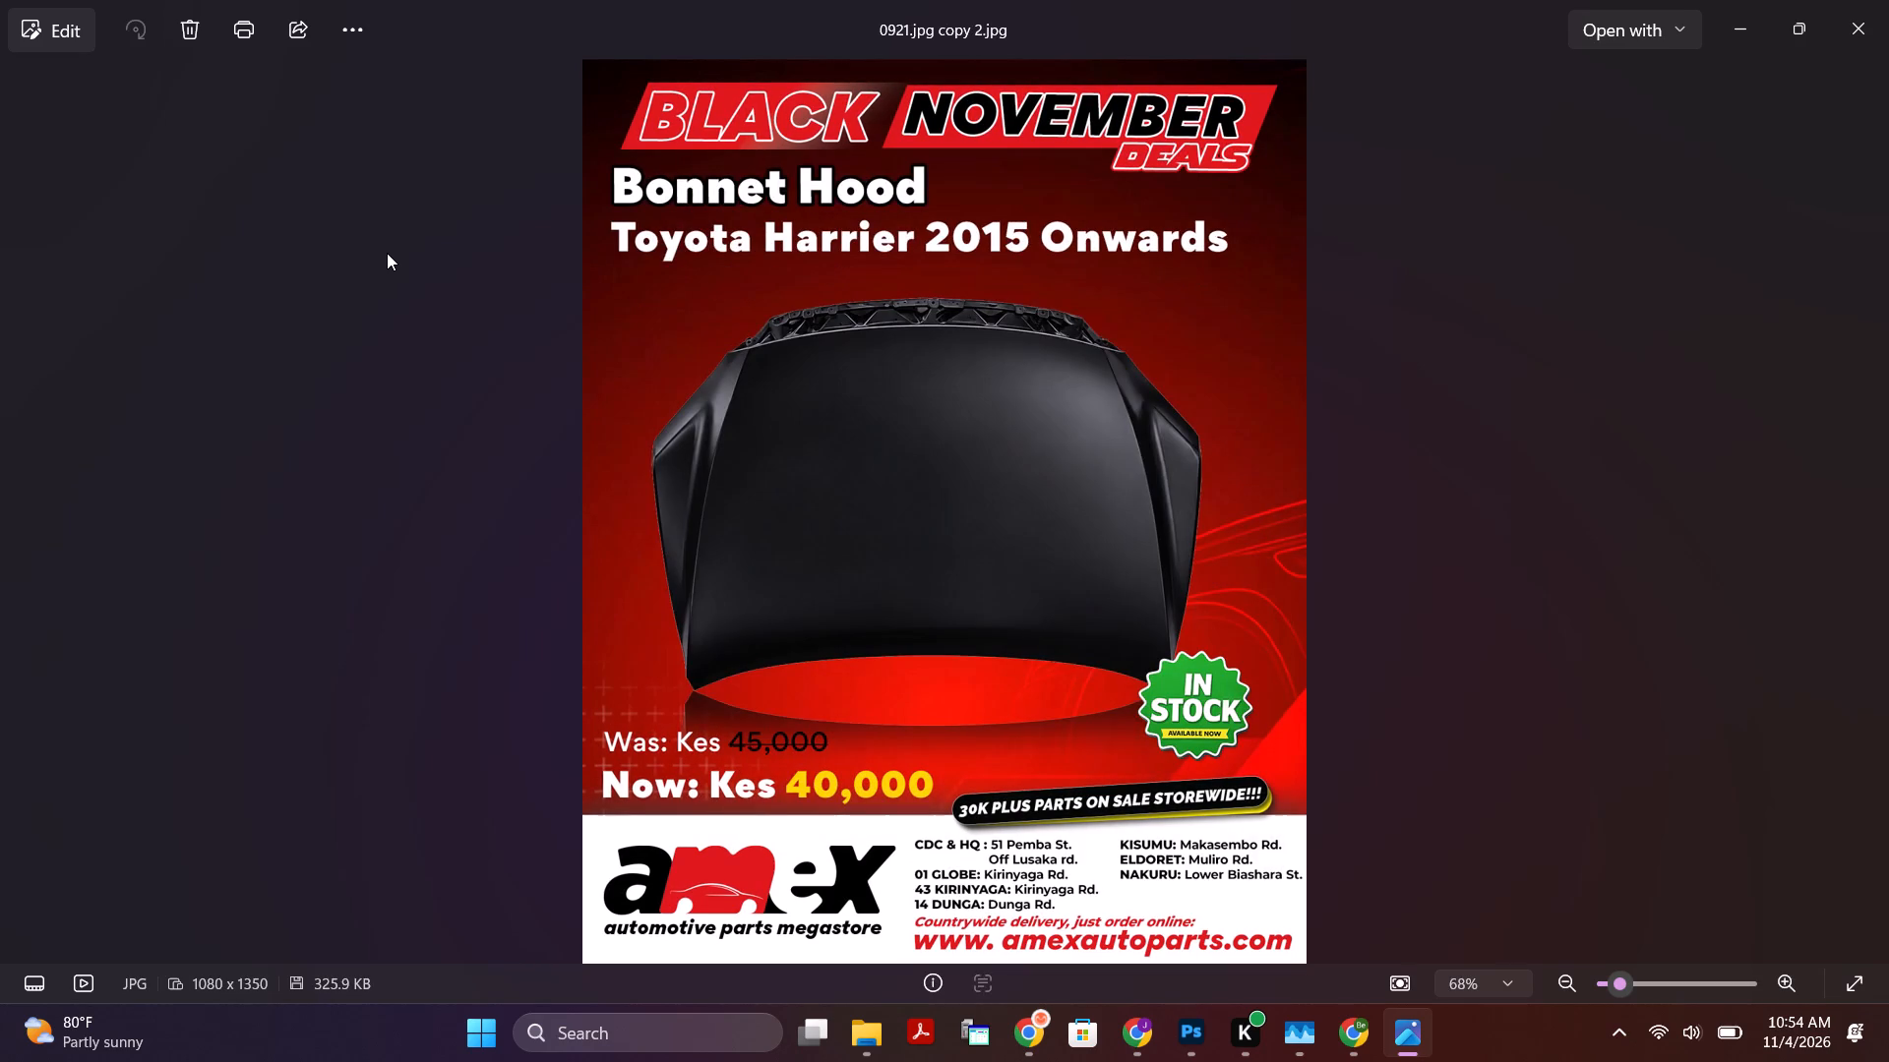
{"action": "key", "text": "Left"}
{"action": "key", "text": "Left"}
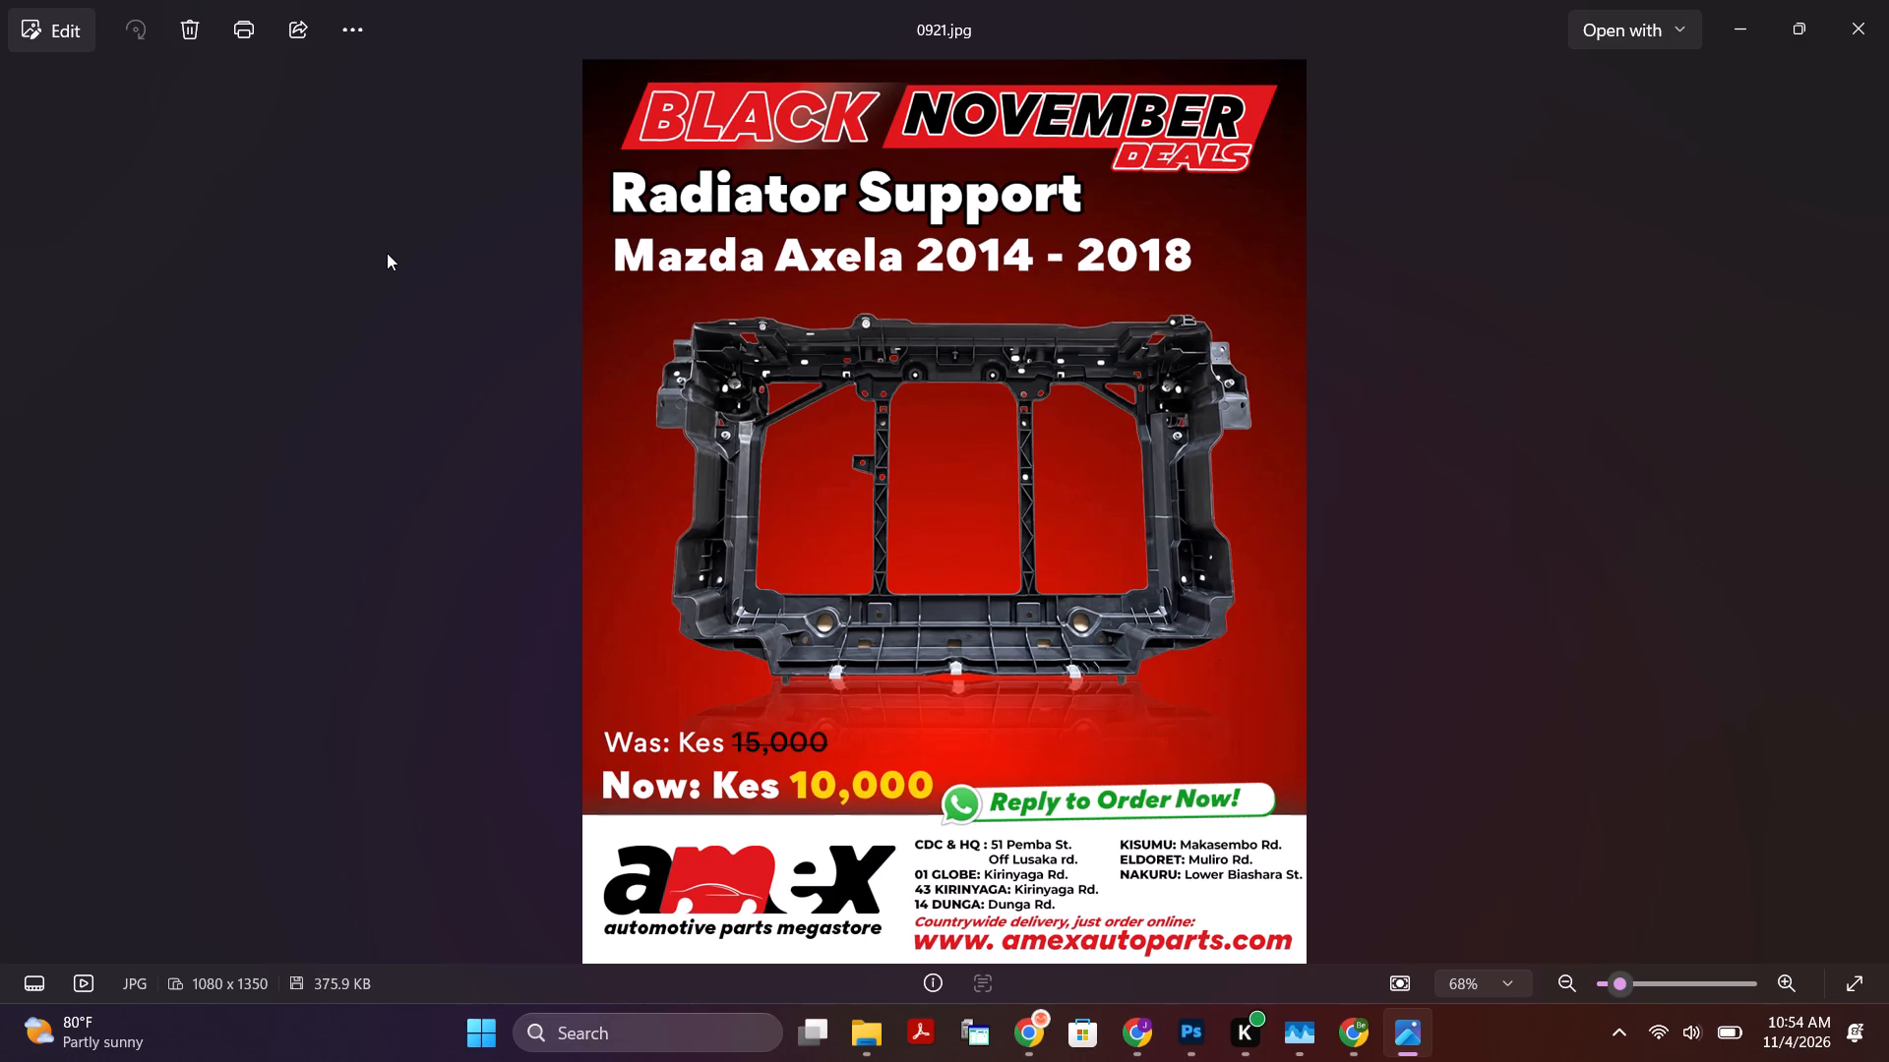
{"action": "left_click", "coordinate": [1853, 32]}
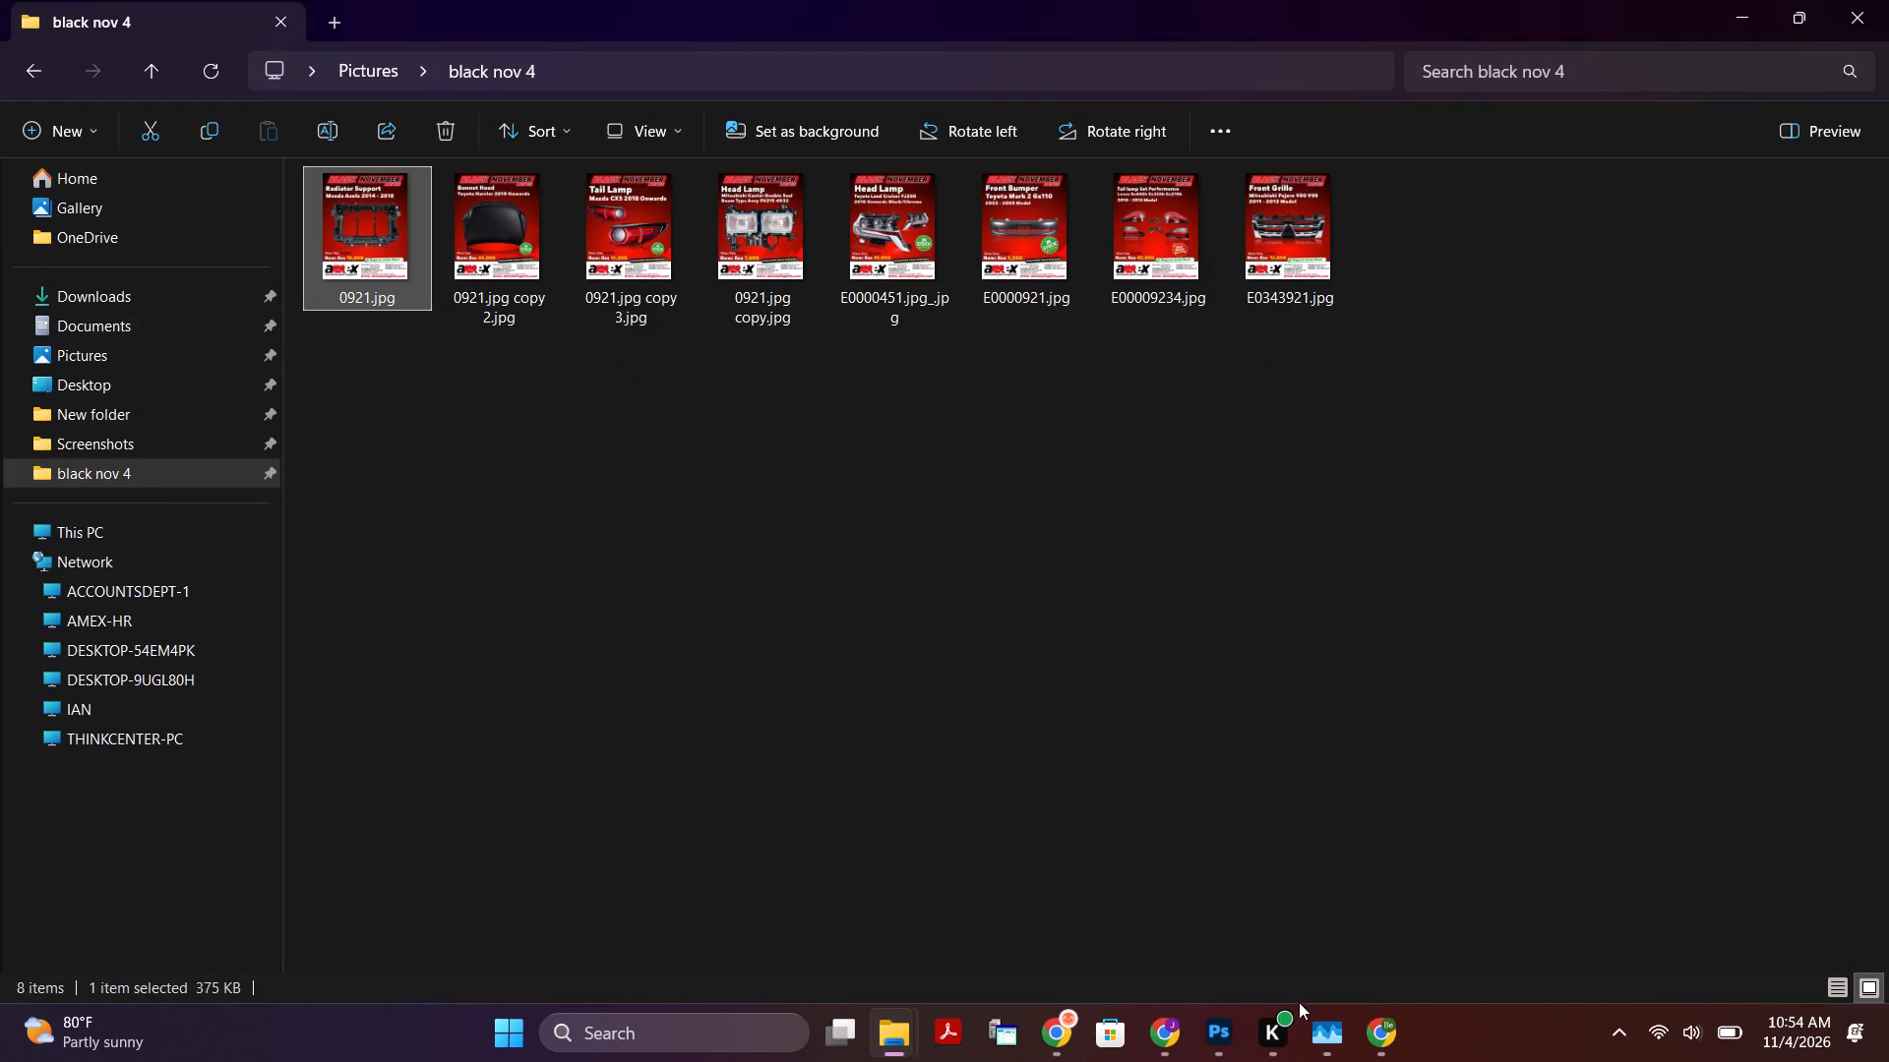
Back in Photoshop, select the Tail Lamp artboard, 0921.jpg copy 3, and briefly show Layer 9 copy 2 and Layer 2 to identify their content.
{"action": "left_click", "coordinate": [604, 248]}
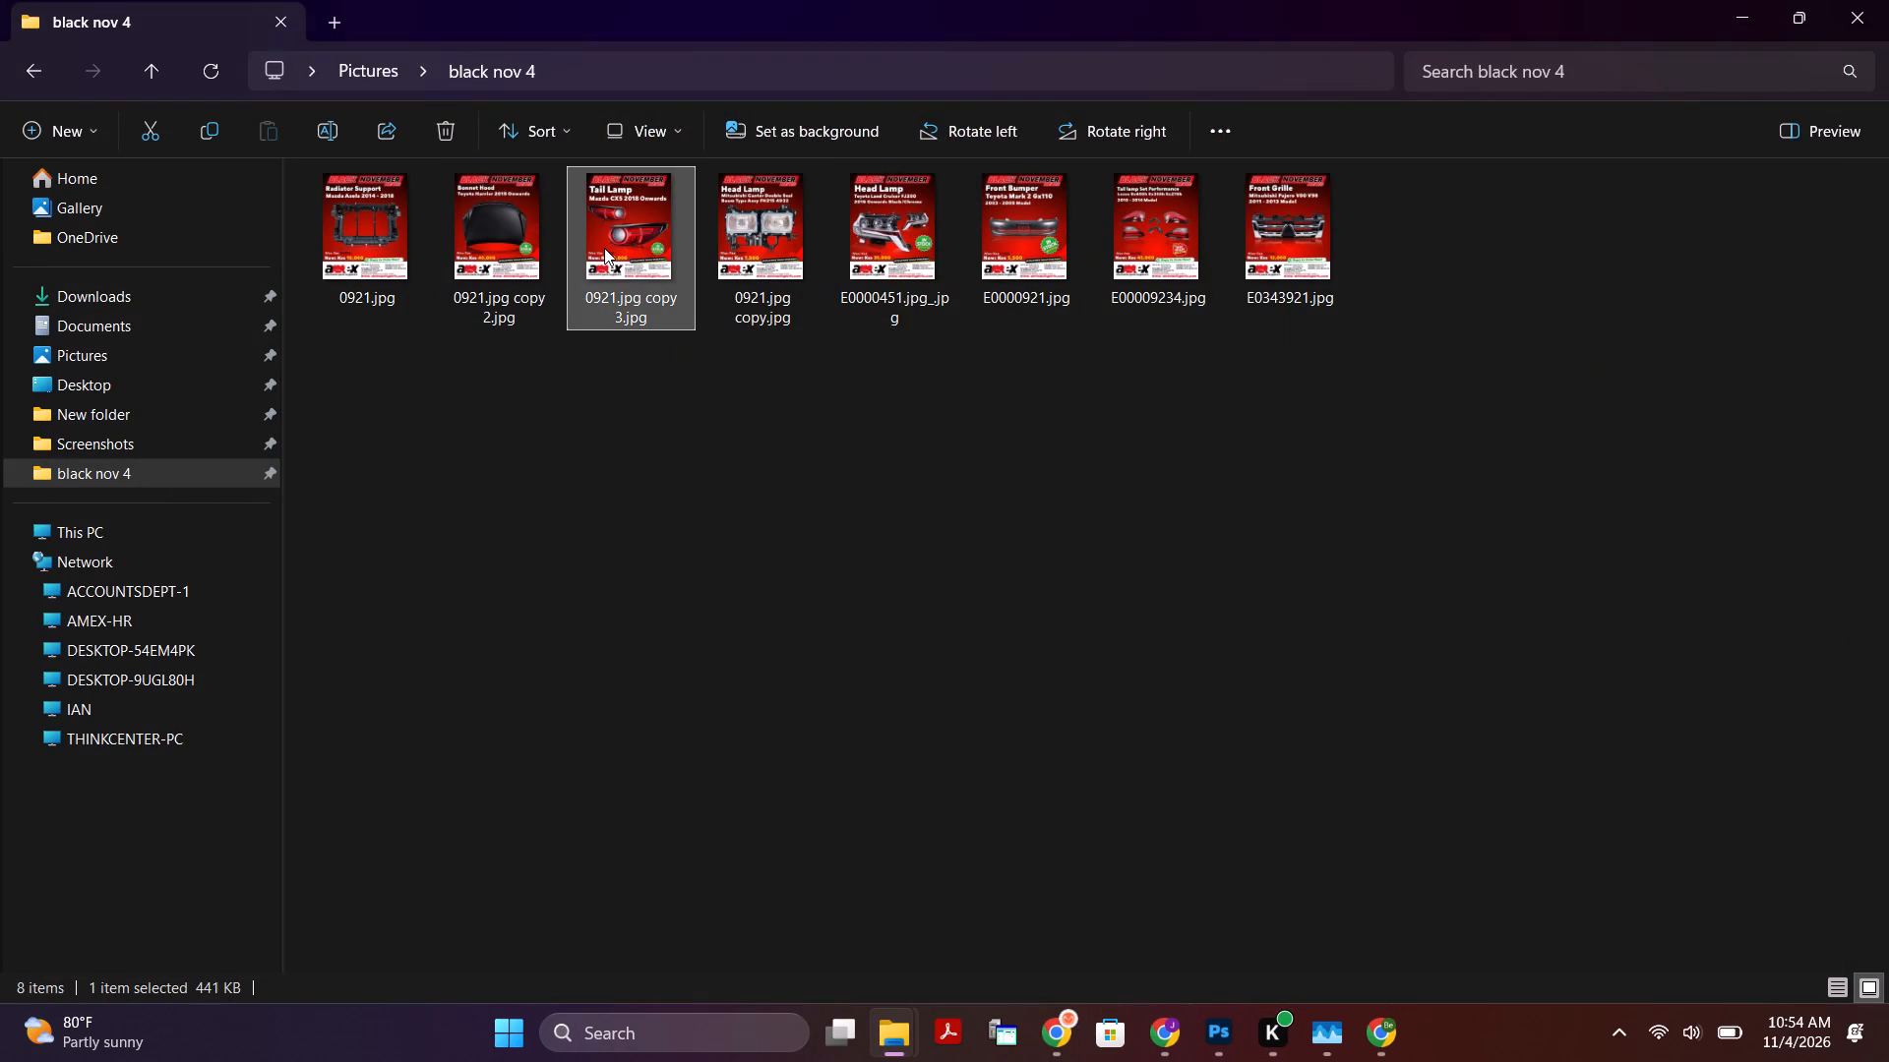
{"action": "left_click", "coordinate": [1222, 1032]}
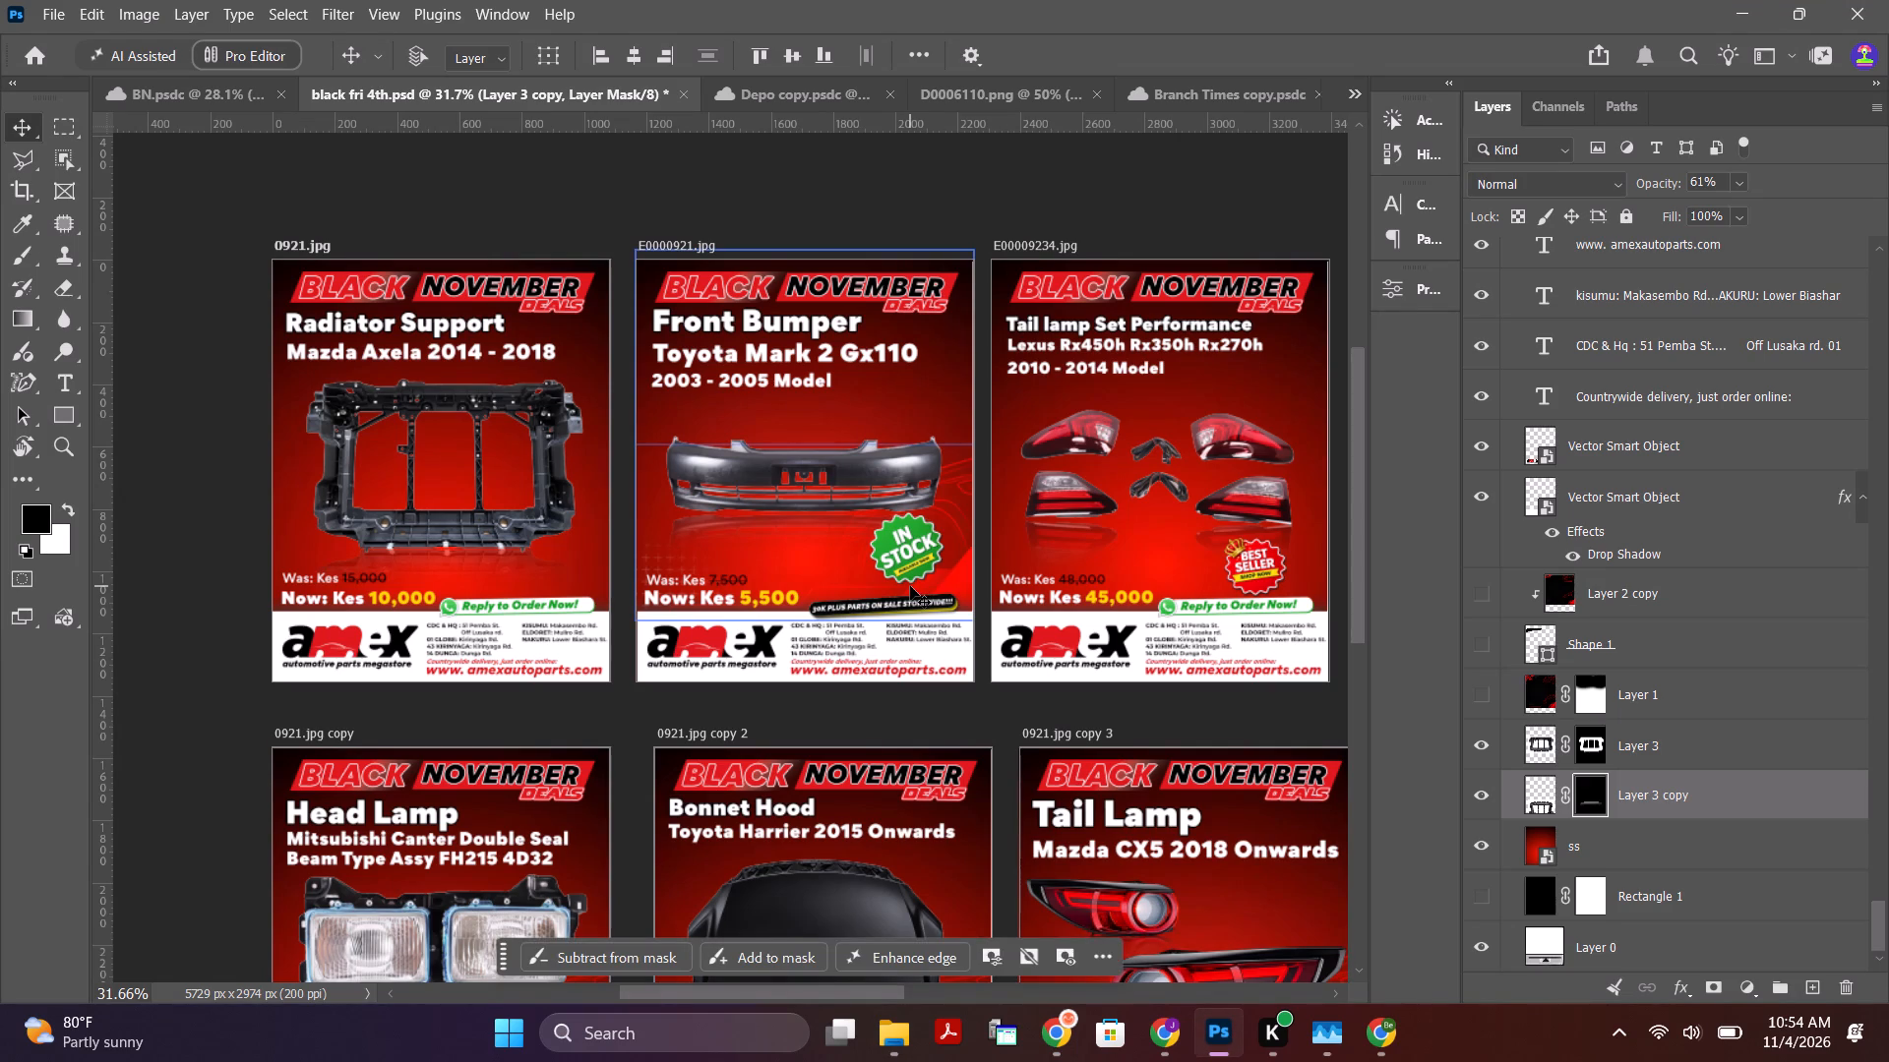
{"action": "scroll", "coordinate": [912, 586], "scroll_direction": "up", "scroll_amount": 6, "text": "alt"}
{"action": "scroll", "coordinate": [912, 586], "scroll_direction": "down", "scroll_amount": 9, "text": "alt"}
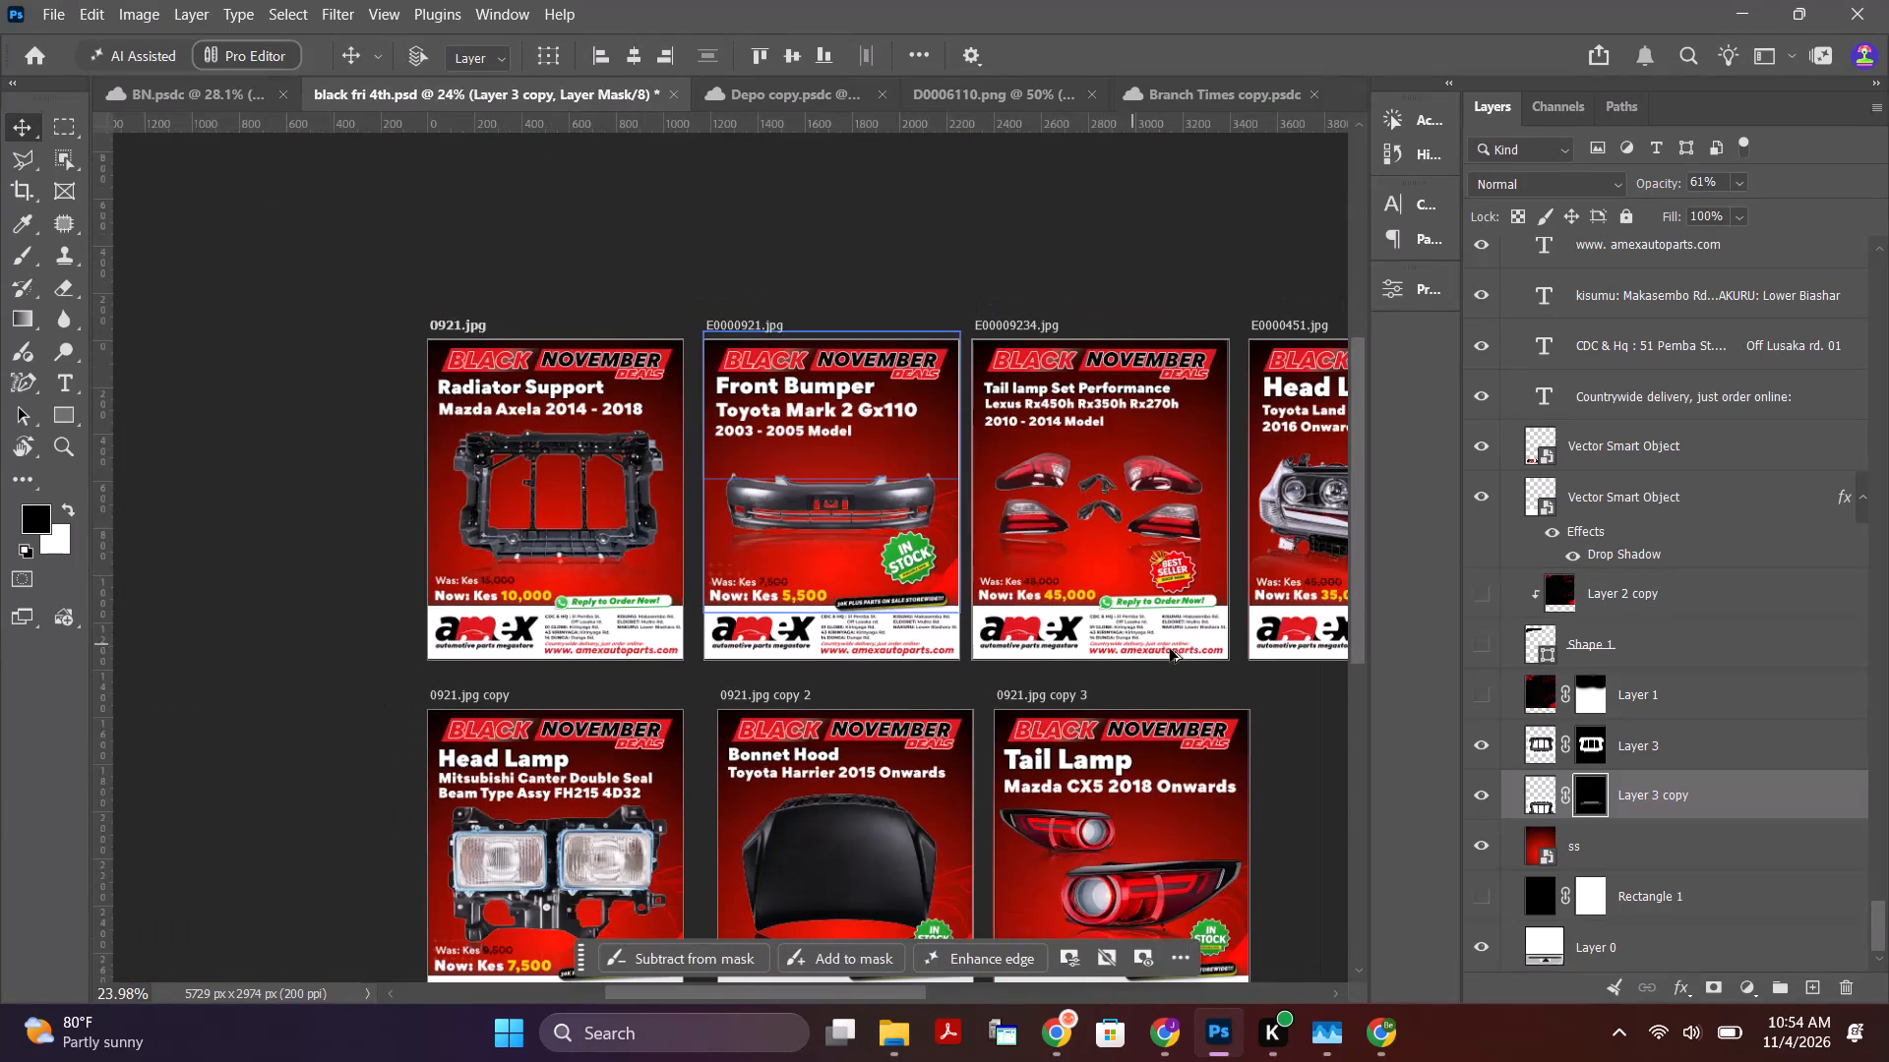
{"action": "scroll", "coordinate": [1069, 801], "scroll_direction": "down", "scroll_amount": 4, "text": "alt"}
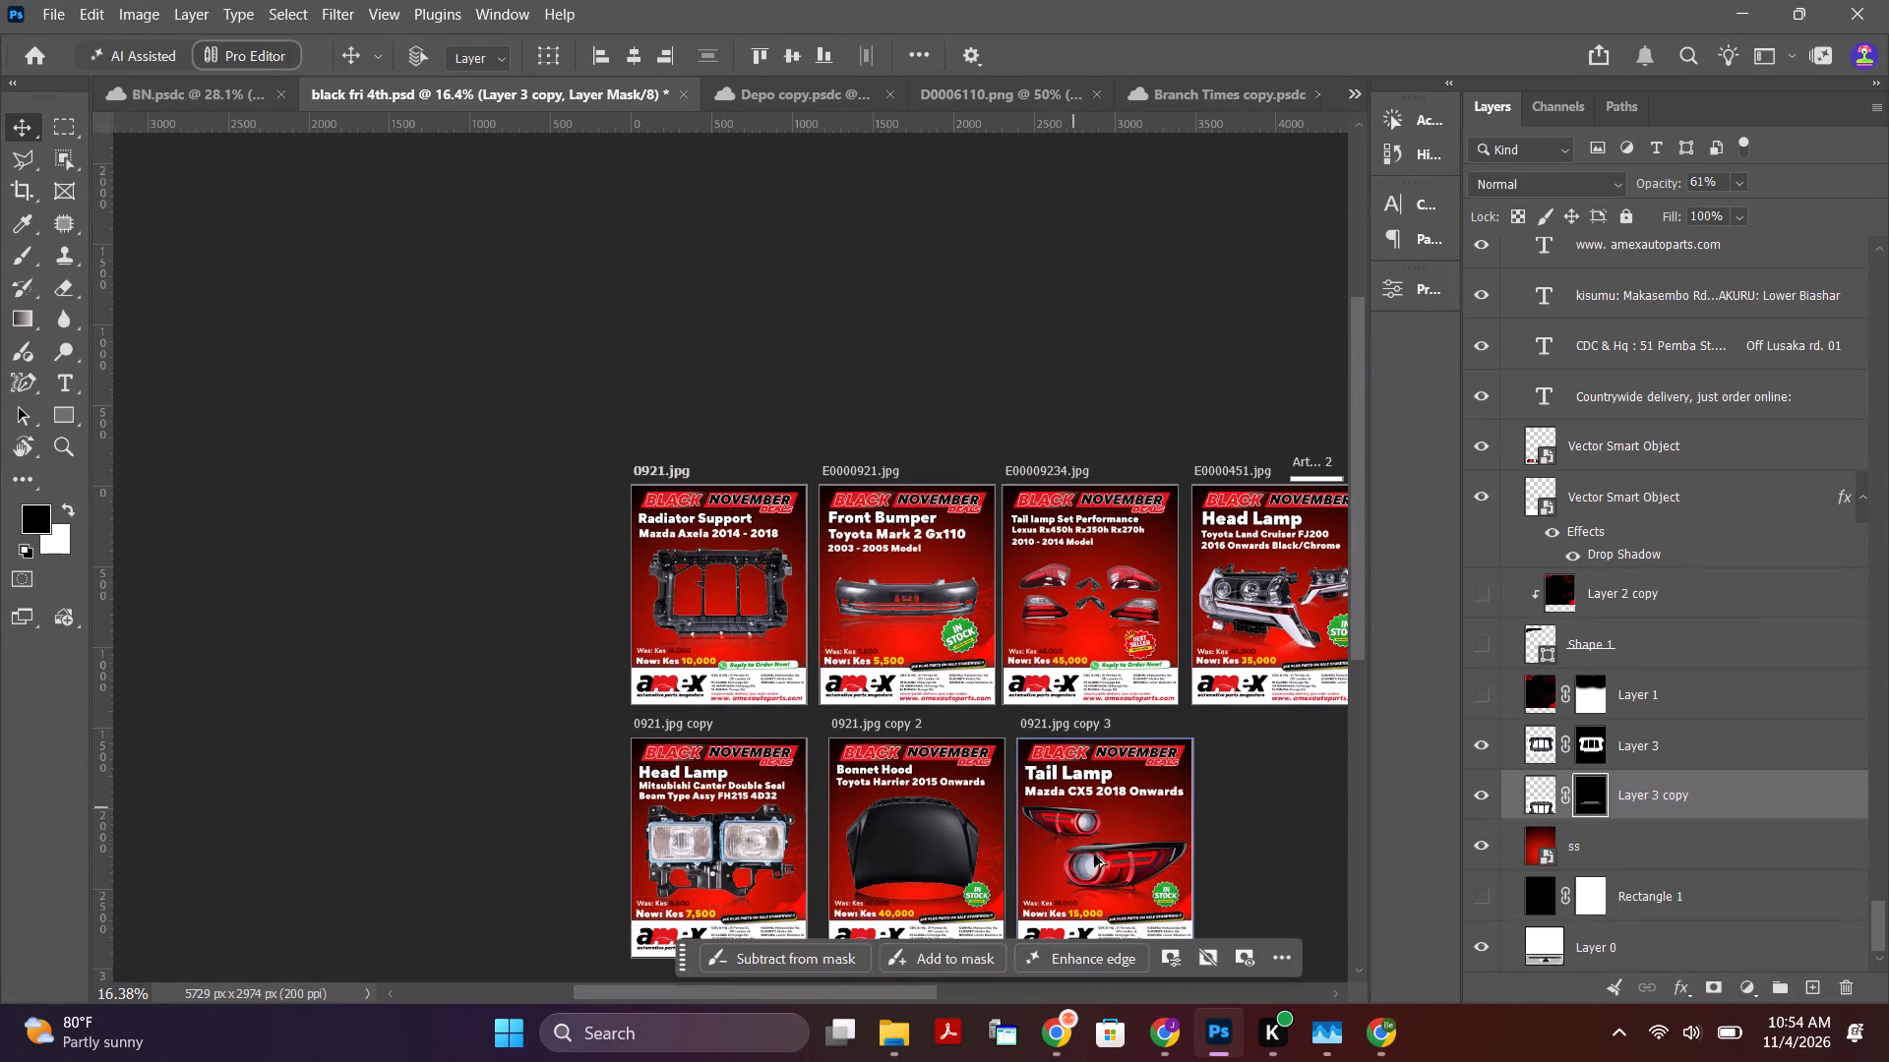
{"action": "left_click_drag", "start_coordinate": [1356, 606], "coordinate": [1352, 706]}
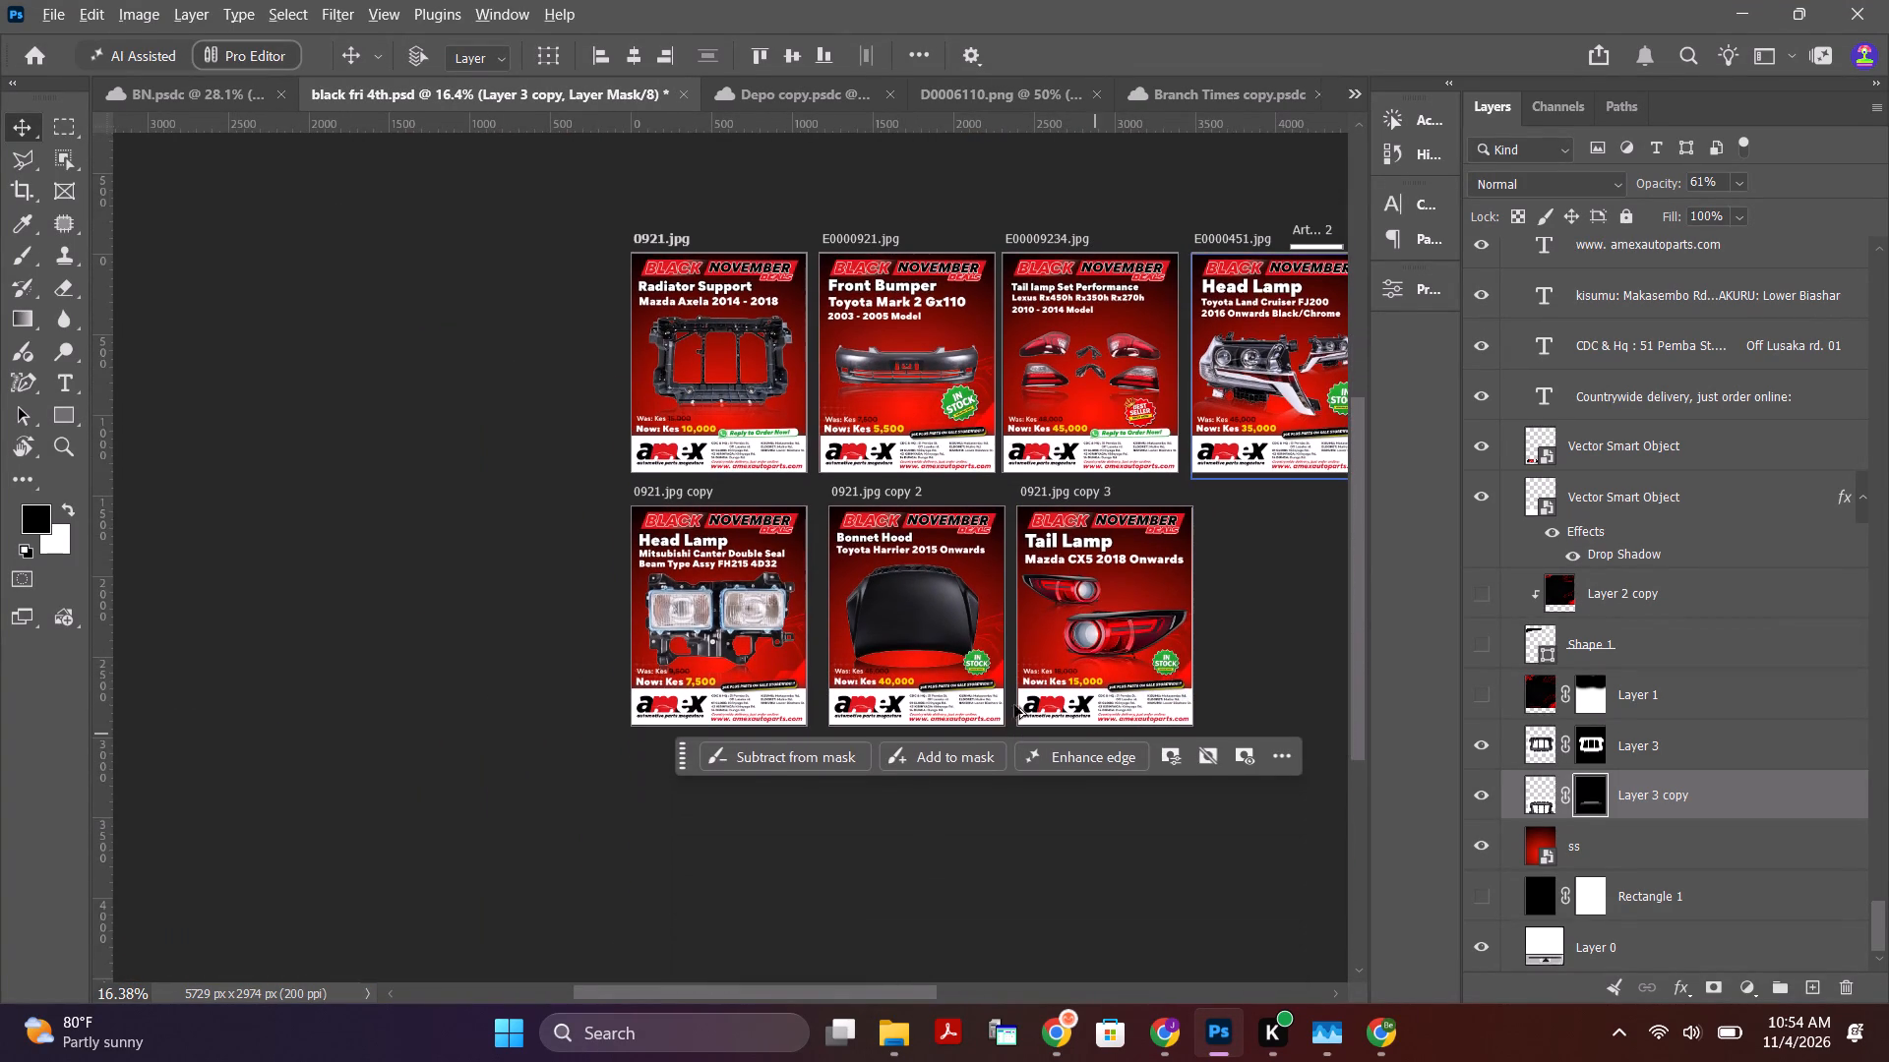
{"action": "scroll", "coordinate": [989, 681], "scroll_direction": "up", "scroll_amount": 17, "text": "alt"}
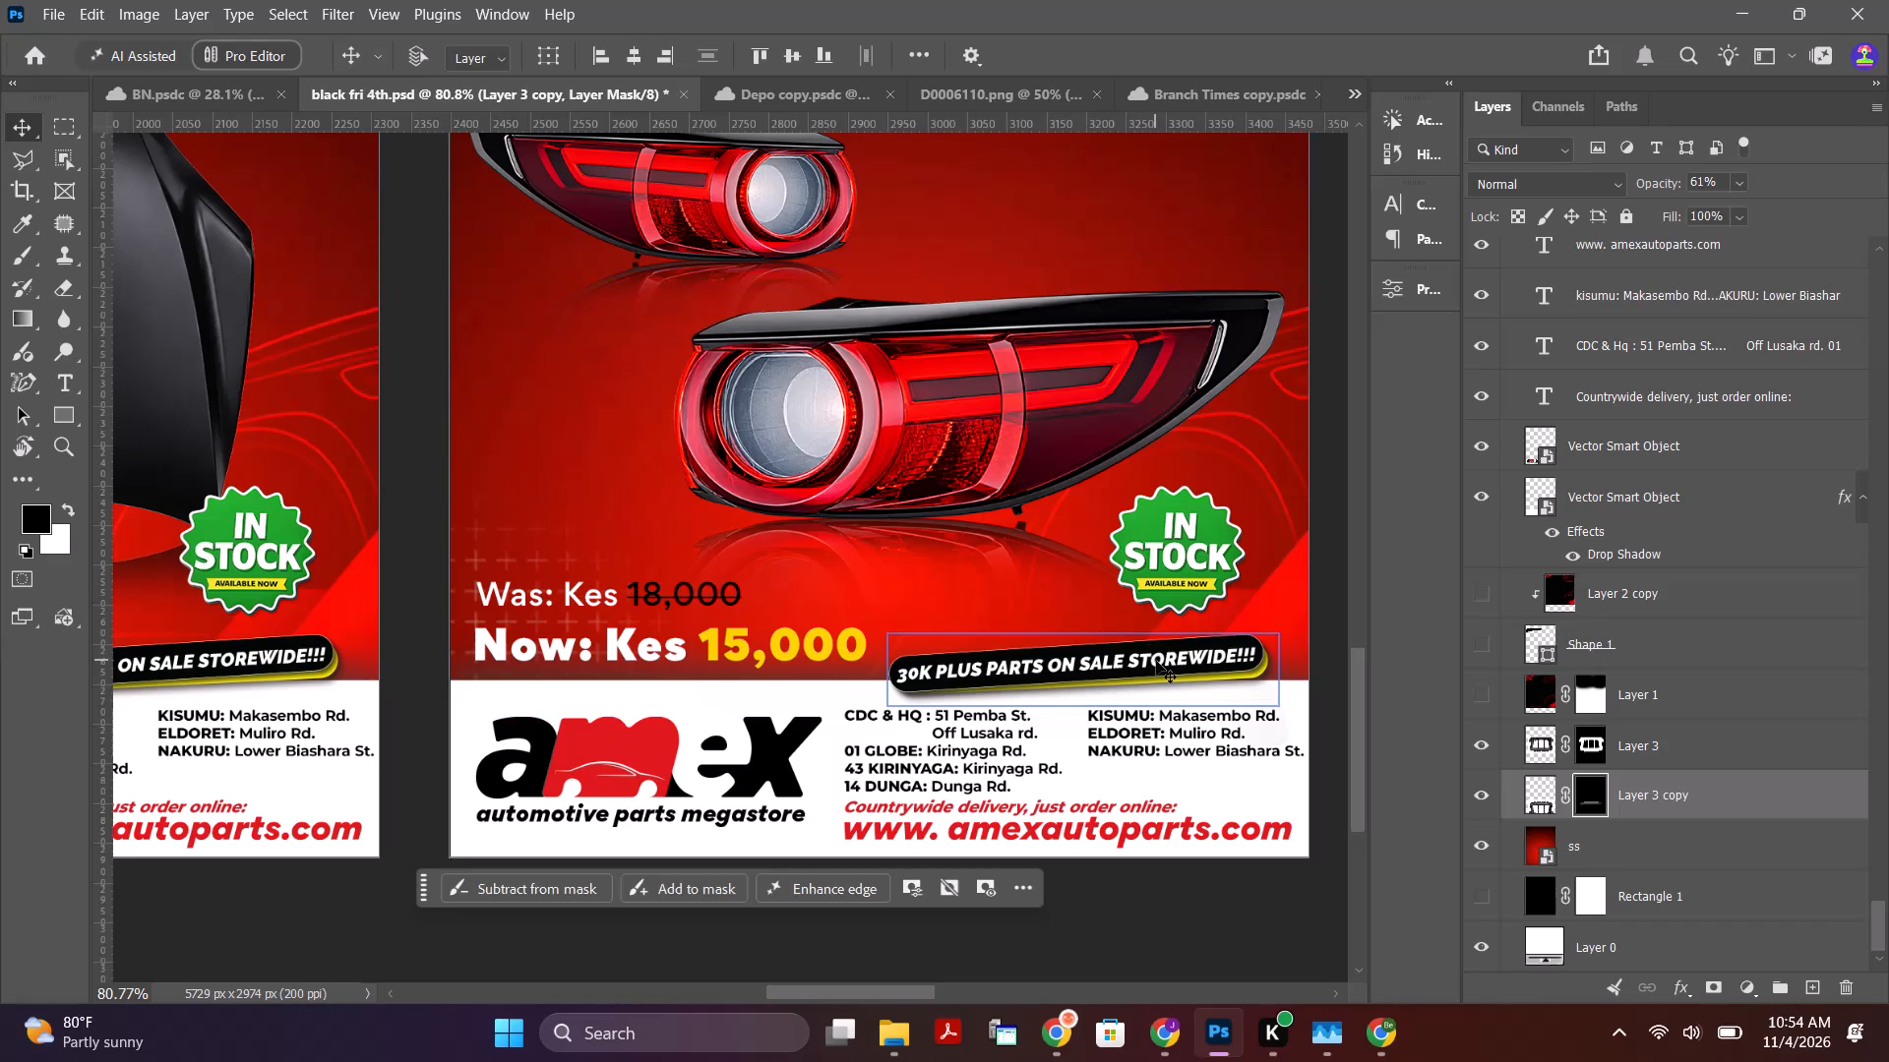
{"action": "left_click", "coordinate": [1156, 661]}
{"action": "scroll", "coordinate": [909, 334], "scroll_direction": "down", "scroll_amount": 4, "text": "alt"}
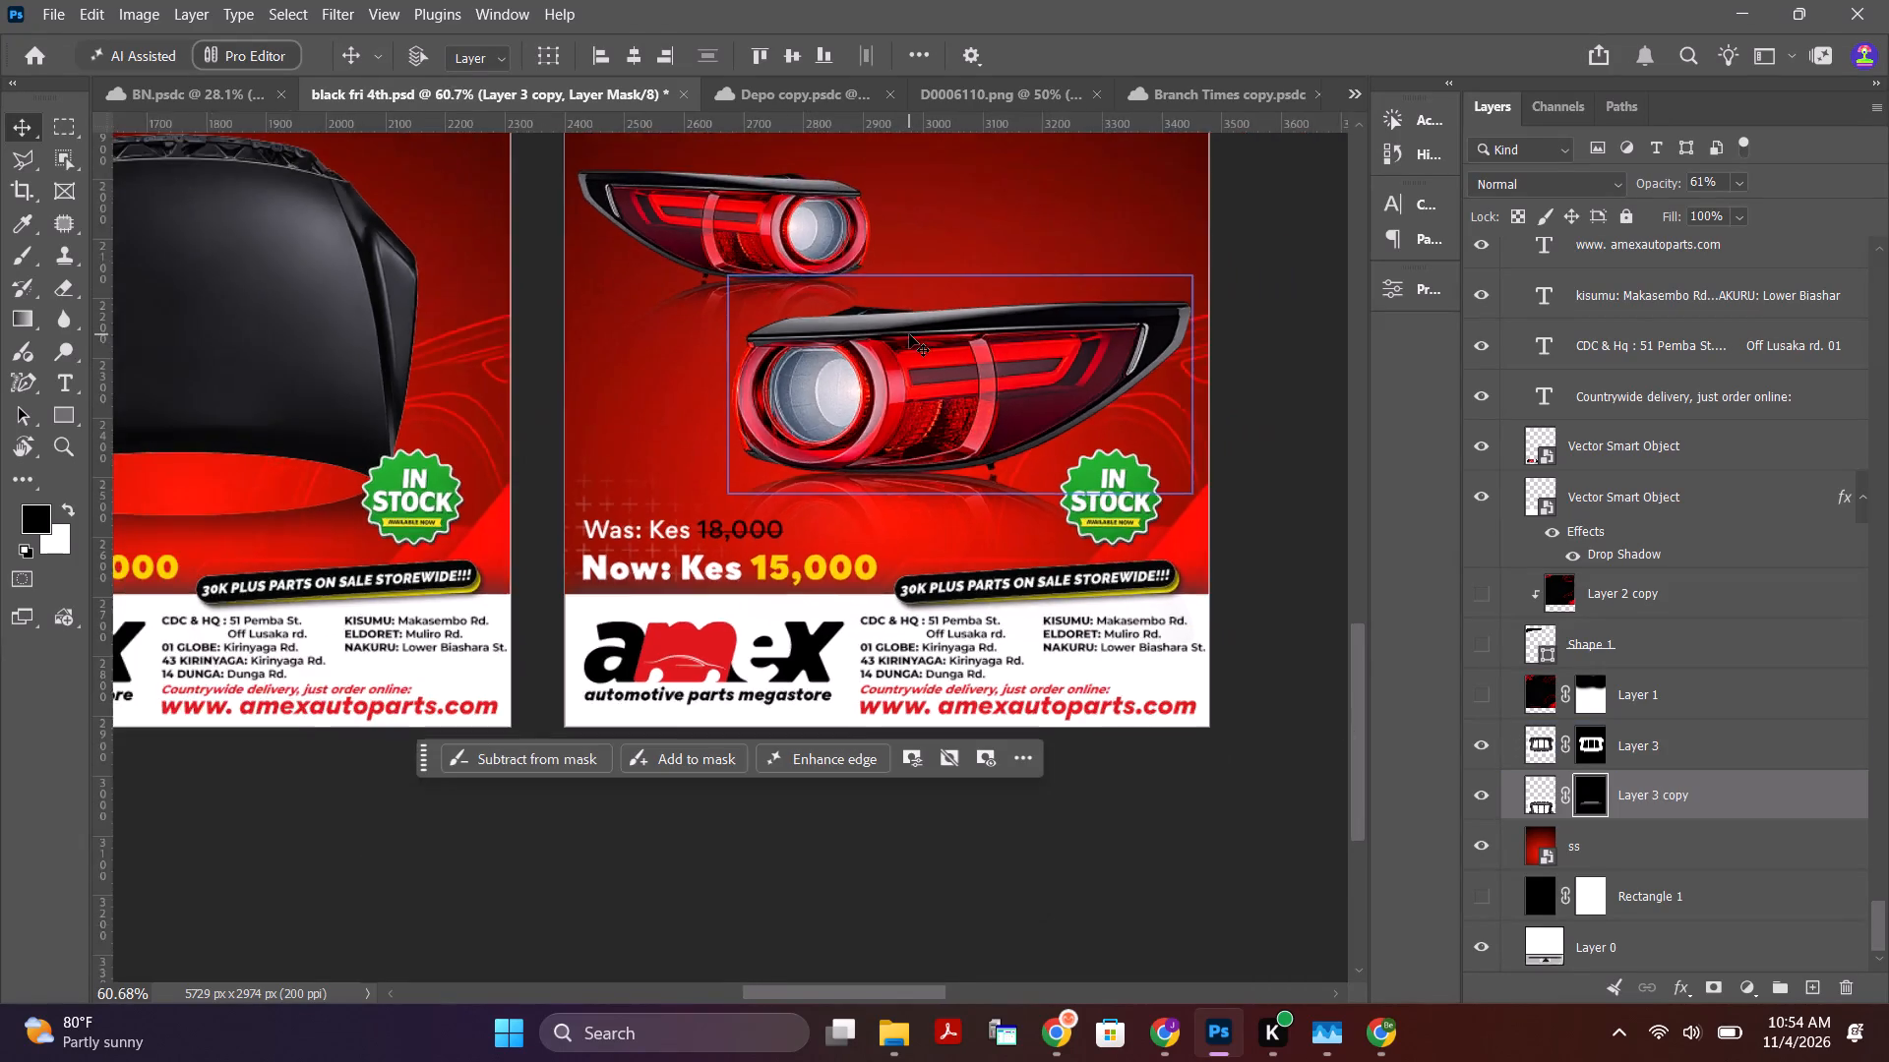
{"action": "scroll", "coordinate": [909, 334], "scroll_direction": "down", "scroll_amount": 3, "text": "alt"}
{"action": "left_click_drag", "start_coordinate": [1360, 678], "coordinate": [1349, 607]}
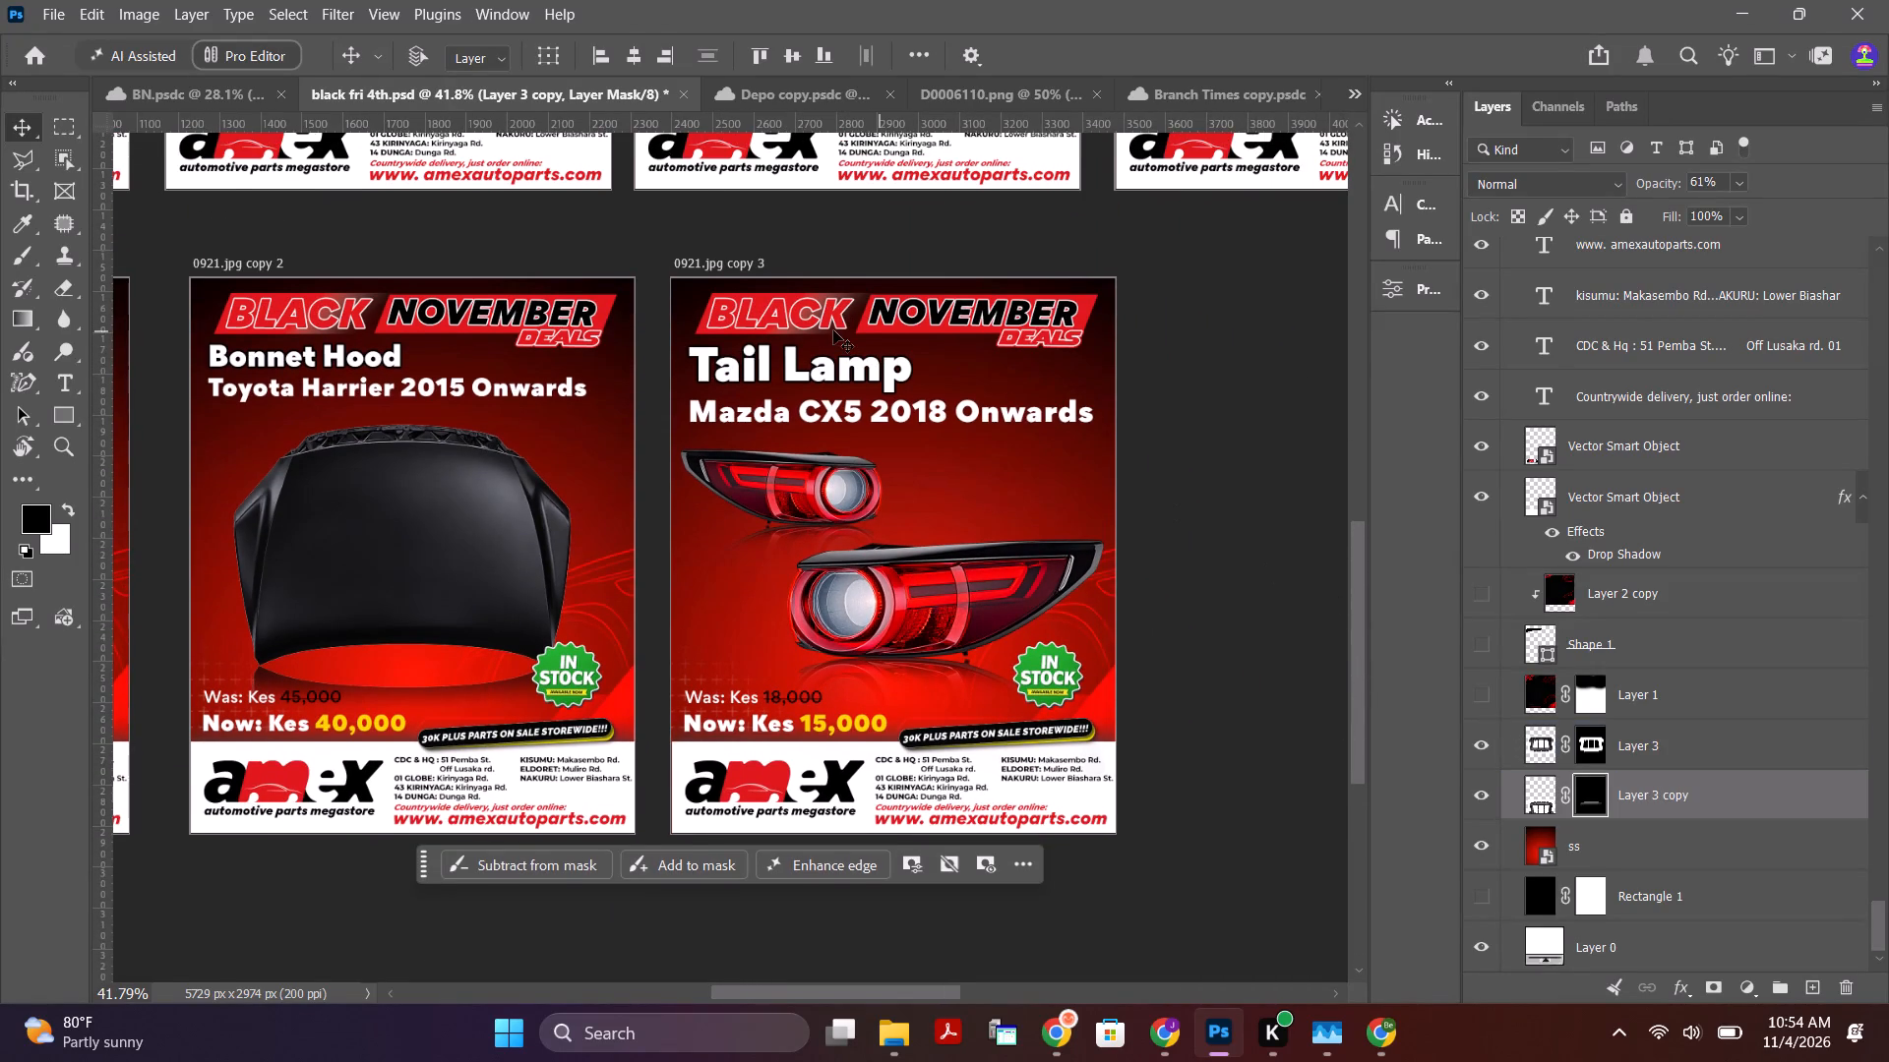
{"action": "left_click", "coordinate": [721, 265]}
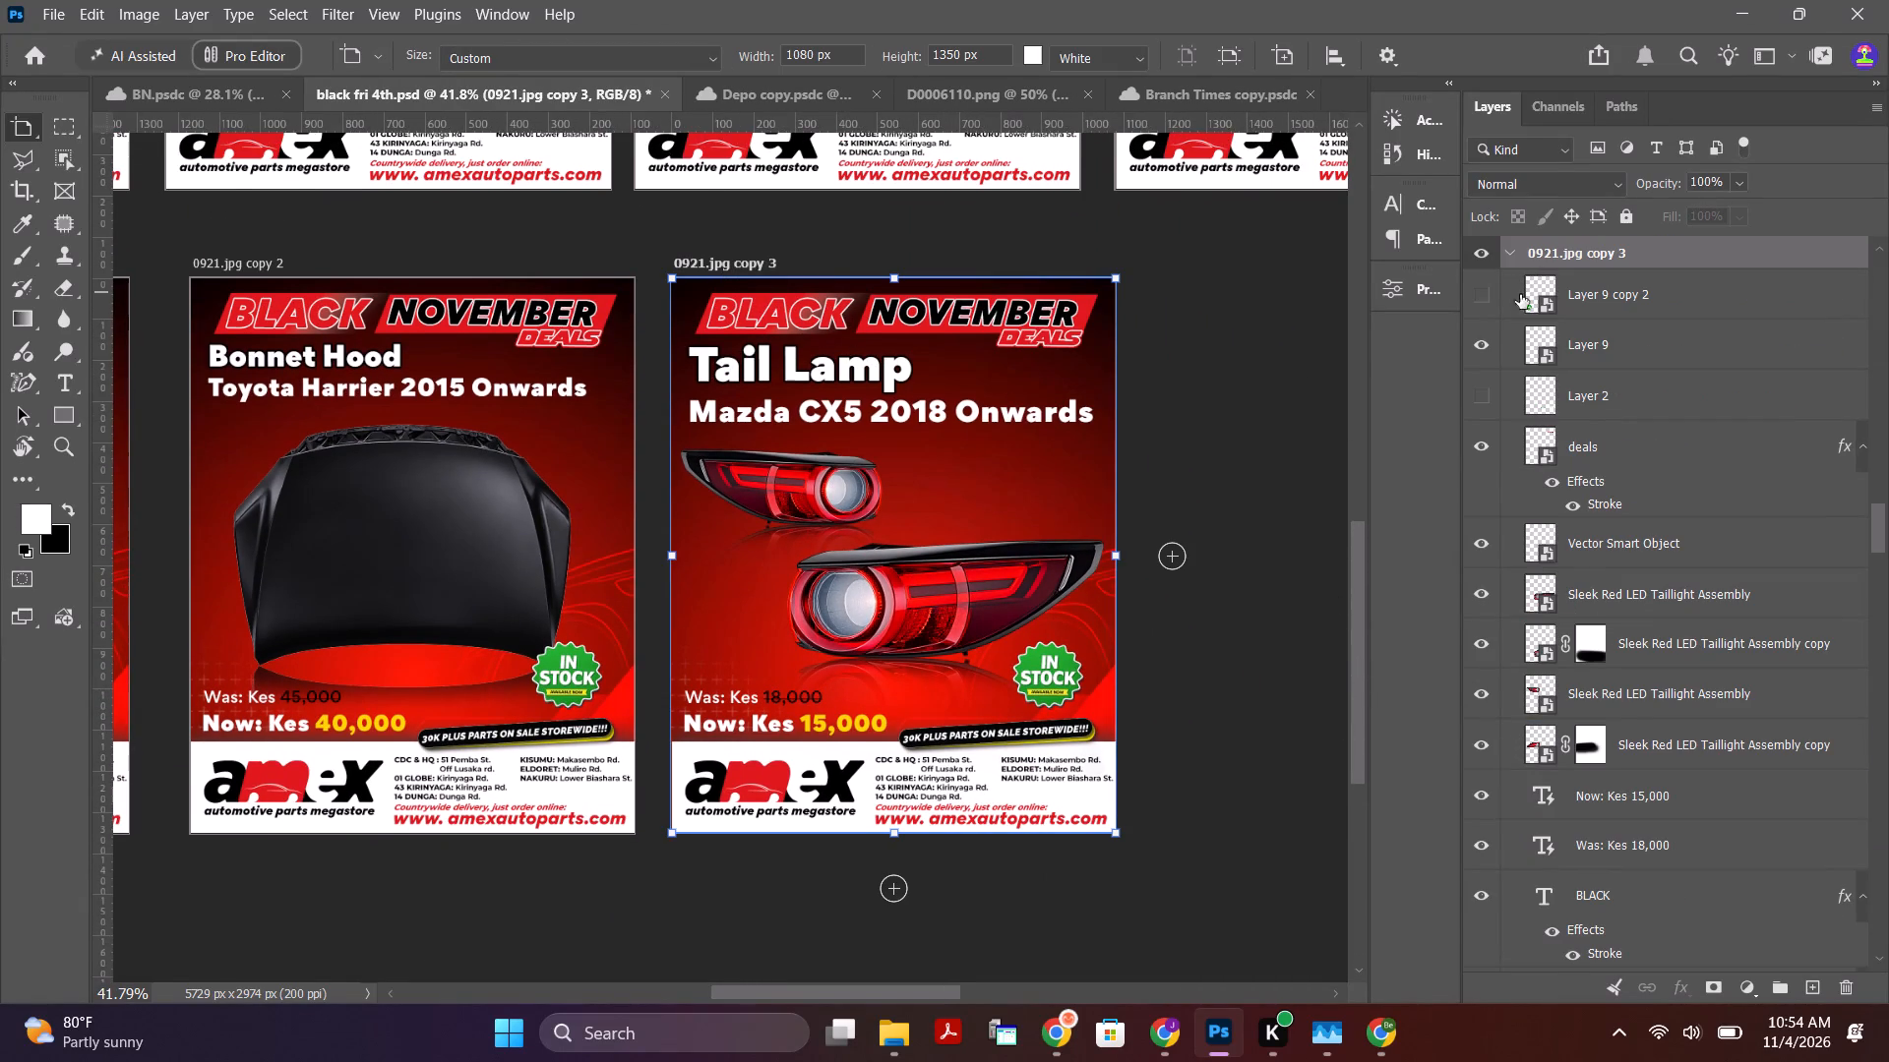
{"action": "left_click", "coordinate": [1476, 300]}
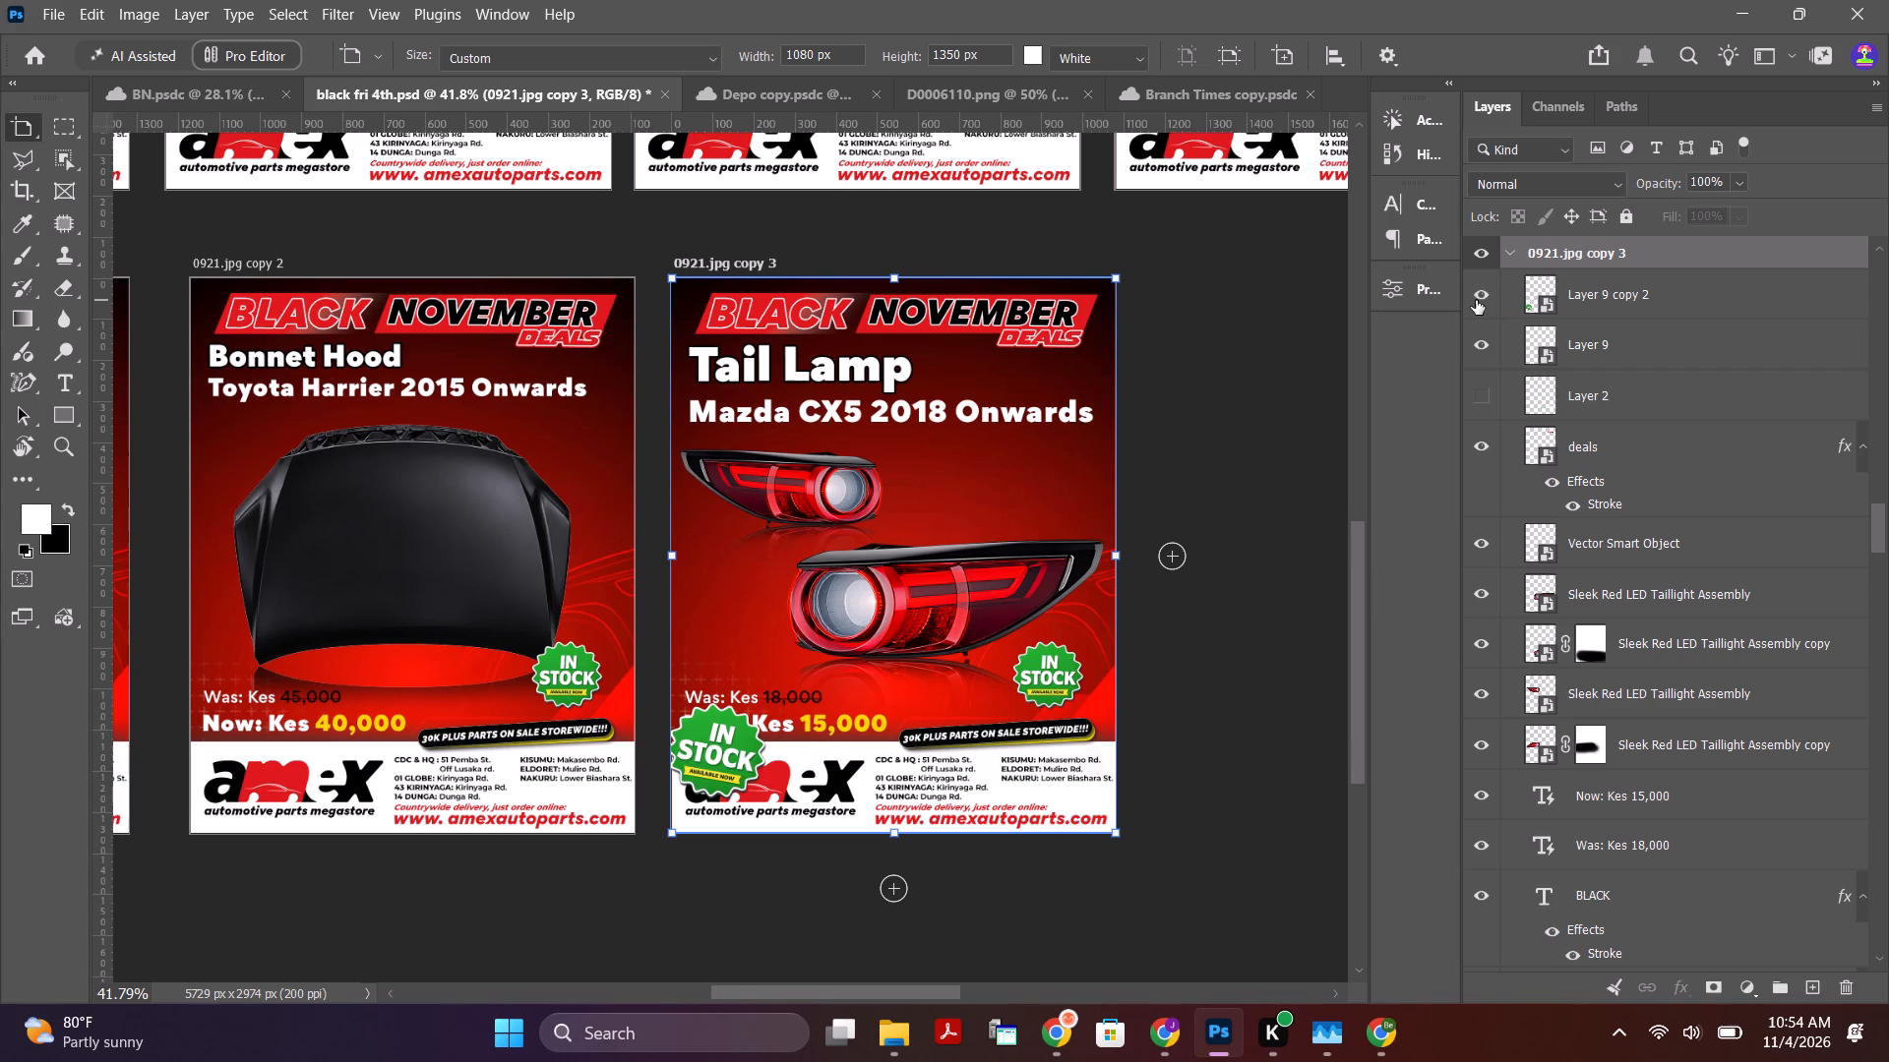
{"action": "left_click", "coordinate": [1476, 300]}
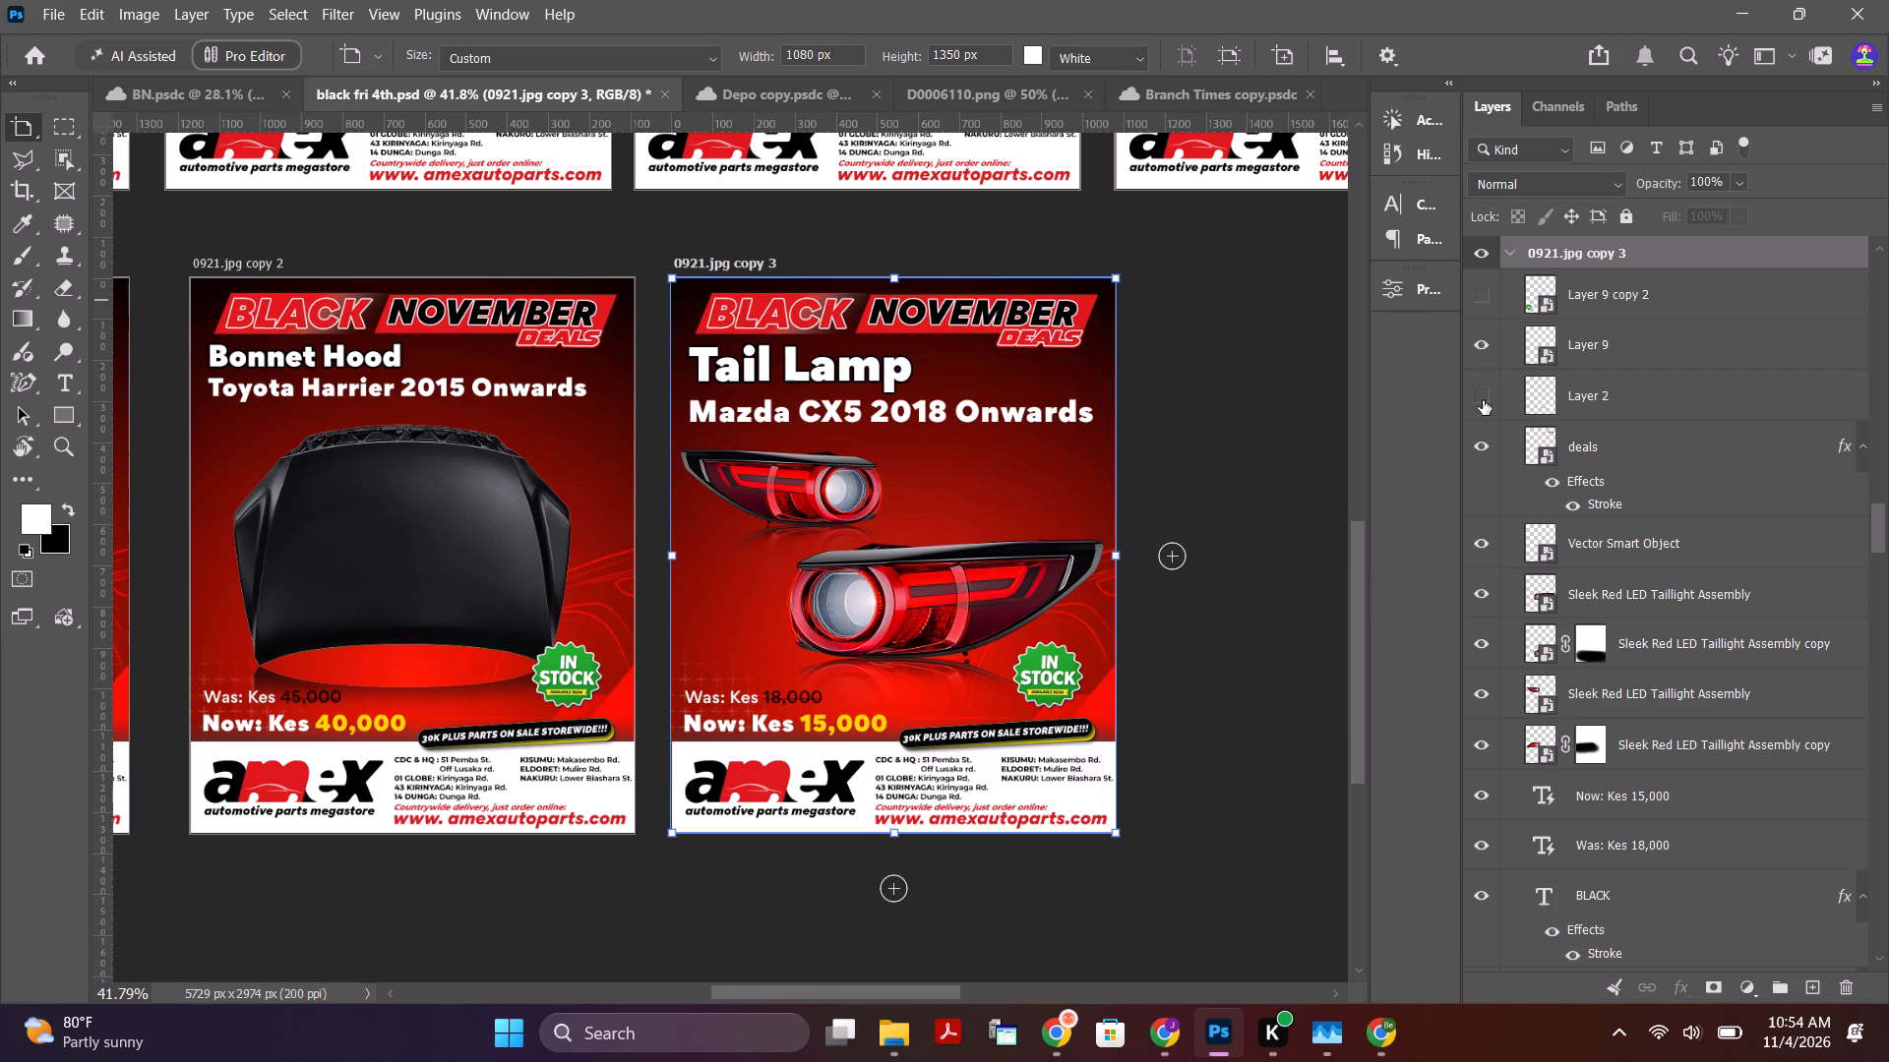
{"action": "left_click", "coordinate": [1483, 400]}
{"action": "left_click", "coordinate": [1483, 400]}
On the Tail Lamp artboard, replace the "30K plus parts on sale storewide" banner with Layer 2's "Reply to Order Now!" badge by switching layer visibility.
{"action": "left_click_drag", "start_coordinate": [1879, 529], "coordinate": [1888, 598]}
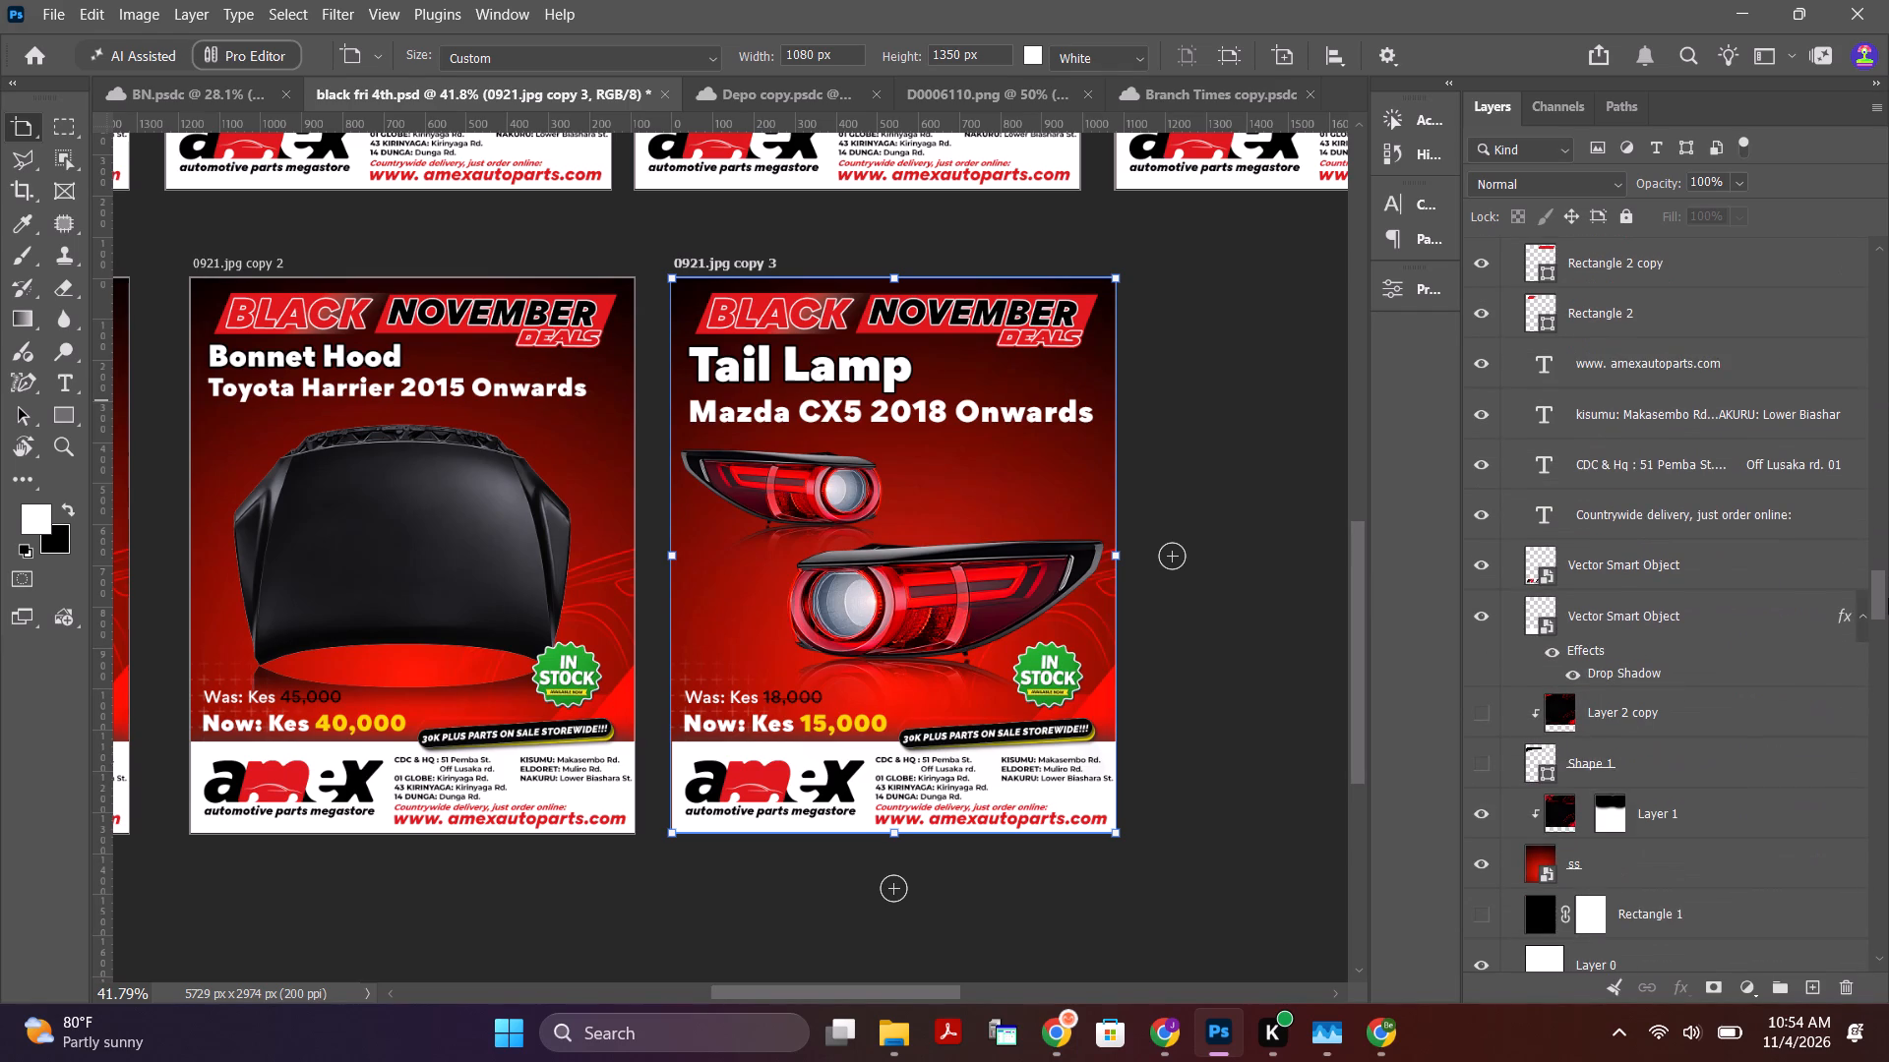
{"action": "left_click_drag", "start_coordinate": [1888, 598], "coordinate": [1888, 619]}
{"action": "left_click", "coordinate": [1484, 290]}
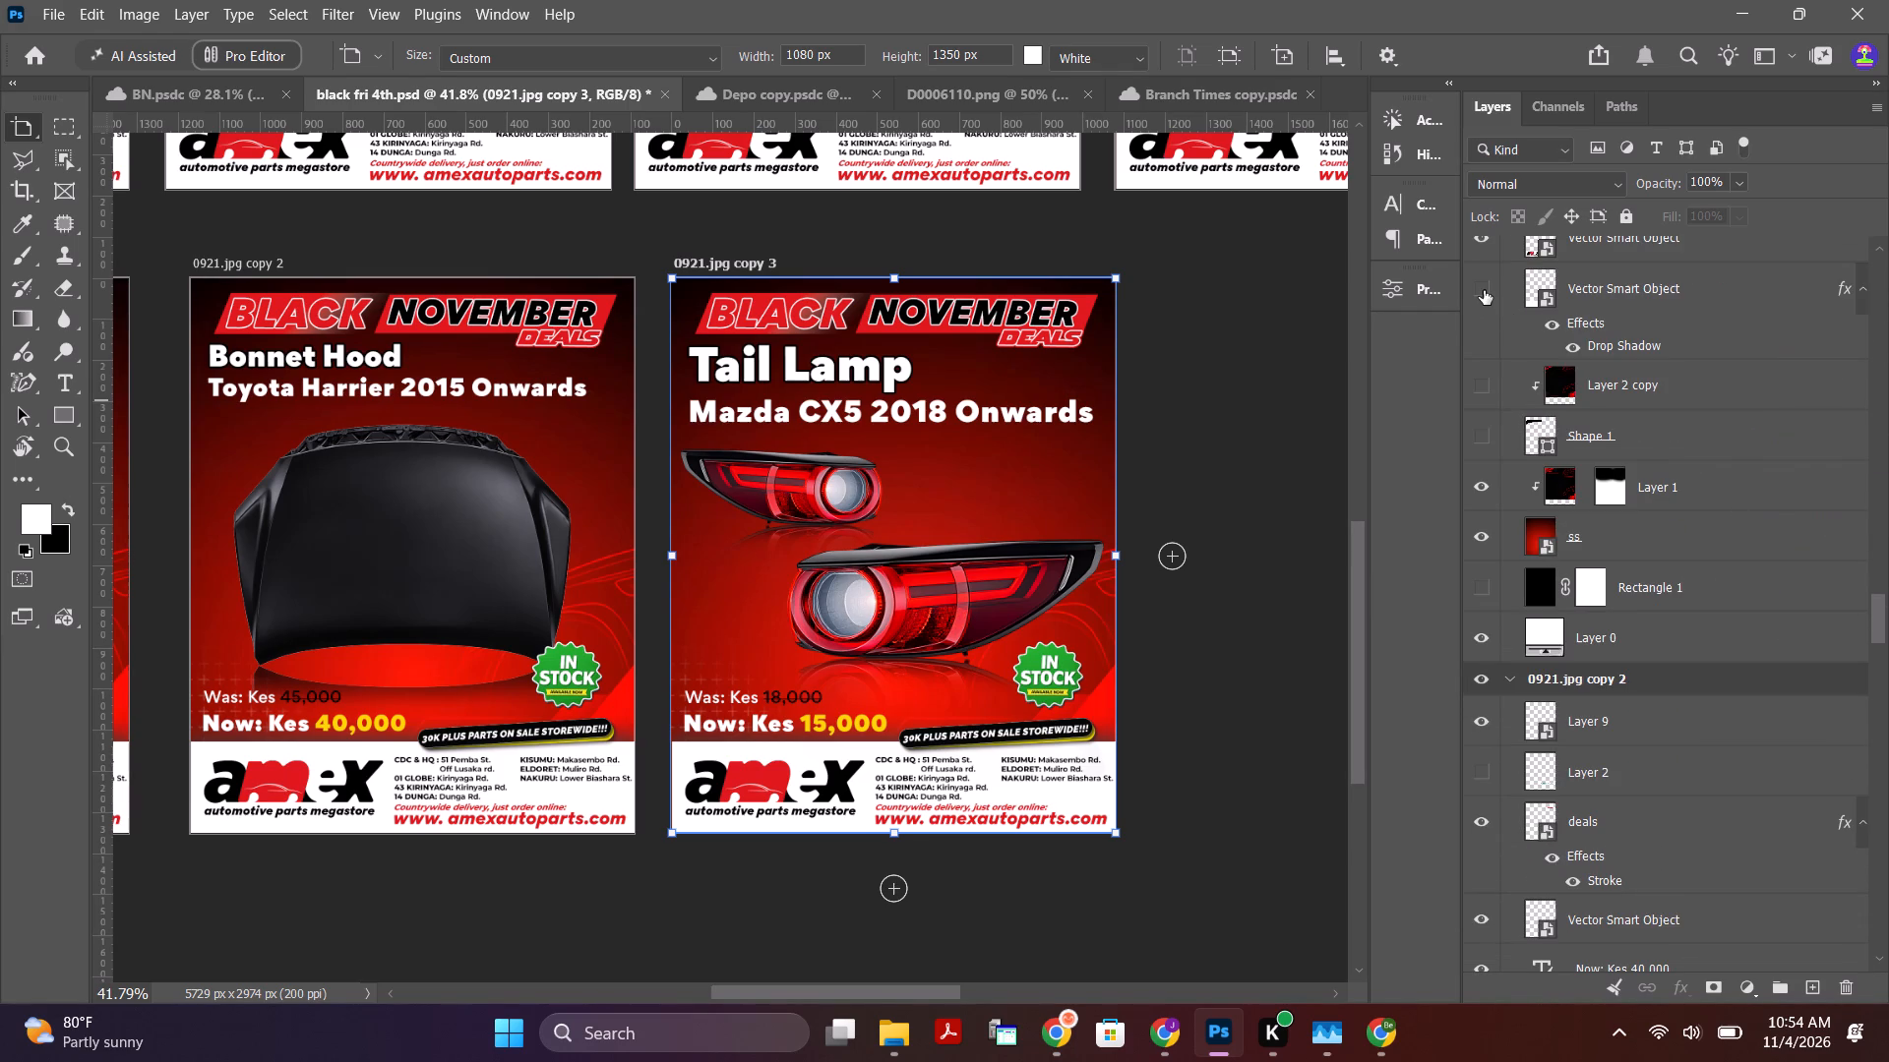
{"action": "left_click", "coordinate": [1484, 290]}
{"action": "left_click_drag", "start_coordinate": [1874, 617], "coordinate": [1874, 581]}
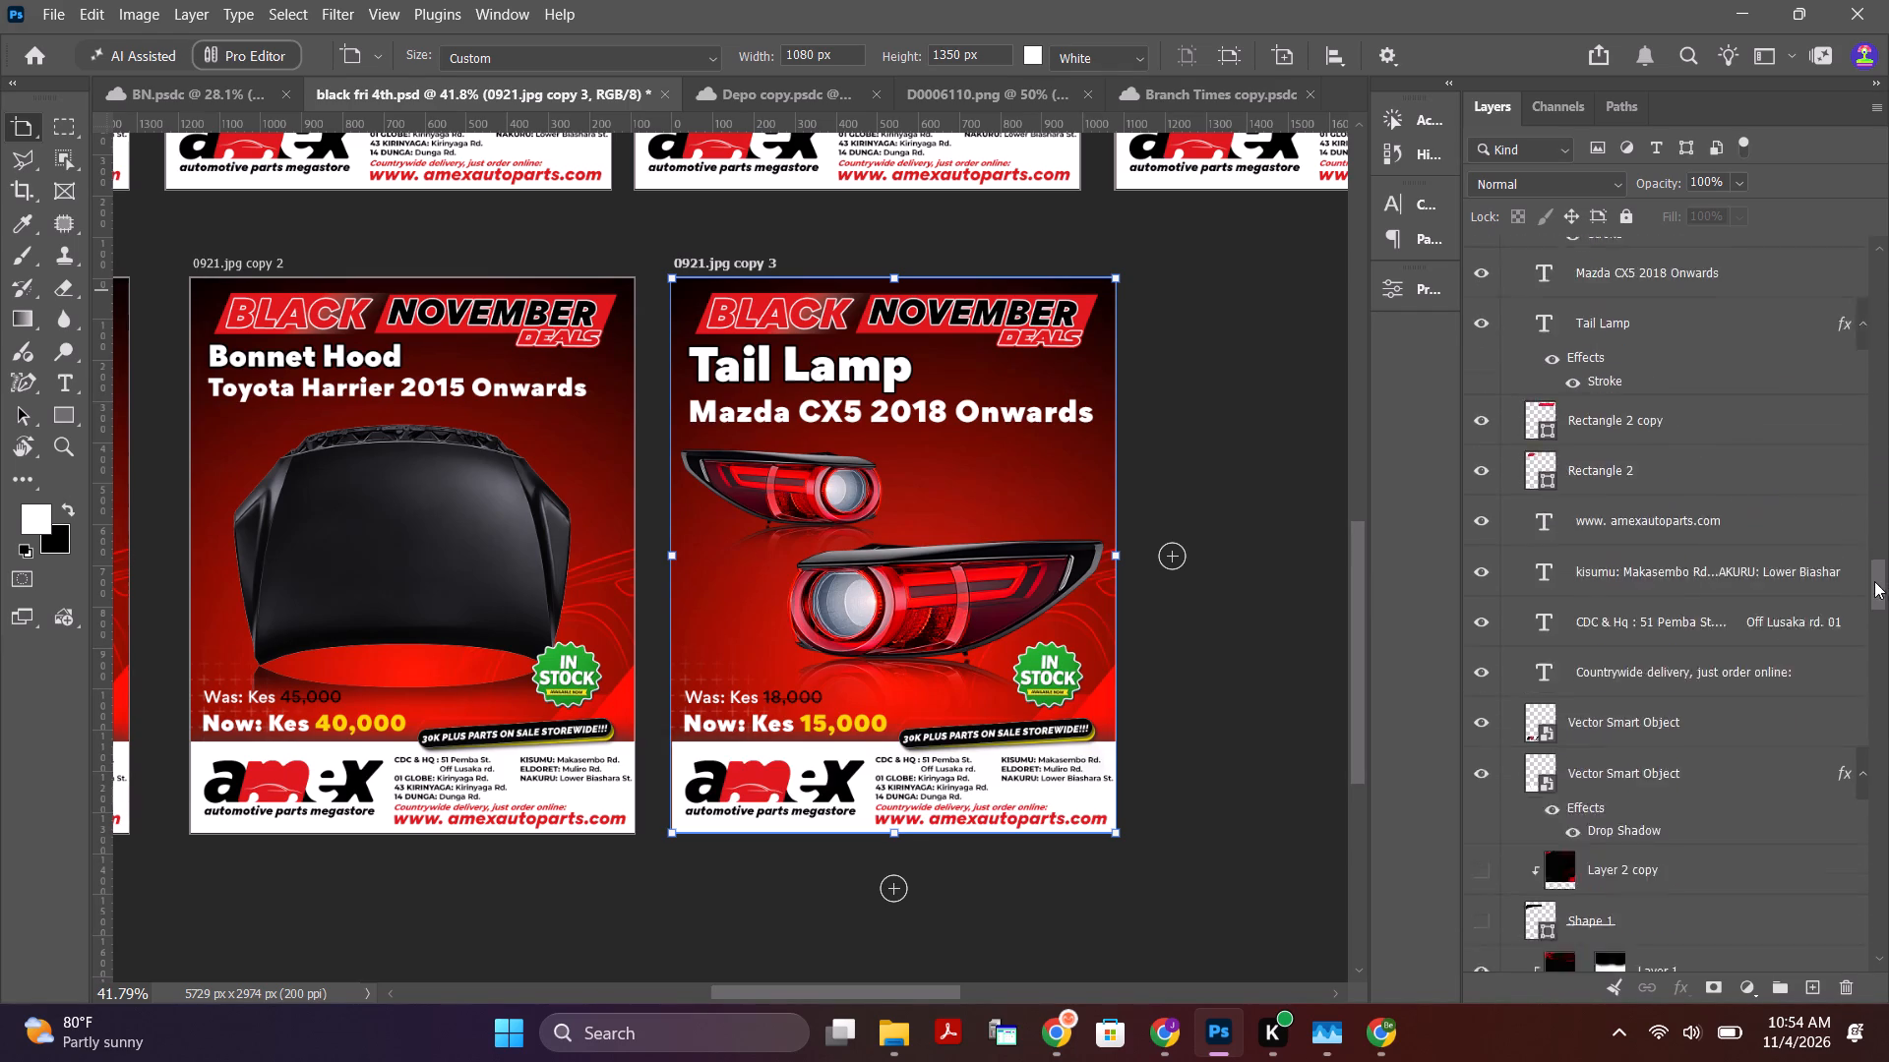
{"action": "left_click_drag", "start_coordinate": [1874, 581], "coordinate": [1878, 512]}
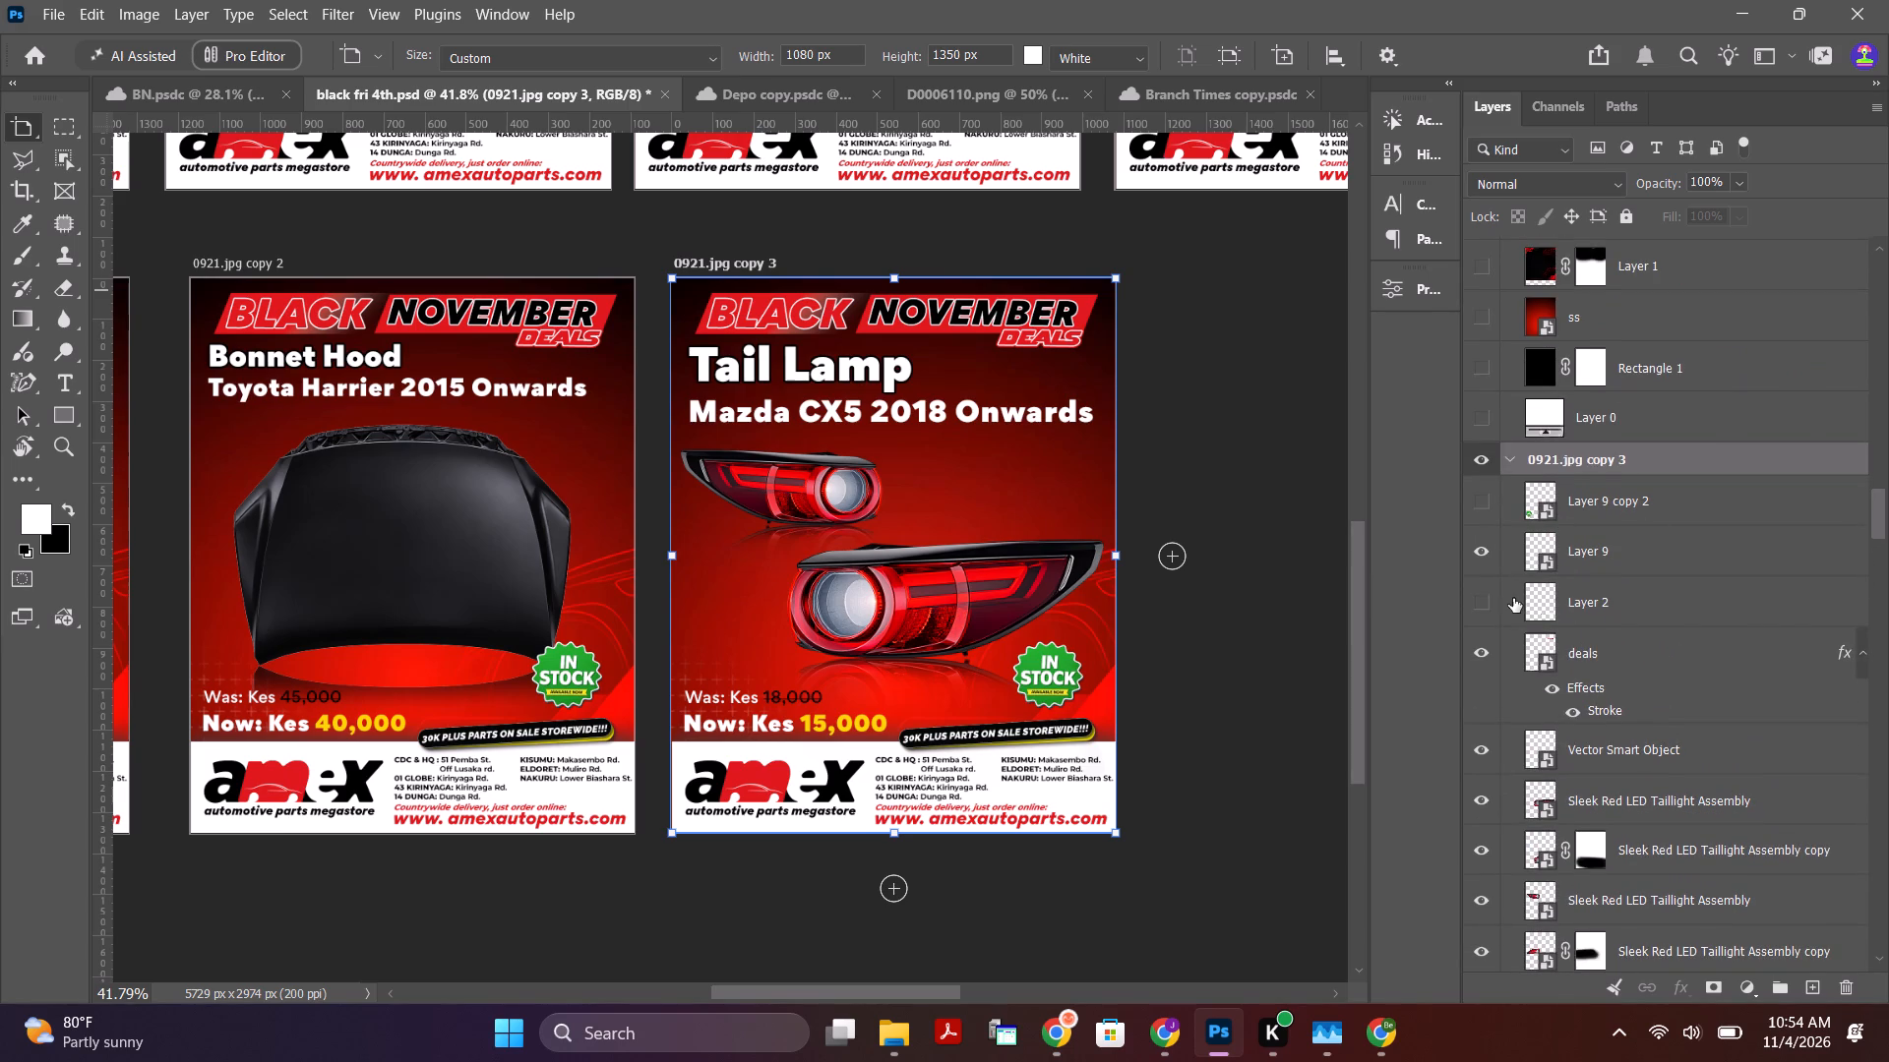
{"action": "left_click", "coordinate": [1485, 554]}
{"action": "left_click", "coordinate": [1485, 554]}
{"action": "left_click", "coordinate": [1481, 751]}
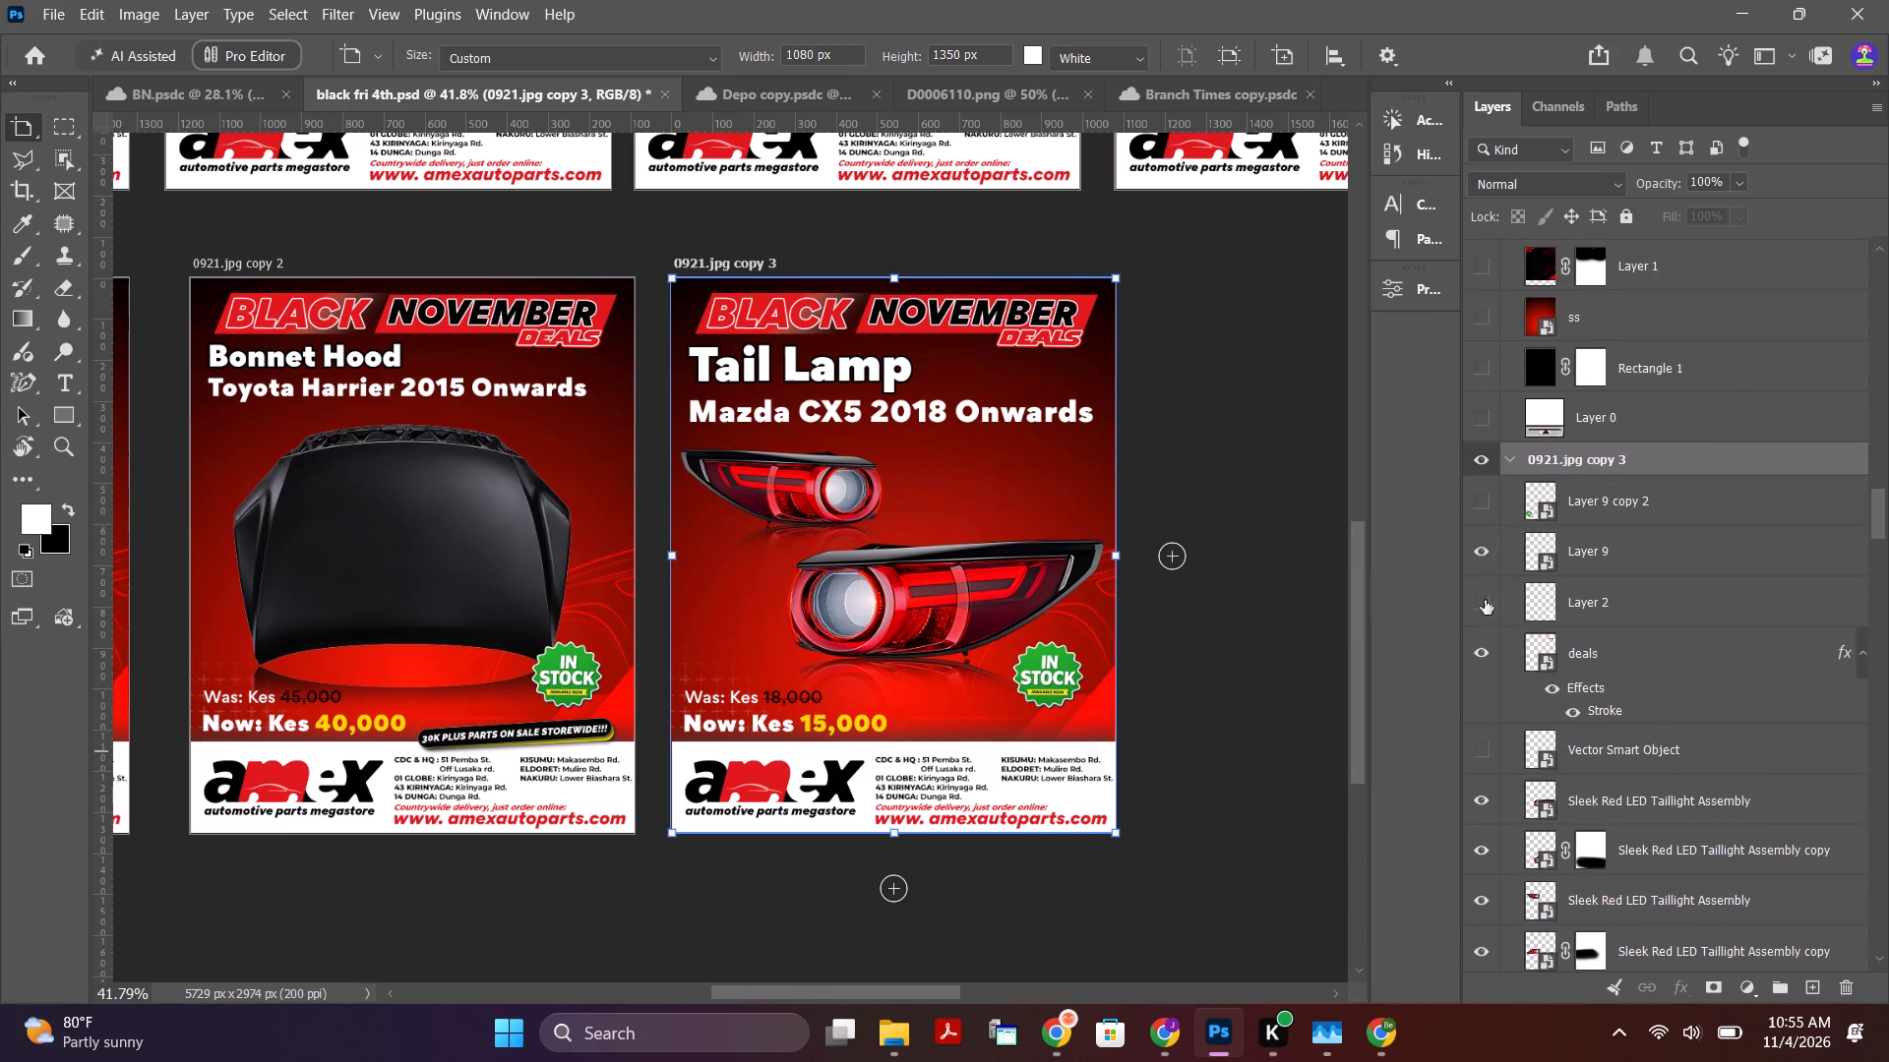
{"action": "left_click", "coordinate": [1482, 556]}
{"action": "left_click", "coordinate": [1482, 556]}
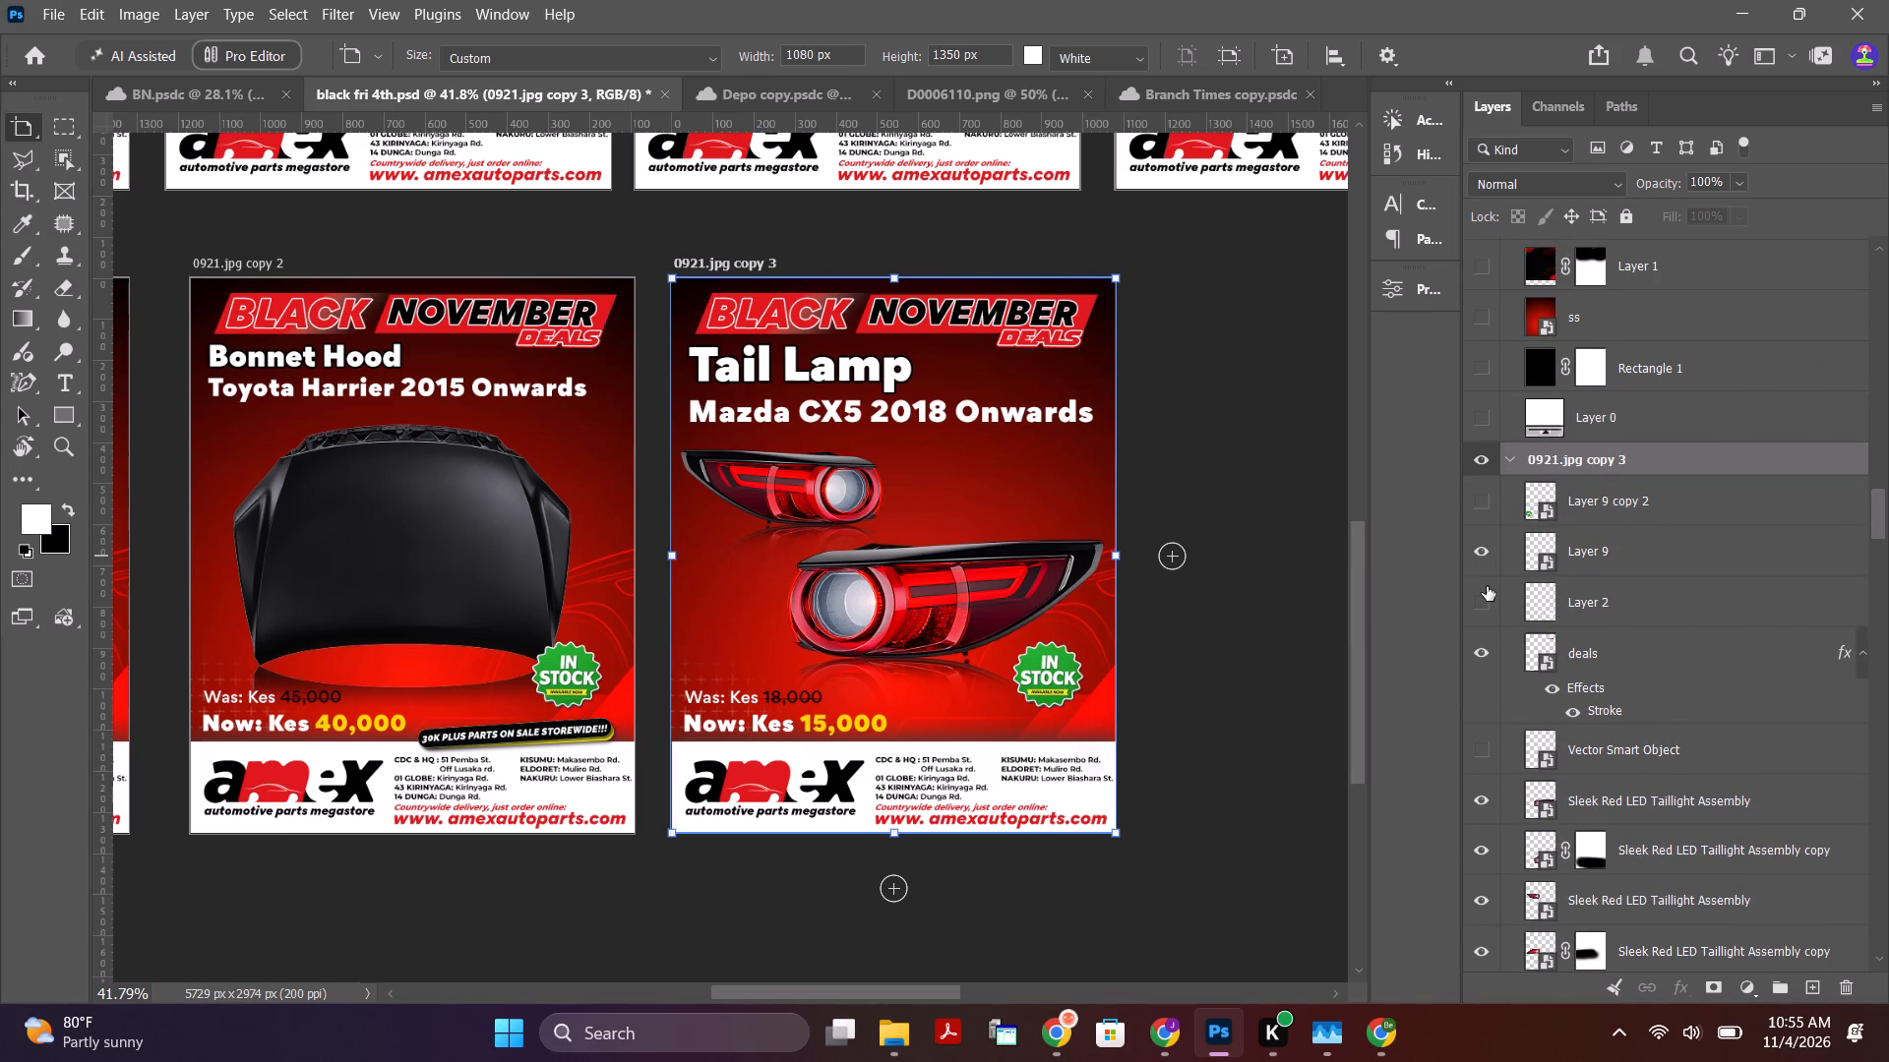
{"action": "left_click", "coordinate": [1487, 595]}
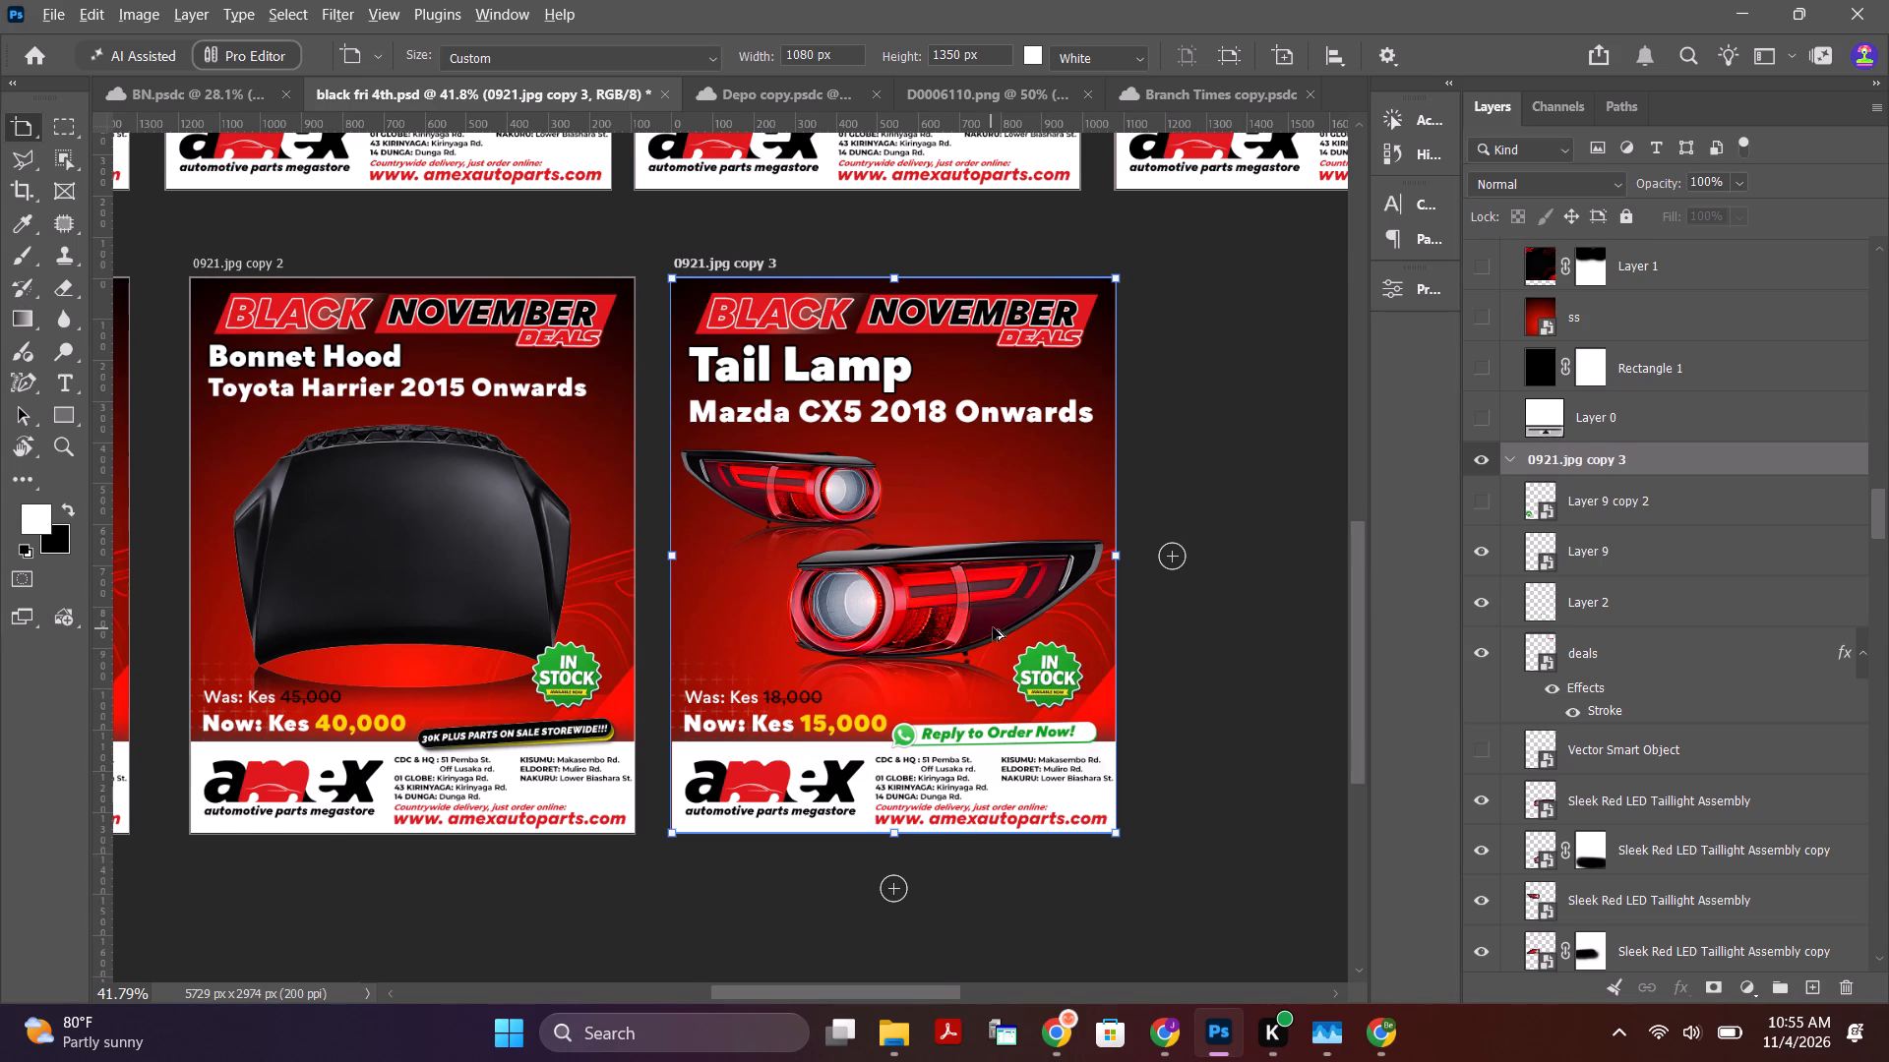
On the Mitsubishi Canter Head Lamp artboard, show Layer 2's "Reply to Order Now!" badge and hide the "30K plus parts" Vector Smart Object banner.
{"action": "scroll", "coordinate": [995, 628], "scroll_direction": "down", "scroll_amount": 12, "text": "alt"}
{"action": "scroll", "coordinate": [726, 655], "scroll_direction": "down", "scroll_amount": 5, "text": "alt"}
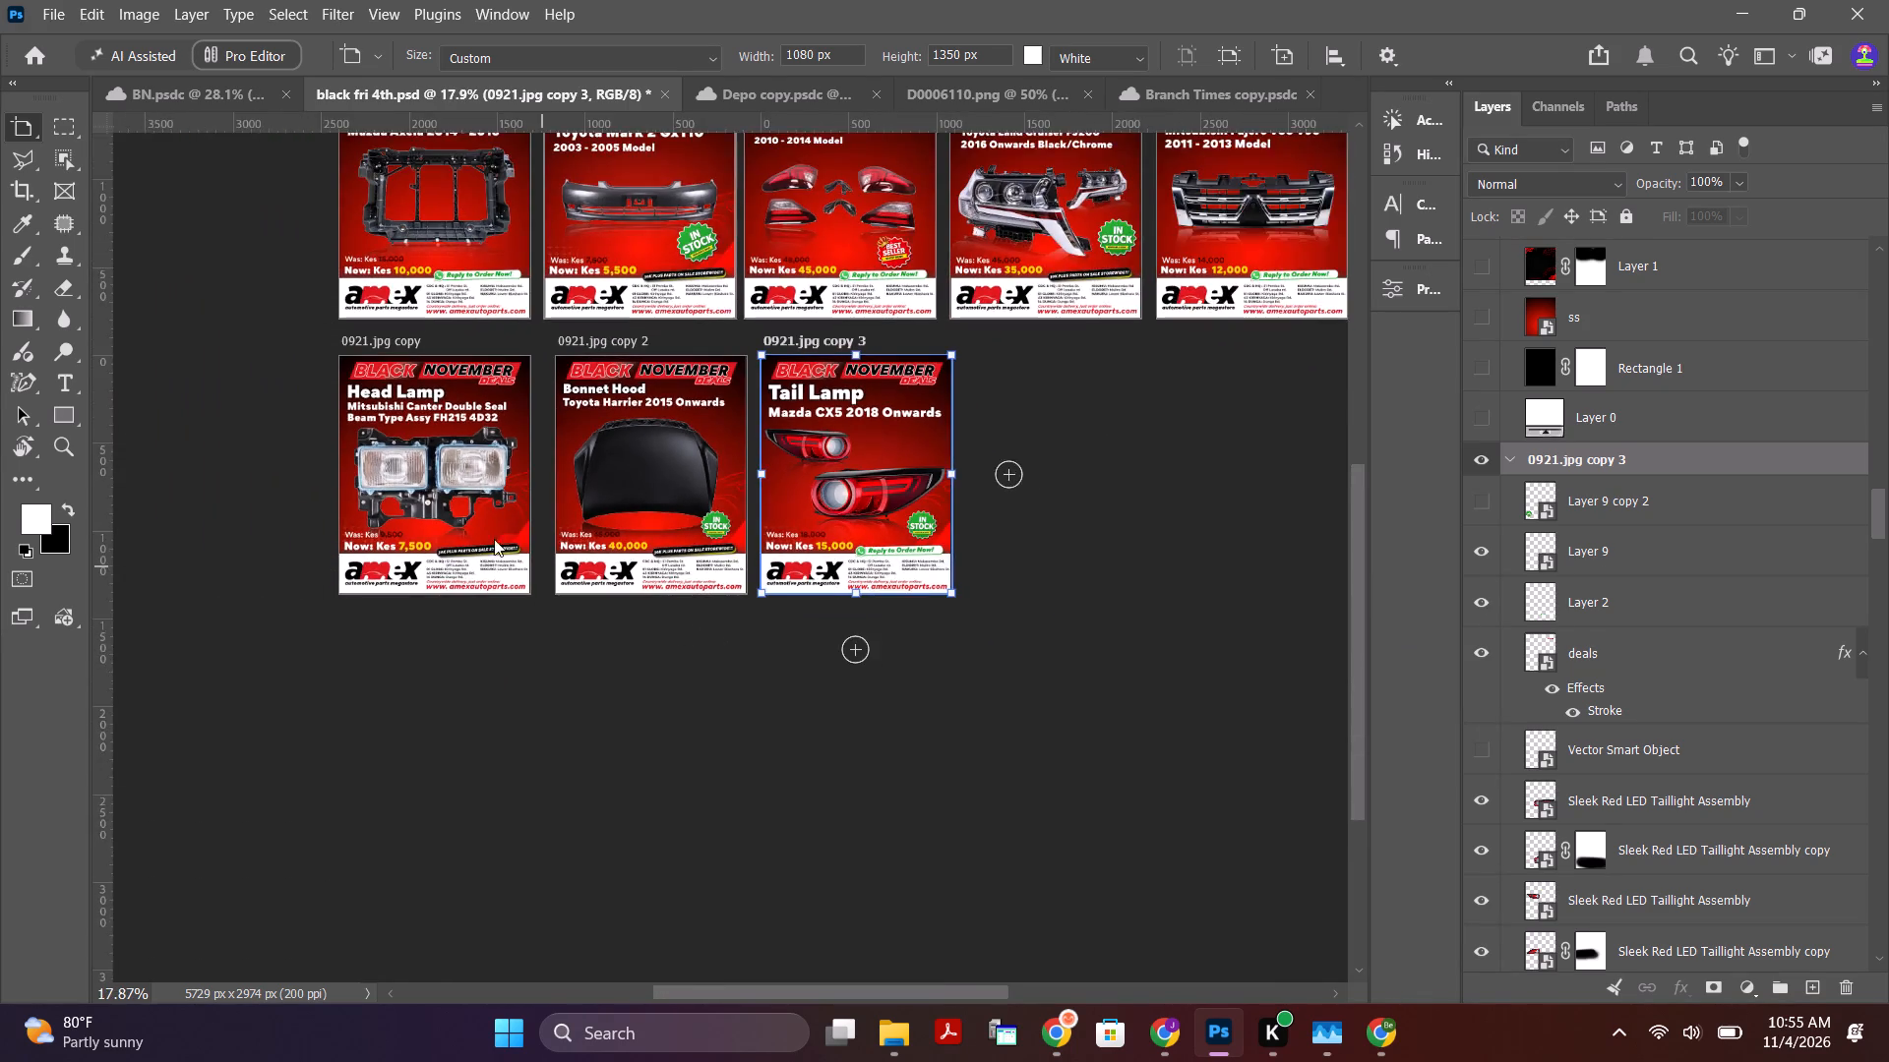
{"action": "scroll", "coordinate": [416, 512], "scroll_direction": "up", "scroll_amount": 8, "text": "alt"}
{"action": "left_click", "coordinate": [560, 582]}
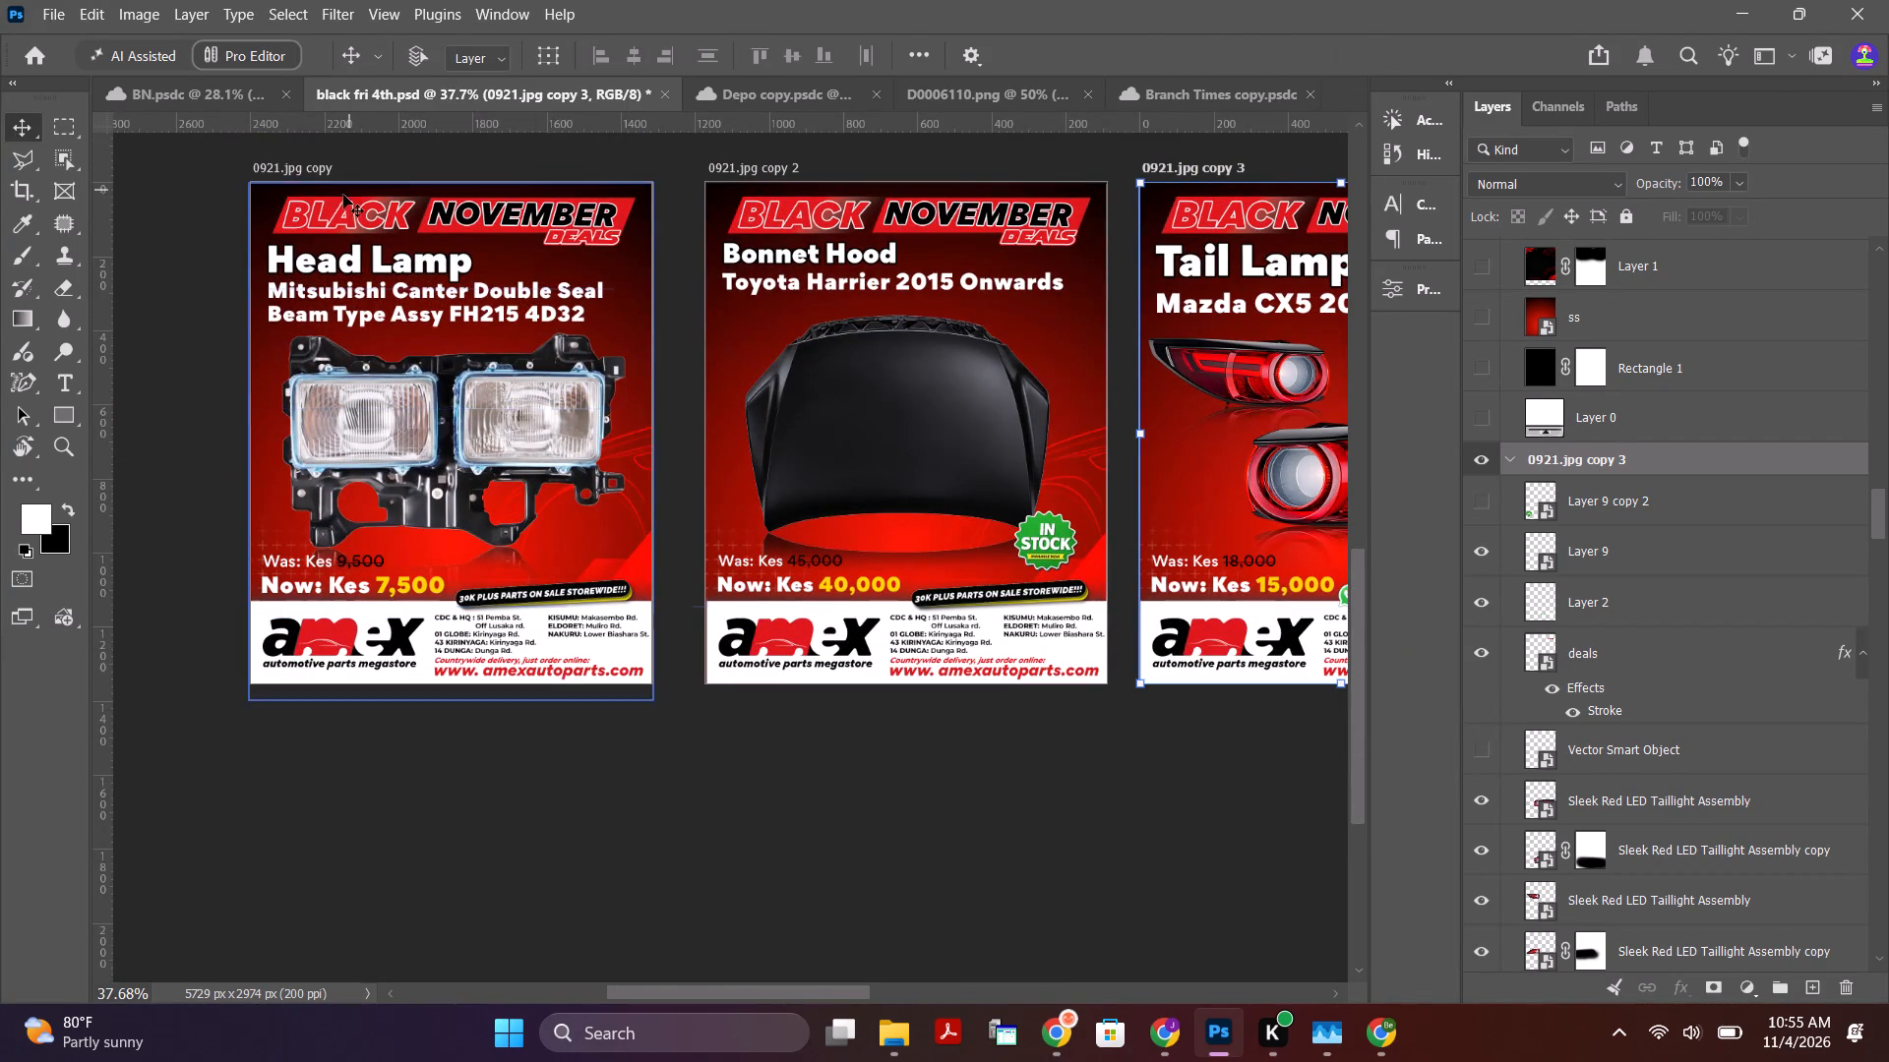
{"action": "left_click", "coordinate": [287, 168]}
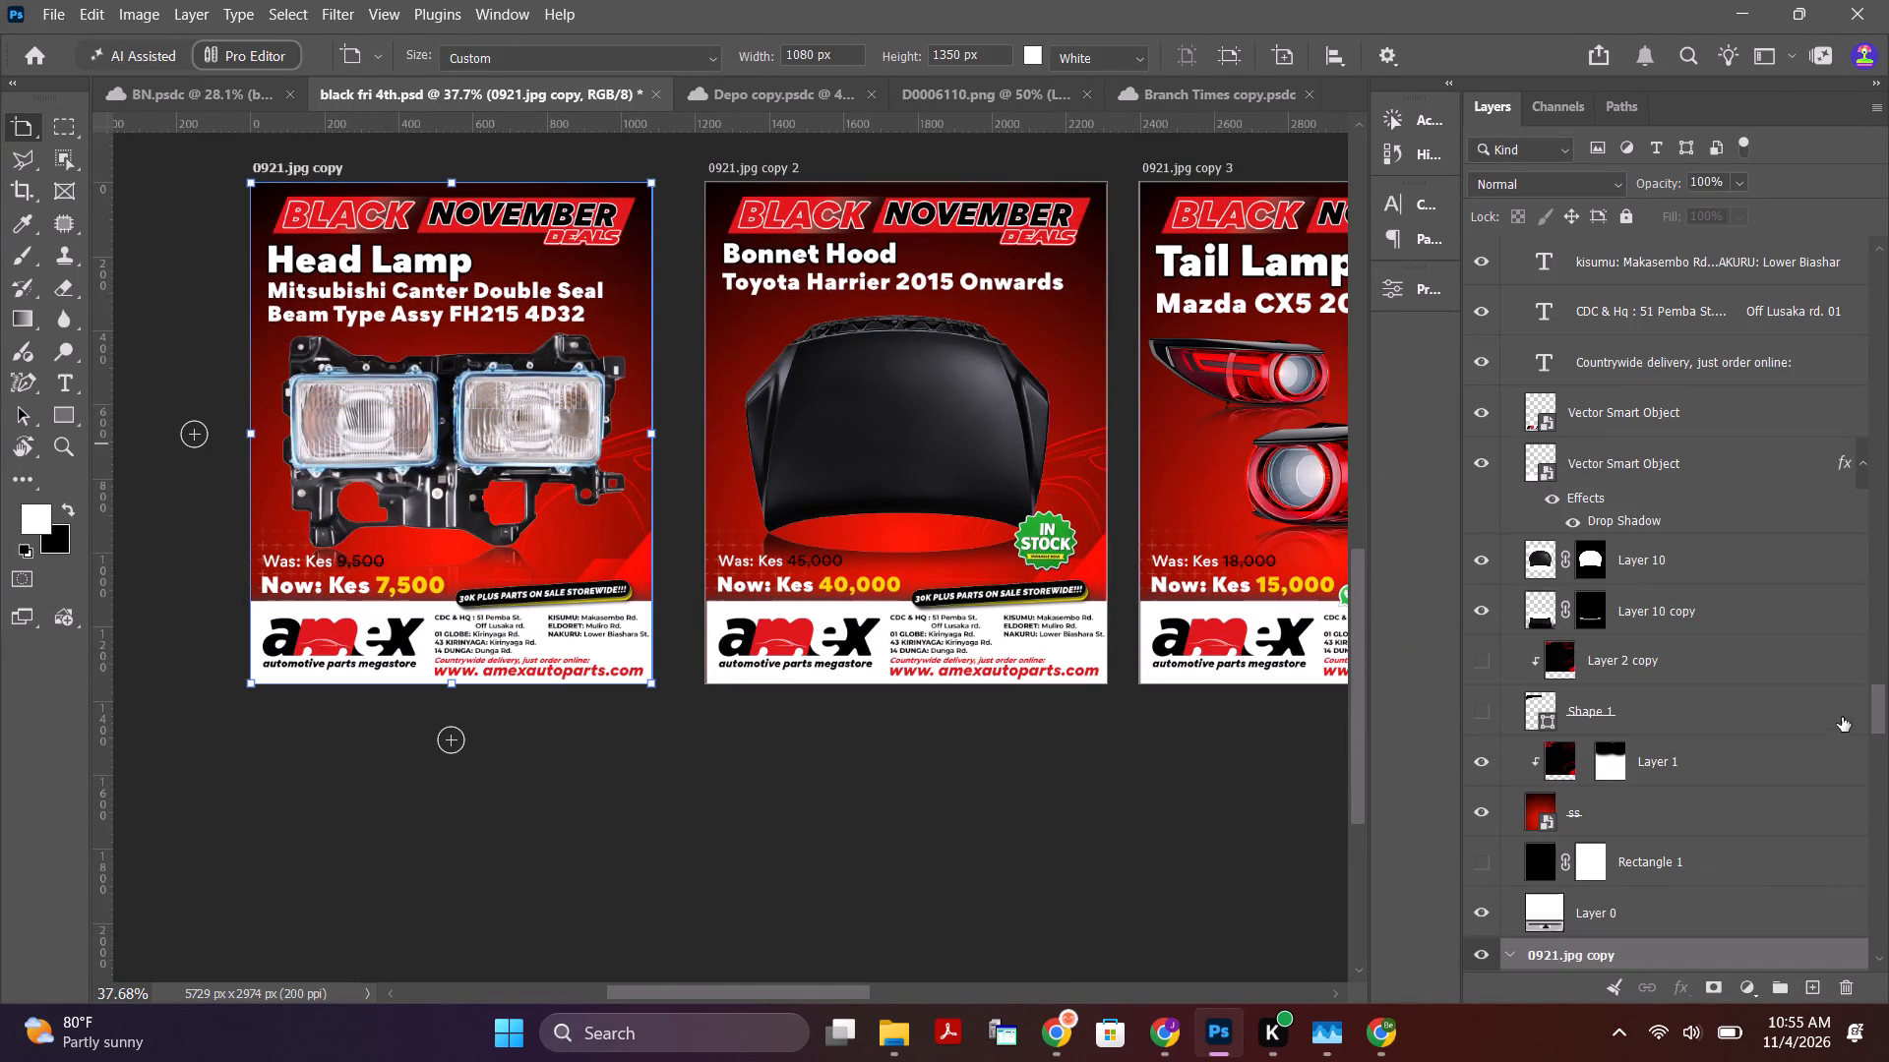
{"action": "left_click_drag", "start_coordinate": [1876, 701], "coordinate": [1884, 737]}
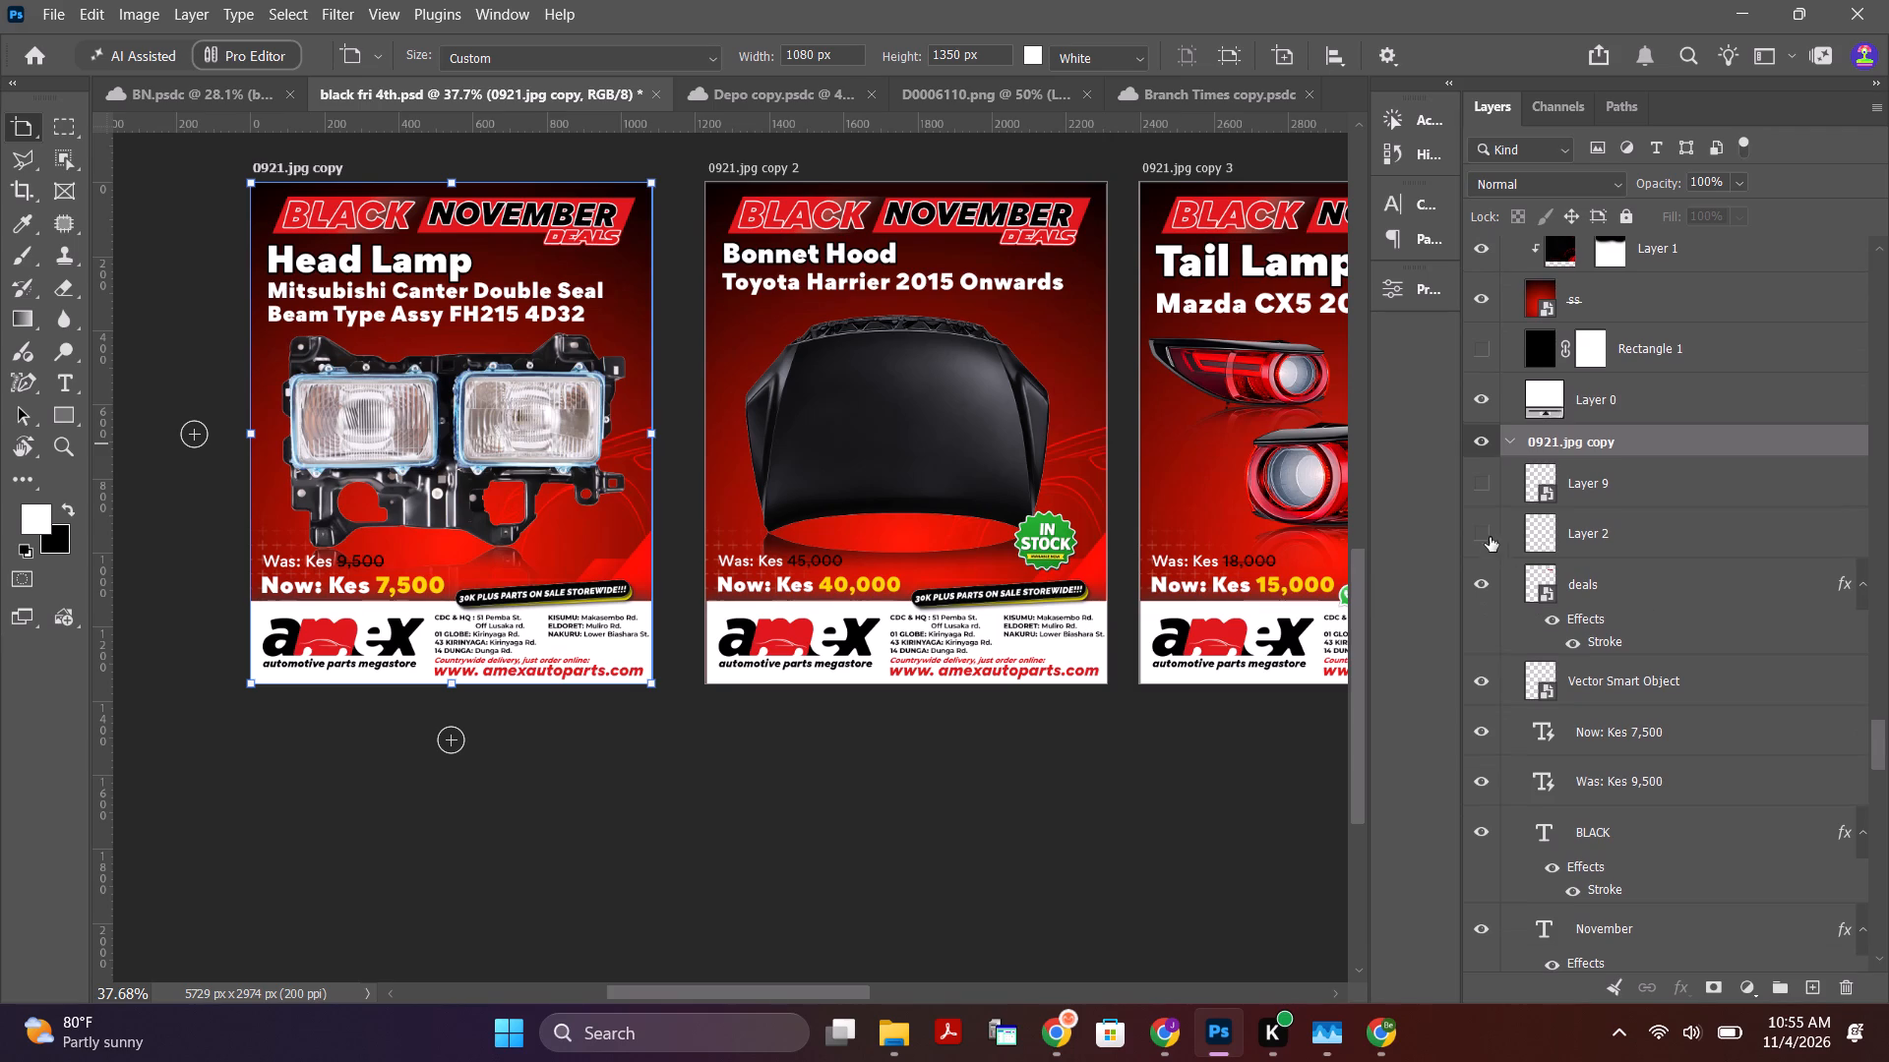
{"action": "left_click", "coordinate": [1482, 534]}
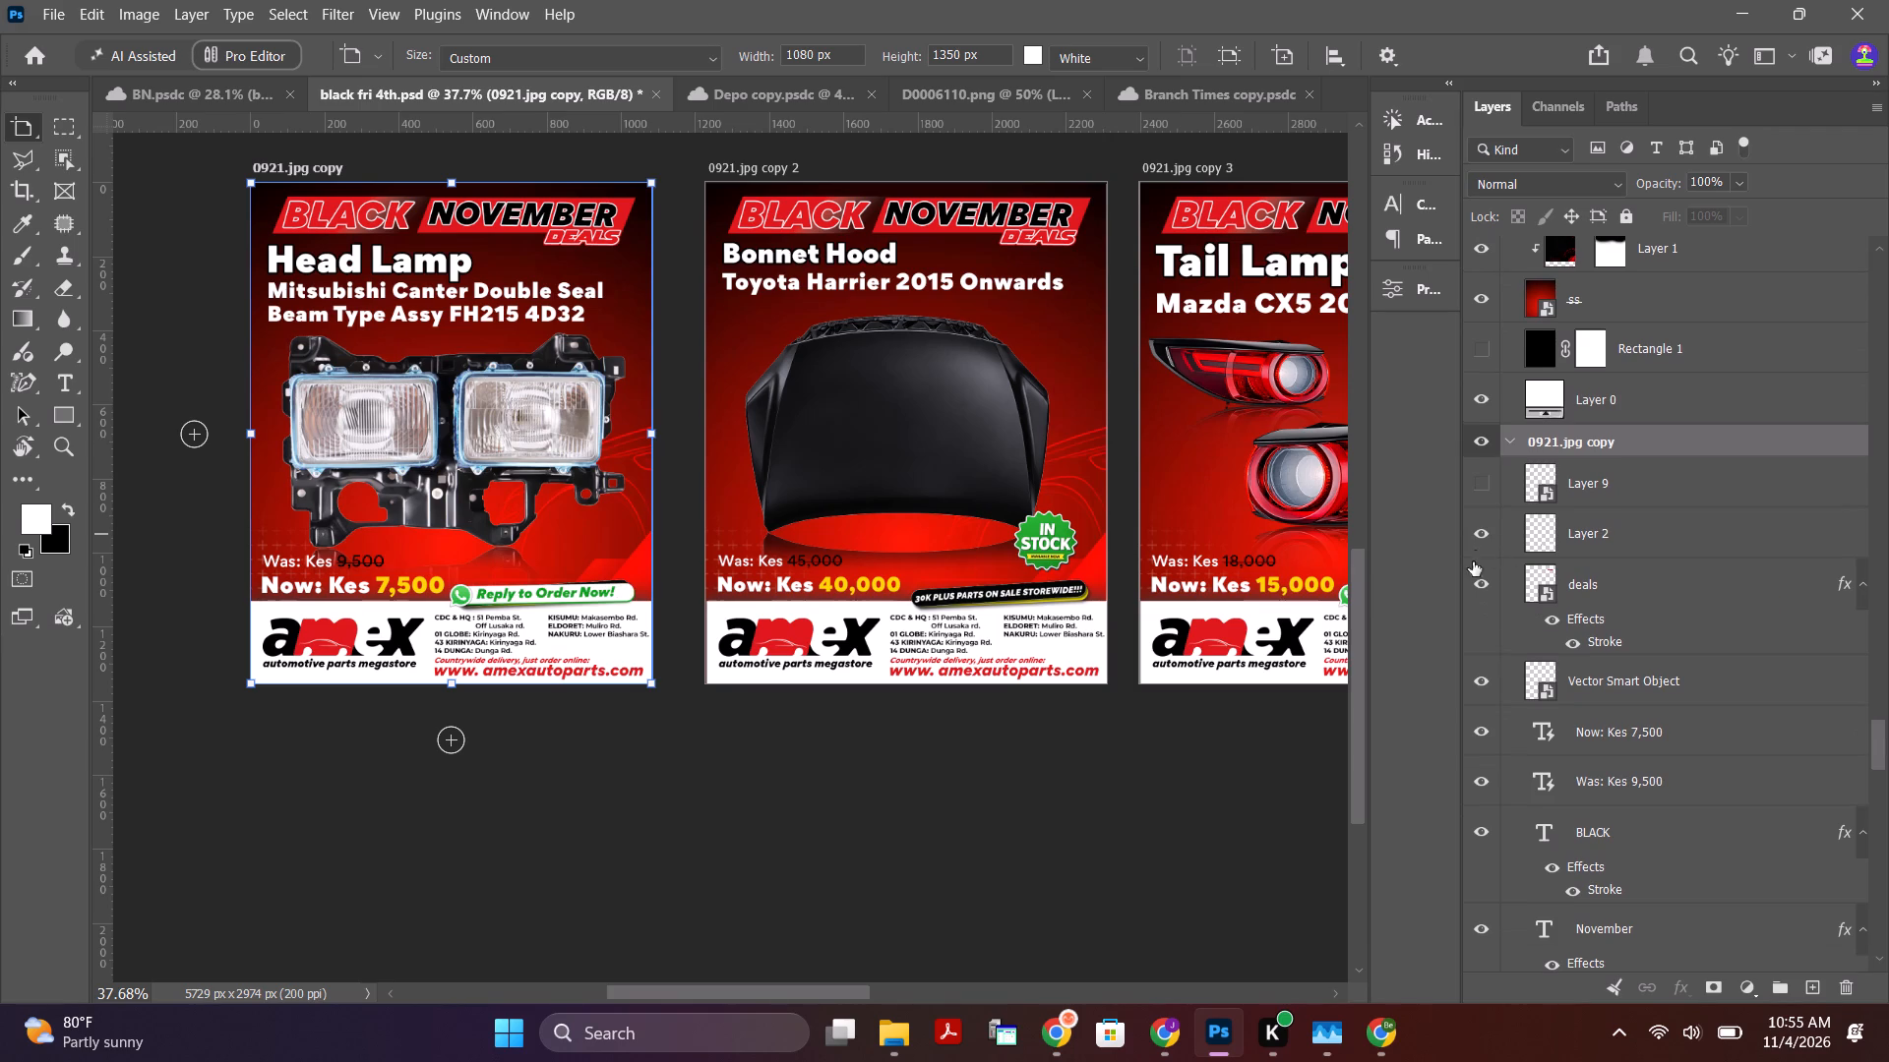
{"action": "left_click", "coordinate": [1479, 688]}
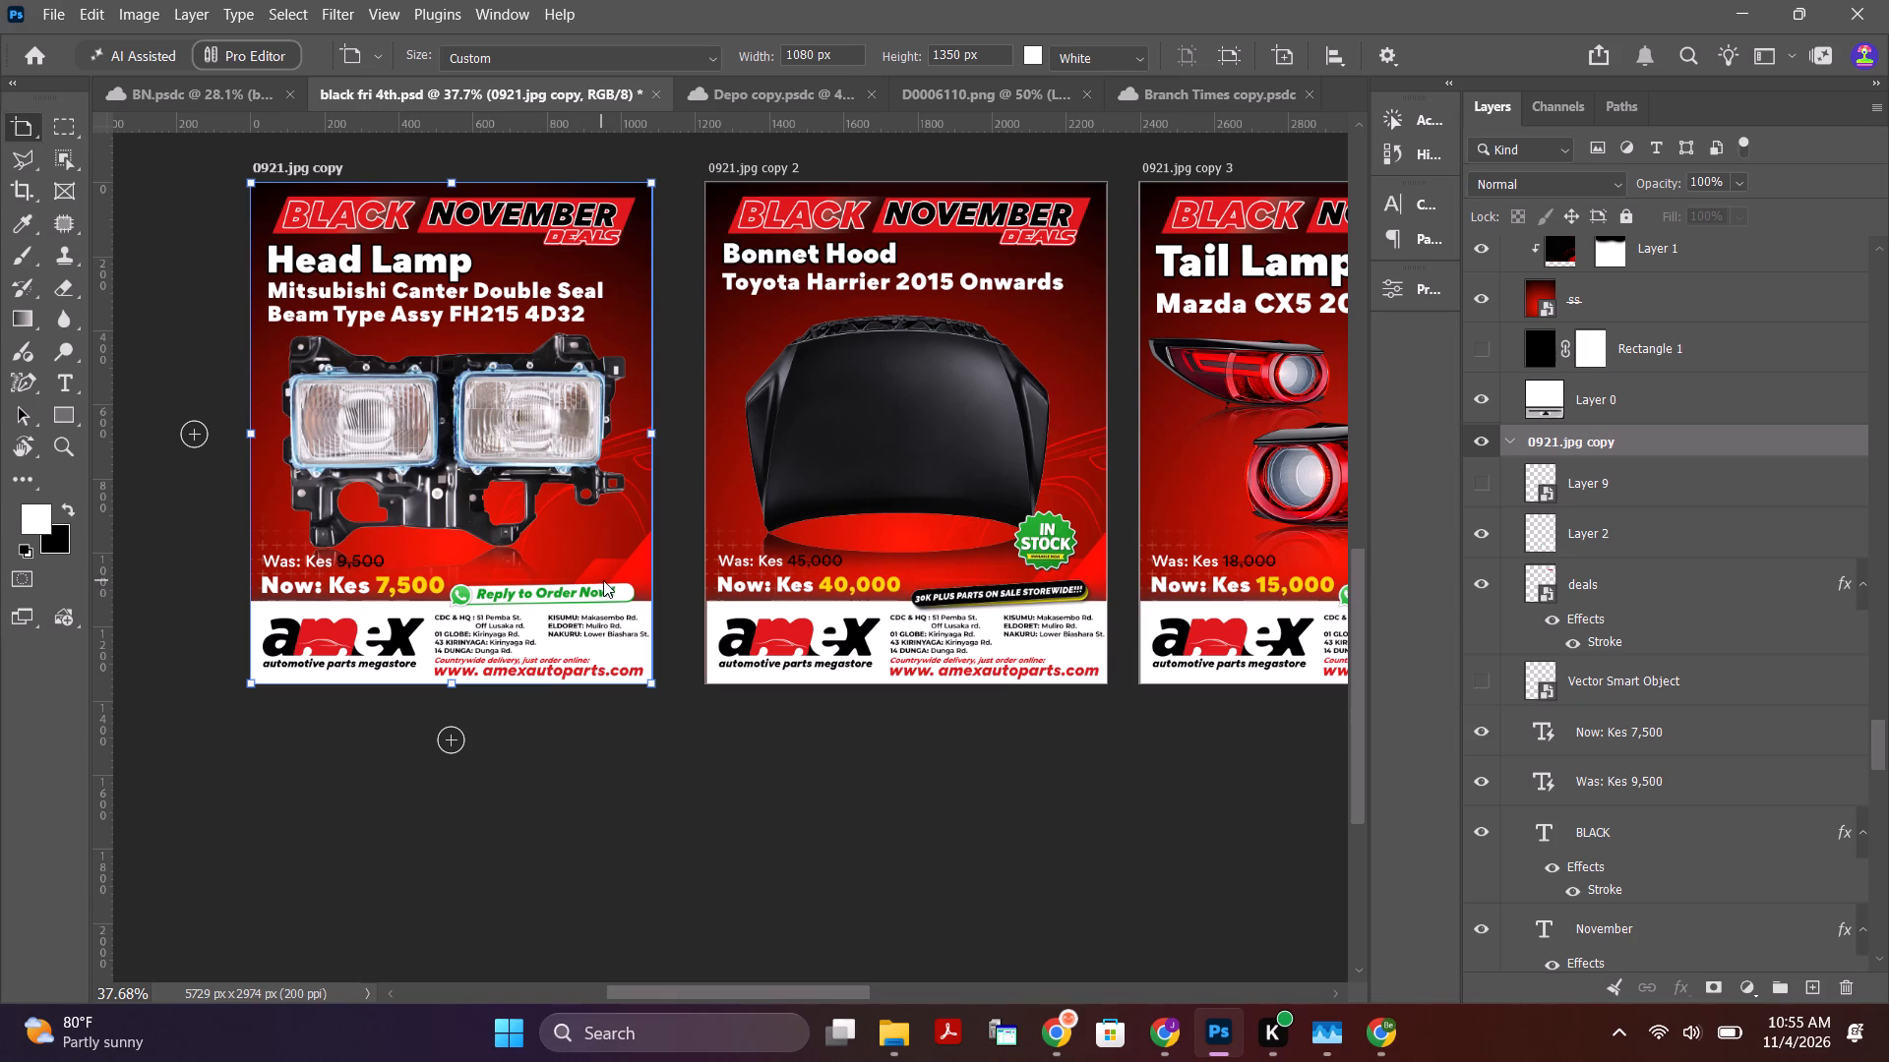
Export only the artboards 0921.jpg copy and 0921.jpg copy 3 as 1080 x 1350 px JPGs into the black nov 4 folder.
{"action": "scroll", "coordinate": [1096, 606], "scroll_direction": "down", "scroll_amount": 2, "text": "alt"}
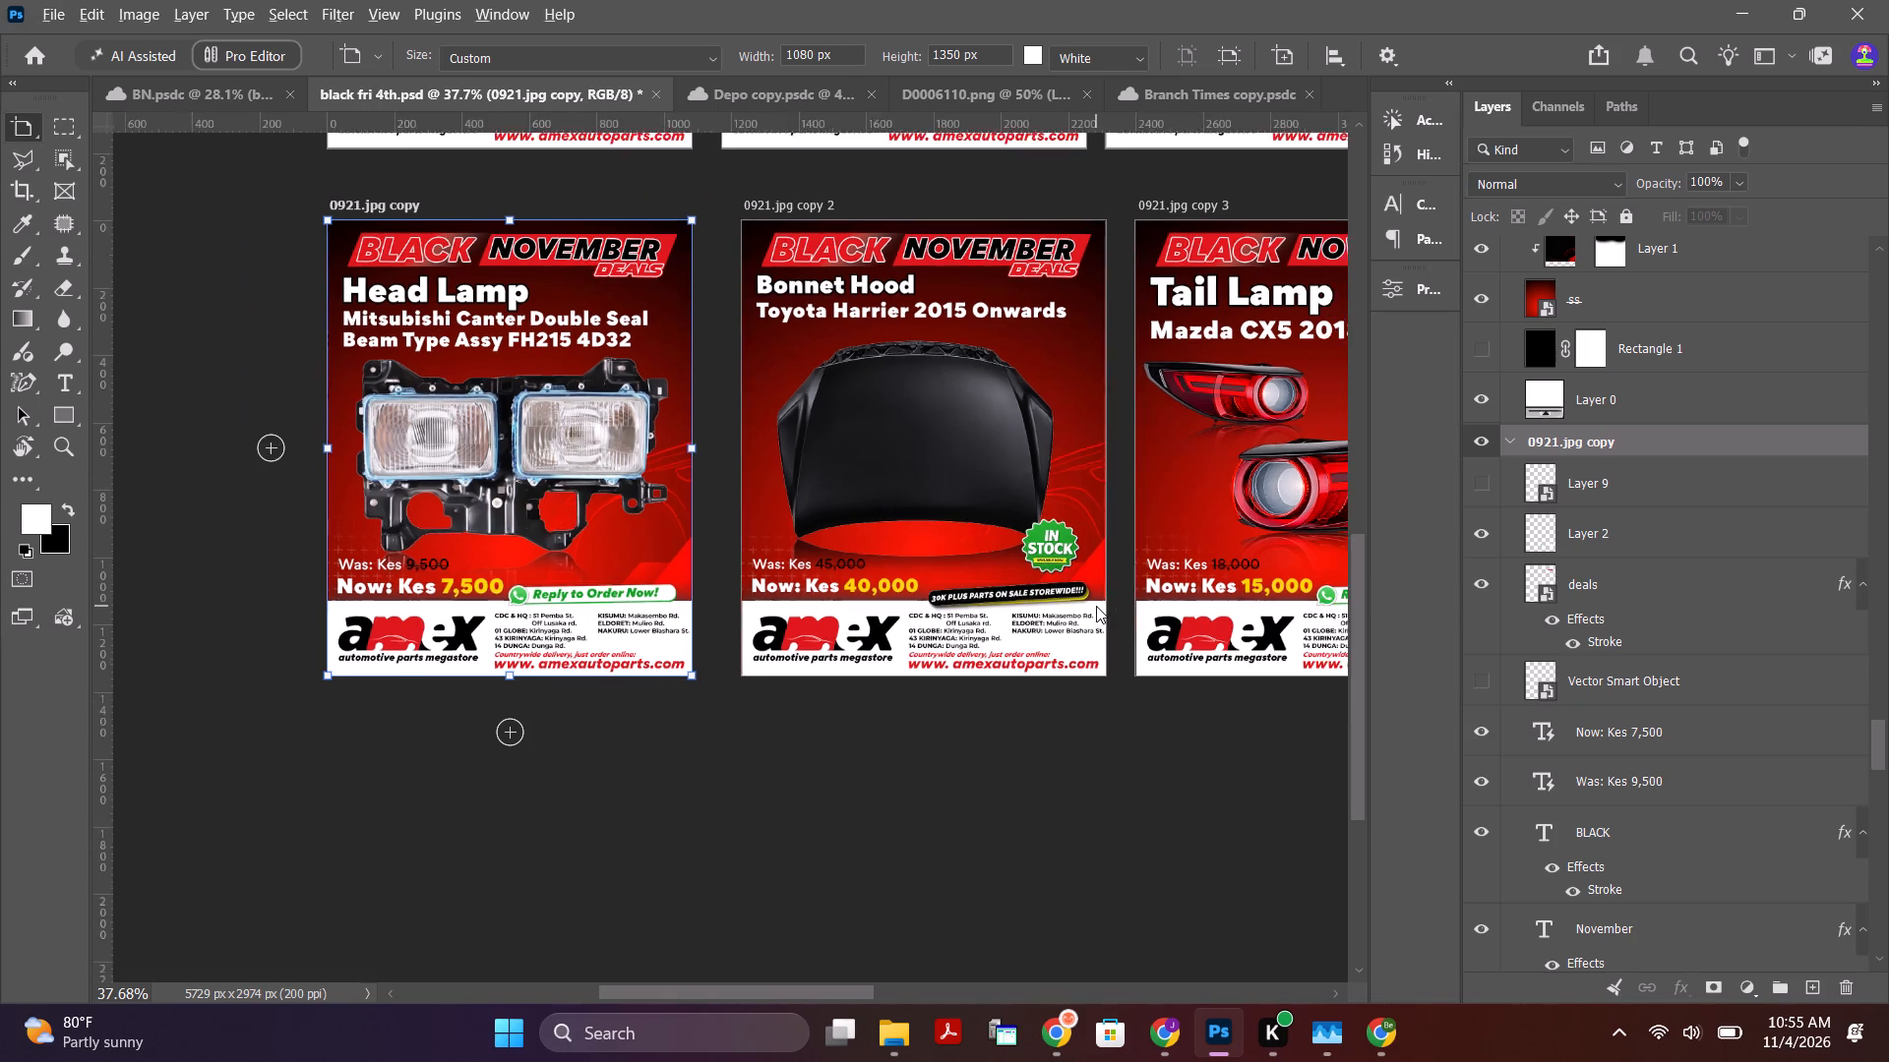
{"action": "scroll", "coordinate": [1096, 606], "scroll_direction": "down", "scroll_amount": 4, "text": "alt"}
{"action": "left_click", "coordinate": [50, 23]}
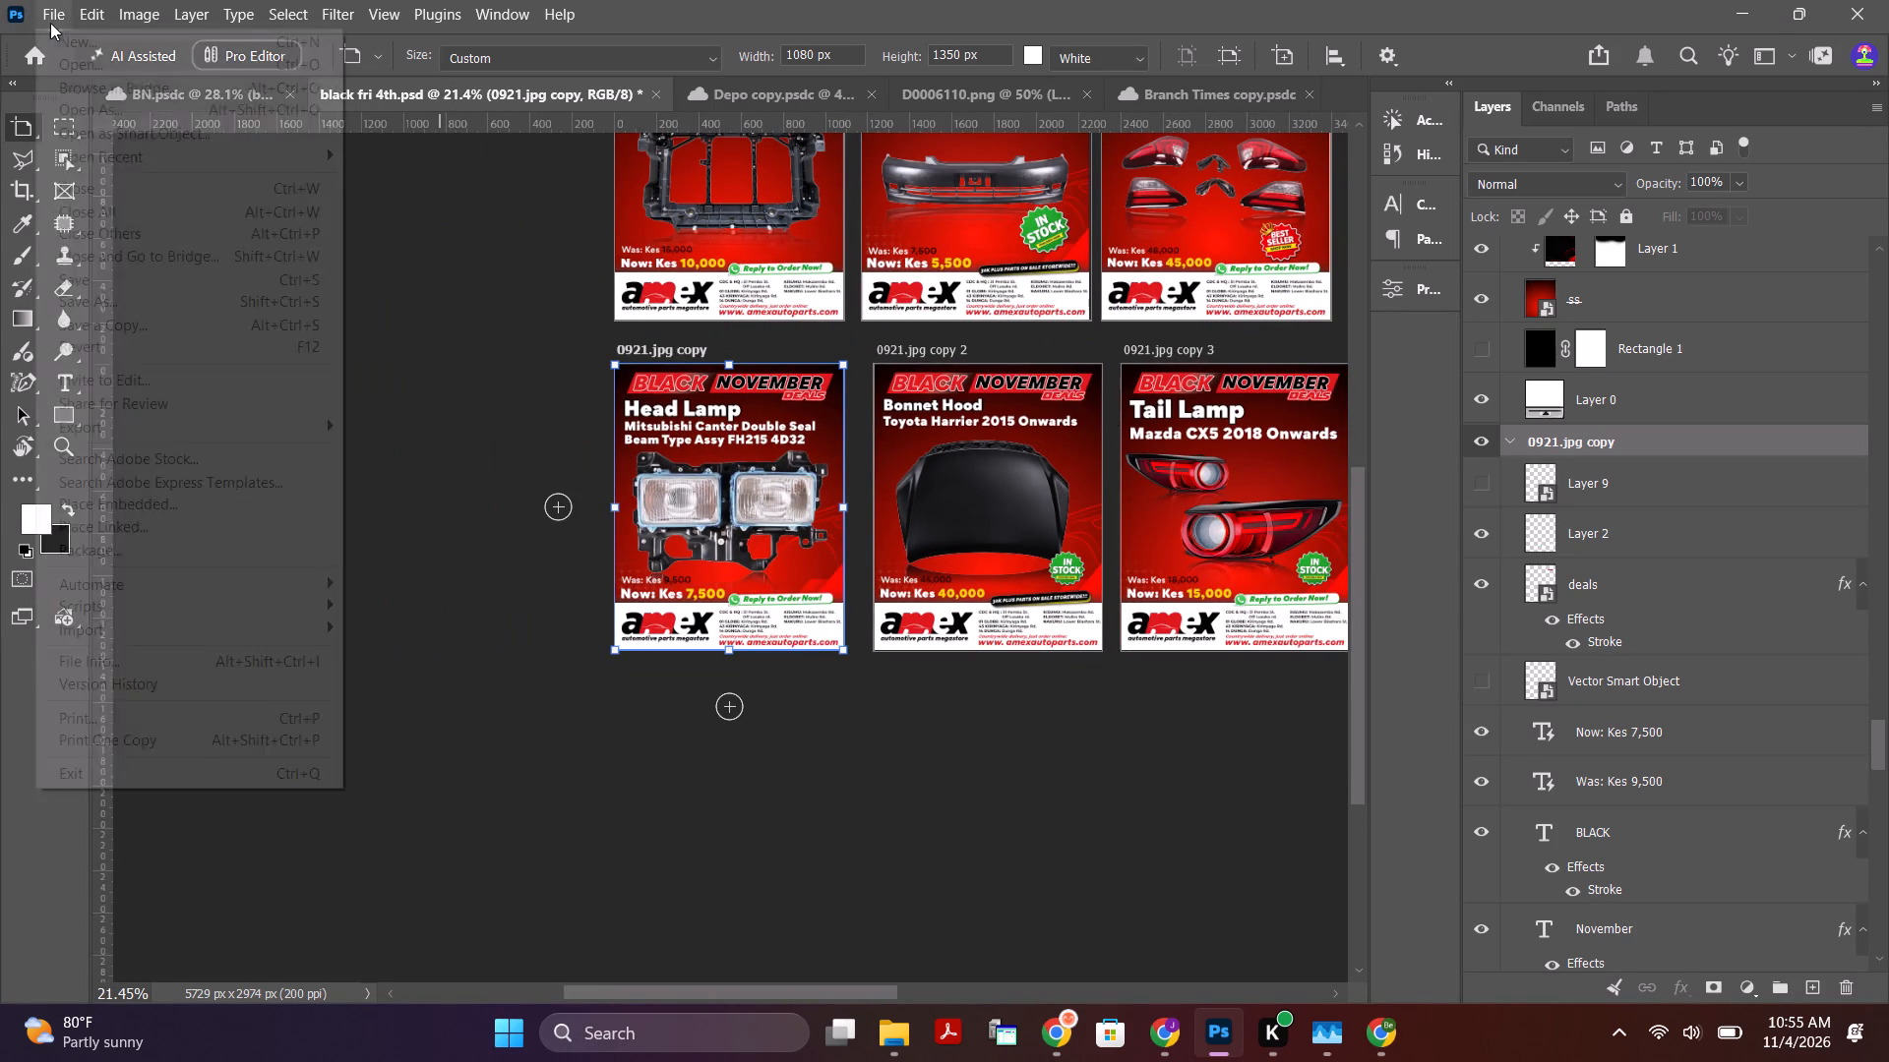
{"action": "left_click", "coordinate": [135, 429]}
{"action": "left_click", "coordinate": [389, 449]}
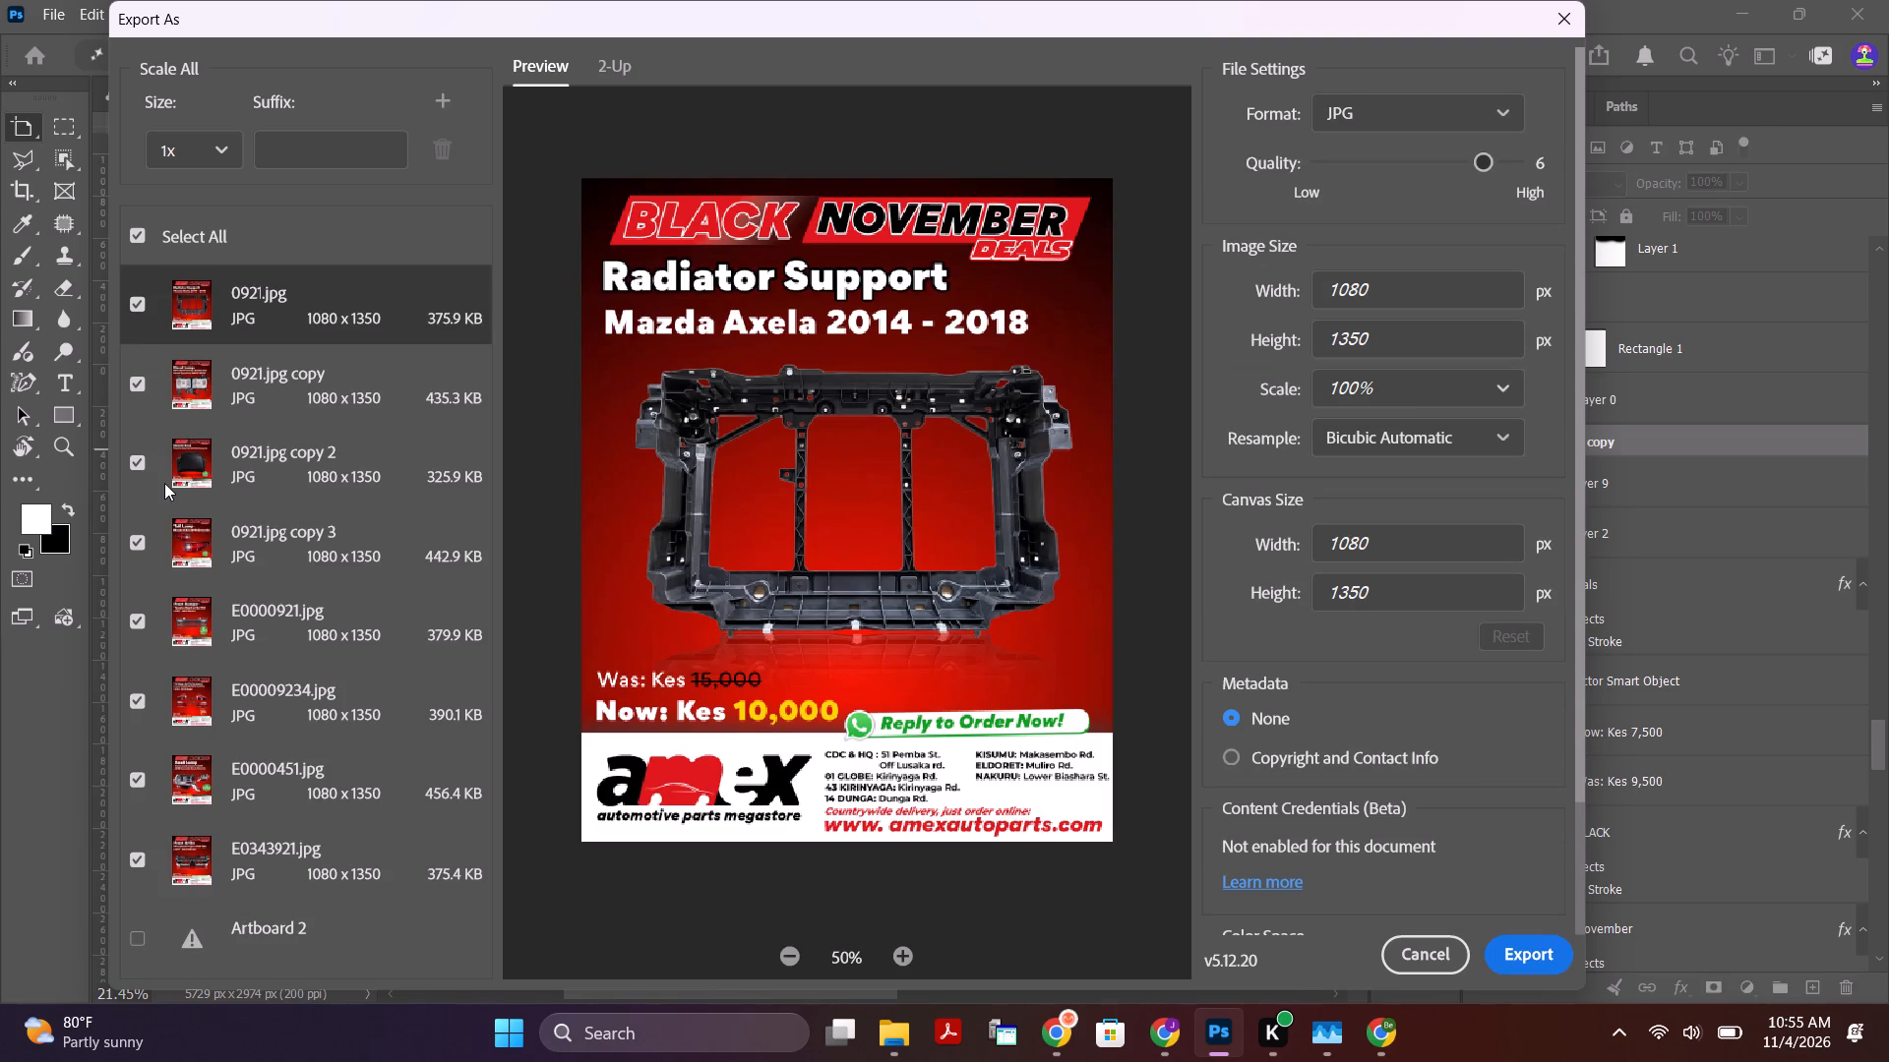
{"action": "left_click", "coordinate": [135, 305]}
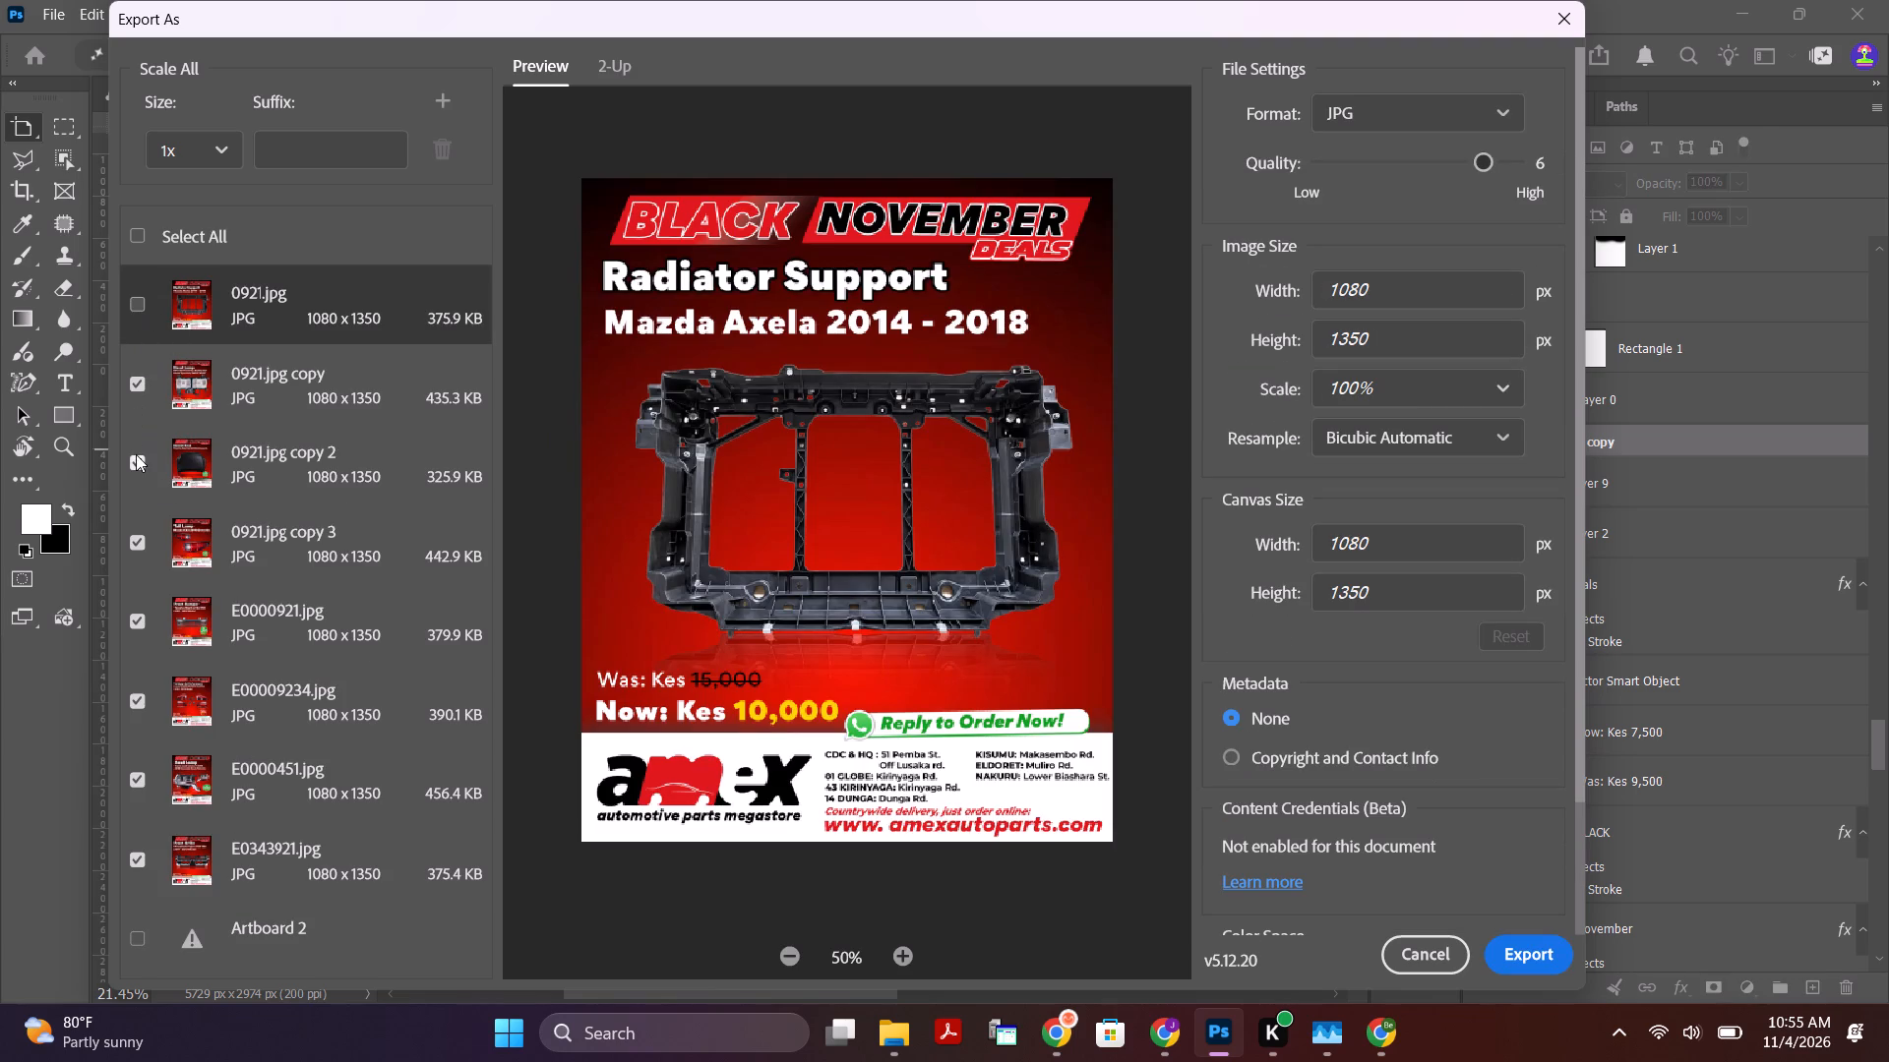
{"action": "left_click", "coordinate": [136, 470]}
{"action": "left_click", "coordinate": [133, 620]}
{"action": "left_click", "coordinate": [137, 702]}
{"action": "left_click", "coordinate": [140, 779]}
{"action": "left_click", "coordinate": [139, 858]}
{"action": "left_click", "coordinate": [1517, 959]}
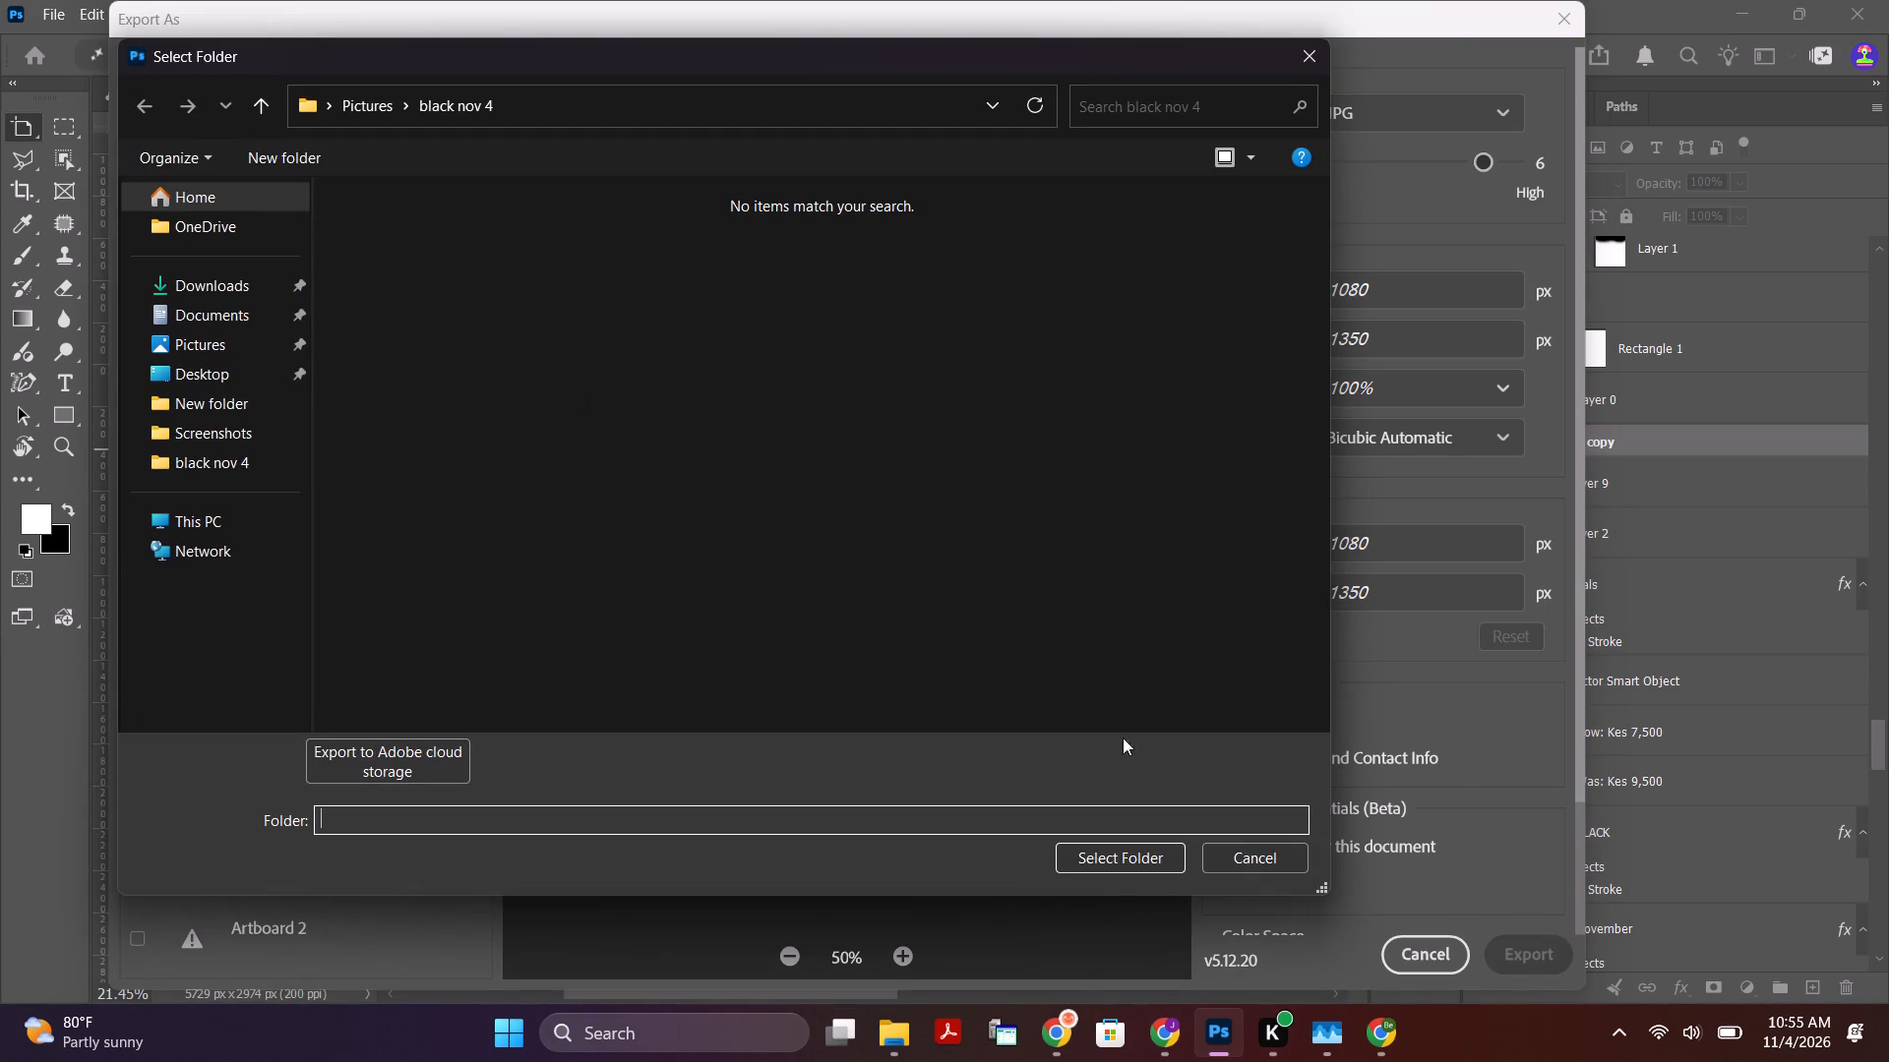
{"action": "left_click", "coordinate": [1112, 859]}
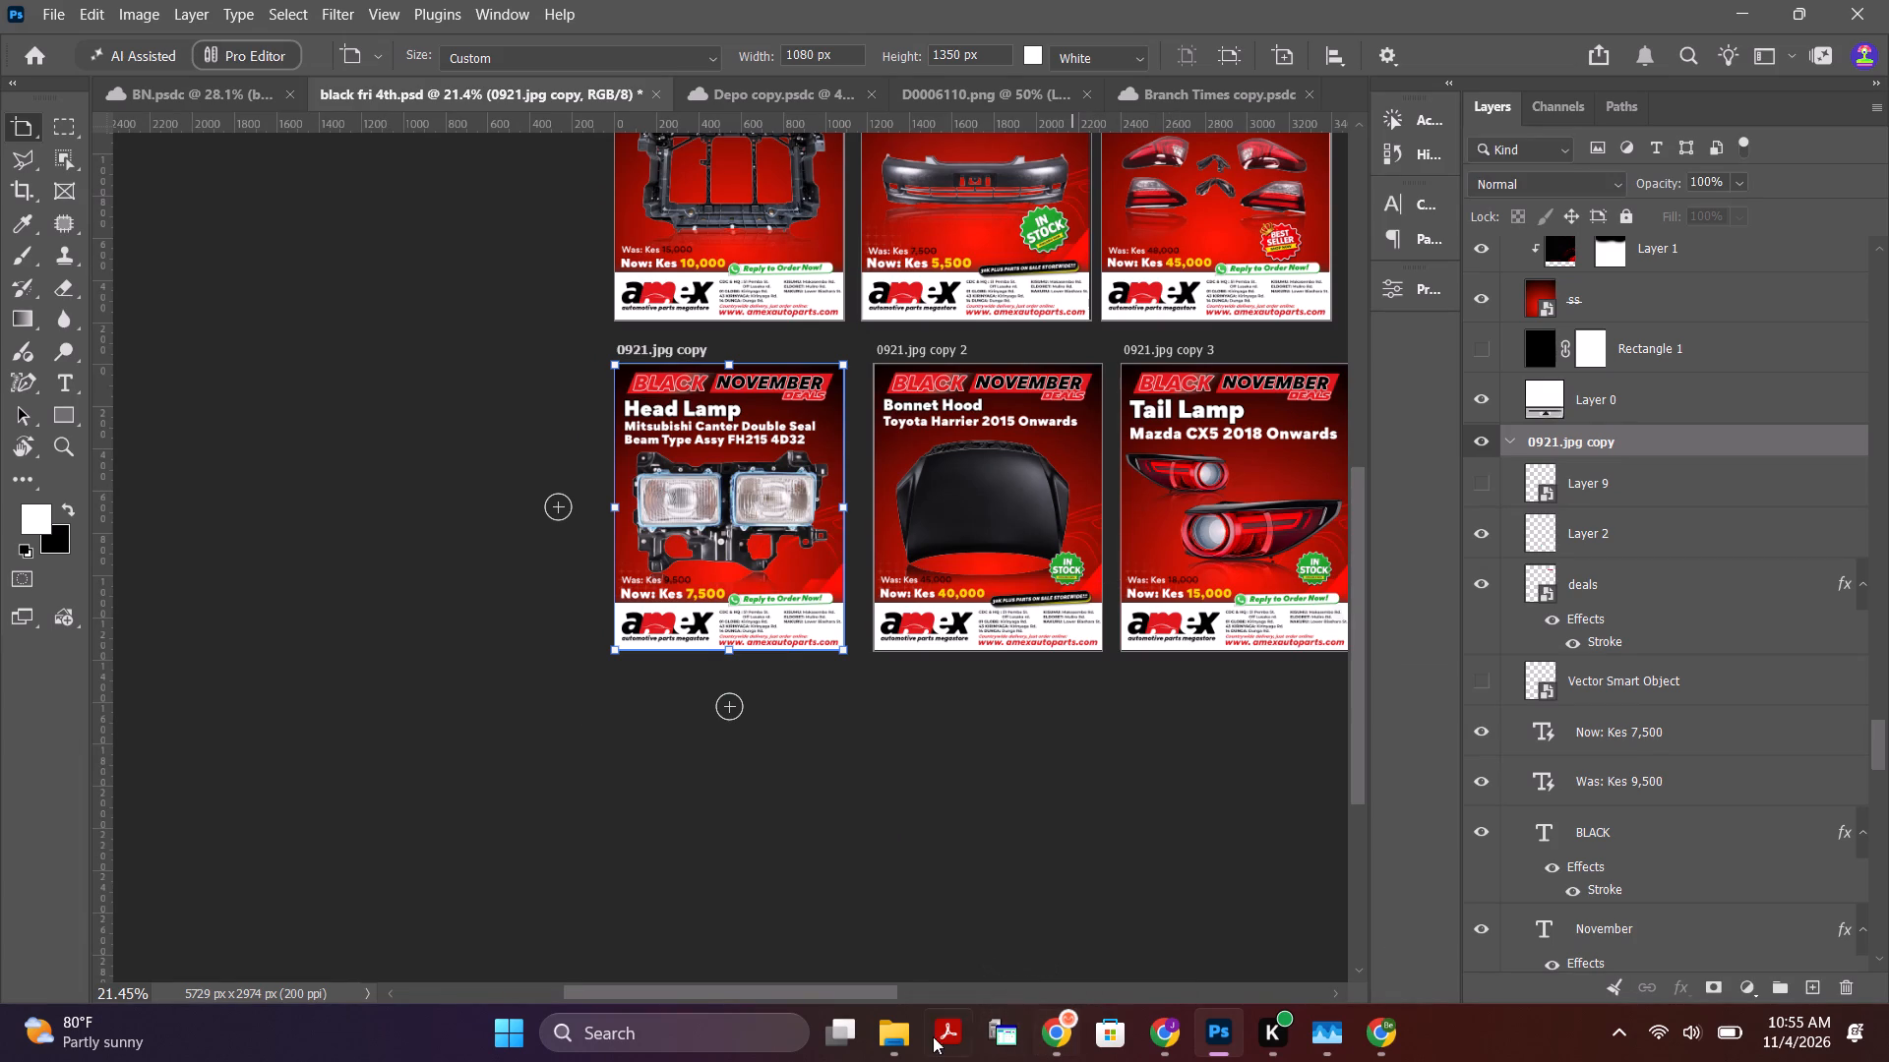
Open 0921.jpg from the black nov 4 folder in File Explorer and look through all exported posters up to the Front Grille one.
{"action": "left_click", "coordinate": [904, 1042]}
{"action": "left_click", "coordinate": [963, 915]}
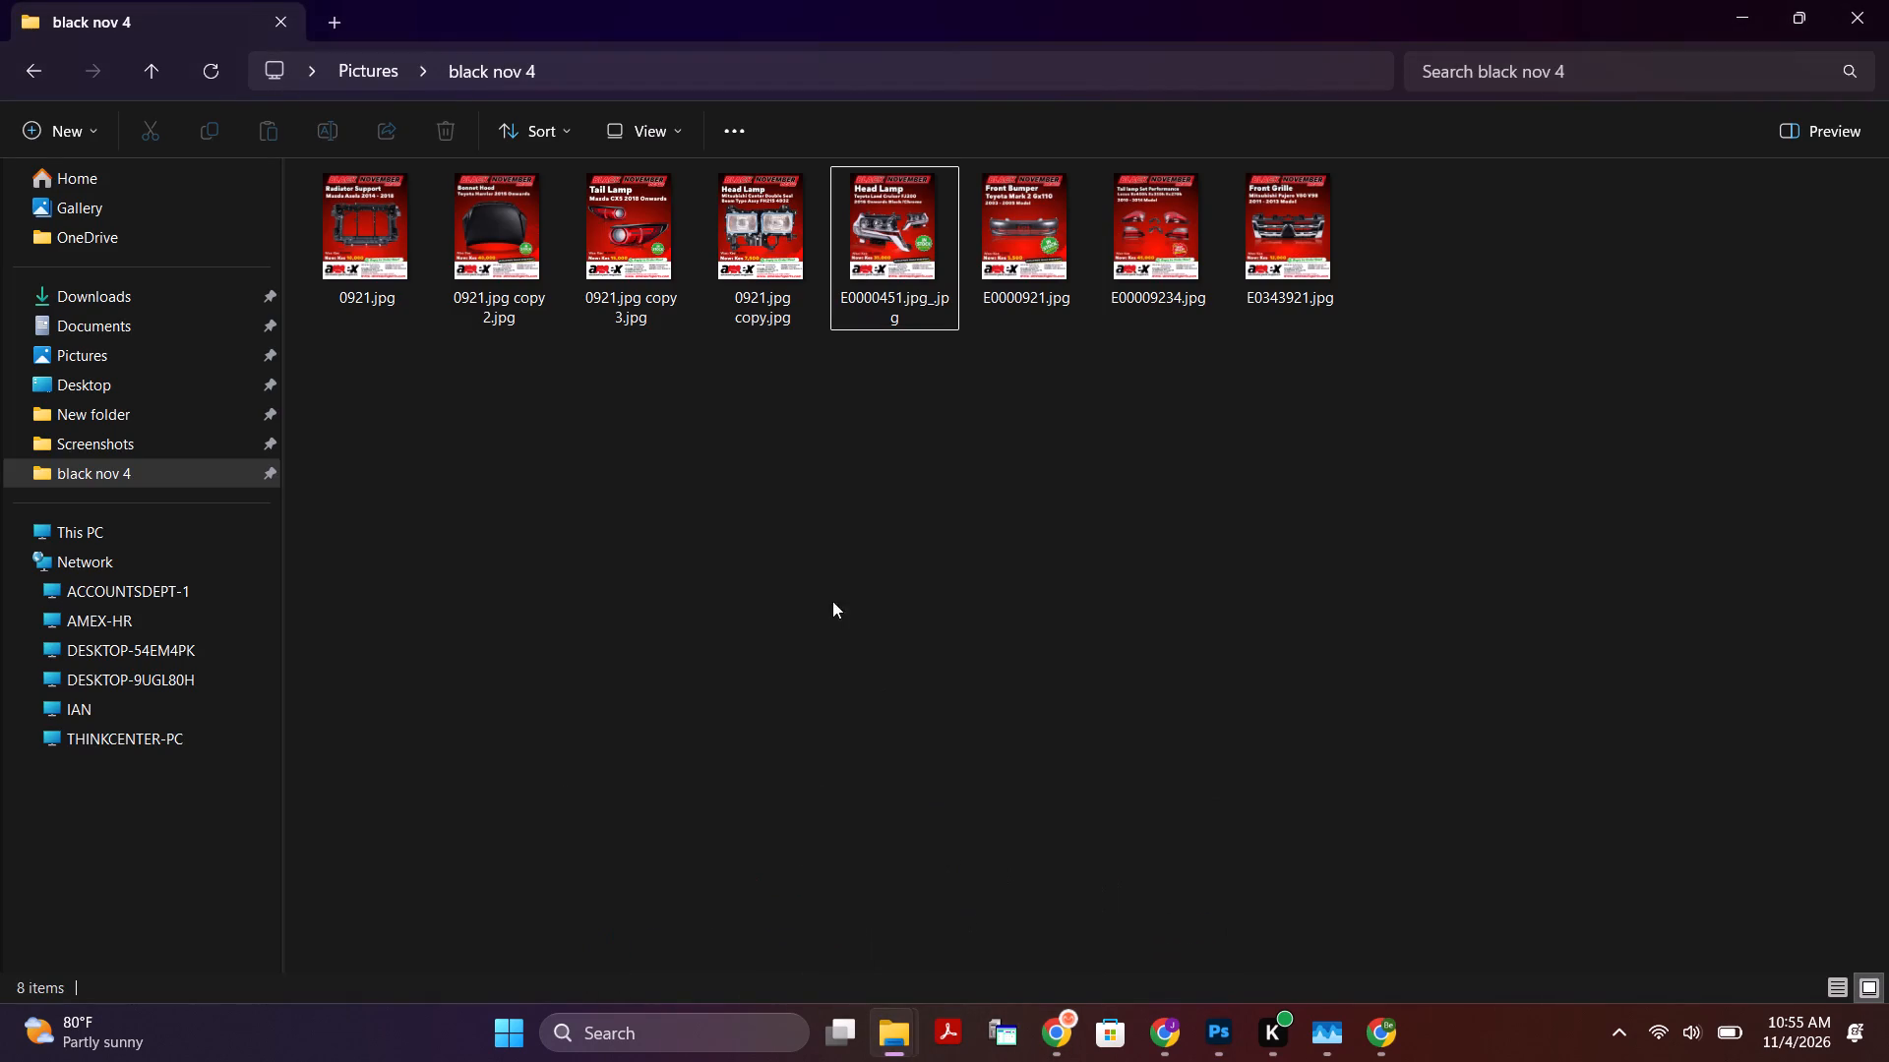
{"action": "left_click", "coordinate": [804, 566]}
{"action": "left_click", "coordinate": [398, 238]}
{"action": "key", "text": "Return"}
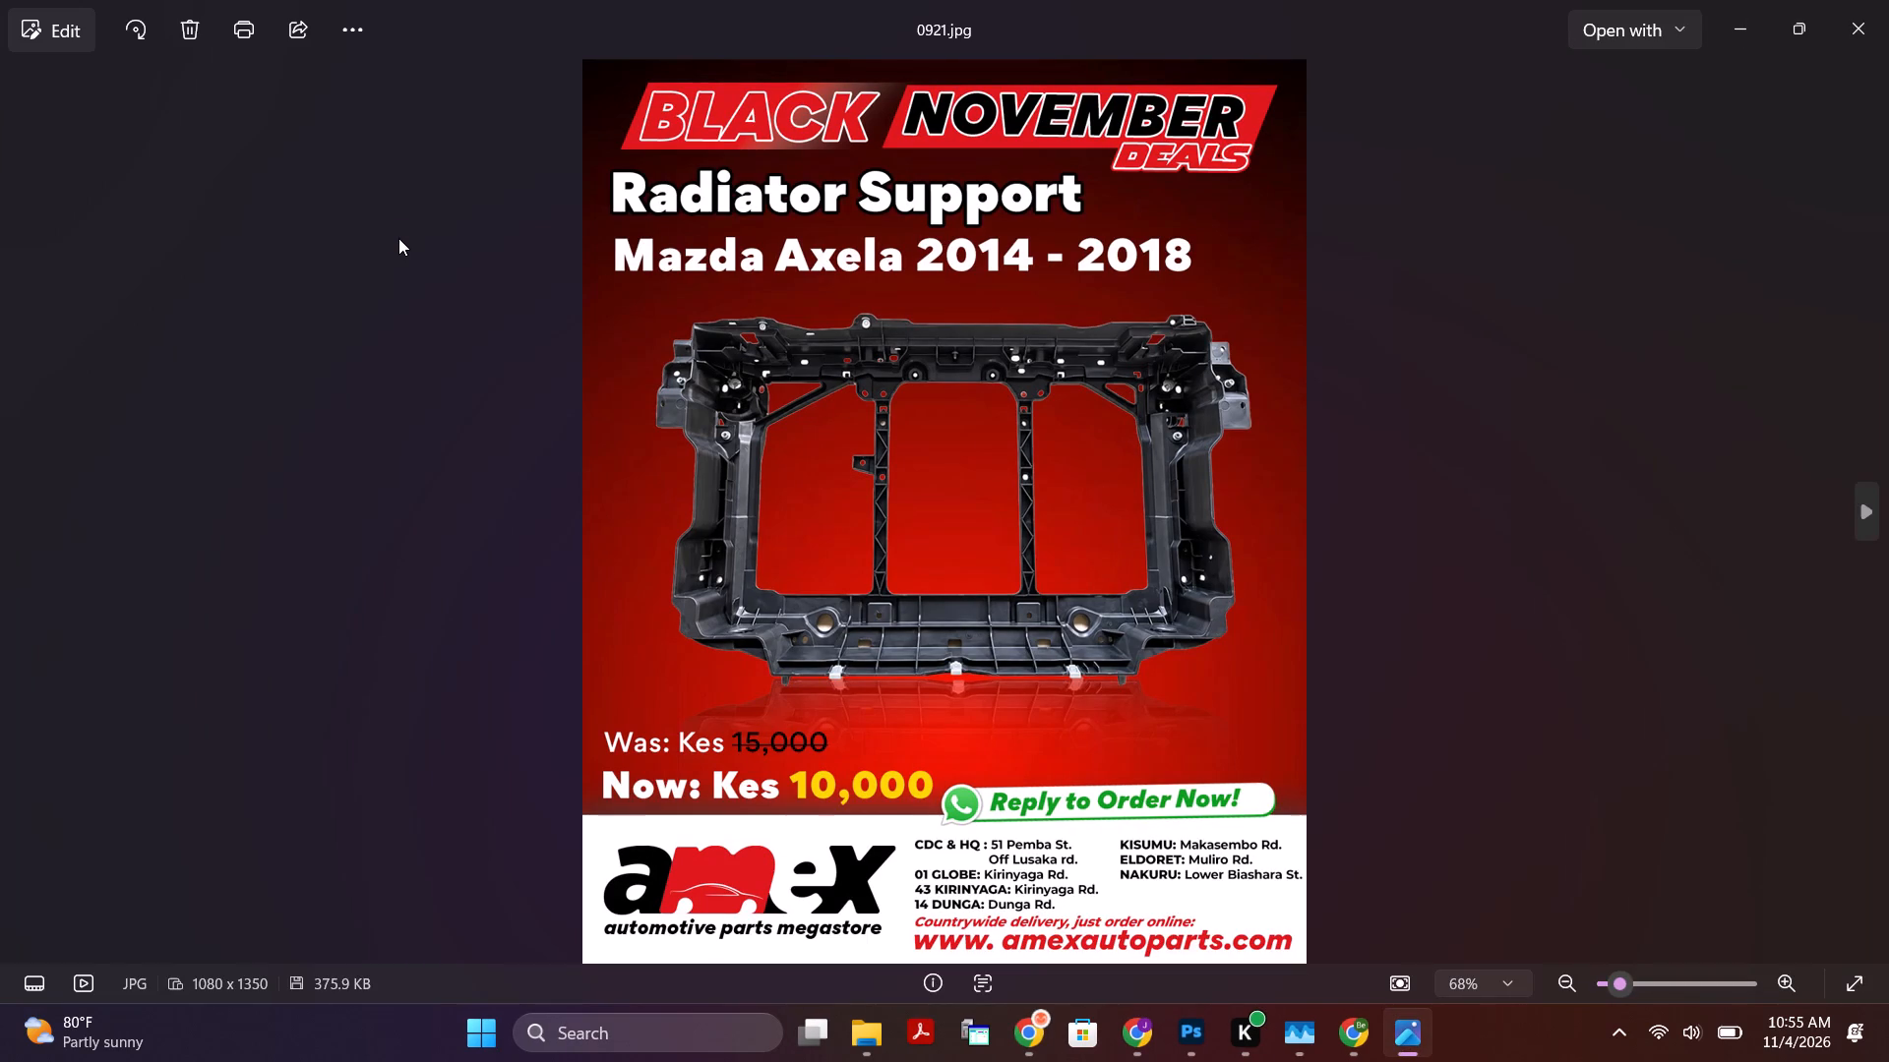
{"action": "key", "text": "Right"}
{"action": "key", "text": "Right"}
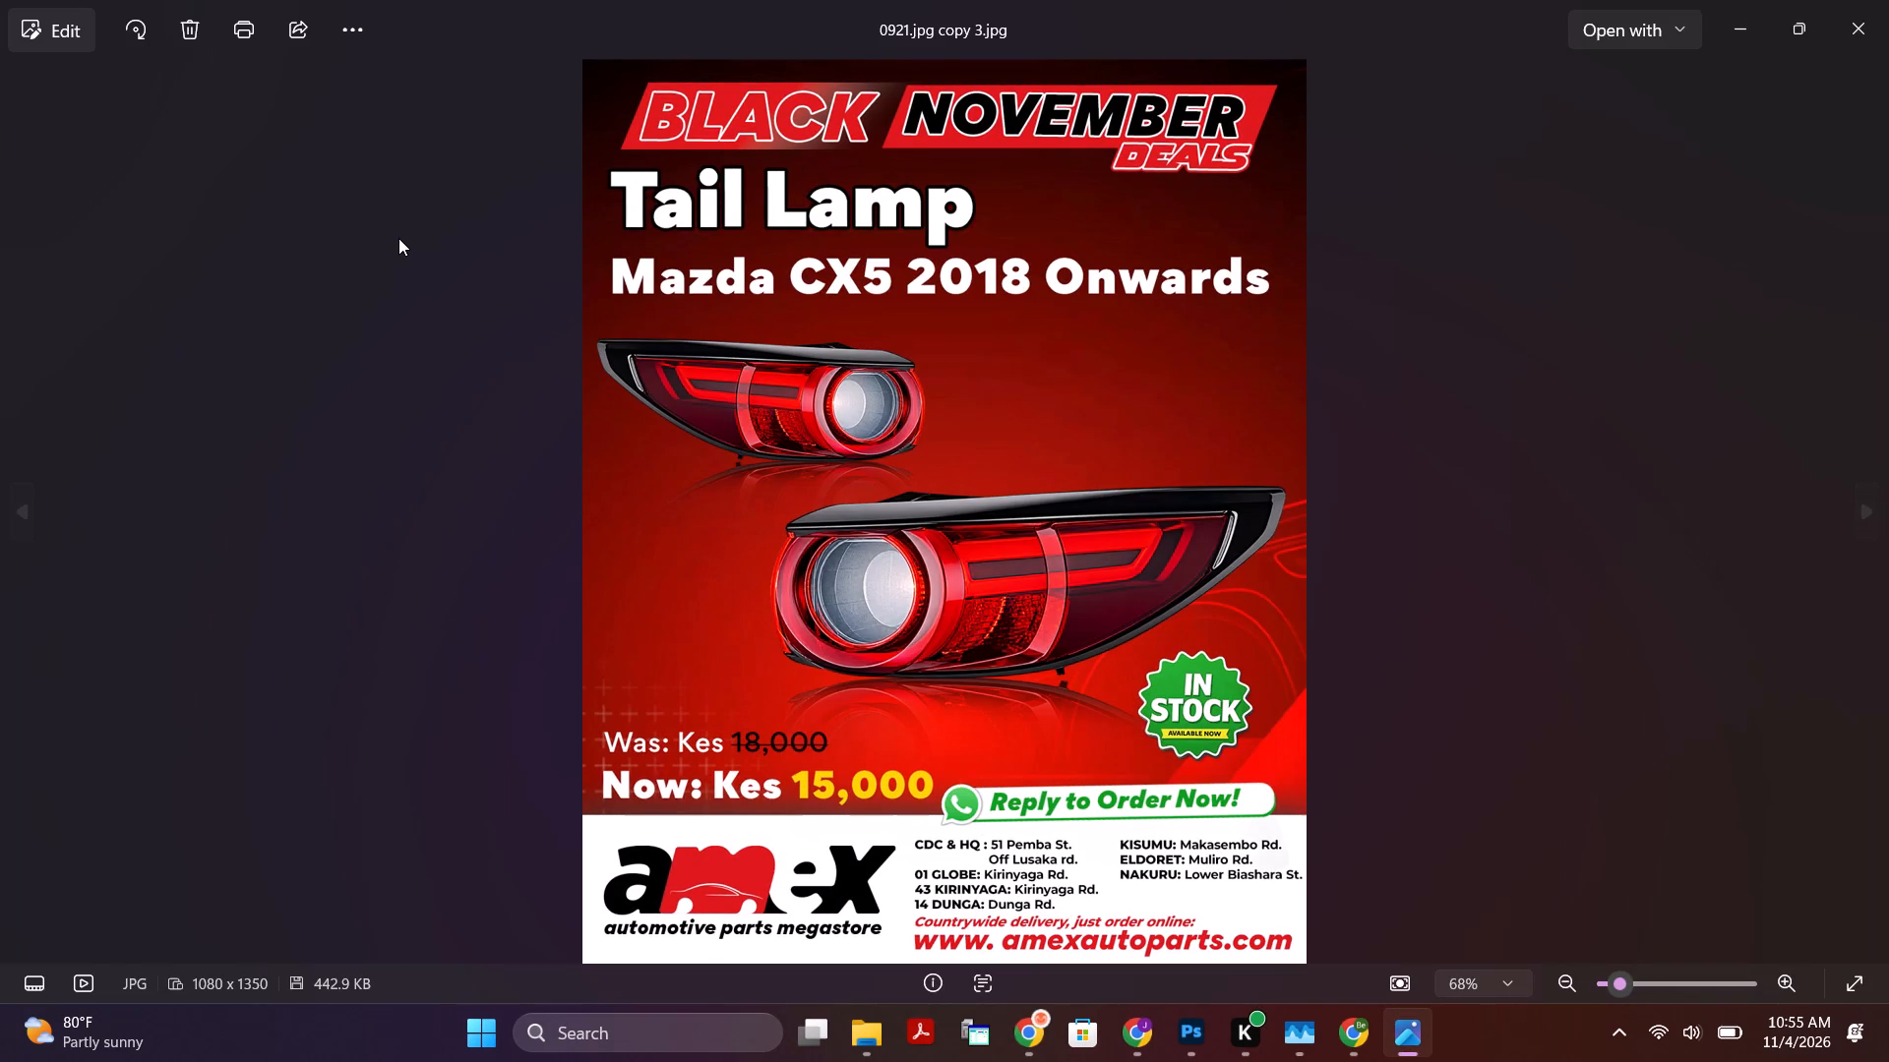
{"action": "key", "text": "Right"}
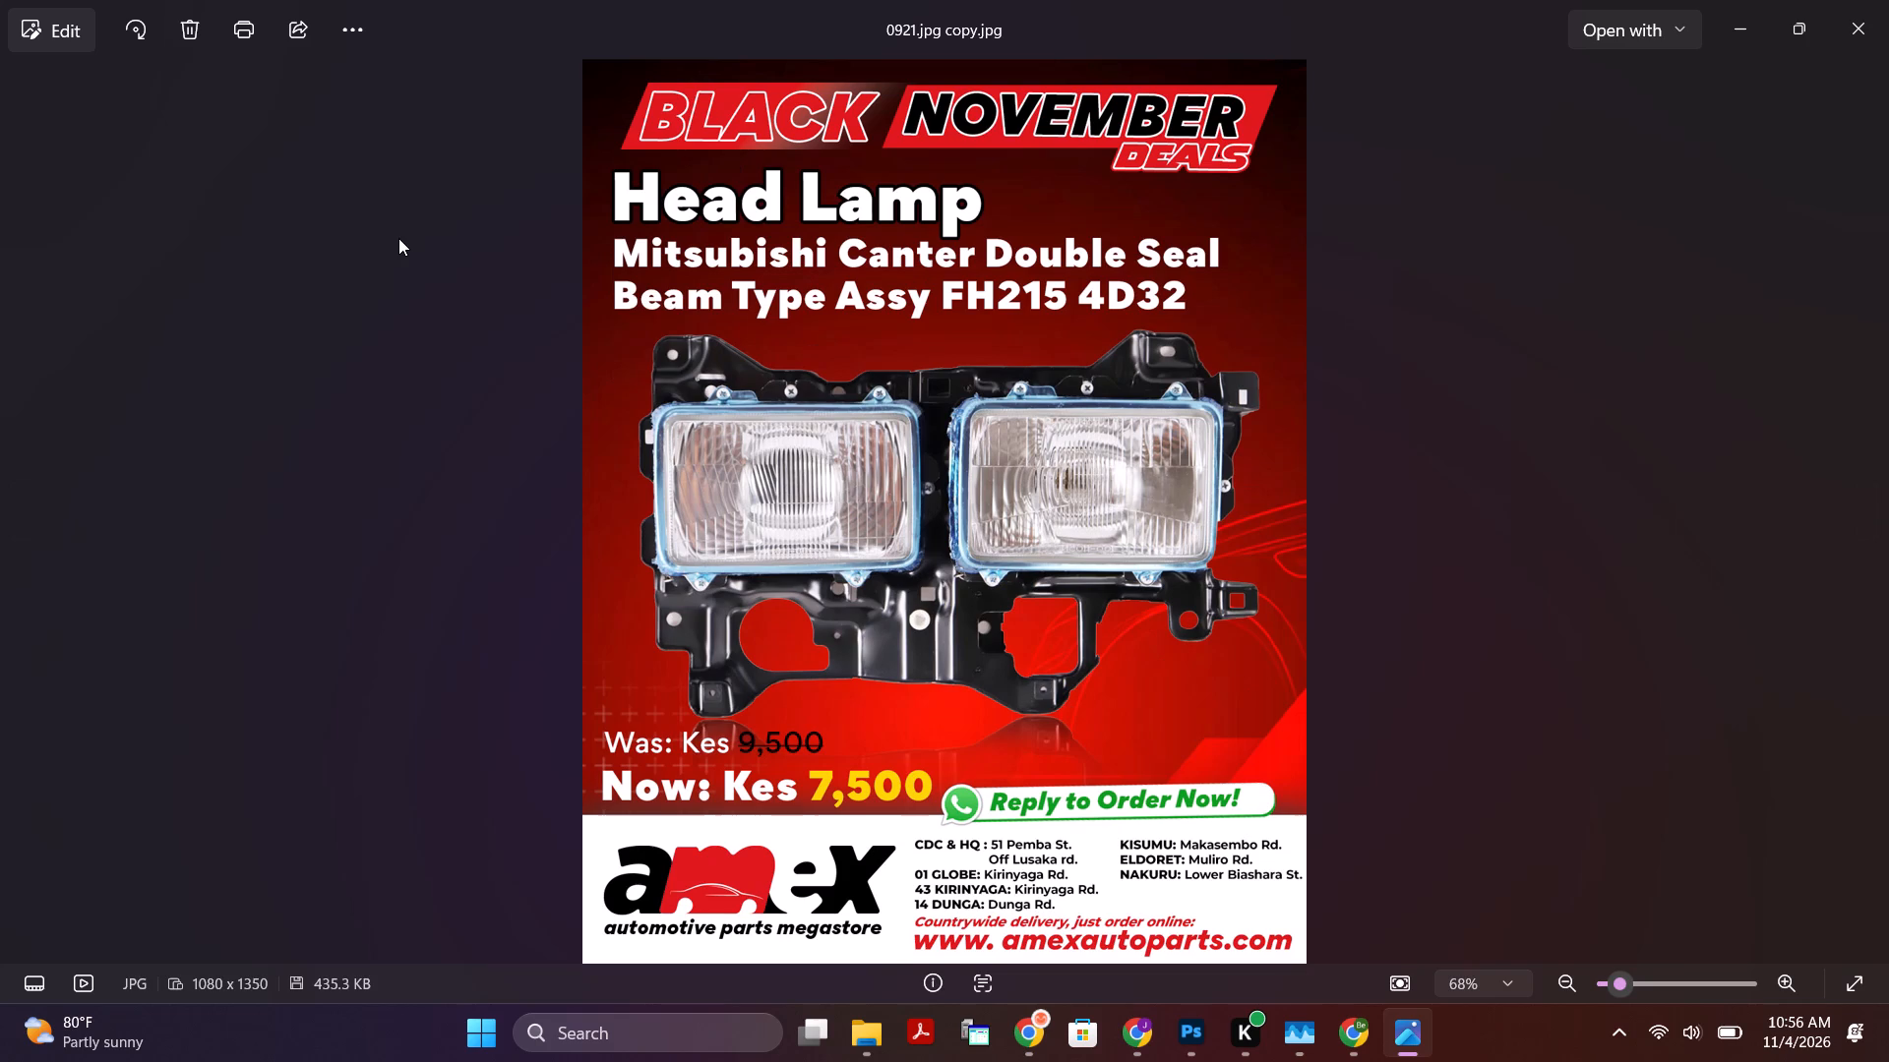
{"action": "key", "text": "Right"}
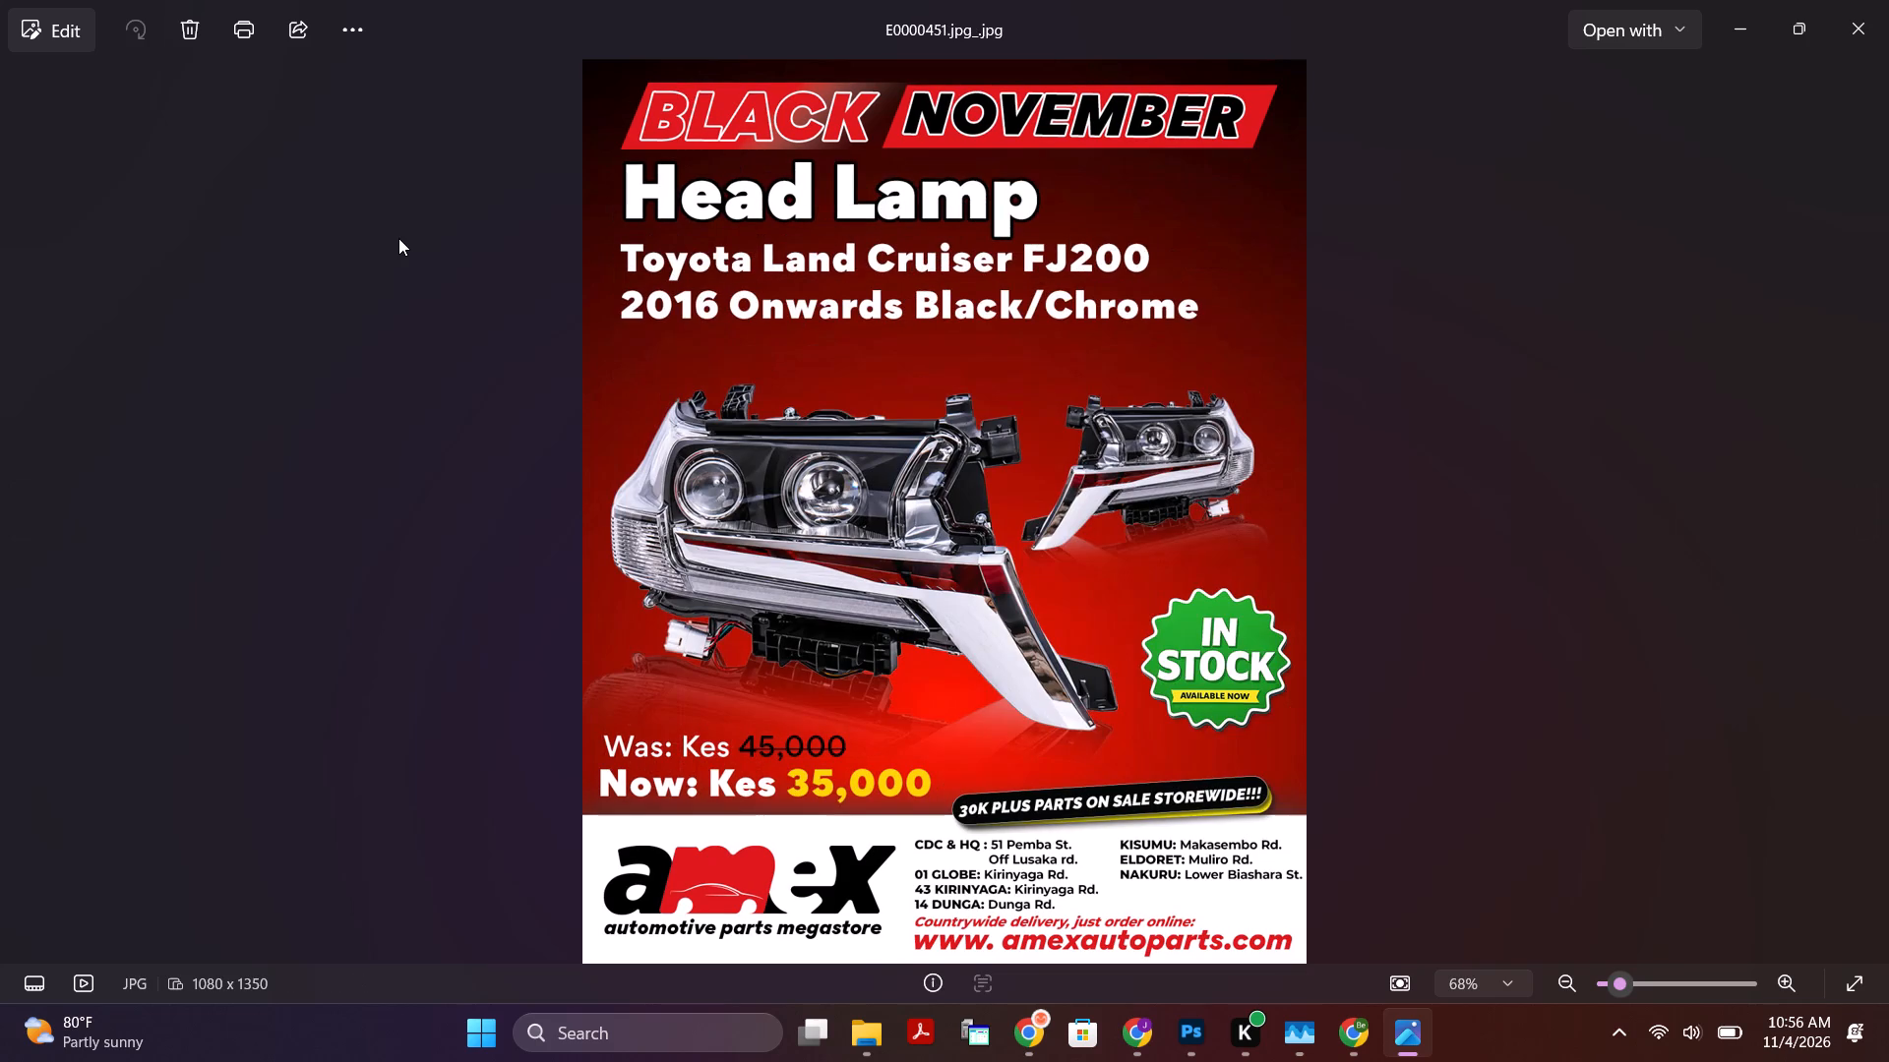
{"action": "key", "text": "Right"}
{"action": "key", "text": "Right"}
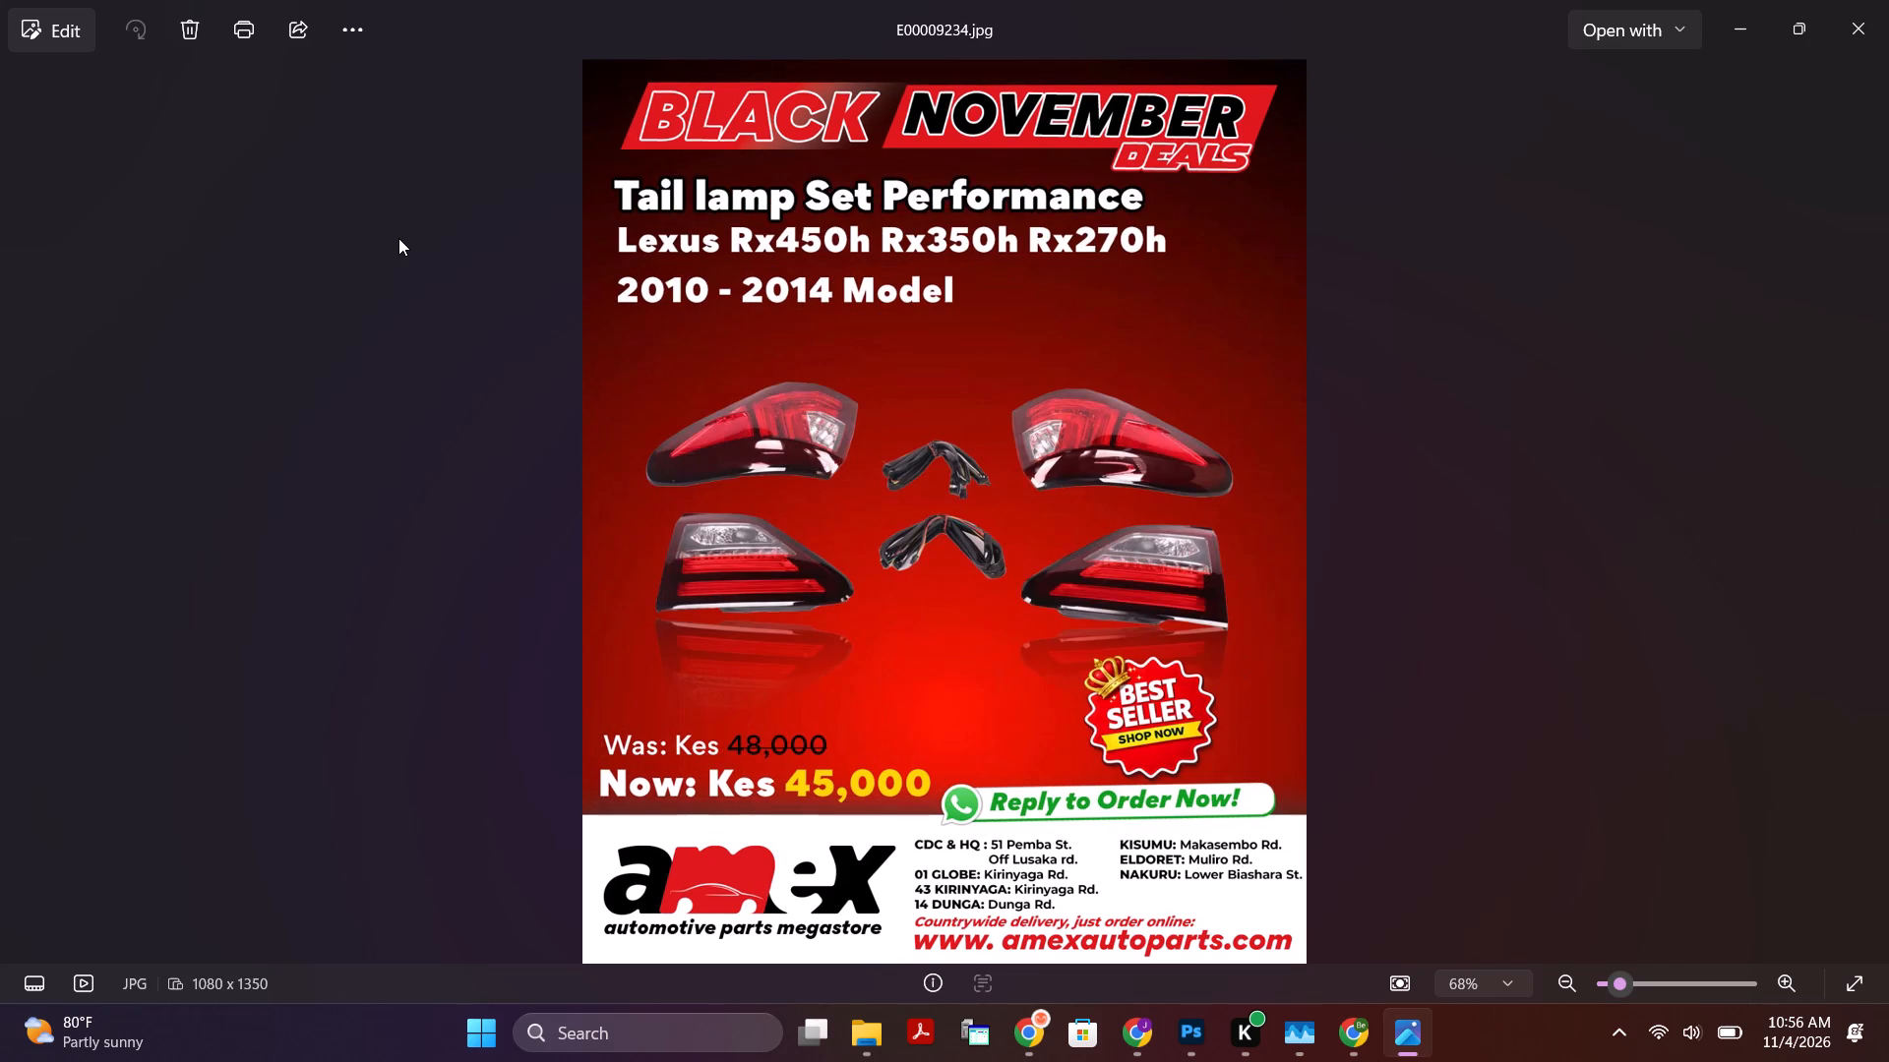
{"action": "key", "text": "Right"}
{"action": "key", "text": "Right"}
{"action": "key", "text": "Right"}
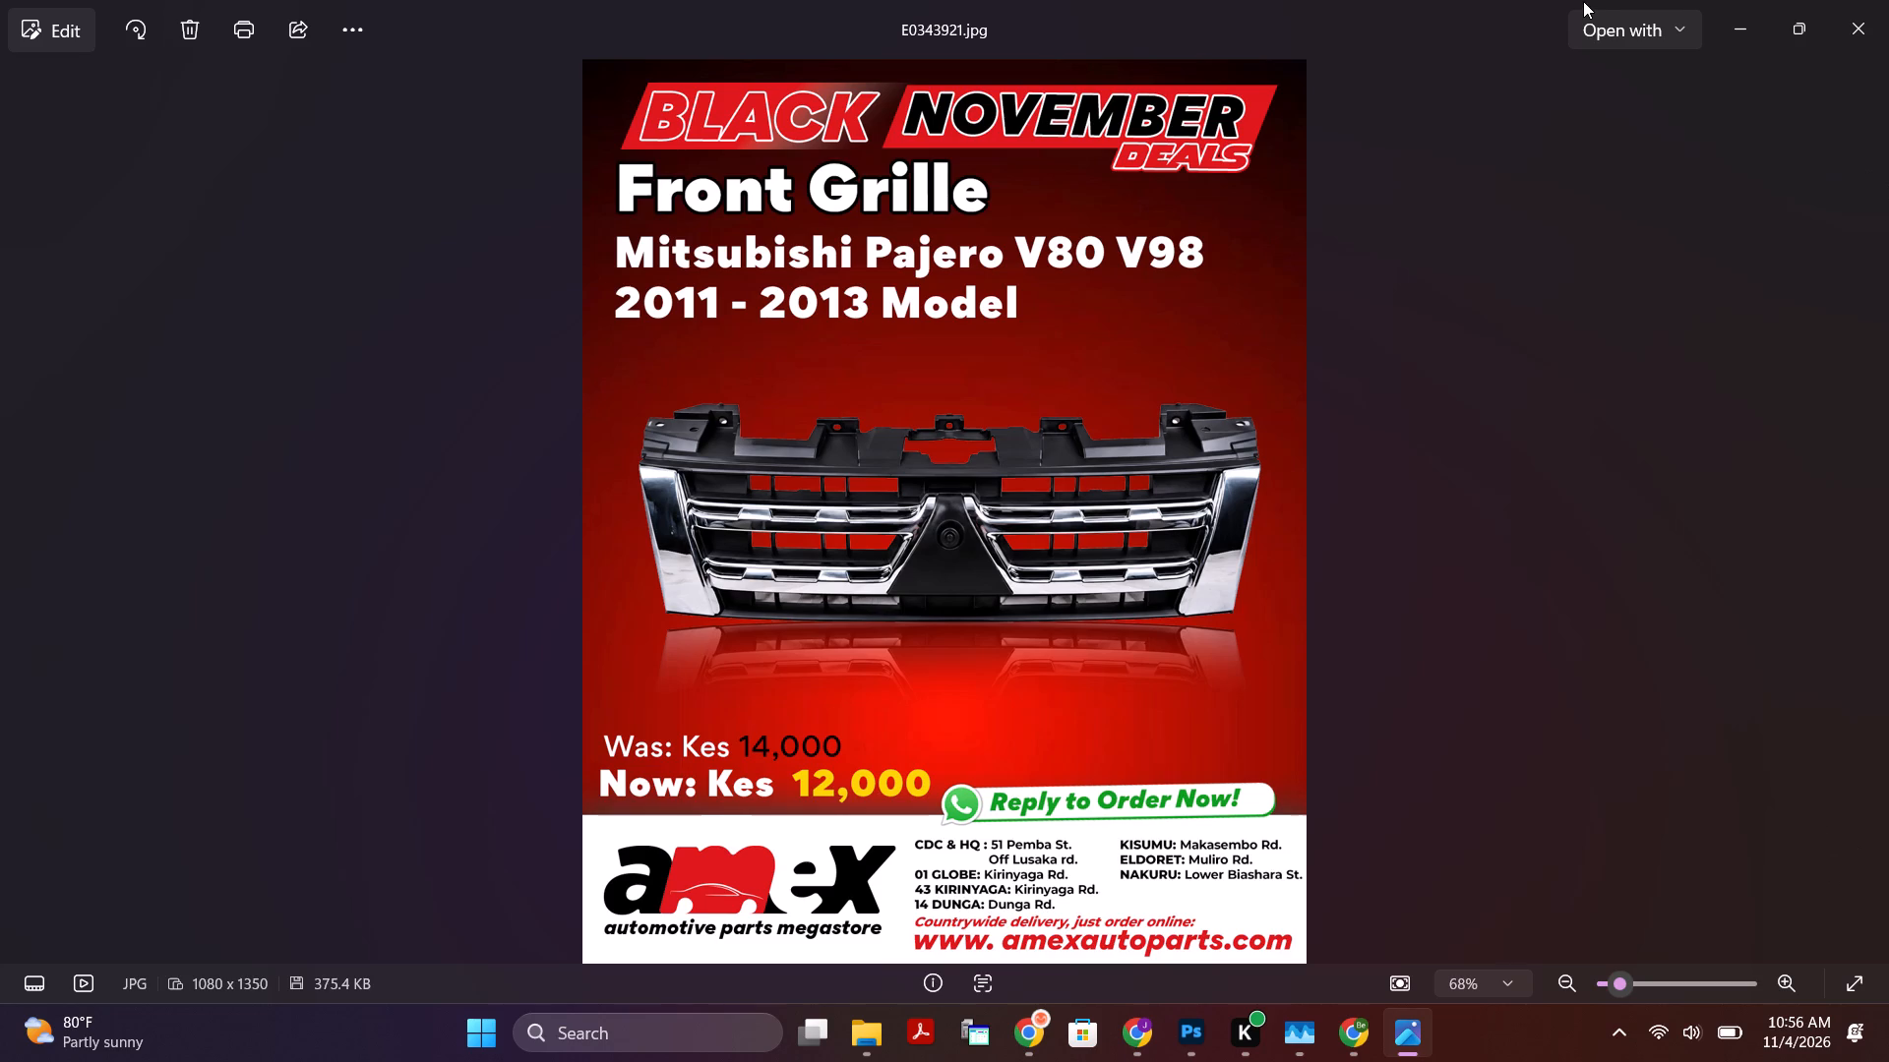
{"action": "key", "text": "Right"}
{"action": "key", "text": "Right"}
Review the exported posters in reverse order, from the Front Grille back to the Radiator Support one.
{"action": "key", "text": "Left"}
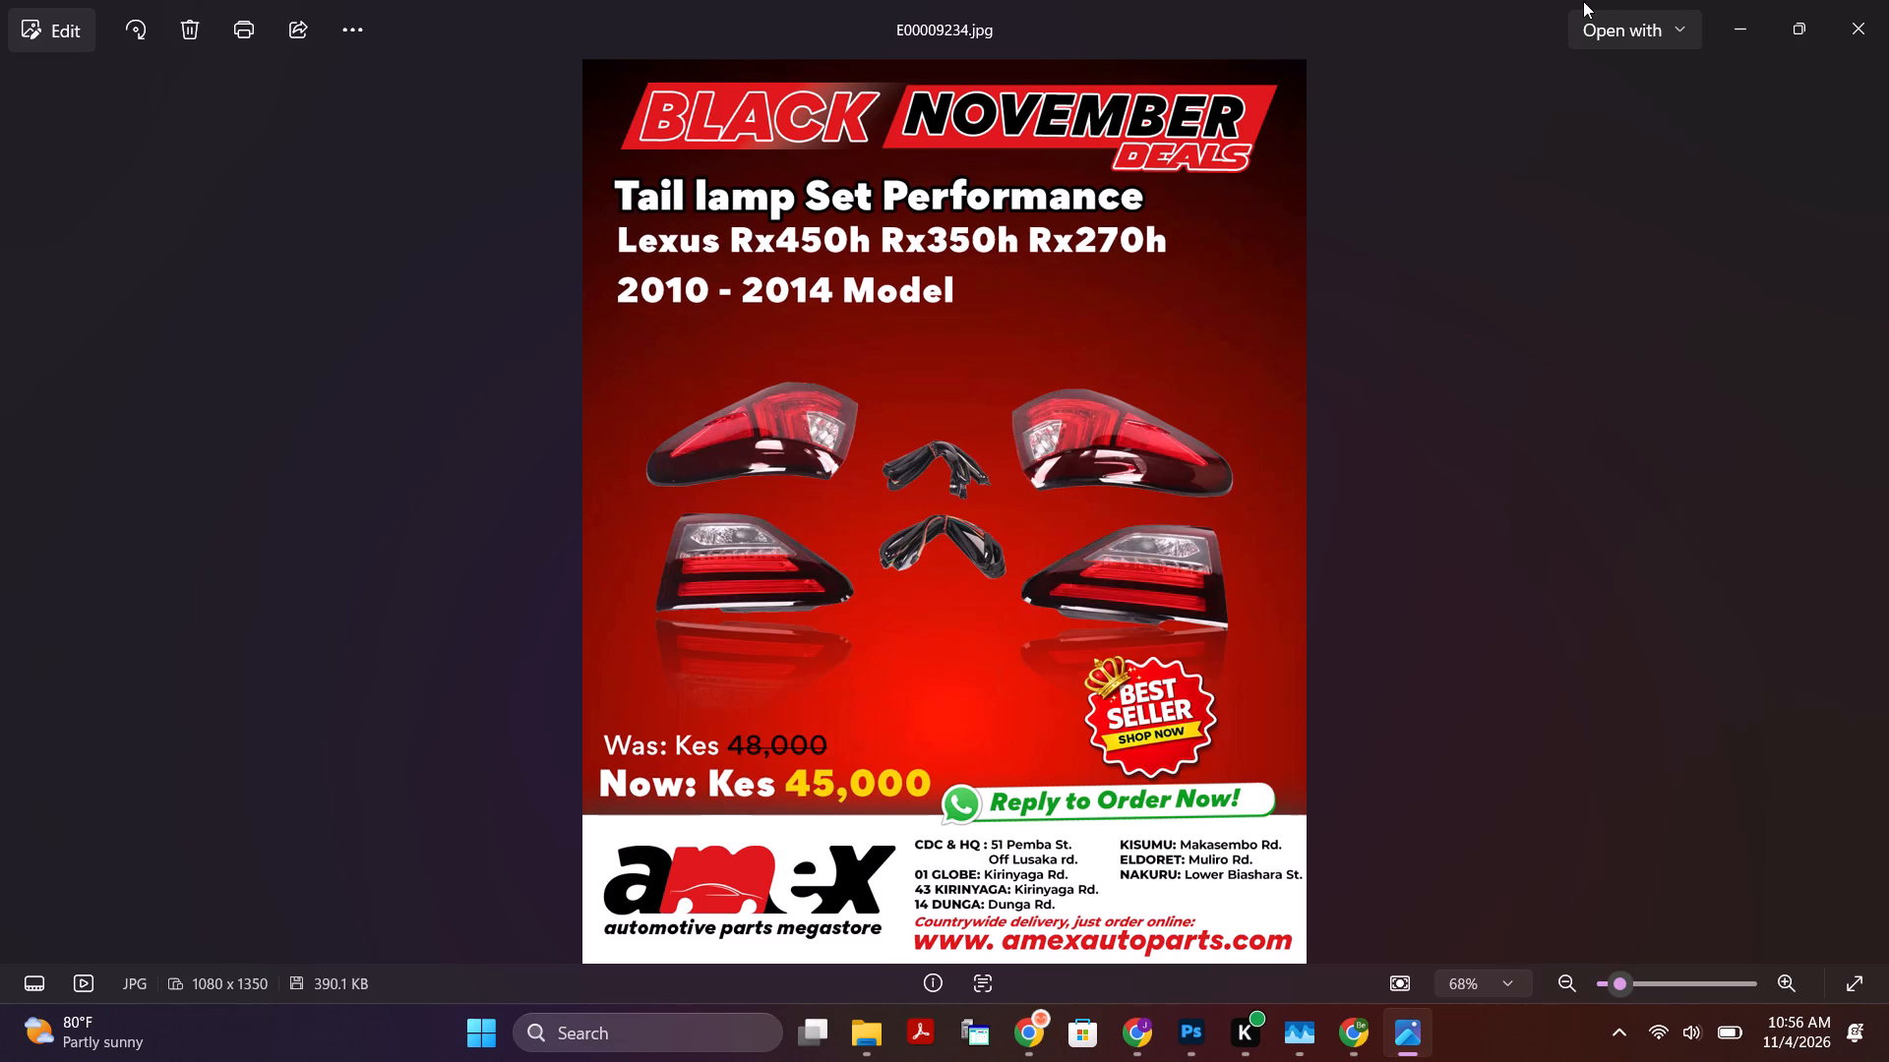
{"action": "key", "text": "Left"}
{"action": "key", "text": "Left"}
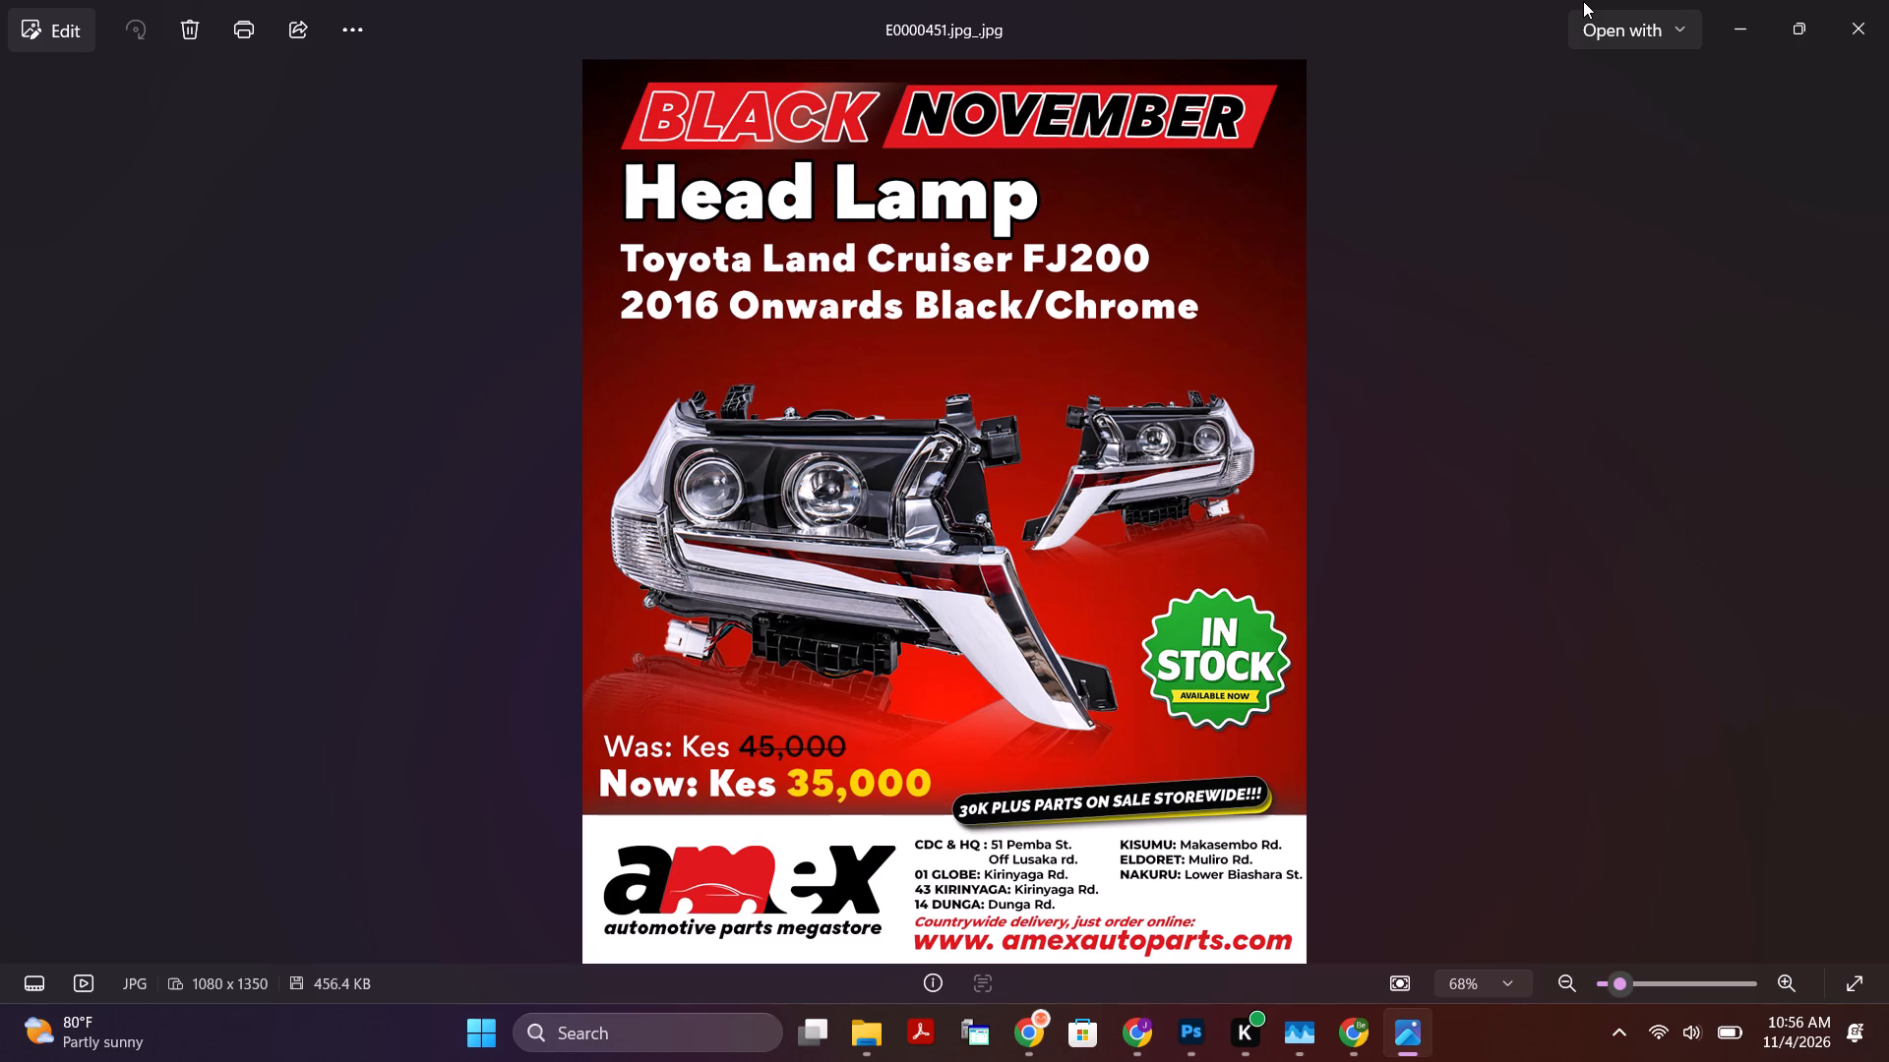
{"action": "key", "text": "Left"}
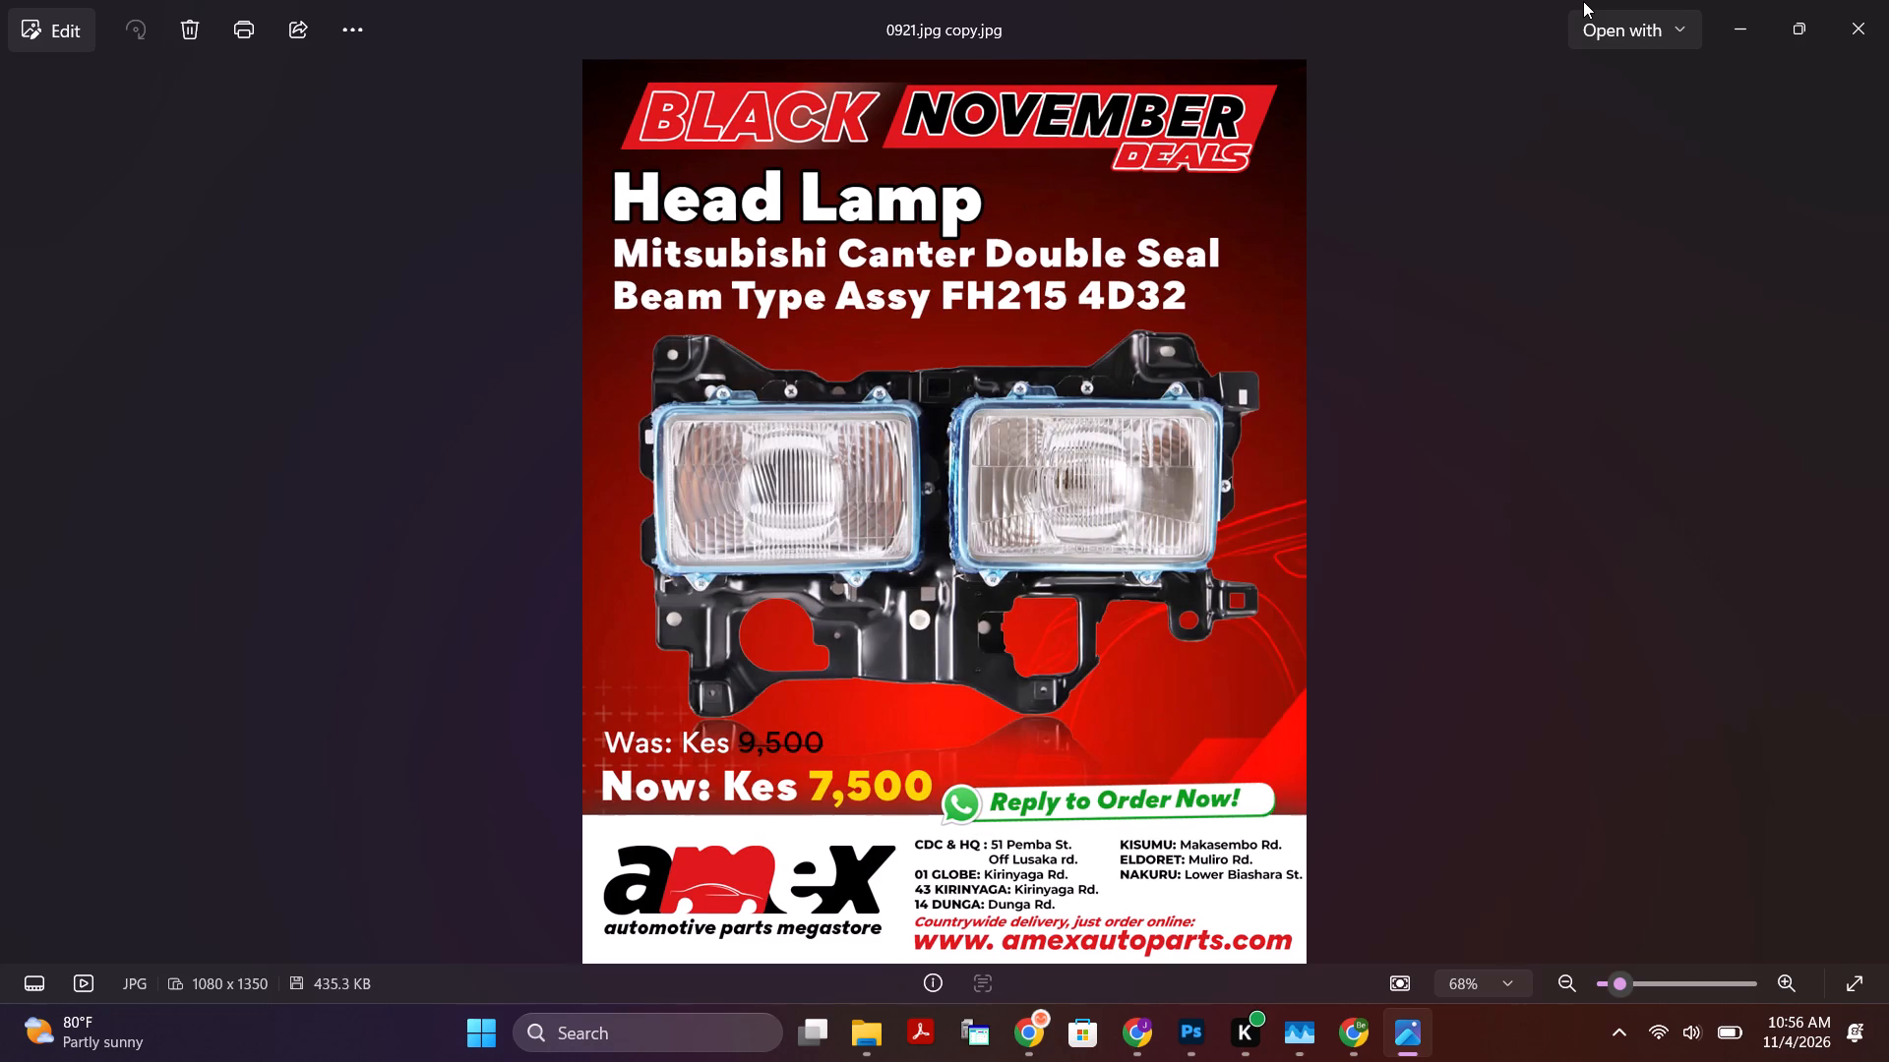
{"action": "key", "text": "Left"}
{"action": "key", "text": "Left"}
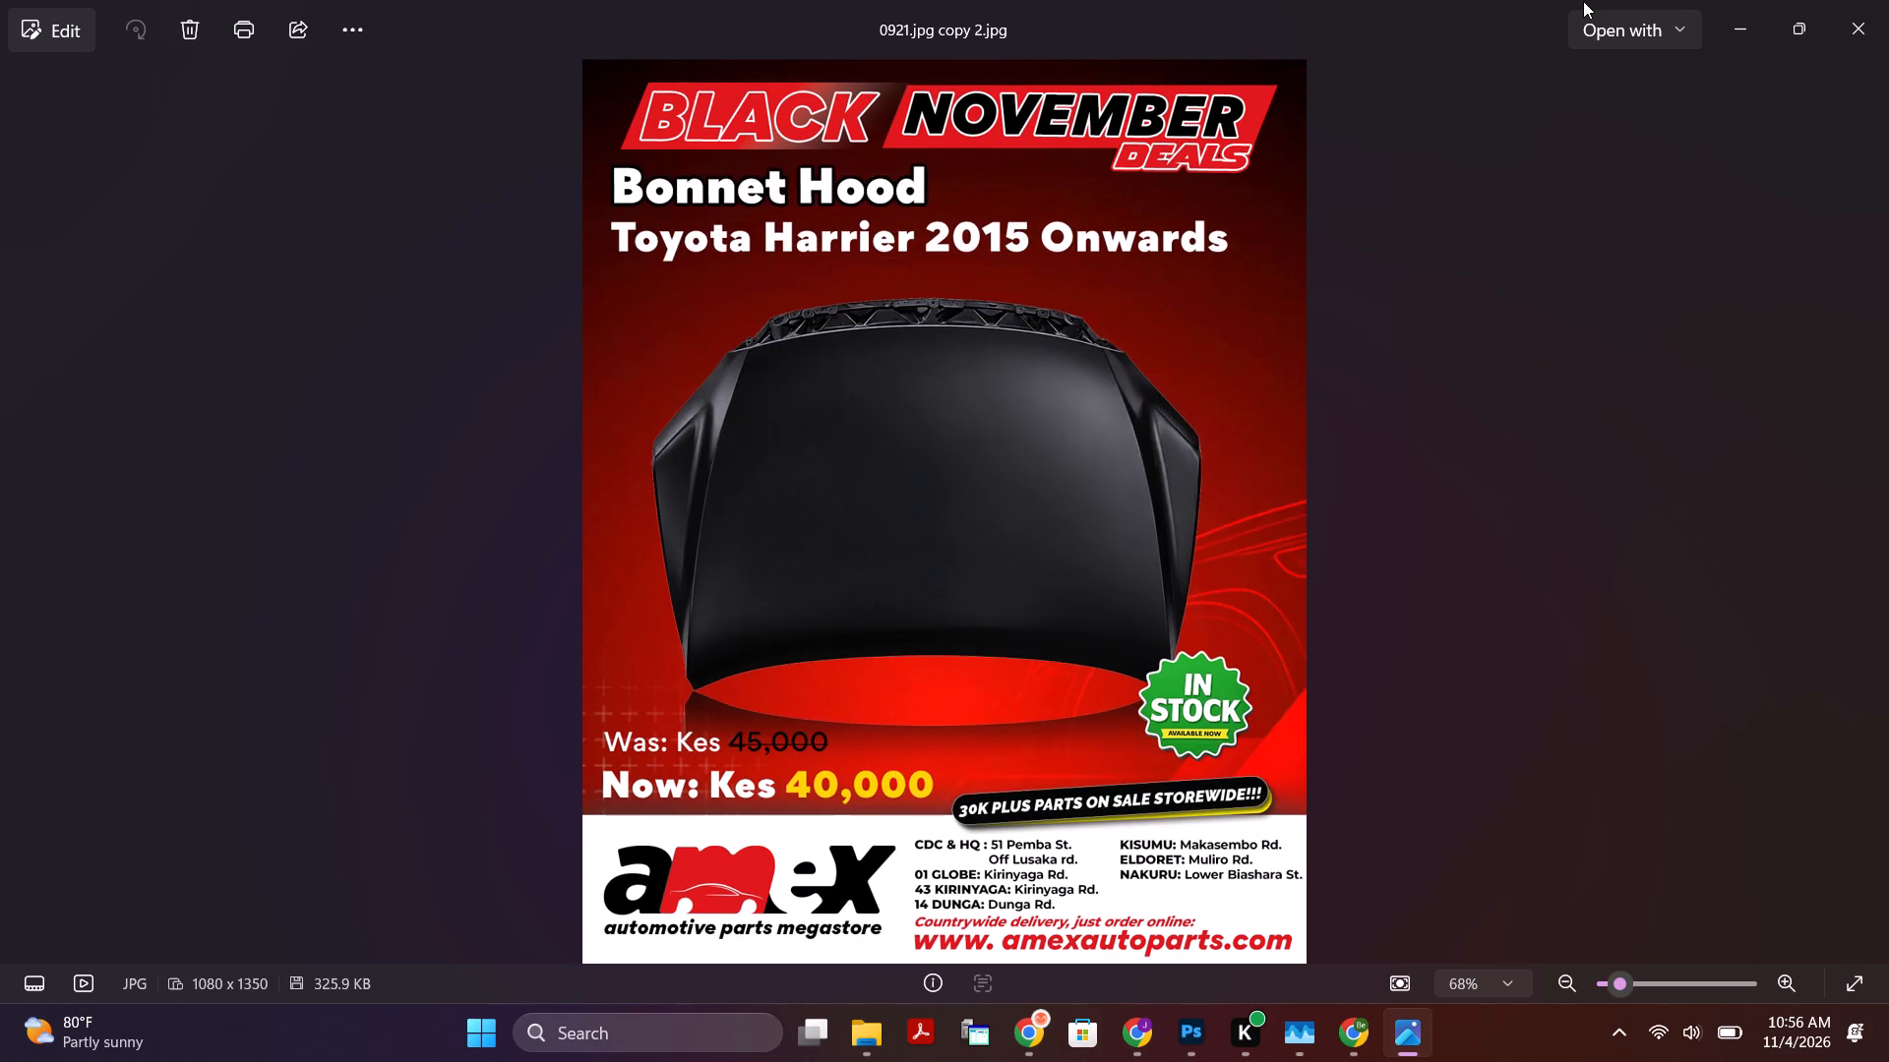
{"action": "key", "text": "Left"}
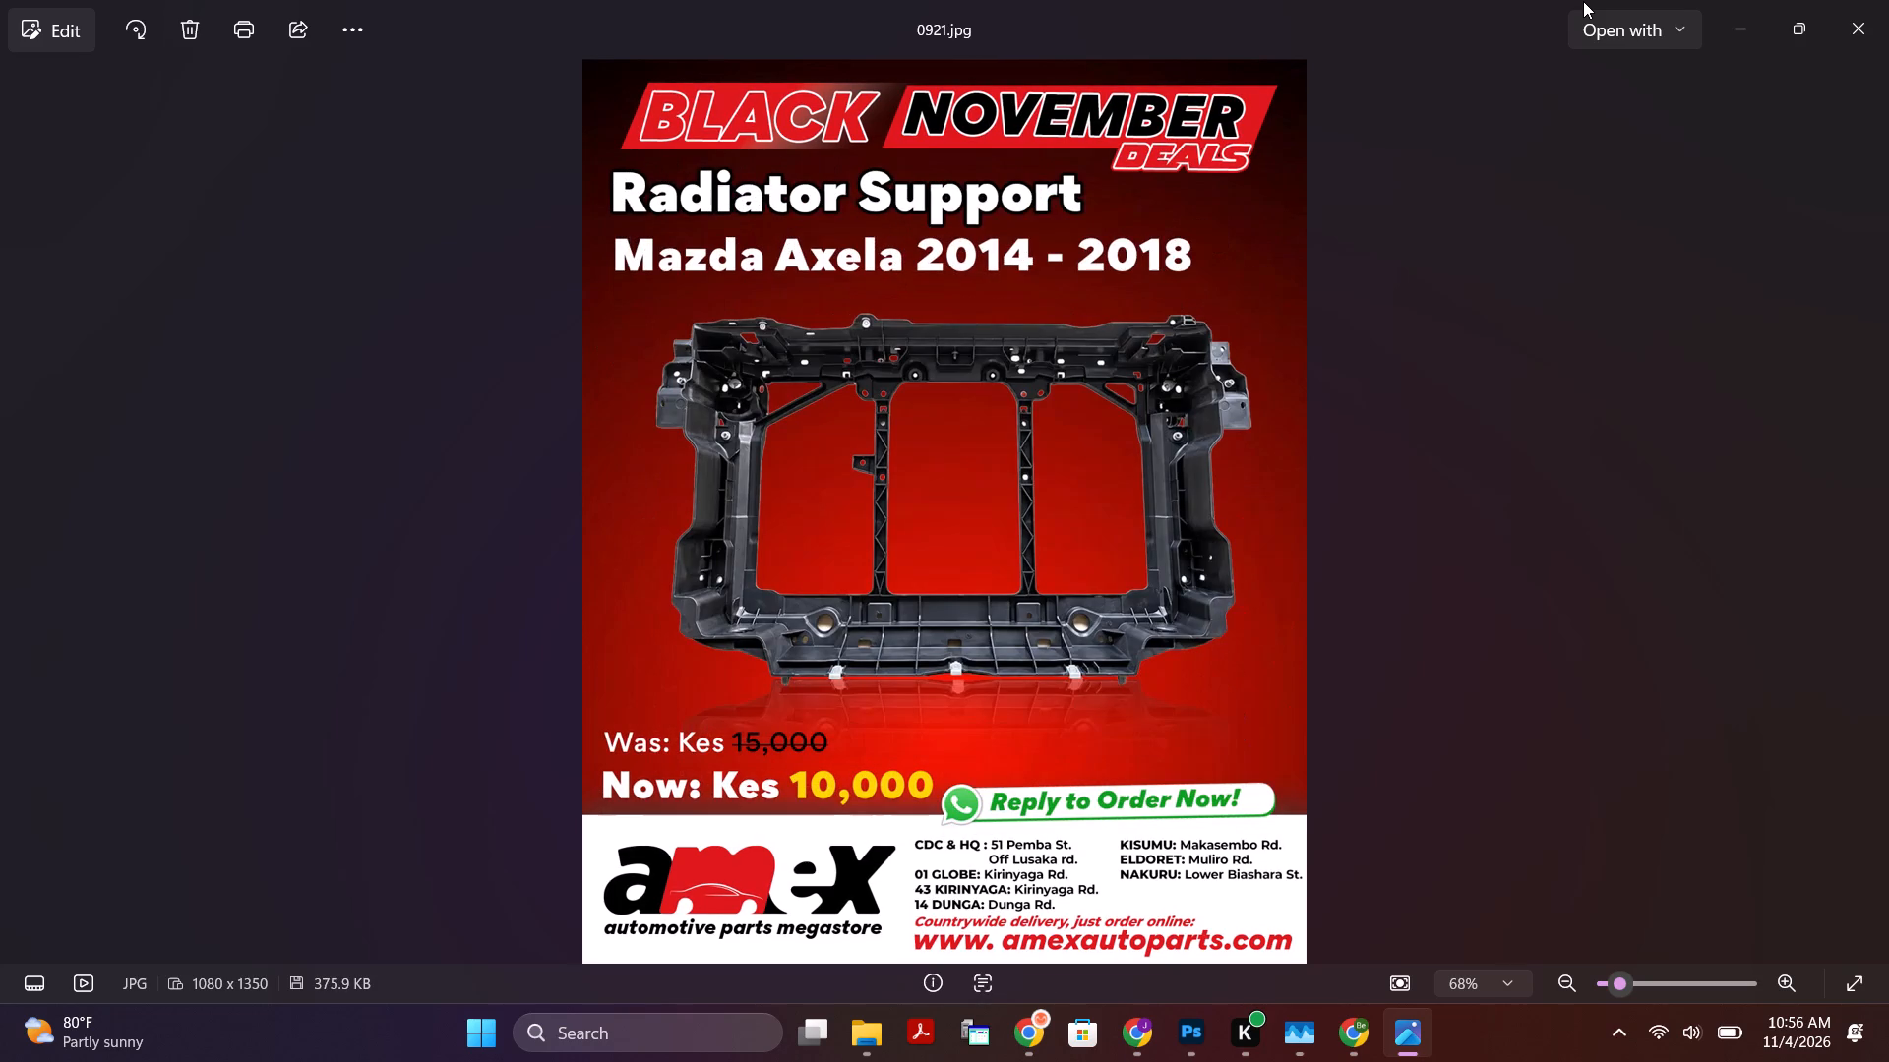
{"action": "key", "text": "Left"}
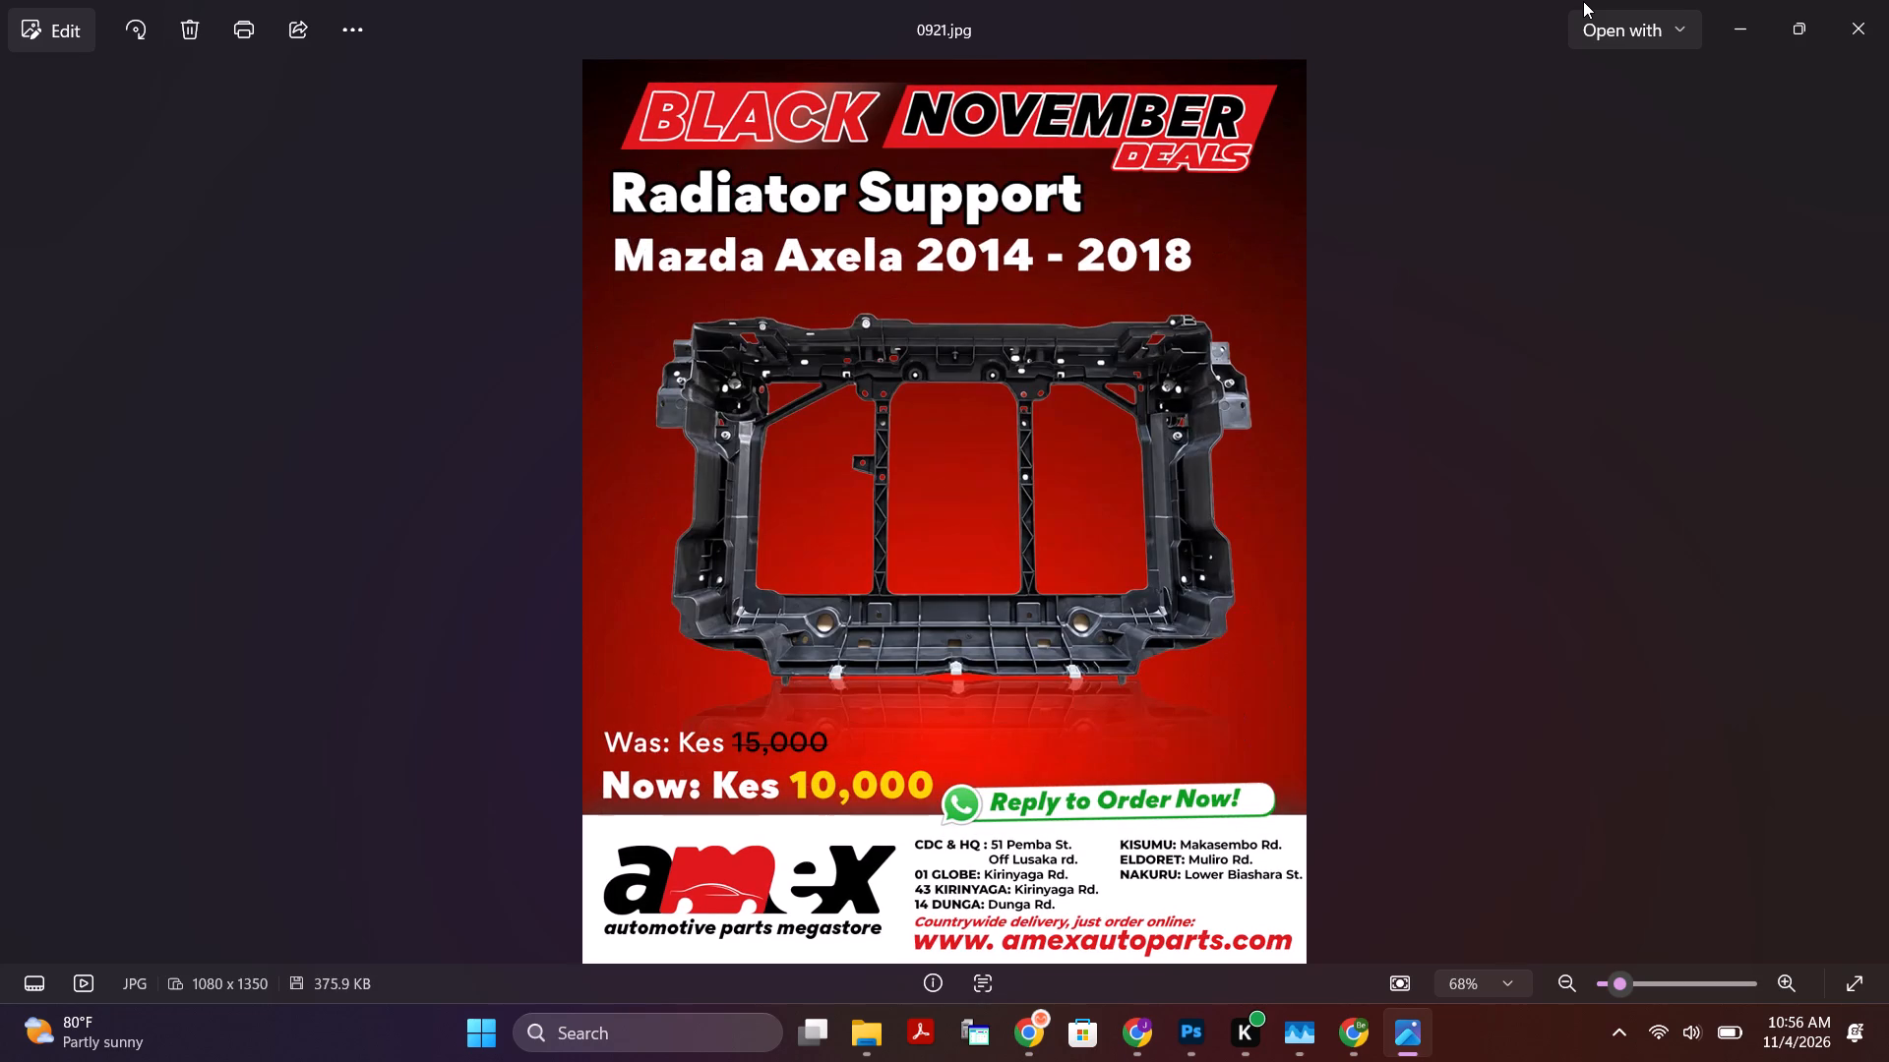